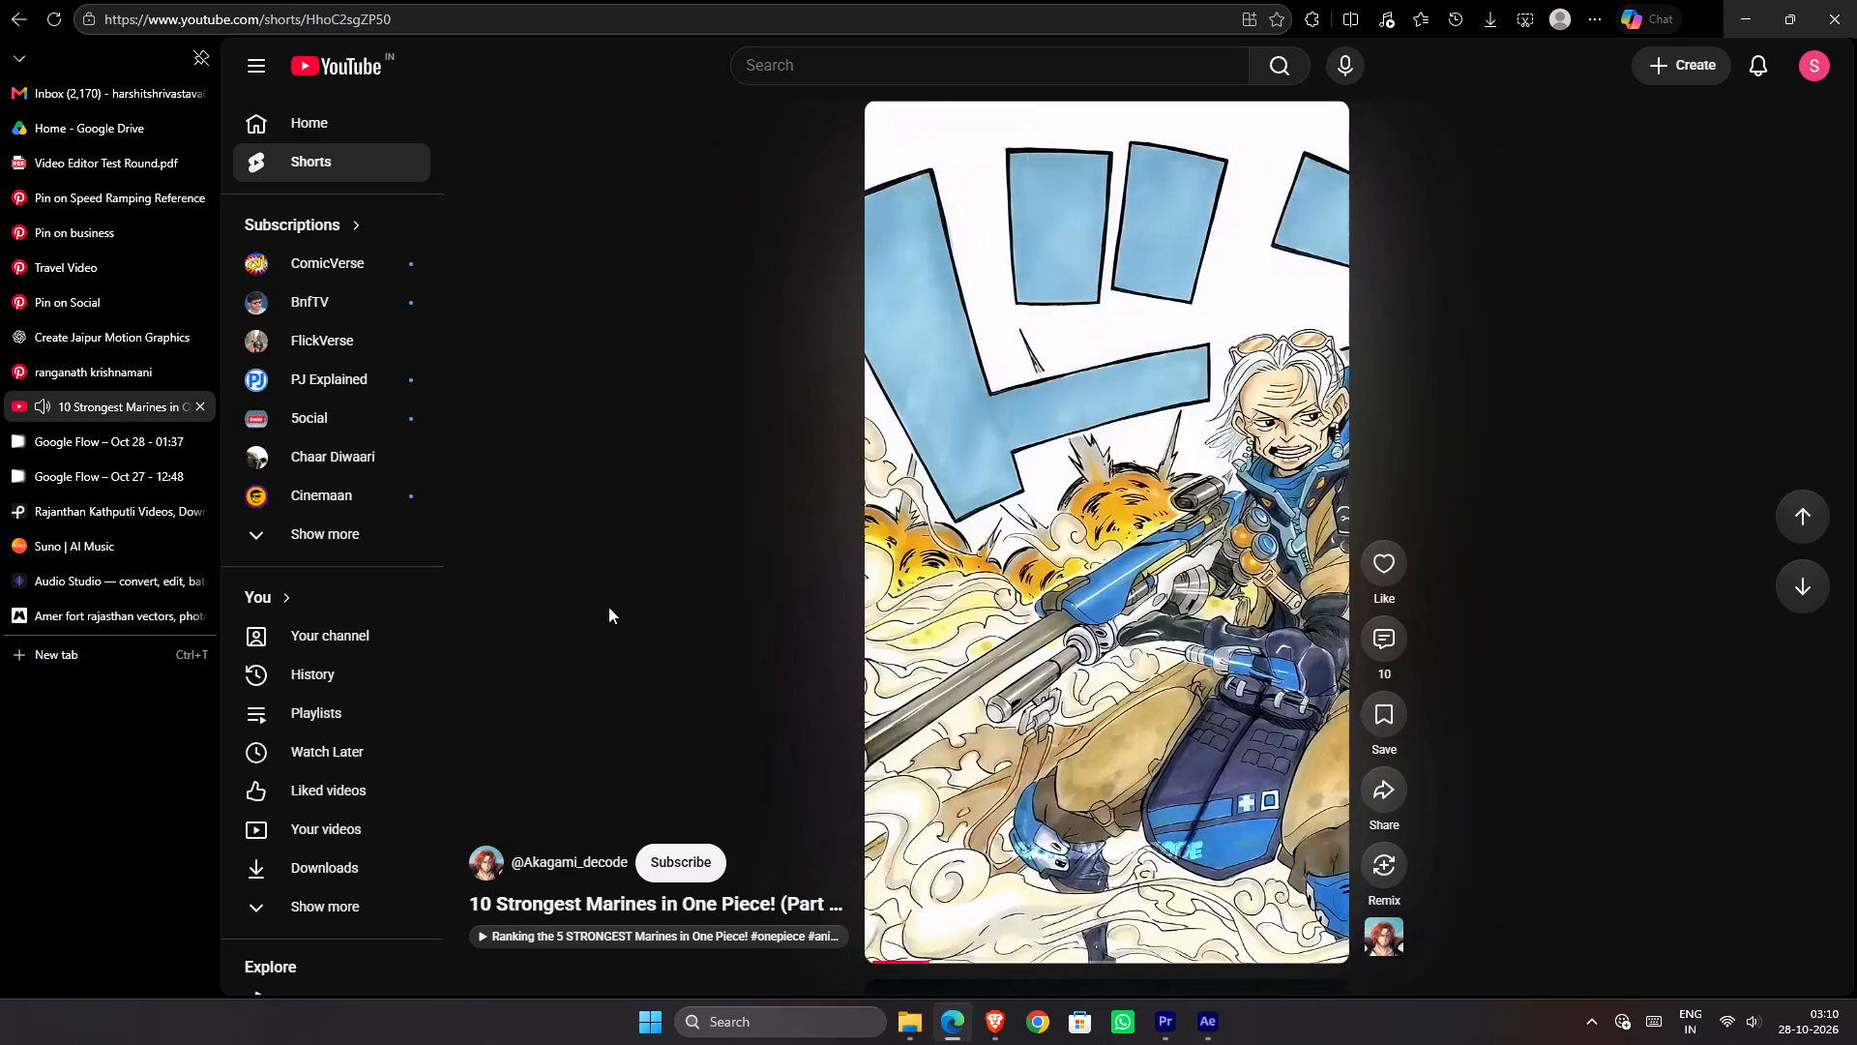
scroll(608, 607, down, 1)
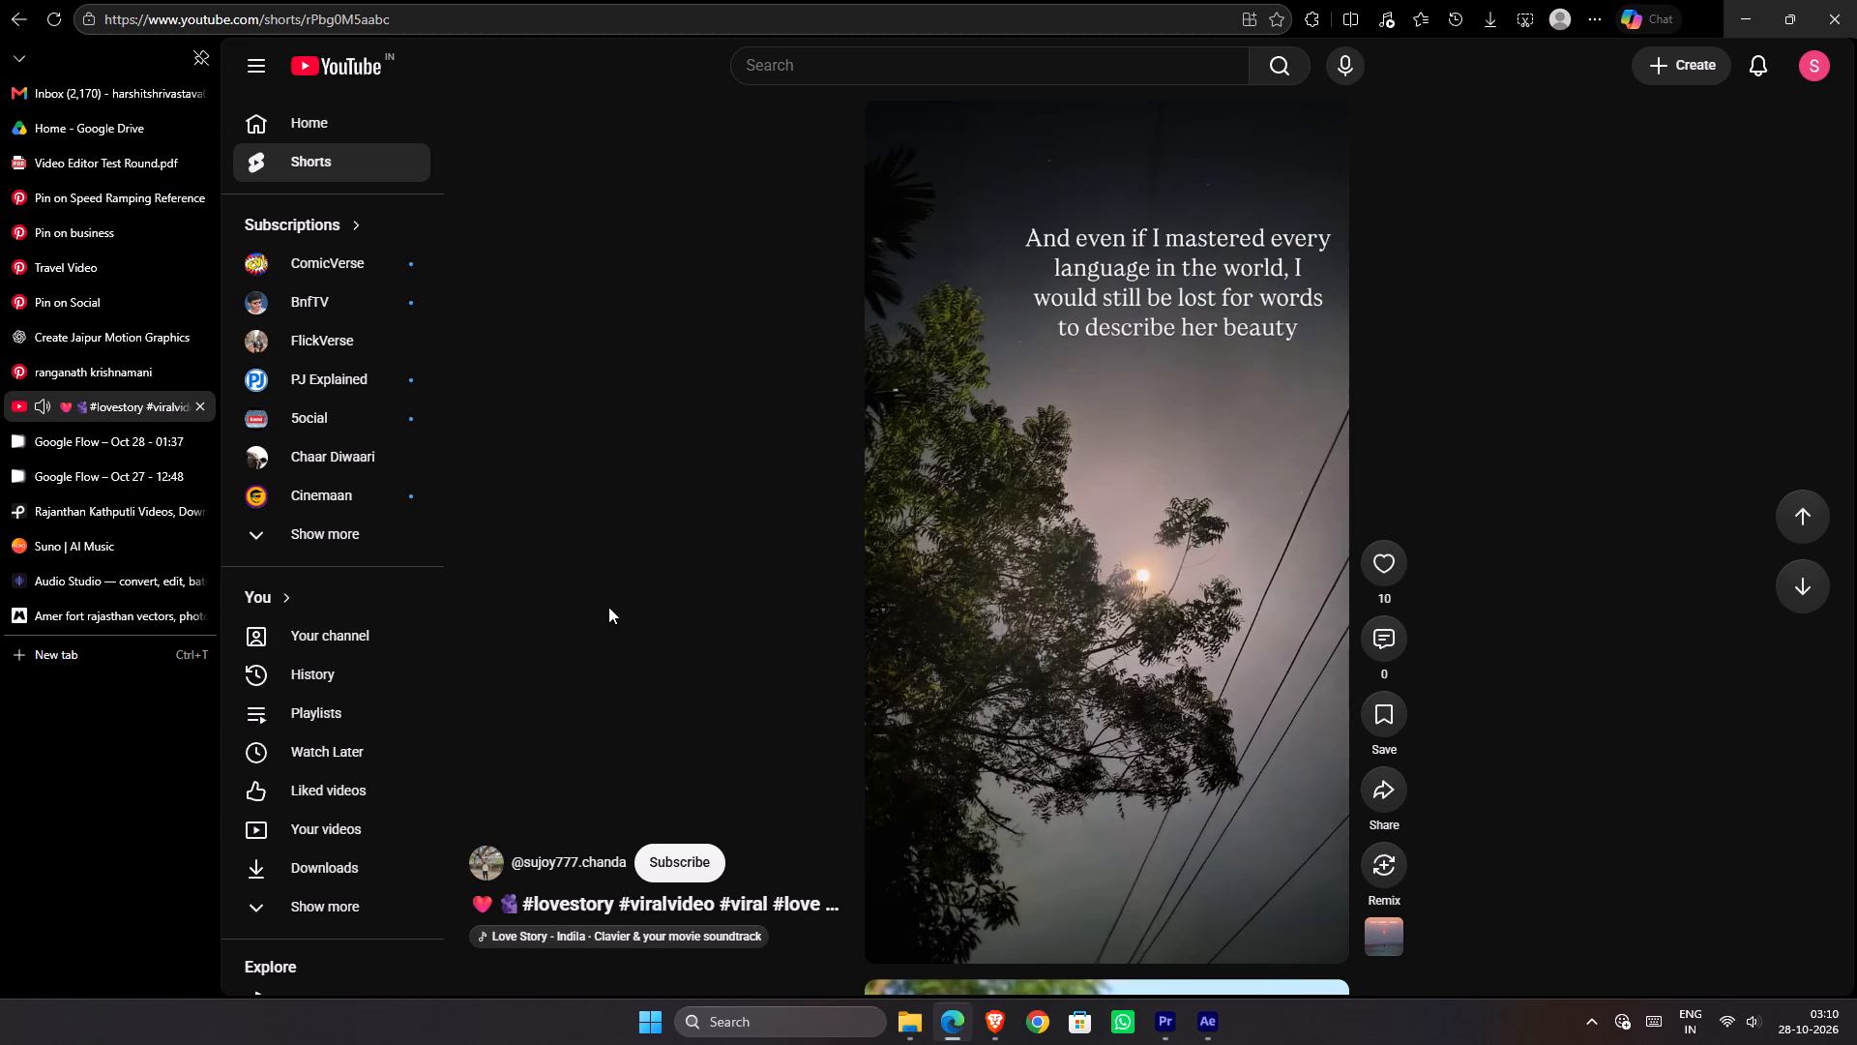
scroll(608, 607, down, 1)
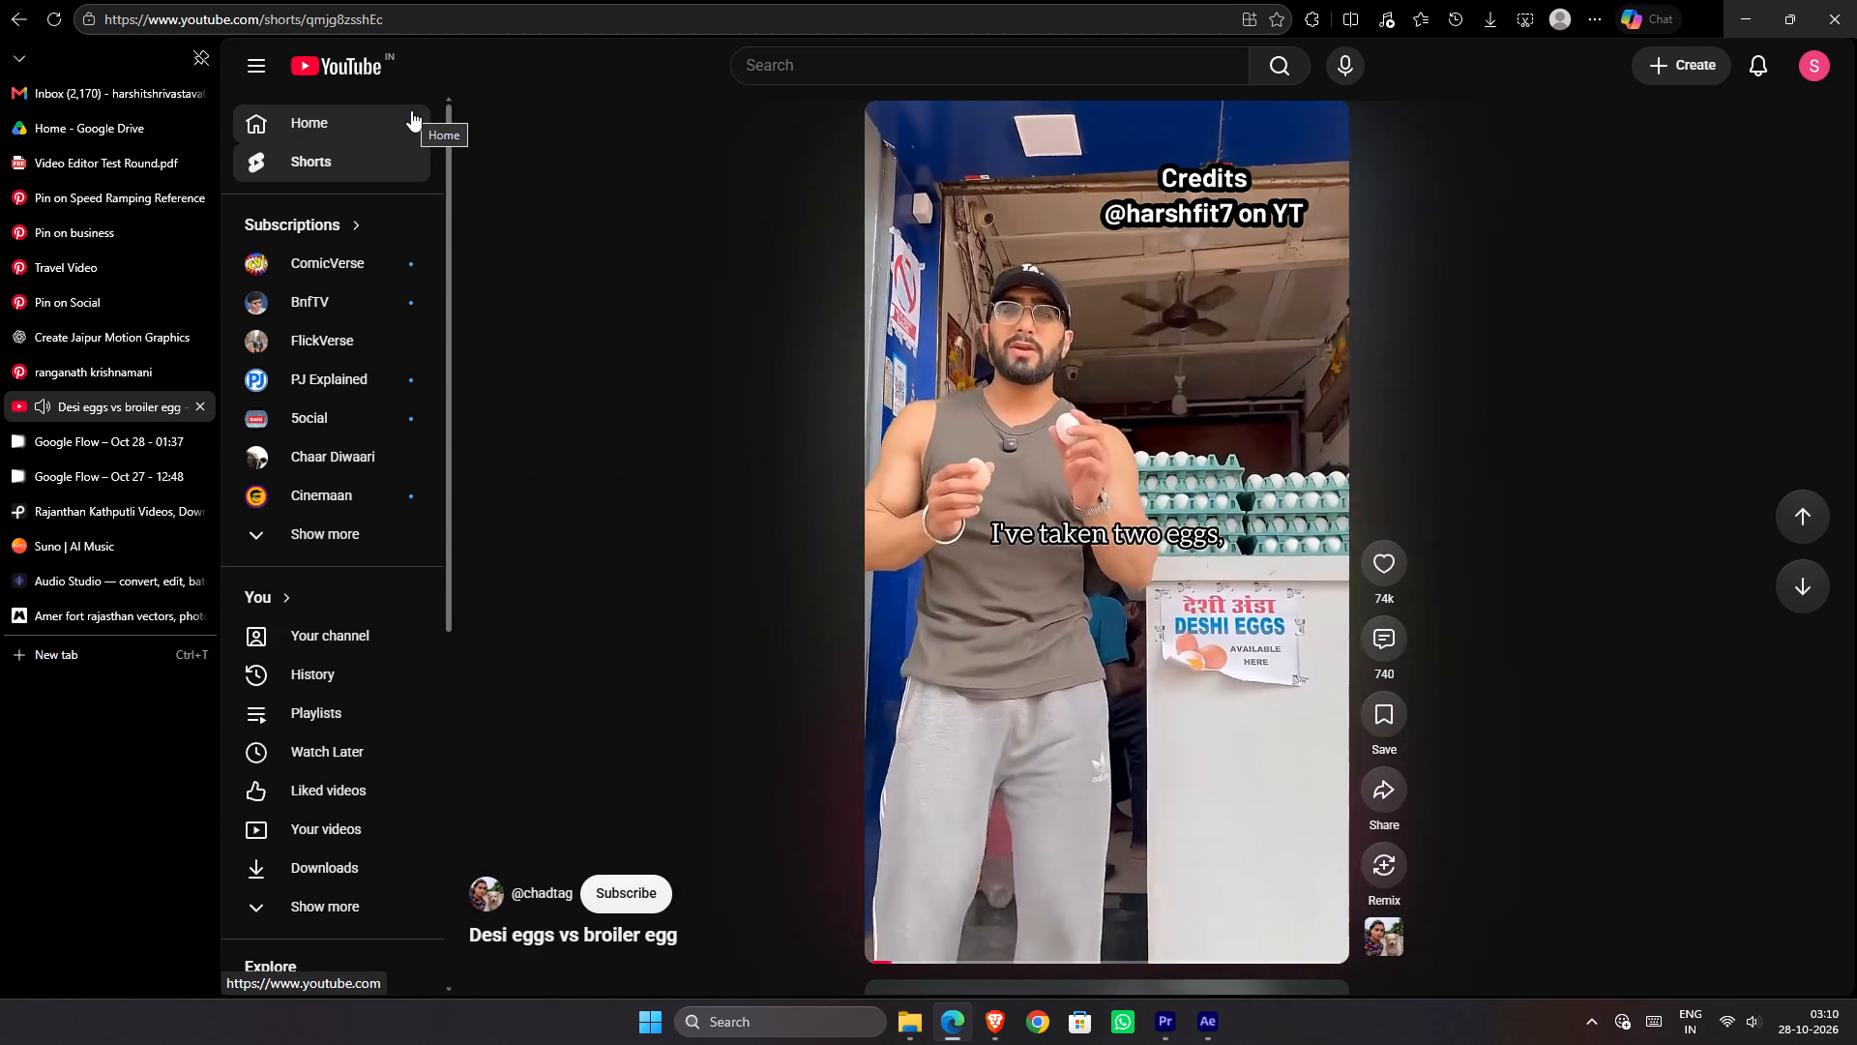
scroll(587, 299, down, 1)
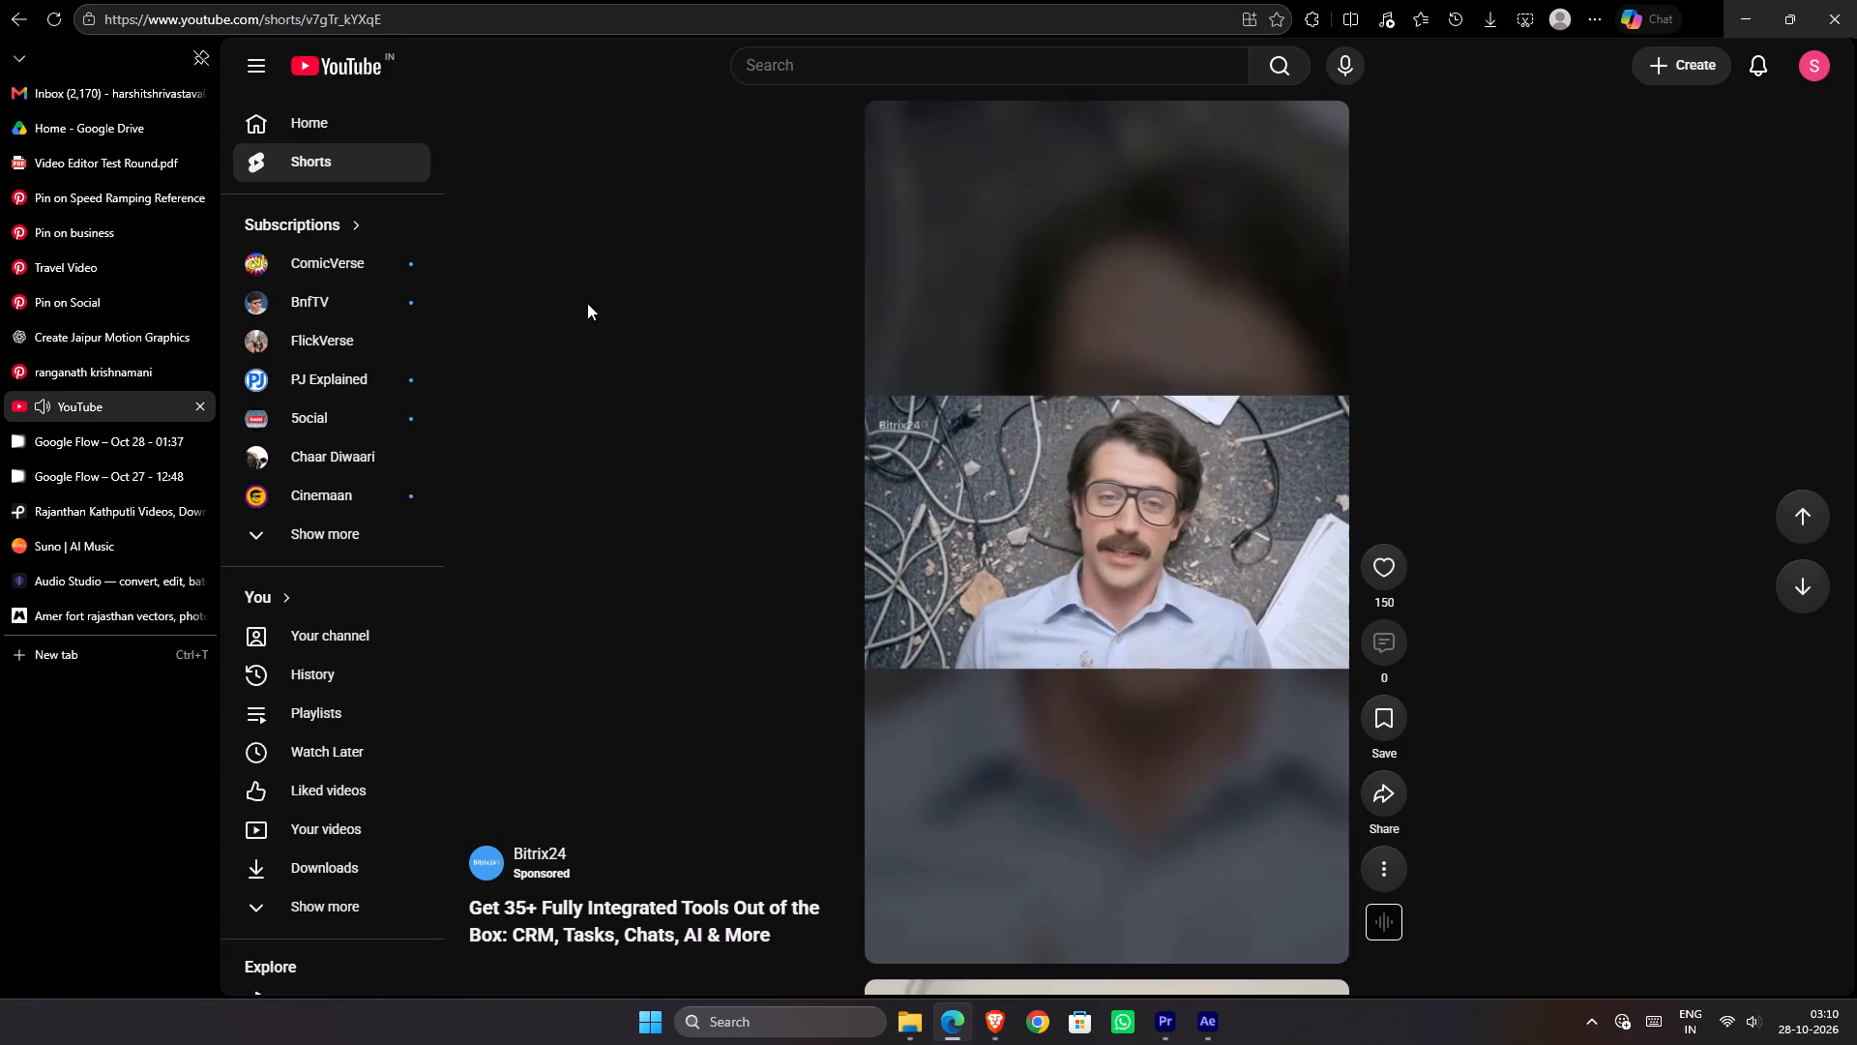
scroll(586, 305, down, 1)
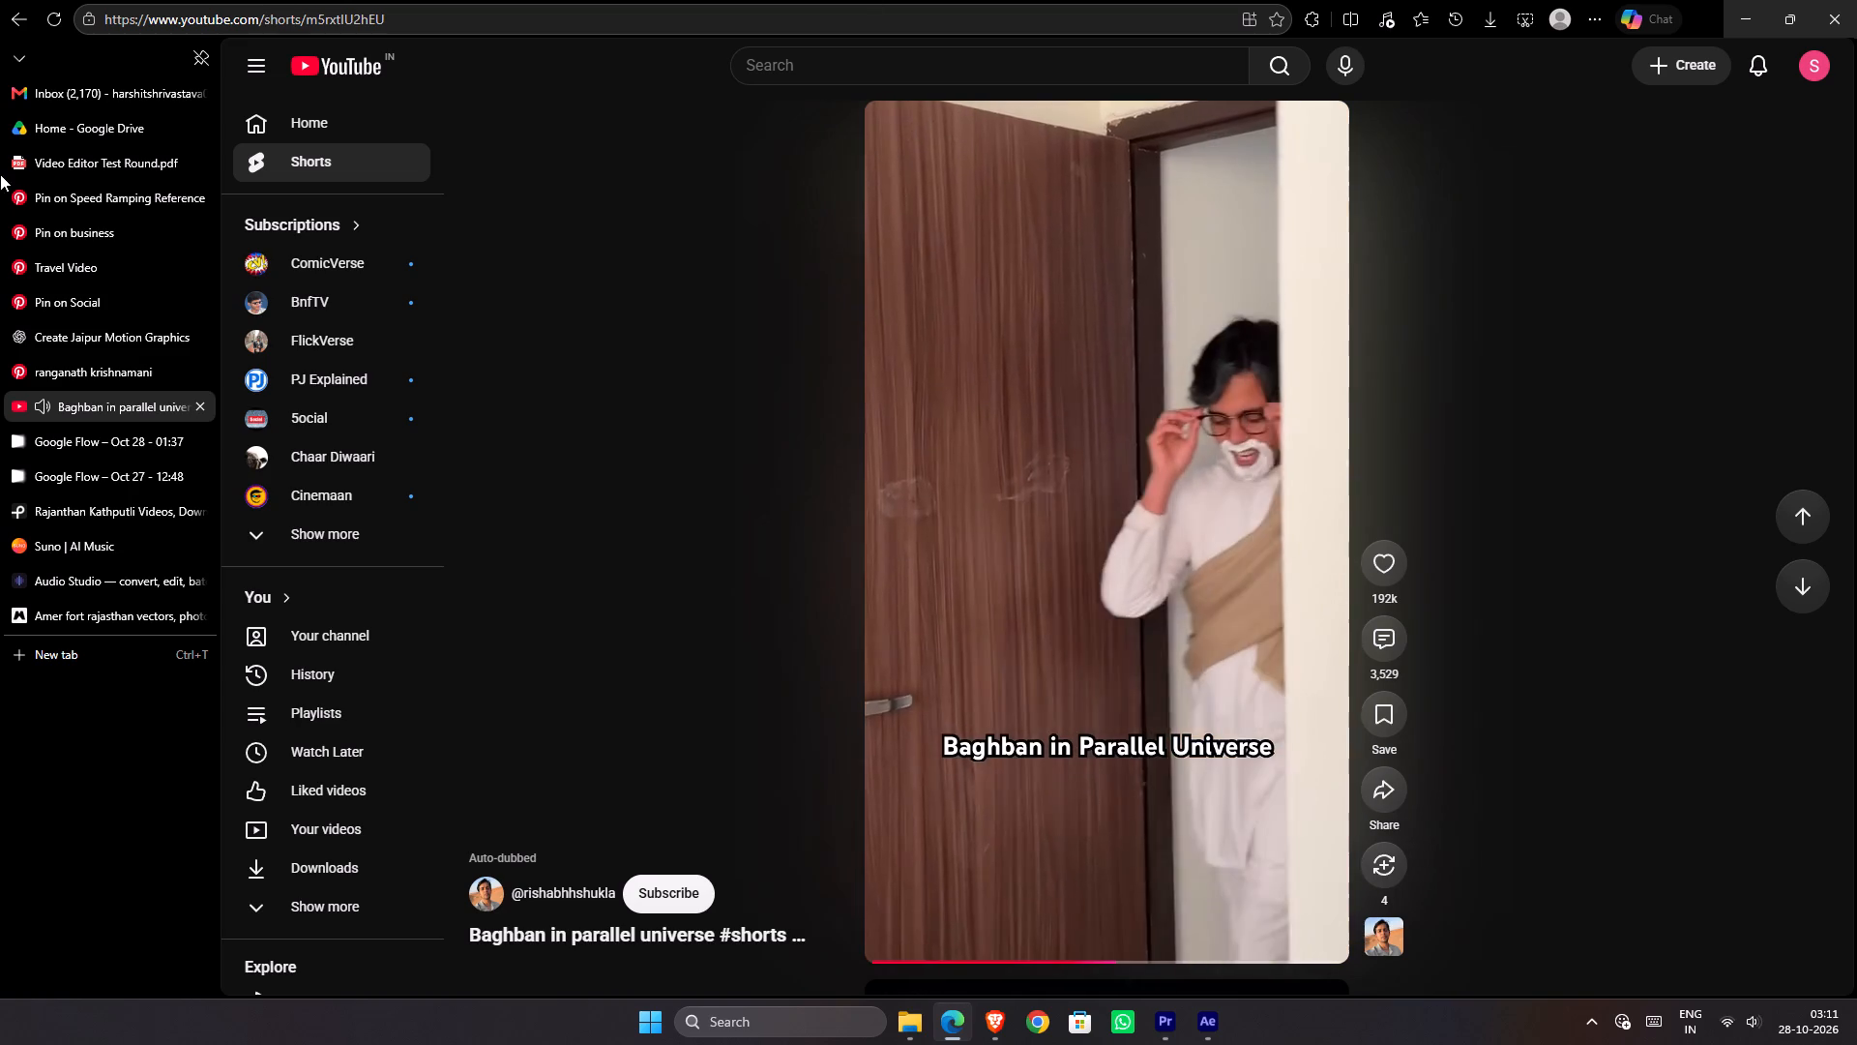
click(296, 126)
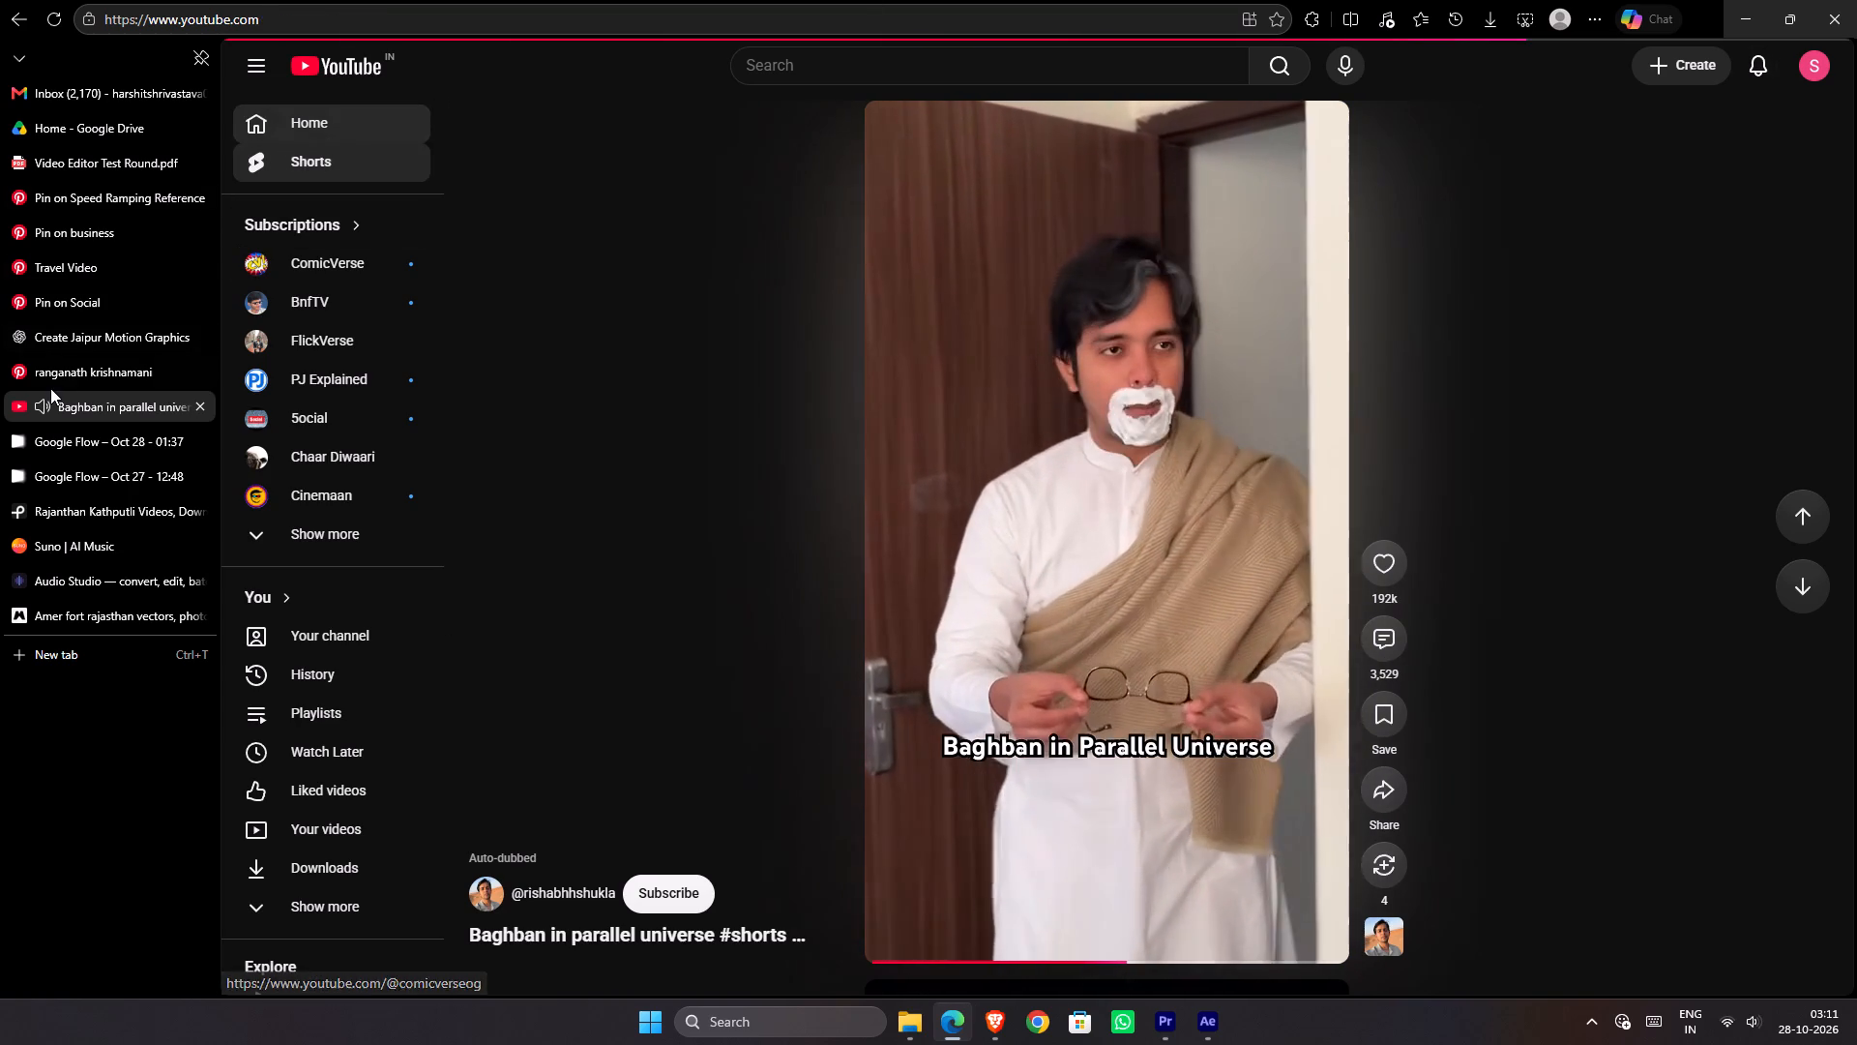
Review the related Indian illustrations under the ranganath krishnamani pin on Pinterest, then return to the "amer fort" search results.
click(51, 386)
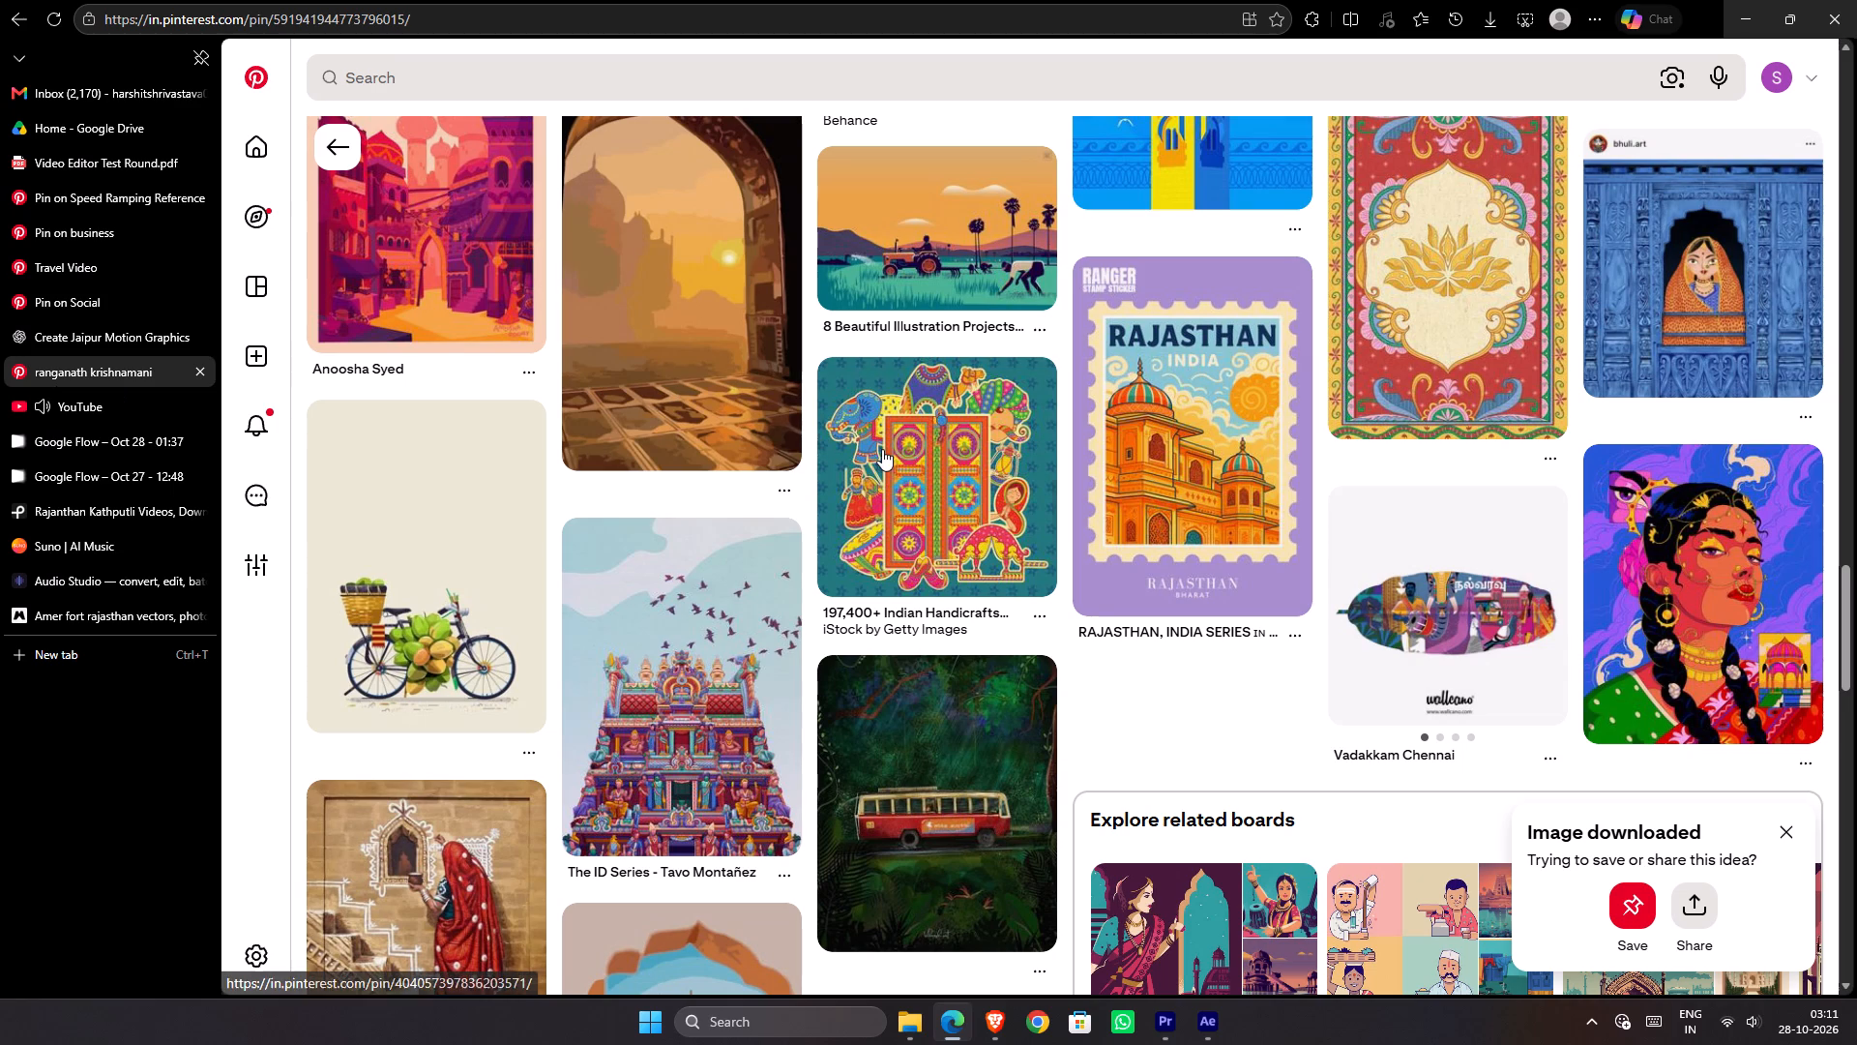
scroll(776, 417, up, 1)
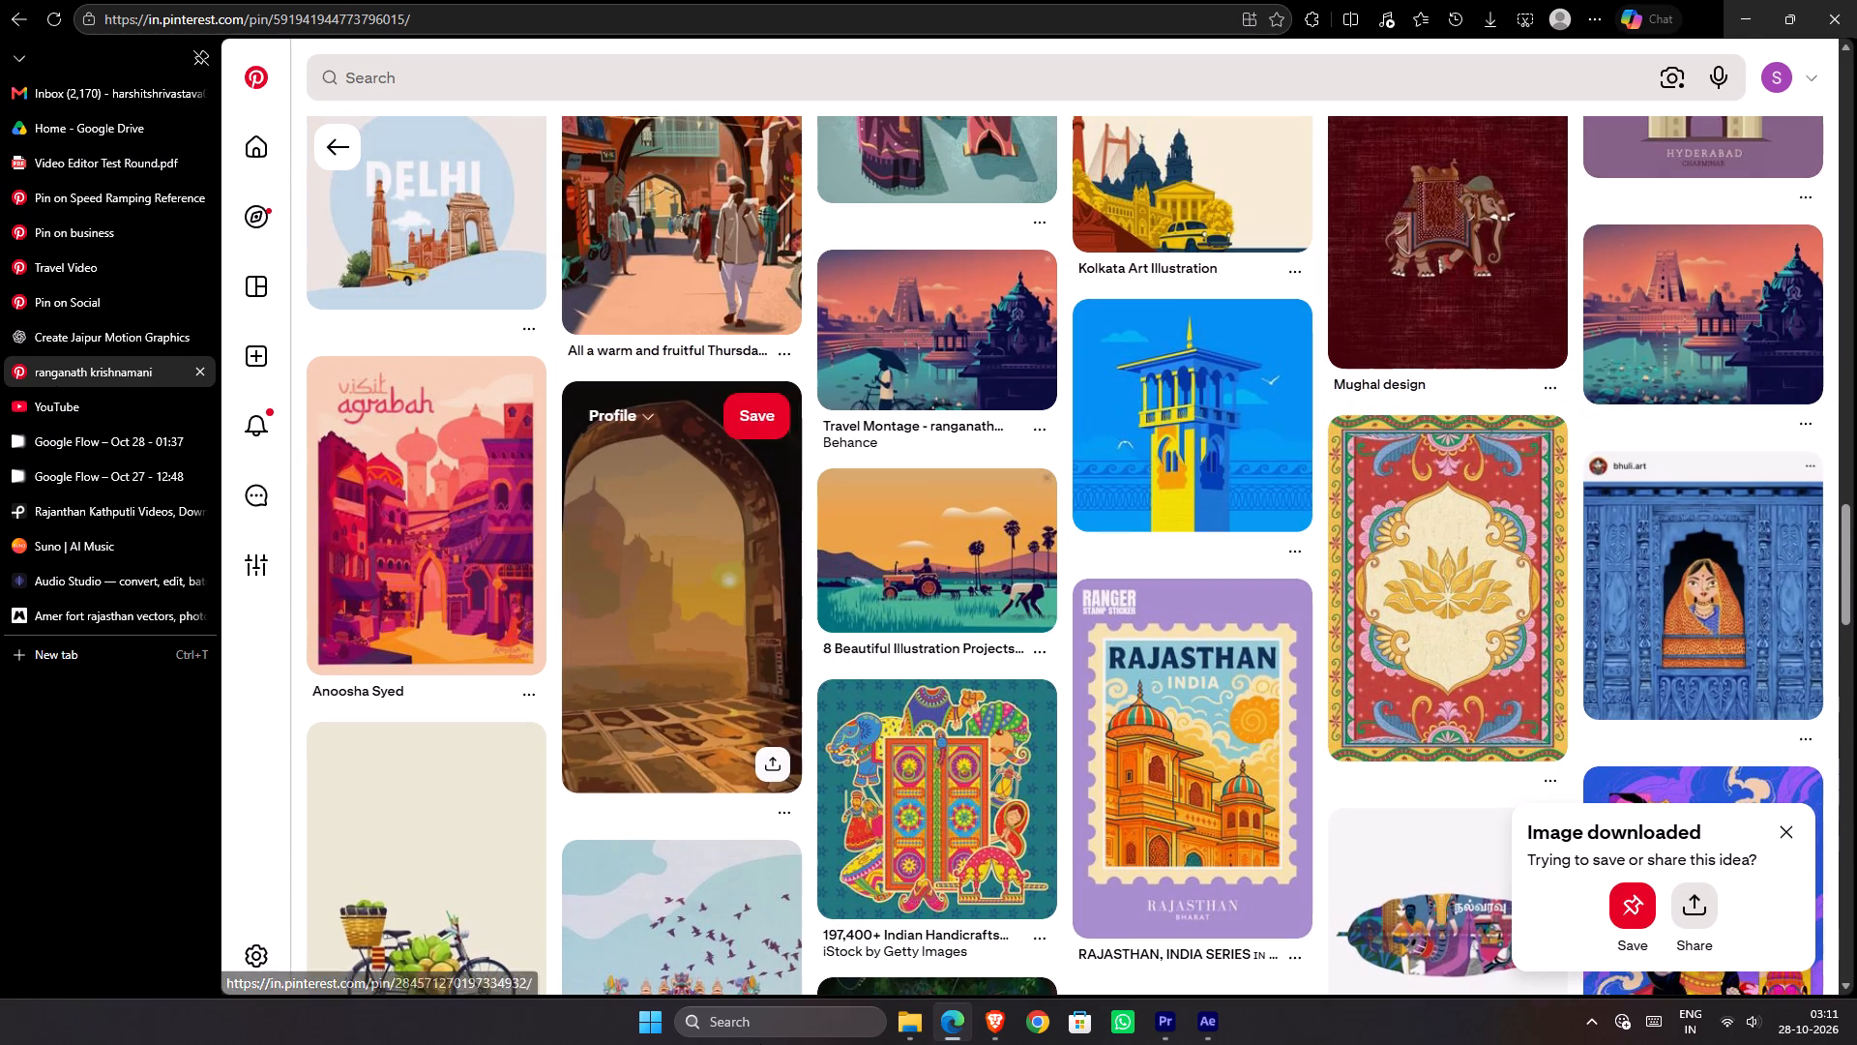
scroll(1122, 764, up, 2)
scroll(1116, 677, up, 1)
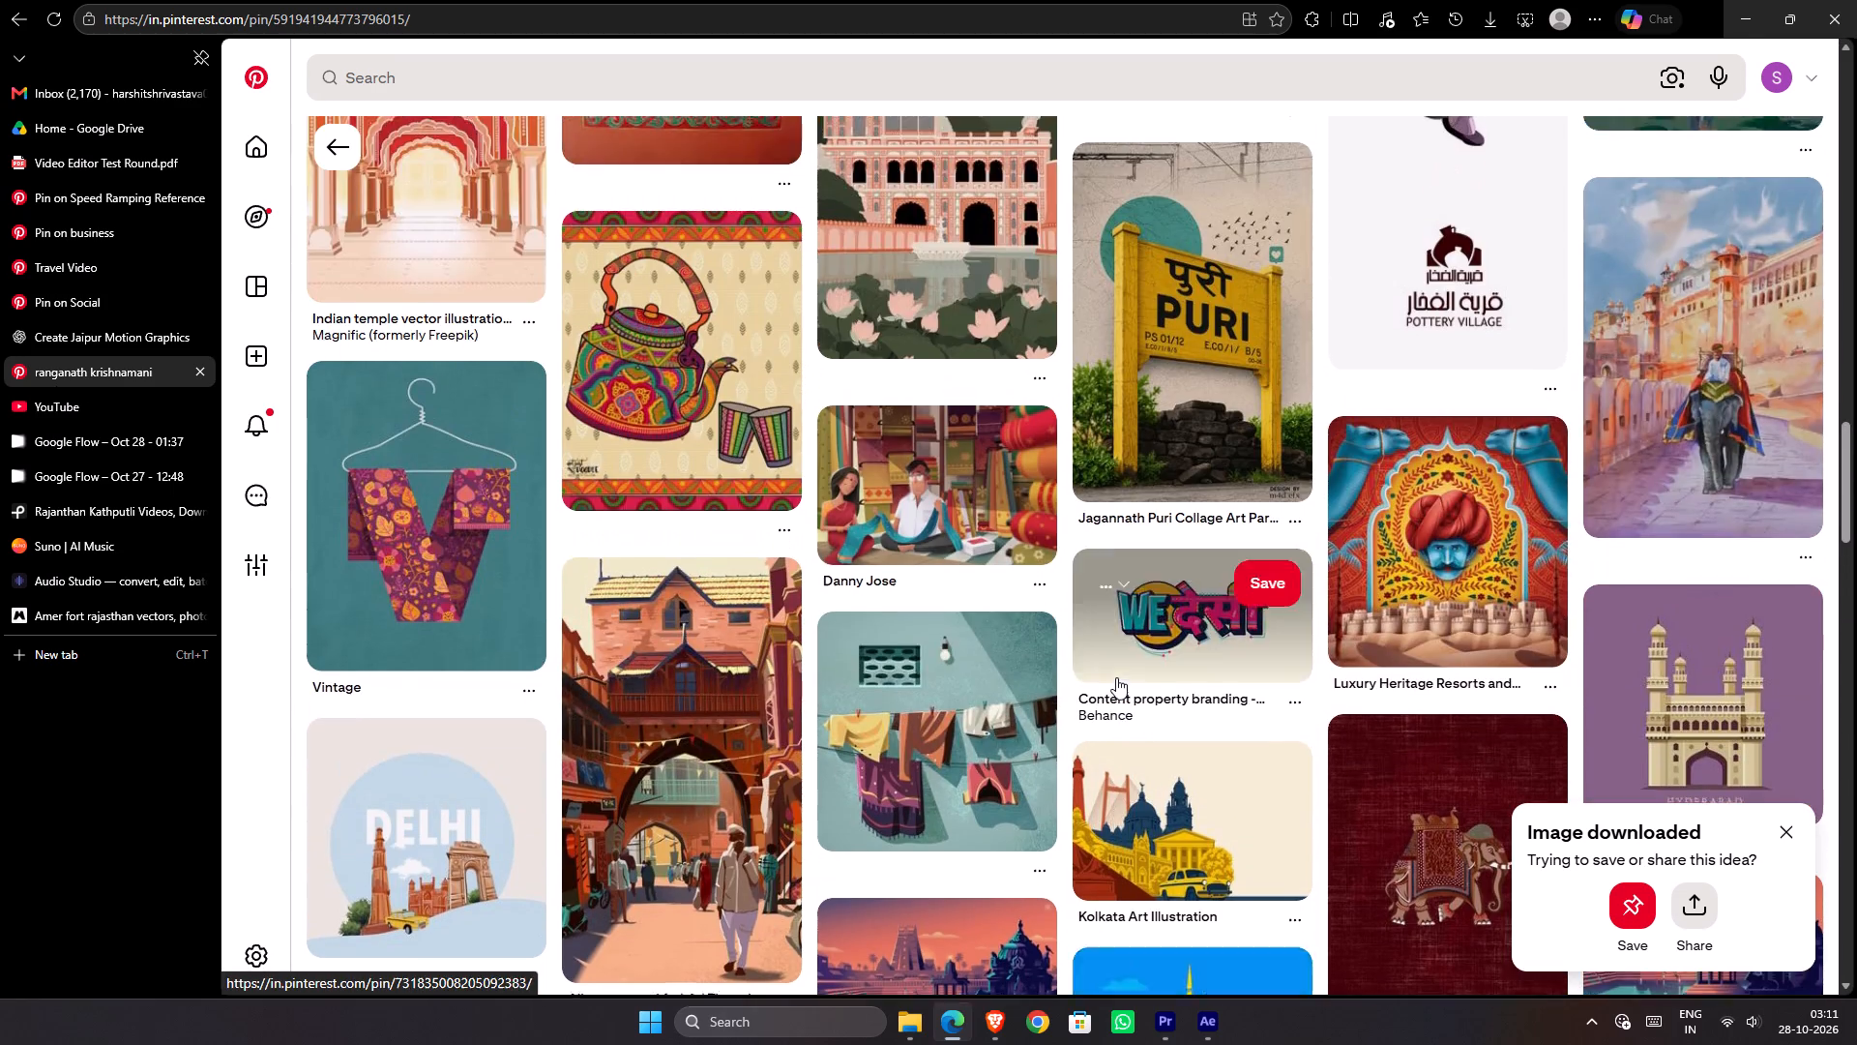
scroll(1116, 677, up, 10)
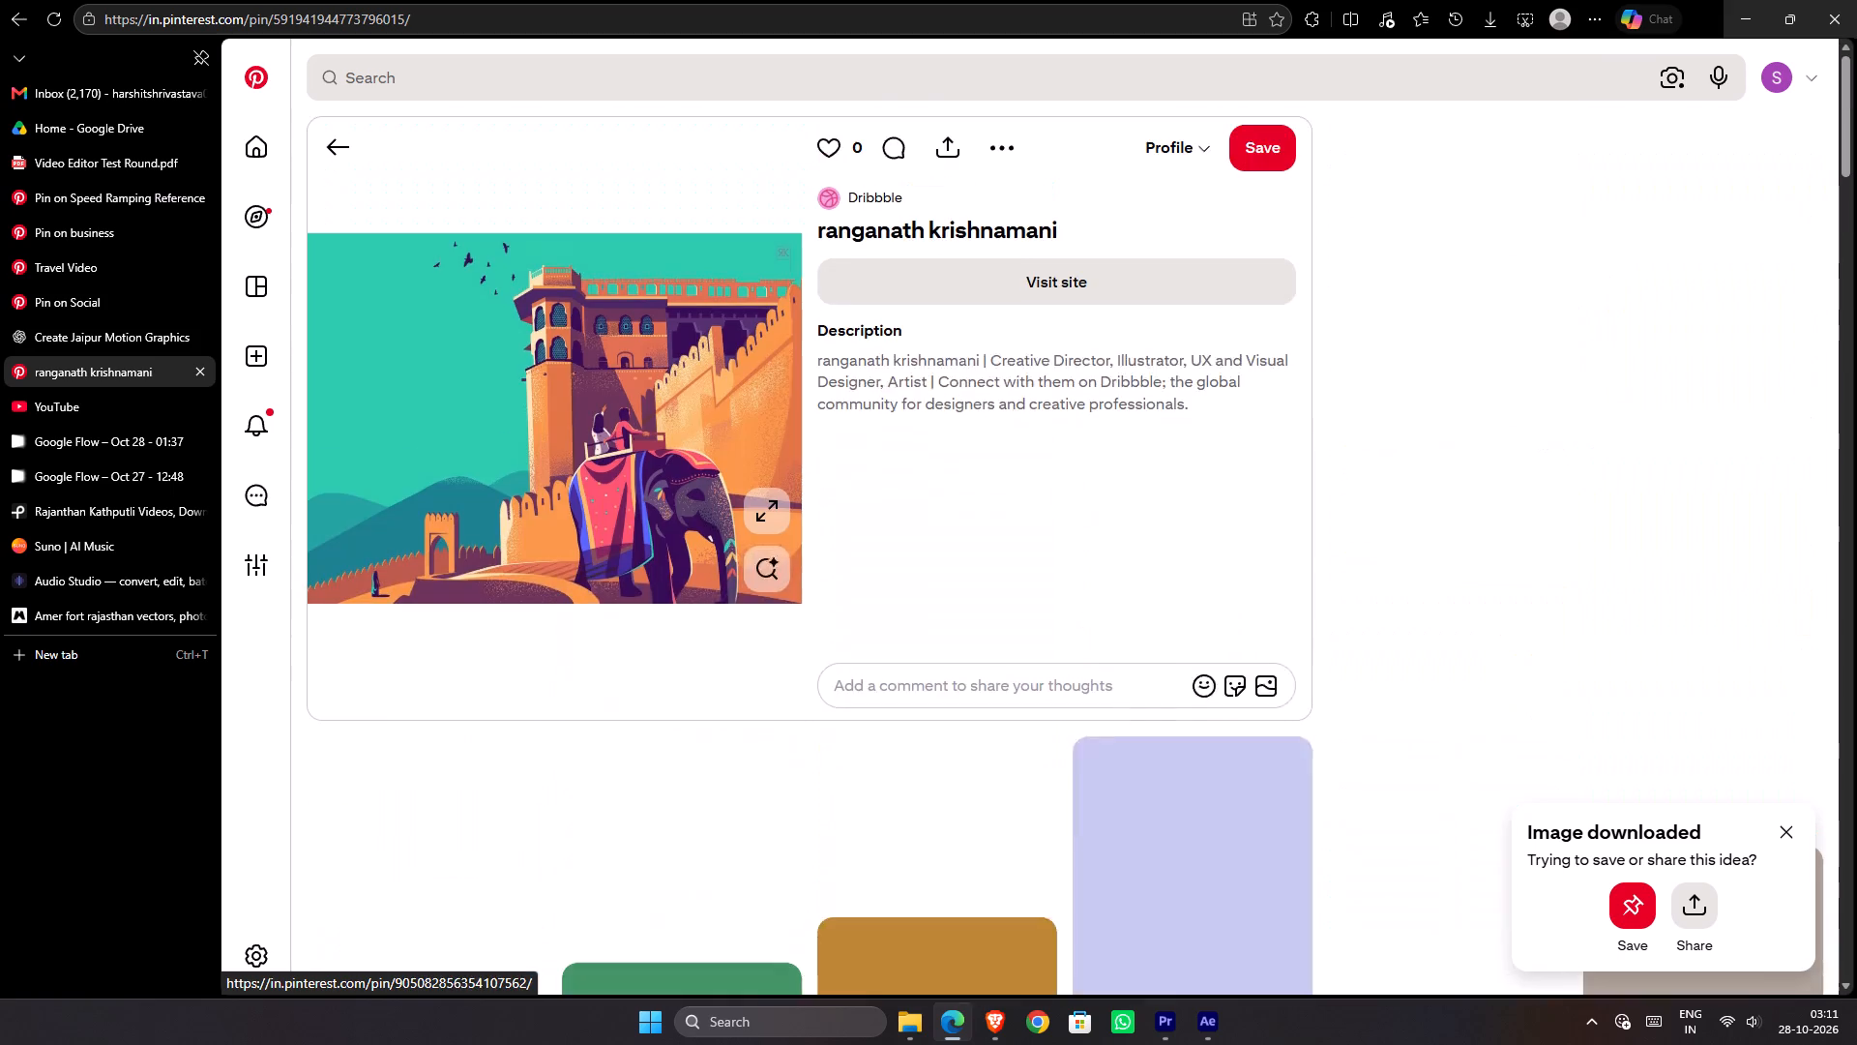
scroll(1115, 671, up, 5)
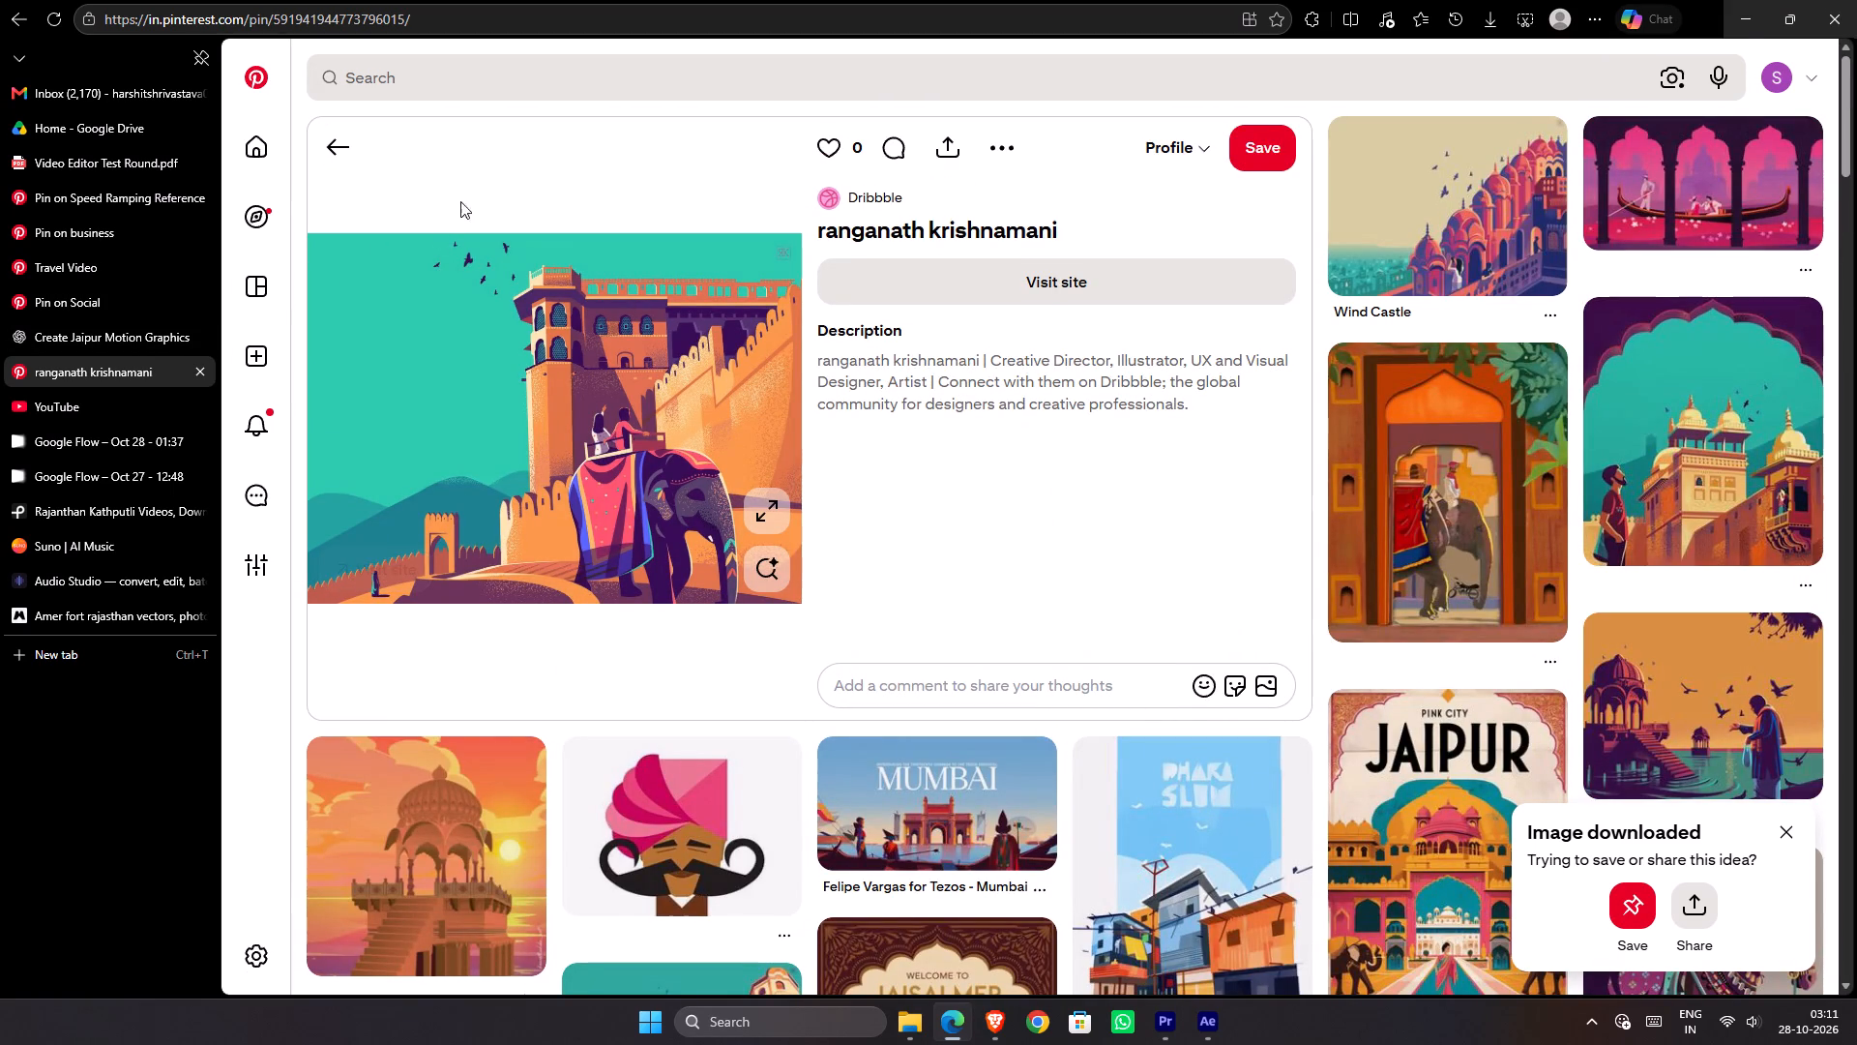
click(337, 158)
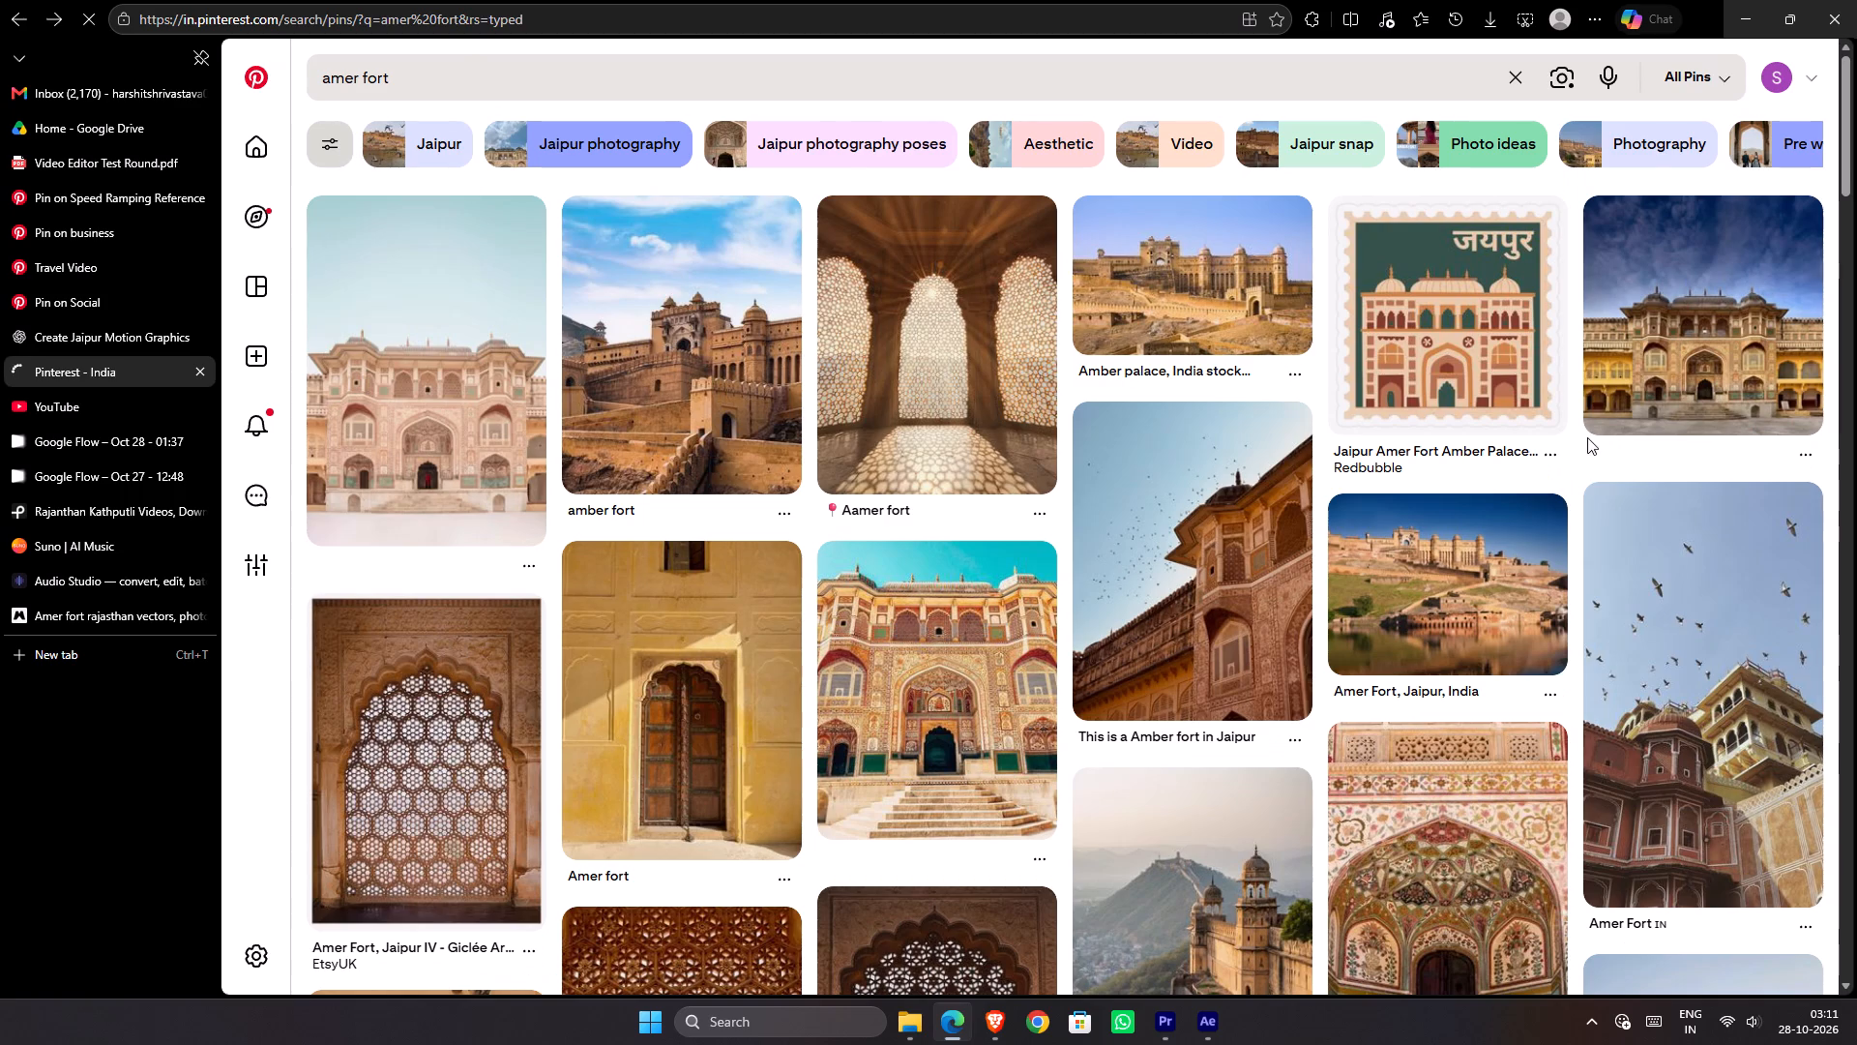
Open the pale pink palace facade pin from the "amer fort" results, examine its related images, and return to the results.
scroll(1583, 434, up, 2)
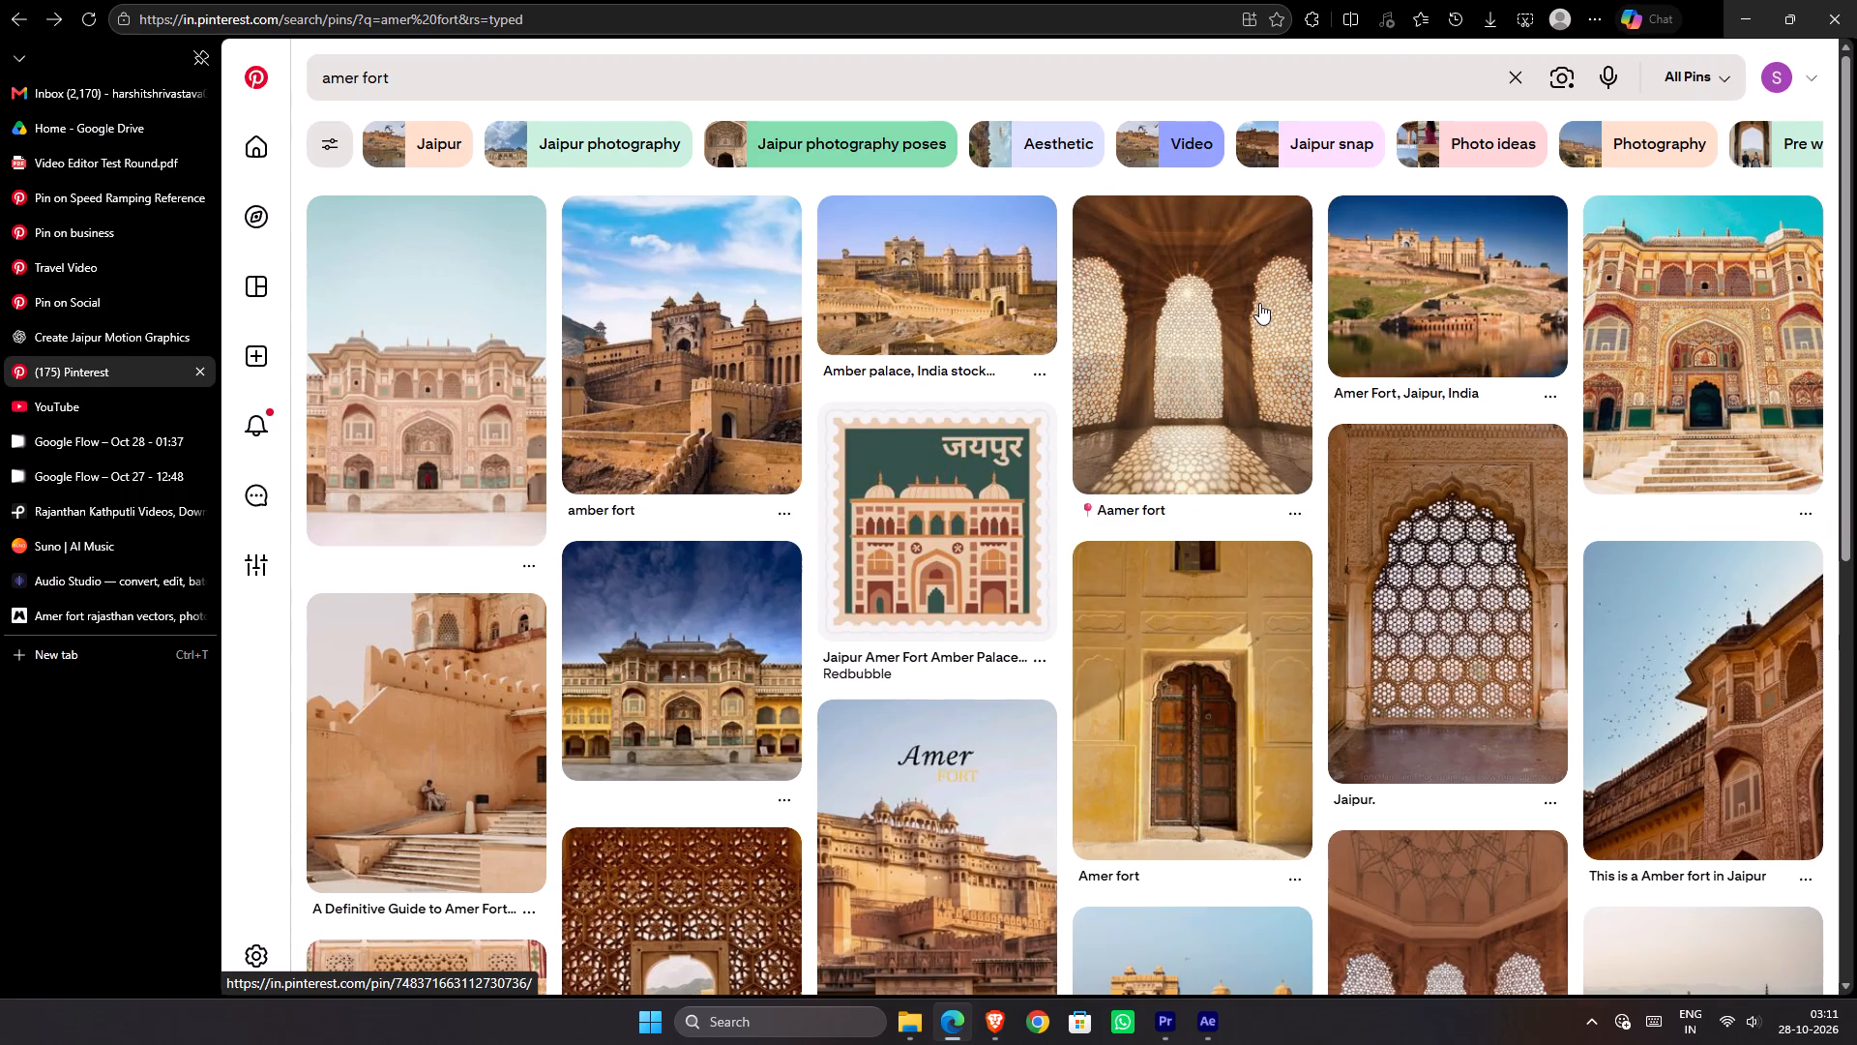
click(508, 411)
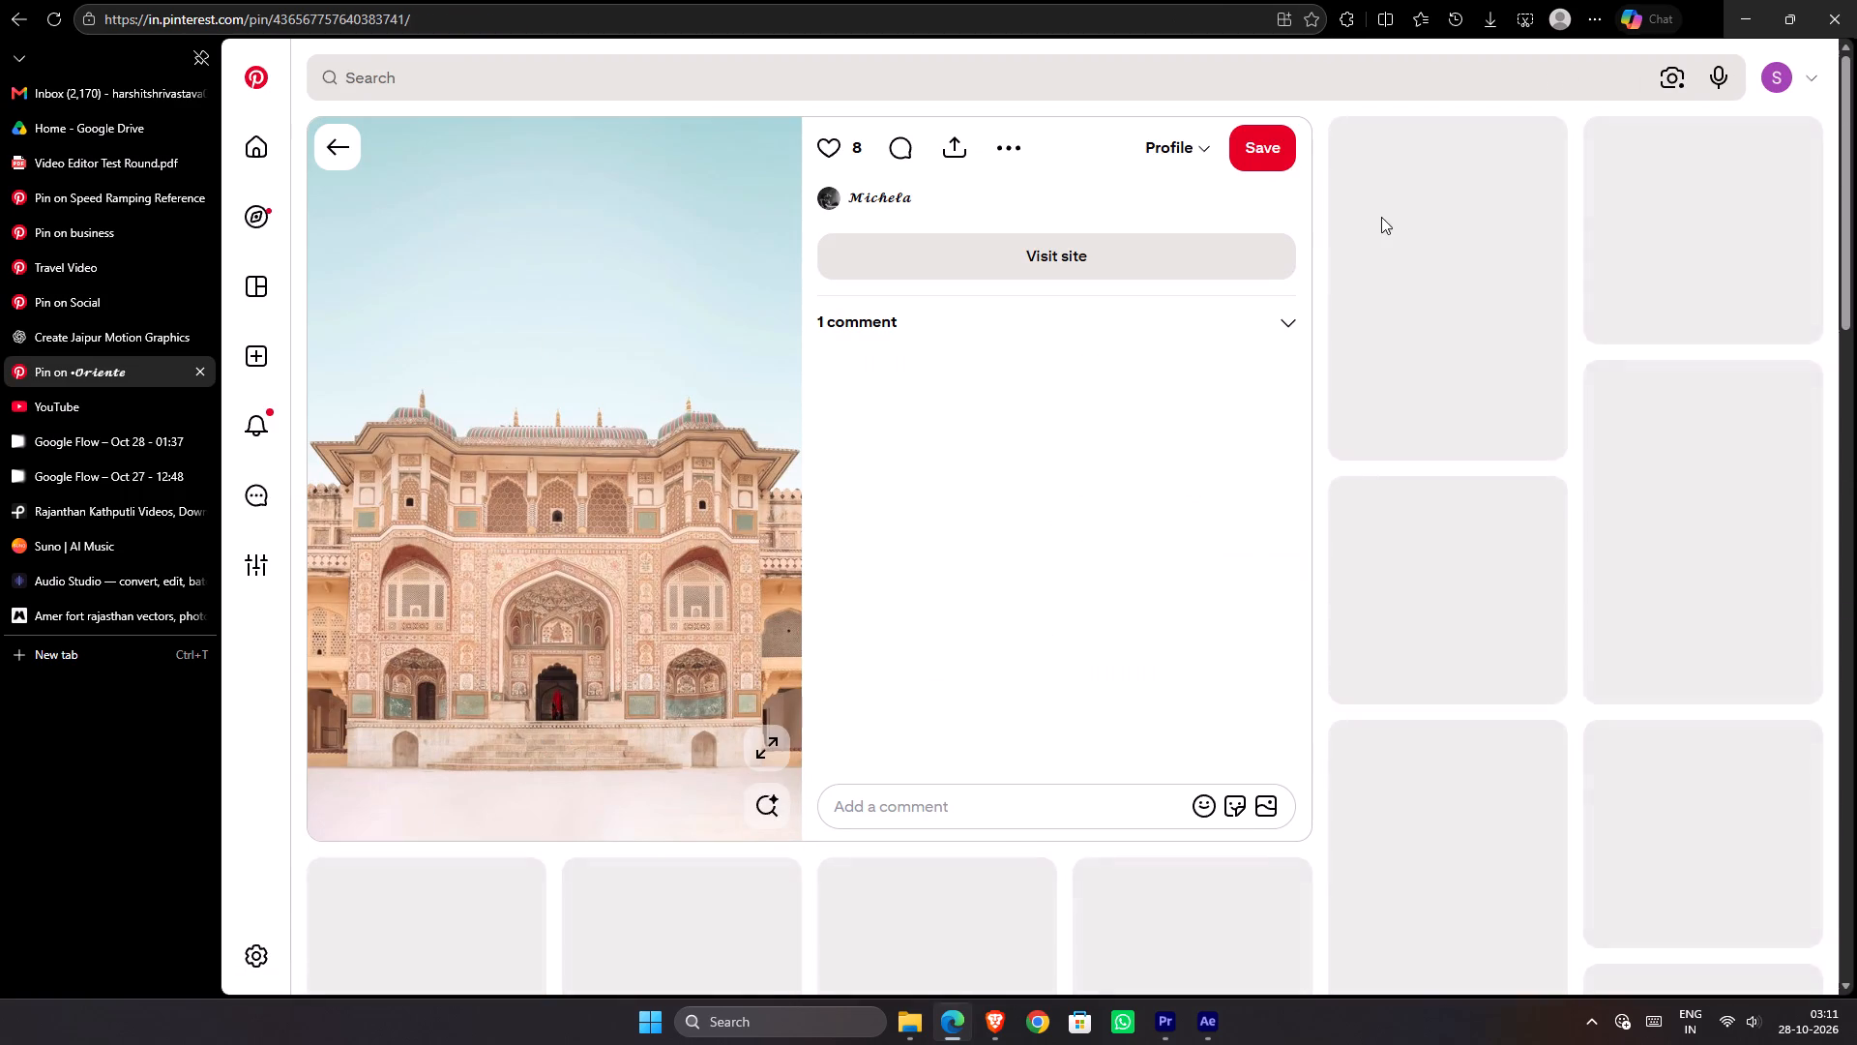
scroll(1379, 227, down, 1)
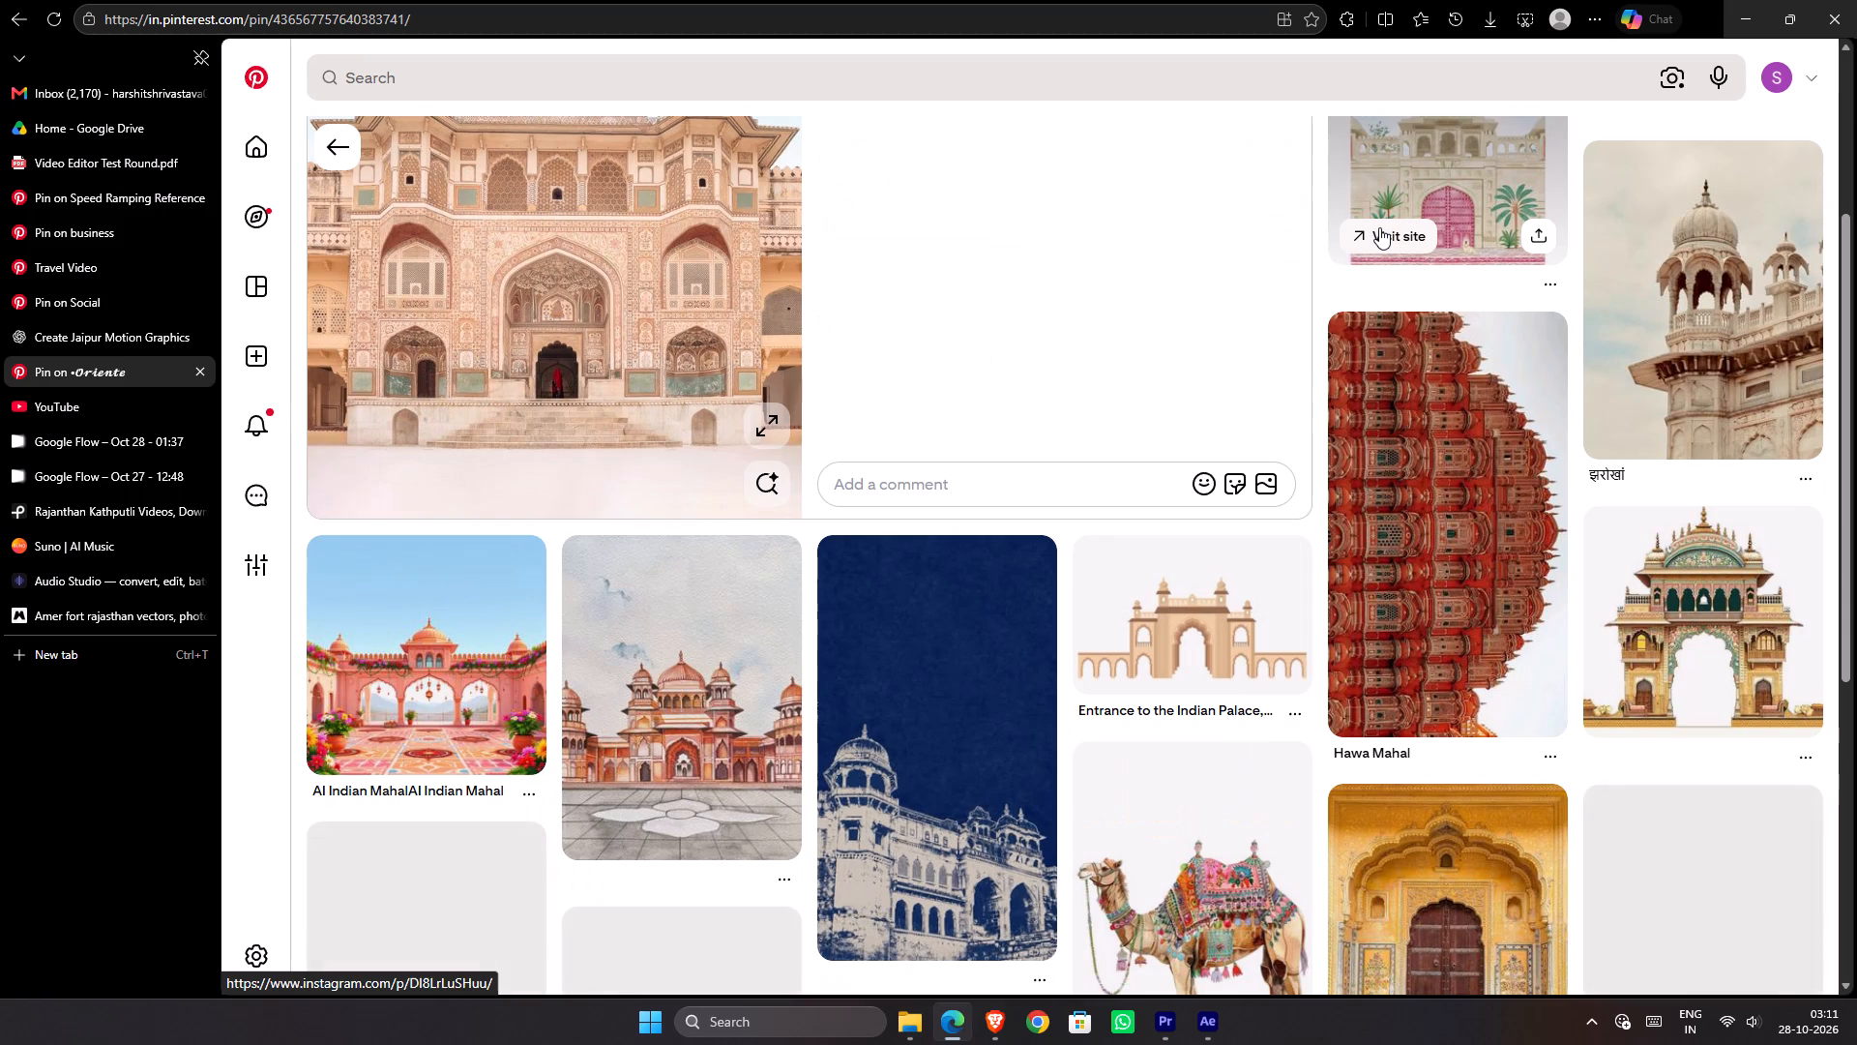
scroll(1379, 227, up, 2)
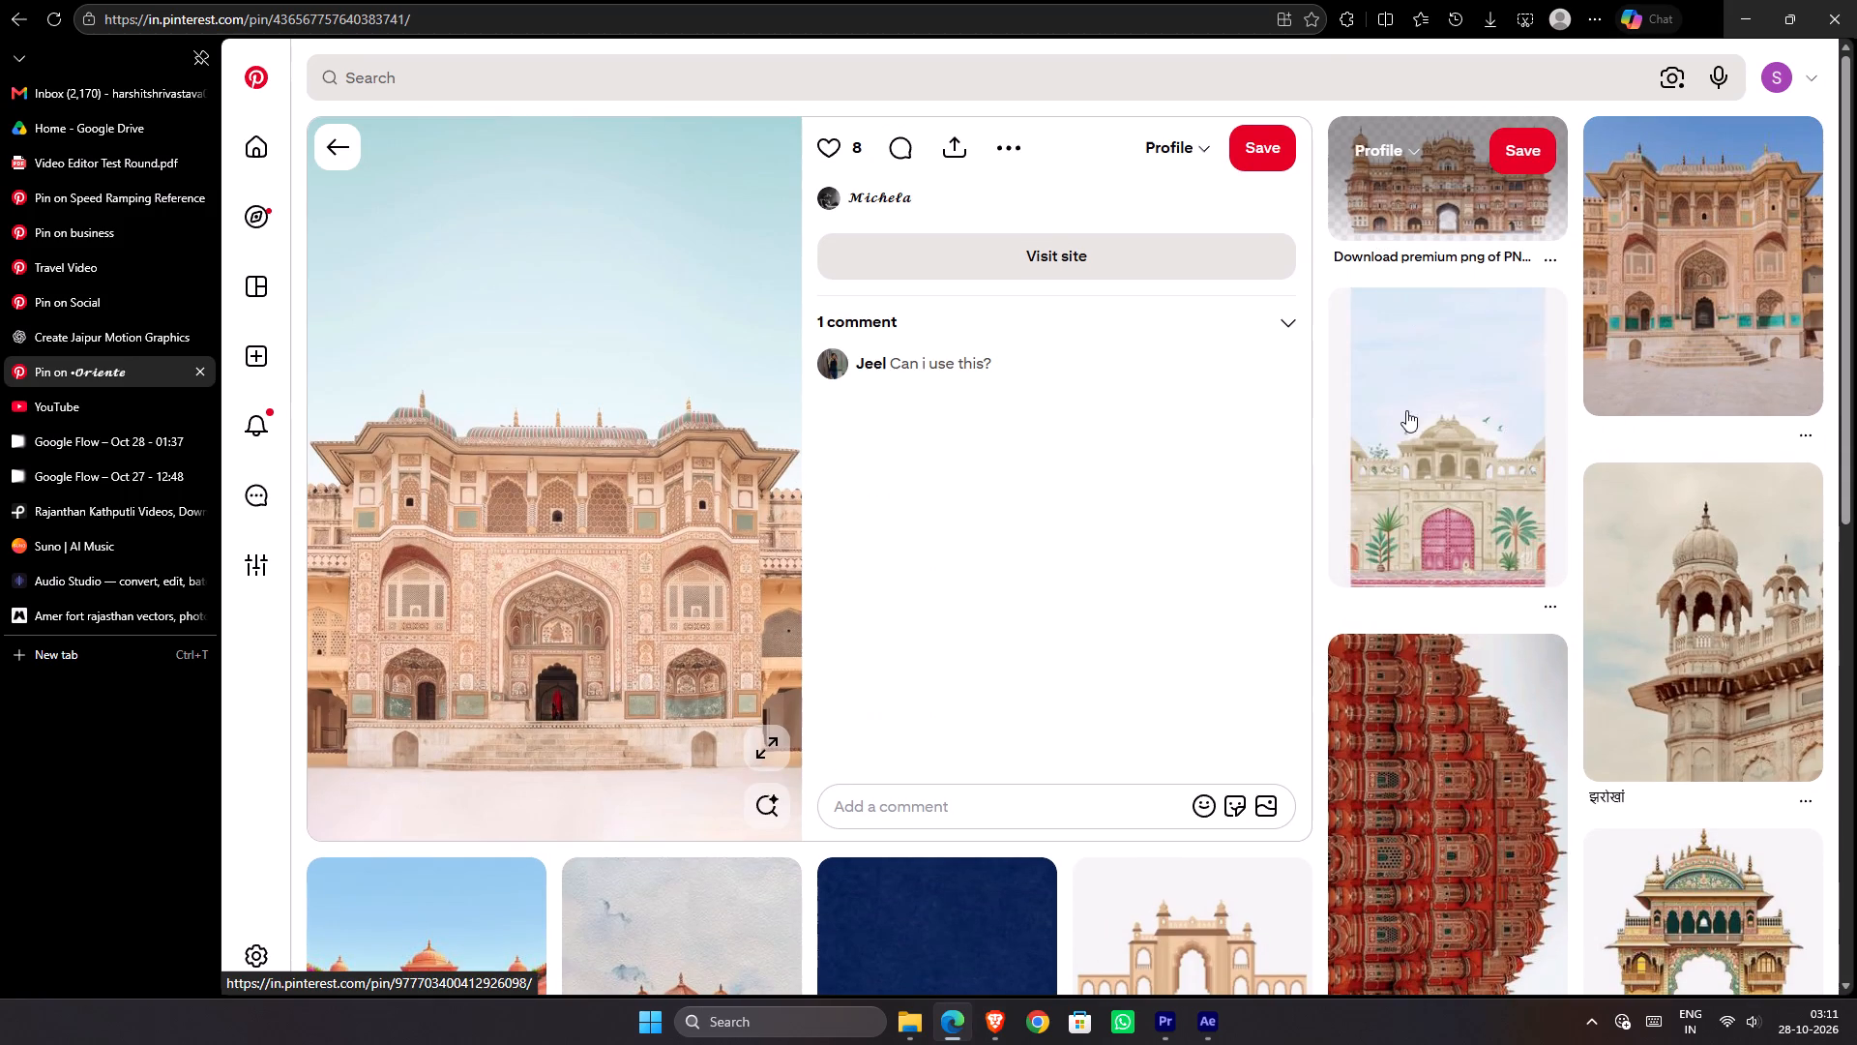
scroll(1443, 542, down, 2)
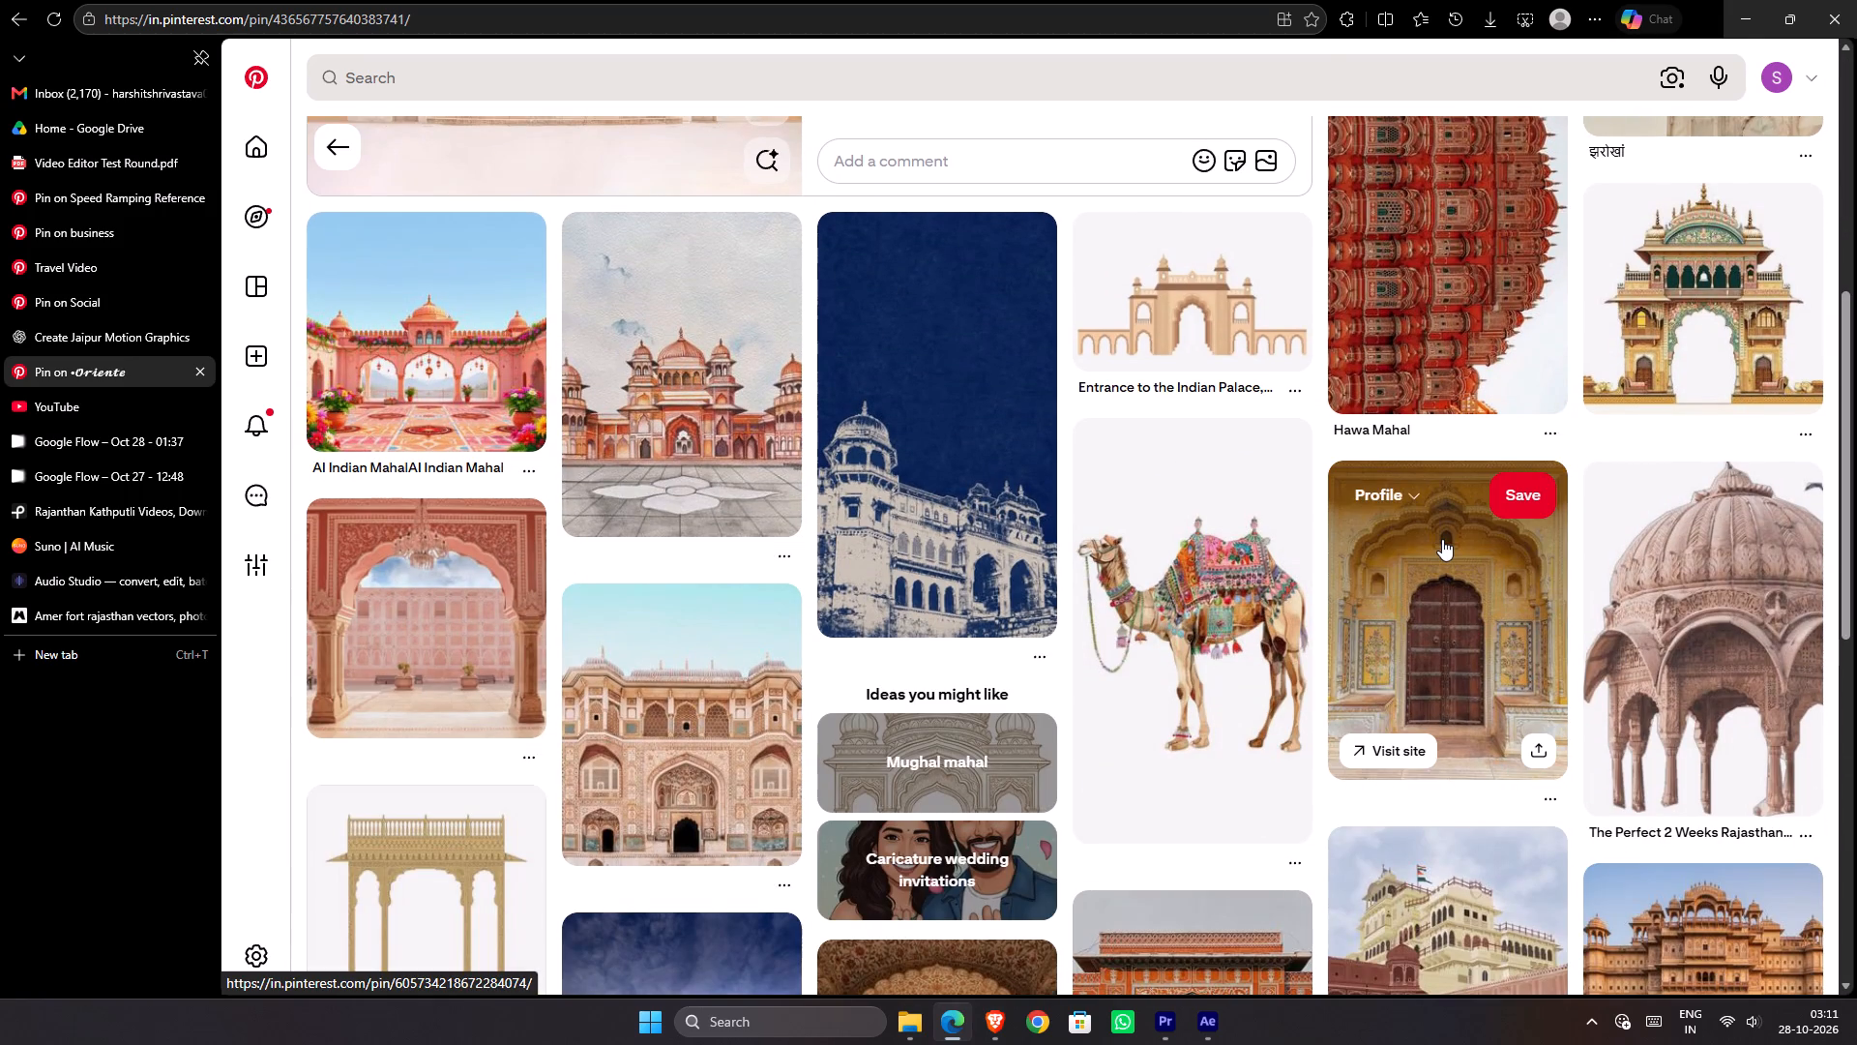
scroll(1442, 536, up, 3)
click(339, 147)
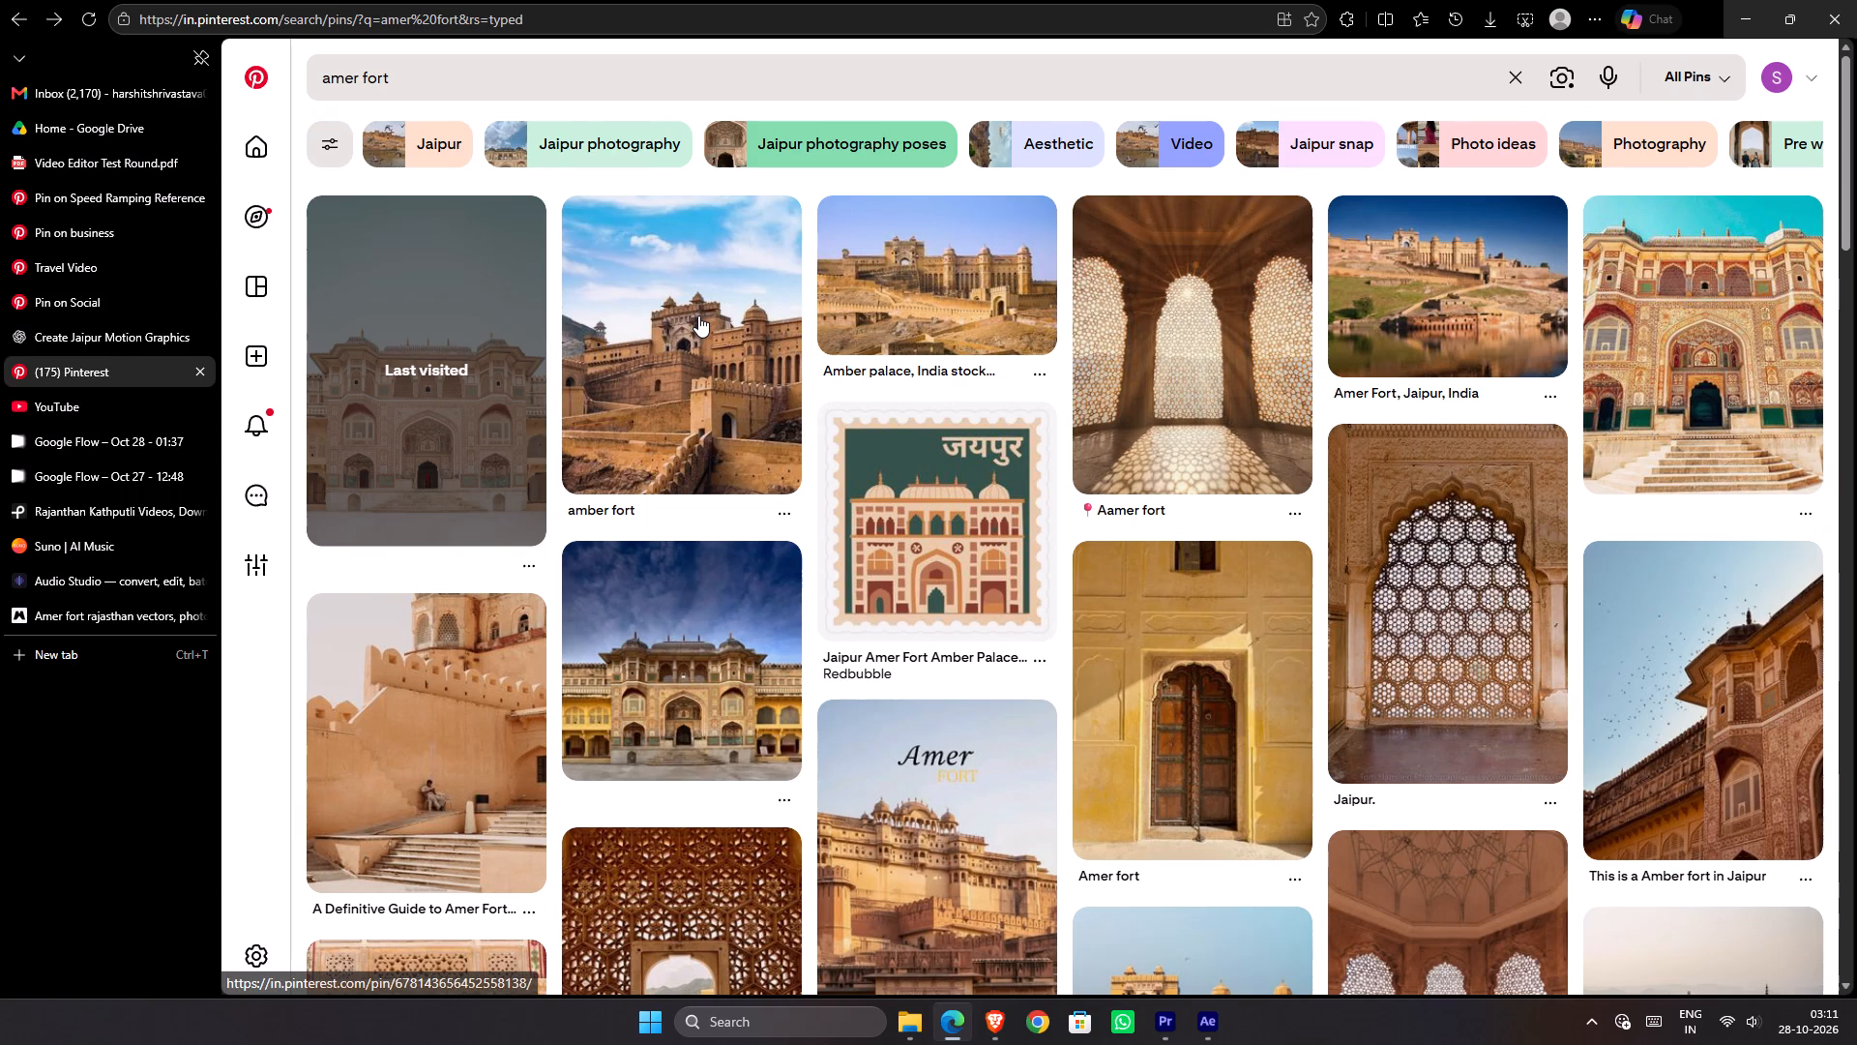
Look through the "amer fort" search results for usable fort, arch and gateway images.
scroll(698, 315, down, 1)
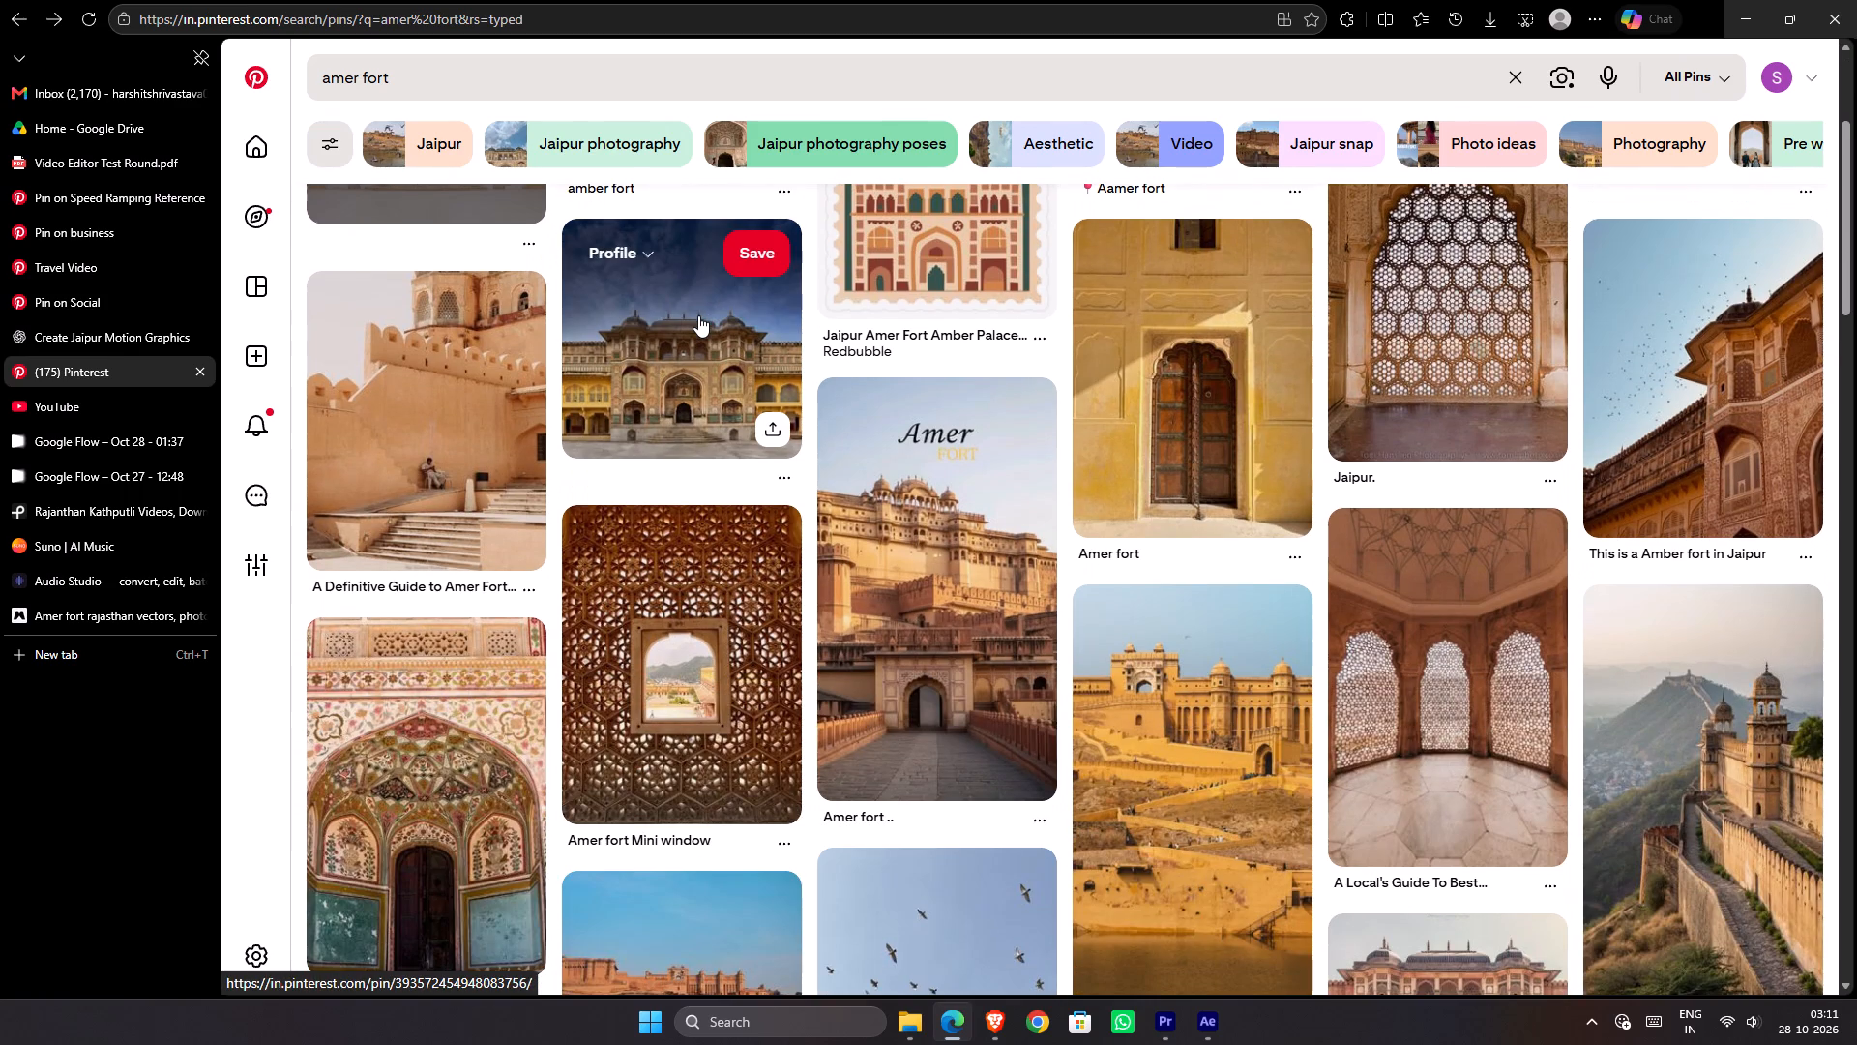
scroll(698, 315, down, 4)
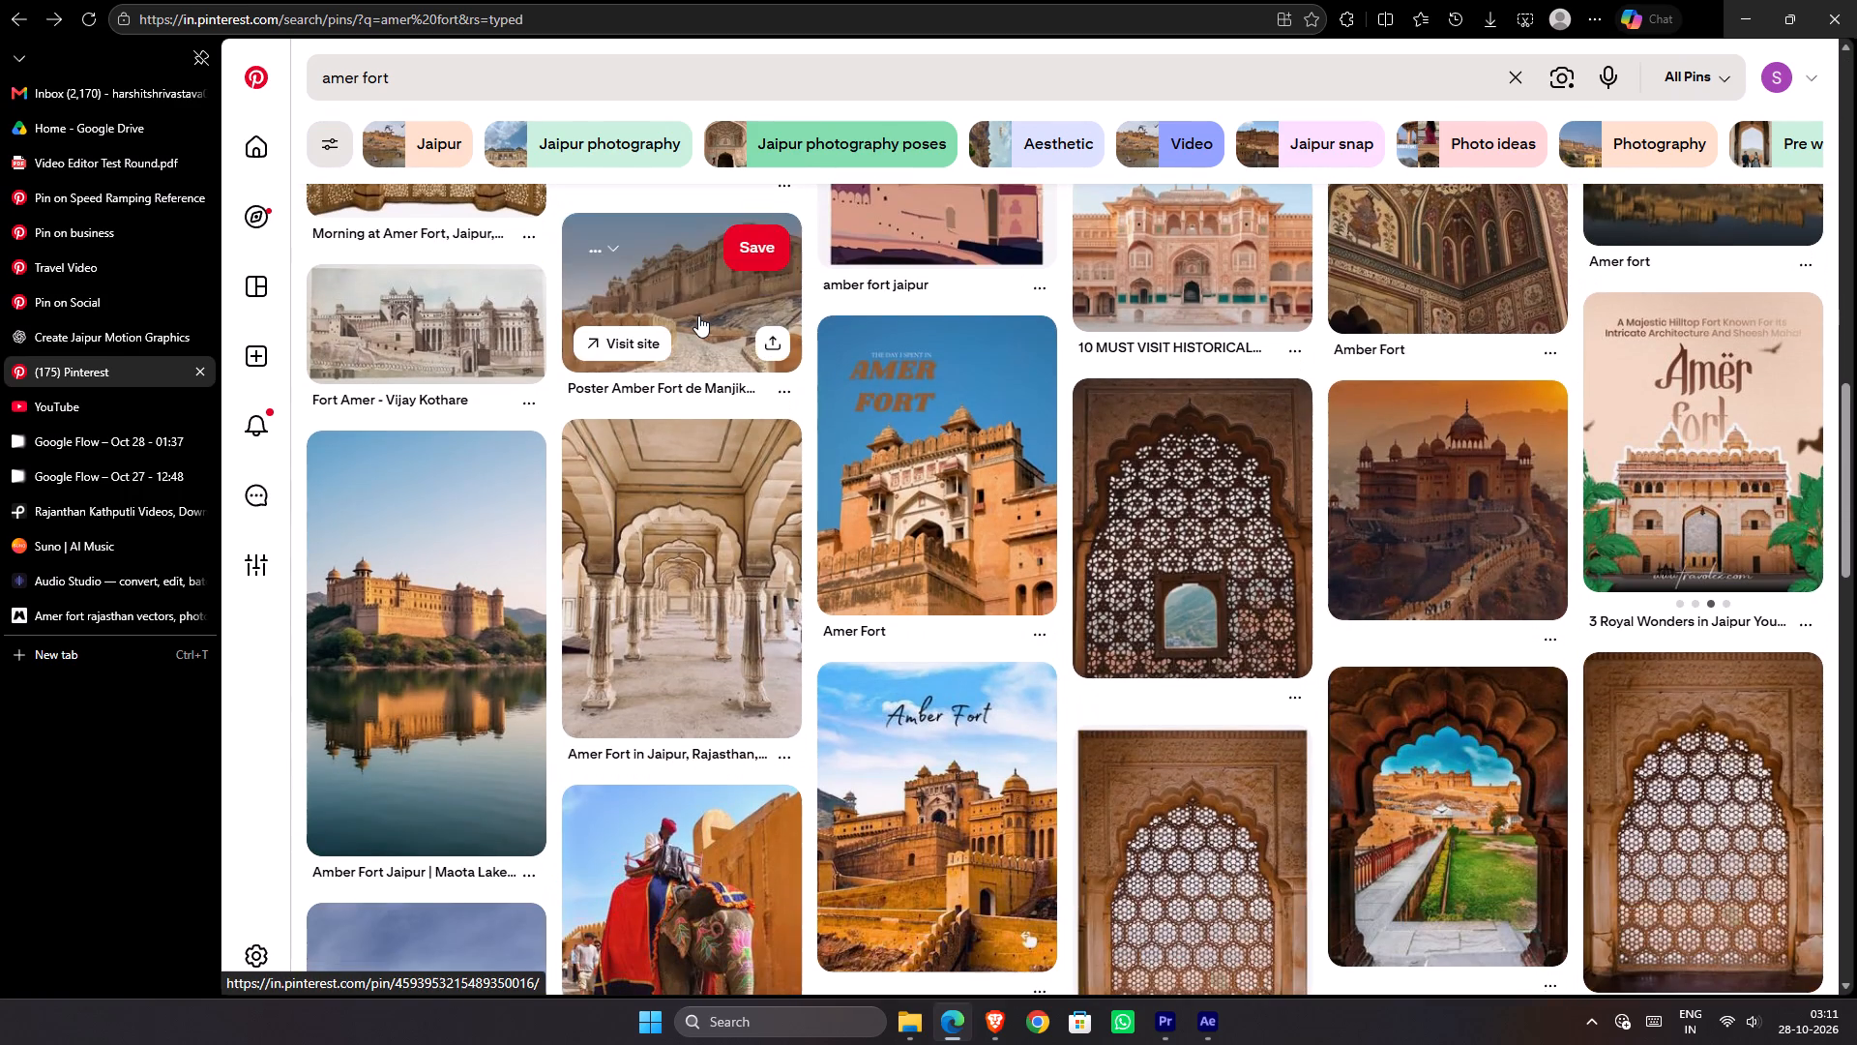
scroll(708, 335, down, 1)
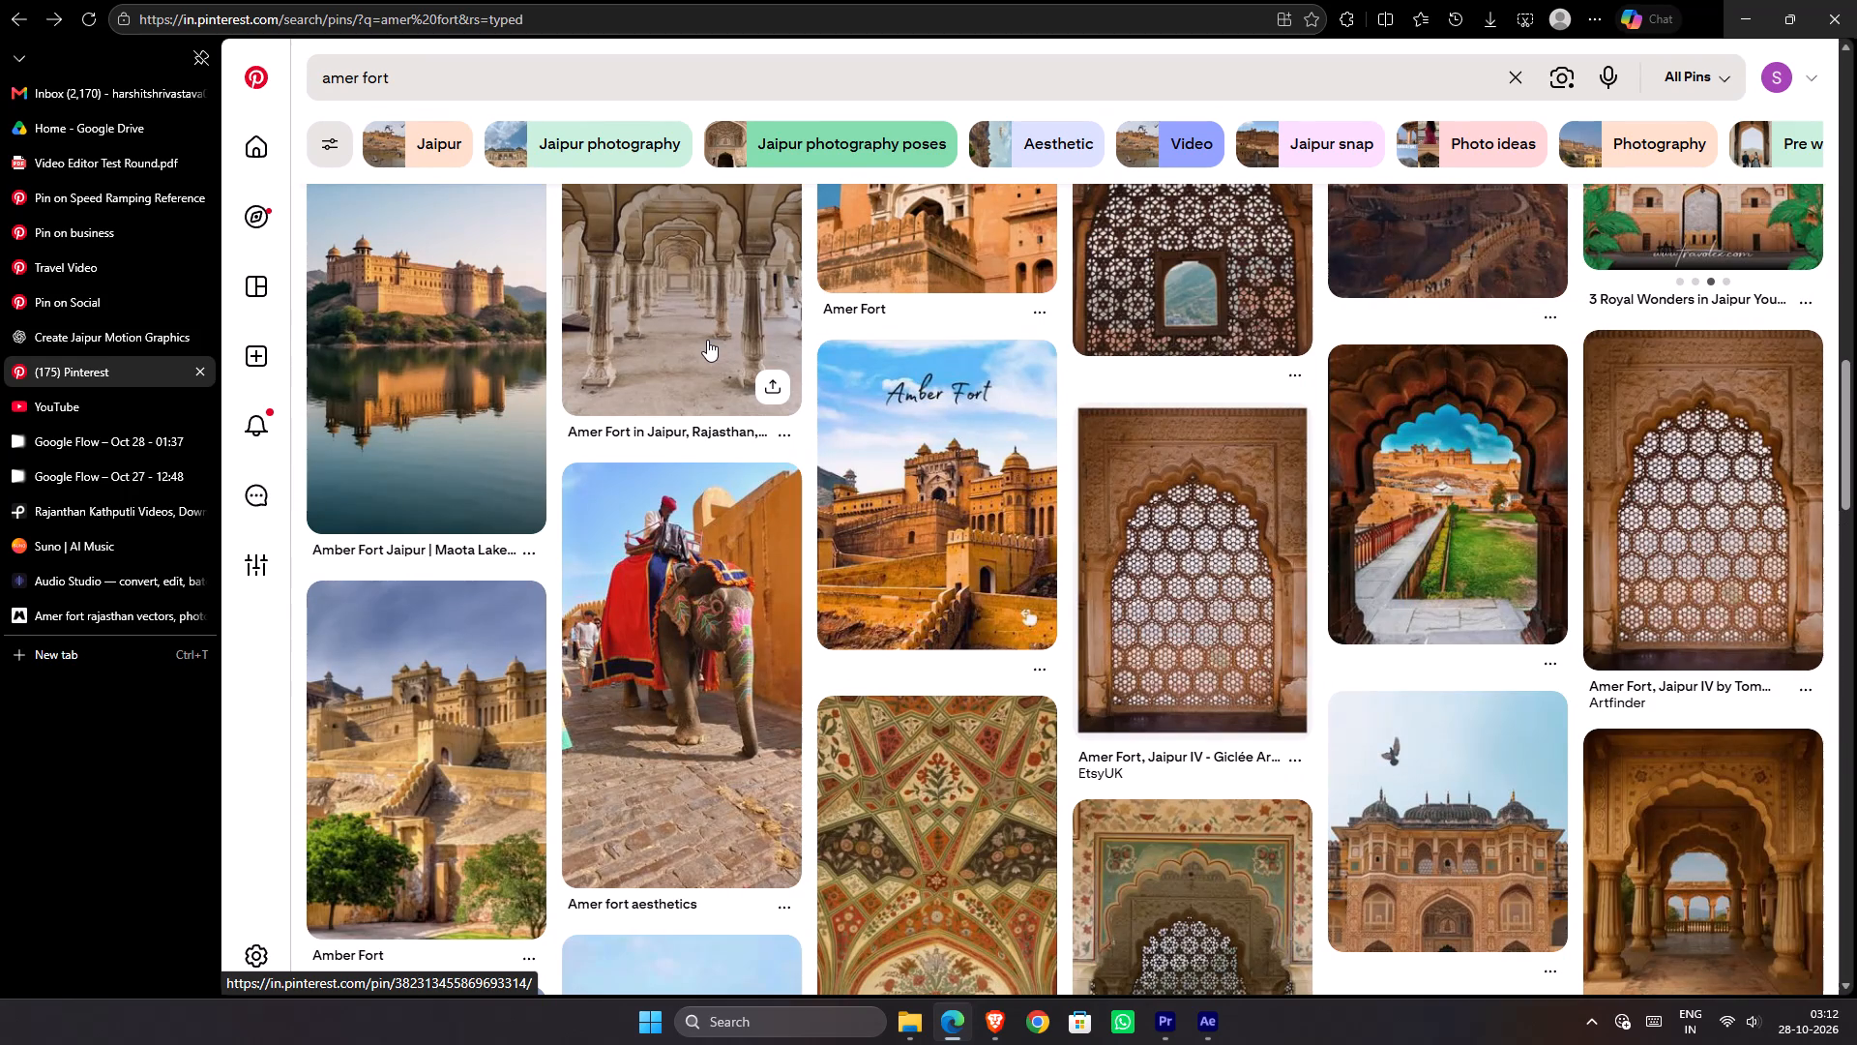
scroll(707, 340, down, 2)
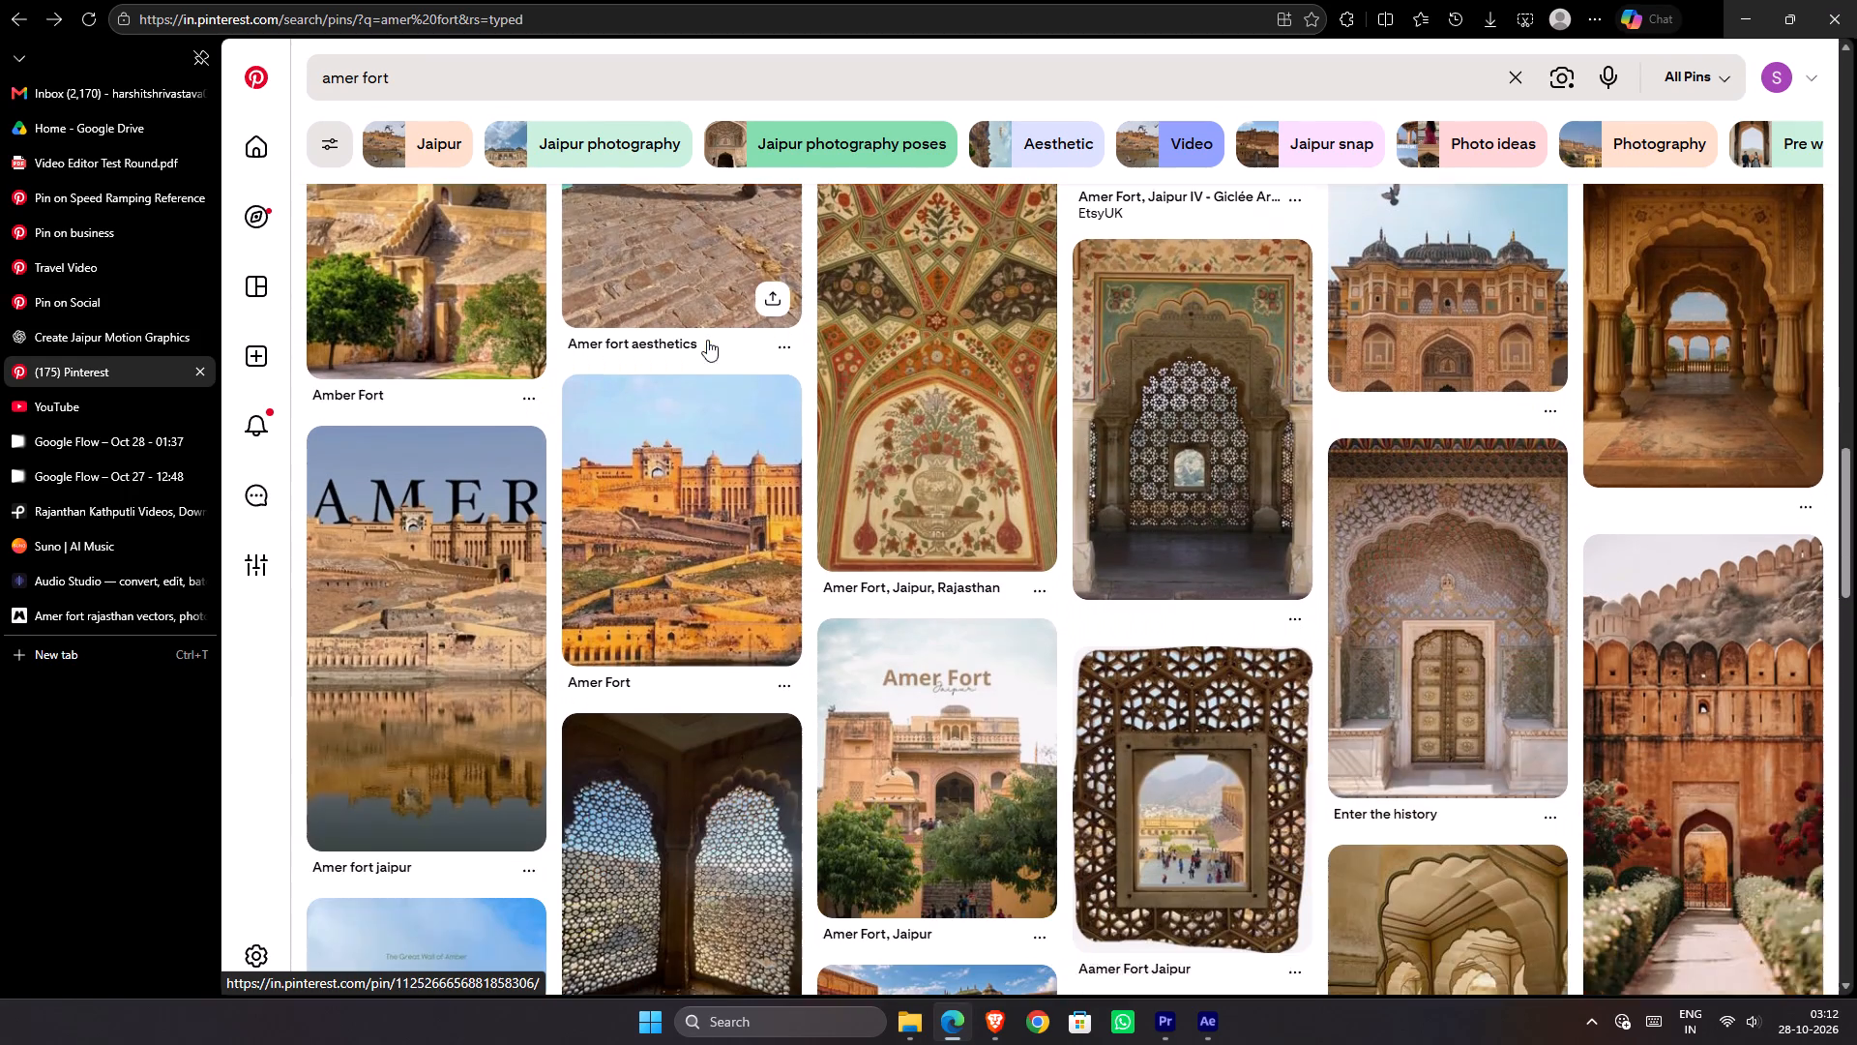
scroll(707, 340, down, 1)
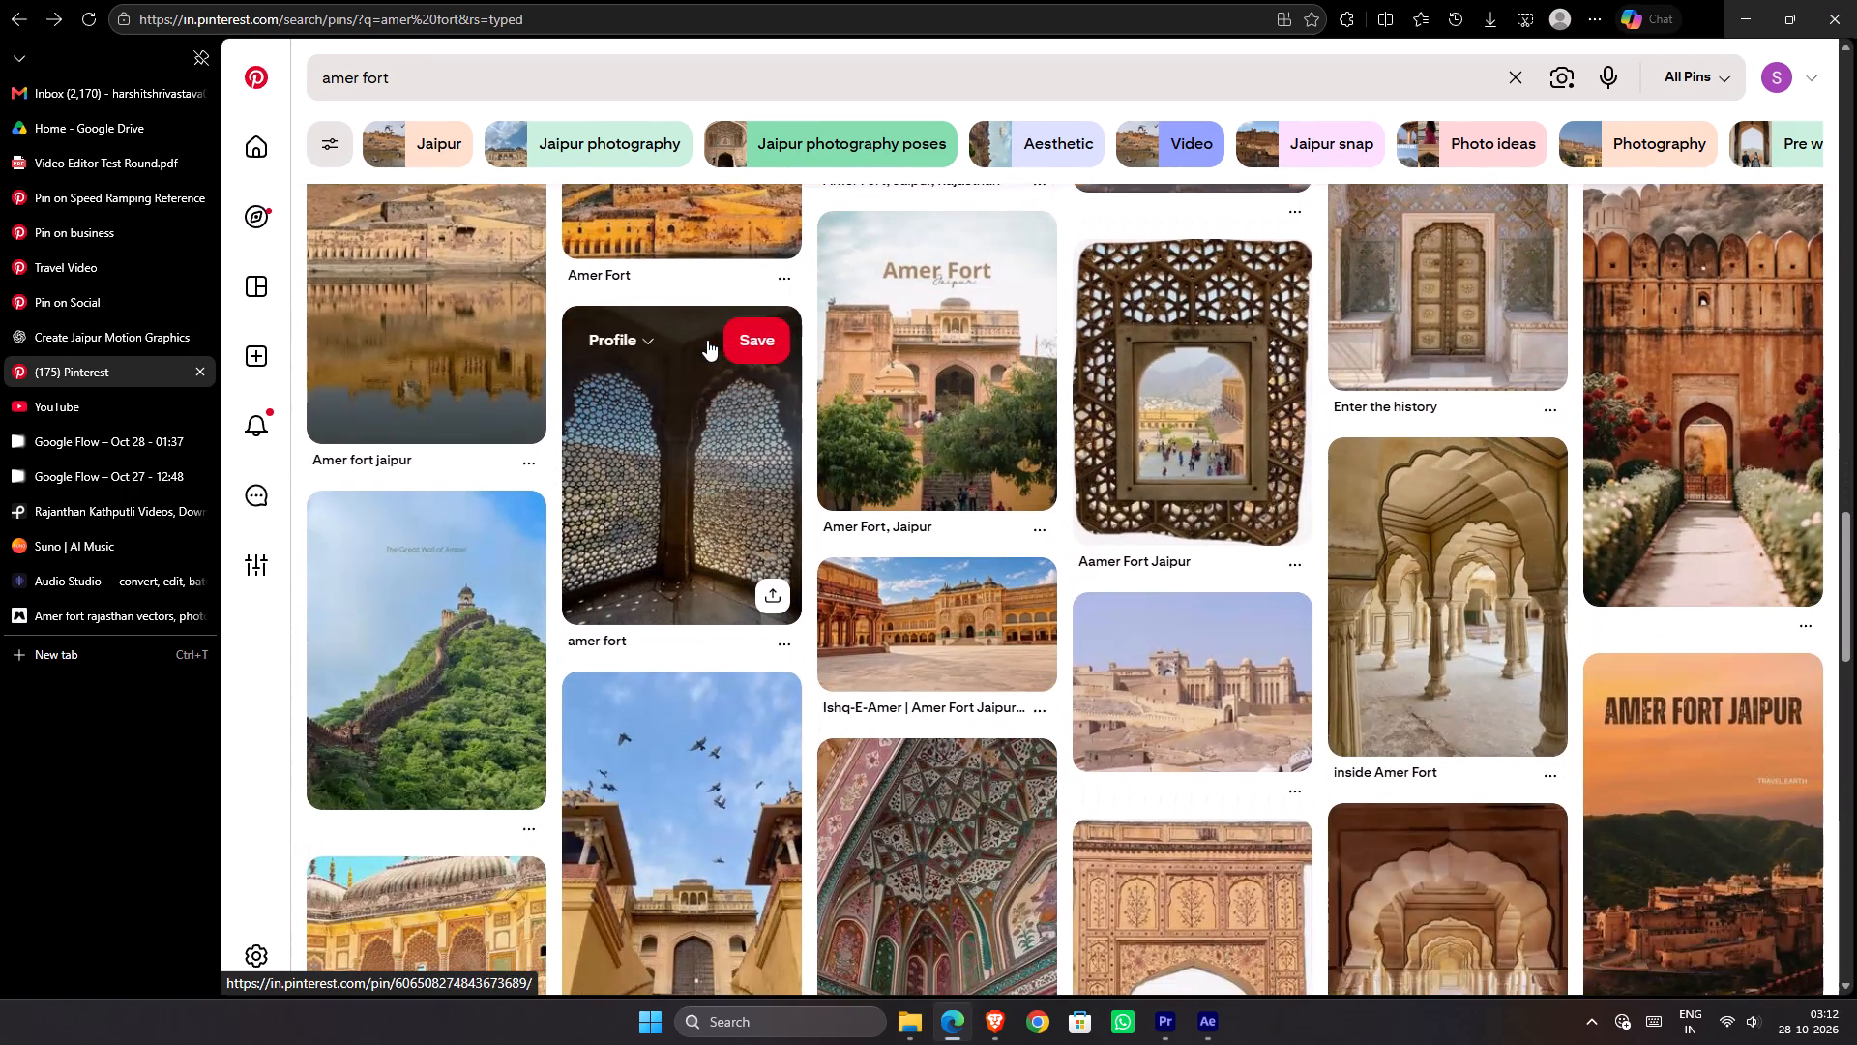
scroll(707, 340, down, 2)
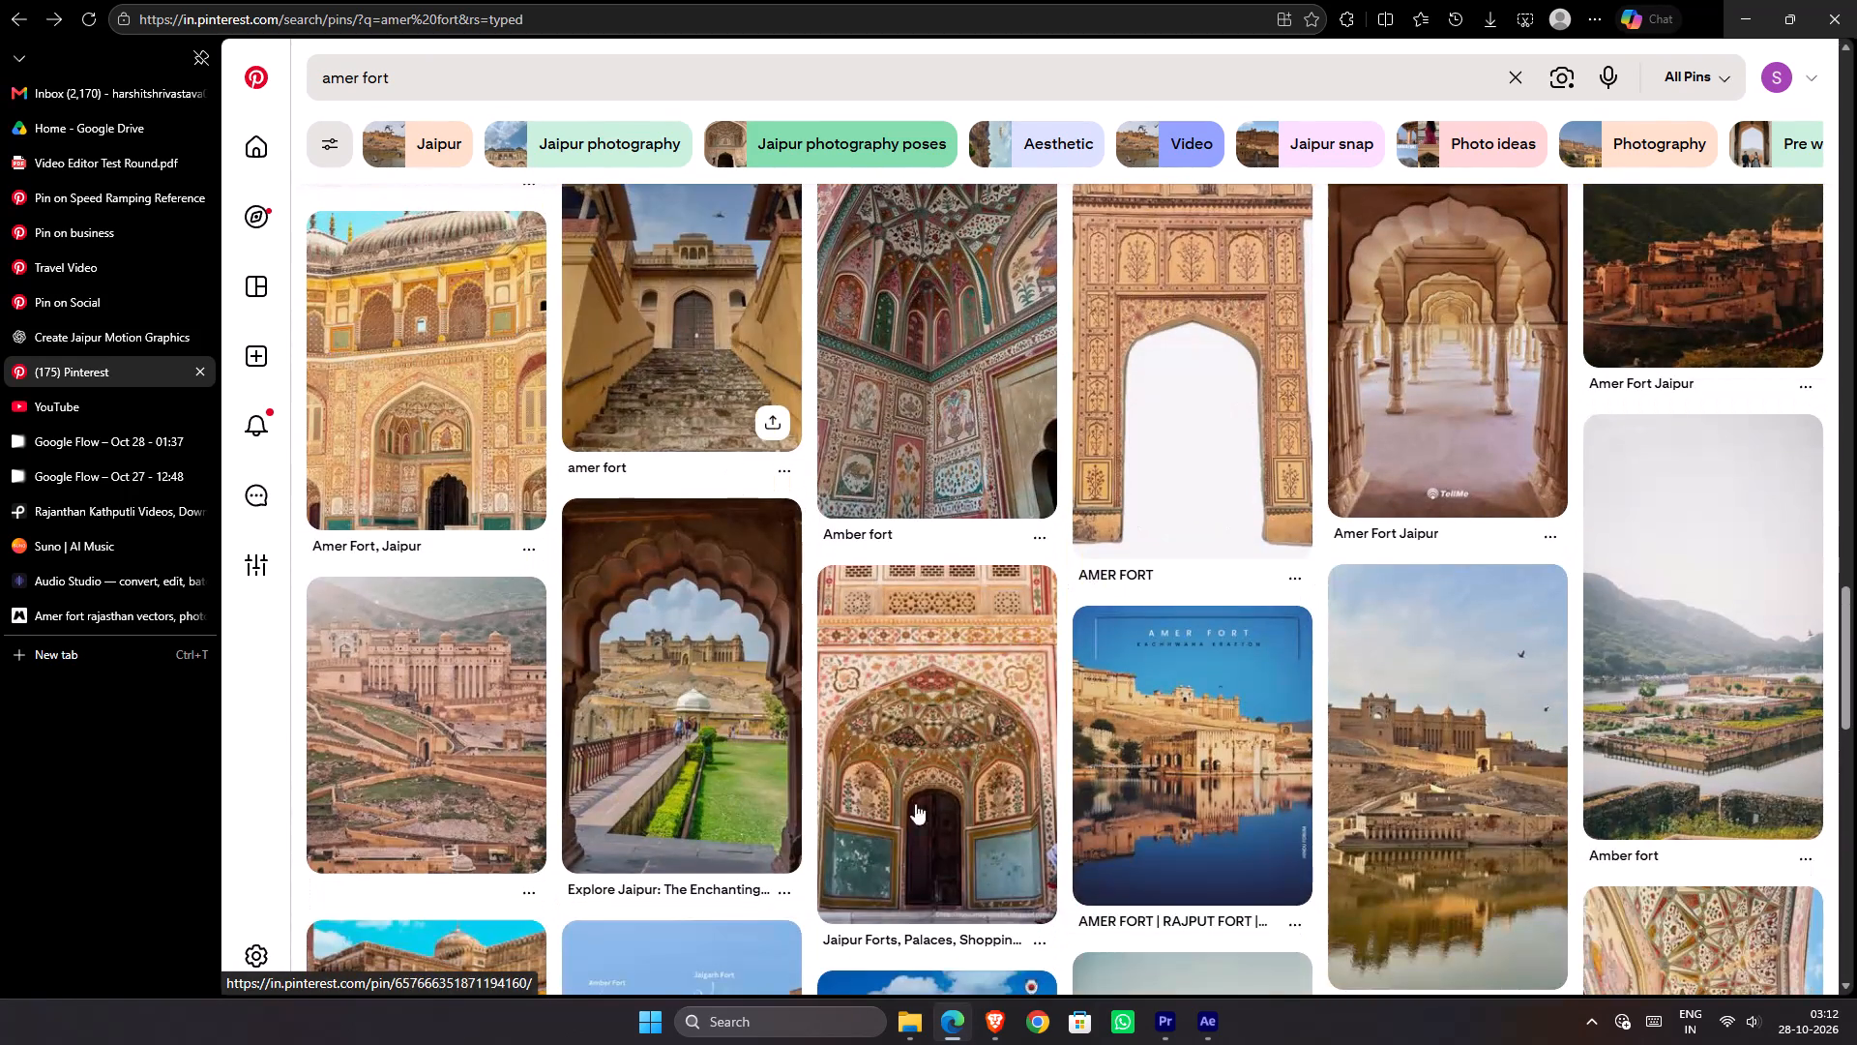
Switch to File Explorer and open the Harshit folder inside "Pr got back" on drive E in a new tab.
click(925, 1017)
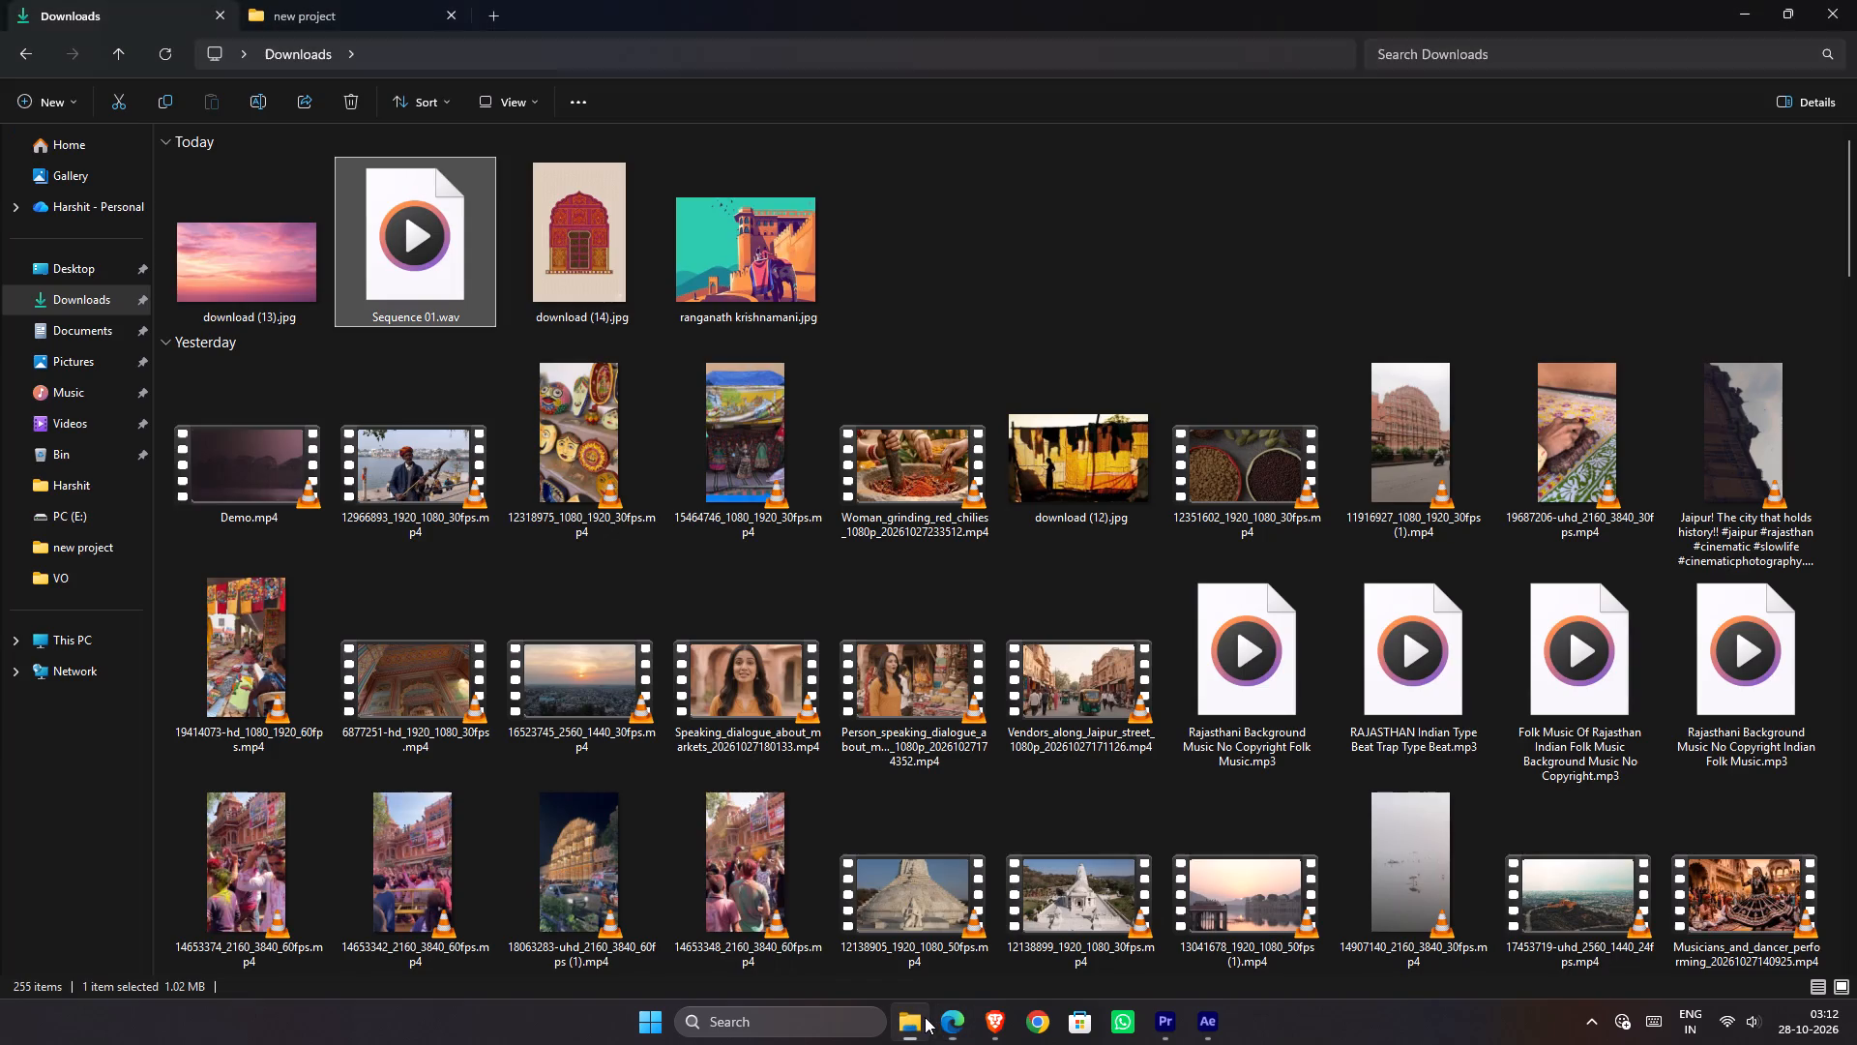
click(498, 16)
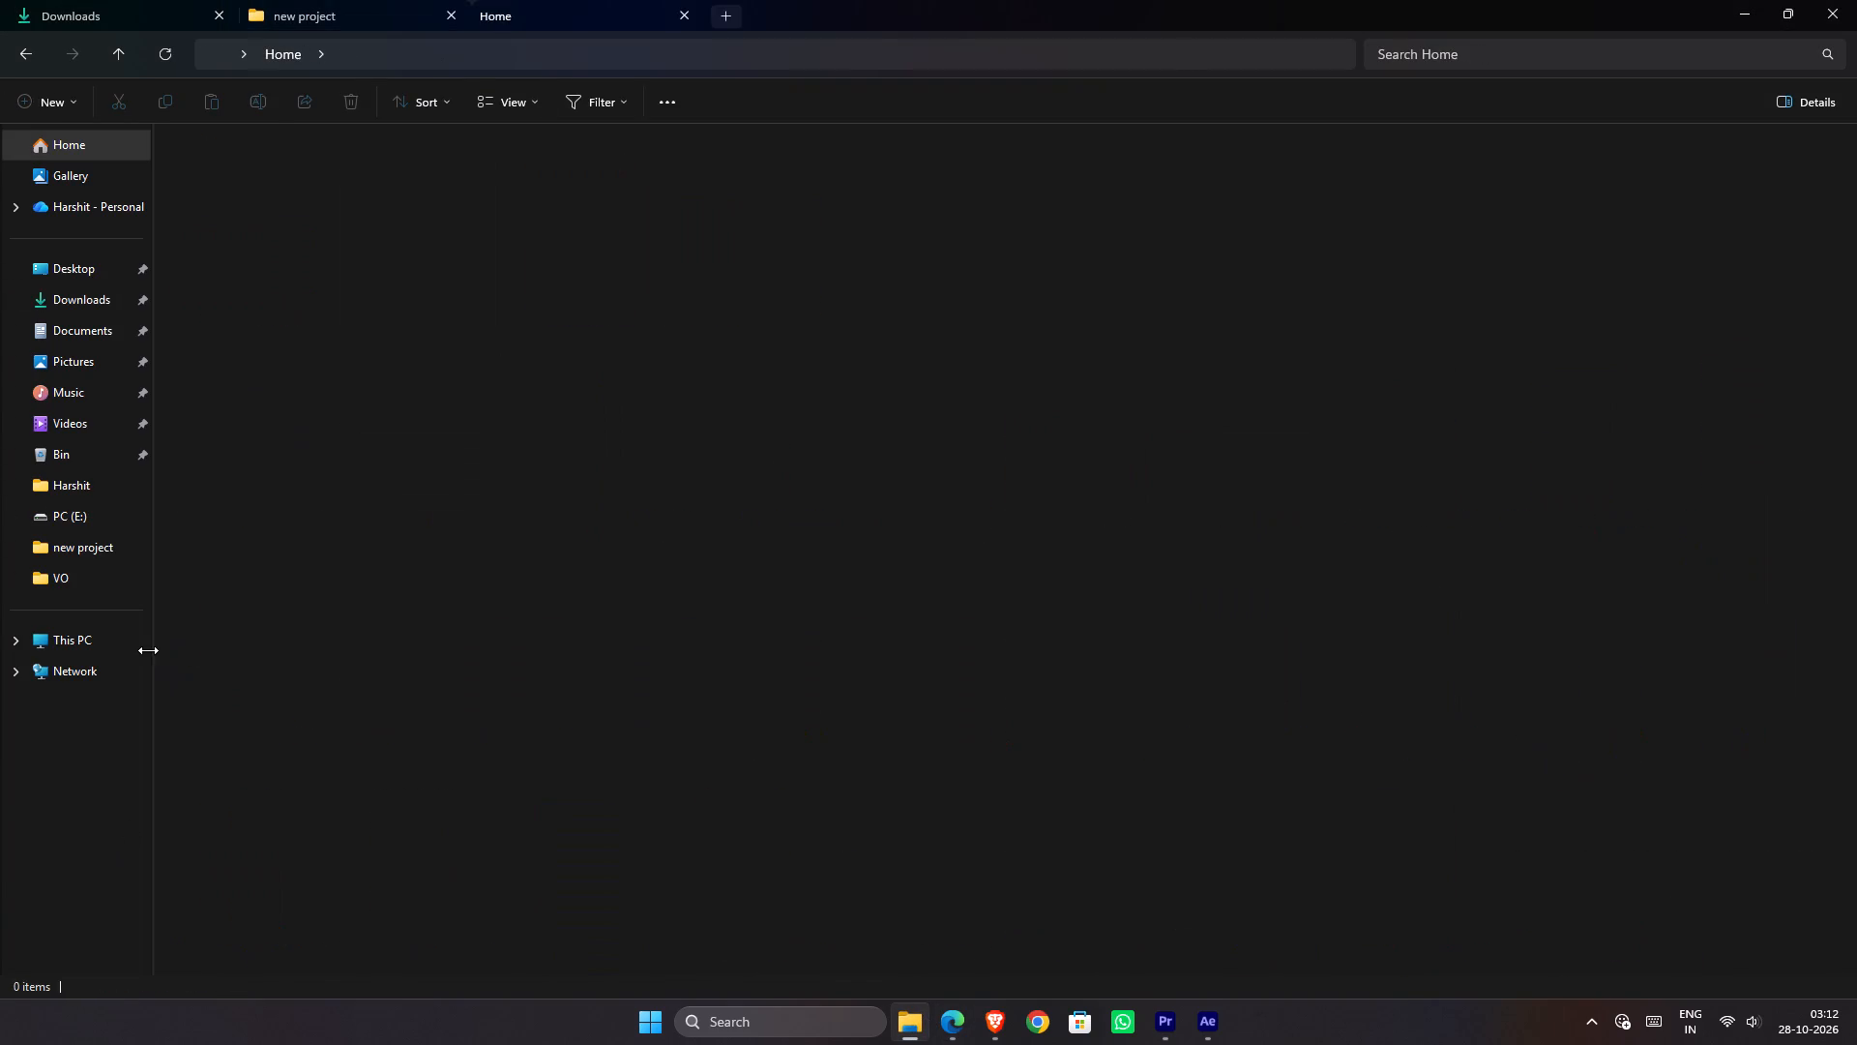
click(122, 639)
double_click(793, 178)
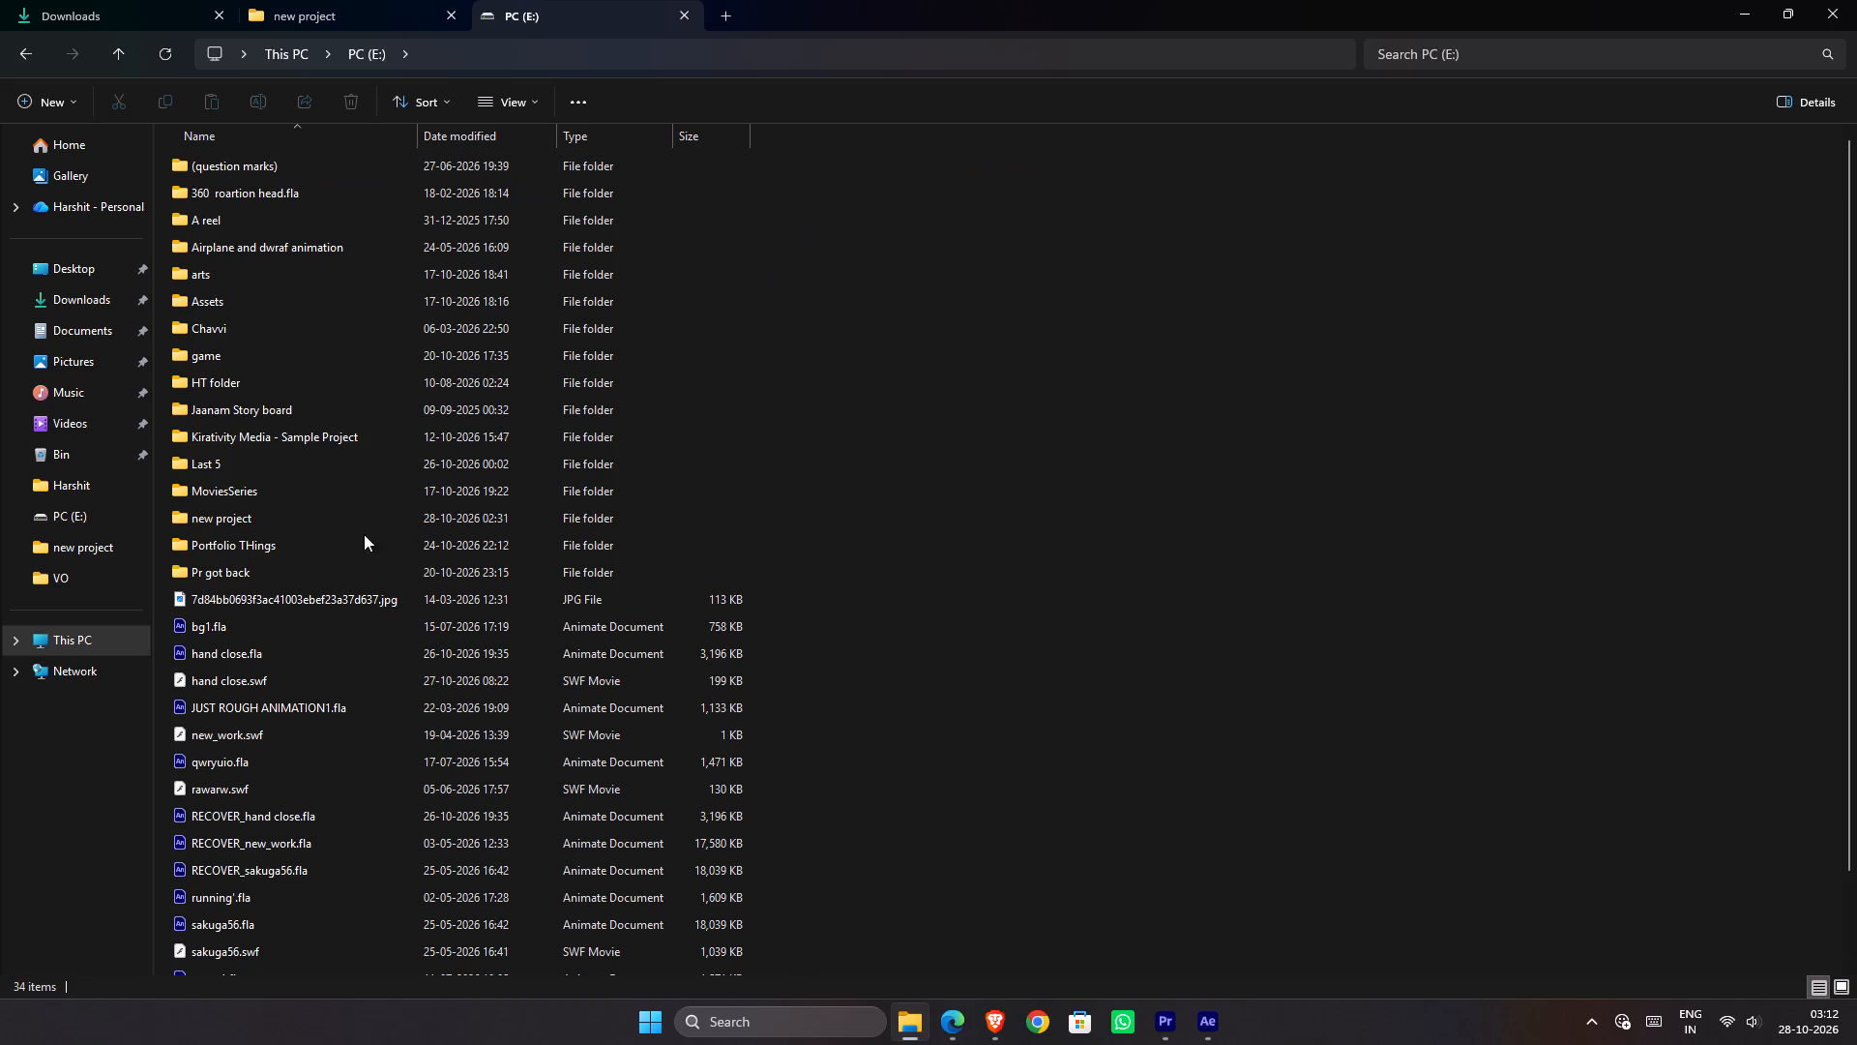
double_click(250, 571)
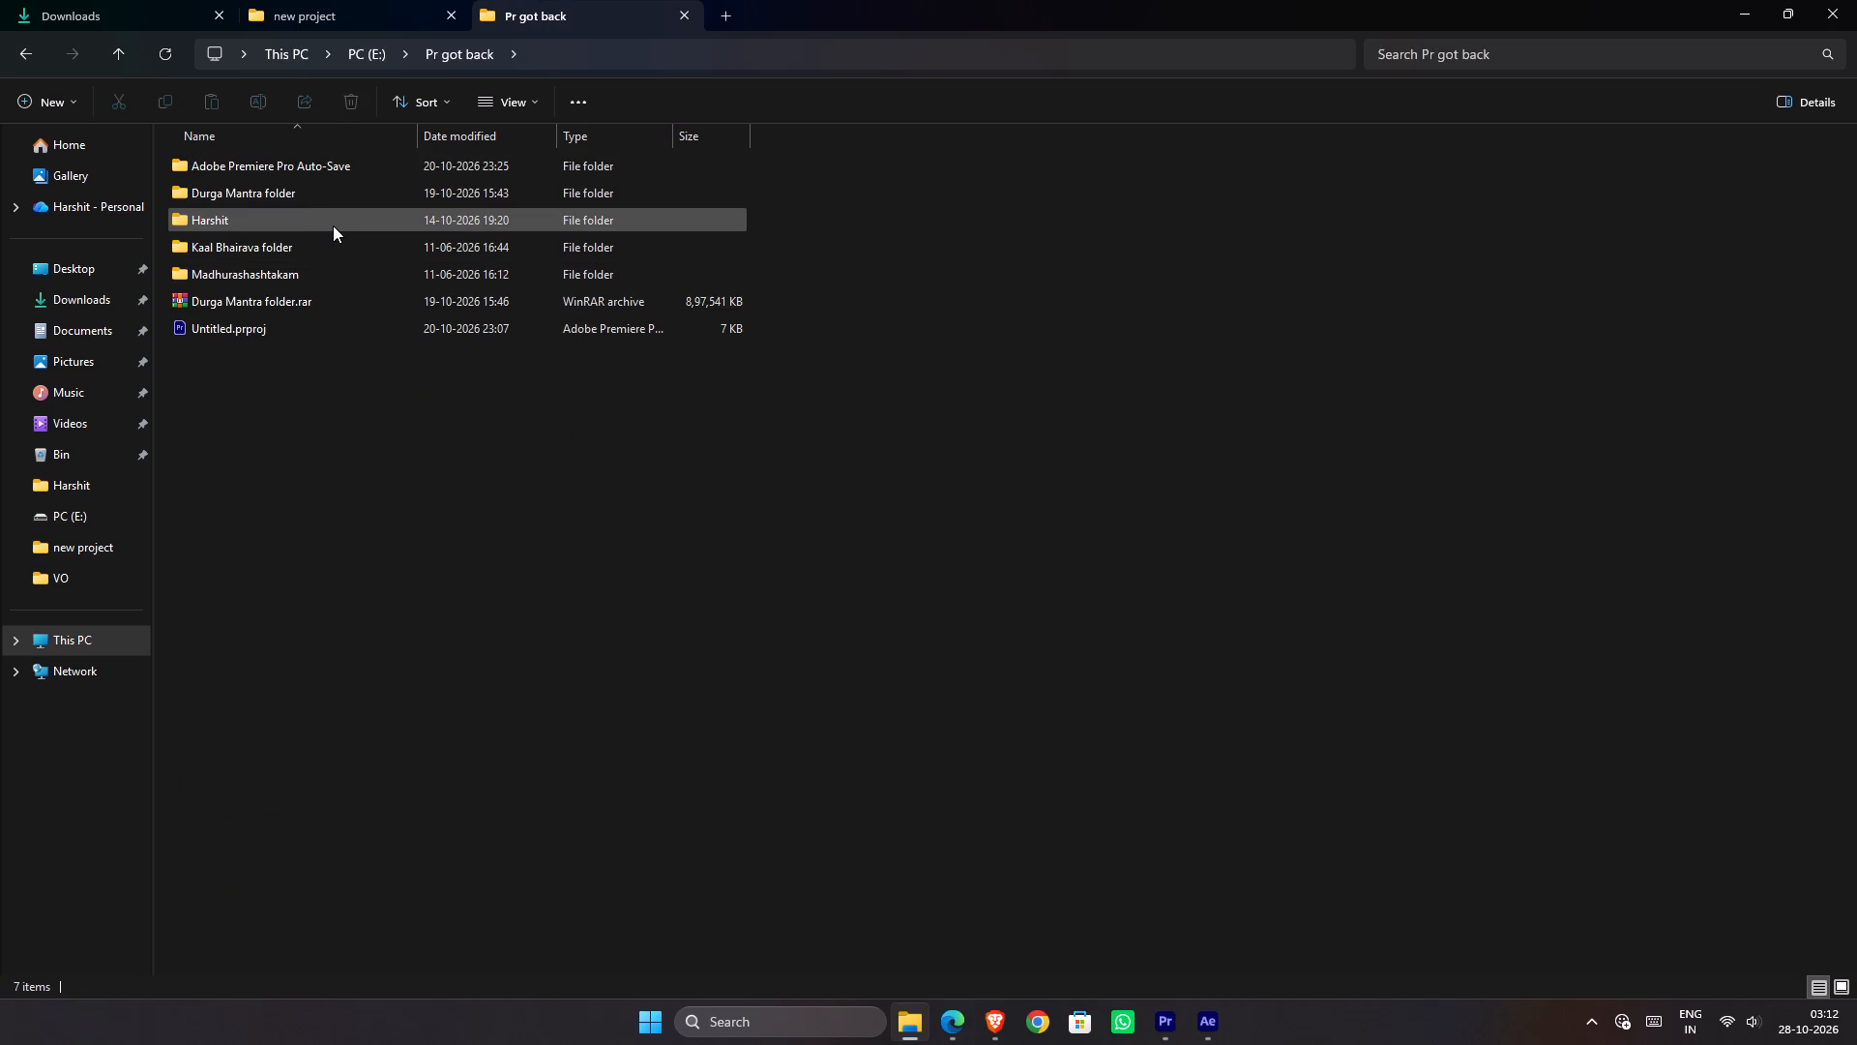
double_click(333, 225)
scroll(1206, 711, down, 6)
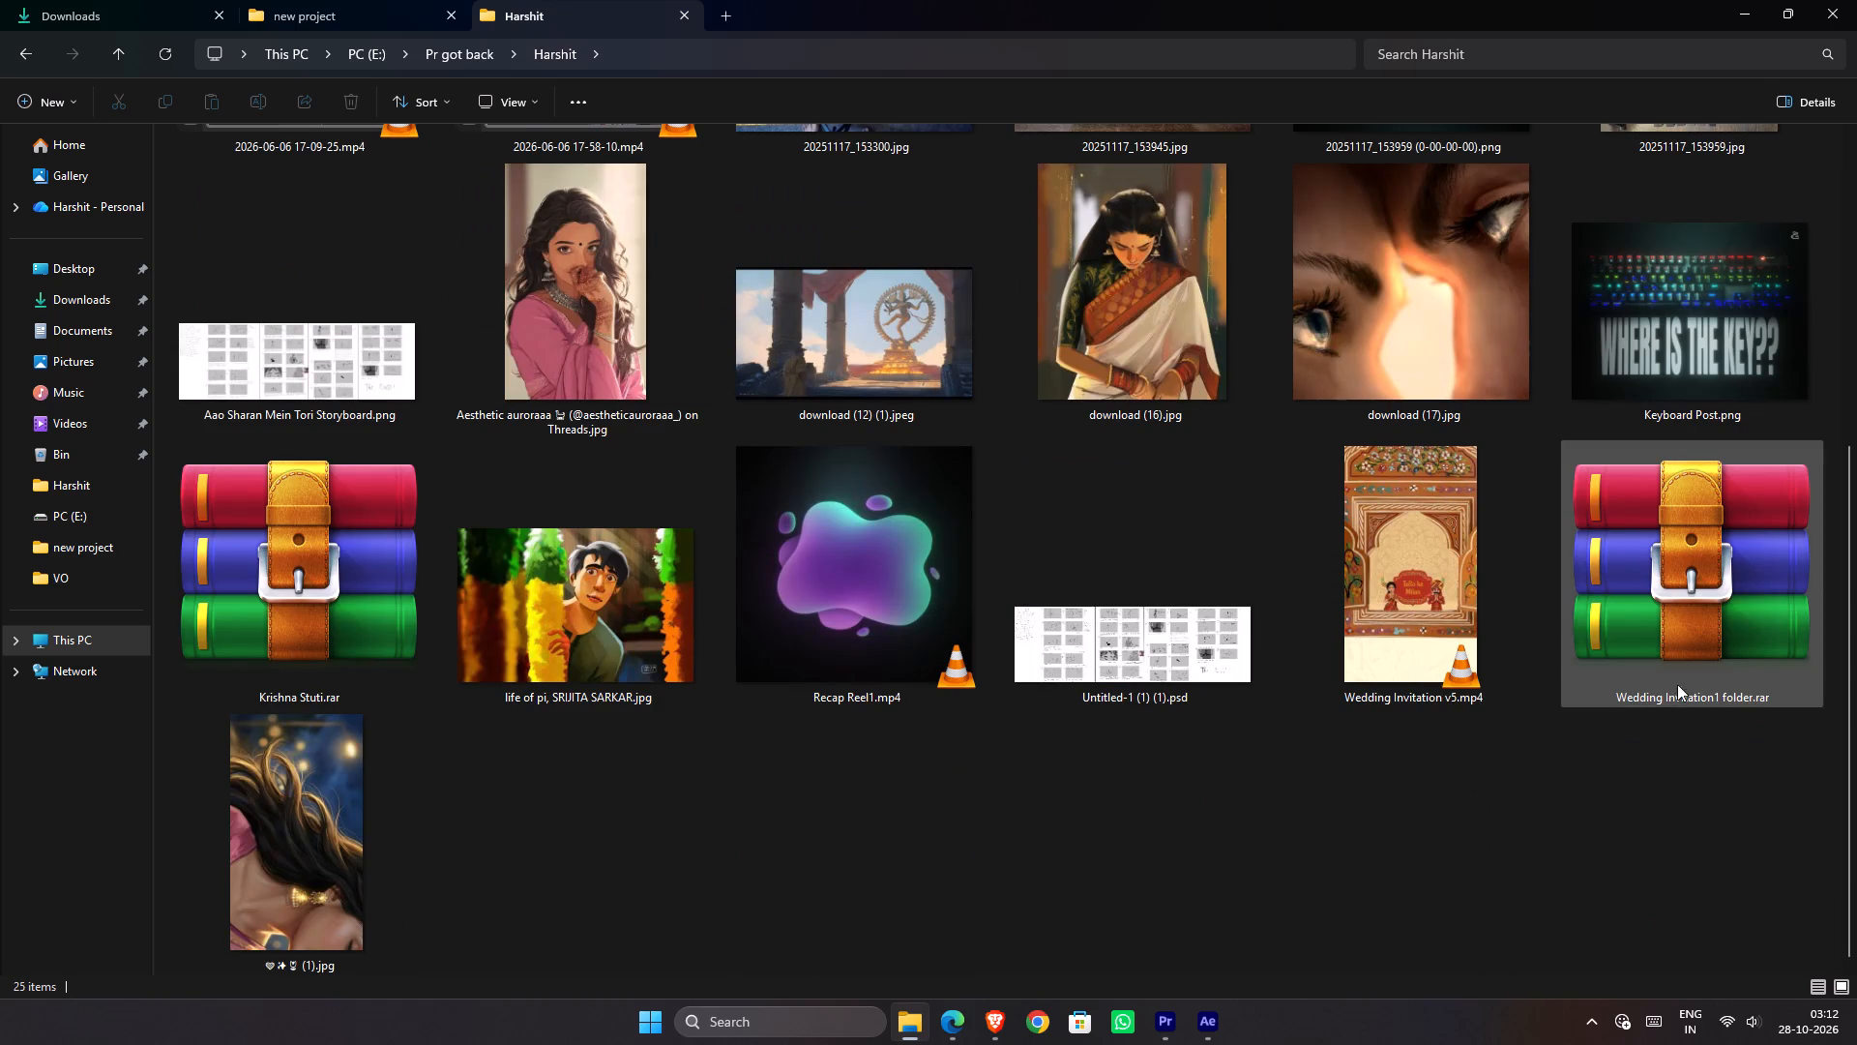
Open the archive "Wedding Invitation1 folder.rar" in WinRAR and extract its "Wedding Invitation1 folder" into the Harshit folder.
right_click(1685, 663)
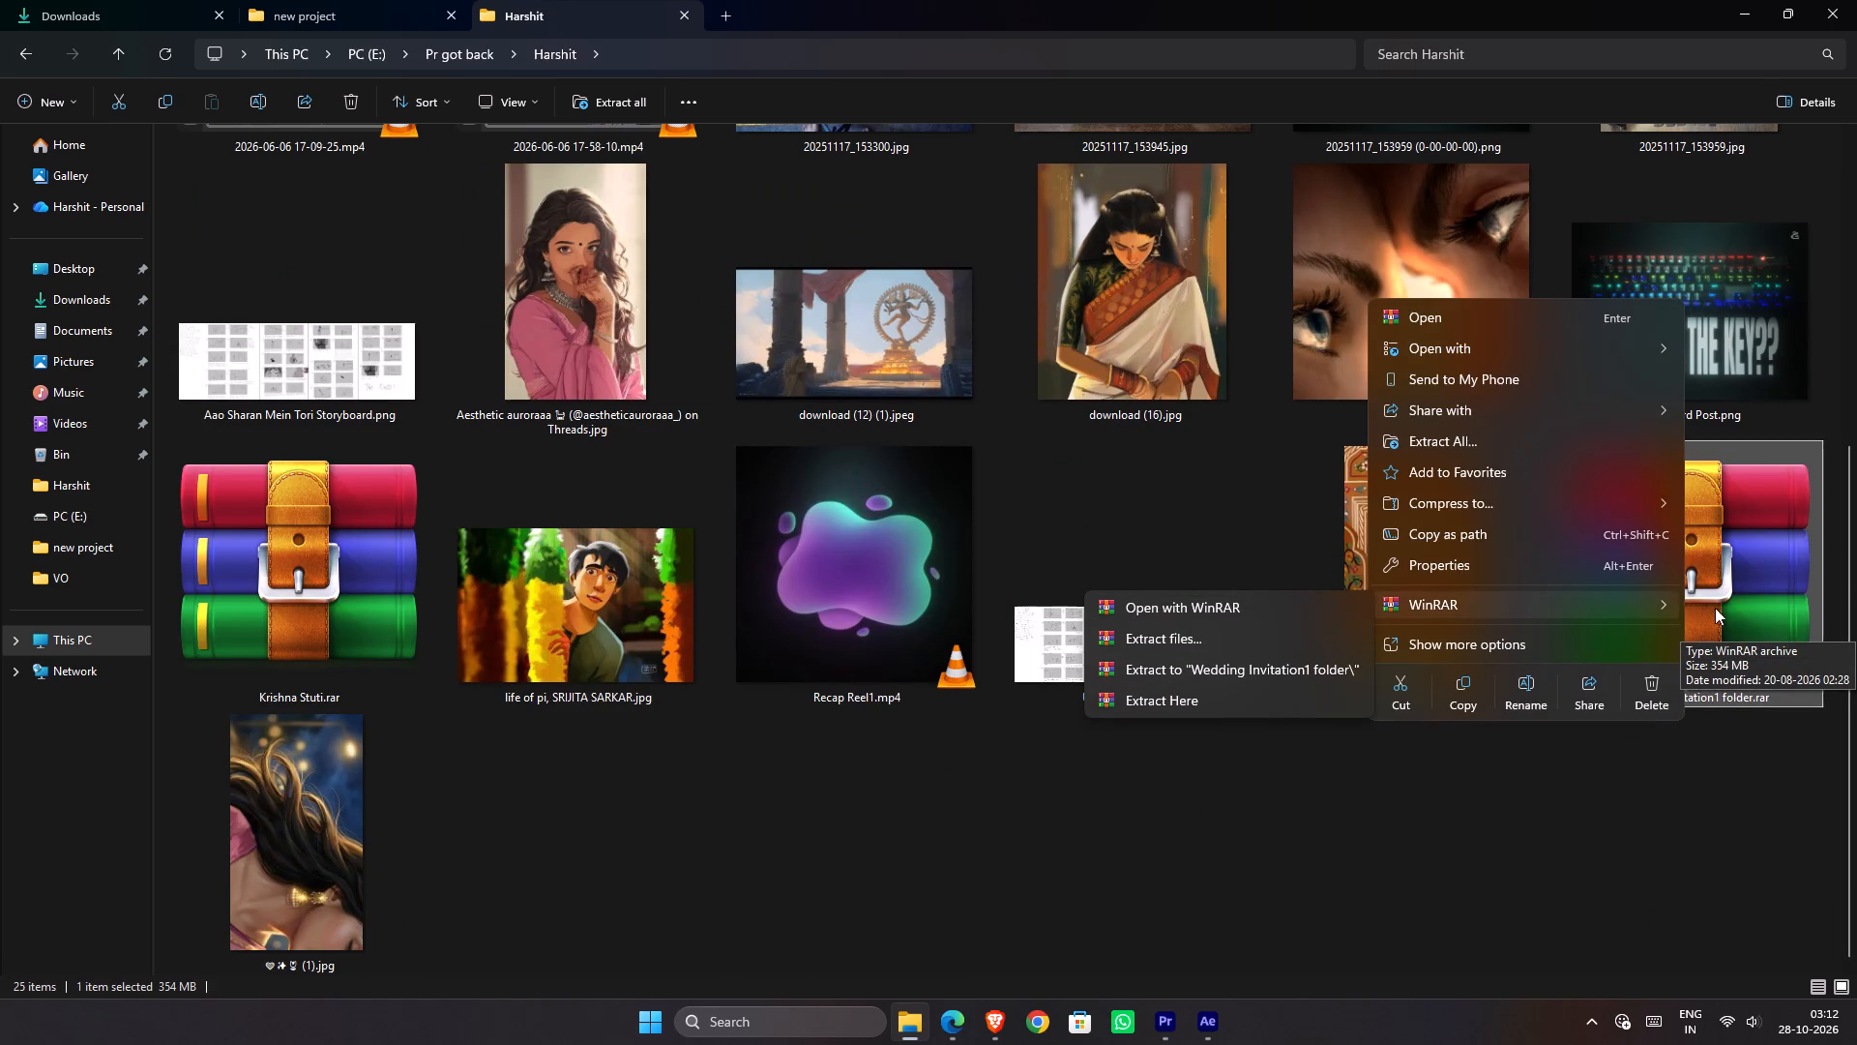
click(1538, 323)
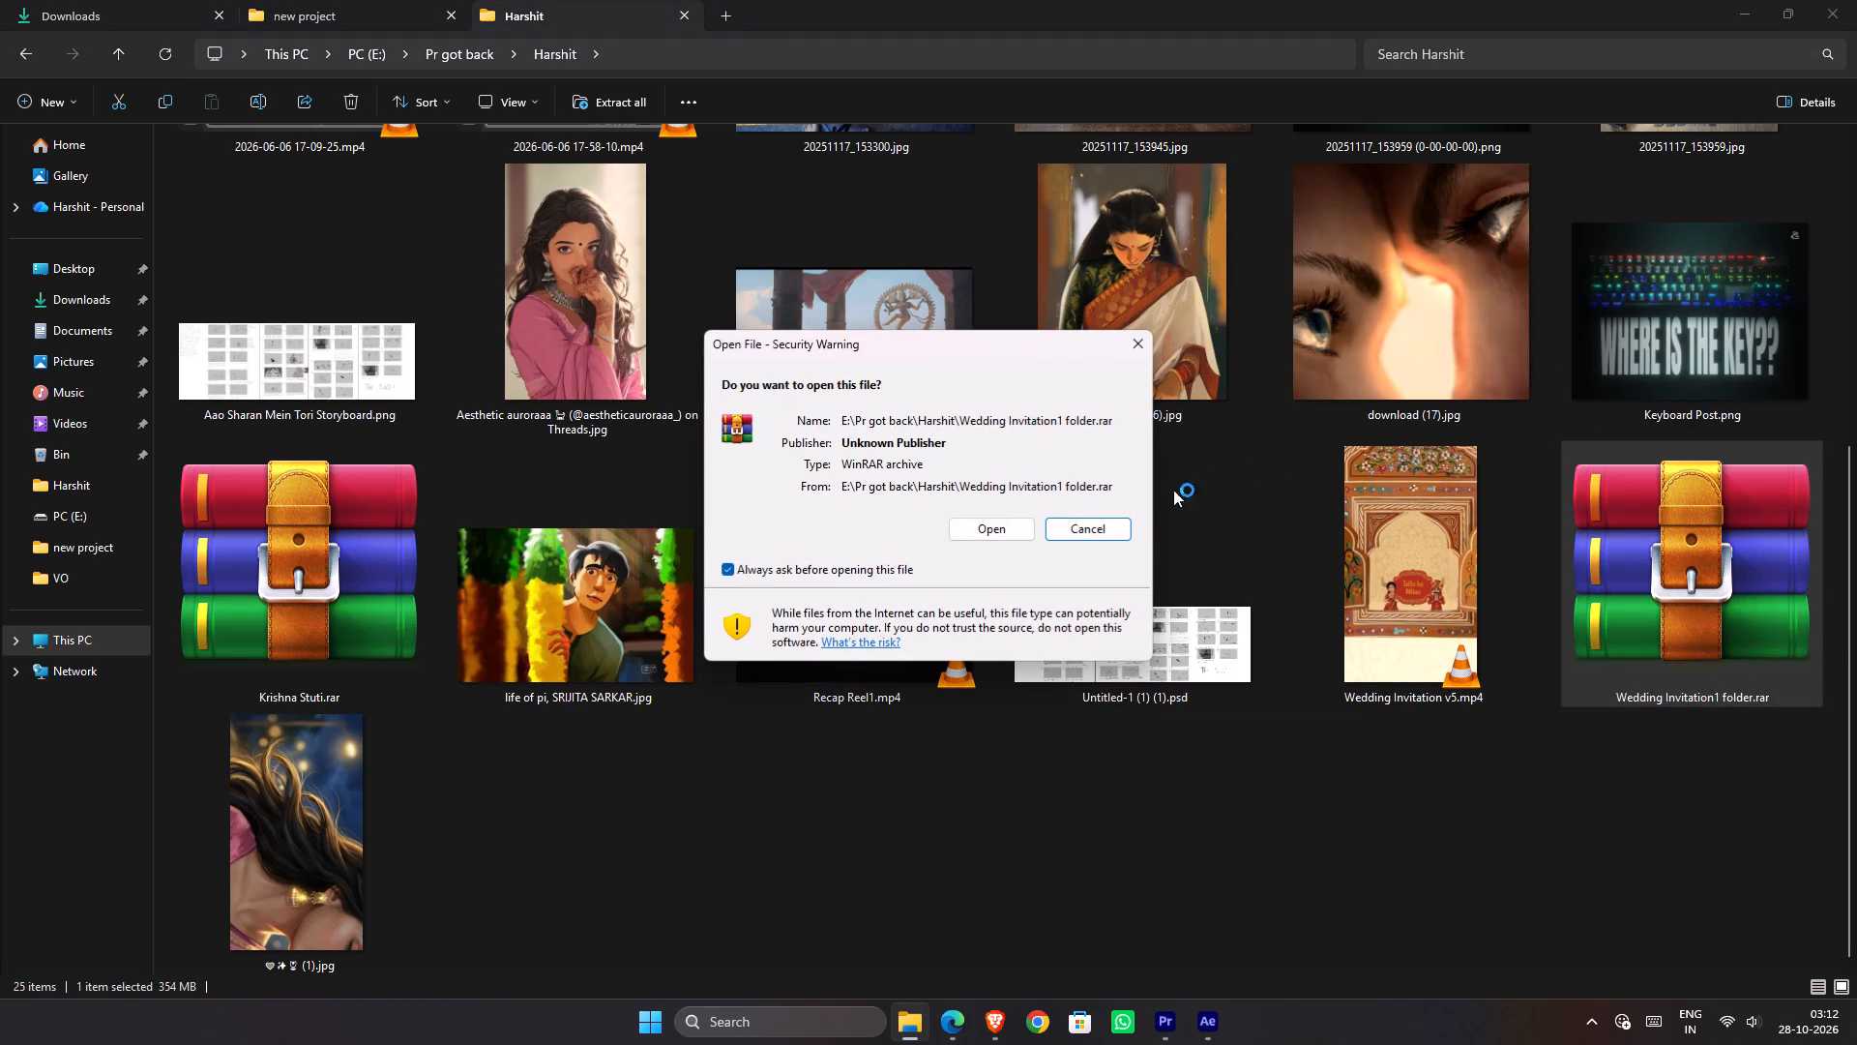
click(994, 522)
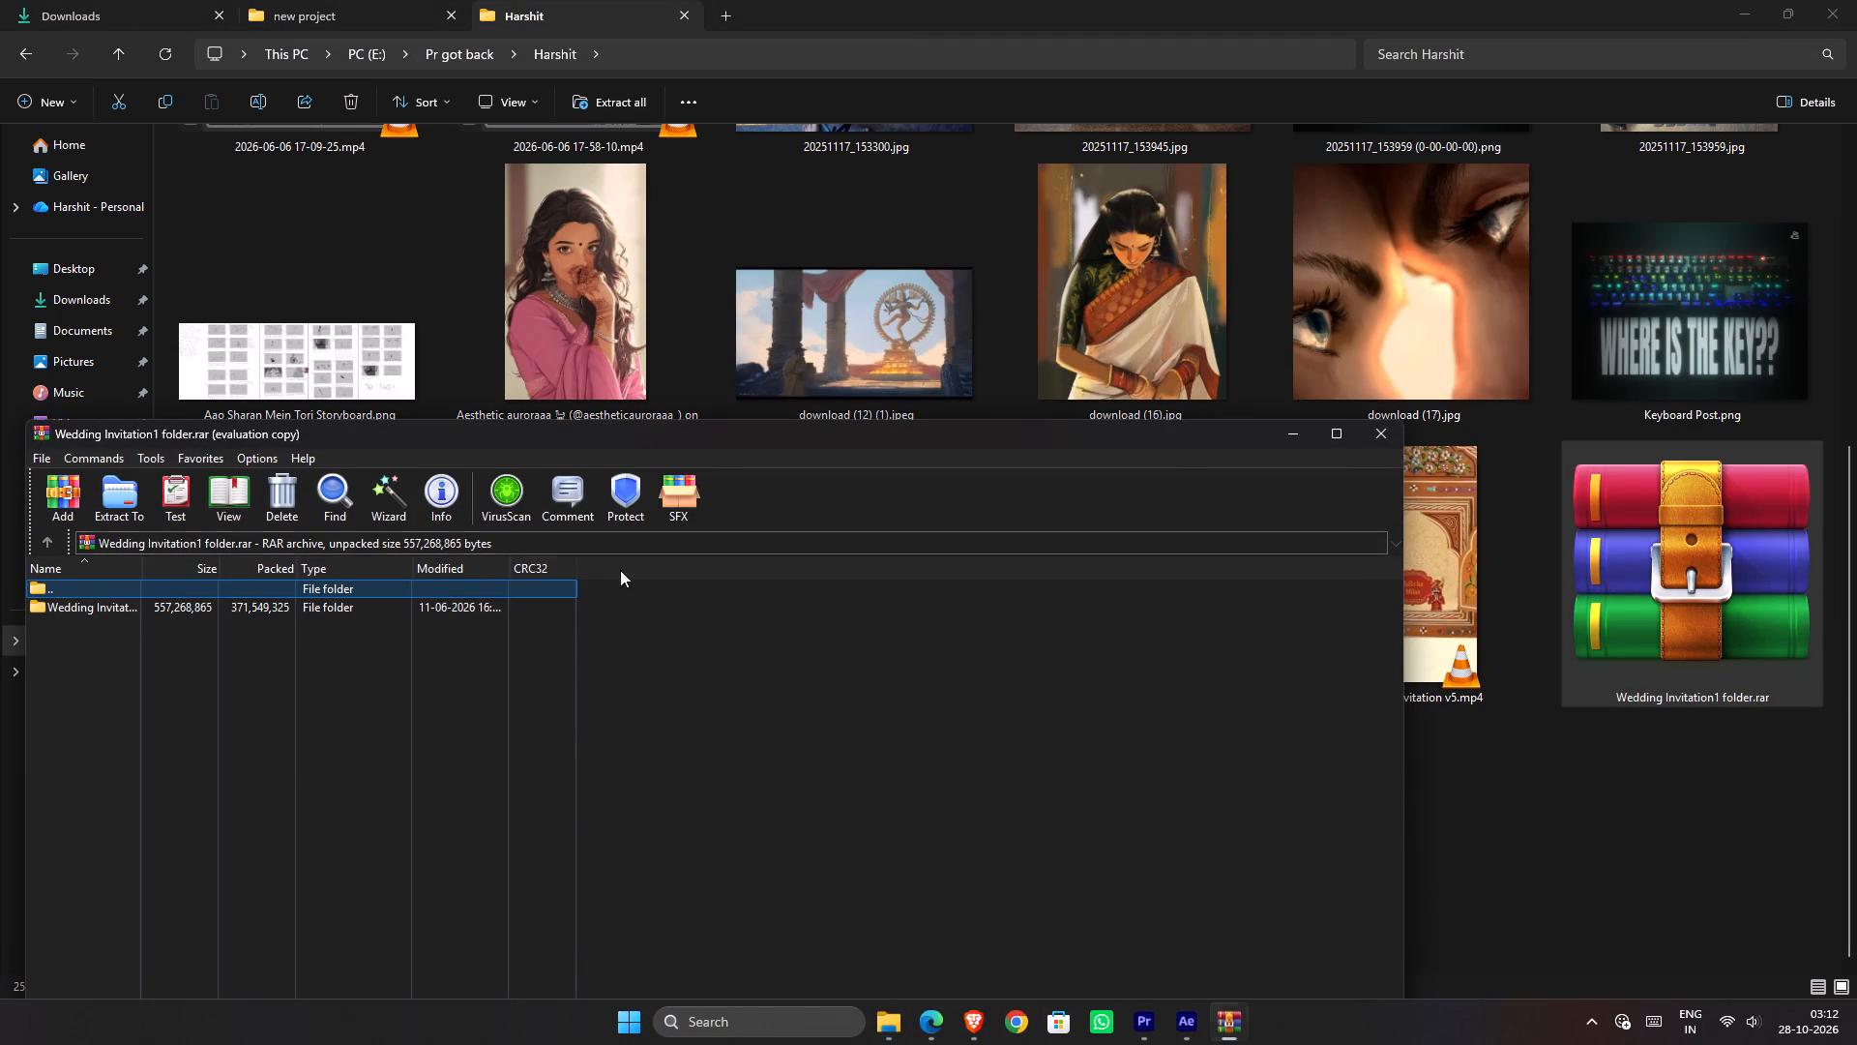
double_click(214, 611)
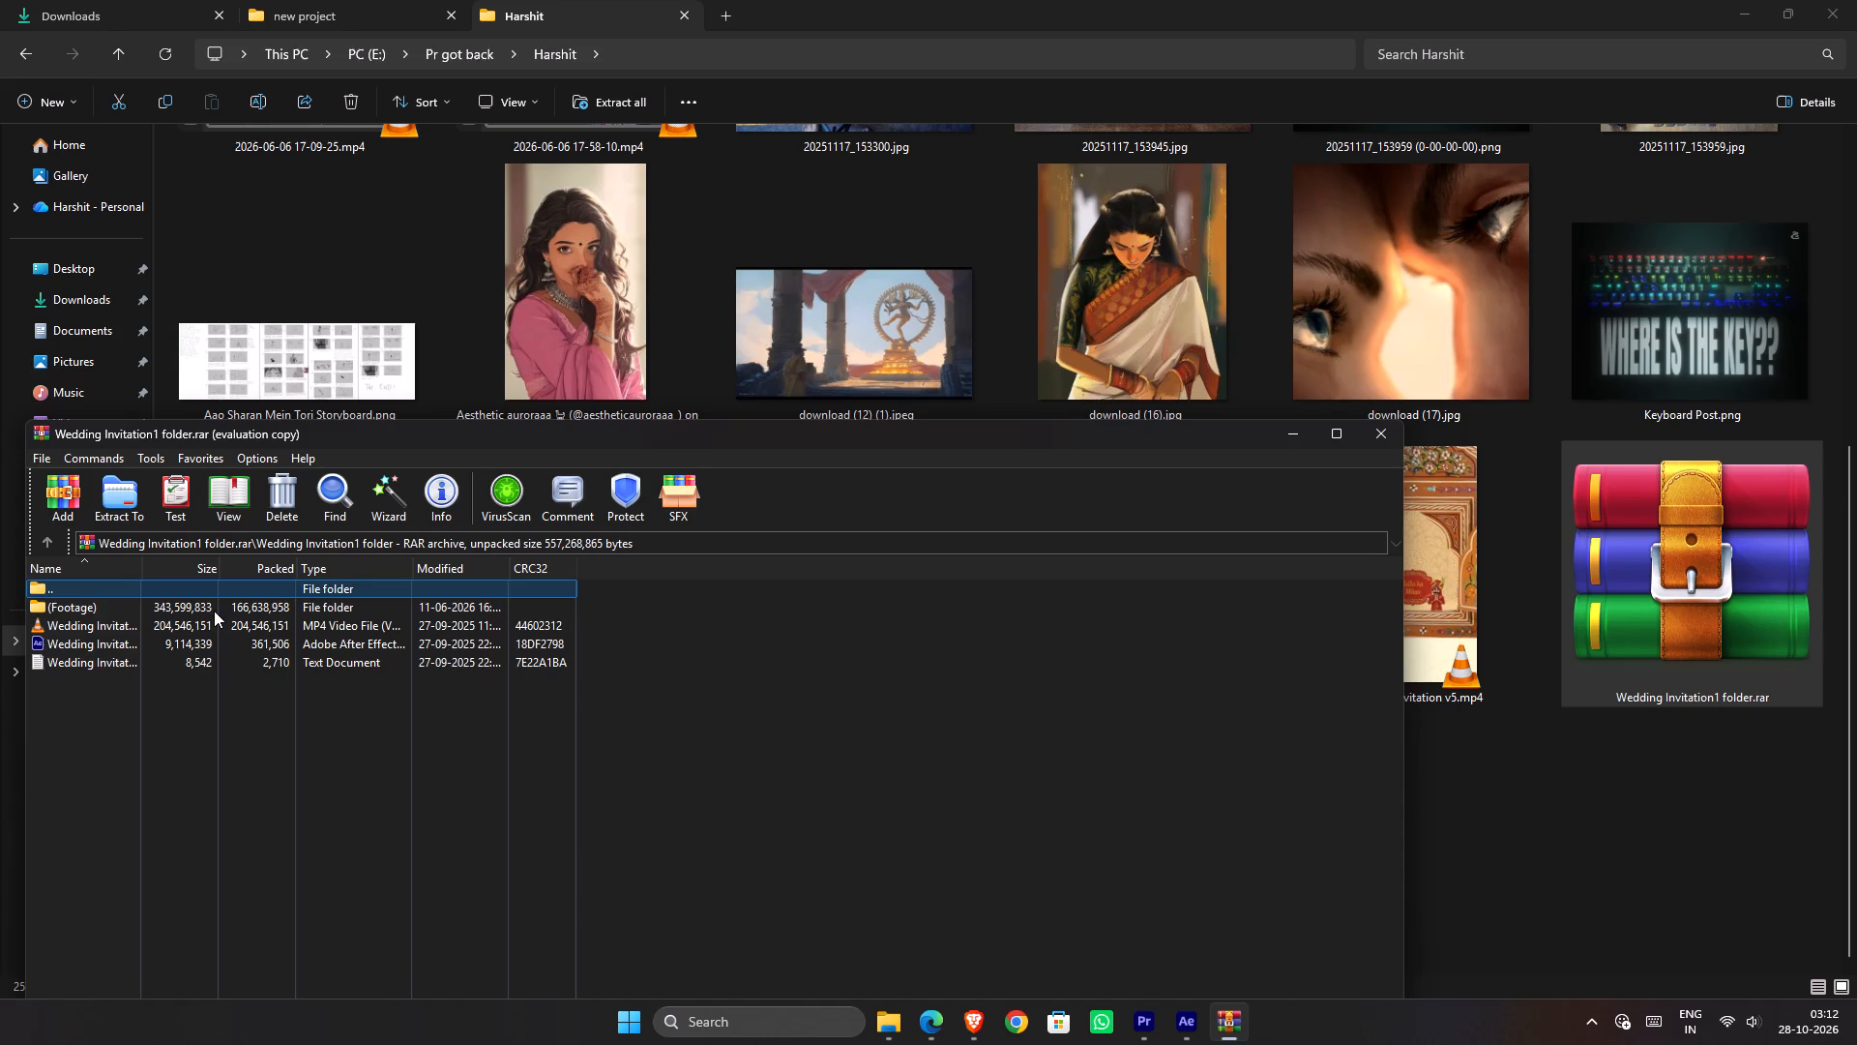
click(105, 582)
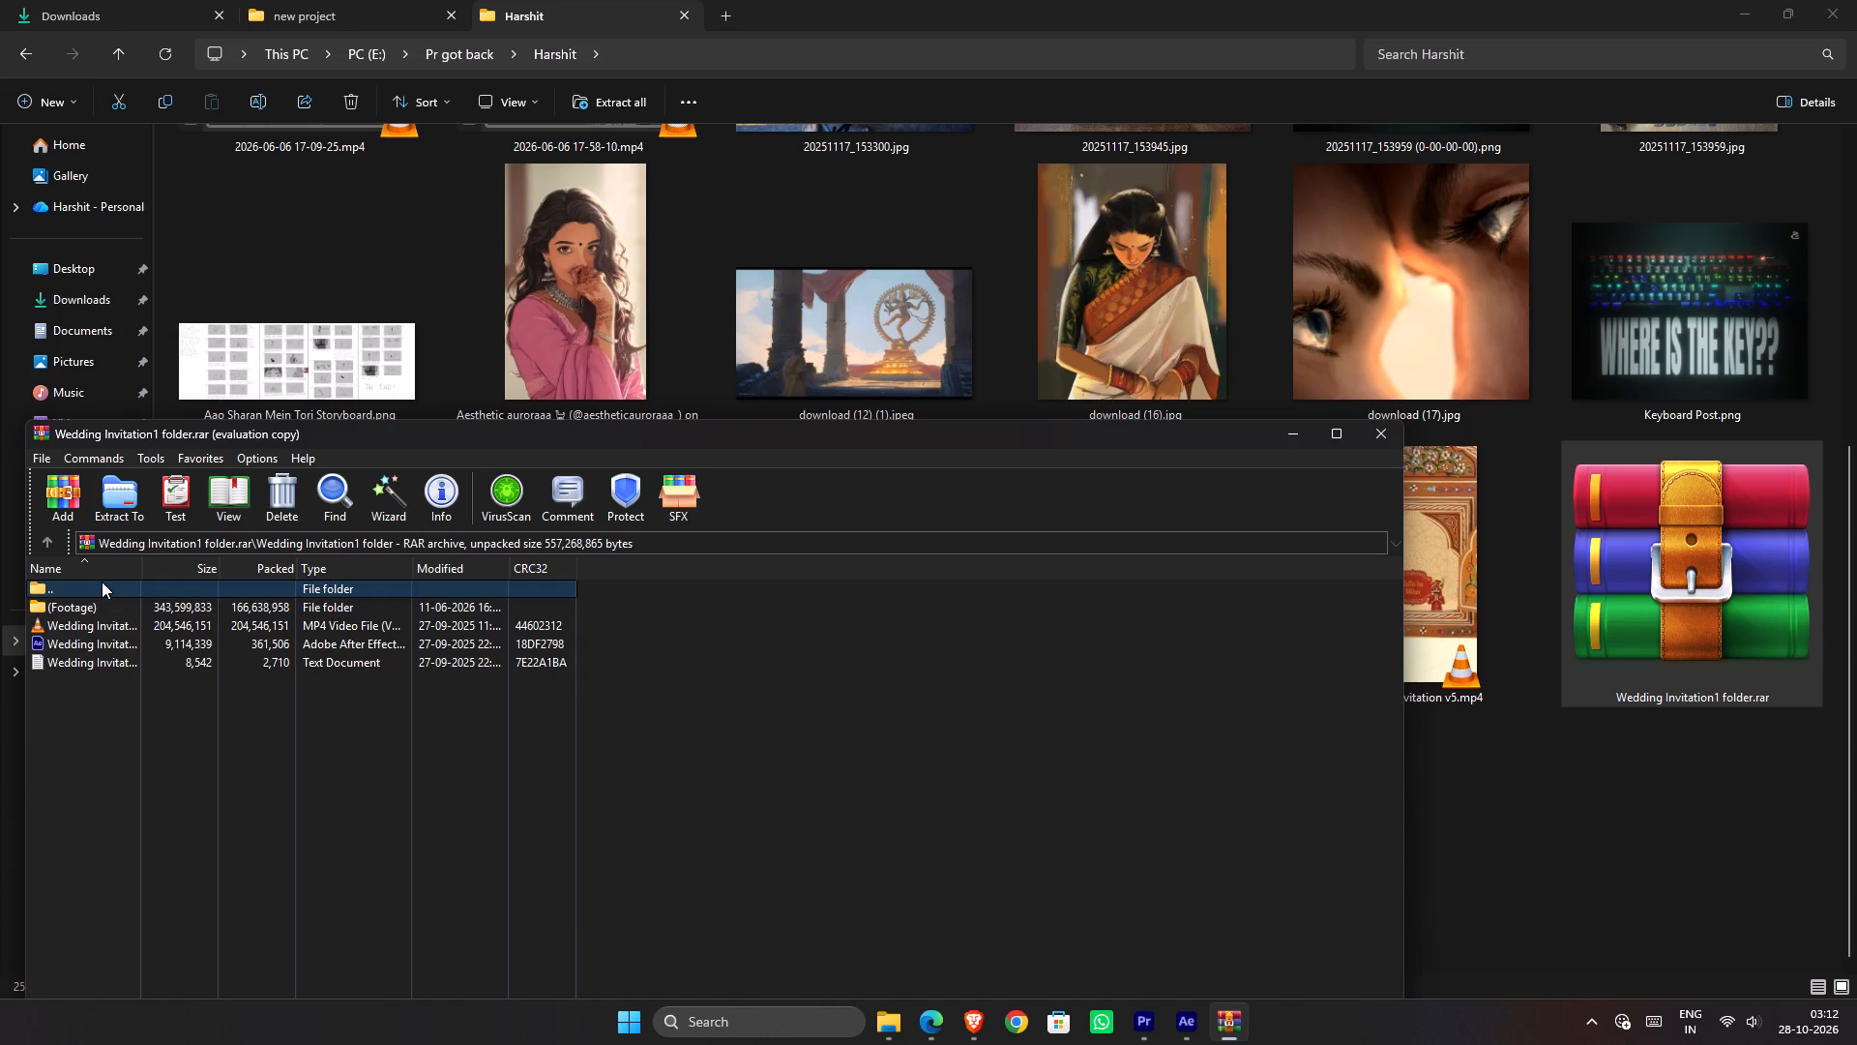
double_click(95, 582)
drag(69, 608, 1598, 837)
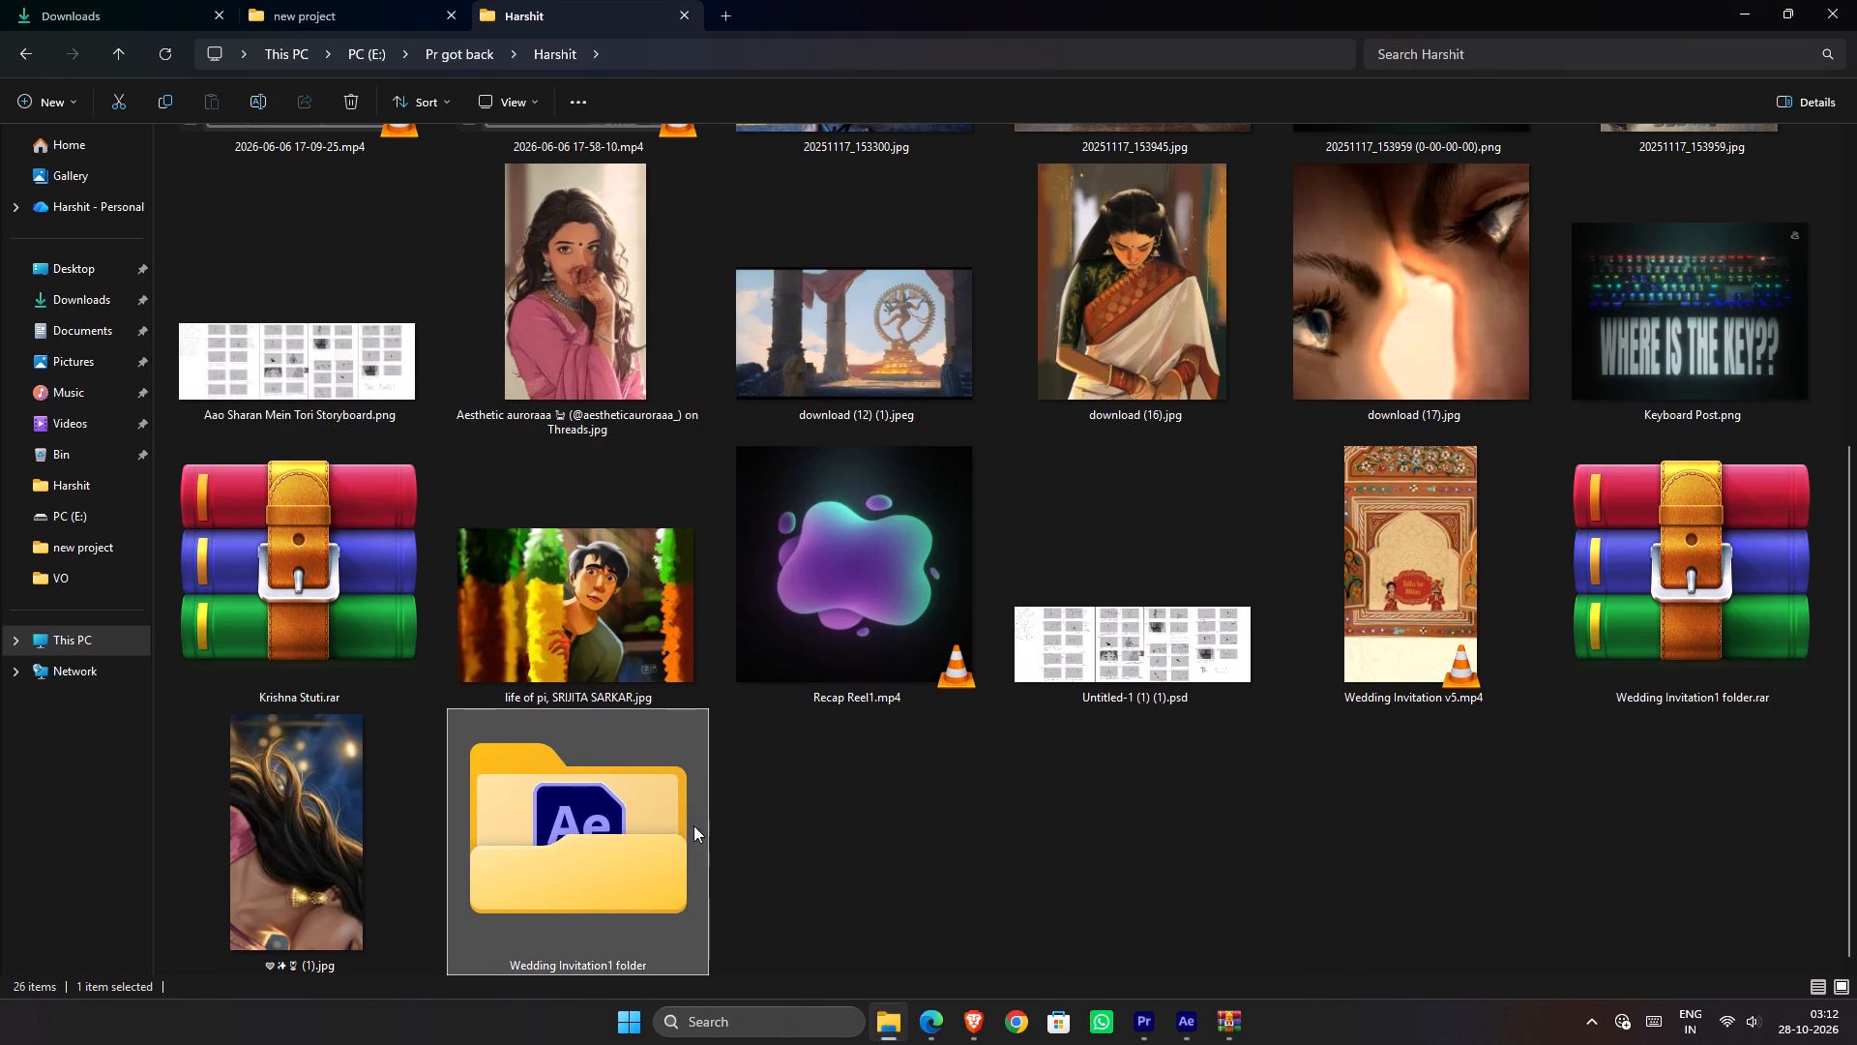
Open the "(Footage)" folder inside the extracted "Wedding Invitation1 folder" and close the WinRAR archive window.
double_click(680, 820)
double_click(276, 155)
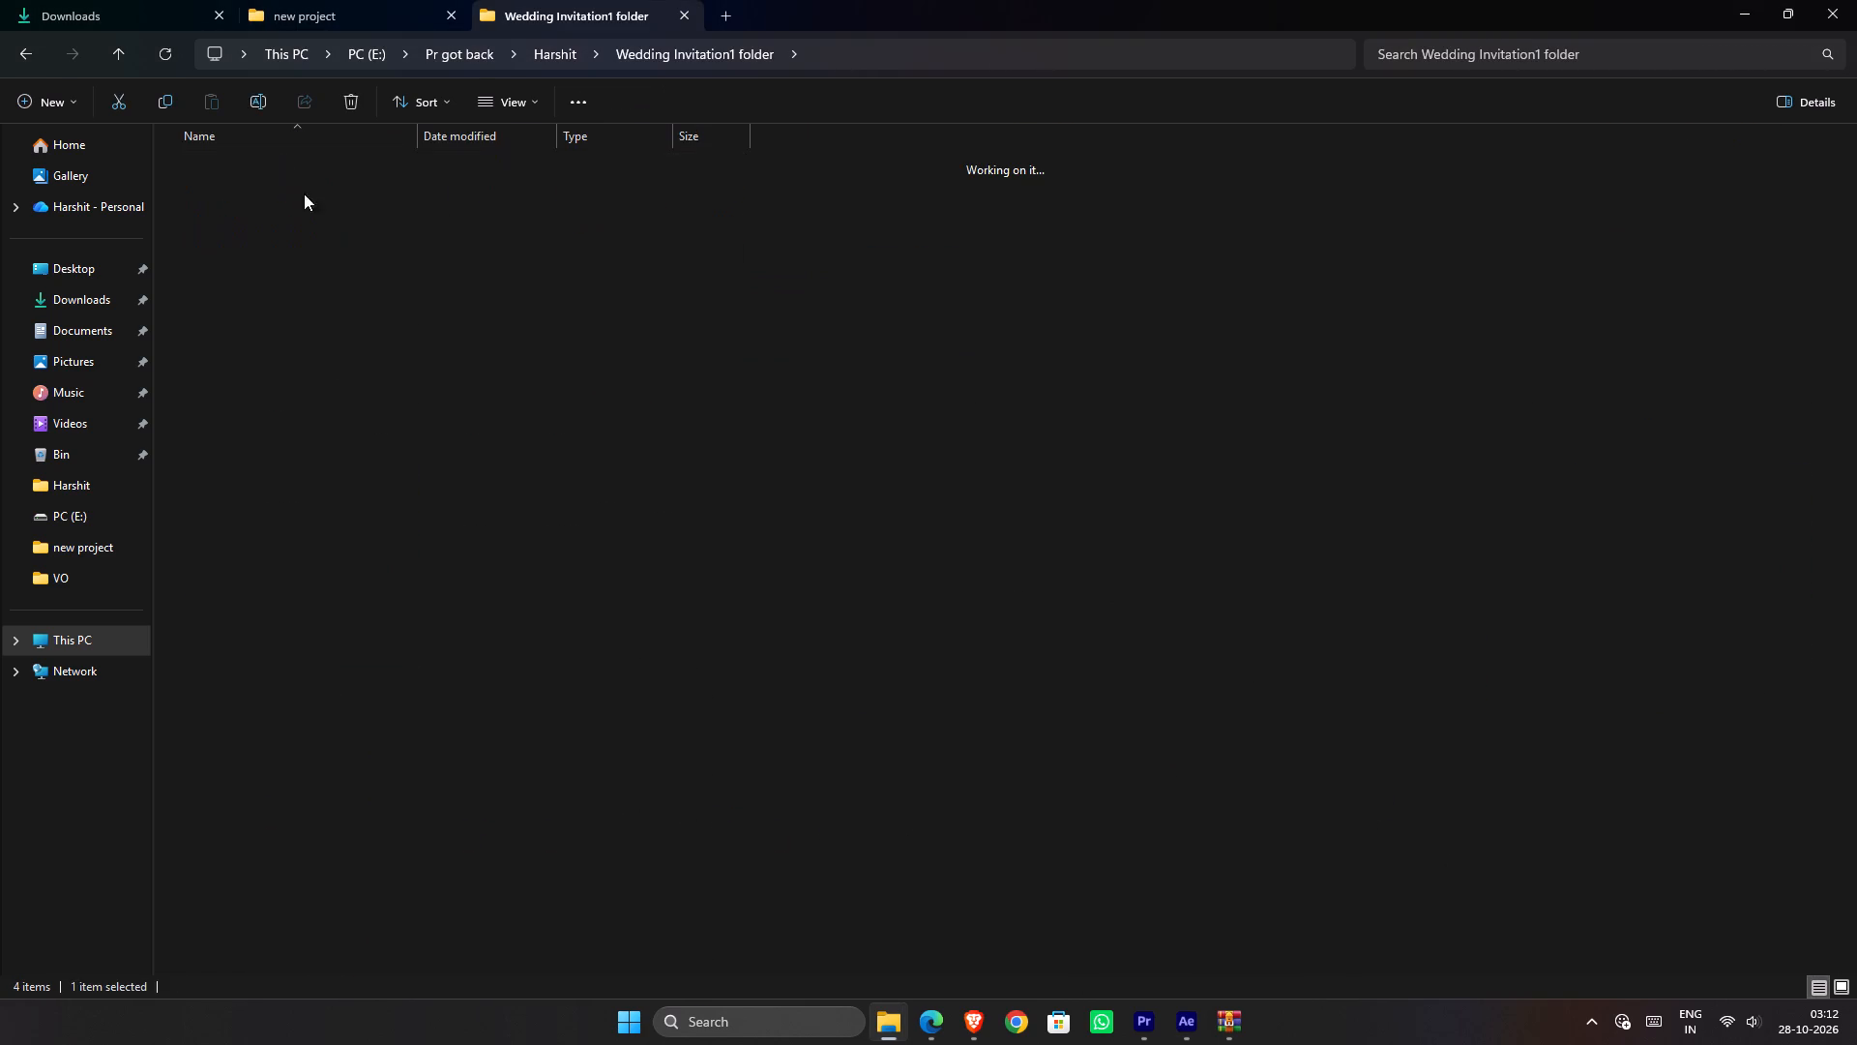
click(1246, 1015)
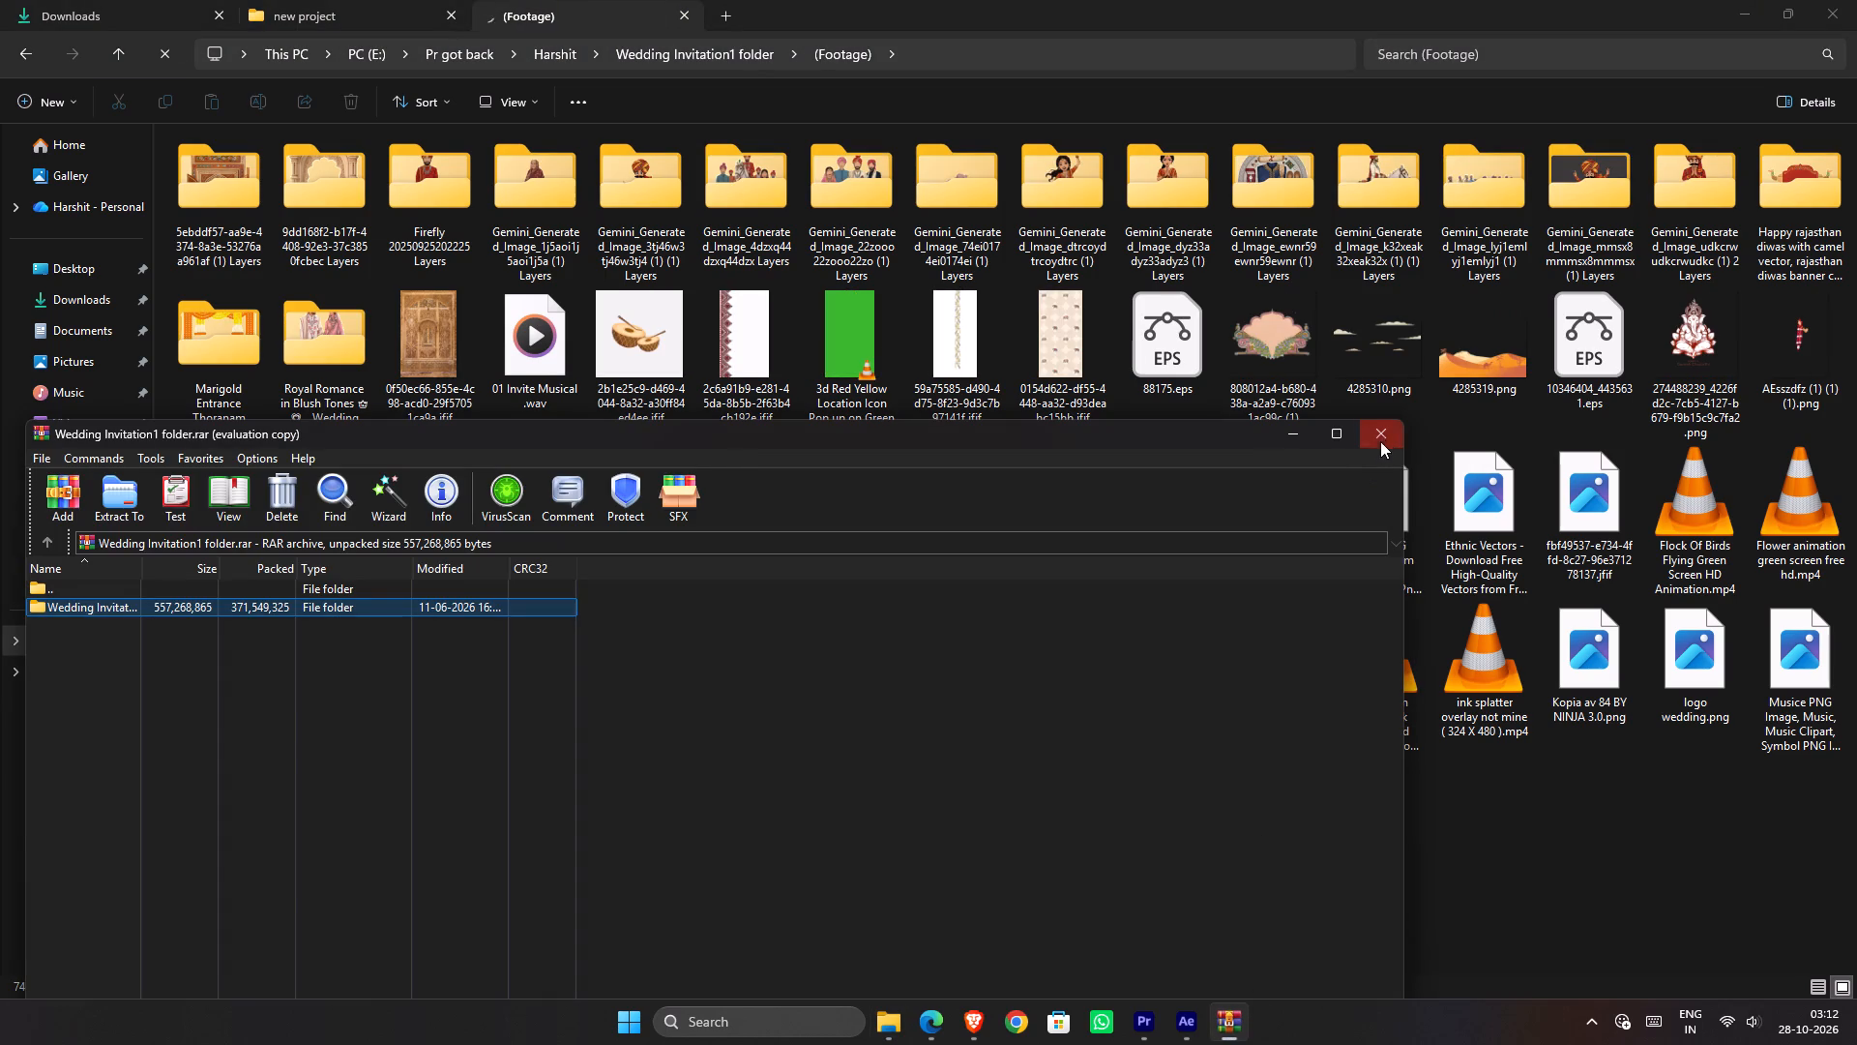
click(1384, 436)
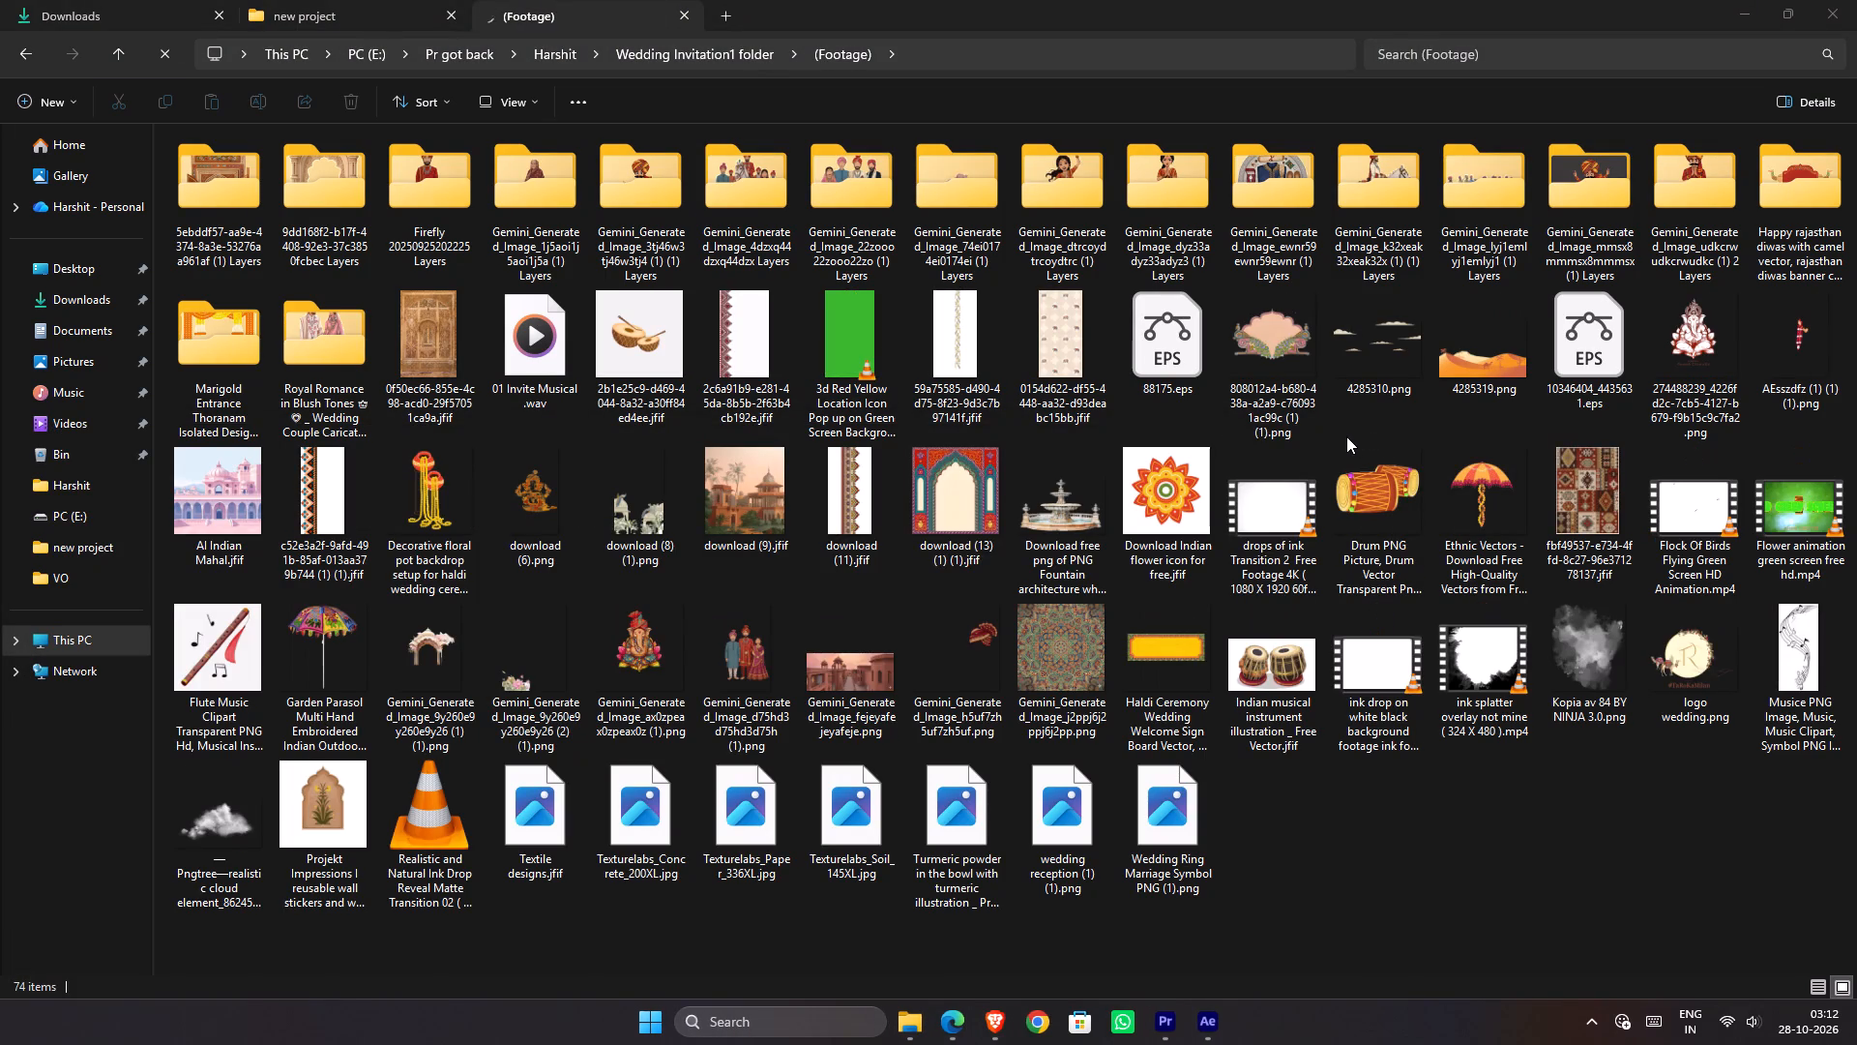
Preview "download (11).jfif" and "4285319.png", setting Photos as the app always used for .jfif and .png files.
double_click(887, 493)
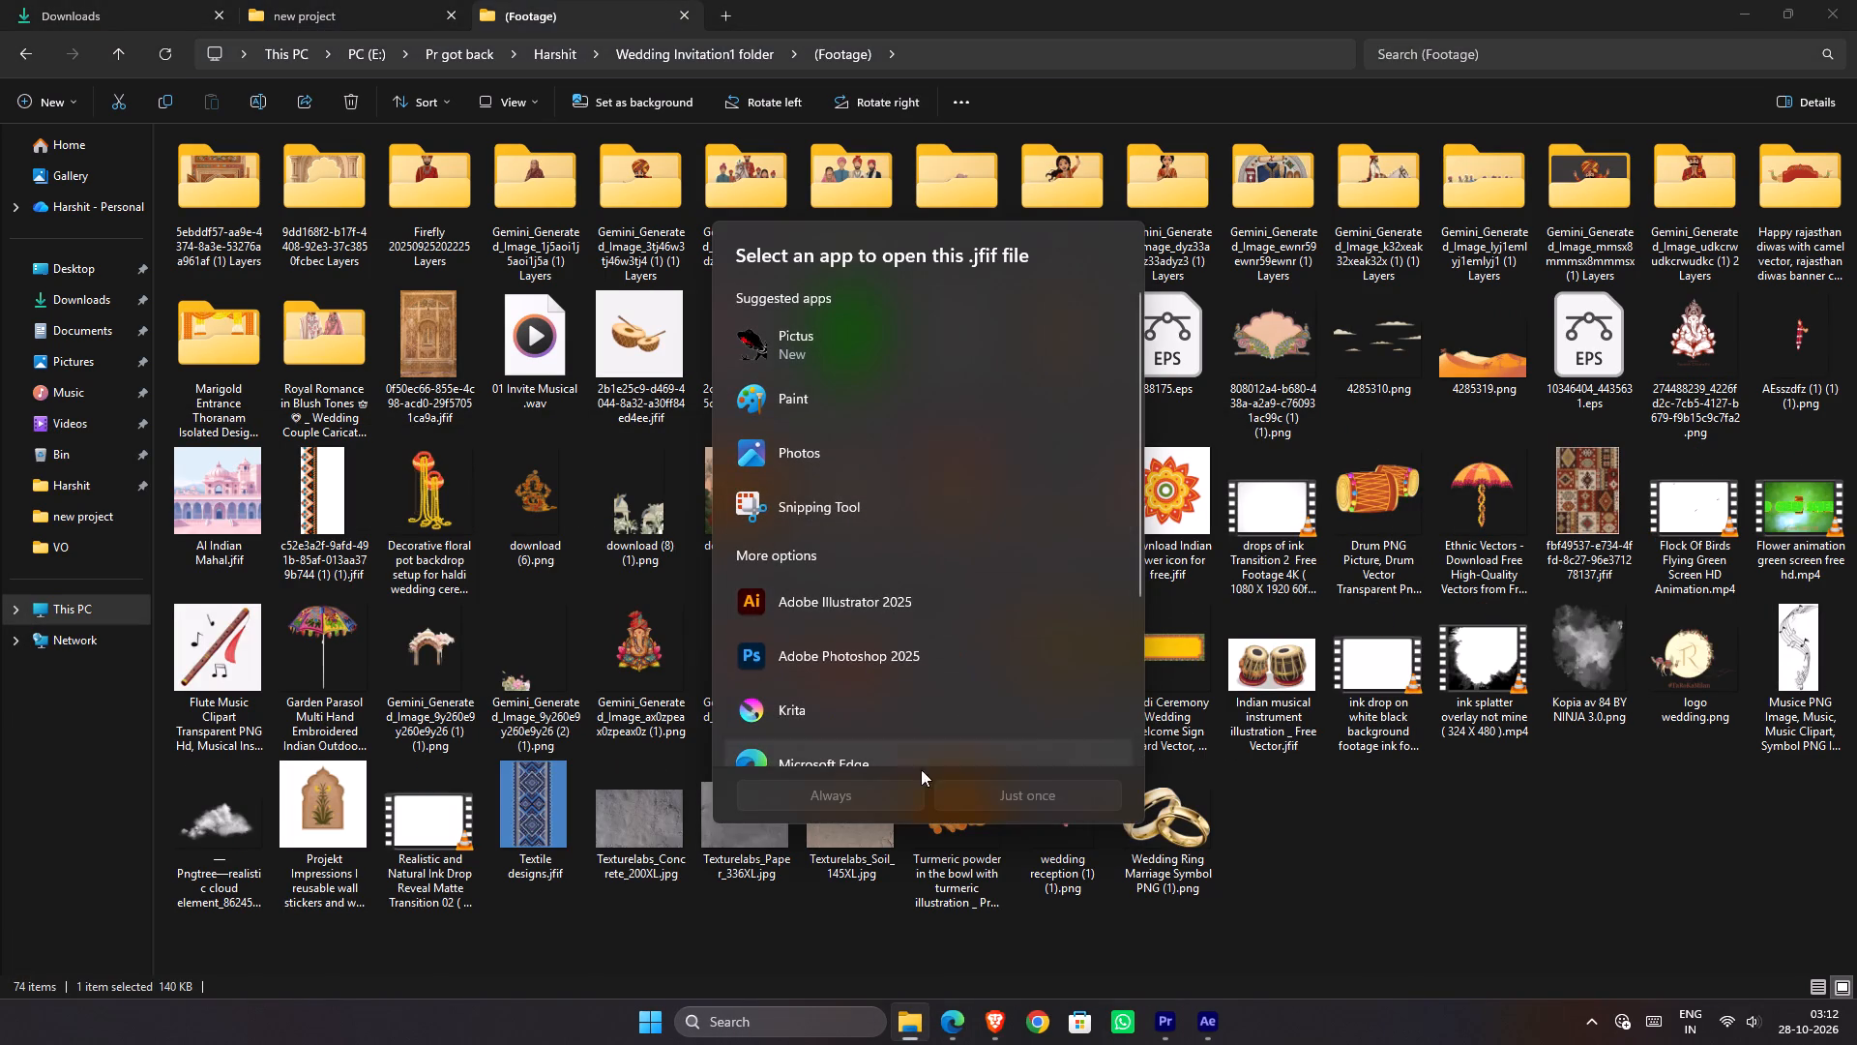
click(852, 461)
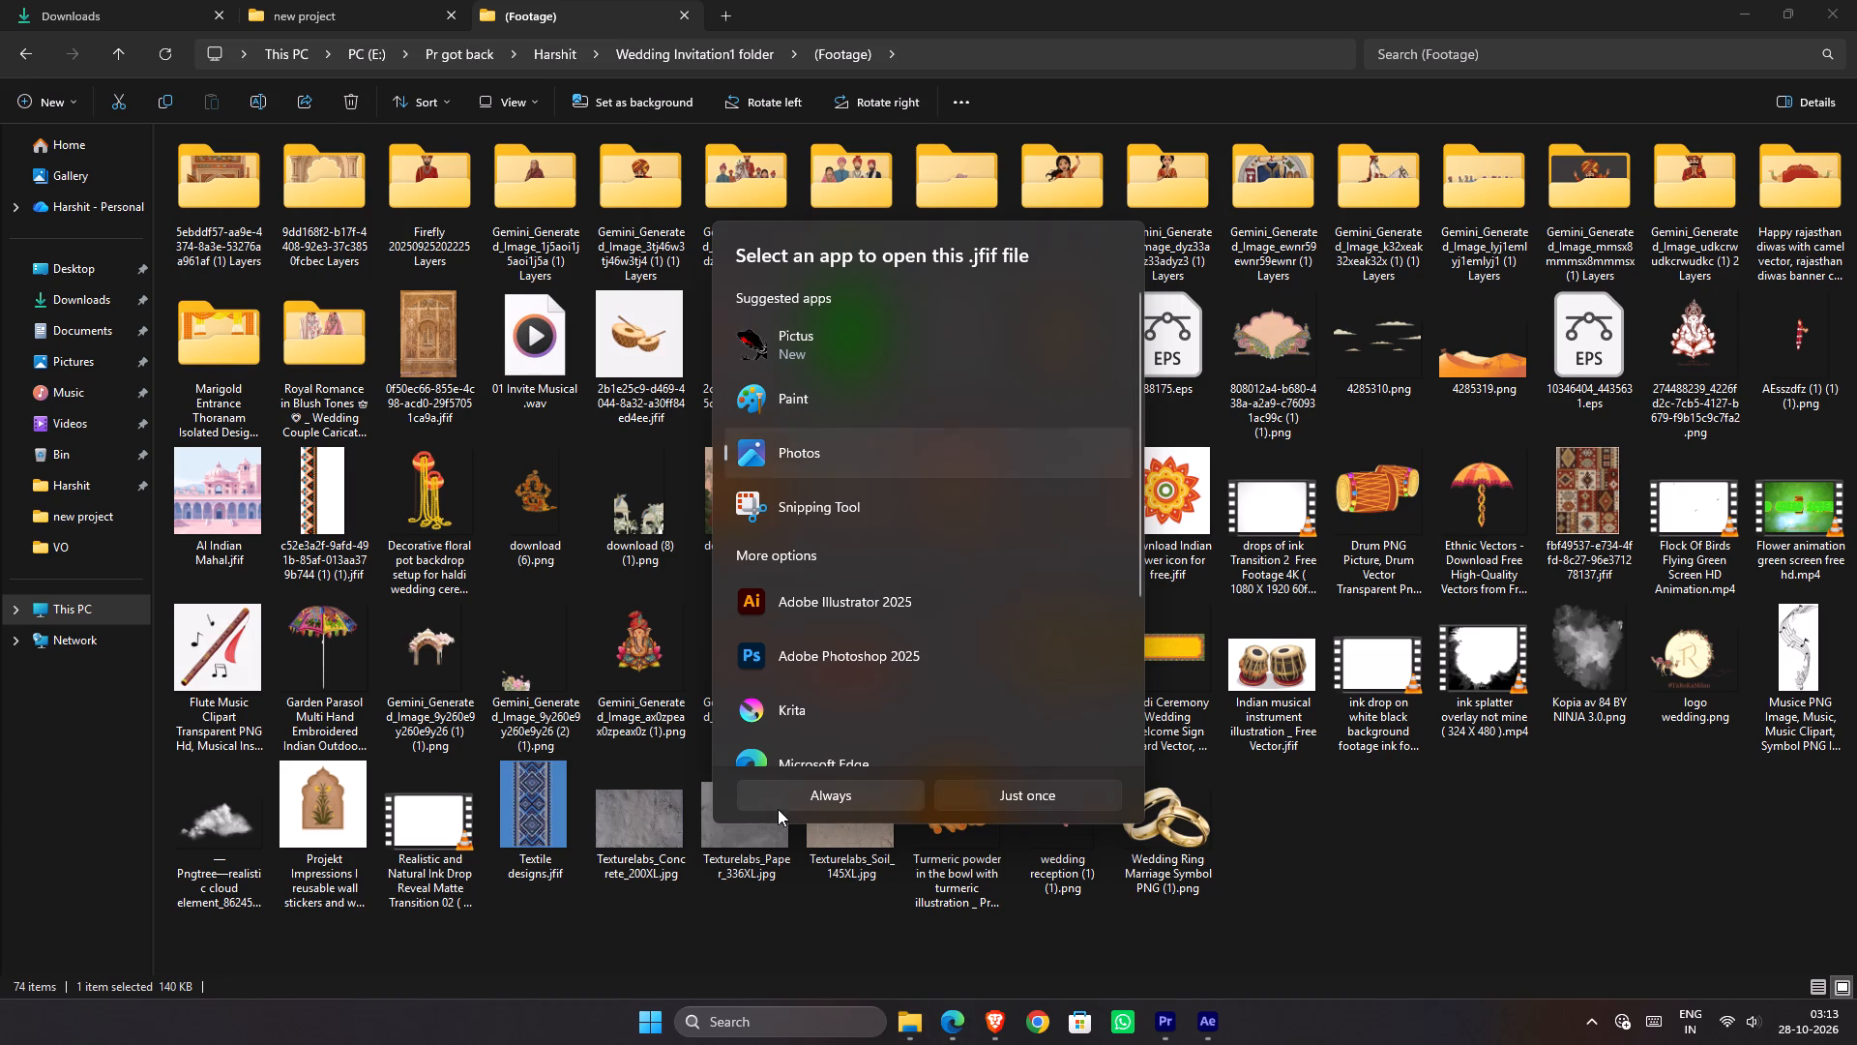
click(792, 804)
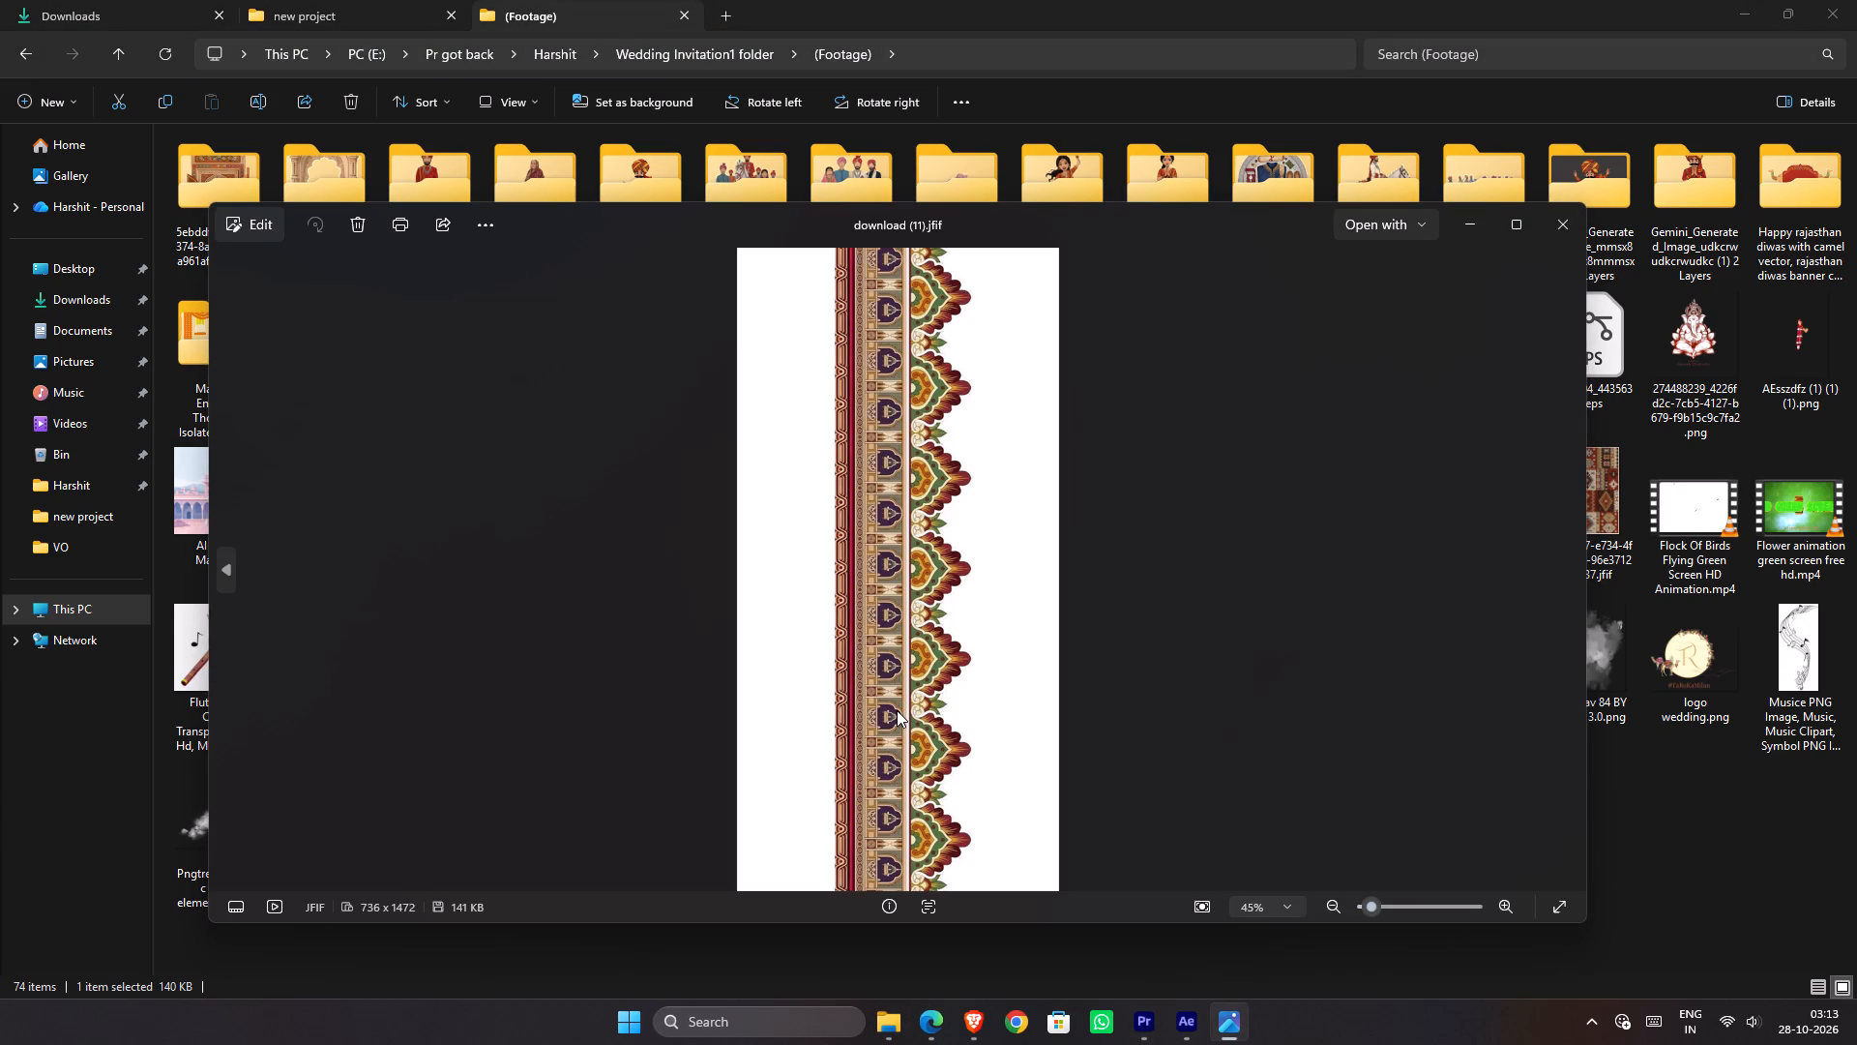
click(1558, 217)
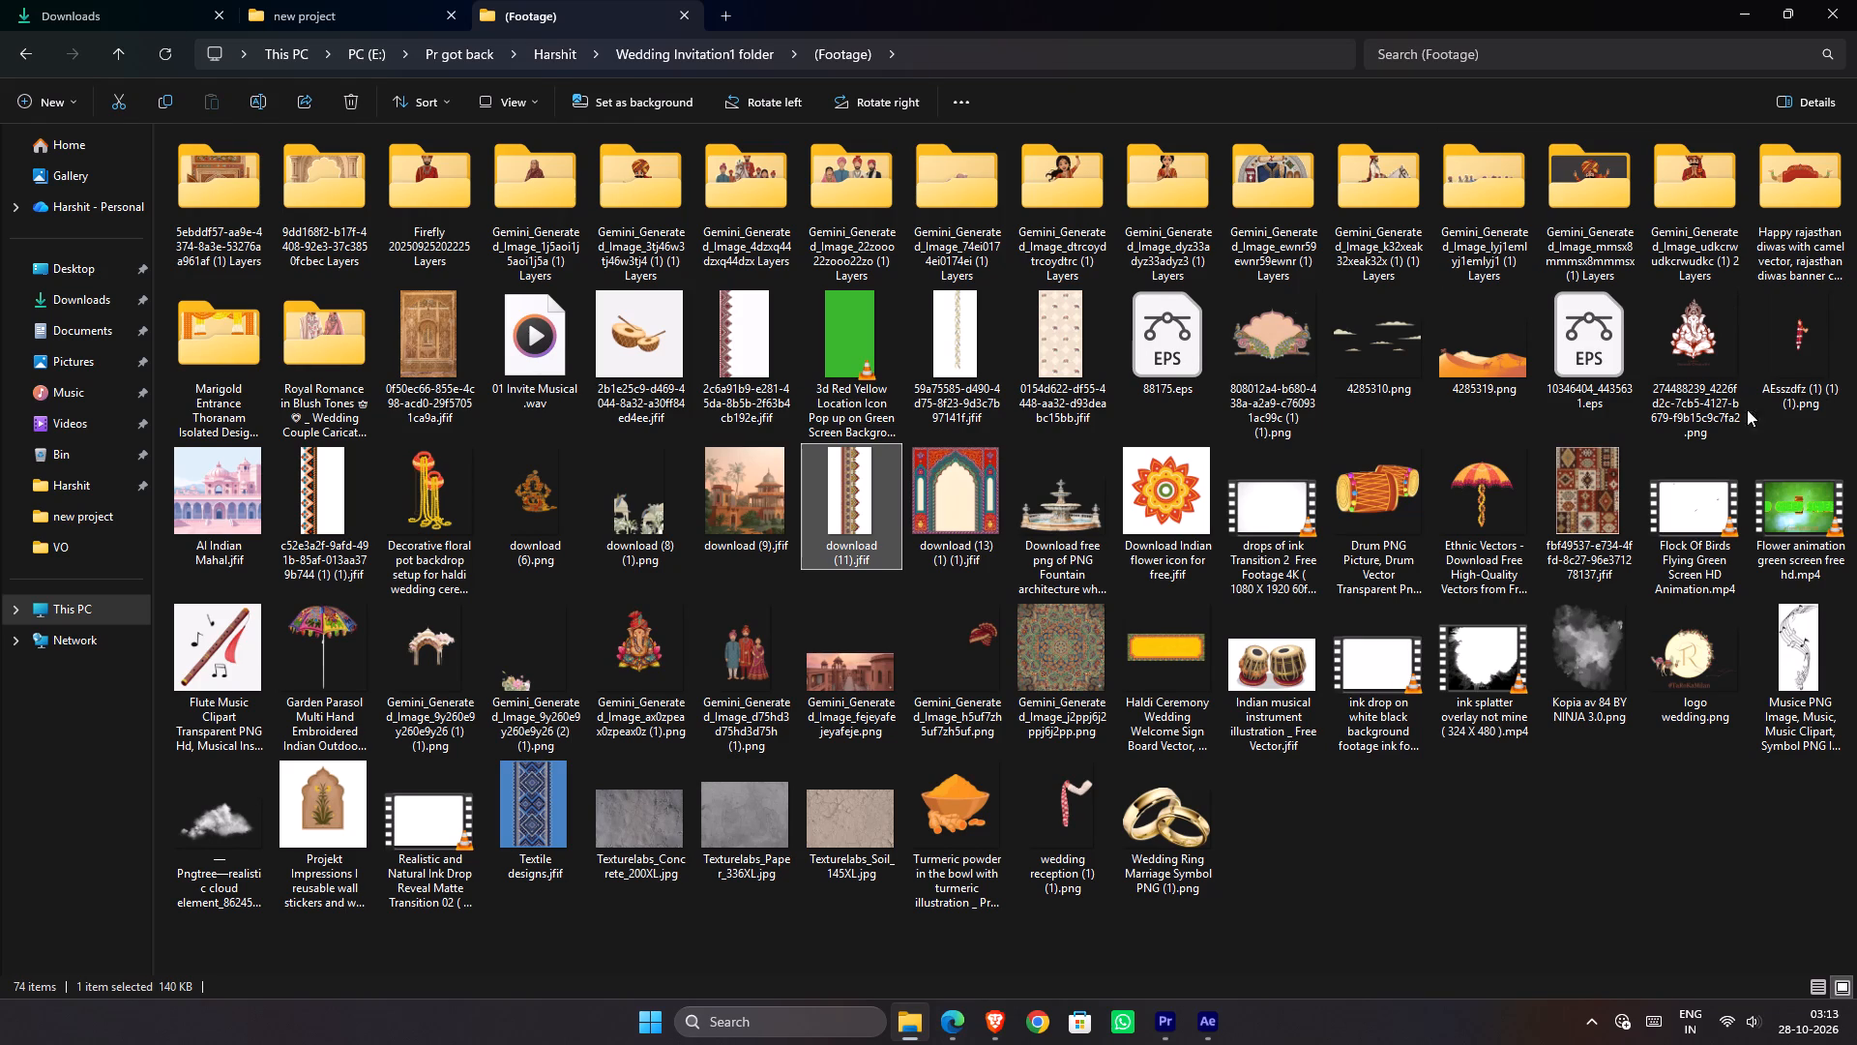
double_click(1501, 354)
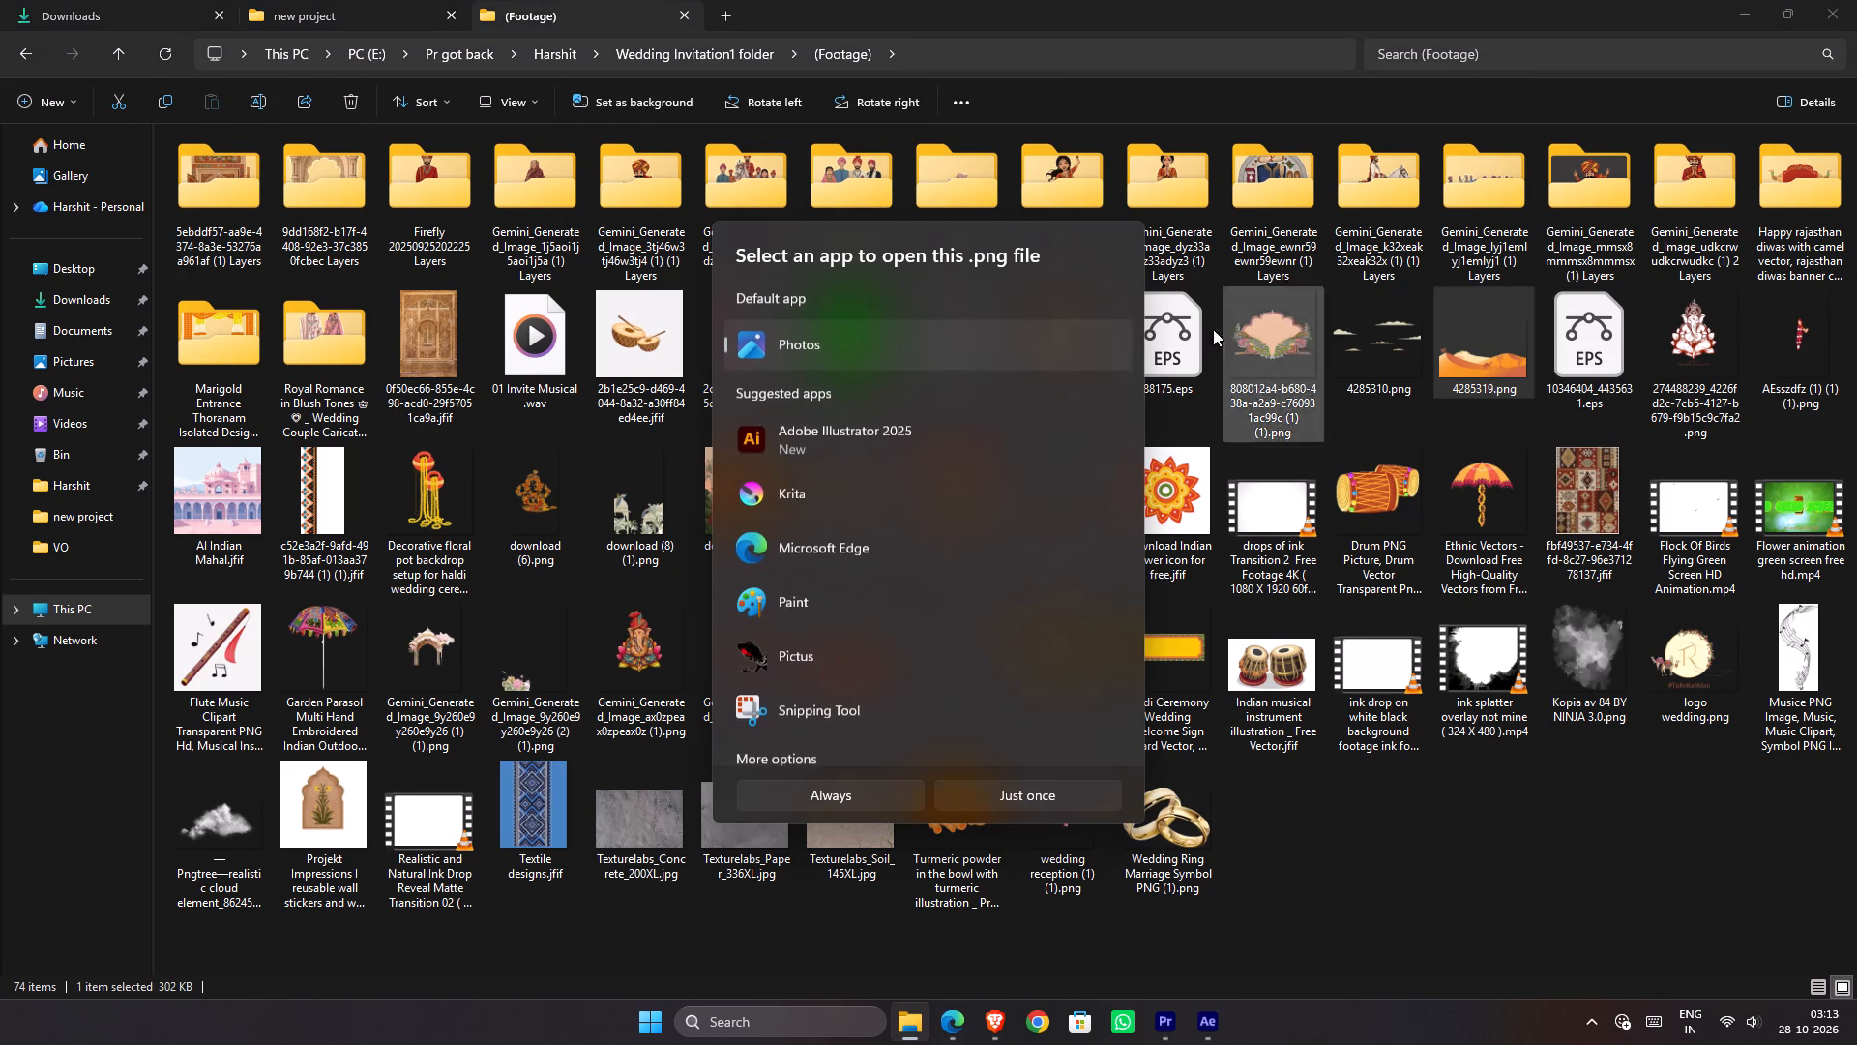
click(841, 796)
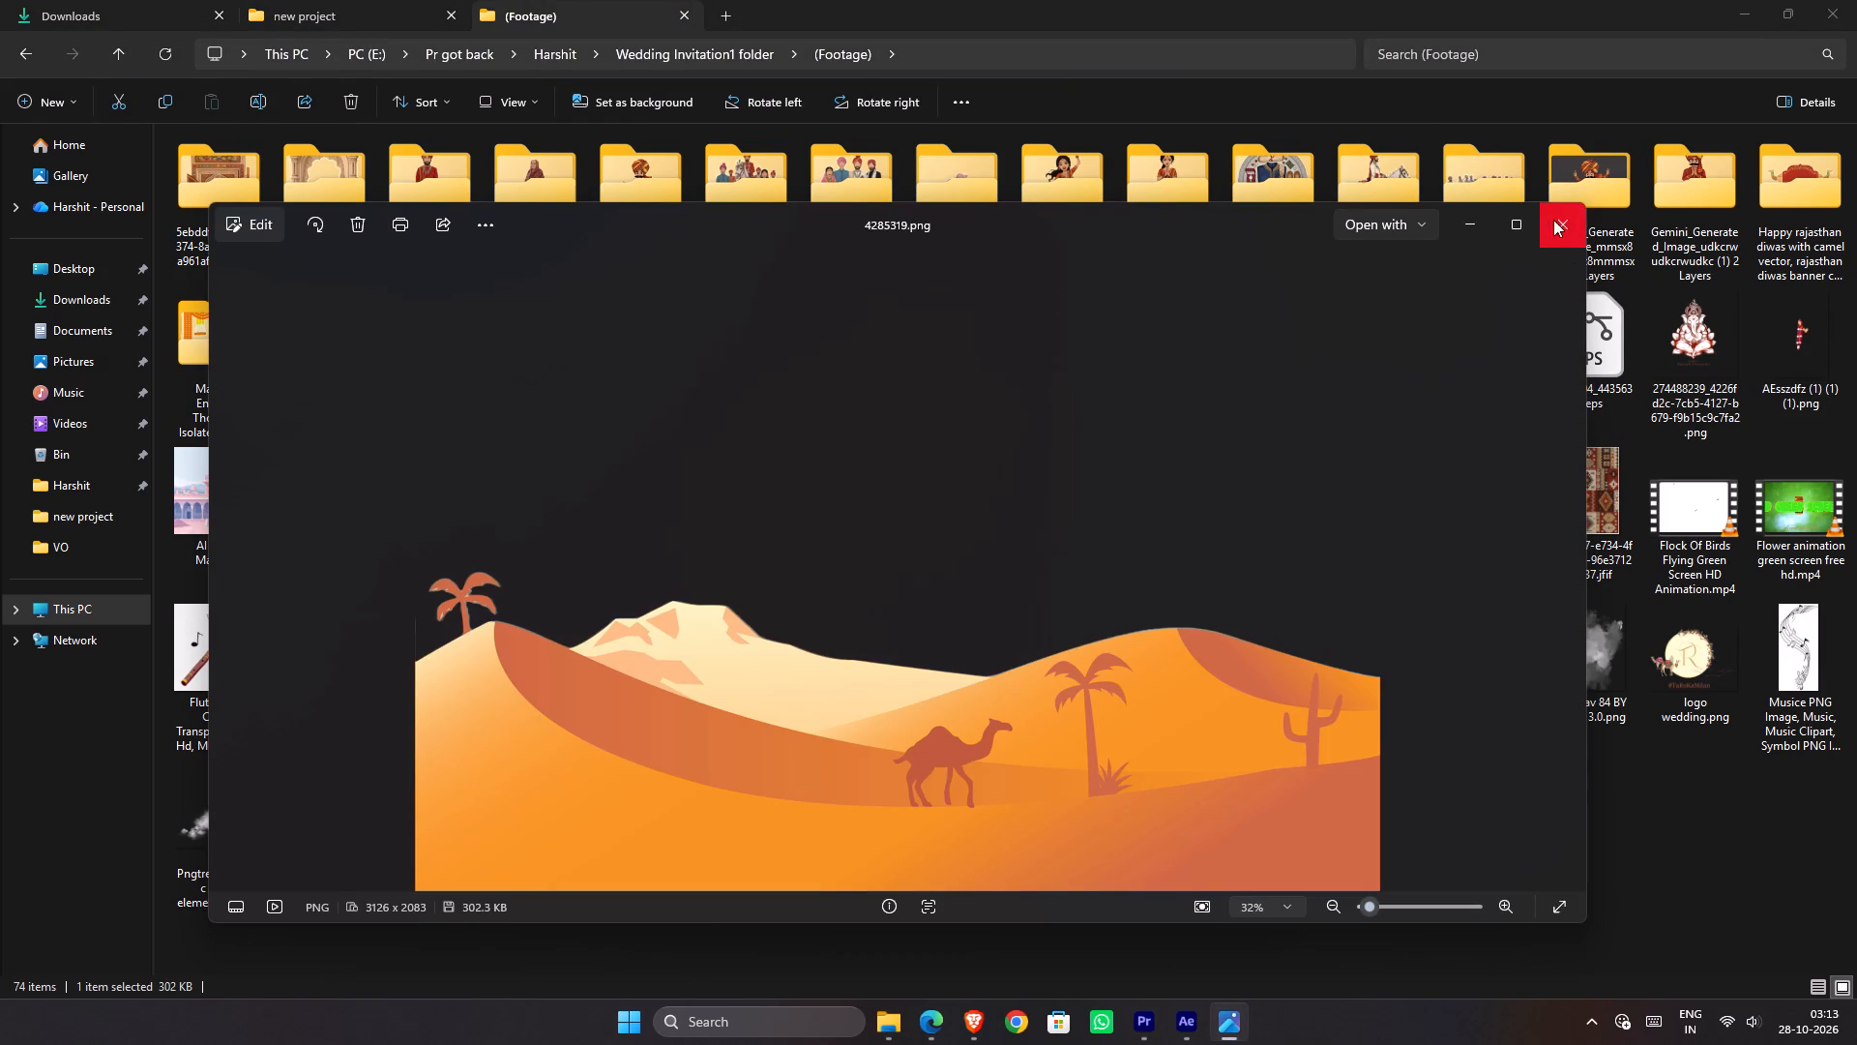
click(1574, 220)
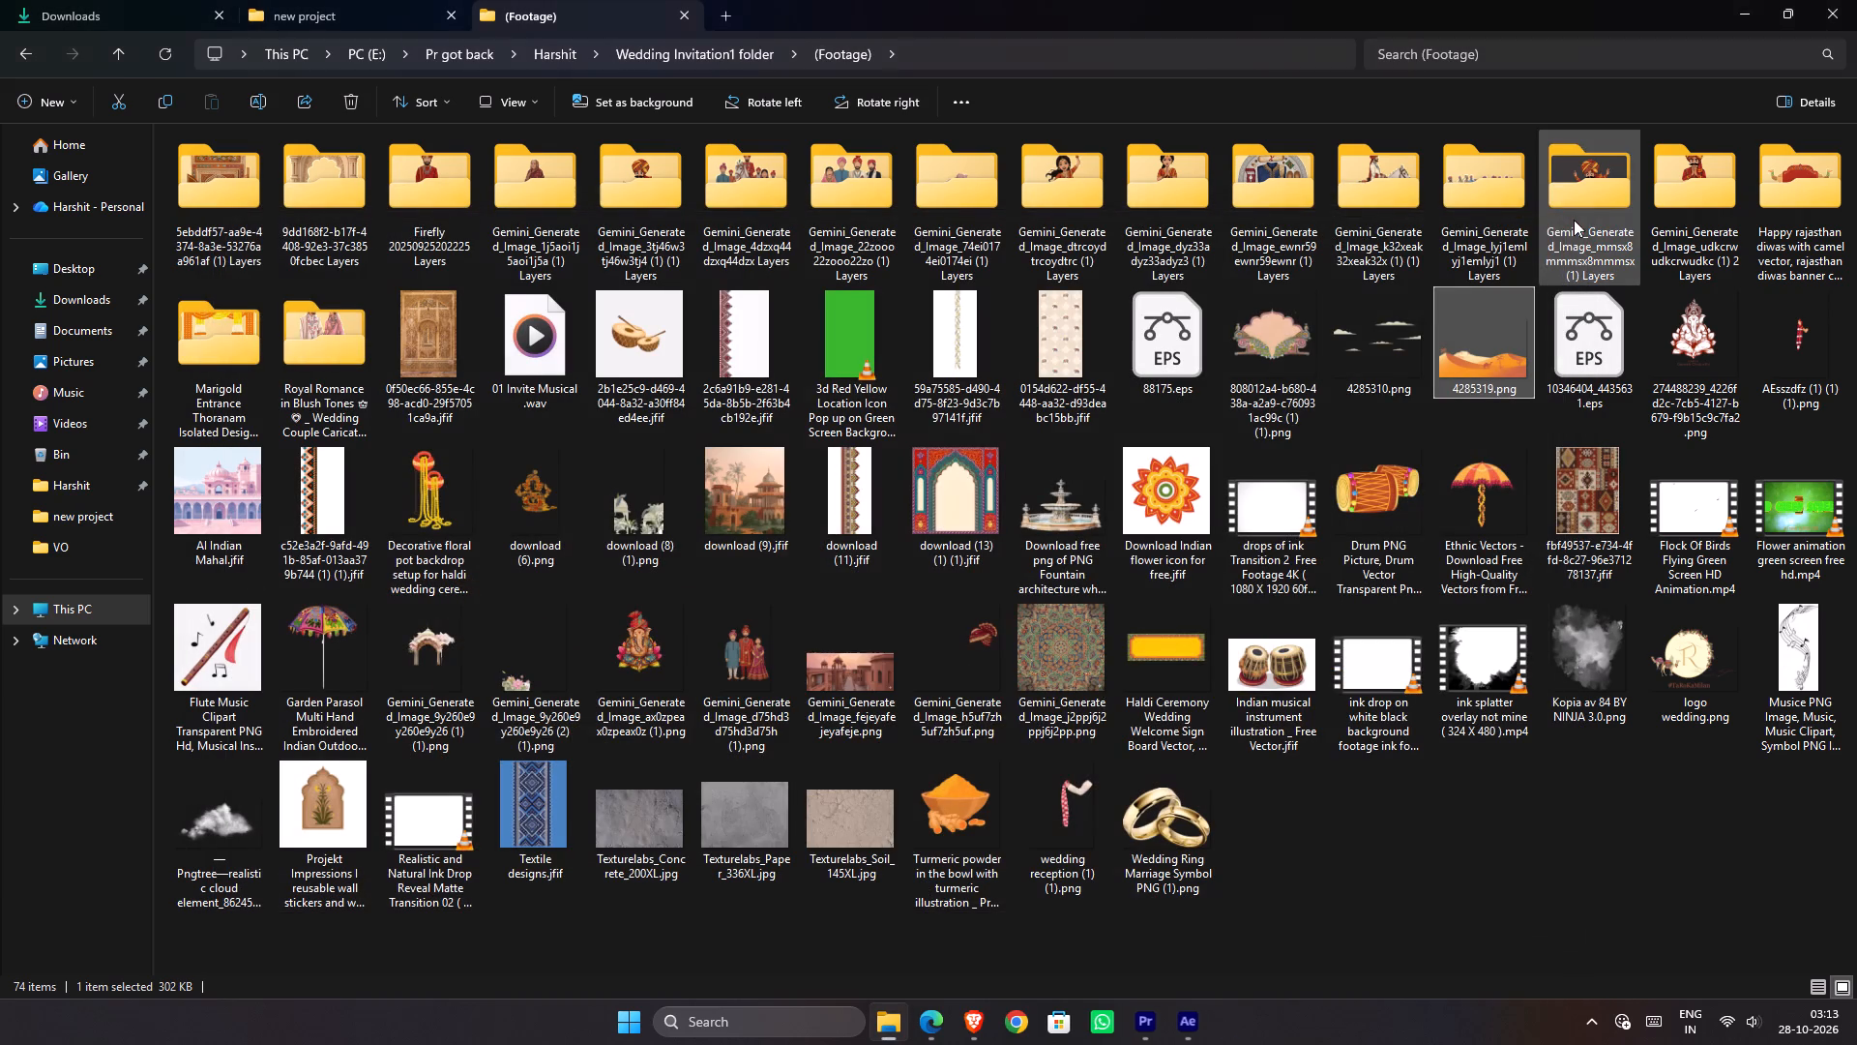
Examine the geometric rug, c52e3a2f border, "Kopia av 84 BY NINJA 3.0.png", carved window and 0154d622 pattern images in Photos, one at a time.
double_click(1575, 494)
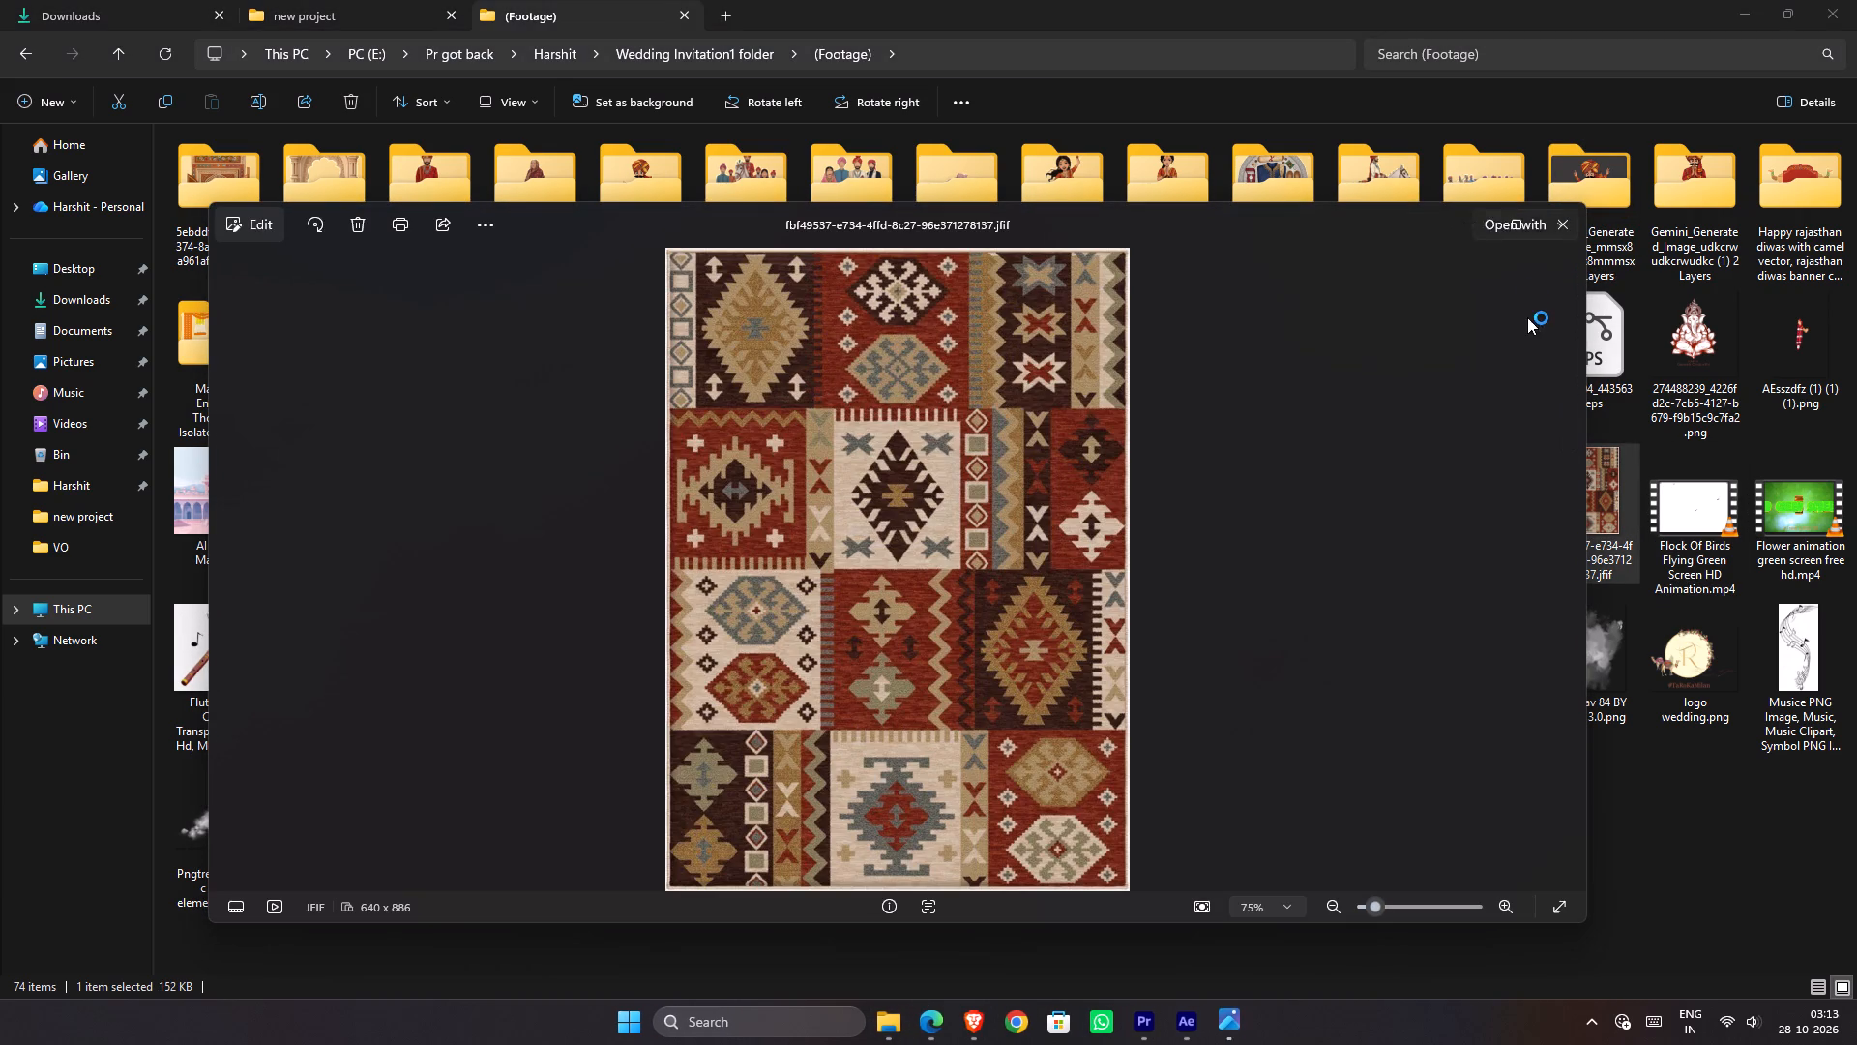
click(1553, 247)
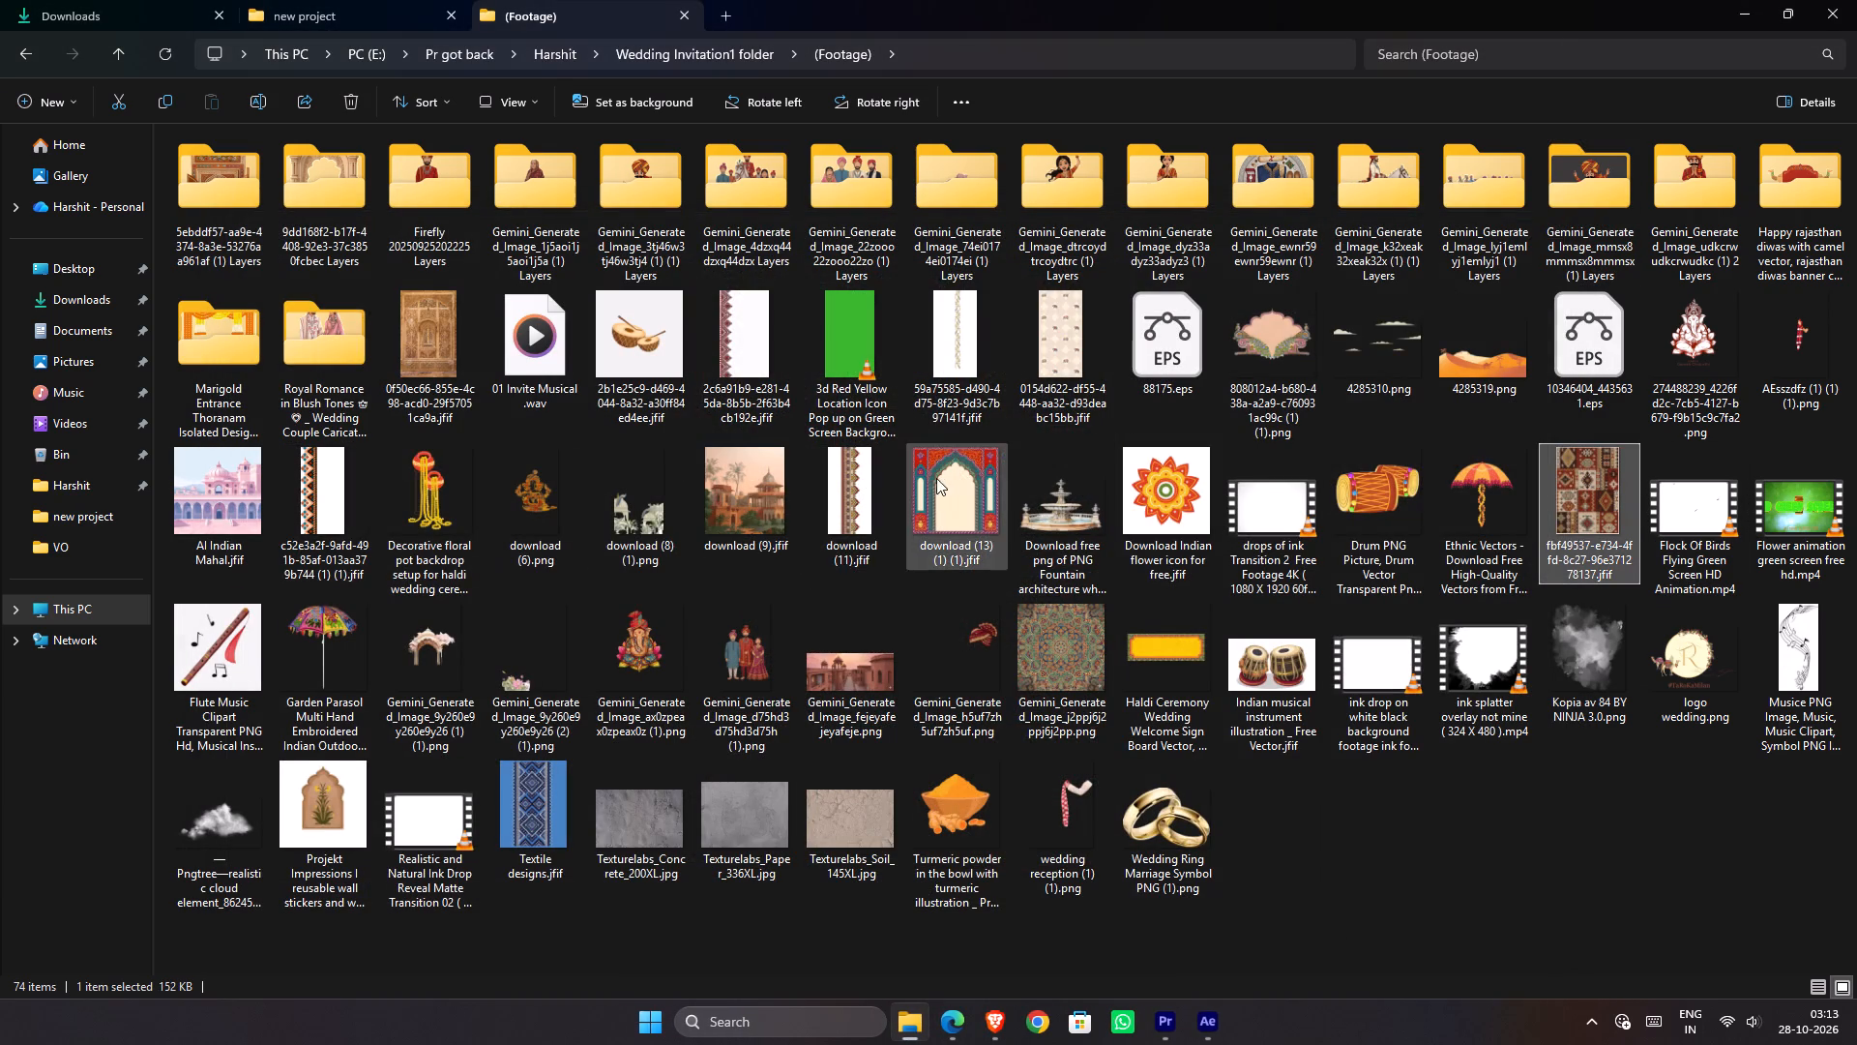
double_click(368, 534)
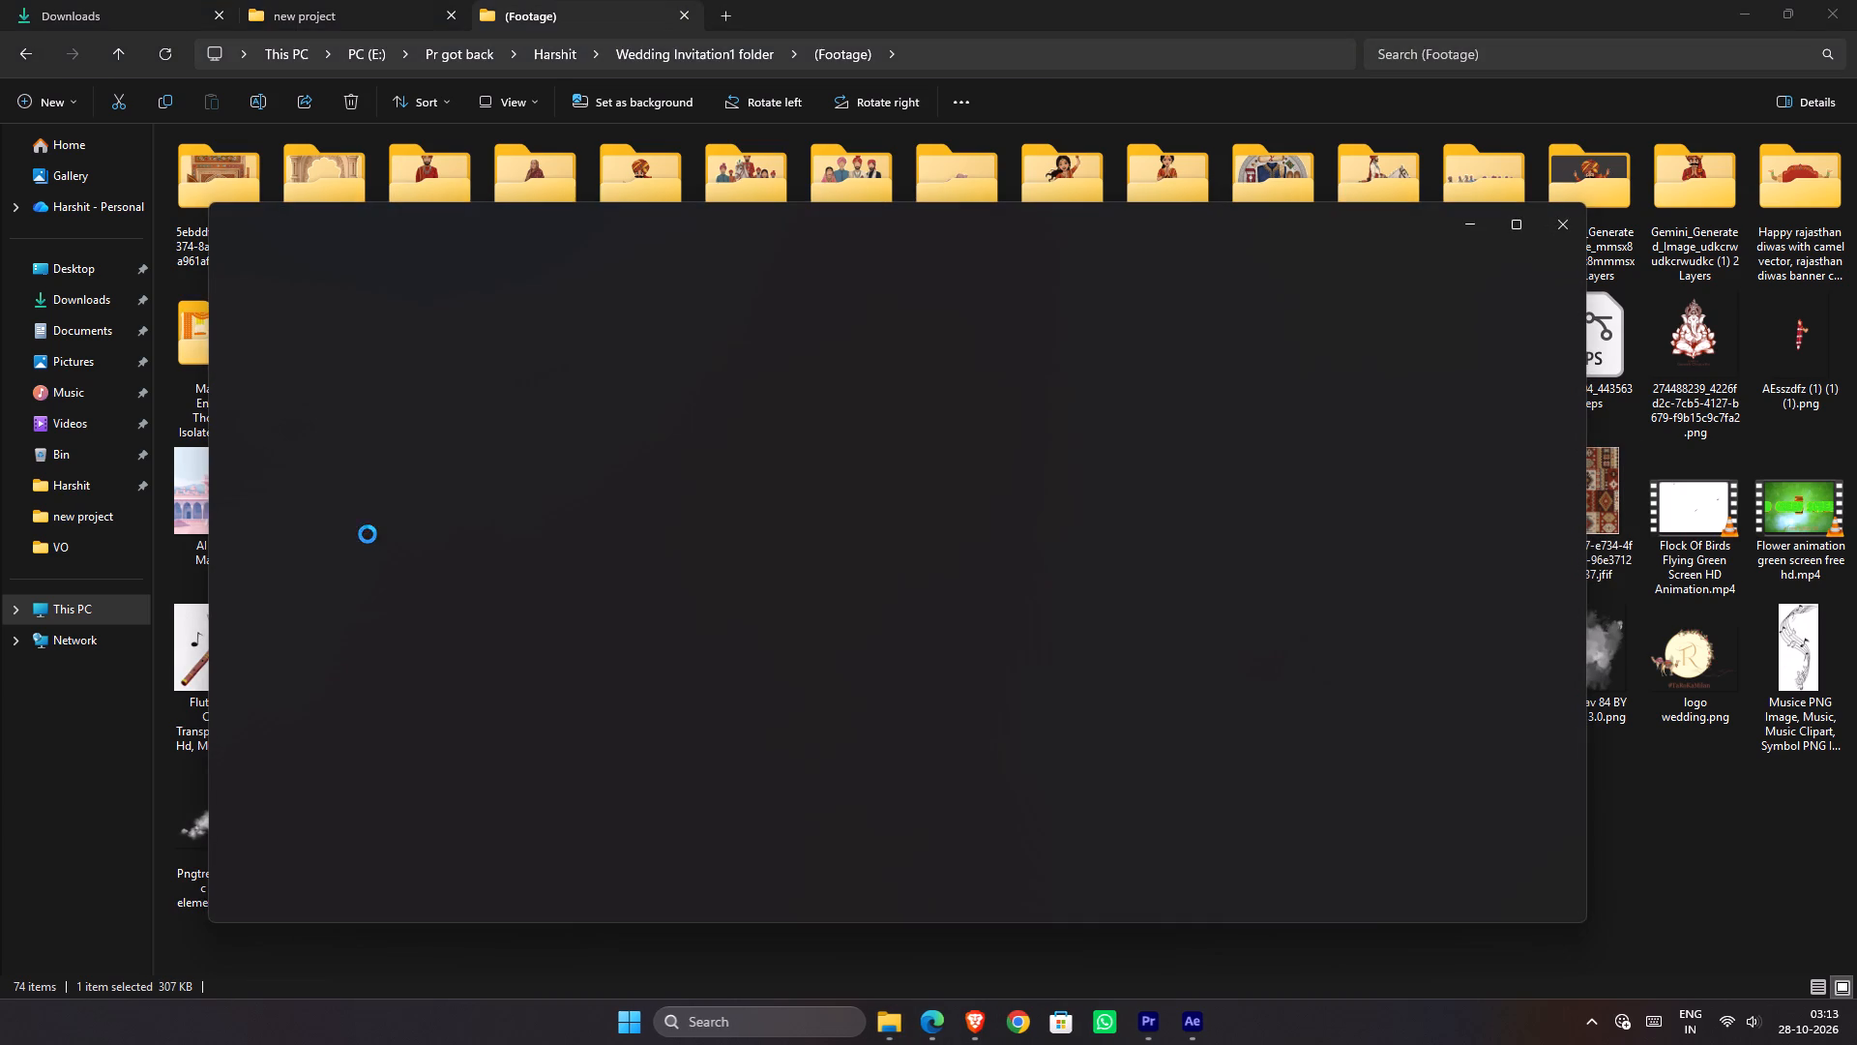
click(1551, 242)
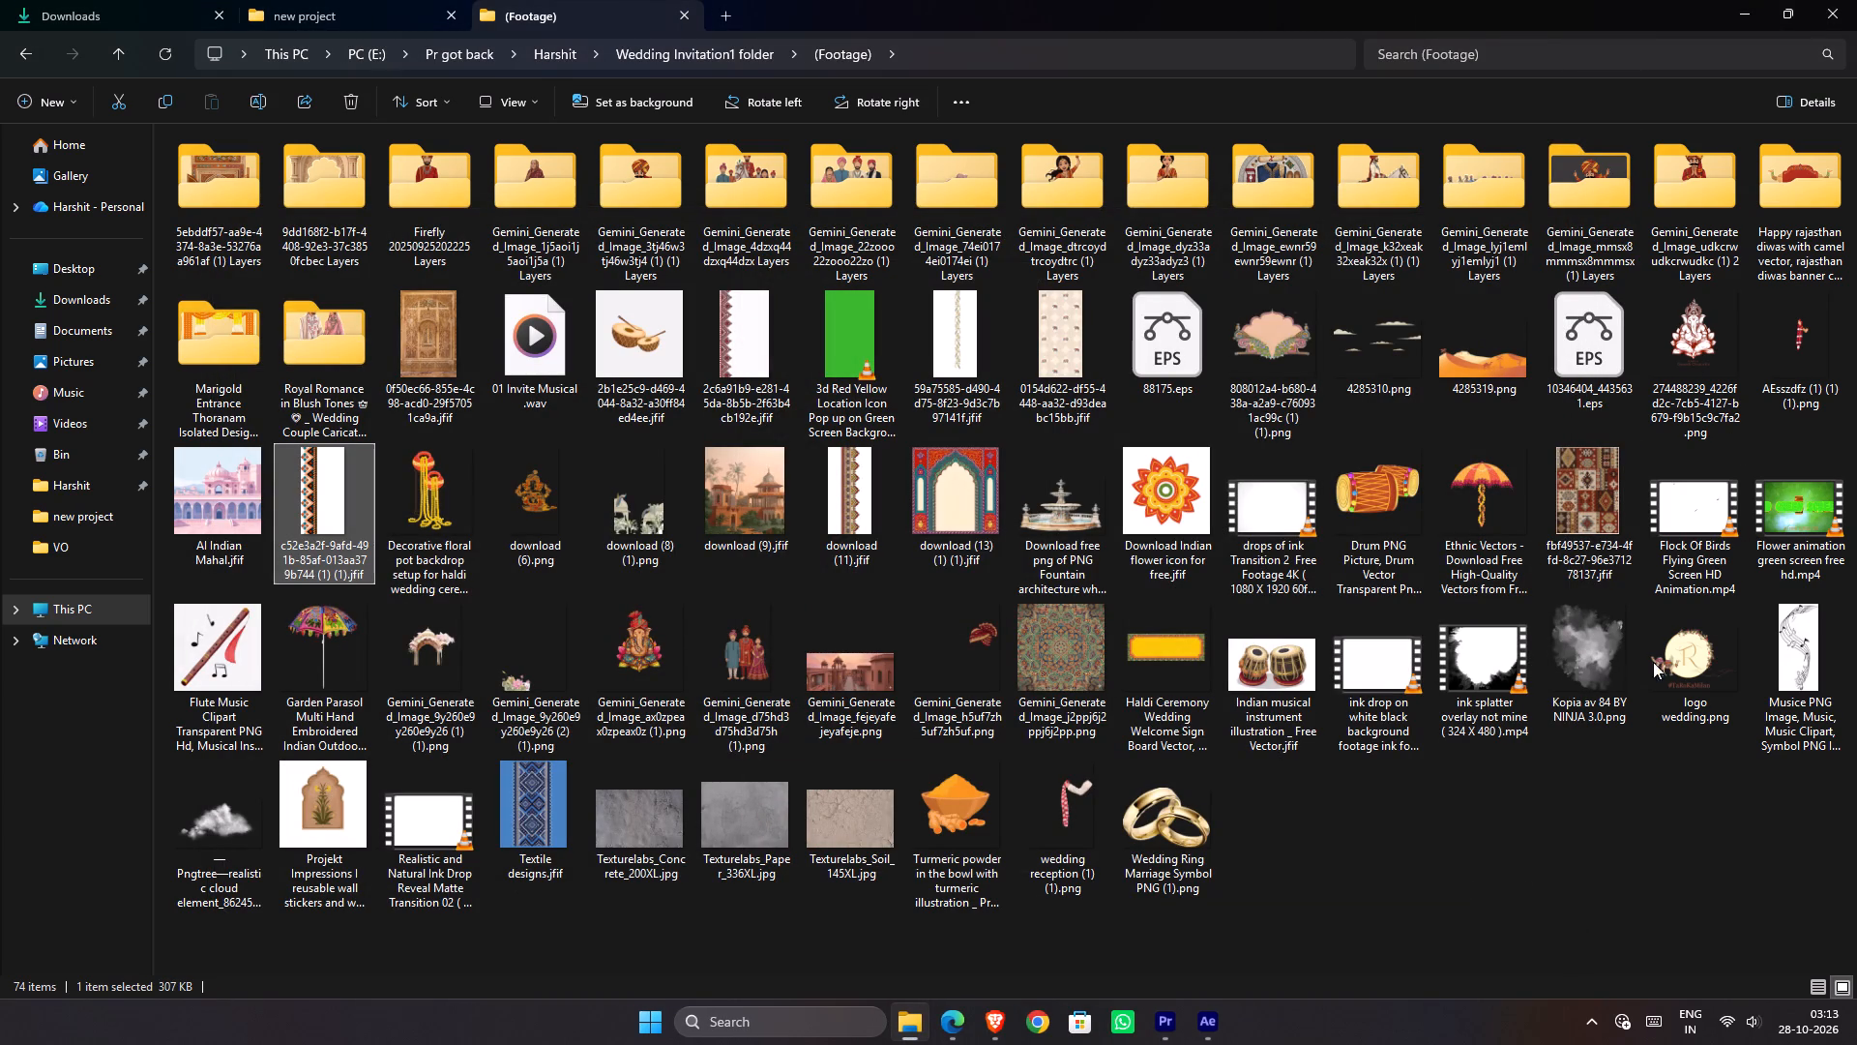
double_click(1608, 674)
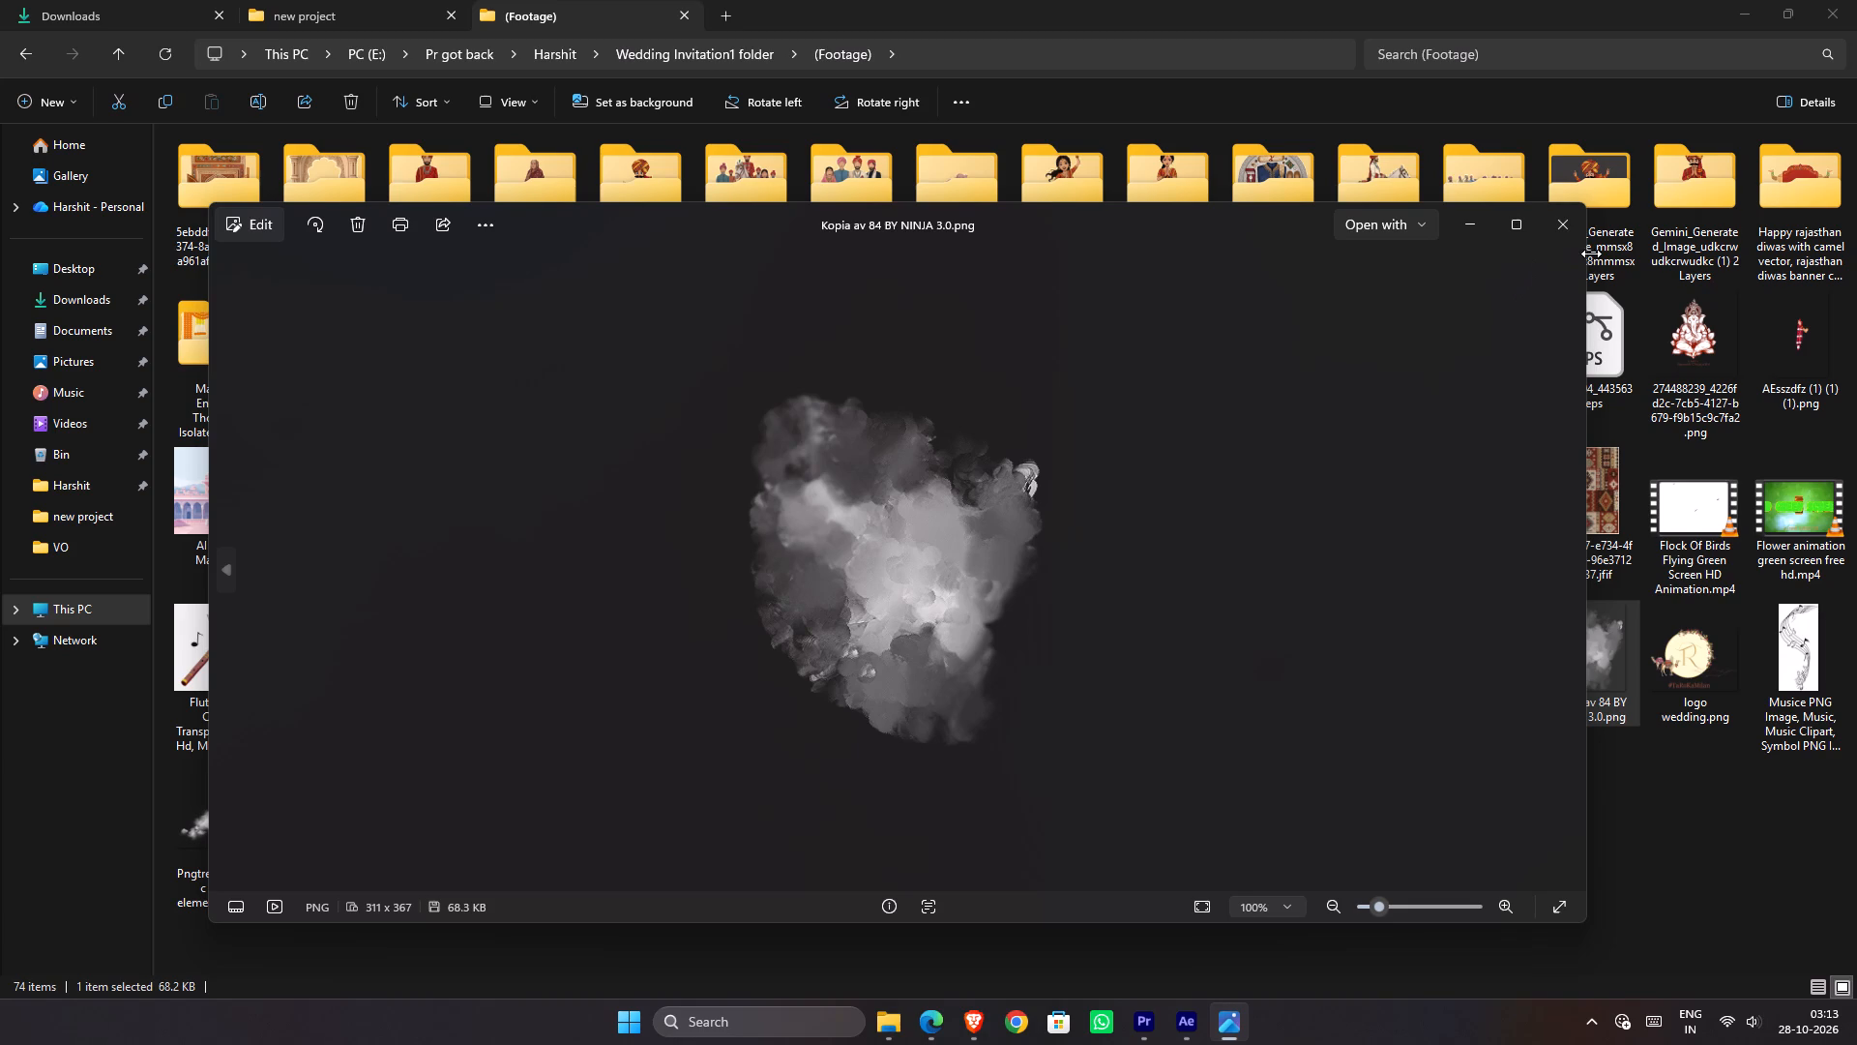
click(1544, 215)
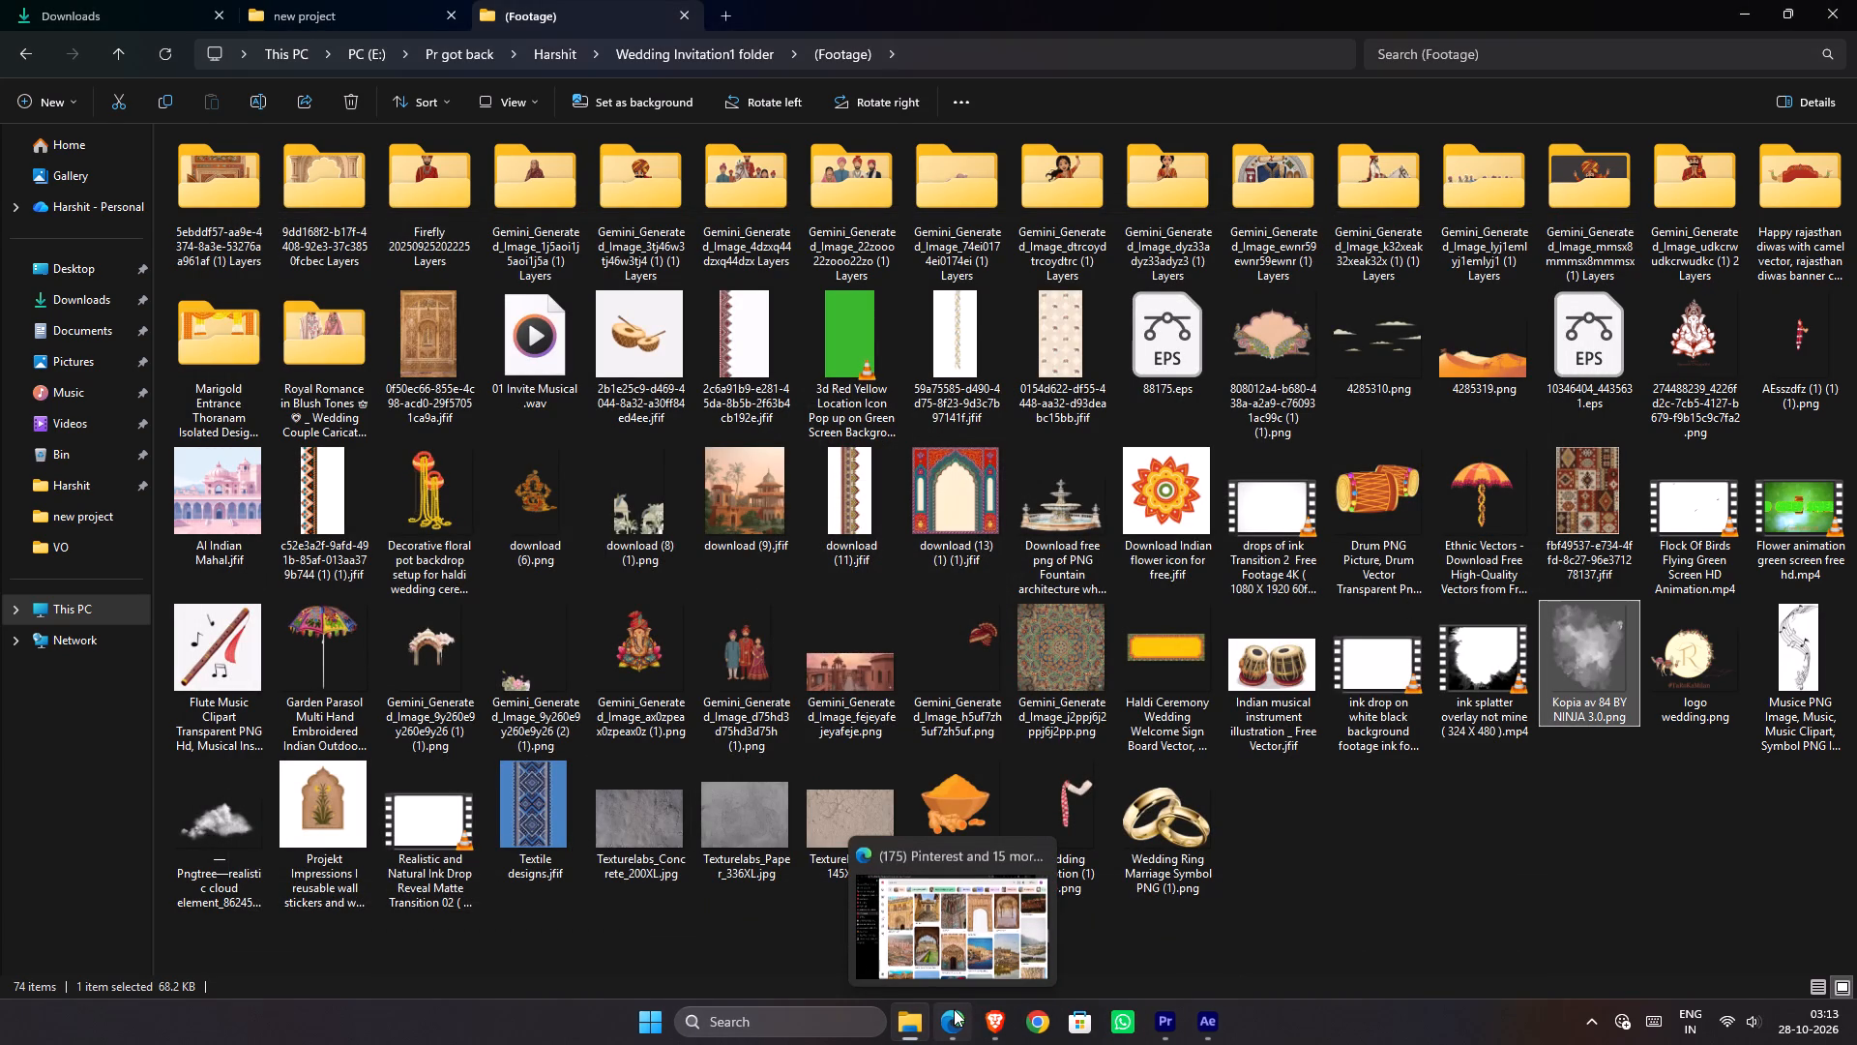
double_click(456, 364)
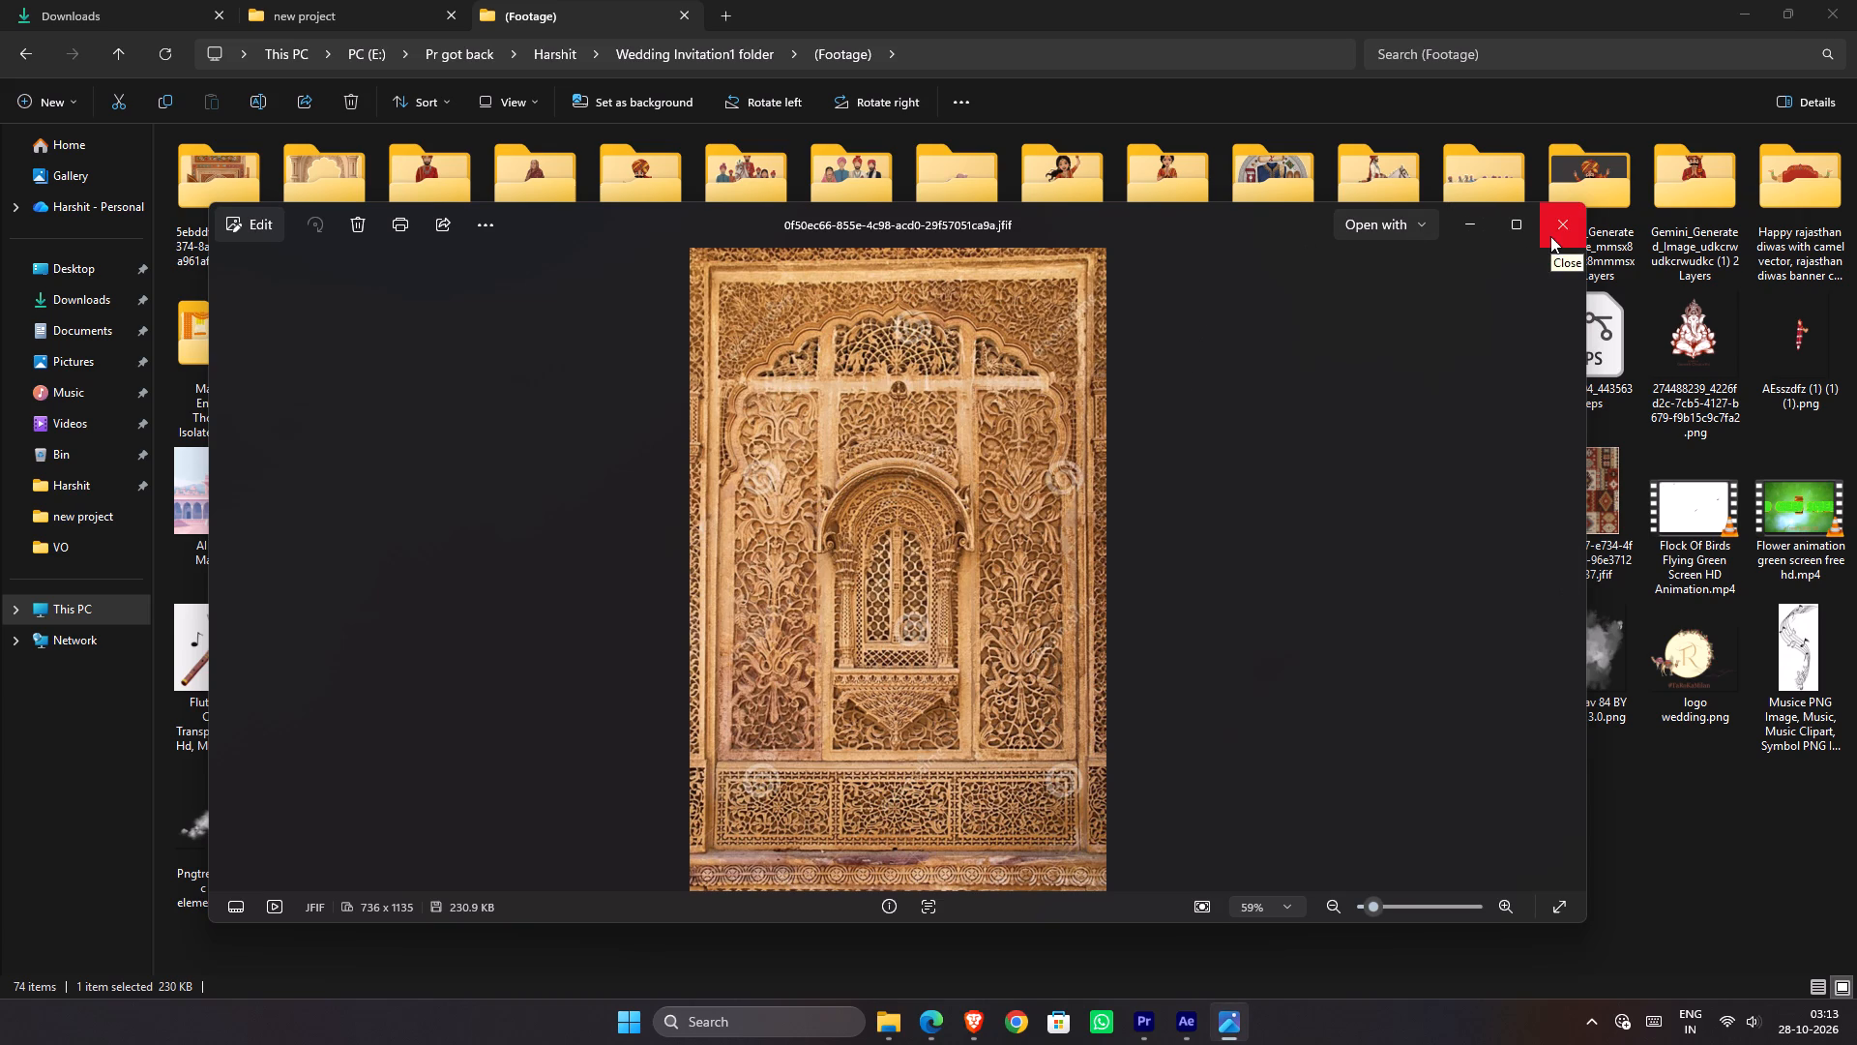
click(1550, 236)
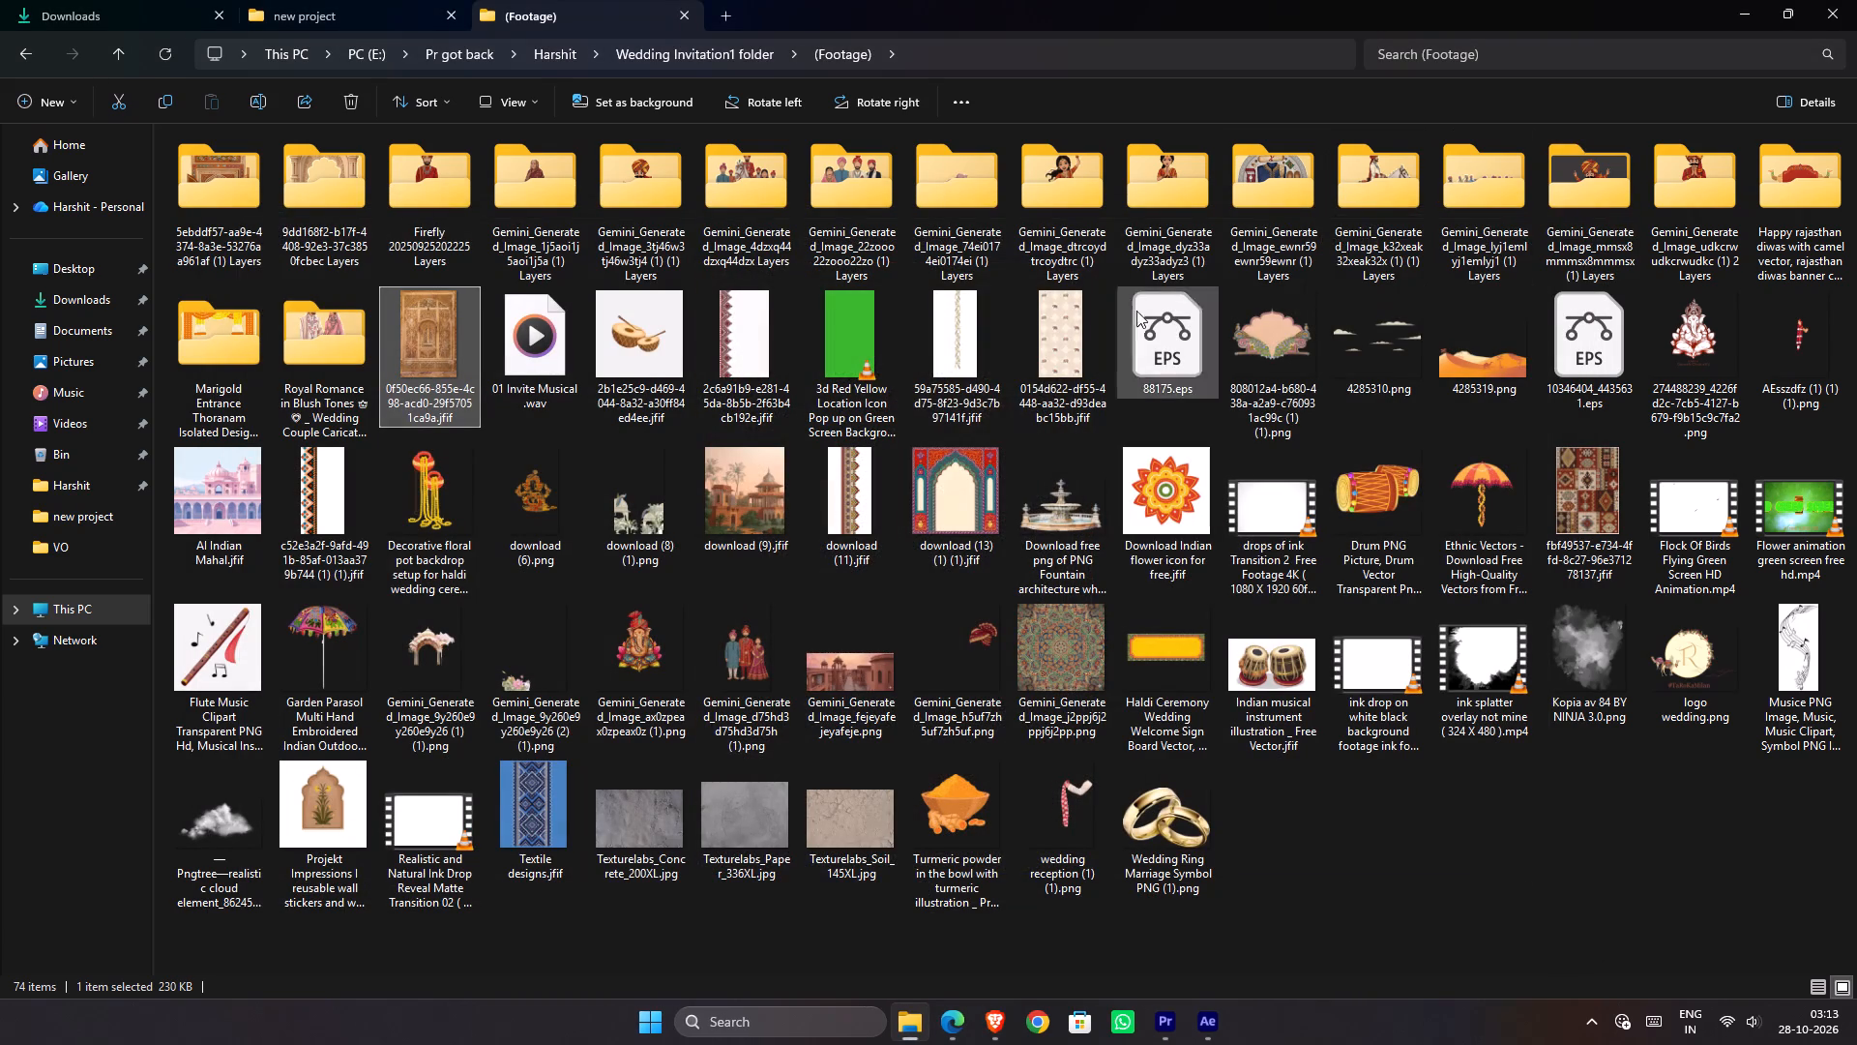
double_click(1041, 358)
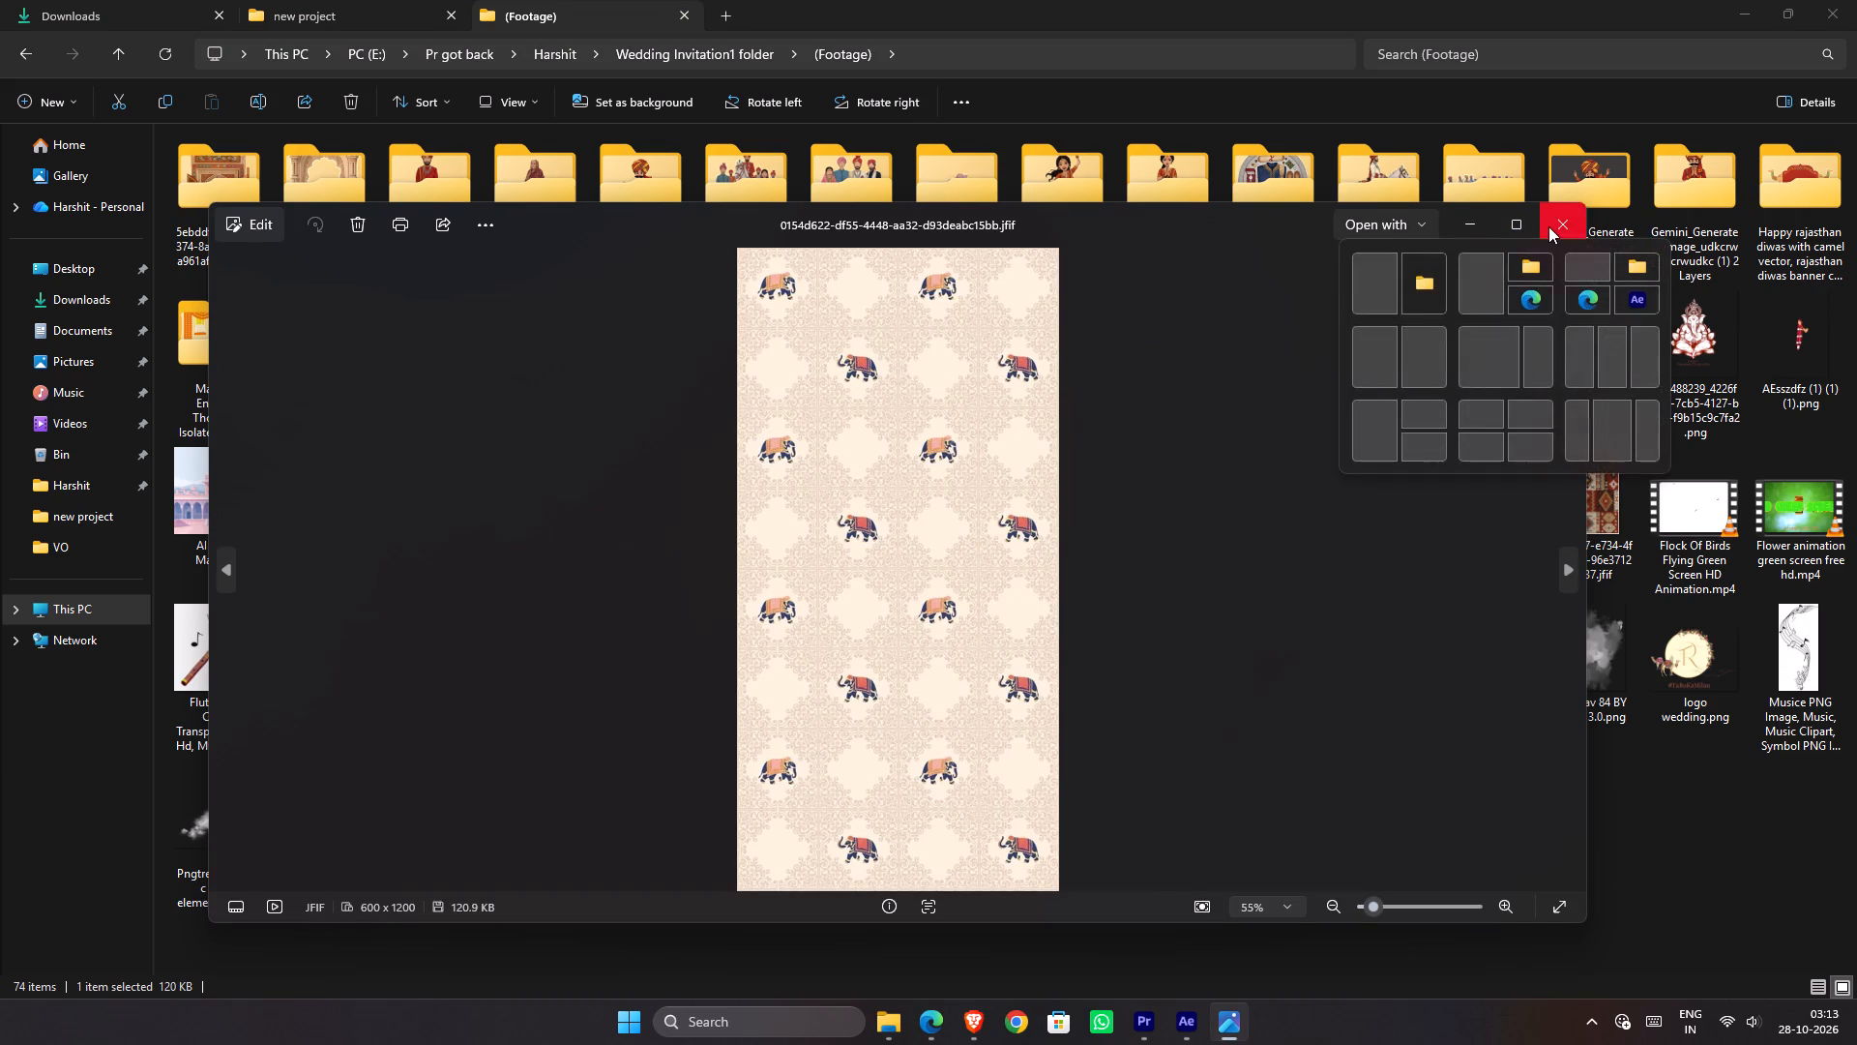
click(1548, 226)
Bring the elephant pattern image 0154d622 into the After Effects composition and place its layer directly above the pale pink solid.
drag(1050, 361, 1241, 812)
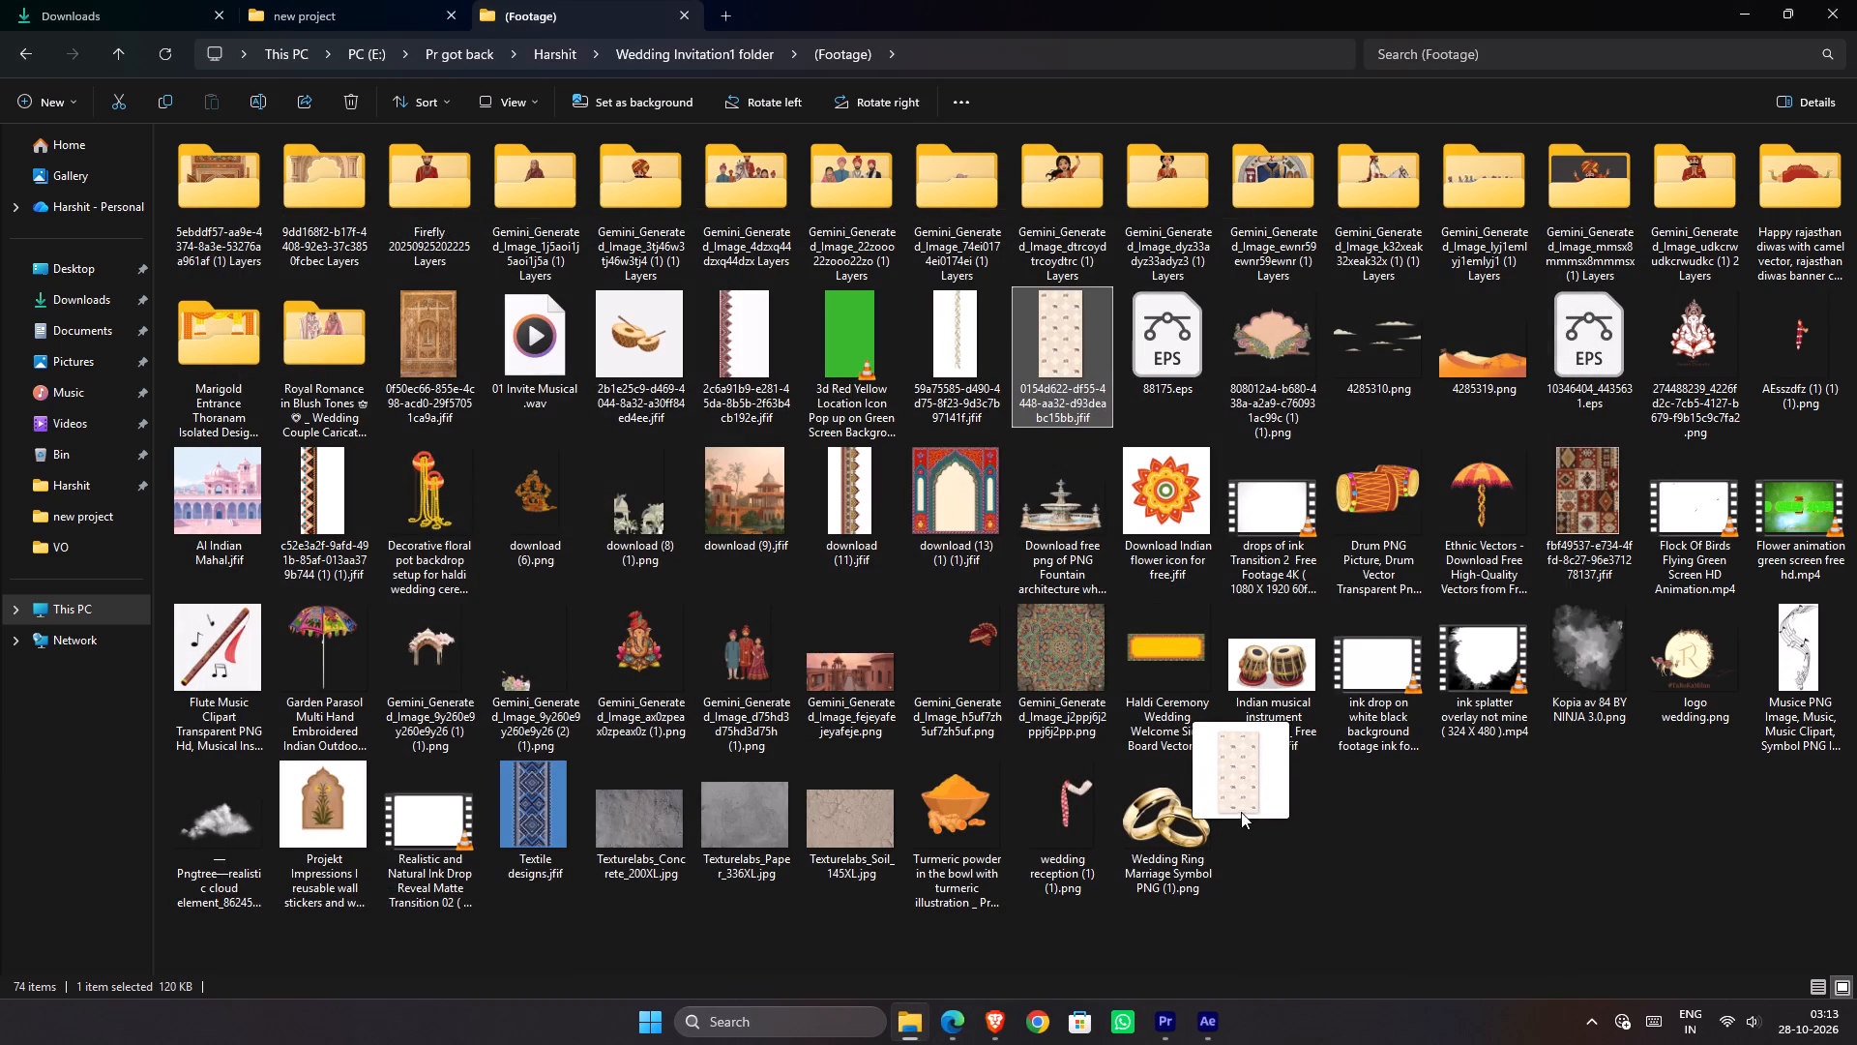
drag(1241, 812, 973, 917)
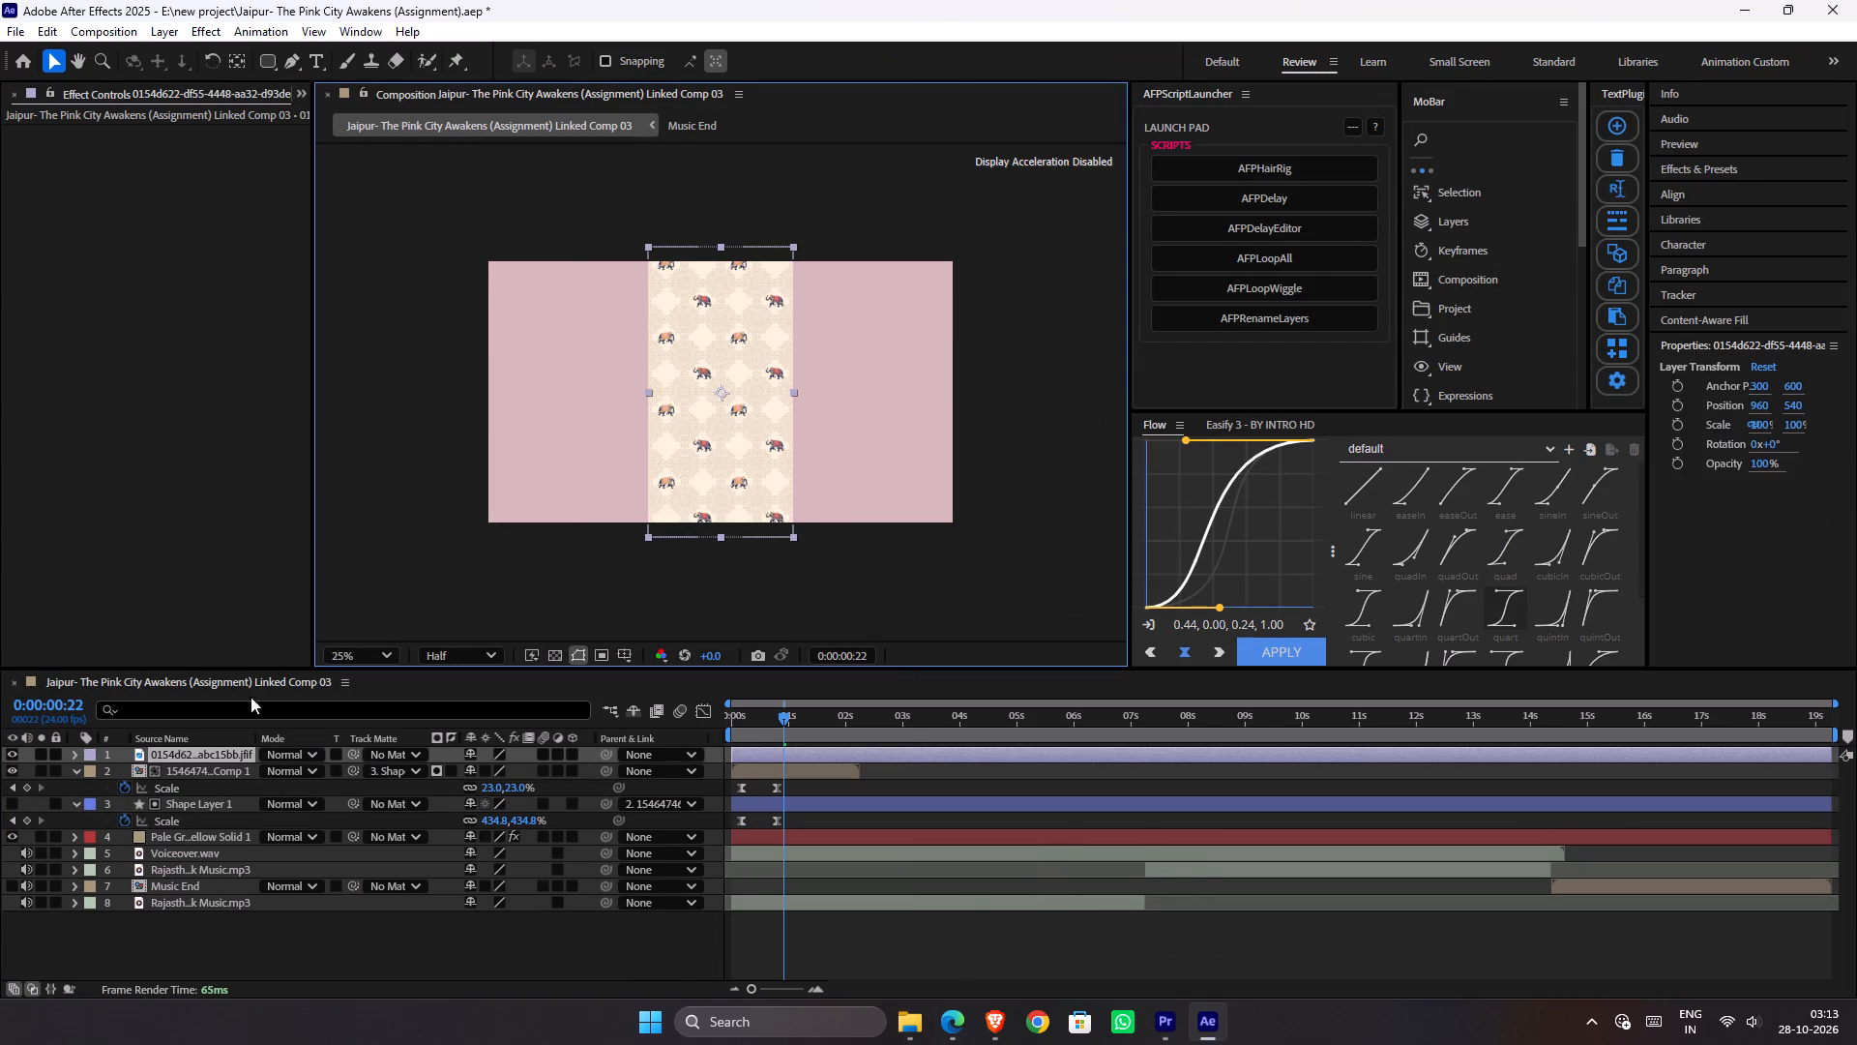
drag(218, 753, 217, 851)
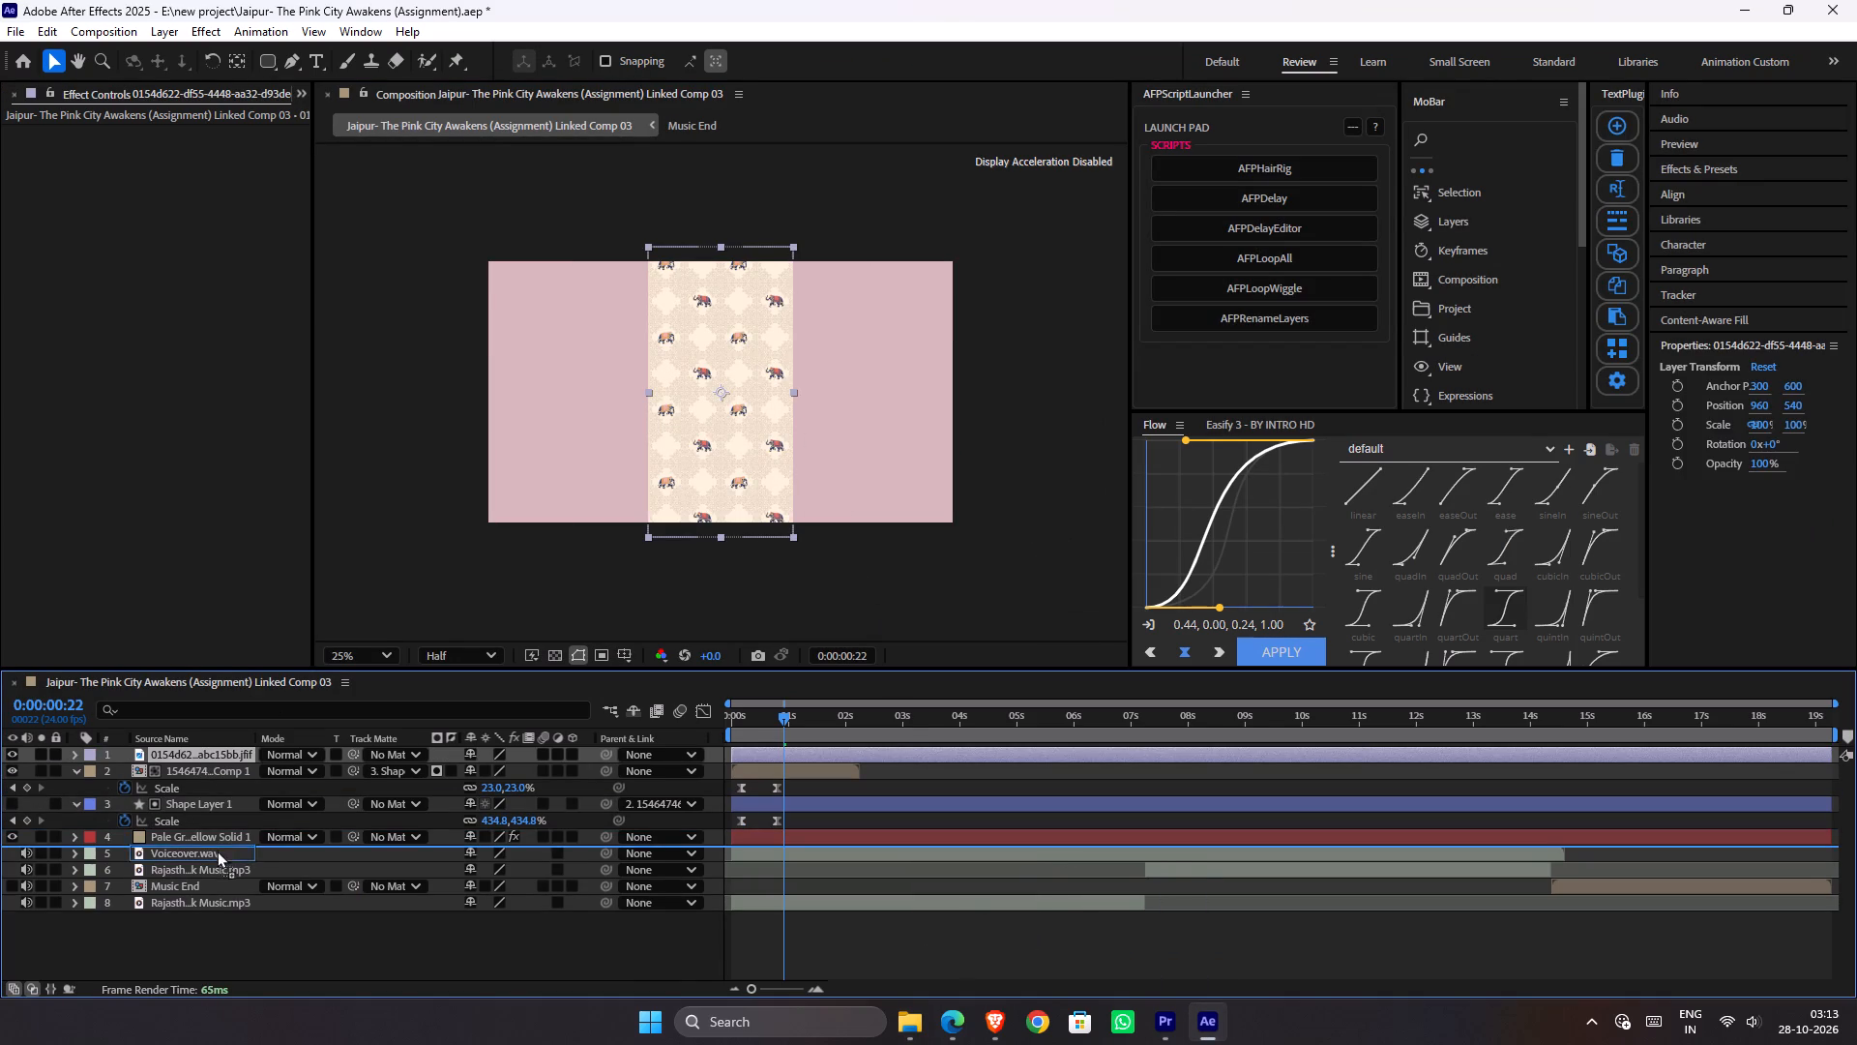
drag(217, 851, 228, 829)
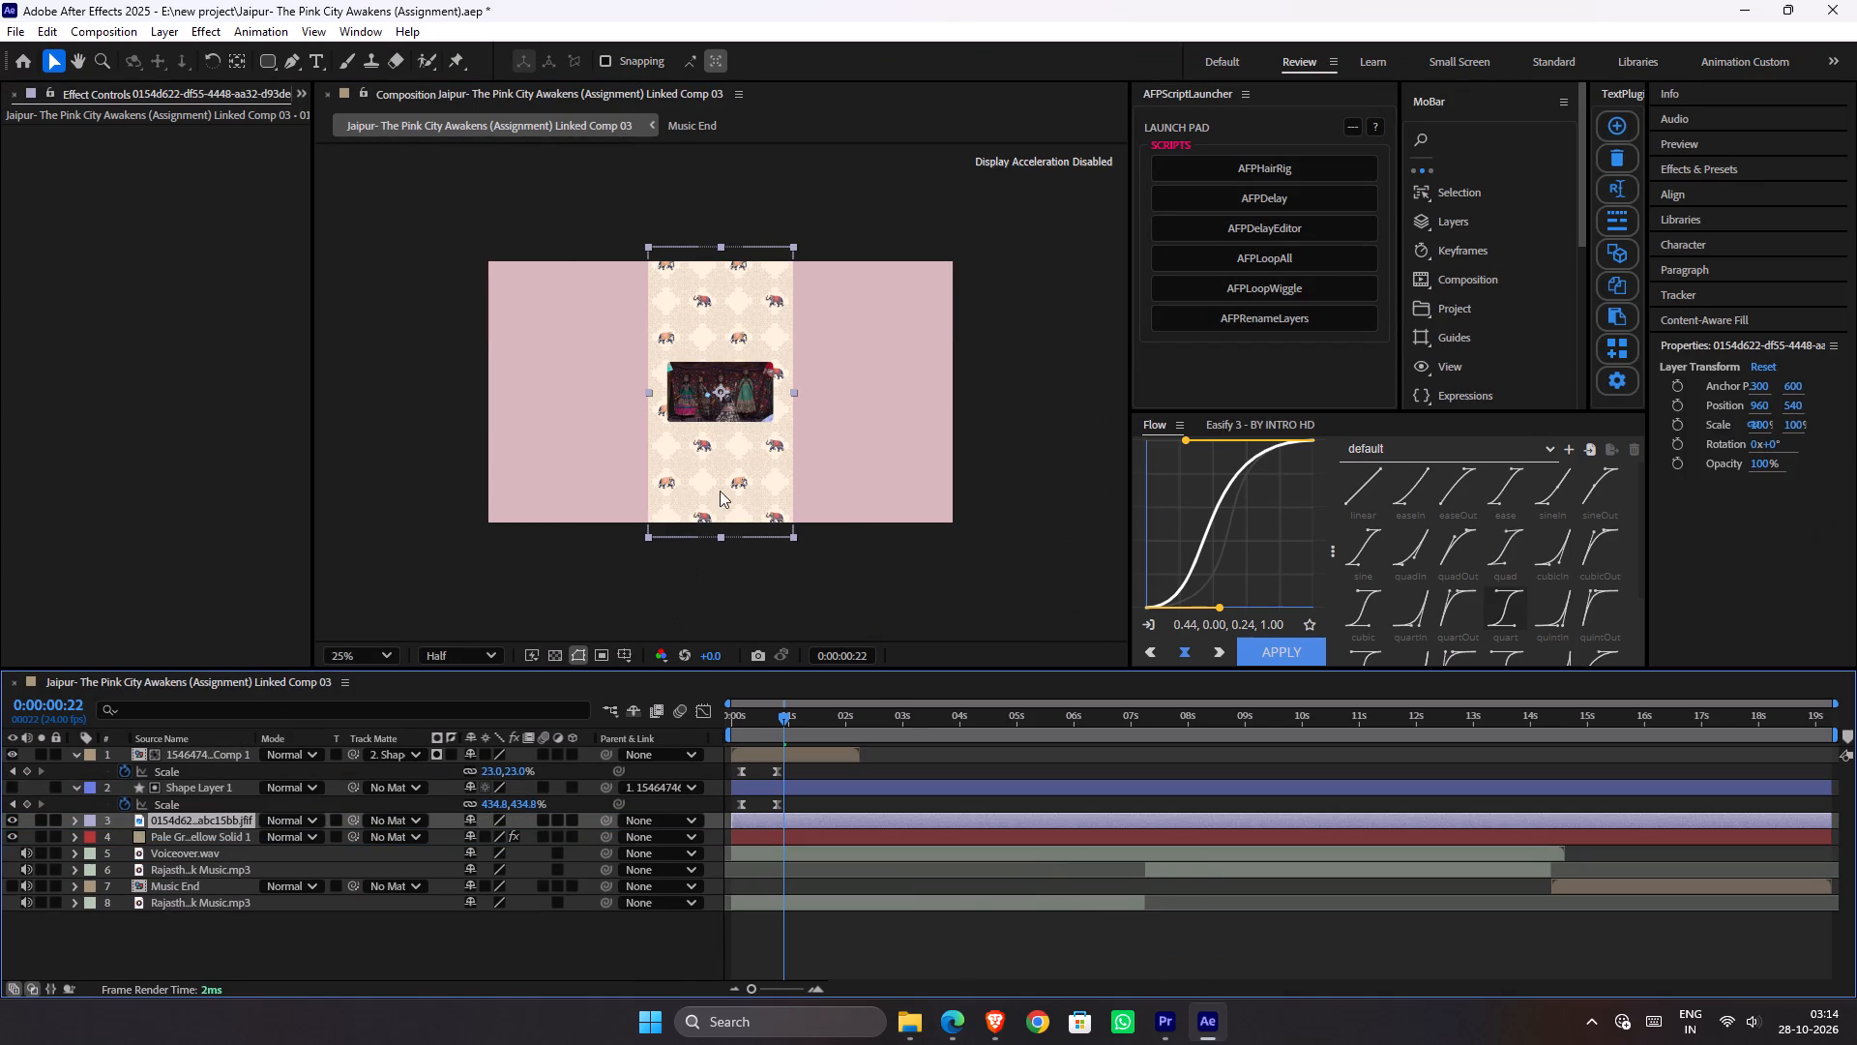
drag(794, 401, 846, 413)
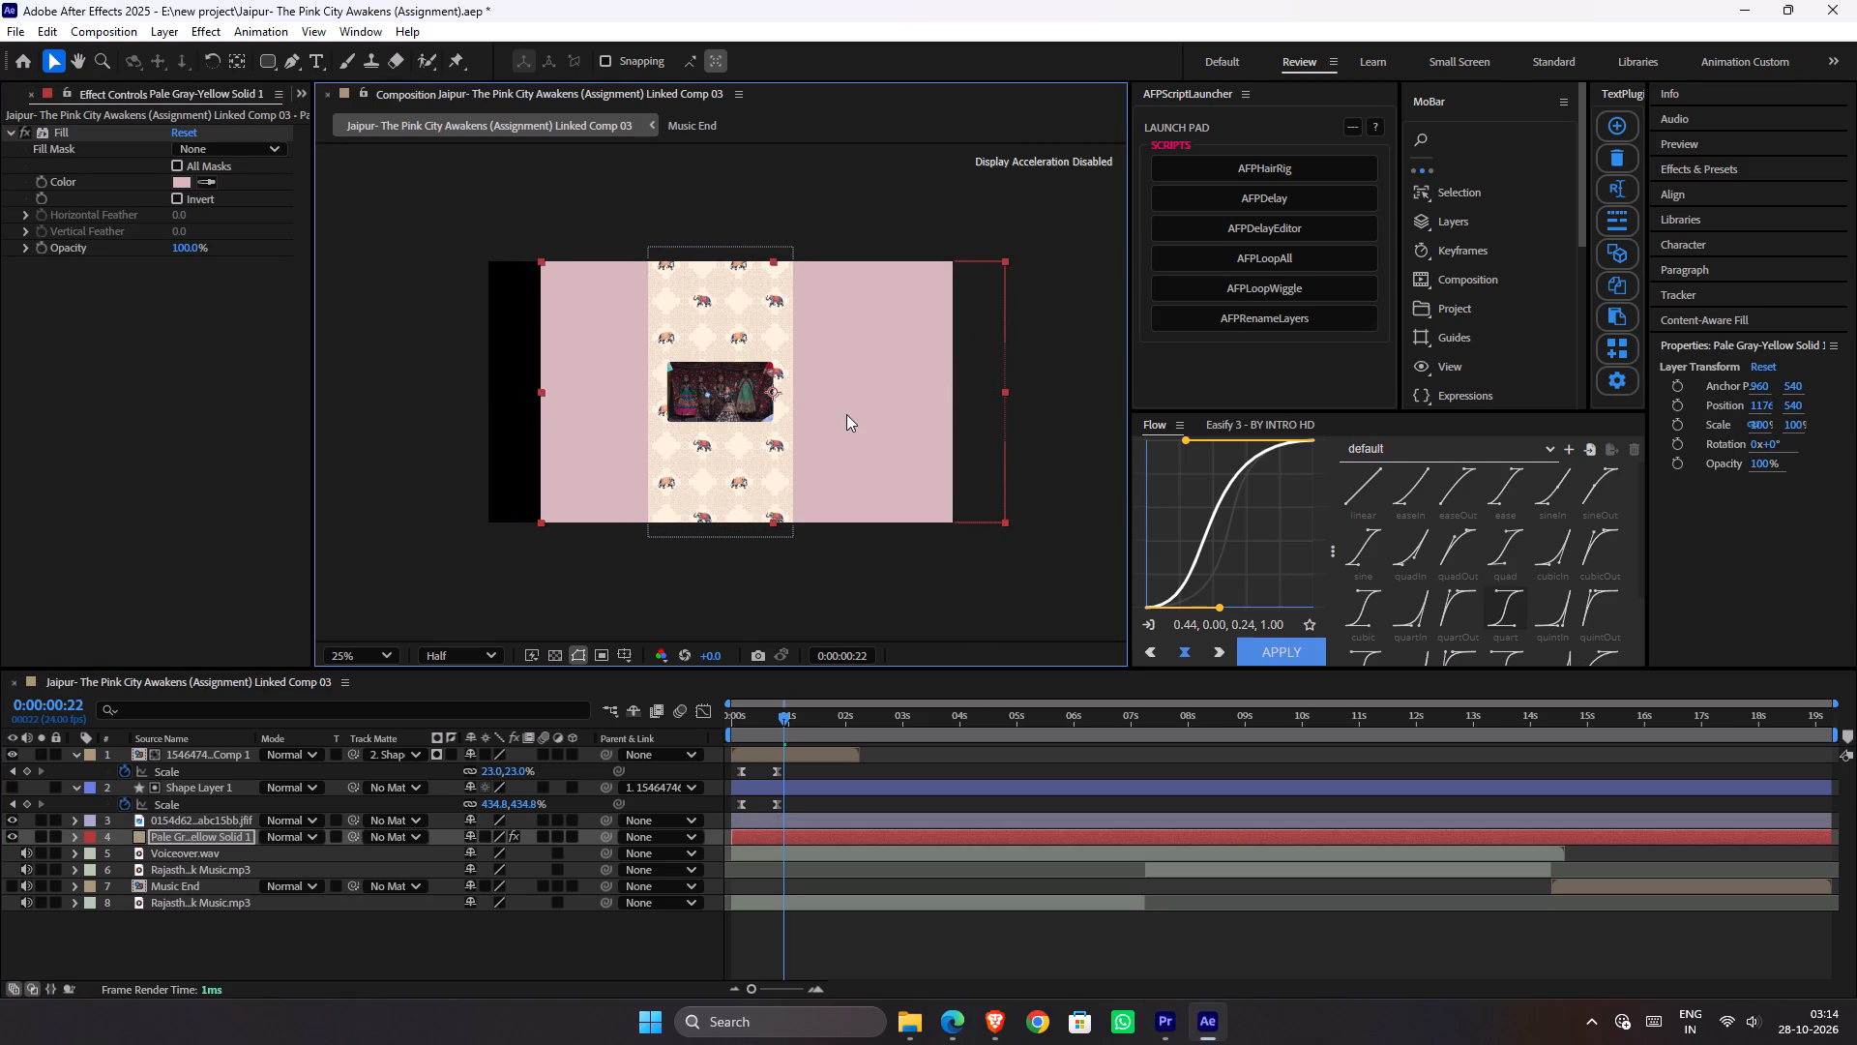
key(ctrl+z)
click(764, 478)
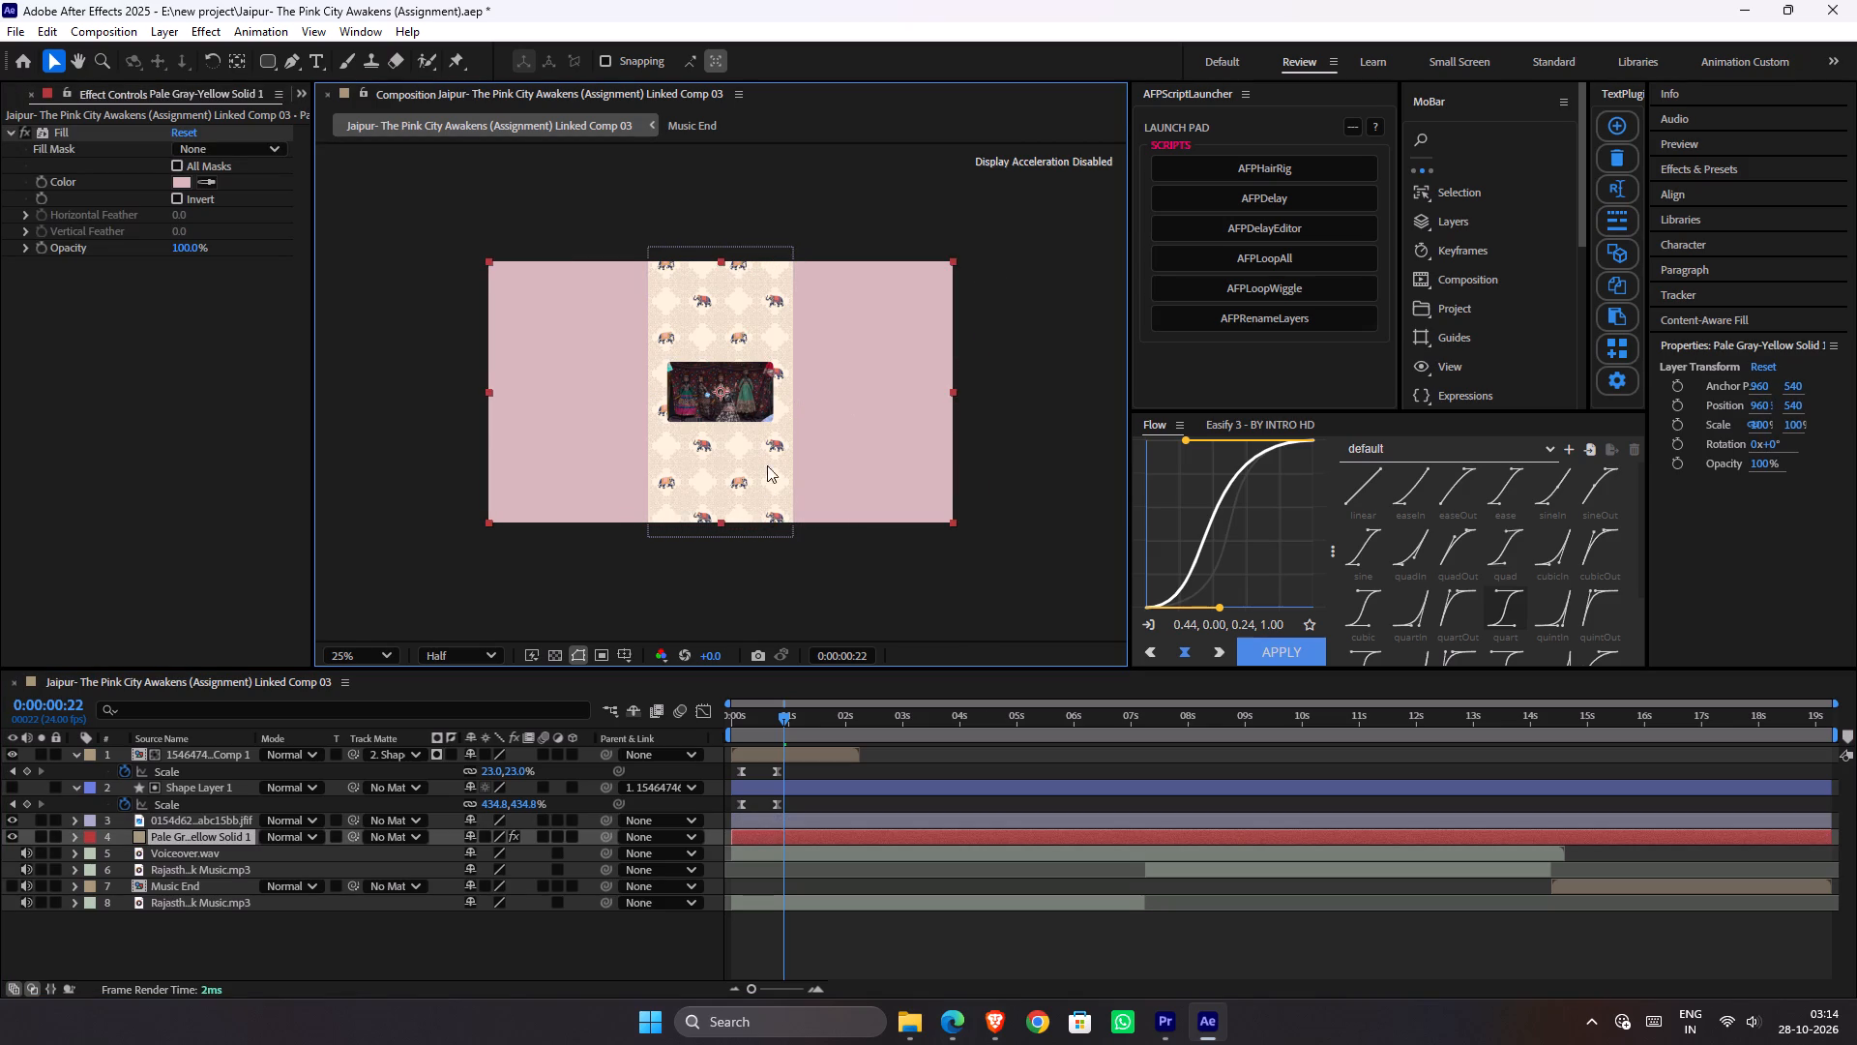
Scale the elephant pattern layer to 327% so it fills the composition's full width.
click(193, 825)
key(s)
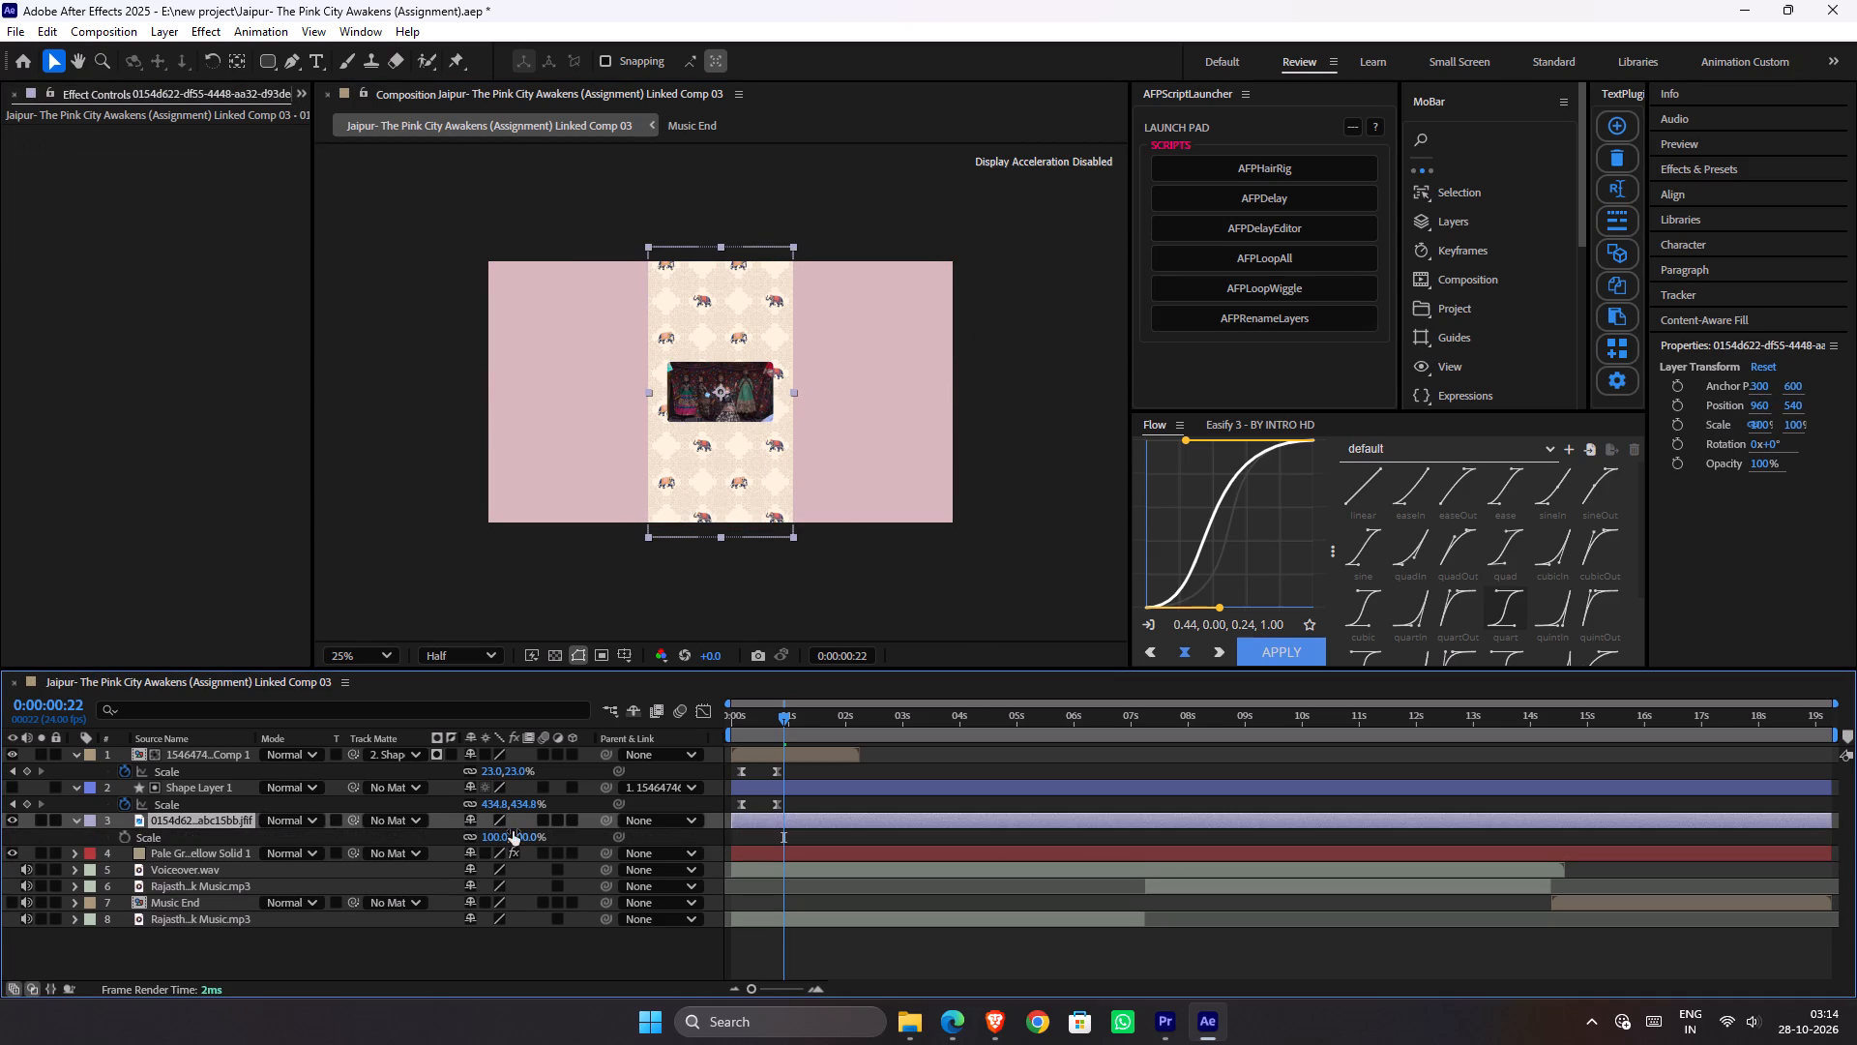
drag(516, 838, 718, 821)
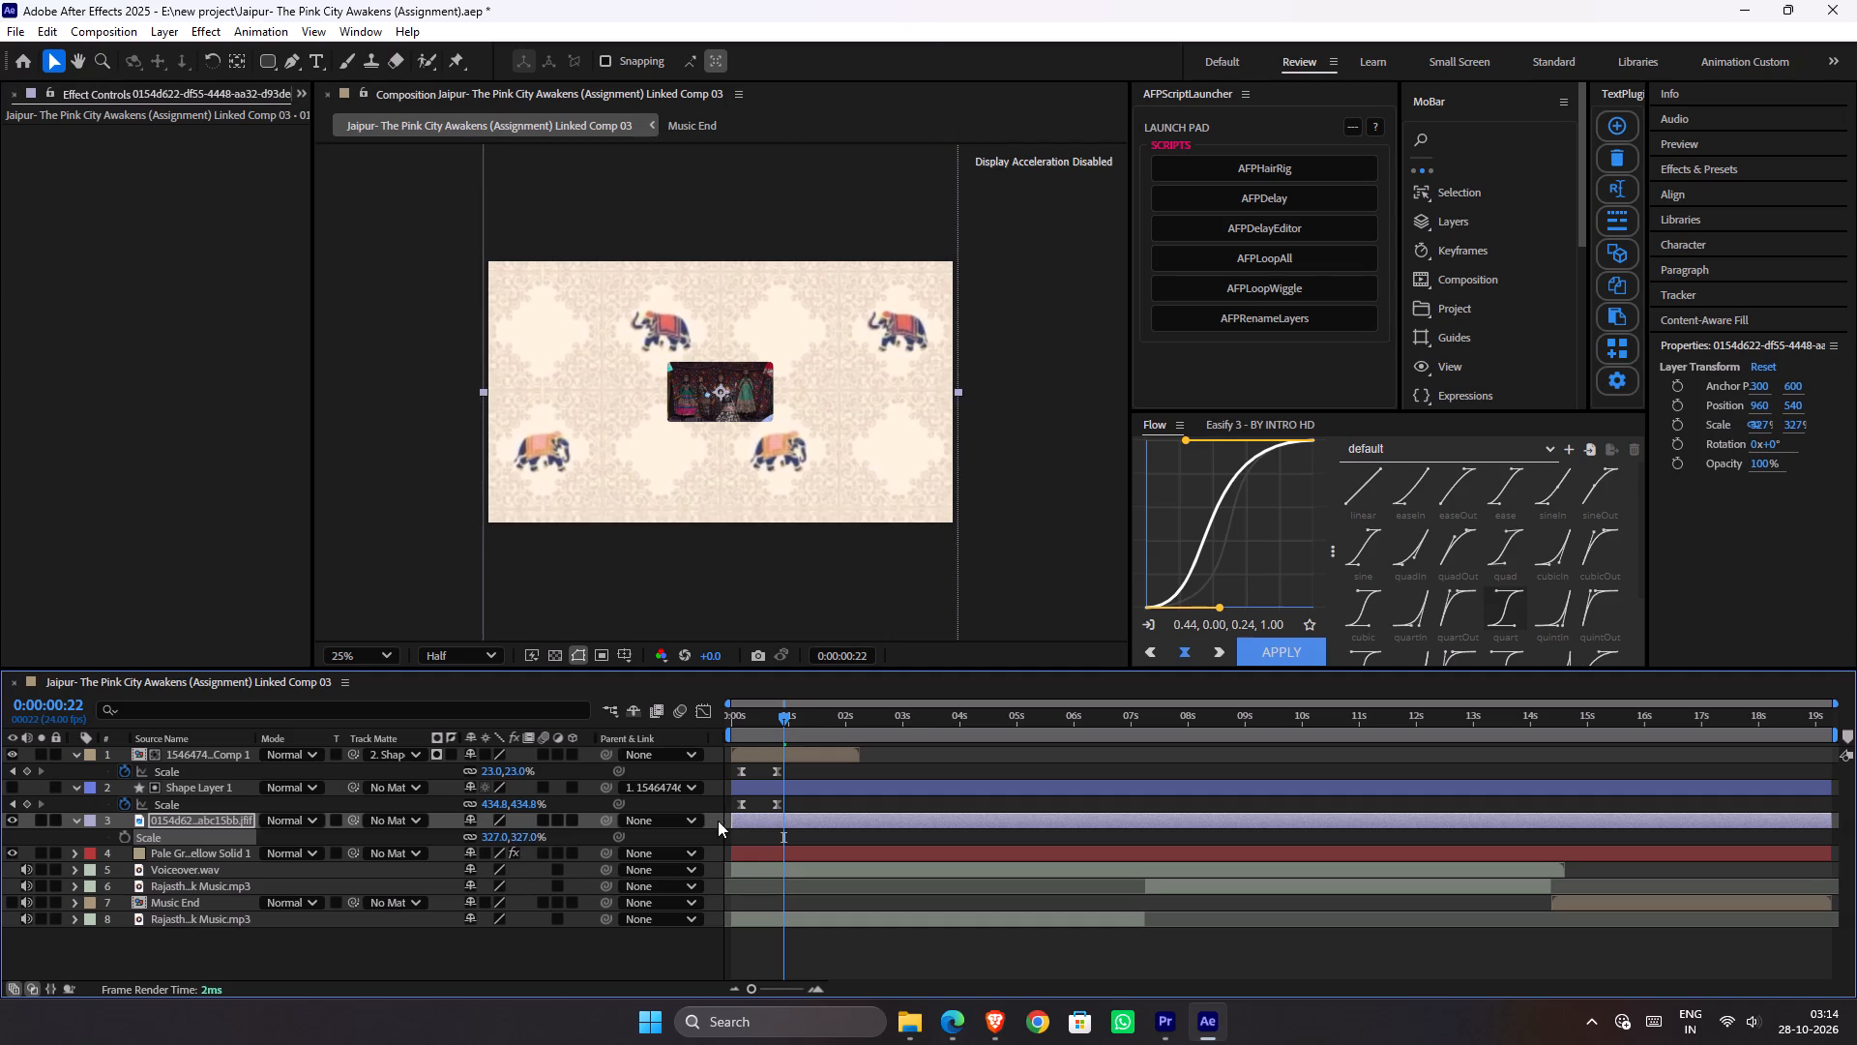
key(s)
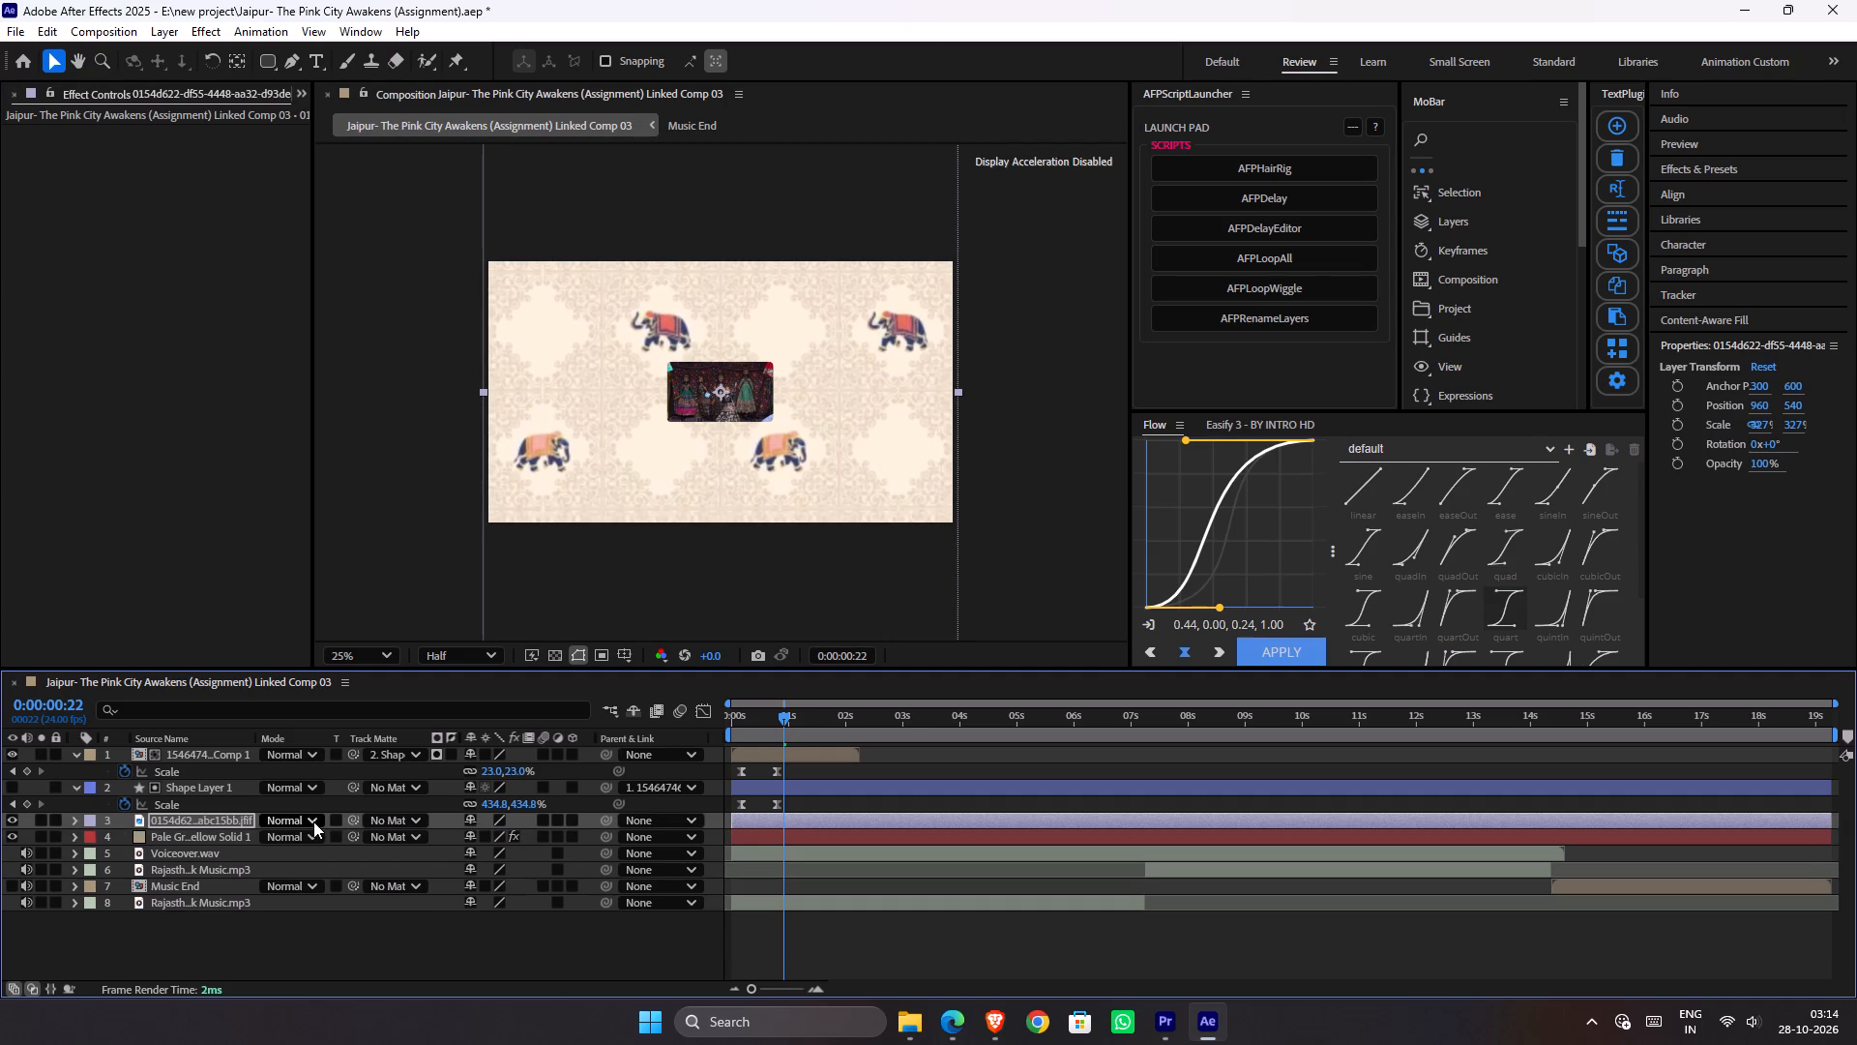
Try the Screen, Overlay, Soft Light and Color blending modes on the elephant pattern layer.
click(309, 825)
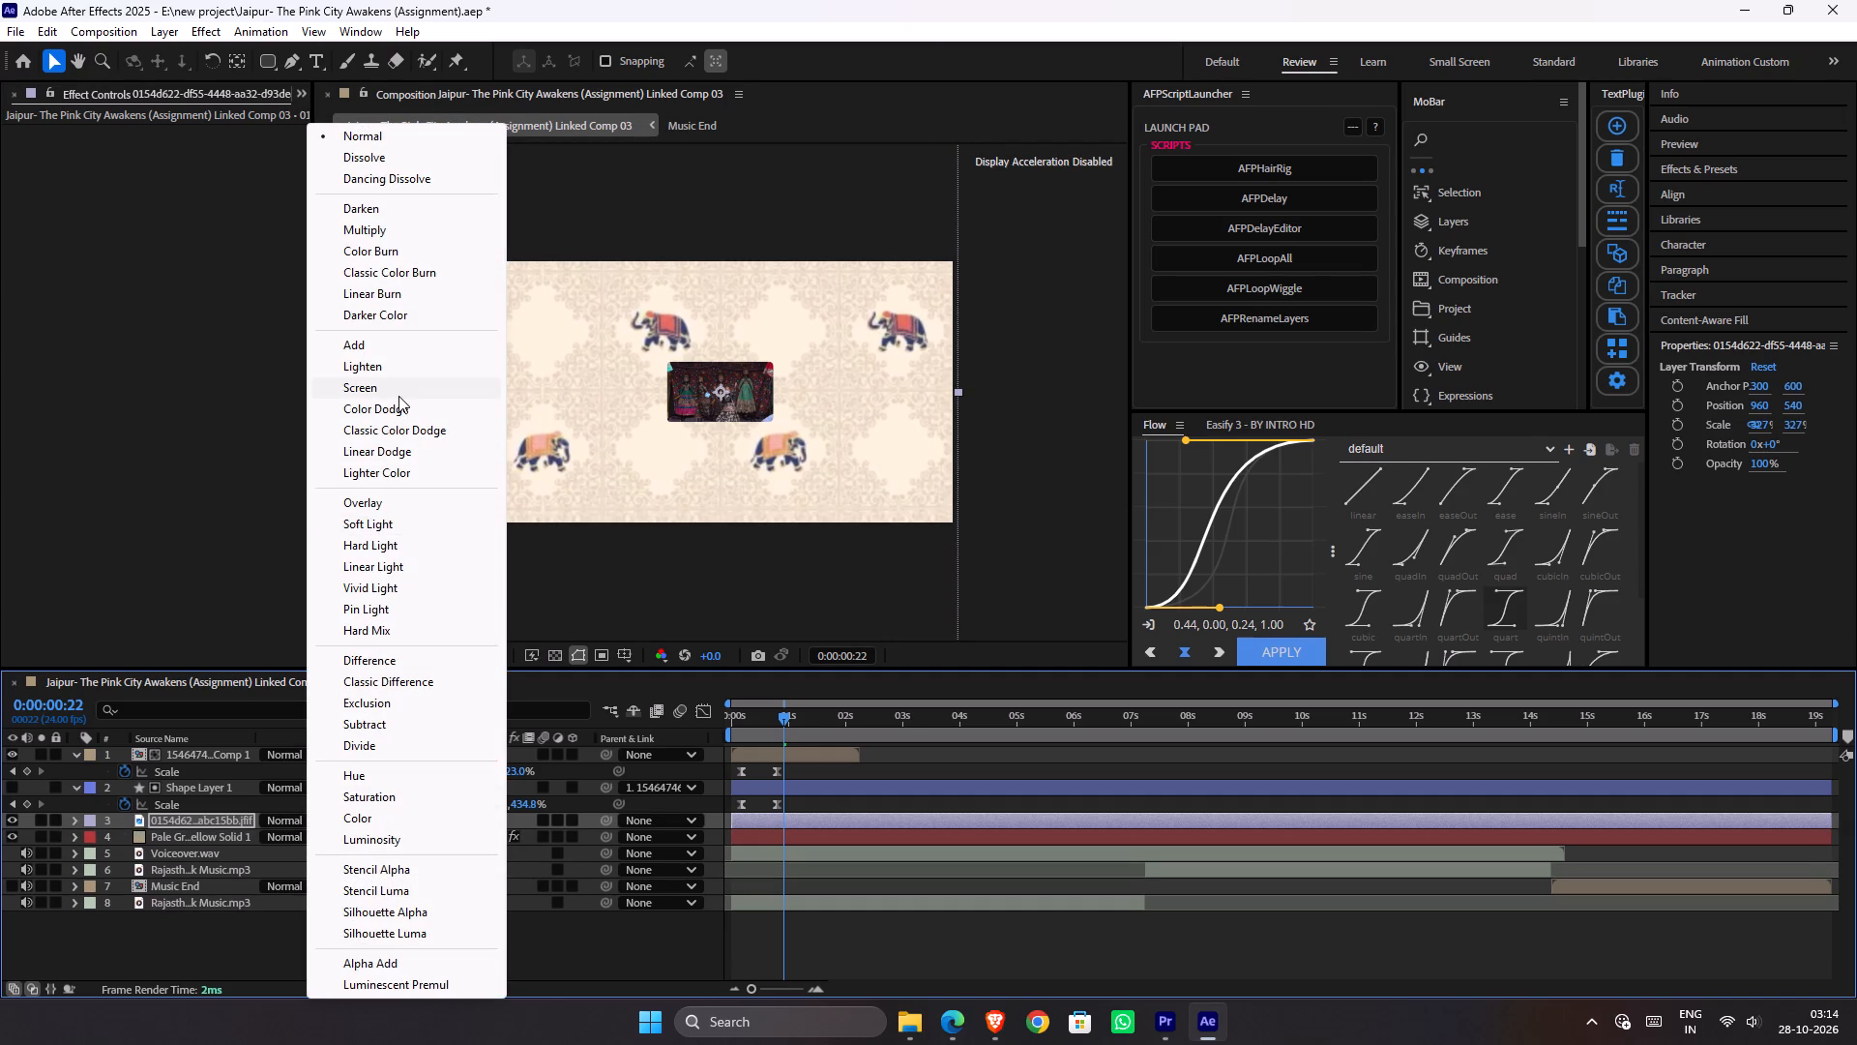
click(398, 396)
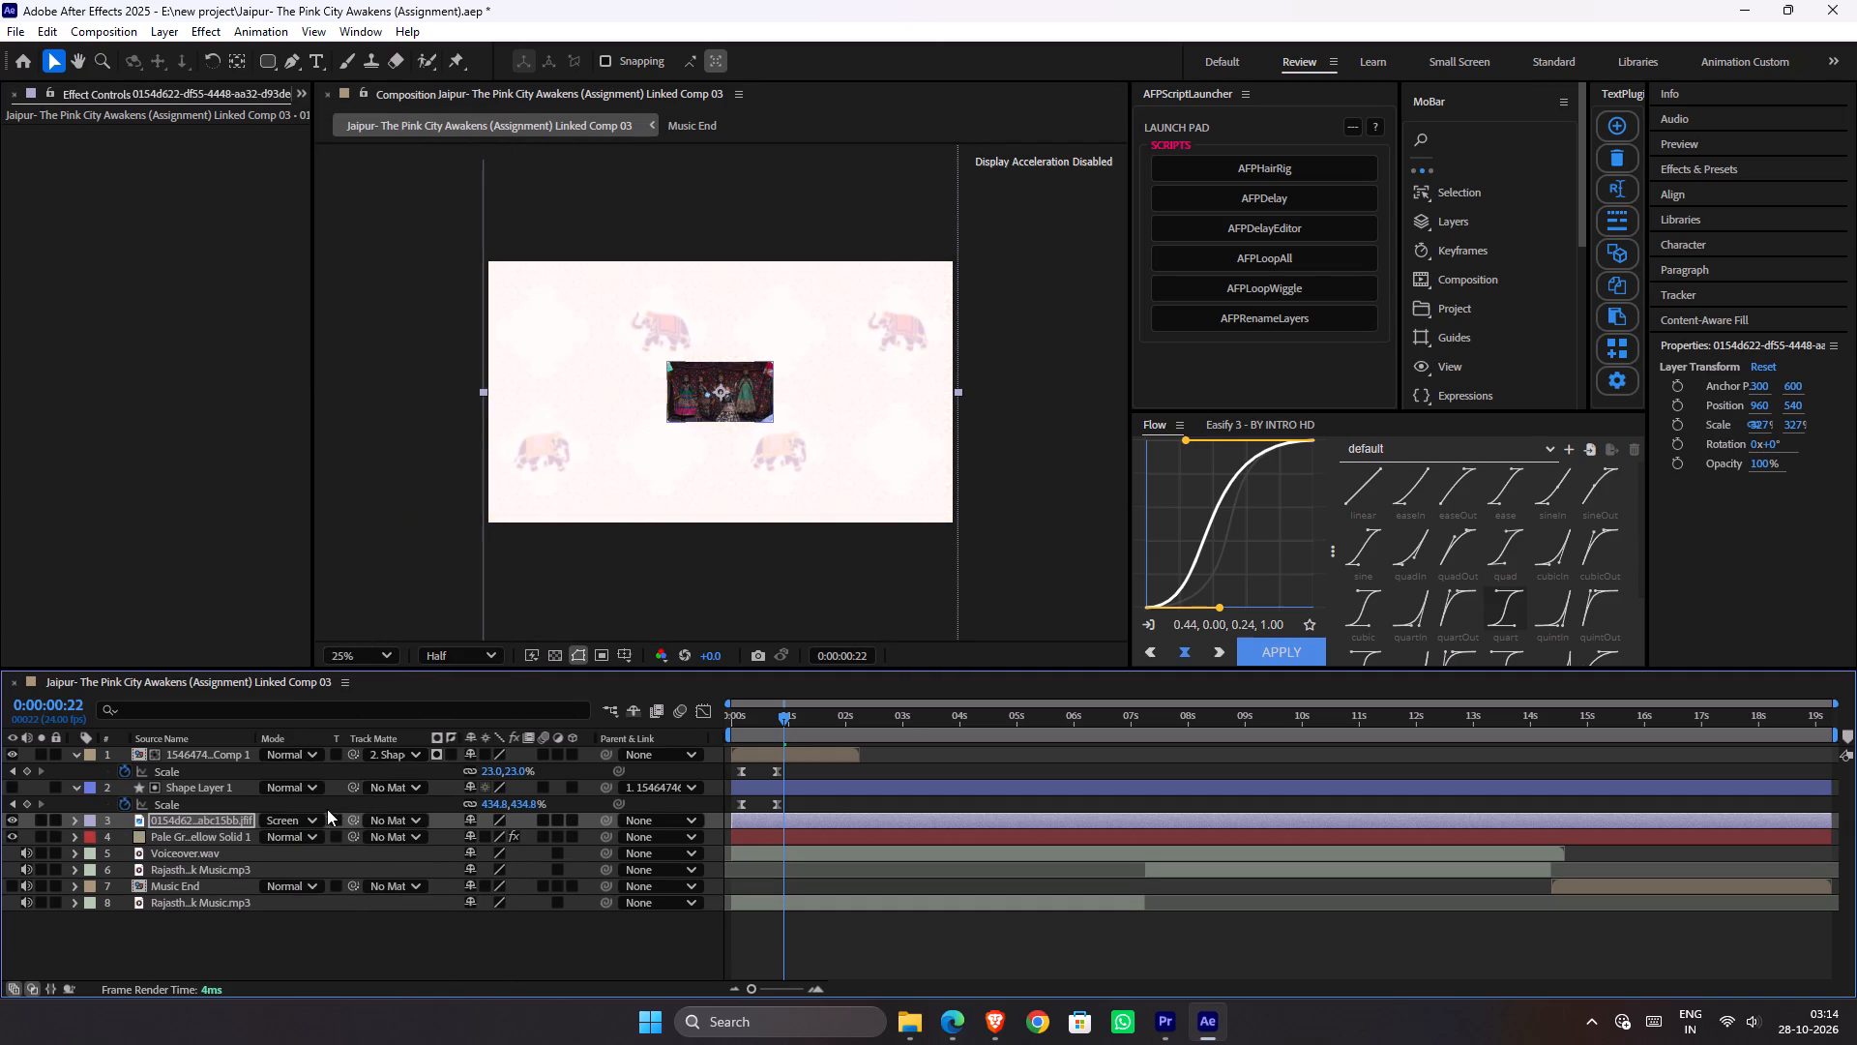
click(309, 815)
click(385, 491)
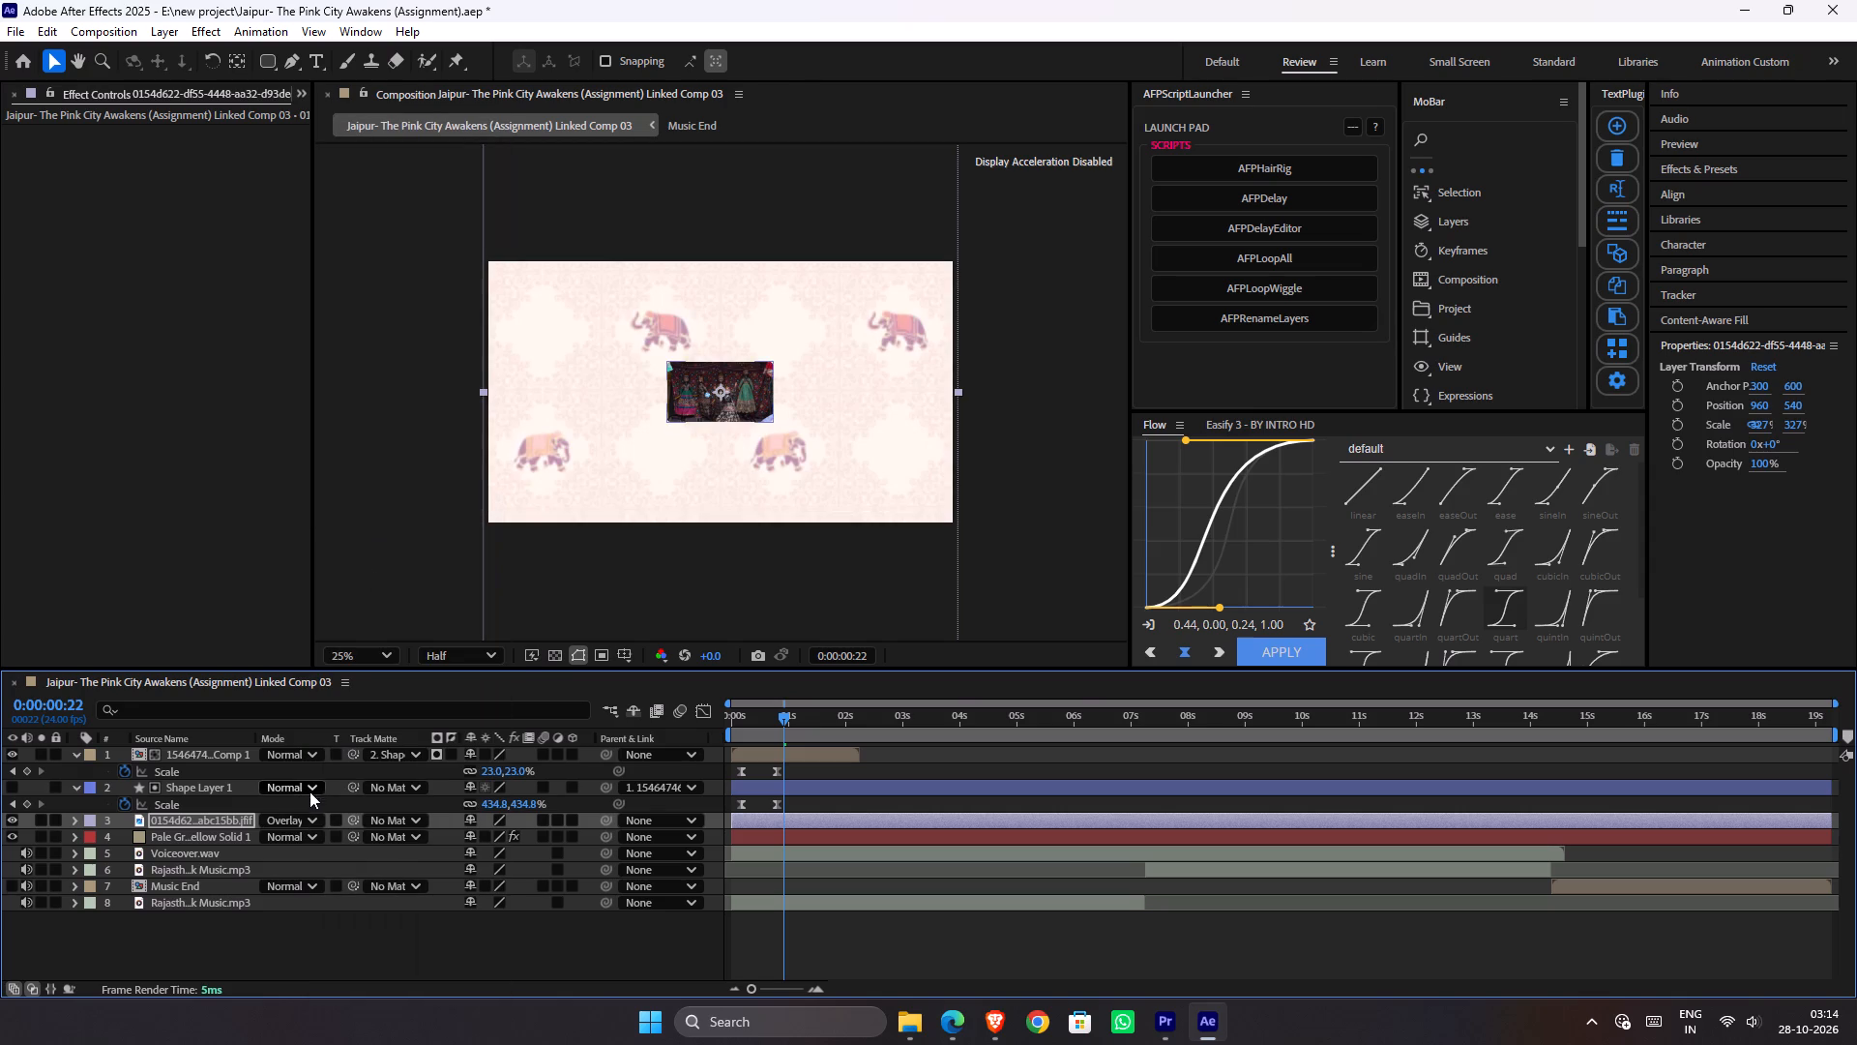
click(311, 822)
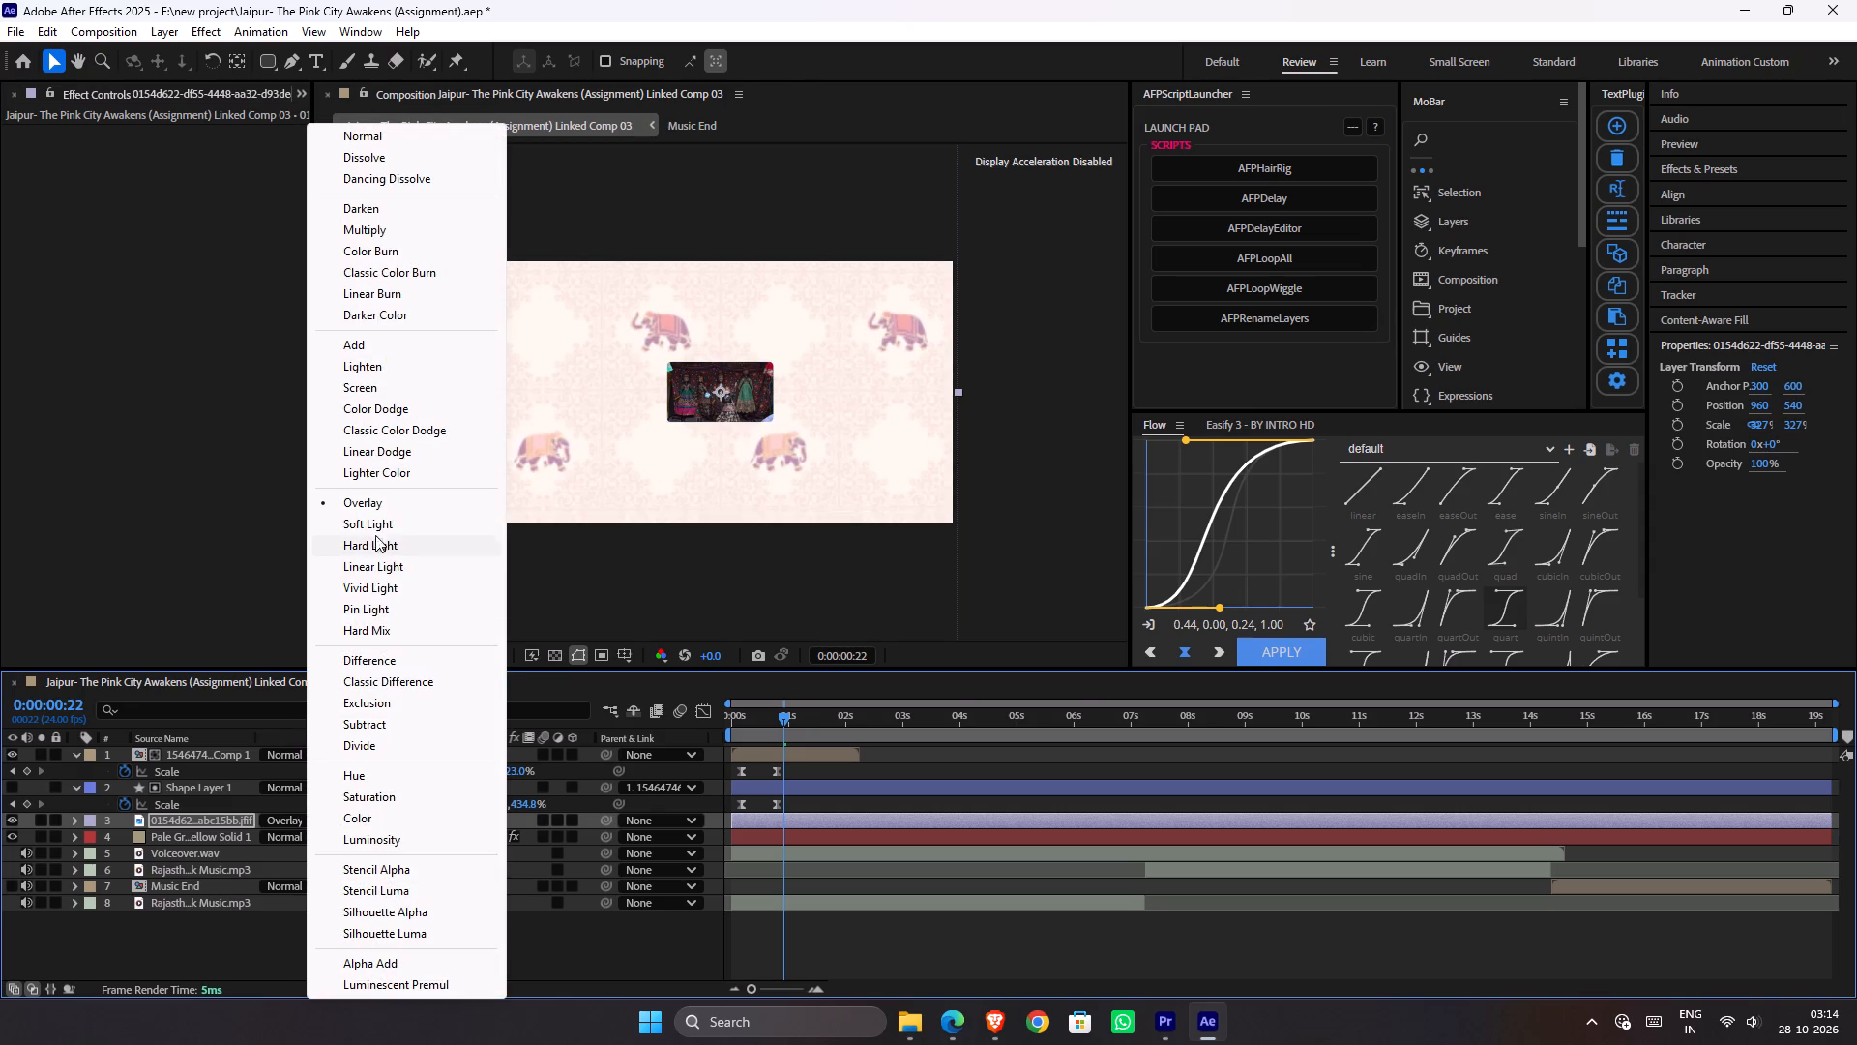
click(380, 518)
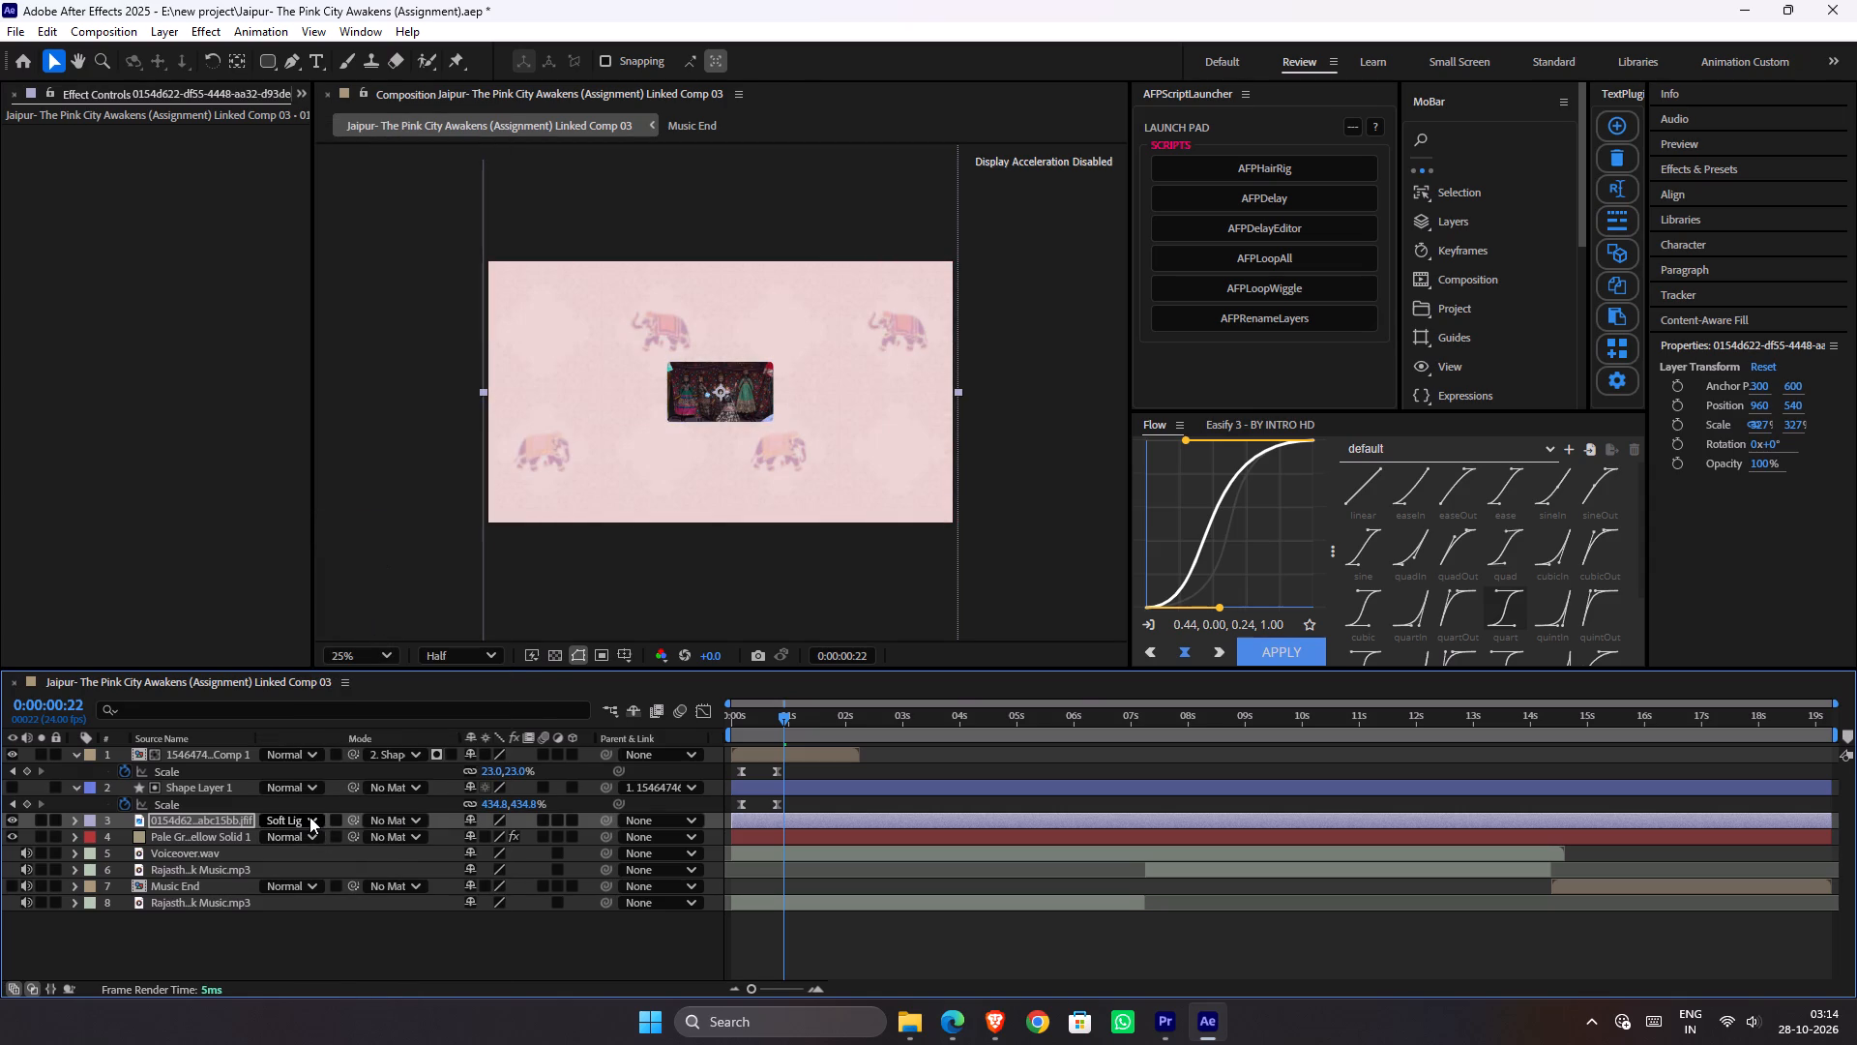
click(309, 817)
Set the elephant pattern layer's blending mode to Multiply over the pink solid.
click(306, 822)
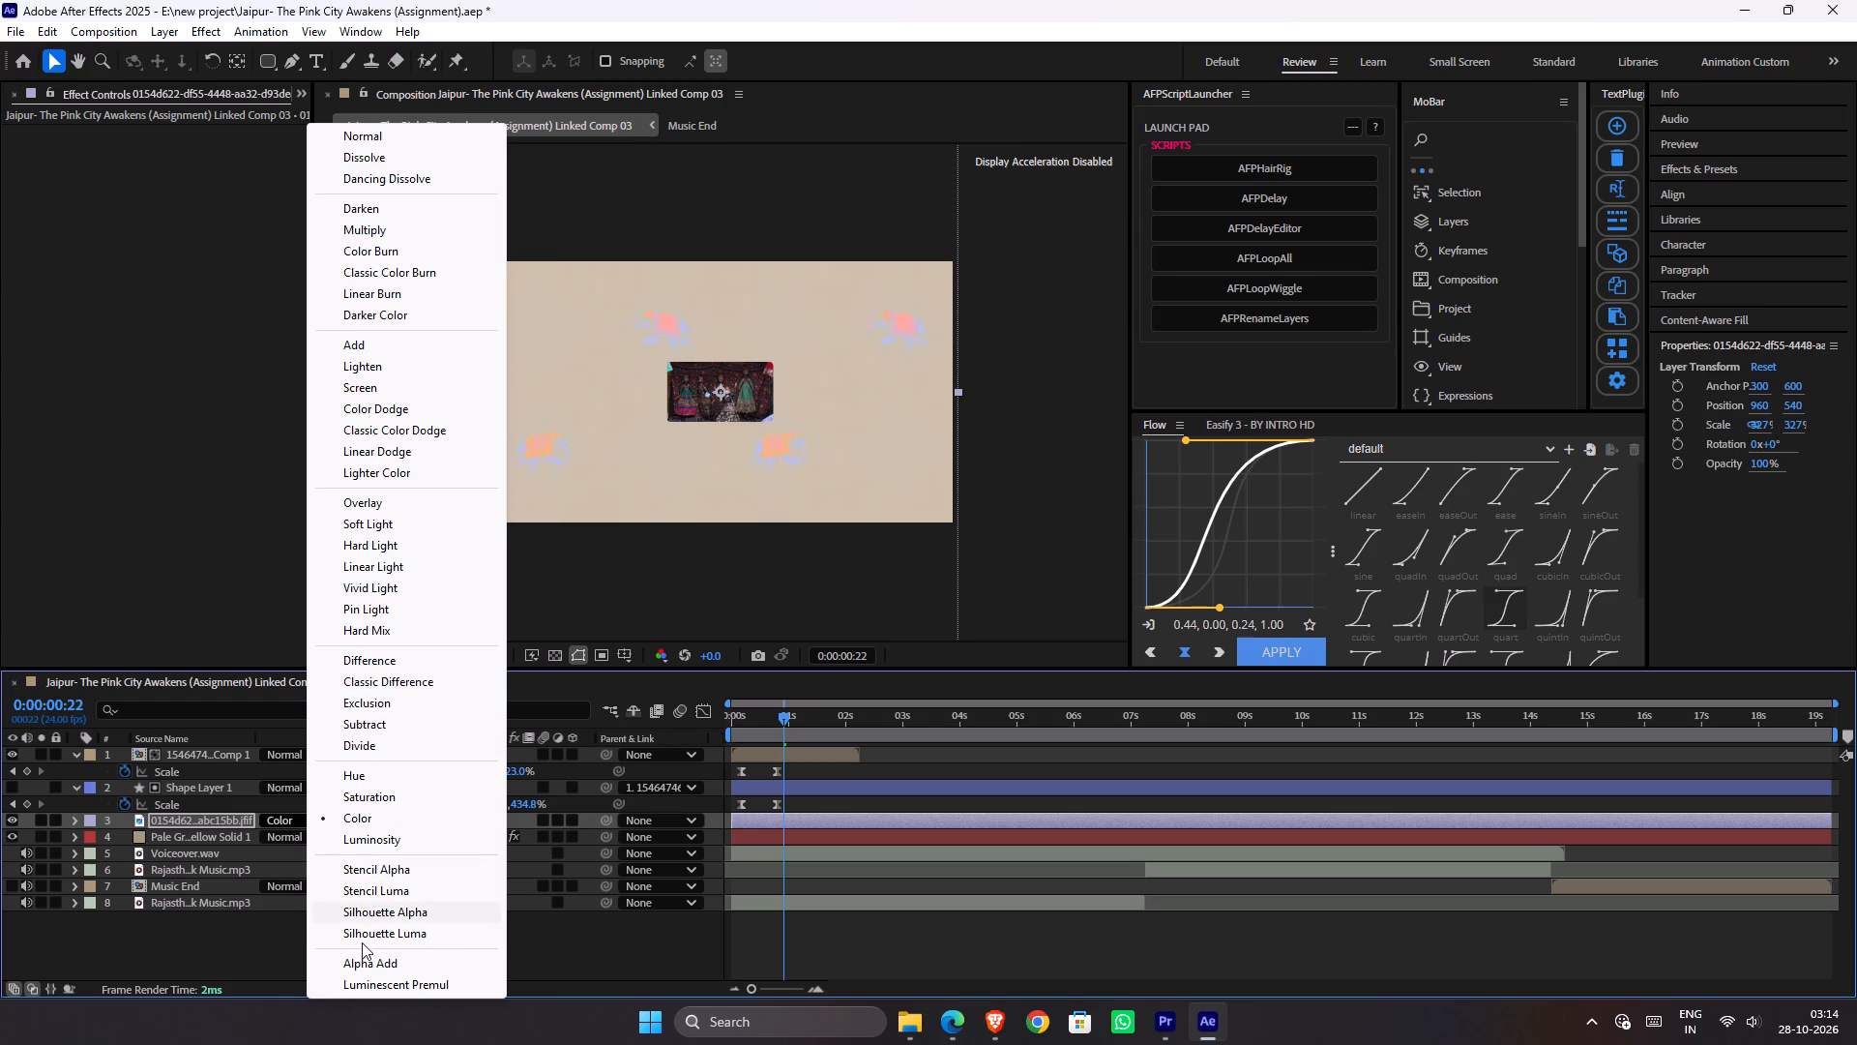
click(384, 237)
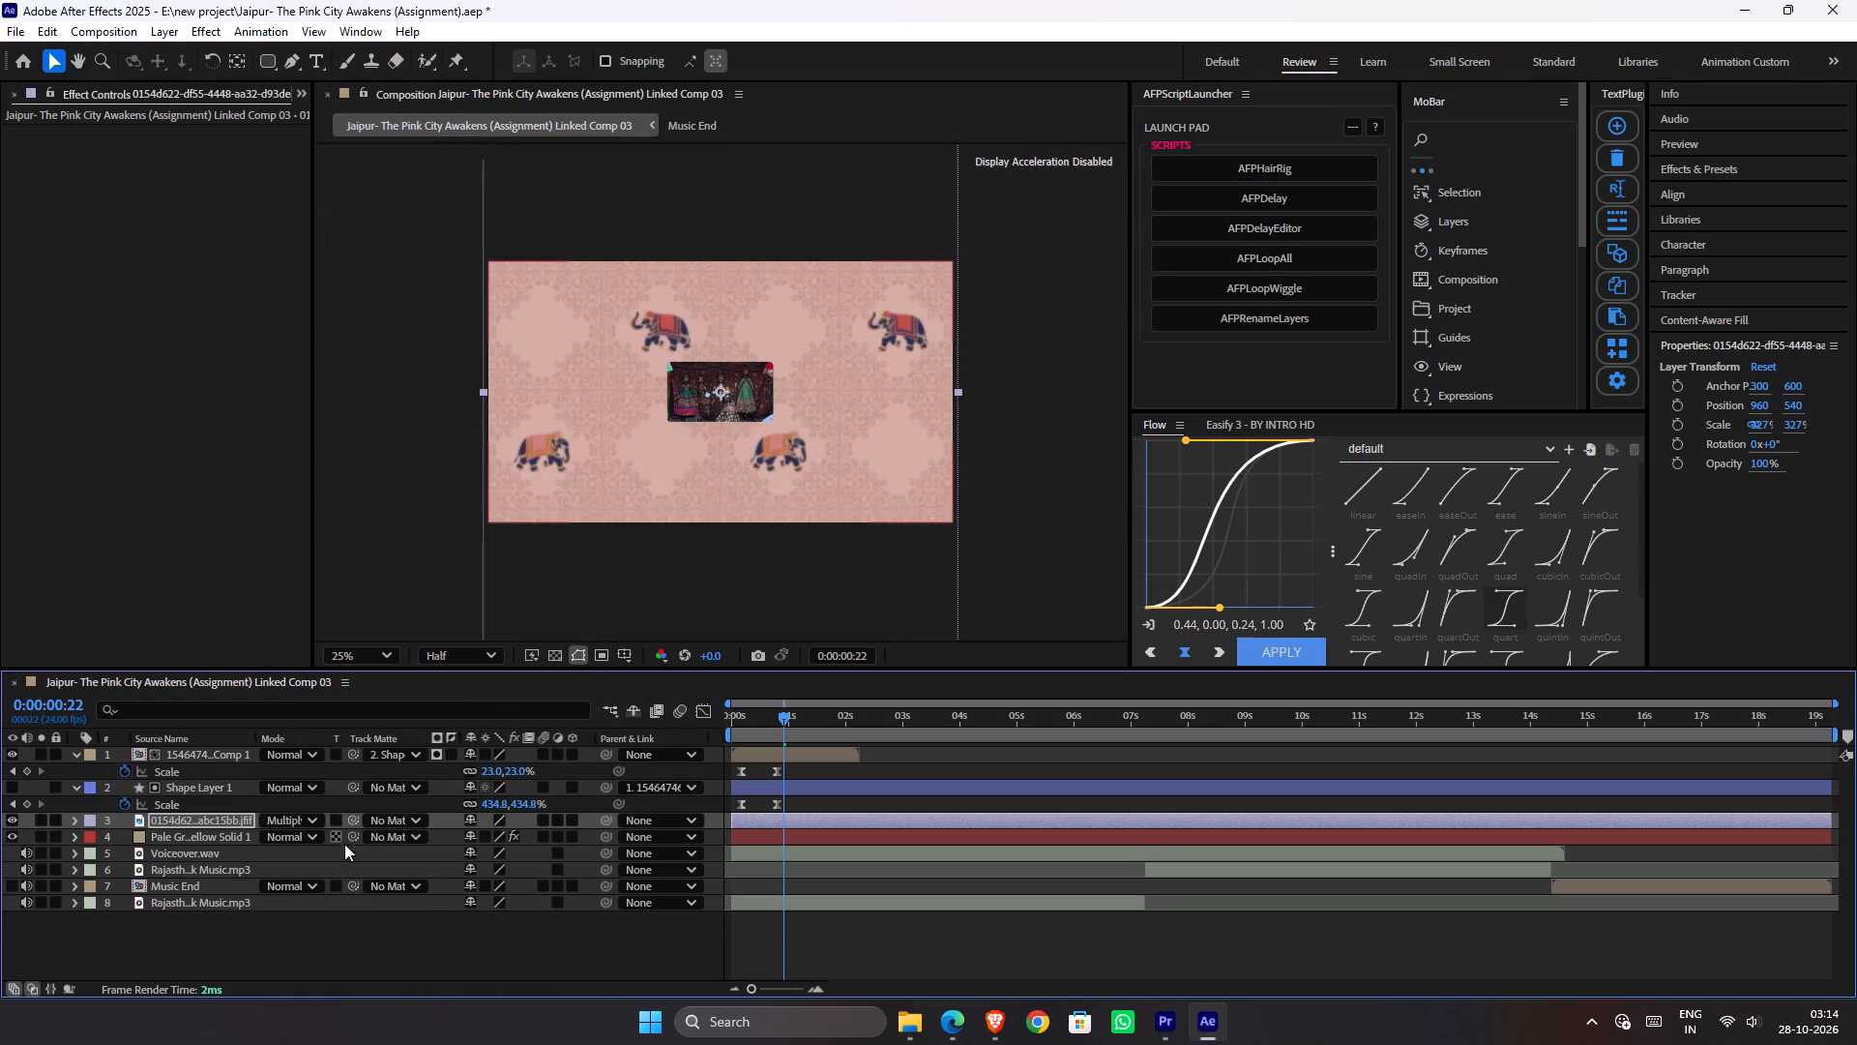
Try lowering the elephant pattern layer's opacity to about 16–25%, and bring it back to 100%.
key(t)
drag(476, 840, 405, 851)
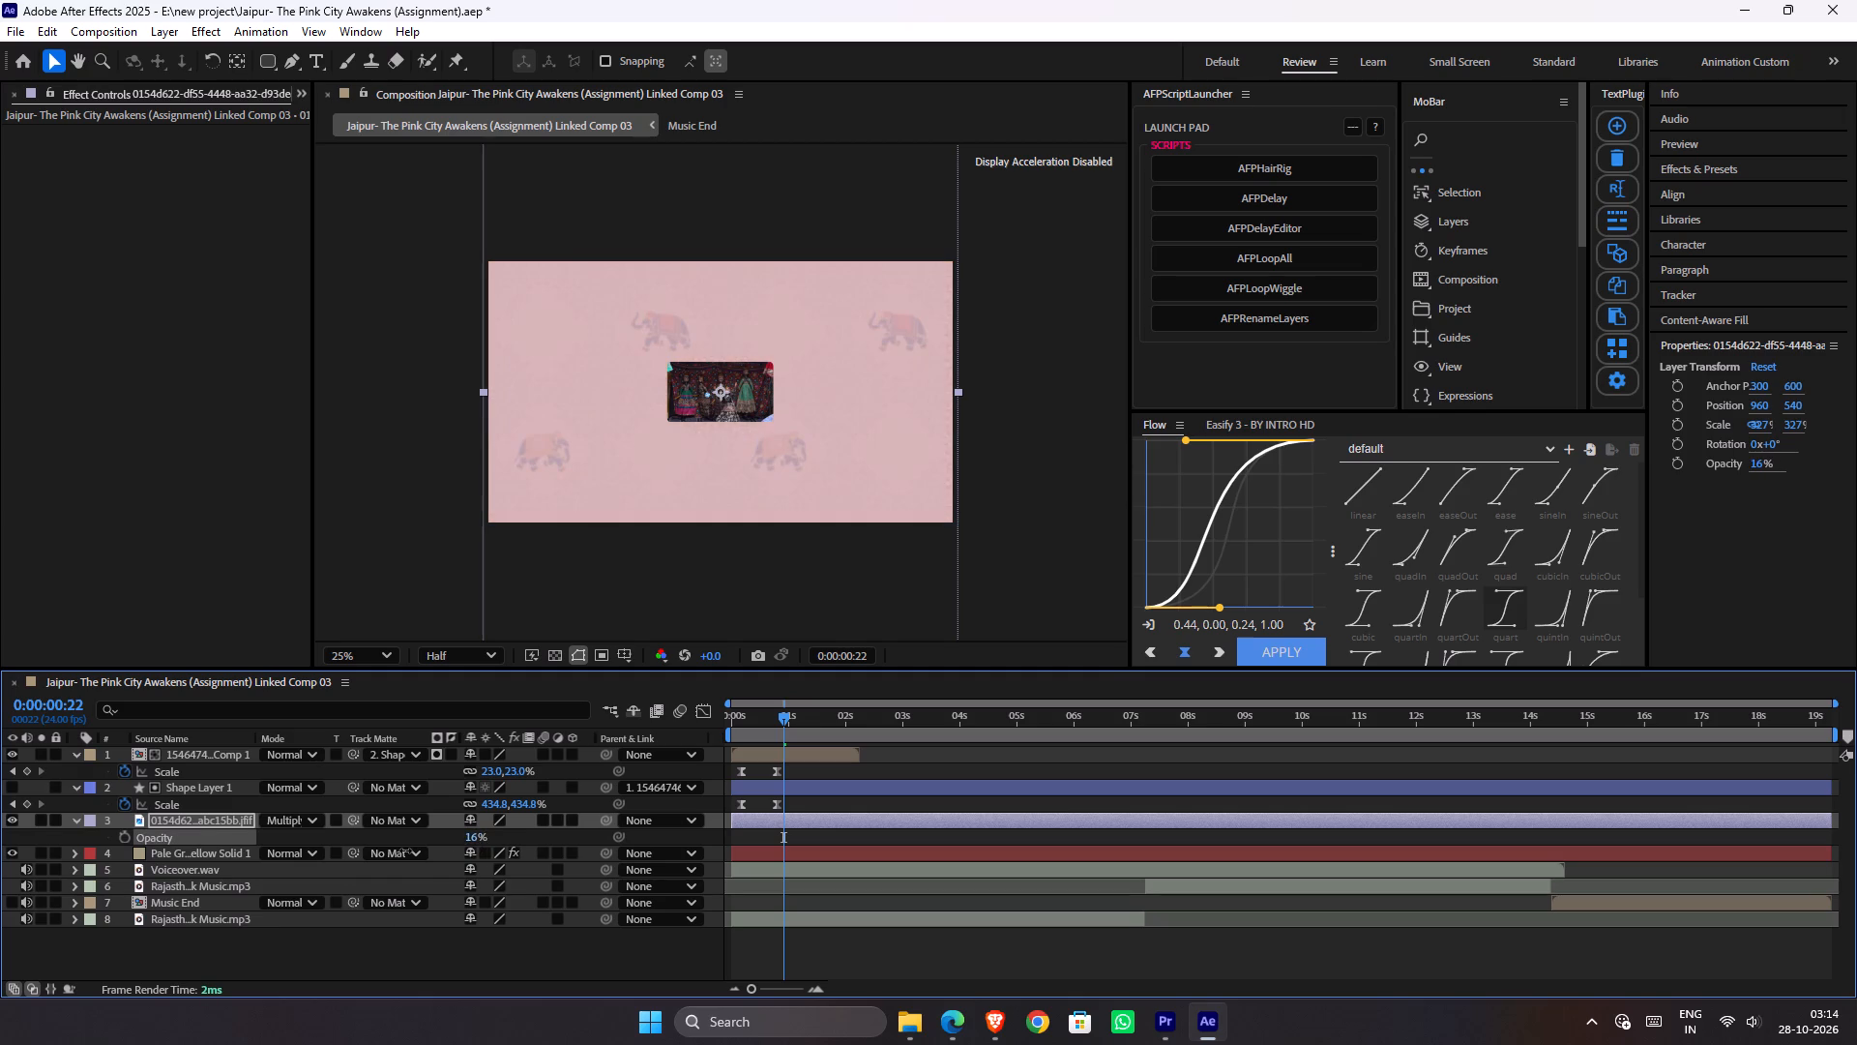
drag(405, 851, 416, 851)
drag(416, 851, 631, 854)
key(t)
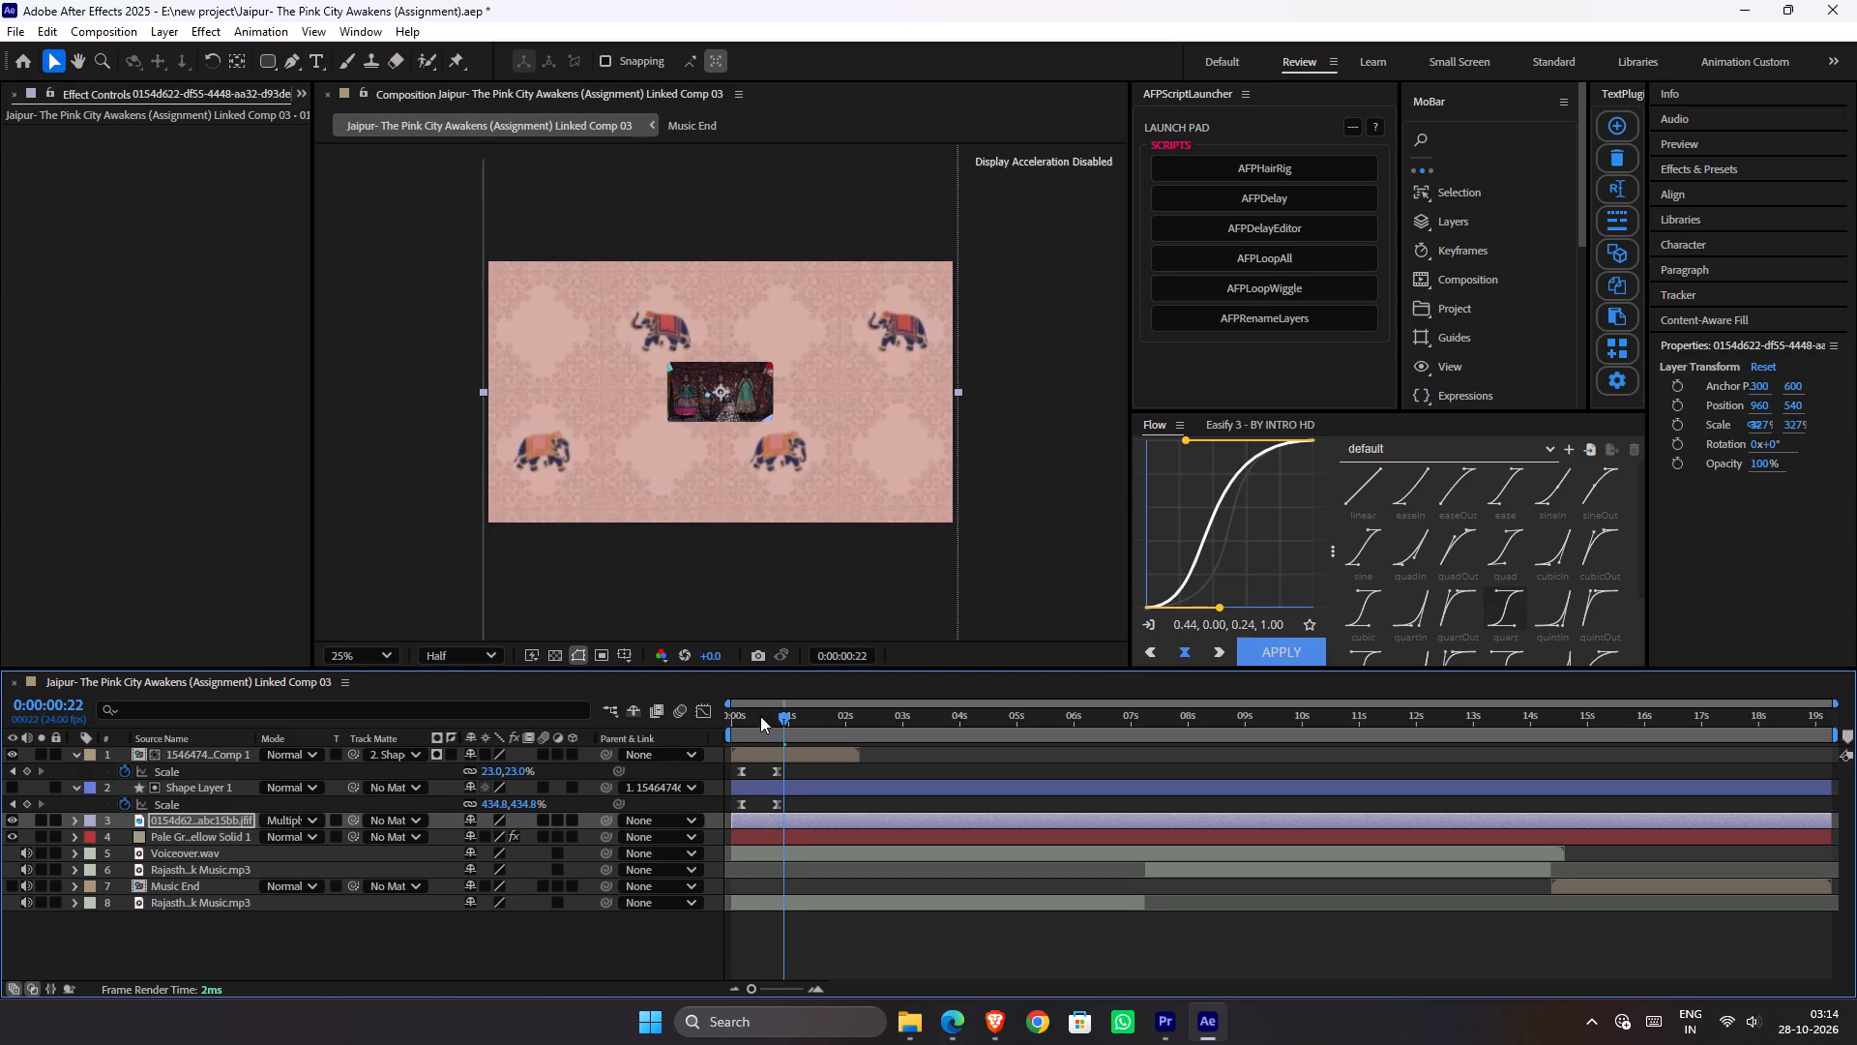
Play the composition from the start to check the opening scale animation against the elephant pattern background.
drag(760, 716, 653, 737)
key(space)
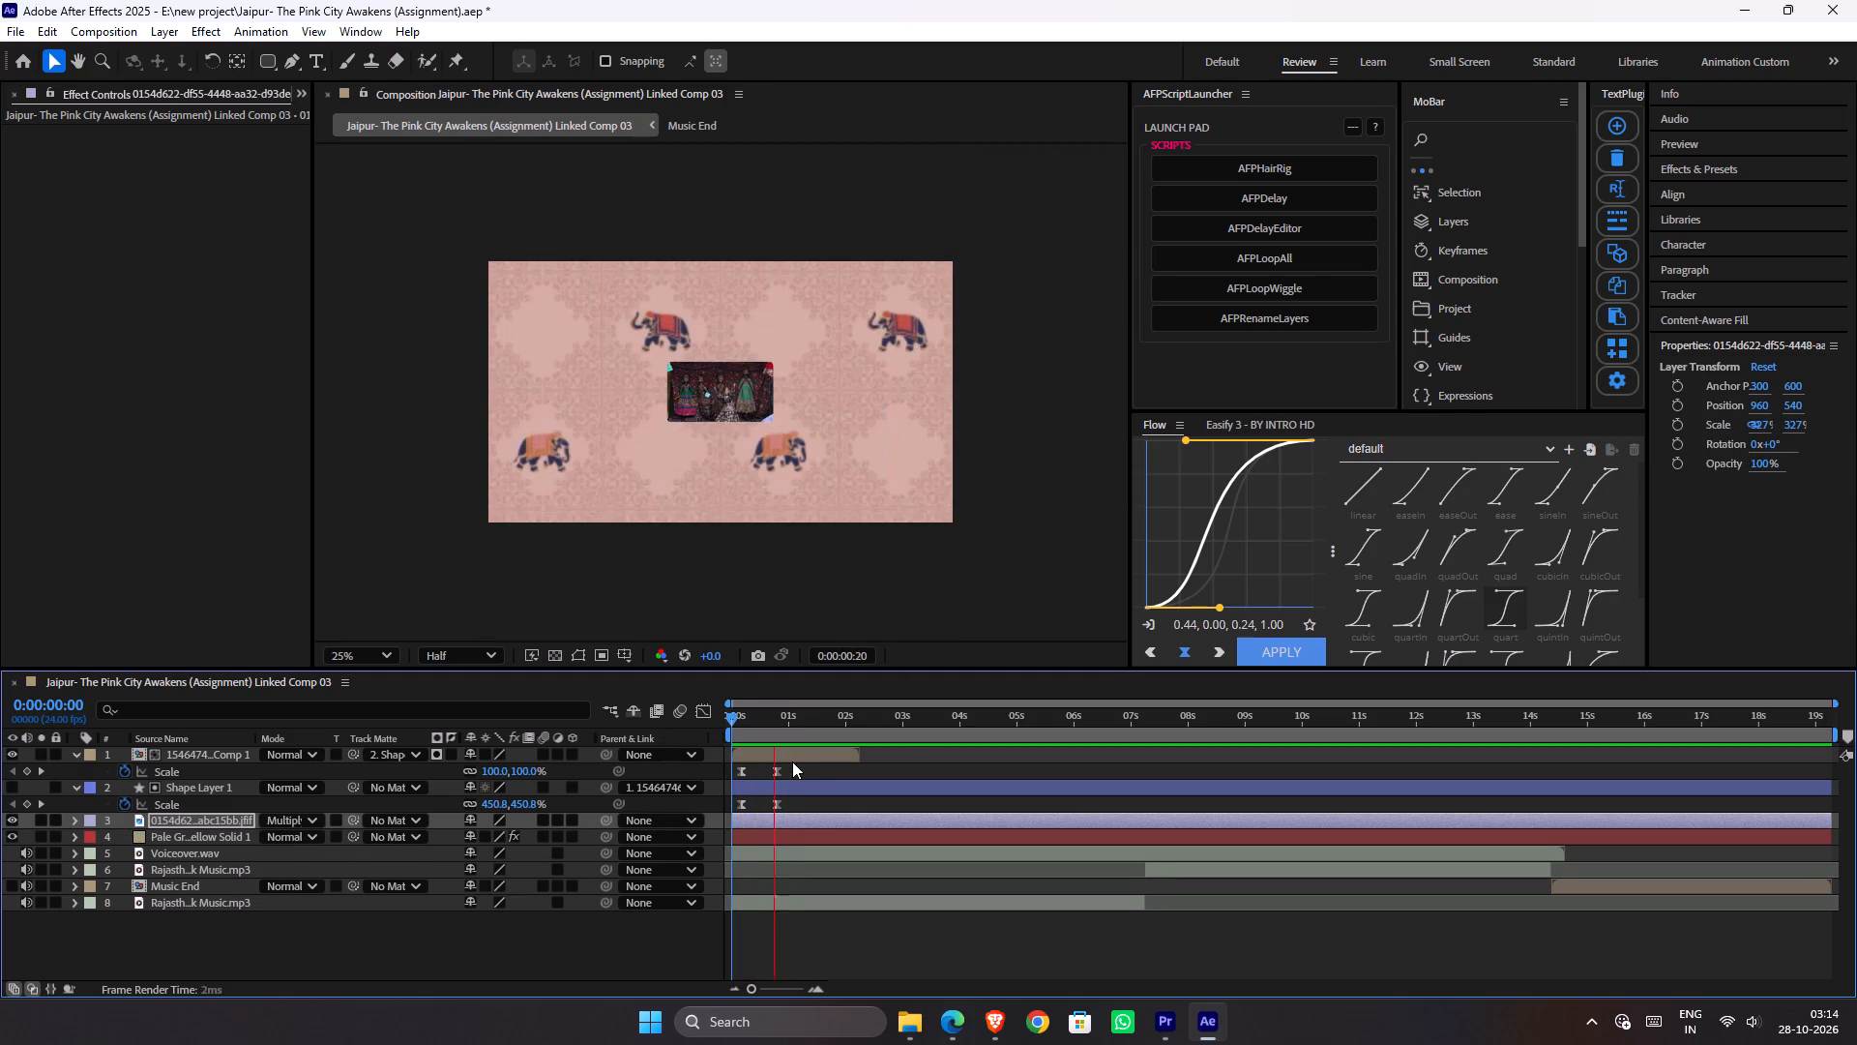
key(space)
drag(787, 720, 640, 749)
key(space)
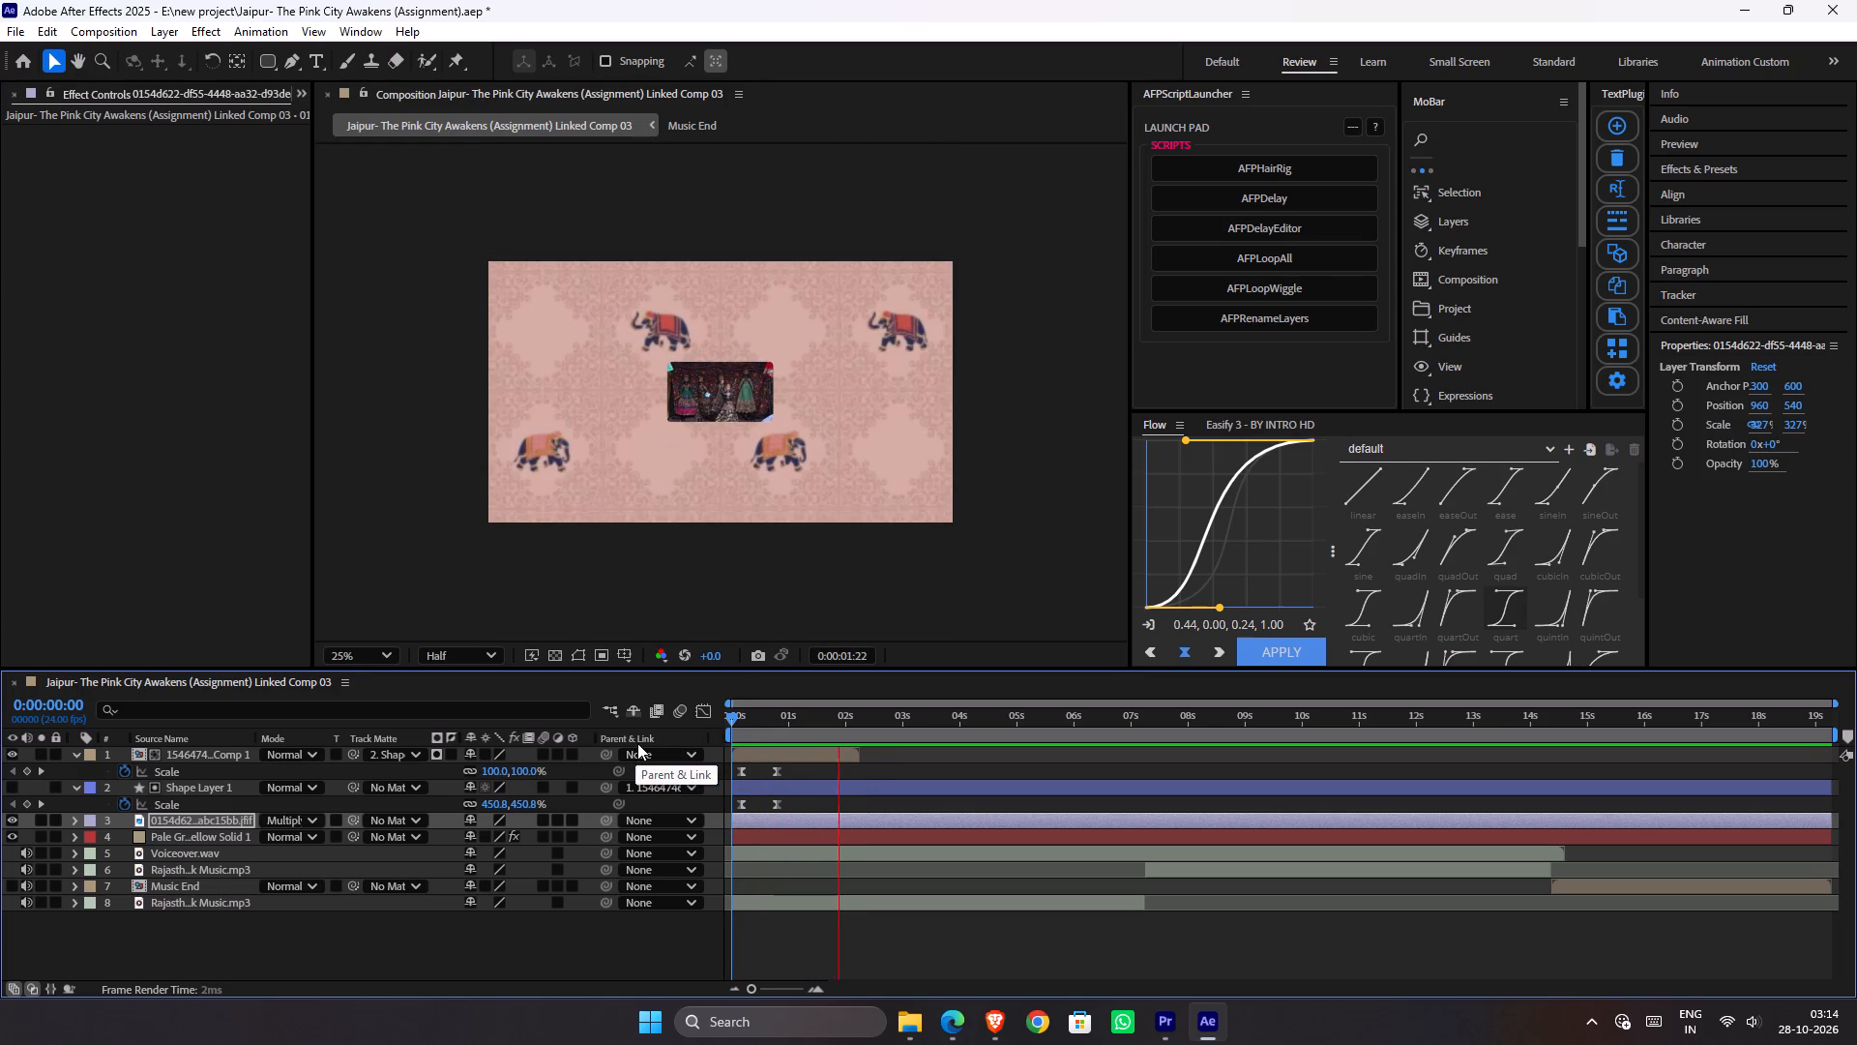
key(space)
drag(782, 724, 769, 724)
Lower the elephant pattern layer's opacity to 8%.
click(235, 821)
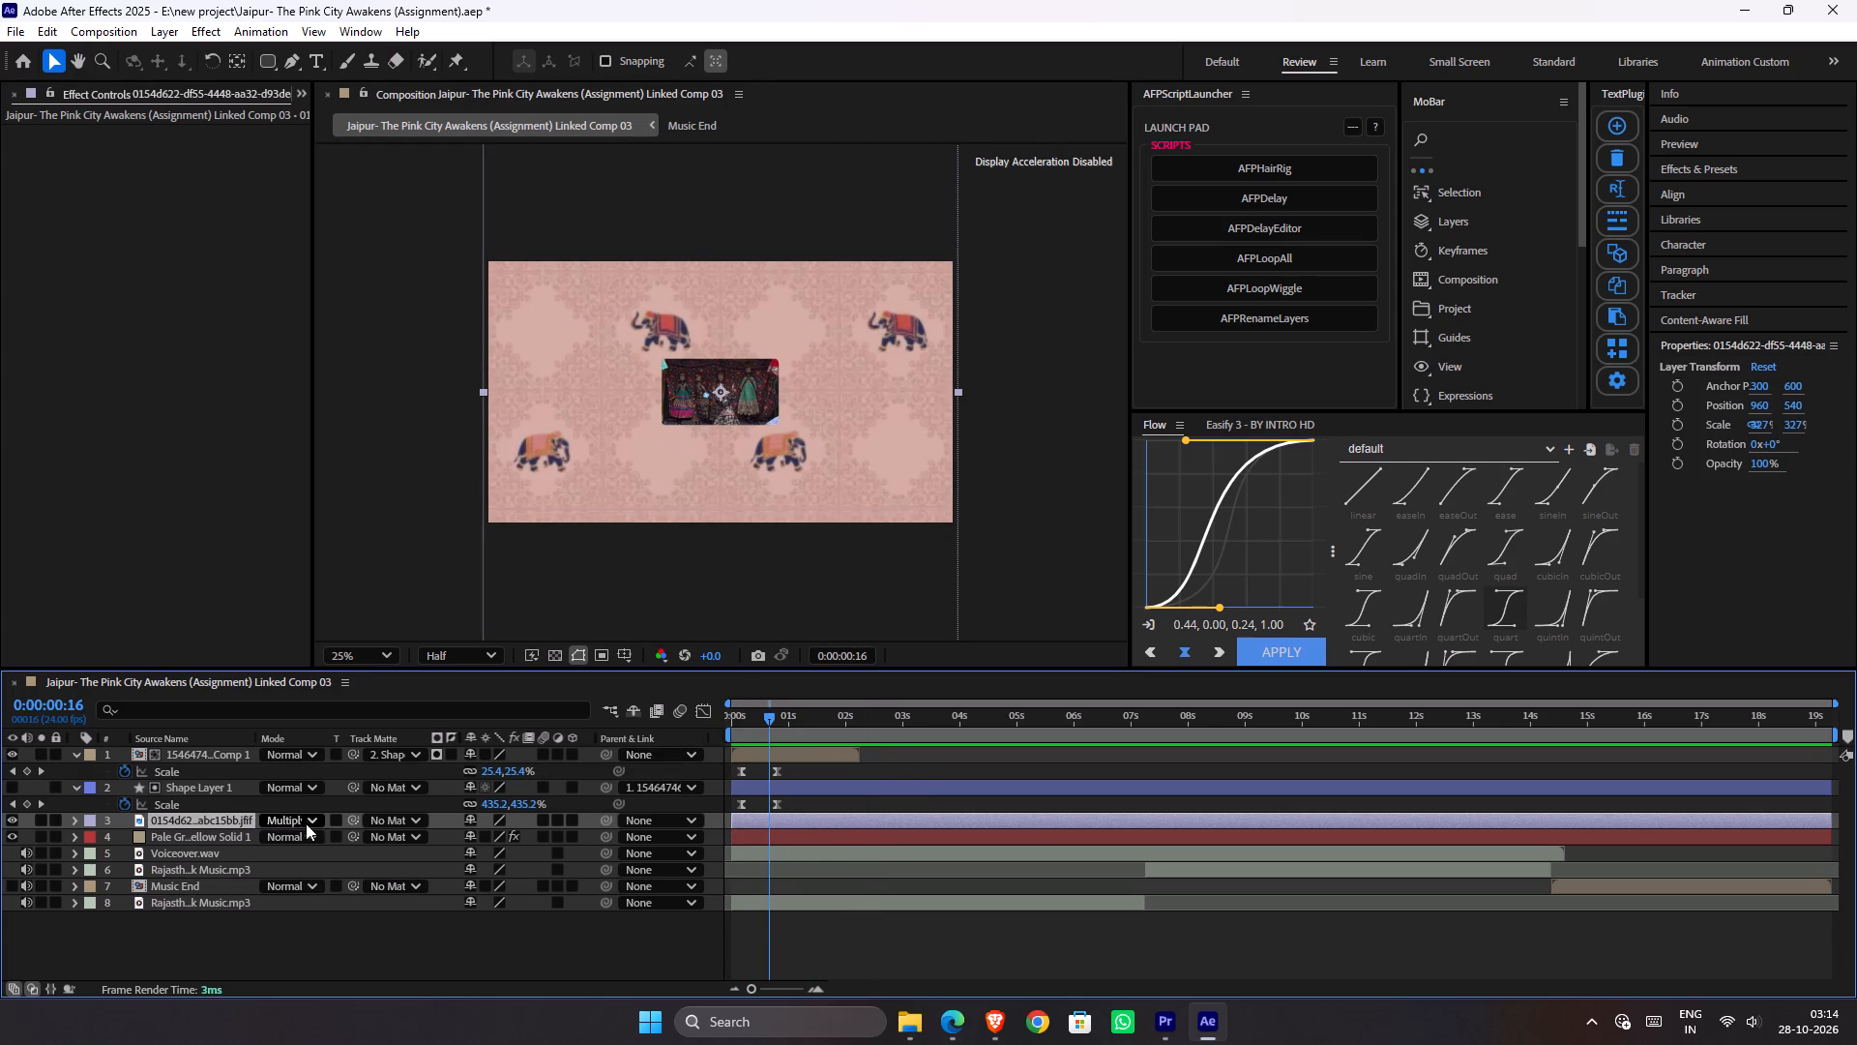
key(t)
drag(475, 833, 379, 833)
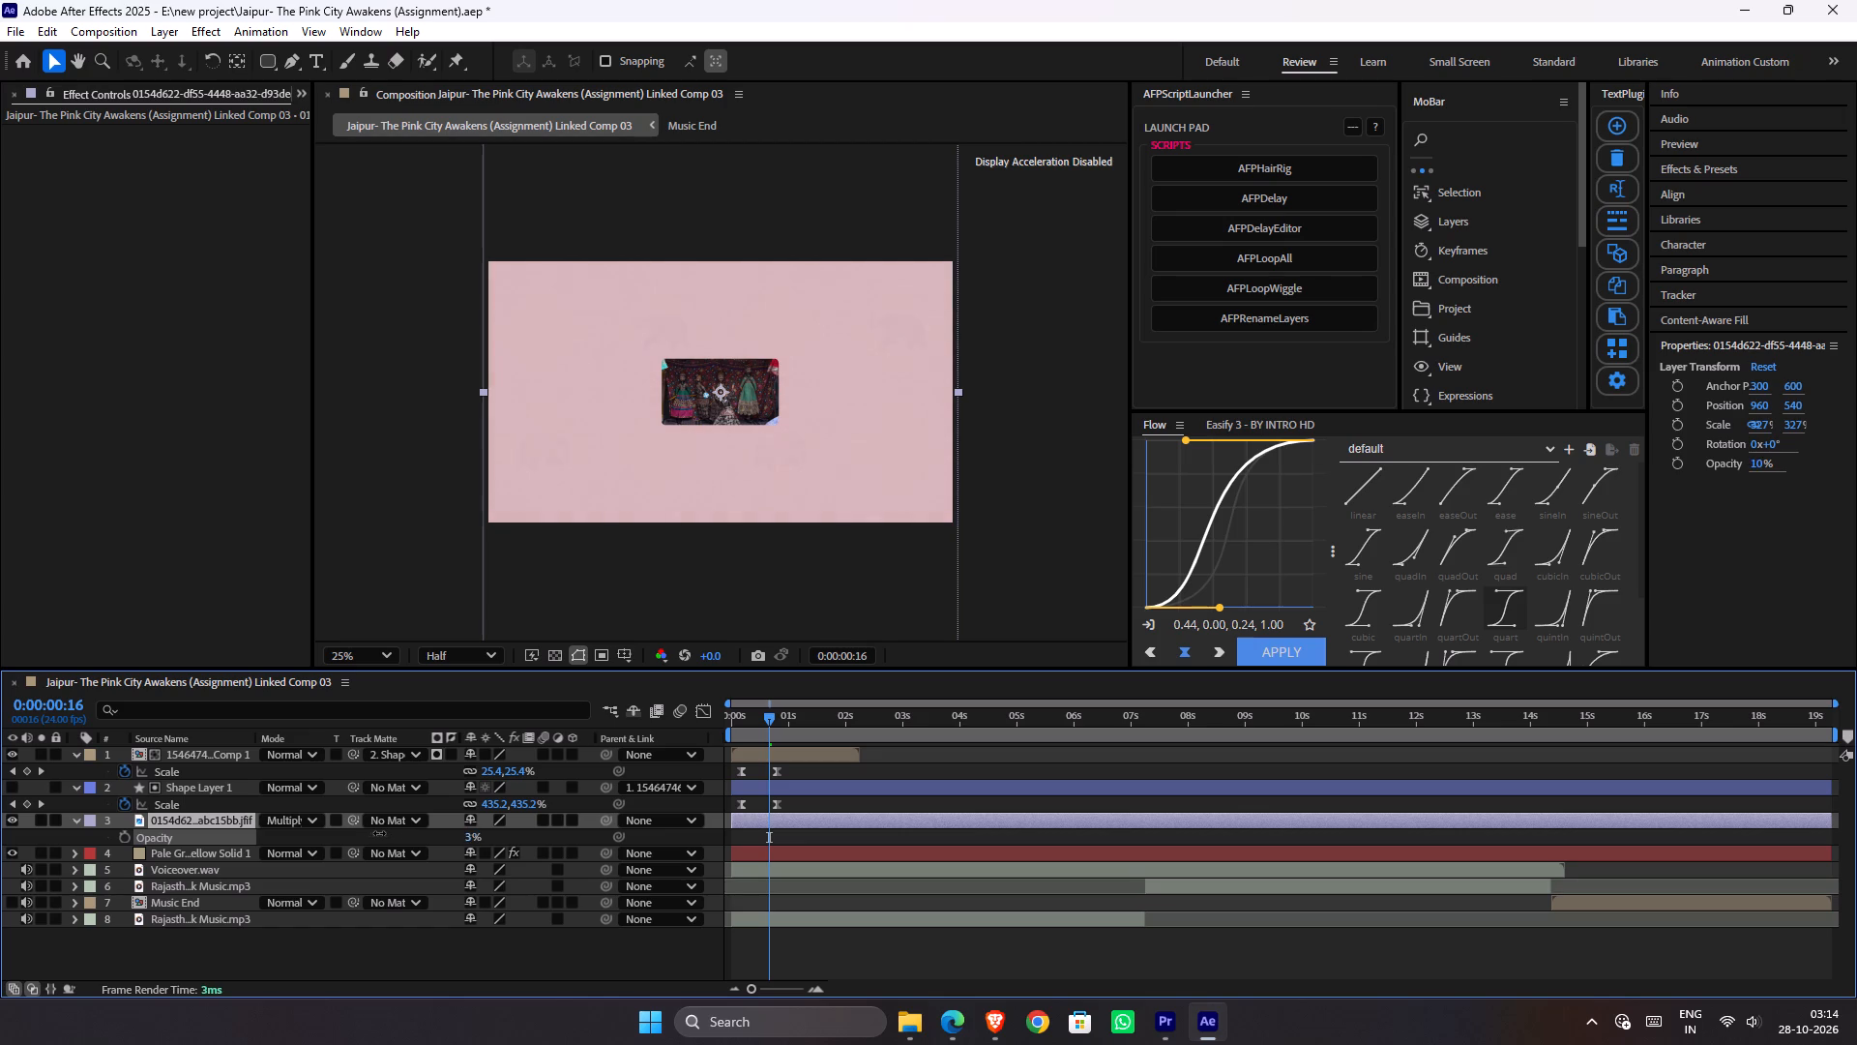
drag(379, 833, 381, 833)
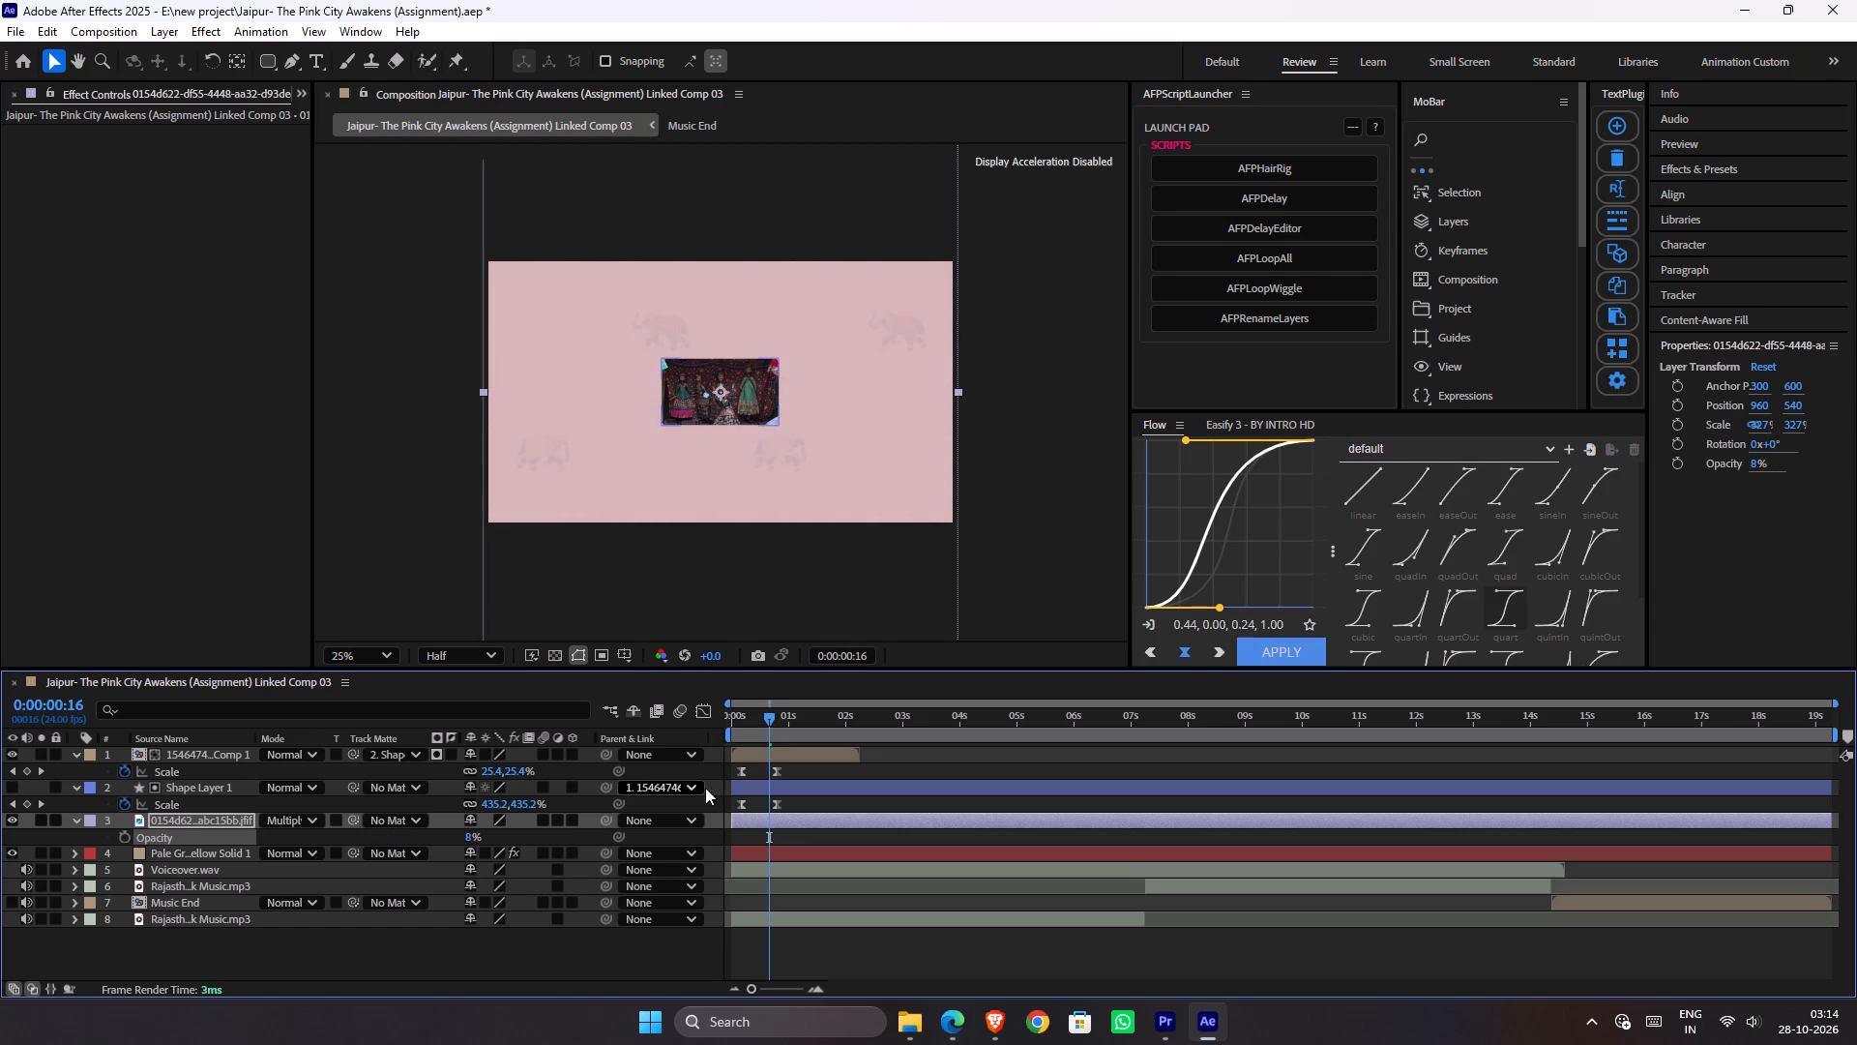
Preview the composition from the start with the faded elephant pattern and save the project.
key(space)
drag(765, 726, 625, 753)
key(space)
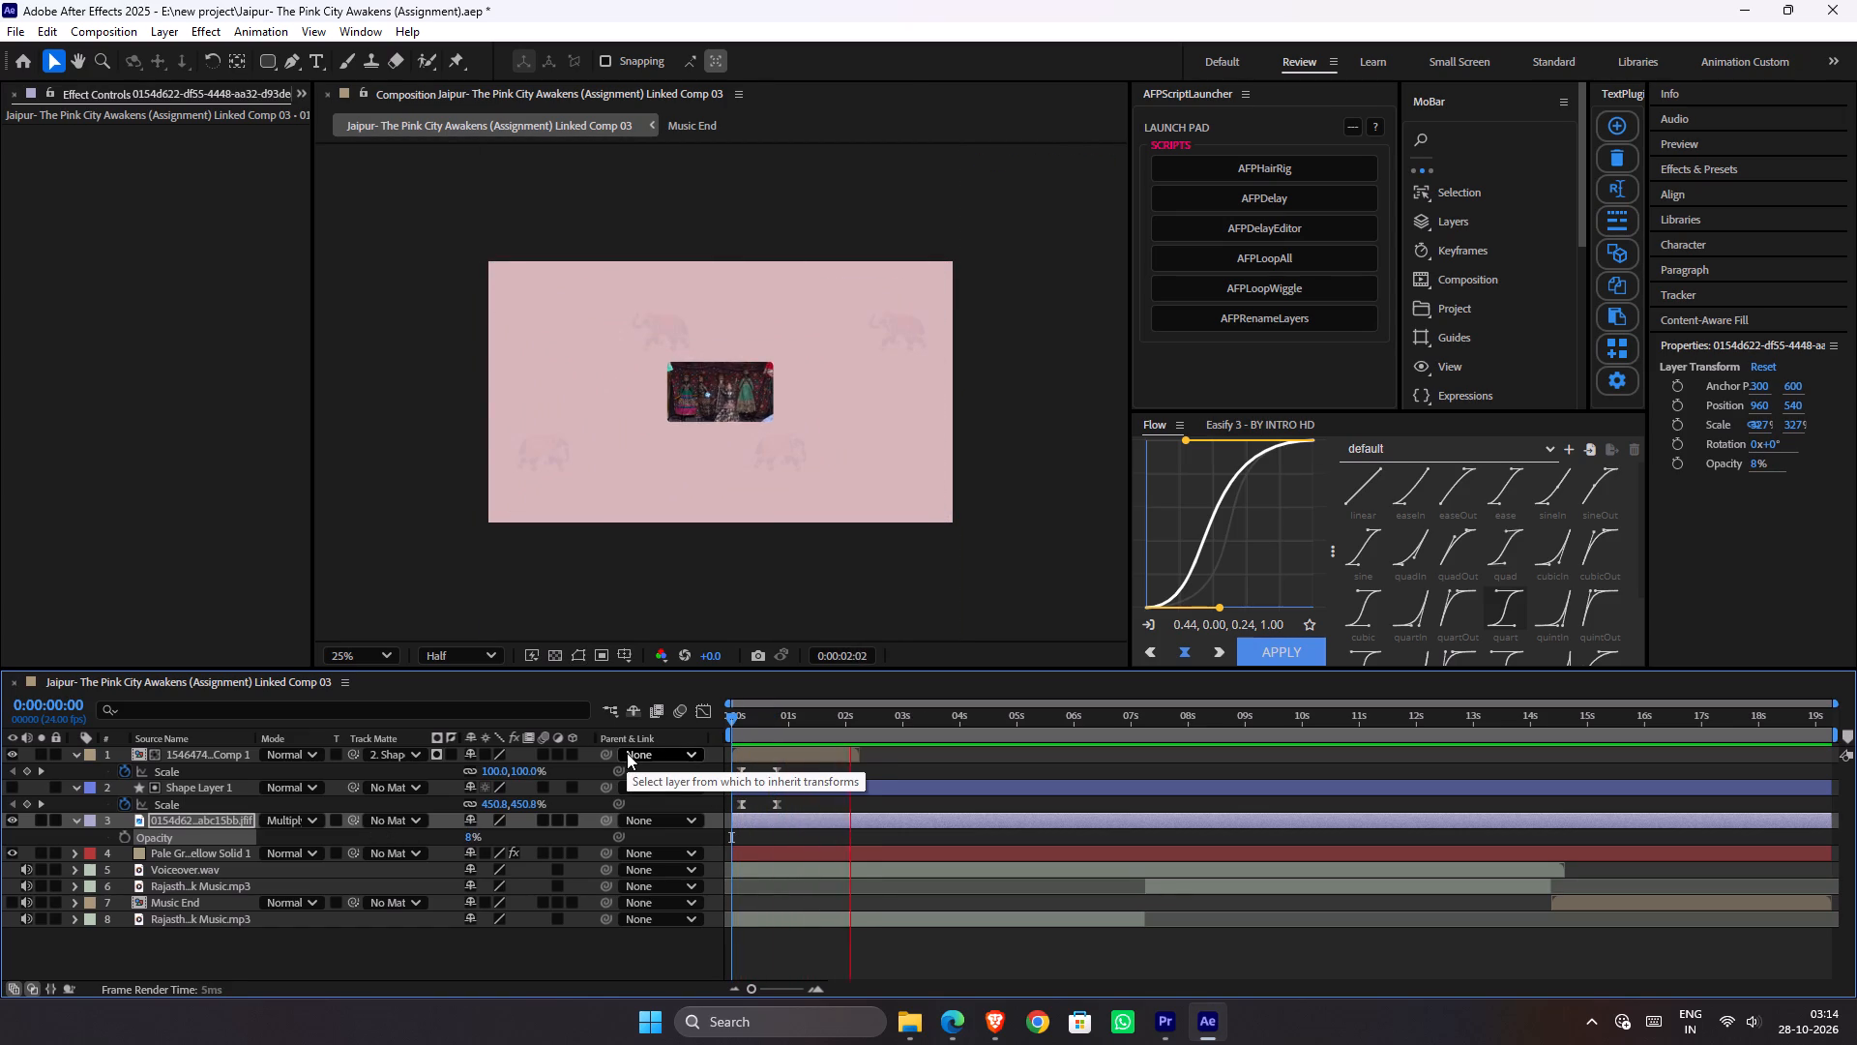
key(space)
key(ctrl+s)
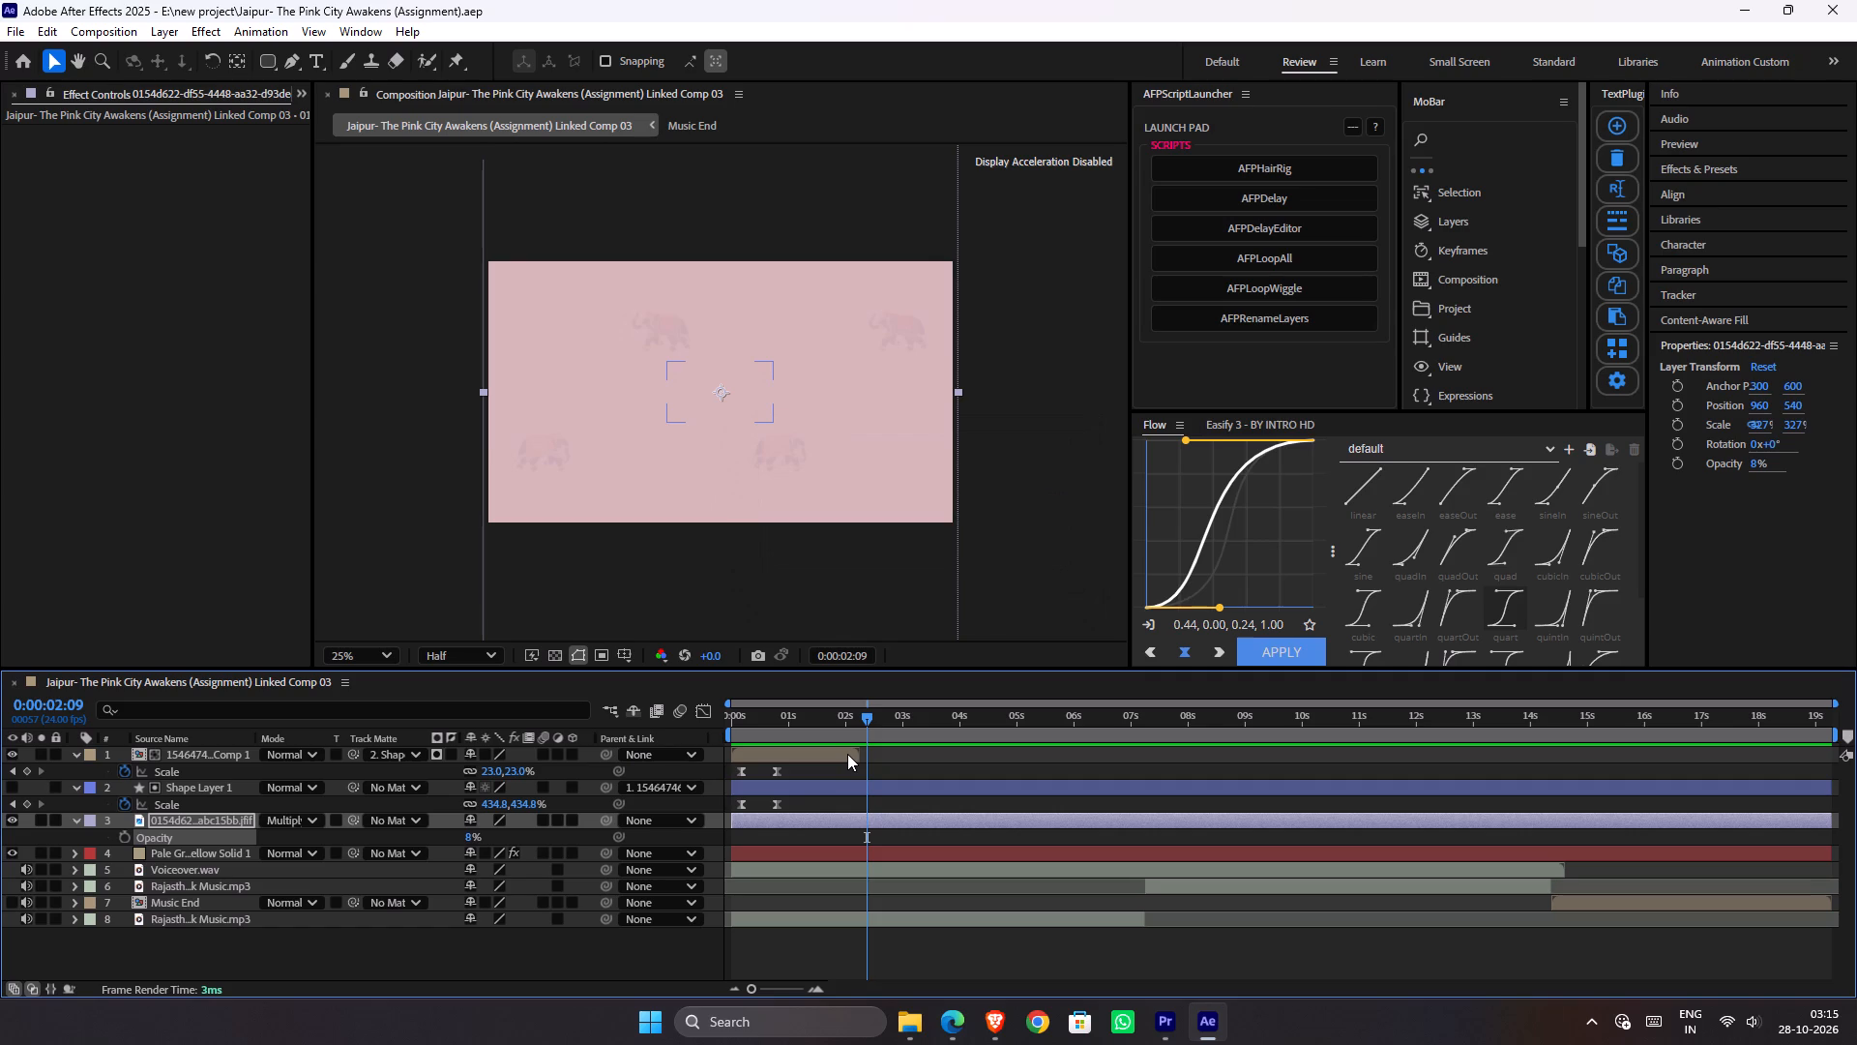
View the image Gemini_Generated_Image_fejeyafejeyafeje.png from the wedding invitation (Footage) folder in File Explorer.
key(alt+Tab)
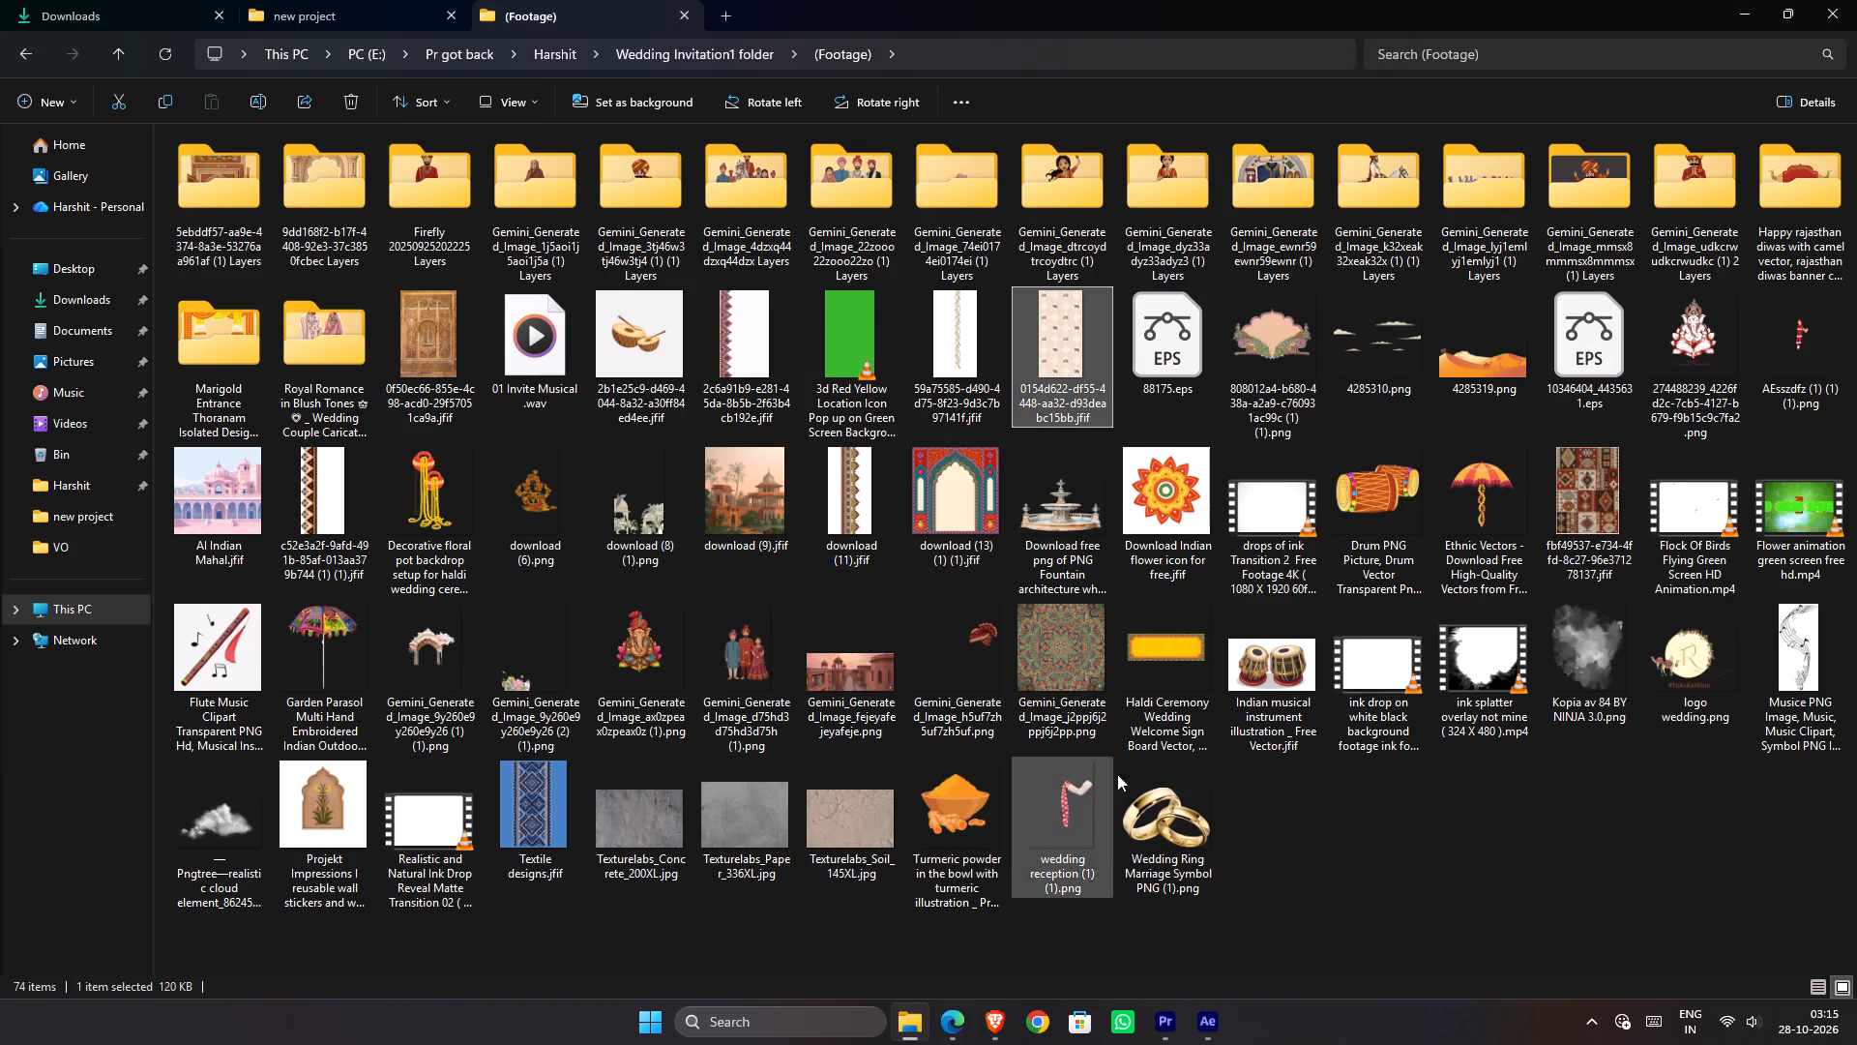
click(1294, 818)
click(1078, 675)
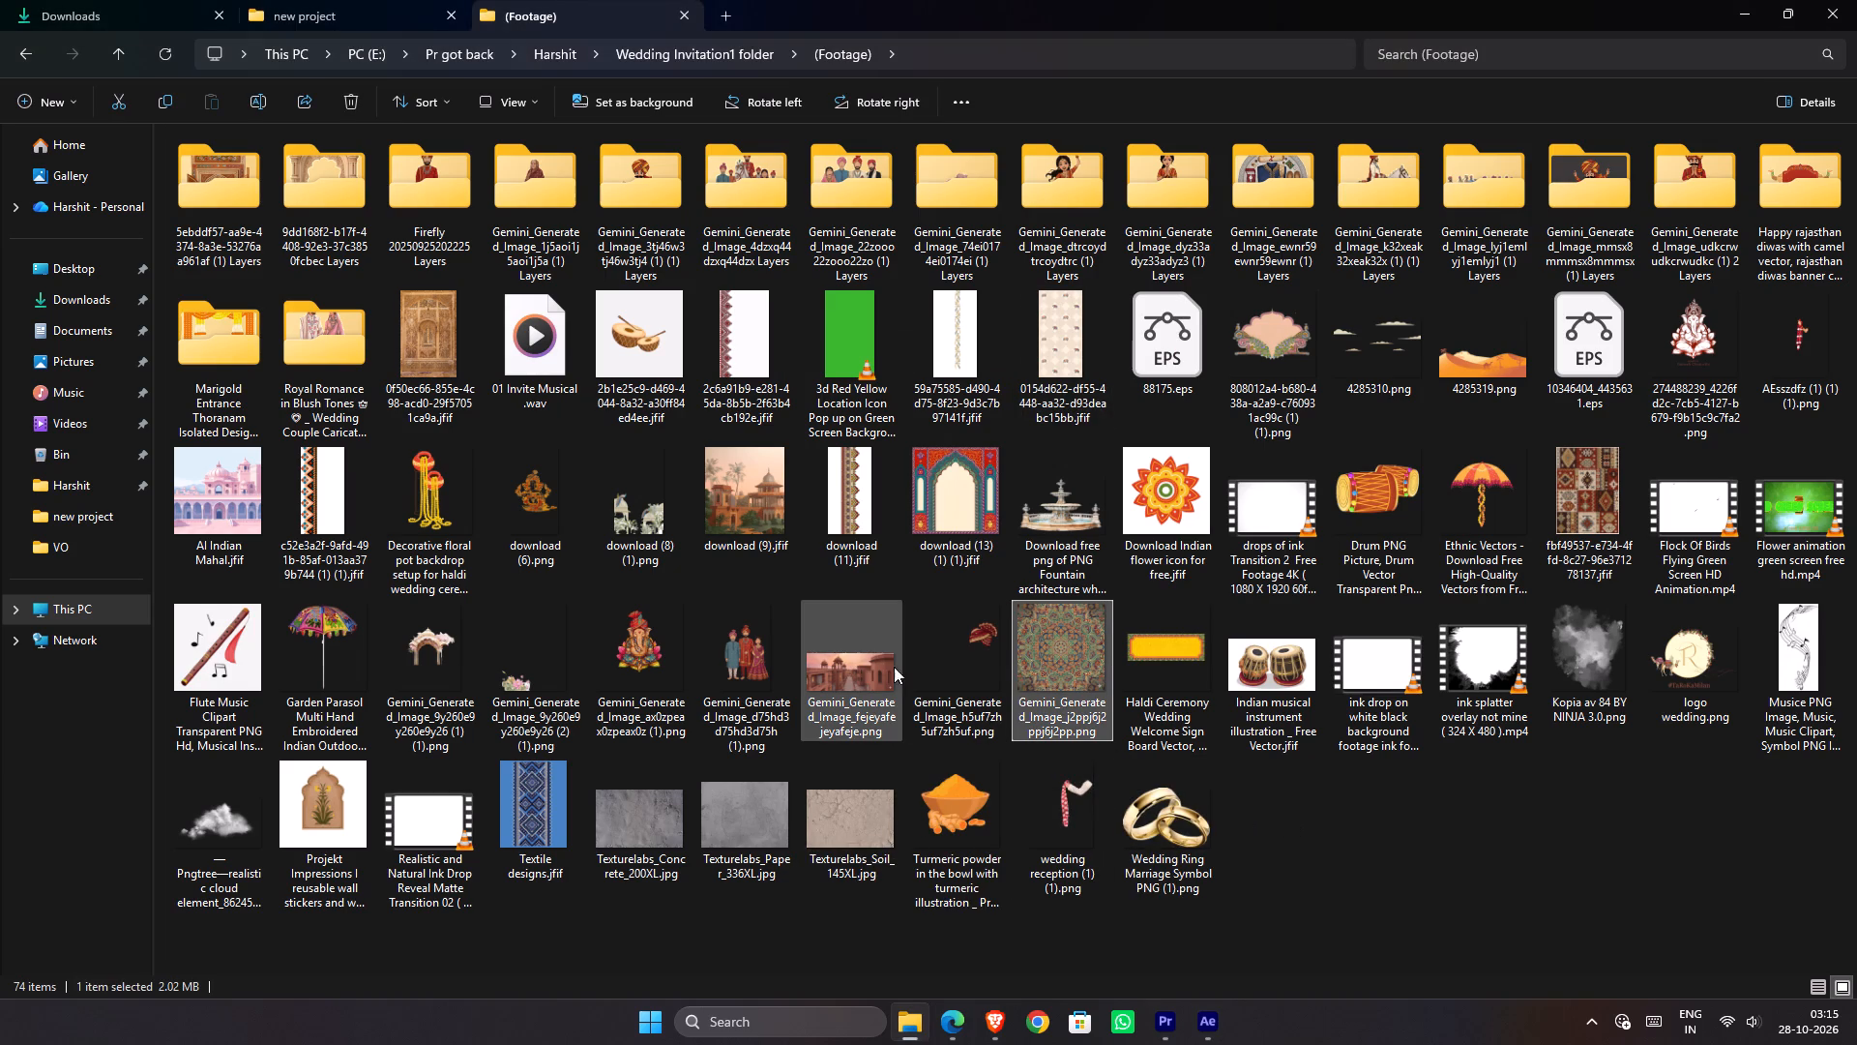
double_click(869, 667)
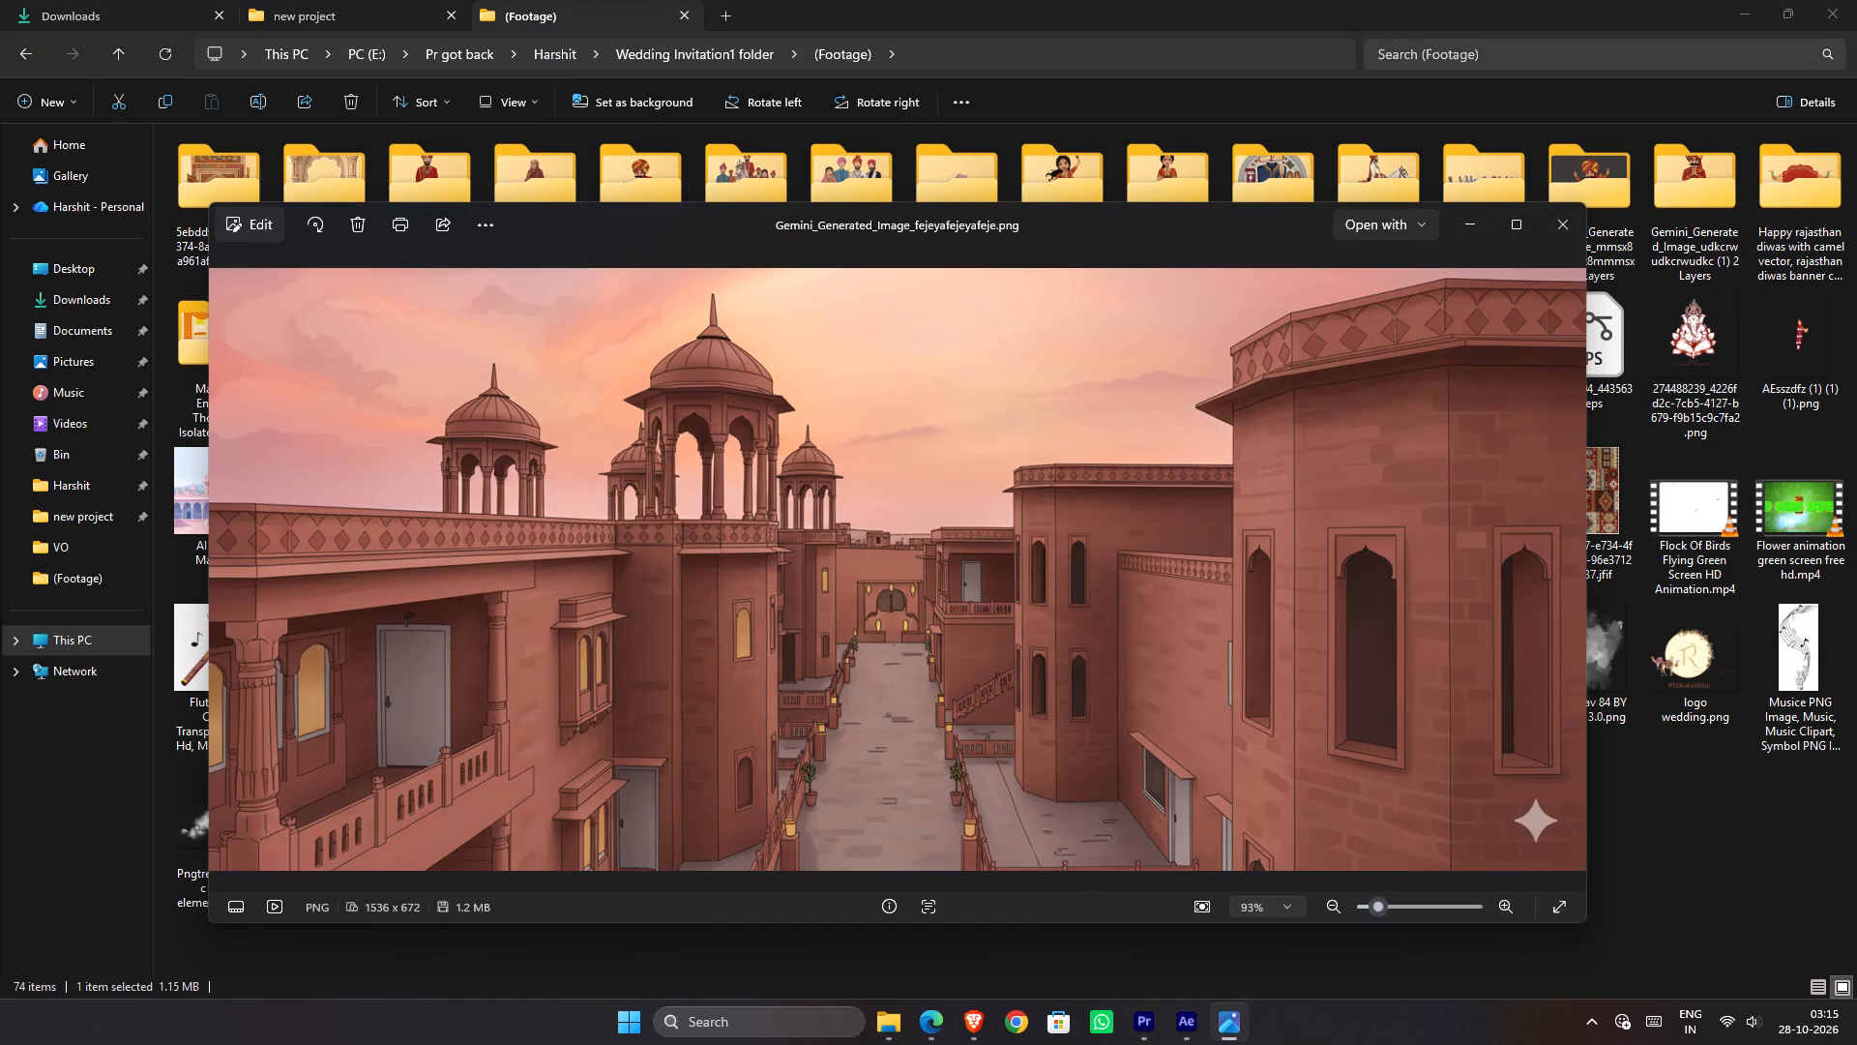
click(1546, 214)
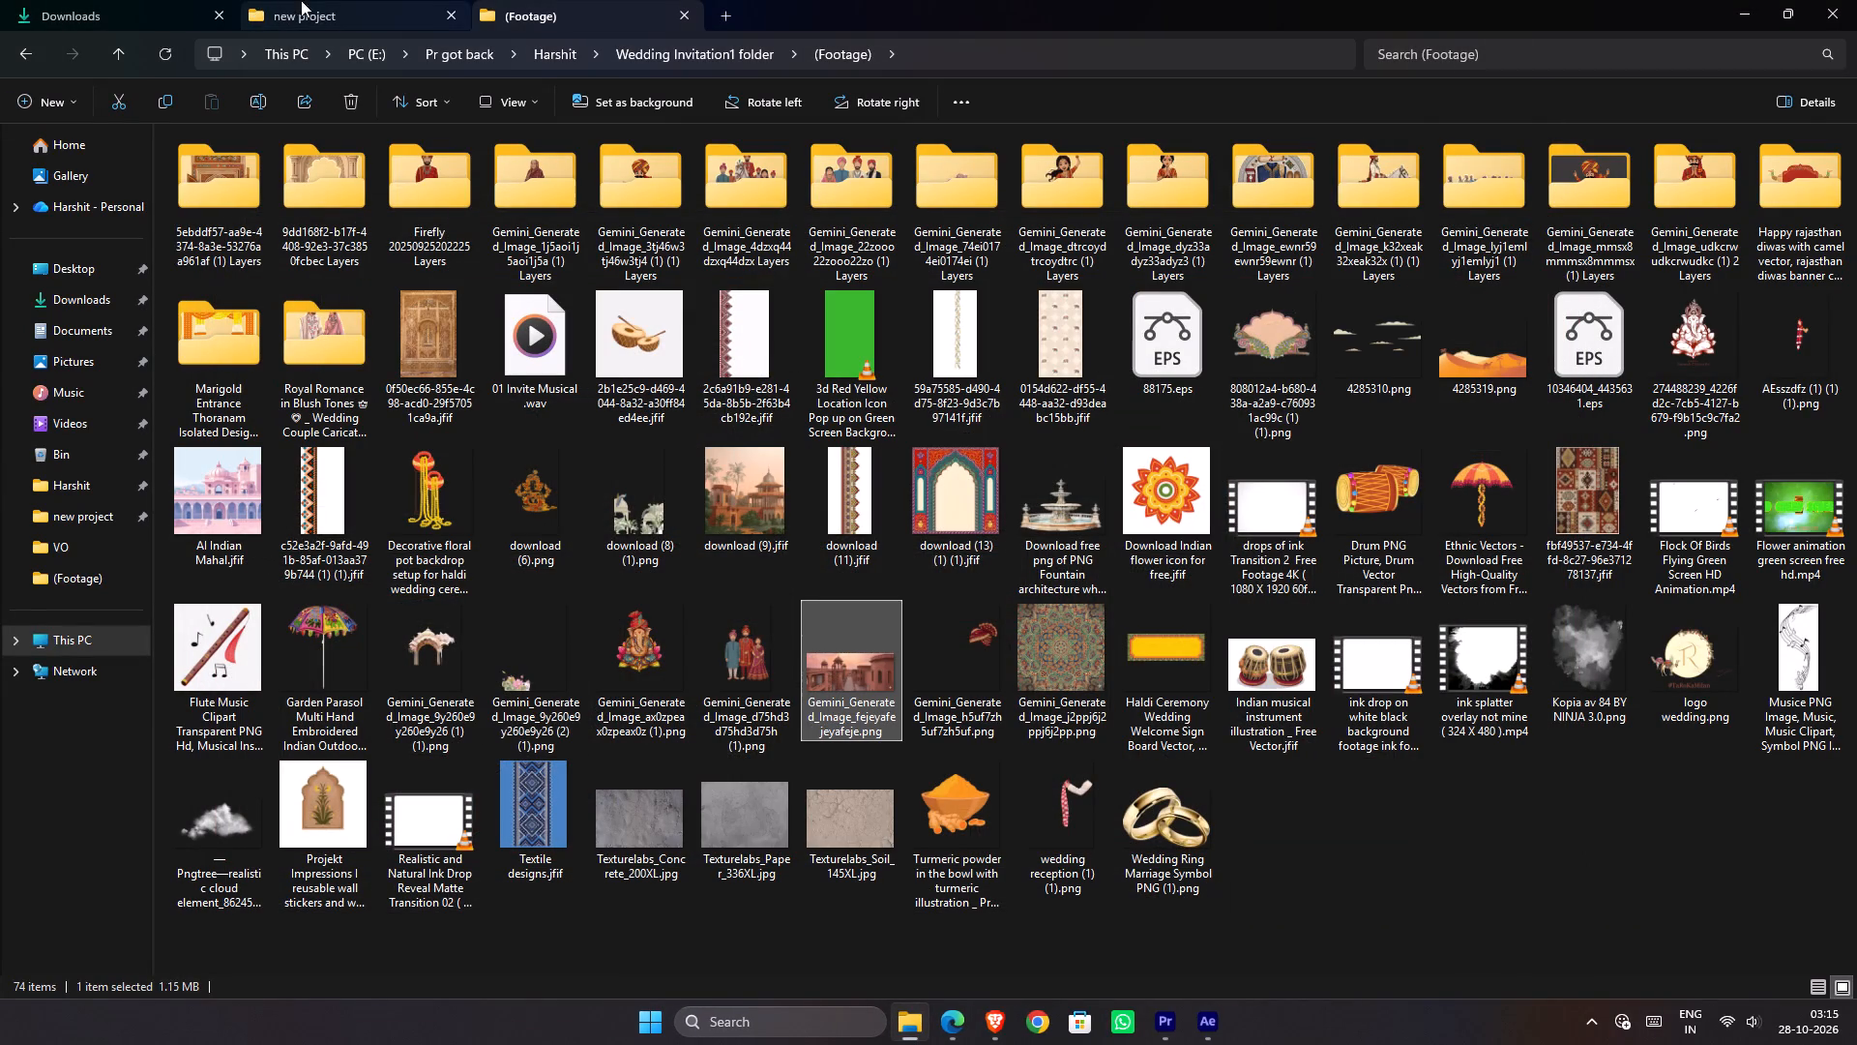
In the Downloads folder, rename the "In Rajasthan, Puppetry" file, replacing the ending "puppeteer_" with the extension .jpg.
click(167, 0)
scroll(1025, 462, down, 2)
click(1241, 595)
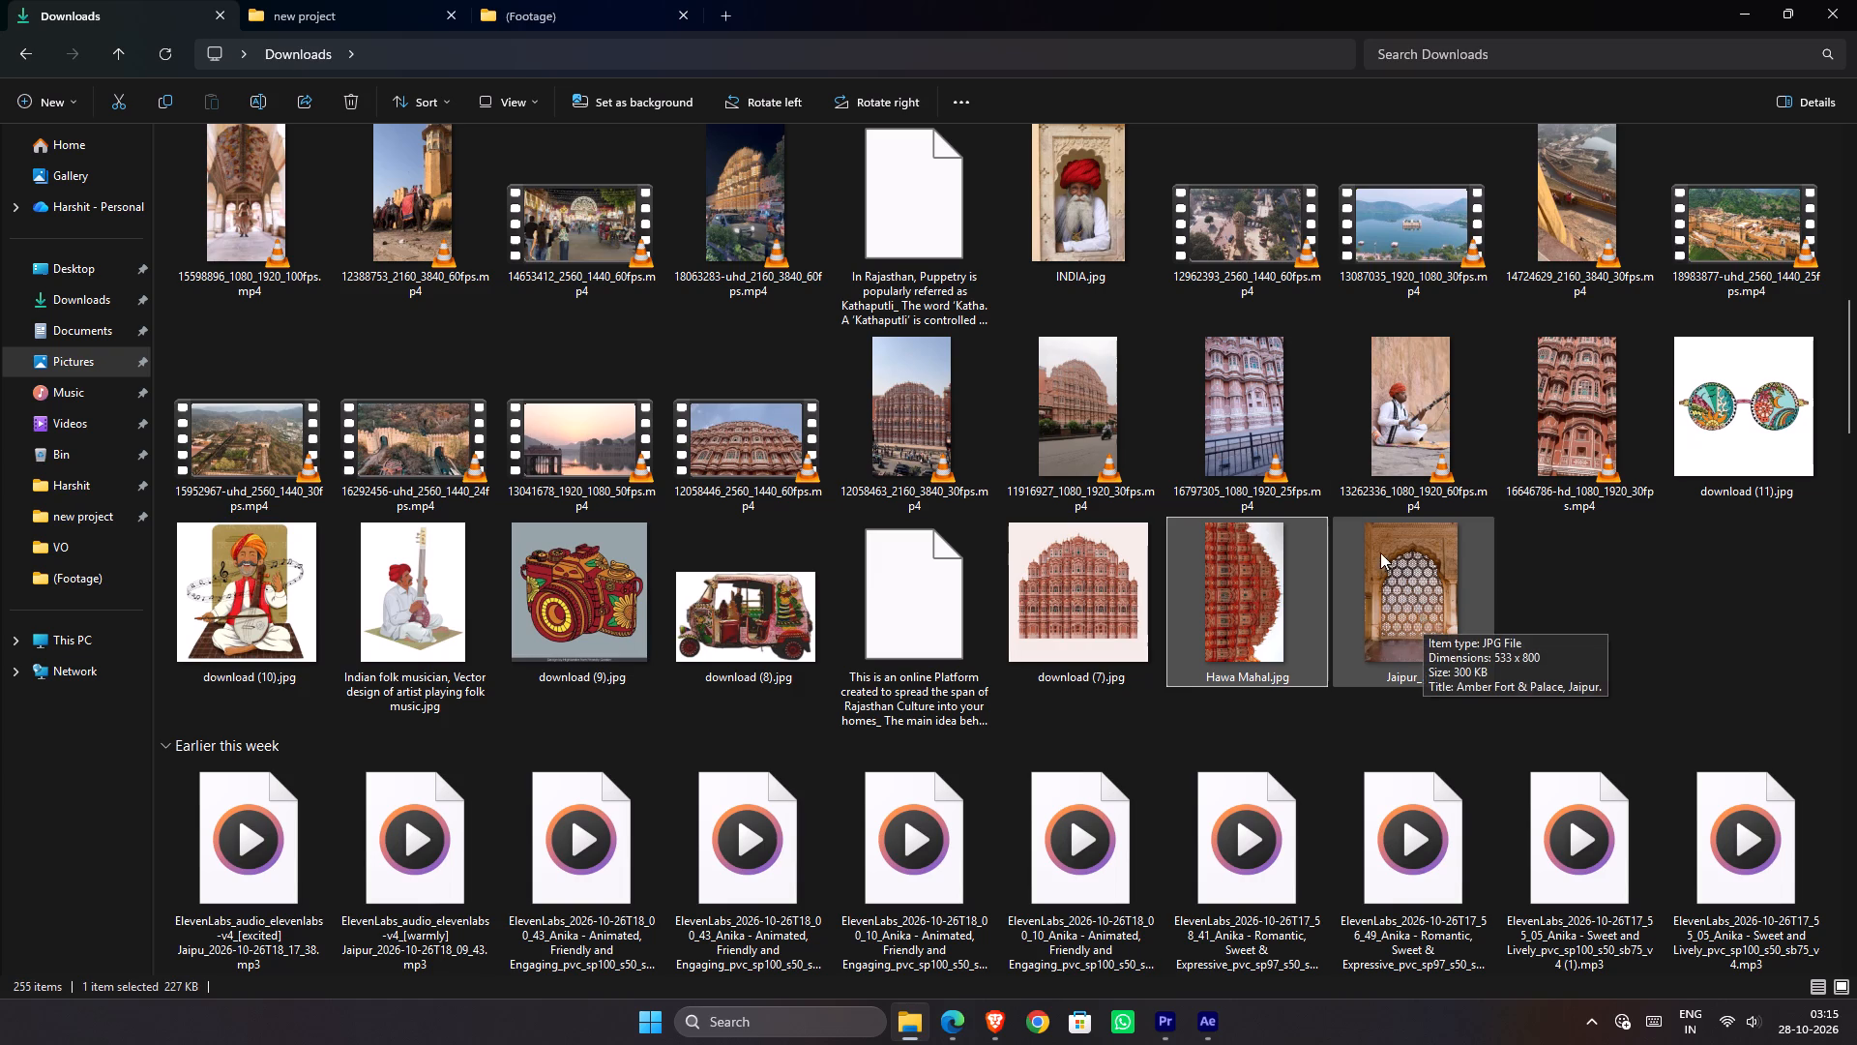
click(911, 236)
key(F2)
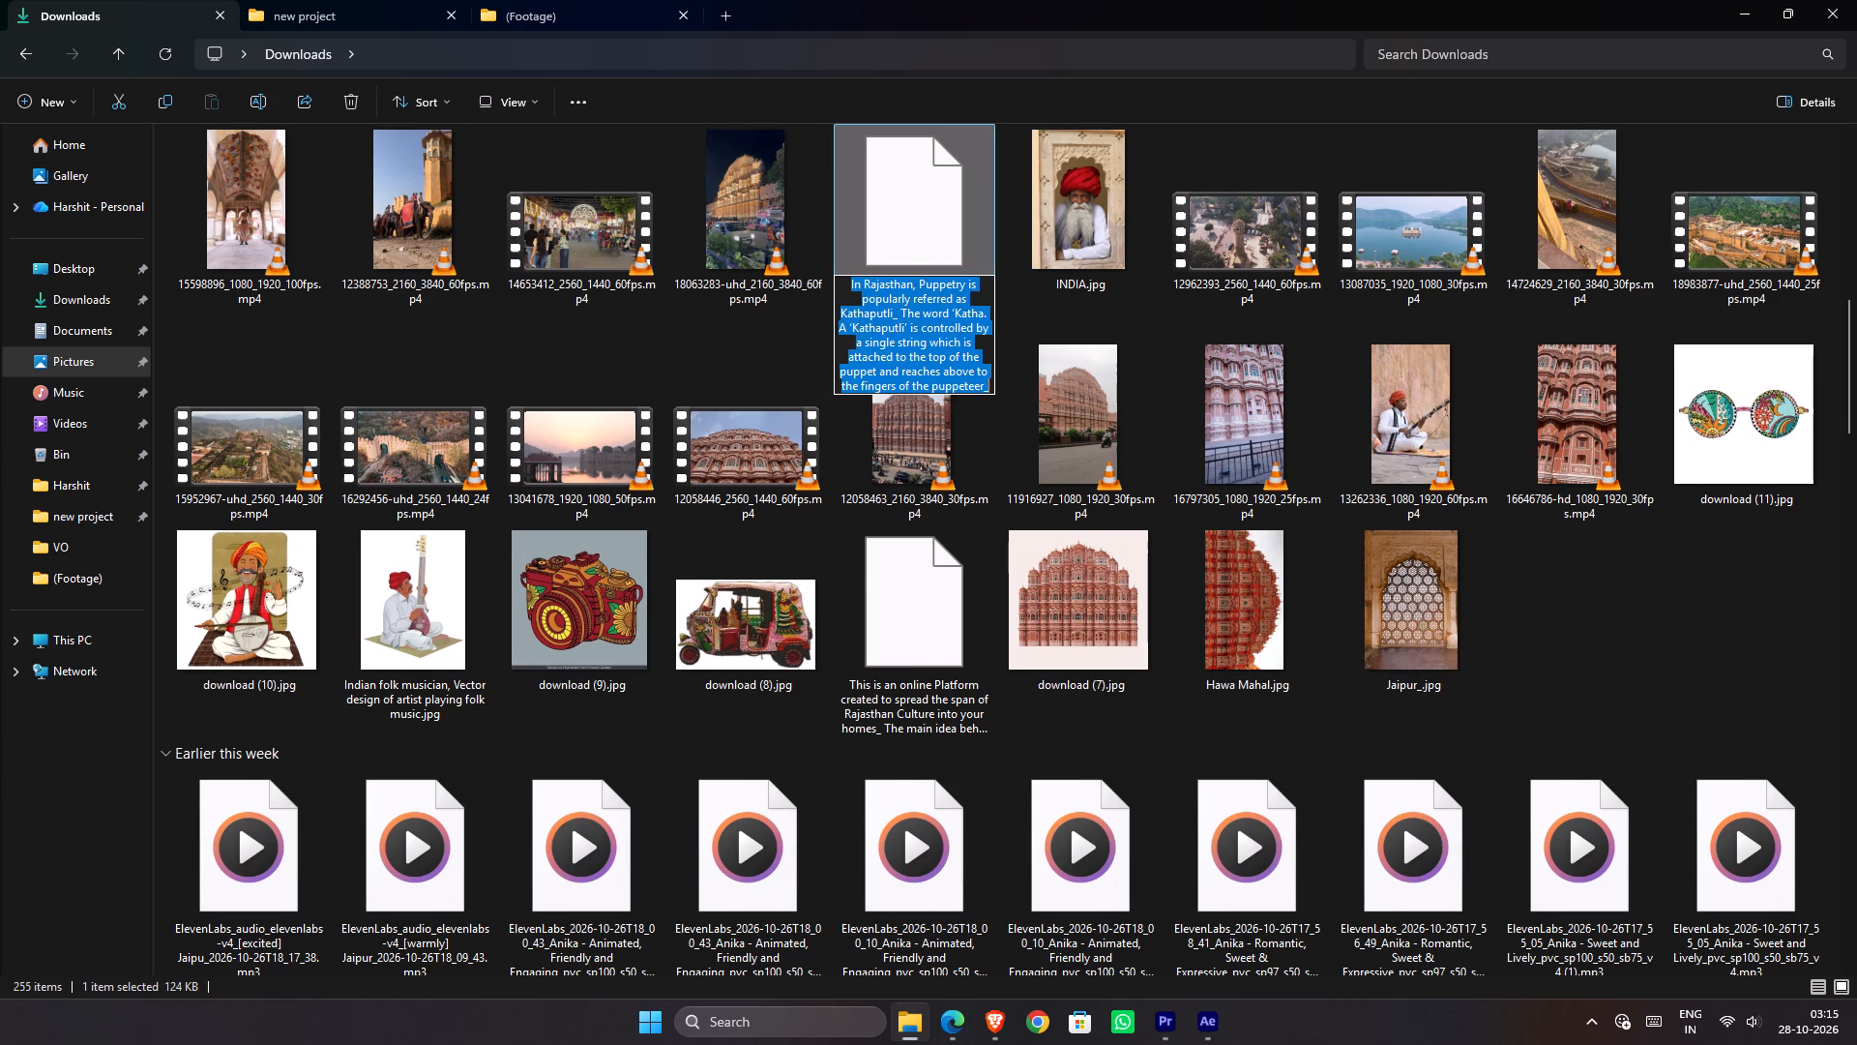
click(933, 400)
click(952, 284)
key(F2)
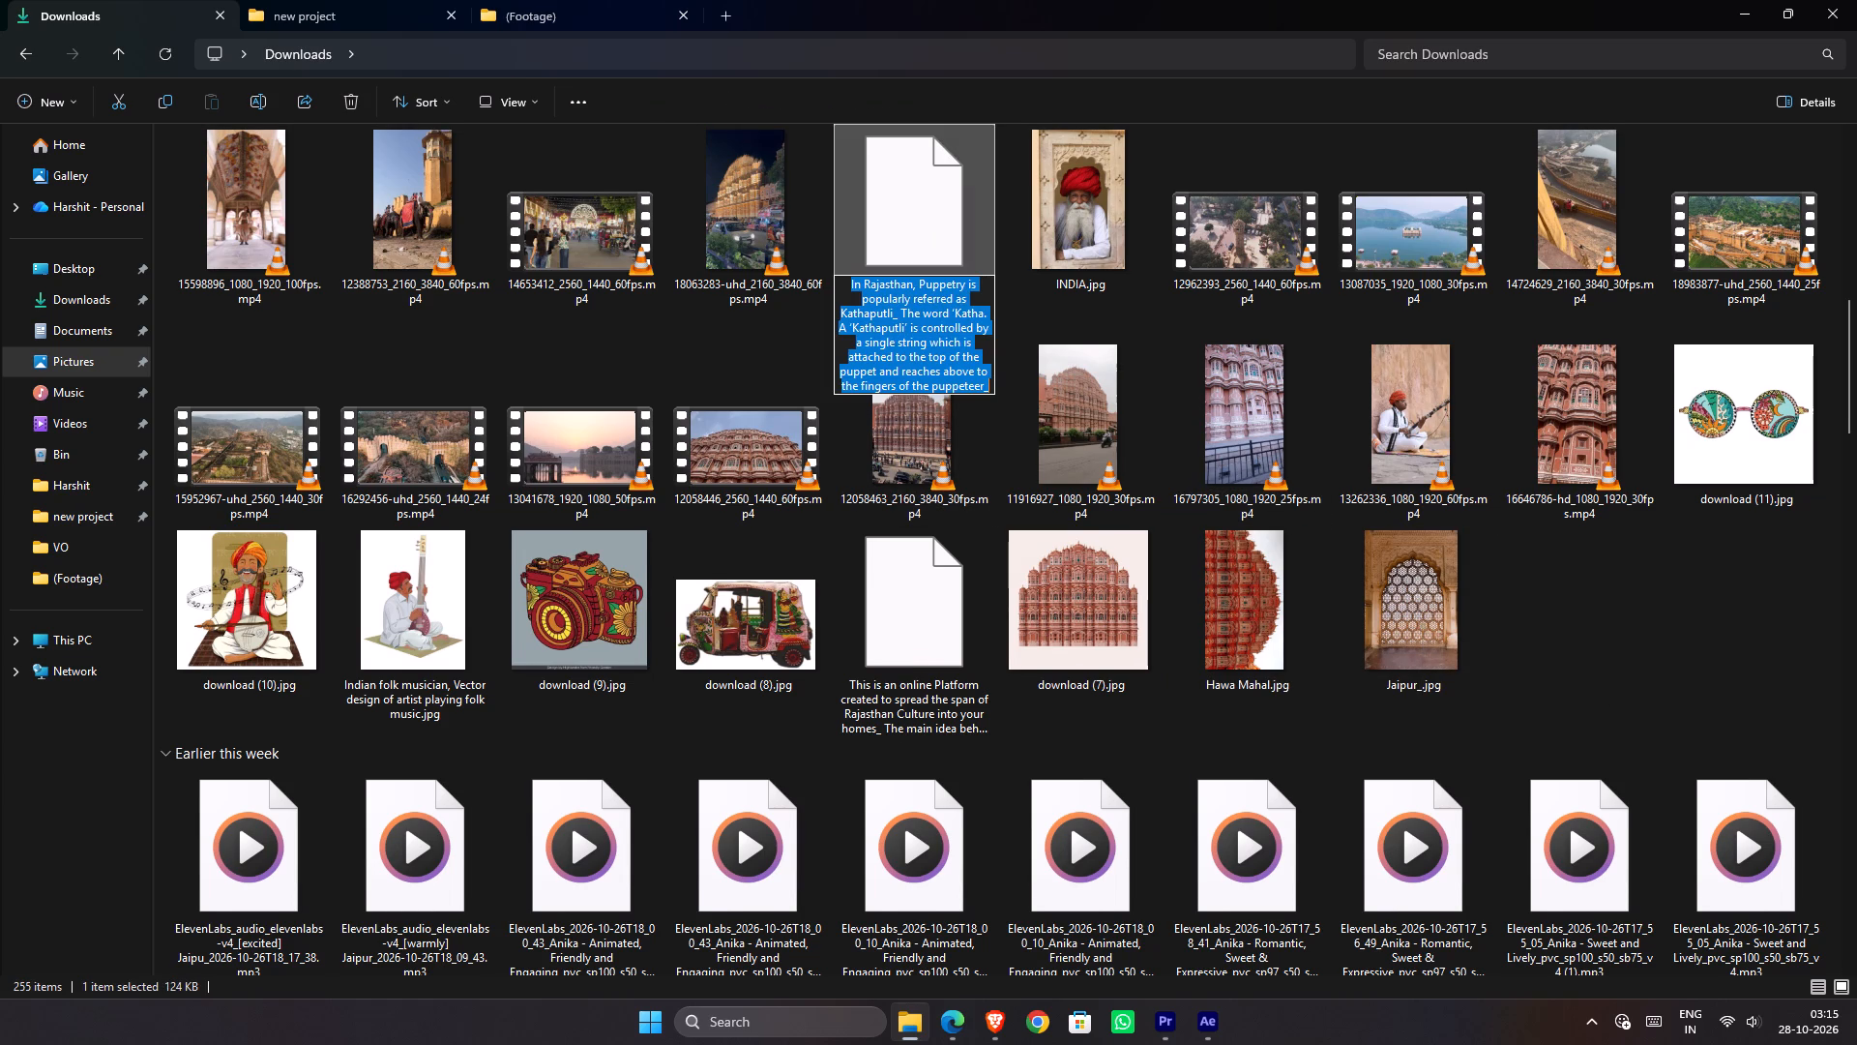
drag(990, 382, 976, 382)
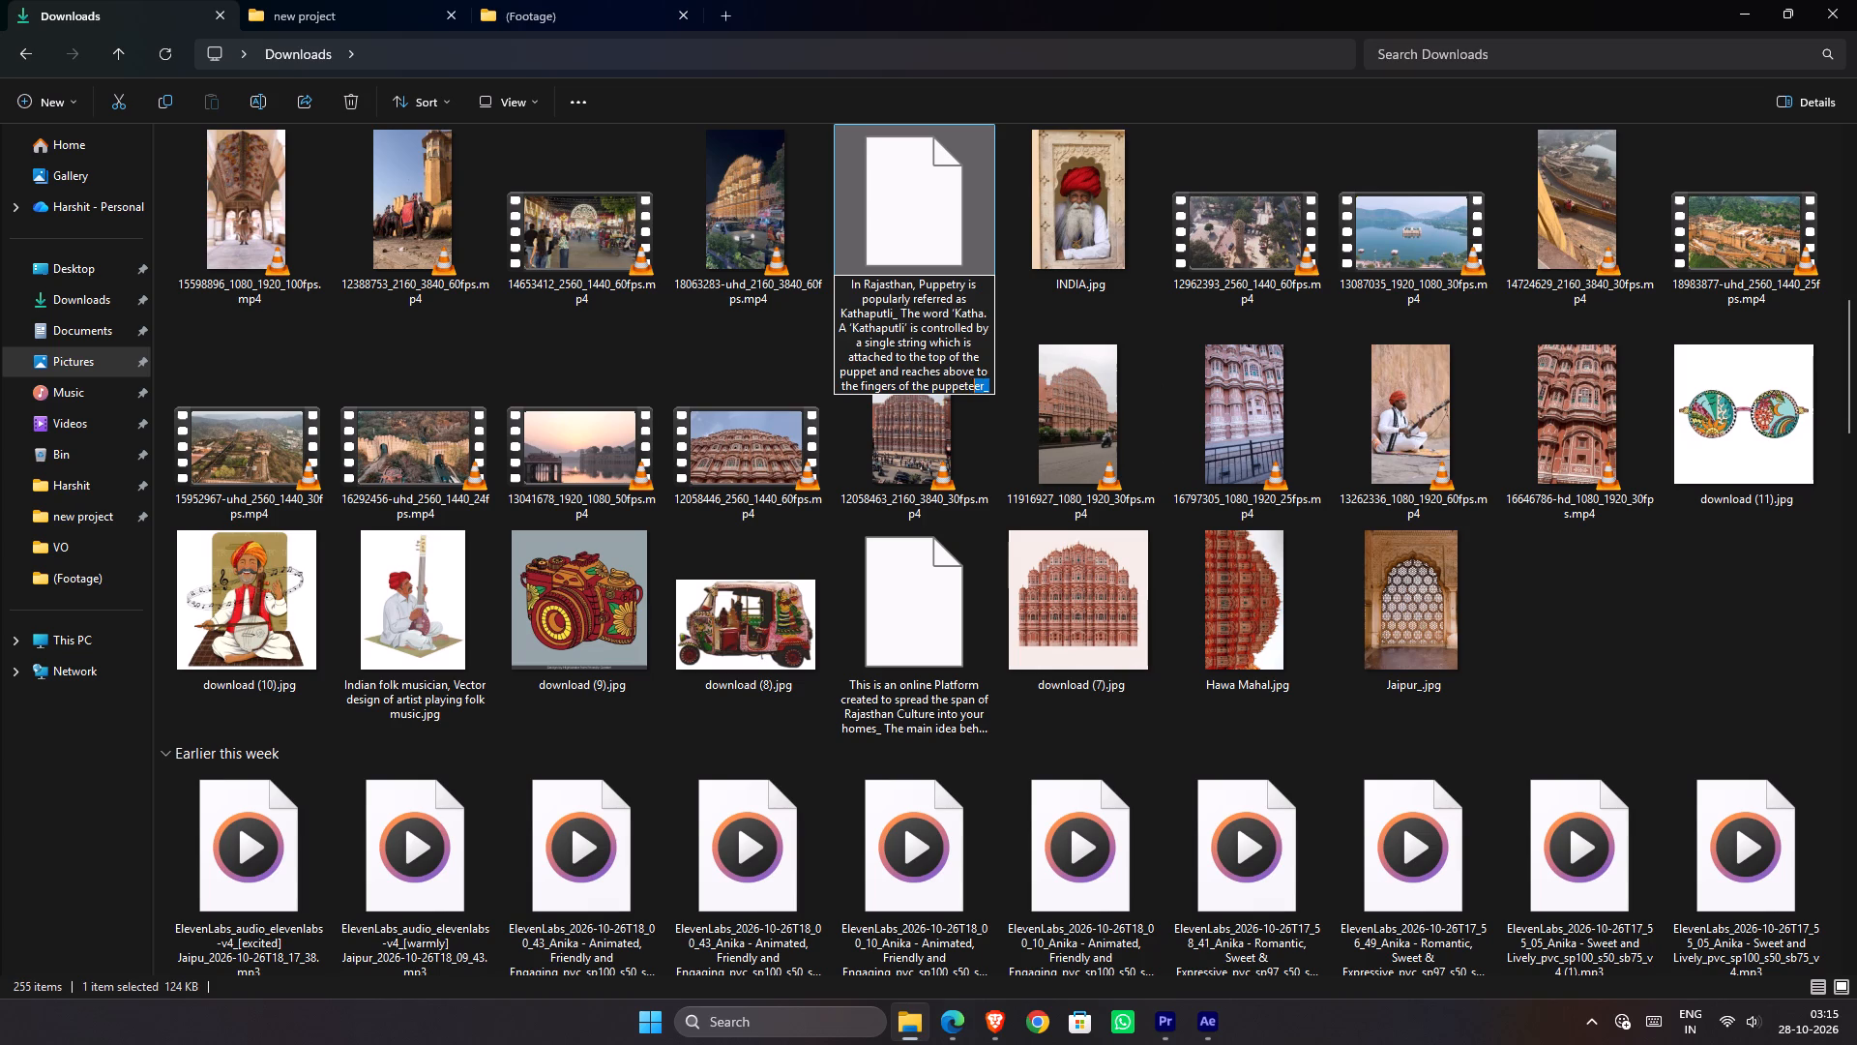
drag(976, 382, 929, 378)
key(period)
text(jp)
key(g)
key(Return)
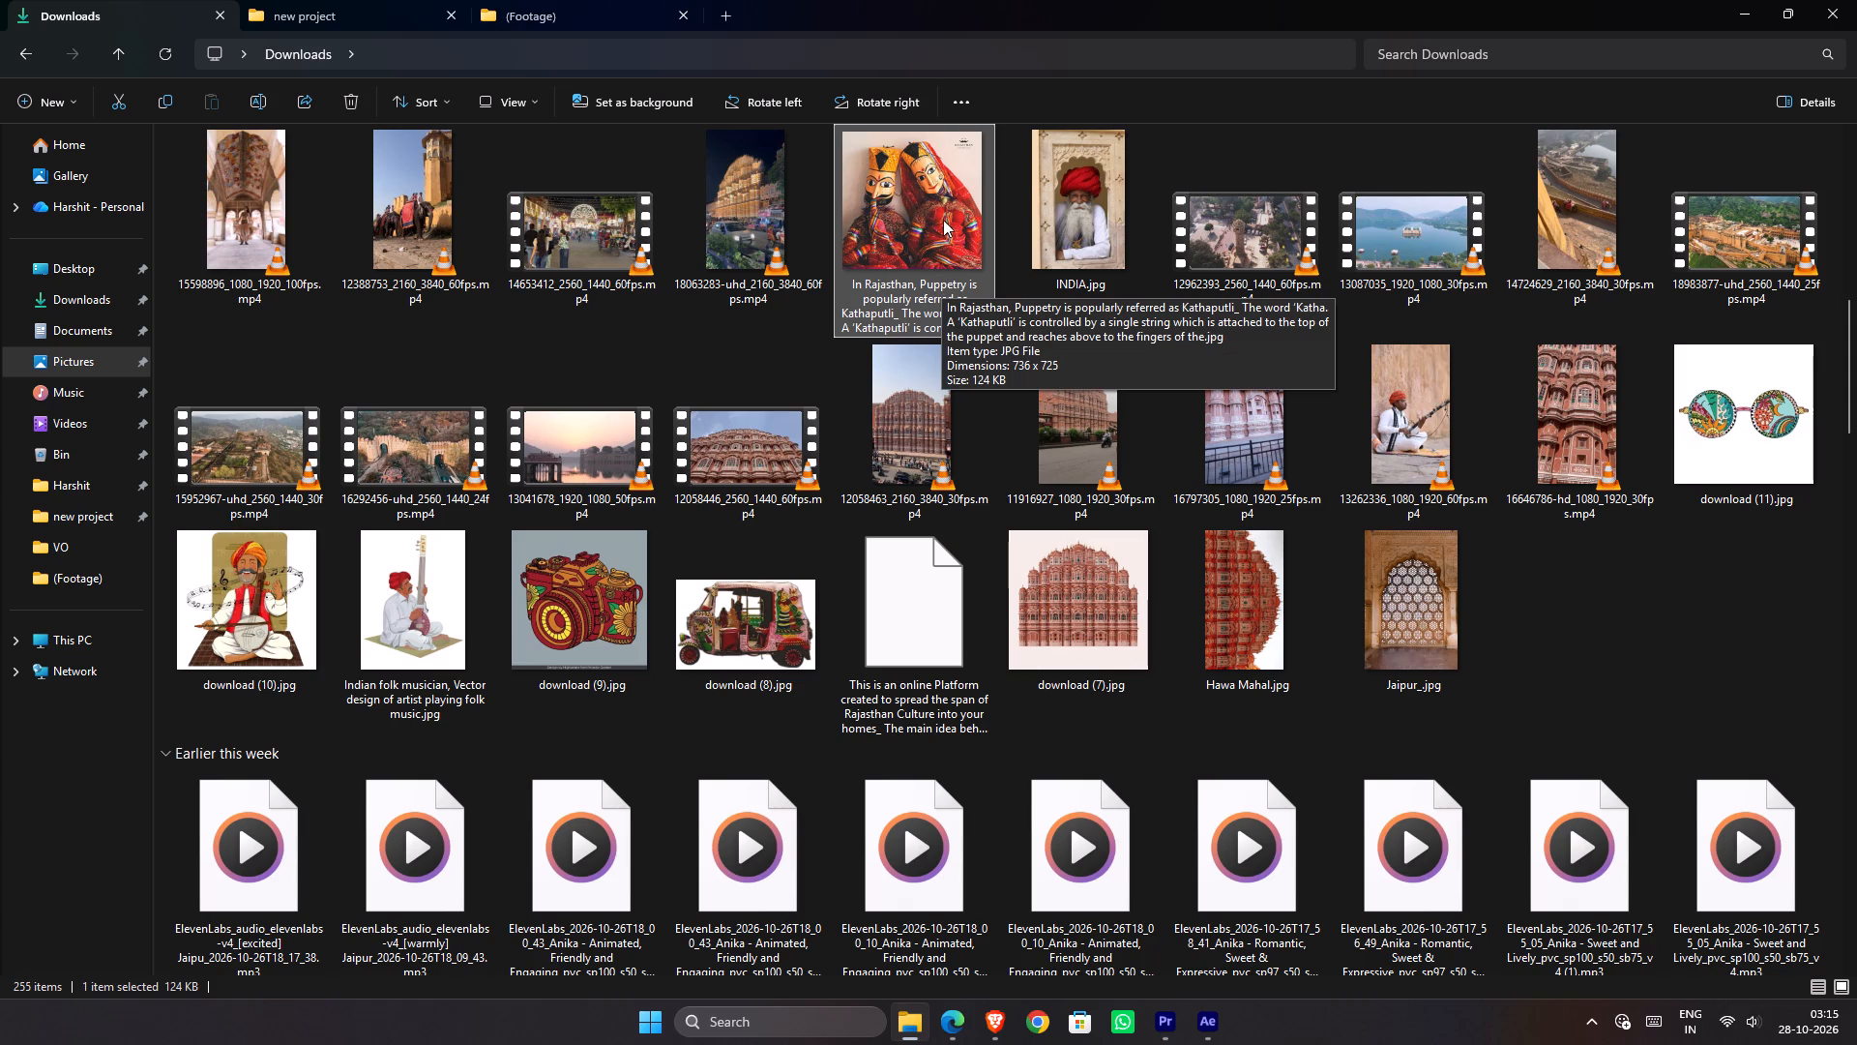
Bring the renamed puppetry image into the After Effects composition as the top layer.
drag(937, 215, 1184, 889)
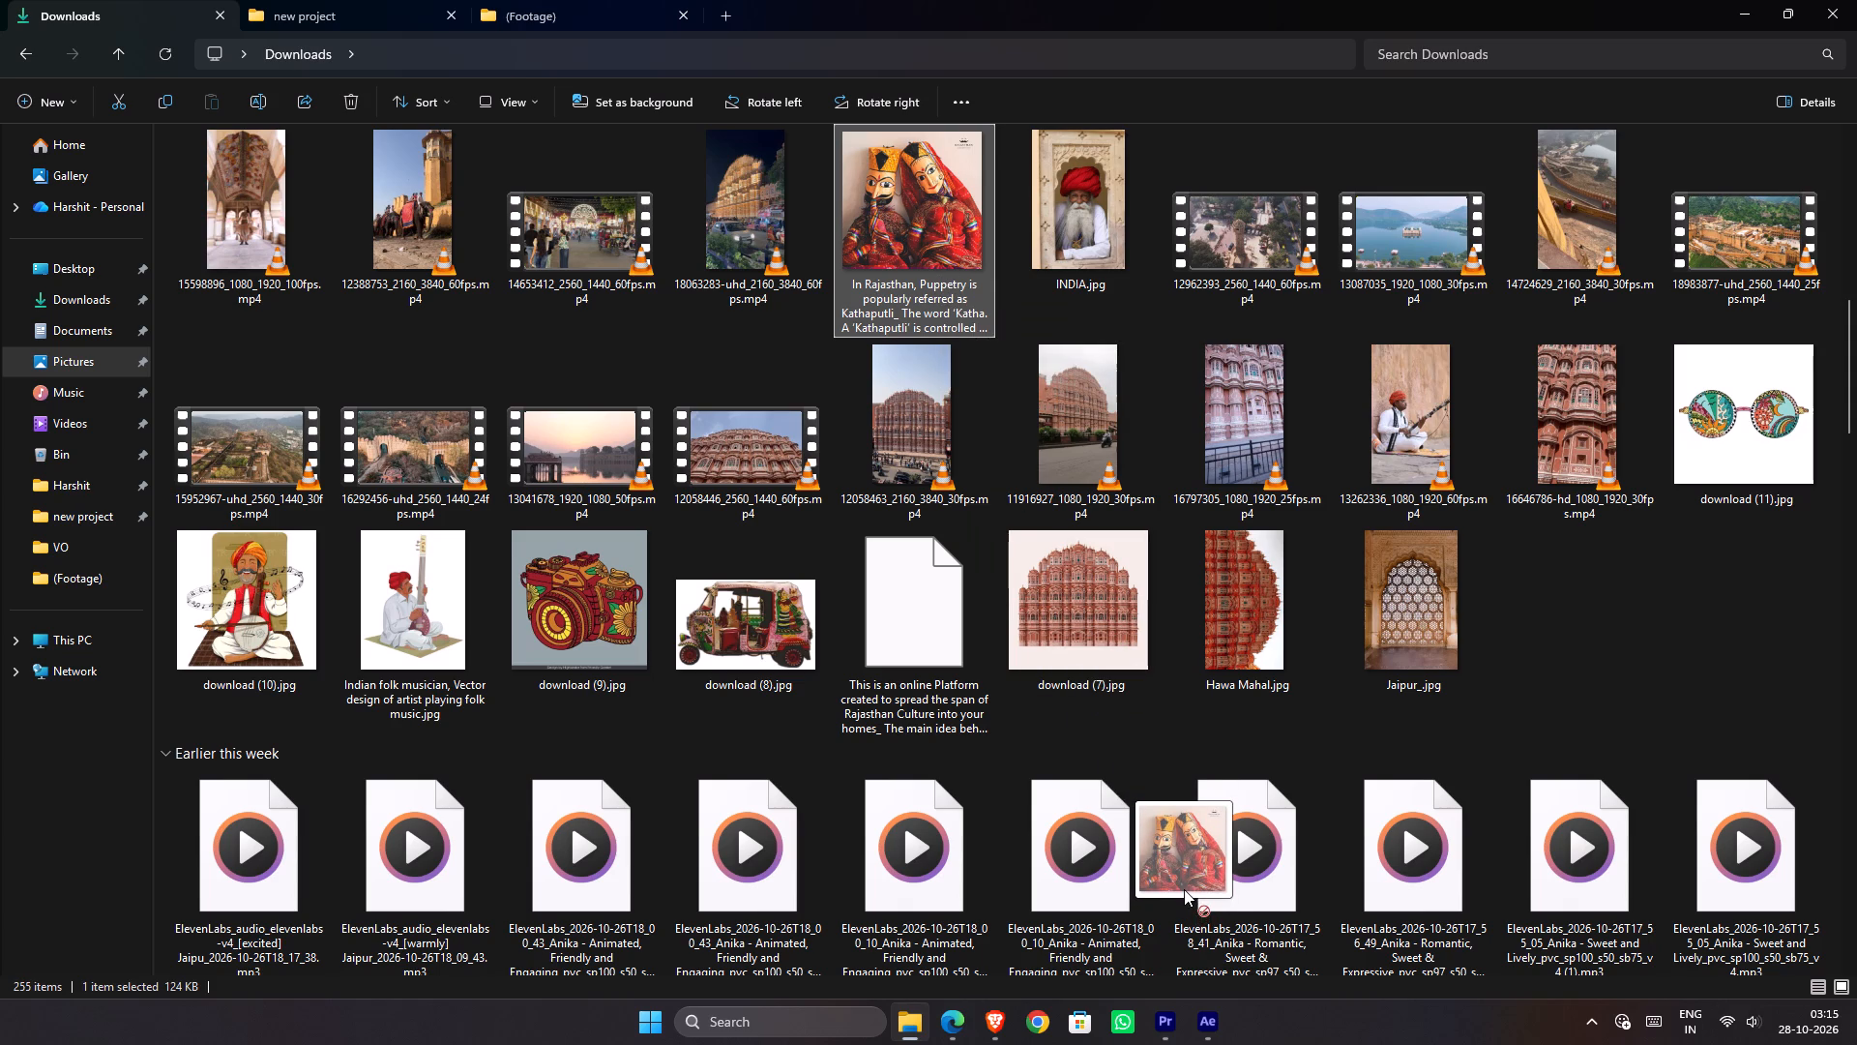
drag(1184, 889, 1205, 1003)
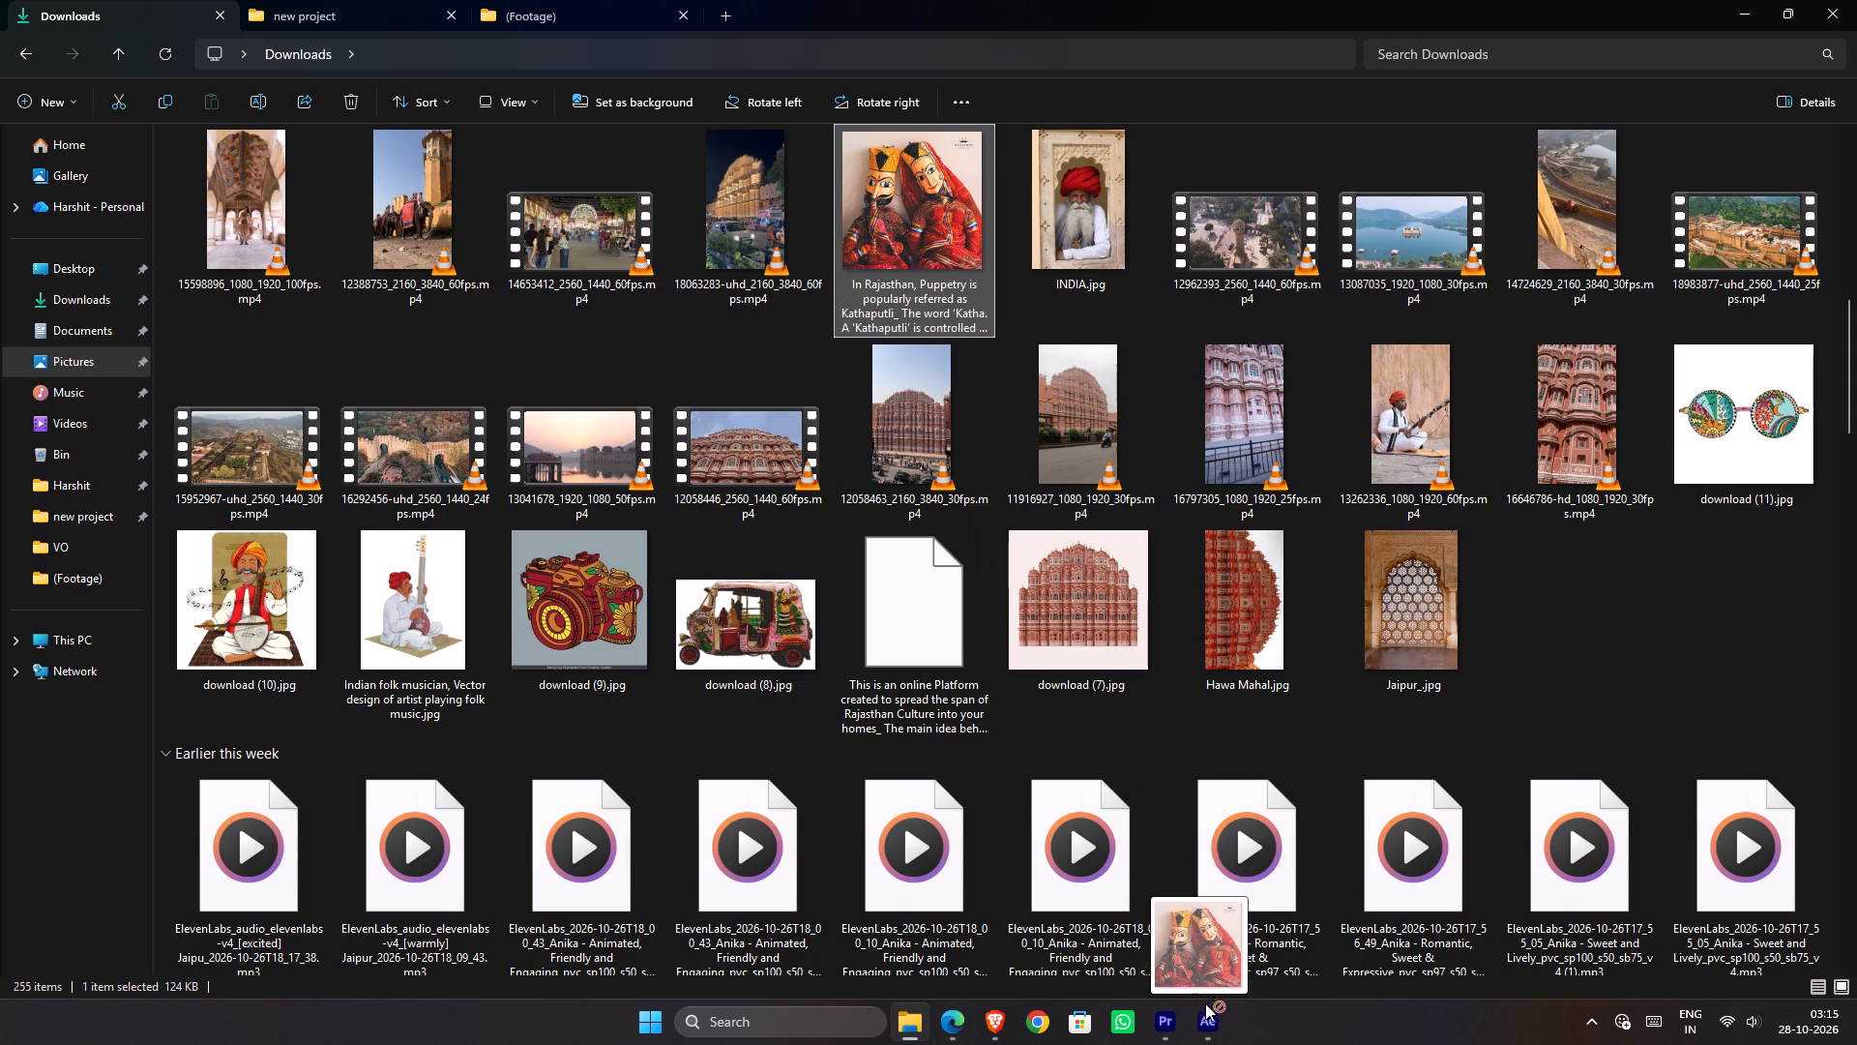
drag(1205, 1003, 918, 871)
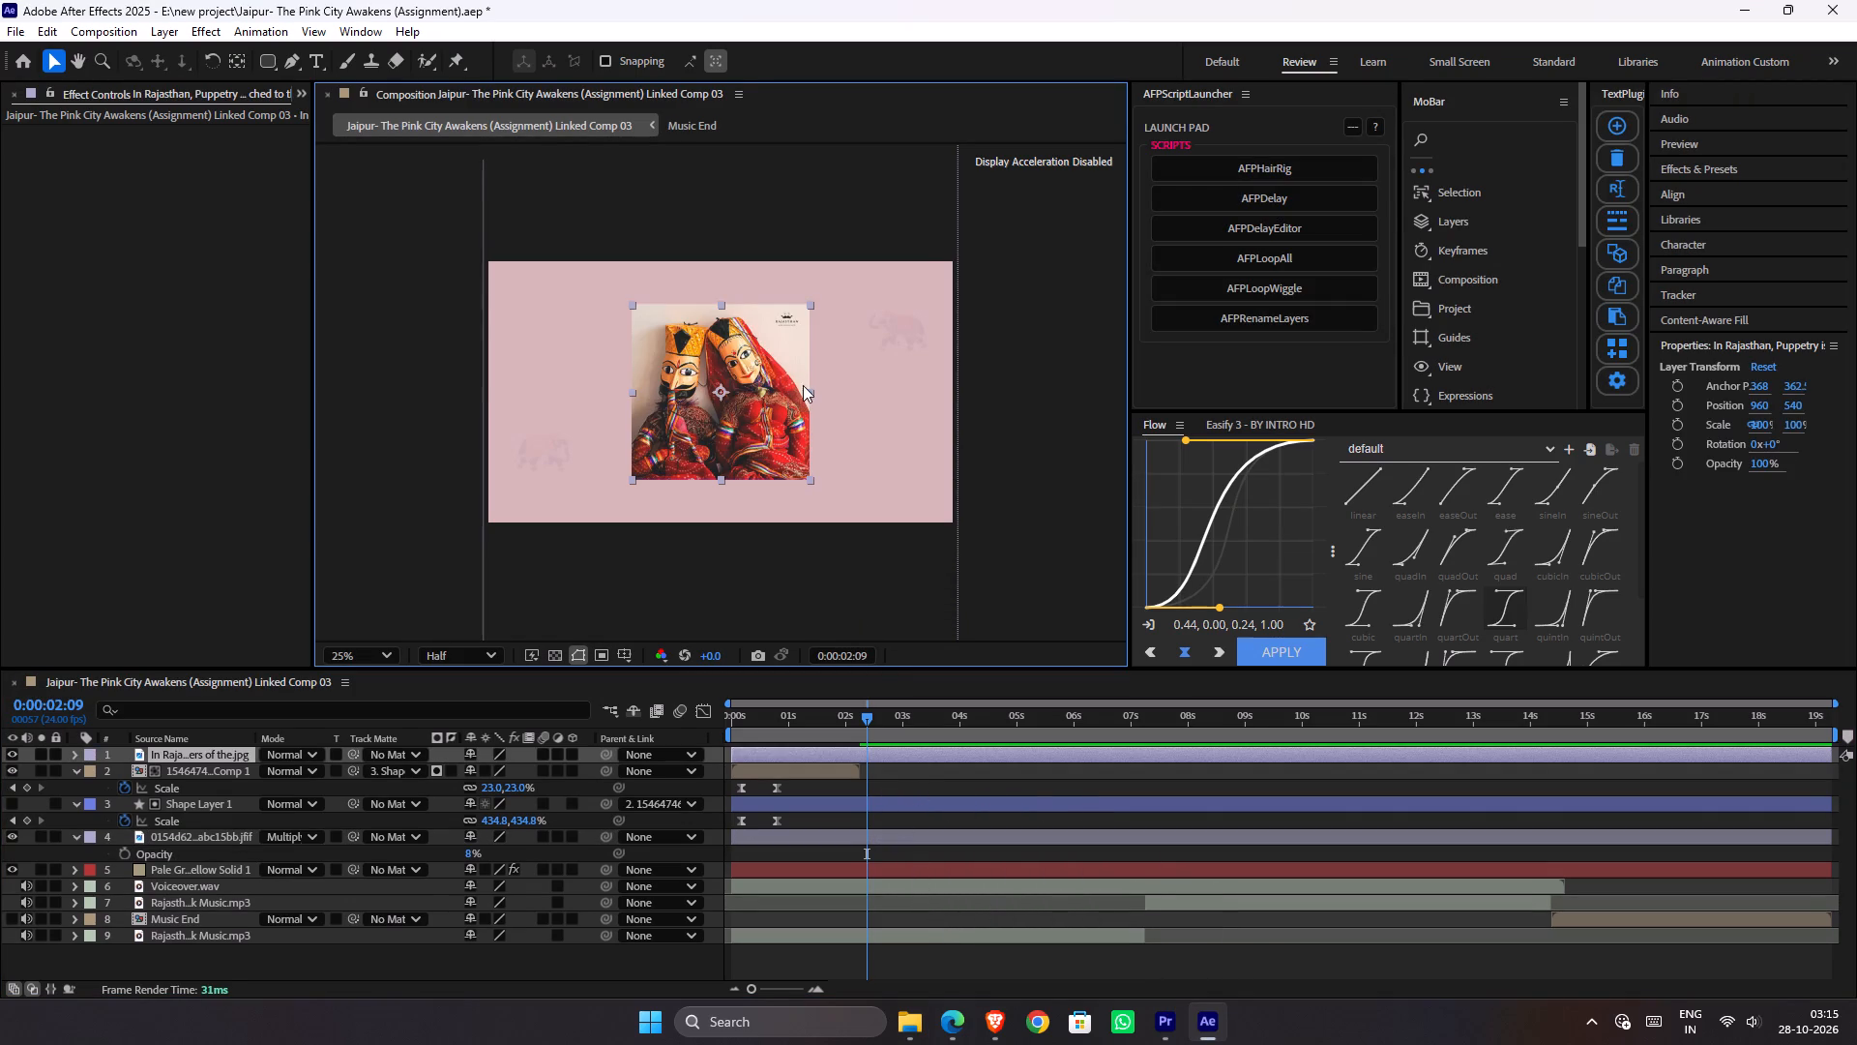
Draw a closed Pen tool mask loosely around the two puppets on the puppetry image layer to cut away the surrounding background.
scroll(762, 370, up, 1)
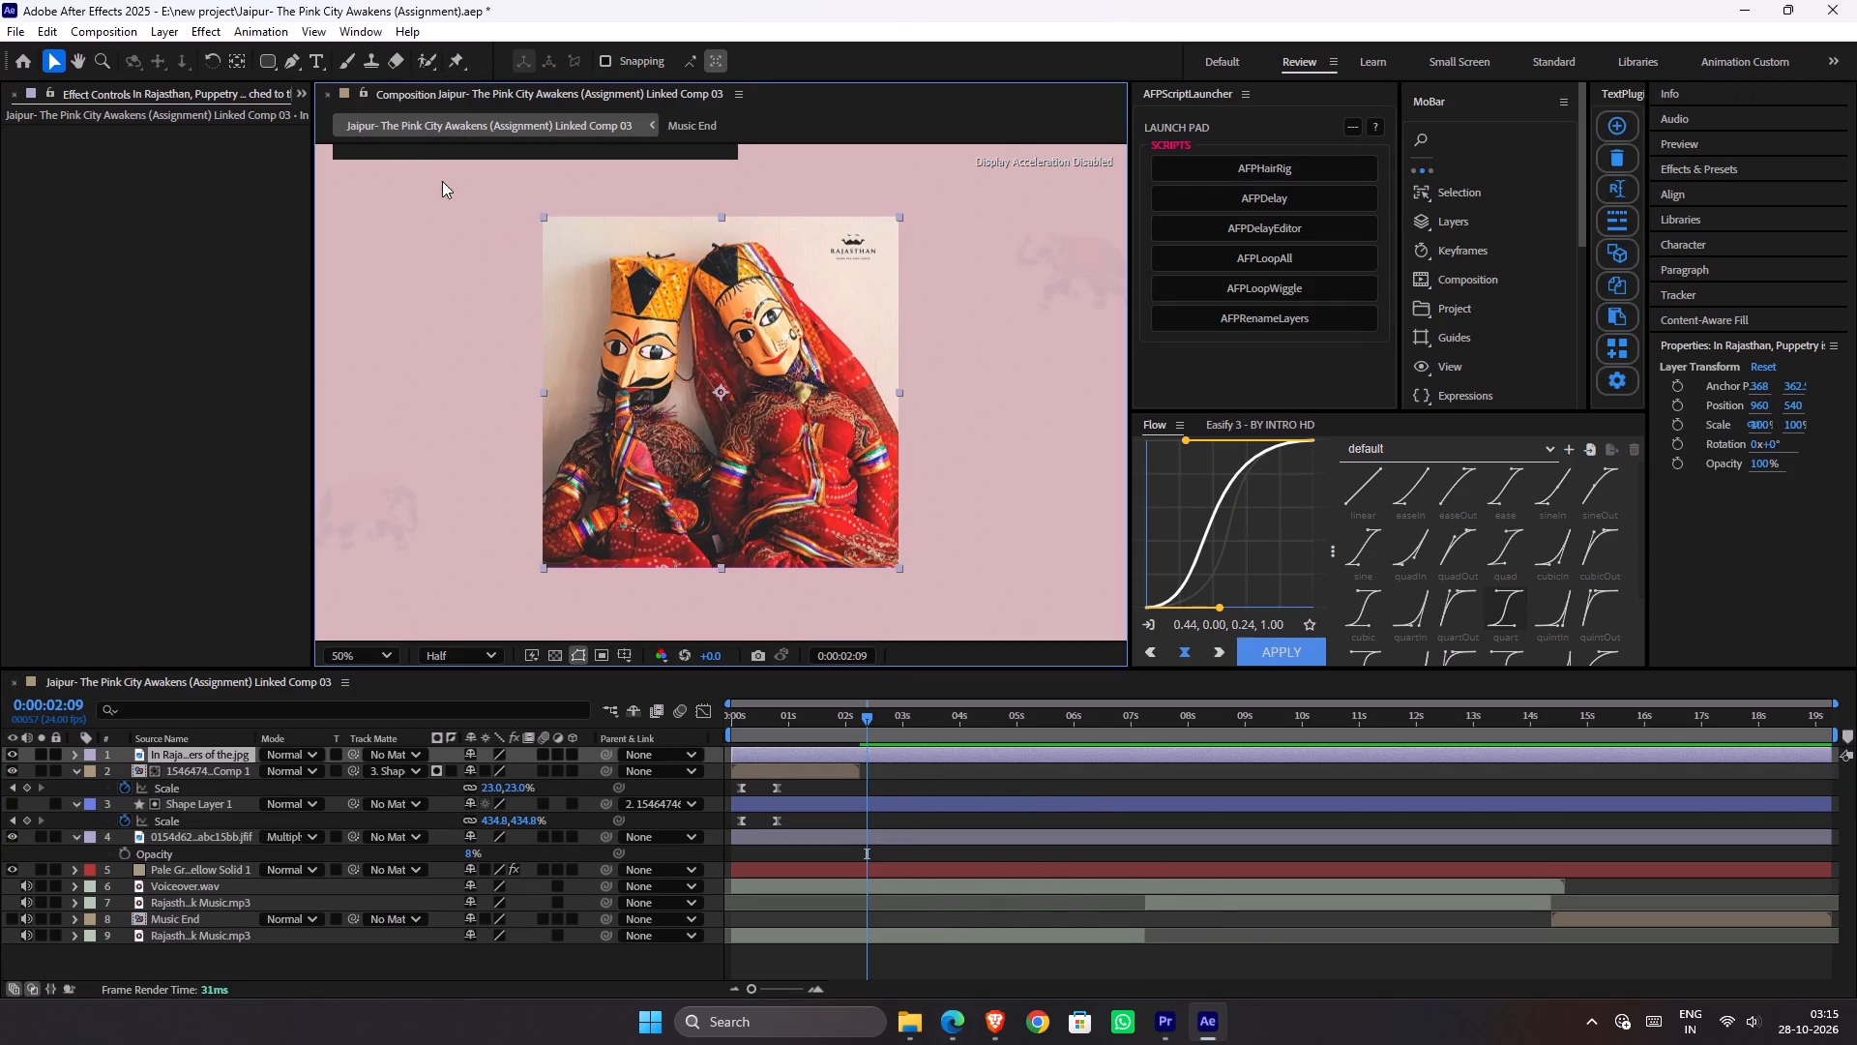
click(292, 60)
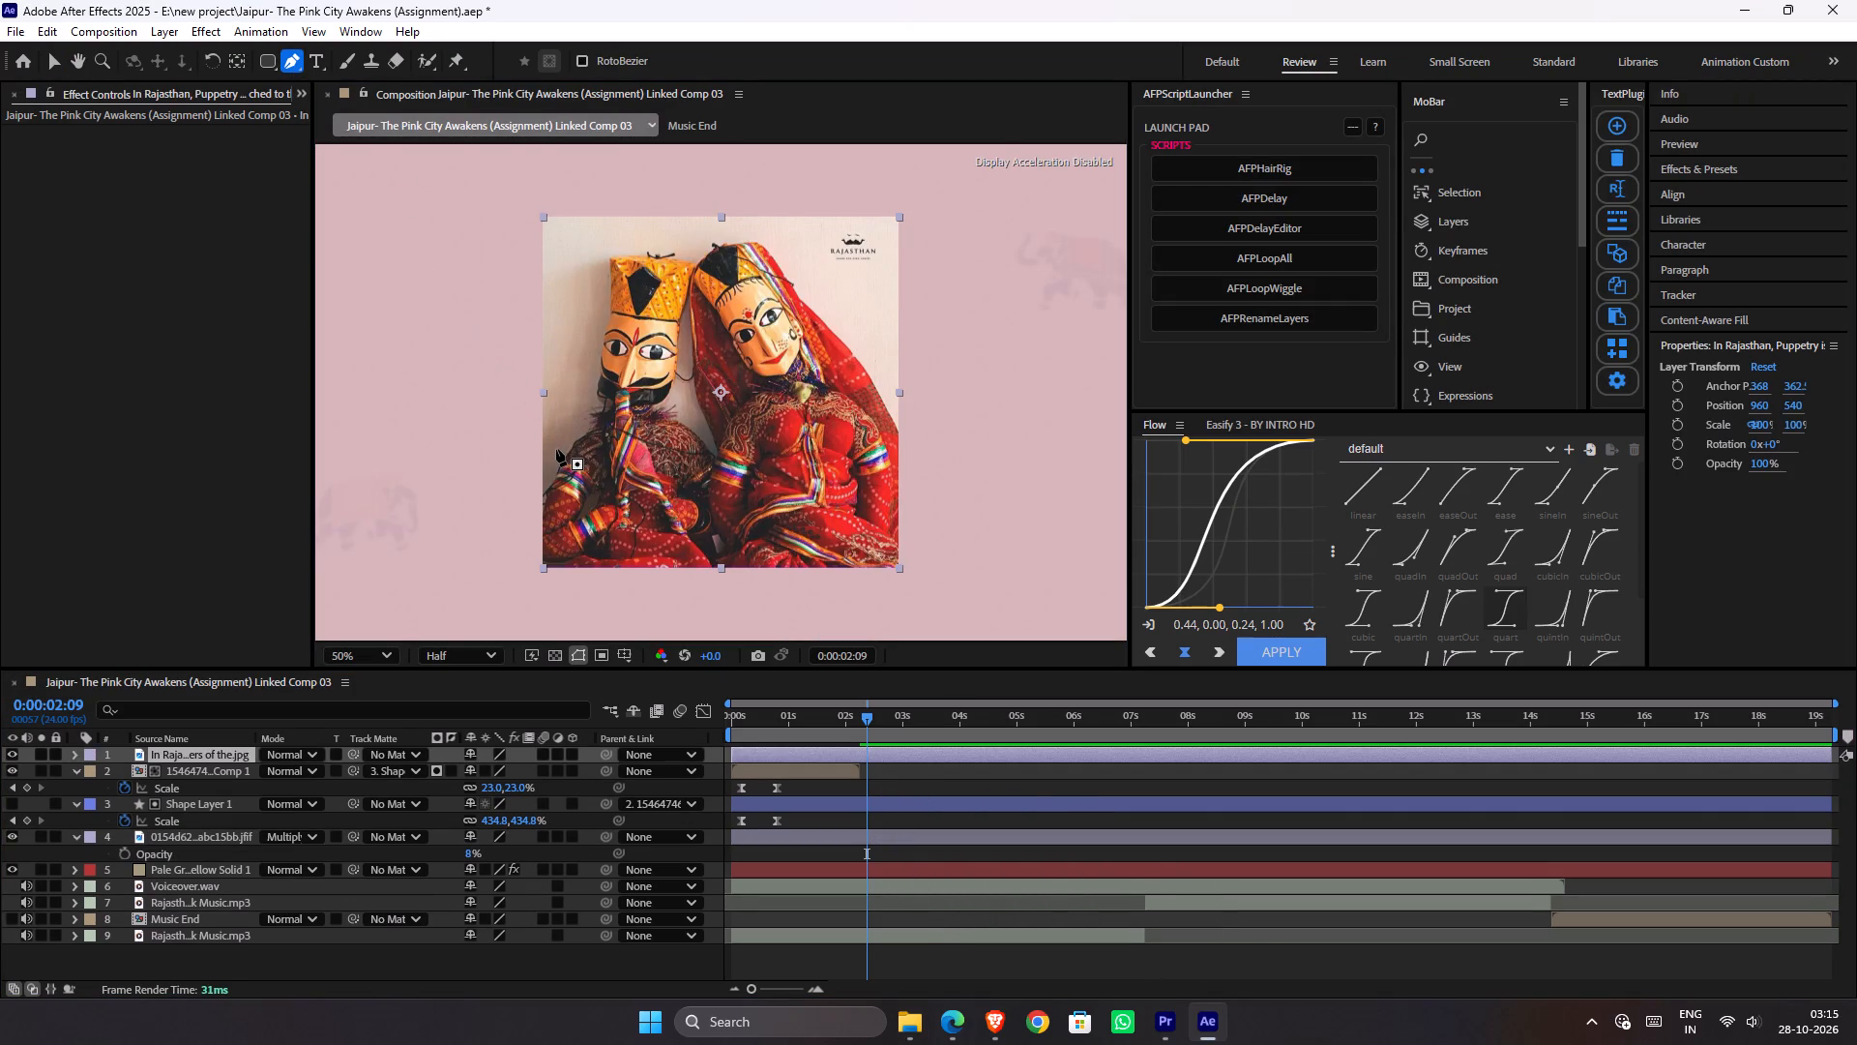
click(557, 448)
click(585, 369)
click(590, 288)
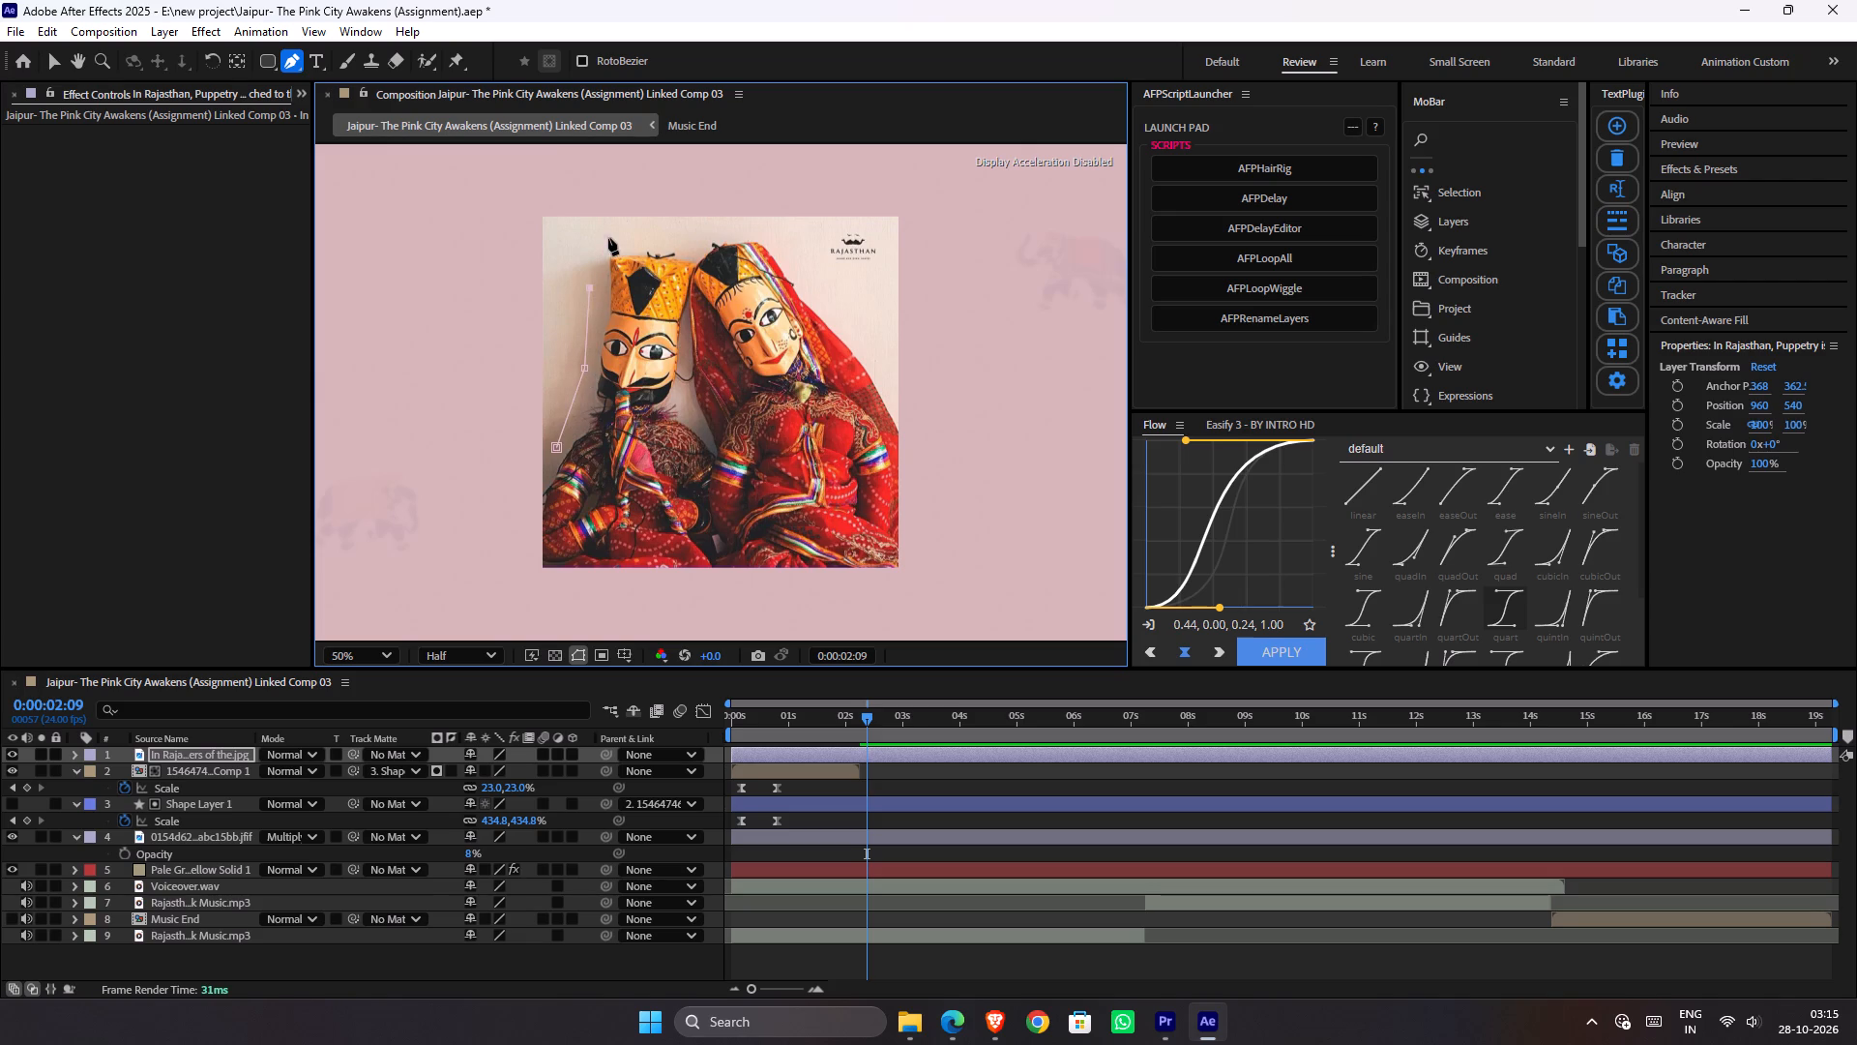
click(608, 238)
click(669, 250)
click(706, 234)
click(787, 235)
click(852, 305)
click(943, 405)
click(945, 609)
click(439, 600)
click(491, 460)
click(554, 452)
scroll(561, 454, down, 1)
key(v)
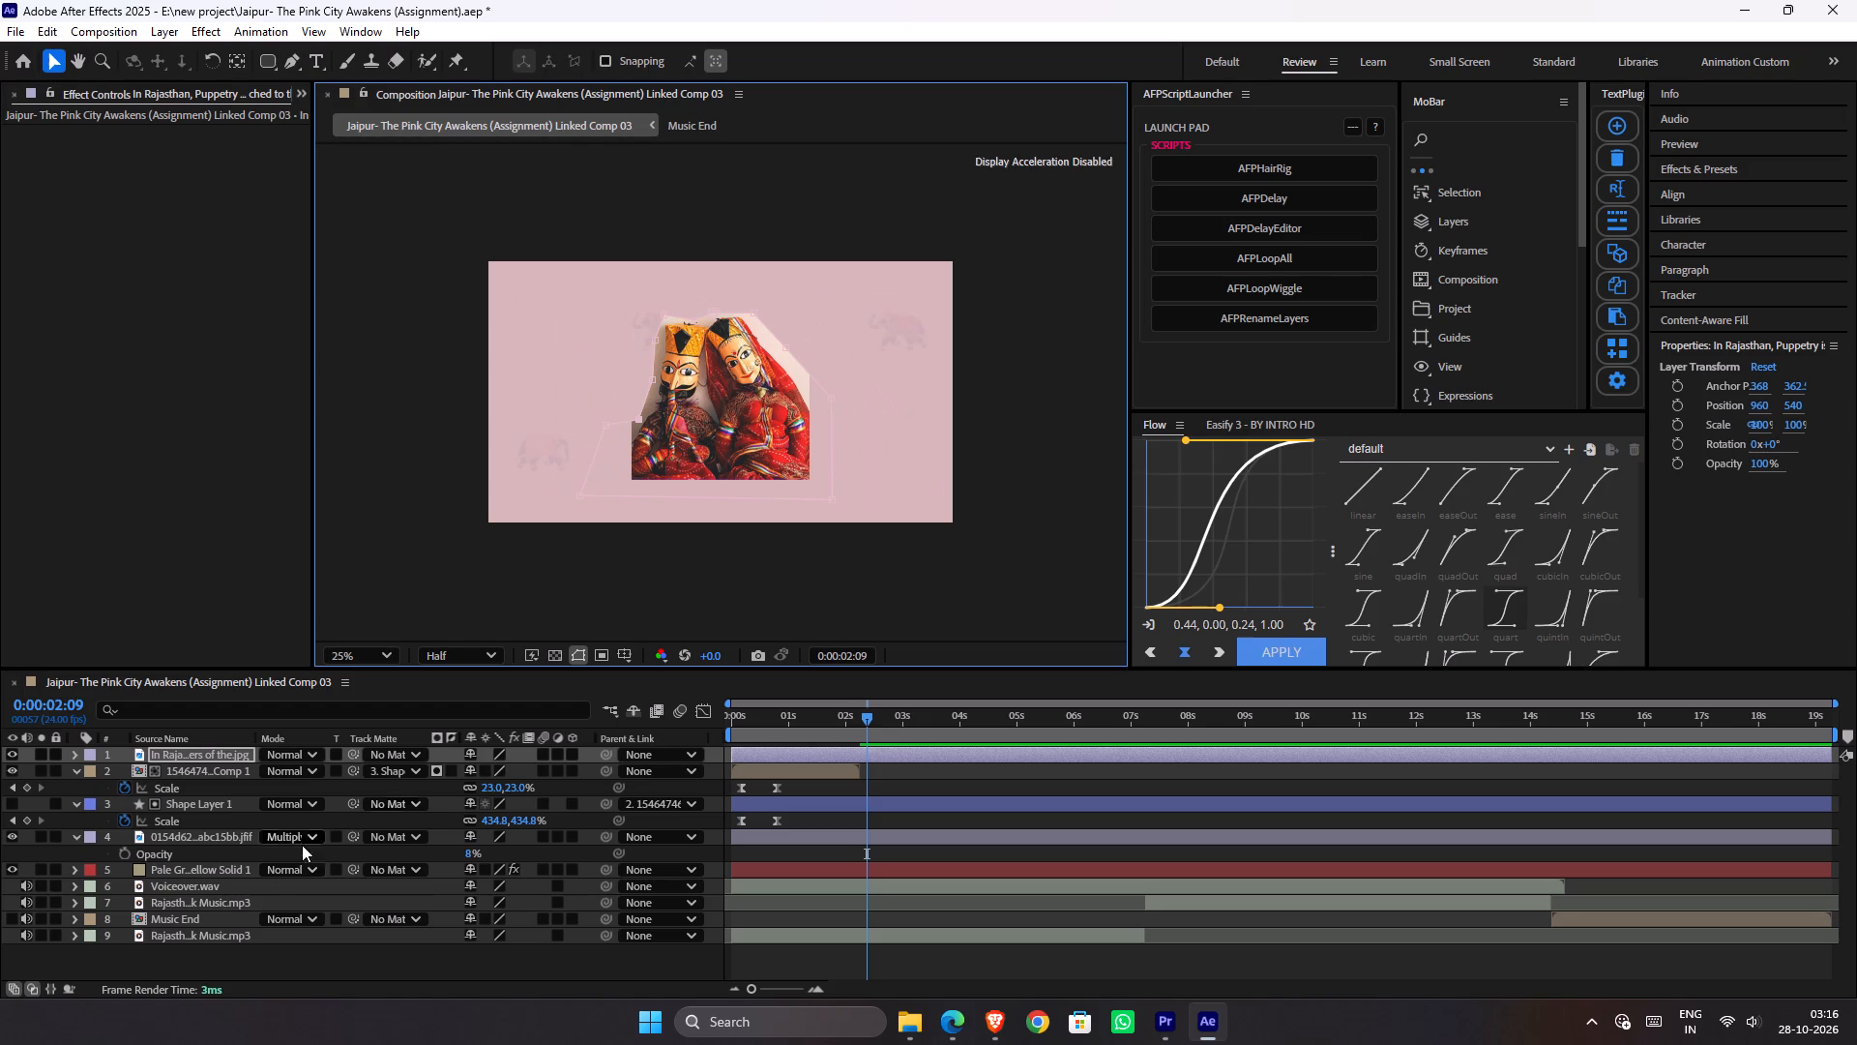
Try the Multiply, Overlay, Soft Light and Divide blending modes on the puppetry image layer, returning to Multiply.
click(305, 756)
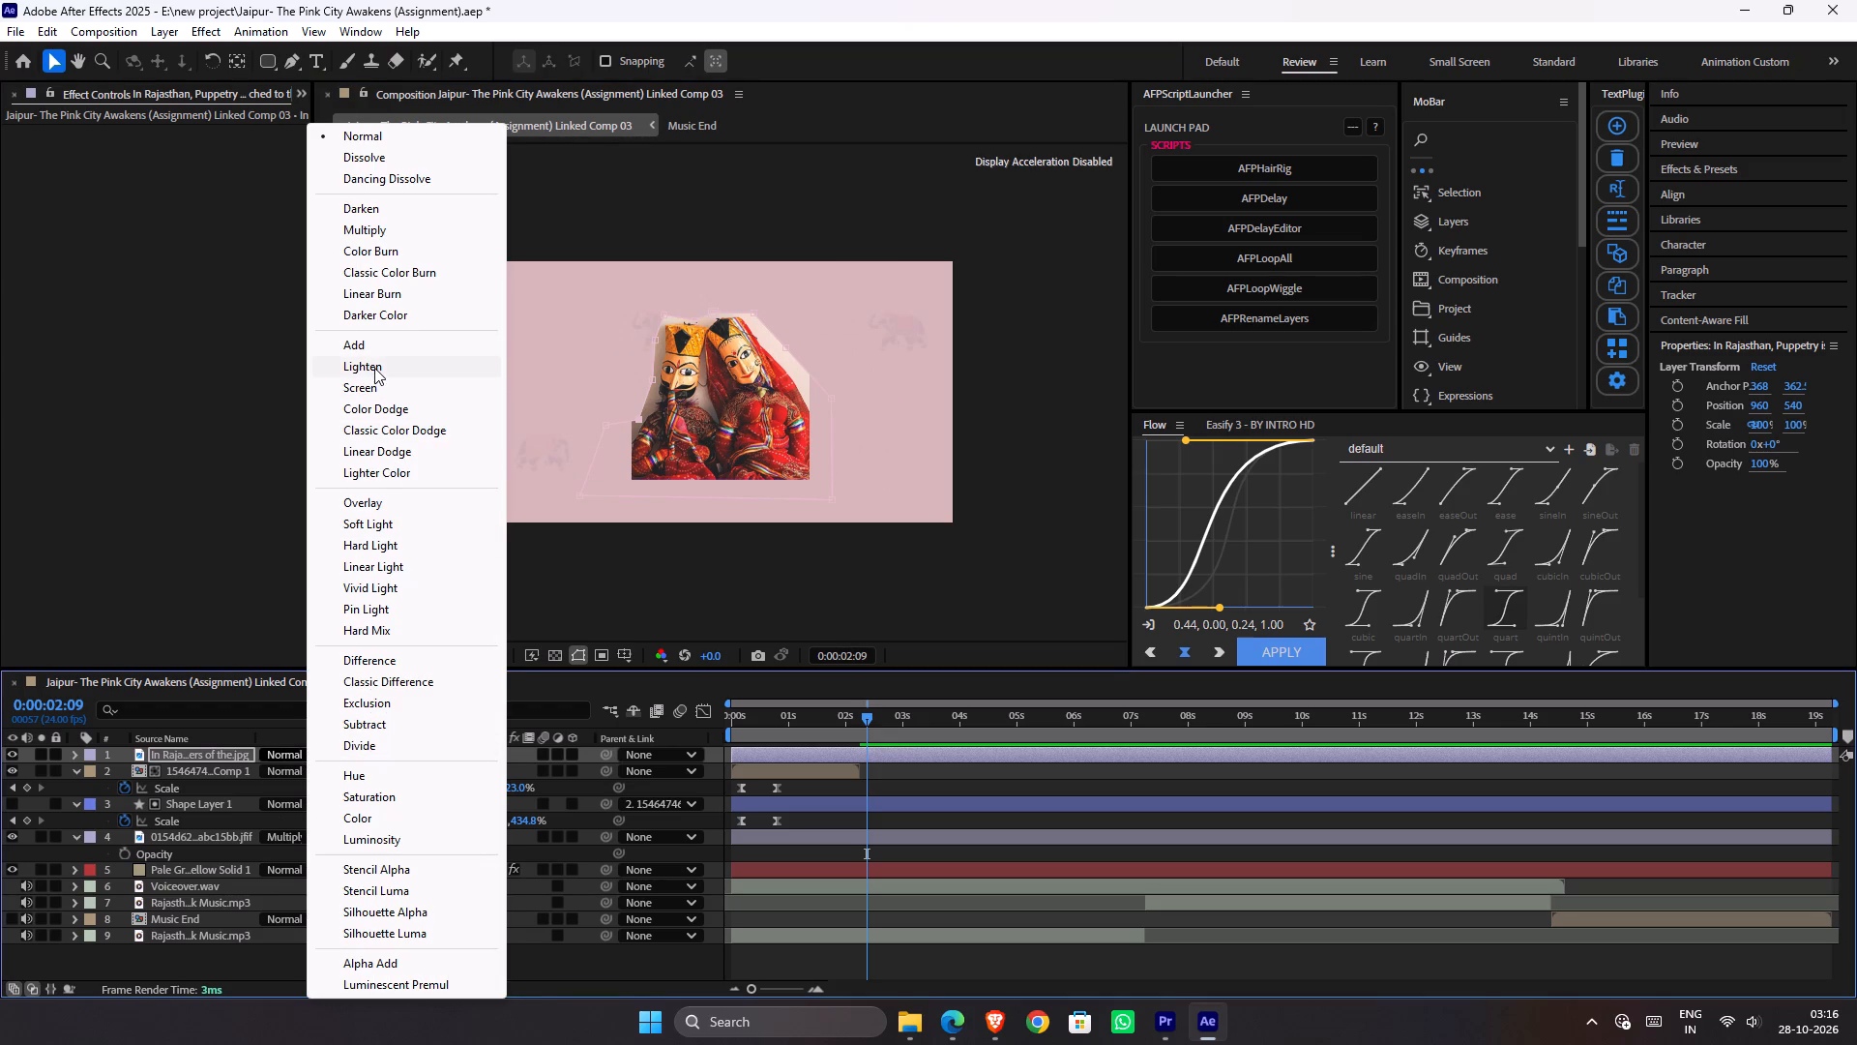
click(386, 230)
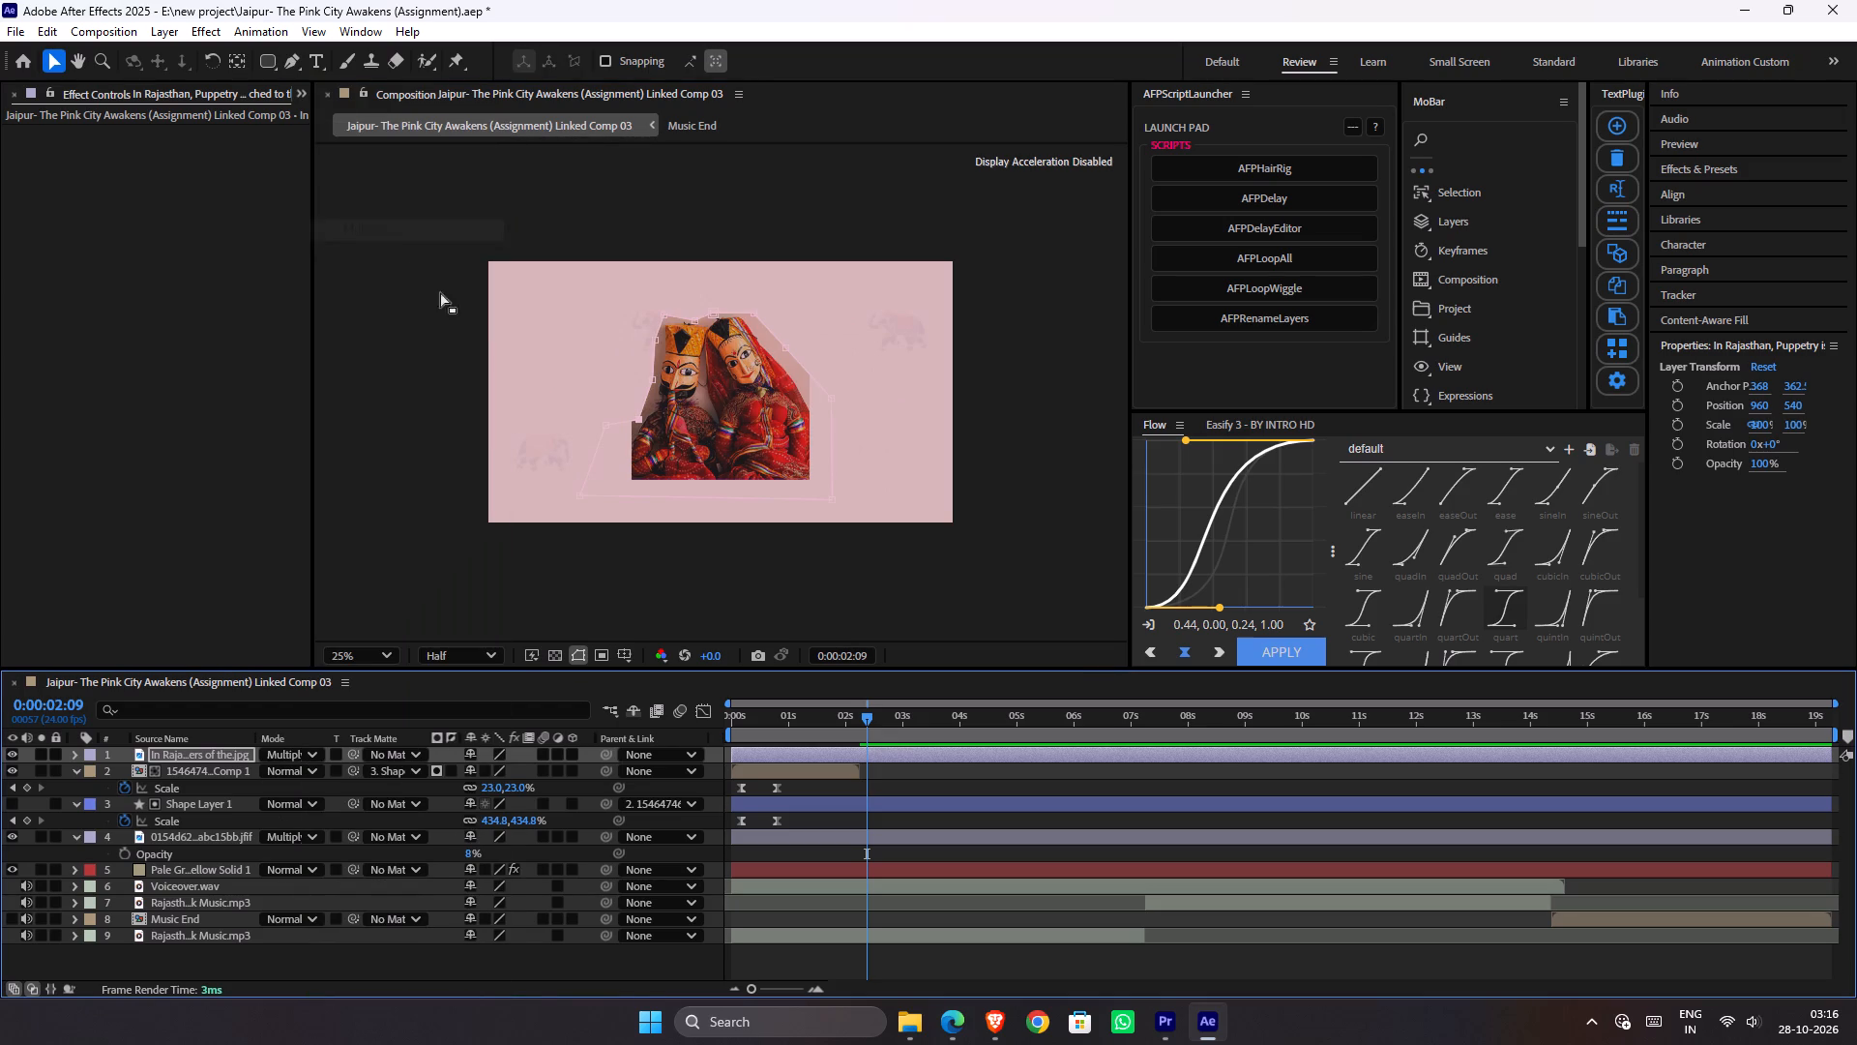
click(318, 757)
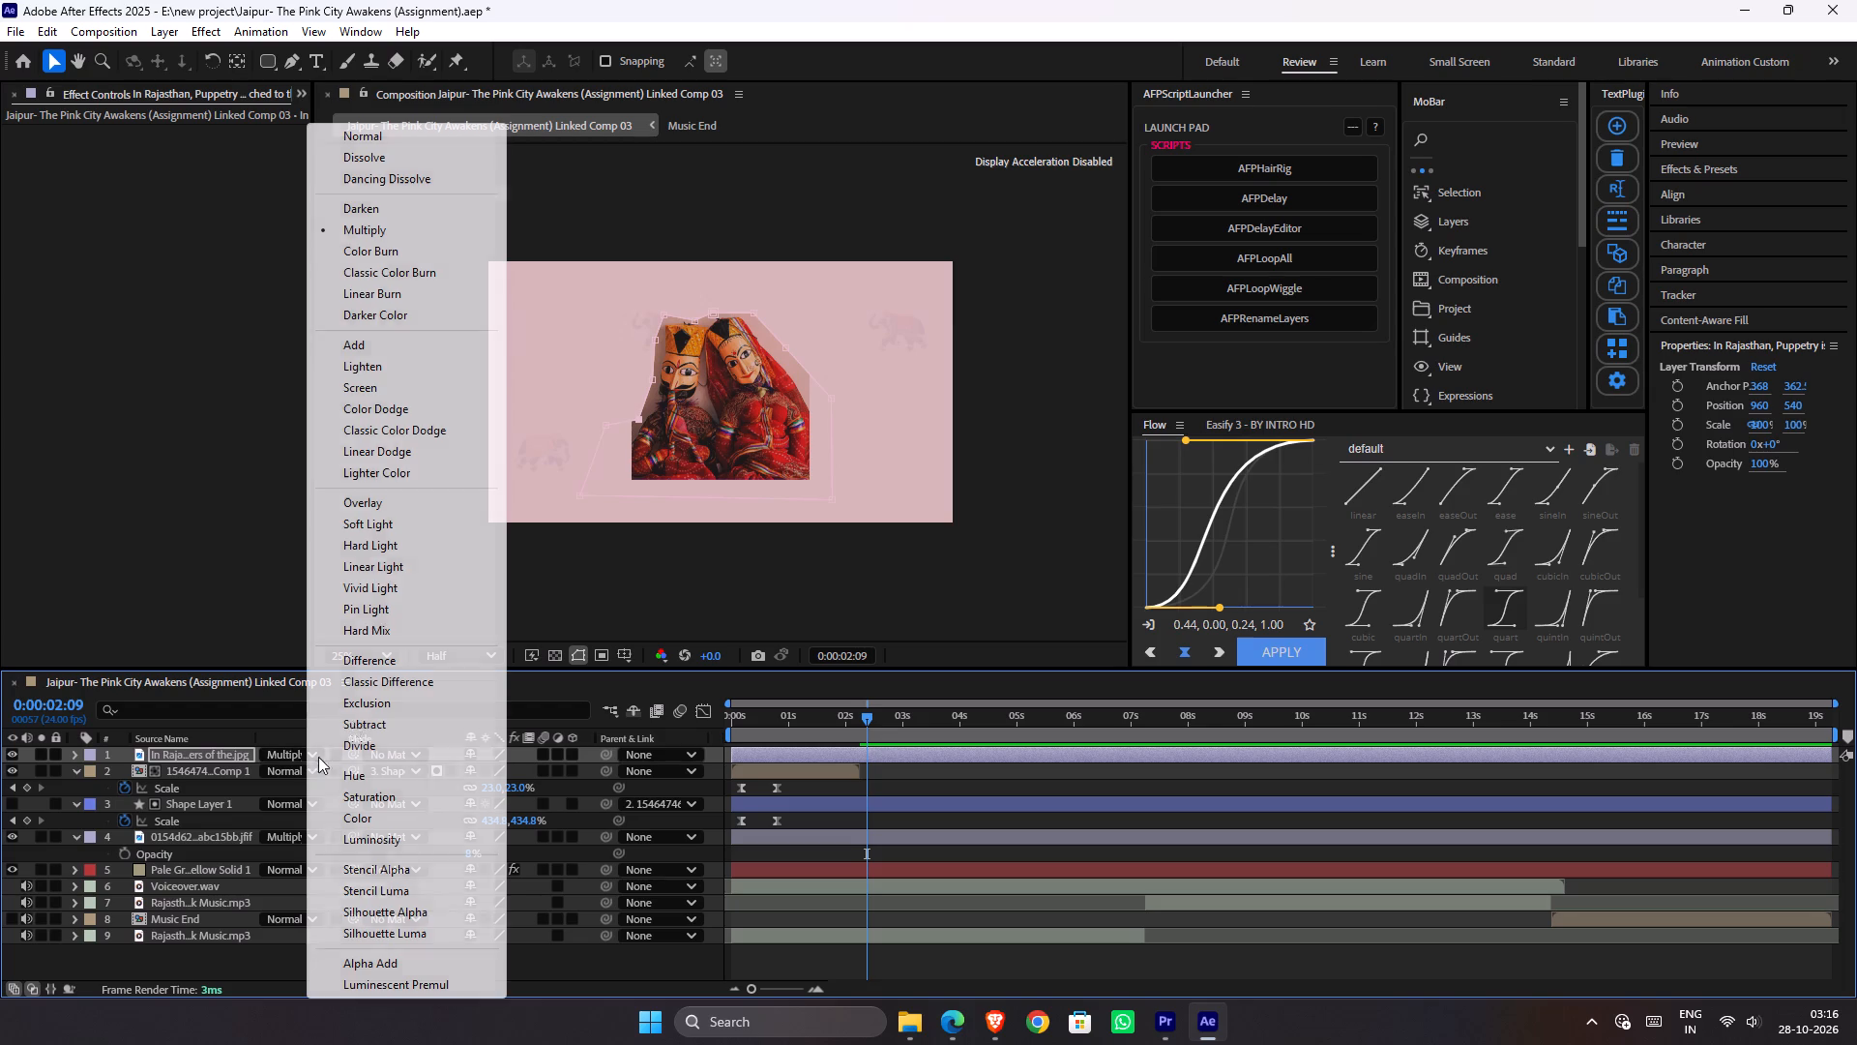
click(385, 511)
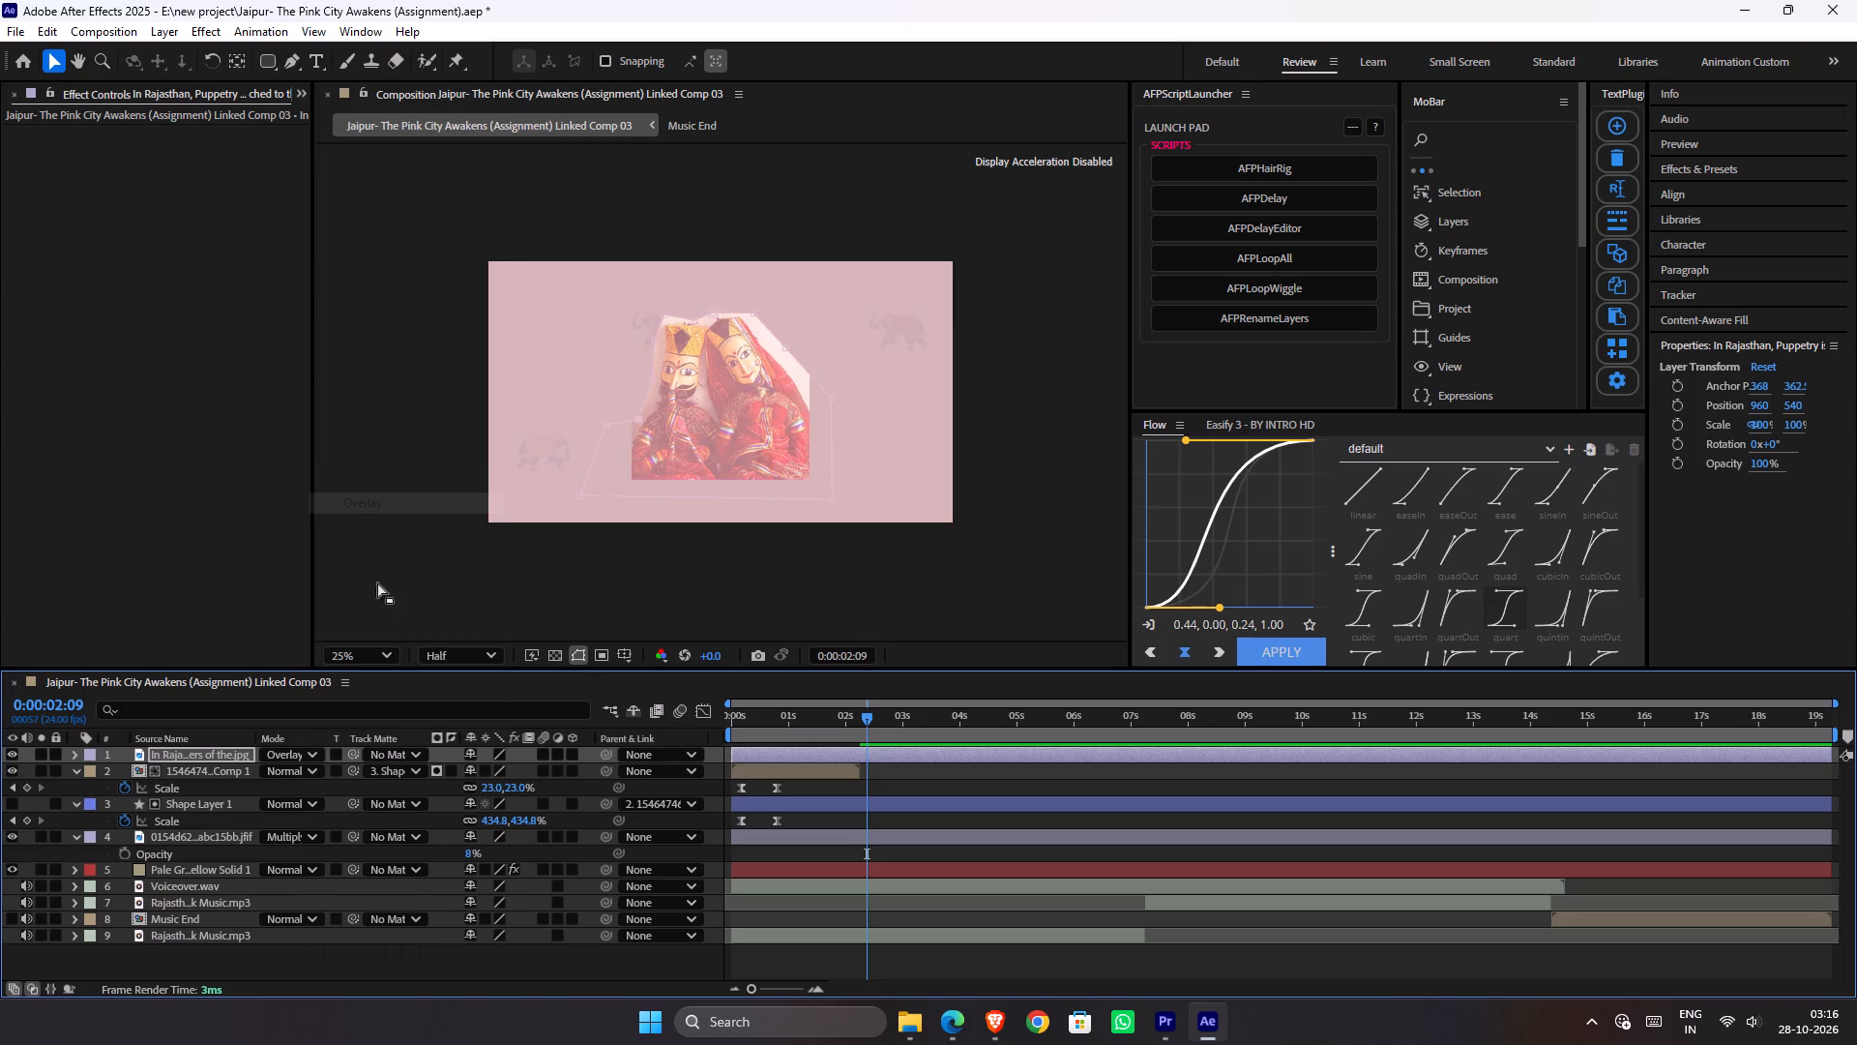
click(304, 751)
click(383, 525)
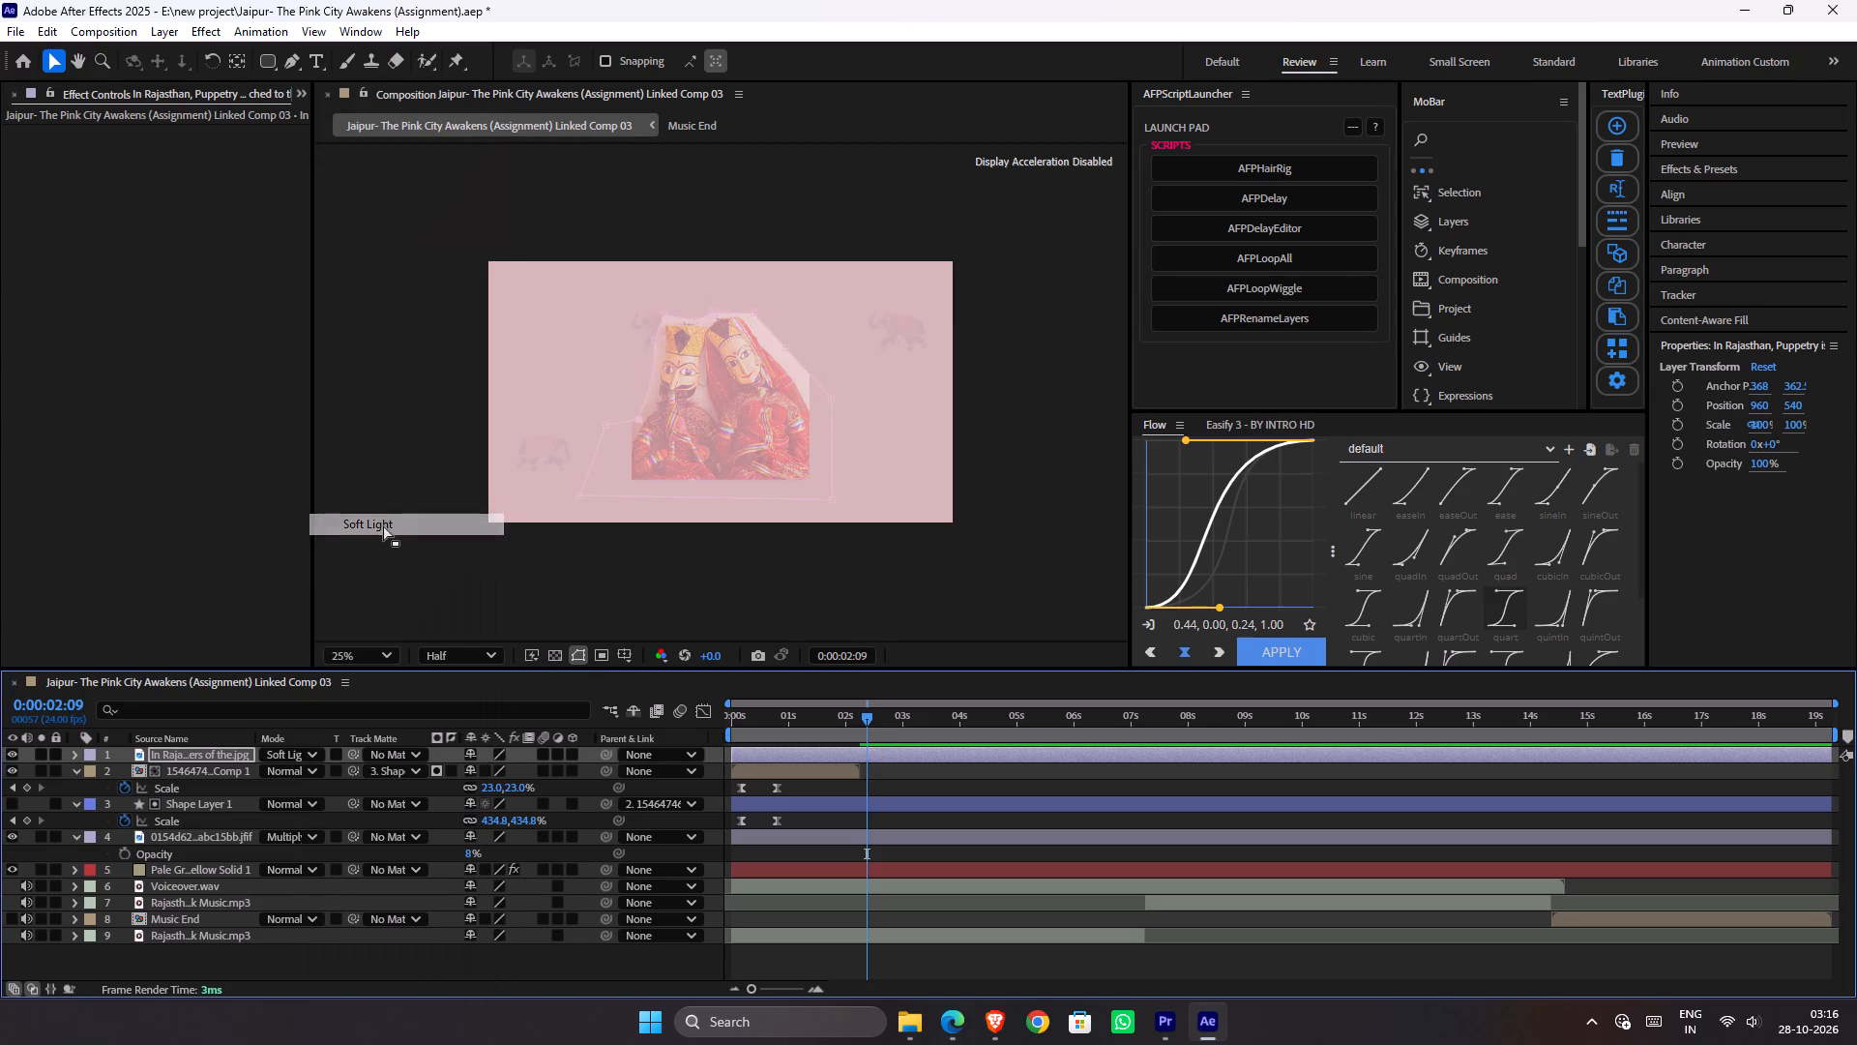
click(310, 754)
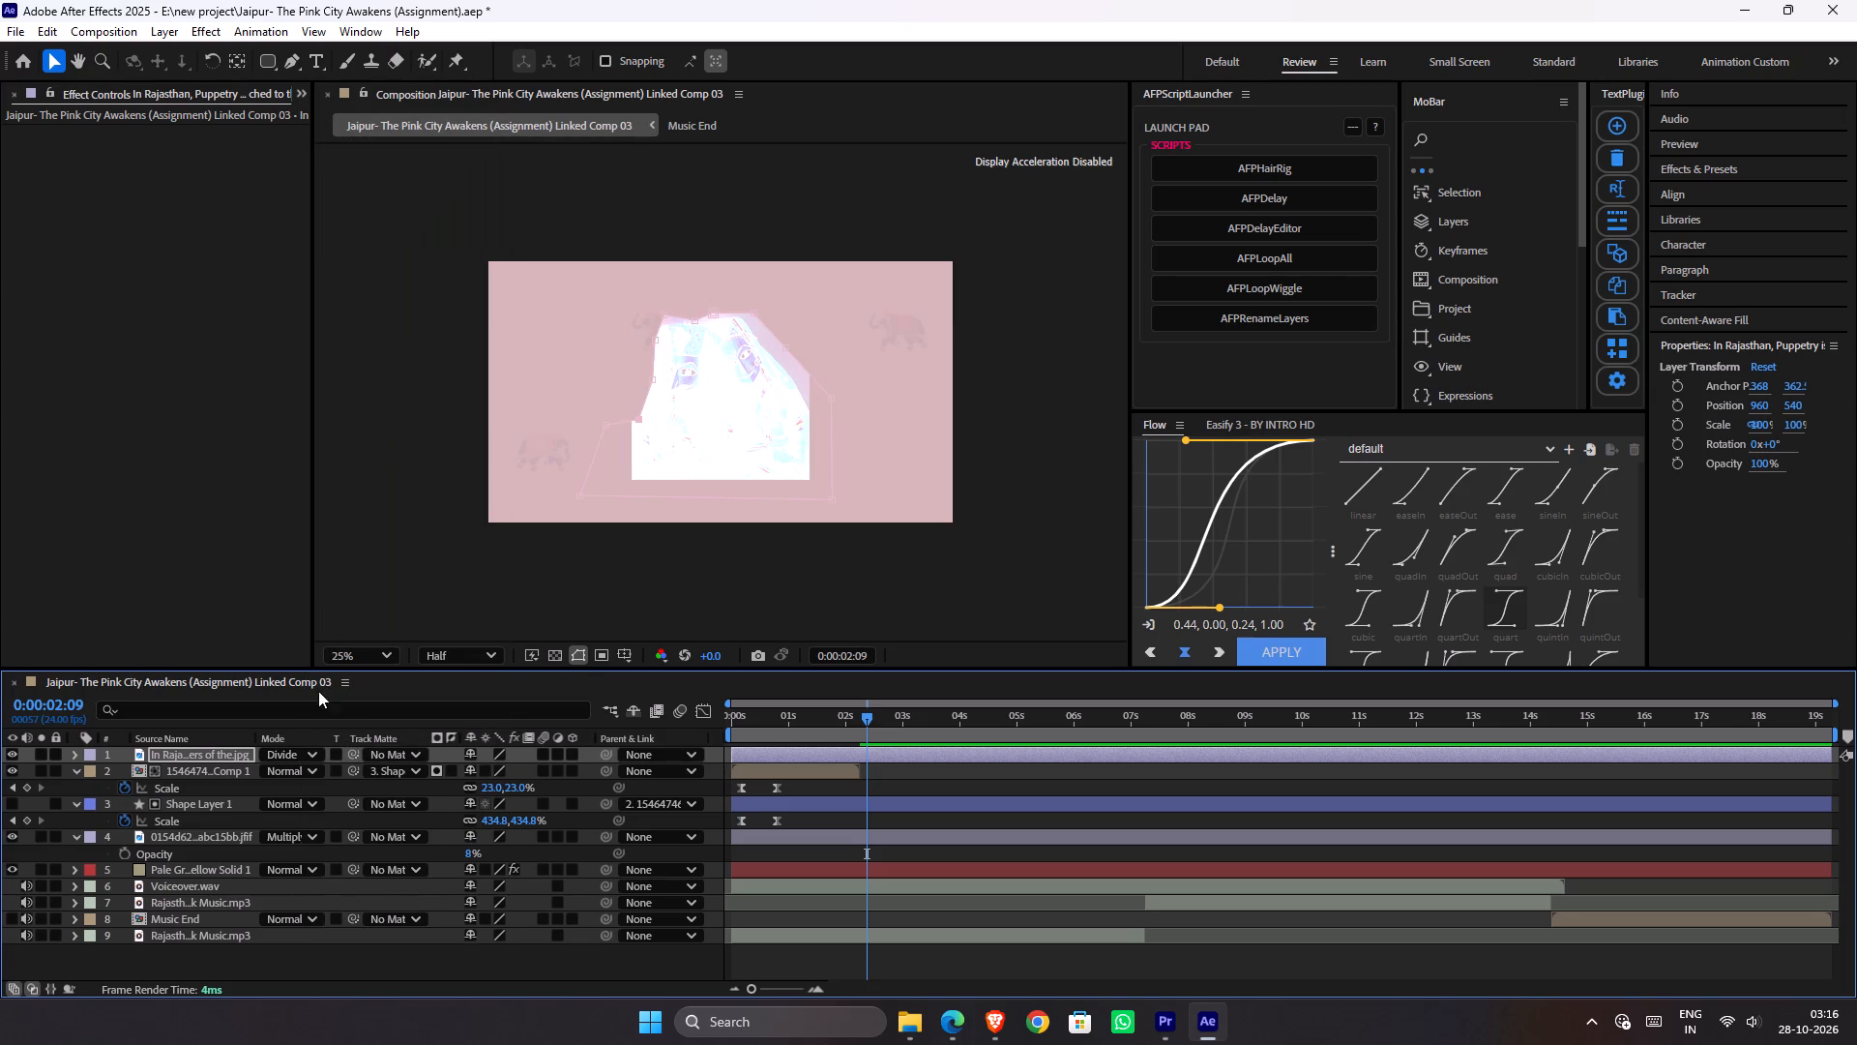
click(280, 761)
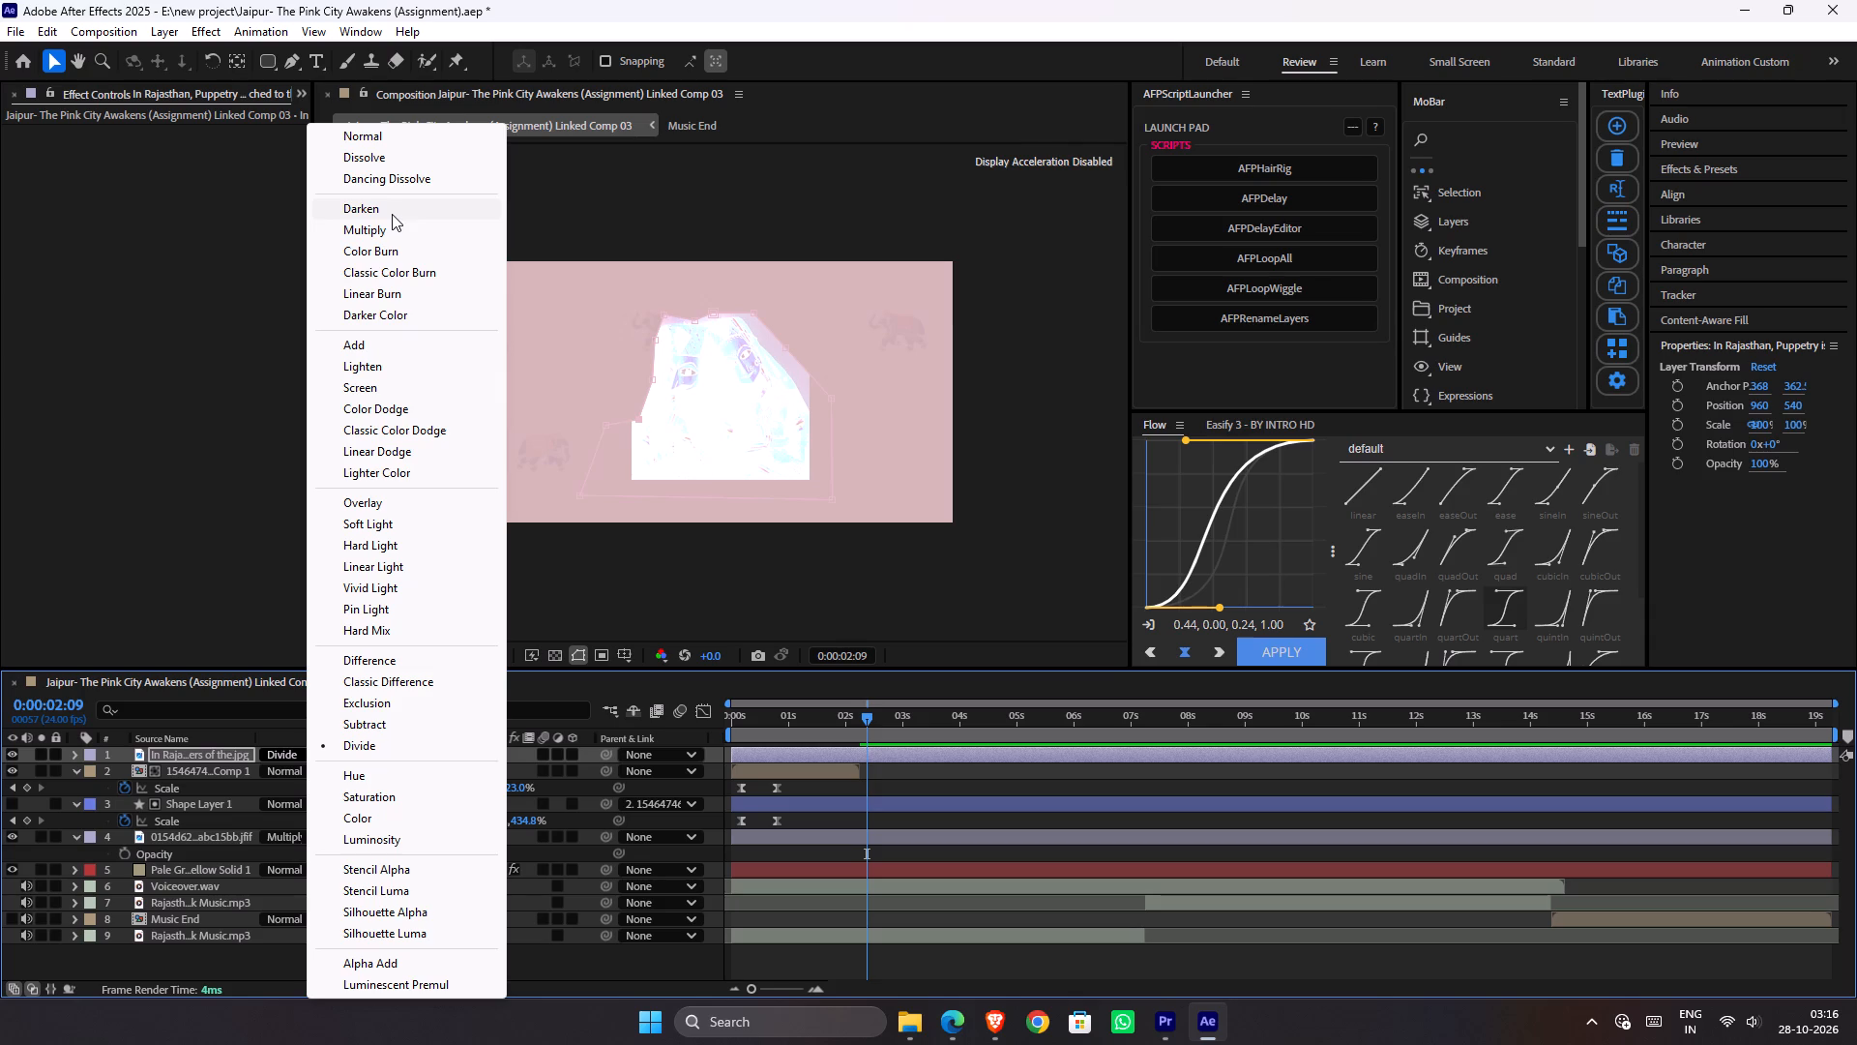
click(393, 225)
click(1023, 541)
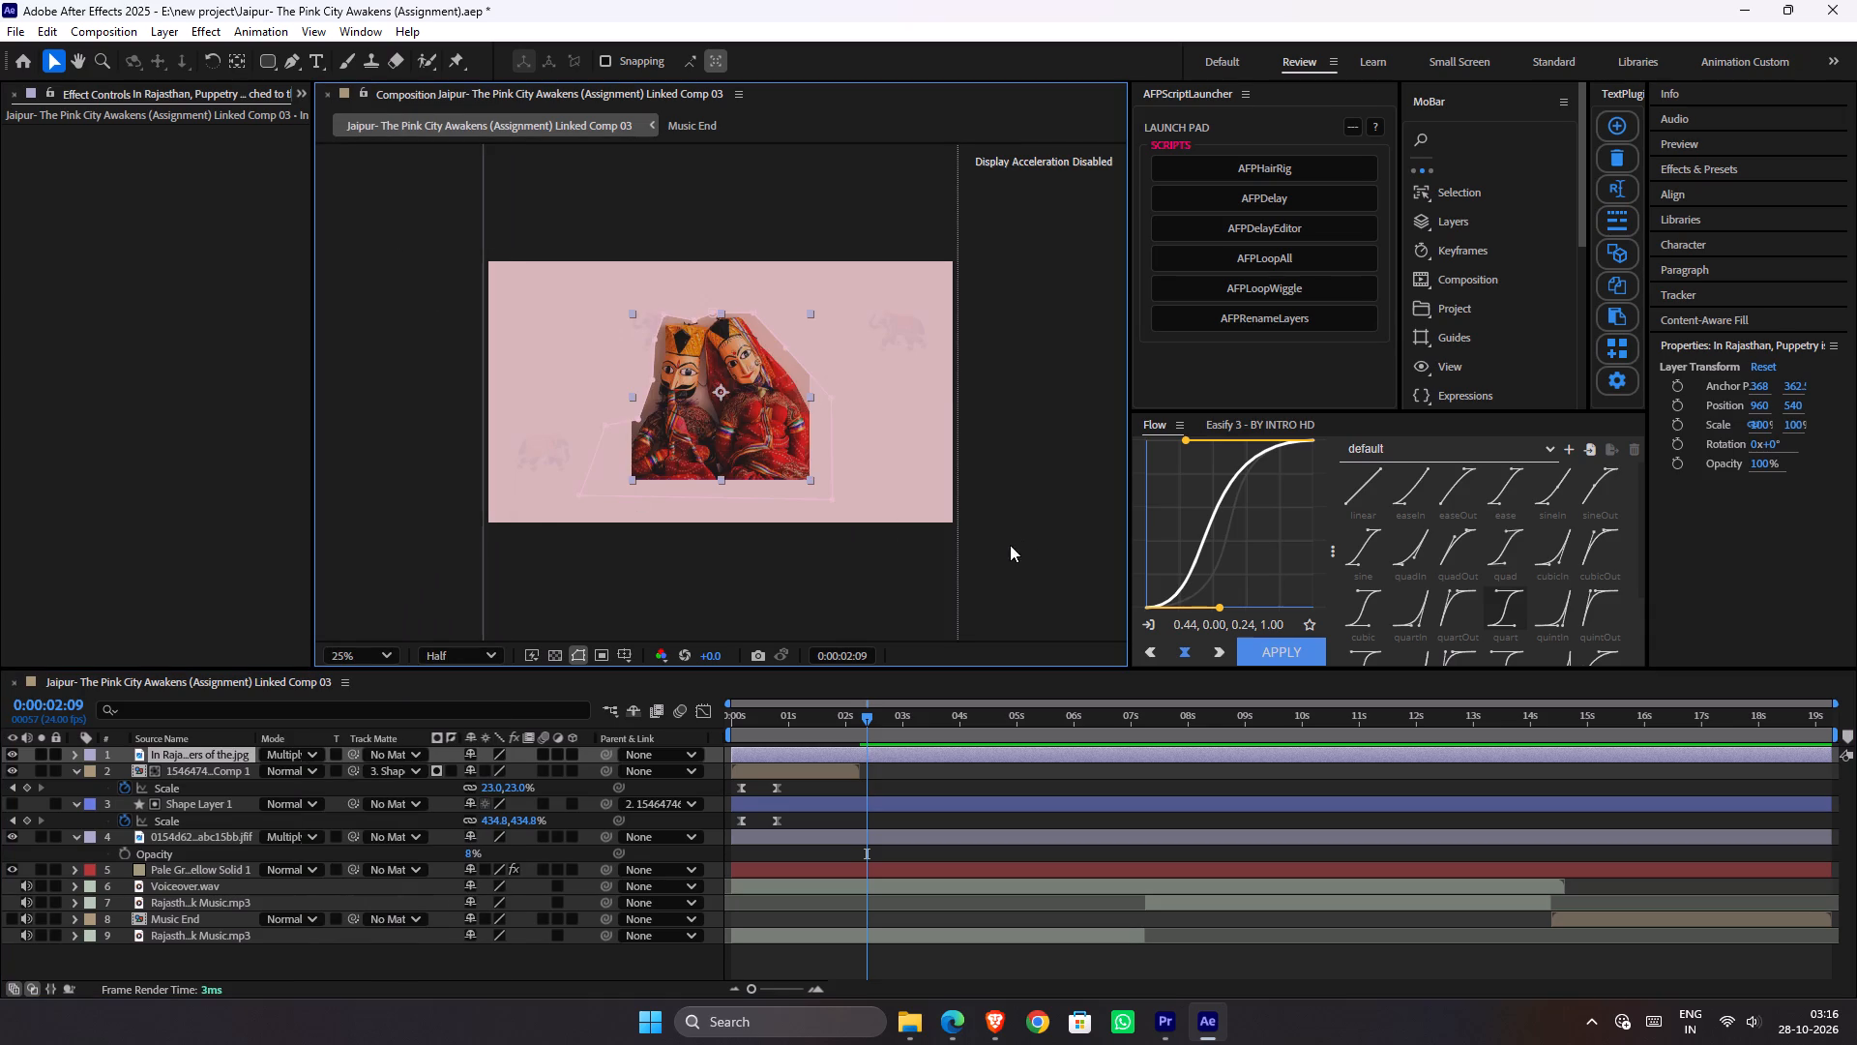
Change the Fill effect colour of the Pale Gray-Yellow background solid to the warm peach DEC1A5.
click(226, 873)
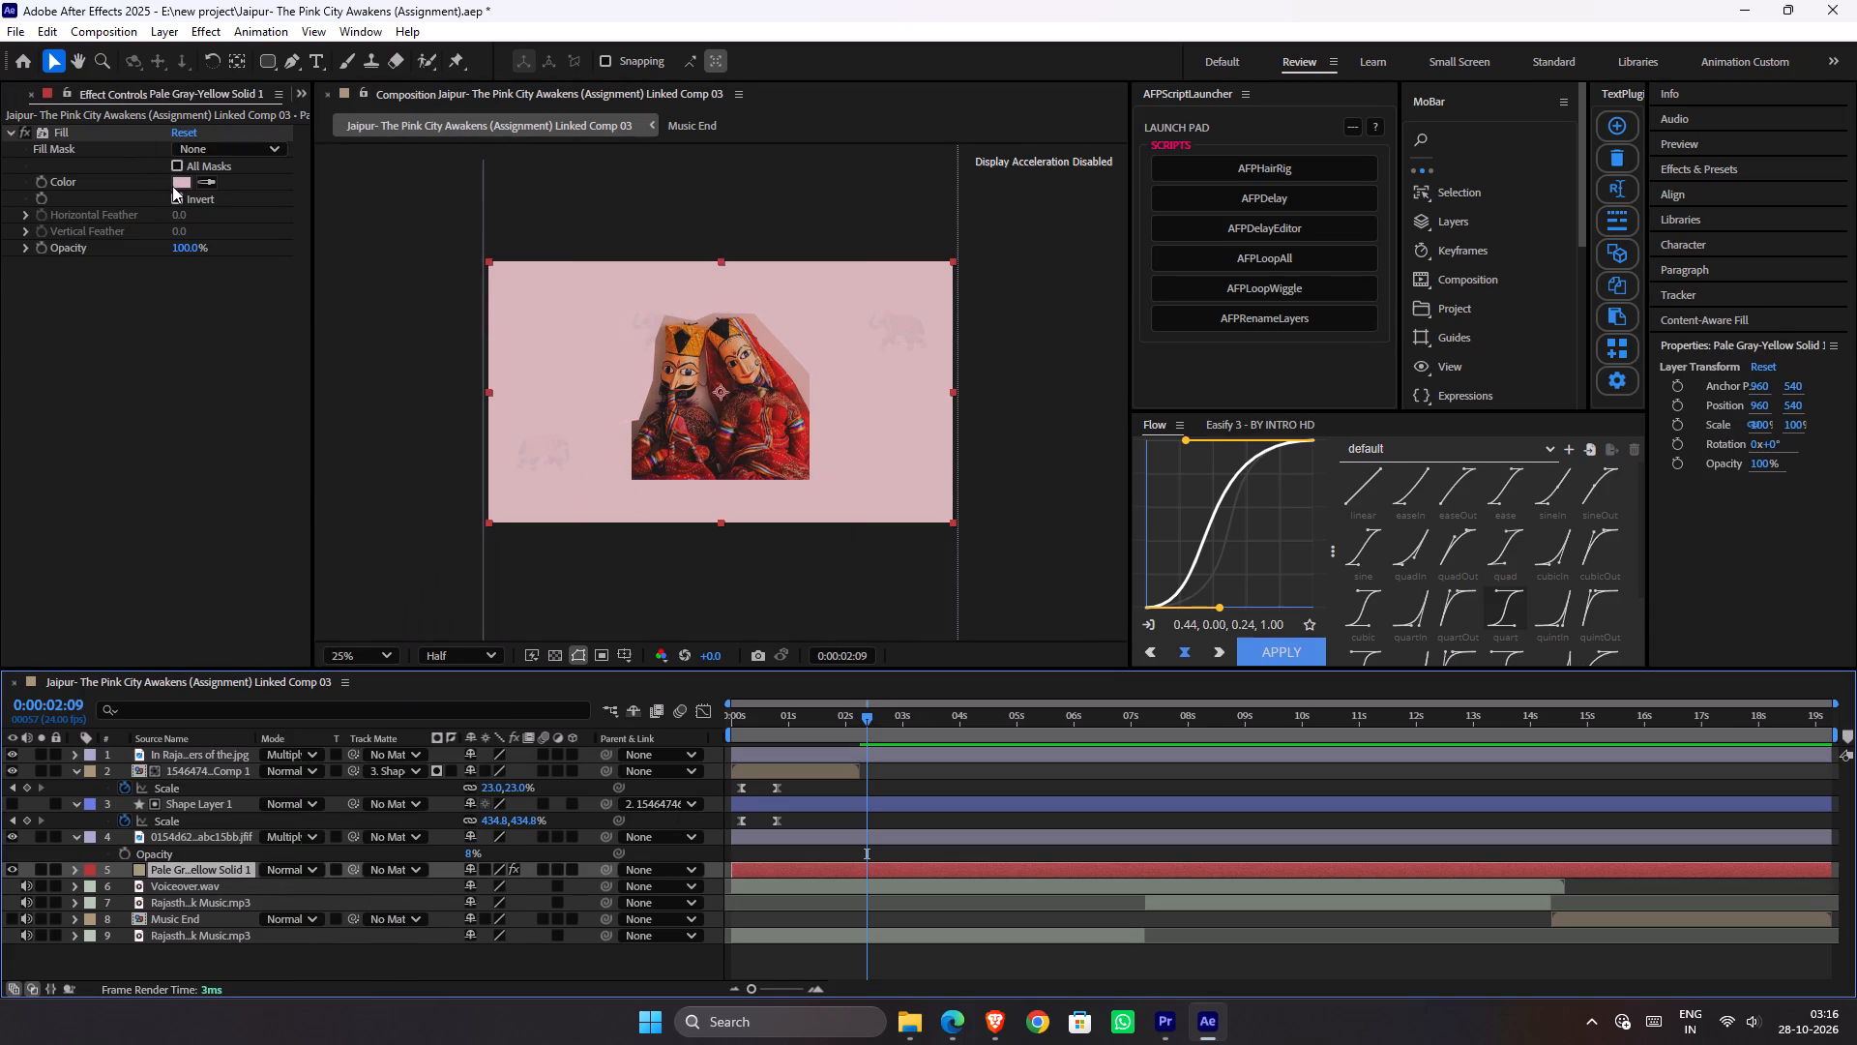
click(180, 187)
drag(1204, 447, 1204, 480)
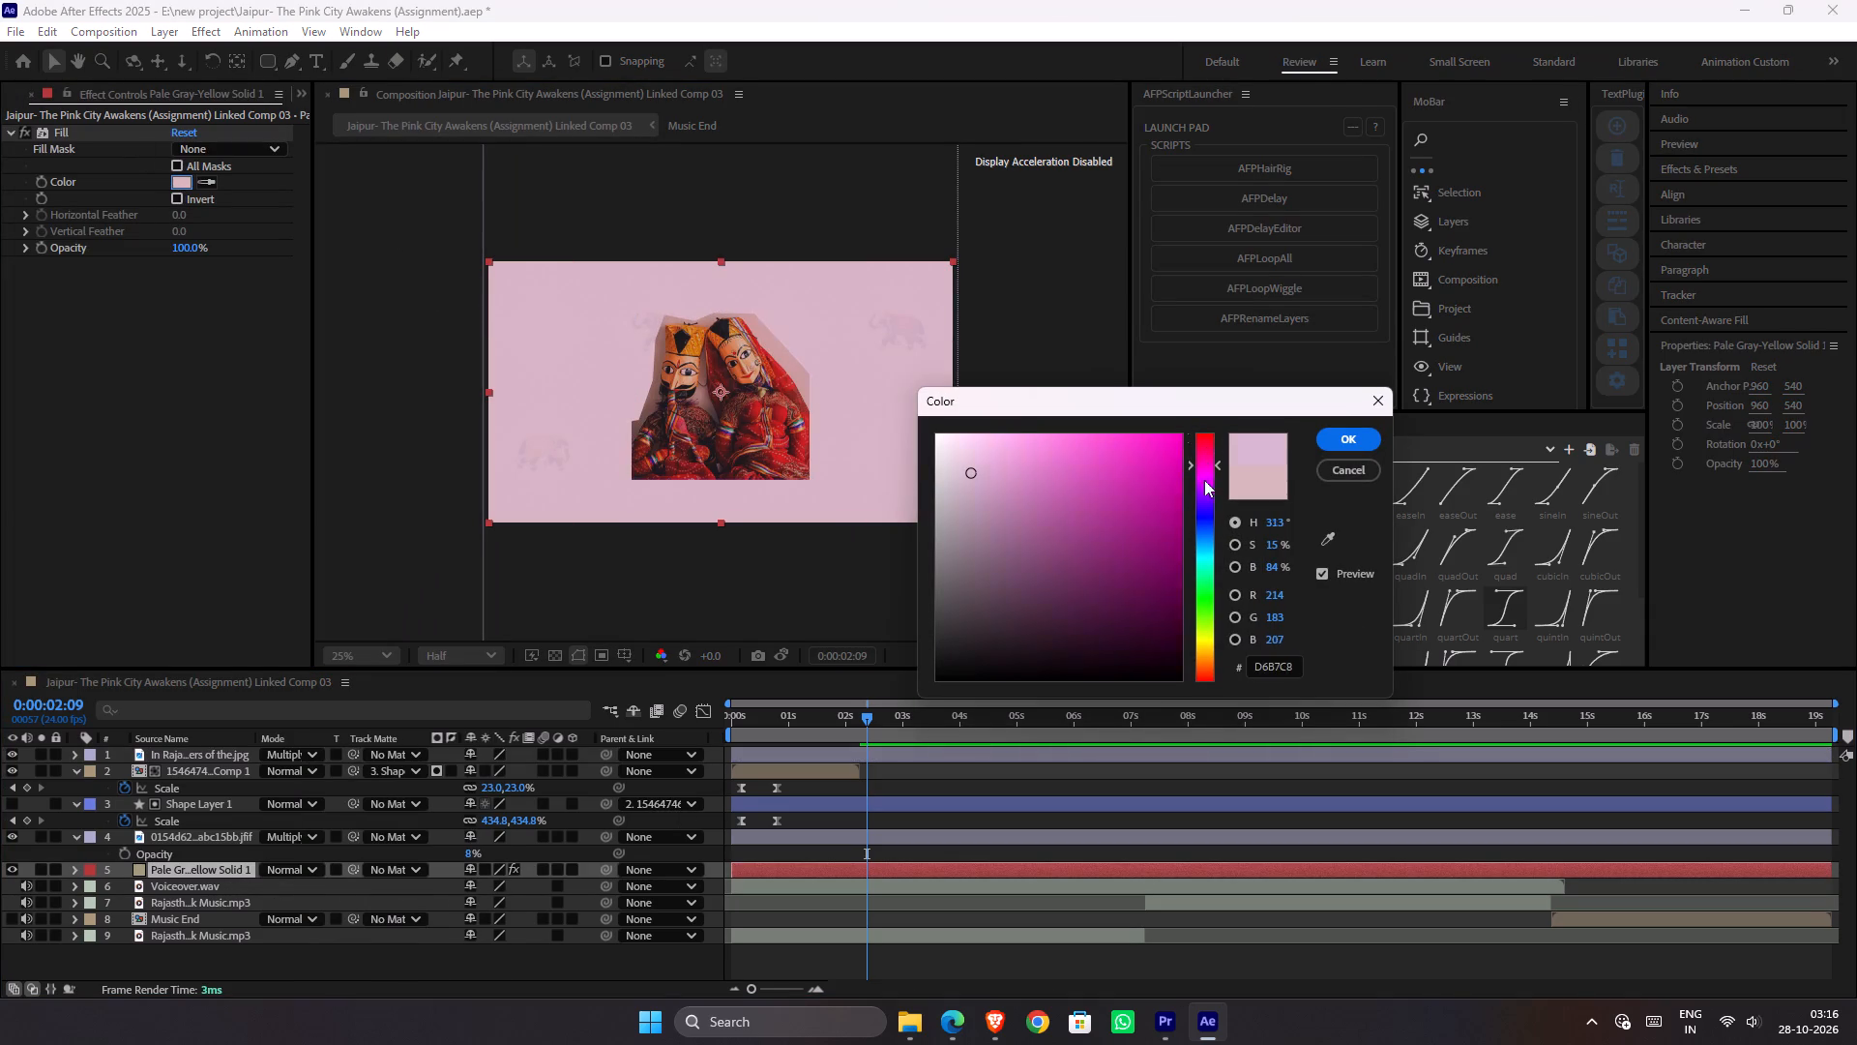
drag(1204, 480, 1229, 672)
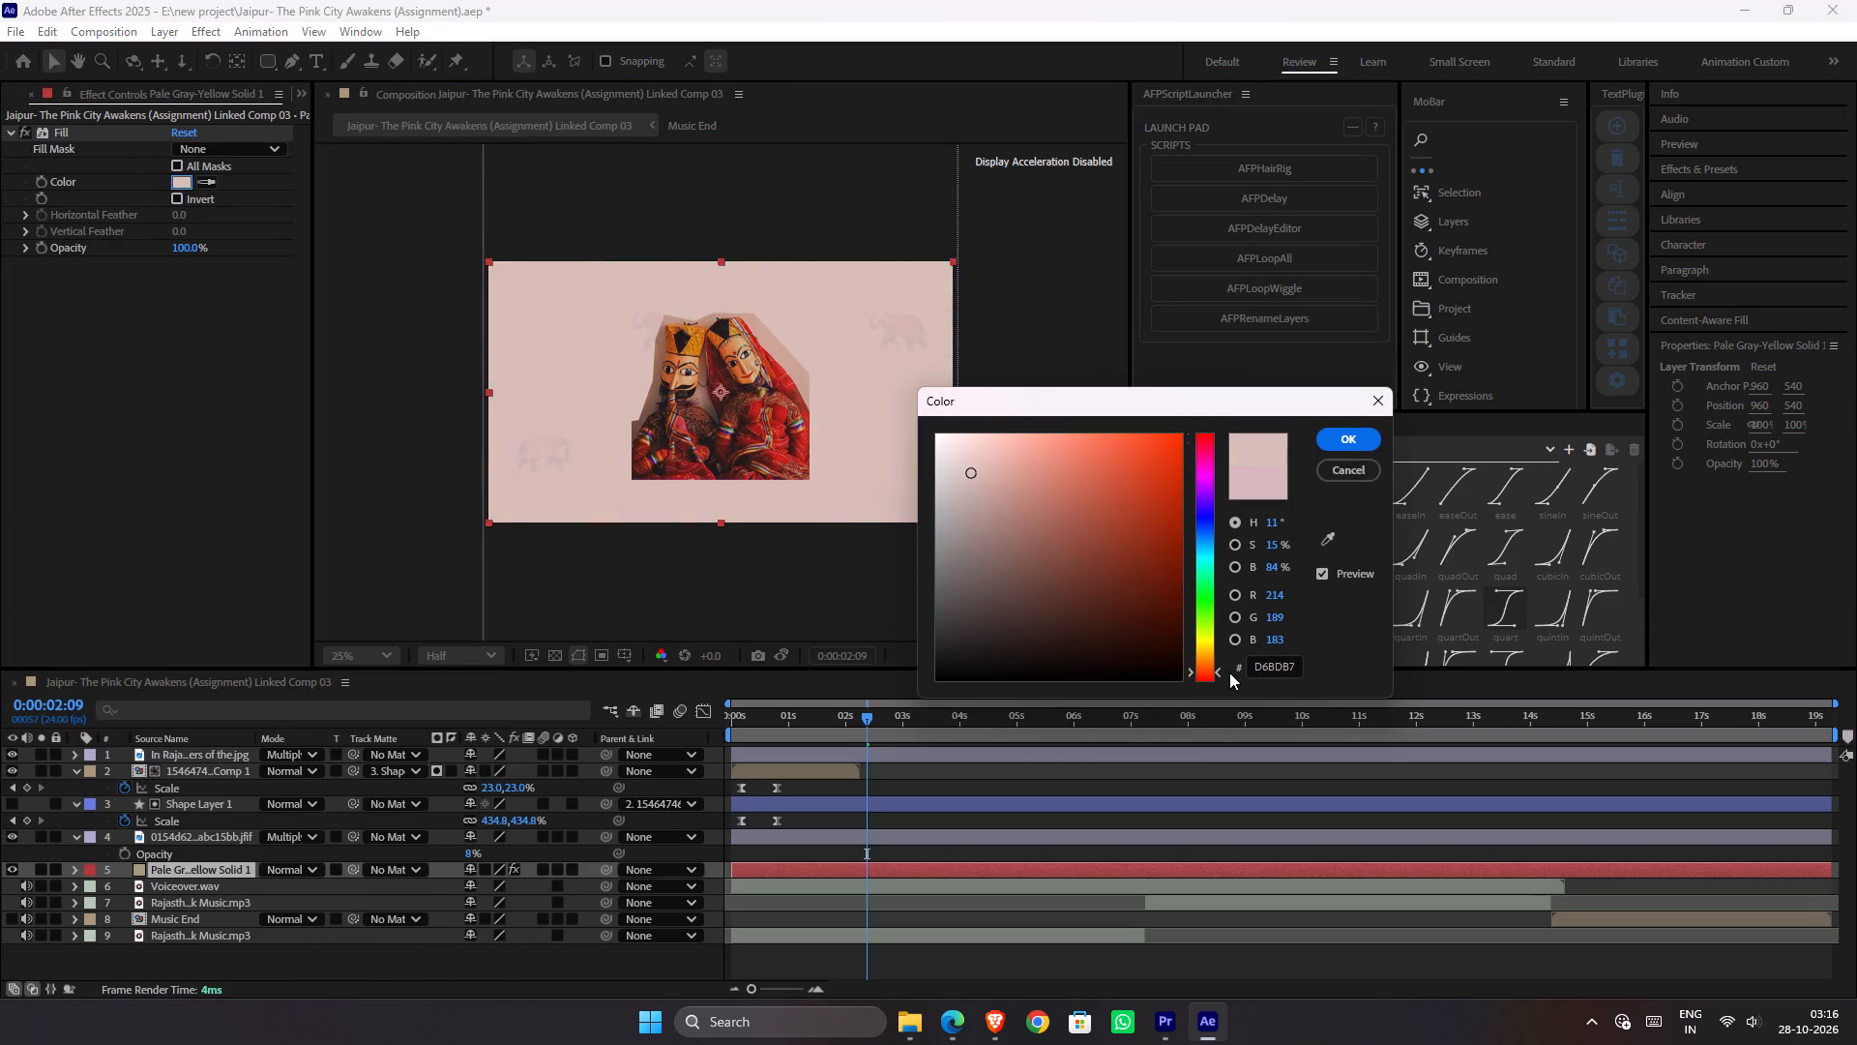
drag(1229, 672, 1239, 660)
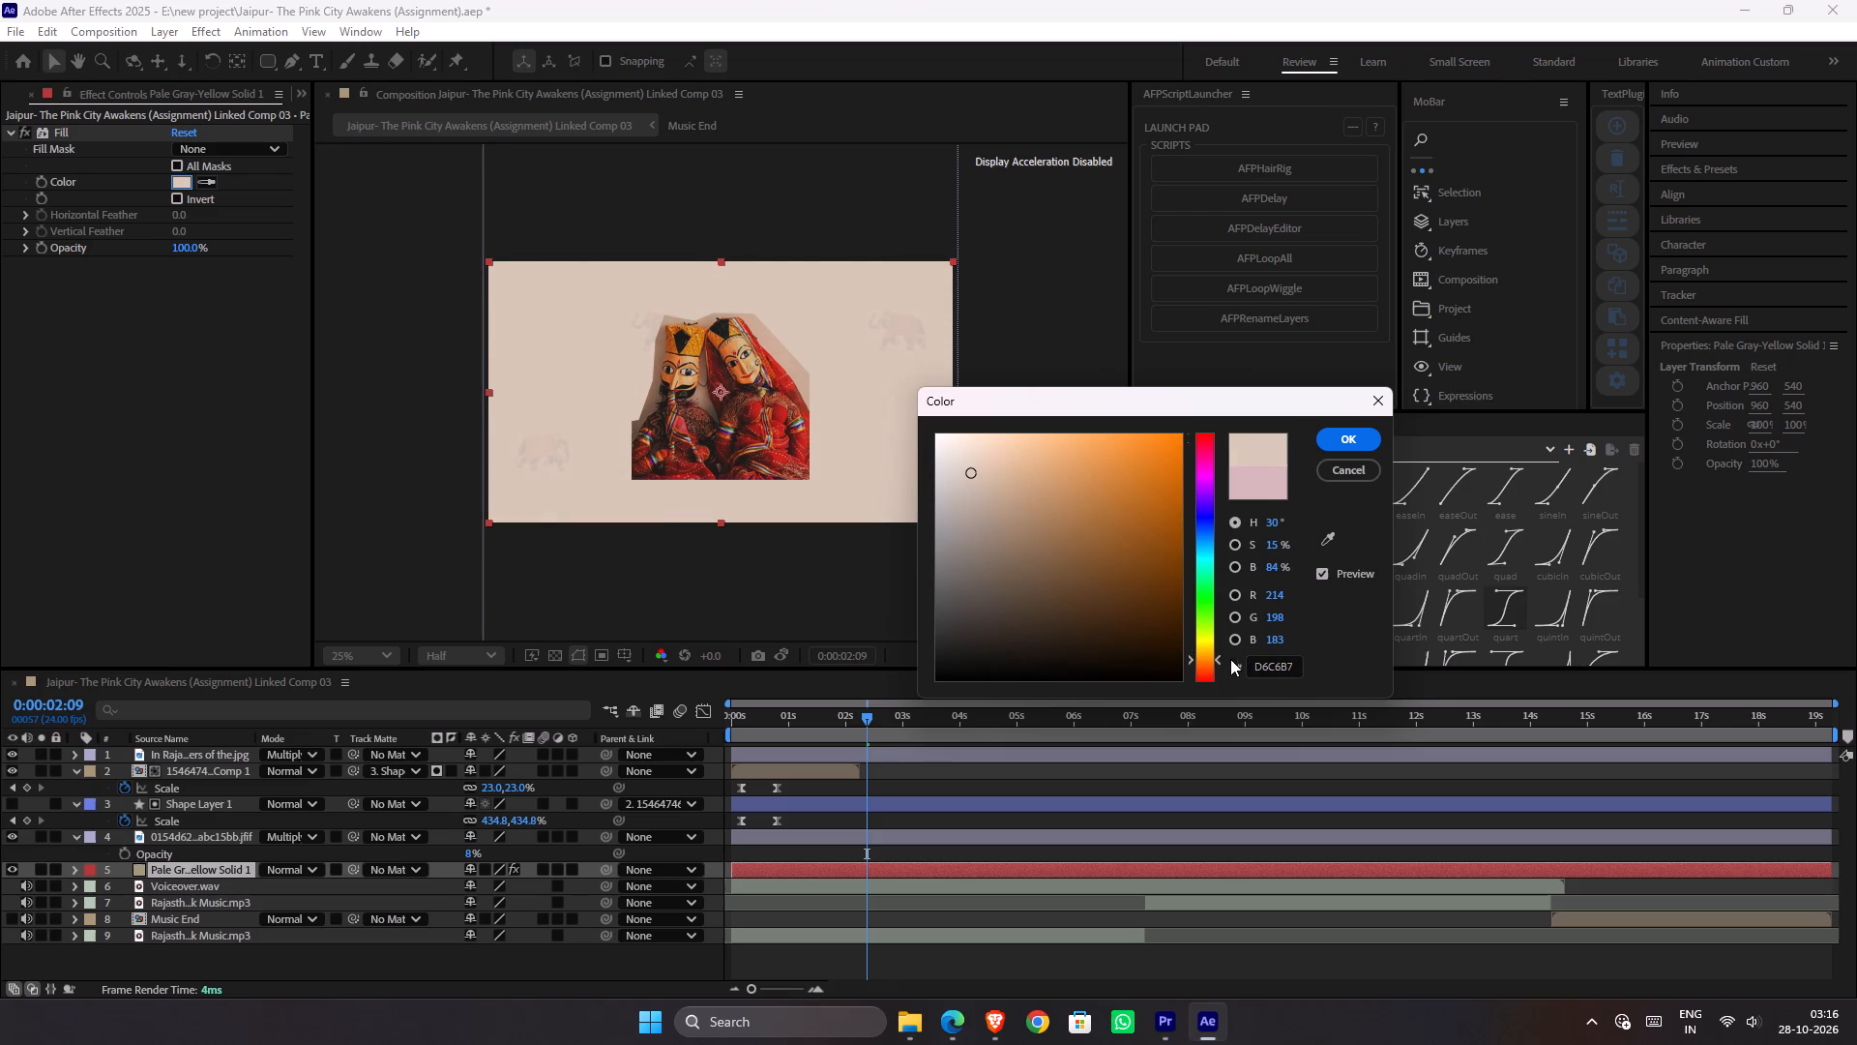
drag(977, 470, 1006, 464)
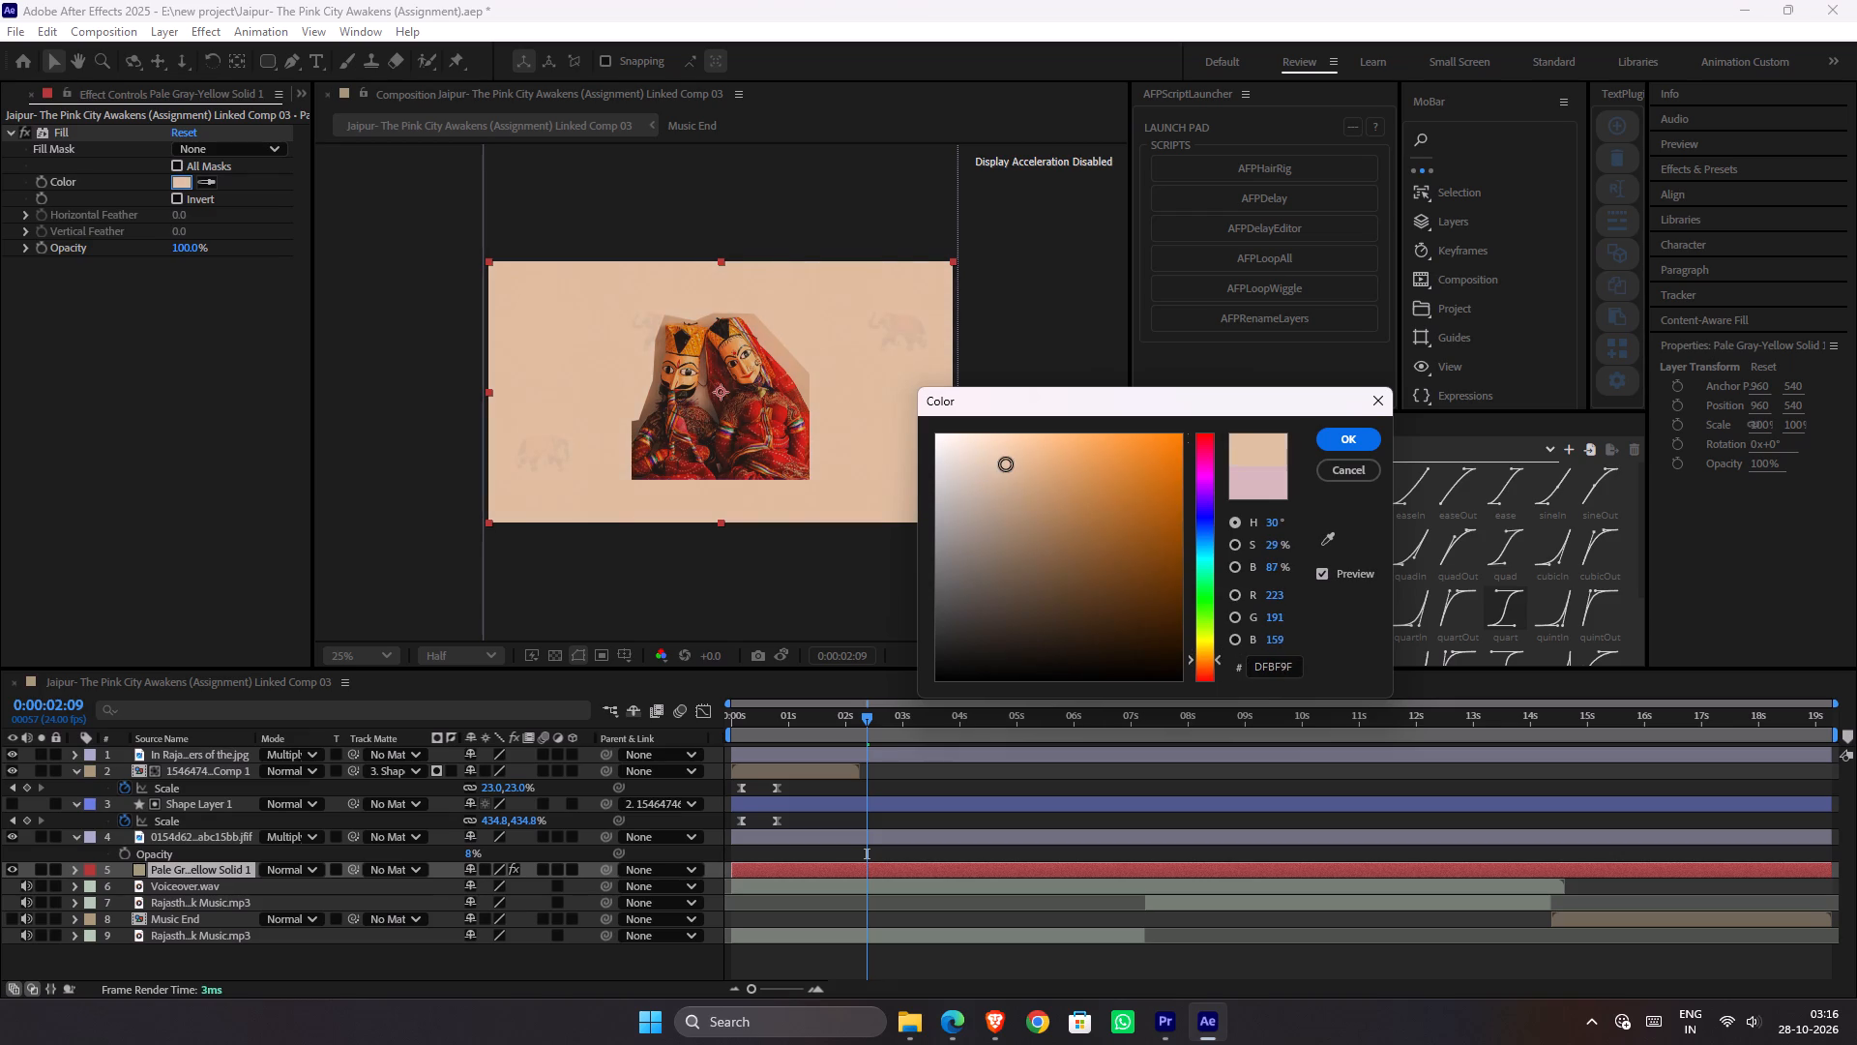
drag(1006, 464, 1003, 474)
drag(1003, 474, 989, 460)
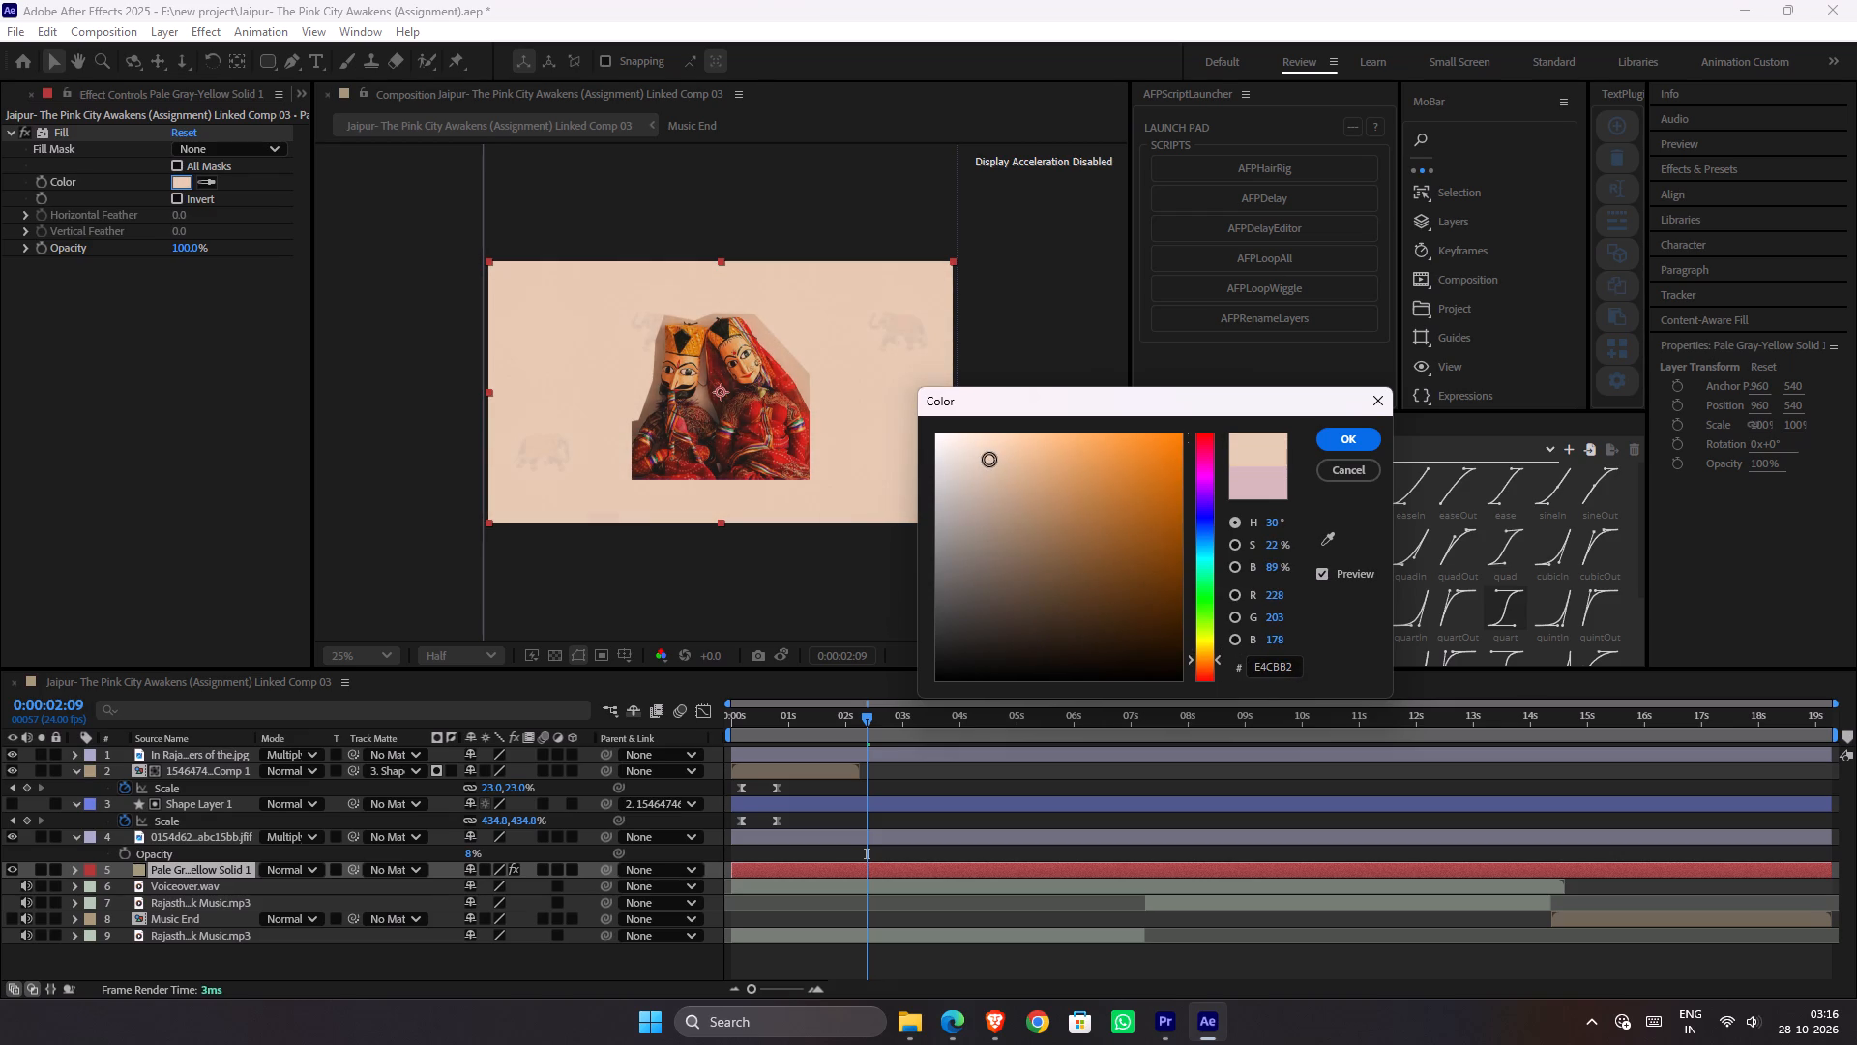
drag(989, 460, 998, 465)
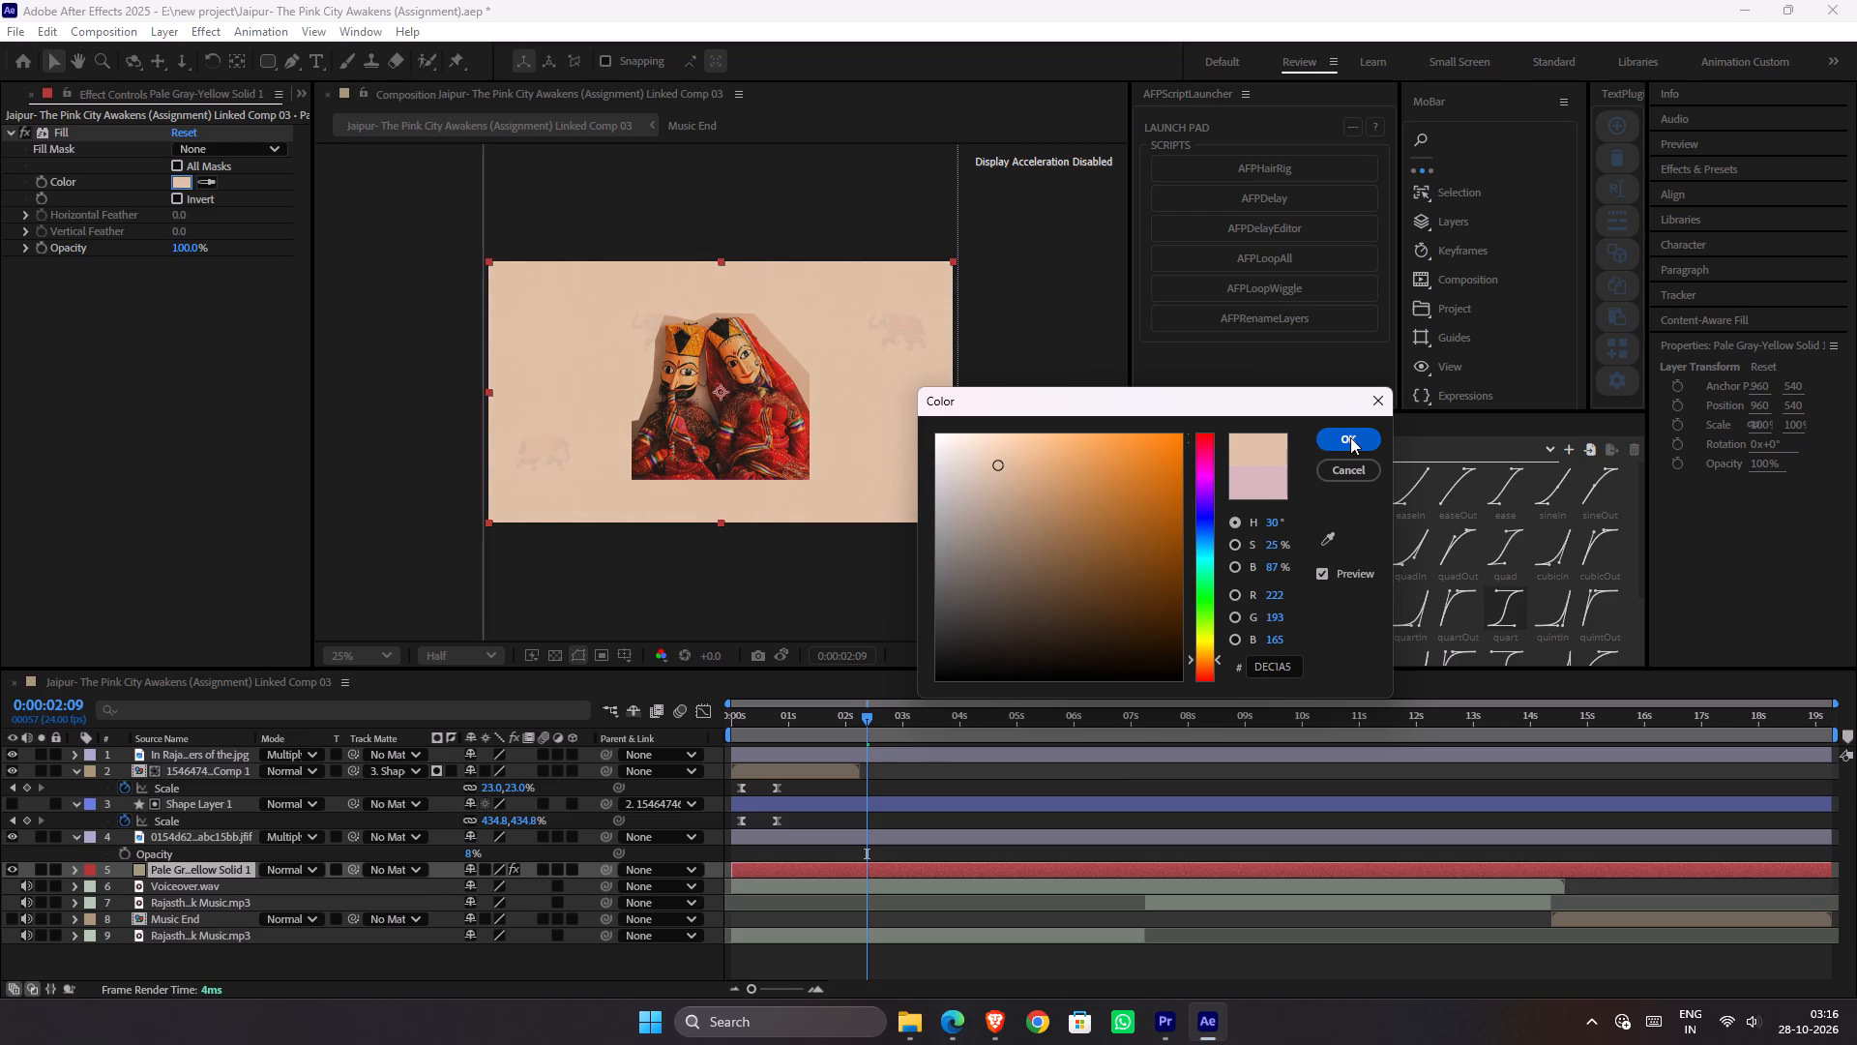
click(1350, 437)
Move the puppetry image layer below the elephant pattern layer, directly above the background solid, and preview the opening from the start.
drag(845, 719, 595, 730)
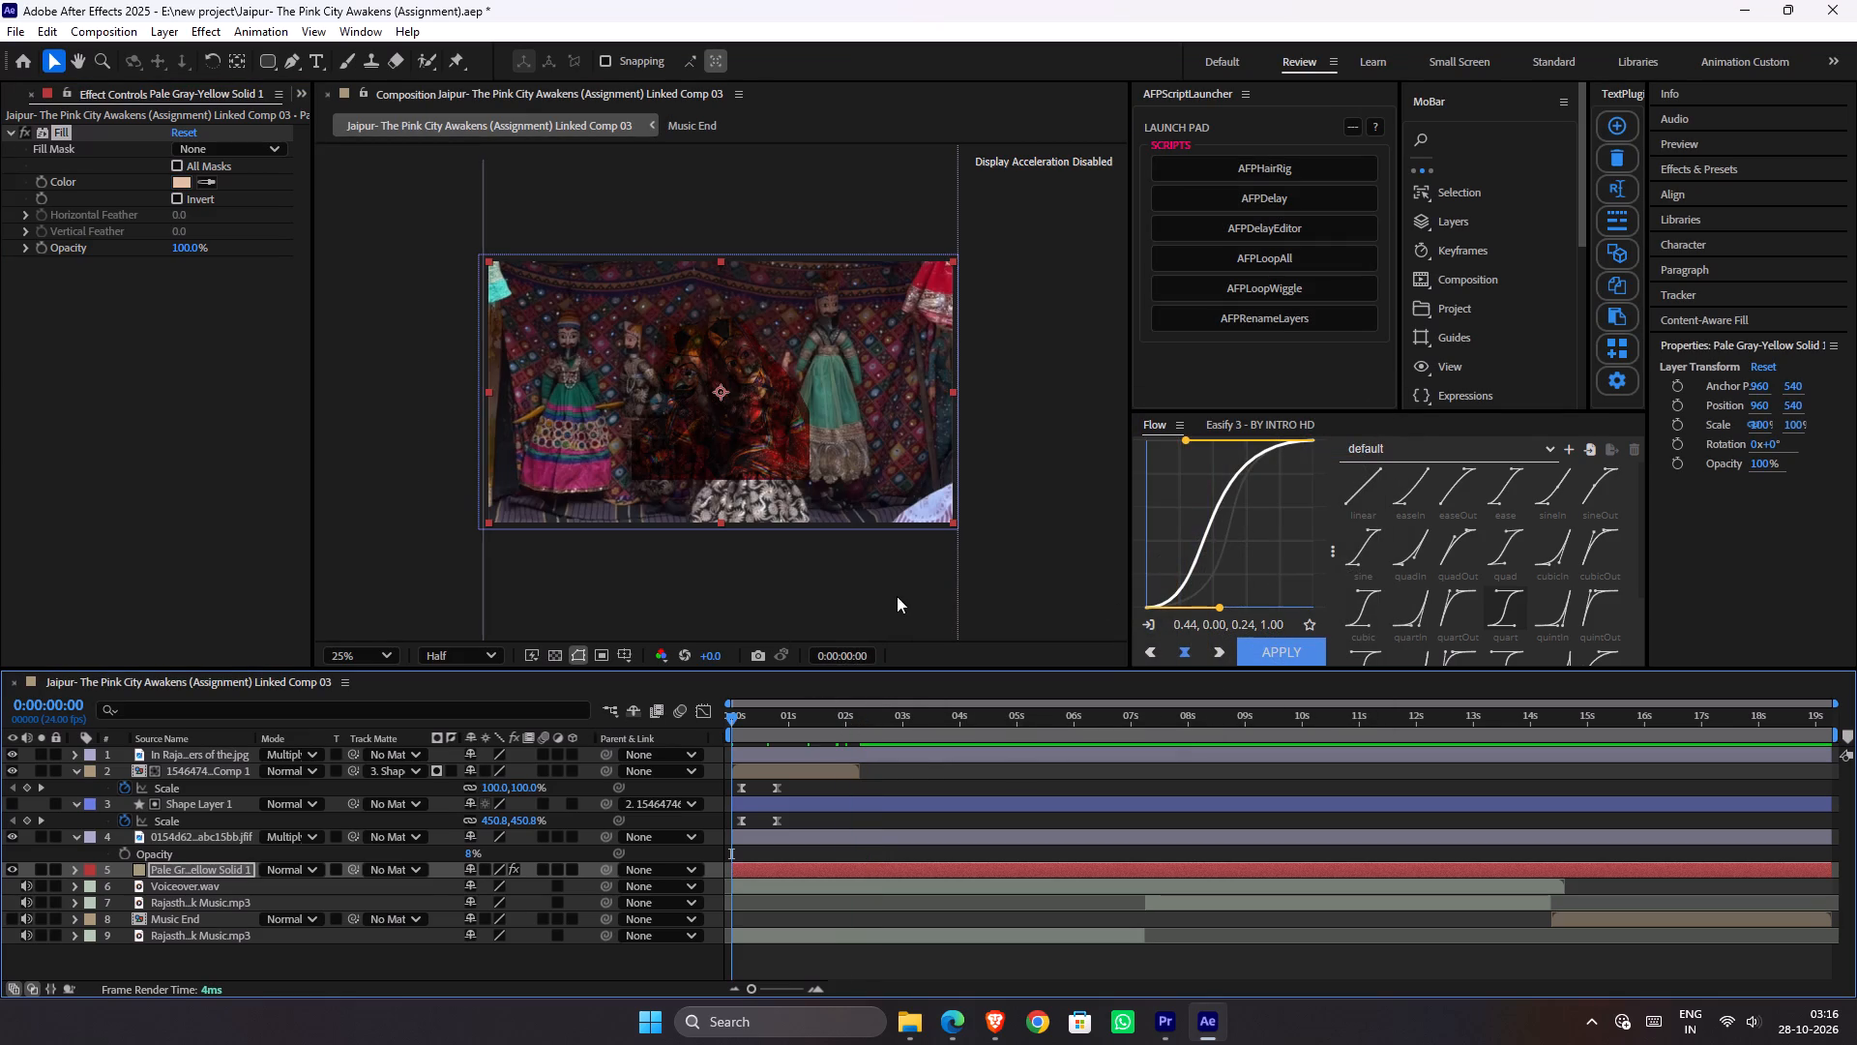
drag(227, 753, 228, 764)
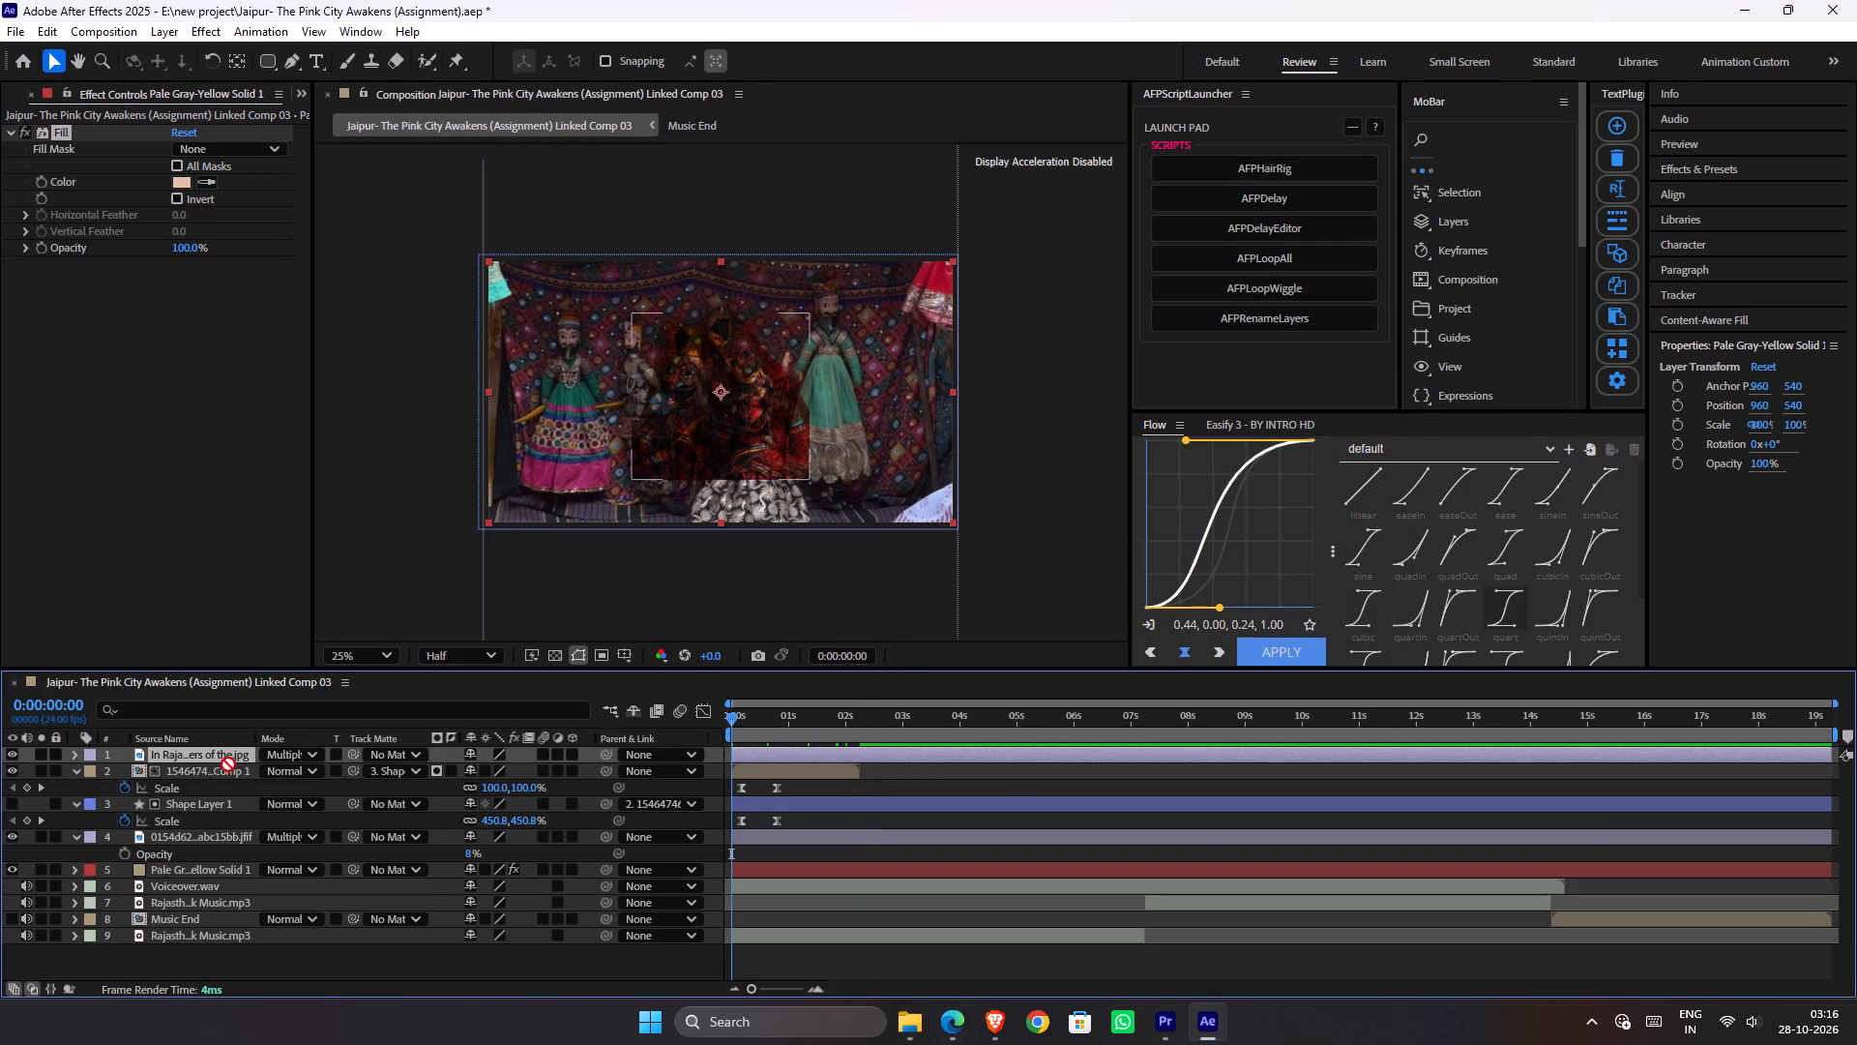
drag(228, 764, 210, 856)
key(space)
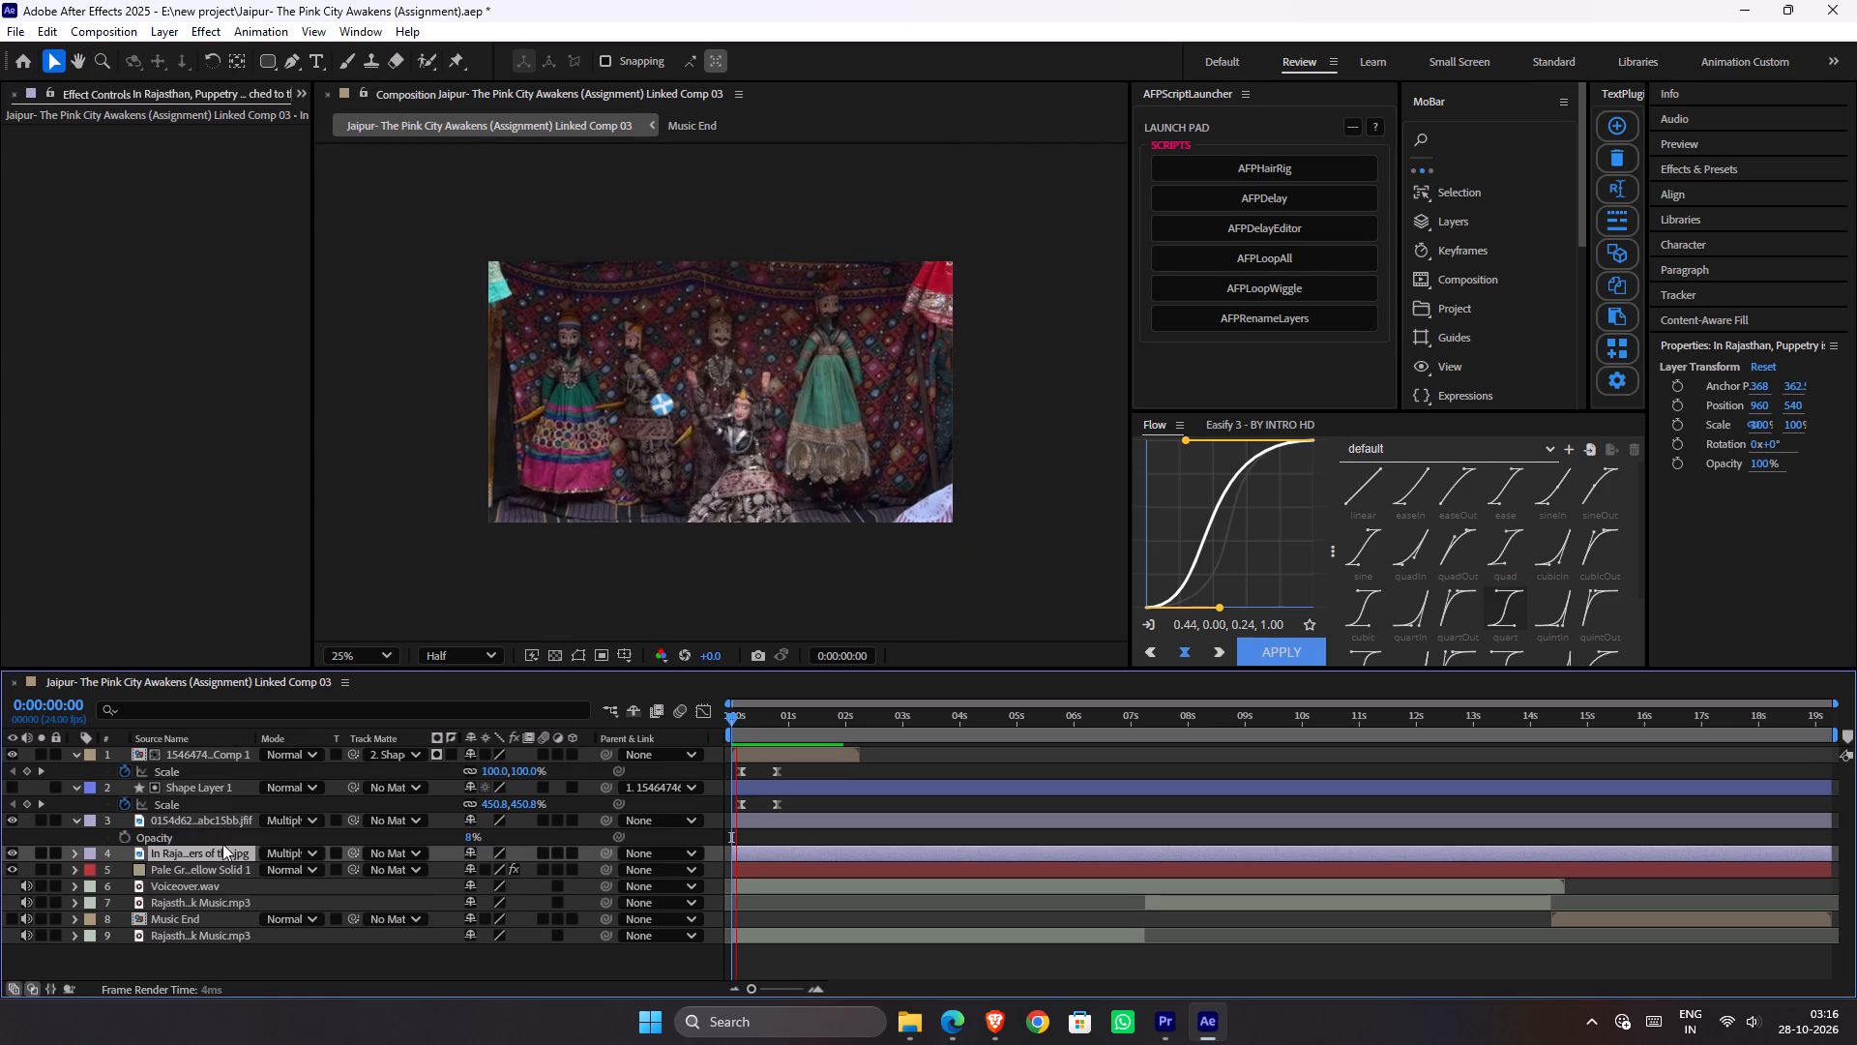
key(space)
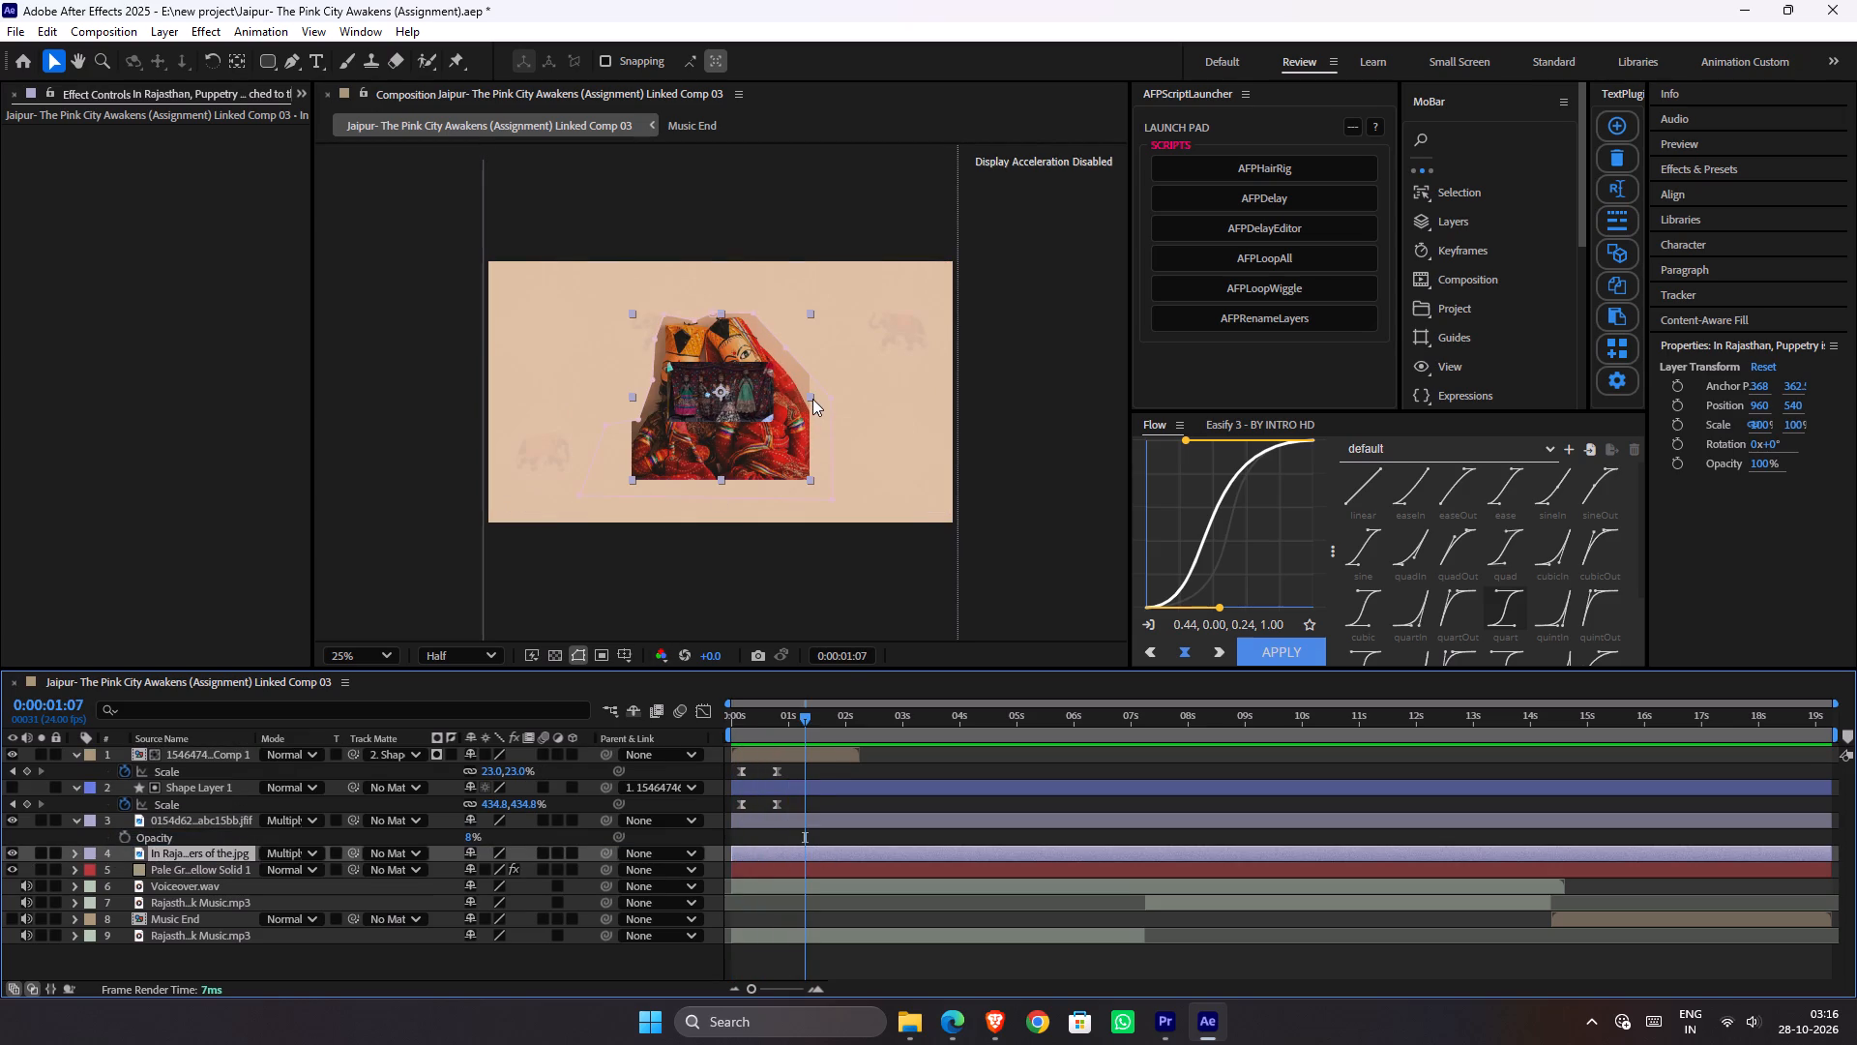
Reposition the masked puppets in the lower-right corner of the composition frame, at about 1568, 804.
drag(812, 399, 815, 433)
key(ctrl+z)
drag(774, 442, 920, 478)
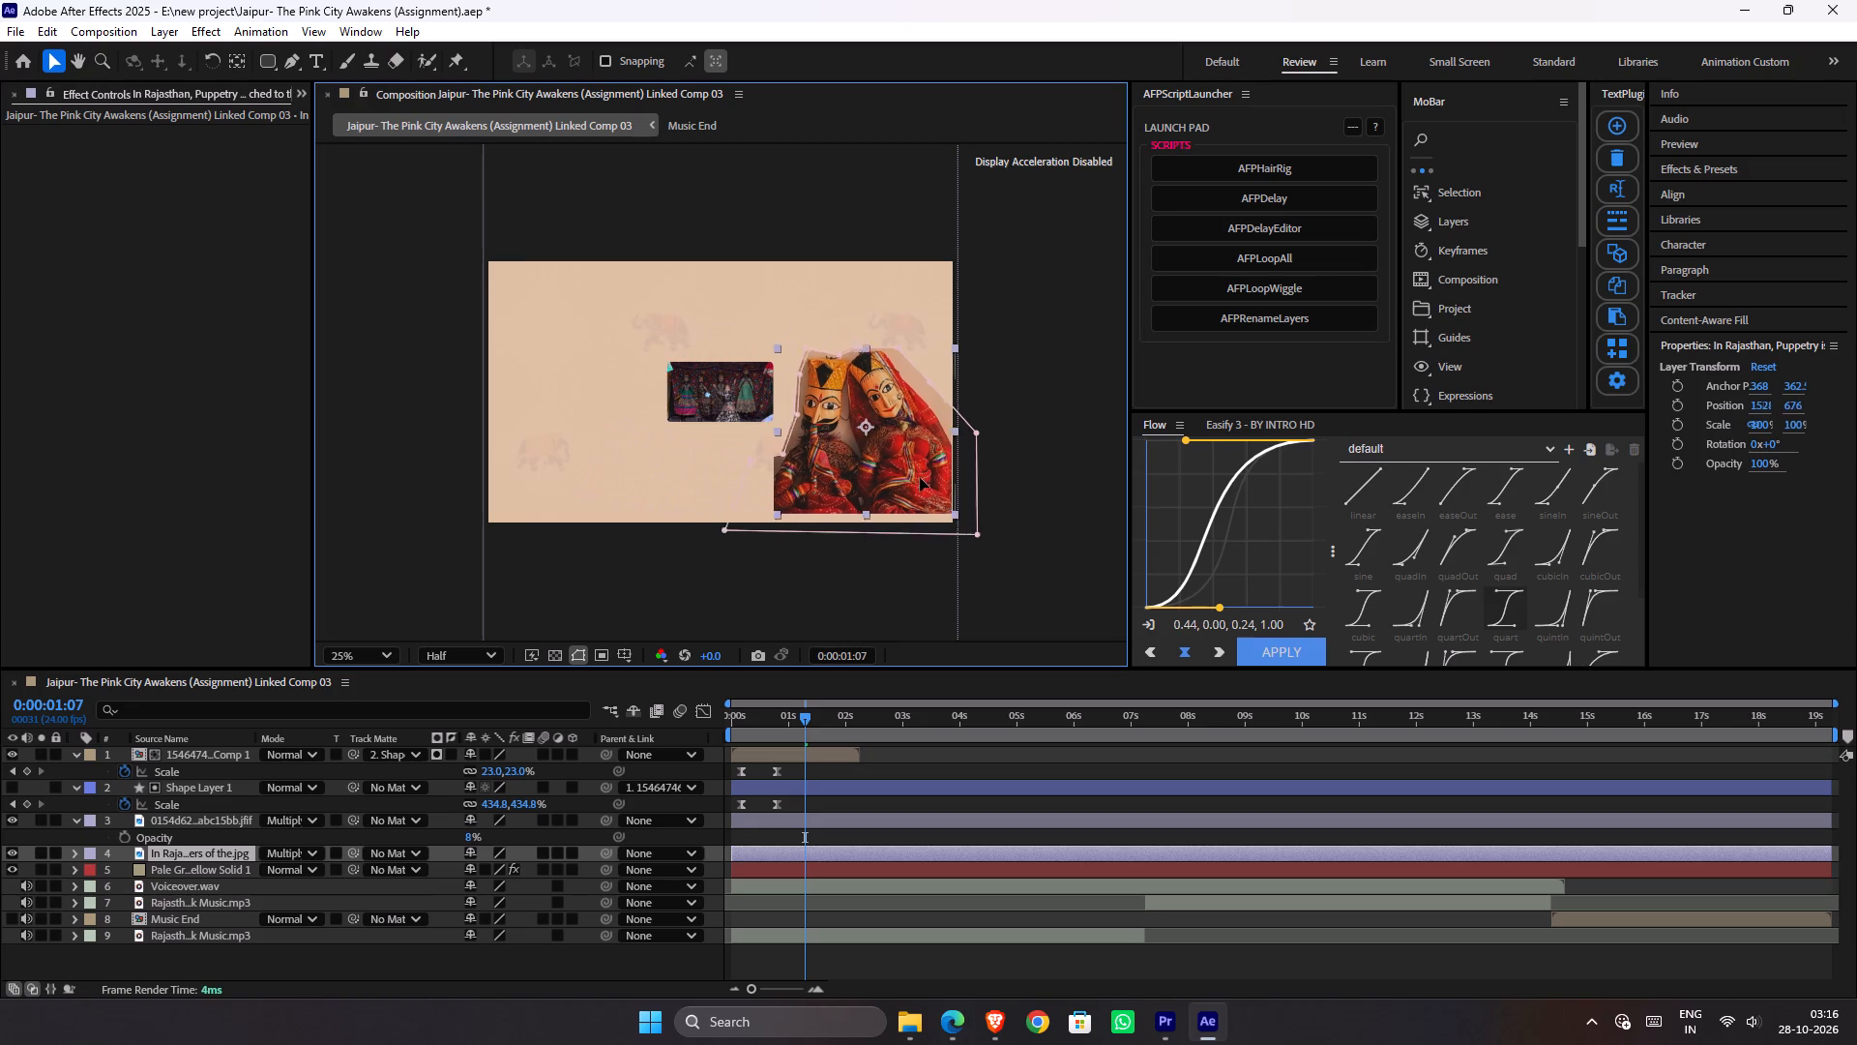
drag(920, 478, 921, 506)
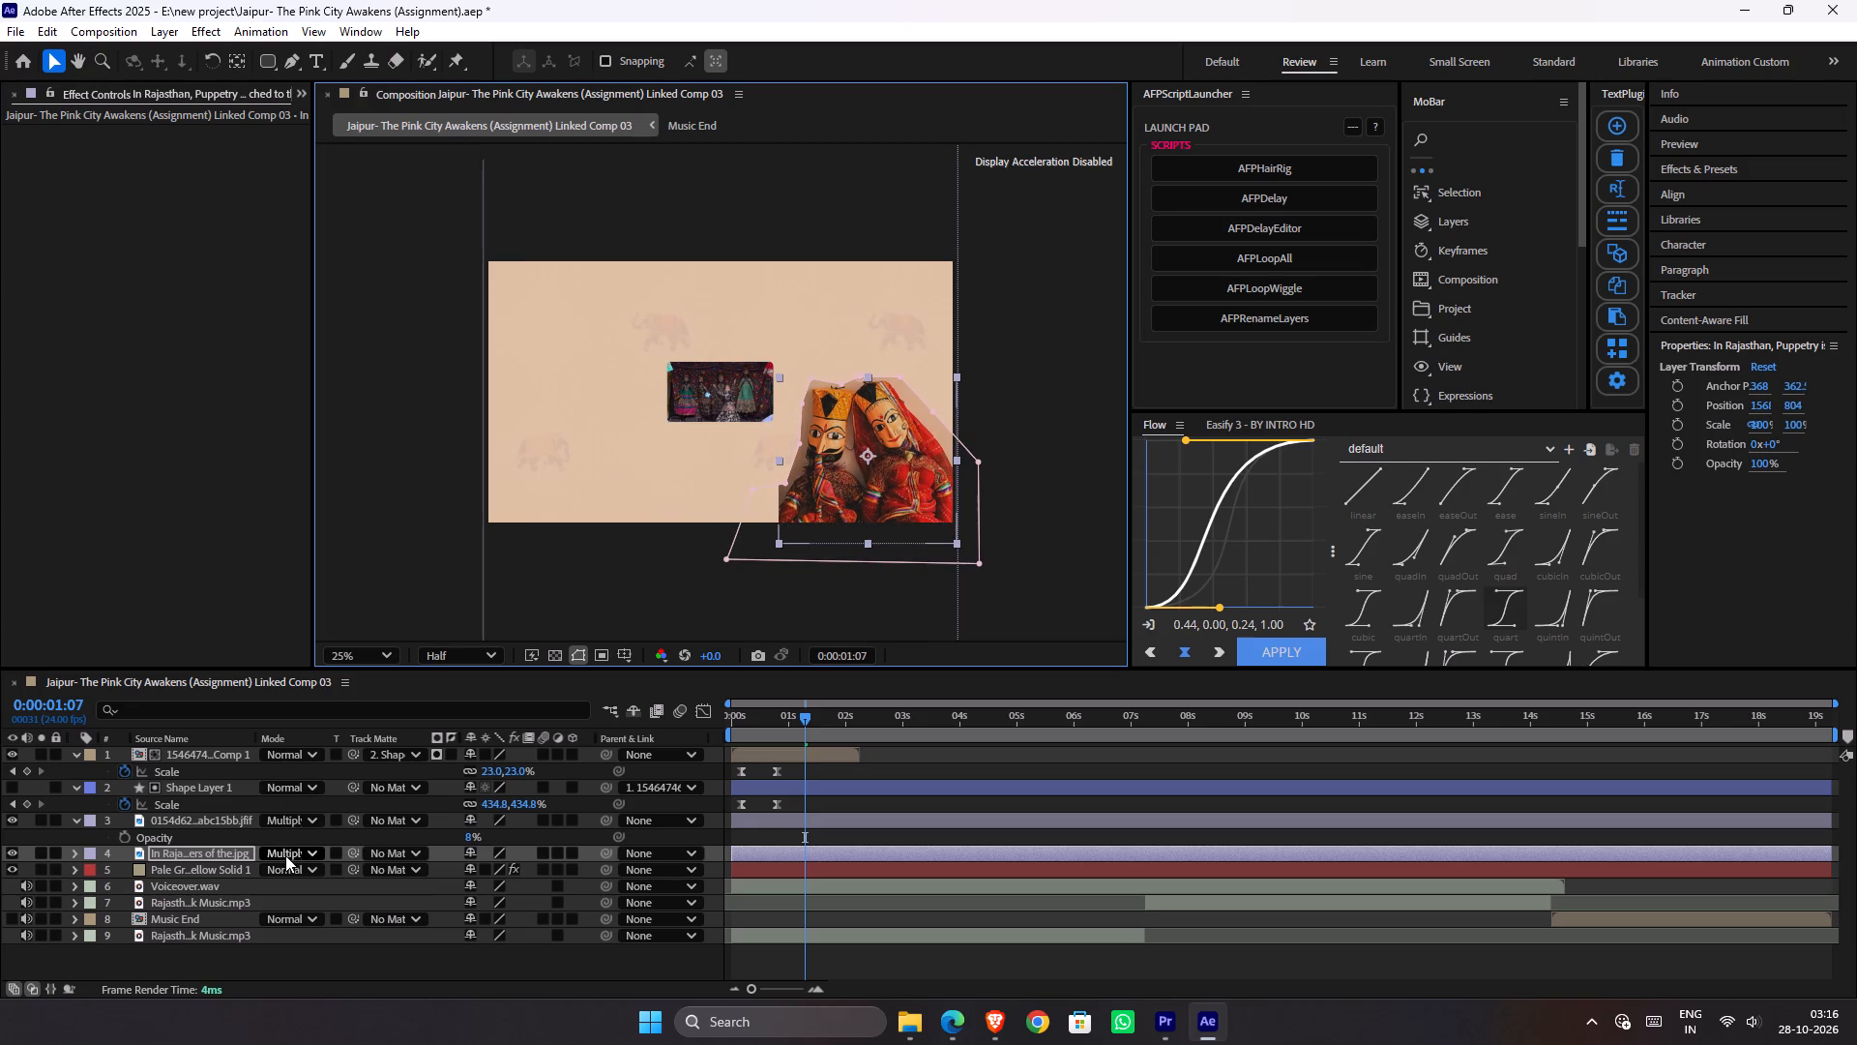
Try Overlay on the puppetry image layer, and set its blending mode to Soft Light.
click(288, 853)
click(410, 500)
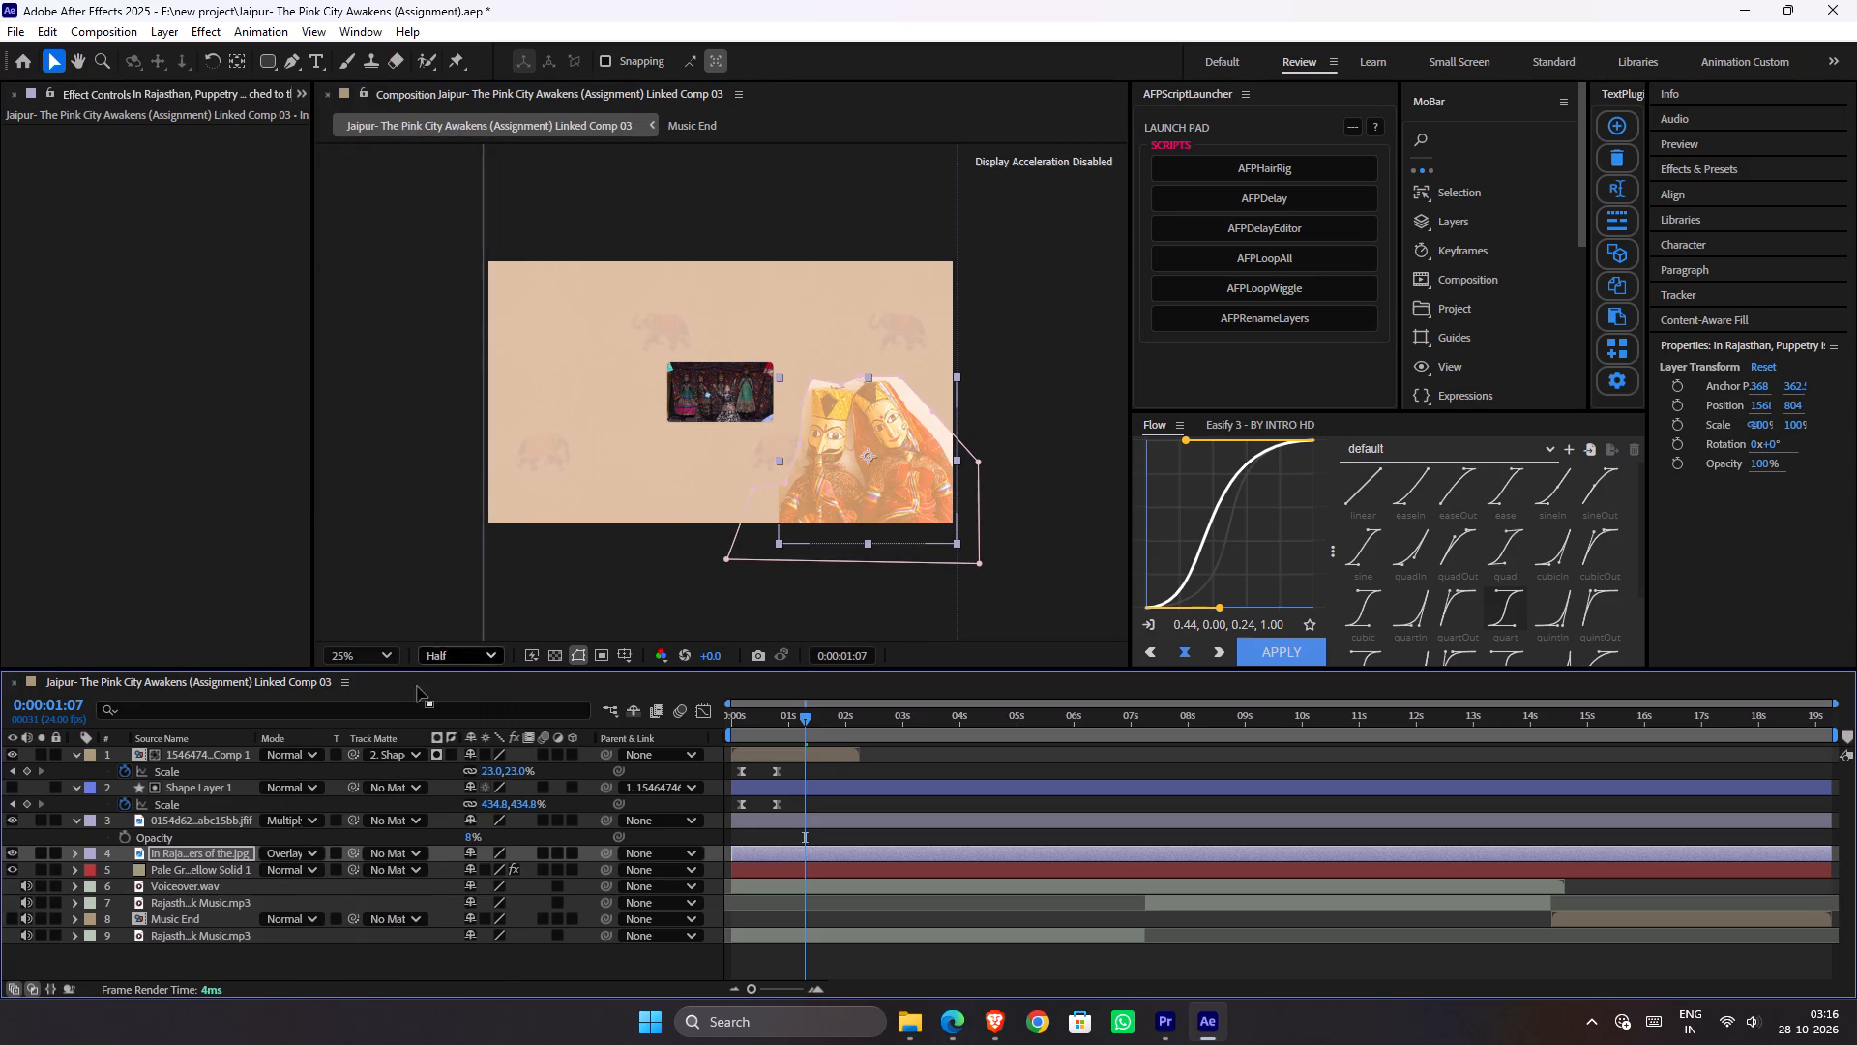
click(302, 848)
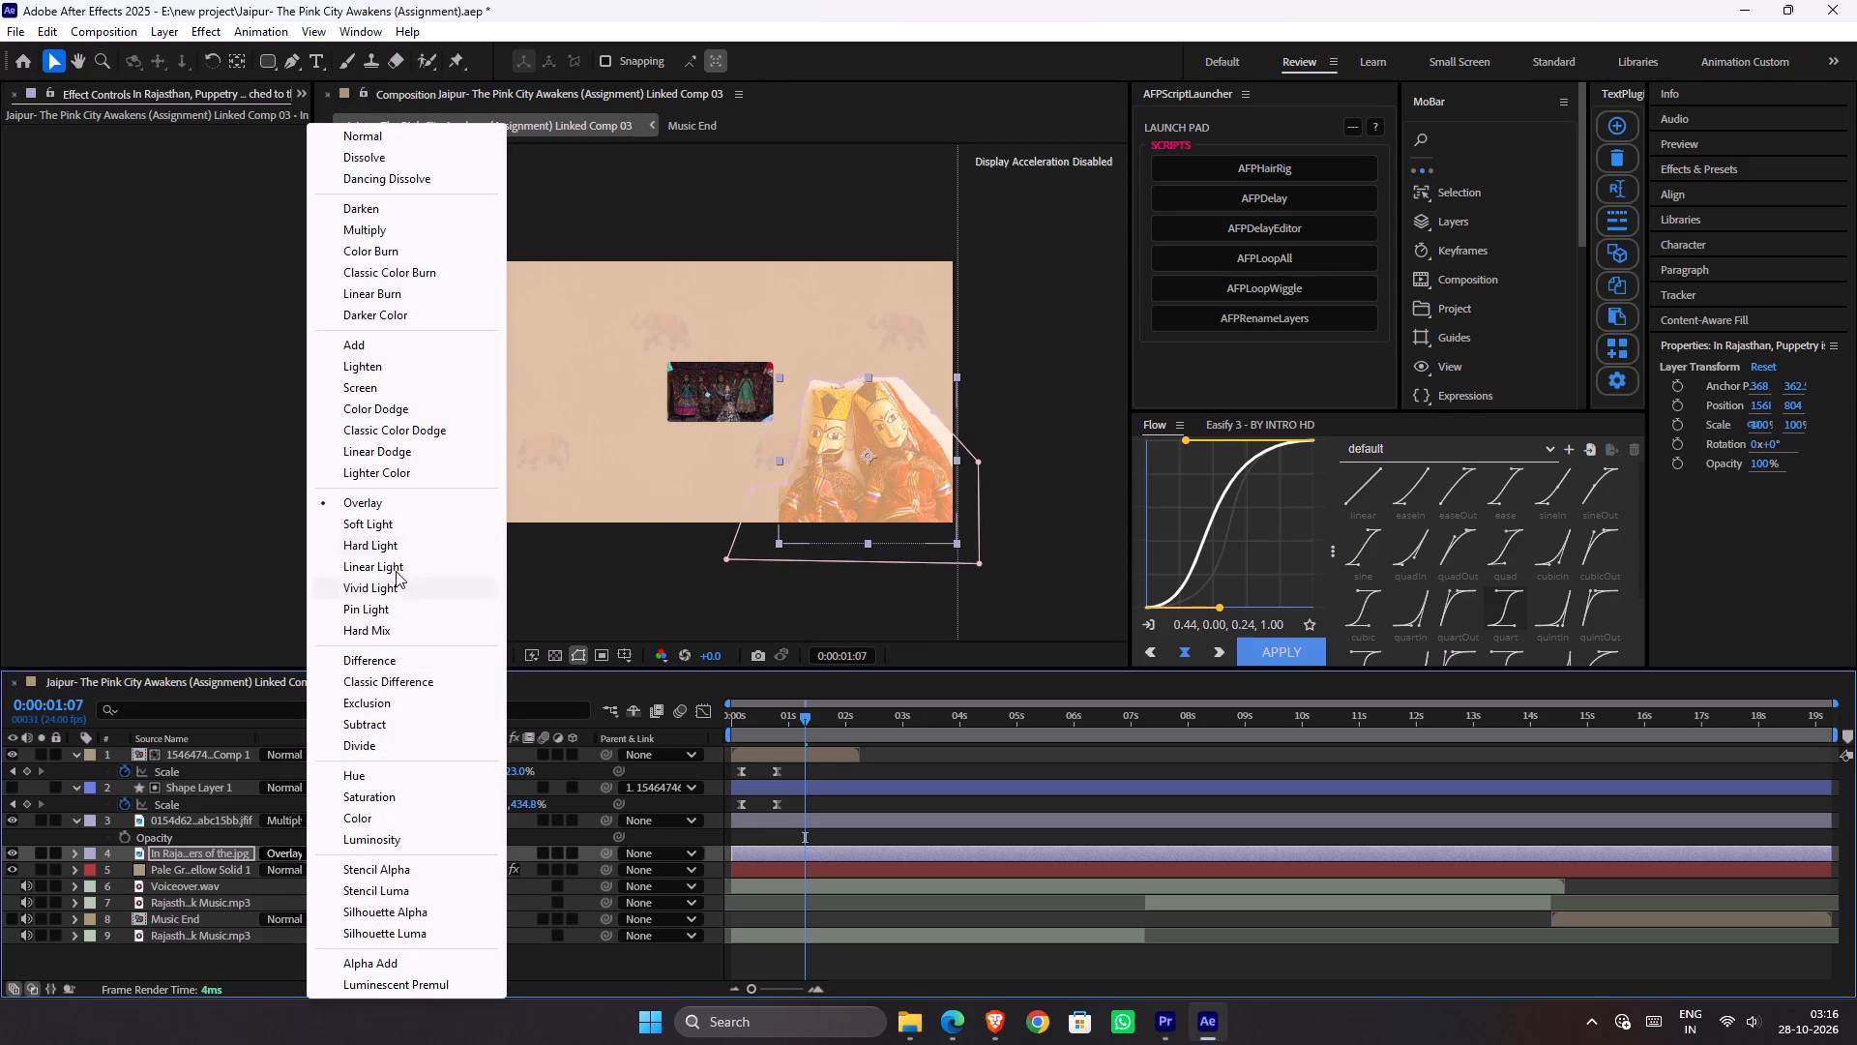
click(407, 533)
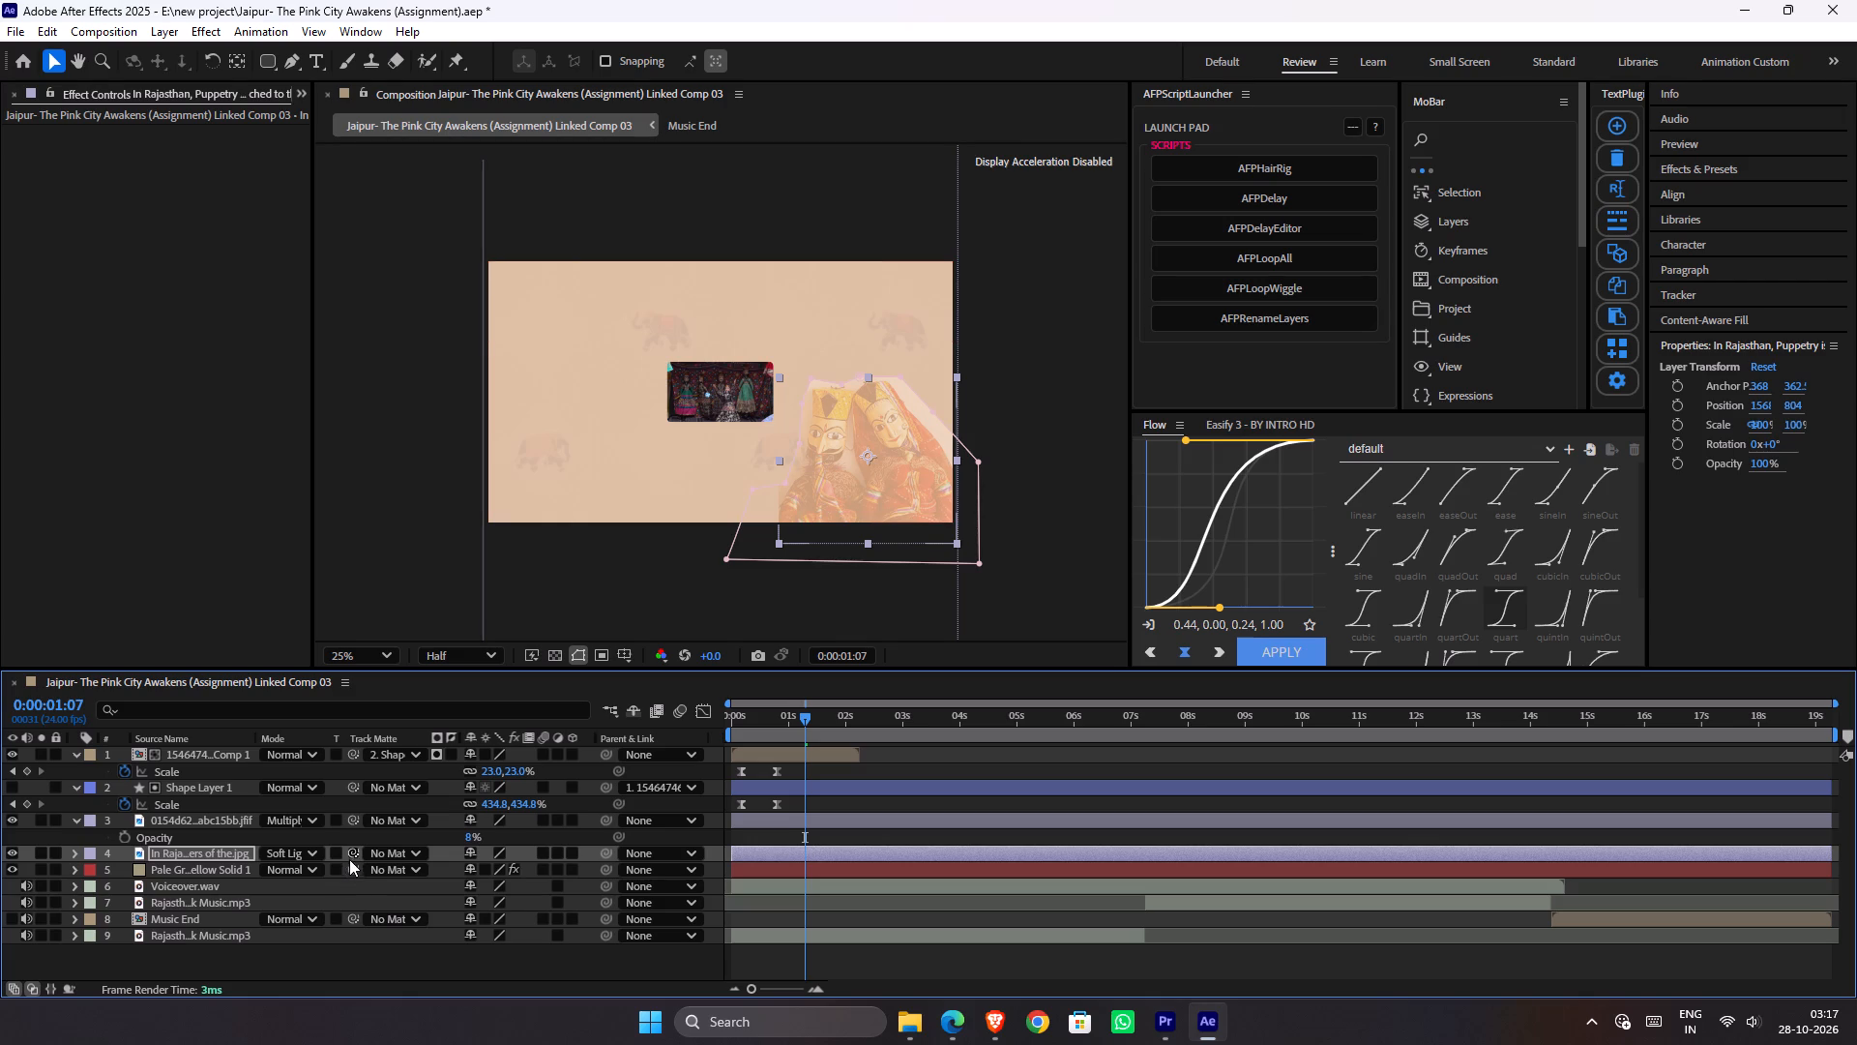
click(1030, 521)
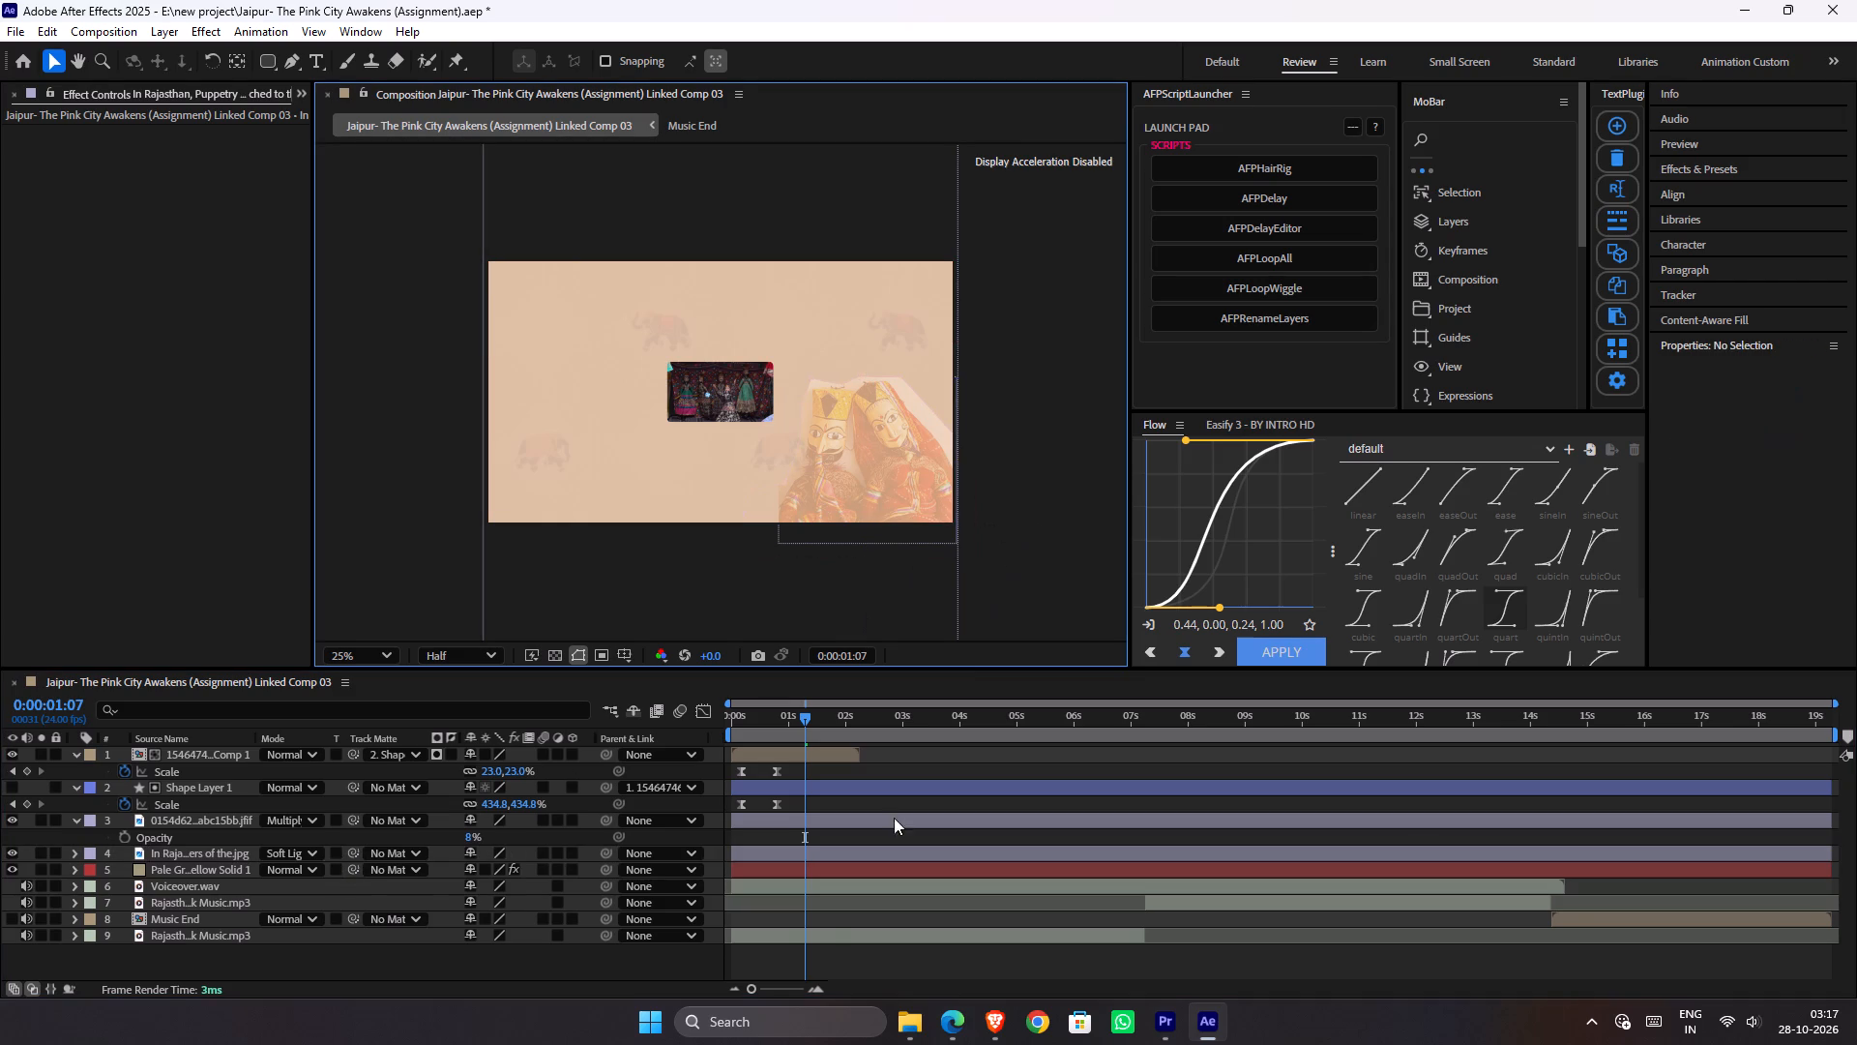
Reduce the puppetry image layer's opacity to 39%.
click(231, 857)
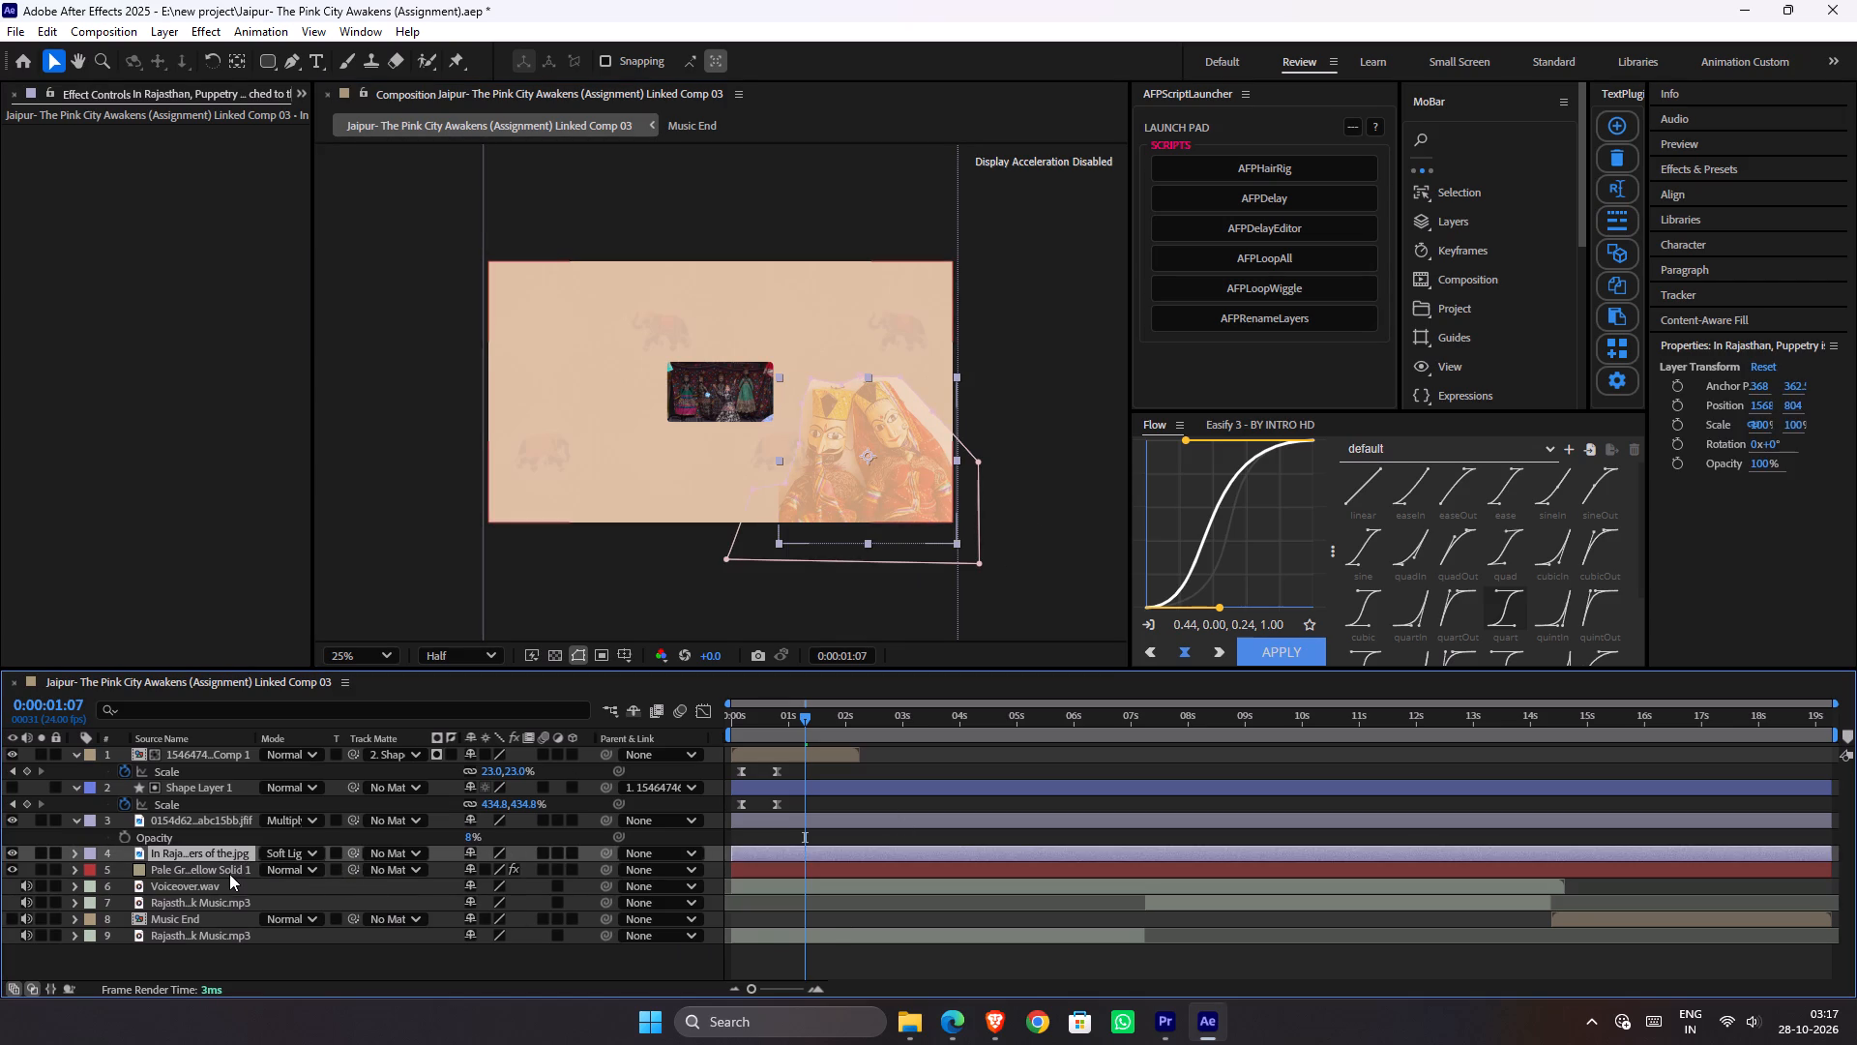
key(t)
drag(473, 871, 416, 871)
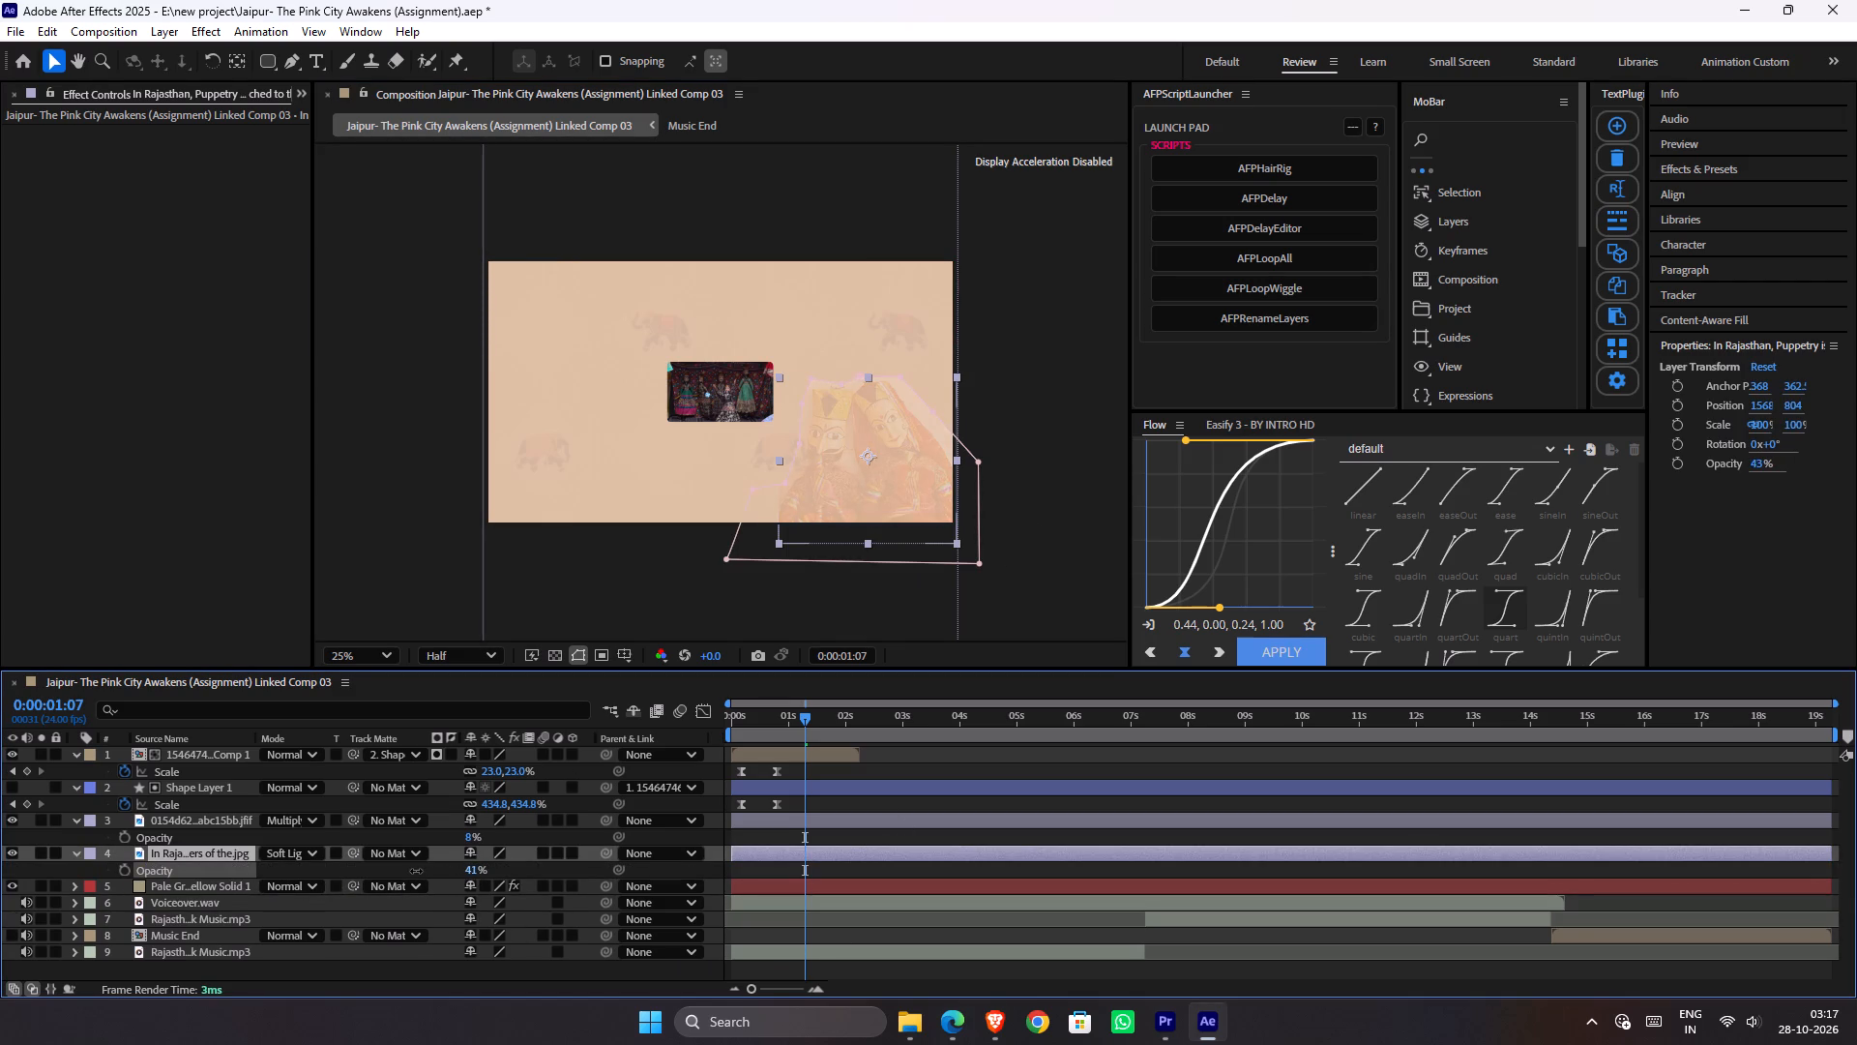
drag(416, 871, 414, 871)
click(1031, 584)
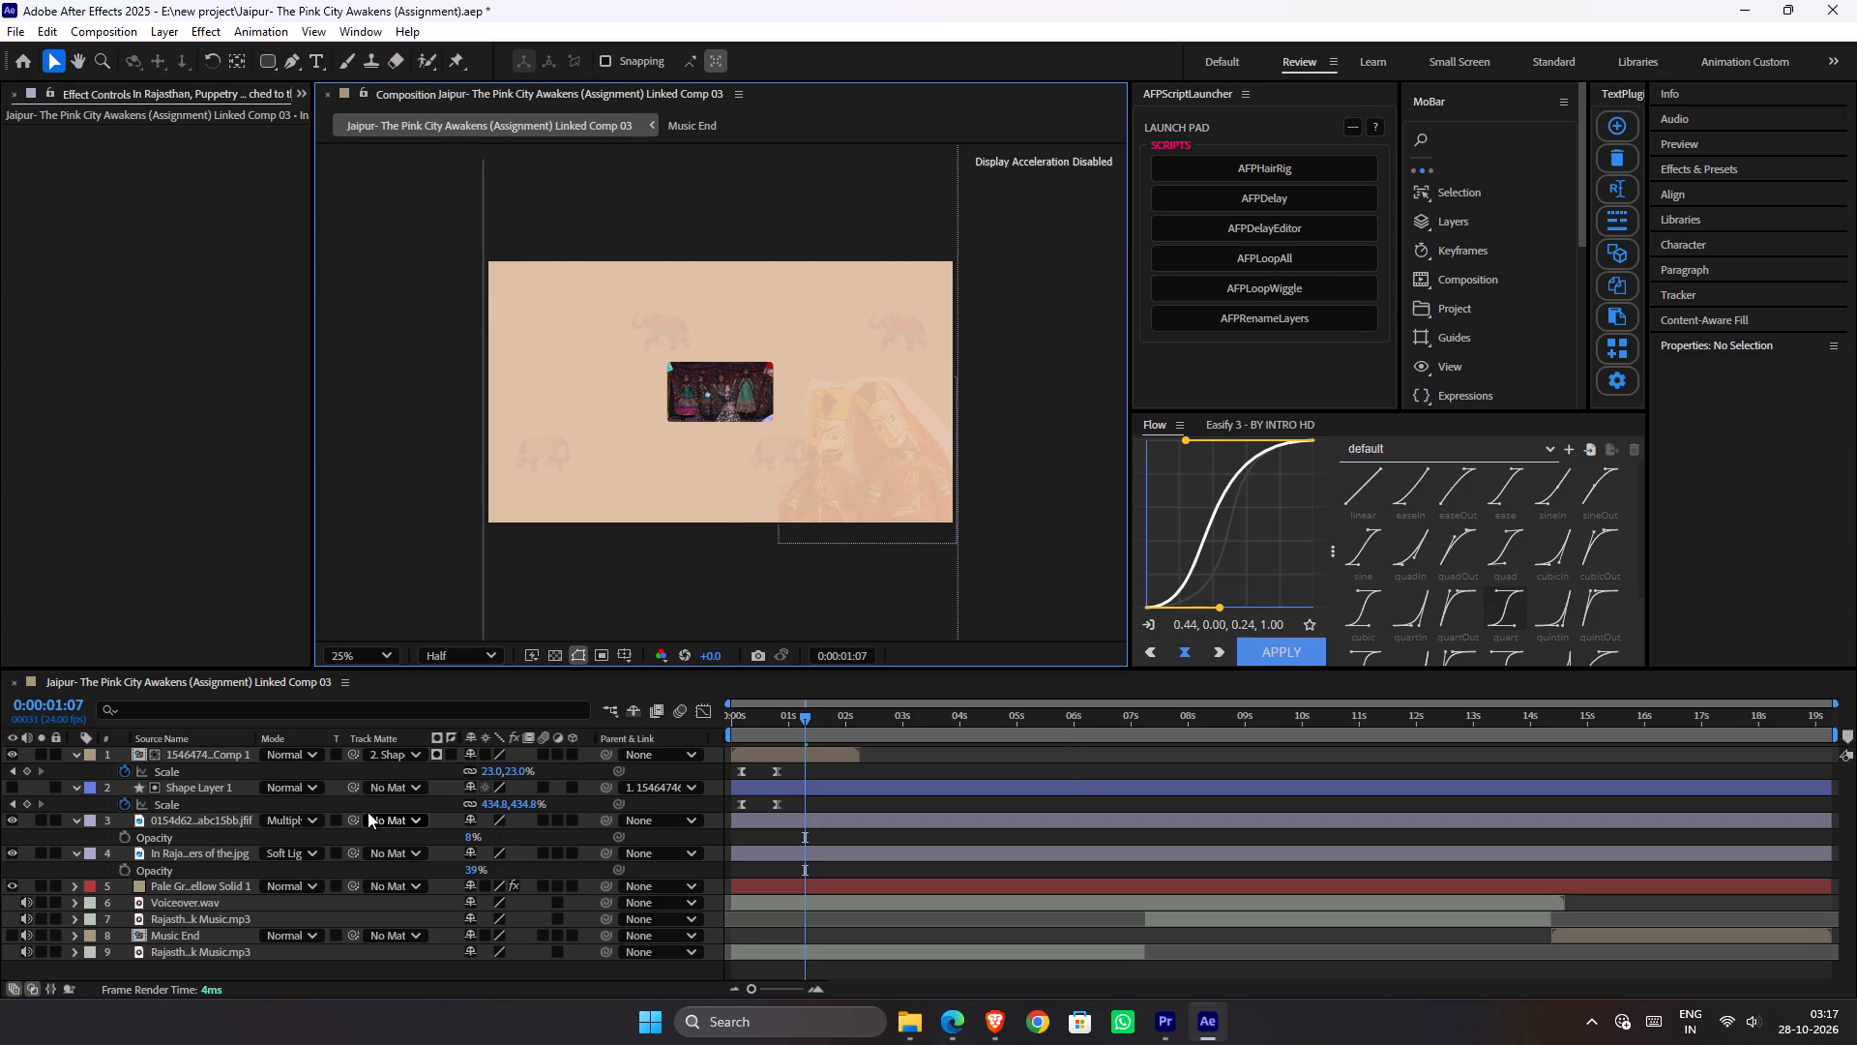
Soften the edges of the puppetry image by setting its Mask 1 feather to 87 pixels.
click(213, 818)
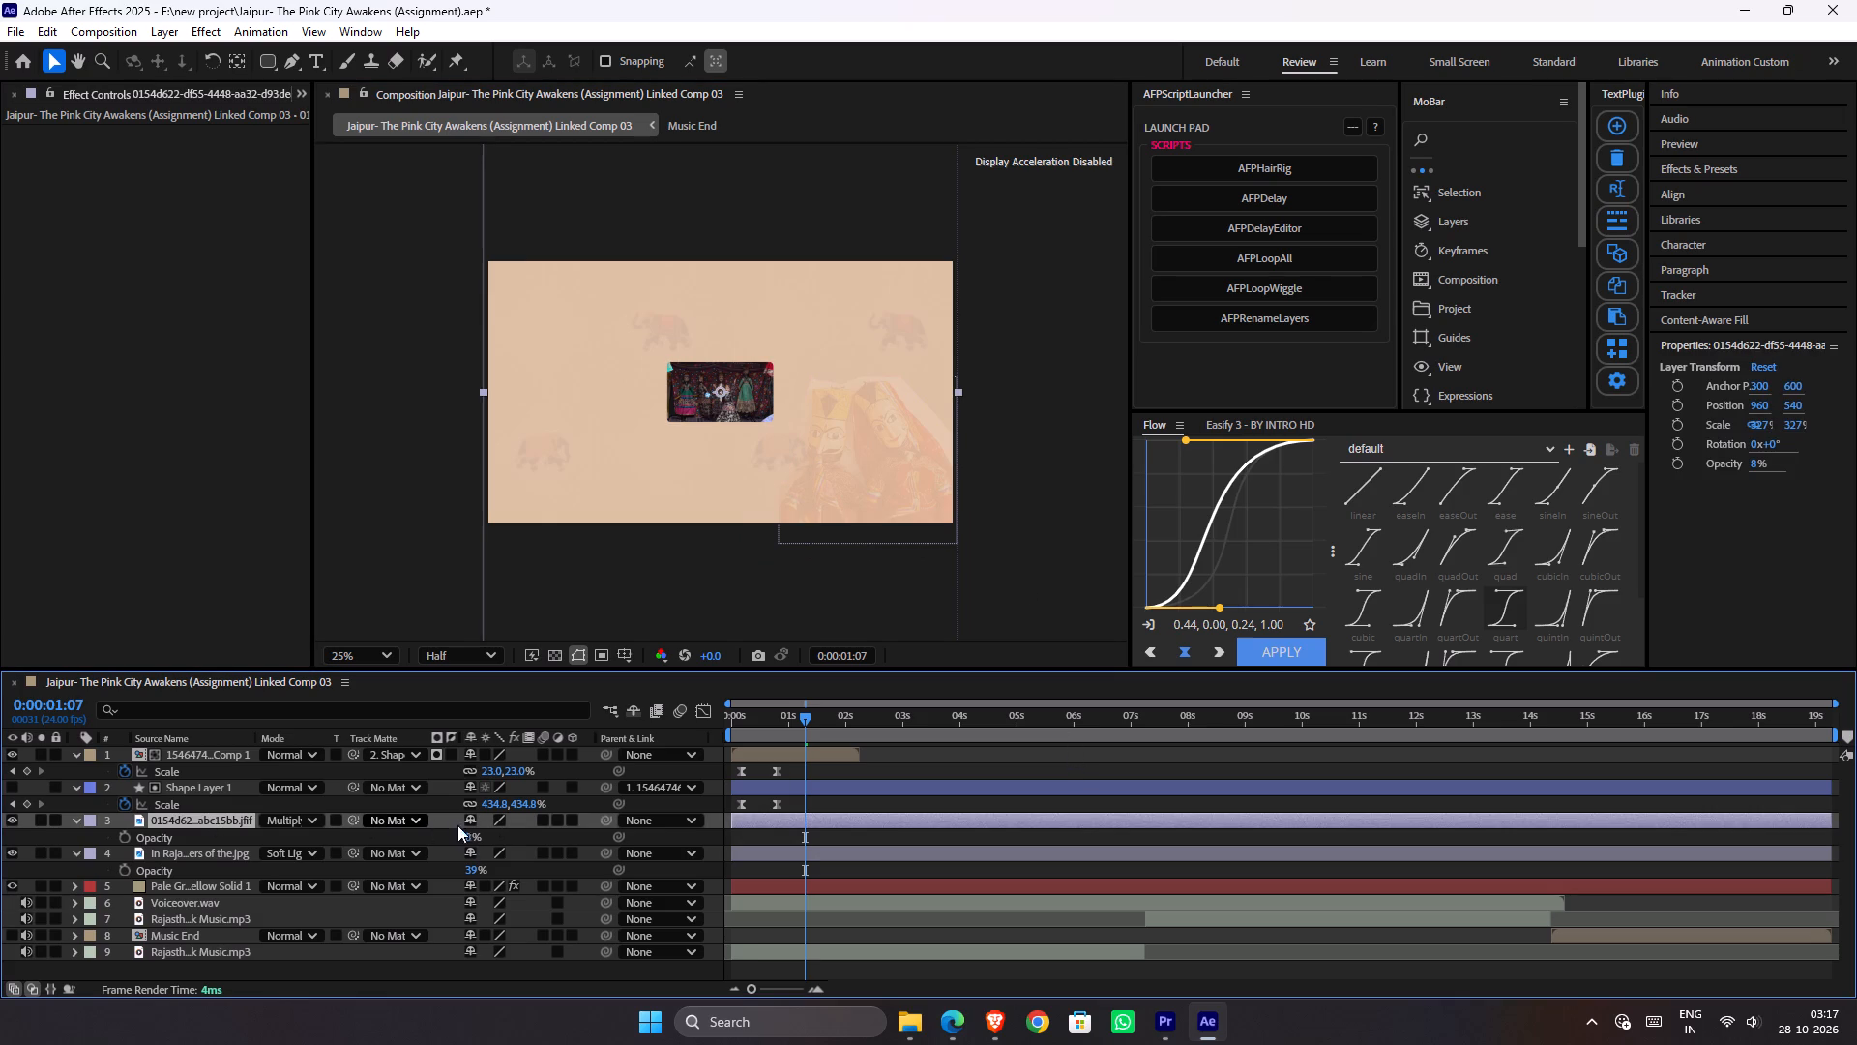
key(f)
key(f)
key(f)
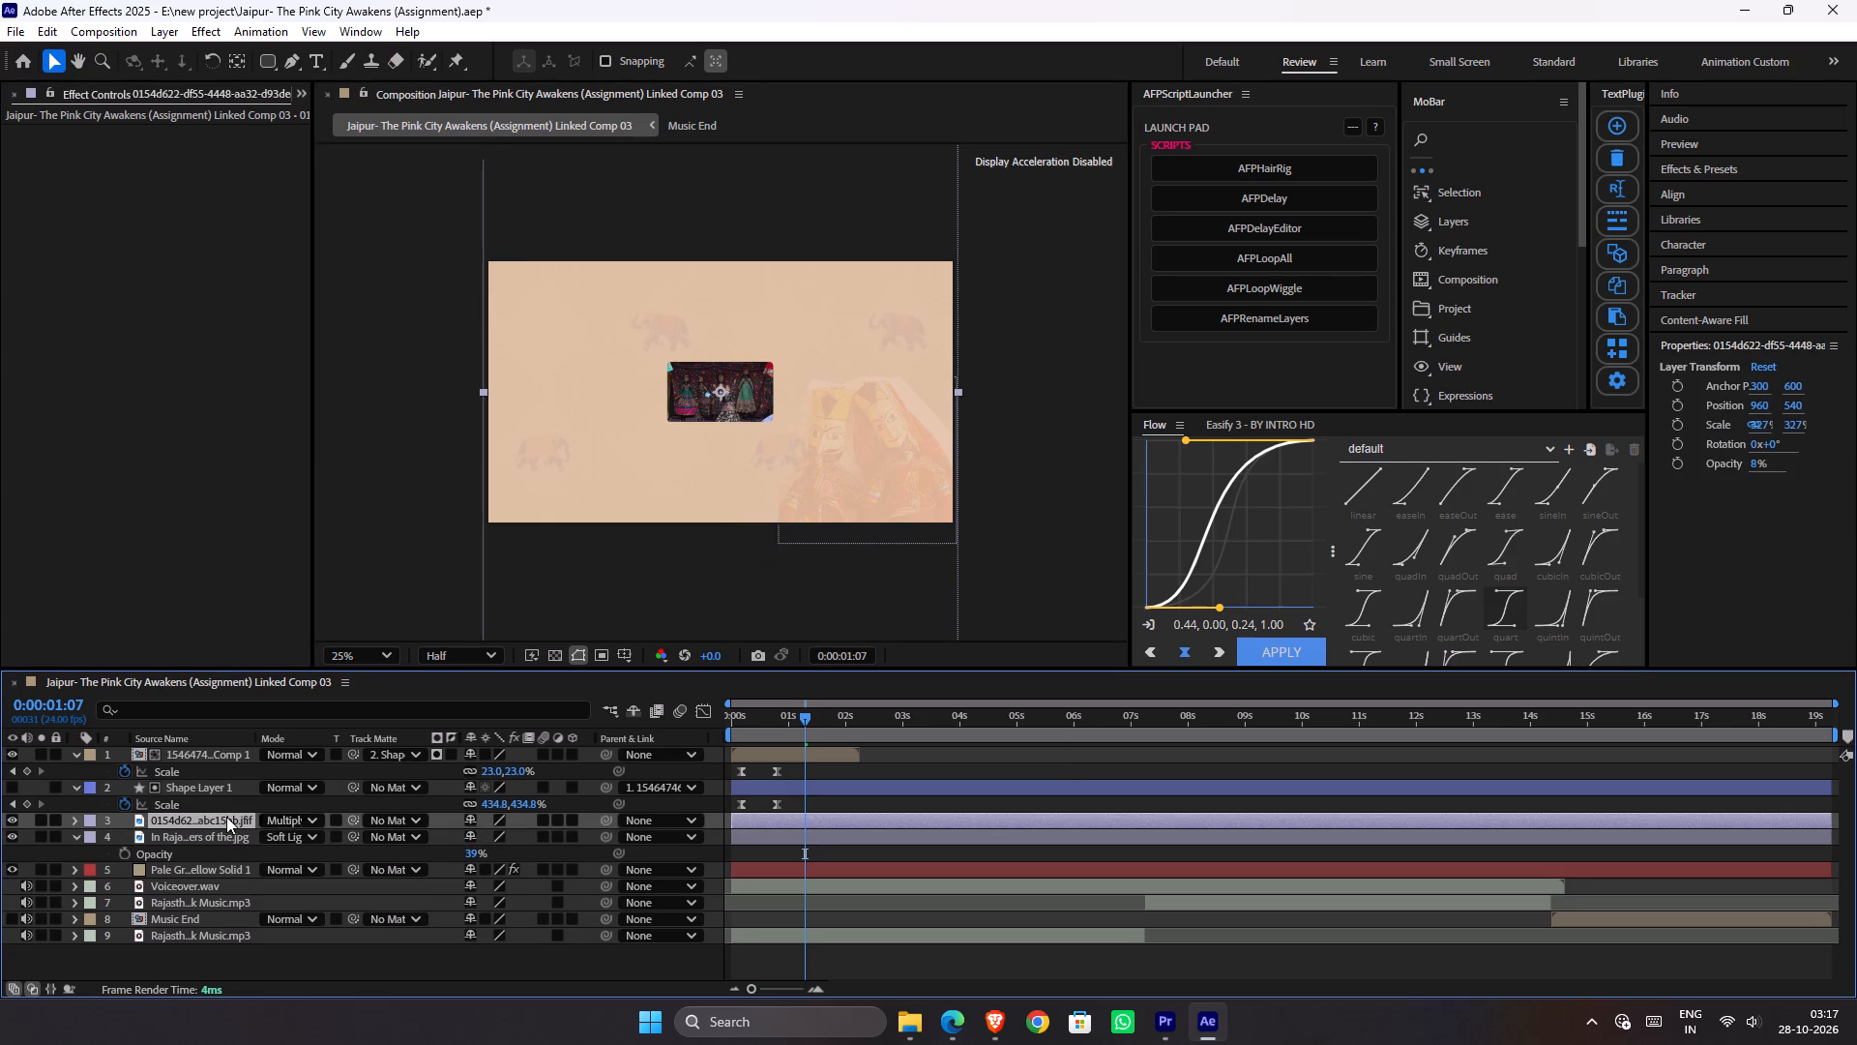
click(226, 817)
key(f)
key(f)
click(220, 832)
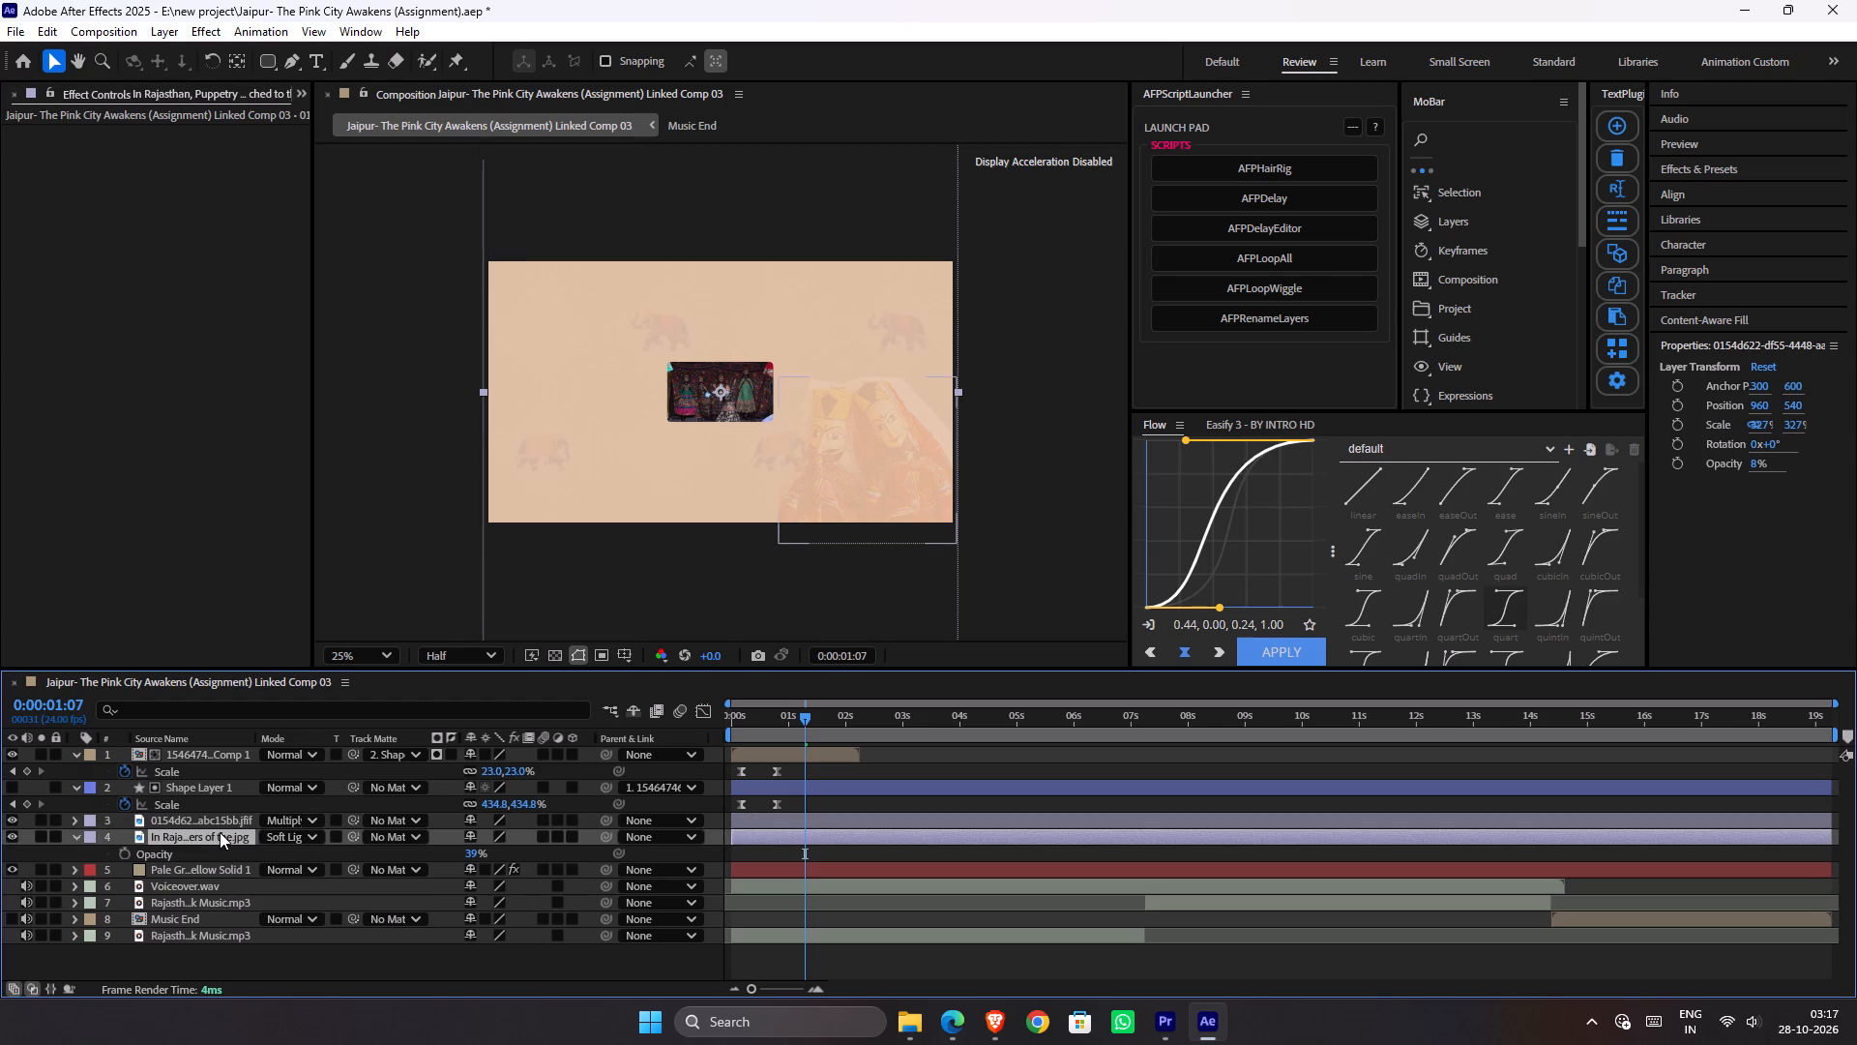
key(f)
drag(511, 874, 512, 874)
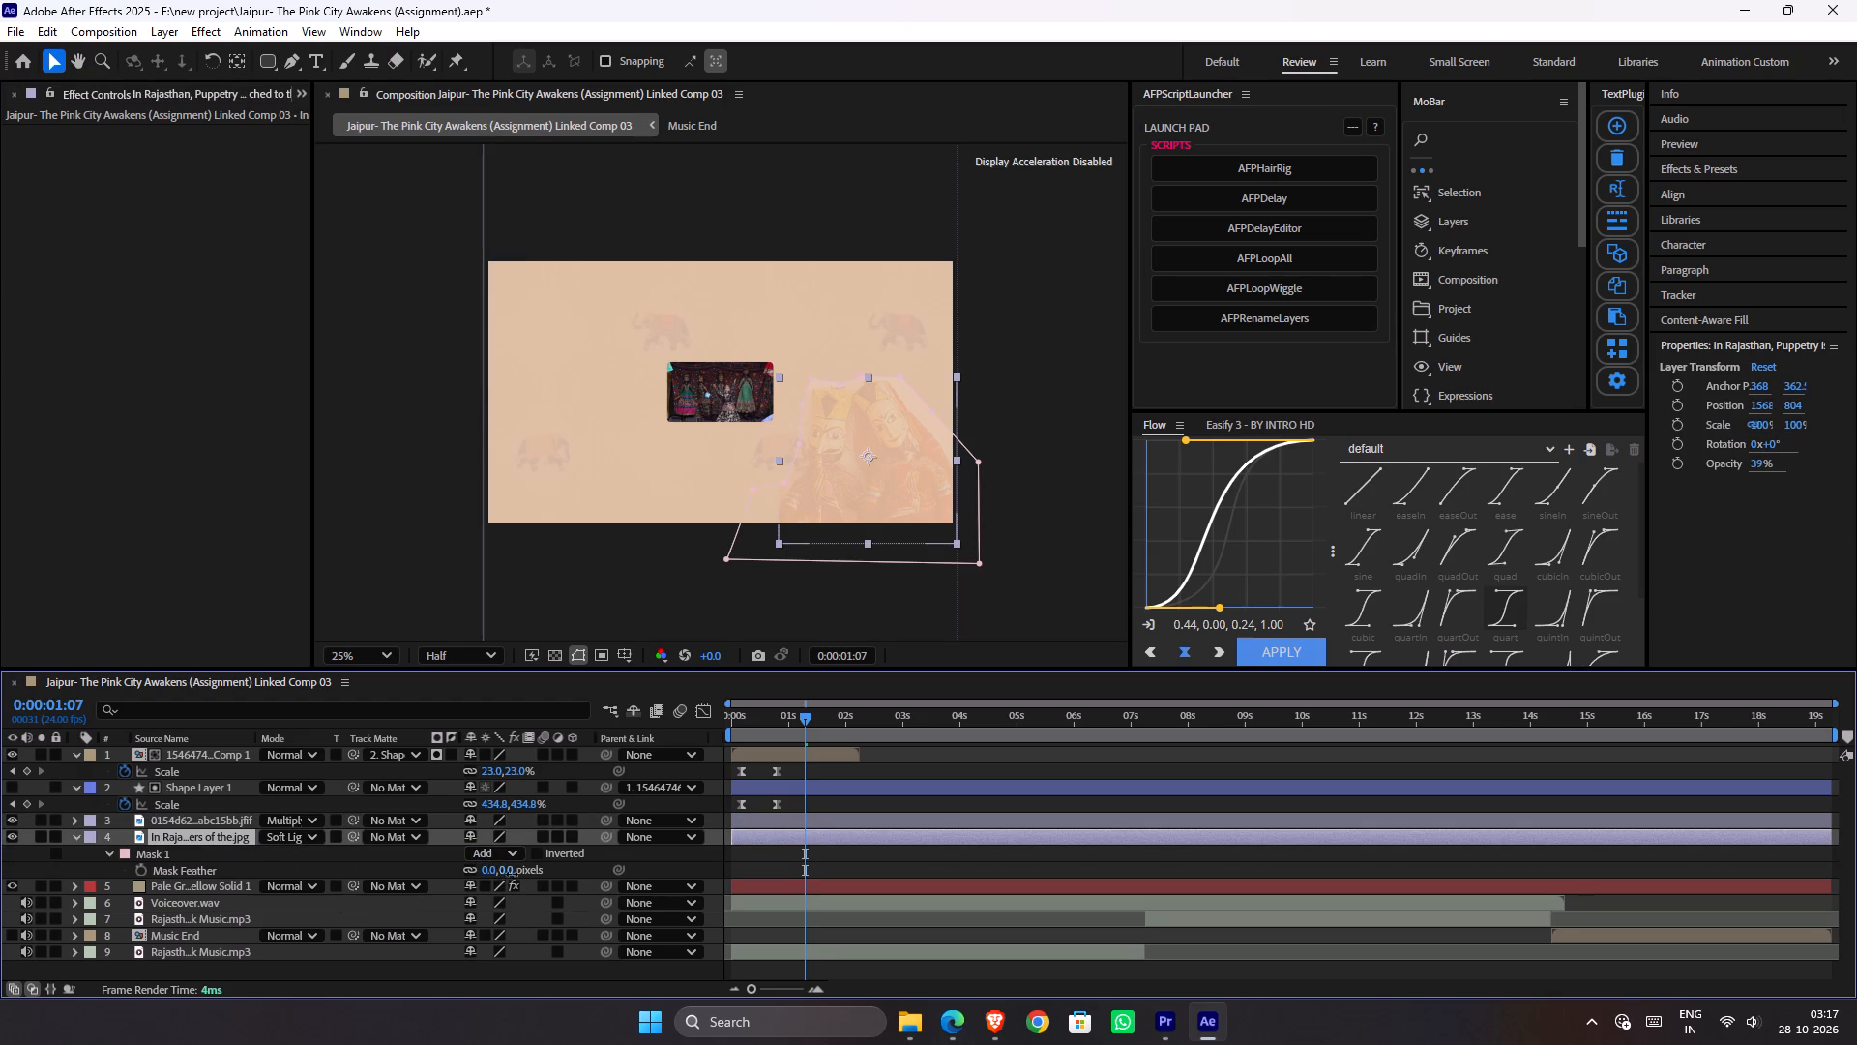
drag(512, 874, 592, 871)
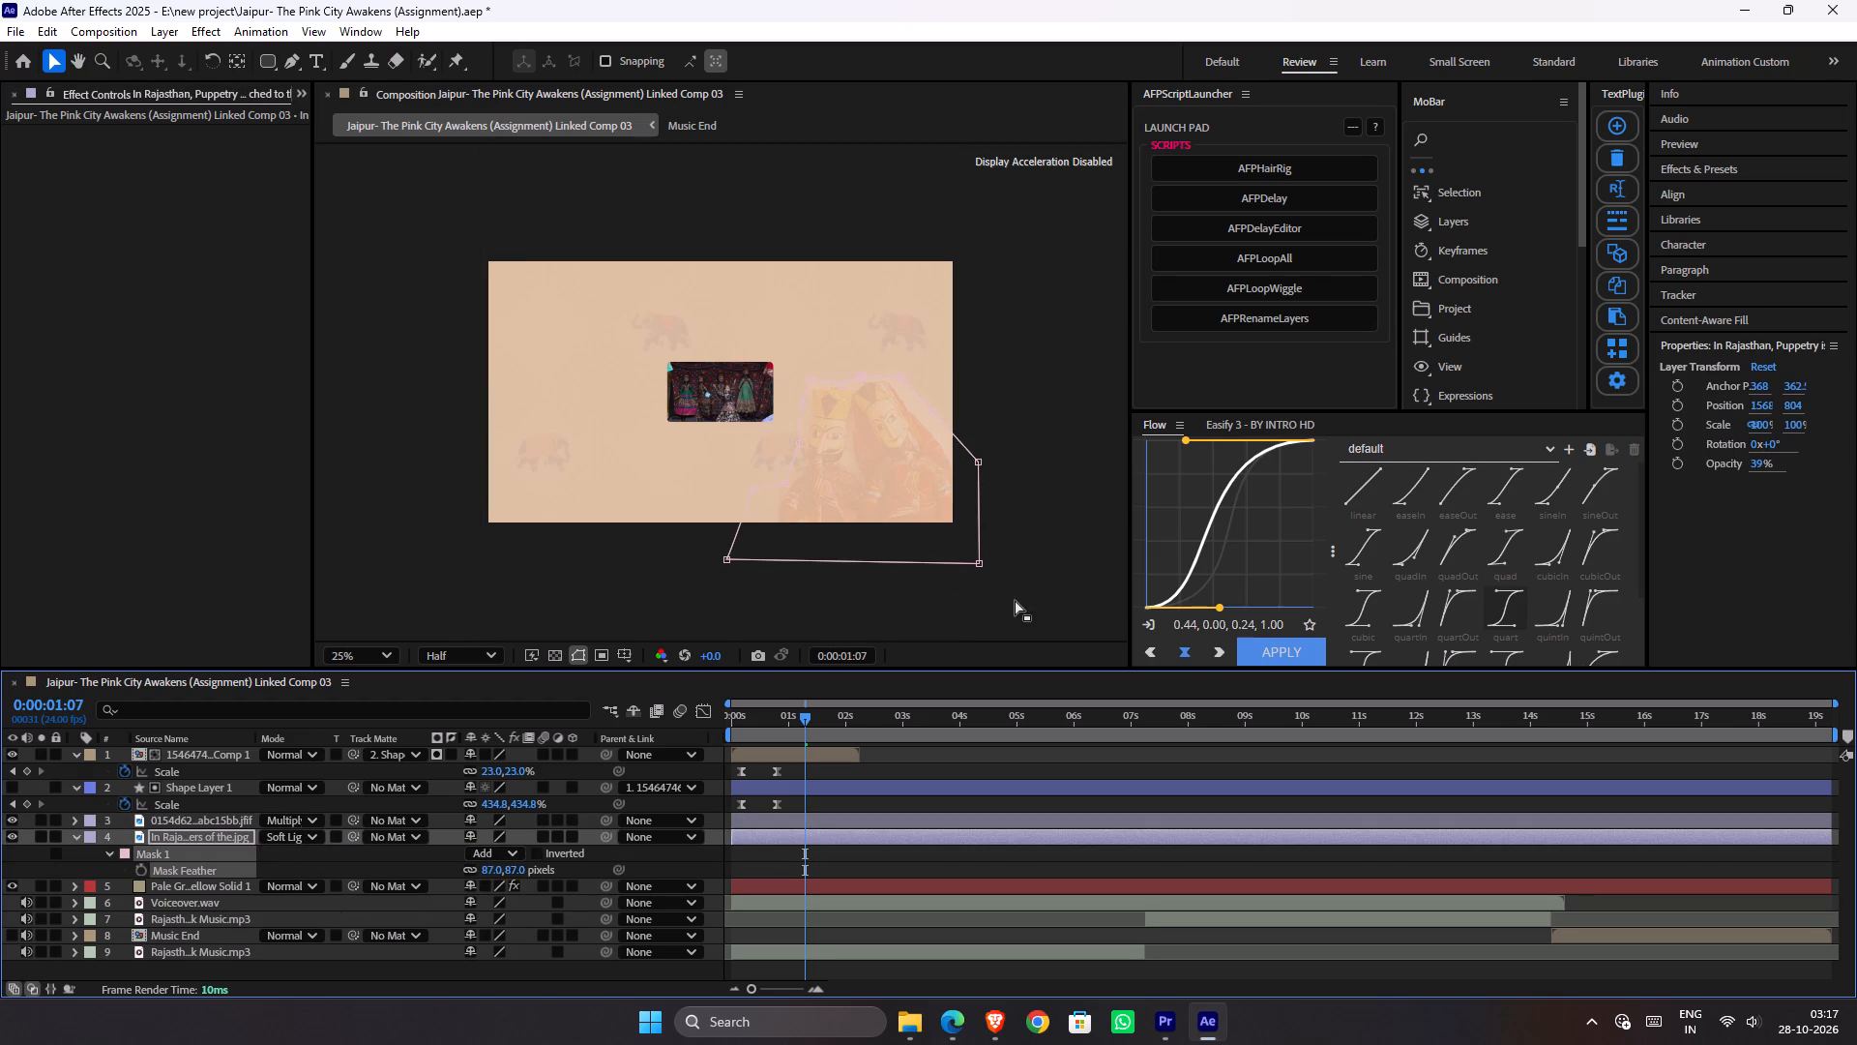
click(1015, 600)
click(1028, 634)
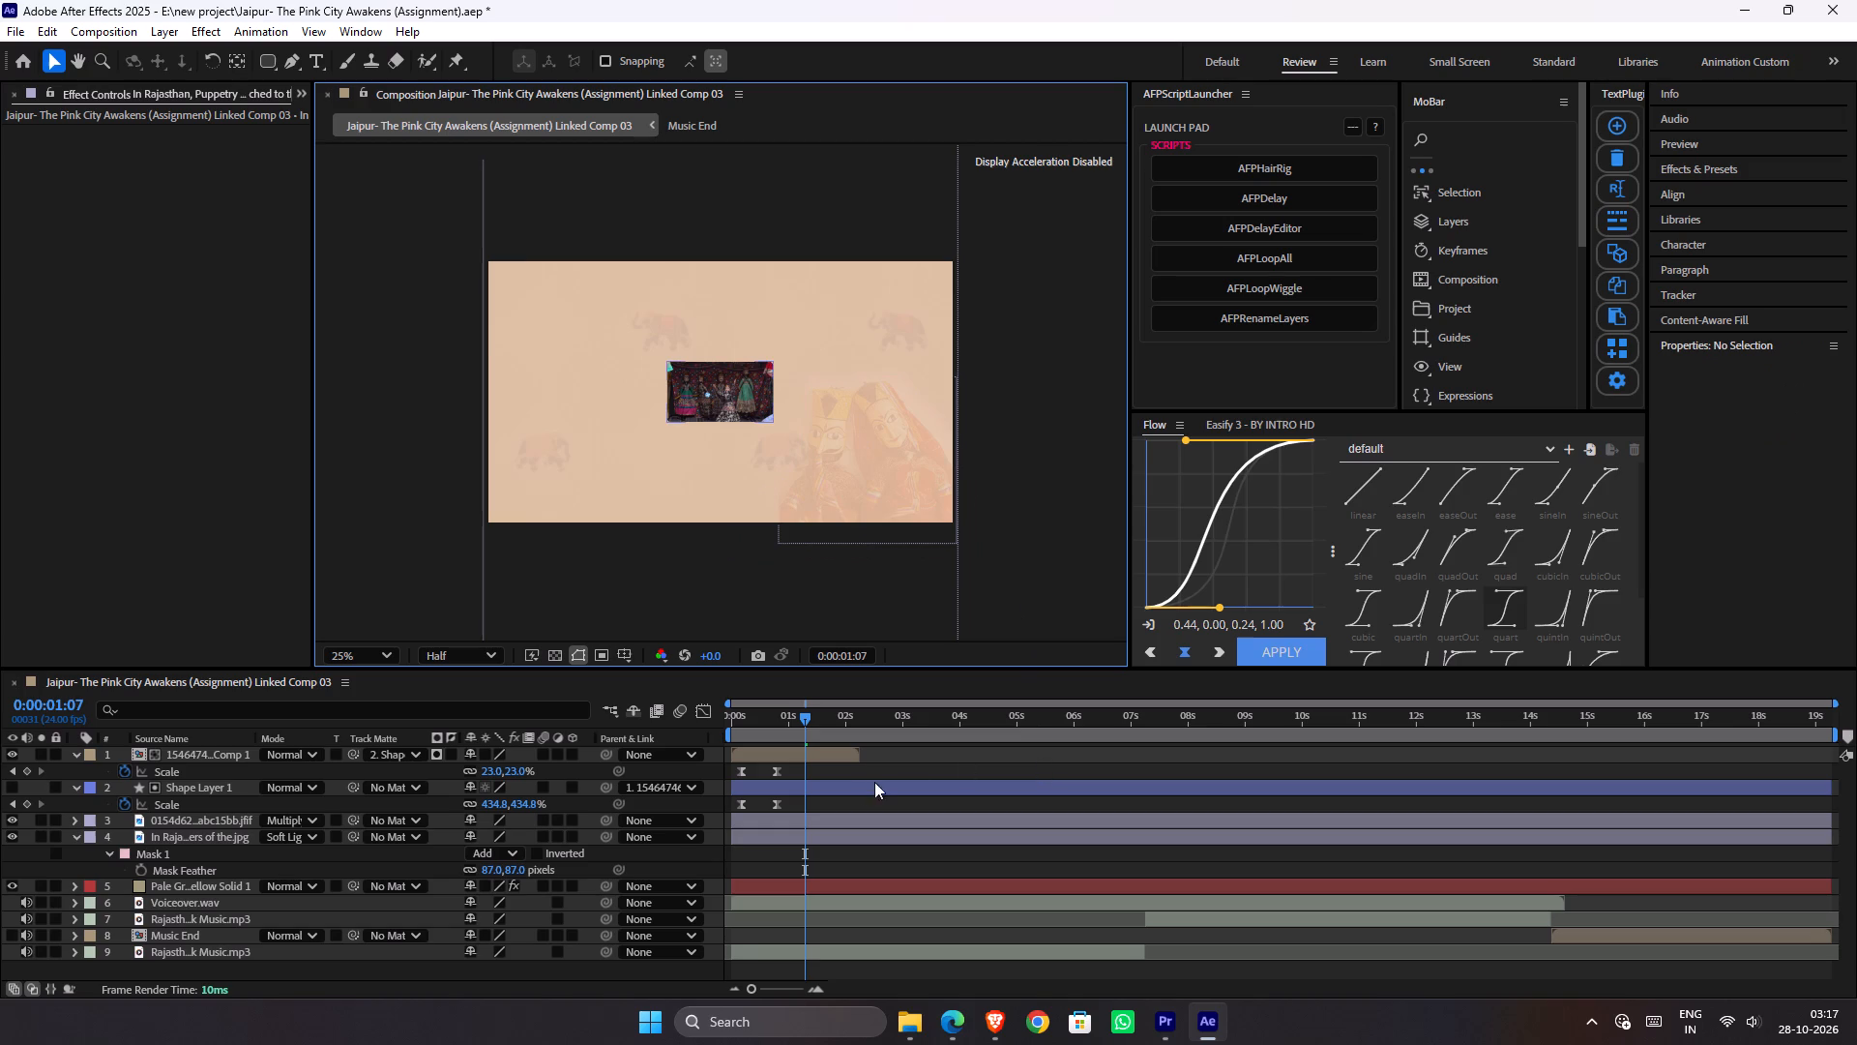
Hide the faint elephant pattern layer above the puppetry image, and save the project.
click(76, 839)
click(214, 824)
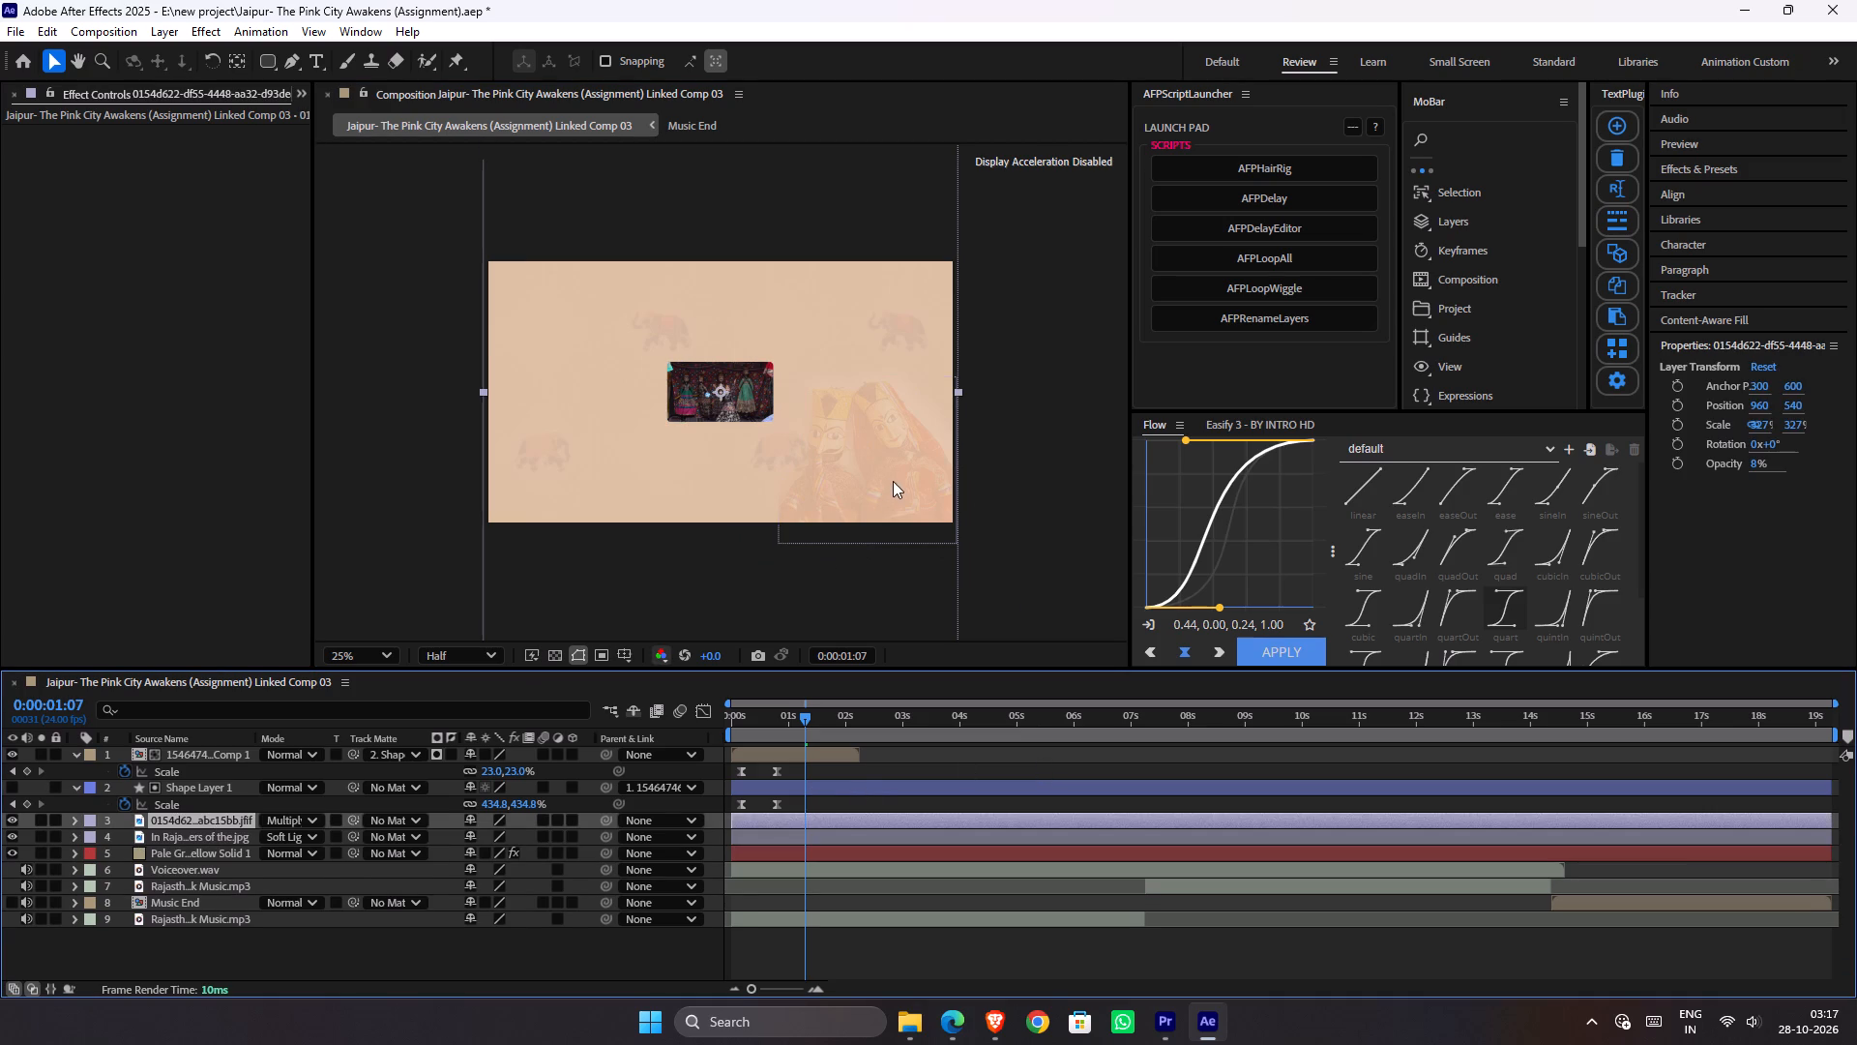
click(15, 825)
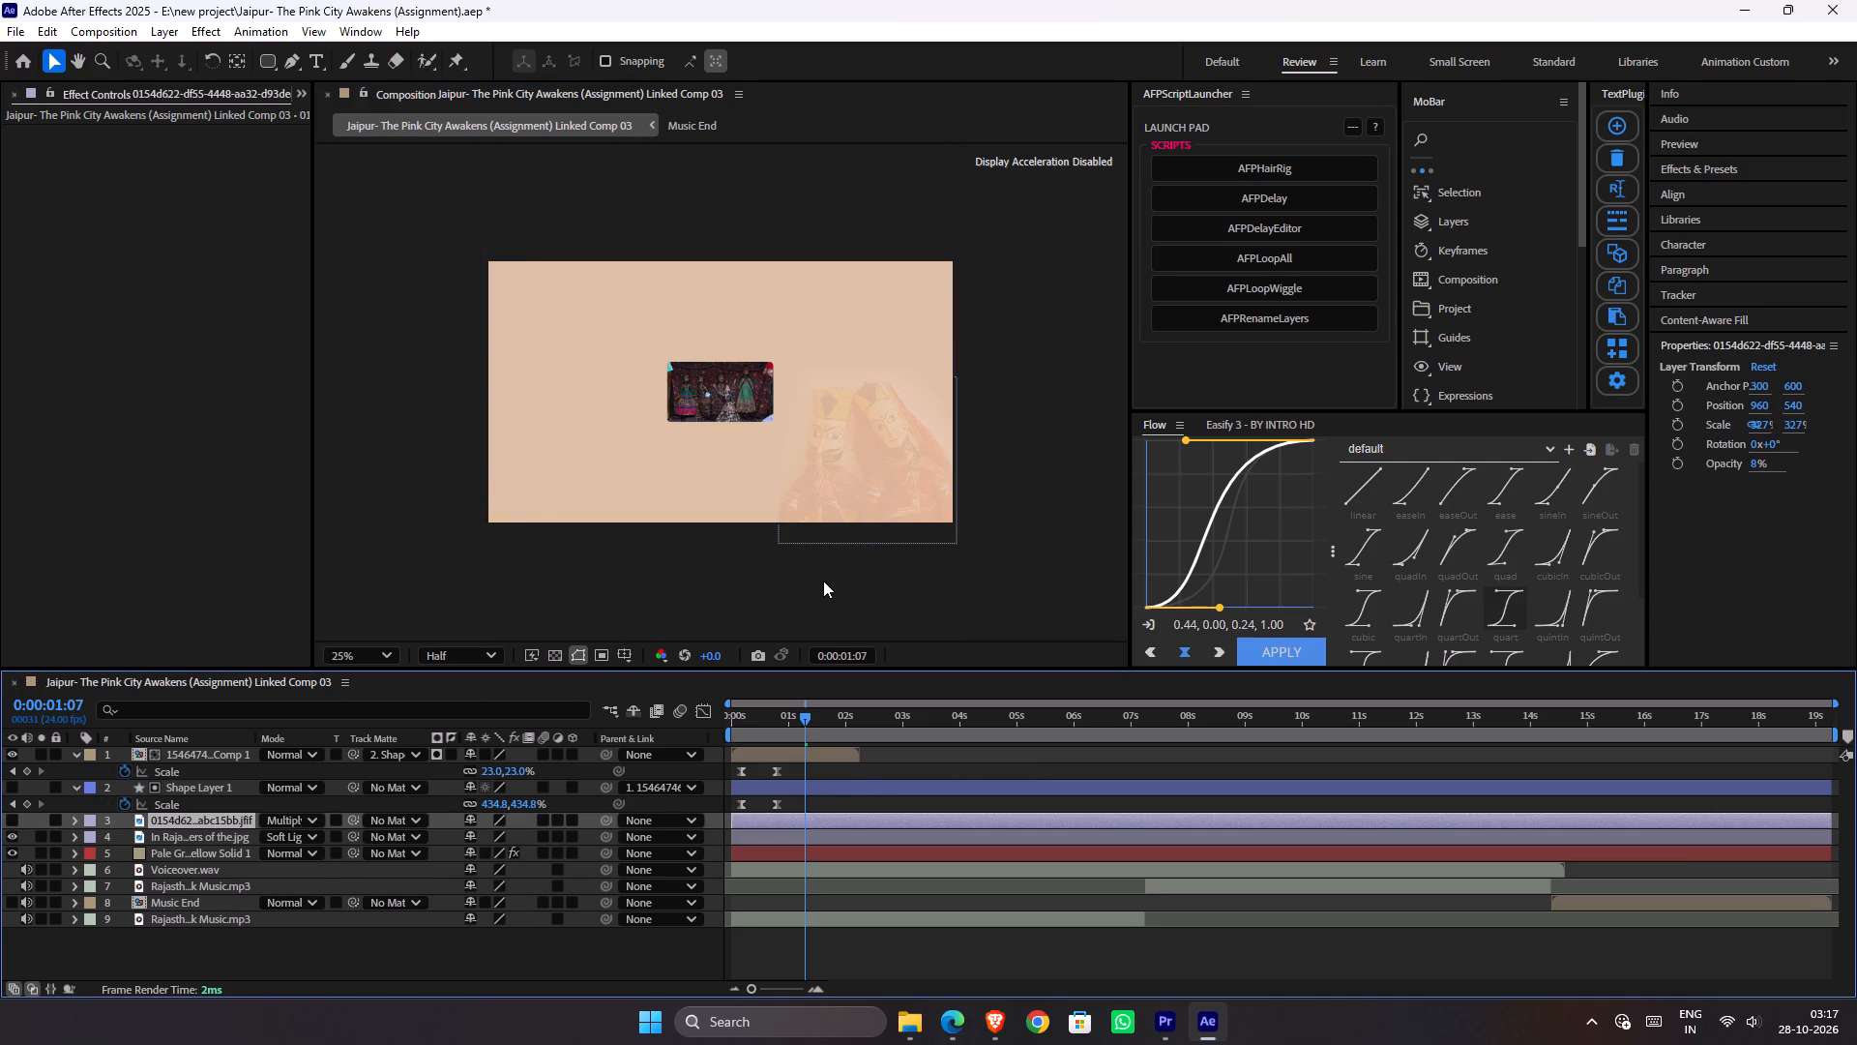
click(855, 571)
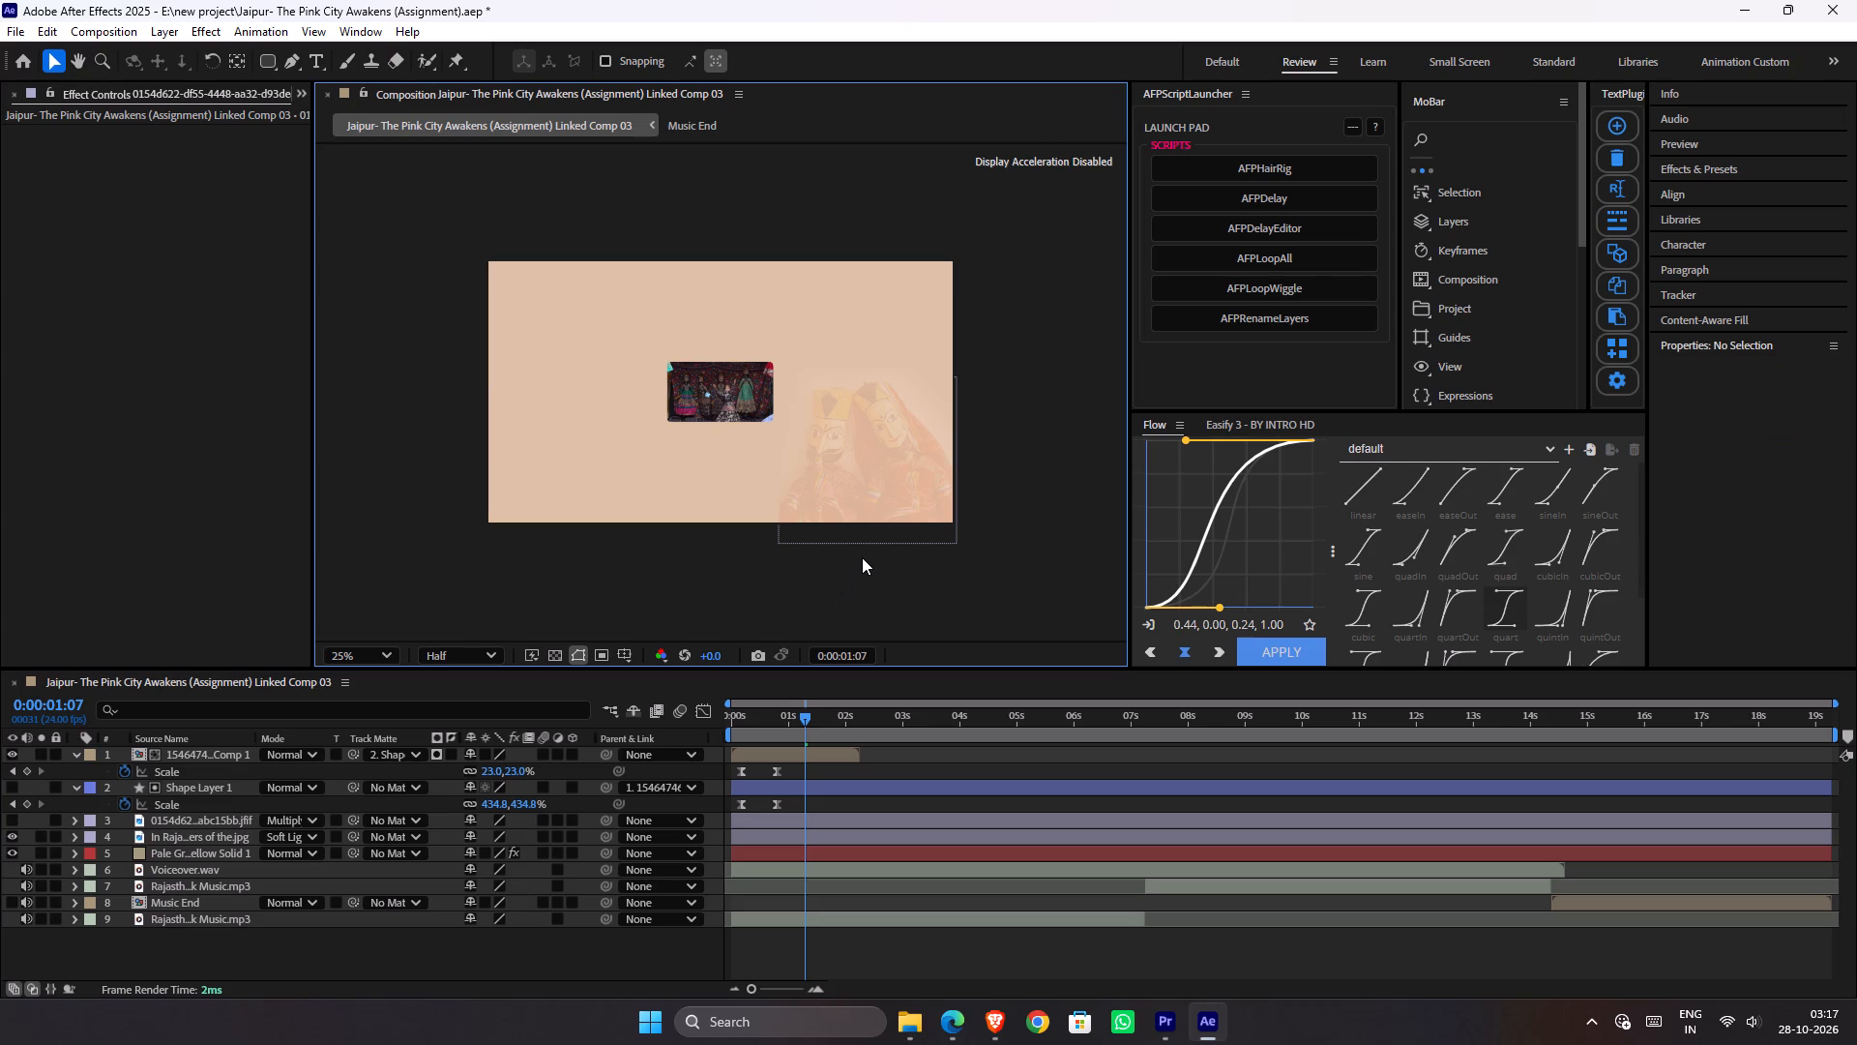
key(ctrl+s)
Play back the composition from 0:00:00:00 to check the puppet footage shrinking over the peach background.
drag(775, 713, 645, 721)
key(space)
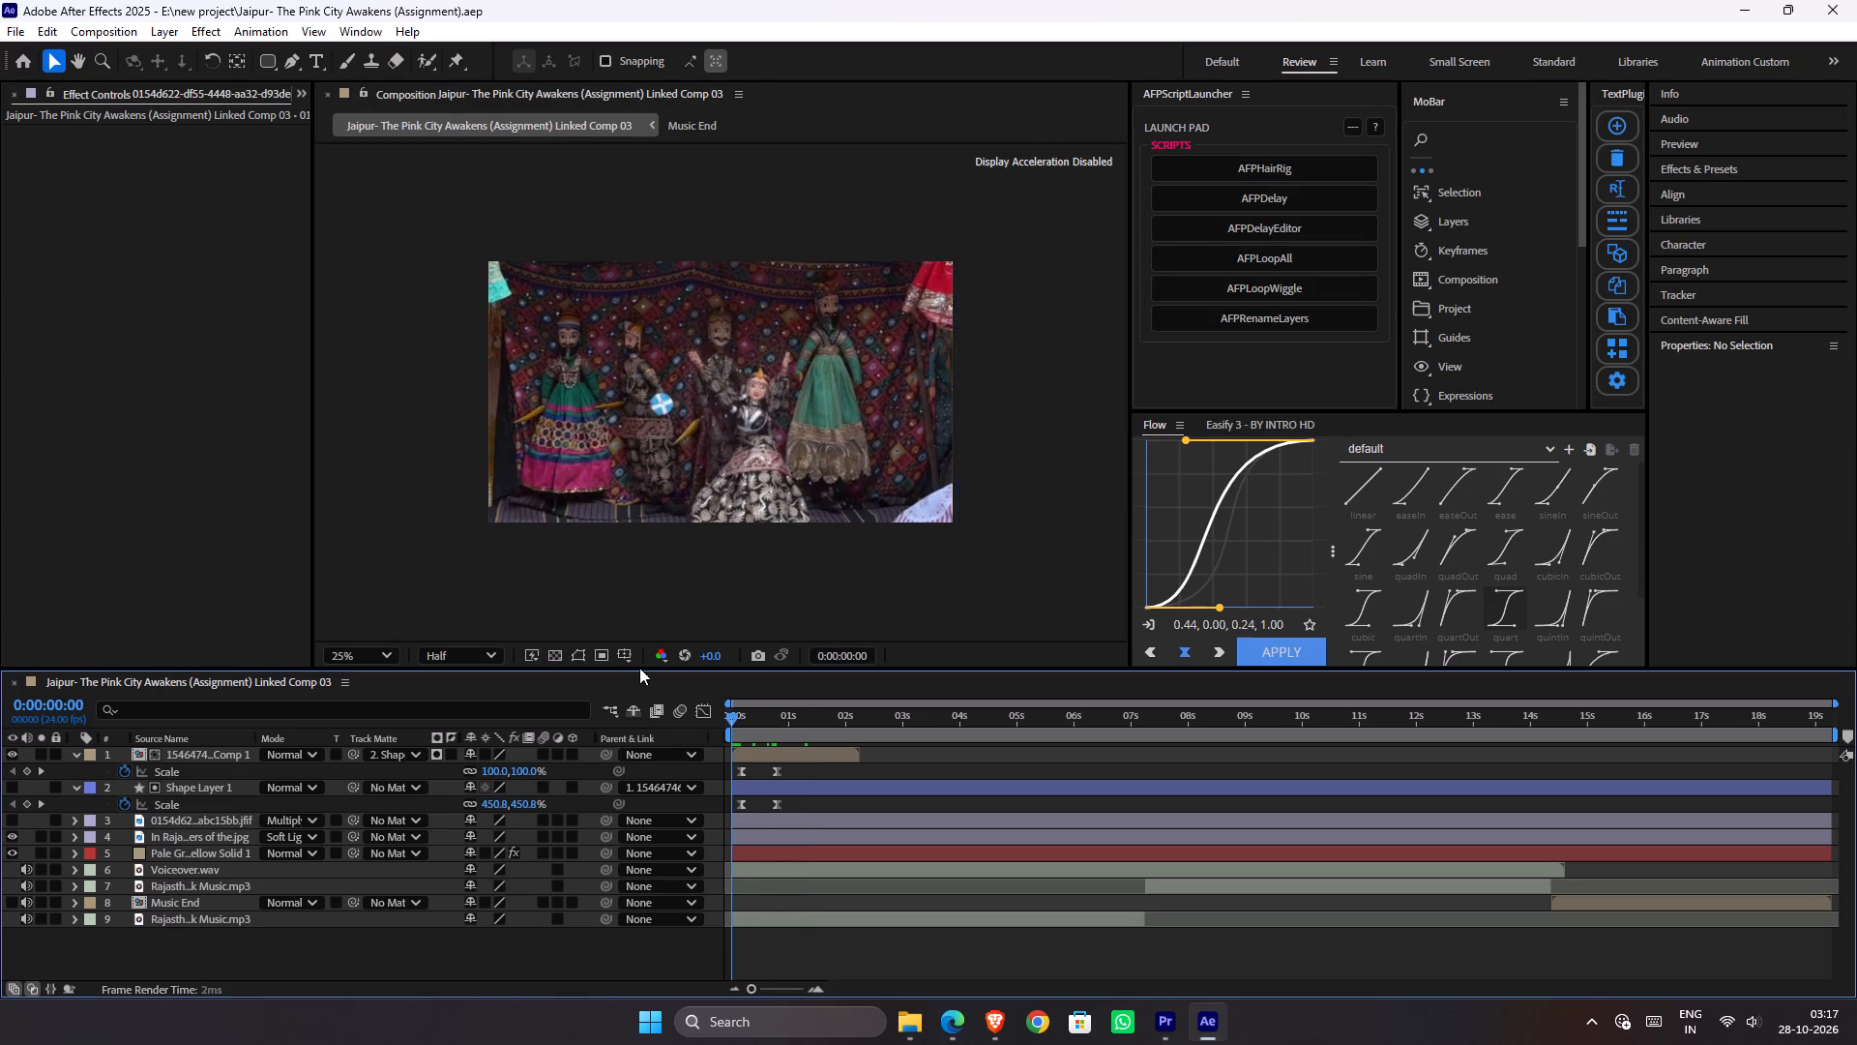
key(space)
Switch to File Explorer and look through the Downloads folder for usable footage and images.
key(alt+Tab)
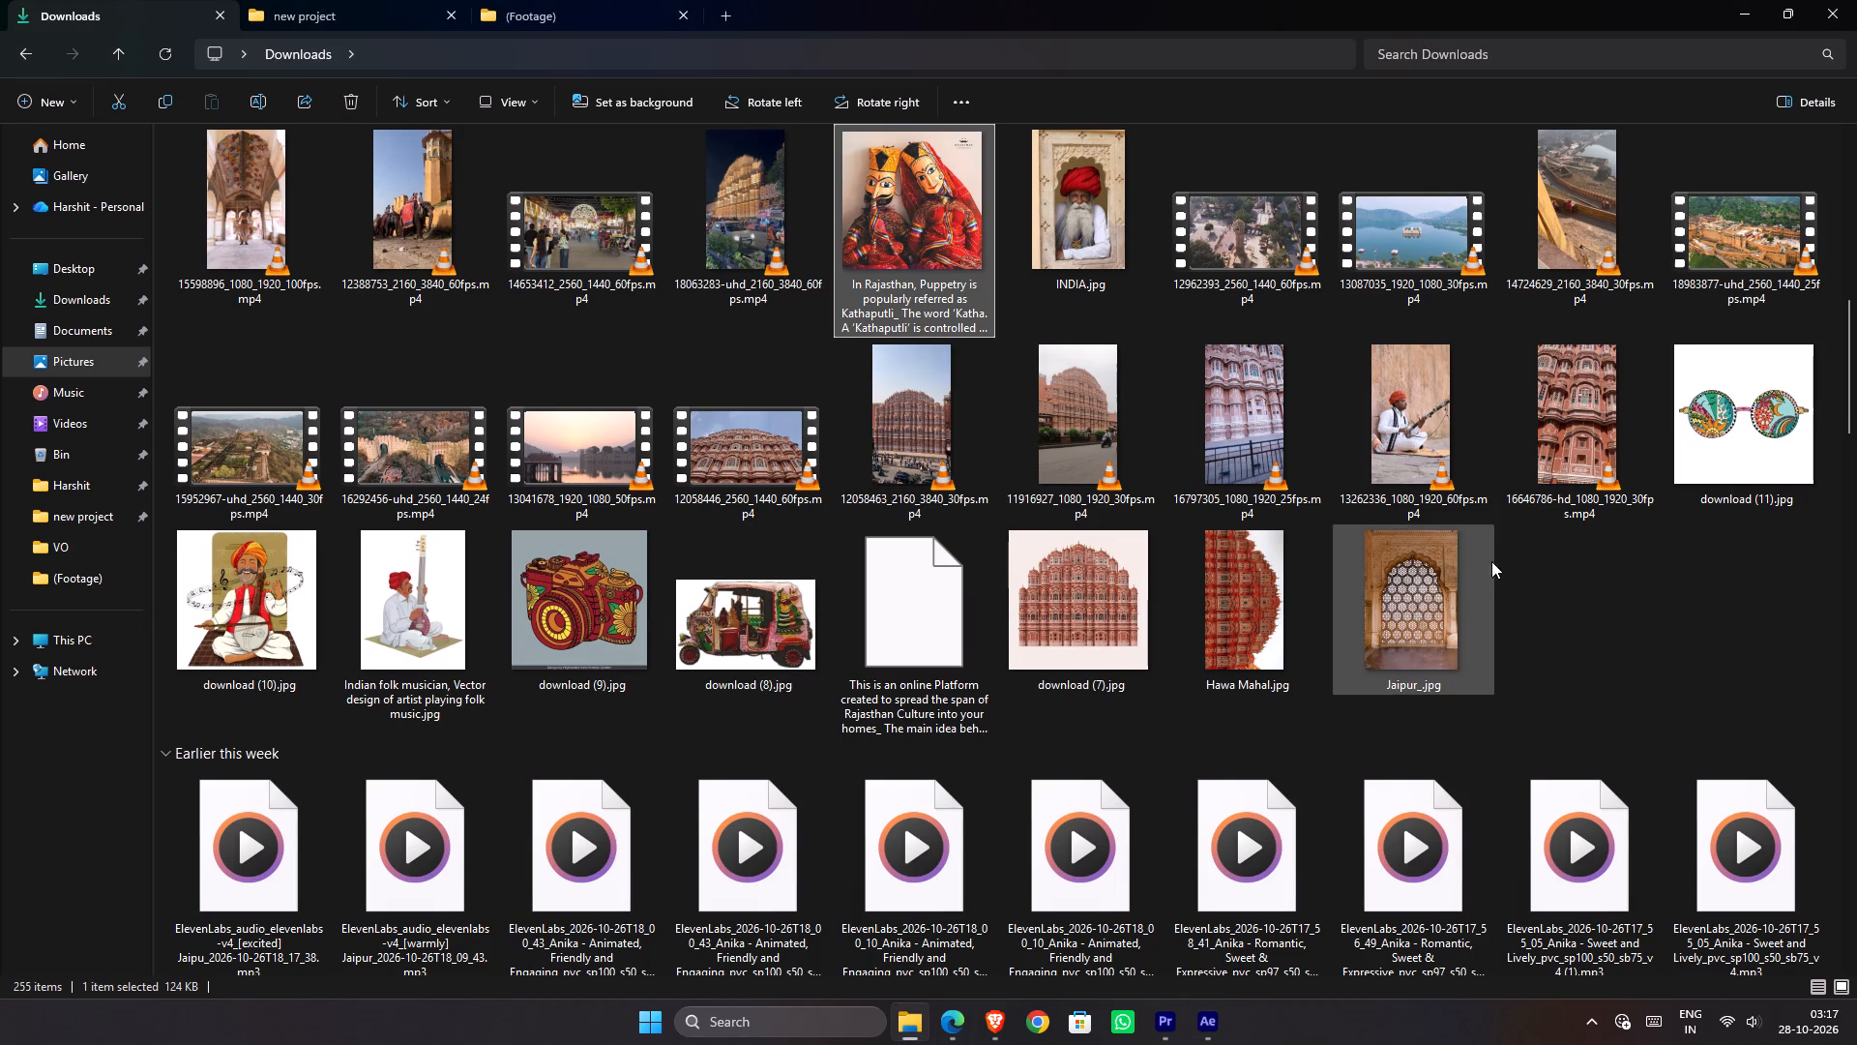
click(615, 672)
scroll(606, 598, up, 1)
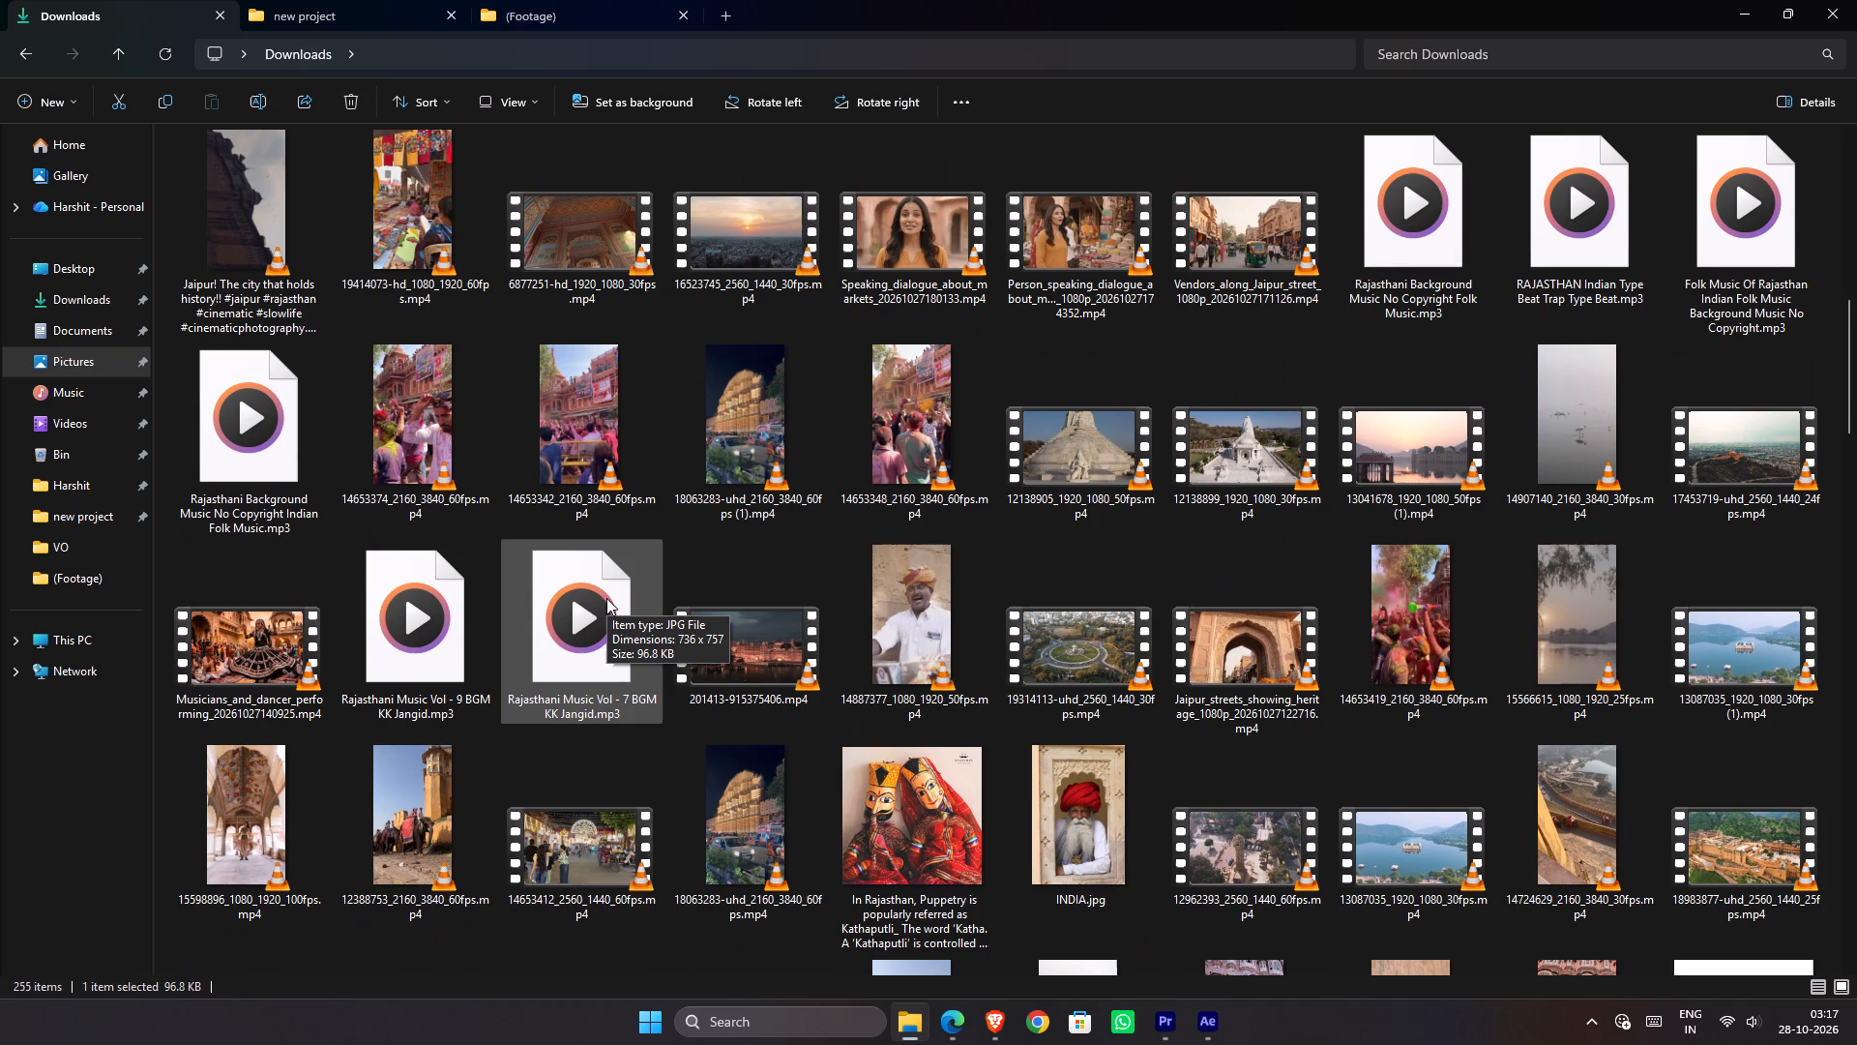
scroll(614, 598, up, 1)
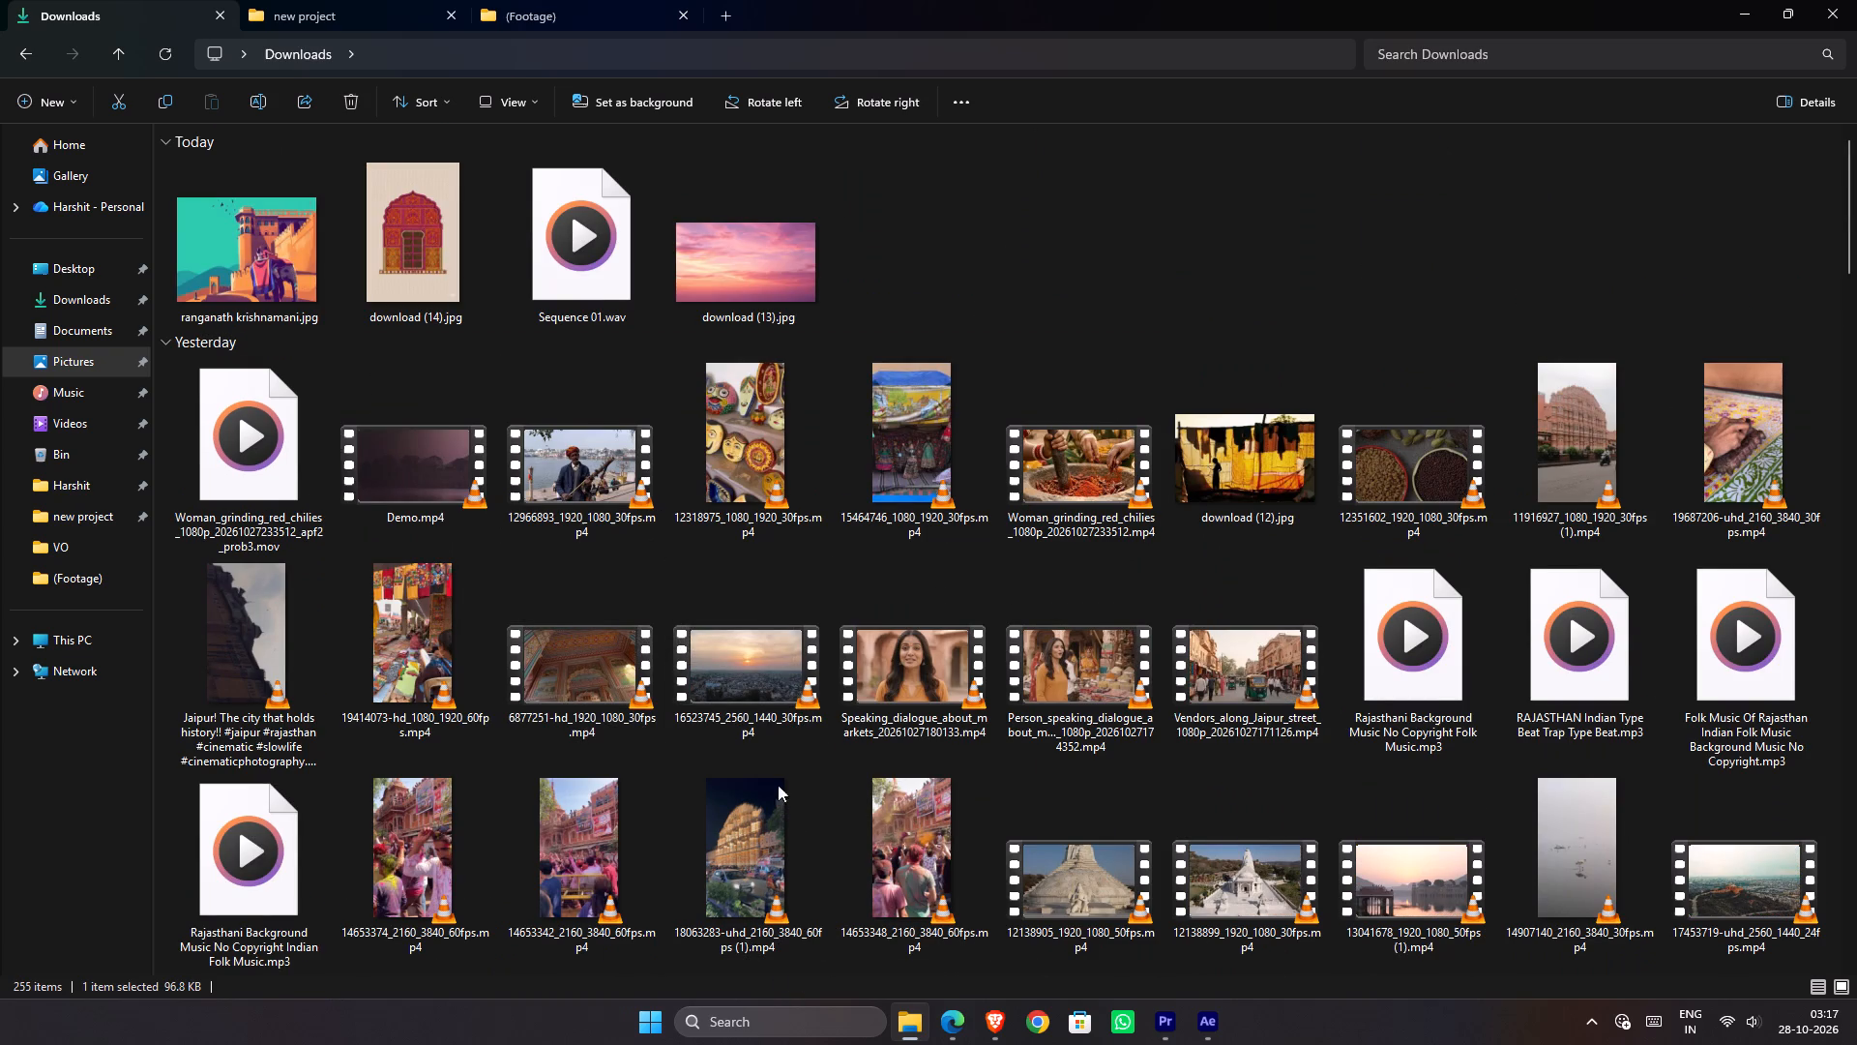
Switch to Edge and search Pexels videos for "spices grinding closeup".
click(962, 1035)
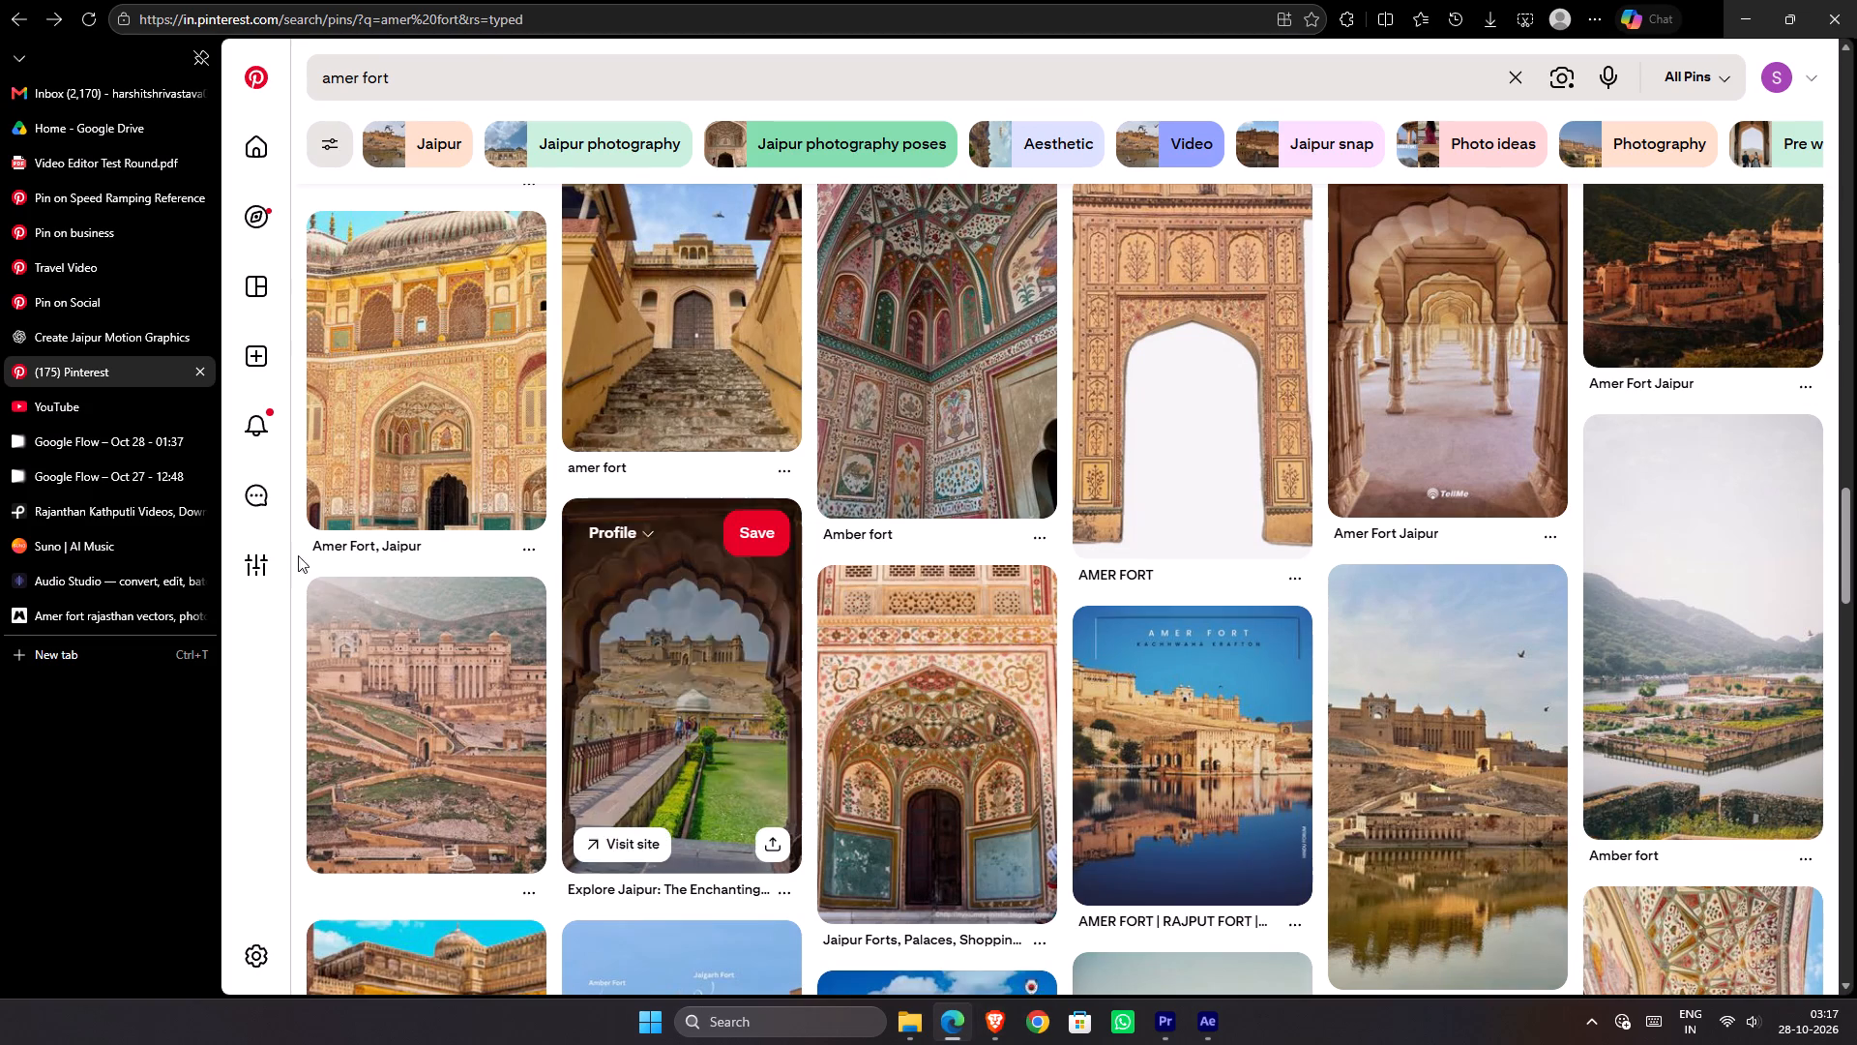
click(95, 394)
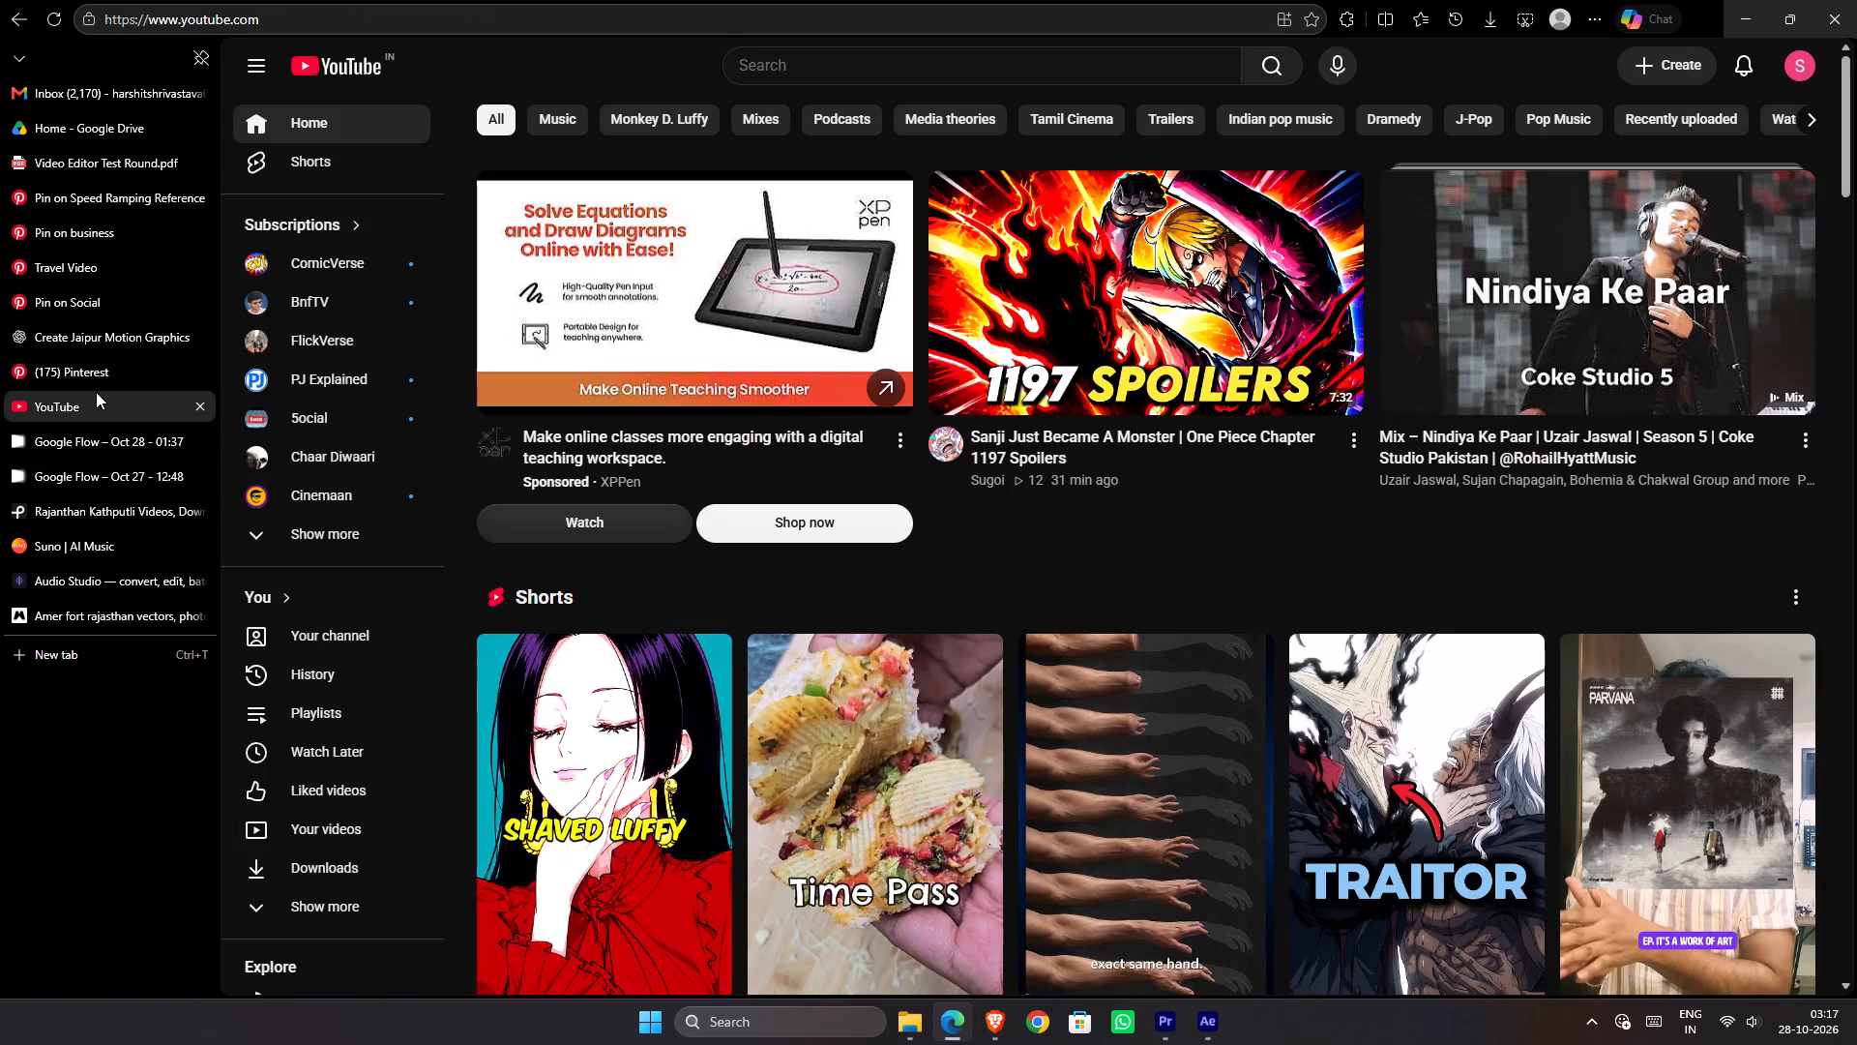
click(103, 375)
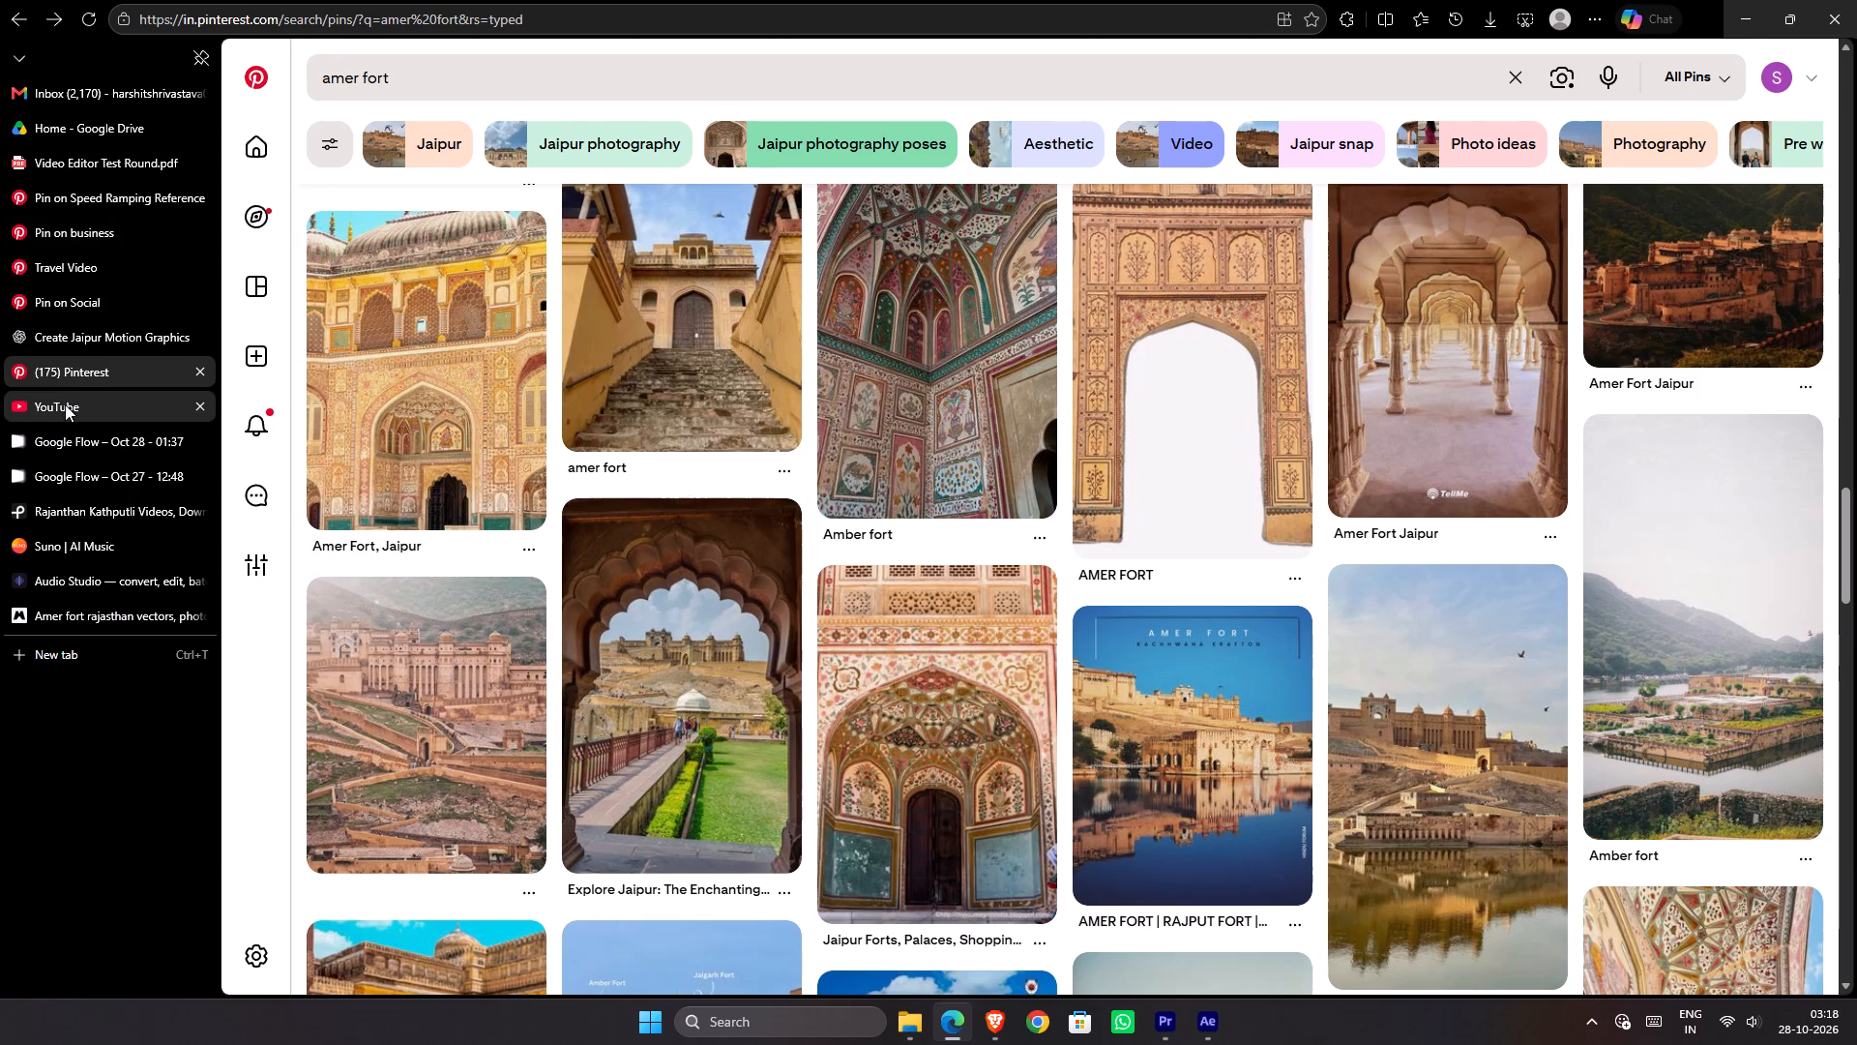
click(105, 517)
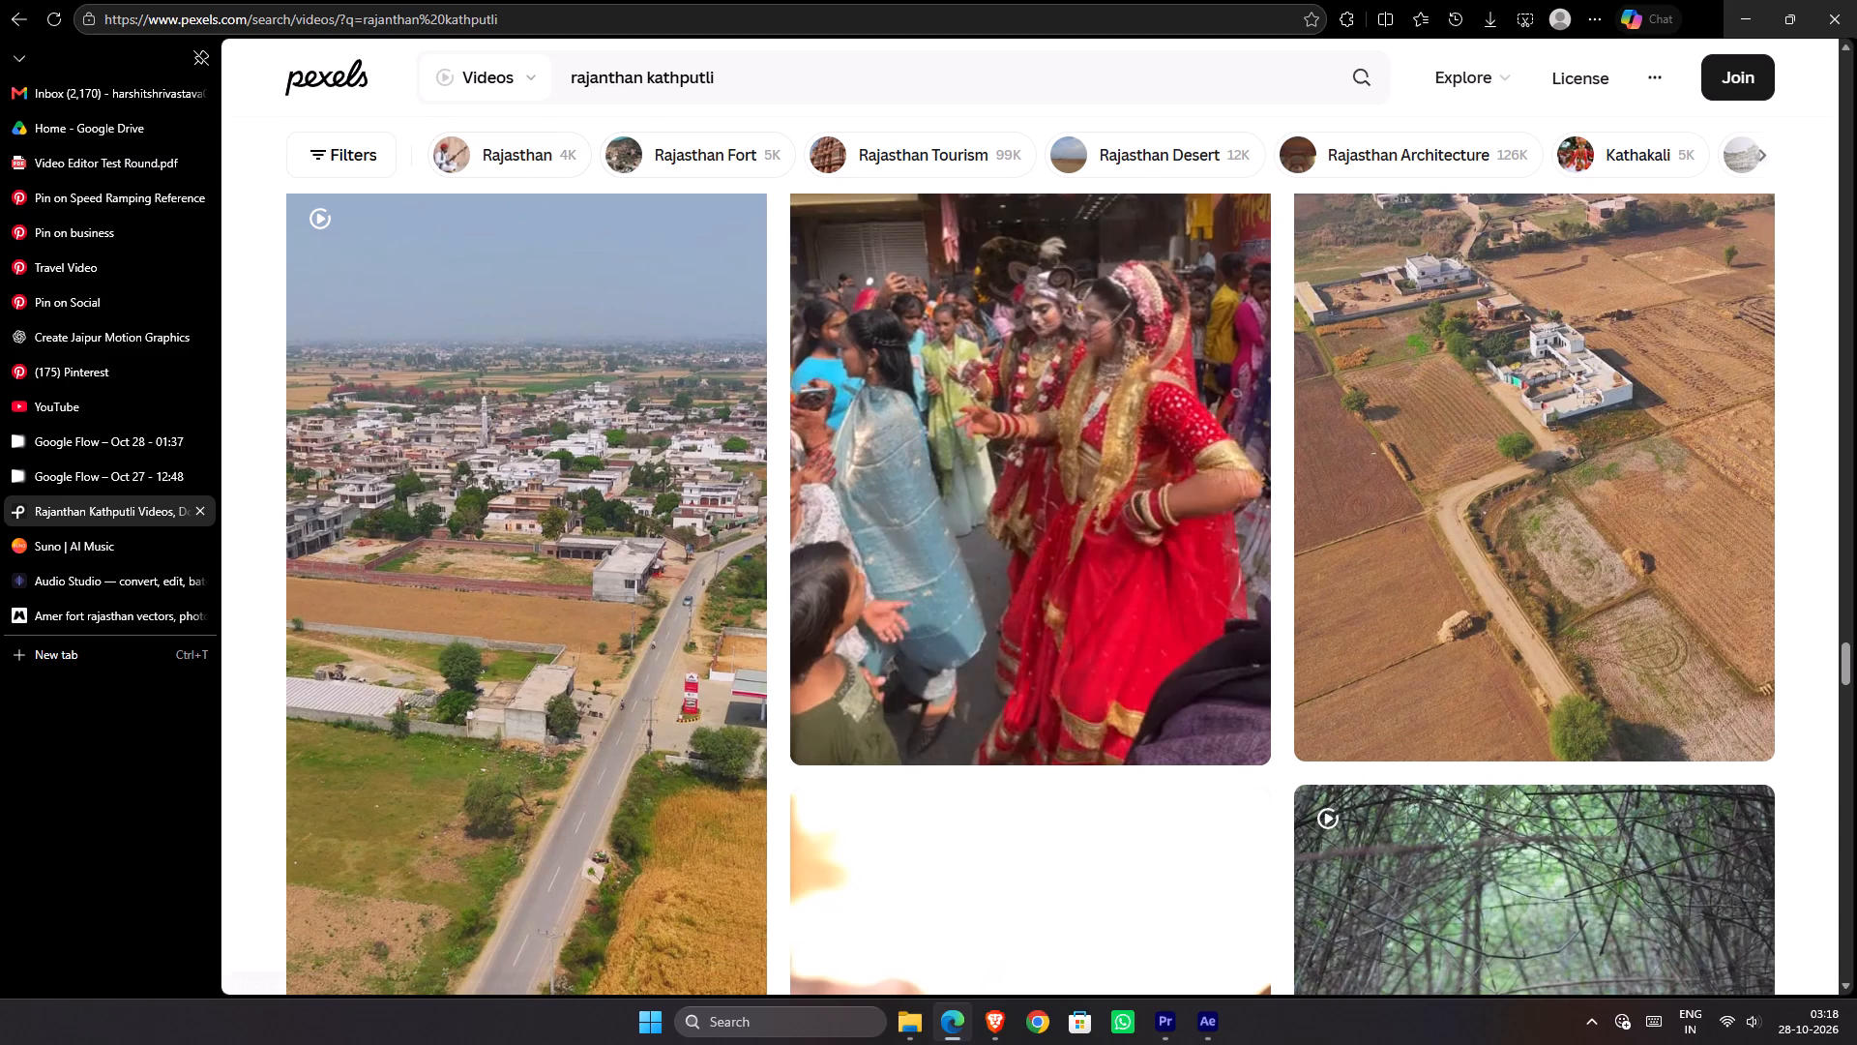
drag(746, 76, 518, 105)
text(spices grinding closeup)
key(Return)
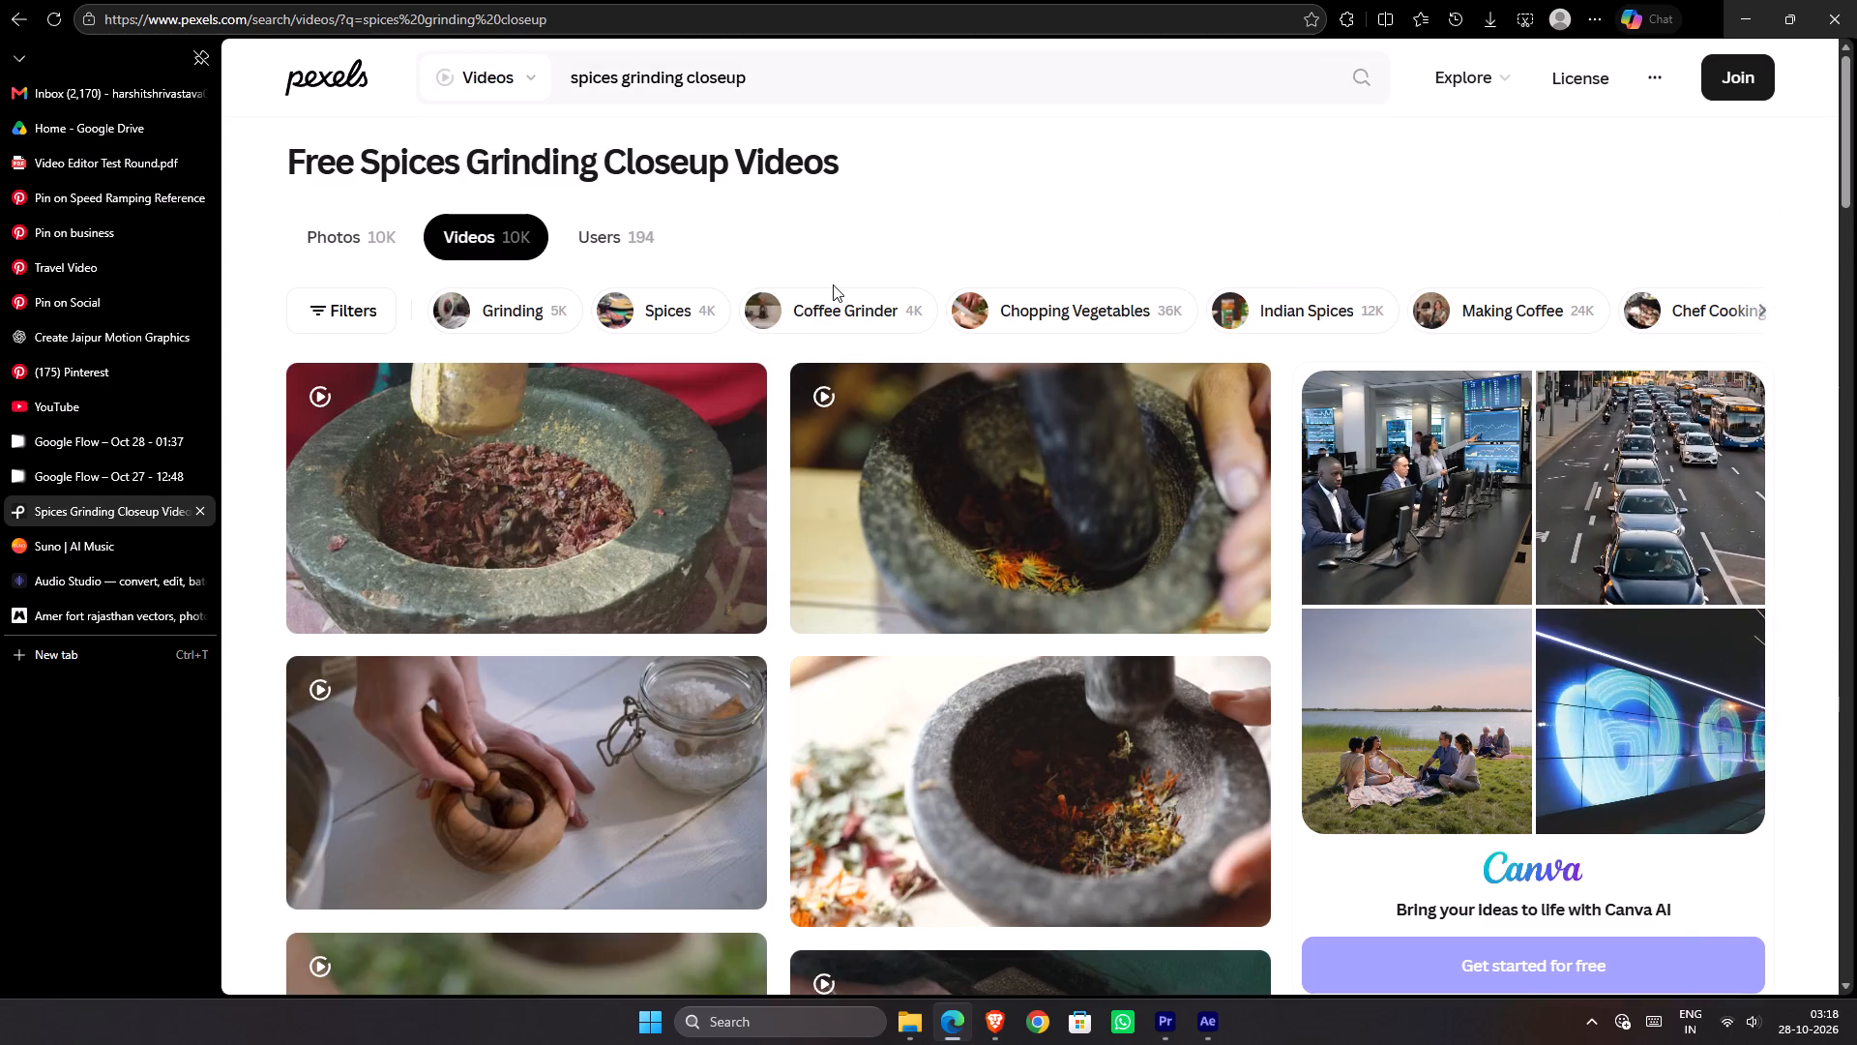
Preview the clip of a wooden pestle grinding red flakes in a stone mortar, and return to the results.
click(449, 496)
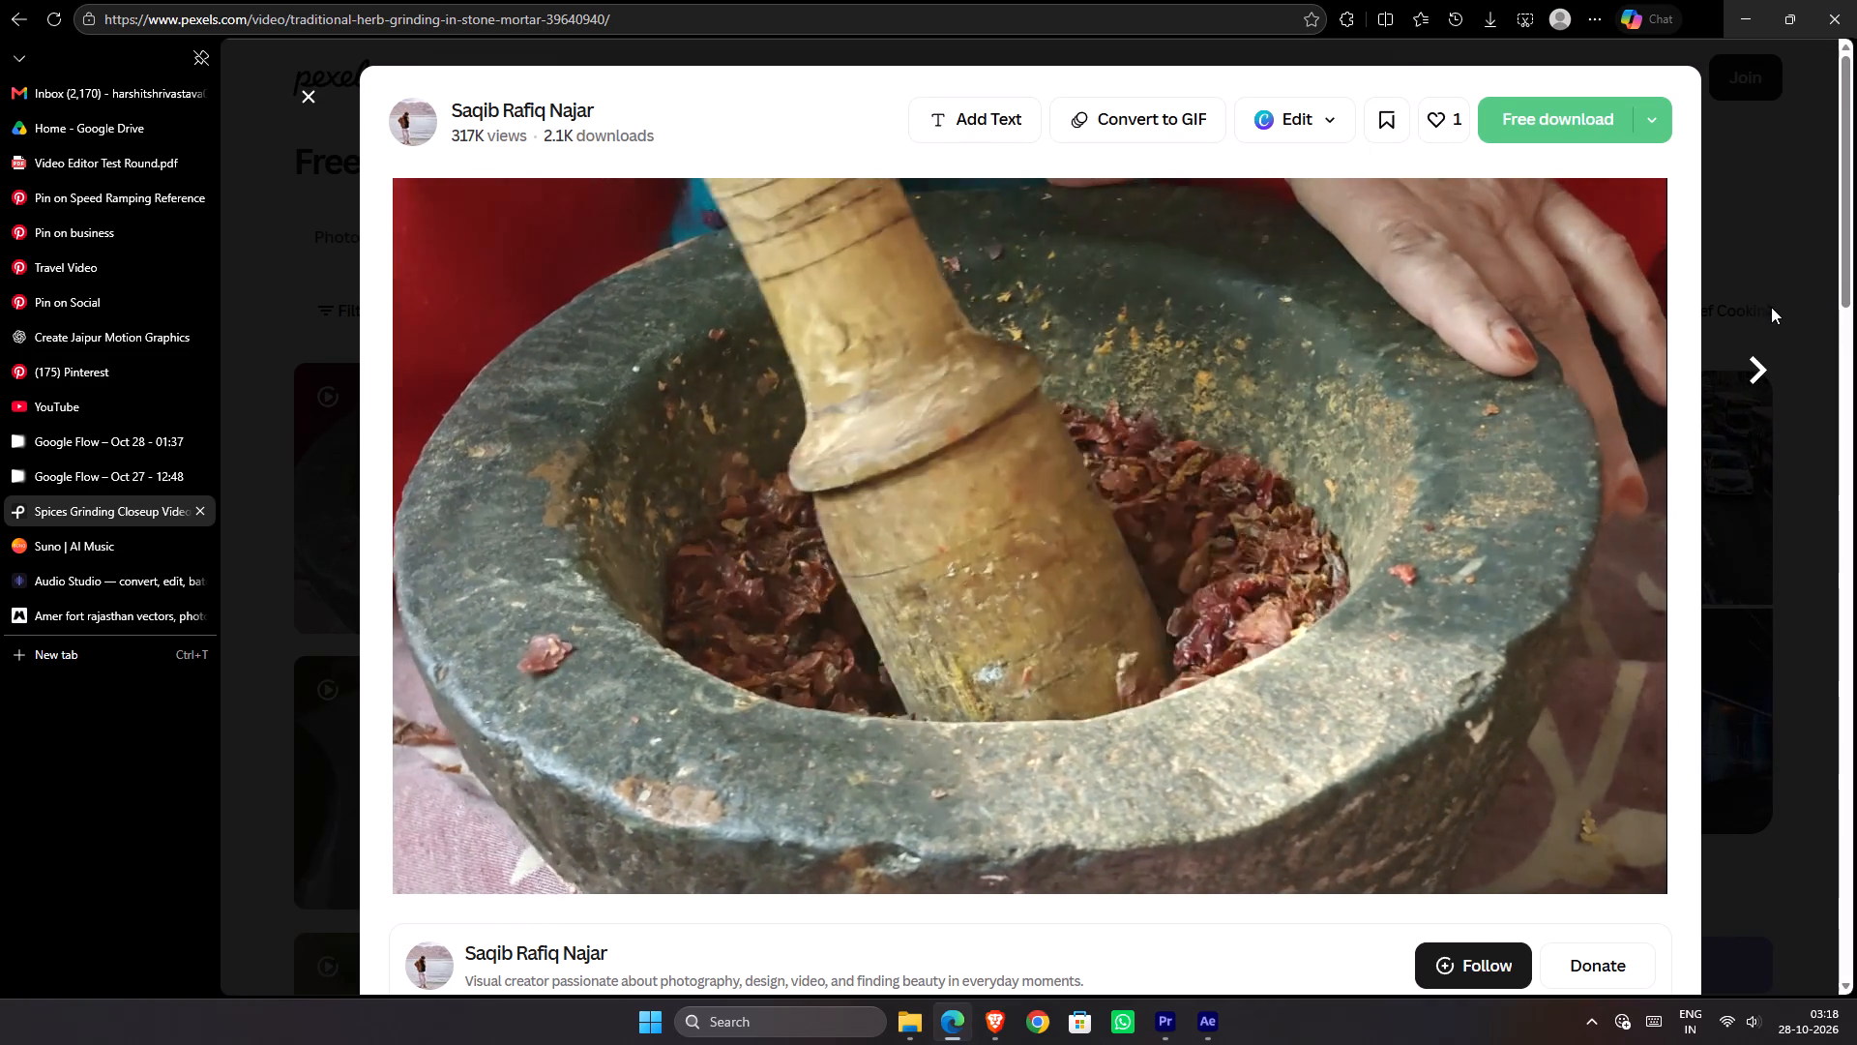
click(1771, 307)
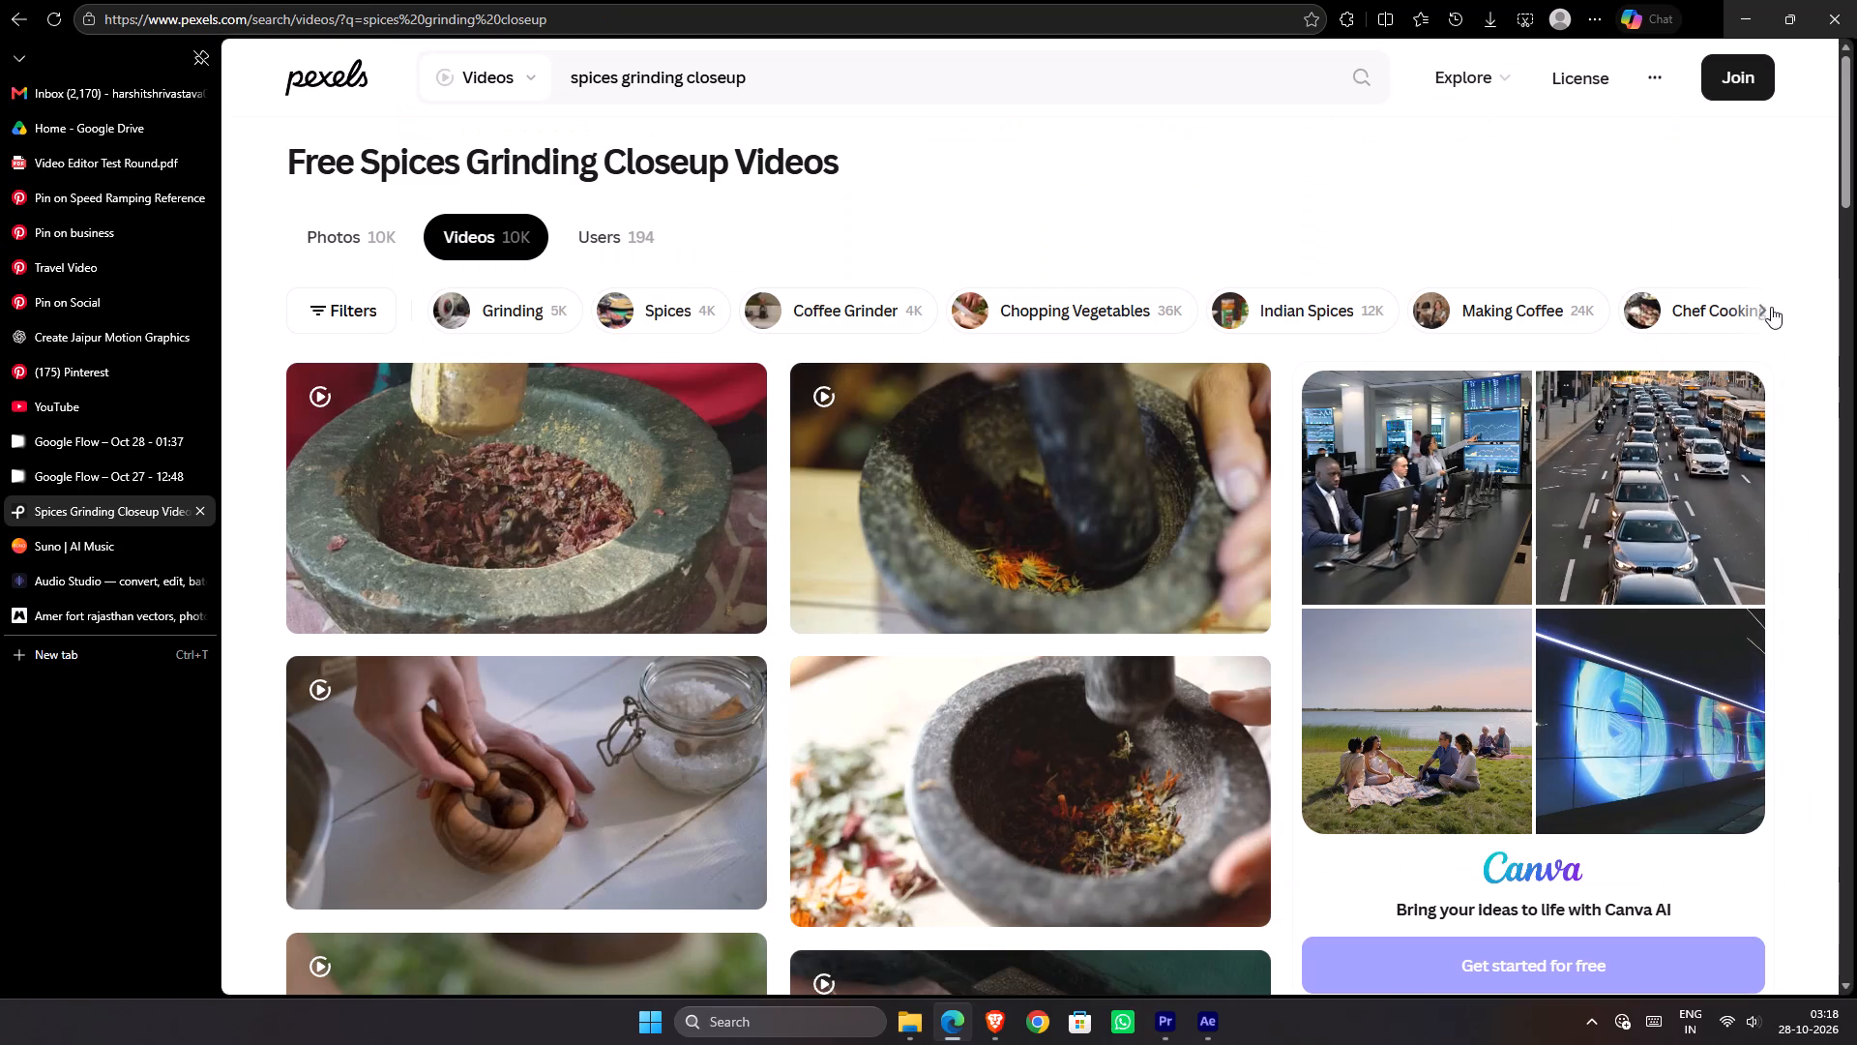
Examine the "spices grinding closeup" video results for a suitable spice-grinding clip.
scroll(1341, 512, down, 1)
scroll(1186, 532, down, 1)
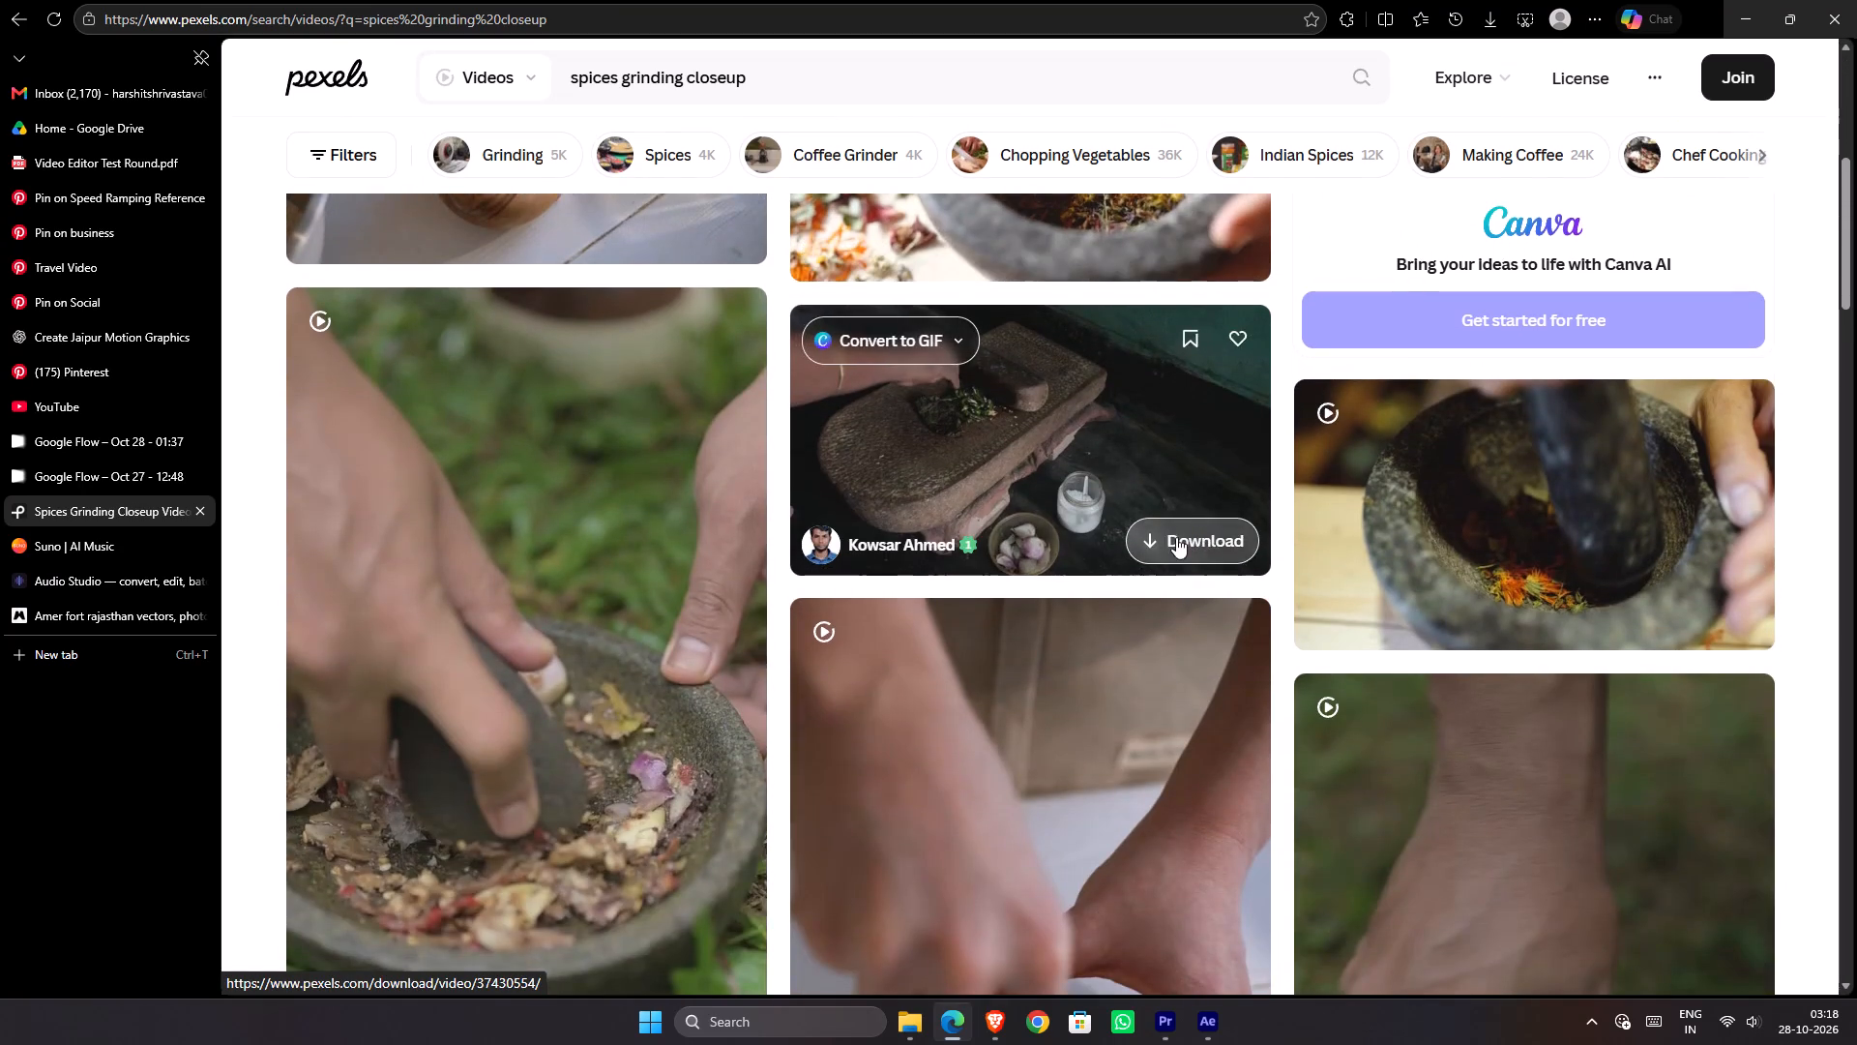
scroll(1176, 537, down, 5)
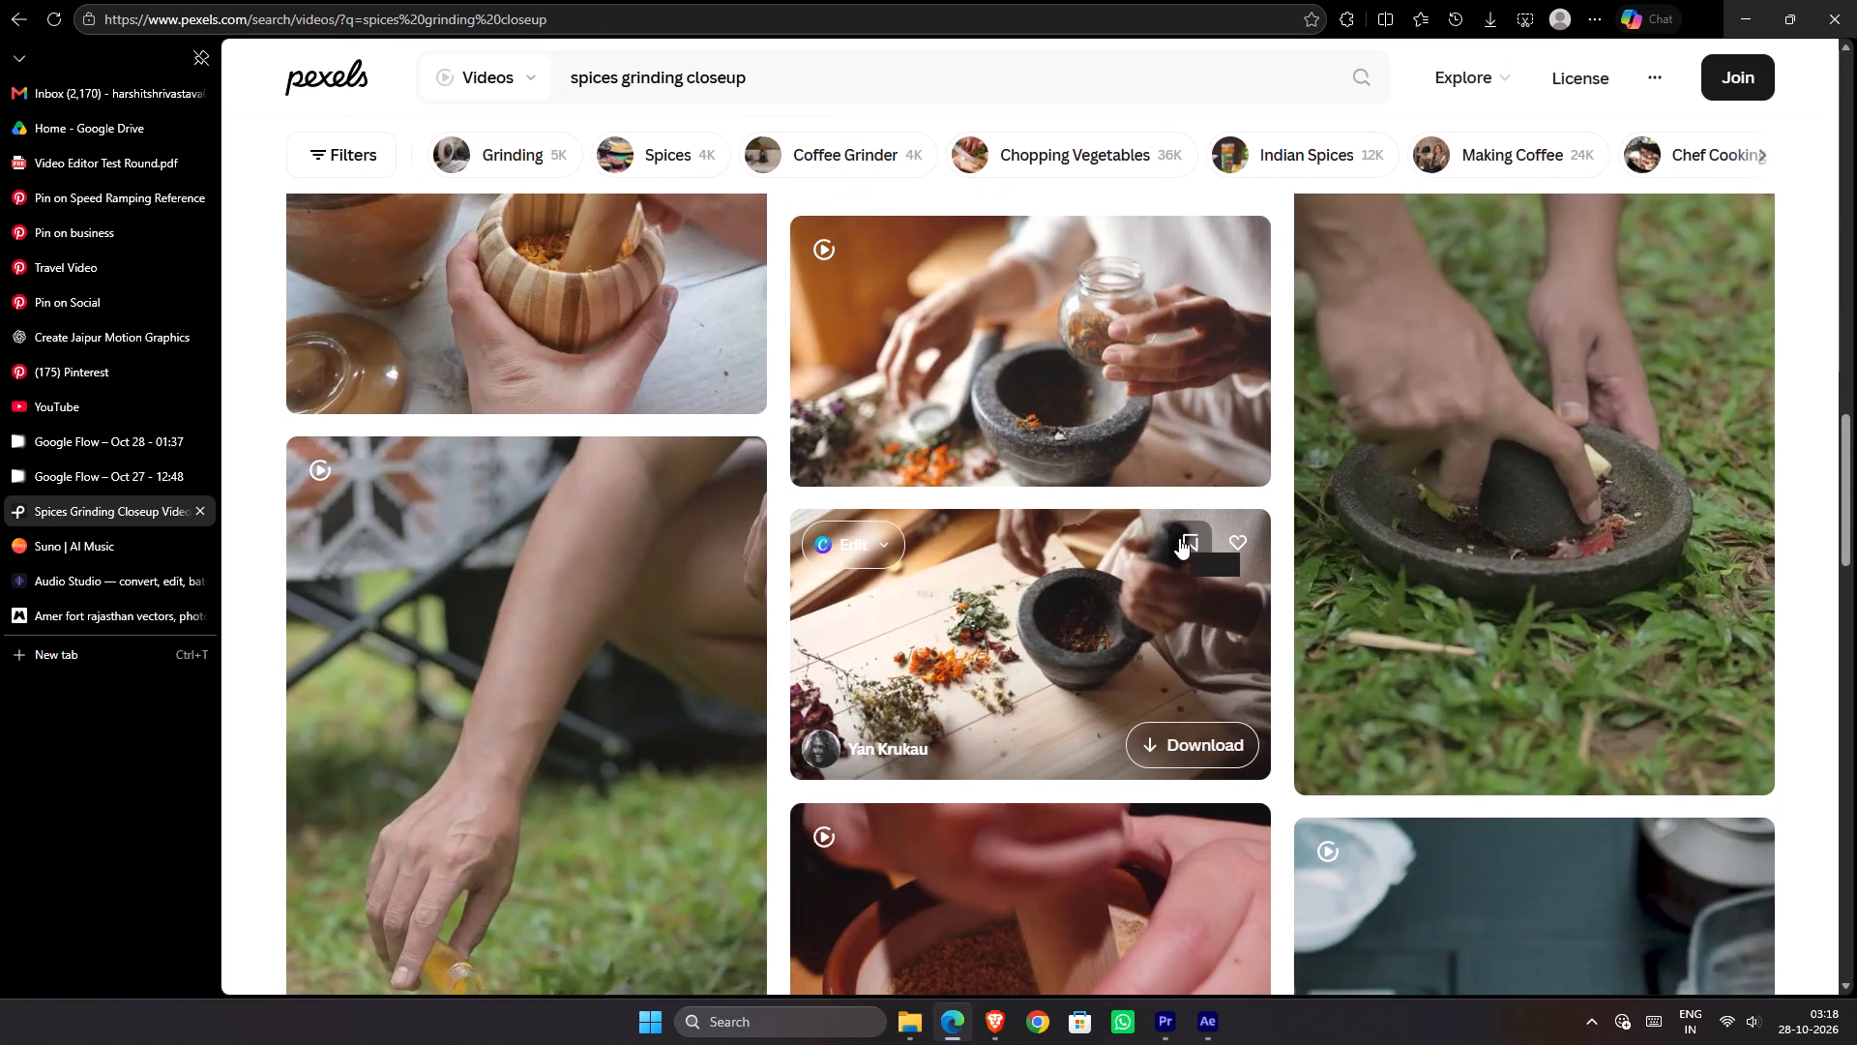
scroll(1179, 538, down, 4)
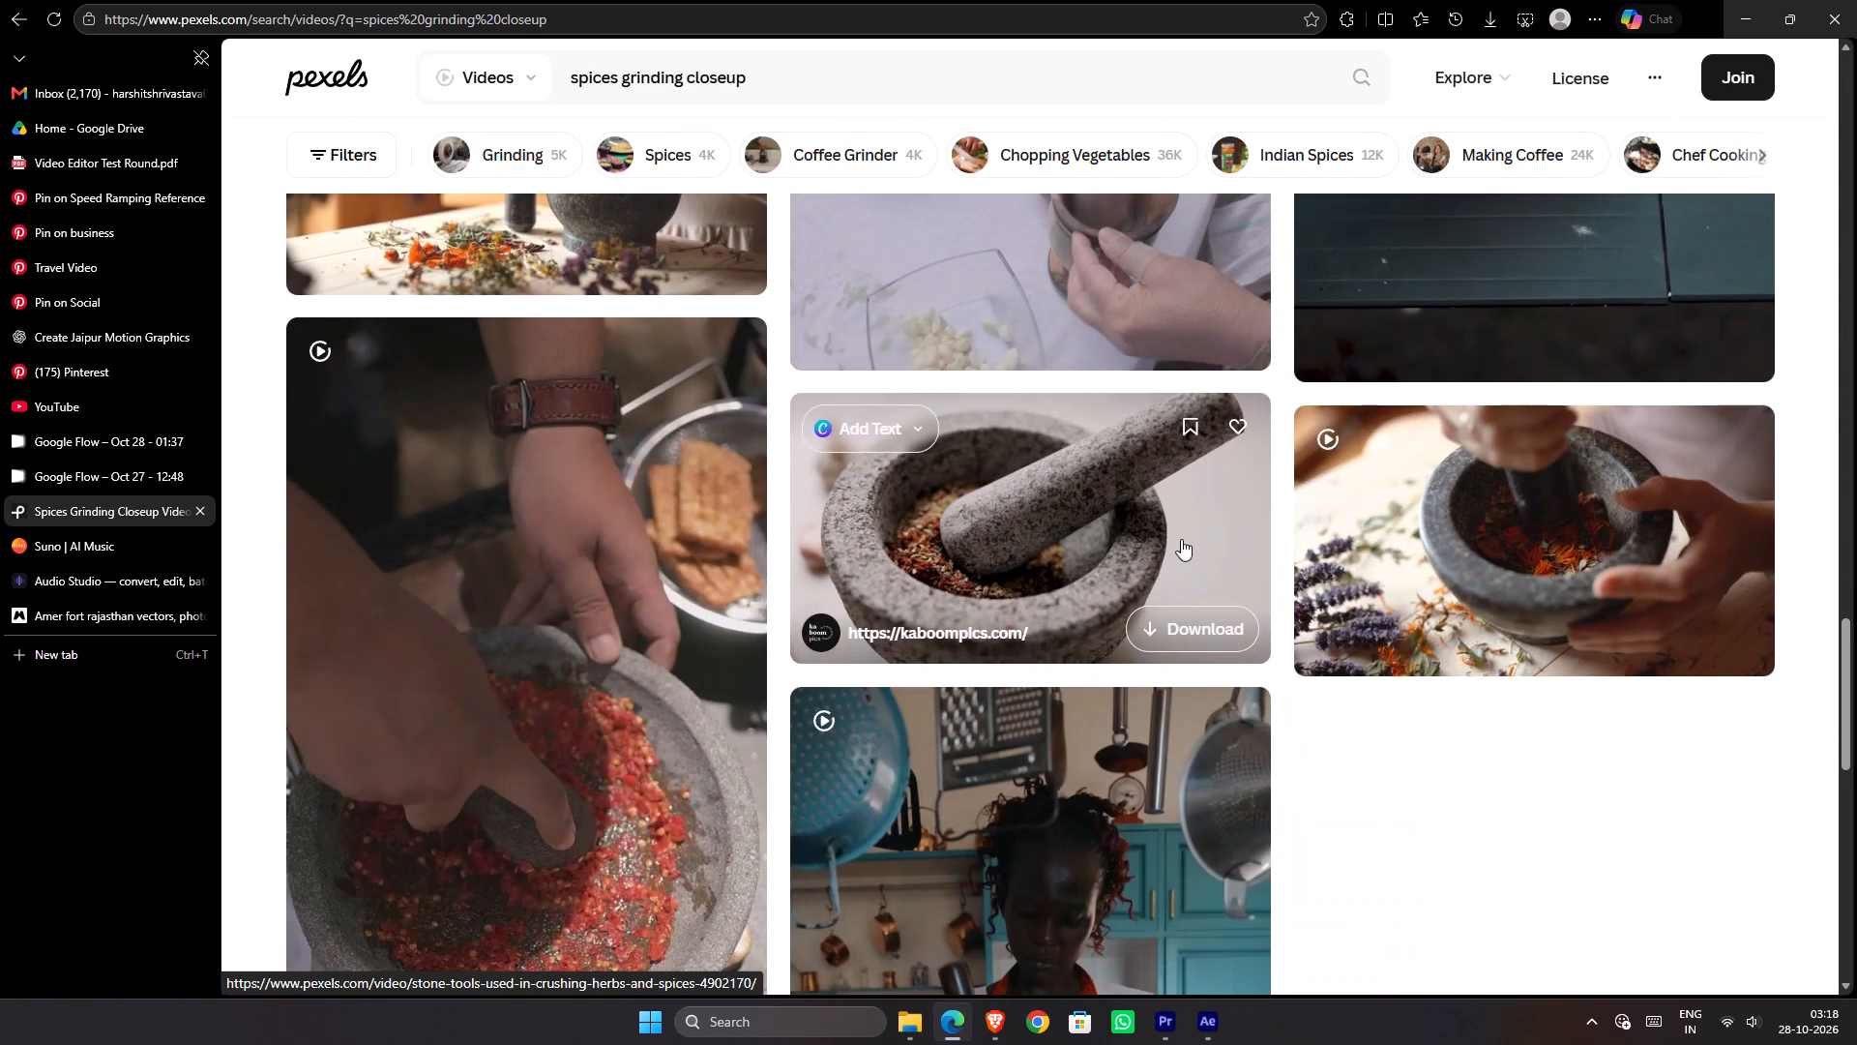
scroll(1181, 539, down, 4)
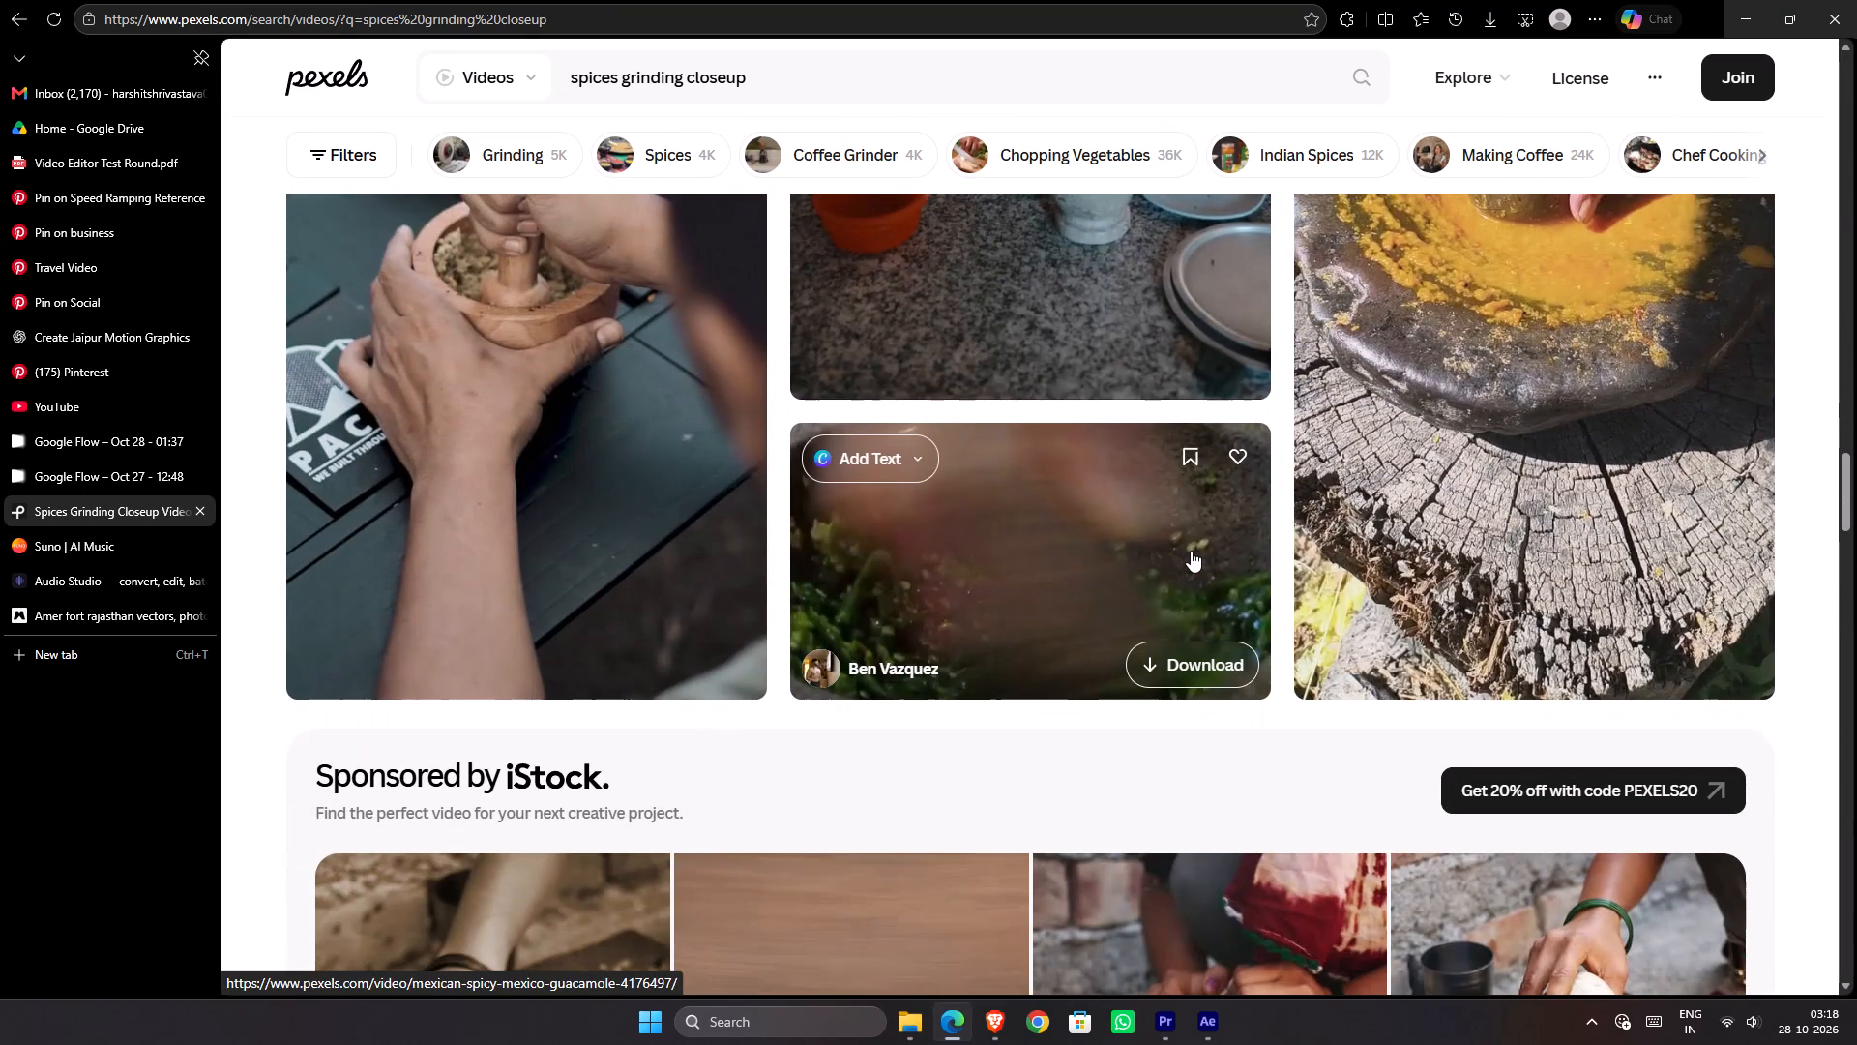
scroll(1191, 551, down, 5)
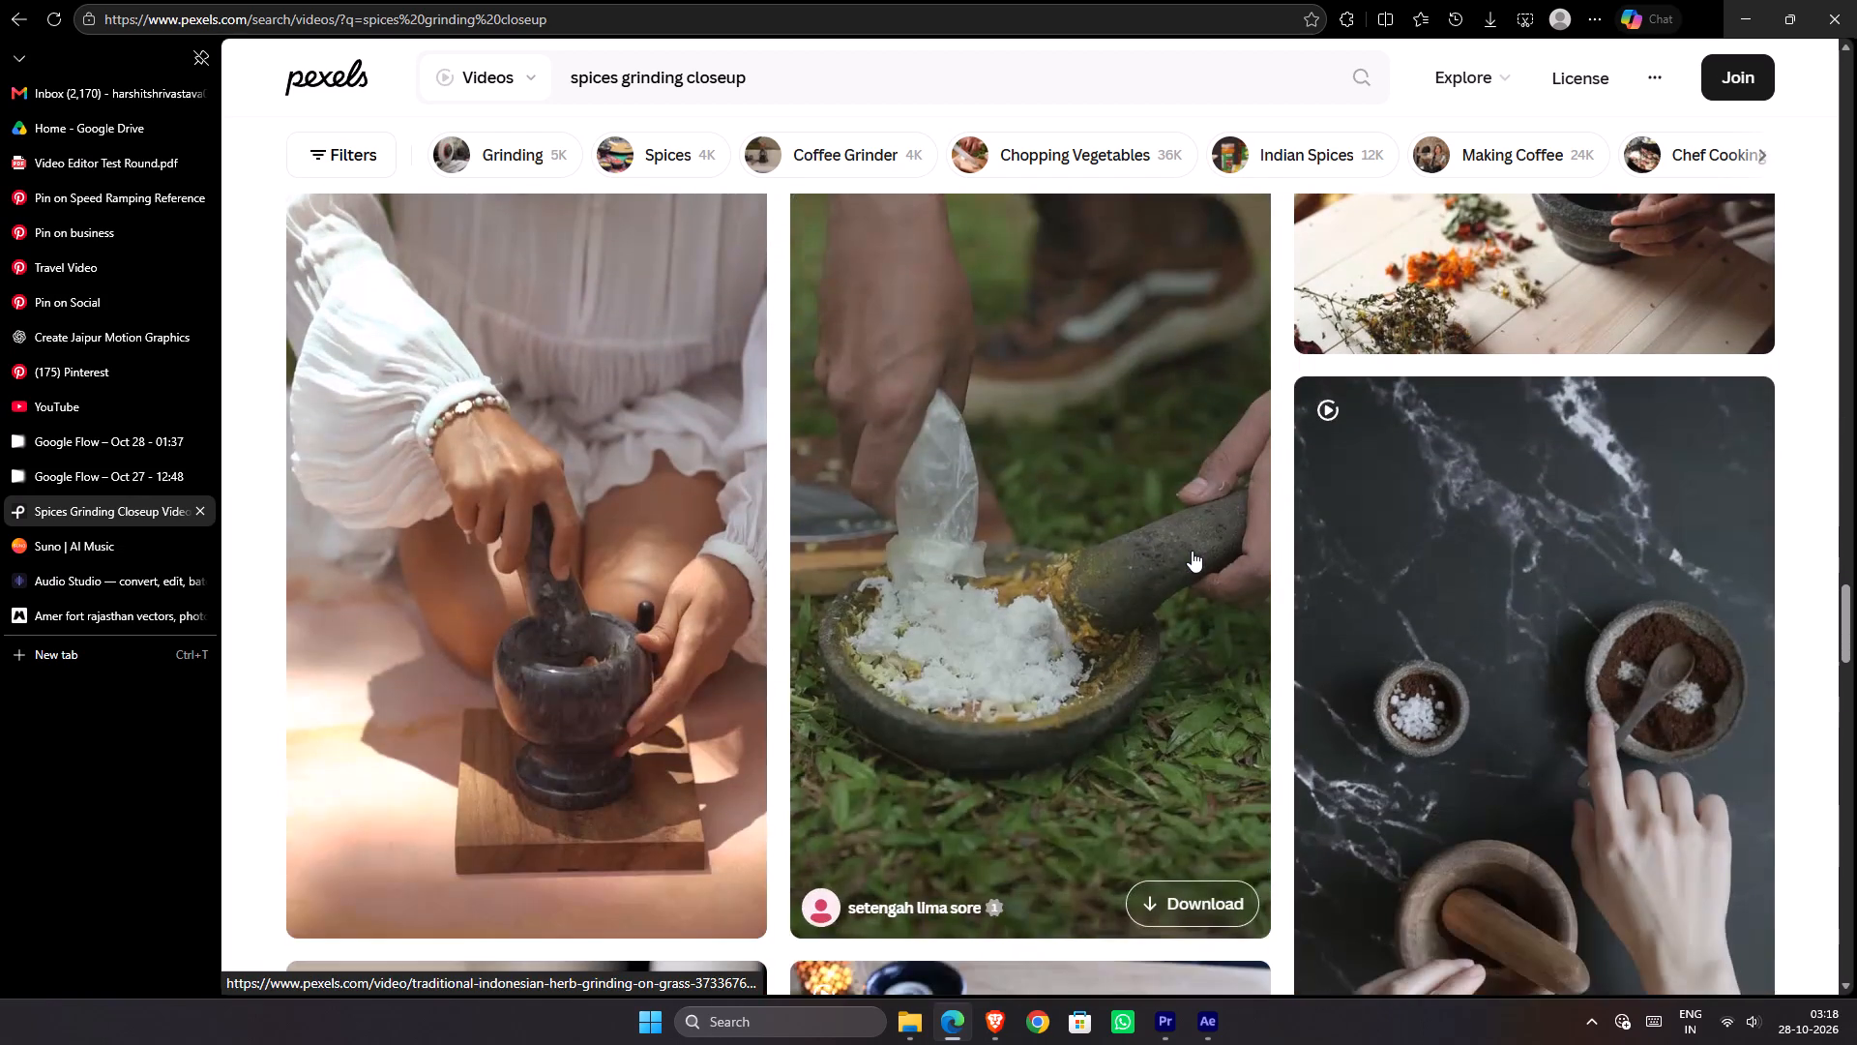
scroll(1192, 551, down, 7)
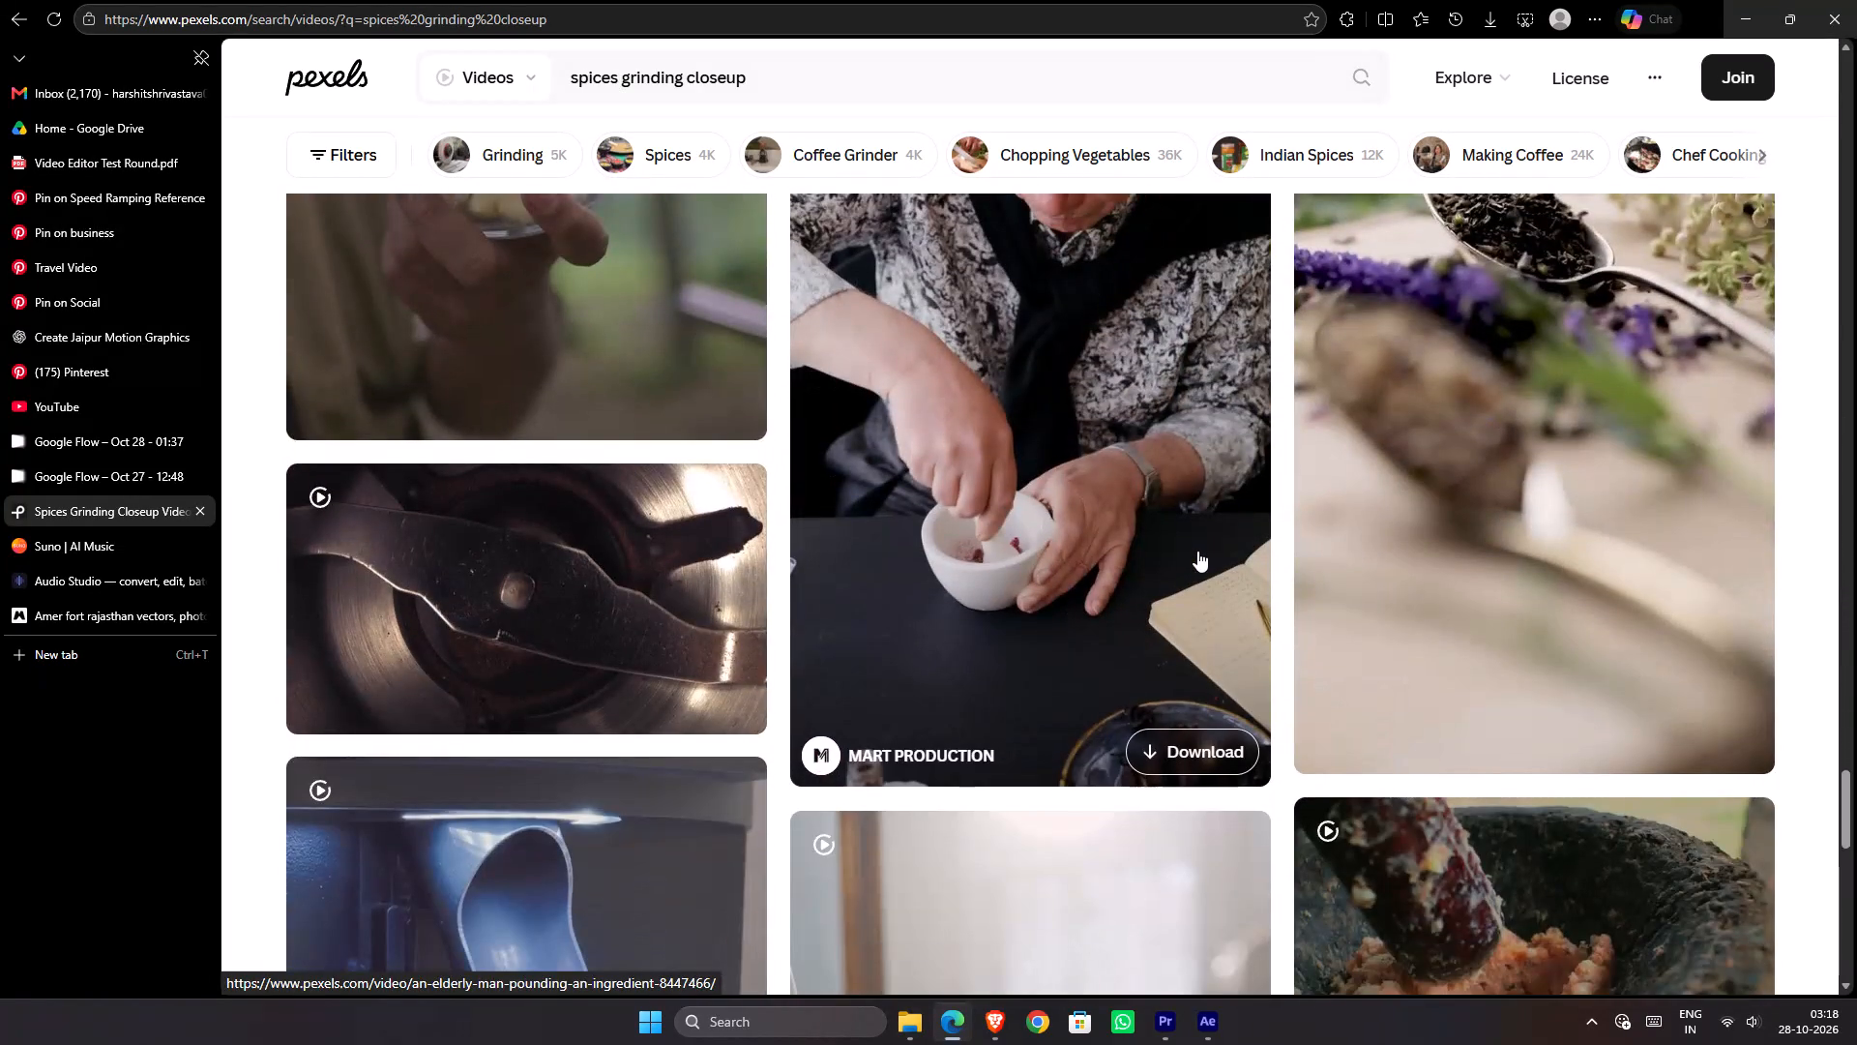
scroll(1197, 551, down, 4)
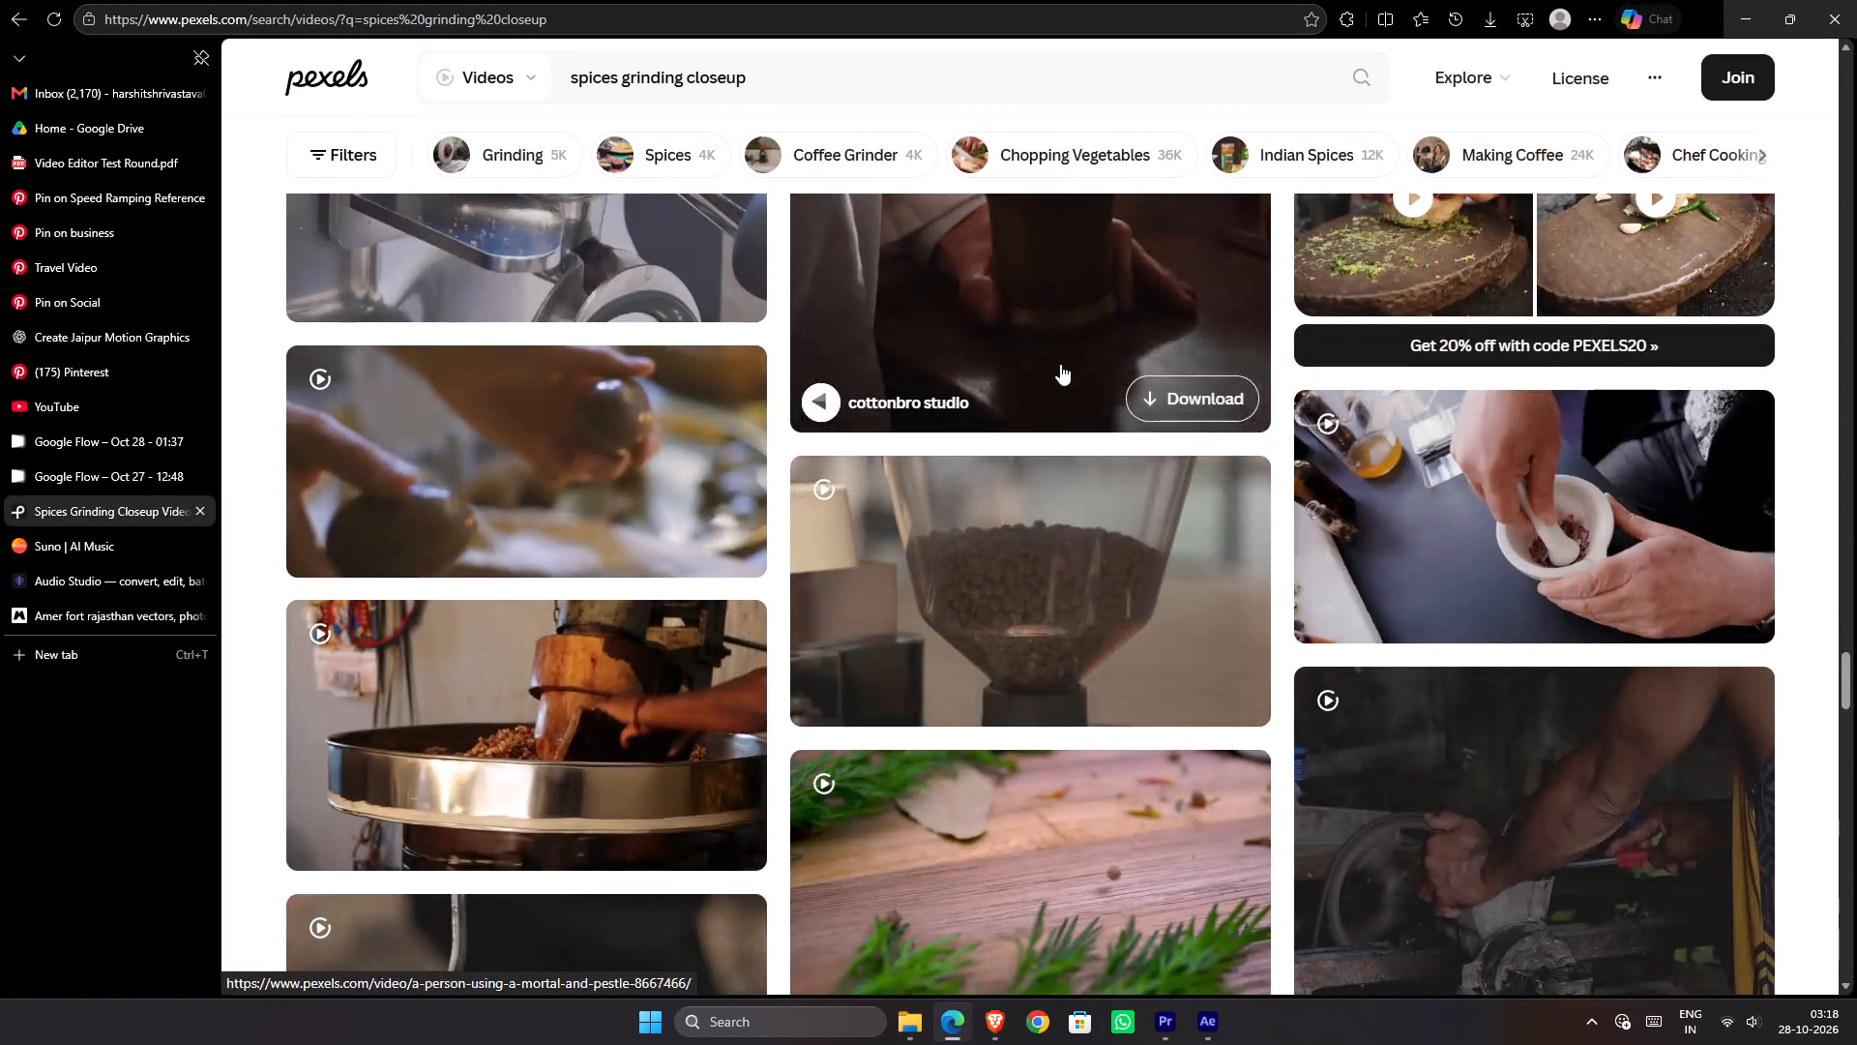
scroll(1077, 377, down, 9)
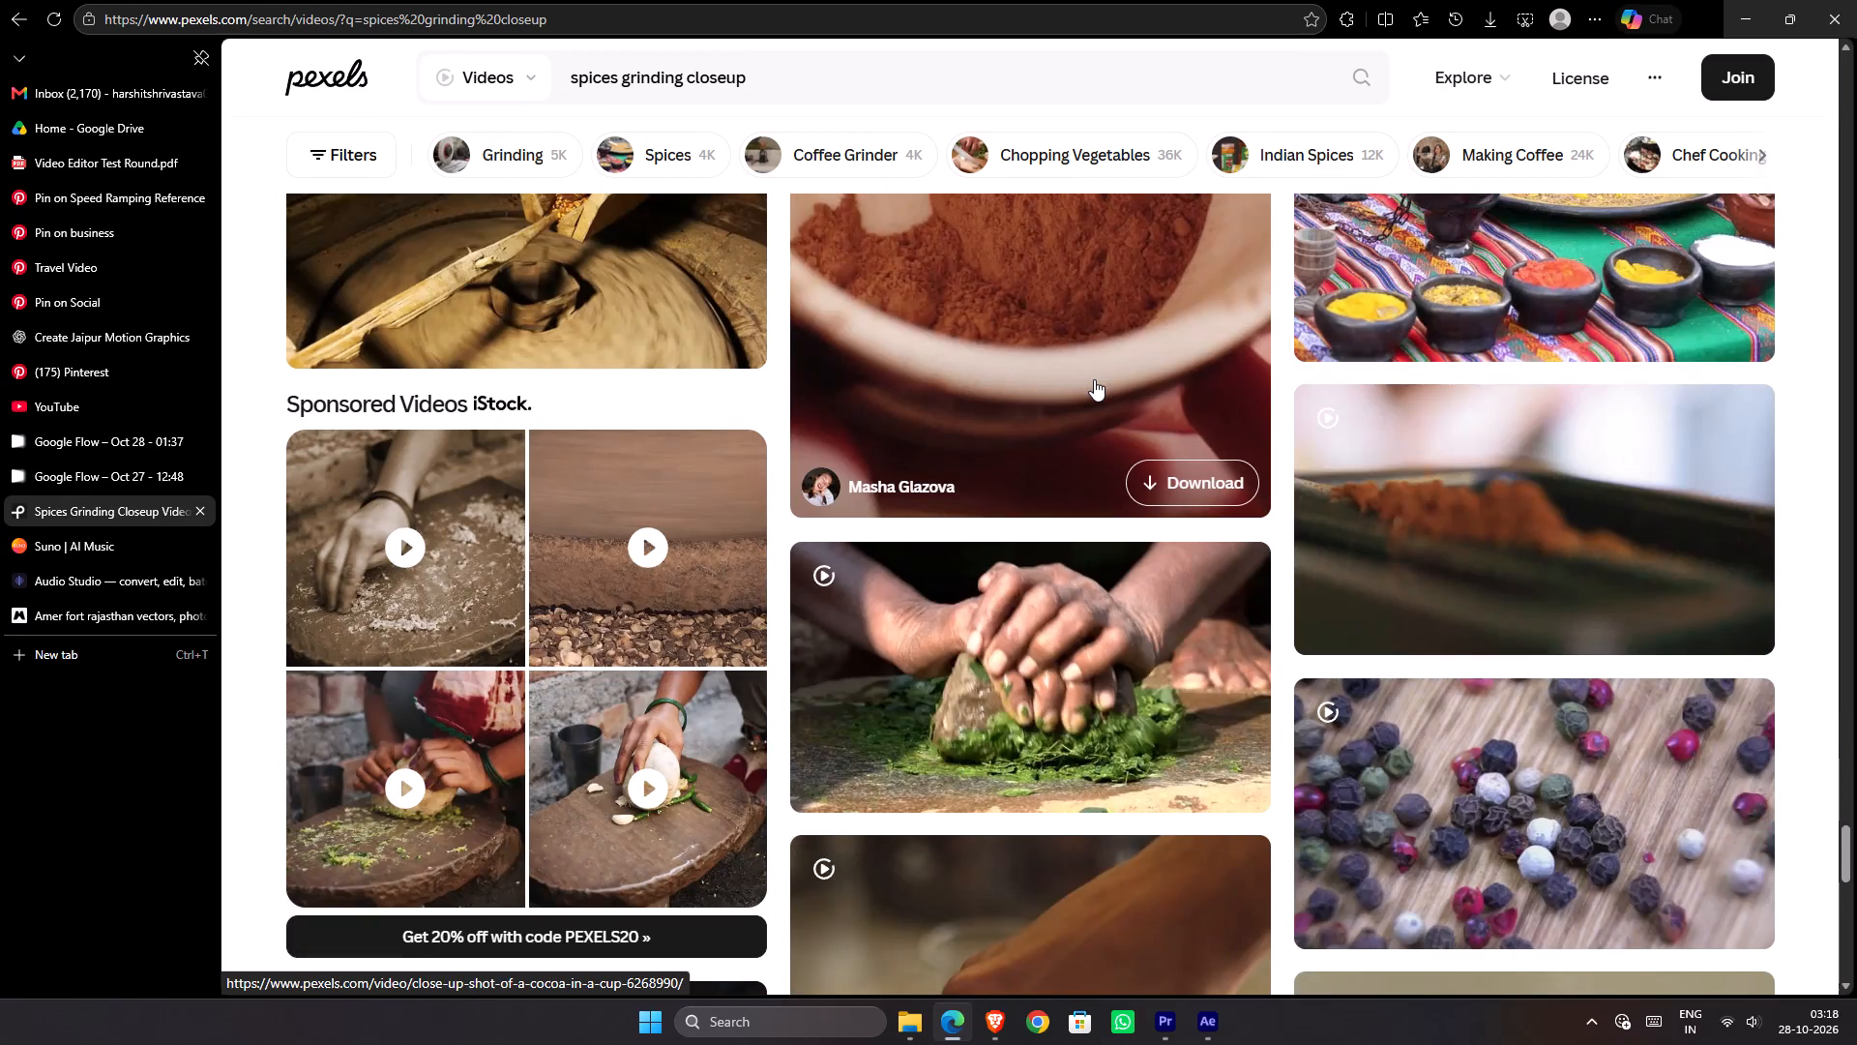
scroll(1094, 379, up, 1)
scroll(1094, 379, down, 4)
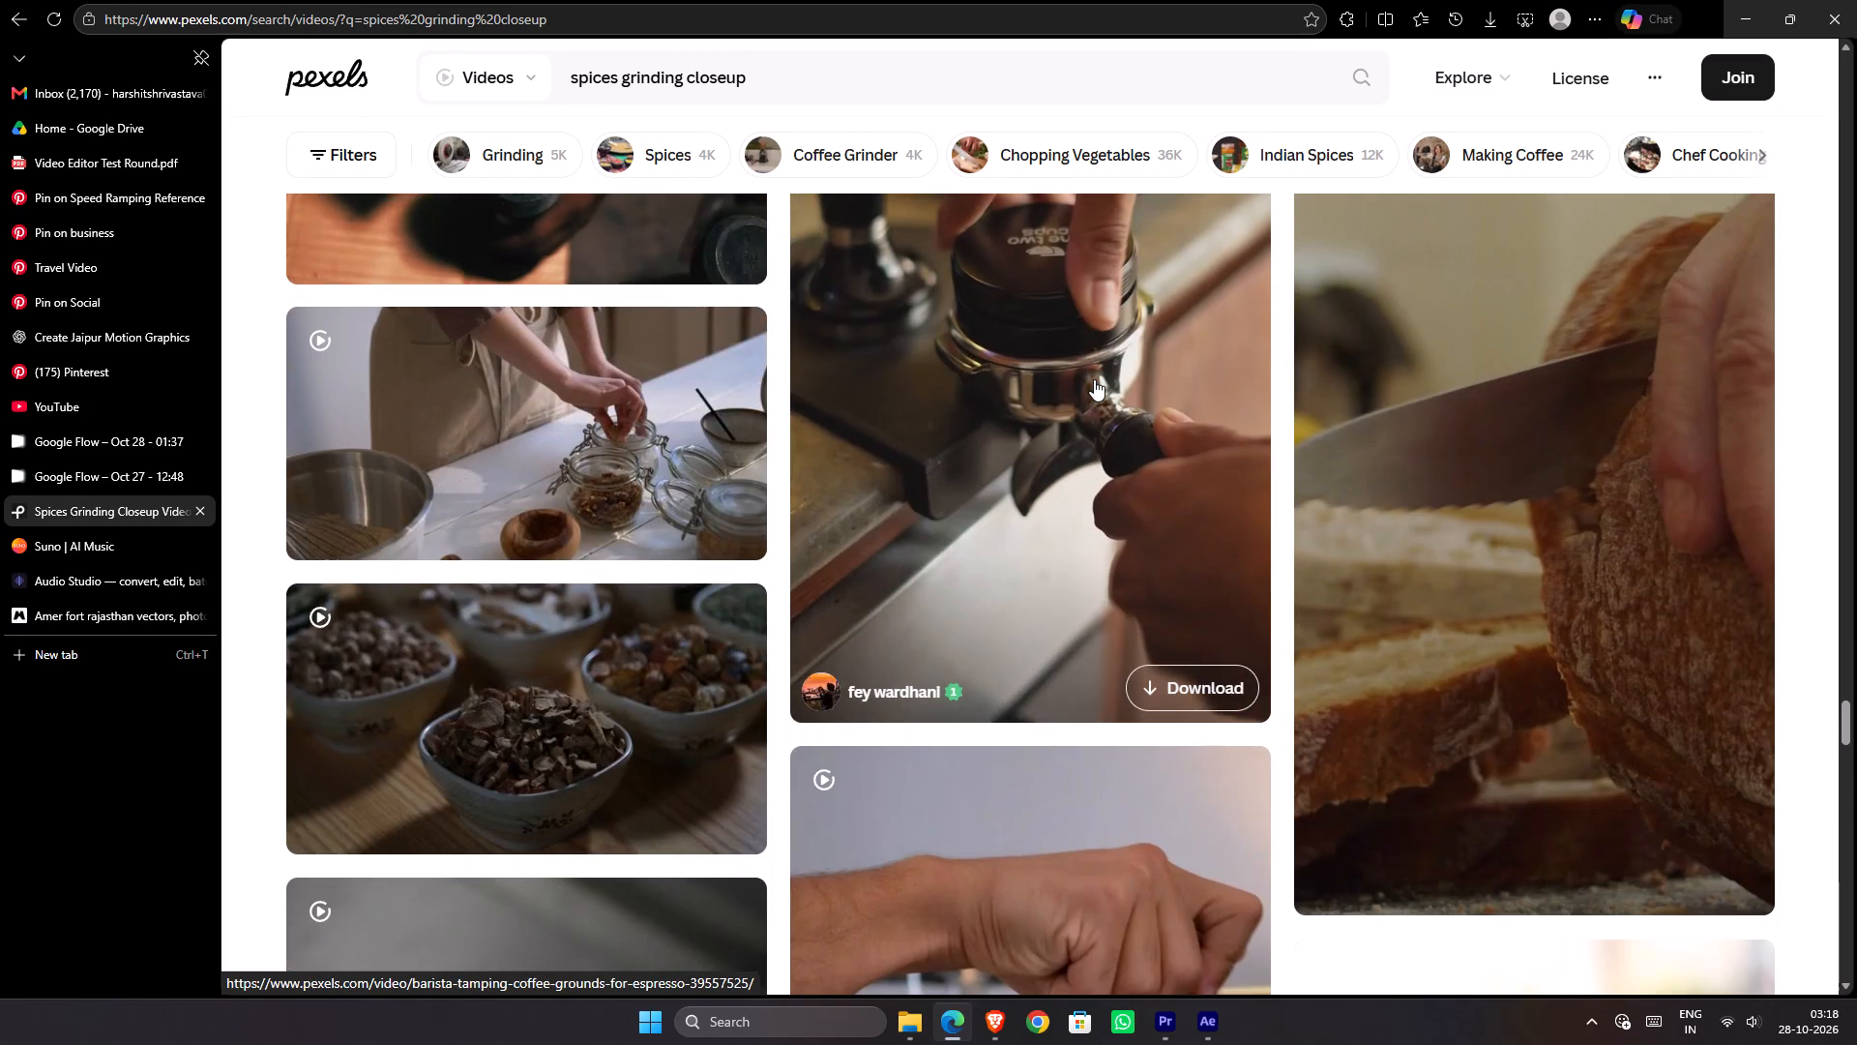
scroll(1094, 379, down, 5)
scroll(1094, 379, up, 1)
scroll(1094, 379, down, 6)
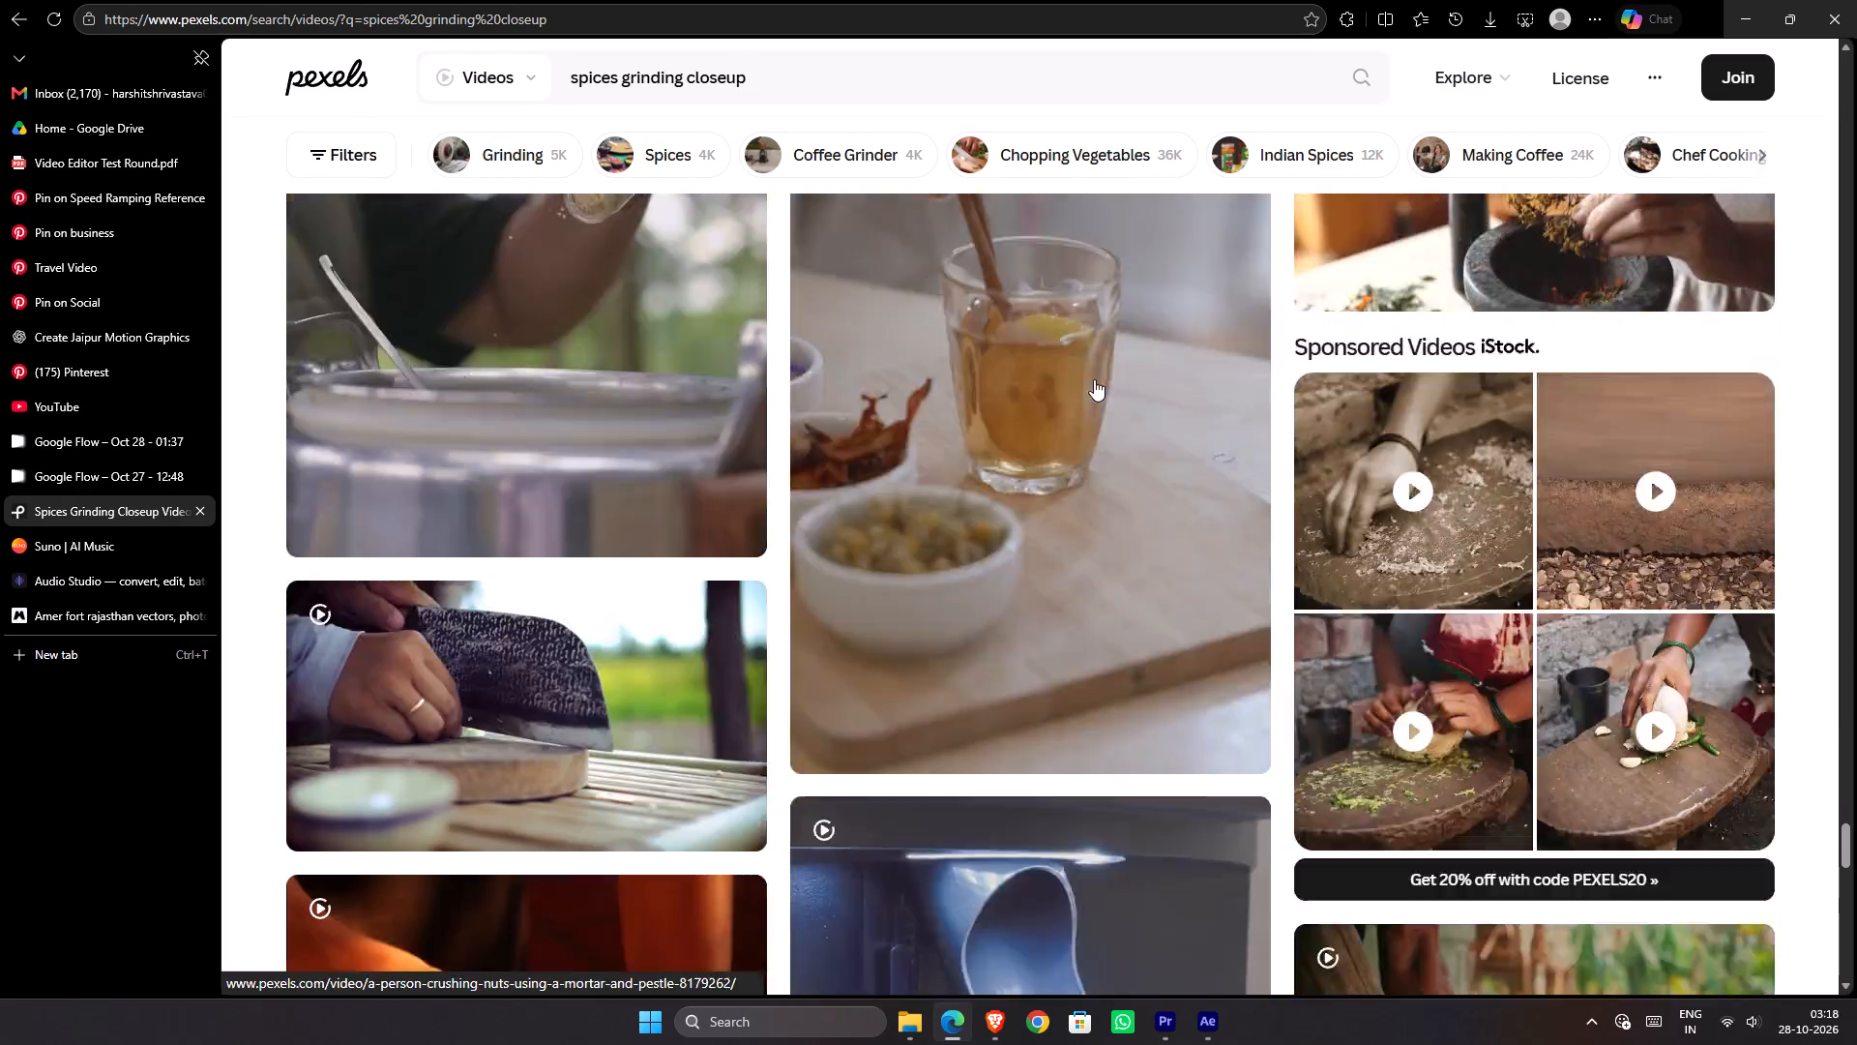
scroll(1094, 379, down, 5)
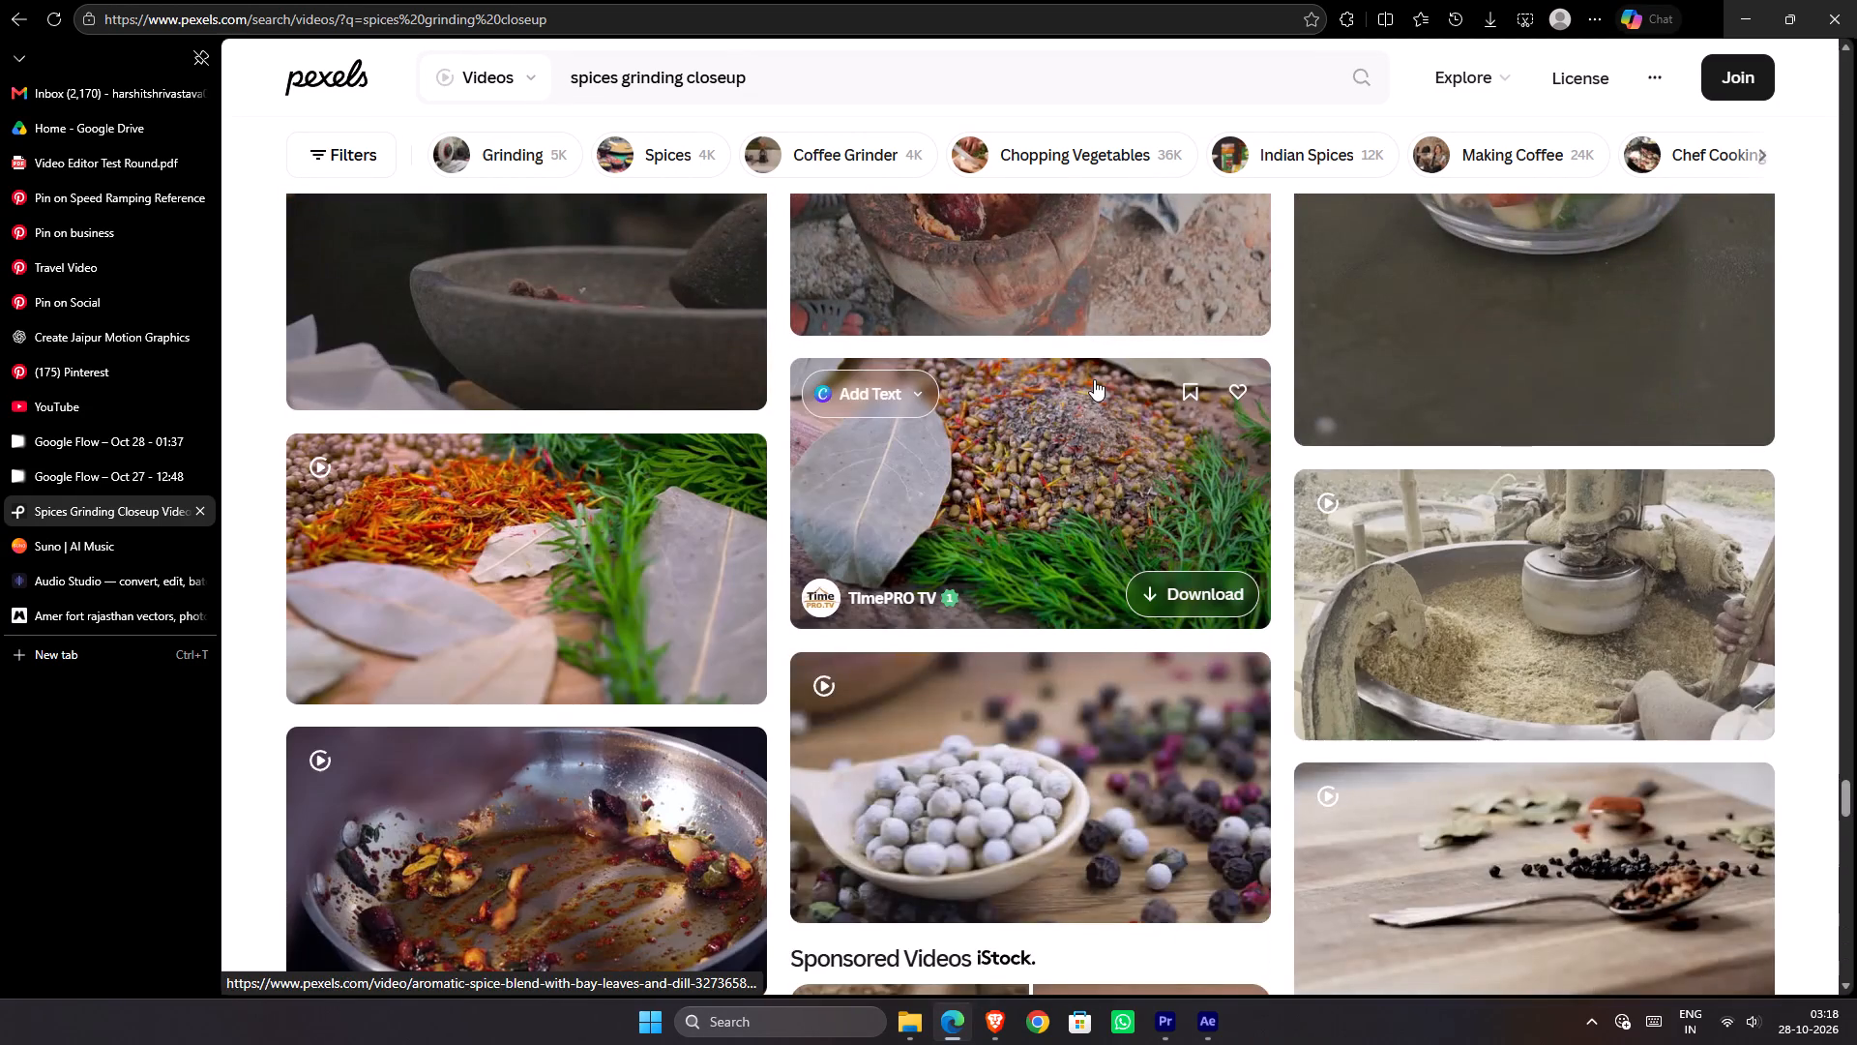
scroll(1094, 379, down, 4)
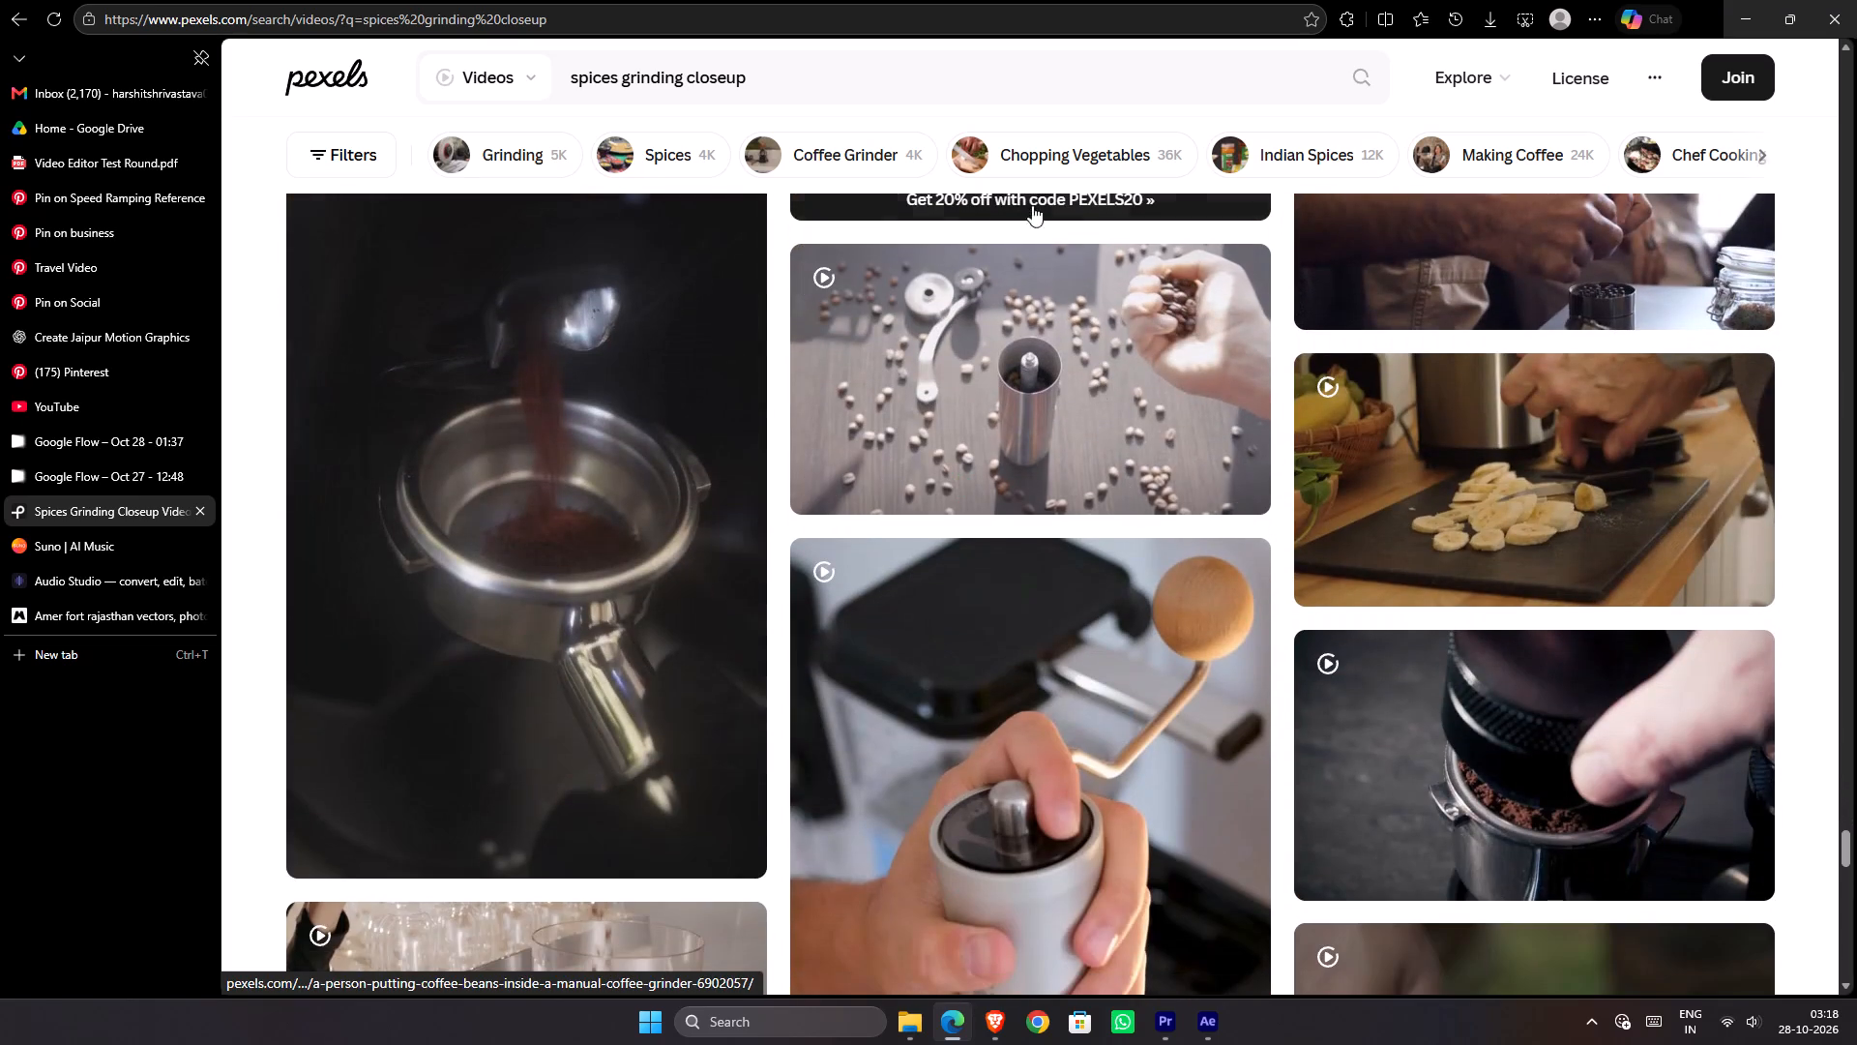
Refine the video search to "spices grinding closeup mortar" and look through the results.
click(799, 81)
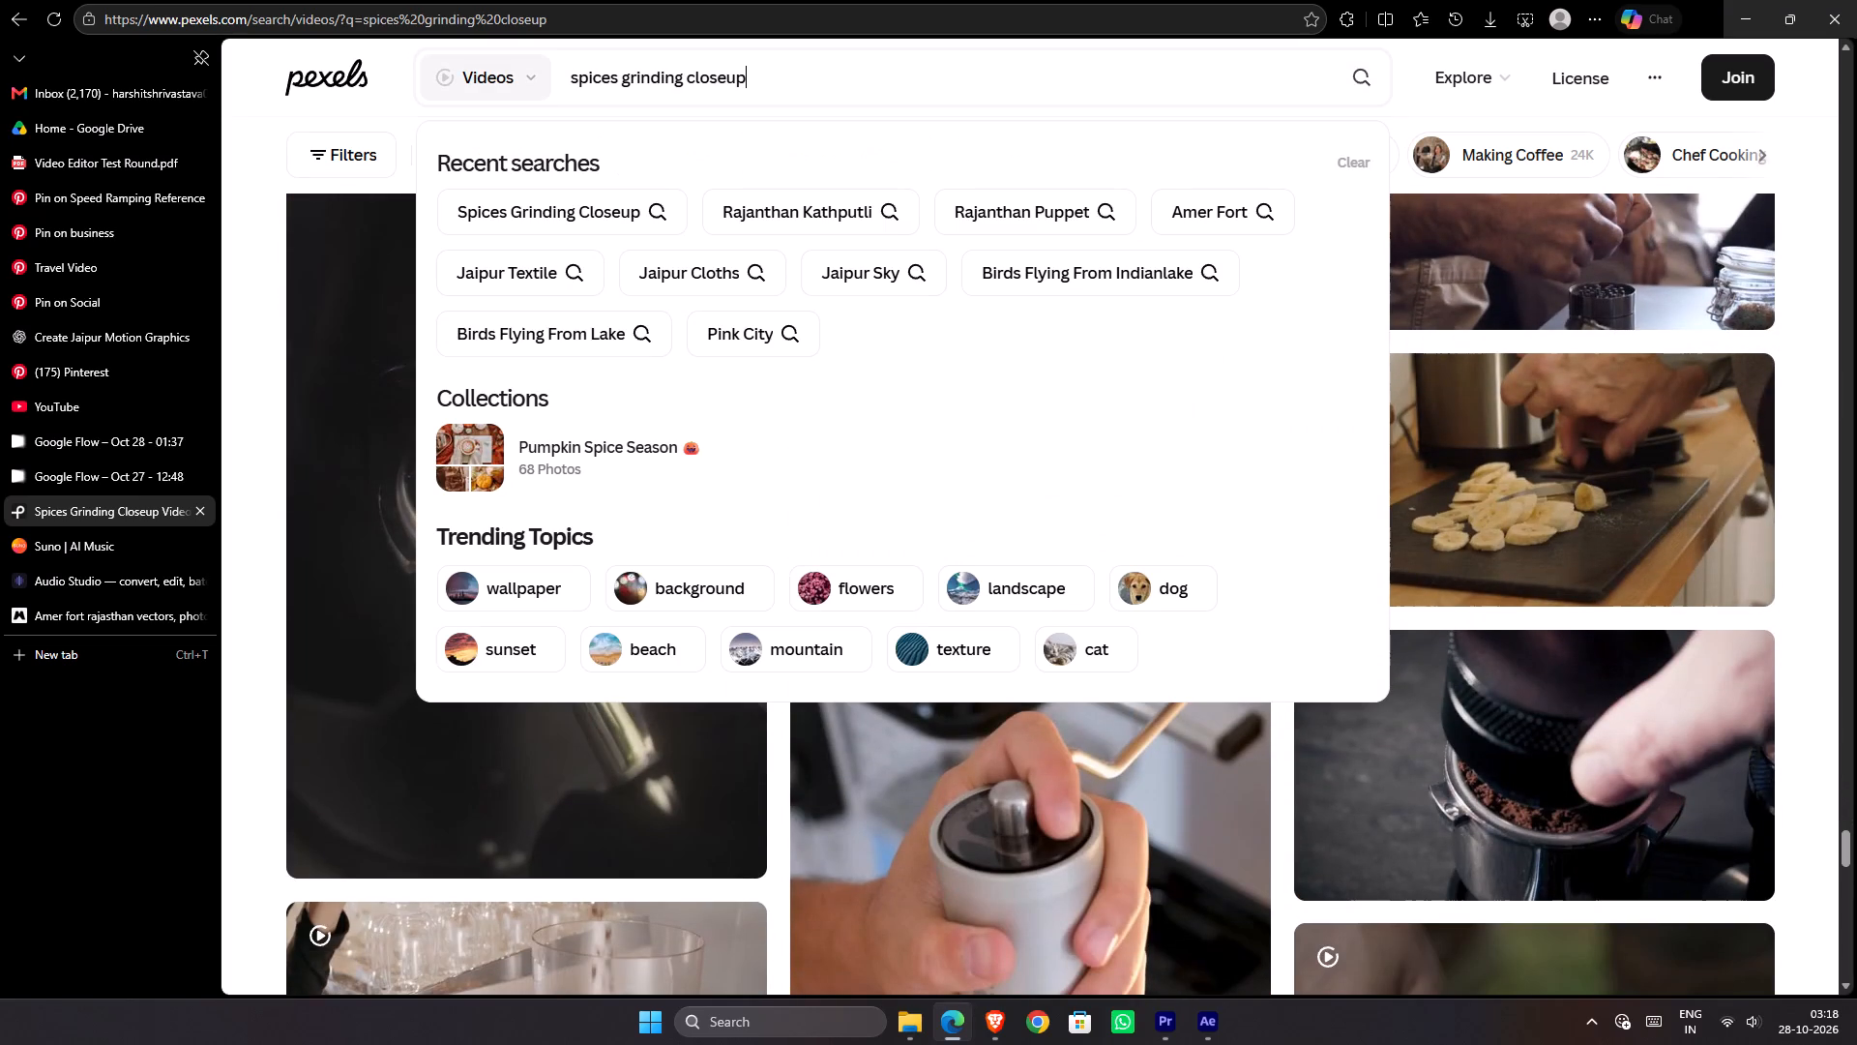
key(space)
text(mortar)
key(Return)
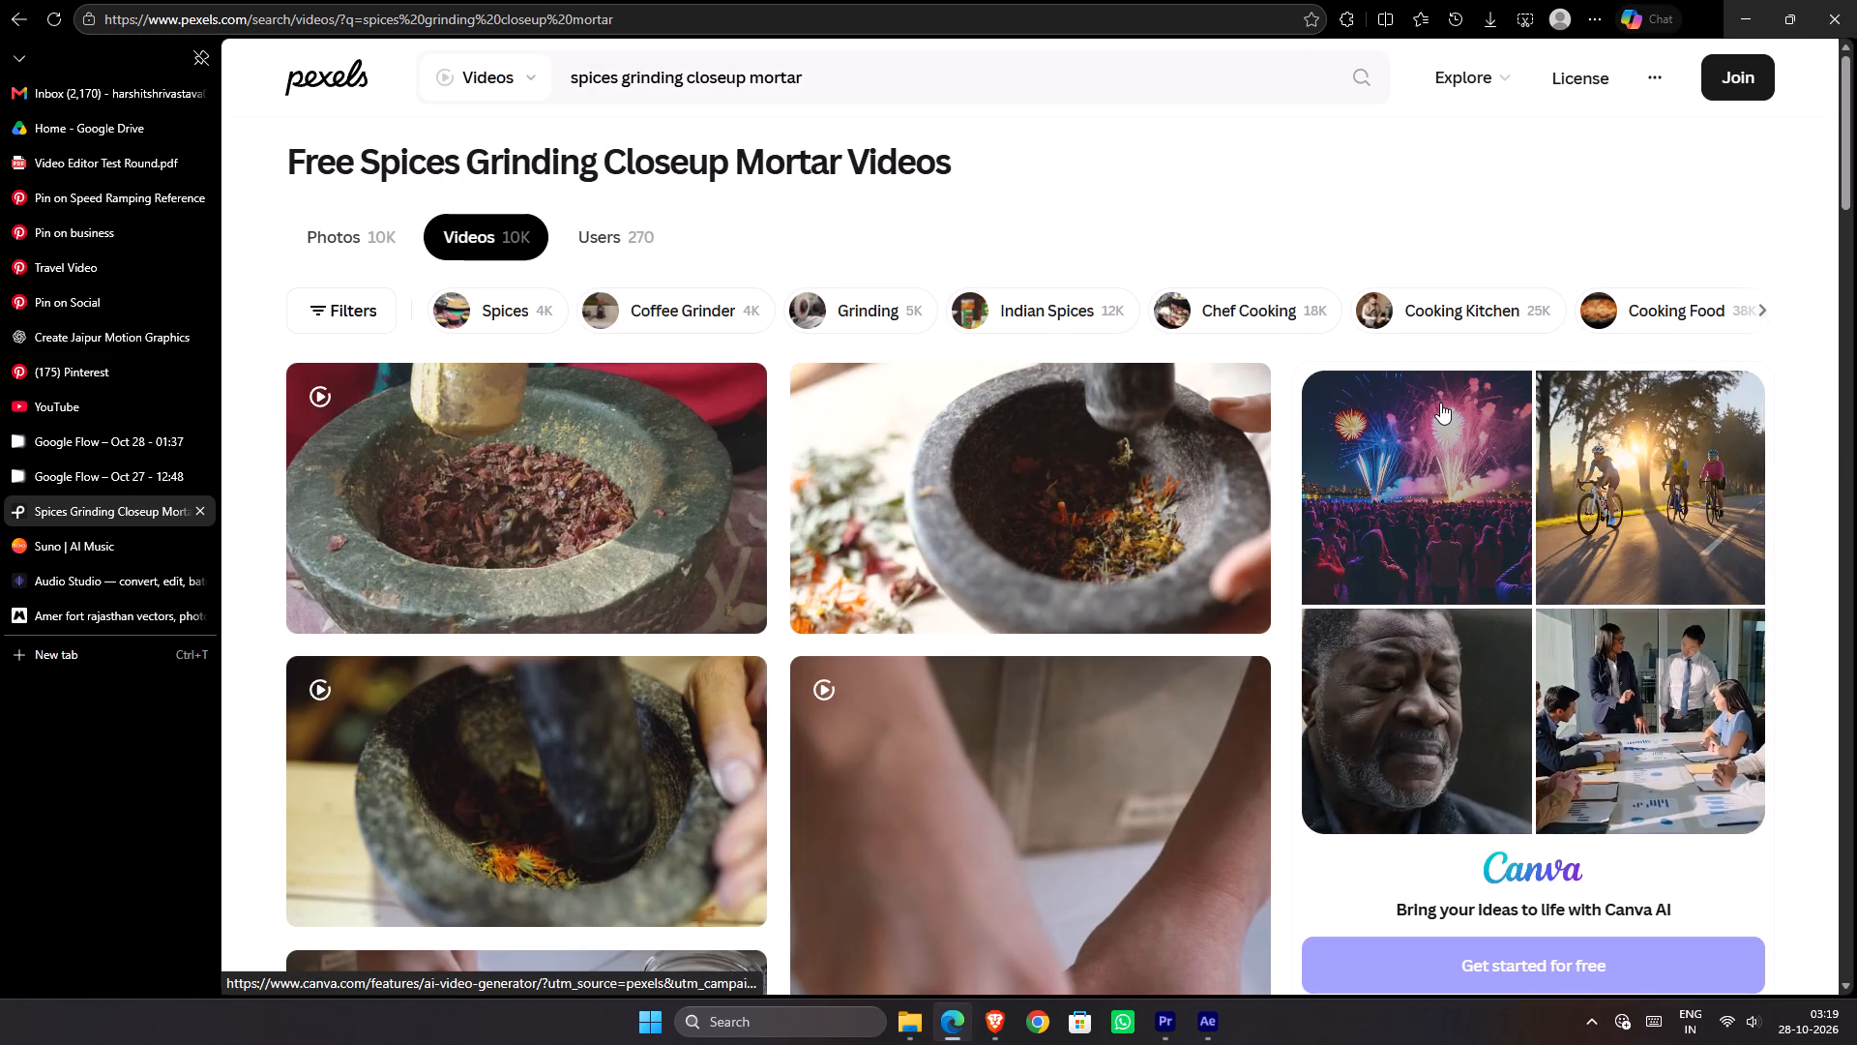
scroll(1425, 555, down, 2)
scroll(1425, 569, up, 1)
scroll(1425, 569, down, 3)
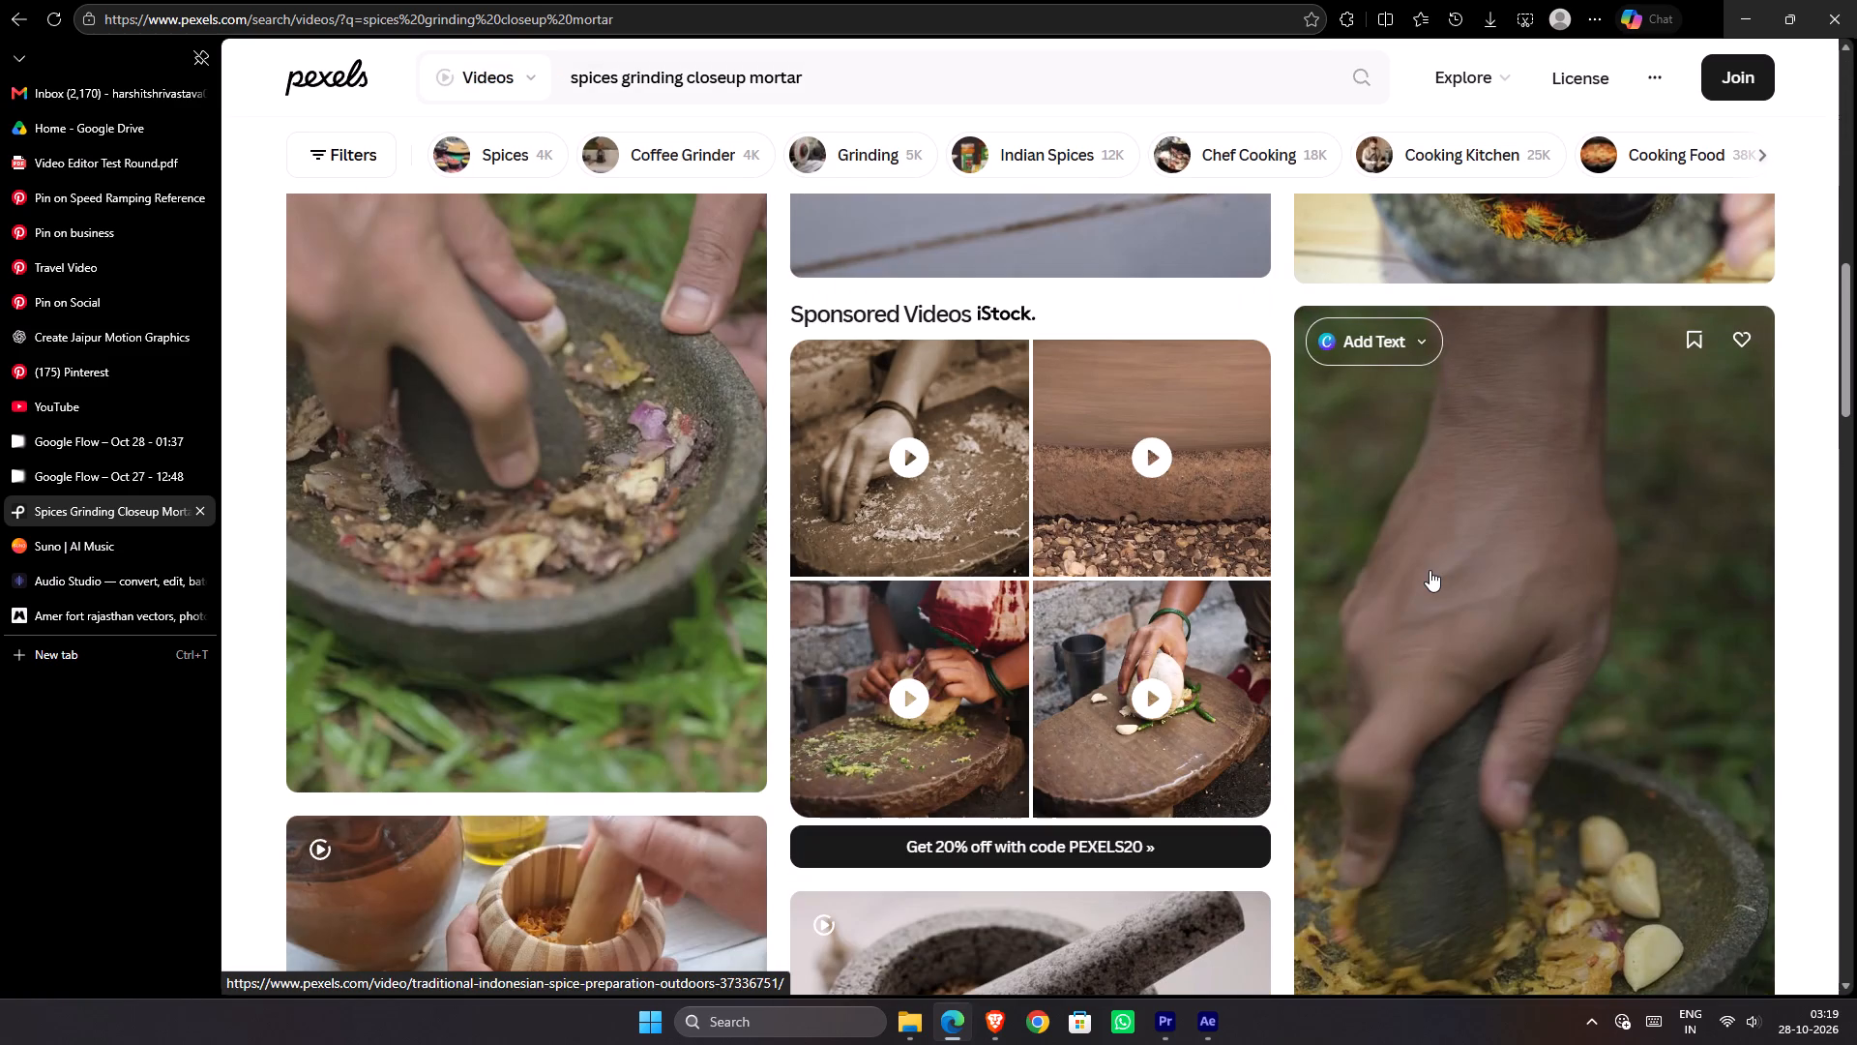
scroll(1446, 570, down, 3)
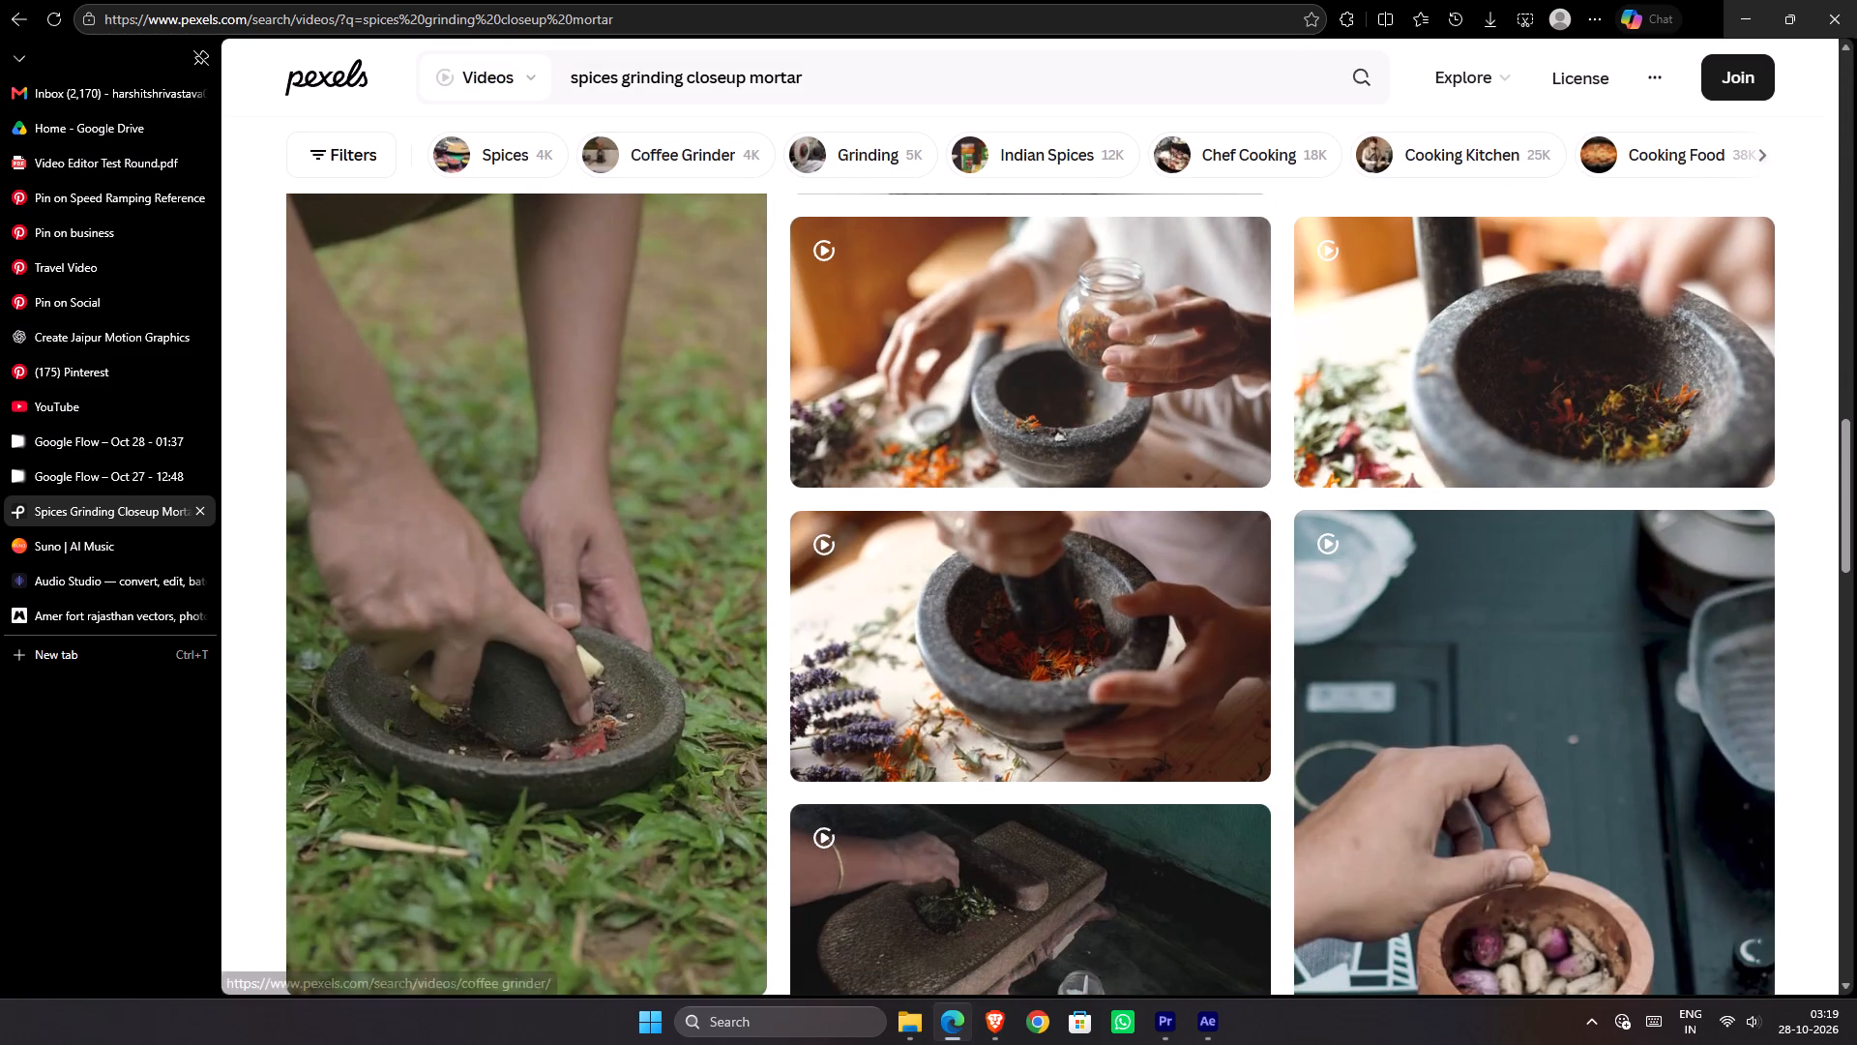
Refine the video search to "spices grinding big mortar" and look through the results for a suitable grinding clip.
drag(744, 82, 721, 81)
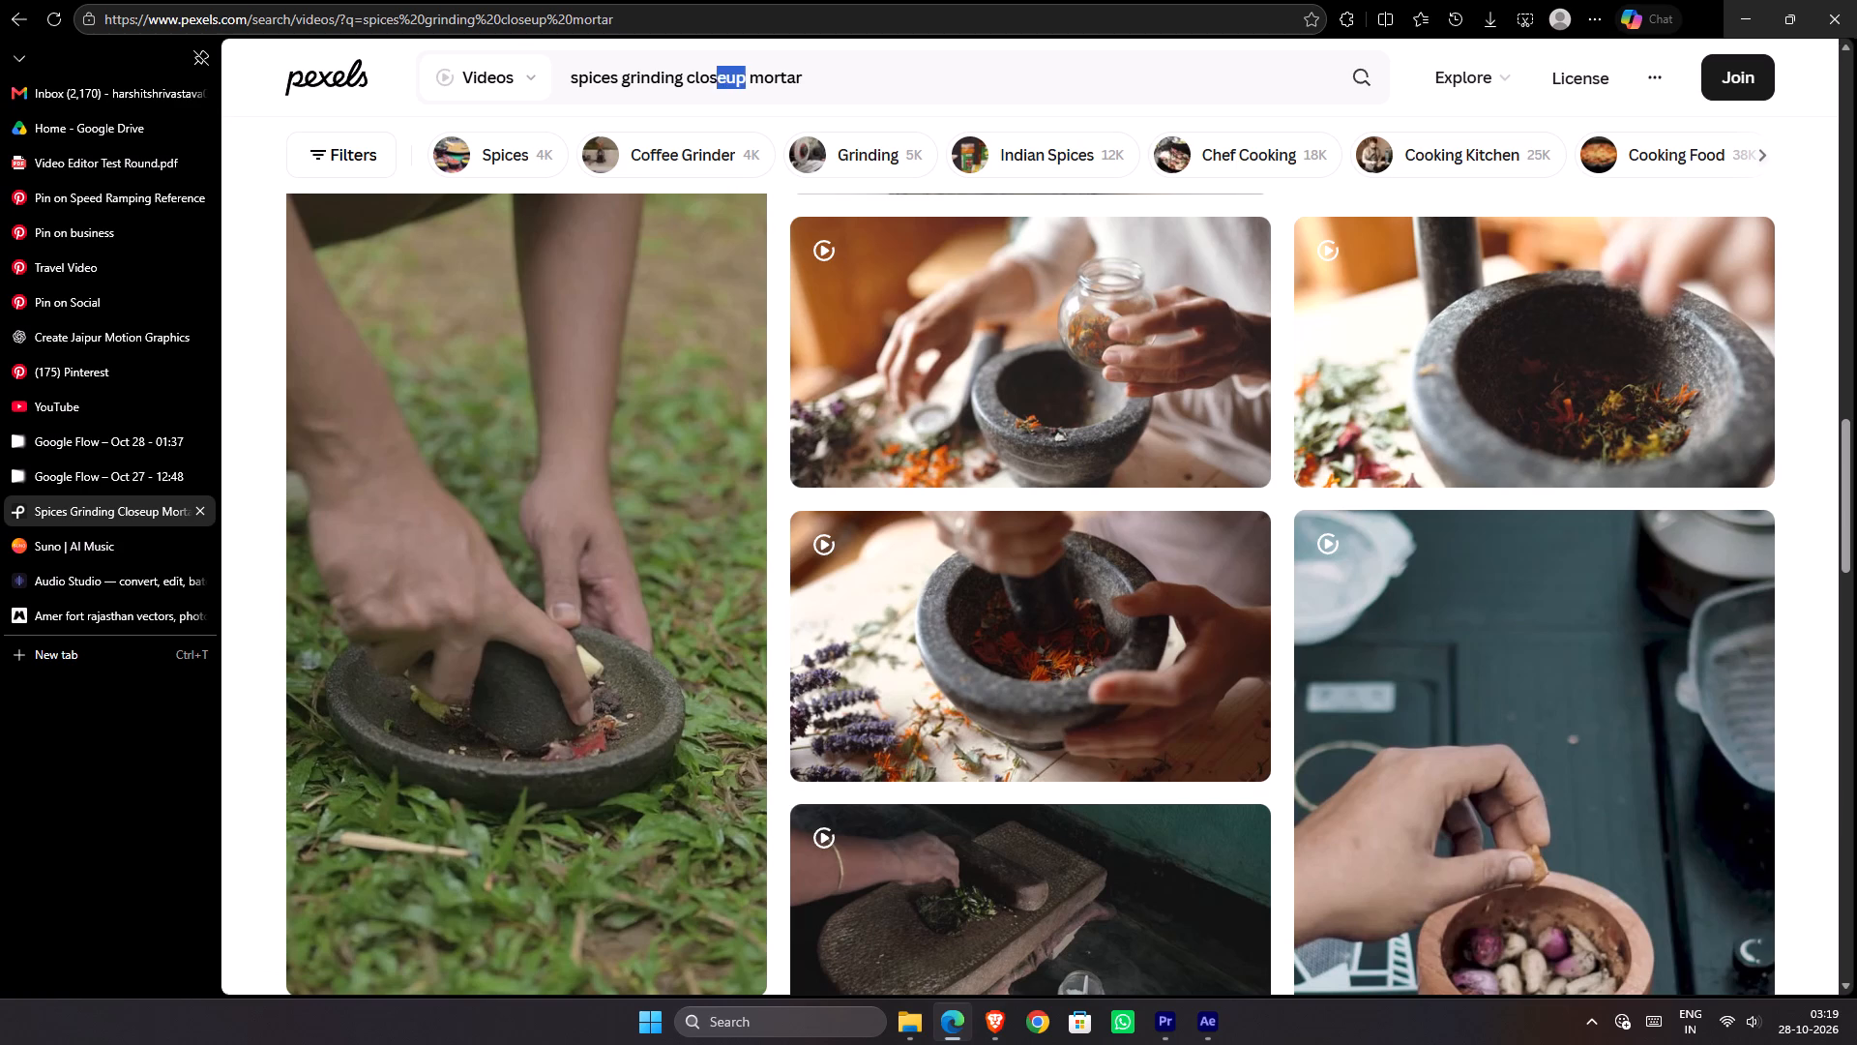
drag(721, 81, 688, 79)
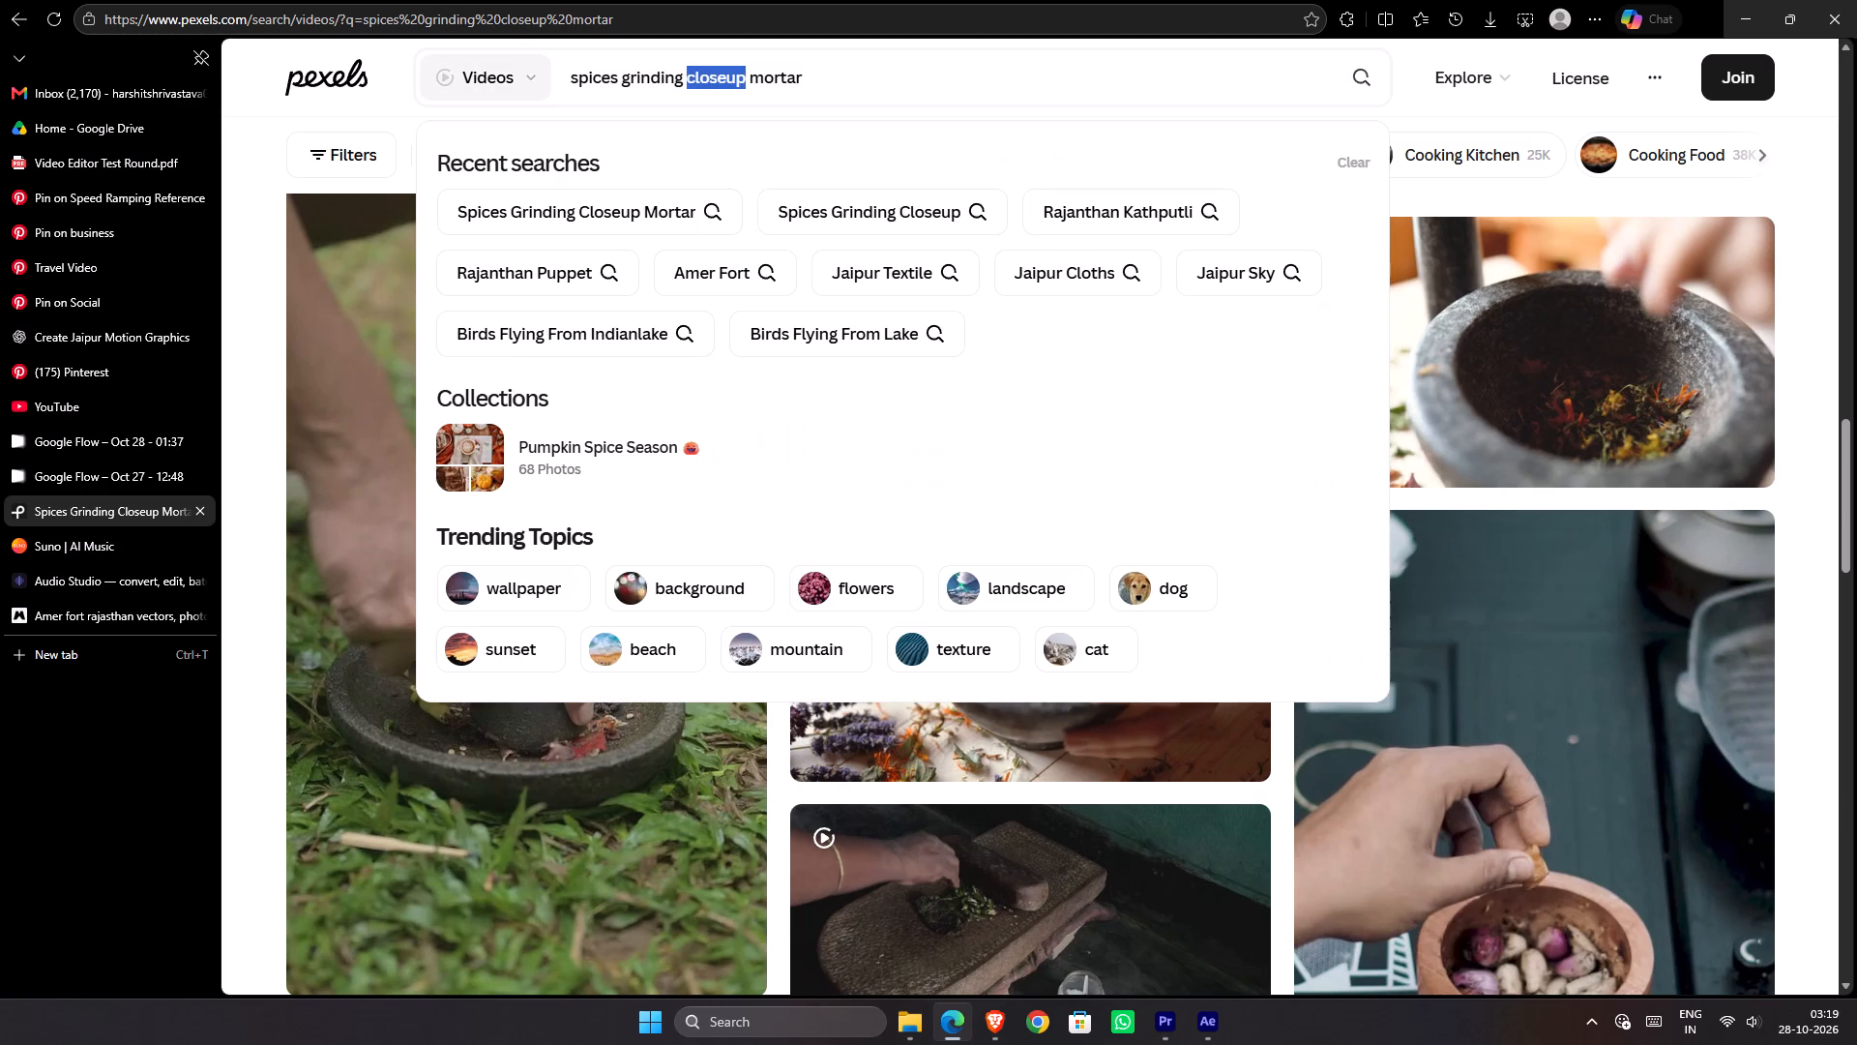
text(big)
key(Return)
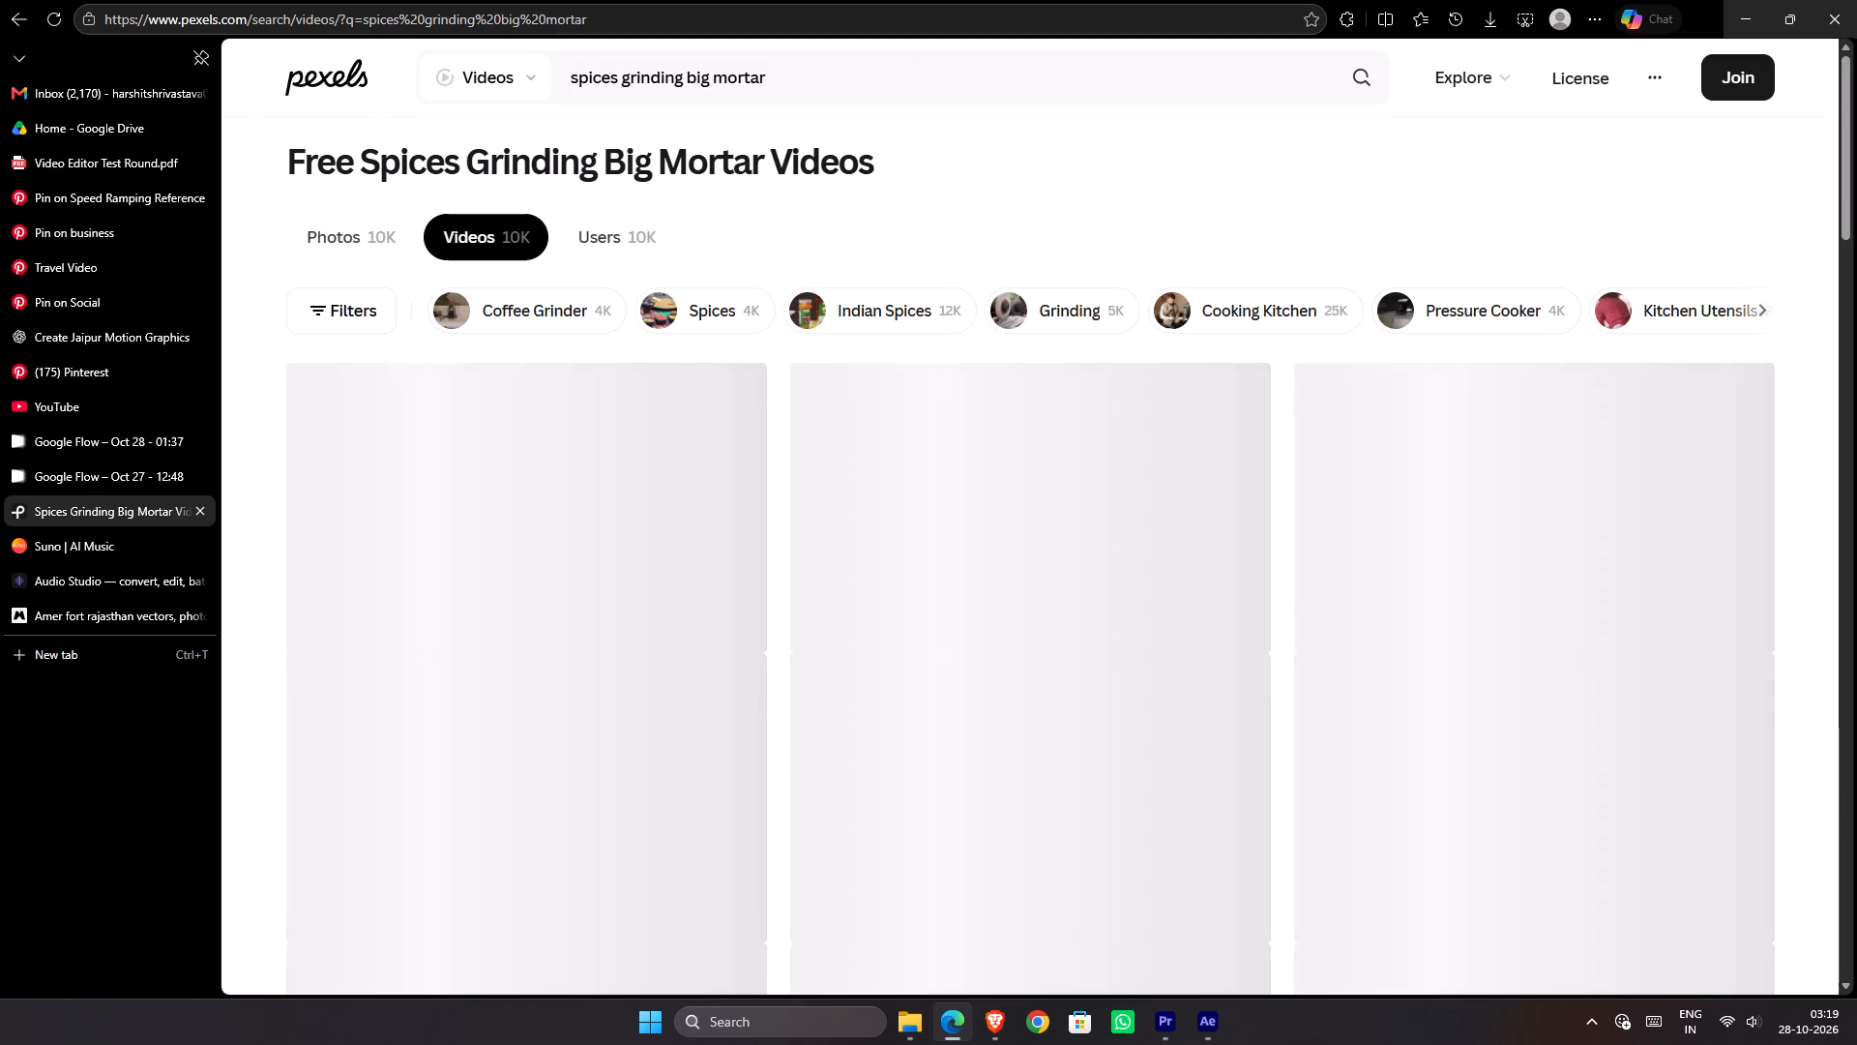
scroll(872, 256, down, 2)
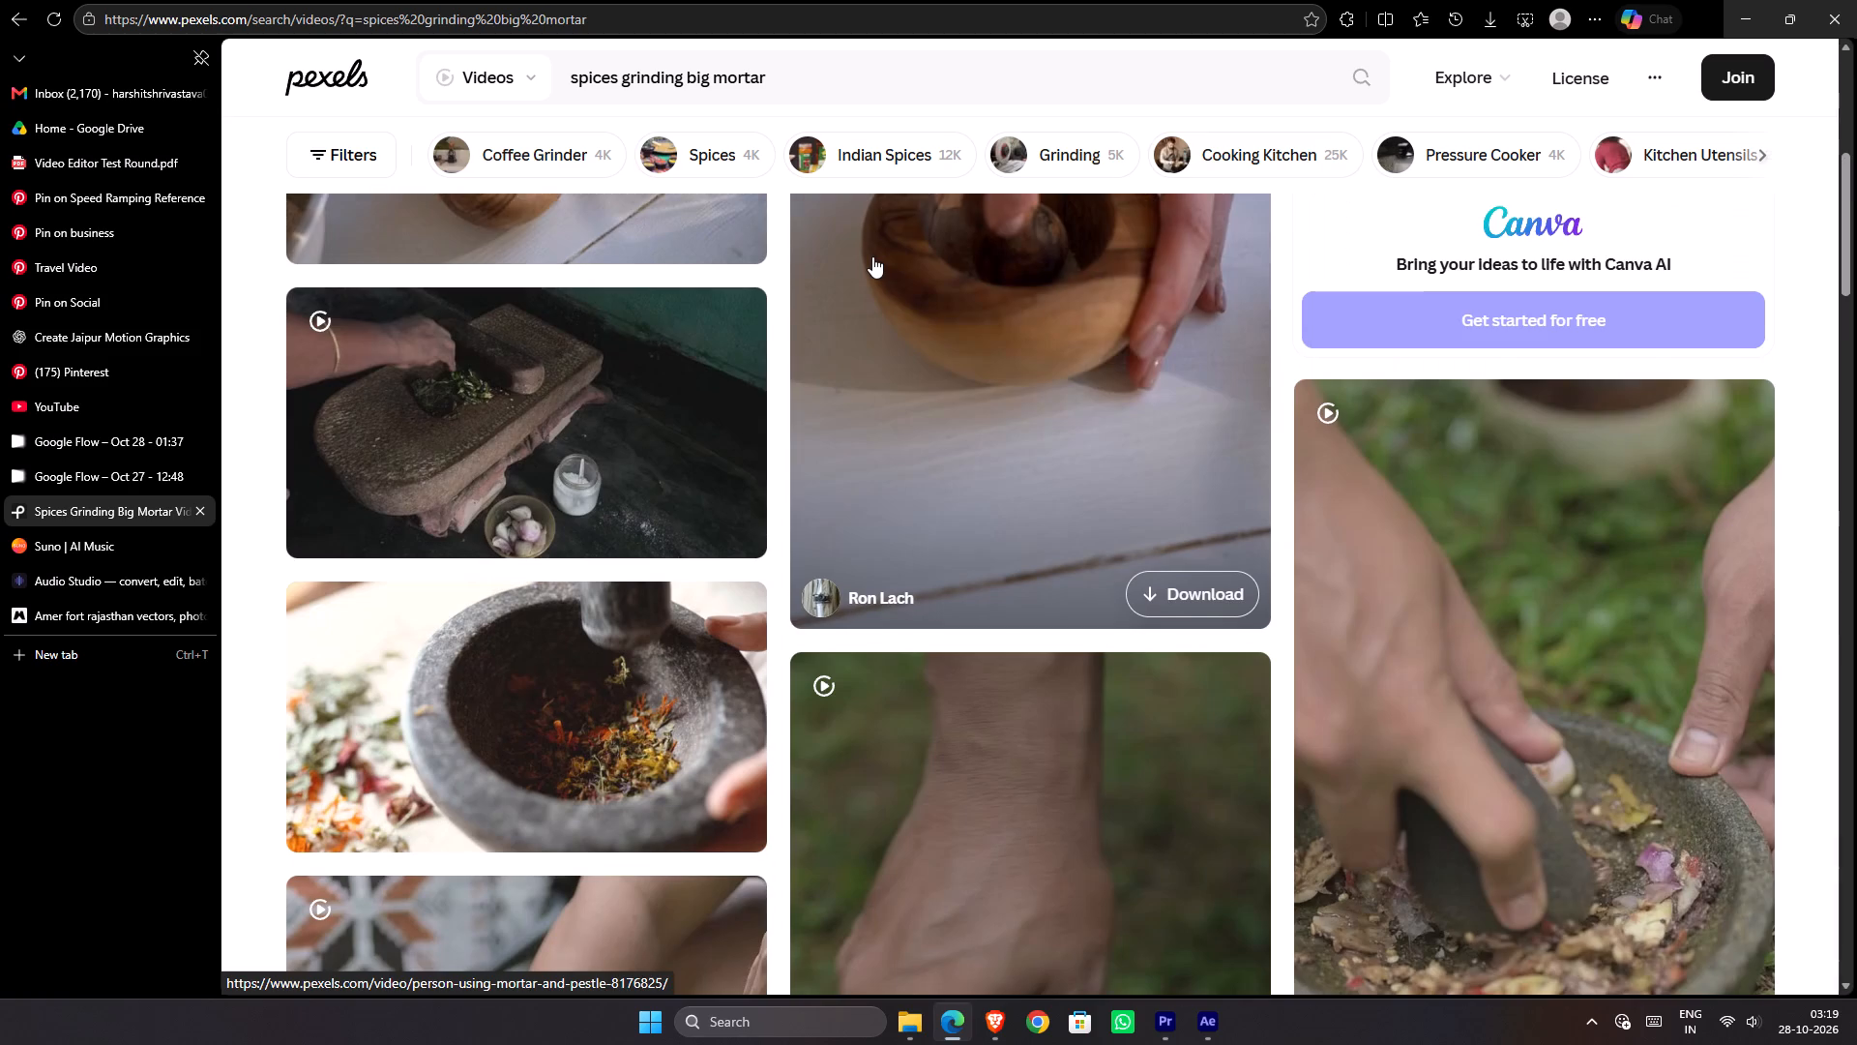
scroll(872, 256, down, 1)
scroll(872, 256, up, 1)
scroll(872, 256, down, 4)
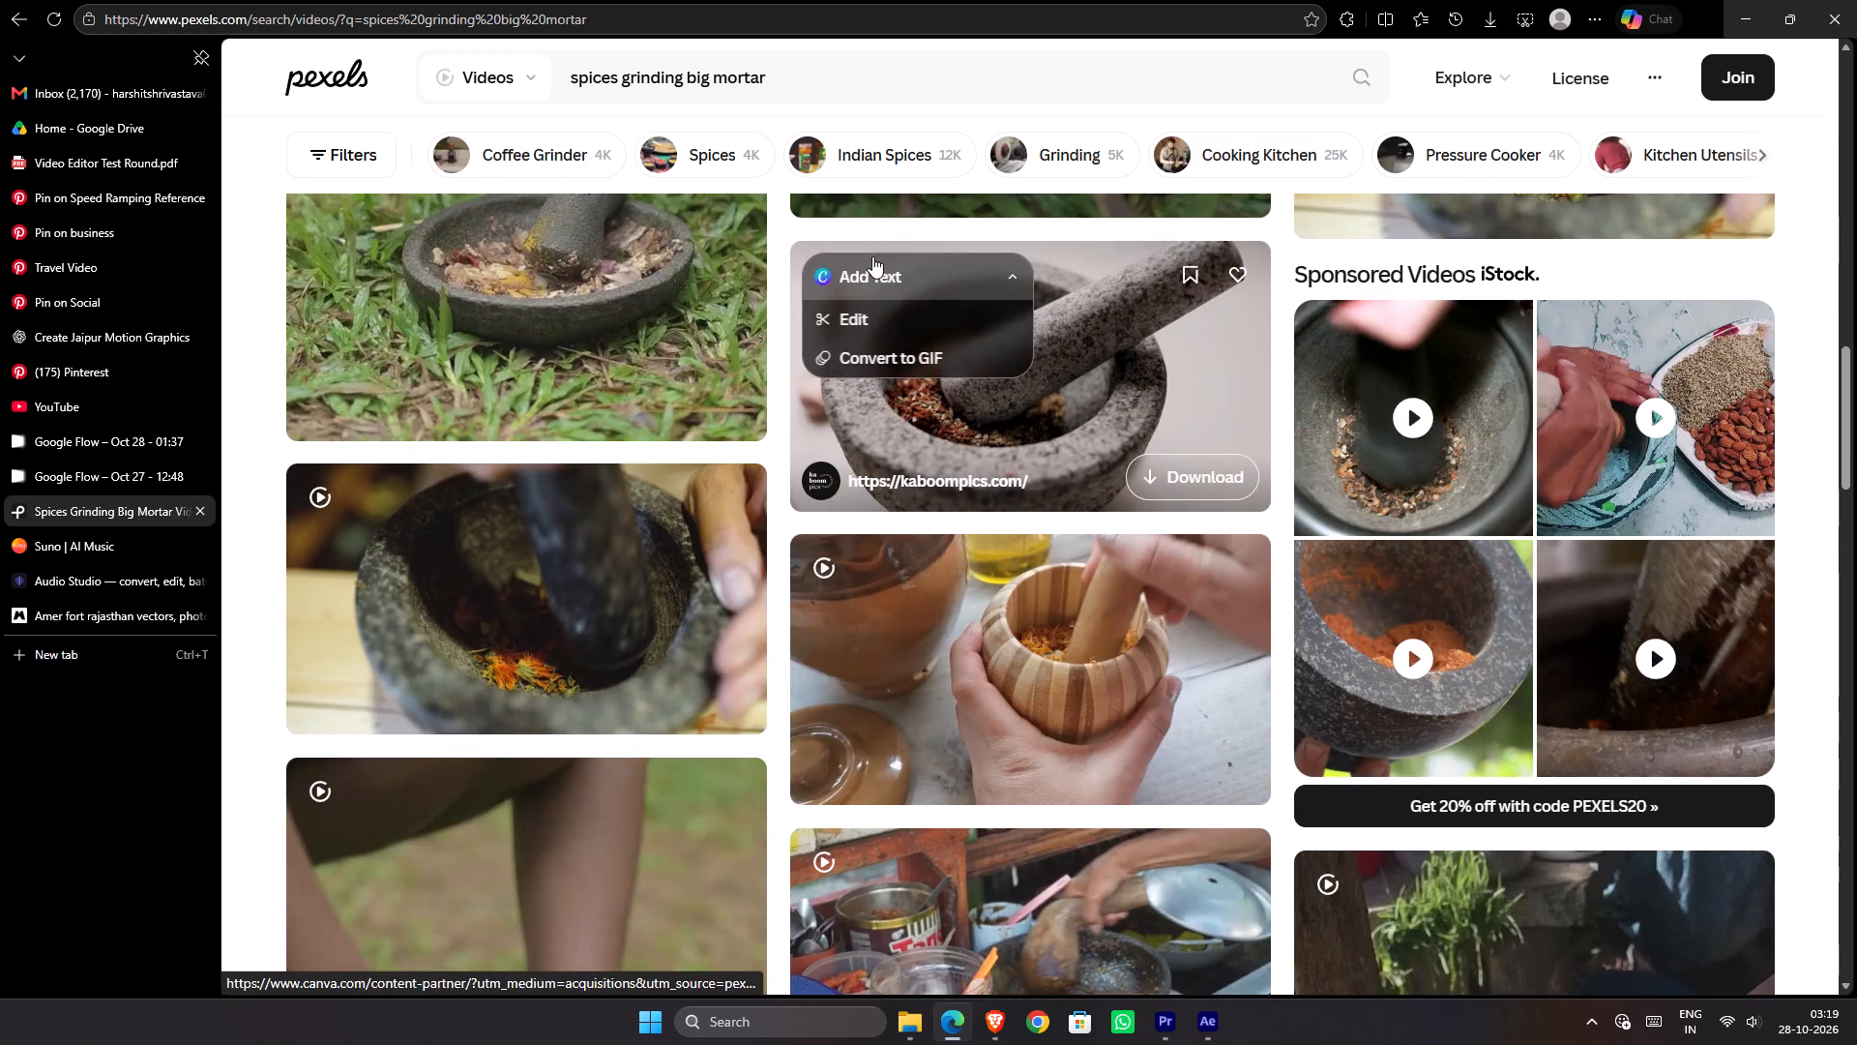
scroll(1136, 630, down, 3)
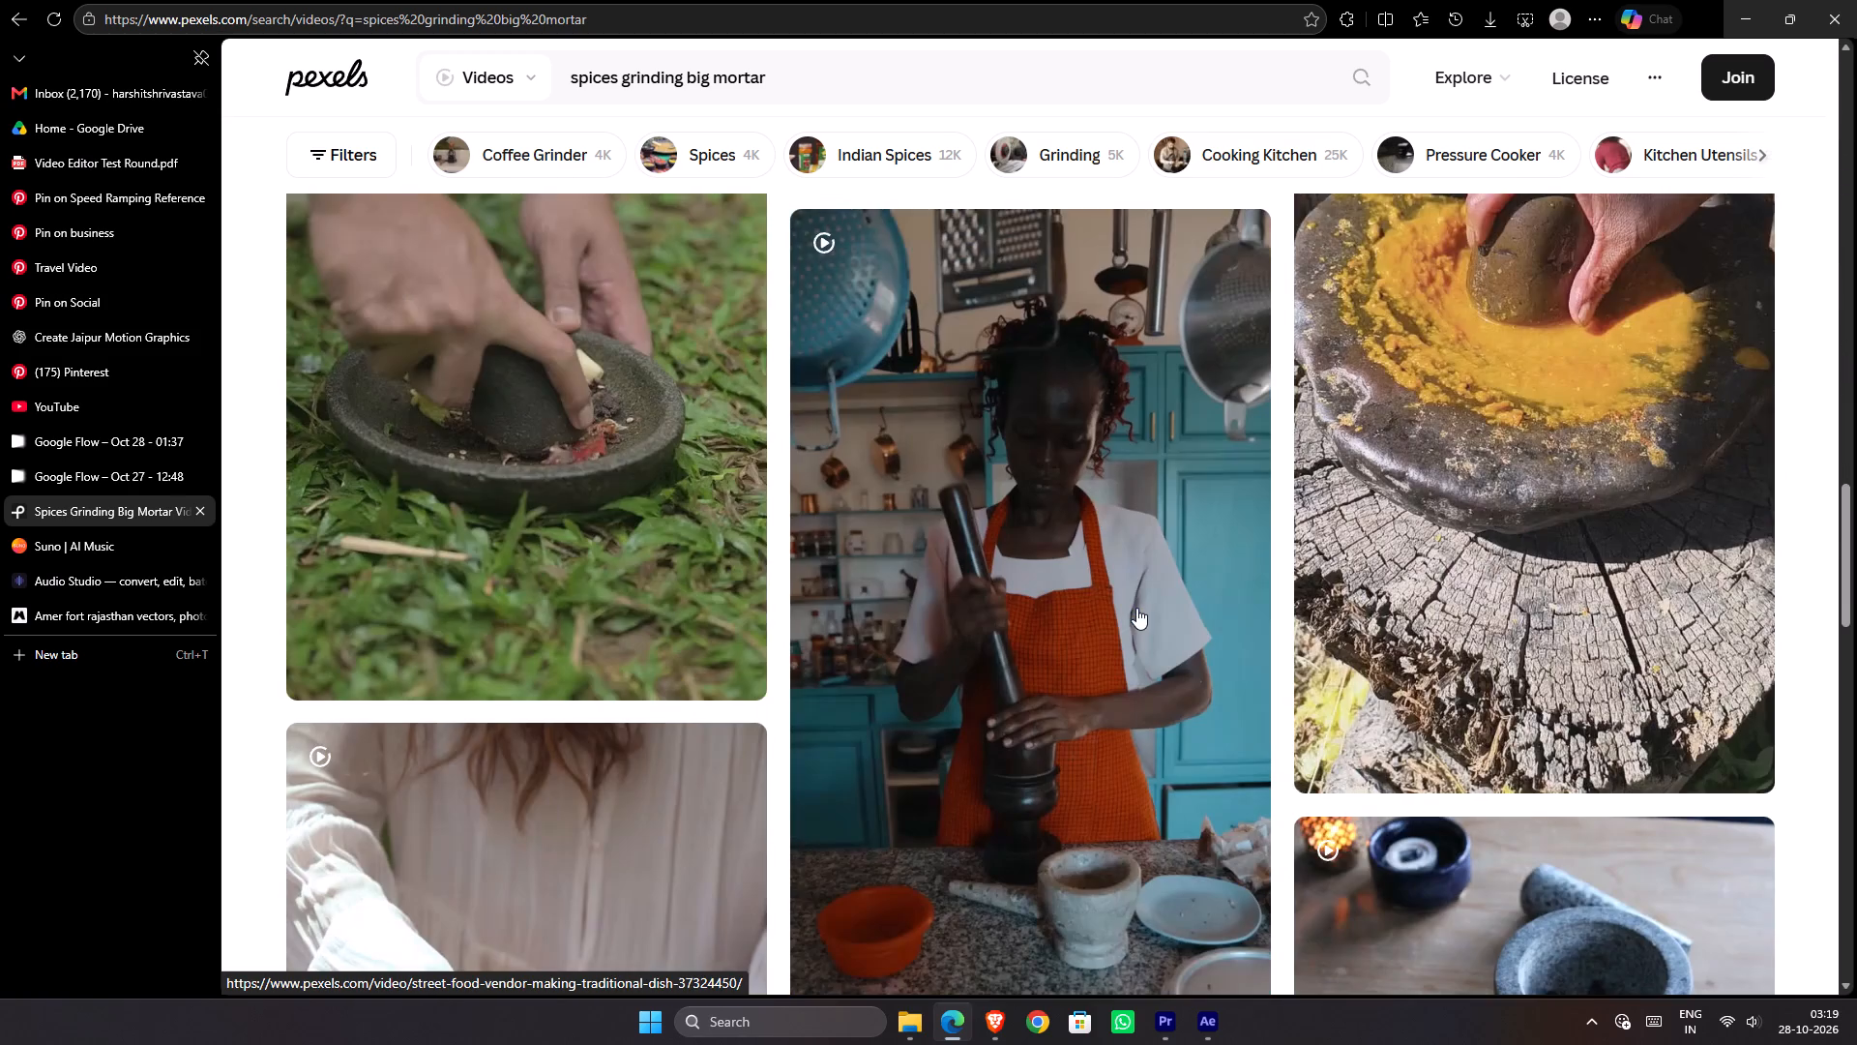
scroll(1136, 608, down, 4)
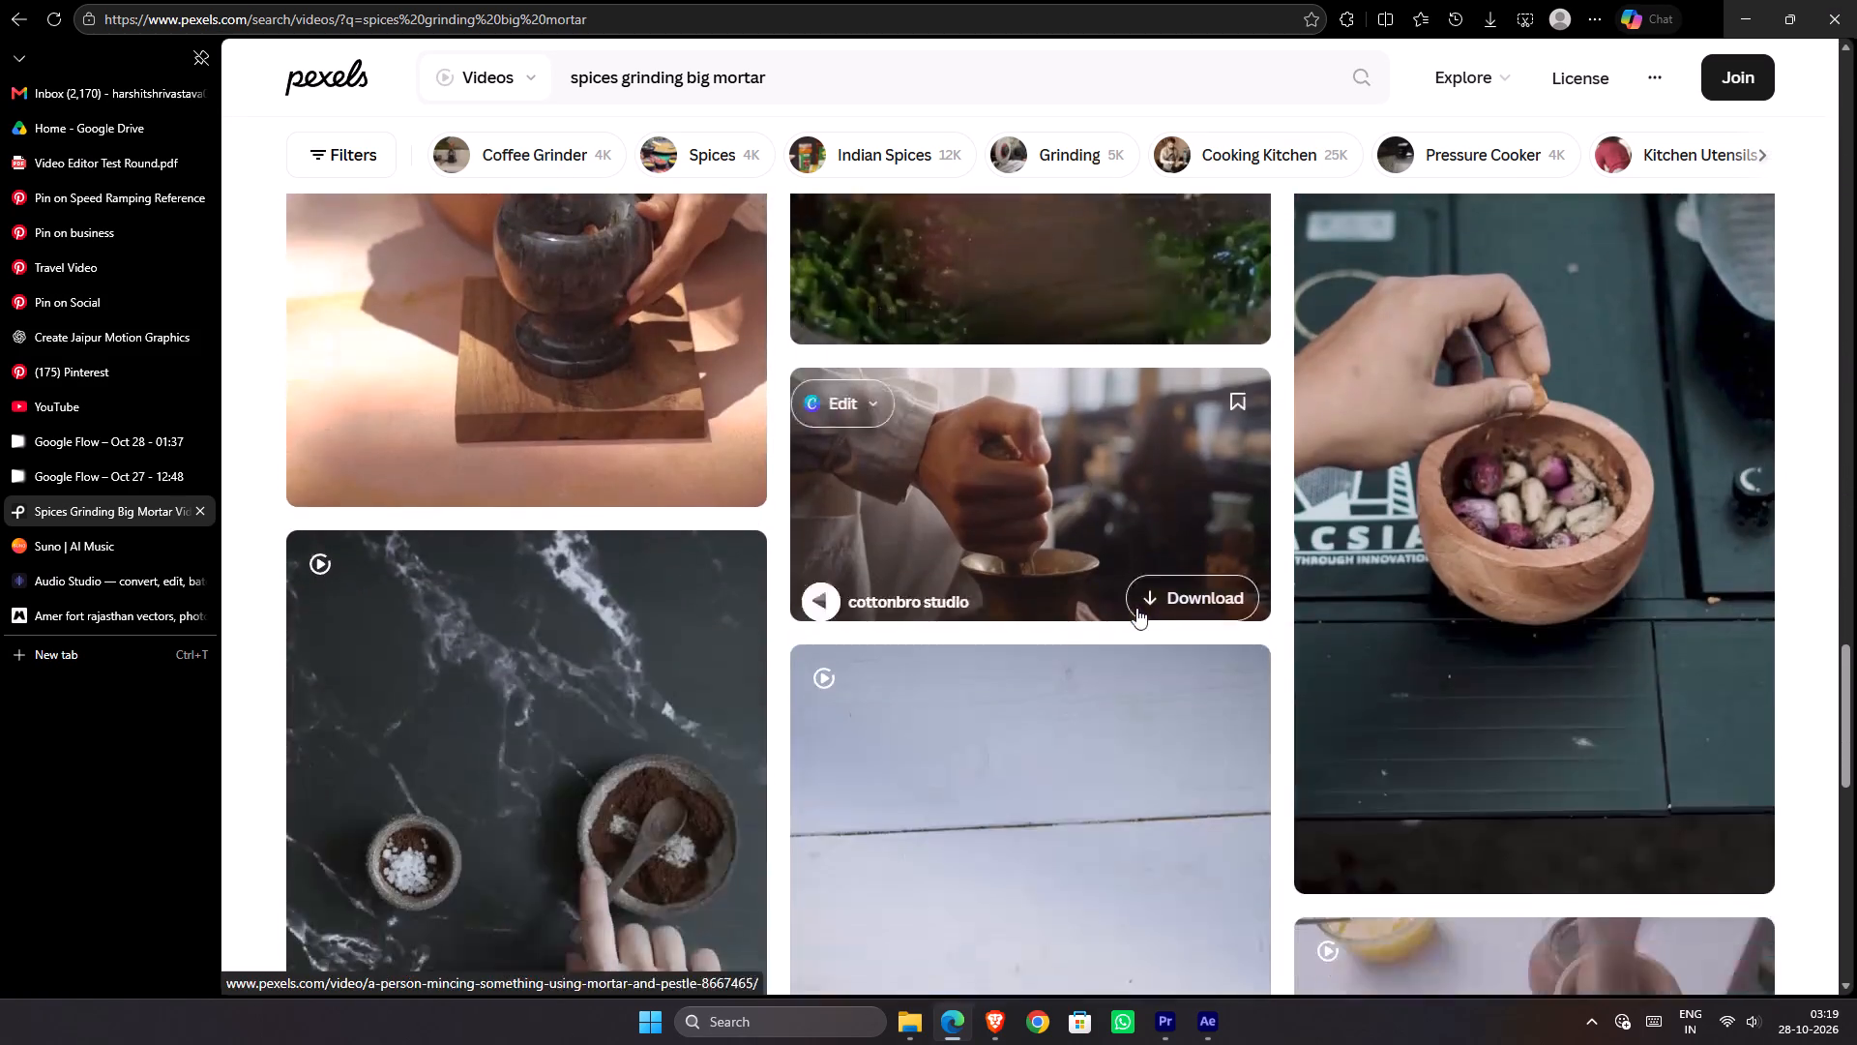
scroll(1136, 608, down, 1)
Search the videos for "pottery closeup" and look through the results for a suitable pottery-making clip.
drag(902, 97, 814, 104)
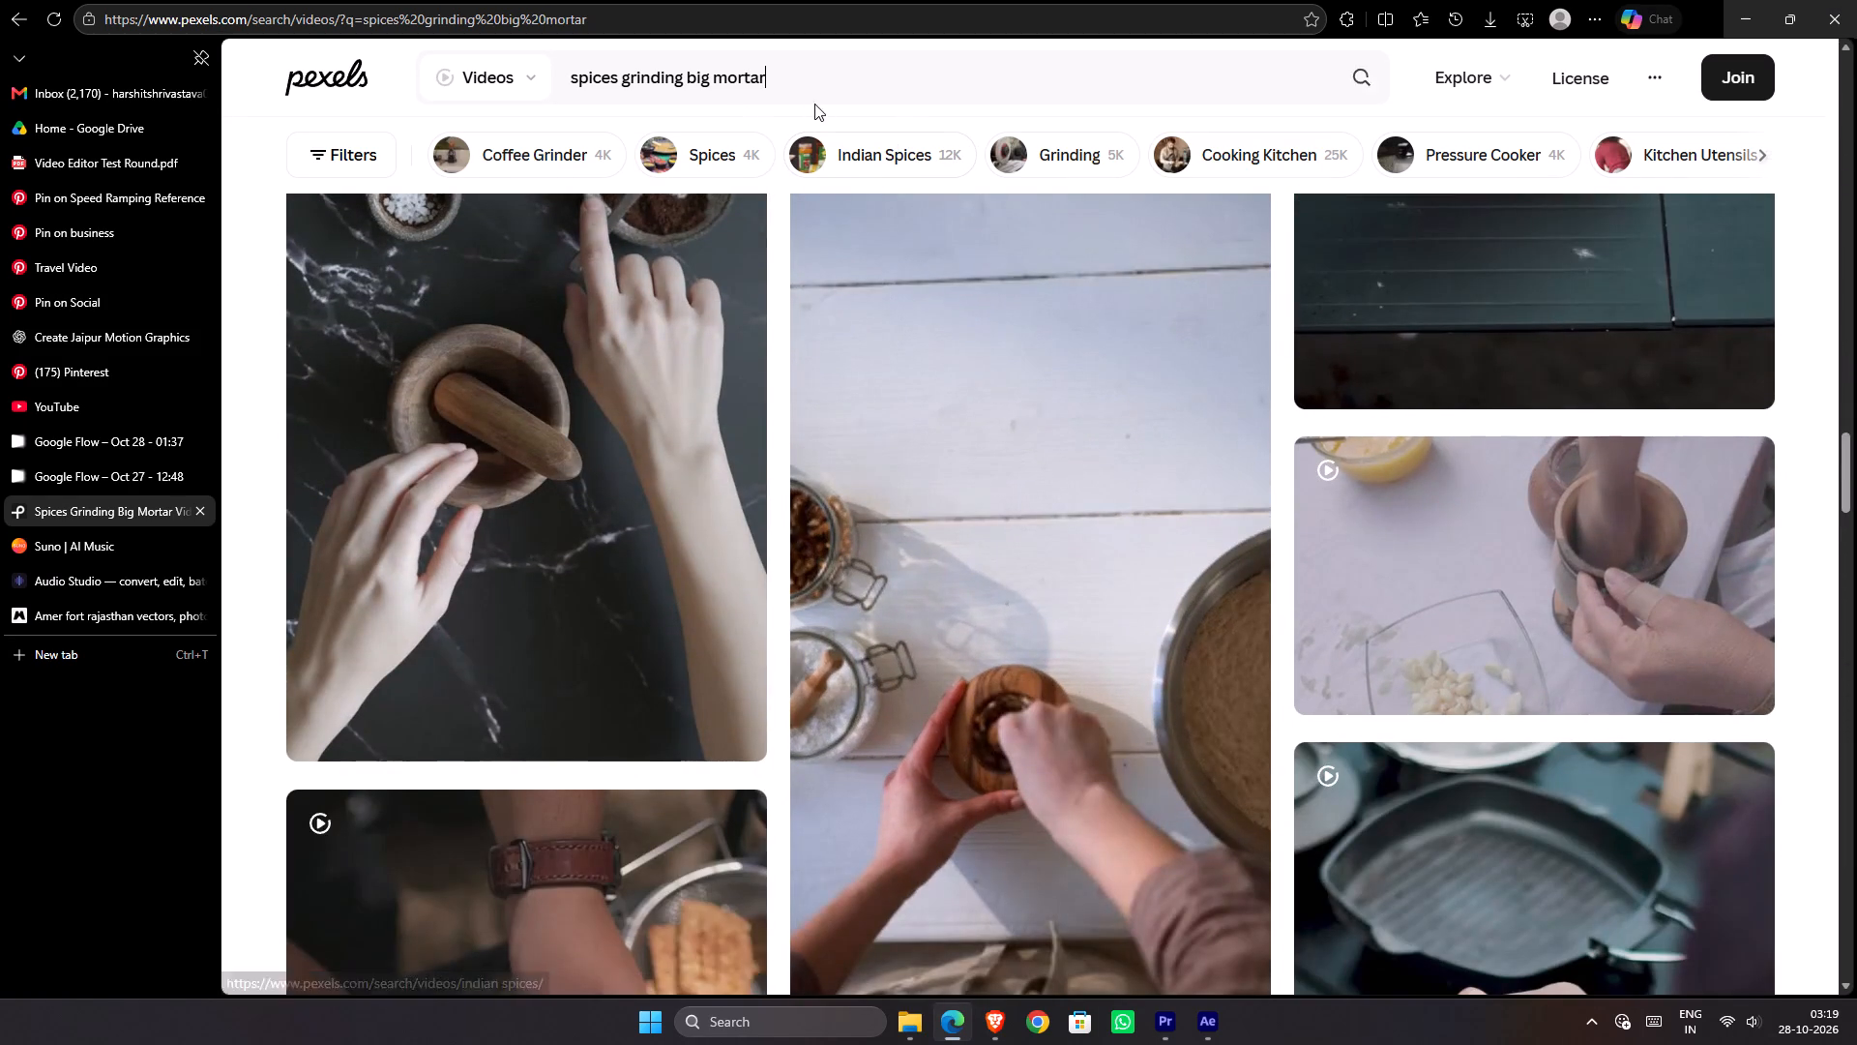
drag(814, 104, 567, 106)
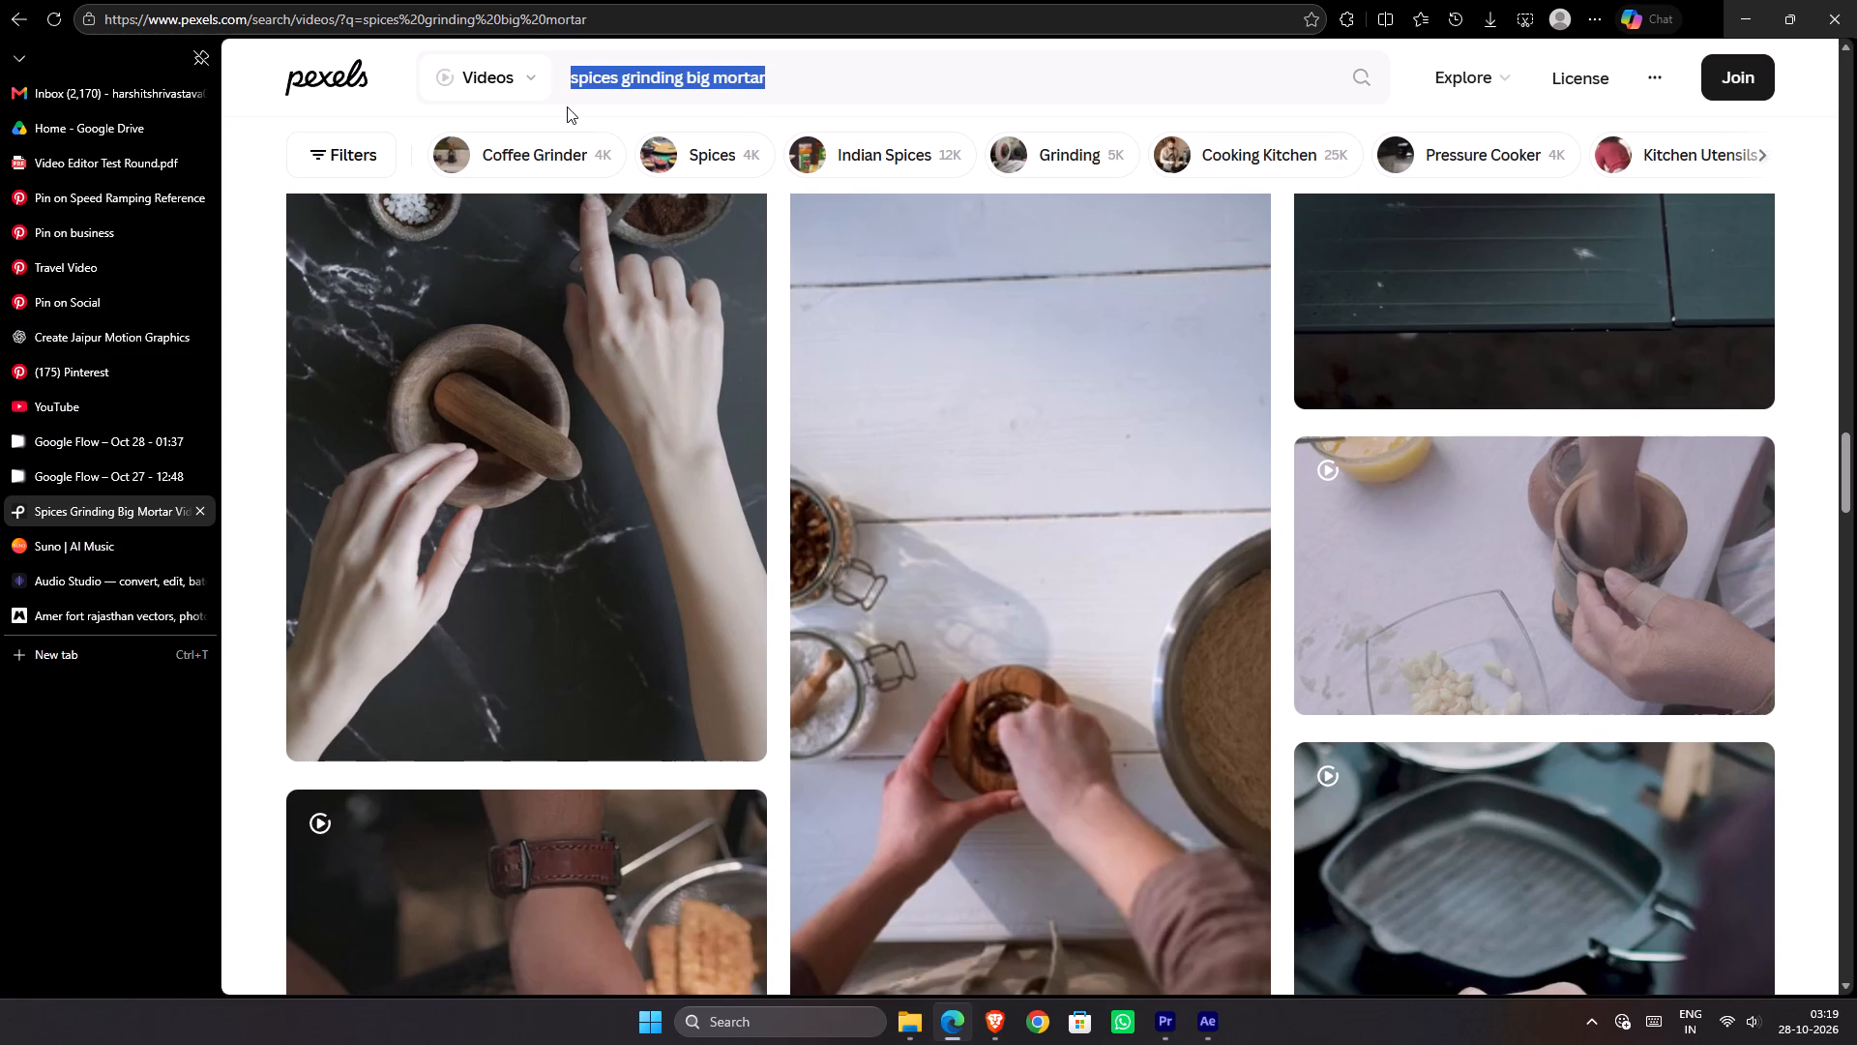
text(pottery closeup)
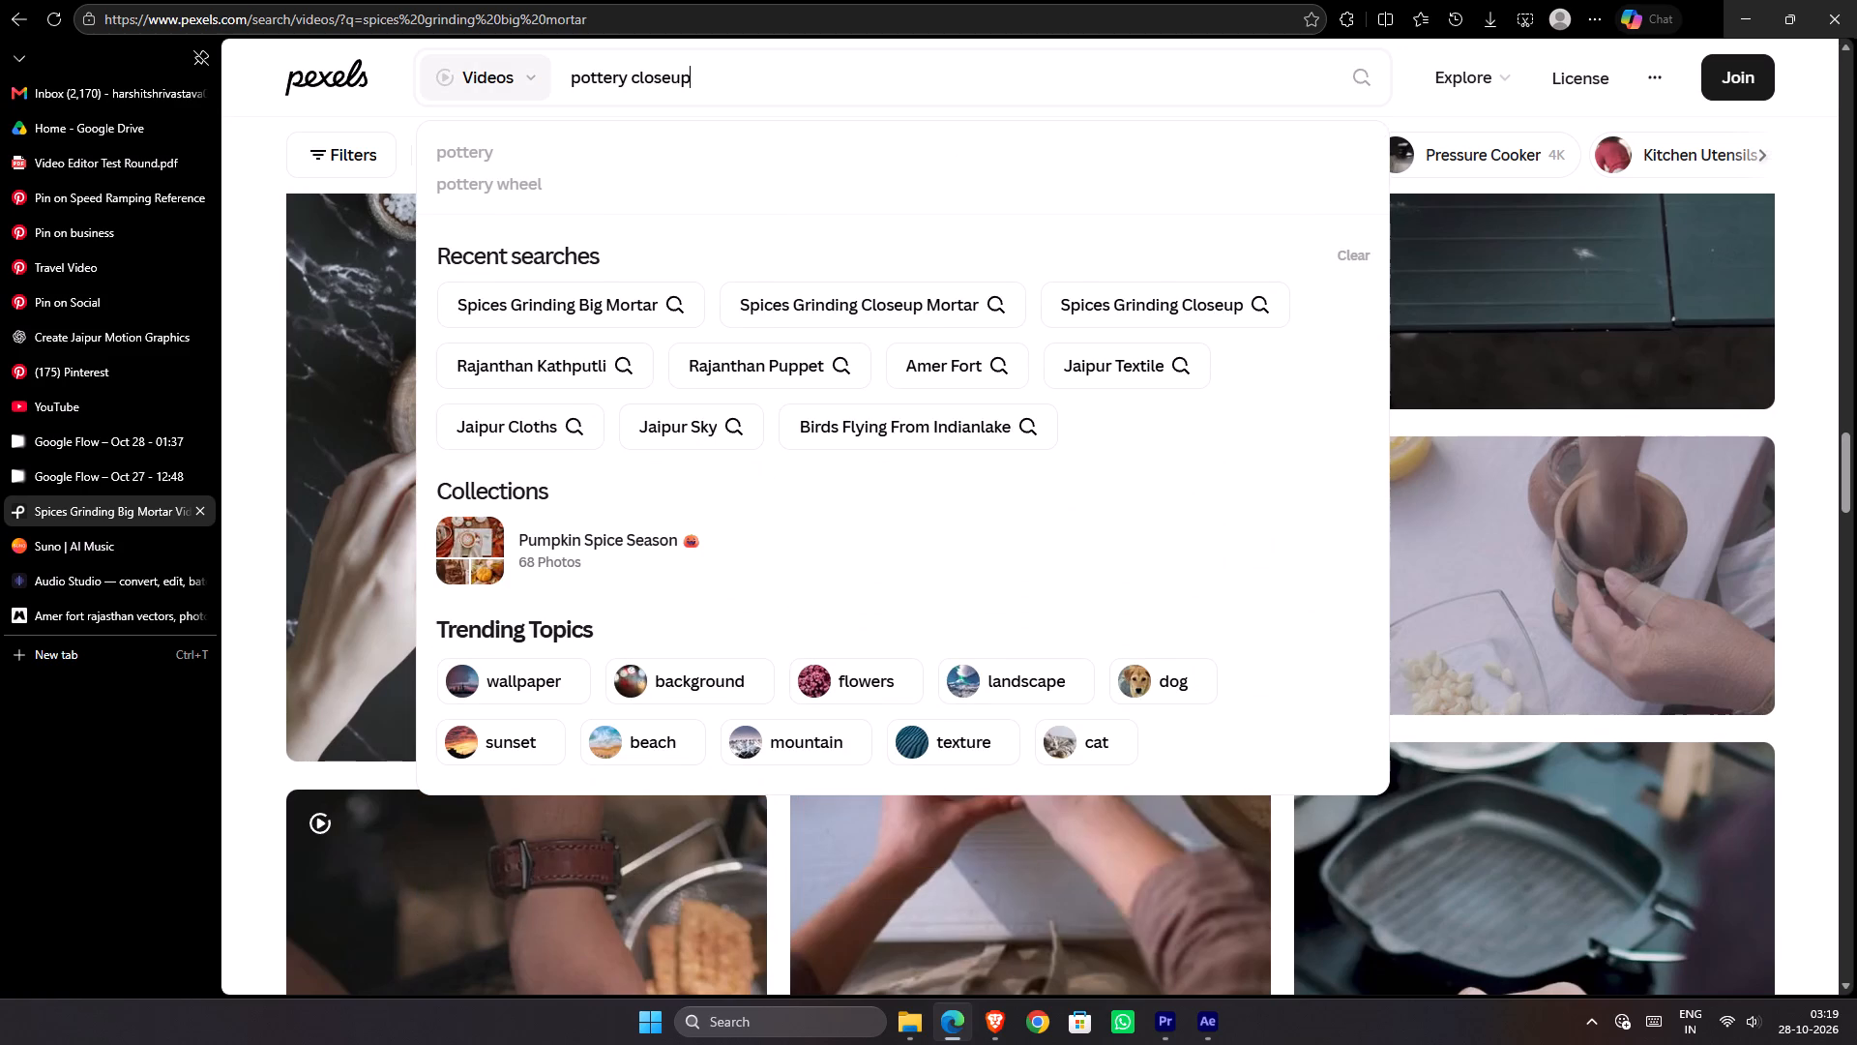
key(Return)
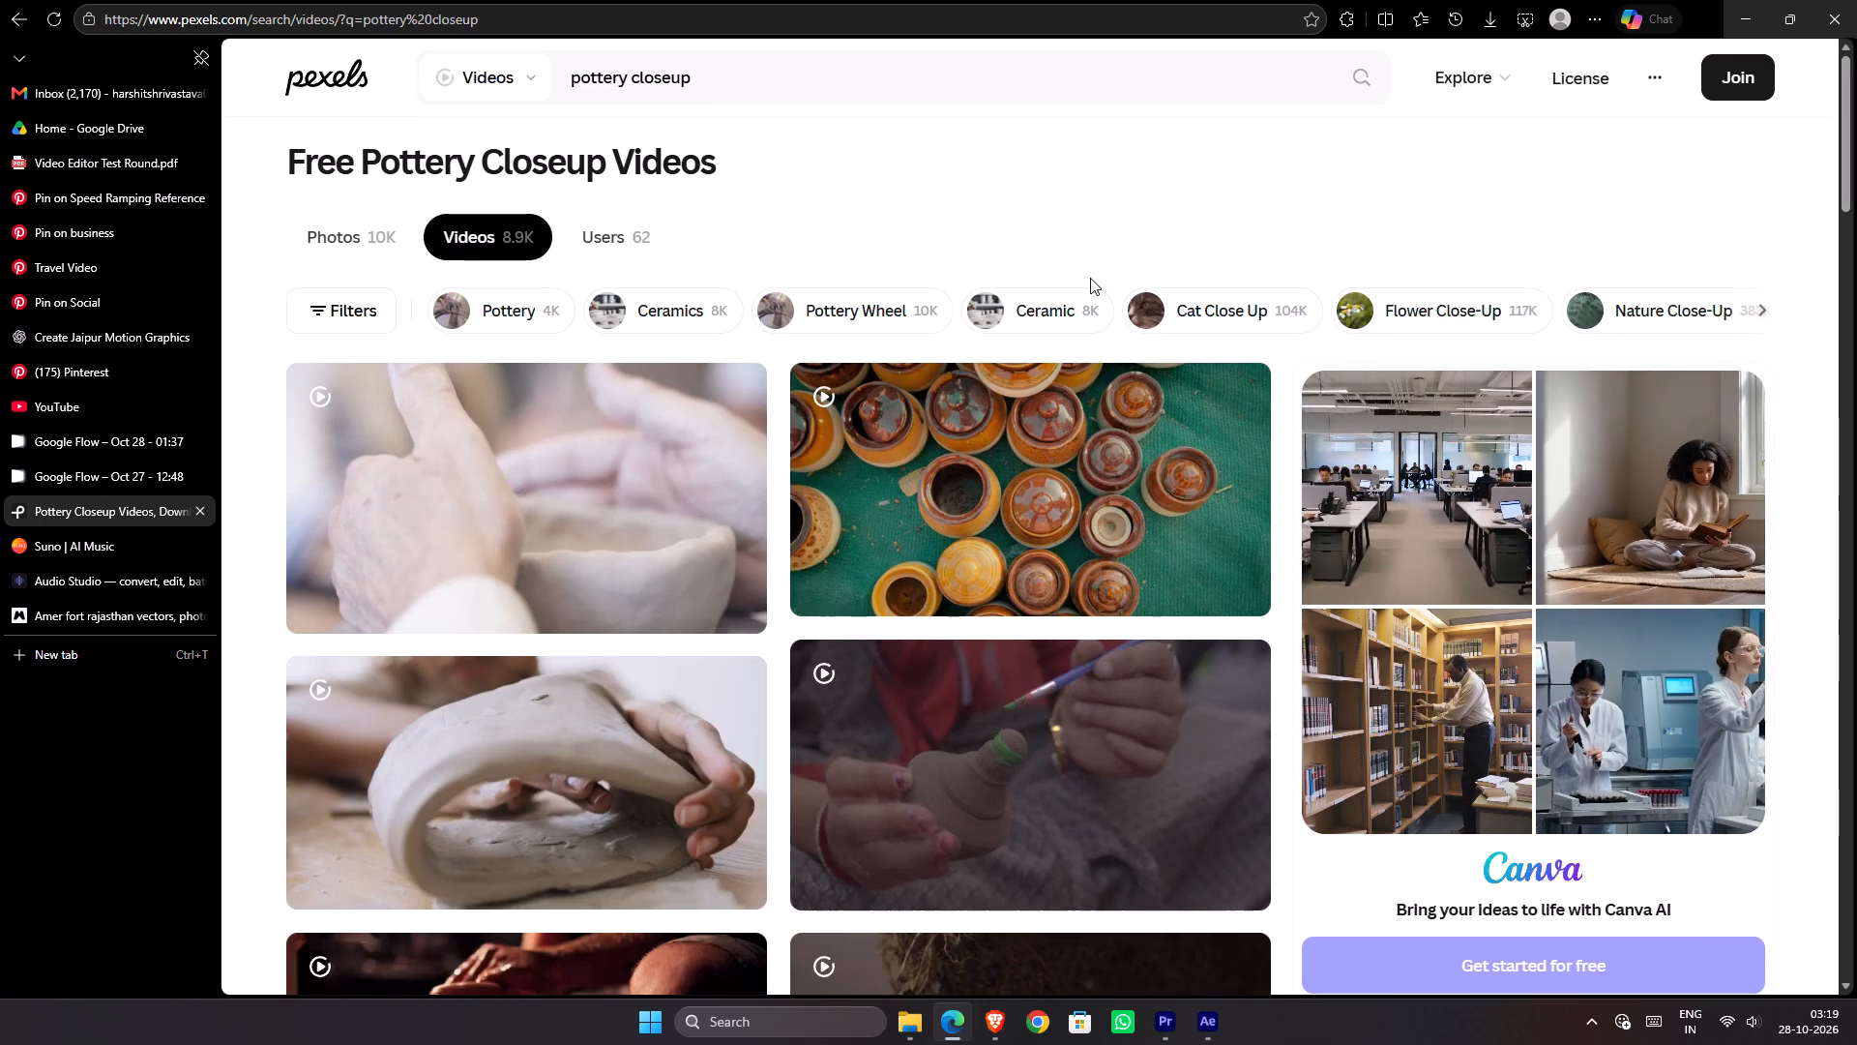
scroll(1089, 319, down, 1)
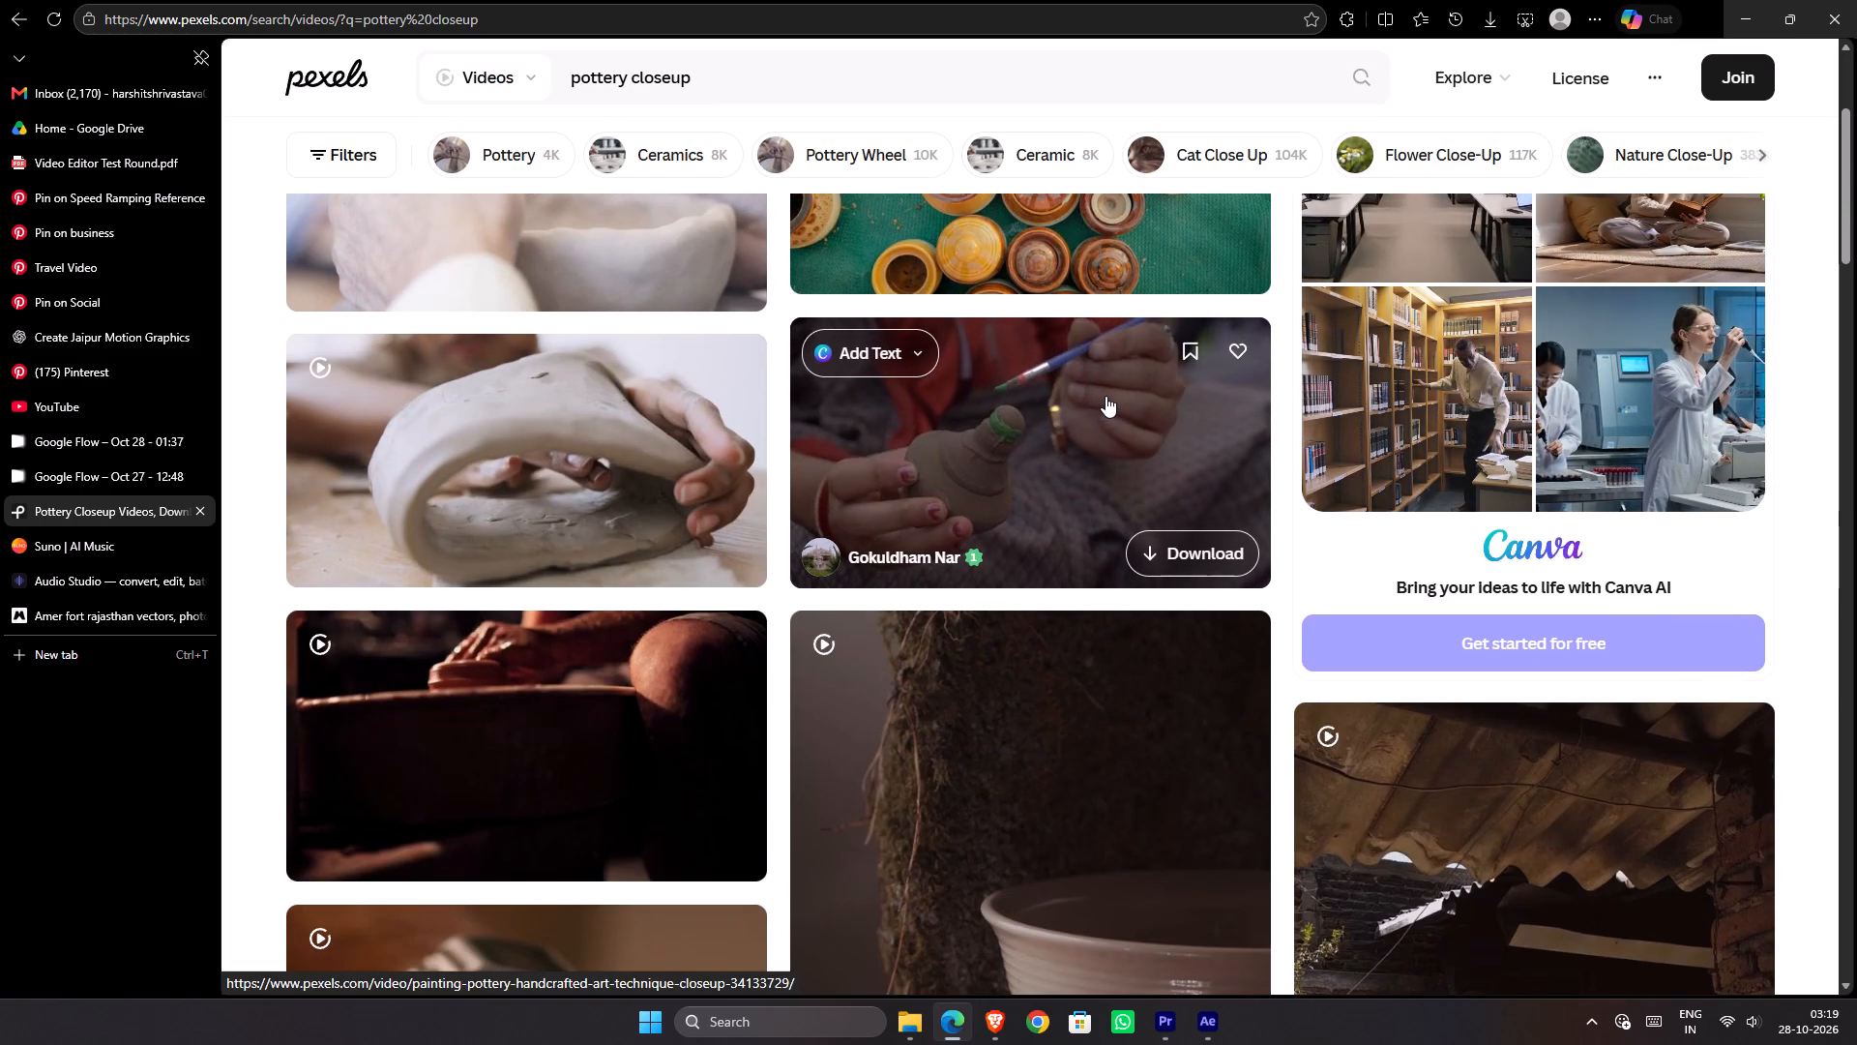
scroll(1105, 397, down, 3)
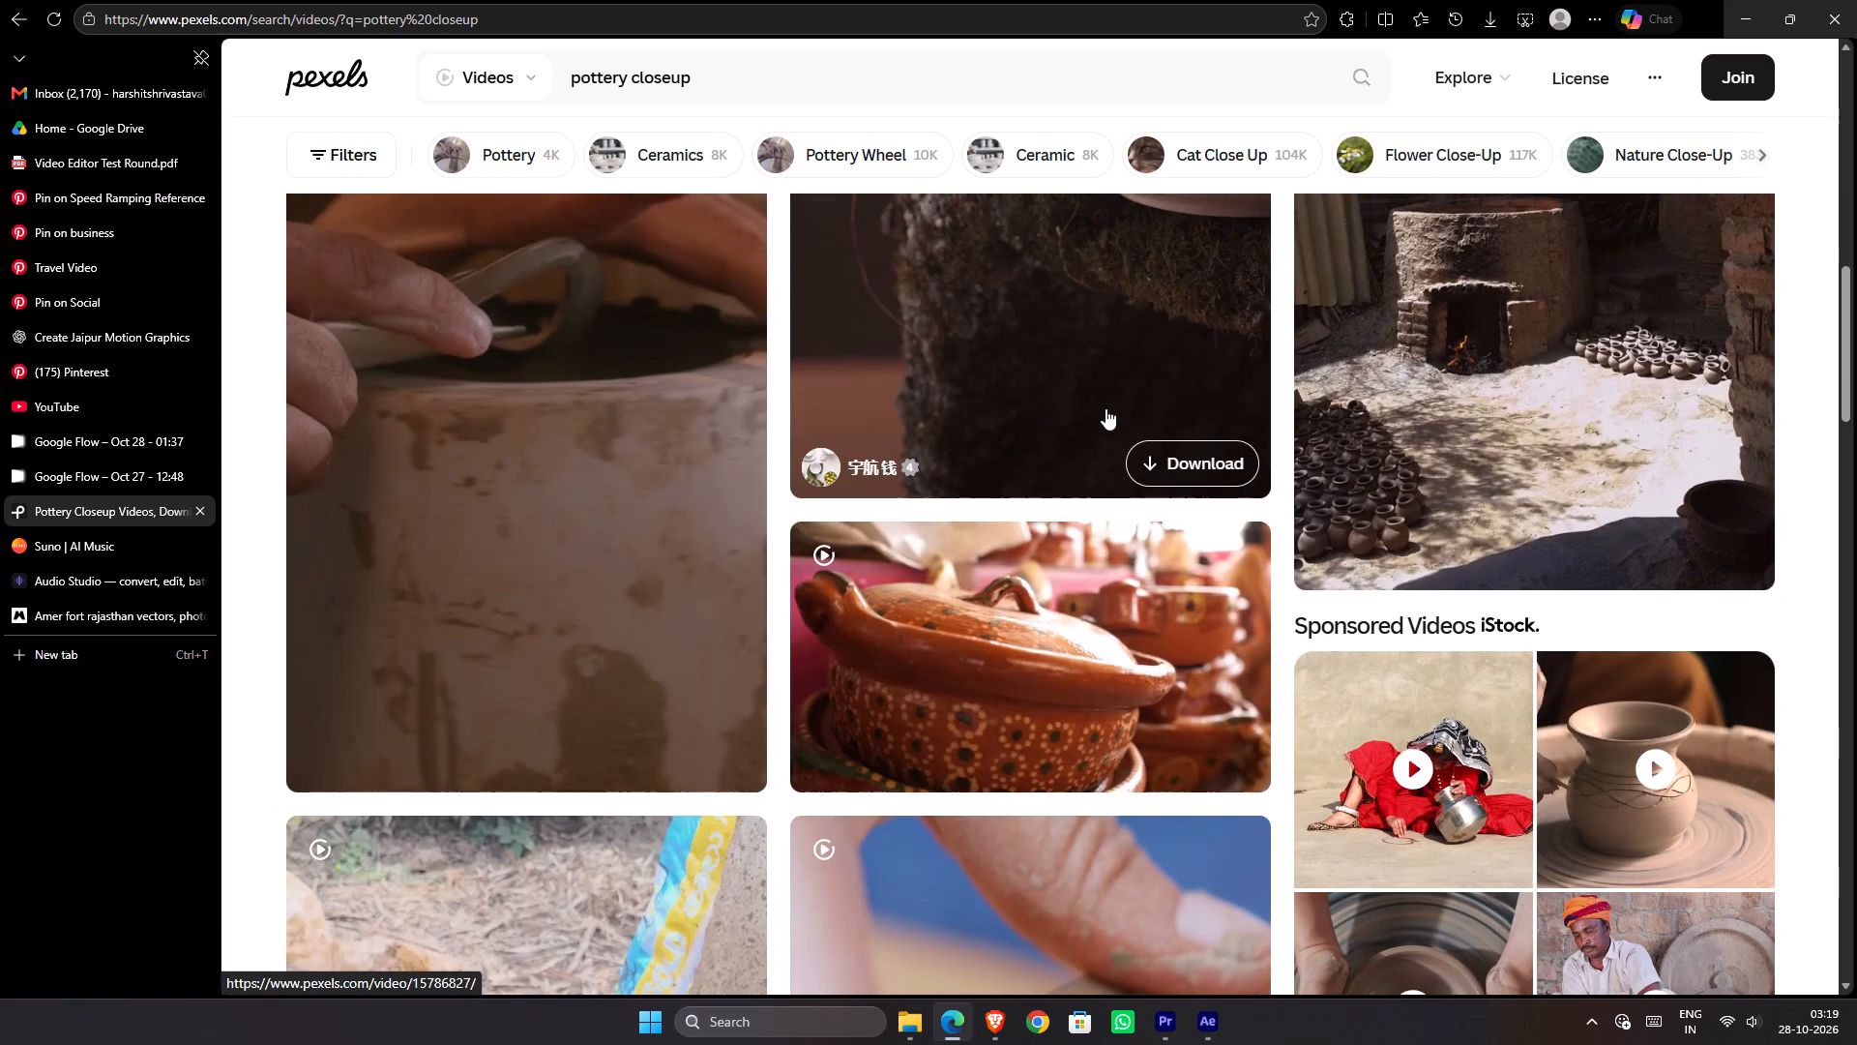
scroll(1105, 408, up, 1)
scroll(1105, 408, down, 3)
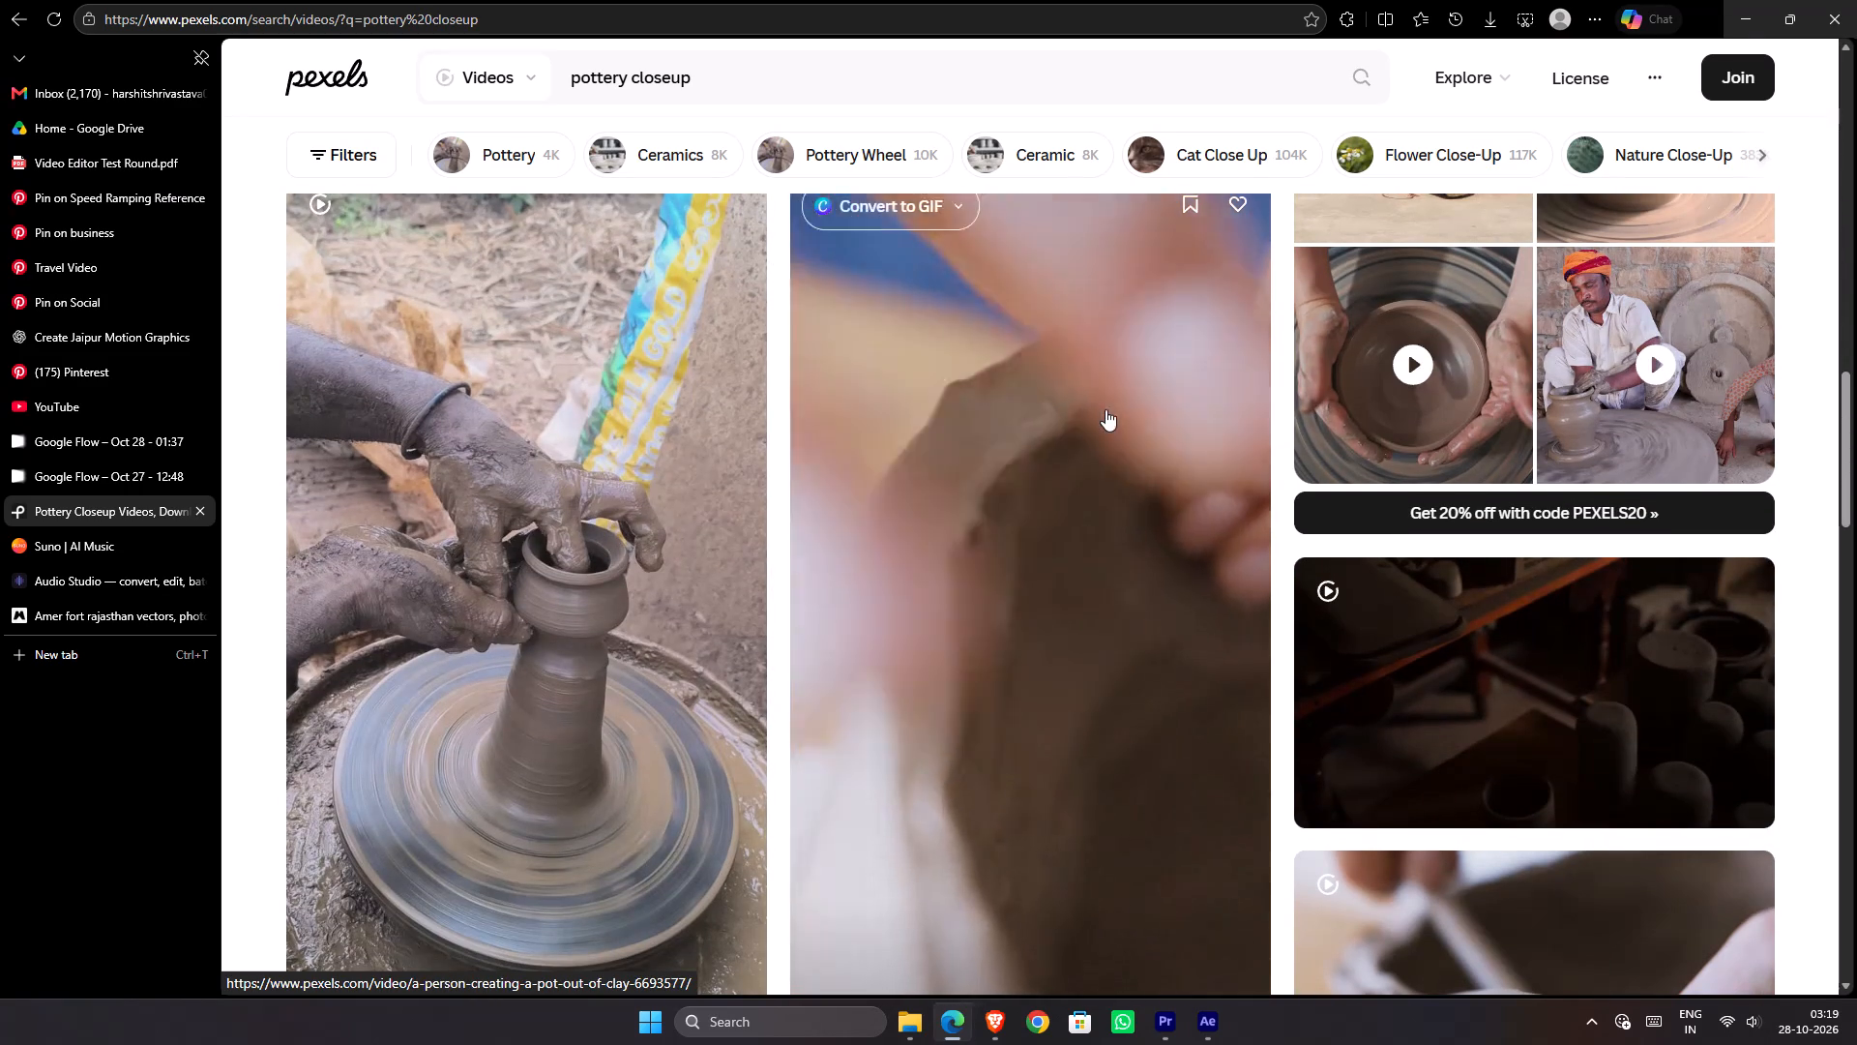
scroll(1105, 409, down, 1)
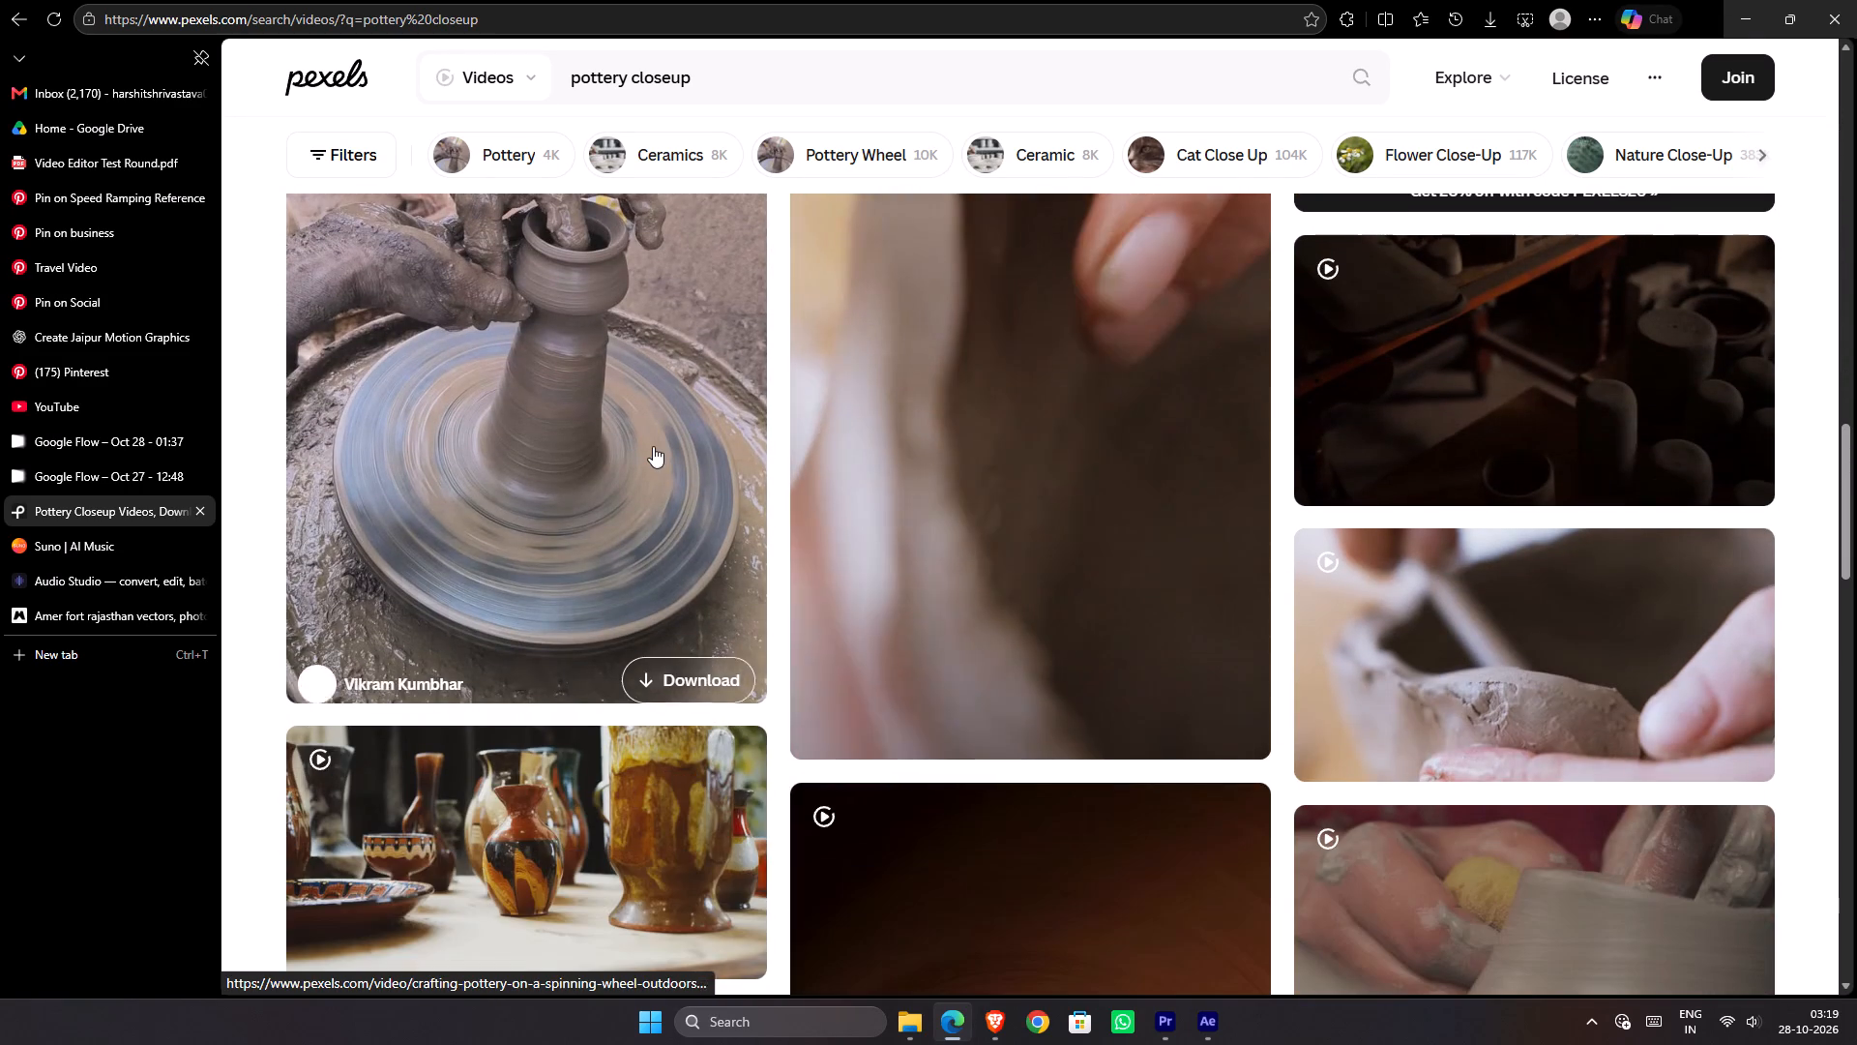
click(653, 446)
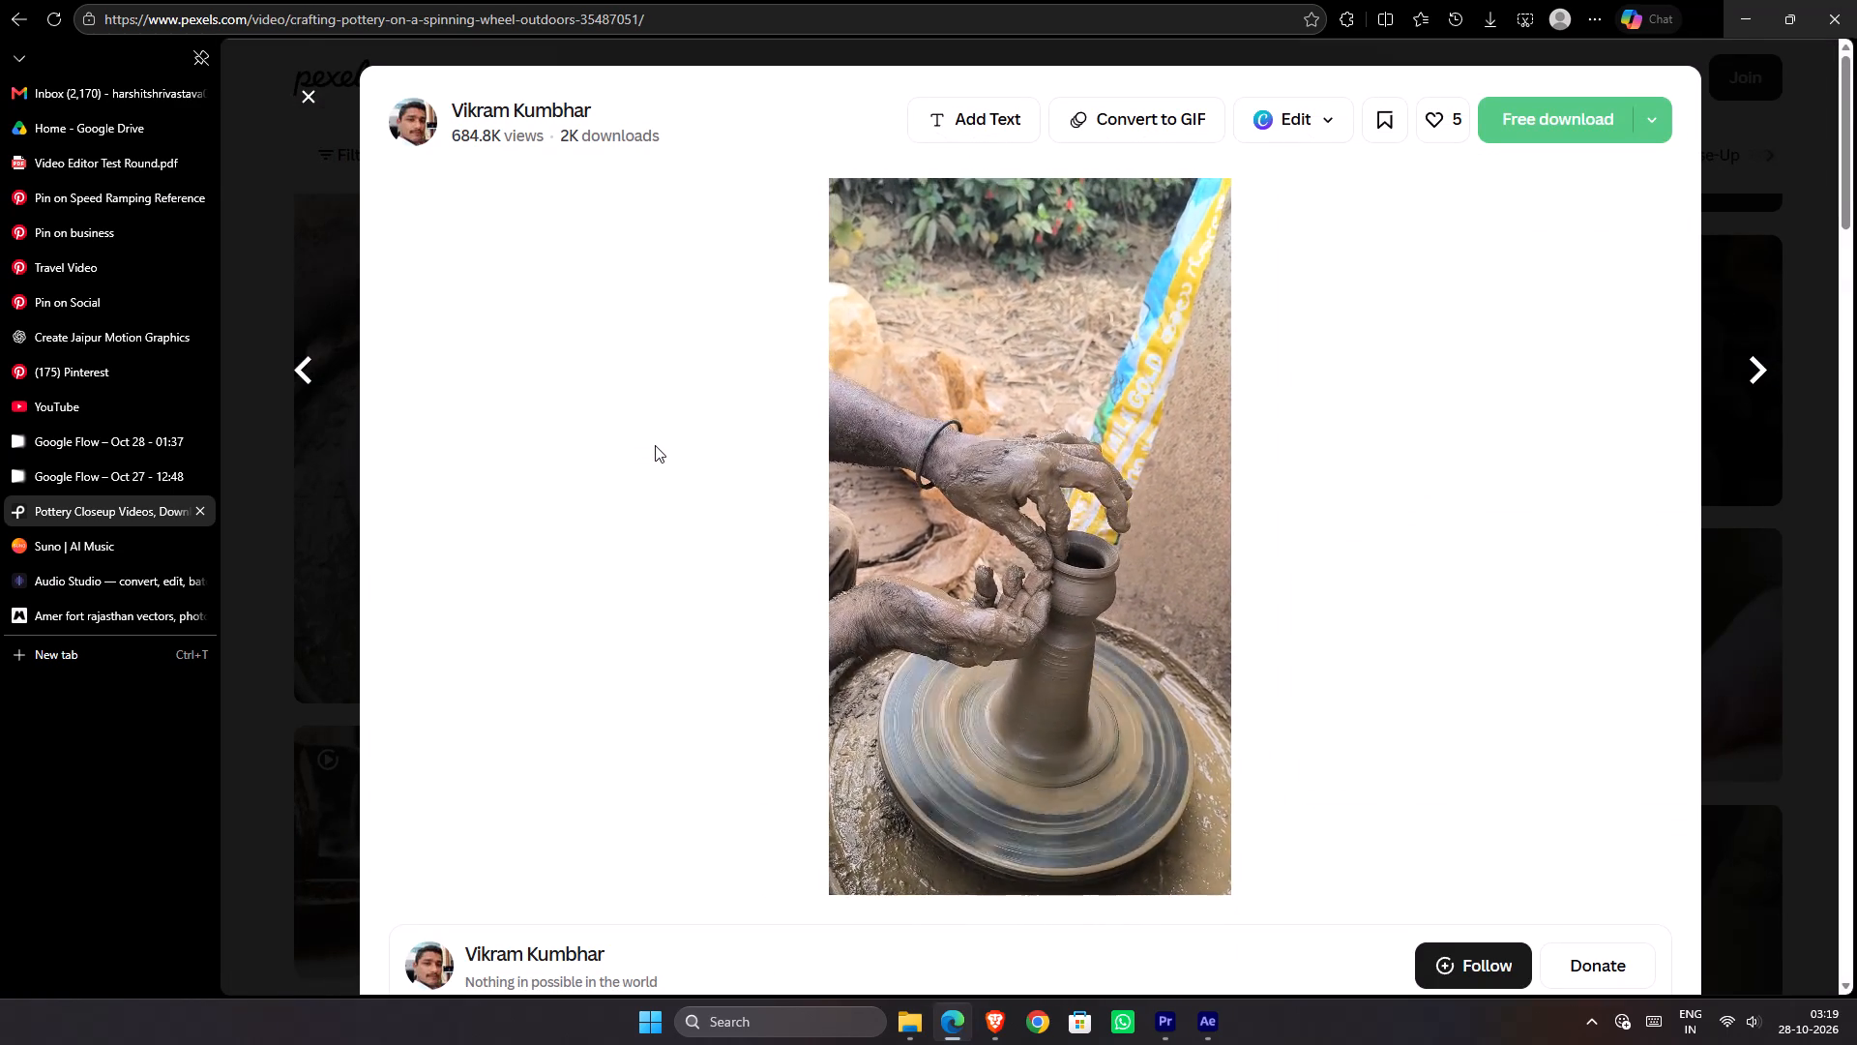
scroll(655, 445, down, 1)
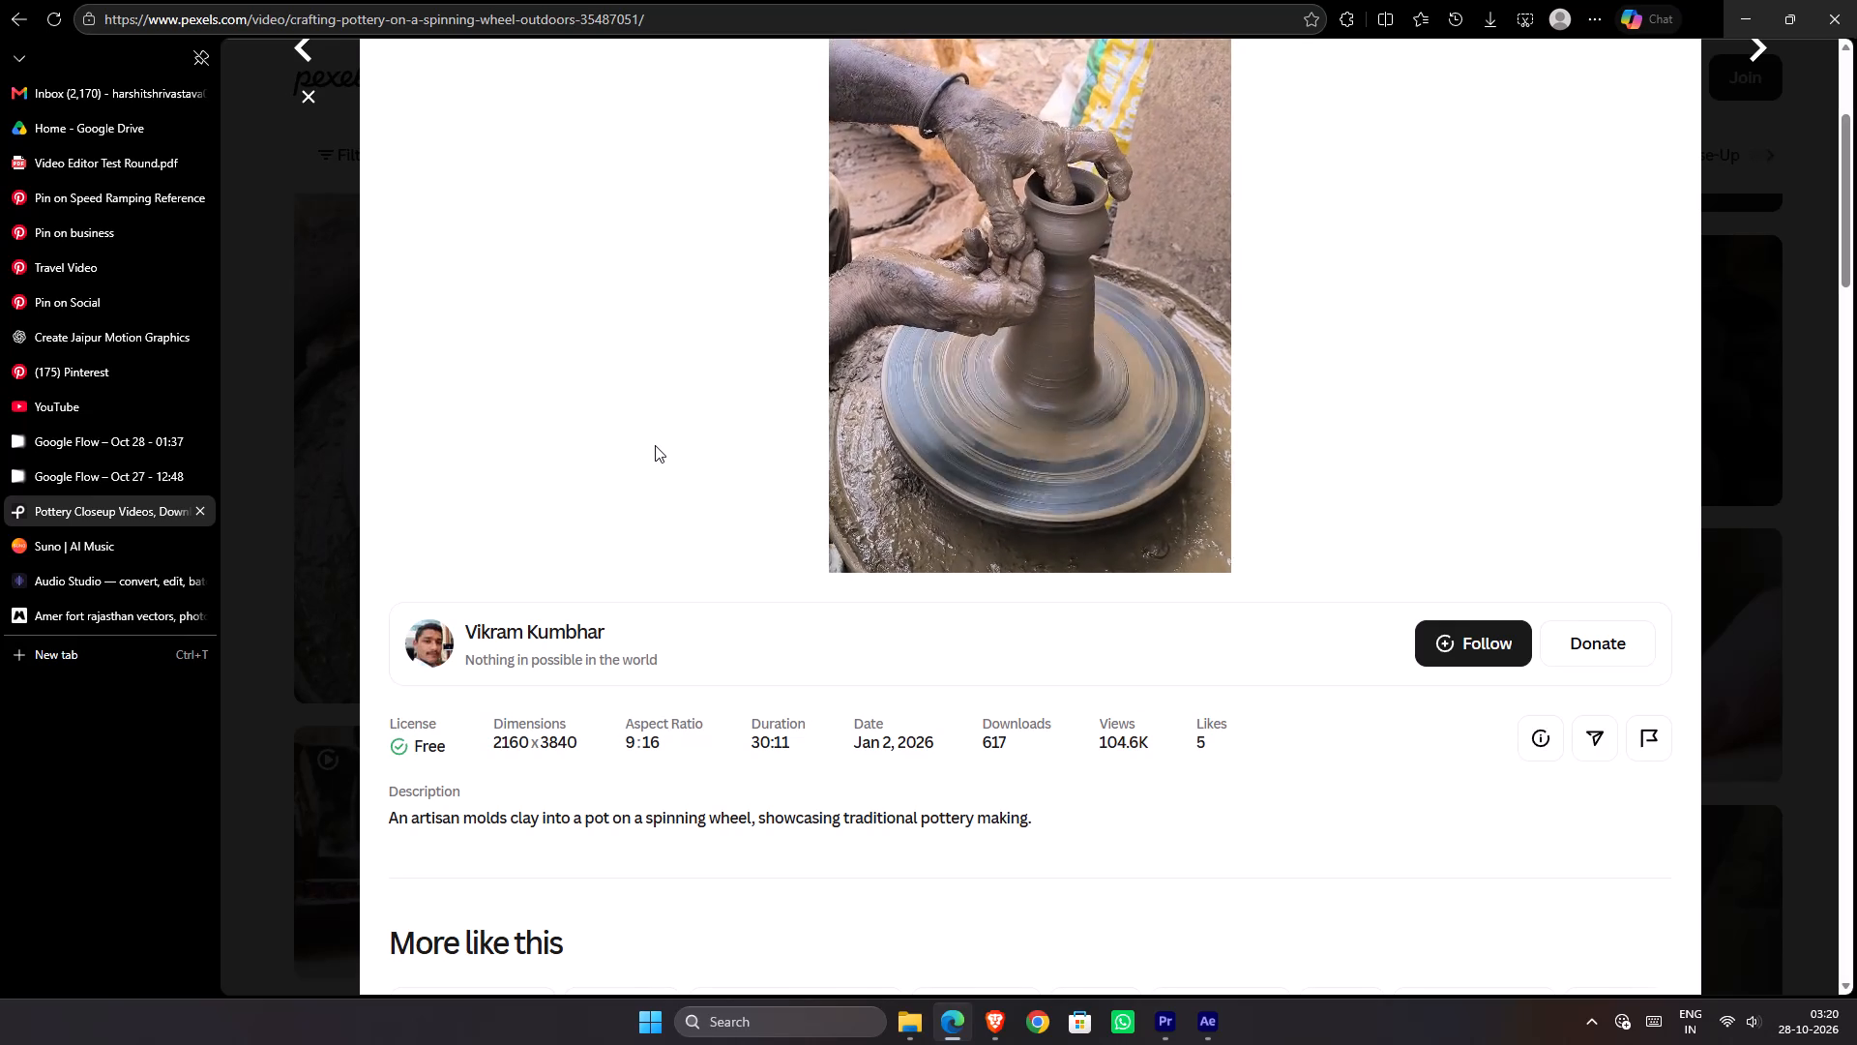
scroll(655, 445, up, 2)
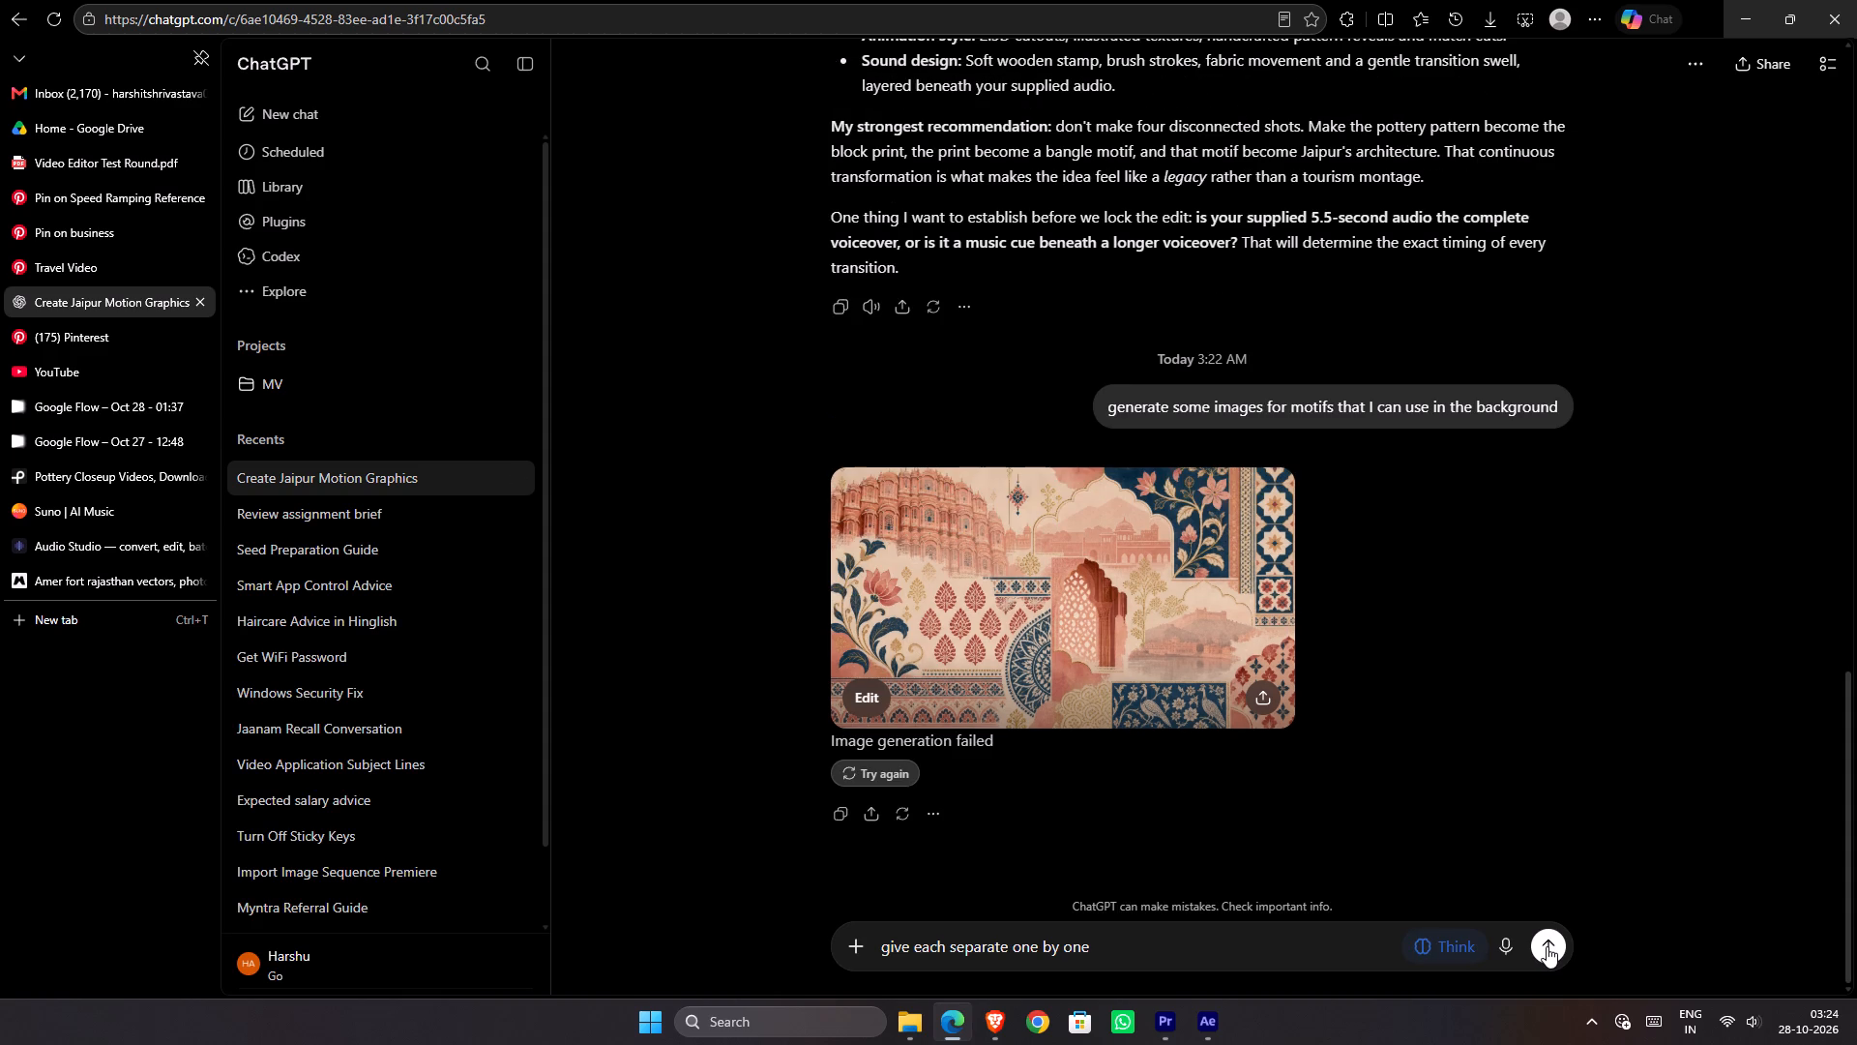
click(1547, 946)
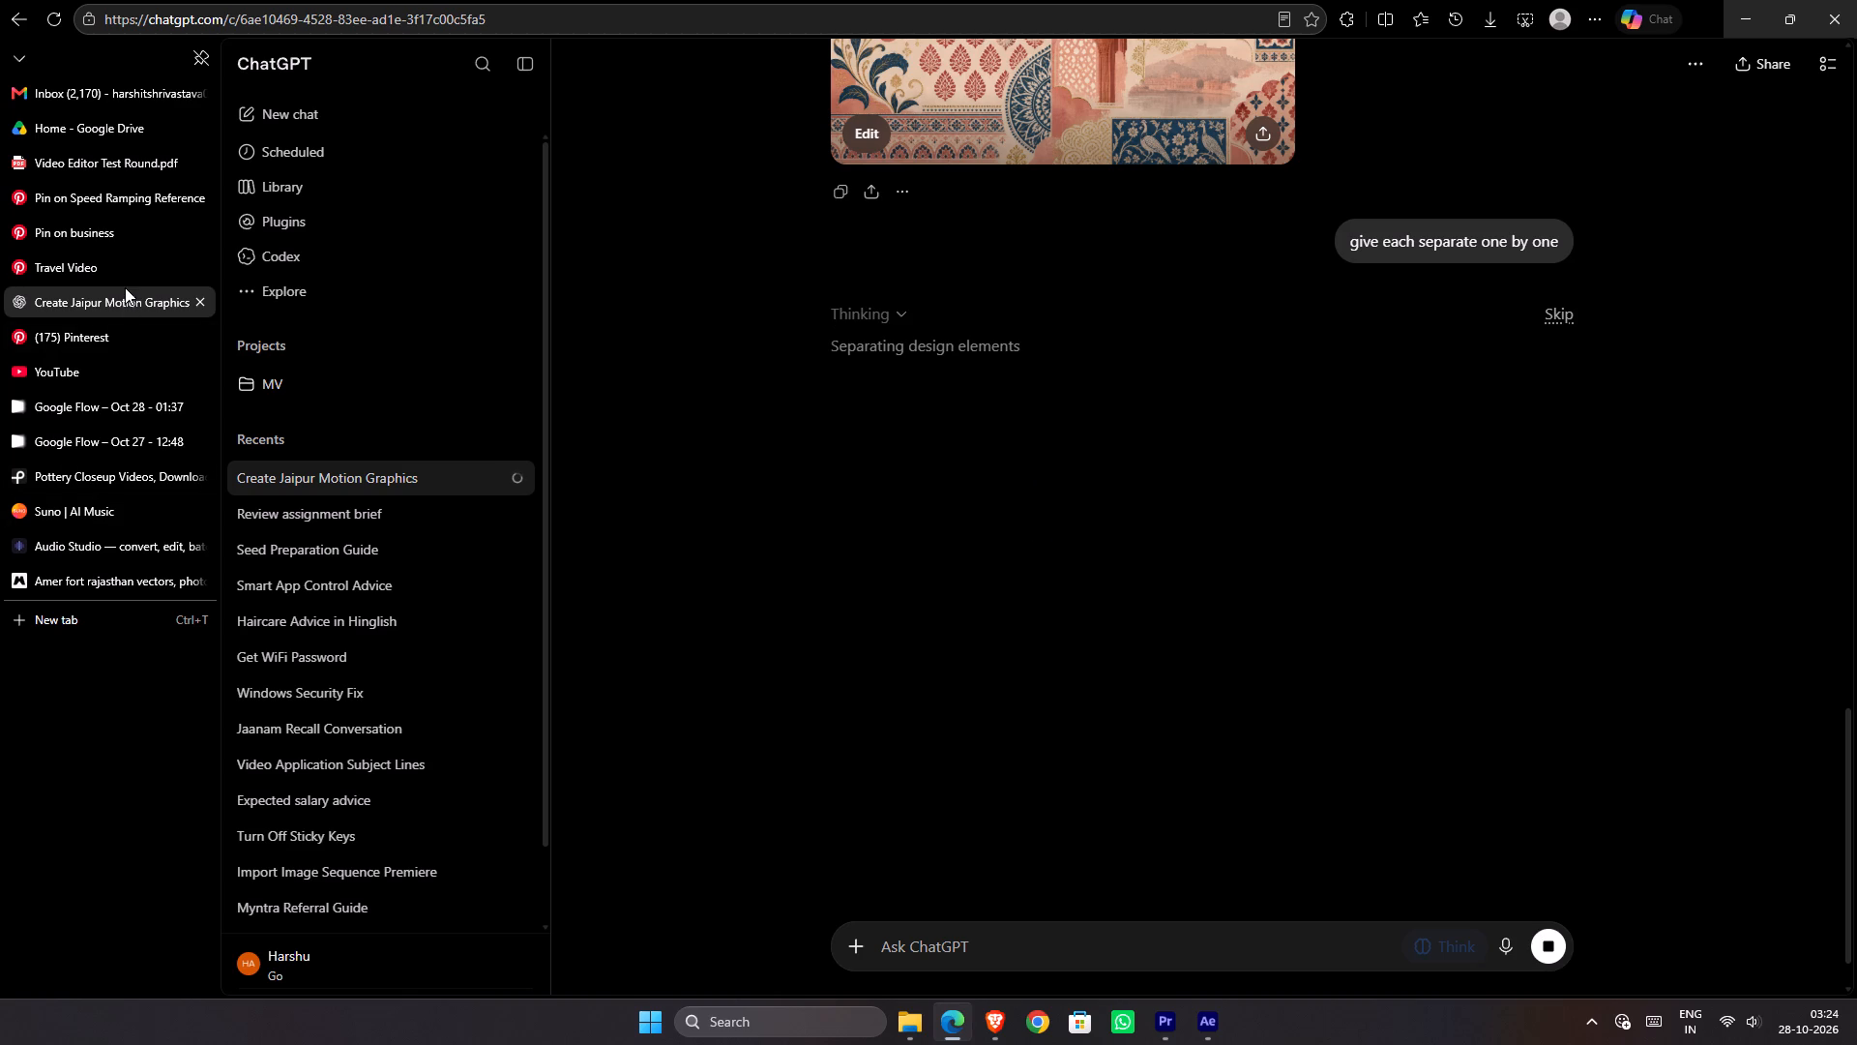
Look through the Travel Video pin and its related India travel designs on Pinterest for reference, then close that page.
click(94, 266)
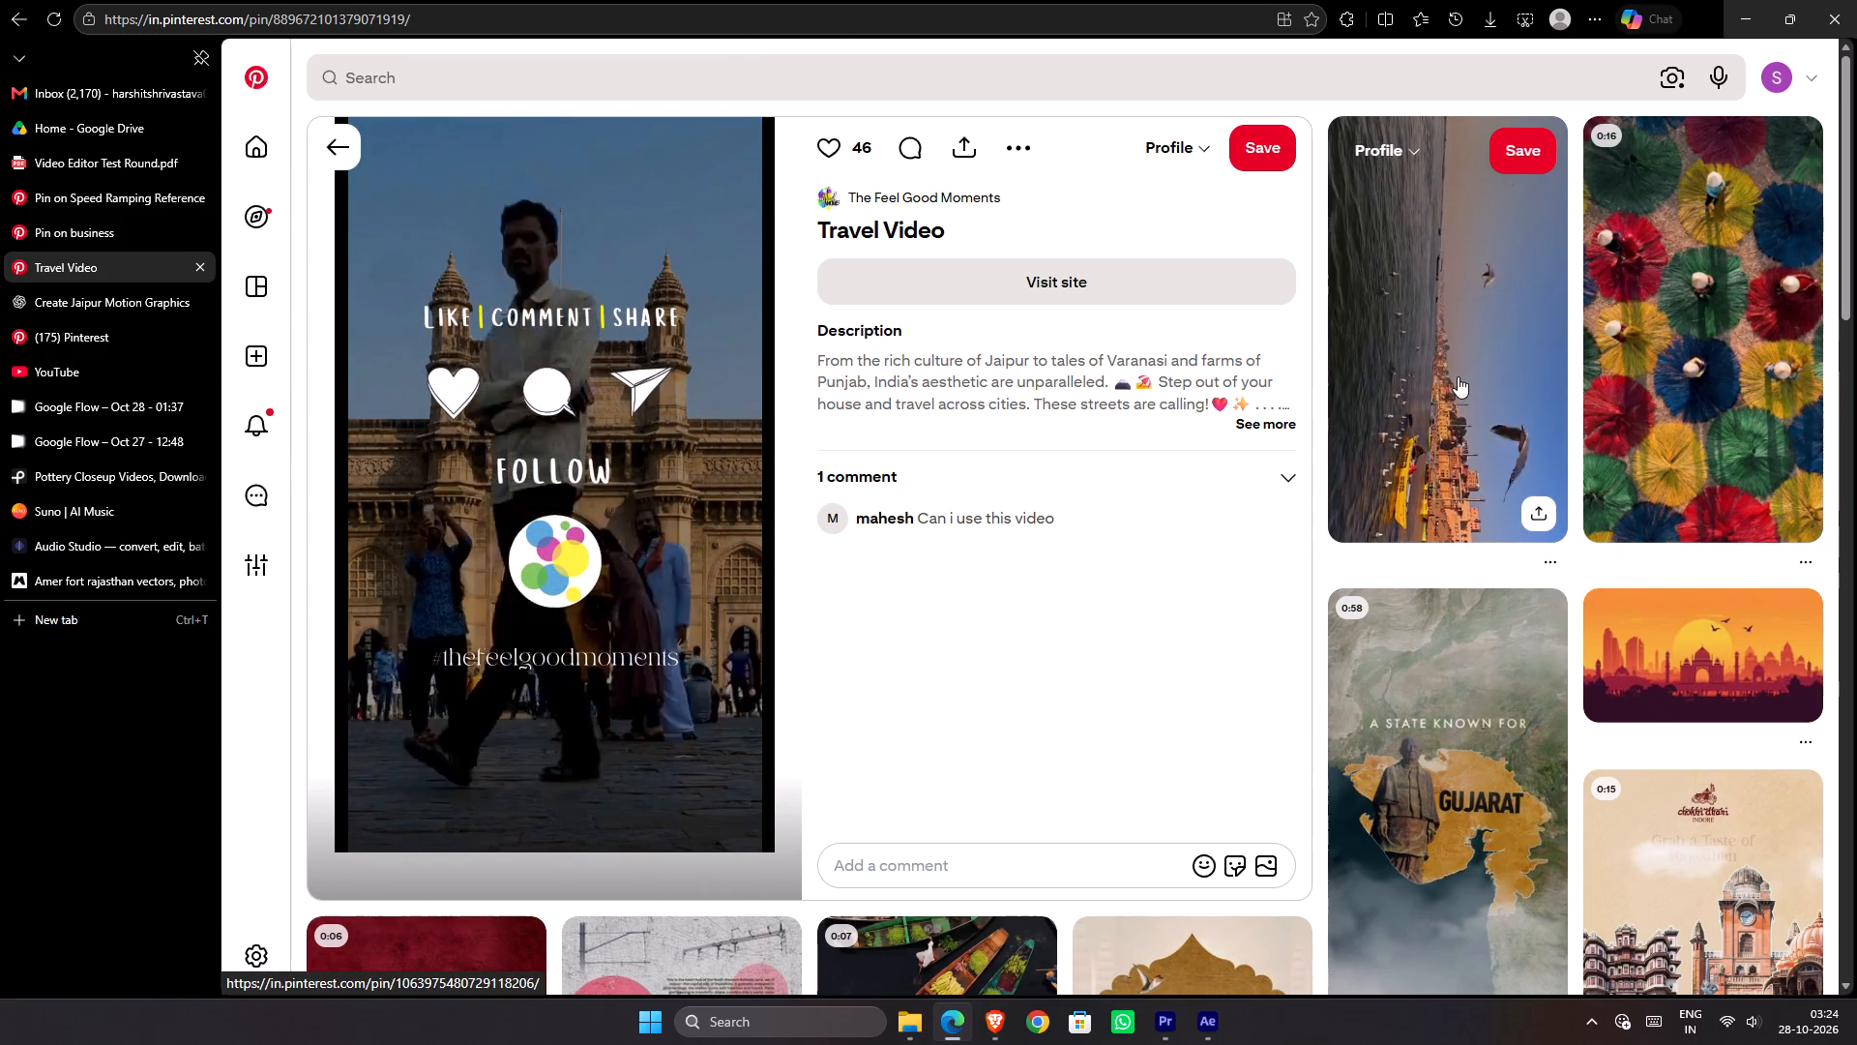
scroll(1411, 519, down, 1)
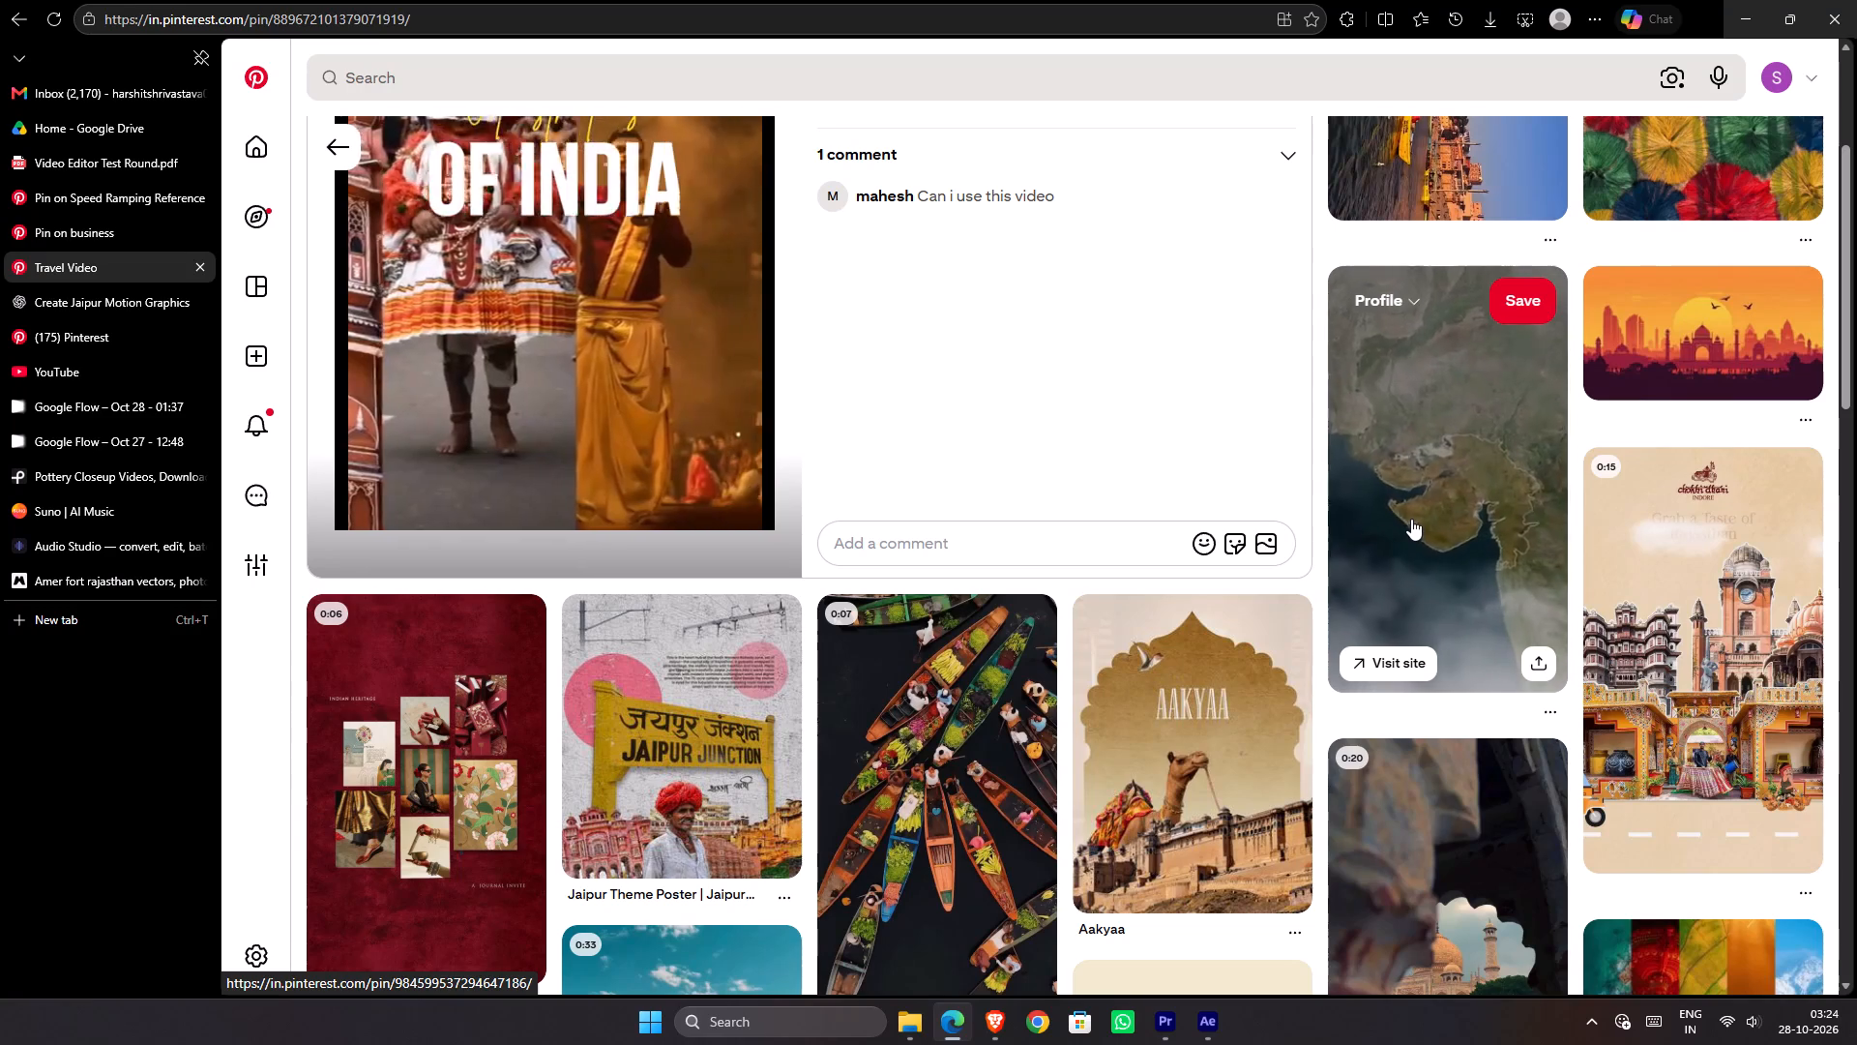
scroll(1411, 519, down, 1)
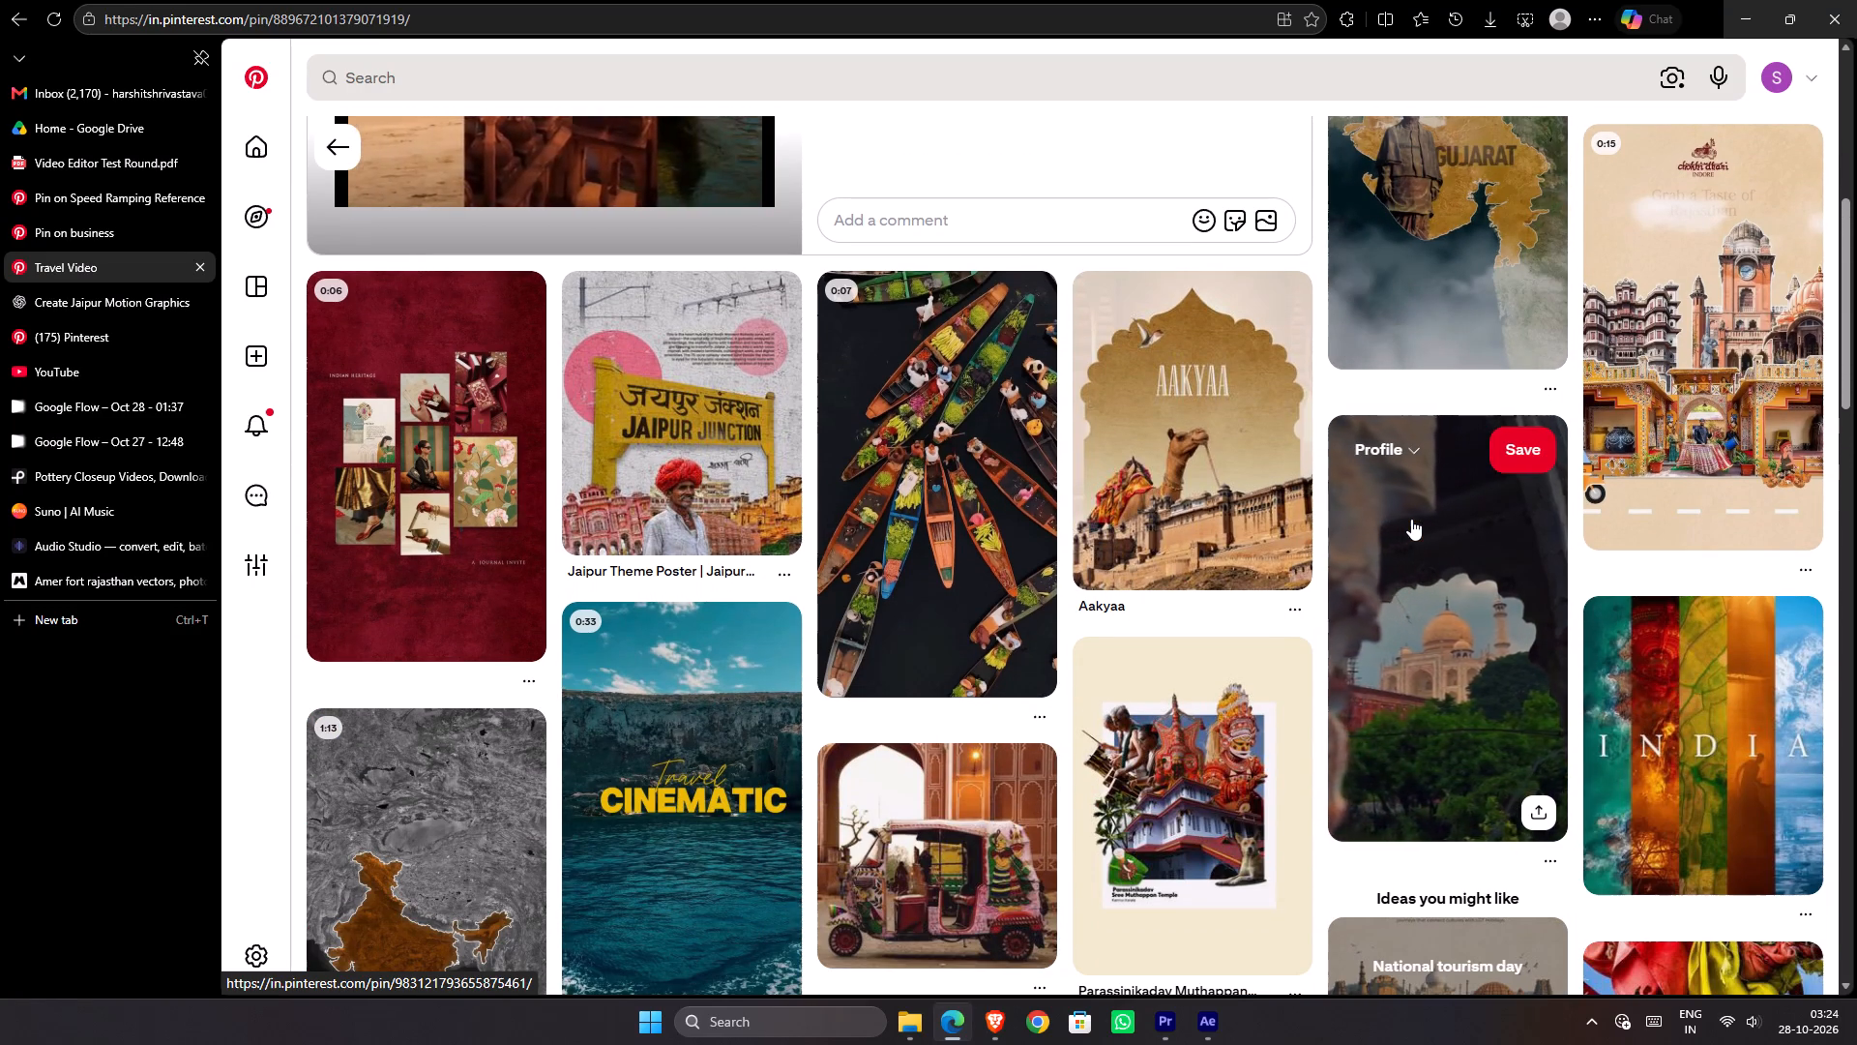
scroll(1361, 573, down, 2)
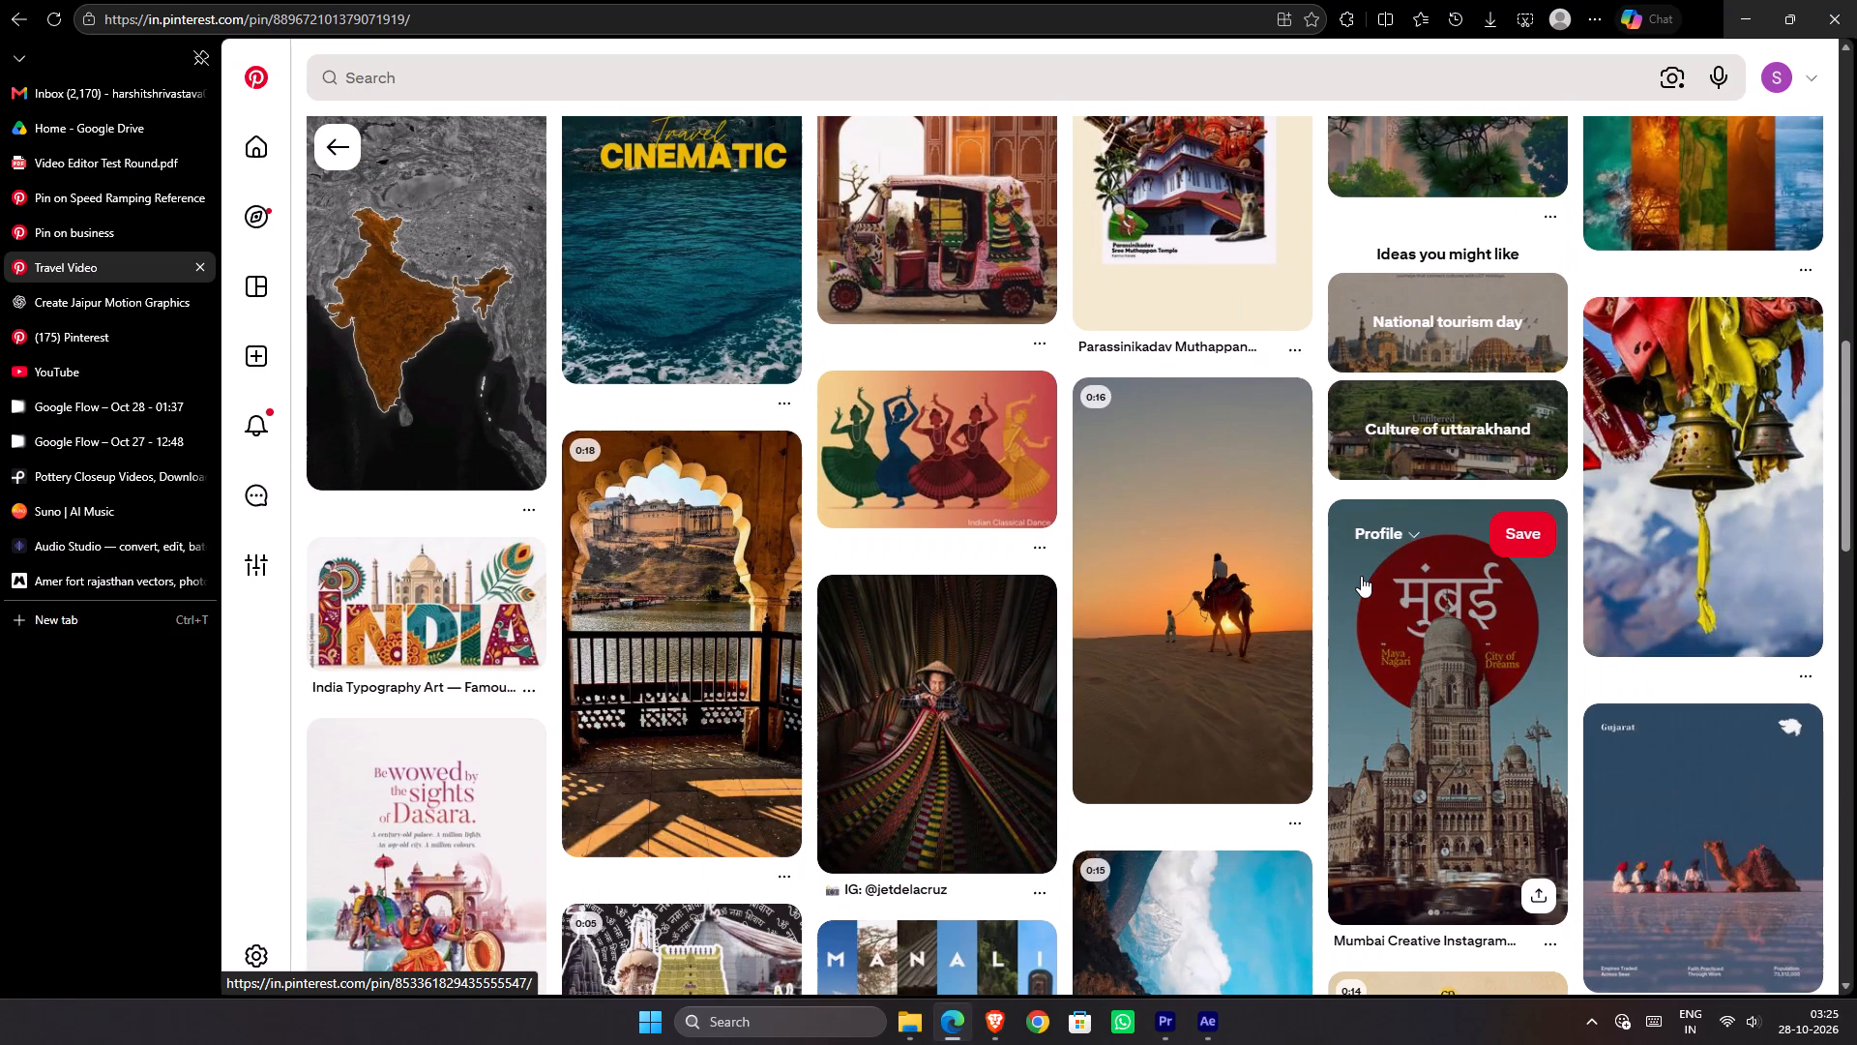
scroll(1361, 576, down, 2)
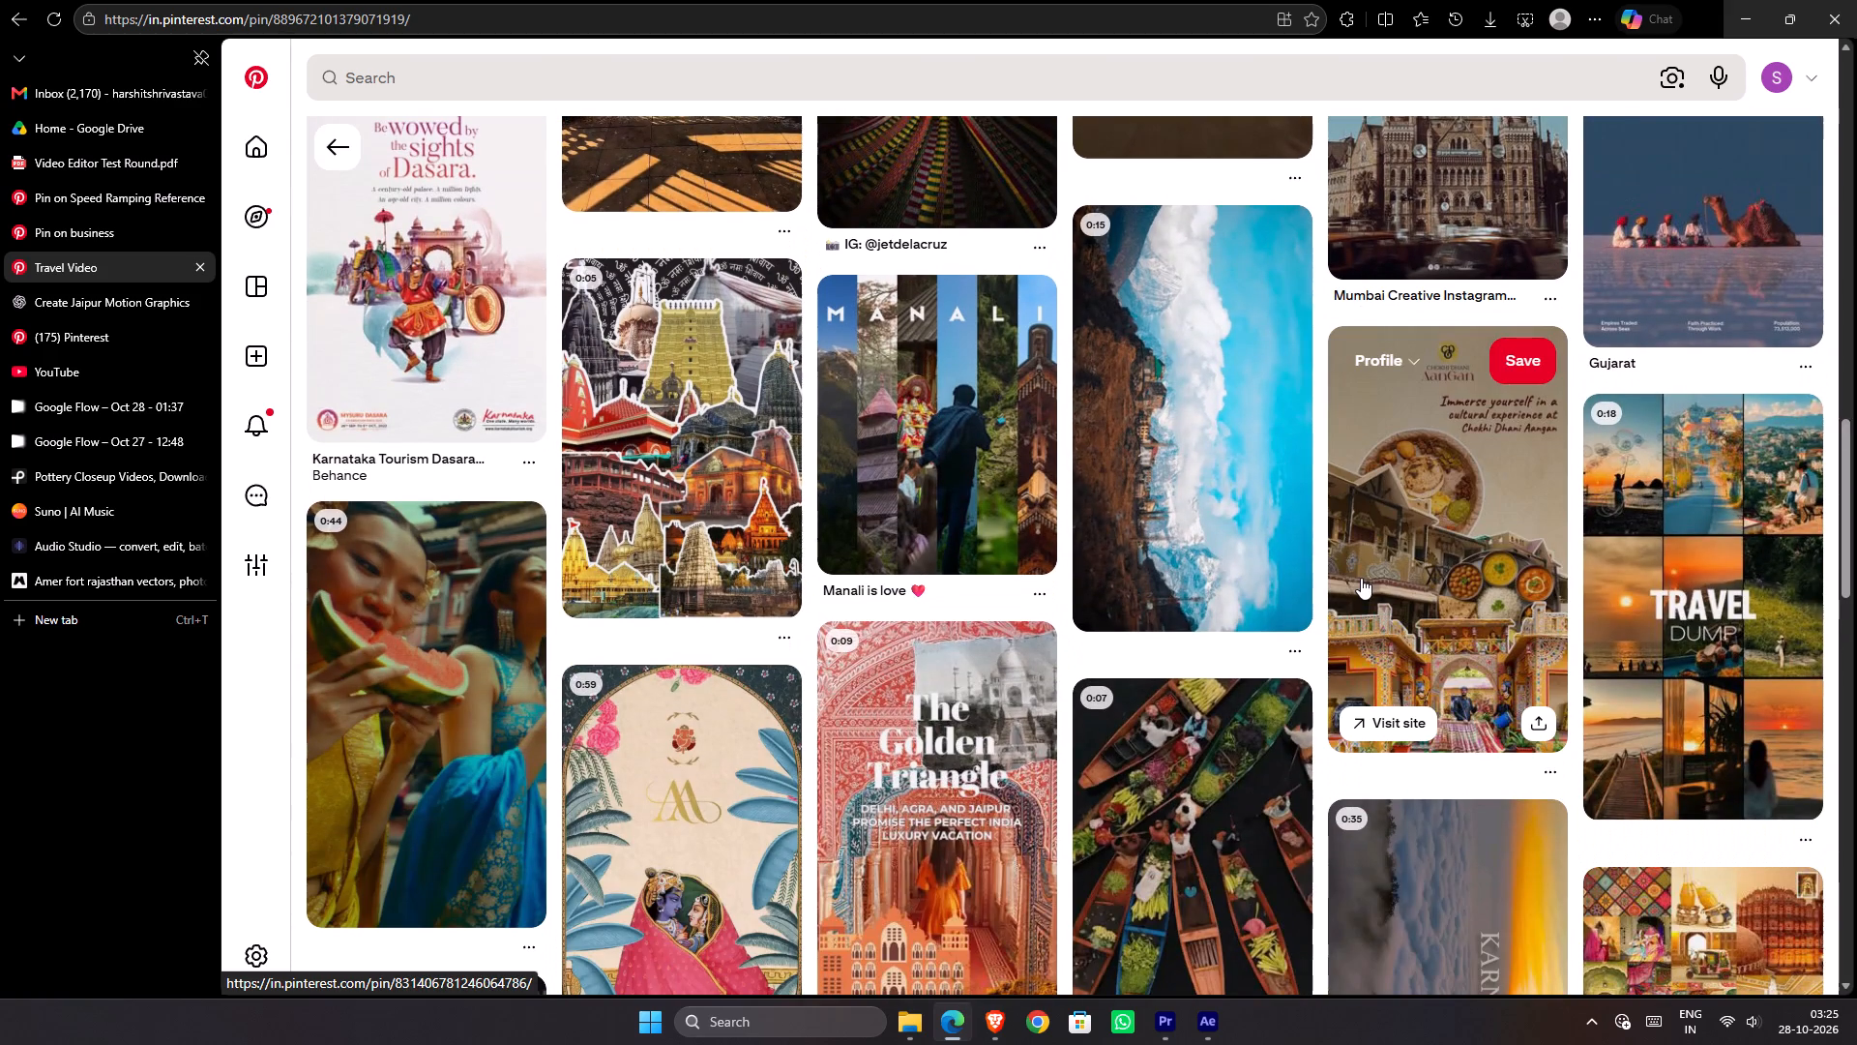
scroll(1361, 578, down, 2)
scroll(1361, 578, up, 4)
scroll(1361, 578, down, 1)
scroll(1361, 578, up, 4)
scroll(1361, 578, down, 1)
scroll(1361, 578, up, 8)
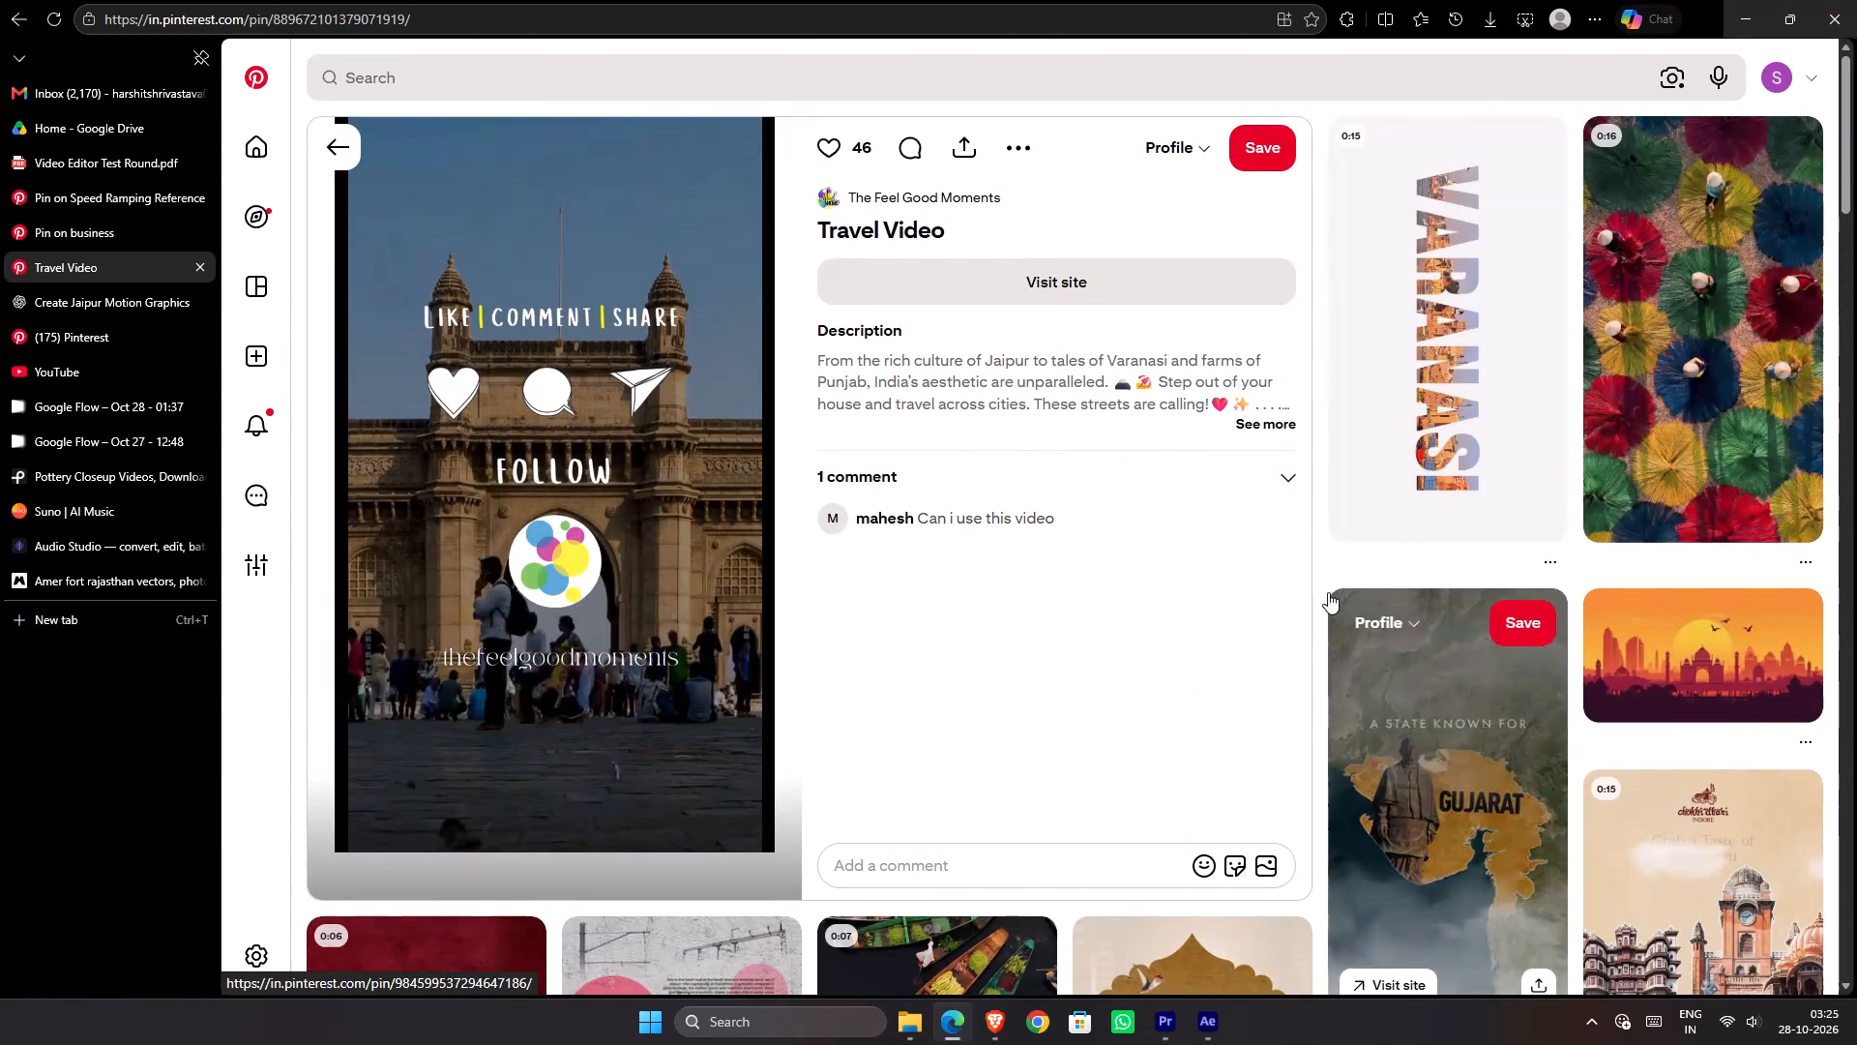
double_click(145, 275)
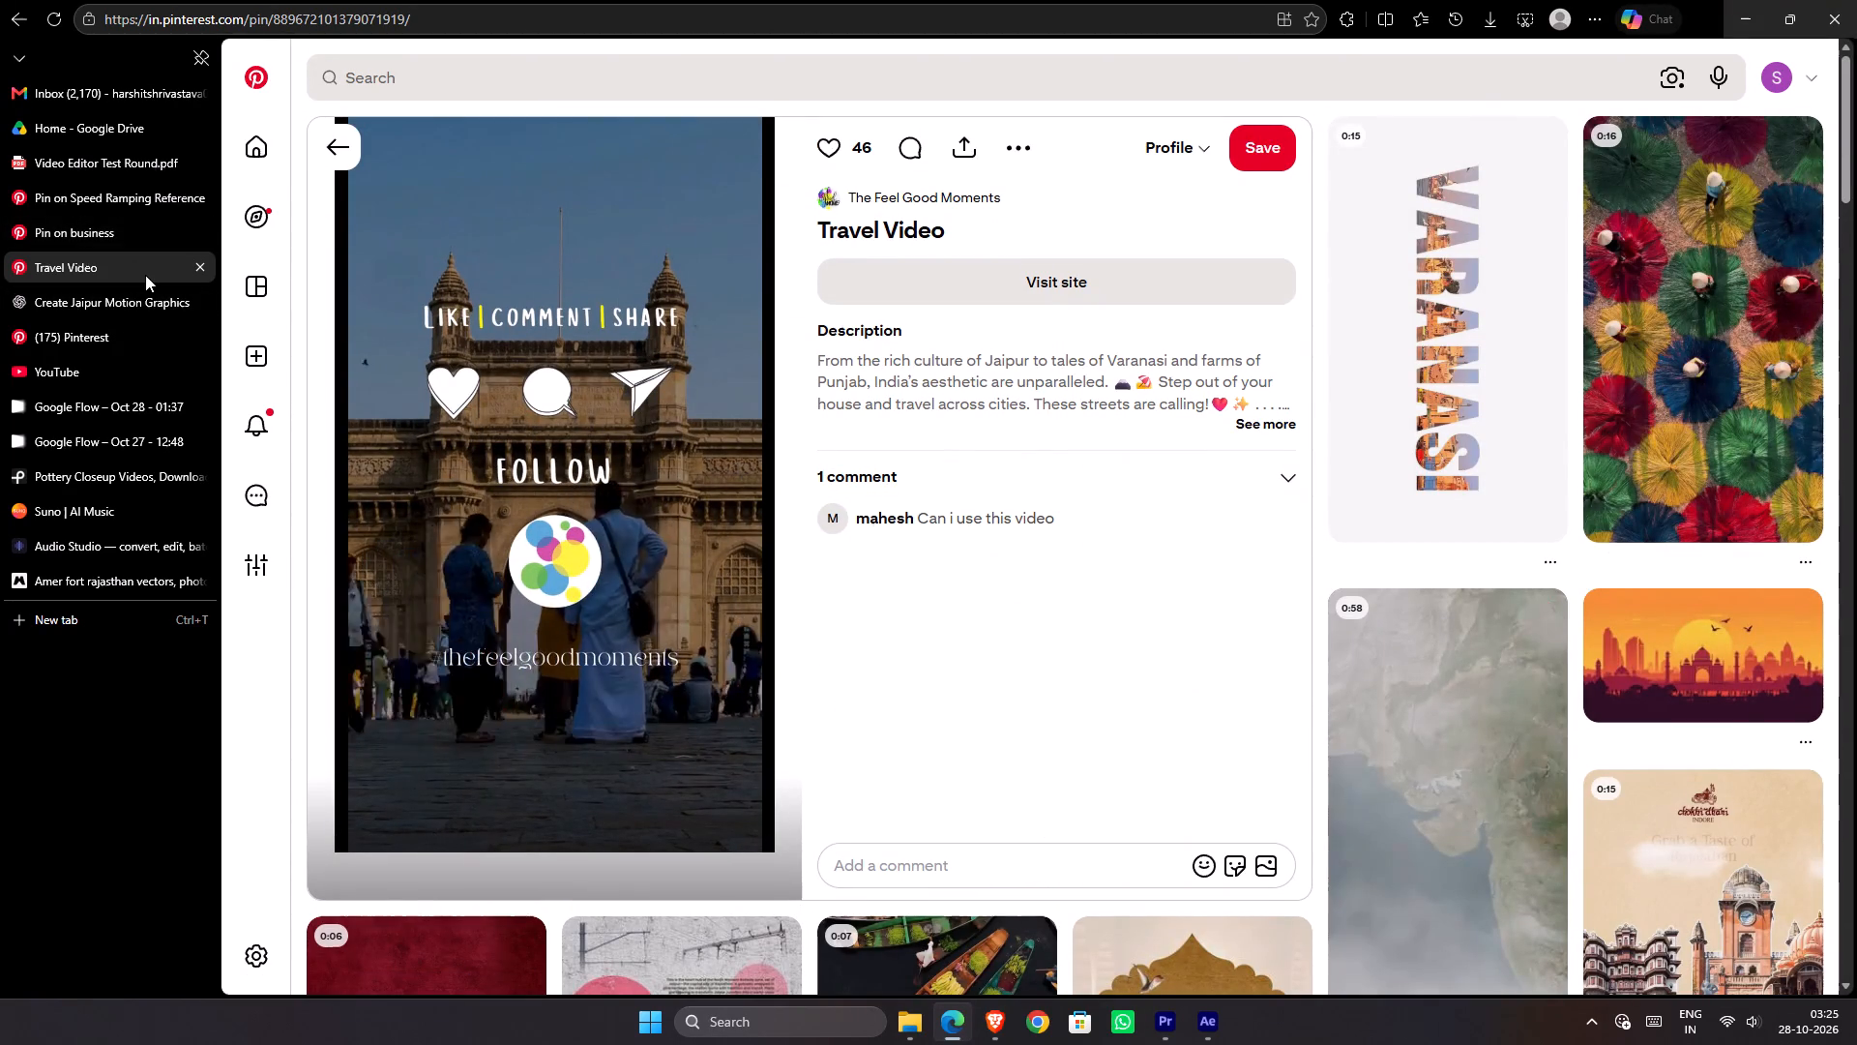
click(36, 234)
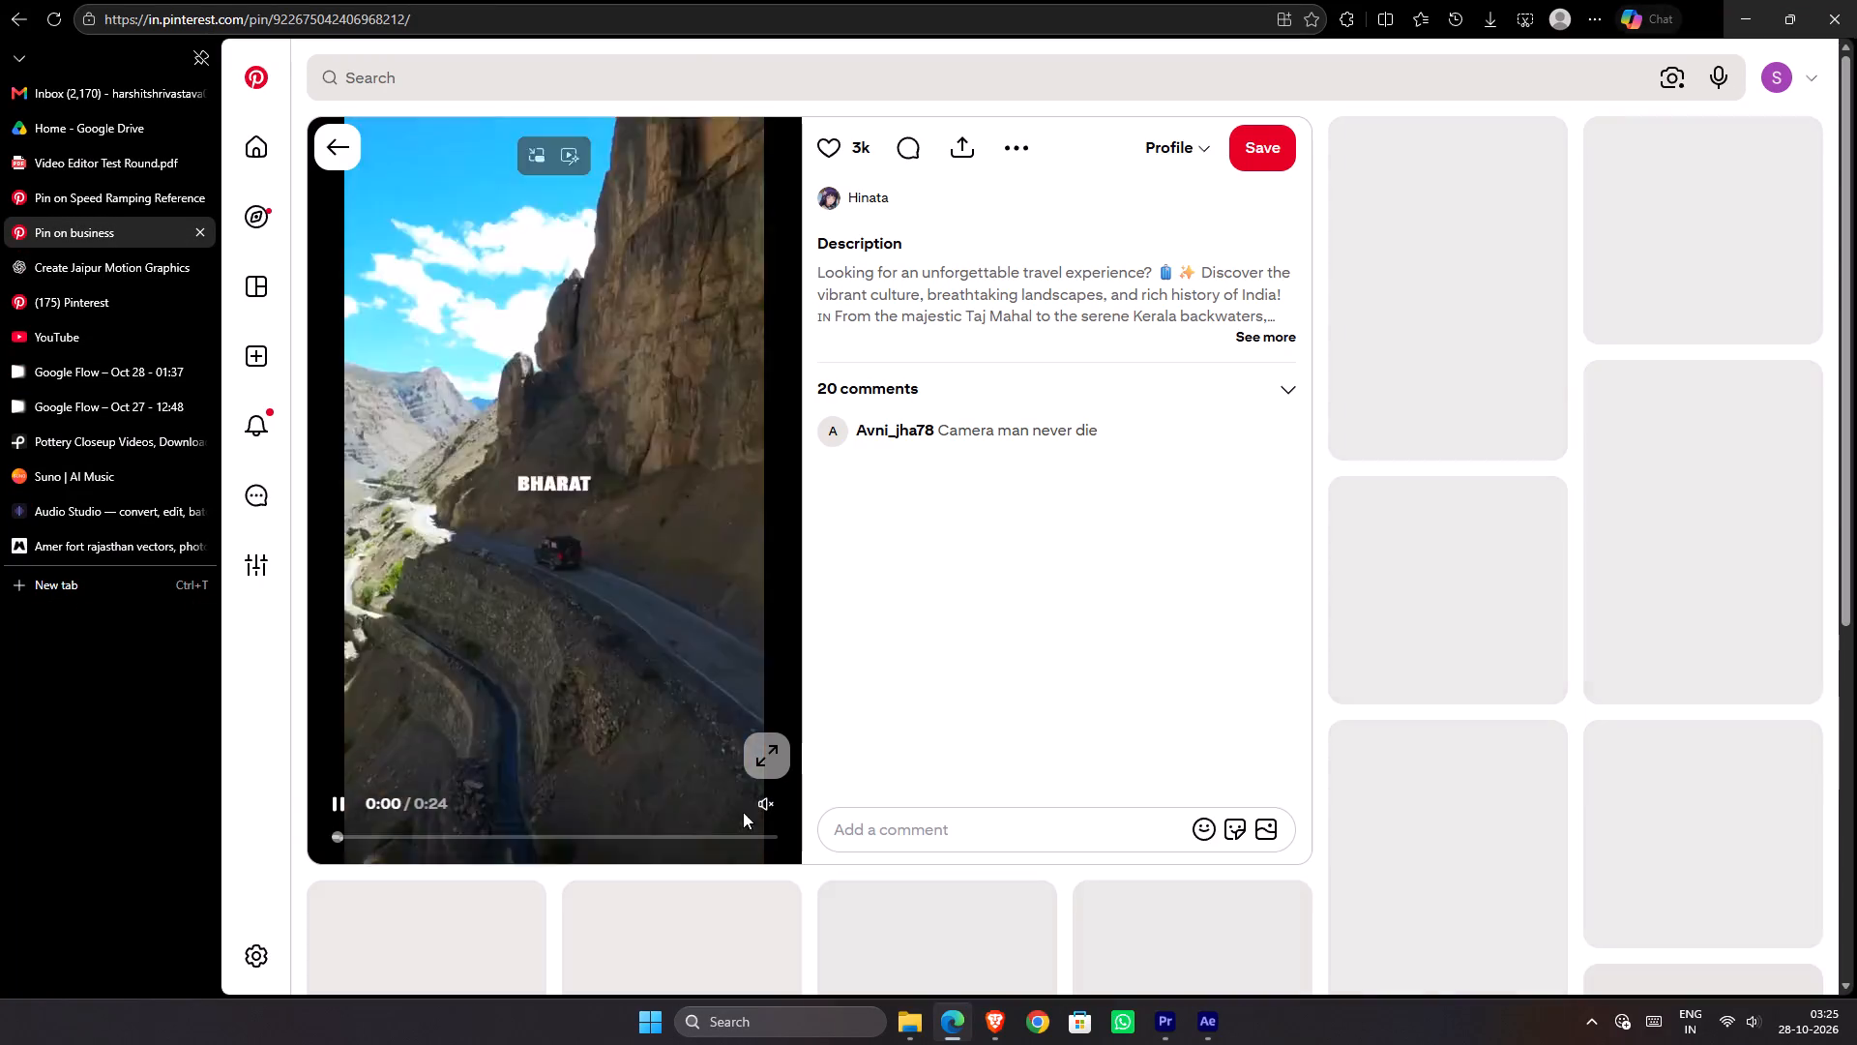
click(764, 800)
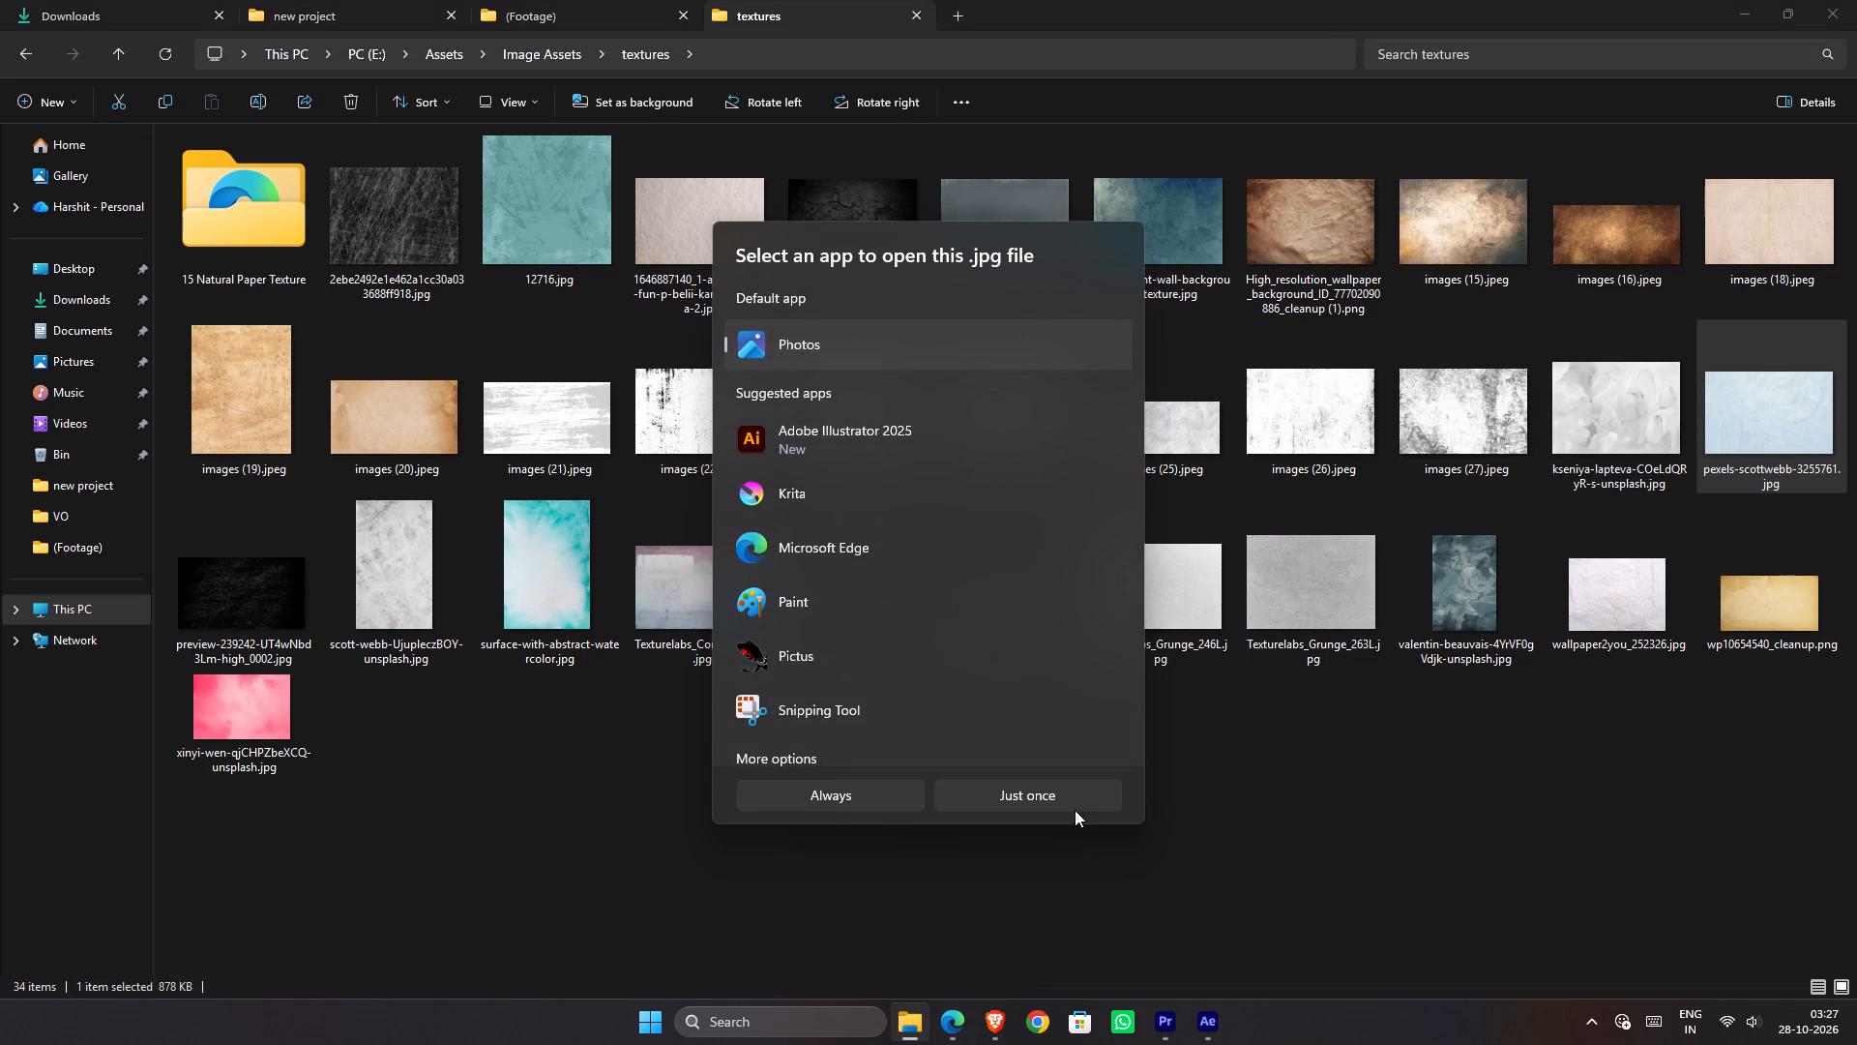
click(873, 794)
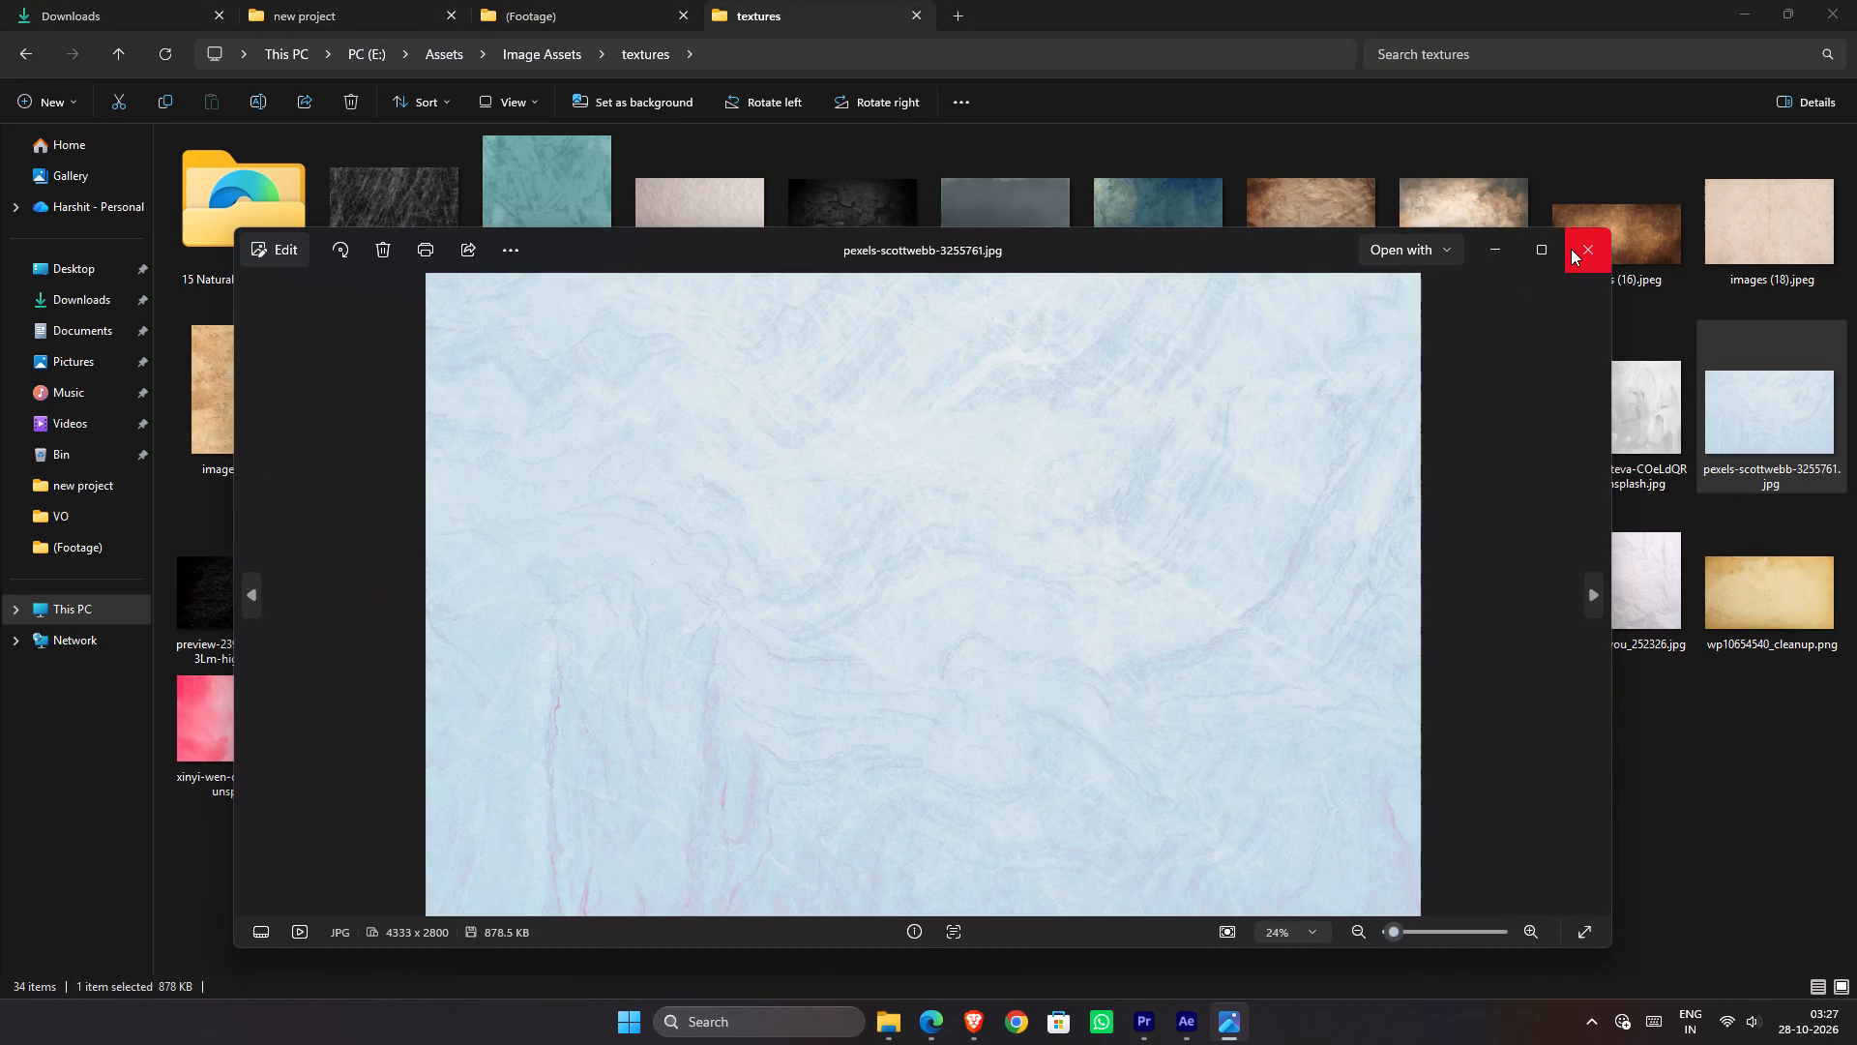
click(1571, 249)
double_click(1646, 421)
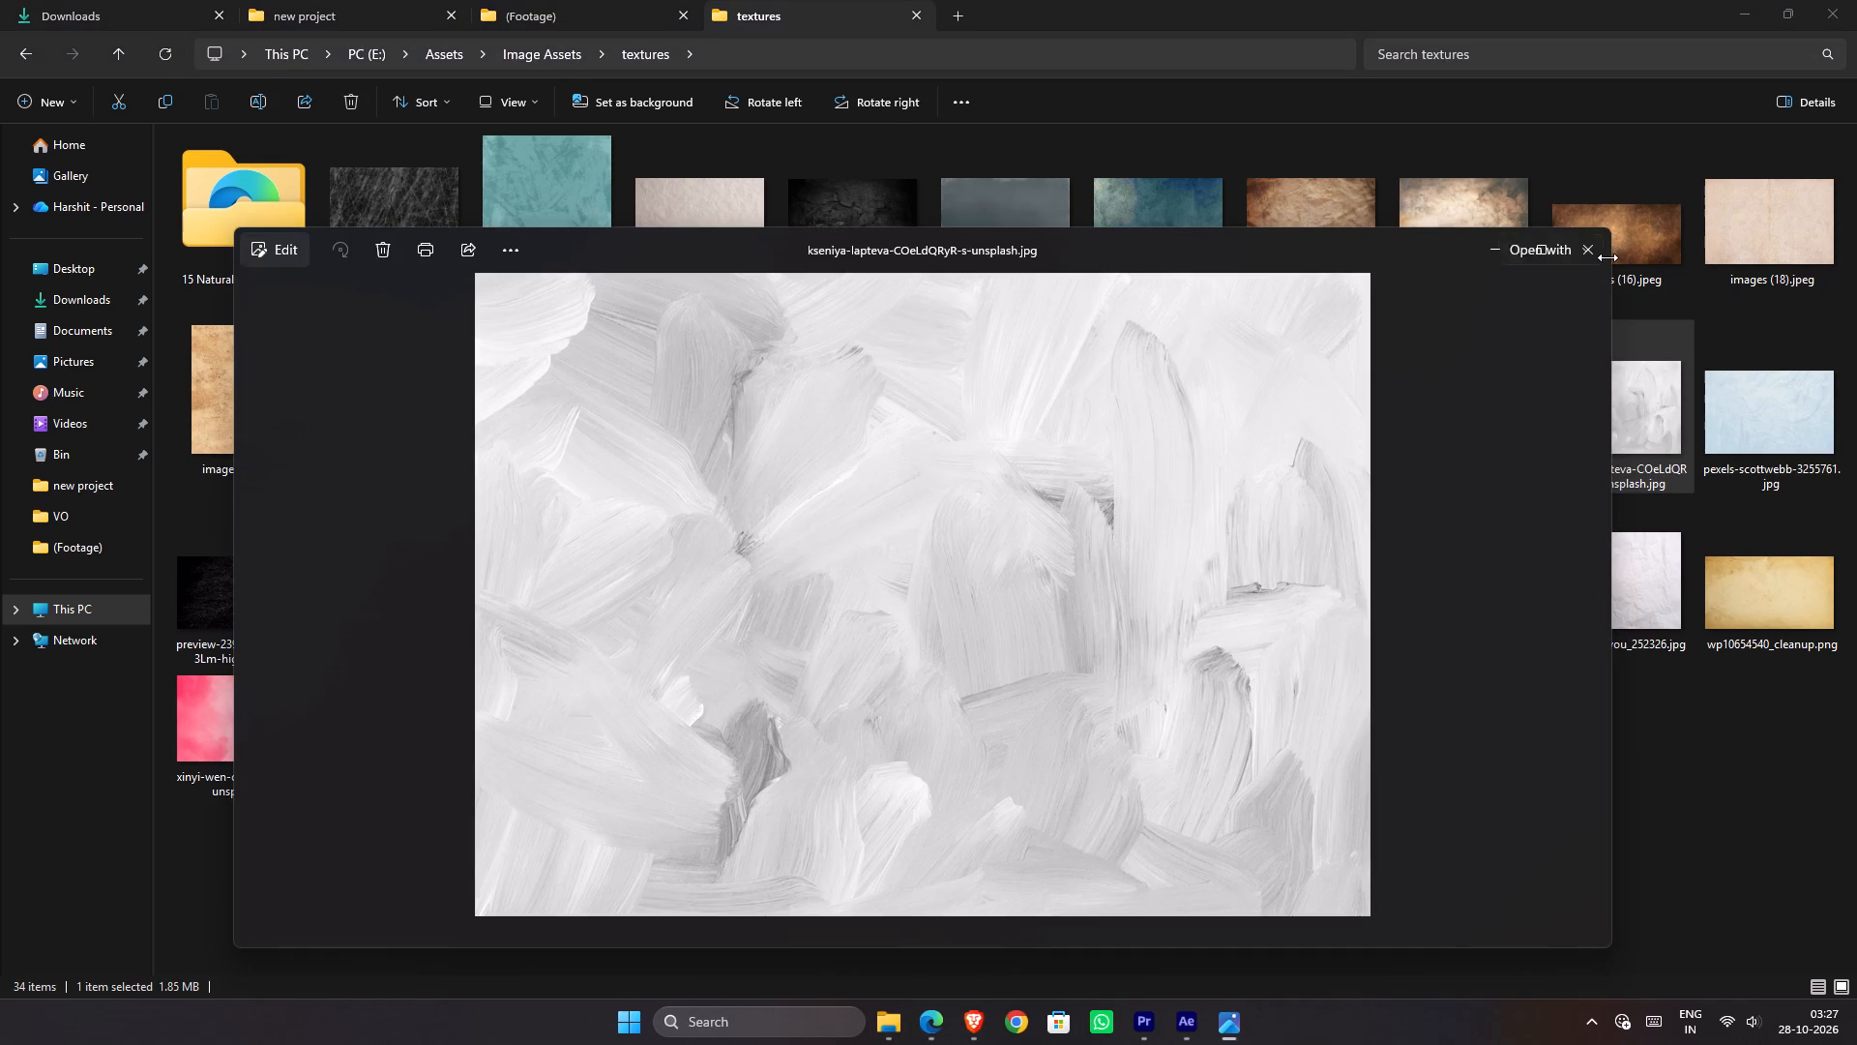
click(1601, 257)
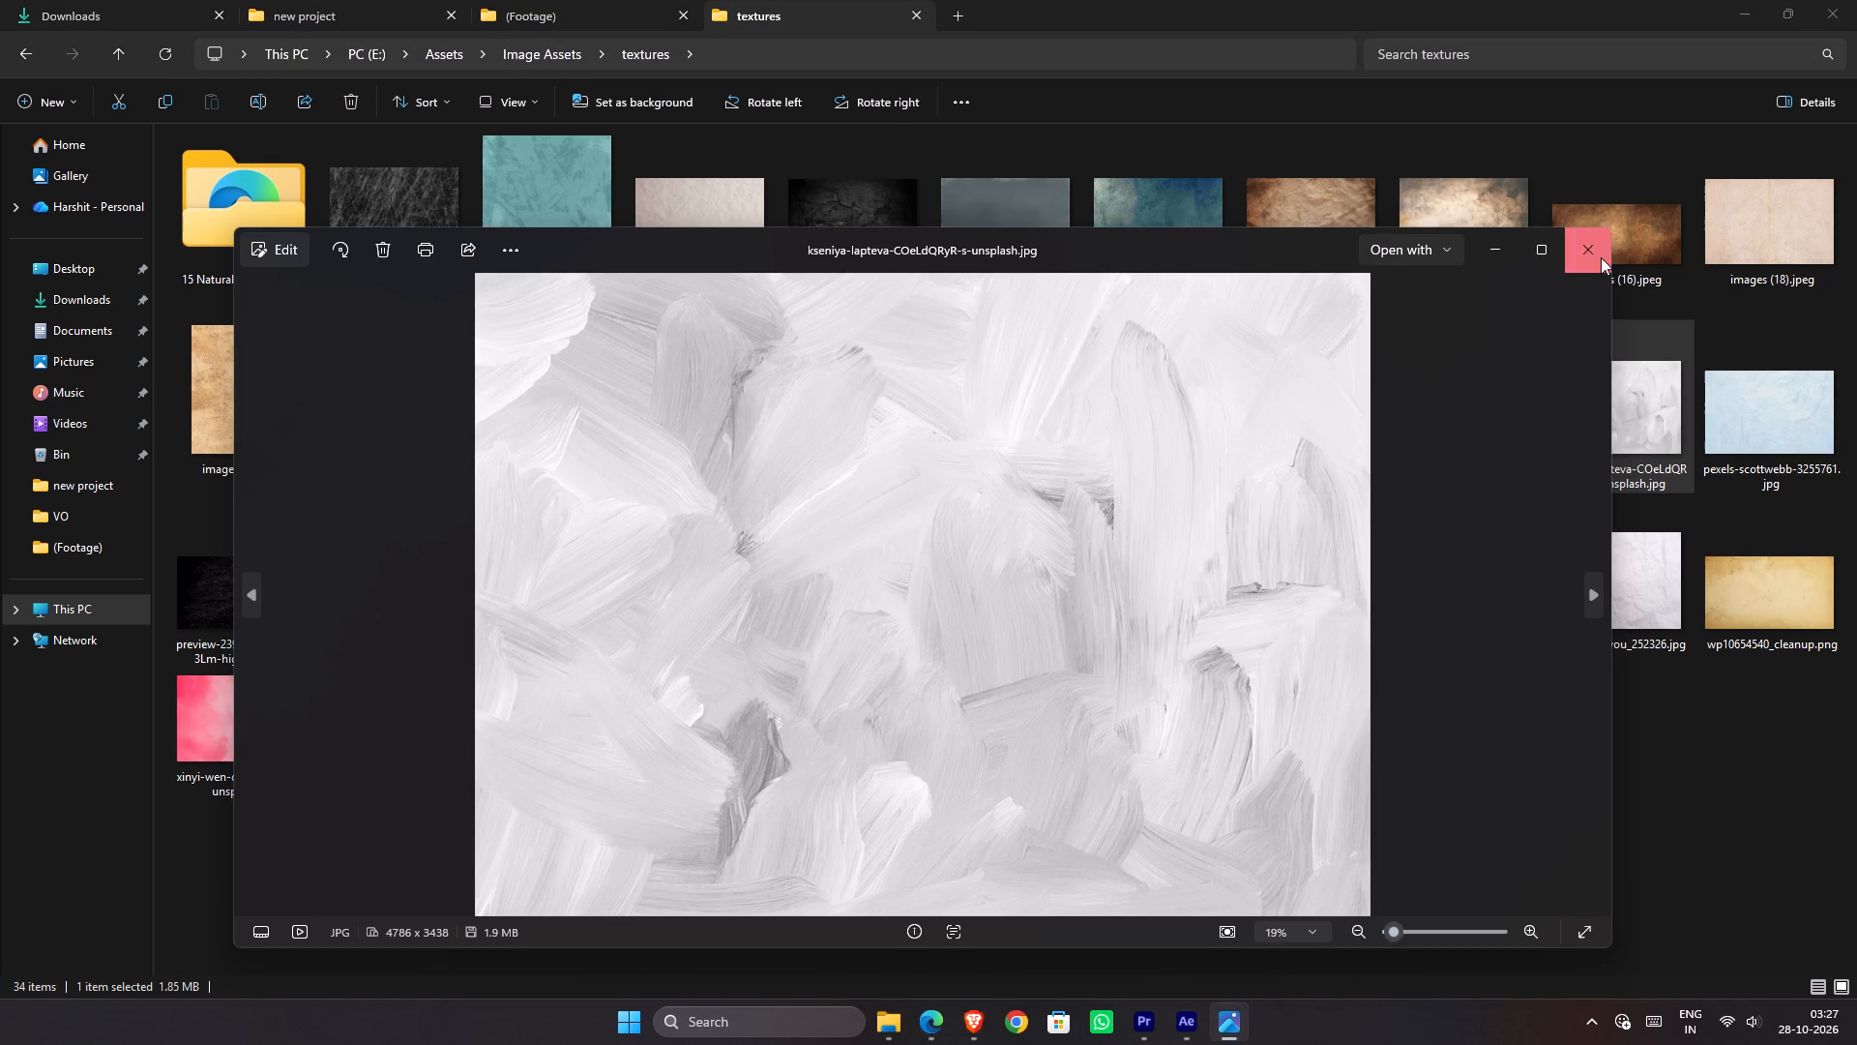
Preview images (27).jpeg, the teal painted texture and Texturelabs_Grunge_242L.jpg, making Photos always open .jpeg files and closing each preview.
double_click(1529, 410)
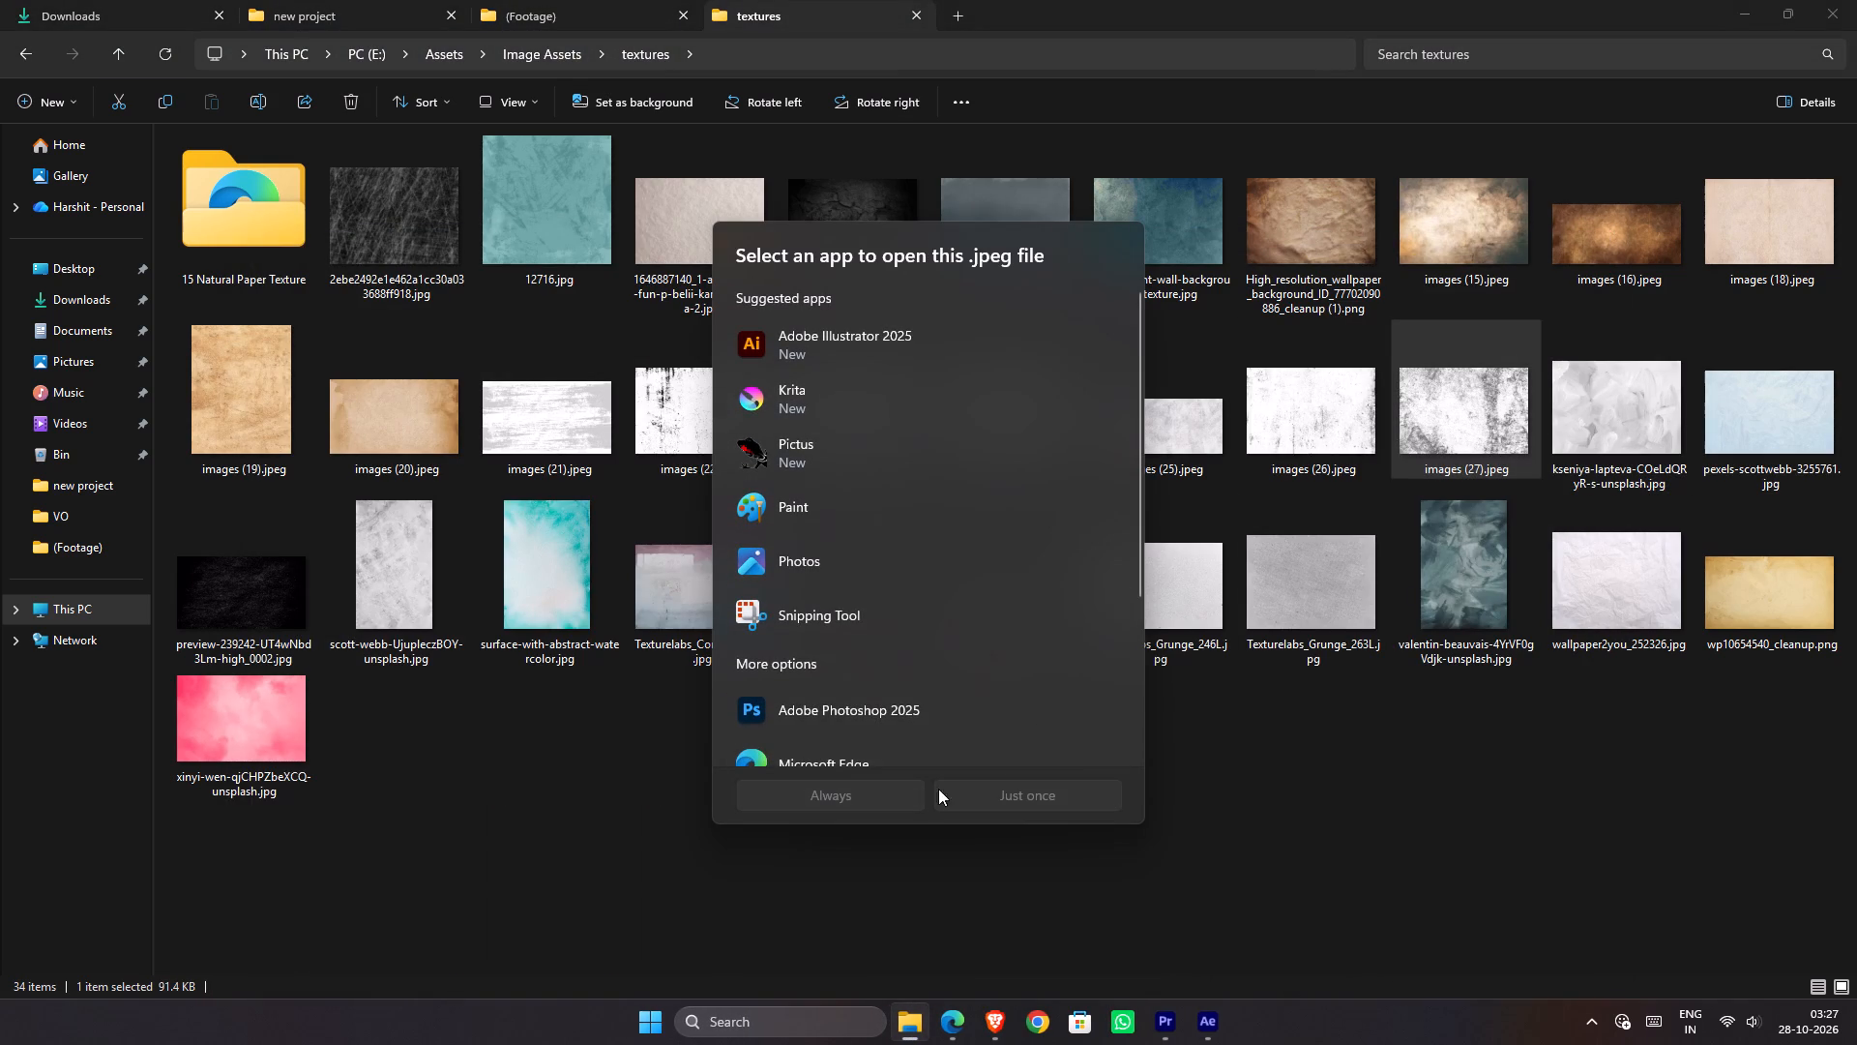
click(796, 563)
click(840, 795)
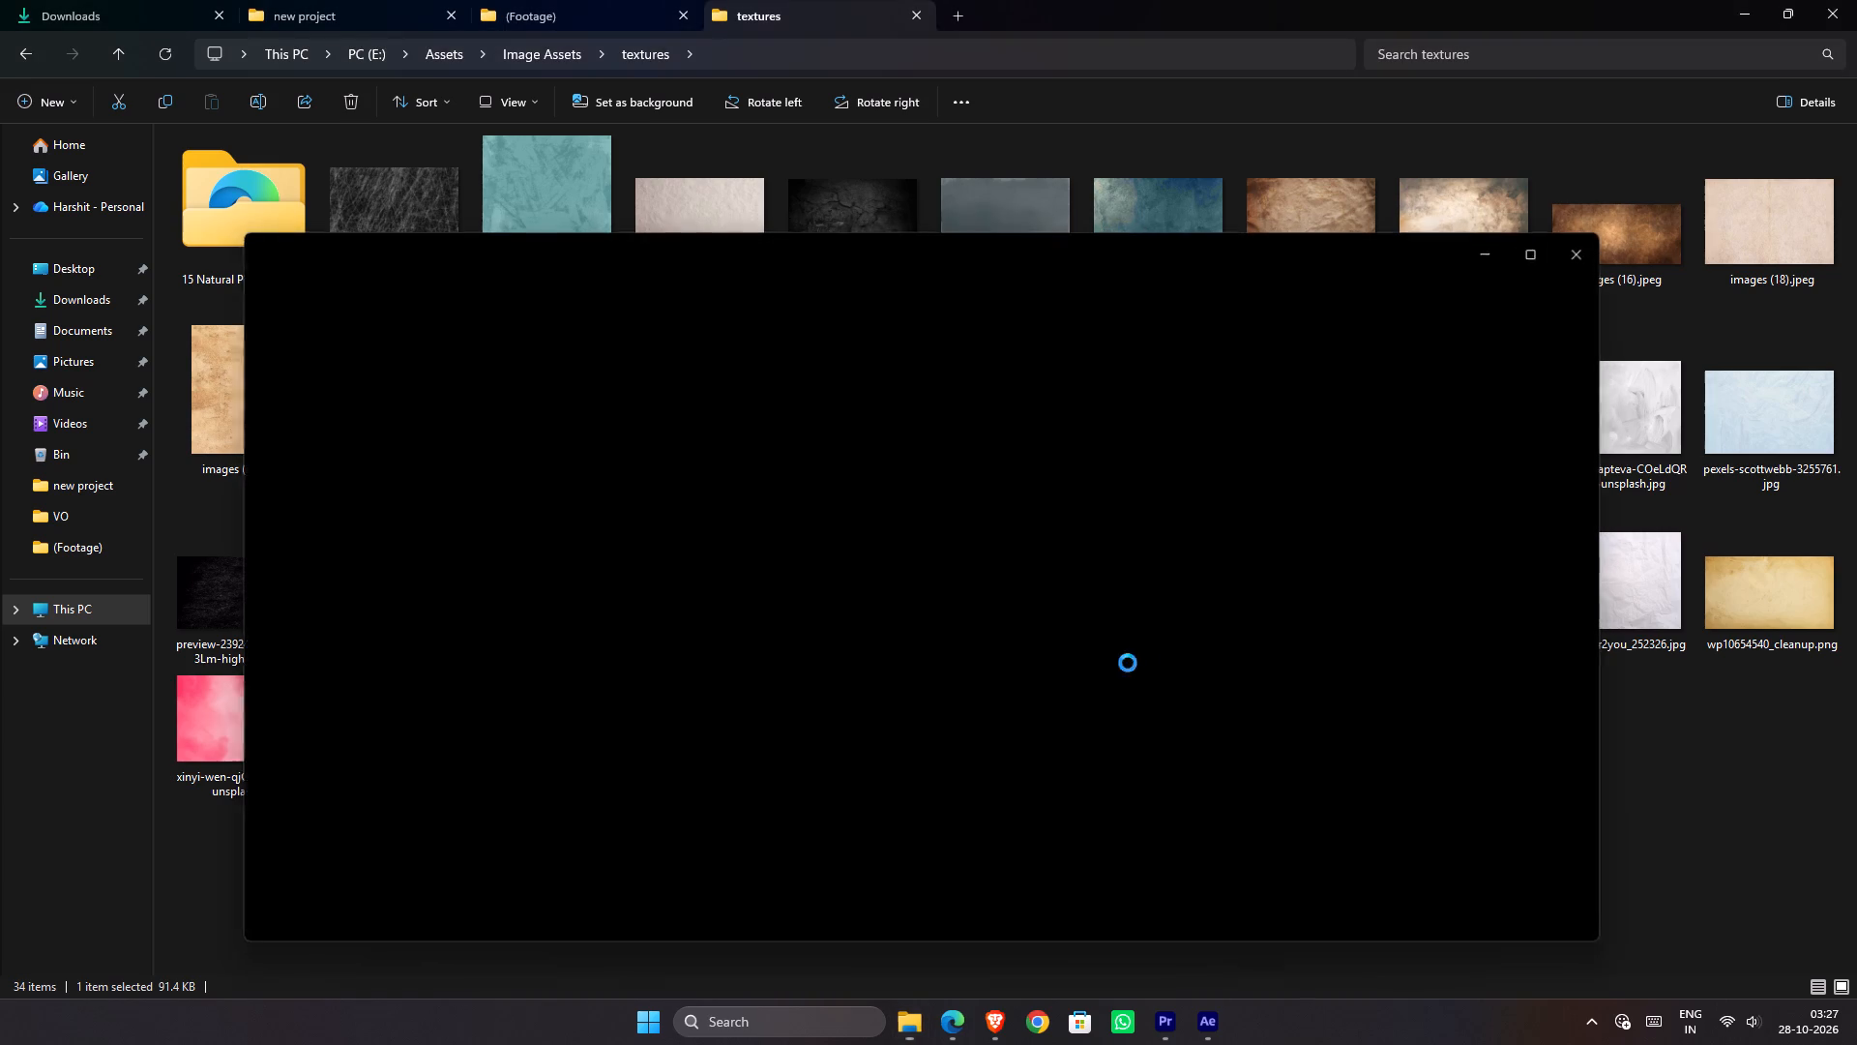
click(1575, 268)
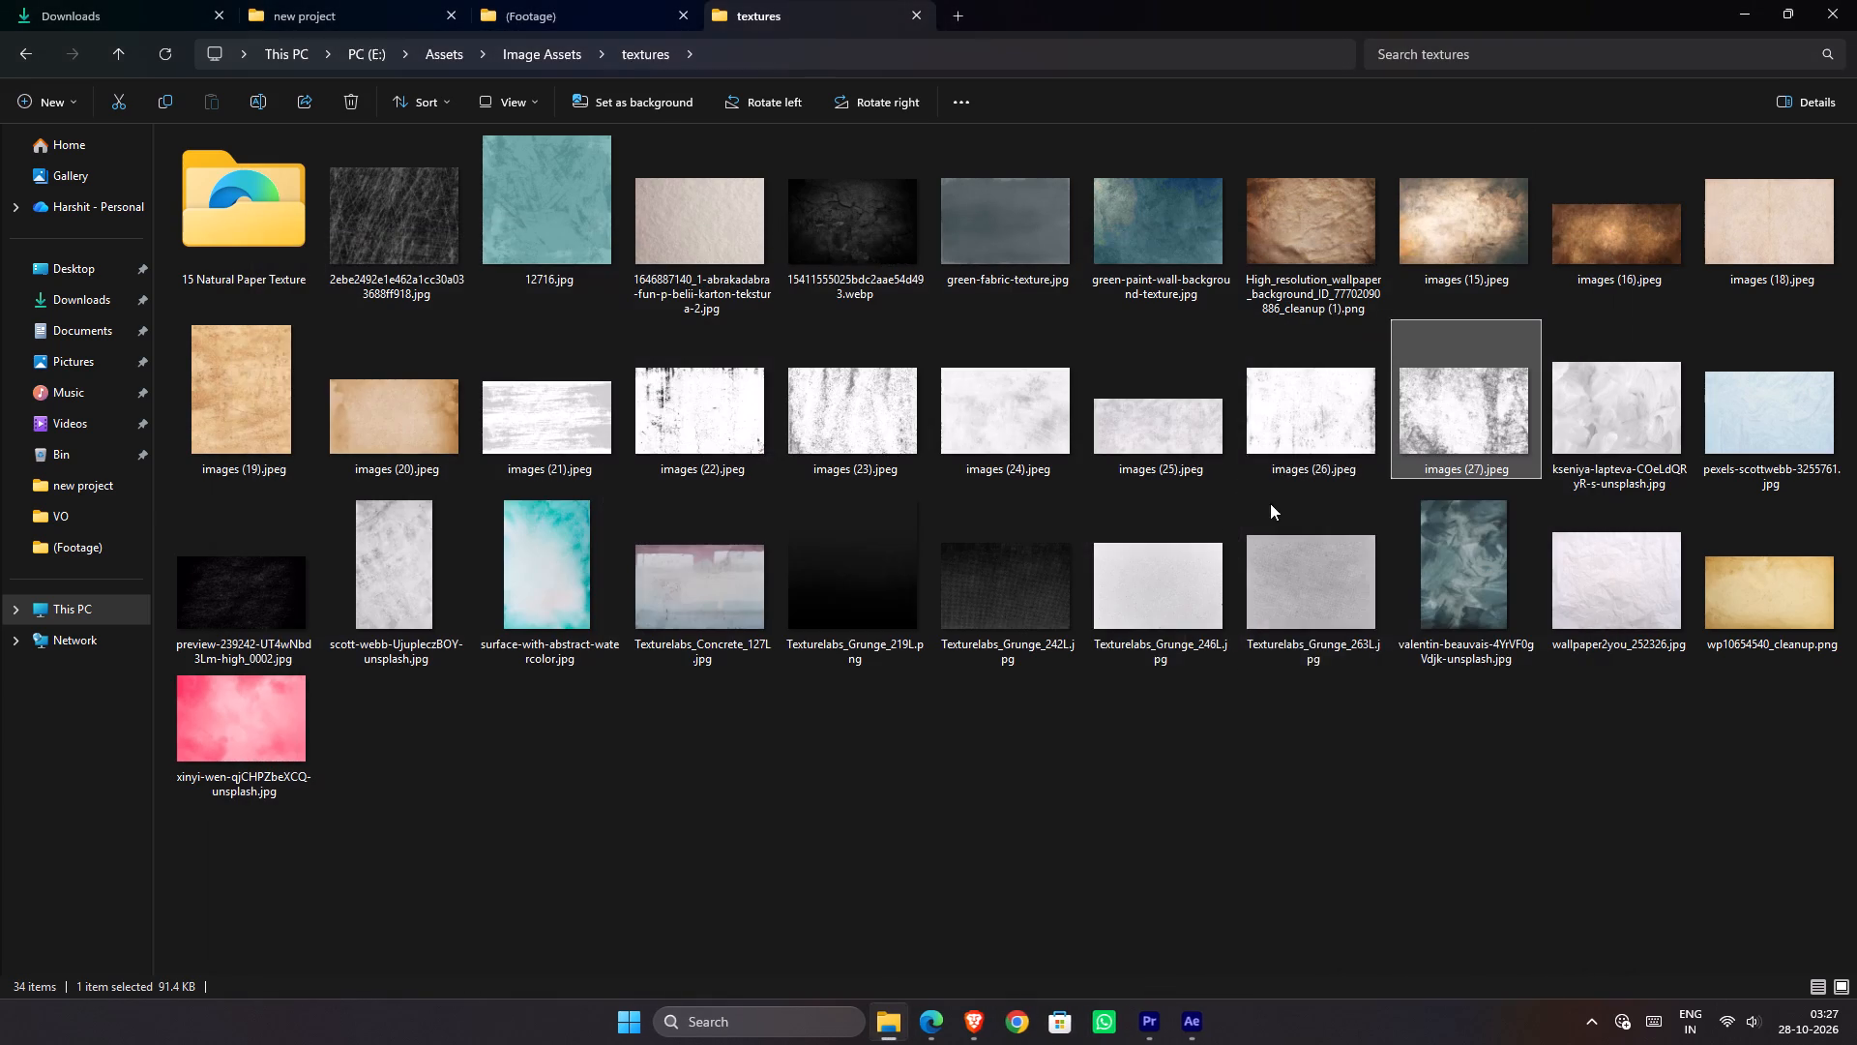
double_click(1461, 593)
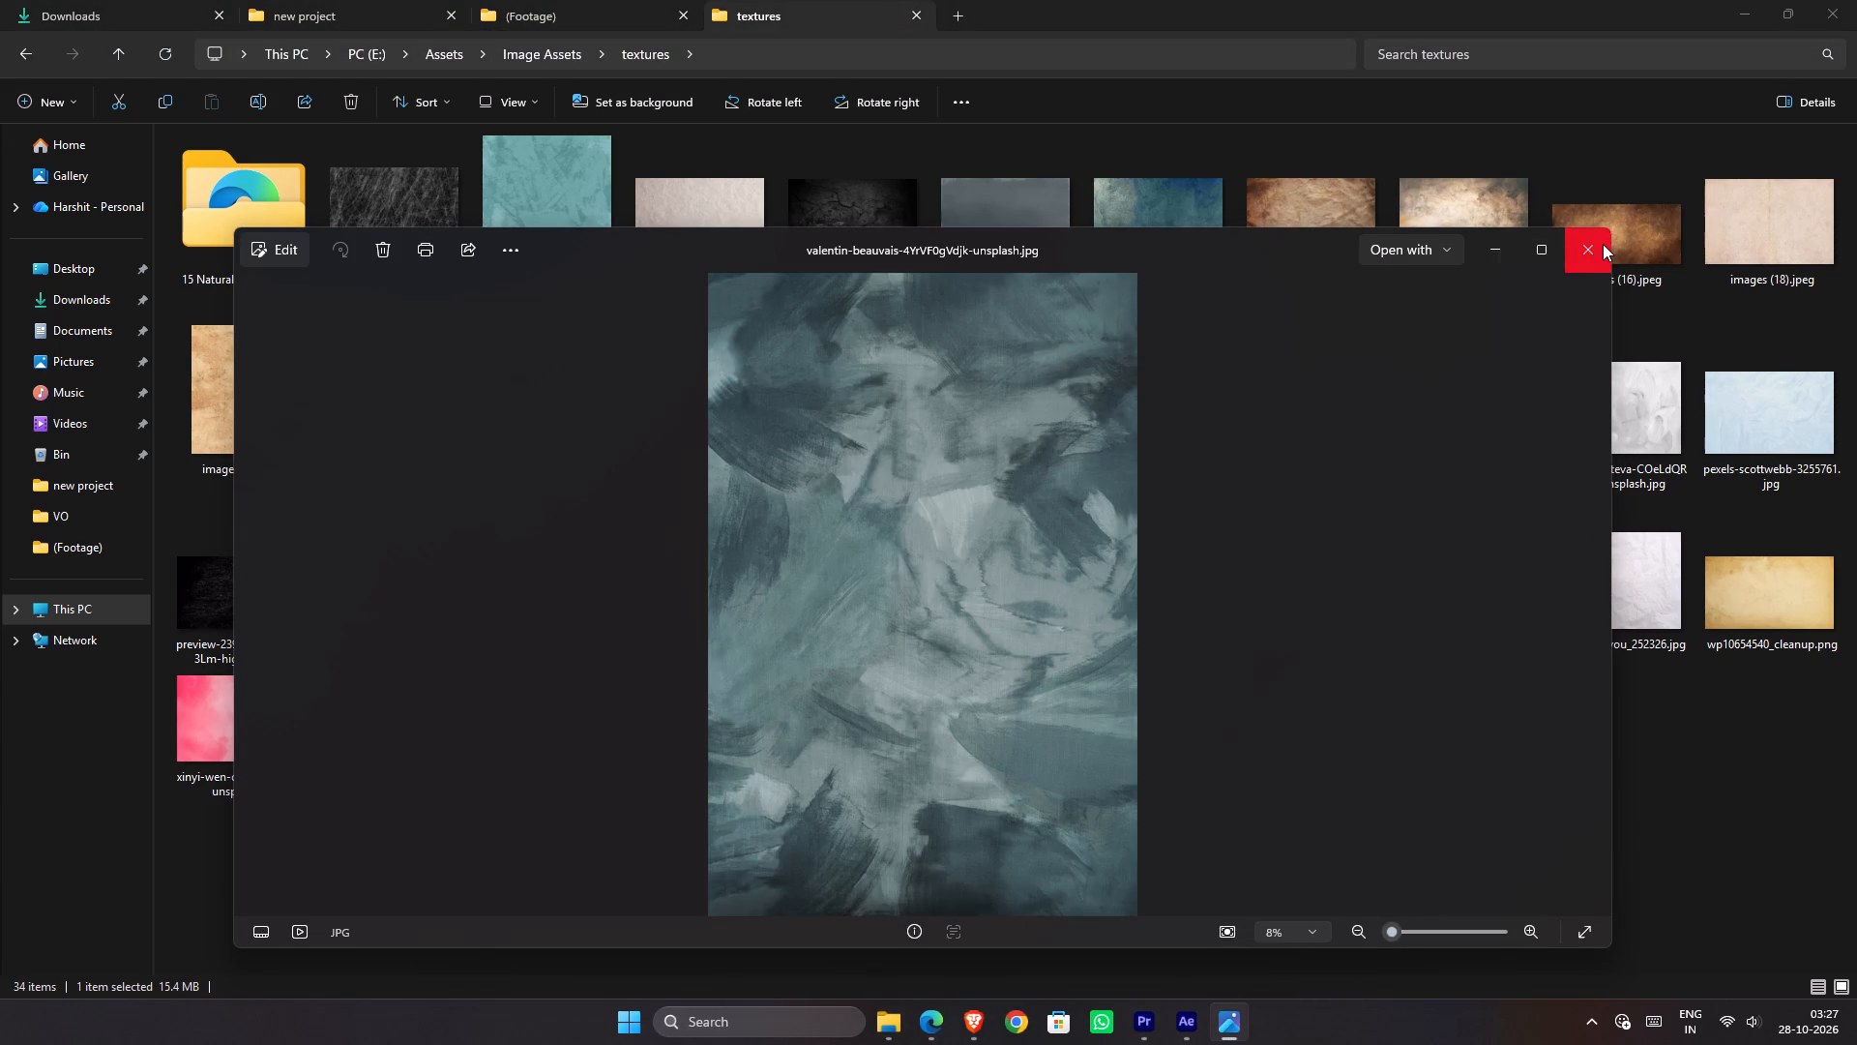
click(1603, 244)
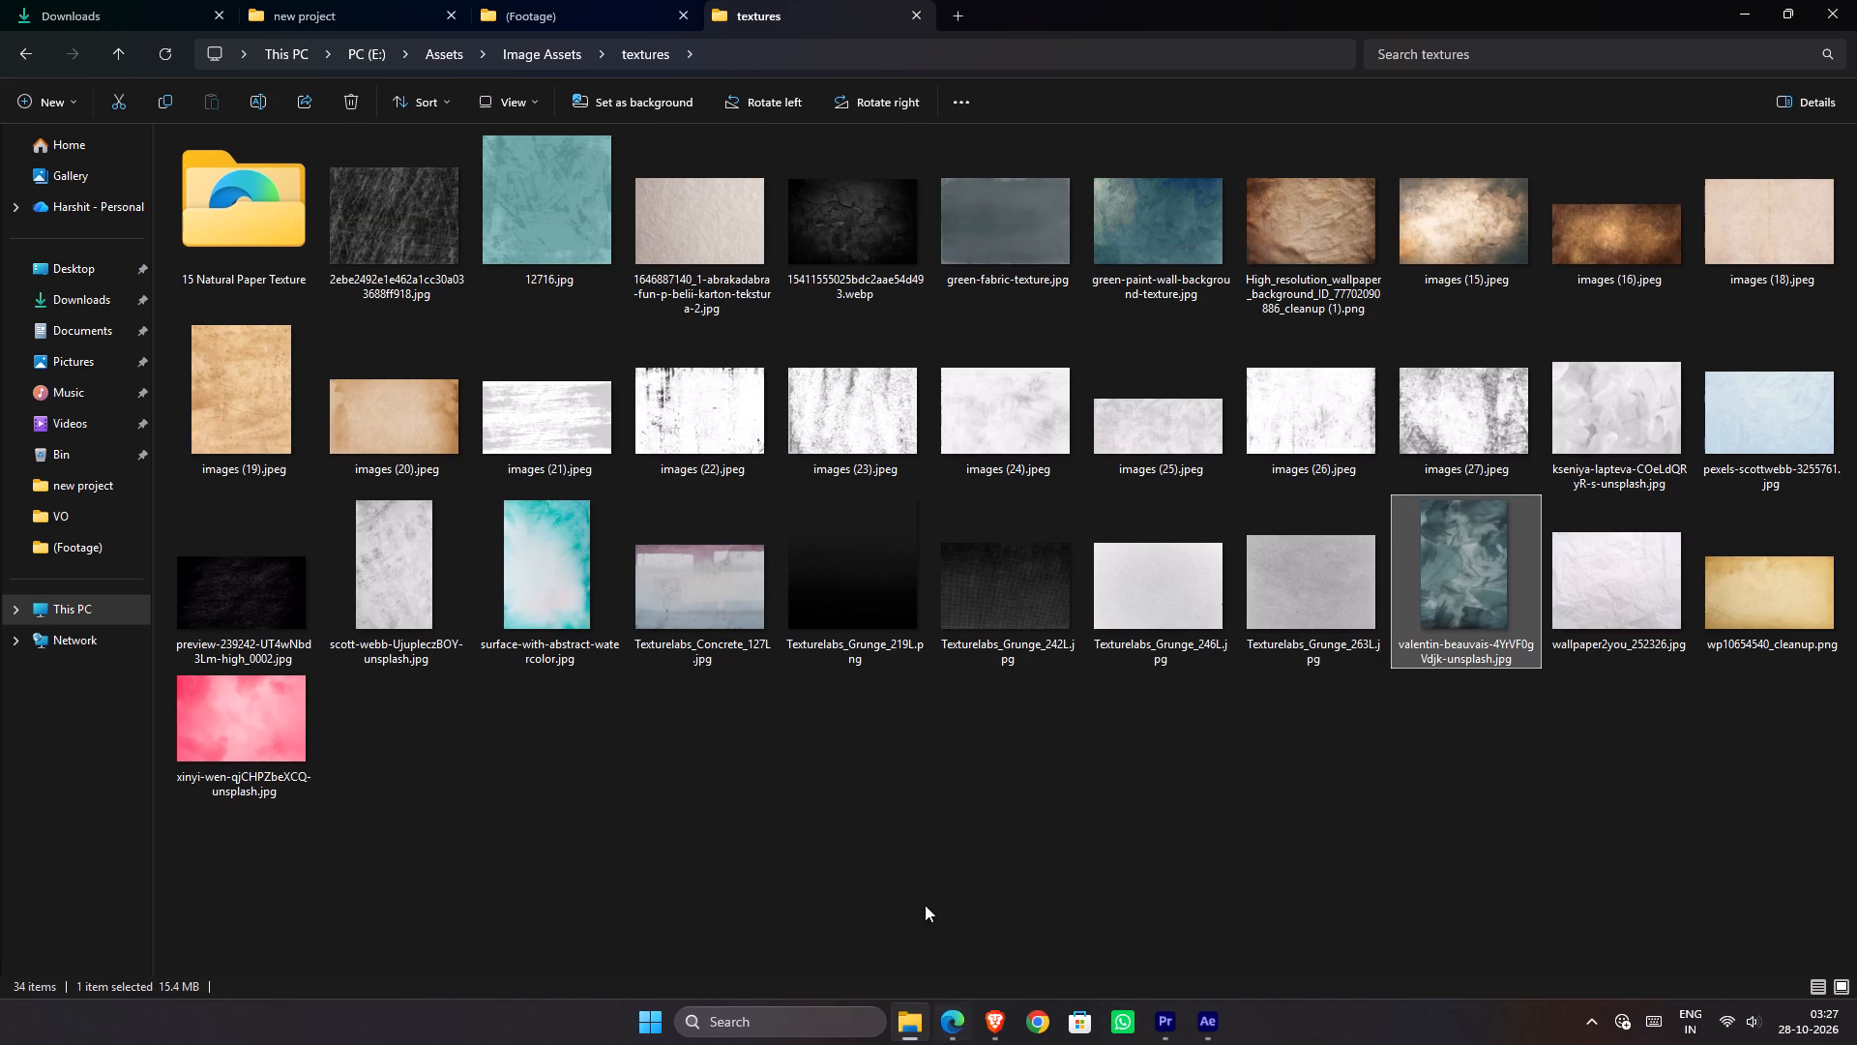
double_click(976, 605)
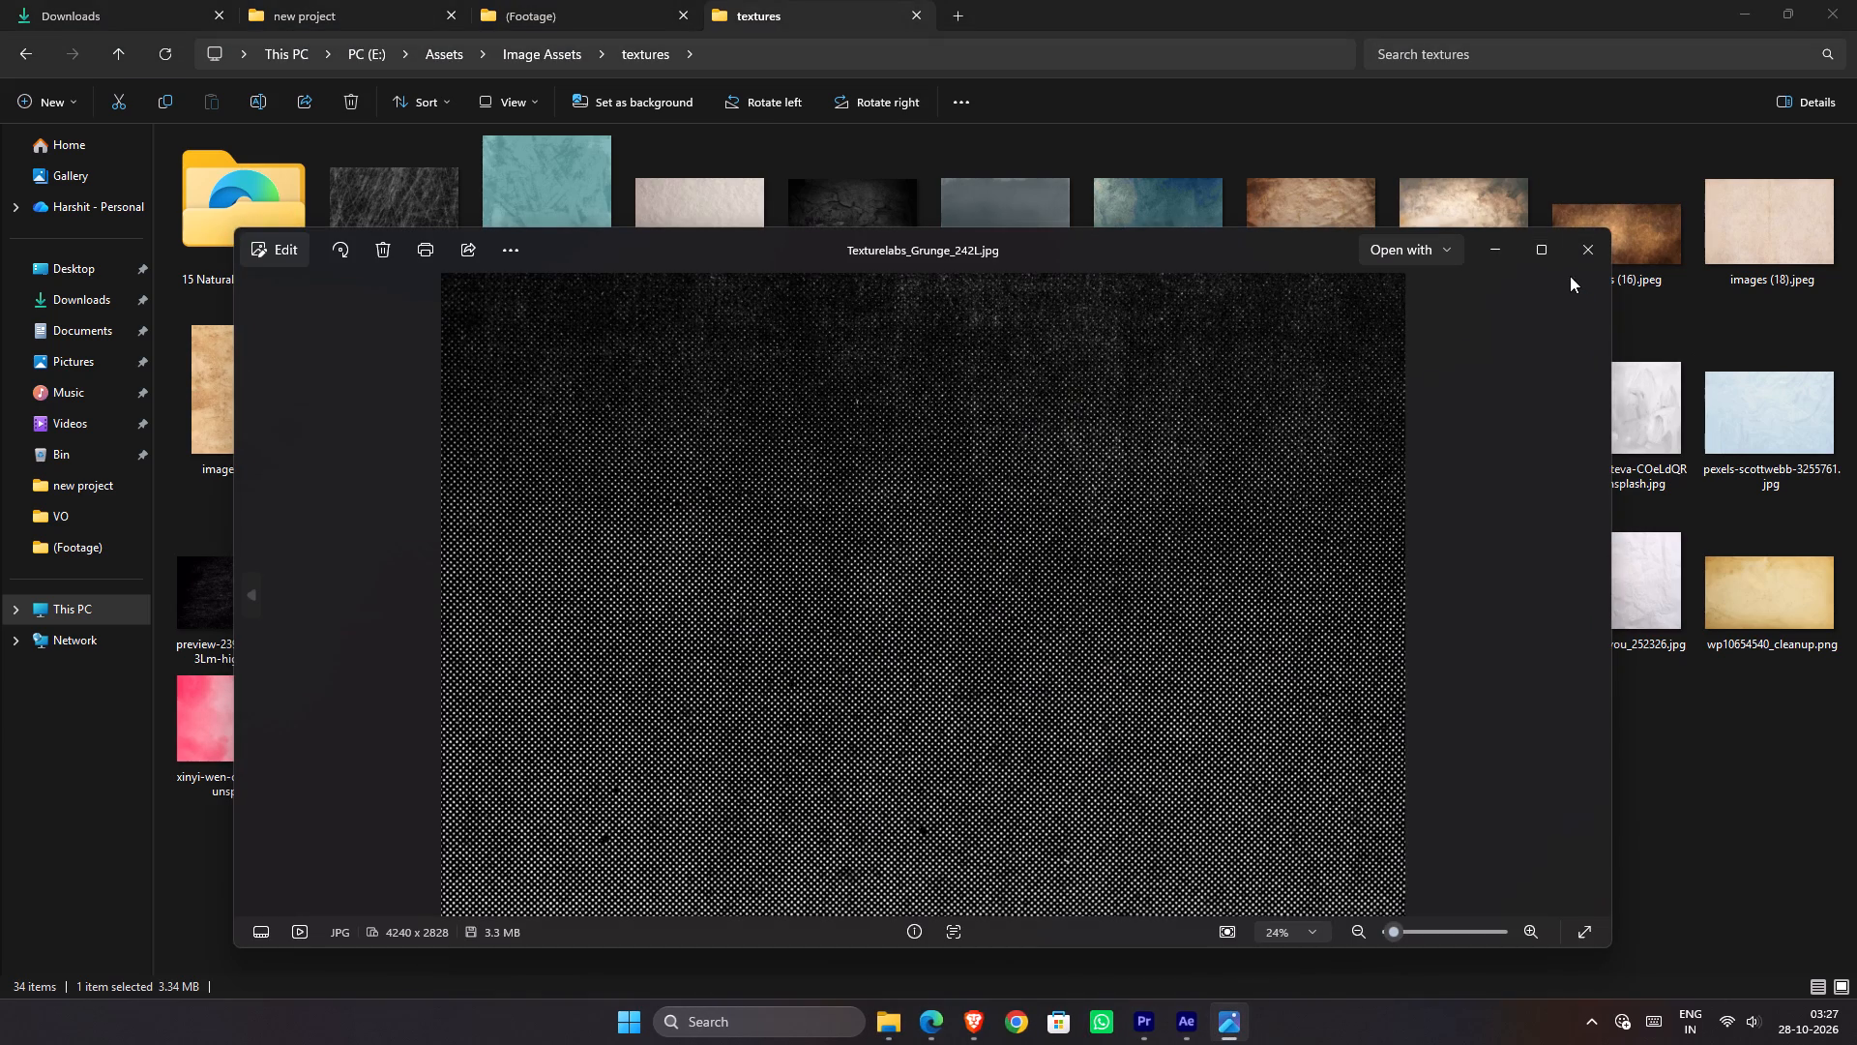
click(1582, 263)
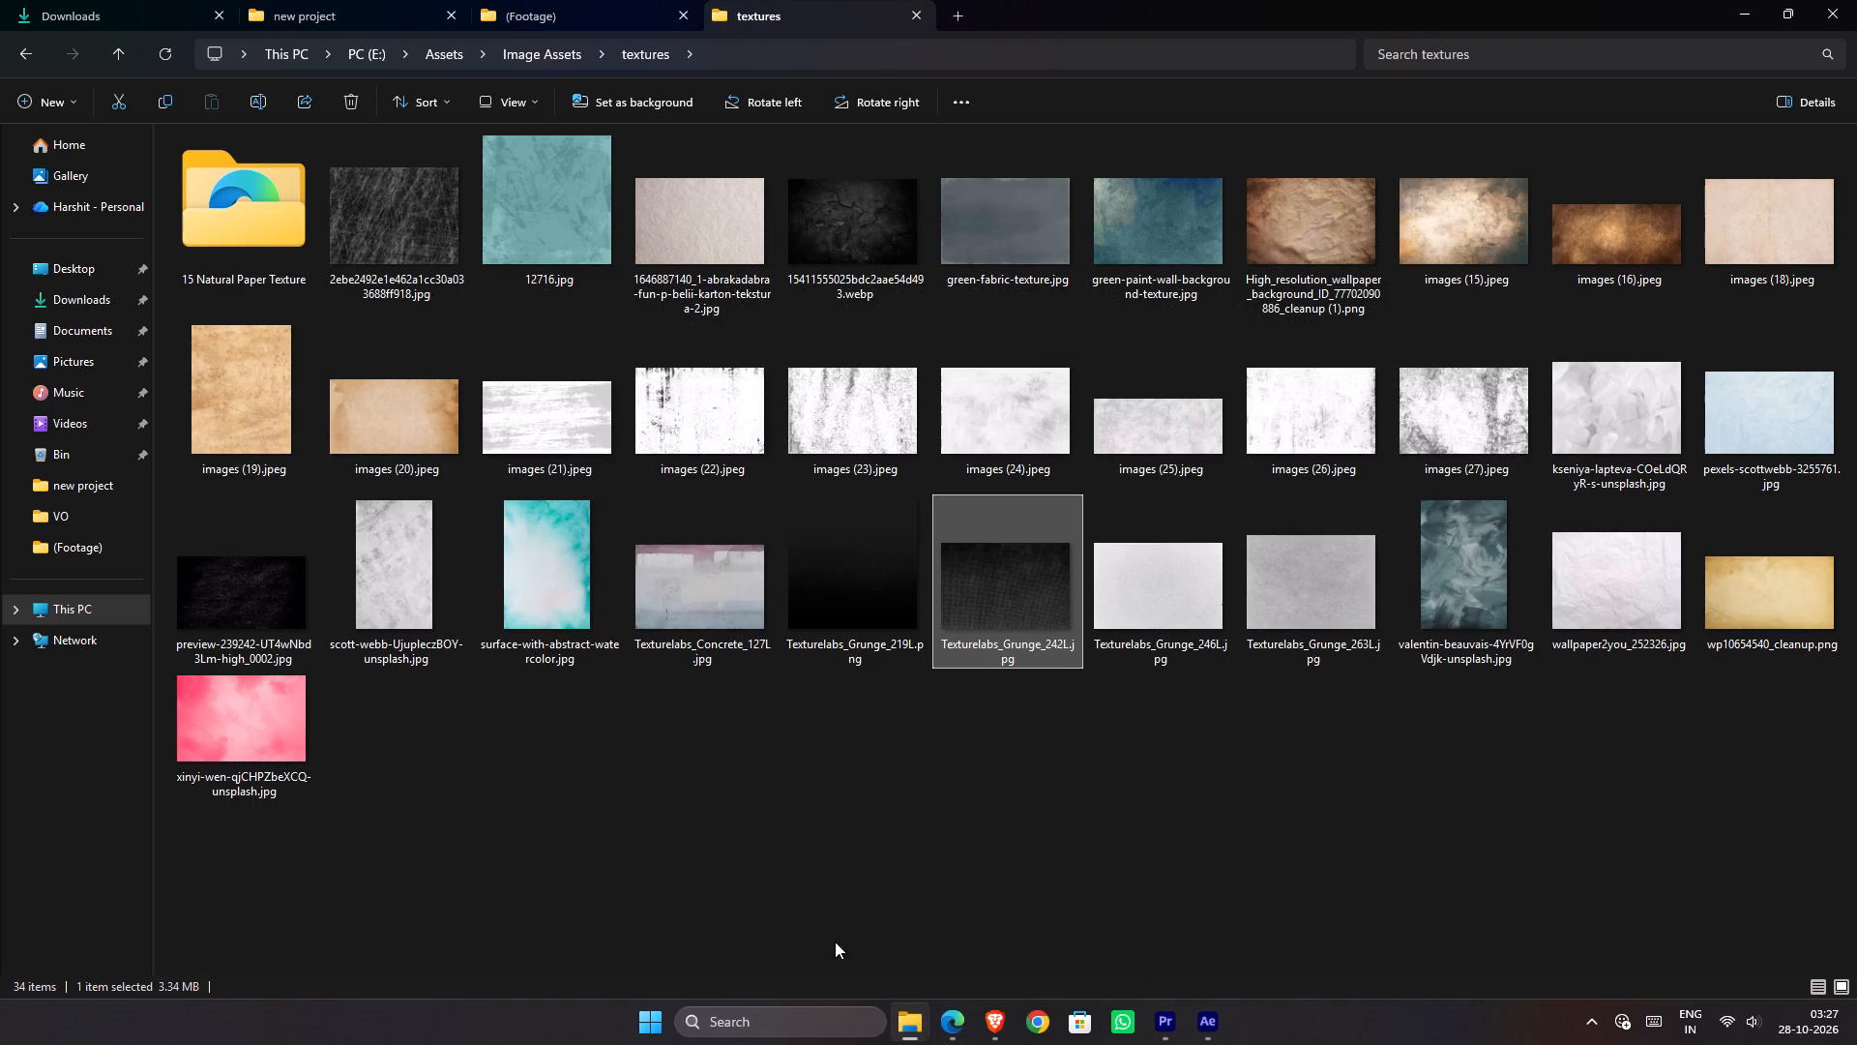
In a new Edge tab, search for texturelab, open the Texturelabs site and search its textures for textile.
click(954, 1038)
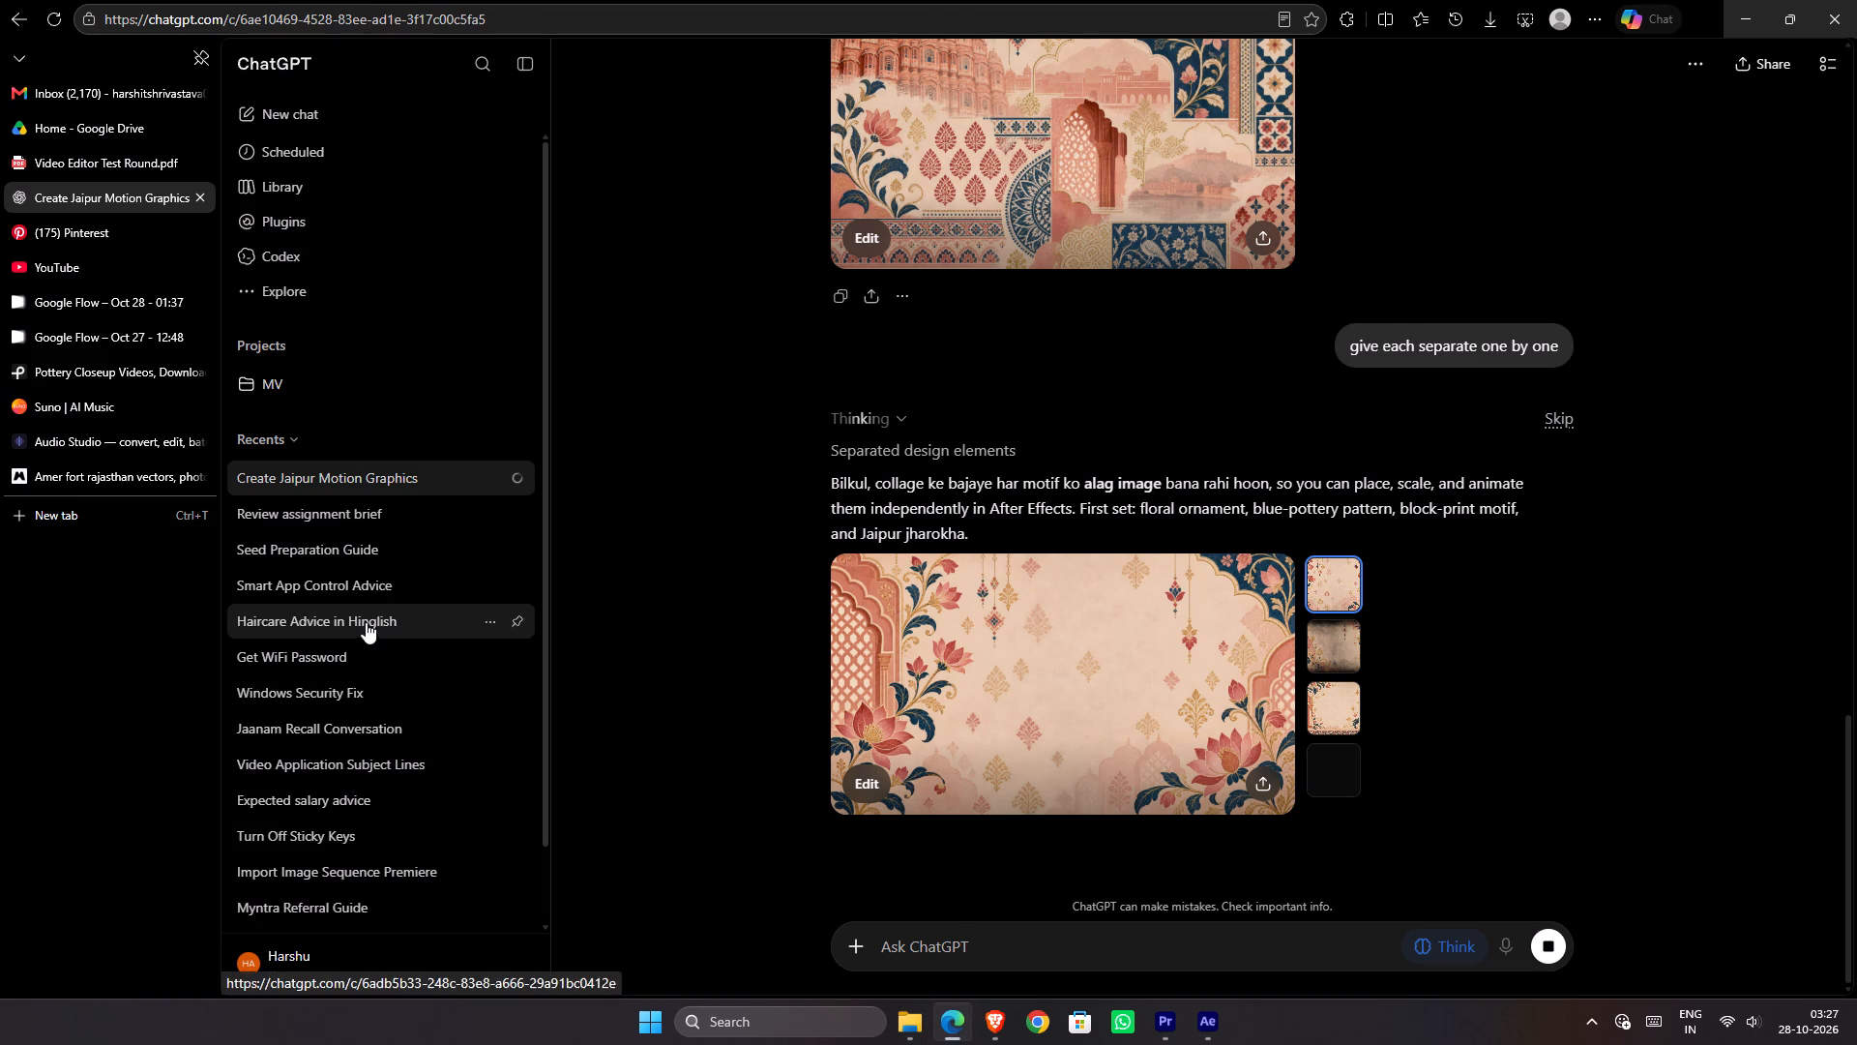
click(122, 526)
text(texture)
click(256, 49)
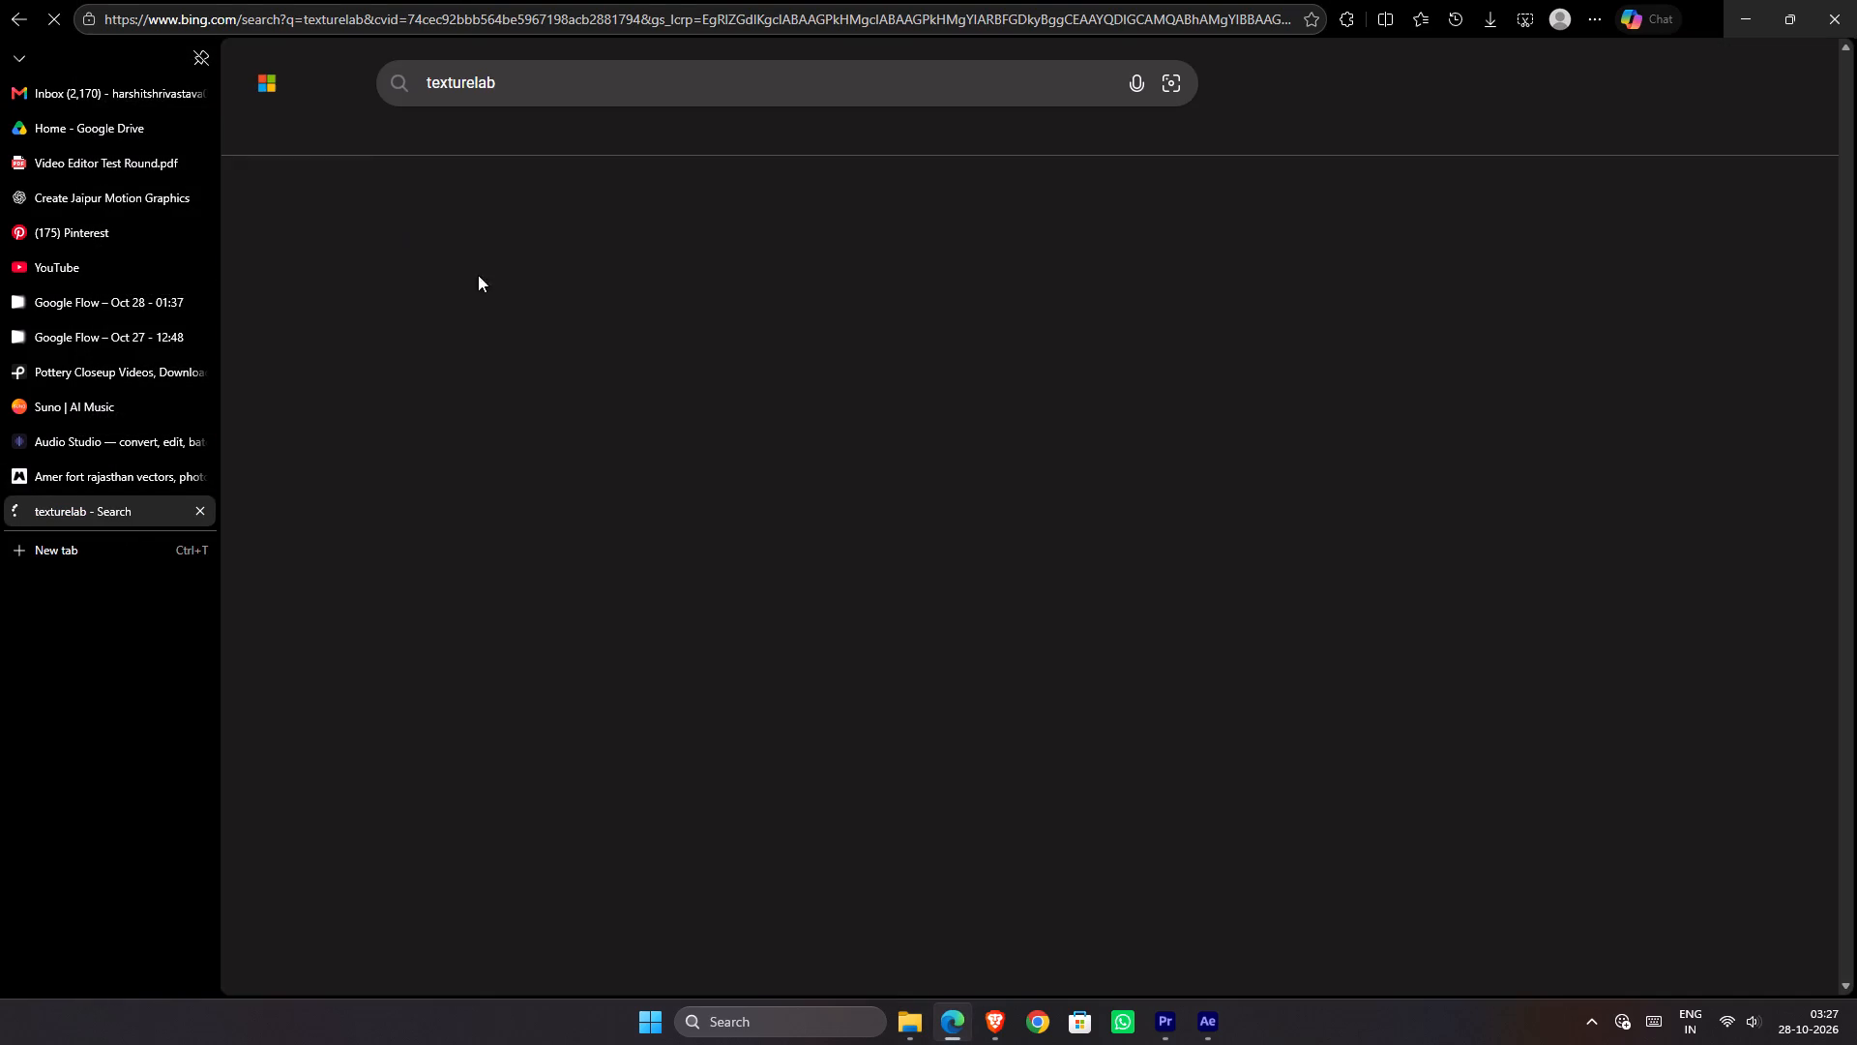
click(586, 295)
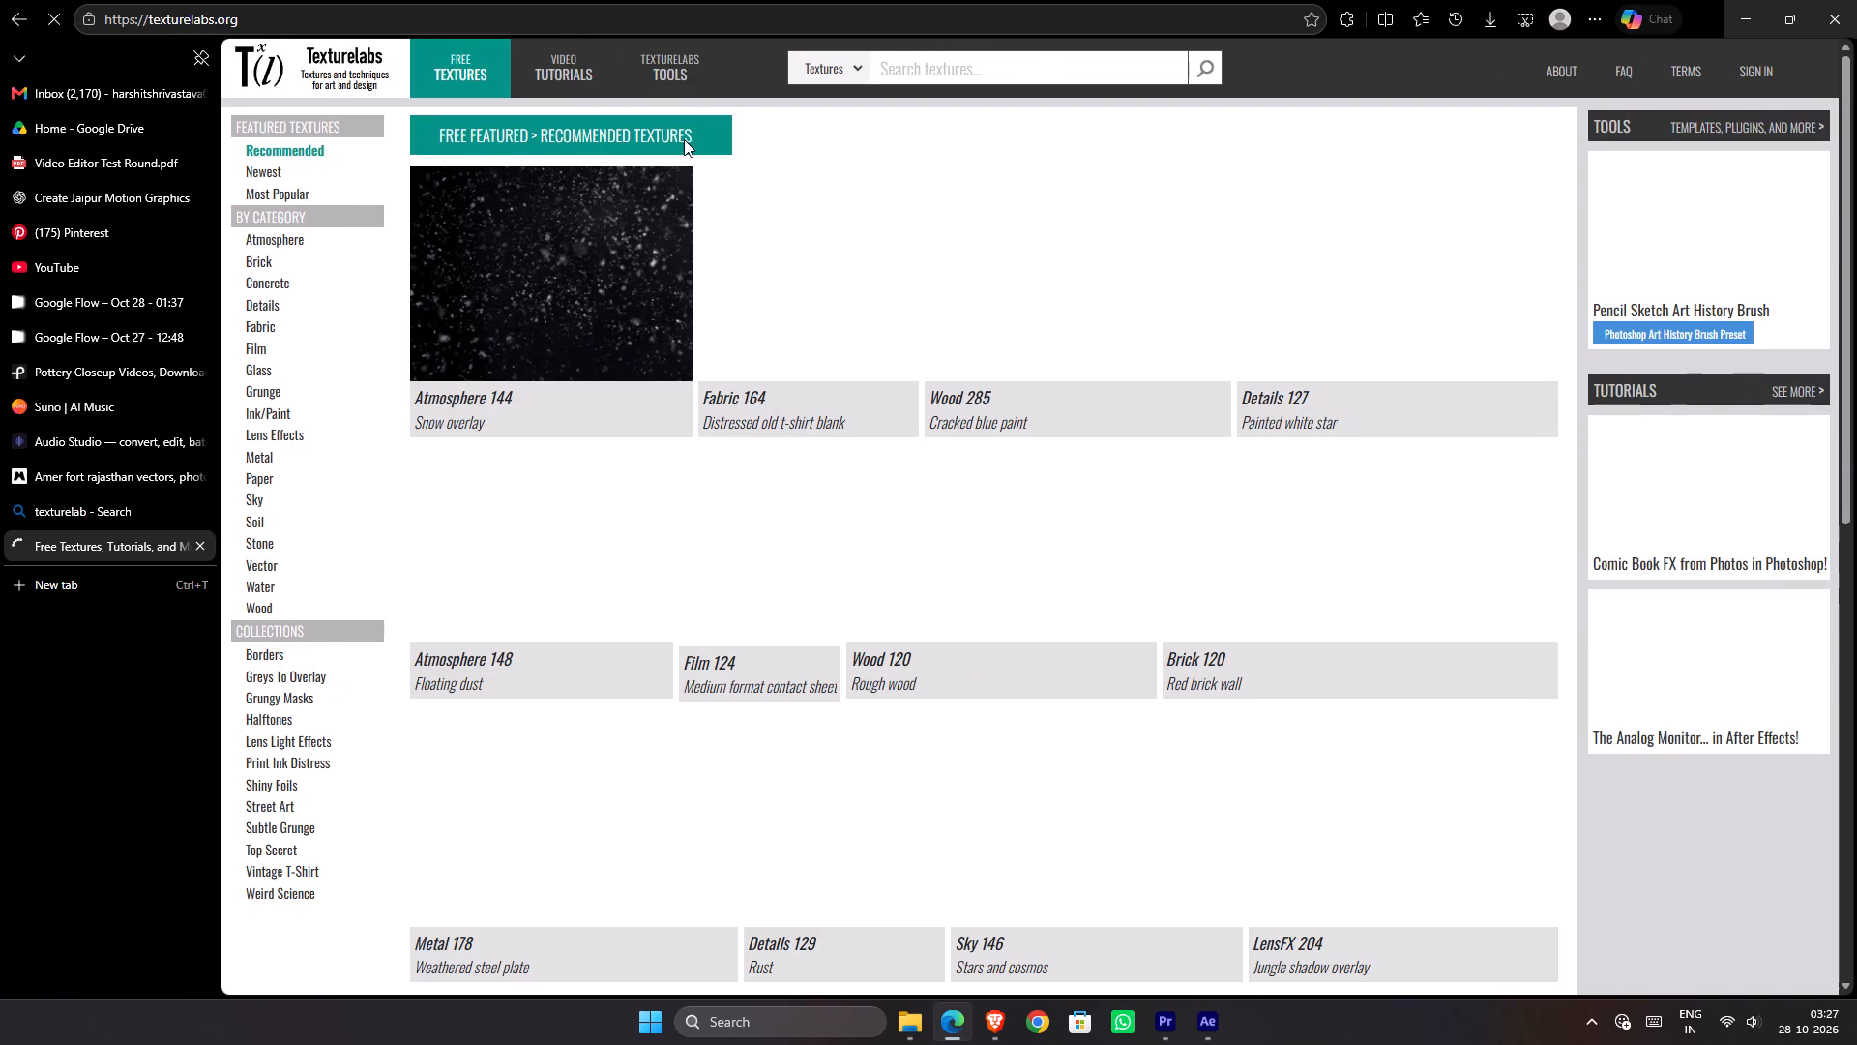
click(920, 67)
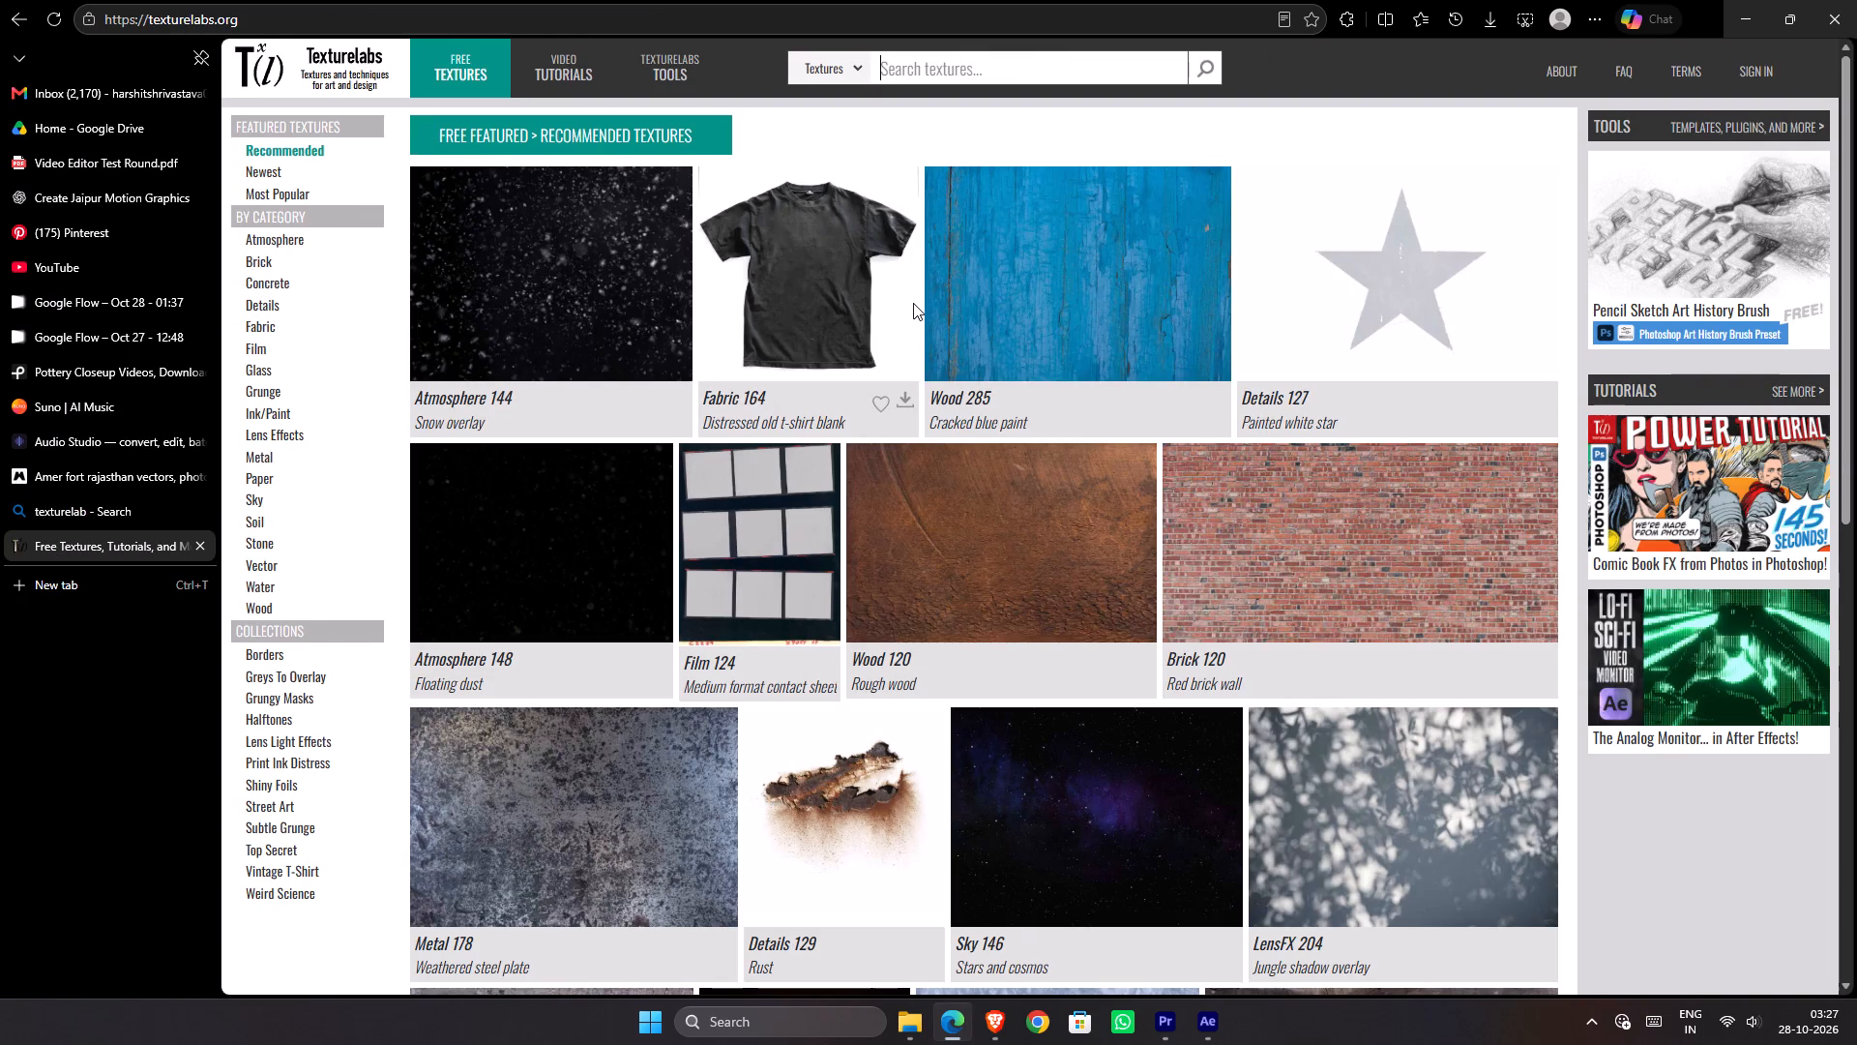
text(textile)
key(Return)
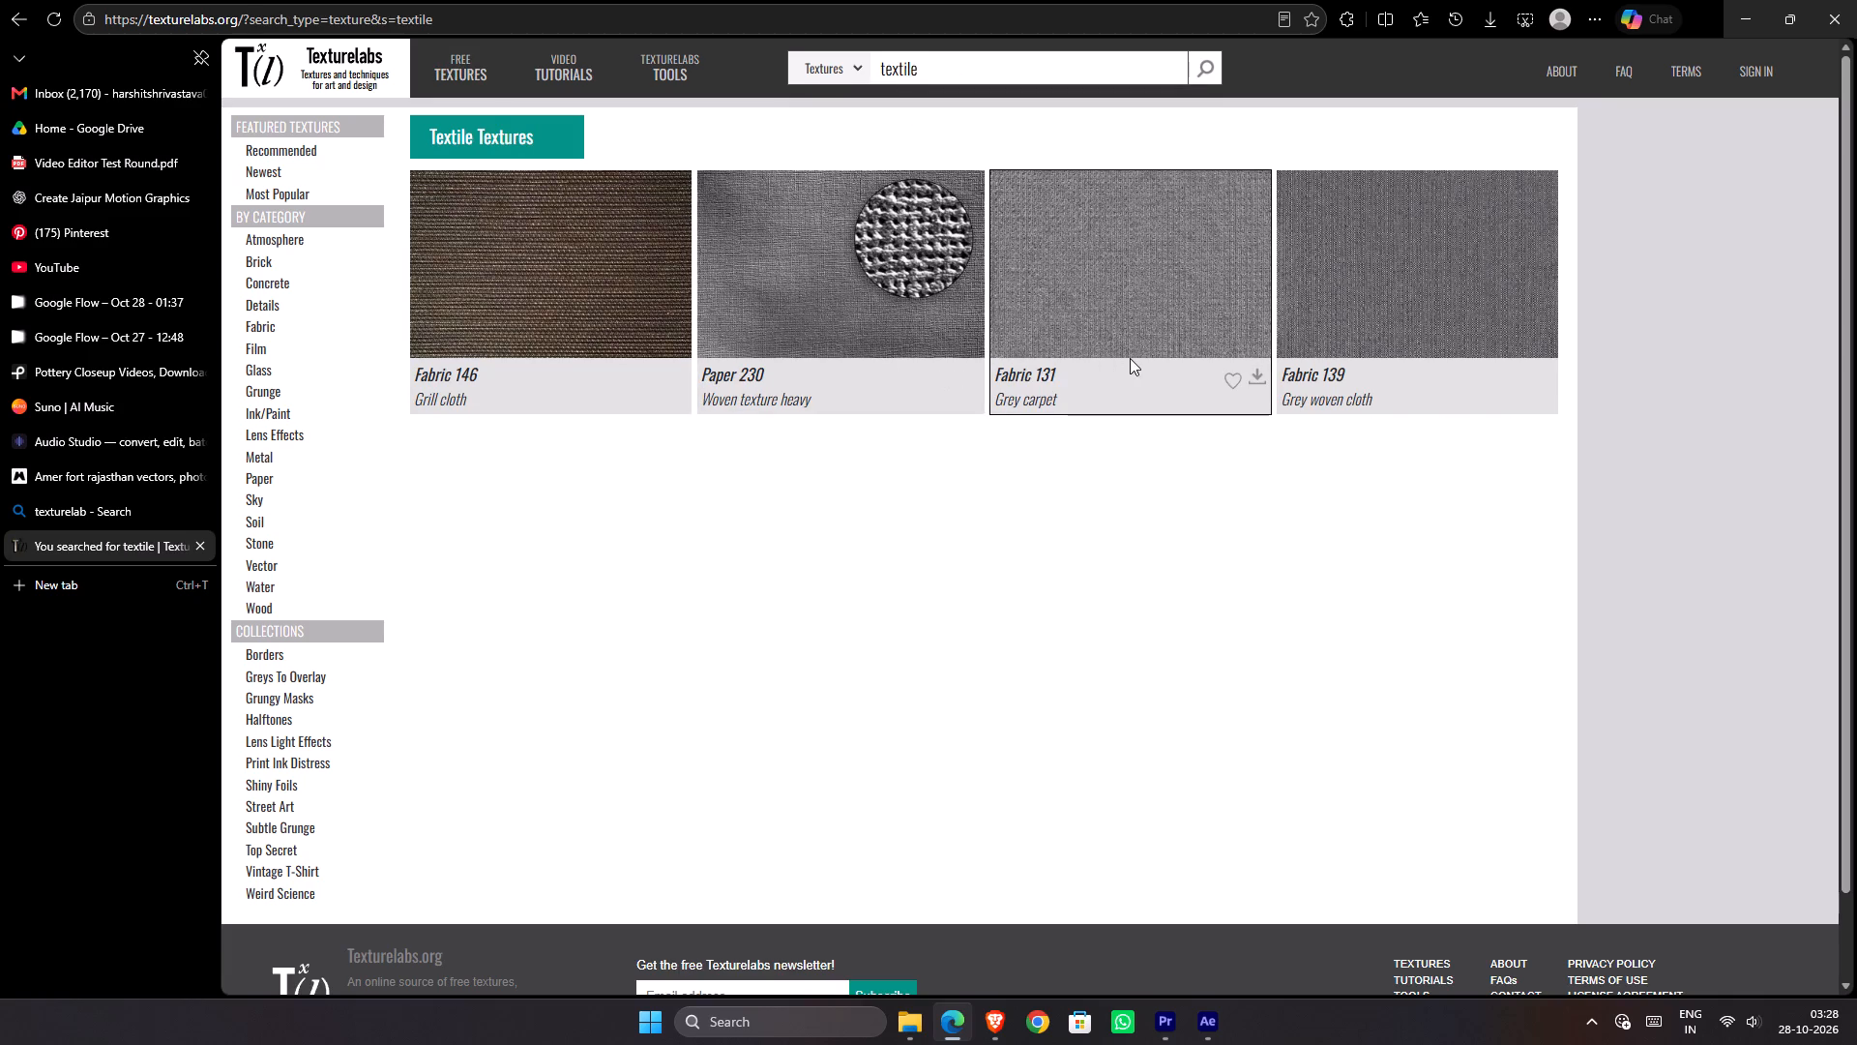
Download the large 4240x2832 JPG versions of the Fabric 131 and Fabric 139 textures.
click(1214, 293)
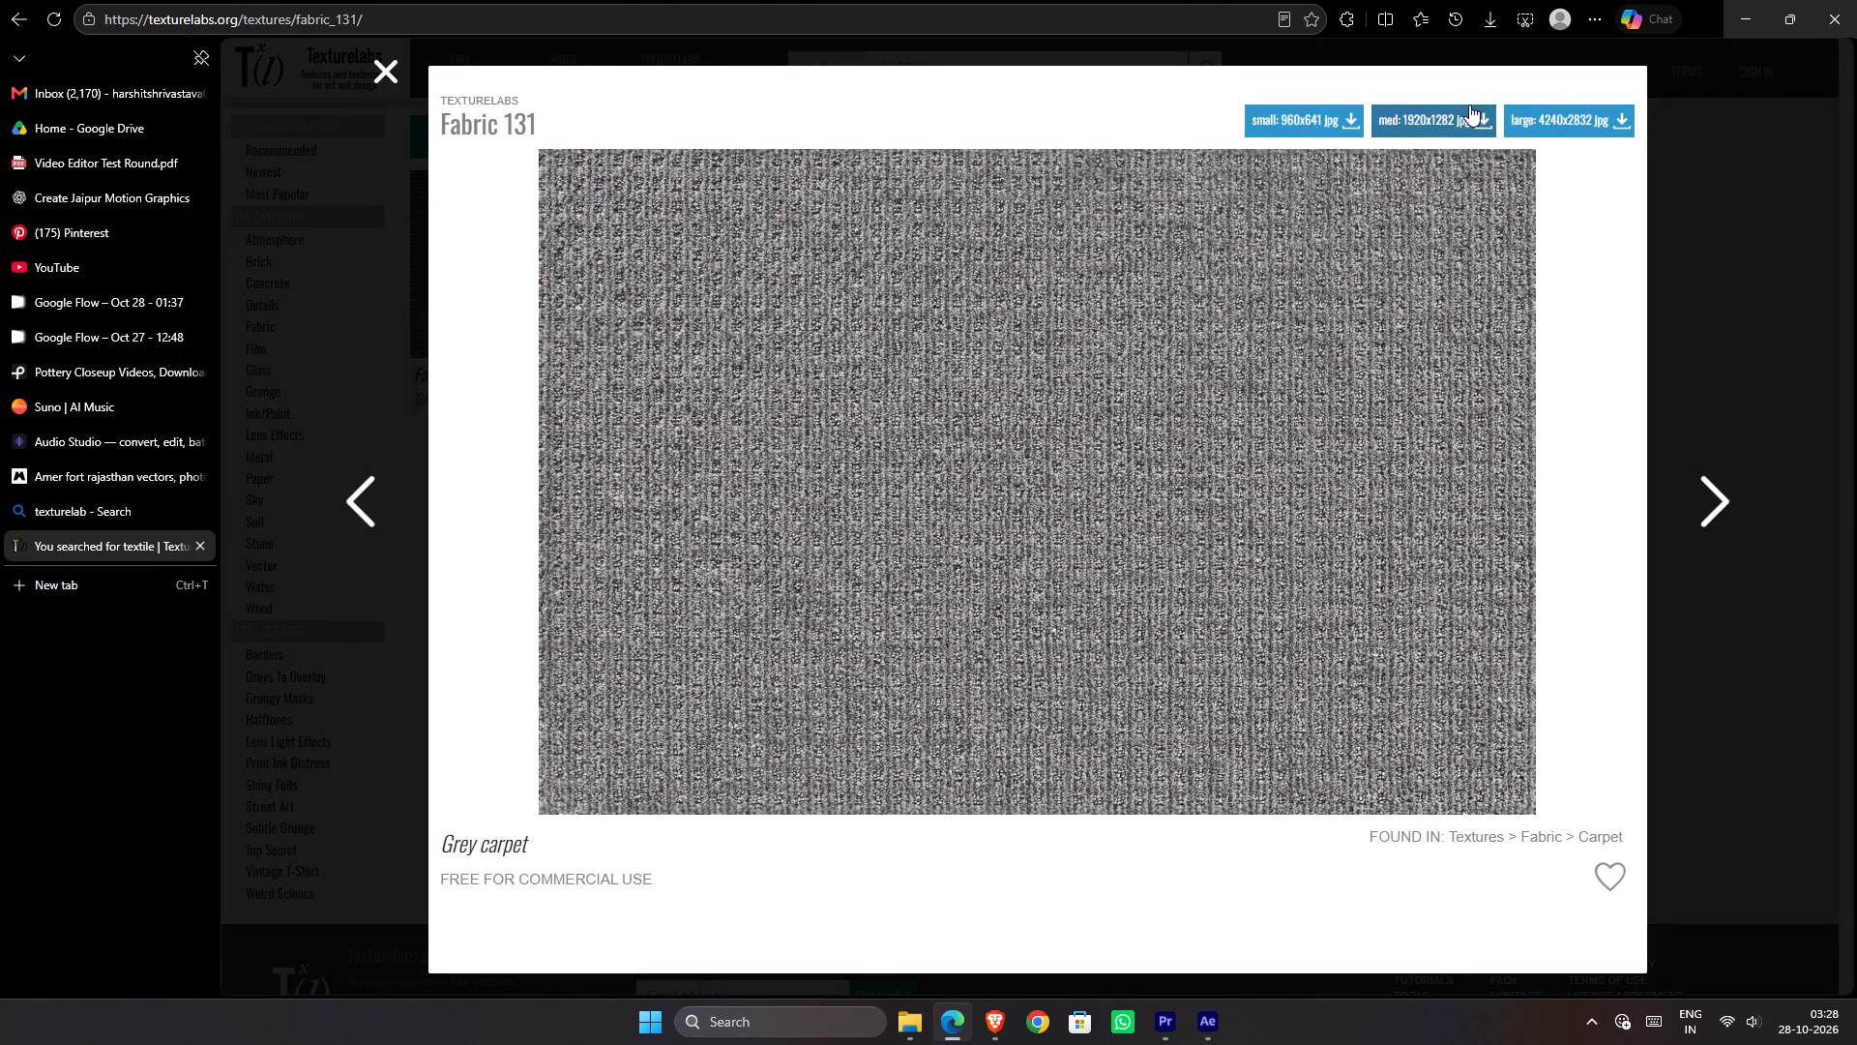
click(1624, 135)
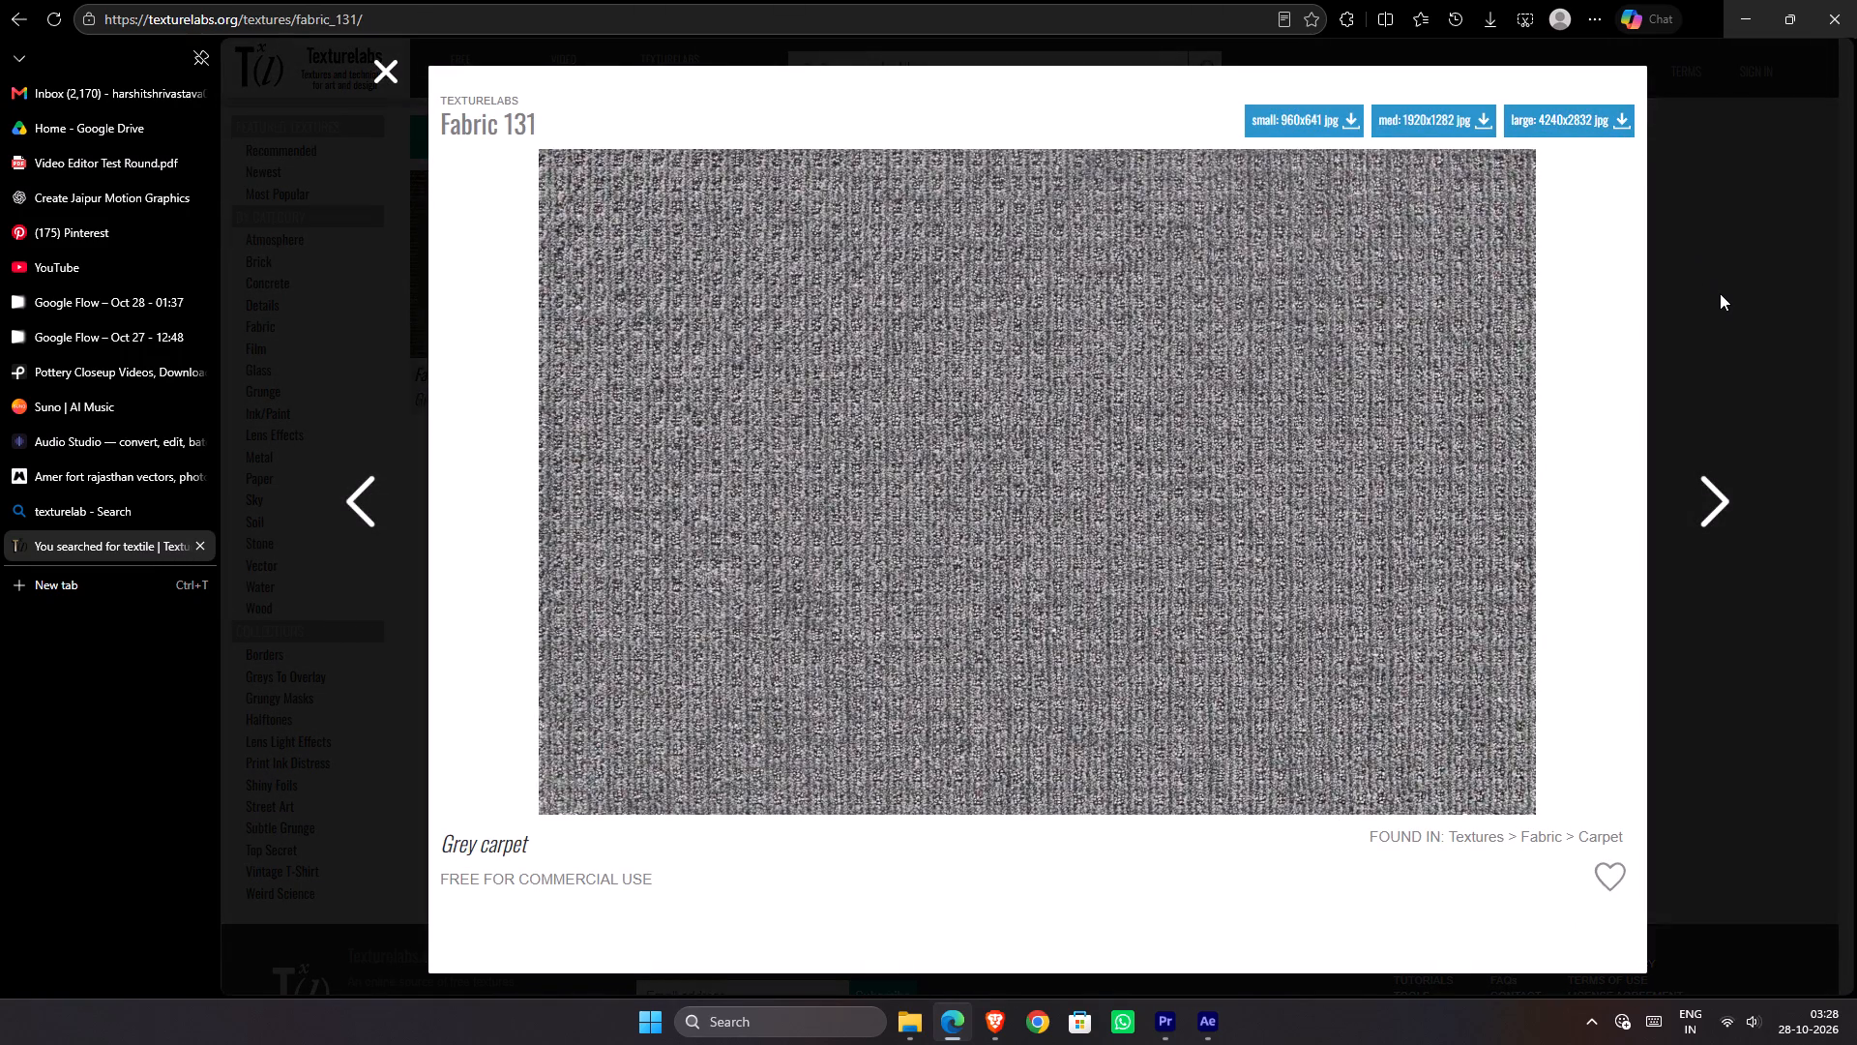
click(1586, 120)
click(1700, 343)
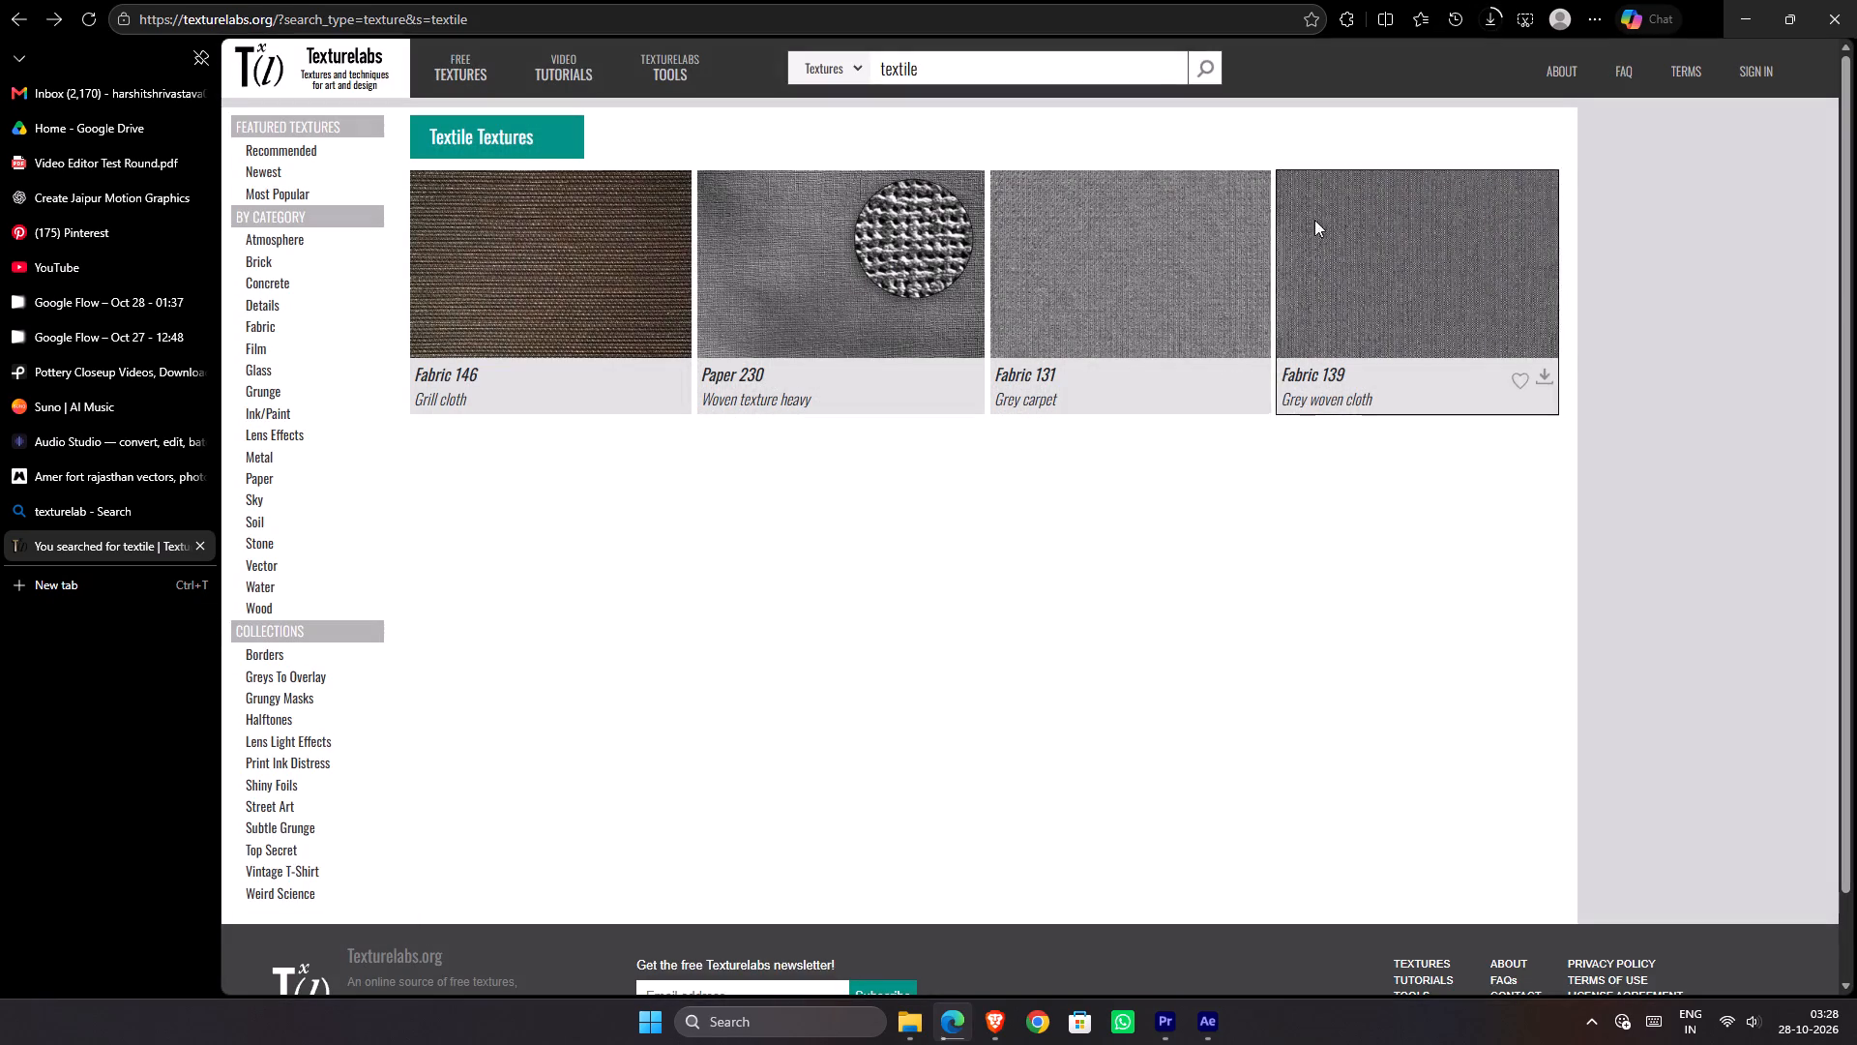
click(1488, 286)
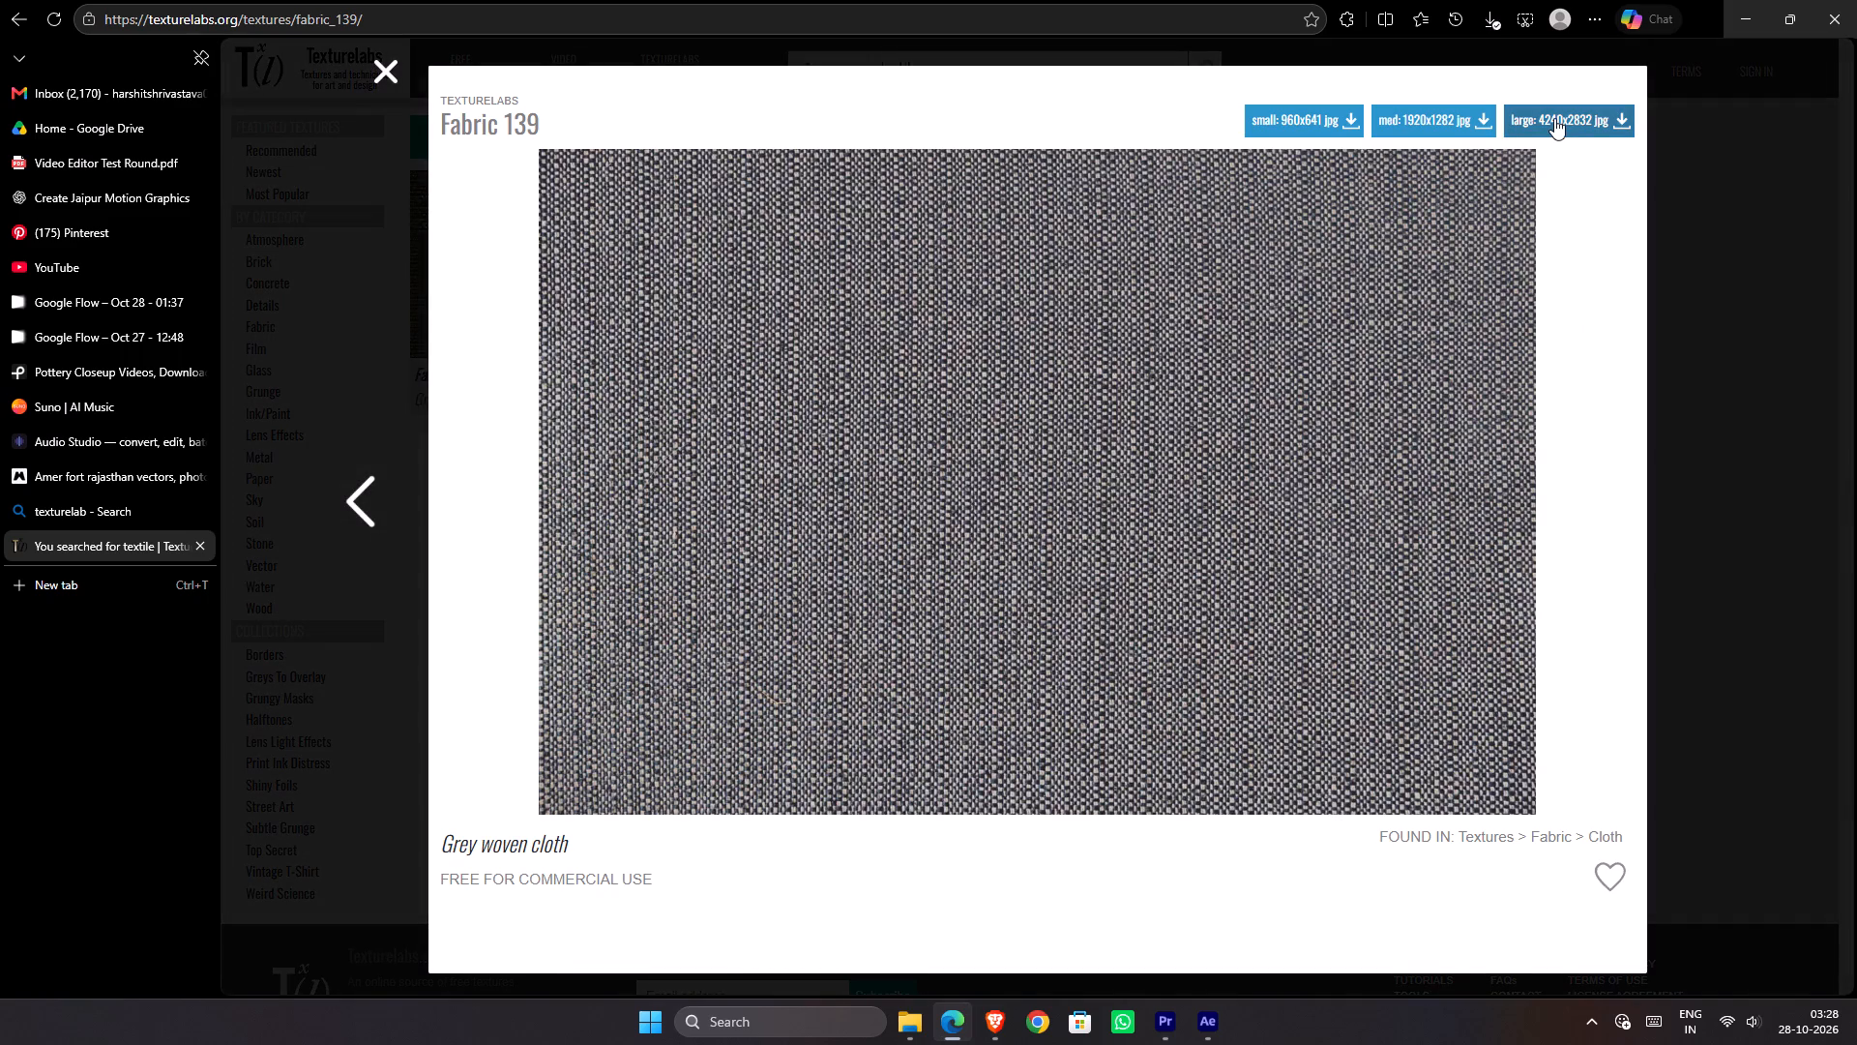
click(1554, 118)
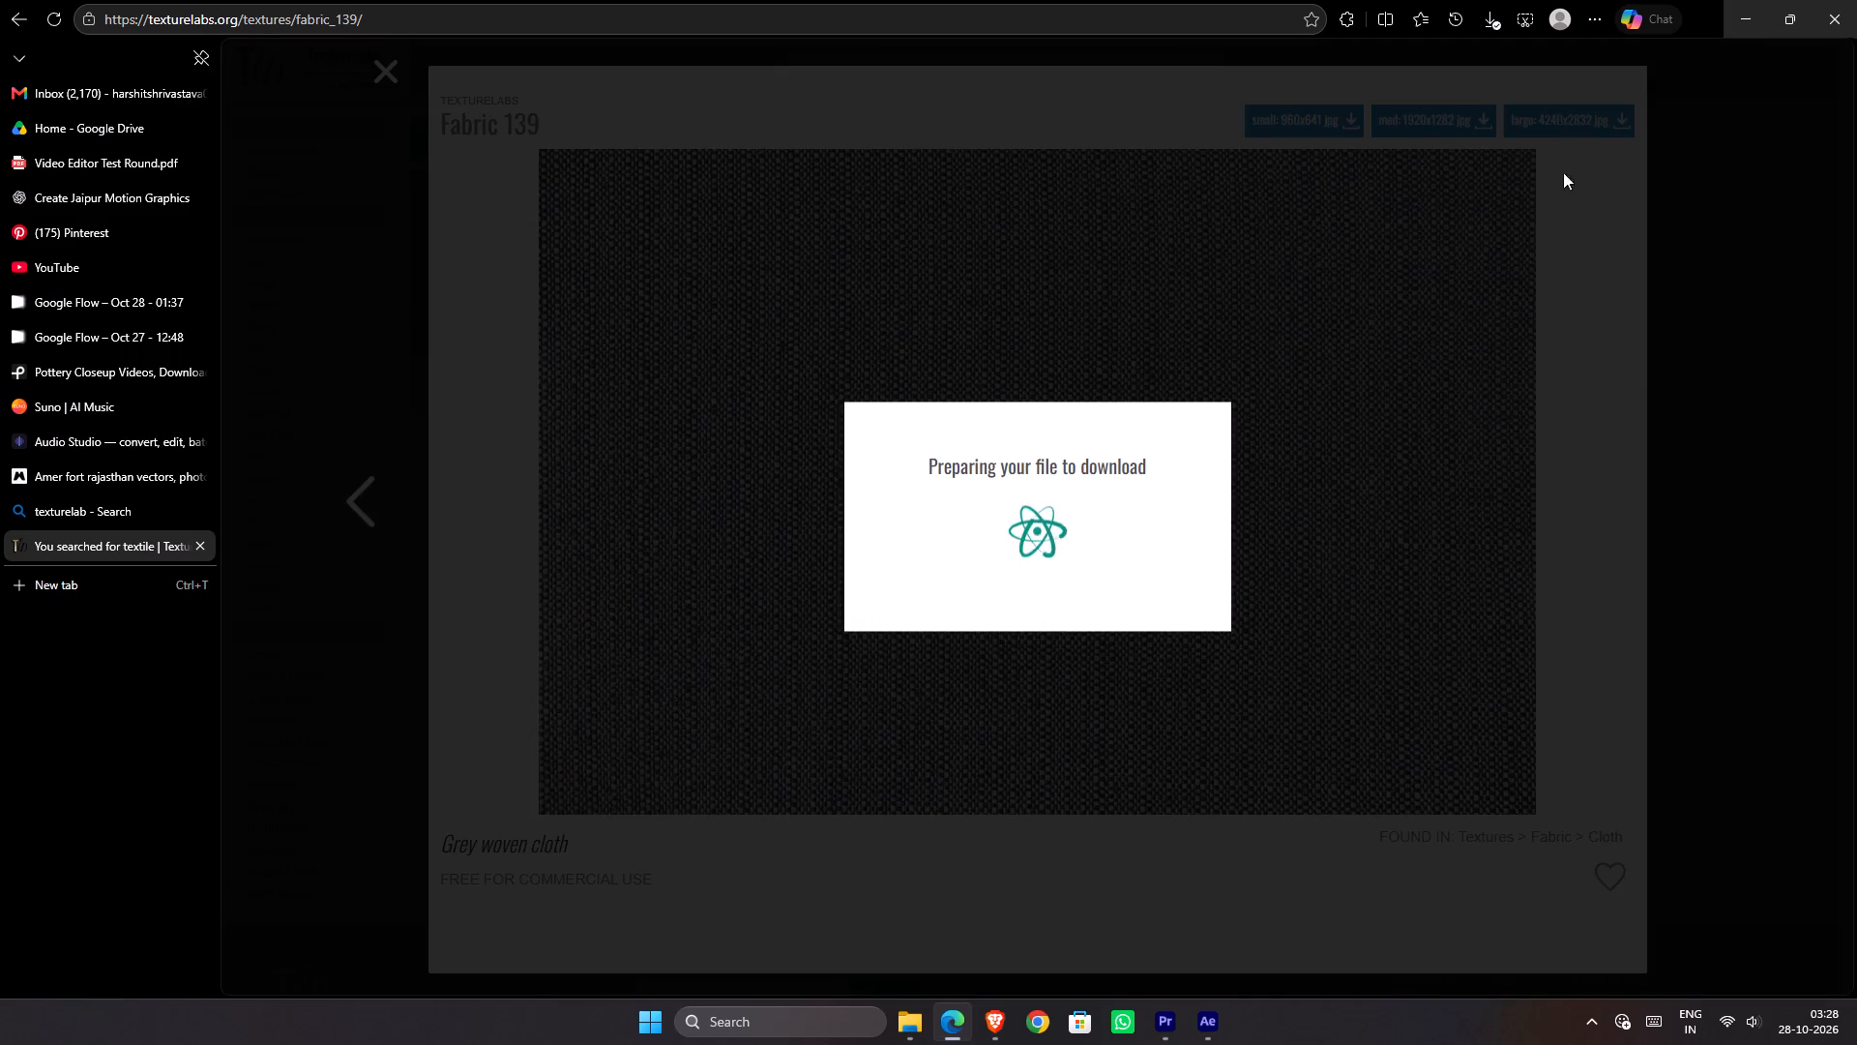
click(1724, 405)
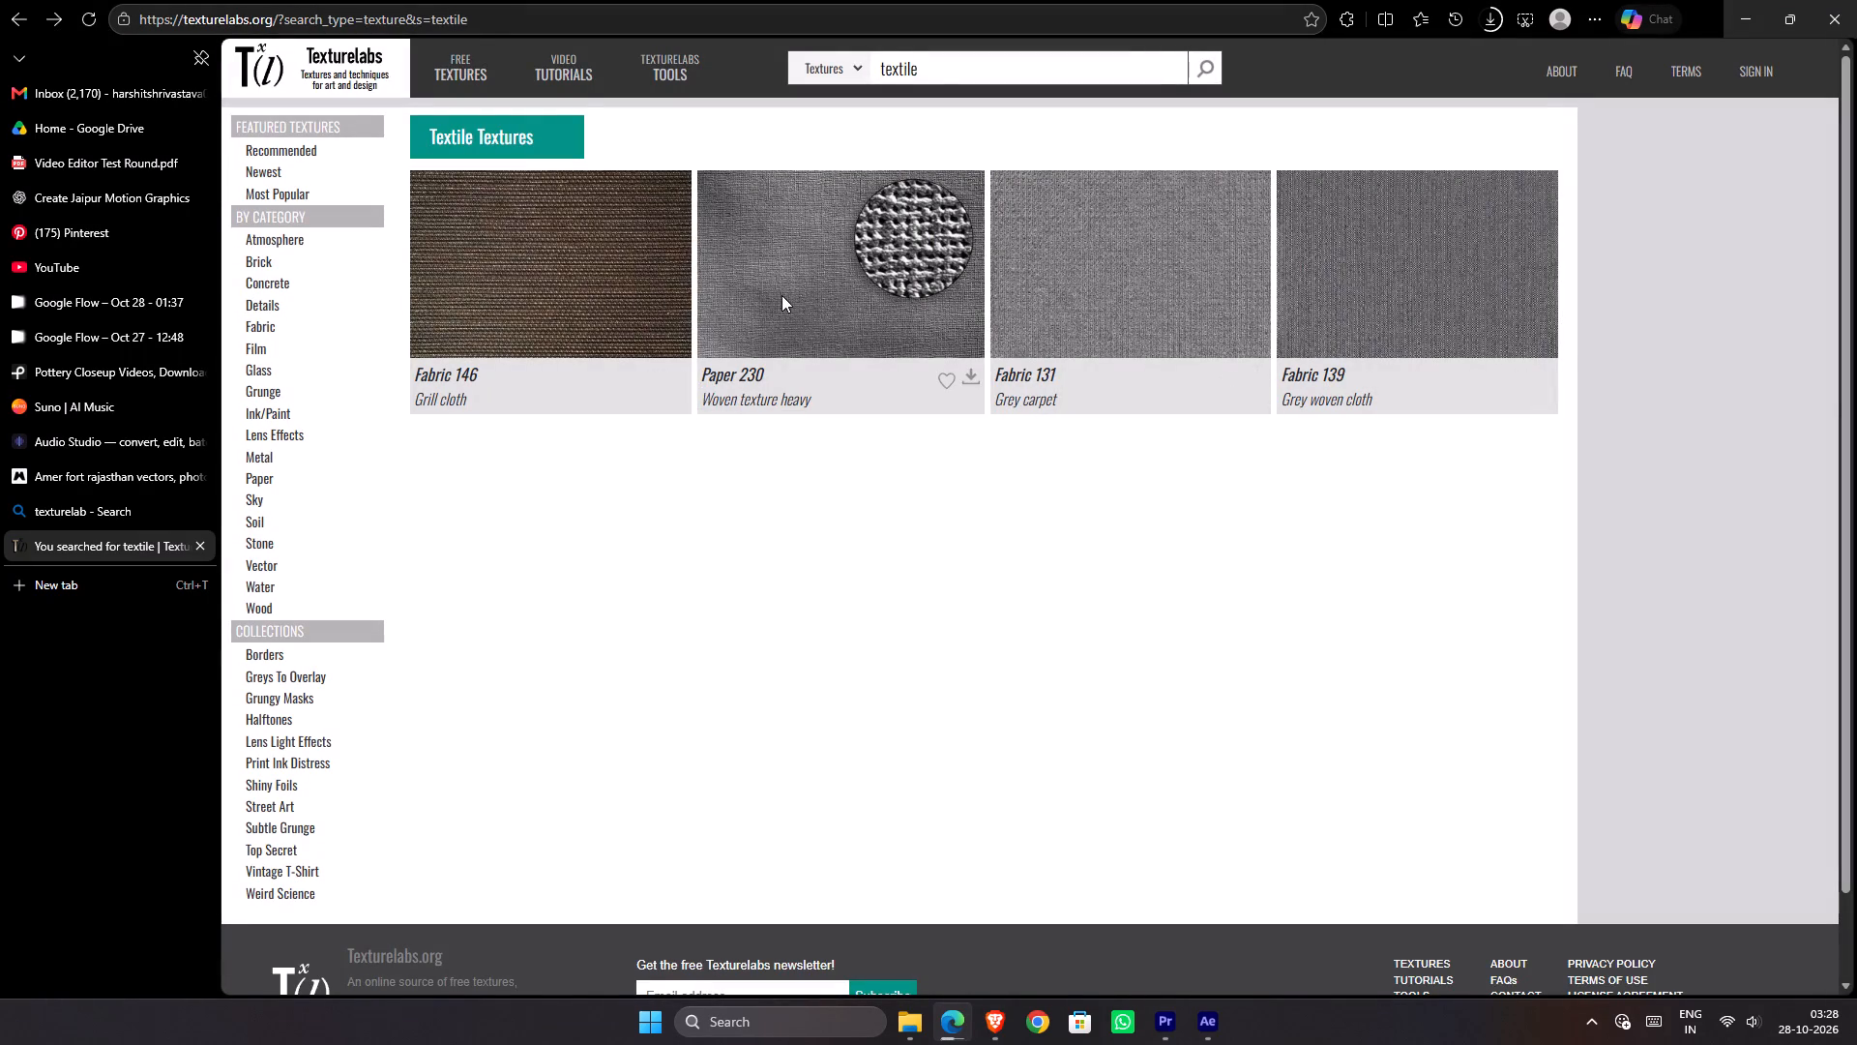
Download the large 4240x2764 JPG version of the Paper 230 woven texture.
click(781, 295)
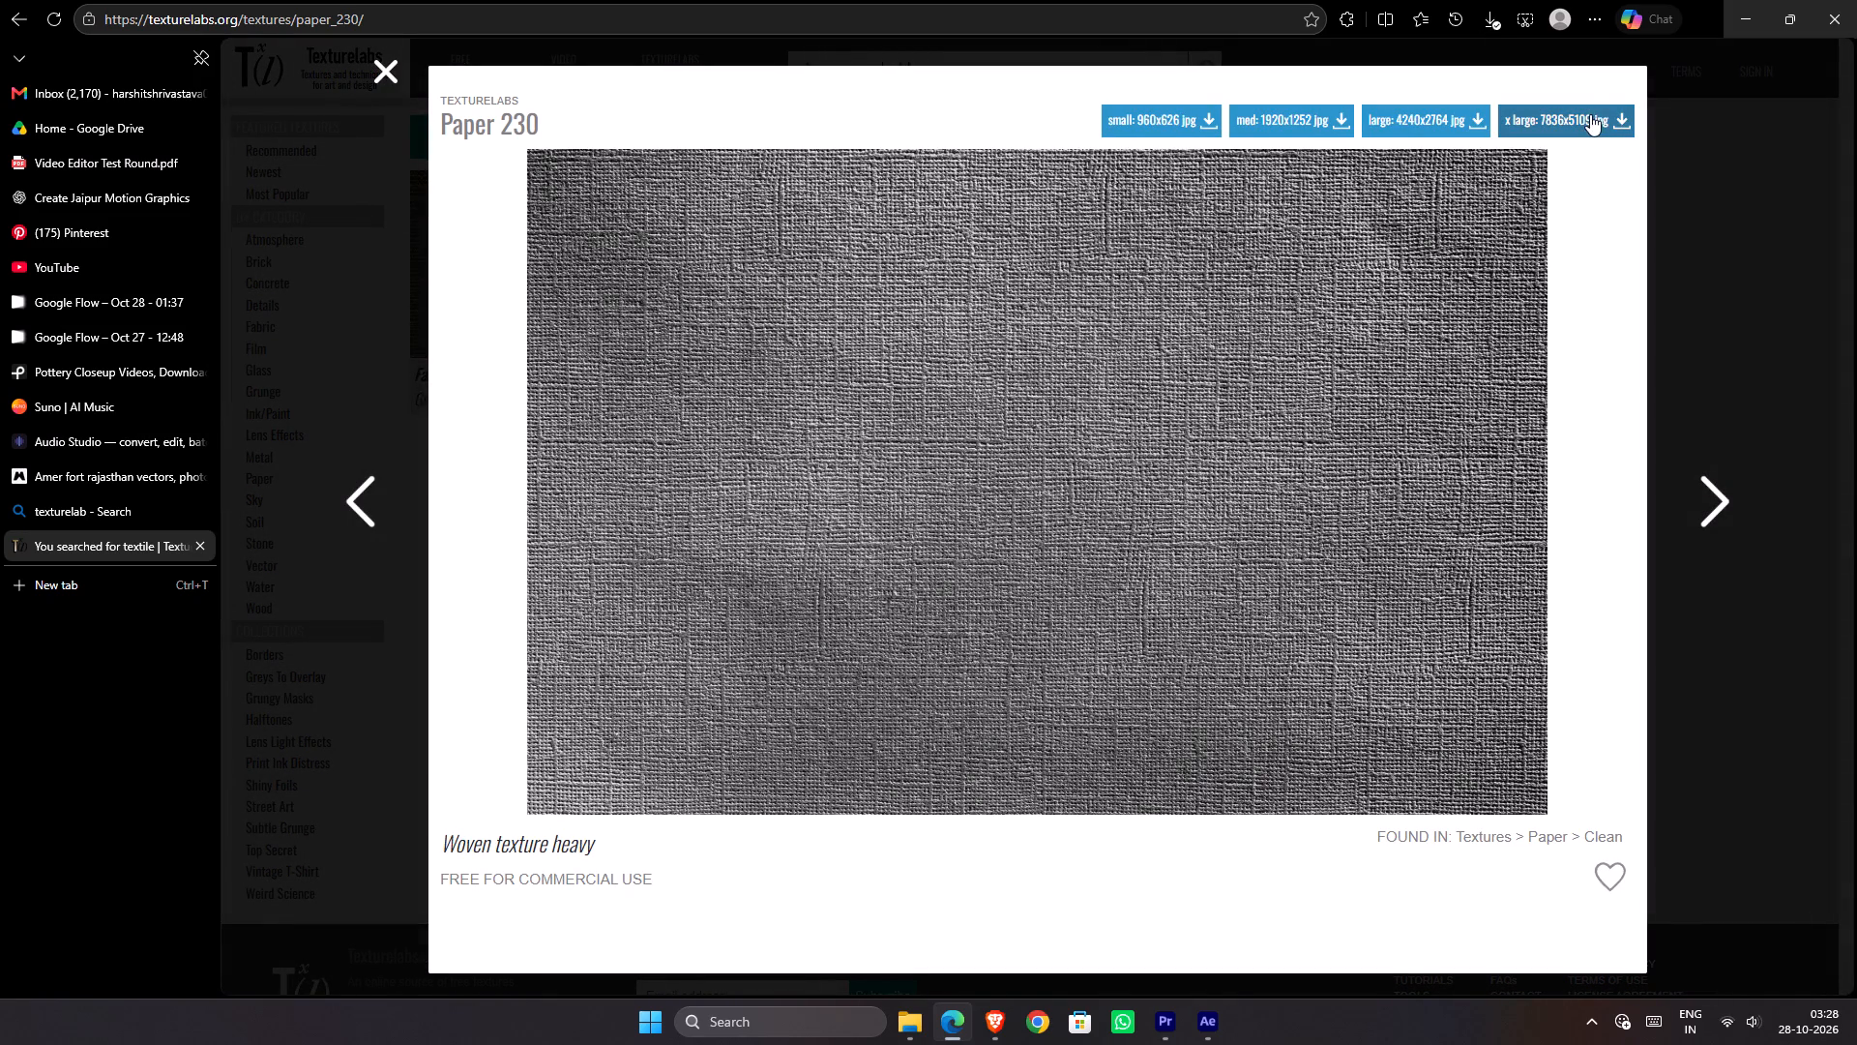
click(1448, 126)
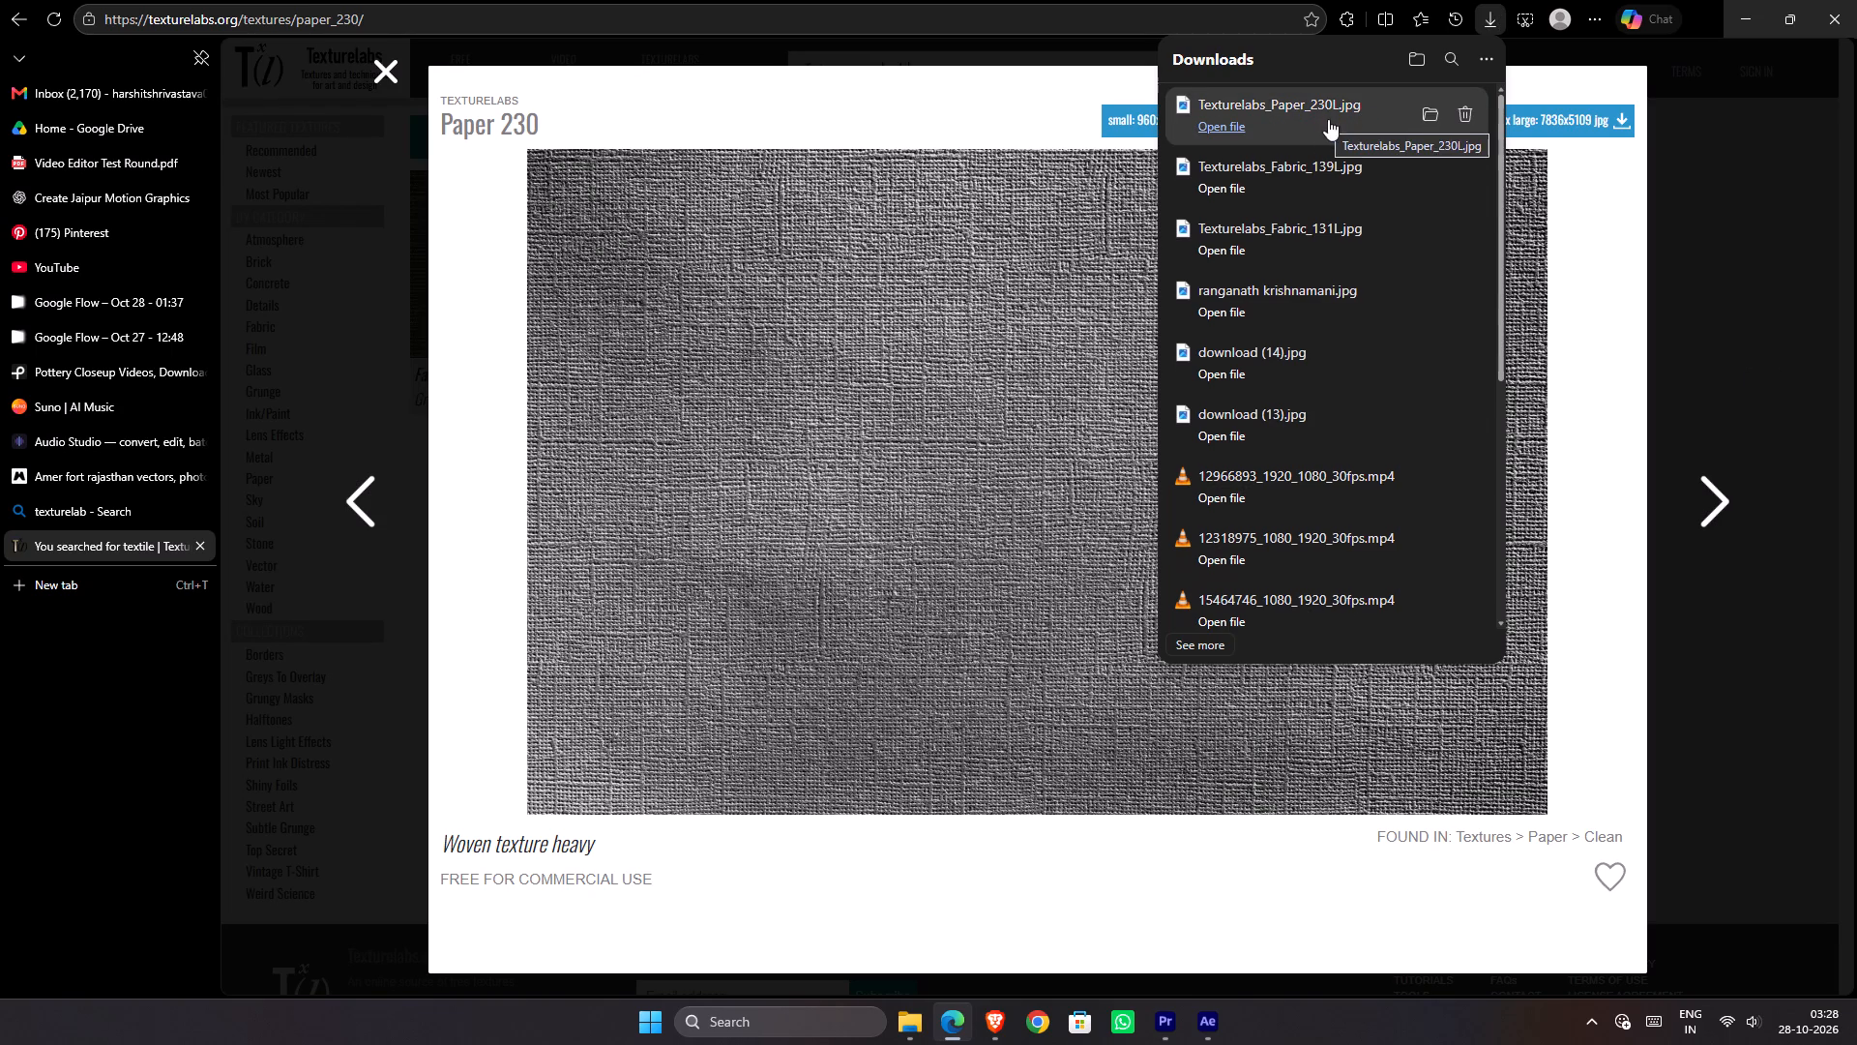
Bring the downloaded Texturelabs_Paper_230L.jpg into the Jaipur linked composition in After Effects as the top layer.
drag(1328, 119, 1264, 204)
key(alt+Tab)
key(alt+Tab)
key(alt+Tab)
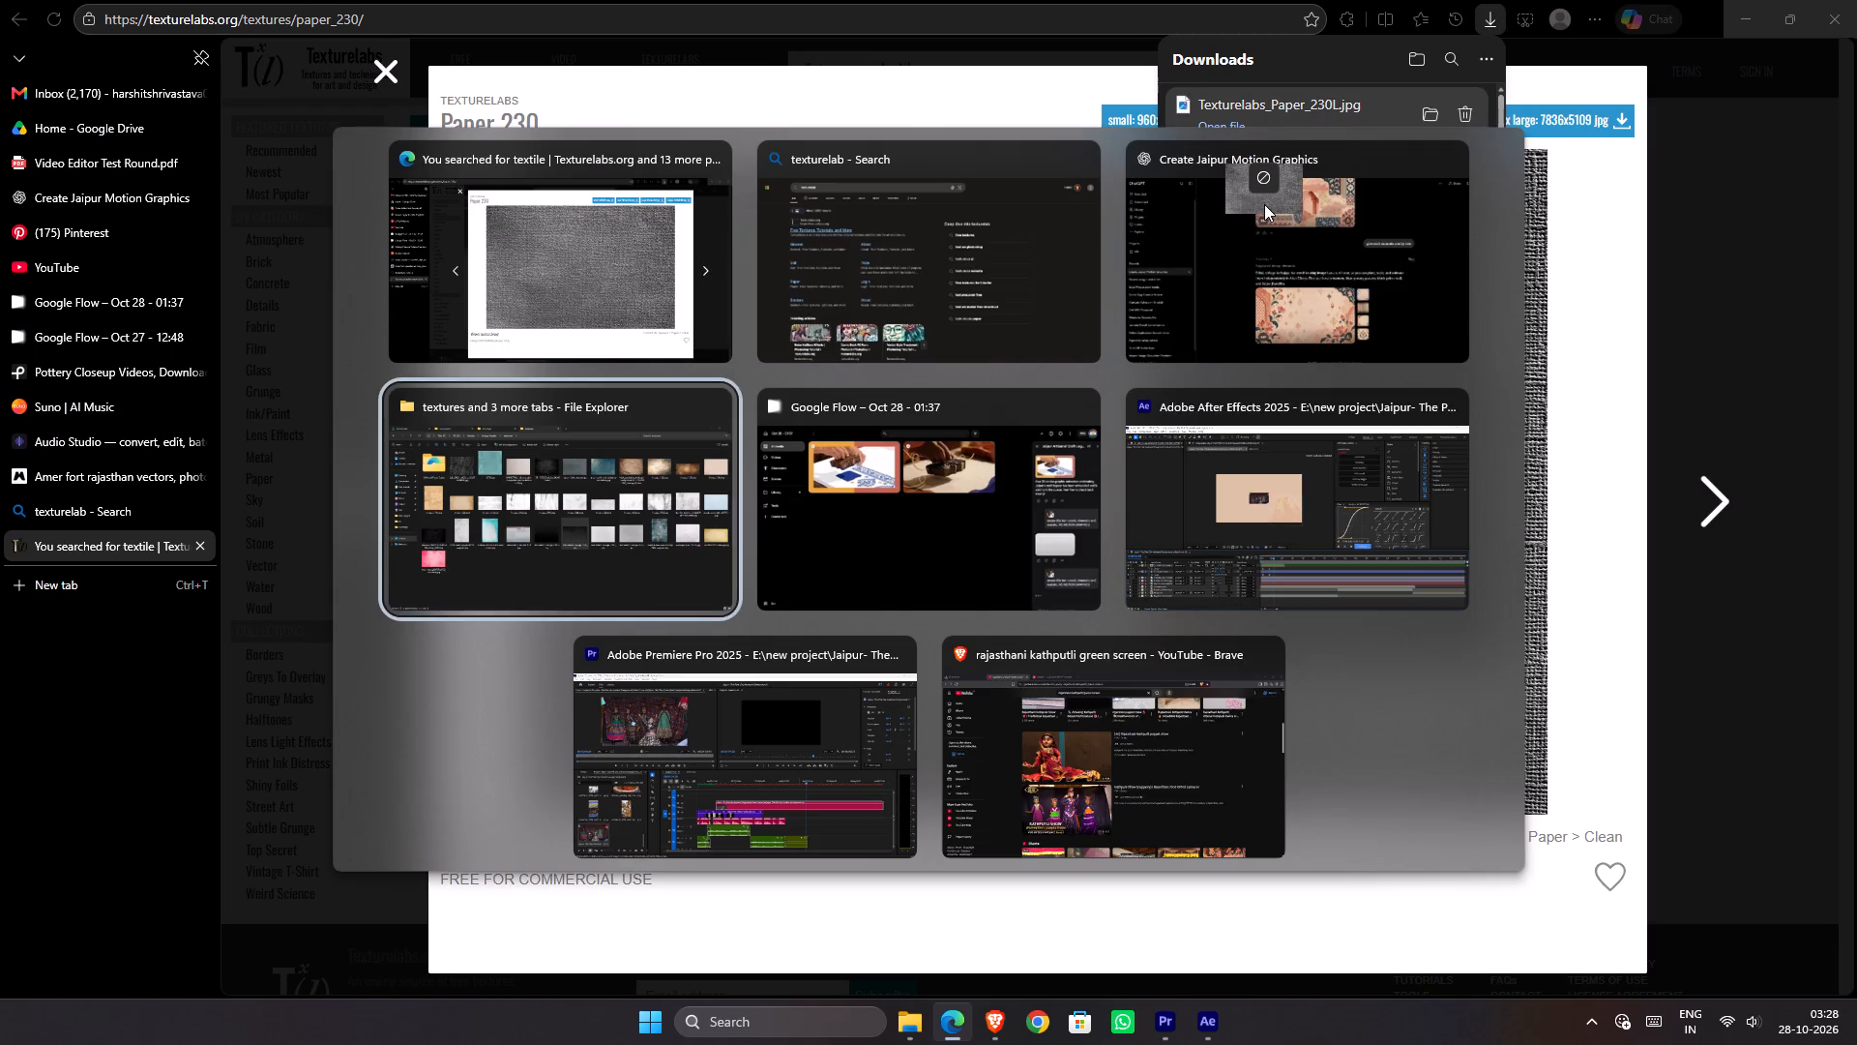
drag(1264, 204, 1302, 857)
key(alt+Tab)
key(alt+Tab)
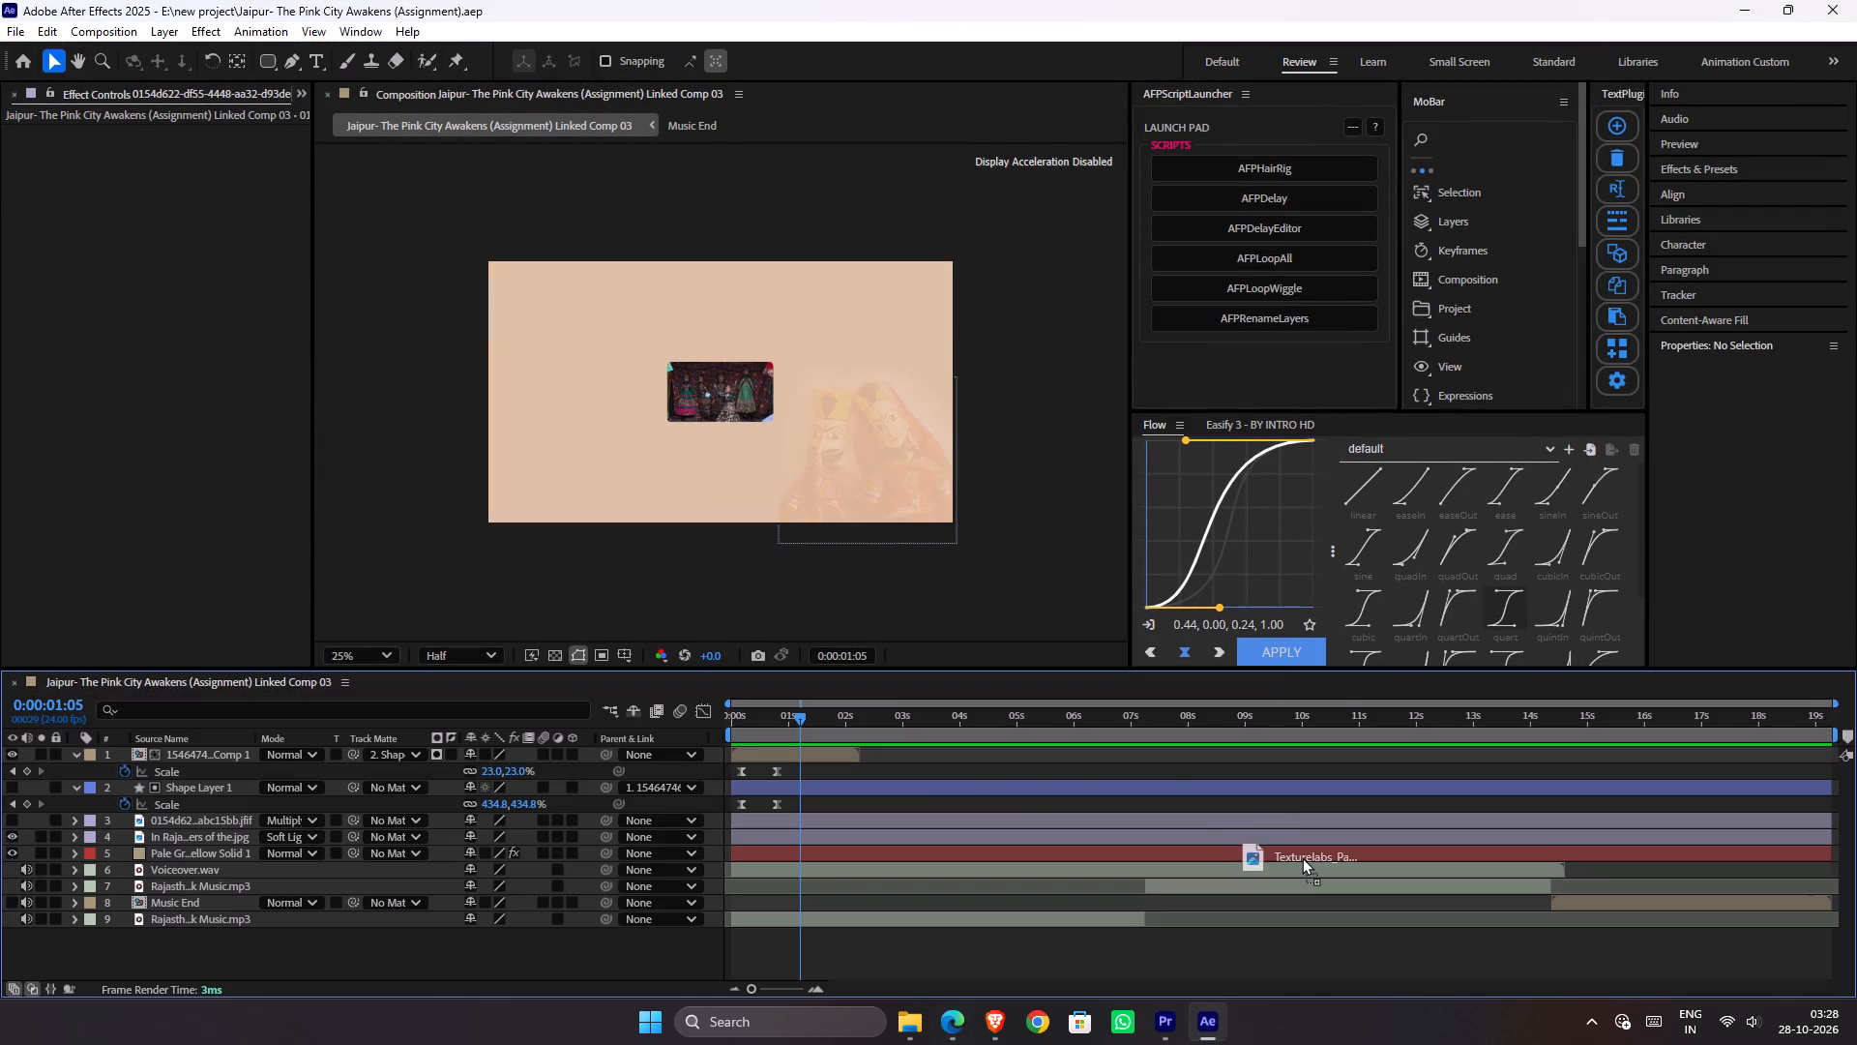
drag(1302, 857, 991, 784)
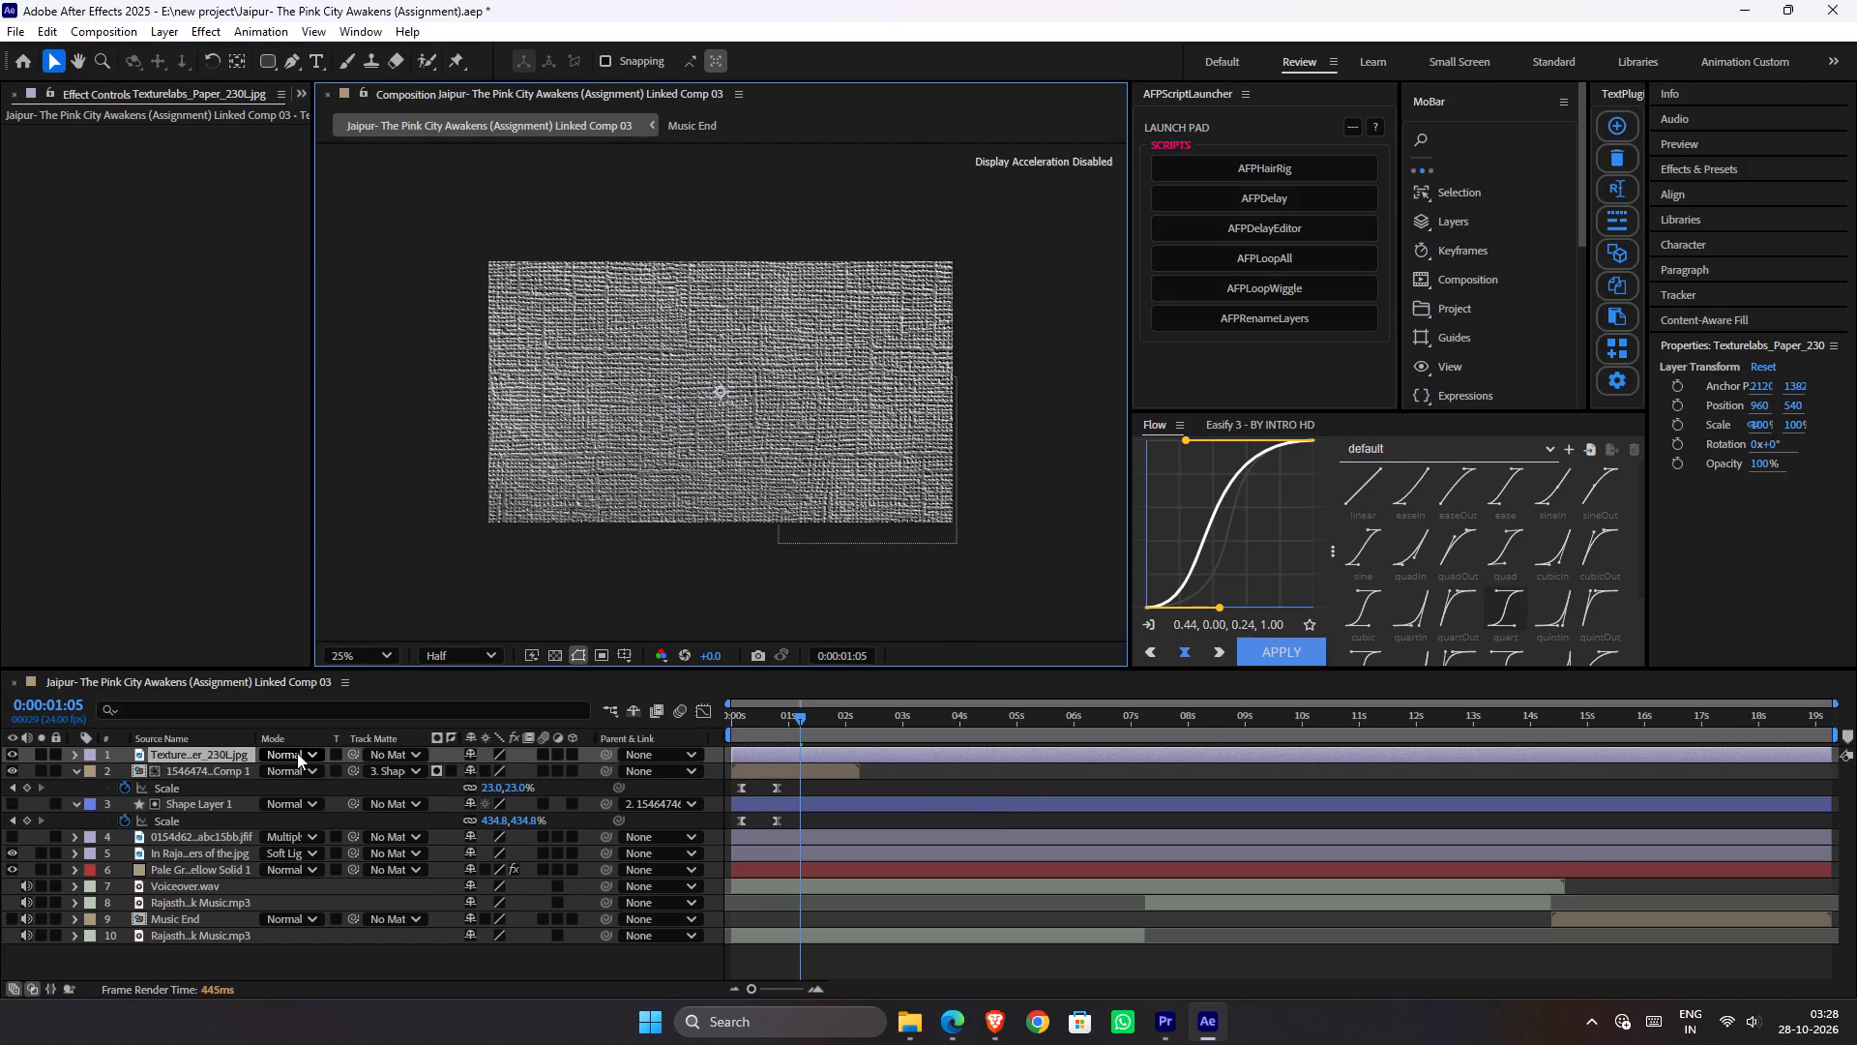
Set the blending mode of the Paper 230 texture layer to Multiply.
click(297, 753)
click(400, 234)
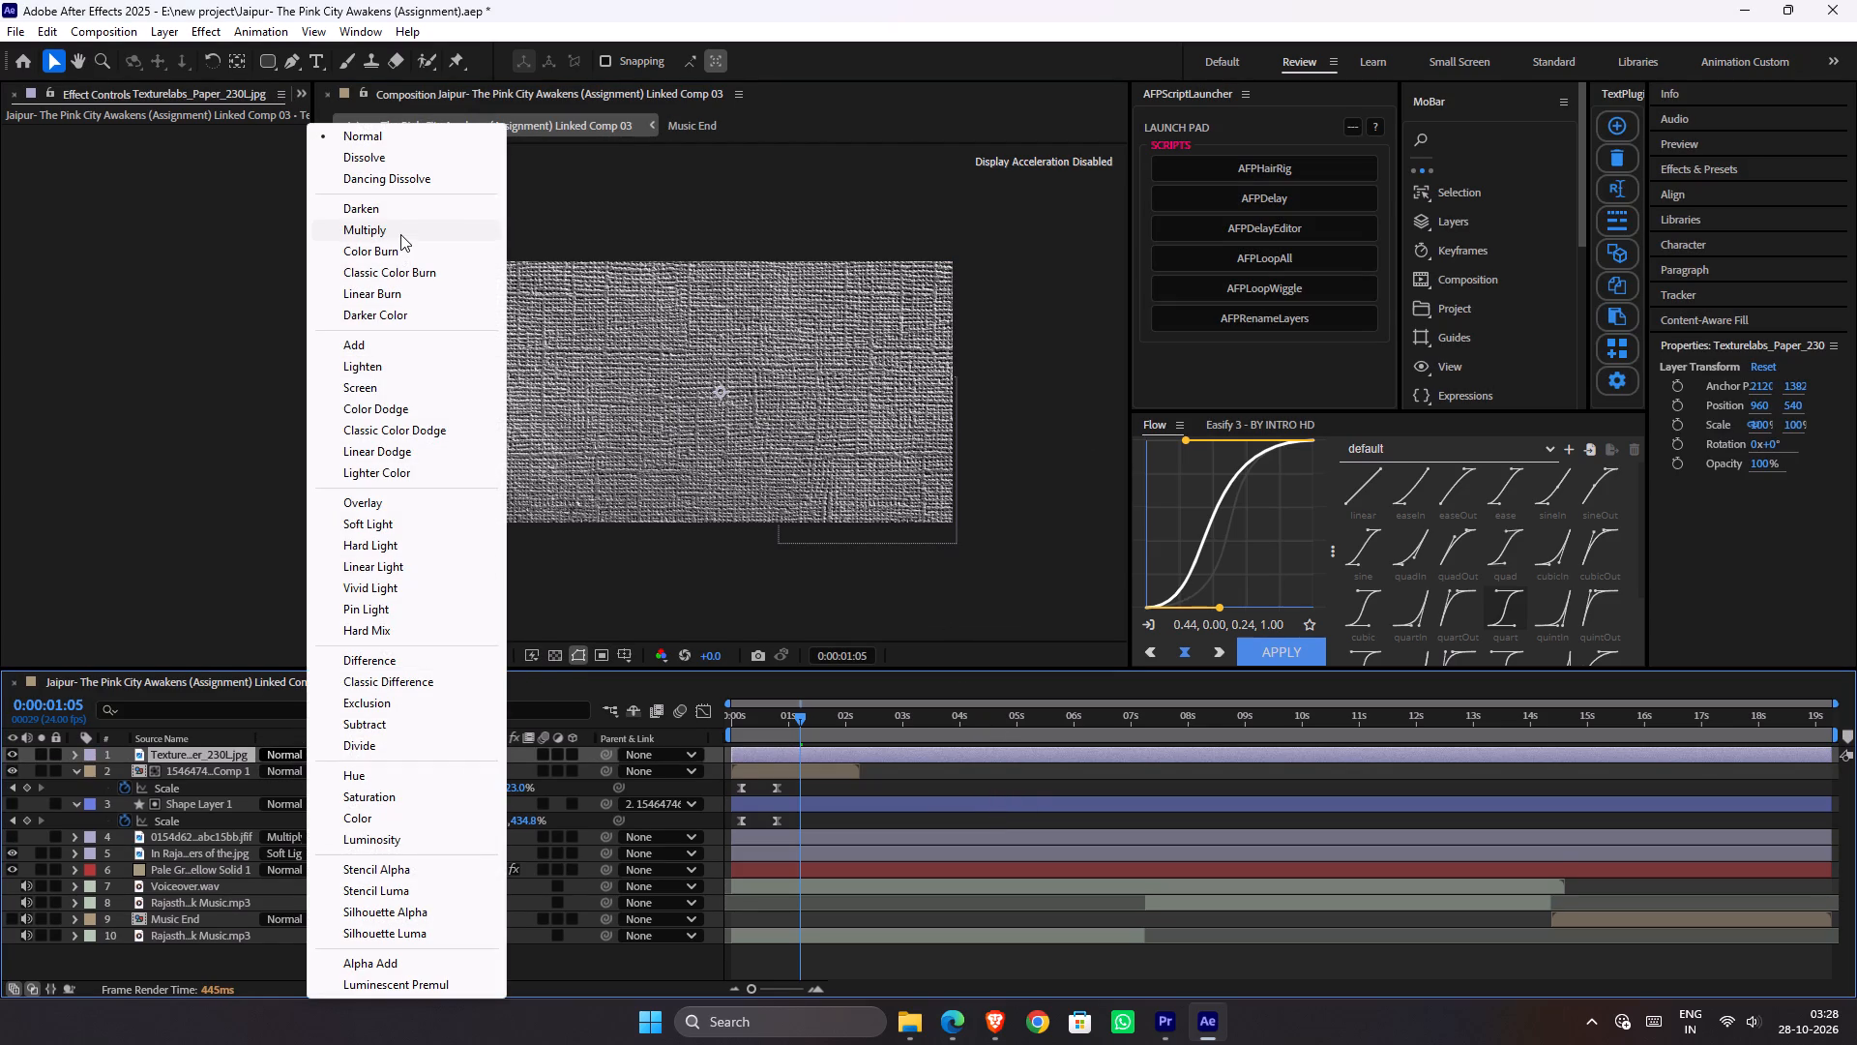
Change the Paper 230 texture layer's blending mode to Overlay.
click(302, 750)
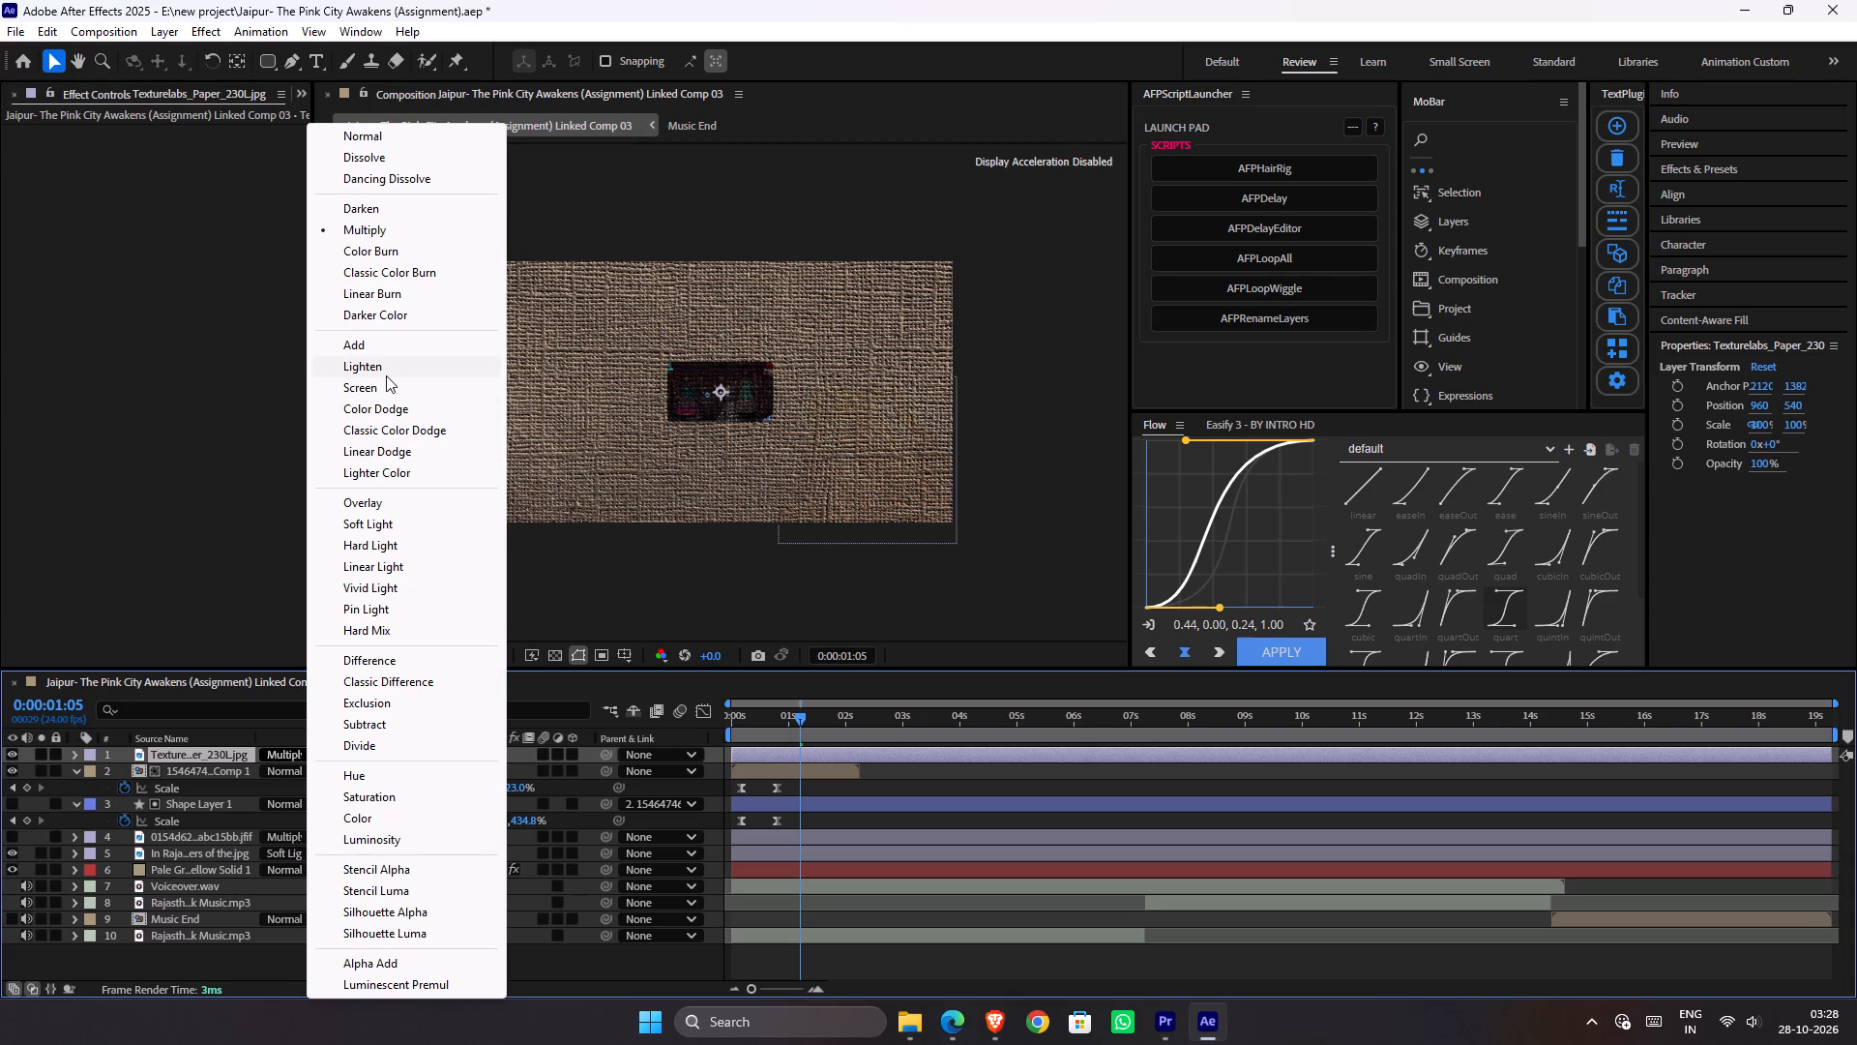
click(391, 496)
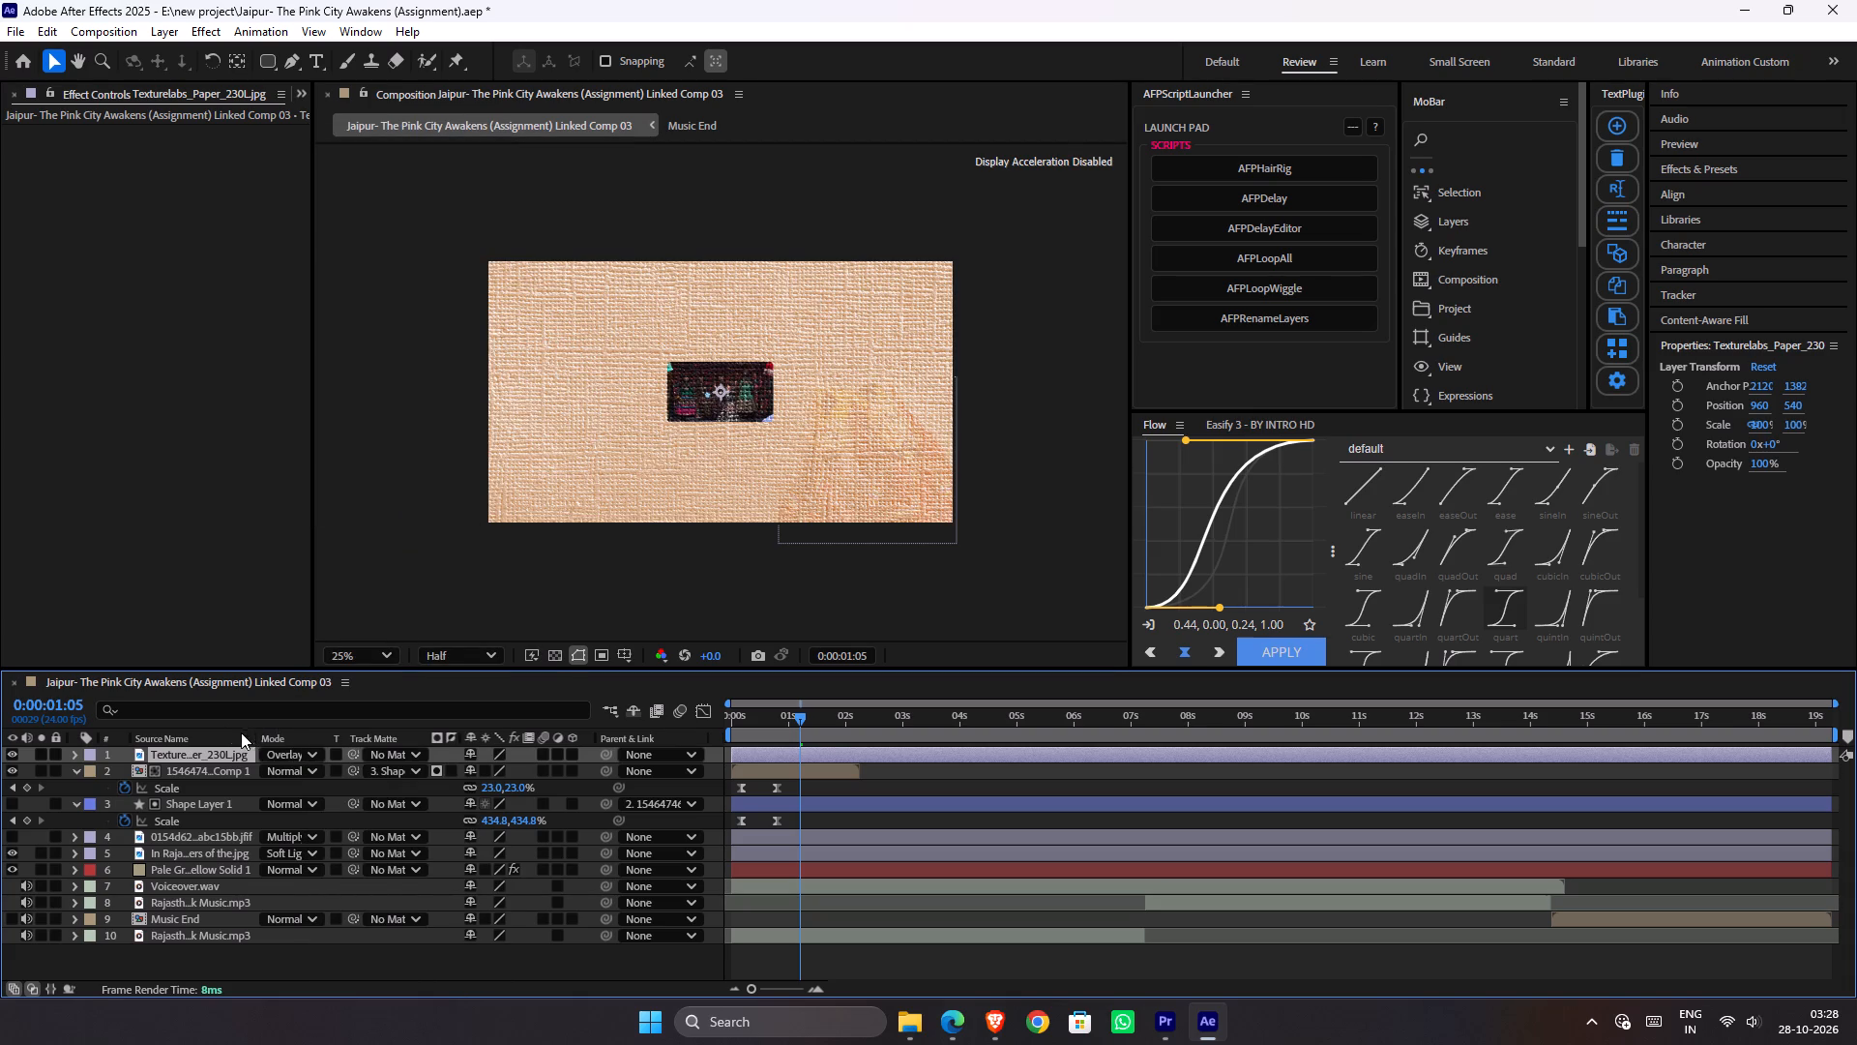
Move the Paper 230 texture layer down to sit directly above the Pale Gray-Yellow Solid, beneath the puppet image.
drag(219, 753, 221, 858)
Scale the Paper 230 texture layer to 47% so it still covers the whole frame.
key(s)
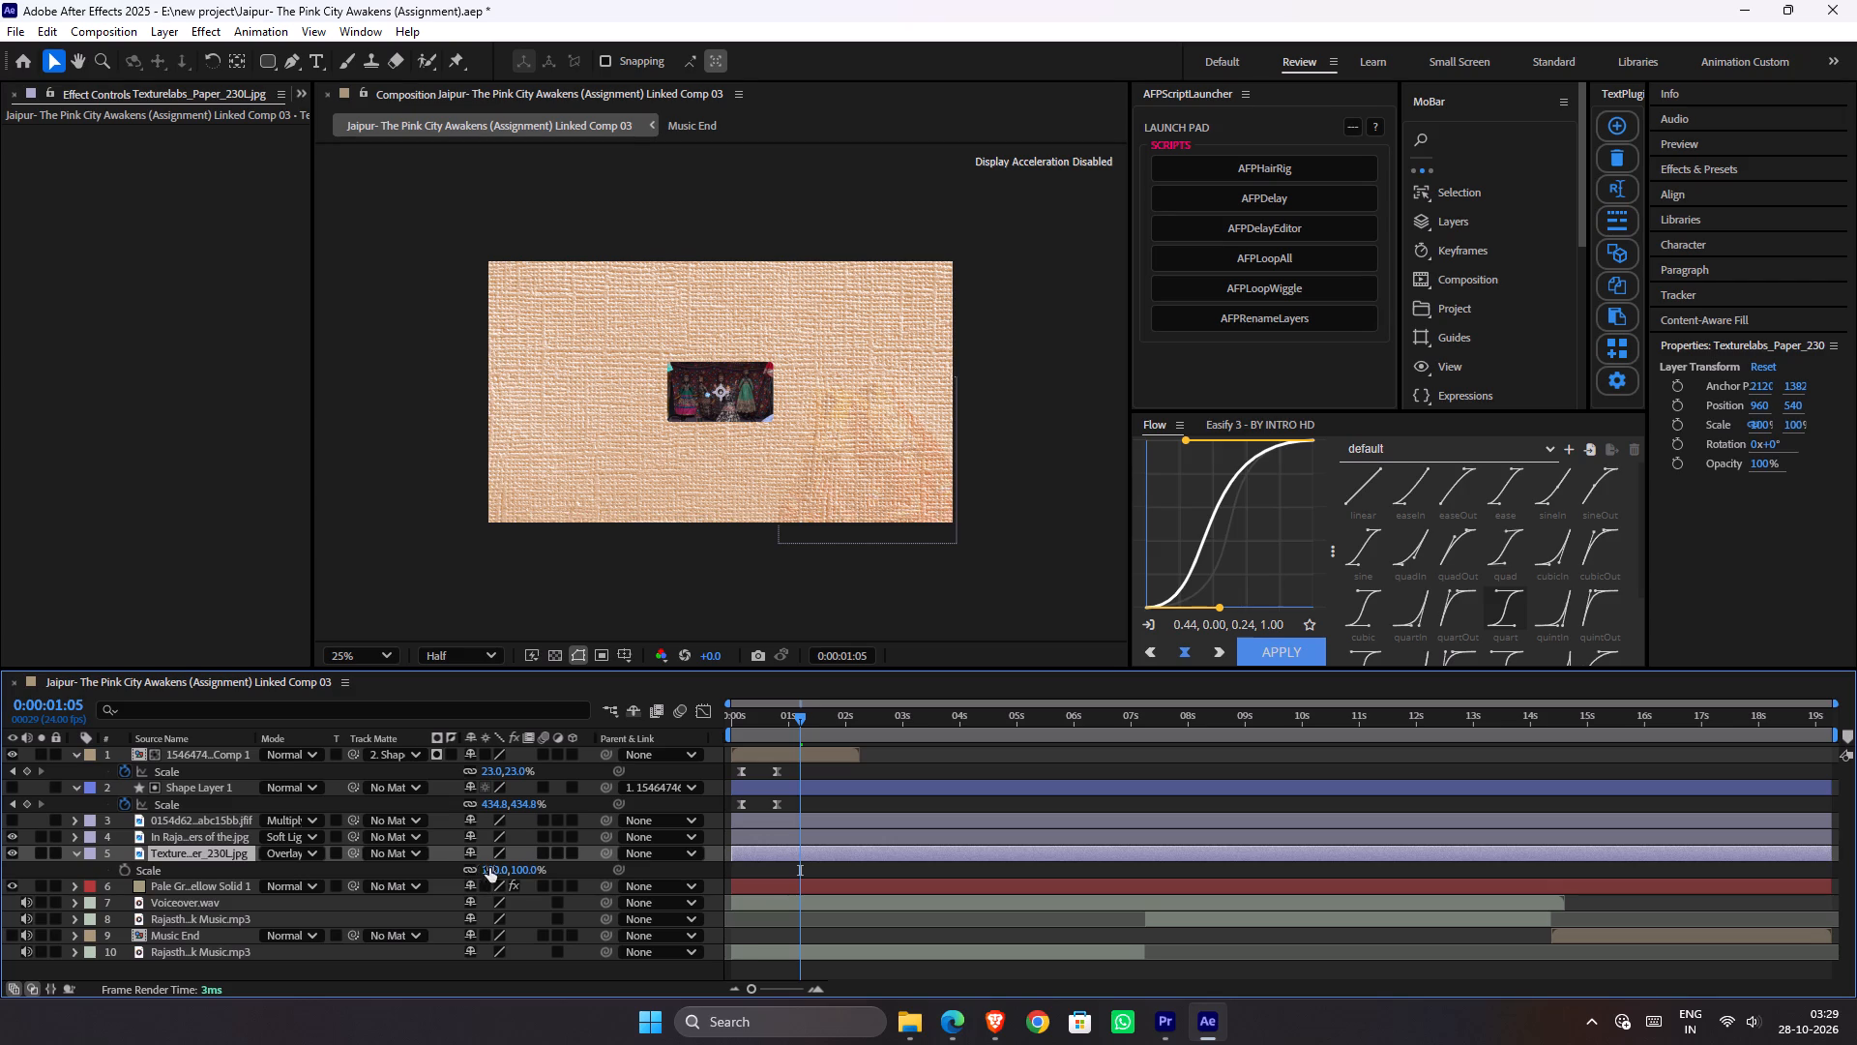
drag(516, 869, 457, 869)
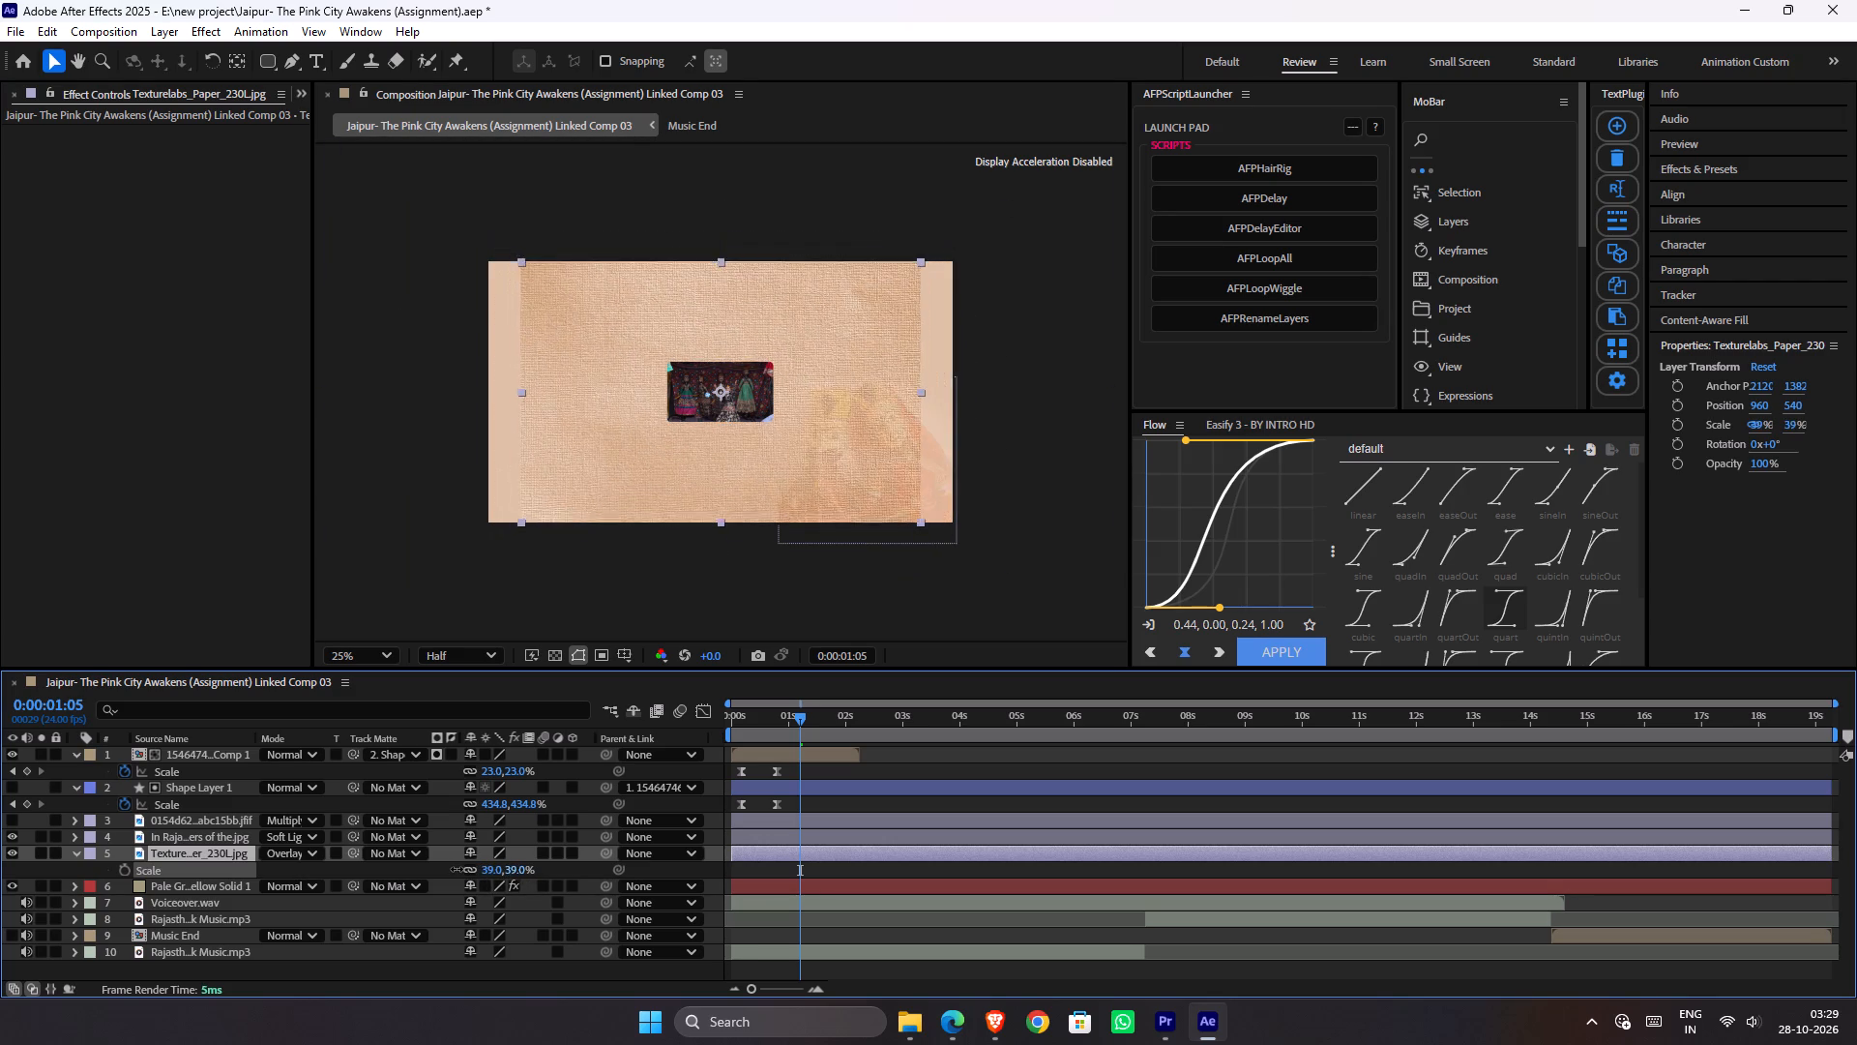
drag(457, 869, 466, 870)
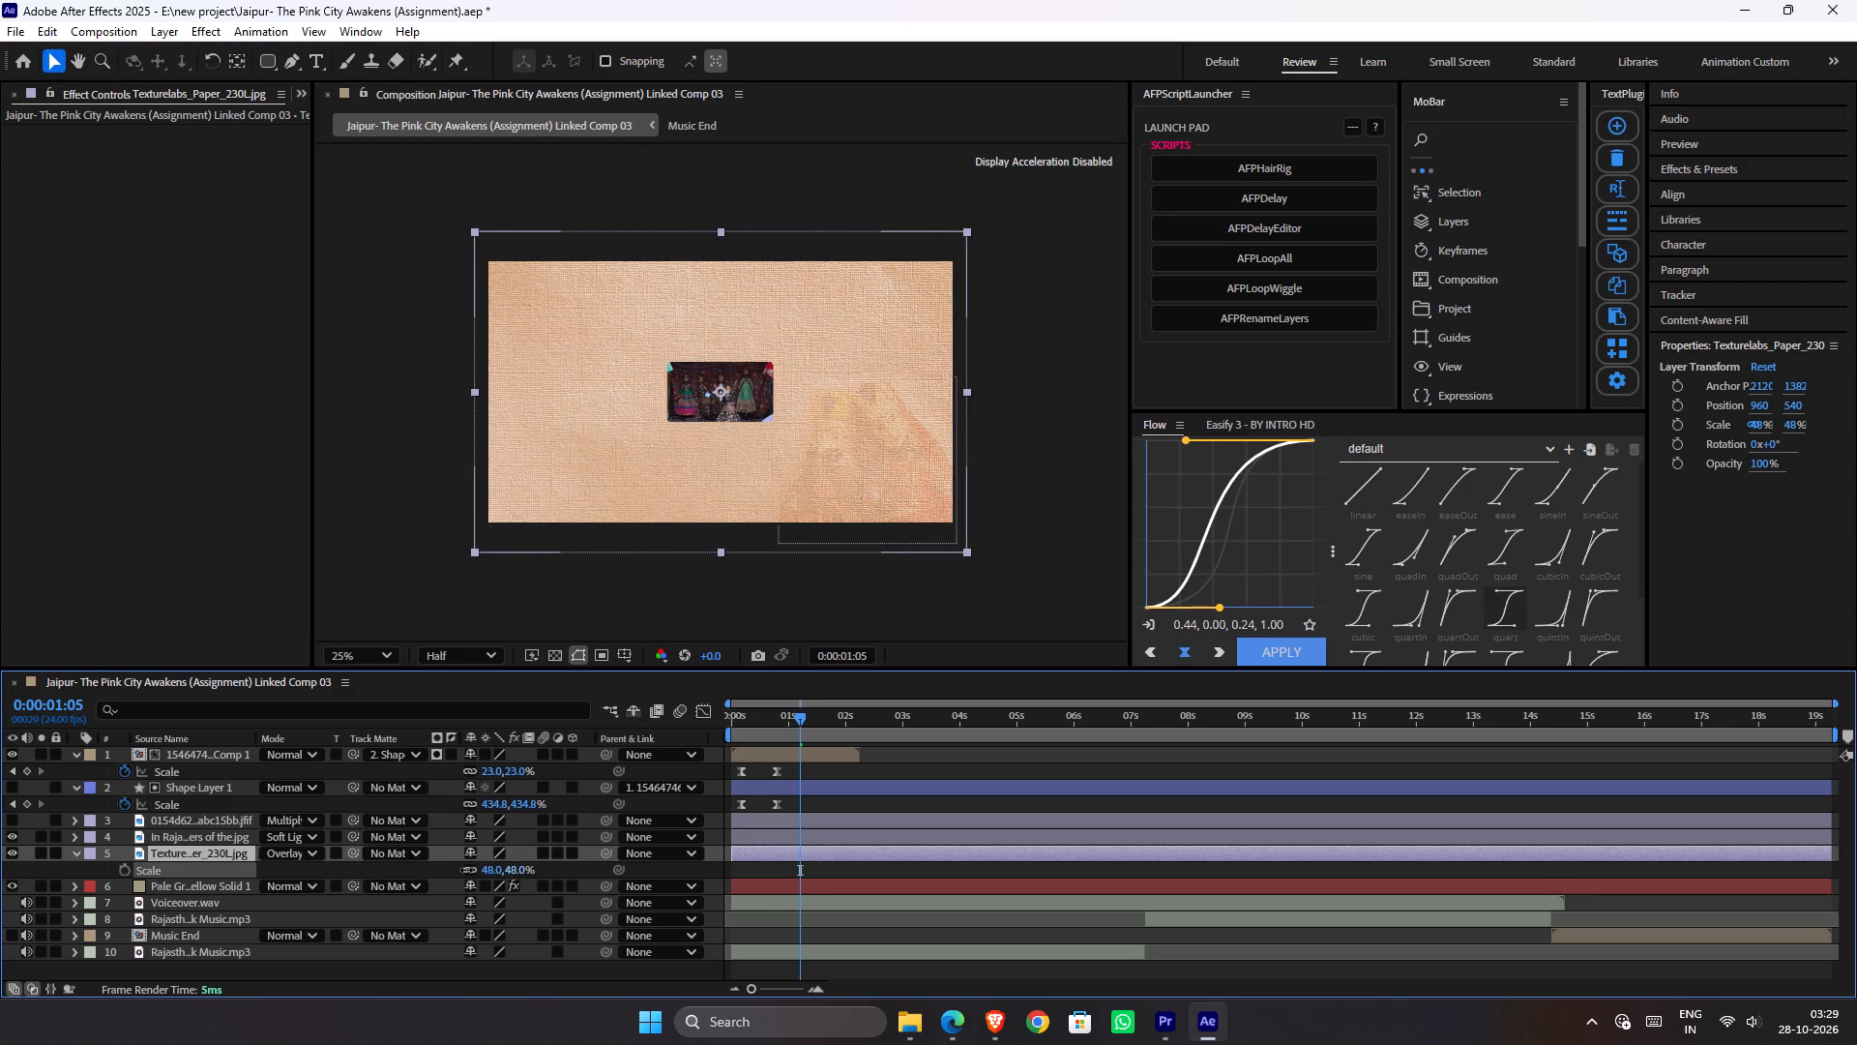
drag(466, 870, 465, 870)
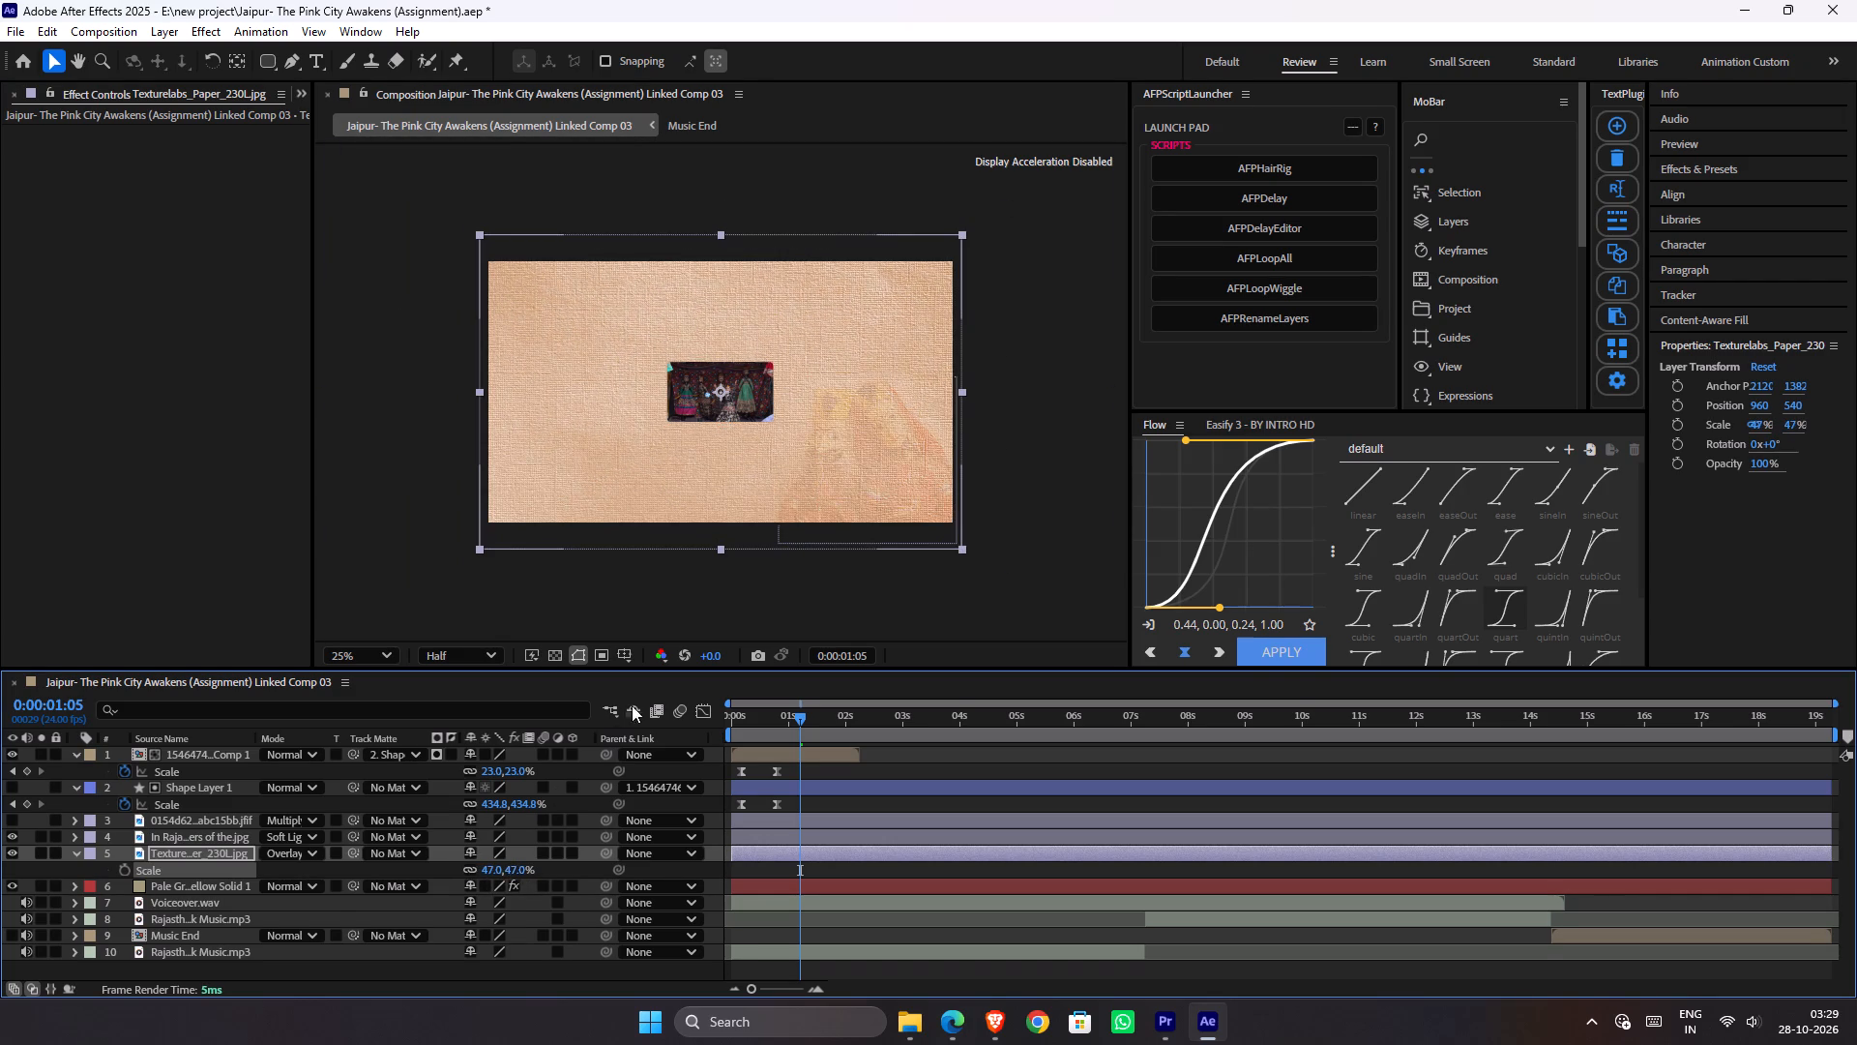
key(s)
scroll(714, 582, up, 1)
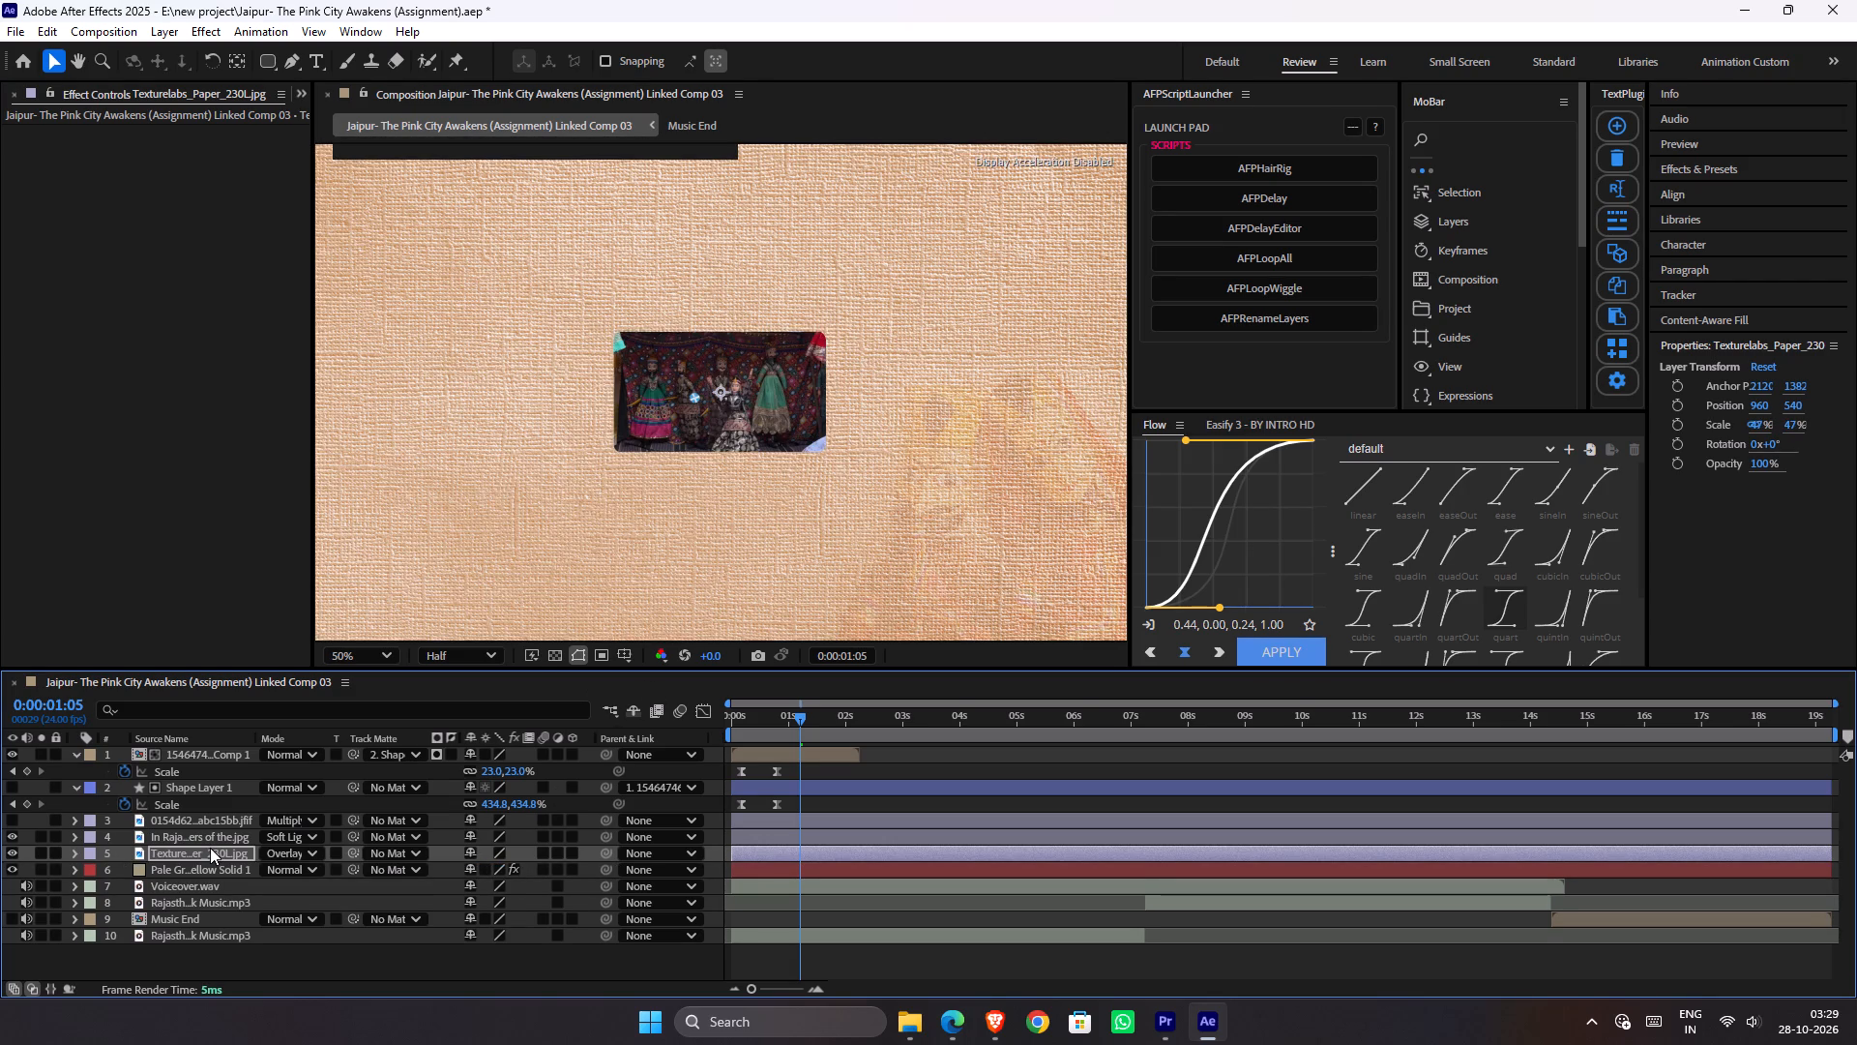
Reorder the background layers so the puppet image is above the Paper 230 texture, with the hidden 0154d62 image beneath both.
drag(210, 848, 210, 828)
drag(209, 826, 215, 803)
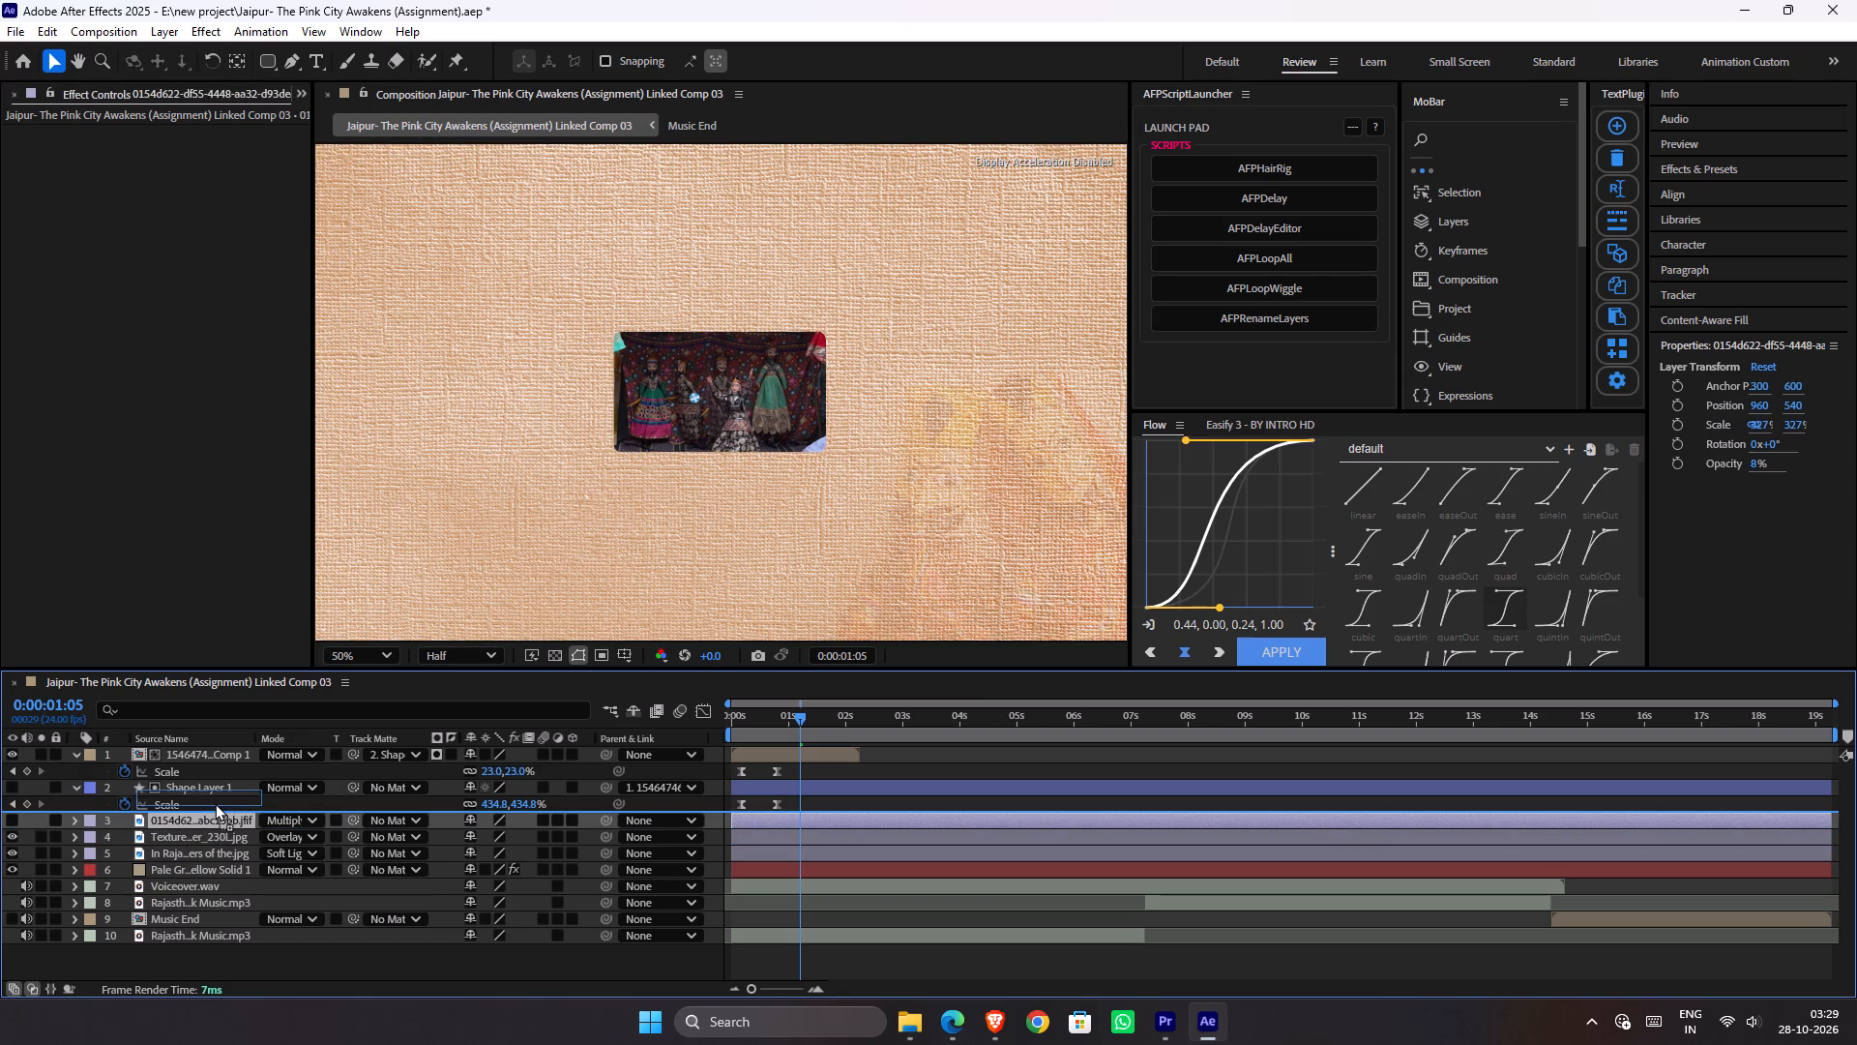
drag(215, 803, 219, 828)
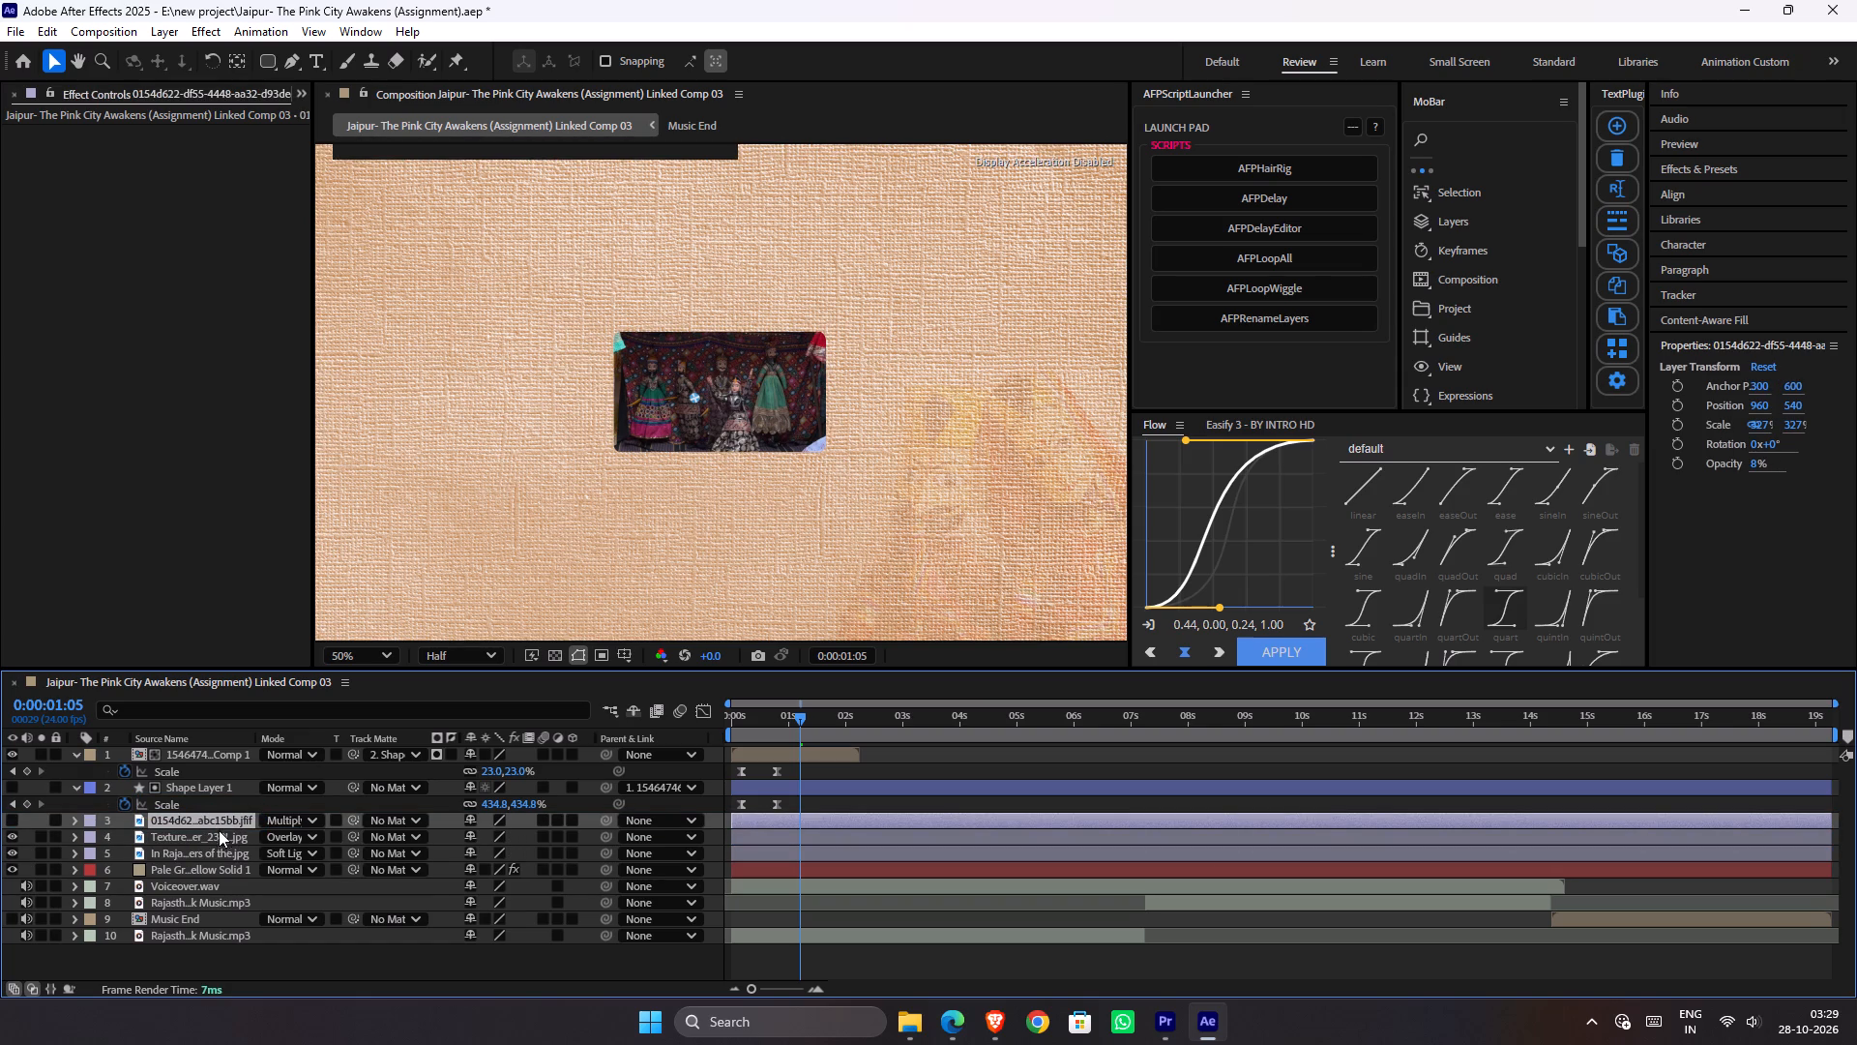
drag(219, 823, 219, 841)
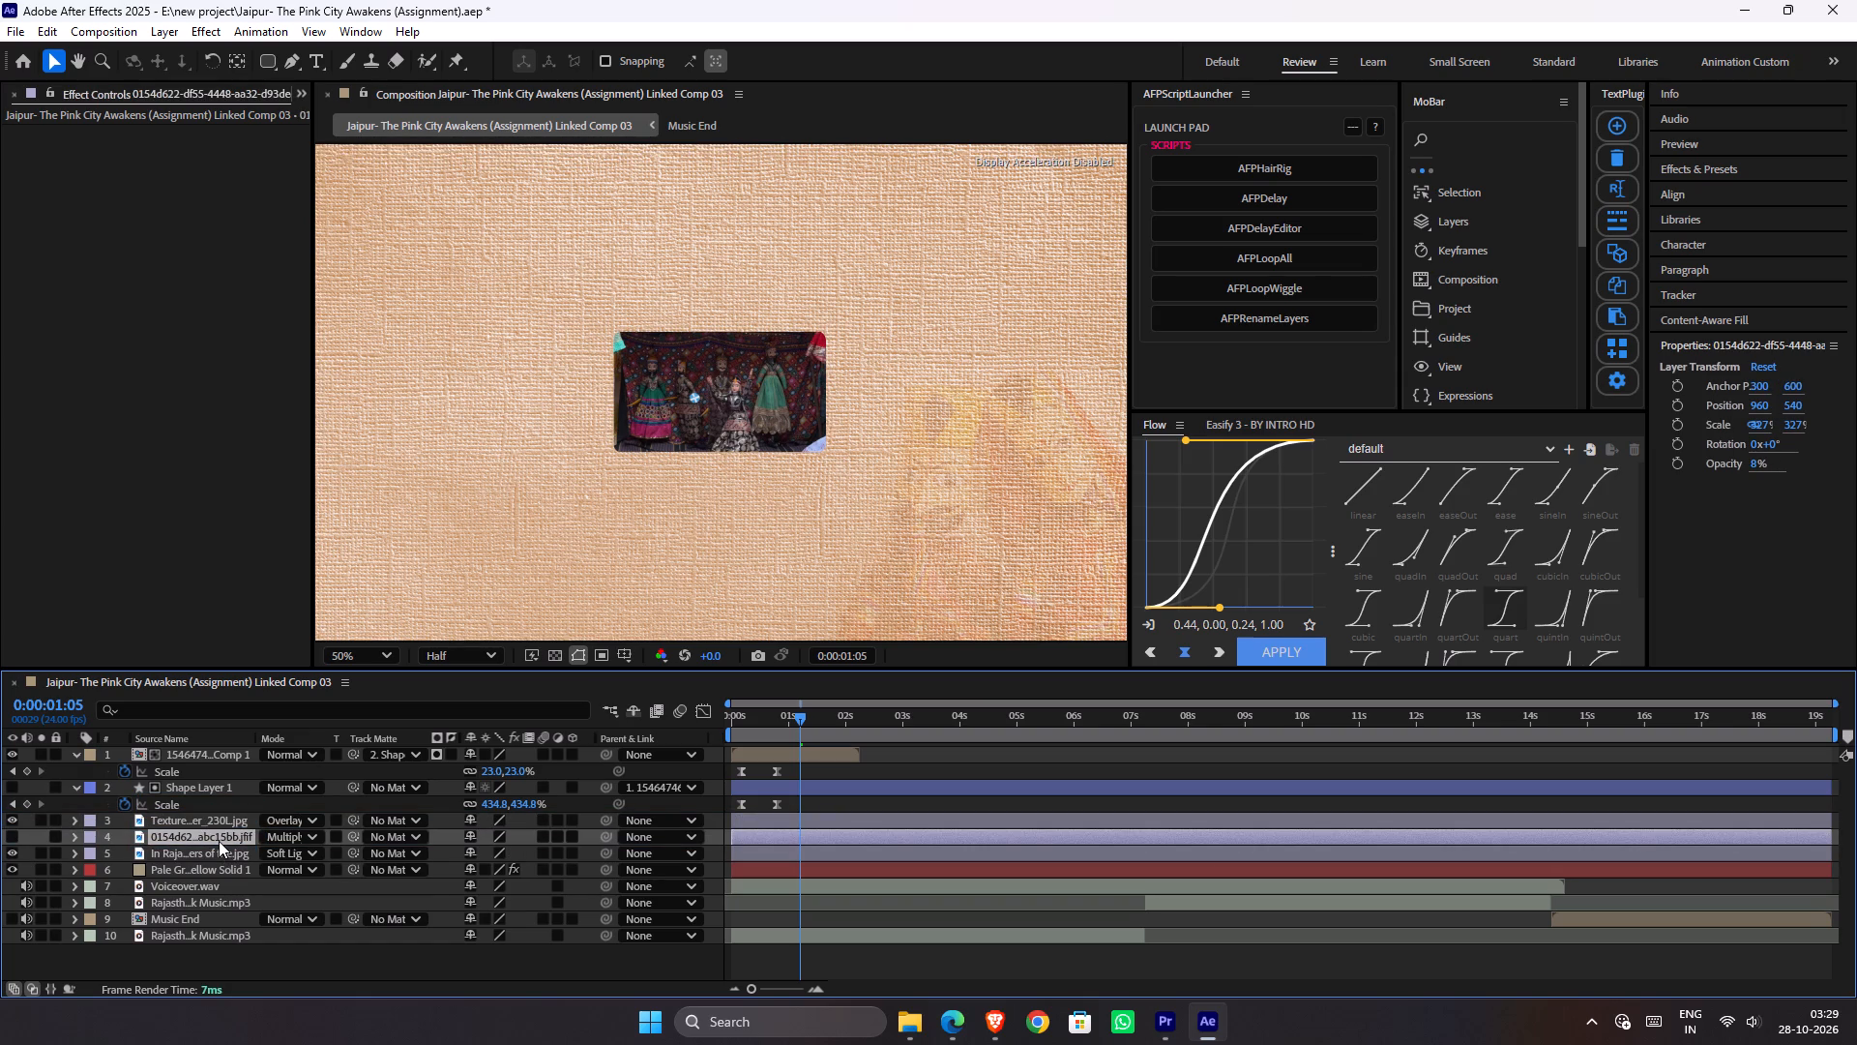
drag(214, 838, 216, 858)
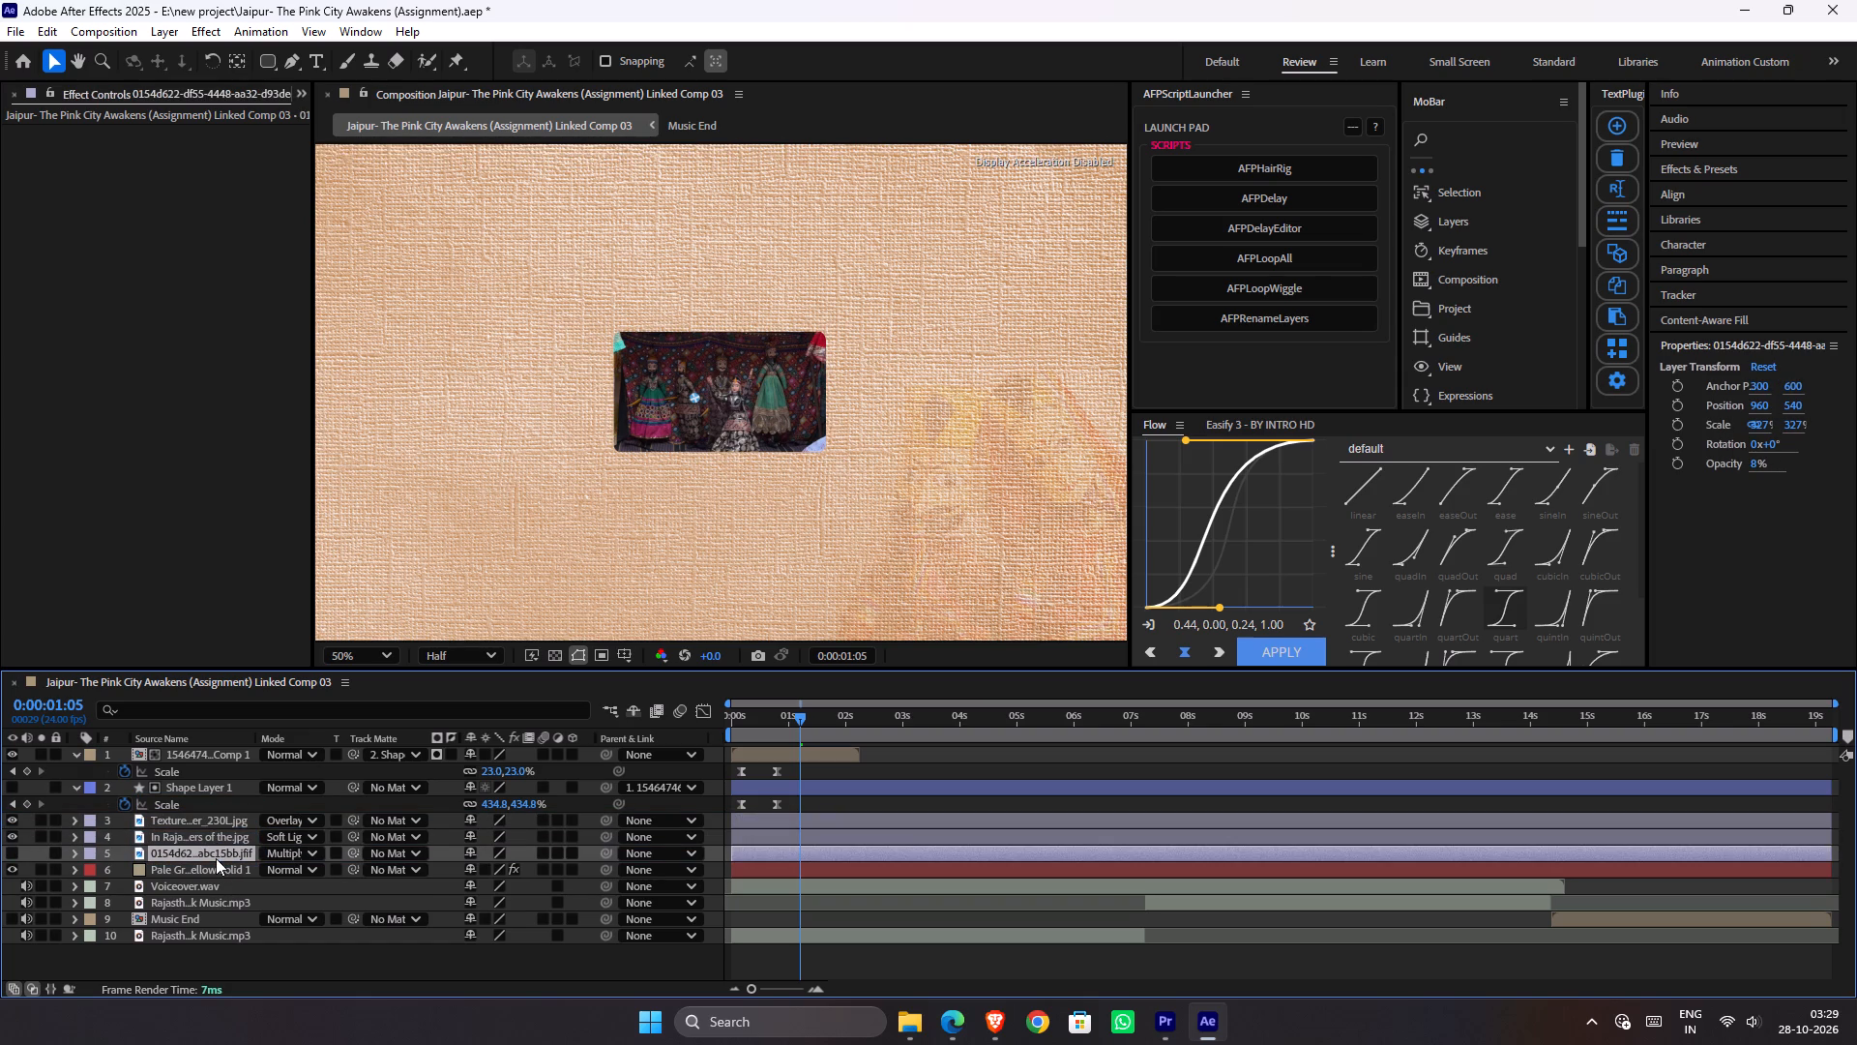
click(216, 858)
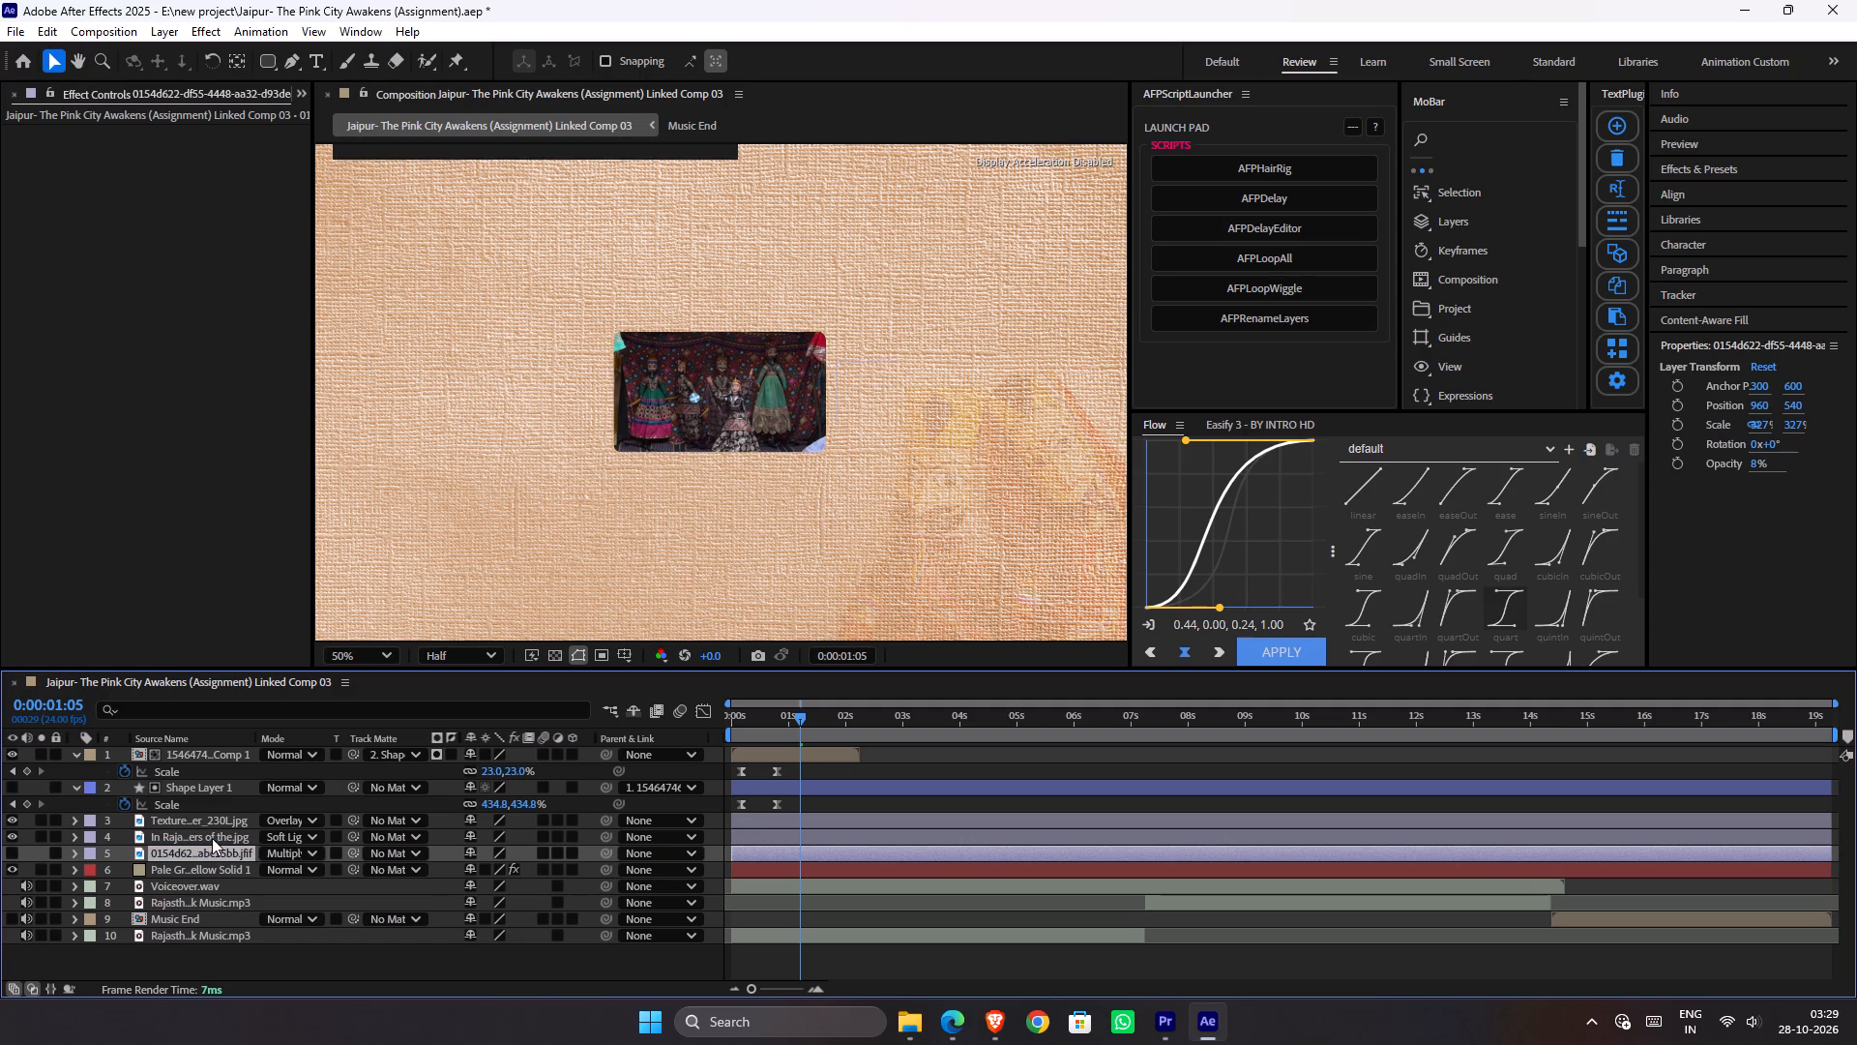
drag(216, 820, 217, 849)
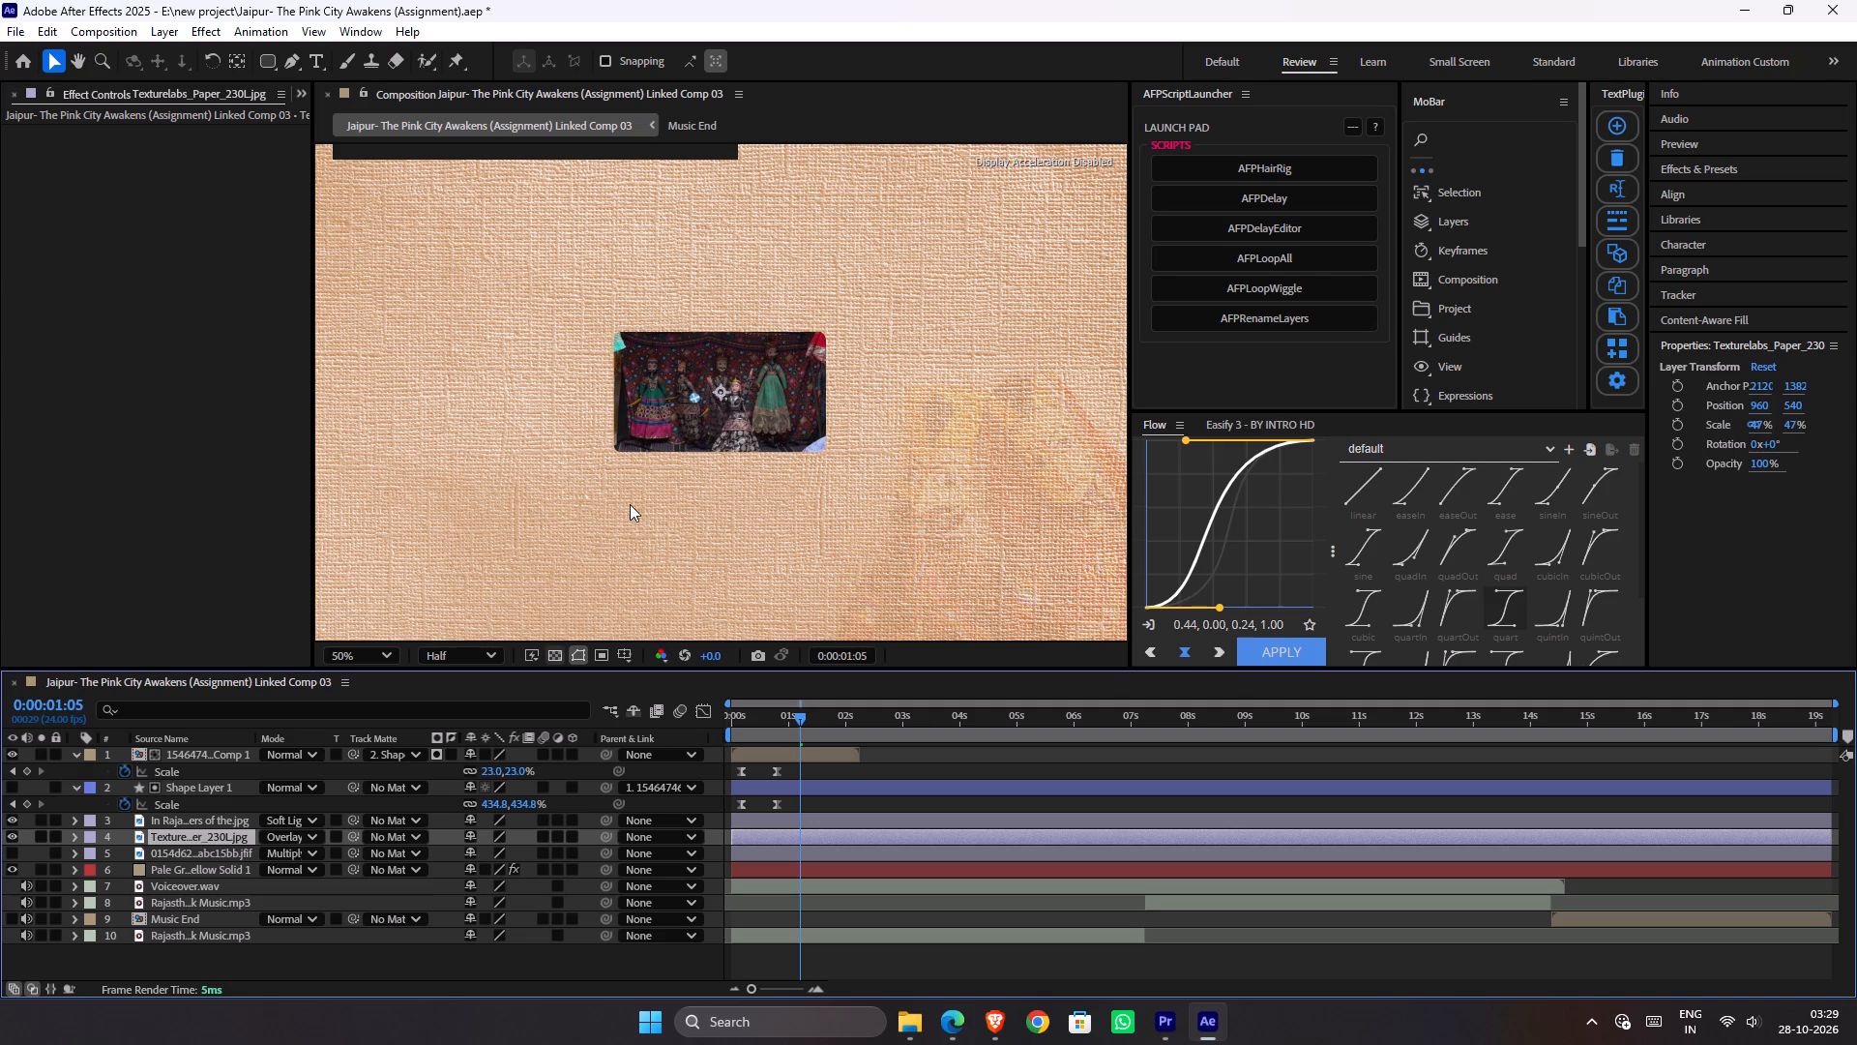
Lower the Paper 230 texture layer's opacity to 27%.
scroll(630, 505, down, 1)
scroll(630, 505, up, 1)
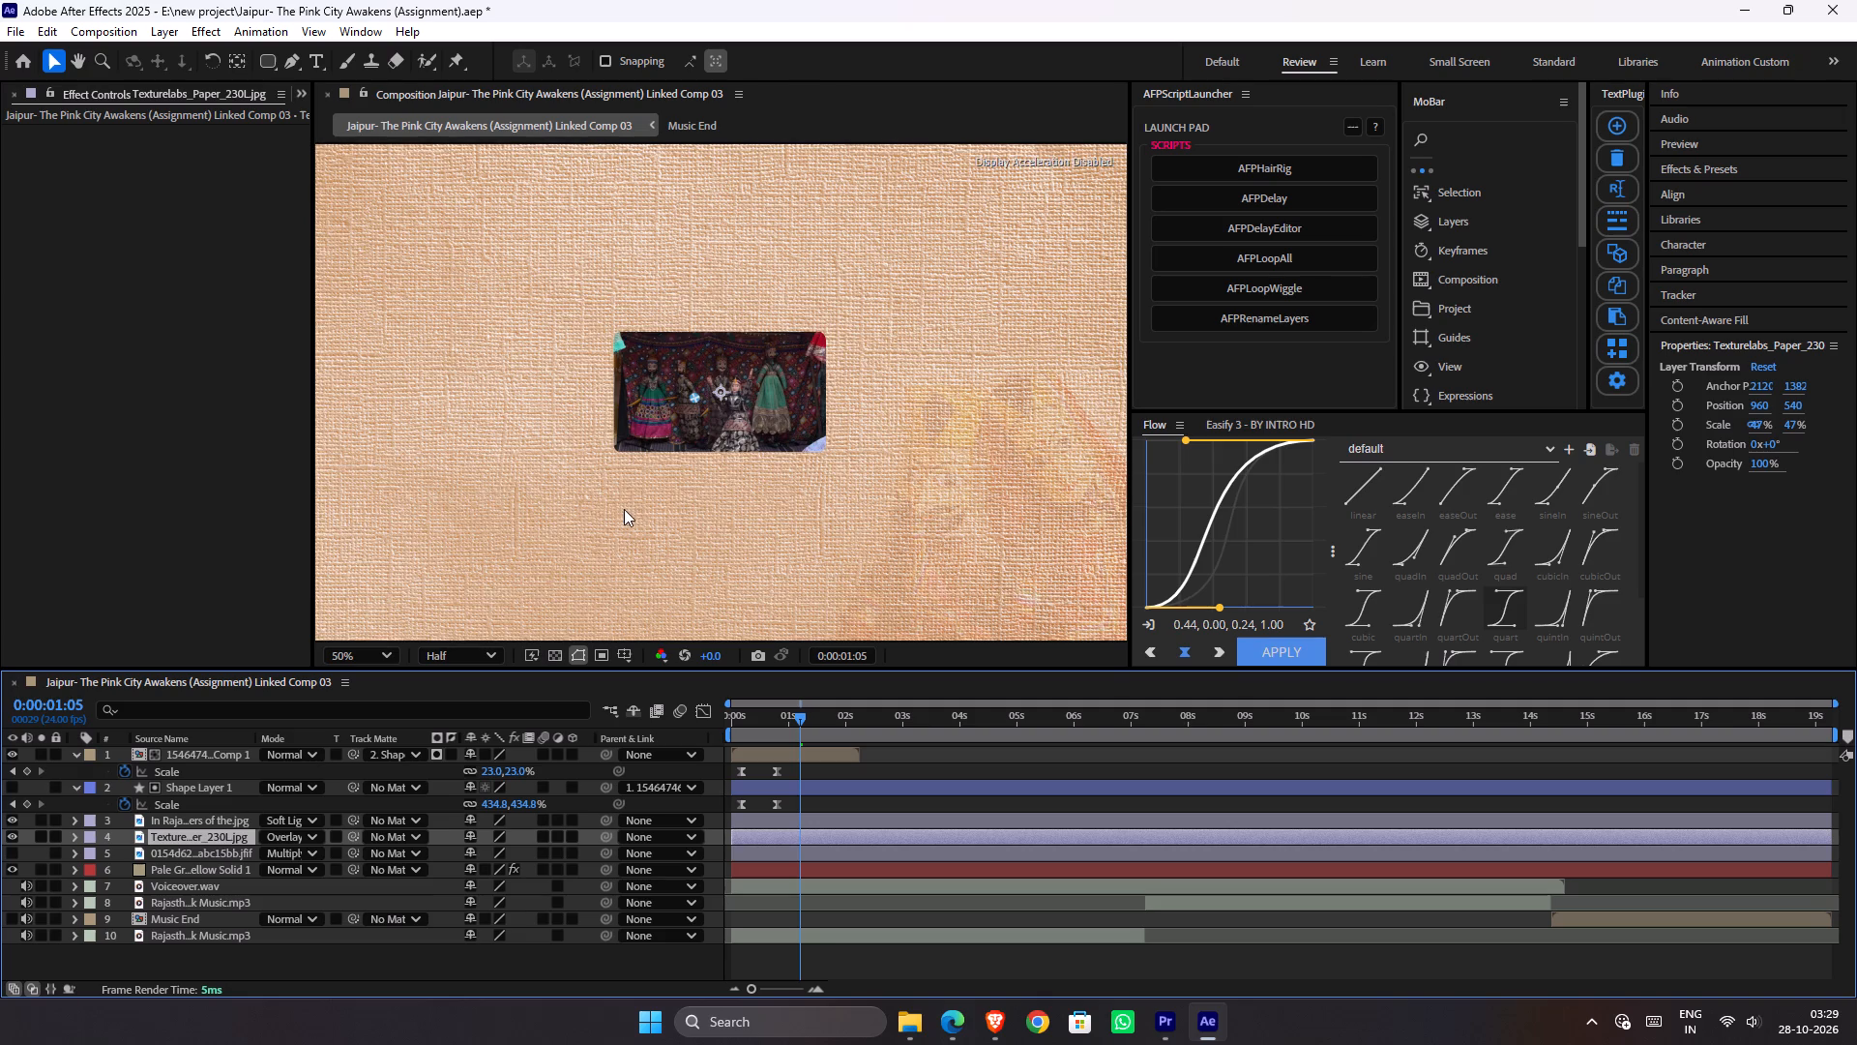
scroll(625, 509, down, 1)
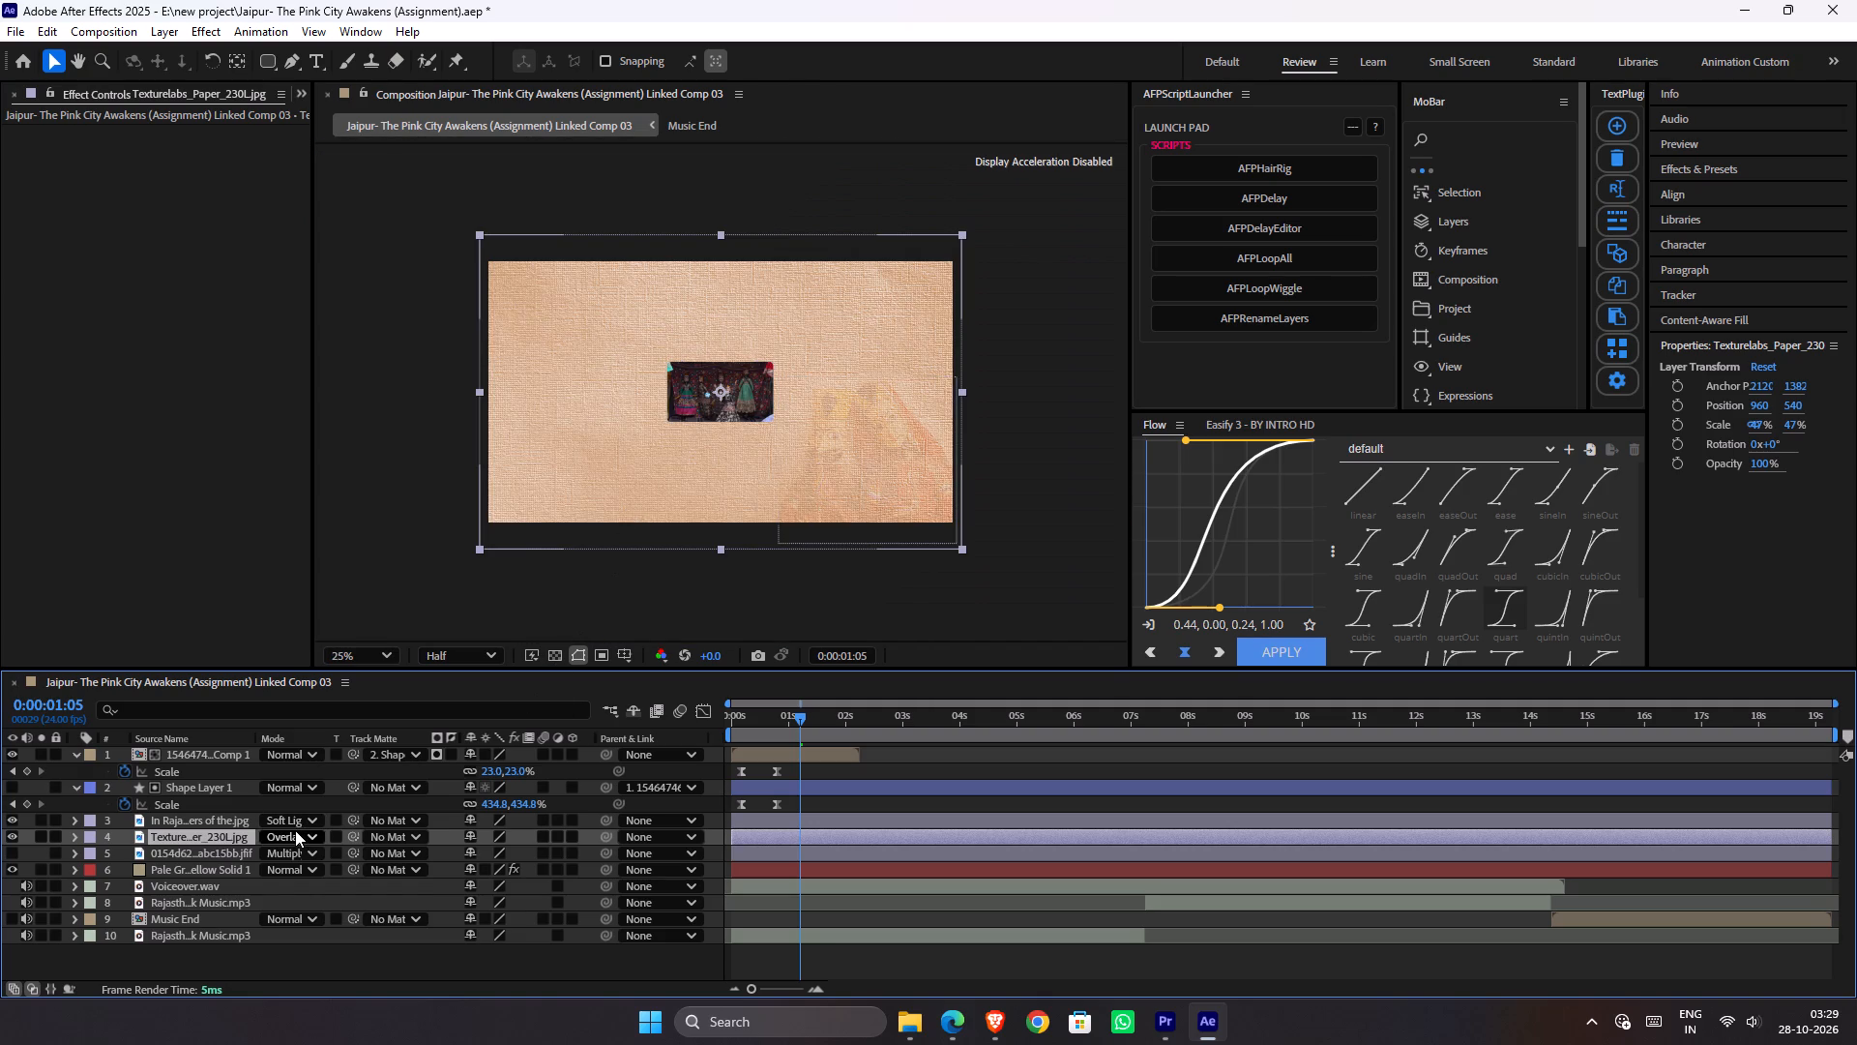
key(t)
scroll(739, 482, up, 1)
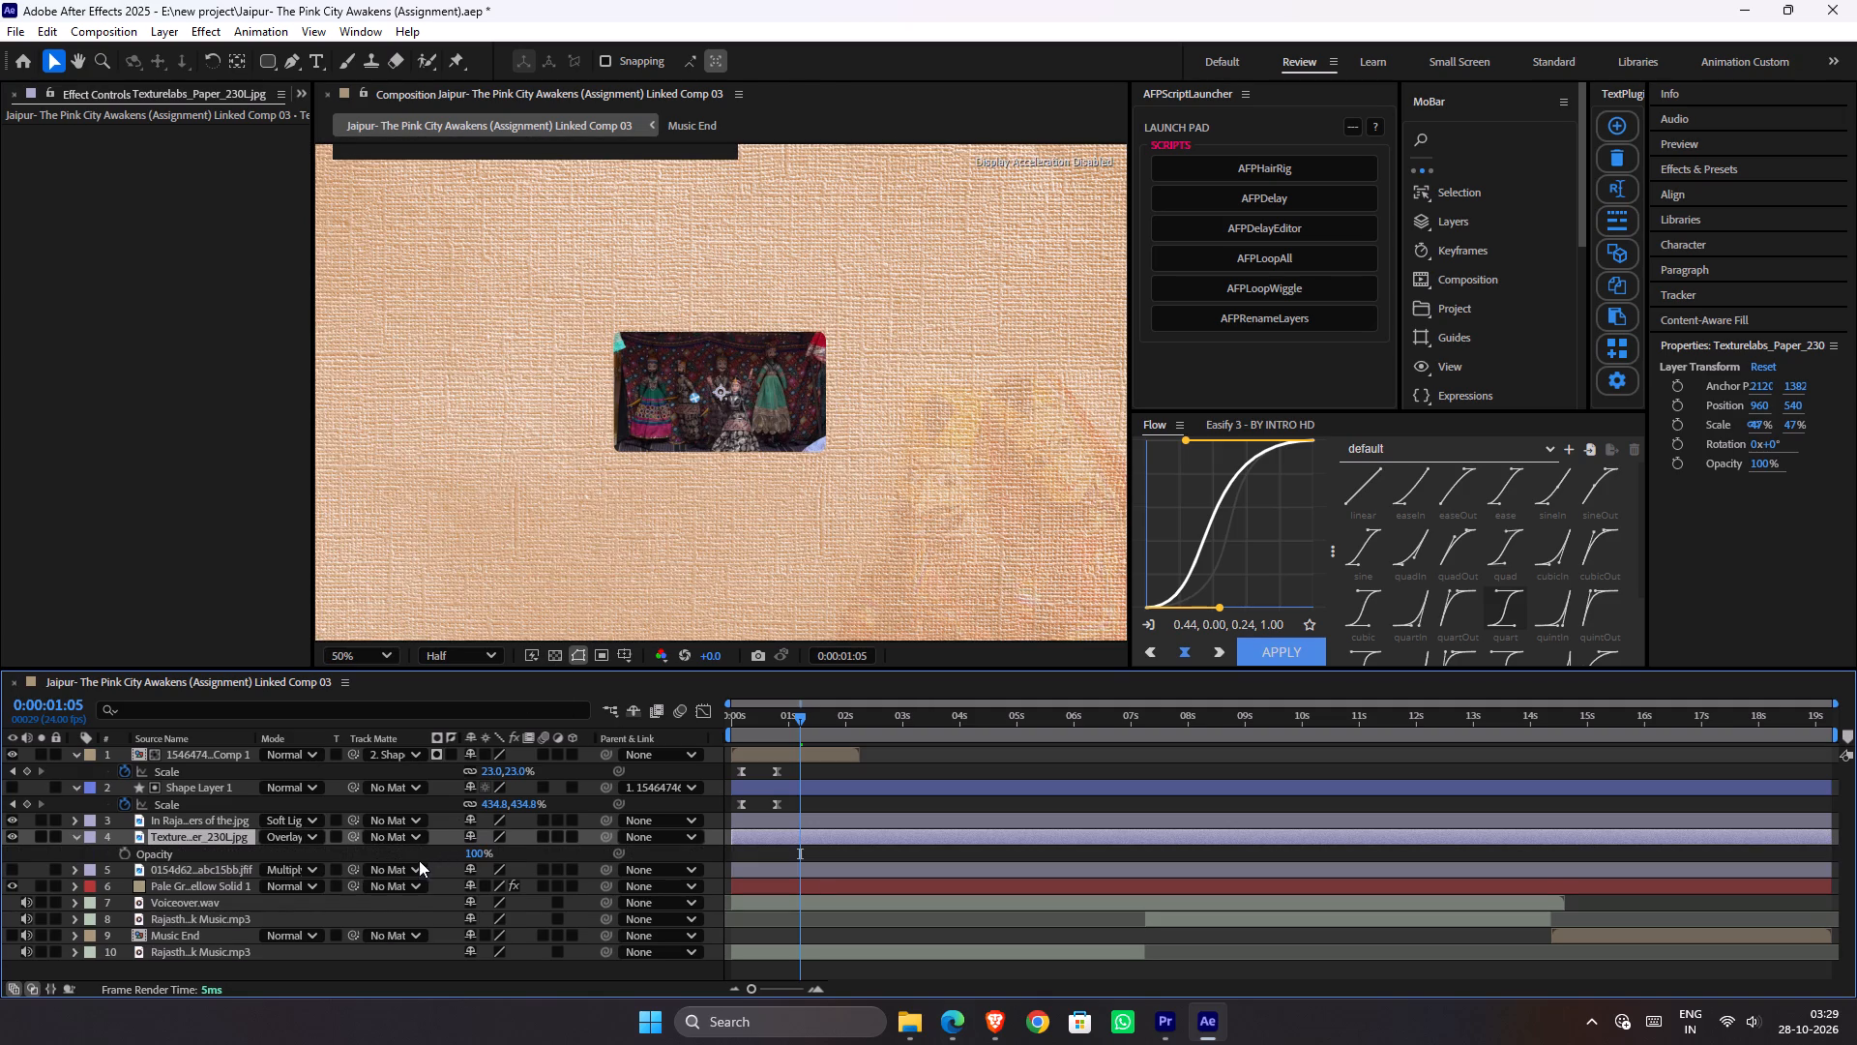
drag(473, 859, 406, 865)
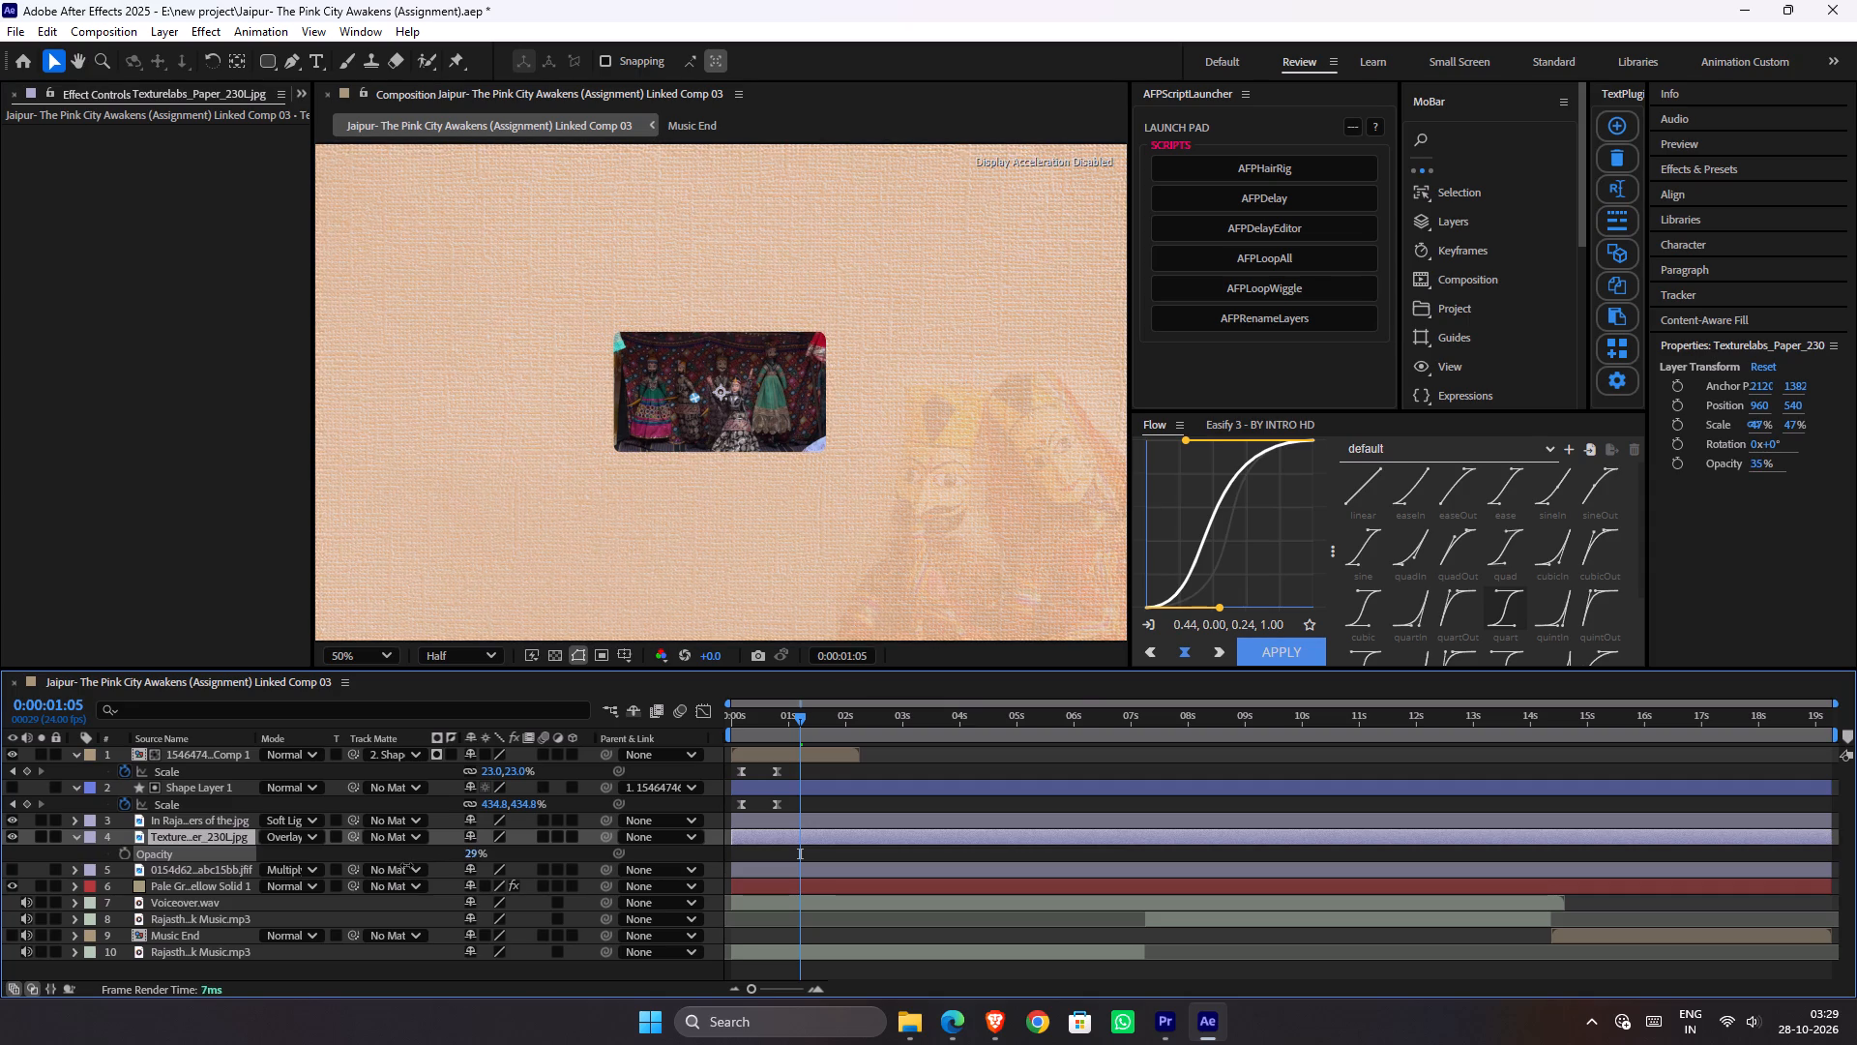
drag(406, 865, 408, 865)
scroll(705, 510, up, 1)
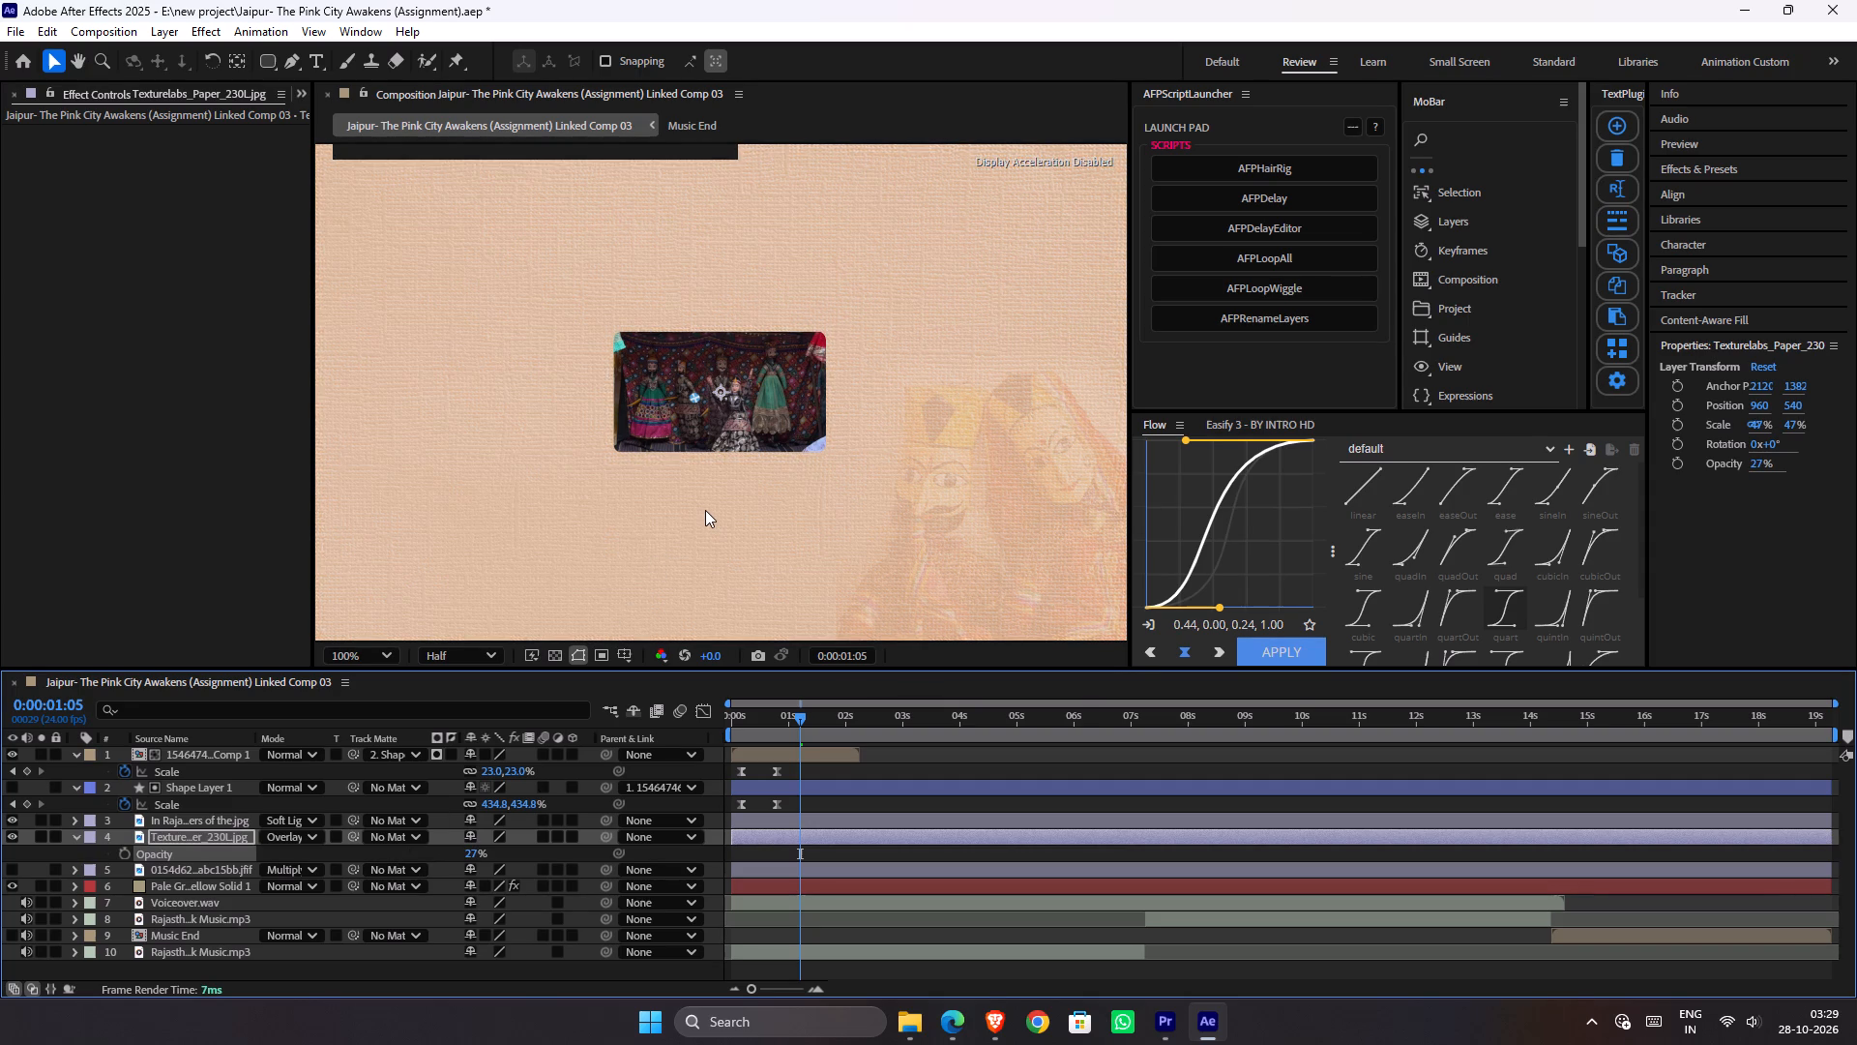
scroll(705, 510, down, 2)
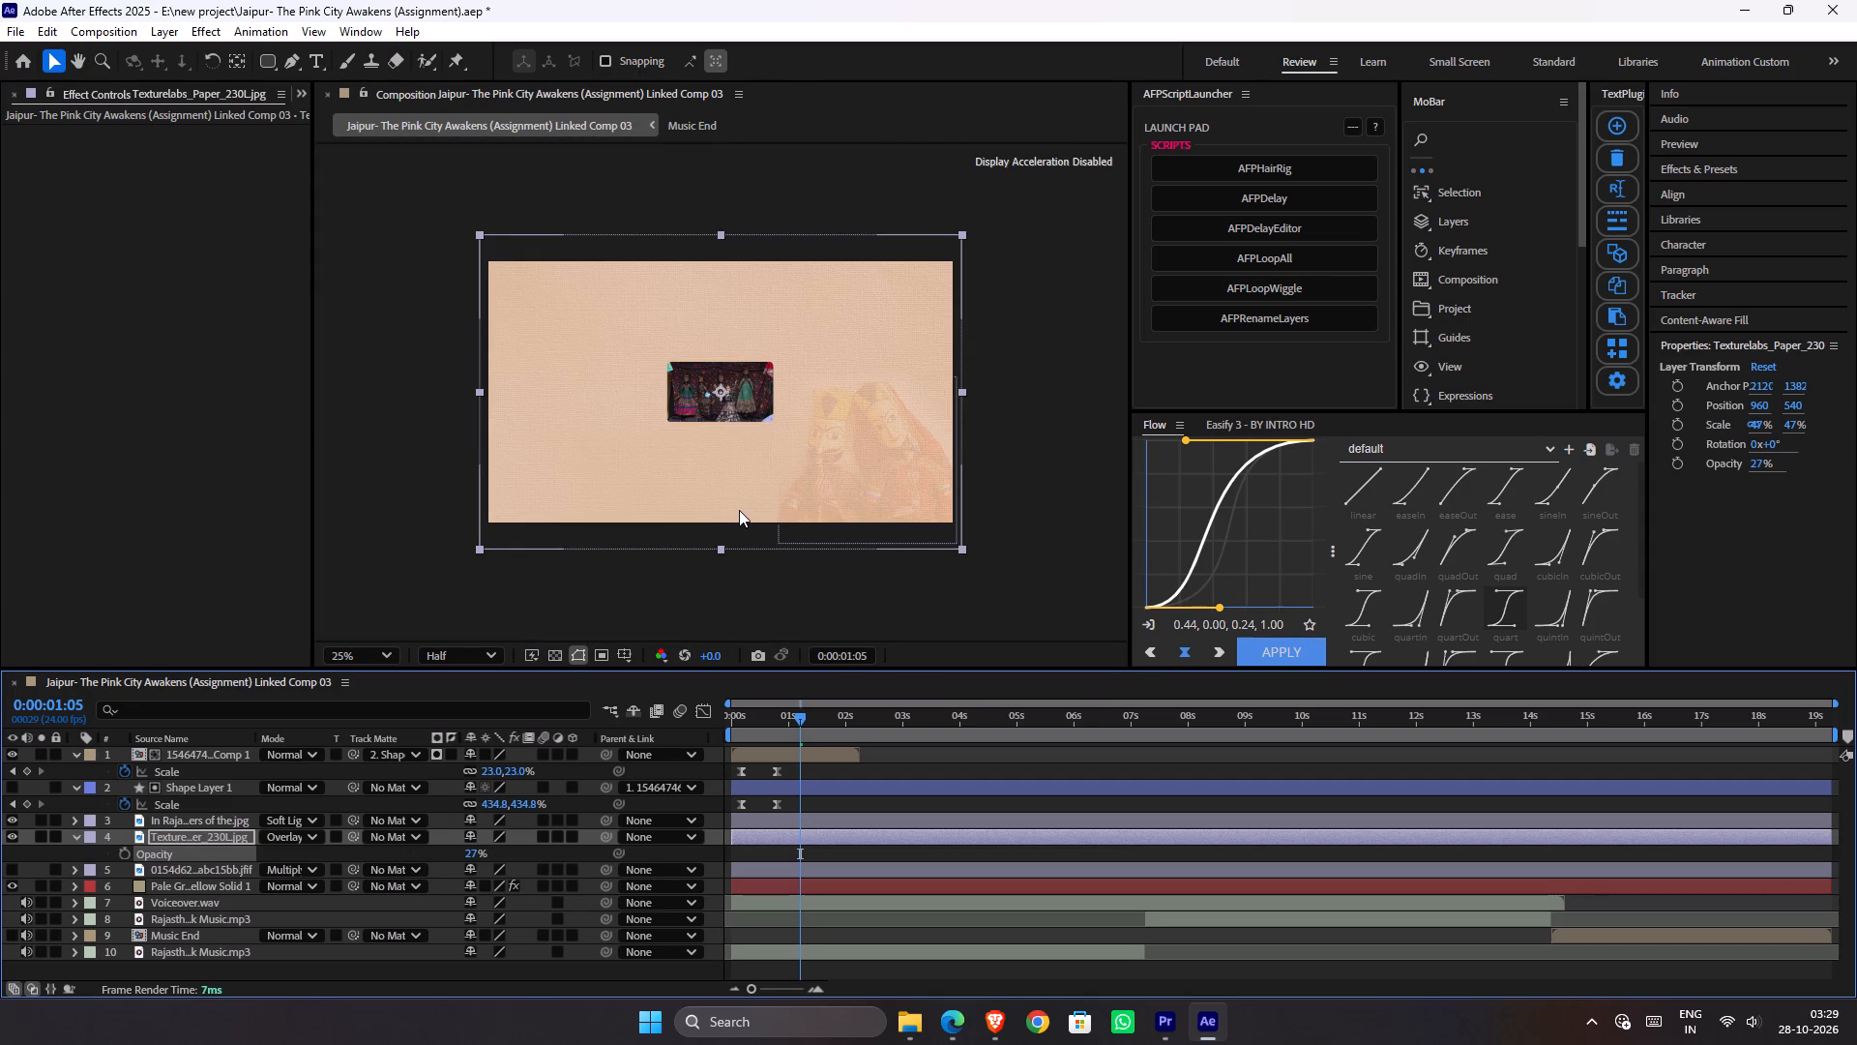
scroll(739, 510, up, 1)
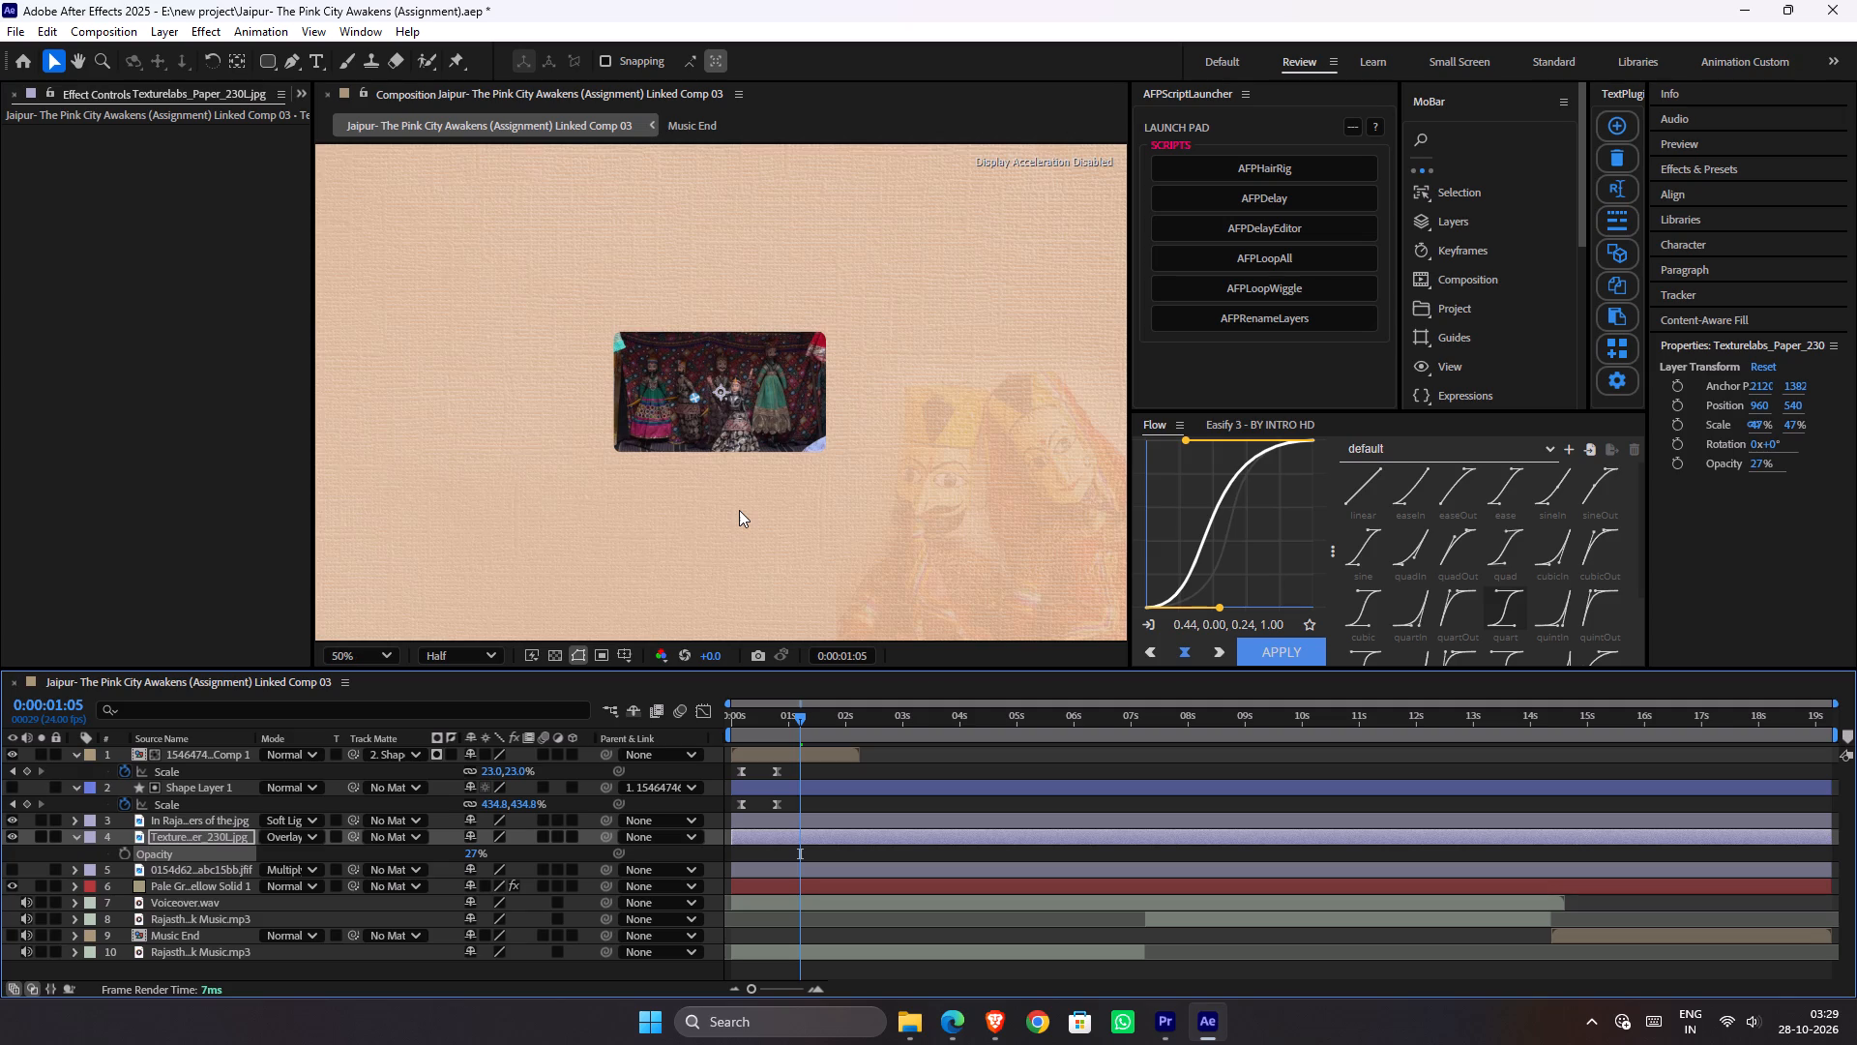
key(t)
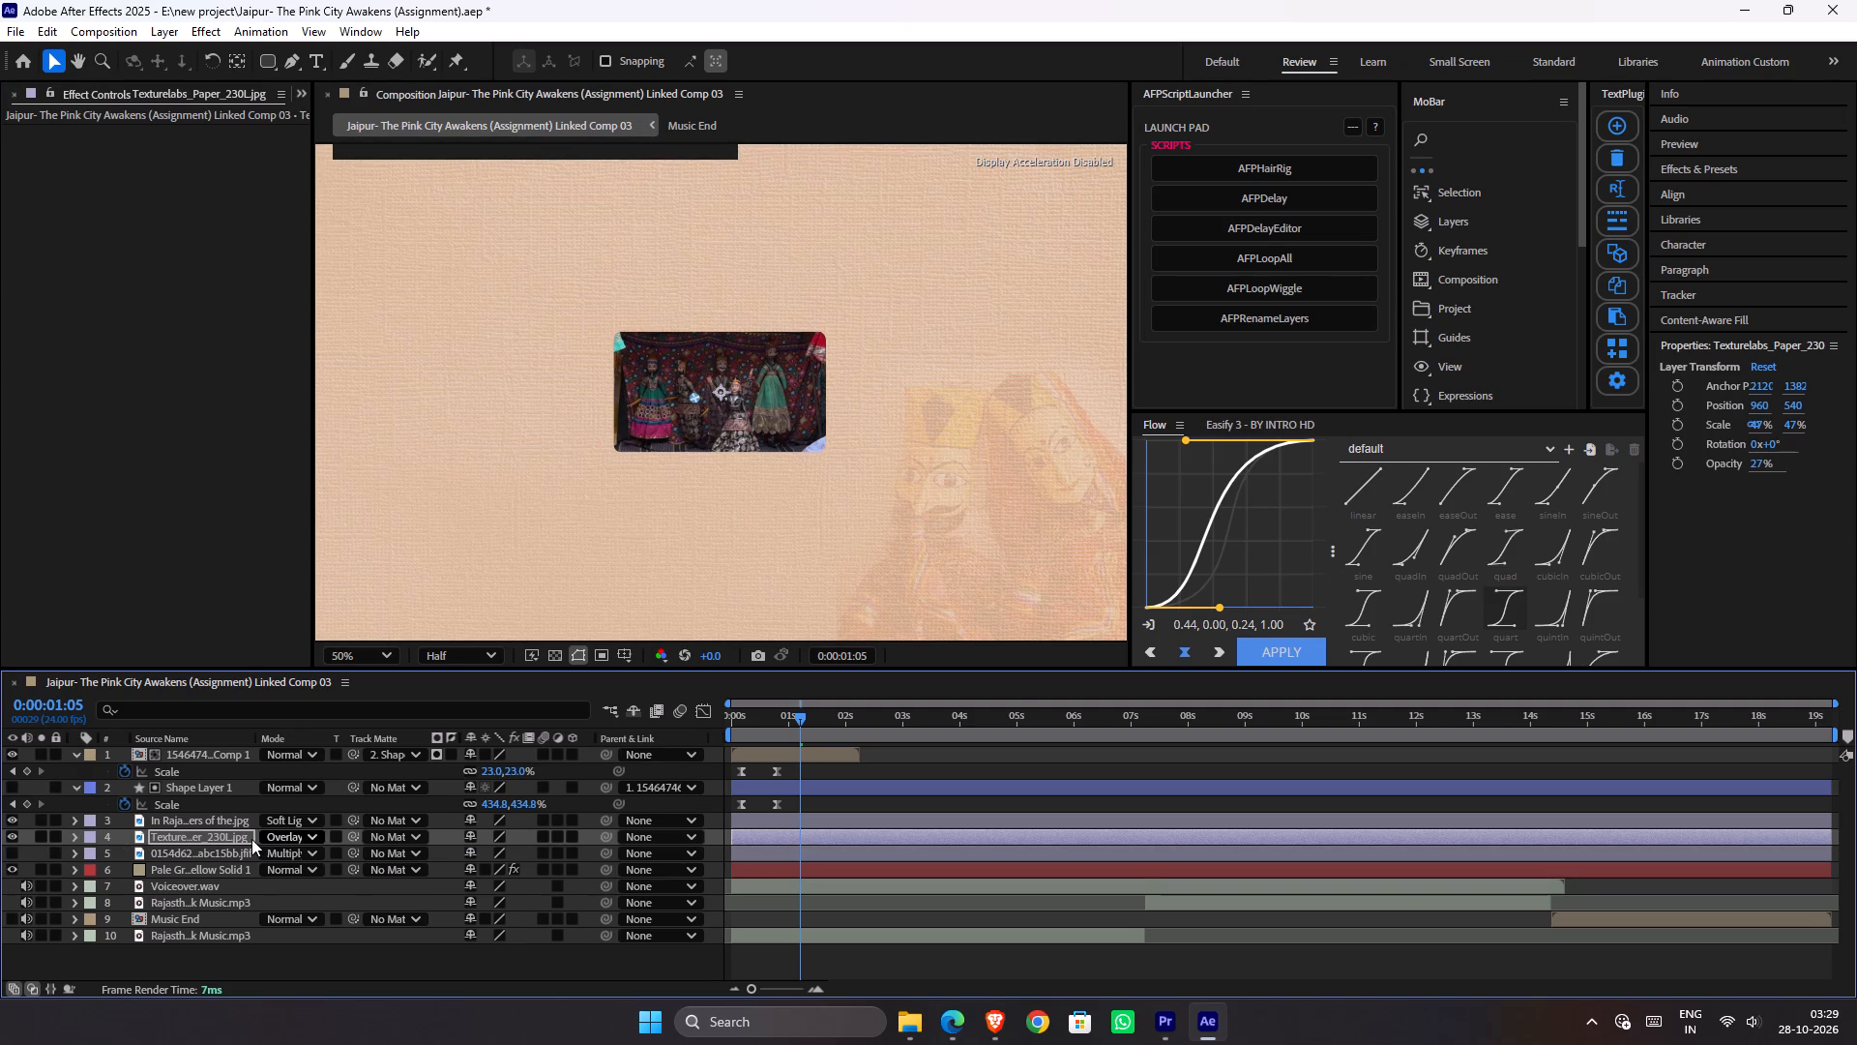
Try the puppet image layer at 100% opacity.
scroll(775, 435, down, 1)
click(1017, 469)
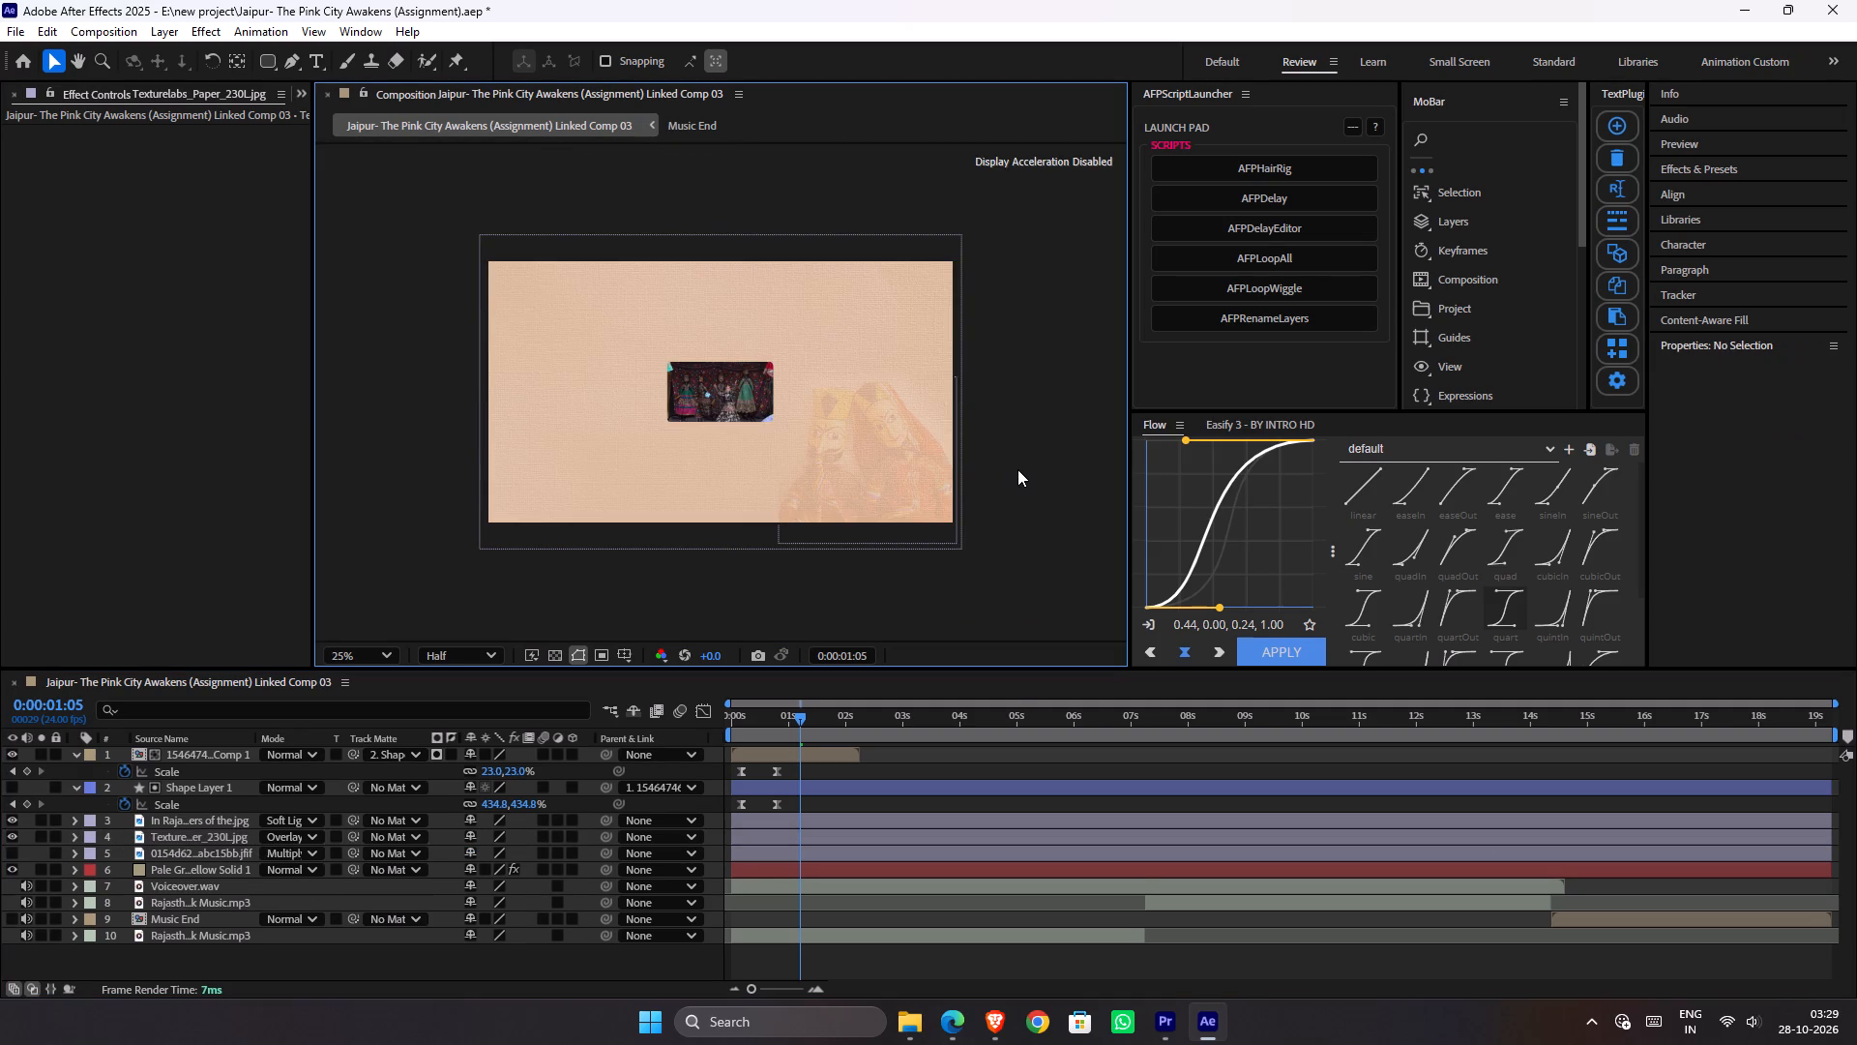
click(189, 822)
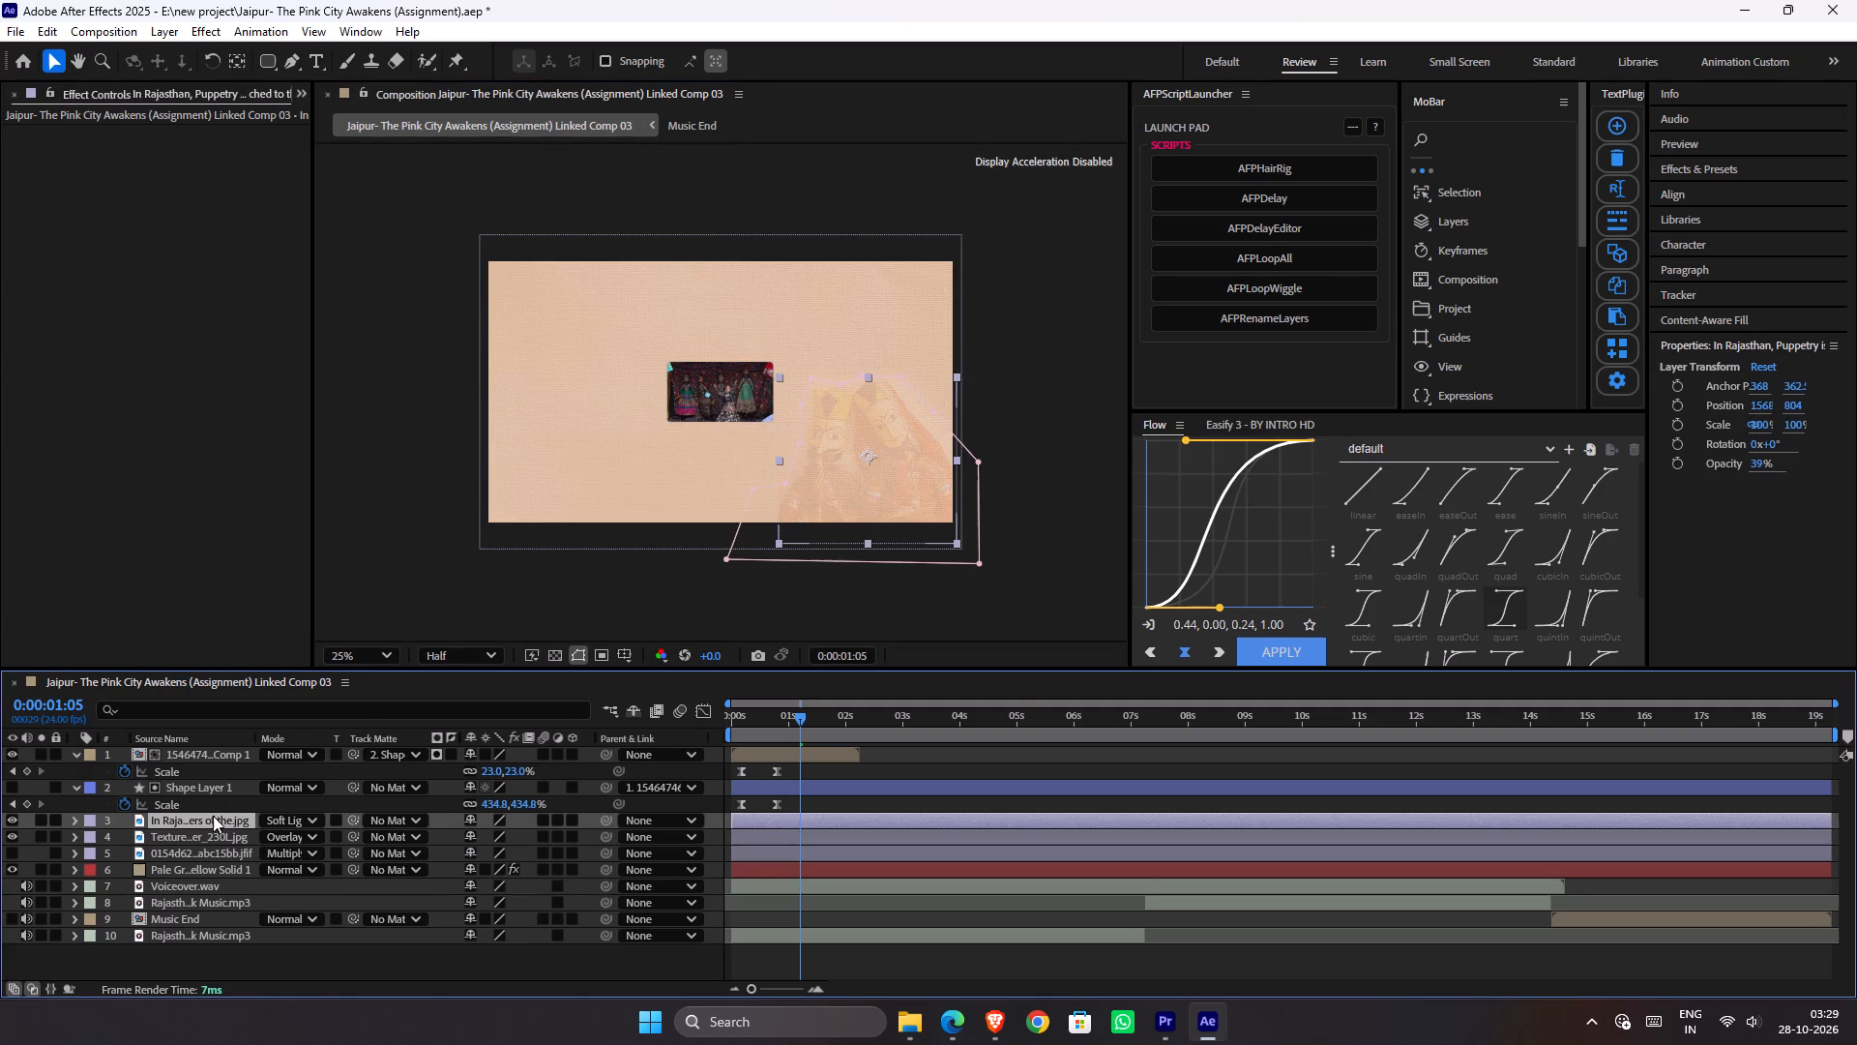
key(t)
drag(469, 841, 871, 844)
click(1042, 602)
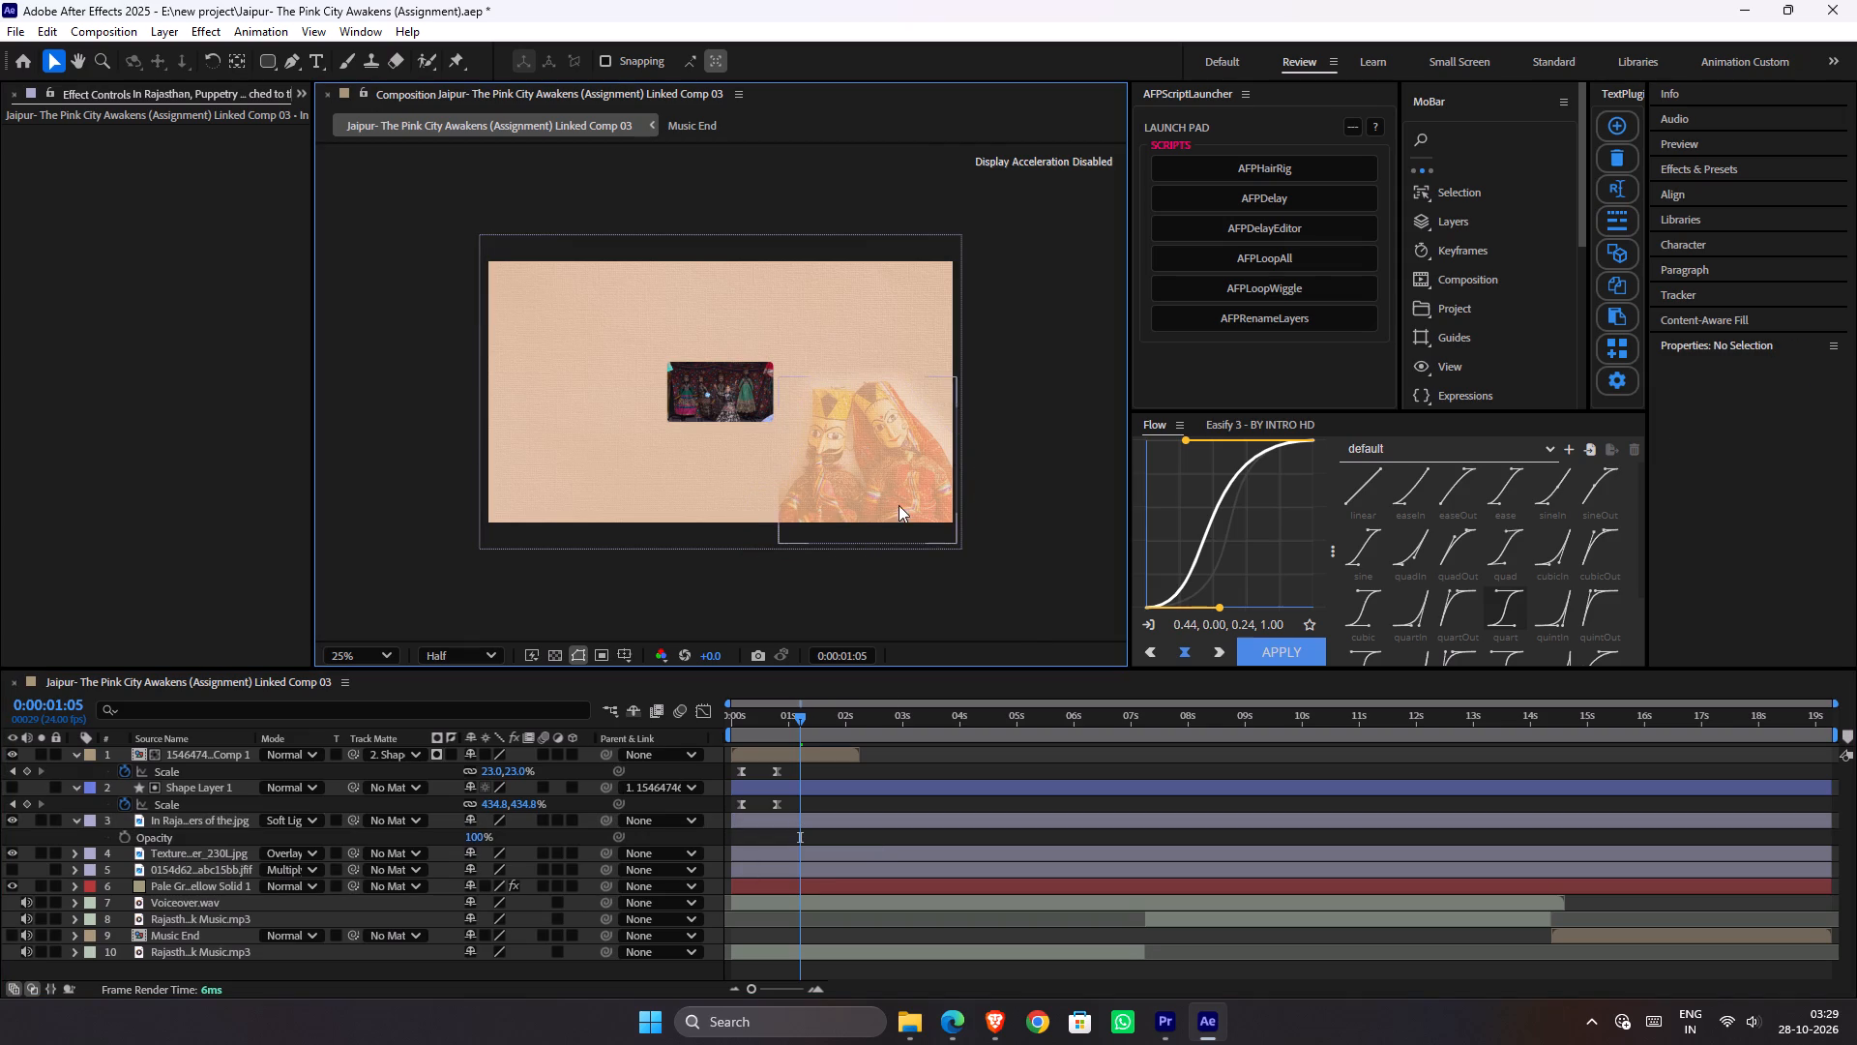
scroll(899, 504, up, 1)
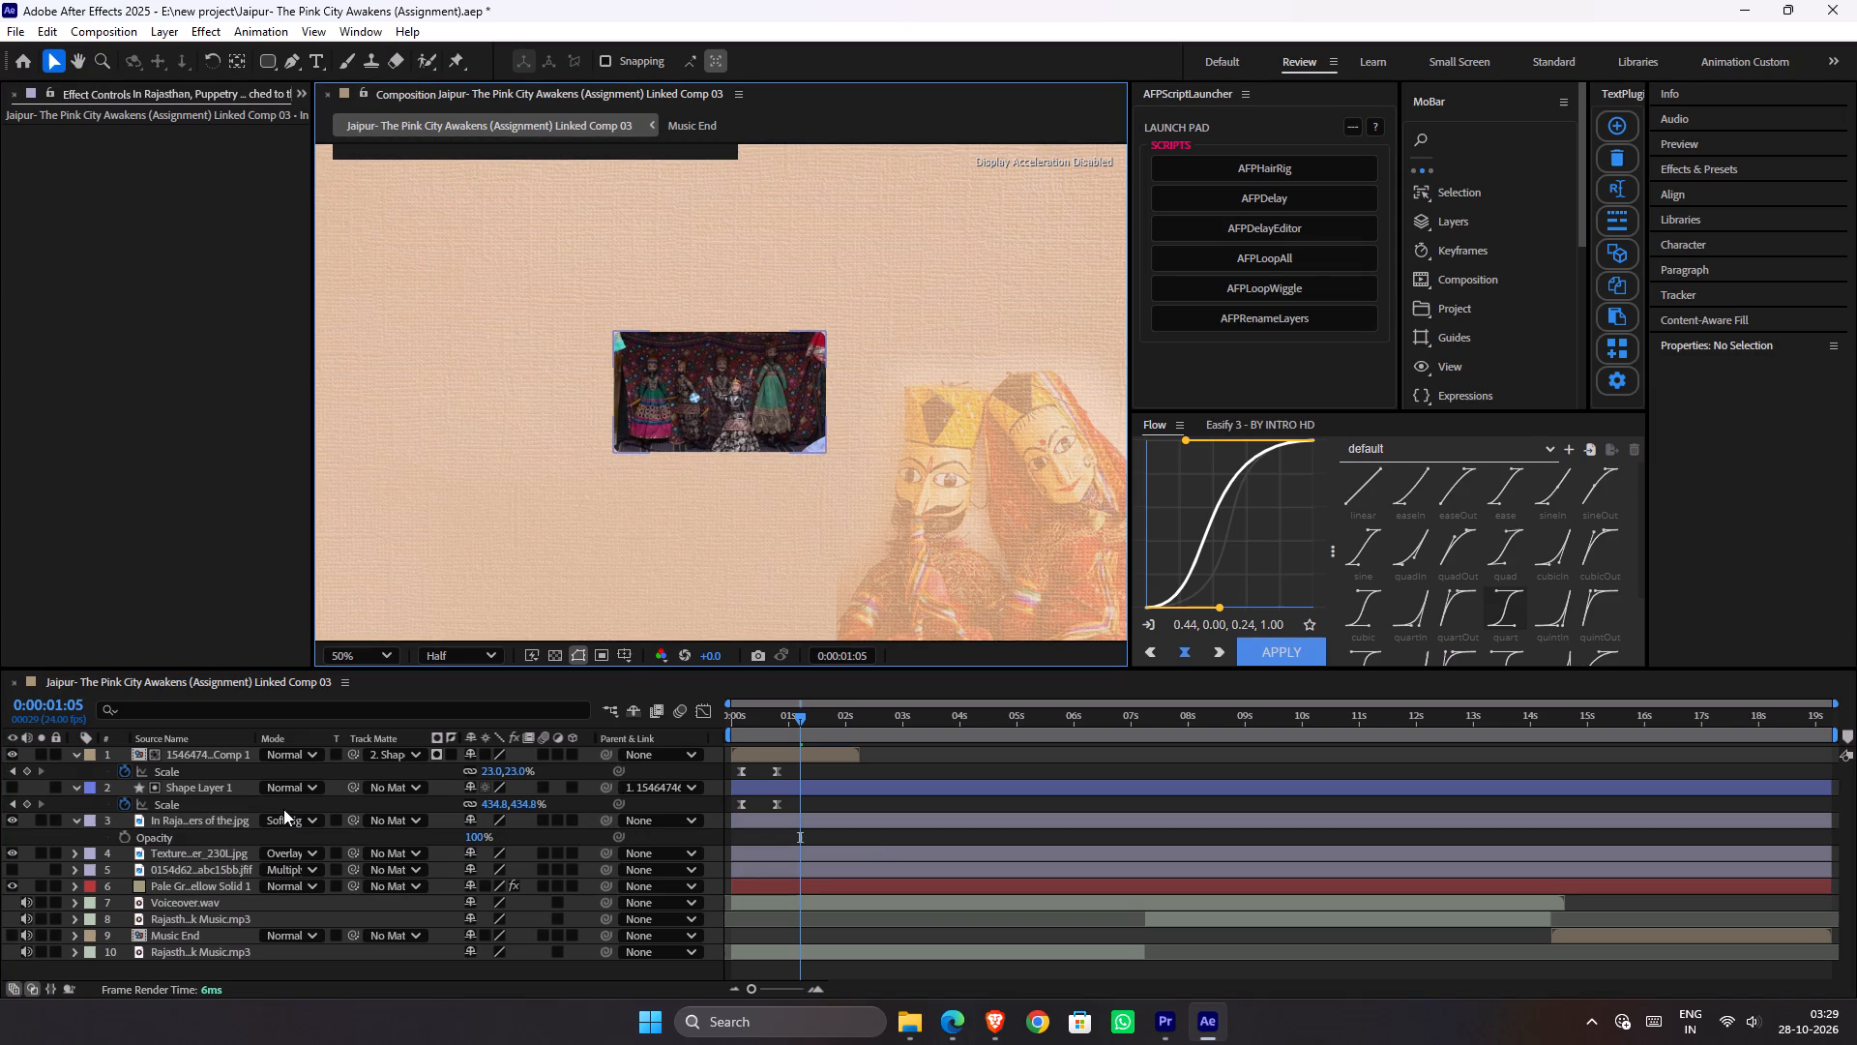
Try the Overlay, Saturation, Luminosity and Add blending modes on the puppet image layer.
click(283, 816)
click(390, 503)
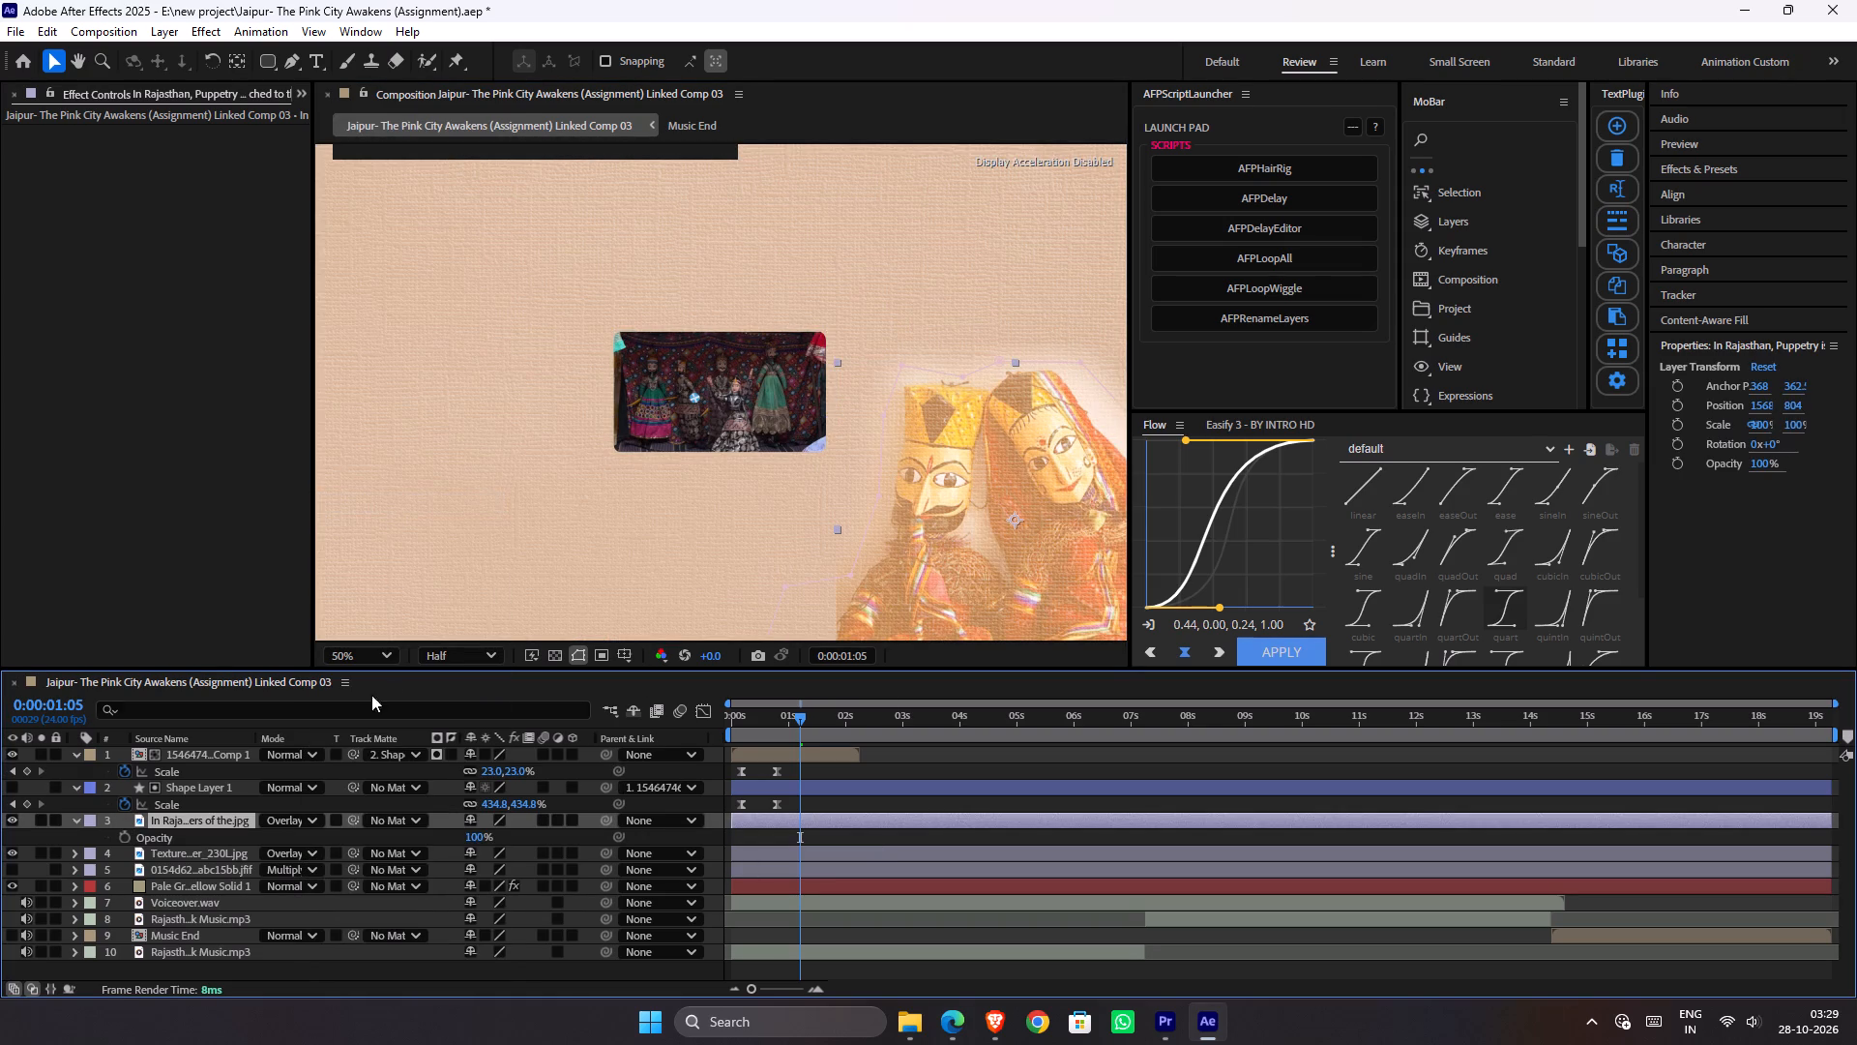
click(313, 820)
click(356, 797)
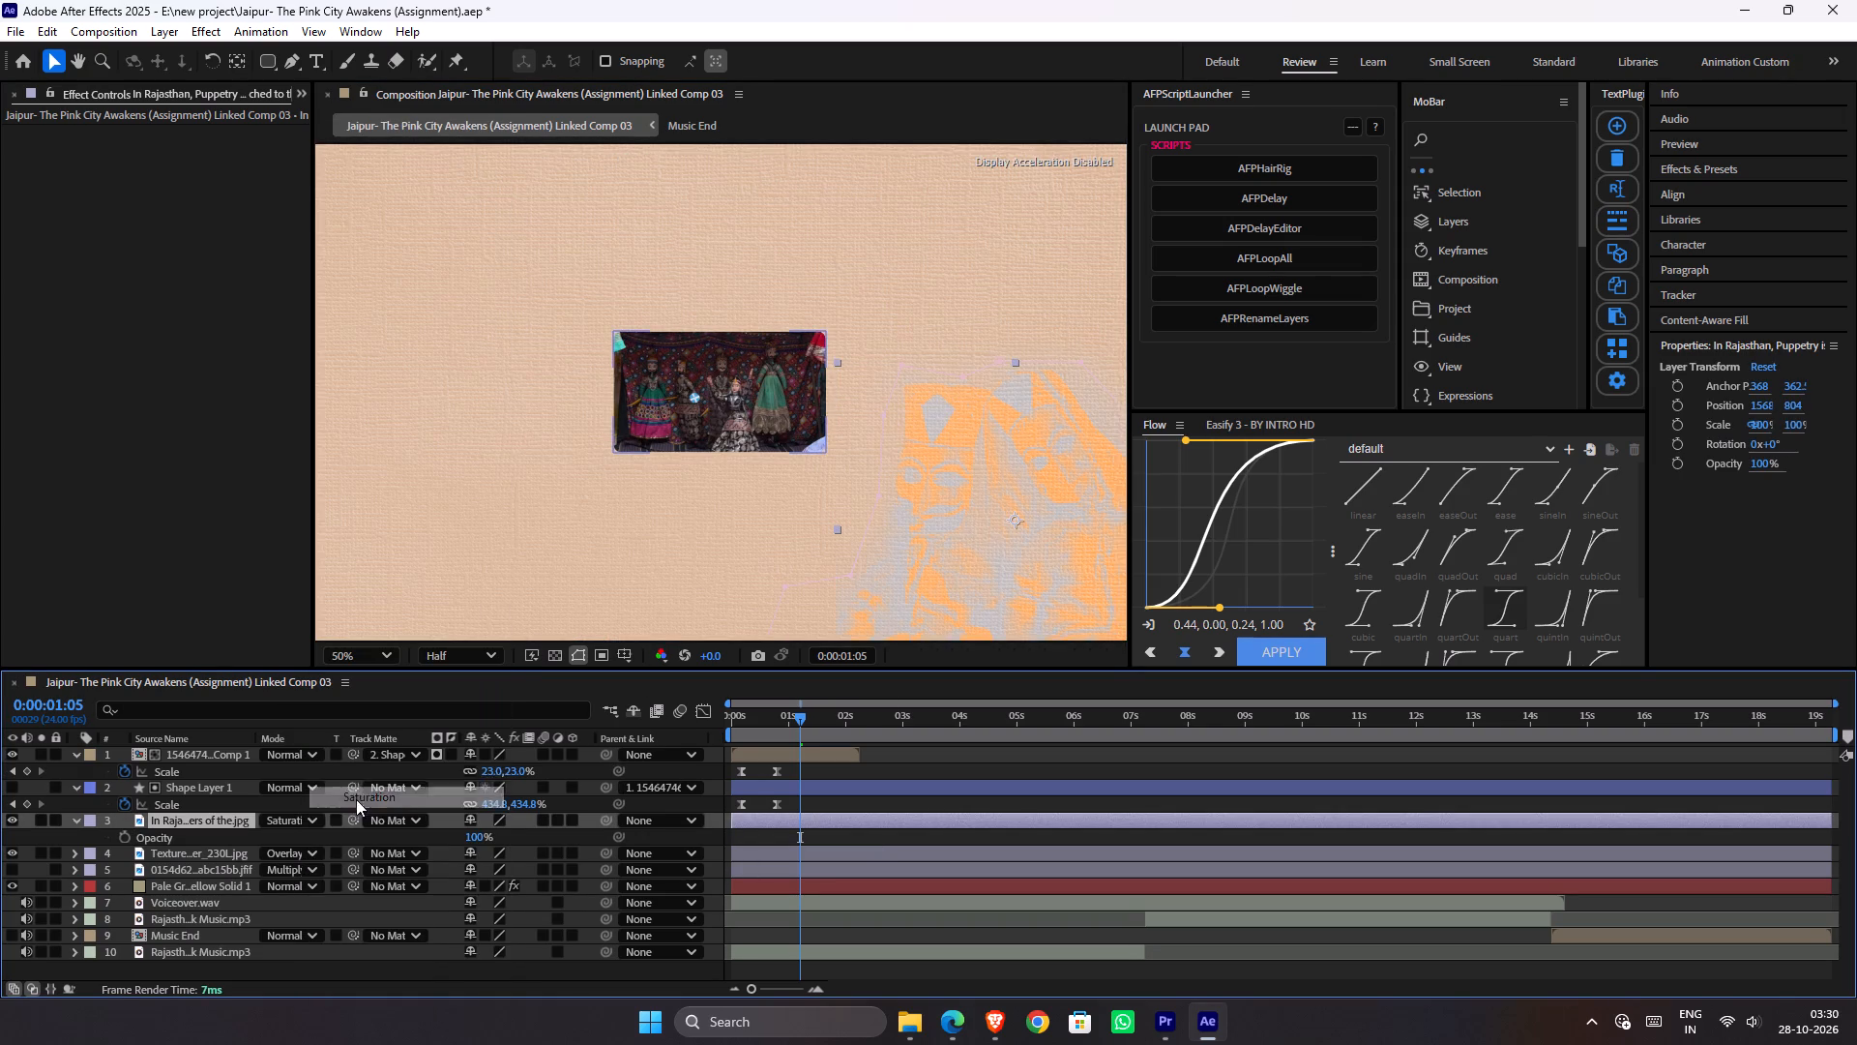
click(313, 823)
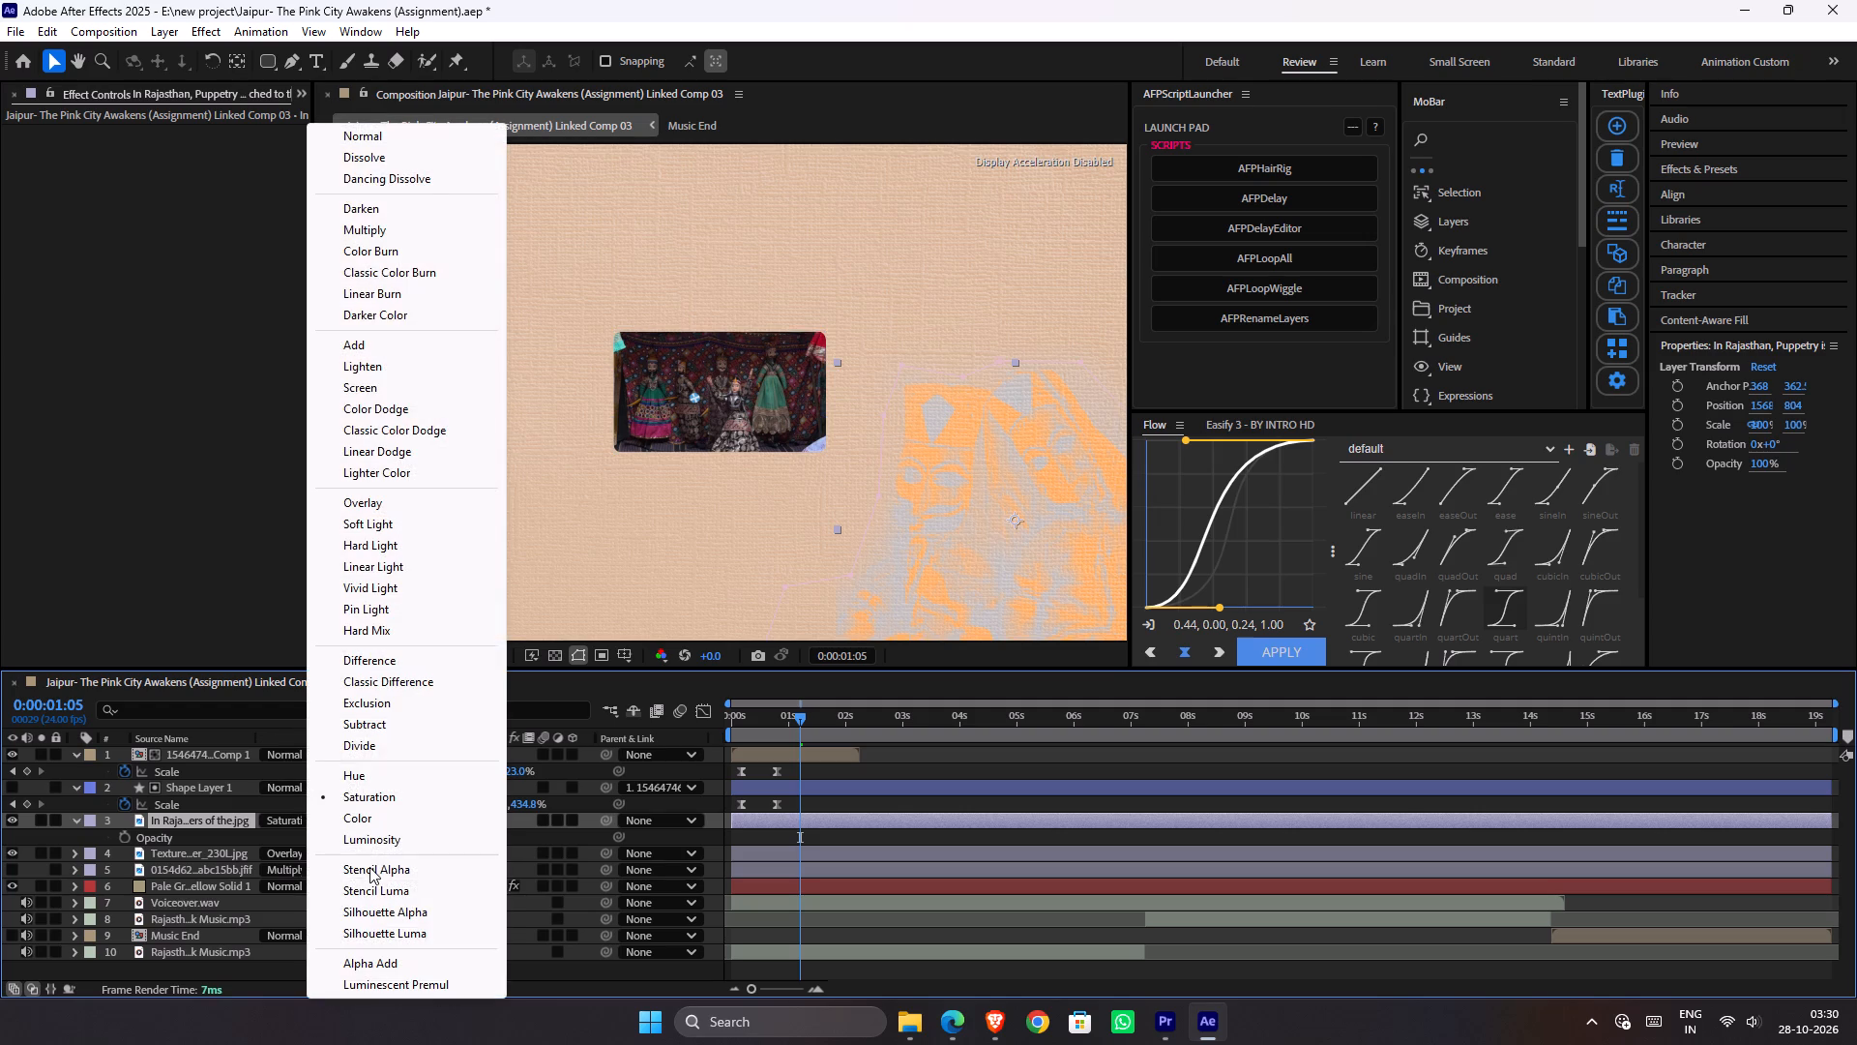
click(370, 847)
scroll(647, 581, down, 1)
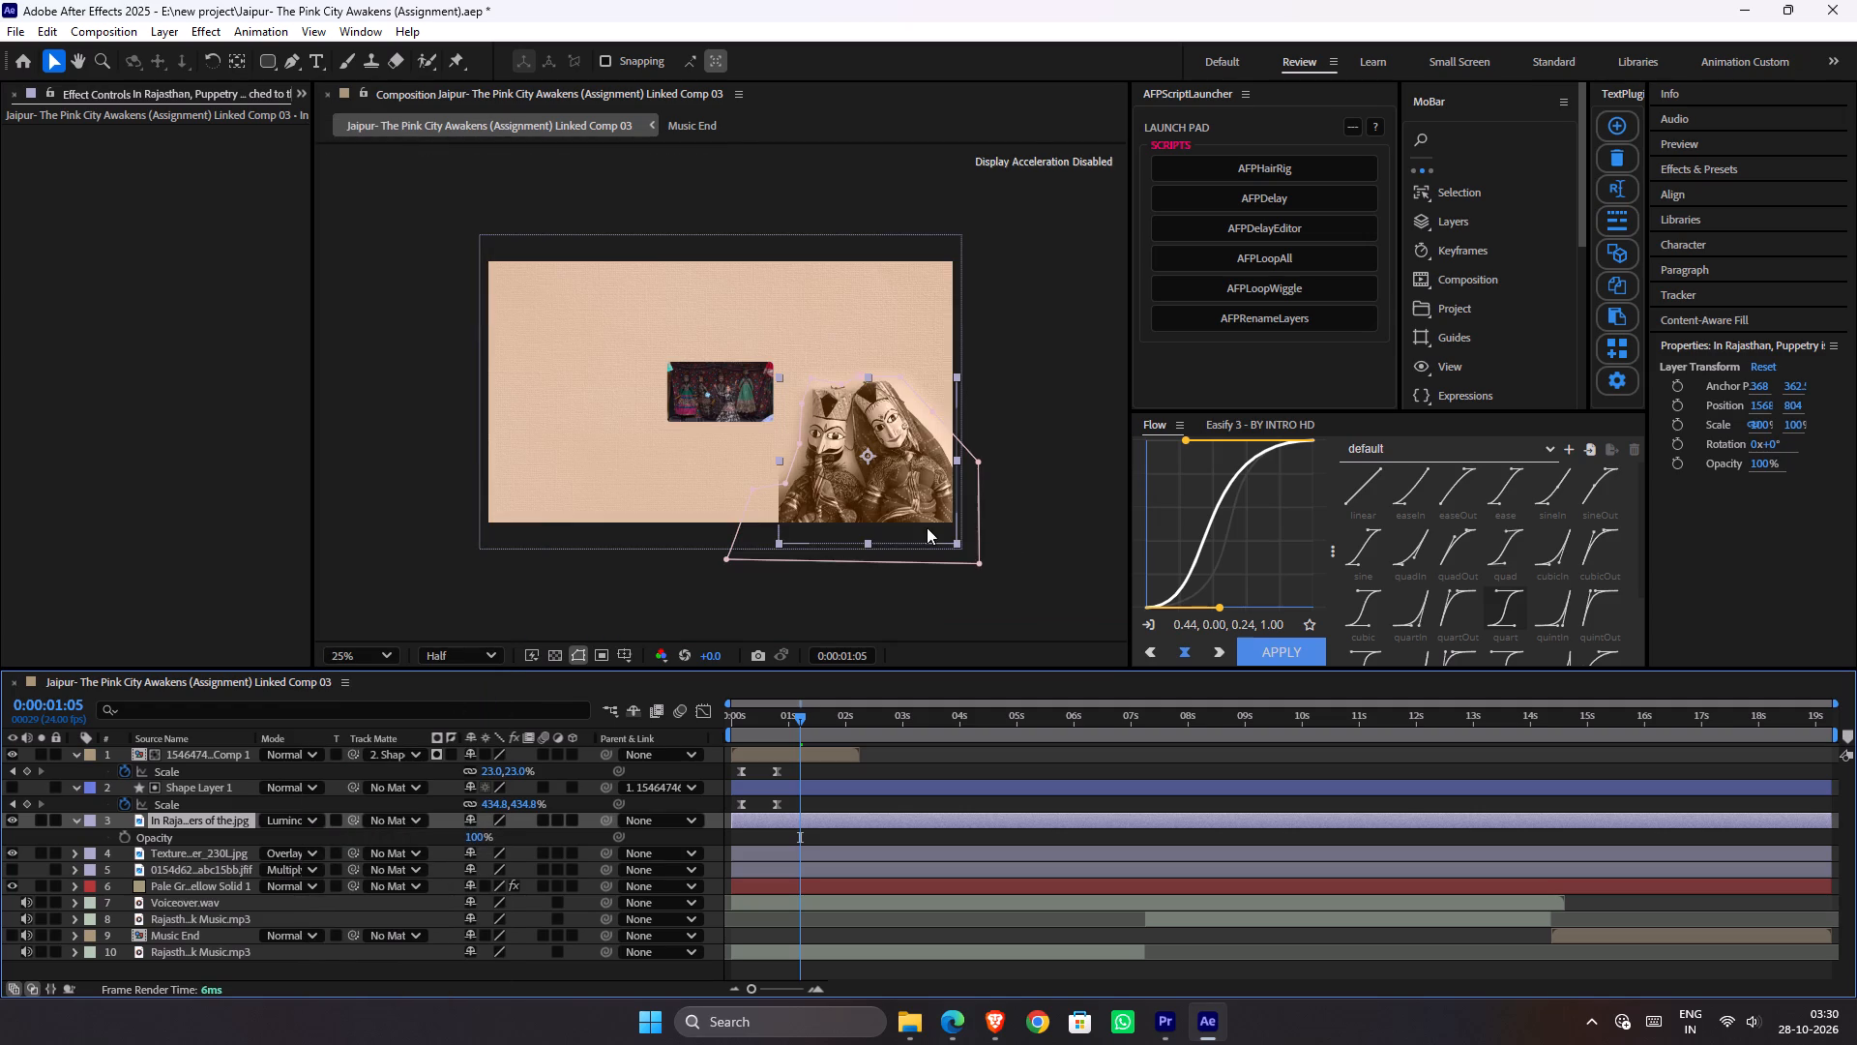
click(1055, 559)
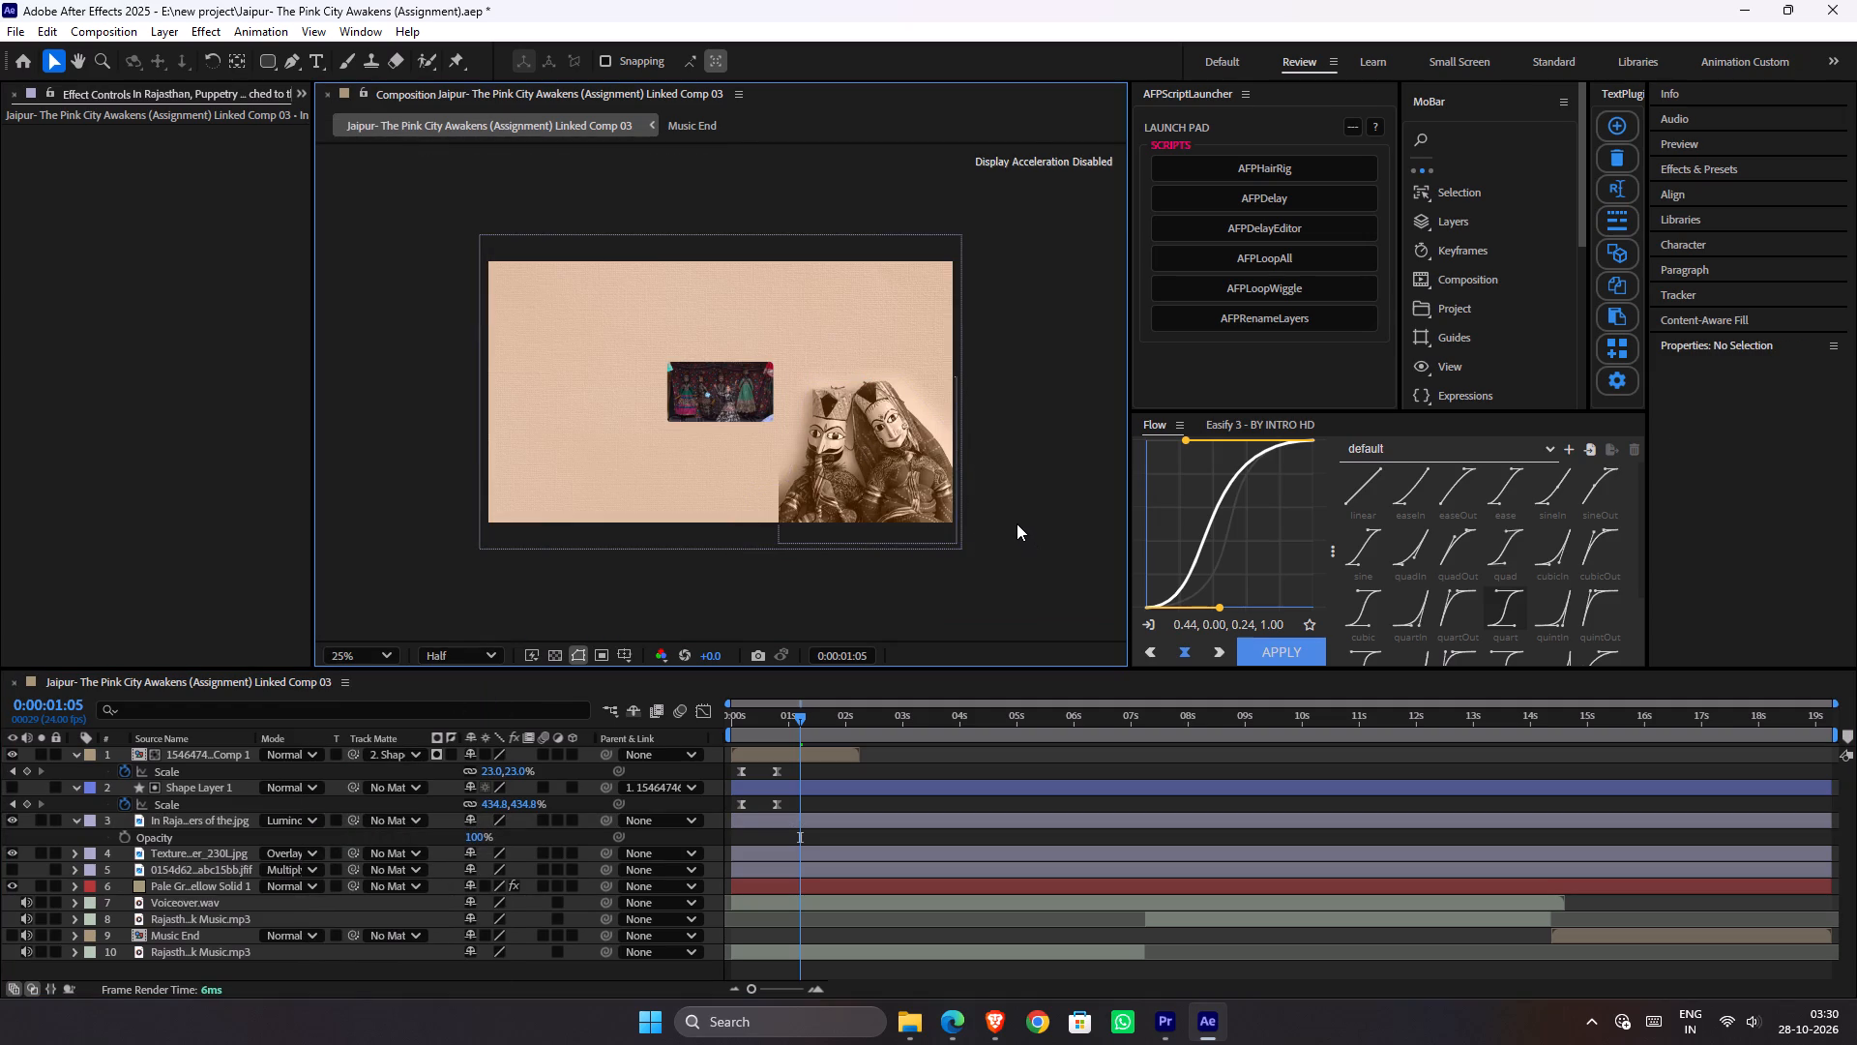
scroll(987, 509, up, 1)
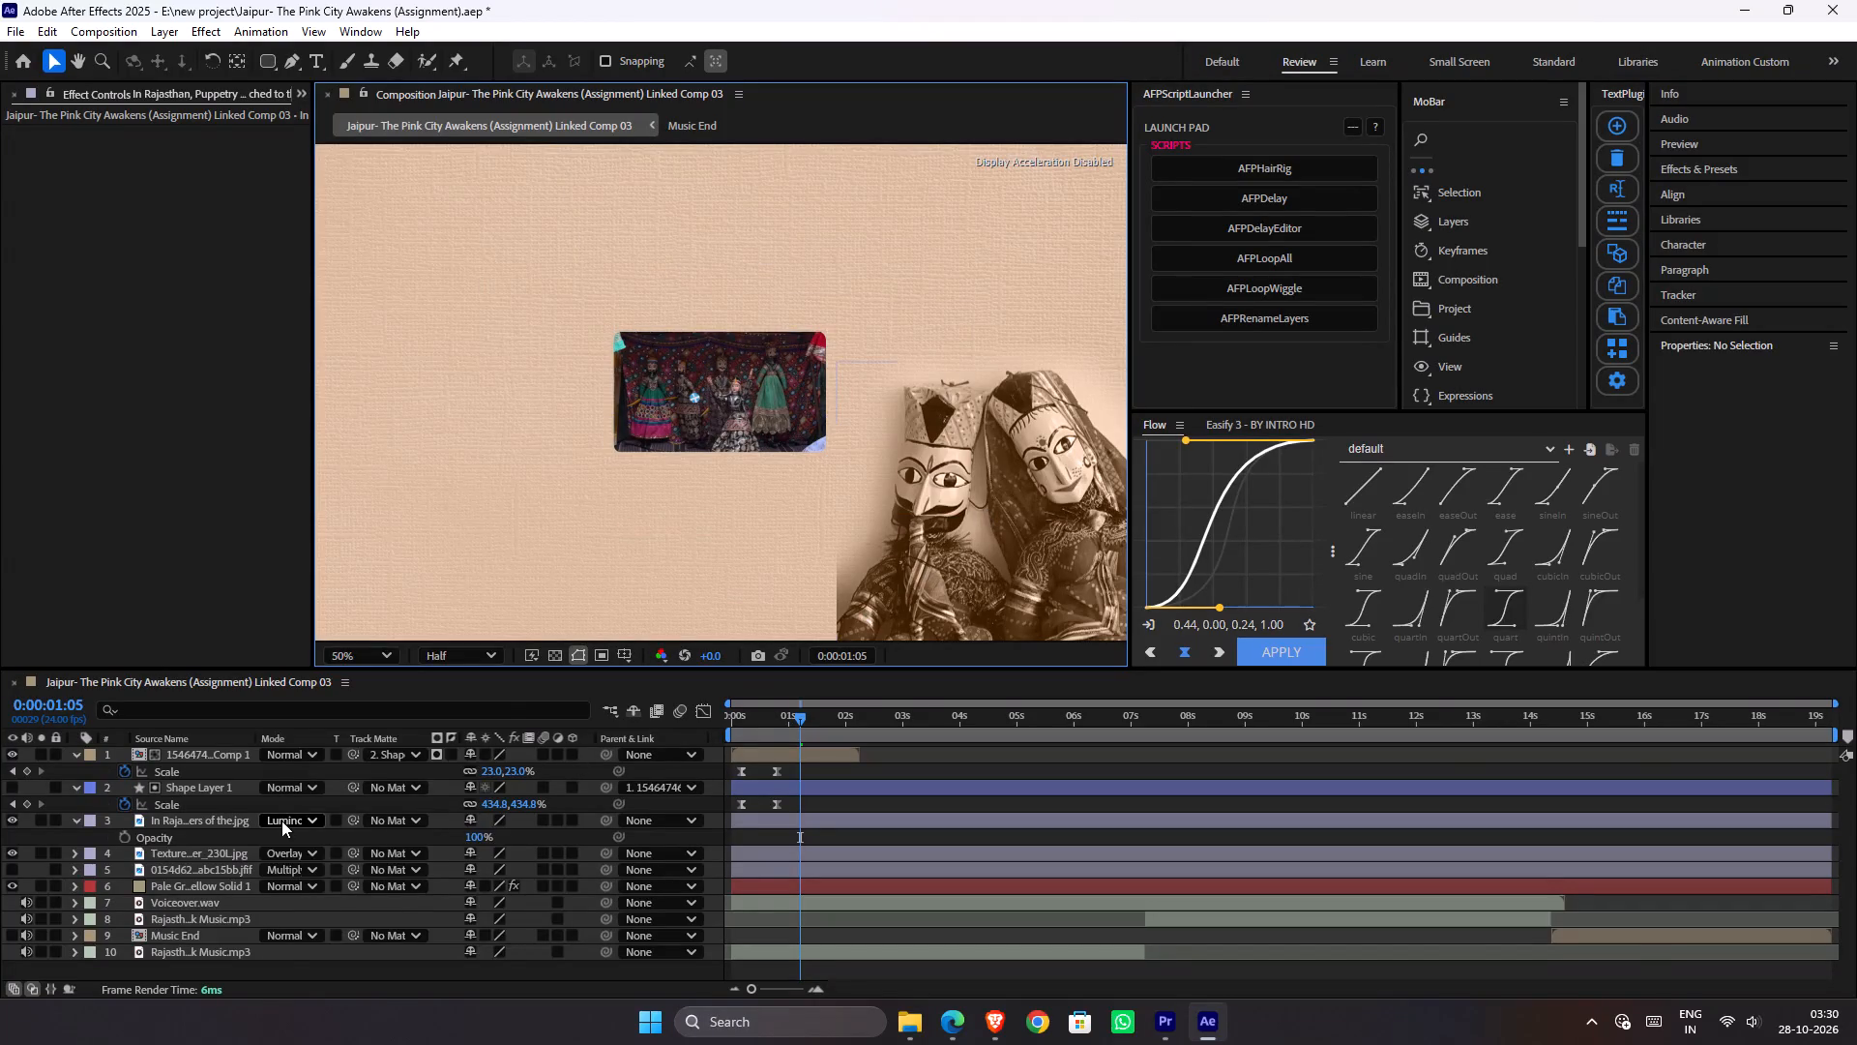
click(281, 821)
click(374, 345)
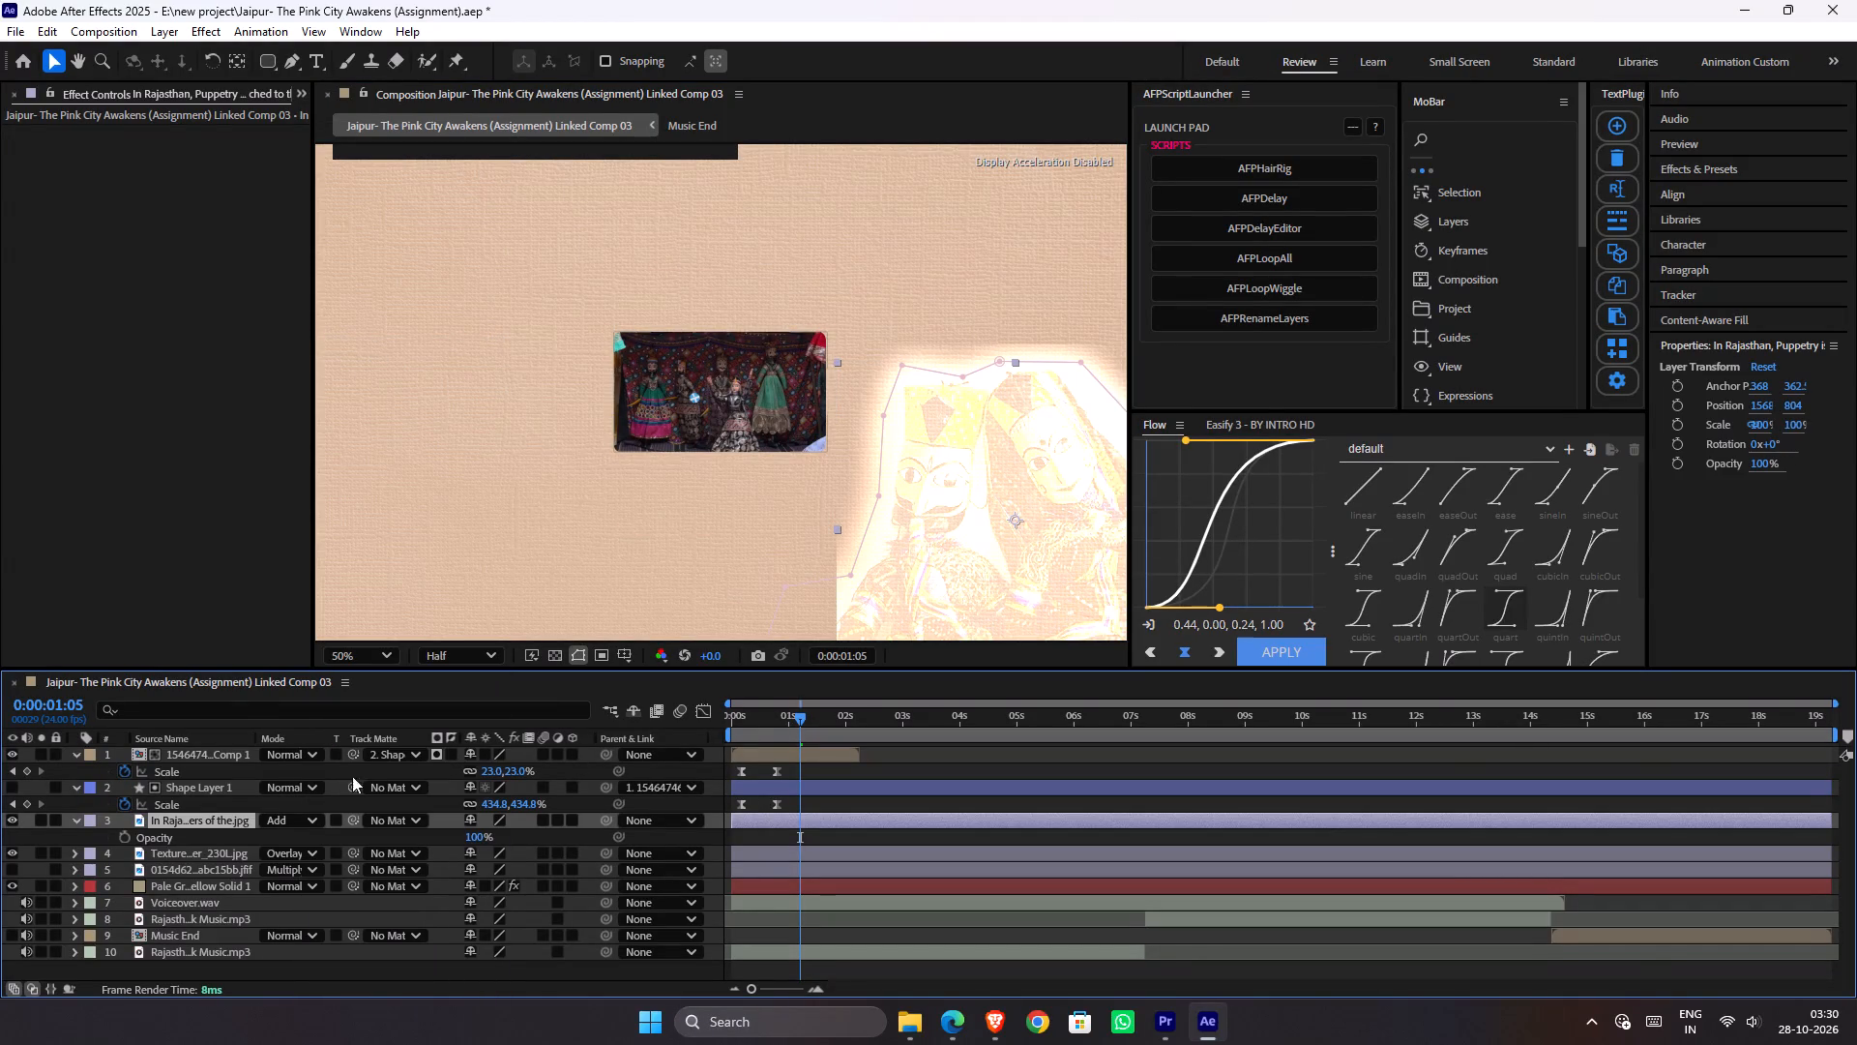
Set the puppet image layer's blending mode to Multiply.
click(305, 817)
click(397, 240)
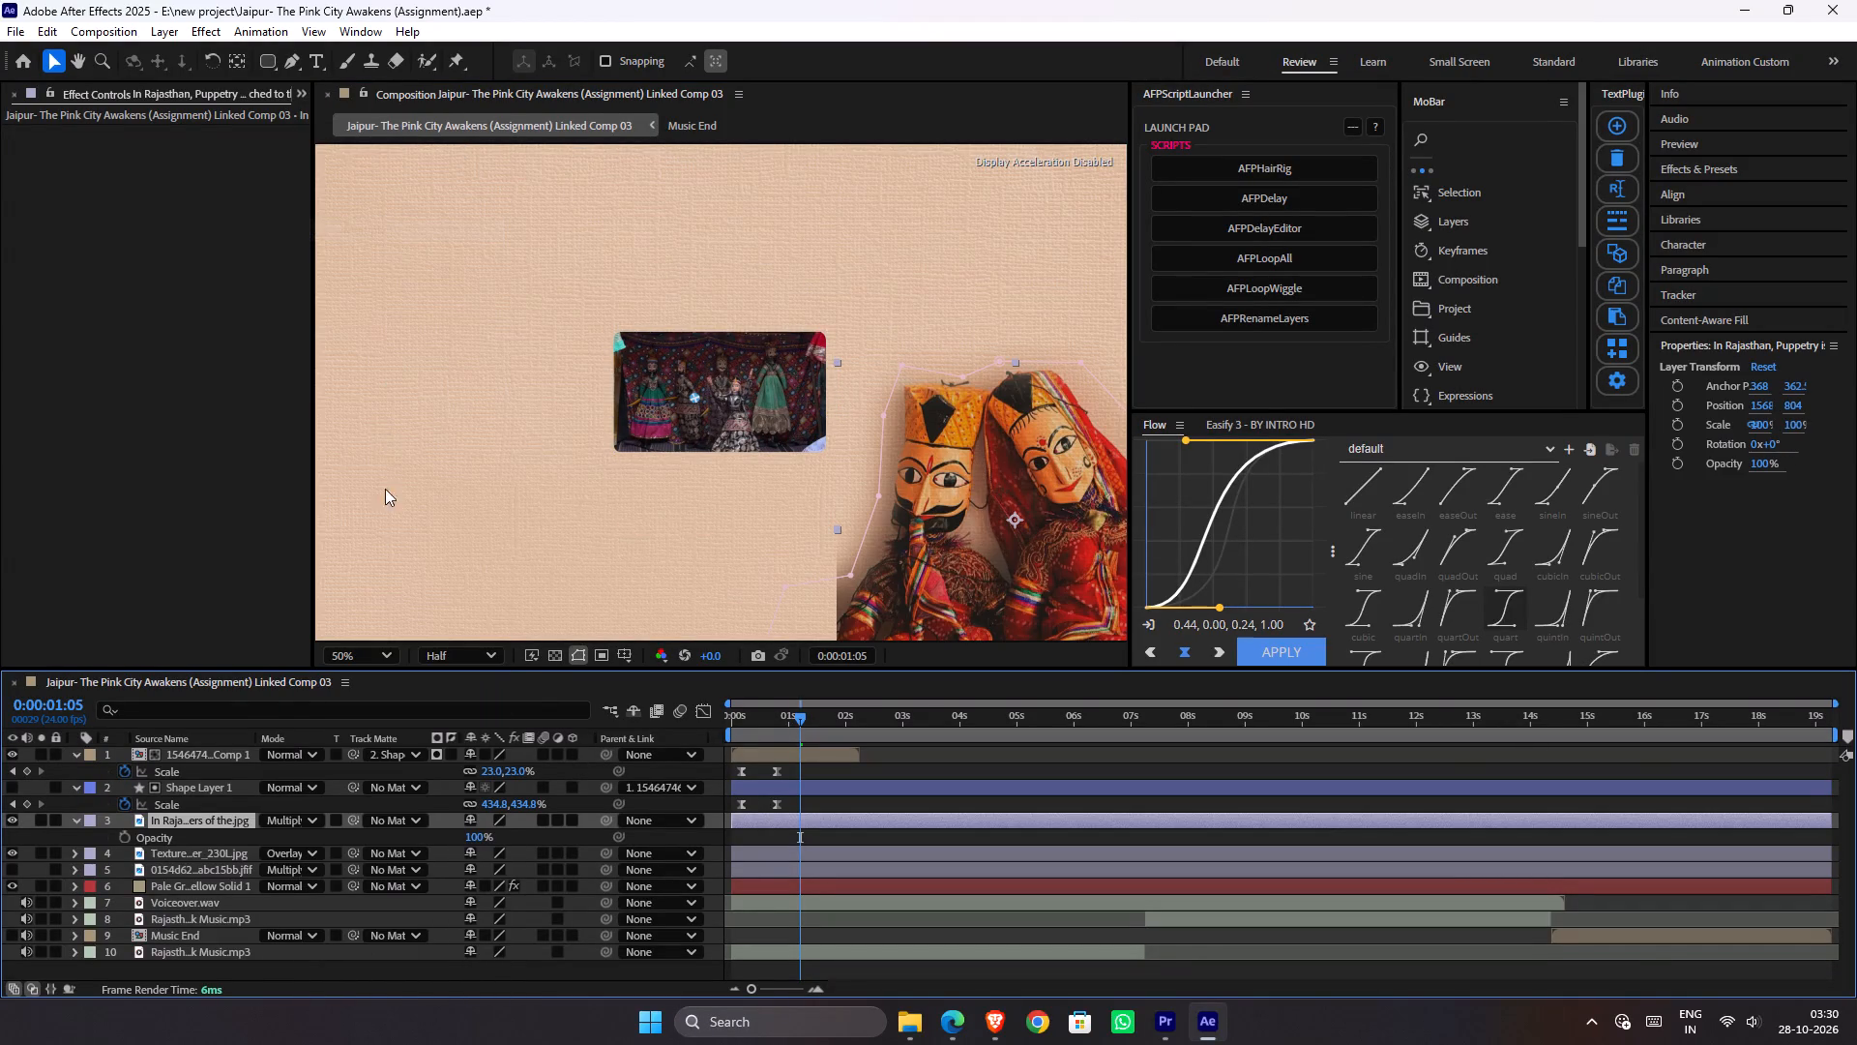
scroll(694, 511, down, 1)
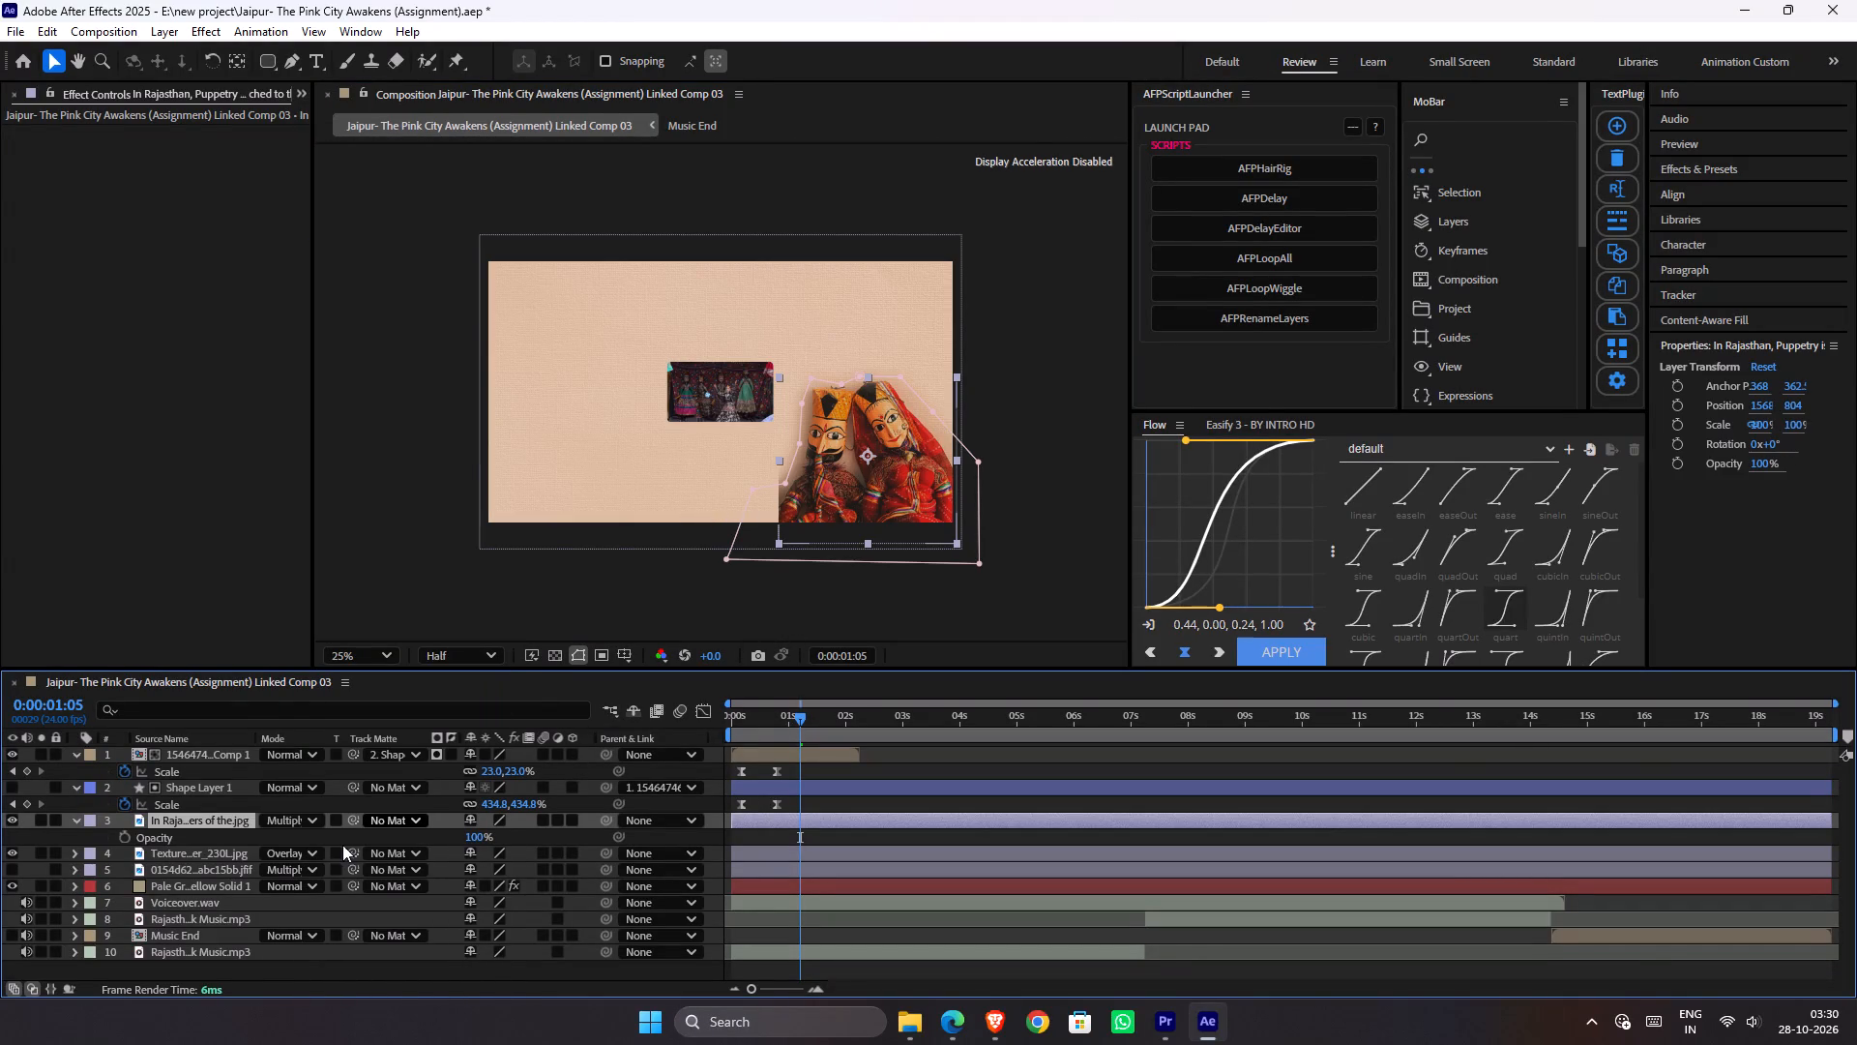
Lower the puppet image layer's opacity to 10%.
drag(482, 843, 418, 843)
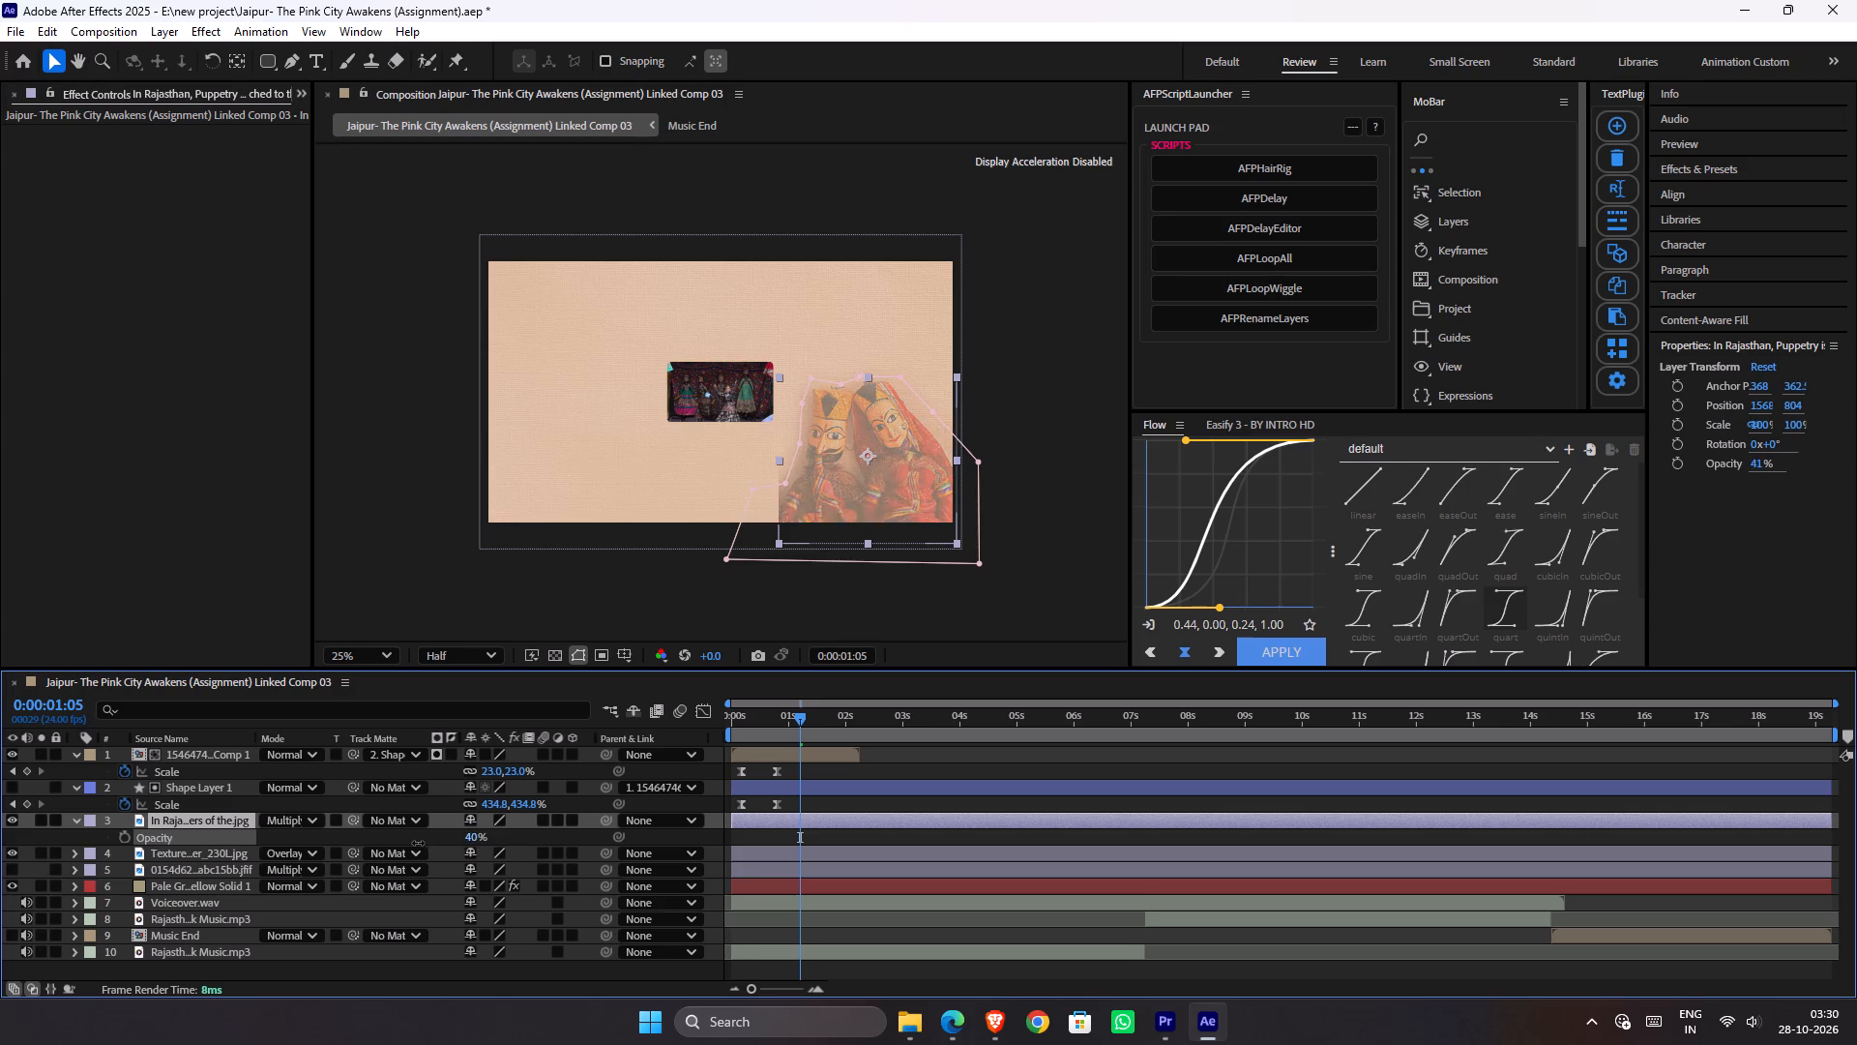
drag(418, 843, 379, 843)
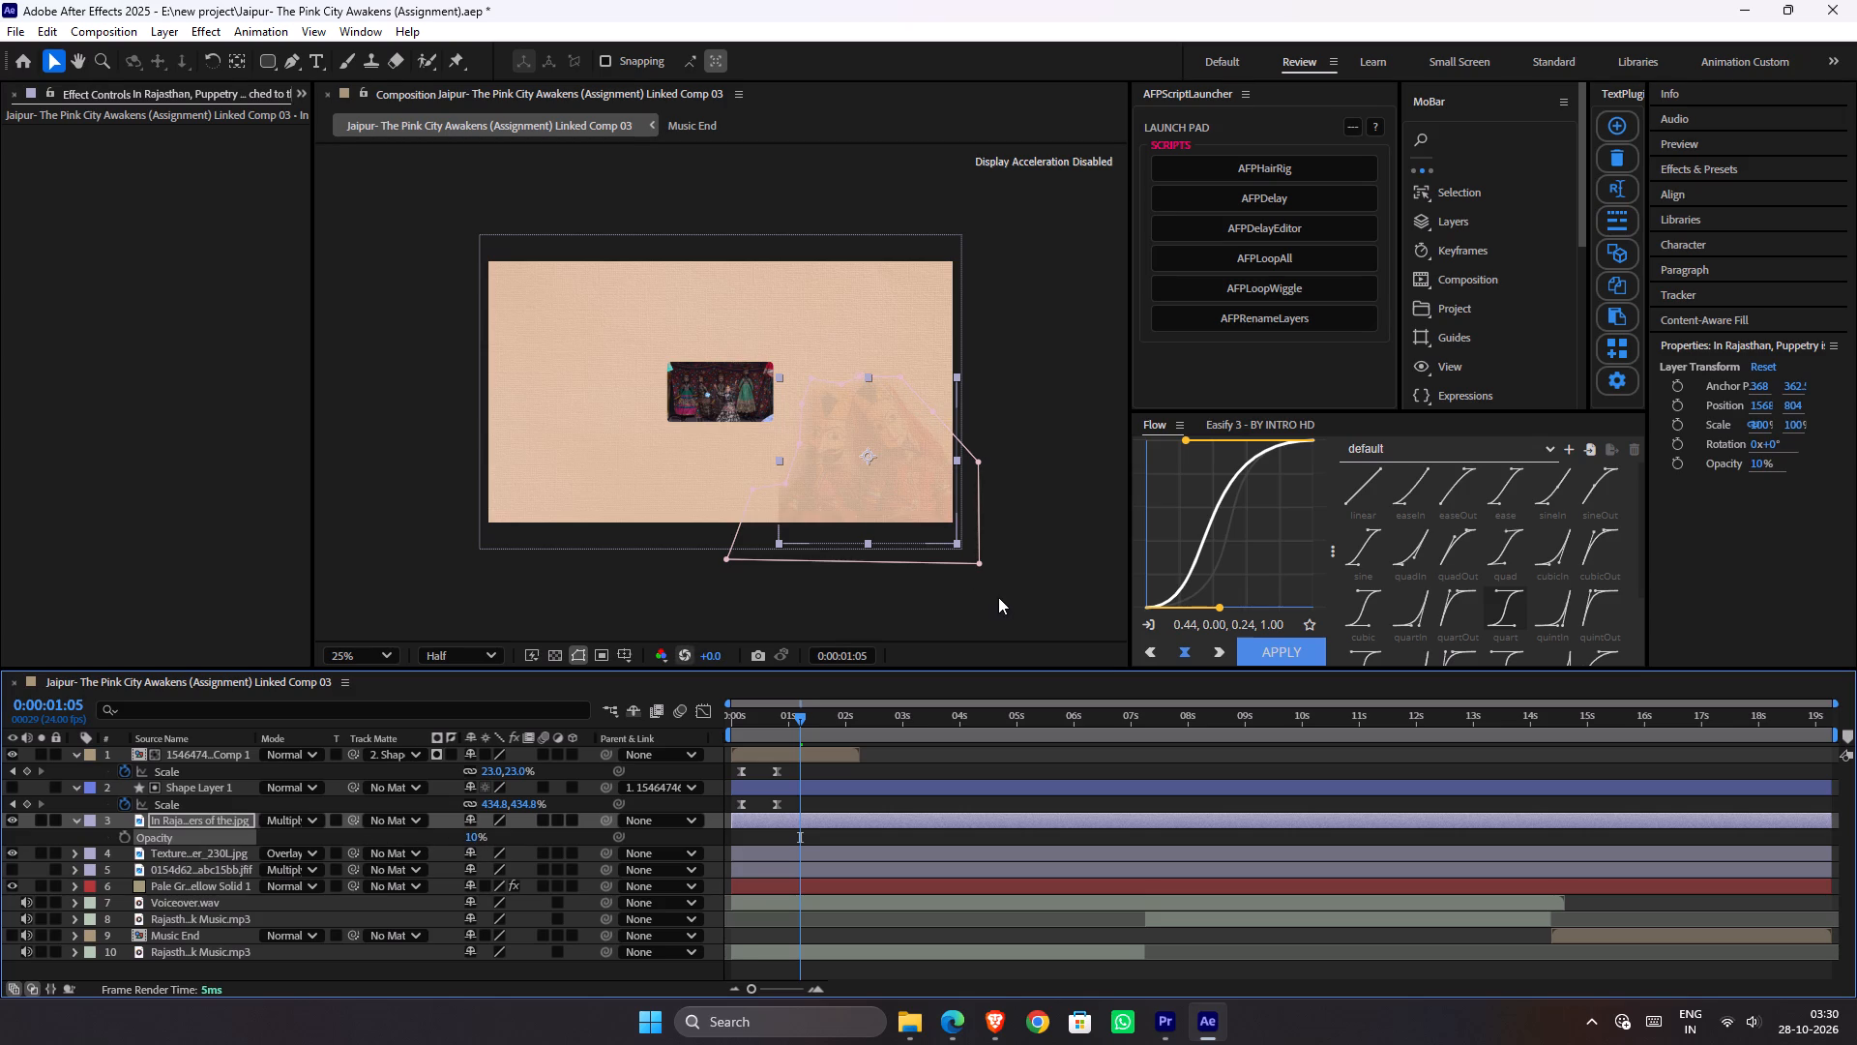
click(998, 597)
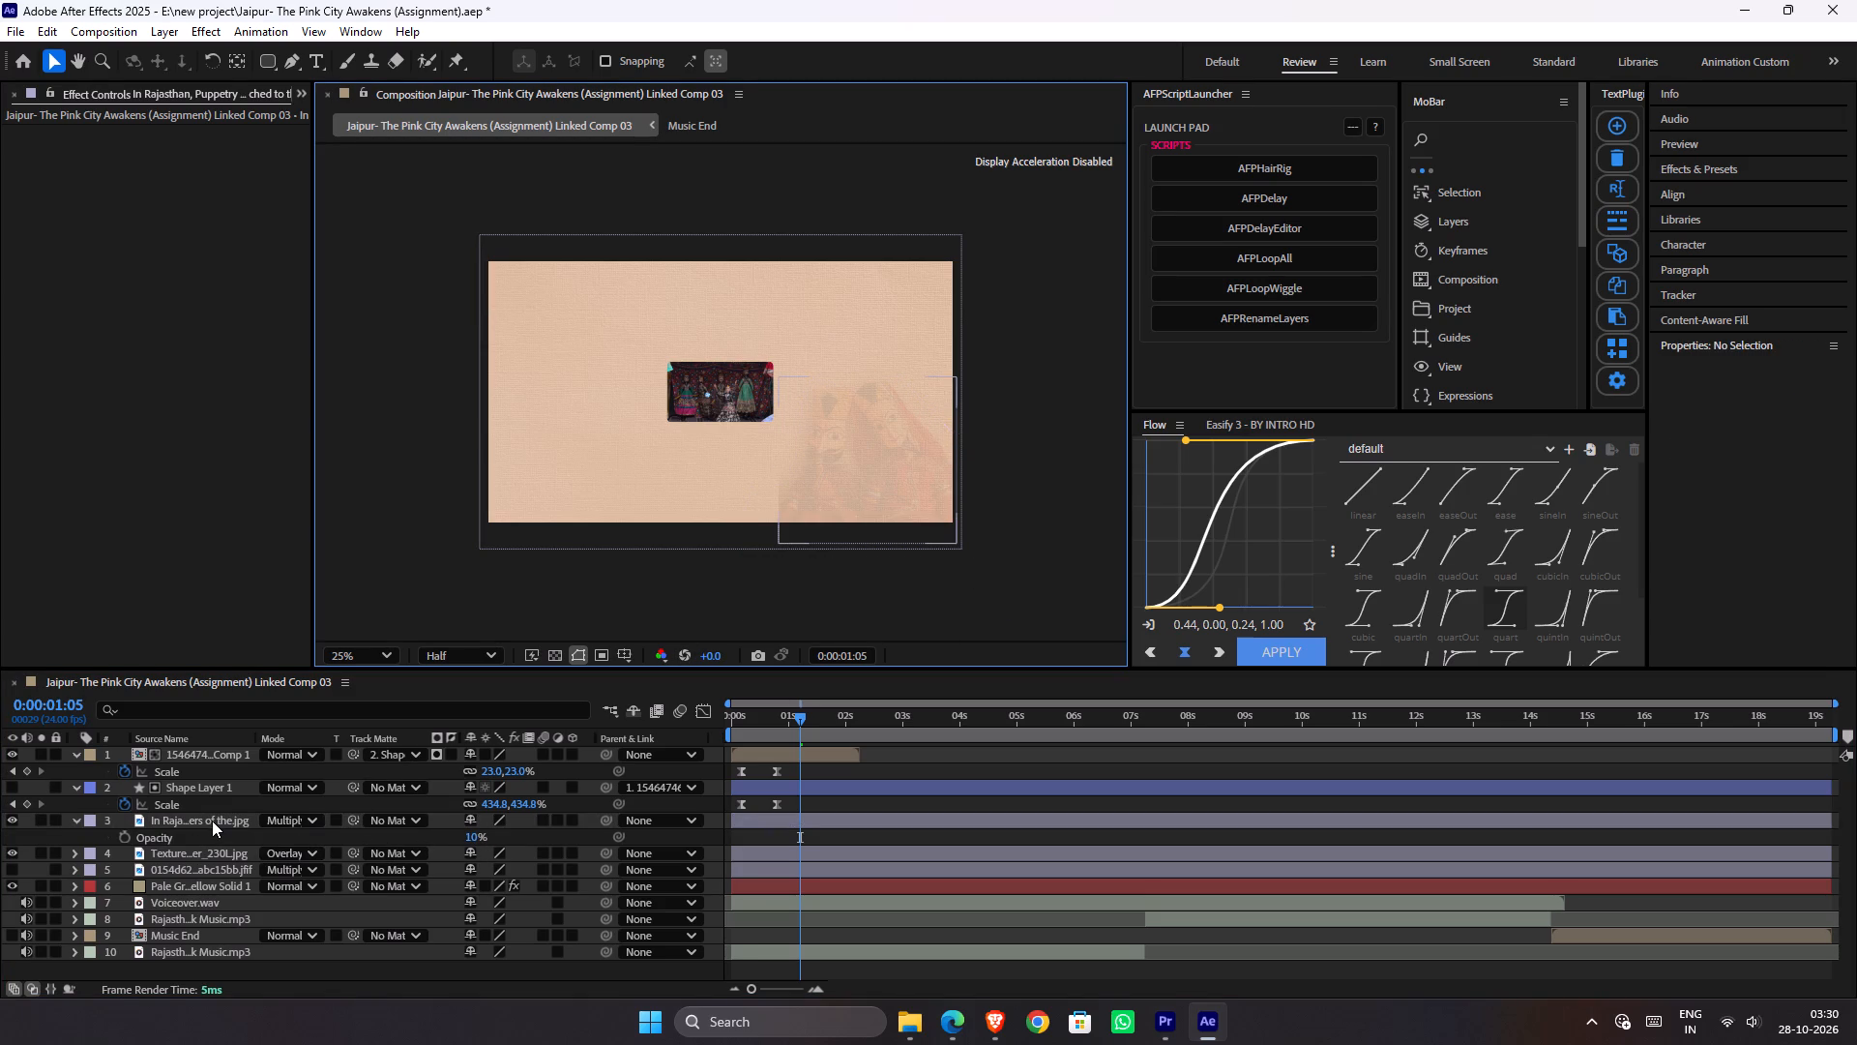
Delete the puppet image layer from the composition.
click(212, 821)
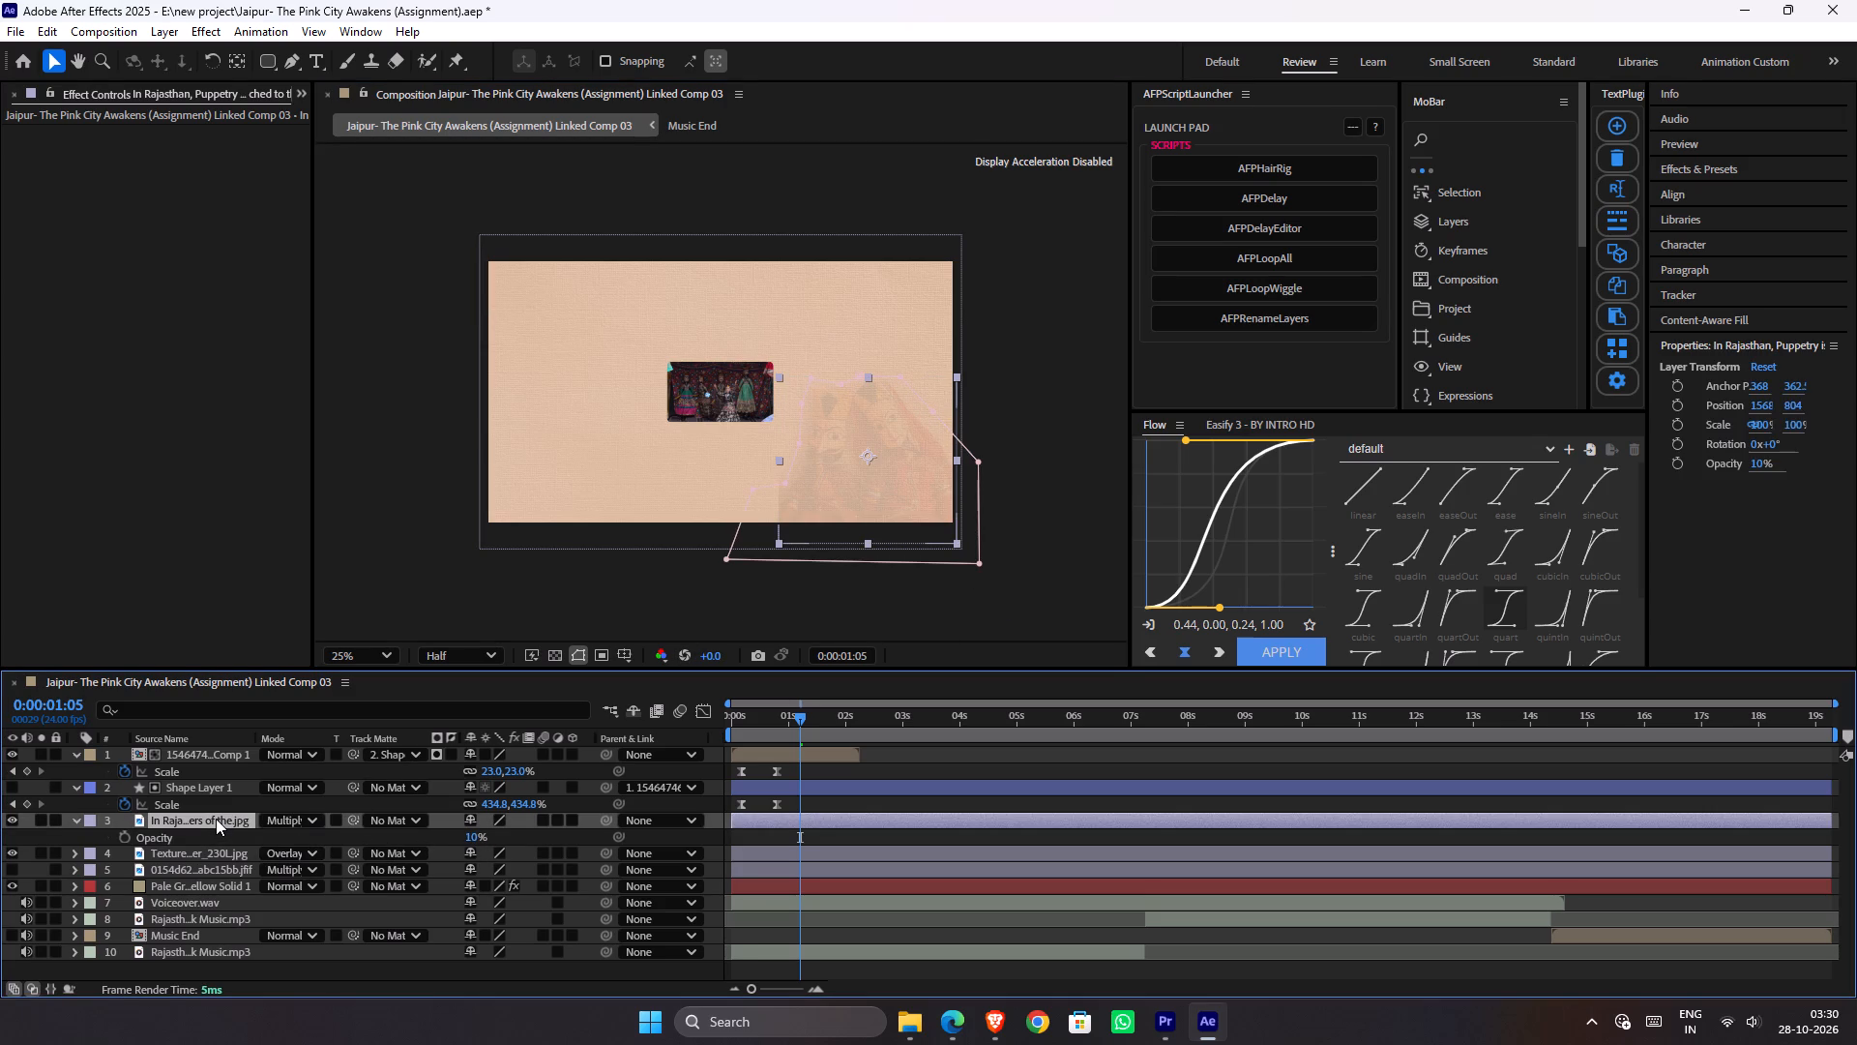
key(Delete)
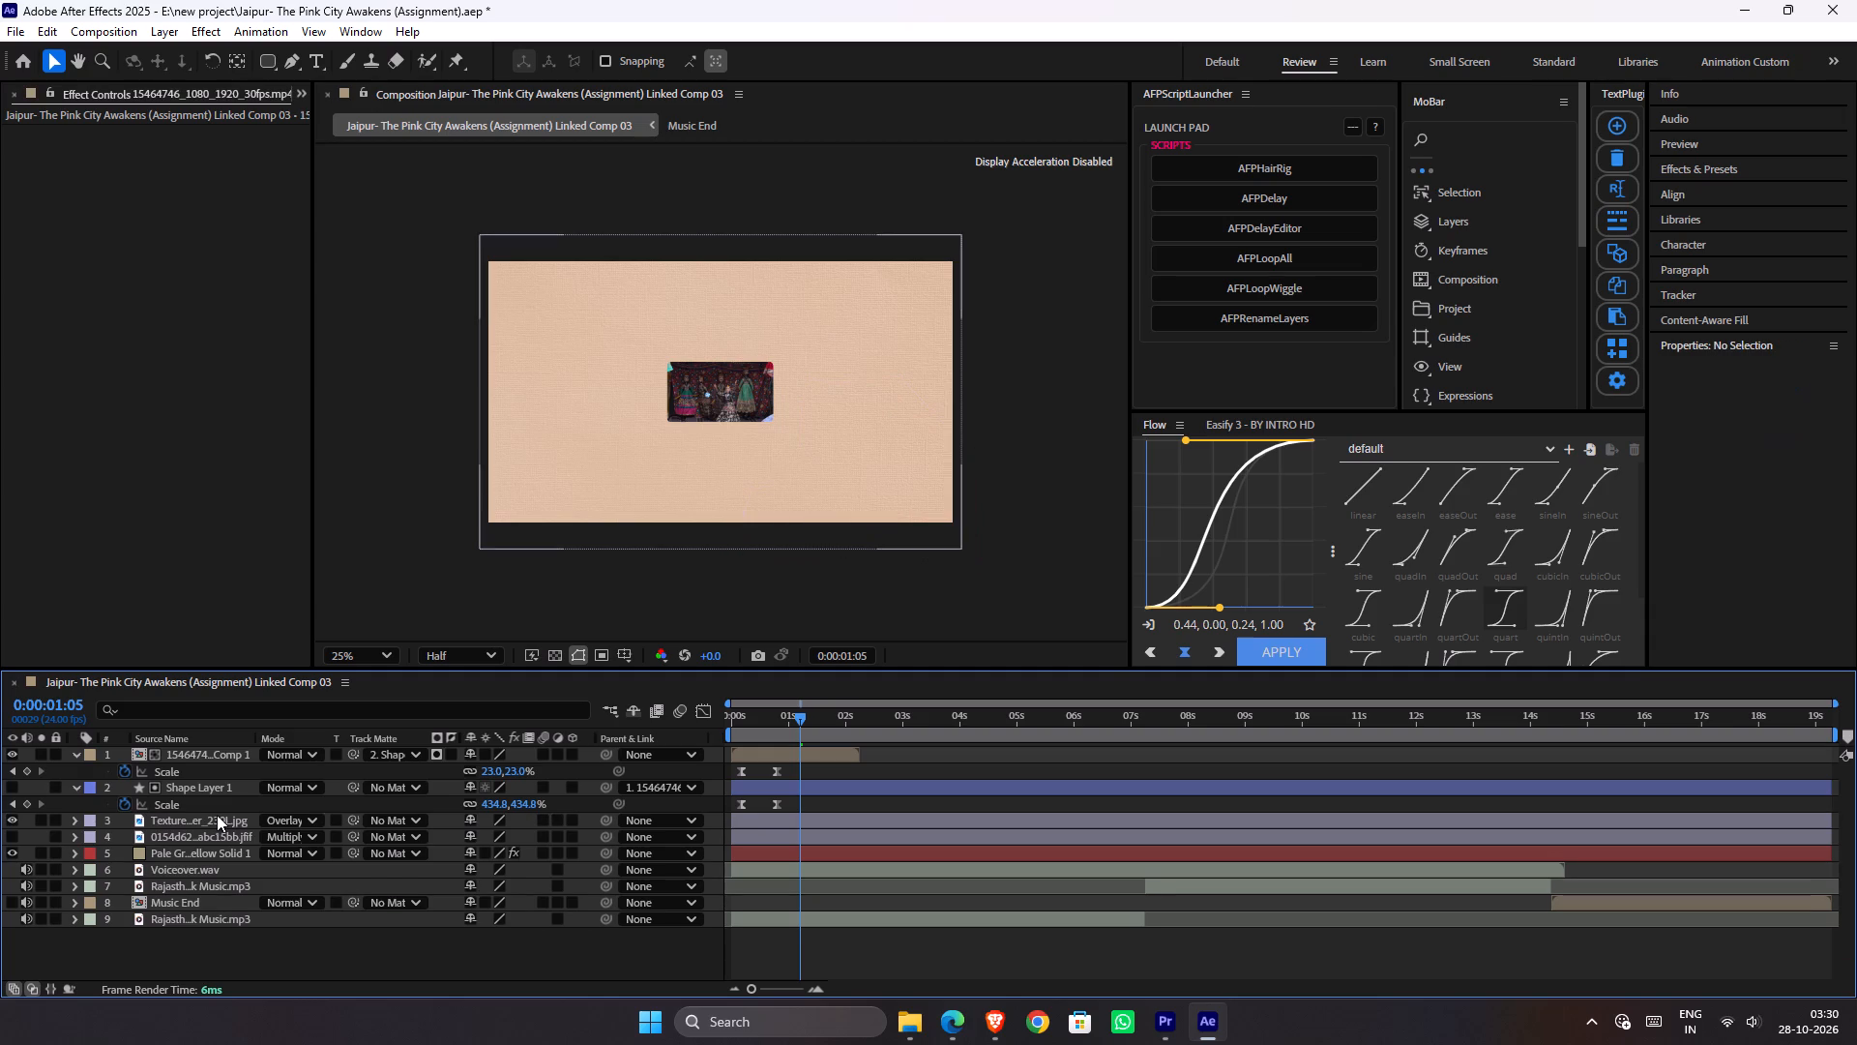
scroll(1010, 528, up, 1)
scroll(1010, 527, down, 1)
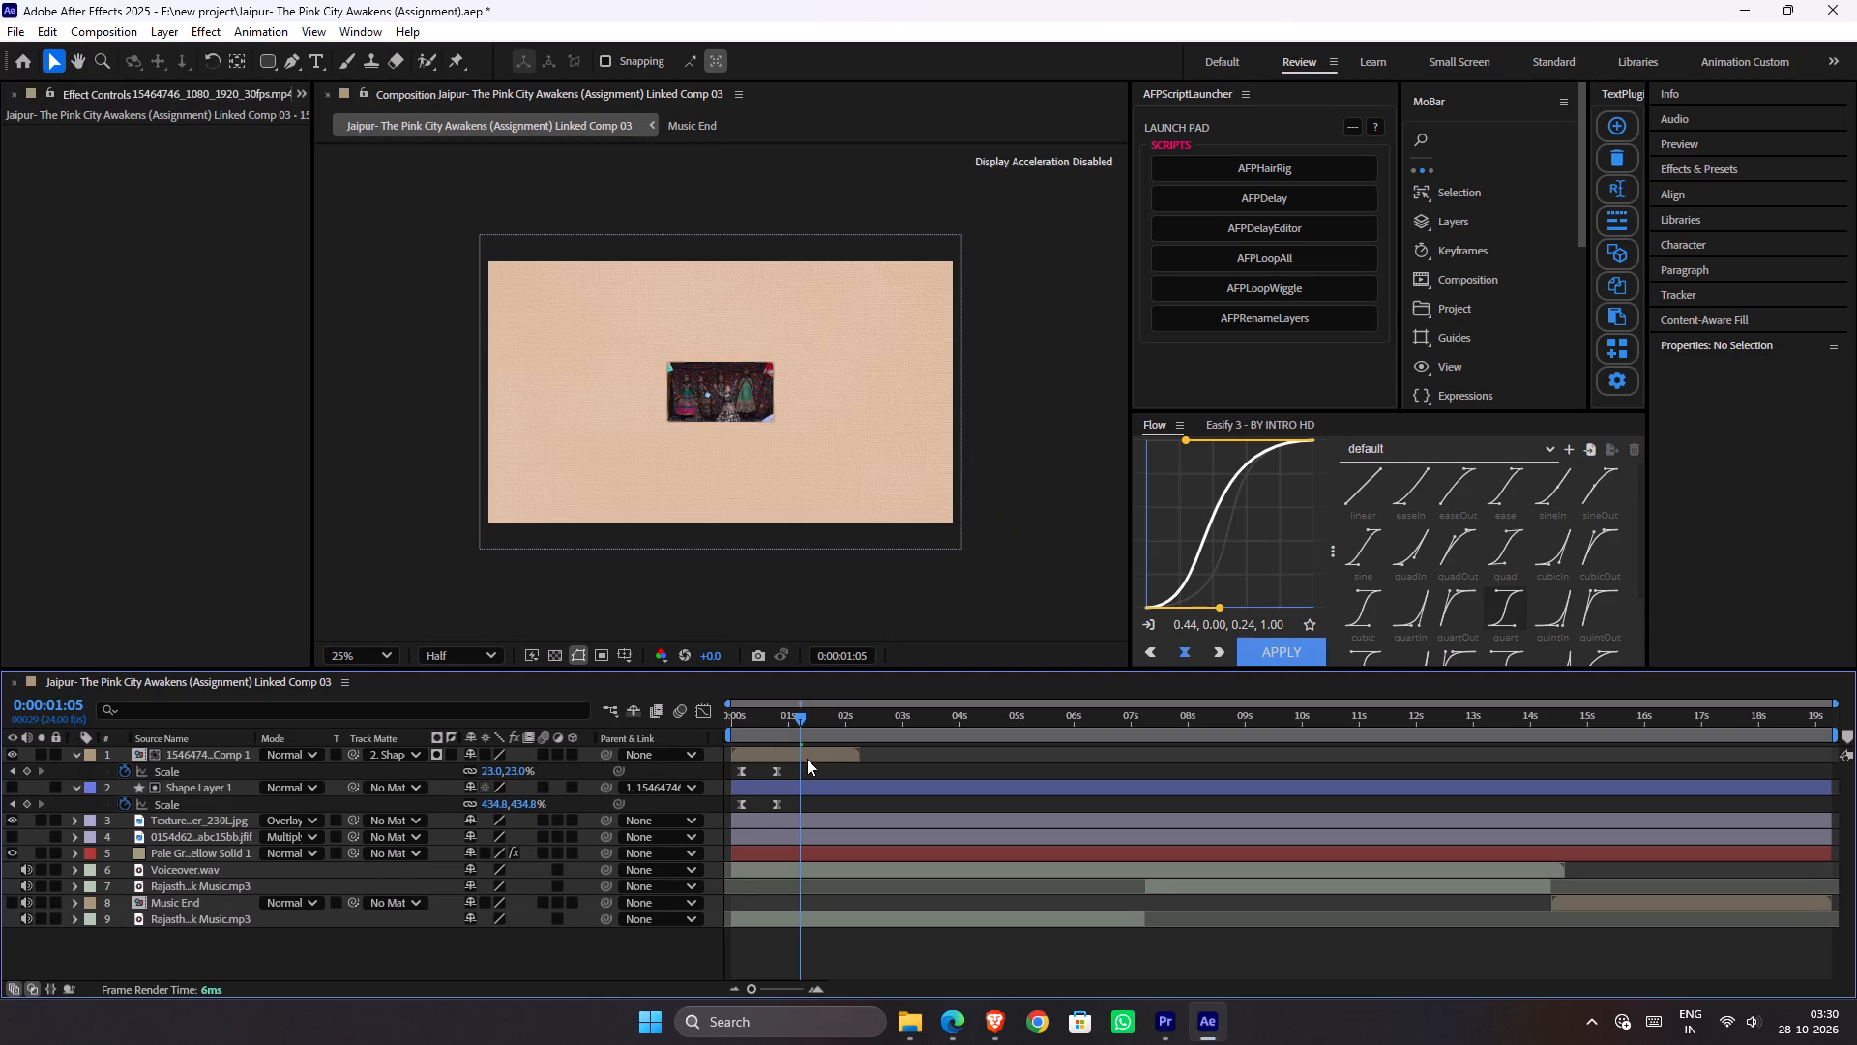
Set the puppet footage precomp's Scale keyframe at 0:00:00:19 to 40%.
key(j)
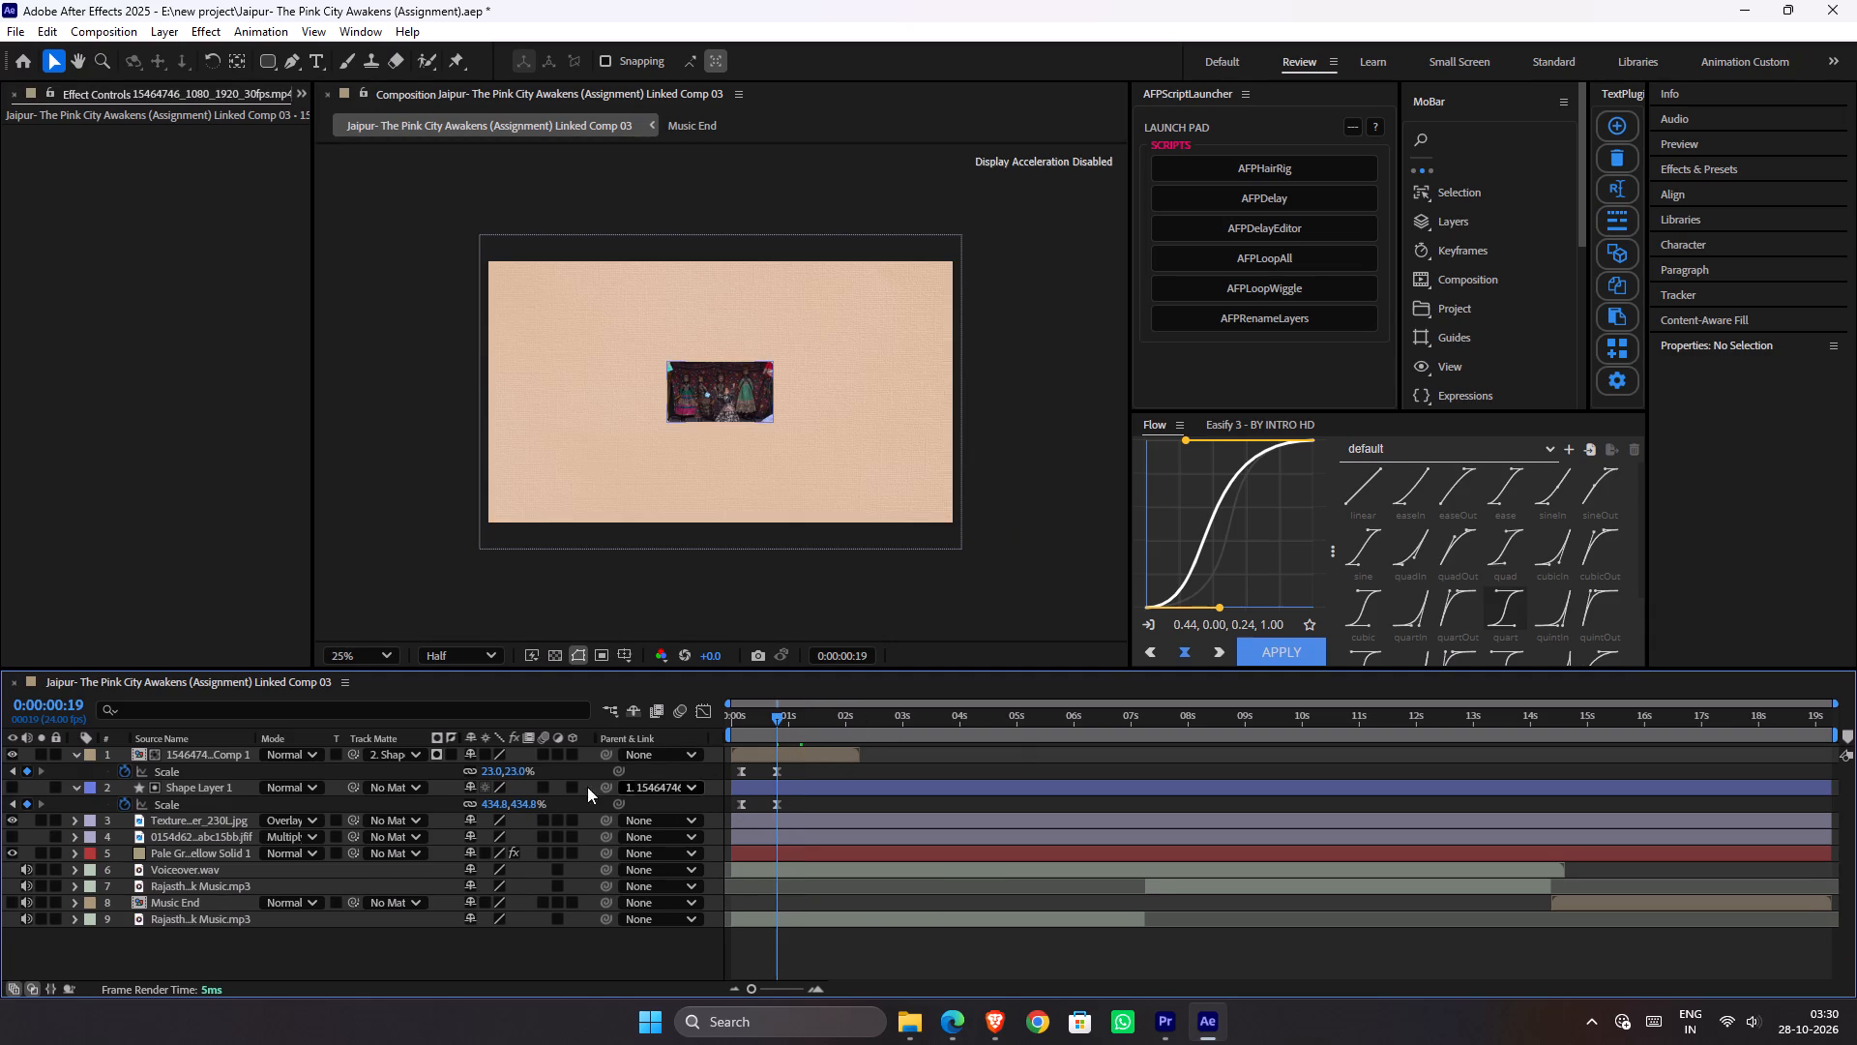
drag(518, 775, 536, 775)
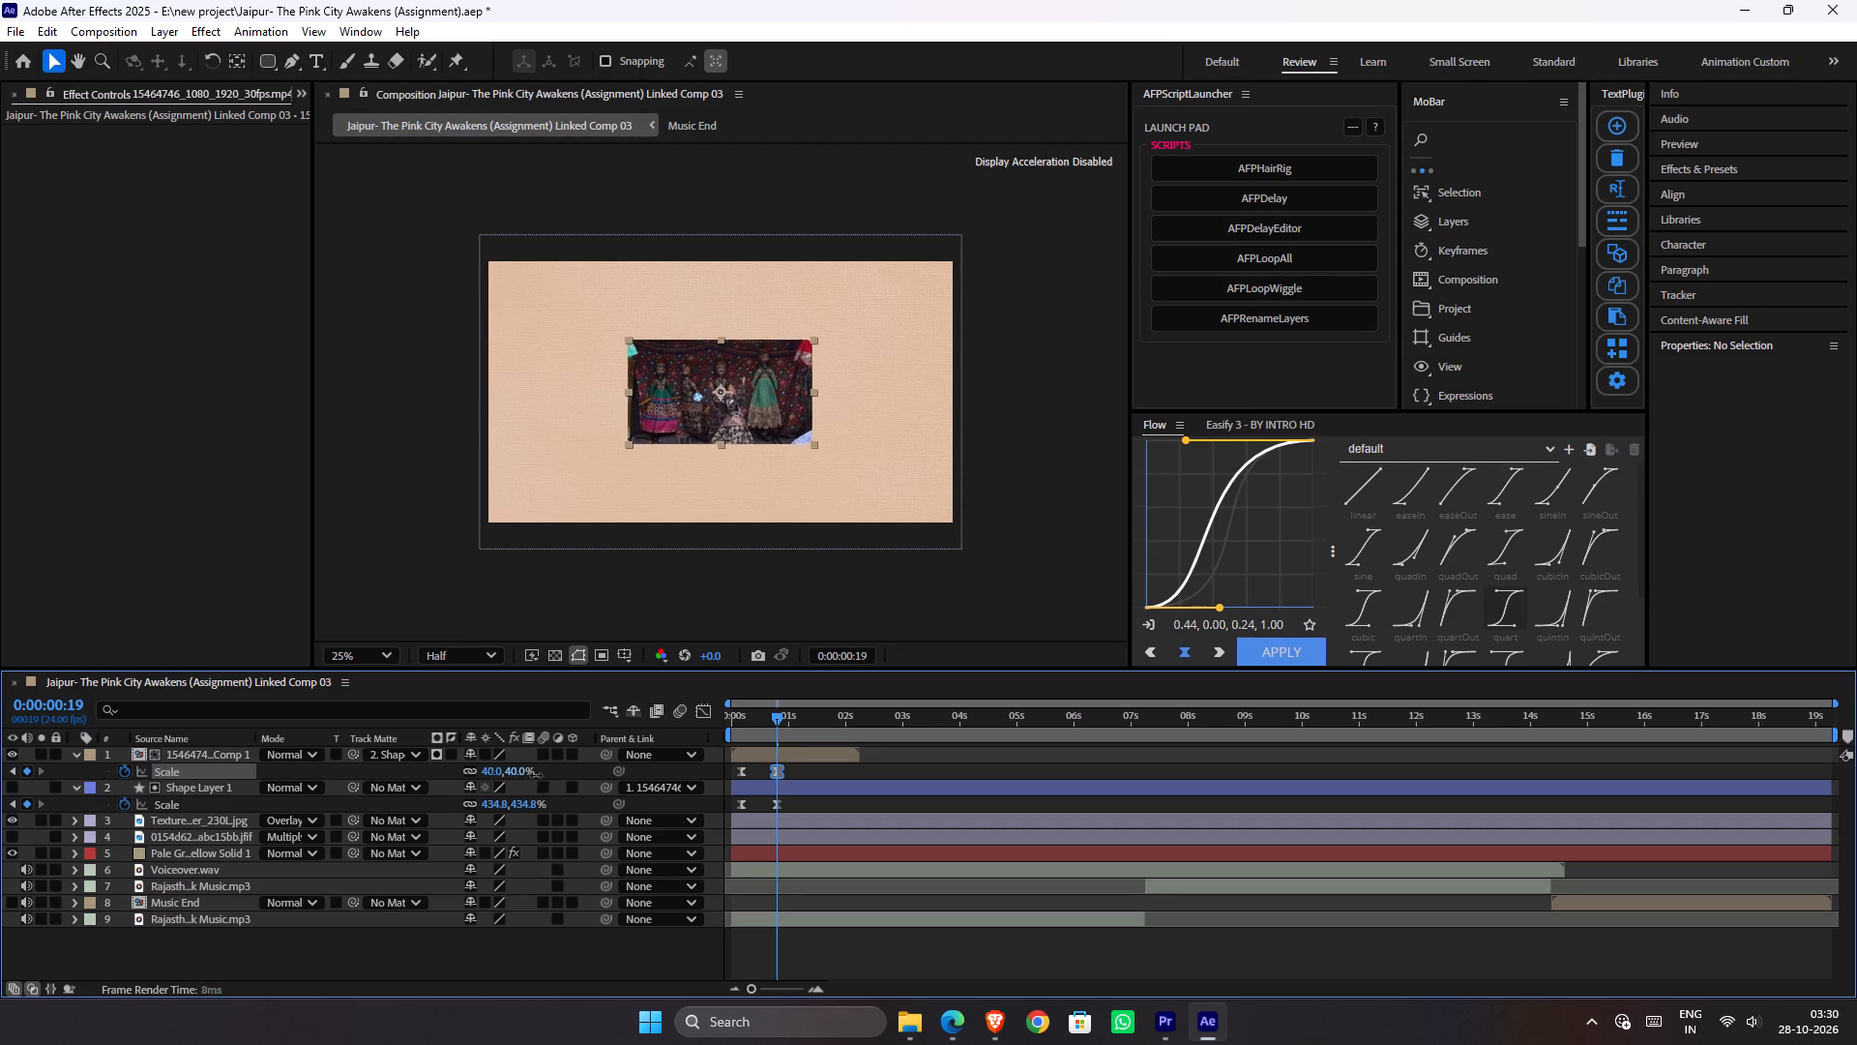
drag(536, 775, 532, 772)
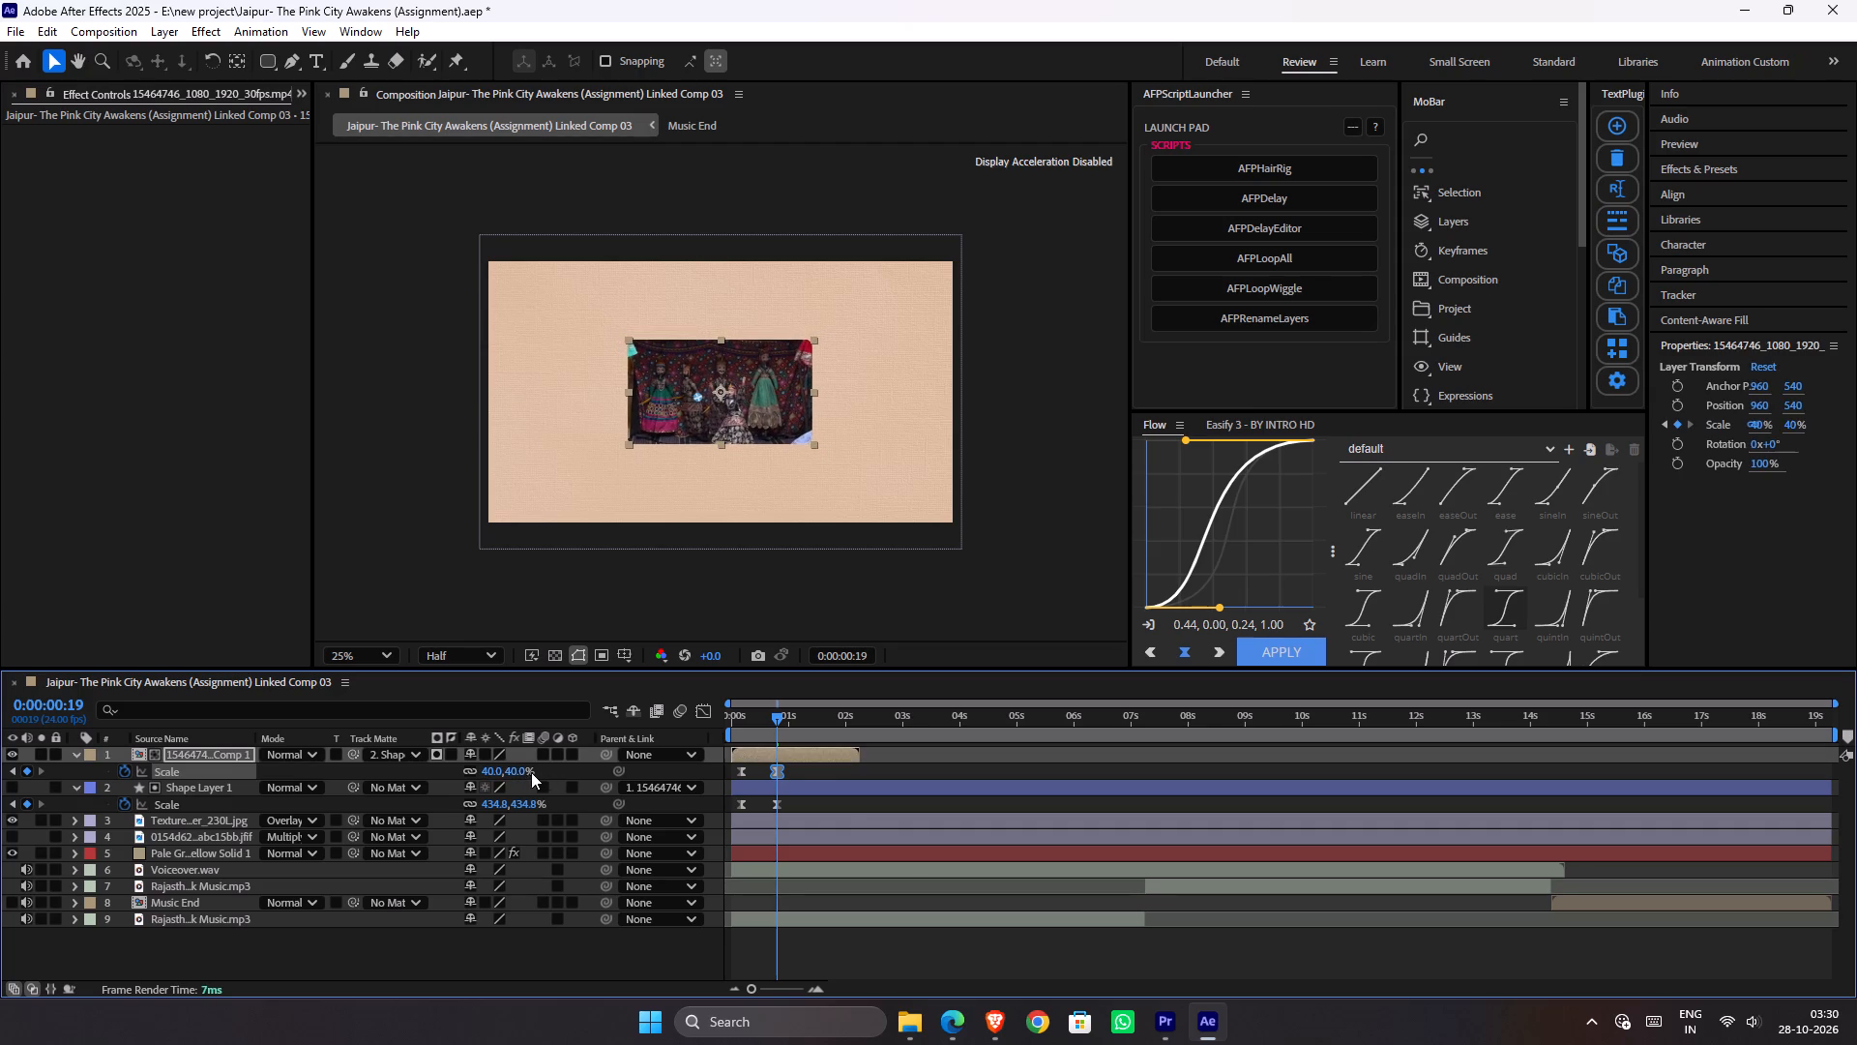
Apply the 0.44, 0.00, 0.24, 1.00 Flow easing curve to the Scale keyframes of the footage precomp and Shape Layer 1.
drag(808, 768, 708, 809)
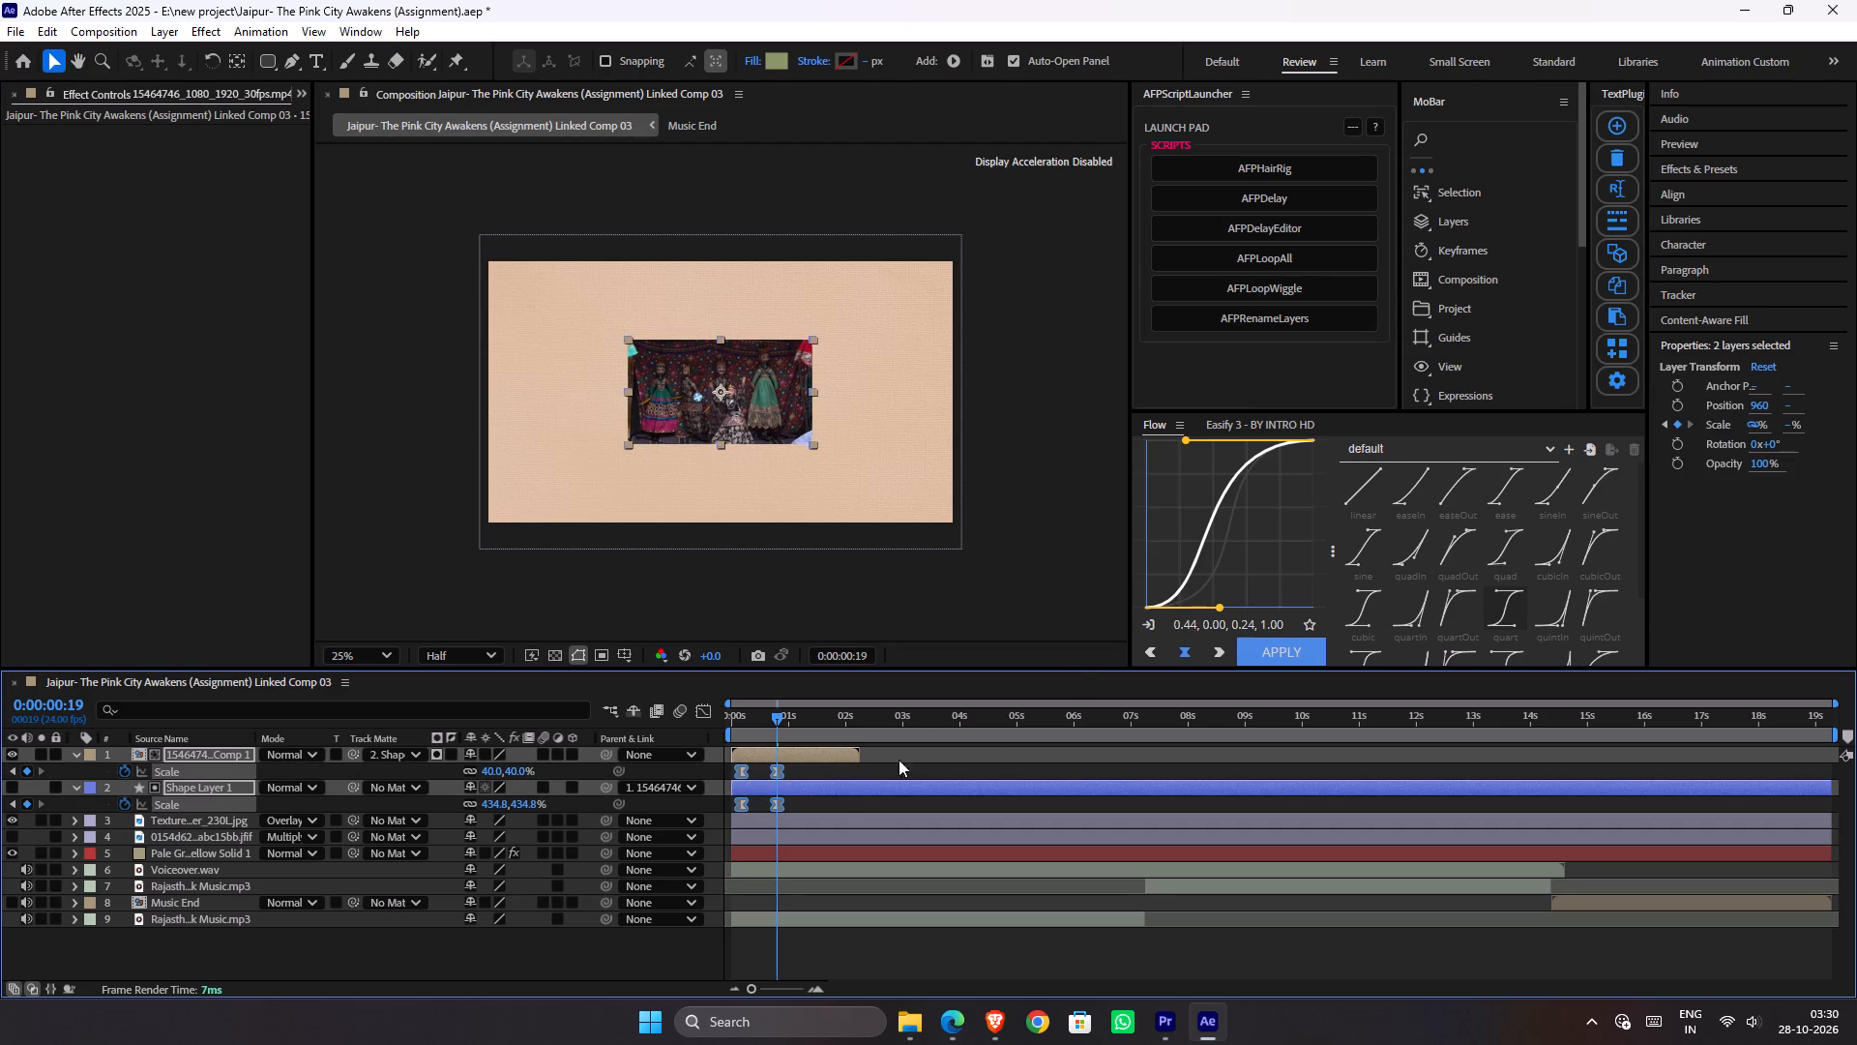
click(1259, 644)
Play back the footage's scale-down animation from the start and check what follows it.
drag(770, 720, 656, 750)
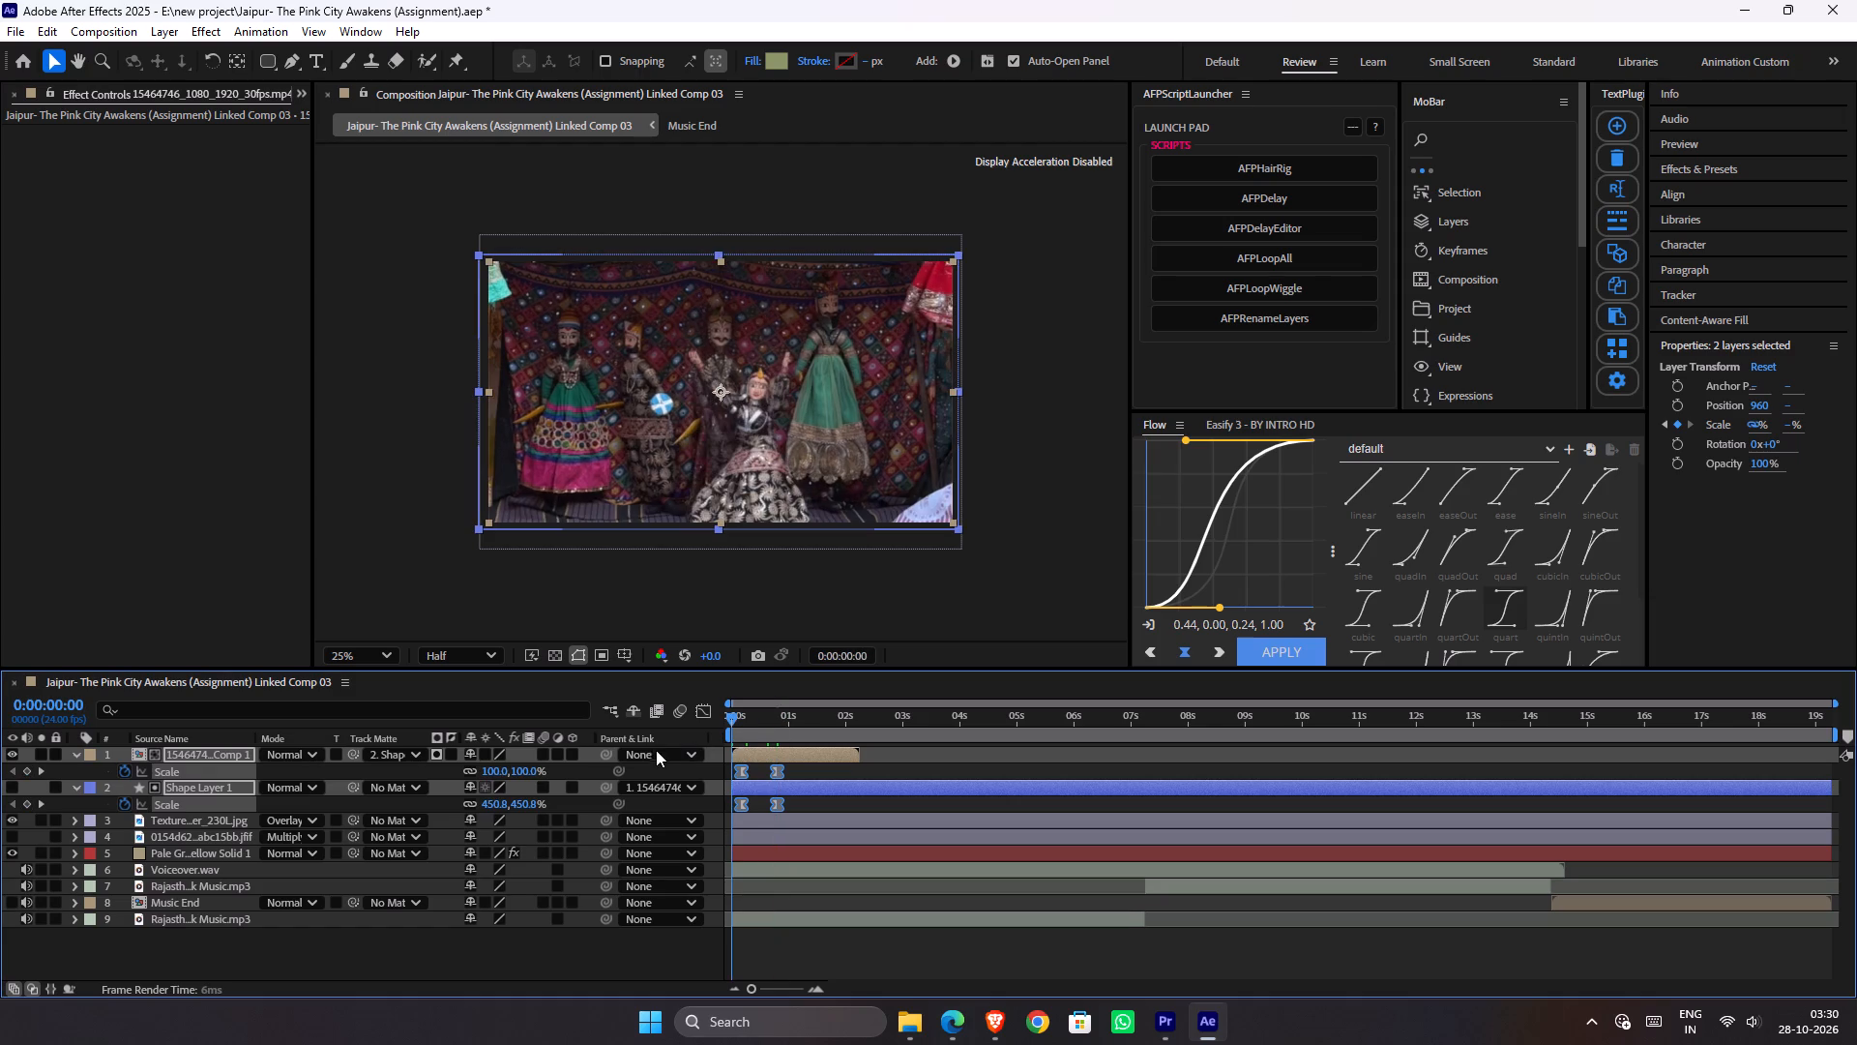
drag(656, 750, 647, 752)
key(space)
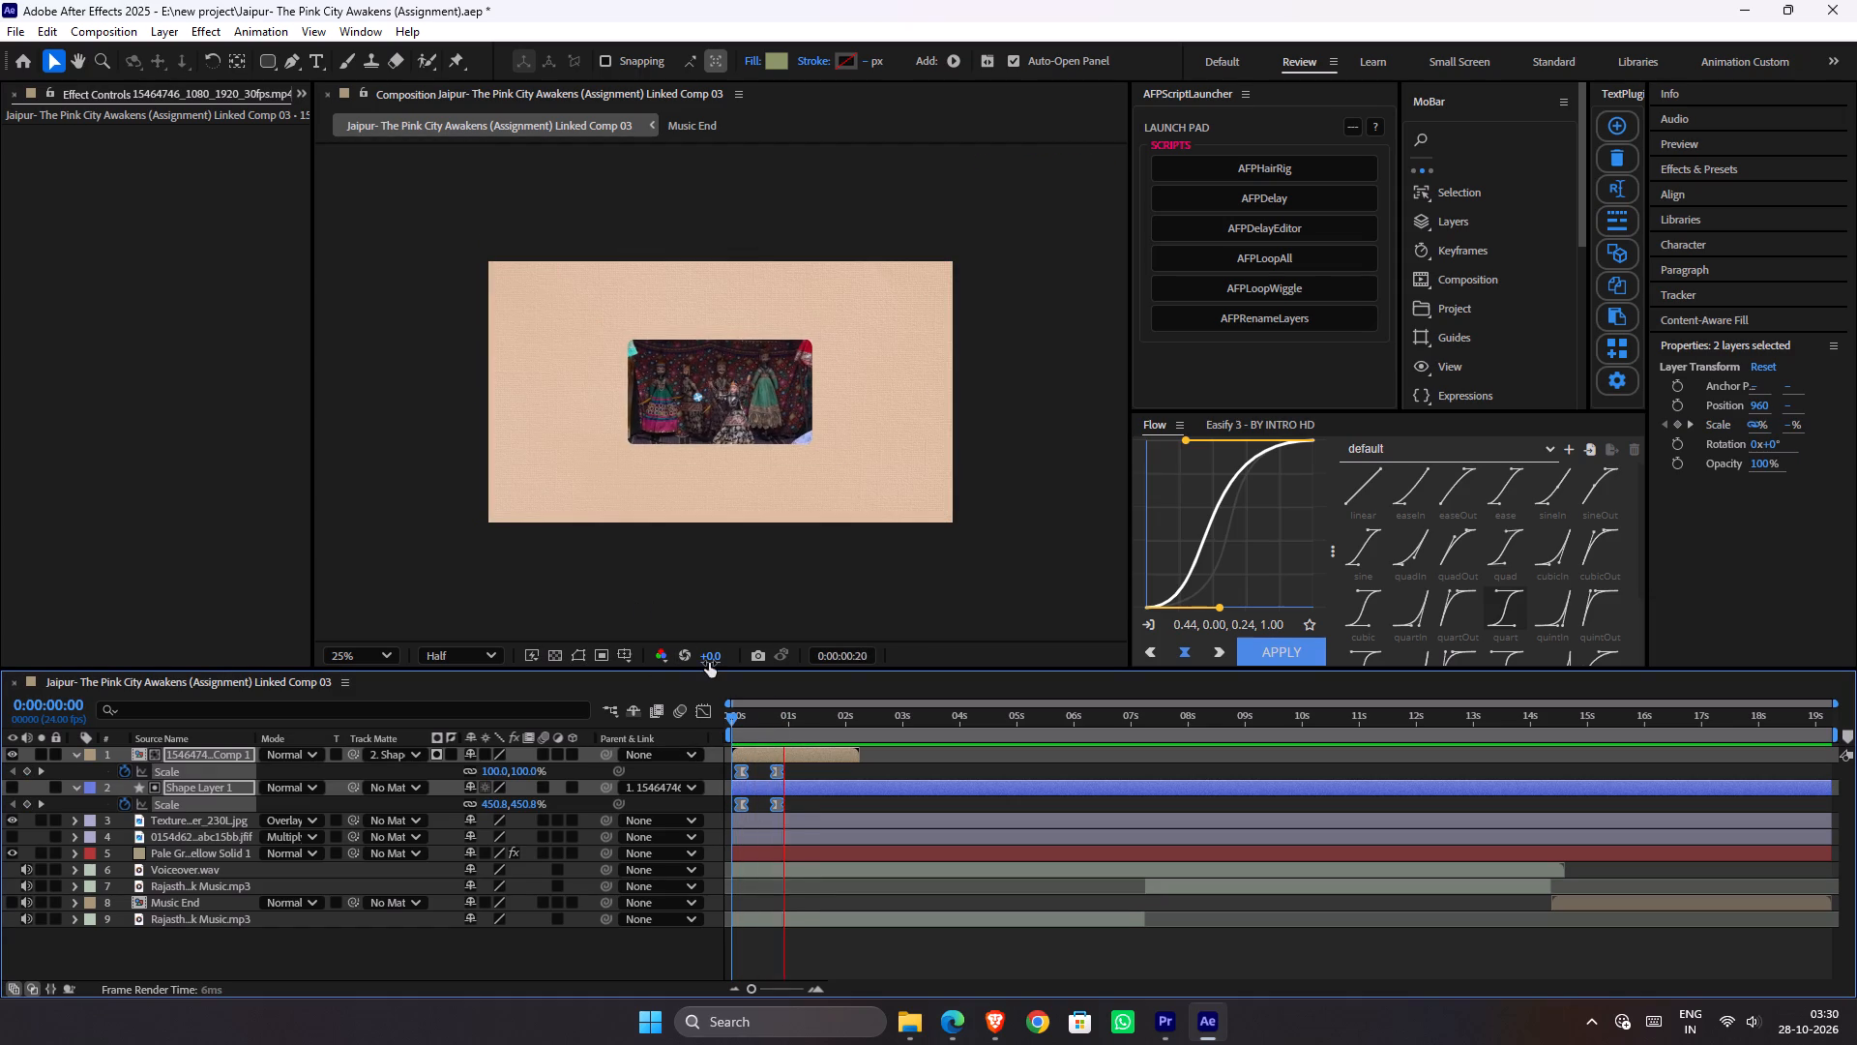
key(space)
drag(806, 729, 609, 732)
key(space)
key(space)
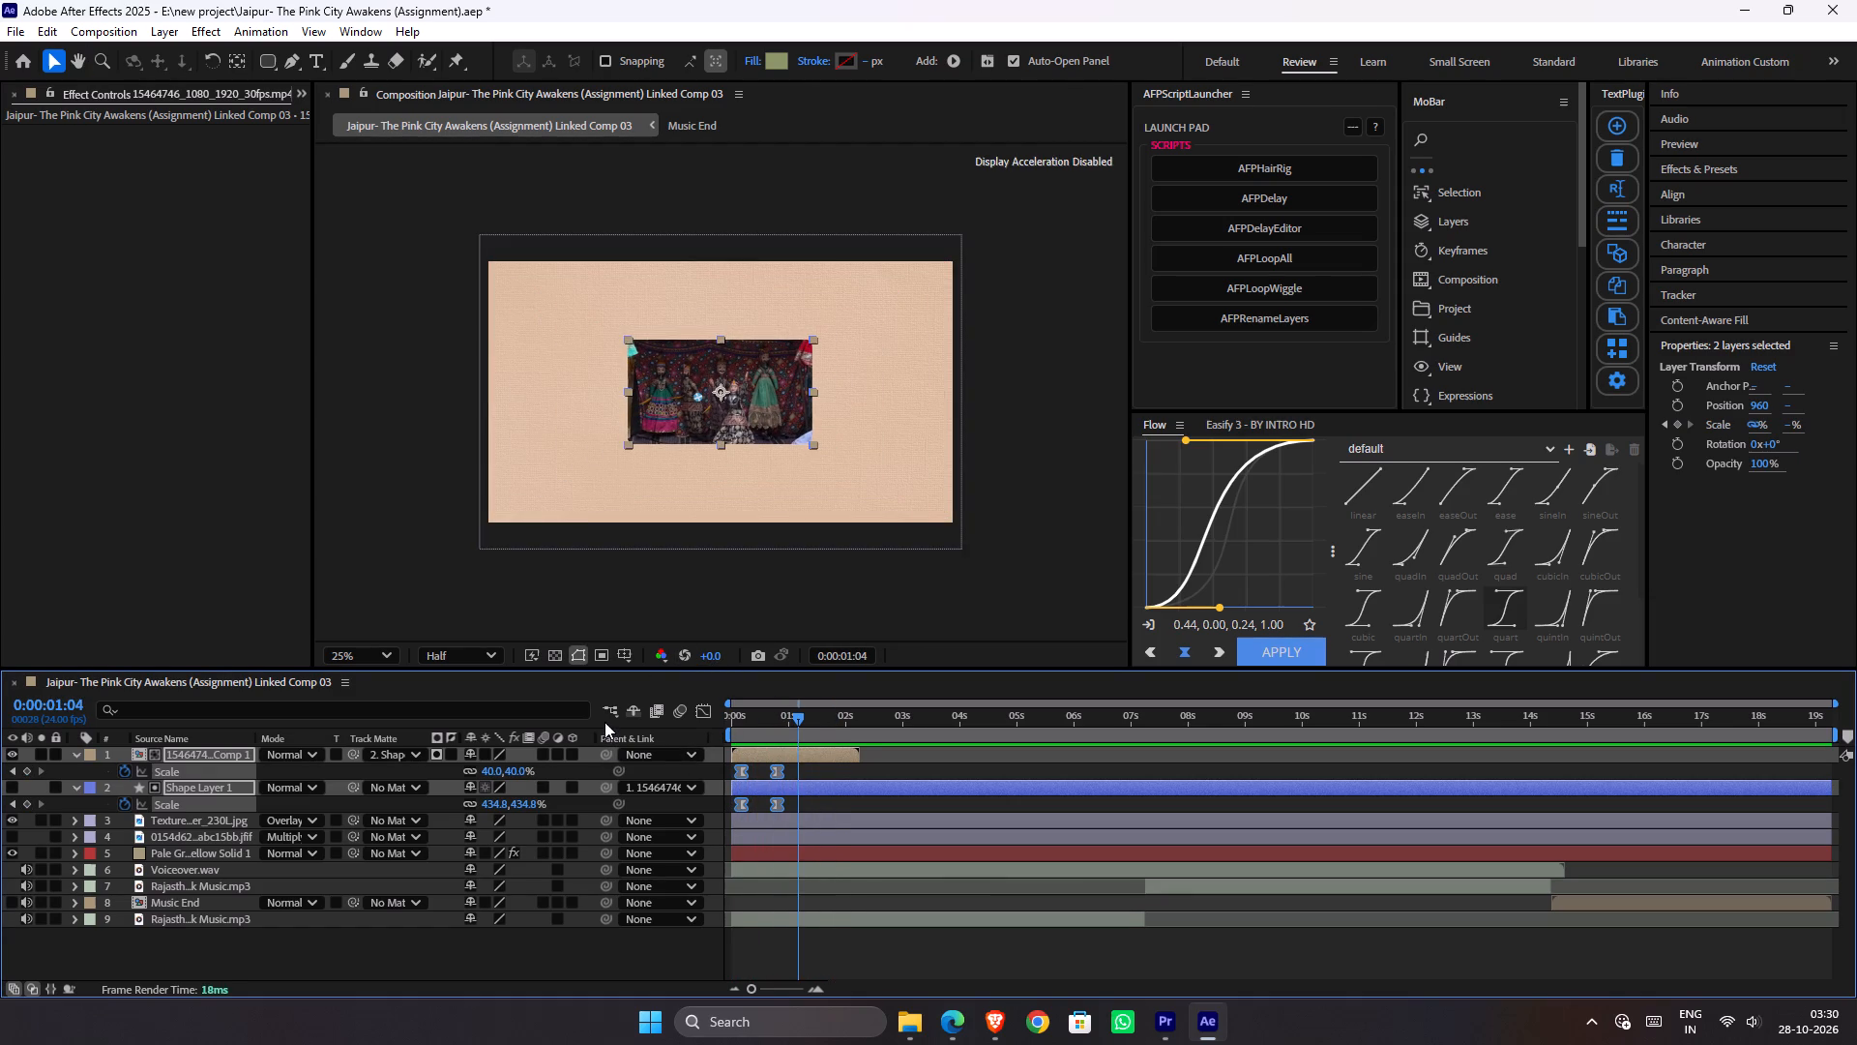
key(space)
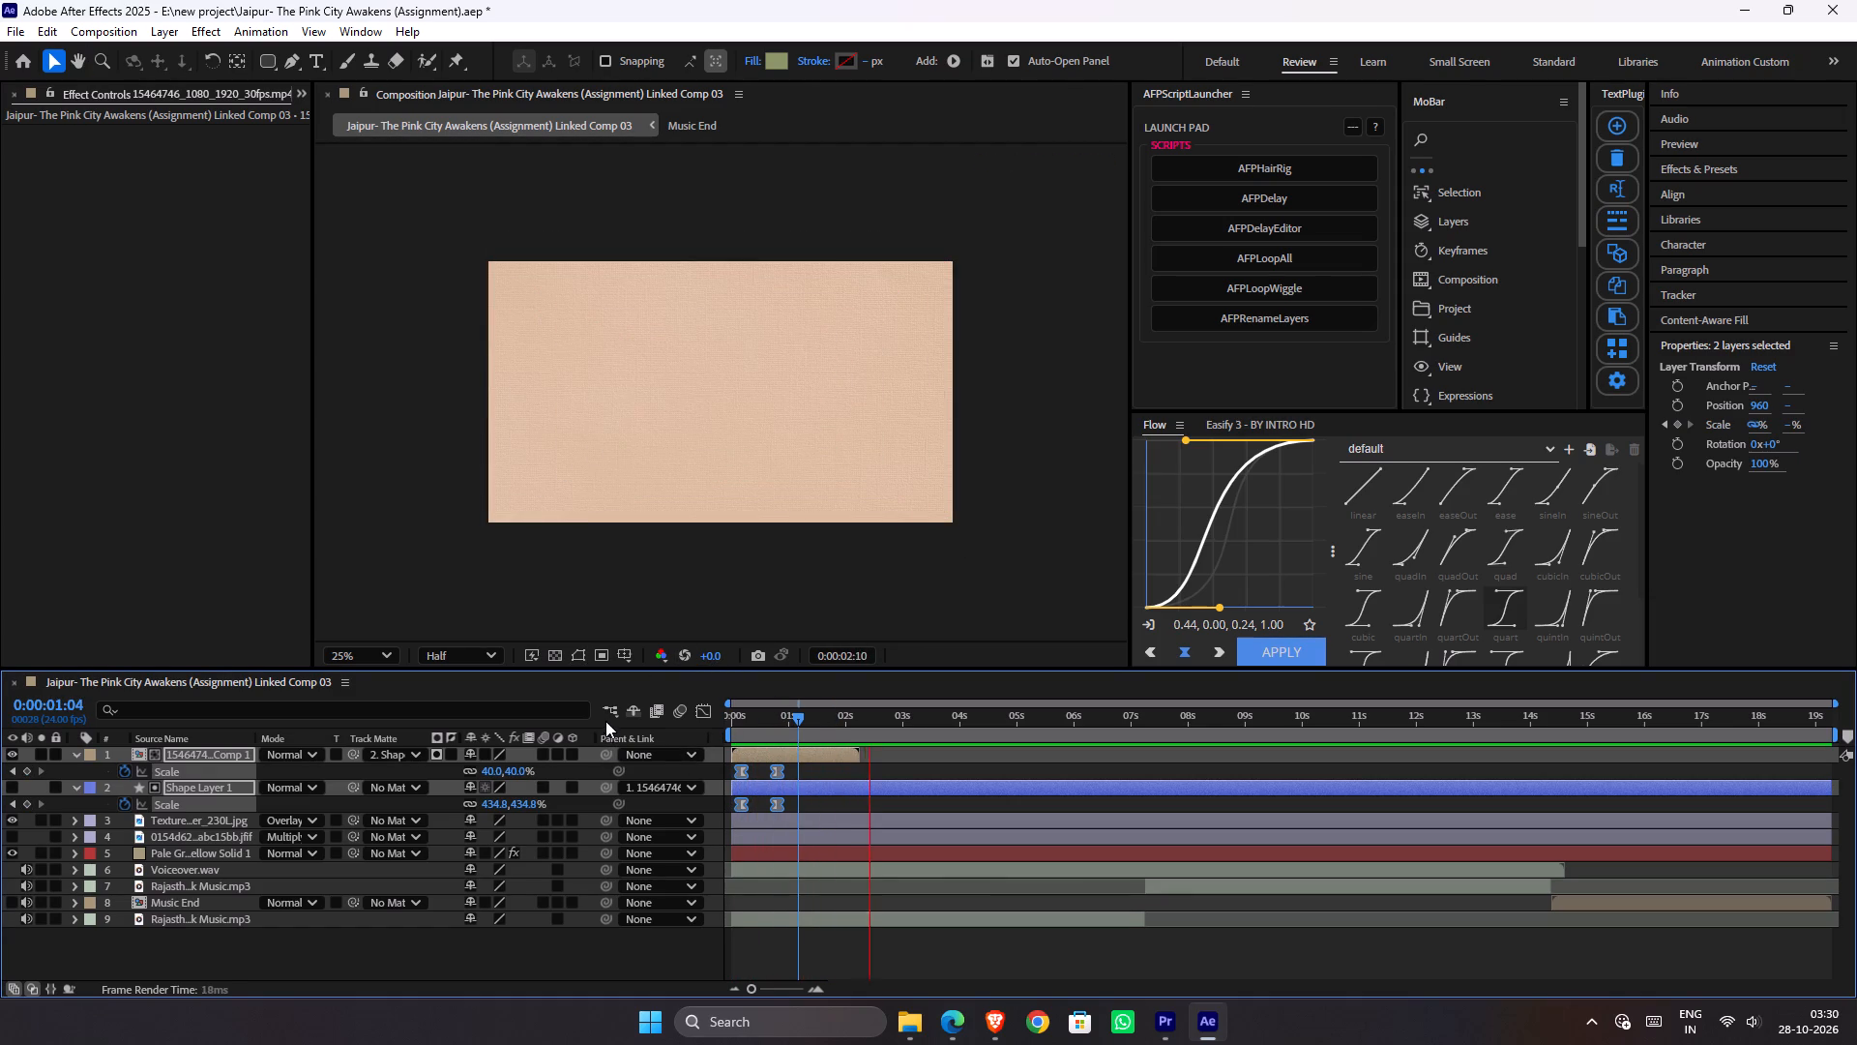
key(space)
Open the puppet footage precomp and set its composition duration to 0:00:04:08.
double_click(822, 752)
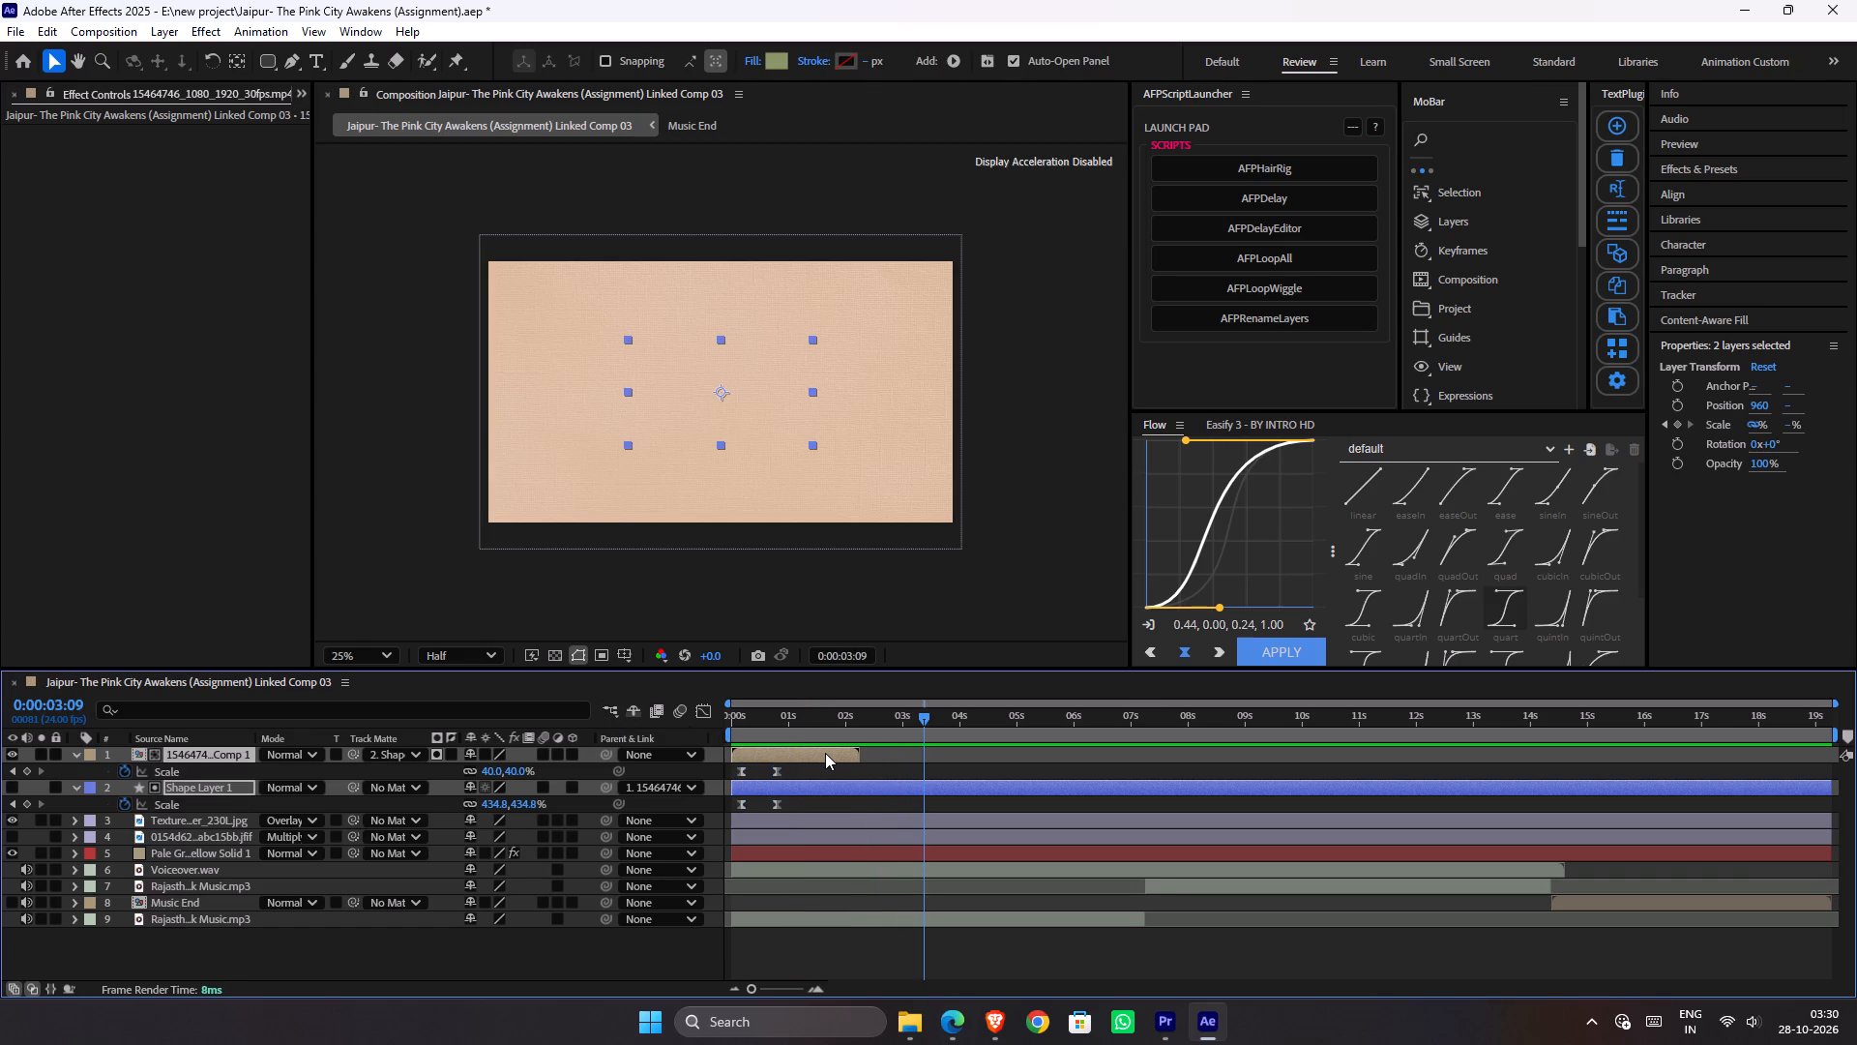
key(ctrl+k)
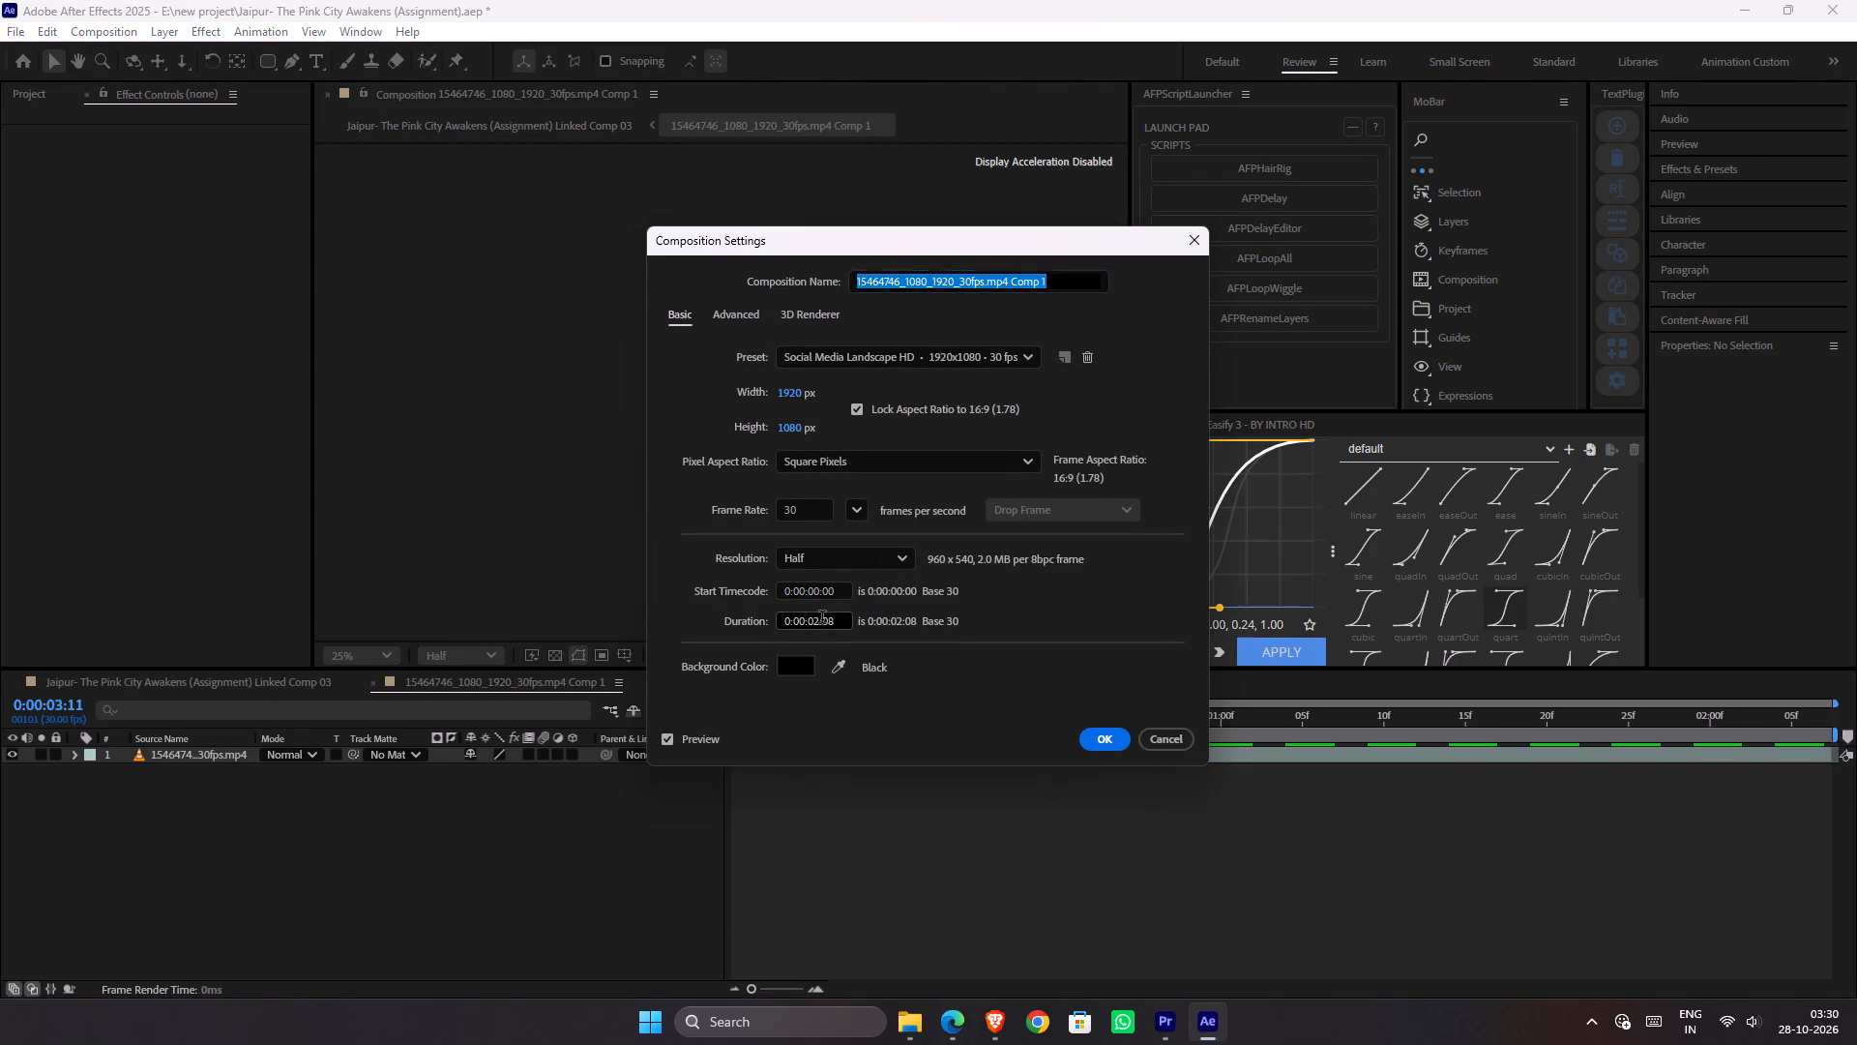
click(822, 619)
key(Left)
key(BackSpace)
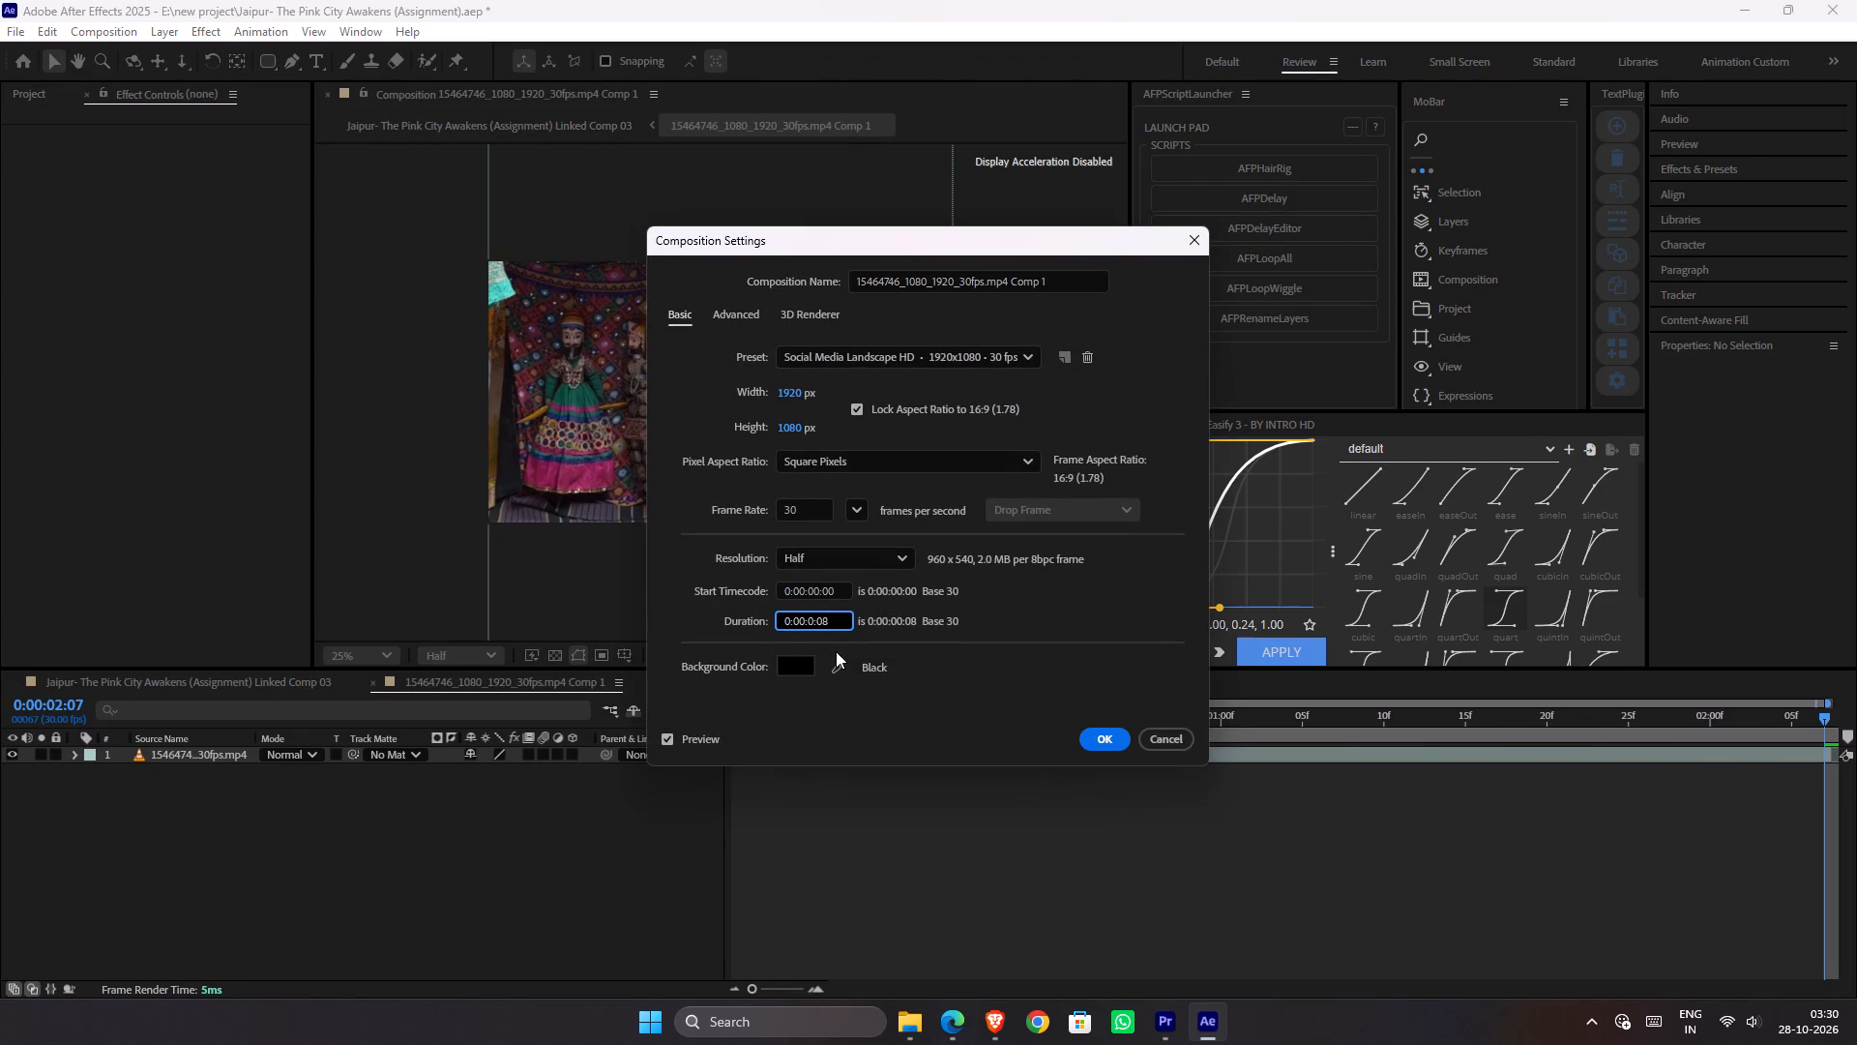
key(4)
key(Return)
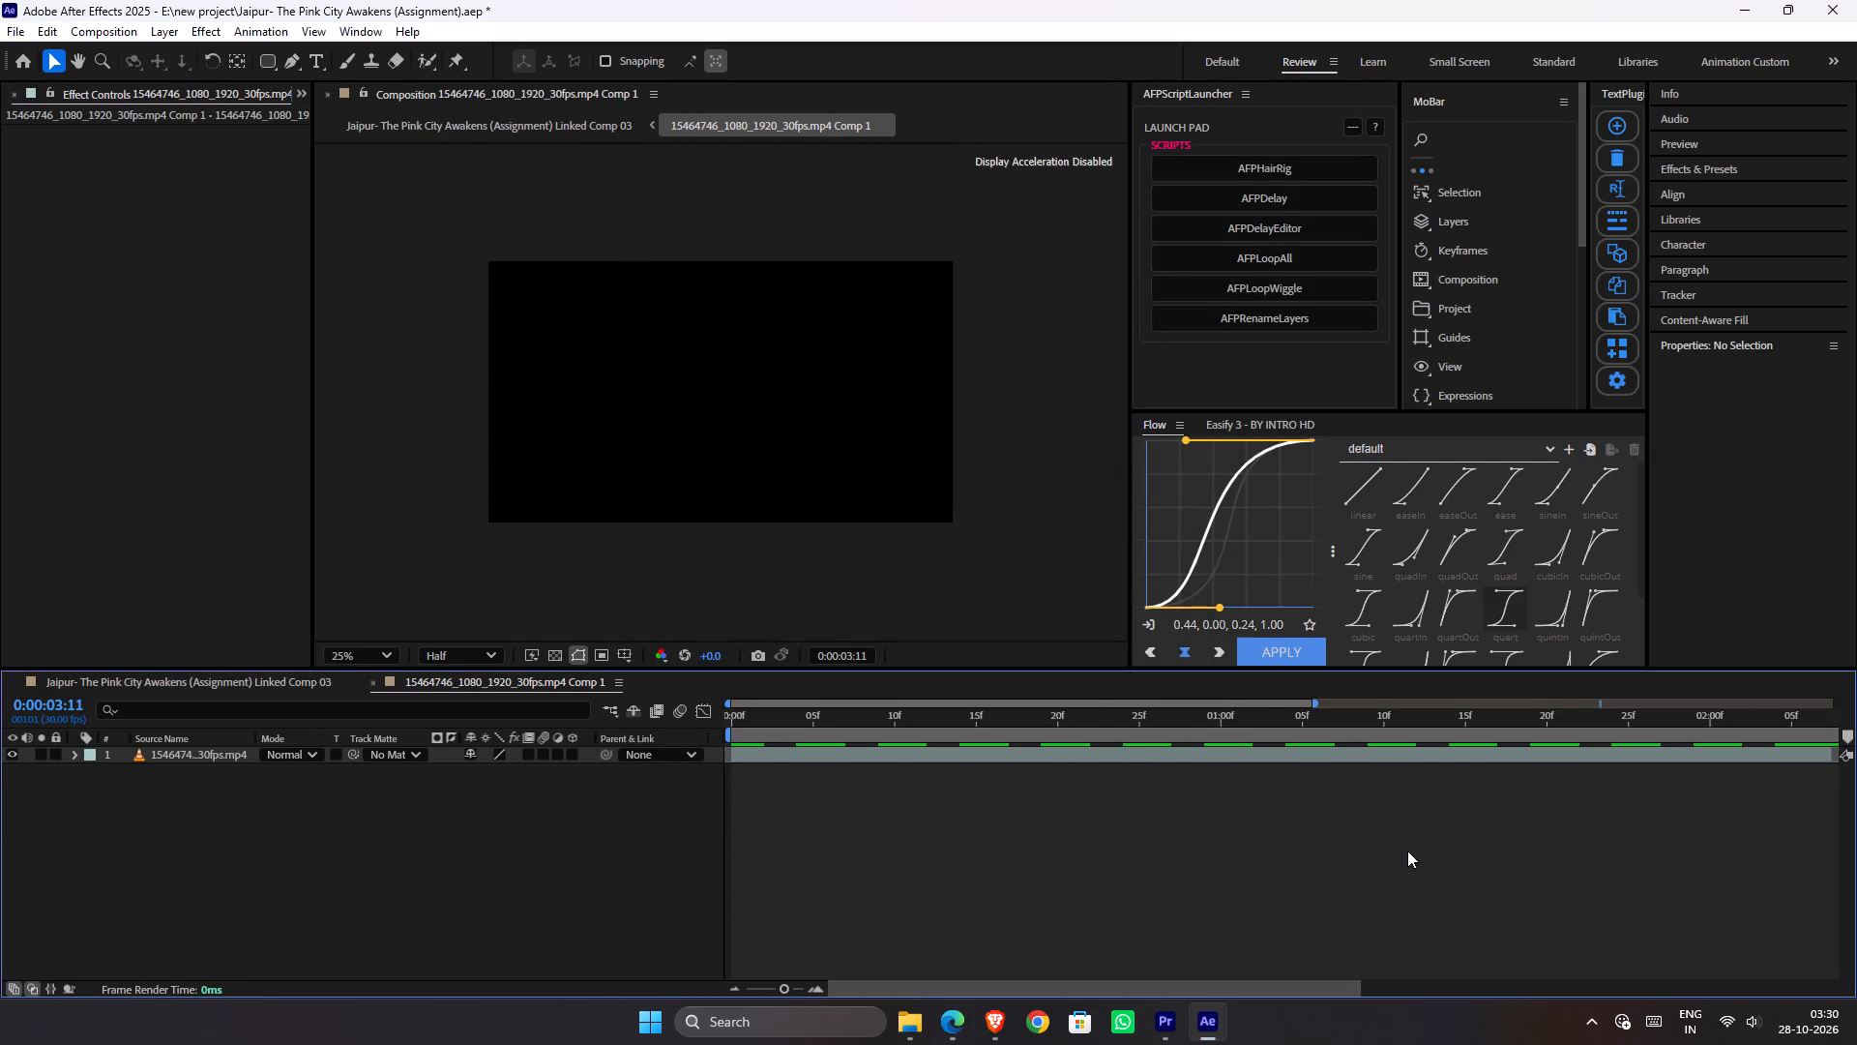
Extend the puppet video layer to the end of the lengthened precomp.
alt+scroll(1407, 851, down, 8)
drag(1311, 757, 1716, 783)
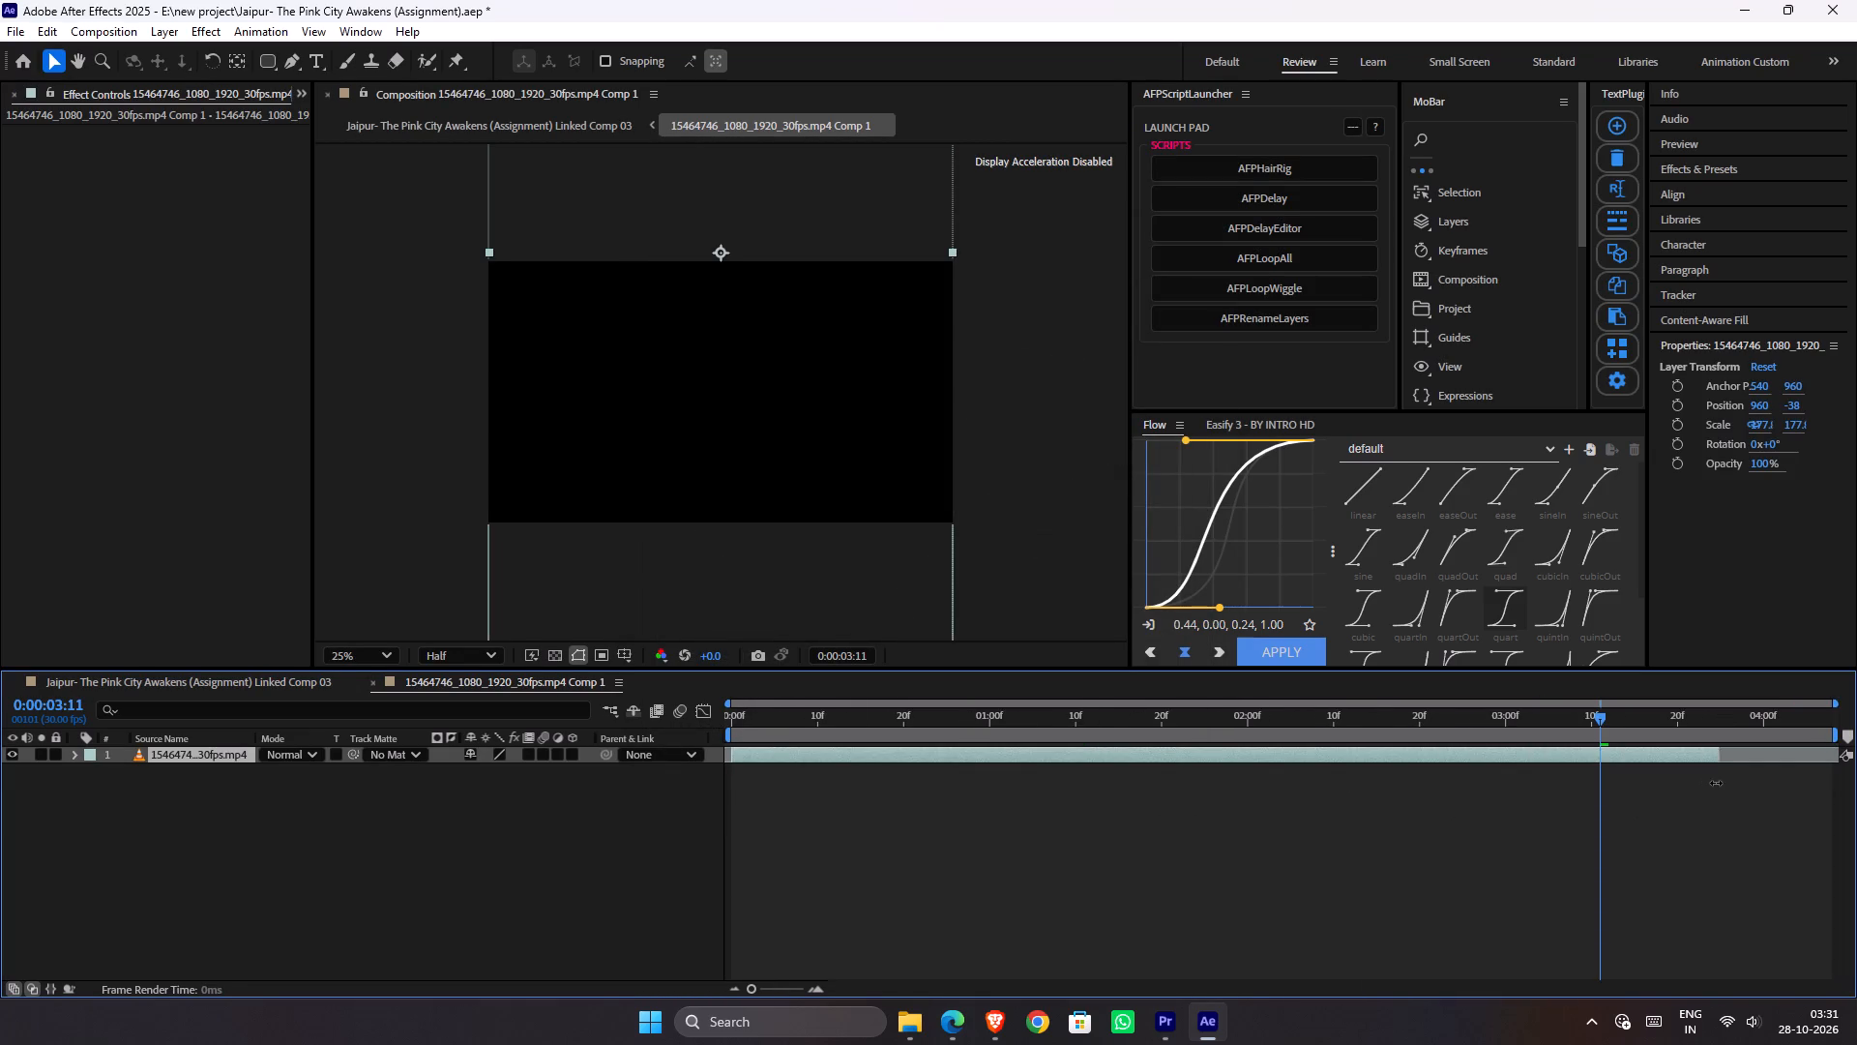
drag(1716, 783, 1817, 789)
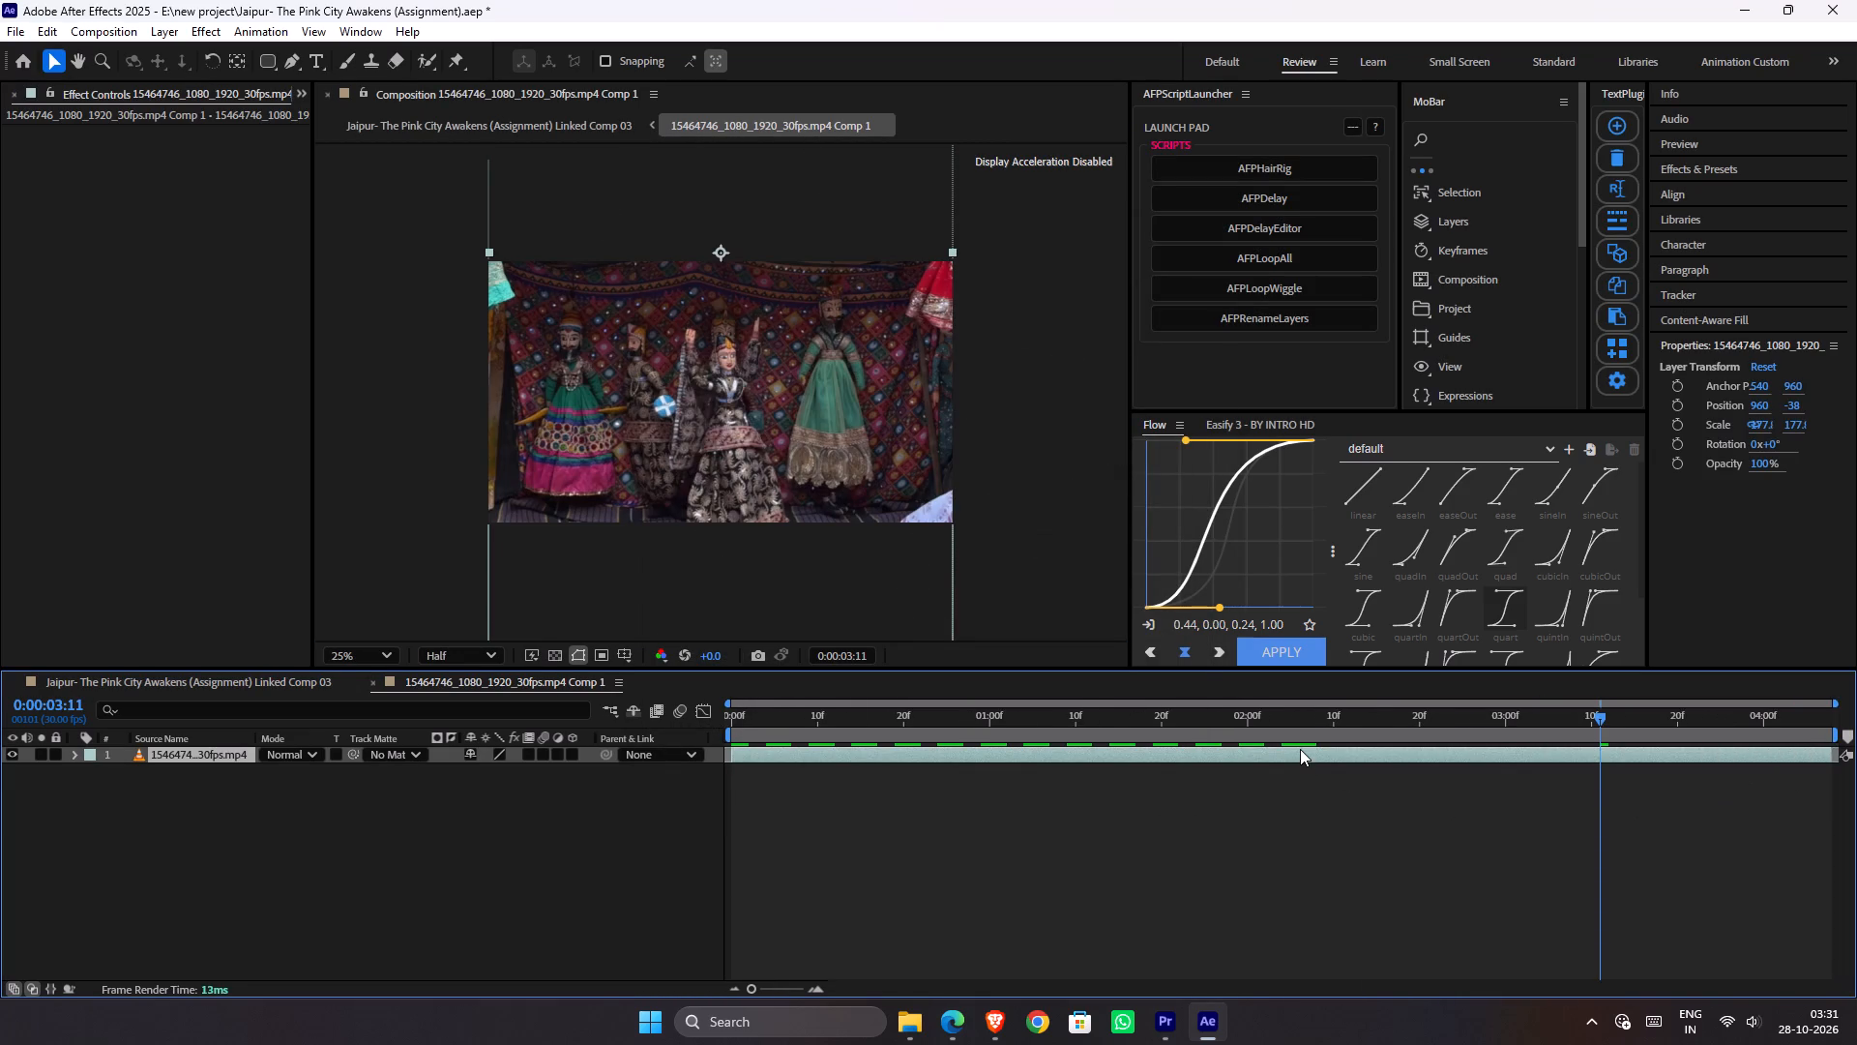
Set the puppet footage precomp's frame rate to 24 fps.
key(ctrl+k)
click(858, 515)
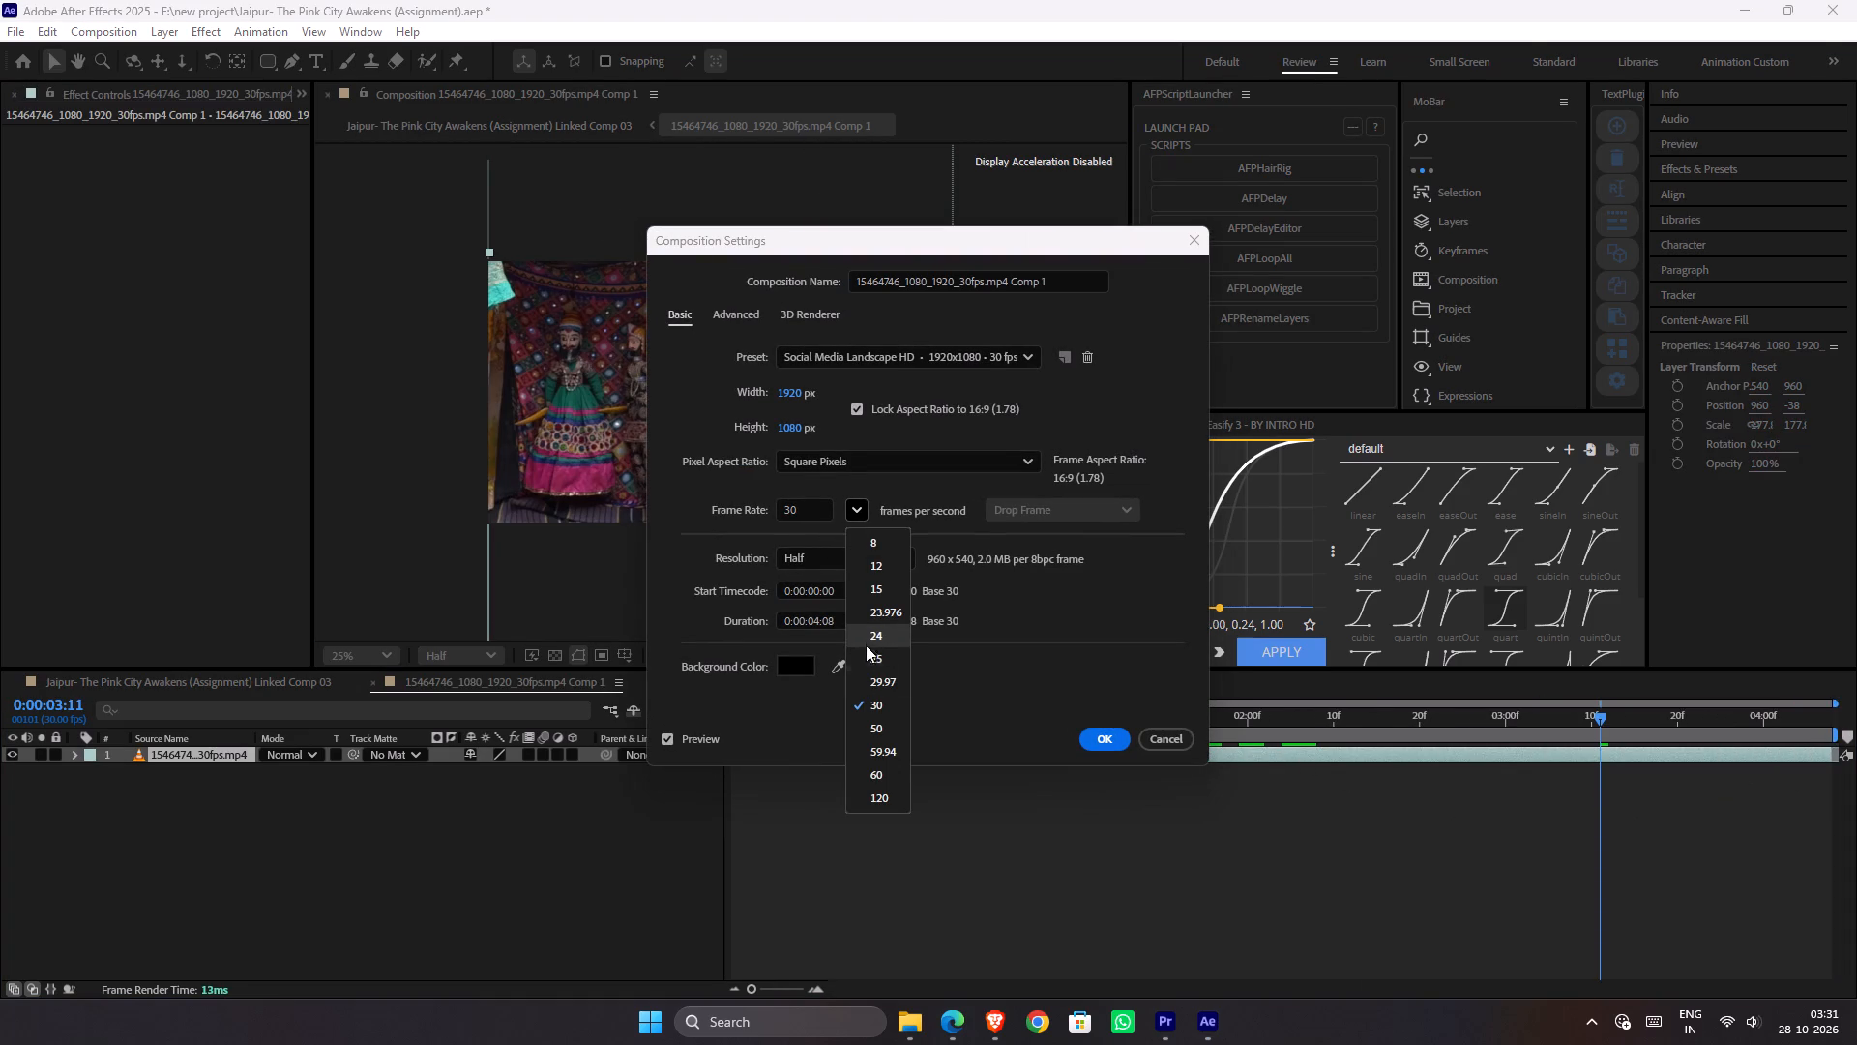
click(867, 642)
click(1098, 739)
alt+scroll(1220, 806, down, 4)
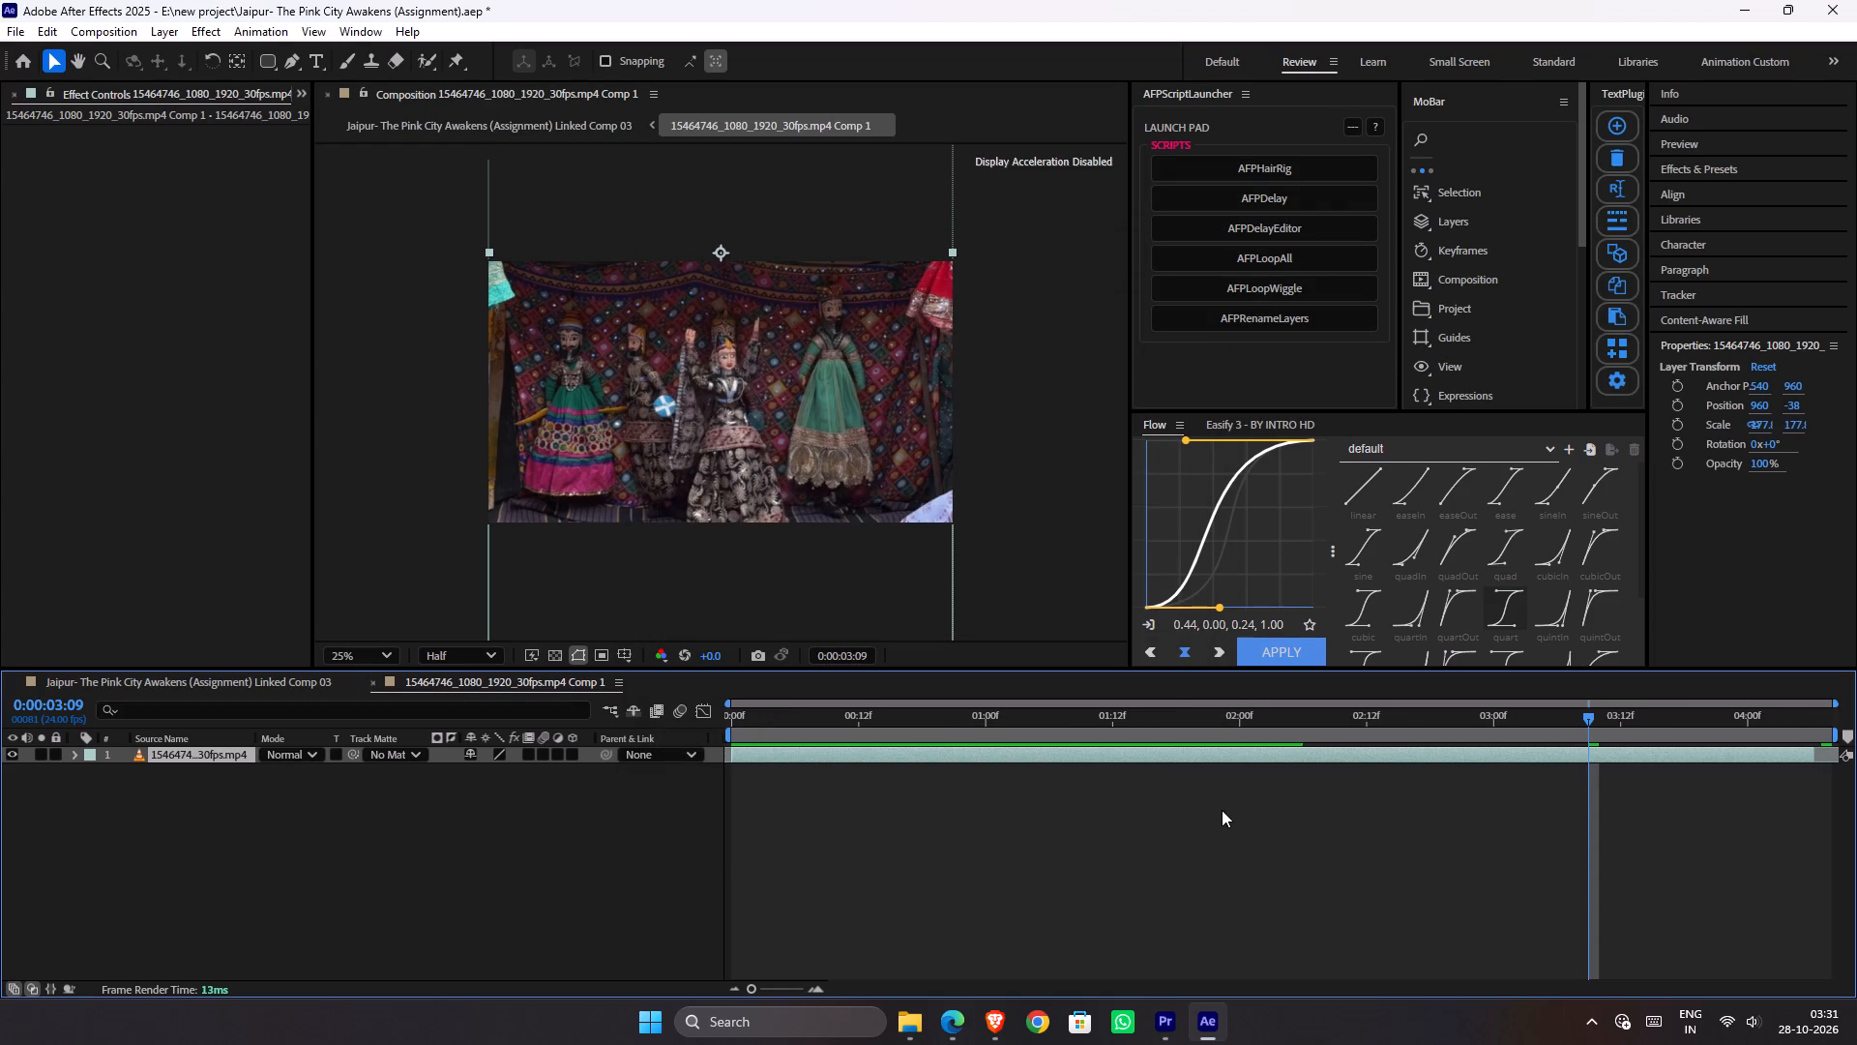
alt+scroll(1222, 810, down, 3)
Return to Linked Comp 03 and extend the puppet footage precomp layer to its full length of about 4 seconds.
key(Tab)
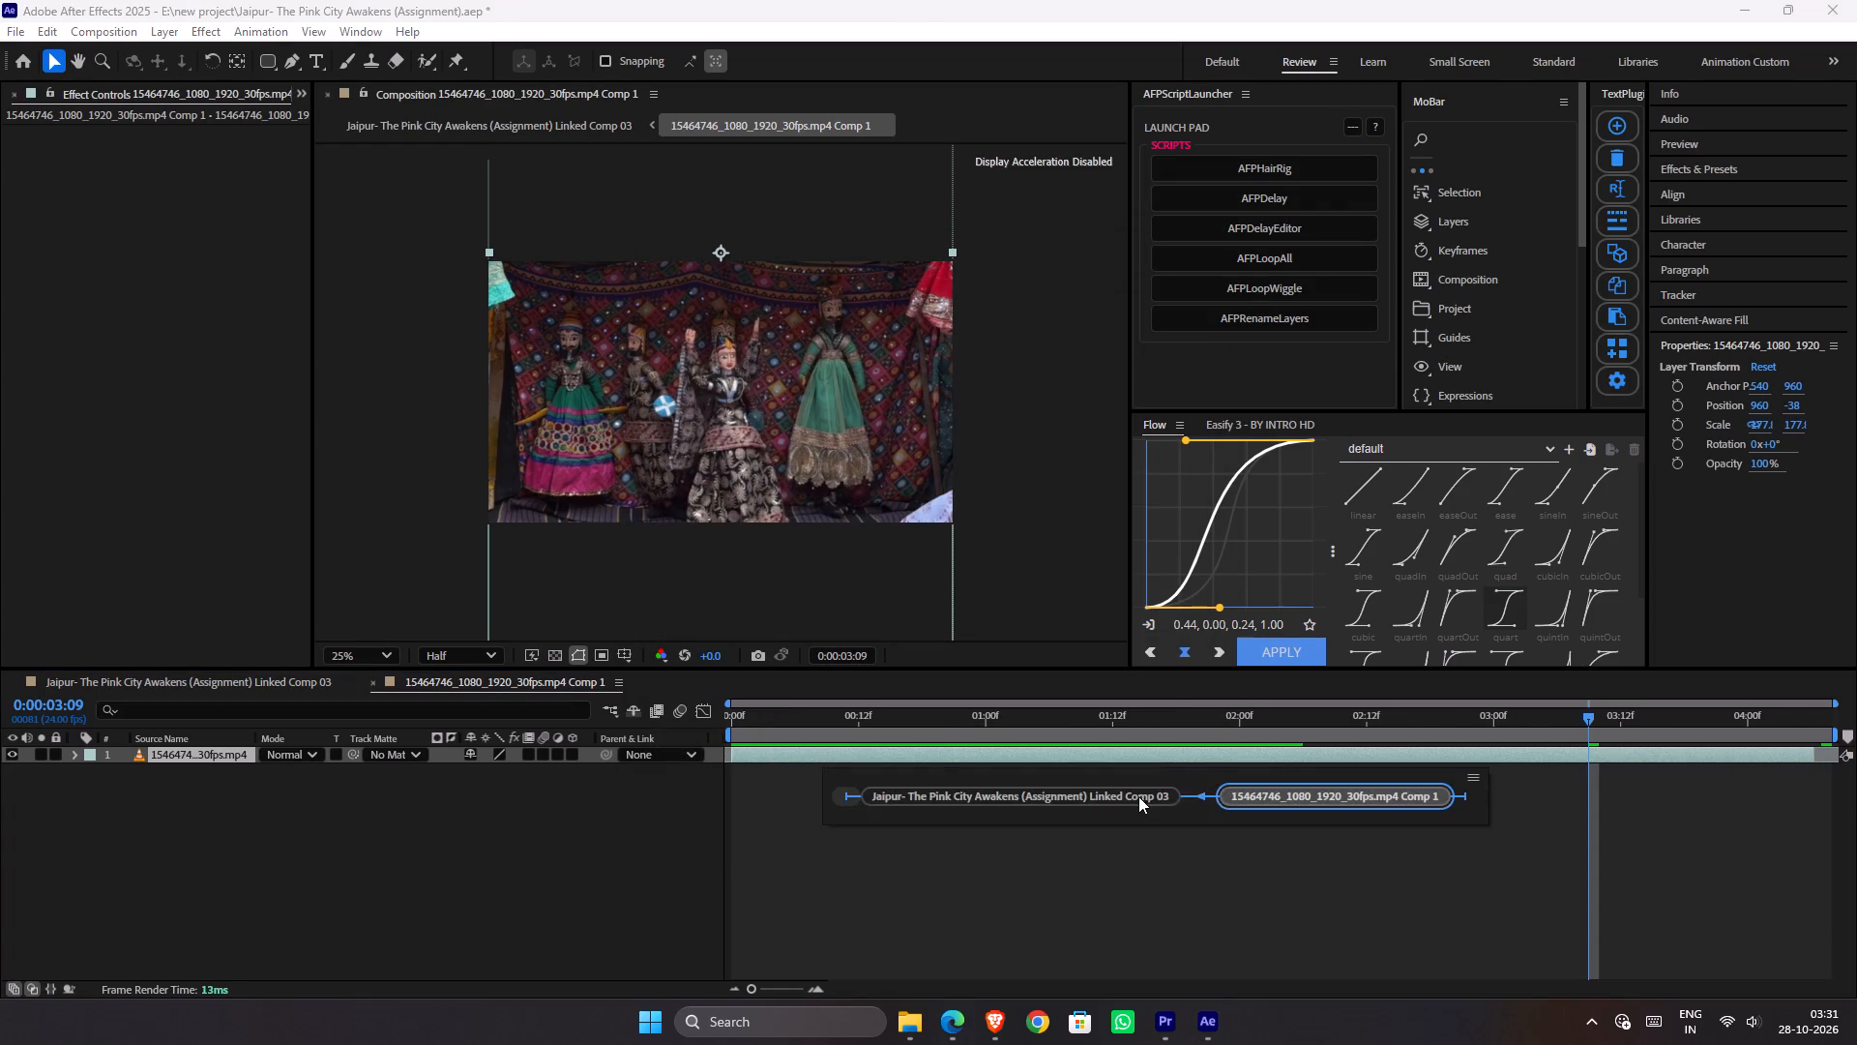
click(1138, 796)
drag(976, 753, 1048, 756)
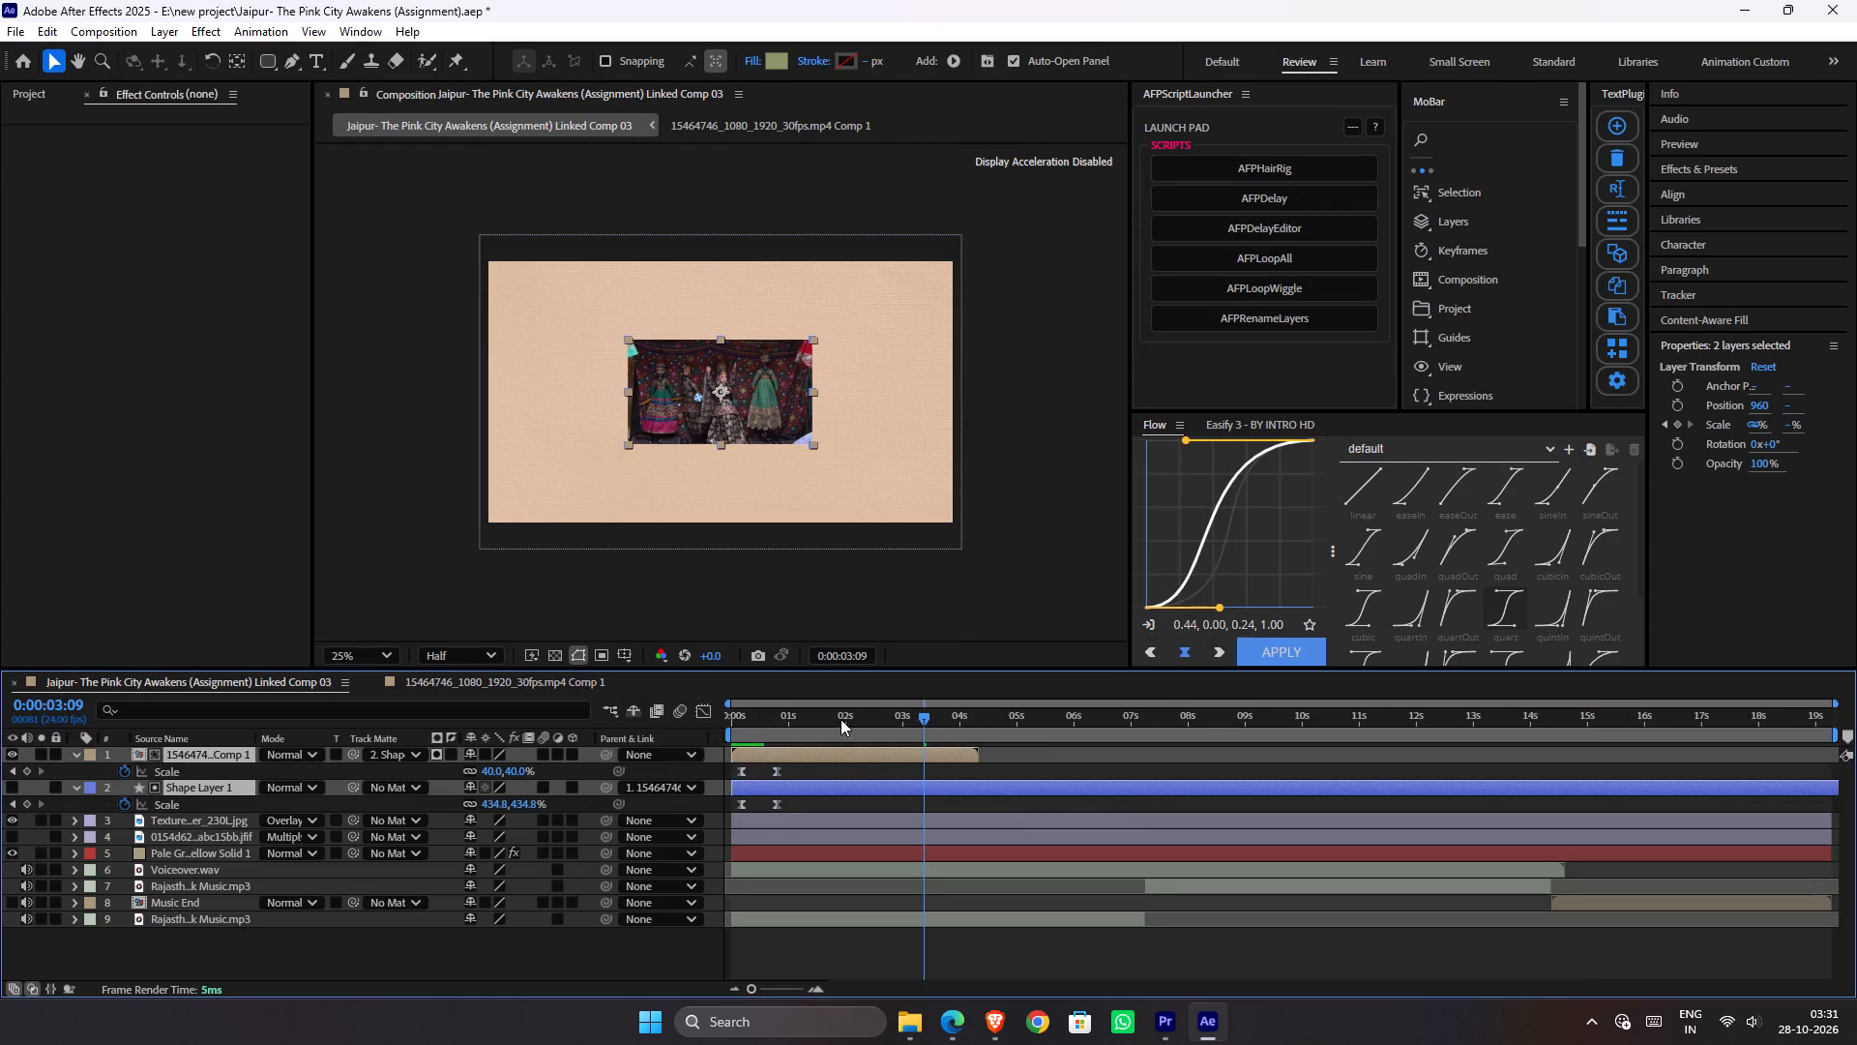
Preview the opening scale animation repeatedly from the start and save the project.
drag(834, 718, 607, 713)
key(space)
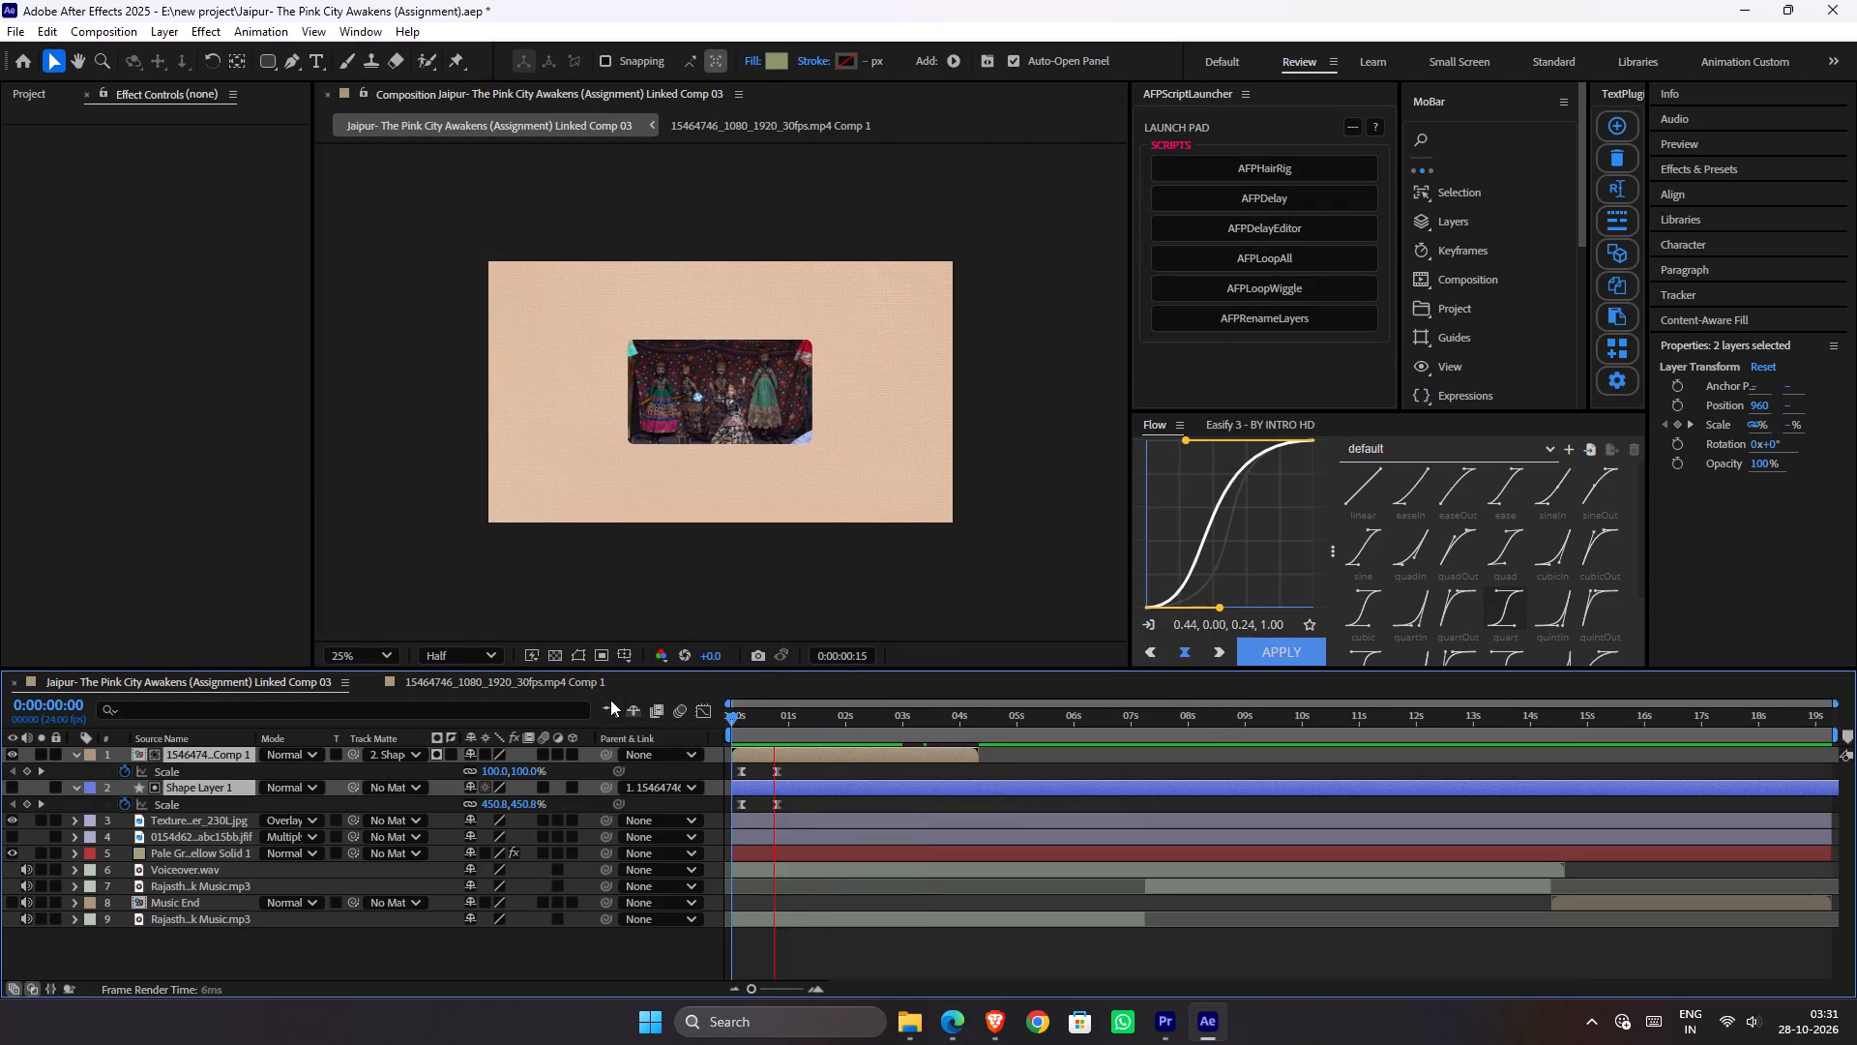
key(space)
key(ctrl+s)
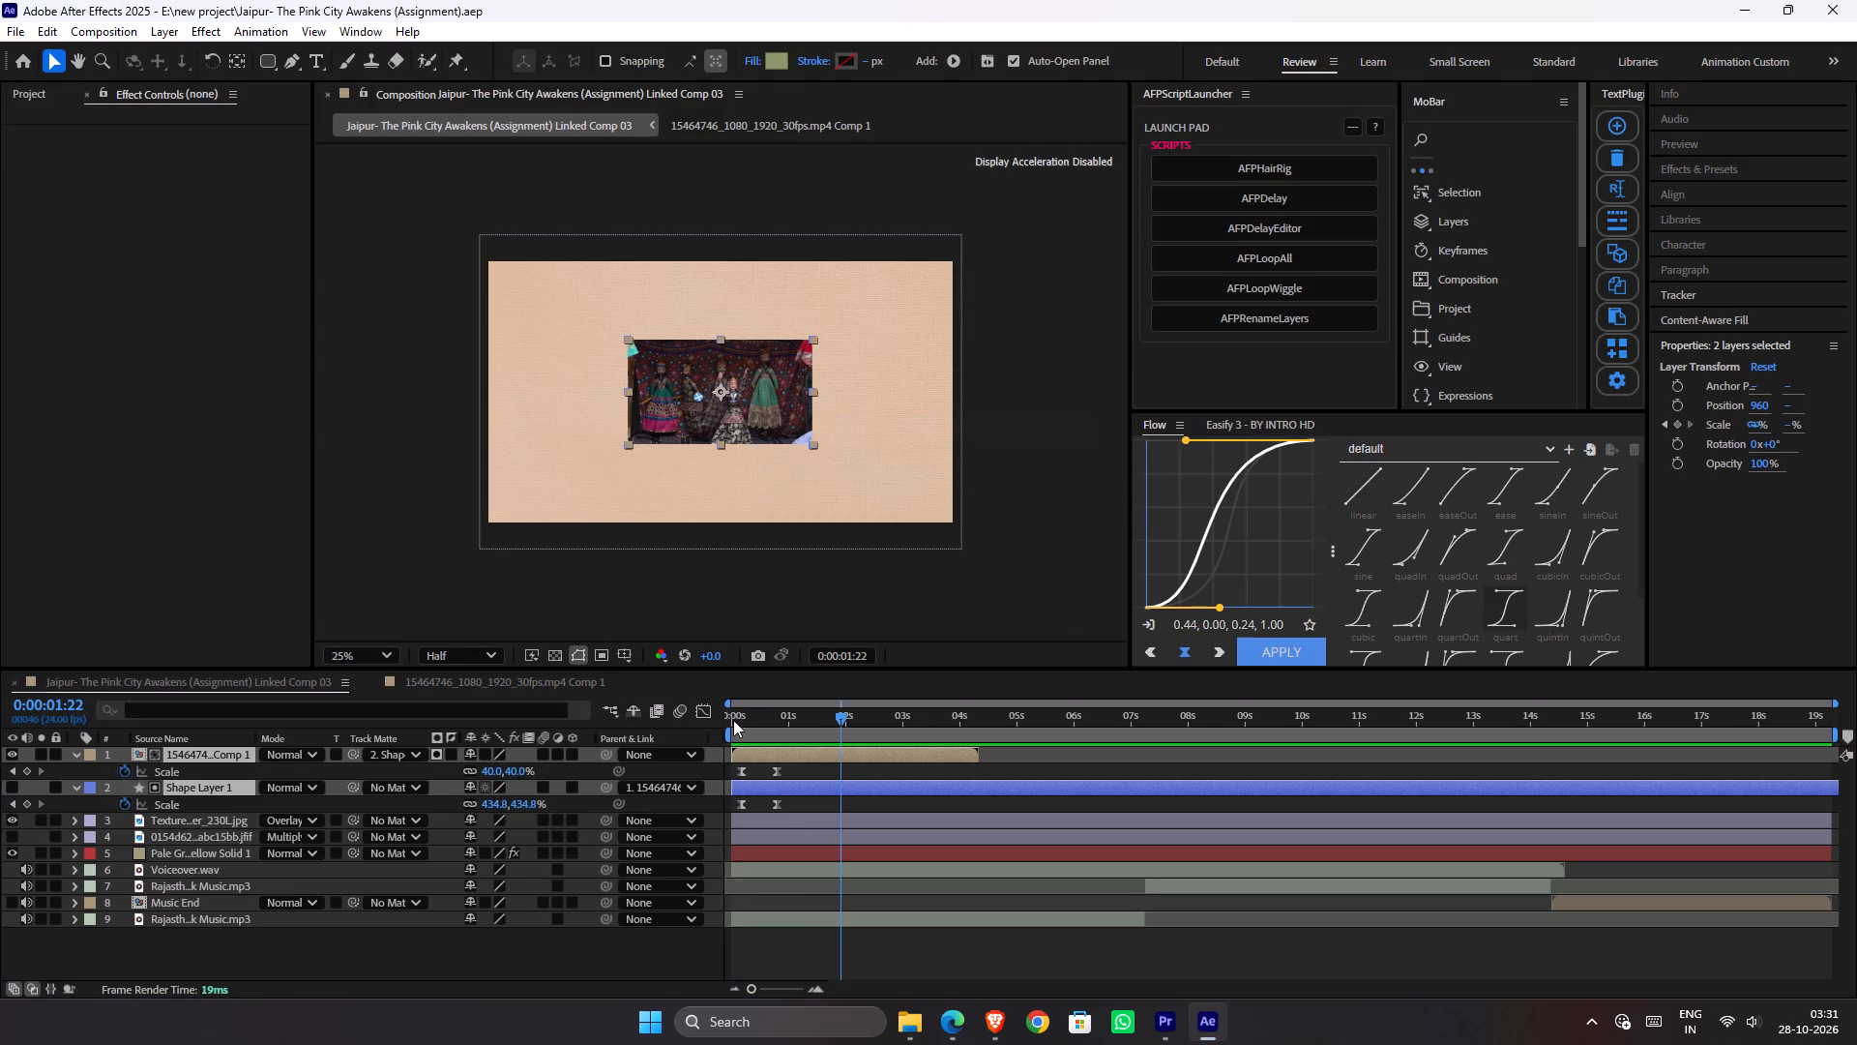
drag(795, 718, 657, 730)
key(space)
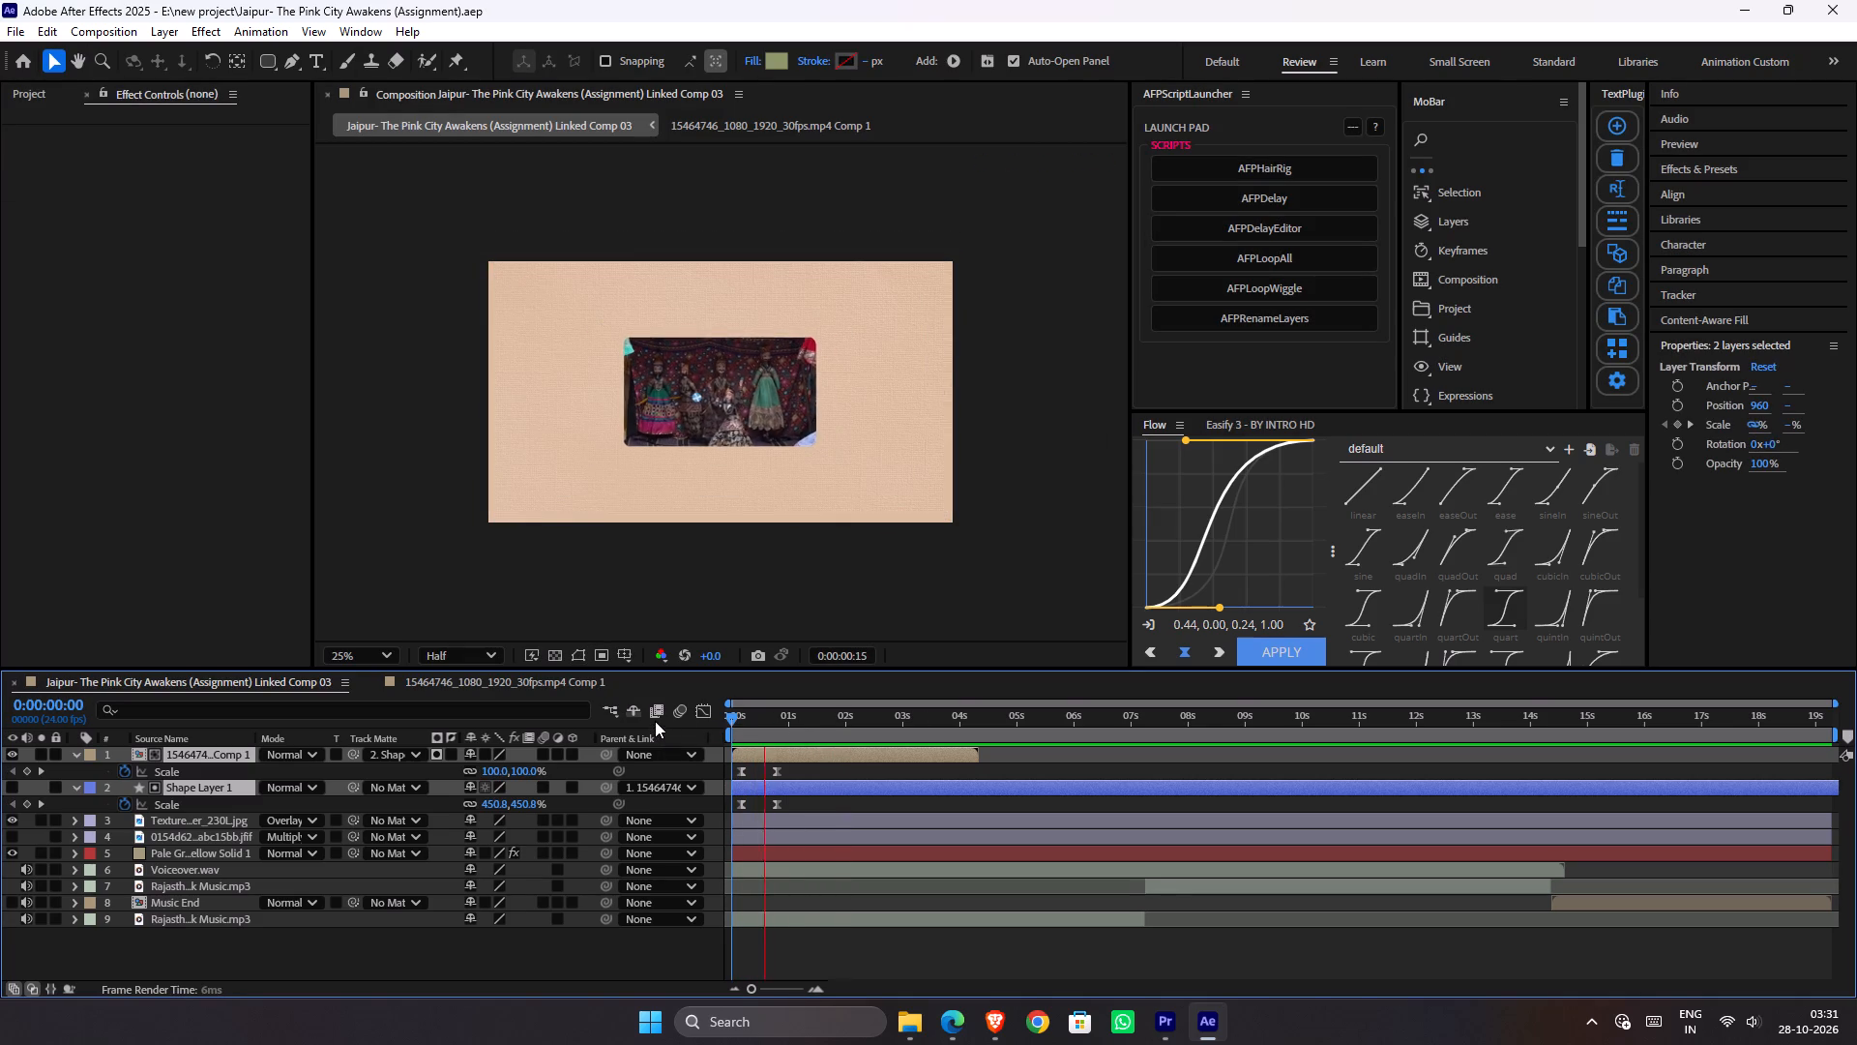
key(space)
key(ctrl+s)
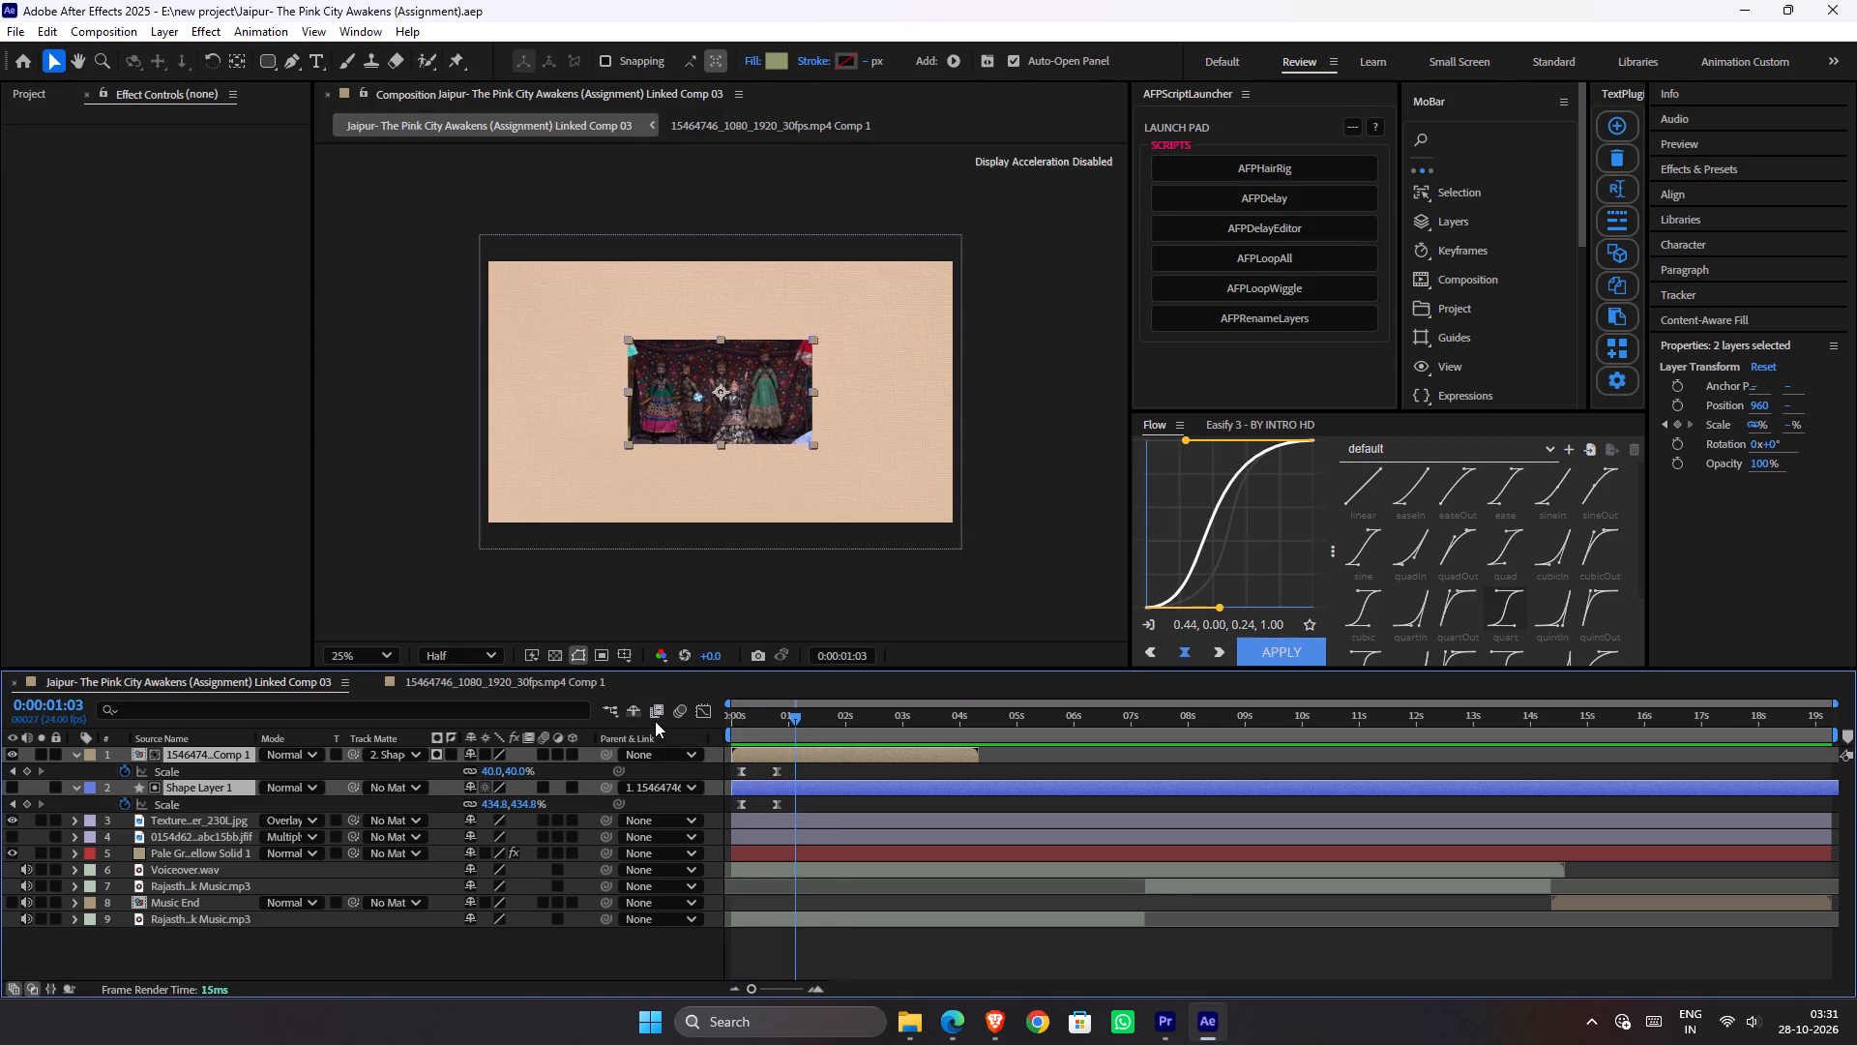
drag(757, 724, 474, 747)
key(space)
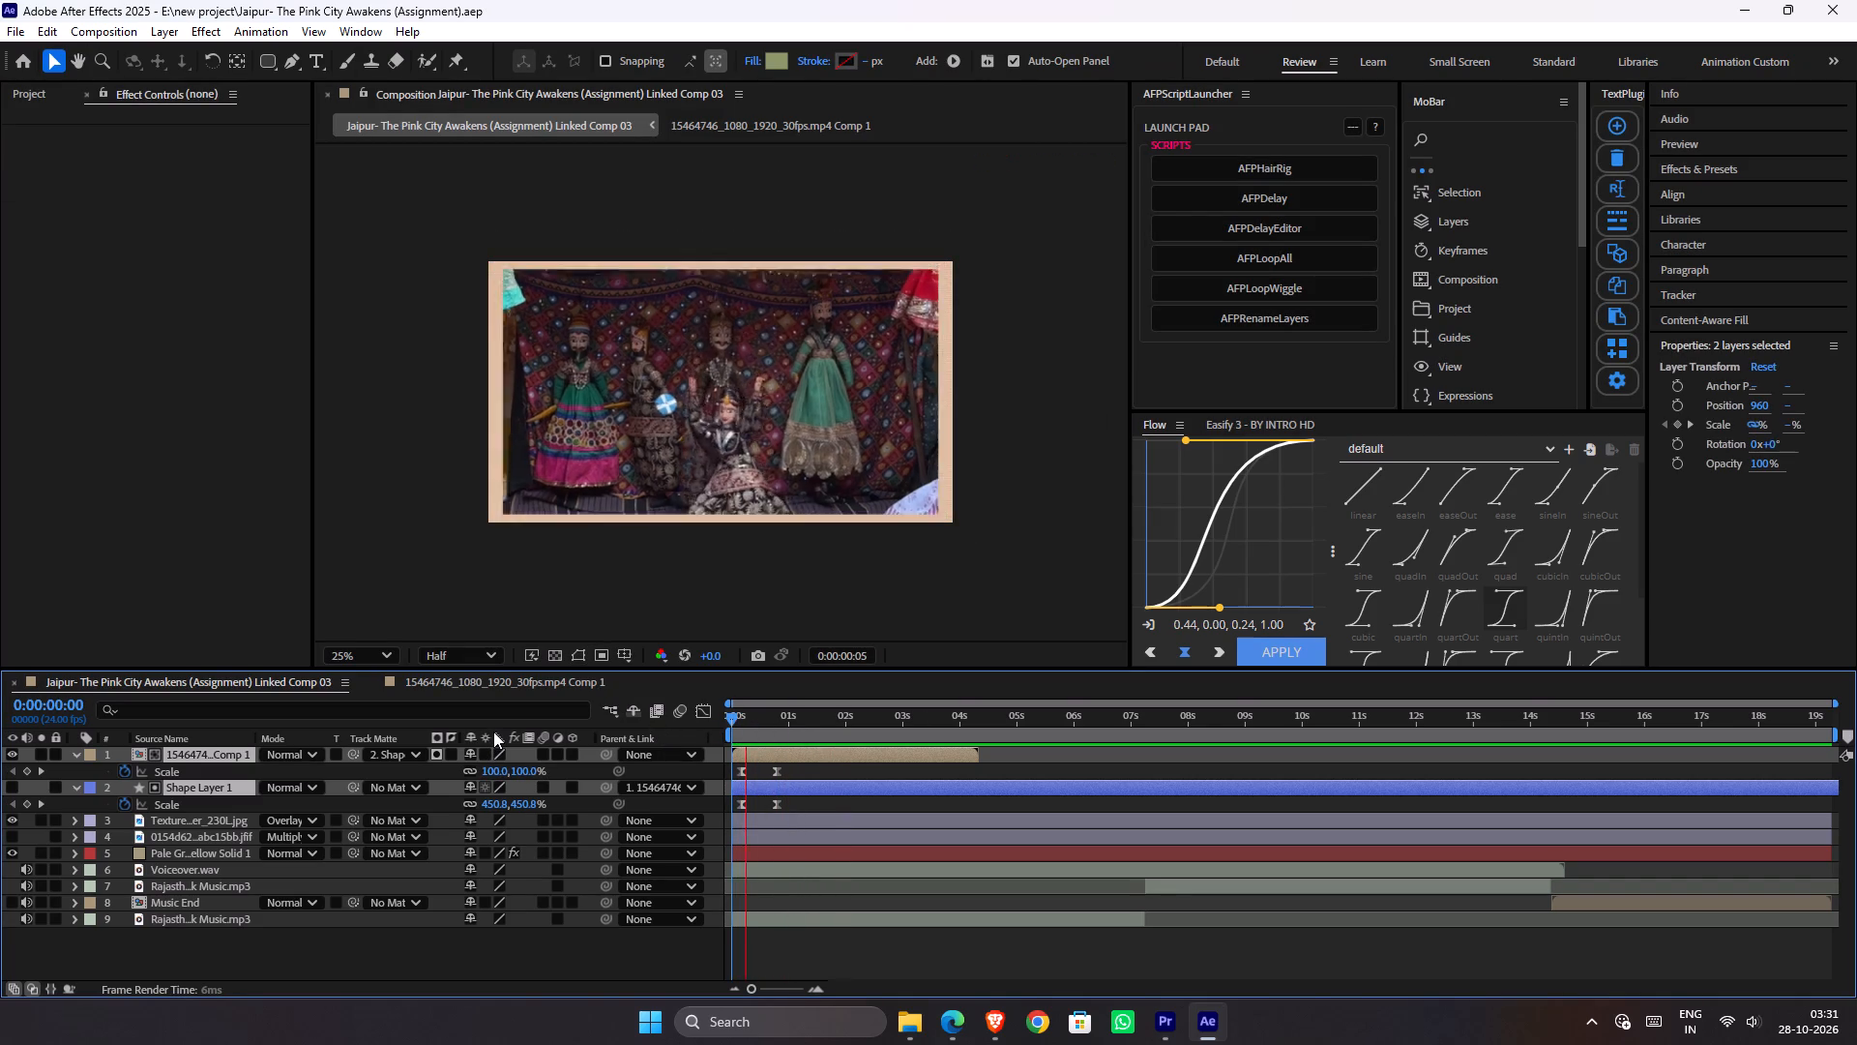
key(space)
Switch to Premiere Pro and preview Sequence 01 across the cut into the linked puppet scene, replaying from about 13 seconds.
click(1158, 1016)
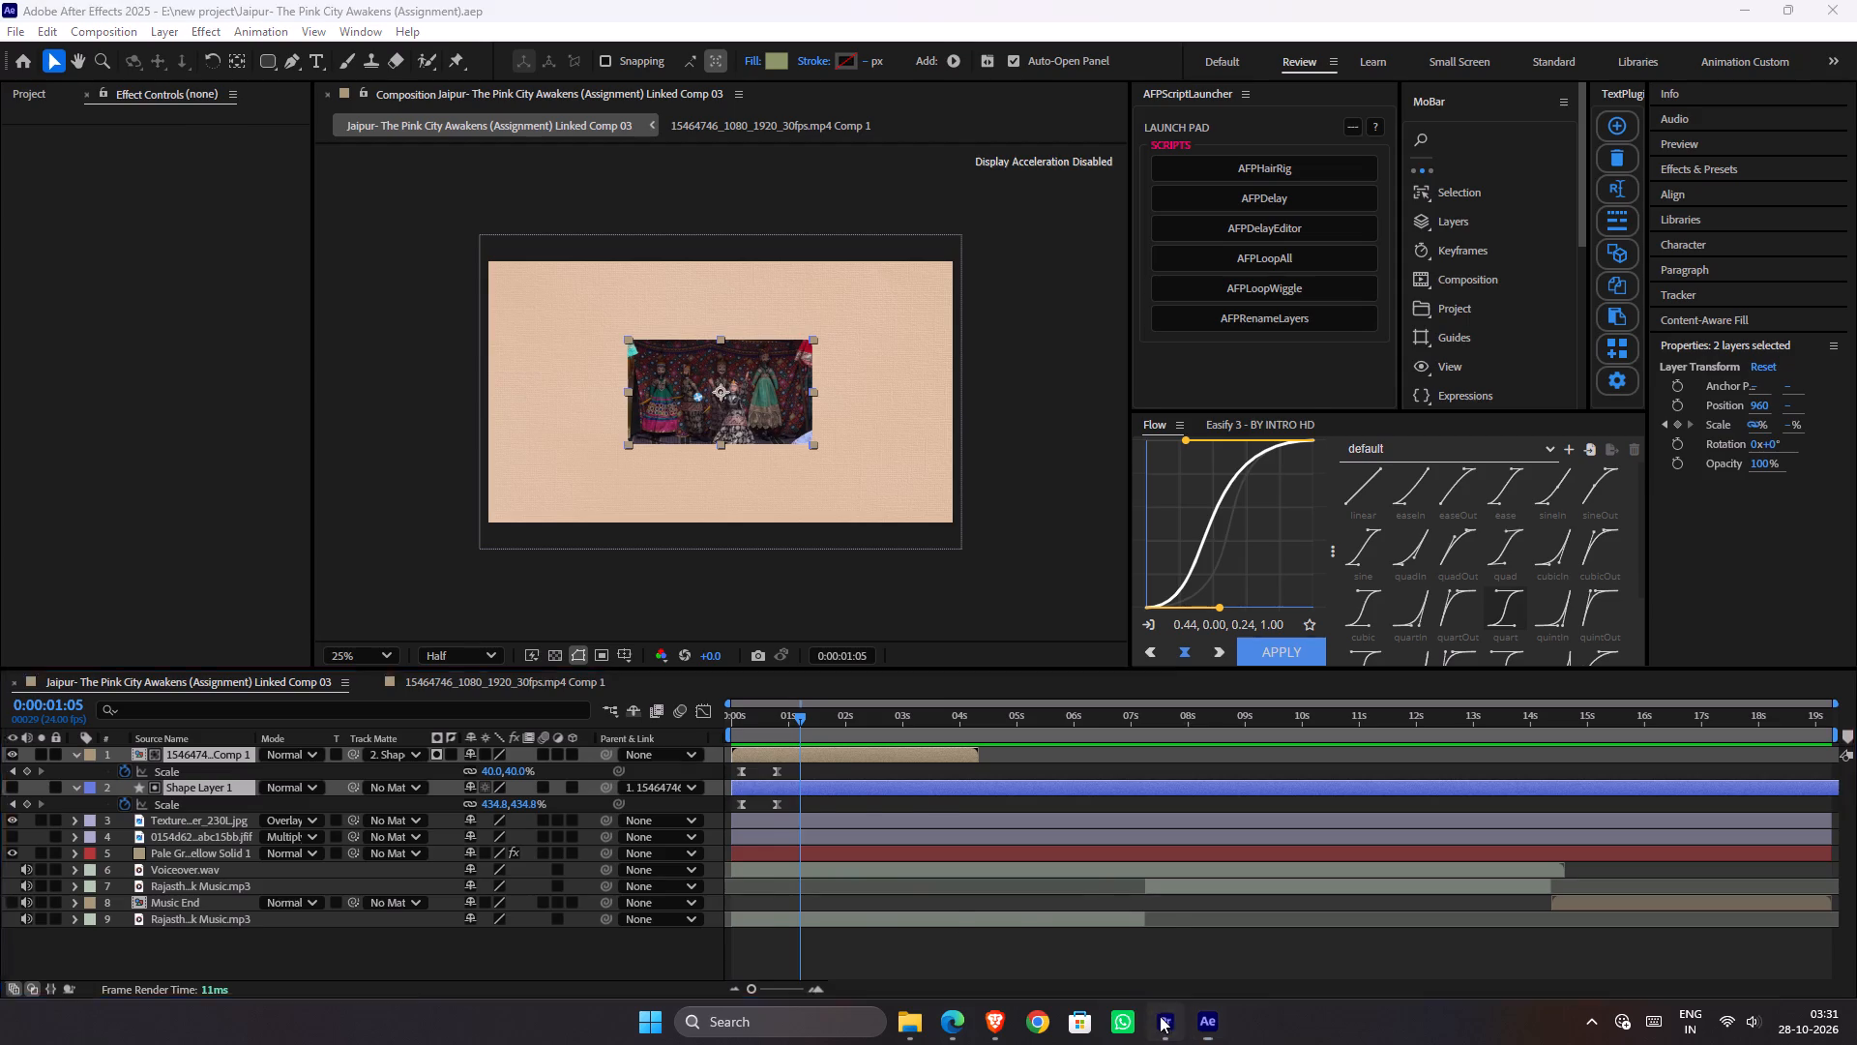
drag(945, 585, 722, 598)
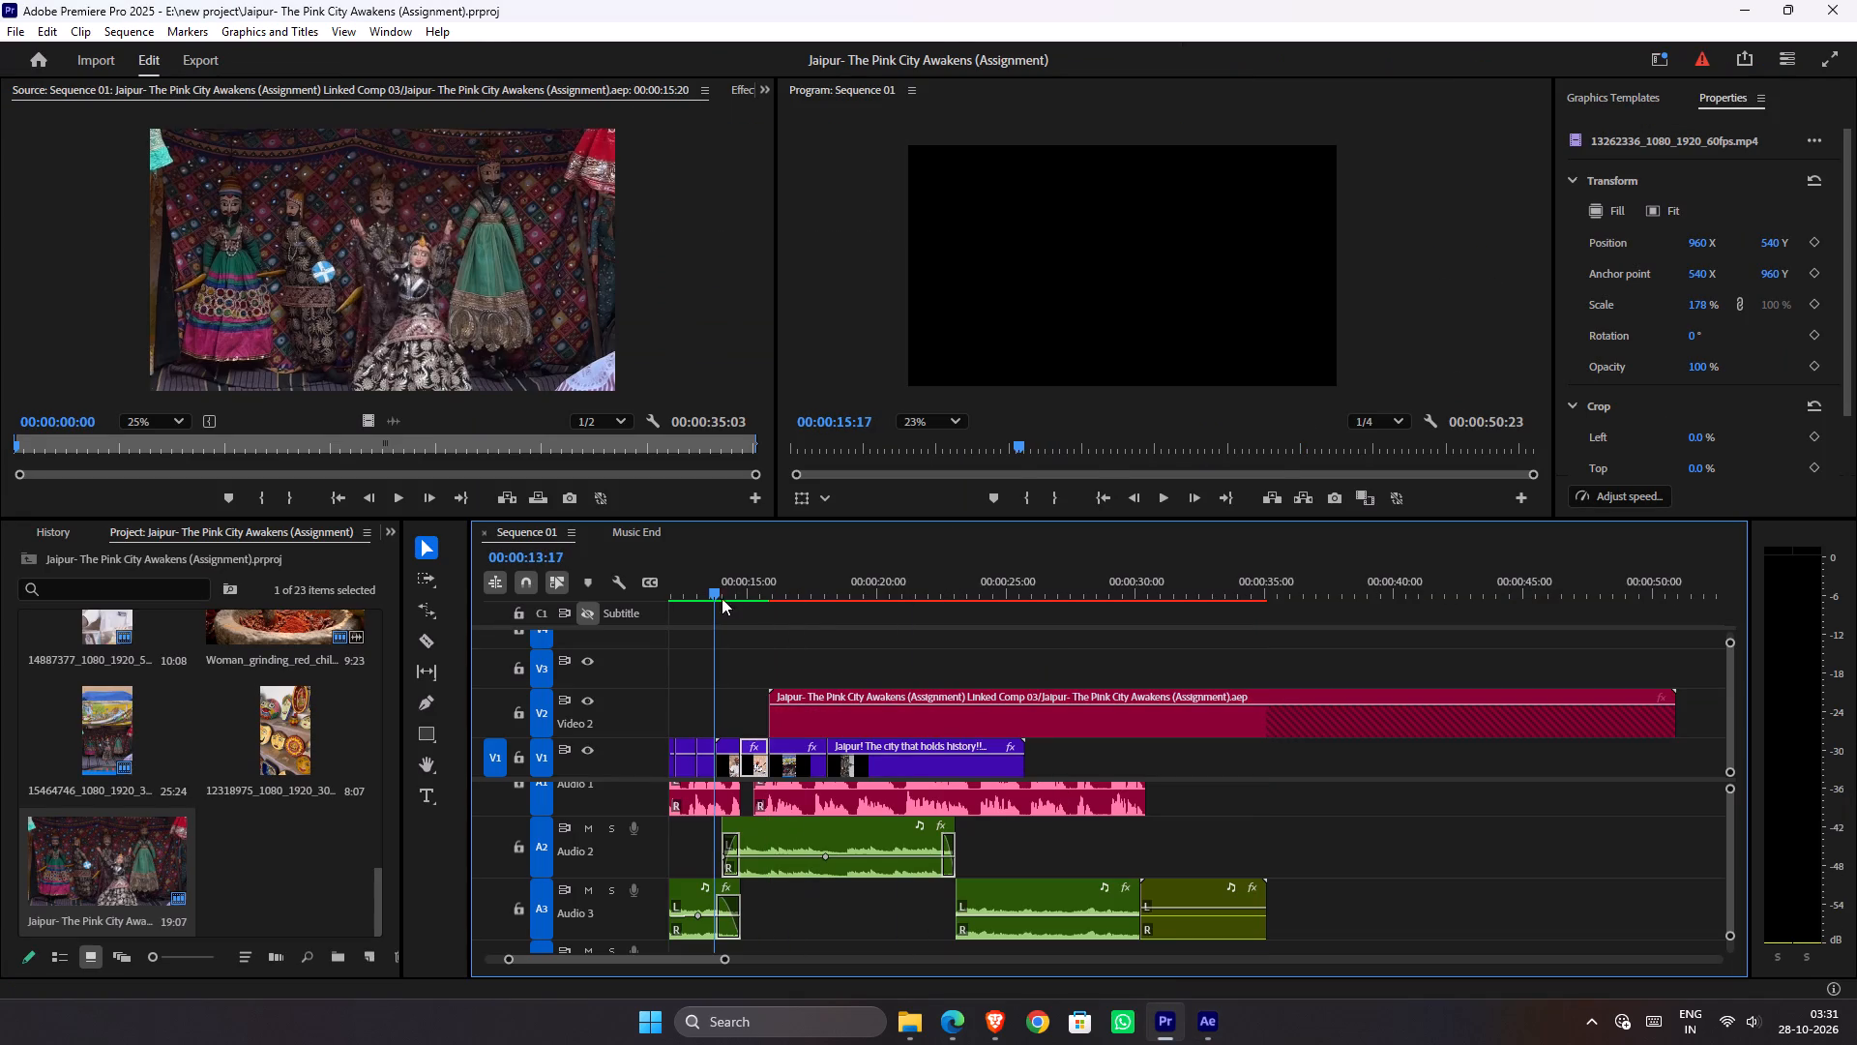
drag(722, 598, 753, 610)
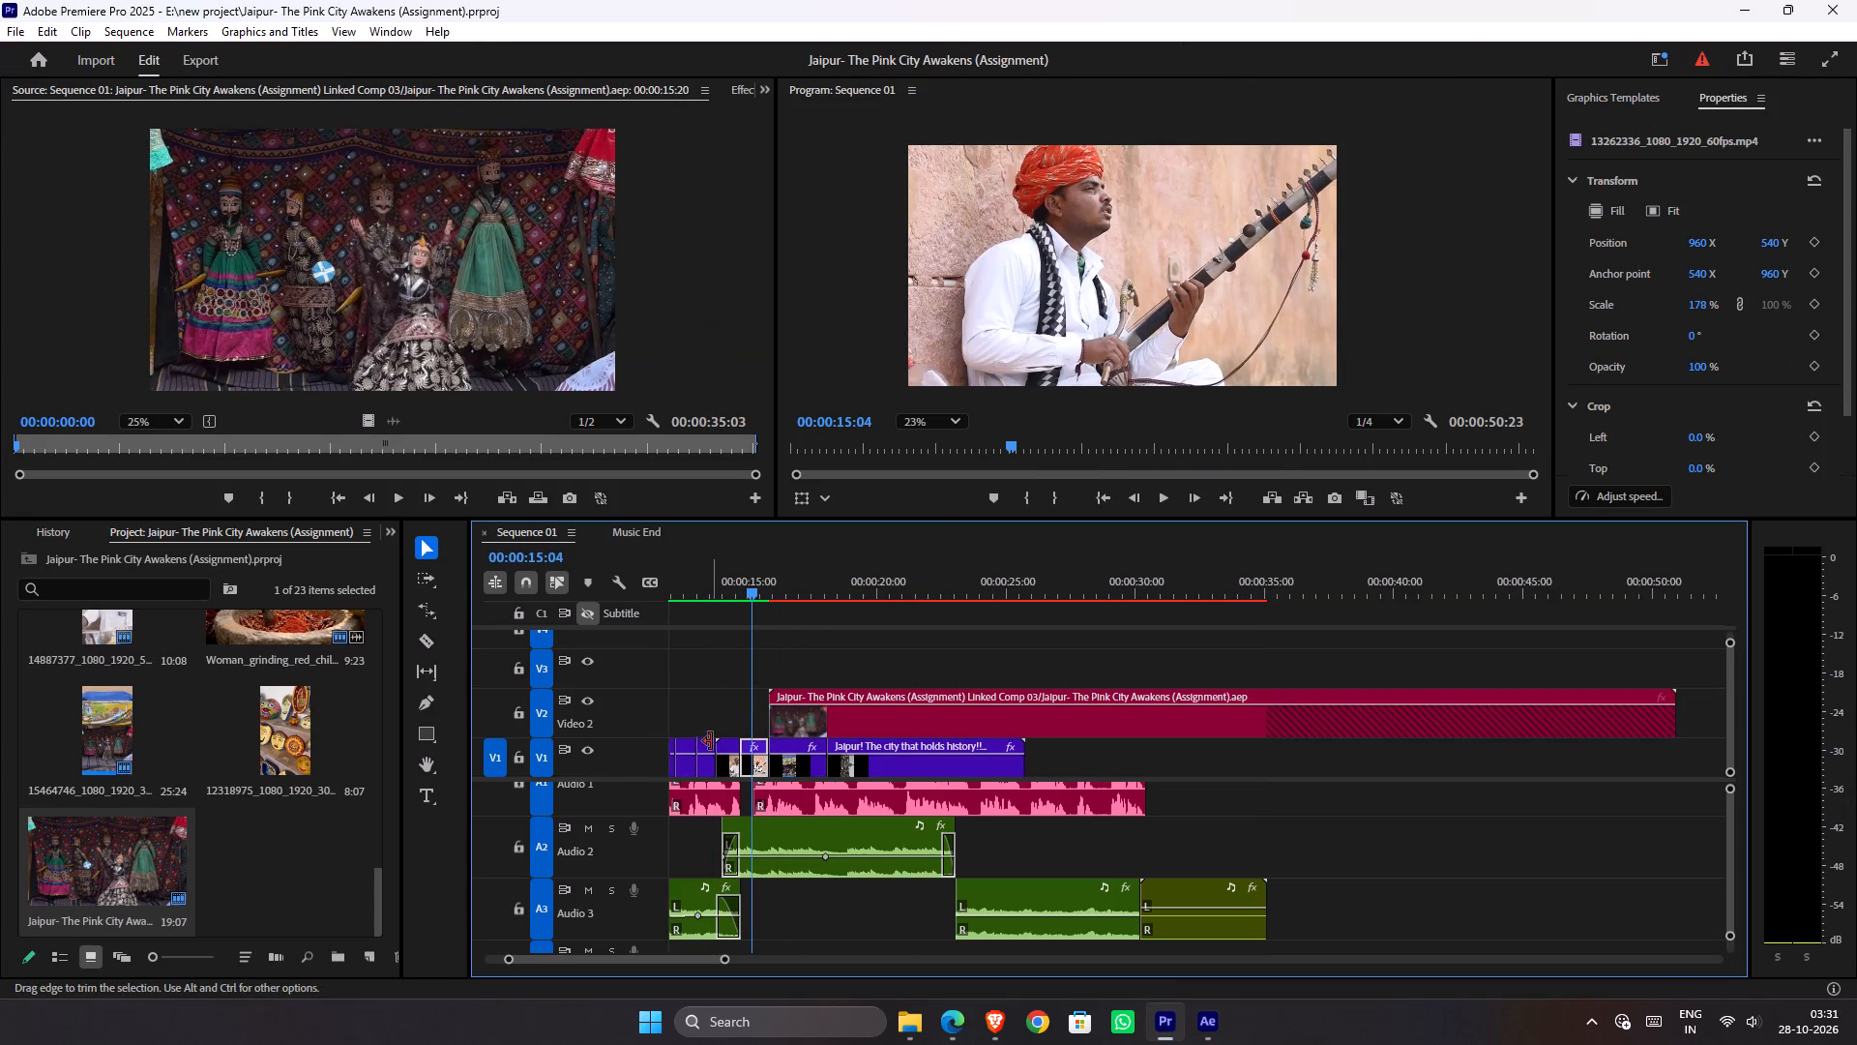
key(space)
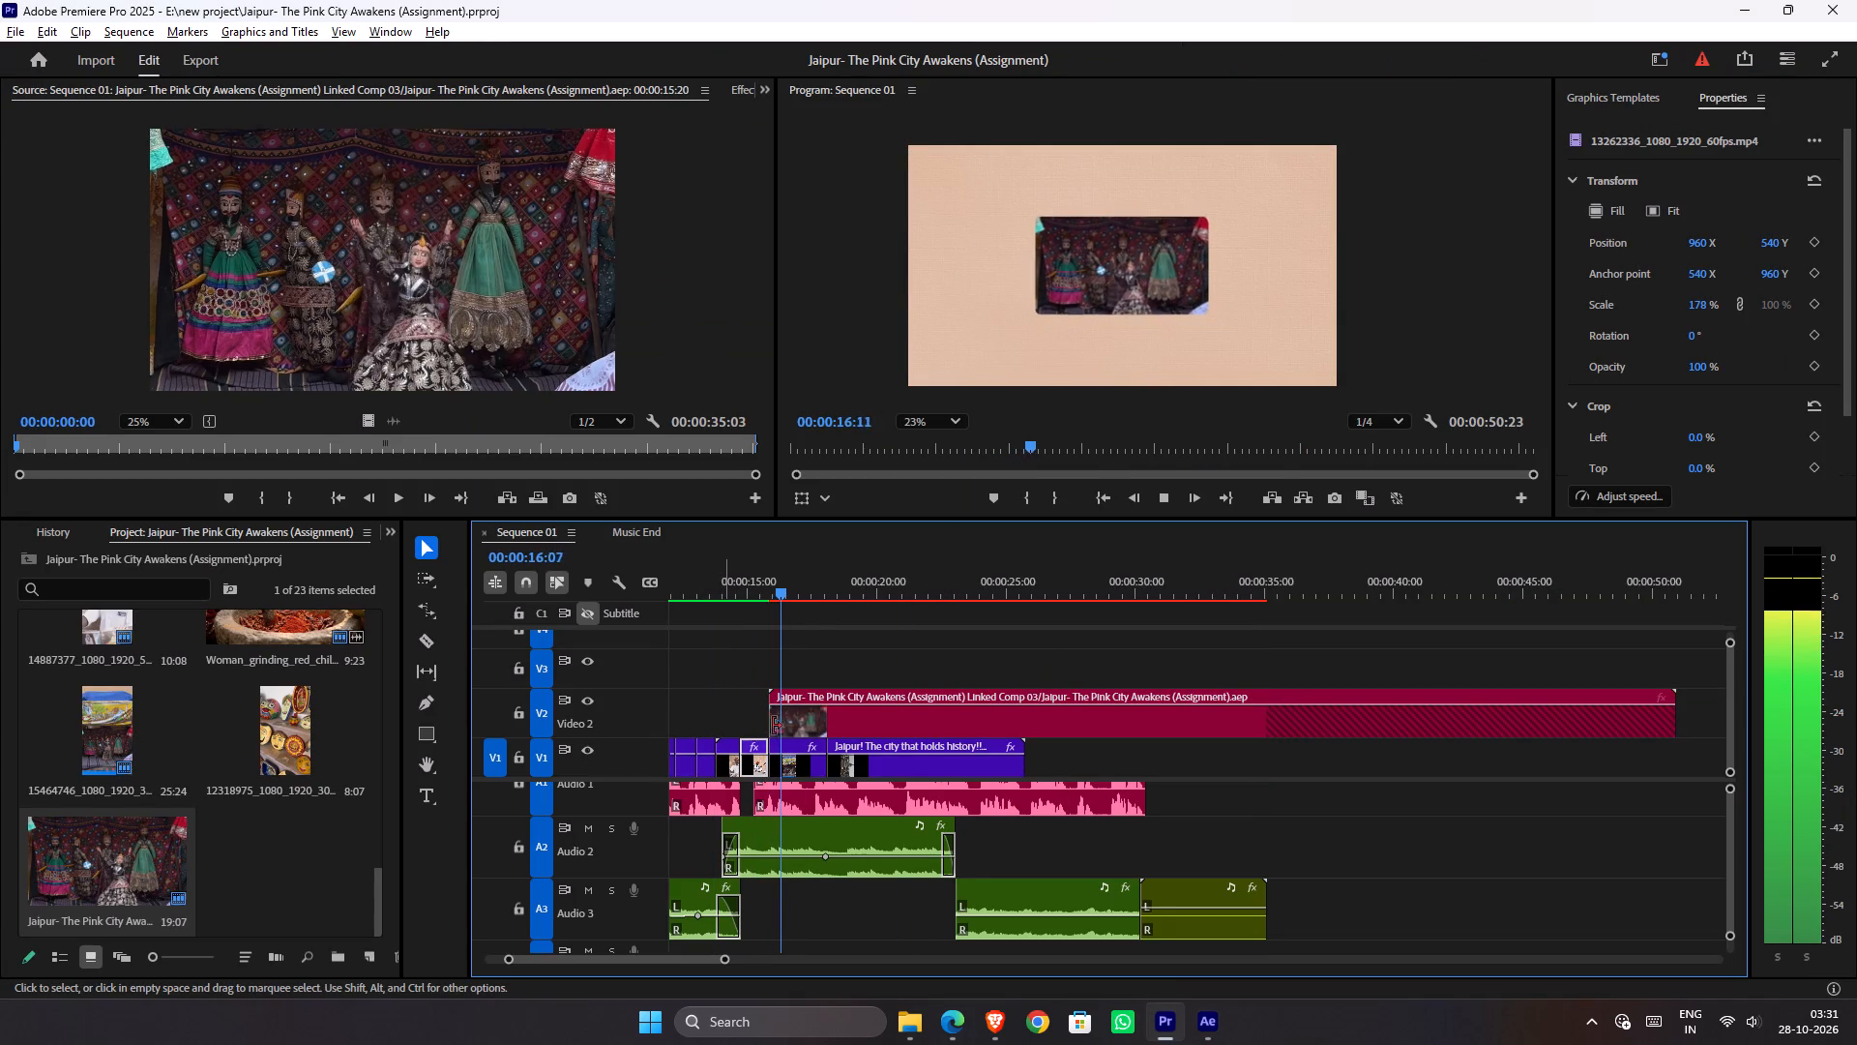
alt+scroll(782, 726, down, 4)
key(space)
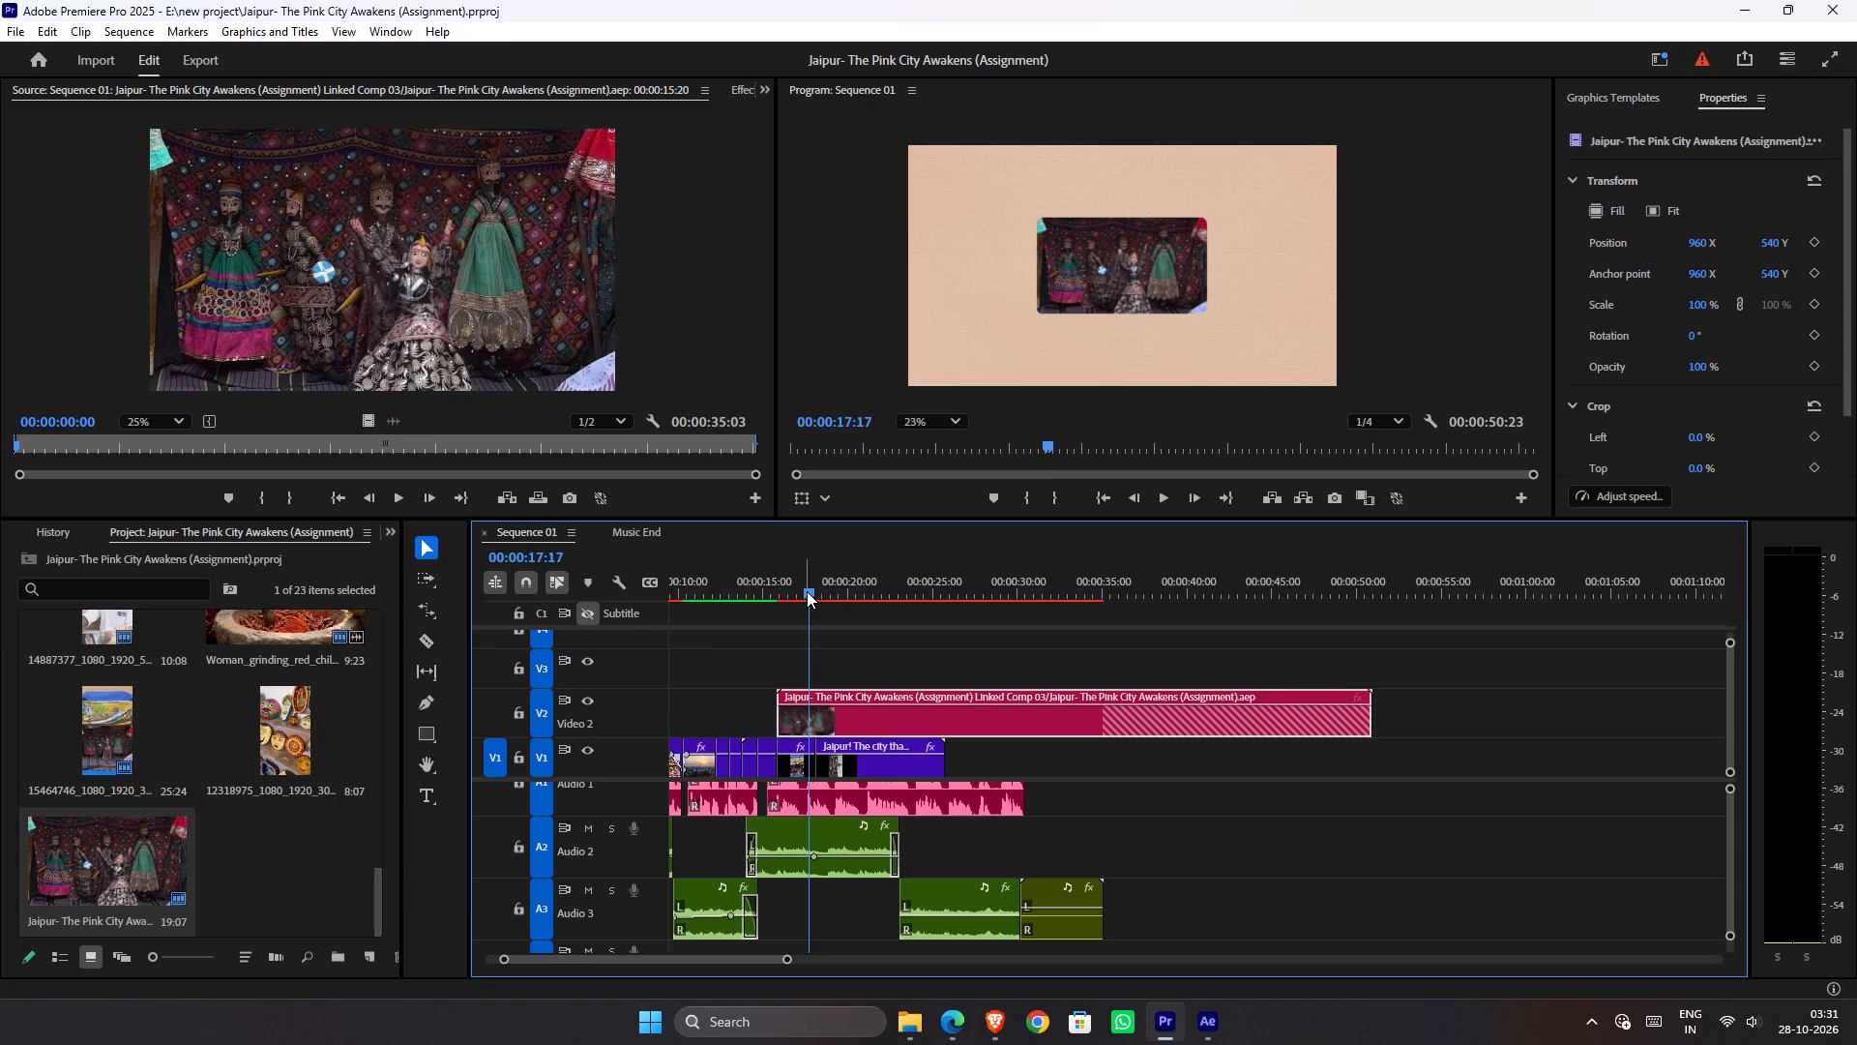
drag(807, 591, 727, 661)
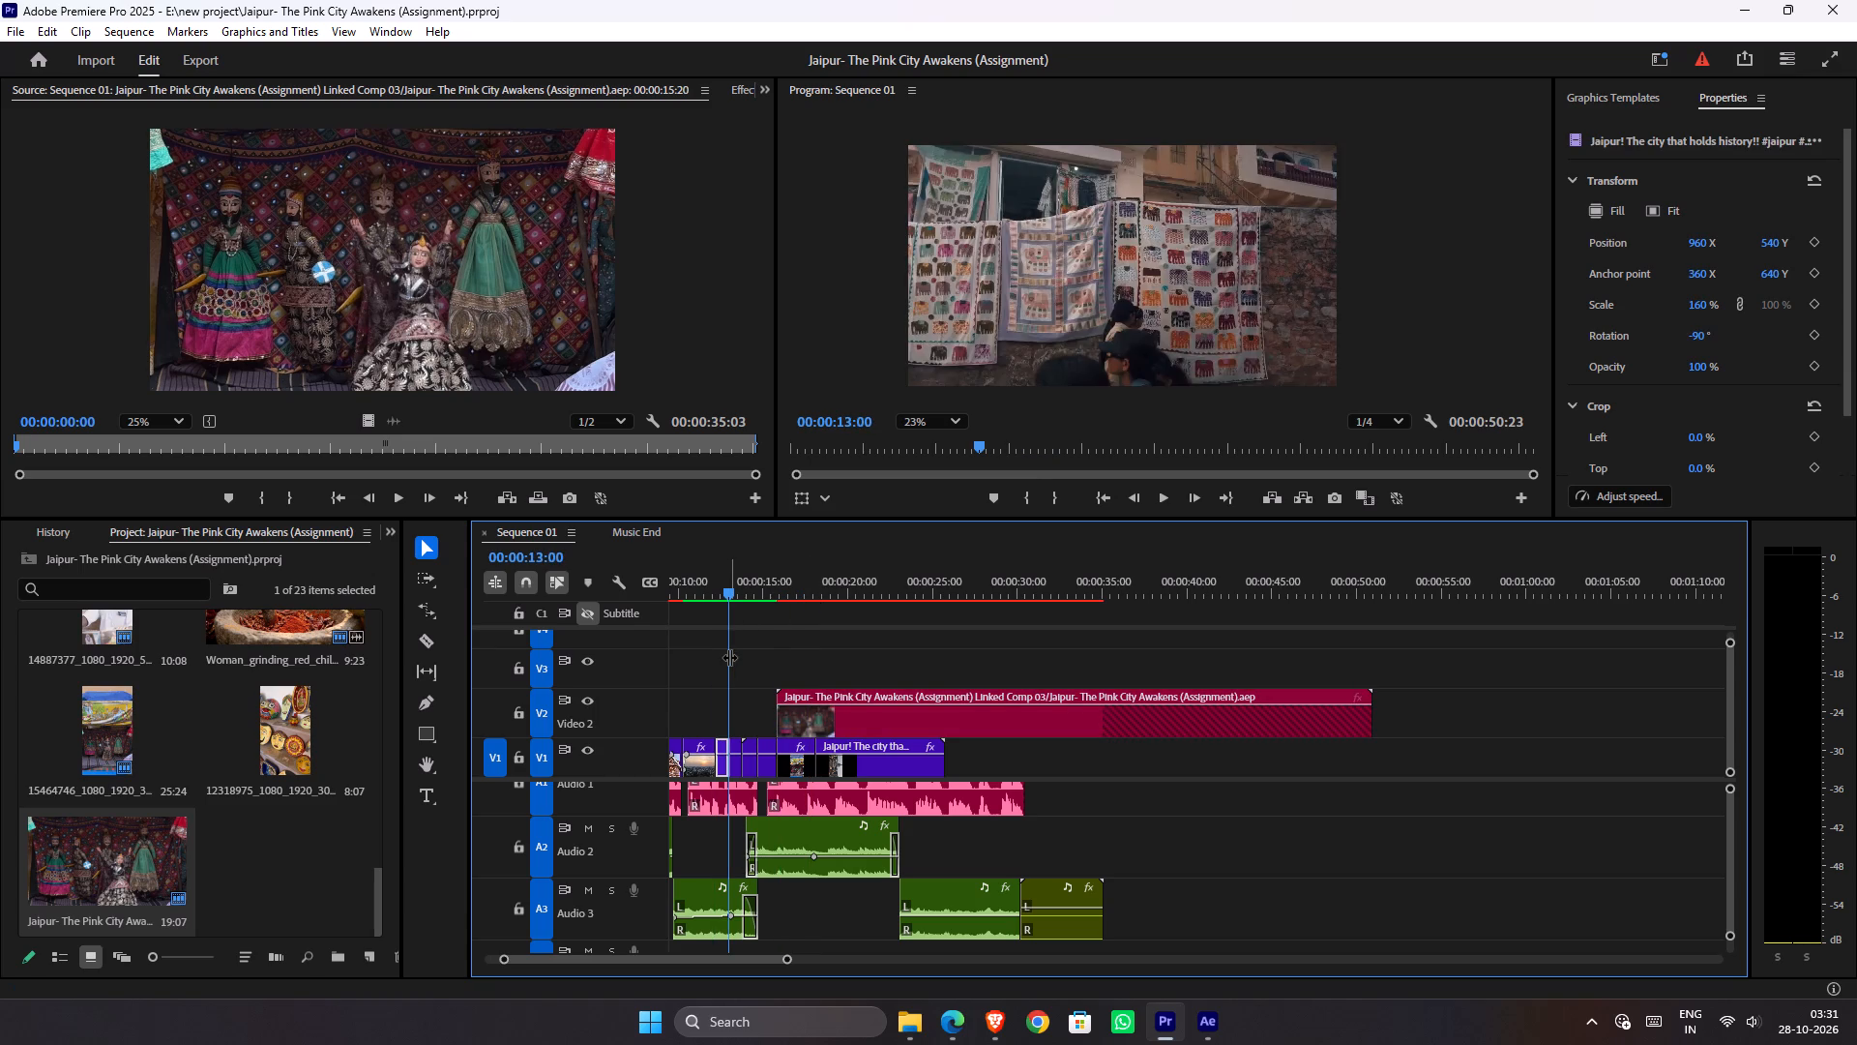
key(space)
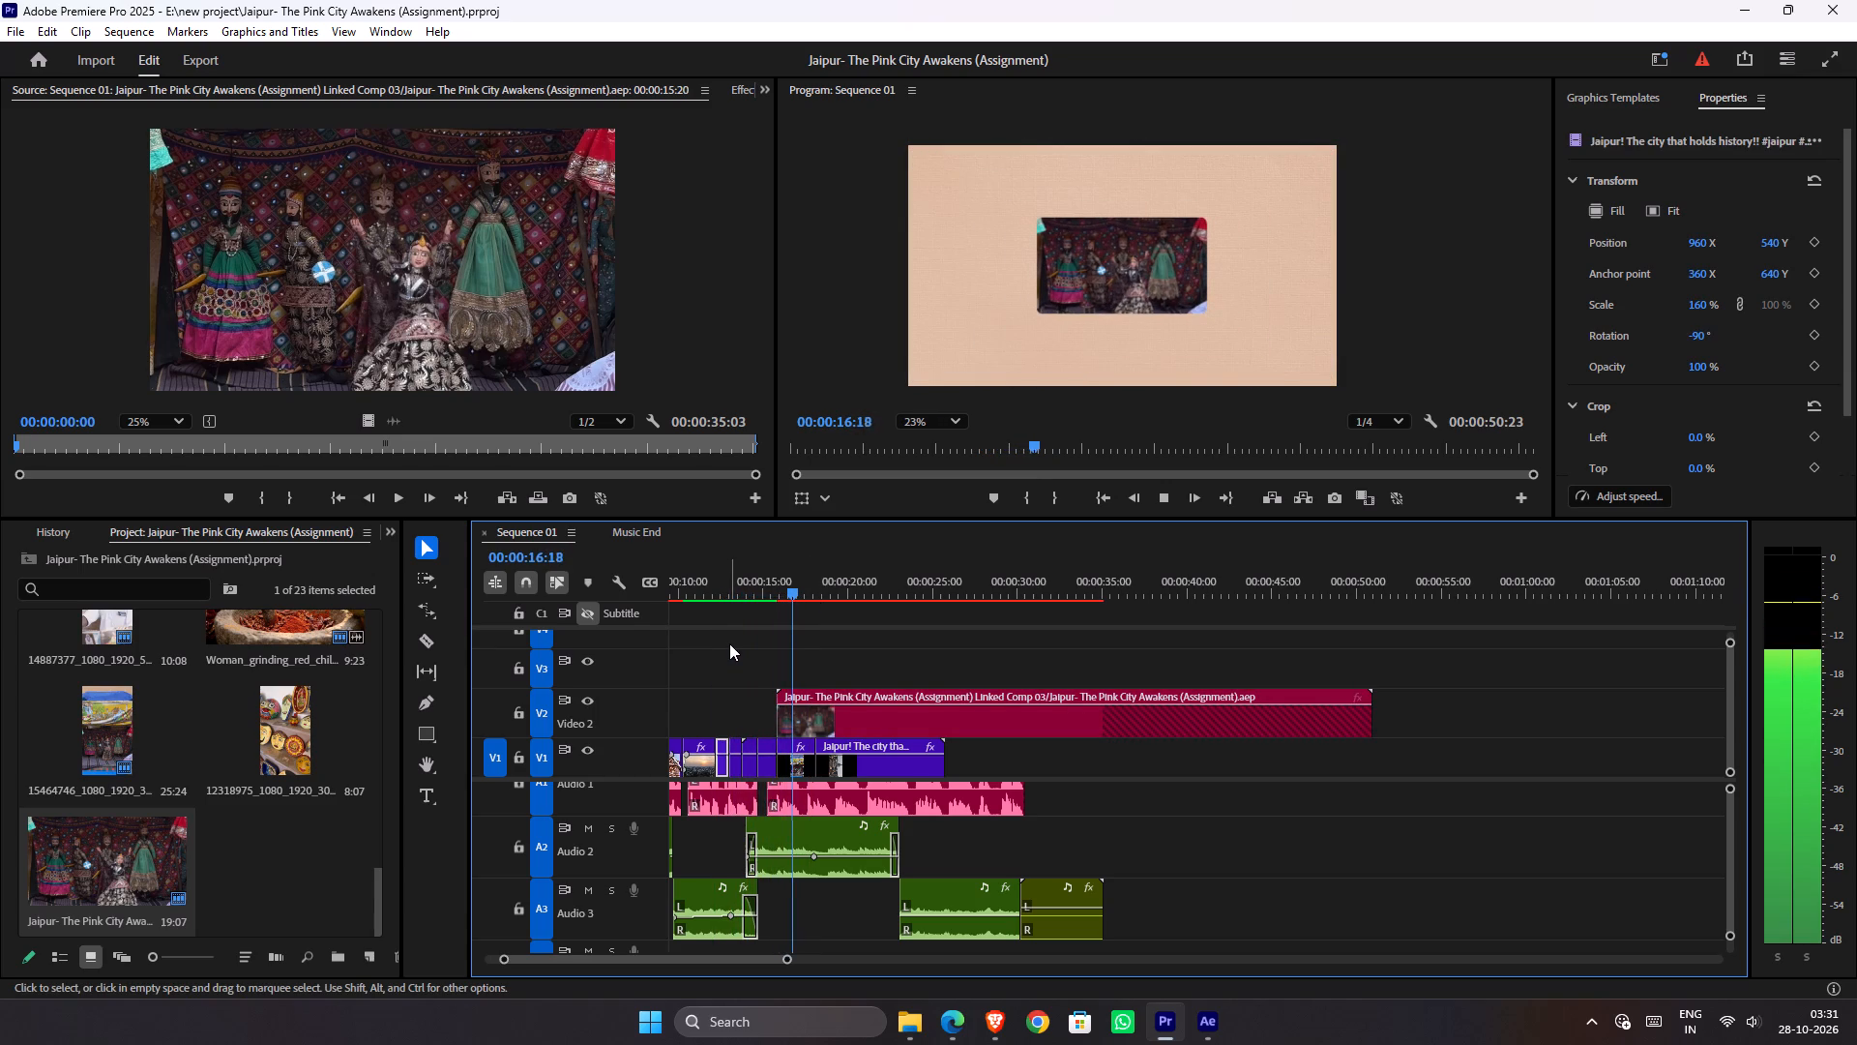
key(space)
Review Sequence 01 from about 4 seconds into the puppet scene, replaying the clips that lead up to it.
alt+scroll(729, 643, up, 5)
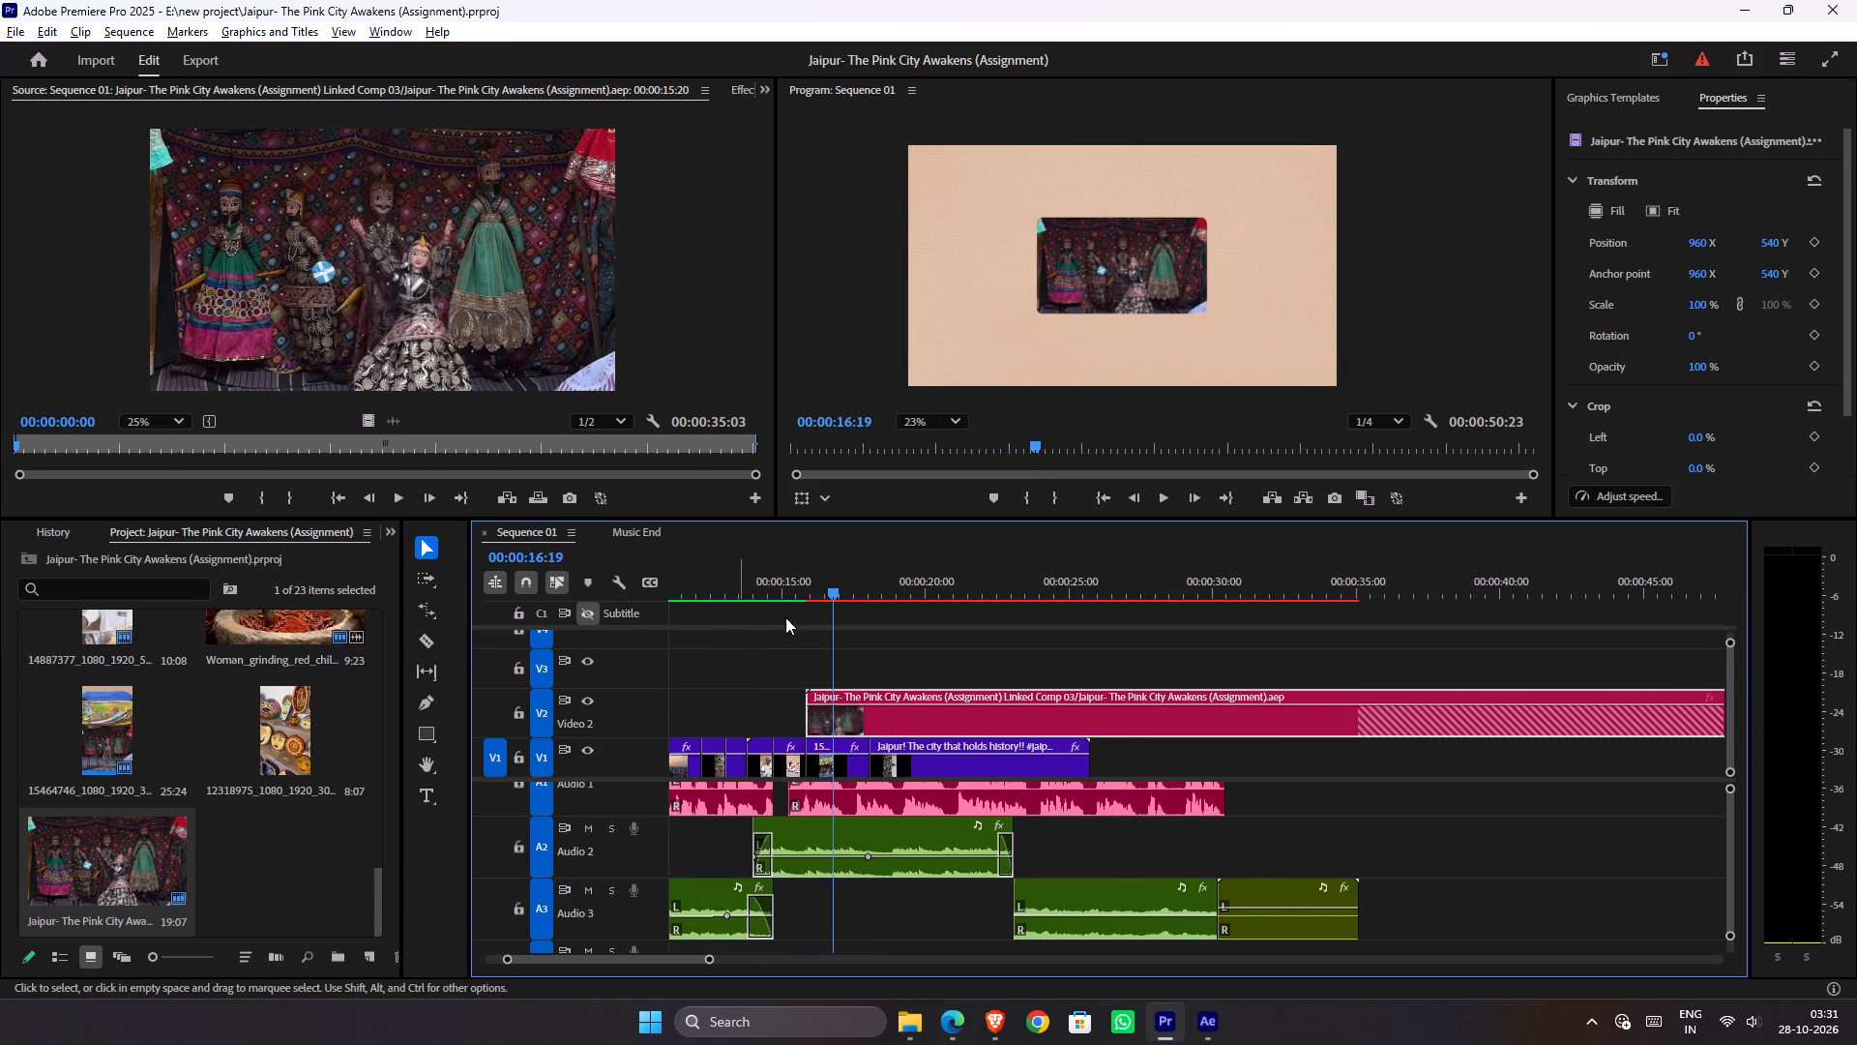
scroll(793, 644, up, 13)
drag(942, 589, 892, 589)
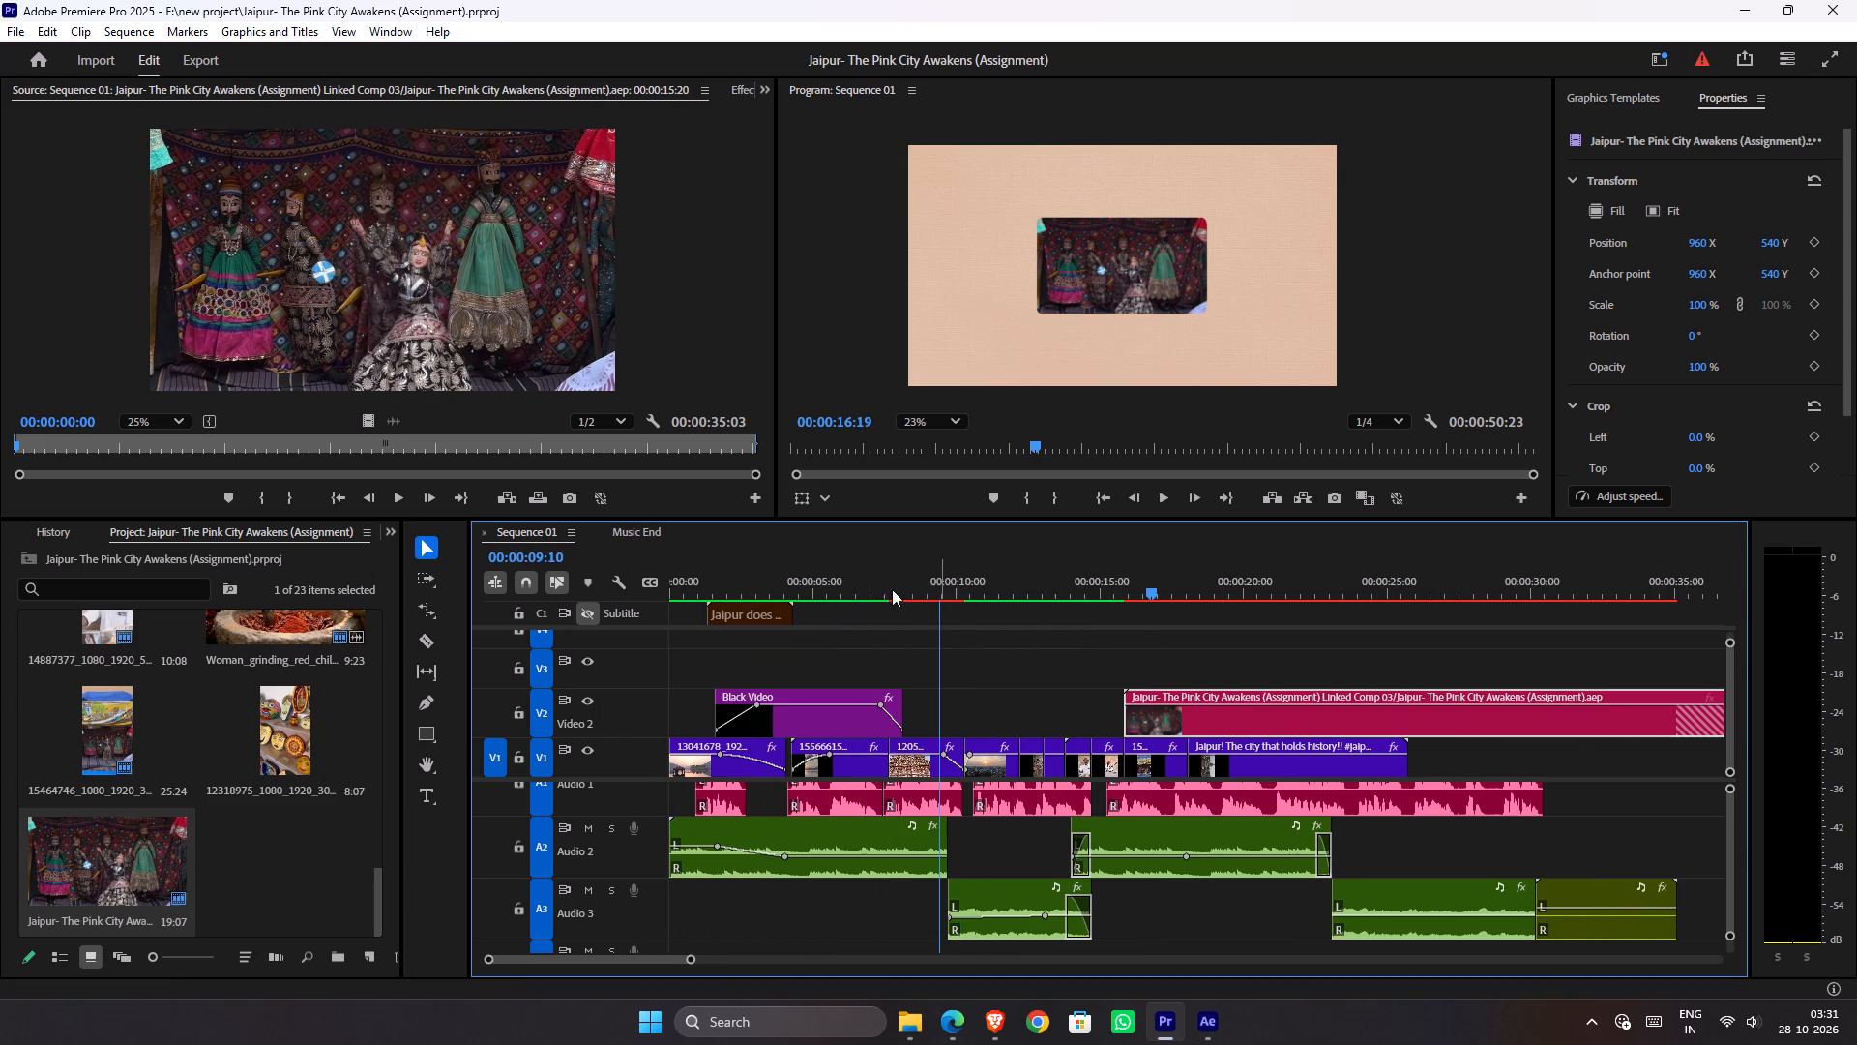
drag(892, 589, 802, 595)
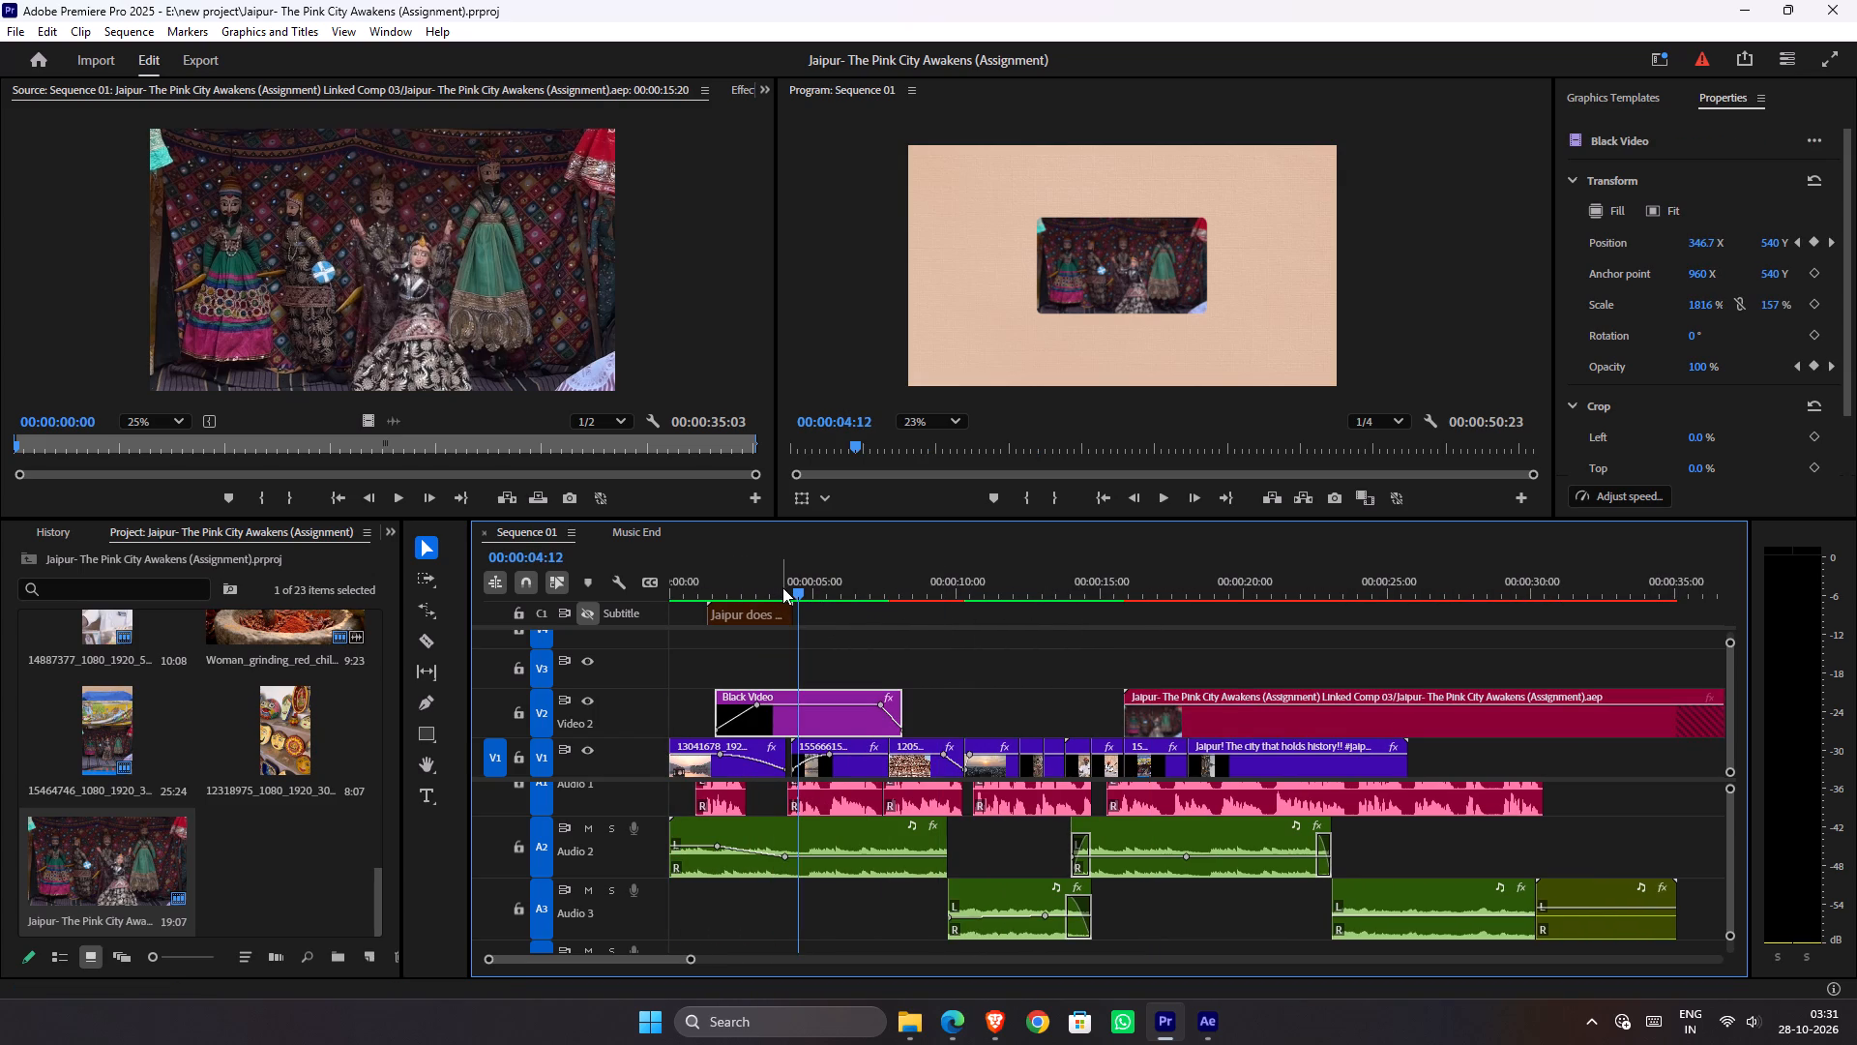
key(space)
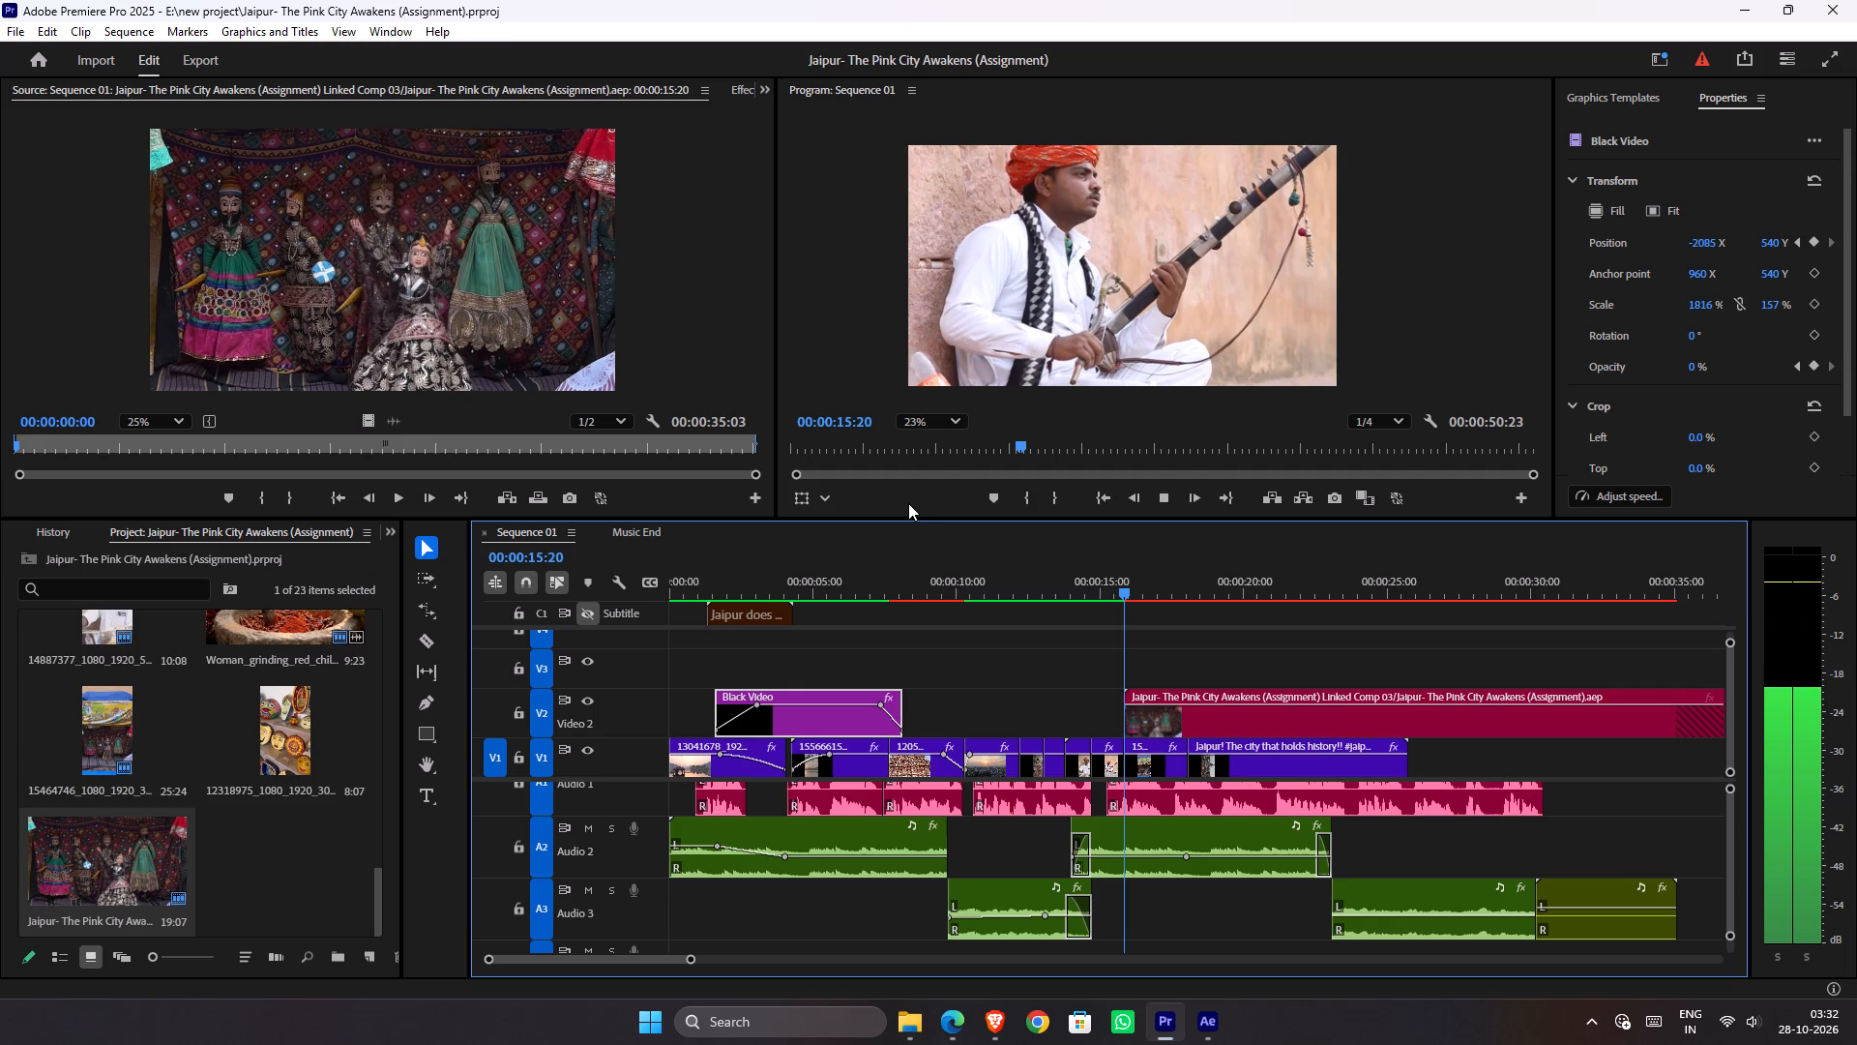
click(1070, 584)
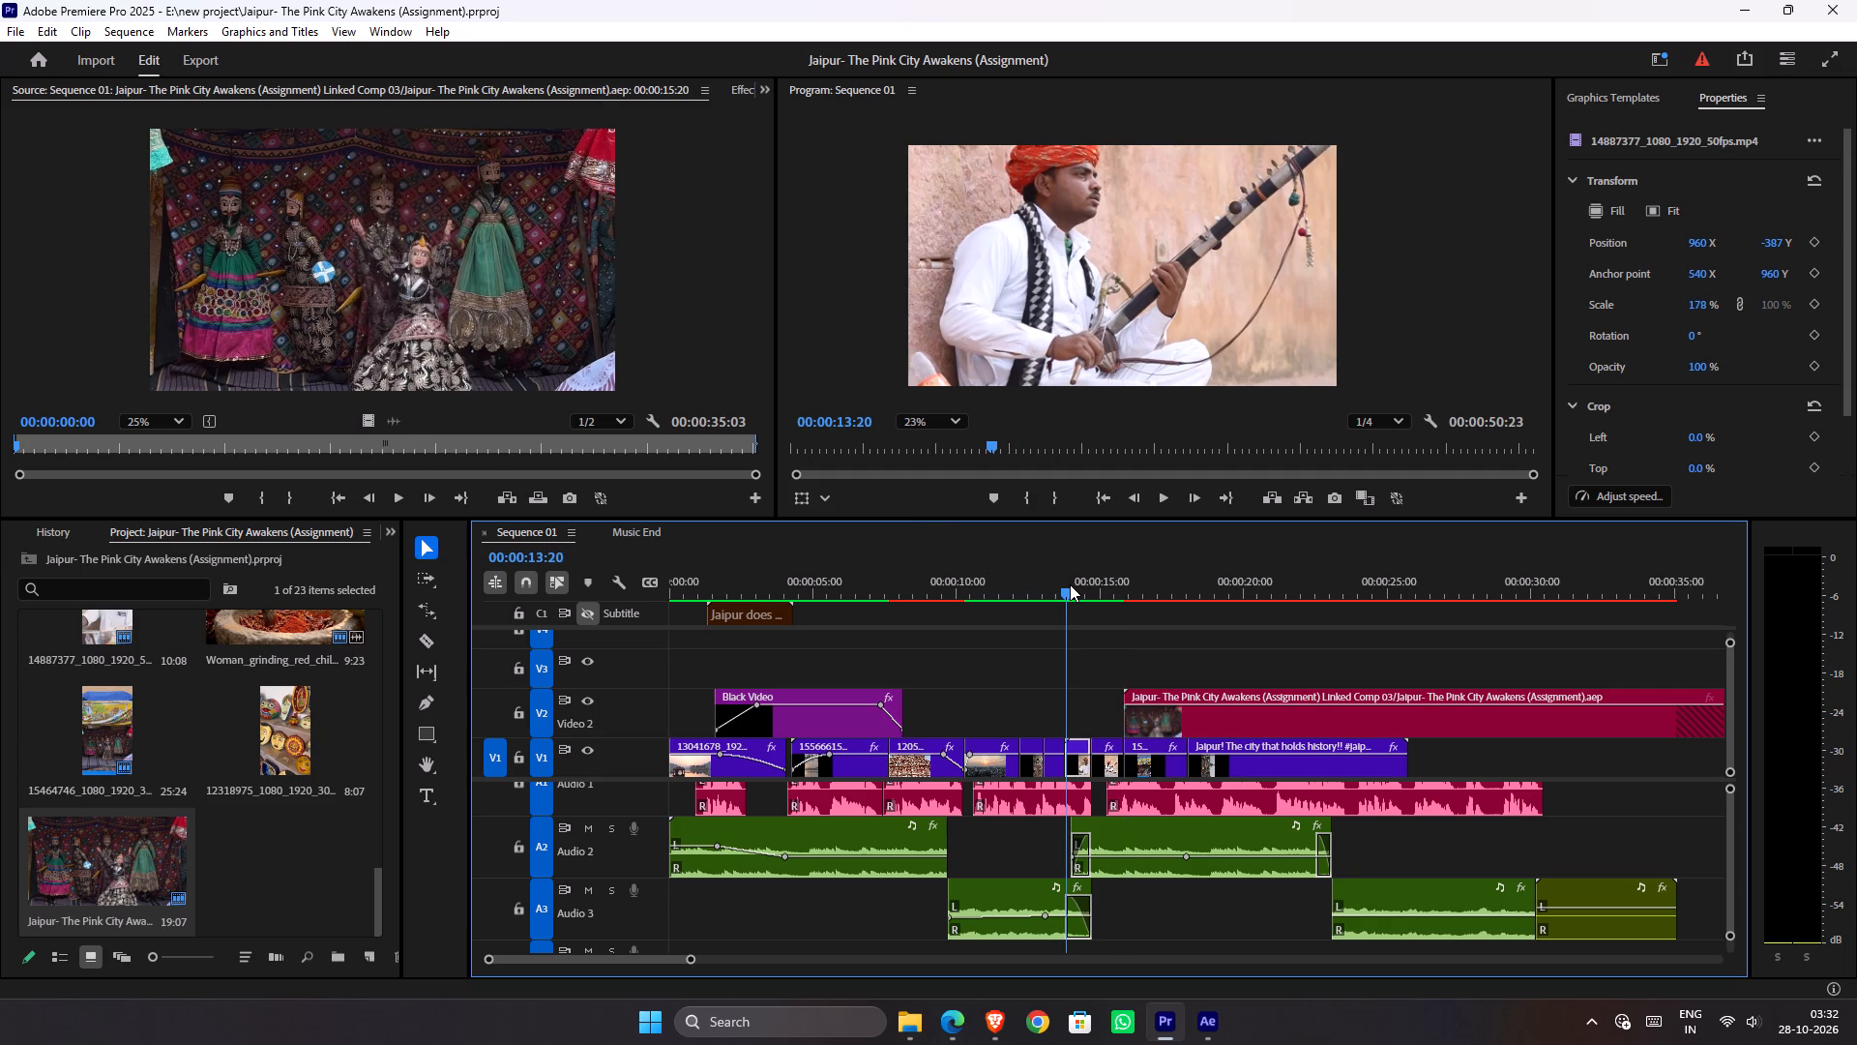
click(1080, 589)
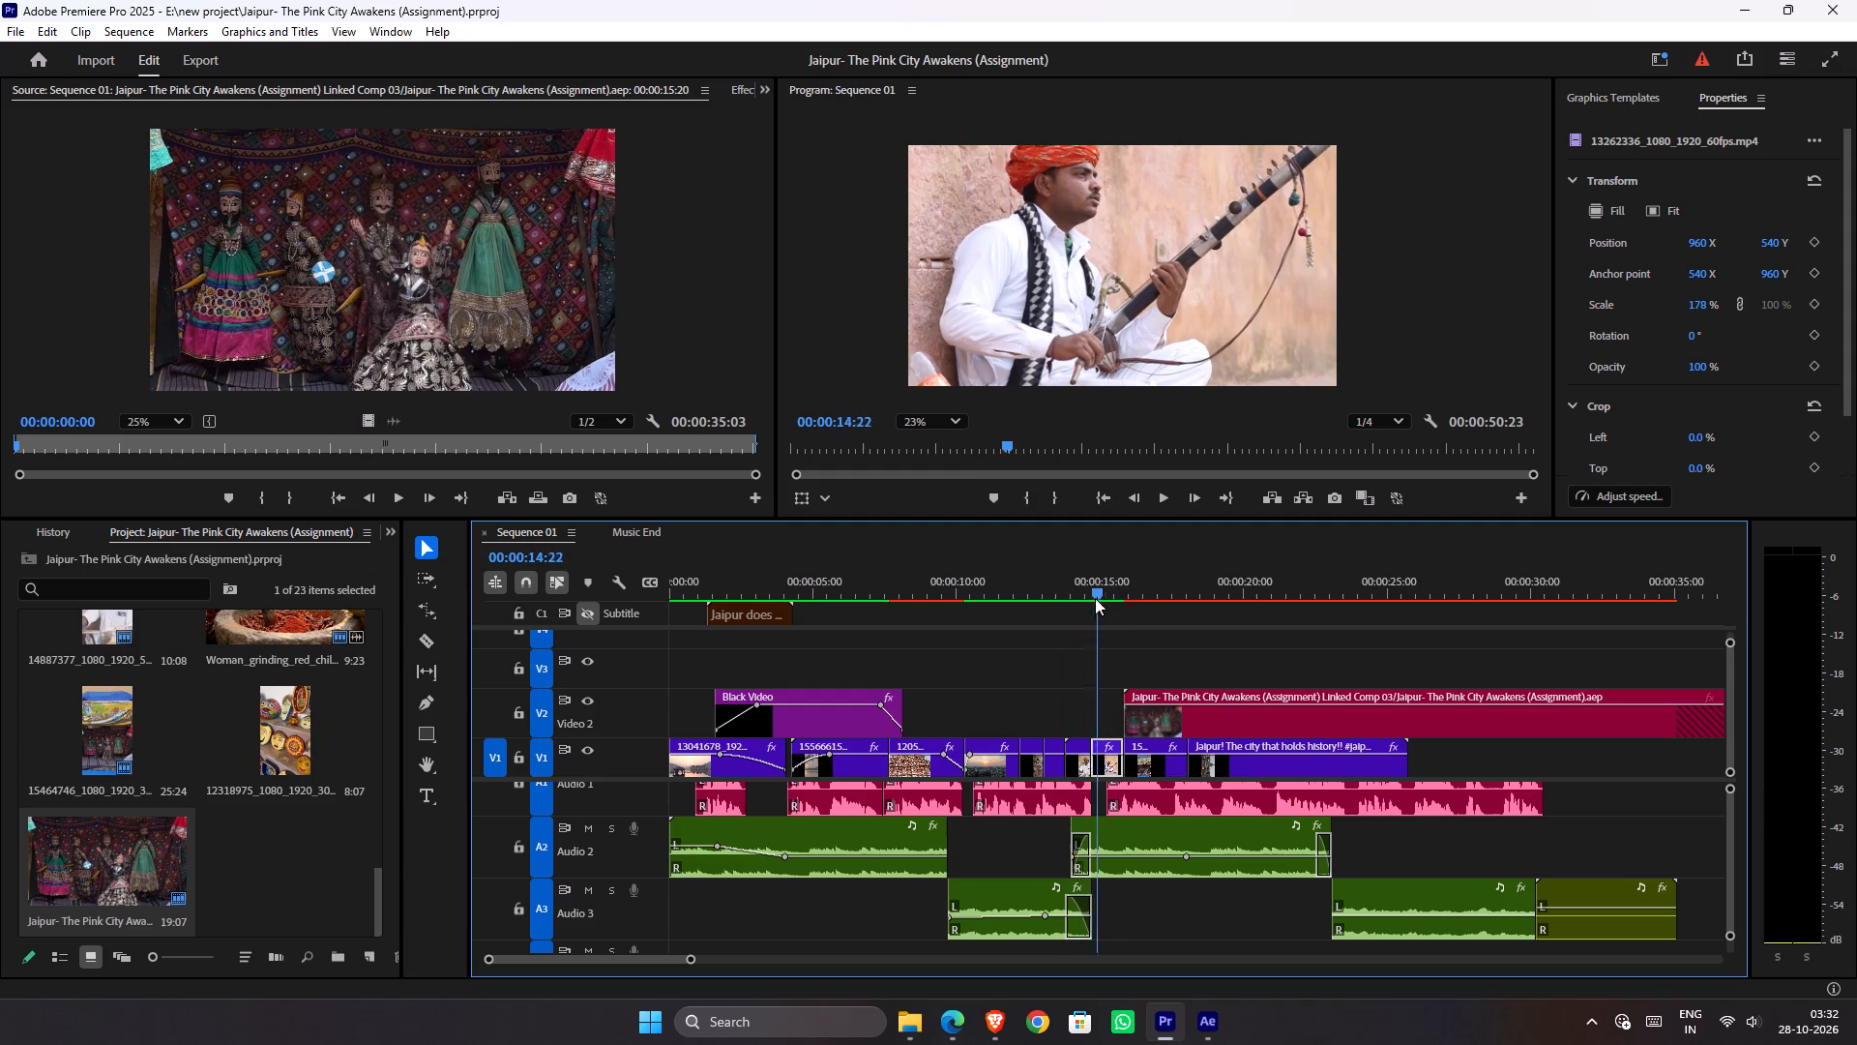
key(space)
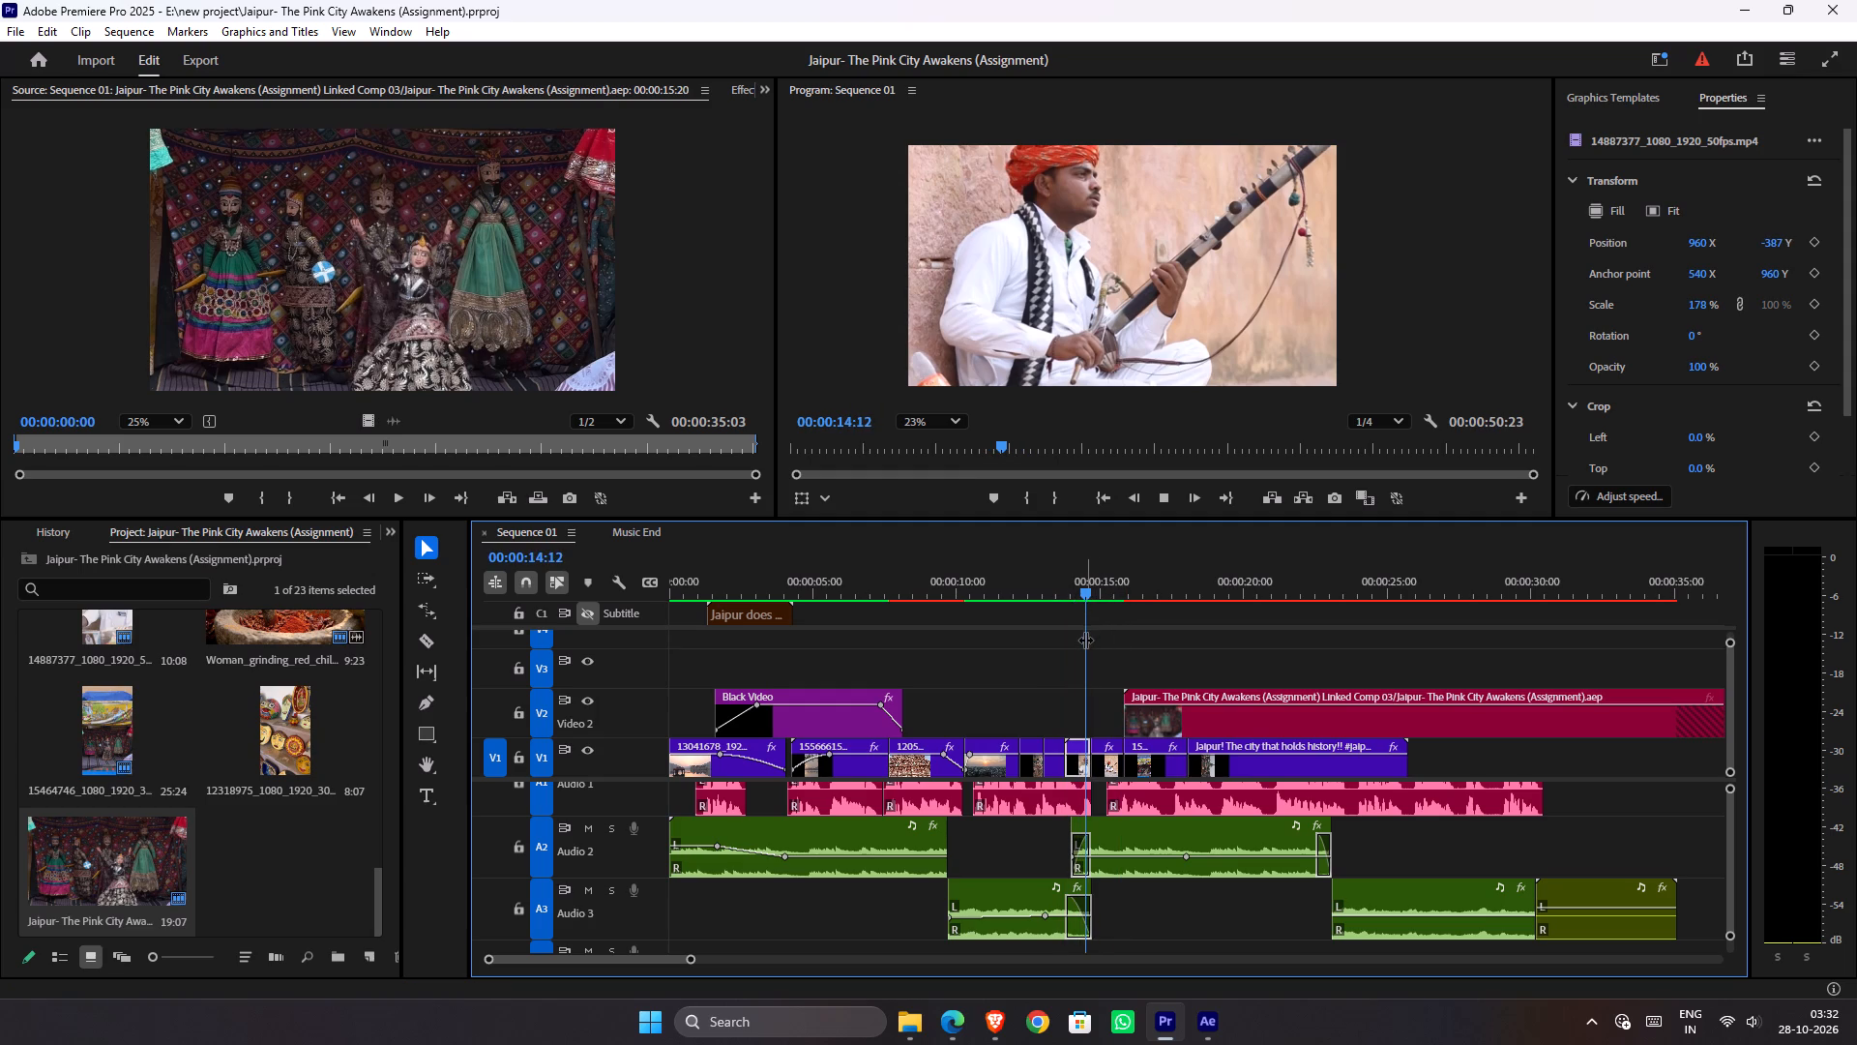
drag(1104, 592, 1139, 602)
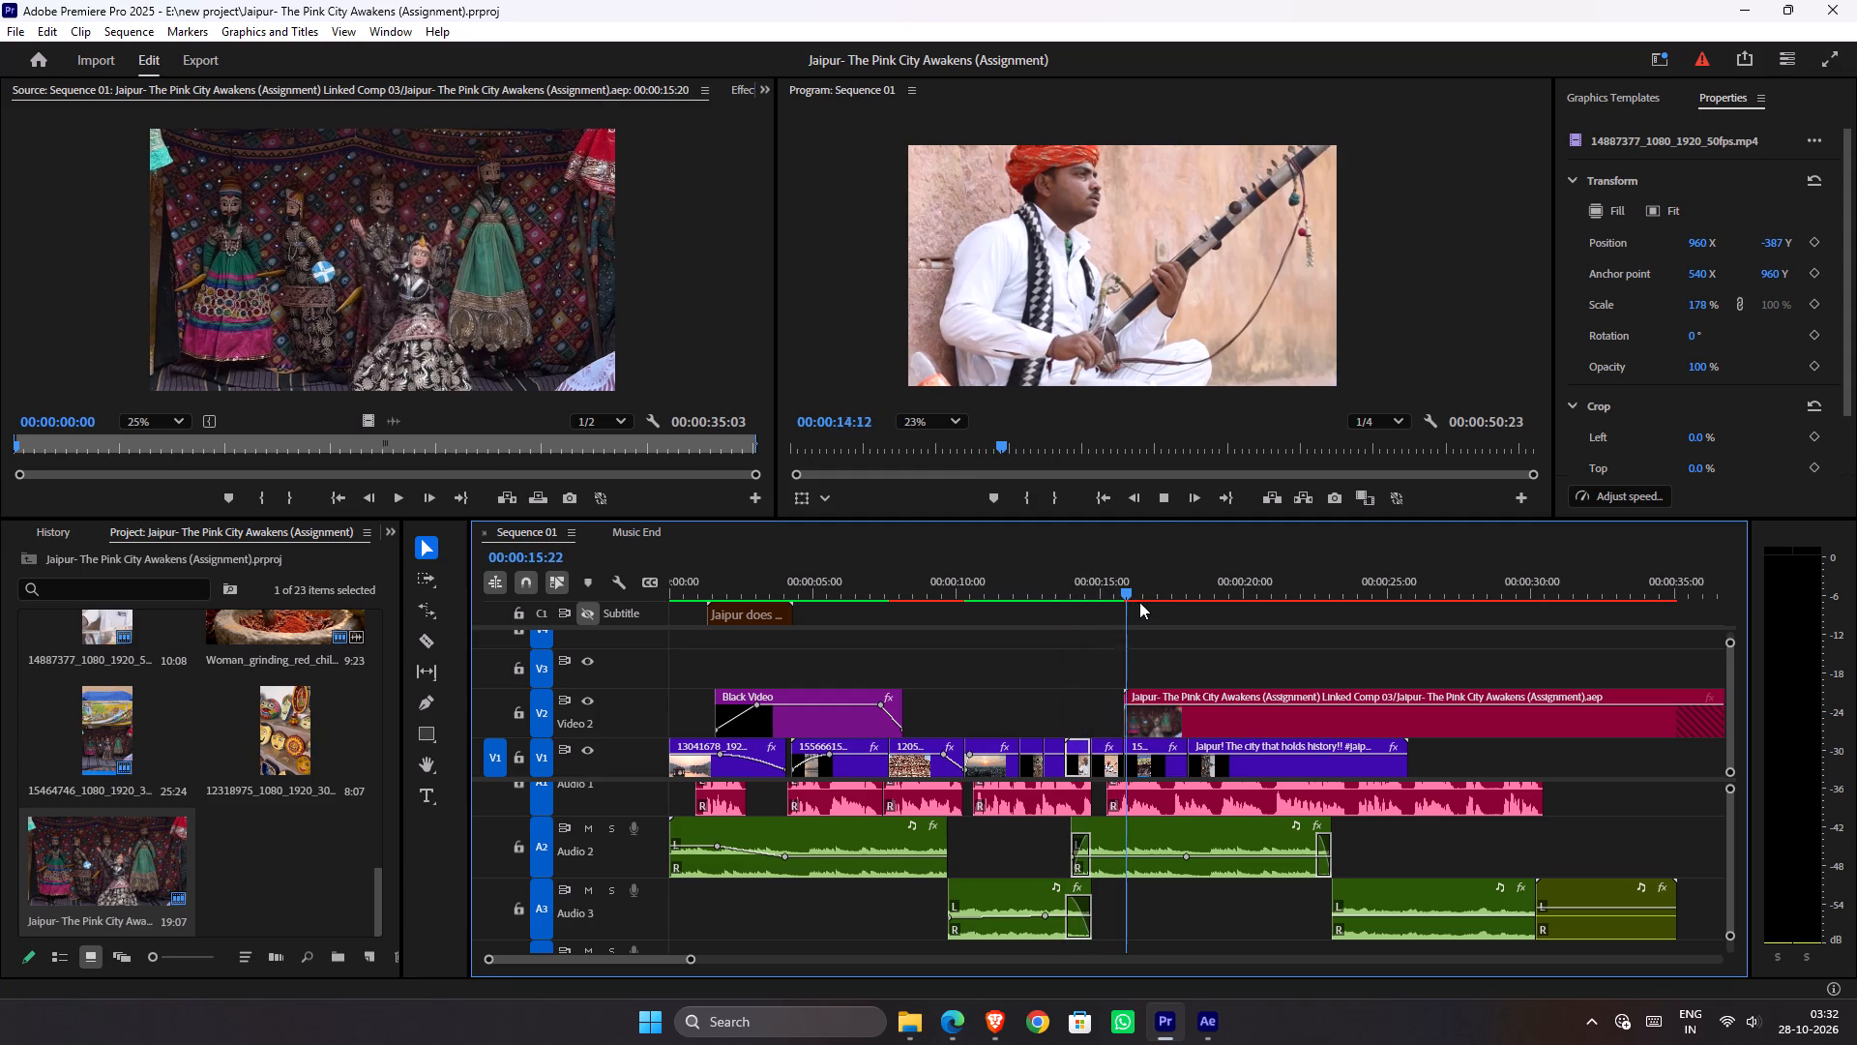
drag(1139, 602, 1060, 602)
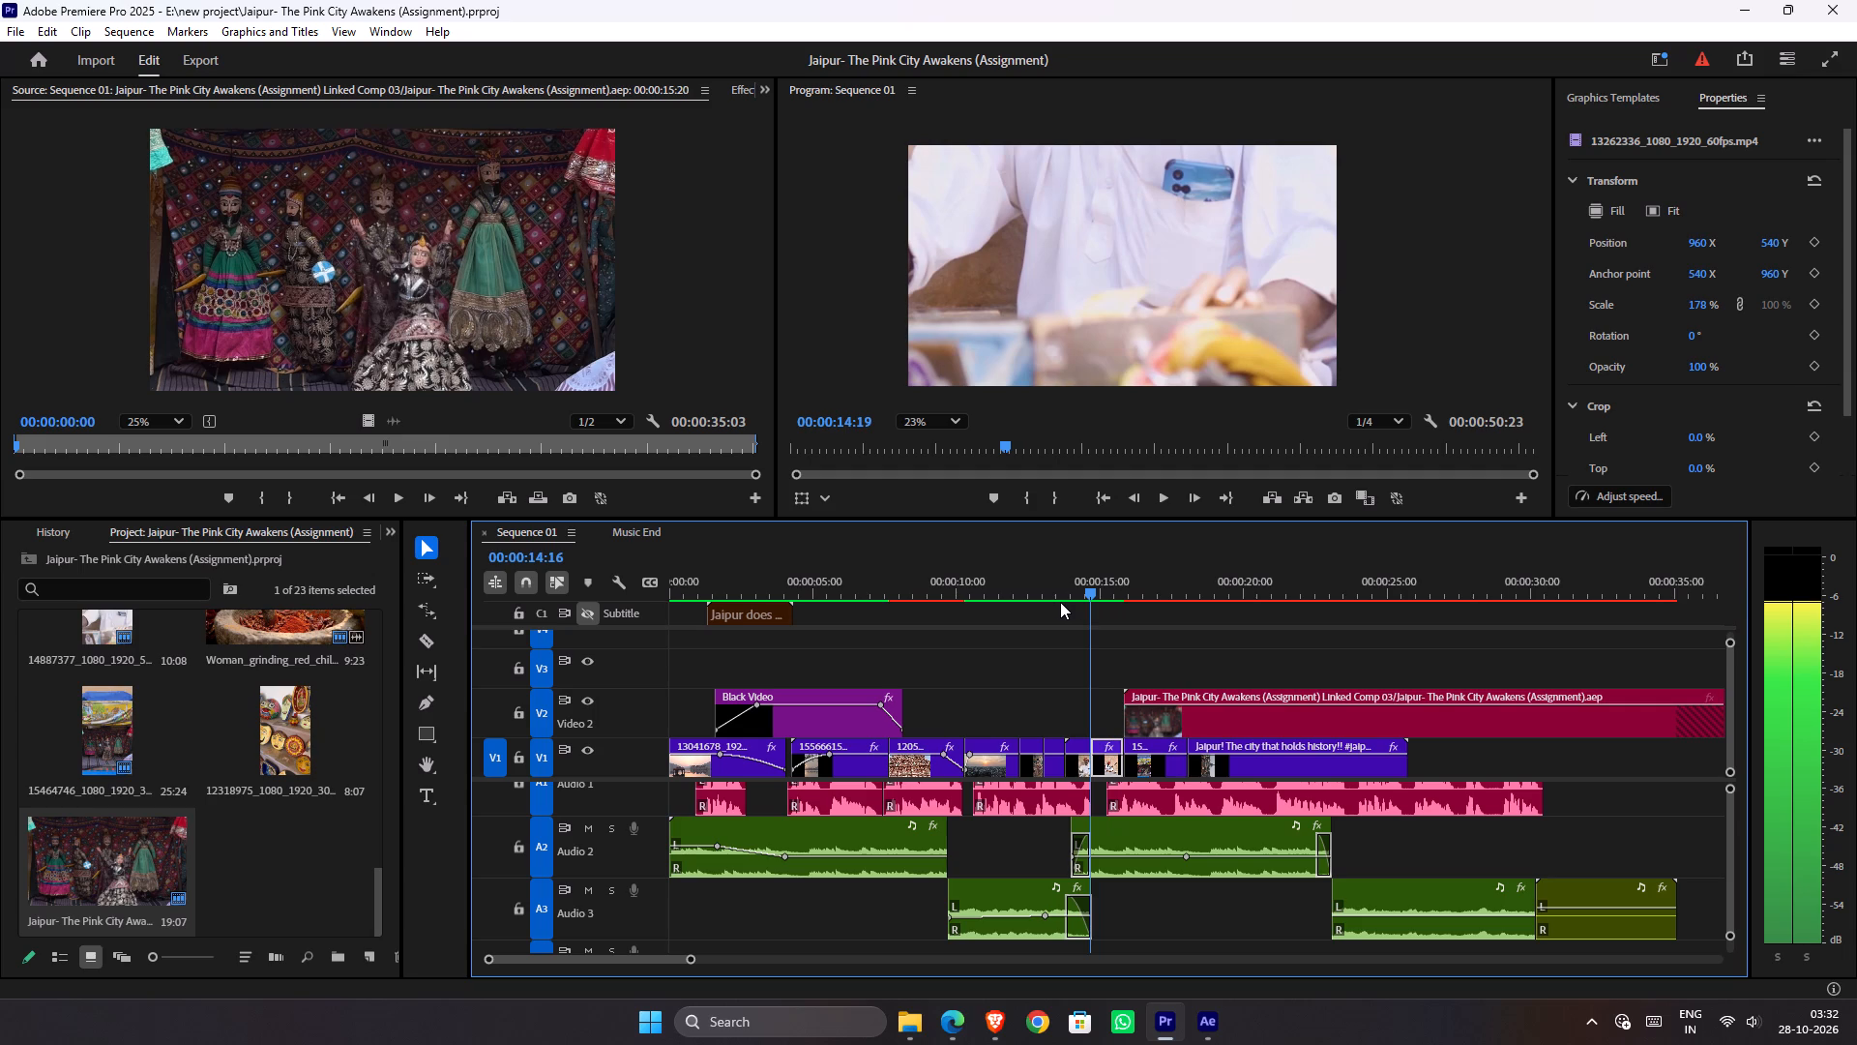
drag(1060, 602, 970, 602)
key(space)
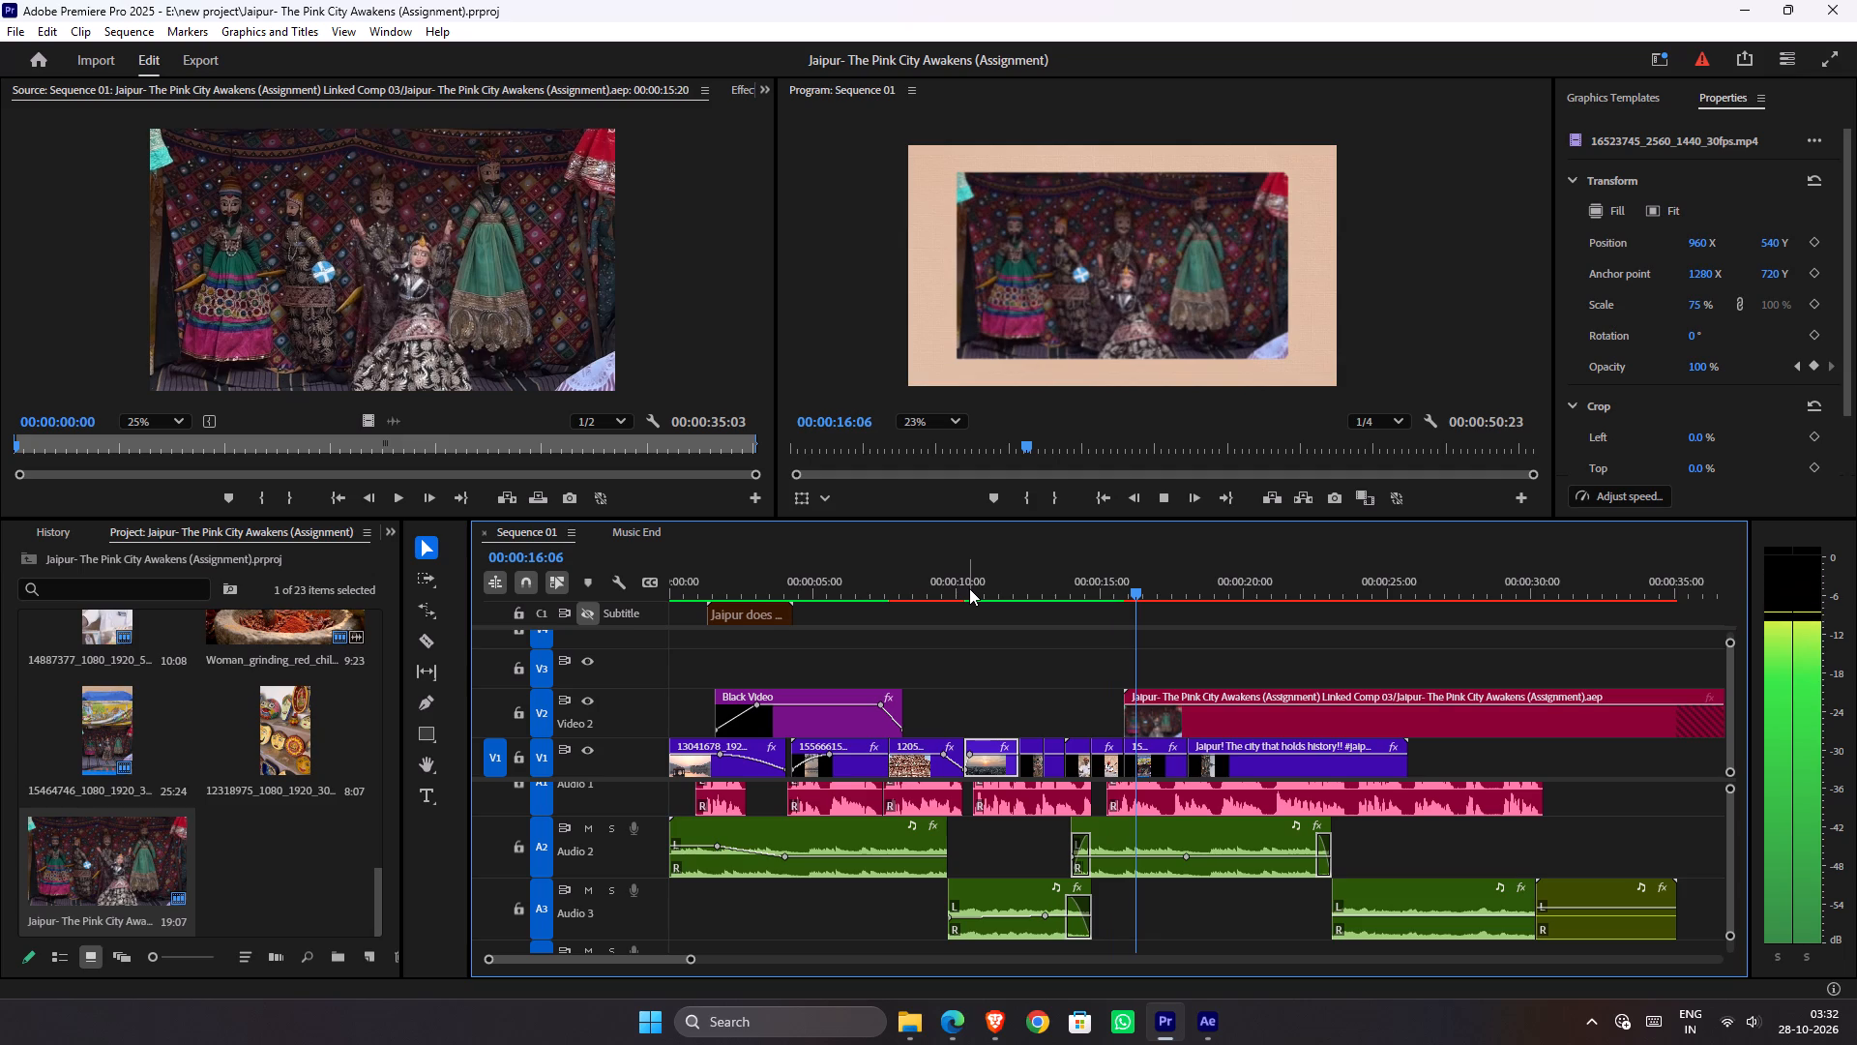
key(space)
Recheck the clips from about 13 seconds leading into the puppet scene and save the Premiere Pro project.
drag(1112, 586, 1046, 586)
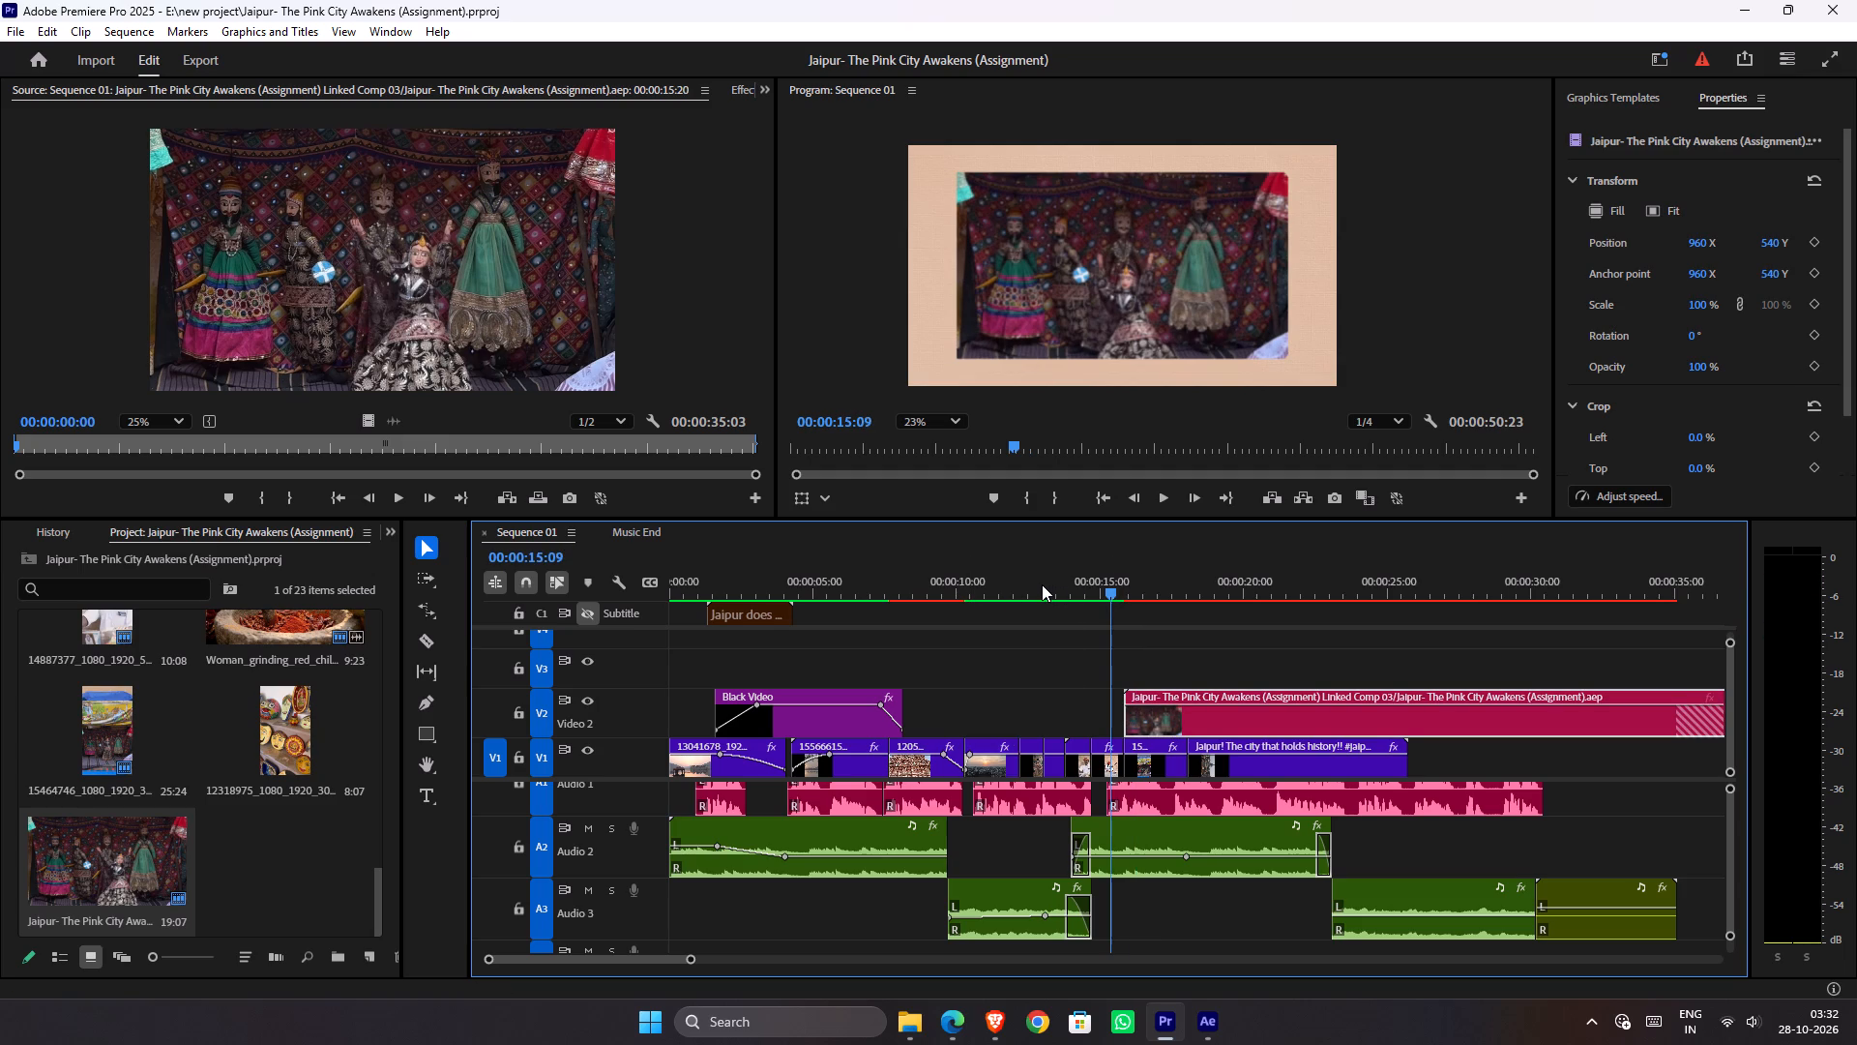
key(space)
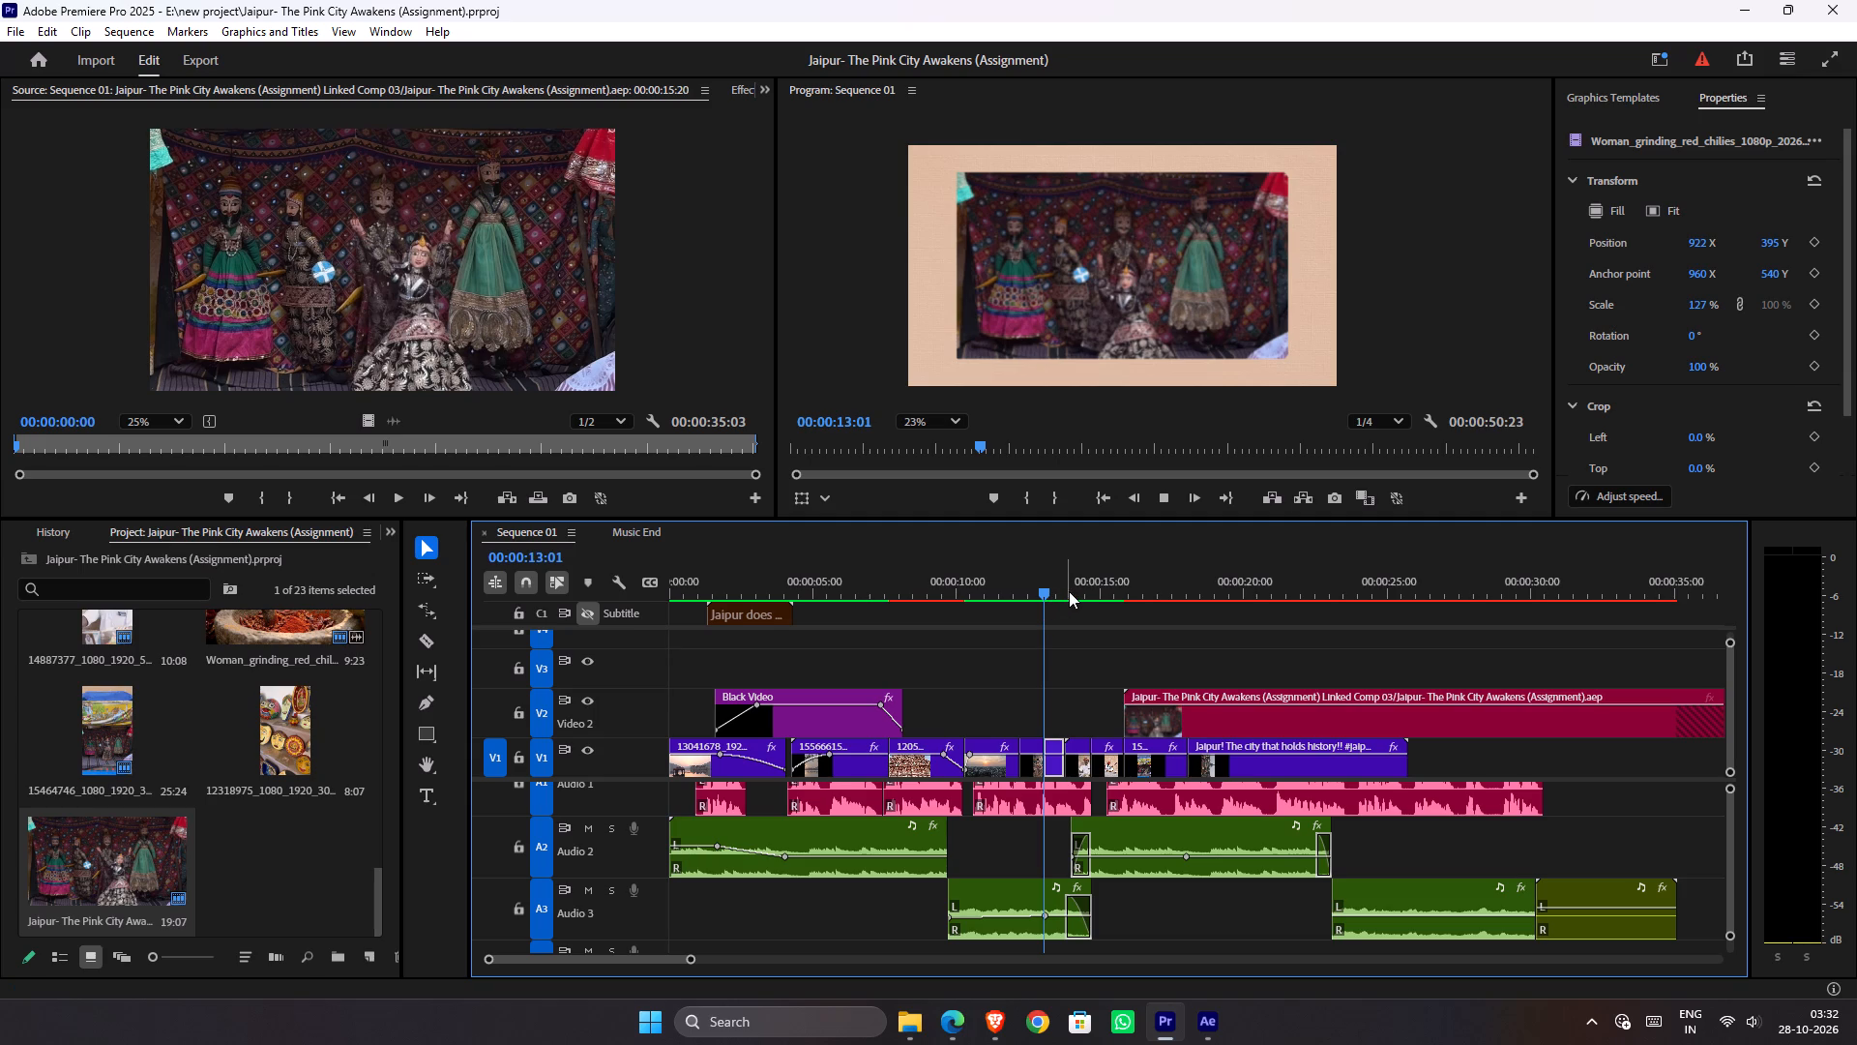
drag(1076, 590, 1048, 592)
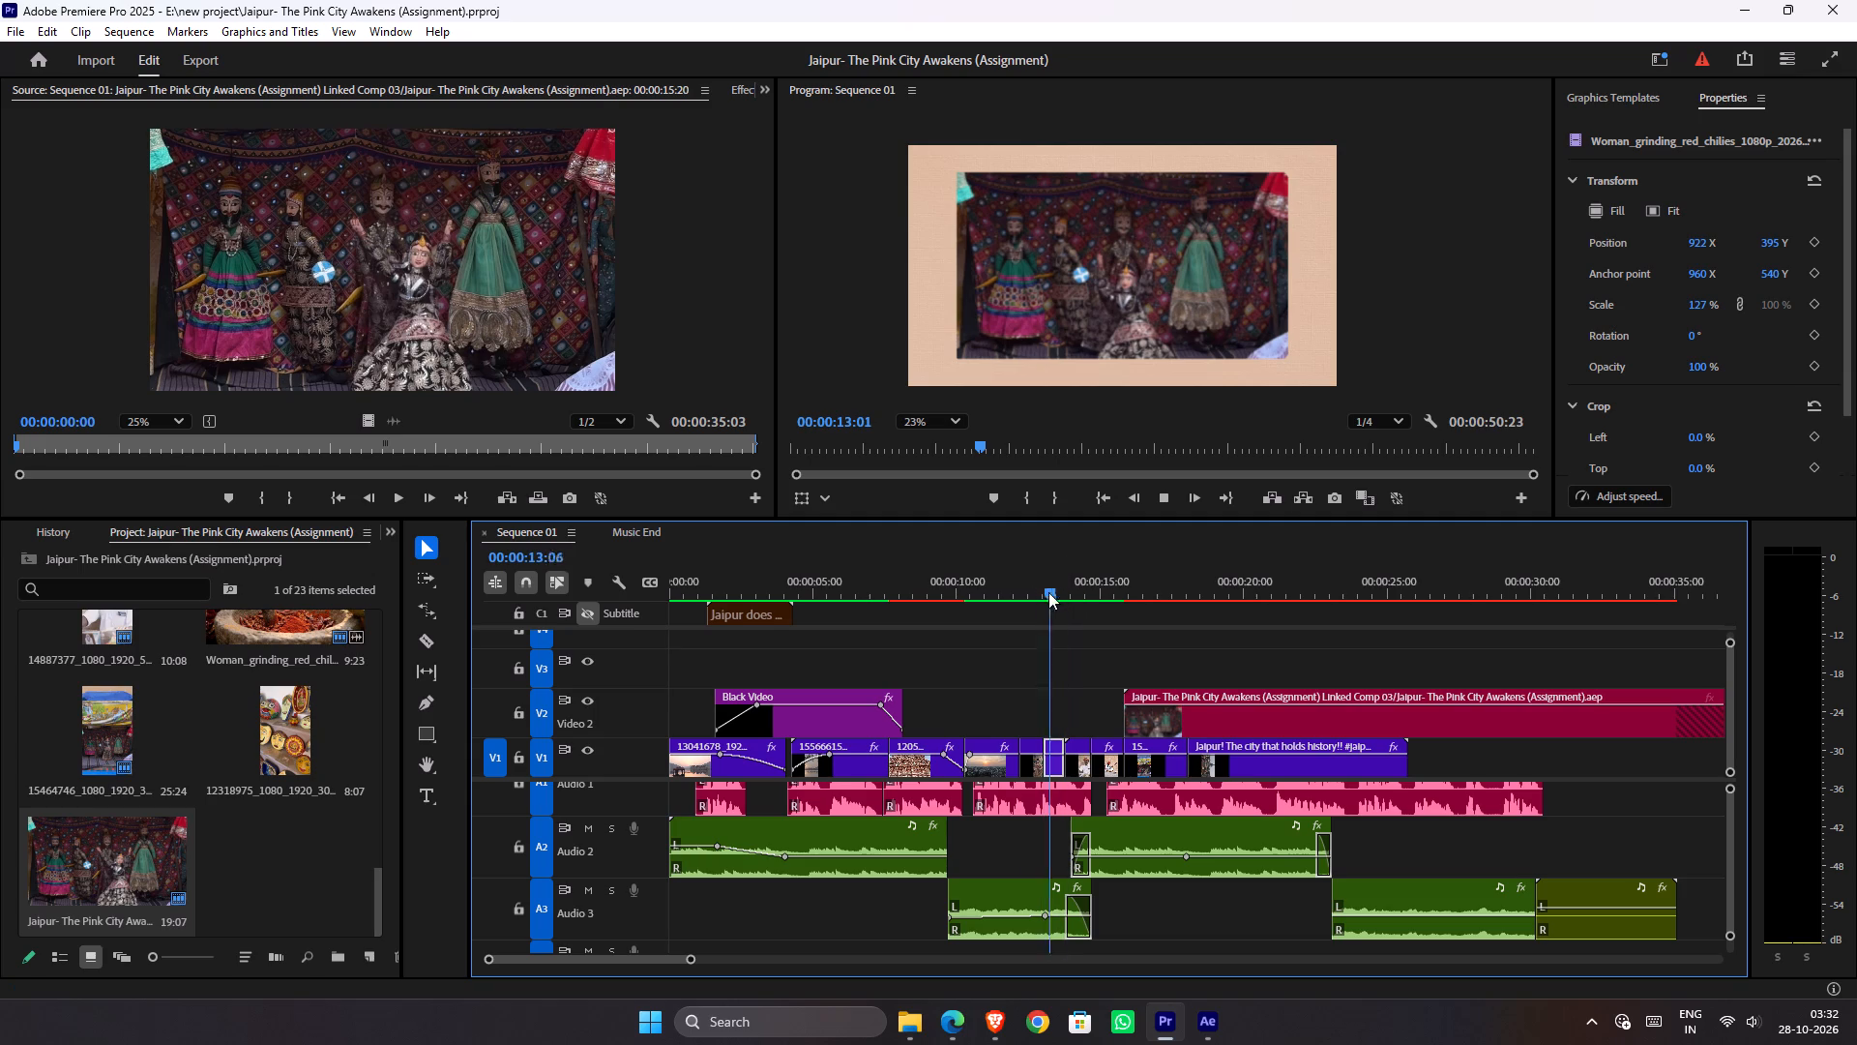
drag(1048, 592, 1096, 601)
key(ctrl+s)
Switch to Texturelabs in Edge and browse the recommended free textures for usable material.
key(alt+Tab)
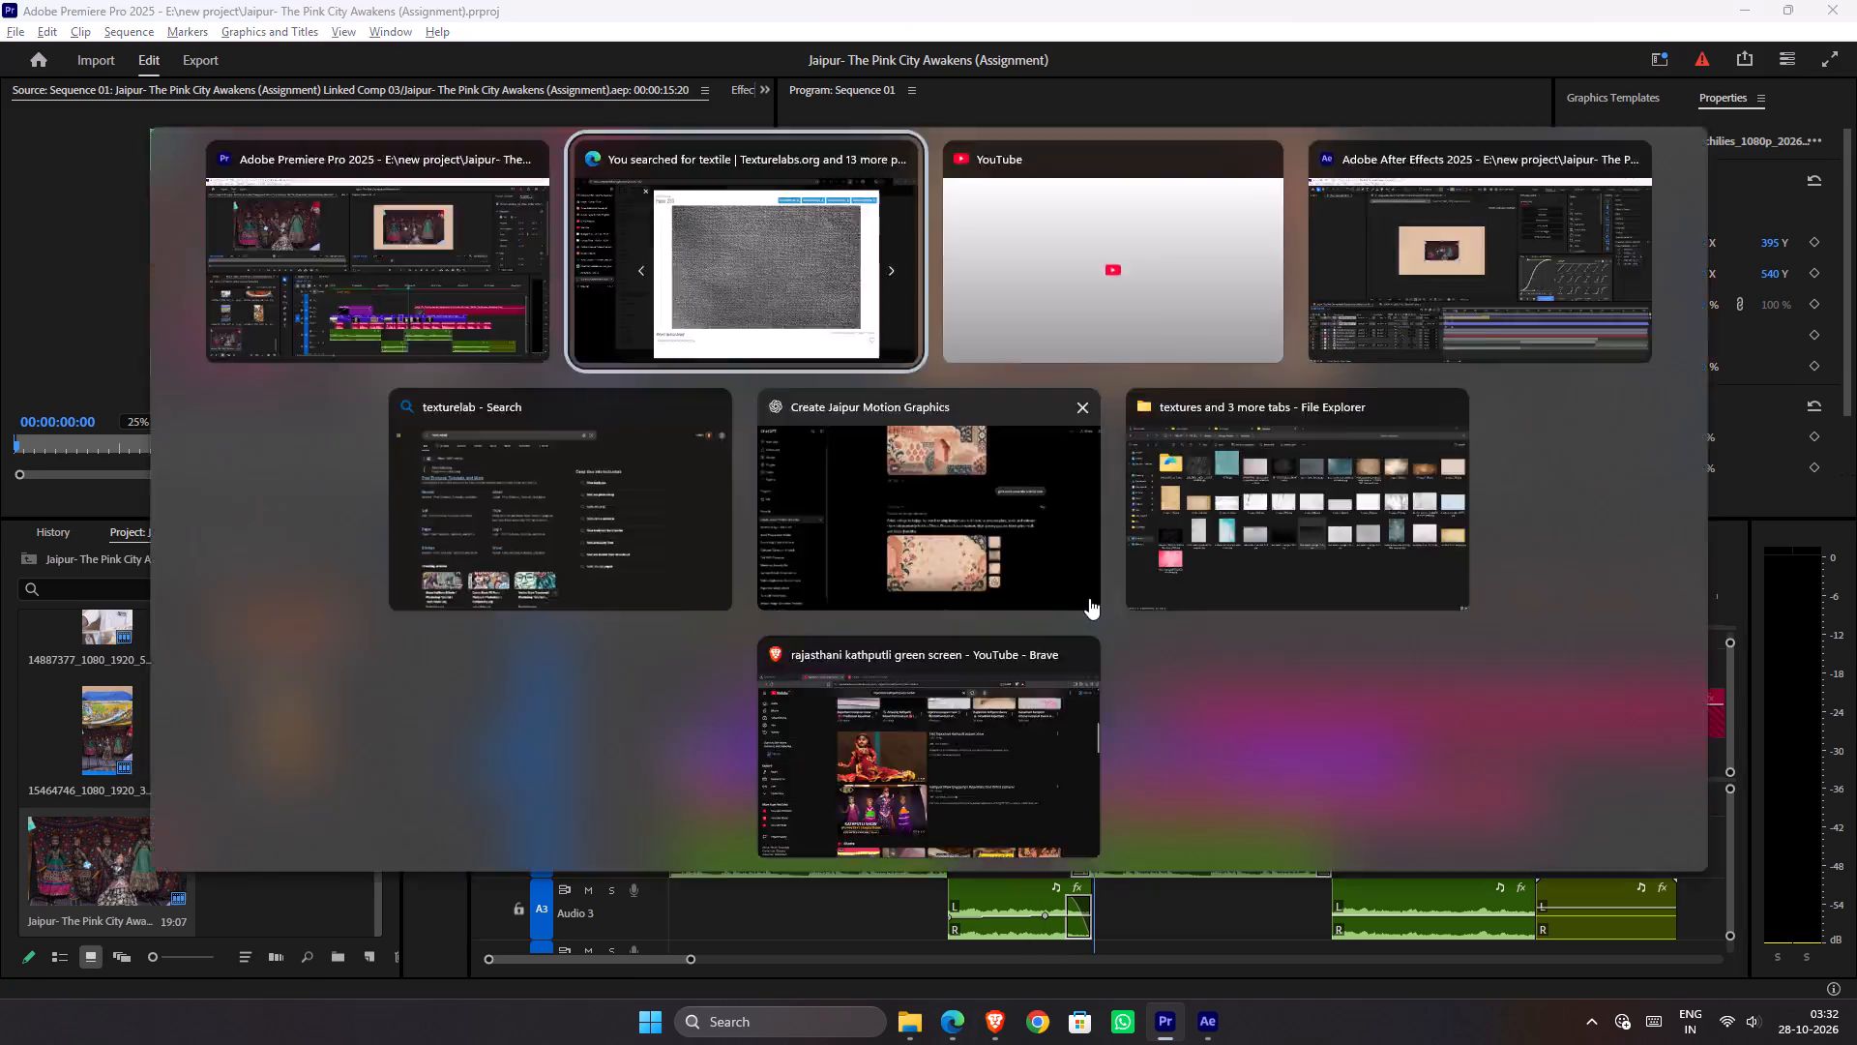
click(1700, 422)
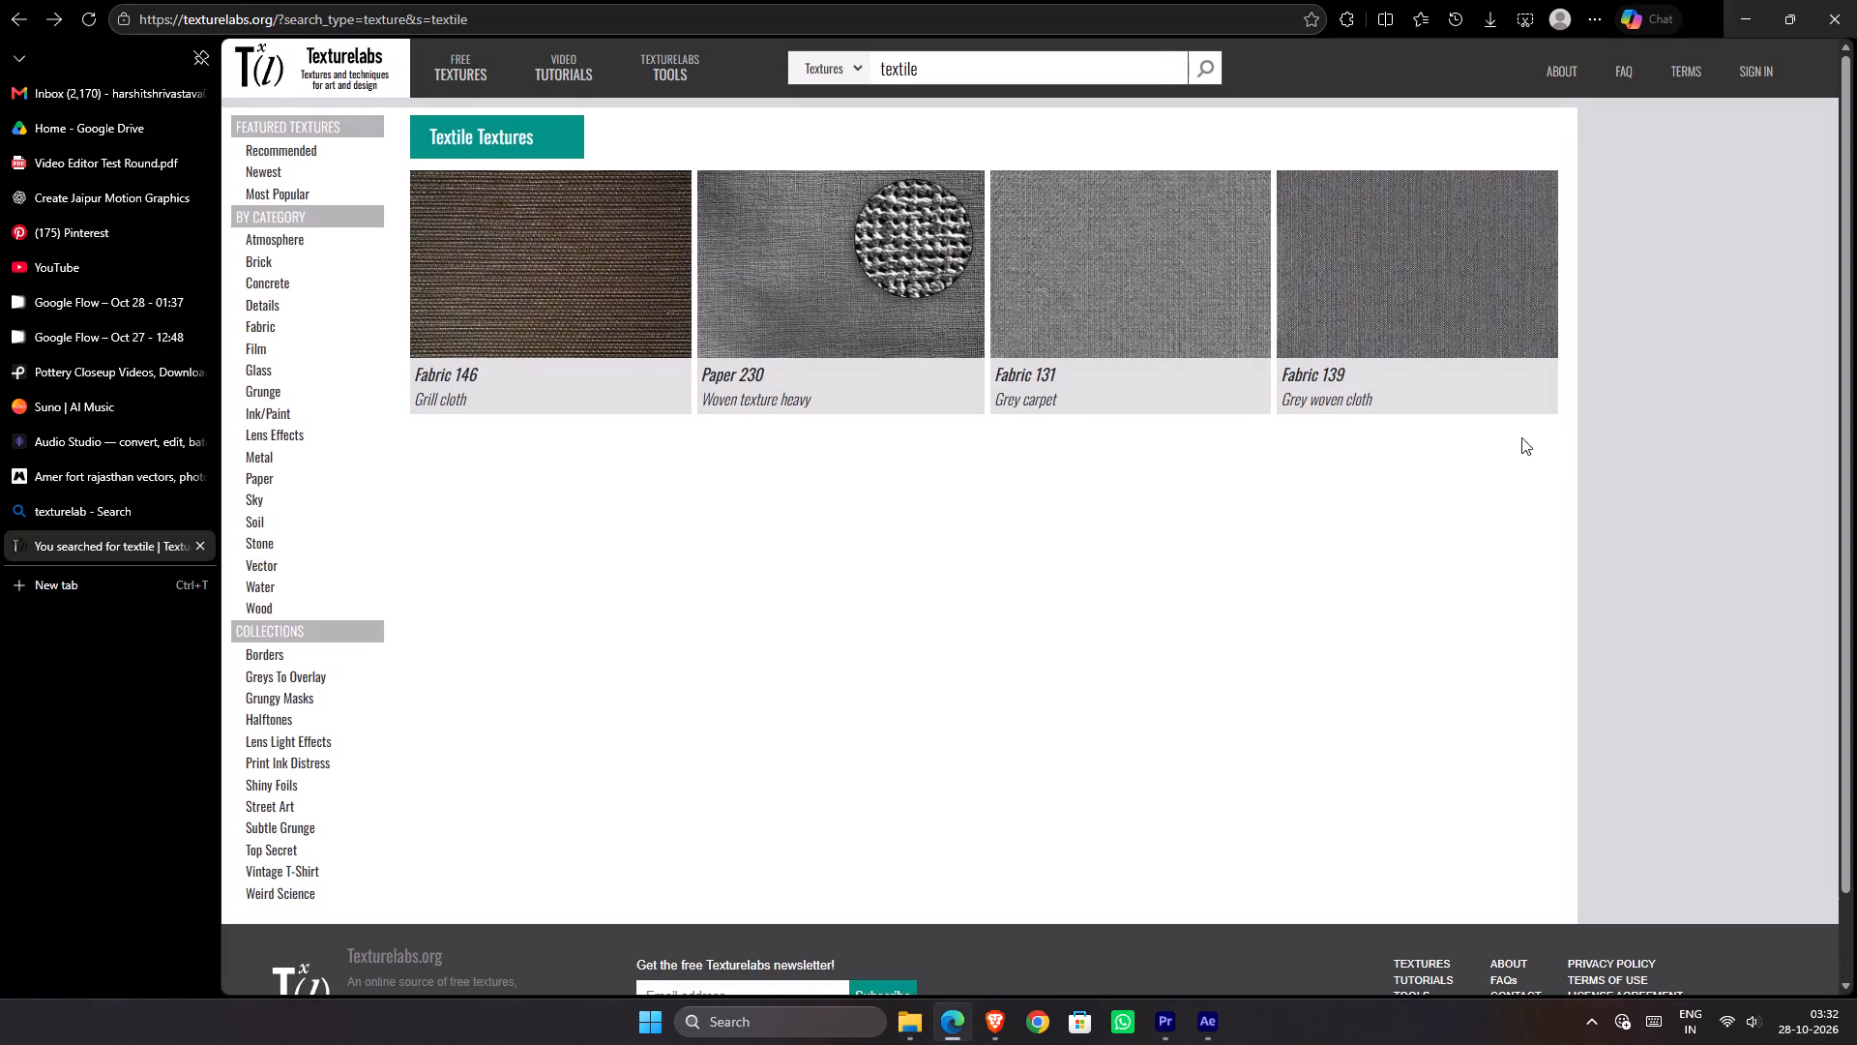
click(483, 80)
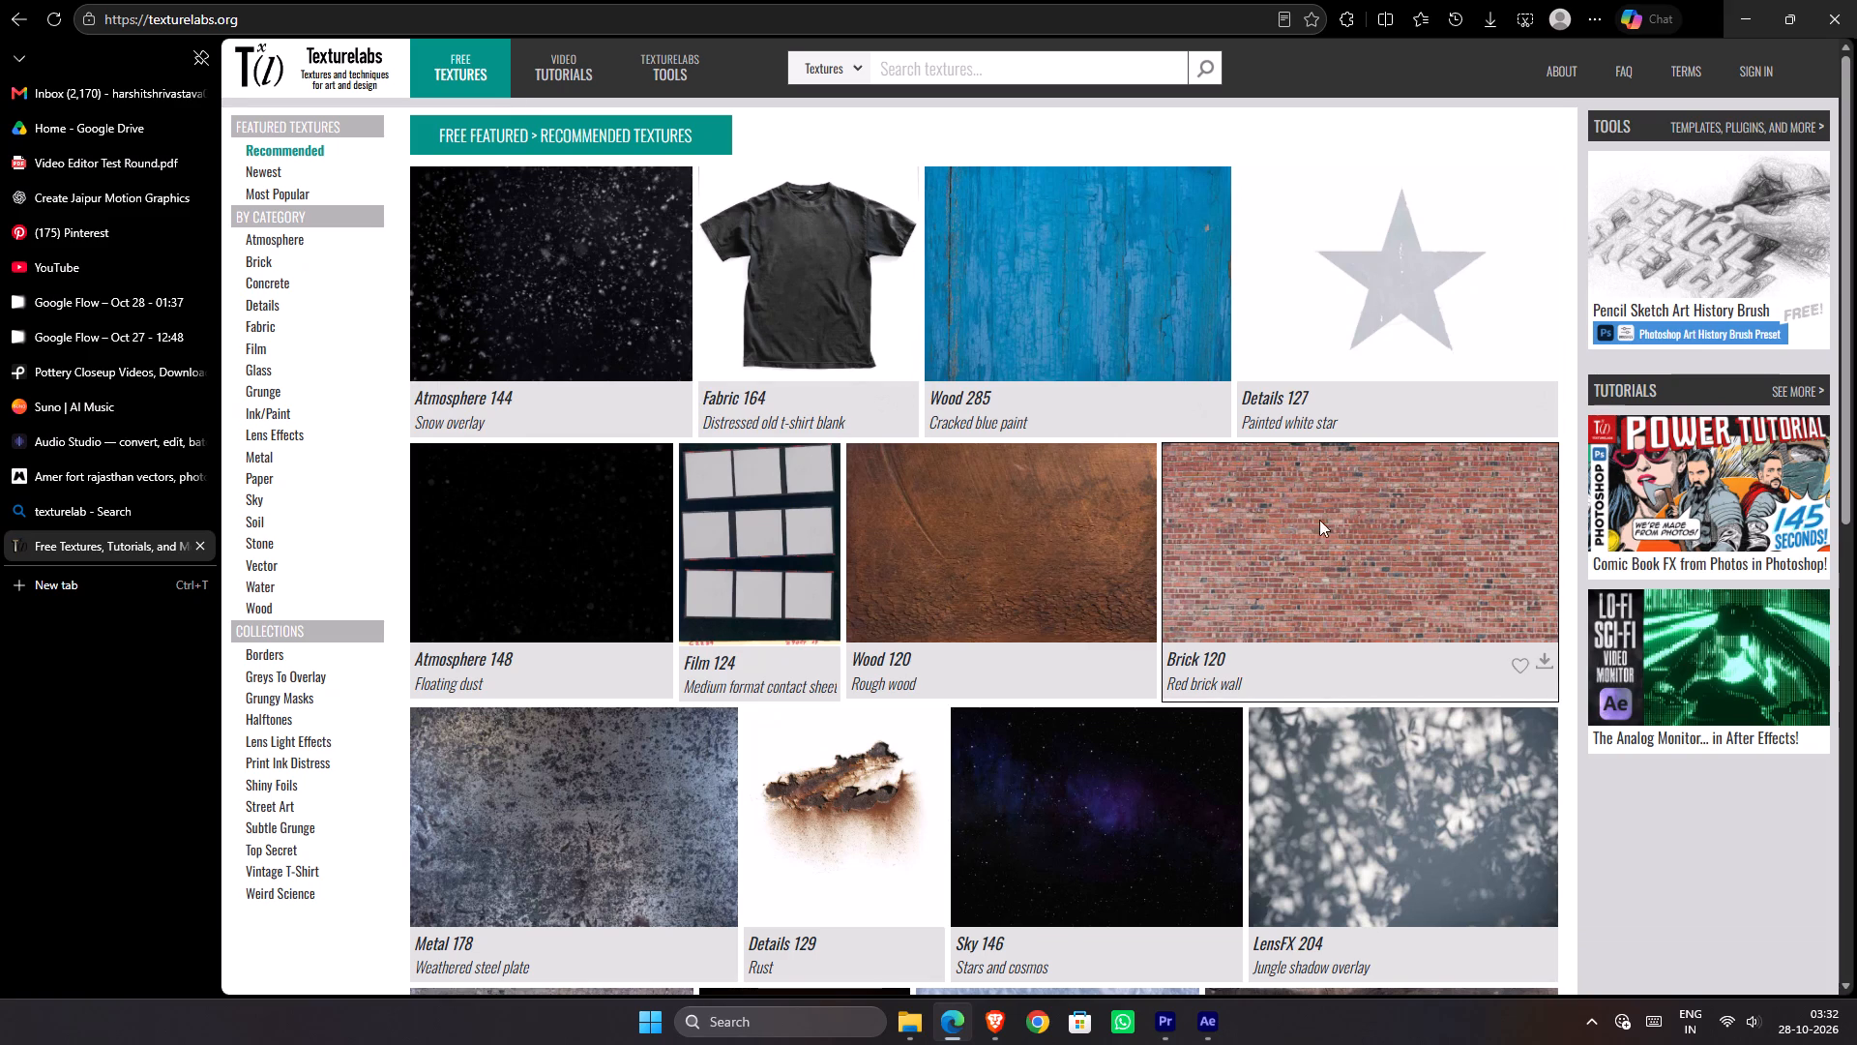
scroll(1086, 503, down, 2)
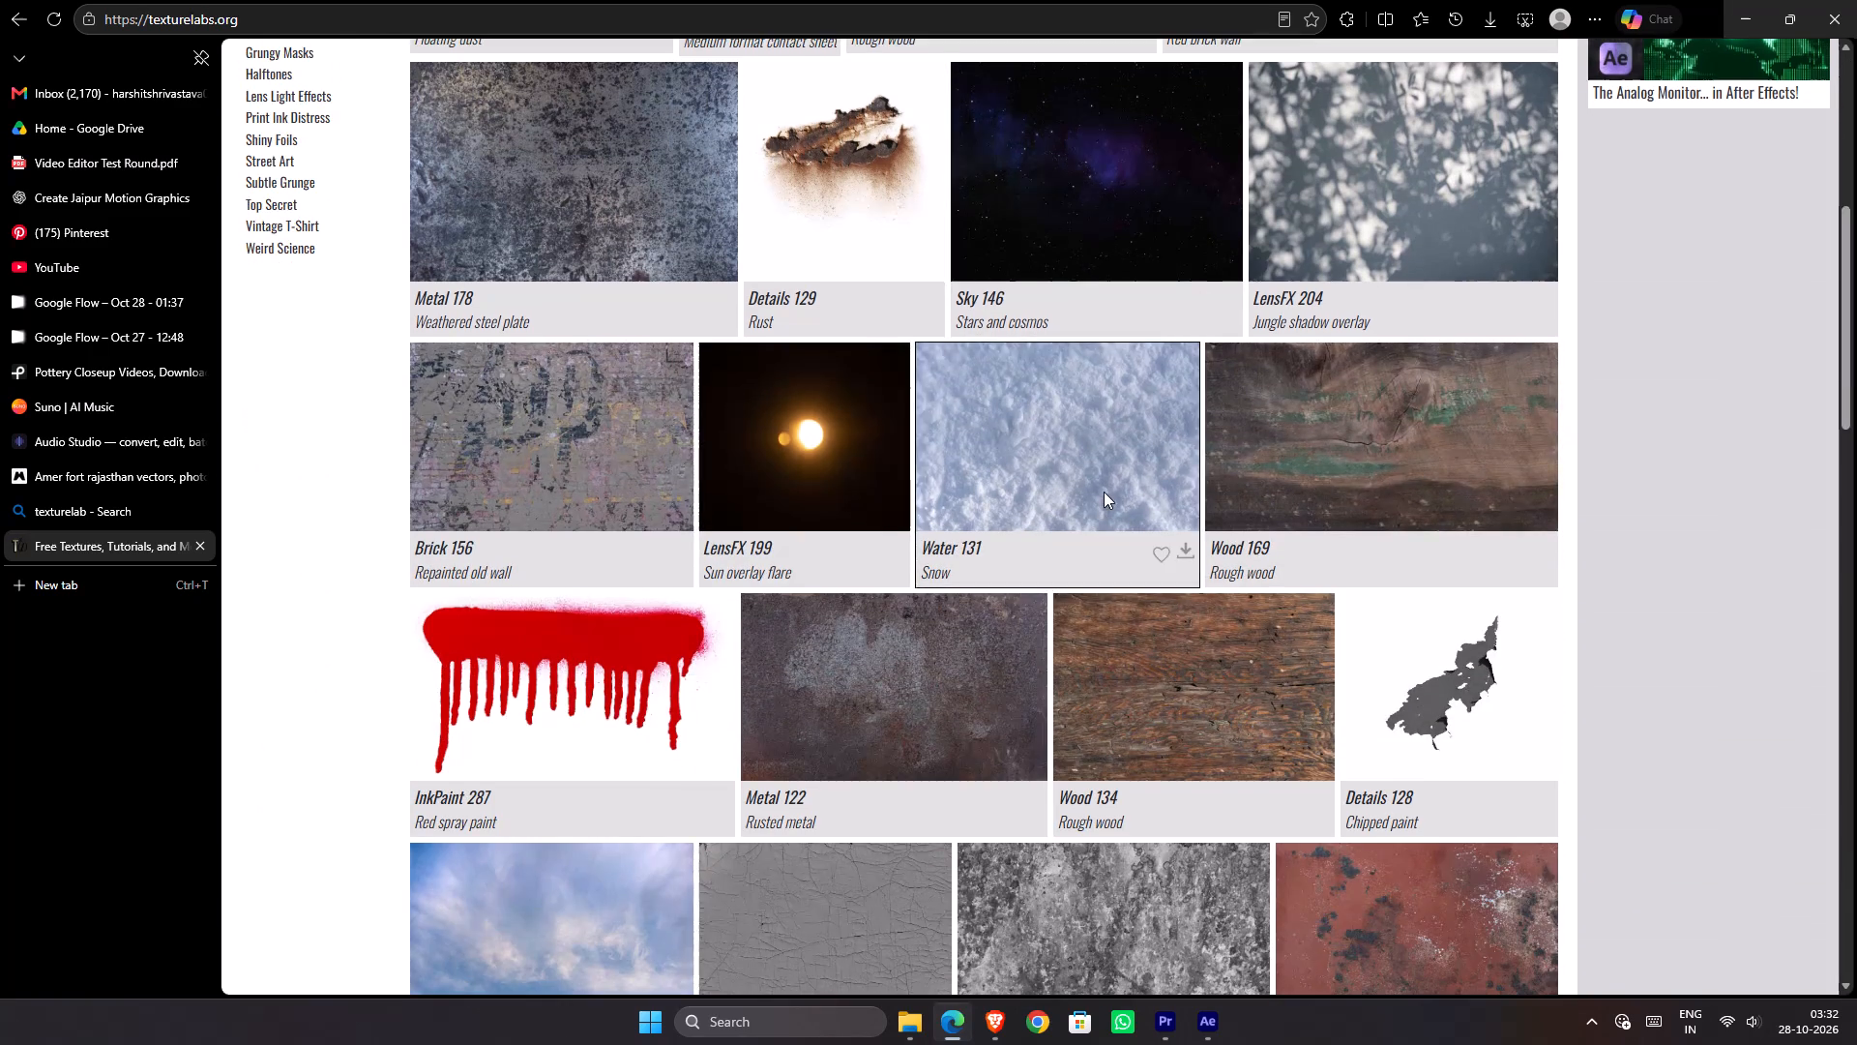
scroll(1104, 492, down, 2)
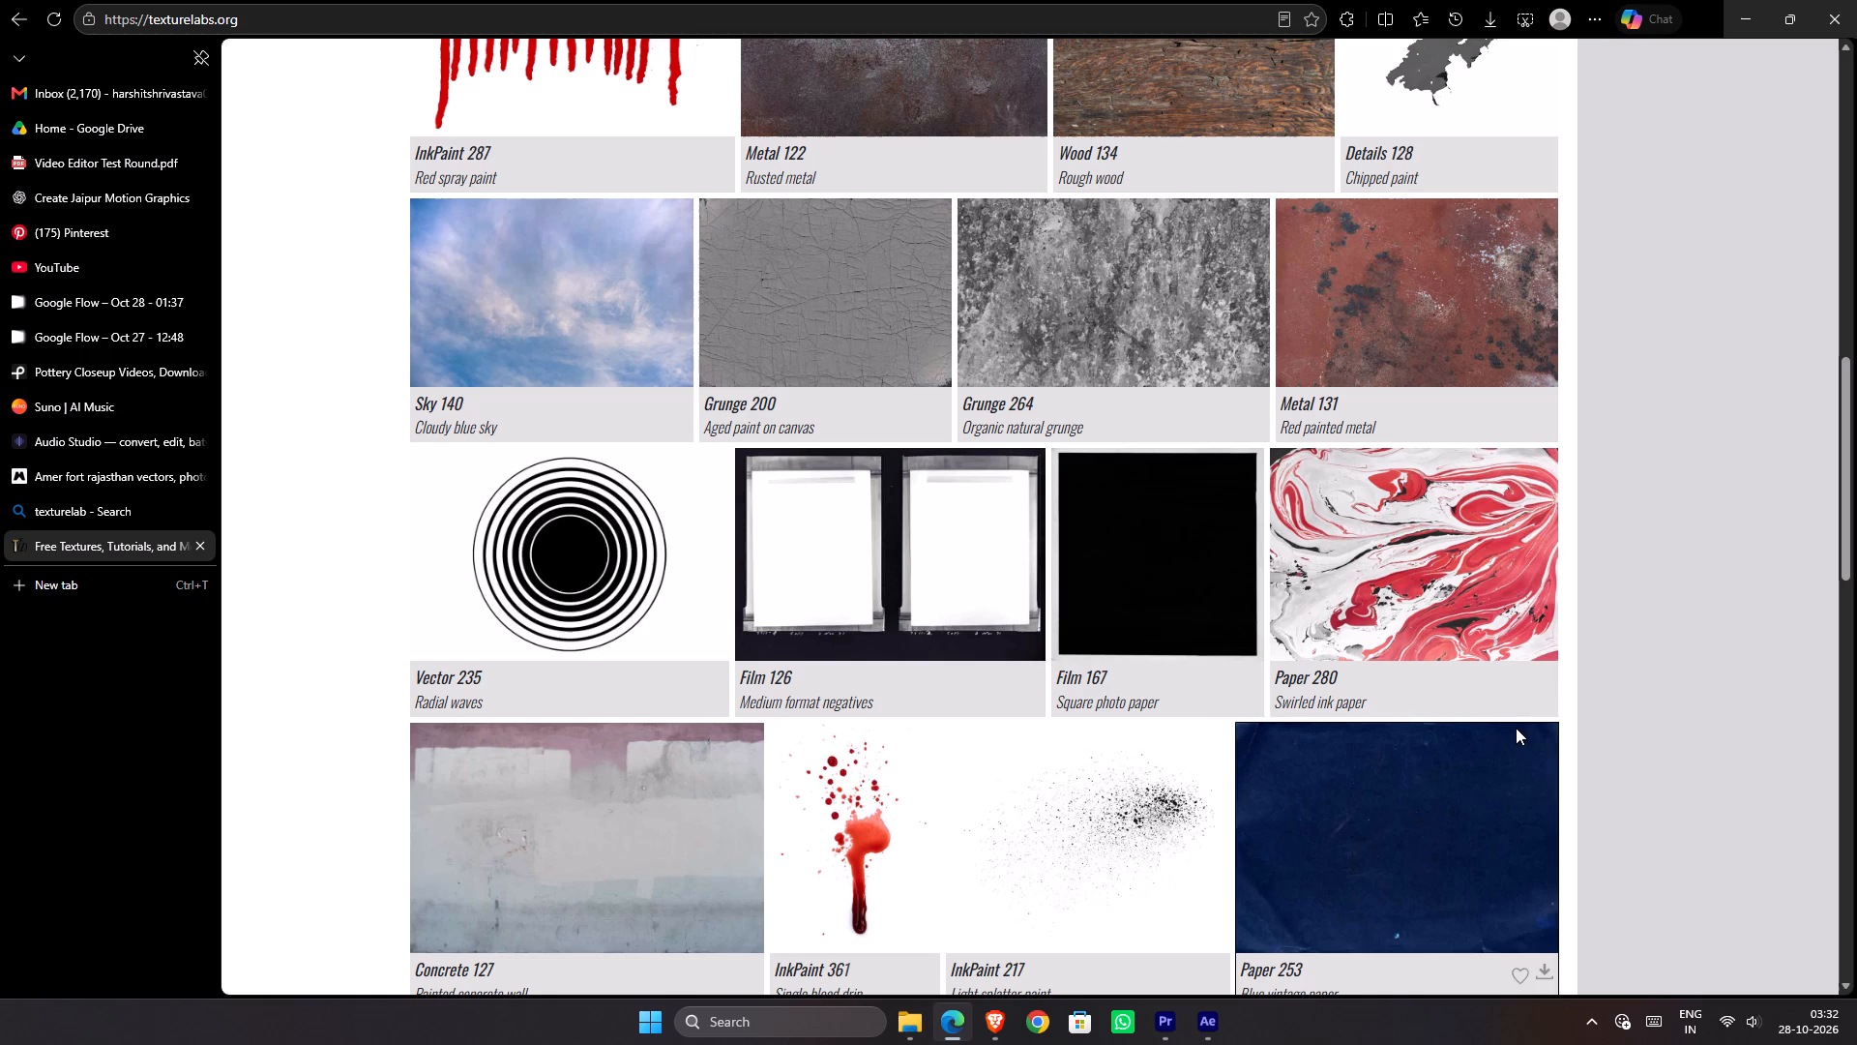
scroll(1497, 702, down, 3)
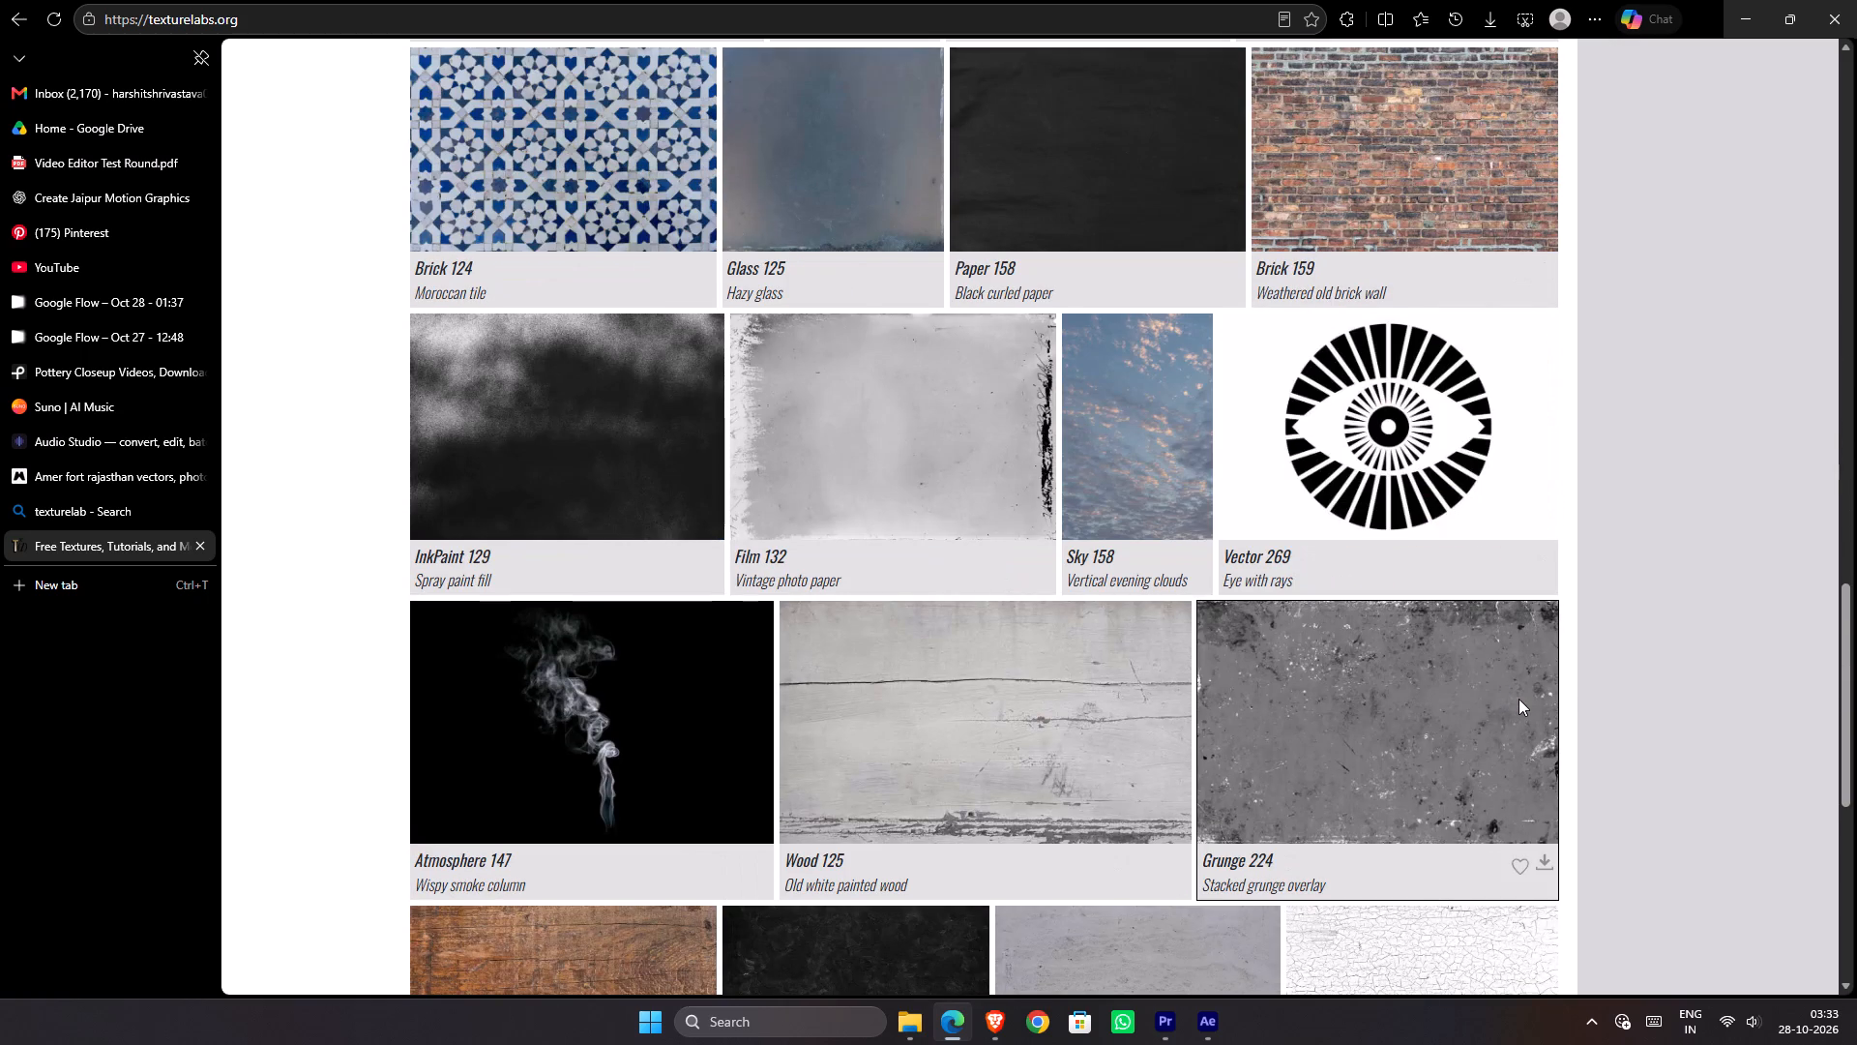
scroll(1521, 699, down, 2)
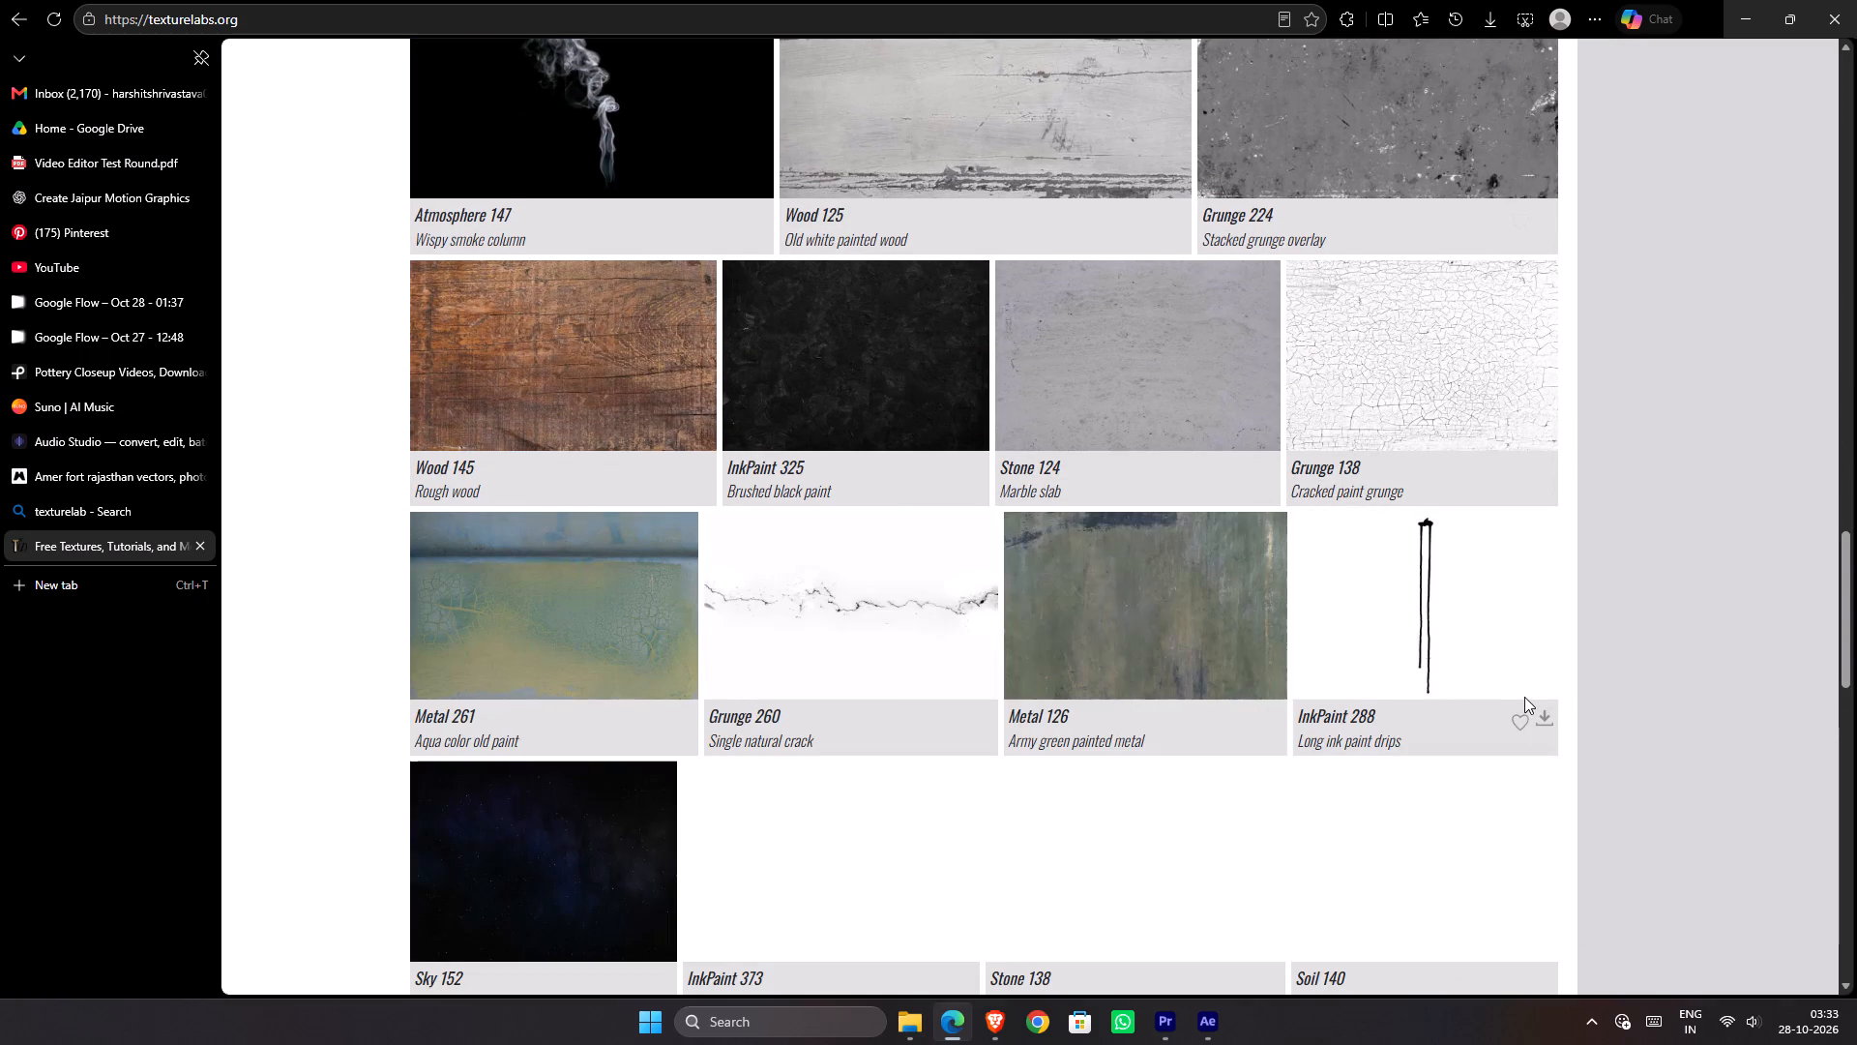
scroll(1537, 693, down, 2)
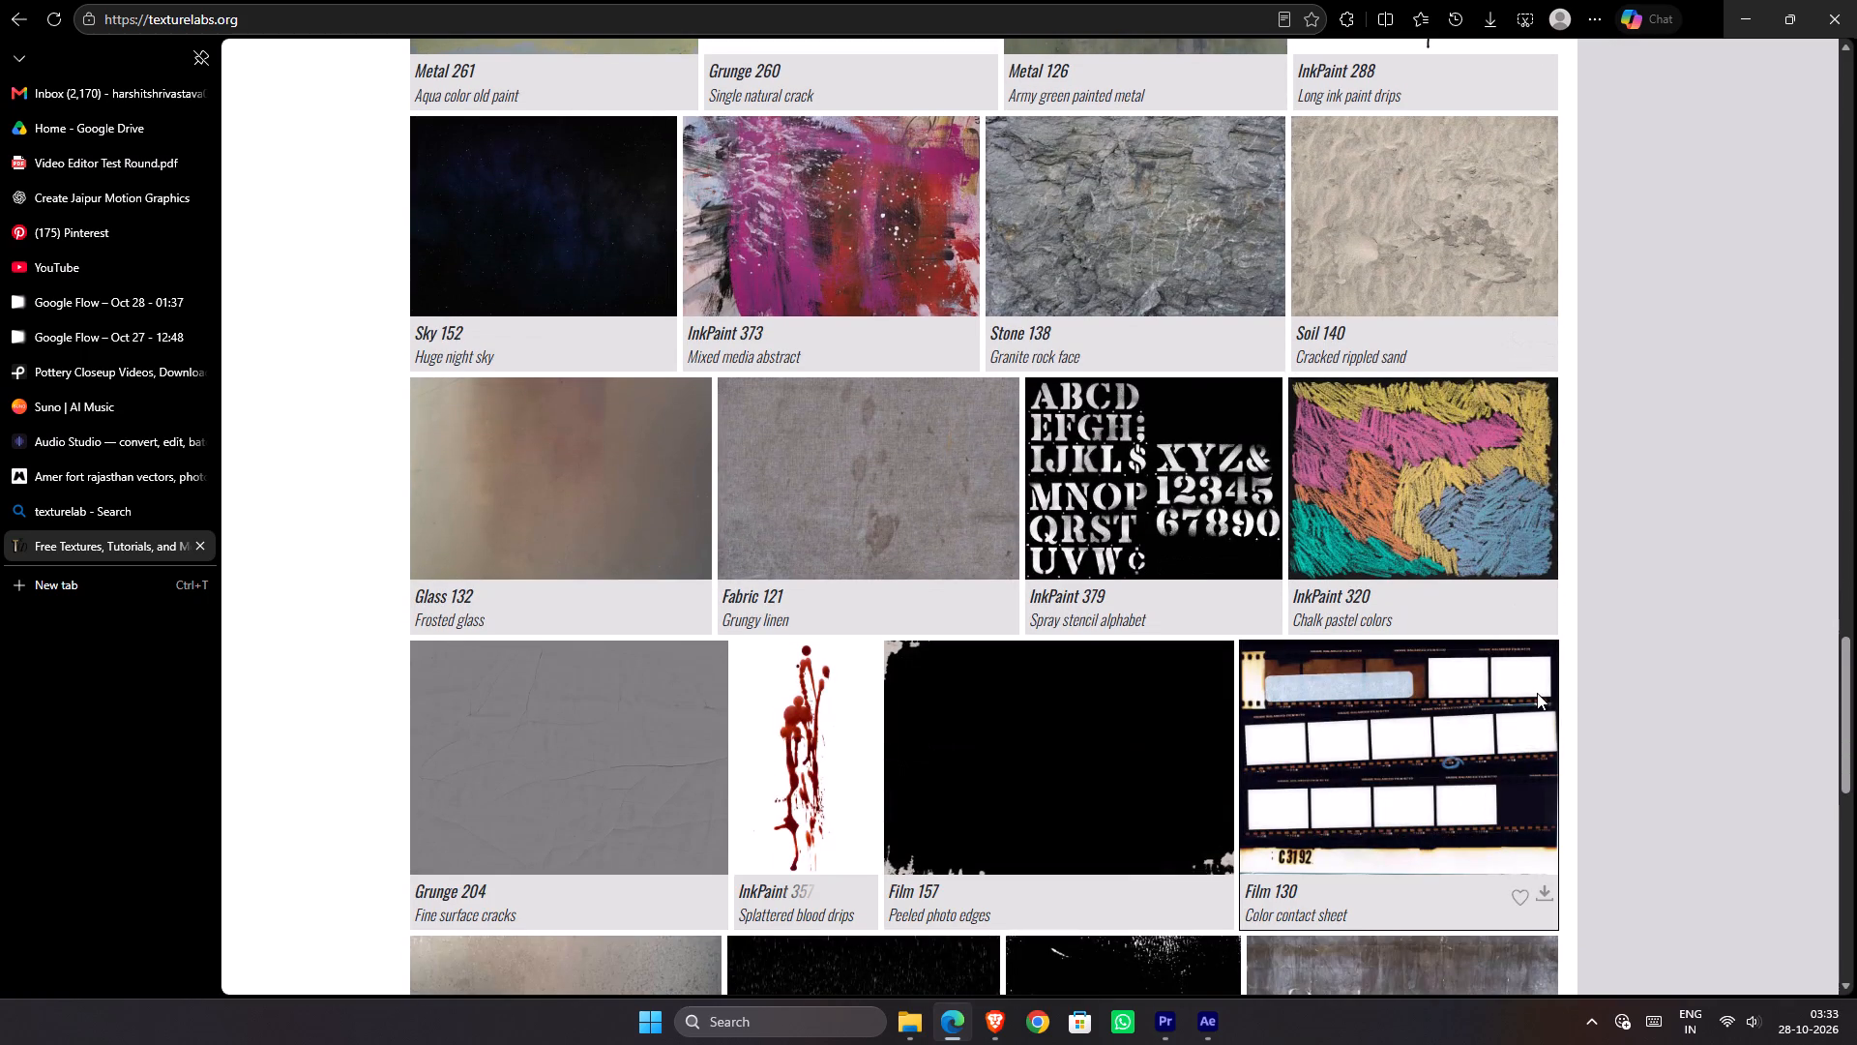
scroll(1537, 693, up, 1)
scroll(1538, 693, down, 2)
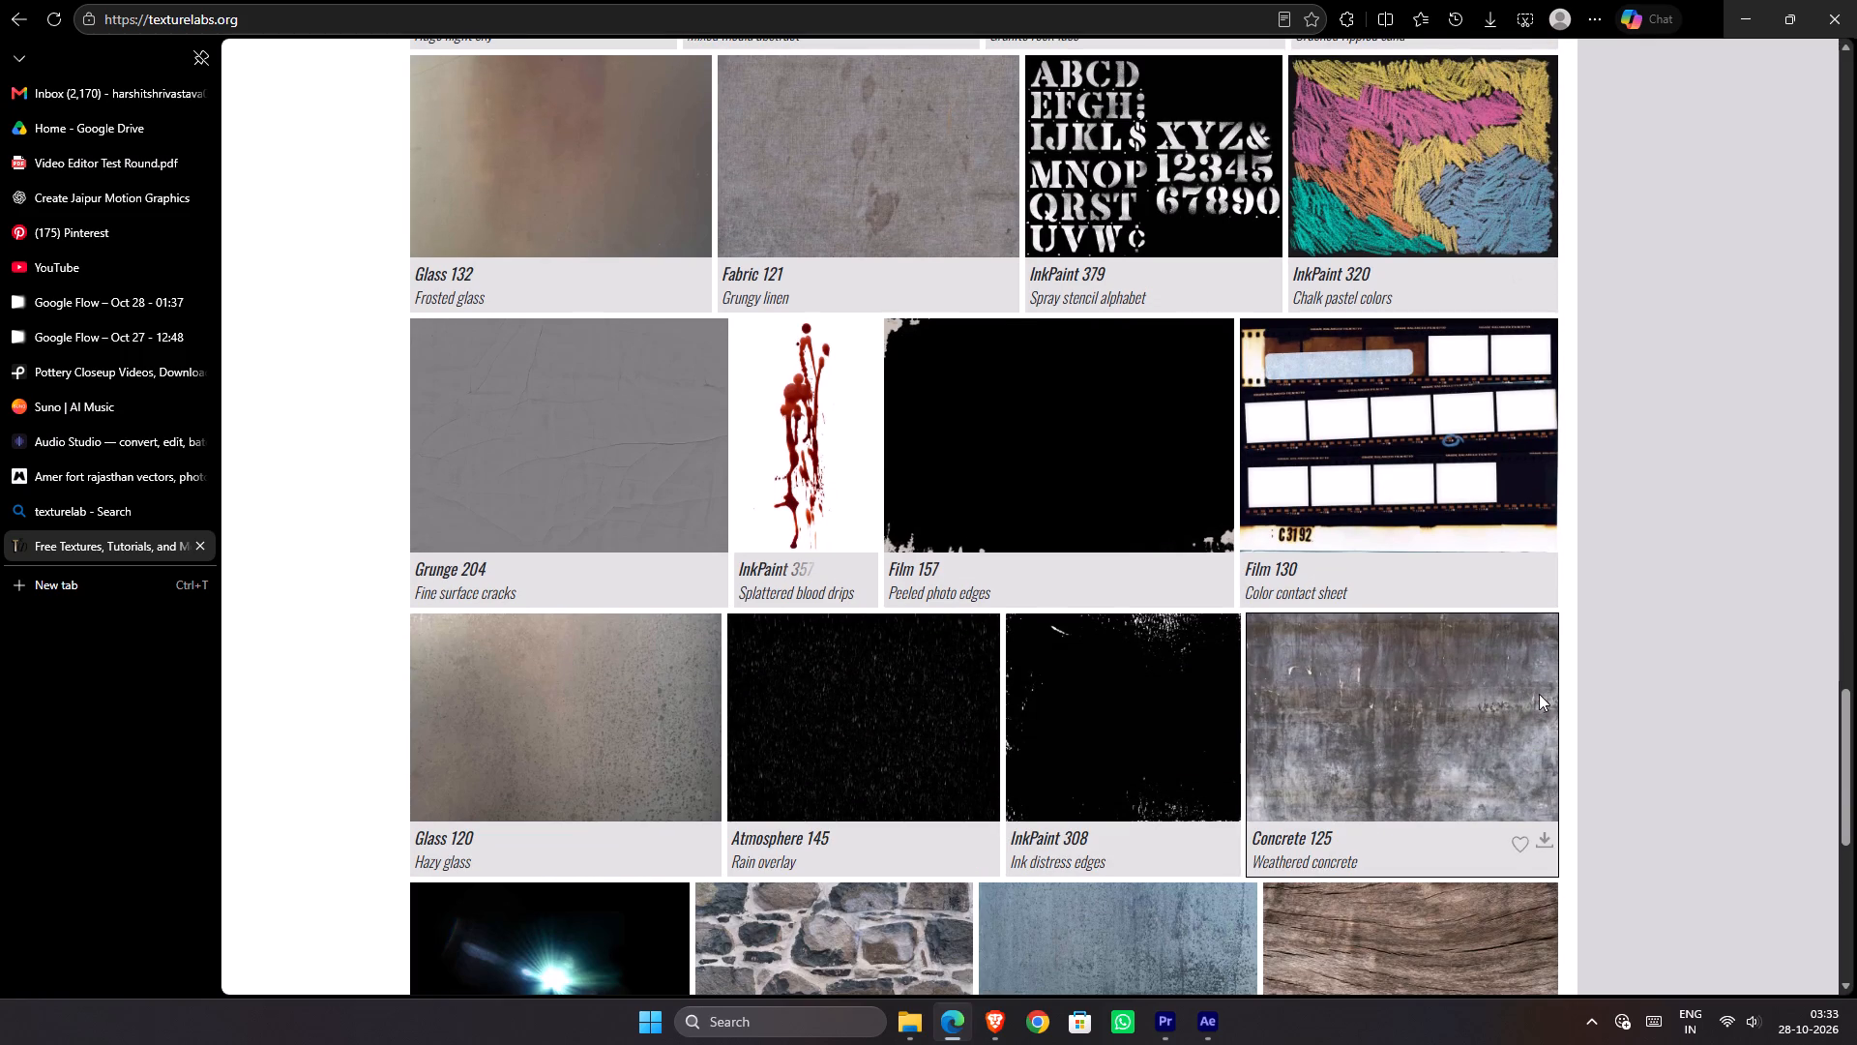
scroll(1548, 692, down, 4)
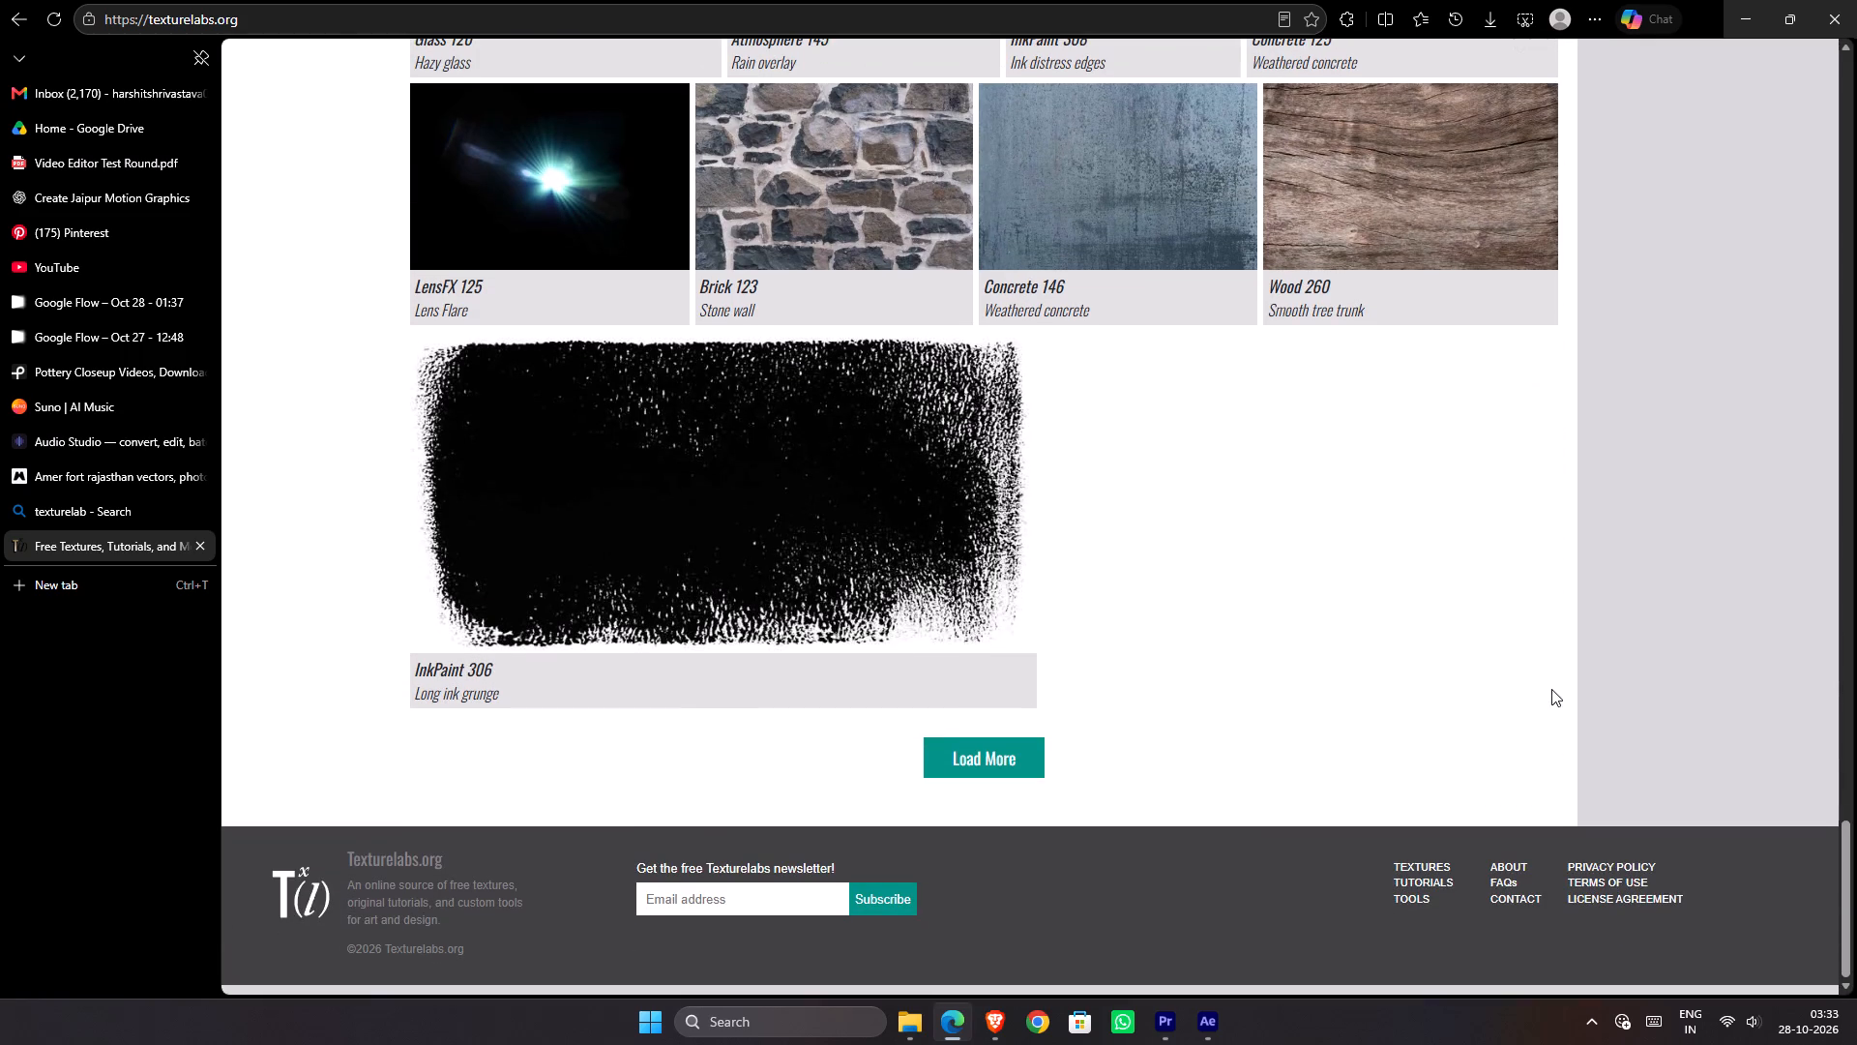
scroll(1591, 685, up, 10)
scroll(1567, 695, down, 1)
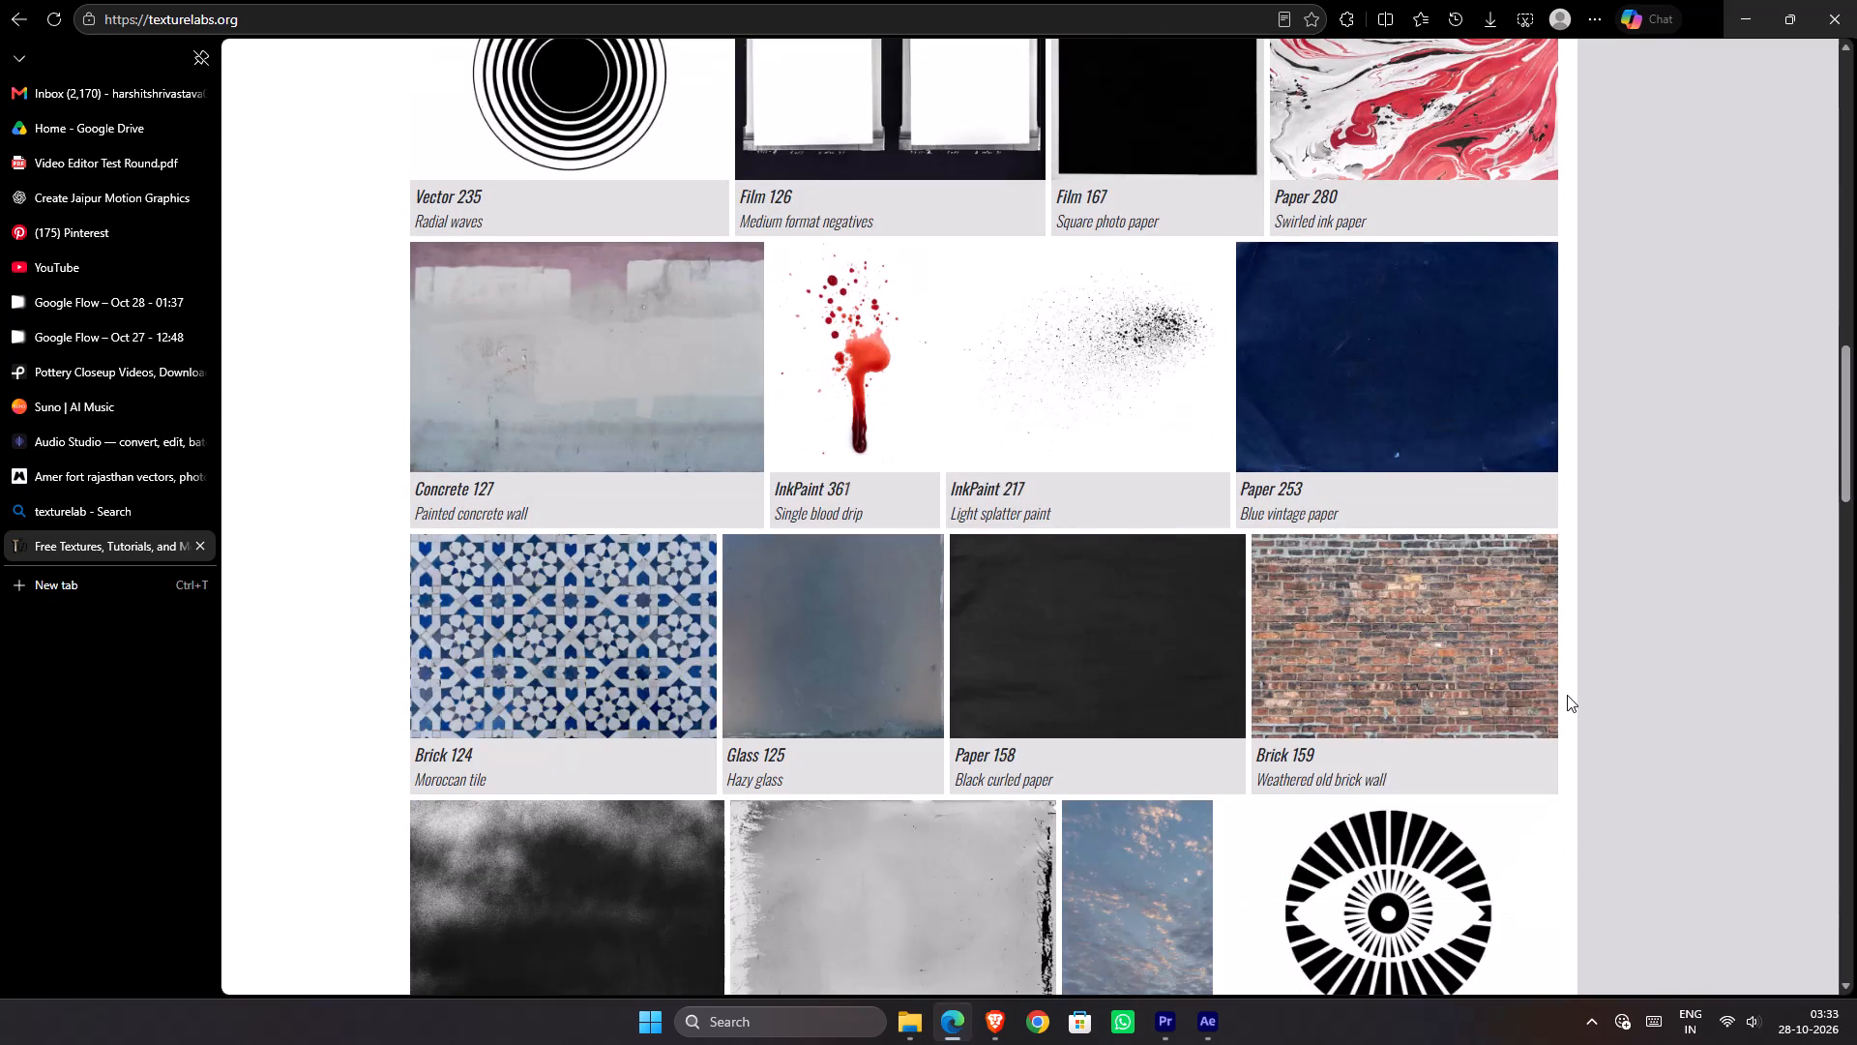
scroll(1557, 697, up, 4)
scroll(1557, 697, down, 4)
scroll(1554, 696, up, 2)
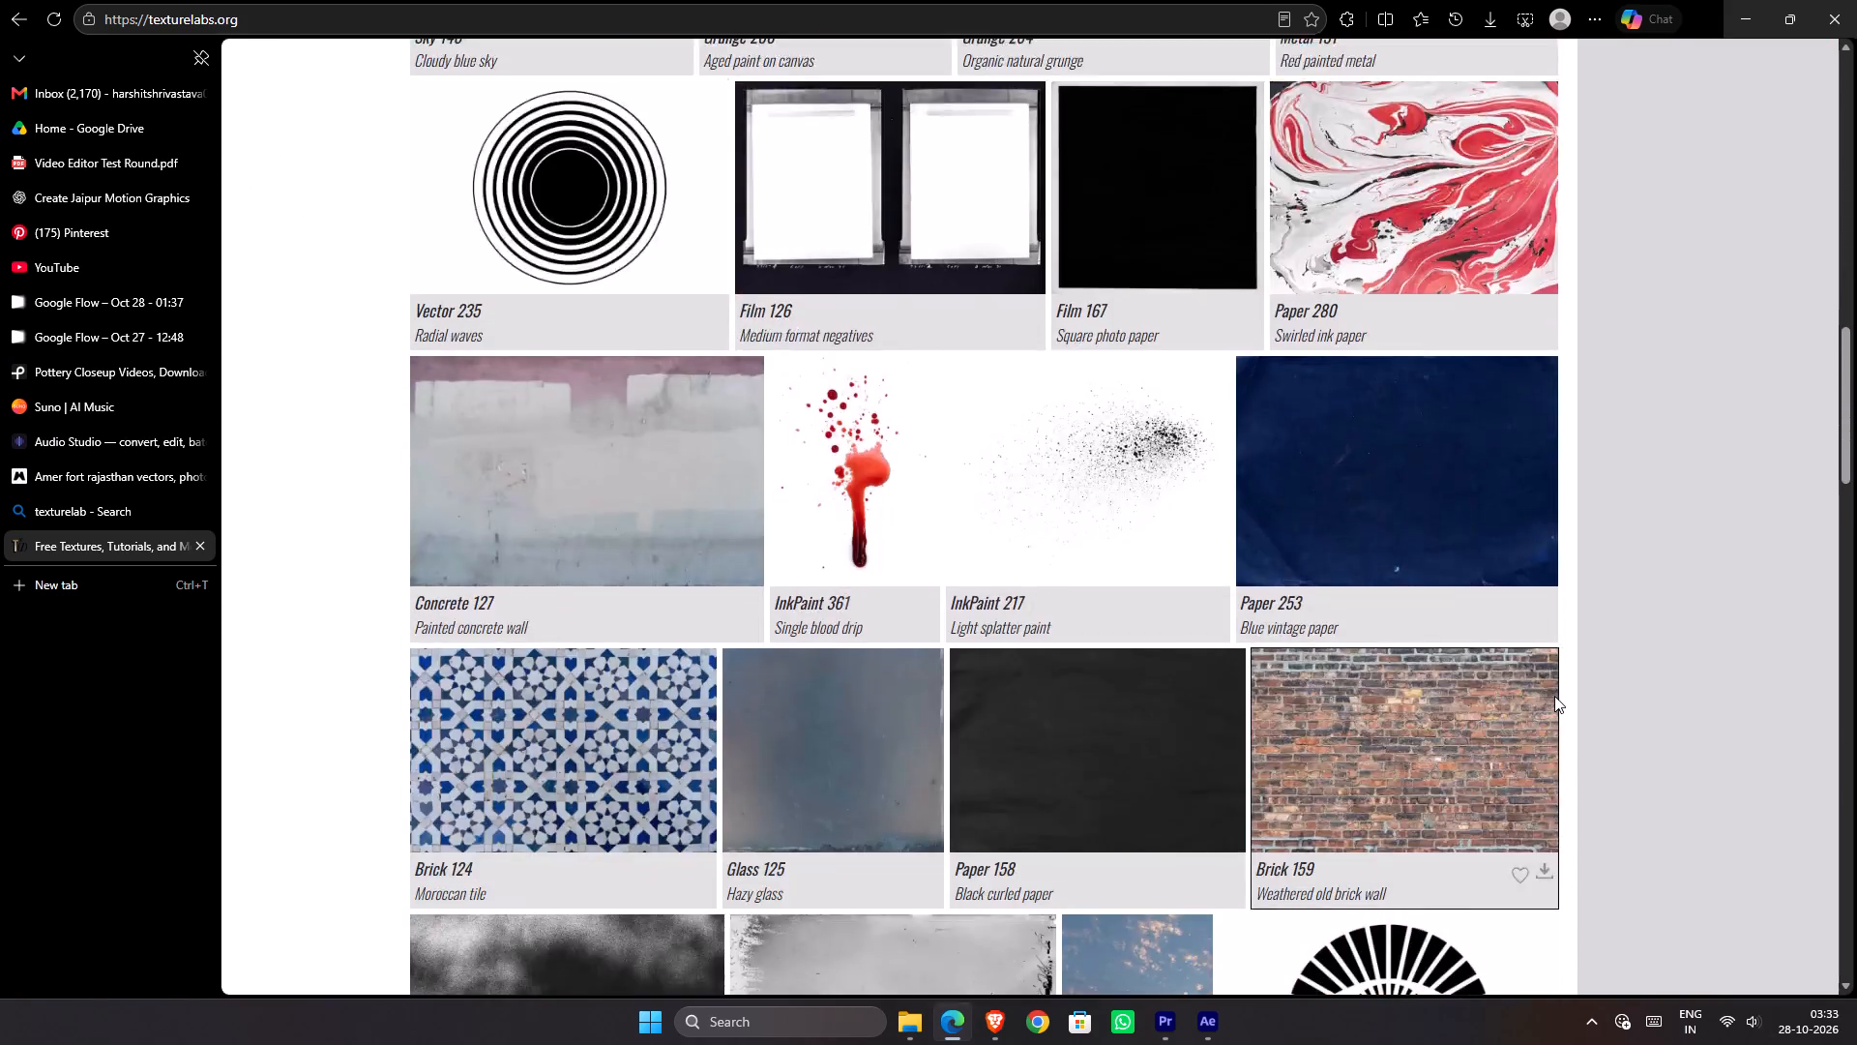
scroll(1554, 696, up, 5)
Bring the zigzag border image c52e3a2f… from the Wedding Invitation (Footage) folder into the puppet composition in After Effects.
click(920, 1019)
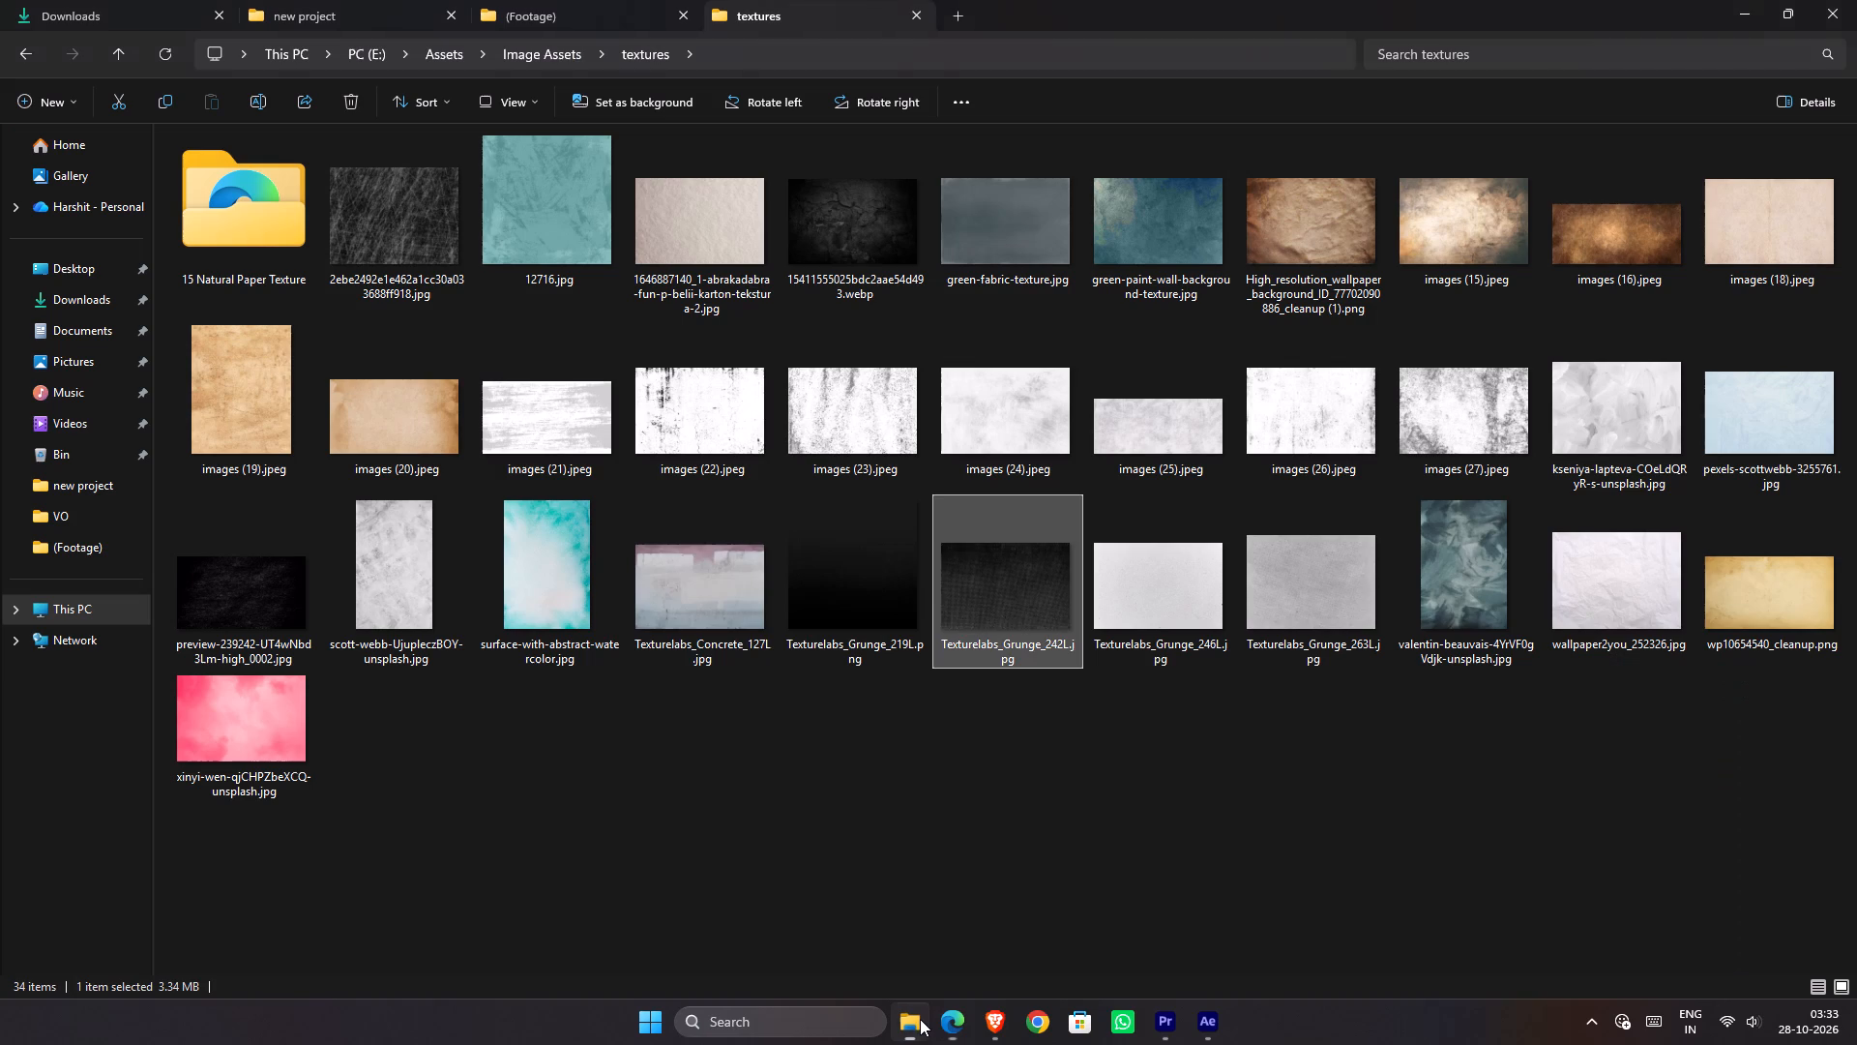
click(519, 0)
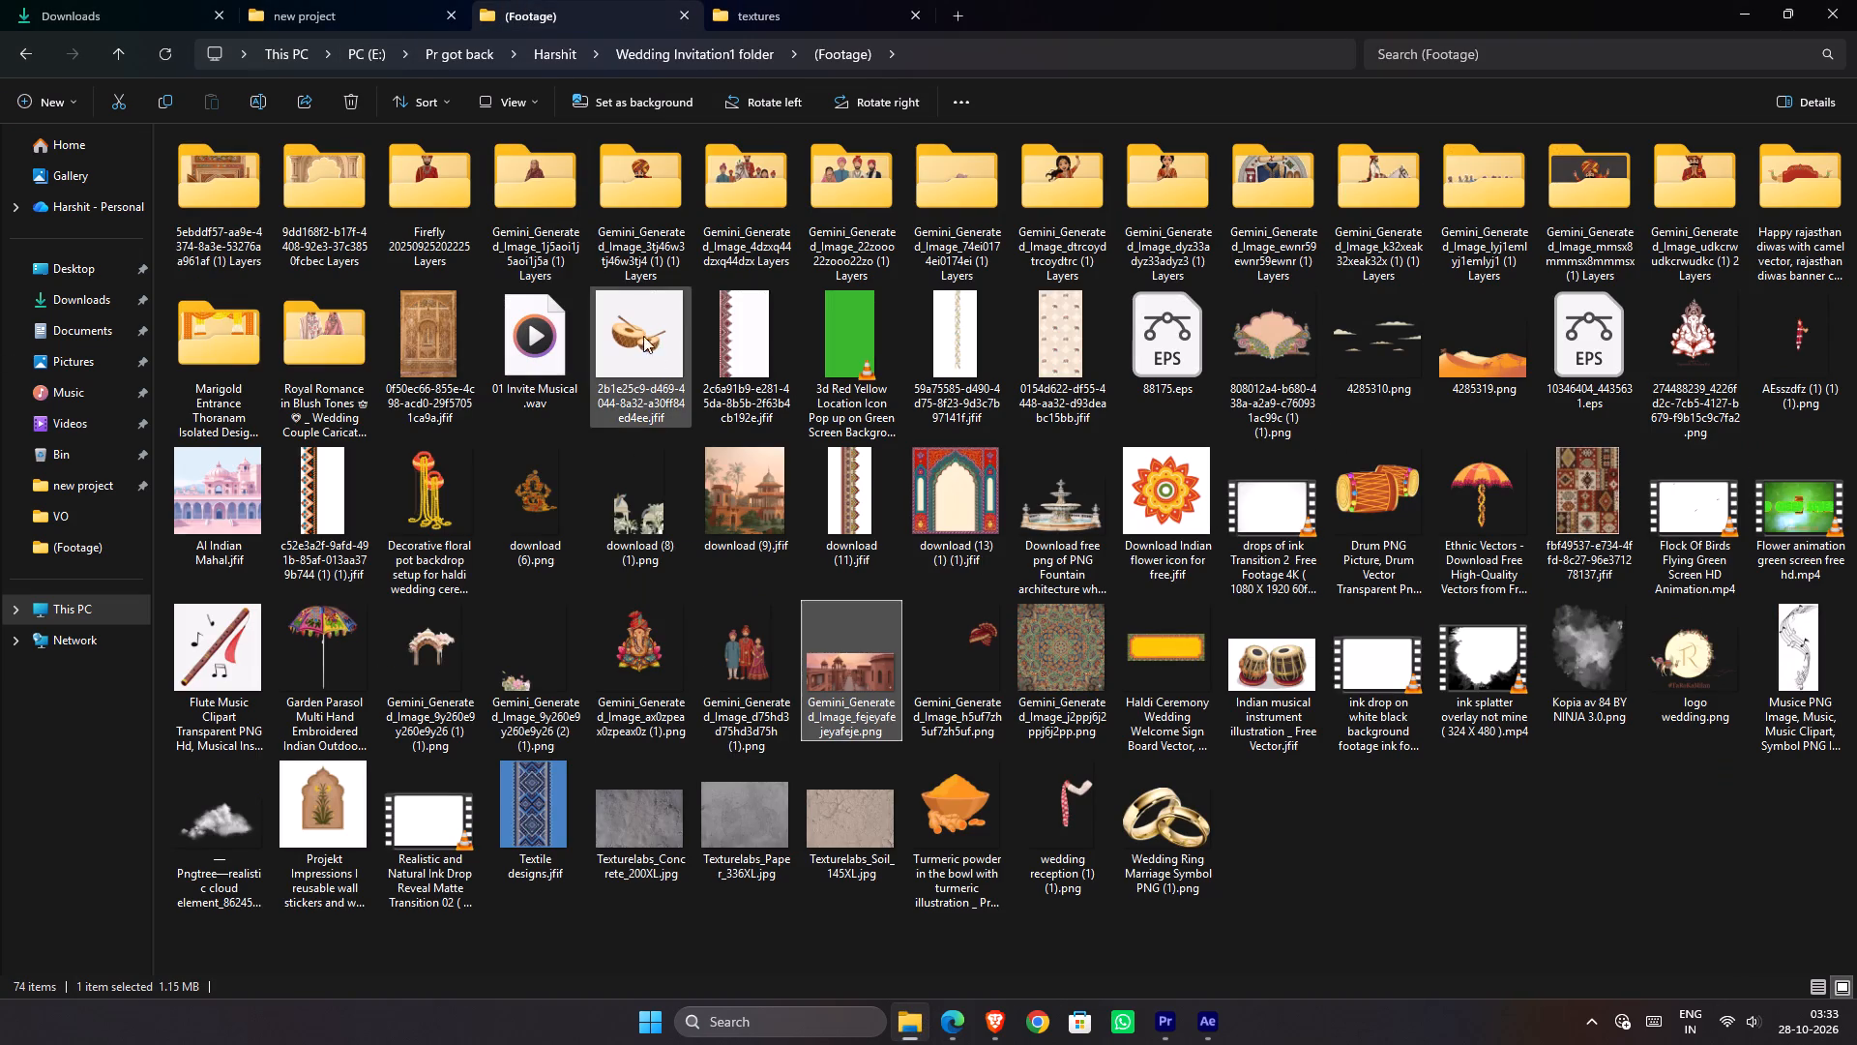
click(333, 489)
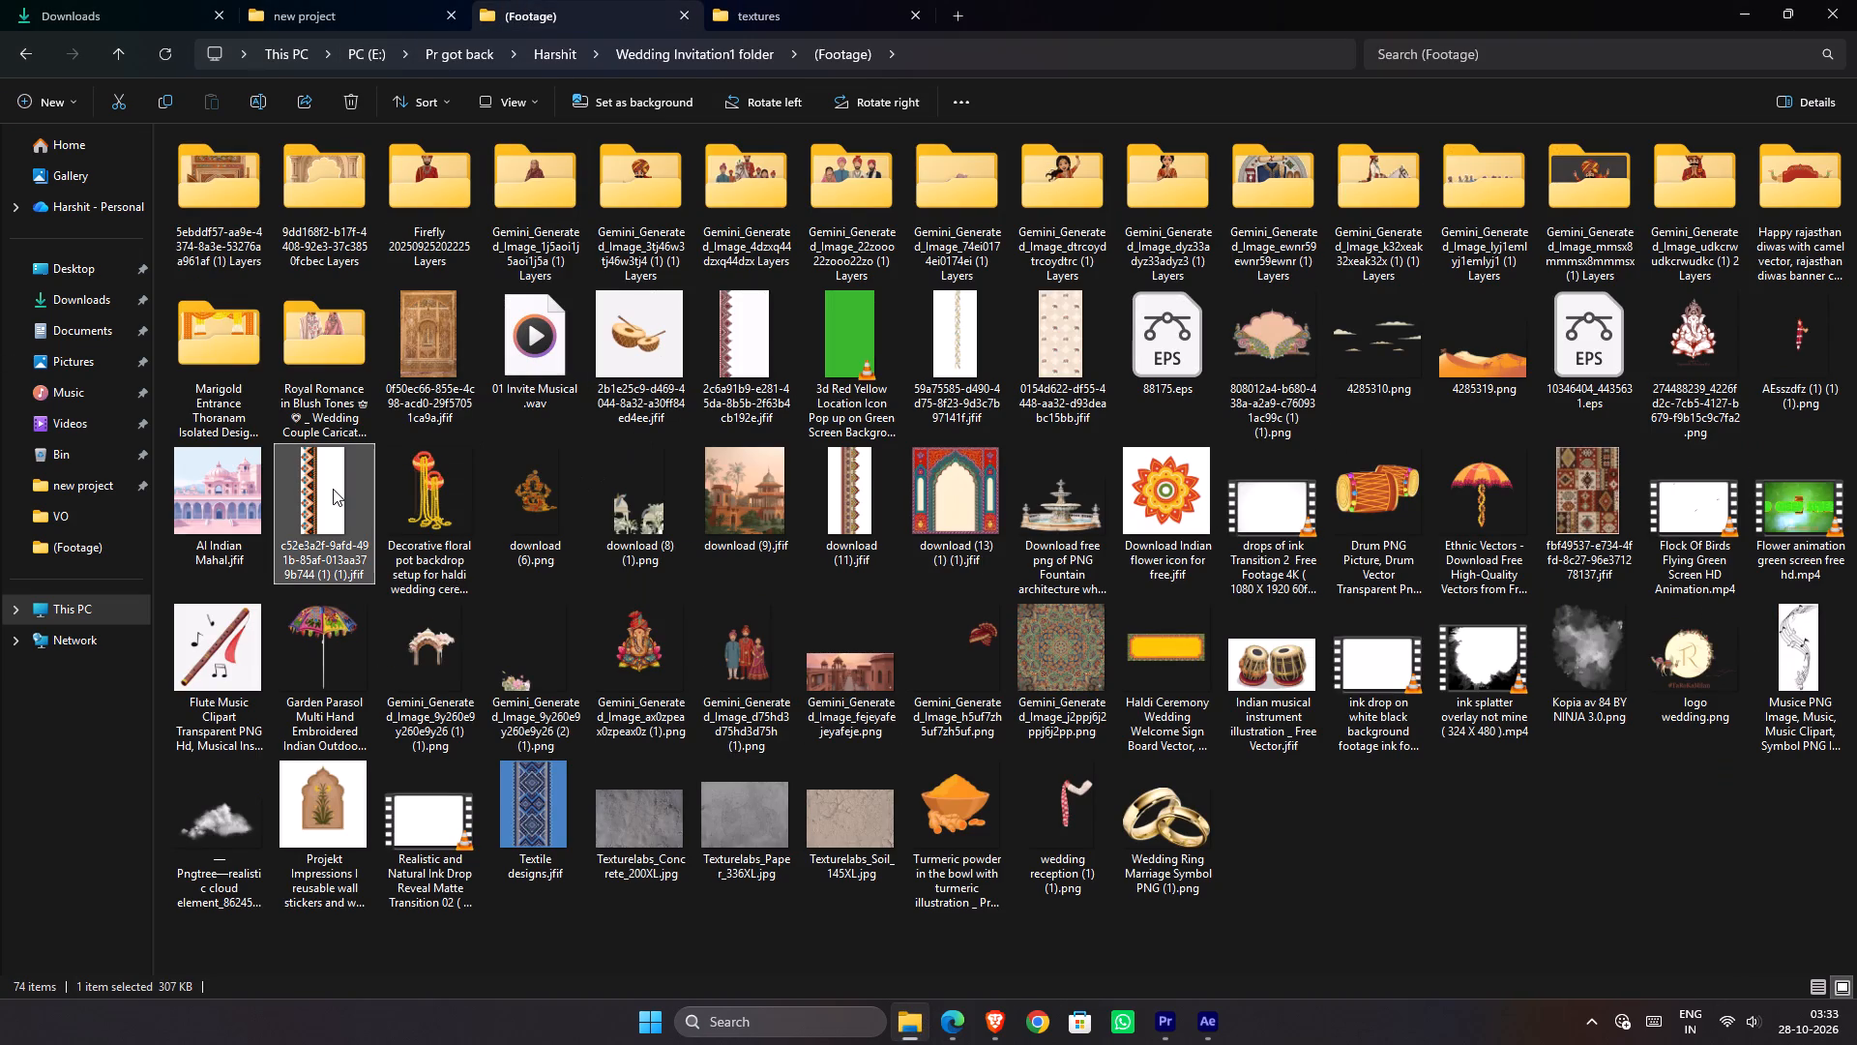
drag(333, 489, 1289, 868)
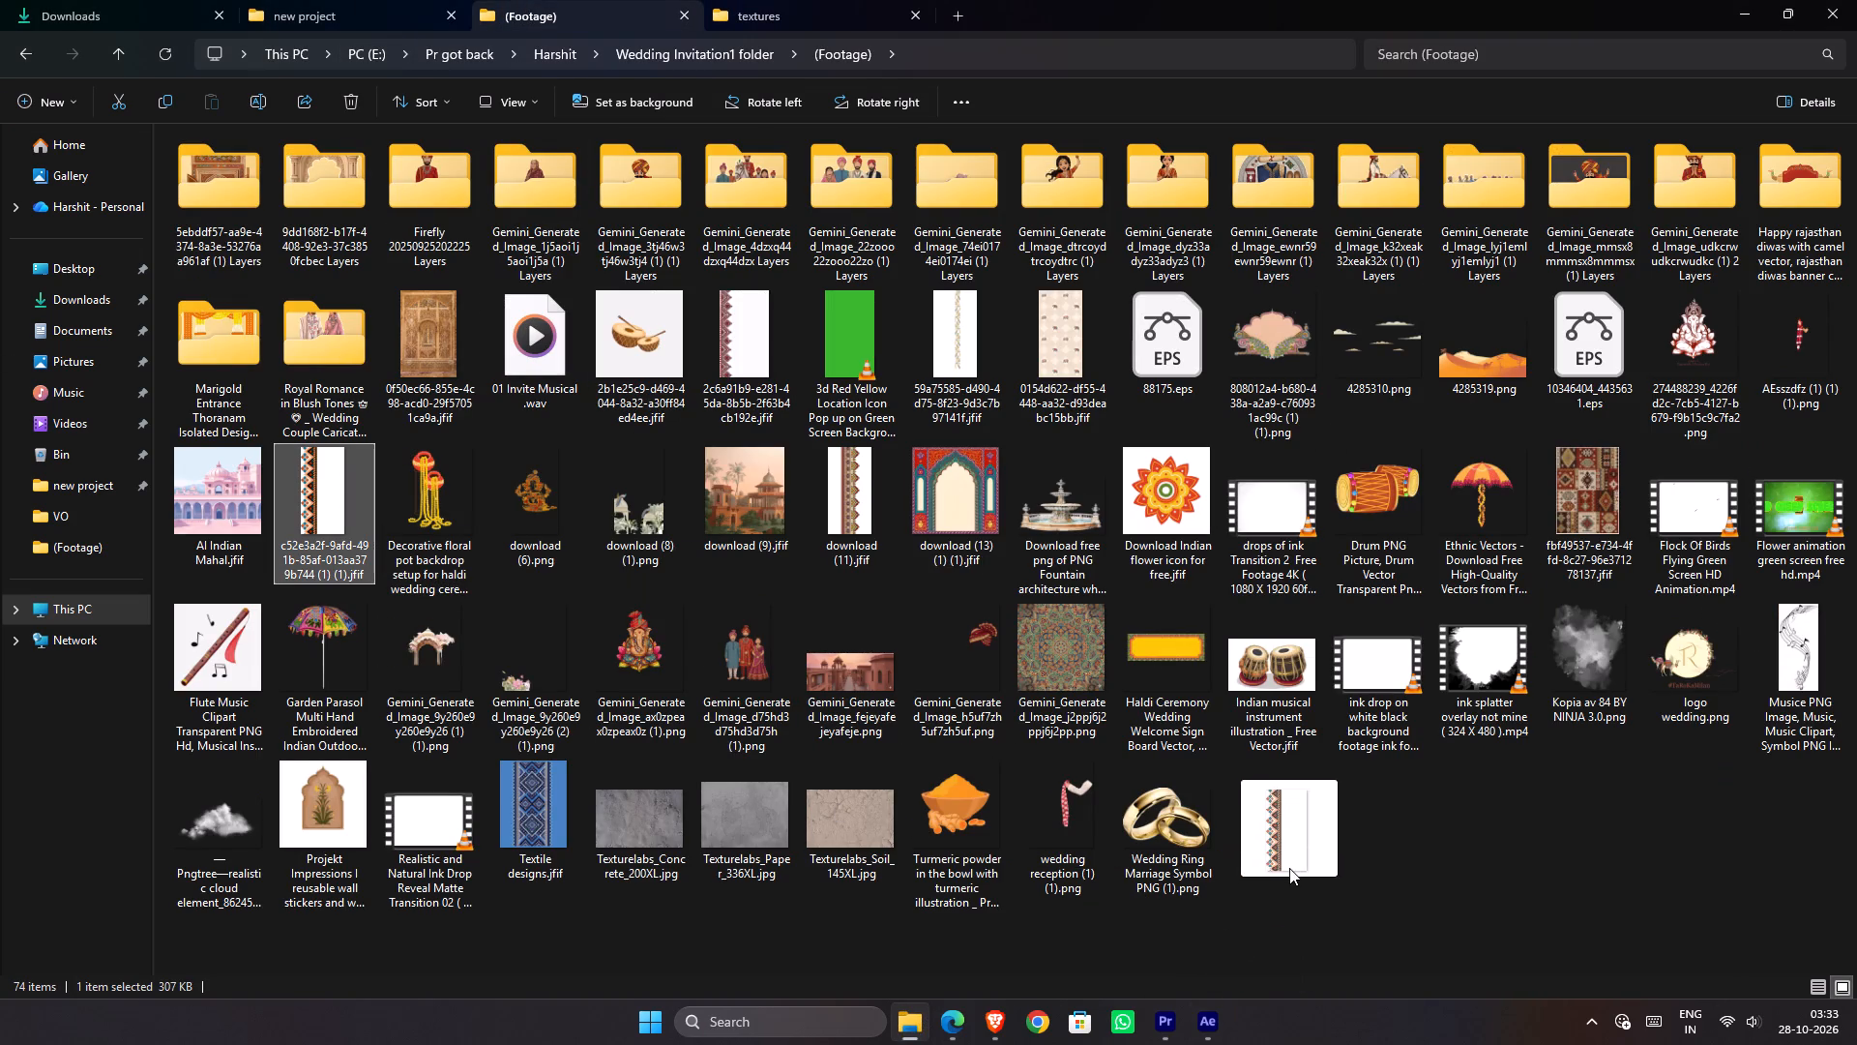
drag(1289, 868, 916, 854)
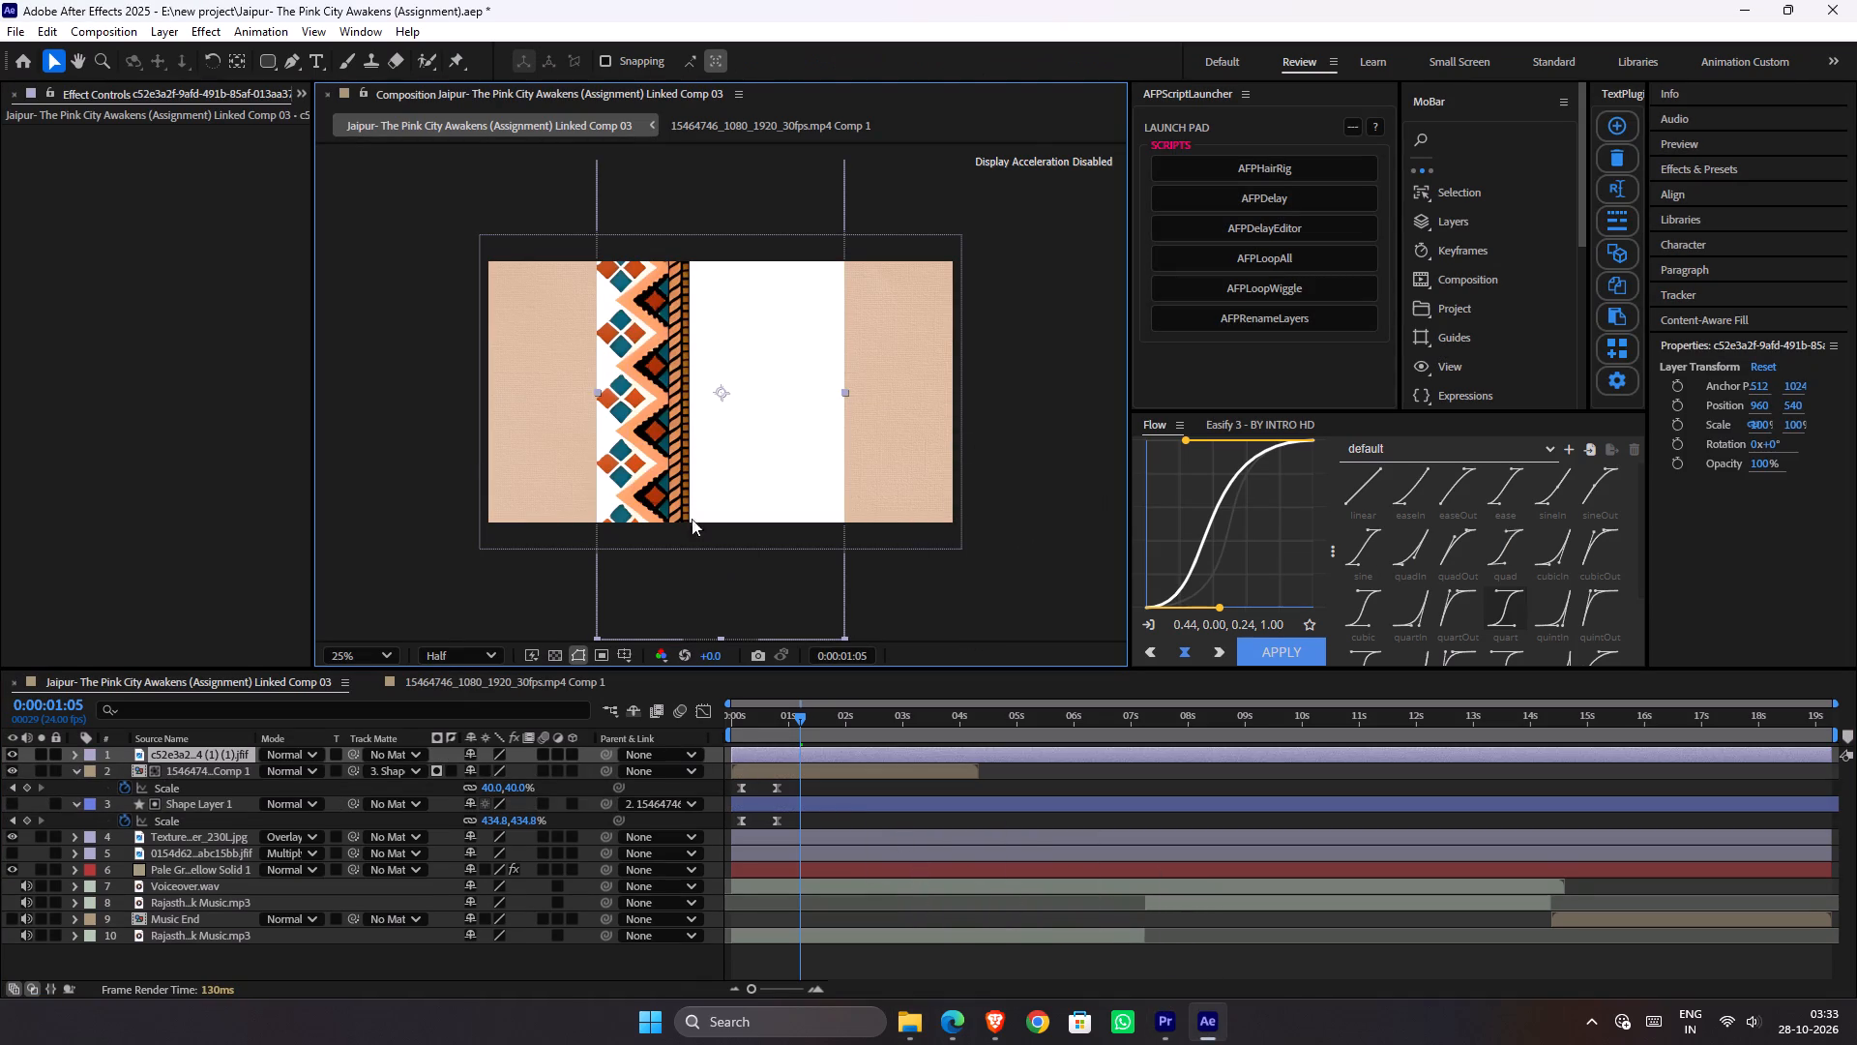
Set the zigzag border layer's blending mode to Multiply.
click(304, 756)
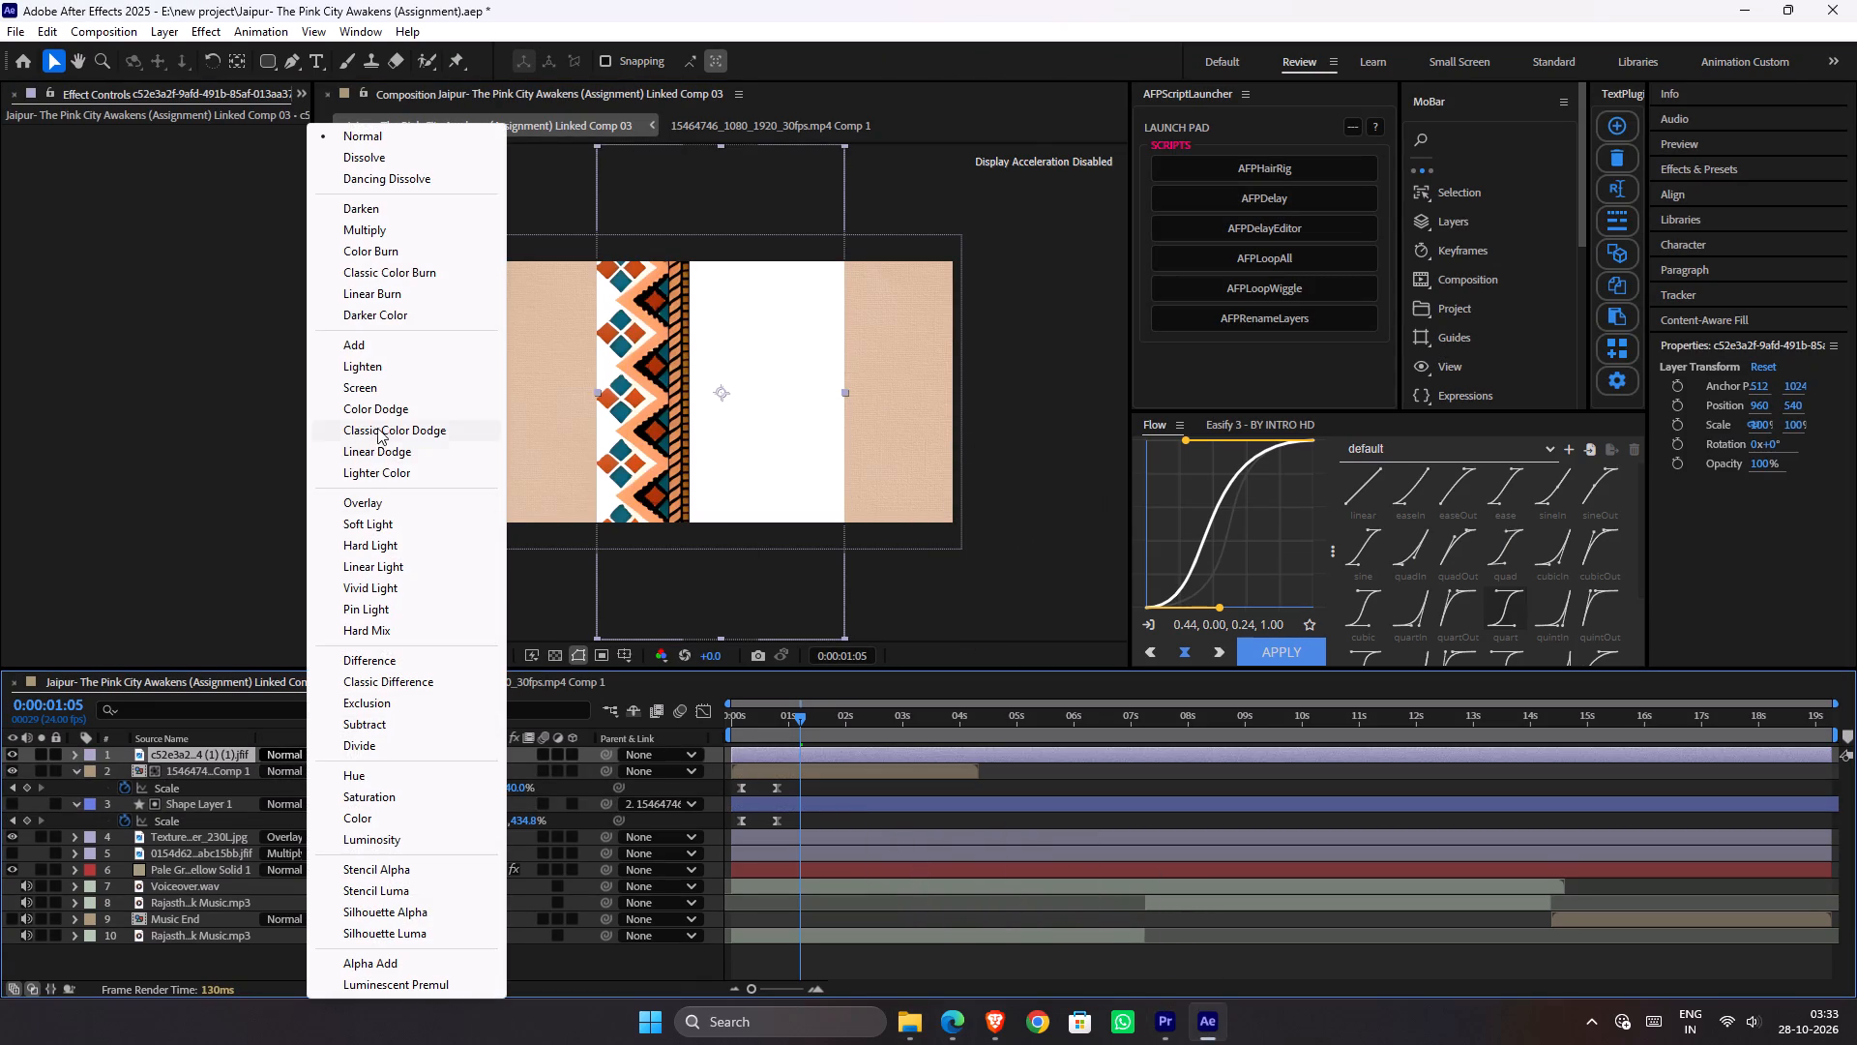
click(394, 230)
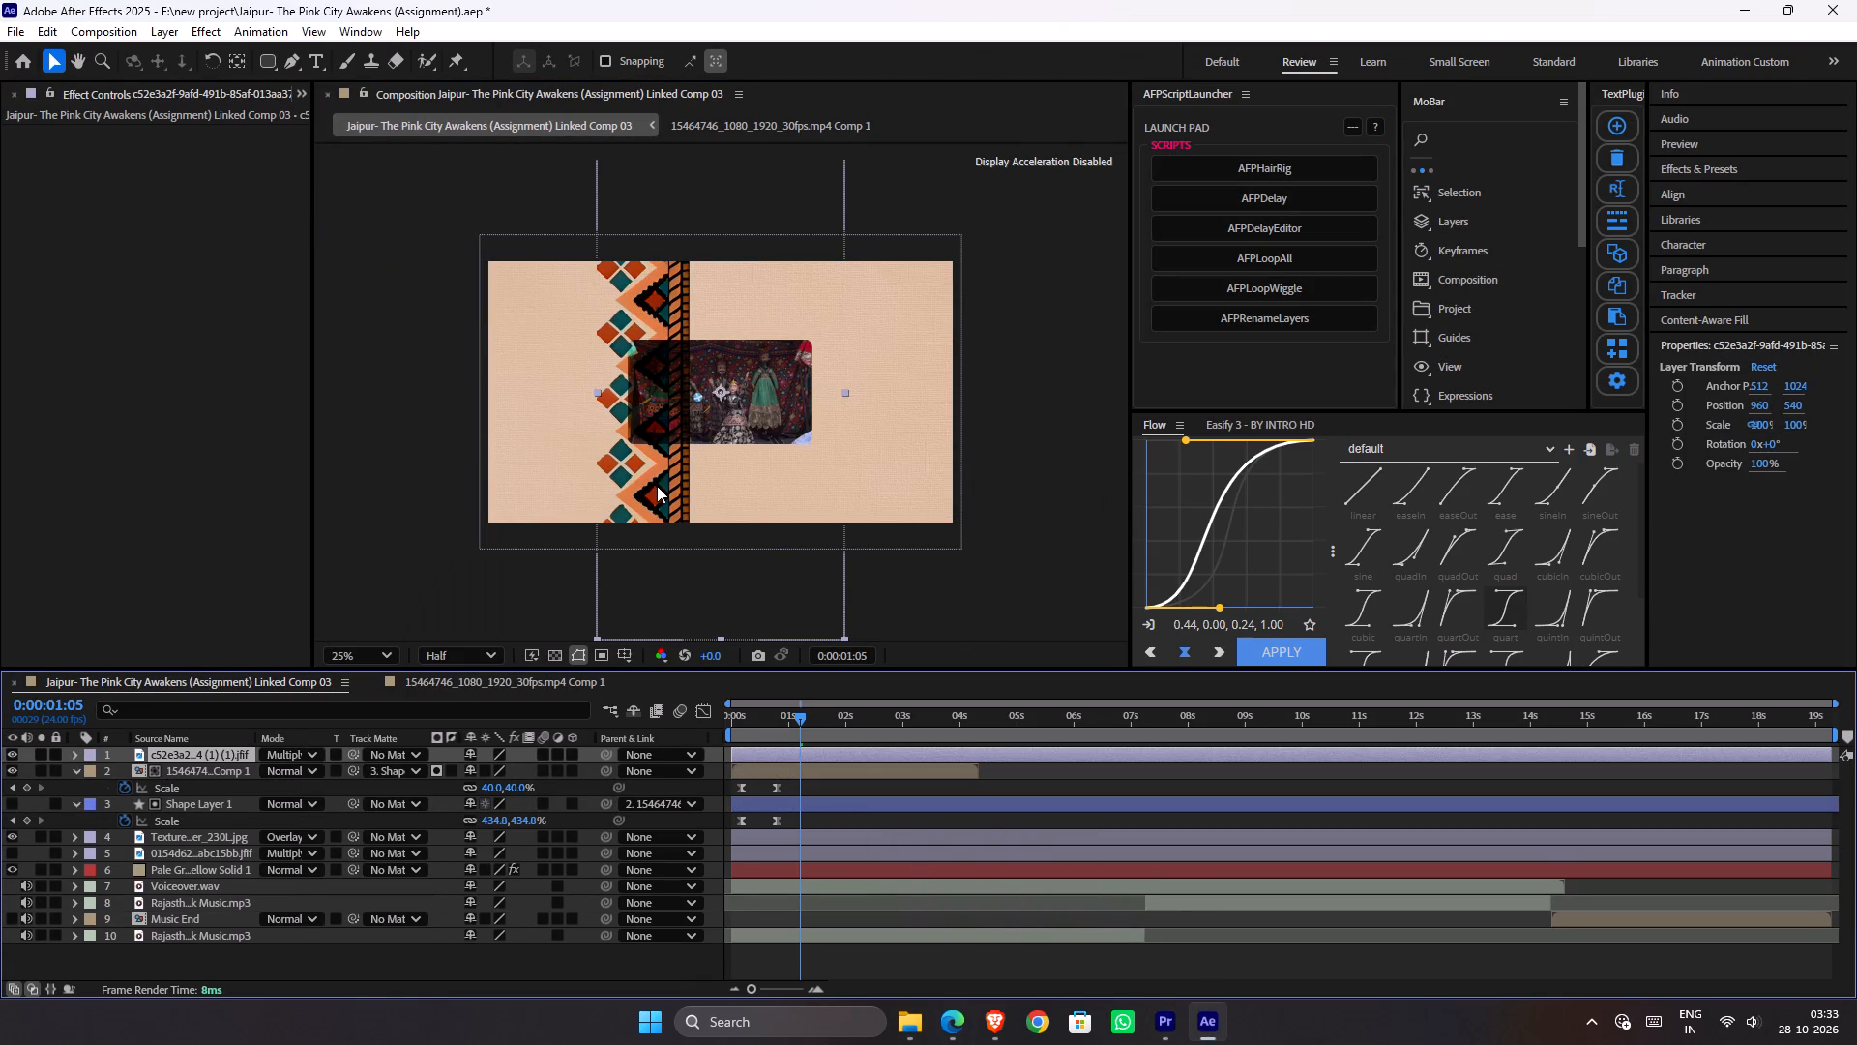
Scale the border layer to 63% and place it along the frame's left edge at about 252, 536.
drag(657, 486, 500, 474)
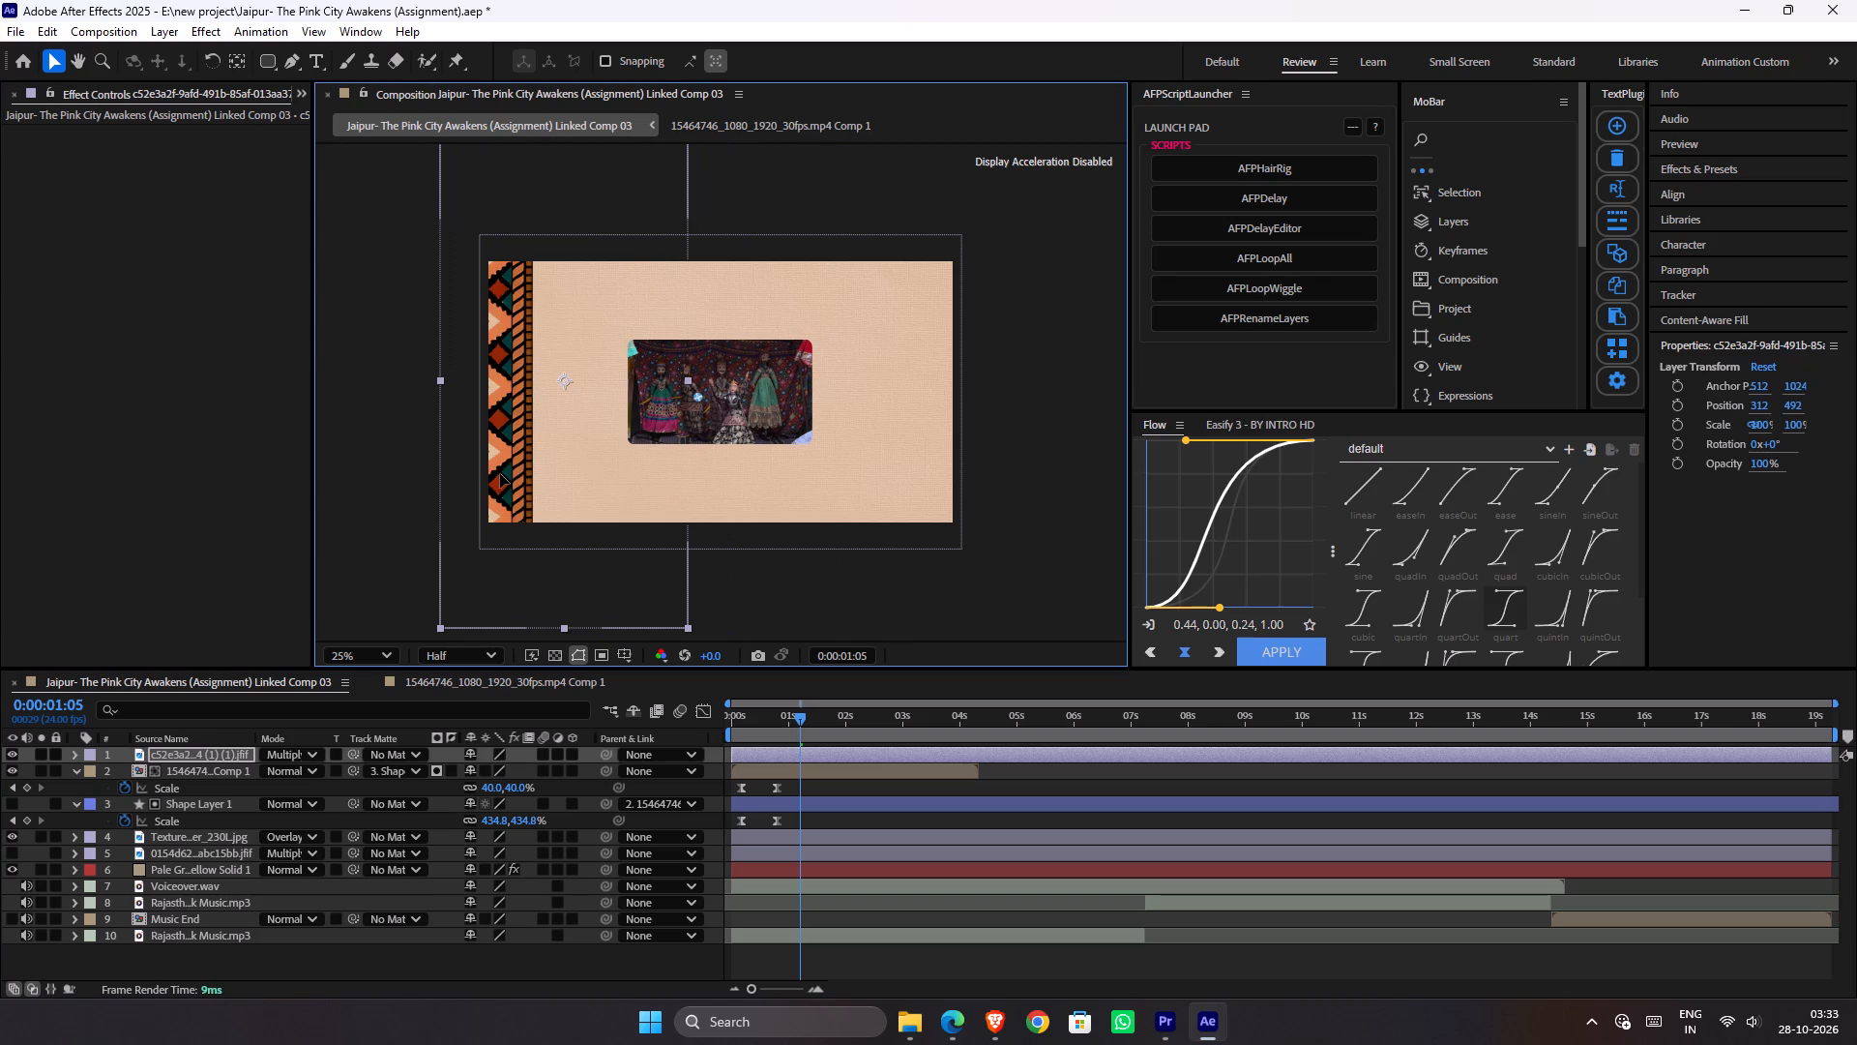
drag(500, 474, 511, 474)
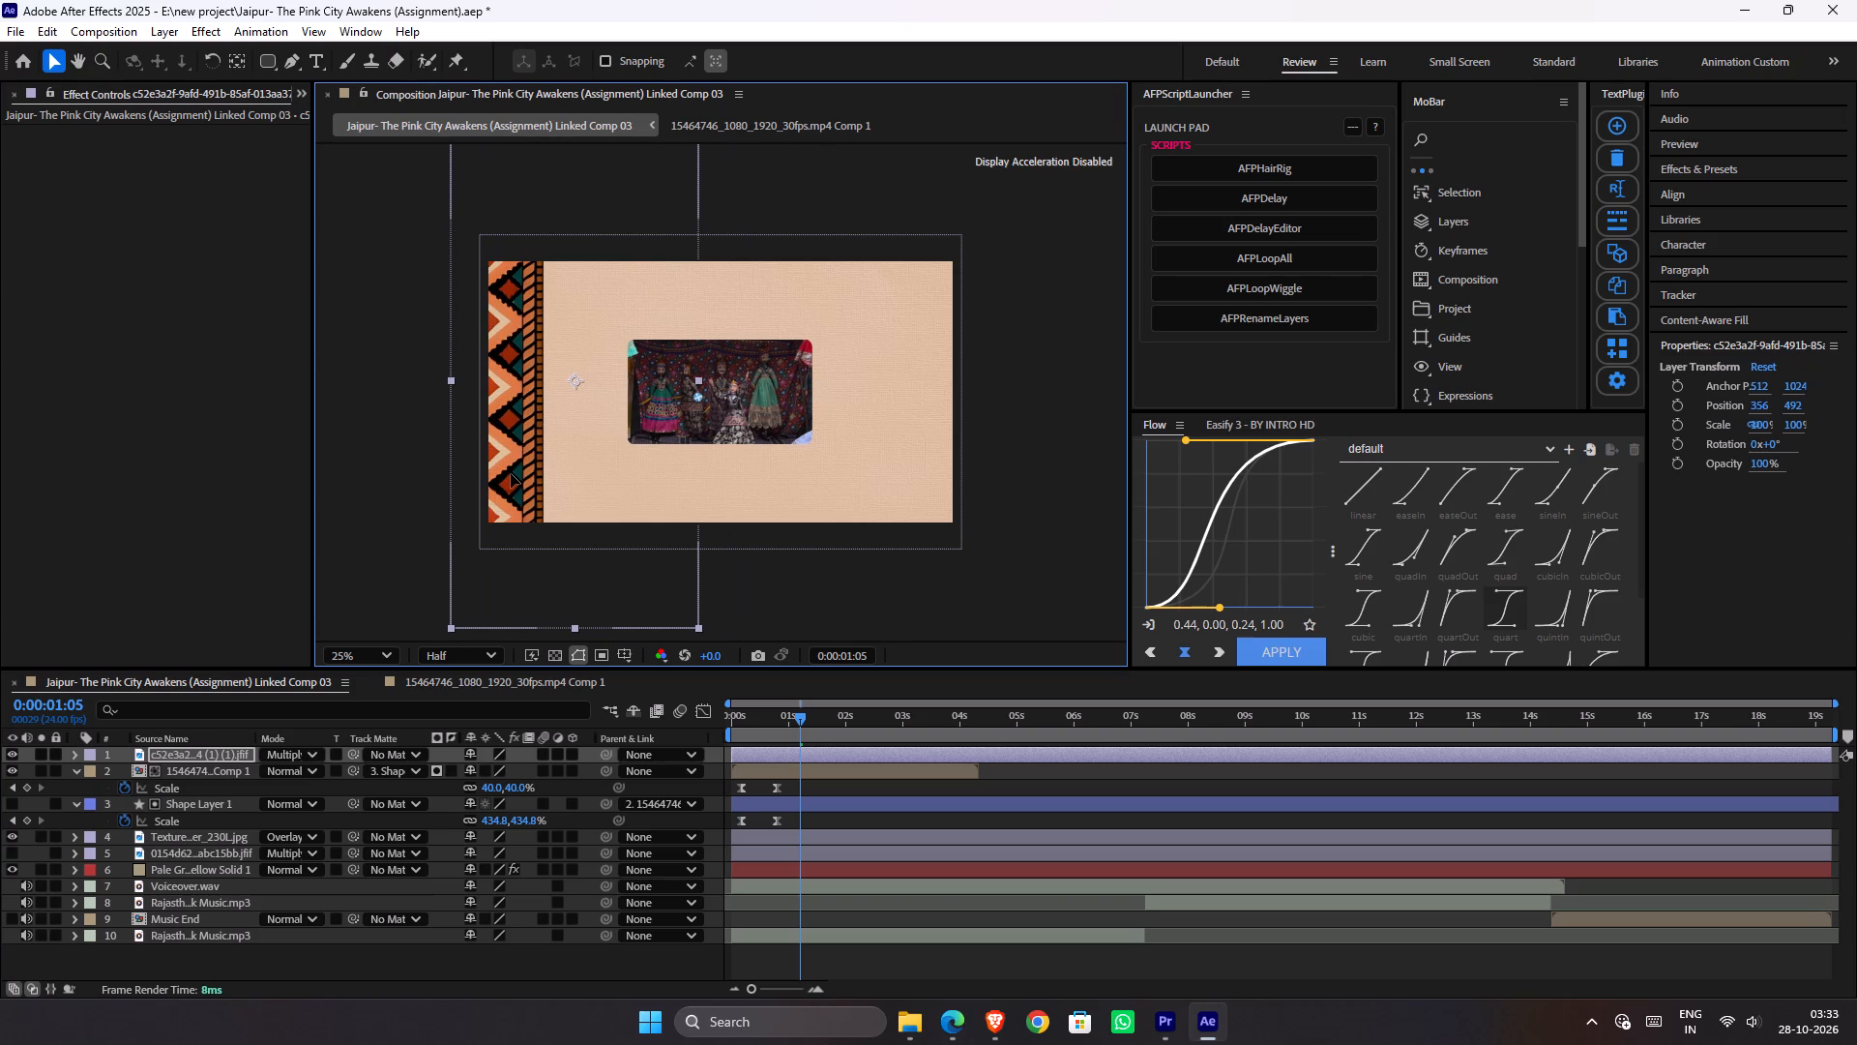
drag(511, 474, 521, 473)
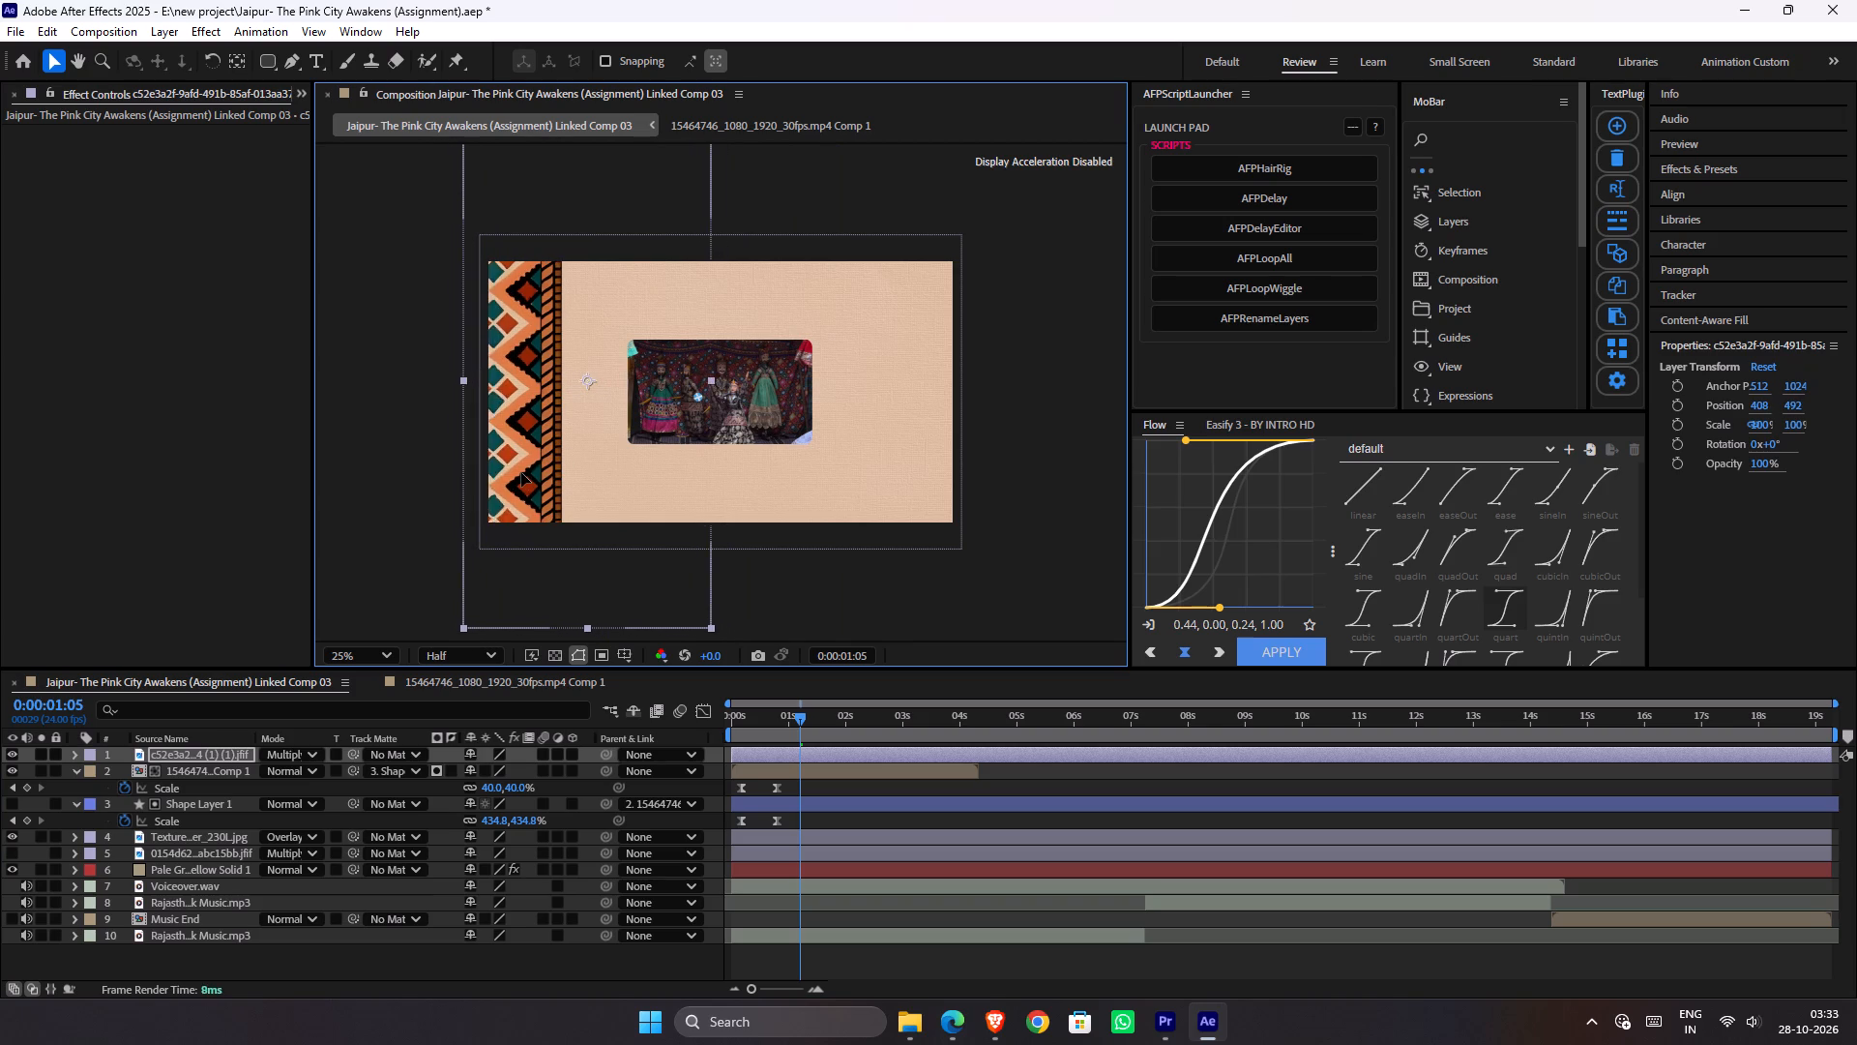
drag(521, 473, 517, 472)
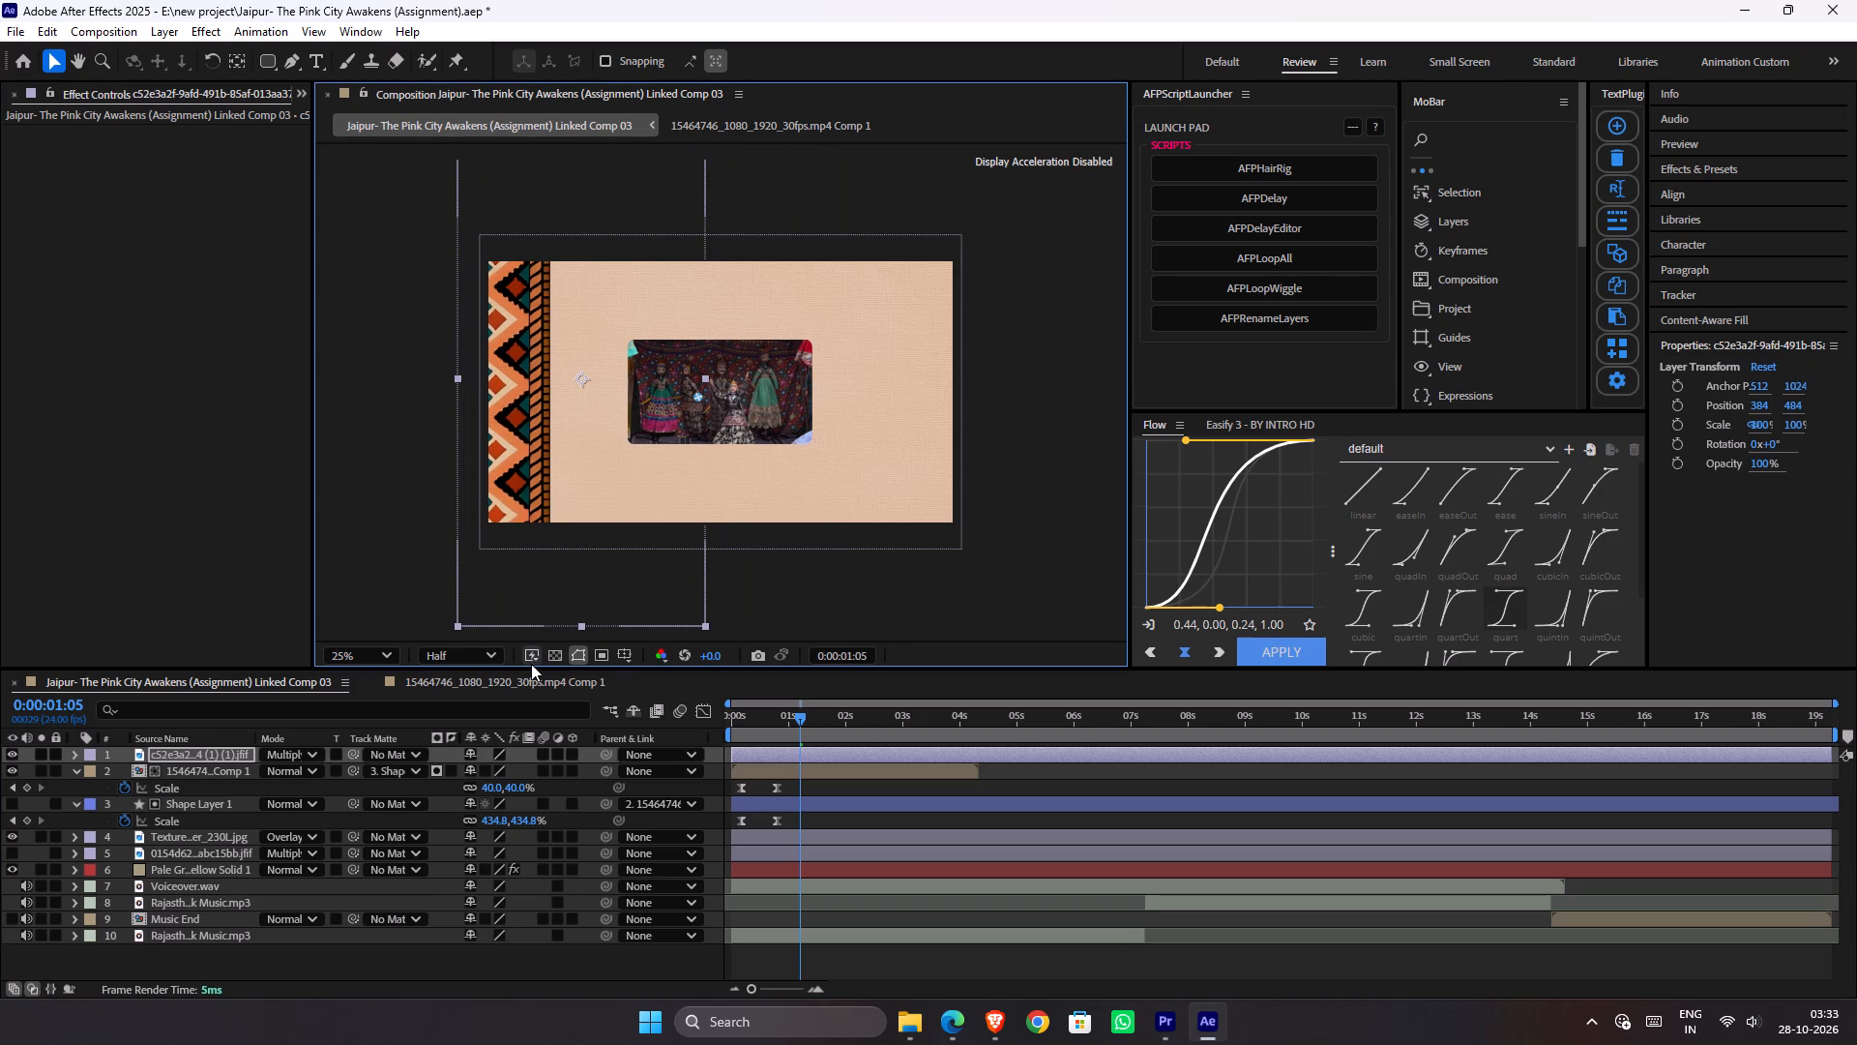
key(s)
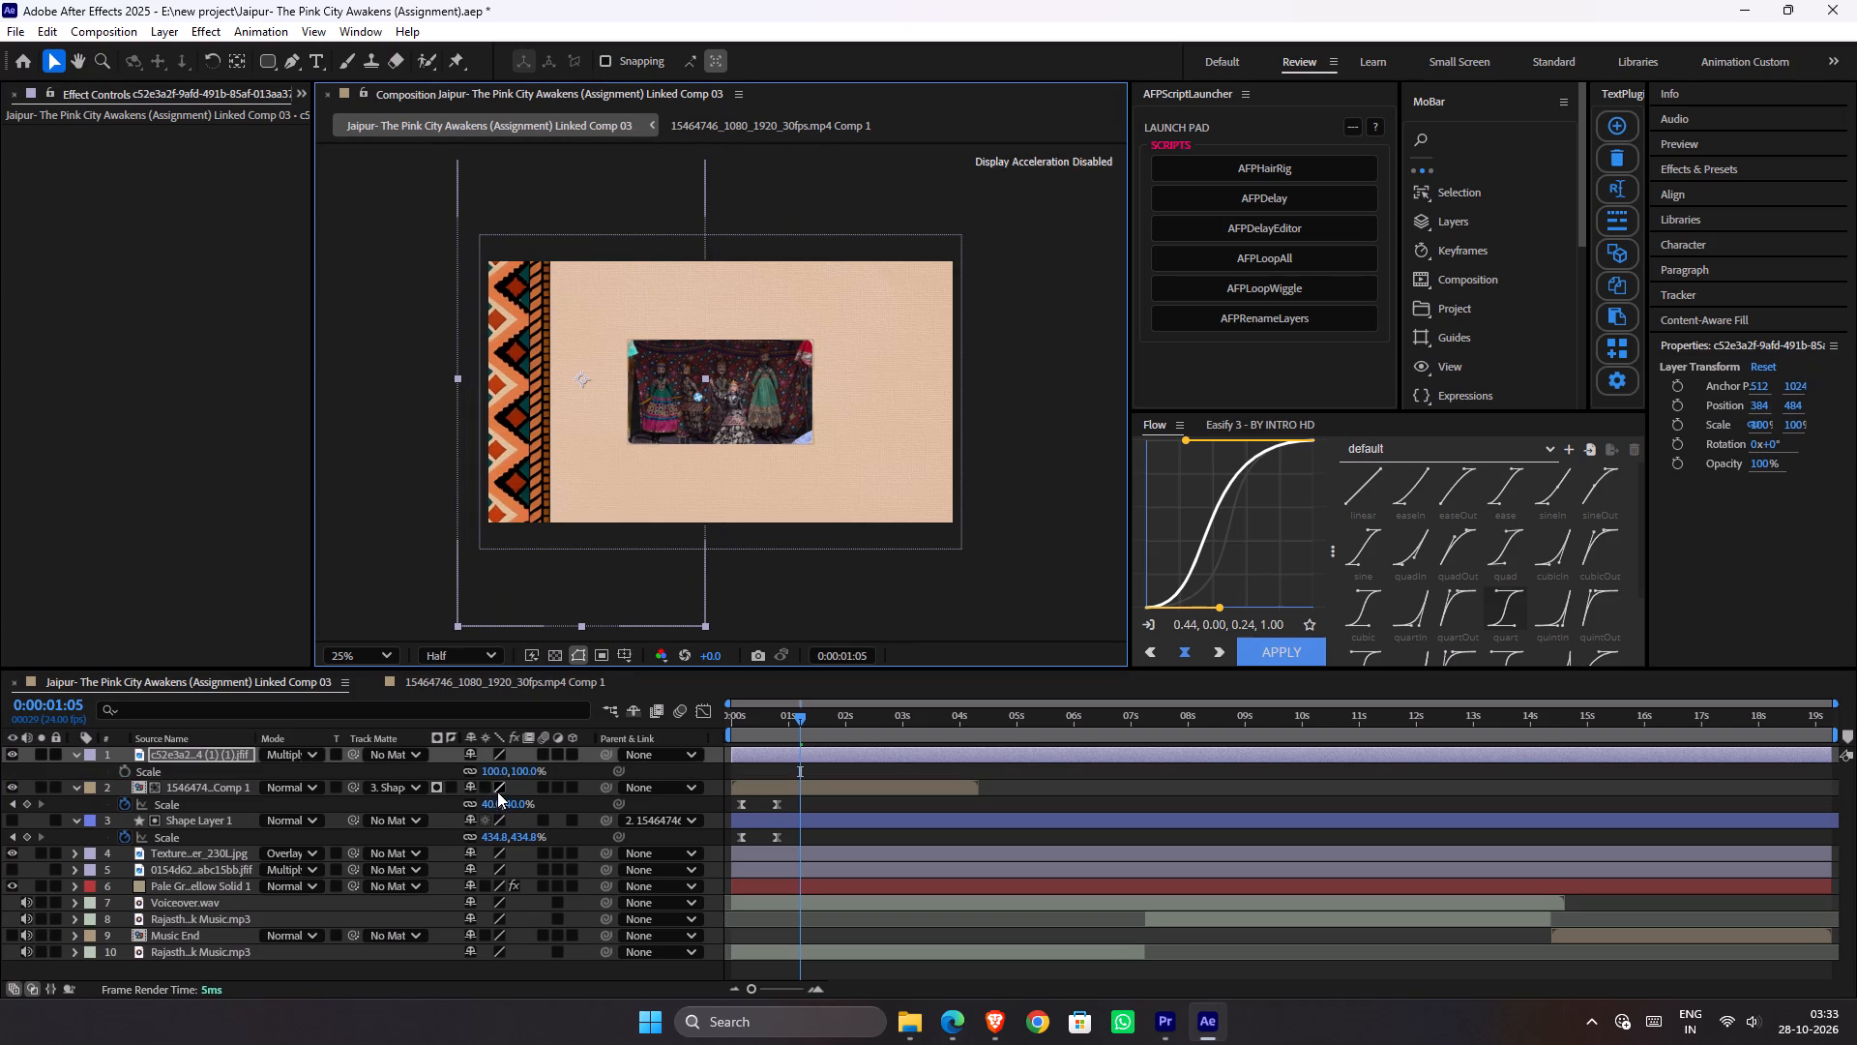
drag(523, 772, 486, 770)
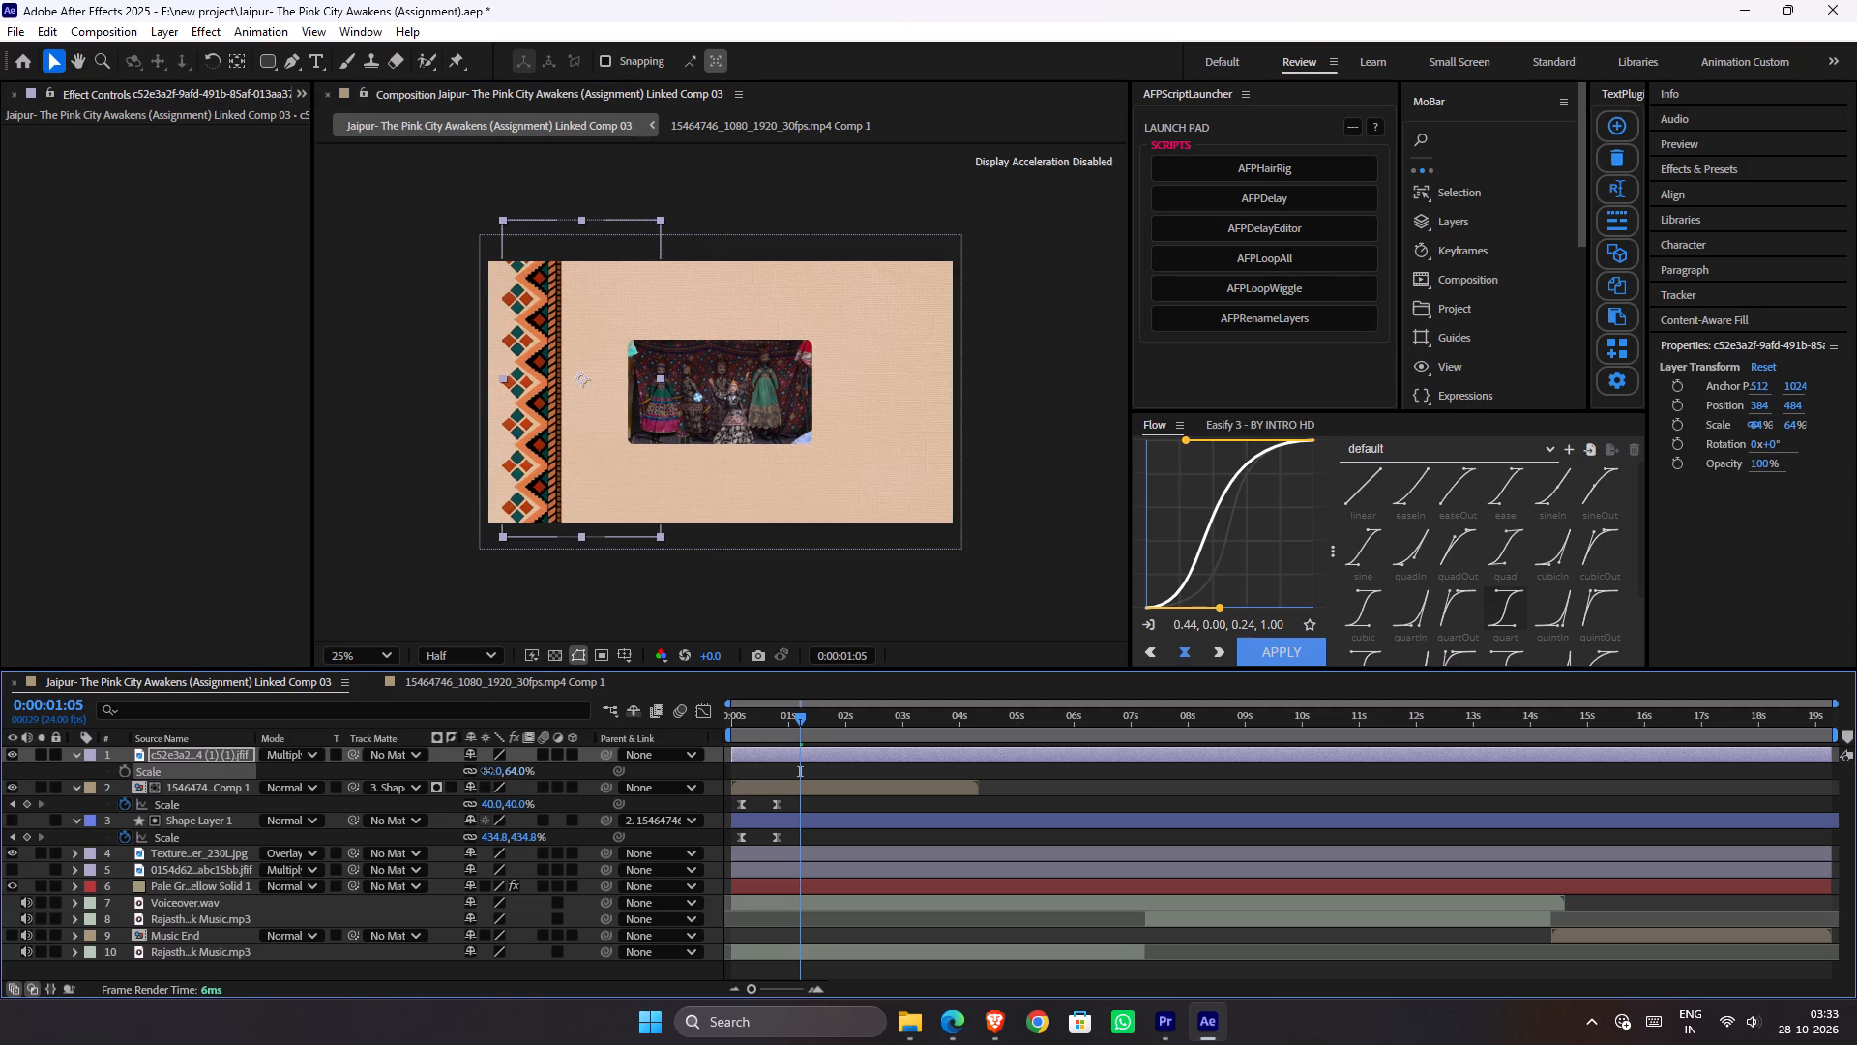
drag(486, 770, 485, 770)
drag(628, 407, 596, 420)
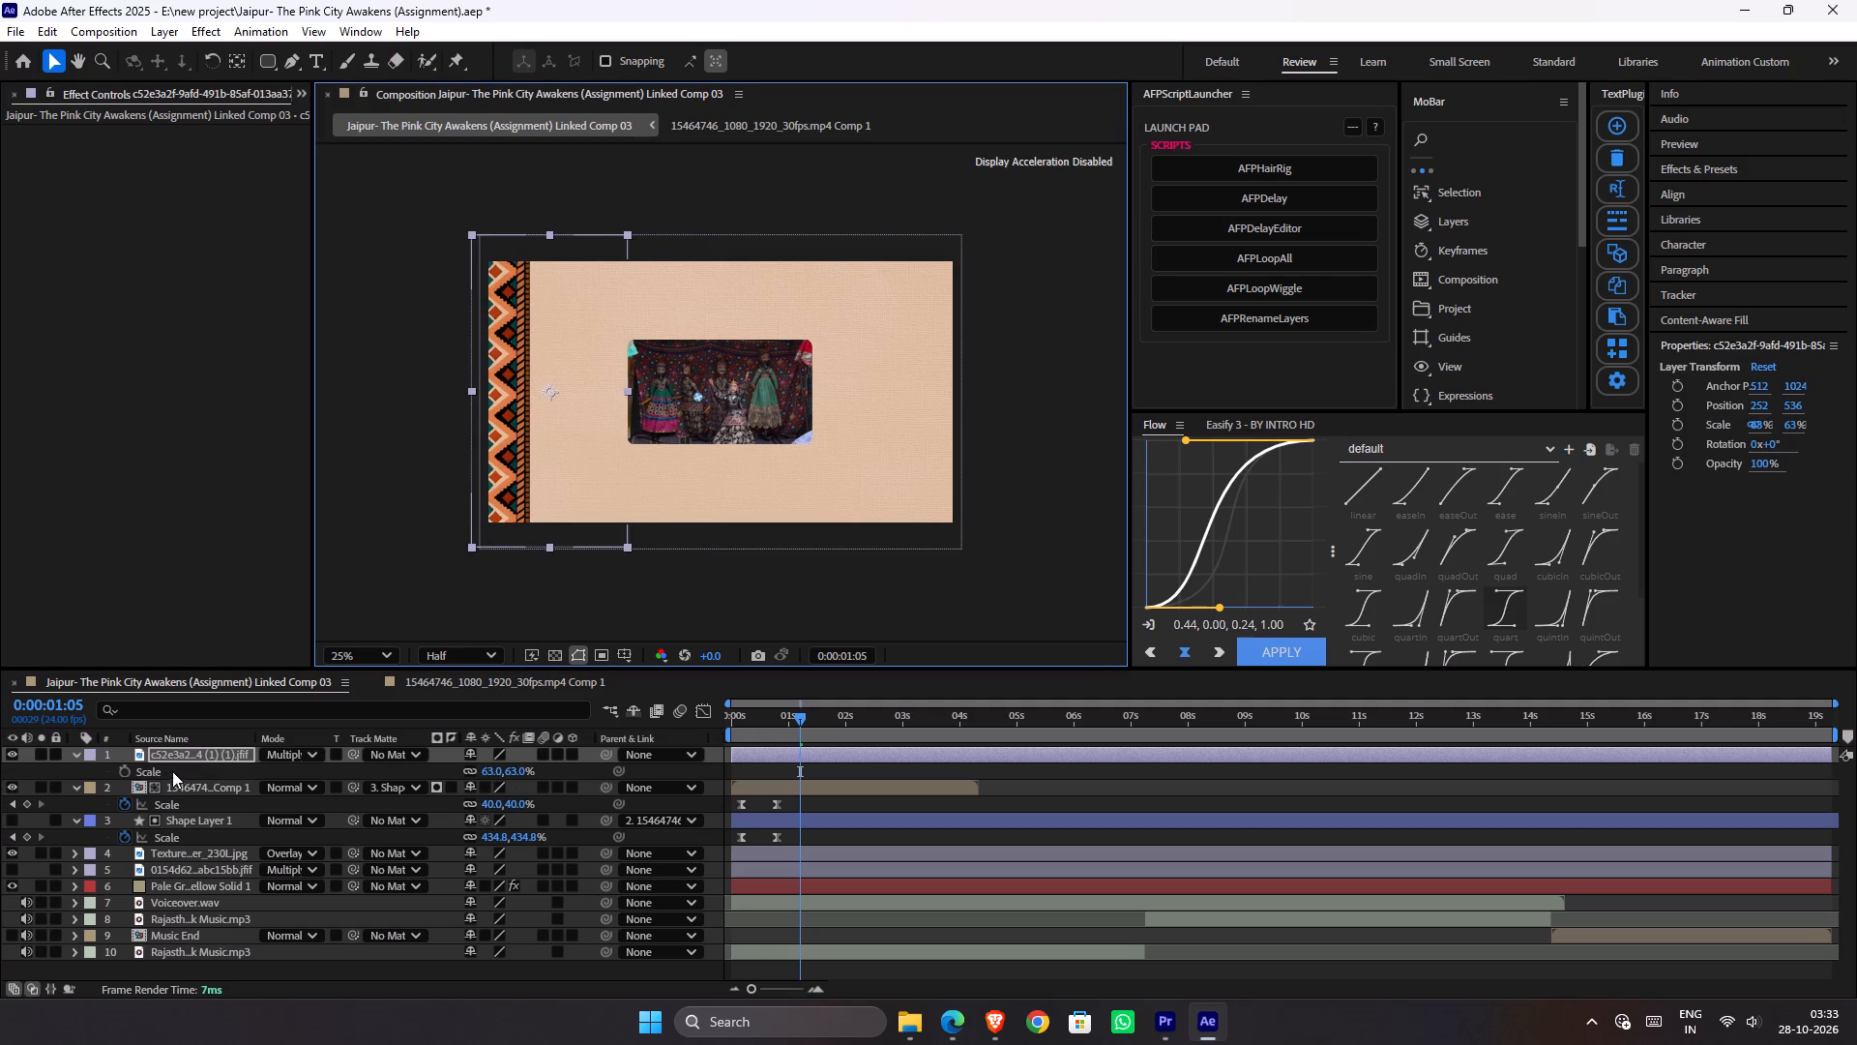
Move the border layer directly beneath the 230L texture overlay layer in the layer stack.
drag(219, 756, 211, 847)
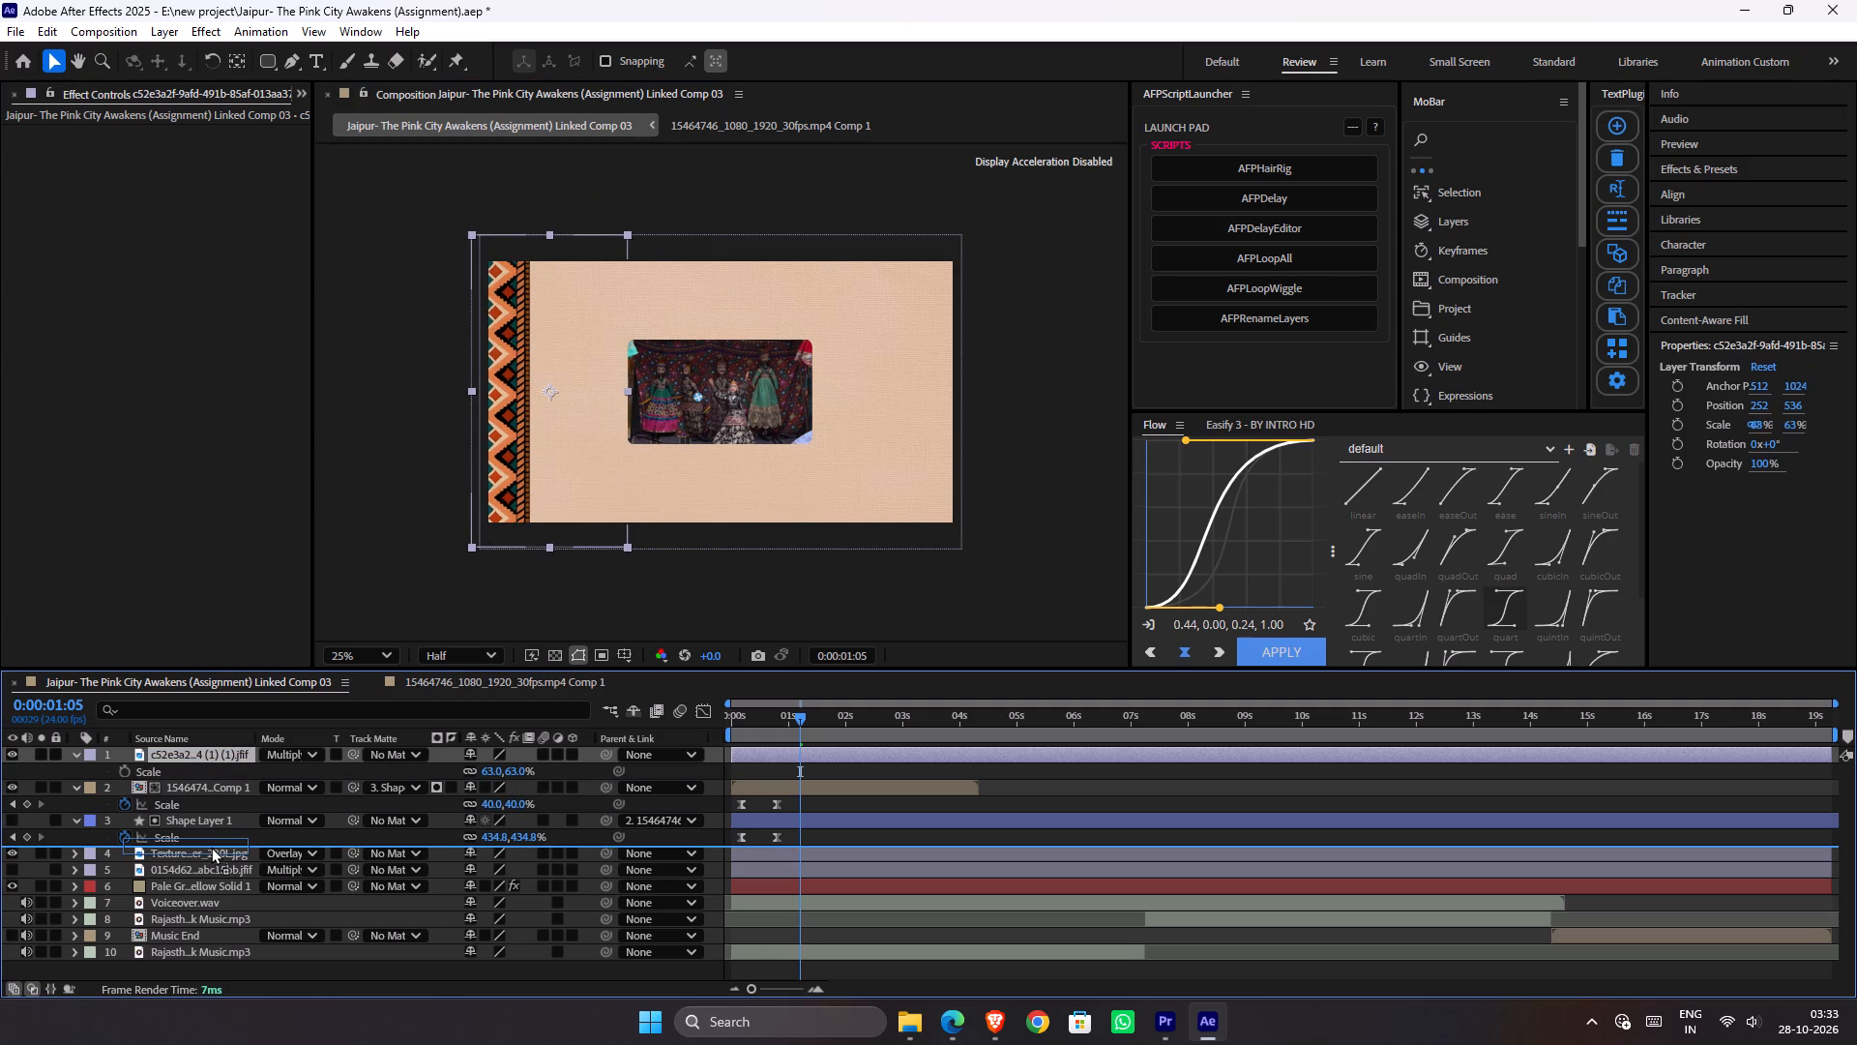
drag(211, 847, 211, 860)
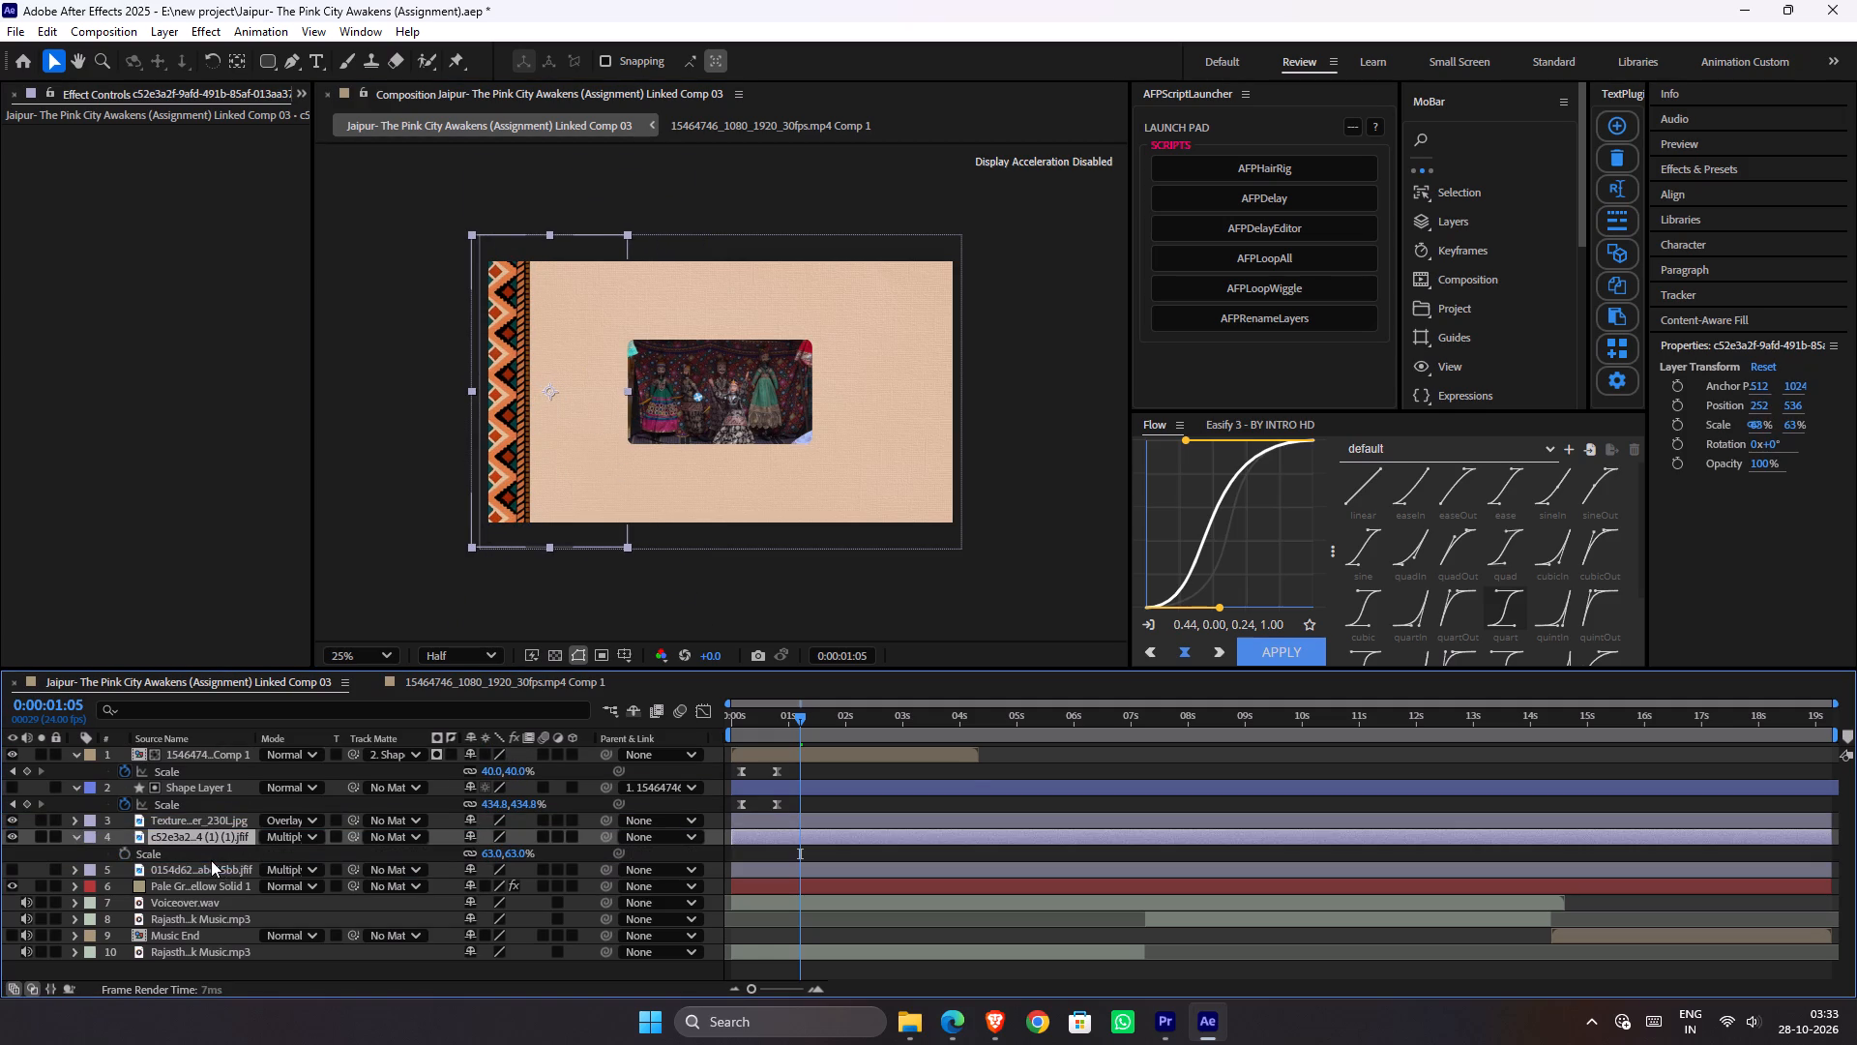
Examine the border pattern up close to judge how the texture overlay blends with it.
scroll(503, 284, up, 1)
key(space)
key(space)
key(space)
key(space)
key(space)
key(space)
key(space)
key(space)
key(space)
key(space)
drag(453, 353, 833, 367)
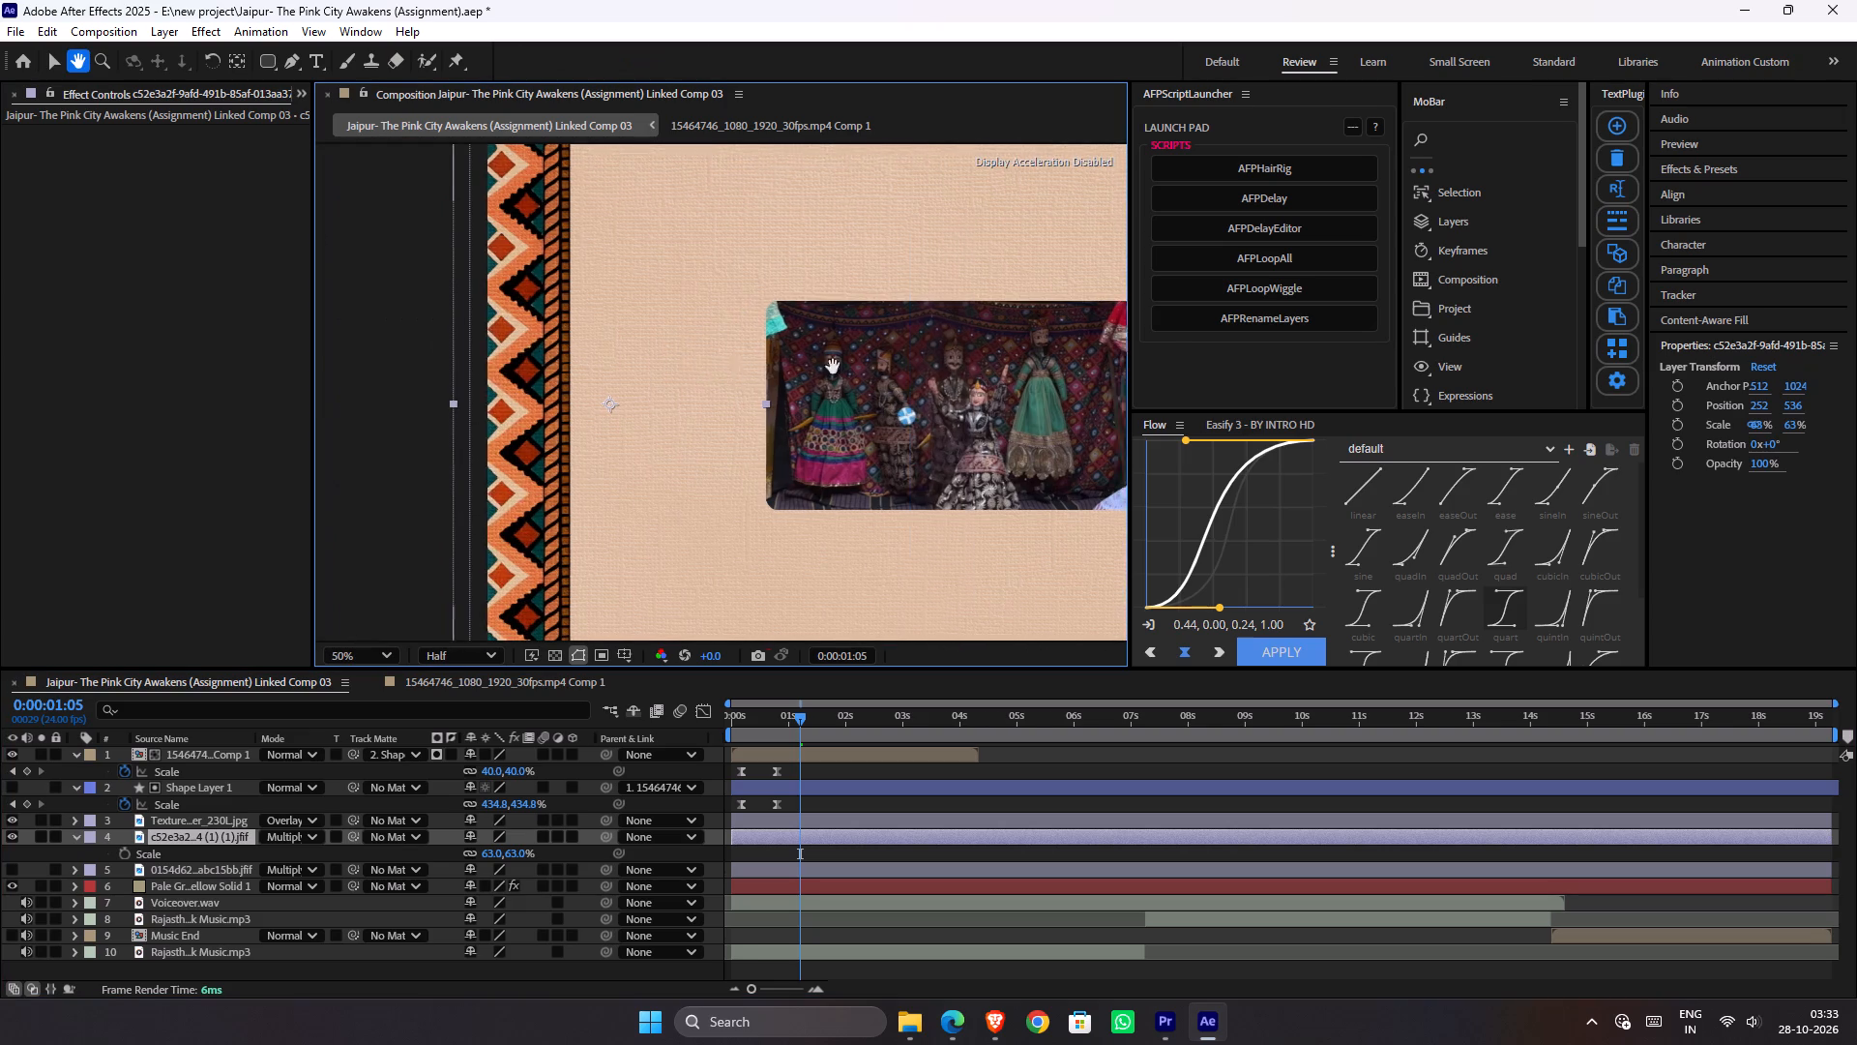
drag(833, 367, 904, 367)
scroll(765, 390, up, 1)
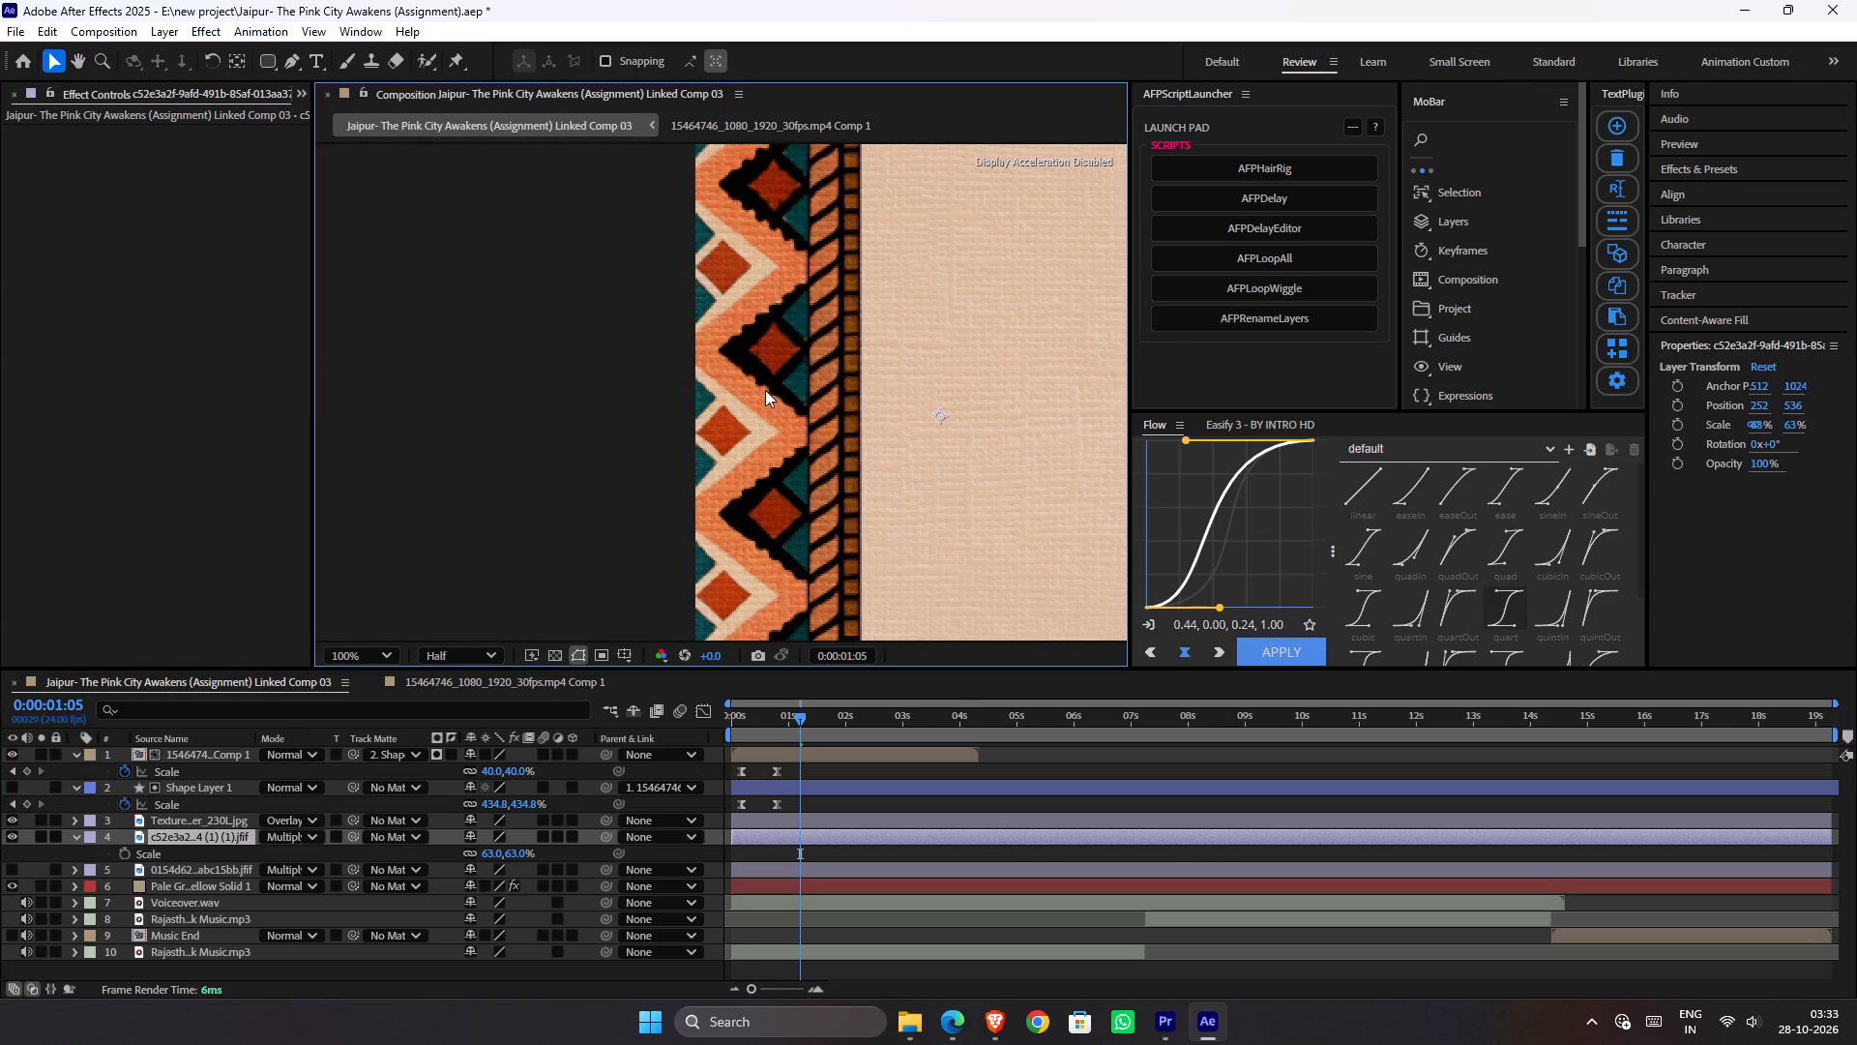
scroll(765, 390, down, 2)
key(space)
key(space)
key(space)
key(space)
key(space)
key(space)
key(space)
key(space)
key(space)
key(space)
key(space)
key(space)
key(space)
key(space)
key(space)
key(space)
drag(808, 408, 660, 398)
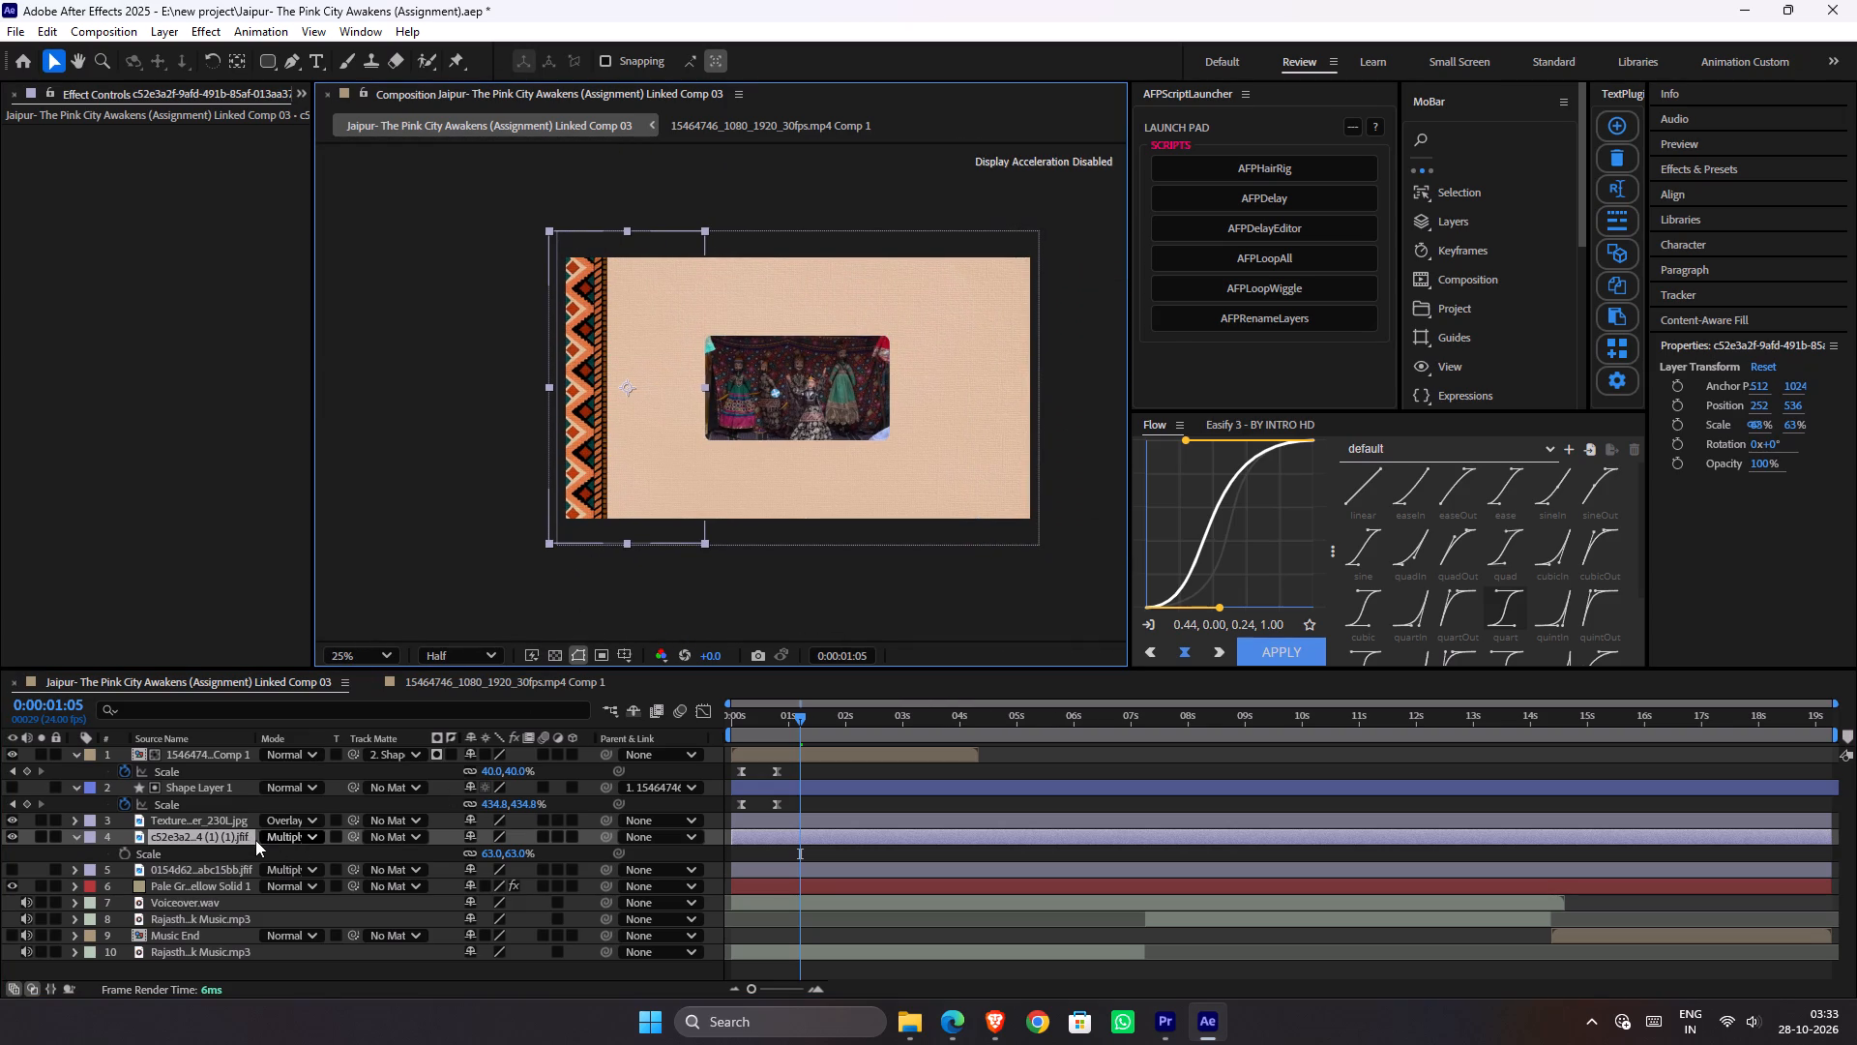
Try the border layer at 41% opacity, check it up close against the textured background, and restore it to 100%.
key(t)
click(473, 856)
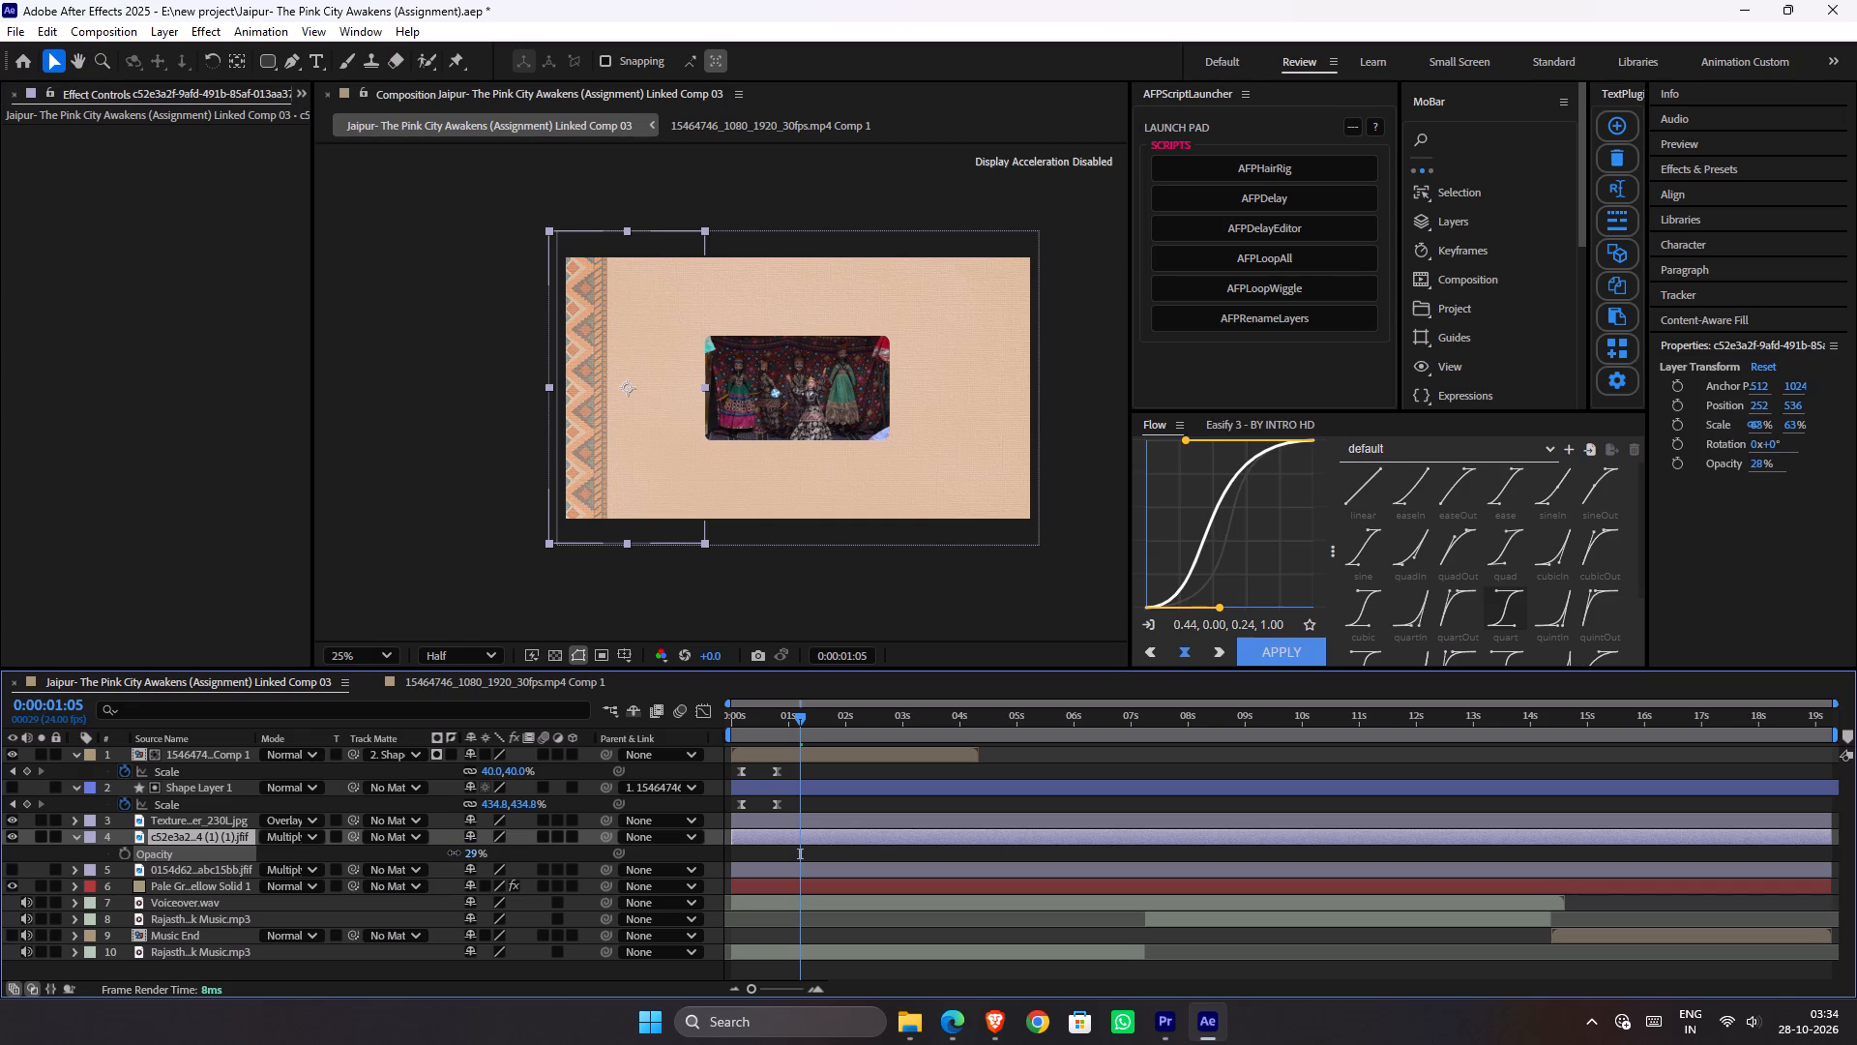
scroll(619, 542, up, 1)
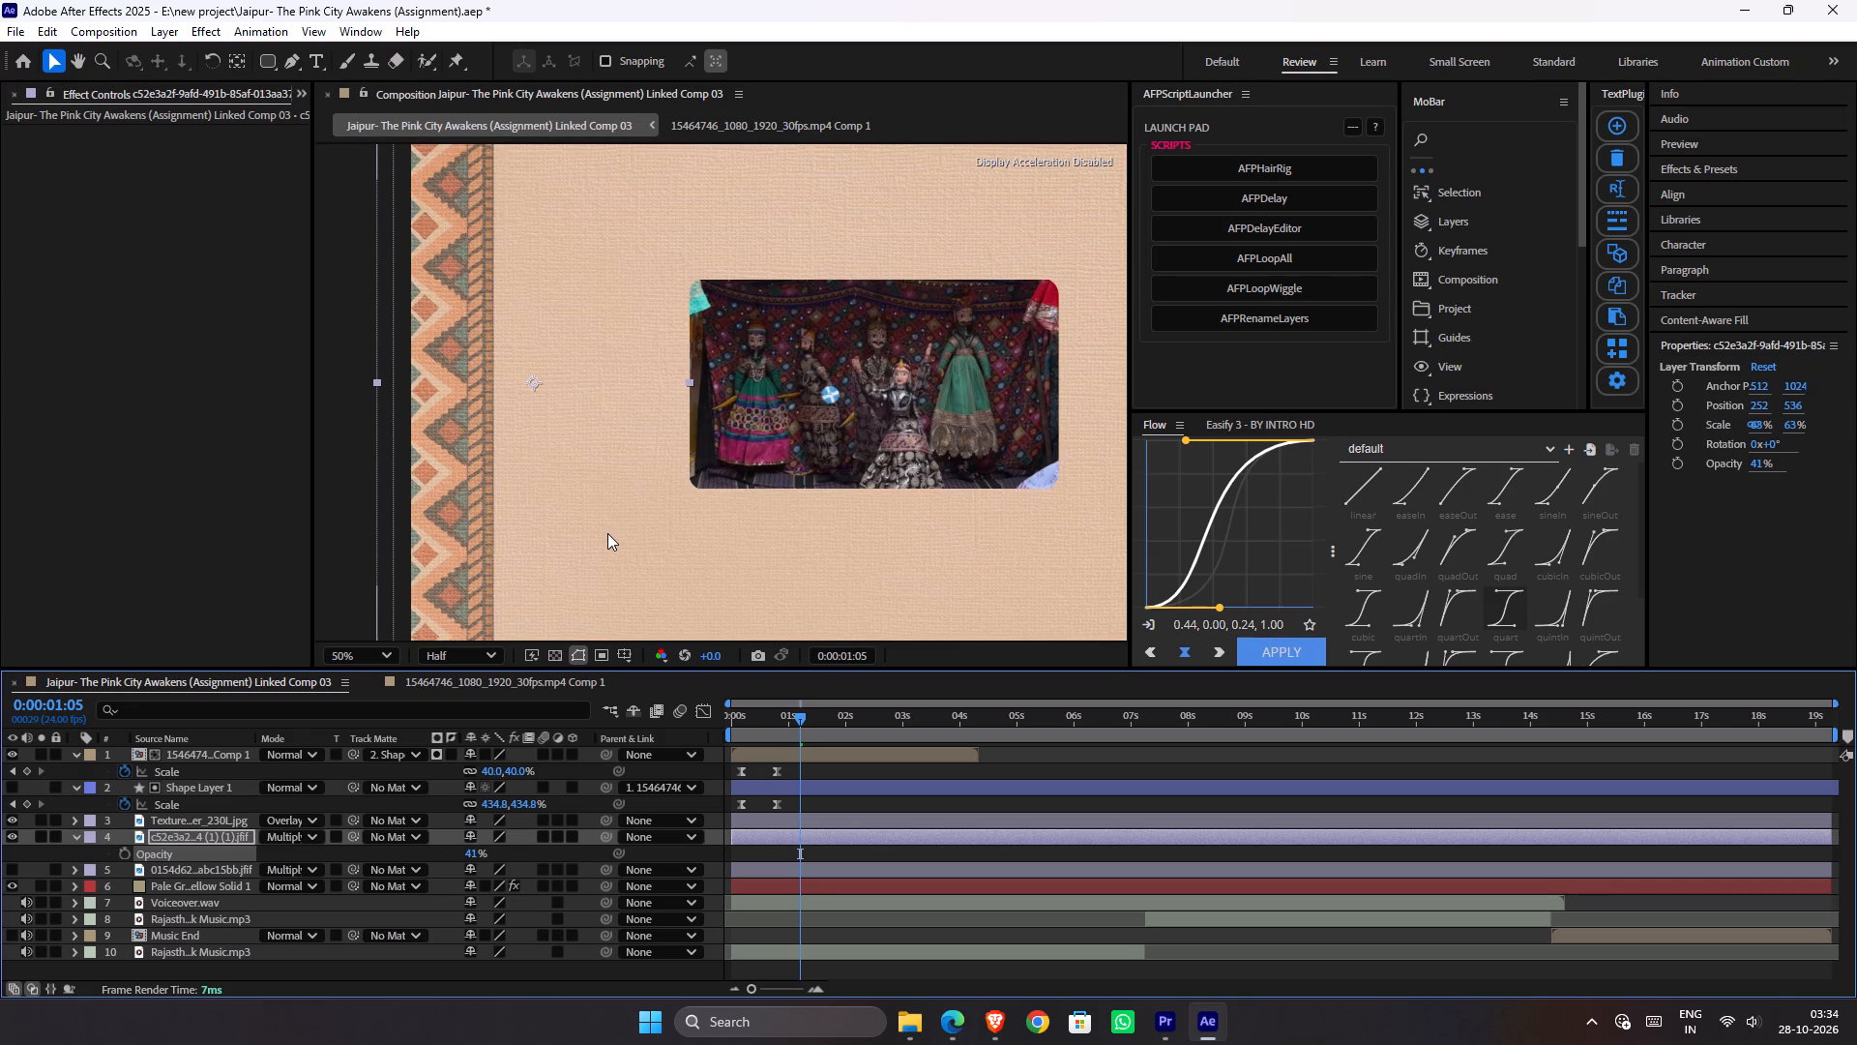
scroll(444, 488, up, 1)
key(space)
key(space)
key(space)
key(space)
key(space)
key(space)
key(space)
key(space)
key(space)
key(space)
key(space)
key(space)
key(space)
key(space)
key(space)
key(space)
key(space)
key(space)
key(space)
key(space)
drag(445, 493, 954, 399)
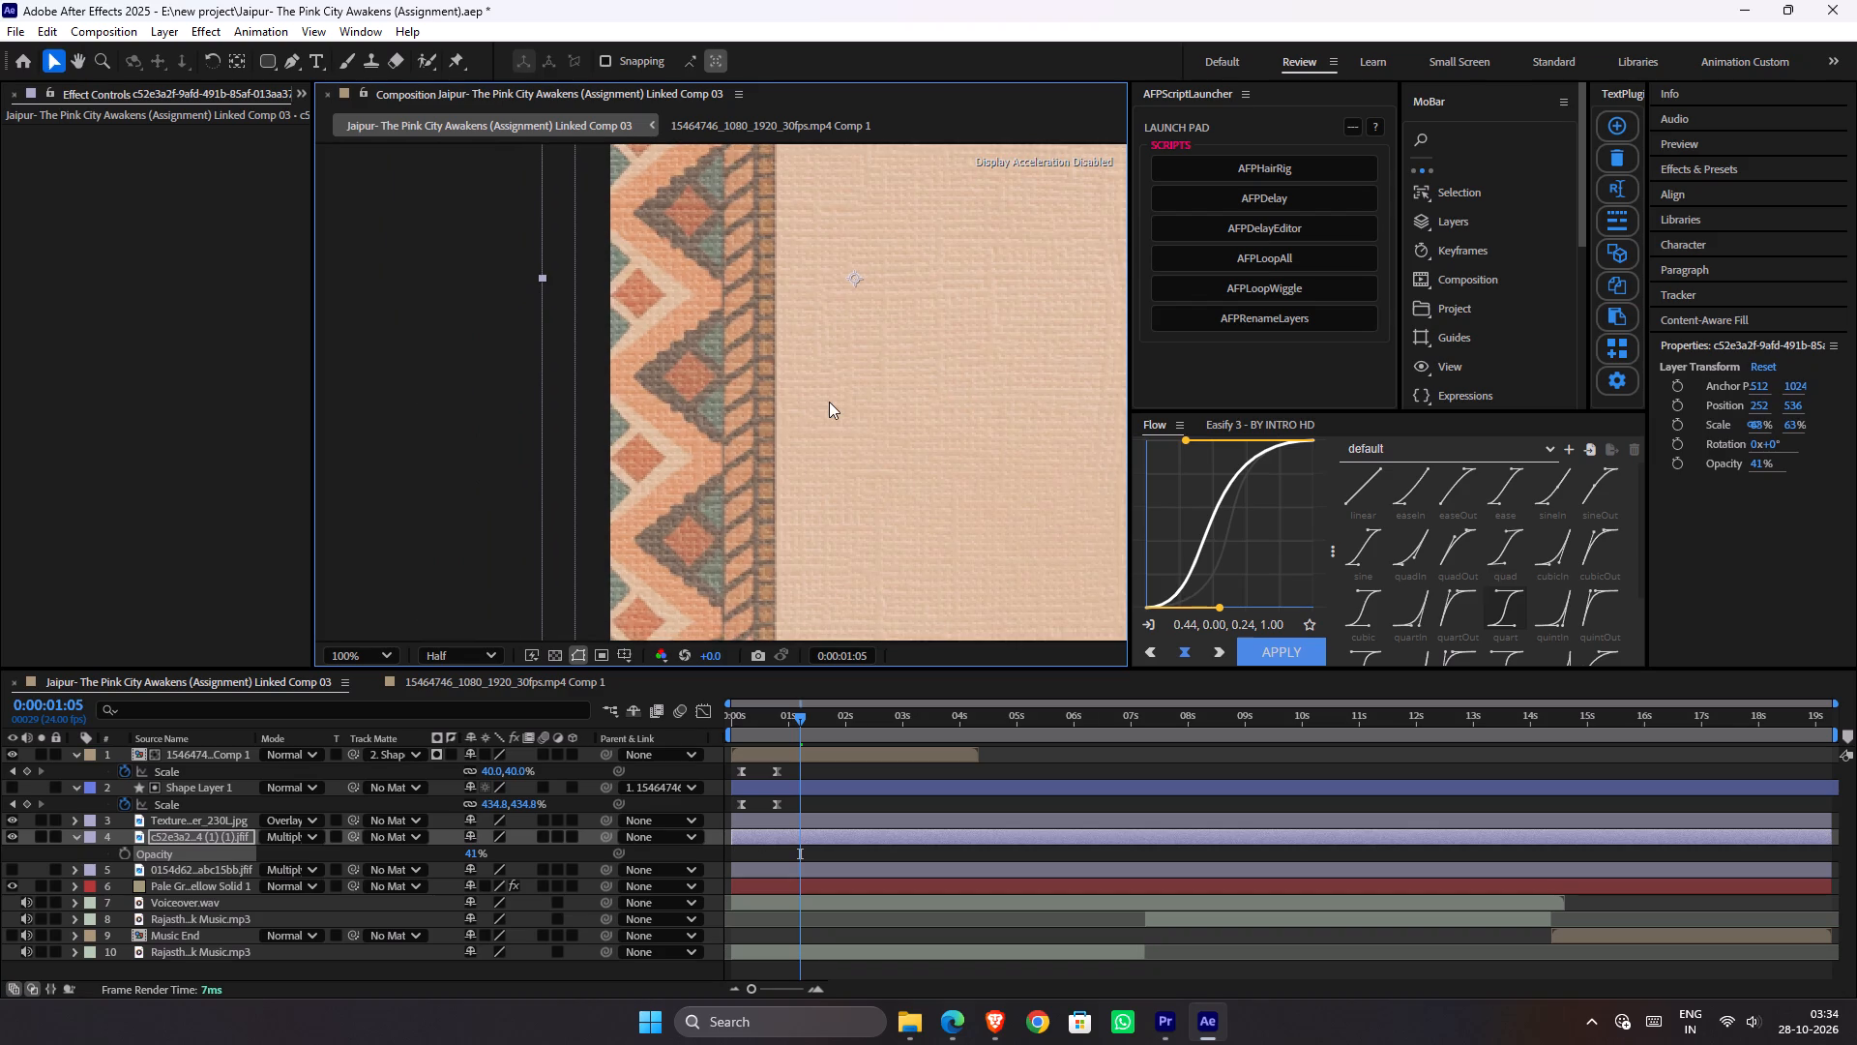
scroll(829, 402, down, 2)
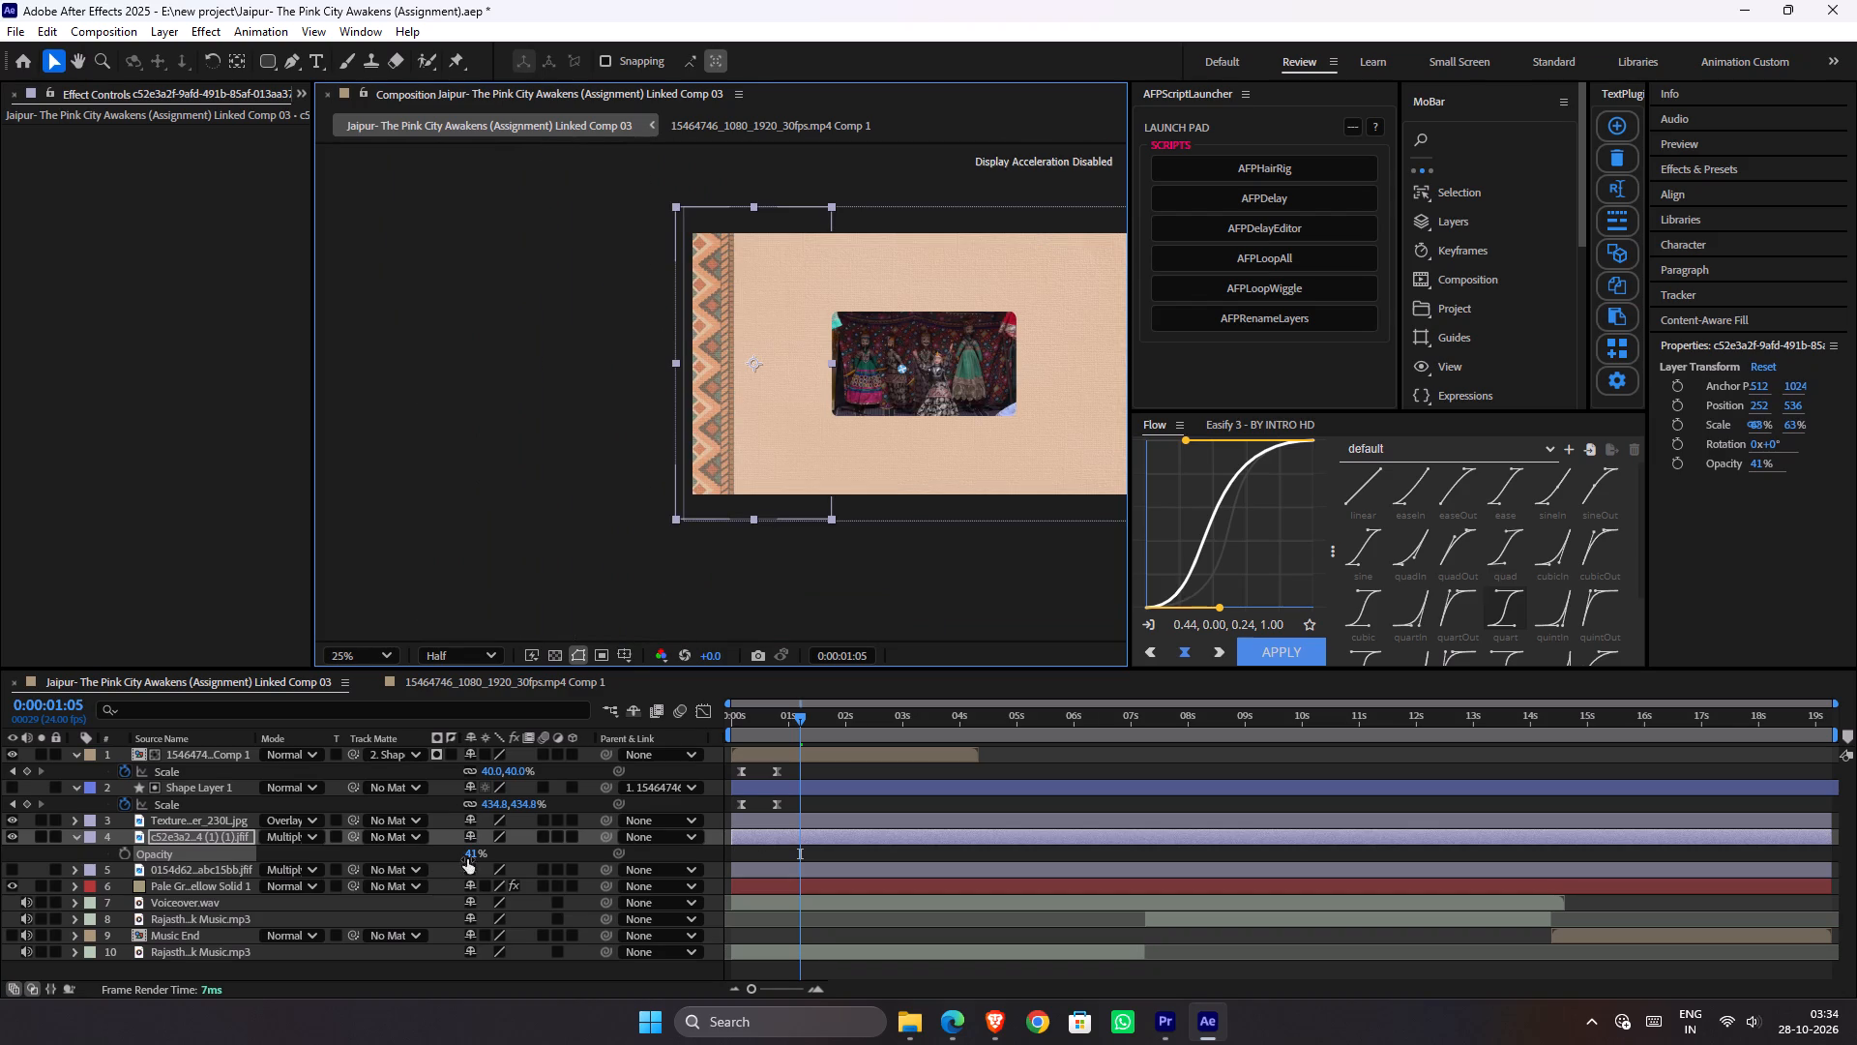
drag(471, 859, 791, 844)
Apply the Curves effect to the border layer.
key(space)
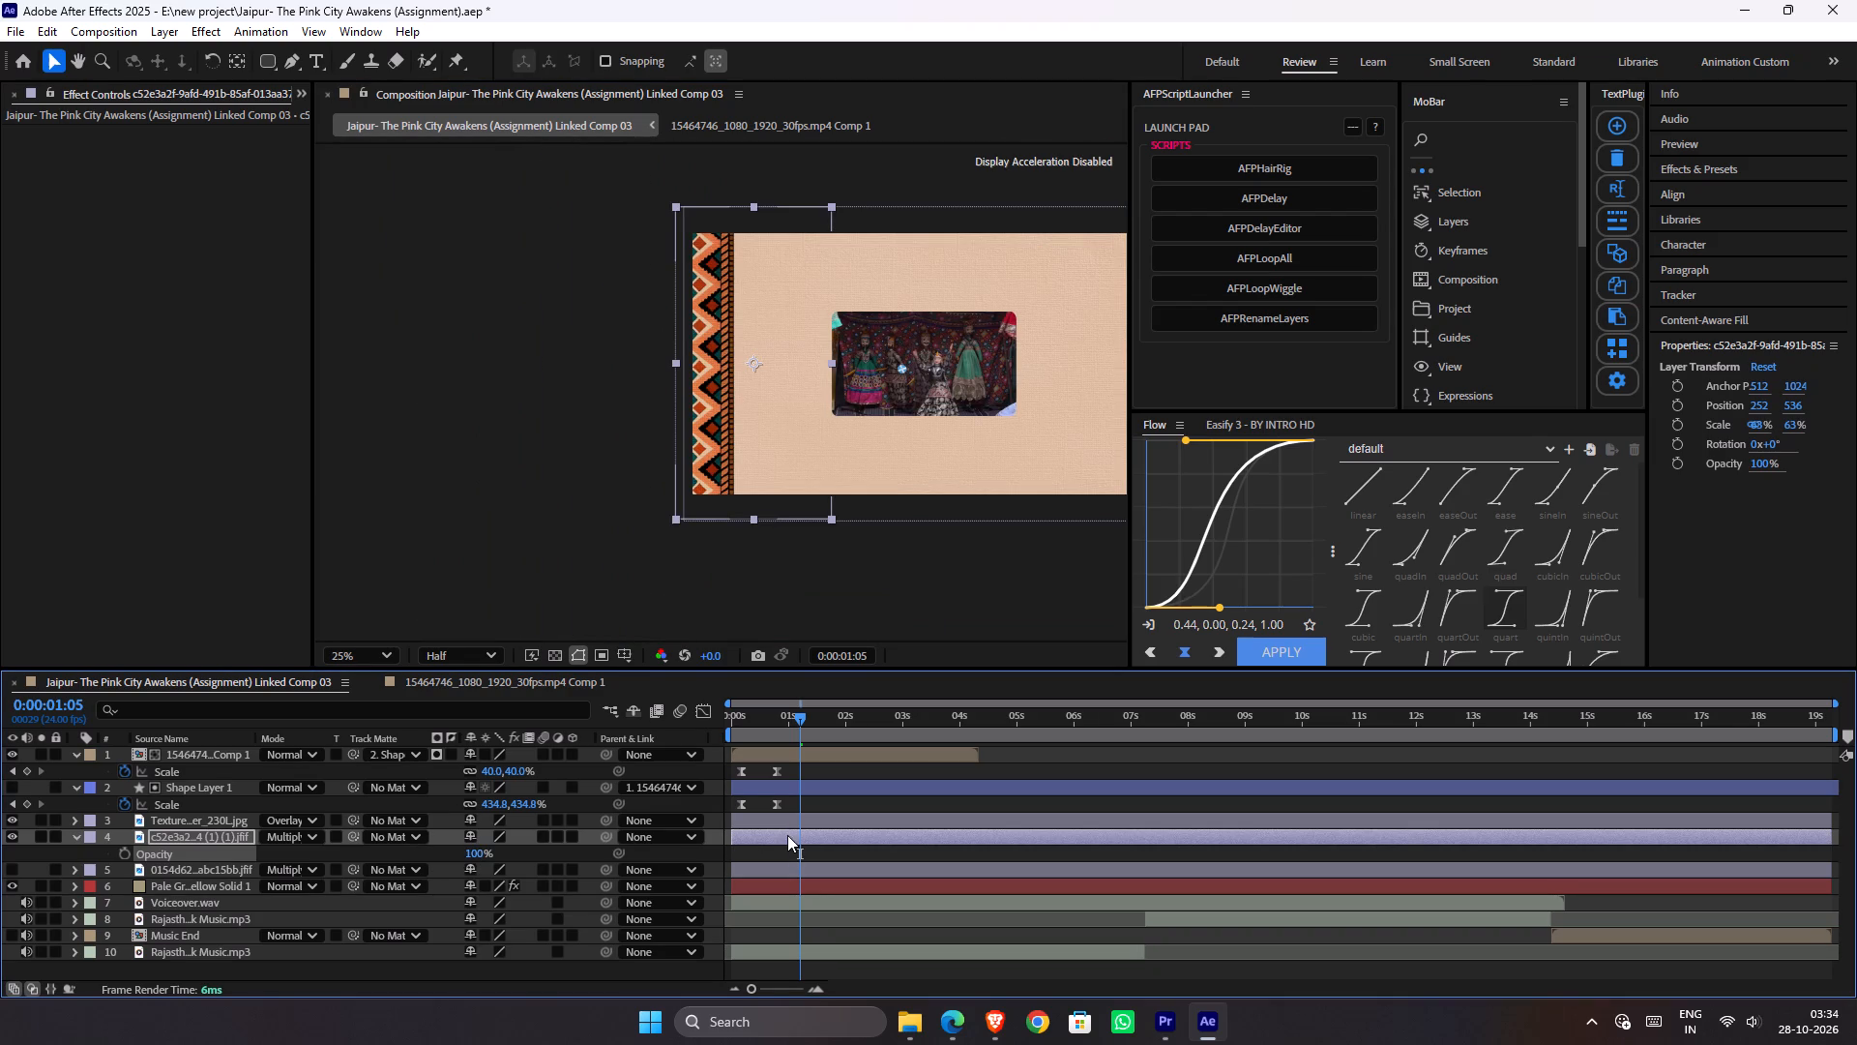
key(ctrl+space)
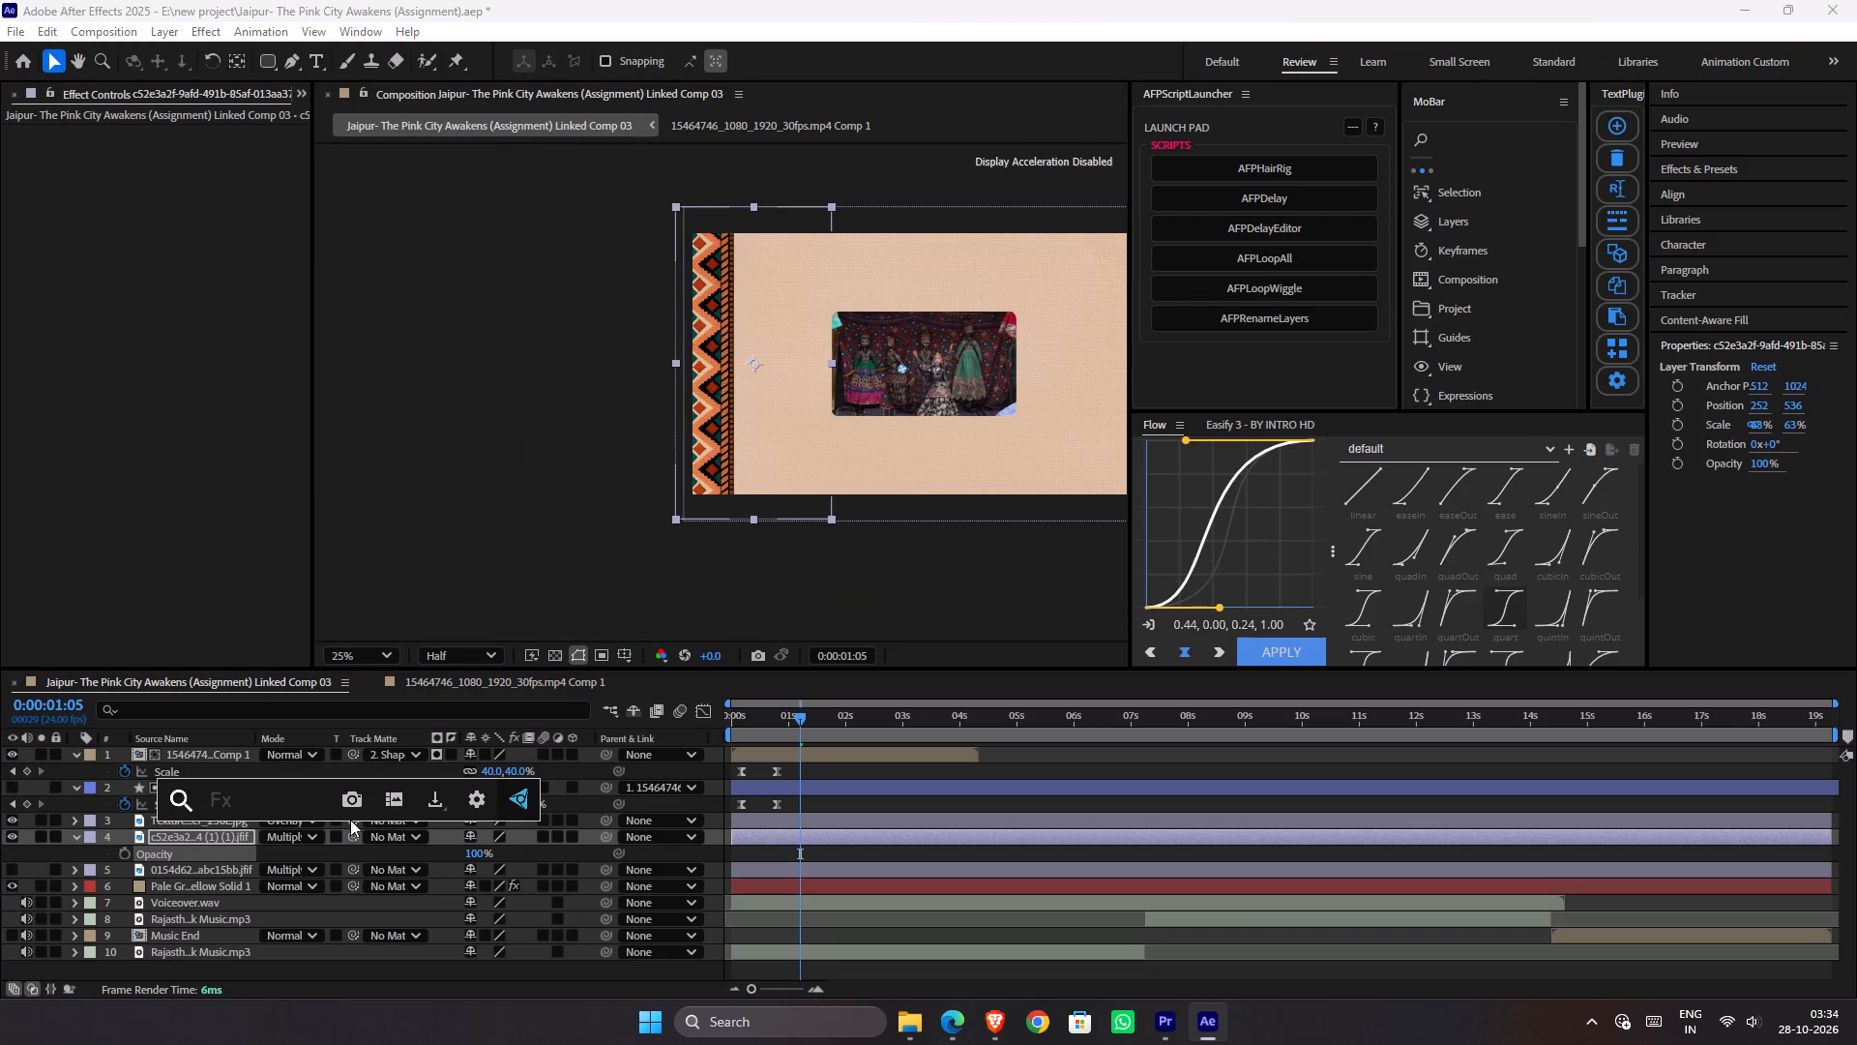
key(l)
key(BackSpace)
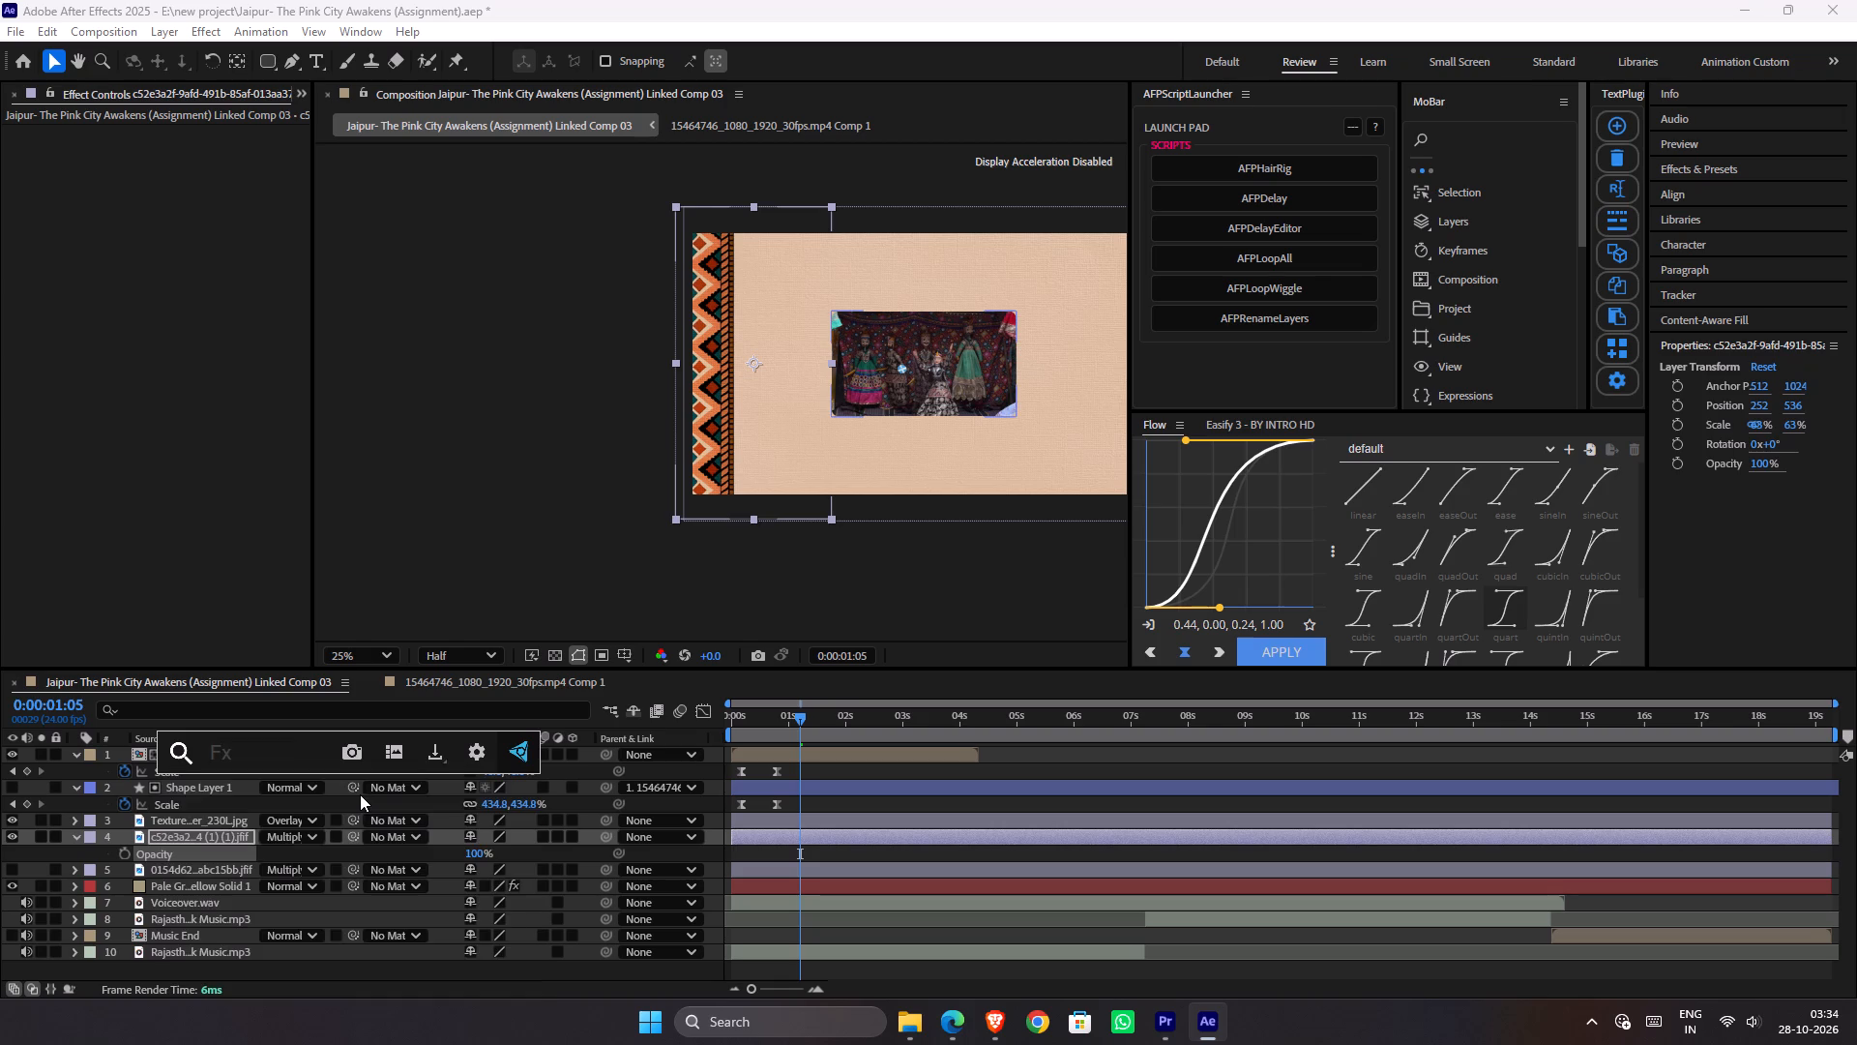
text(cur)
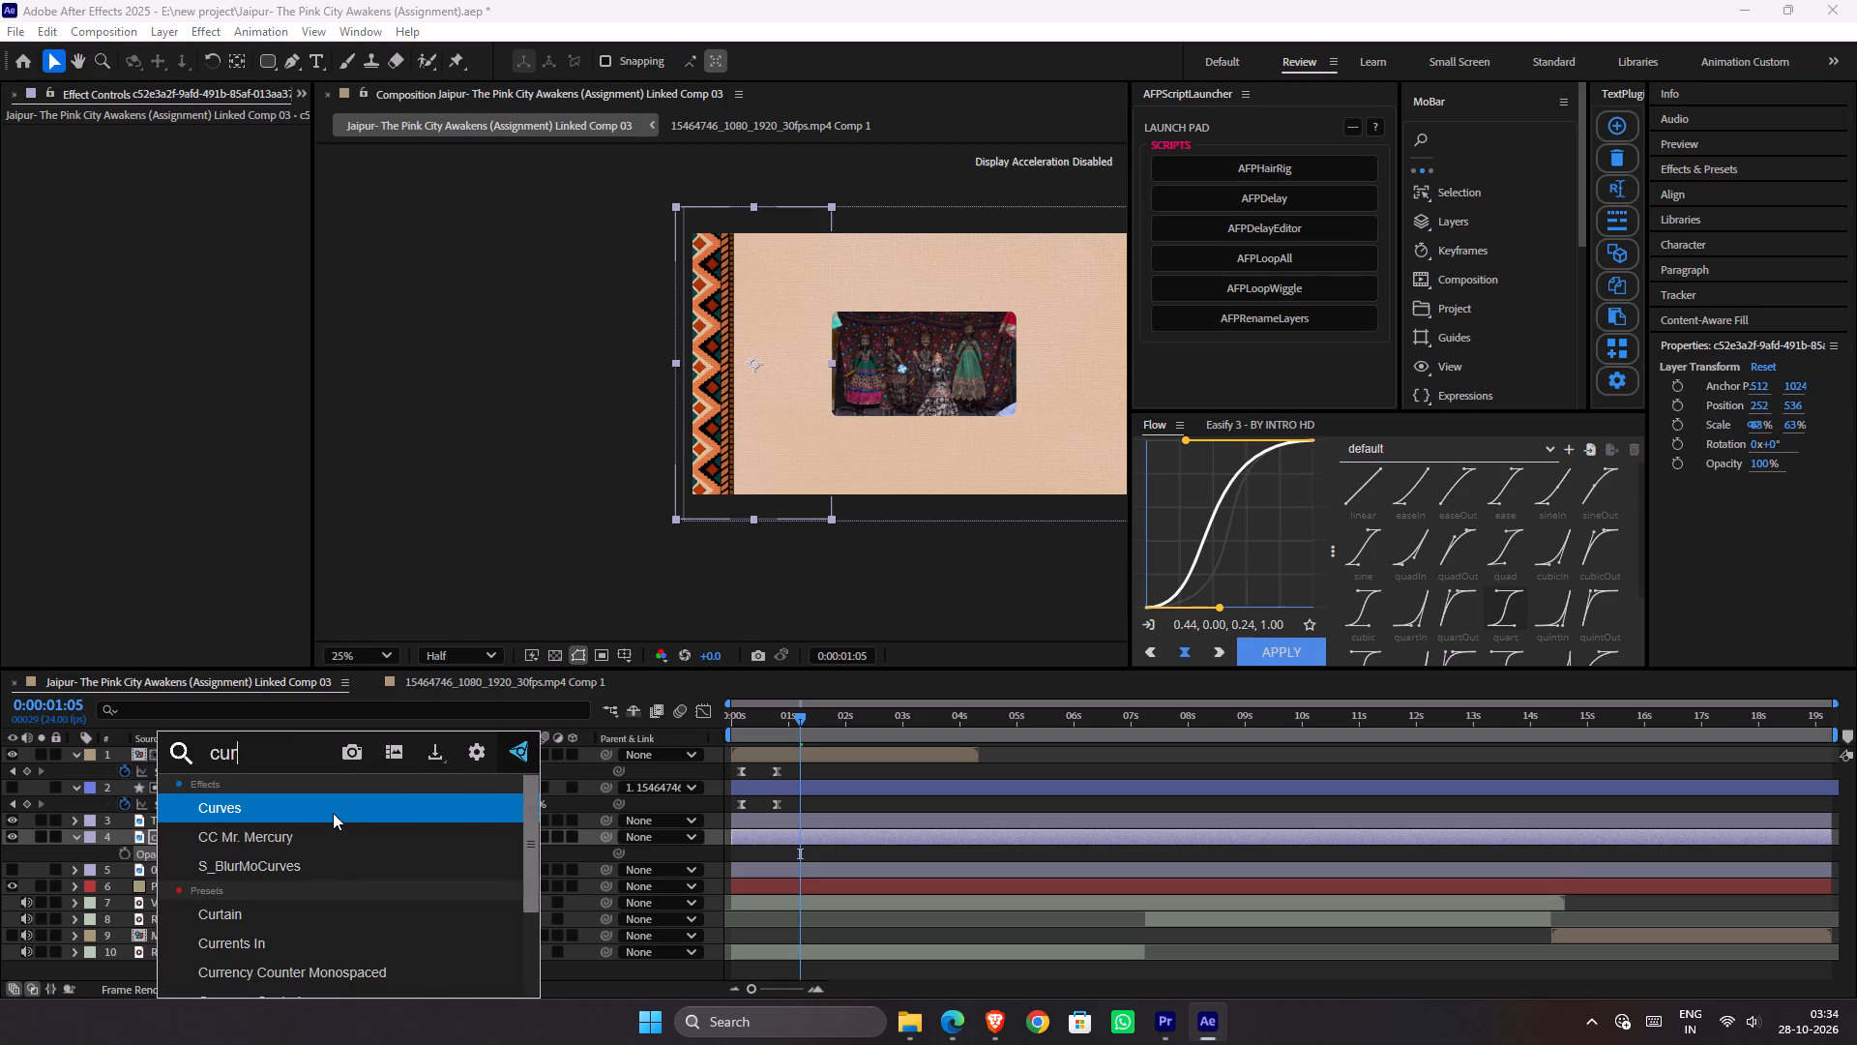
click(333, 813)
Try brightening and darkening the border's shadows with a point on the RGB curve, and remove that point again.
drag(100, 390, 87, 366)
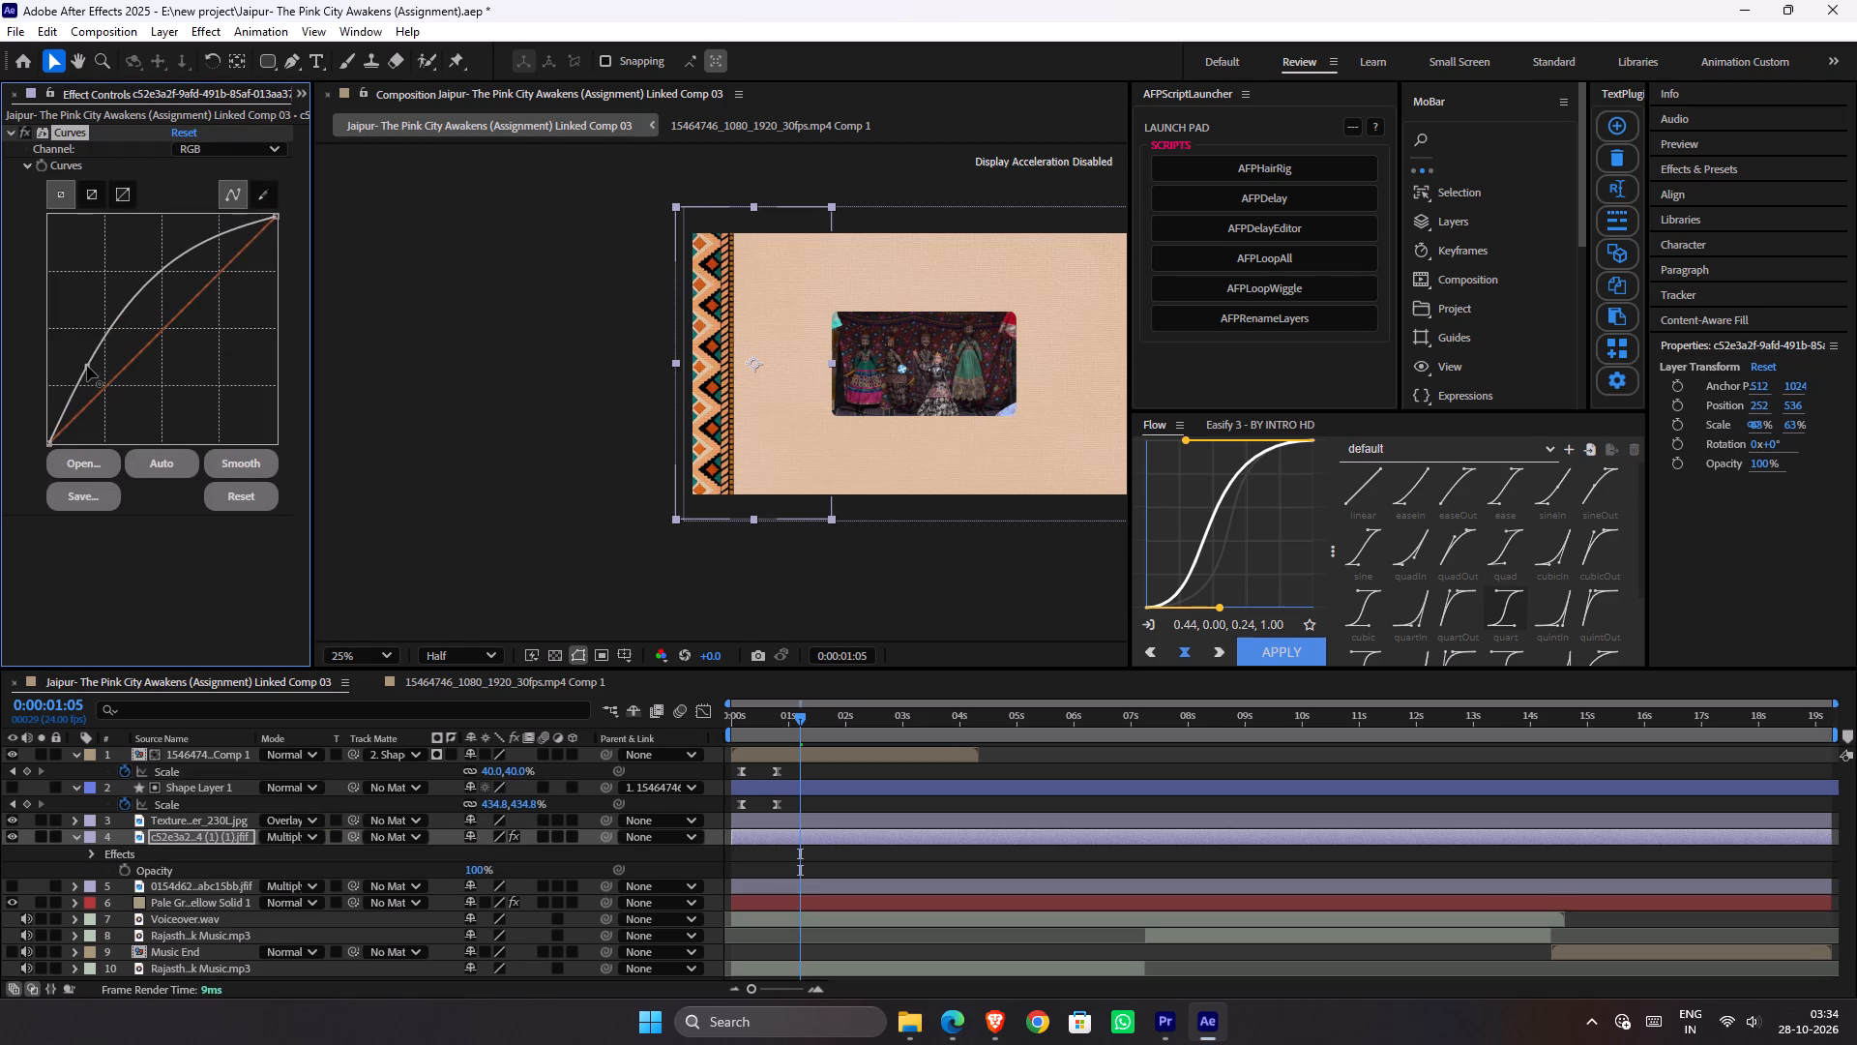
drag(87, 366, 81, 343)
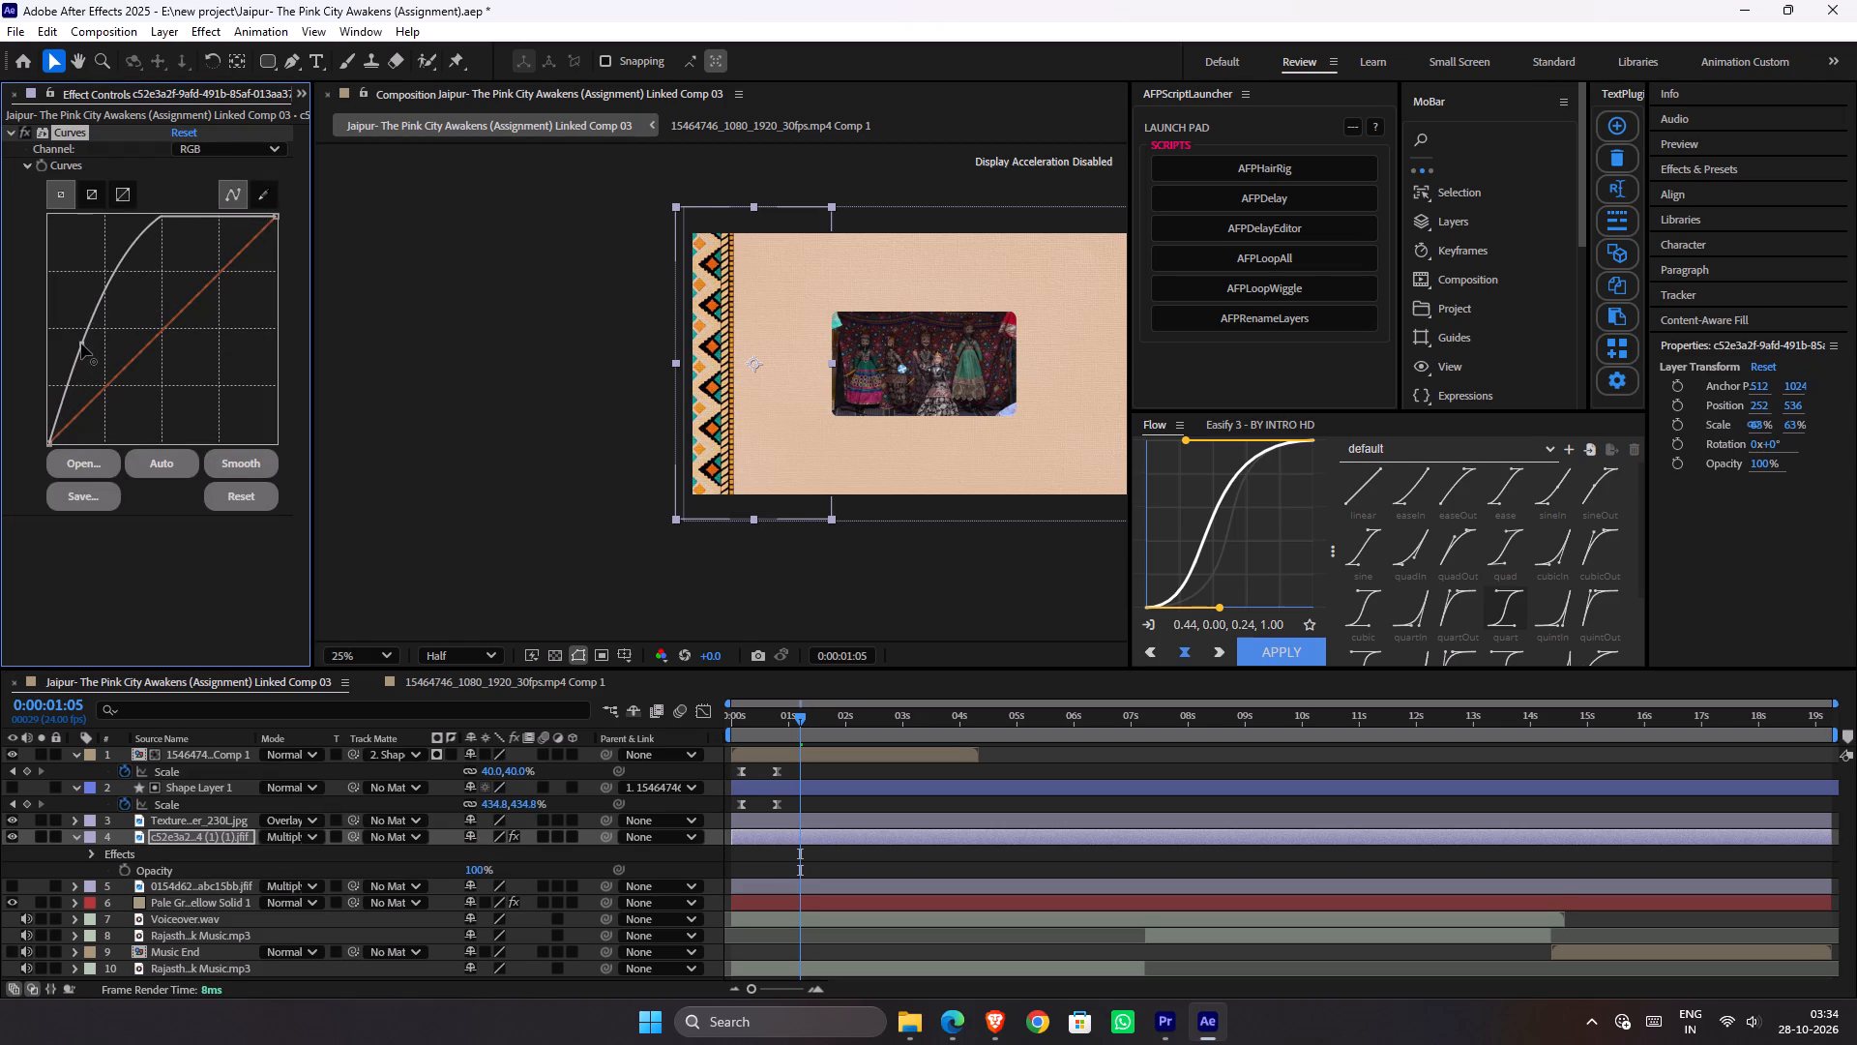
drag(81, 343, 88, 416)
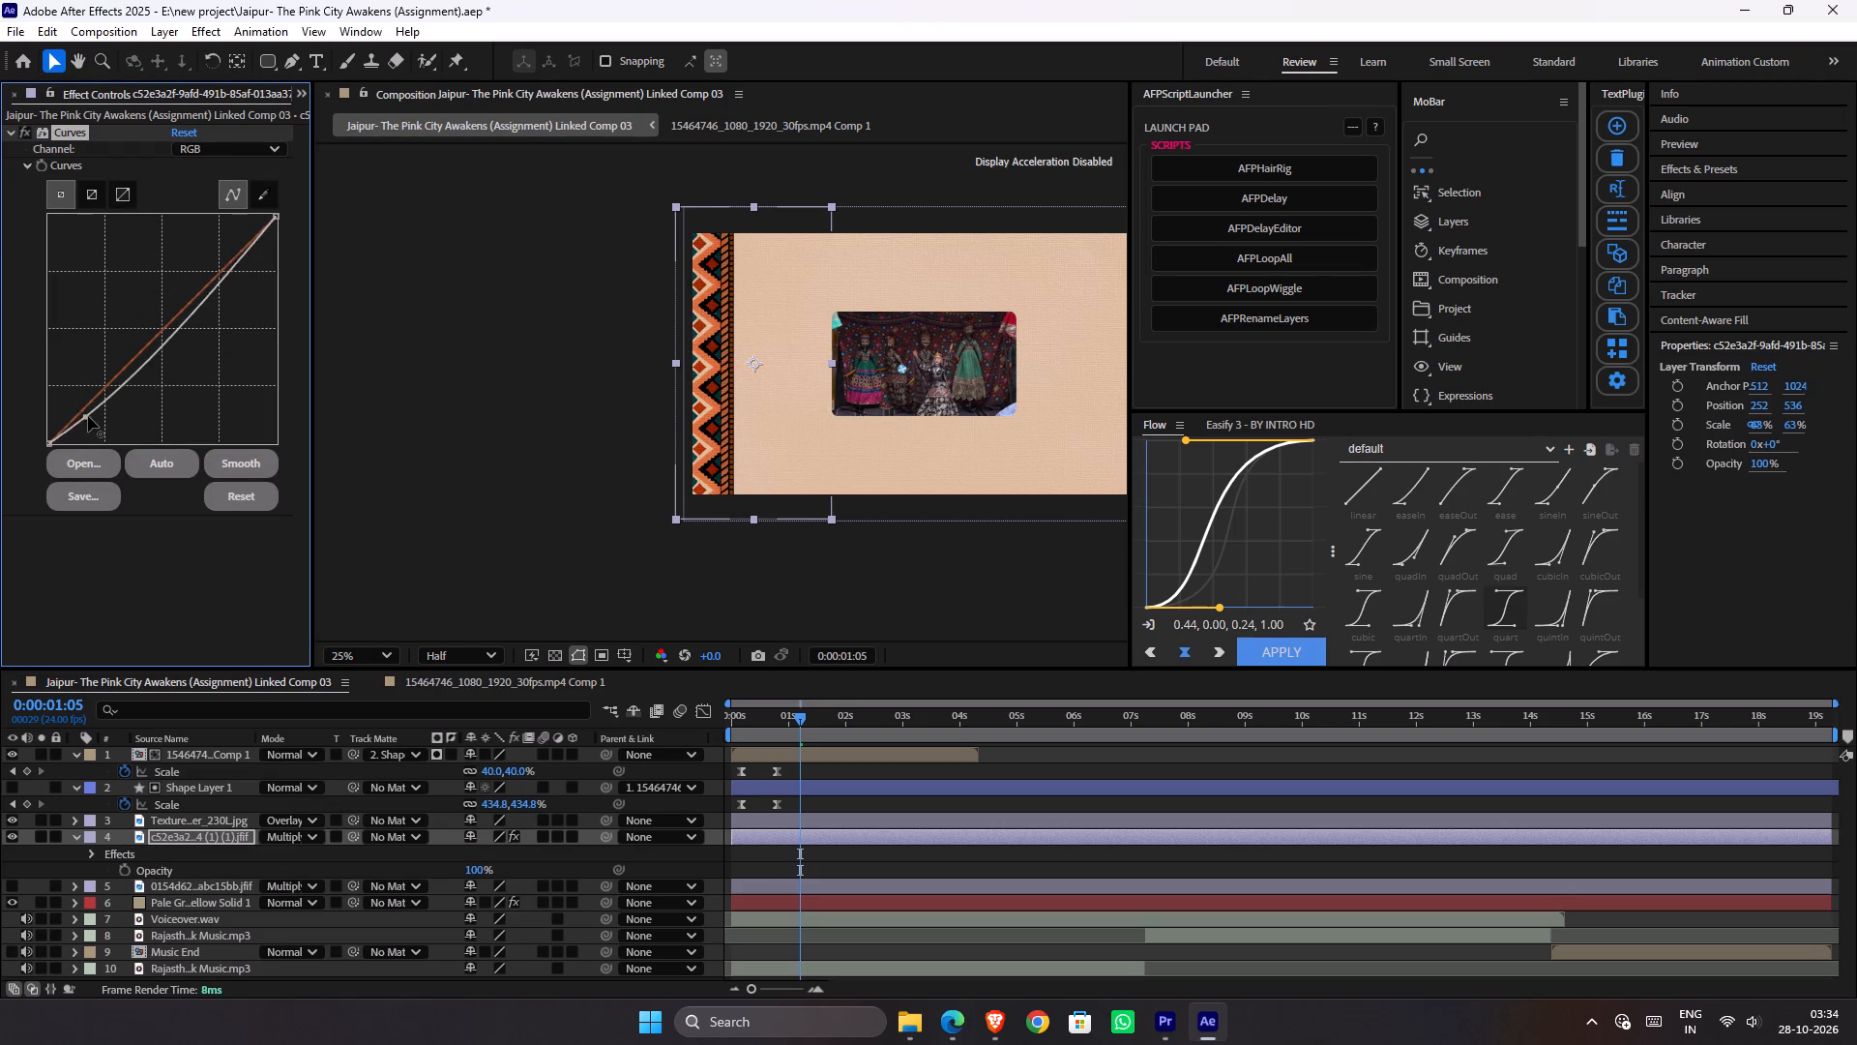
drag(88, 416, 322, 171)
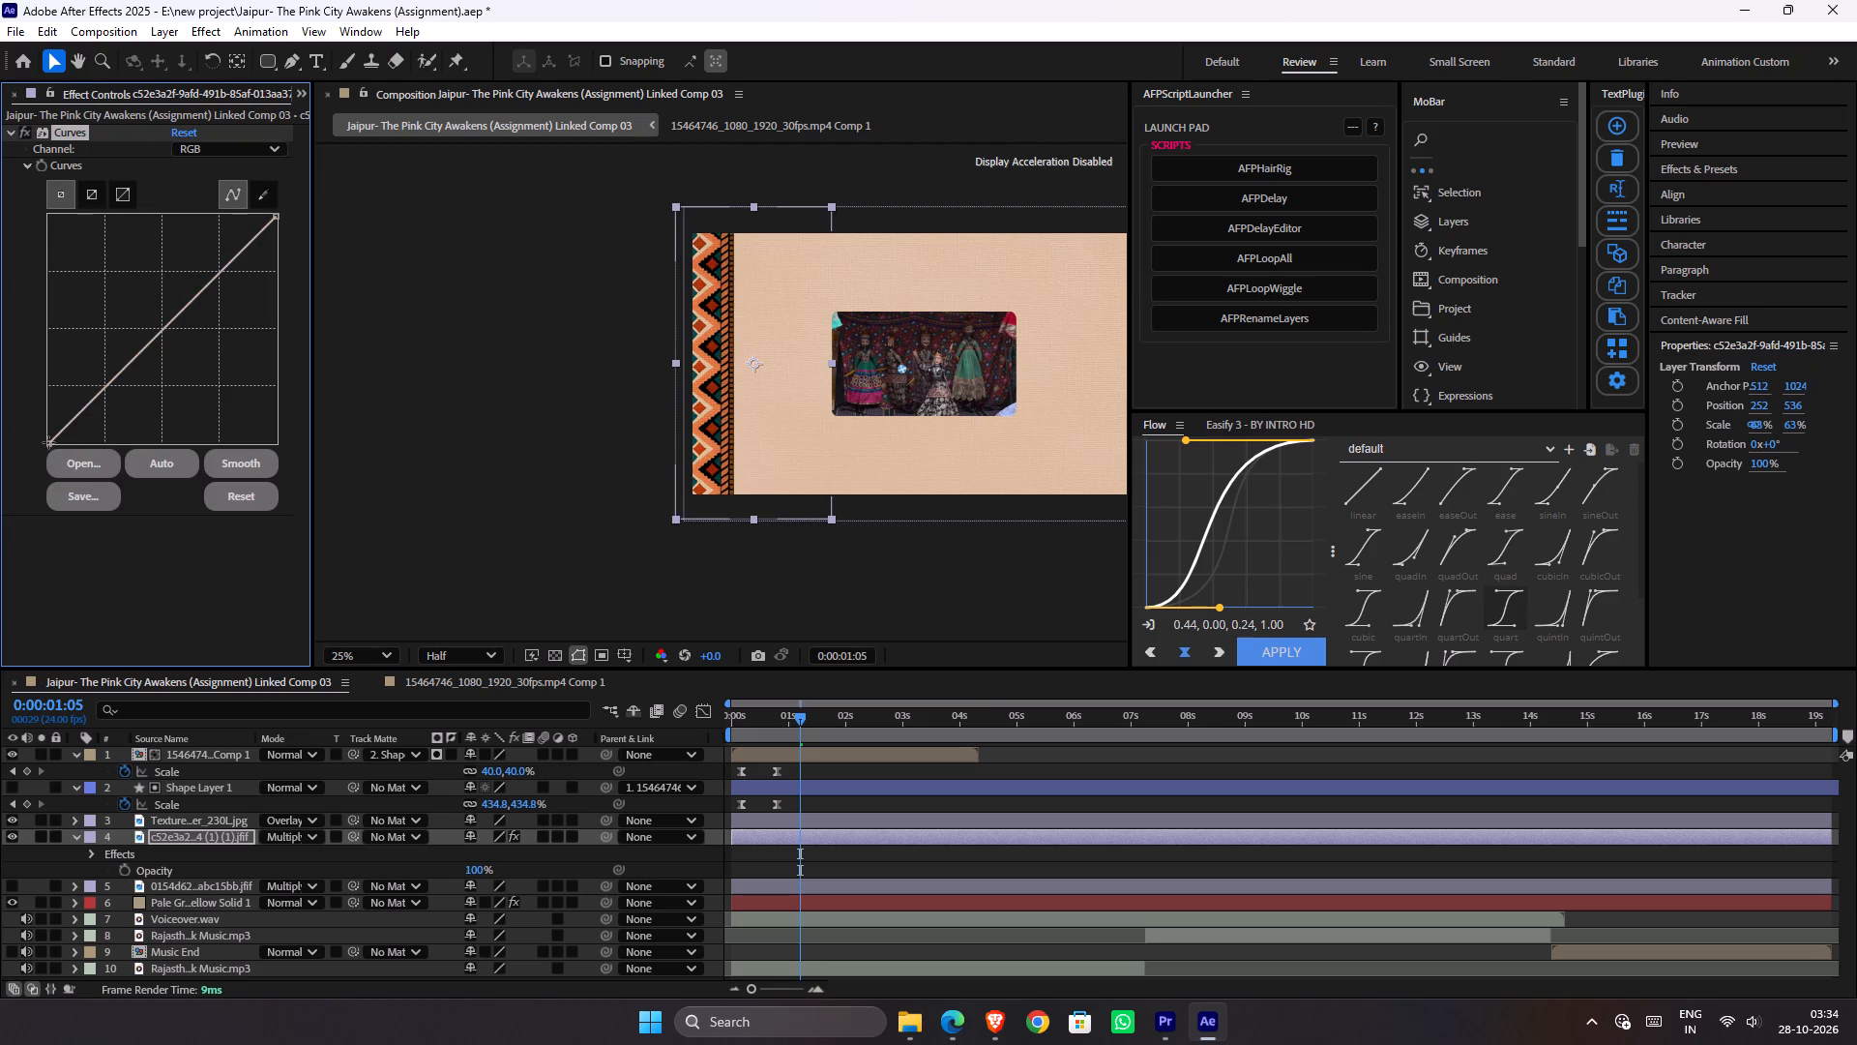
Reshape the border's RGB curve: raise the black point to about mid-level, lift the shadows, and anchor the upper midtones on the diagonal.
drag(48, 442, 22, 350)
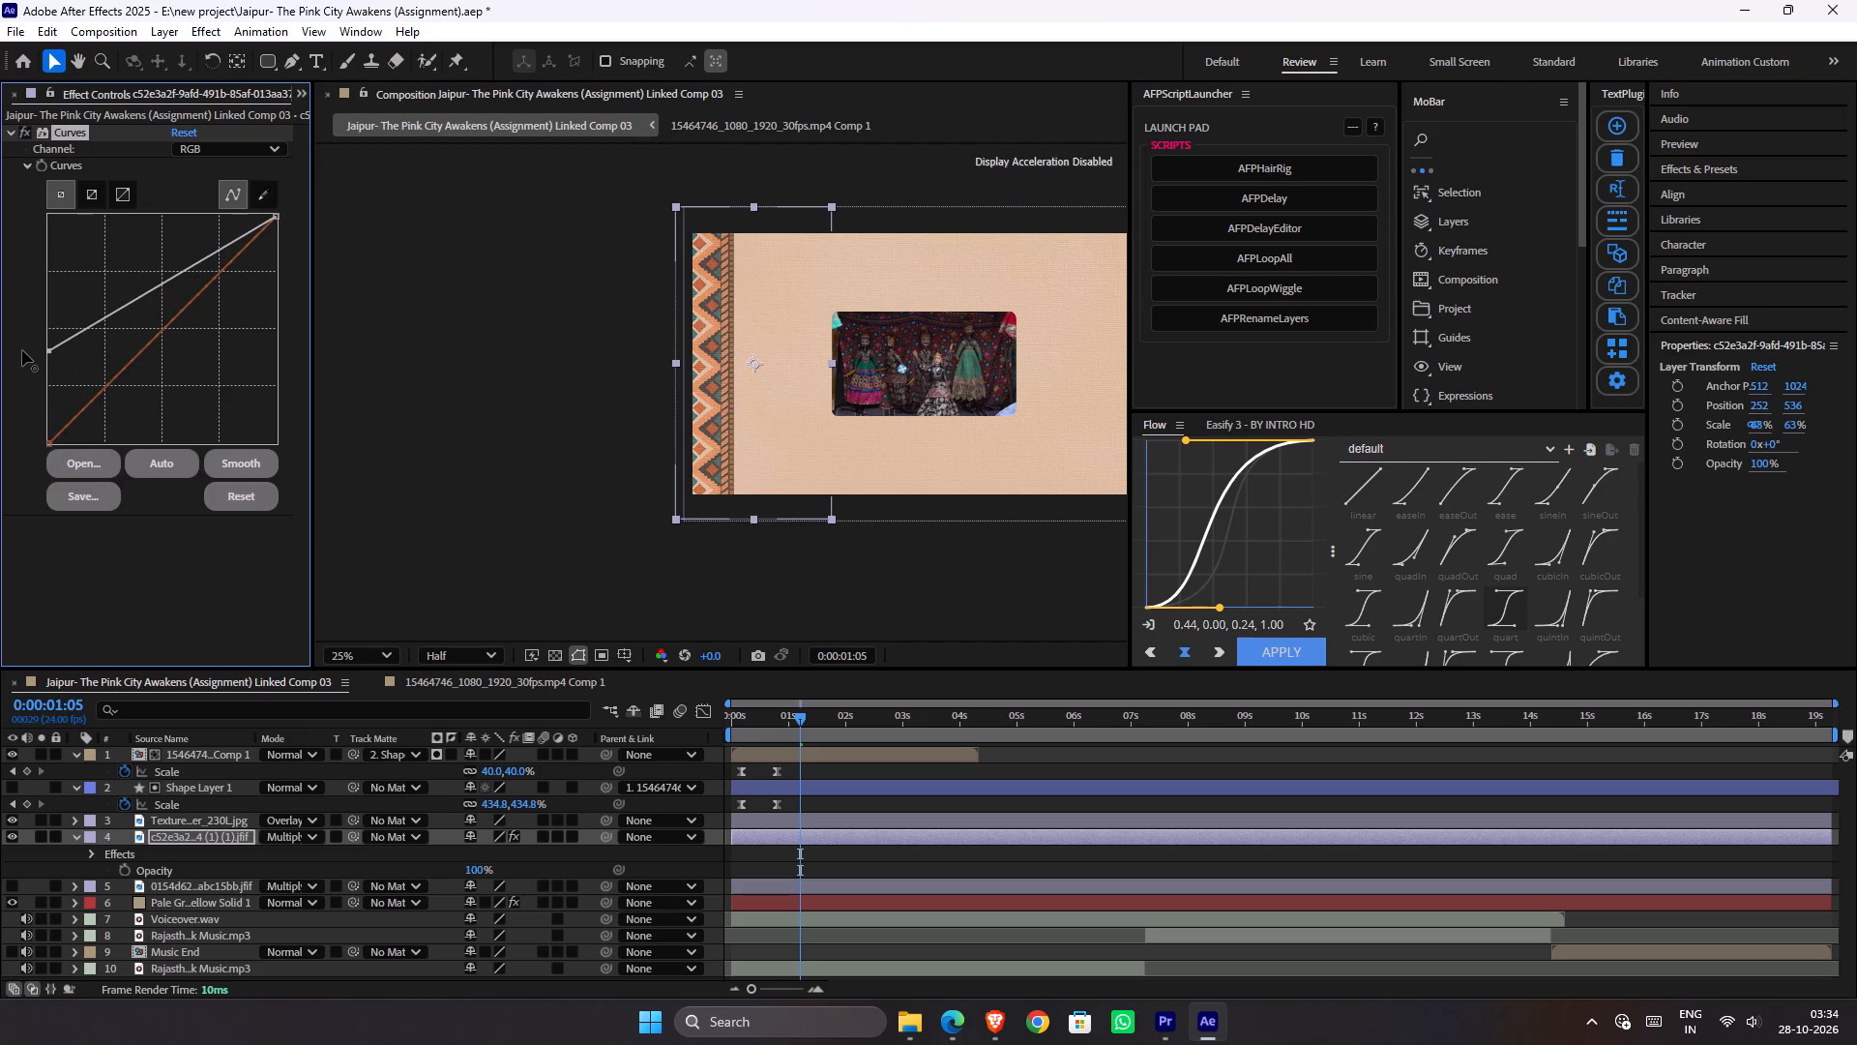
drag(22, 350, 17, 341)
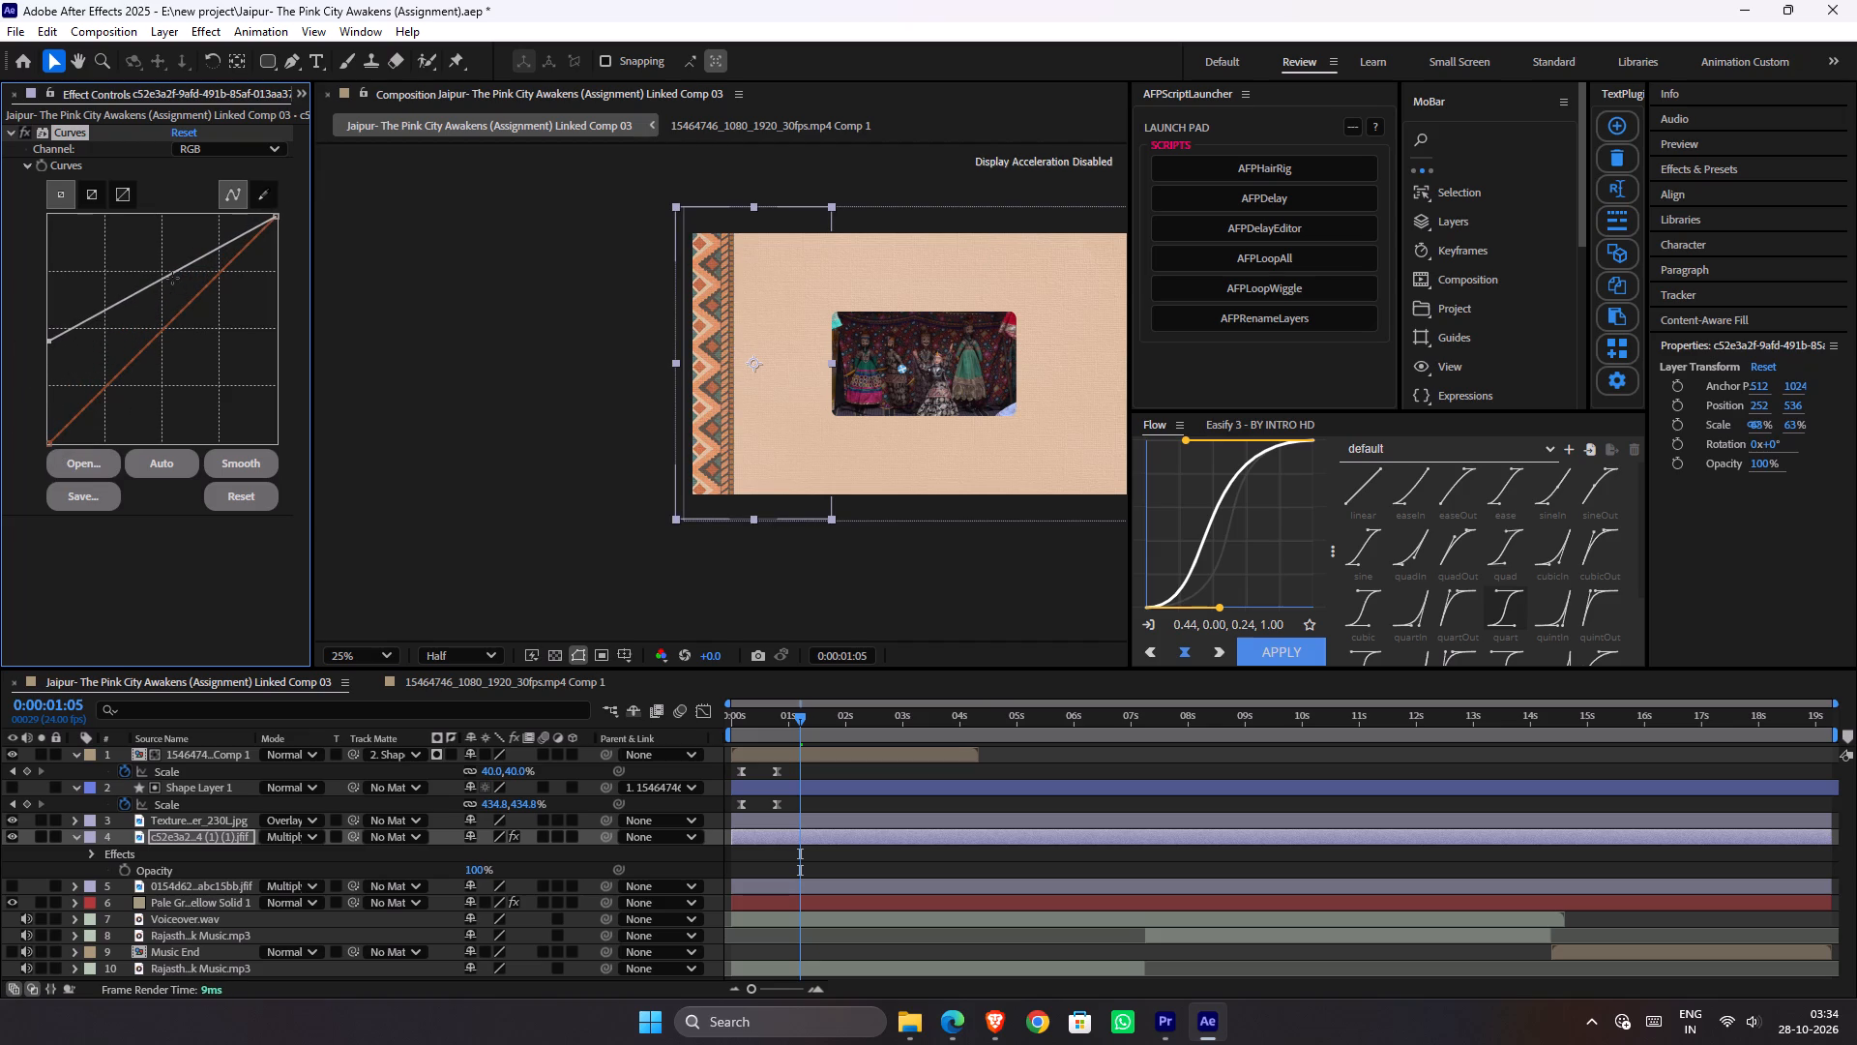
drag(172, 278, 190, 299)
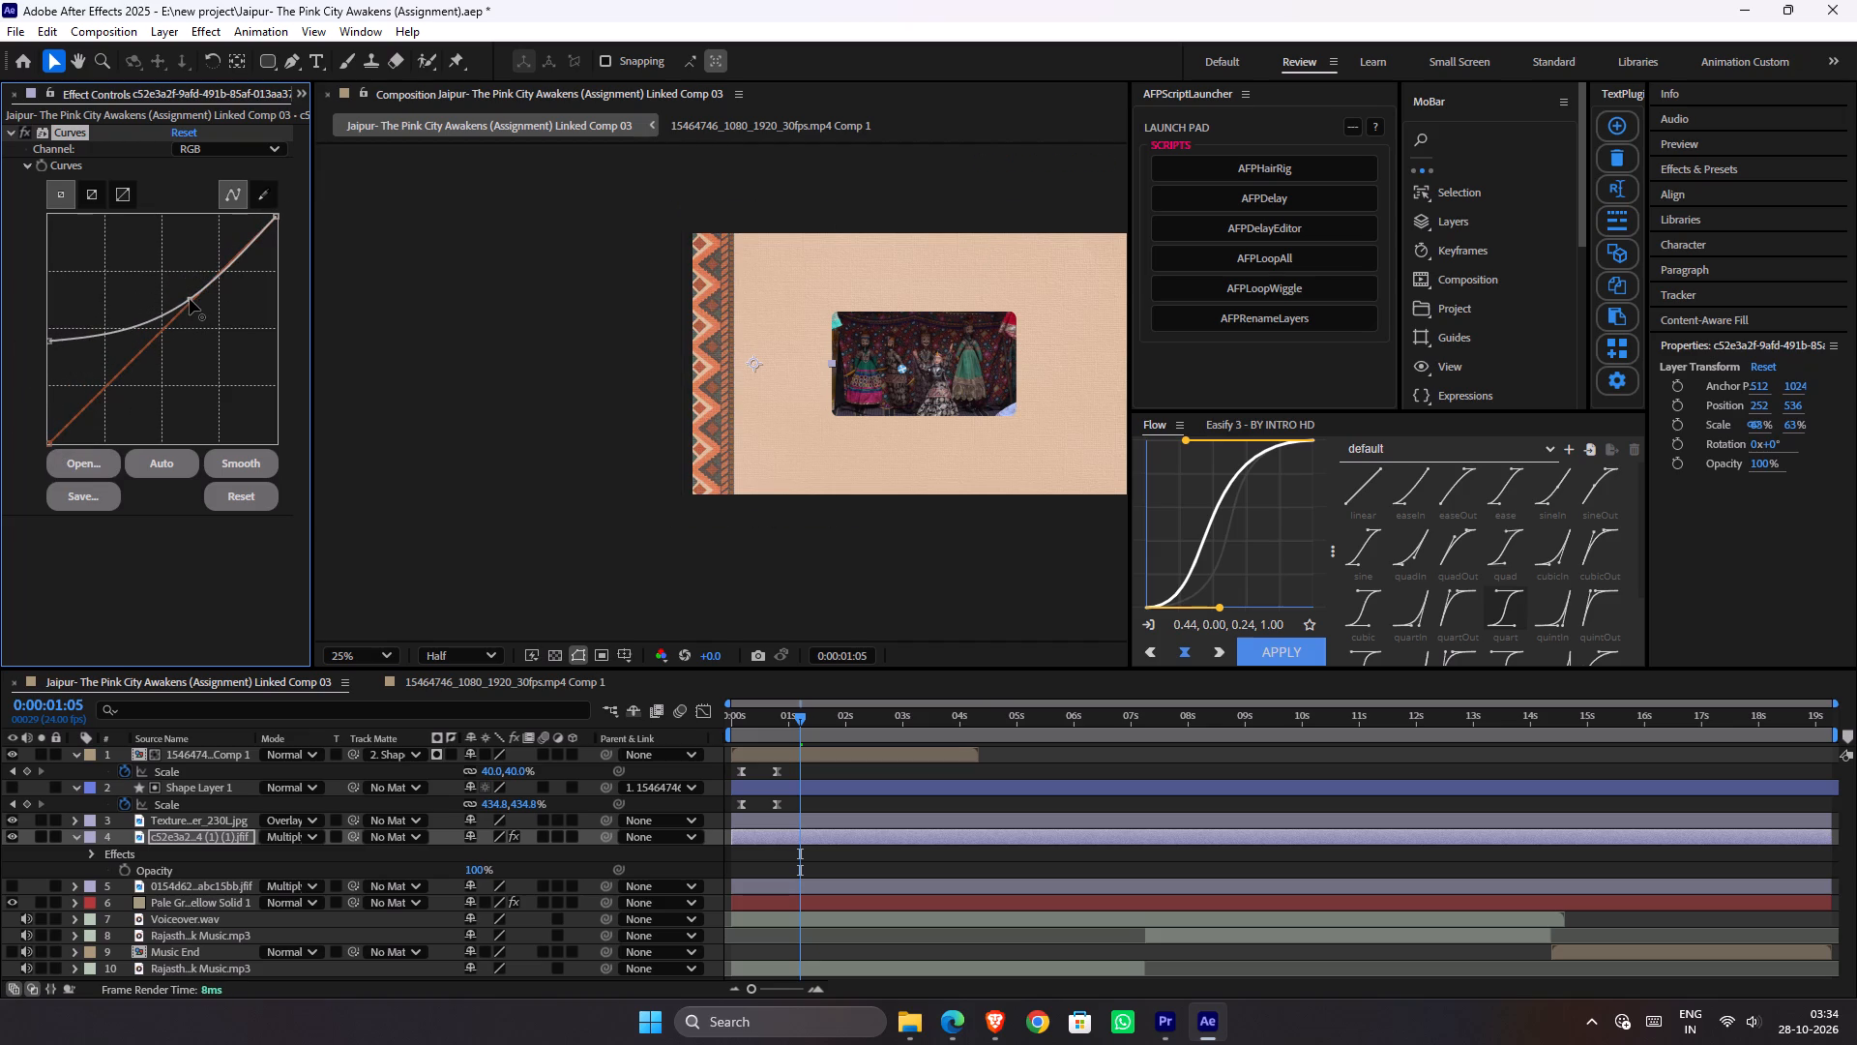
drag(190, 299, 182, 299)
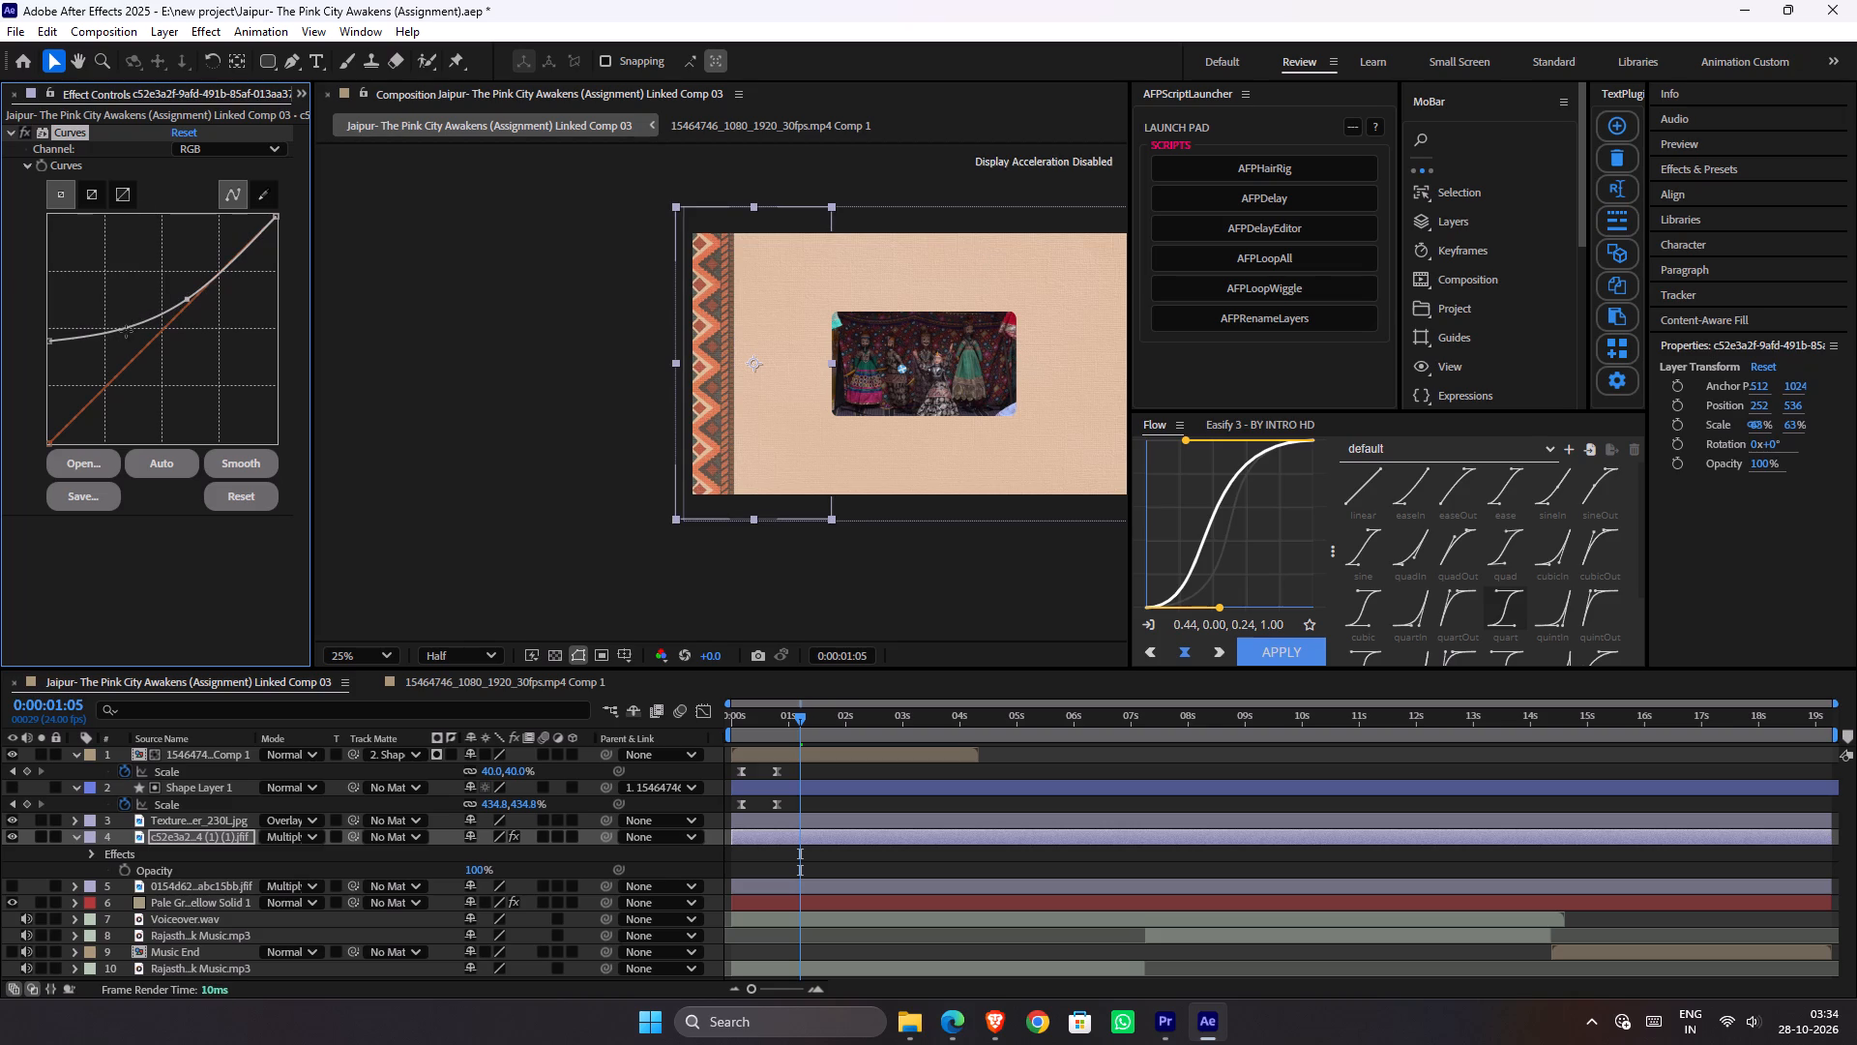
drag(126, 331, 98, 308)
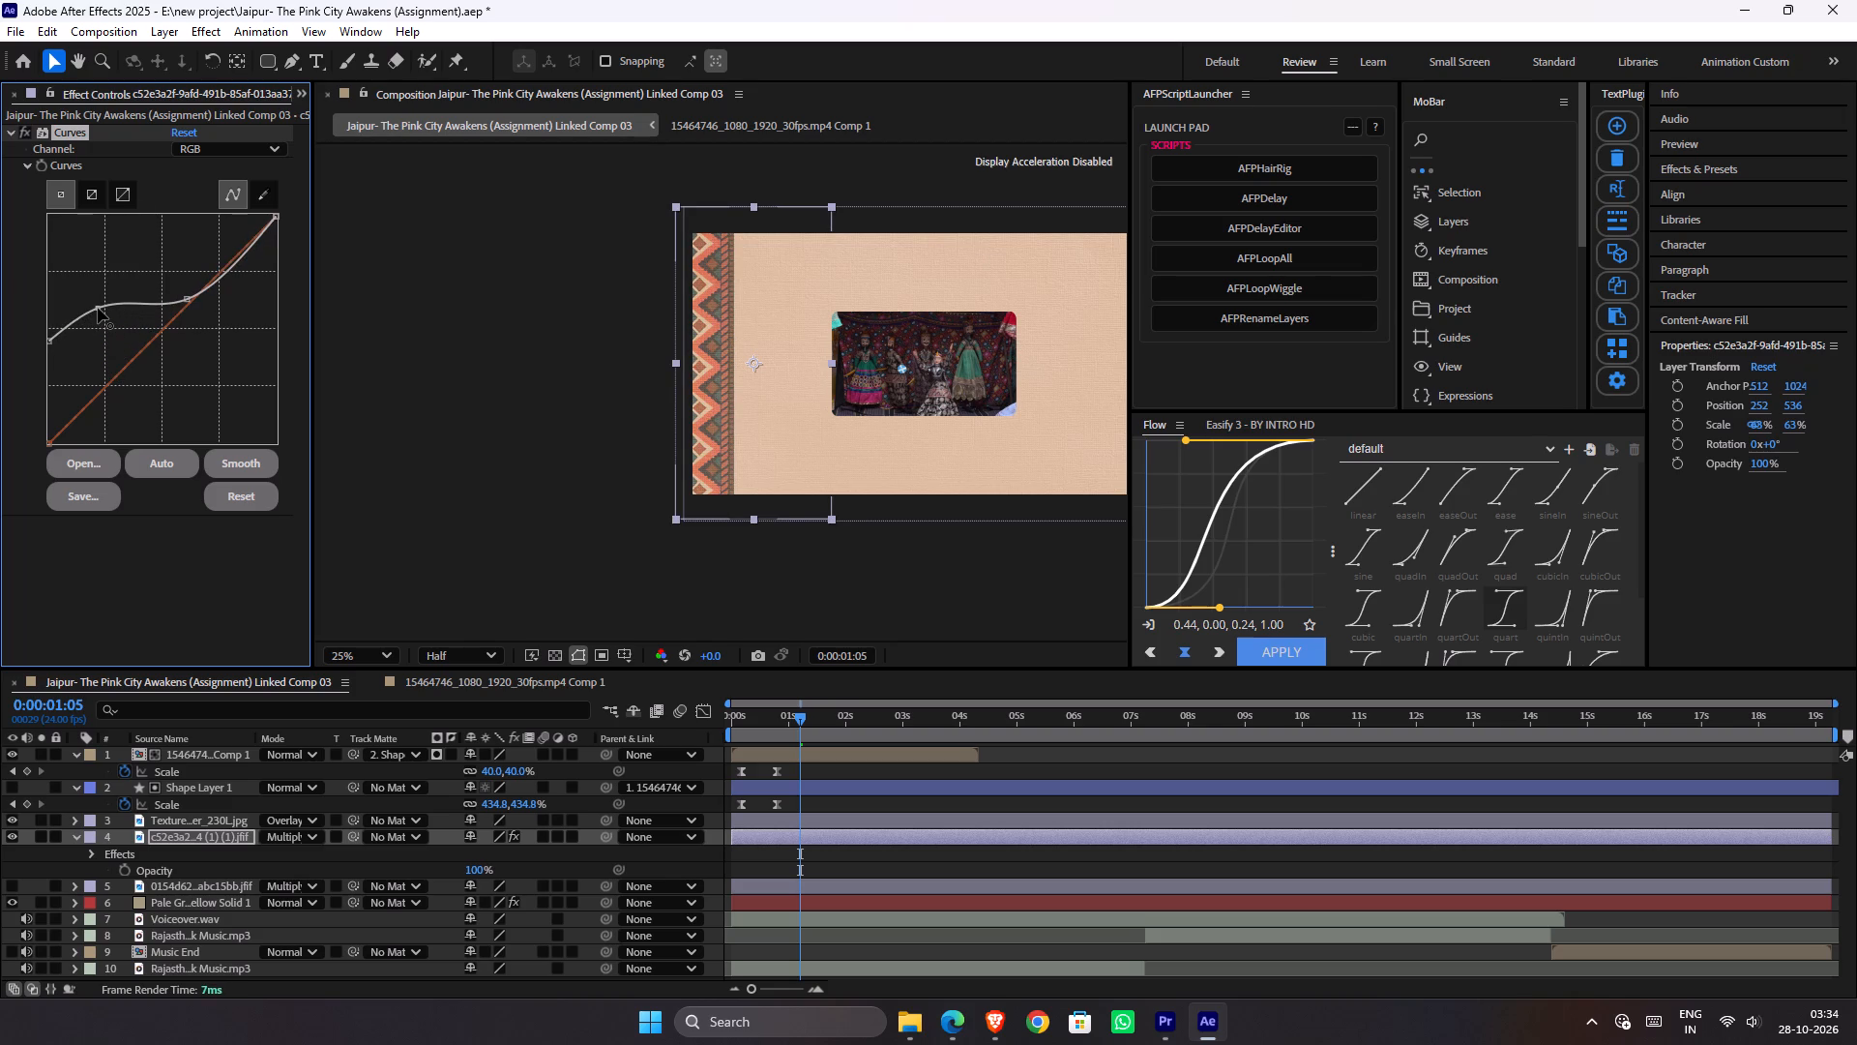
drag(98, 308, 98, 307)
Examine the faded border pattern up close and at full-frame size against the textured background.
scroll(411, 403, down, 1)
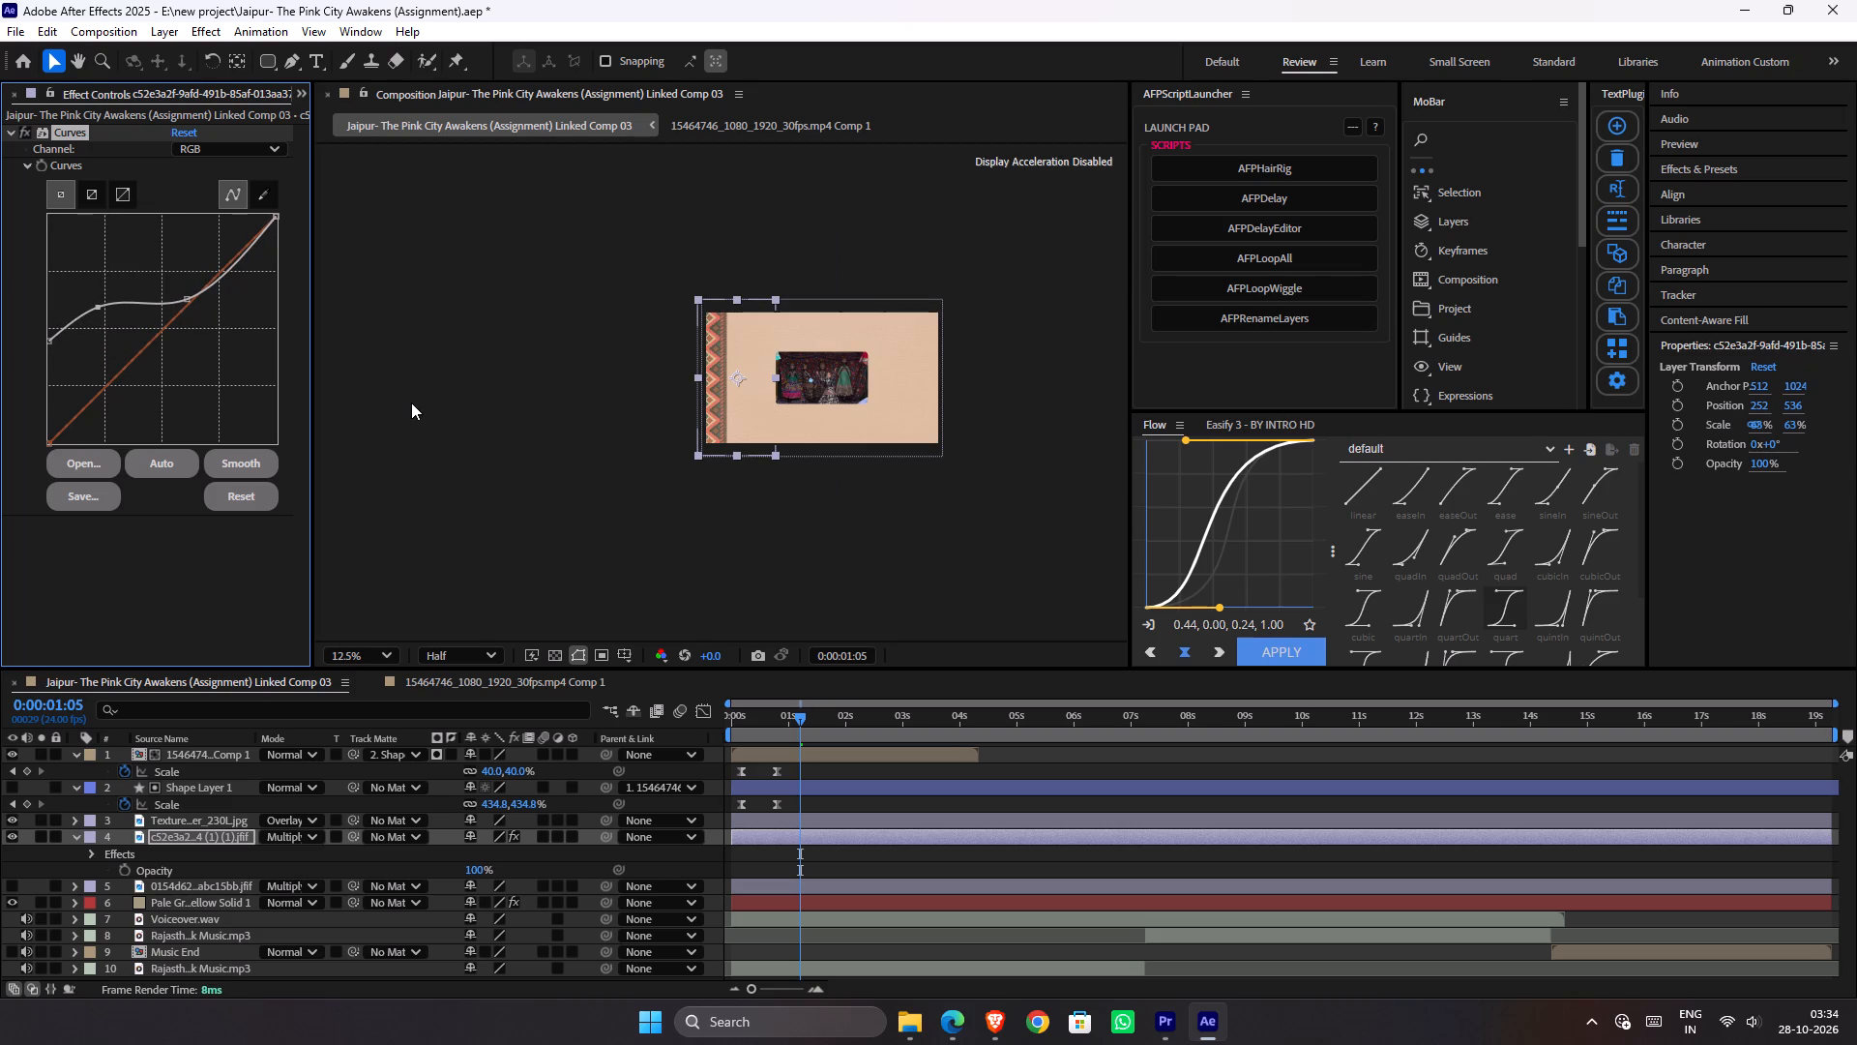
scroll(662, 436, down, 1)
scroll(697, 437, up, 3)
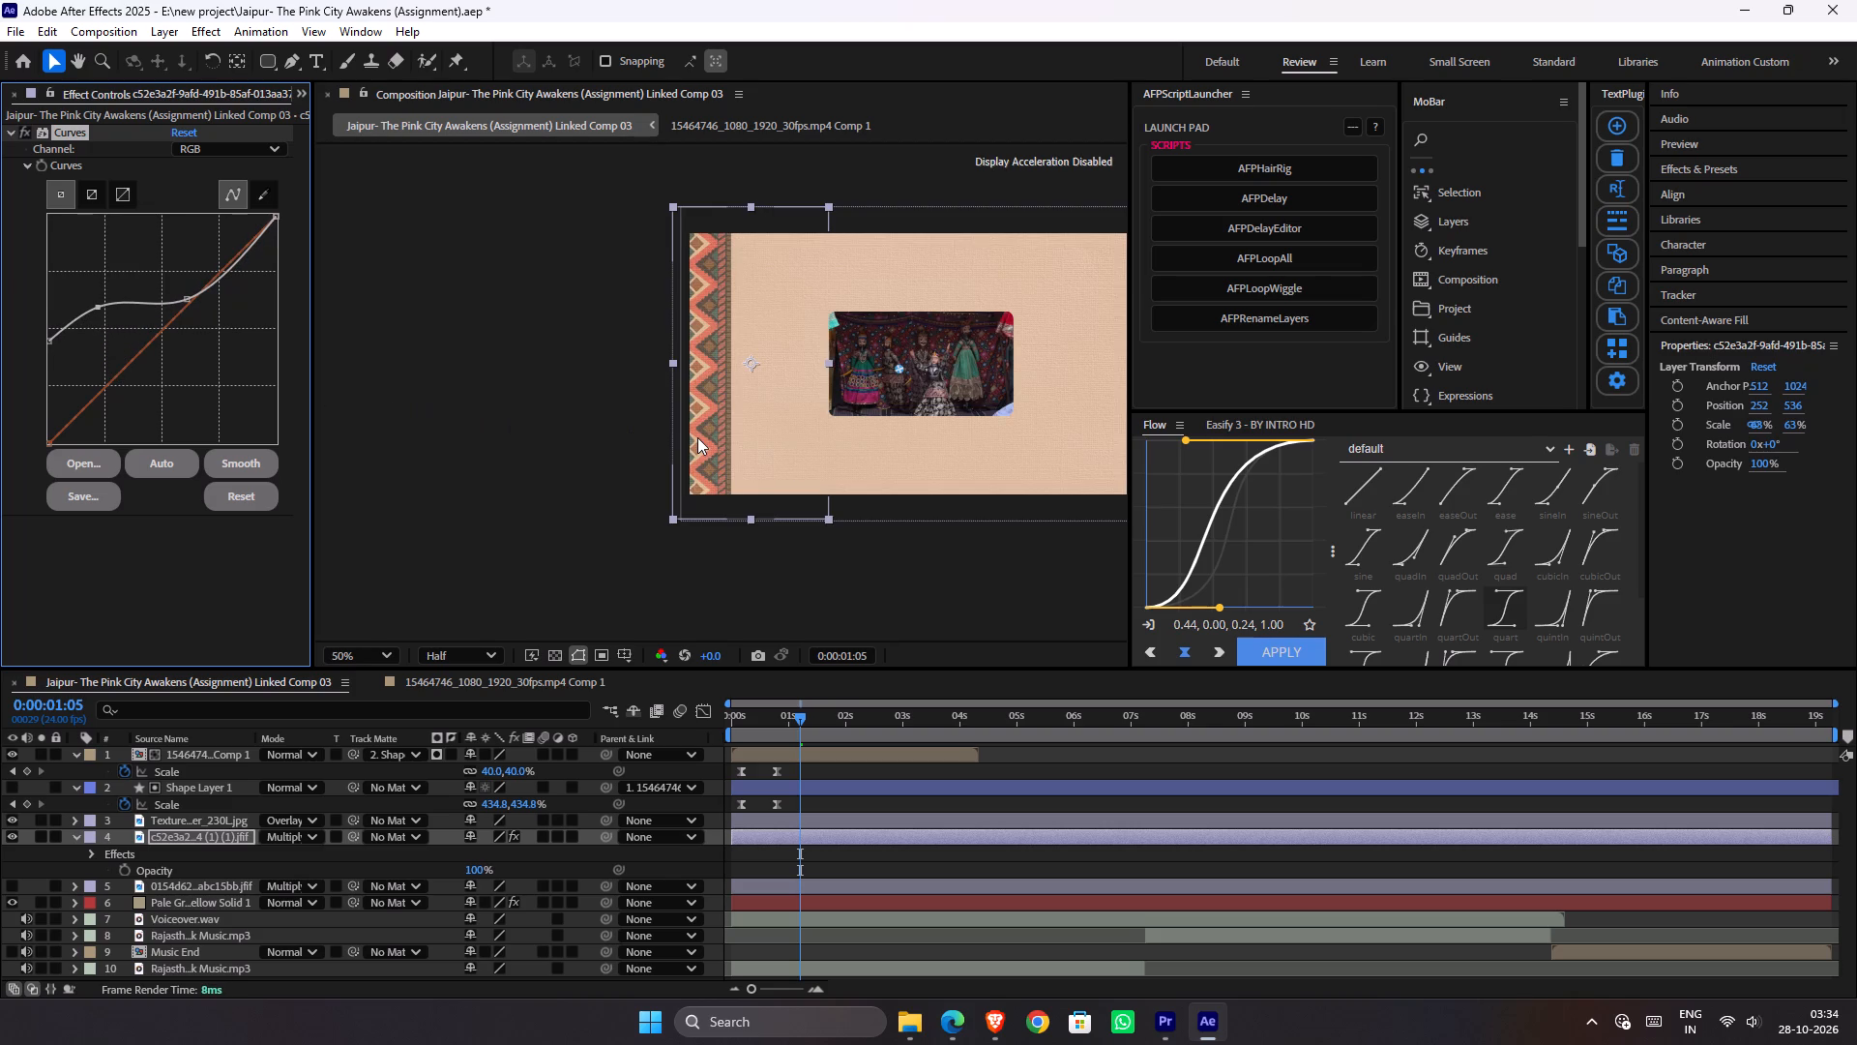
scroll(697, 437, up, 1)
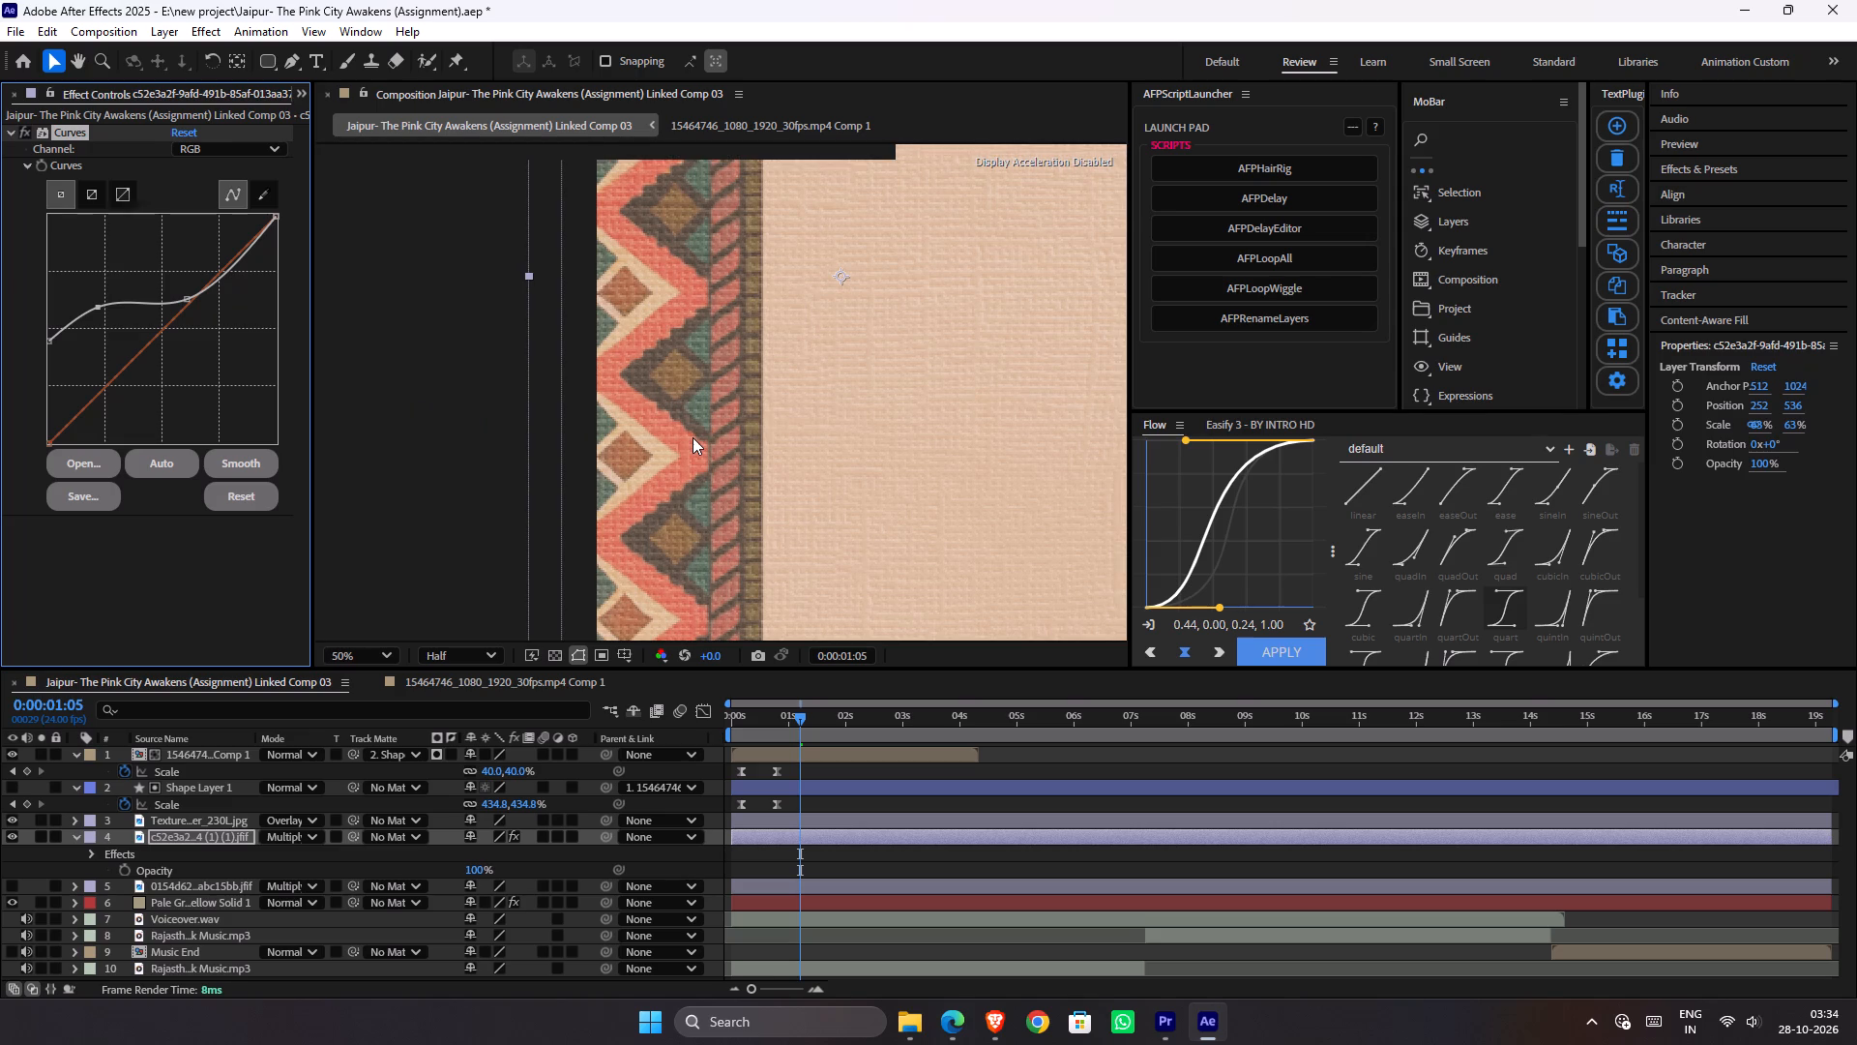
scroll(693, 437, down, 2)
scroll(647, 442, up, 1)
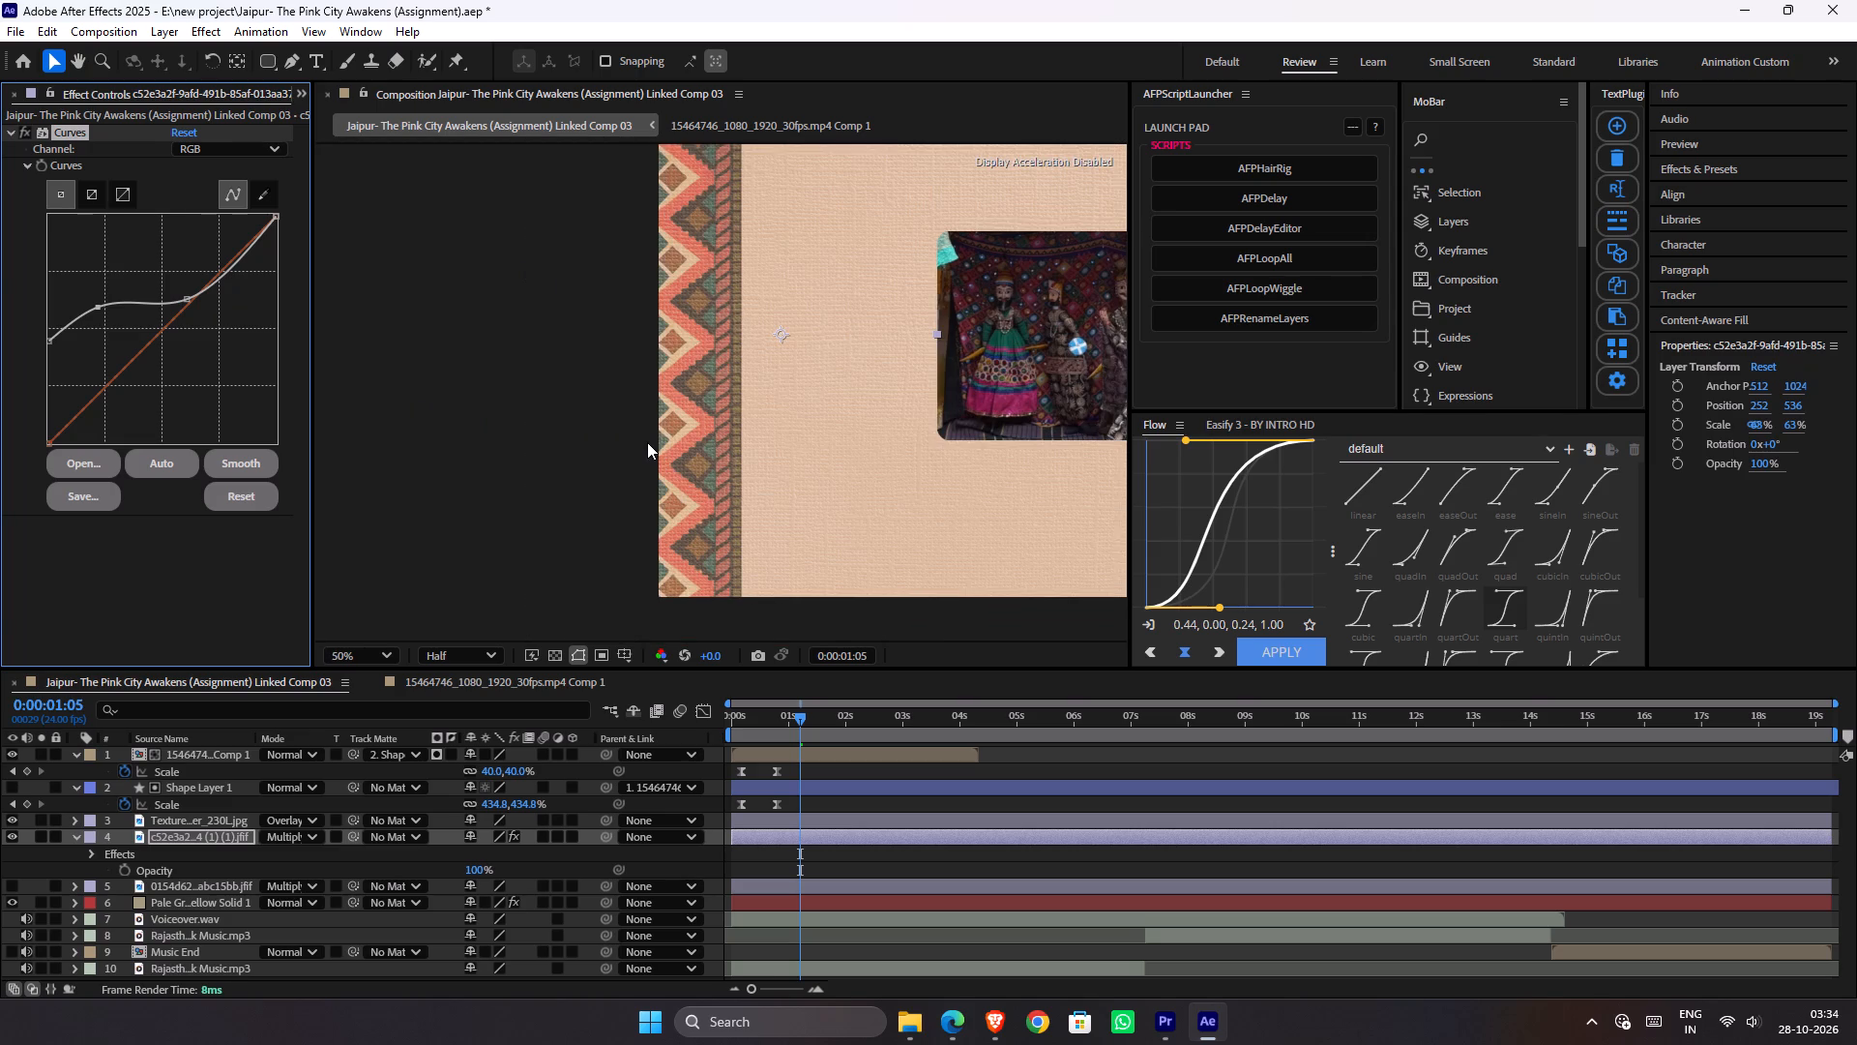
Apply the Hue/Saturation effect to the border layer and set Master Saturation to -42.
key(space)
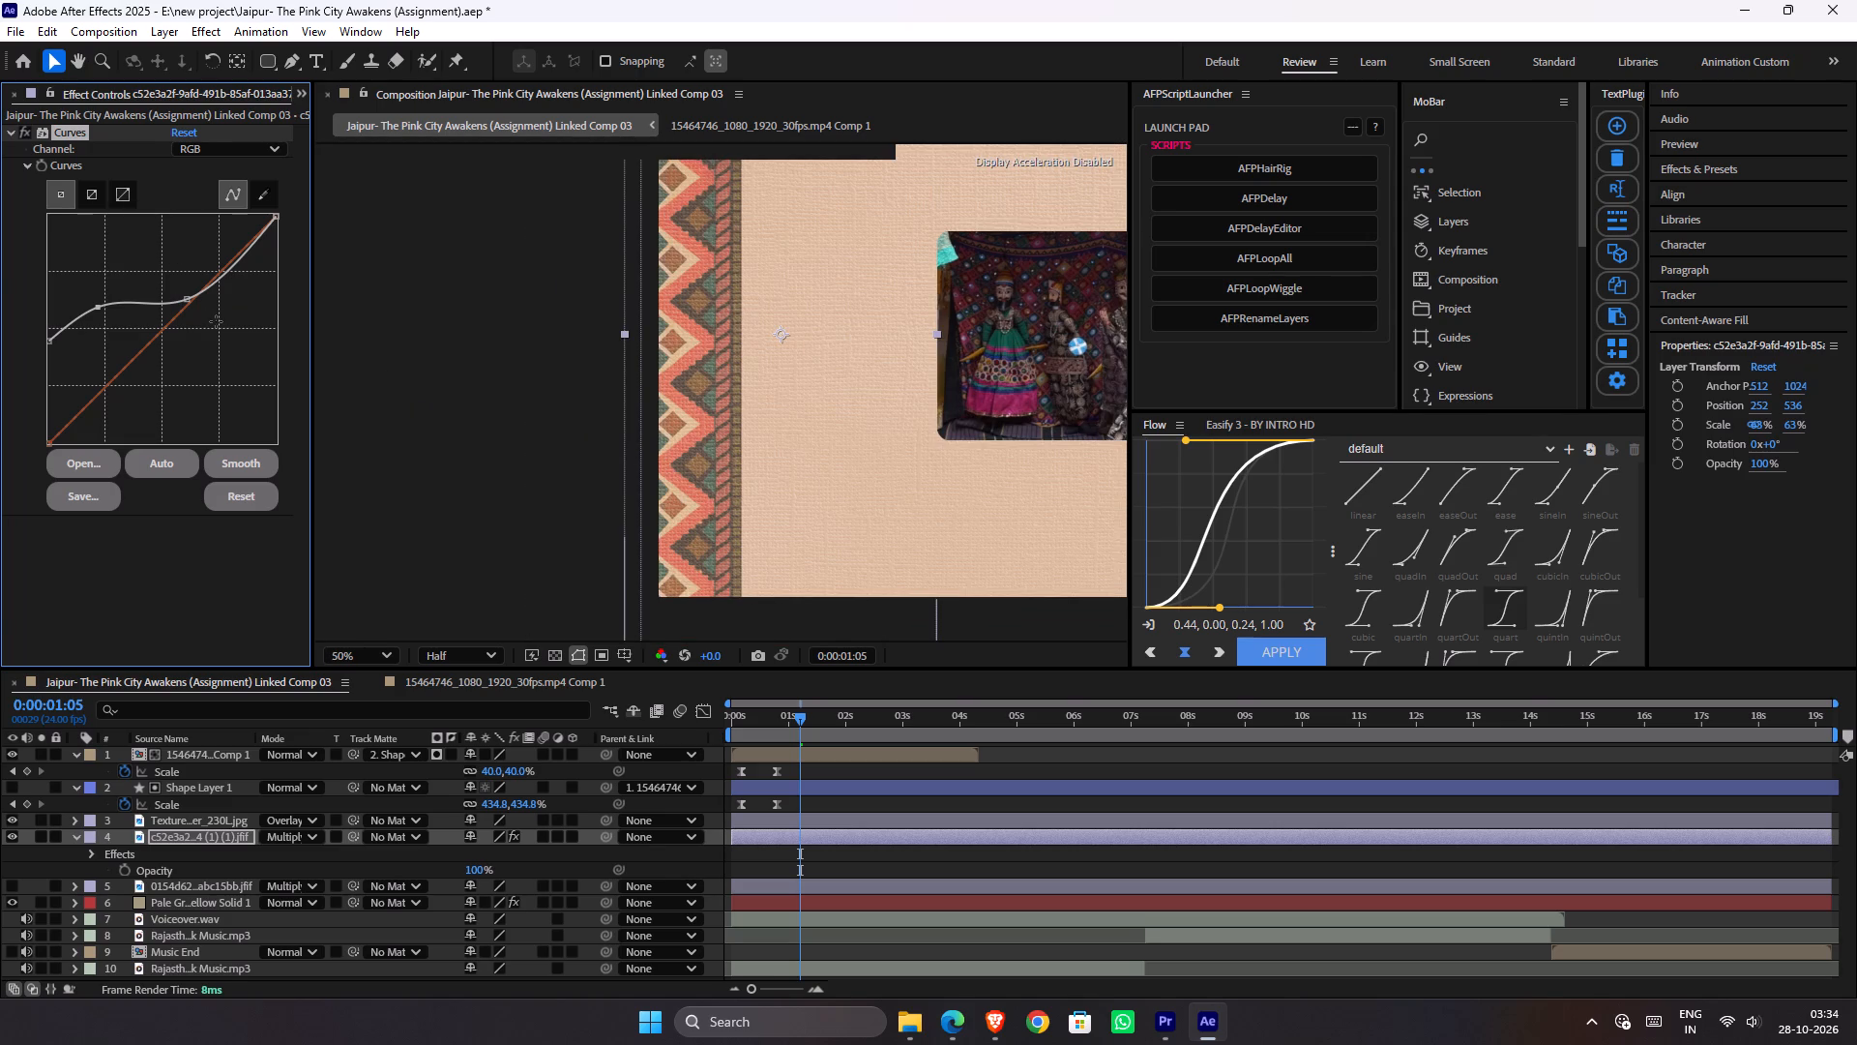
key(ctrl+space)
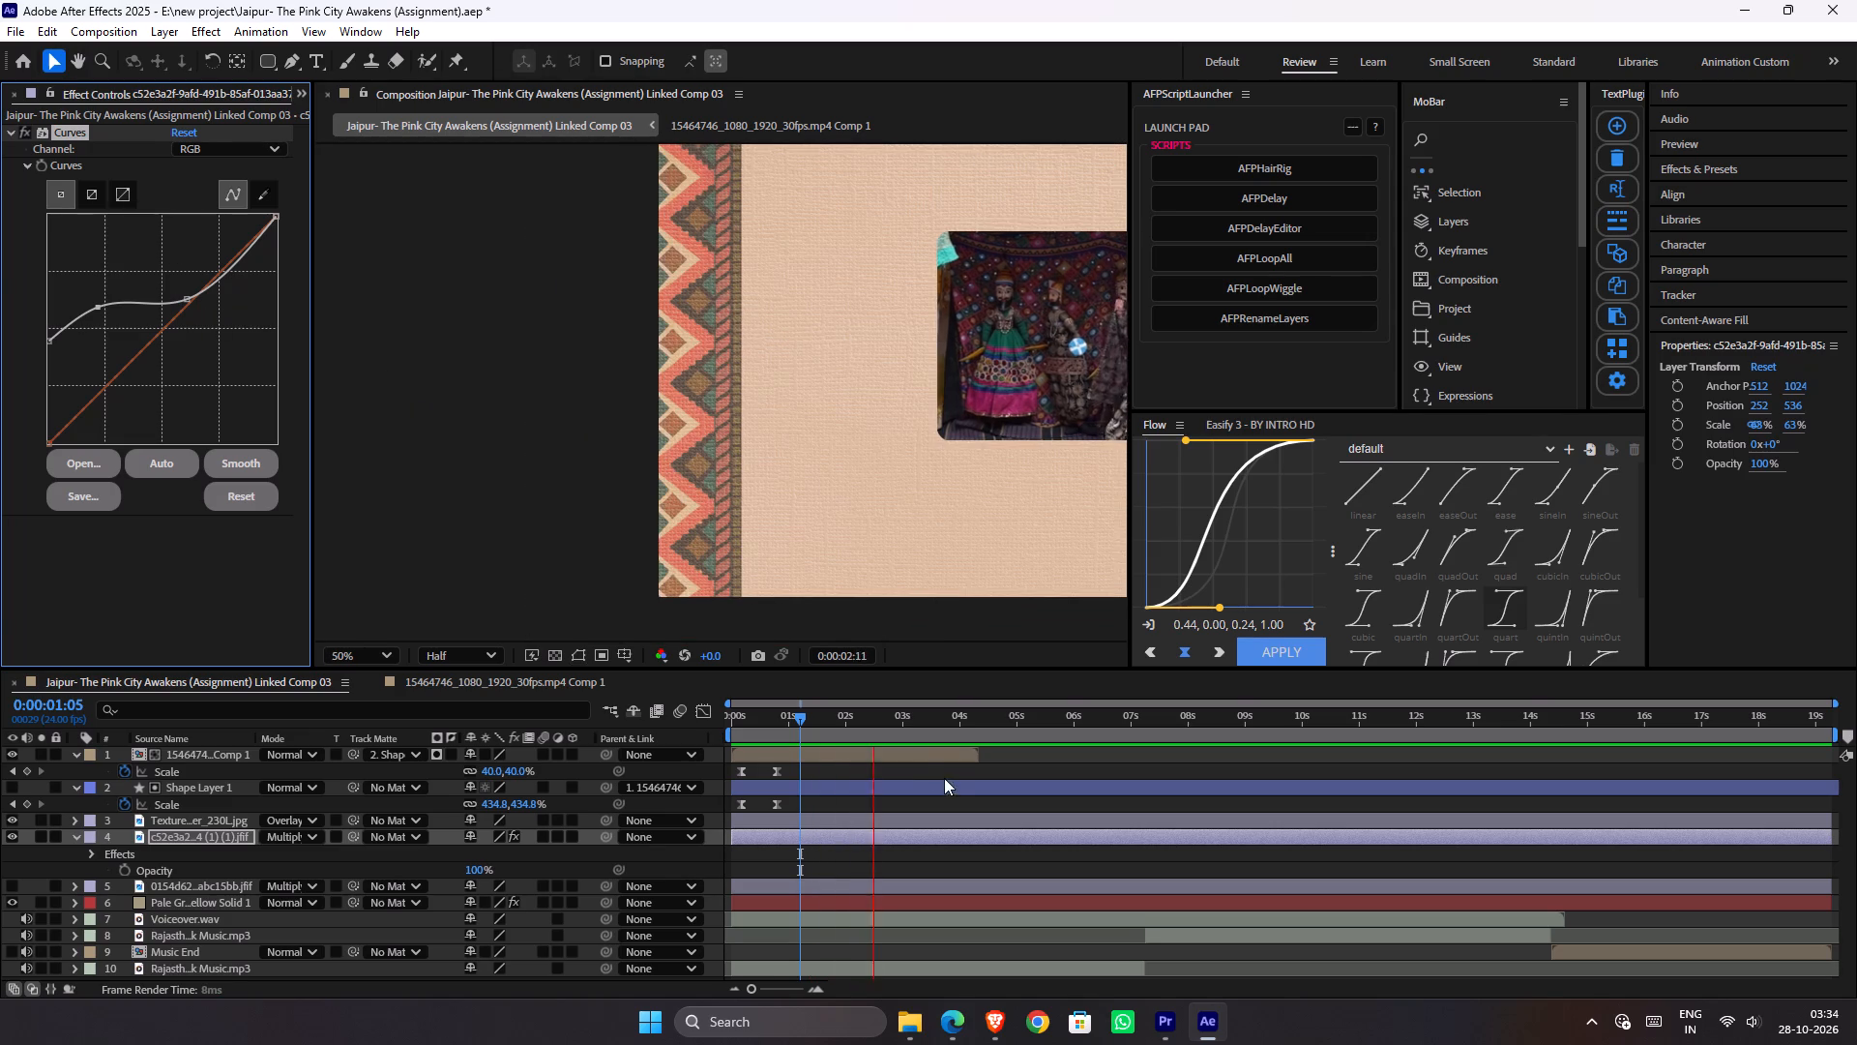
drag(813, 721, 776, 732)
key(ctrl+space)
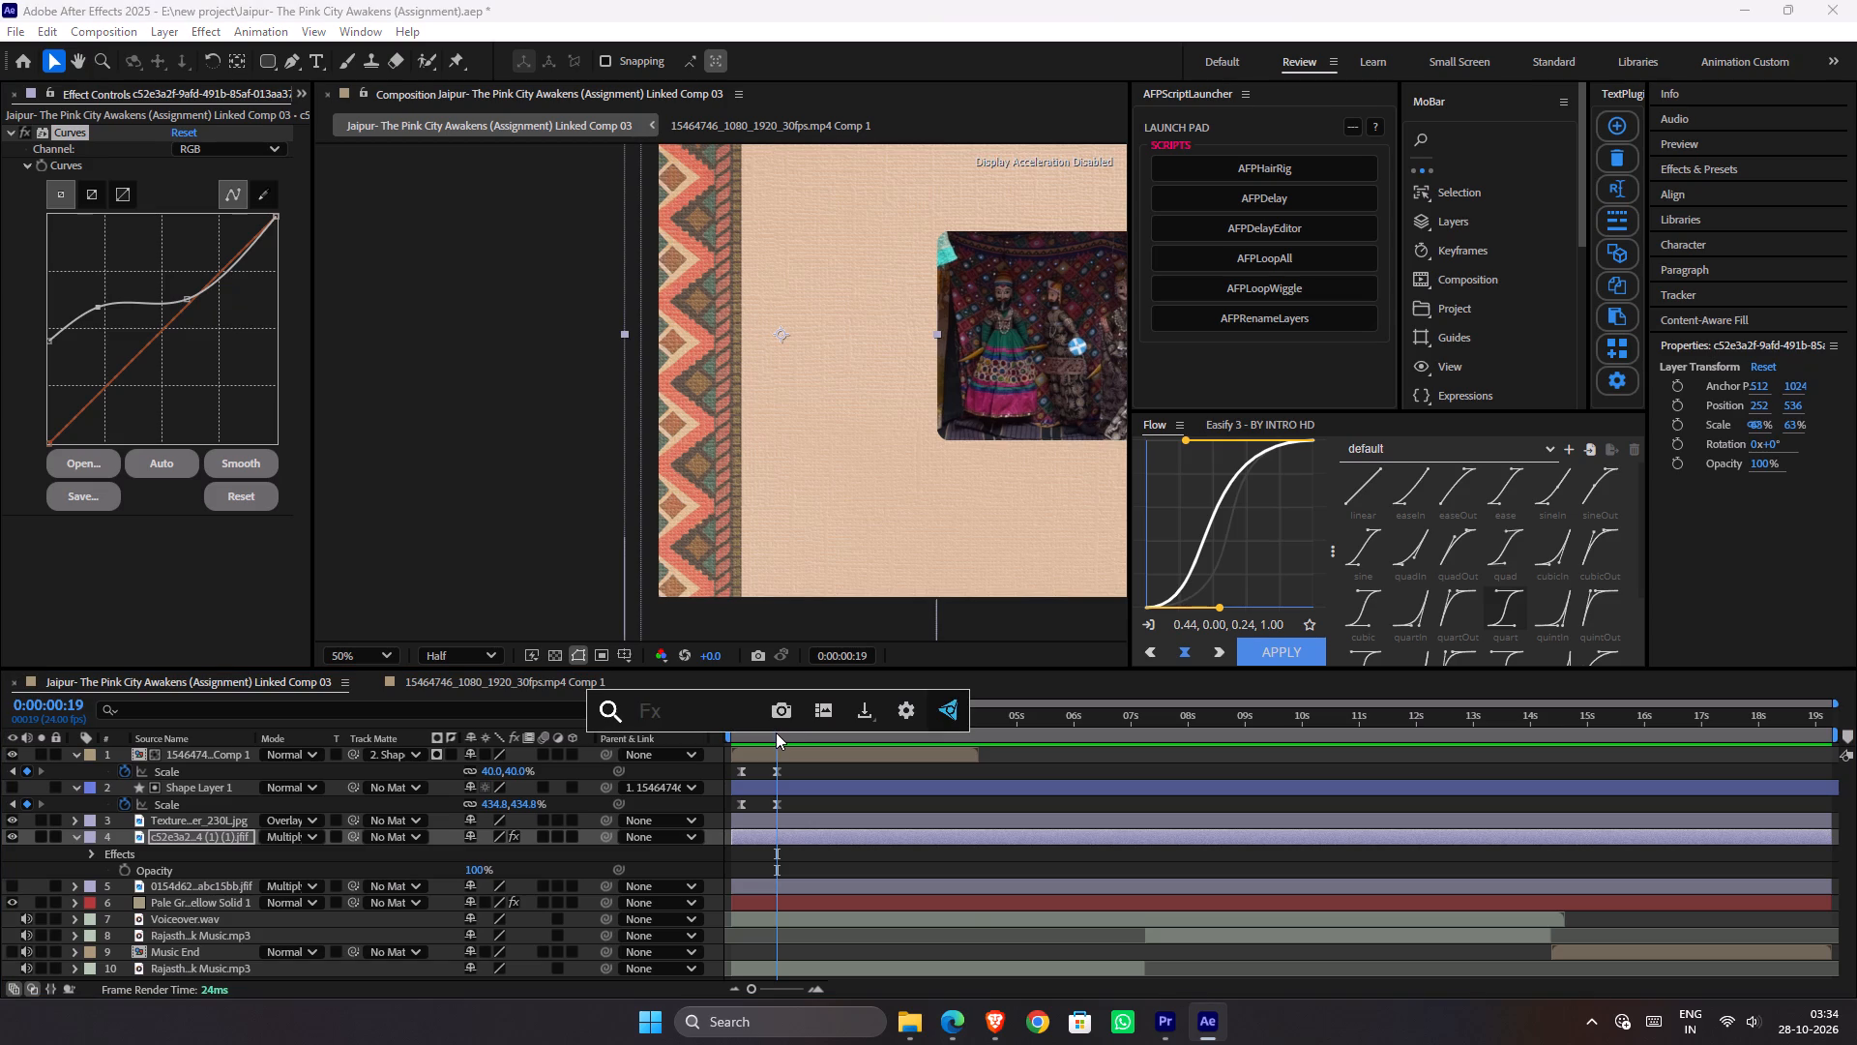
key(h)
text(ue)
click(715, 762)
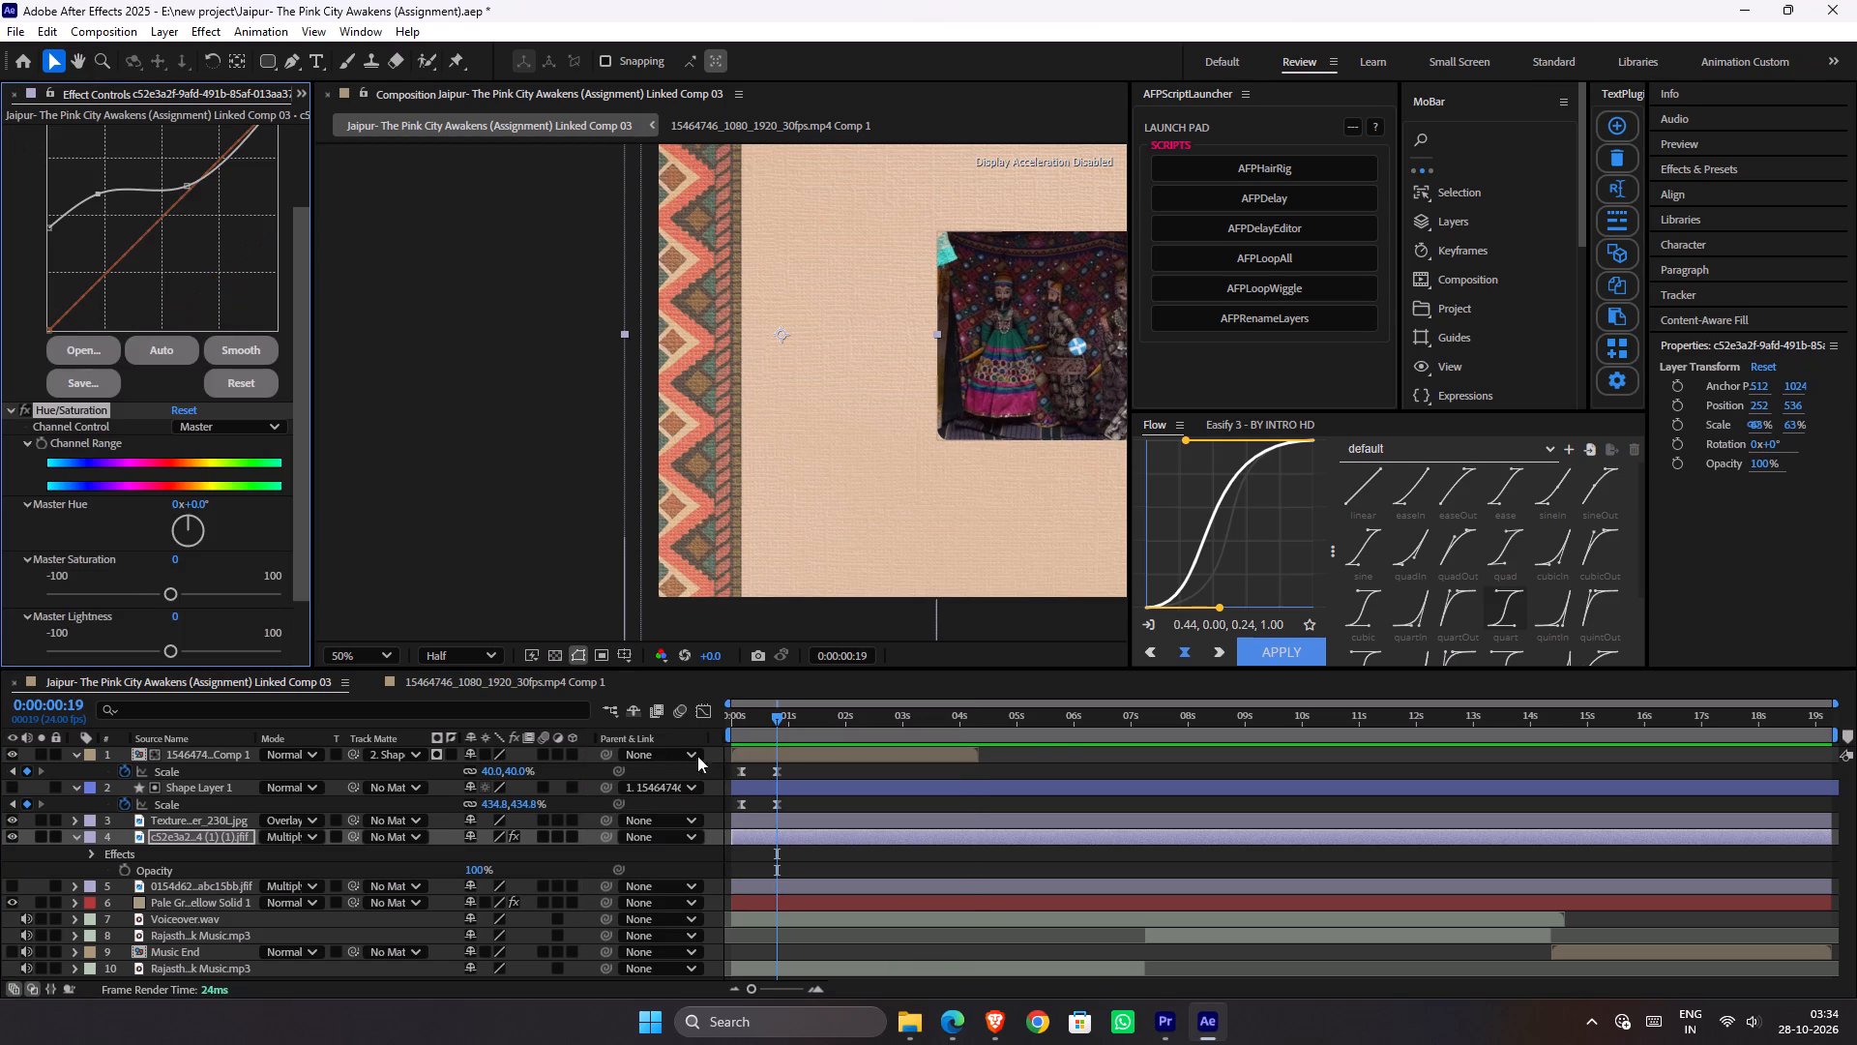
drag(171, 588, 122, 590)
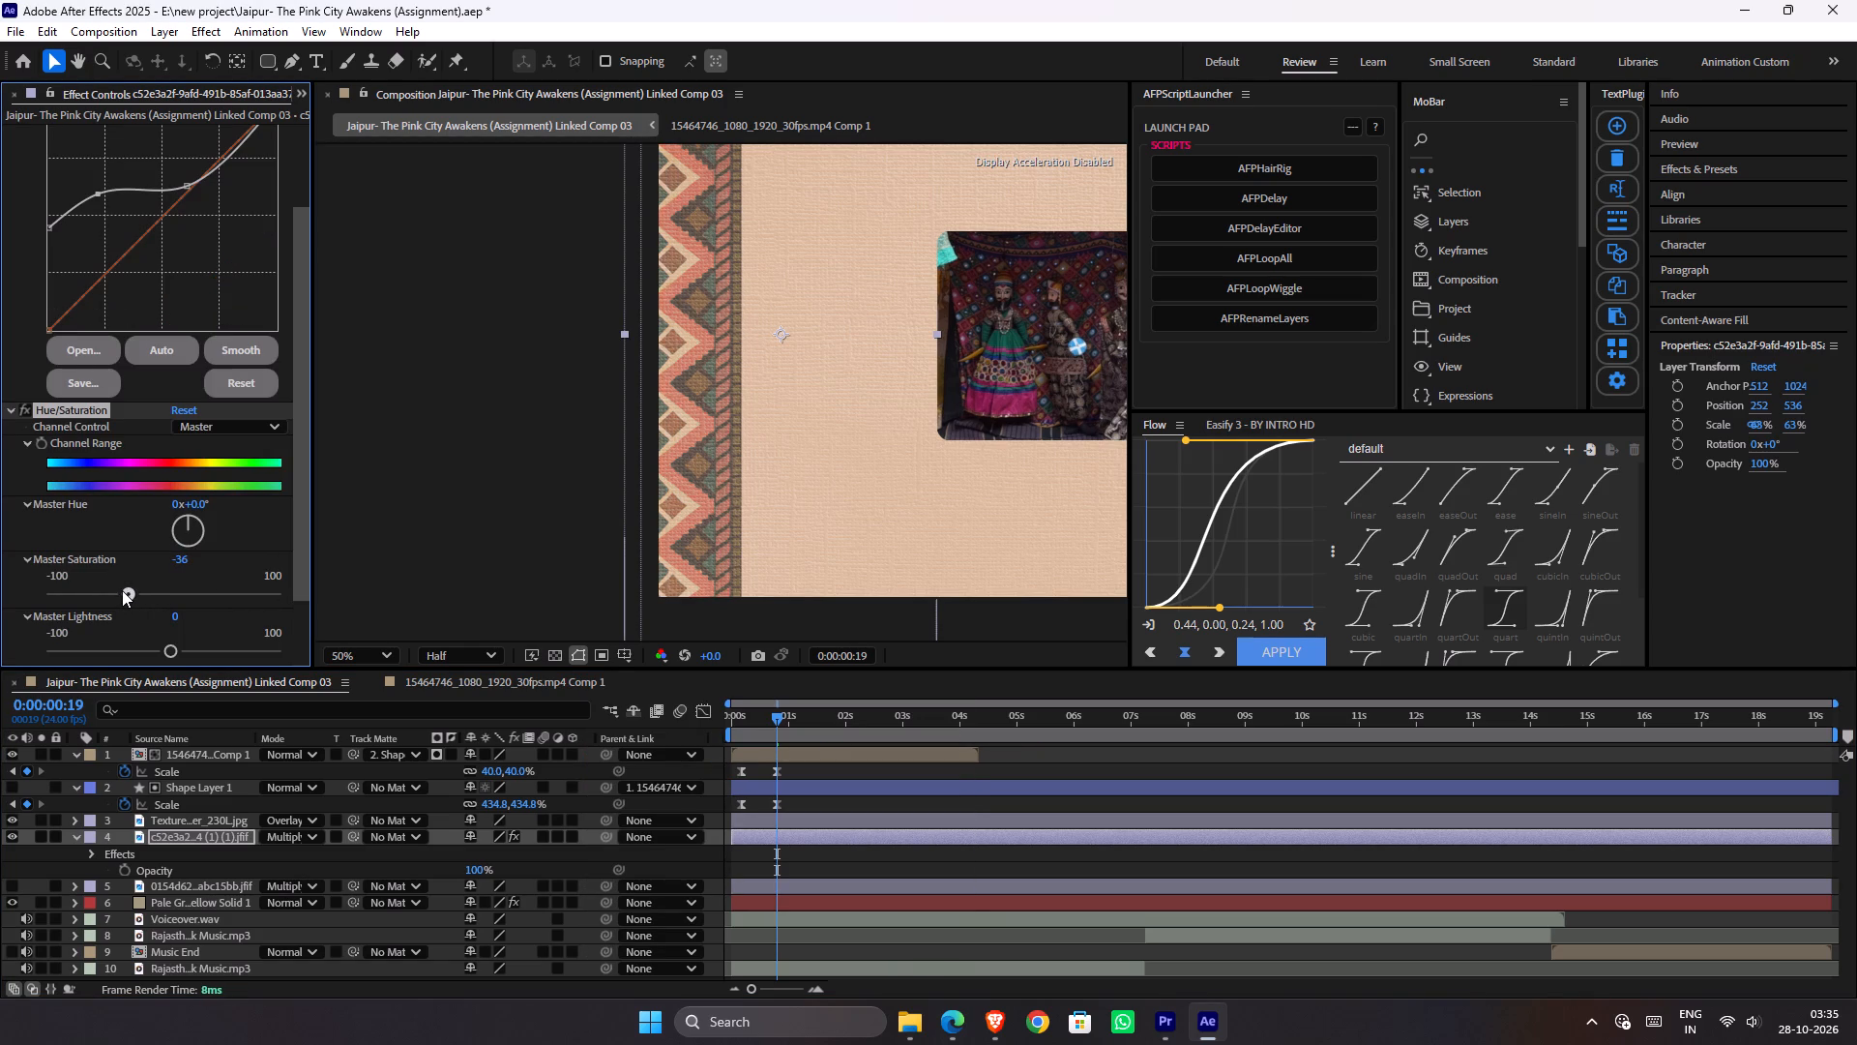
drag(122, 590, 115, 594)
Examine the desaturated border in the context of the whole composition frame.
scroll(497, 502, down, 1)
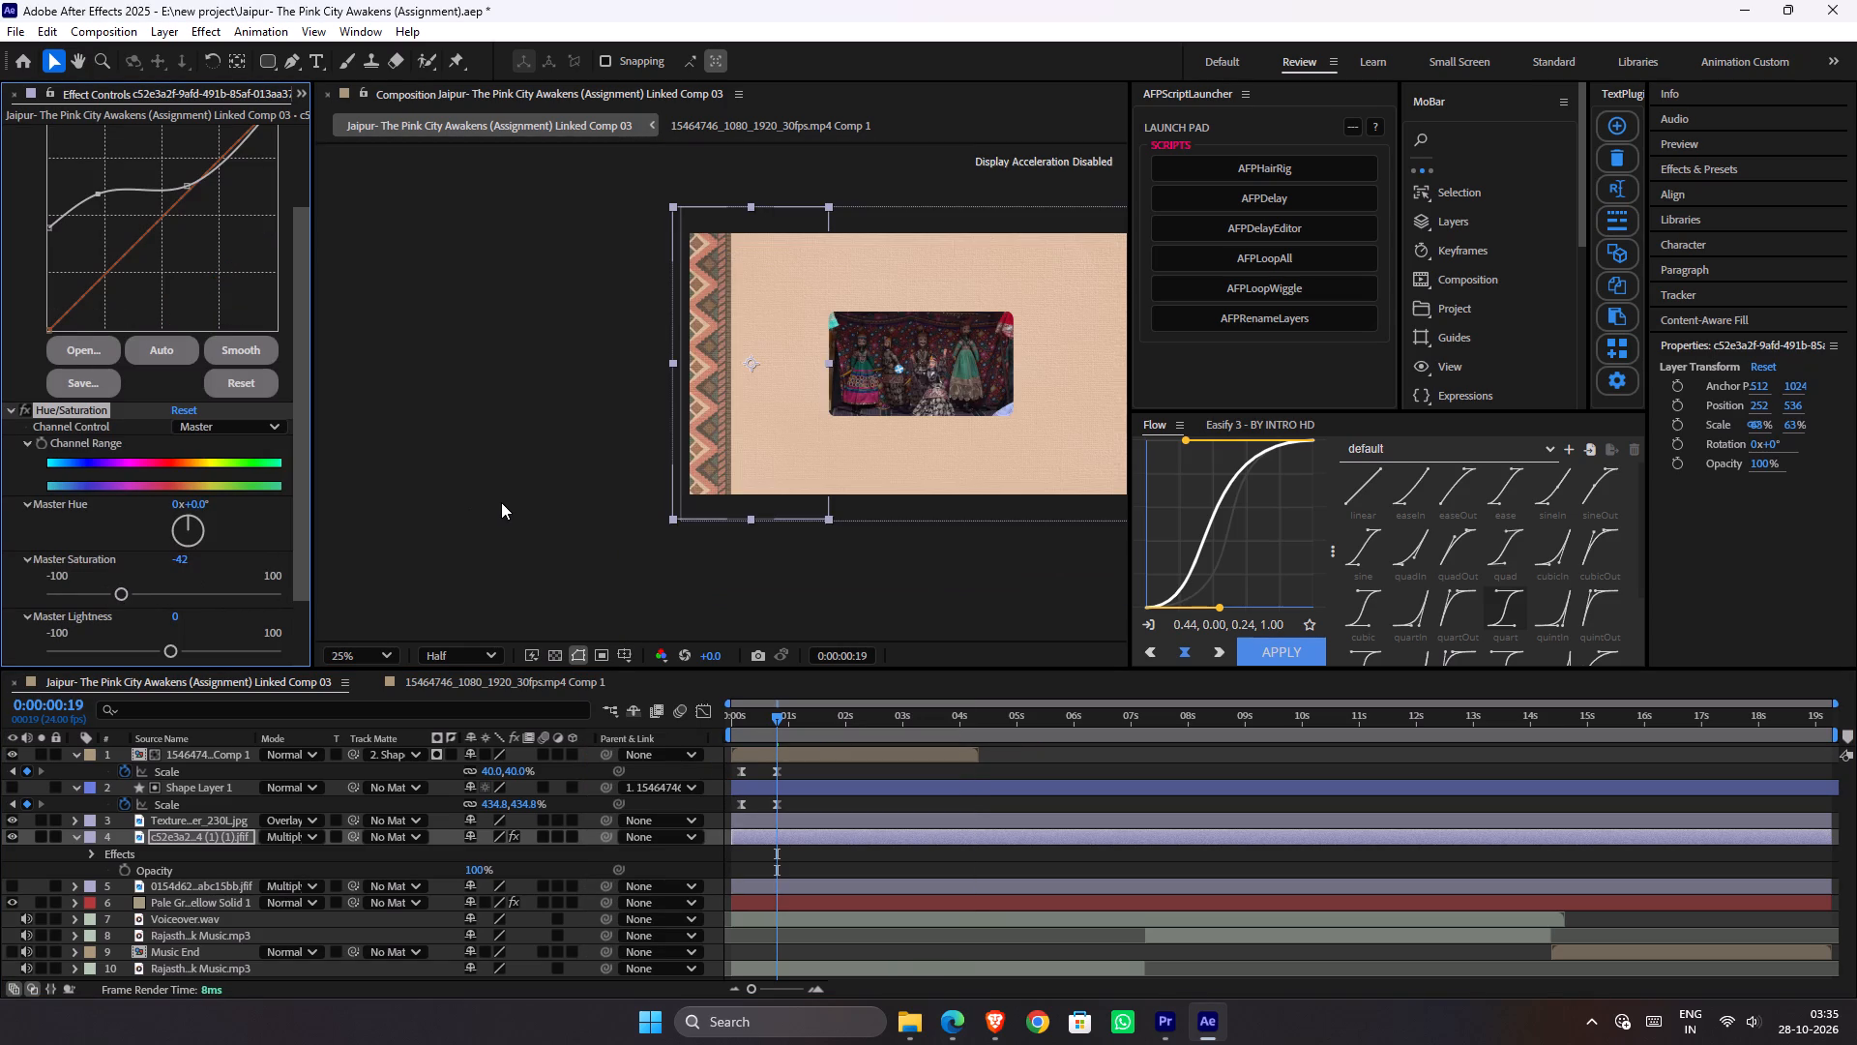
click(501, 502)
scroll(588, 502, down, 1)
key(space)
key(space)
key(space)
key(space)
key(space)
key(space)
key(space)
key(space)
key(space)
key(space)
key(space)
key(space)
key(space)
drag(668, 491, 623, 491)
scroll(837, 485, up, 1)
key(space)
key(space)
key(space)
key(space)
key(space)
key(space)
key(space)
key(space)
key(space)
key(space)
key(space)
key(space)
key(space)
key(space)
key(space)
key(space)
key(space)
key(space)
key(space)
key(space)
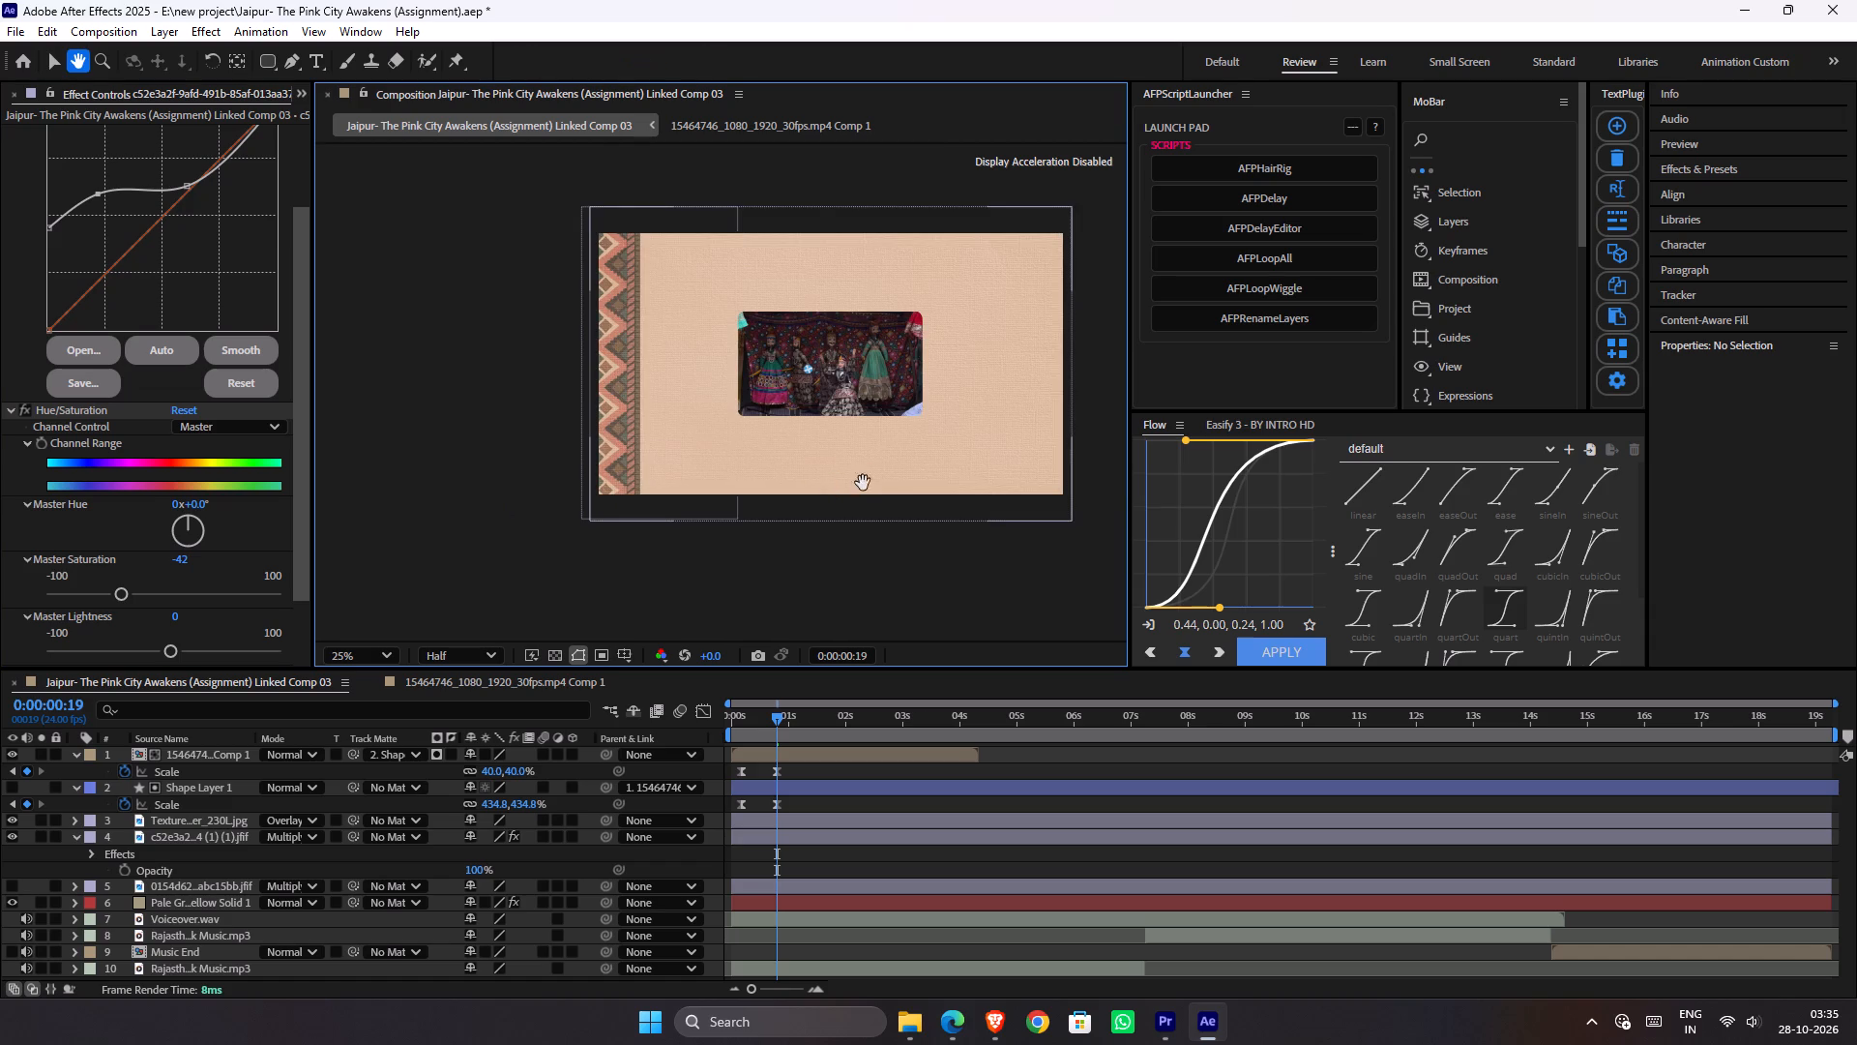
drag(901, 469, 755, 491)
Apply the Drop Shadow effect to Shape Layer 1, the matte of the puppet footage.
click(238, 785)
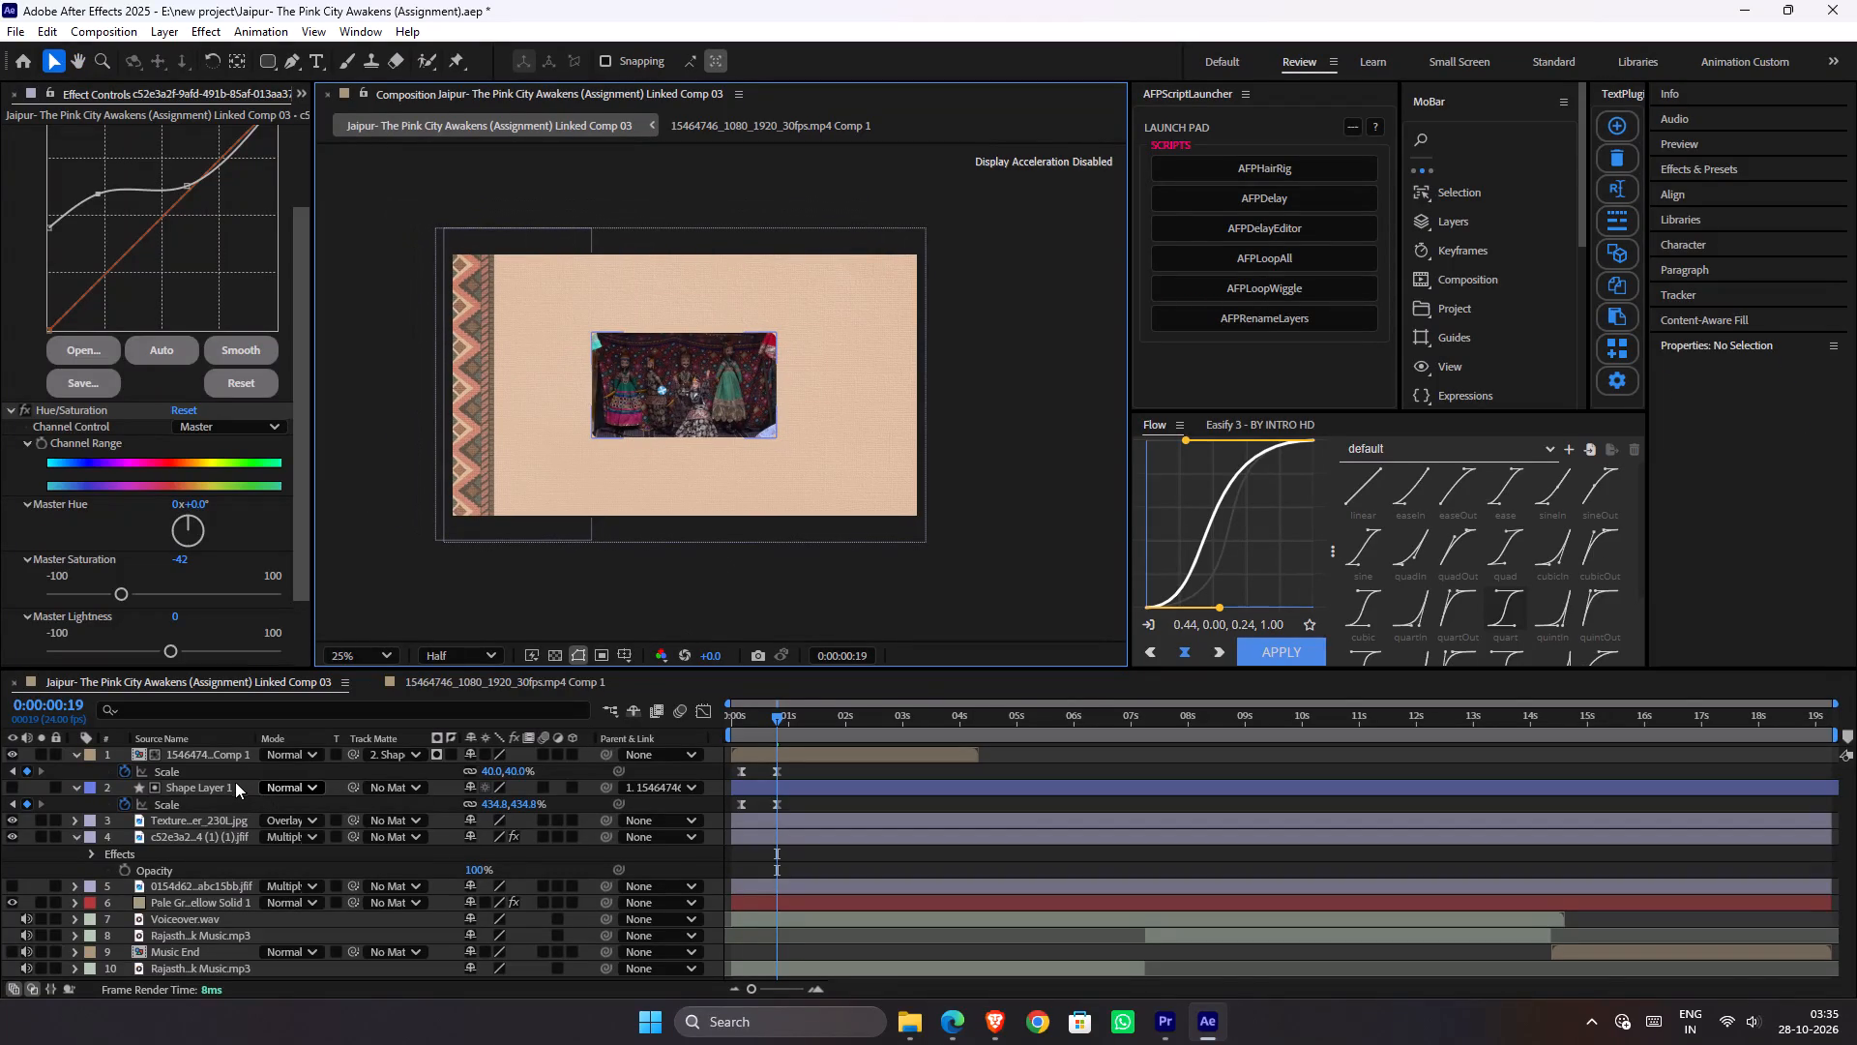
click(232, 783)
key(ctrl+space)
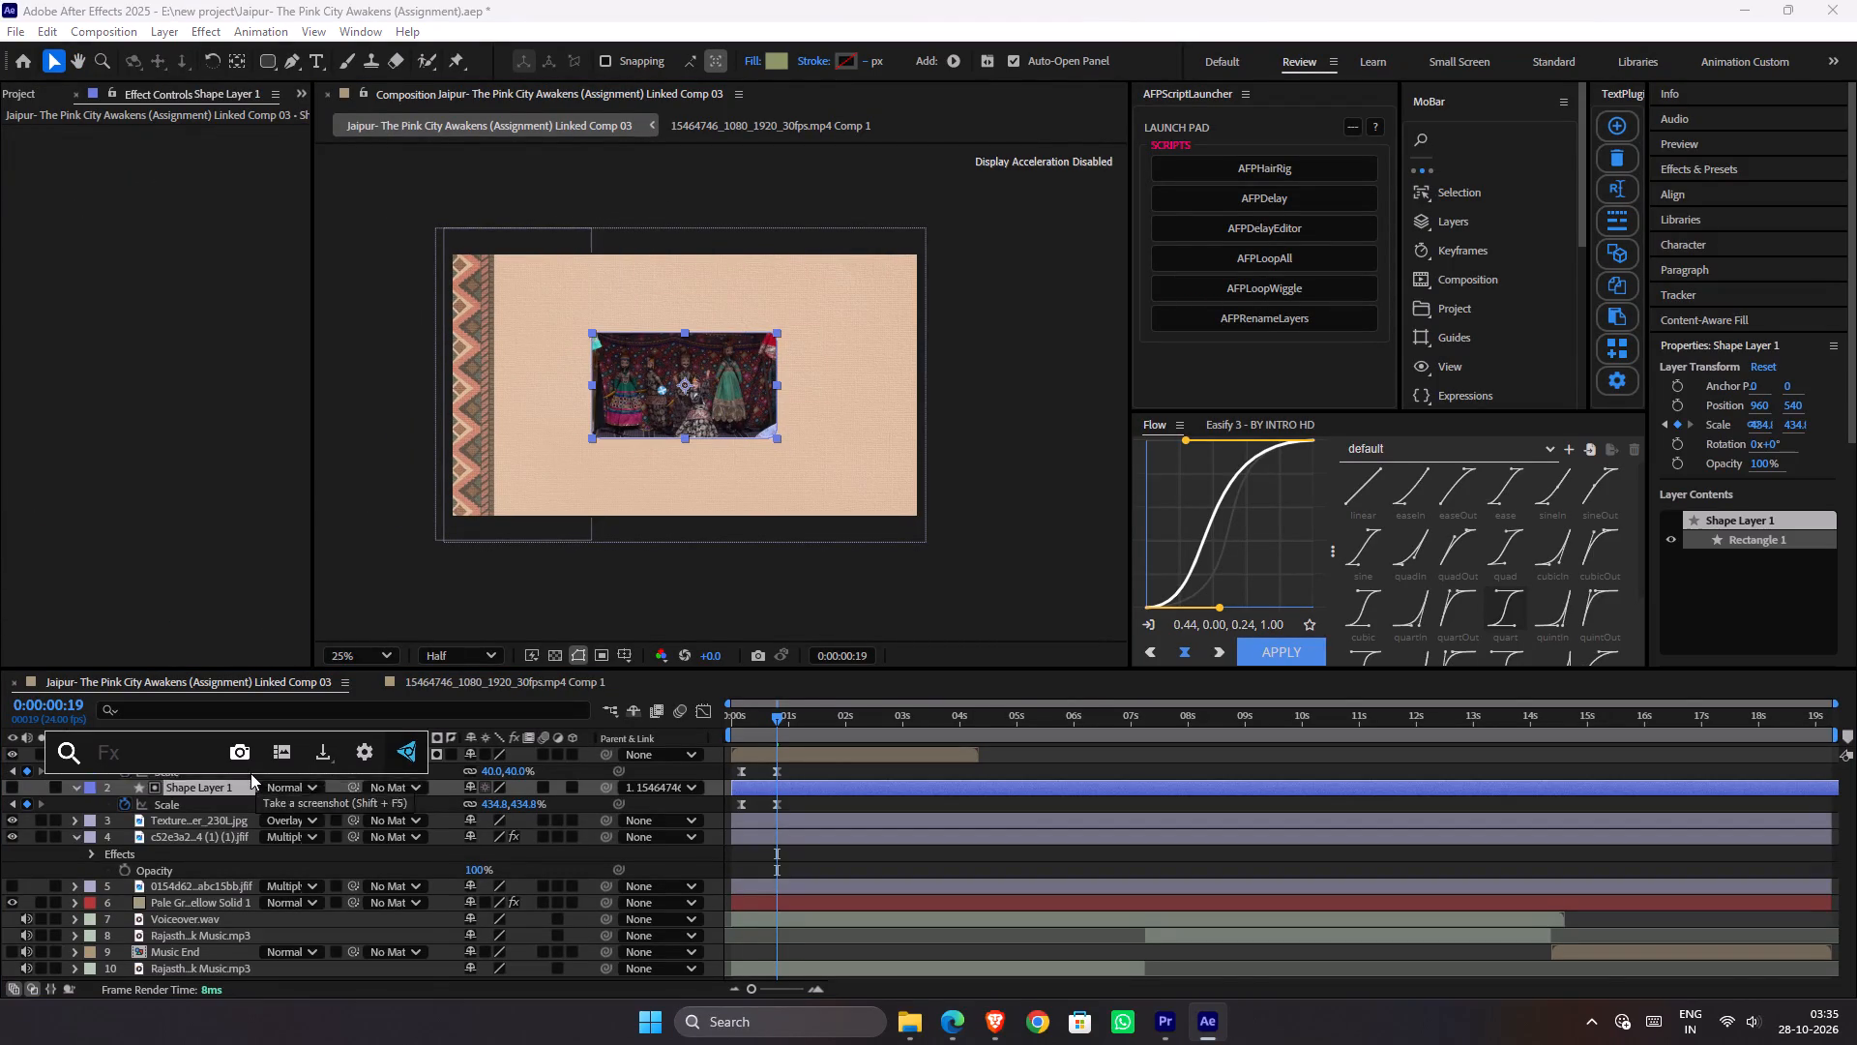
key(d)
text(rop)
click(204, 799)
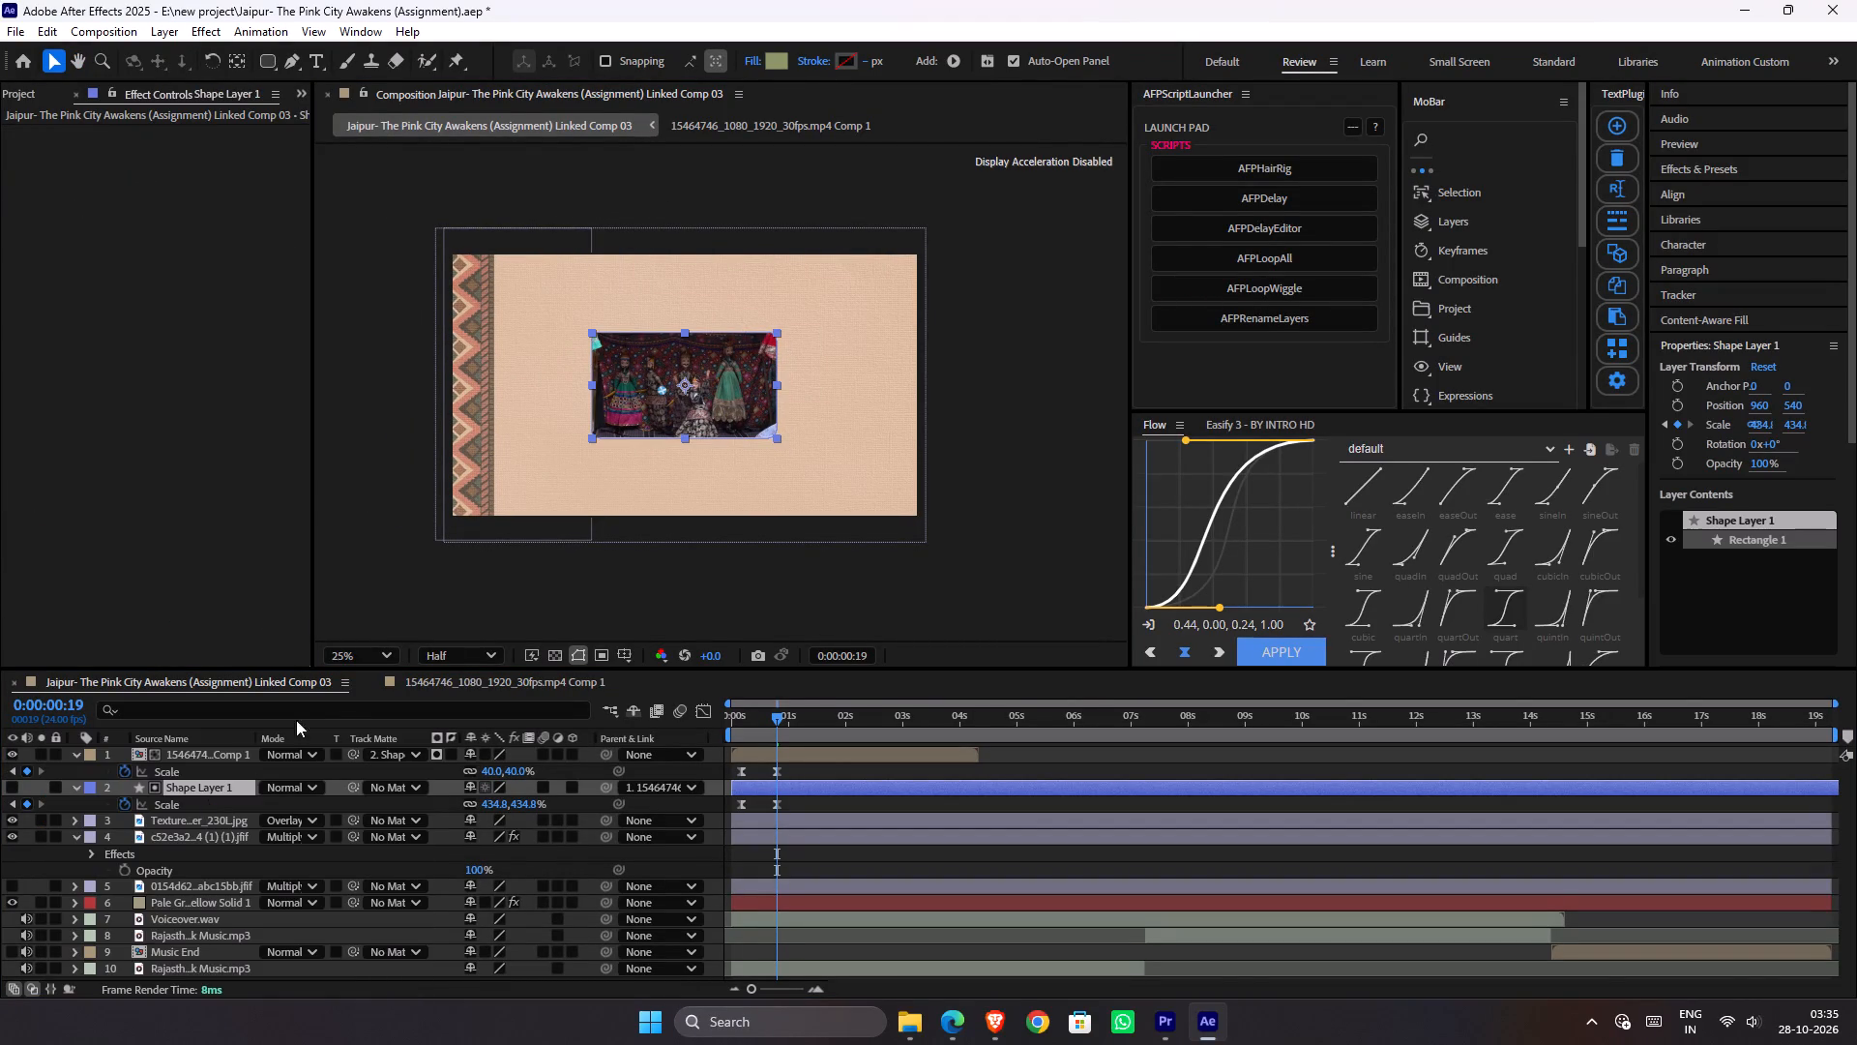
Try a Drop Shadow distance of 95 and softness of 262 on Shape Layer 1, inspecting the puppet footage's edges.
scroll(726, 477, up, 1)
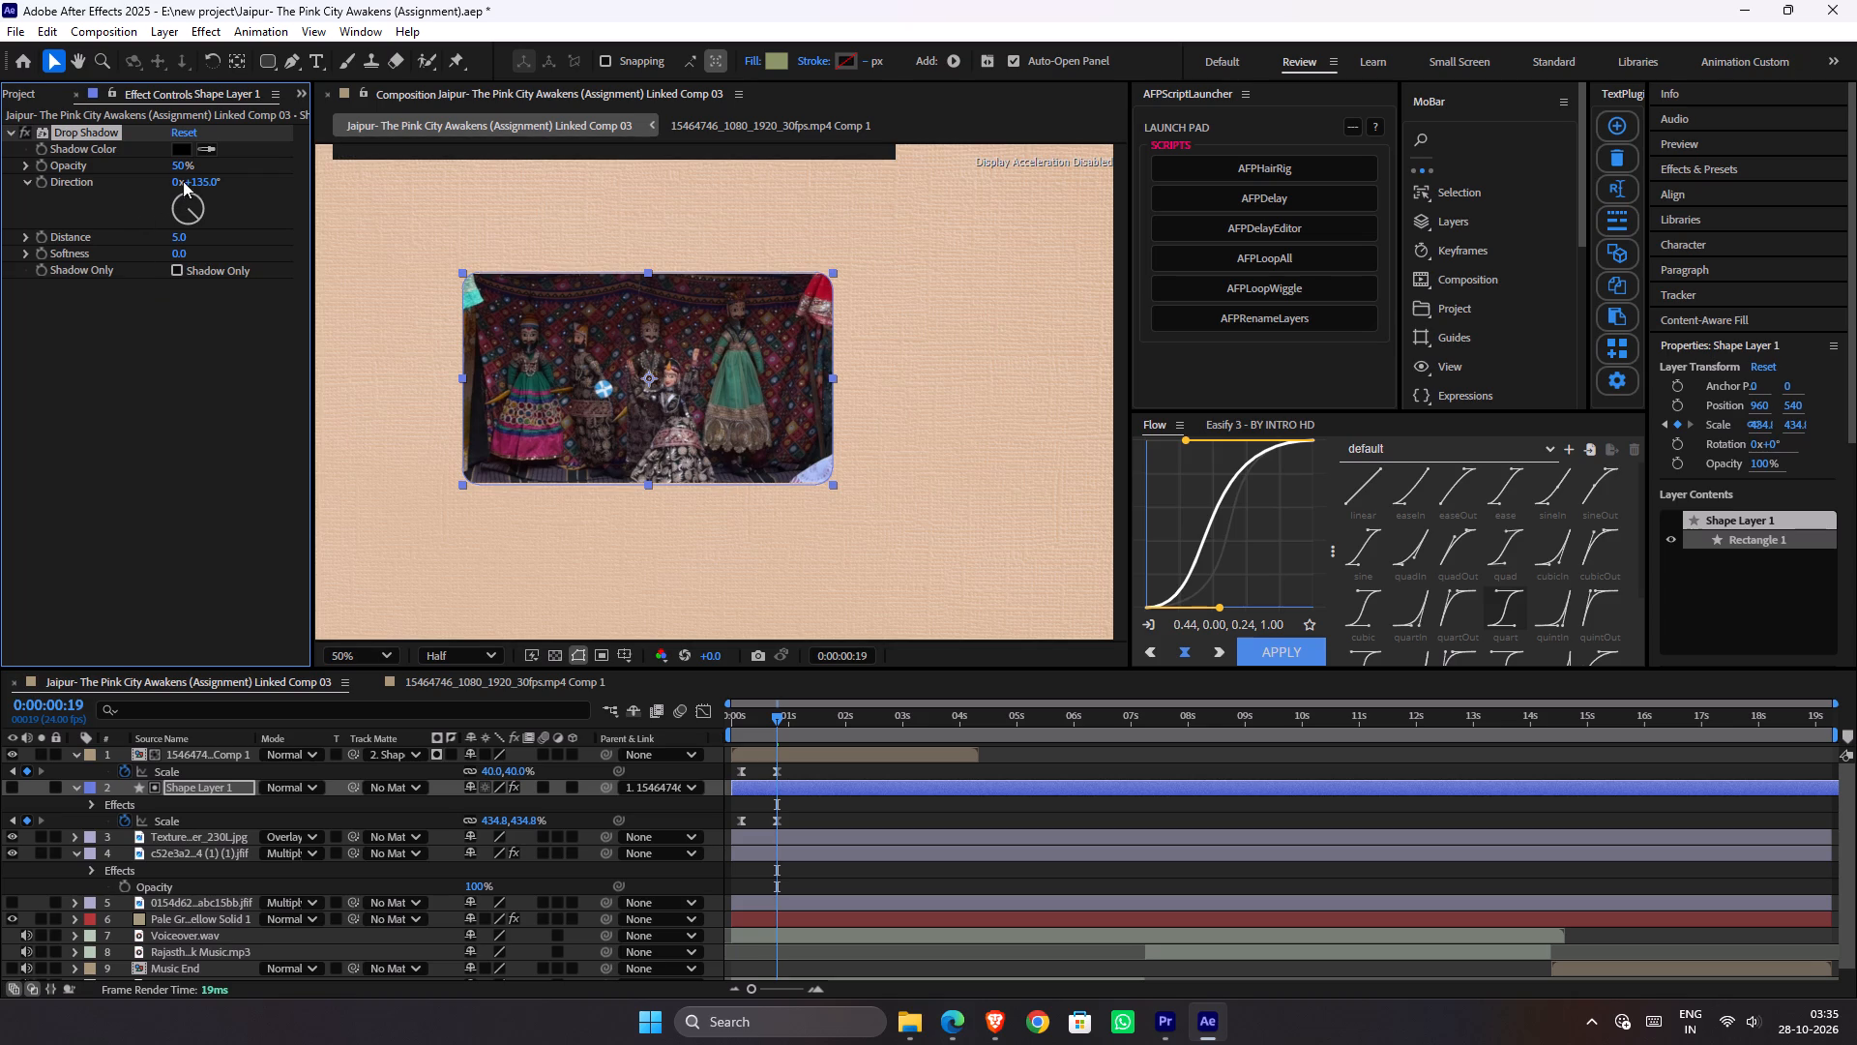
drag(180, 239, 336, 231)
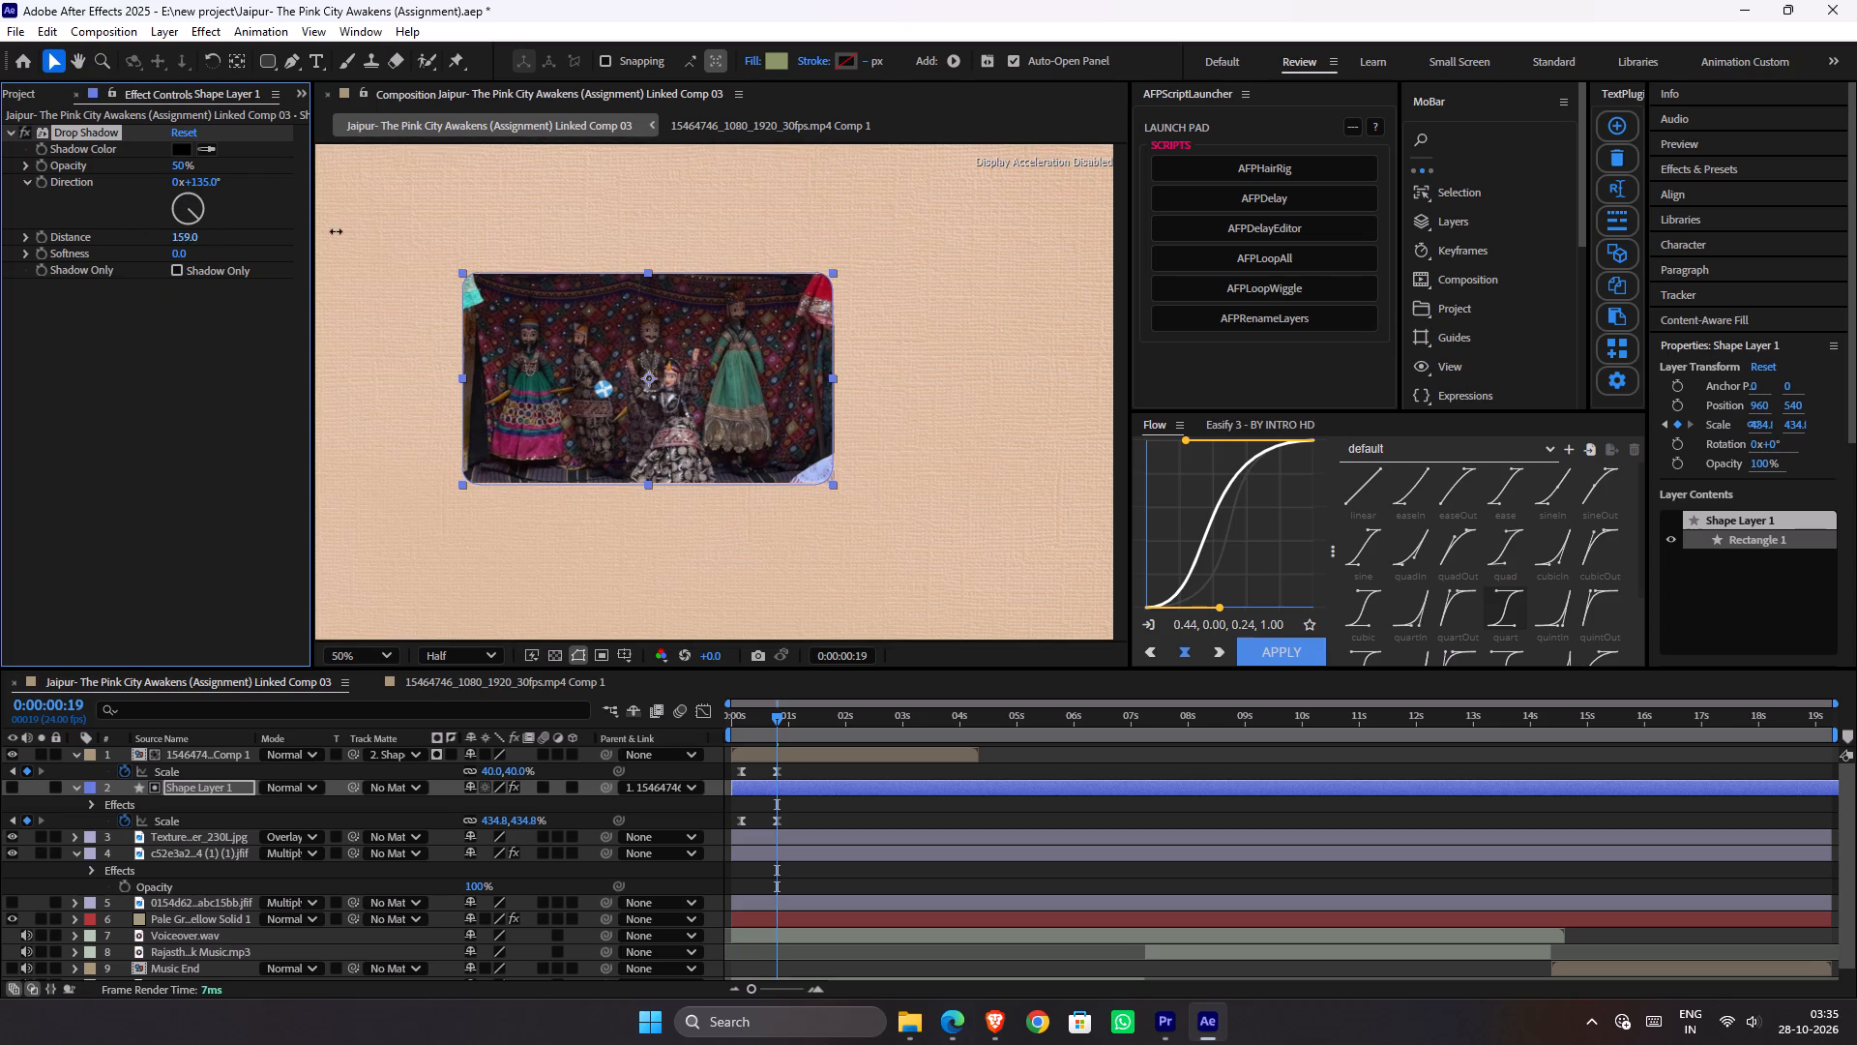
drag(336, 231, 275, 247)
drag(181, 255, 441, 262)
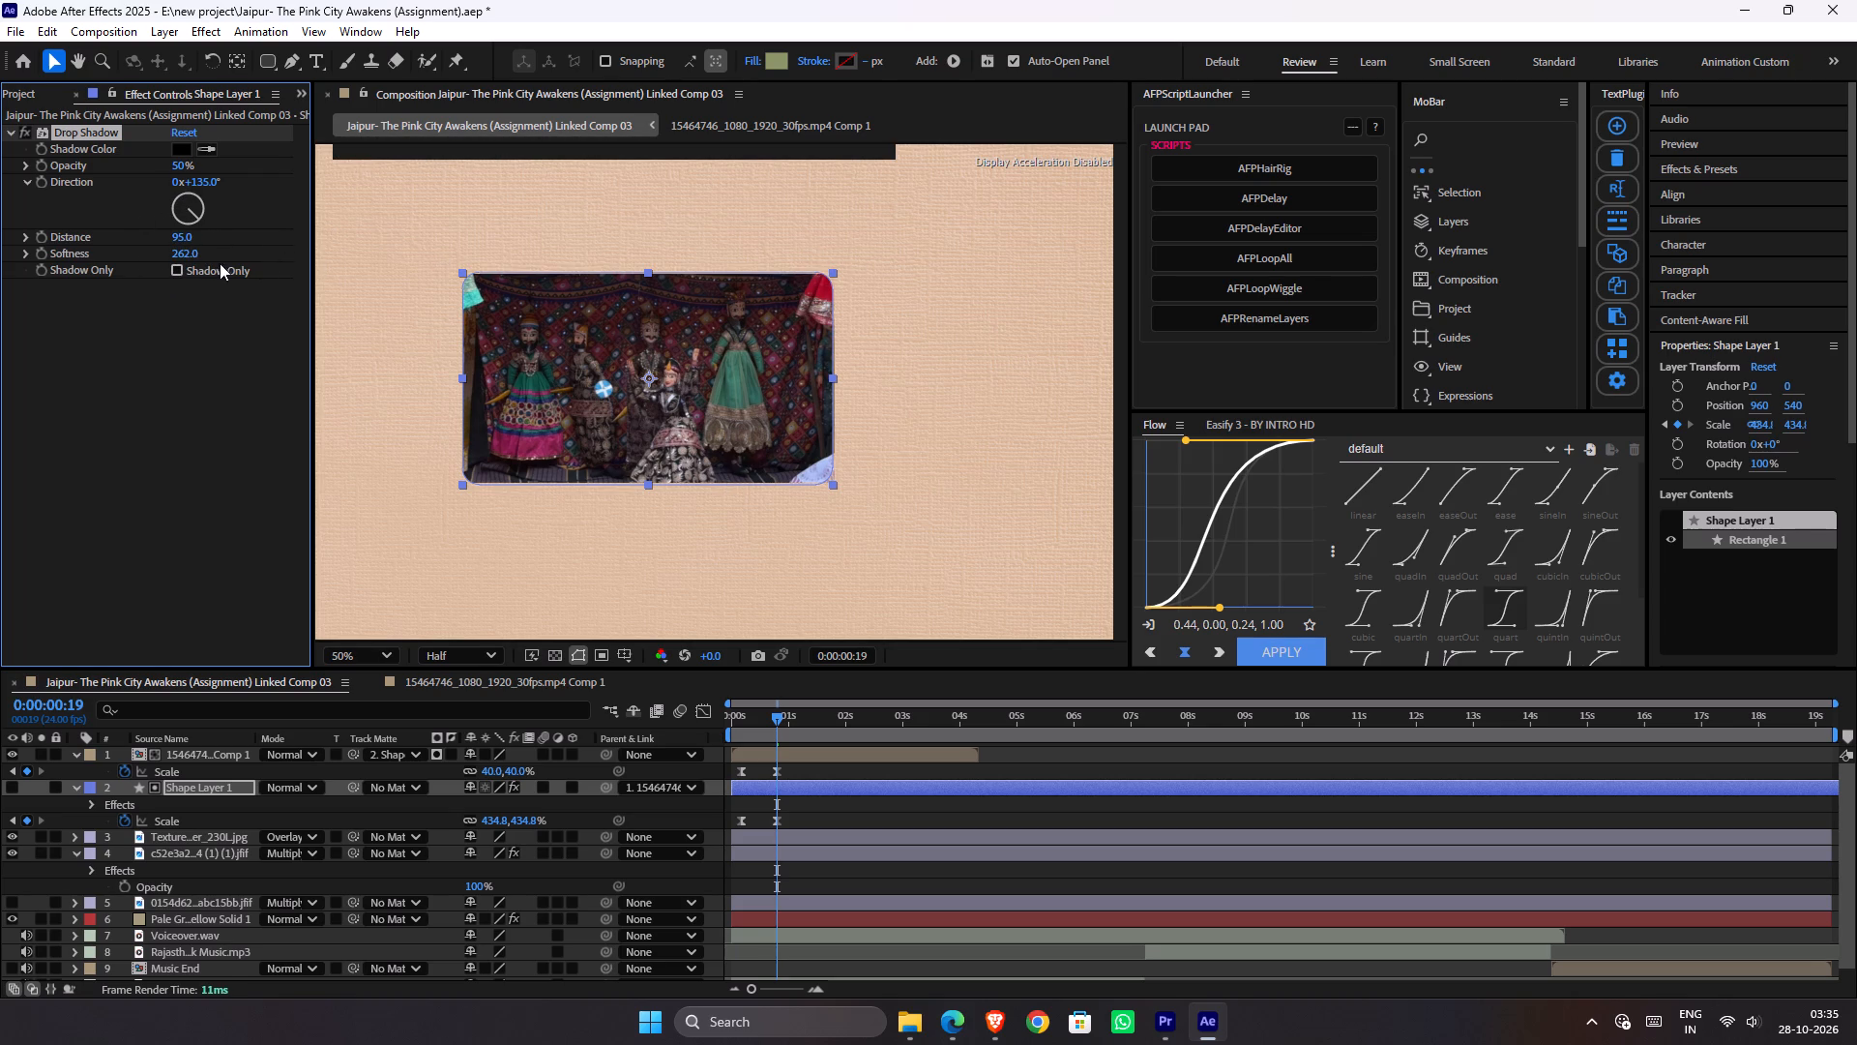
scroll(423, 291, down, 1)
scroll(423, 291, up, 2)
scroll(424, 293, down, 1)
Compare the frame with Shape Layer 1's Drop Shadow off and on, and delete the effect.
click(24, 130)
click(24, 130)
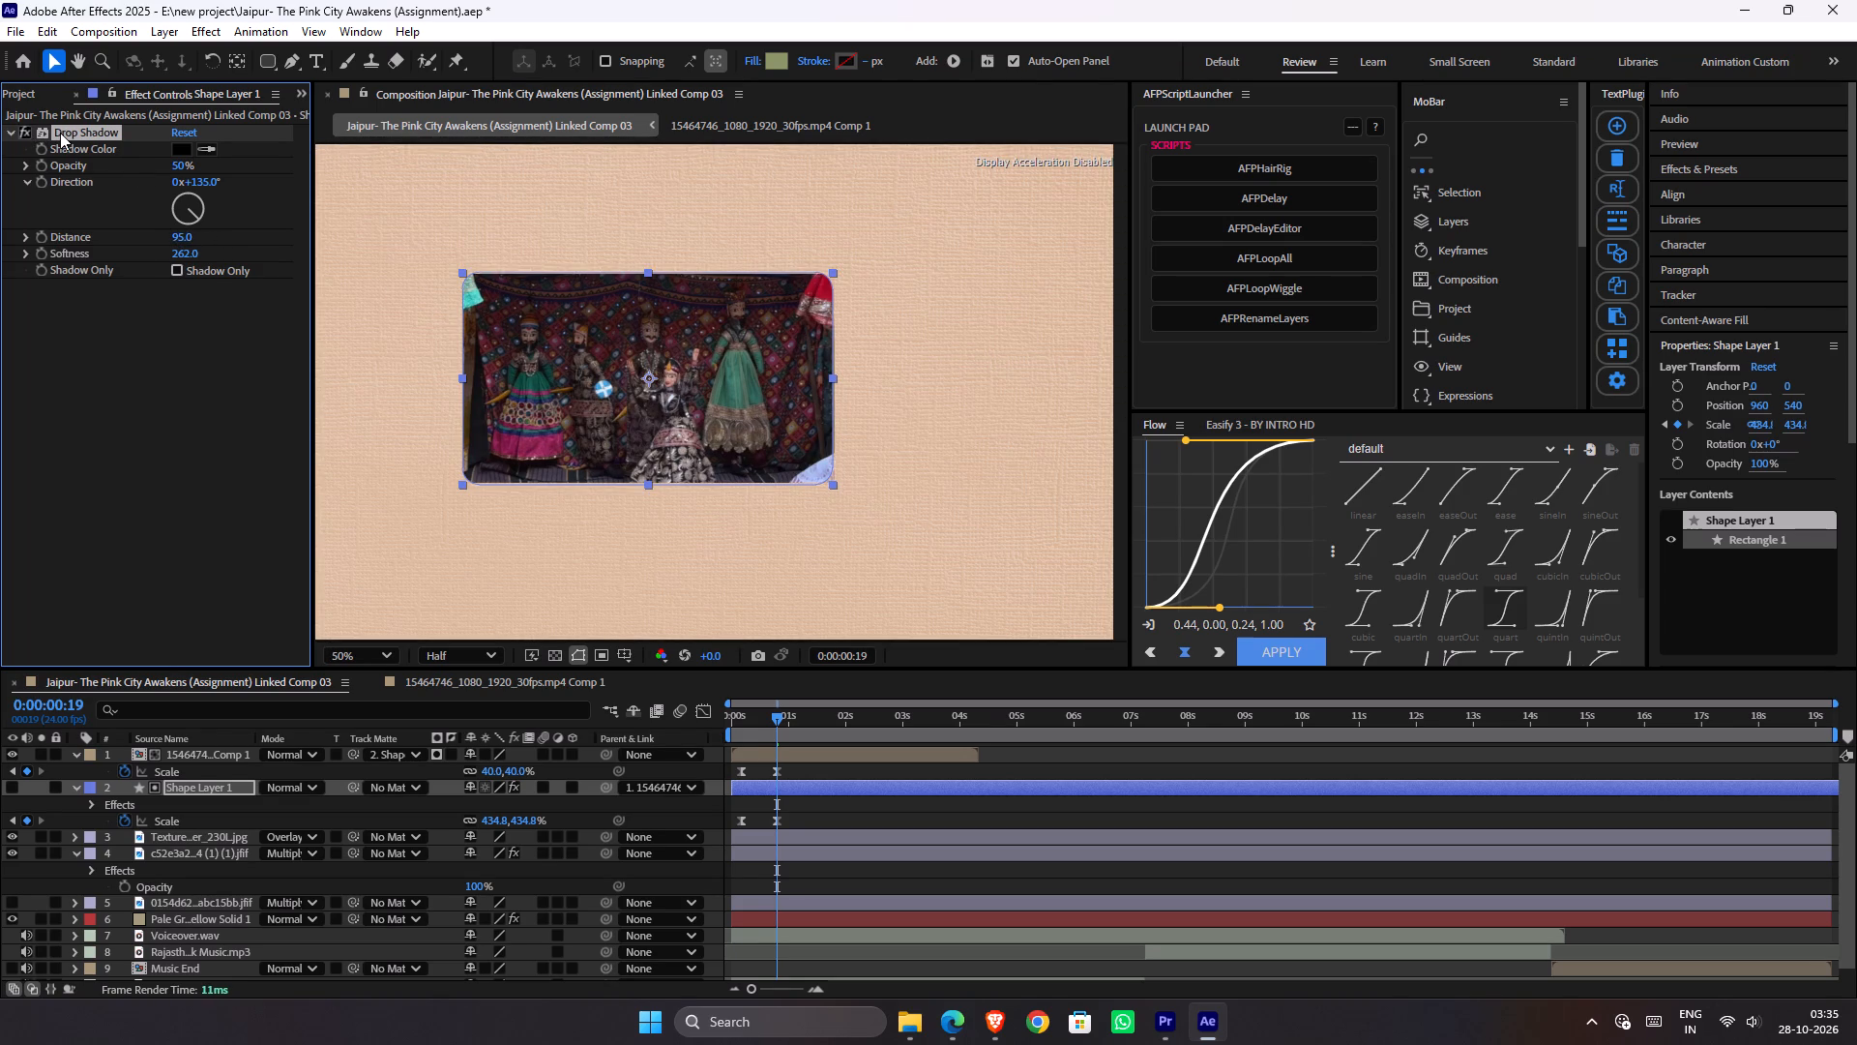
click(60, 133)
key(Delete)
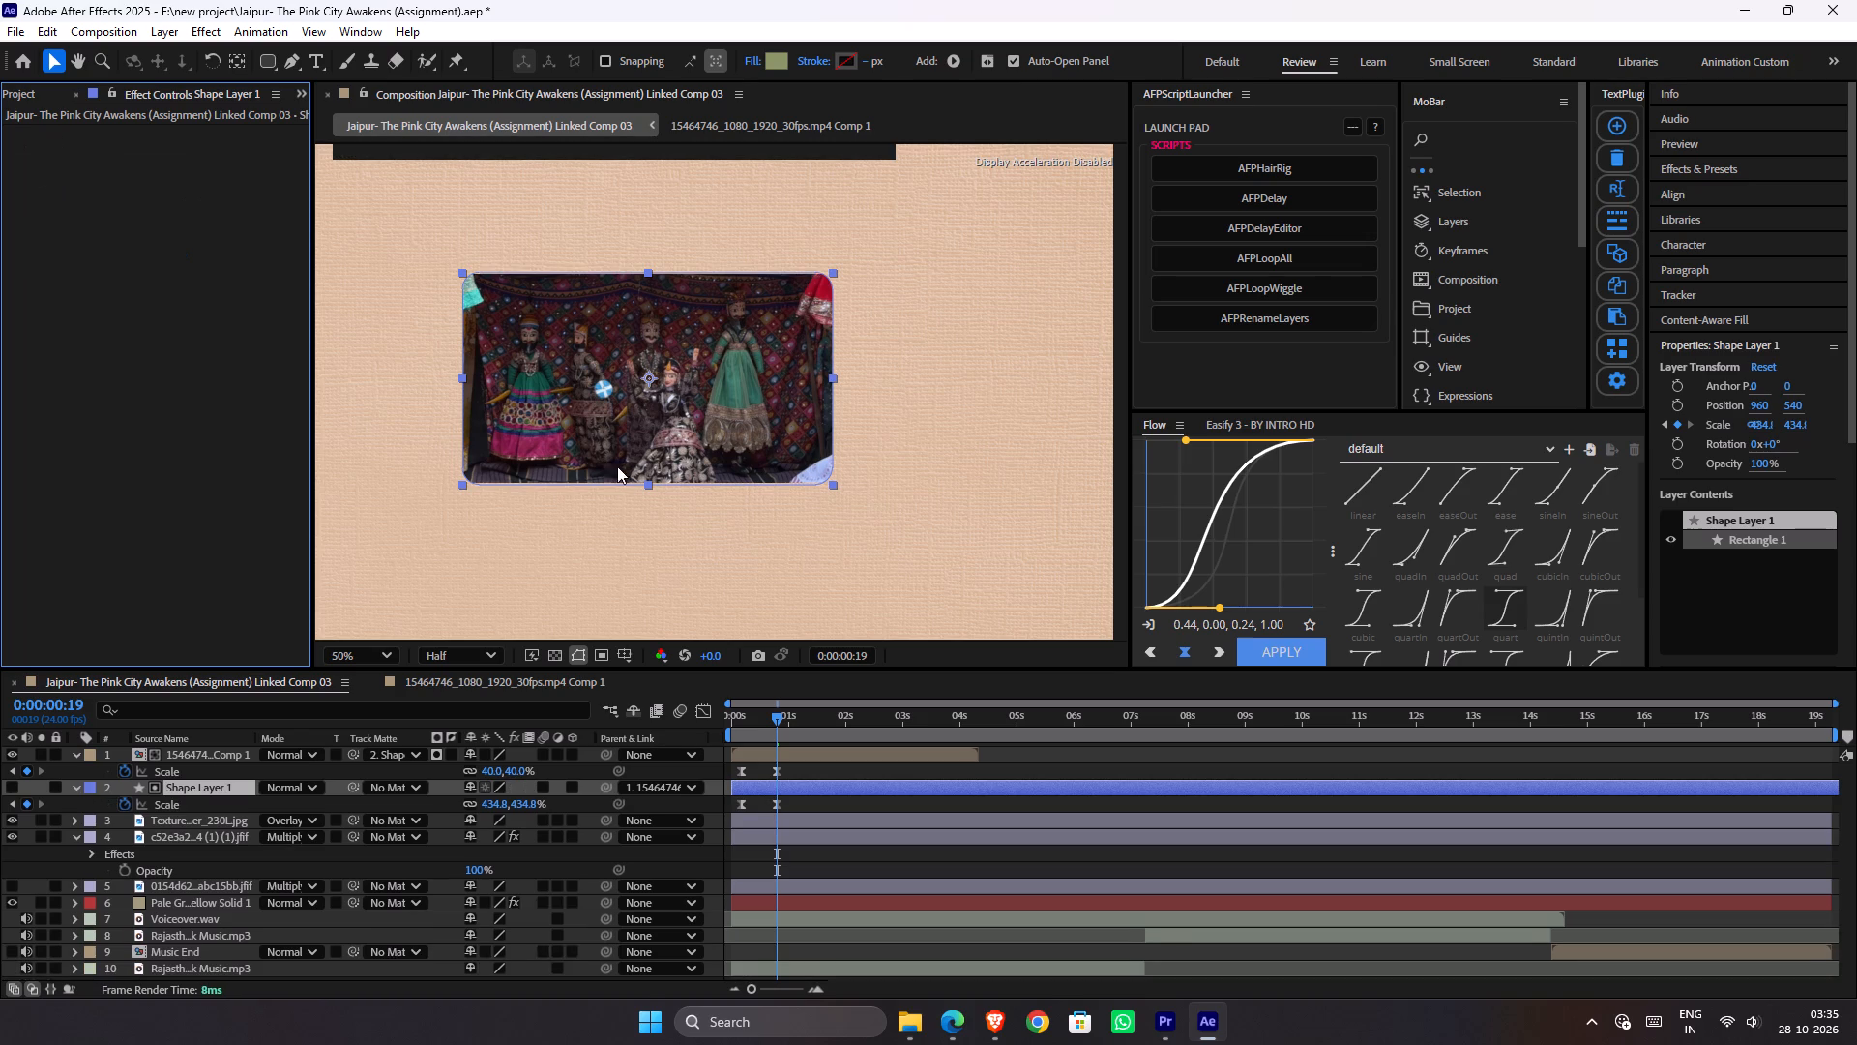
Duplicate Shape Layer 1 and save the project.
click(218, 793)
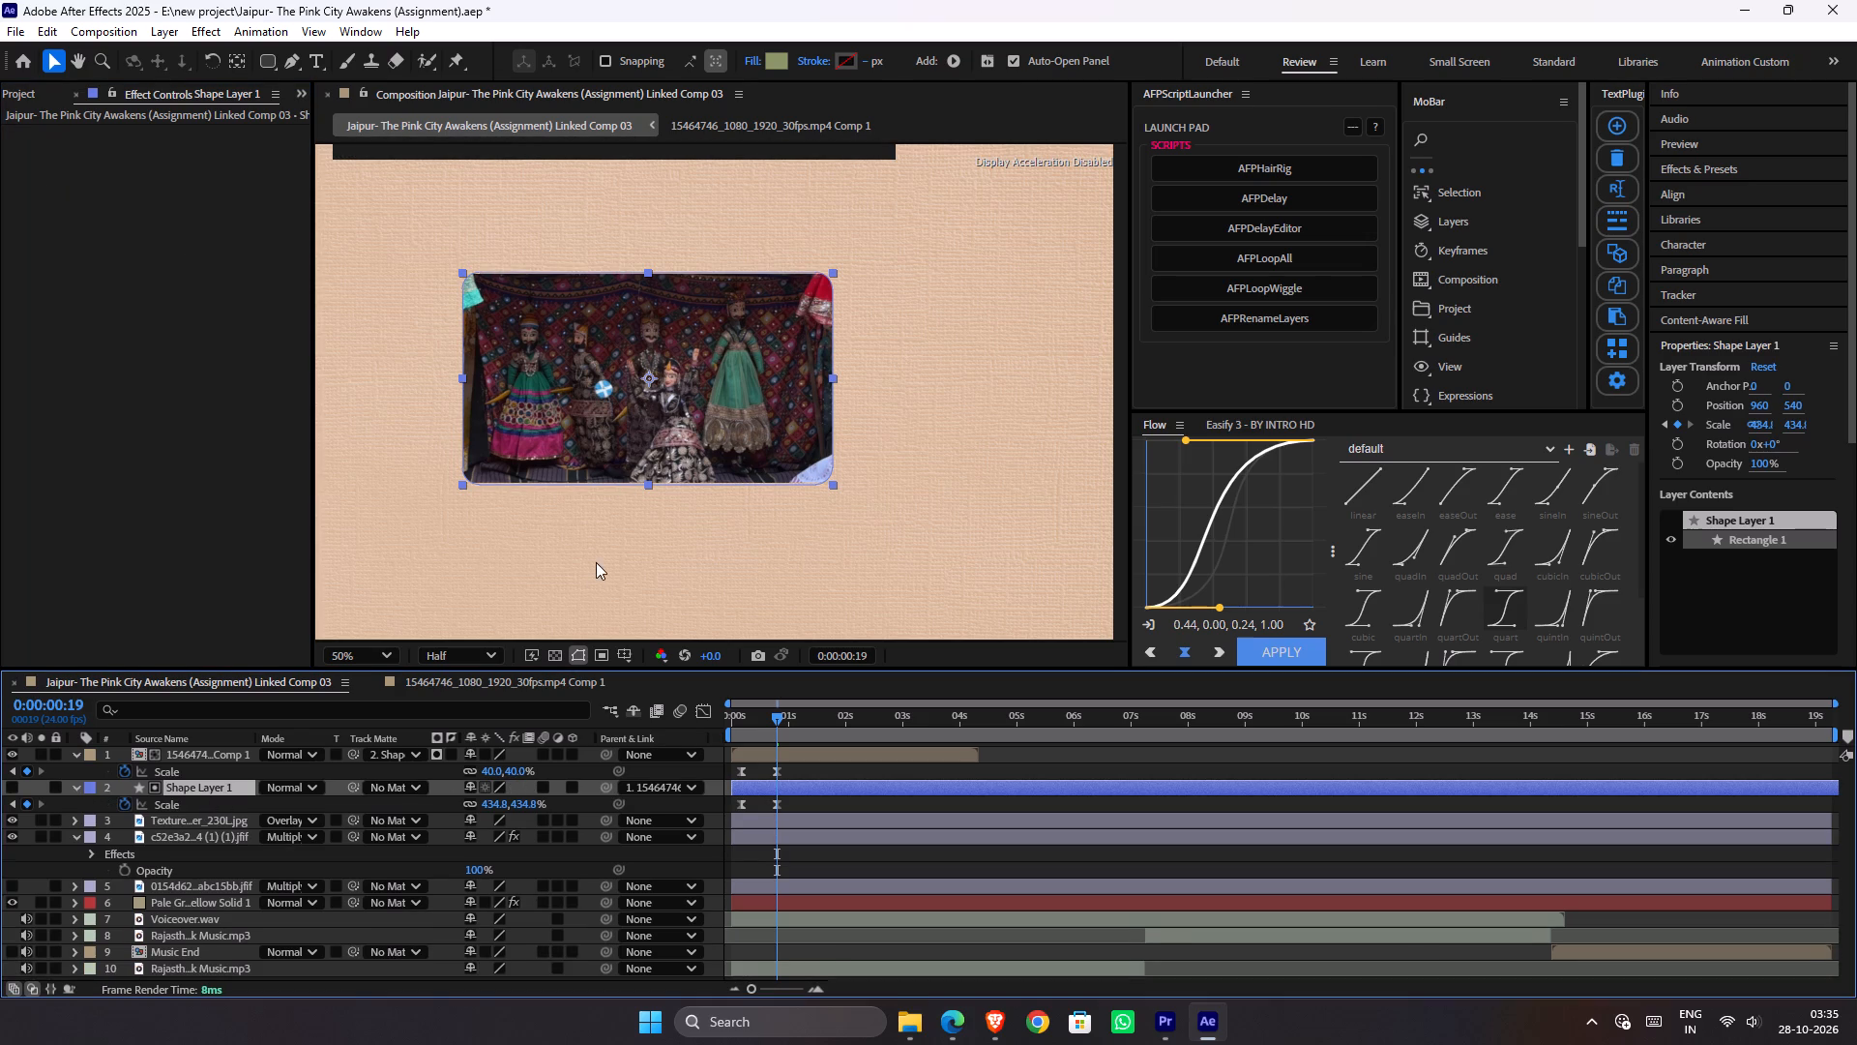
key(ctrl+d)
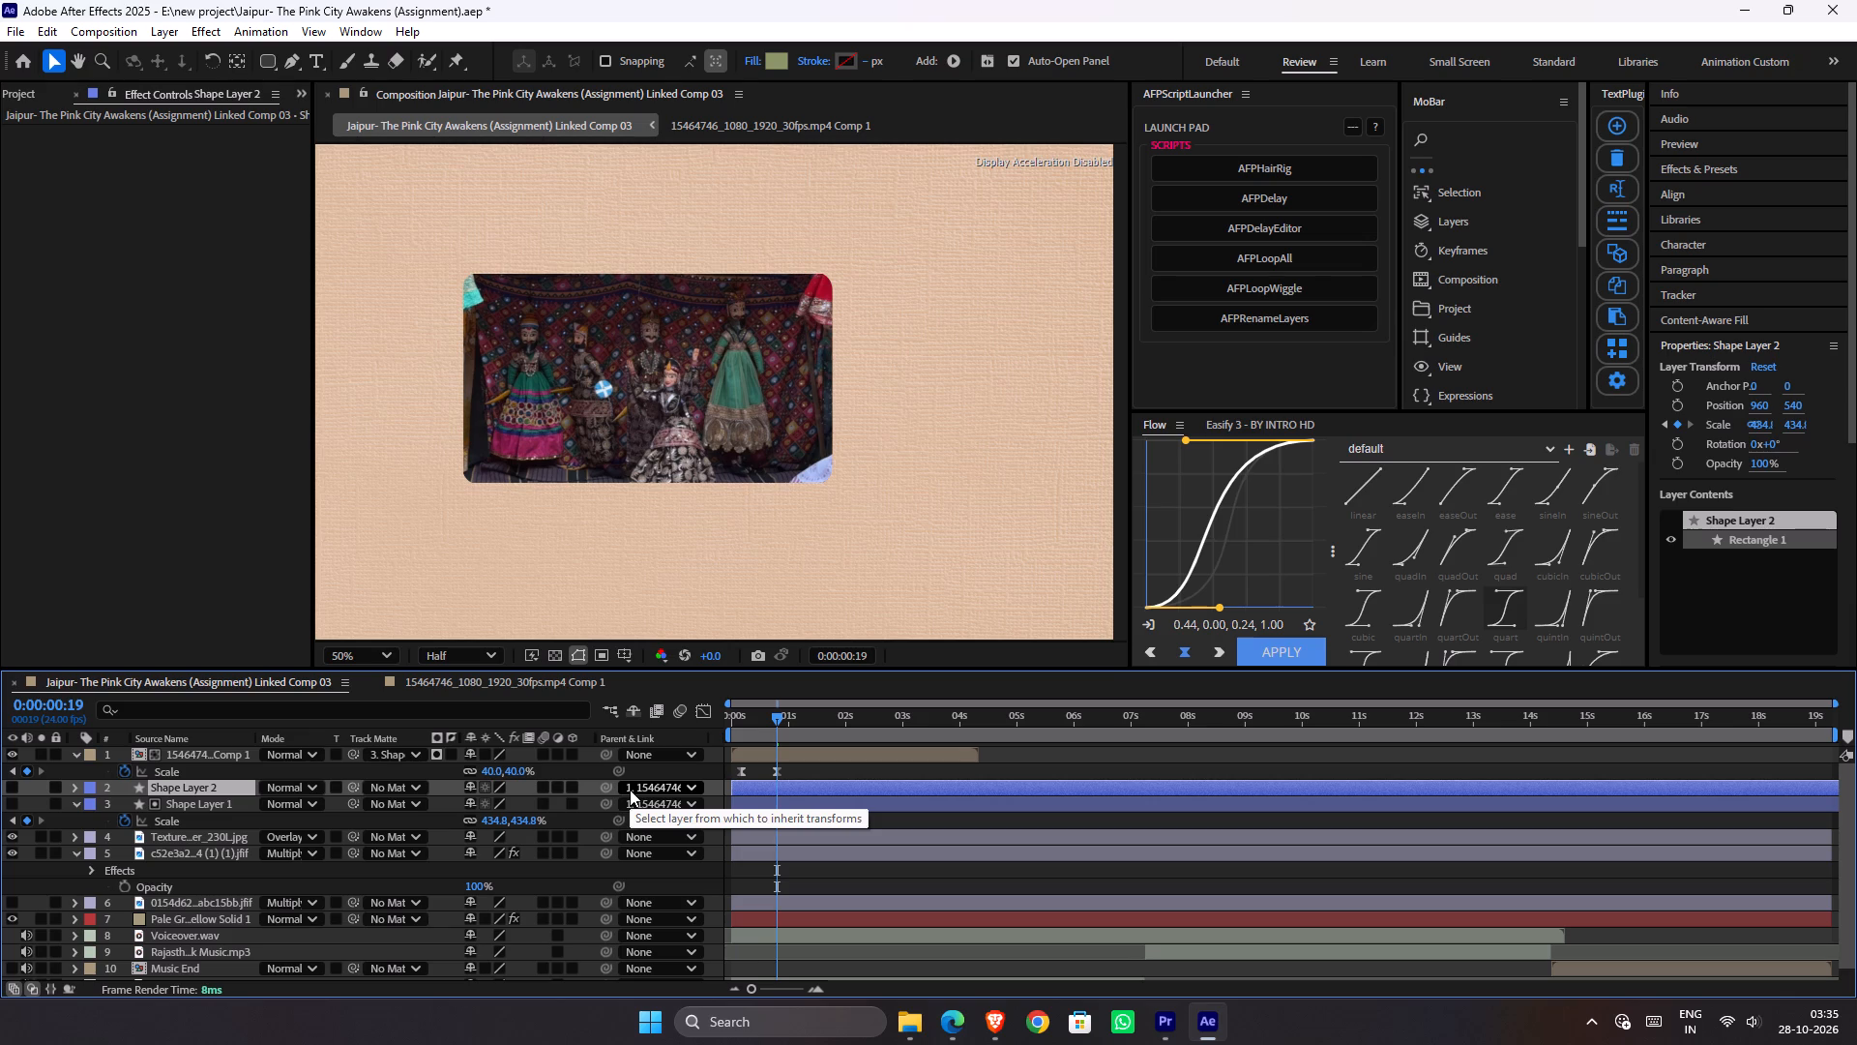
key(ctrl+s)
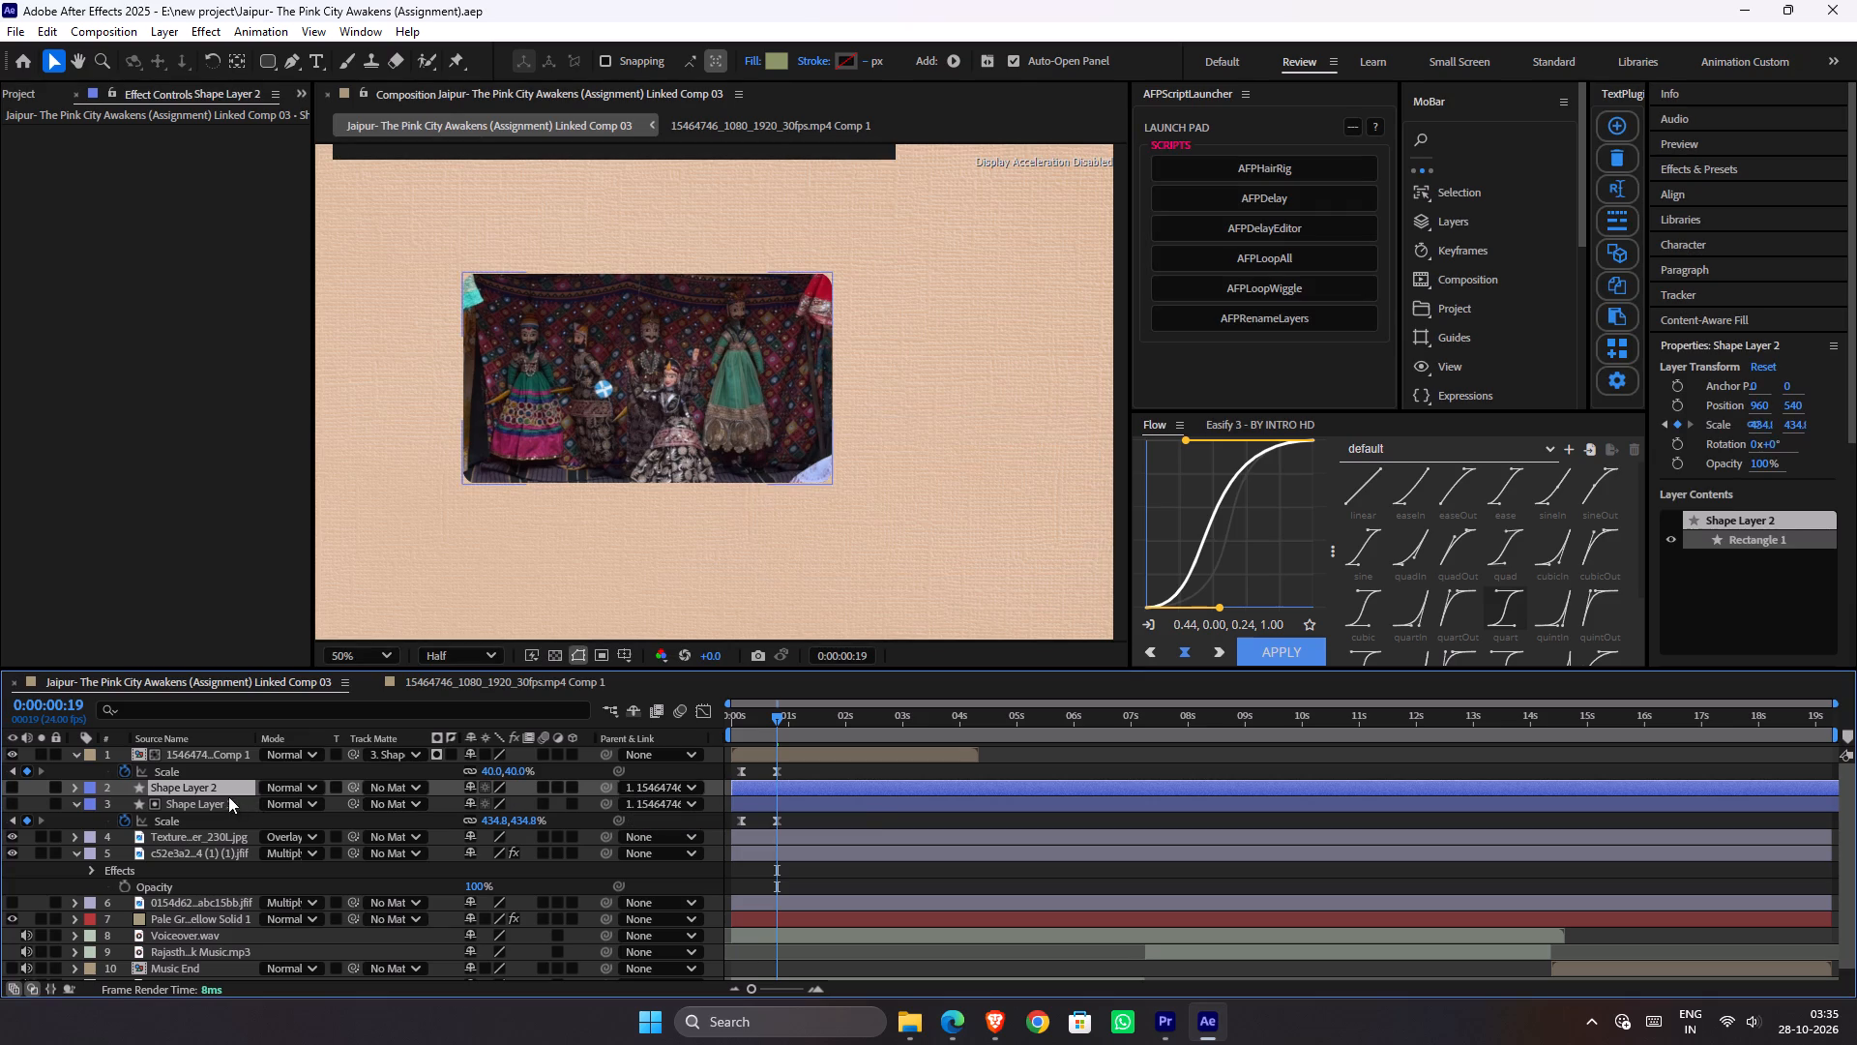
Place the duplicated shape layer directly below Shape Layer 1 and turn on its visibility.
drag(204, 790, 201, 807)
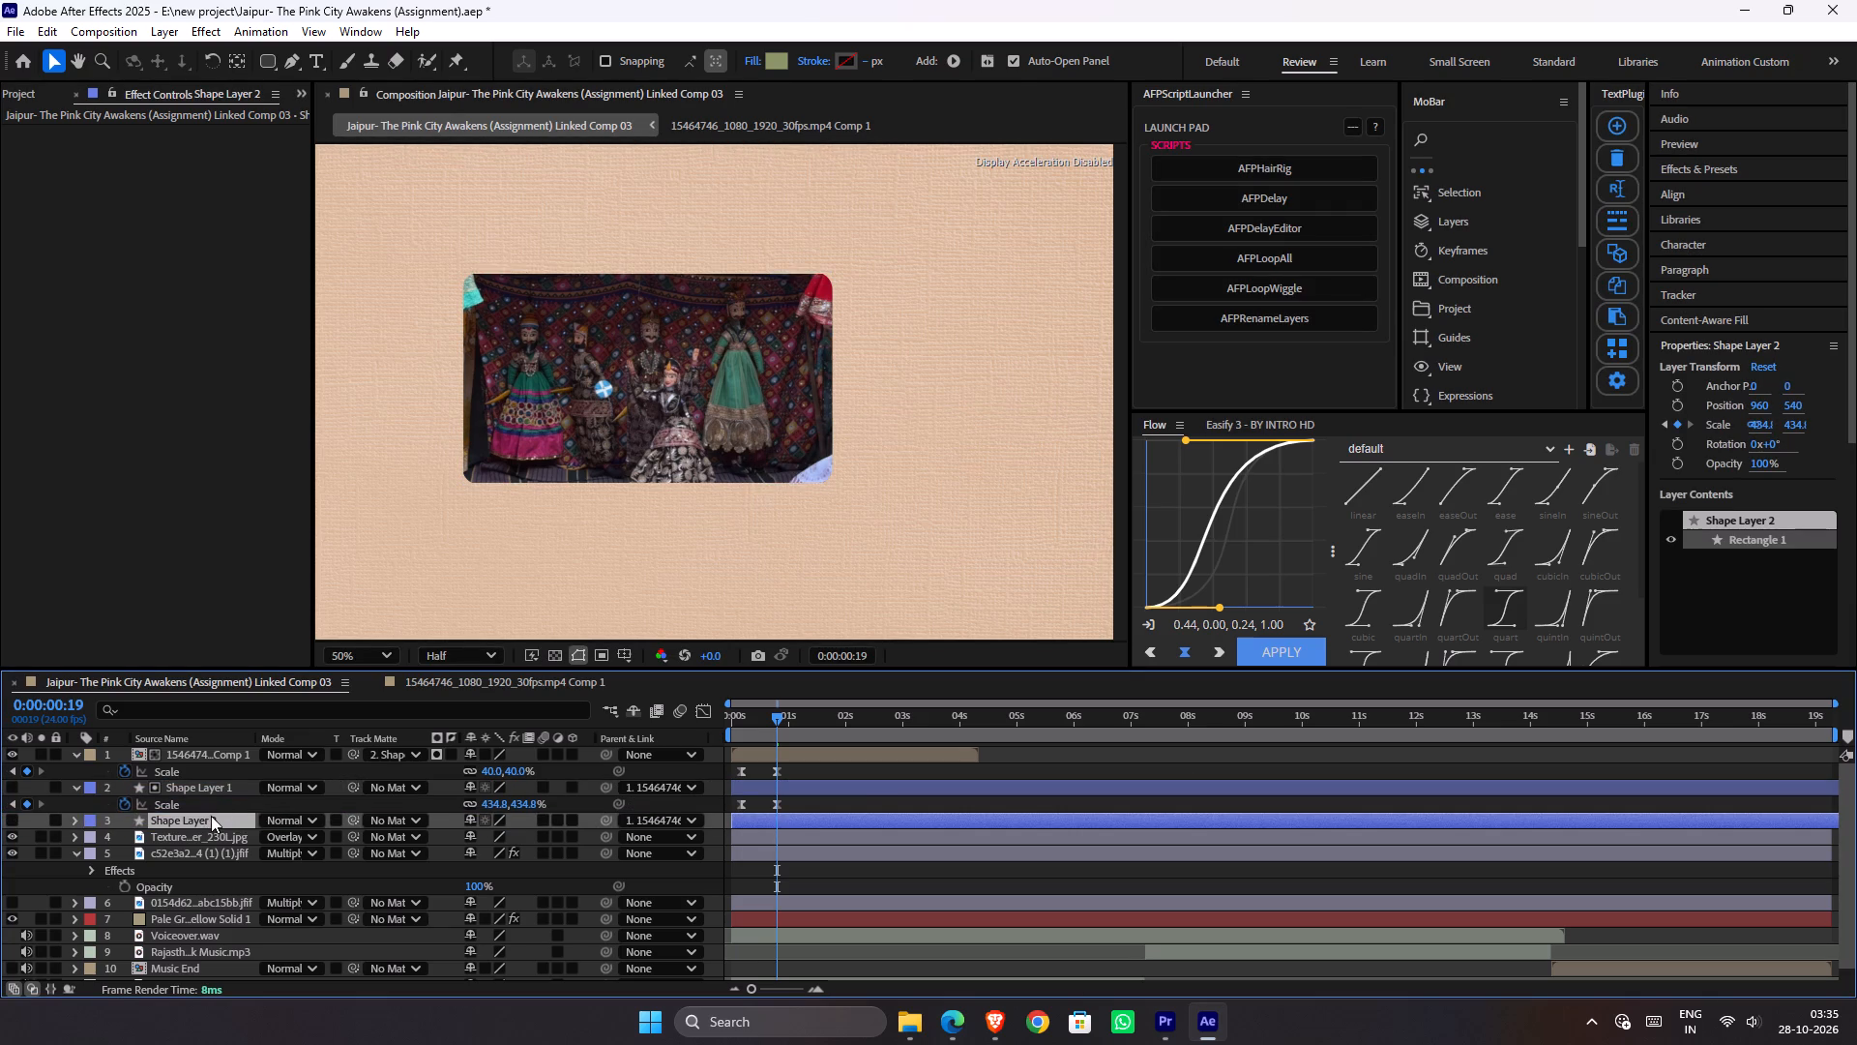
click(17, 821)
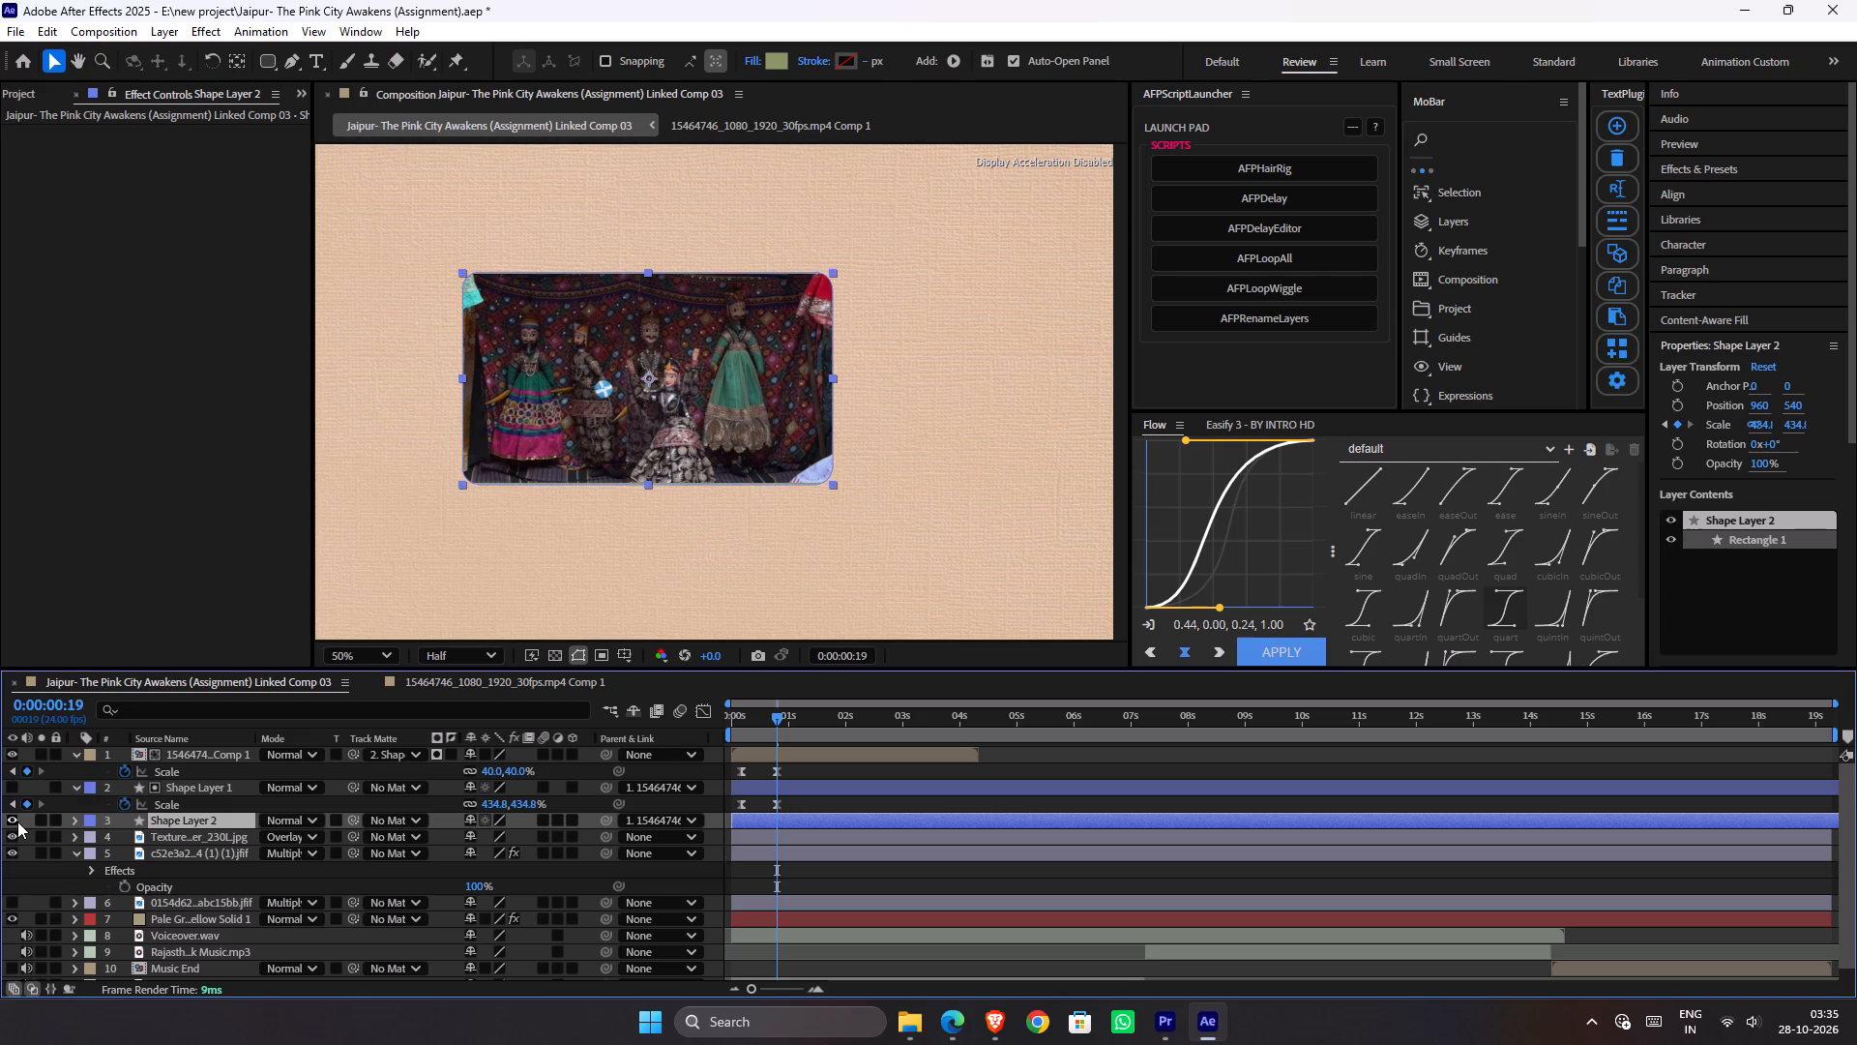
Apply the Drop Shadow effect to the duplicated shape layer behind the puppet footage and set its distance to 21.
key(ctrl+space)
key(s)
key(h)
key(a)
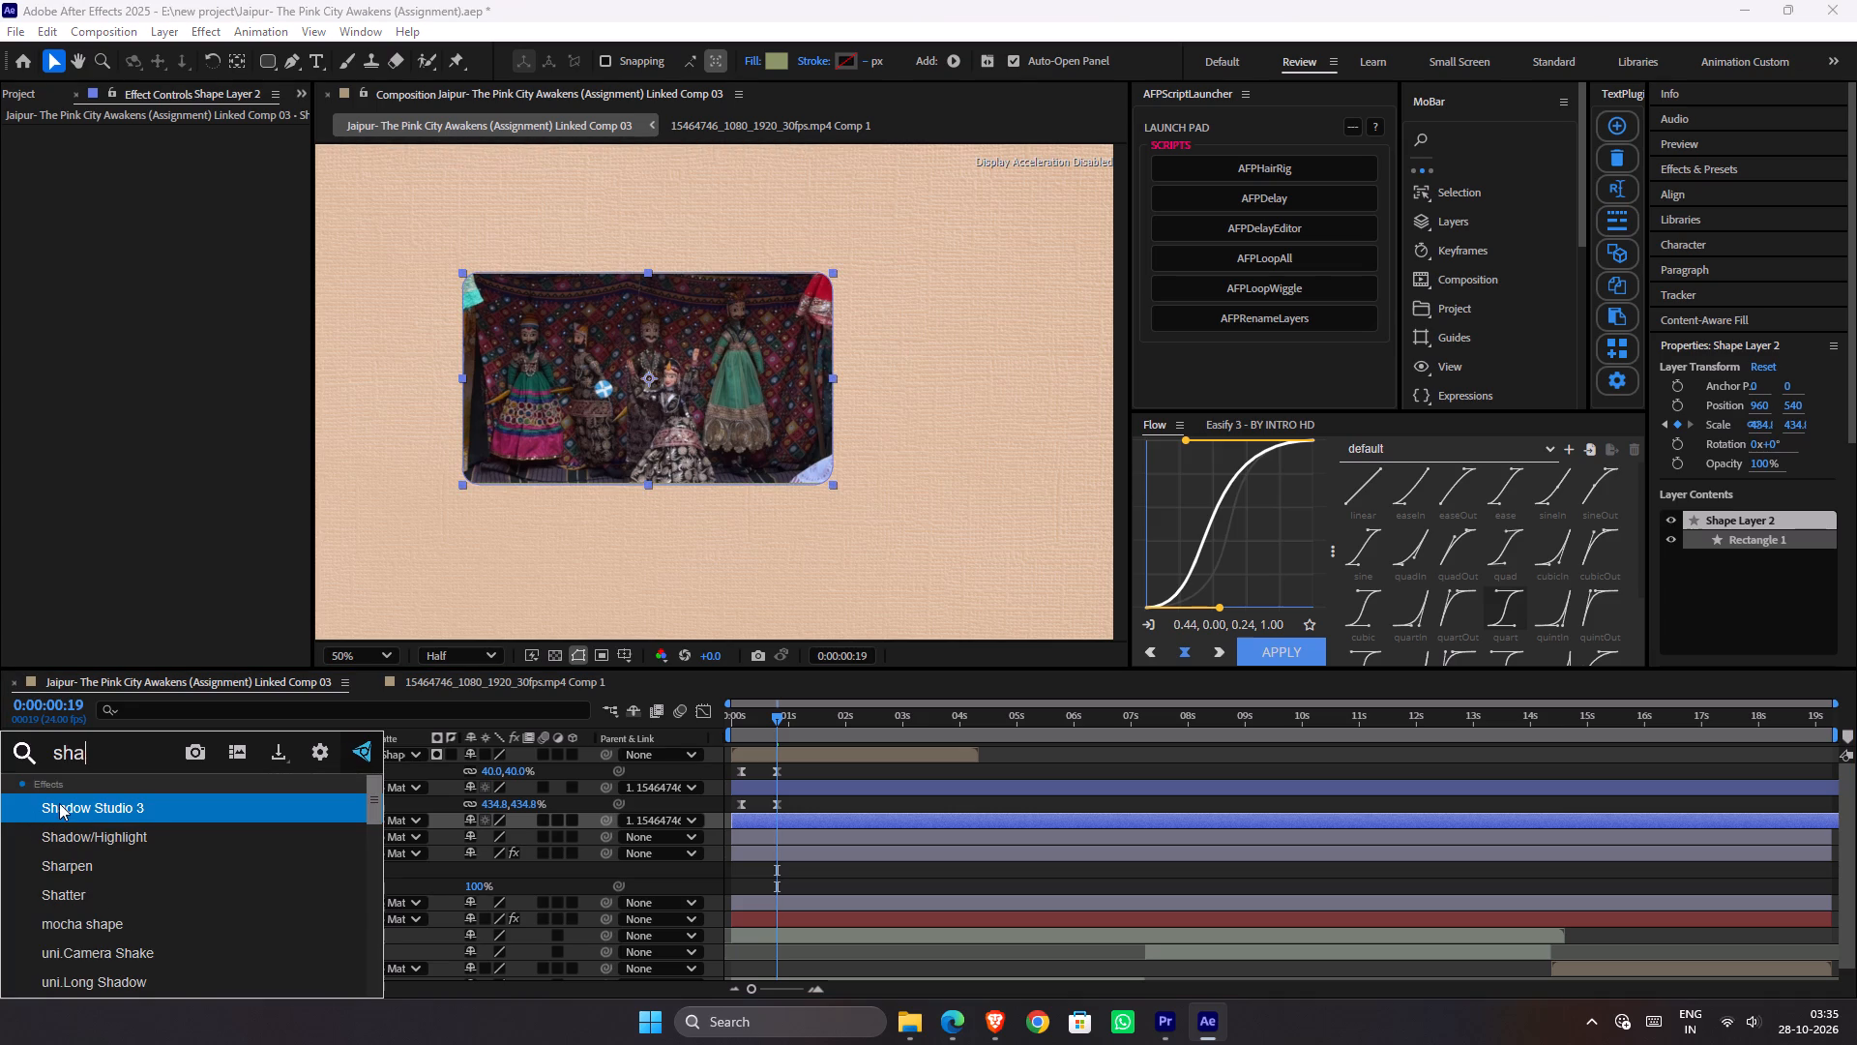
key(d)
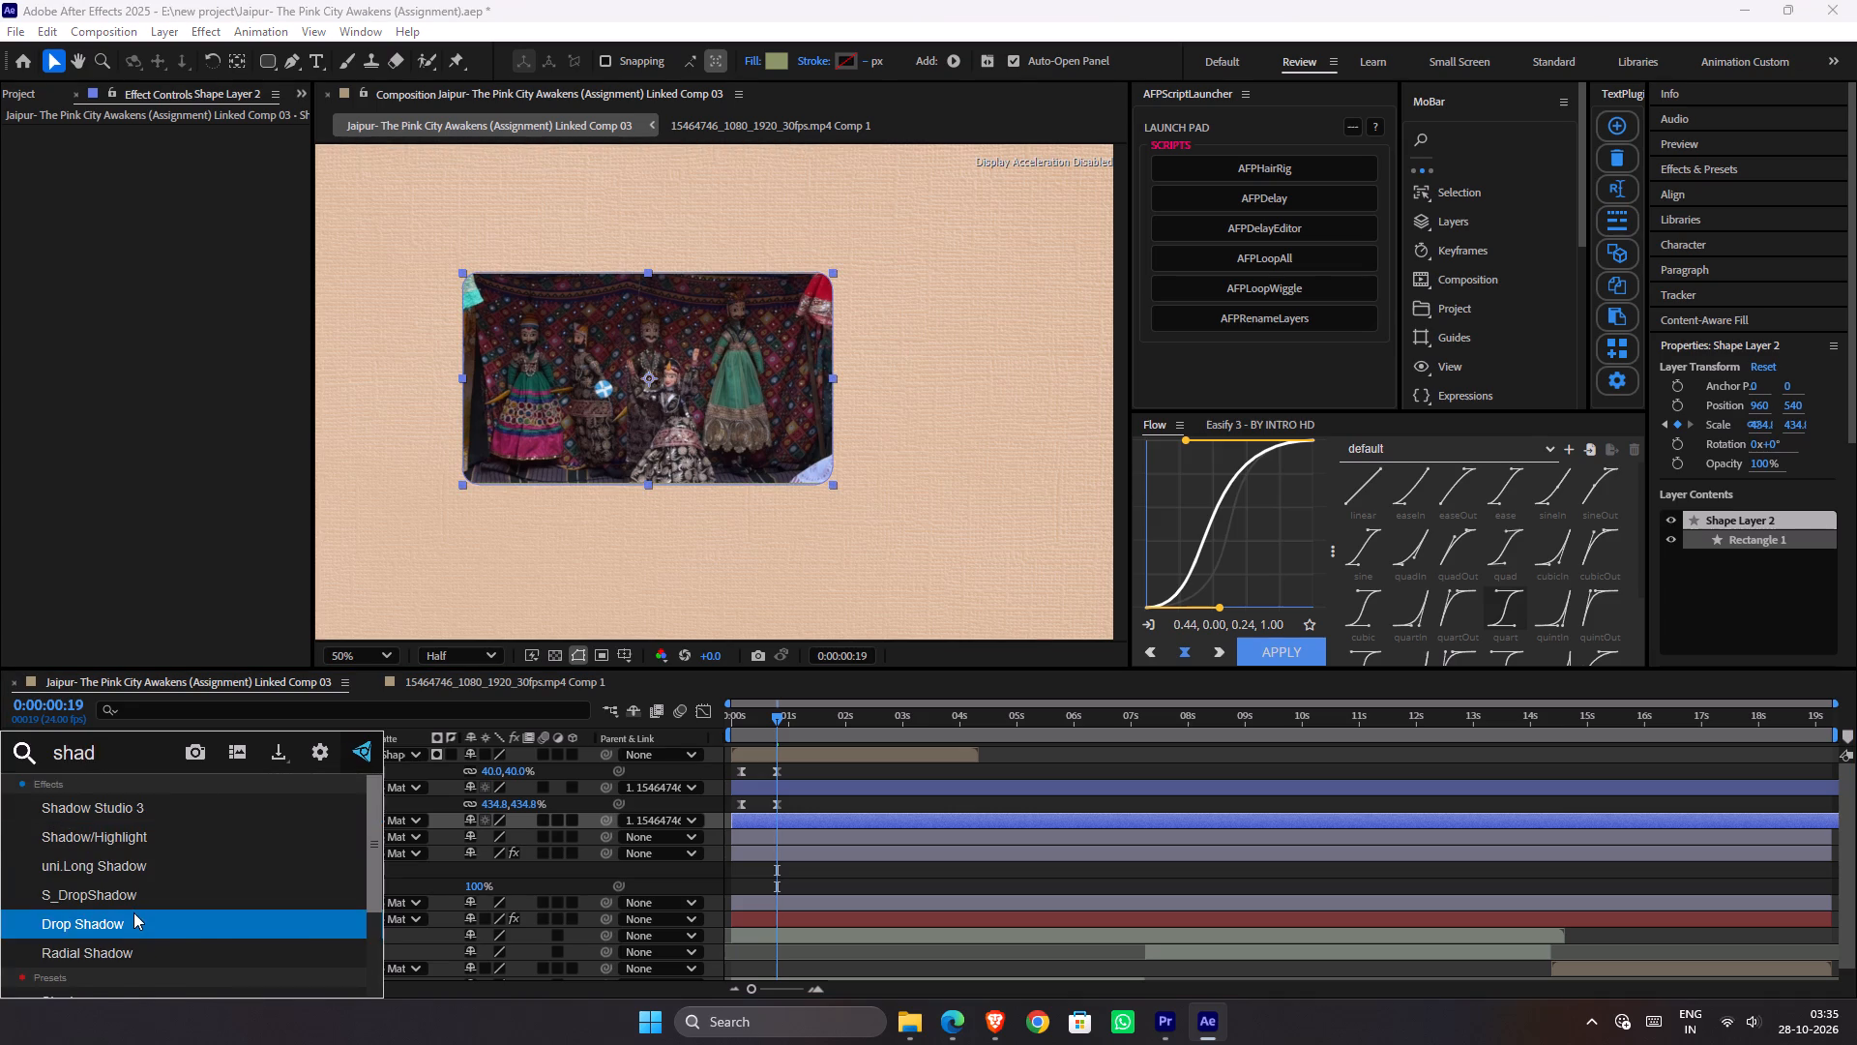
click(133, 912)
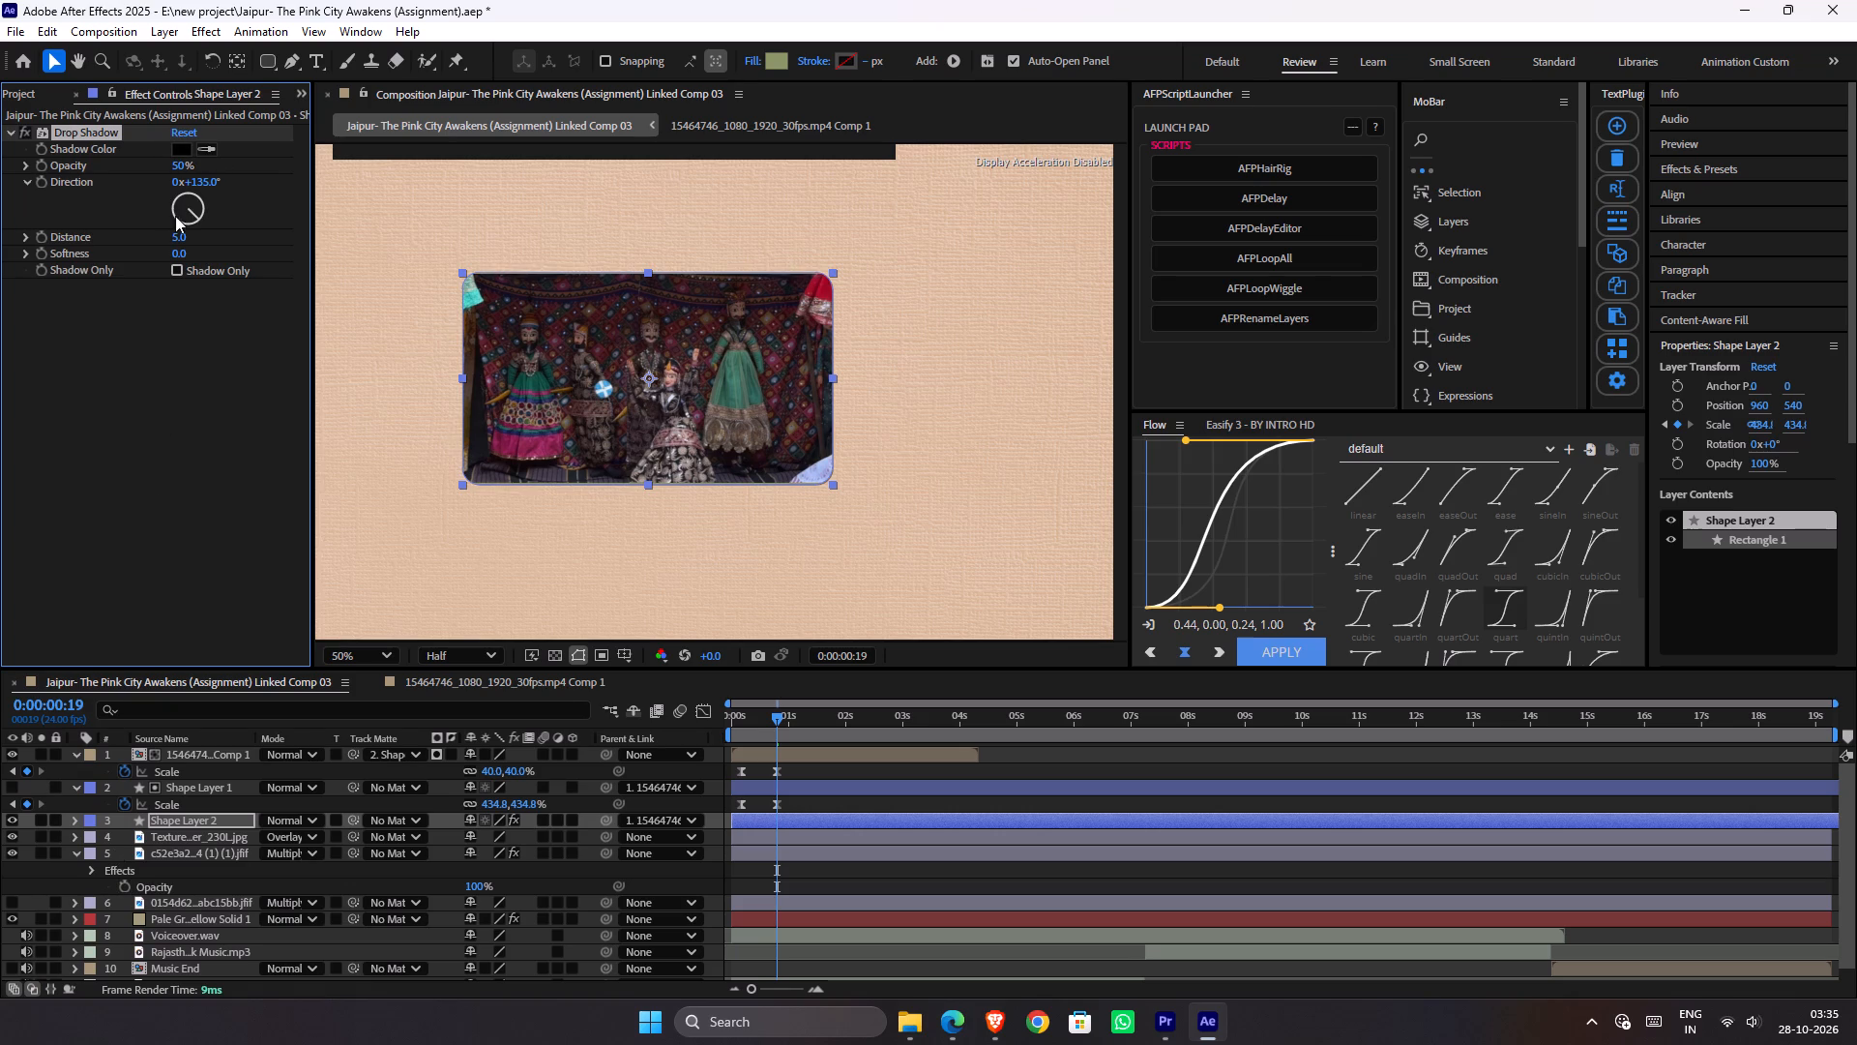
drag(175, 238, 189, 244)
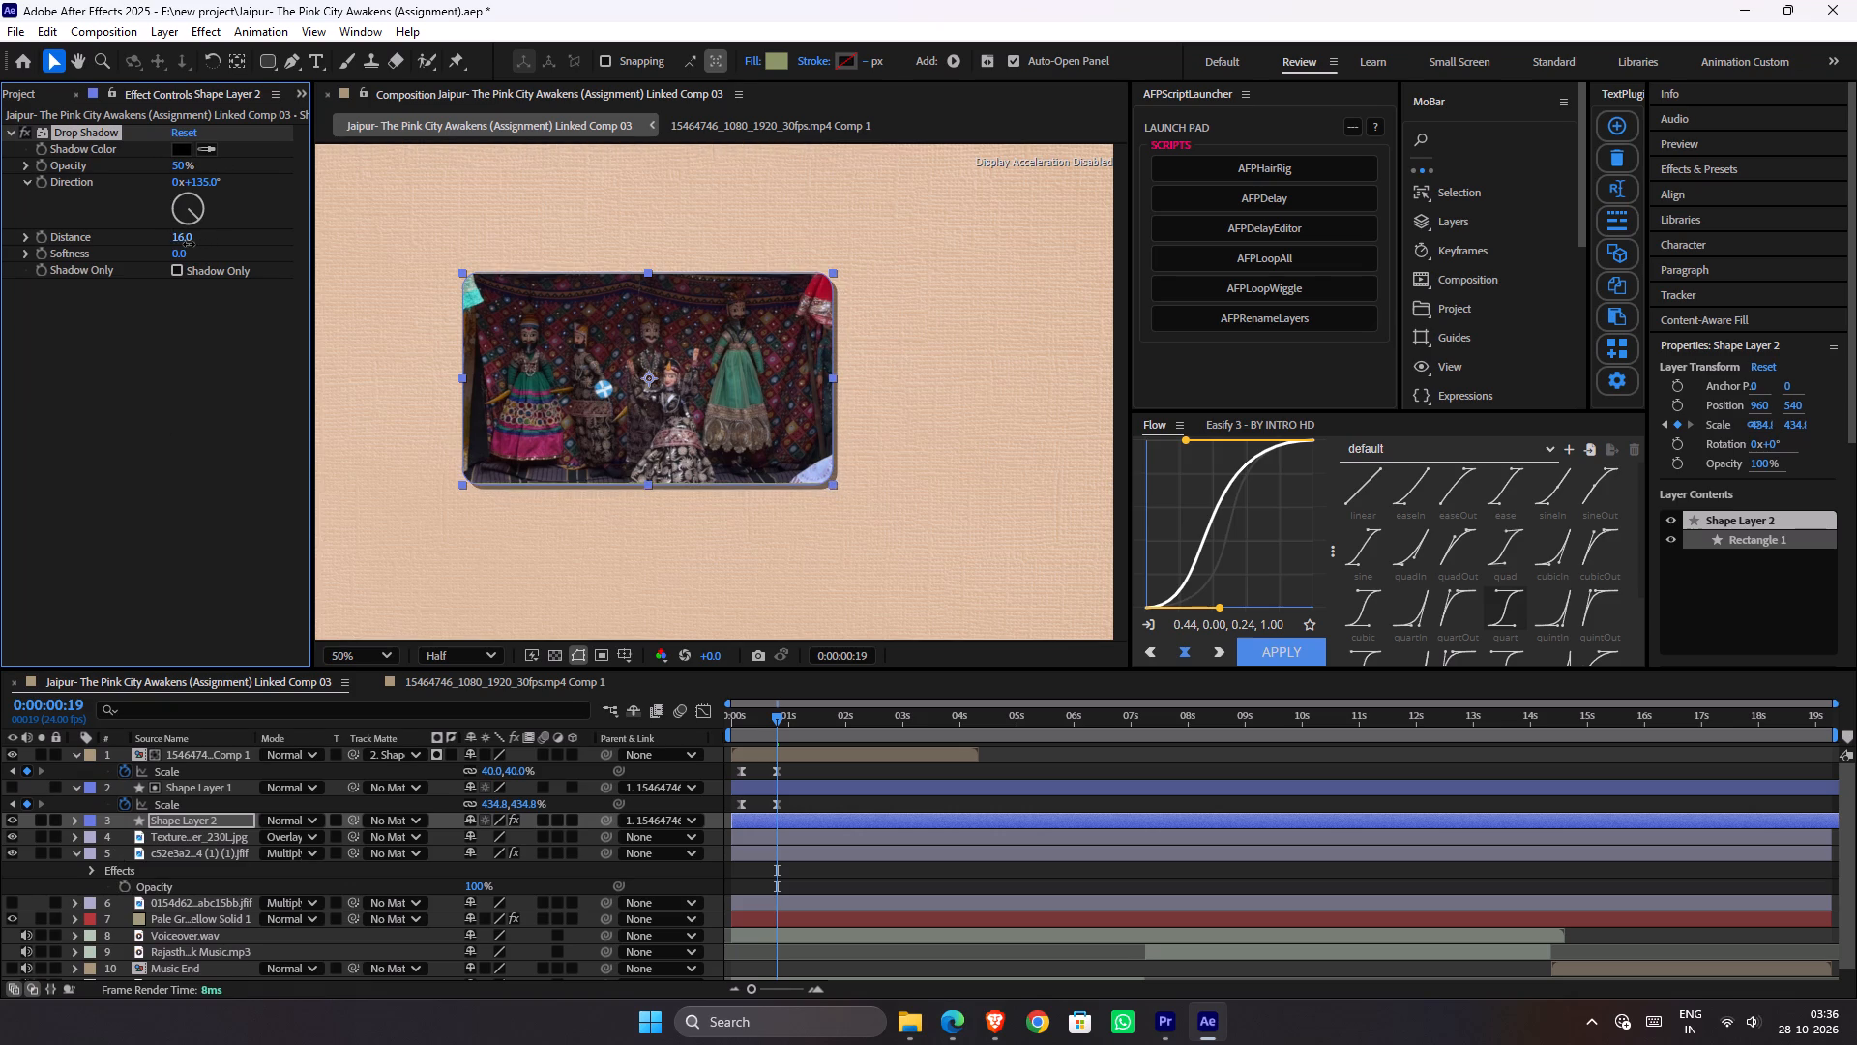
drag(189, 244, 198, 246)
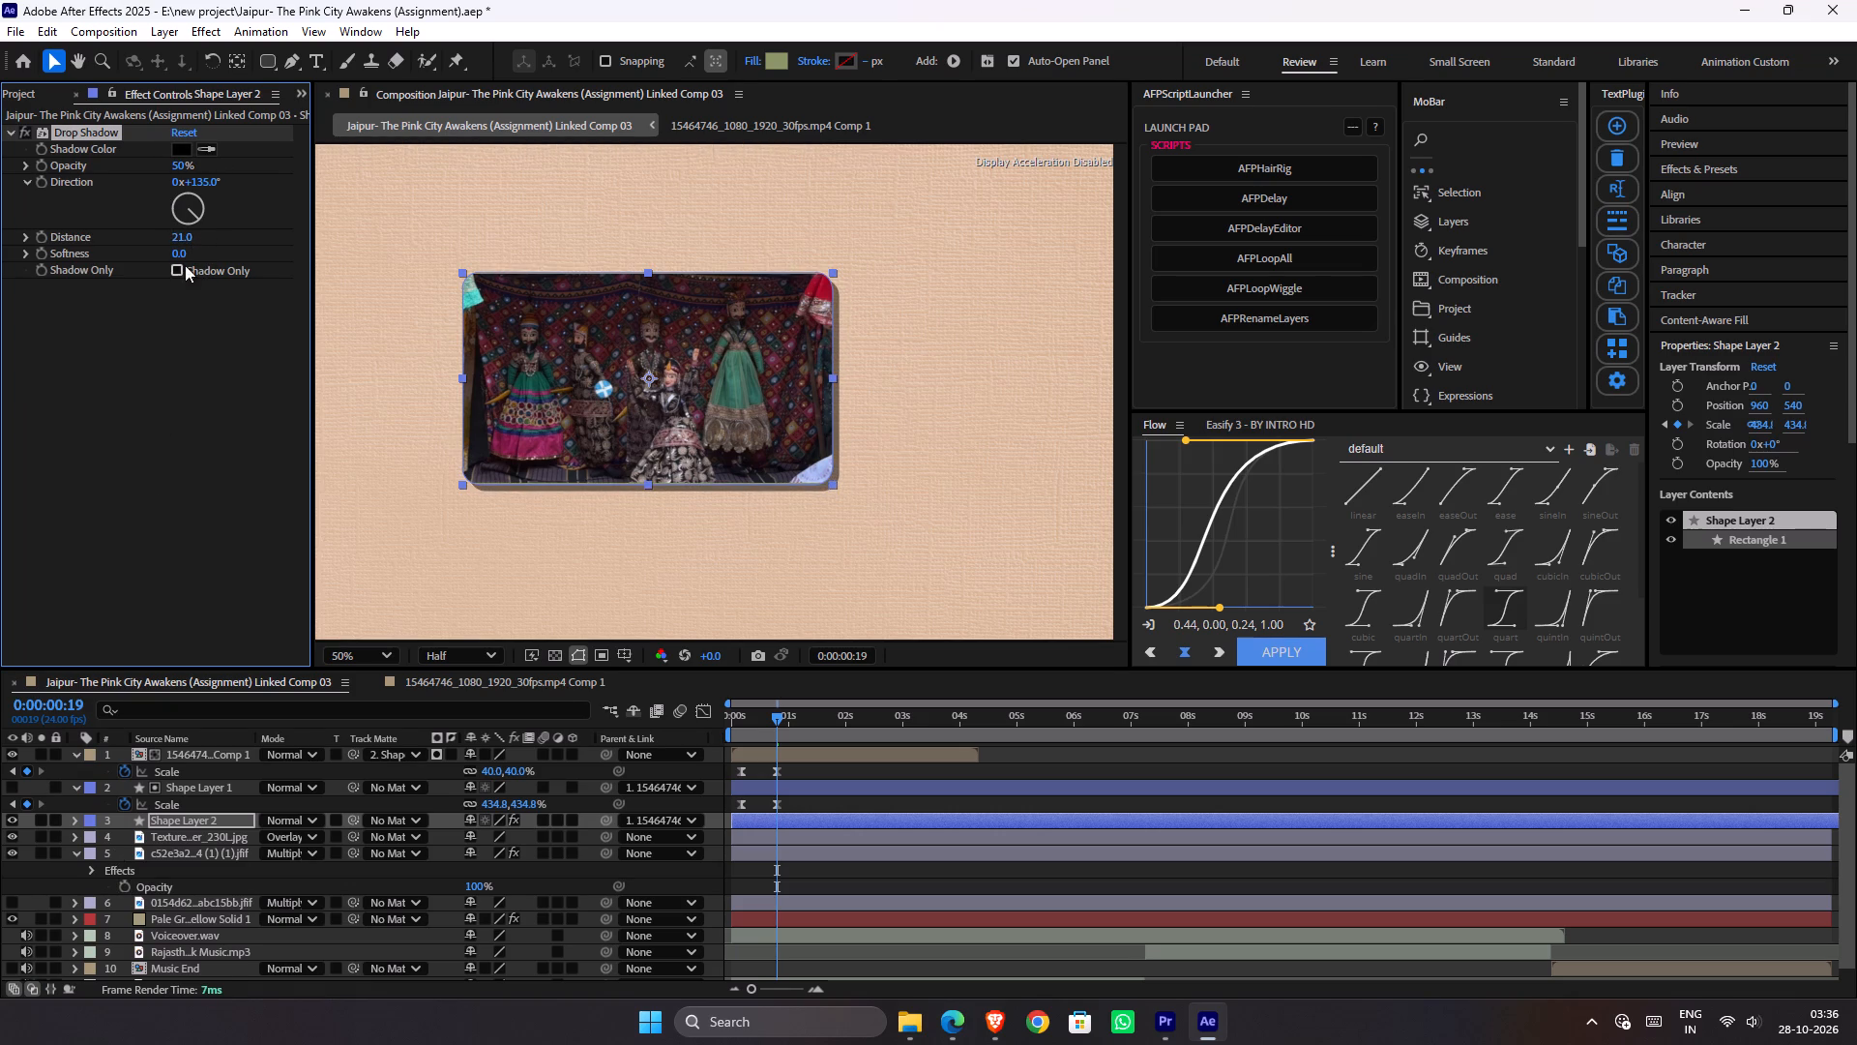
Set the Drop Shadow on Shape Layer 2 to a softness of 59 and an opacity of 37%.
drag(180, 252, 325, 252)
click(287, 353)
scroll(444, 410, down, 1)
click(997, 595)
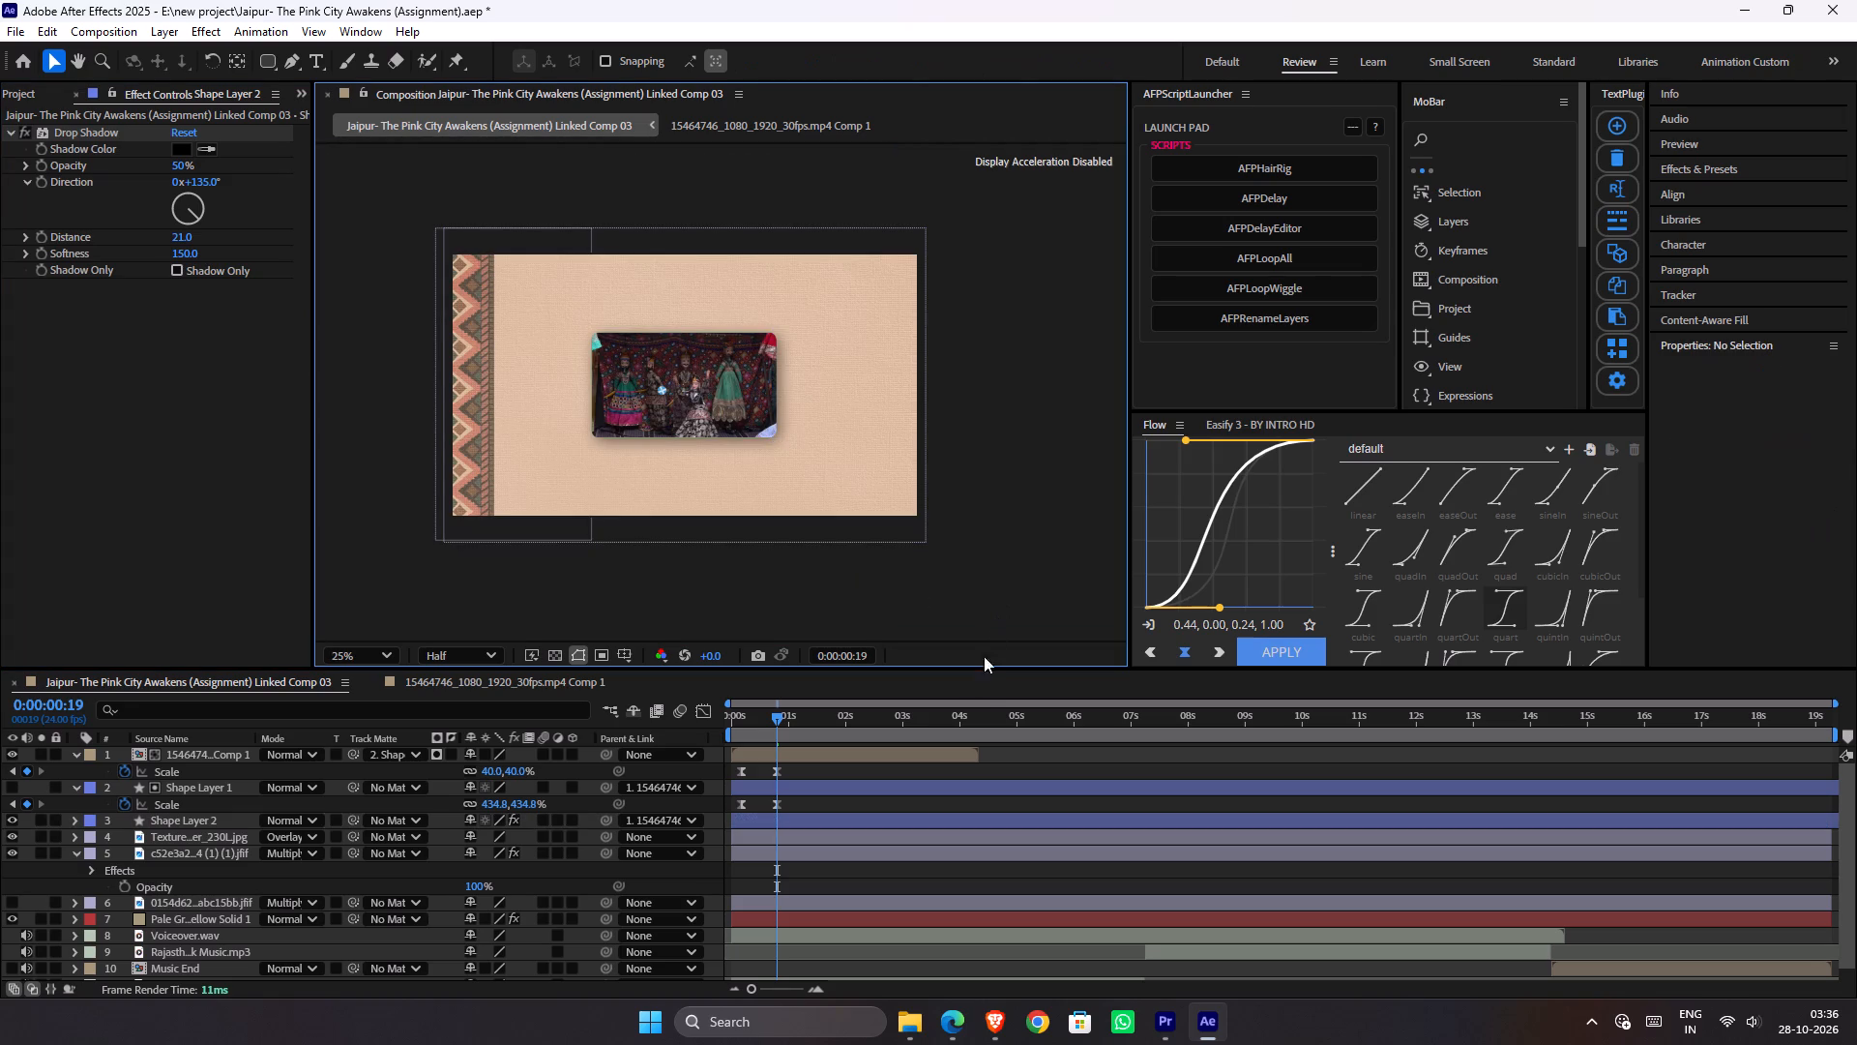
scroll(646, 295, up, 1)
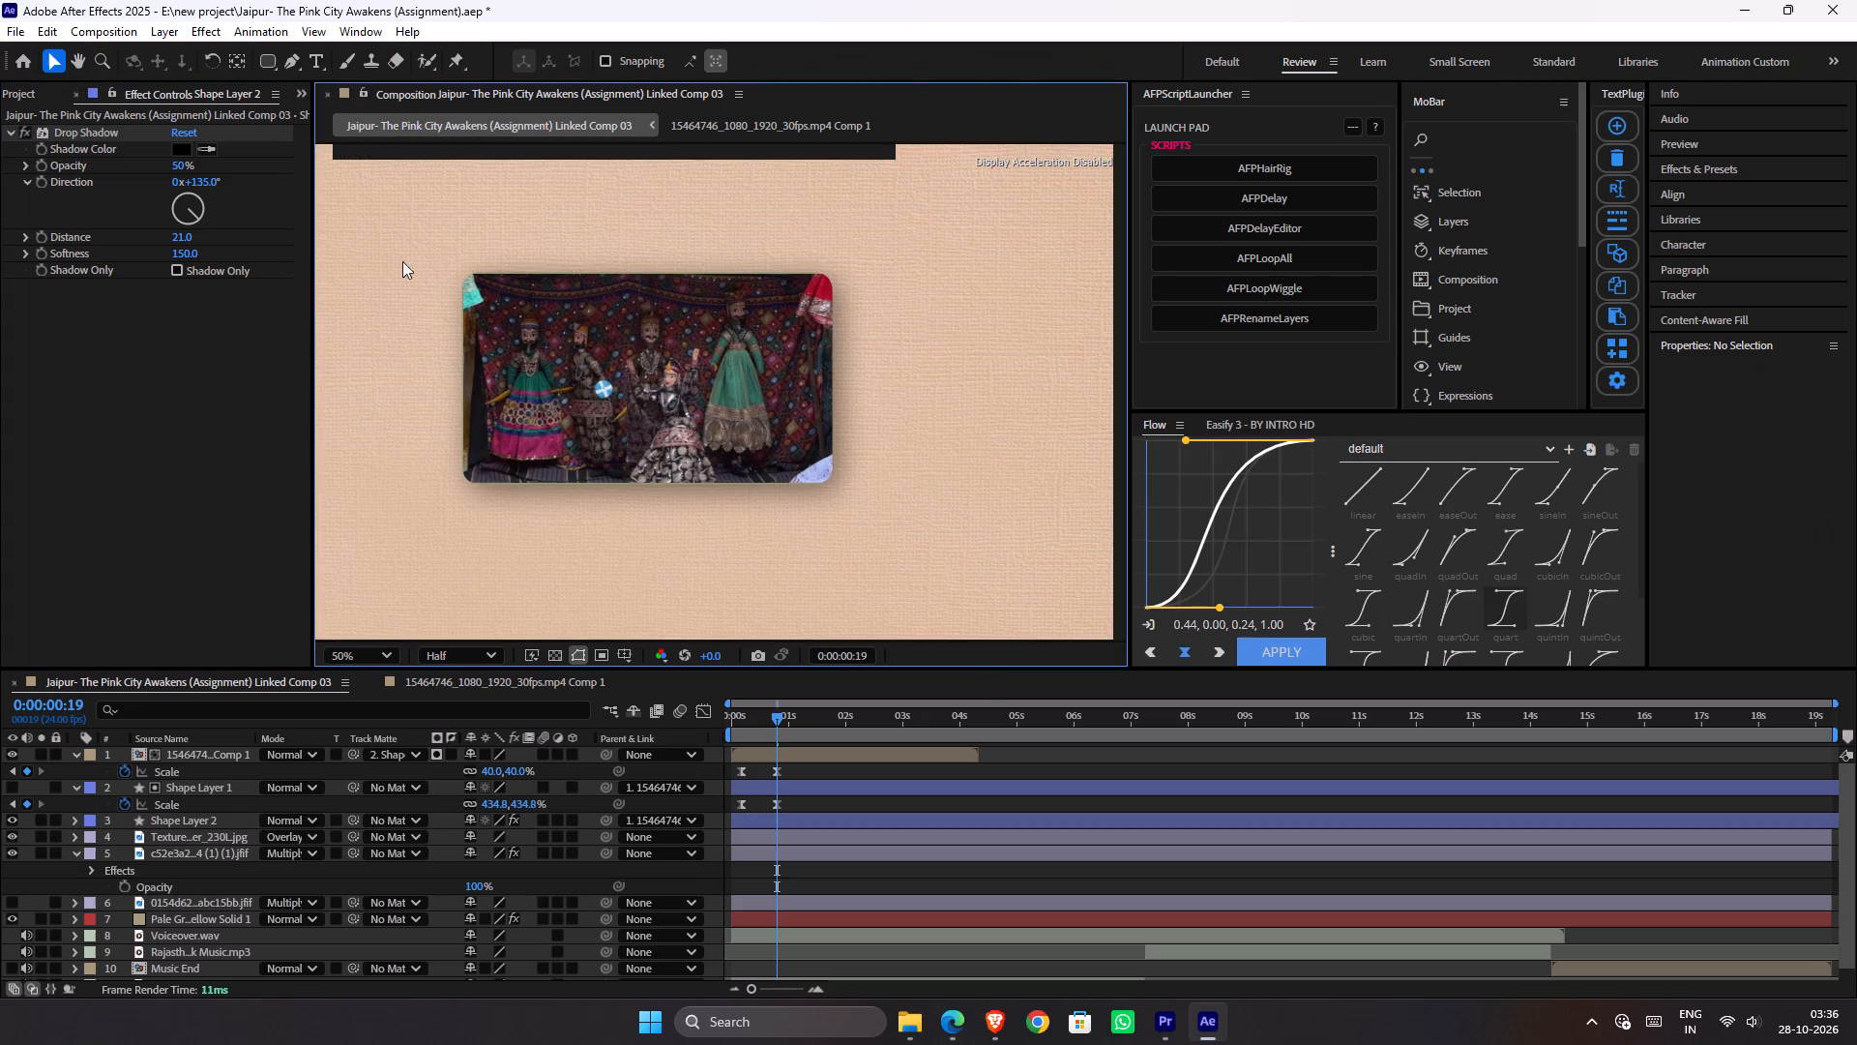
drag(183, 250, 274, 256)
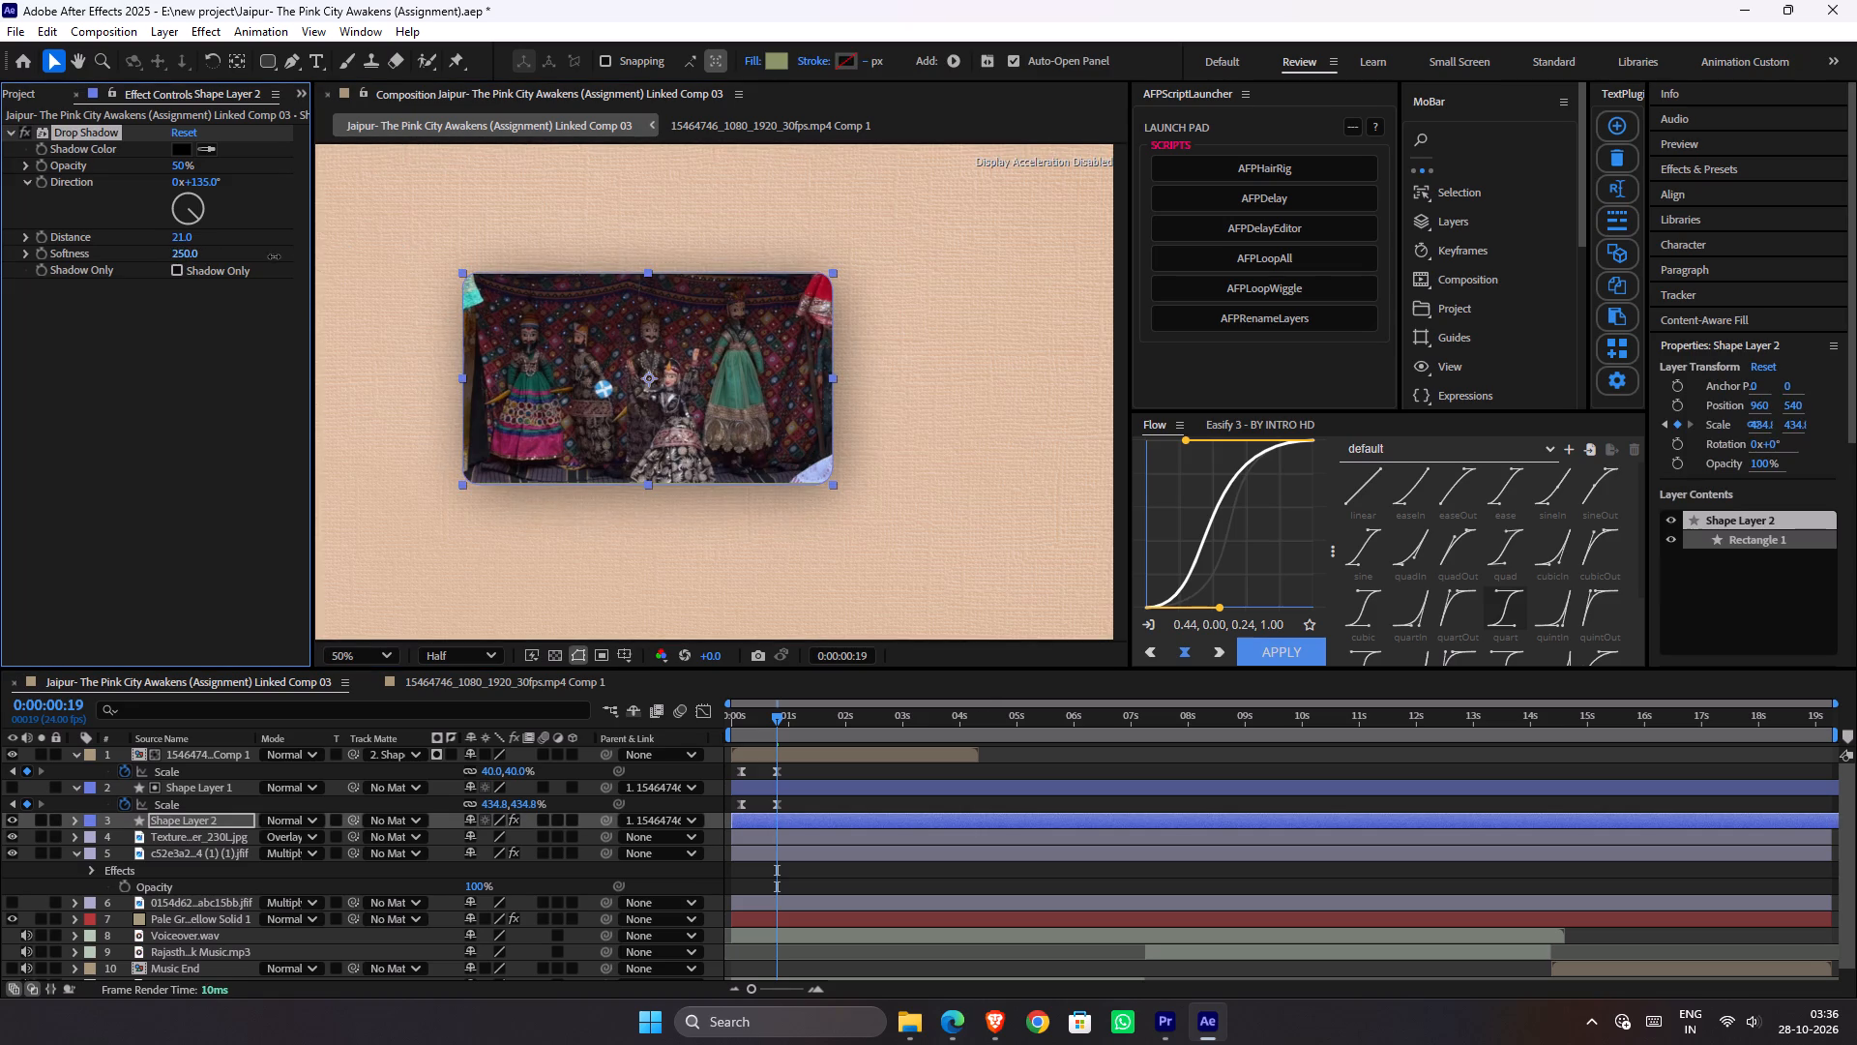
drag(274, 256, 77, 296)
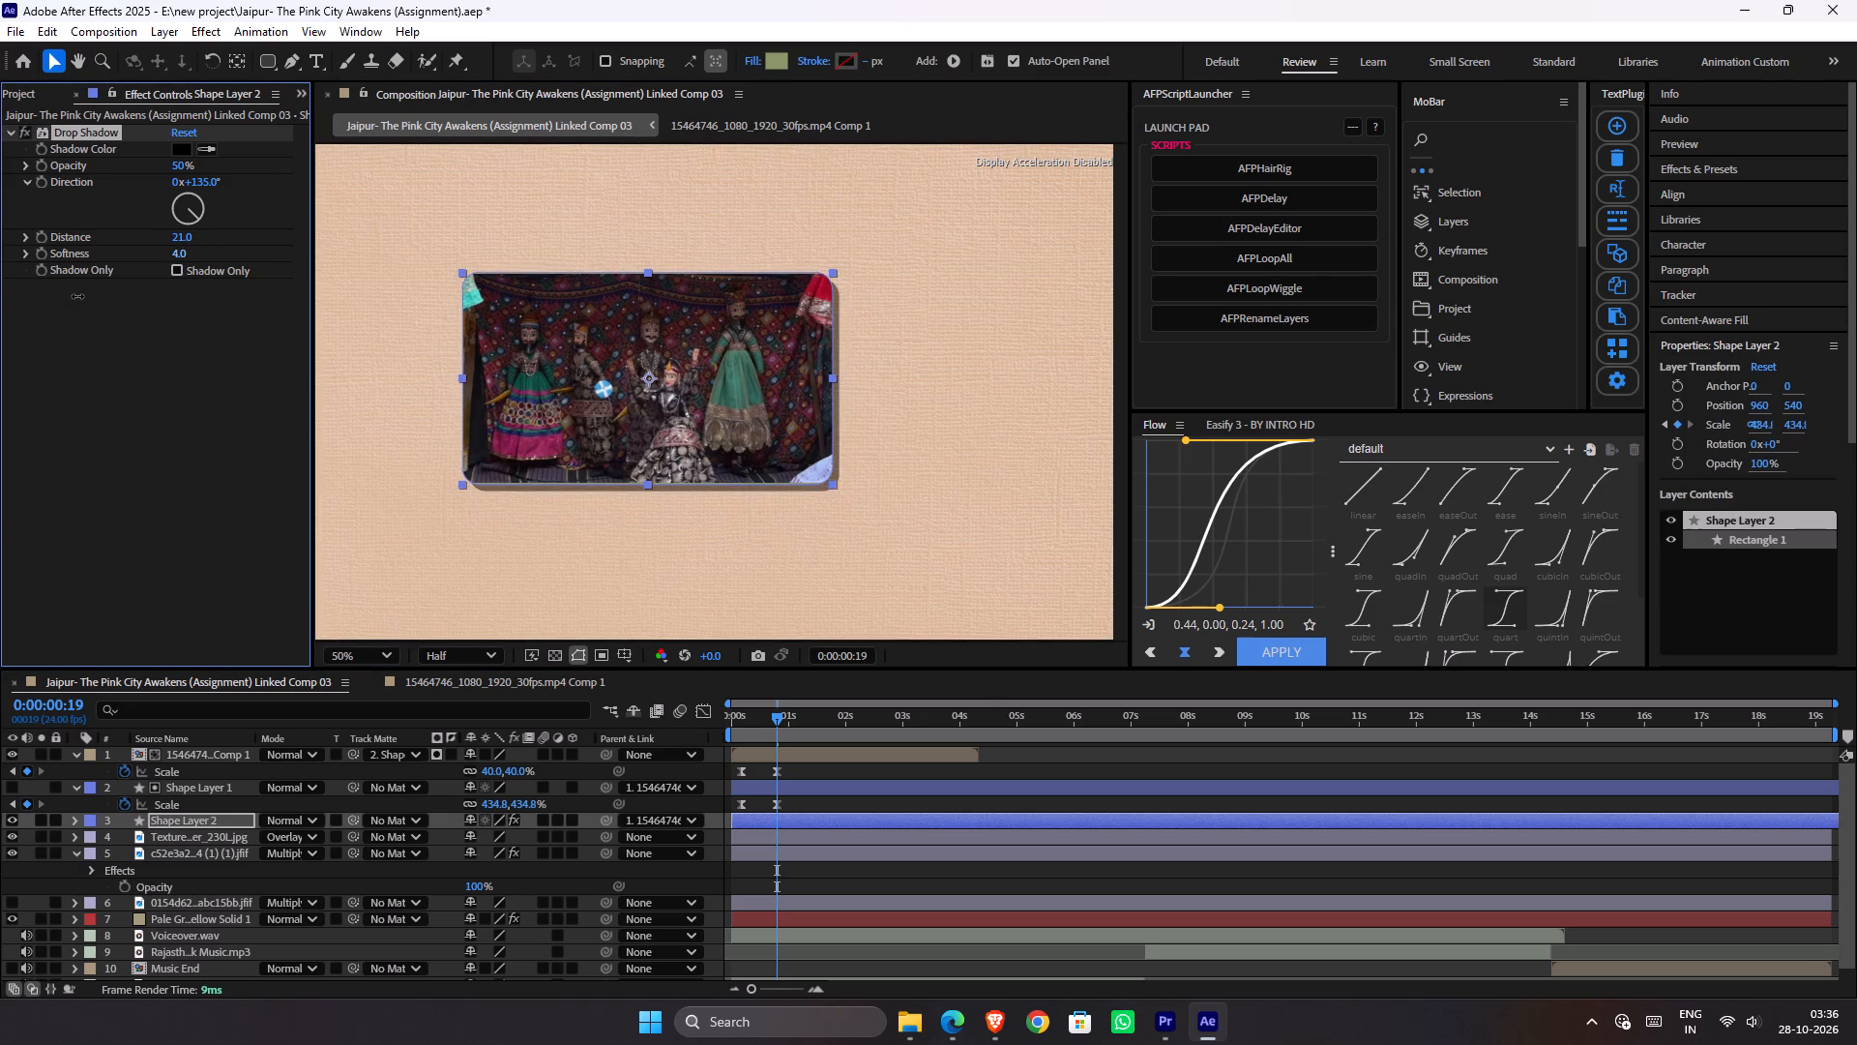
drag(77, 296, 118, 288)
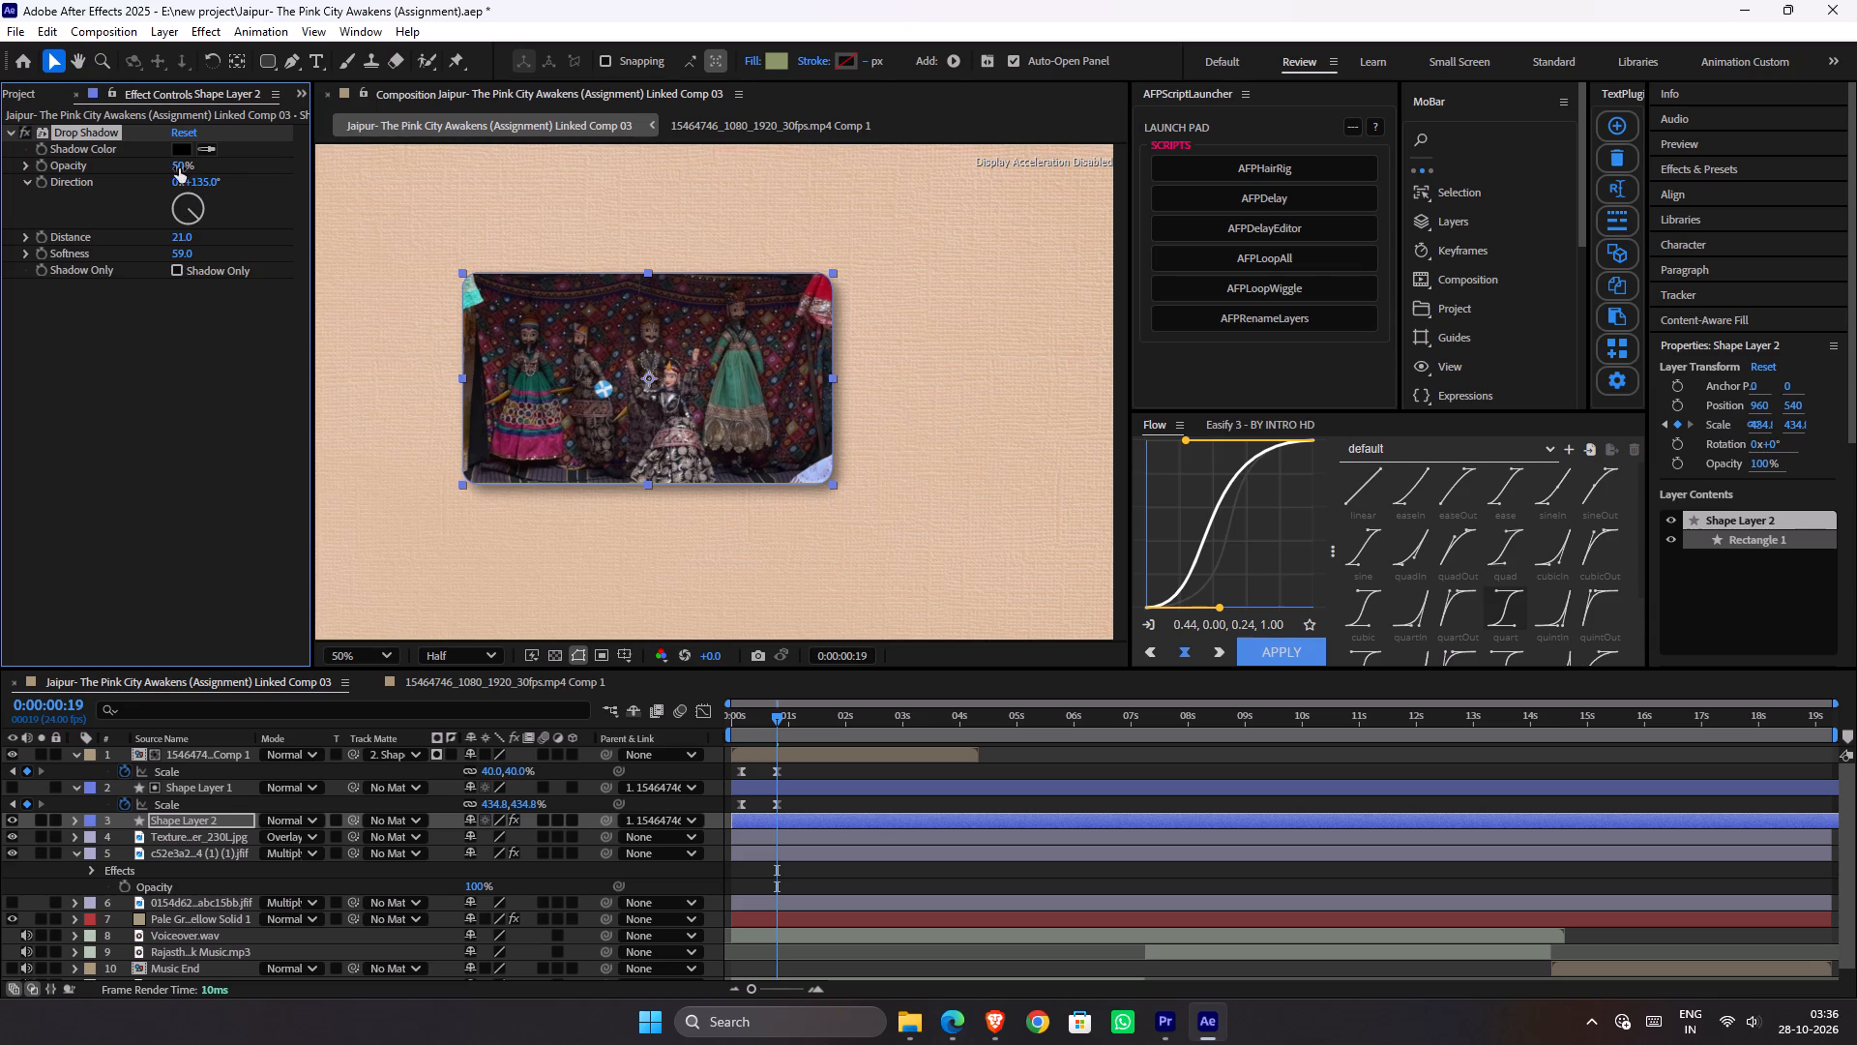
drag(178, 168, 151, 174)
click(883, 864)
scroll(860, 541, down, 1)
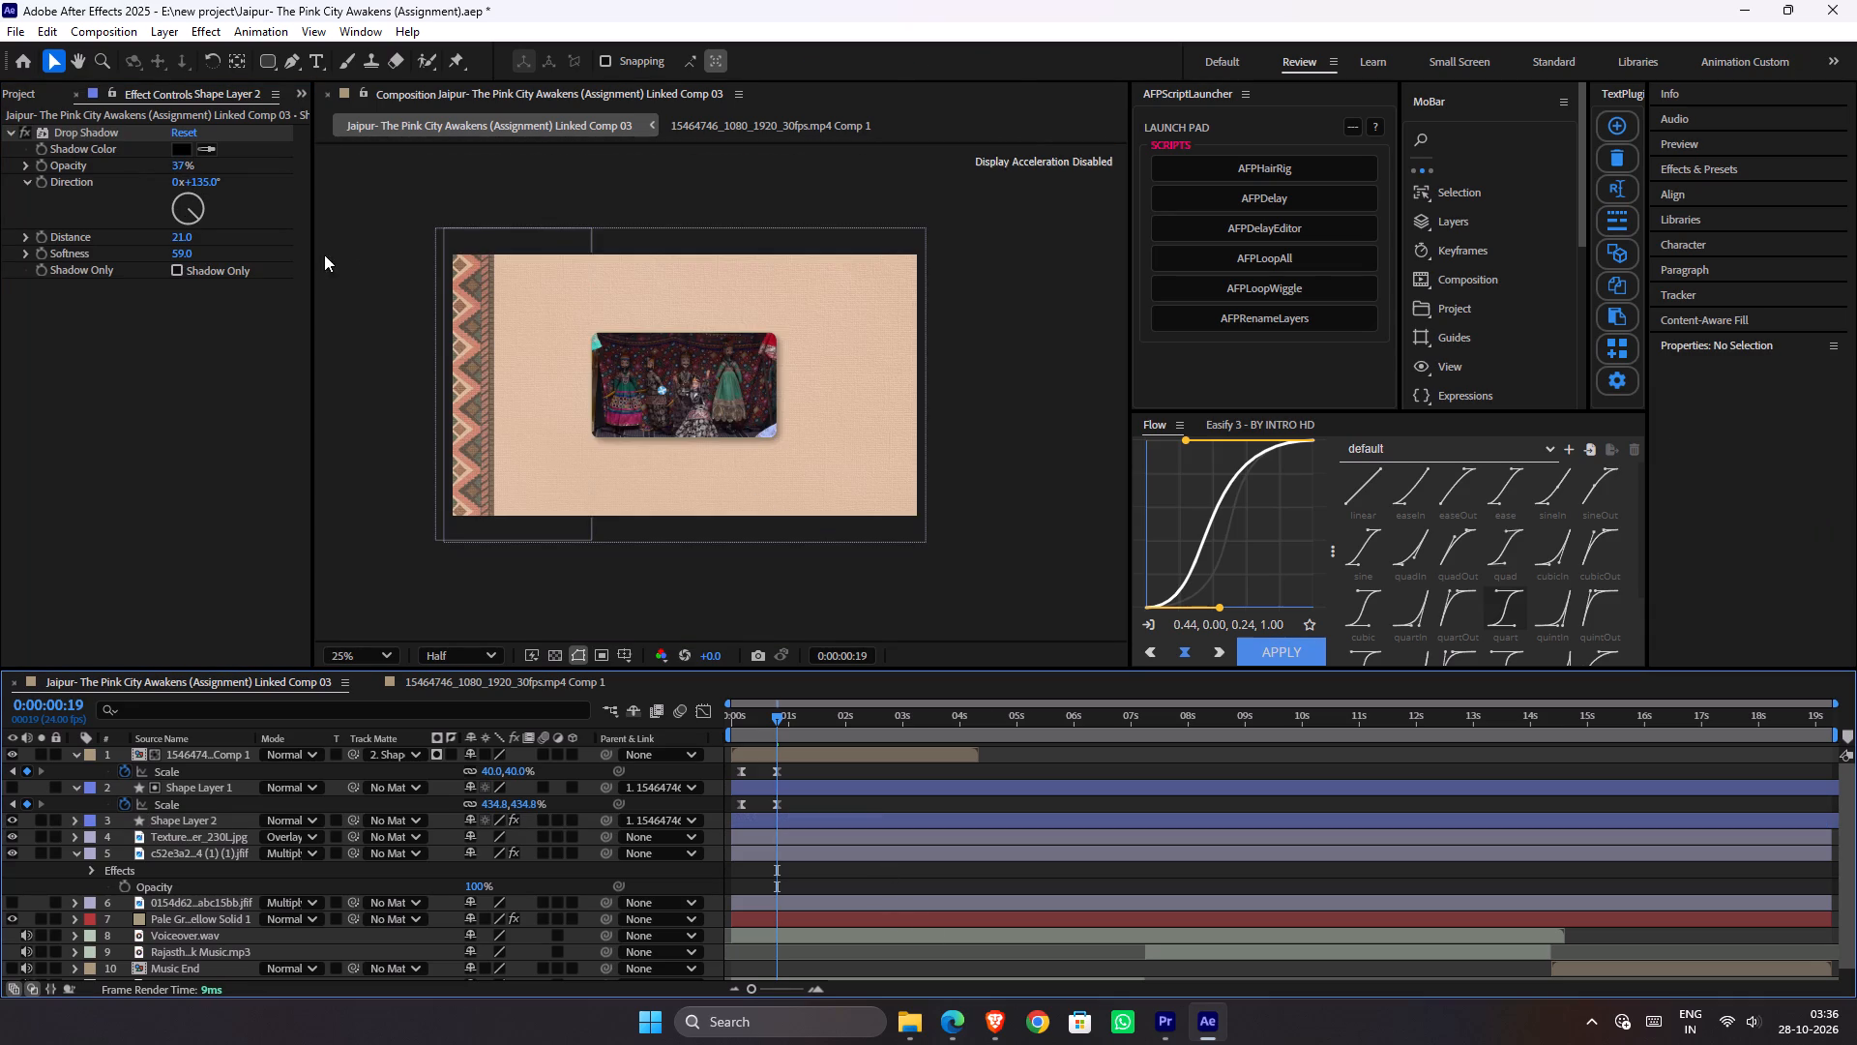
Set the distance of Shape Layer 2's Drop Shadow to 11.
drag(181, 239, 158, 240)
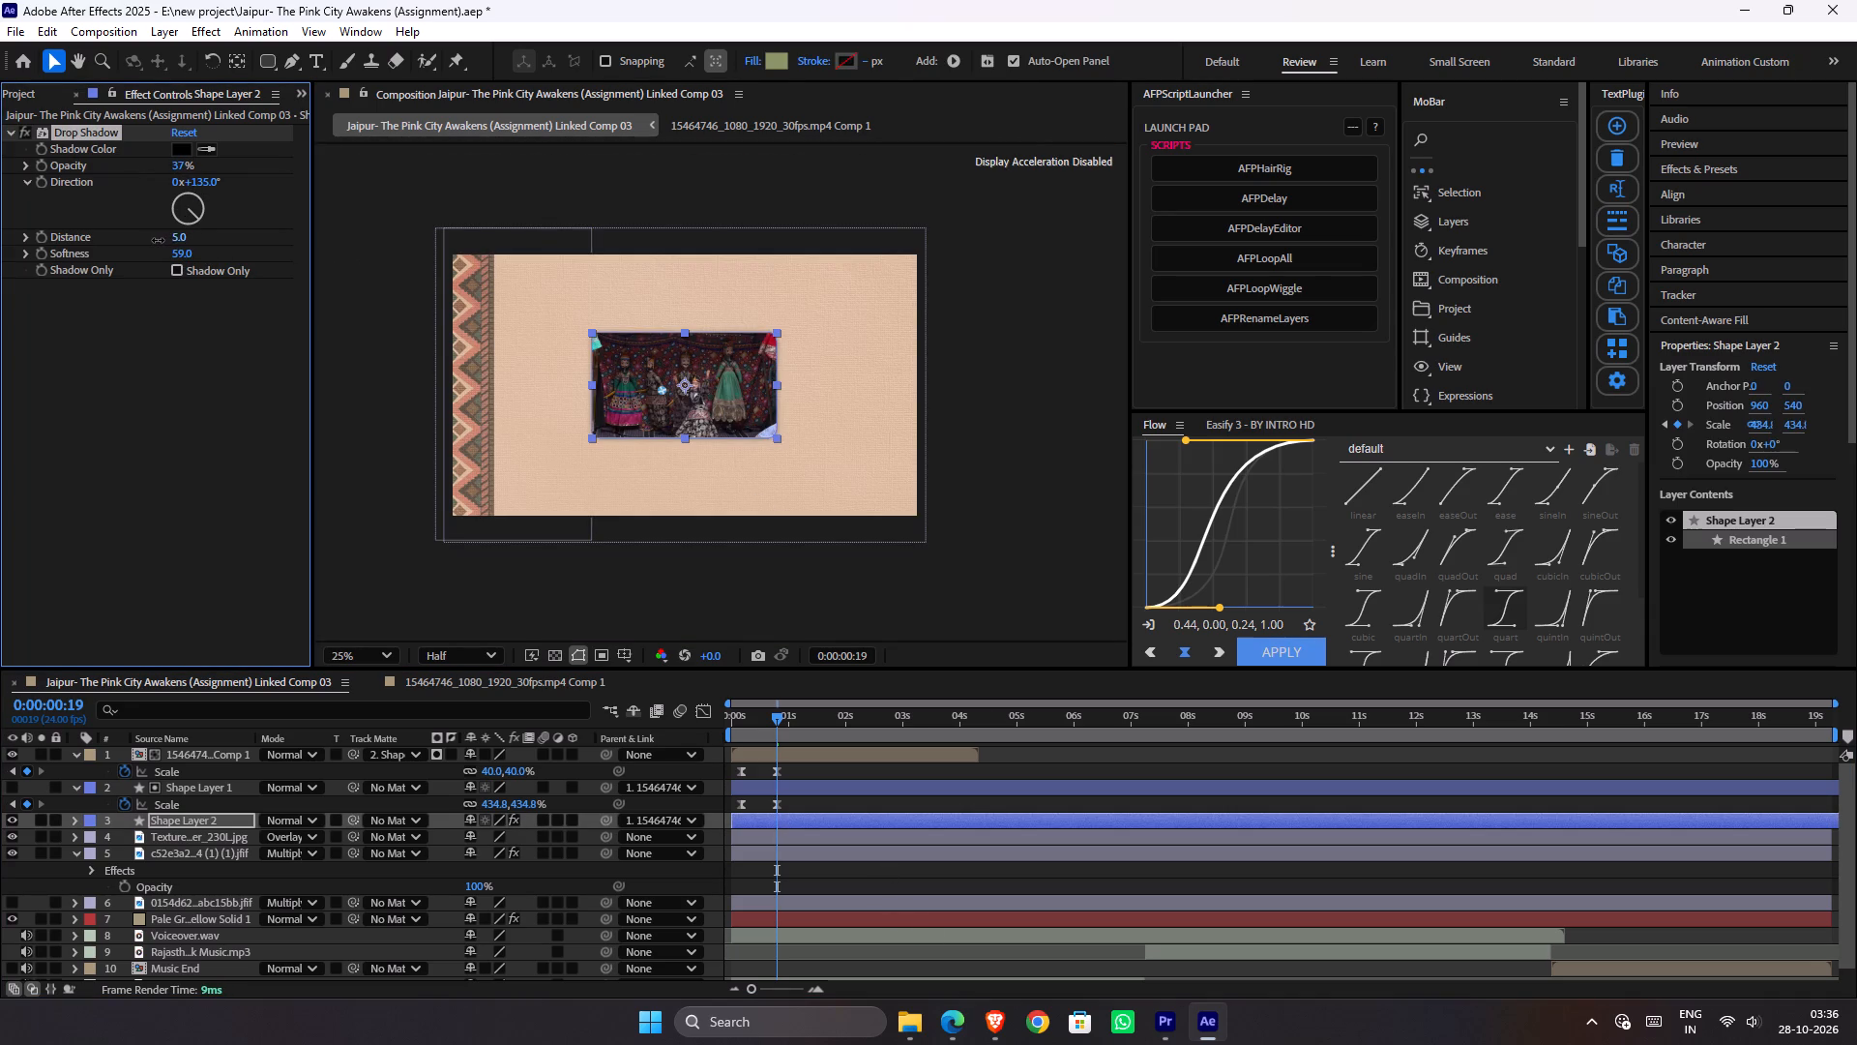
drag(158, 240, 163, 240)
click(1027, 486)
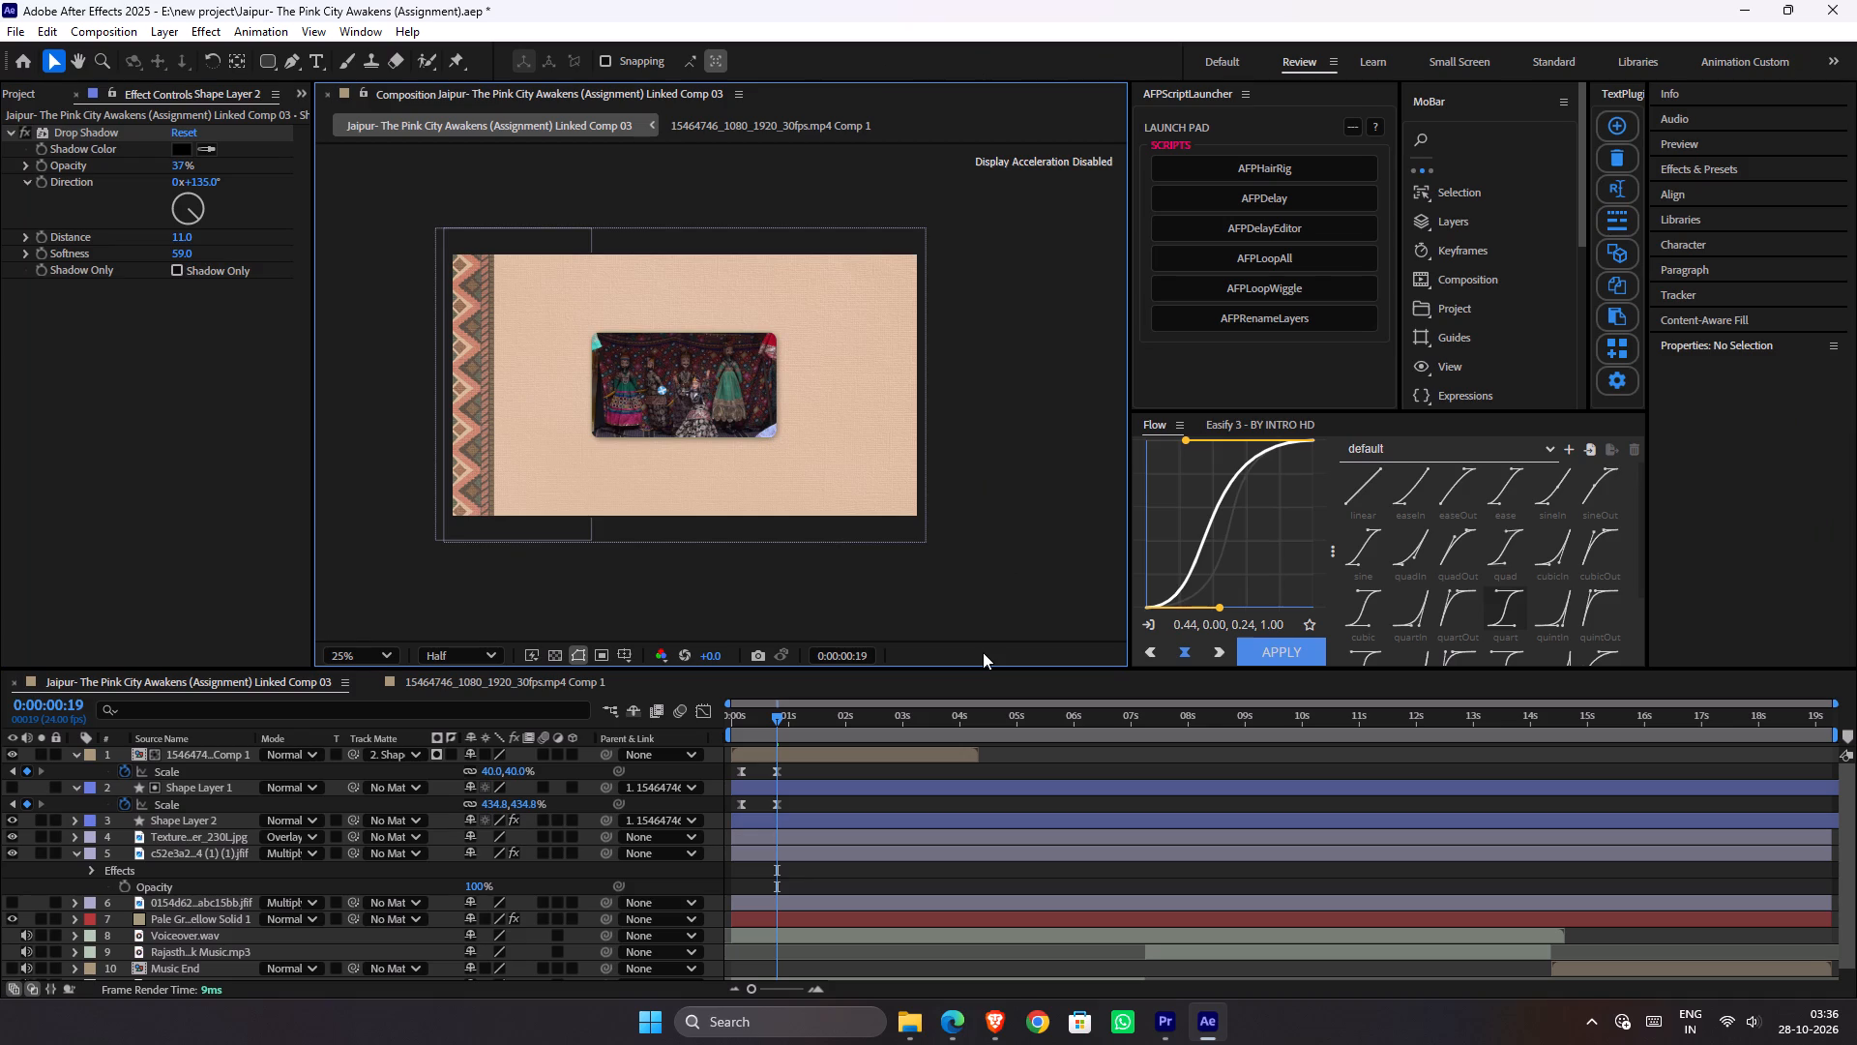
scroll(912, 578, up, 1)
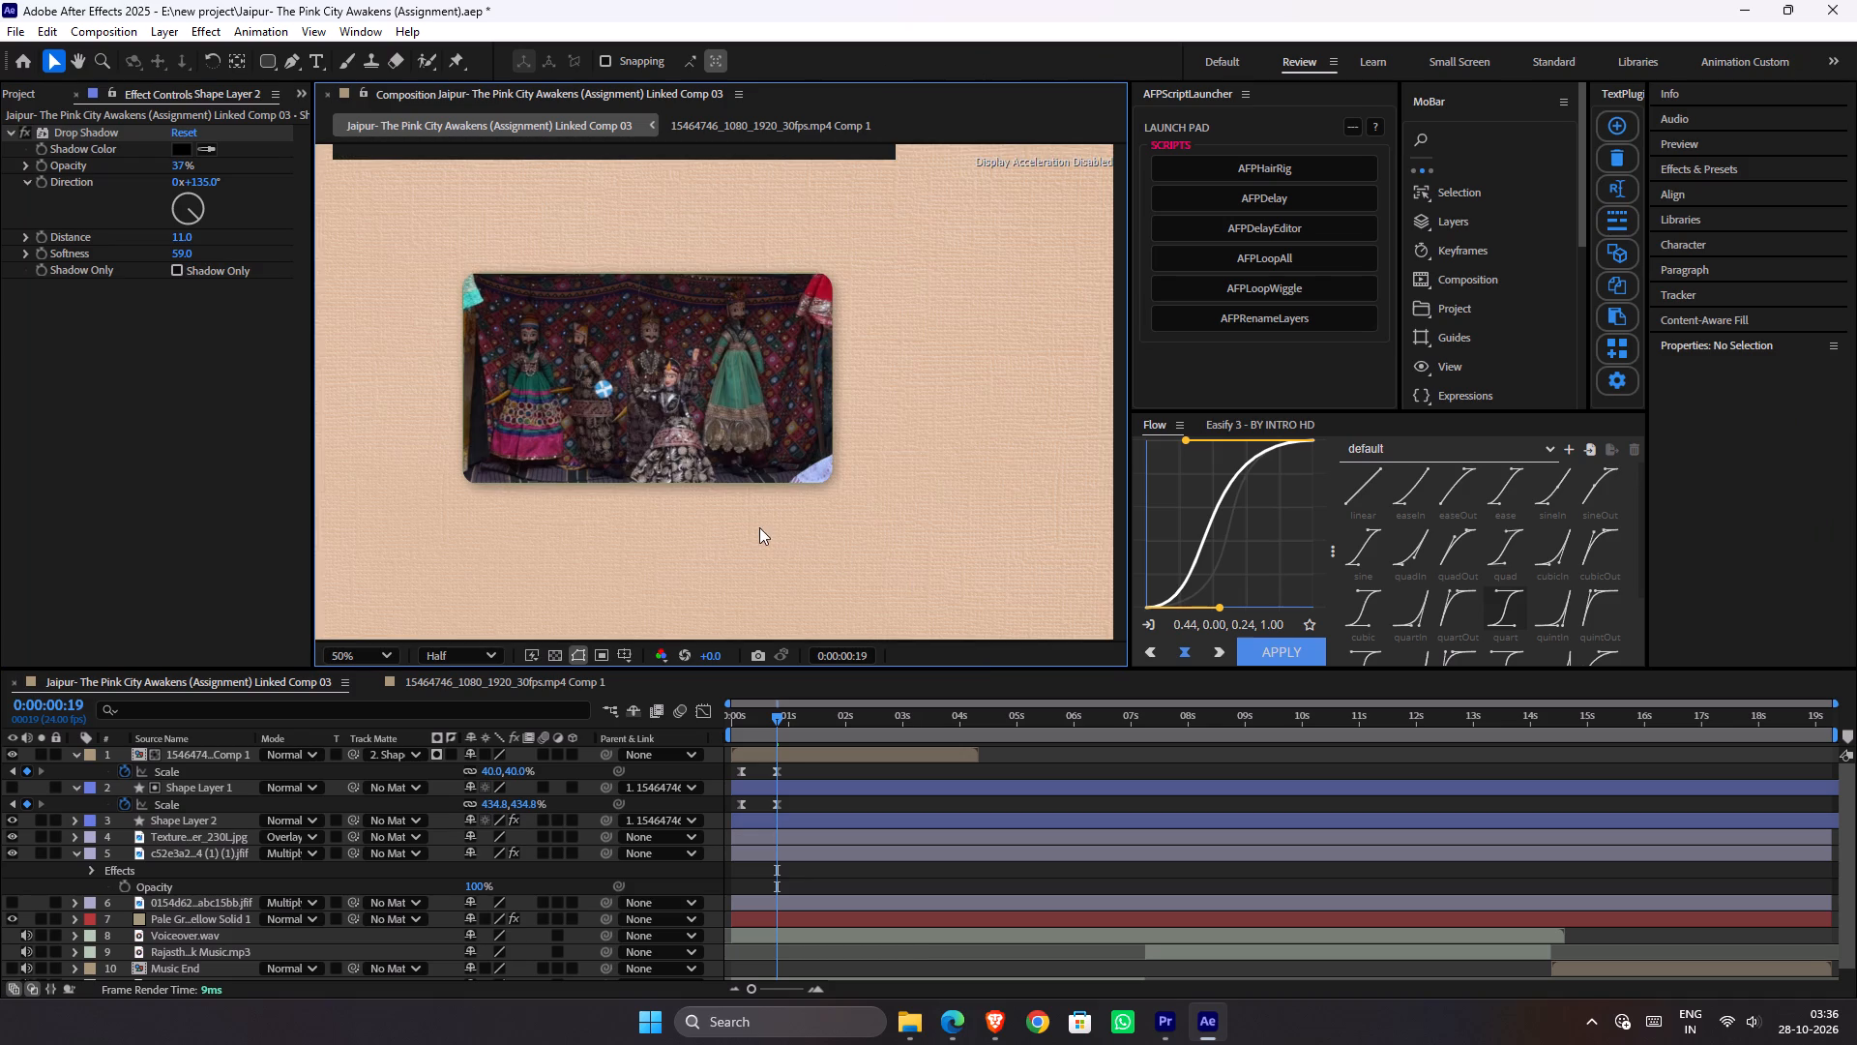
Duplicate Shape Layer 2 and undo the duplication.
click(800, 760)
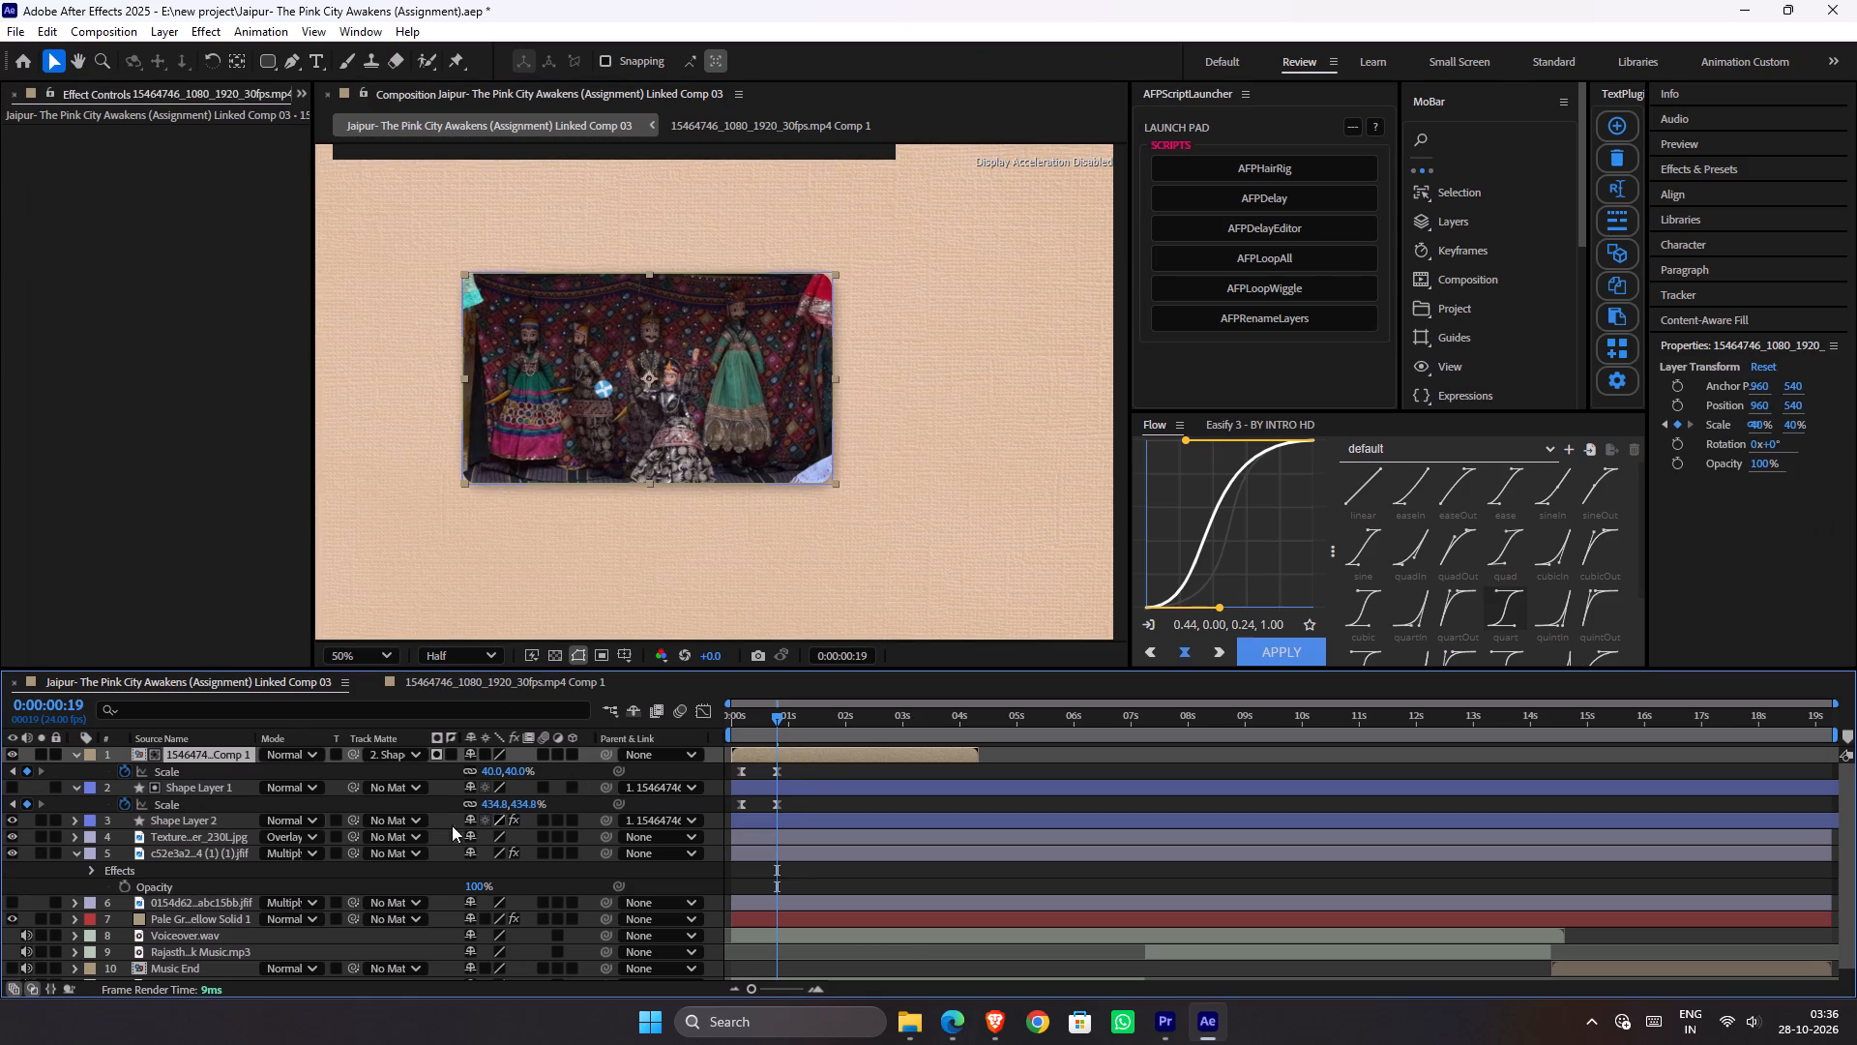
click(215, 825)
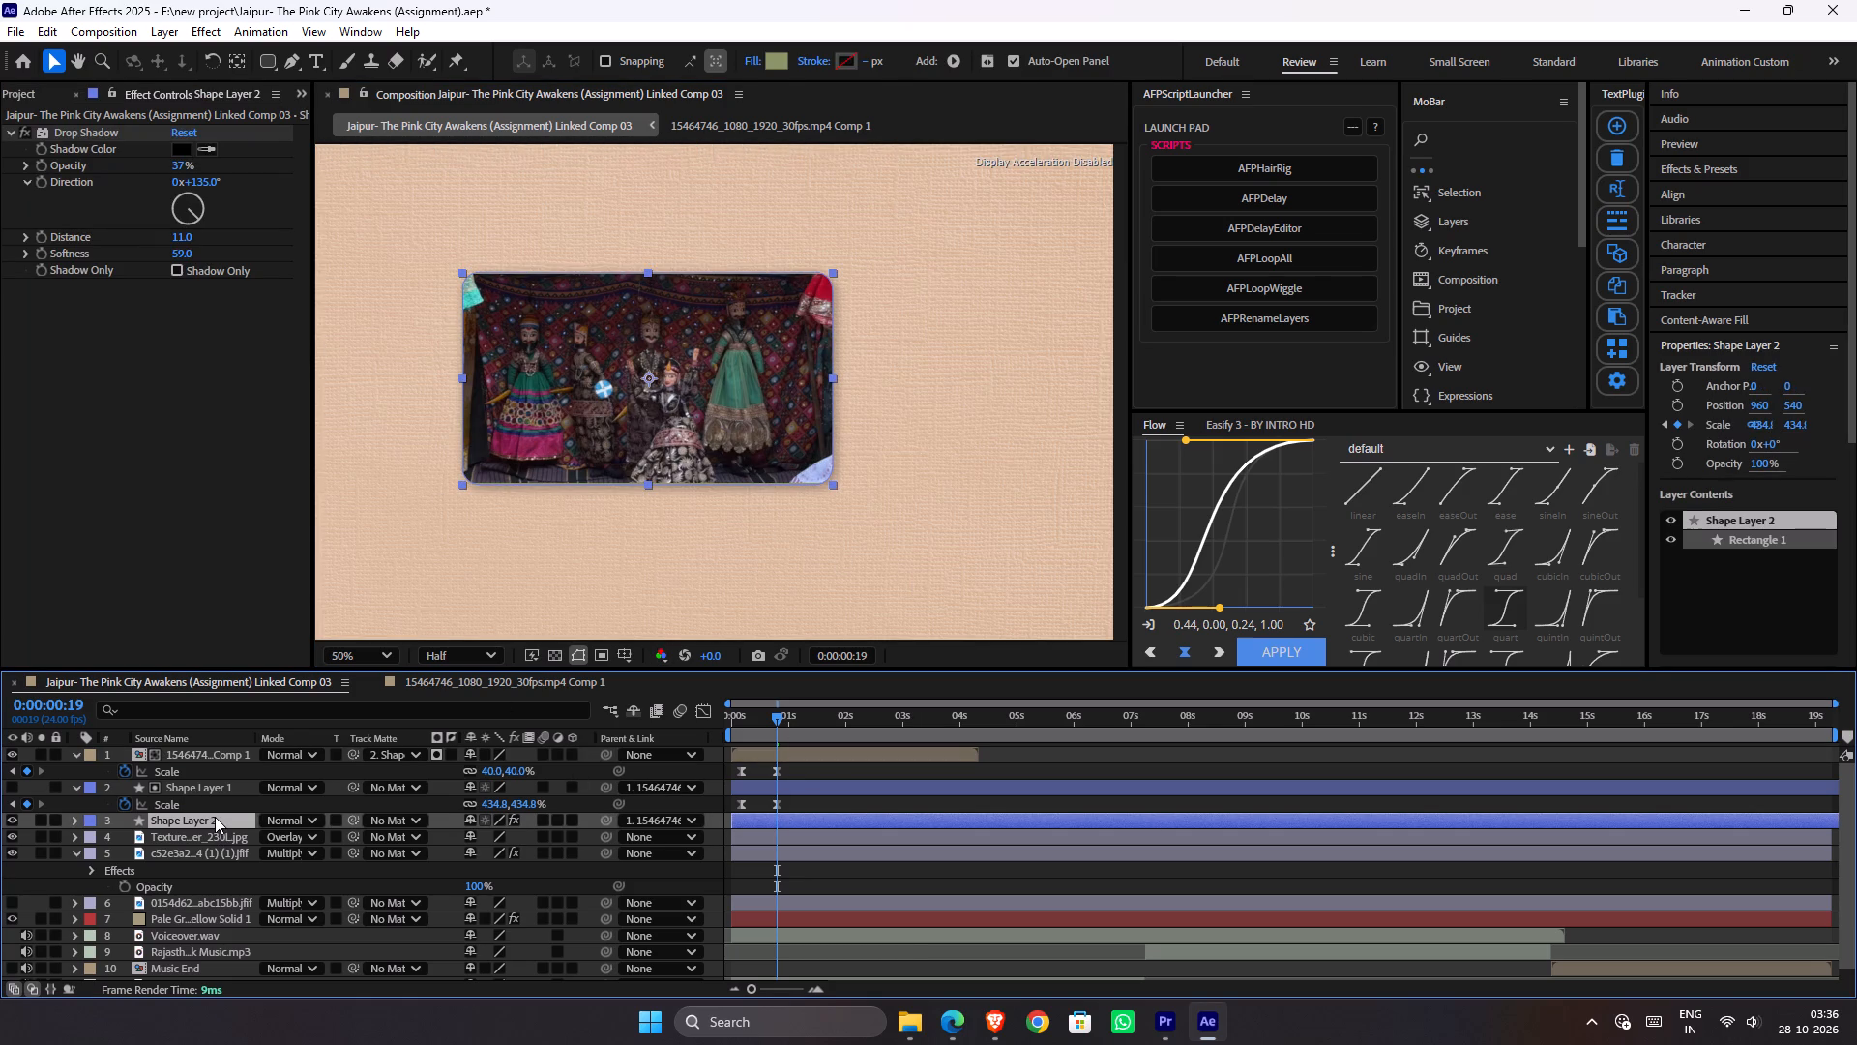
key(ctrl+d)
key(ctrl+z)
Duplicate the Drop Shadow effect on Shape Layer 2.
click(54, 121)
click(63, 132)
key(ctrl+d)
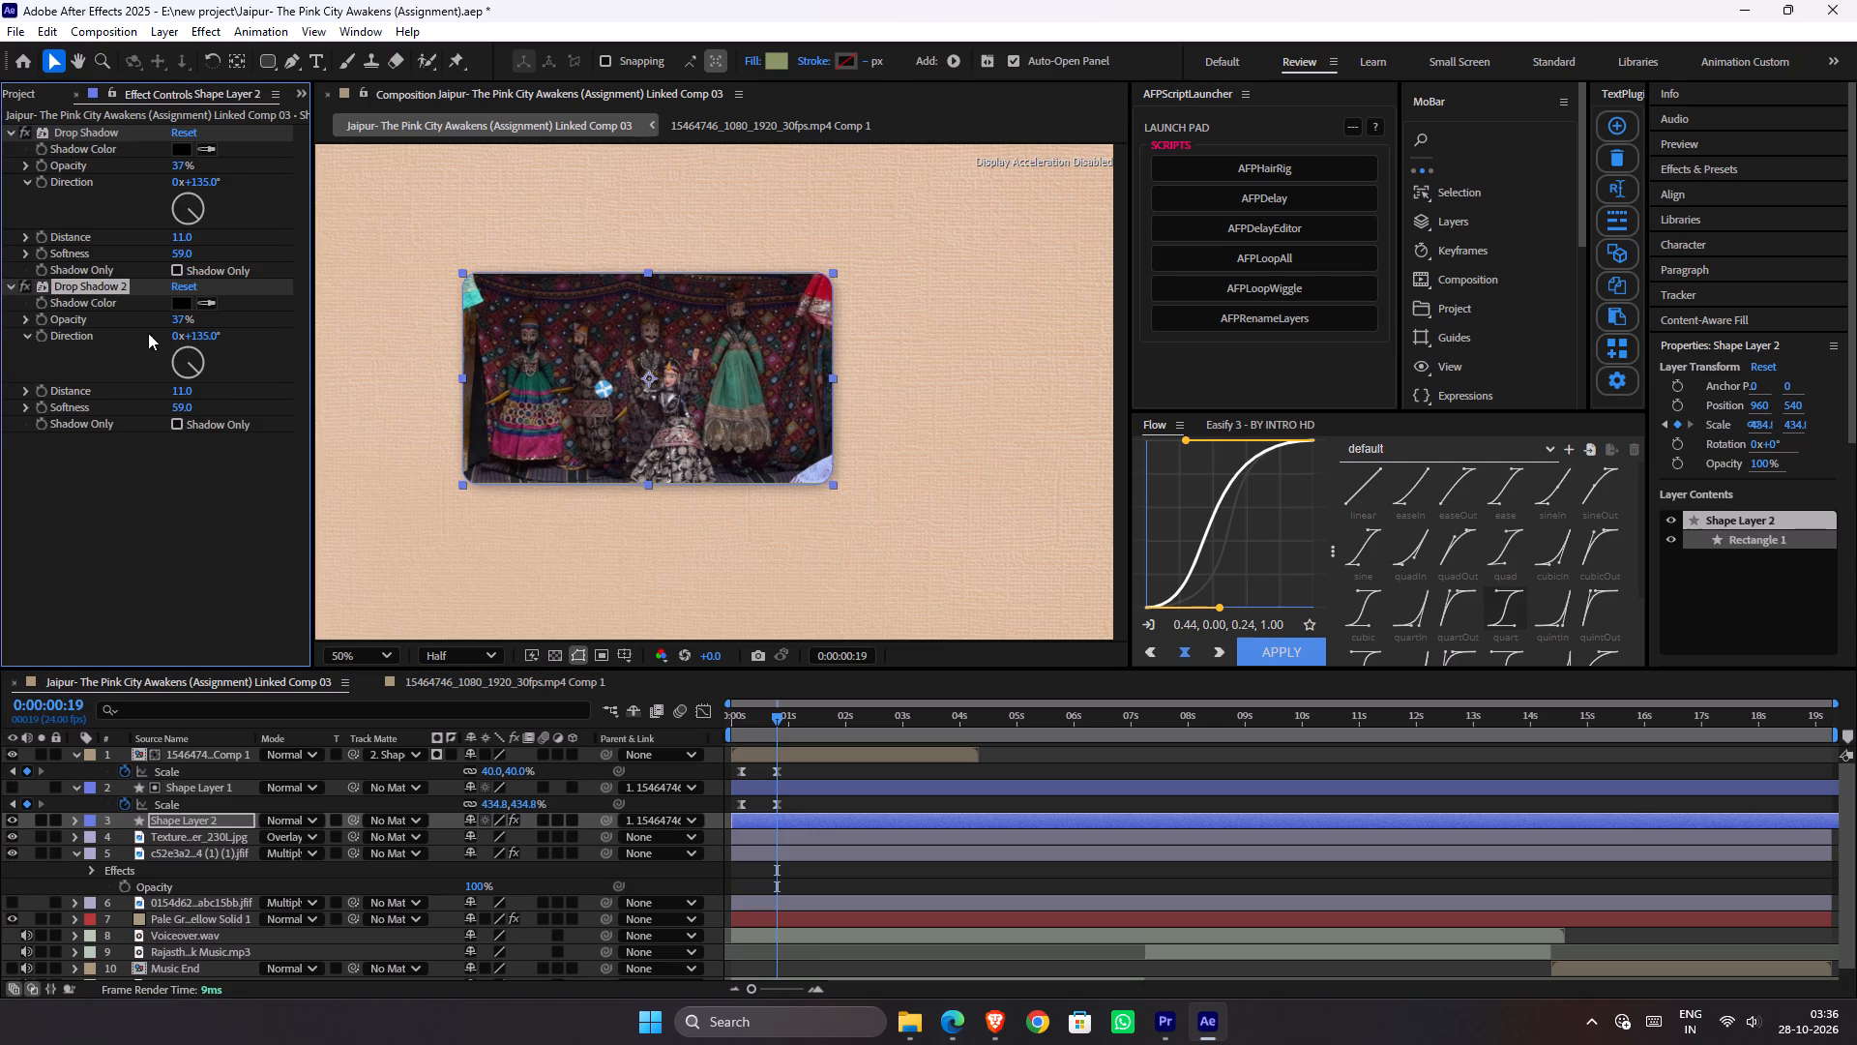
Set the first Drop Shadow on Shape Layer 2 to 100% opacity, distance 8 and softness 11.
drag(177, 169, 184, 168)
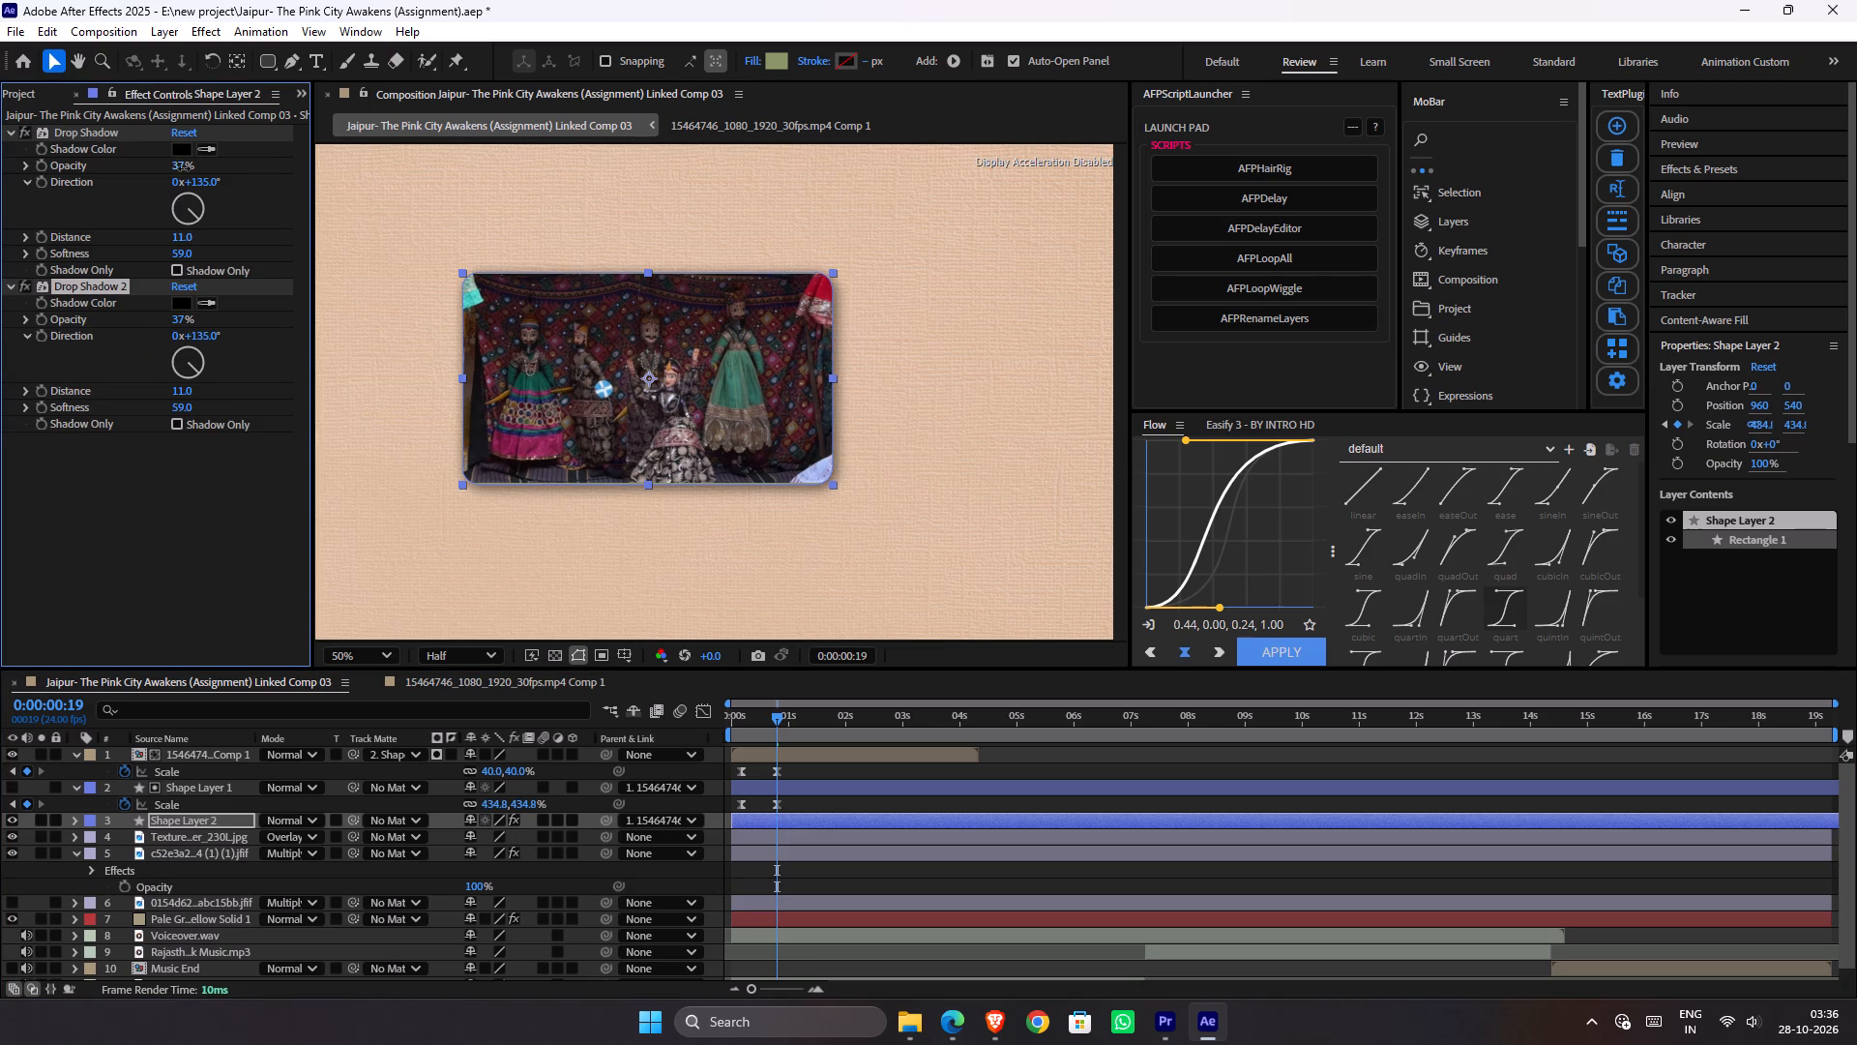
drag(184, 168, 475, 165)
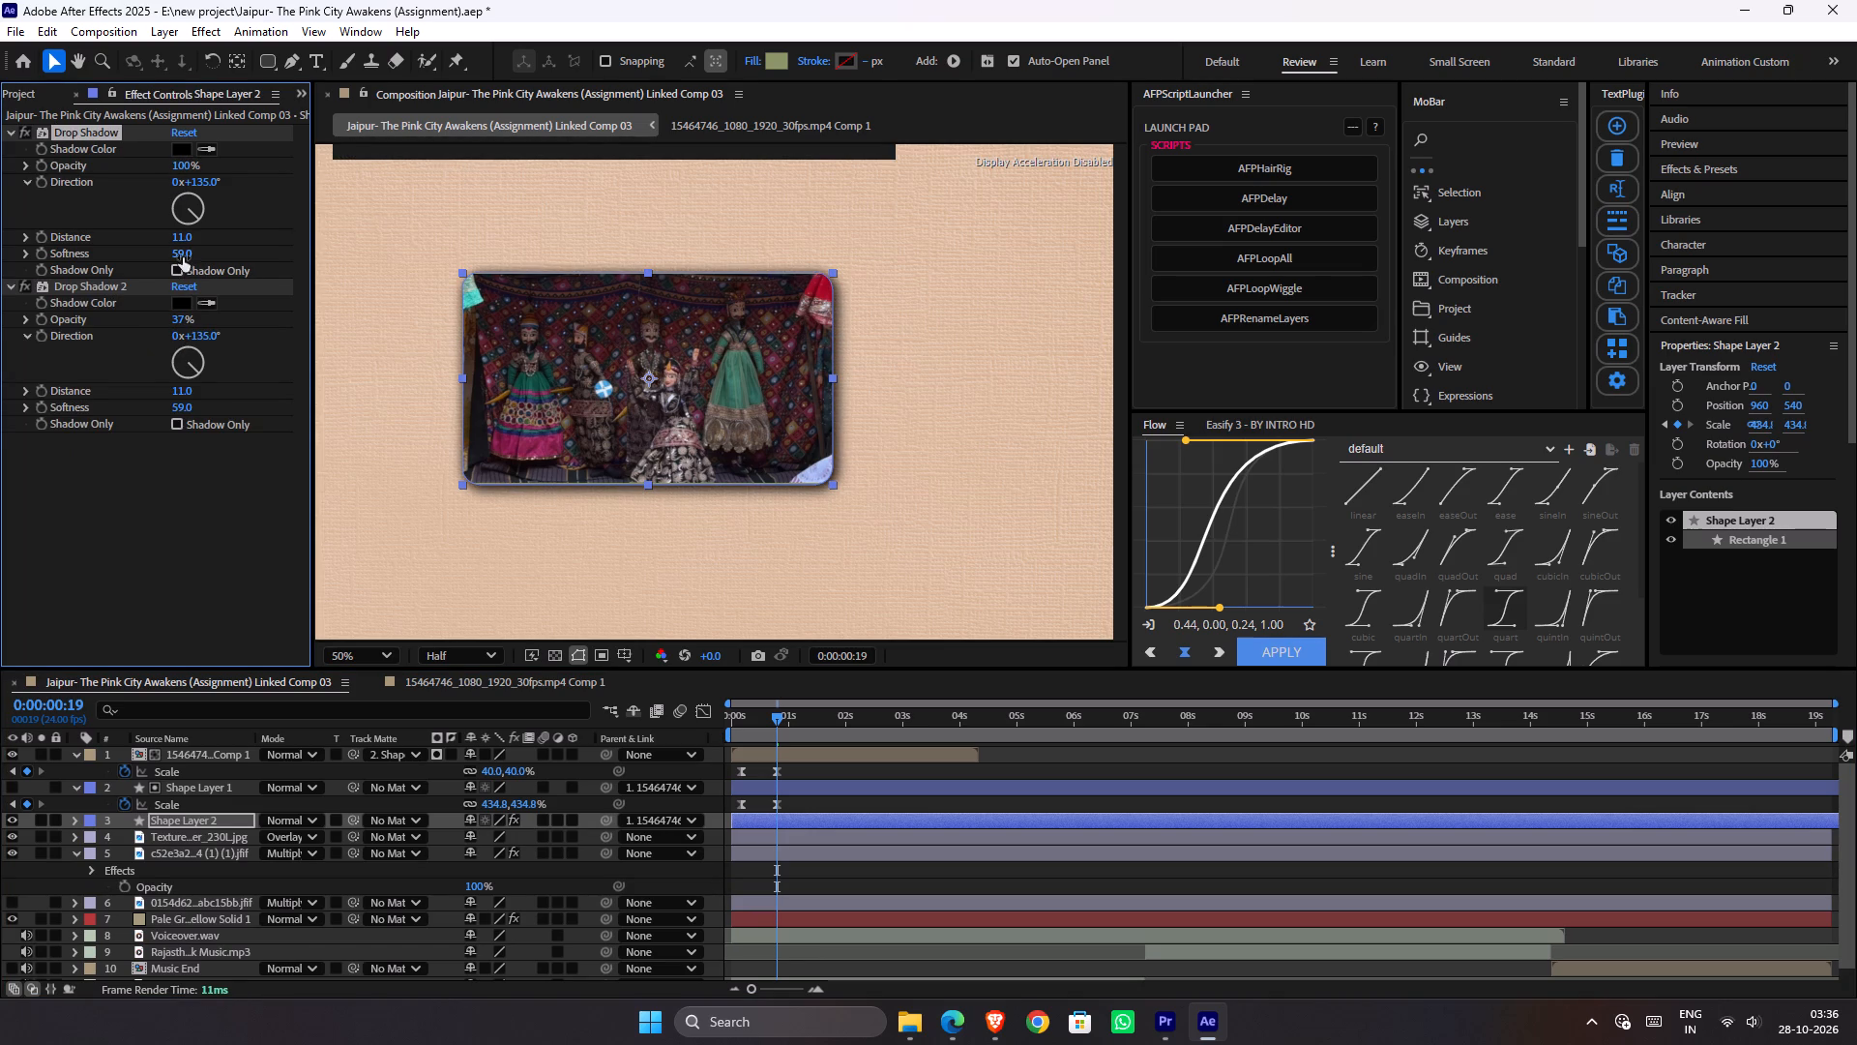
drag(180, 233, 133, 249)
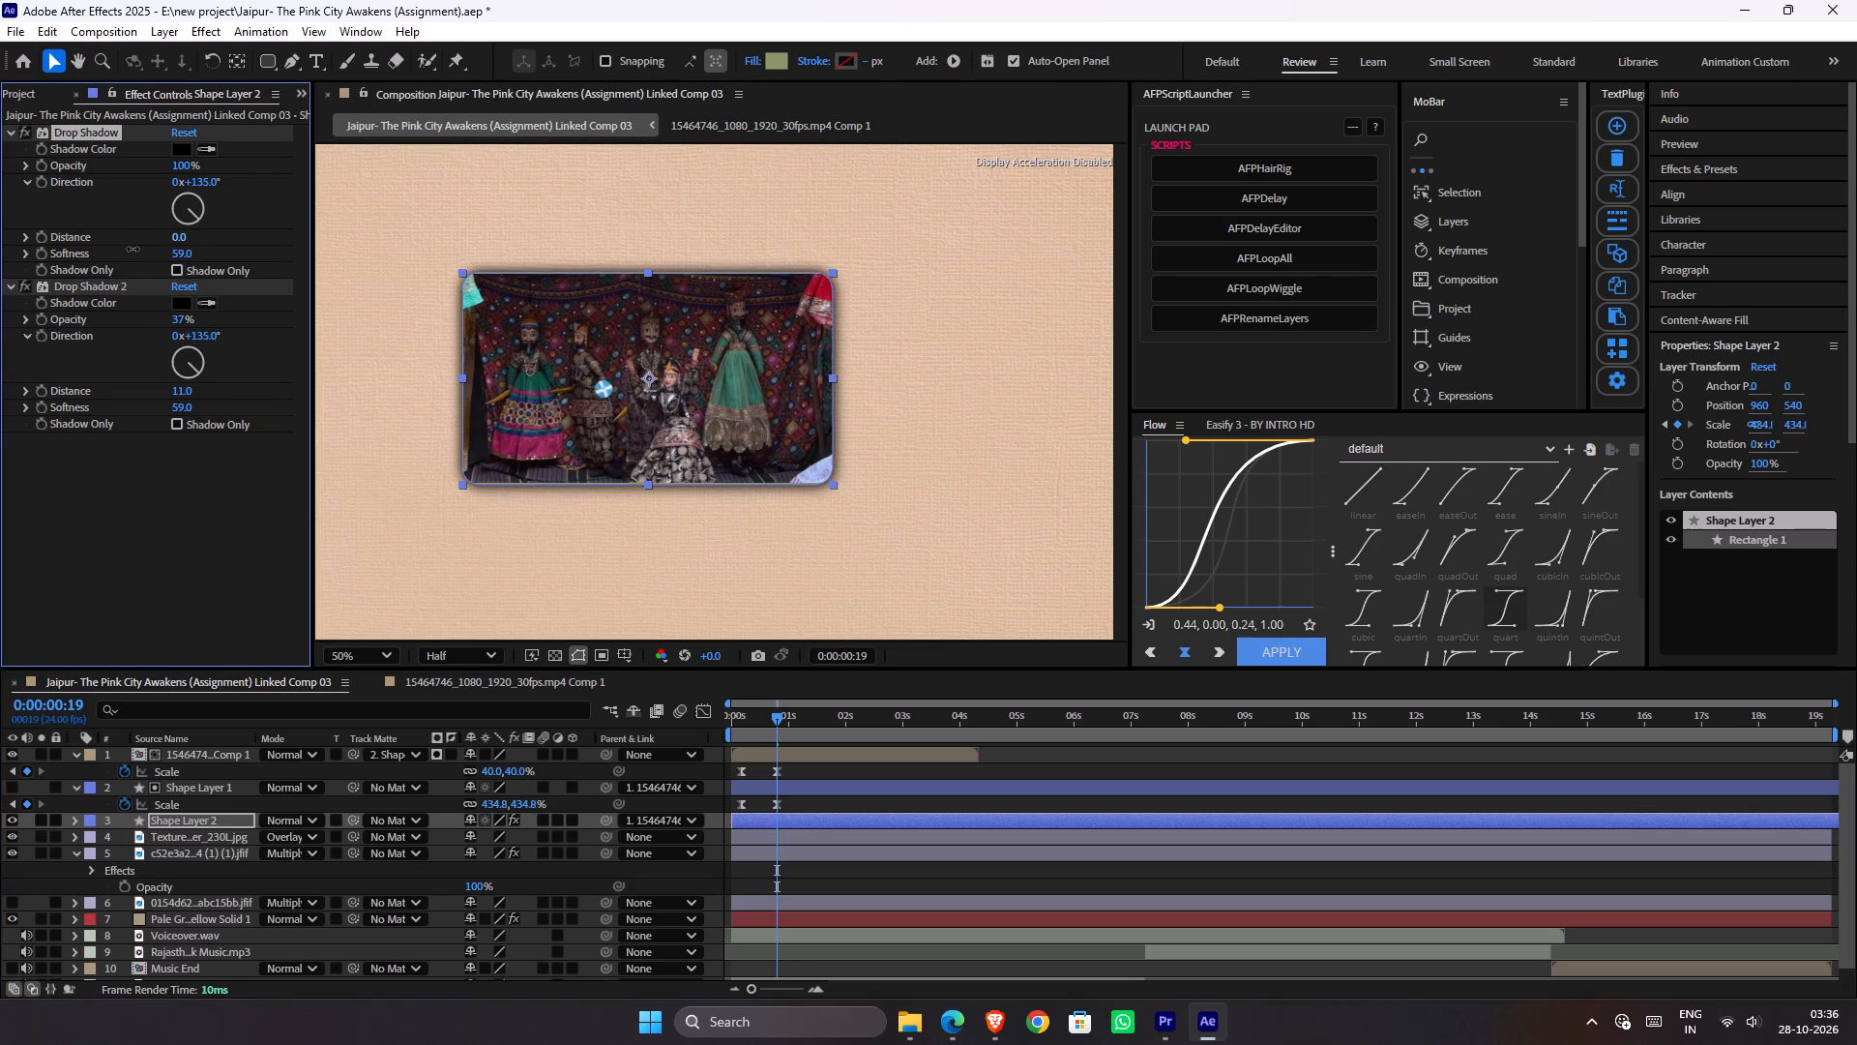
drag(133, 249, 140, 249)
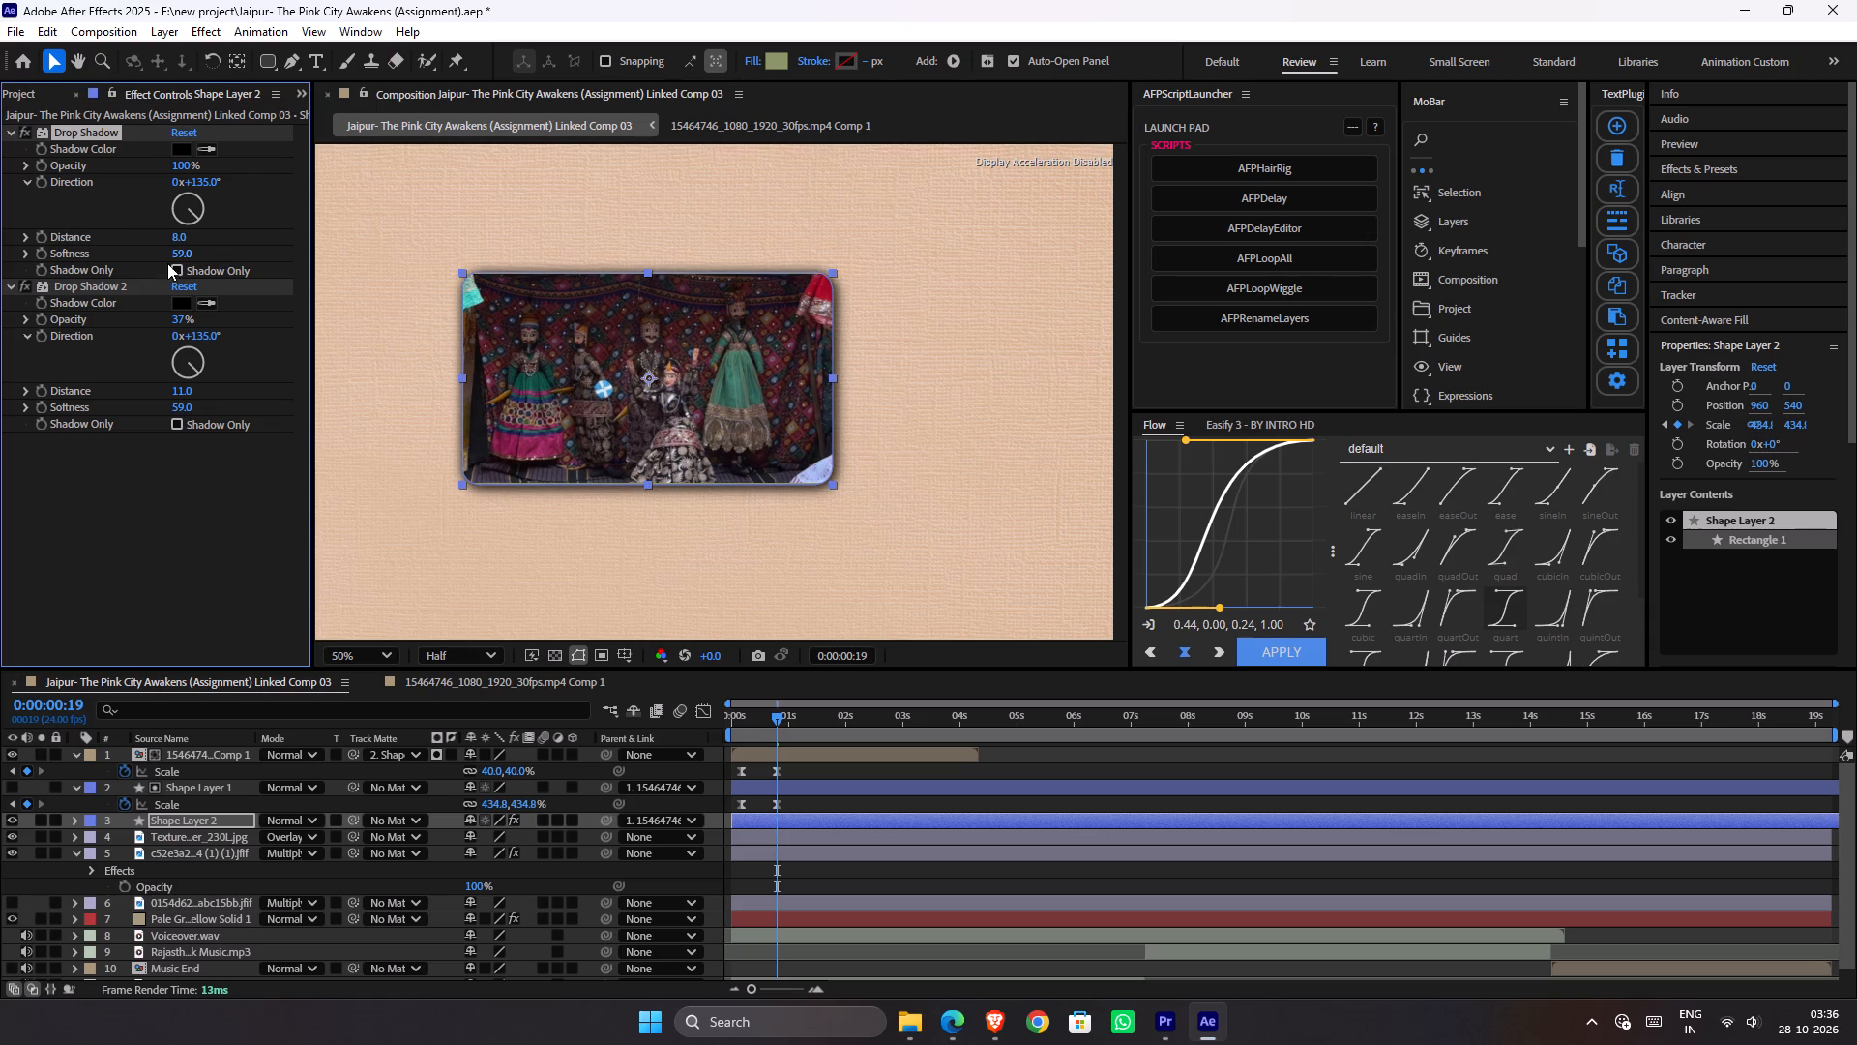
drag(181, 255, 126, 264)
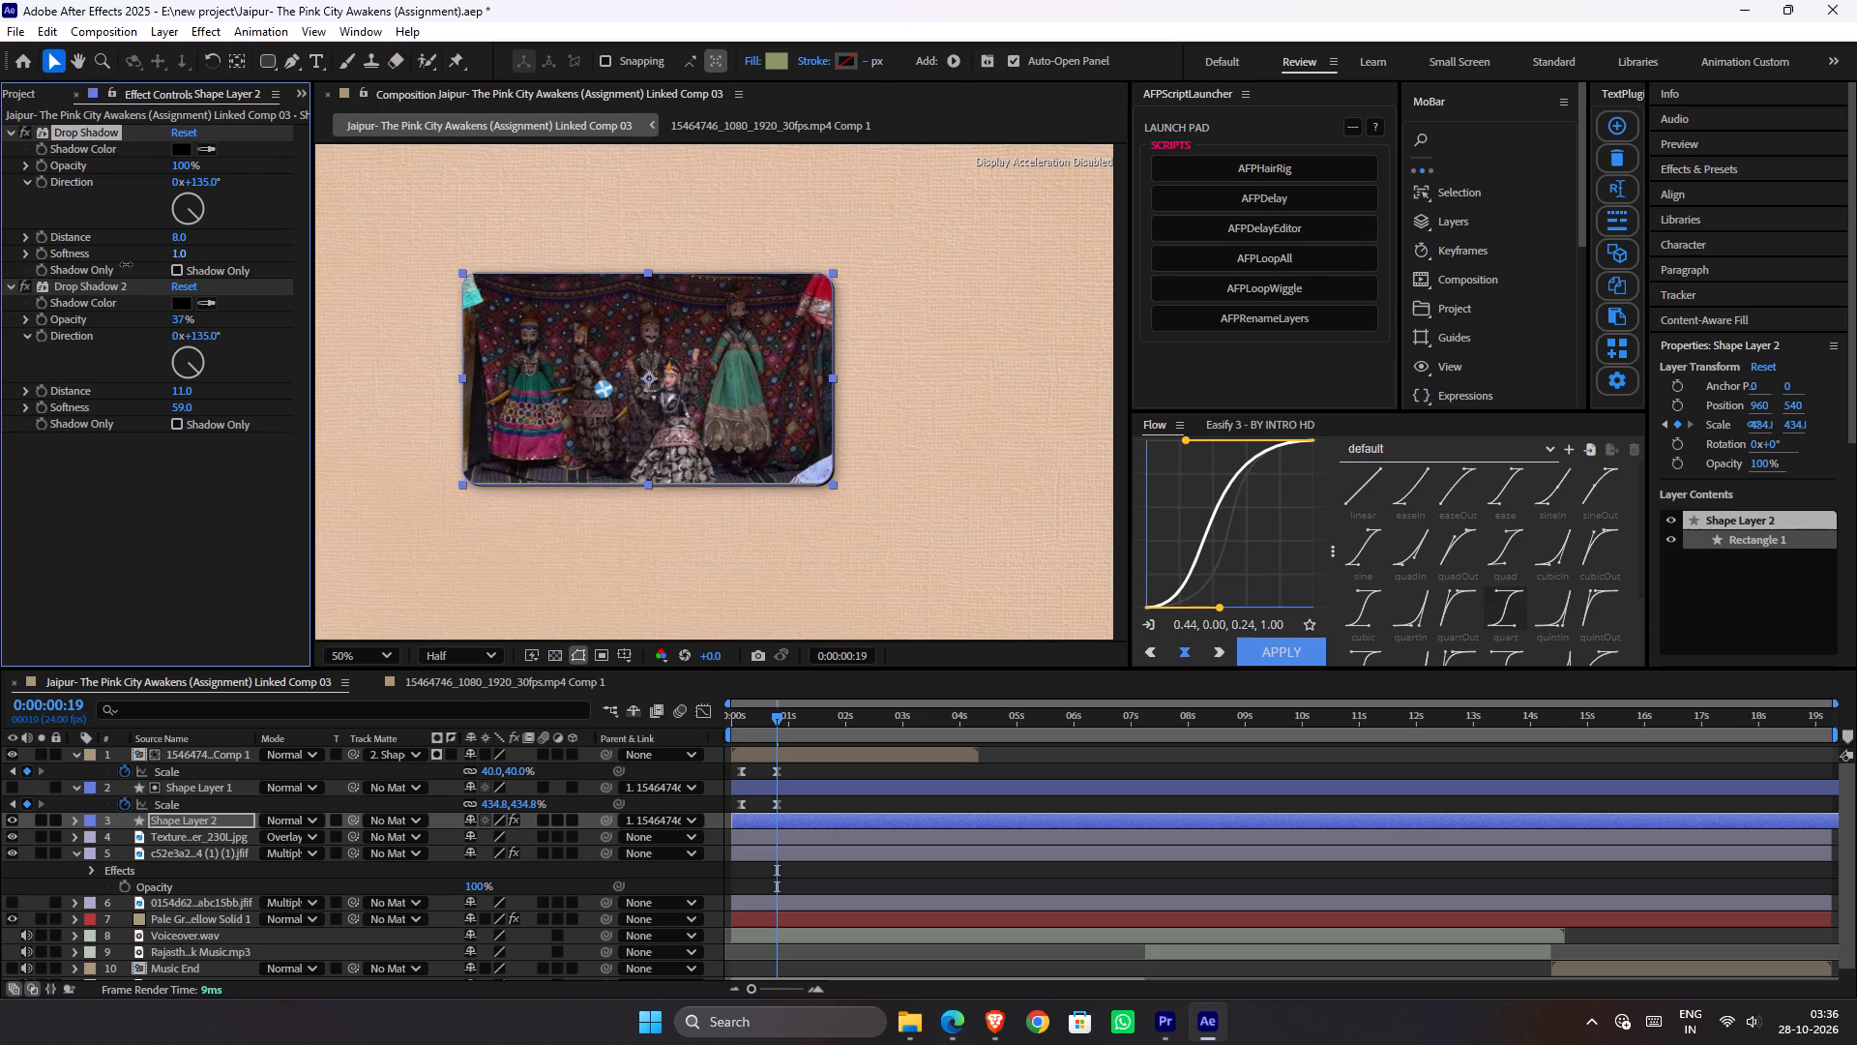
drag(126, 264, 133, 262)
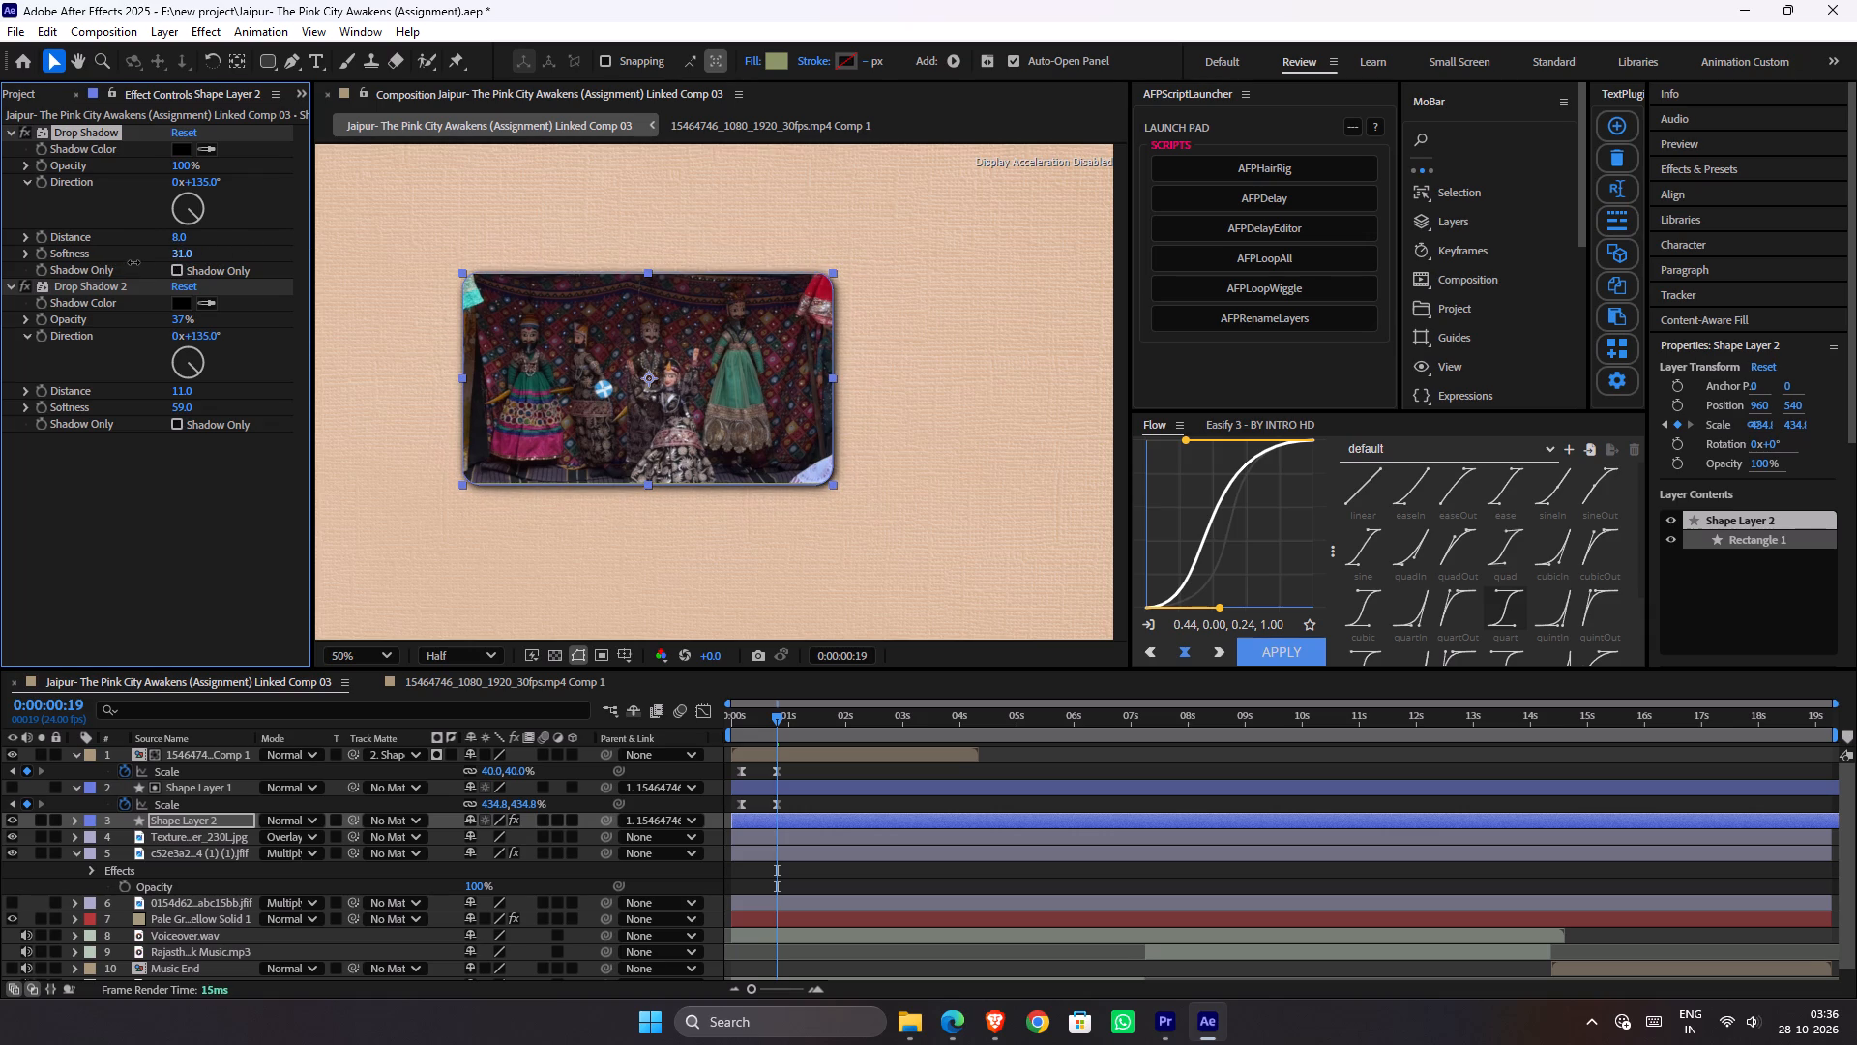
drag(133, 262, 117, 265)
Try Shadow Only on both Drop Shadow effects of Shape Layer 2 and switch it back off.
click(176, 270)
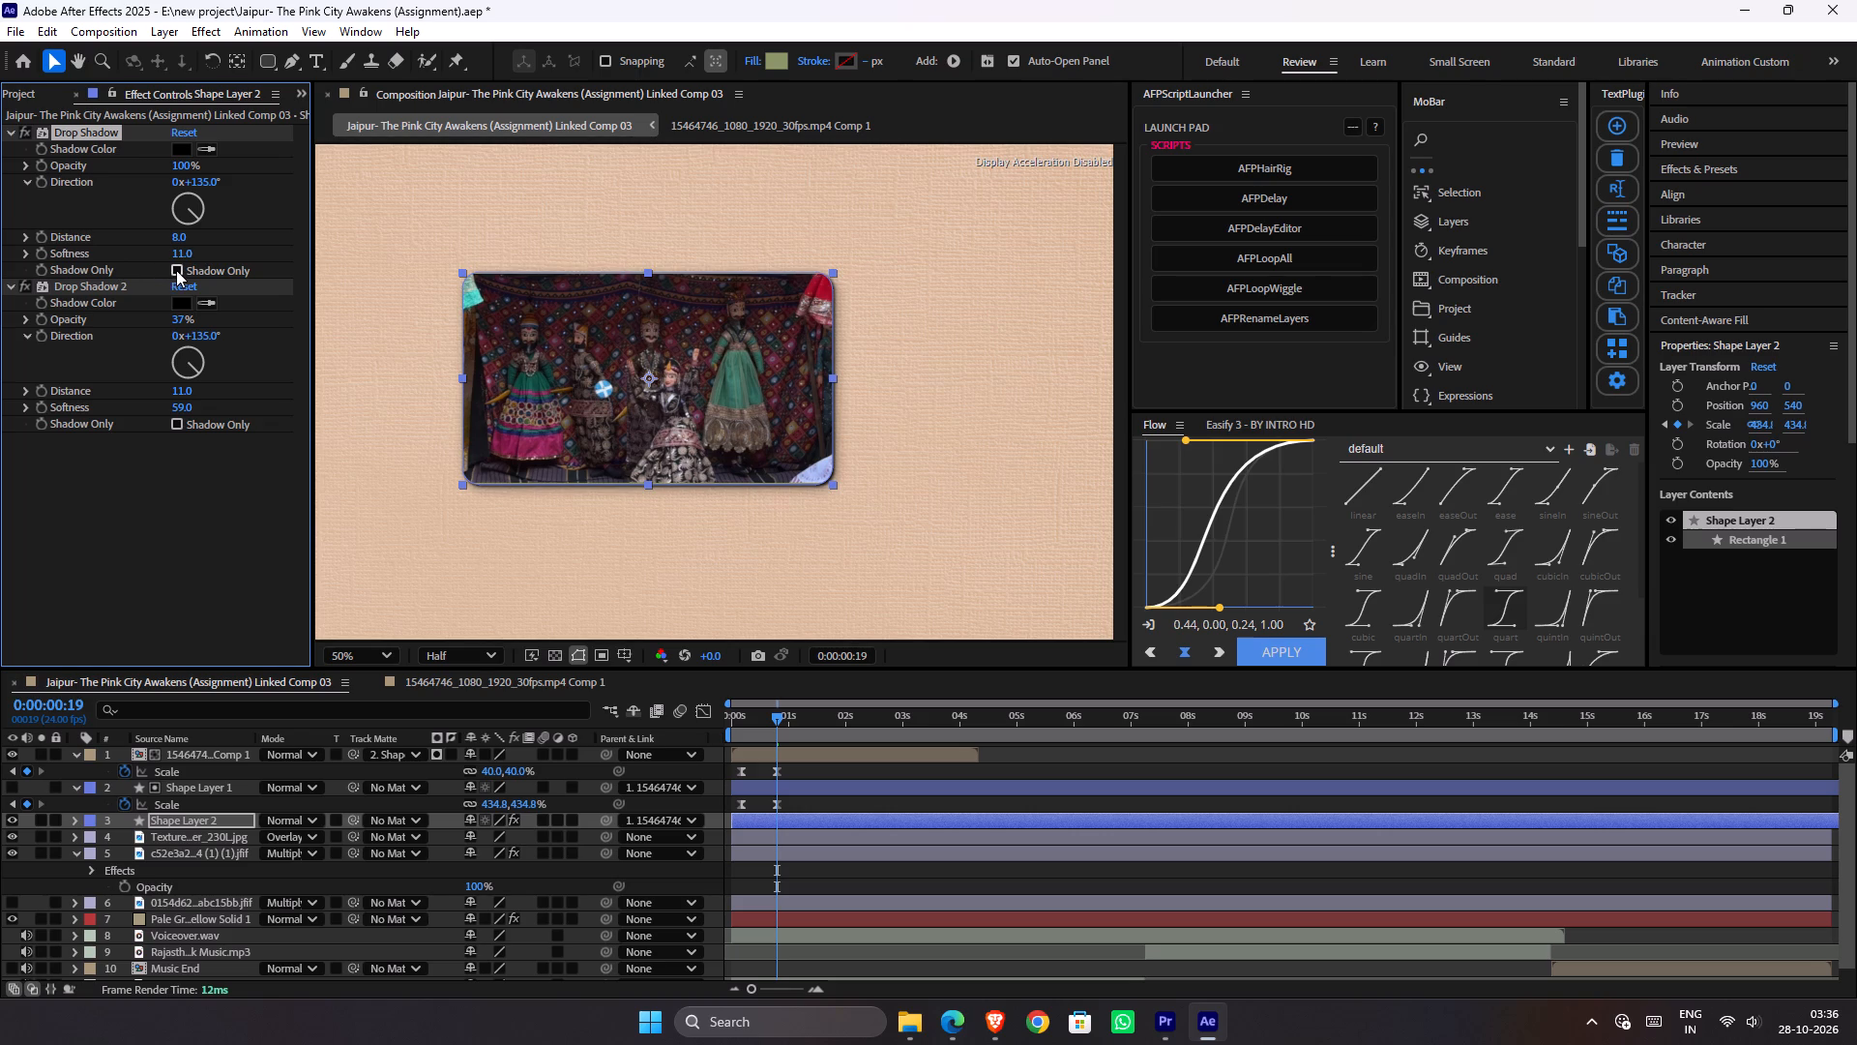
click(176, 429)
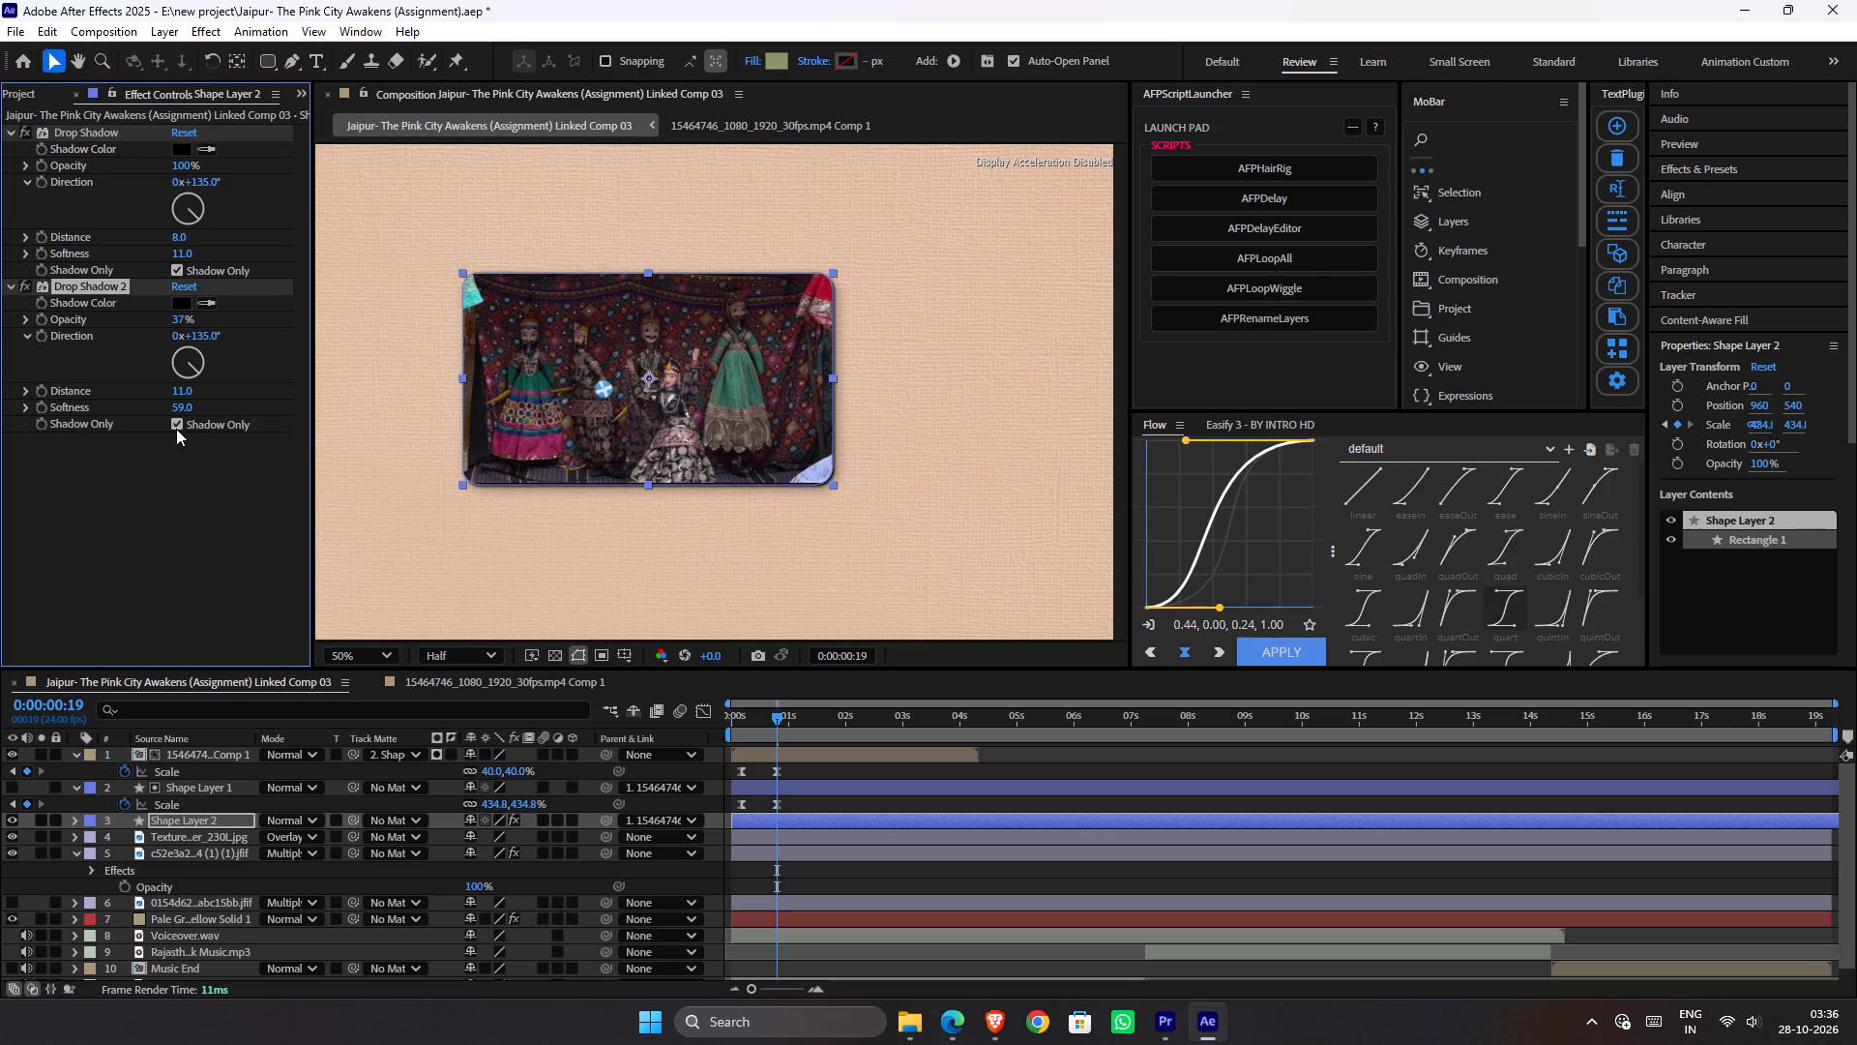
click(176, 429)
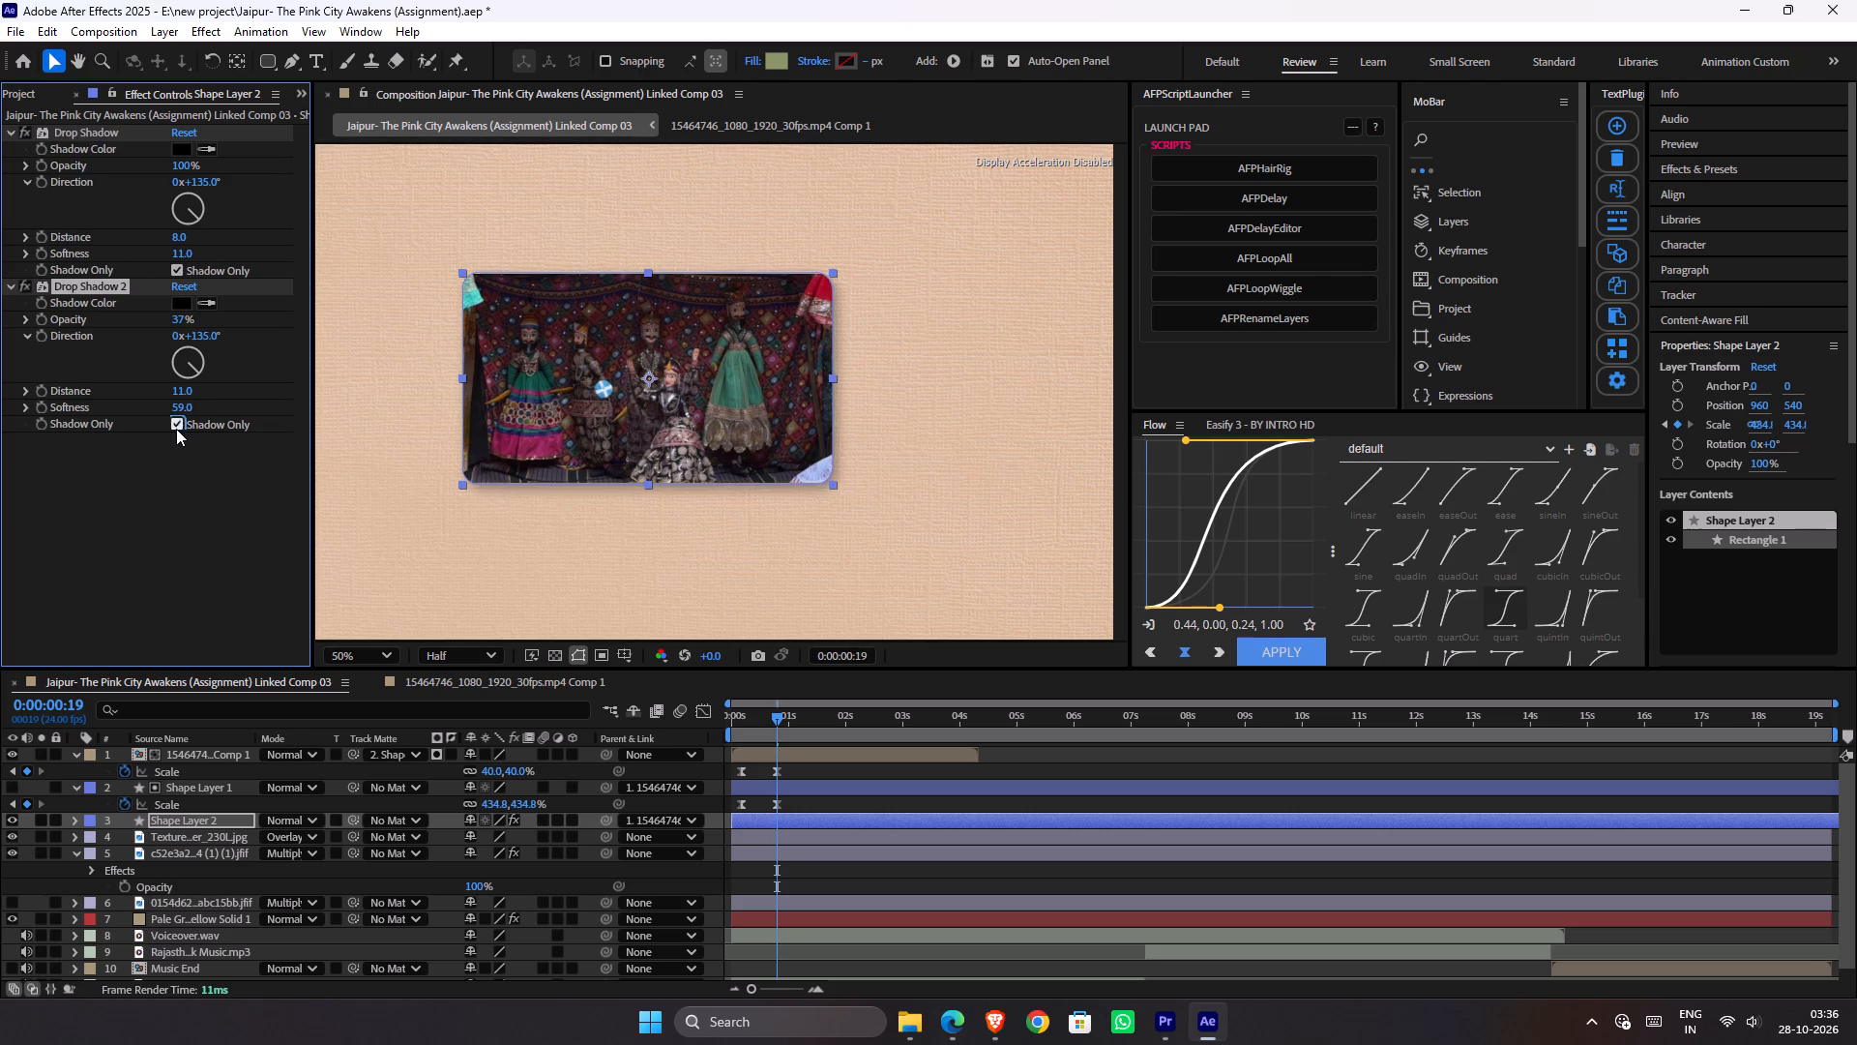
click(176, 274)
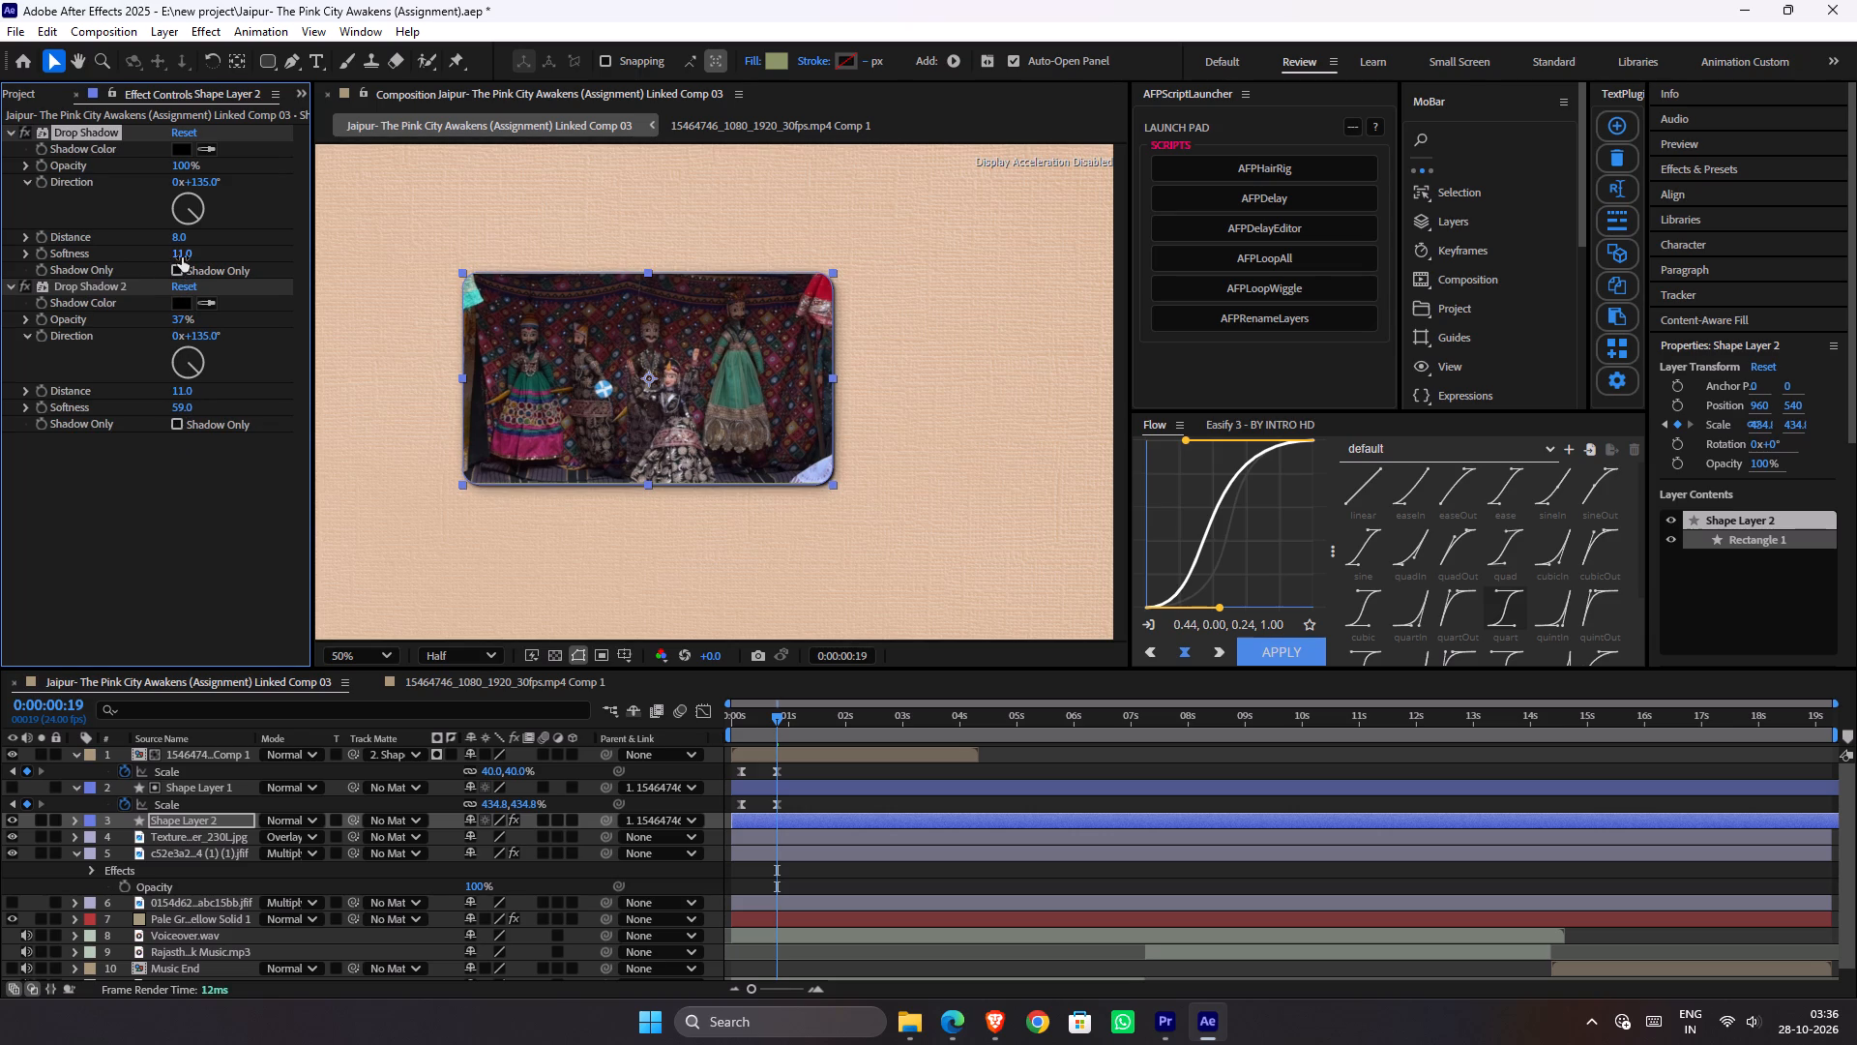
Set the first Drop Shadow's softness to 0 and opacity to 33%, and Drop Shadow 2's softness to 37.
drag(182, 256, 229, 253)
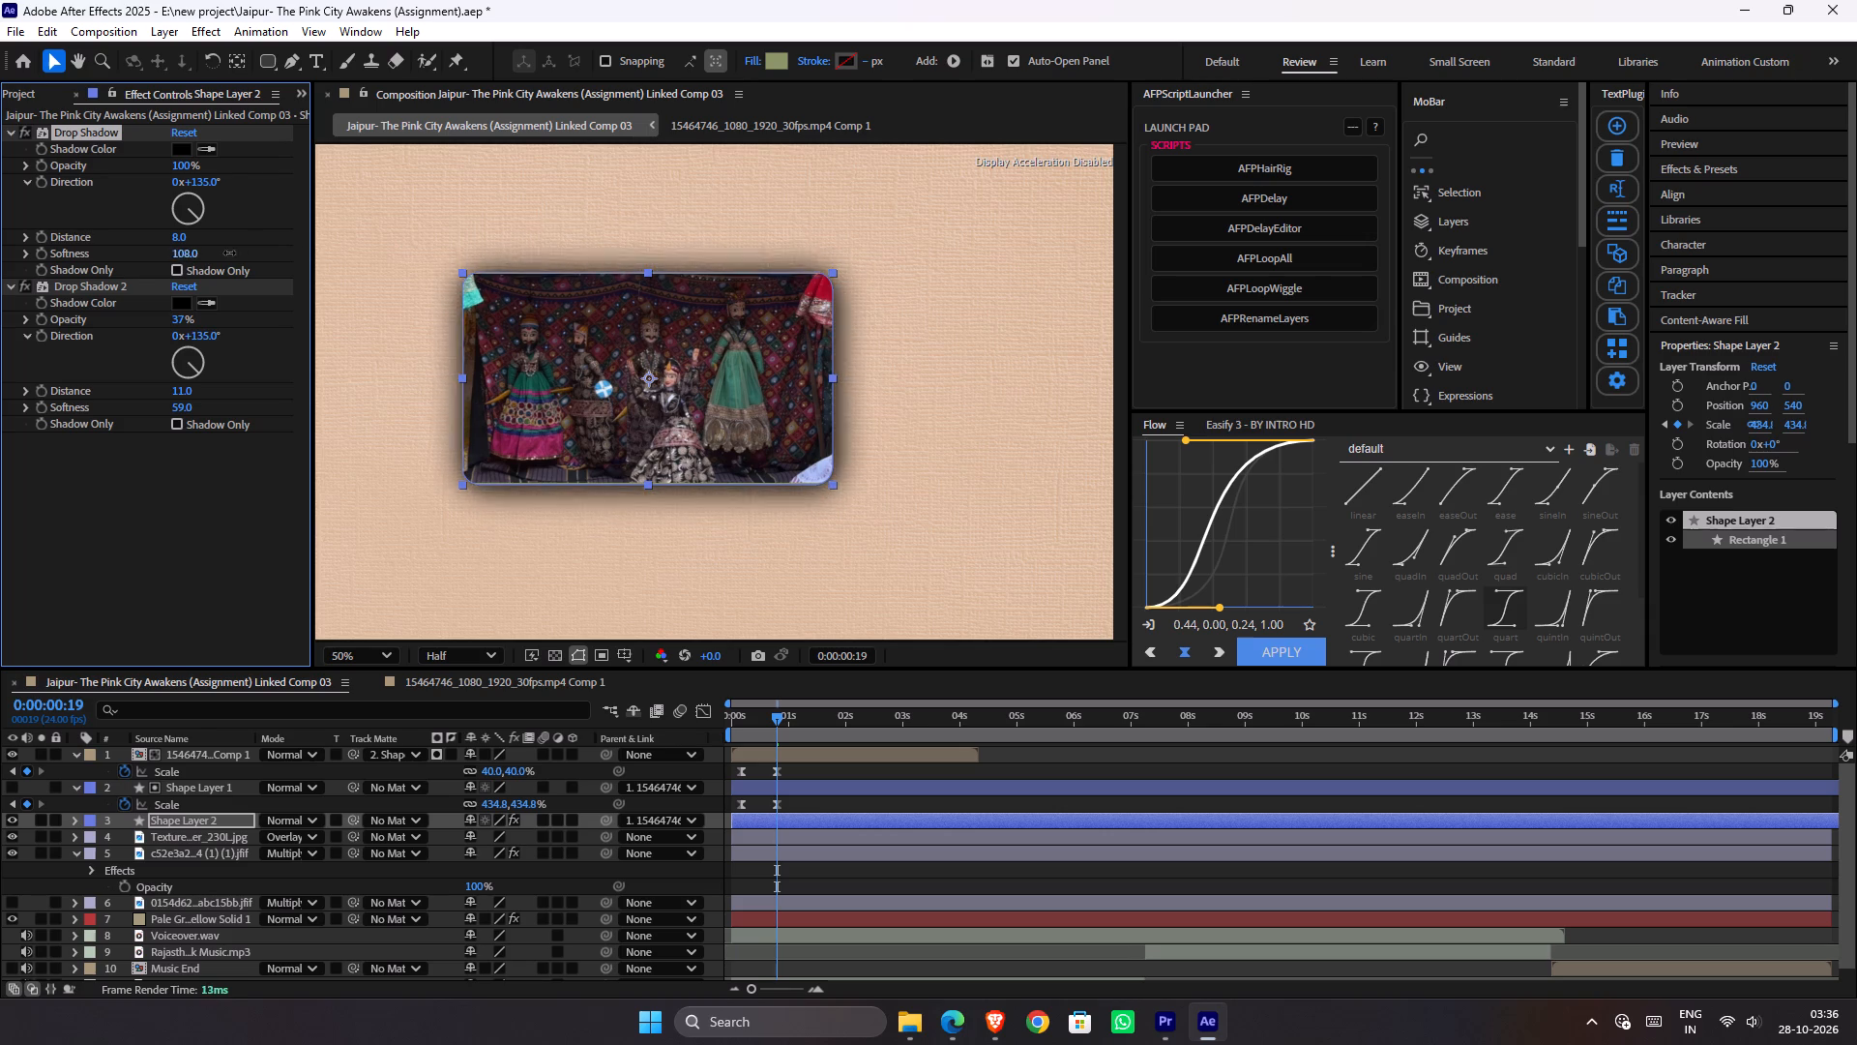
drag(229, 253, 65, 253)
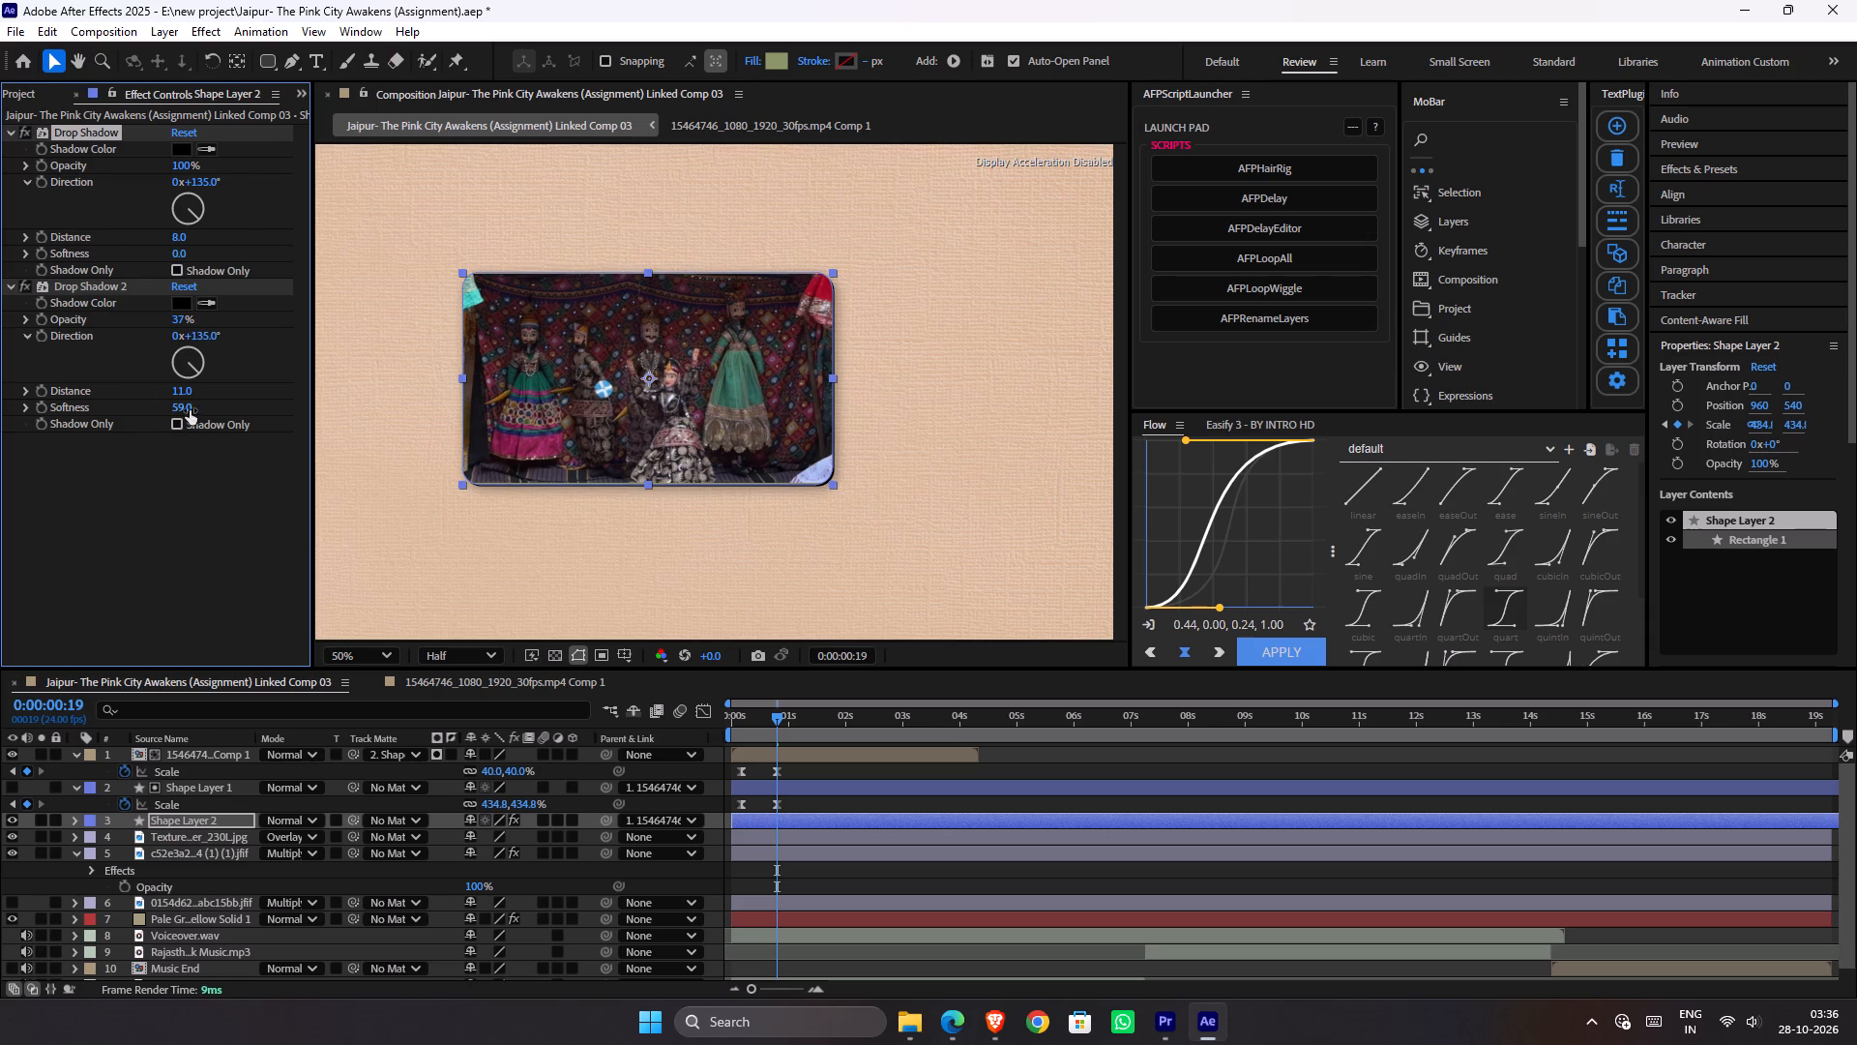
drag(190, 410, 140, 425)
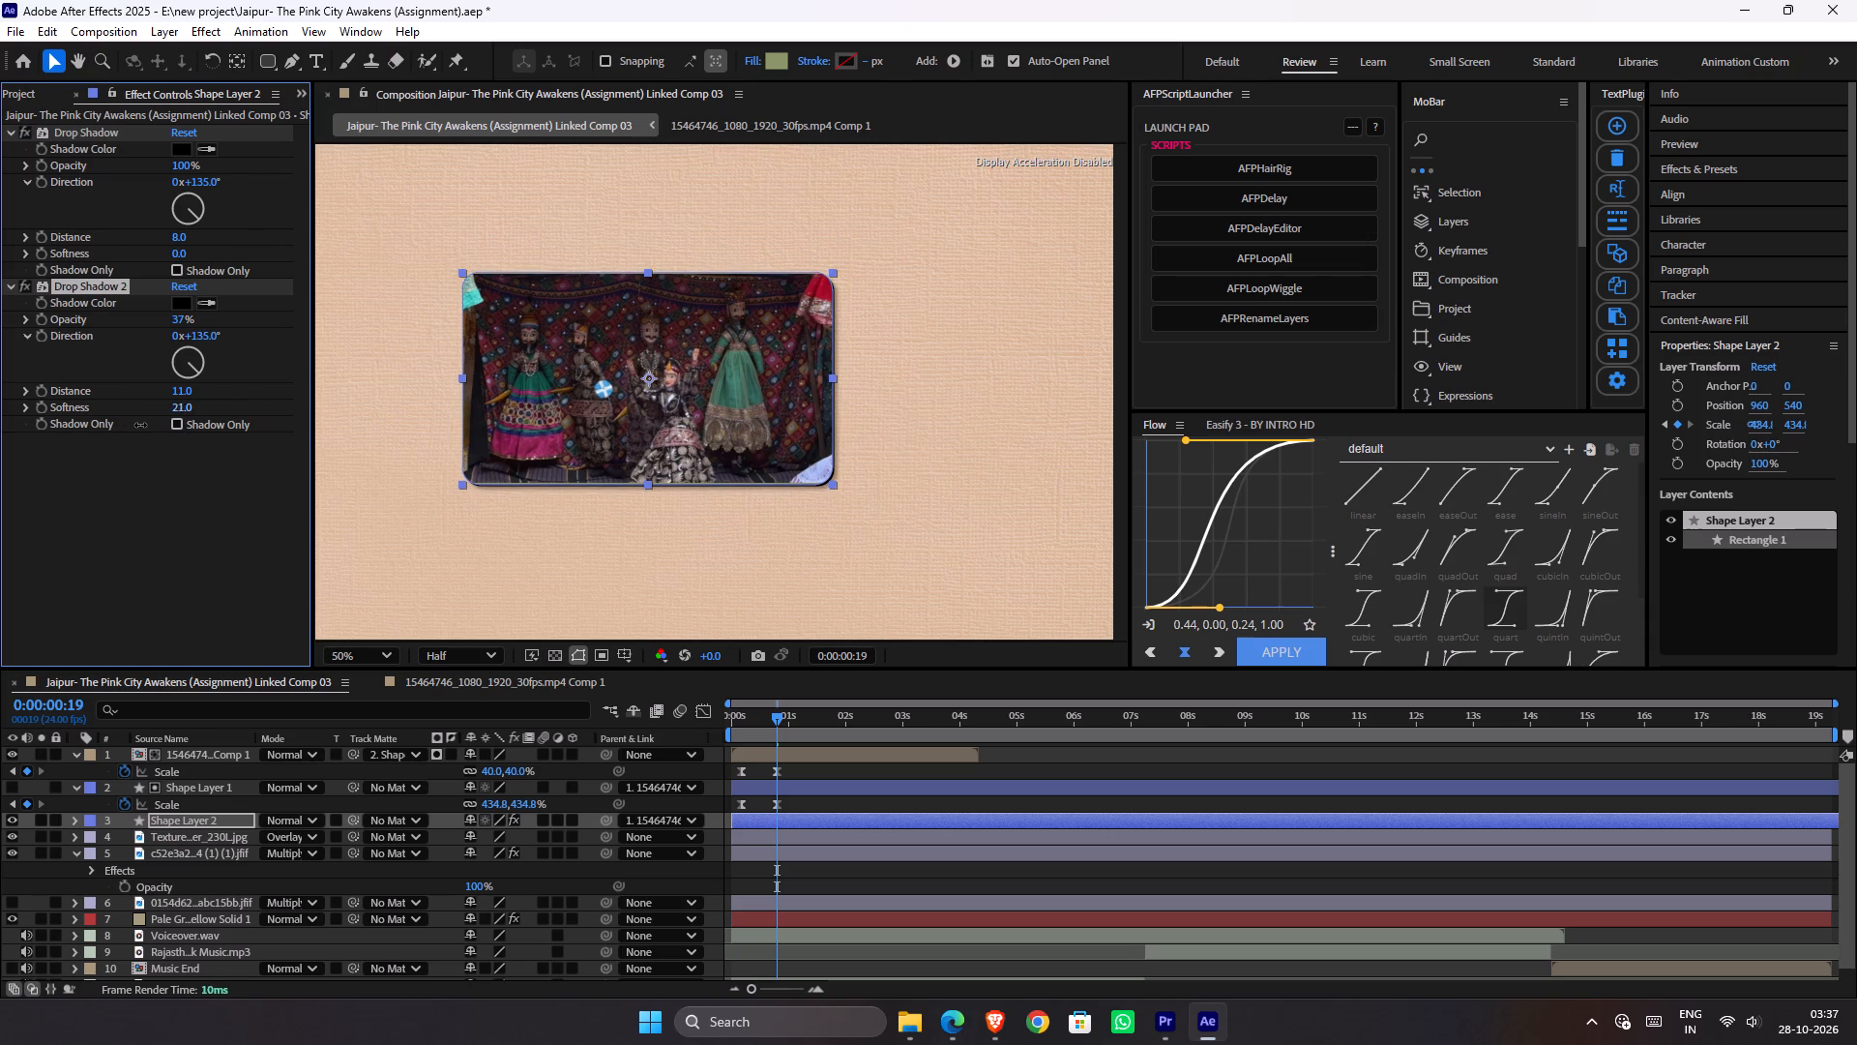
drag(140, 425, 154, 425)
drag(181, 169, 149, 172)
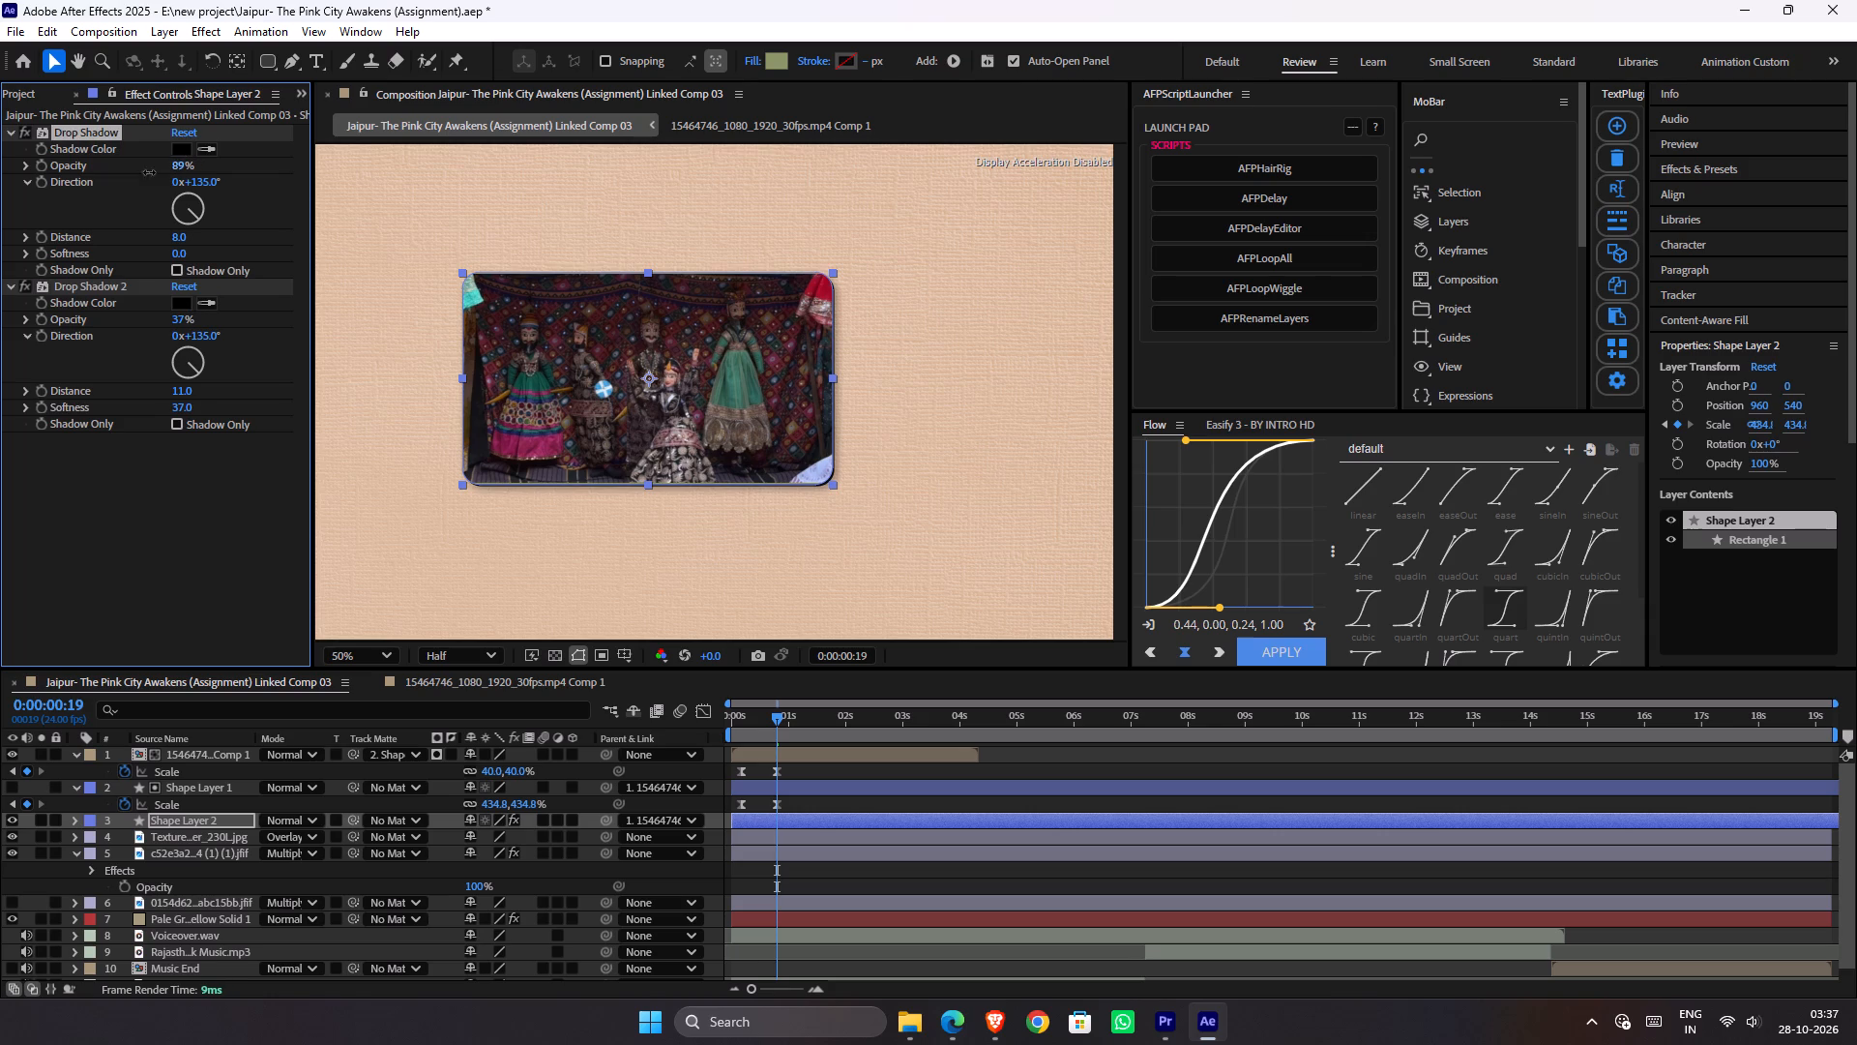
drag(149, 172, 60, 238)
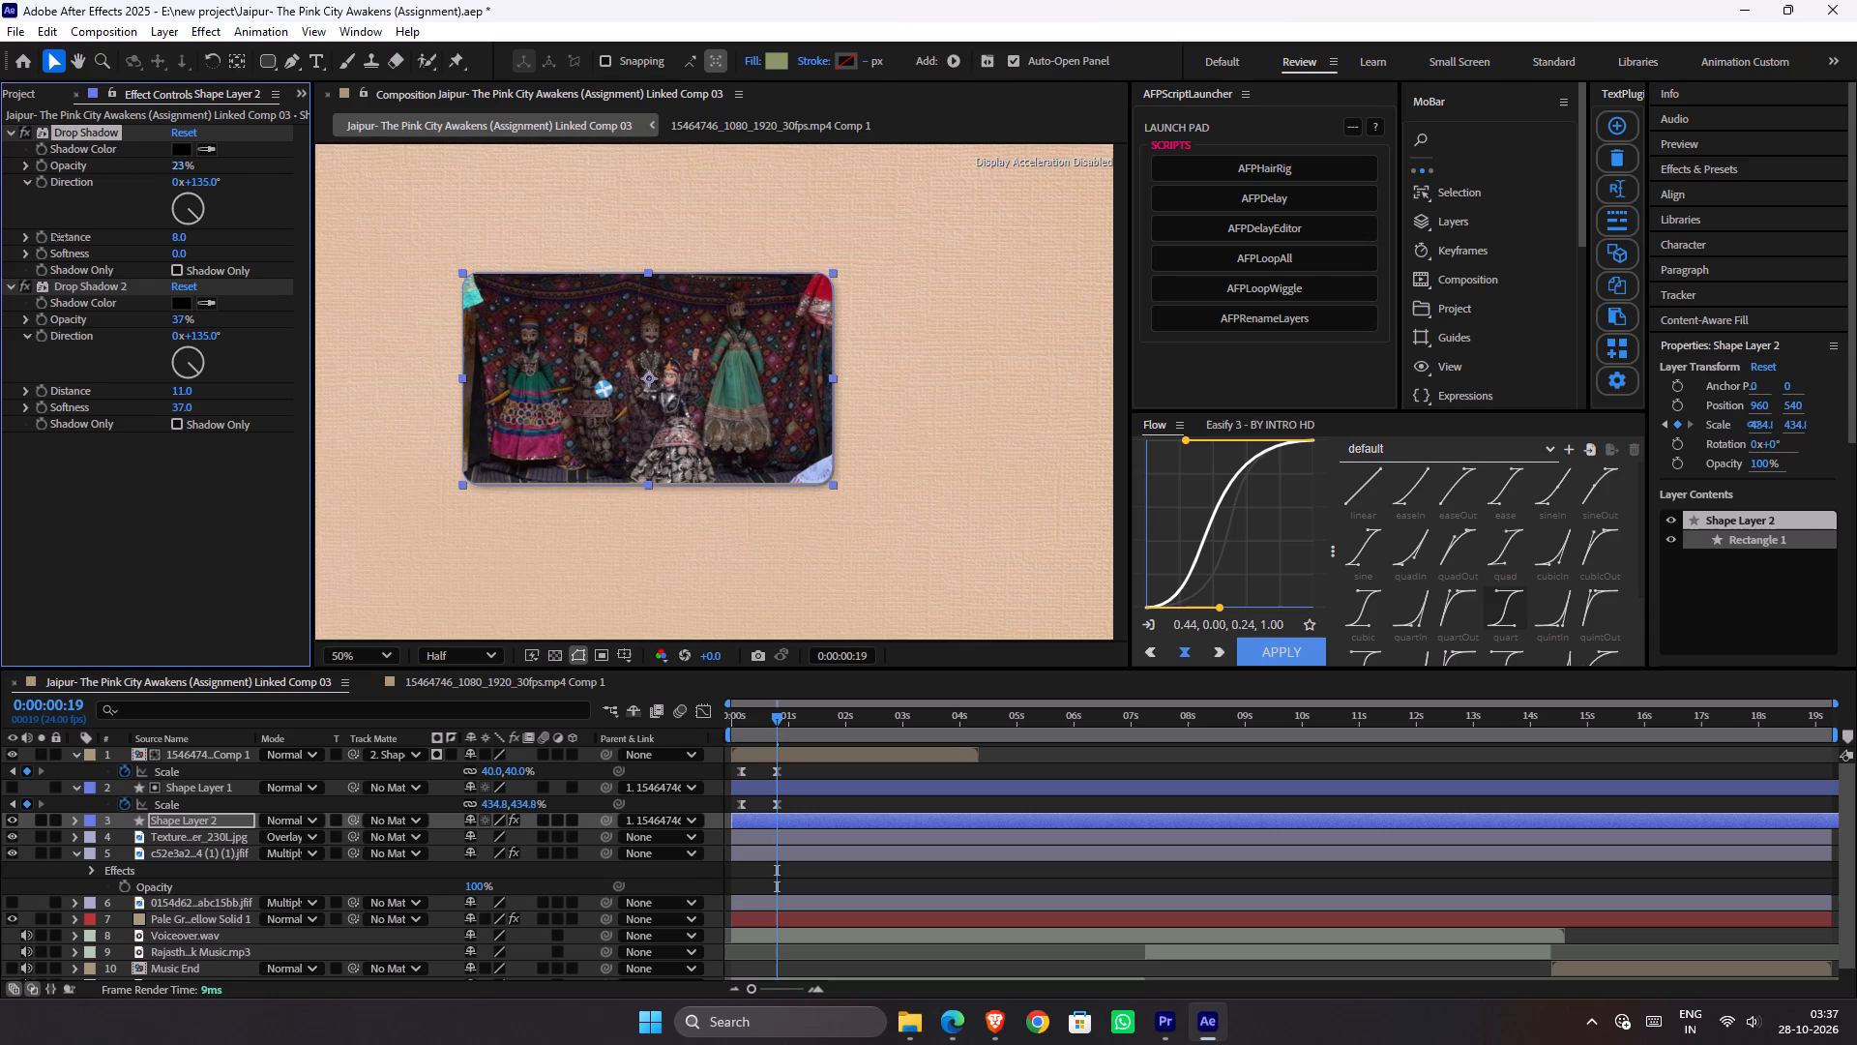
drag(60, 238, 76, 230)
Set Drop Shadow 2's opacity to 59%, increase its softness, and deselect all layers.
drag(178, 318, 281, 303)
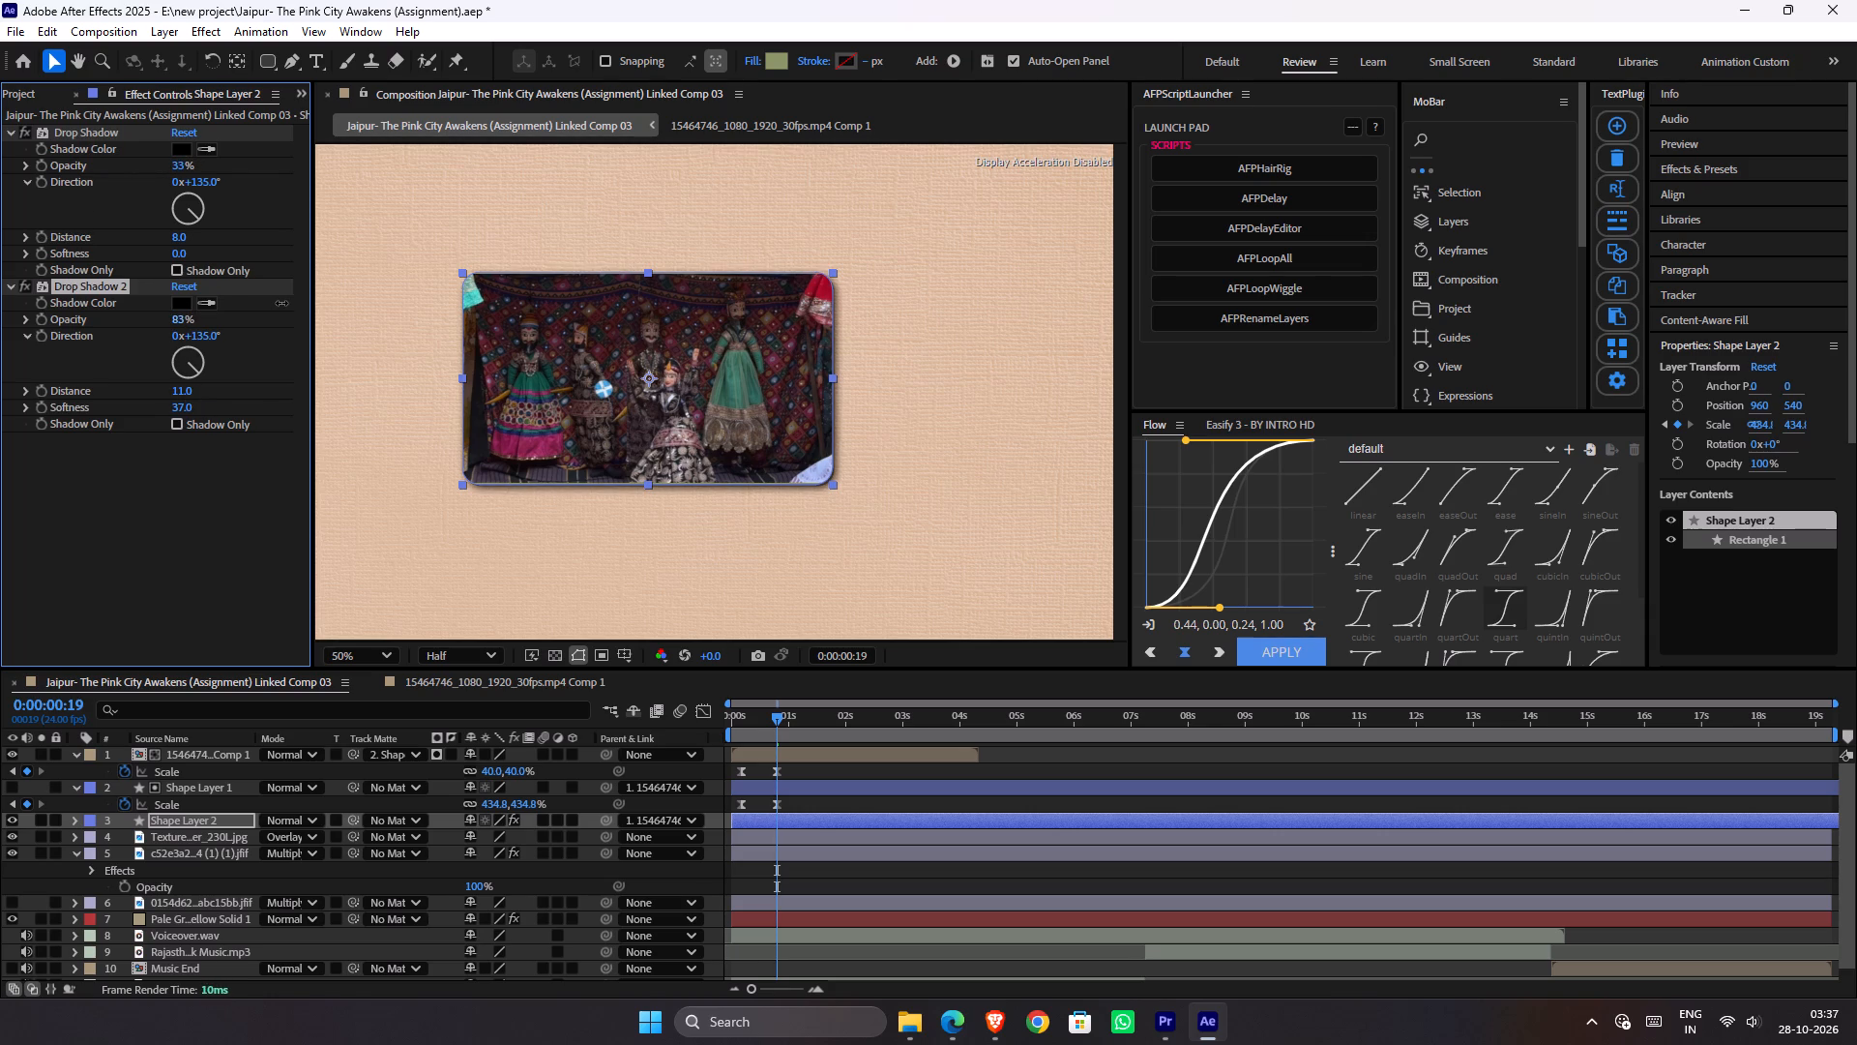
drag(281, 303, 239, 323)
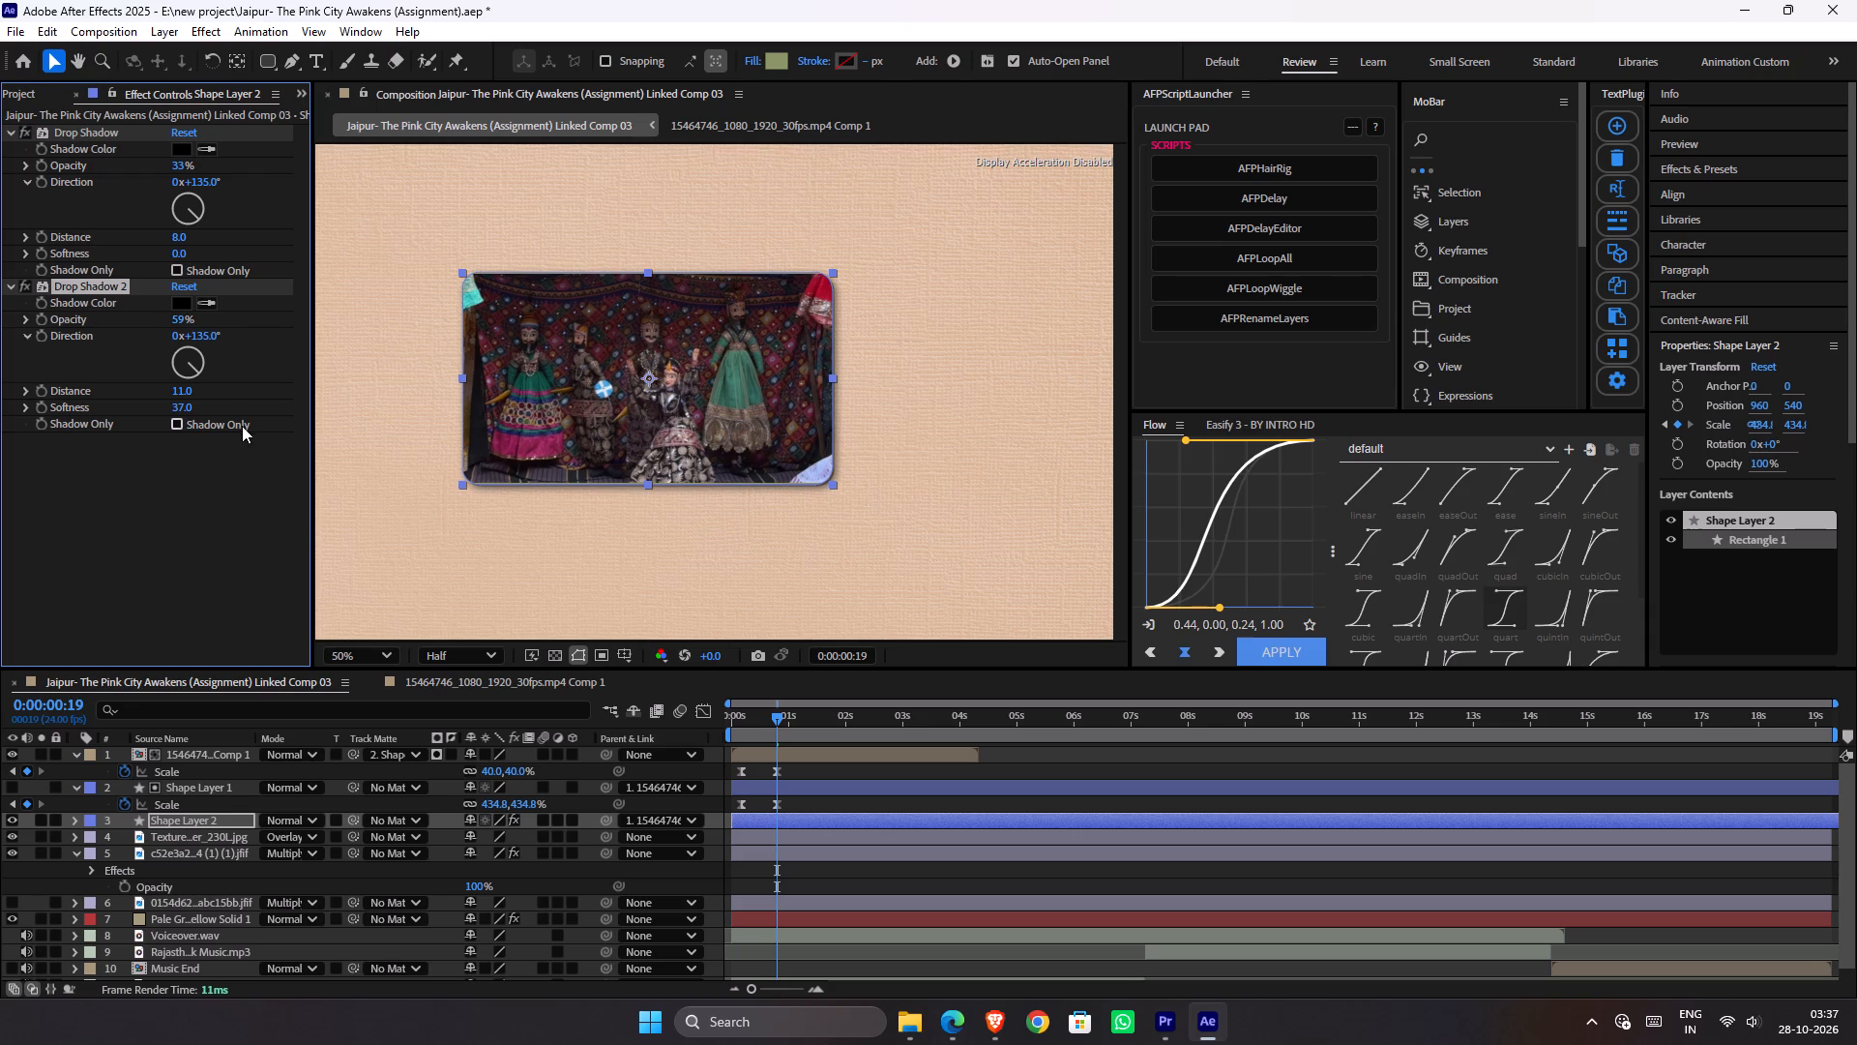
drag(184, 411, 280, 399)
click(986, 790)
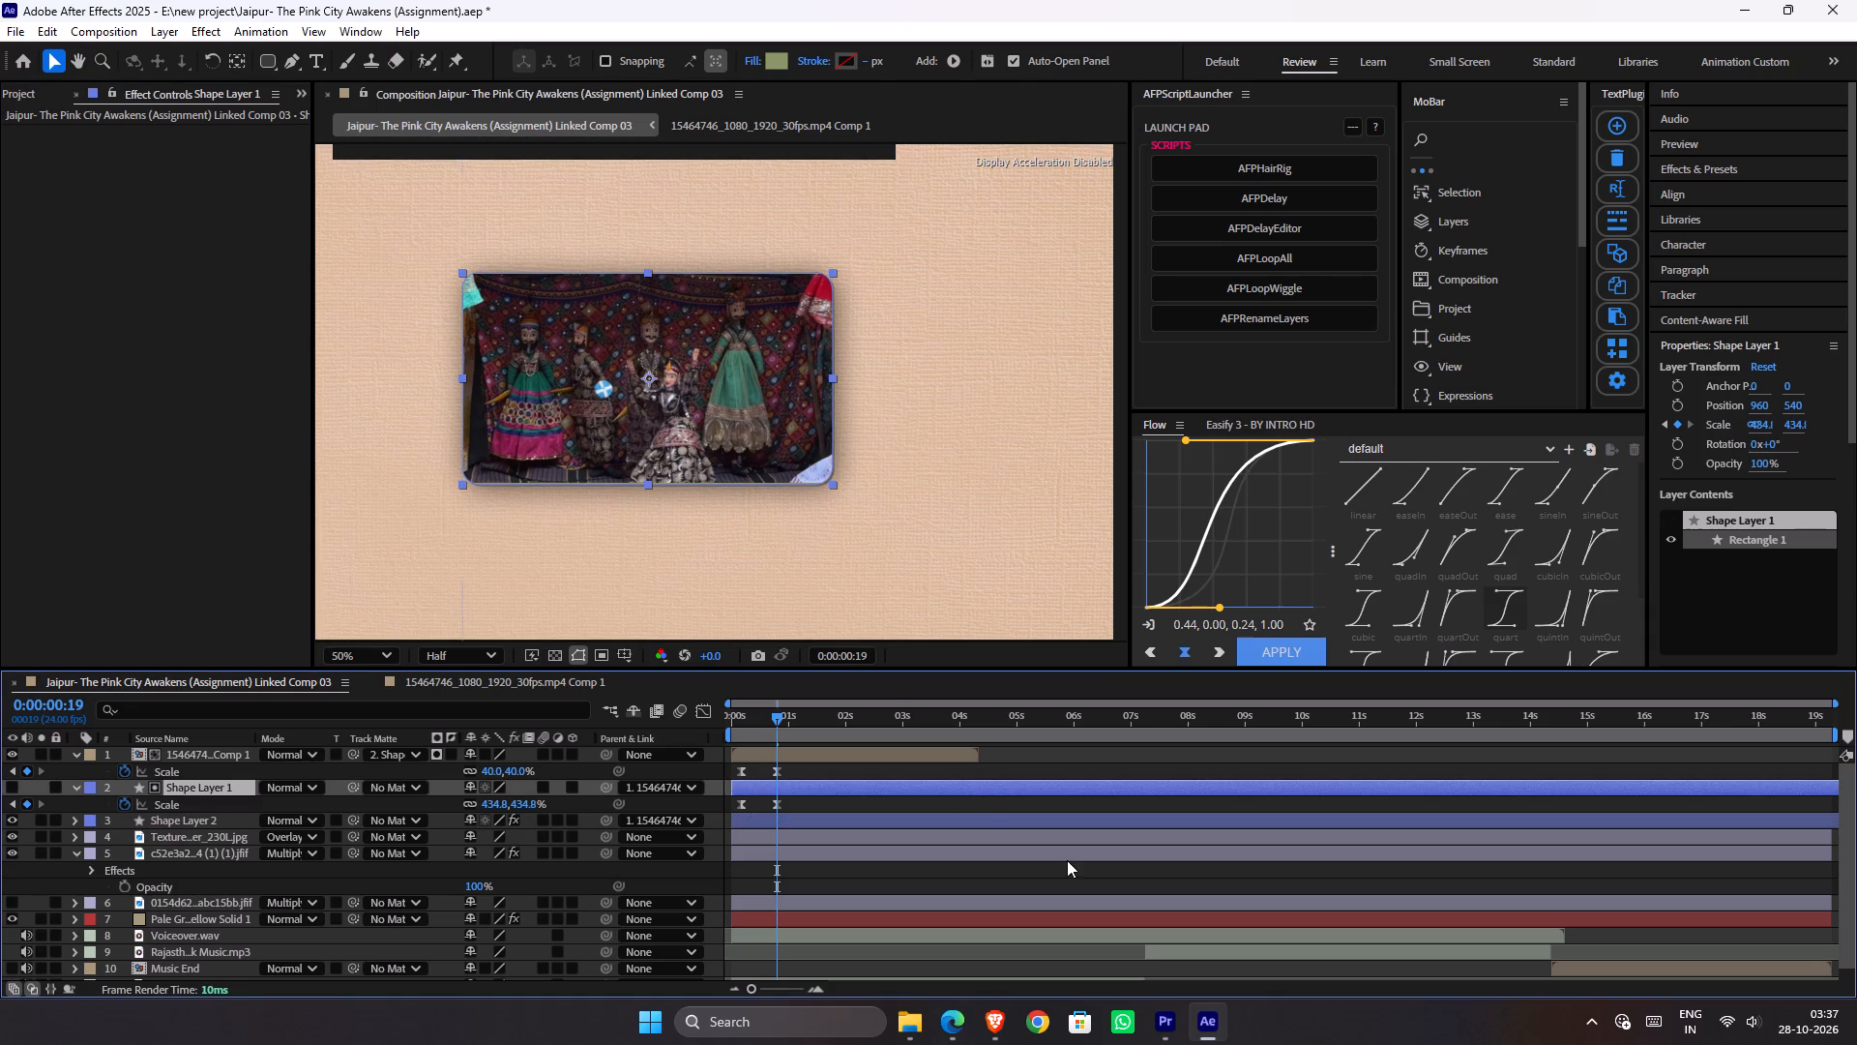
click(1064, 764)
scroll(866, 458, down, 1)
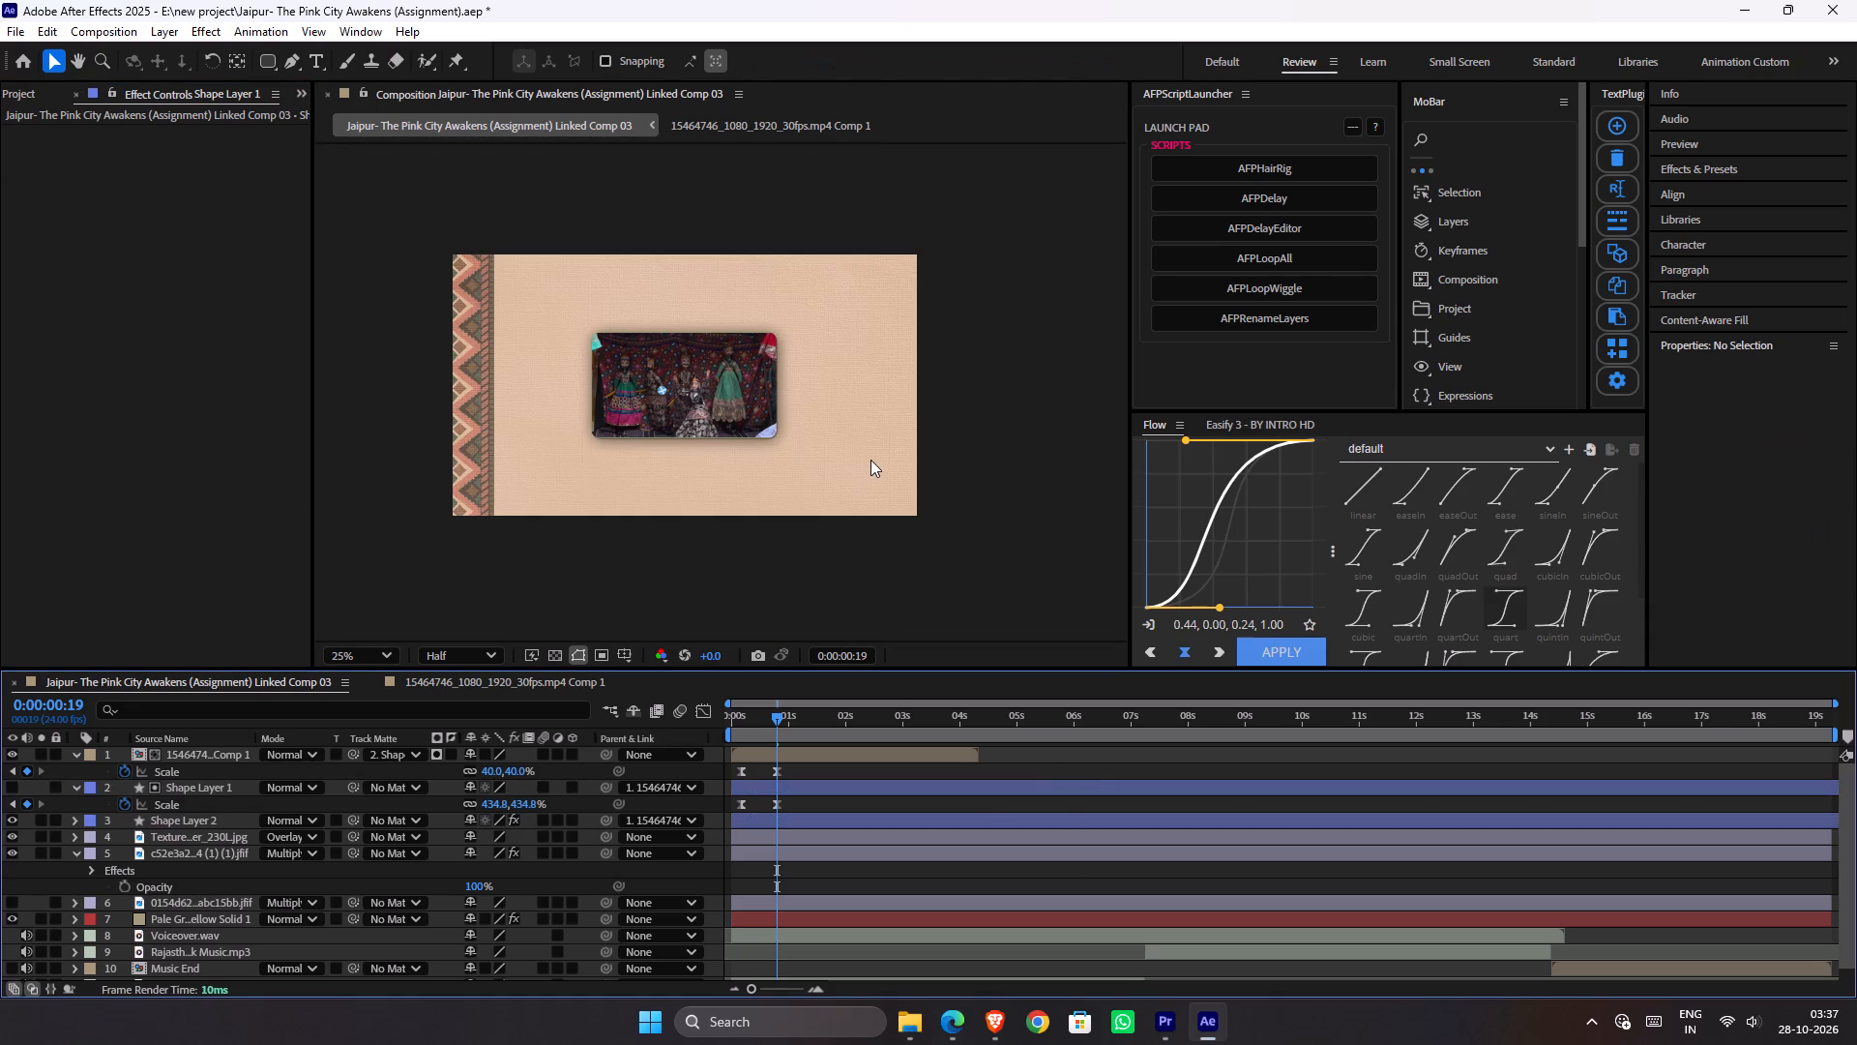
Play the puppet clip's opening scale-down animation from the first frame and save the project.
key(ctrl+s)
click(942, 559)
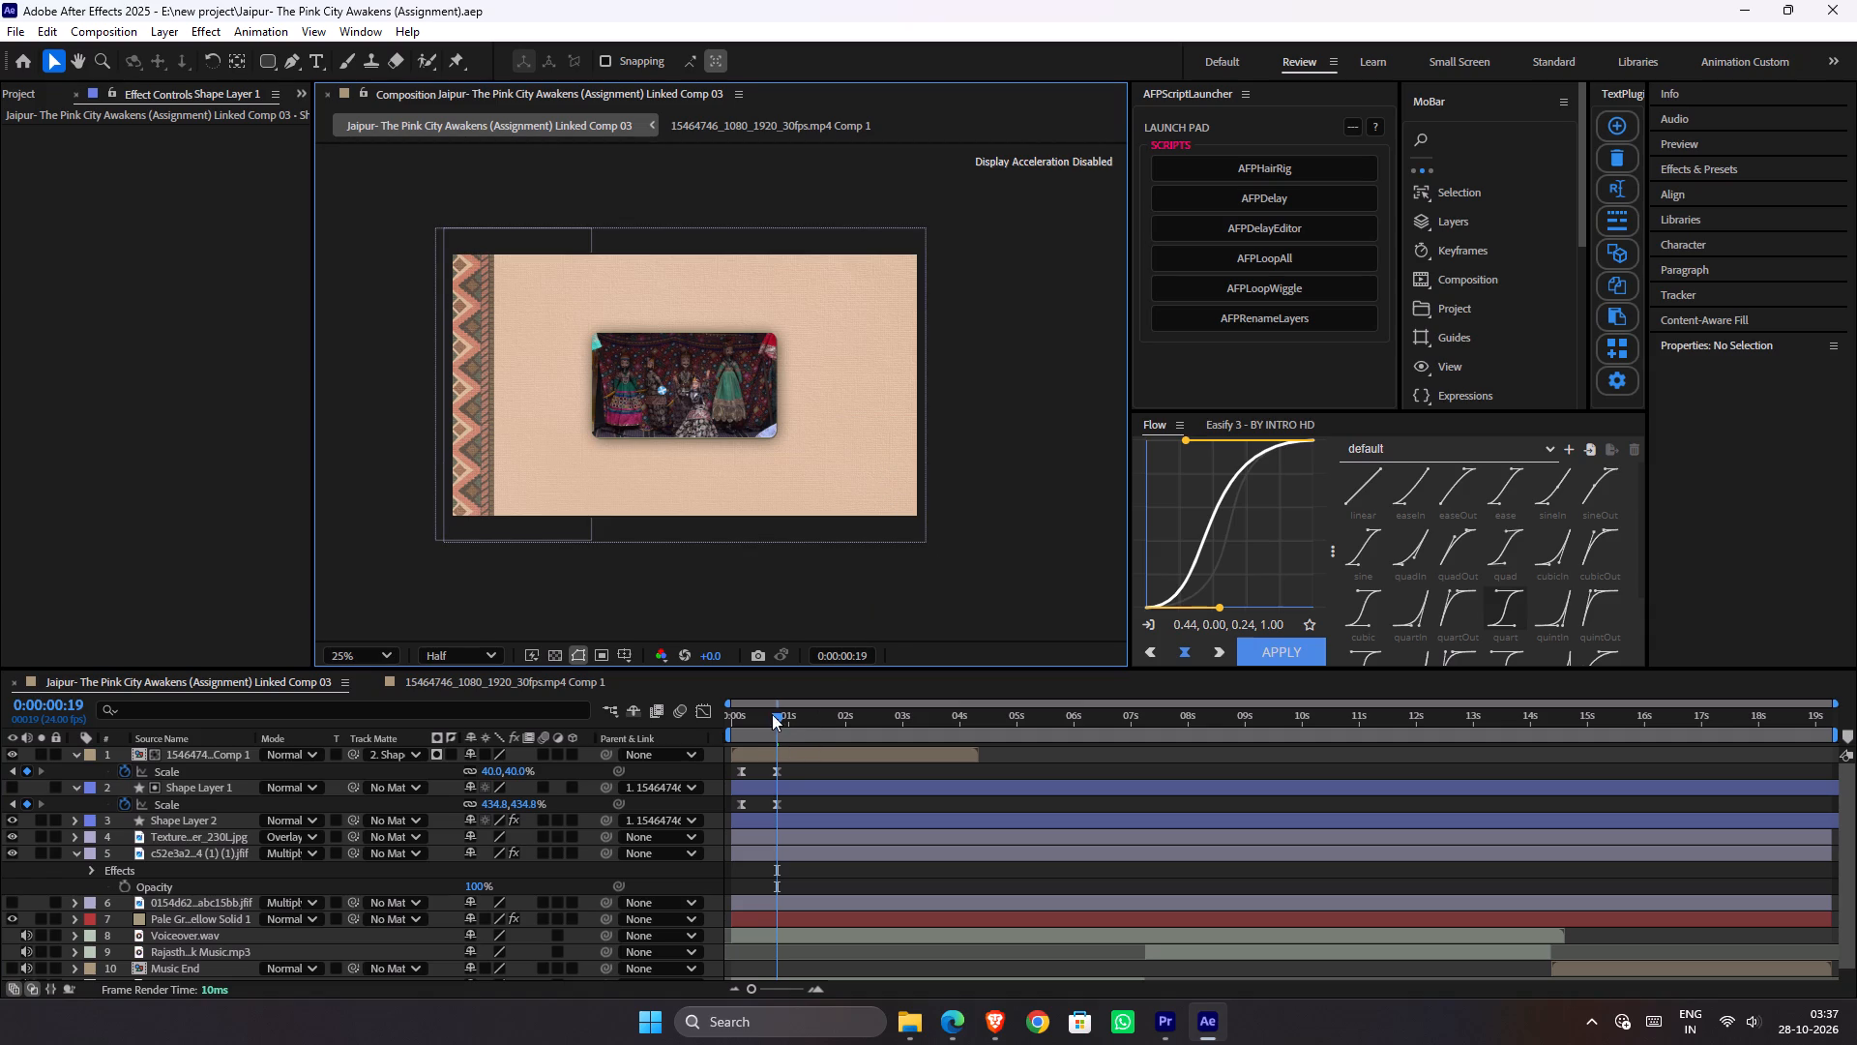
drag(772, 714, 698, 715)
key(space)
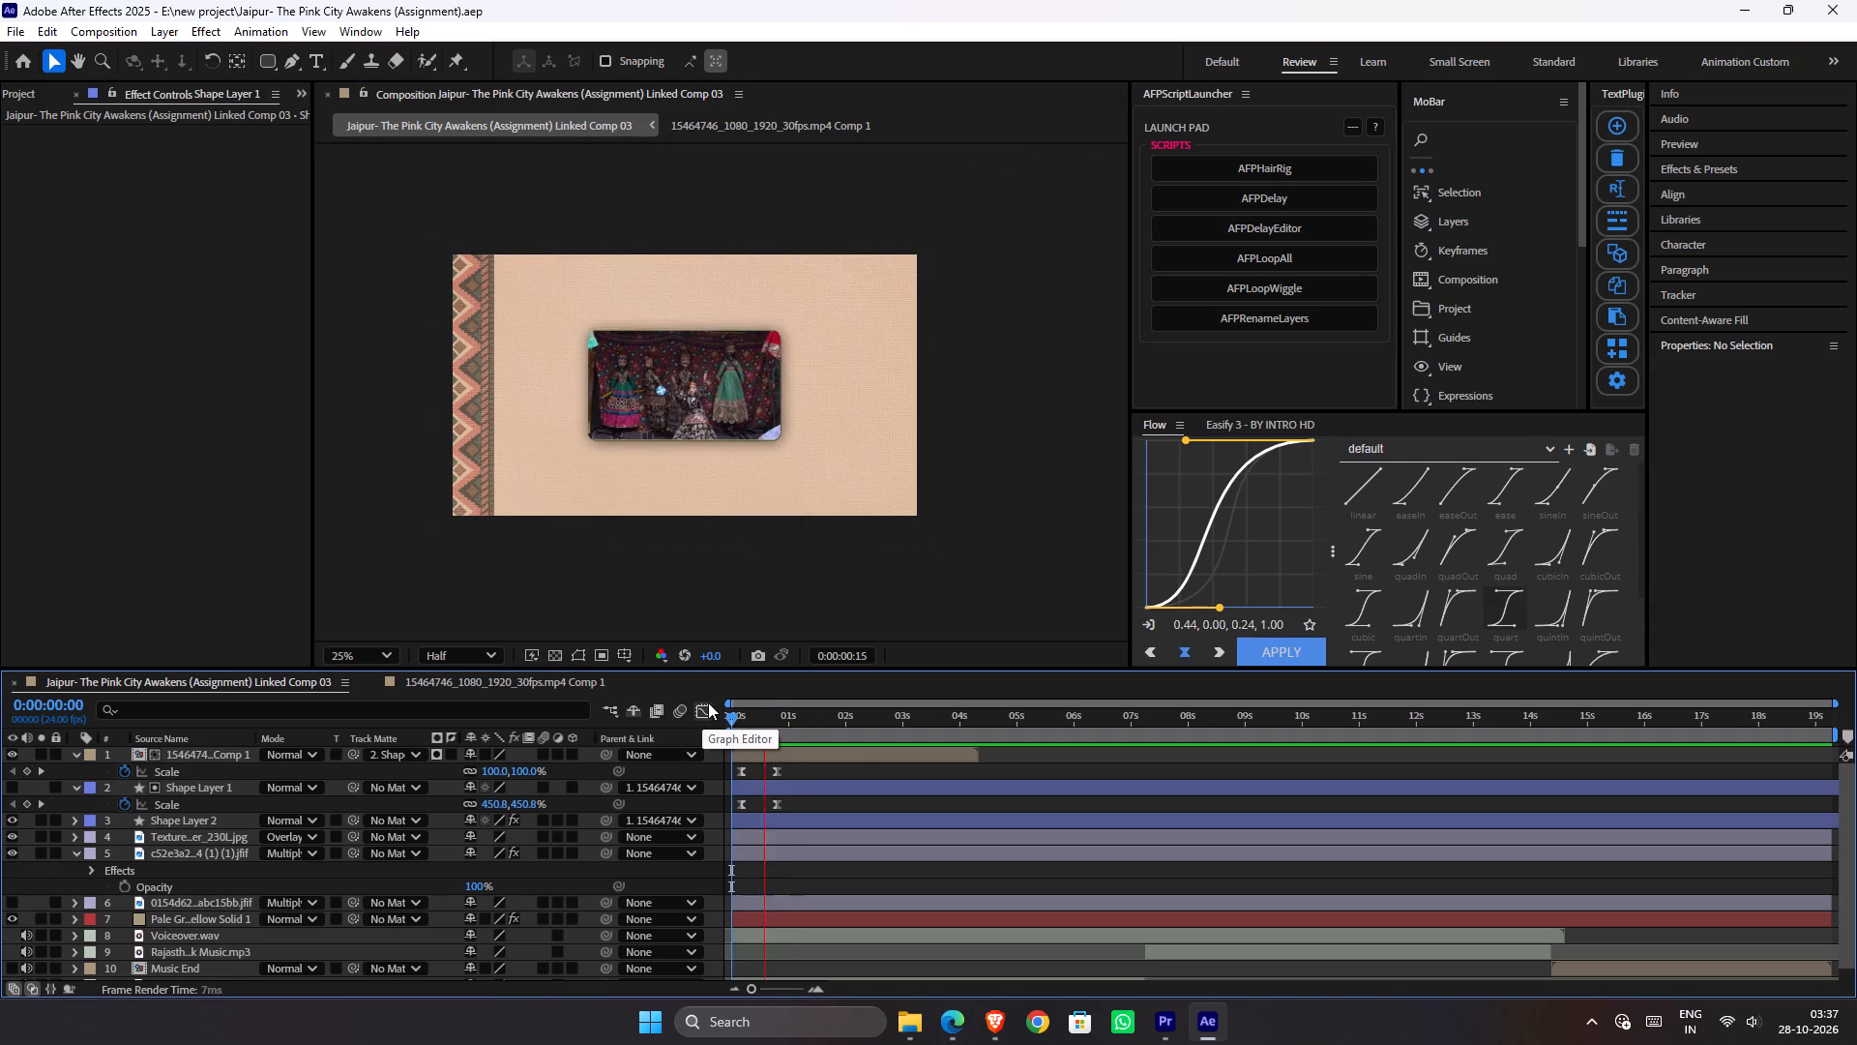
key(space)
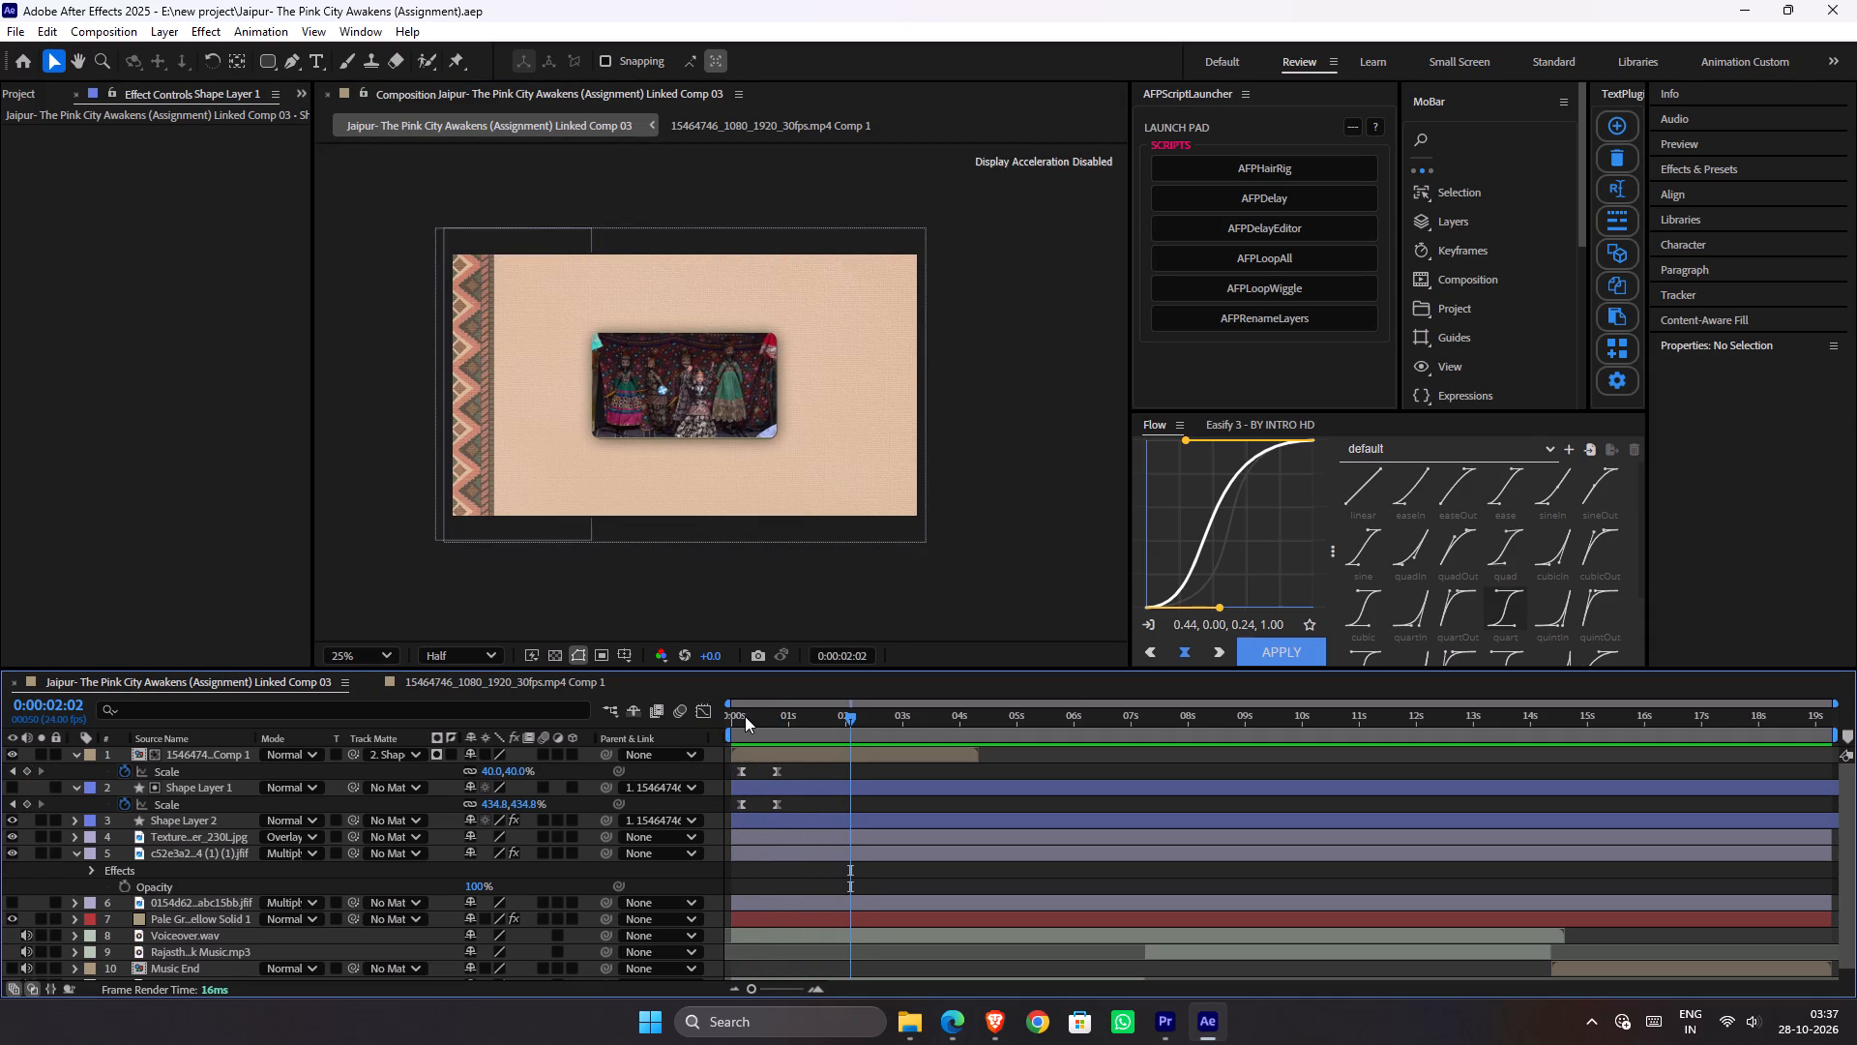
key(space)
key(space)
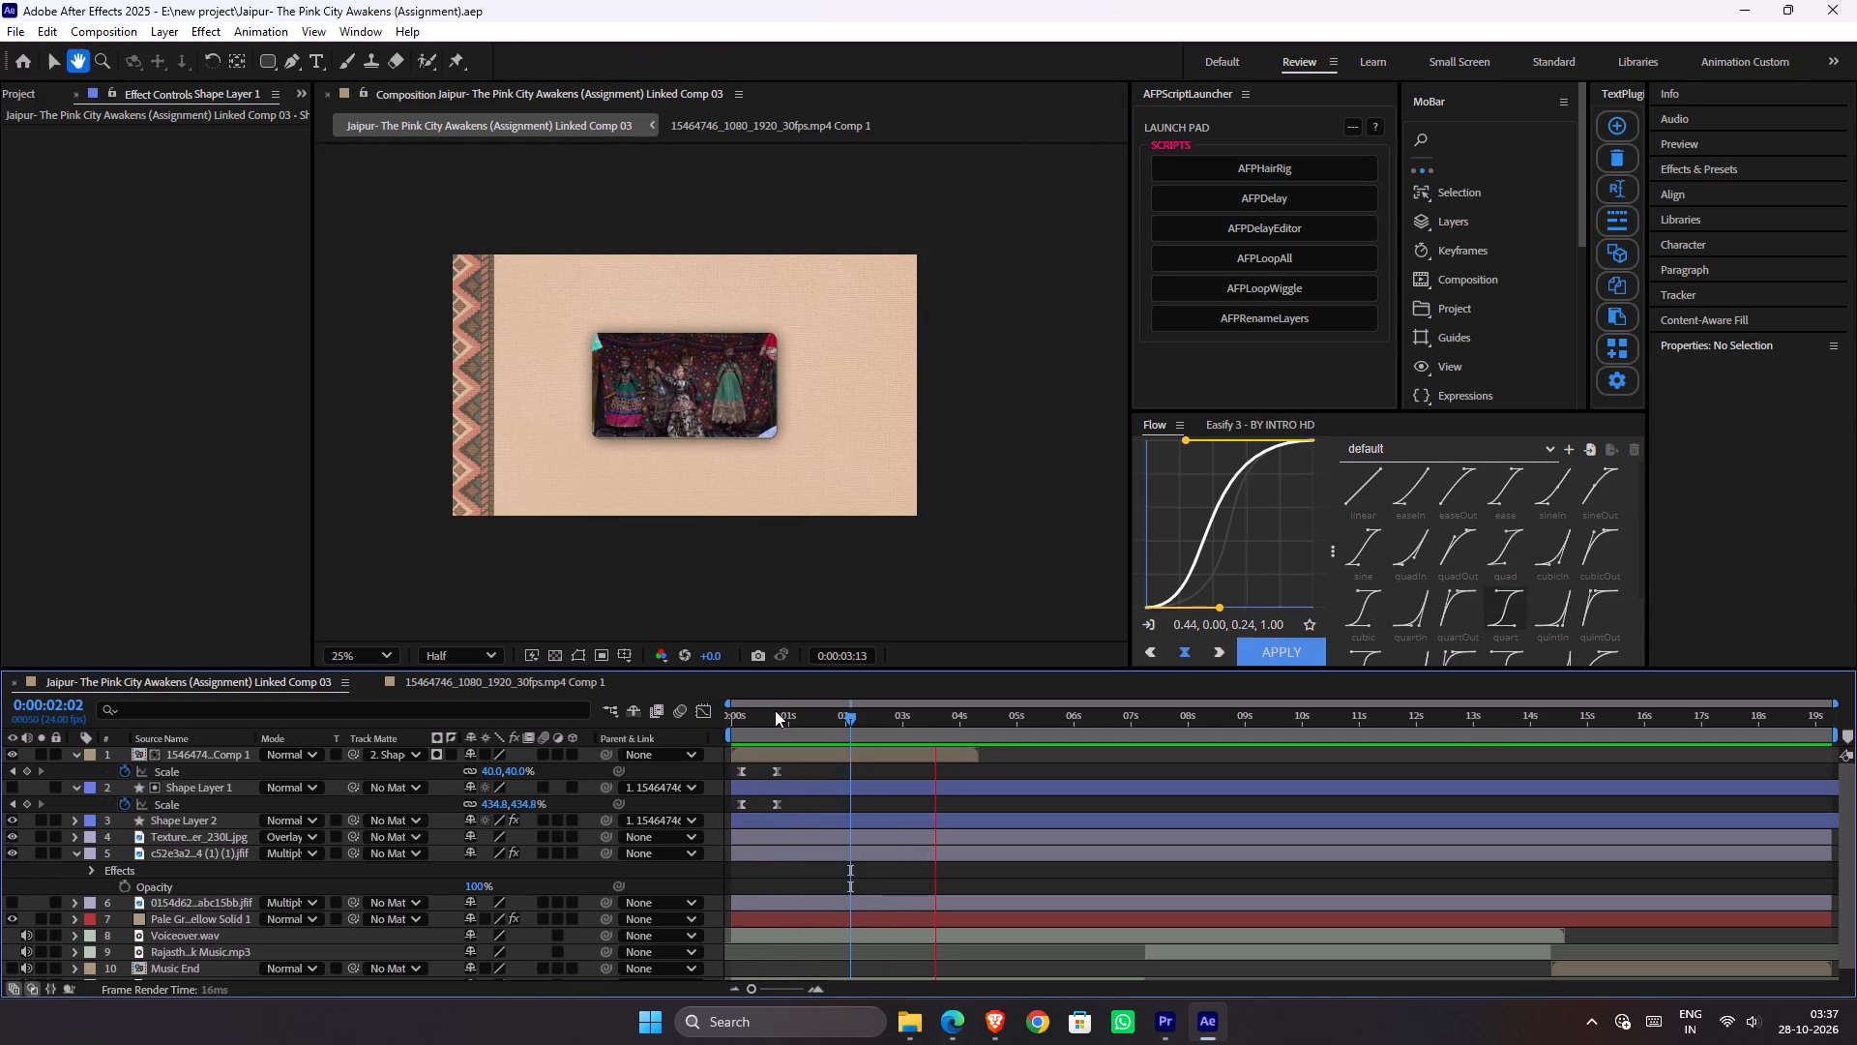
key(ctrl+s)
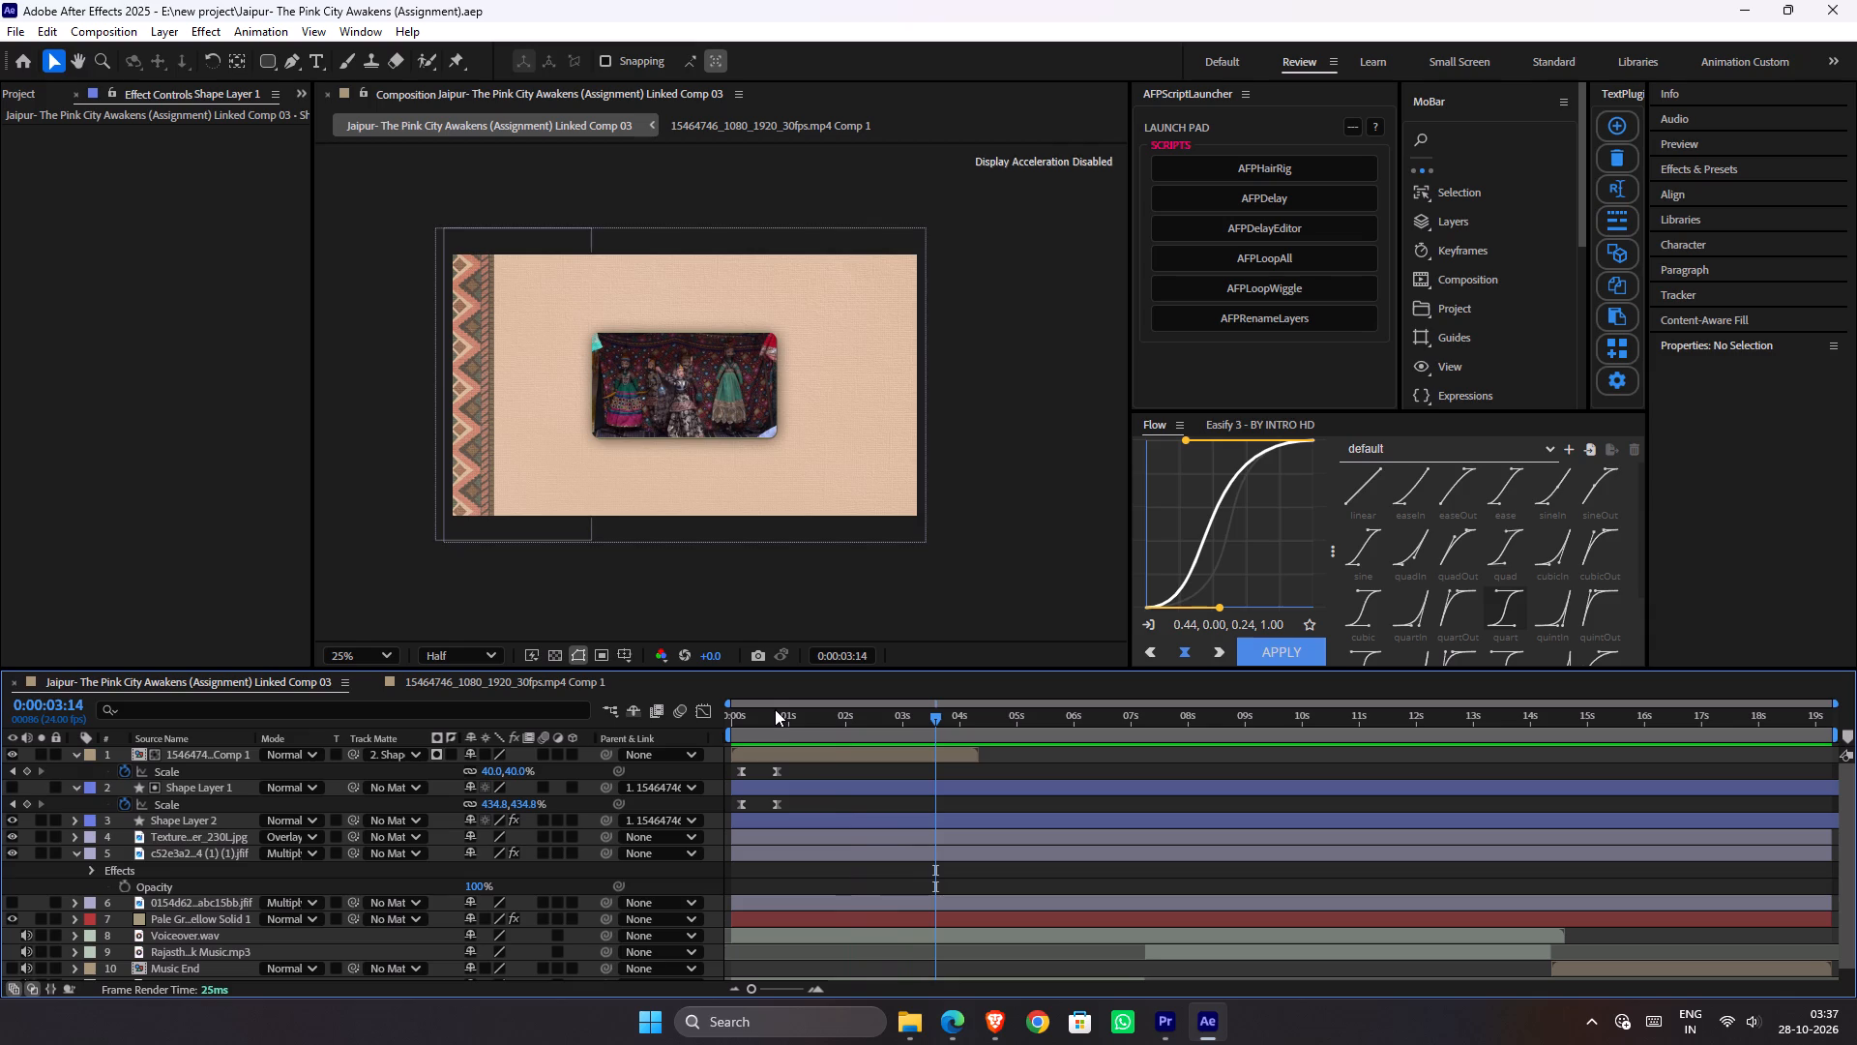
key(ctrl+s)
Replay the opening scale-down animation from the start to check its motion and the layered drop shadows.
drag(779, 710, 688, 728)
key(space)
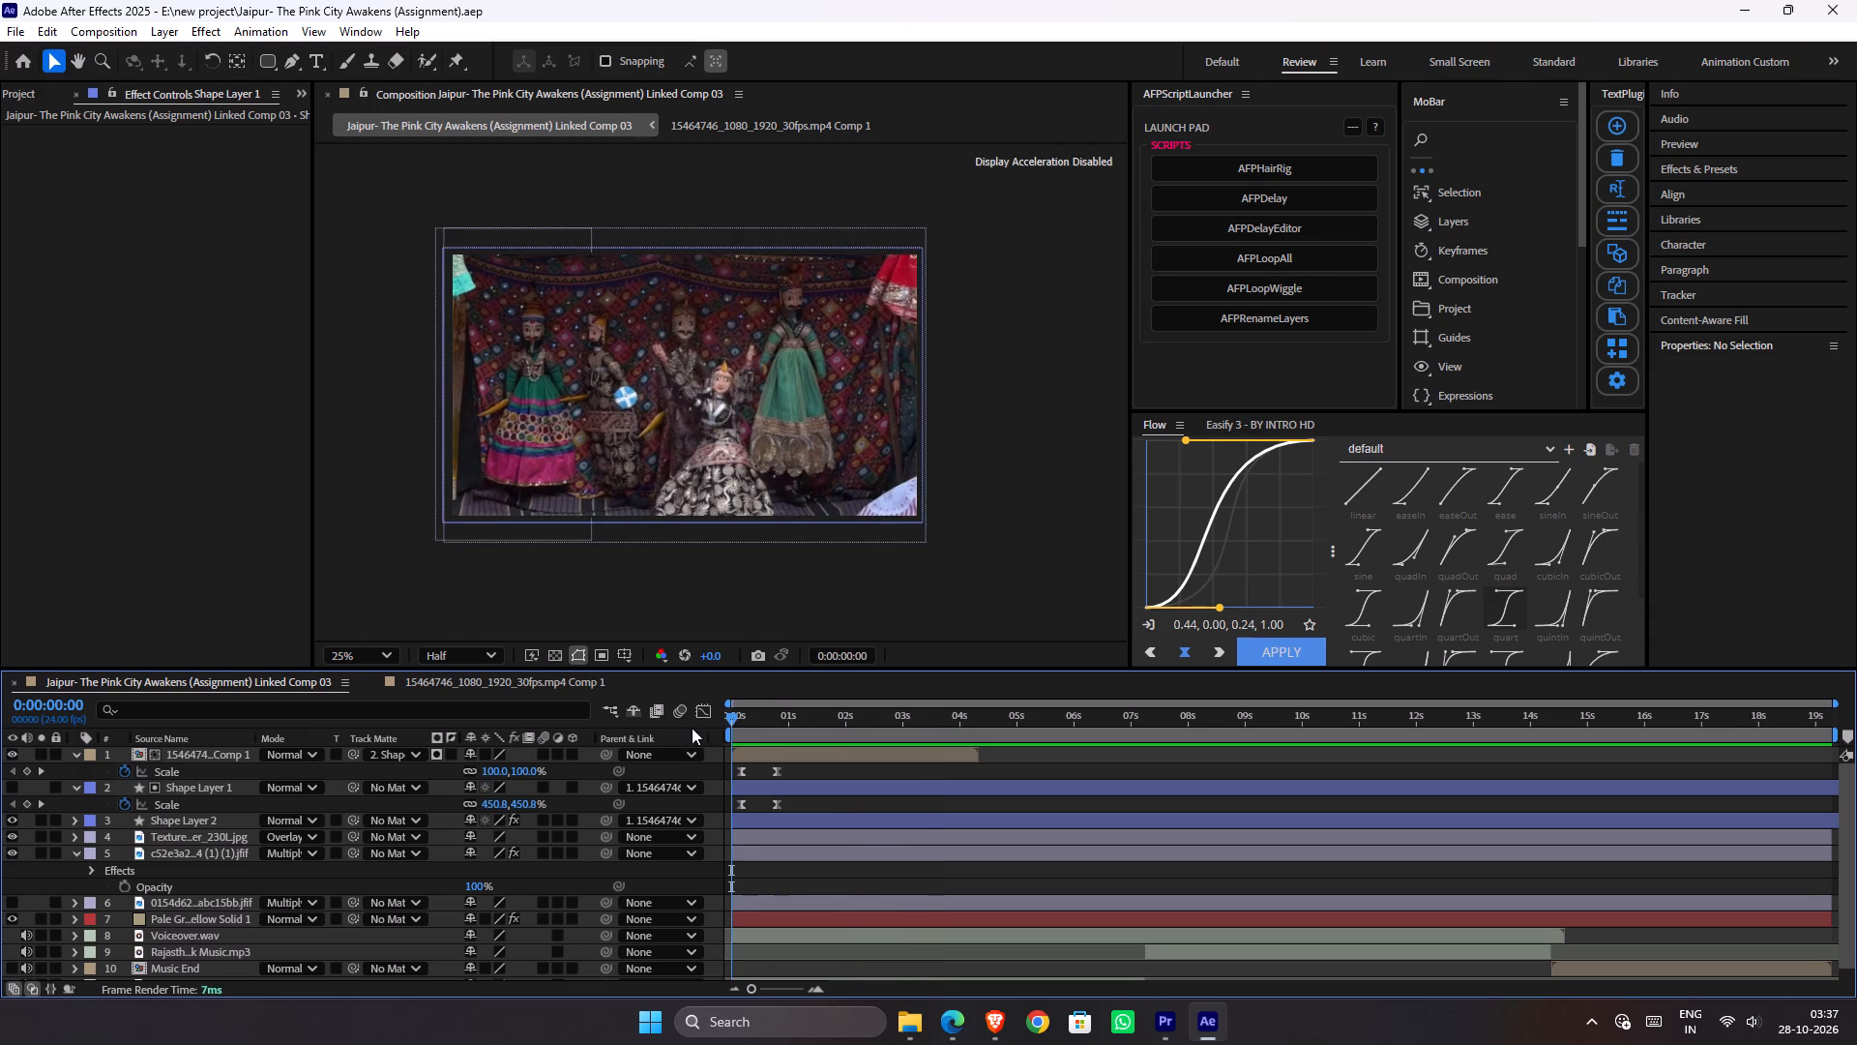
key(space)
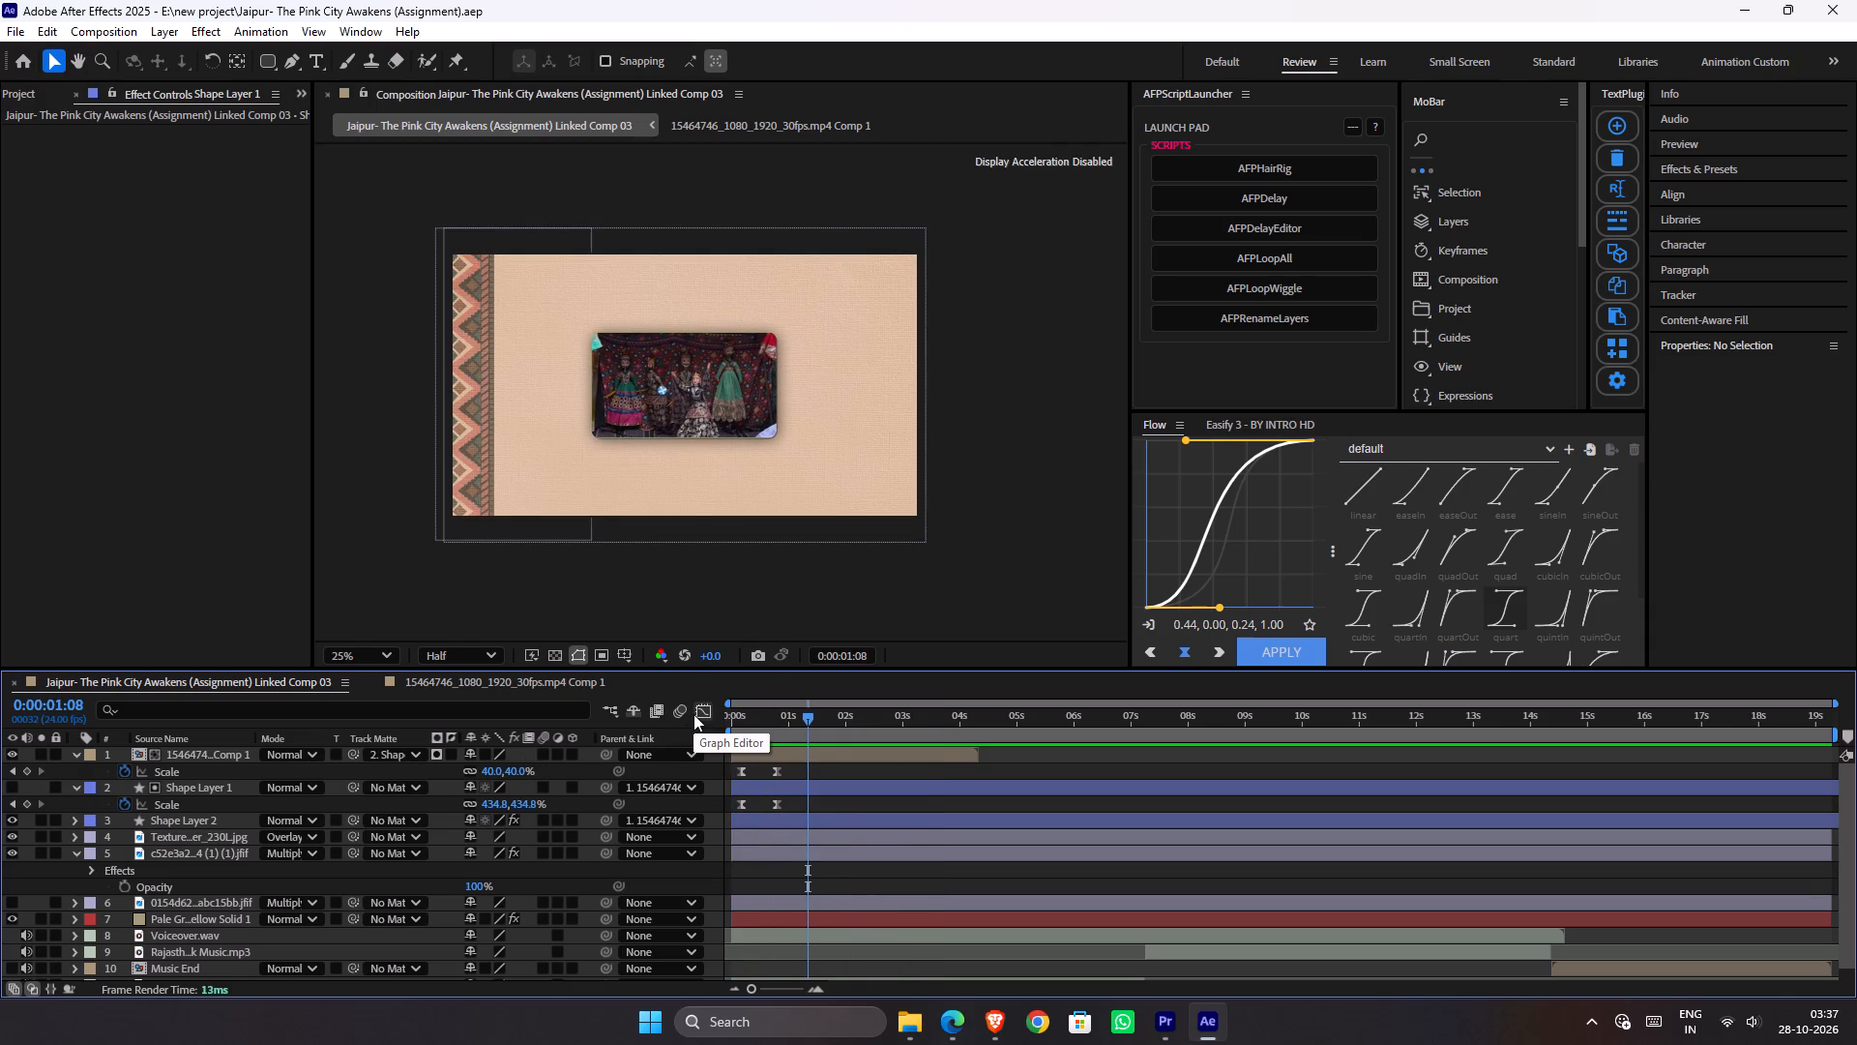
key(space)
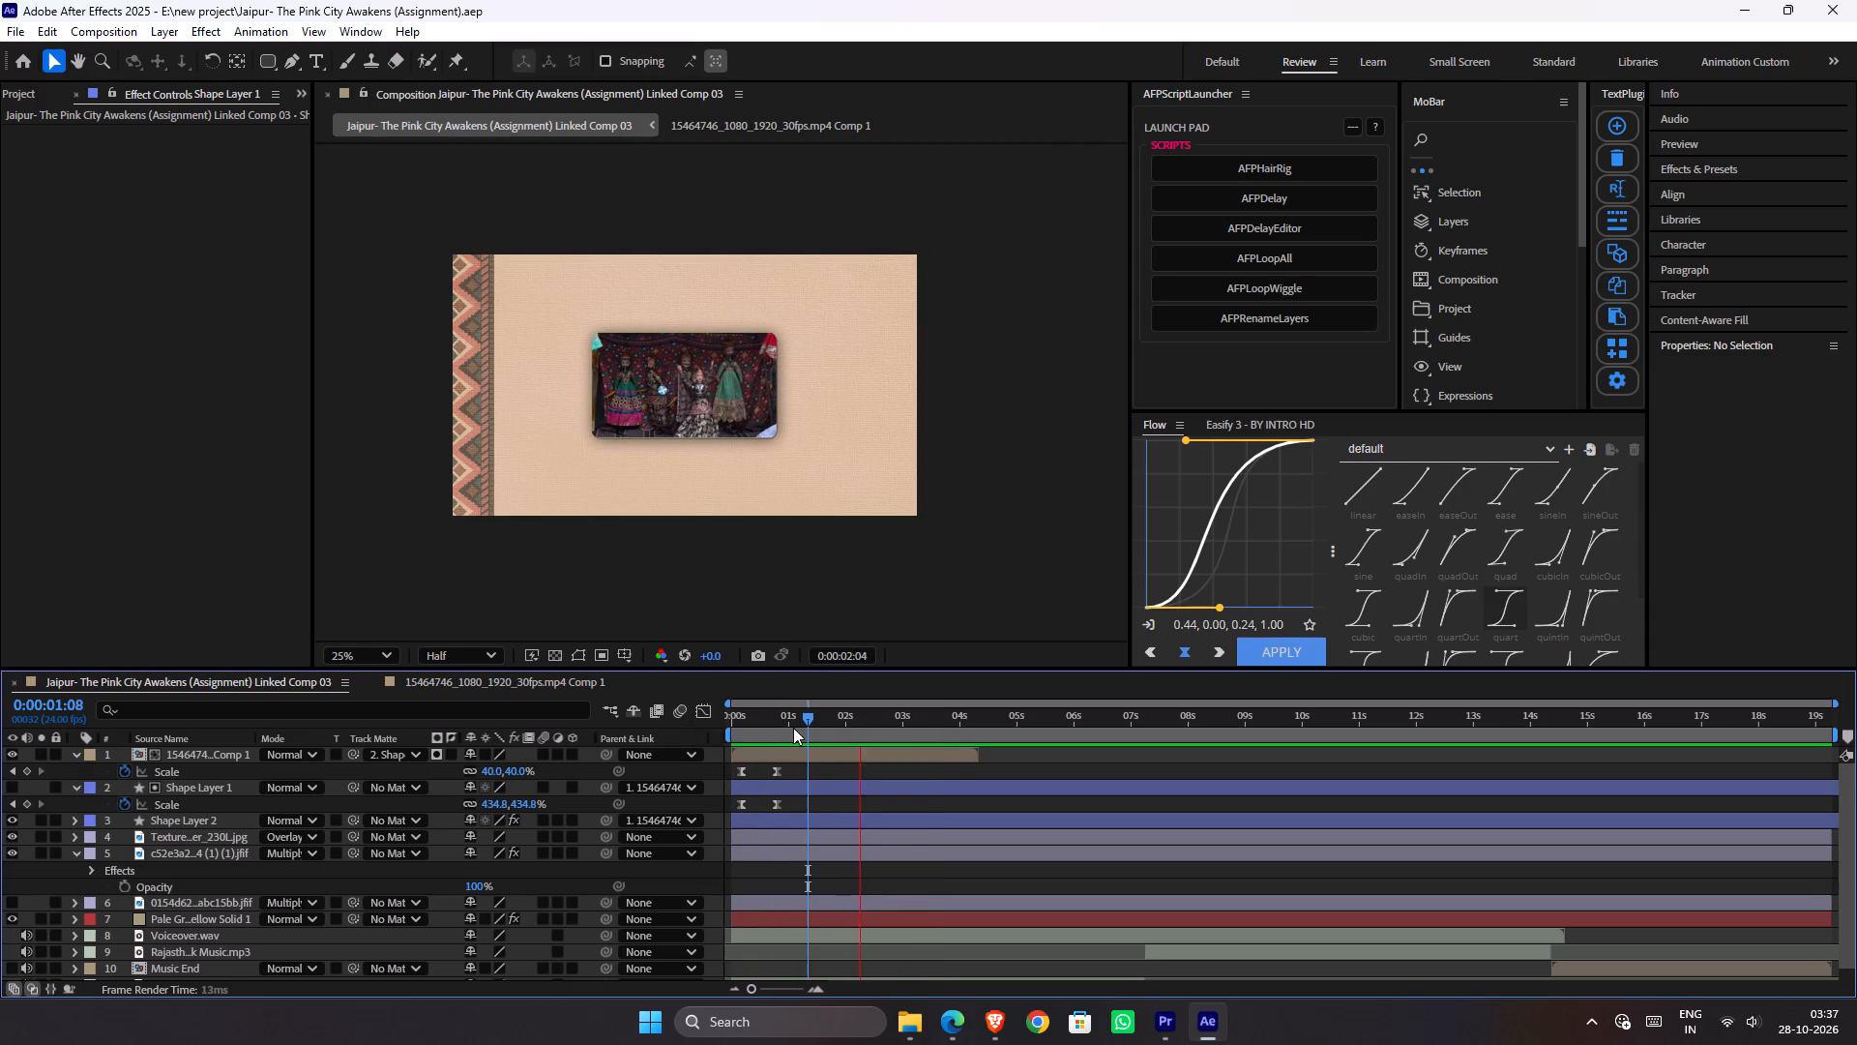
key(space)
drag(805, 713, 560, 742)
key(space)
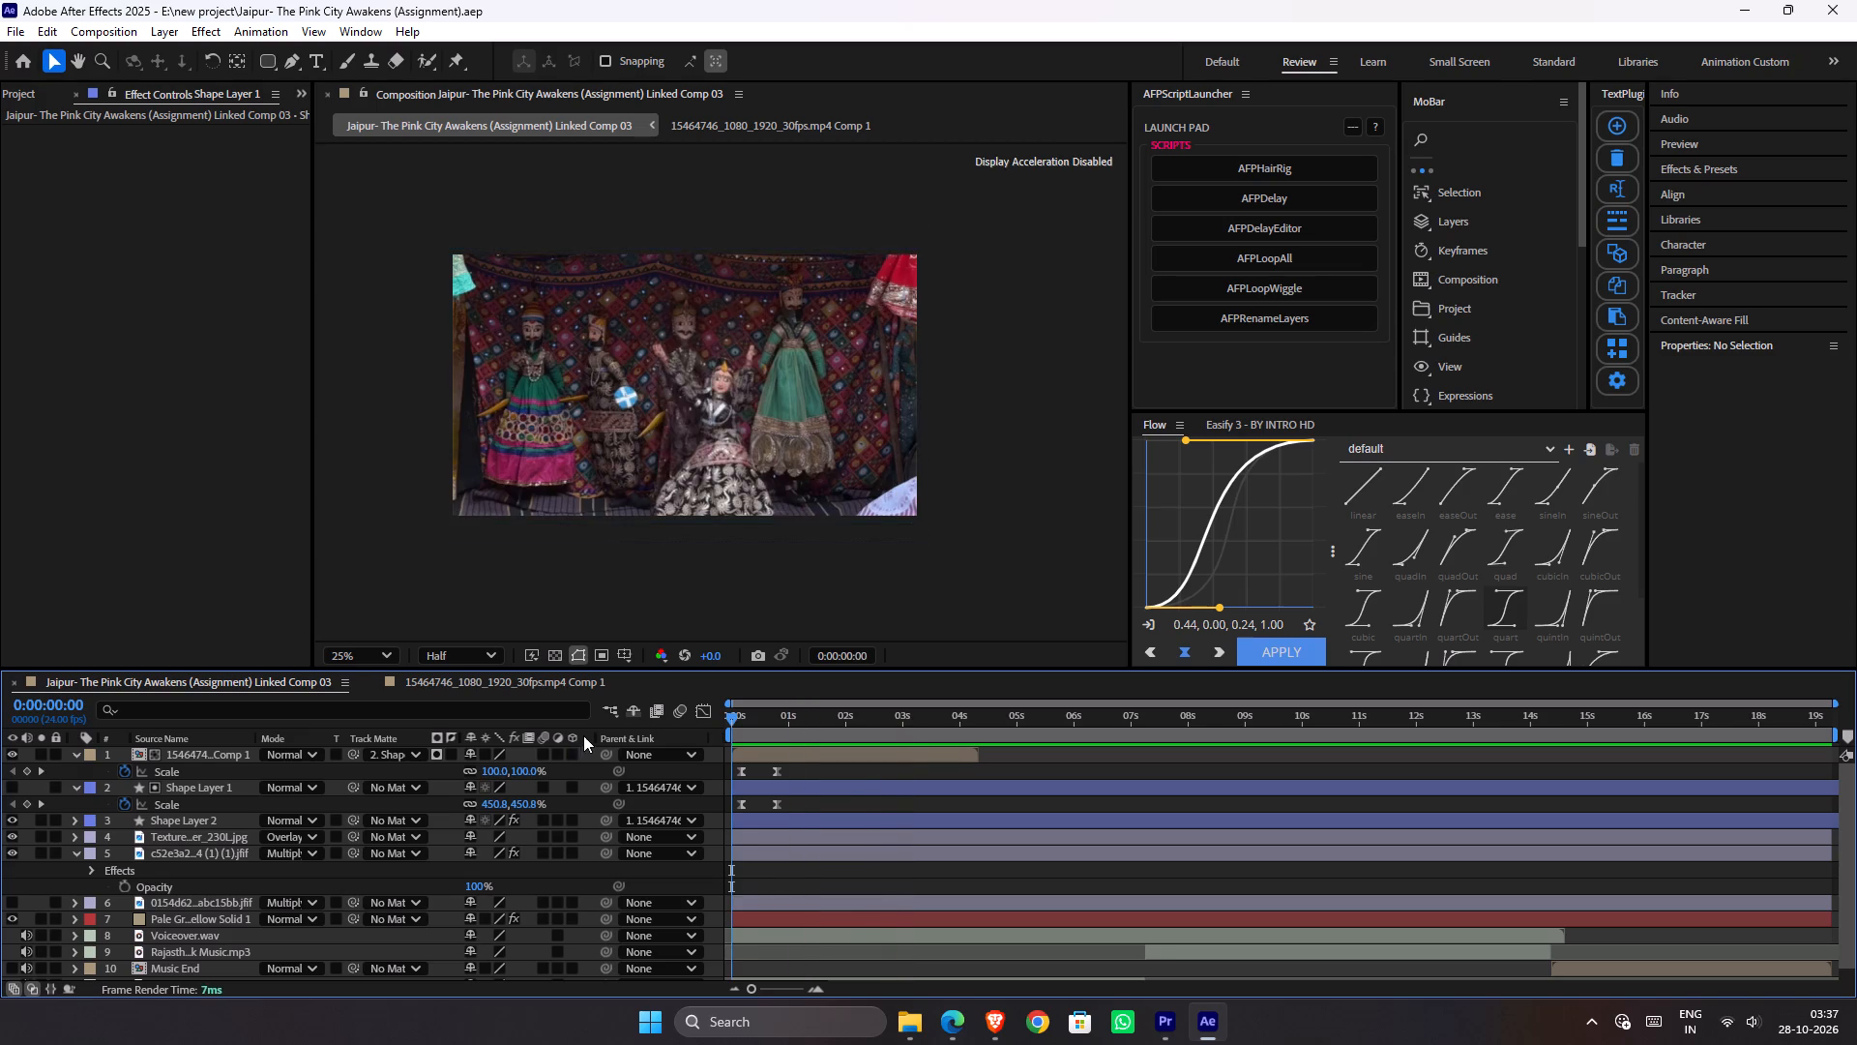
key(space)
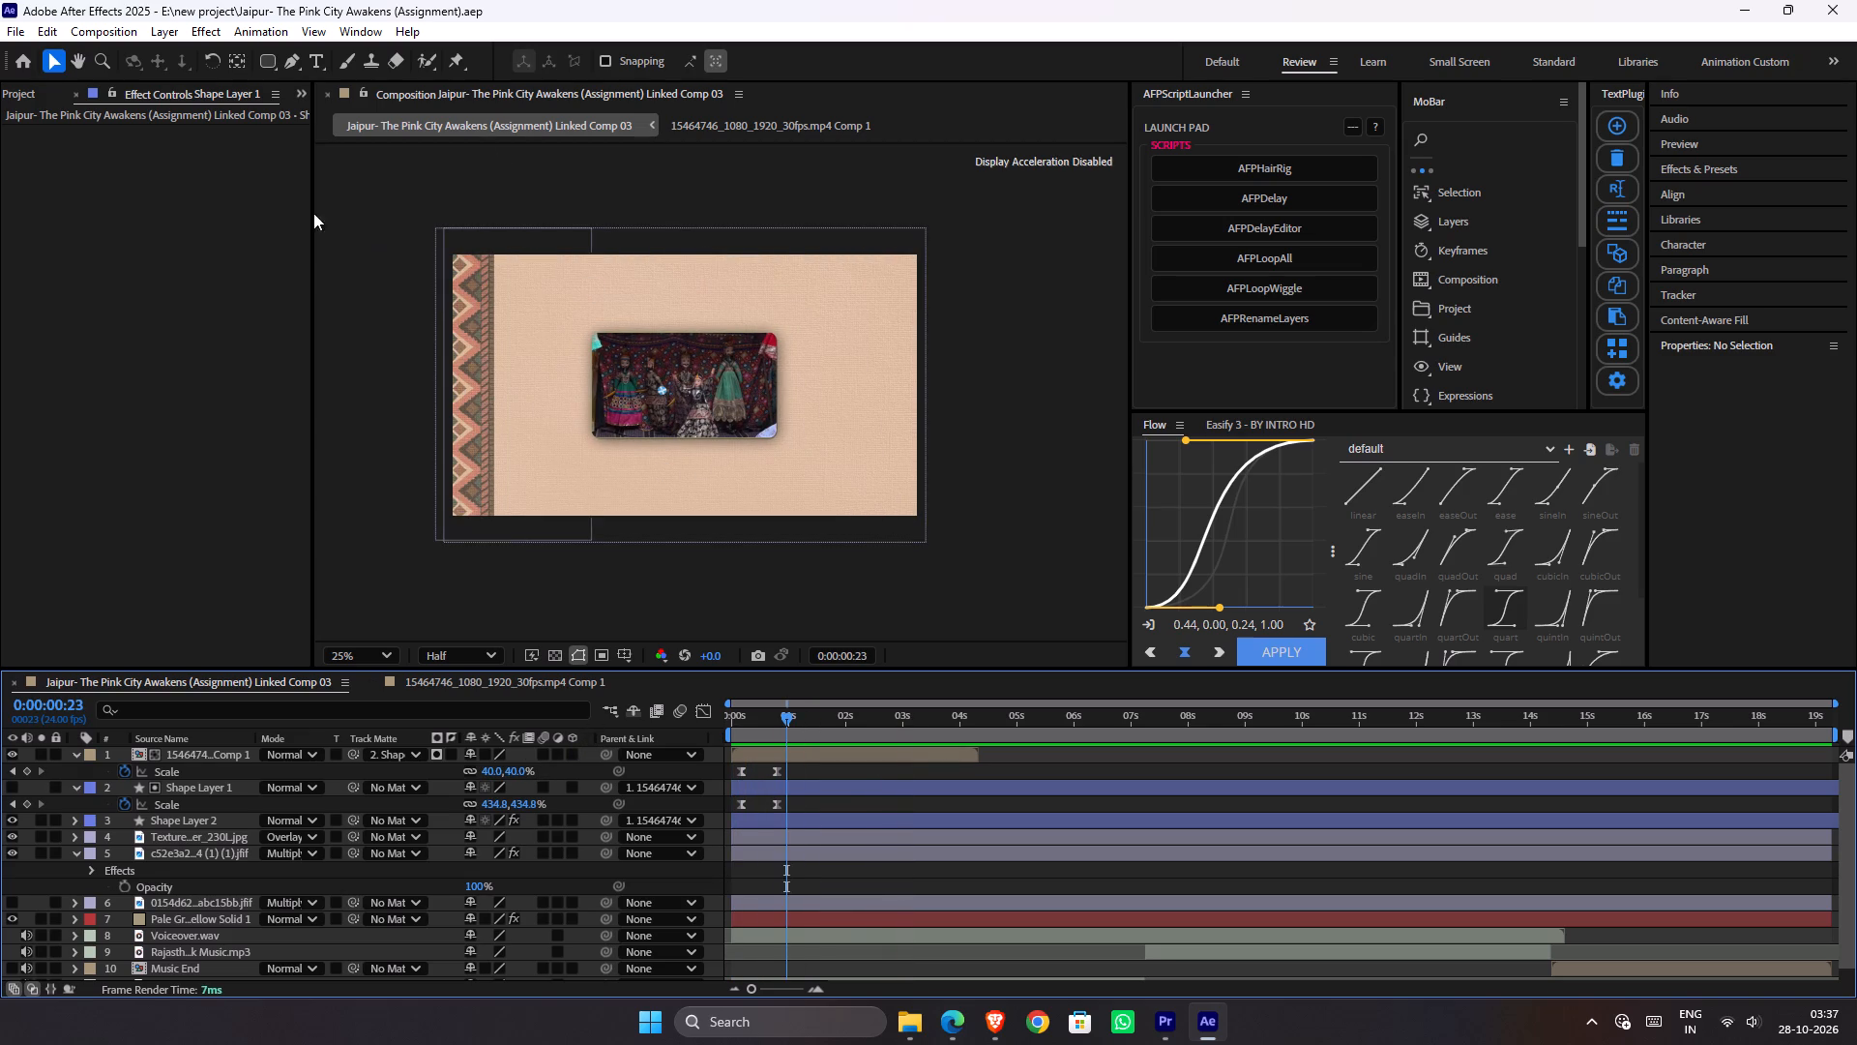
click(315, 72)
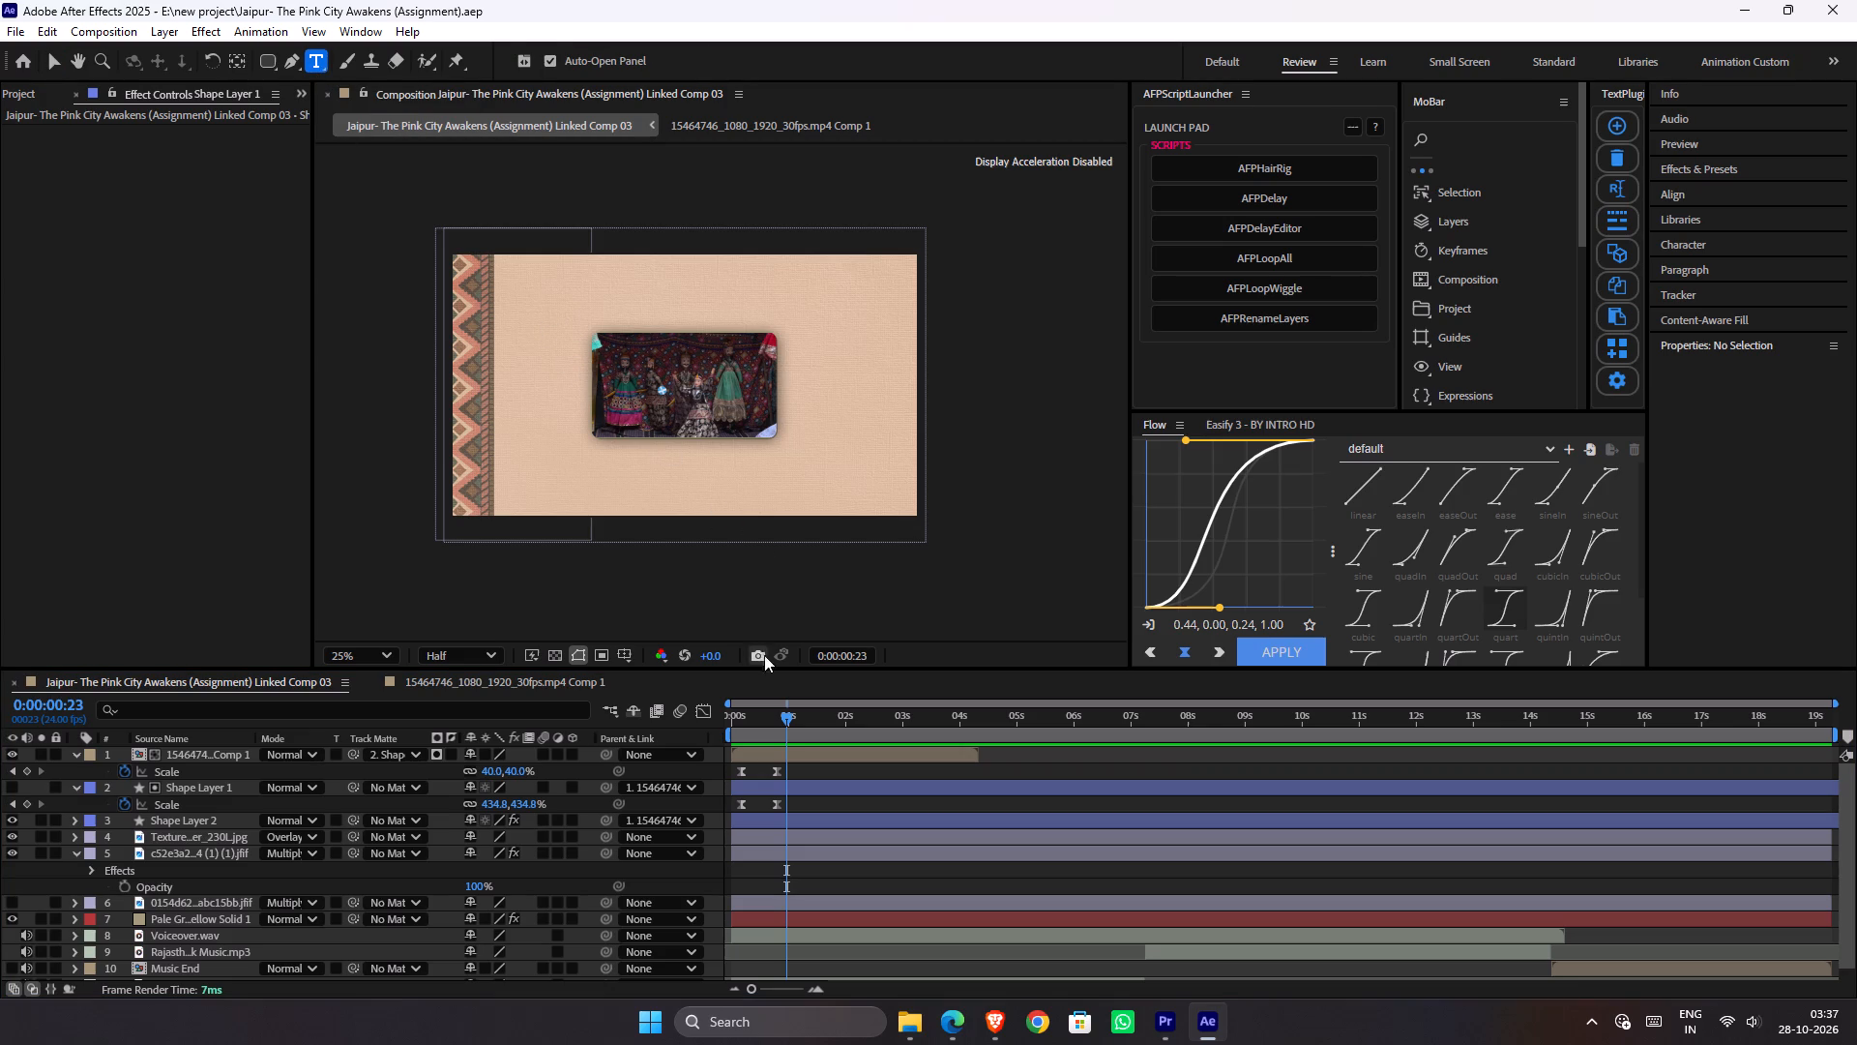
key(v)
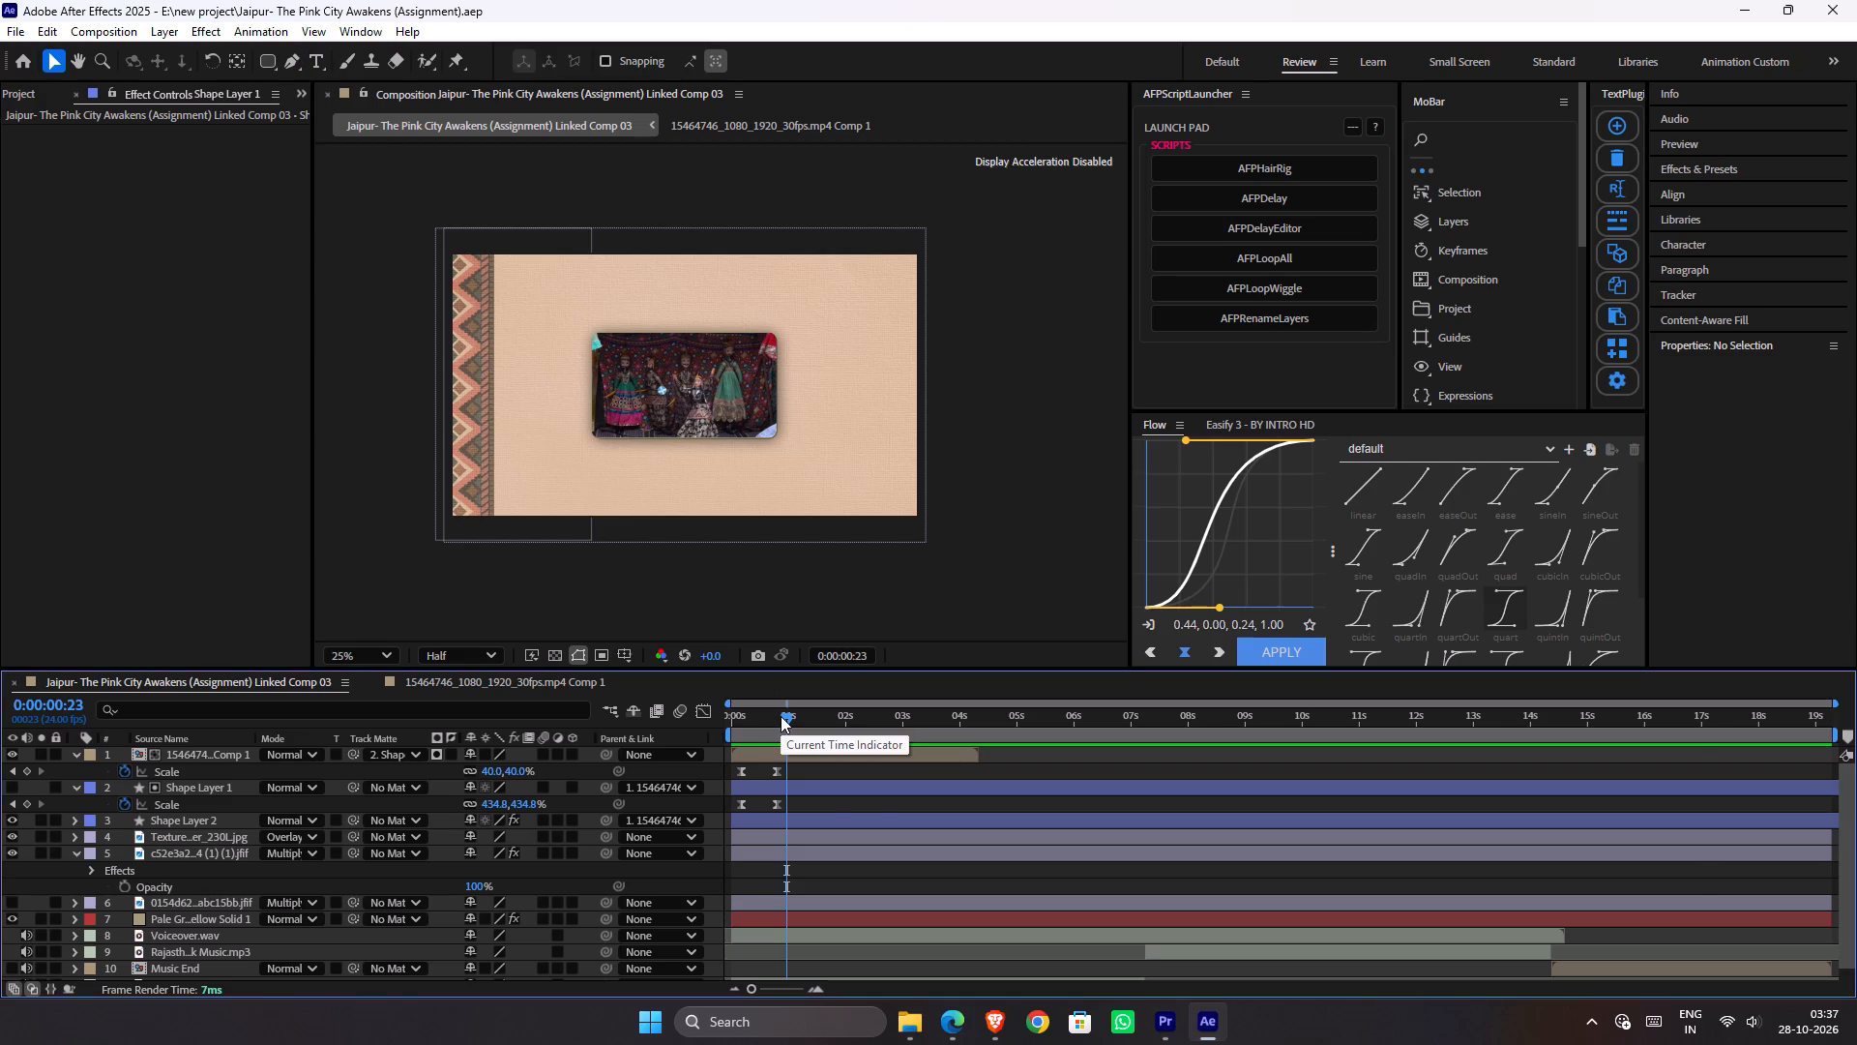
key(alt+Tab)
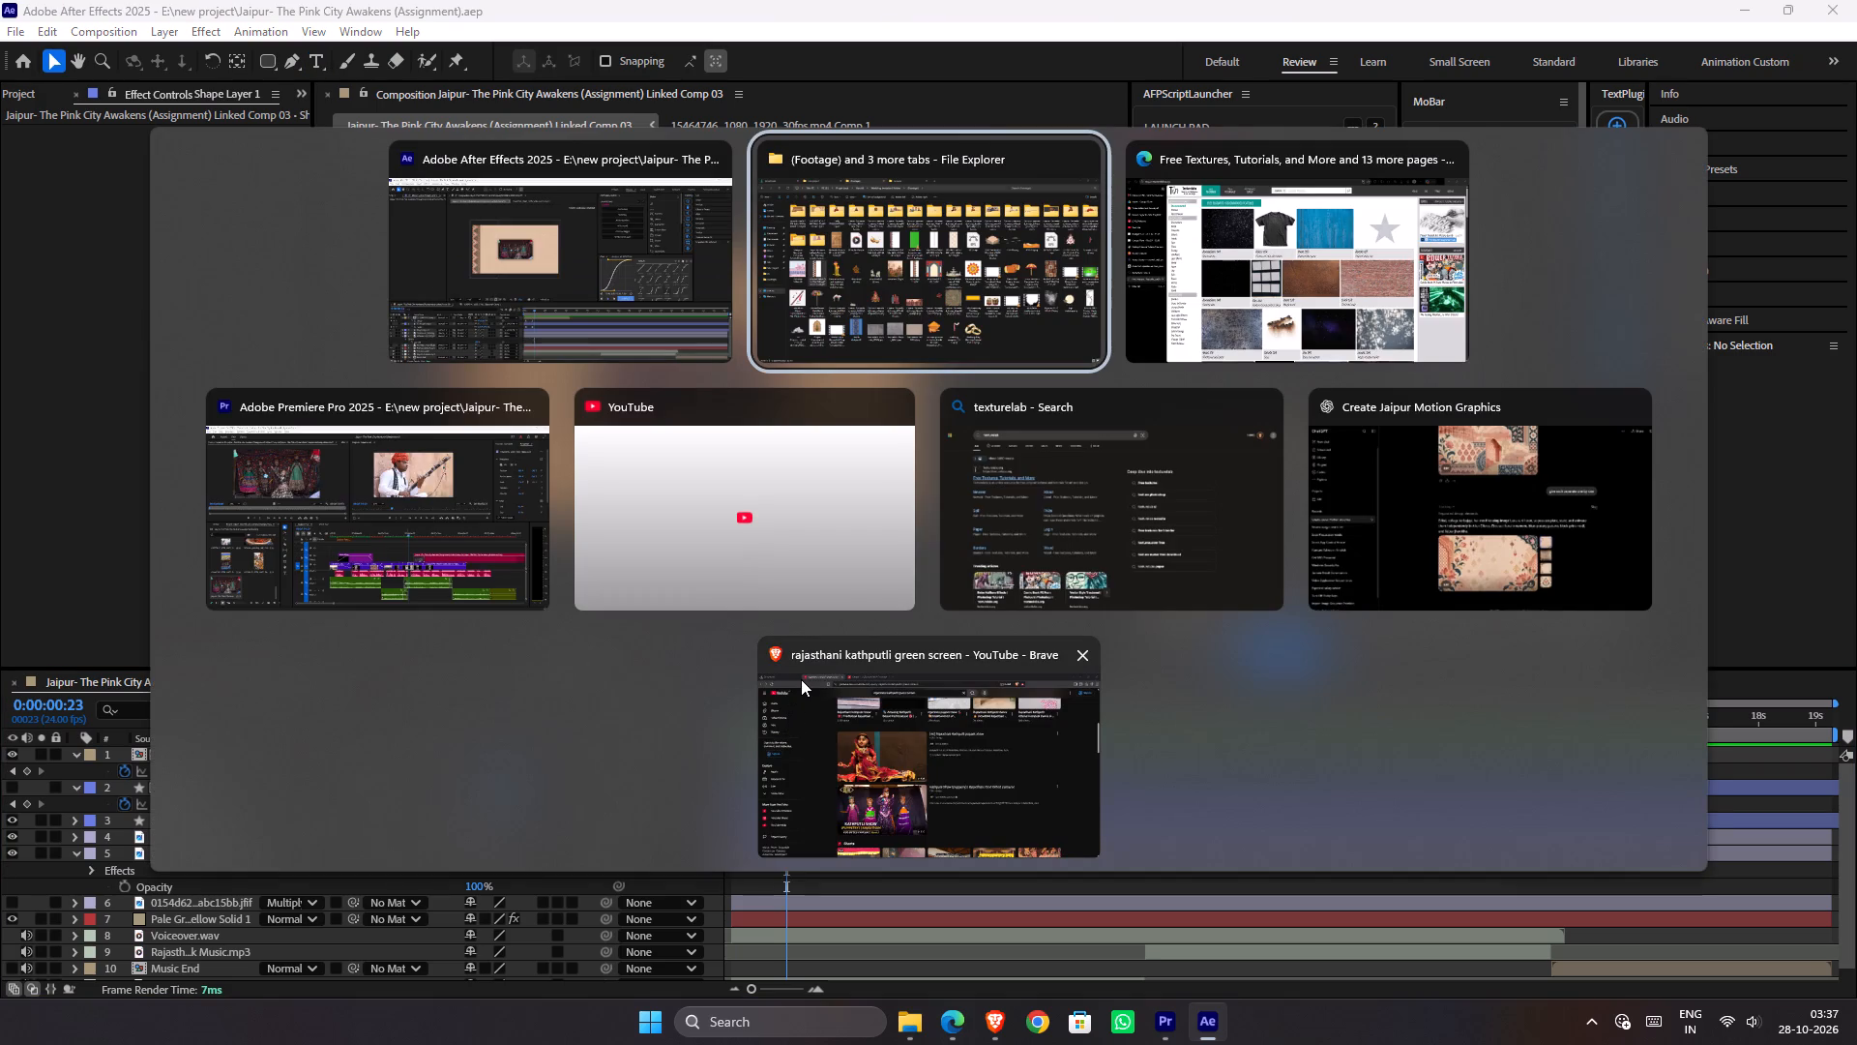
alt+click(1321, 305)
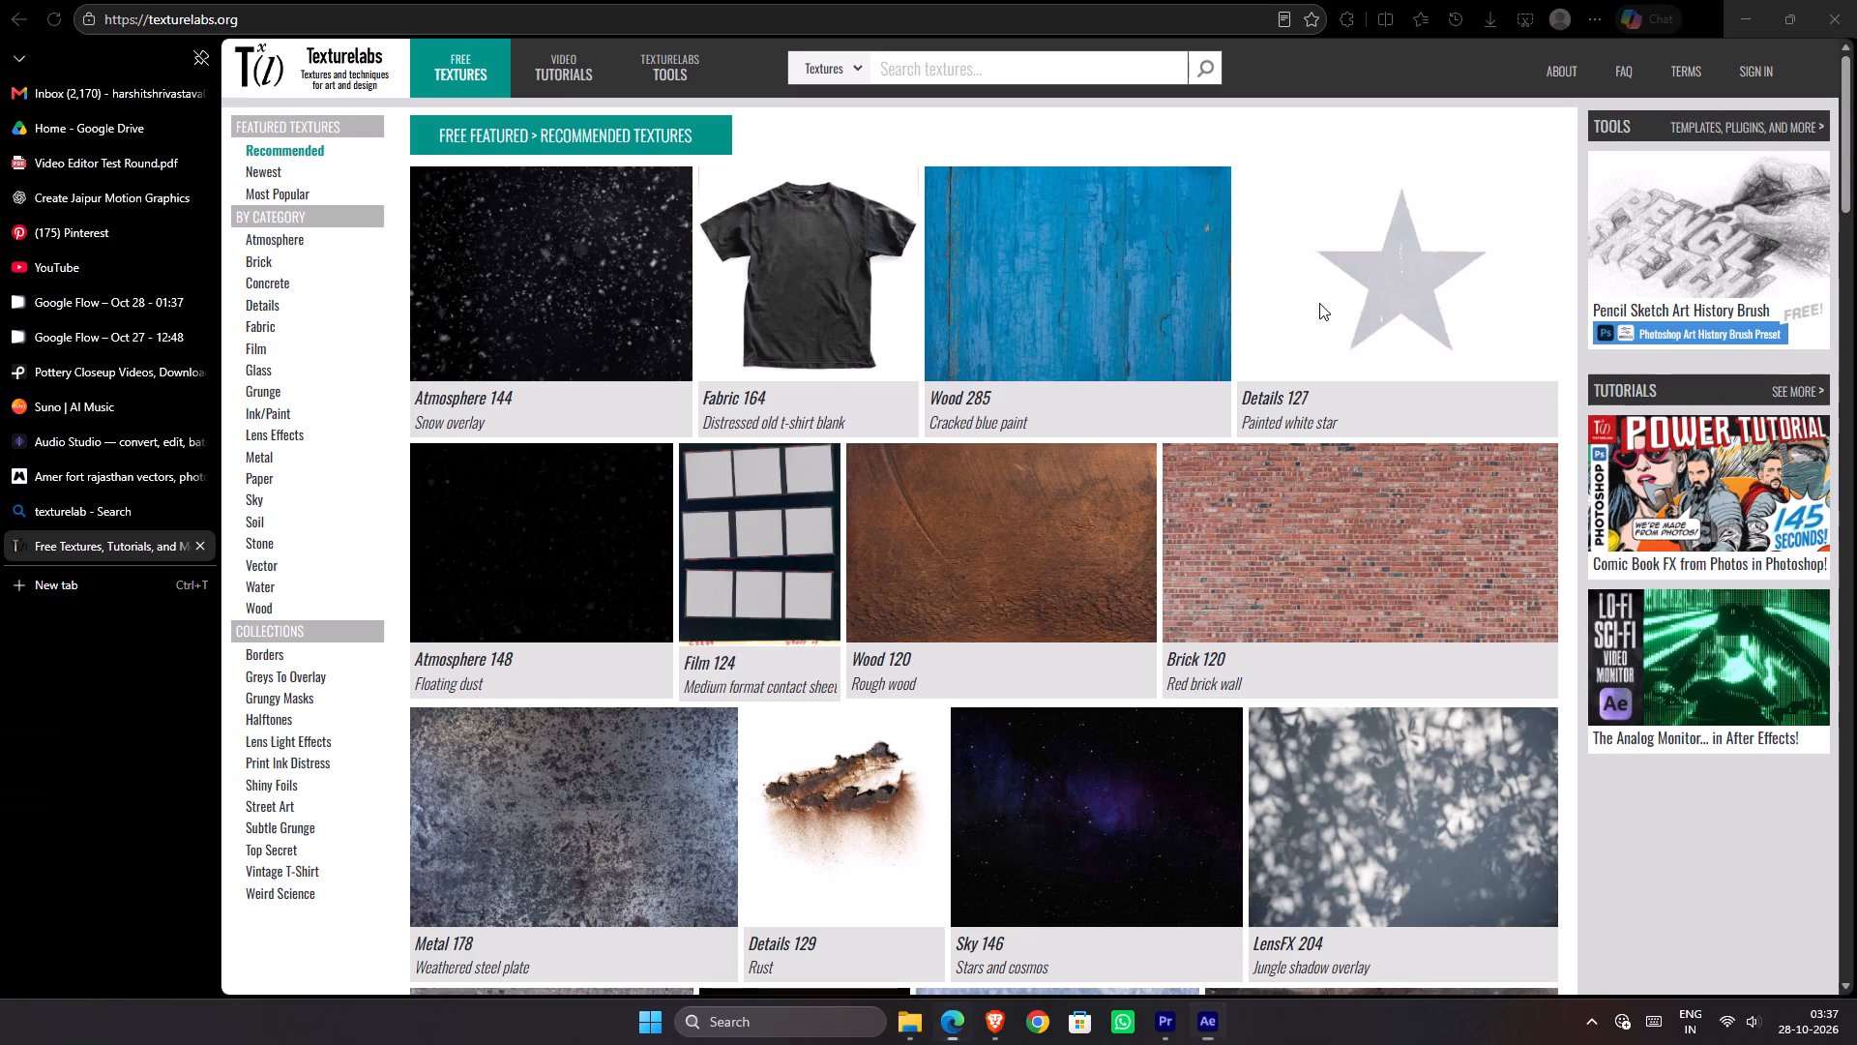
click(103, 370)
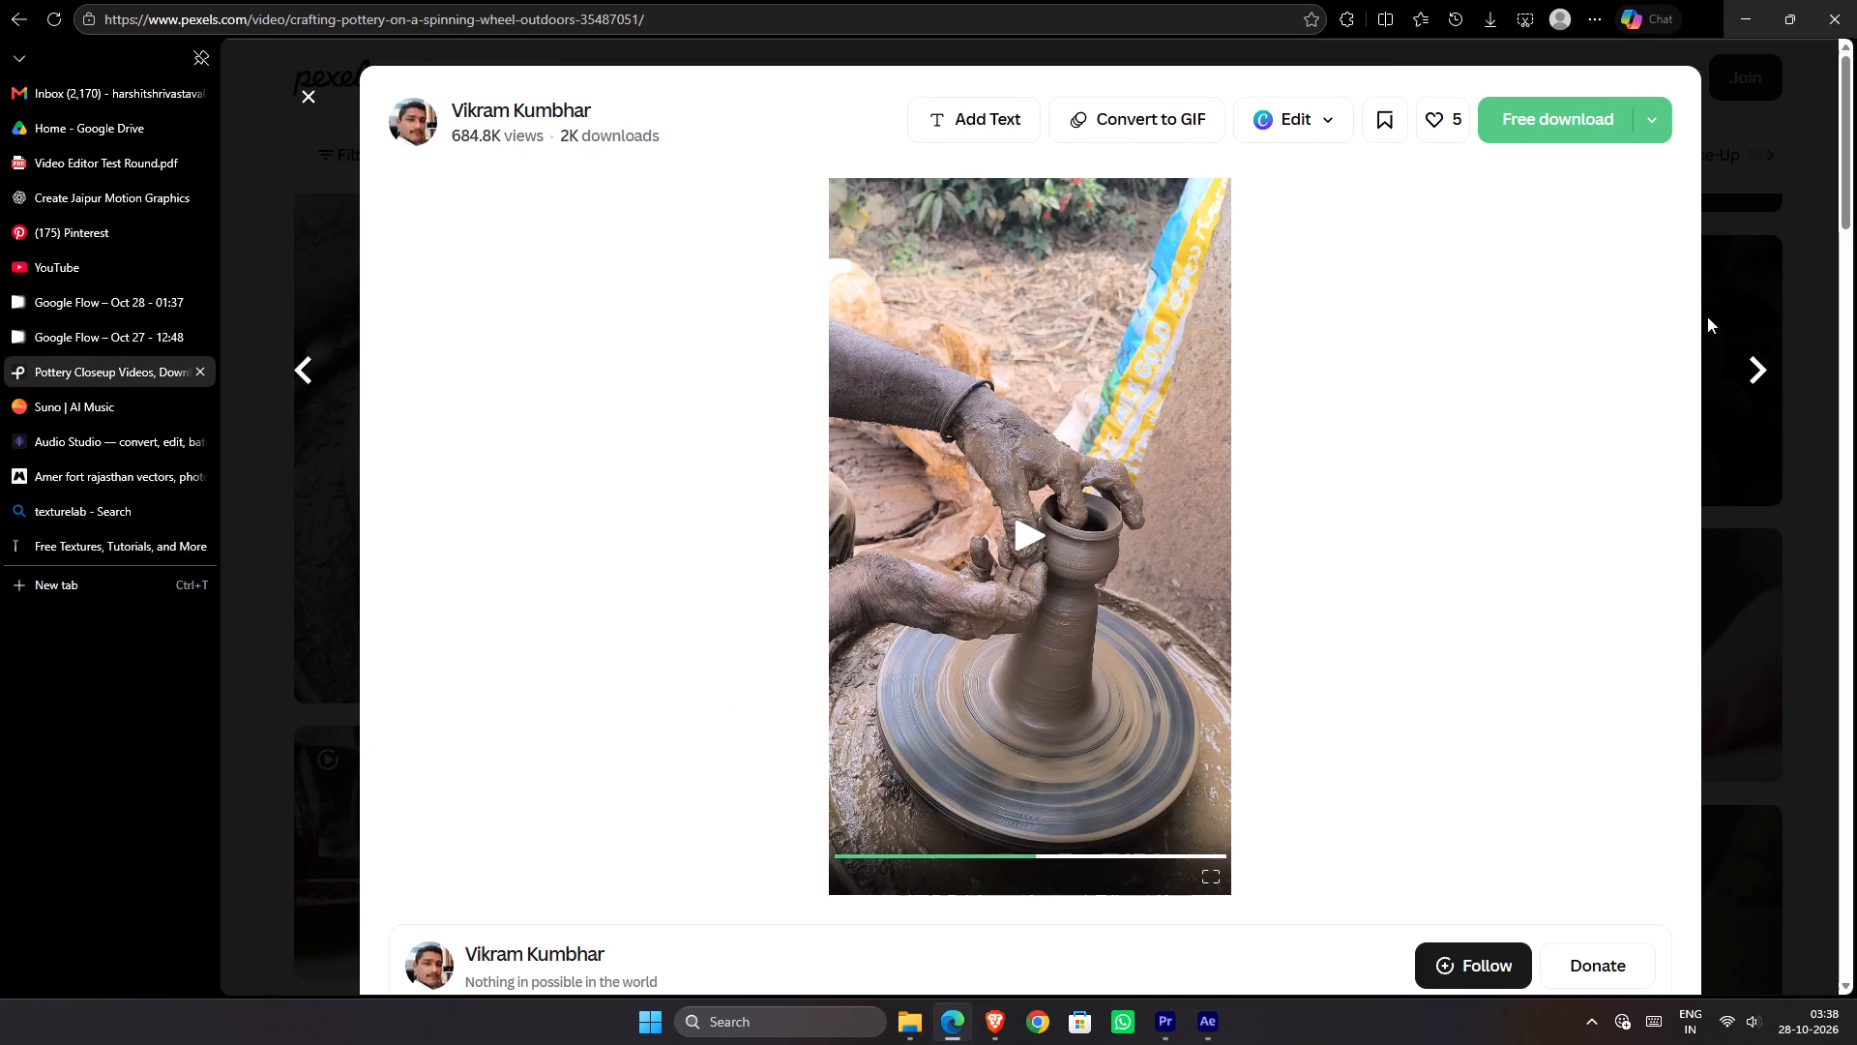
click(1743, 252)
scroll(1211, 511, down, 1)
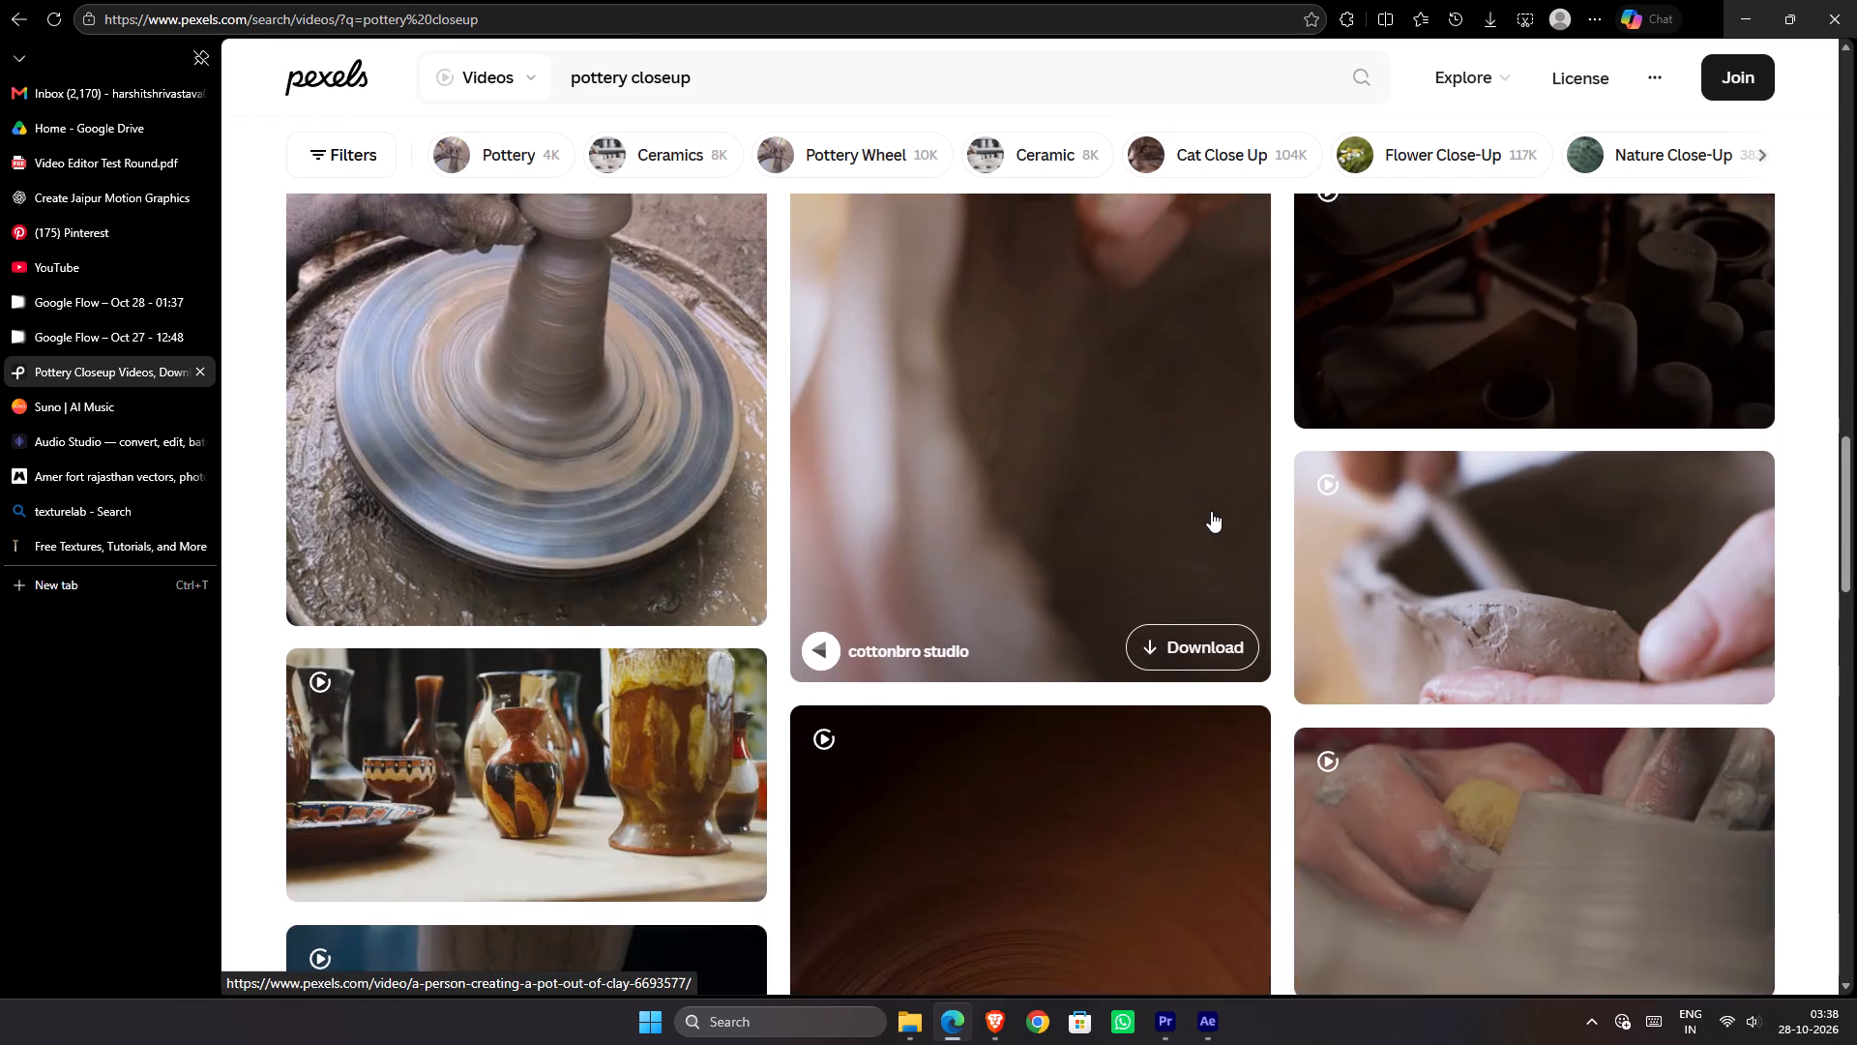
scroll(1211, 511, down, 3)
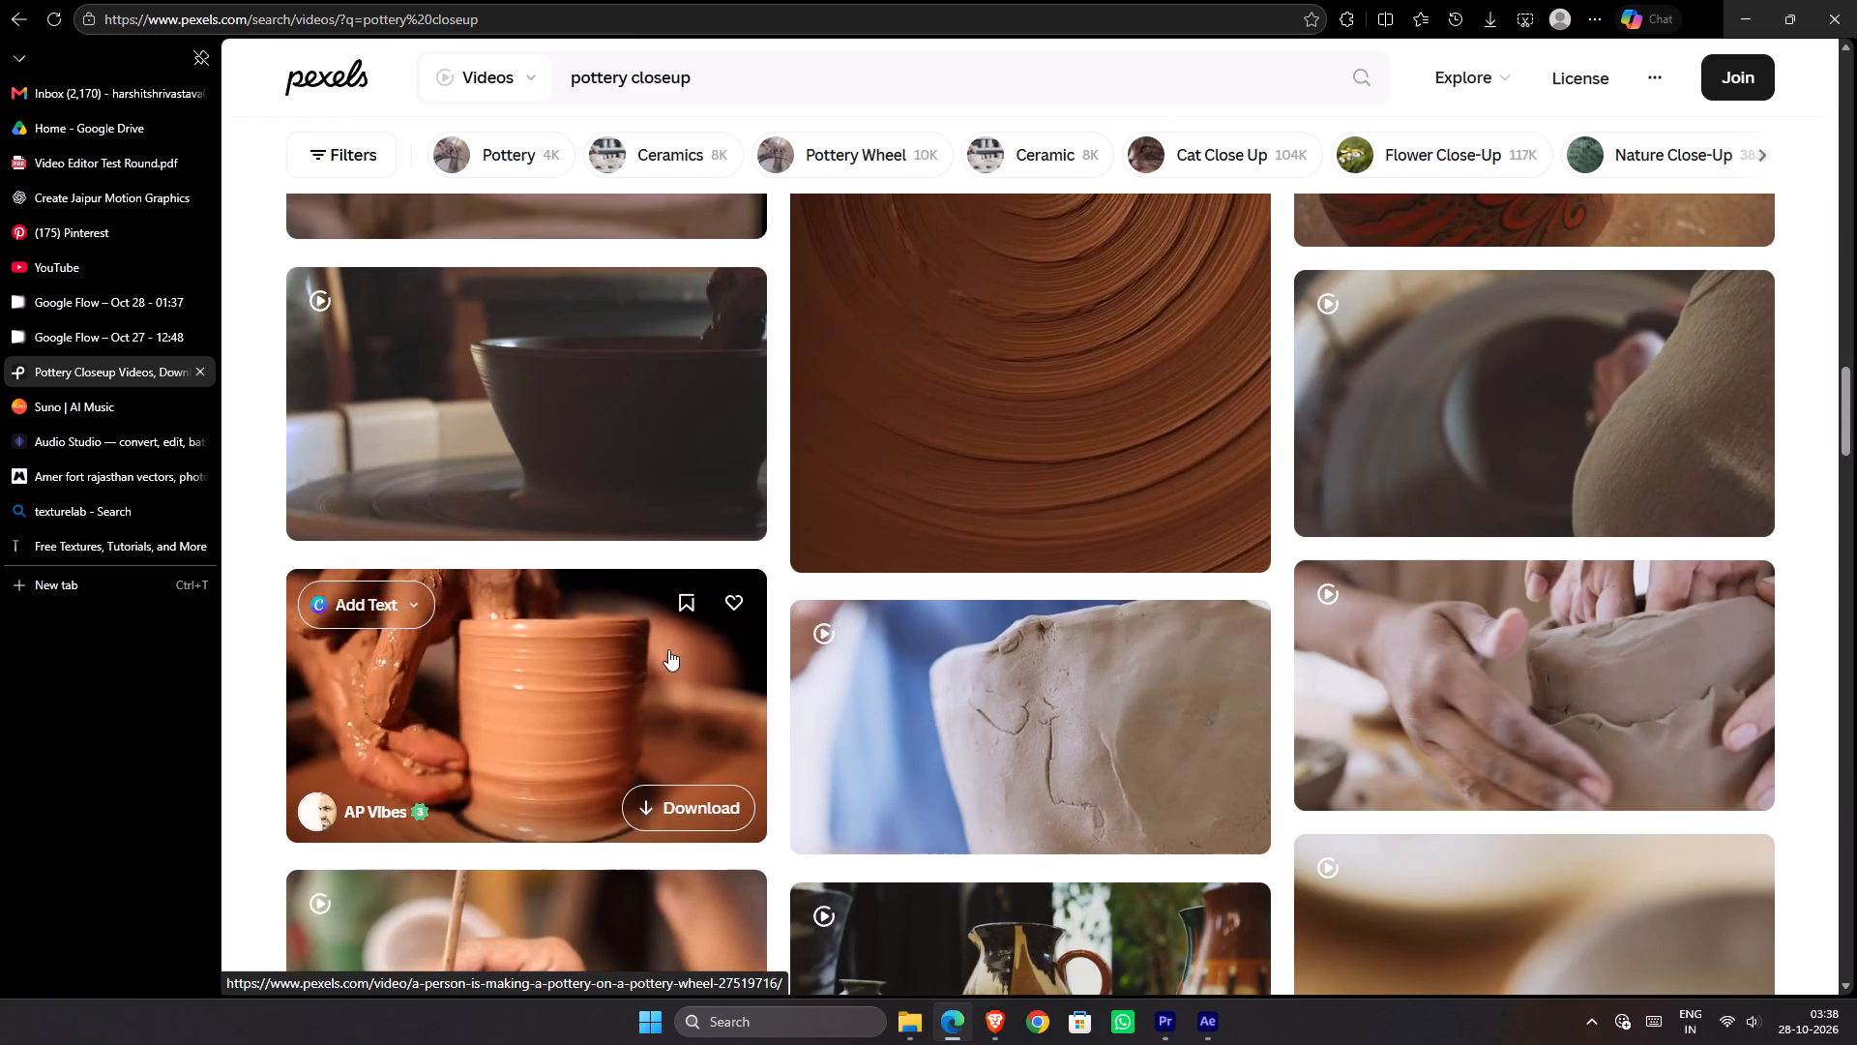
scroll(689, 639, down, 2)
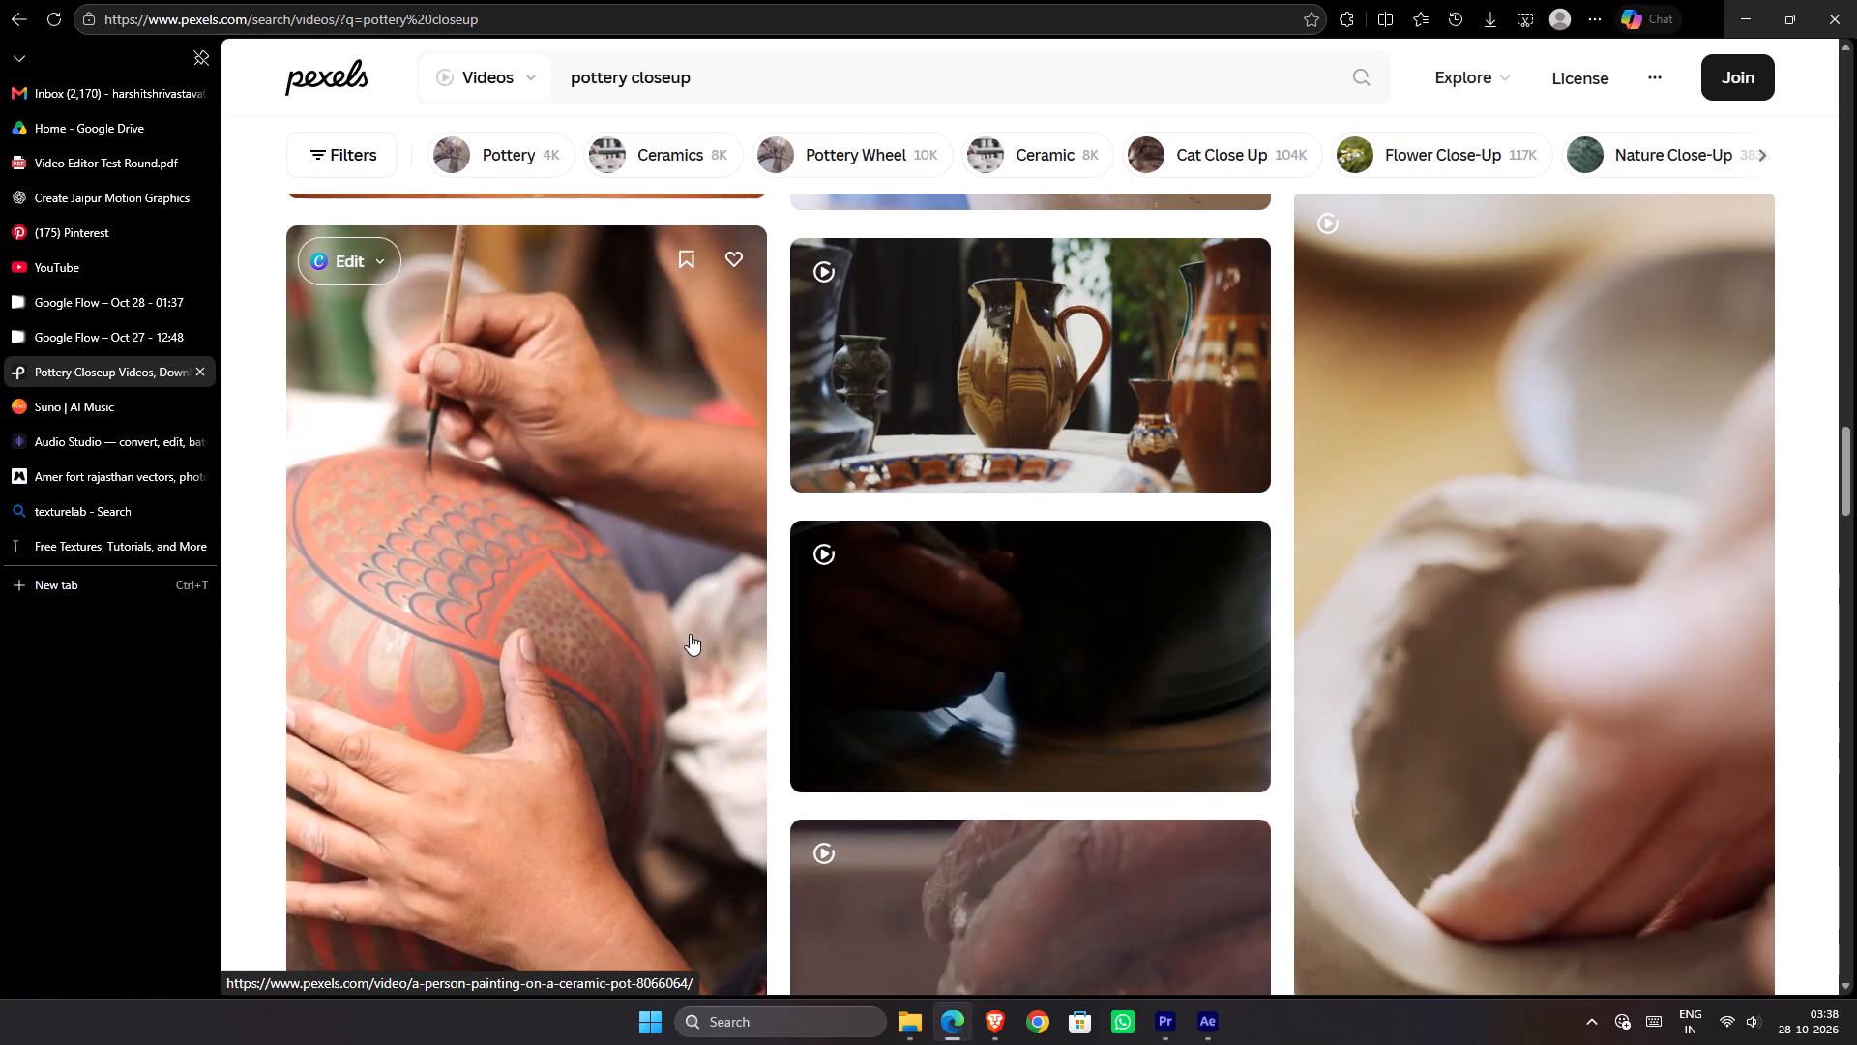
scroll(690, 634, down, 1)
scroll(683, 617, up, 1)
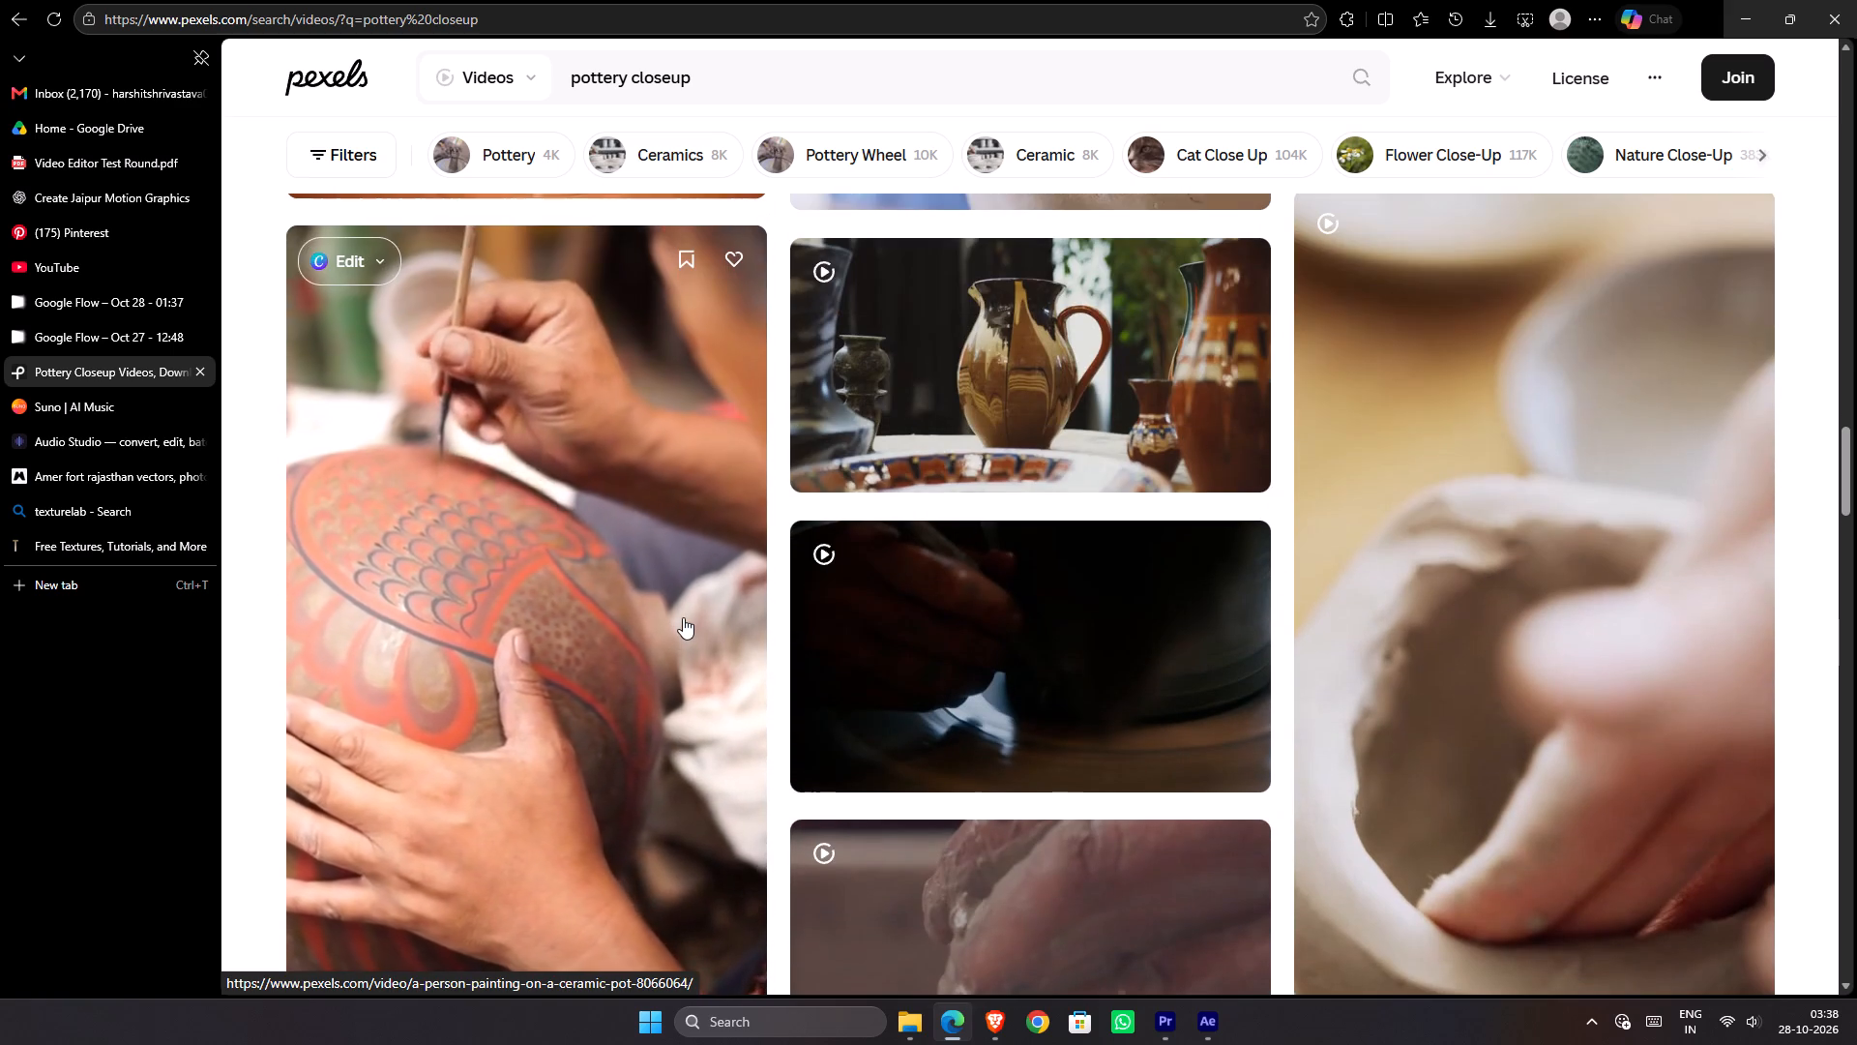
scroll(684, 614, down, 4)
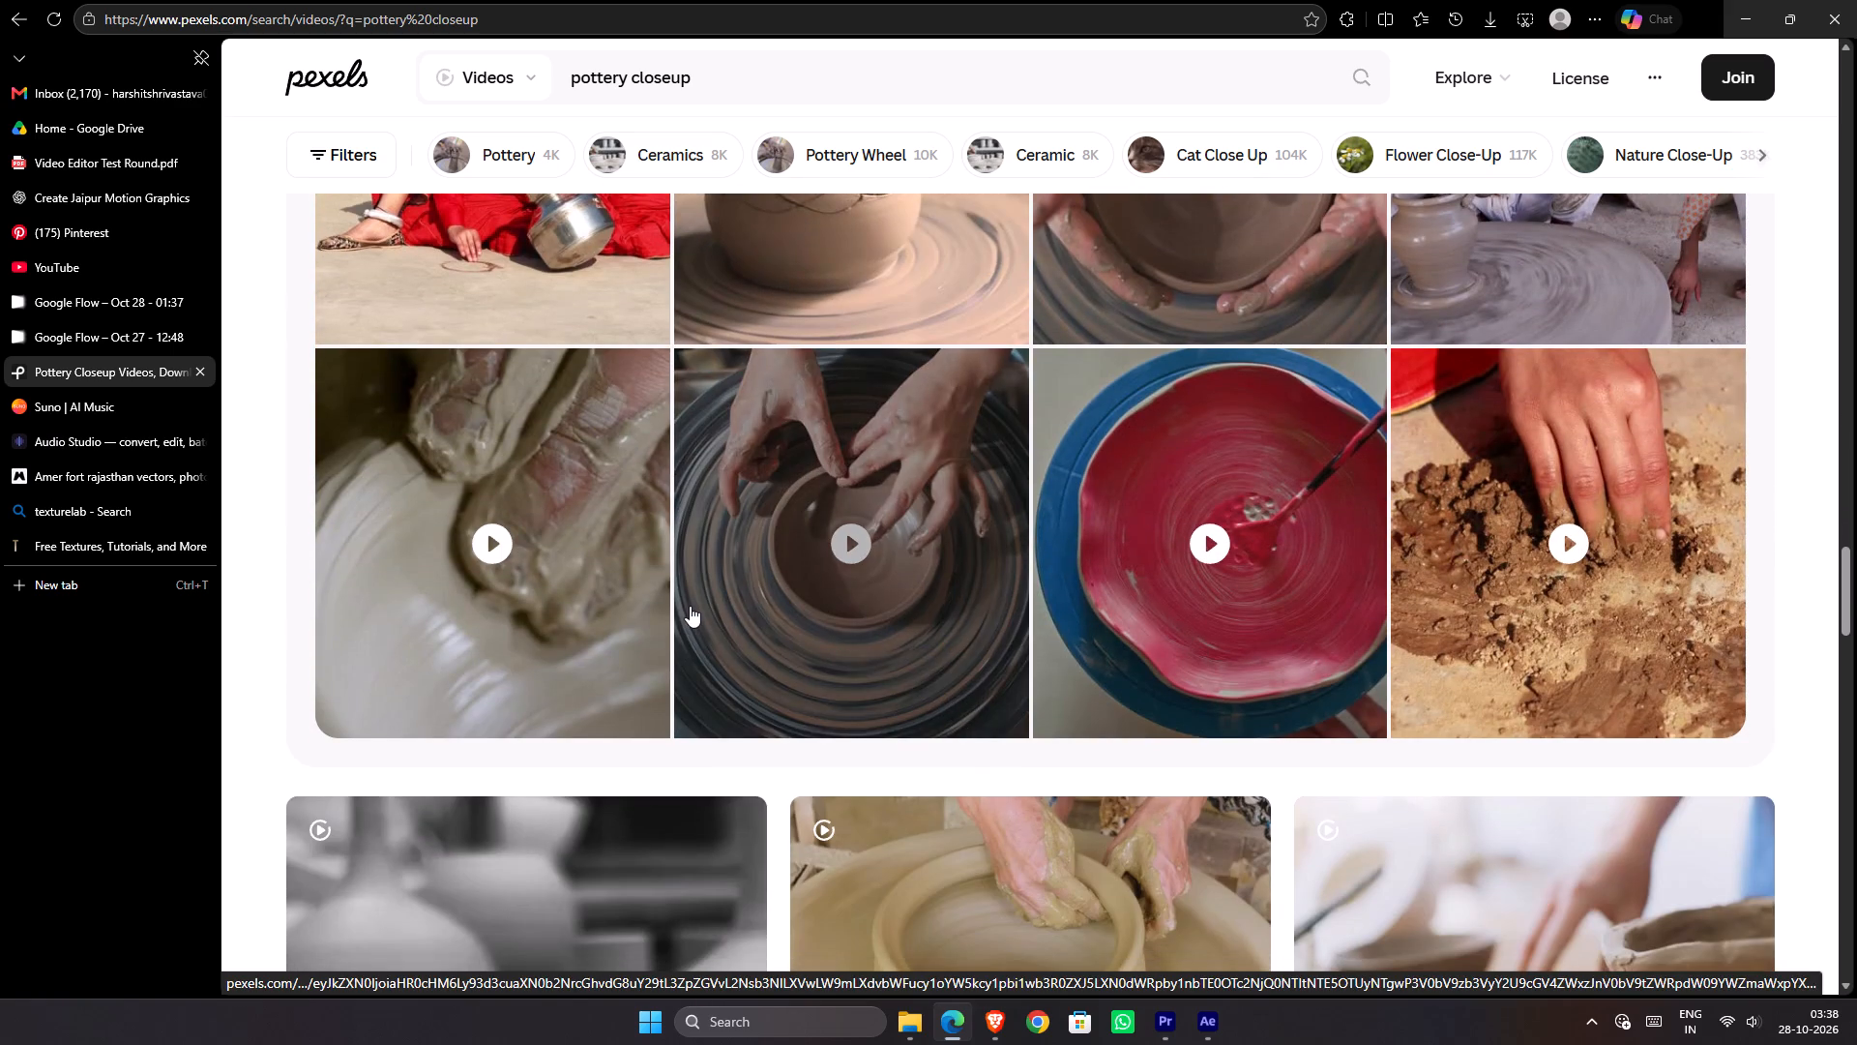
scroll(690, 606, down, 4)
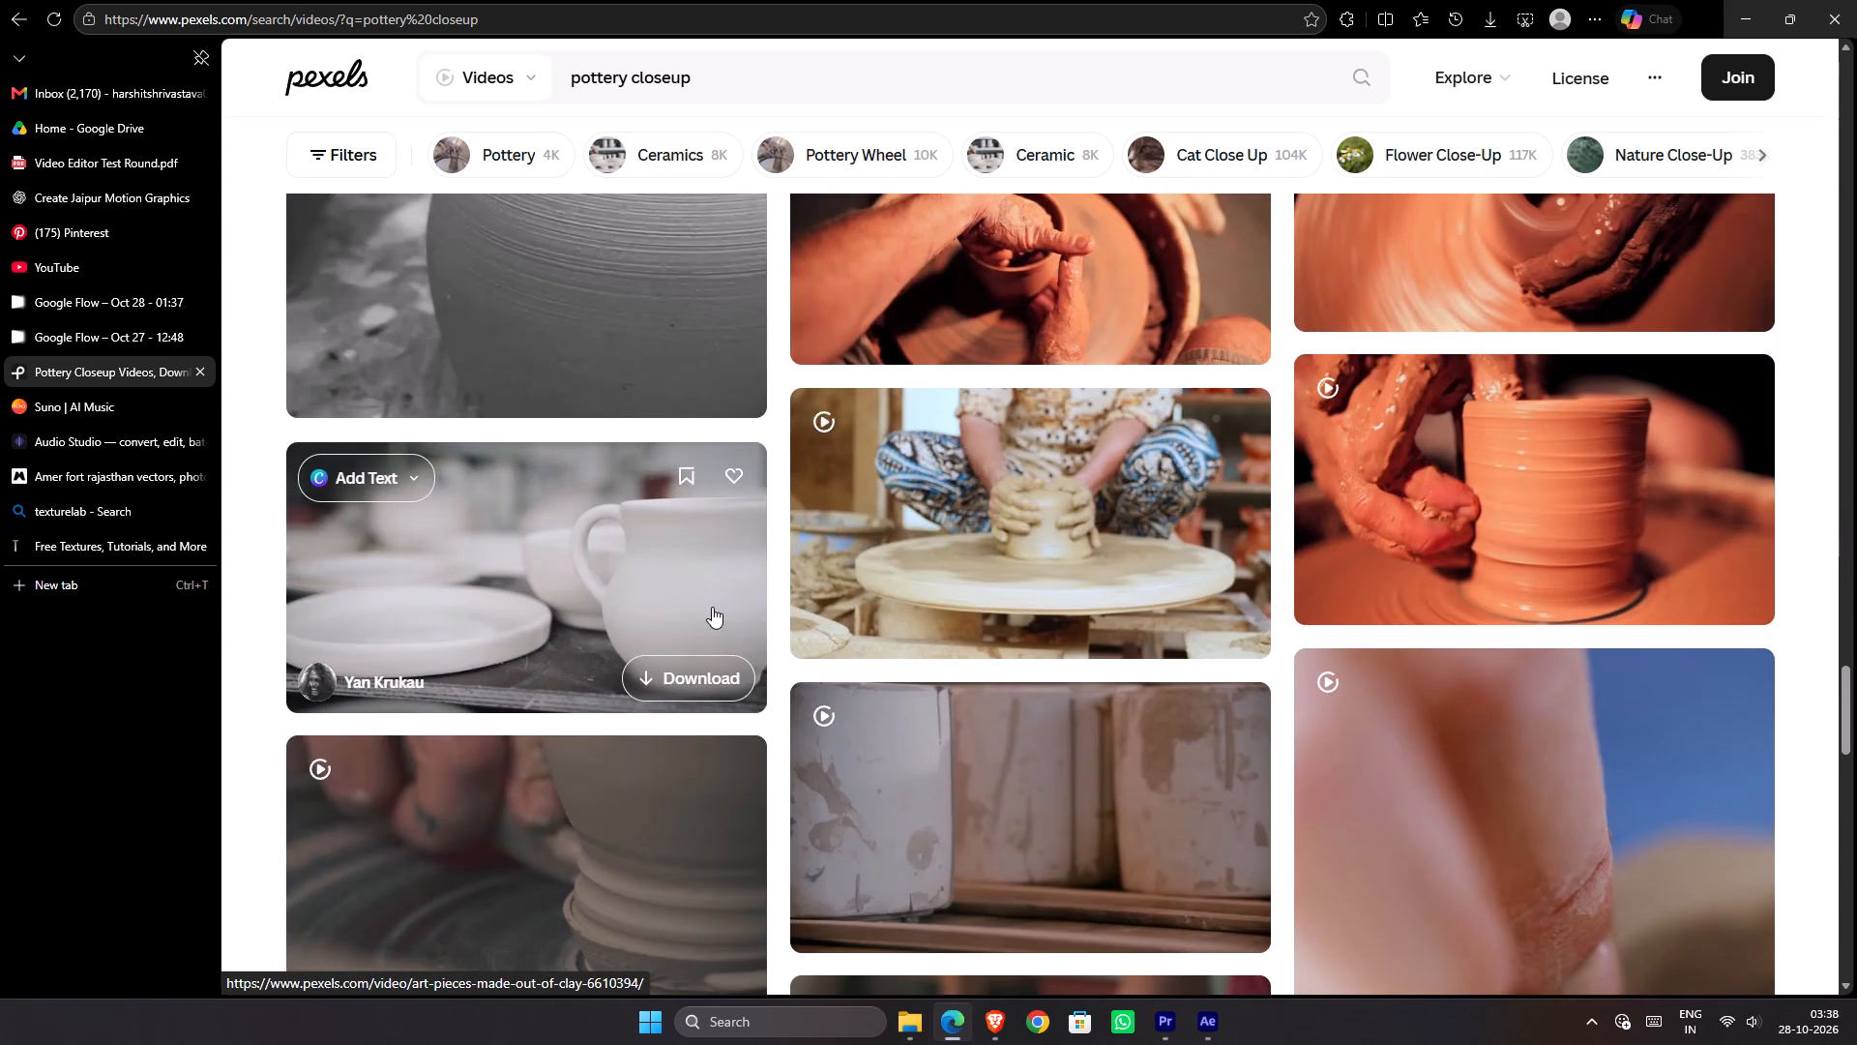
scroll(712, 607, down, 4)
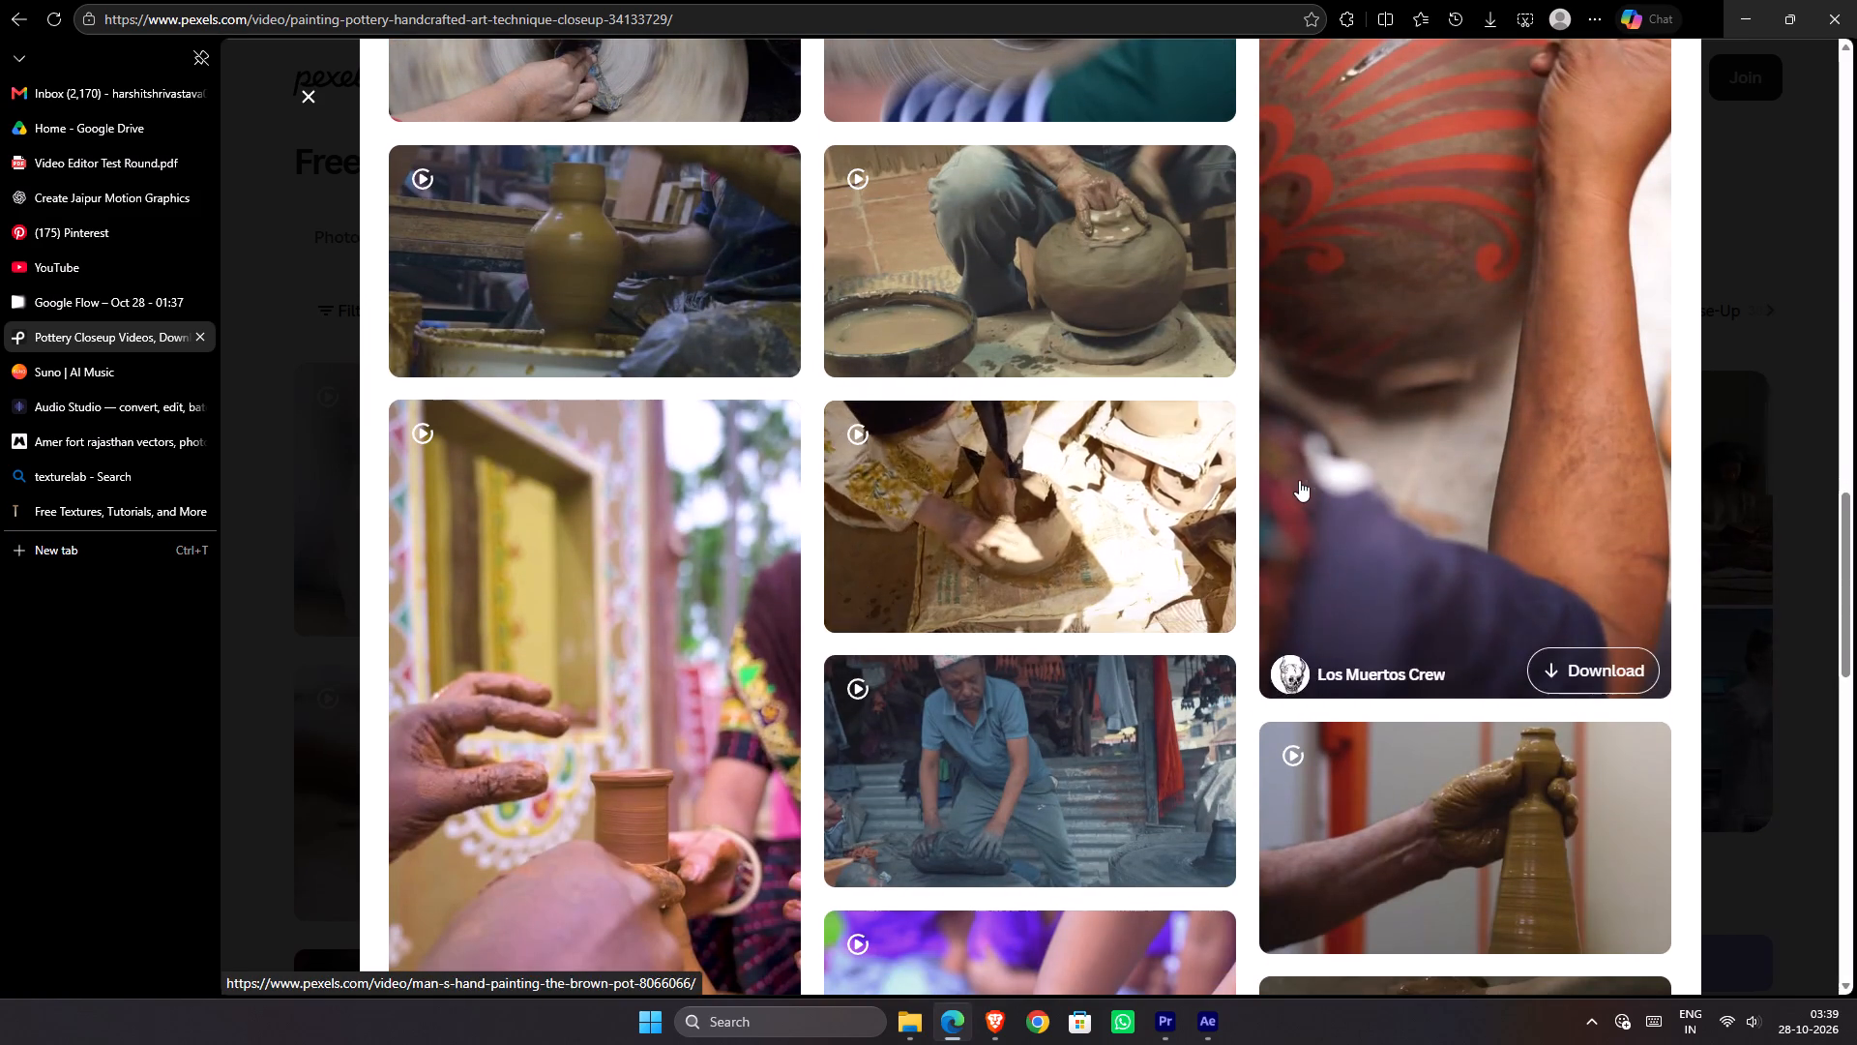
scroll(1302, 488, down, 5)
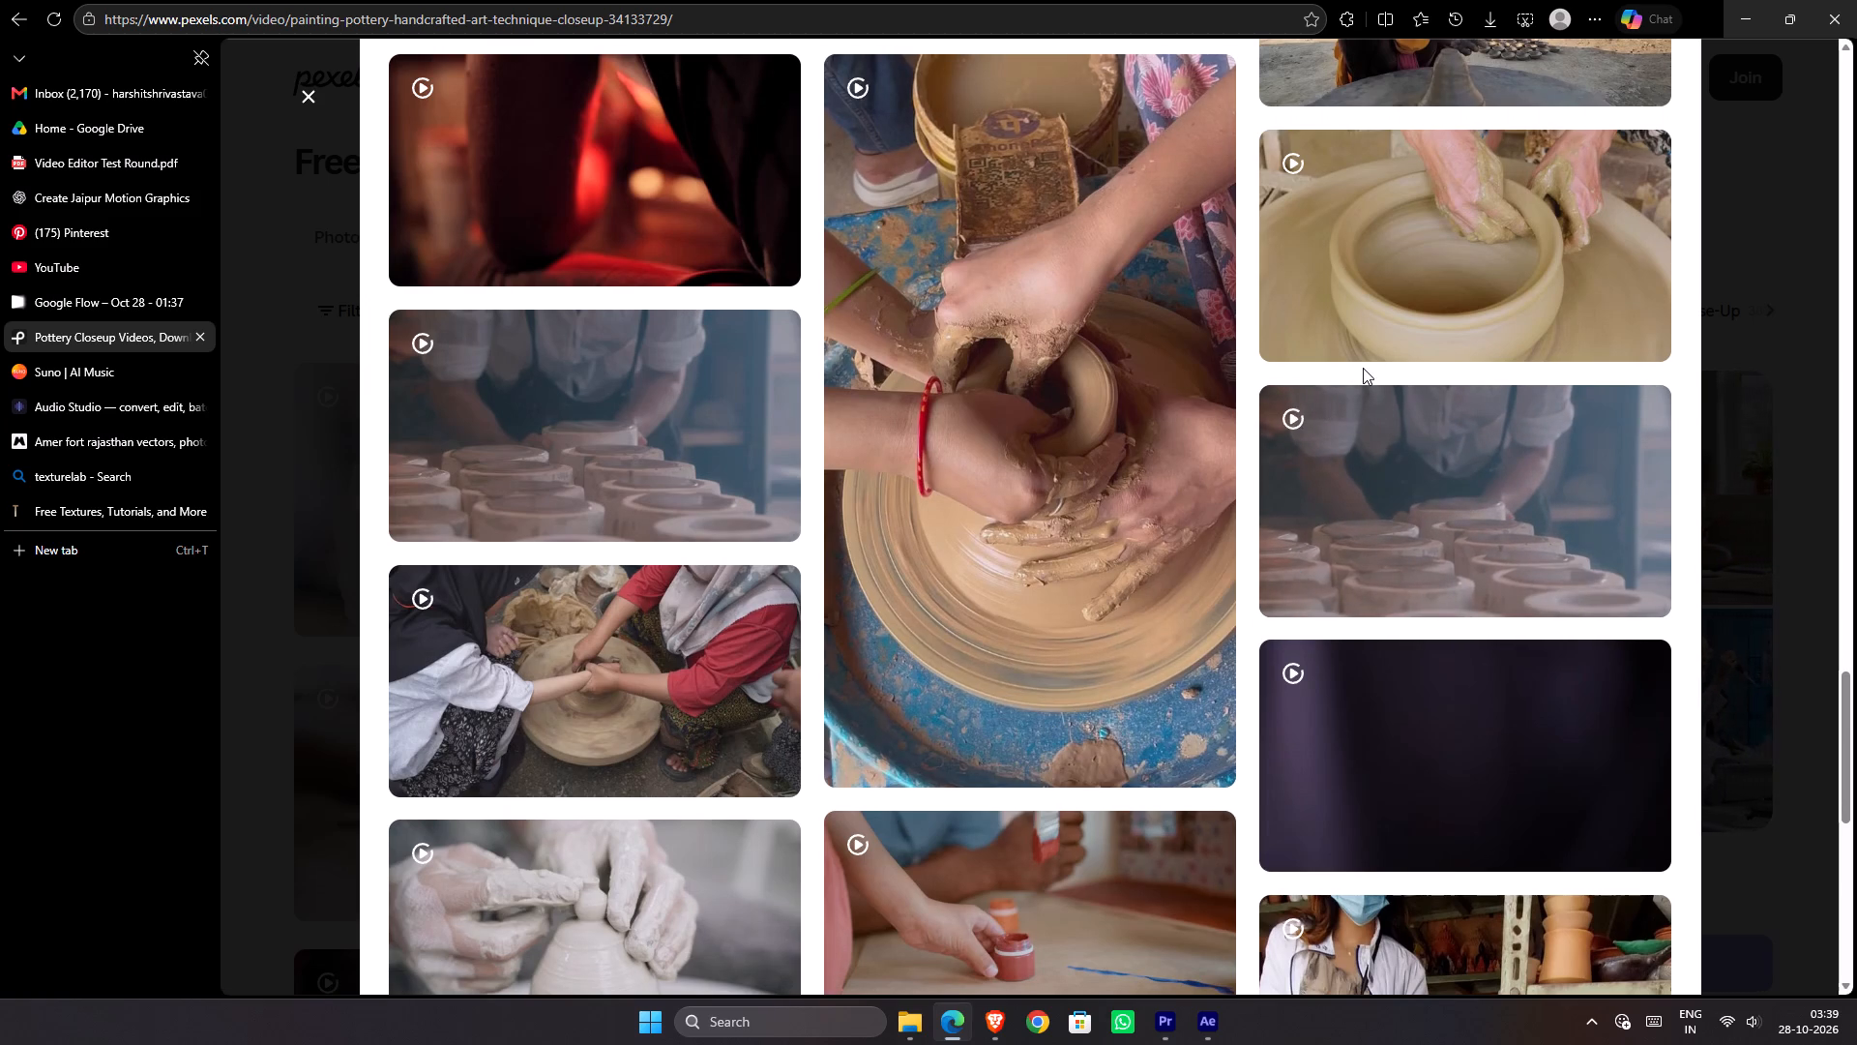
scroll(1363, 368, up, 6)
scroll(1398, 295, up, 7)
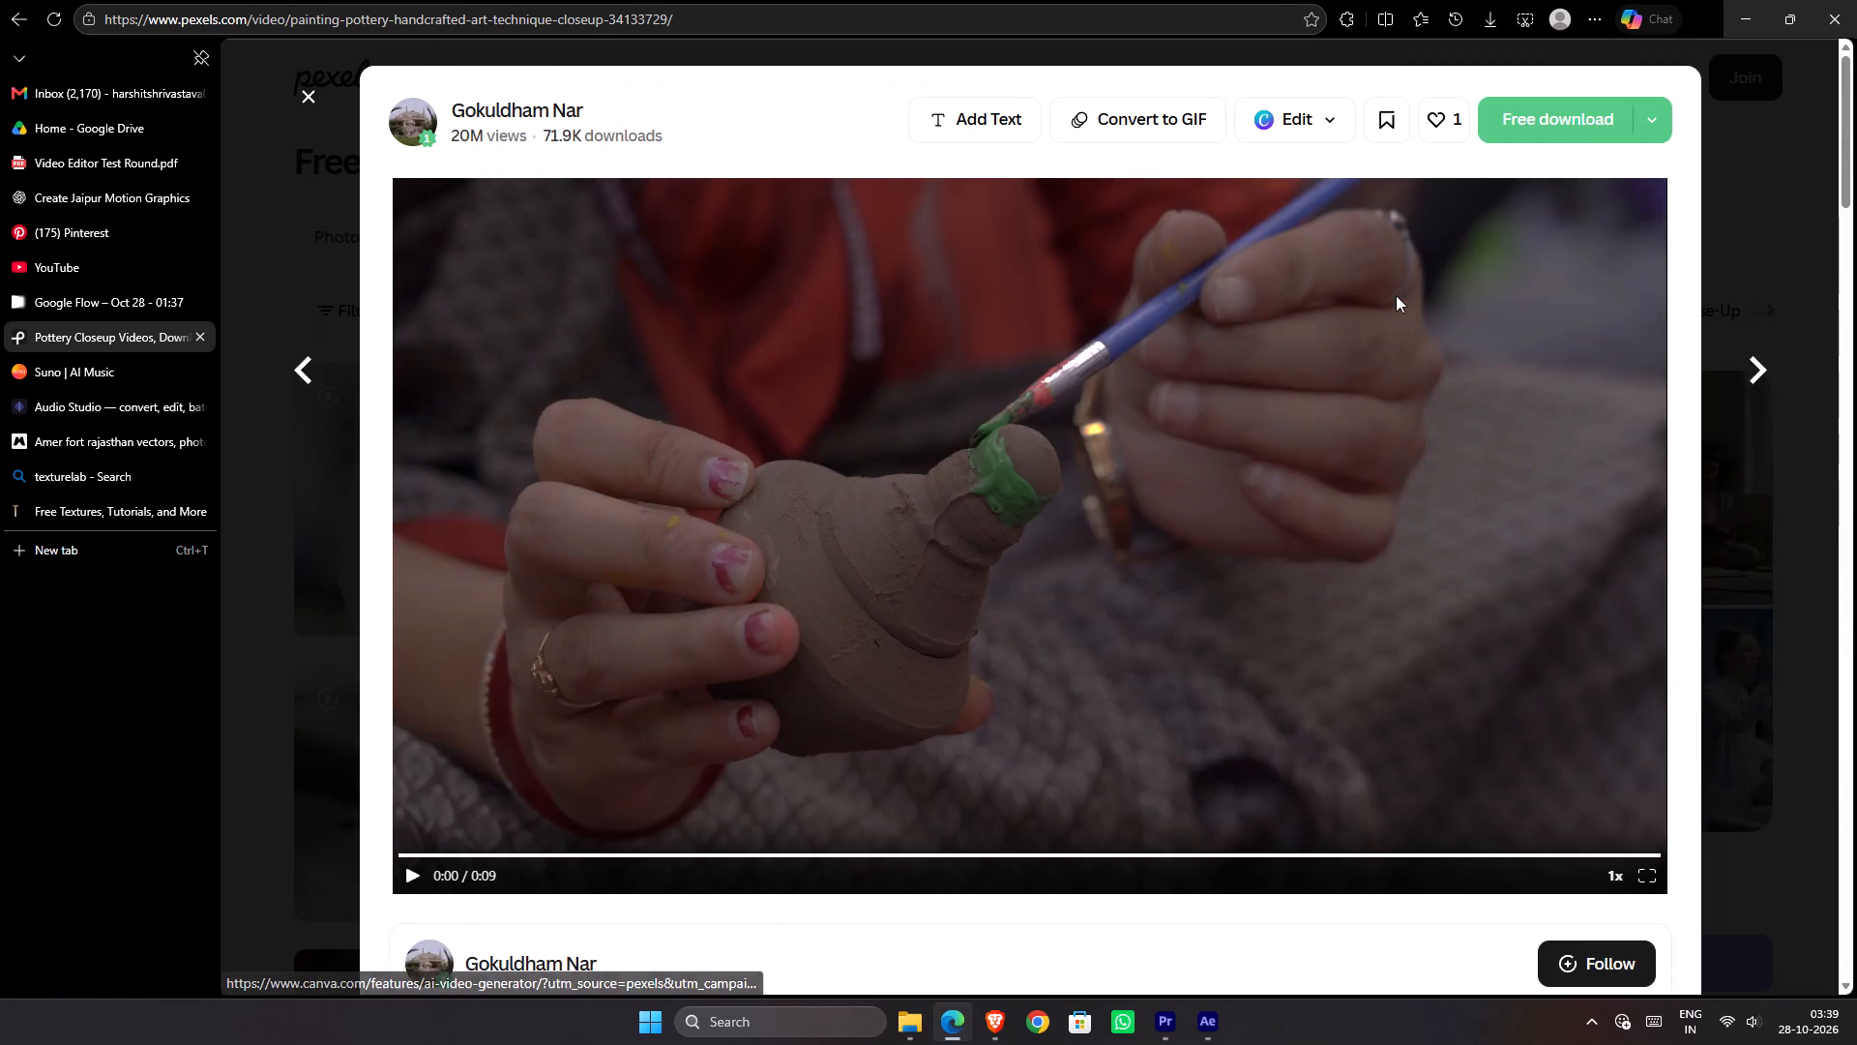
click(1781, 171)
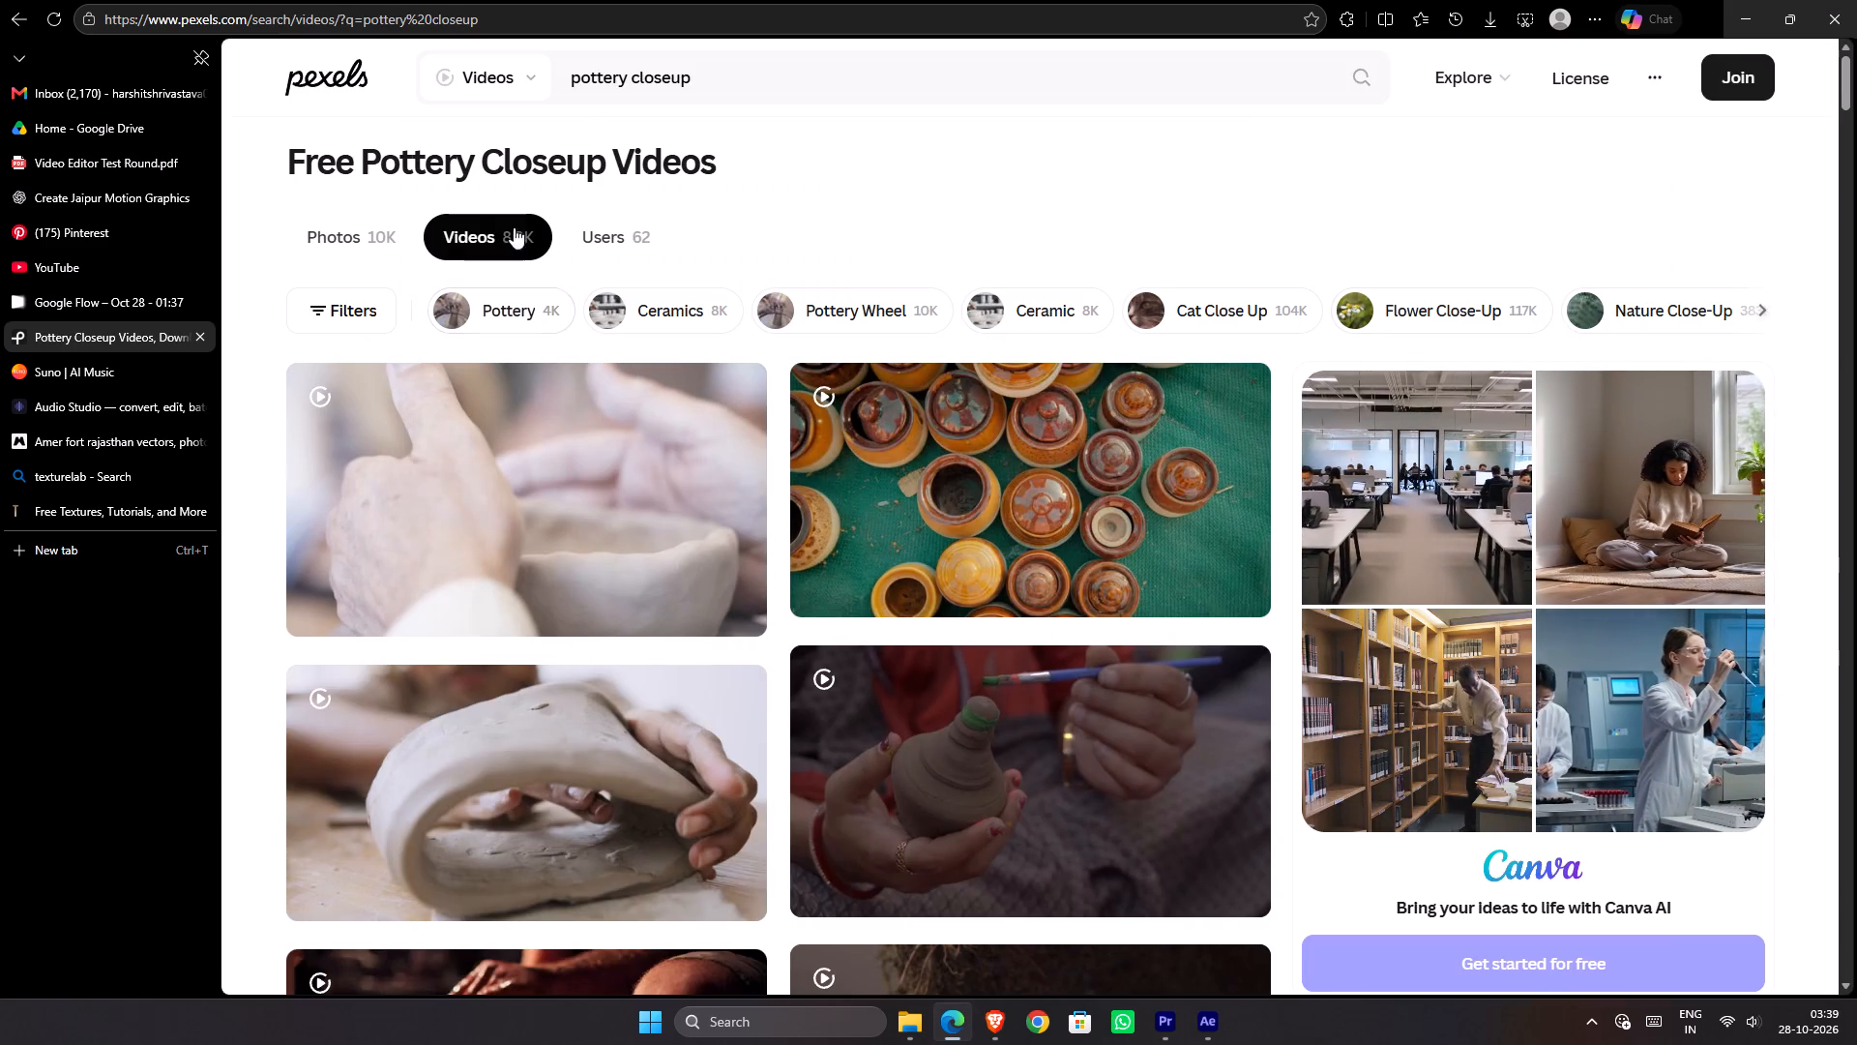
Switch to File Explorer and preview download (8) (1).png, the red-patterned border 2c6a91b9 image and download (11).jfif in the (Footage) folder.
click(987, 1003)
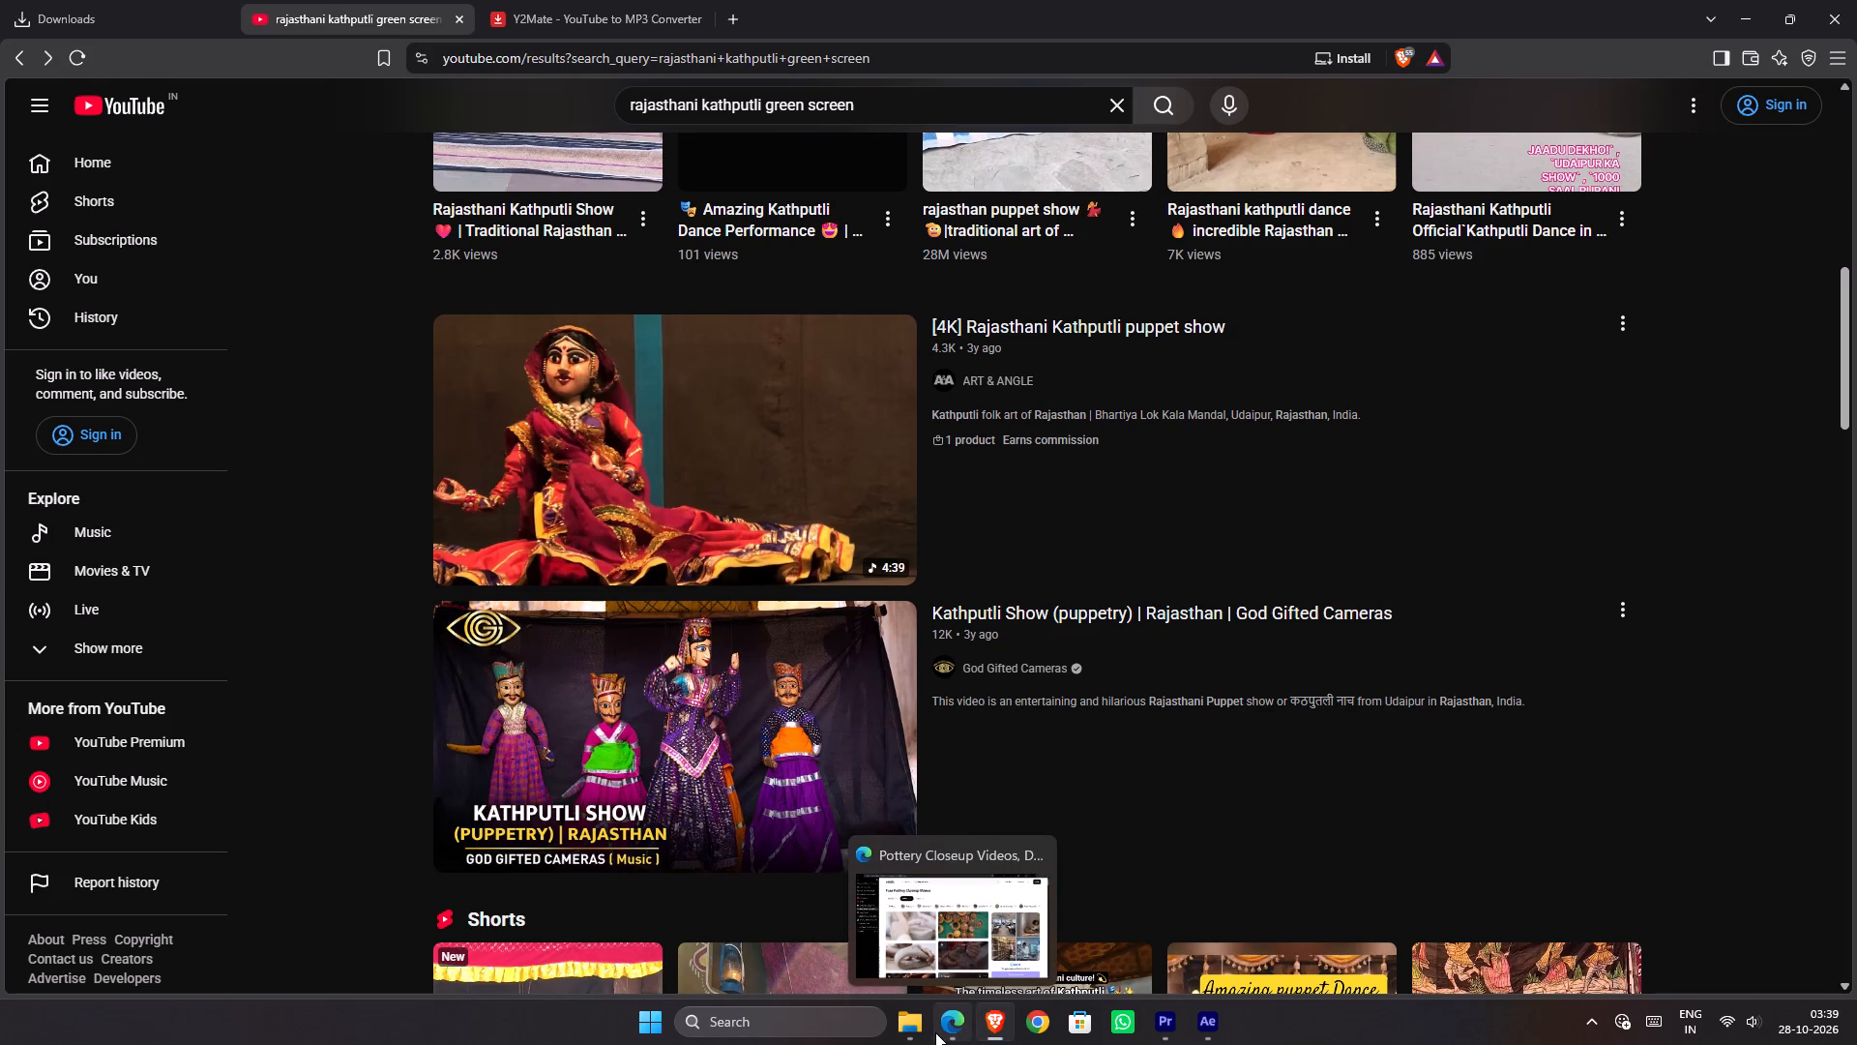
click(935, 1032)
click(920, 1032)
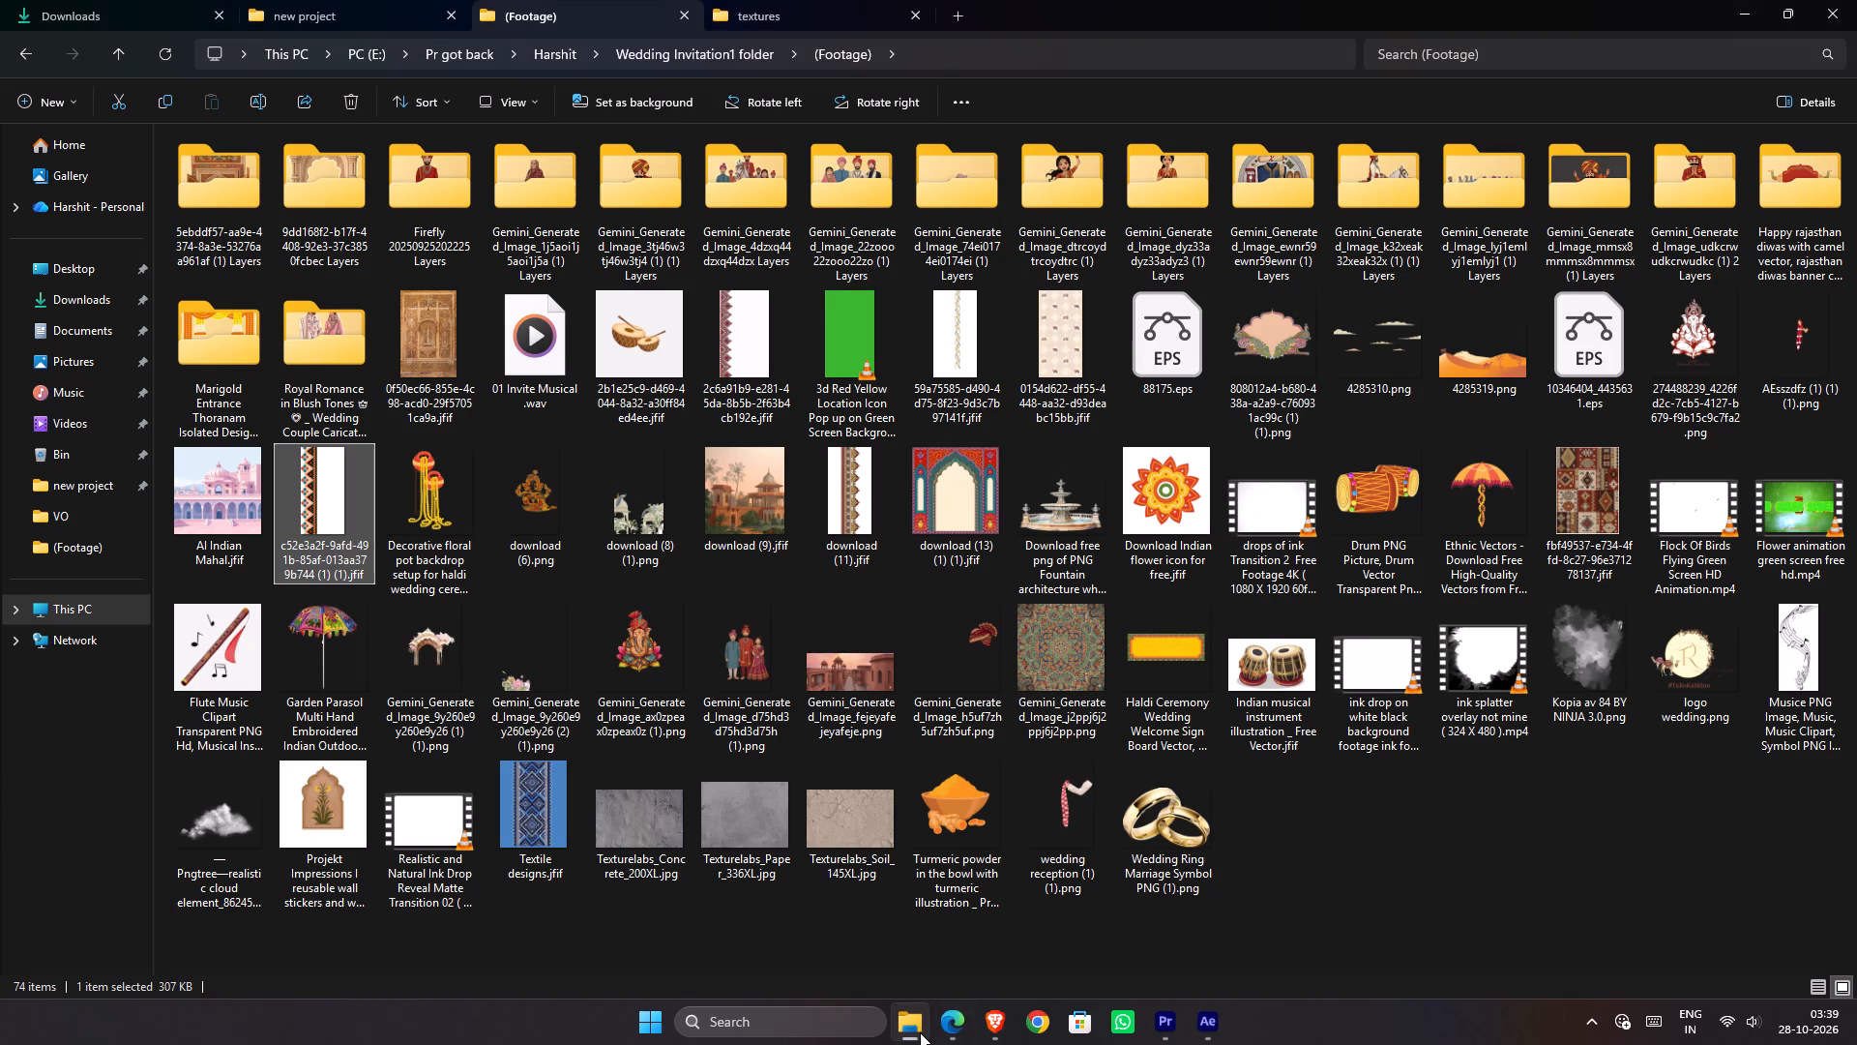
click(764, 516)
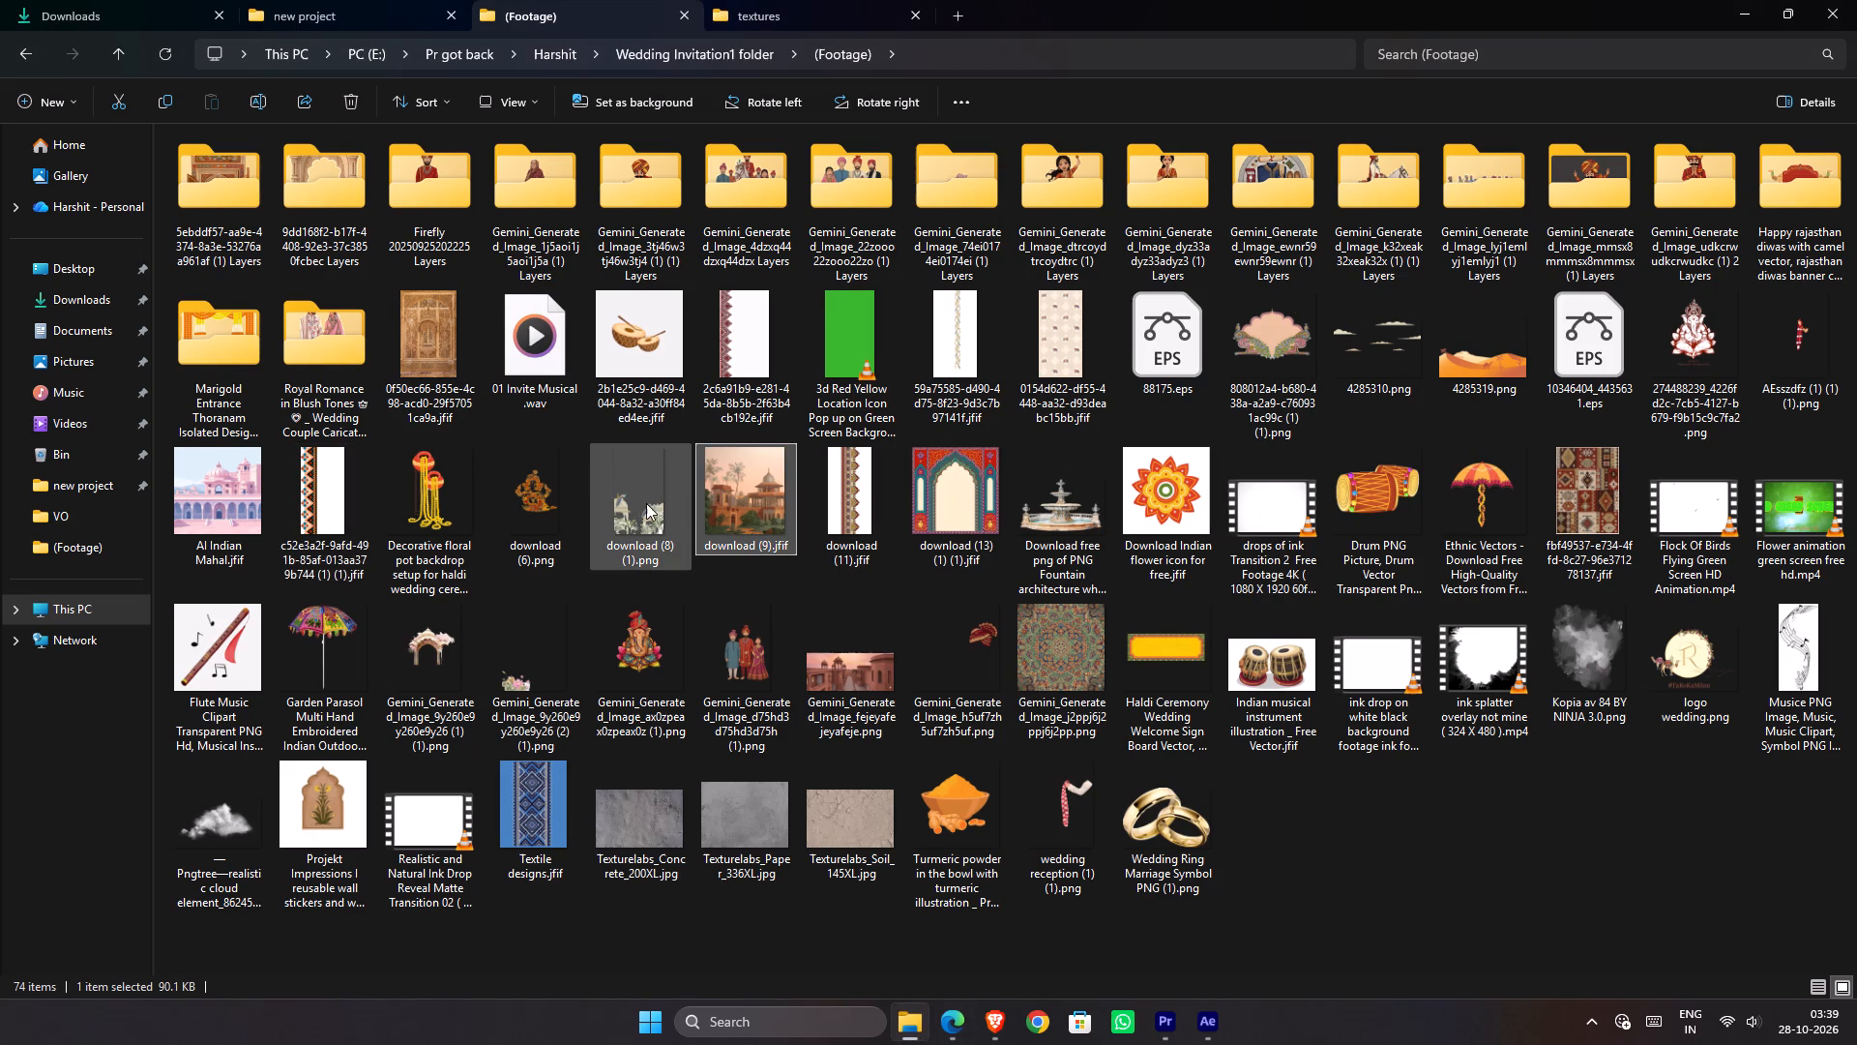
double_click(645, 503)
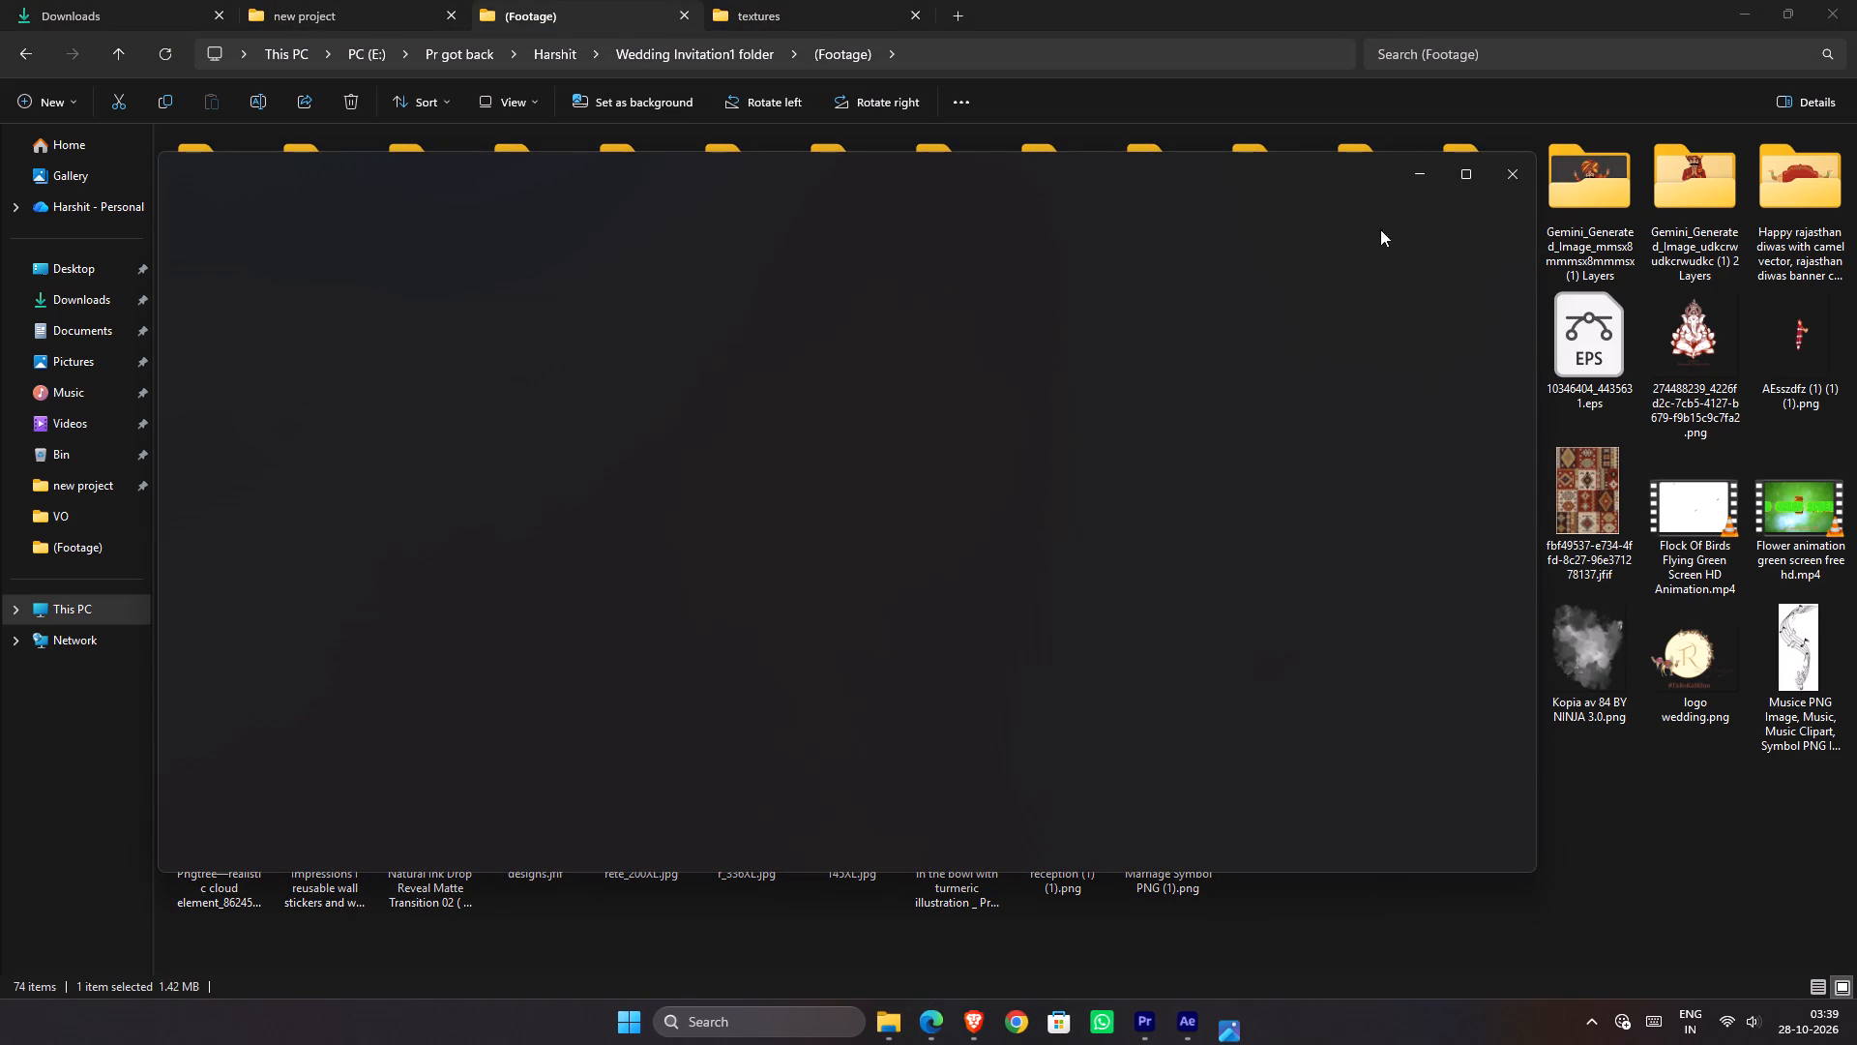
click(1525, 177)
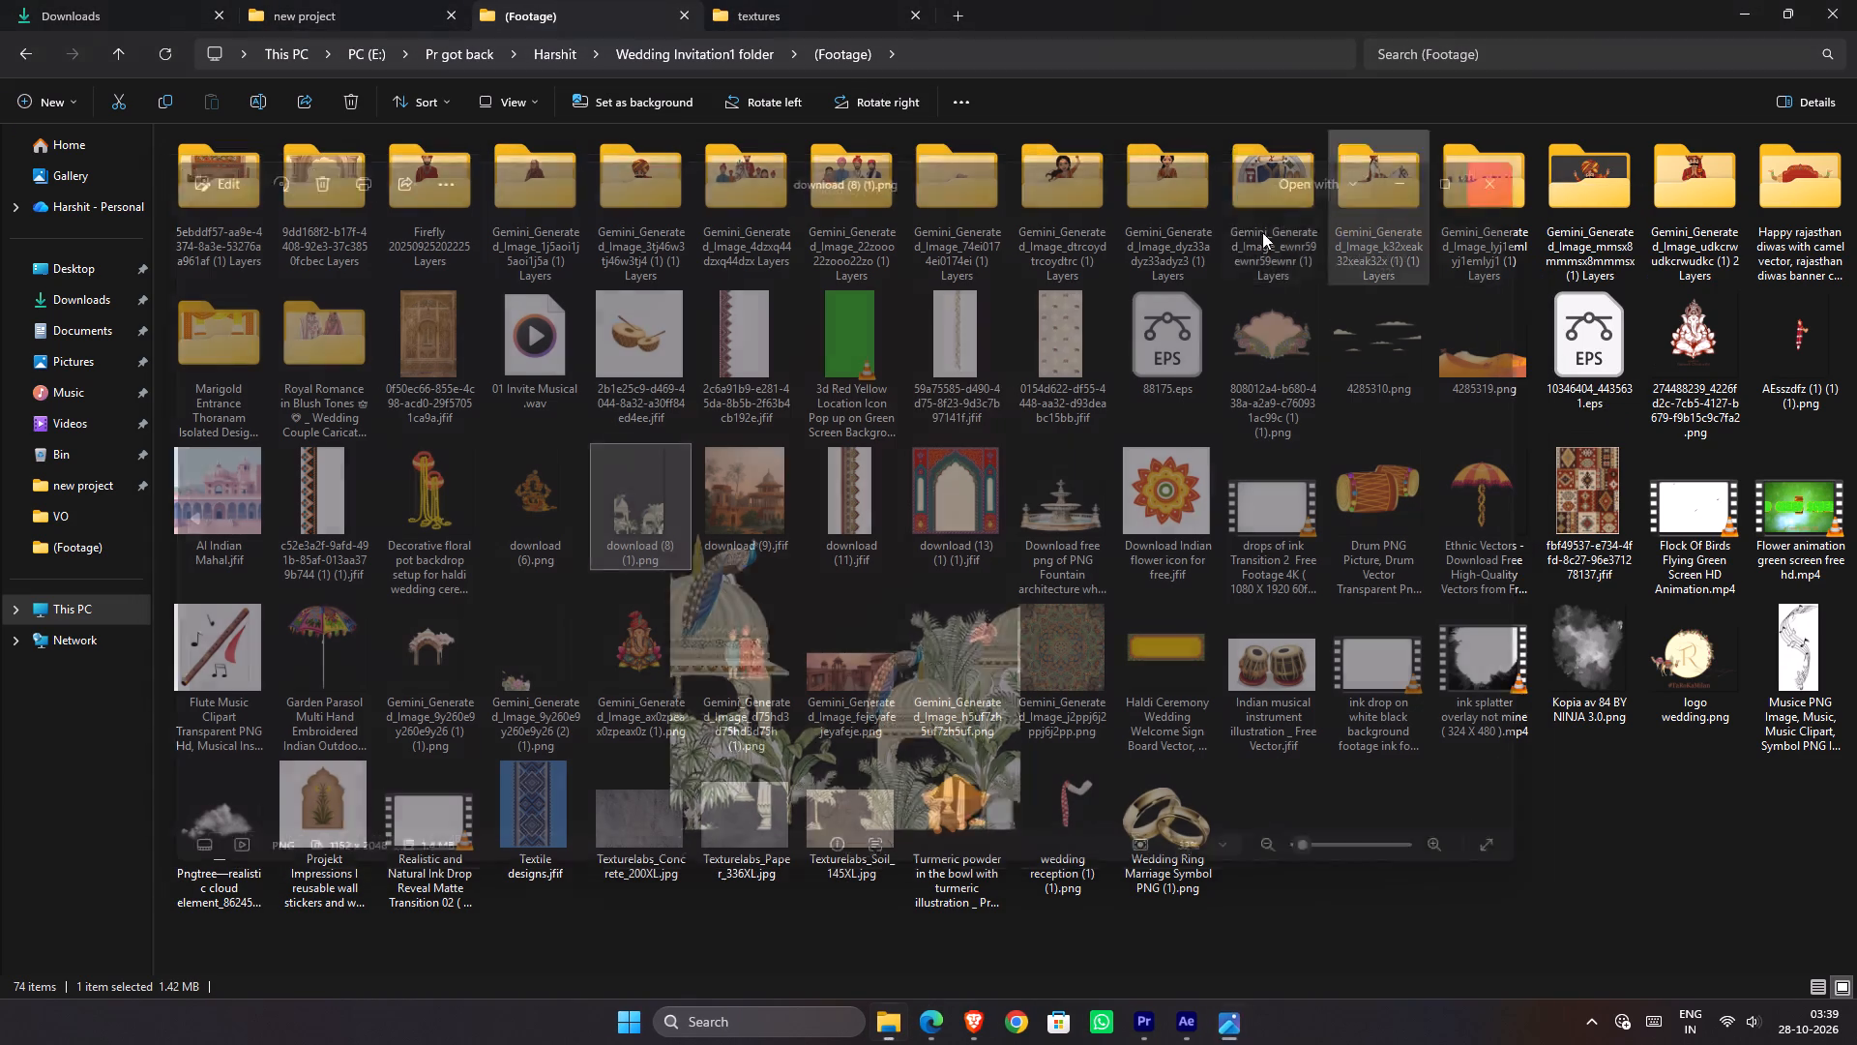
double_click(764, 358)
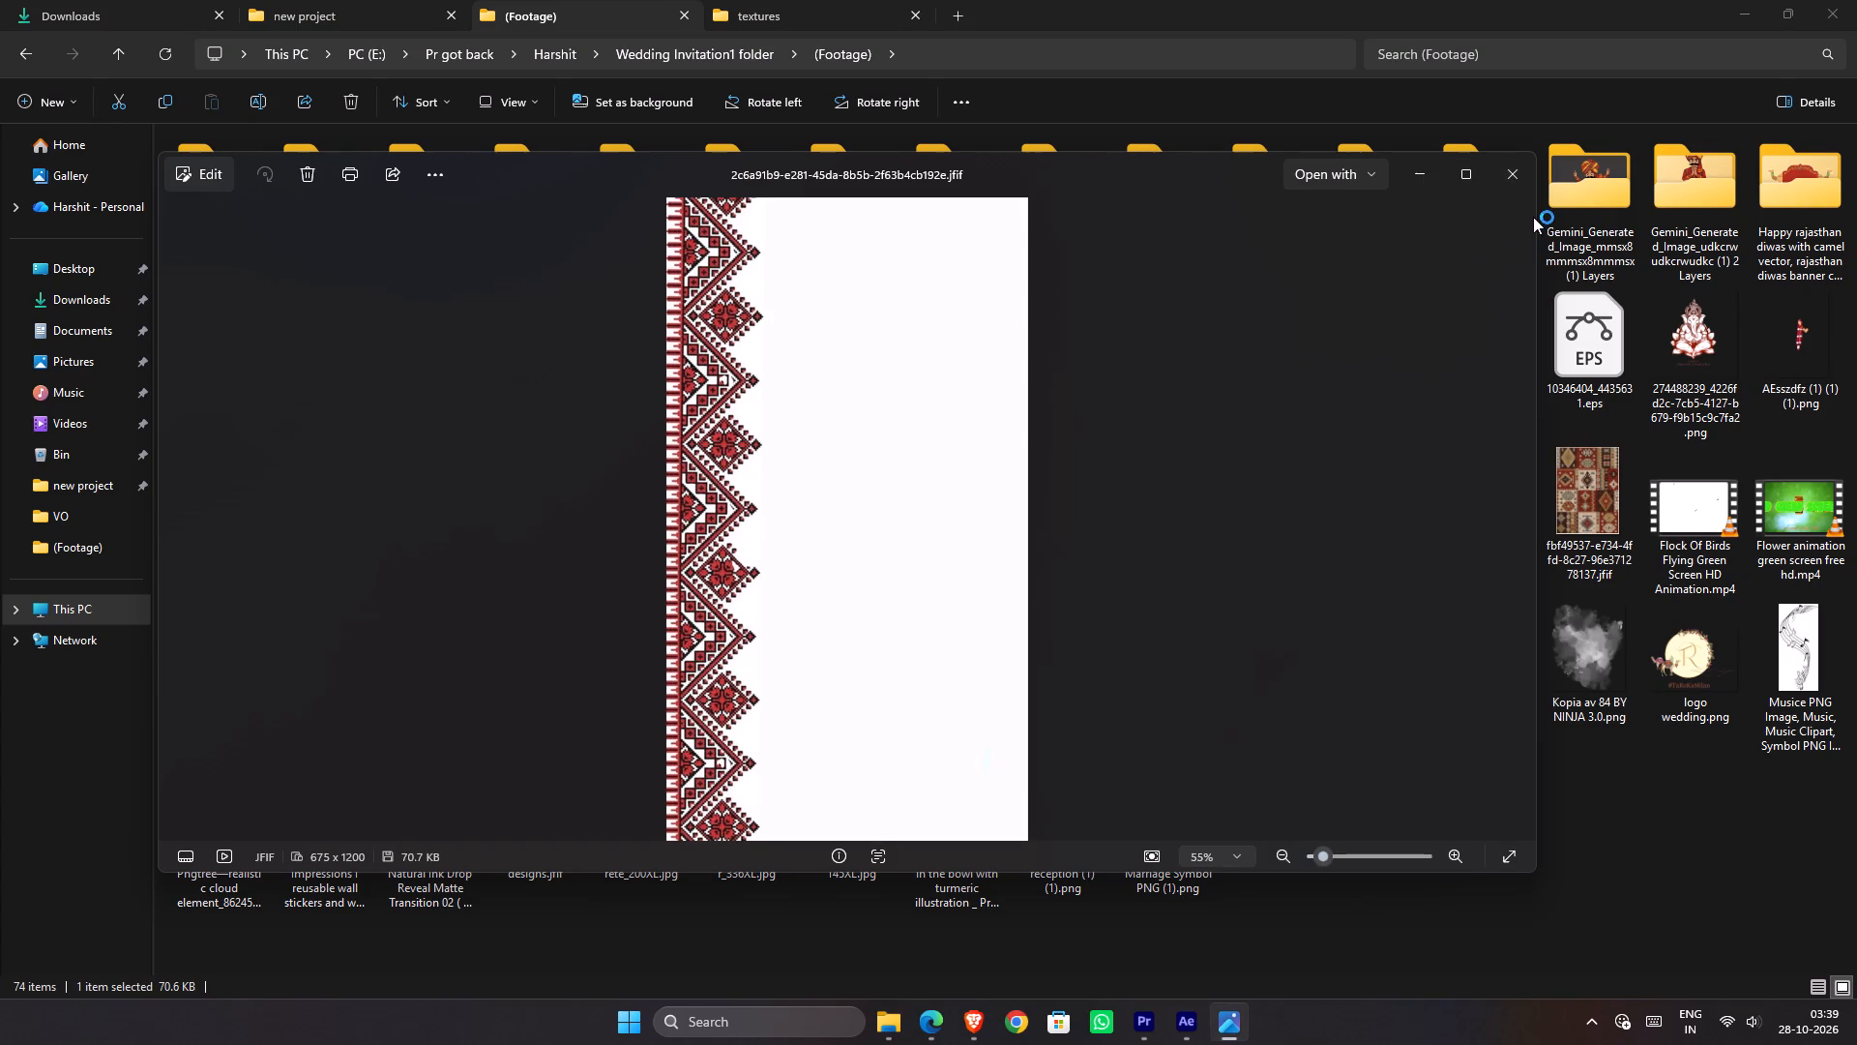
click(1527, 180)
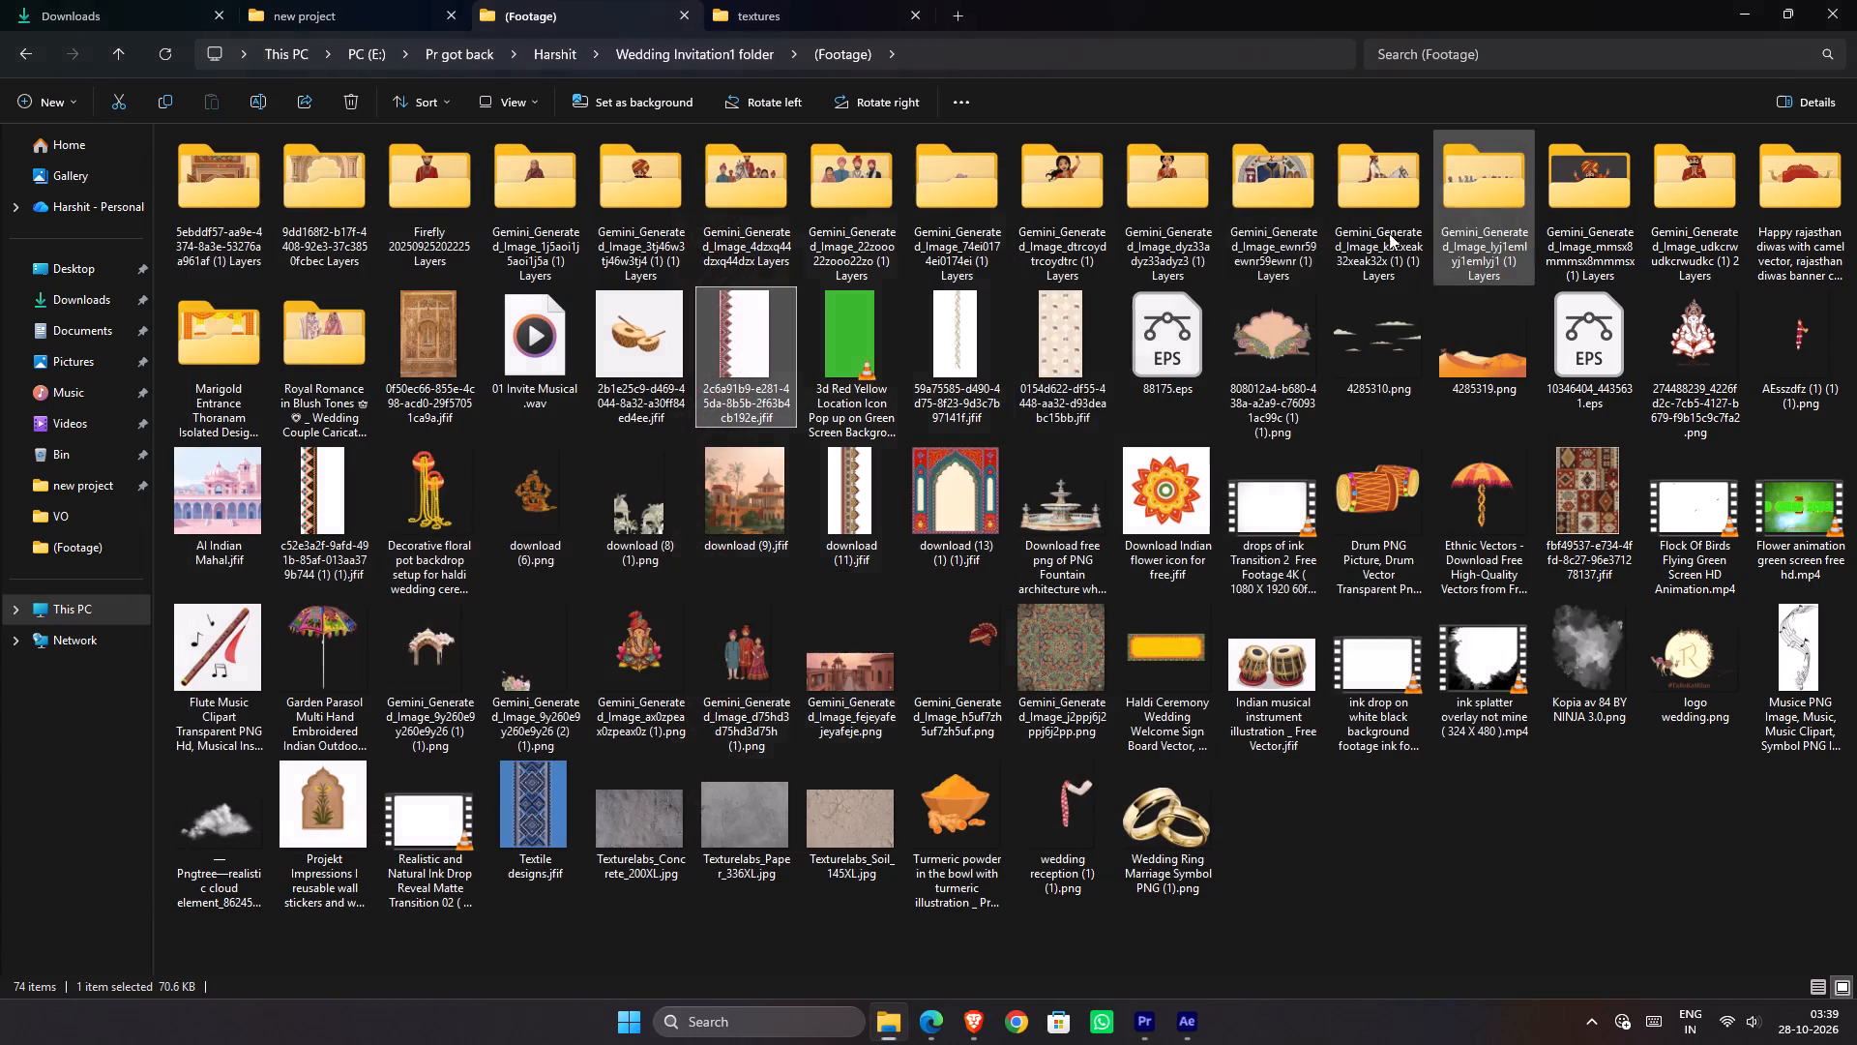
double_click(831, 494)
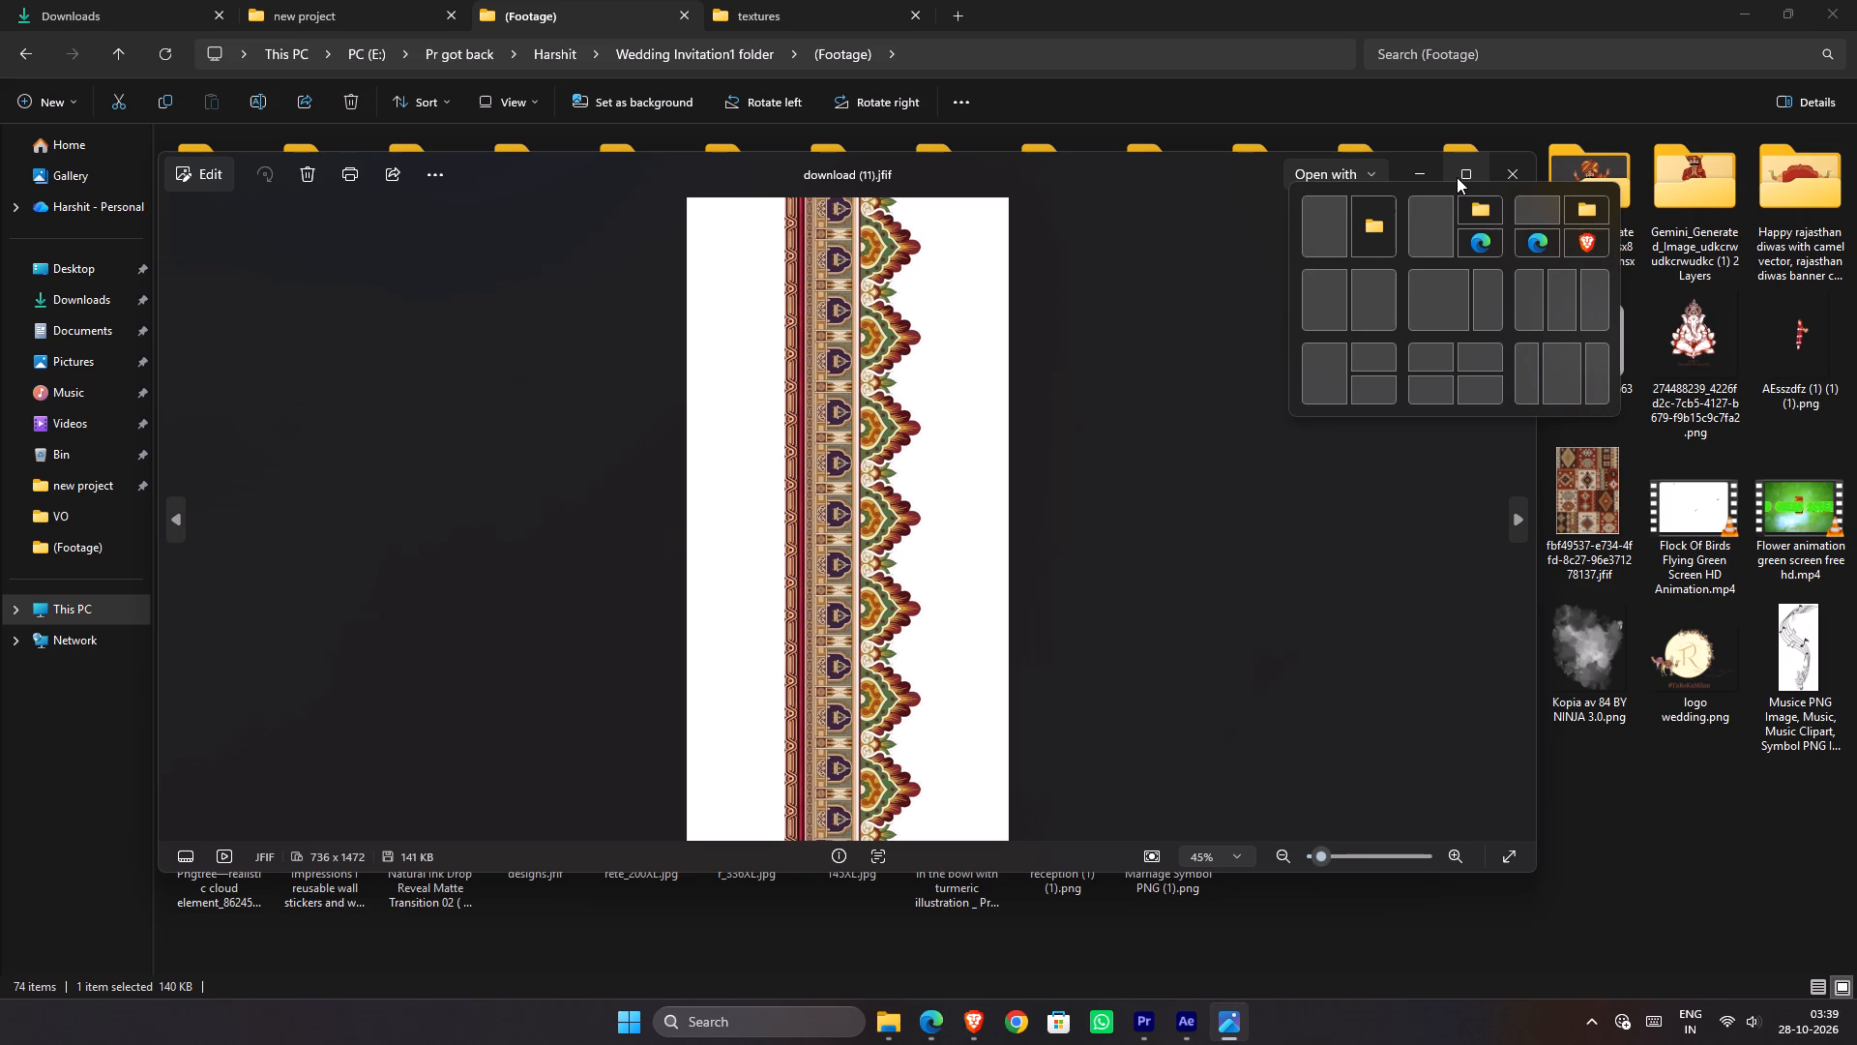
click(1498, 171)
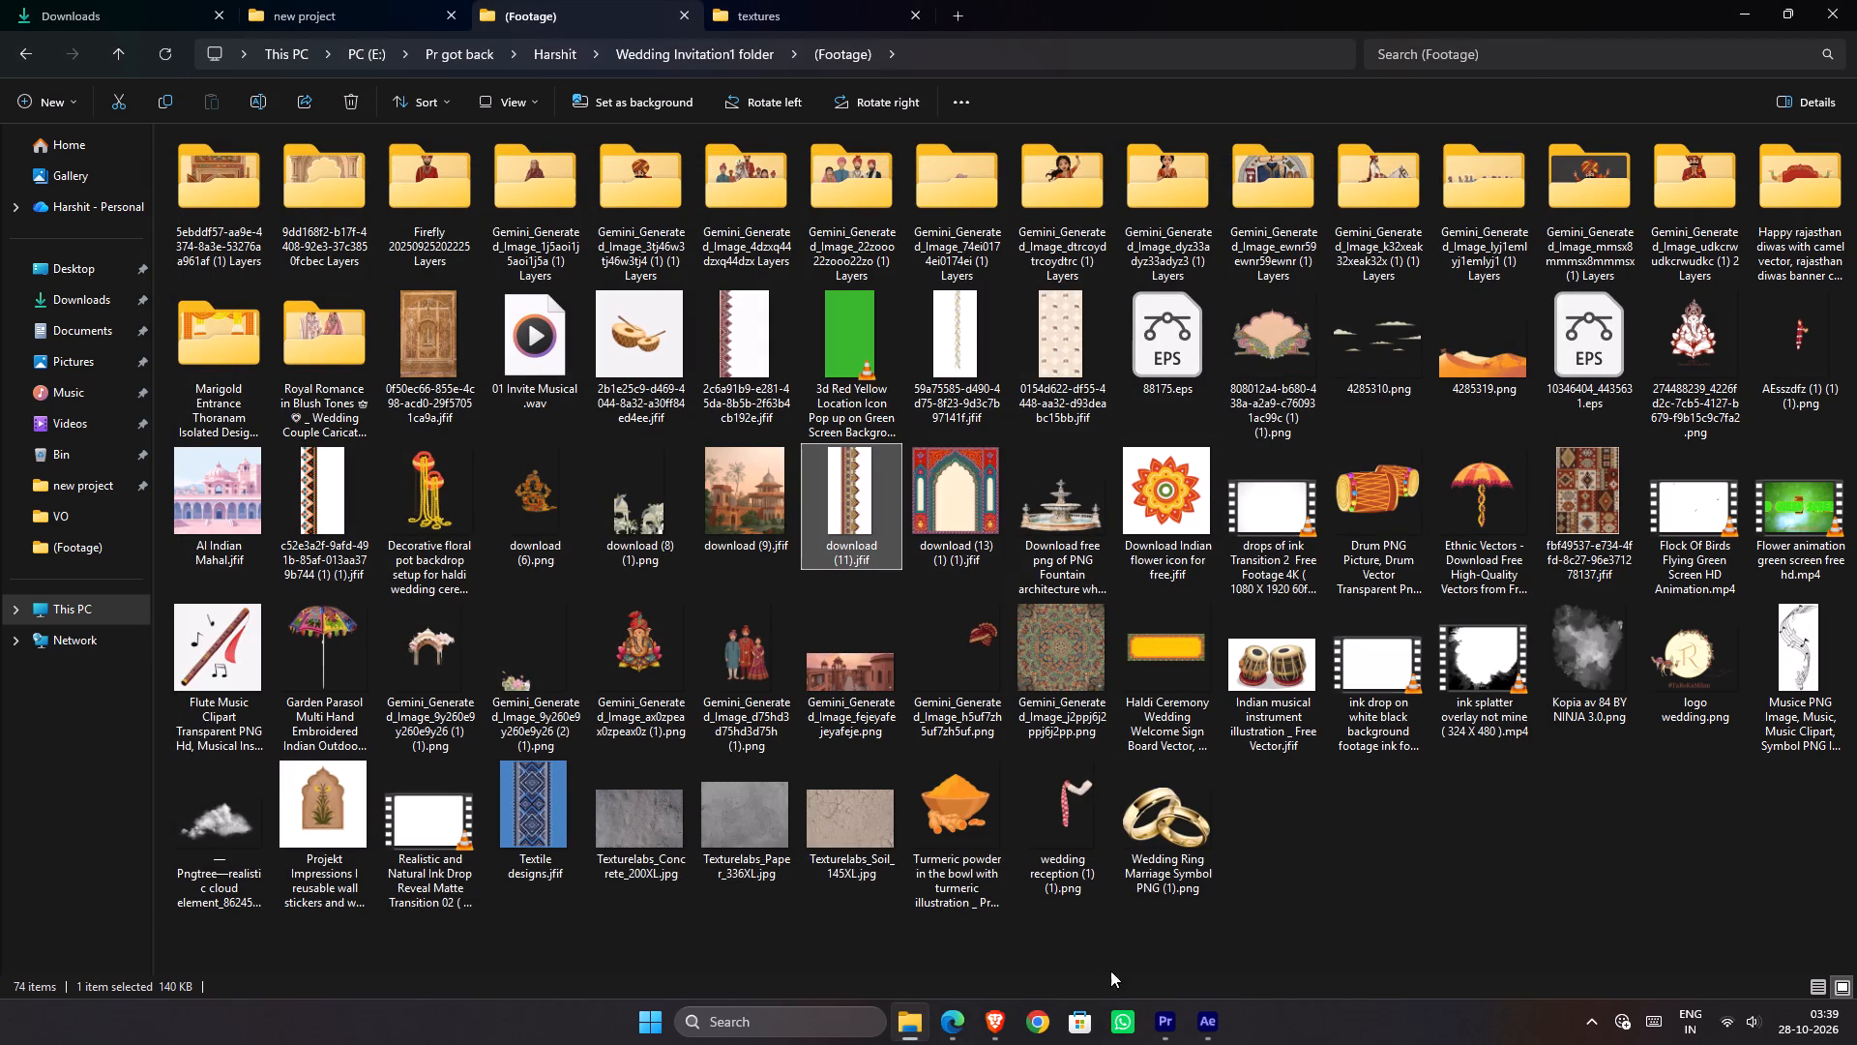
Switch to After Effects, replay the opening scale-down of the puppet footage from the start, and save the project.
click(1198, 1011)
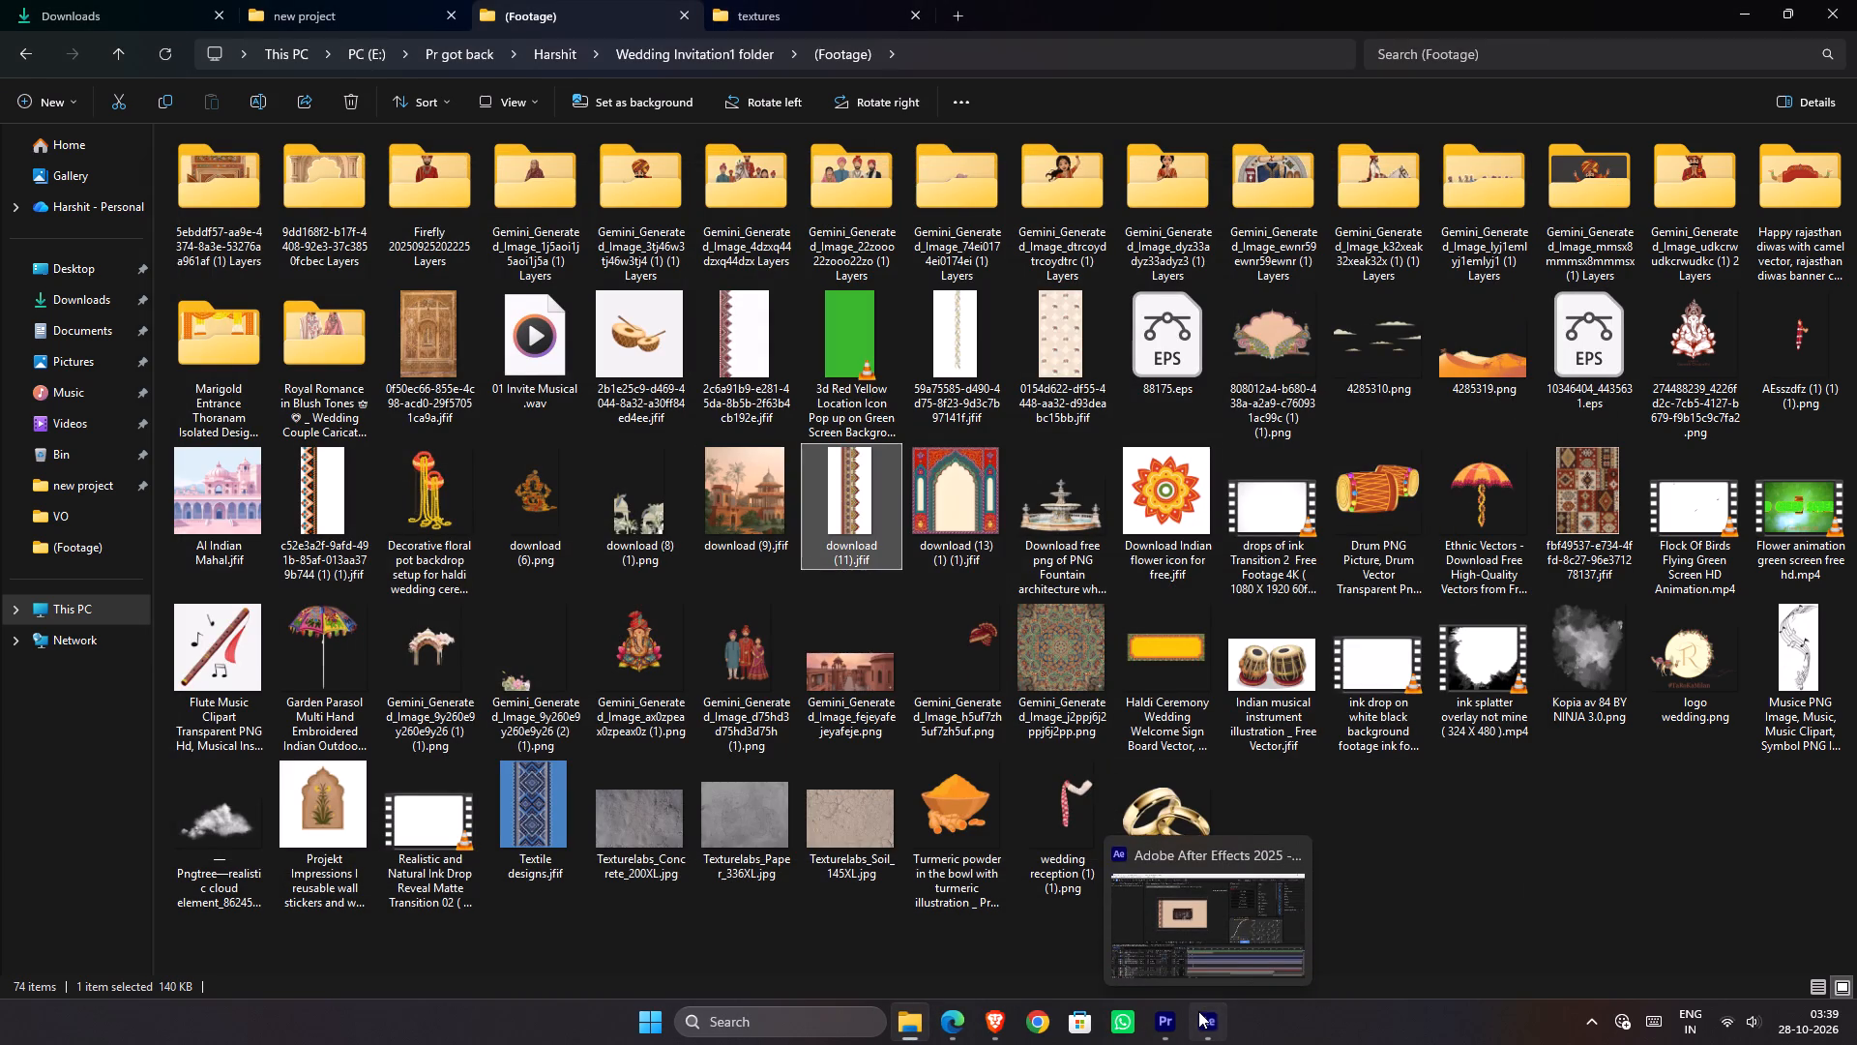
drag(783, 718, 667, 730)
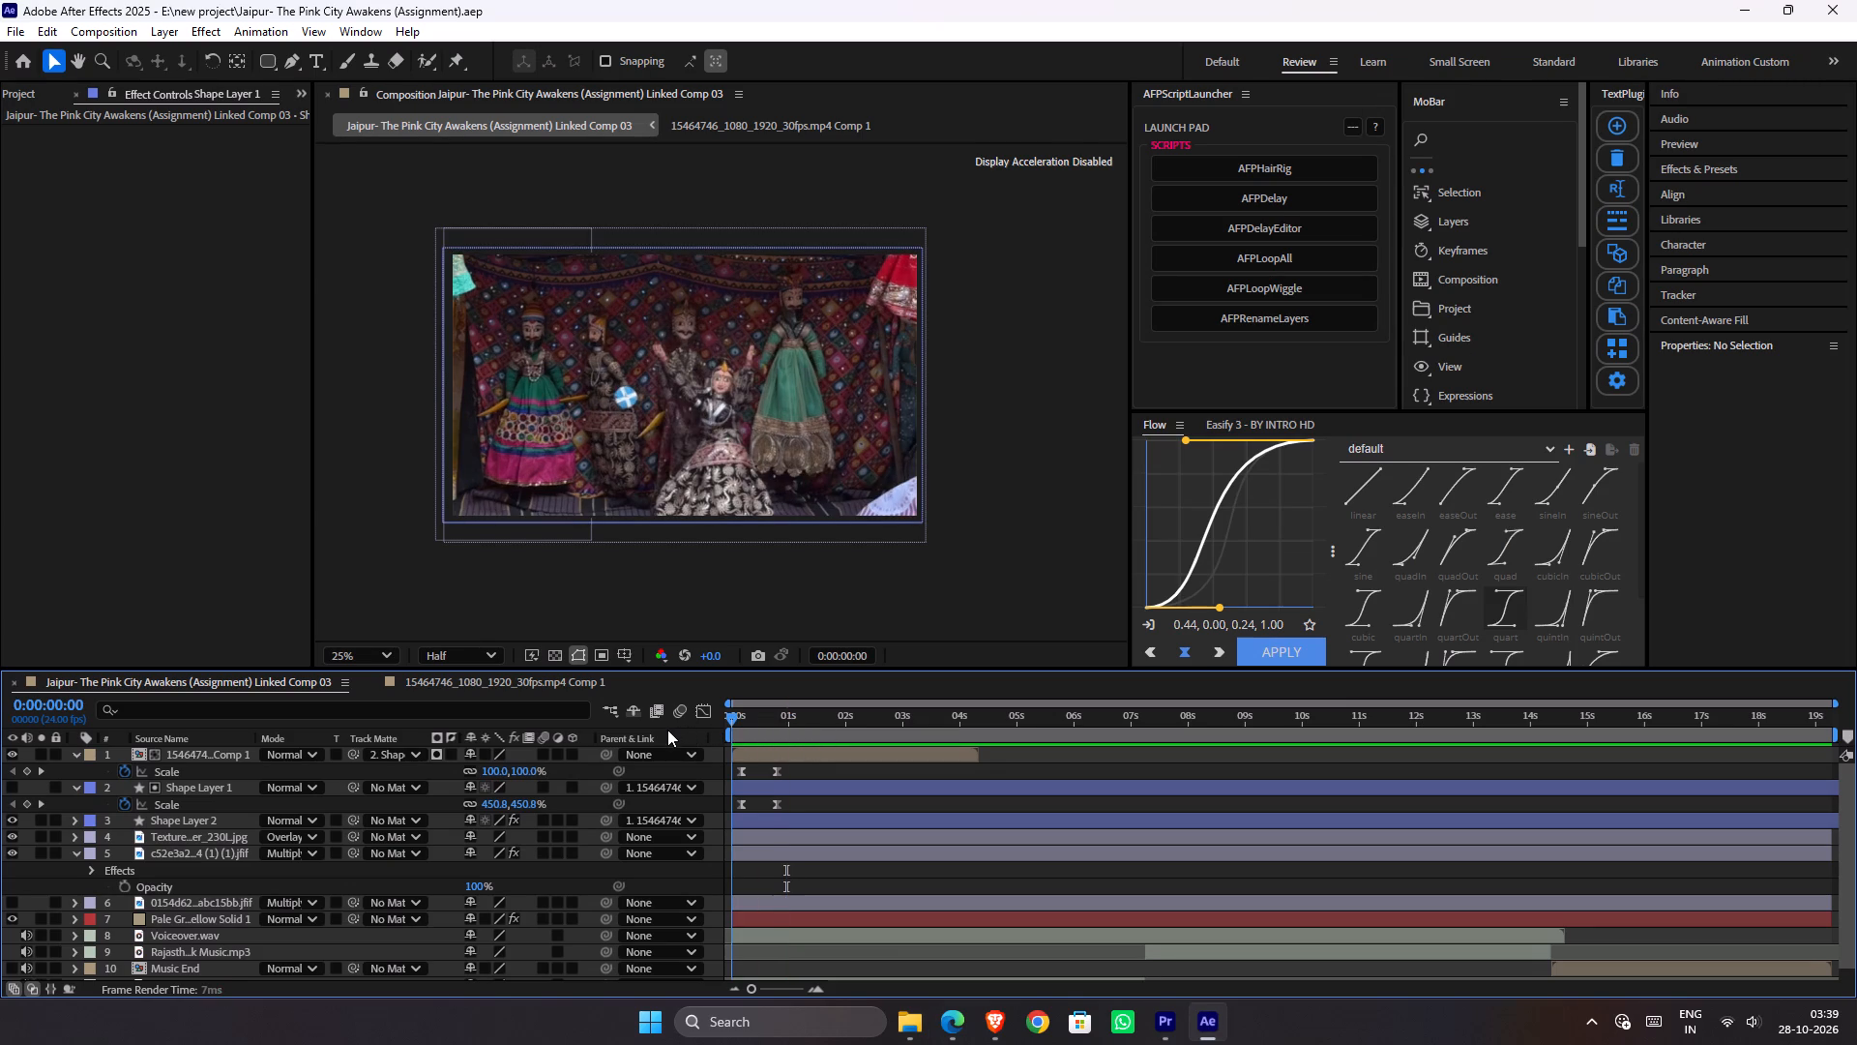
key(space)
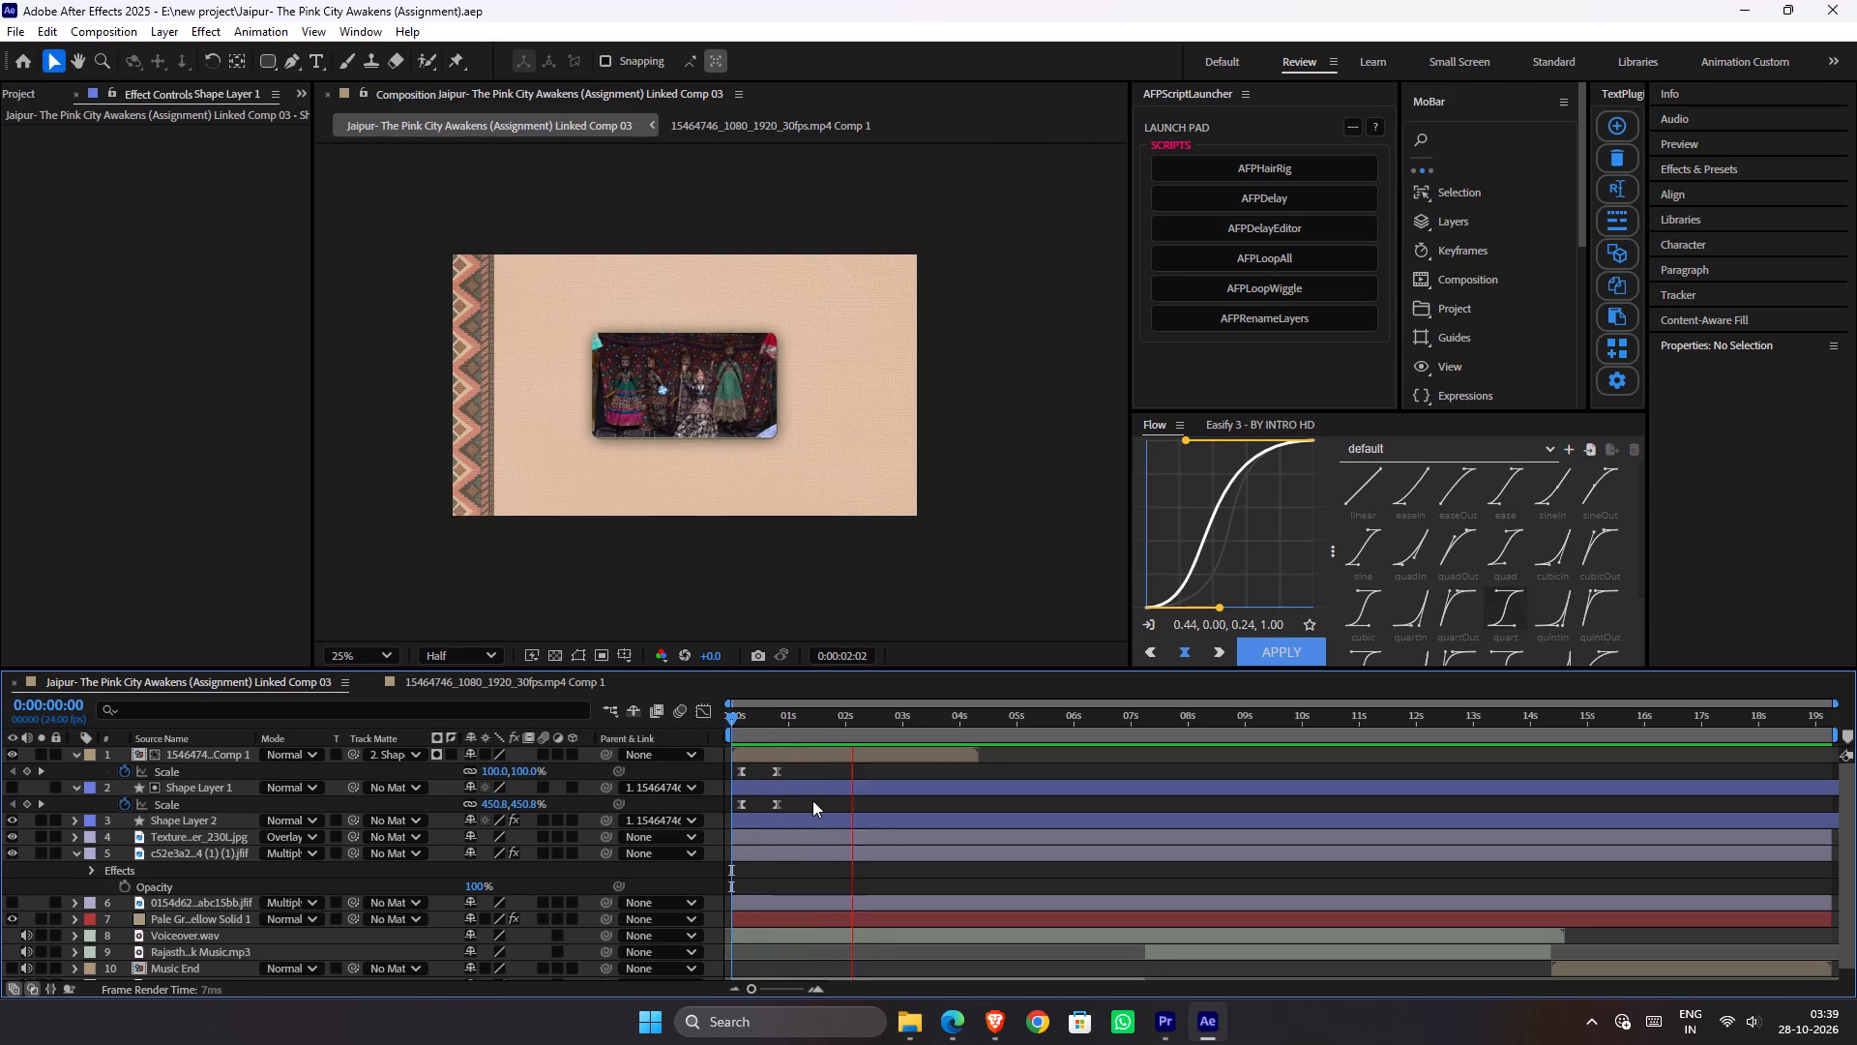
key(space)
drag(780, 721, 579, 749)
key(space)
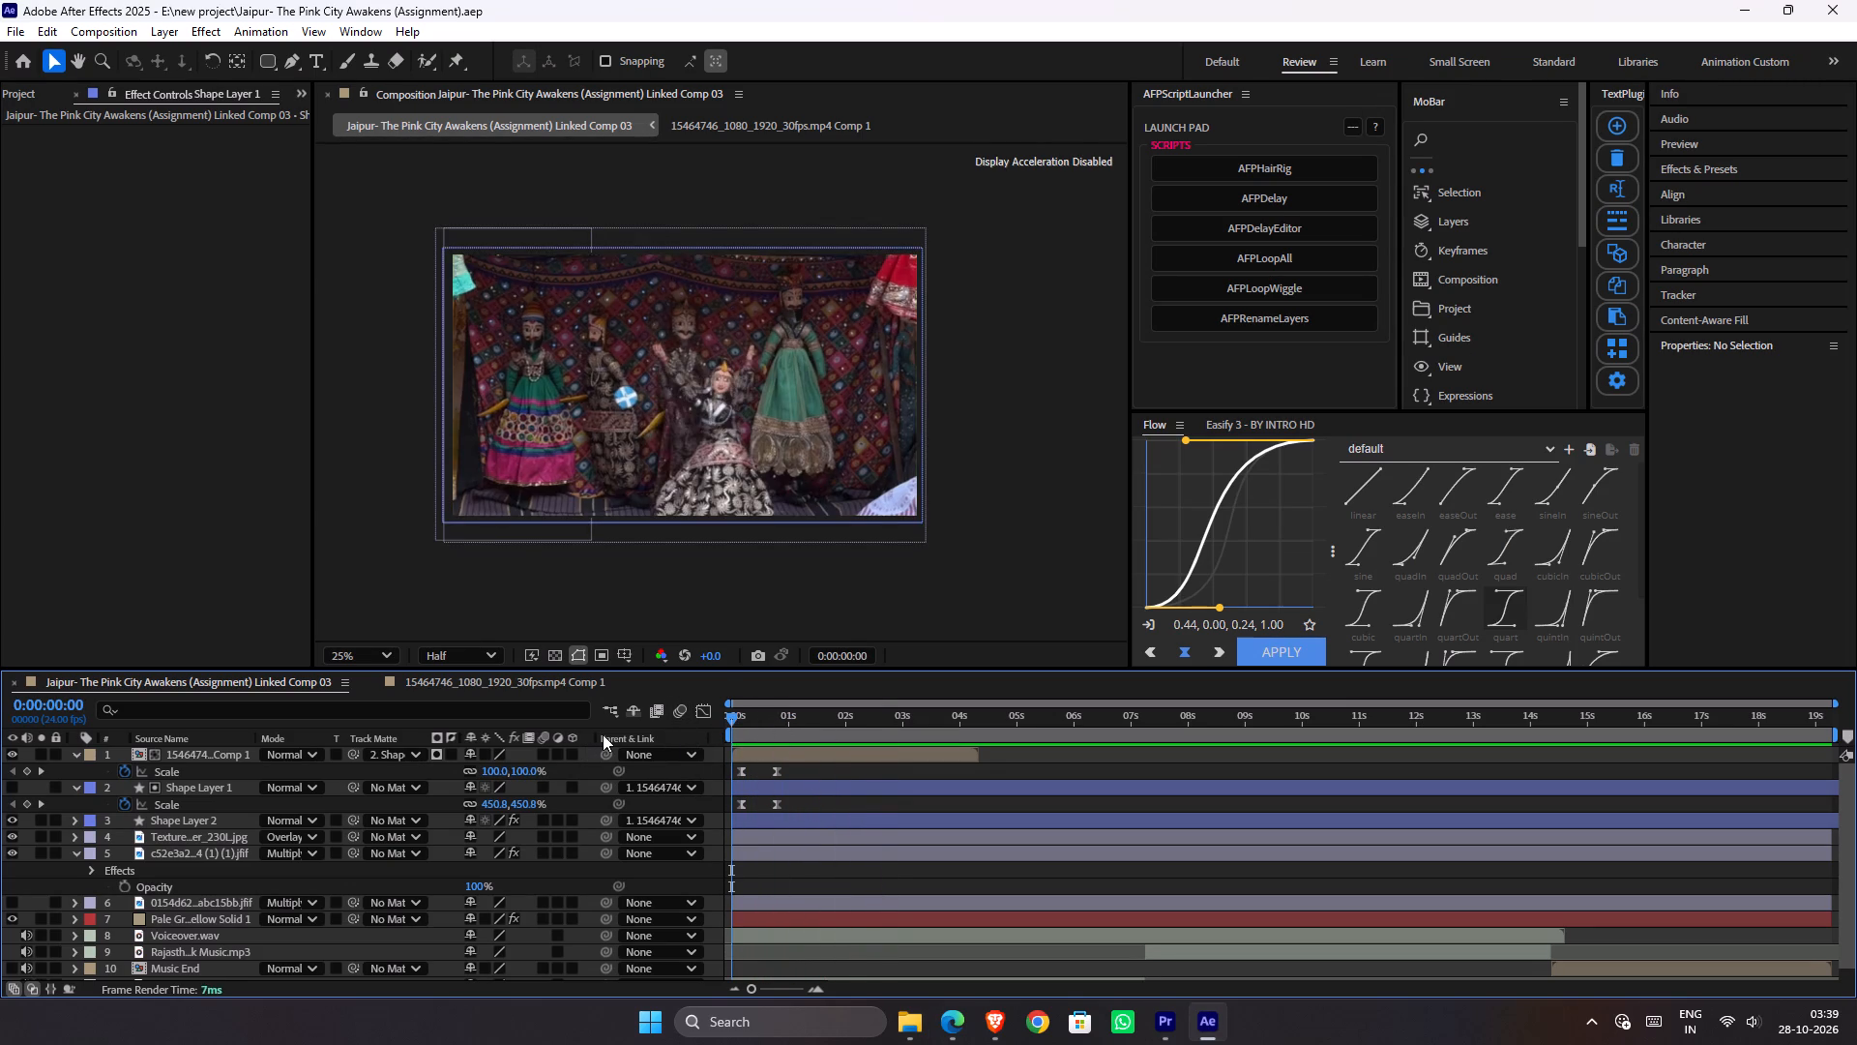
key(space)
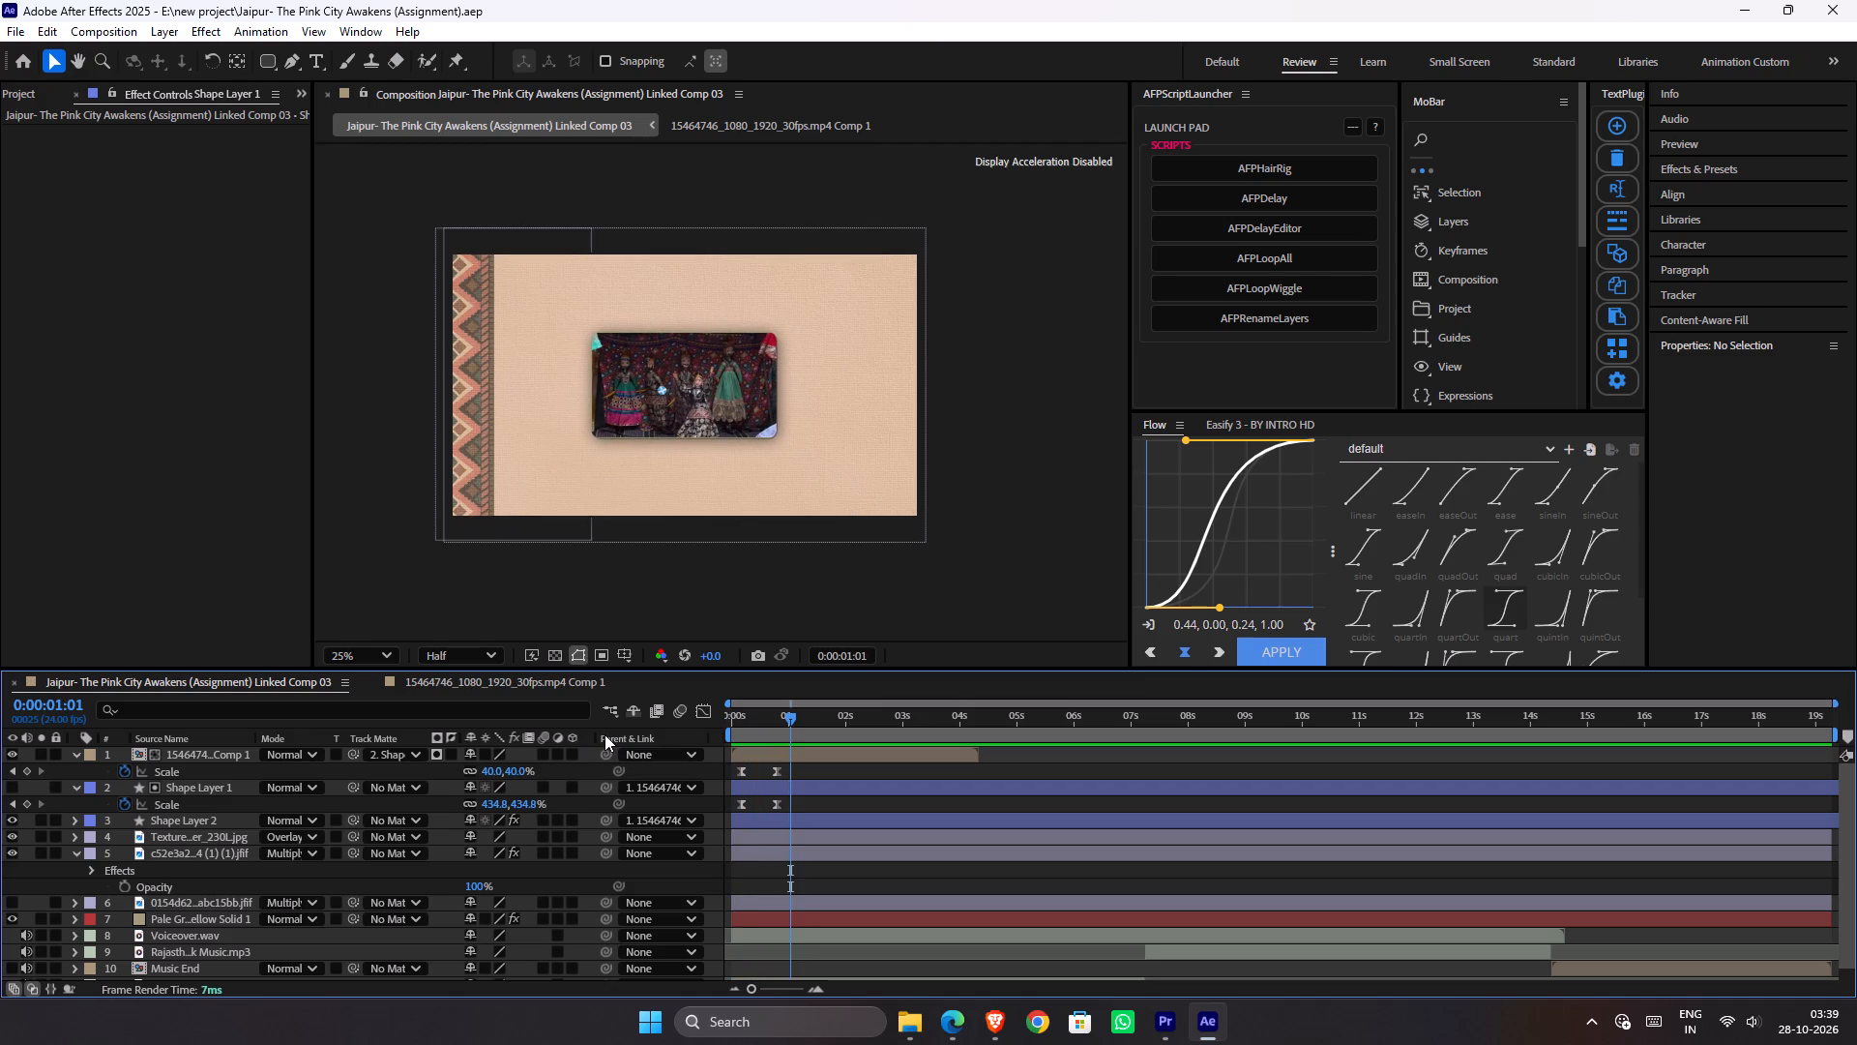
key(space)
key(space)
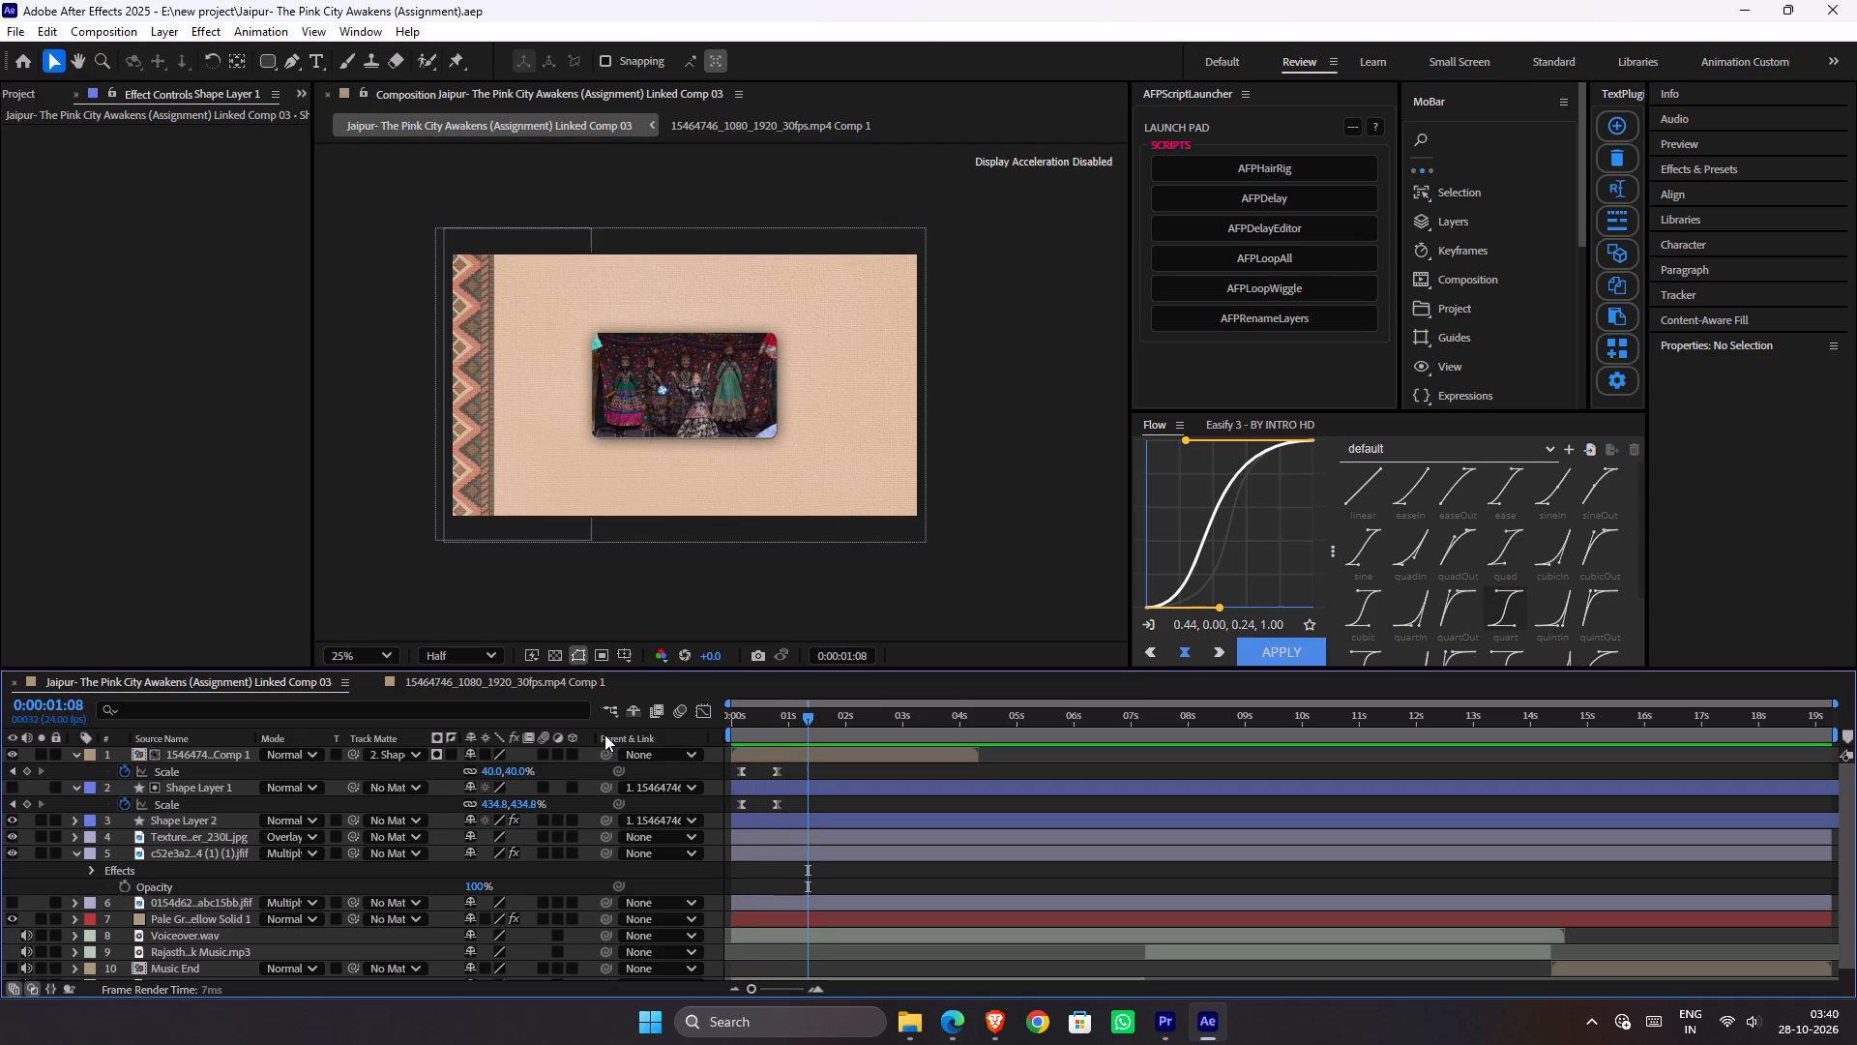
key(ctrl+s)
Play past the end of the puppet clip, recheck the opening scale-down from the first frame, and save the project.
key(space)
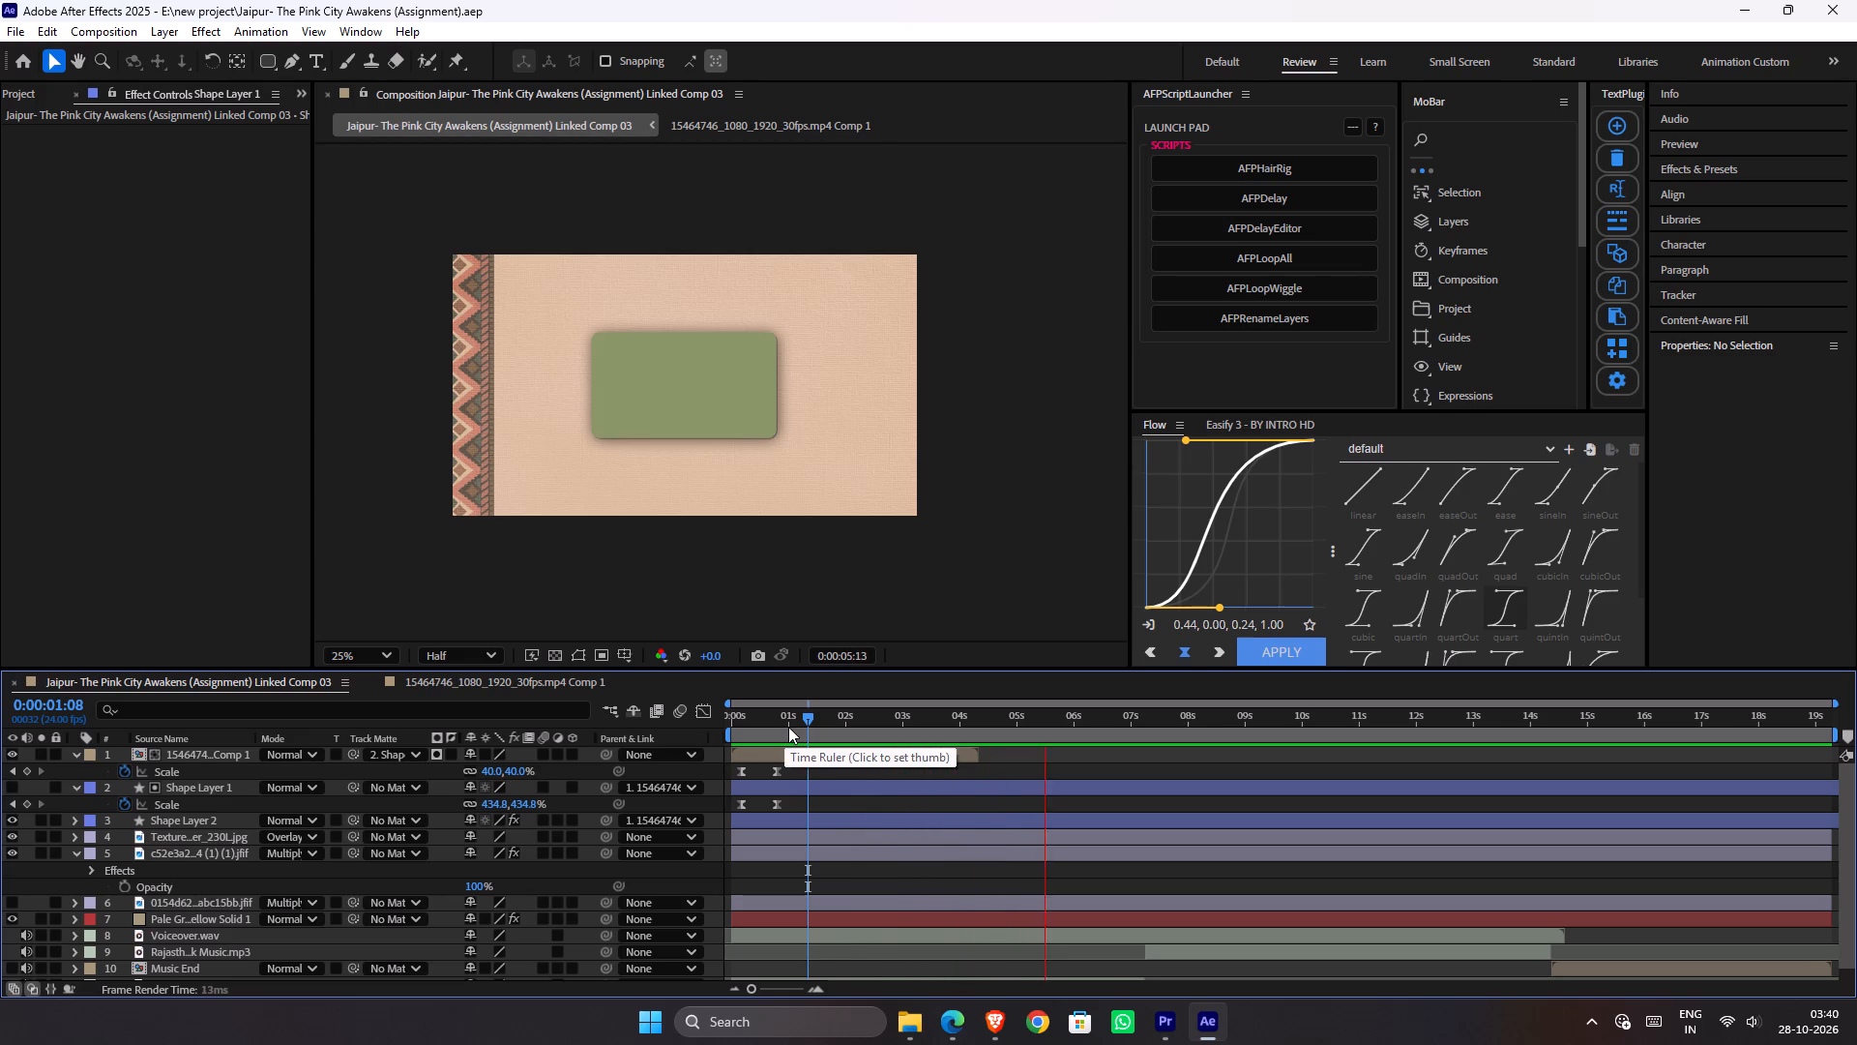
drag(788, 727, 651, 748)
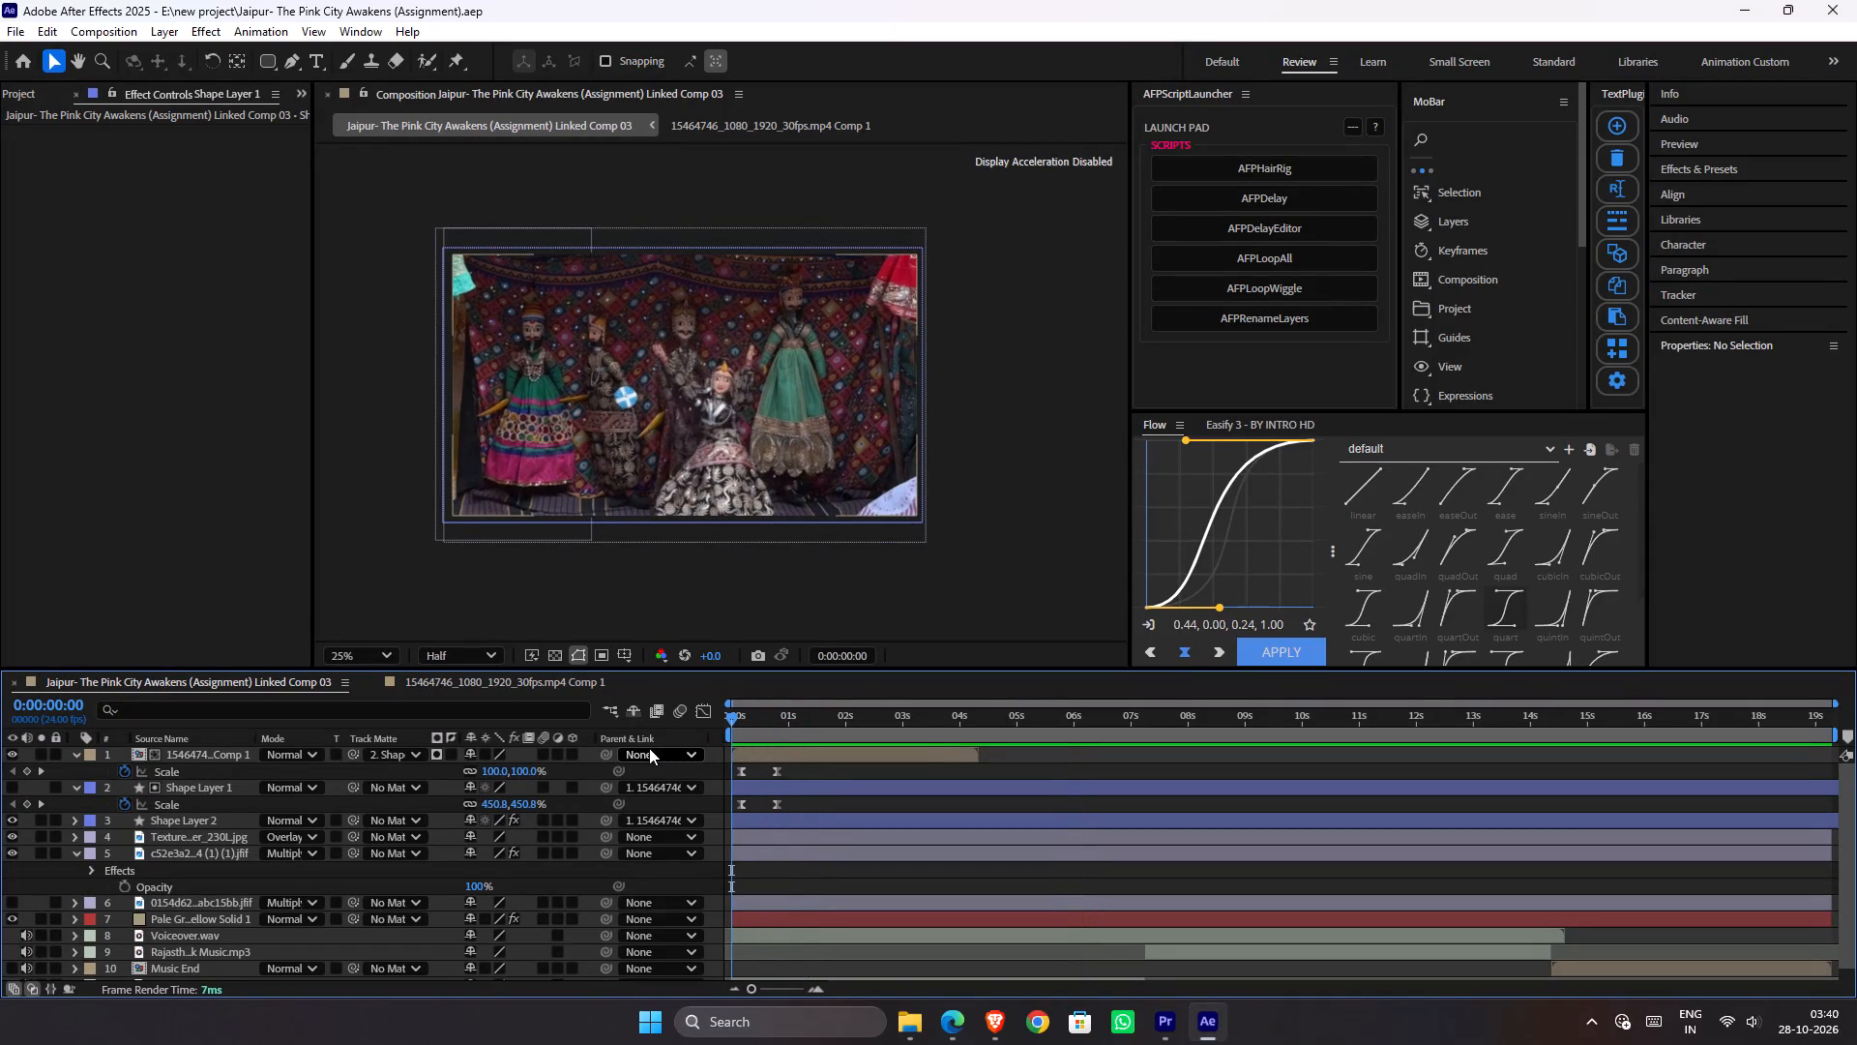
key(space)
key(space)
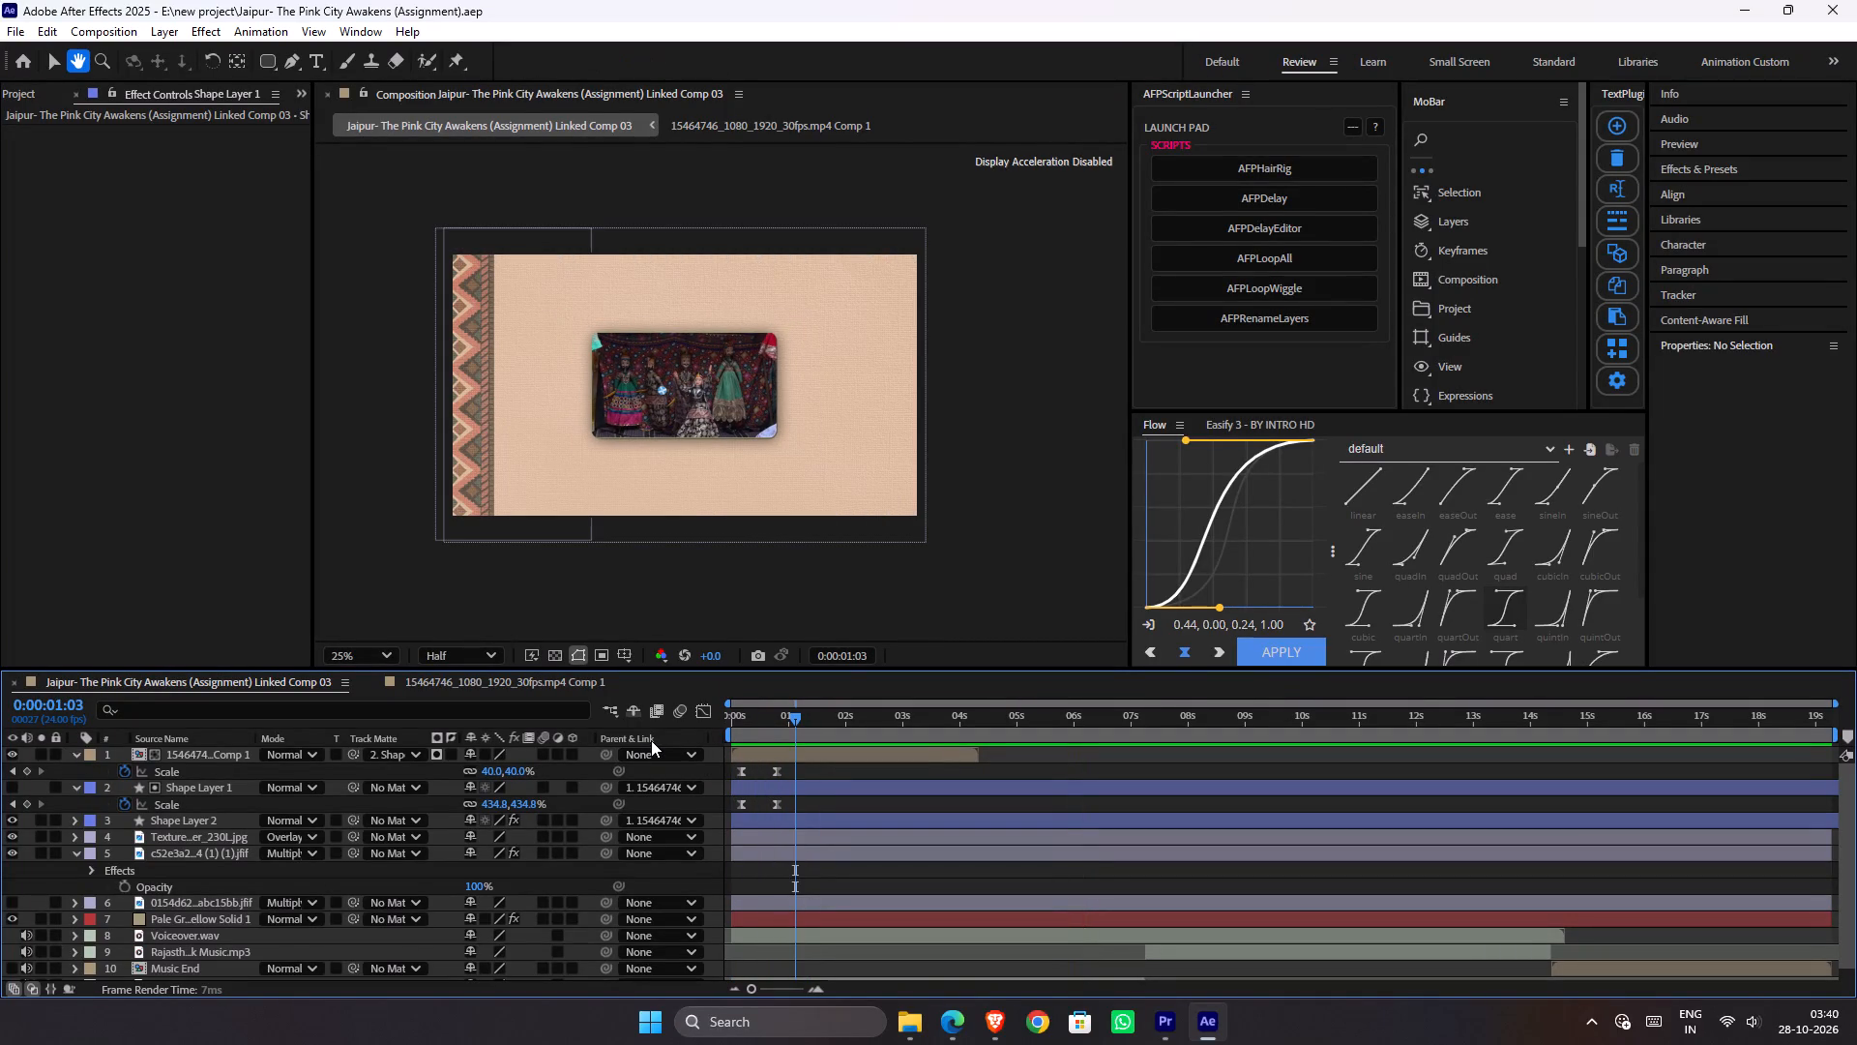
key(space)
key(space)
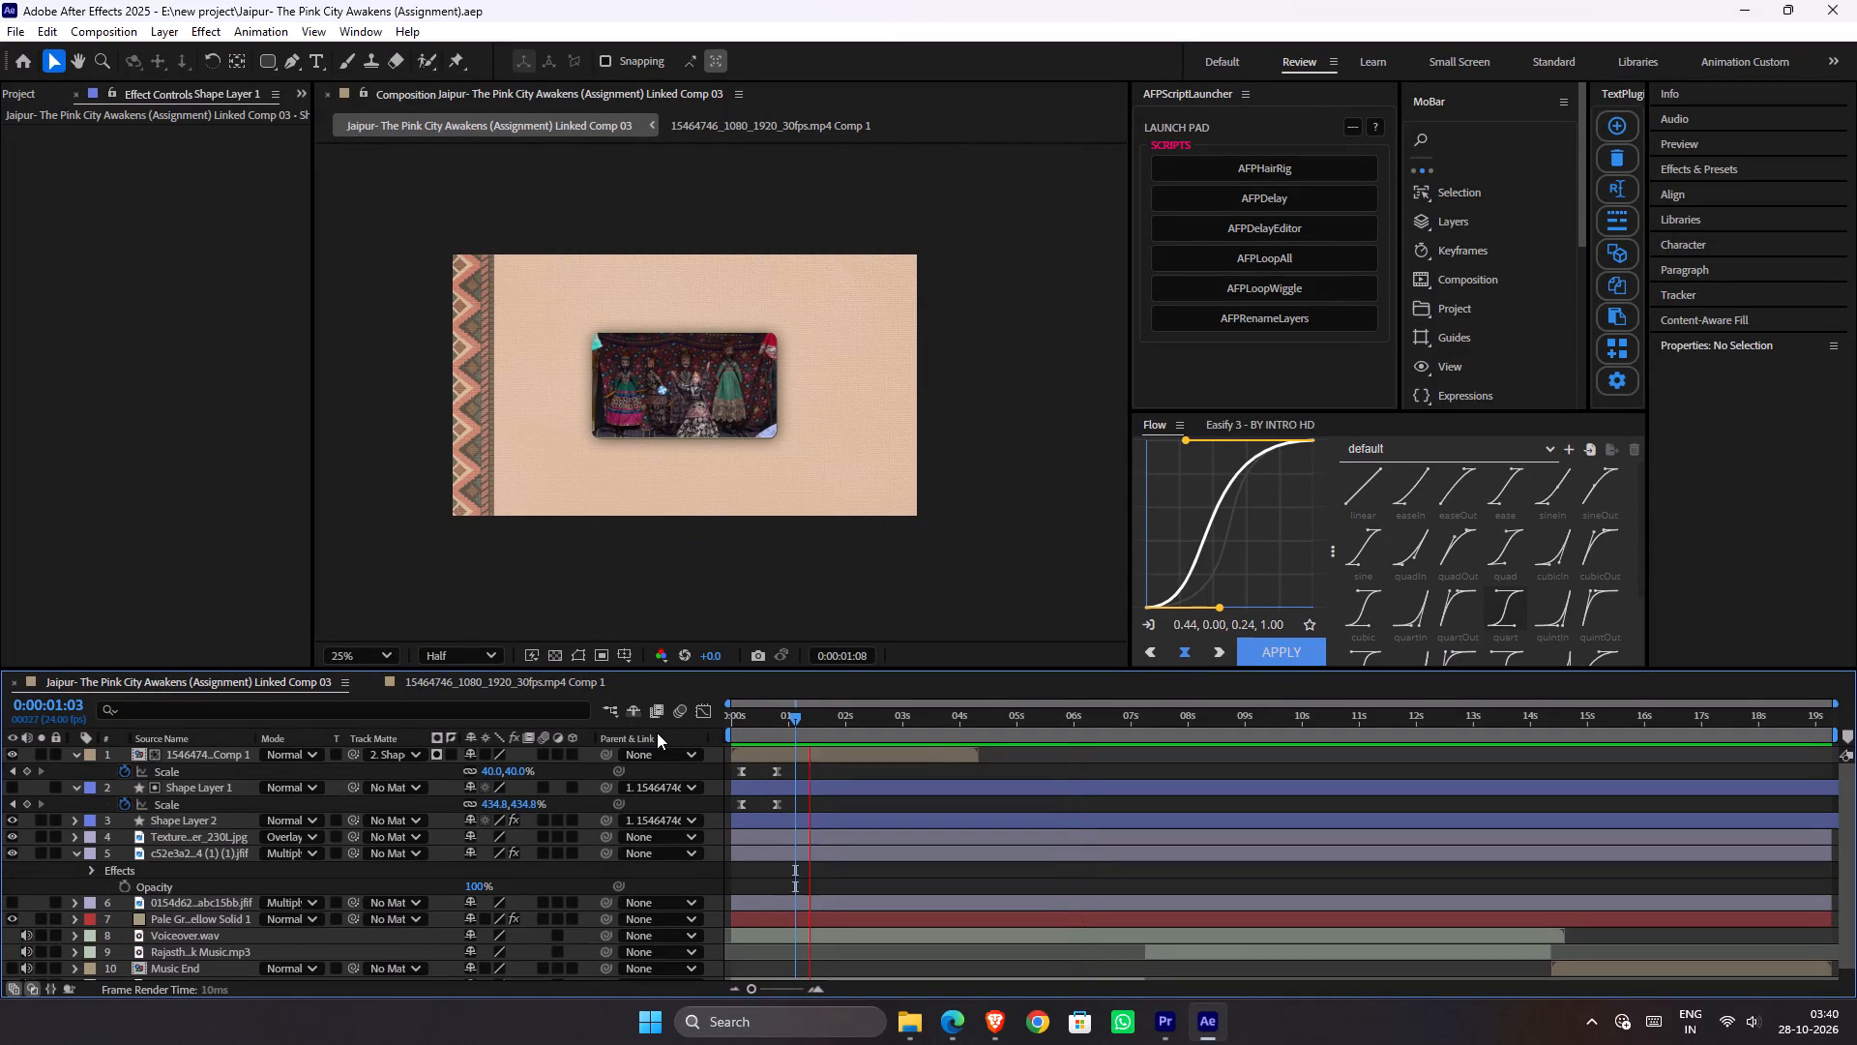
key(ctrl+s)
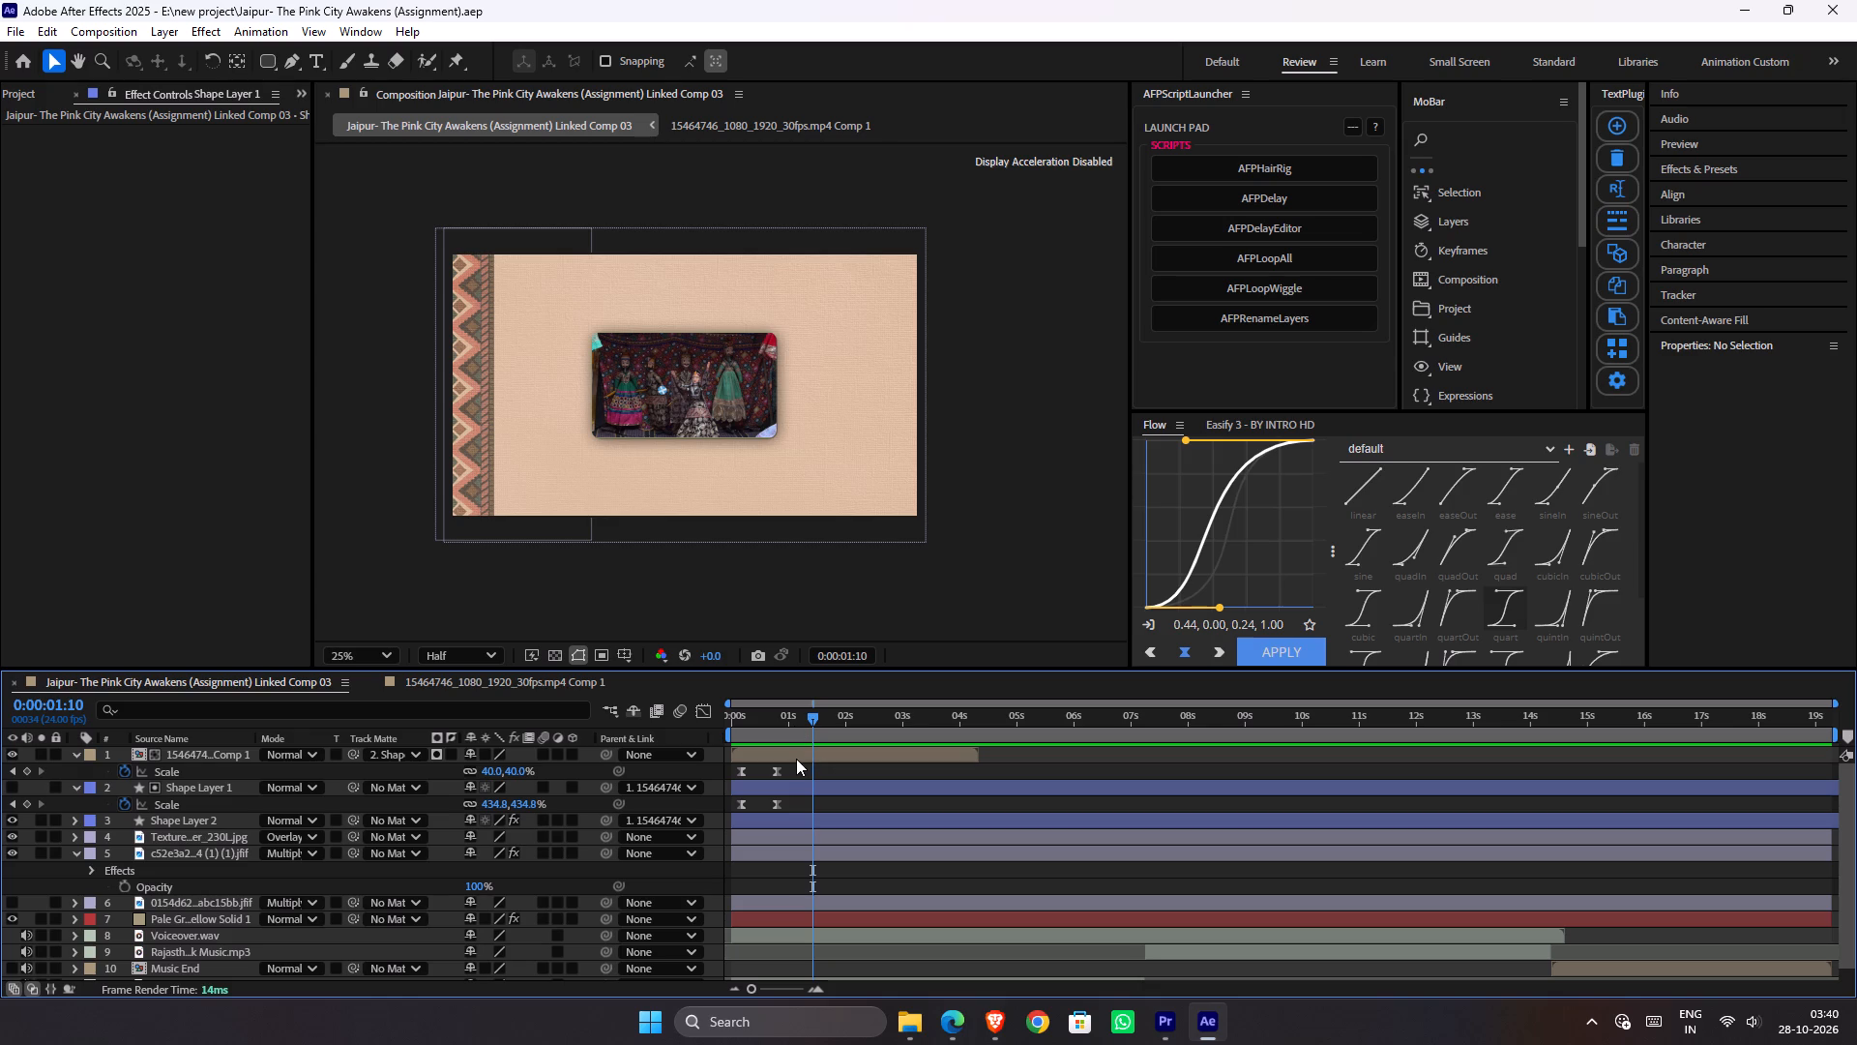
Set the puppet footage comp's ending Scale keyframe at 0:00:00:19 to 64% and replay the opening animation.
key(j)
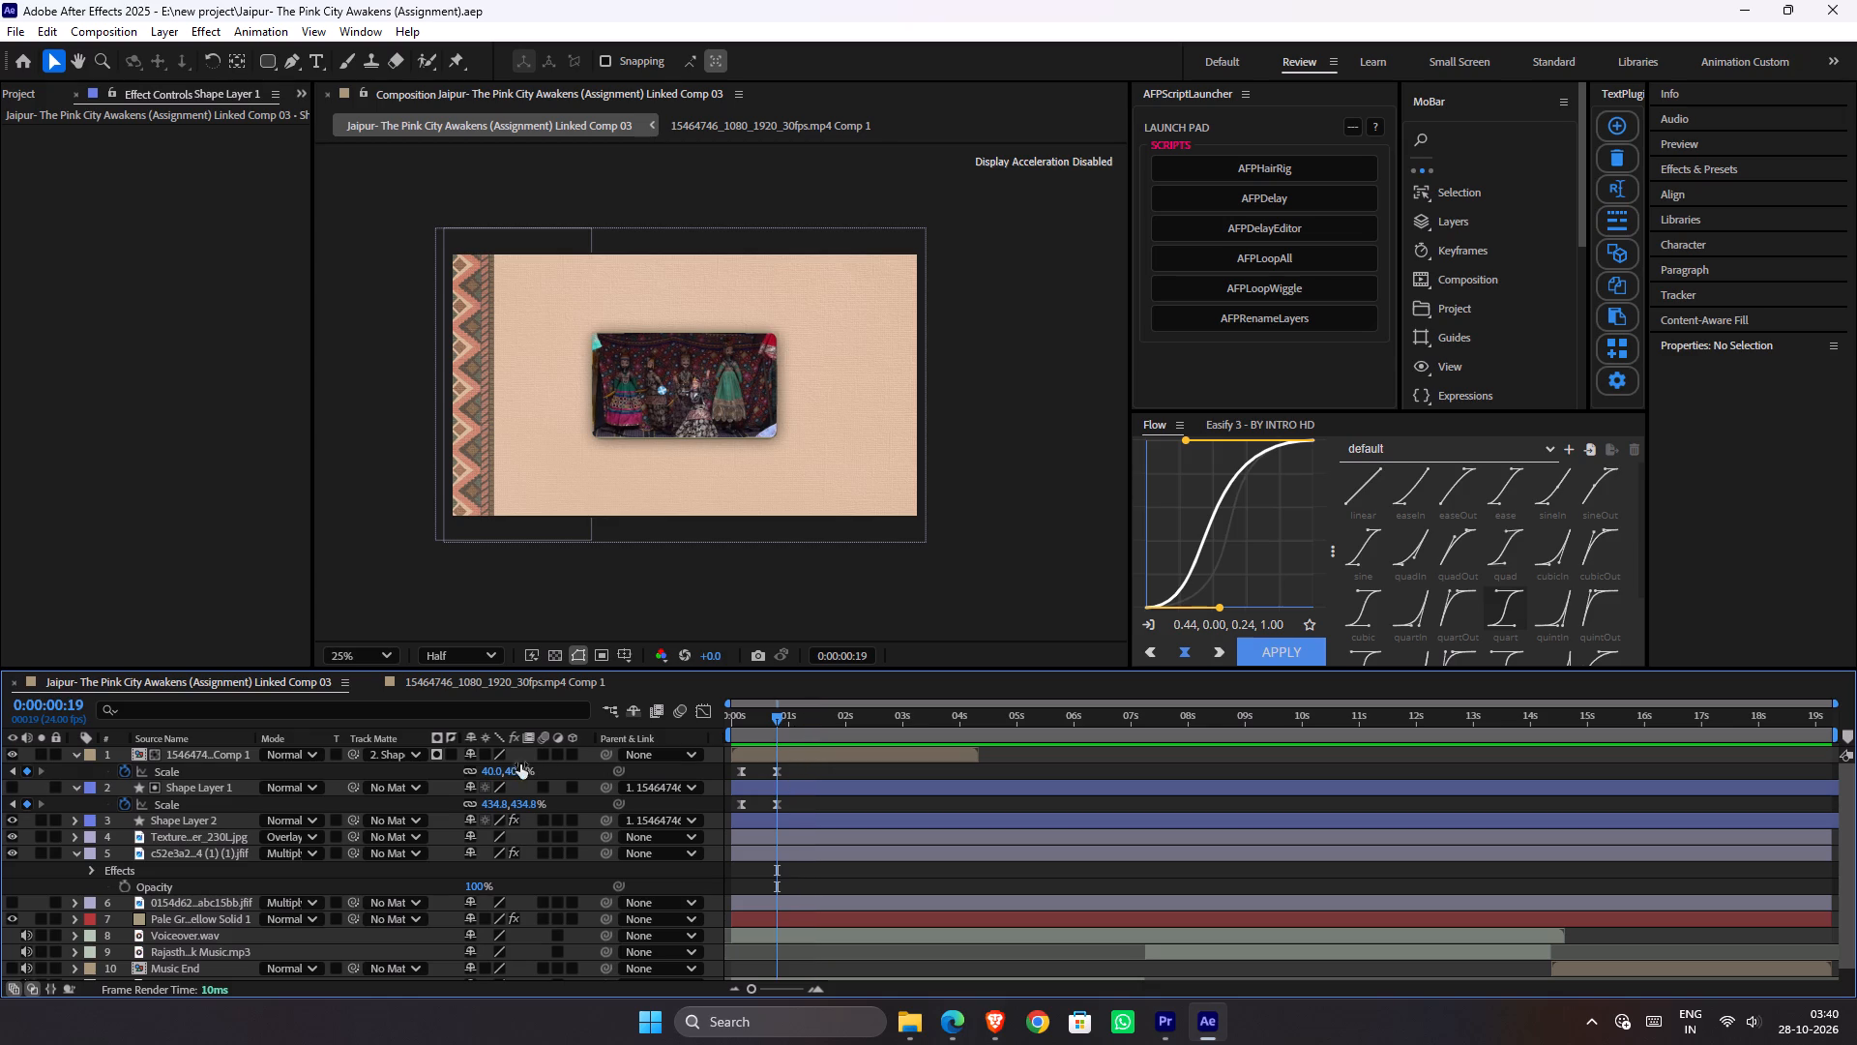
drag(513, 775, 530, 768)
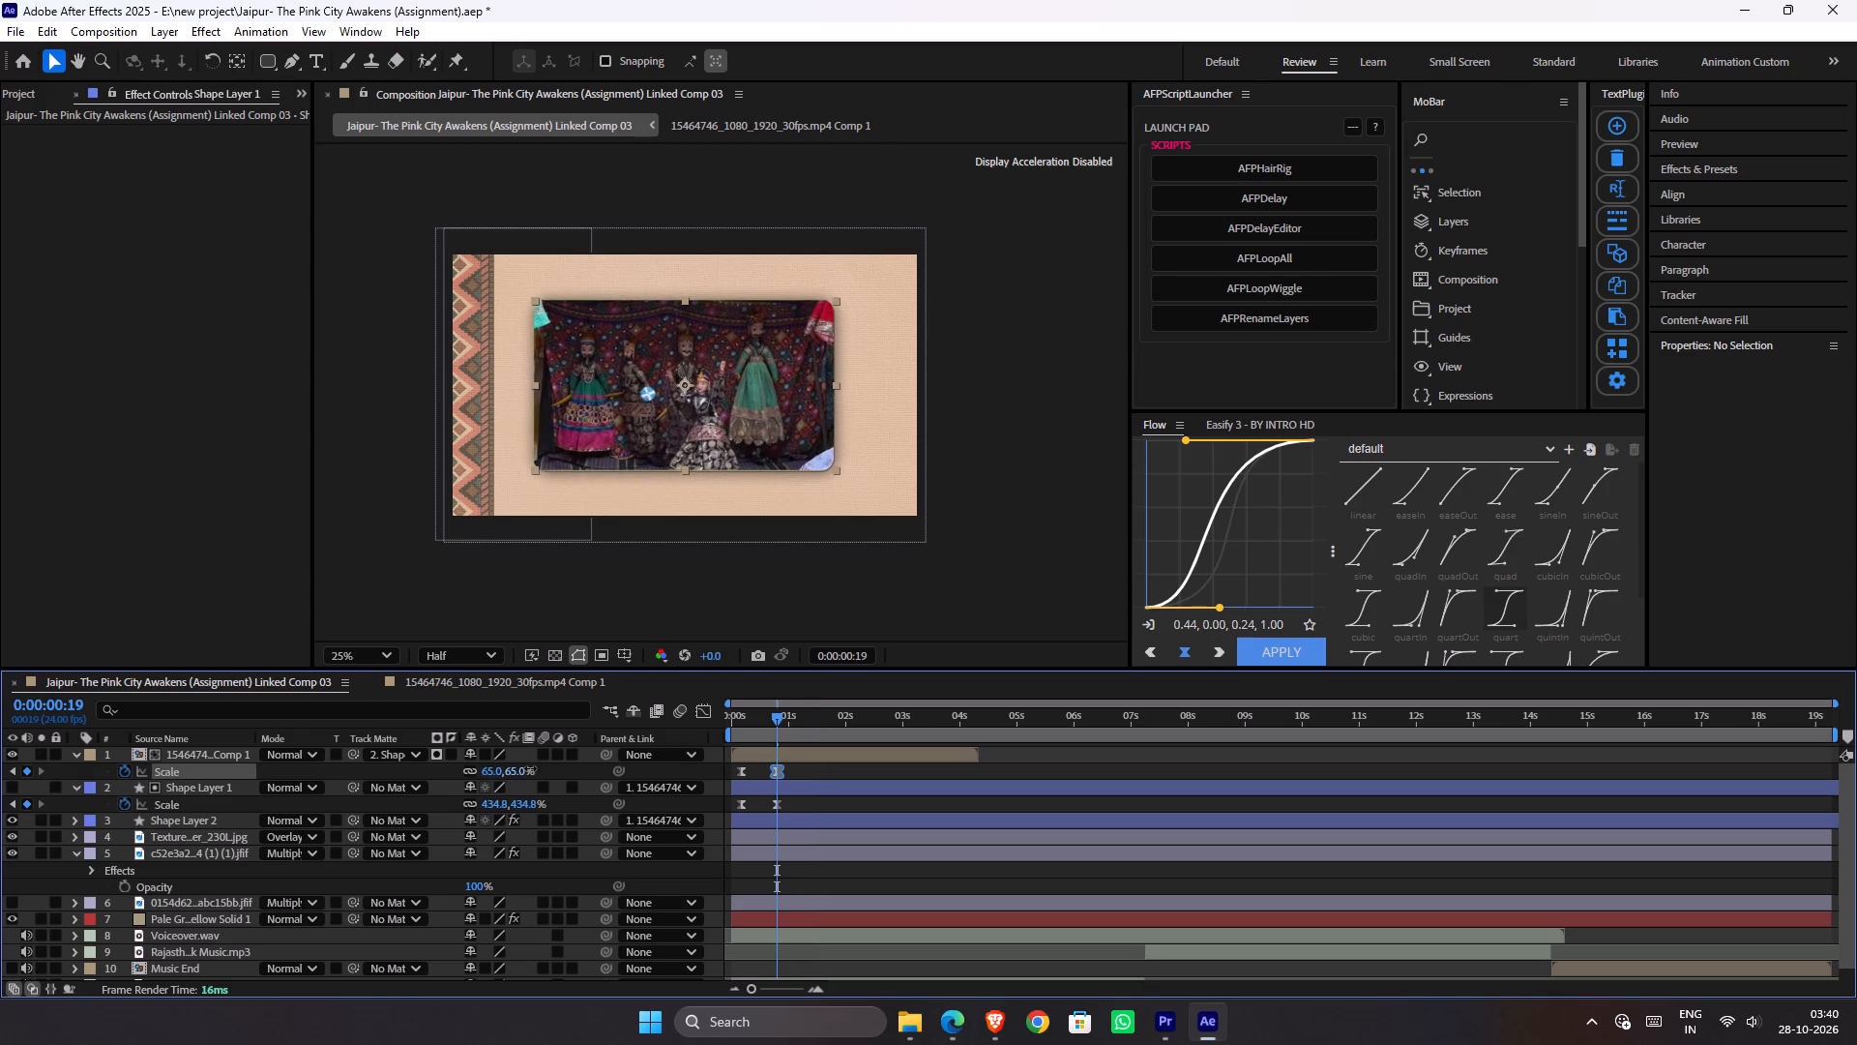
drag(530, 768, 524, 763)
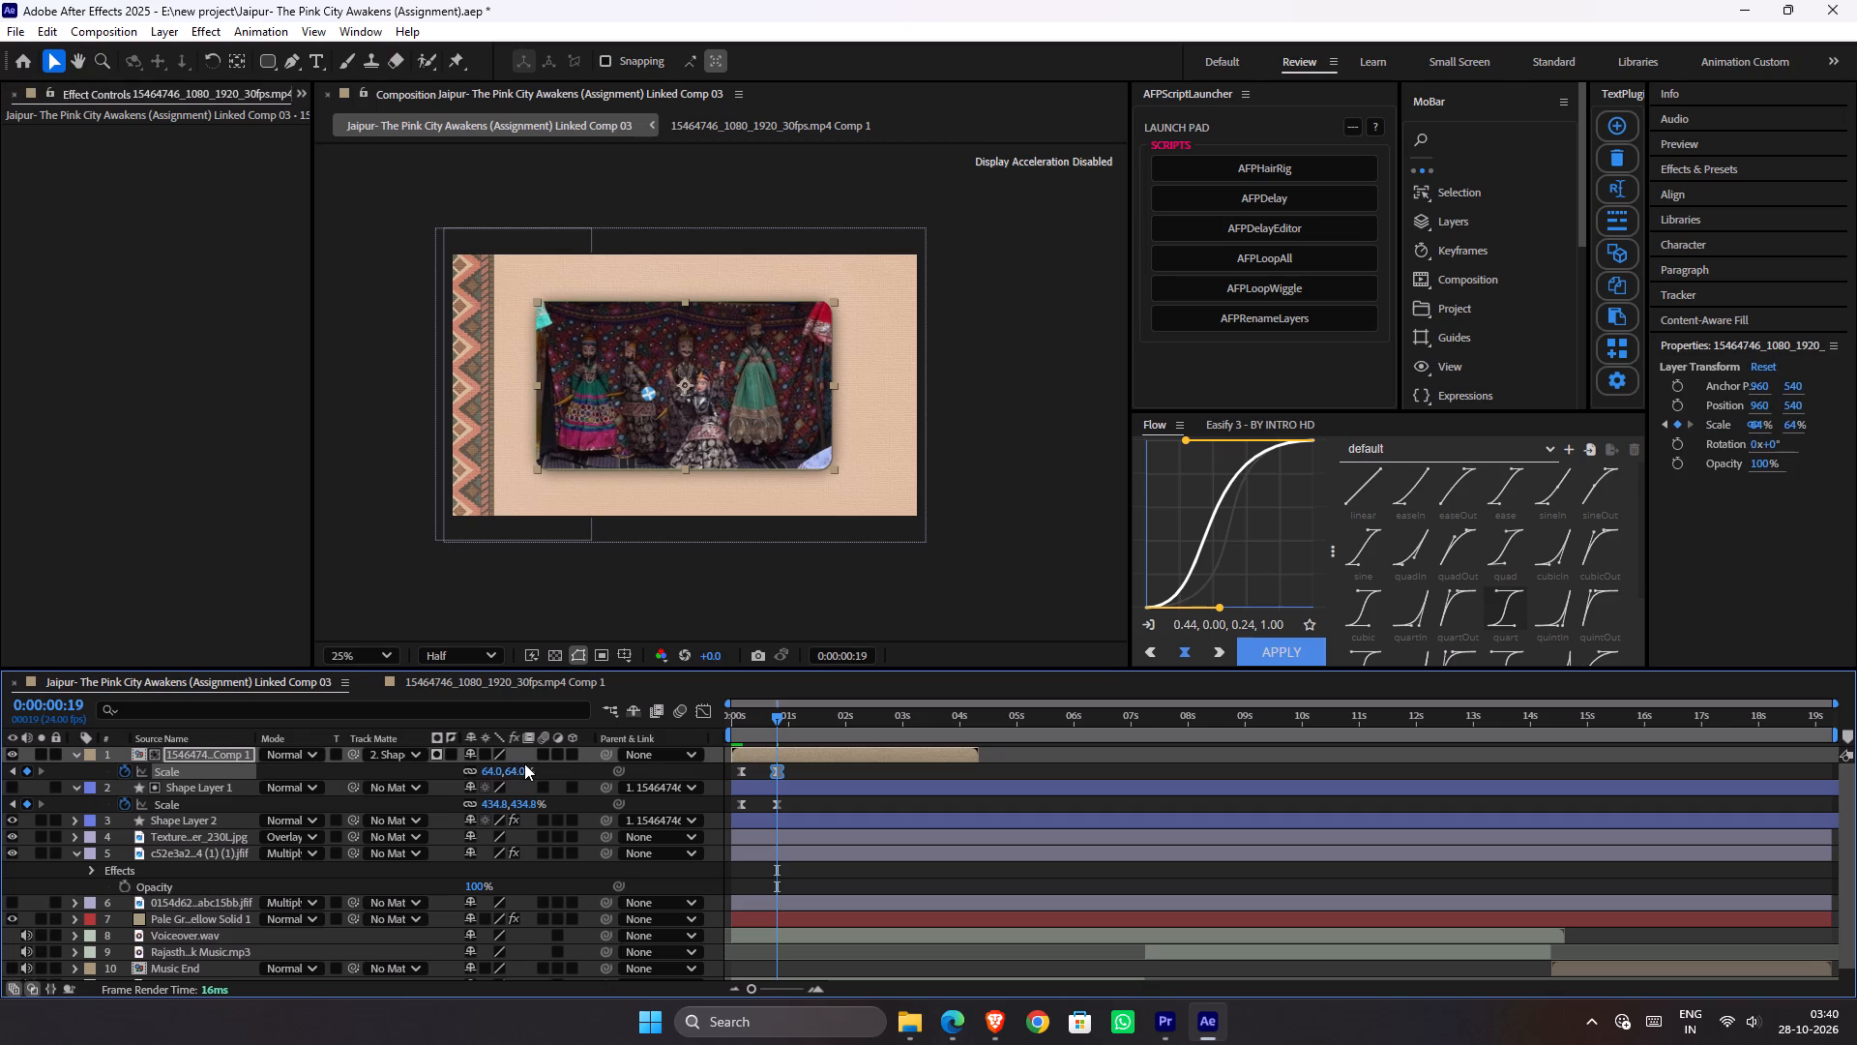
drag(759, 723, 693, 728)
key(space)
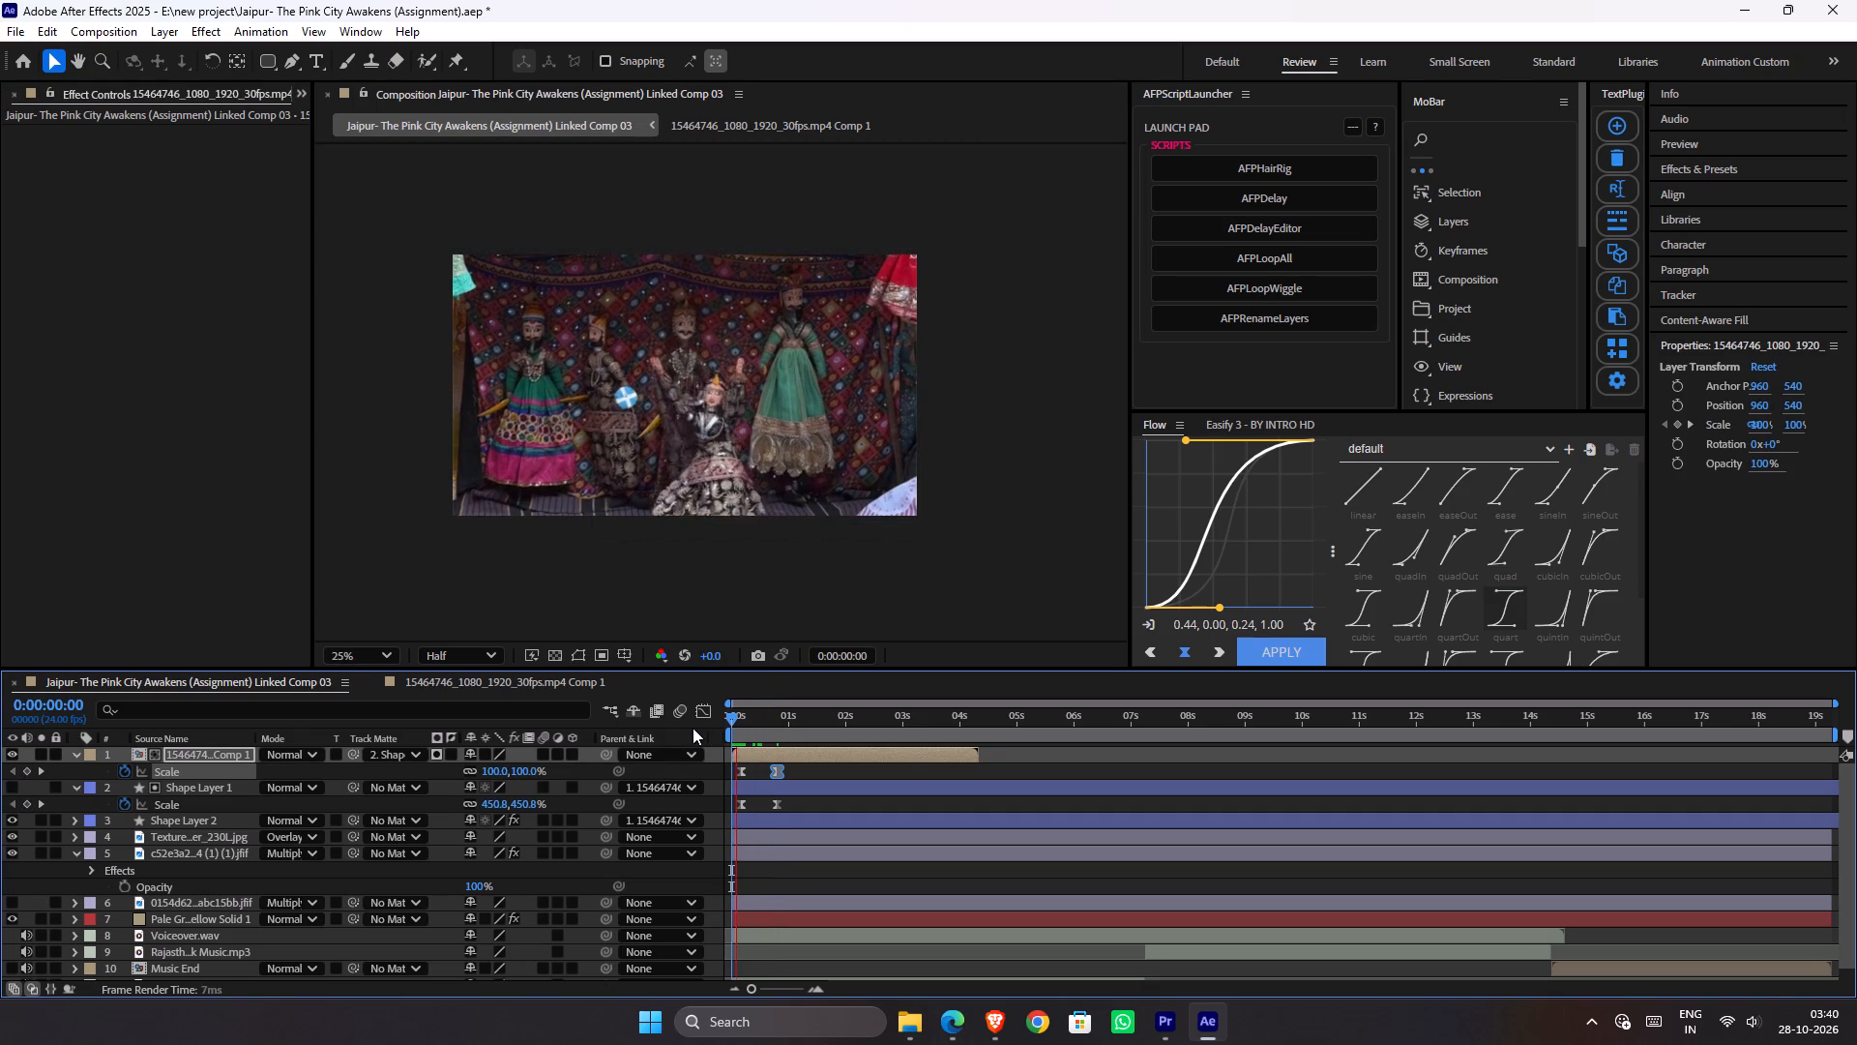
key(space)
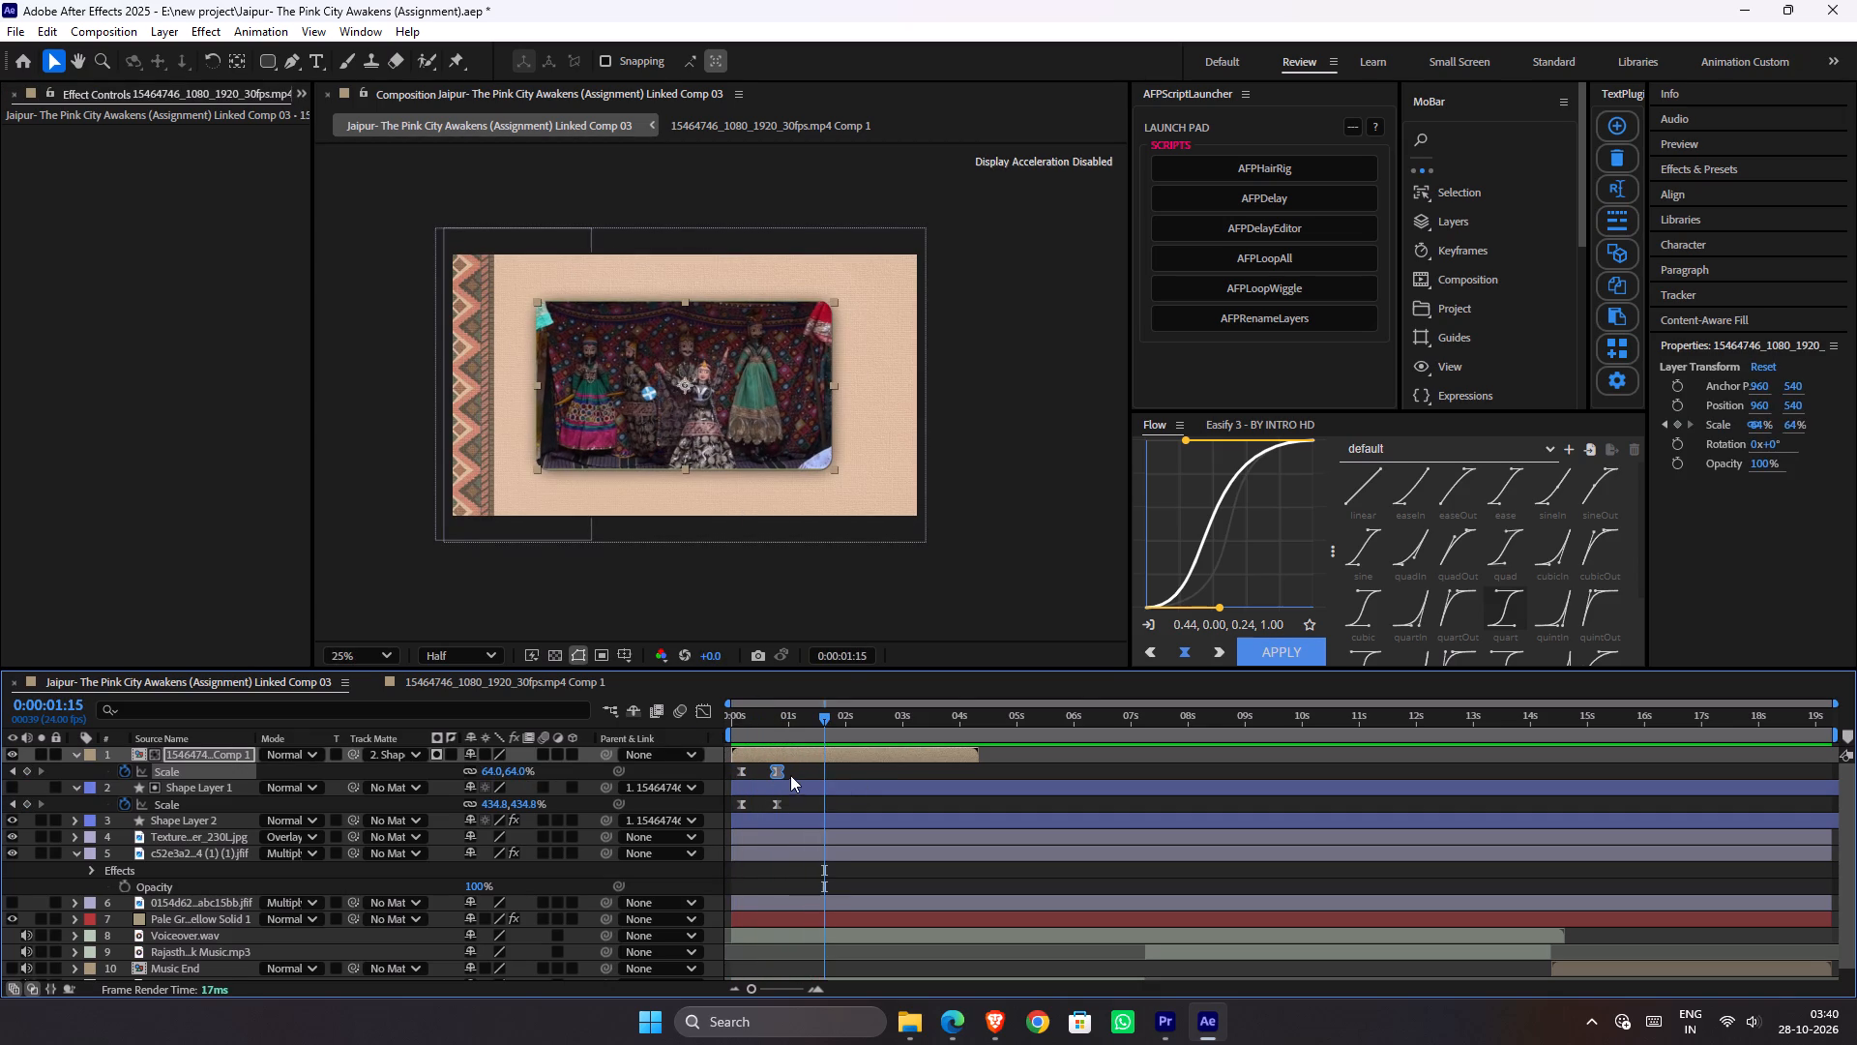
Shift the Scale keyframe pairs of the puppet footage comp and Shape Layer 1 so they end at 0:00:01:04, and replay the opening.
drag(747, 719, 681, 733)
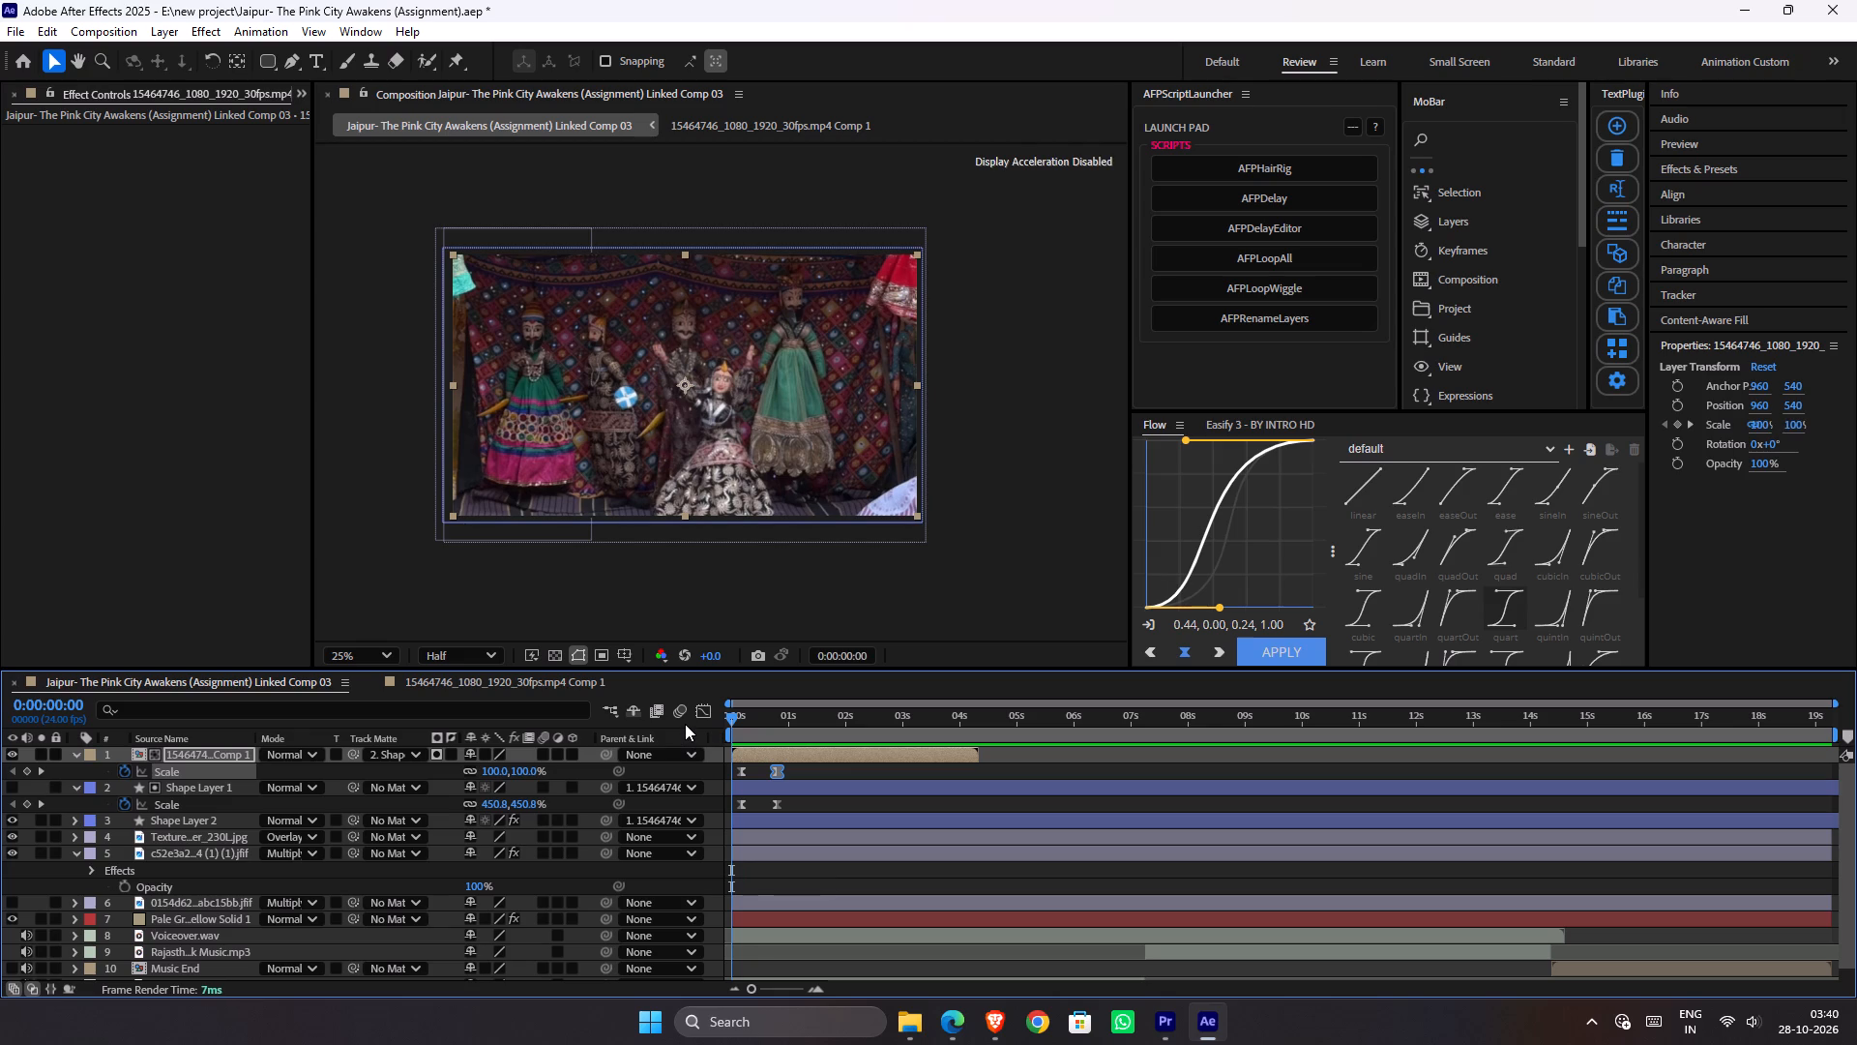
key(space)
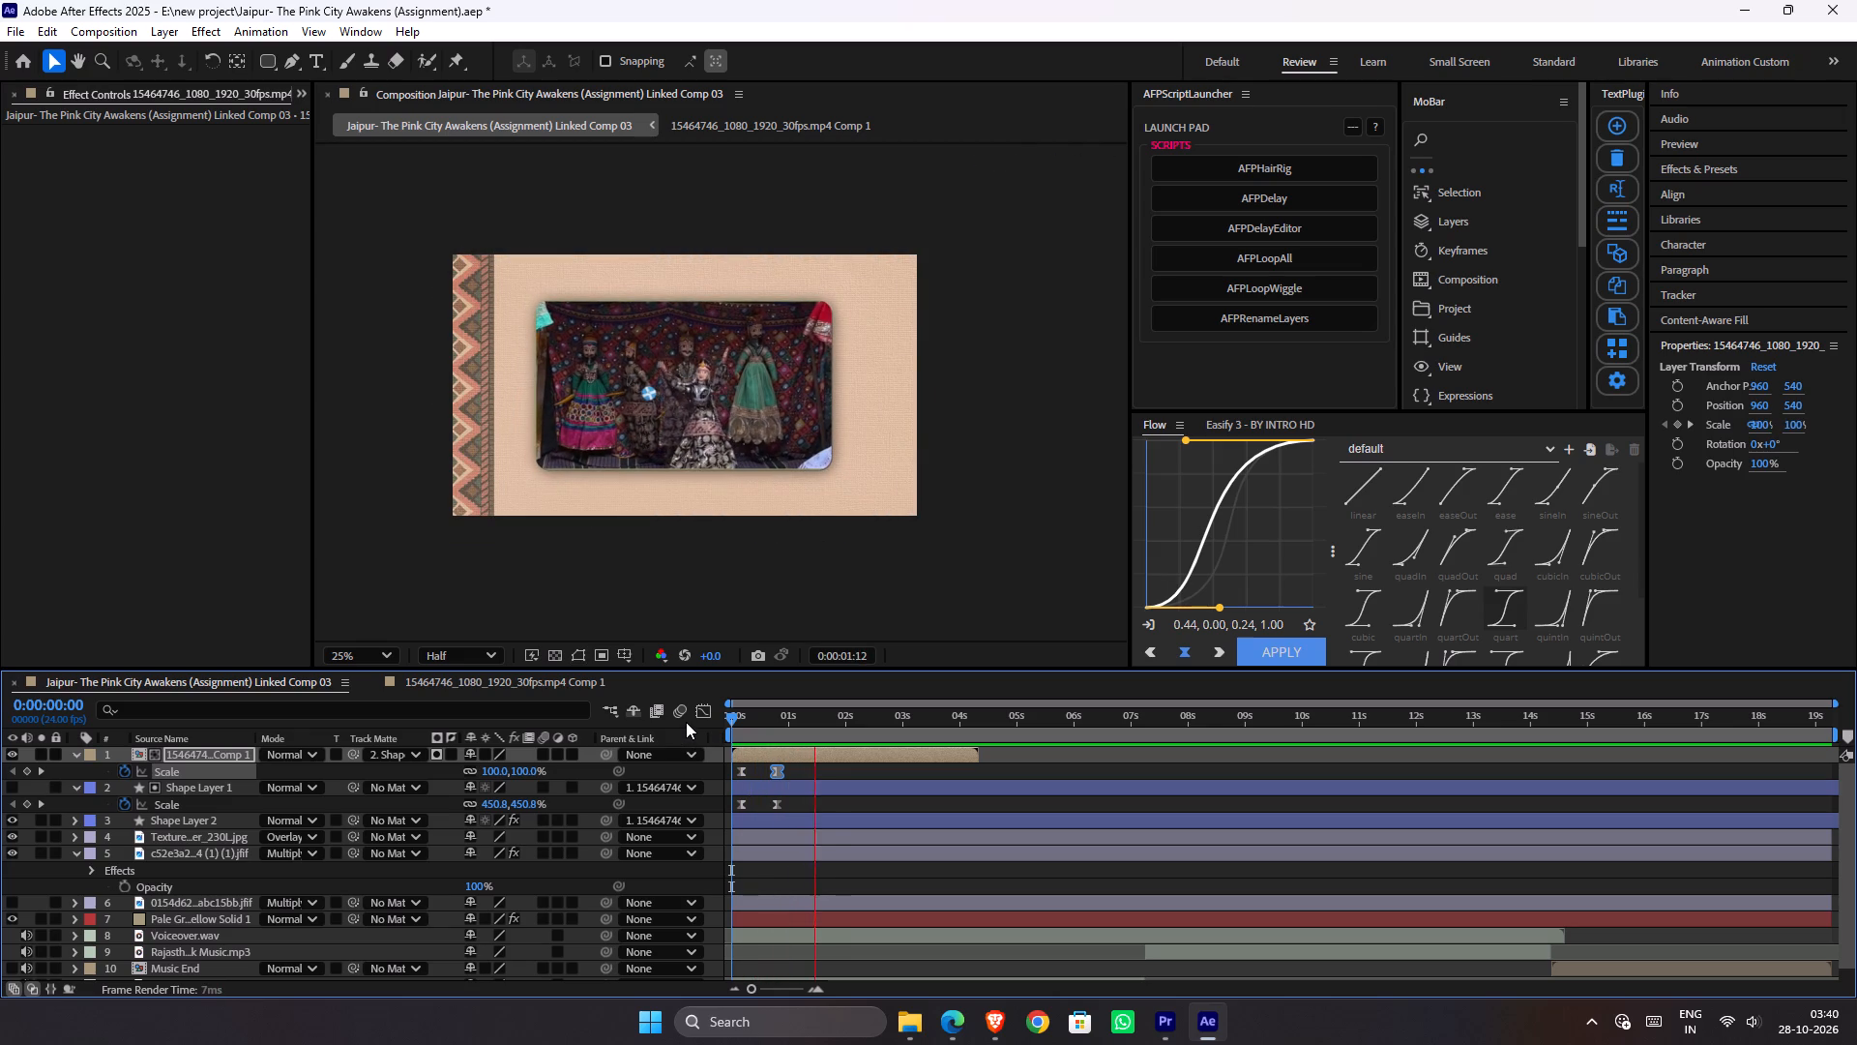
key(space)
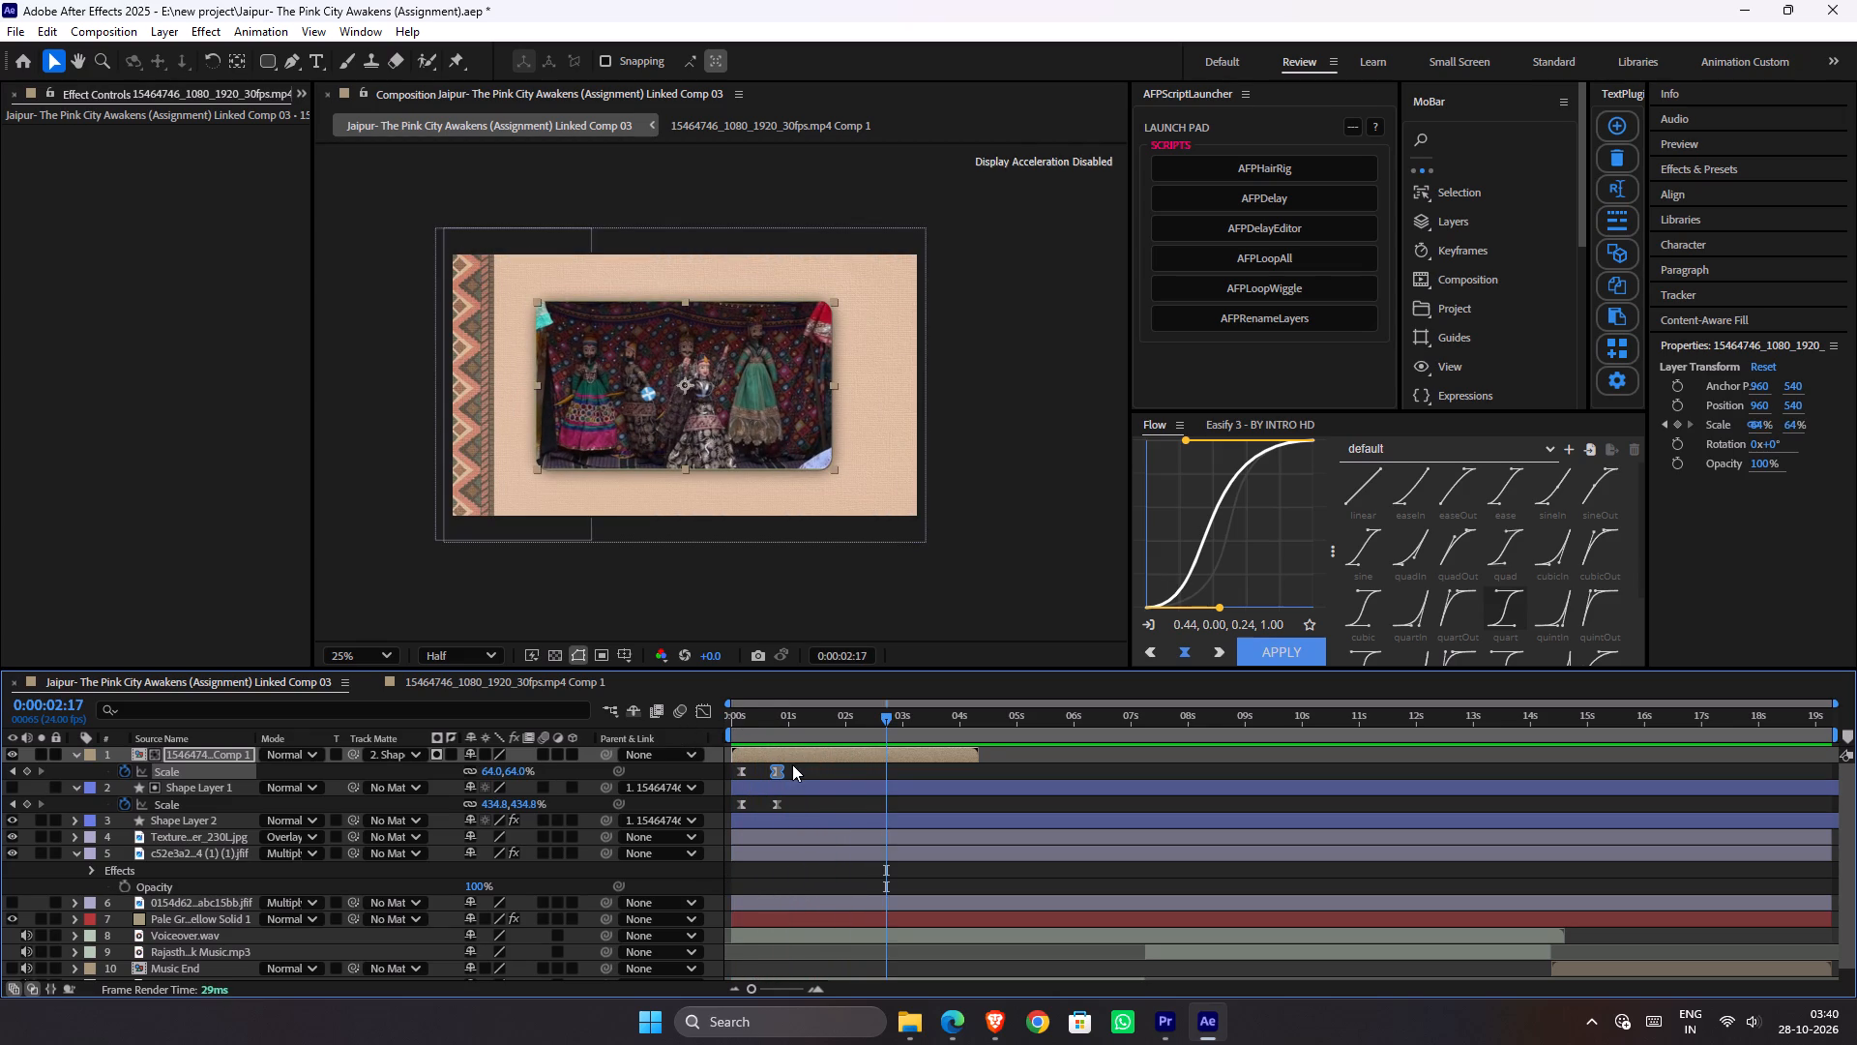
drag(792, 766, 734, 809)
drag(736, 808, 810, 765)
drag(779, 767, 794, 770)
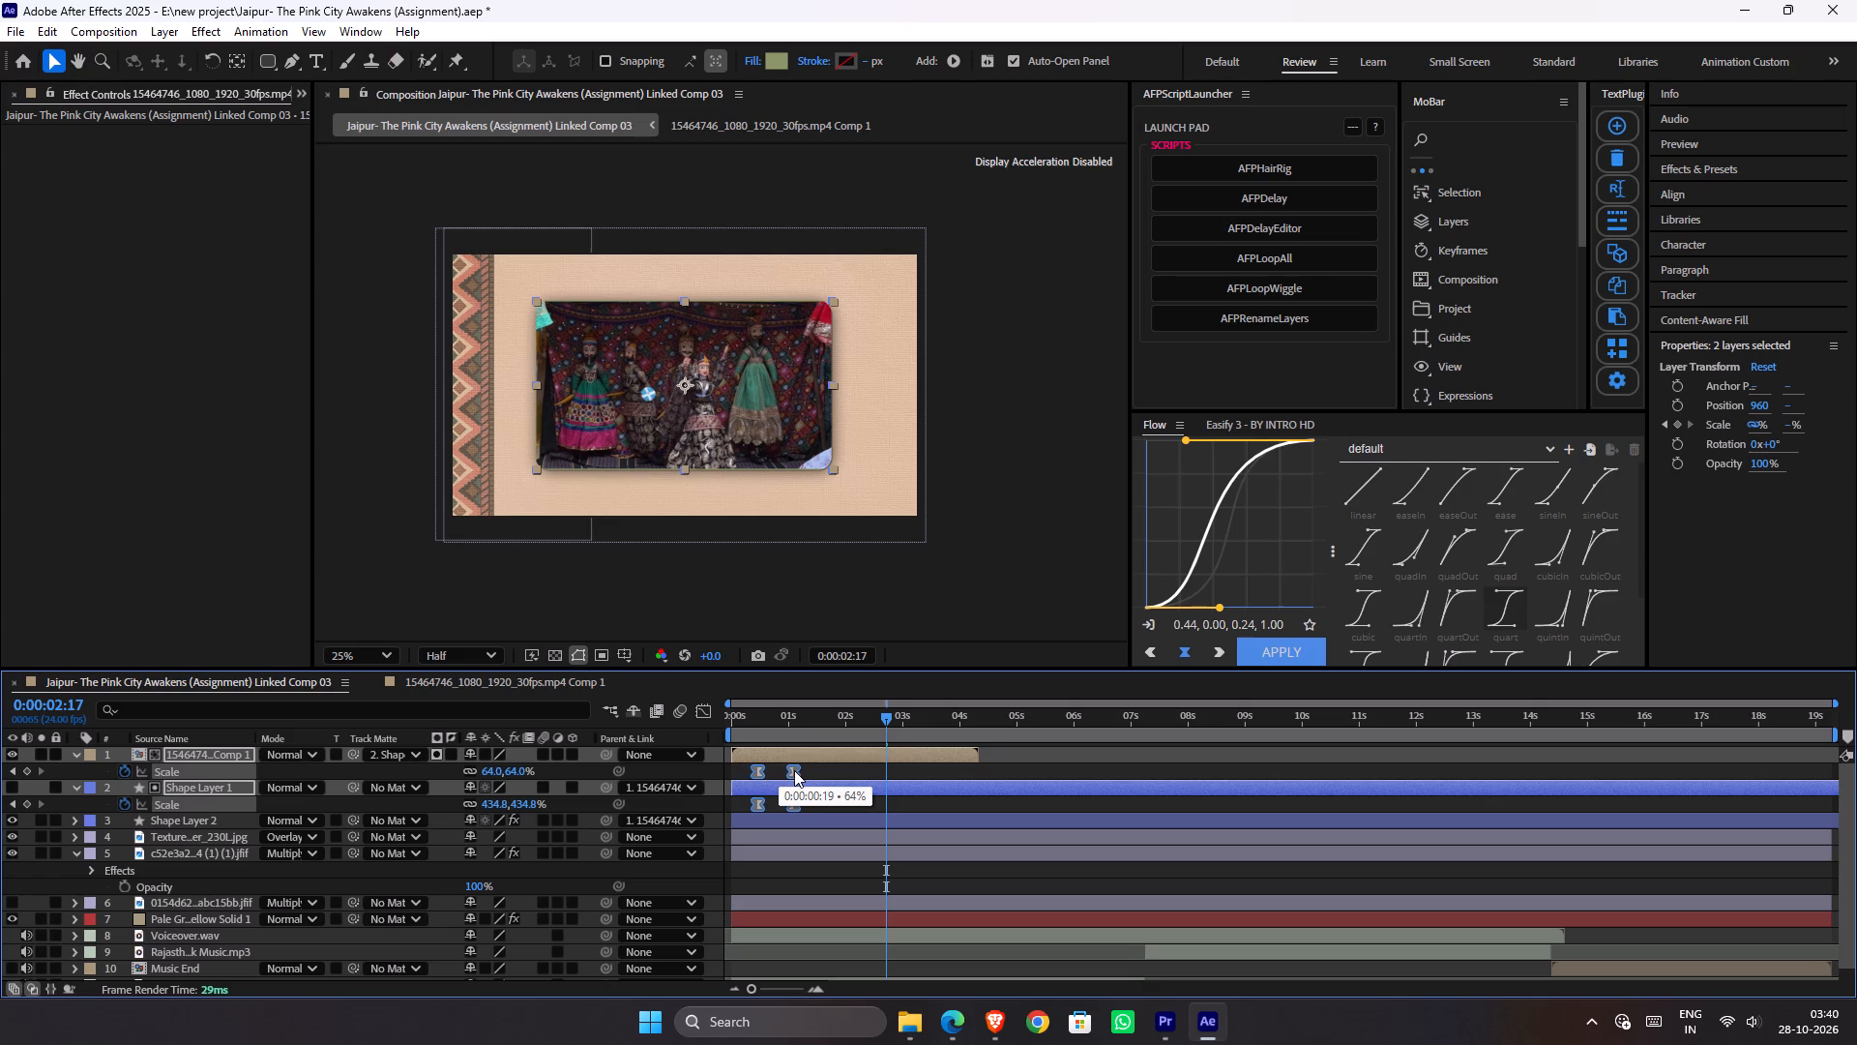
drag(794, 770, 799, 770)
drag(784, 726, 683, 728)
key(space)
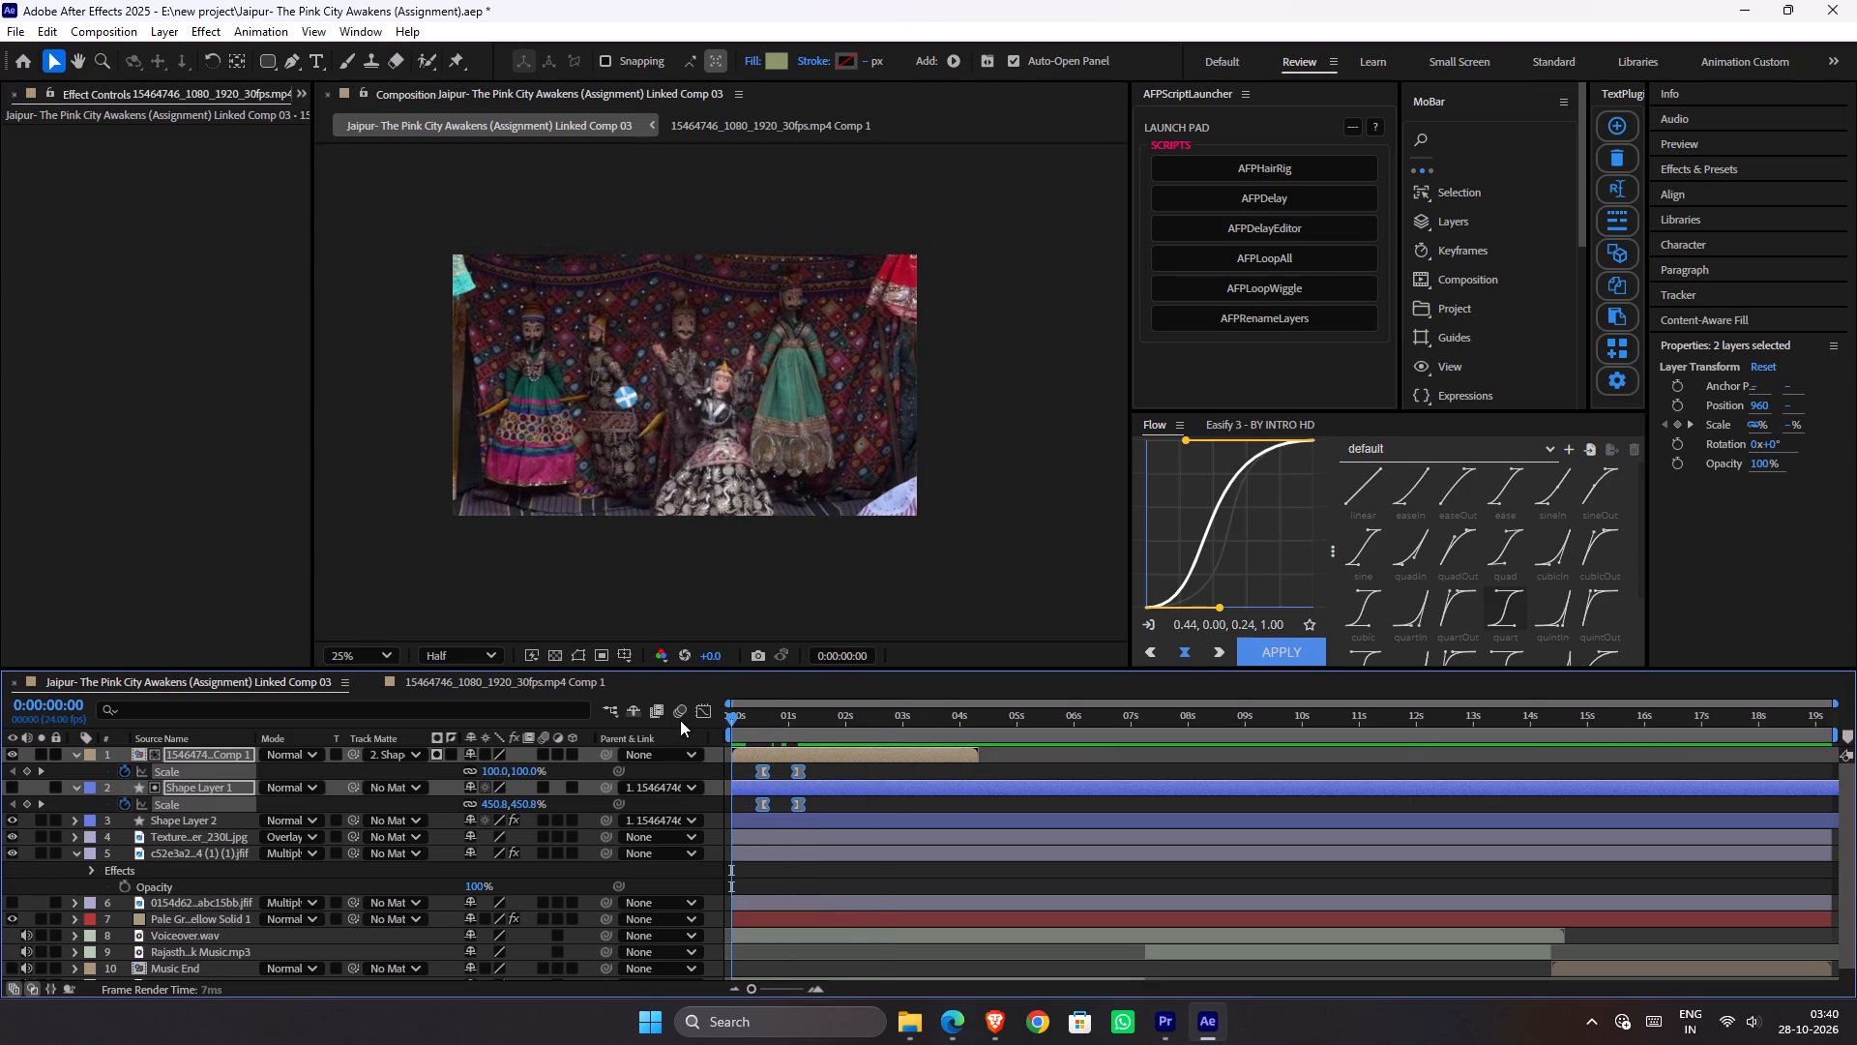
key(space)
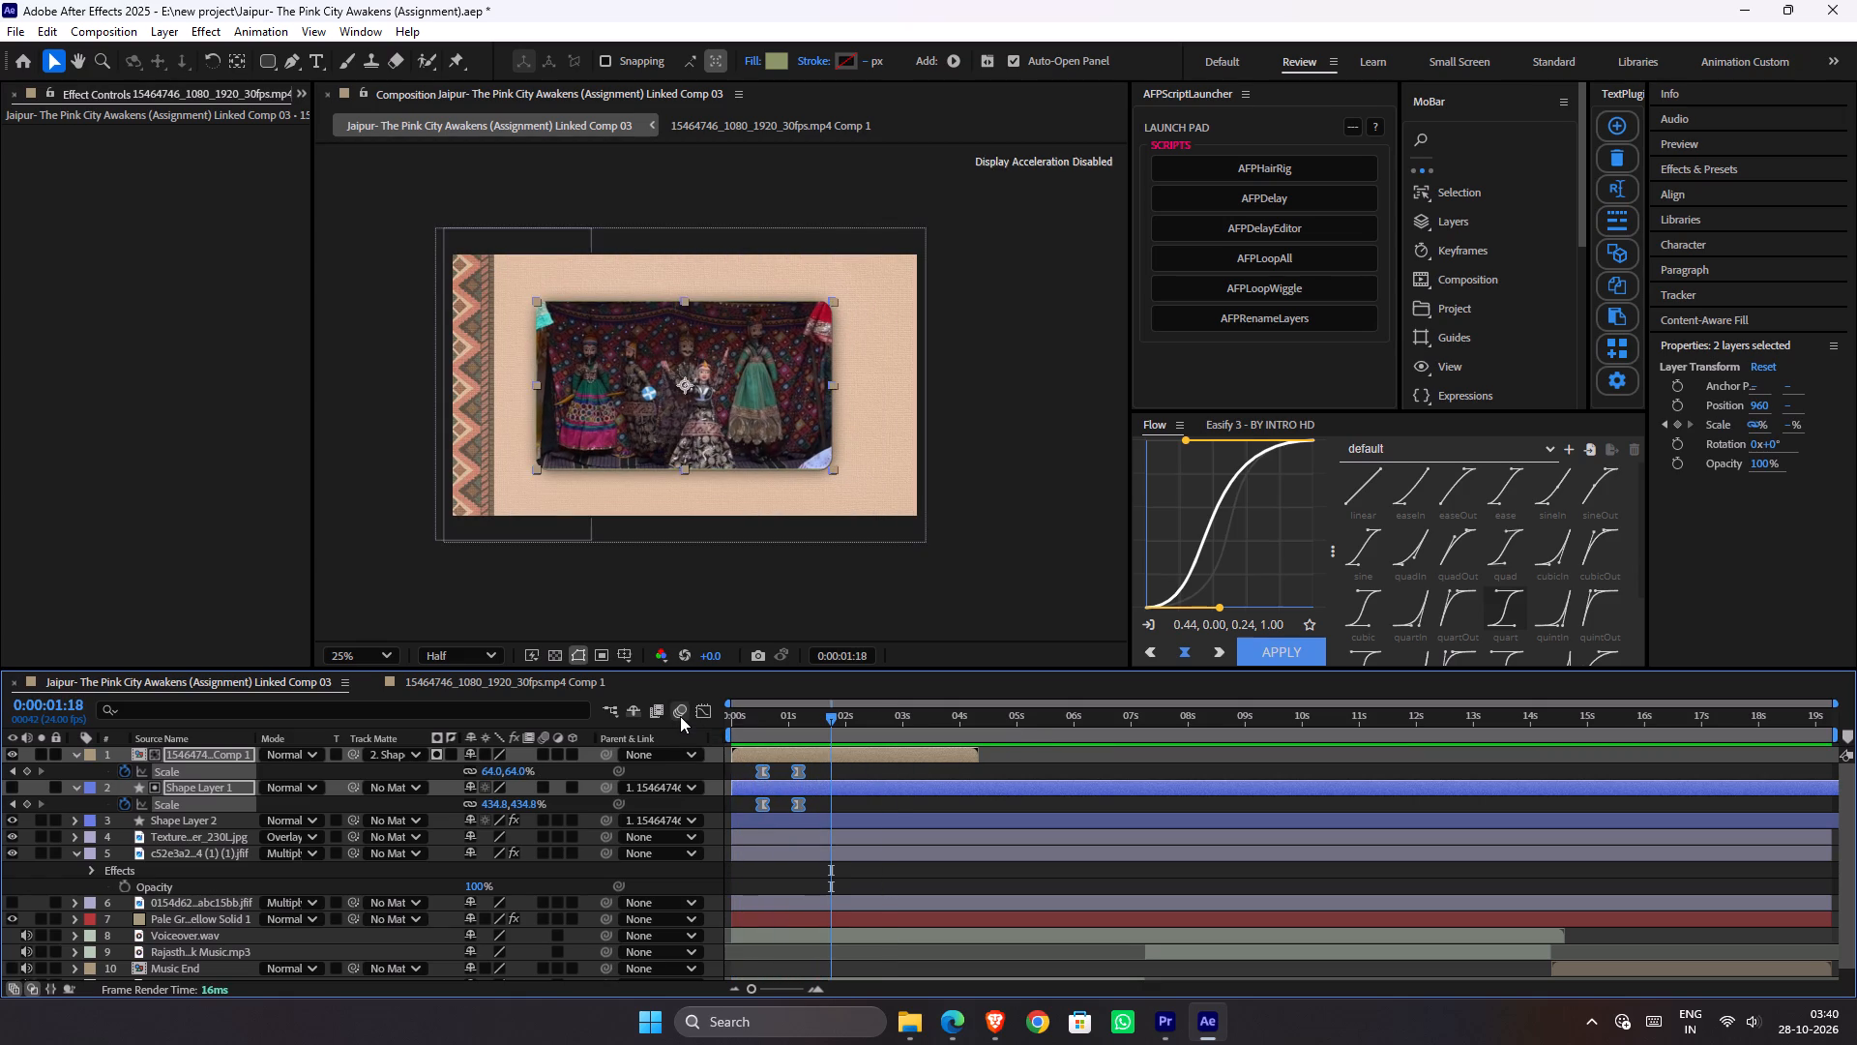
key(space)
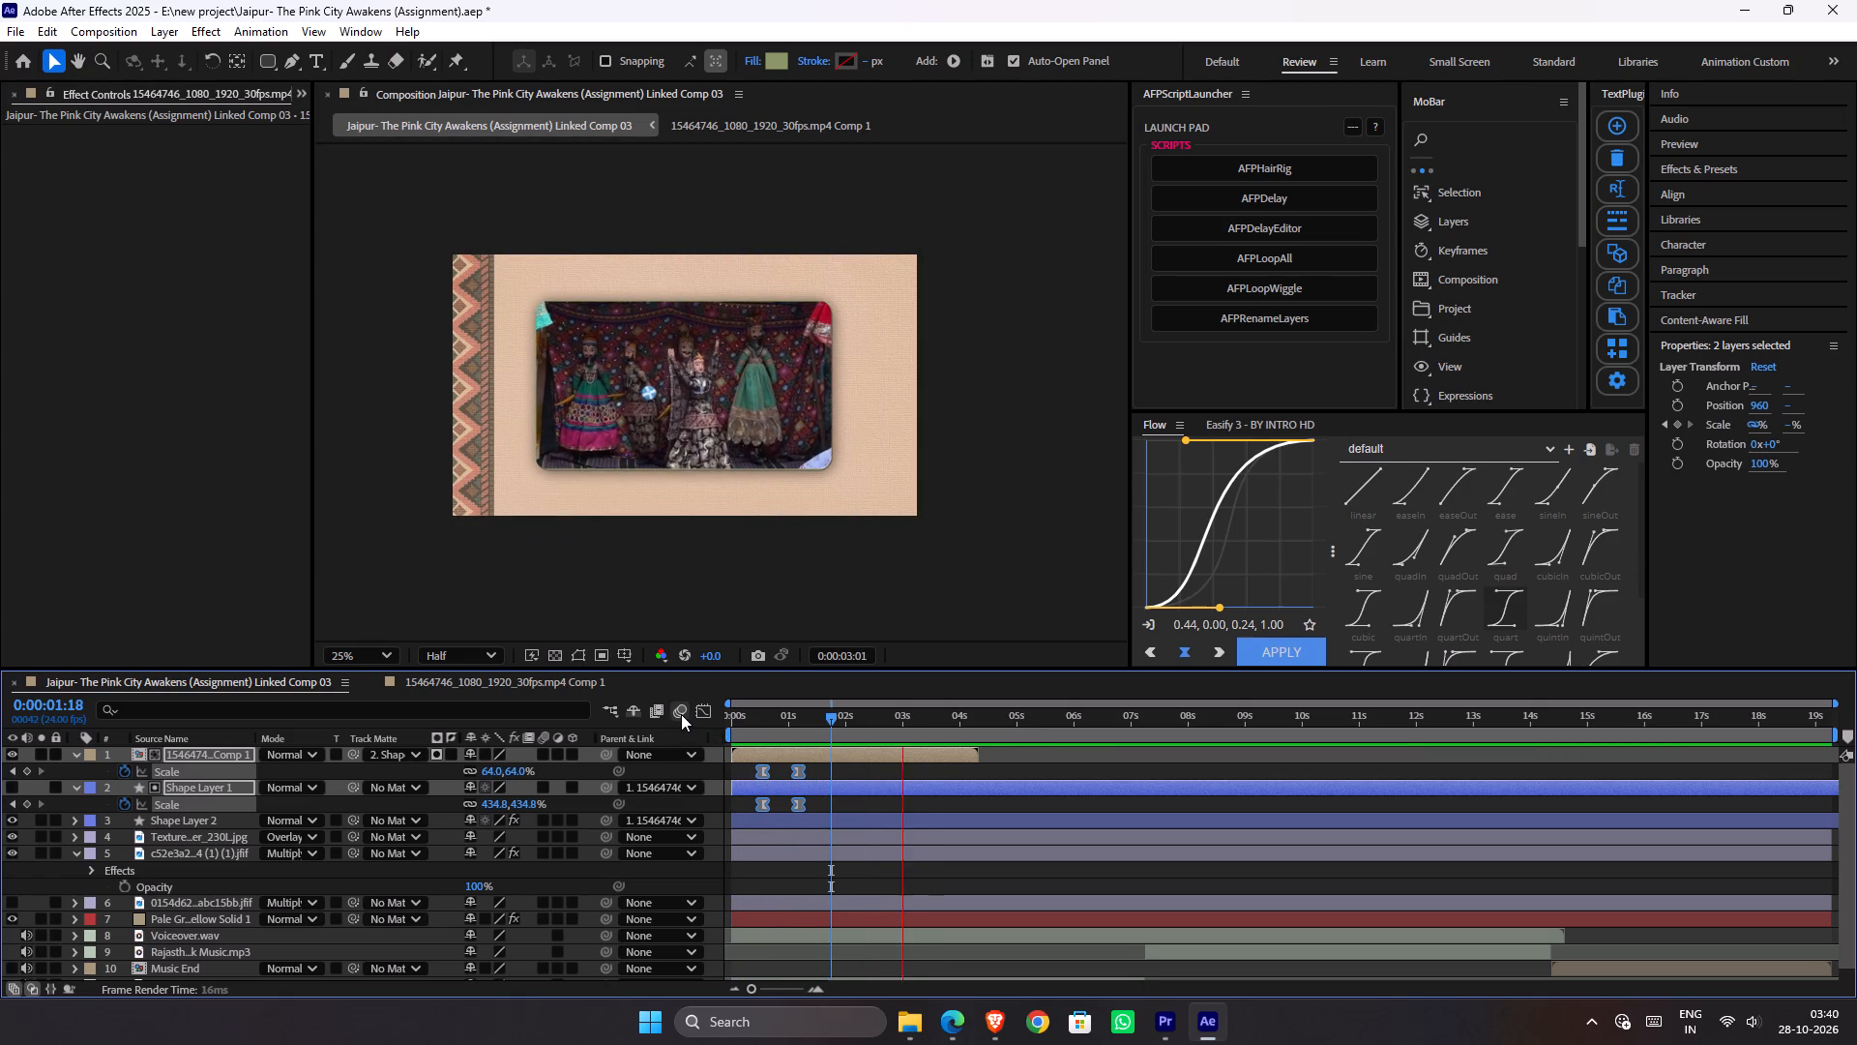
key(space)
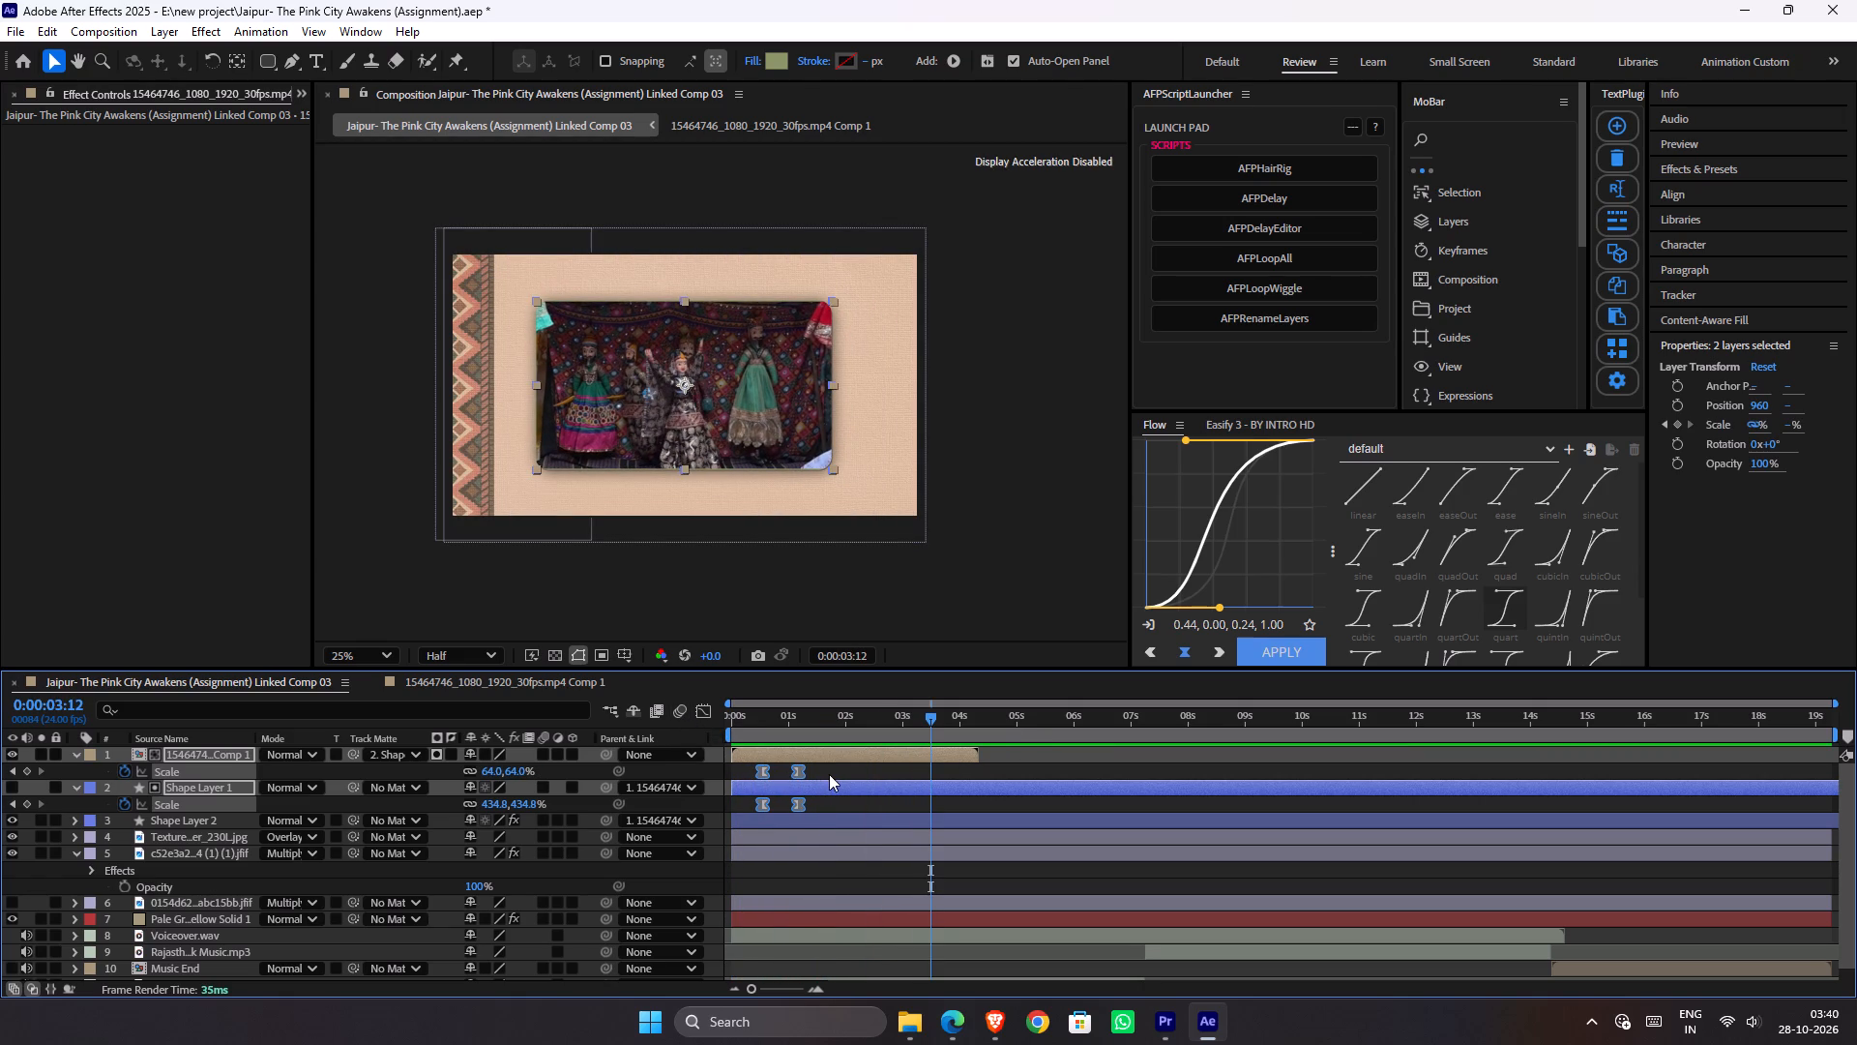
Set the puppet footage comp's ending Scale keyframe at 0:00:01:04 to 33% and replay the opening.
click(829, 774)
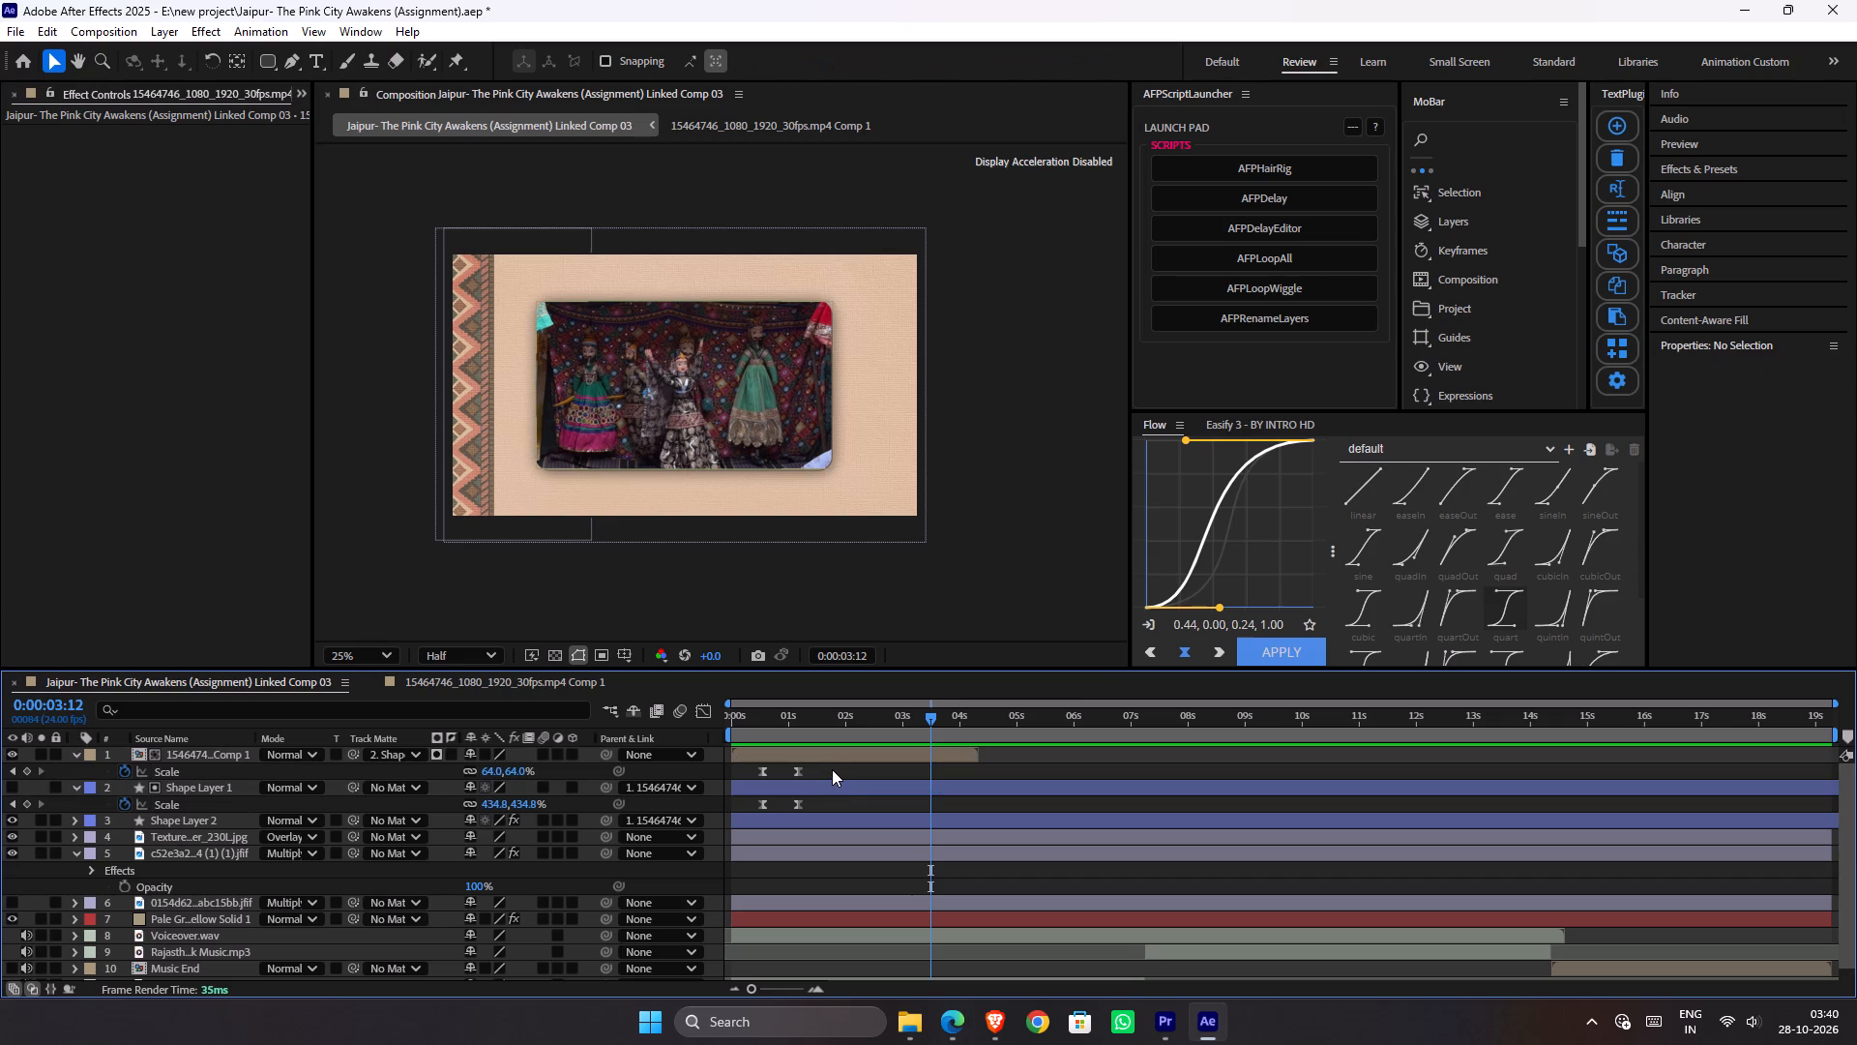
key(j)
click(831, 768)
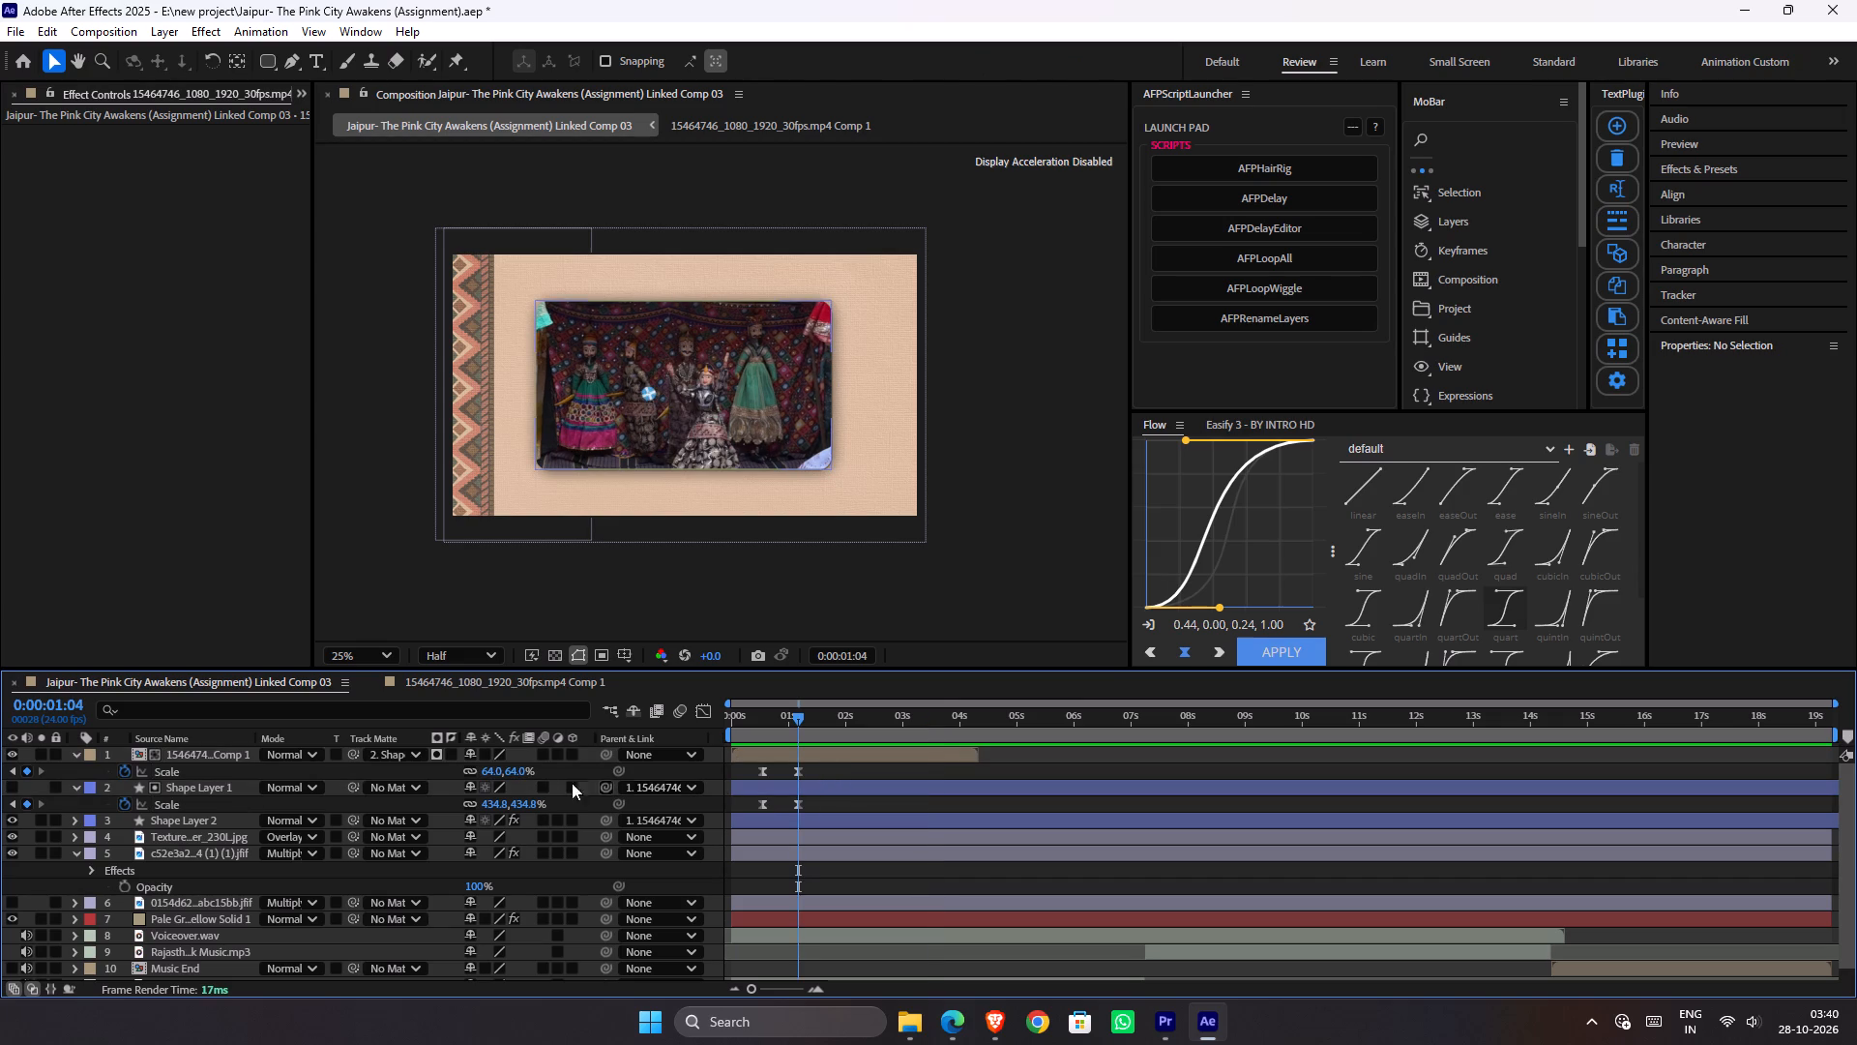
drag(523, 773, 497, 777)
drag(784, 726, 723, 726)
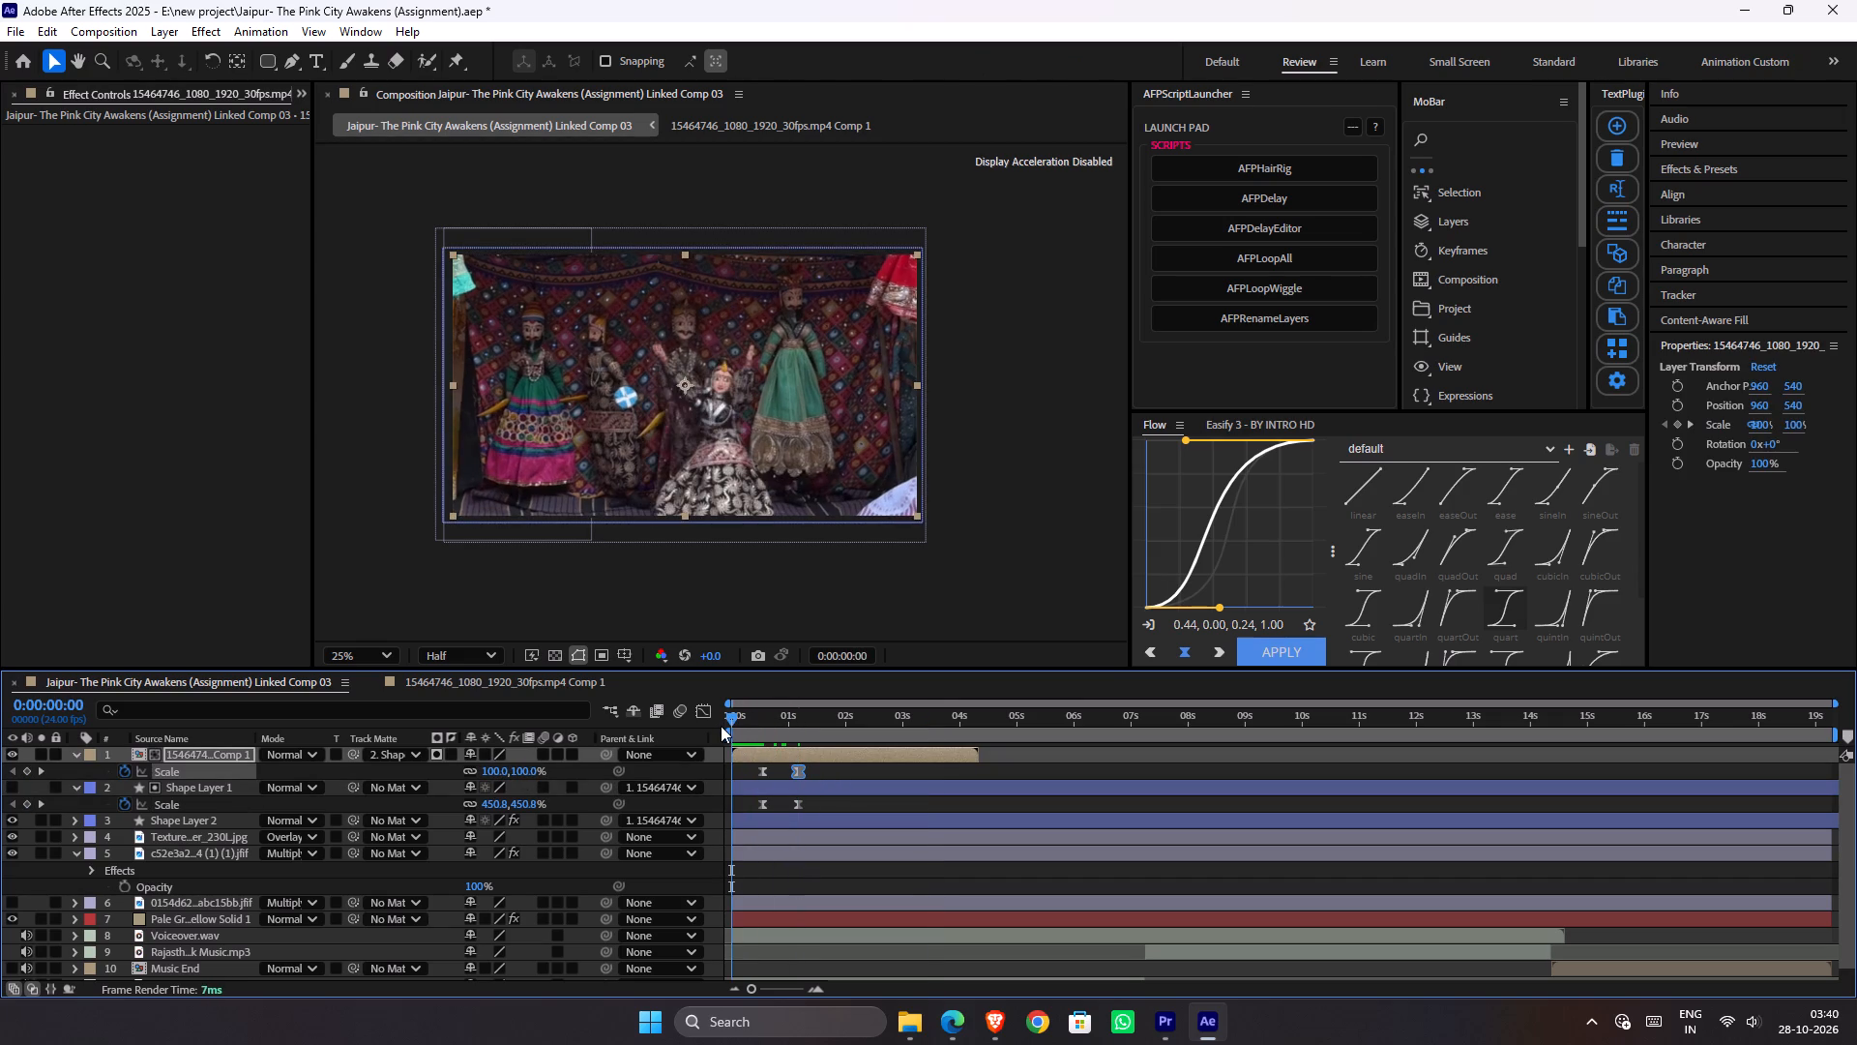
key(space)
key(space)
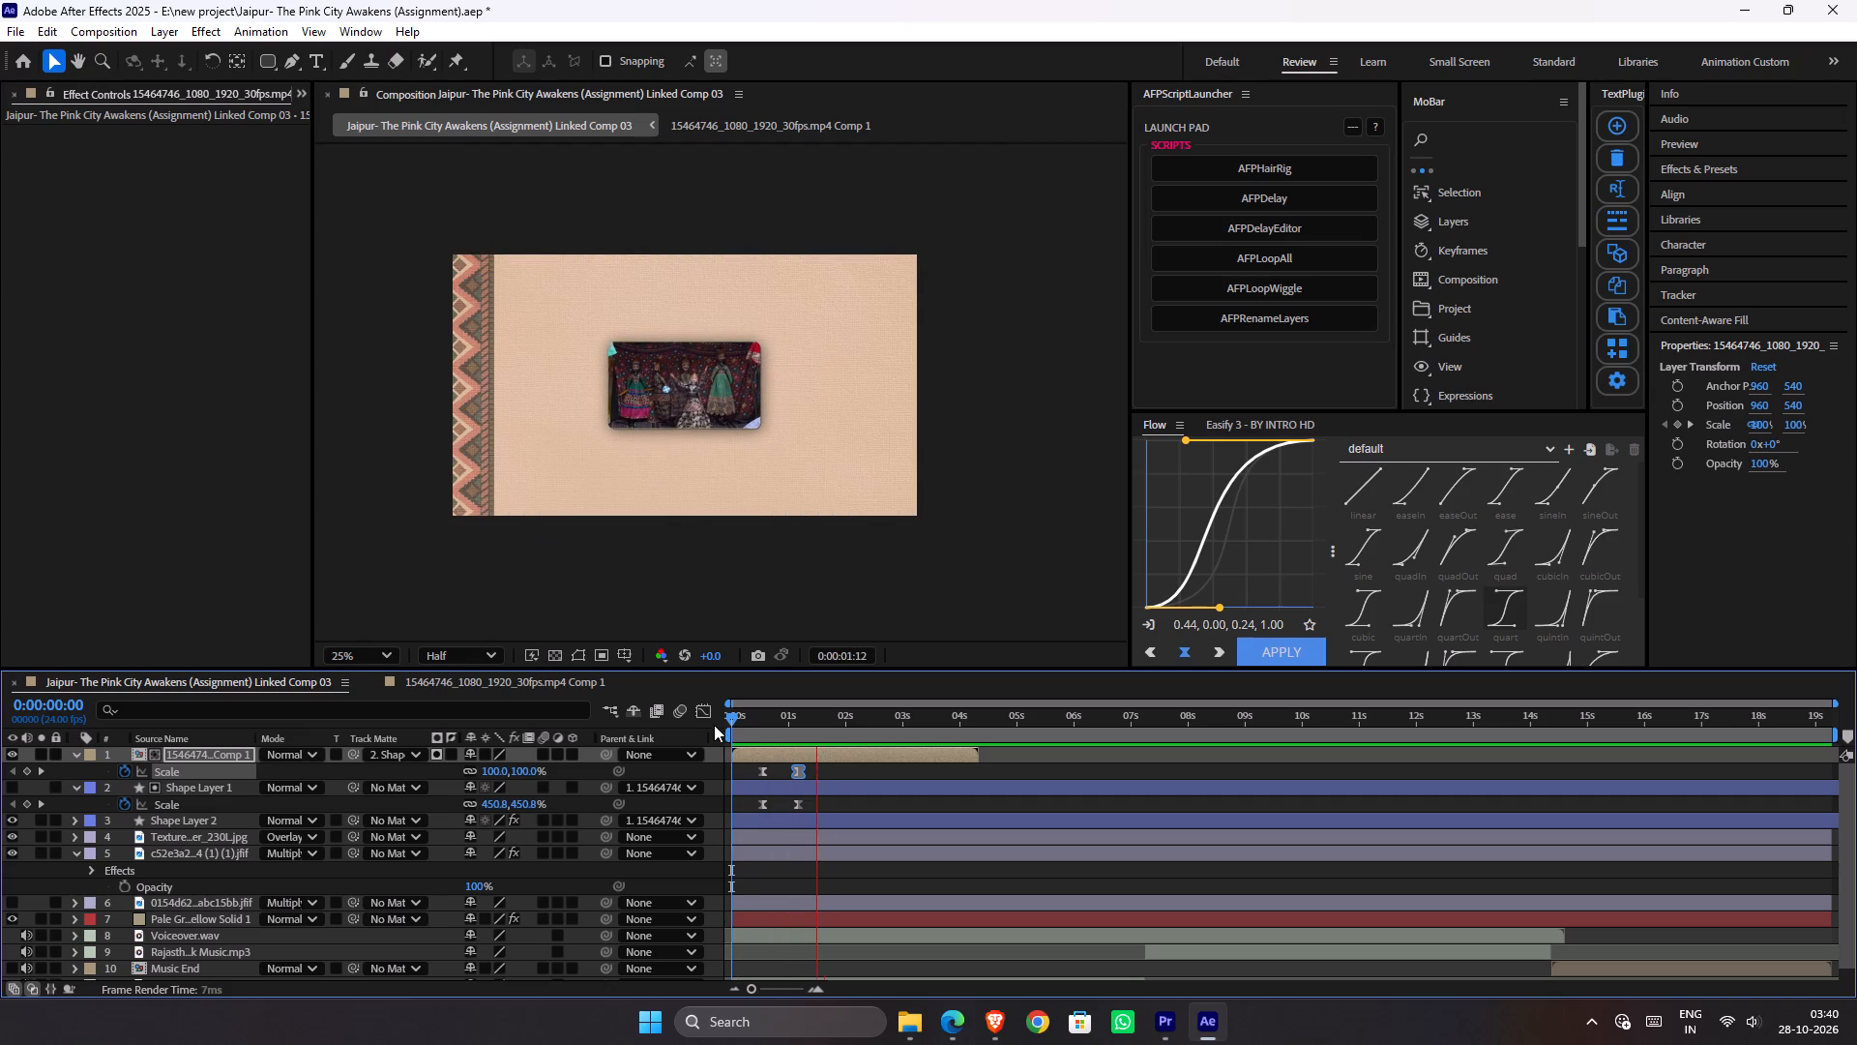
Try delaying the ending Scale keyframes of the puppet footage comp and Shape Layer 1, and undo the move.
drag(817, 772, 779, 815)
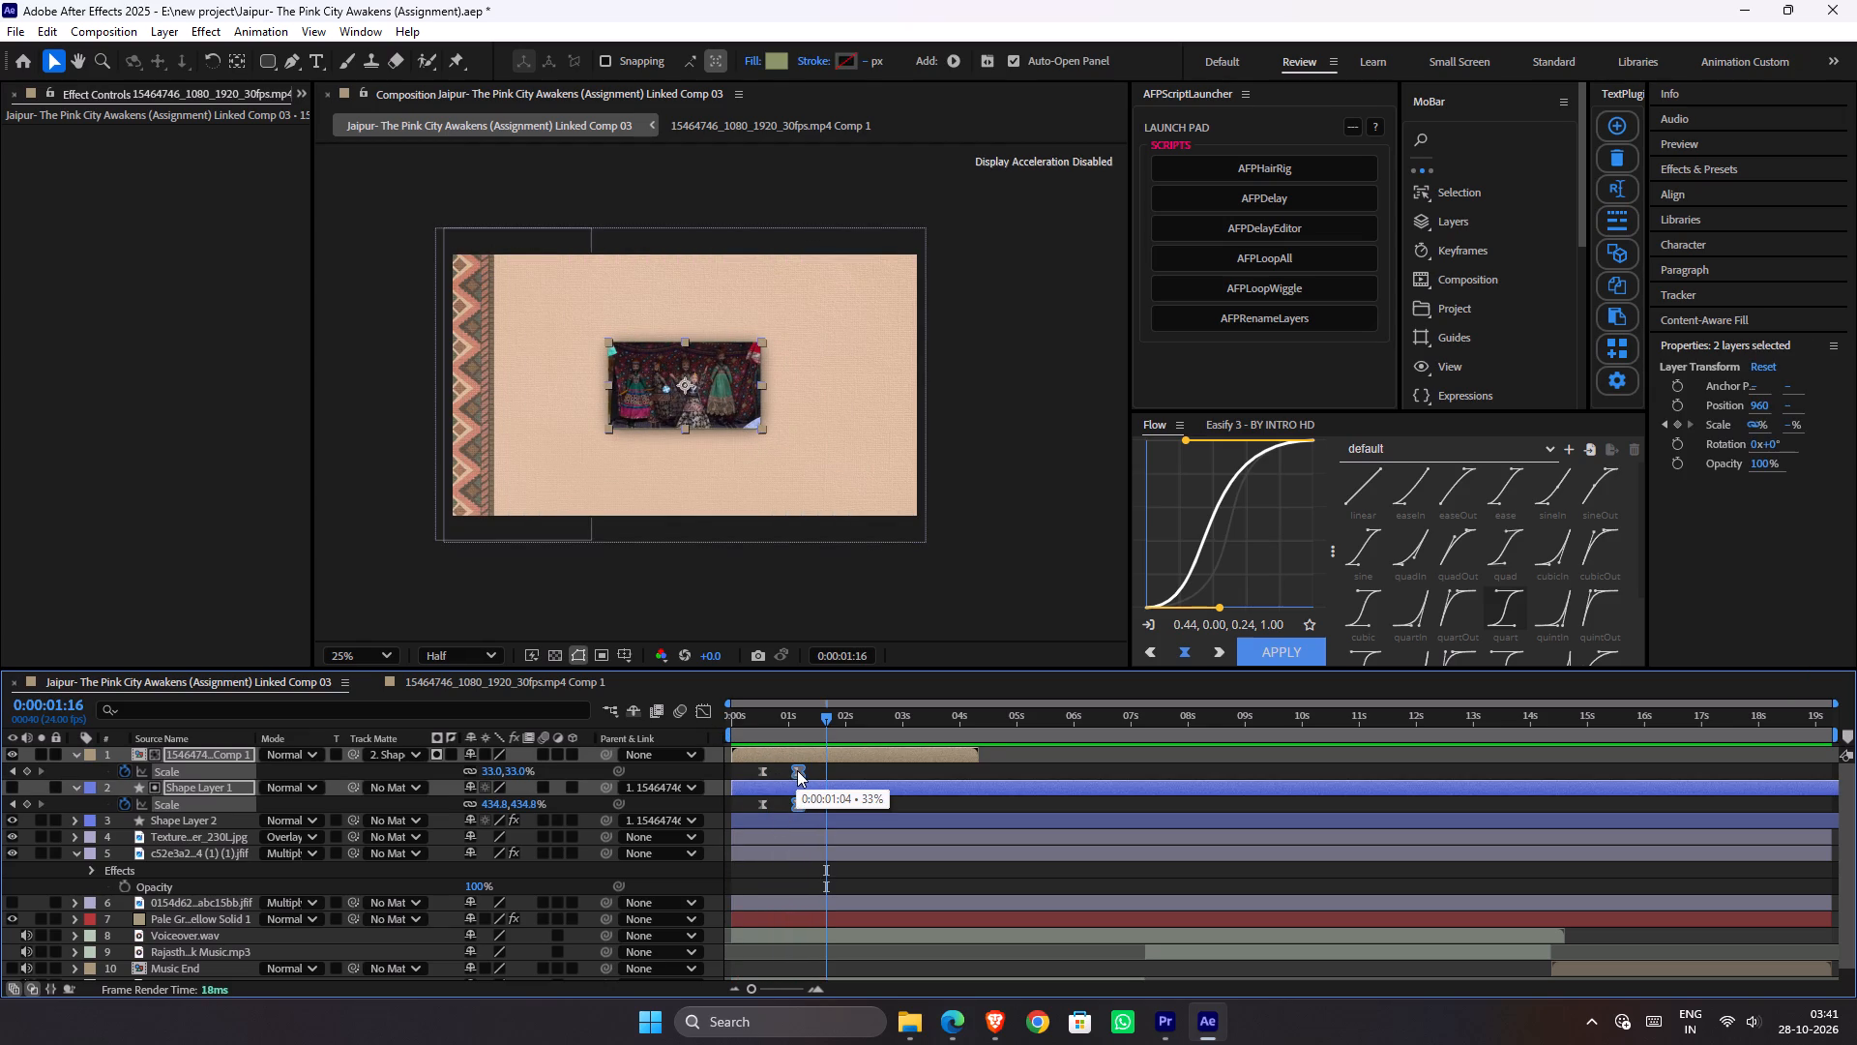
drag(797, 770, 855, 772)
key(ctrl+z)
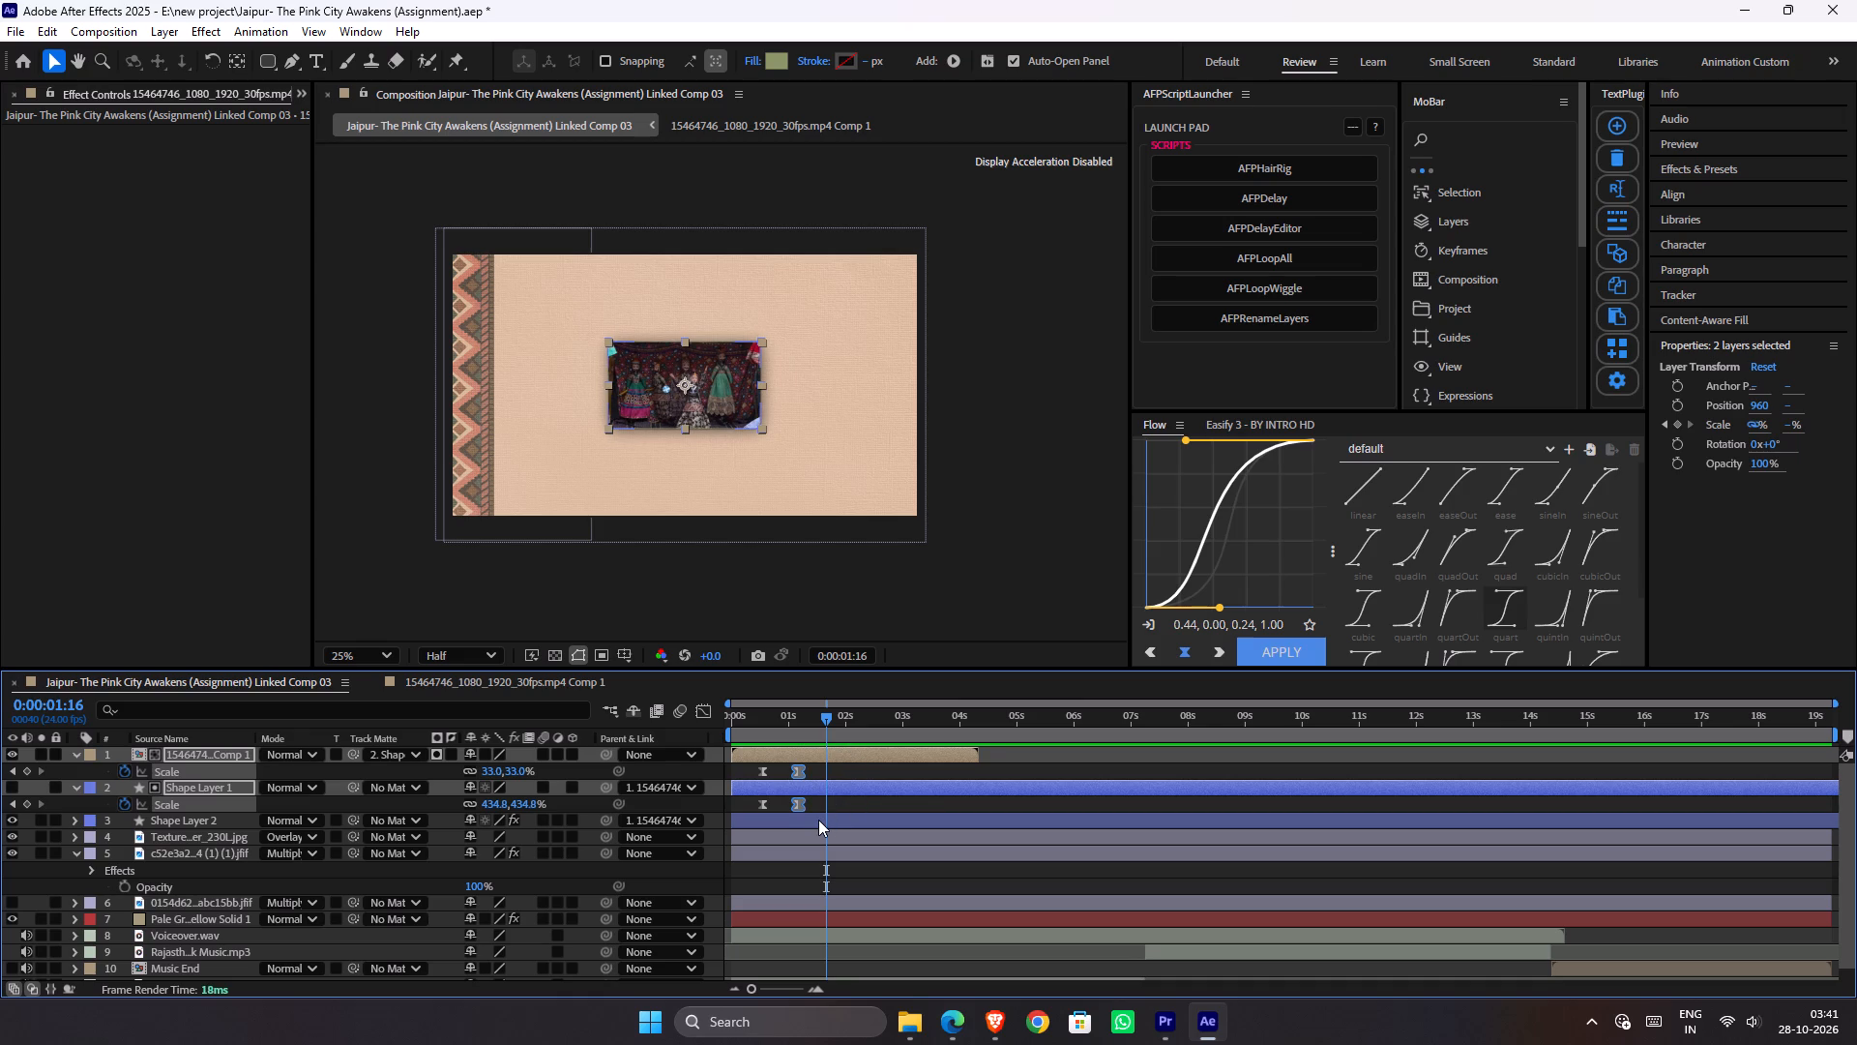
Reveal Shape Layer 2's keyframes and undo the reduction of the puppet footage comp's ending scale.
click(818, 820)
key(u)
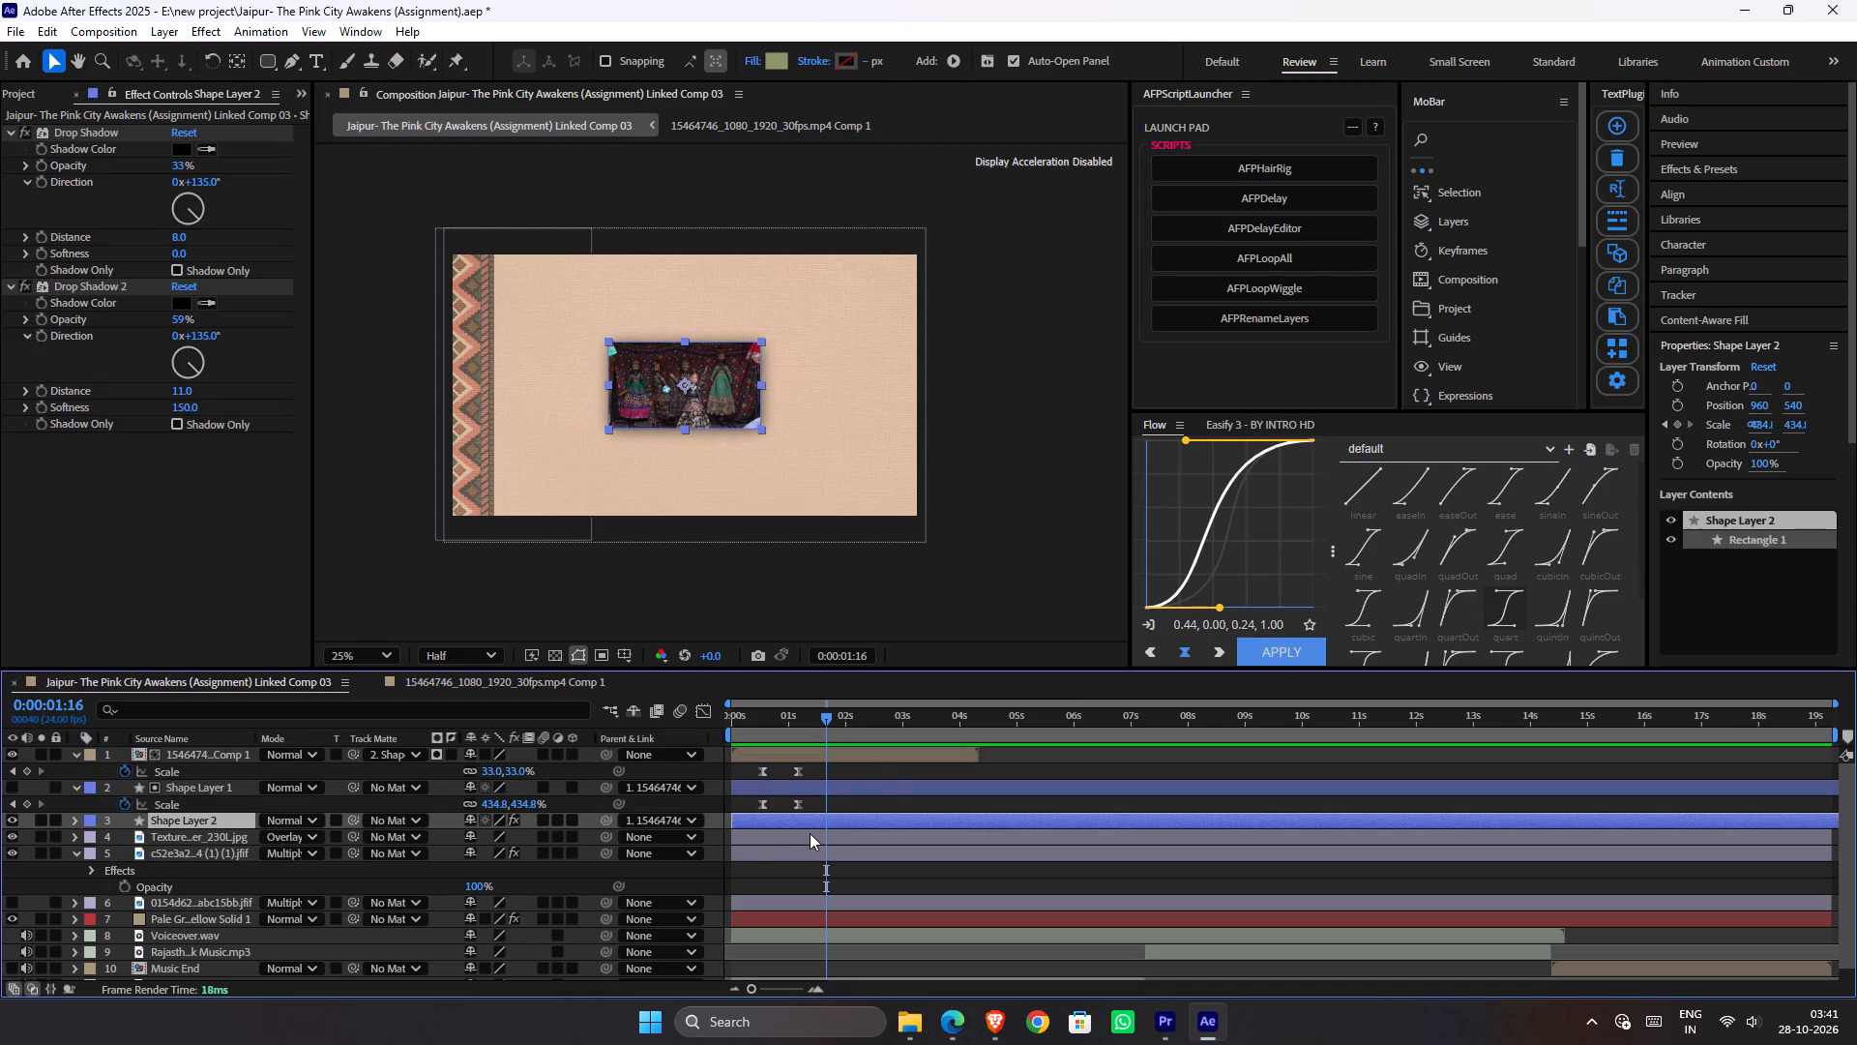
key(ctrl+z)
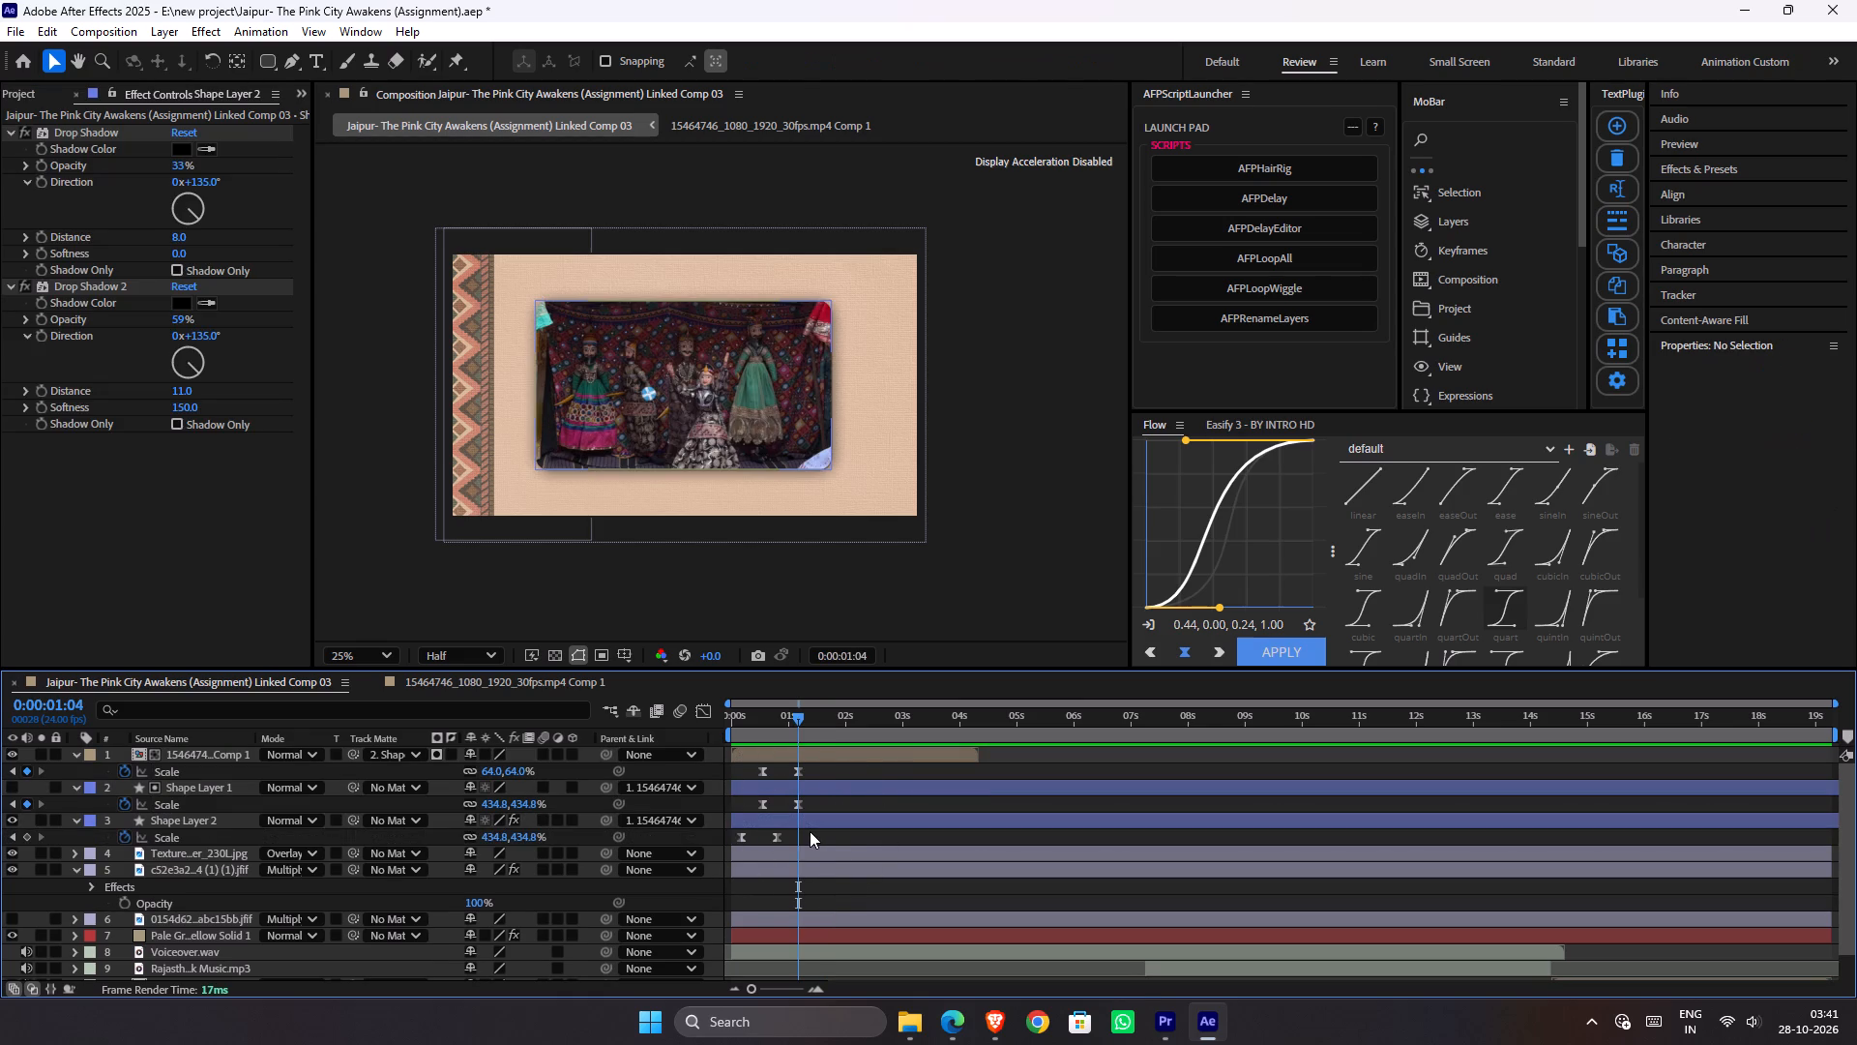
Delete both Scale keyframes of Shape Layer 2 and parent the layer to Shape Layer 1.
drag(818, 727, 871, 749)
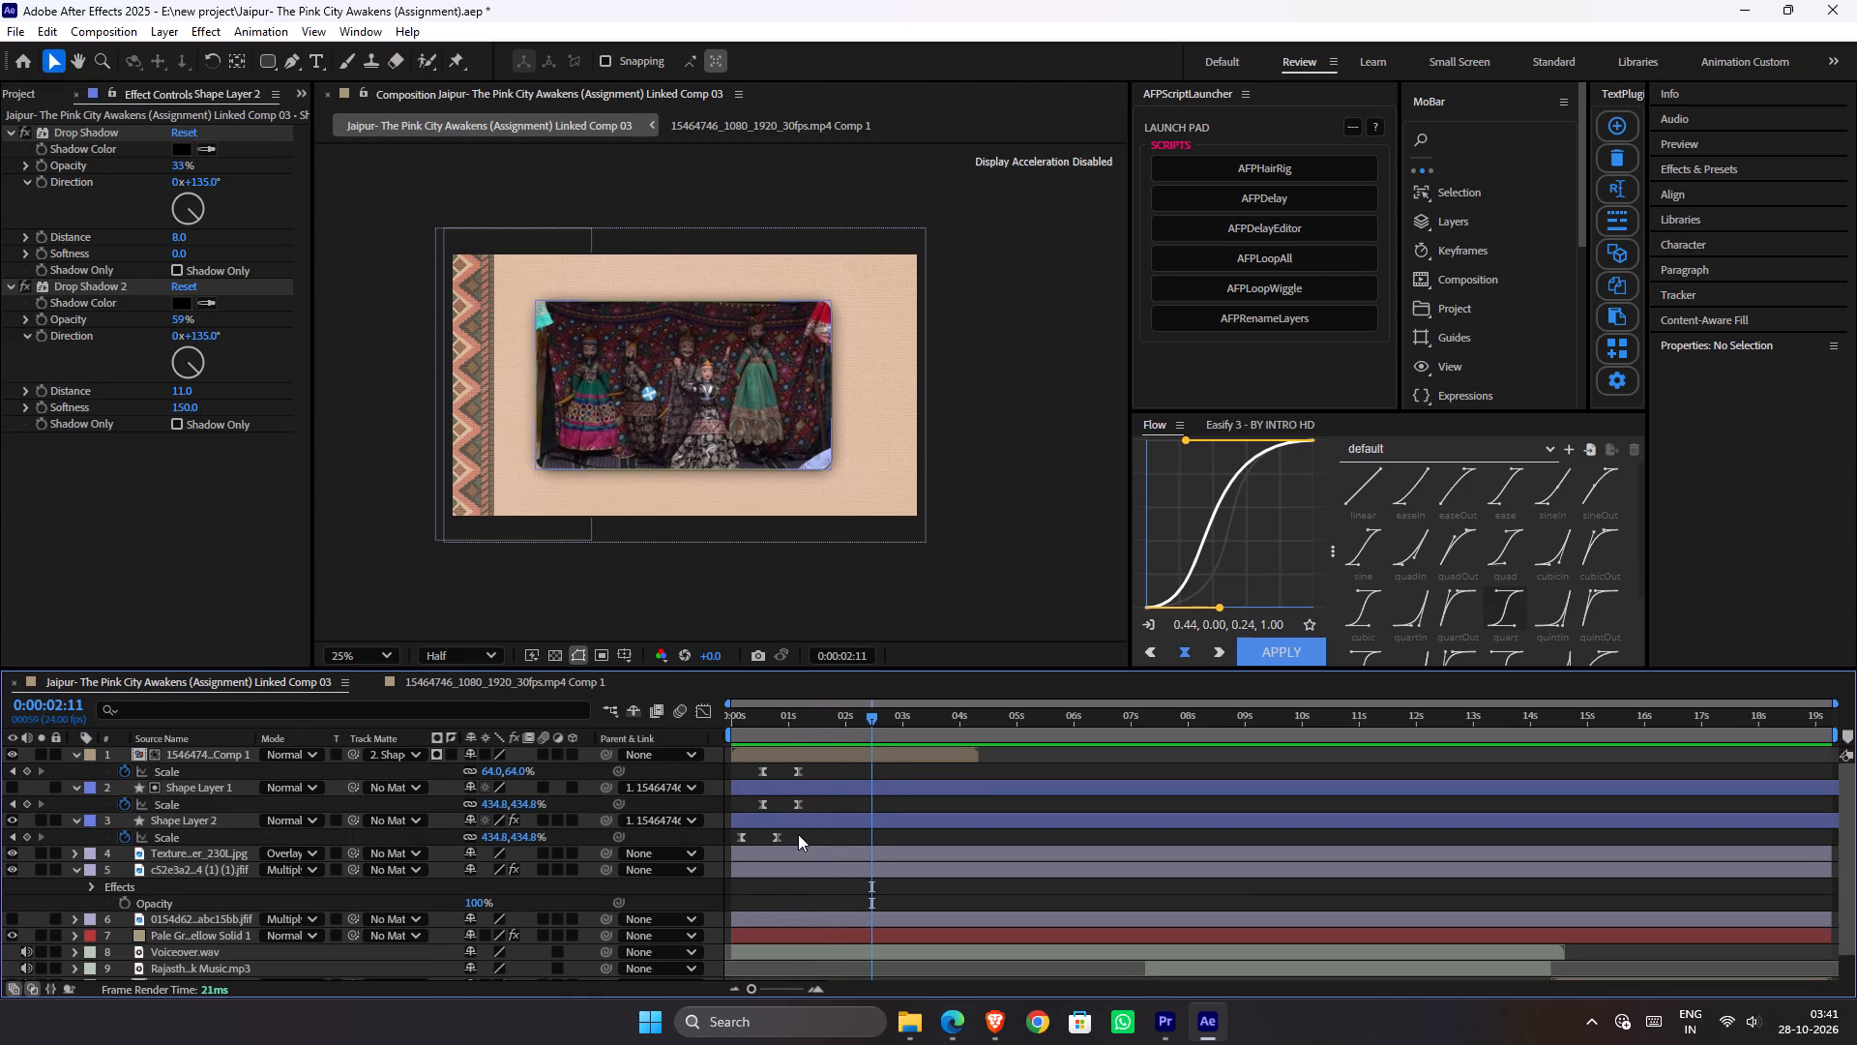
drag(798, 834, 695, 846)
key(Delete)
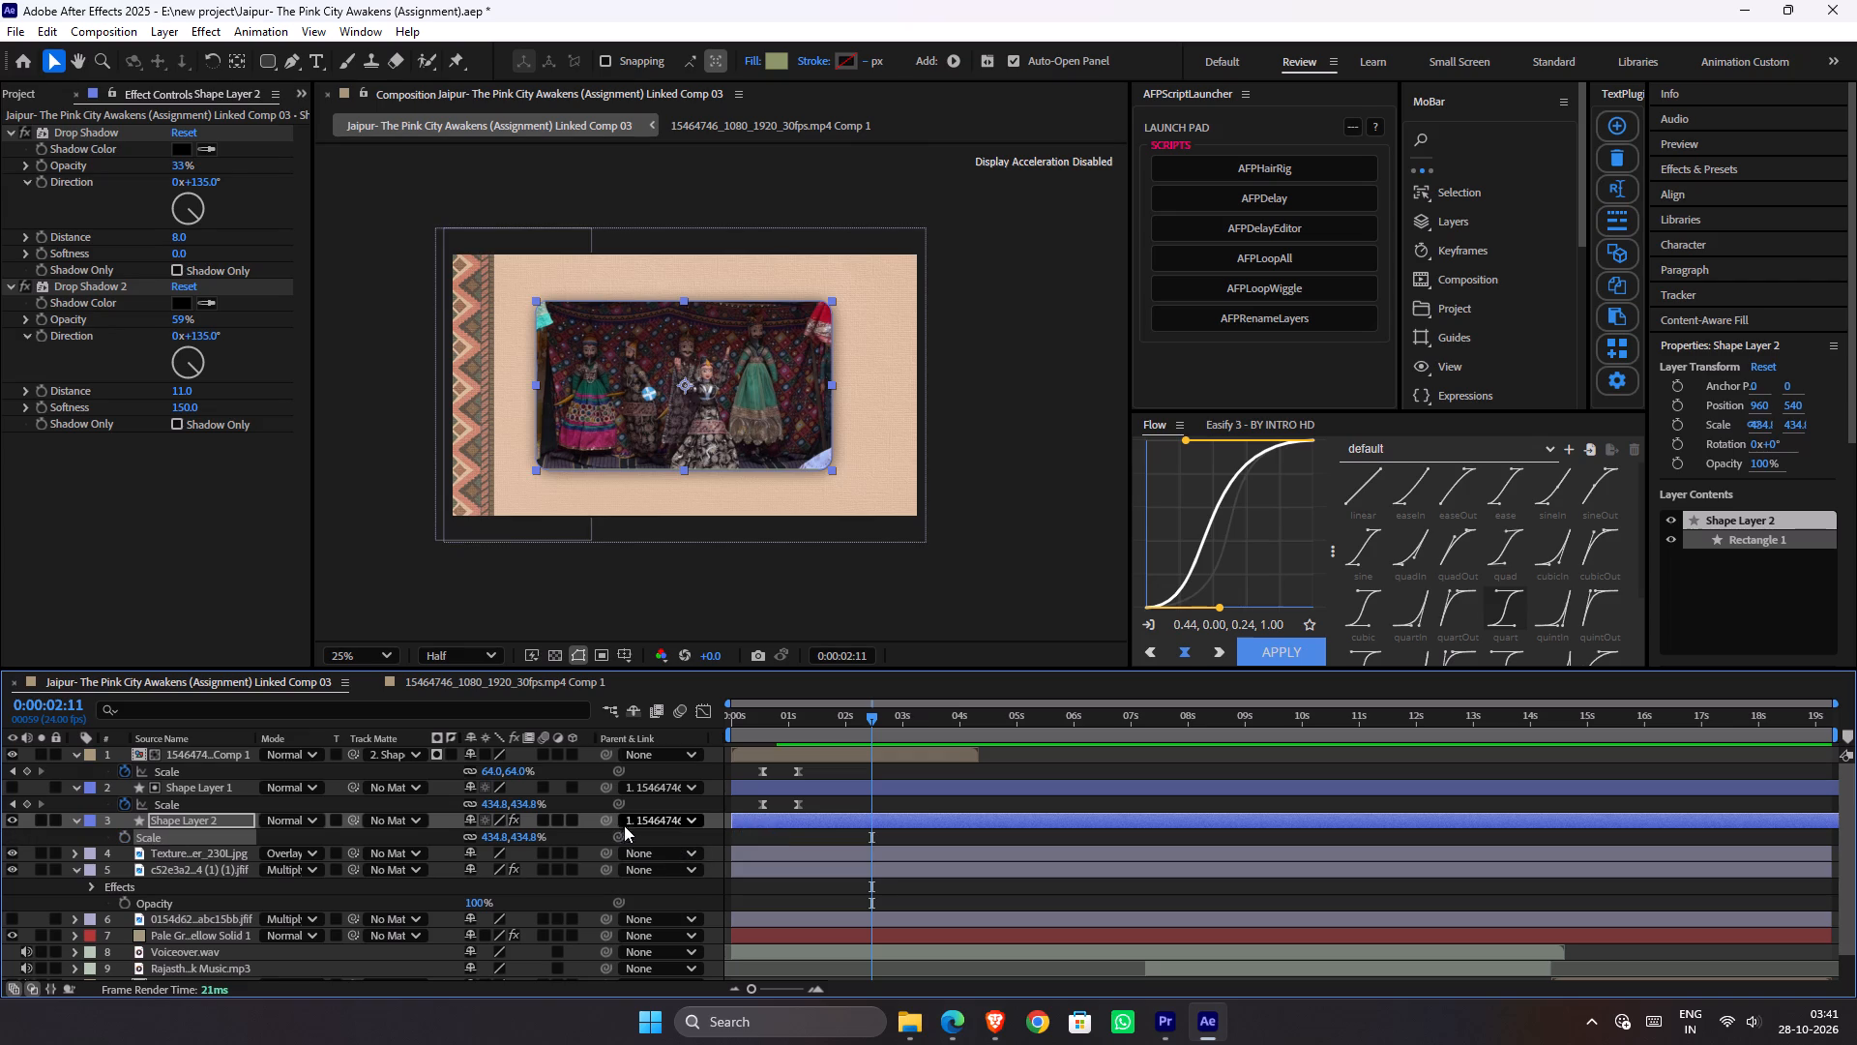
drag(602, 817, 576, 786)
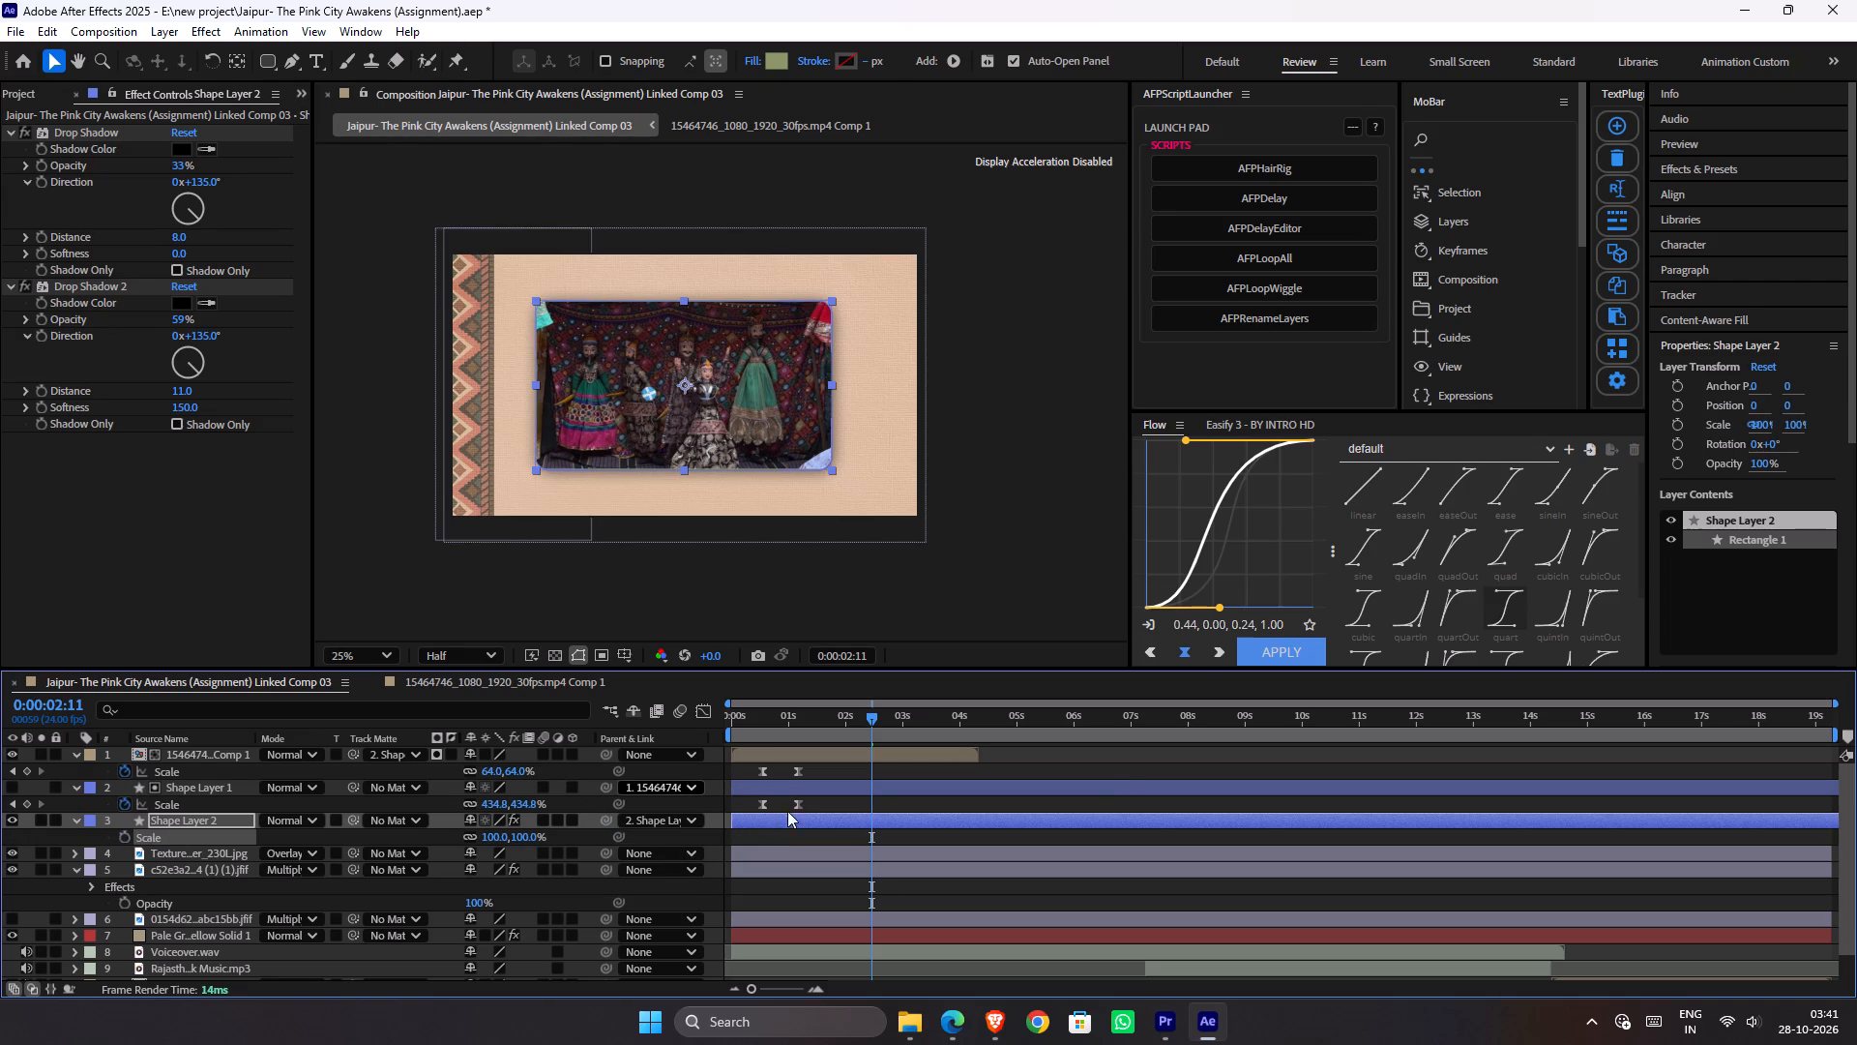
Rename Shape Layer 2 as Shadow and Shape Layer 1 as Matte, and save the project.
right_click(218, 821)
click(274, 761)
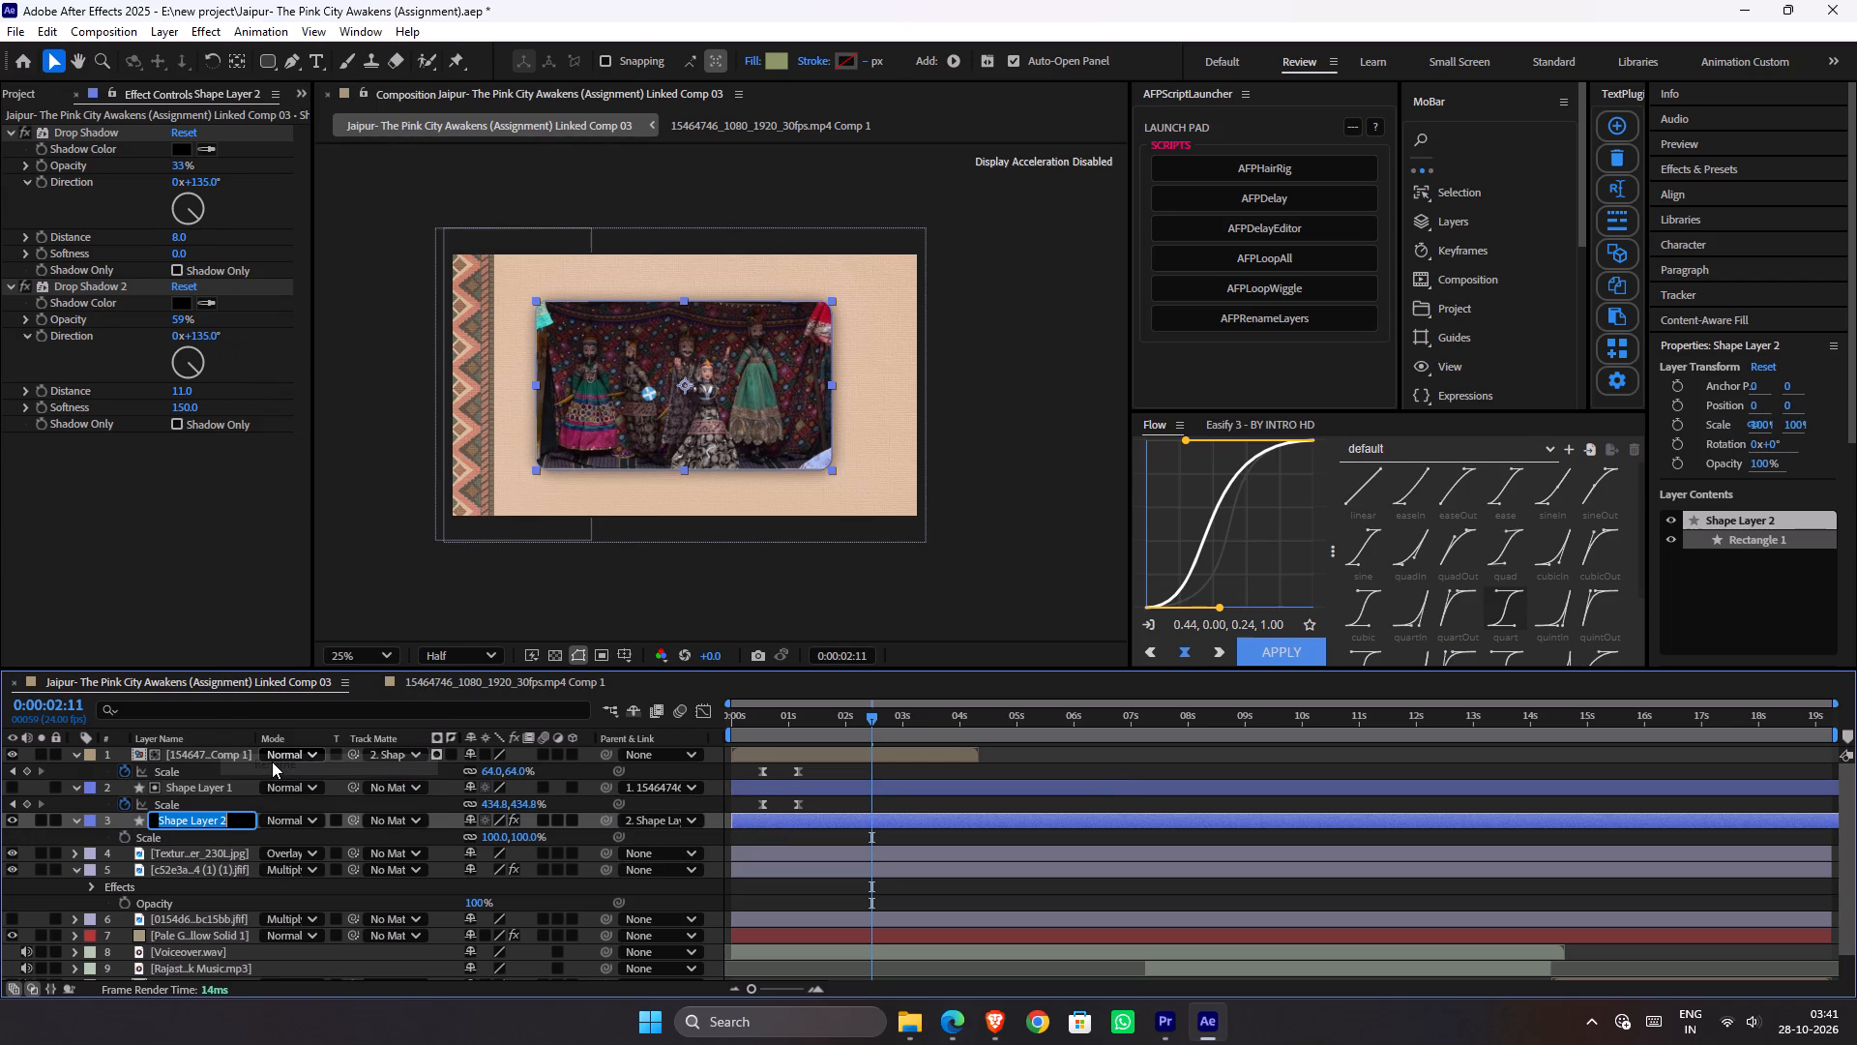
text(Shadow)
key(Return)
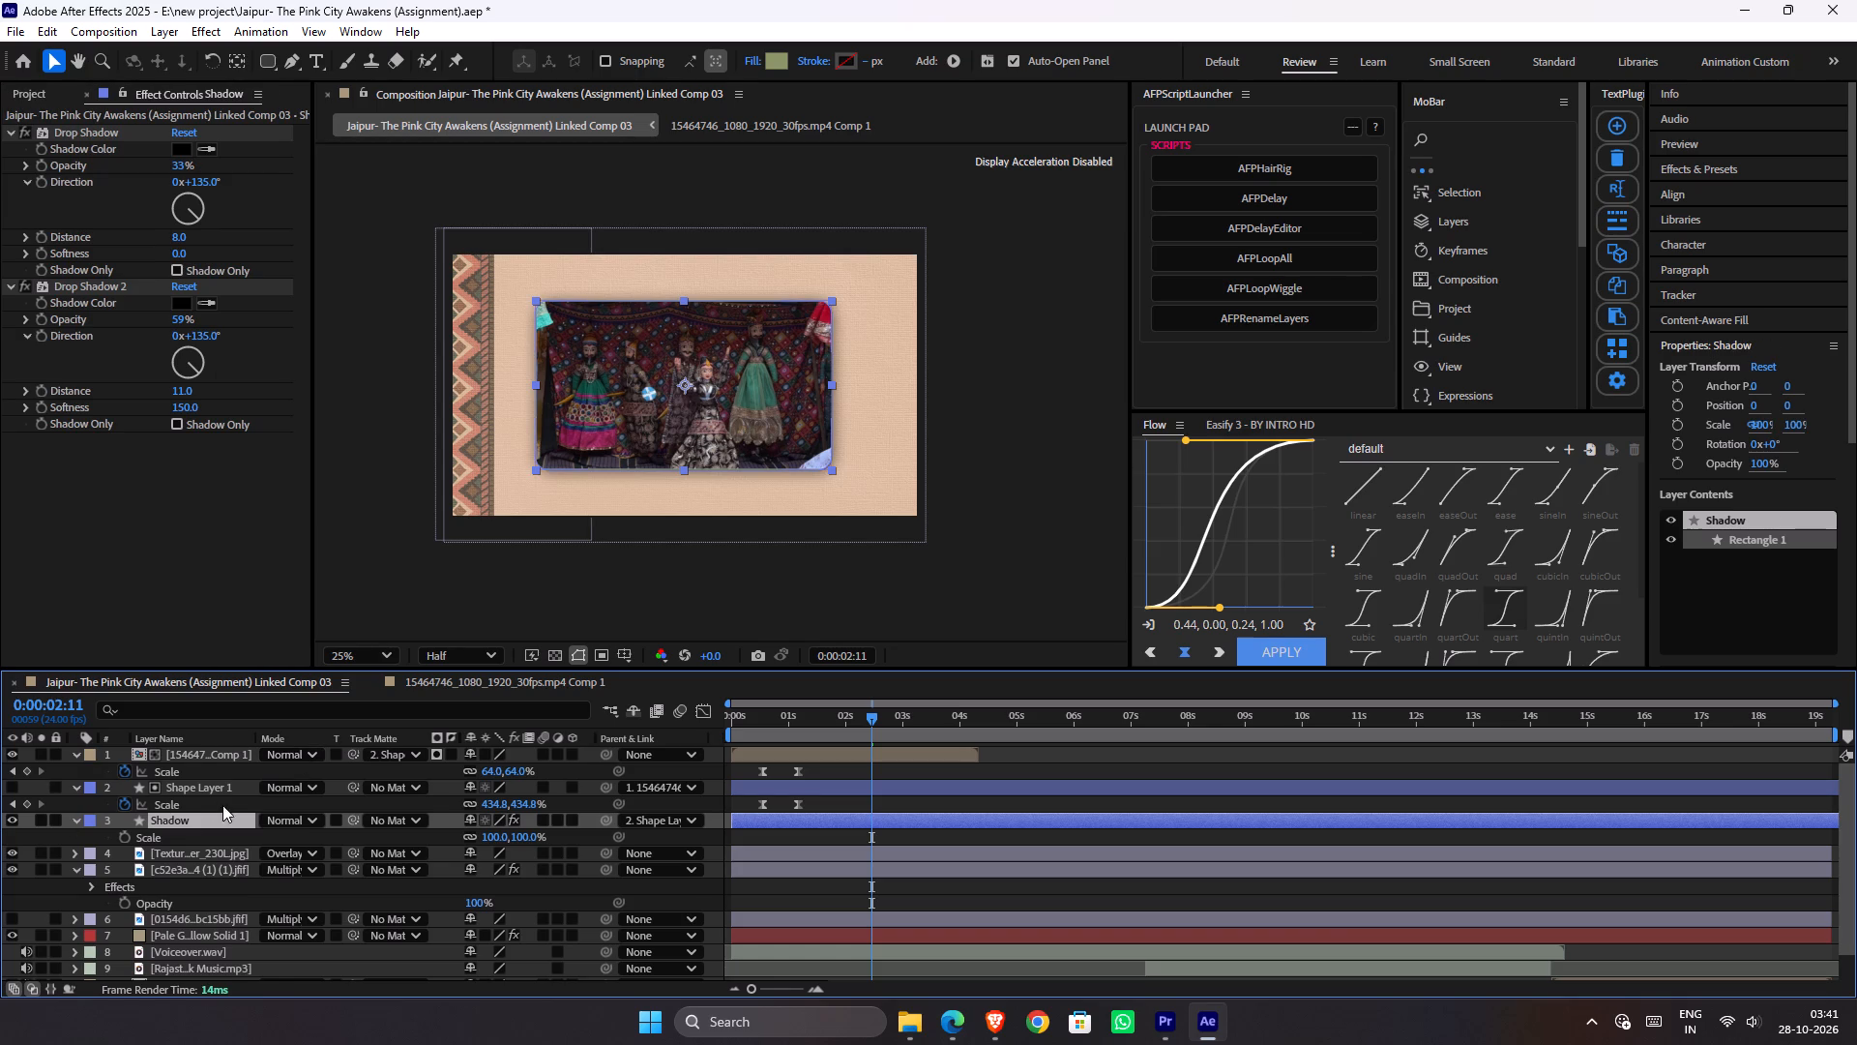
right_click(218, 785)
click(307, 731)
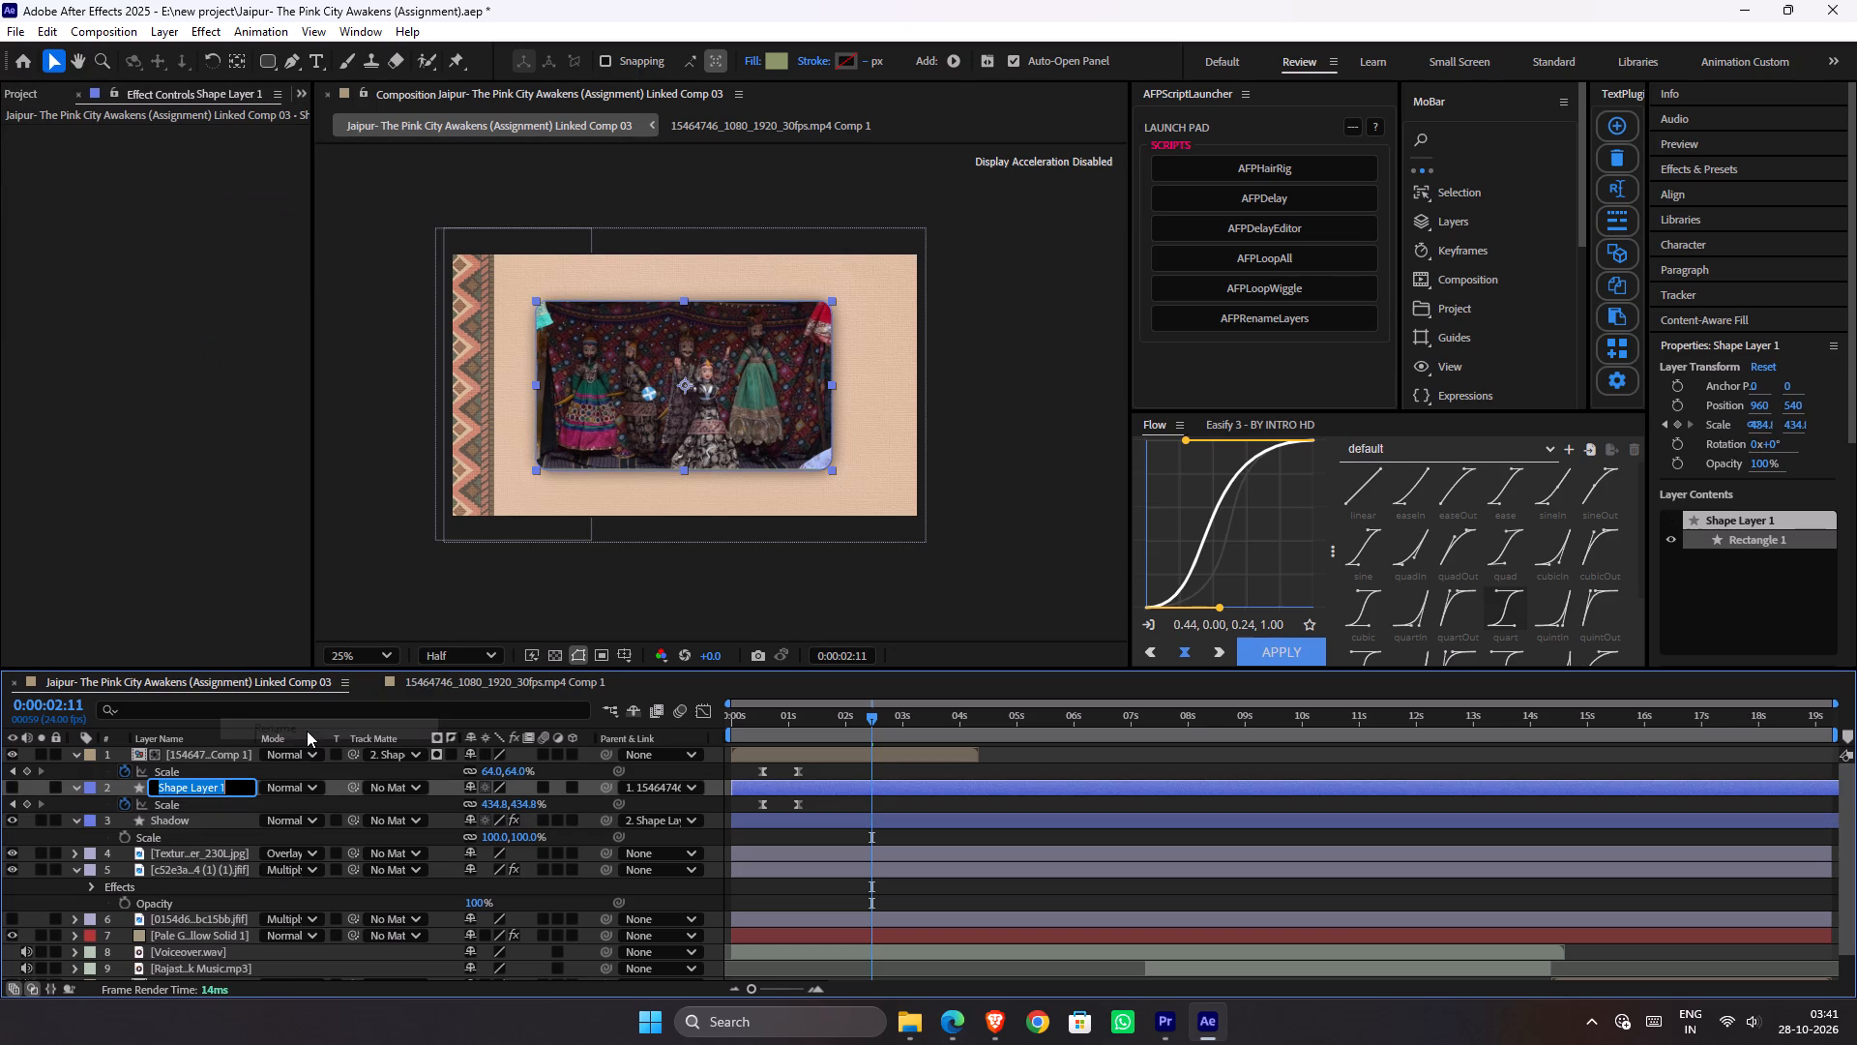
text(Matte)
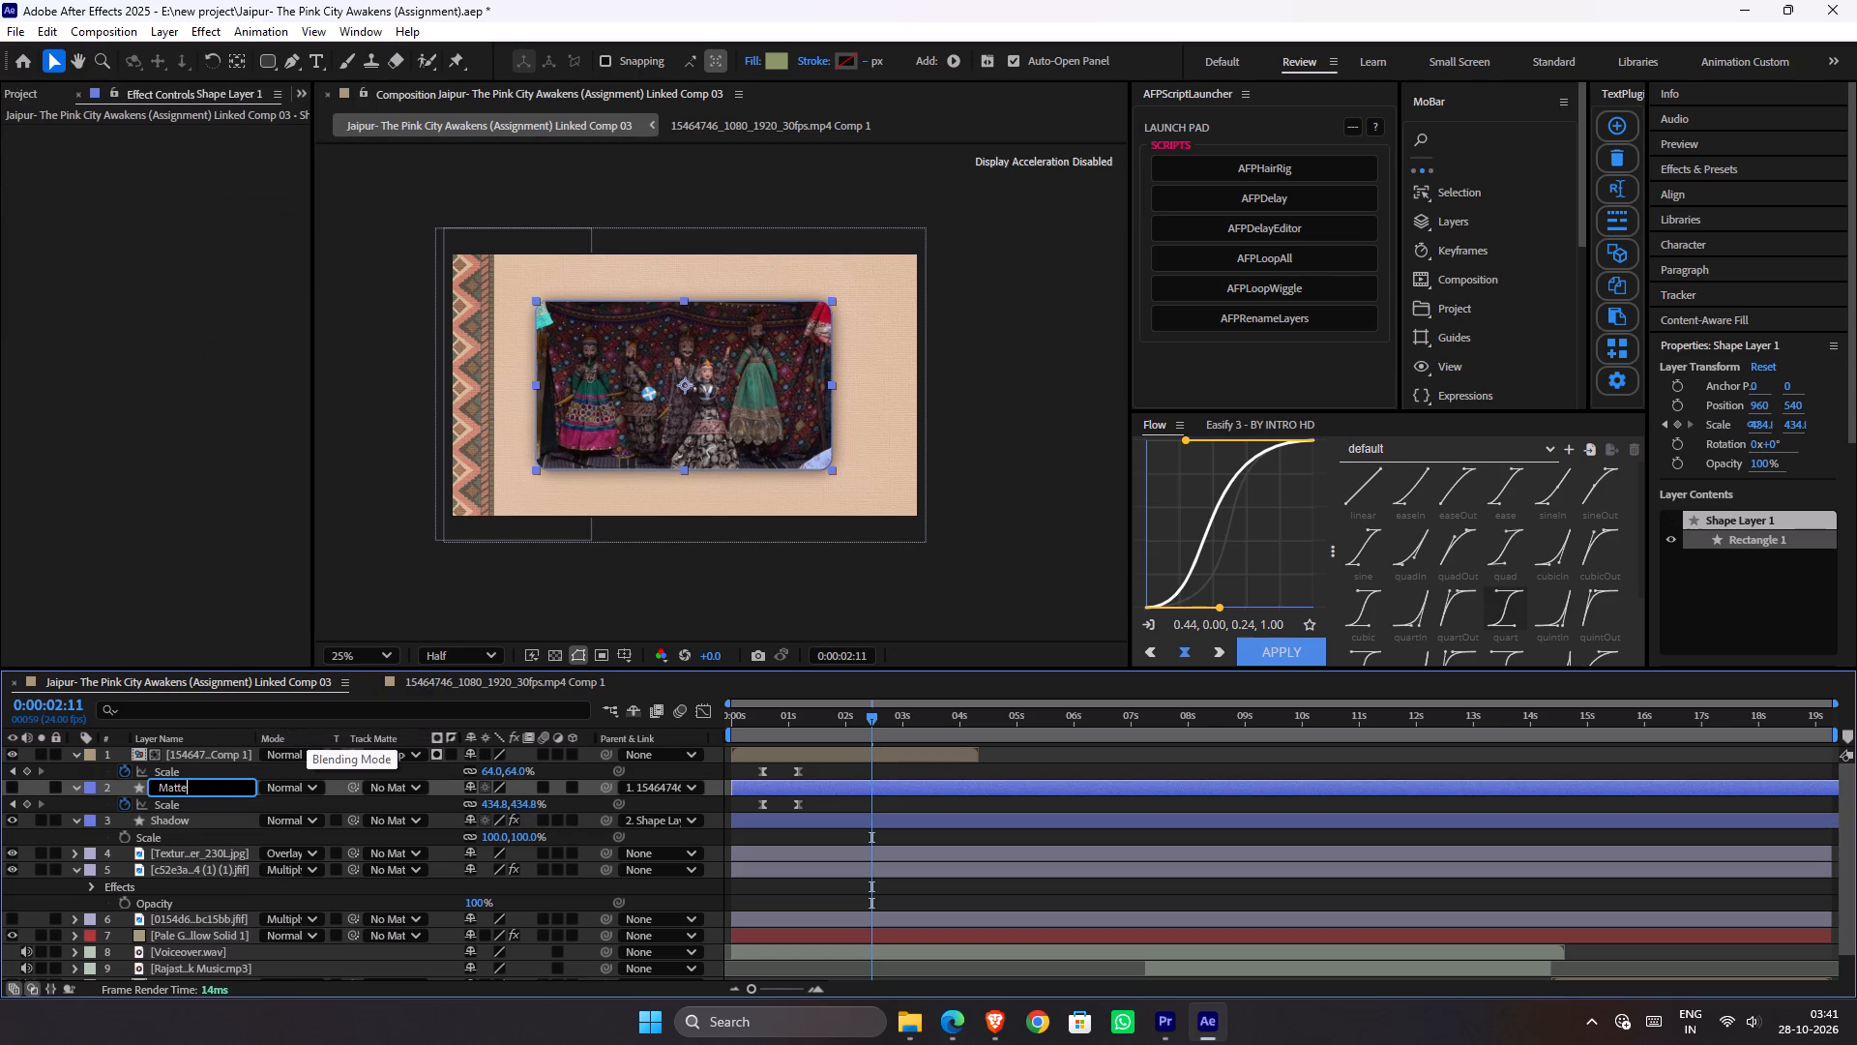
key(Return)
key(ctrl+s)
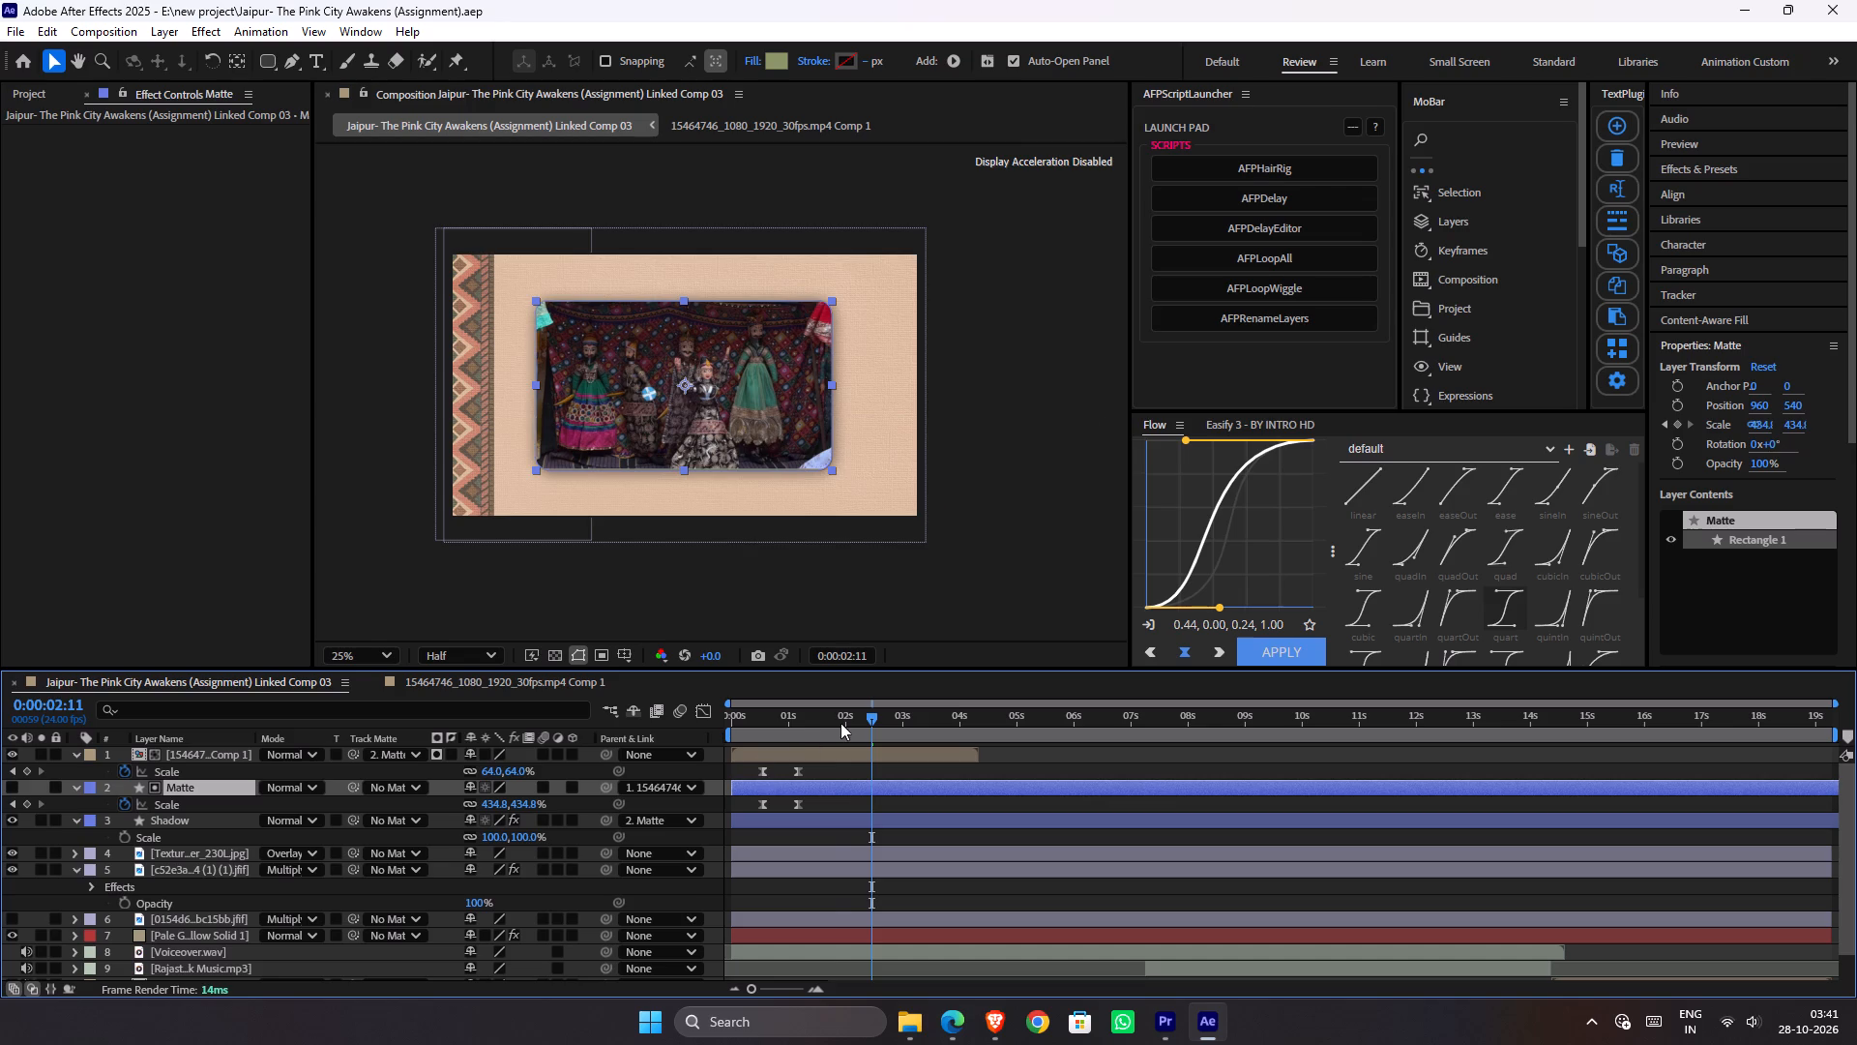
Replay the opening from the first frame and move the puppet comp's and Matte layer's ending Scale keyframes to 0:00:01:17.
drag(840, 723, 722, 742)
key(space)
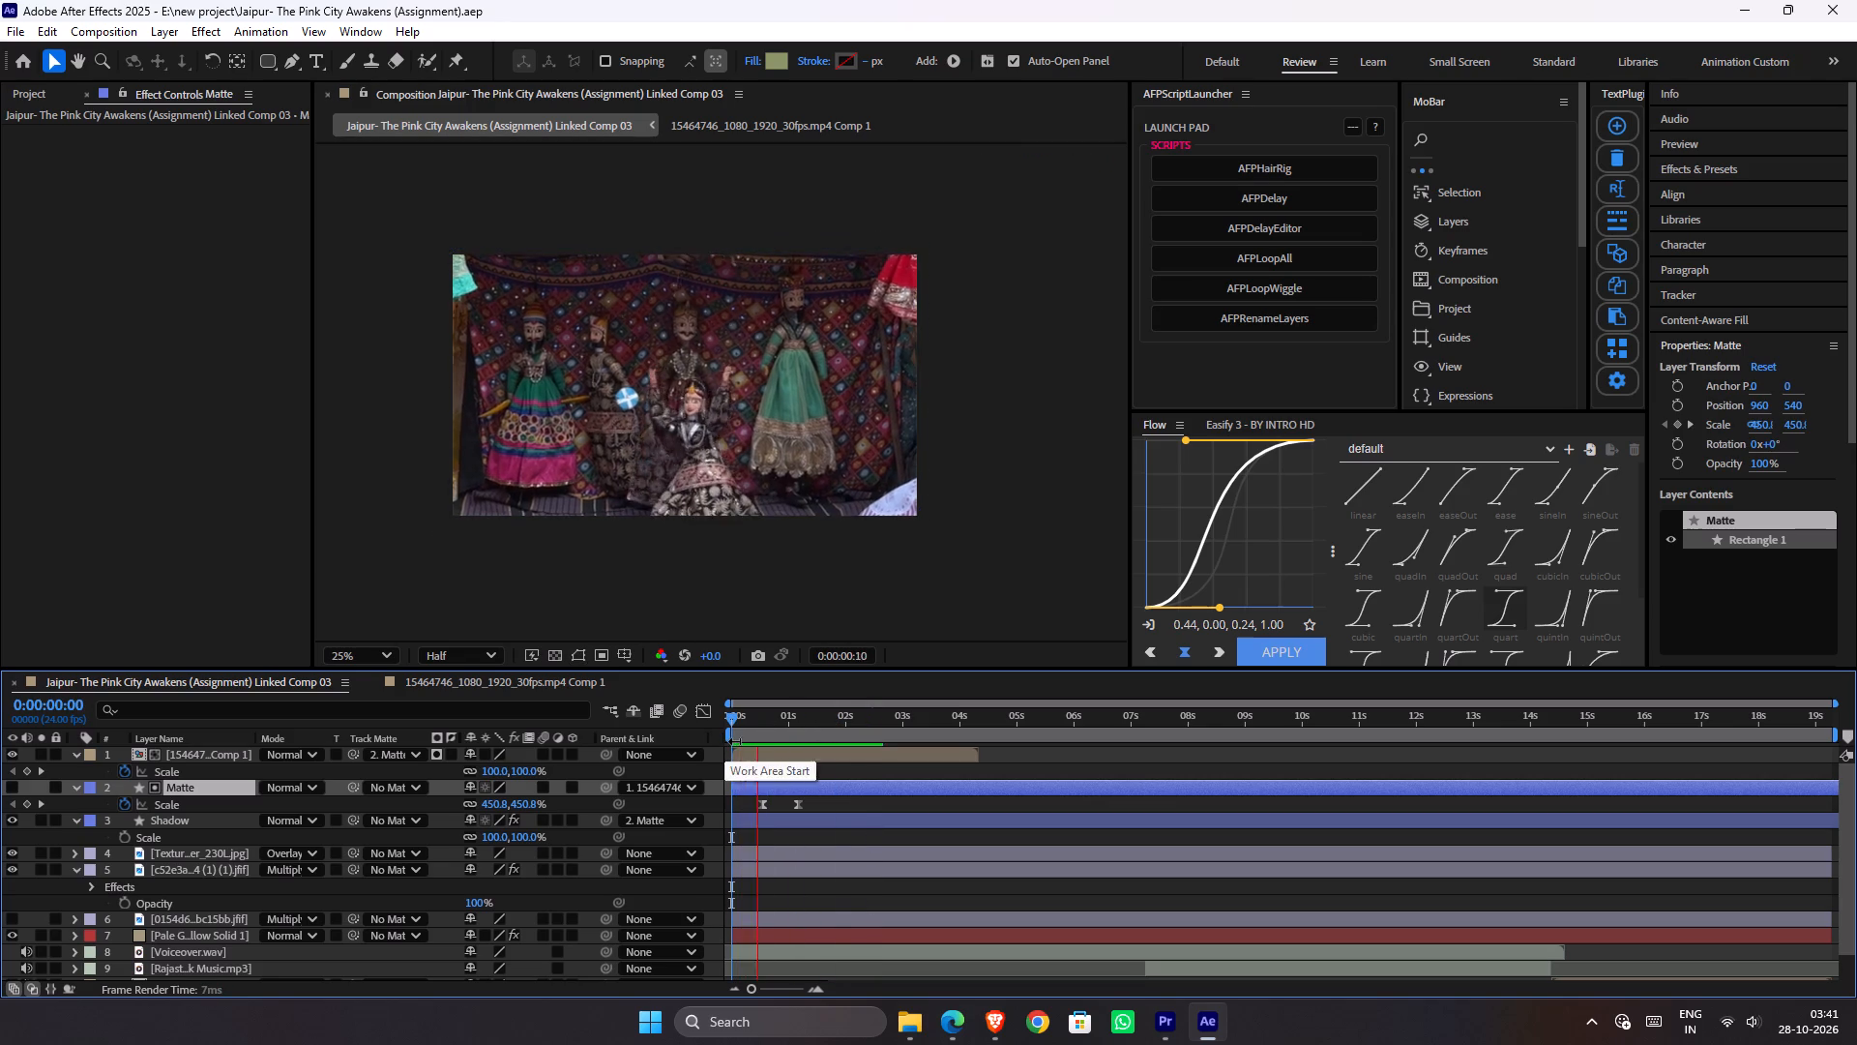
key(space)
key(space)
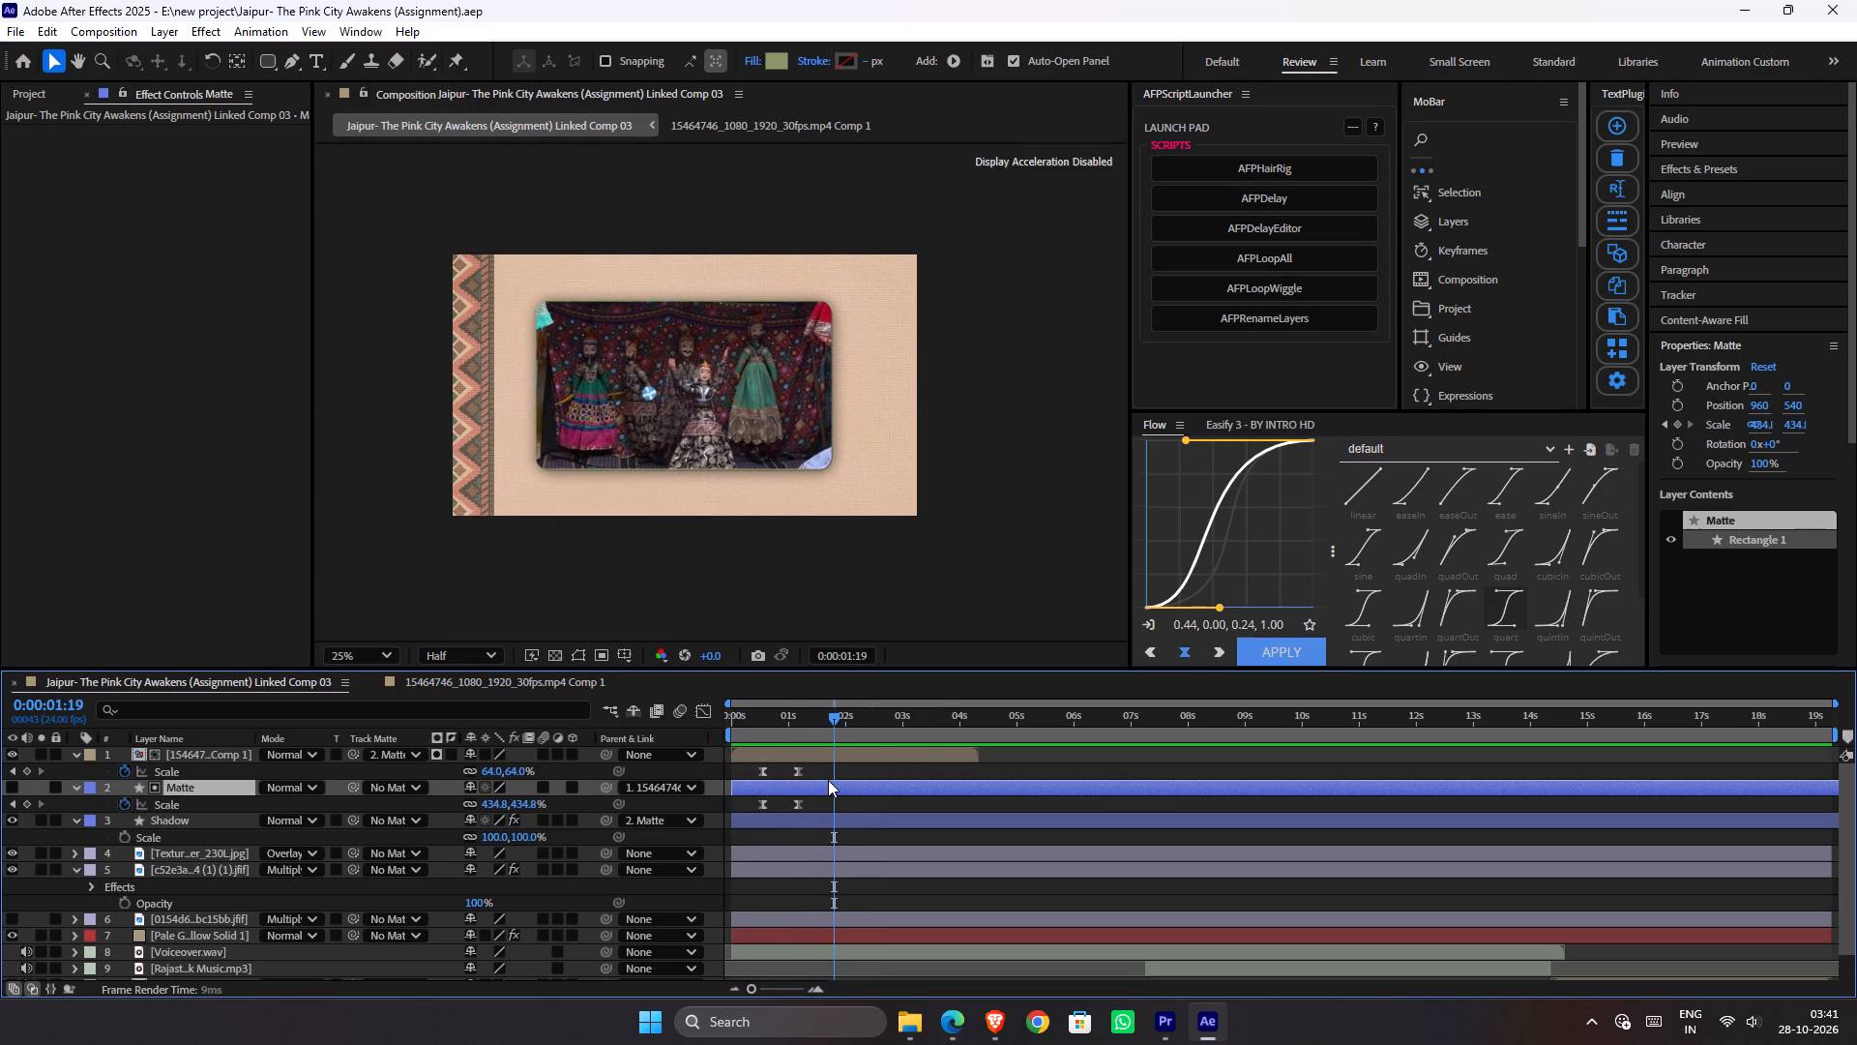
key(space)
drag(832, 773, 795, 812)
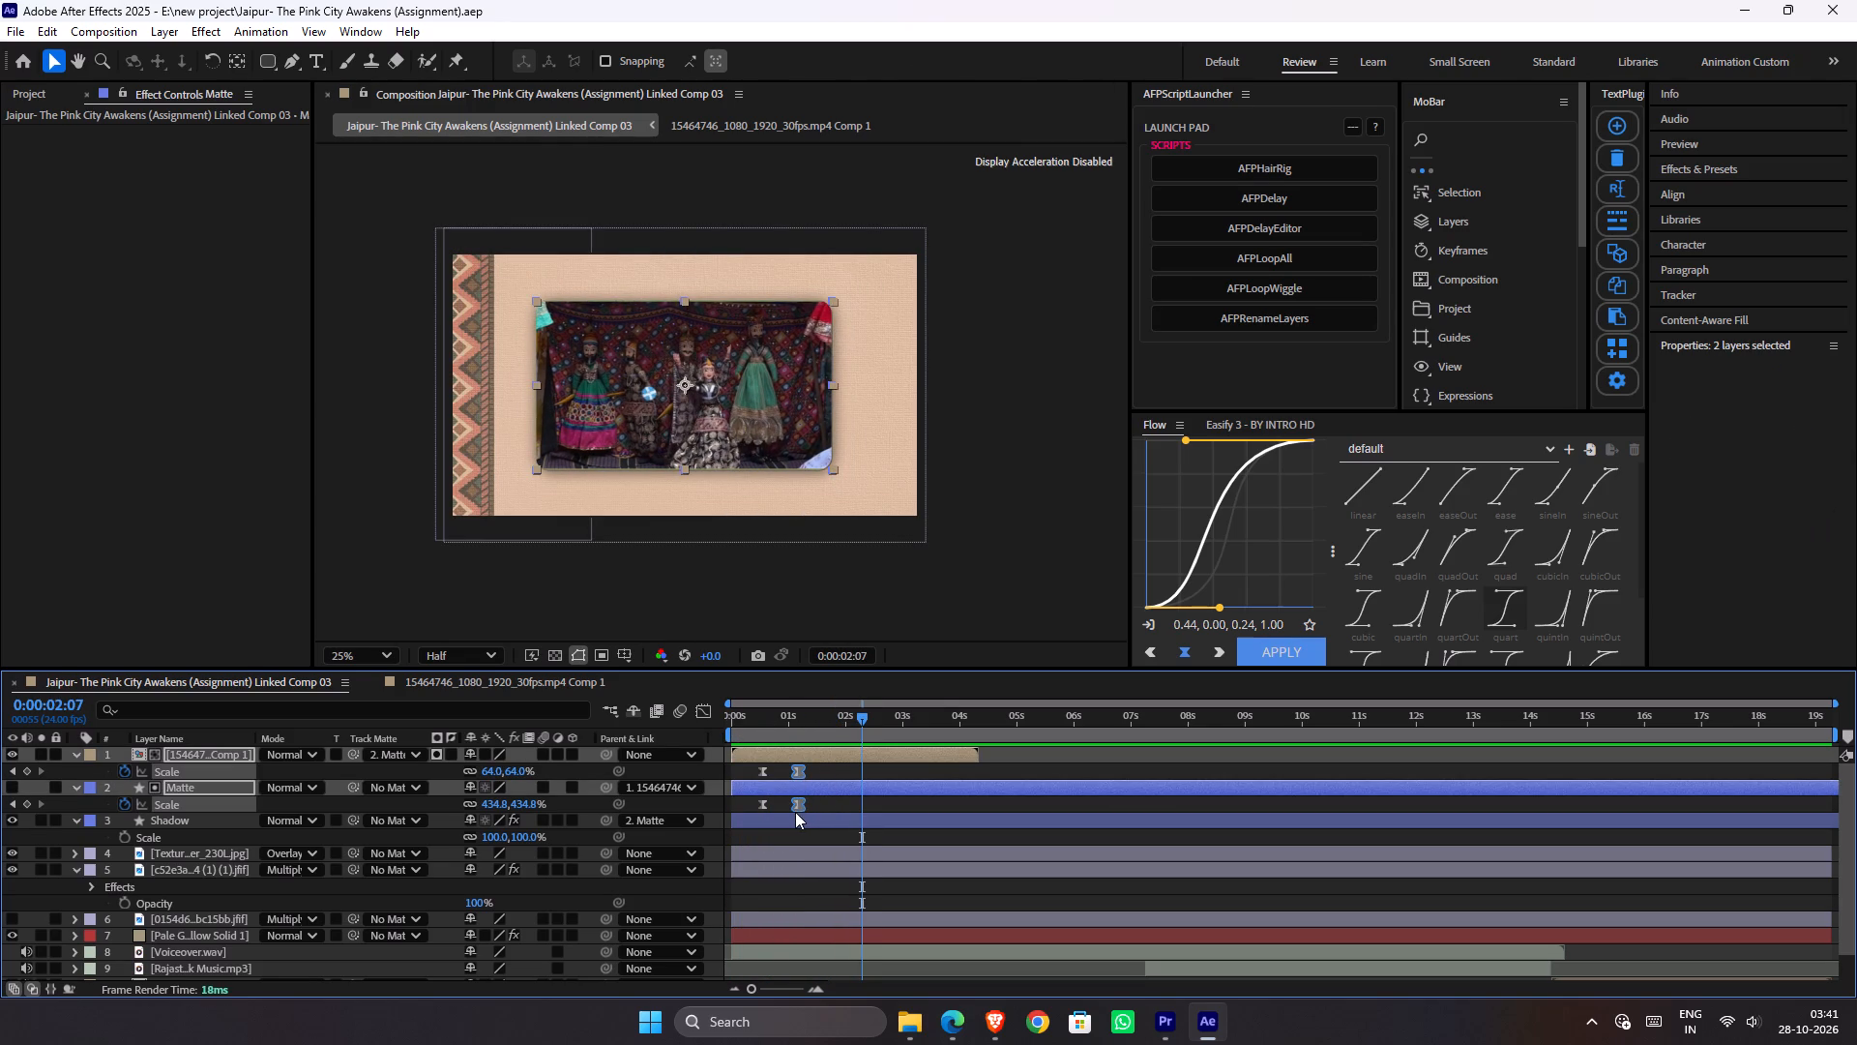
drag(795, 810, 825, 809)
click(847, 771)
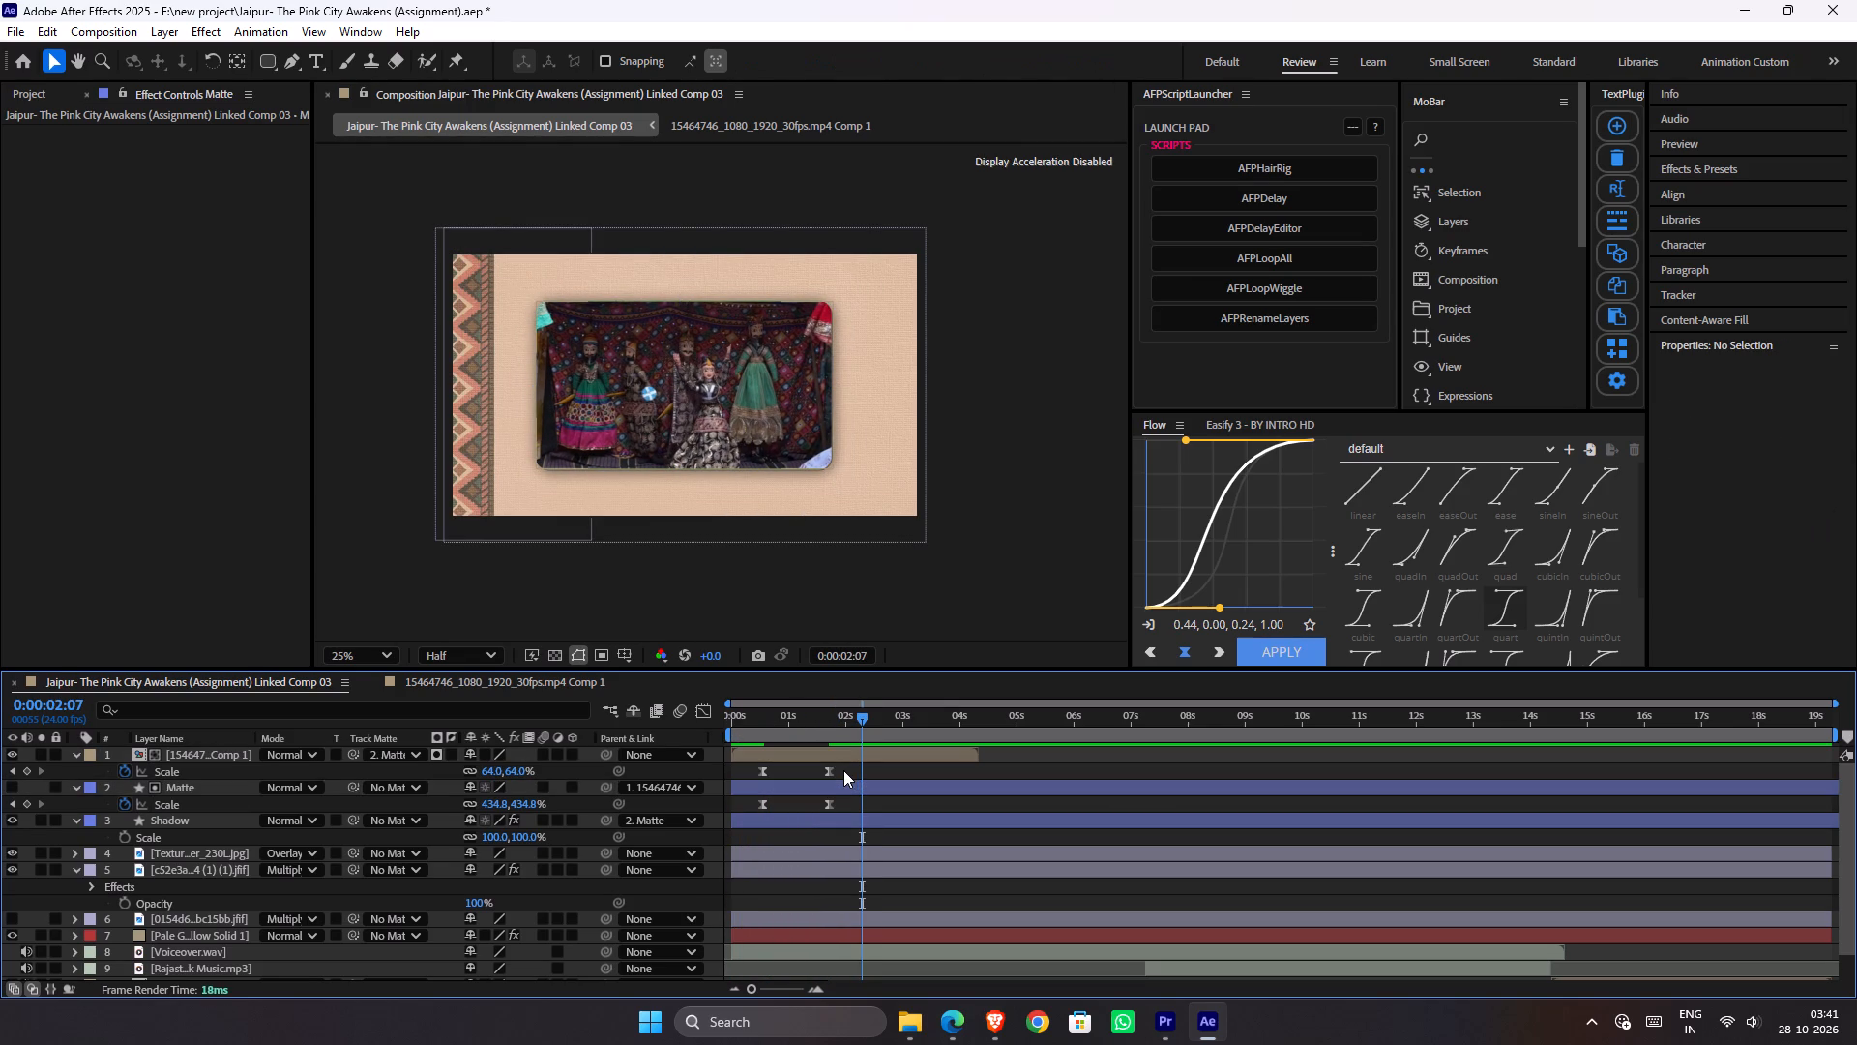
Set the puppet footage comp's ending Scale keyframe at 0:00:01:17 to 40% and save the project.
key(j)
drag(520, 770, 502, 772)
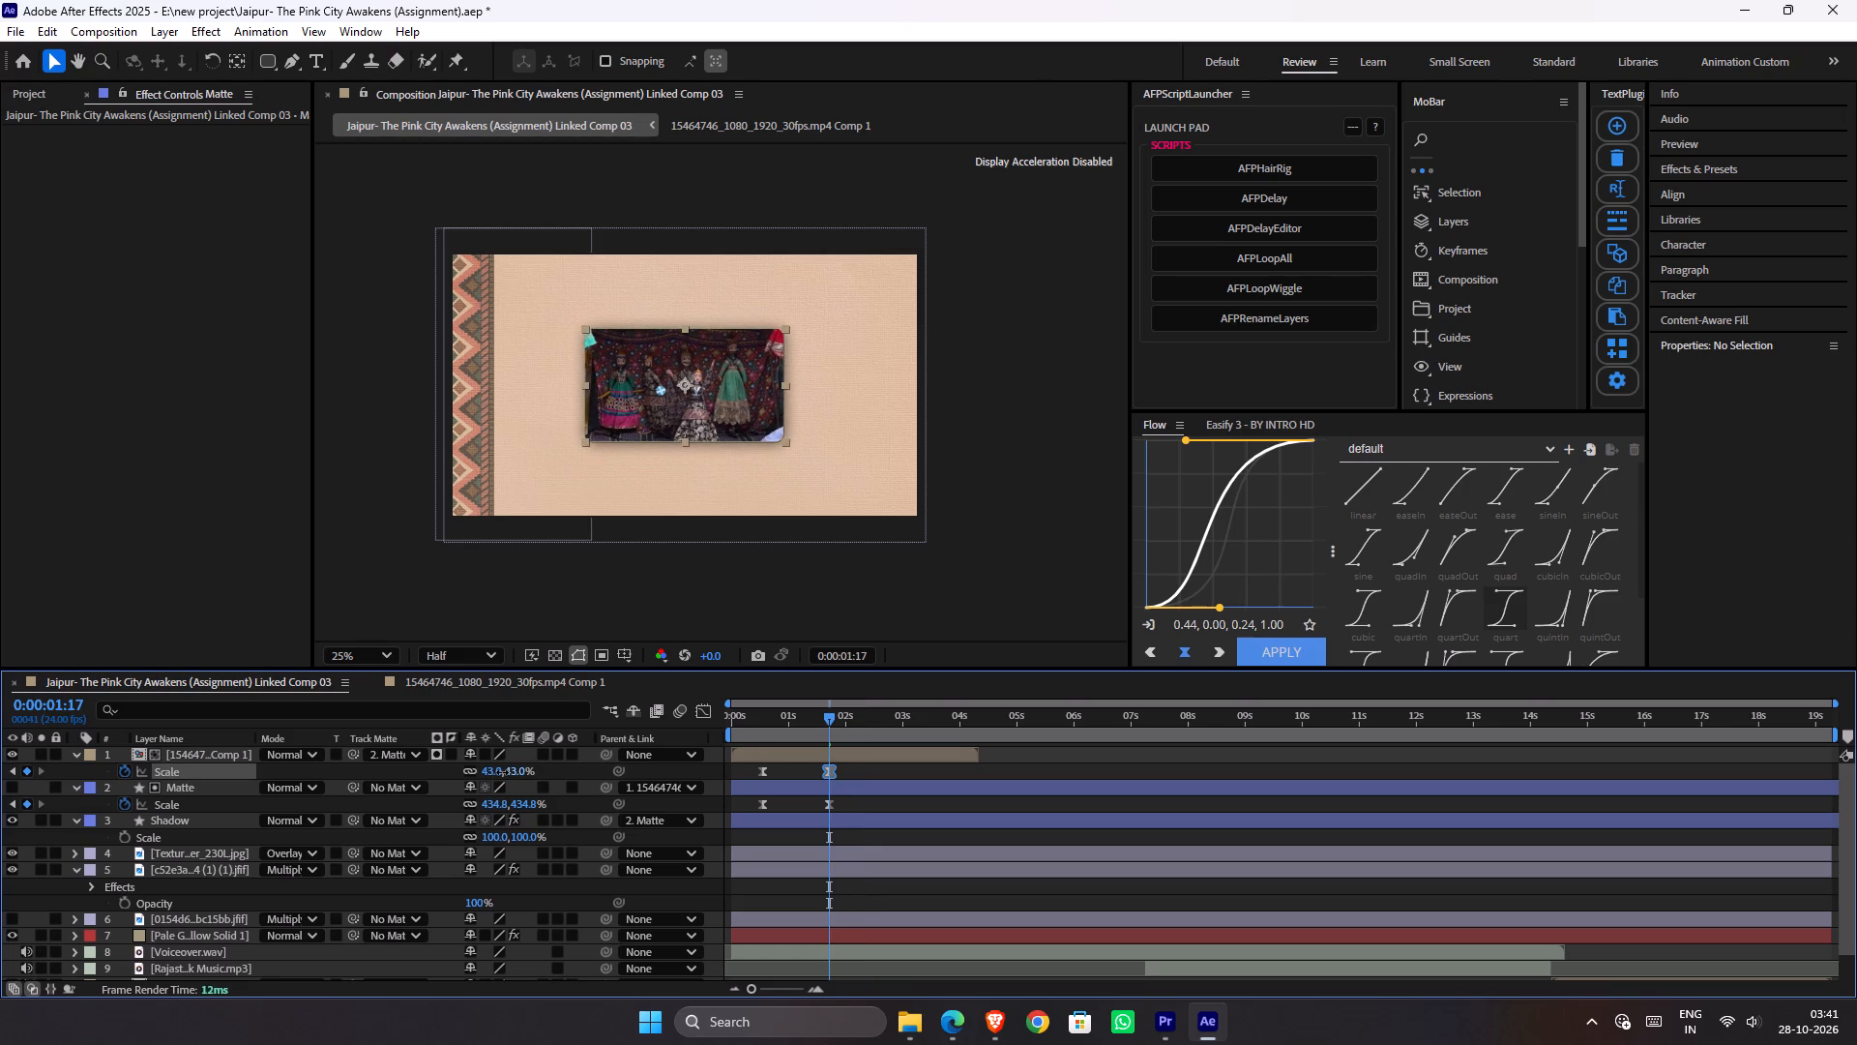
drag(502, 772, 499, 772)
click(901, 767)
key(ctrl+s)
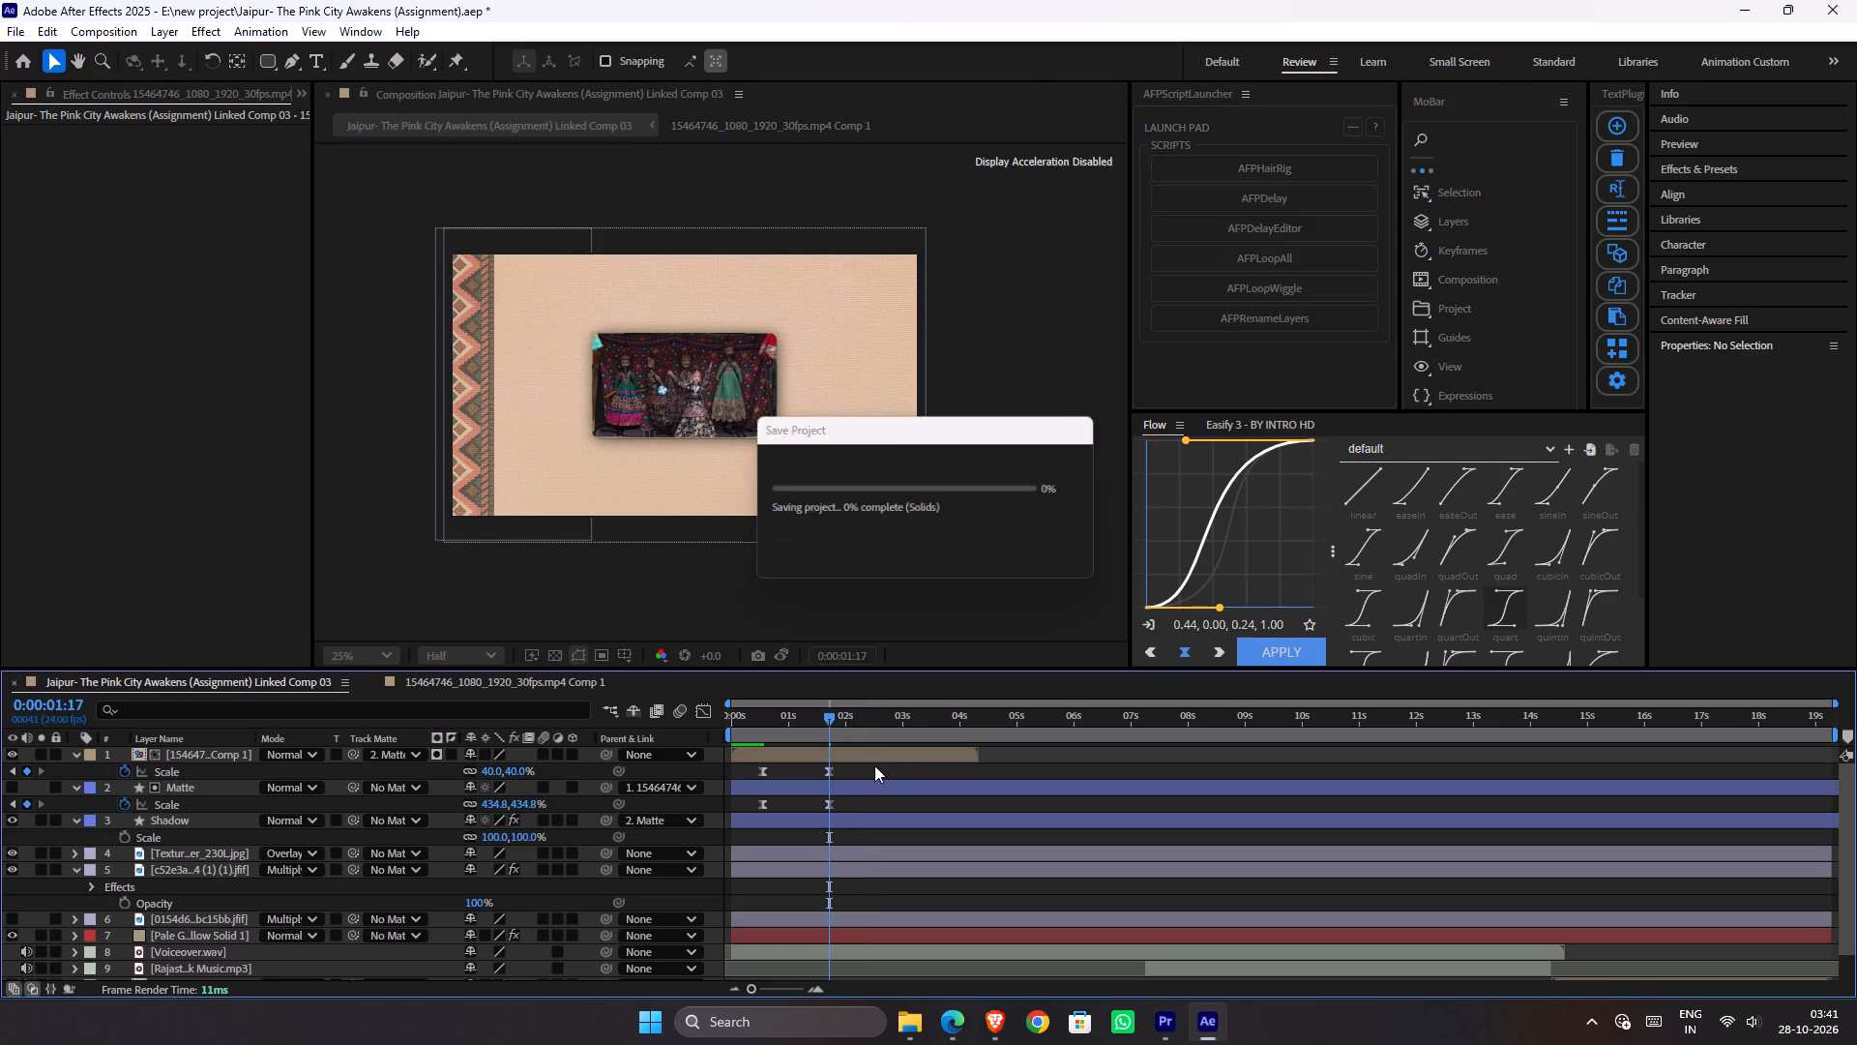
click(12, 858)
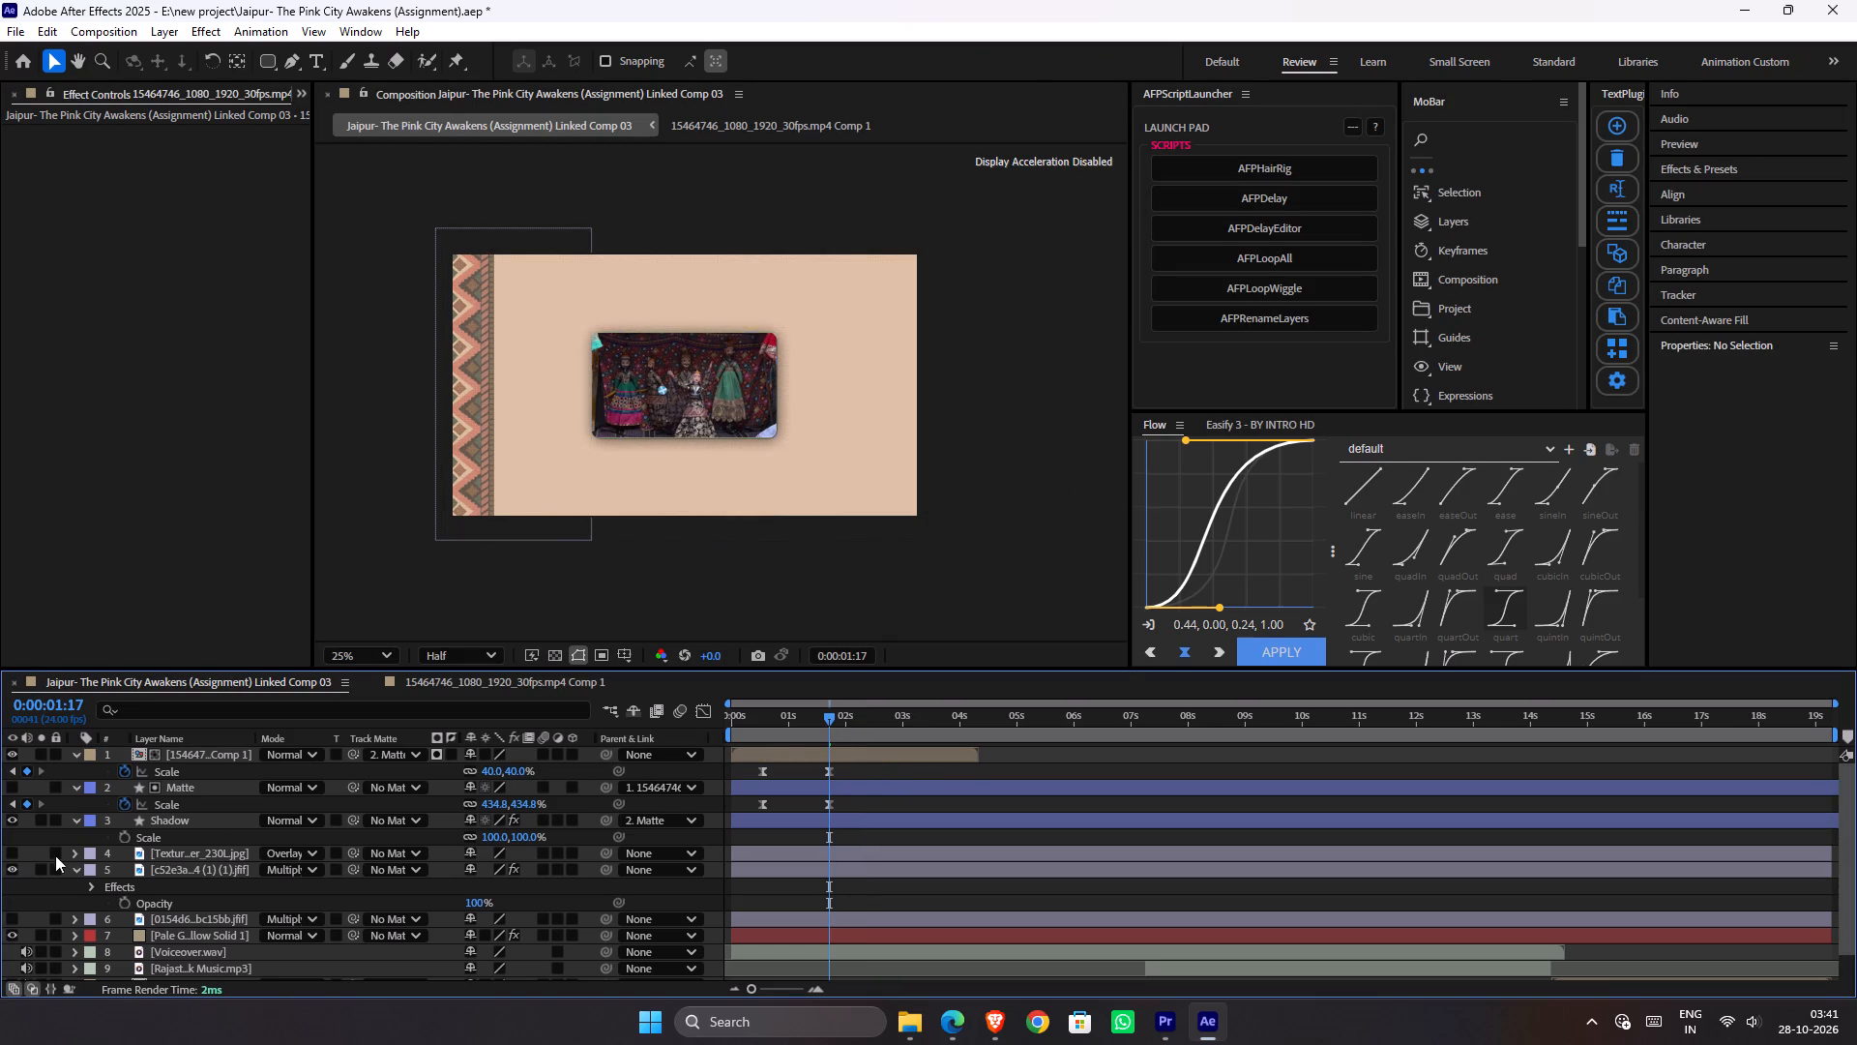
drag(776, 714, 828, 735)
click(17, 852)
Hide the c52e3a2f zigzag border layer, move it above the Texturelabs paper texture layer, and save the project.
click(12, 868)
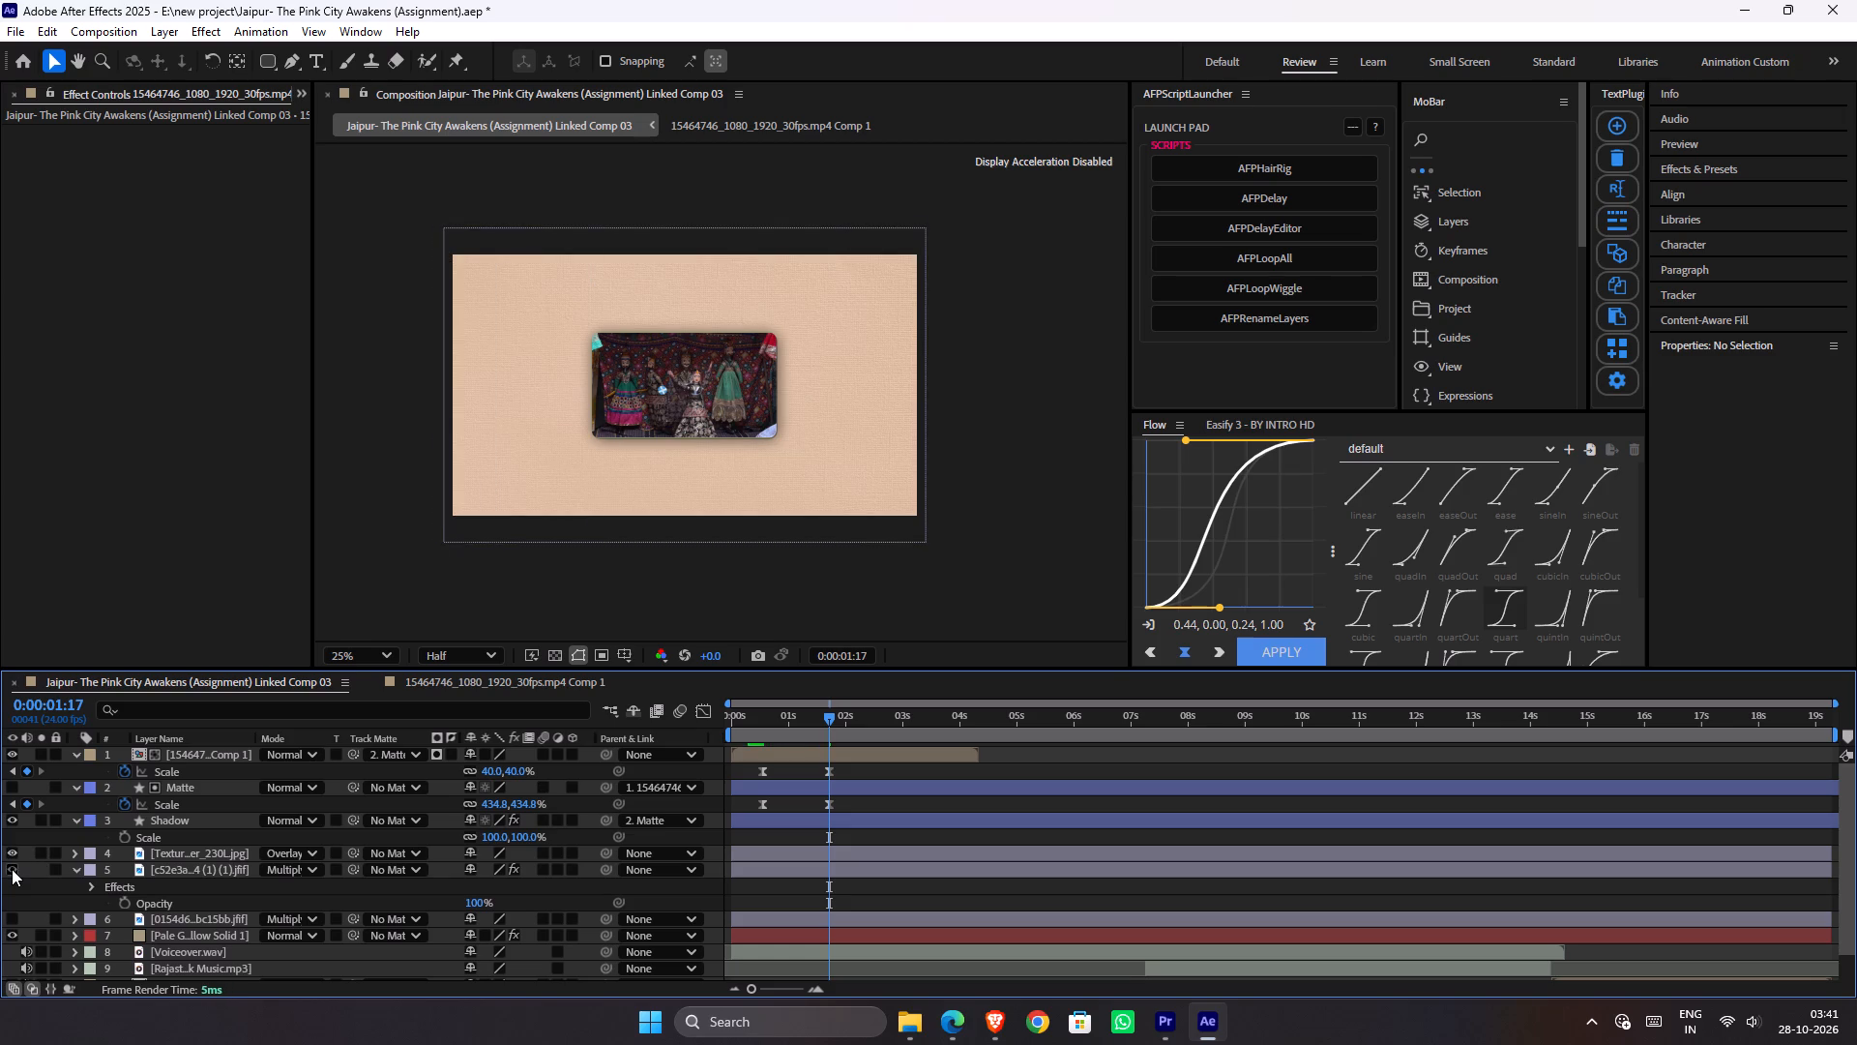
drag(153, 869, 161, 849)
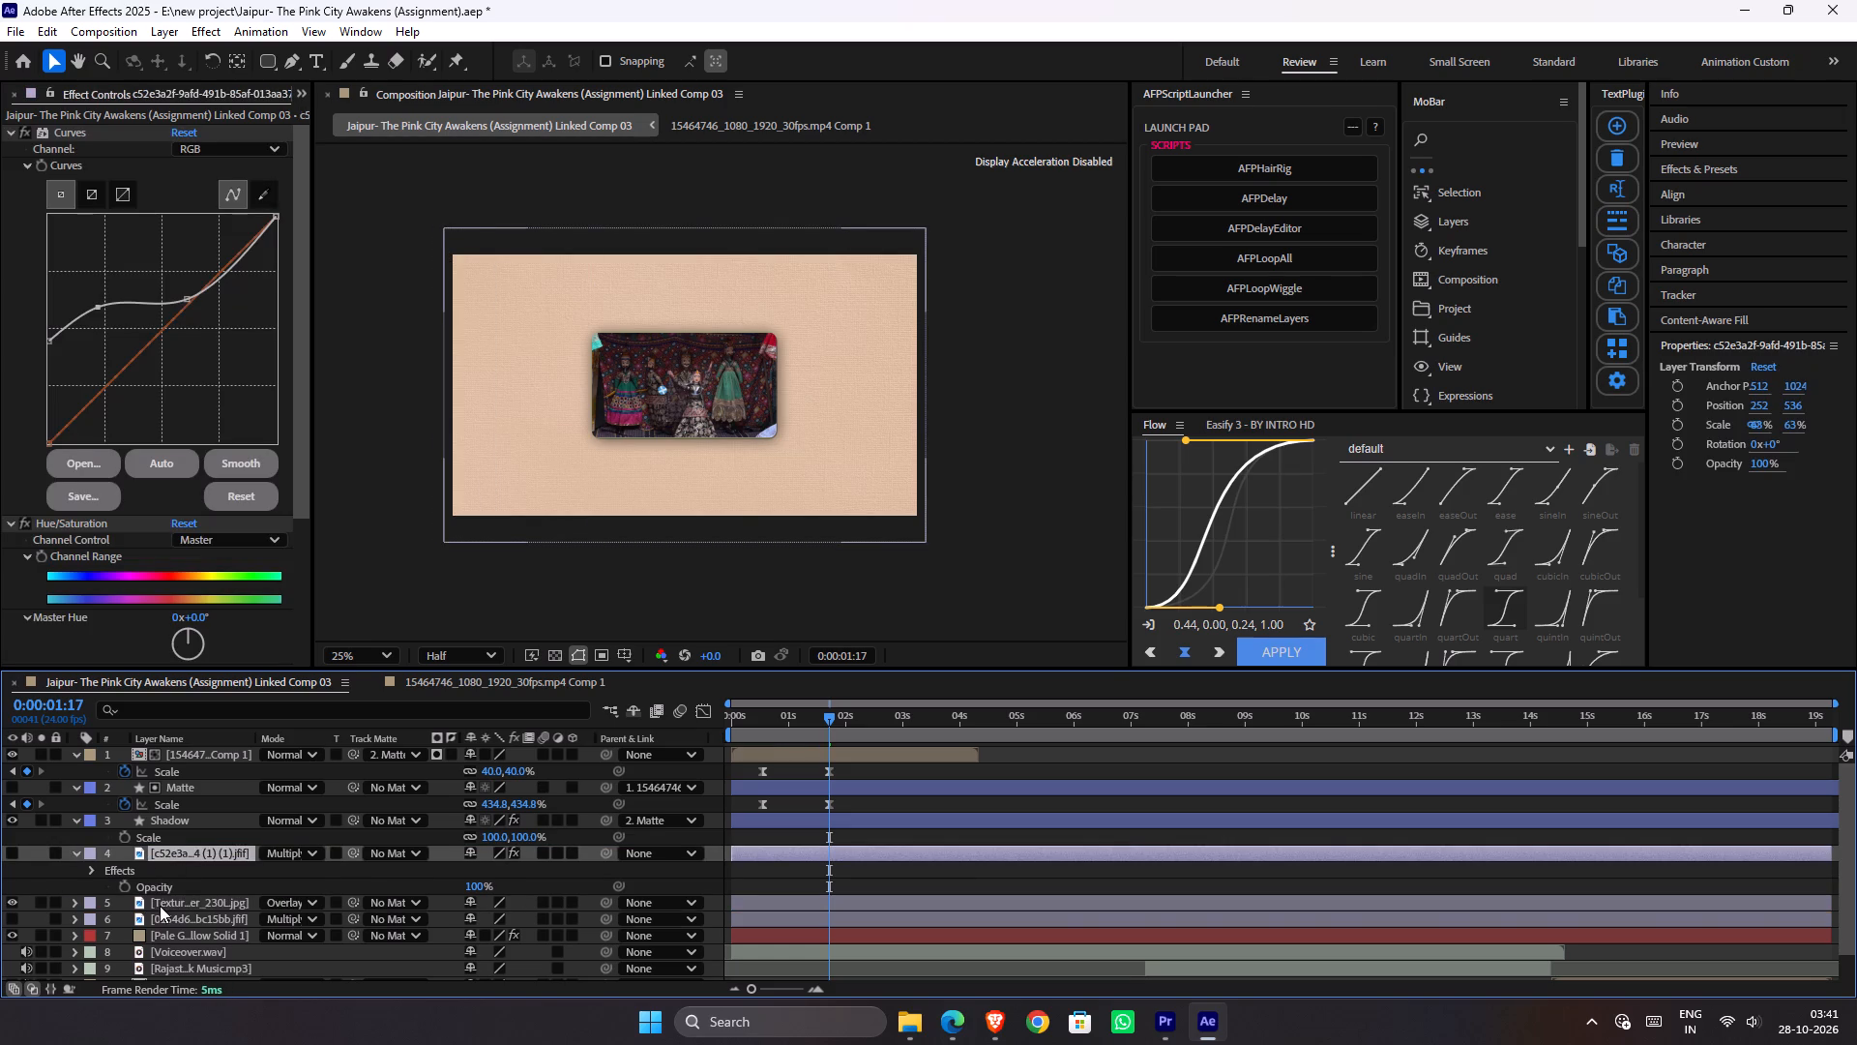
click(160, 906)
key(ctrl+s)
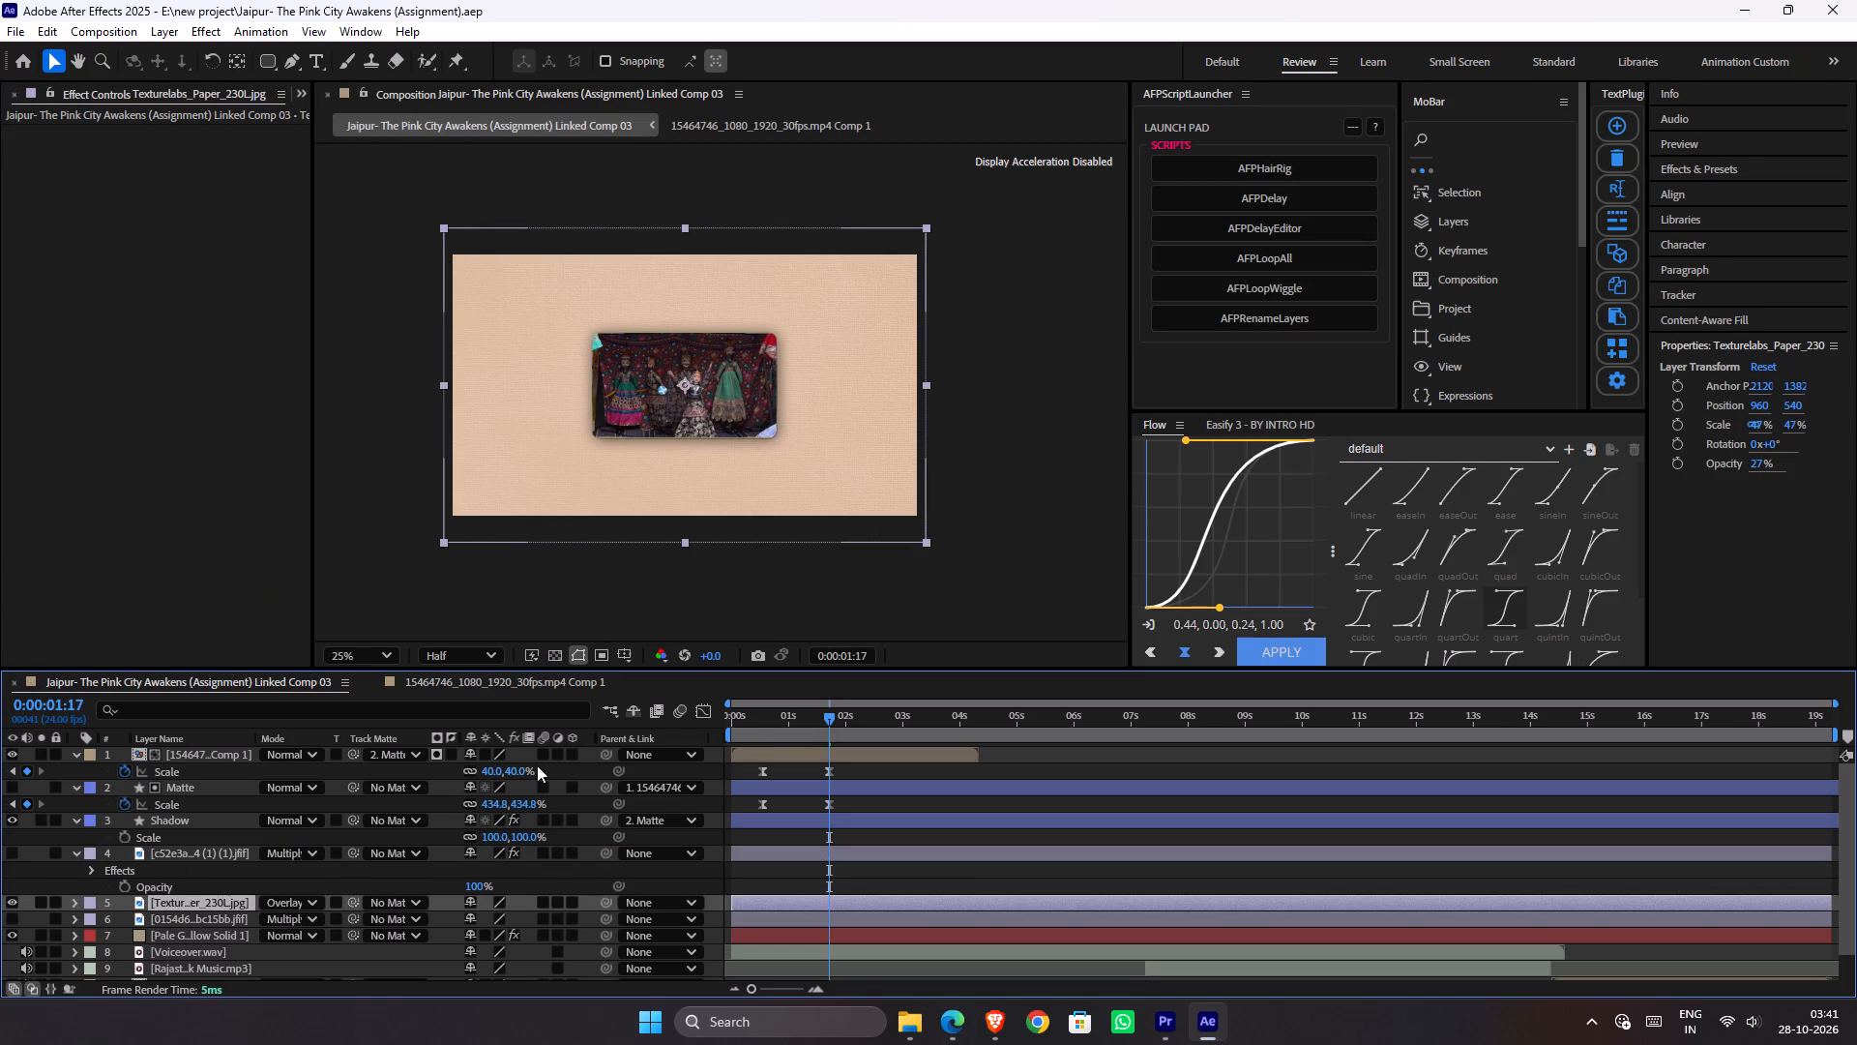
Replay the opening scale-down from the first frame and save the project.
drag(752, 717, 608, 724)
key(space)
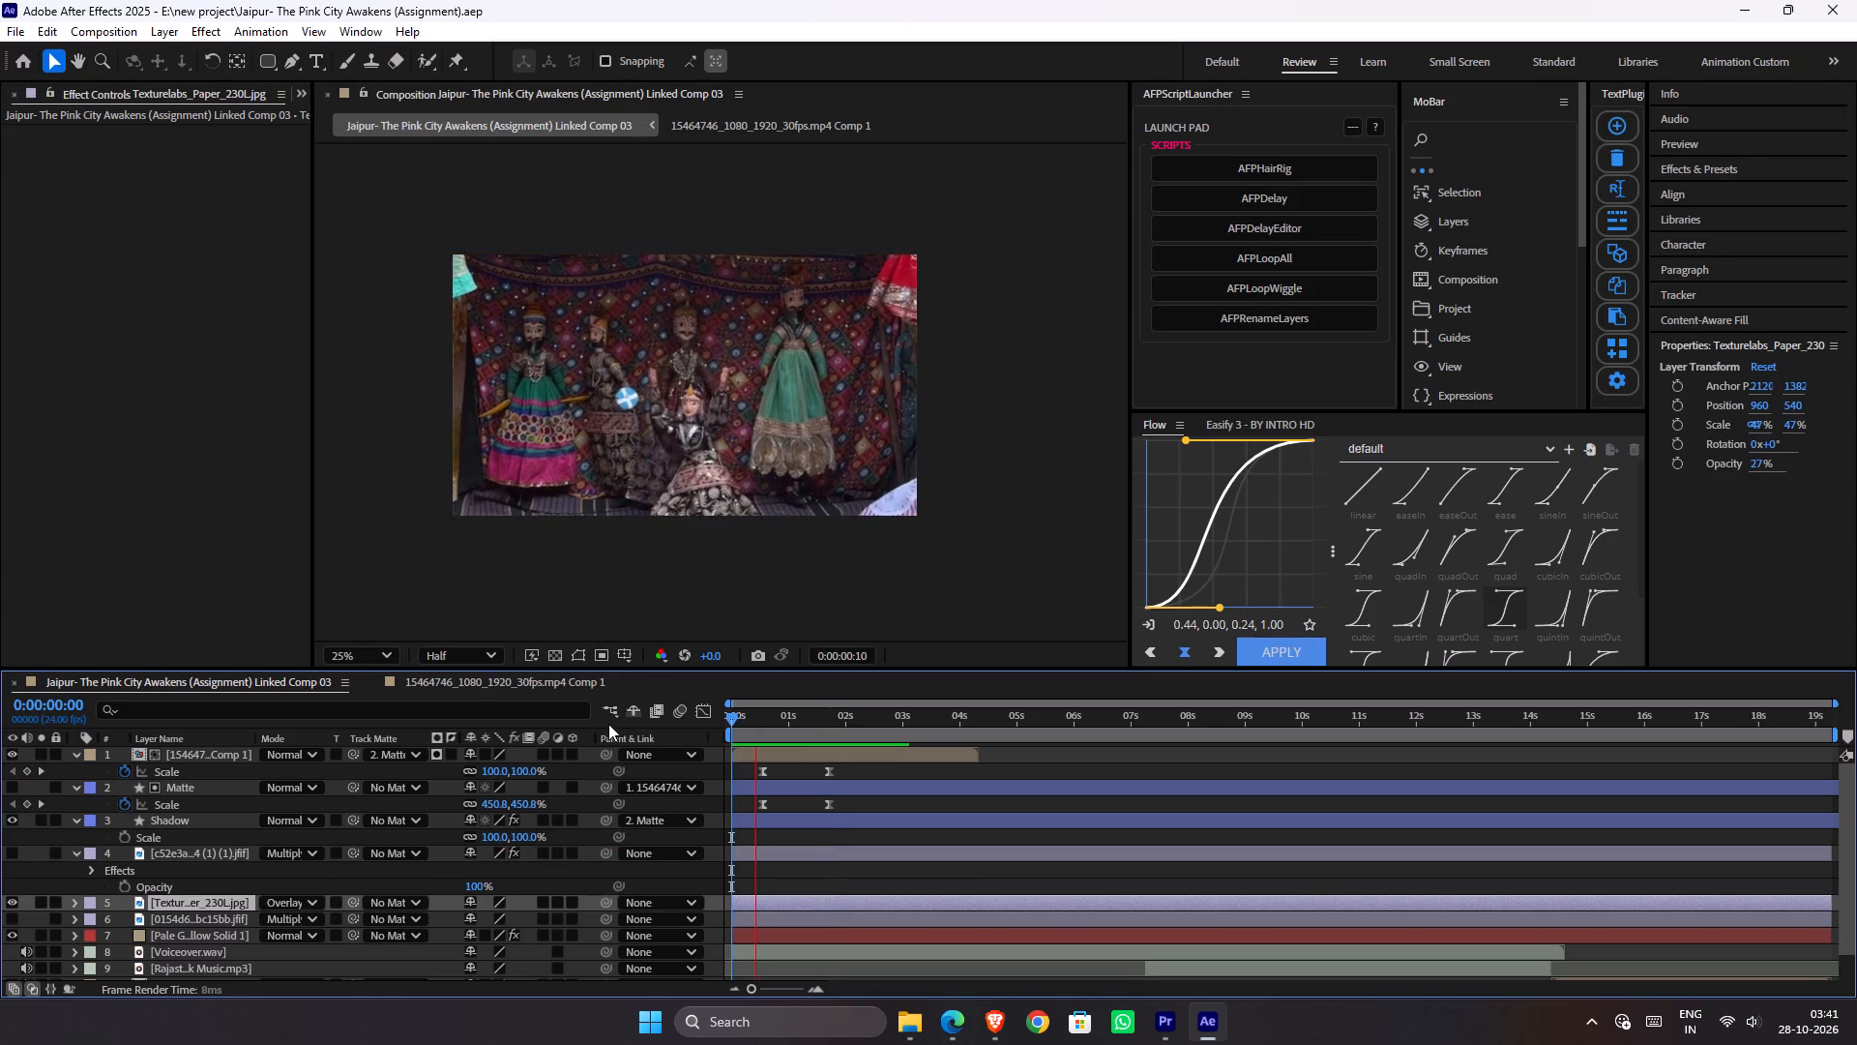
key(space)
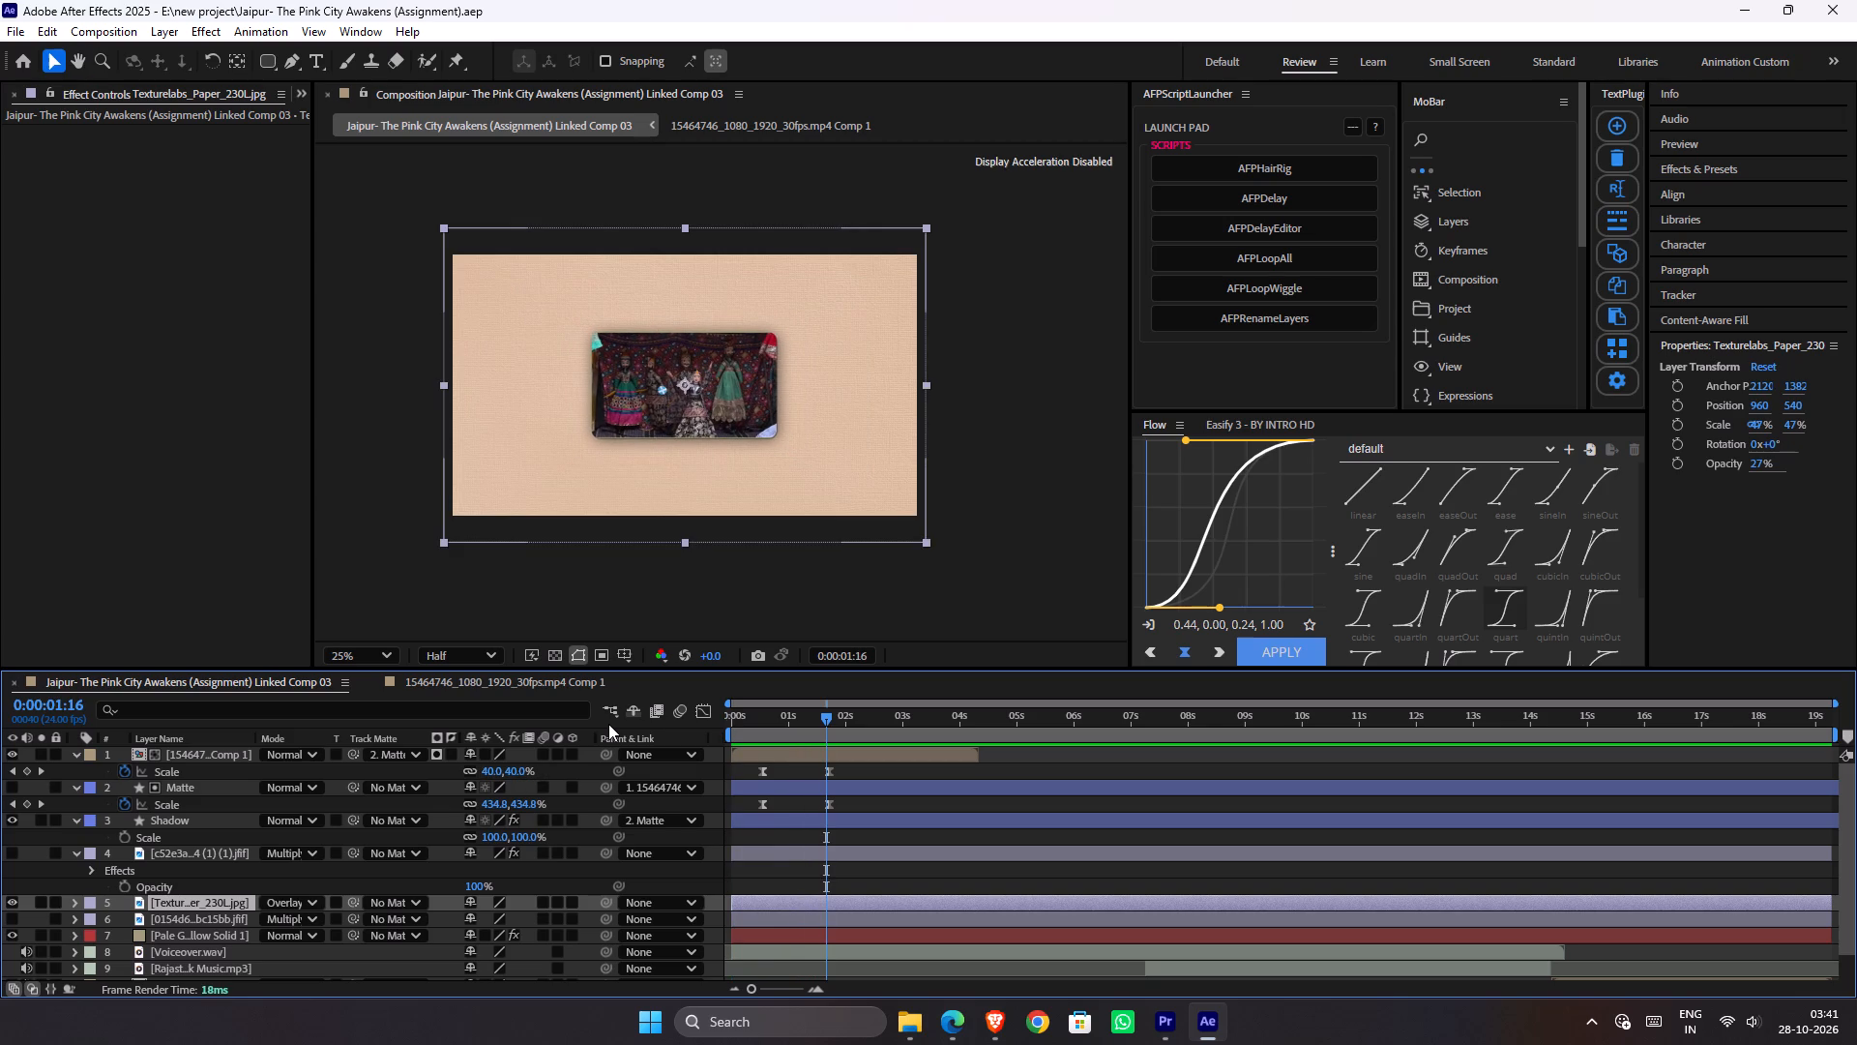
key(ctrl+s)
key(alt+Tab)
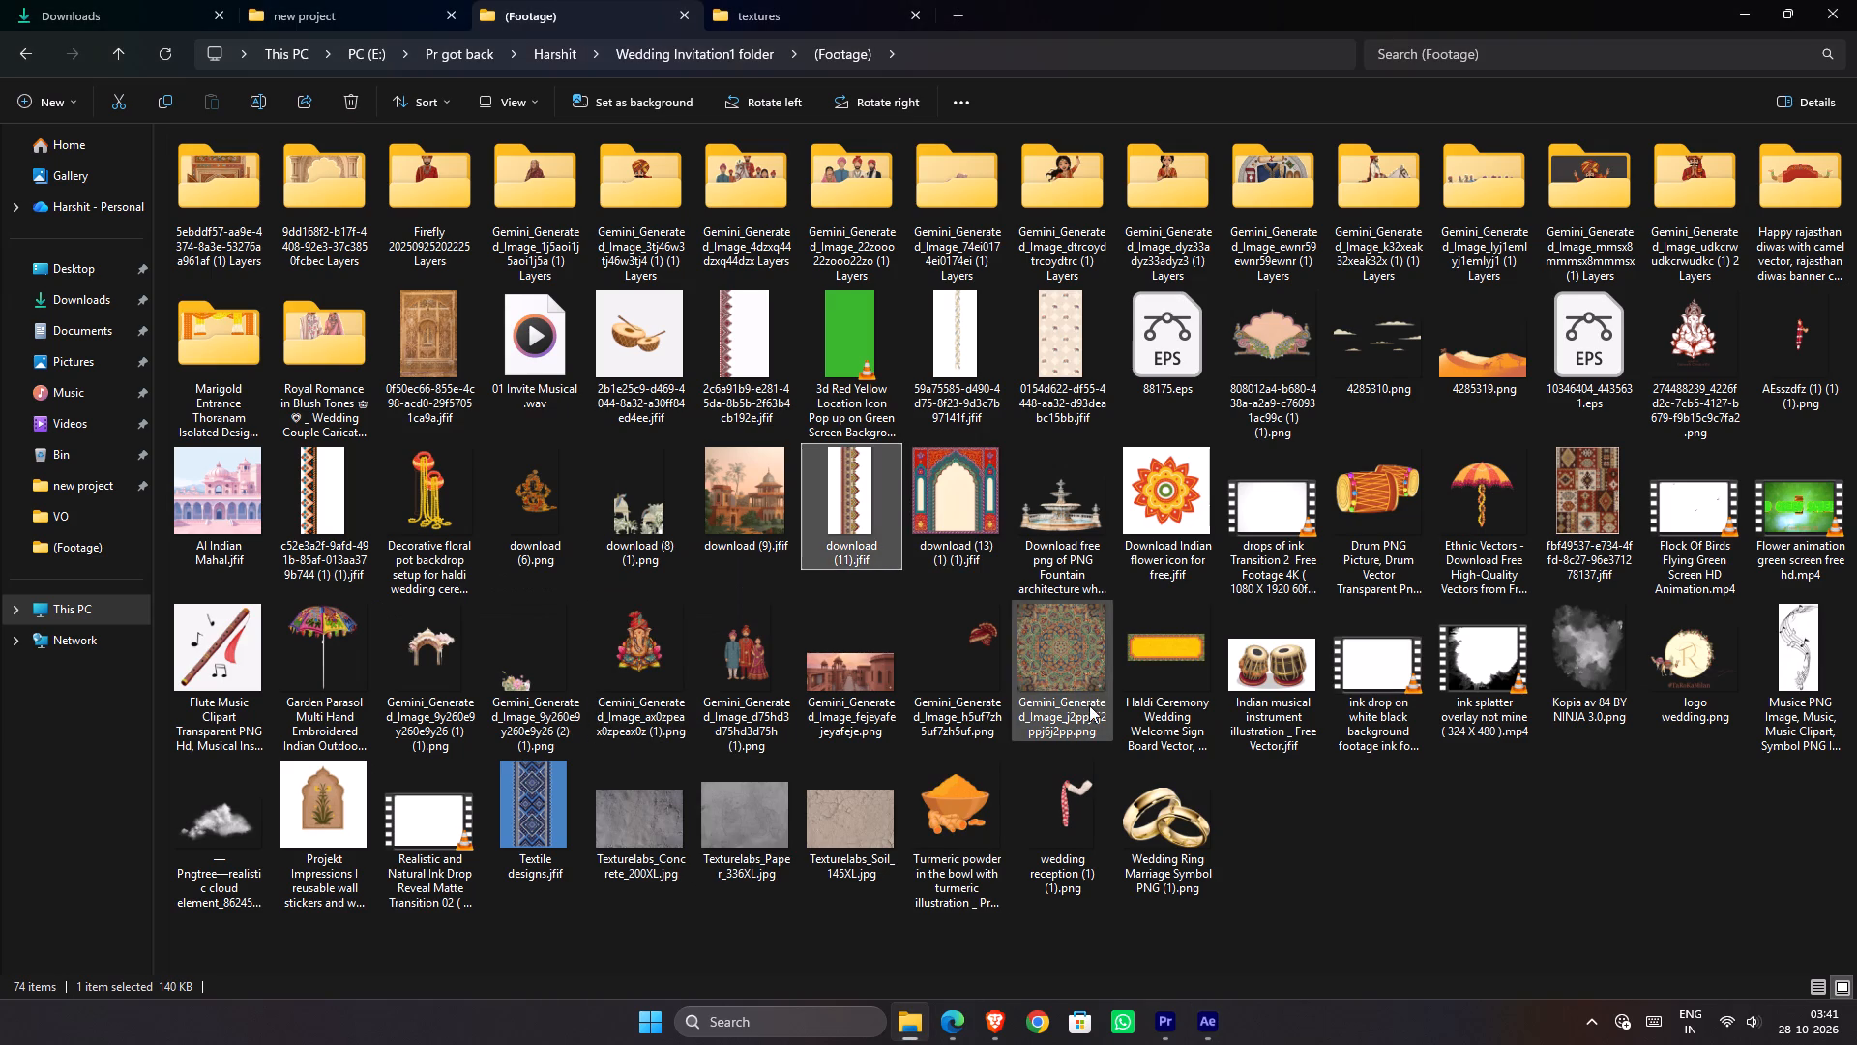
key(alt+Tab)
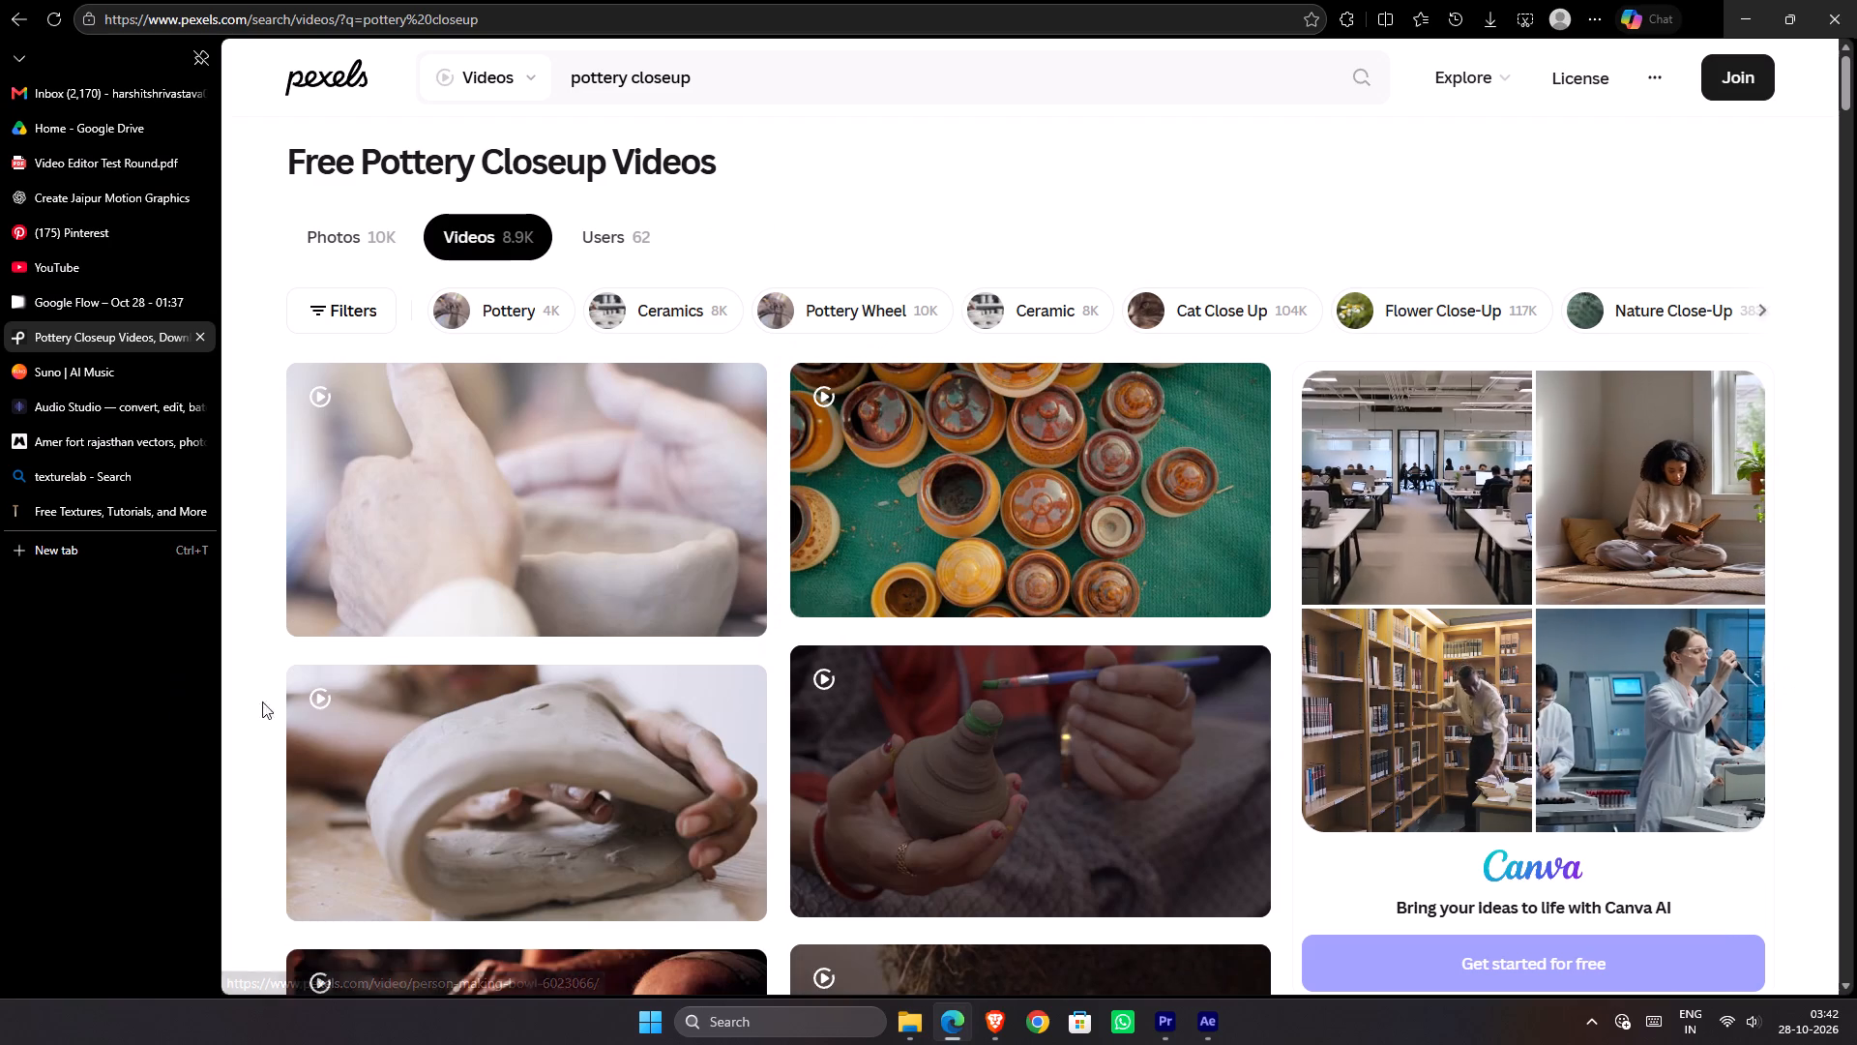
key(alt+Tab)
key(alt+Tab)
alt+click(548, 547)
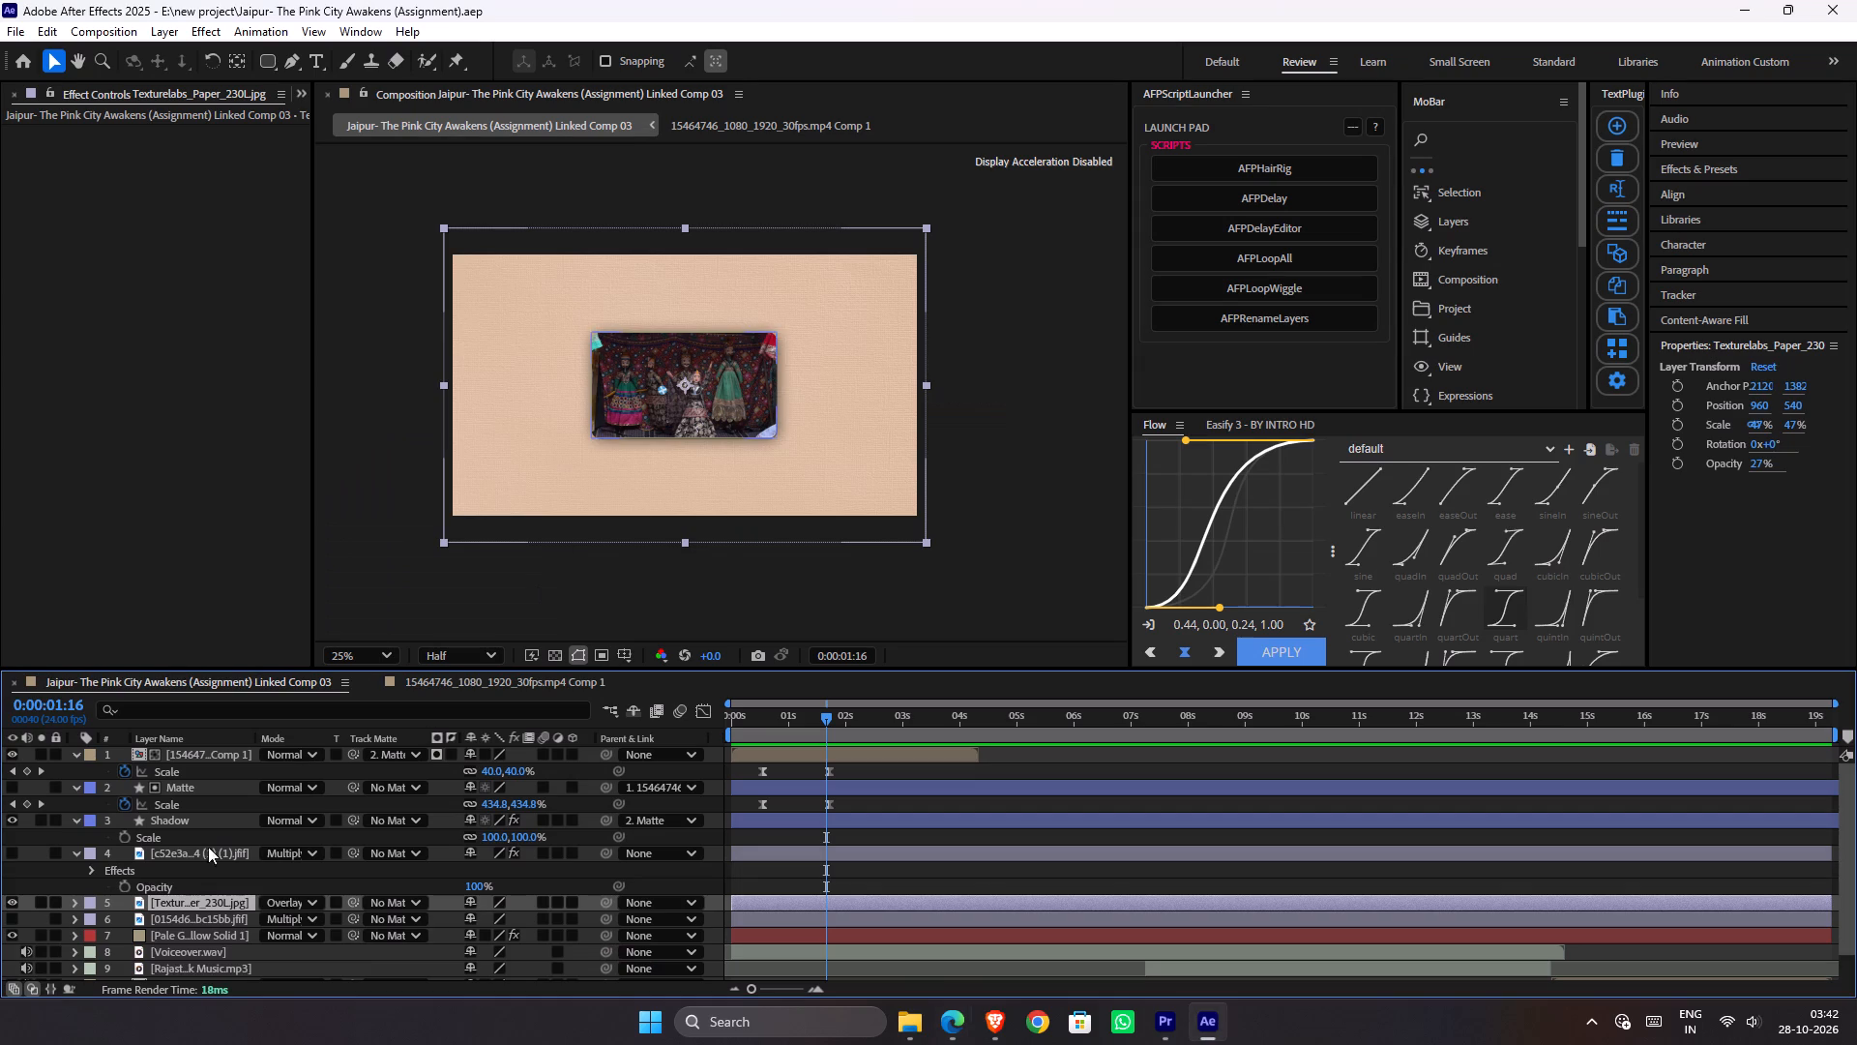
Duplicate the Matte and Shadow layers and stack the two copies together directly above the original Matte layer.
click(197, 813)
shift+click(202, 787)
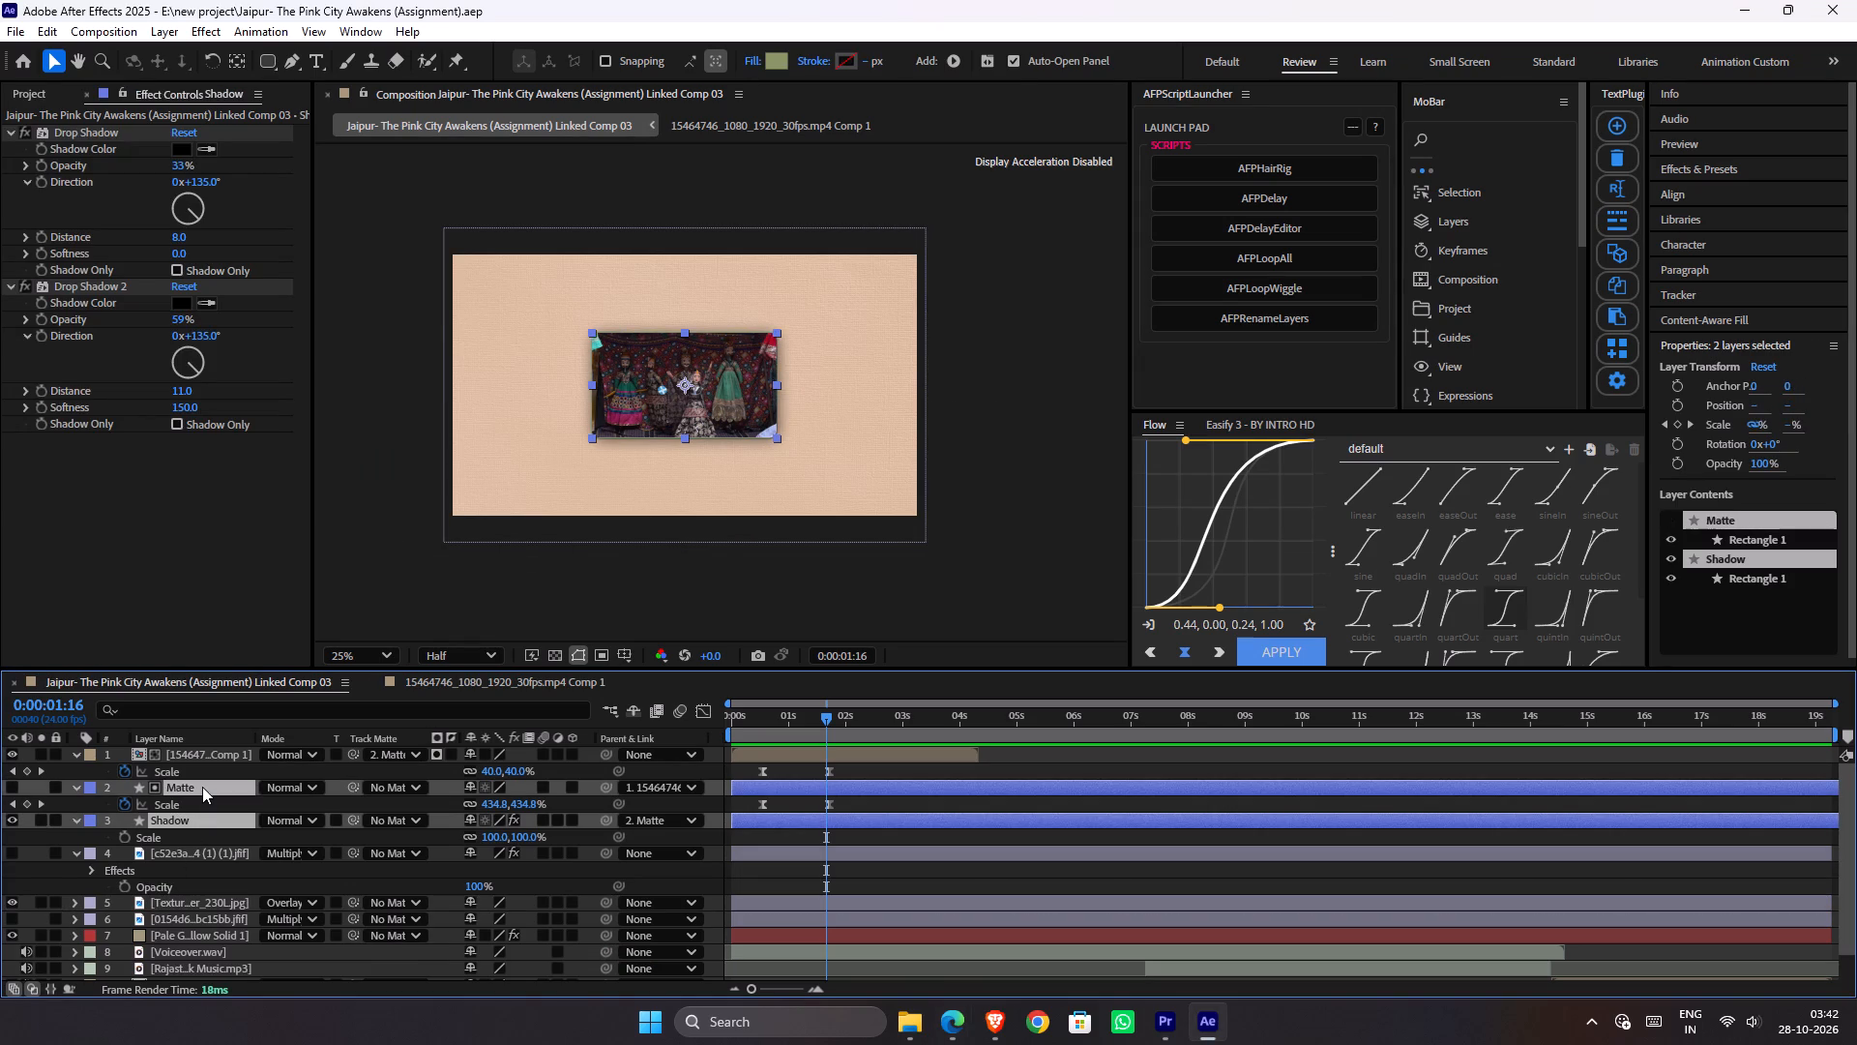
key(ctrl+d)
drag(205, 787, 207, 786)
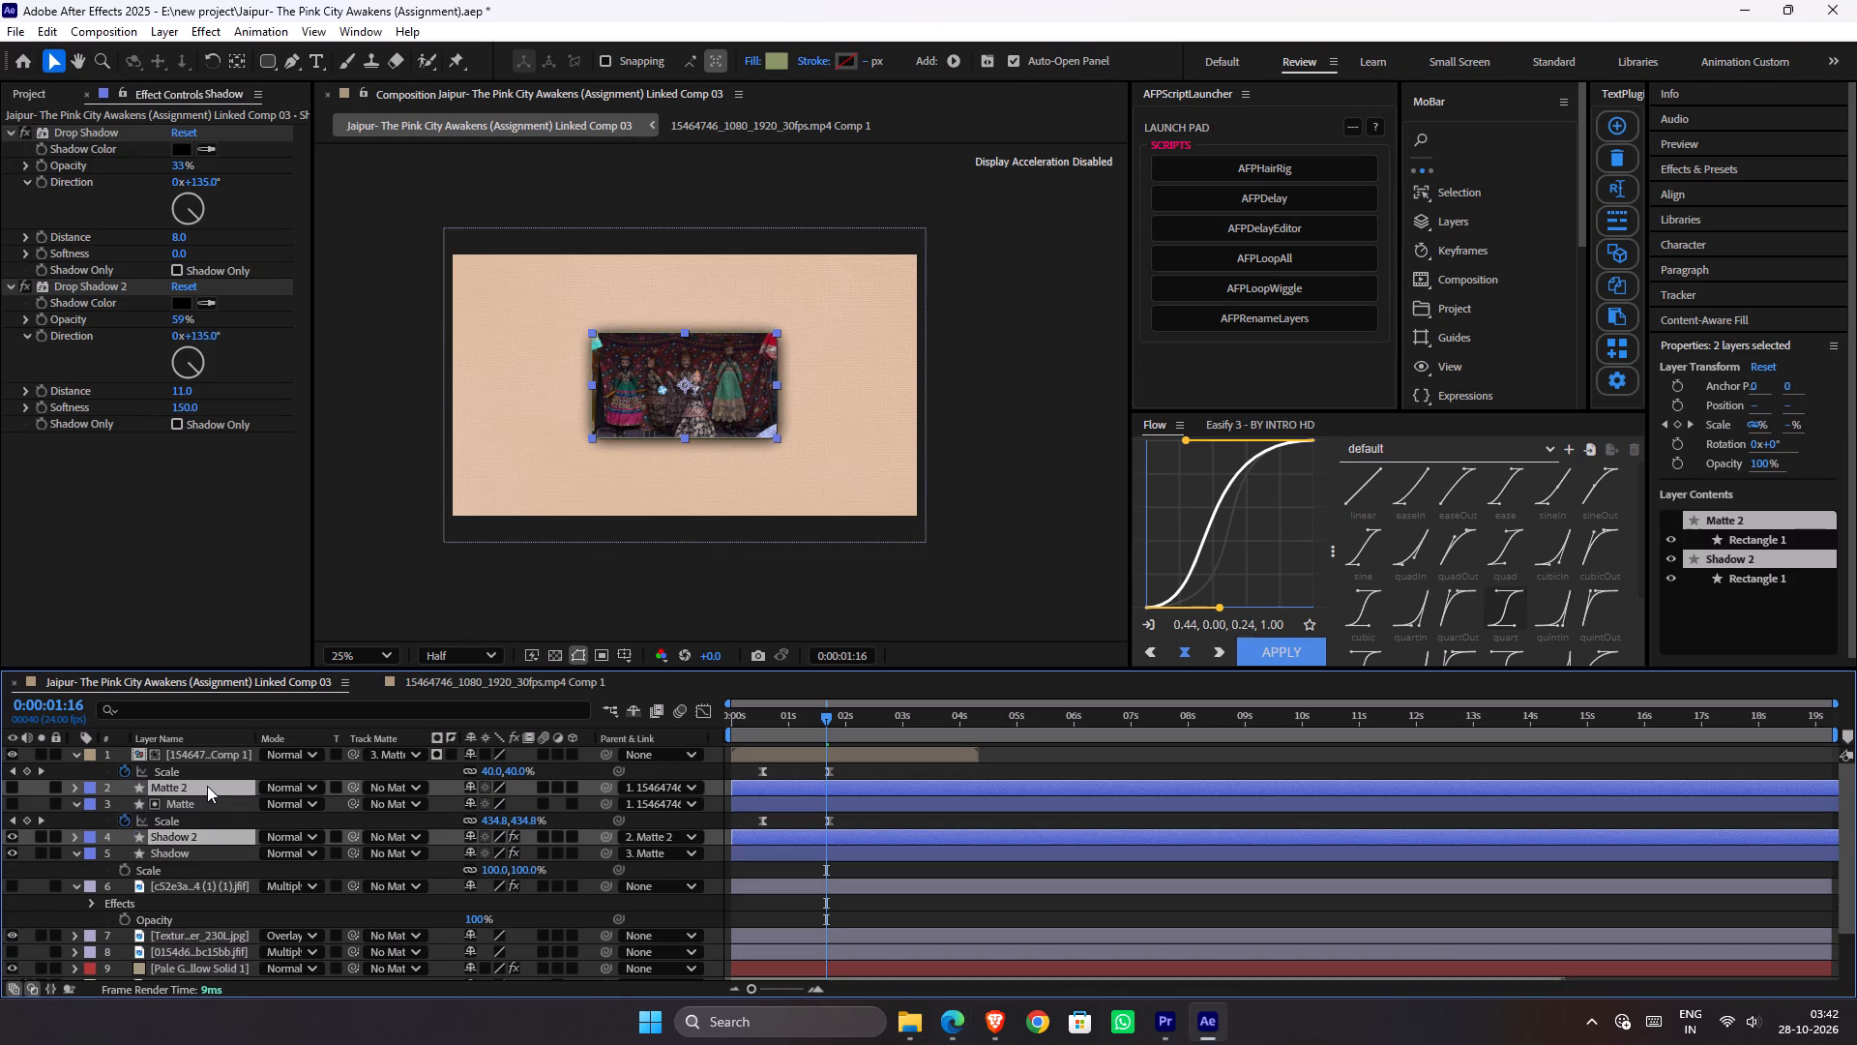
drag(207, 786, 210, 803)
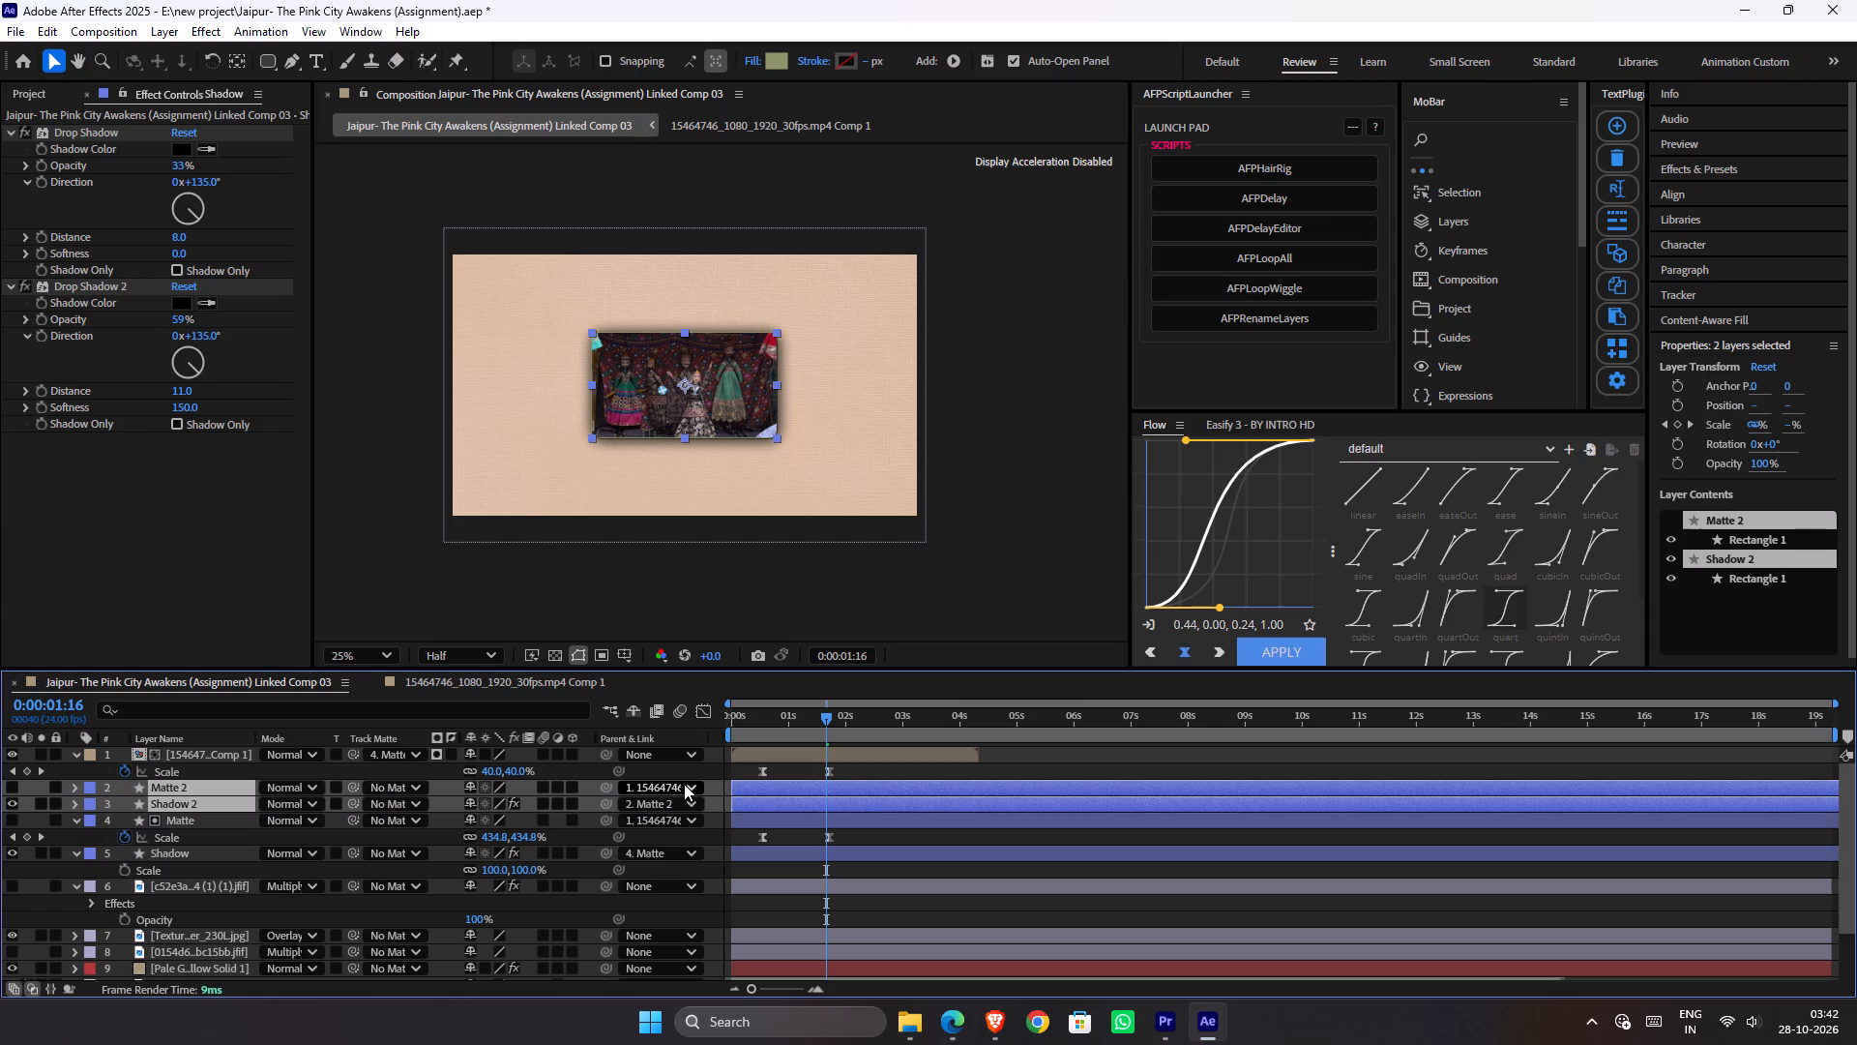
Reveal the Scale keyframes of the duplicated Matte 2 layer.
drag(765, 784, 768, 784)
drag(768, 784, 753, 786)
click(216, 811)
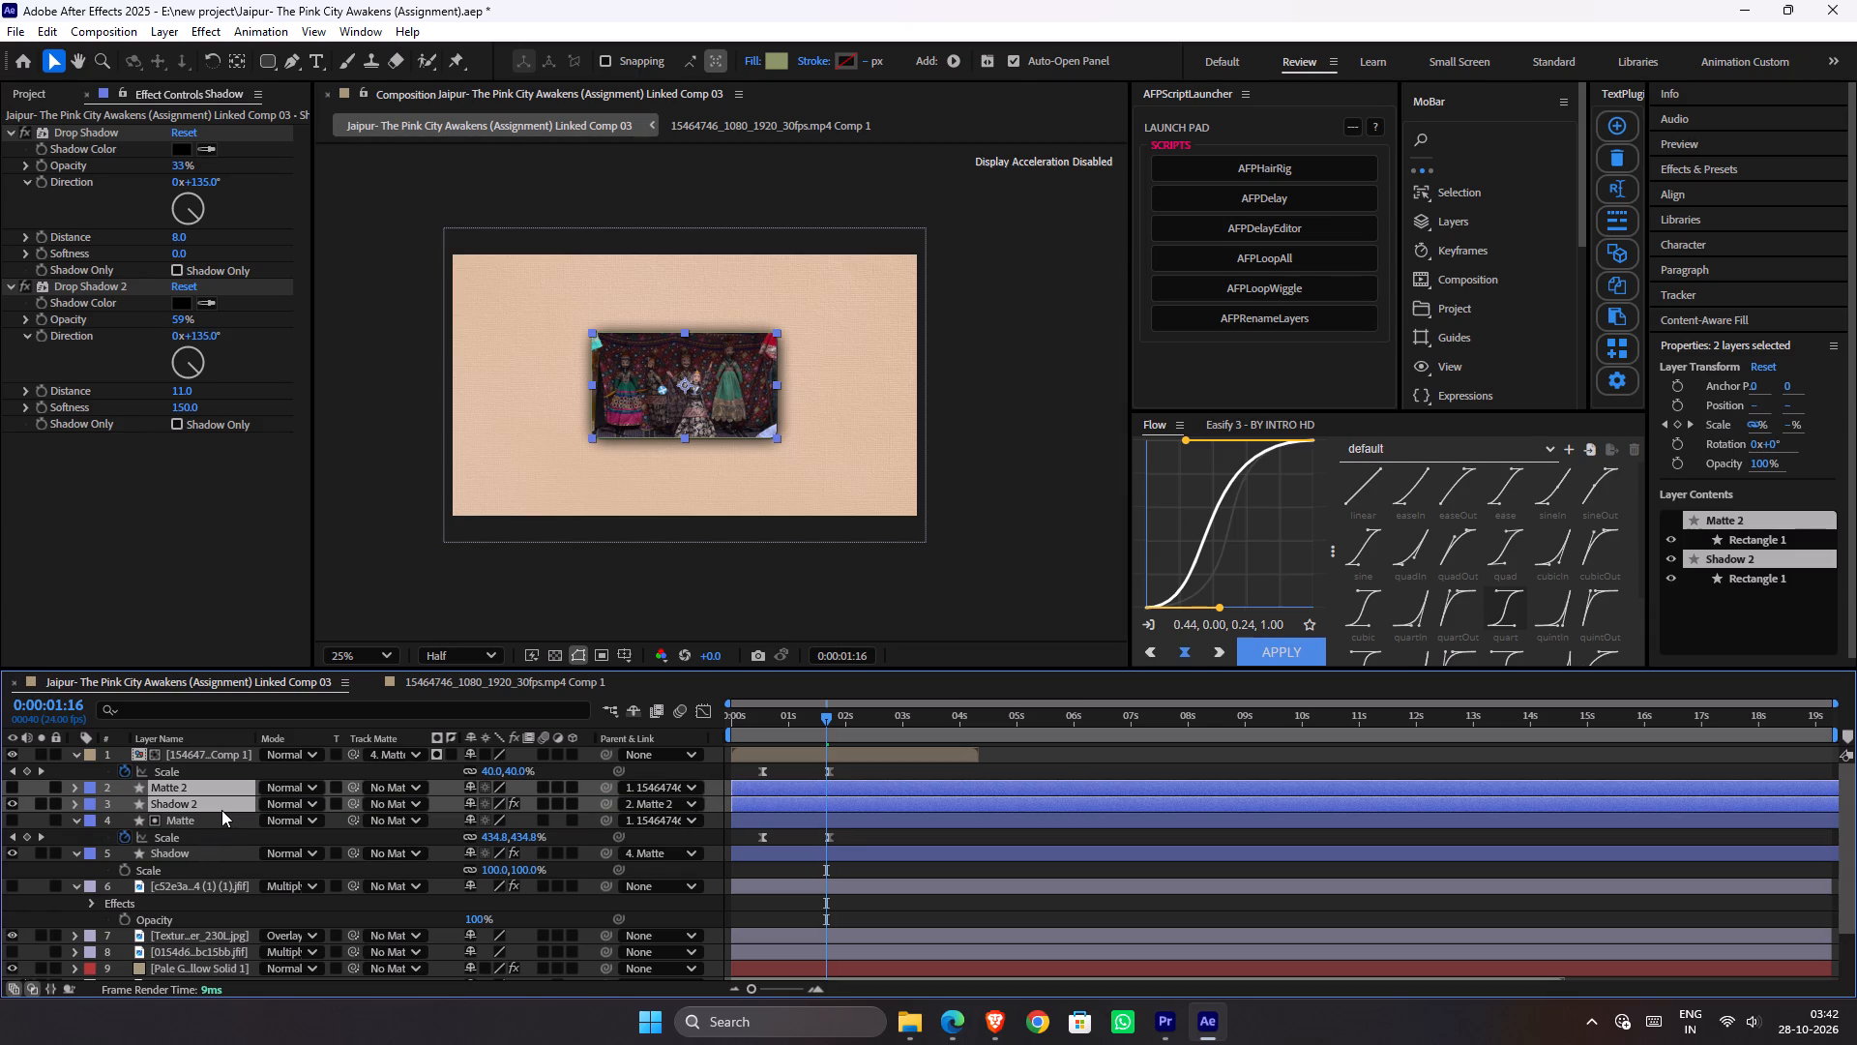
click(225, 821)
click(223, 809)
key(s)
key(s)
click(240, 789)
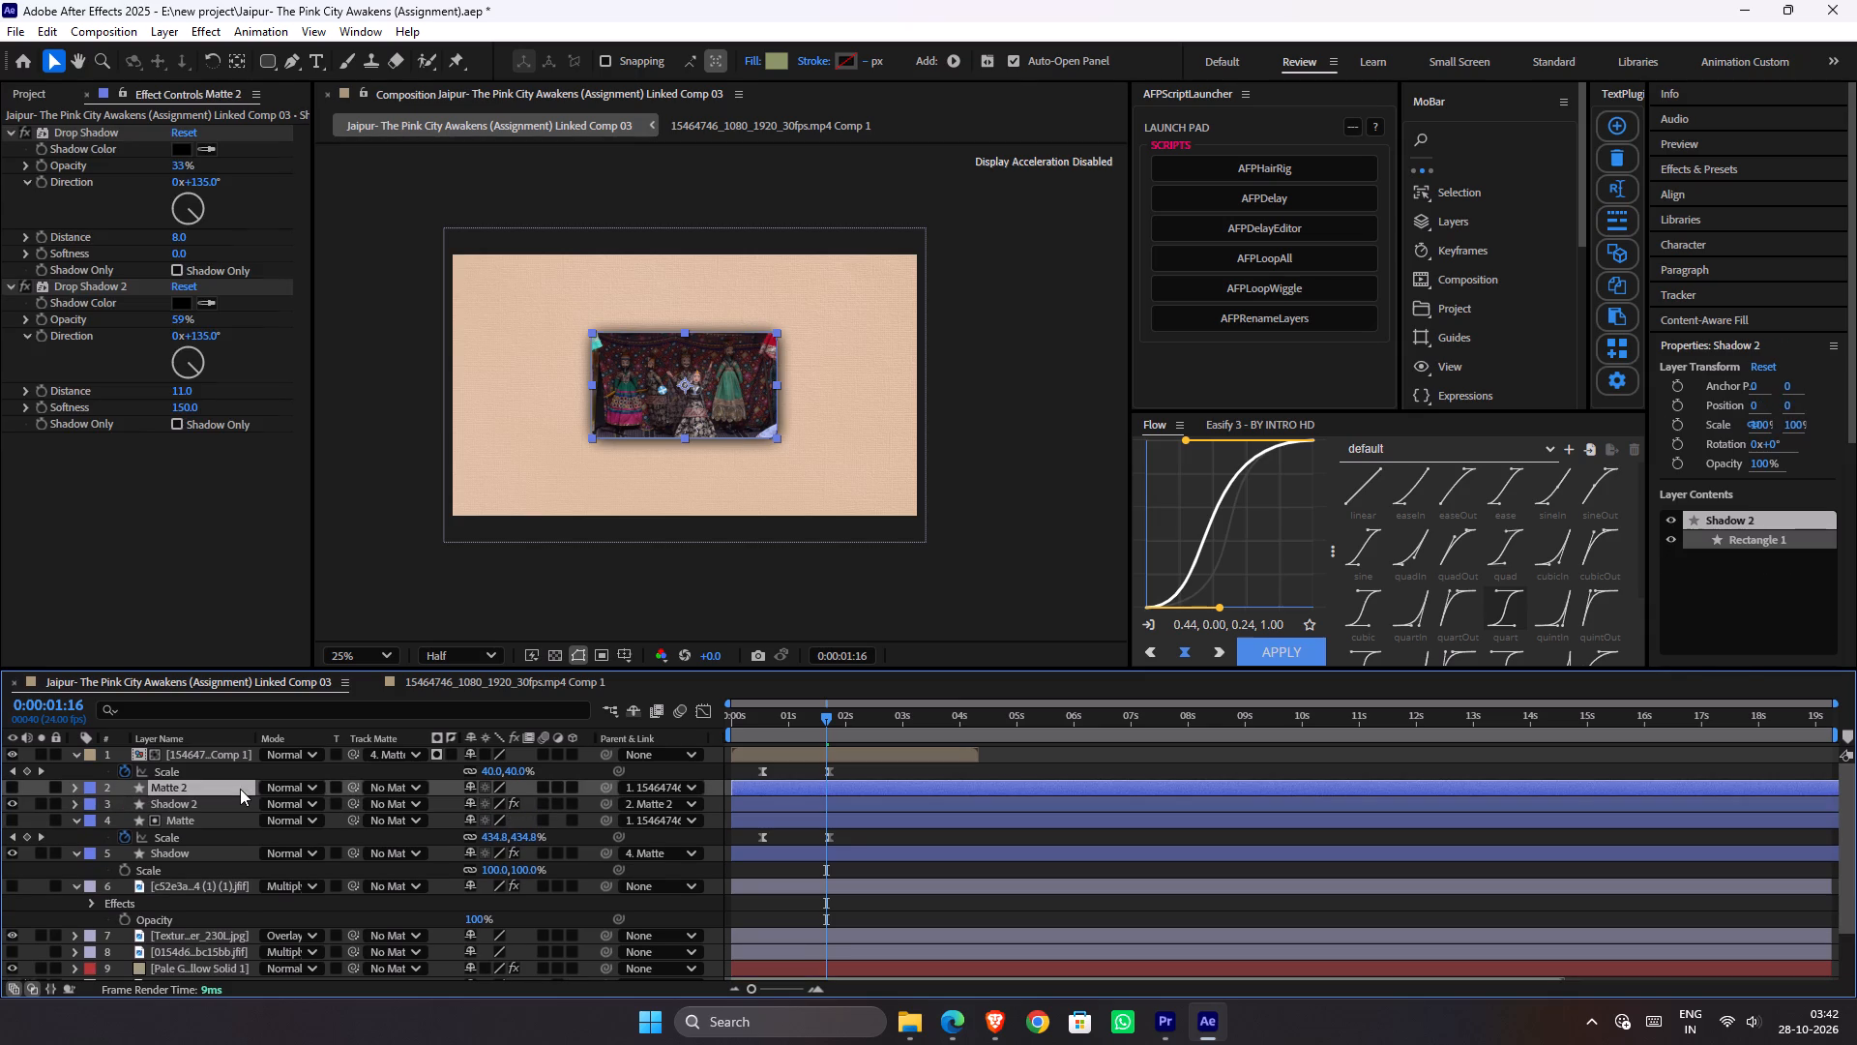
key(s)
key(s)
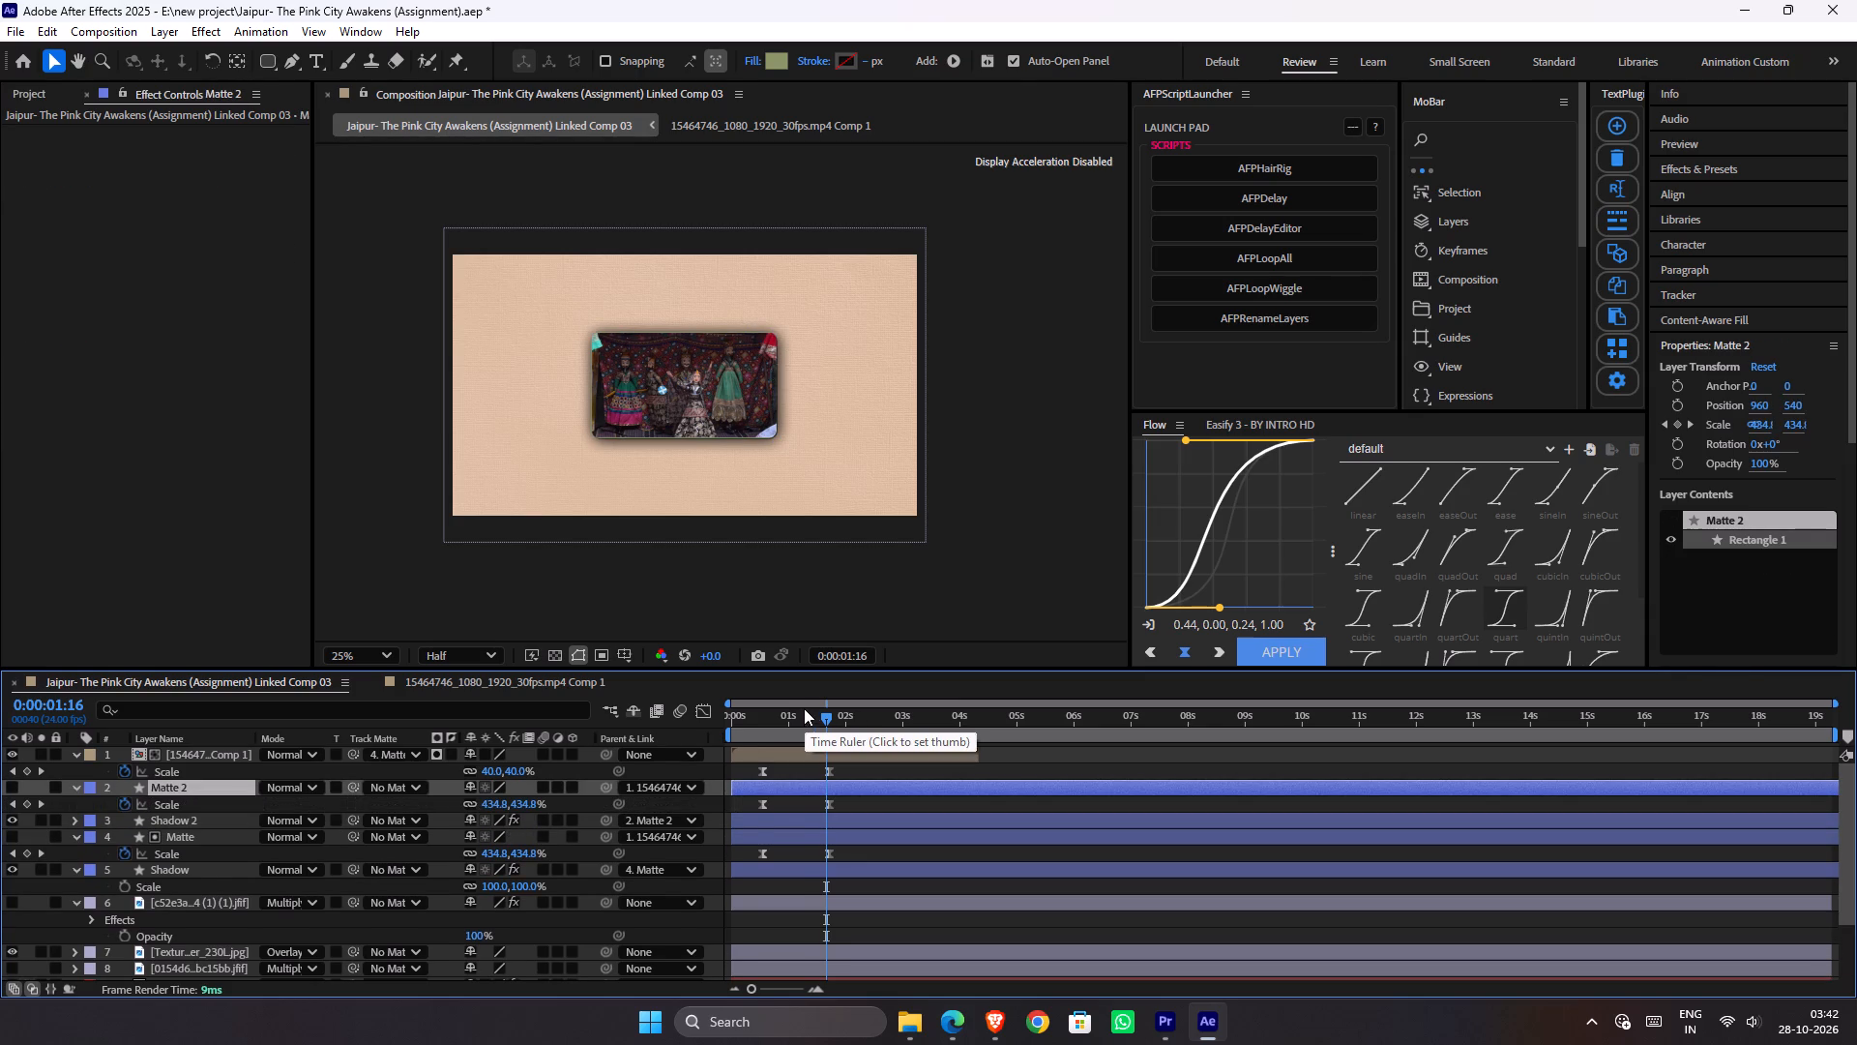
Remove the Scale keyframes from Matte 2 at its ending keyframe, 0:00:01:17.
key(k)
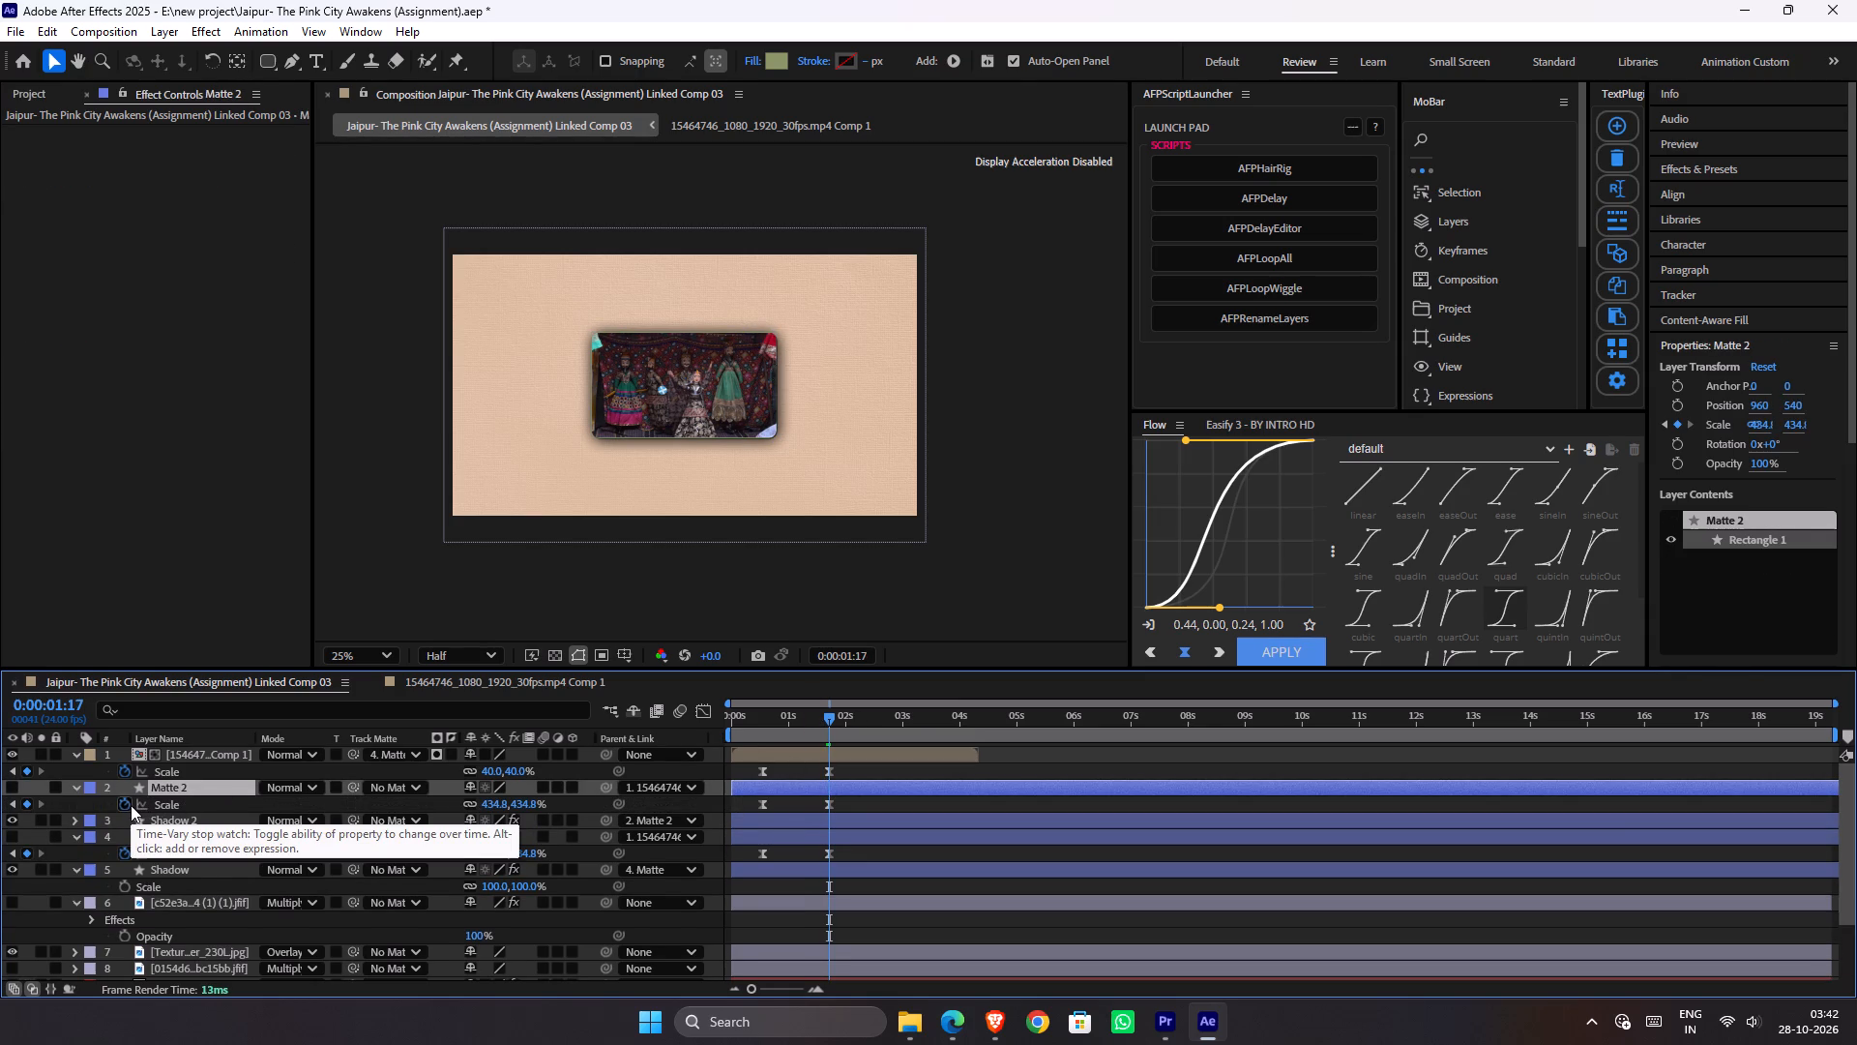
click(131, 805)
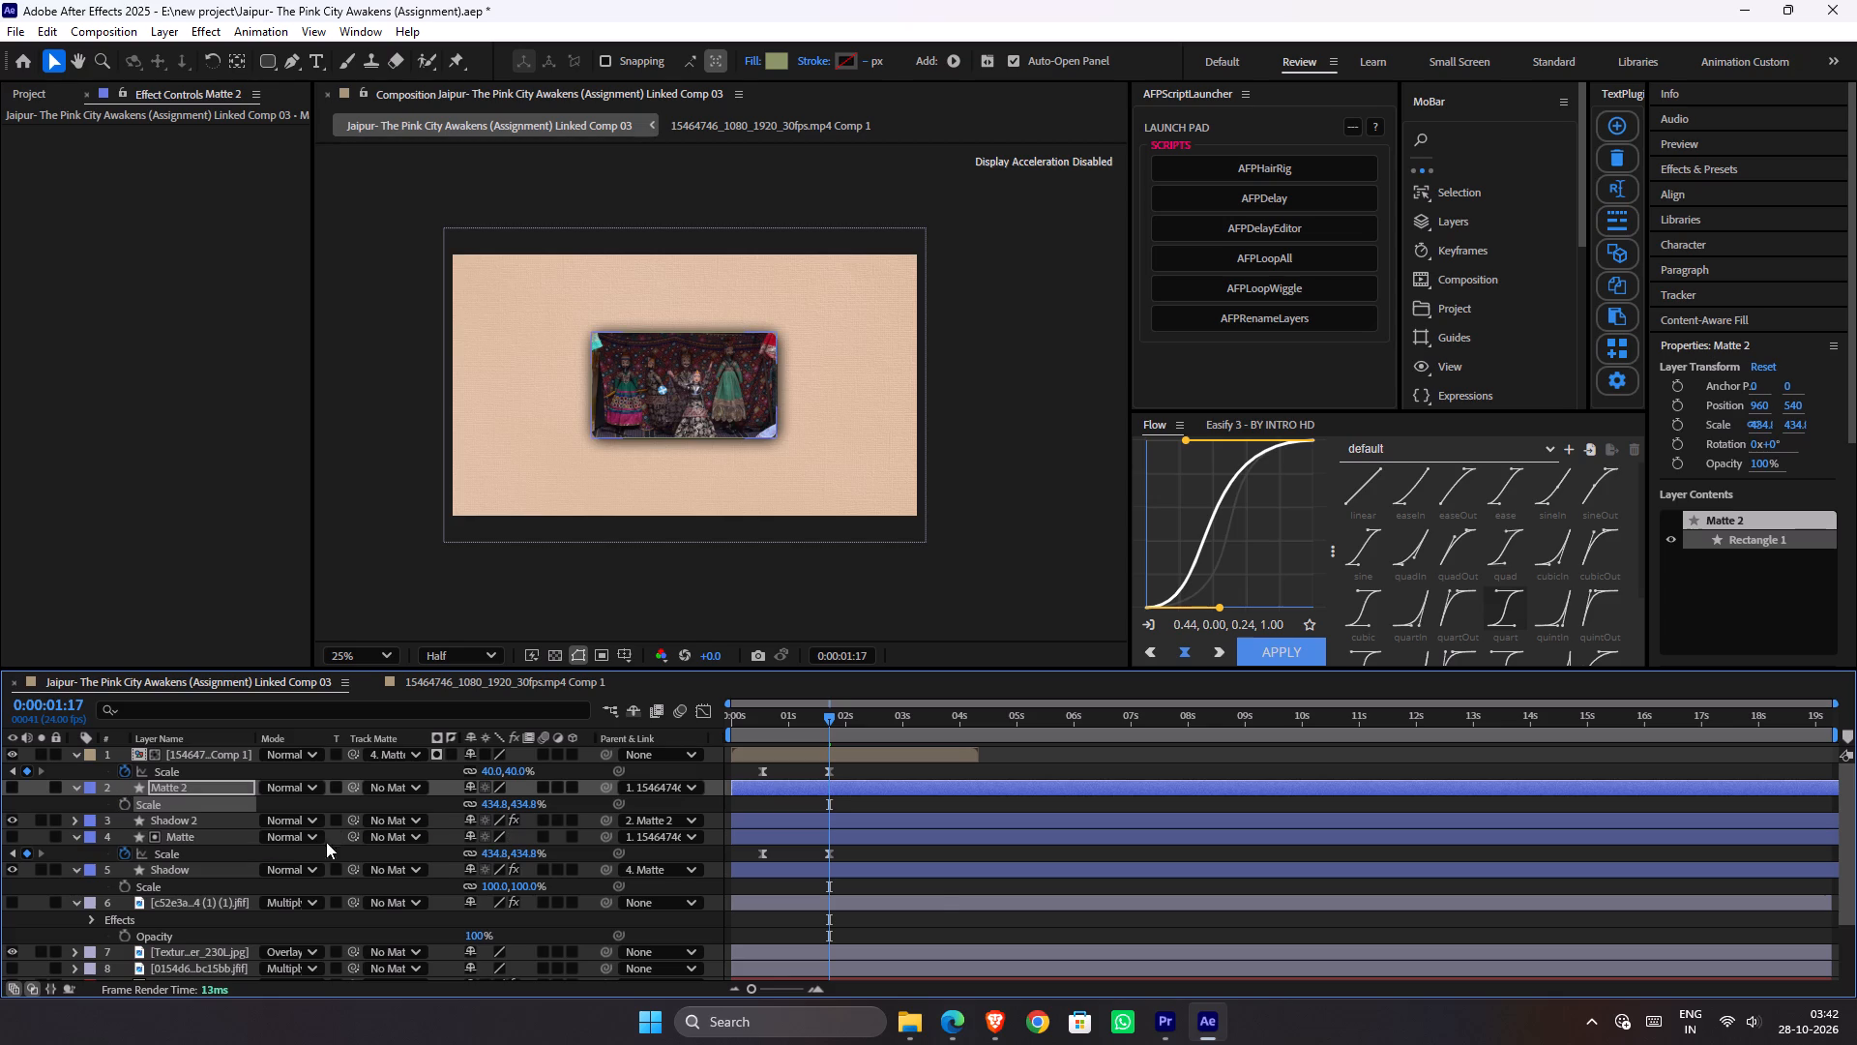
Unparent the Matte 2 layer from the 15464746 puppet comp by setting its parent to None.
shift+click(802, 817)
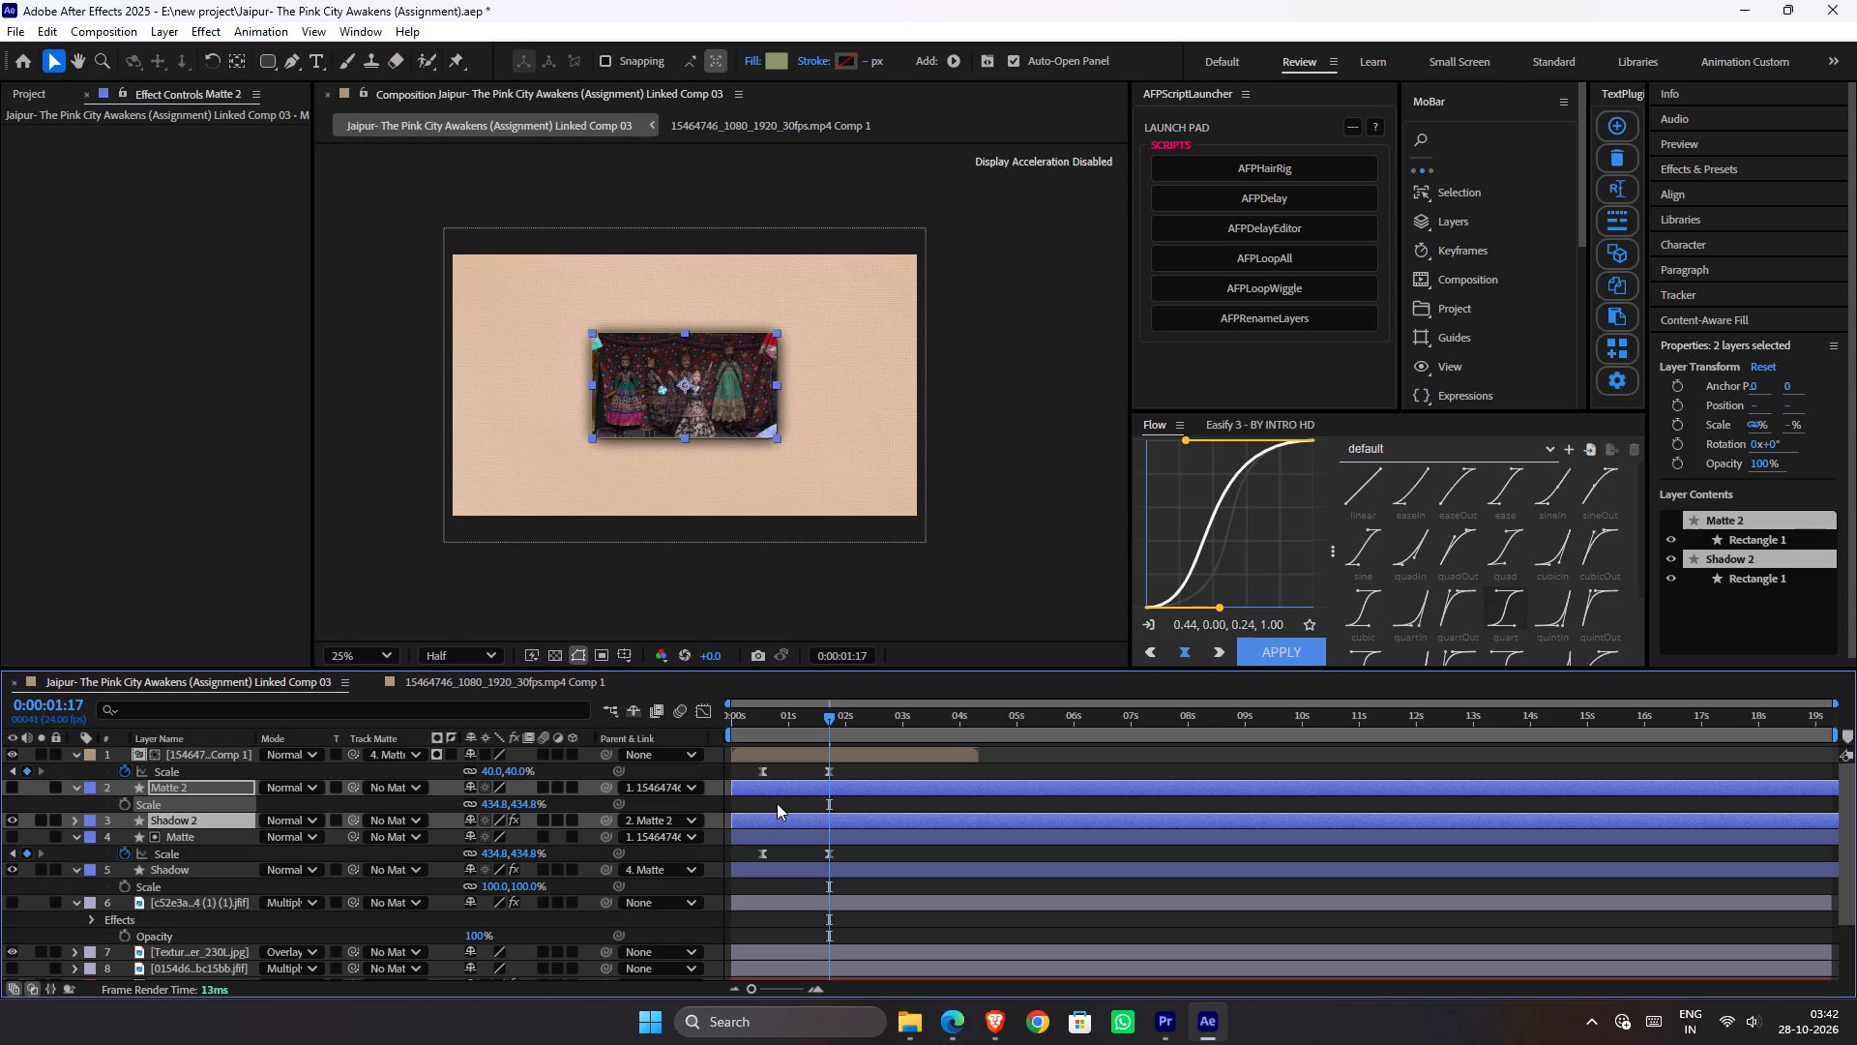
click(668, 805)
click(664, 790)
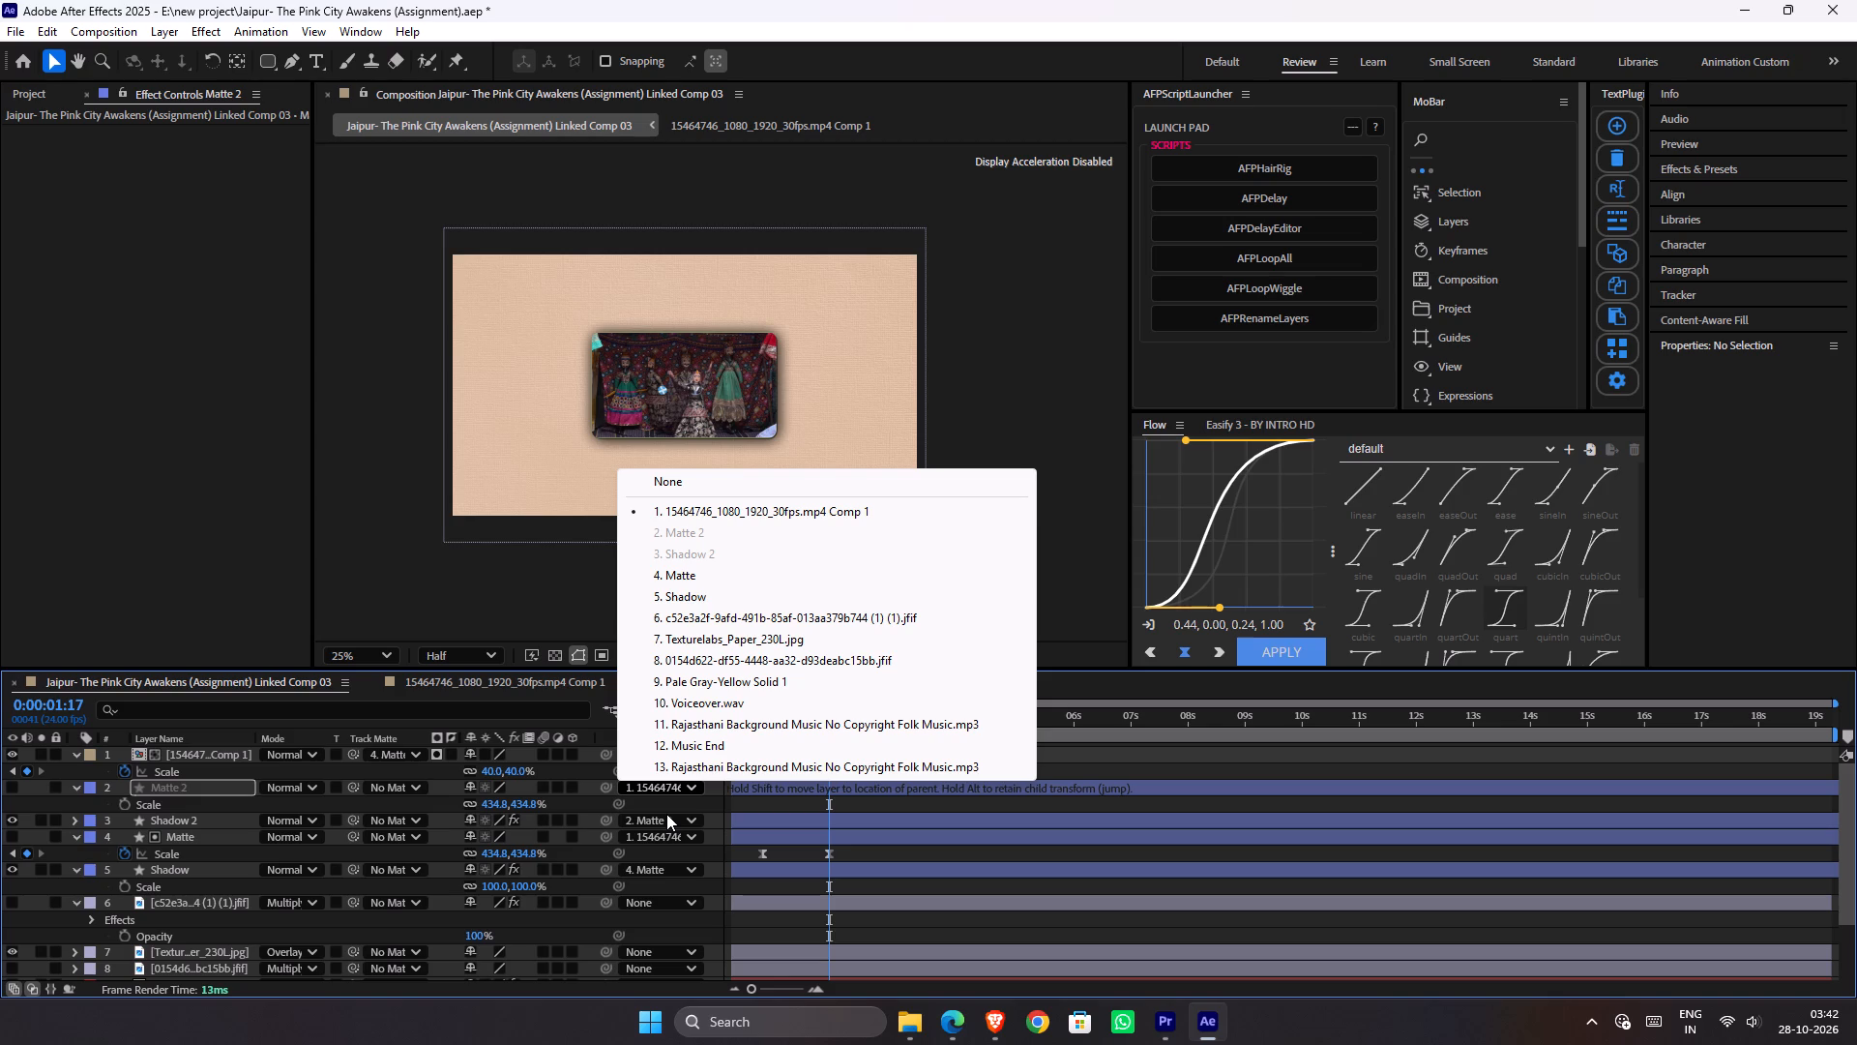
click(695, 480)
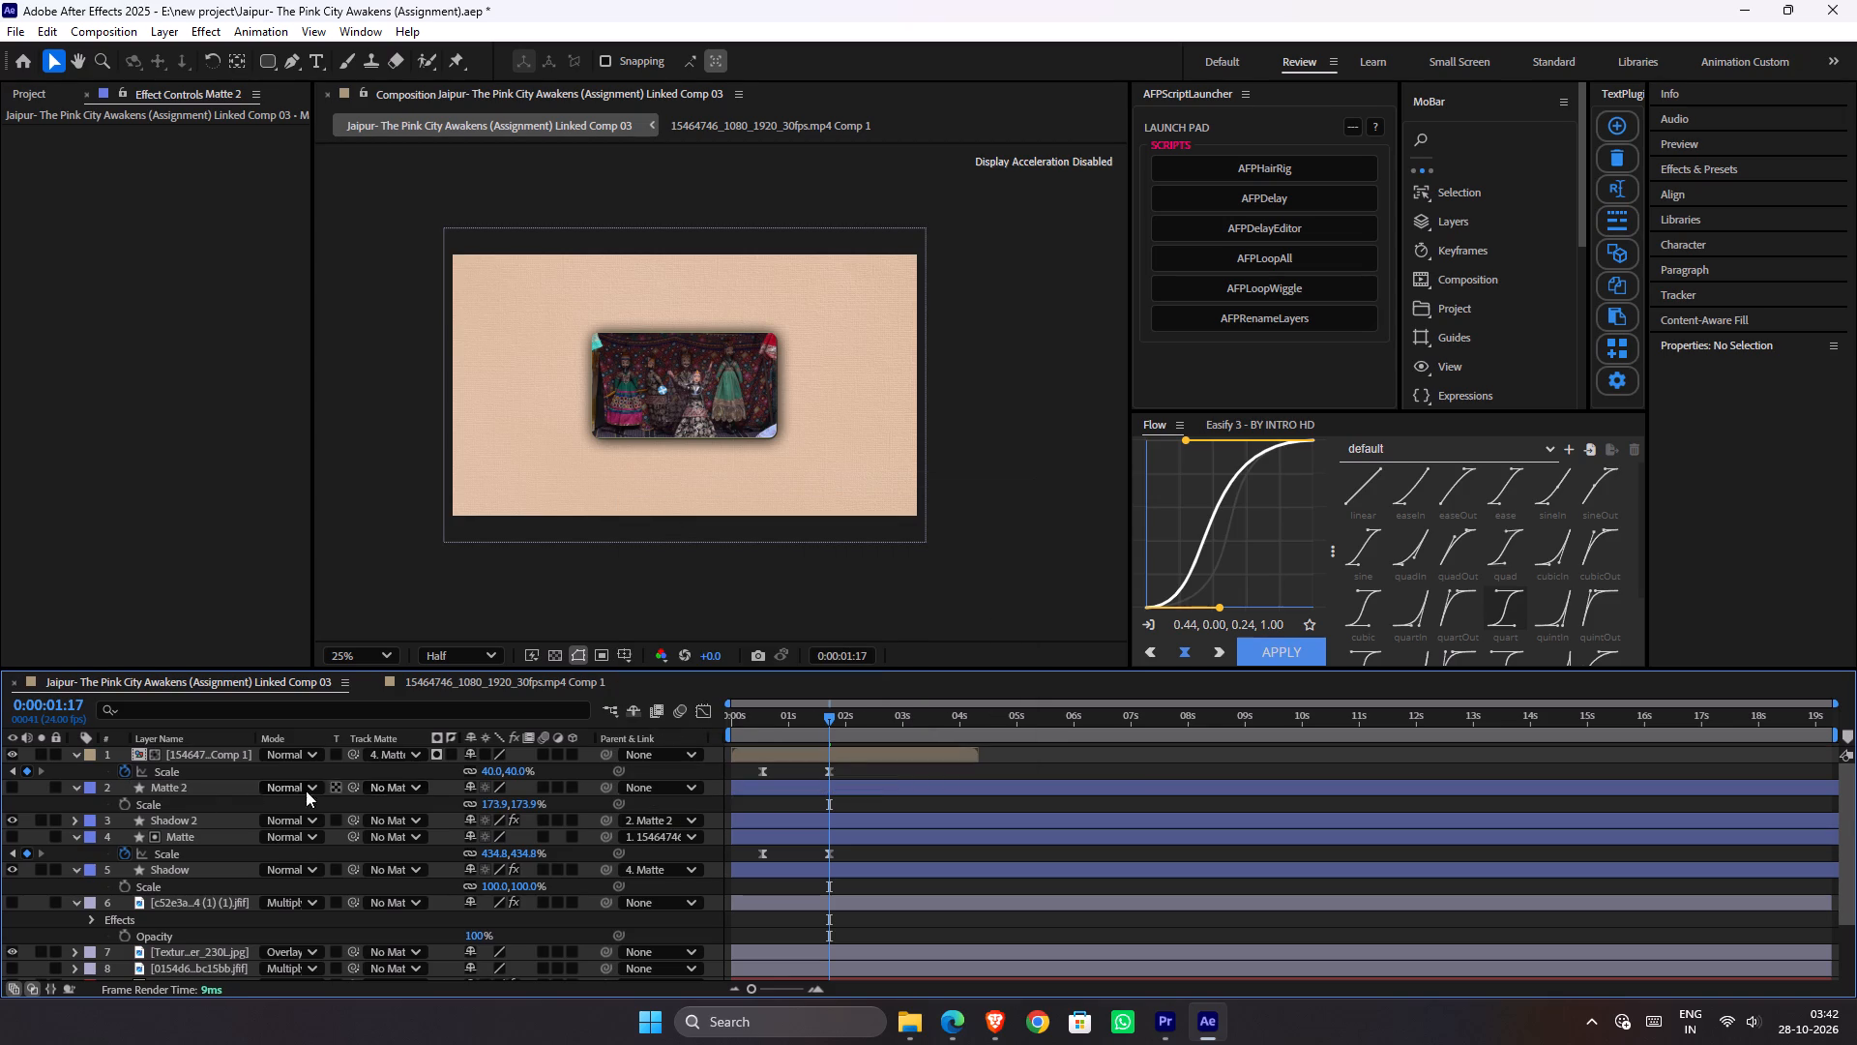
Shift Matte 2 and Shadow 2 together so they start at about 0:00:01:17, and view the frame at 0:00:03:04.
click(193, 790)
shift+click(175, 823)
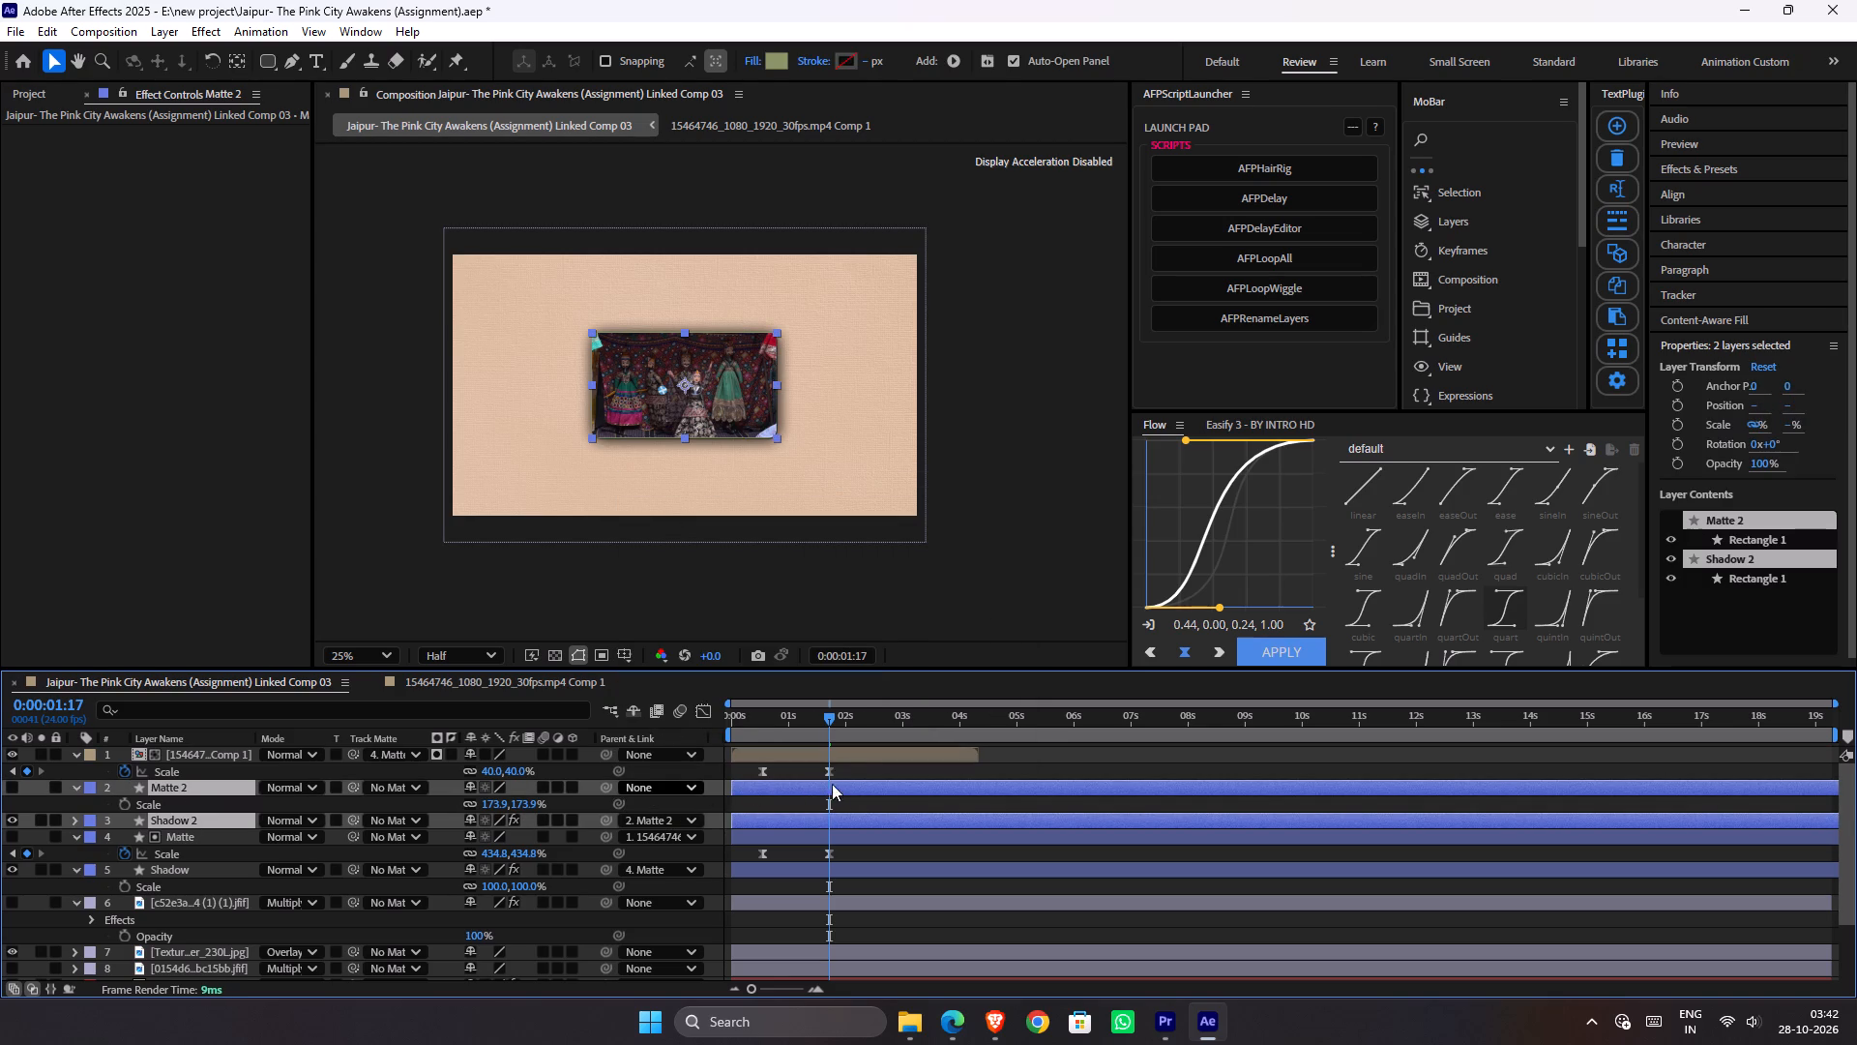
drag(842, 787, 943, 792)
drag(834, 709, 913, 723)
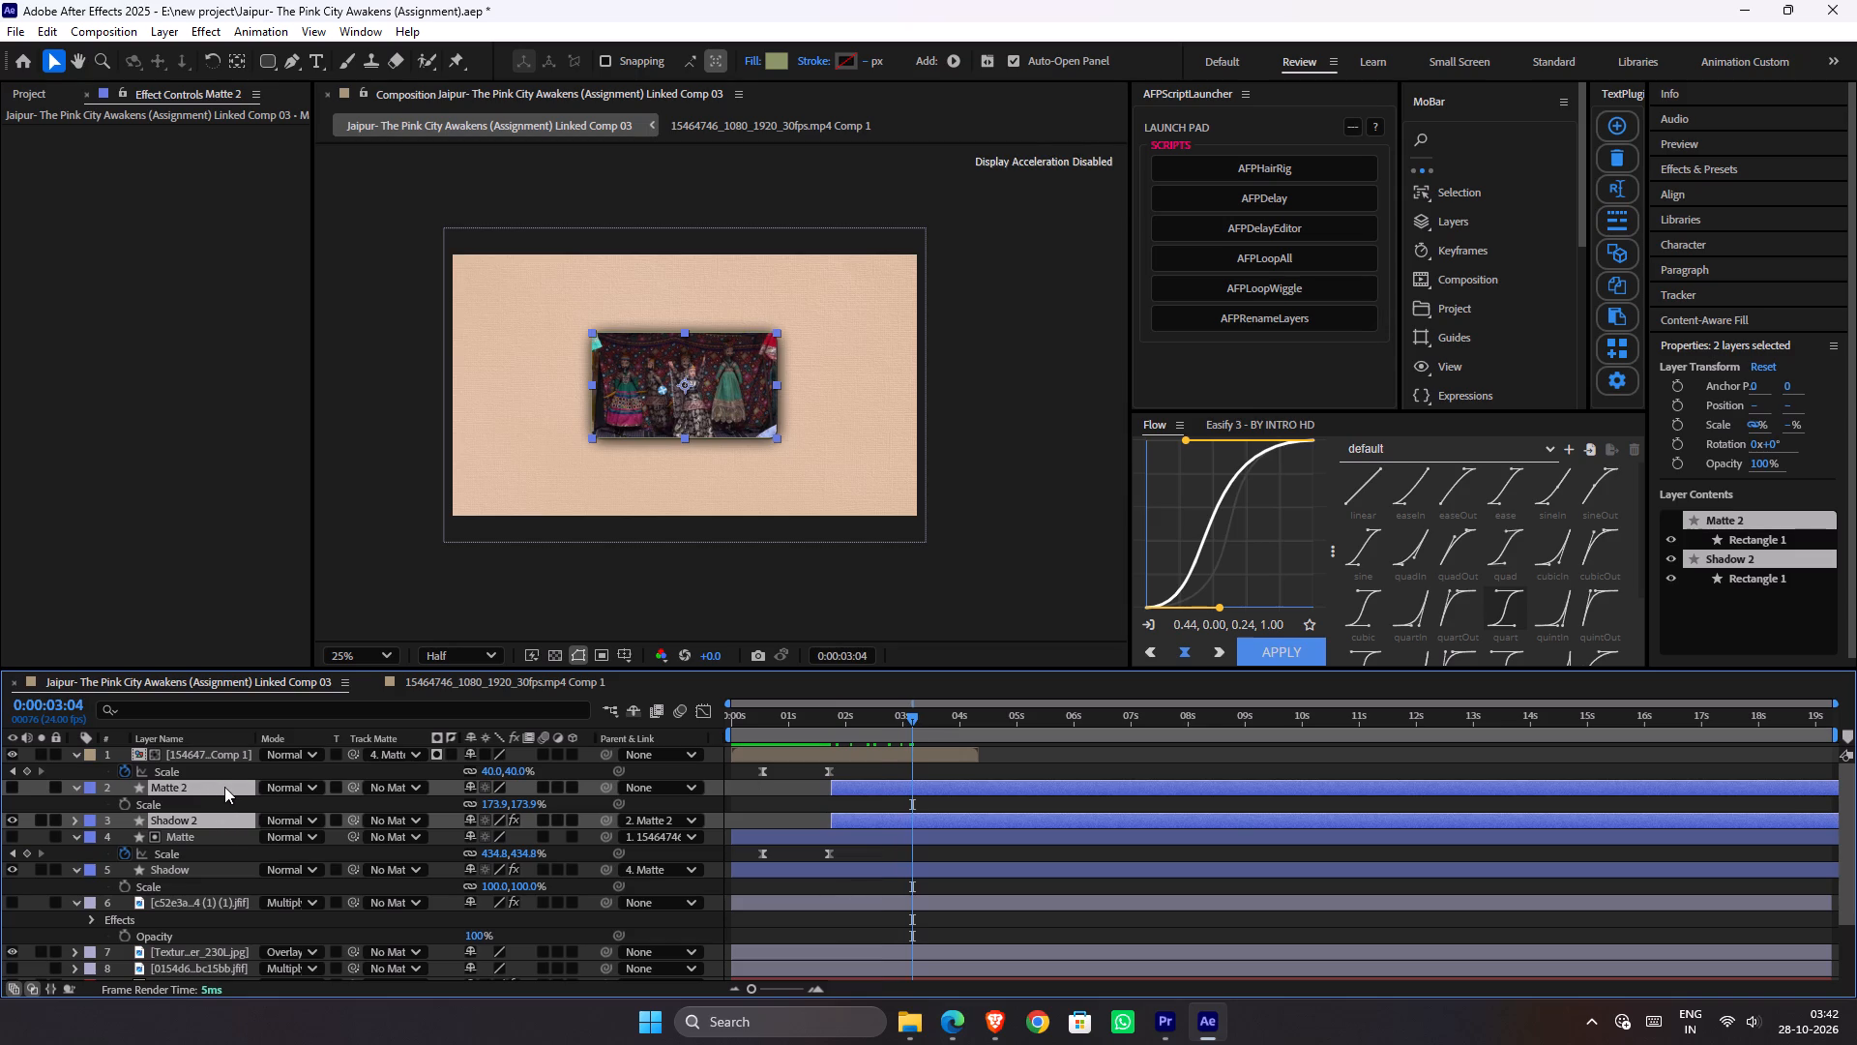
Move Matte 2 and Shadow 2 directly below the Shadow layer and collapse the expanded layer properties.
drag(224, 787, 221, 881)
click(73, 854)
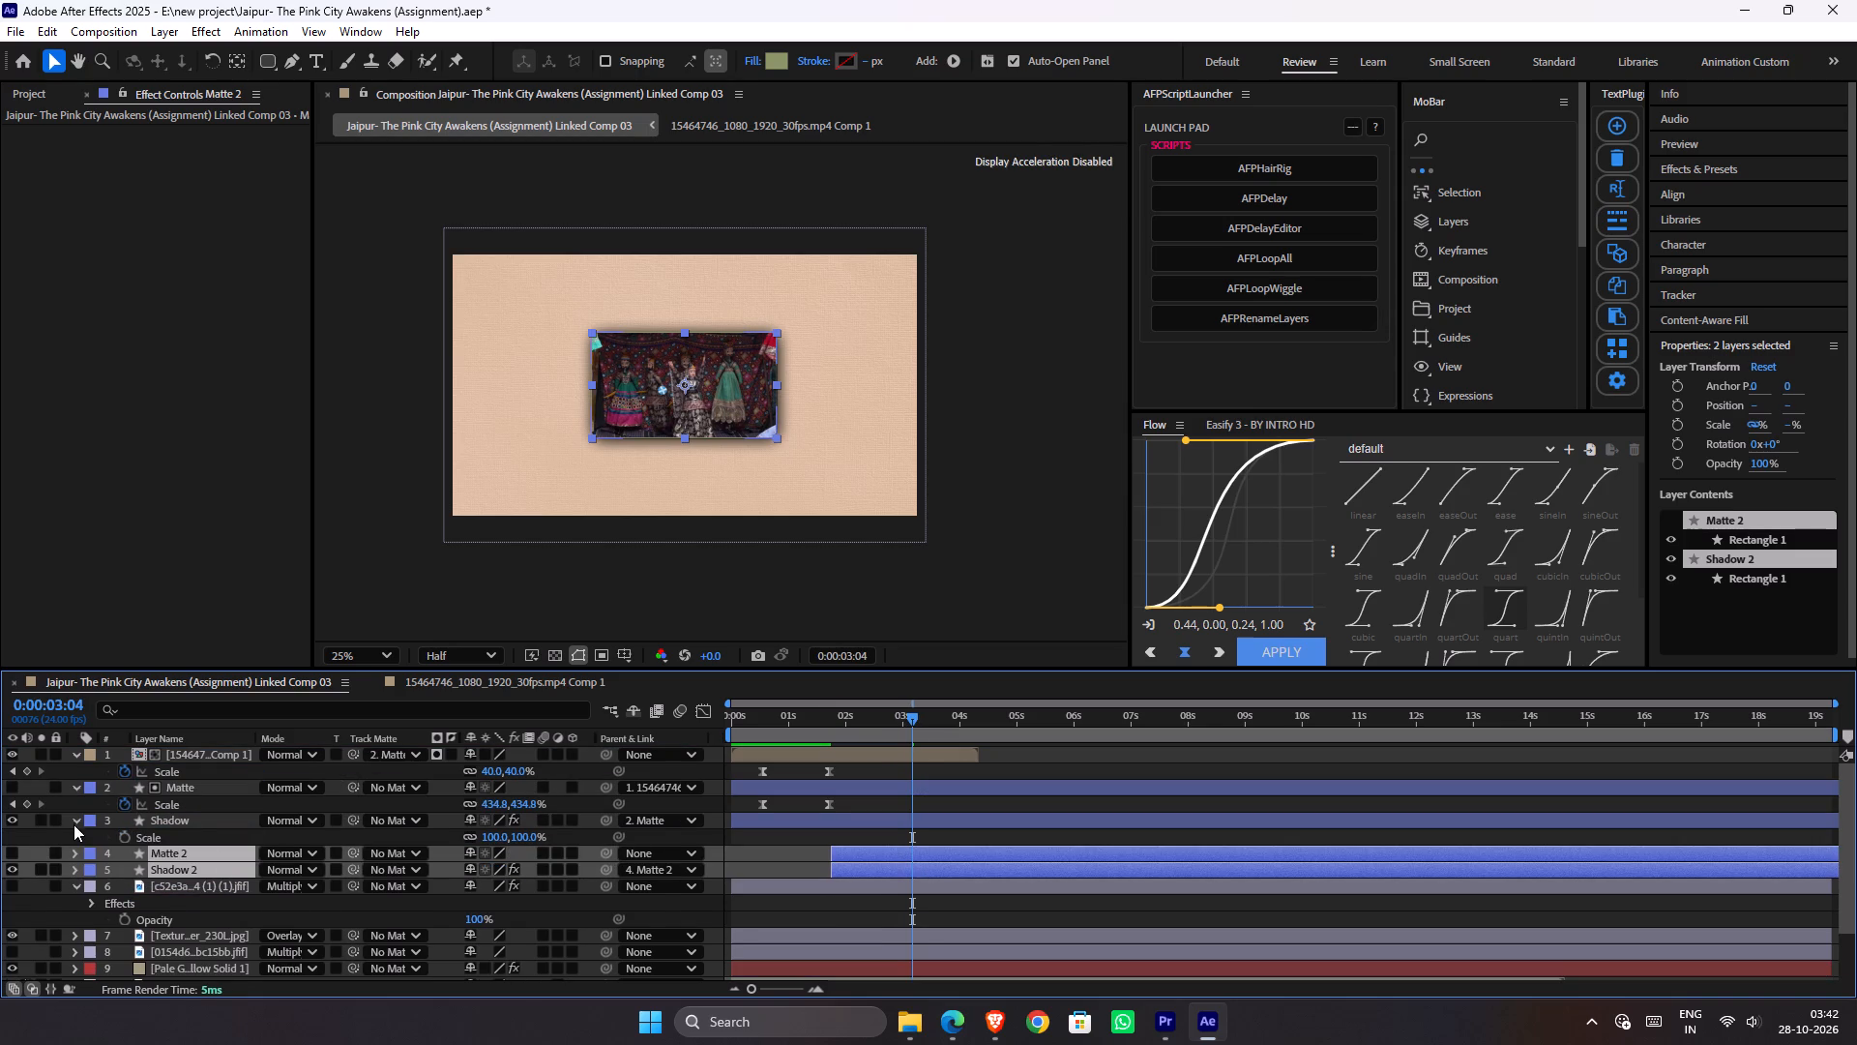
click(74, 820)
click(74, 781)
click(74, 755)
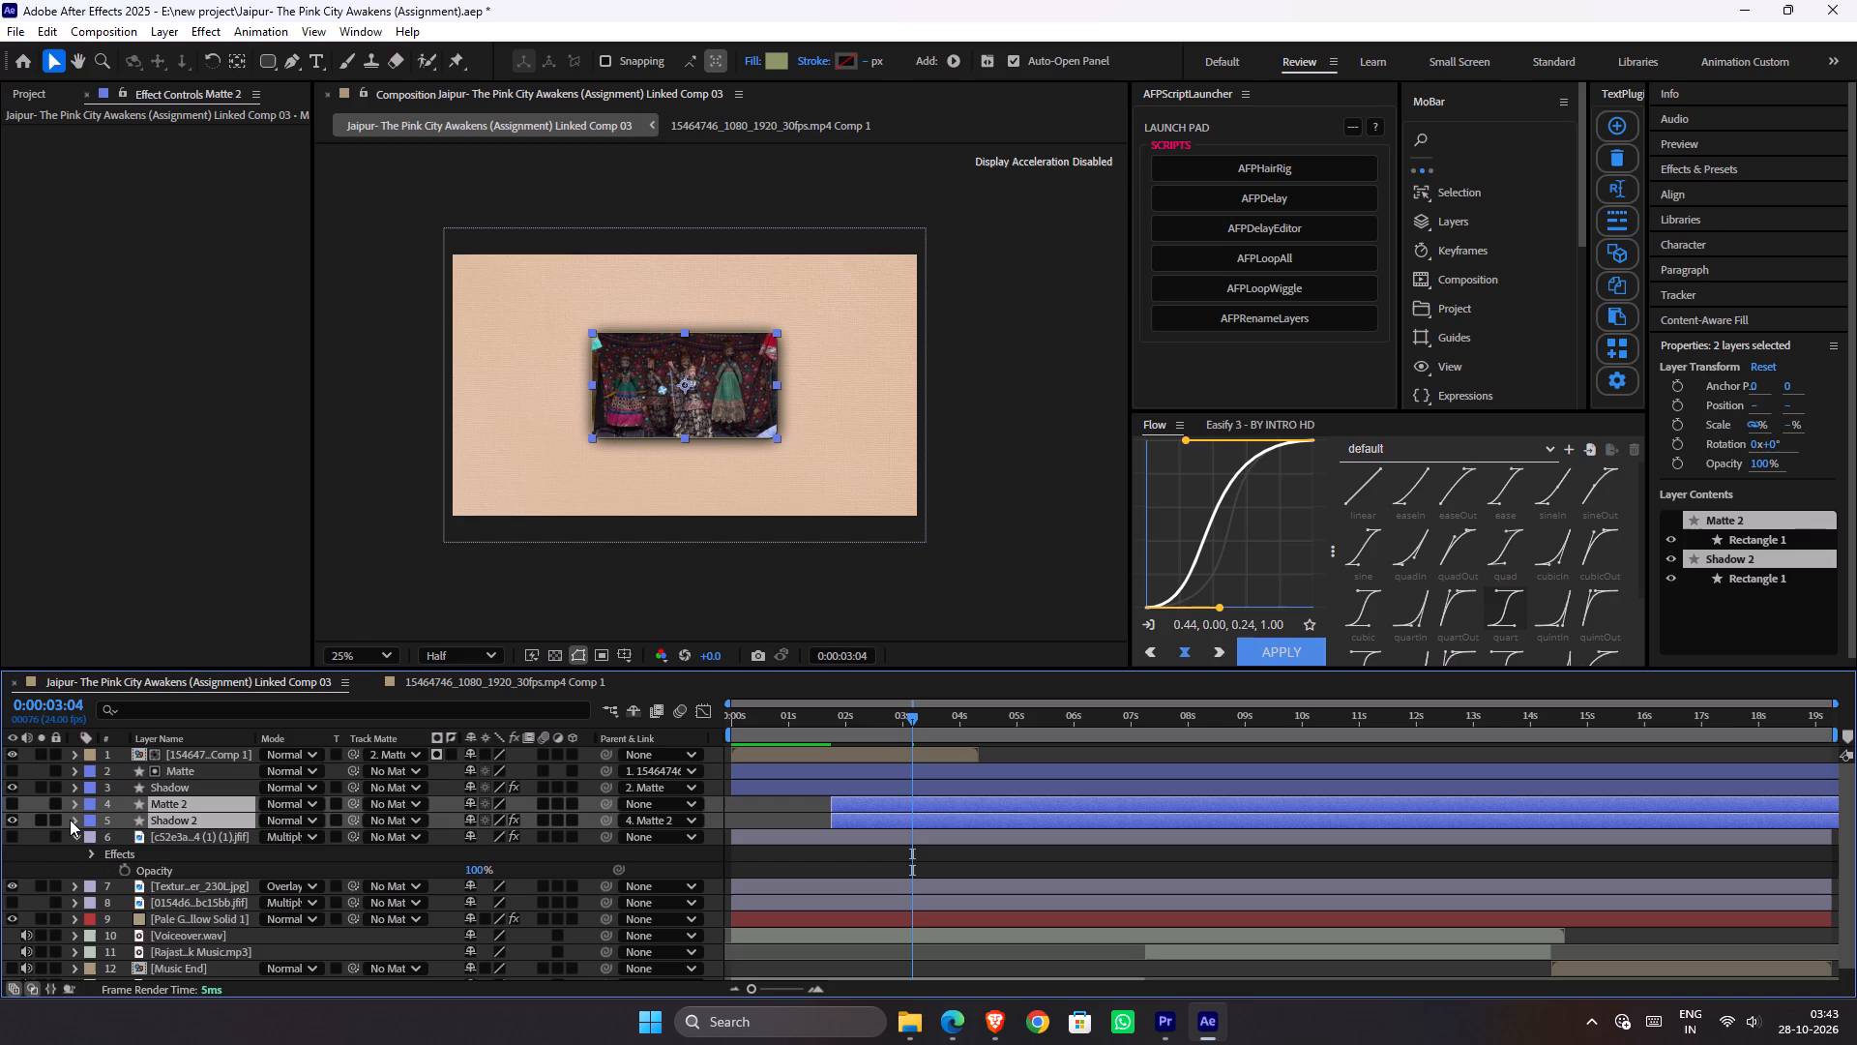
click(74, 838)
Preview the c52e3a2f zigzag border layer over the background and hide it again.
click(135, 838)
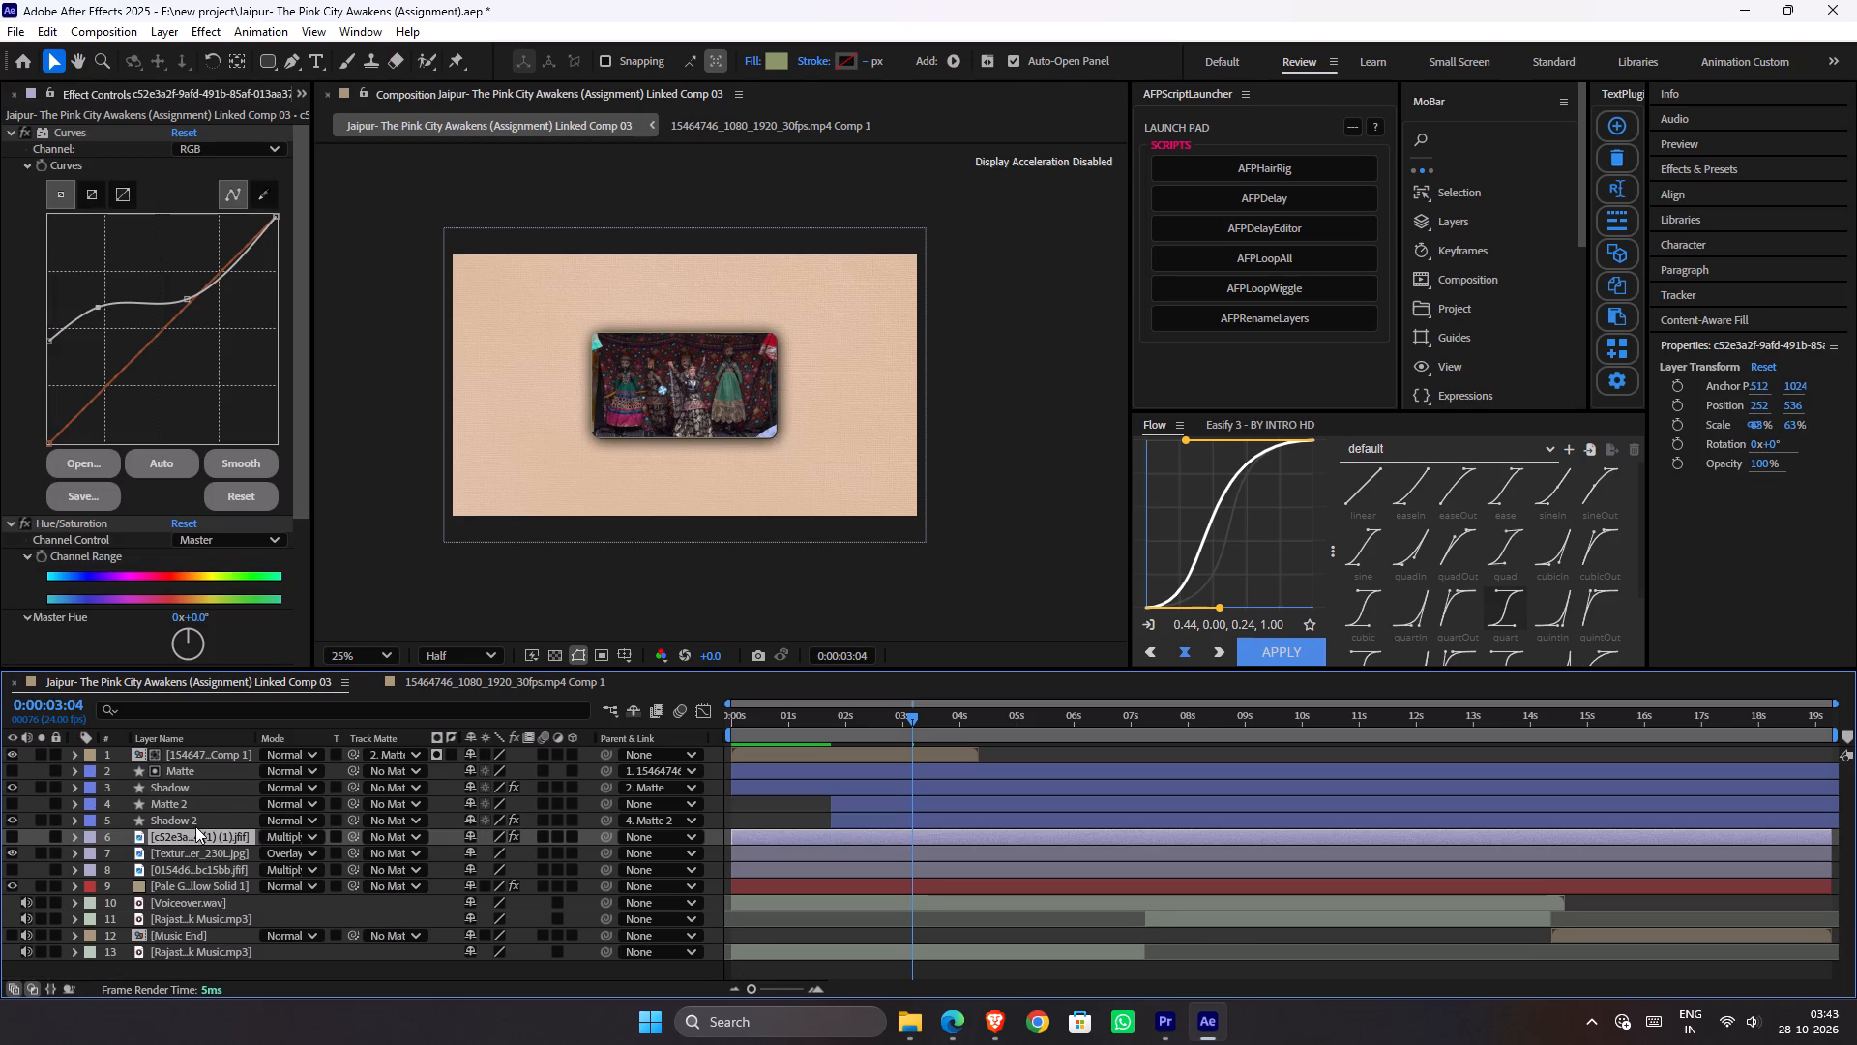
click(12, 839)
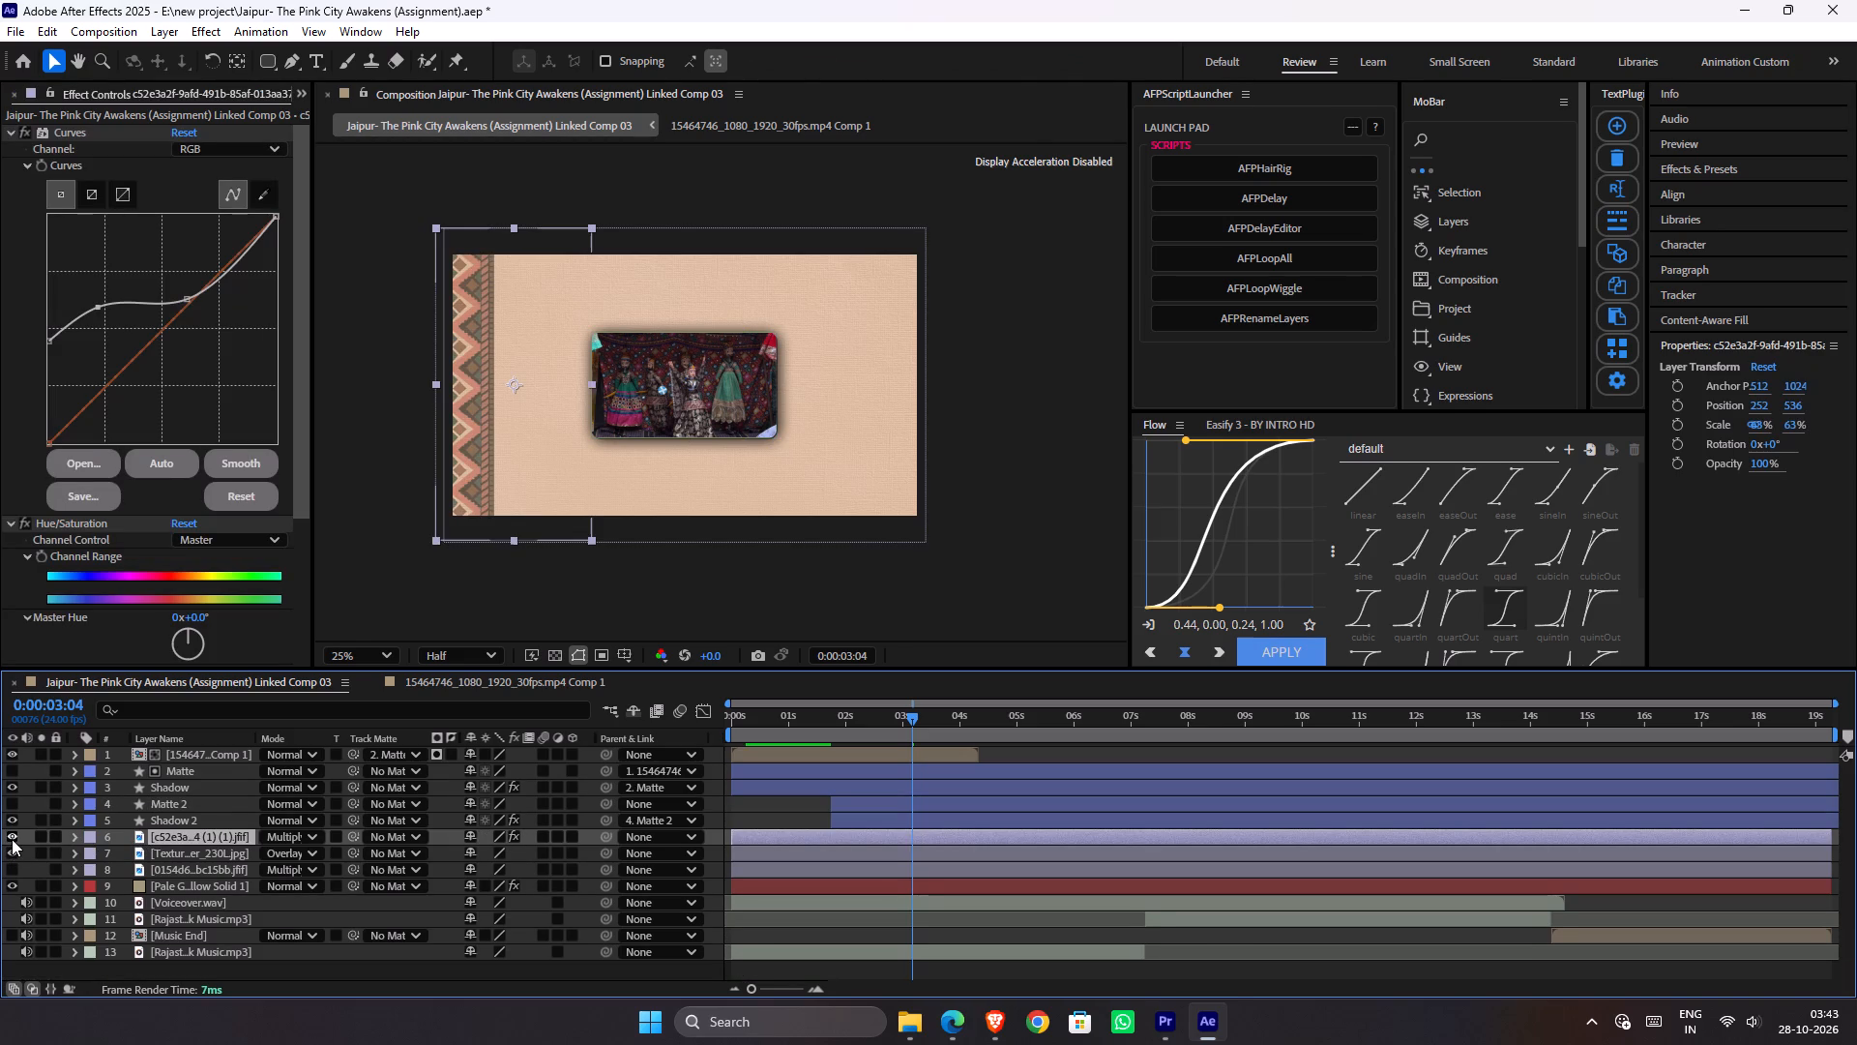
click(12, 839)
Show the 0154d6 elephant pattern layer and raise its Opacity to 100%.
click(14, 864)
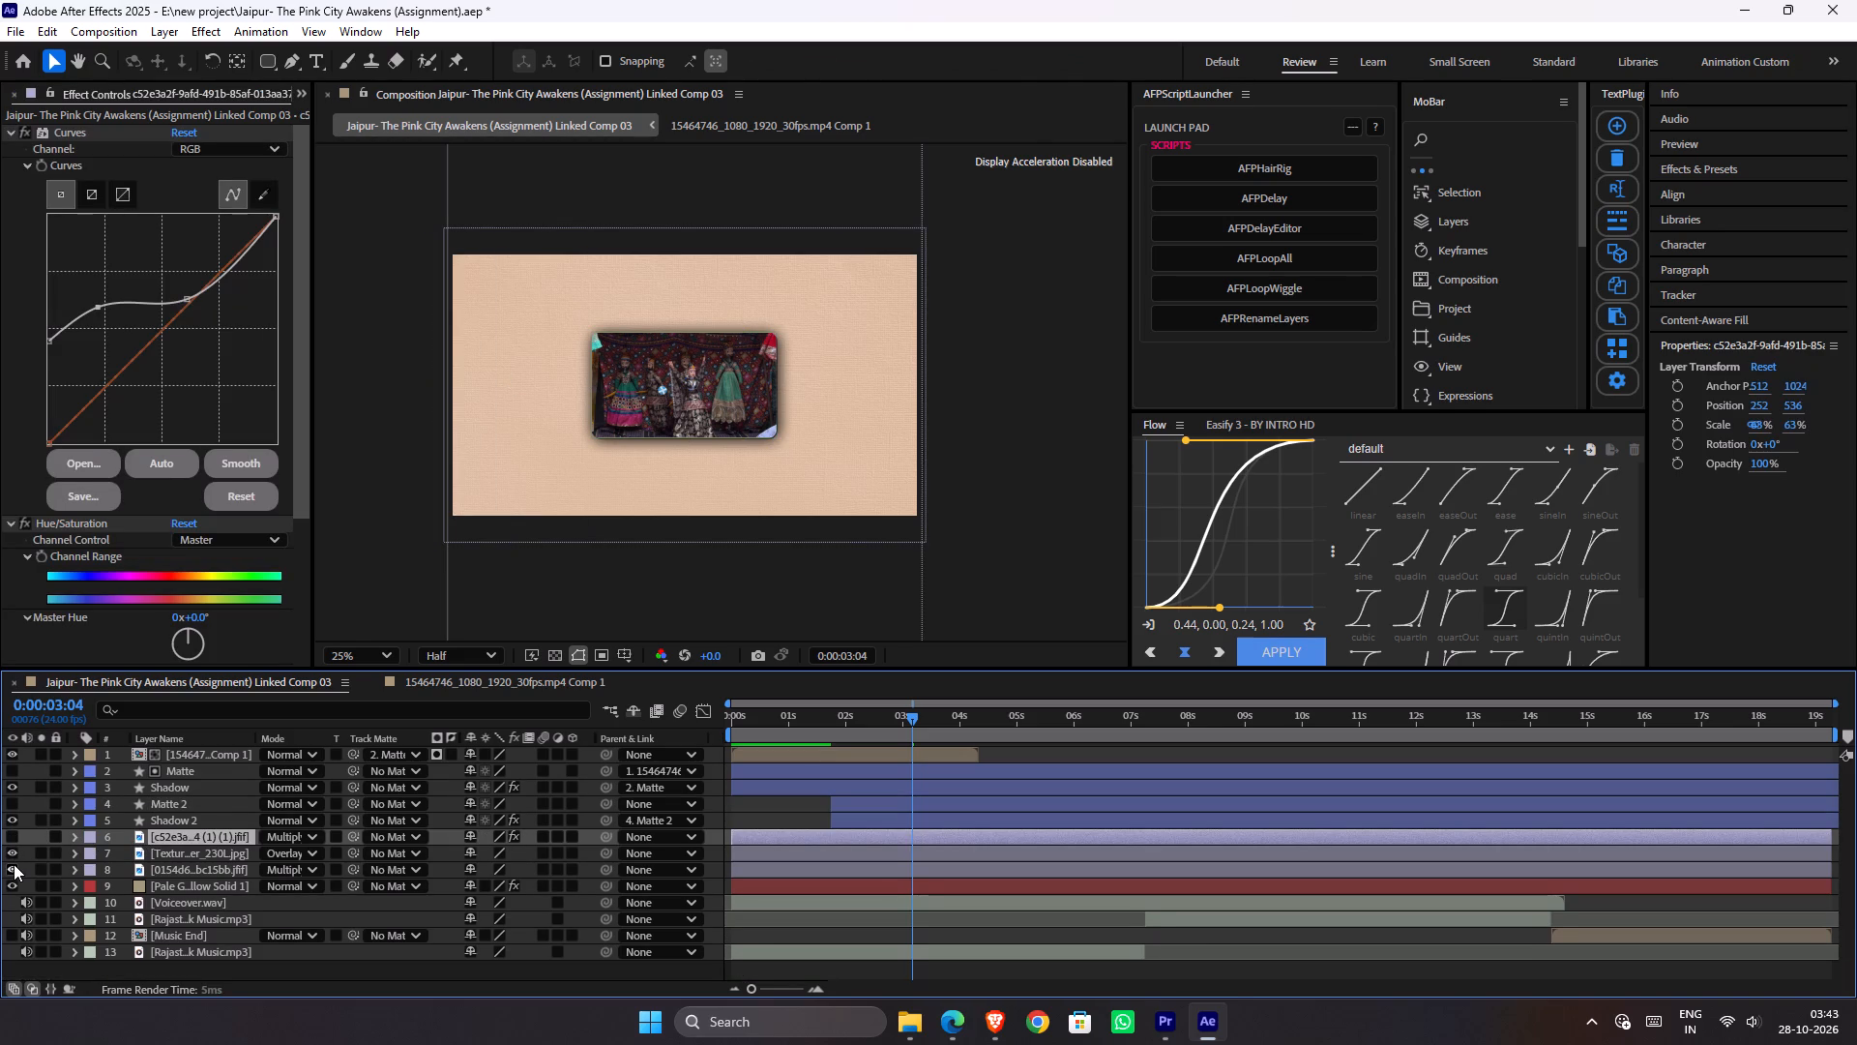
scroll(897, 337, up, 1)
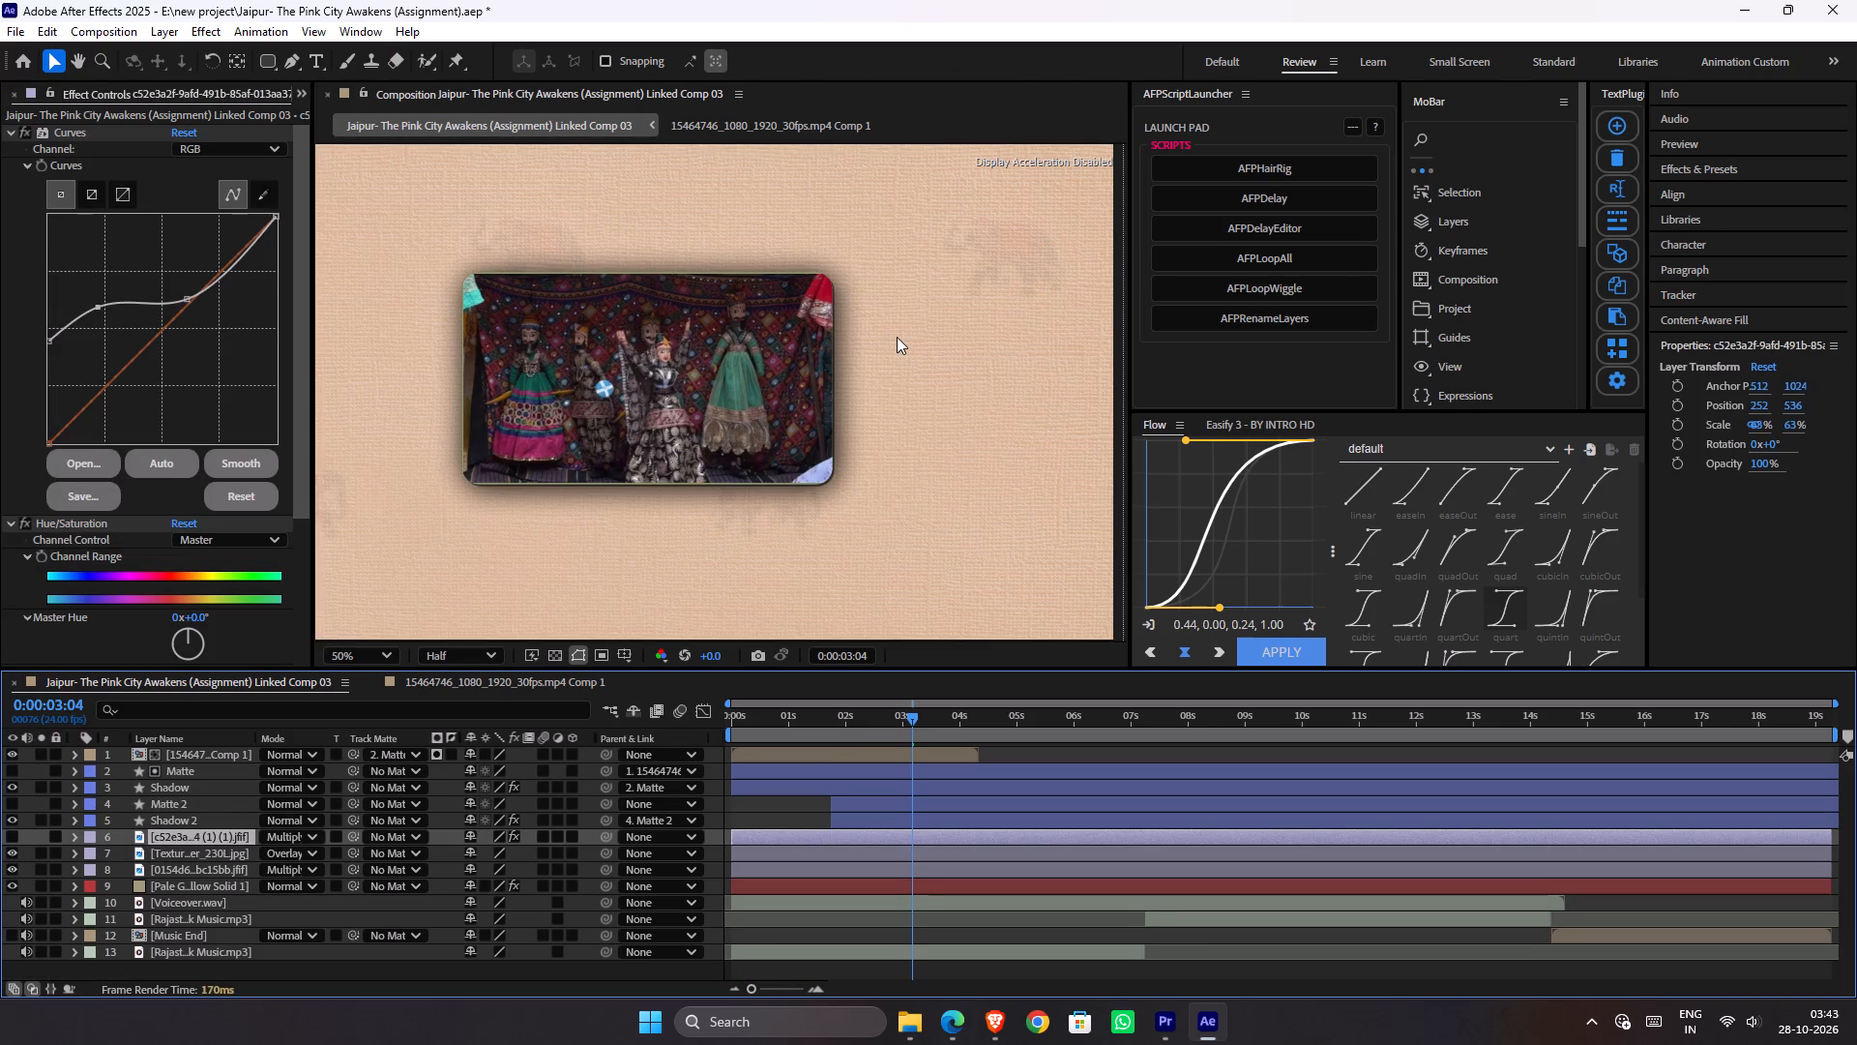
scroll(897, 337, down, 1)
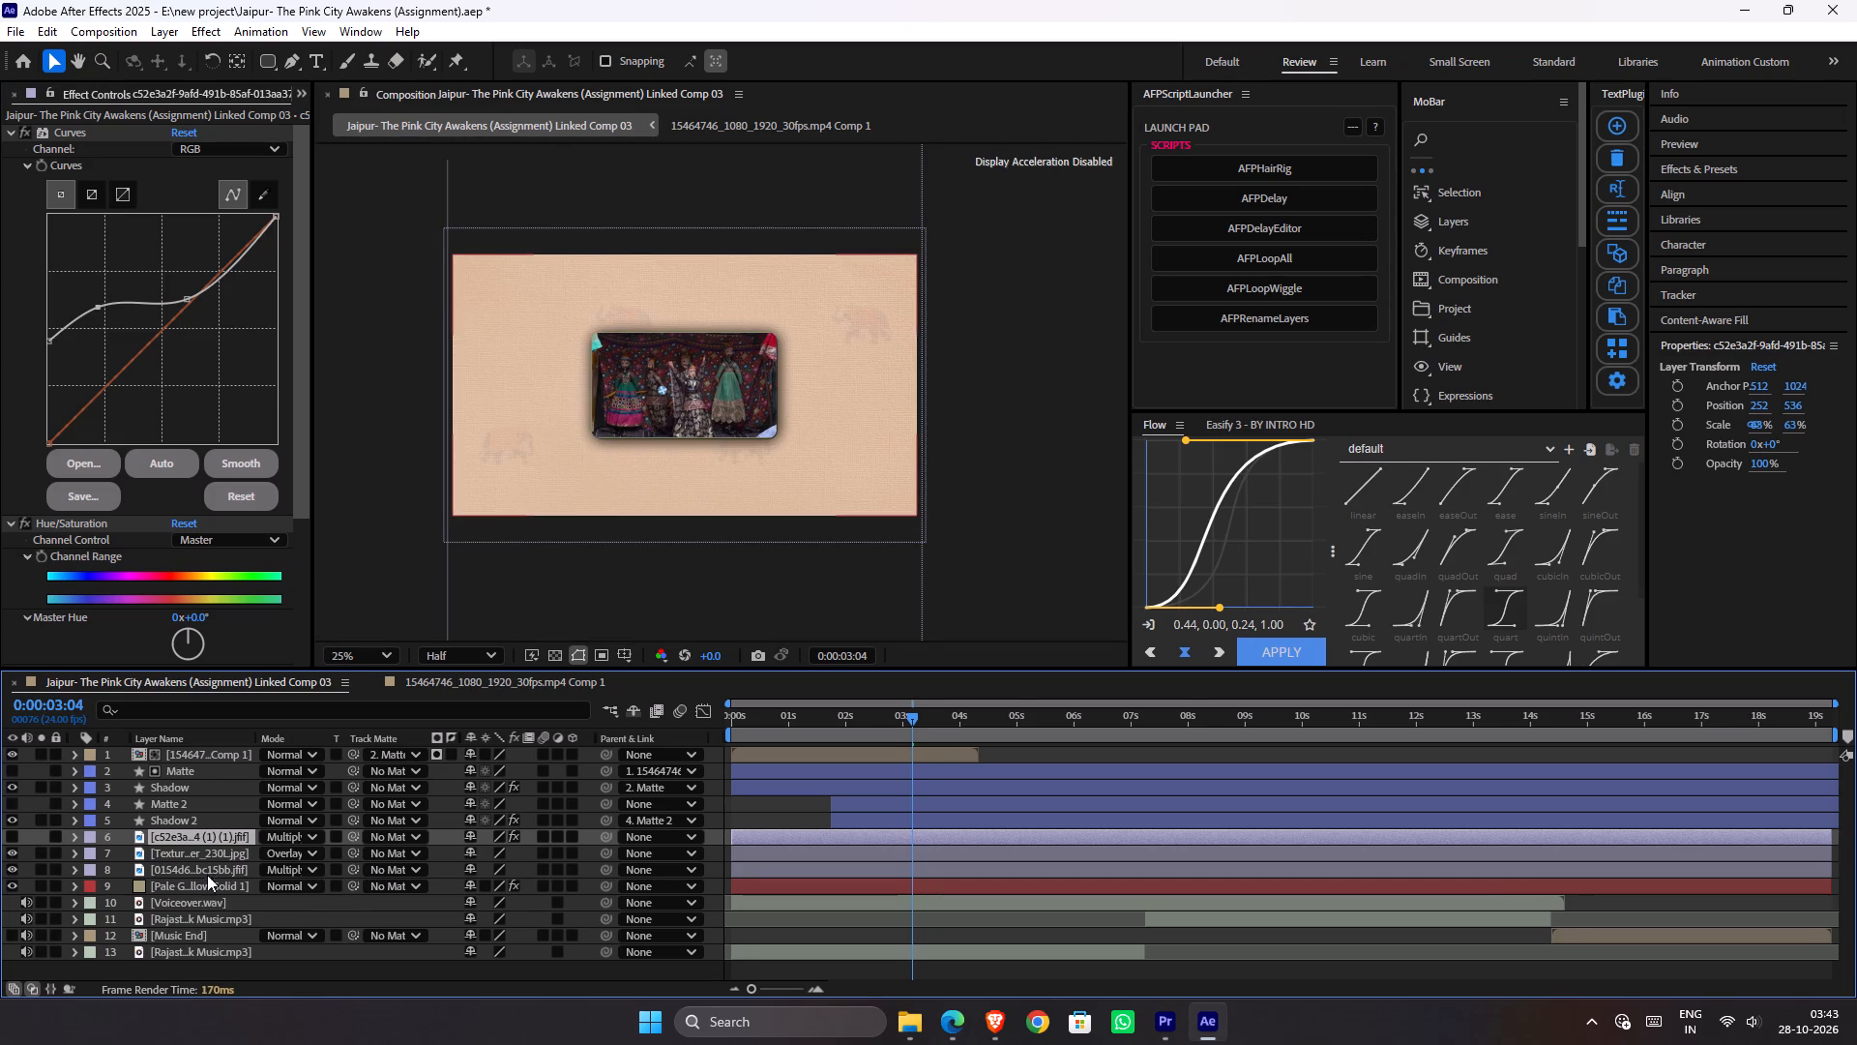
click(196, 875)
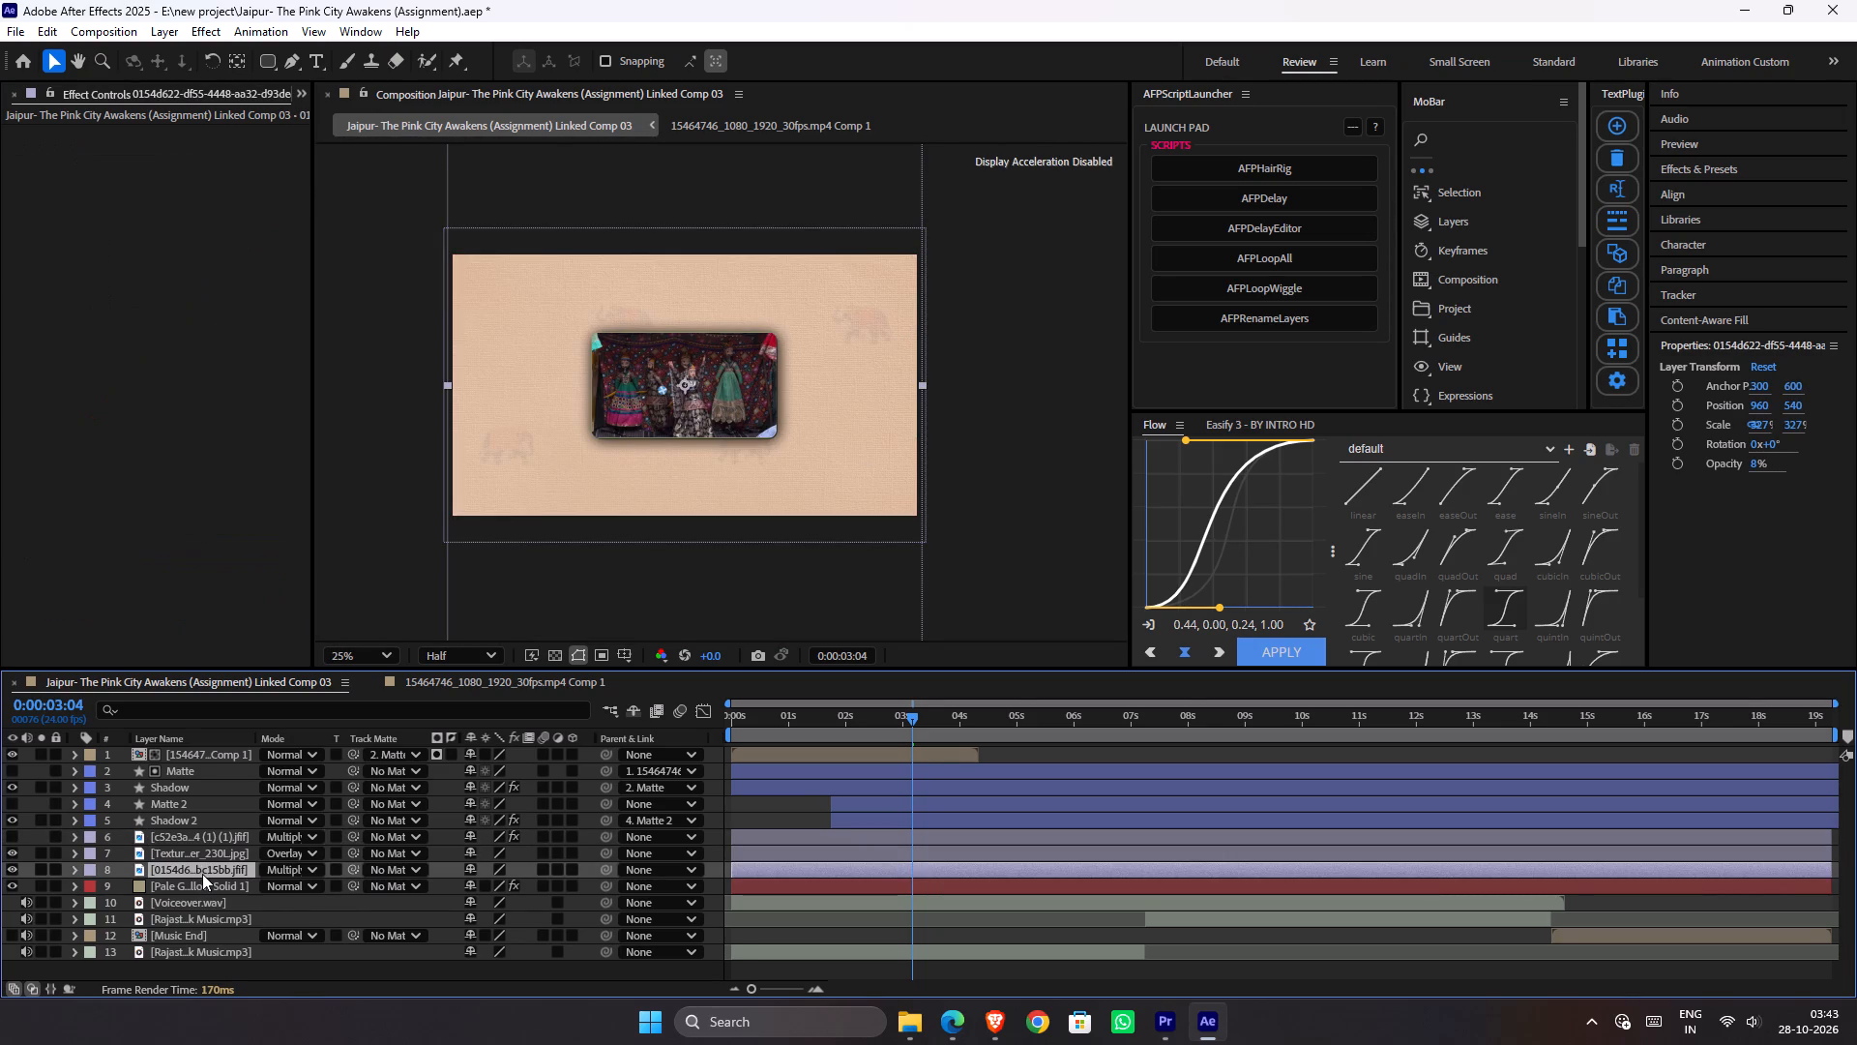
key(t)
drag(467, 884, 654, 880)
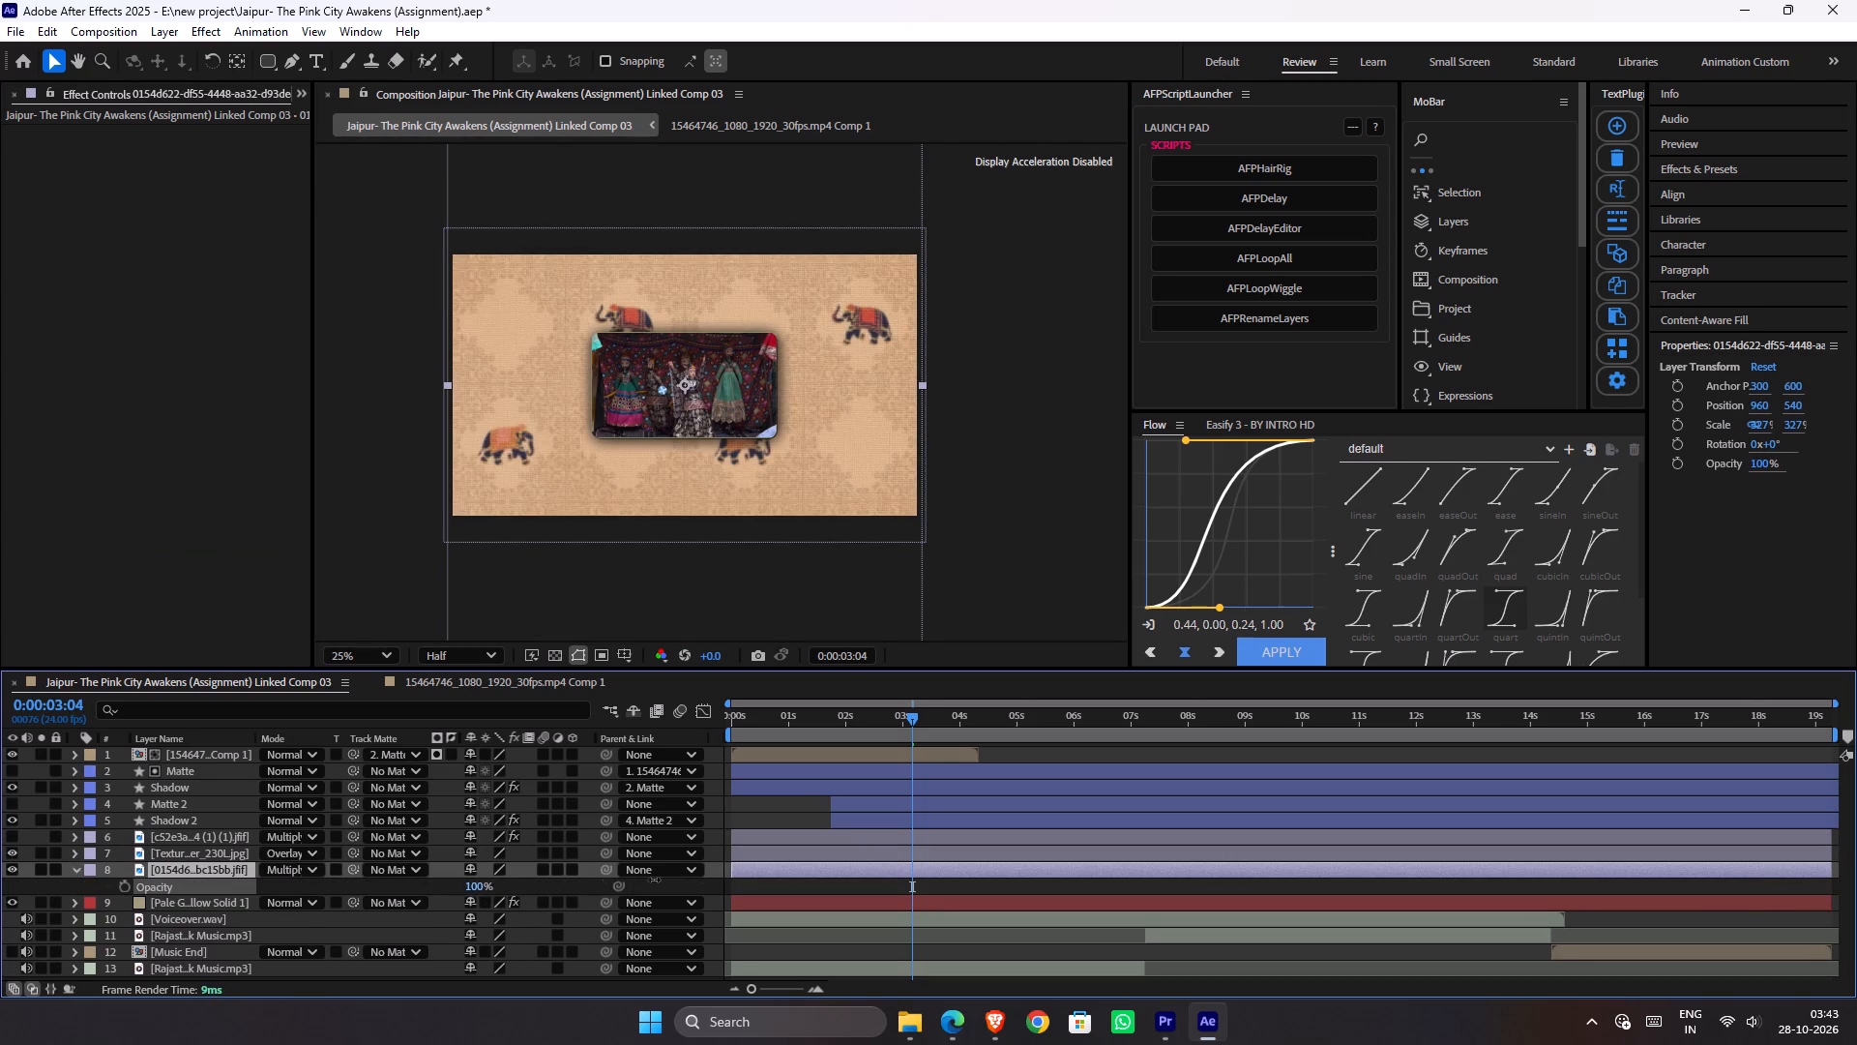
drag(654, 880, 752, 879)
scroll(590, 468, up, 1)
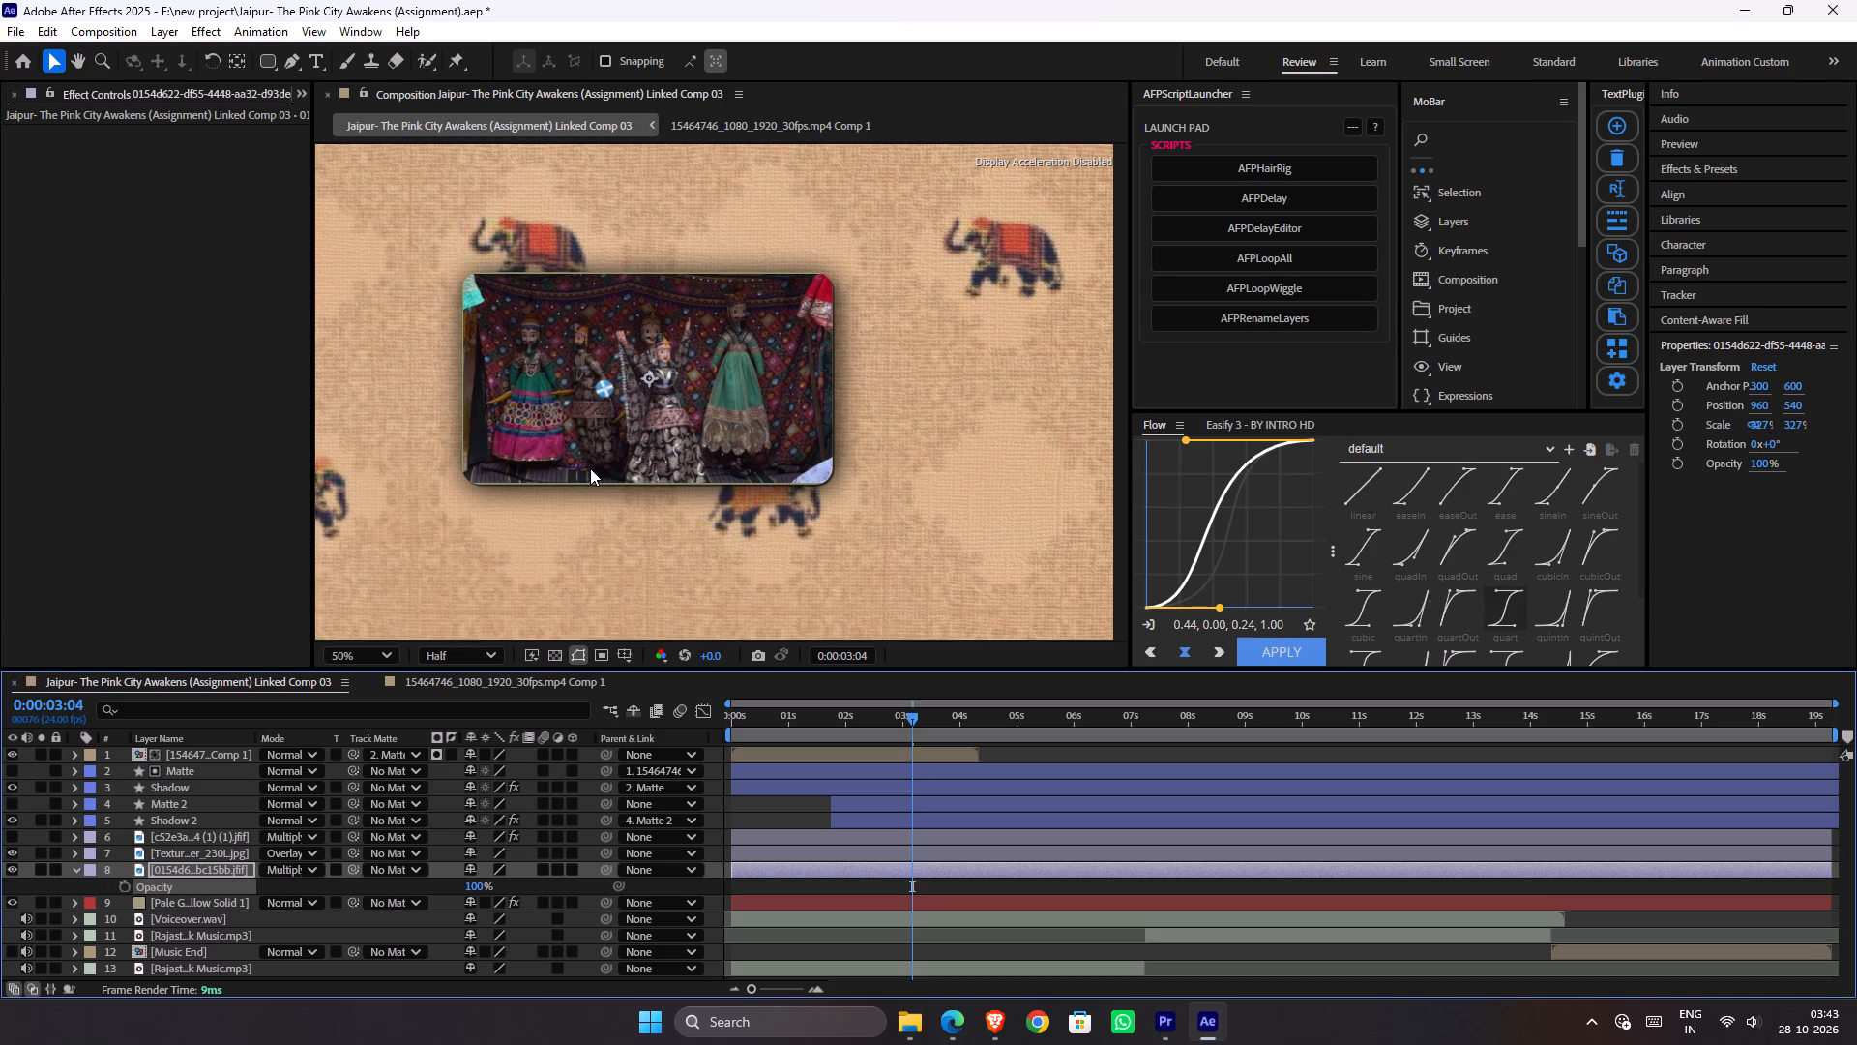
scroll(590, 468, down, 1)
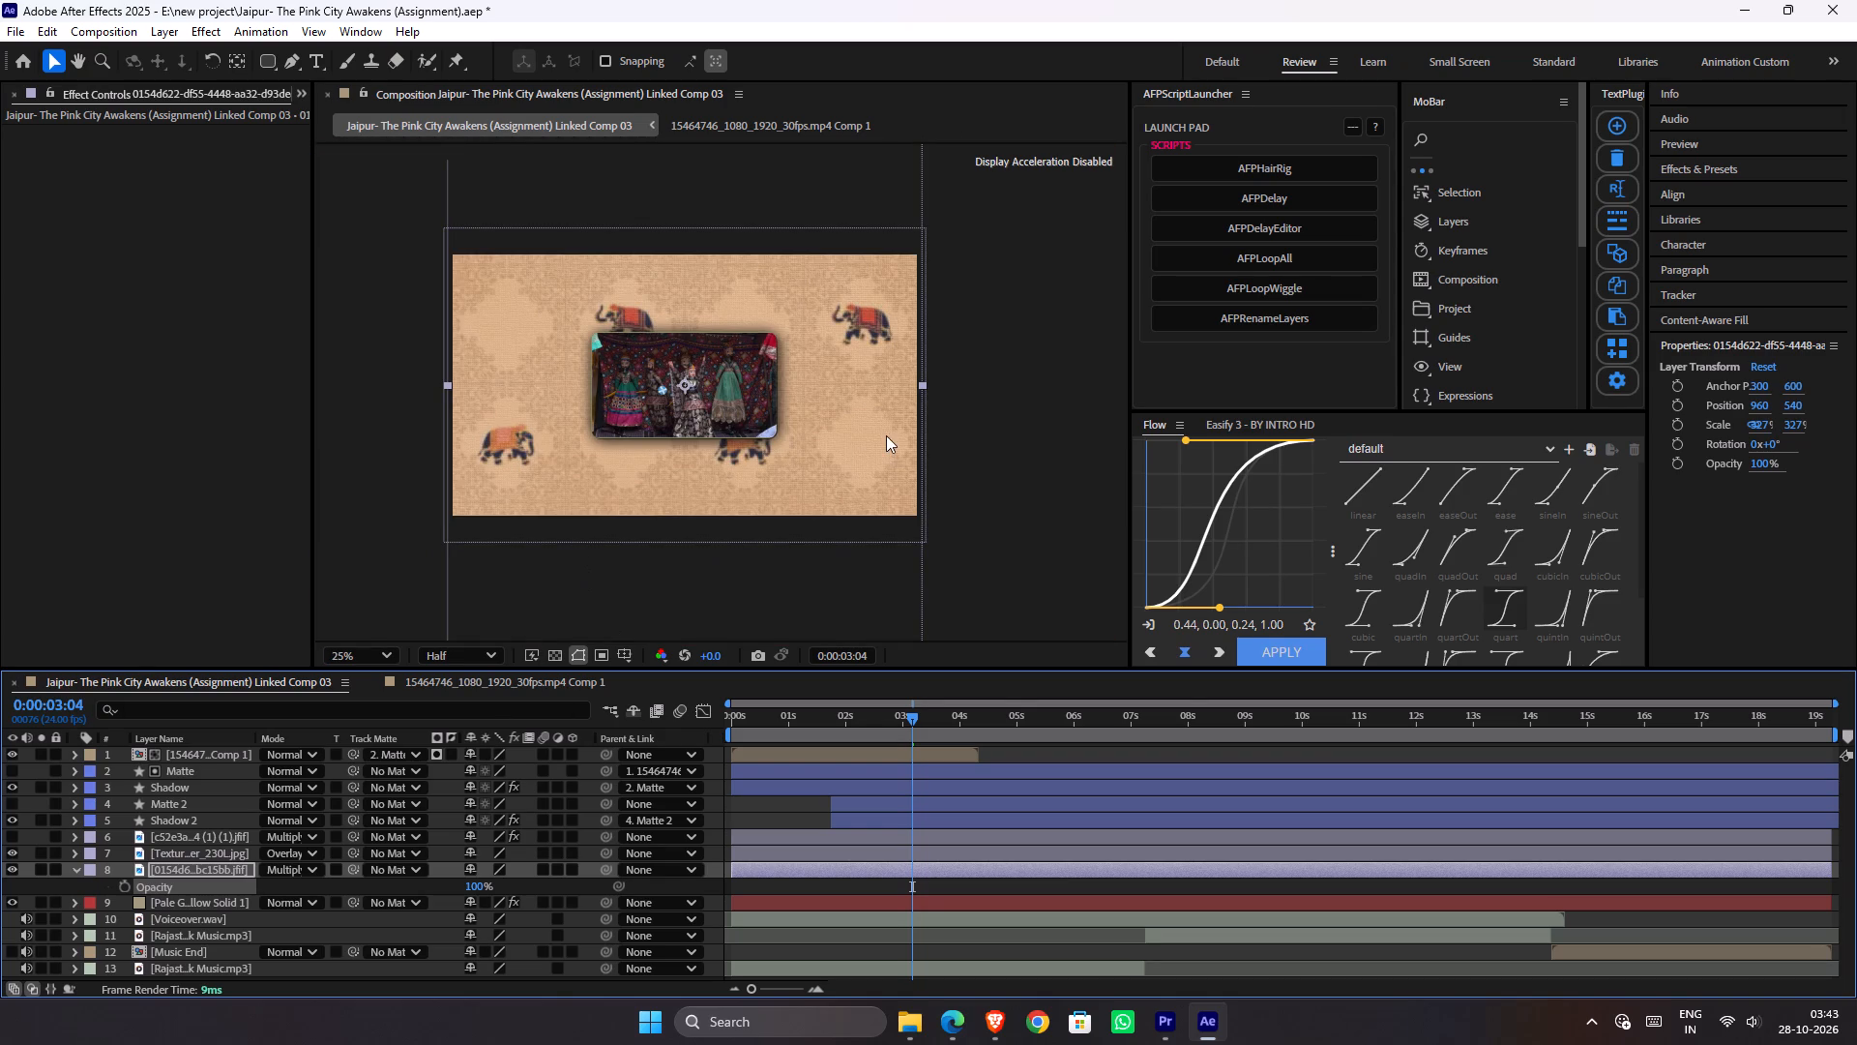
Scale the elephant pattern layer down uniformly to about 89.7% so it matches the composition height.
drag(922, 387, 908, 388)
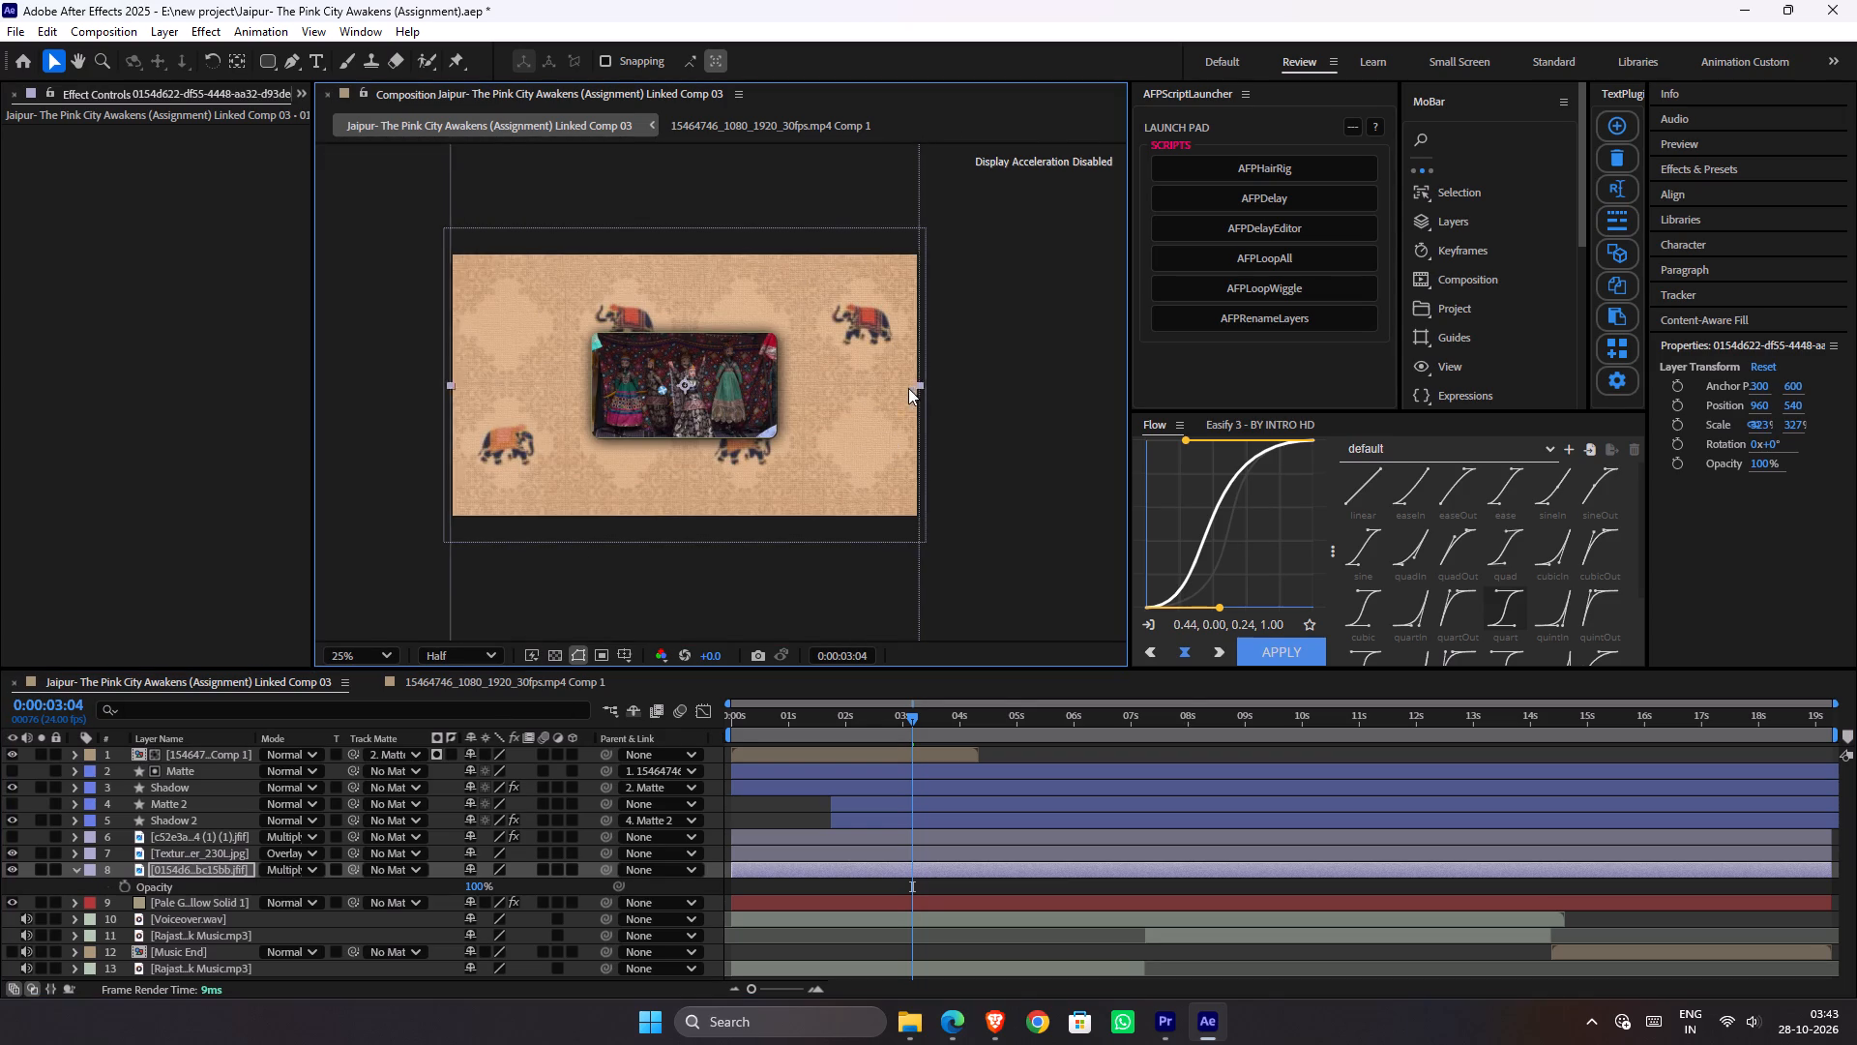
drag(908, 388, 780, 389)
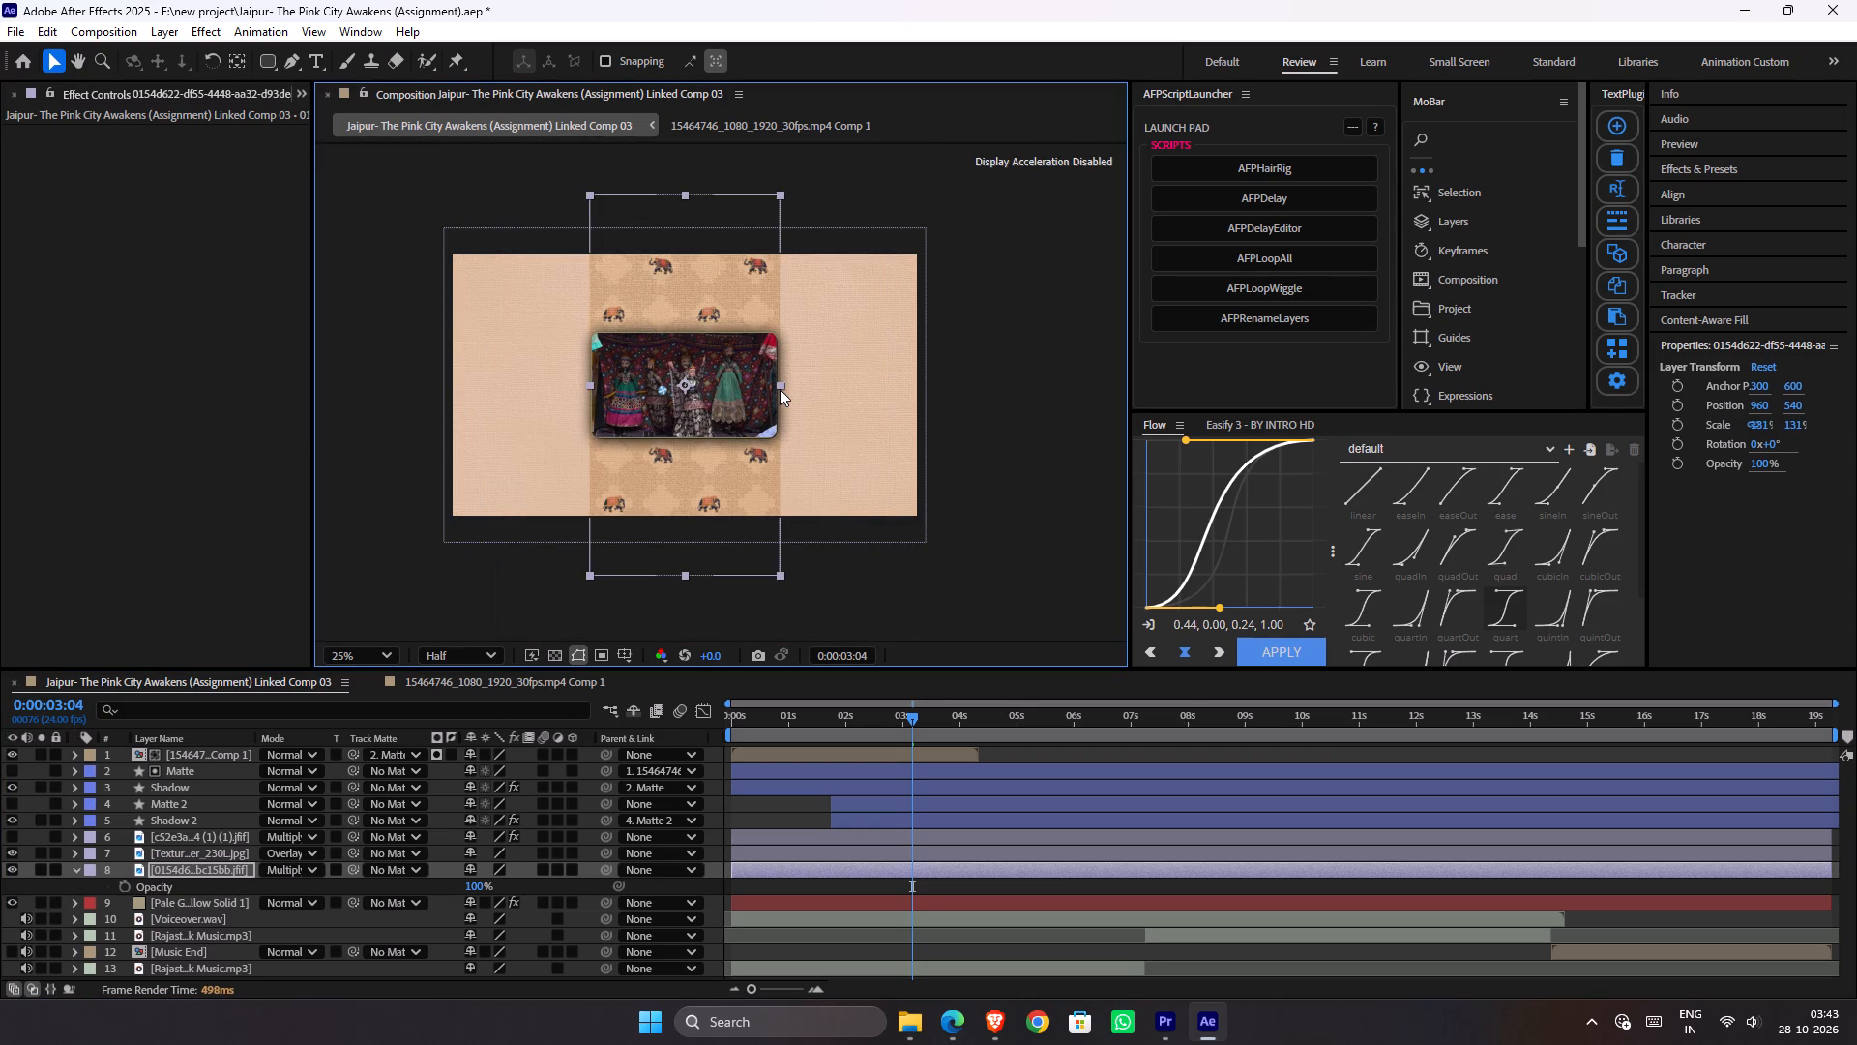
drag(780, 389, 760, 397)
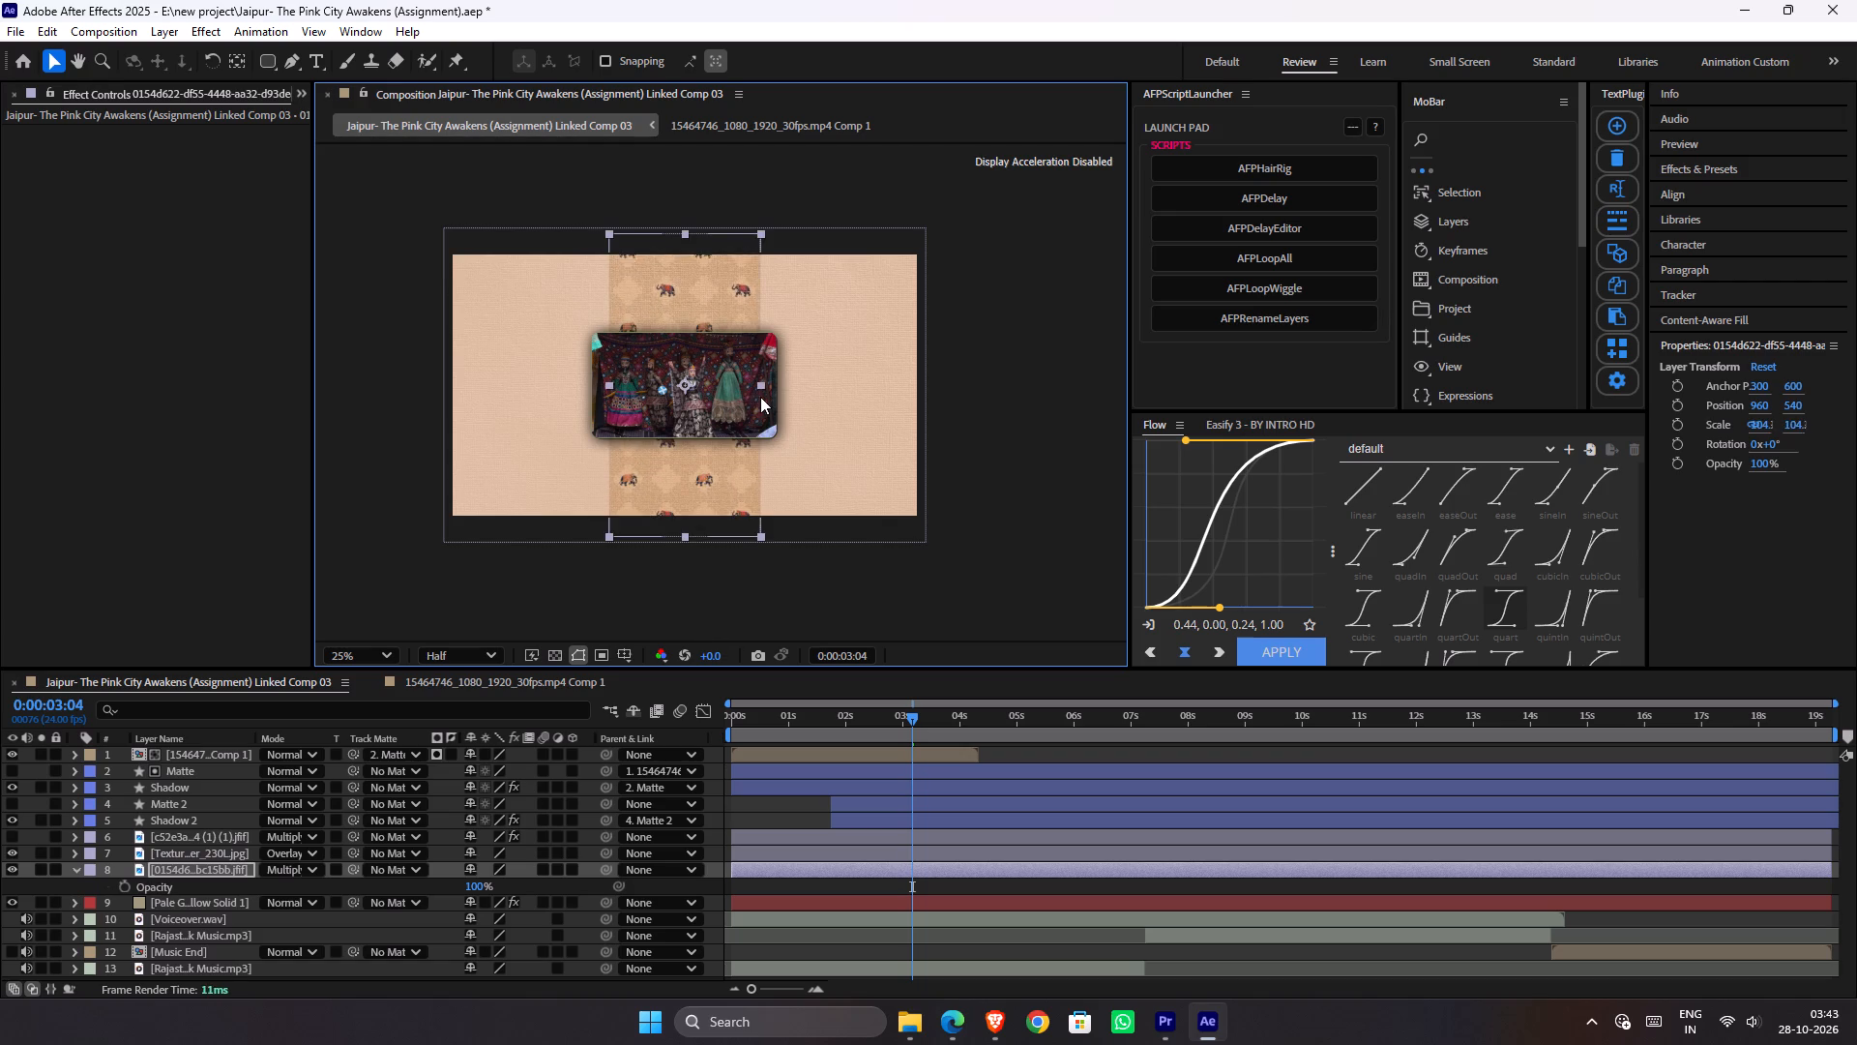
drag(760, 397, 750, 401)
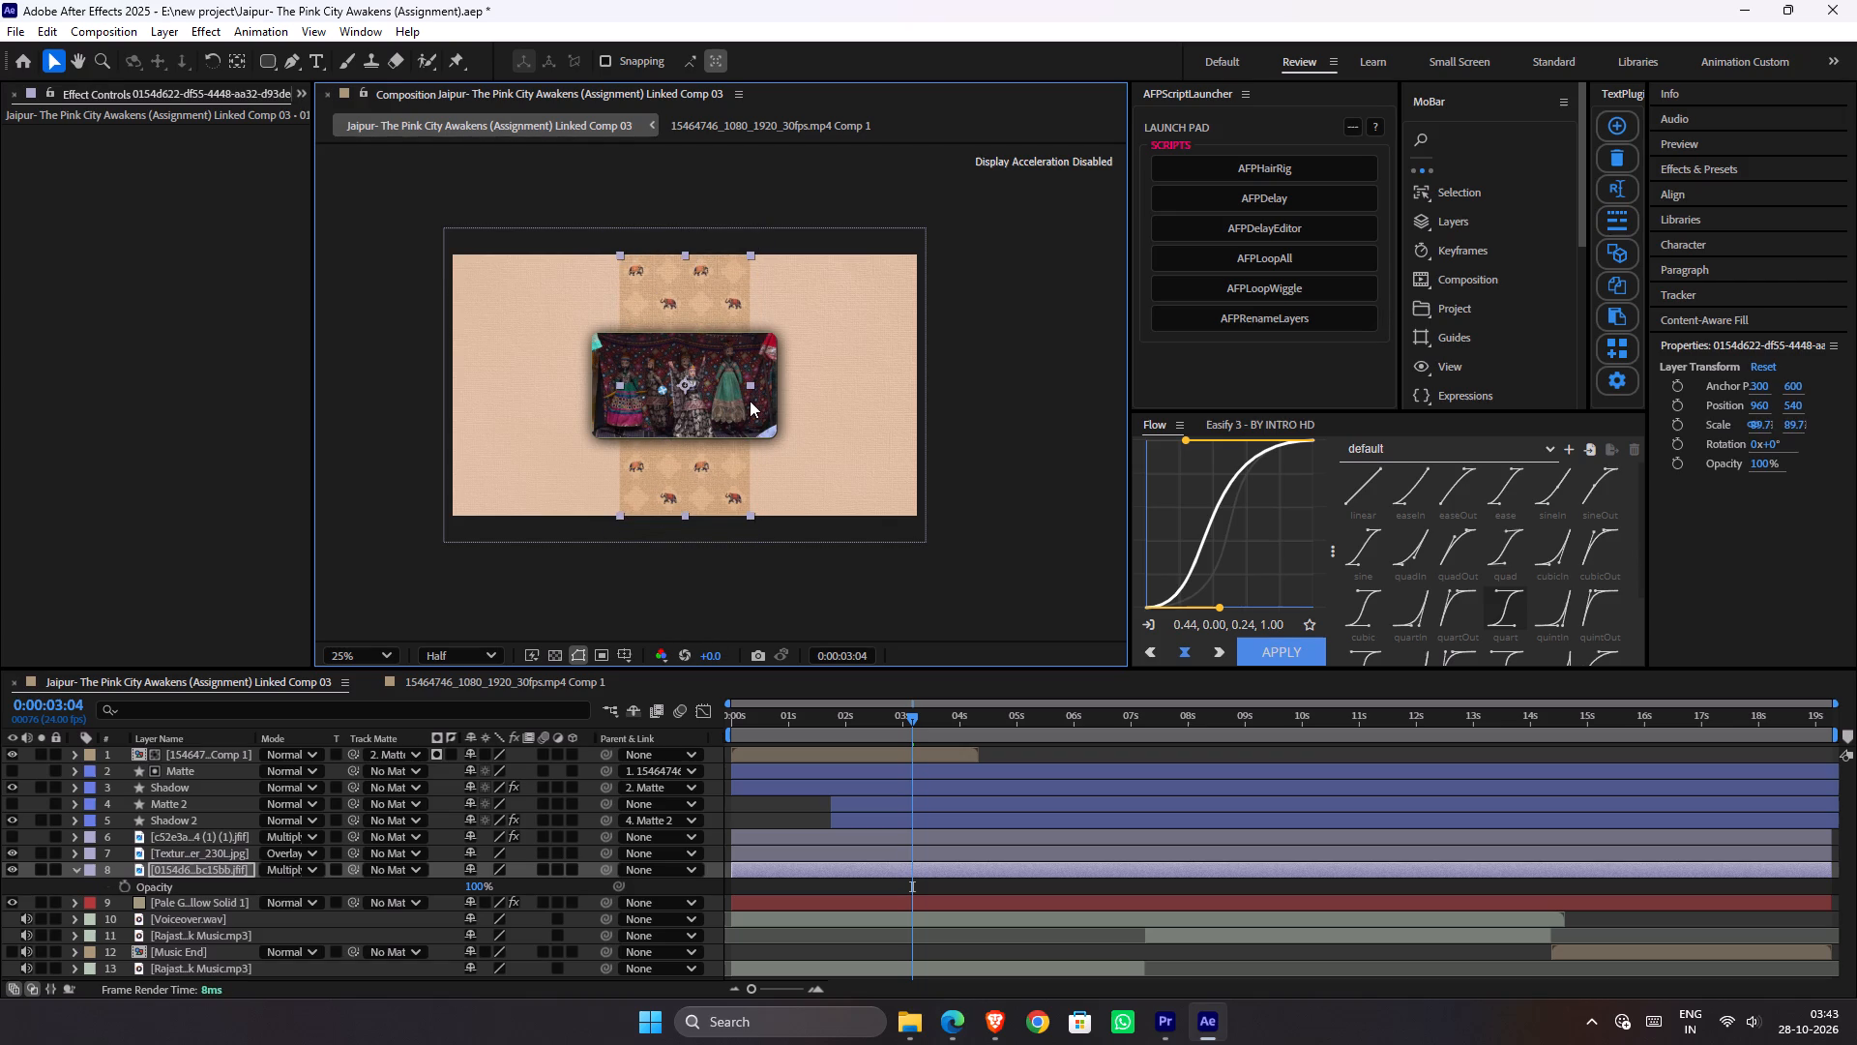
Apply CC RepeTile to the elephant pattern layer with Expand Right 796 and Expand Left 781.
key(ctrl+space)
text(re)
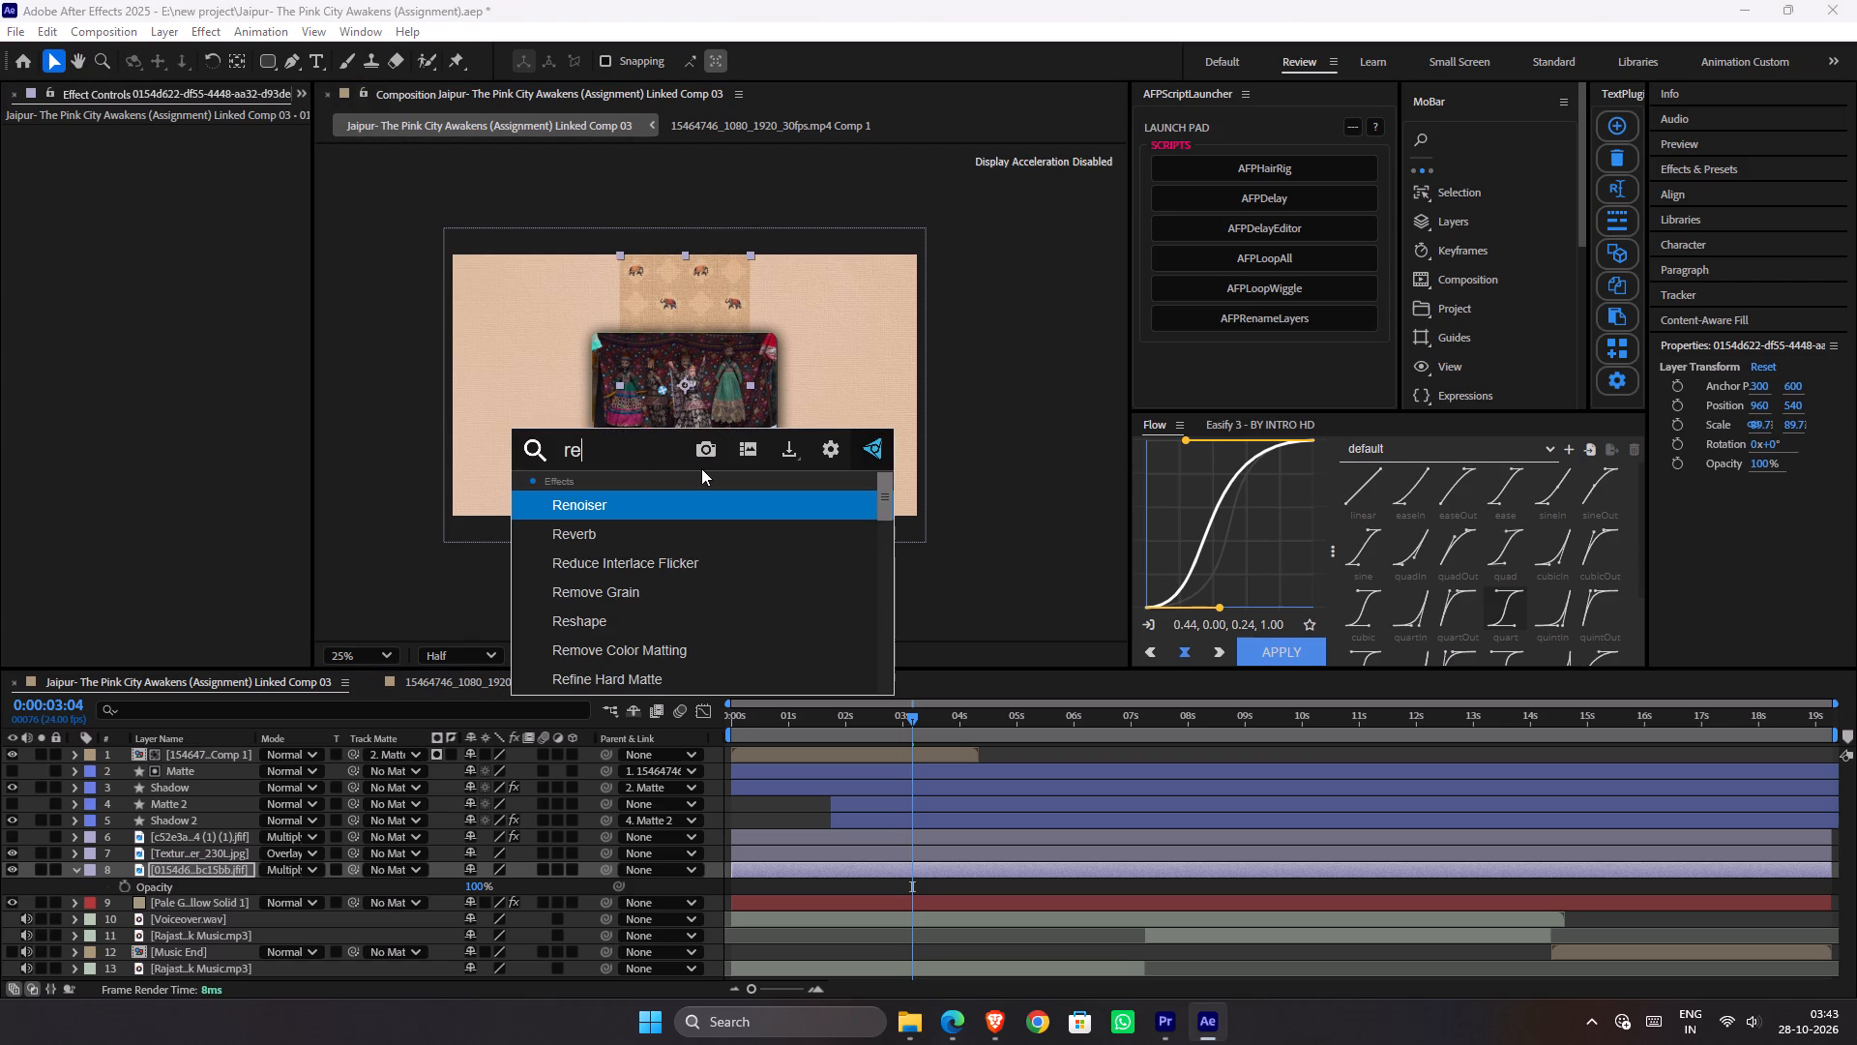
text(pet)
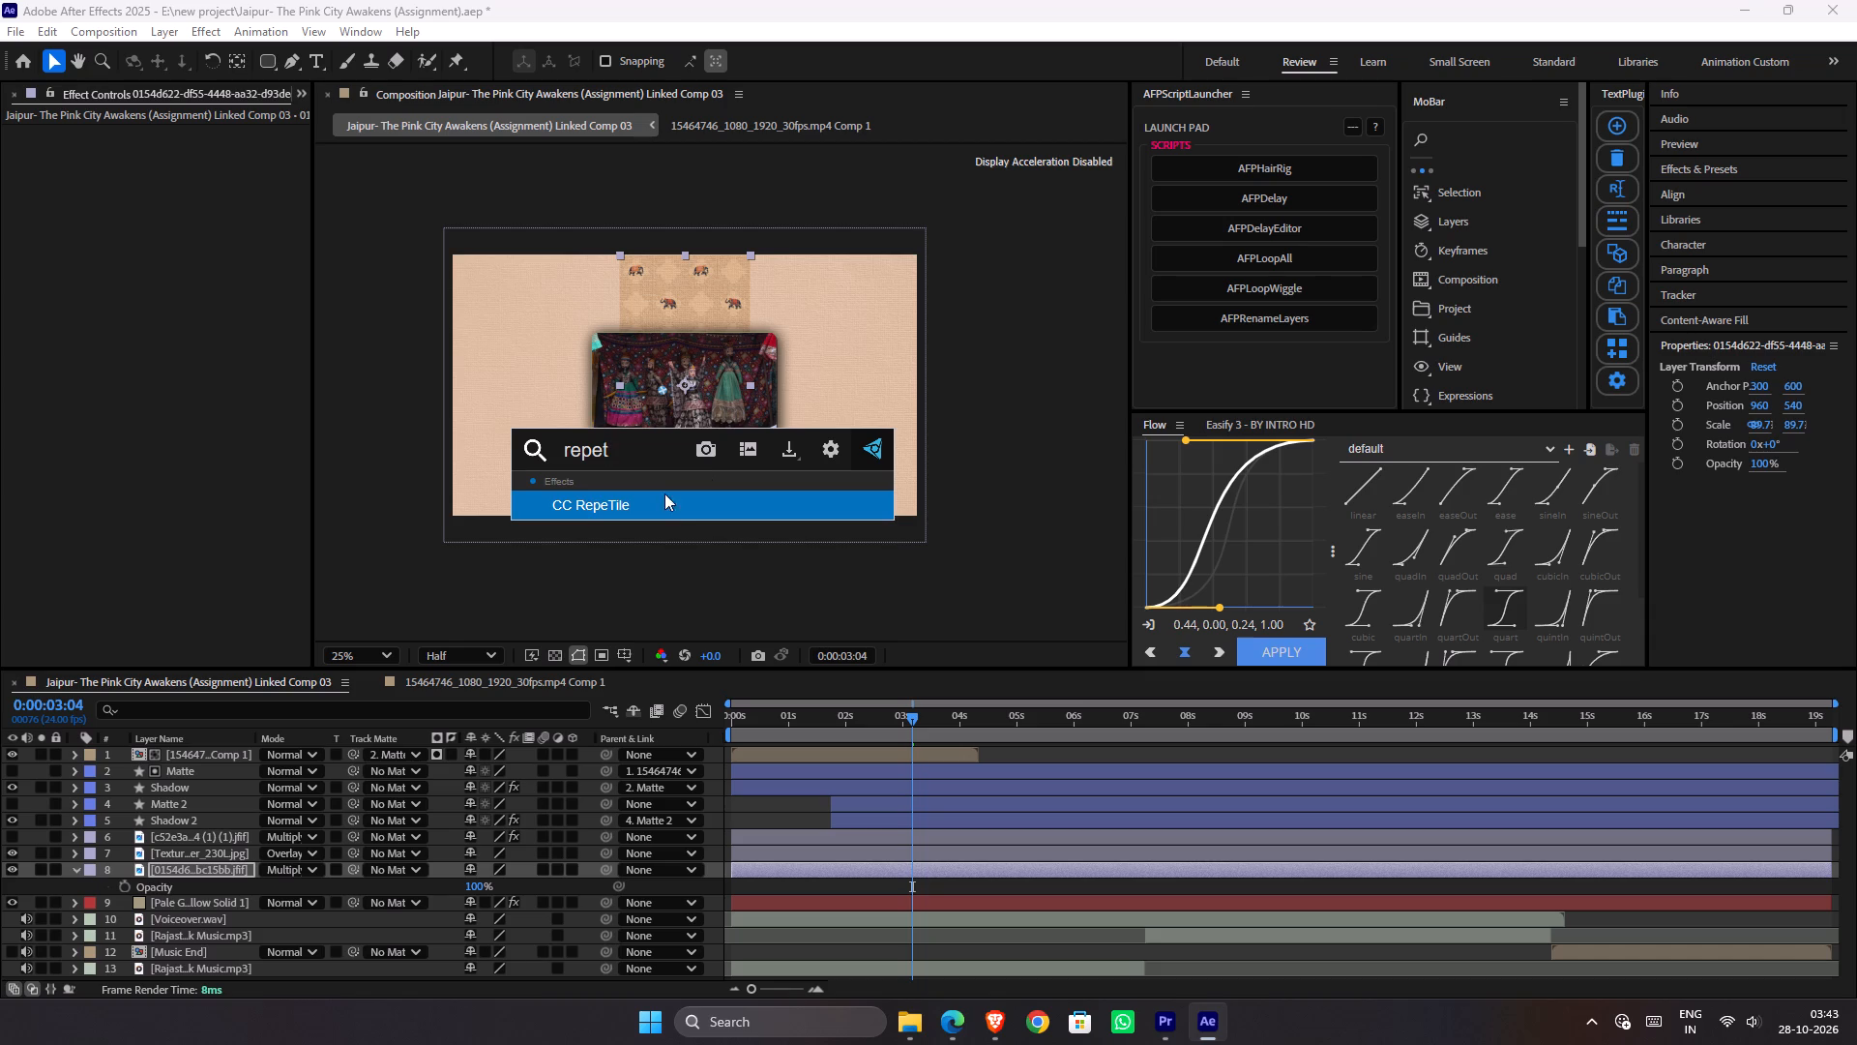
click(660, 501)
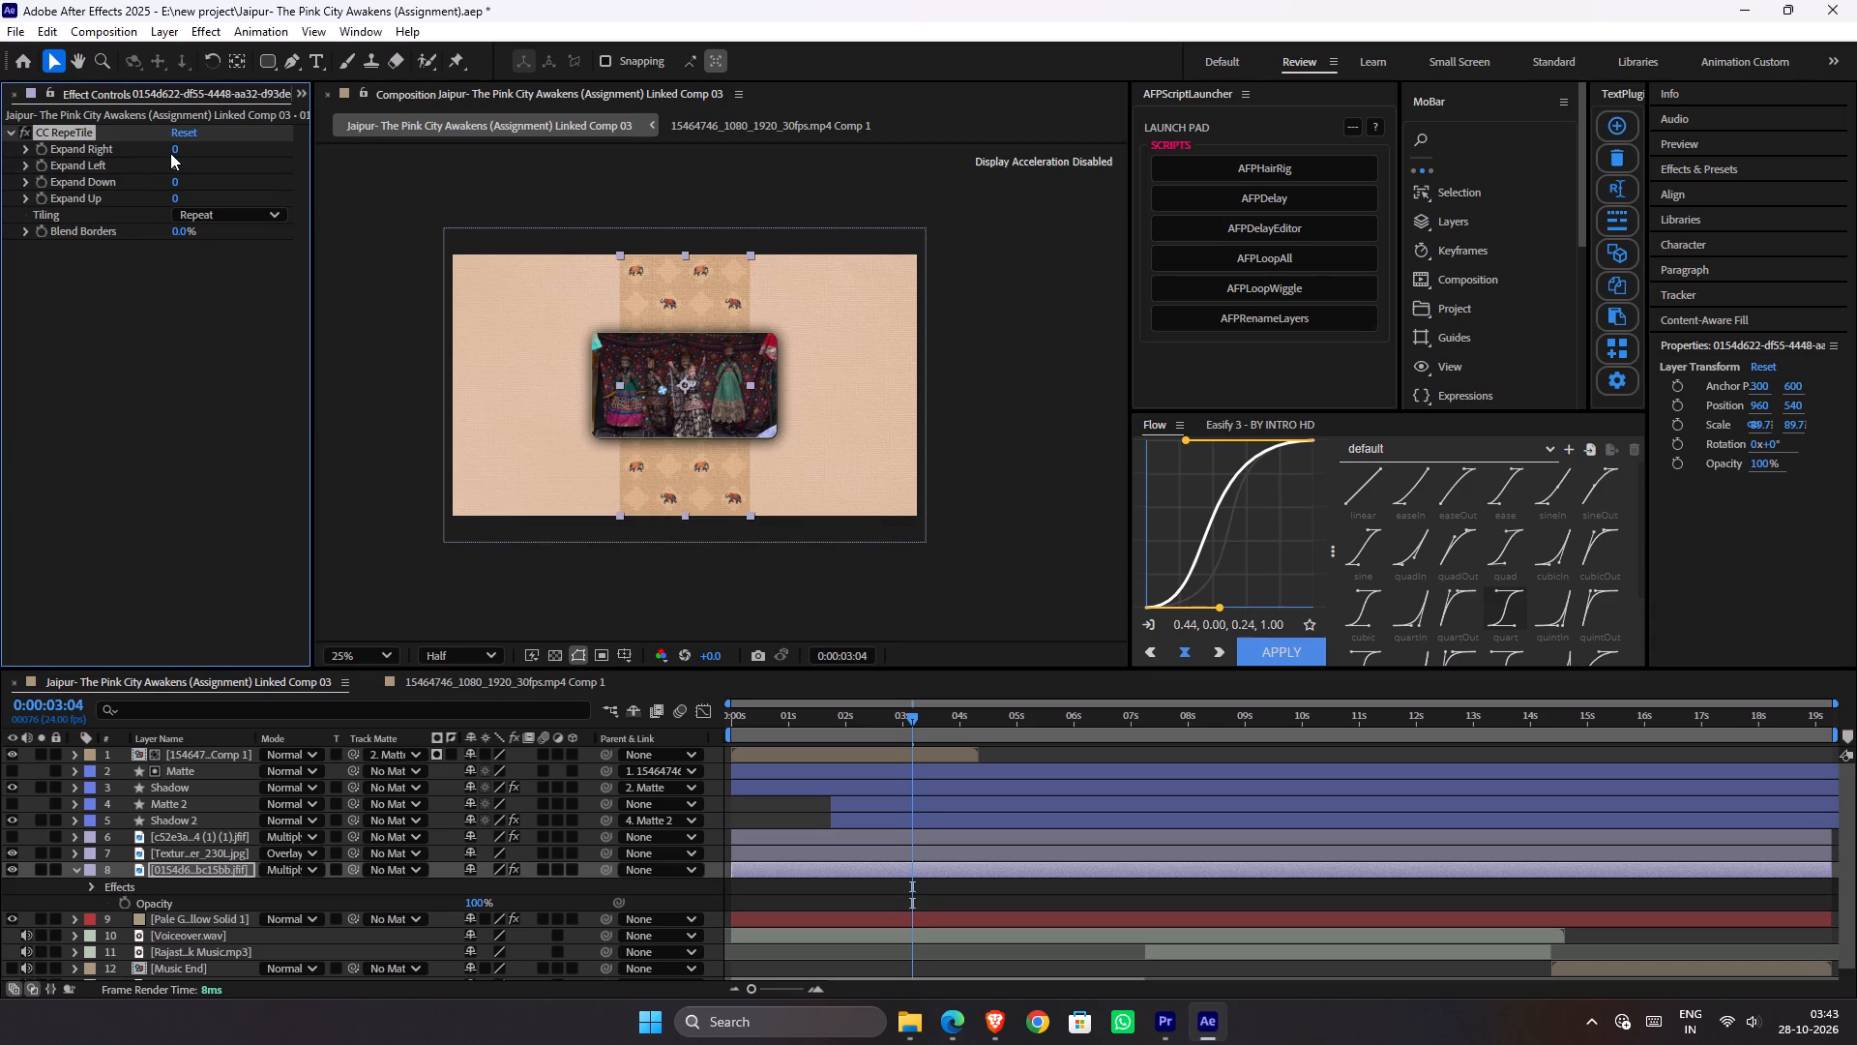
drag(177, 151, 853, 158)
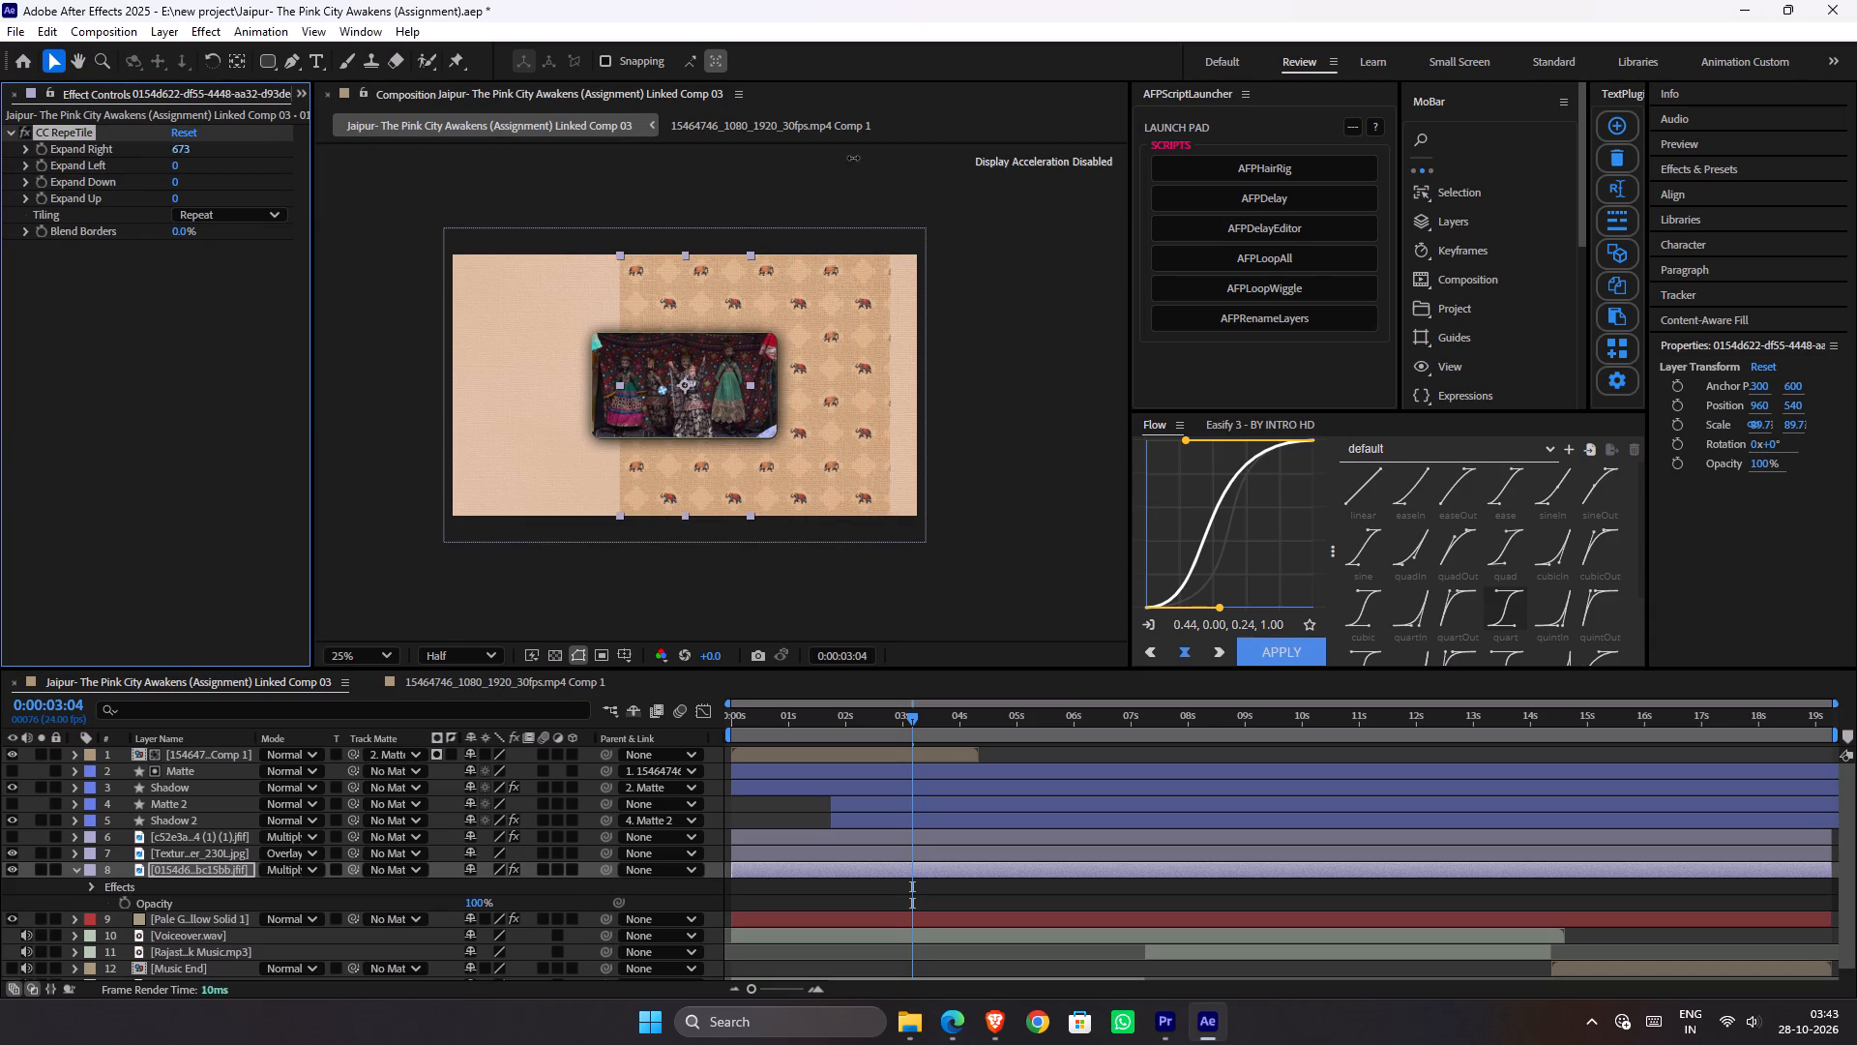
drag(853, 158, 955, 159)
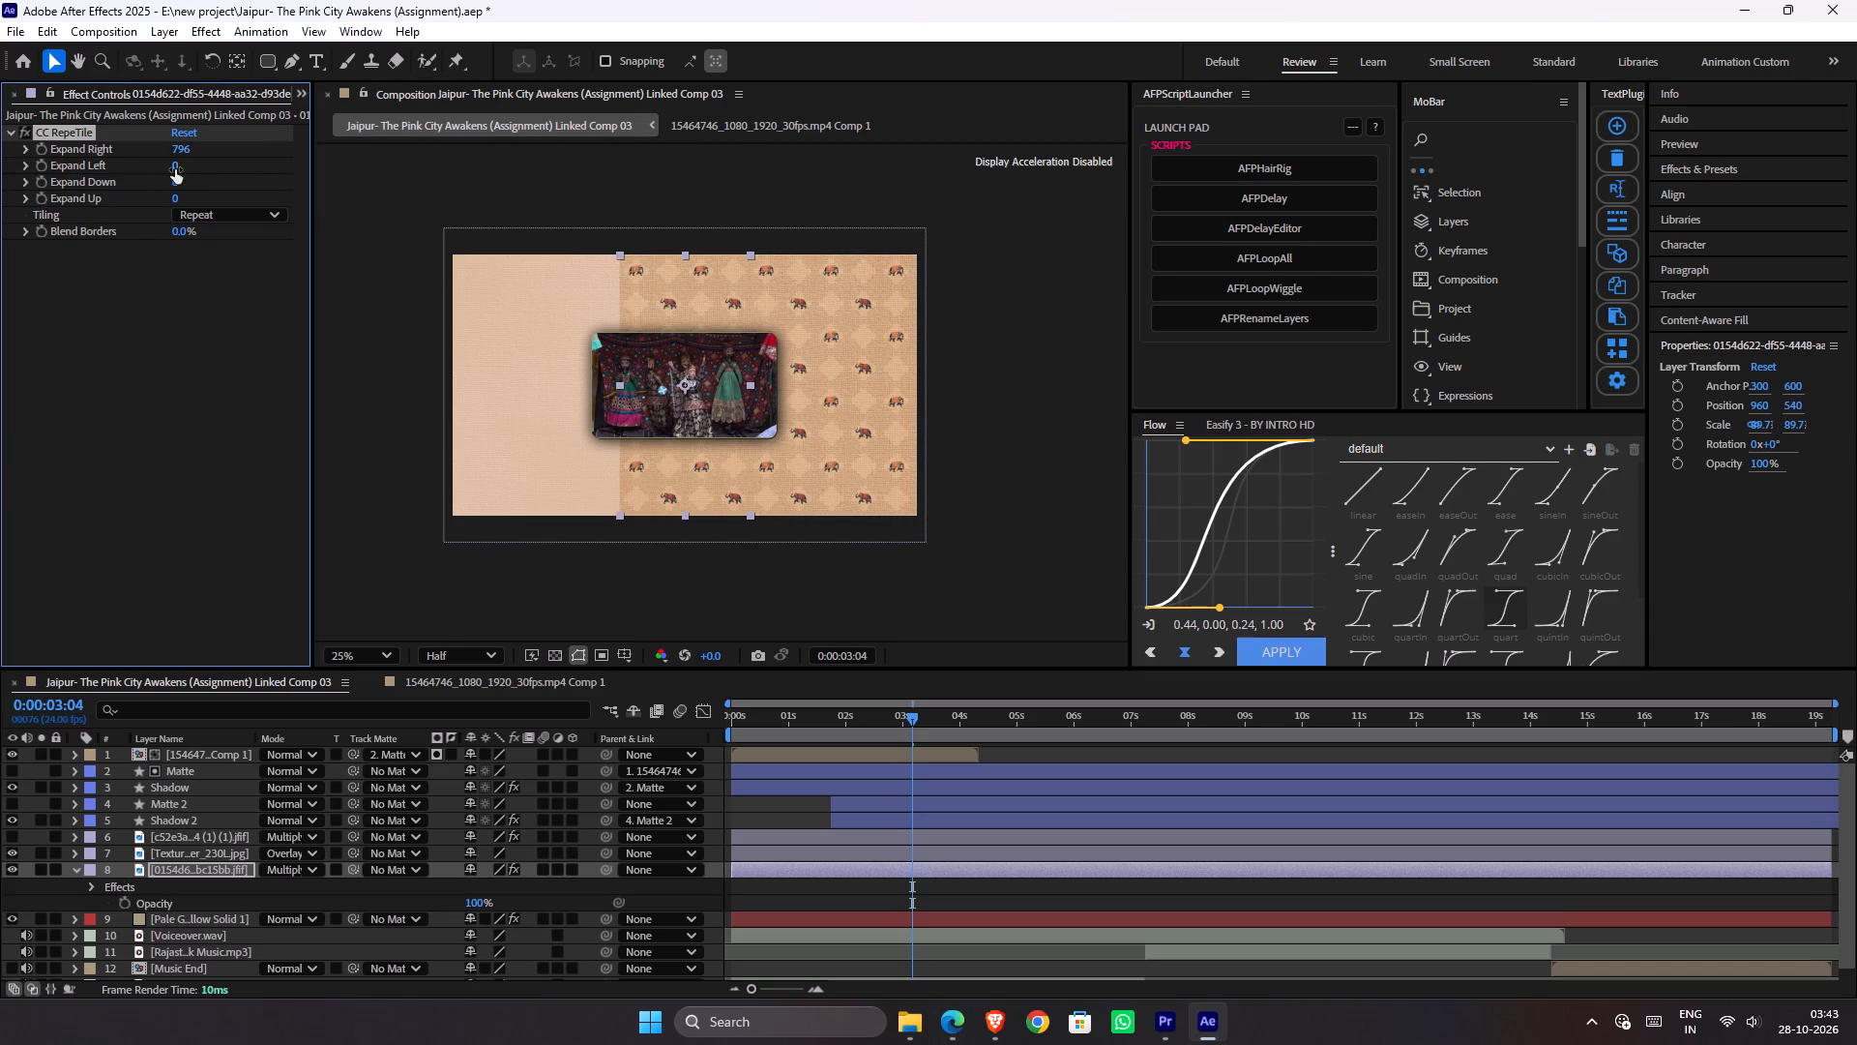
drag(175, 169, 762, 168)
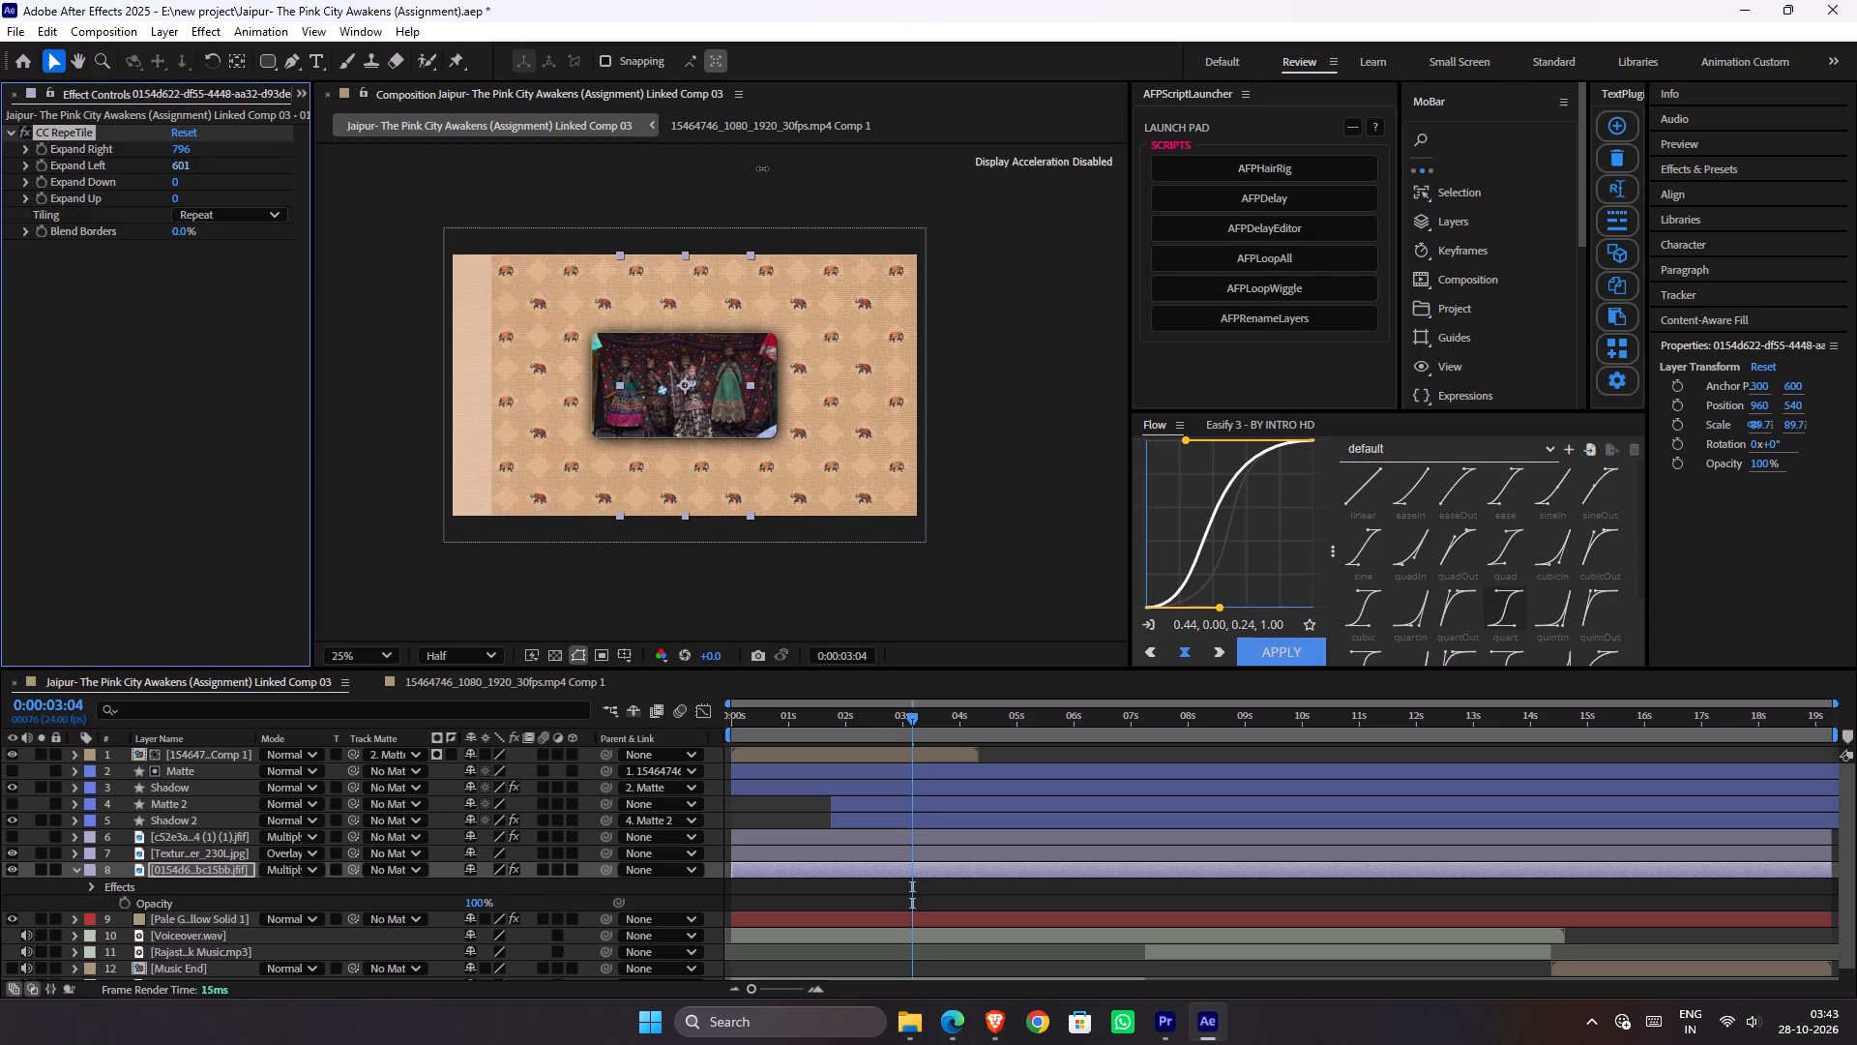
drag(762, 168, 925, 164)
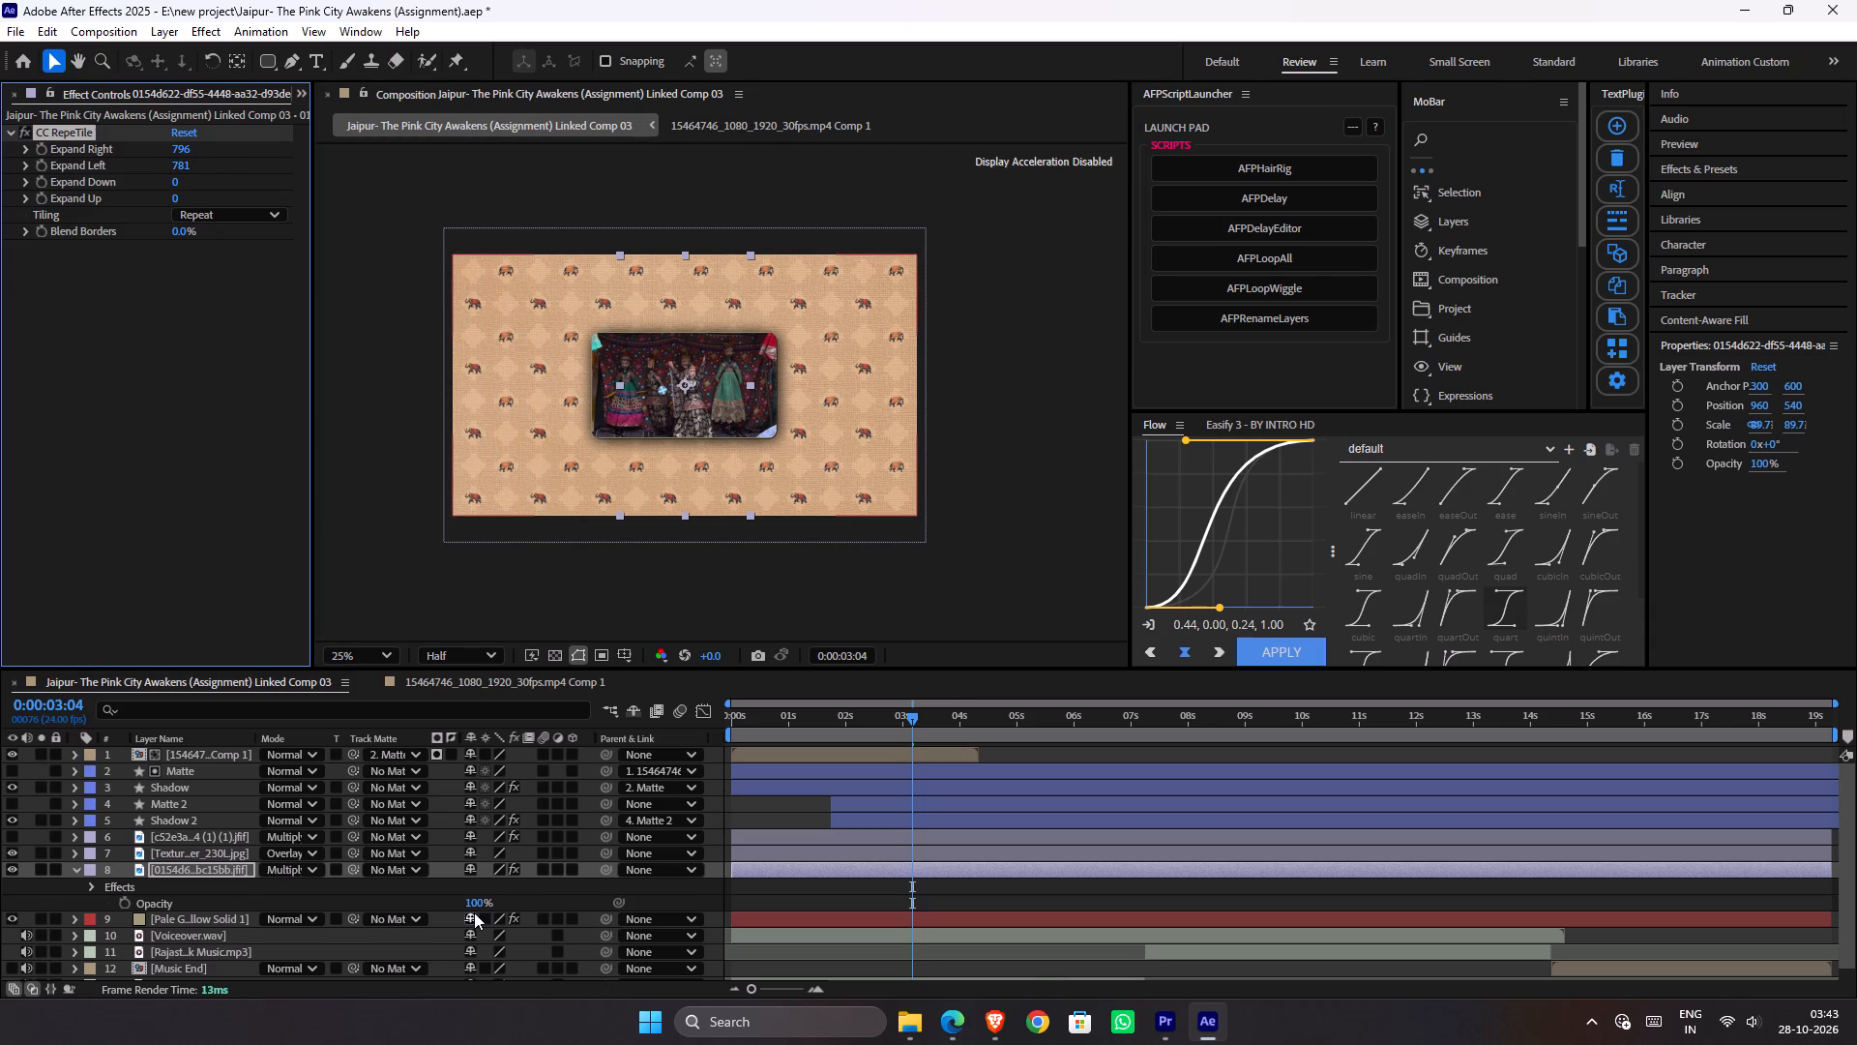
Reduce the elephant pattern layer's Scale to 56.7%.
key(s)
drag(509, 888, 486, 888)
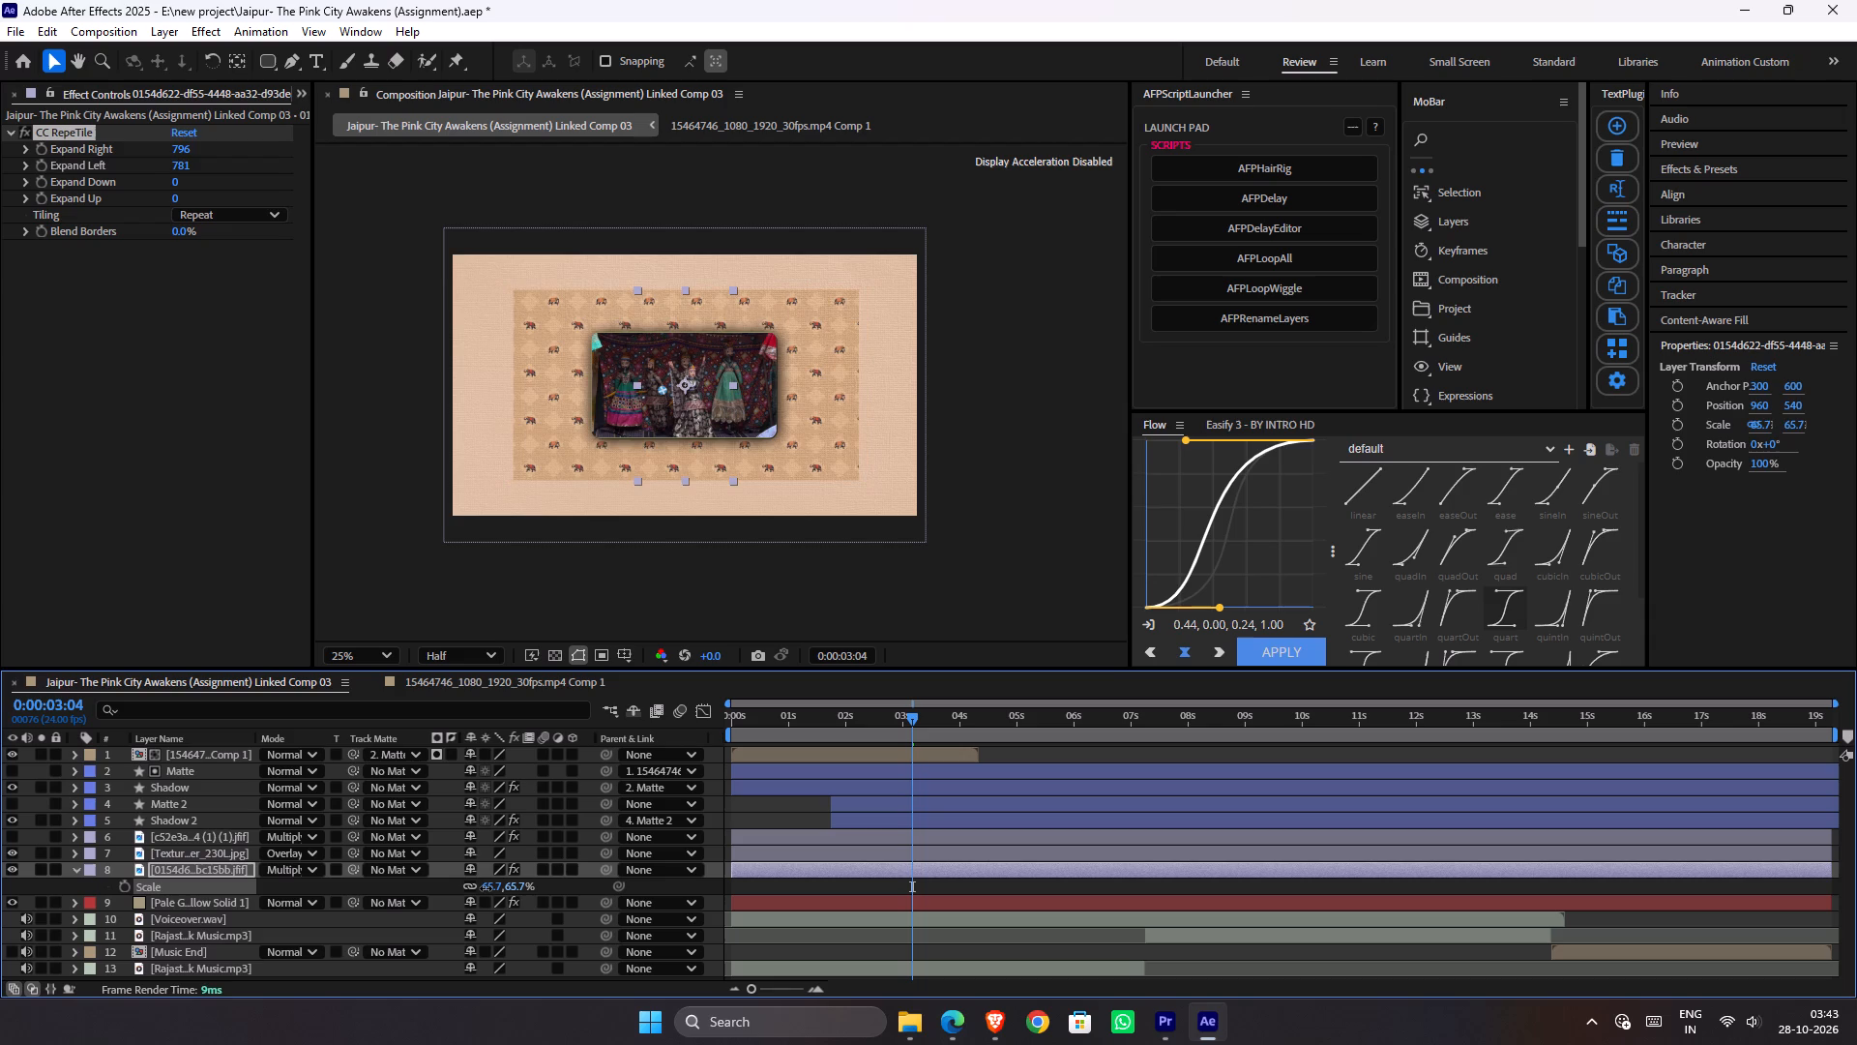
drag(486, 888, 476, 887)
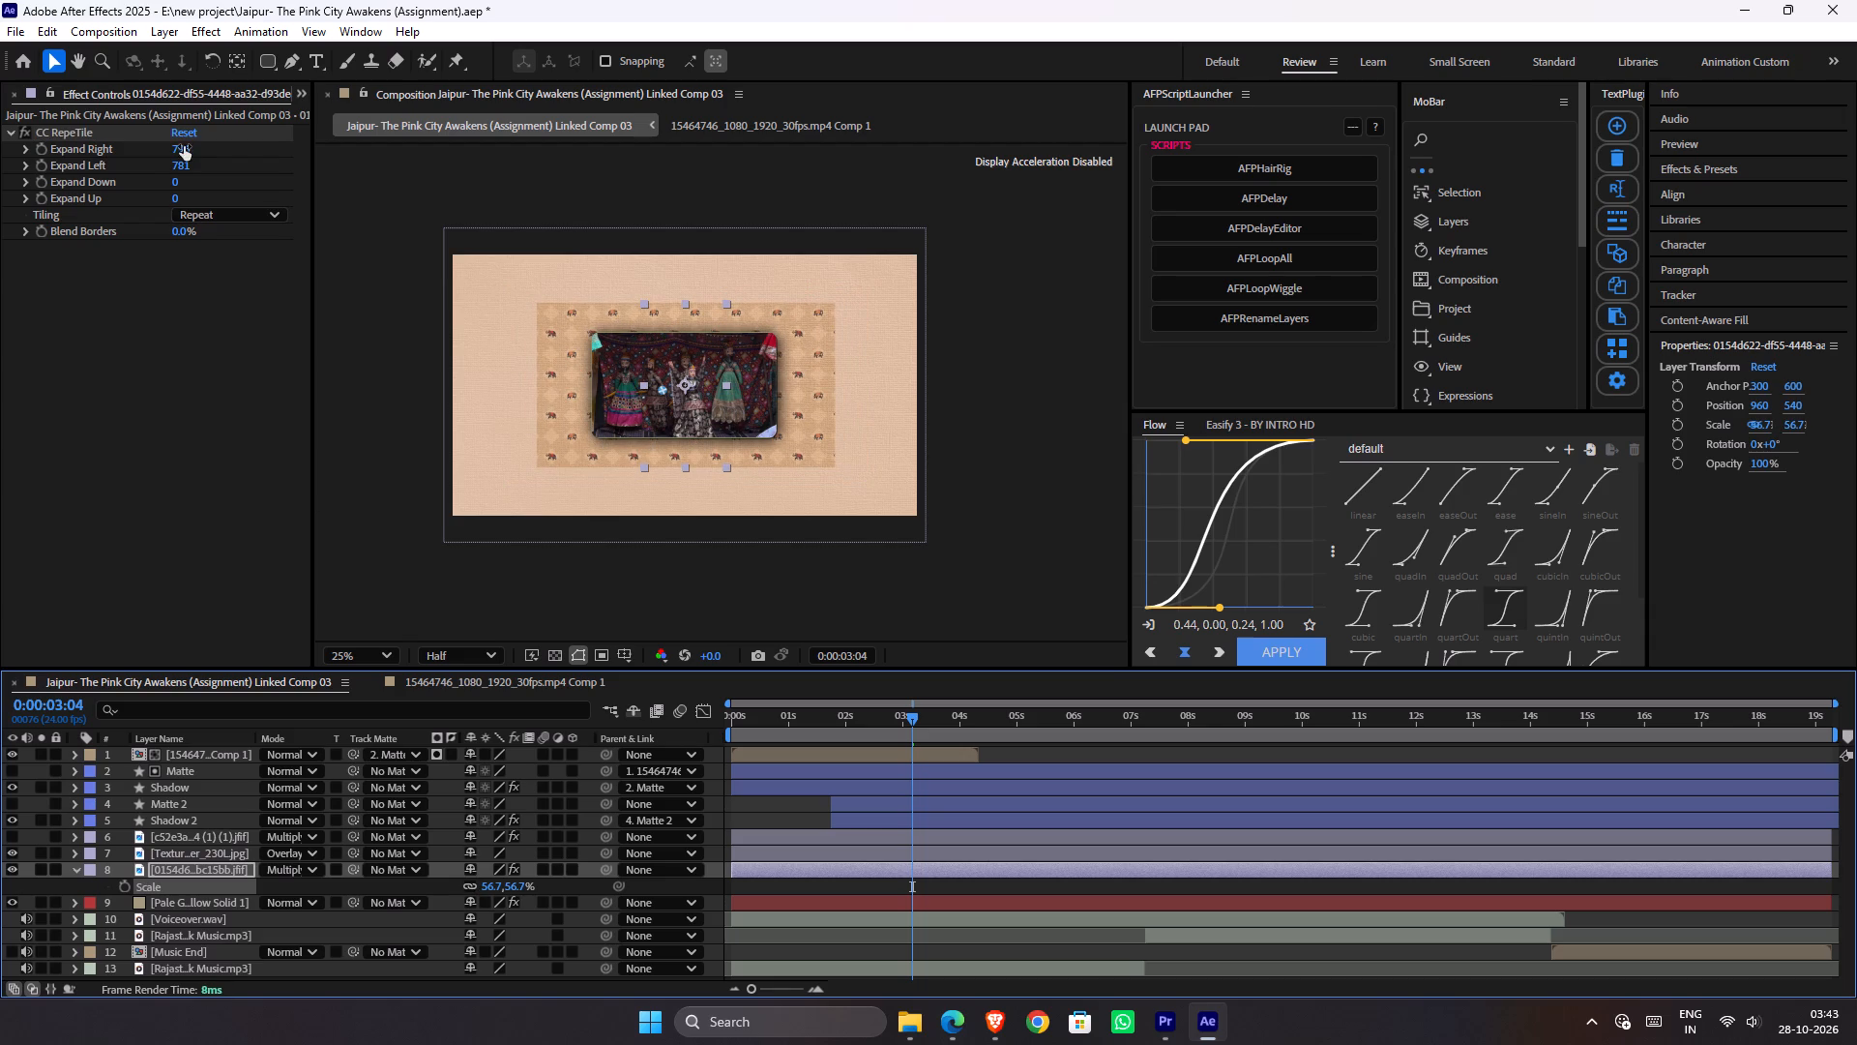
Increase the elephant pattern's CC RepeTile Expand Right to 1431 so the tiling reaches the frame's right edge.
drag(179, 146, 718, 156)
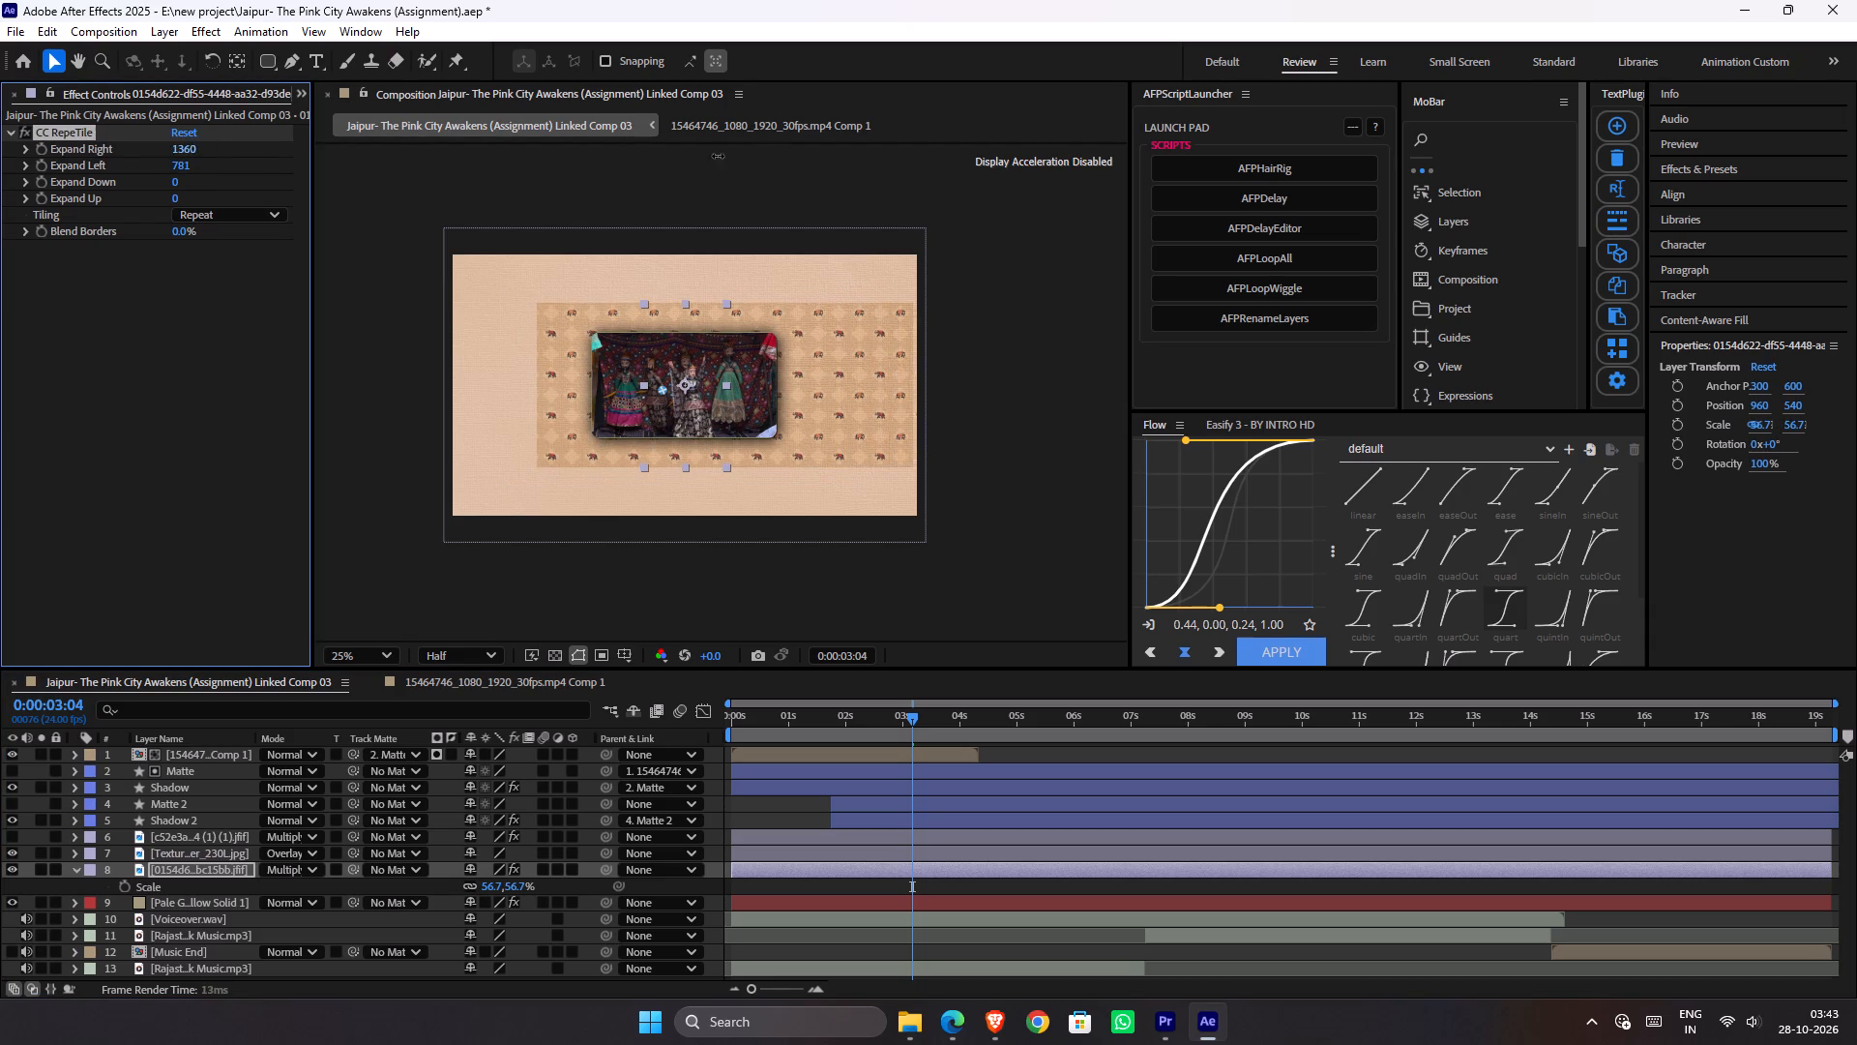
drag(718, 156, 808, 161)
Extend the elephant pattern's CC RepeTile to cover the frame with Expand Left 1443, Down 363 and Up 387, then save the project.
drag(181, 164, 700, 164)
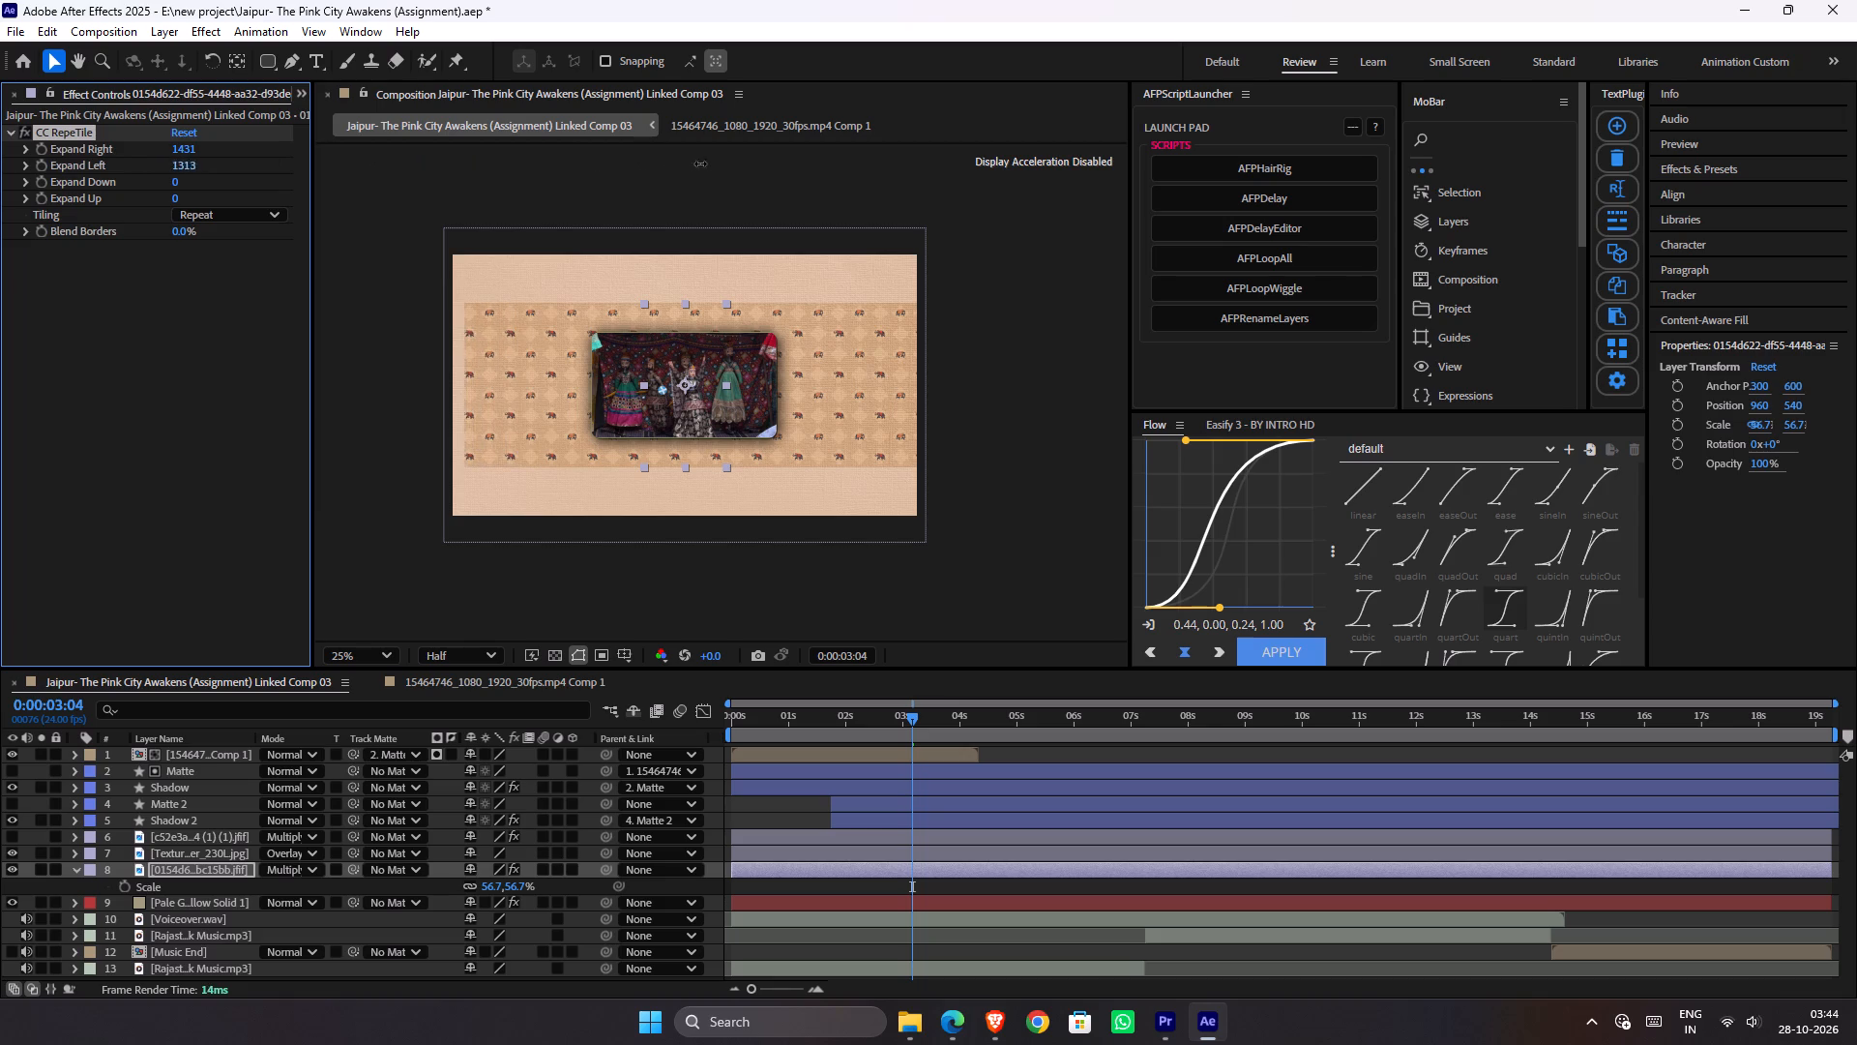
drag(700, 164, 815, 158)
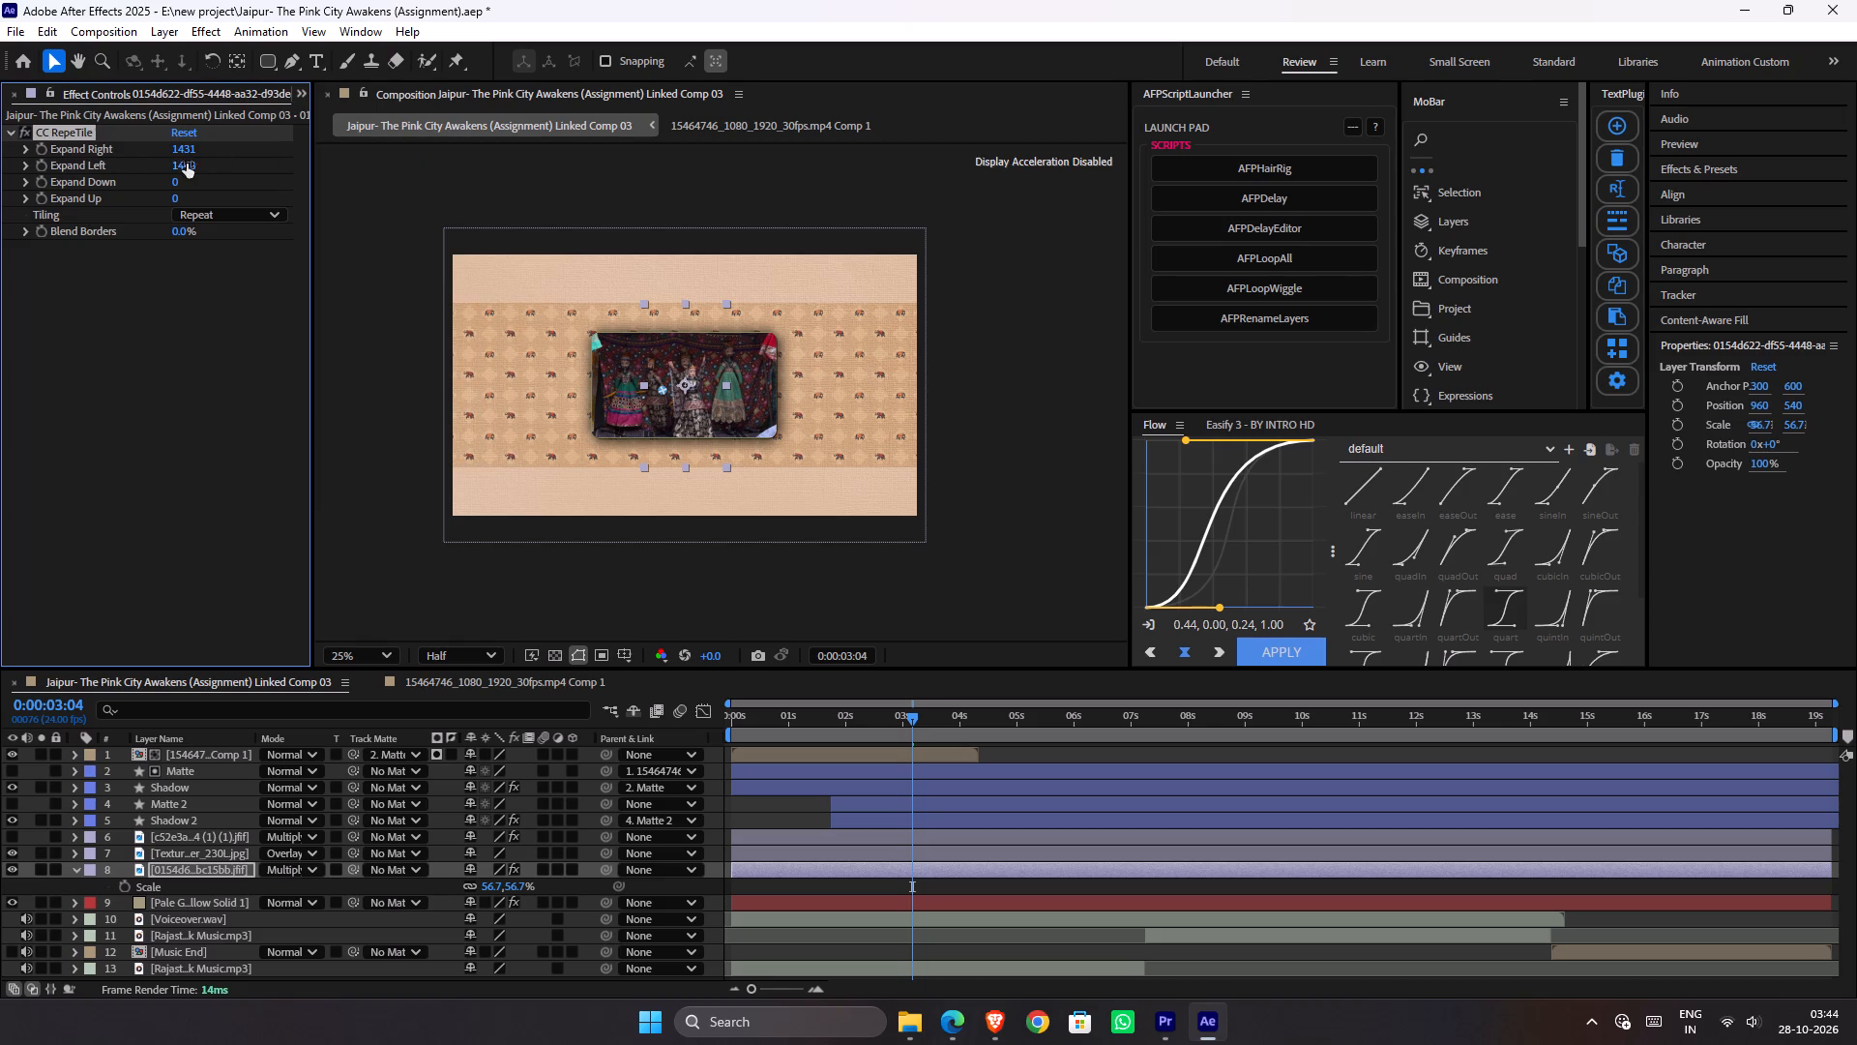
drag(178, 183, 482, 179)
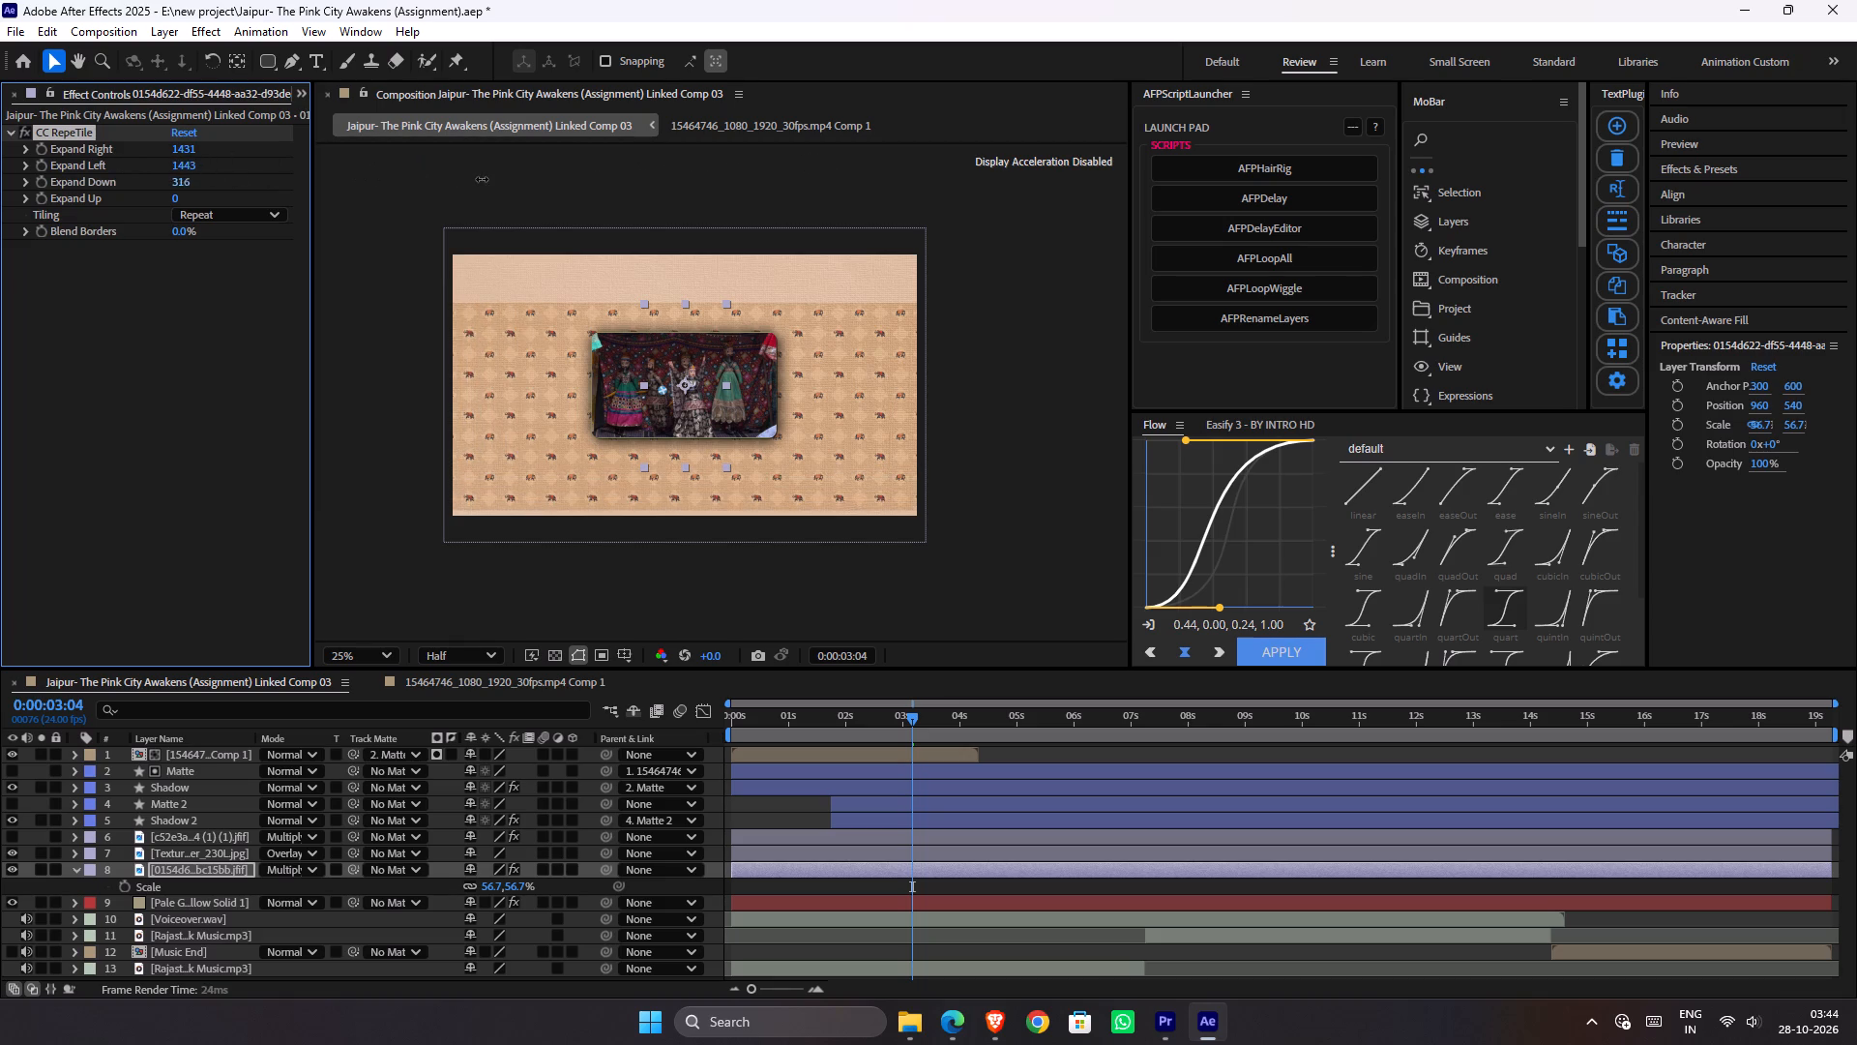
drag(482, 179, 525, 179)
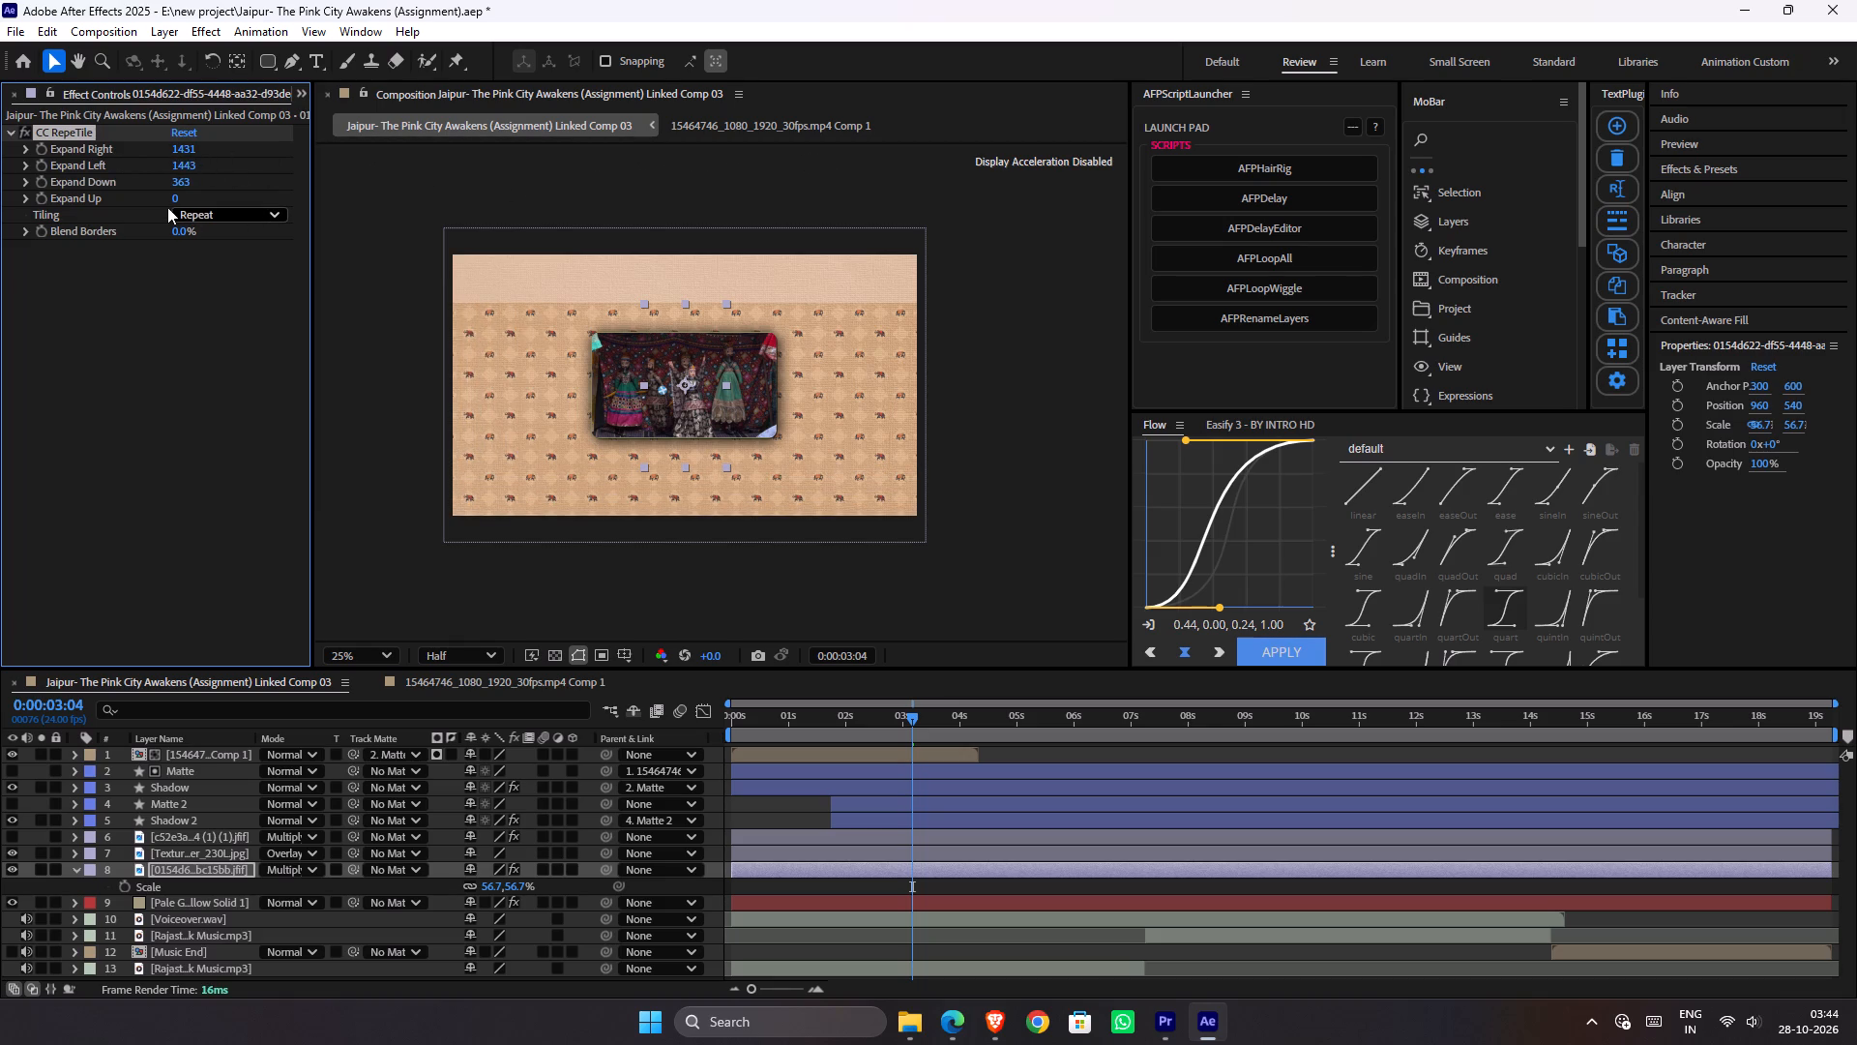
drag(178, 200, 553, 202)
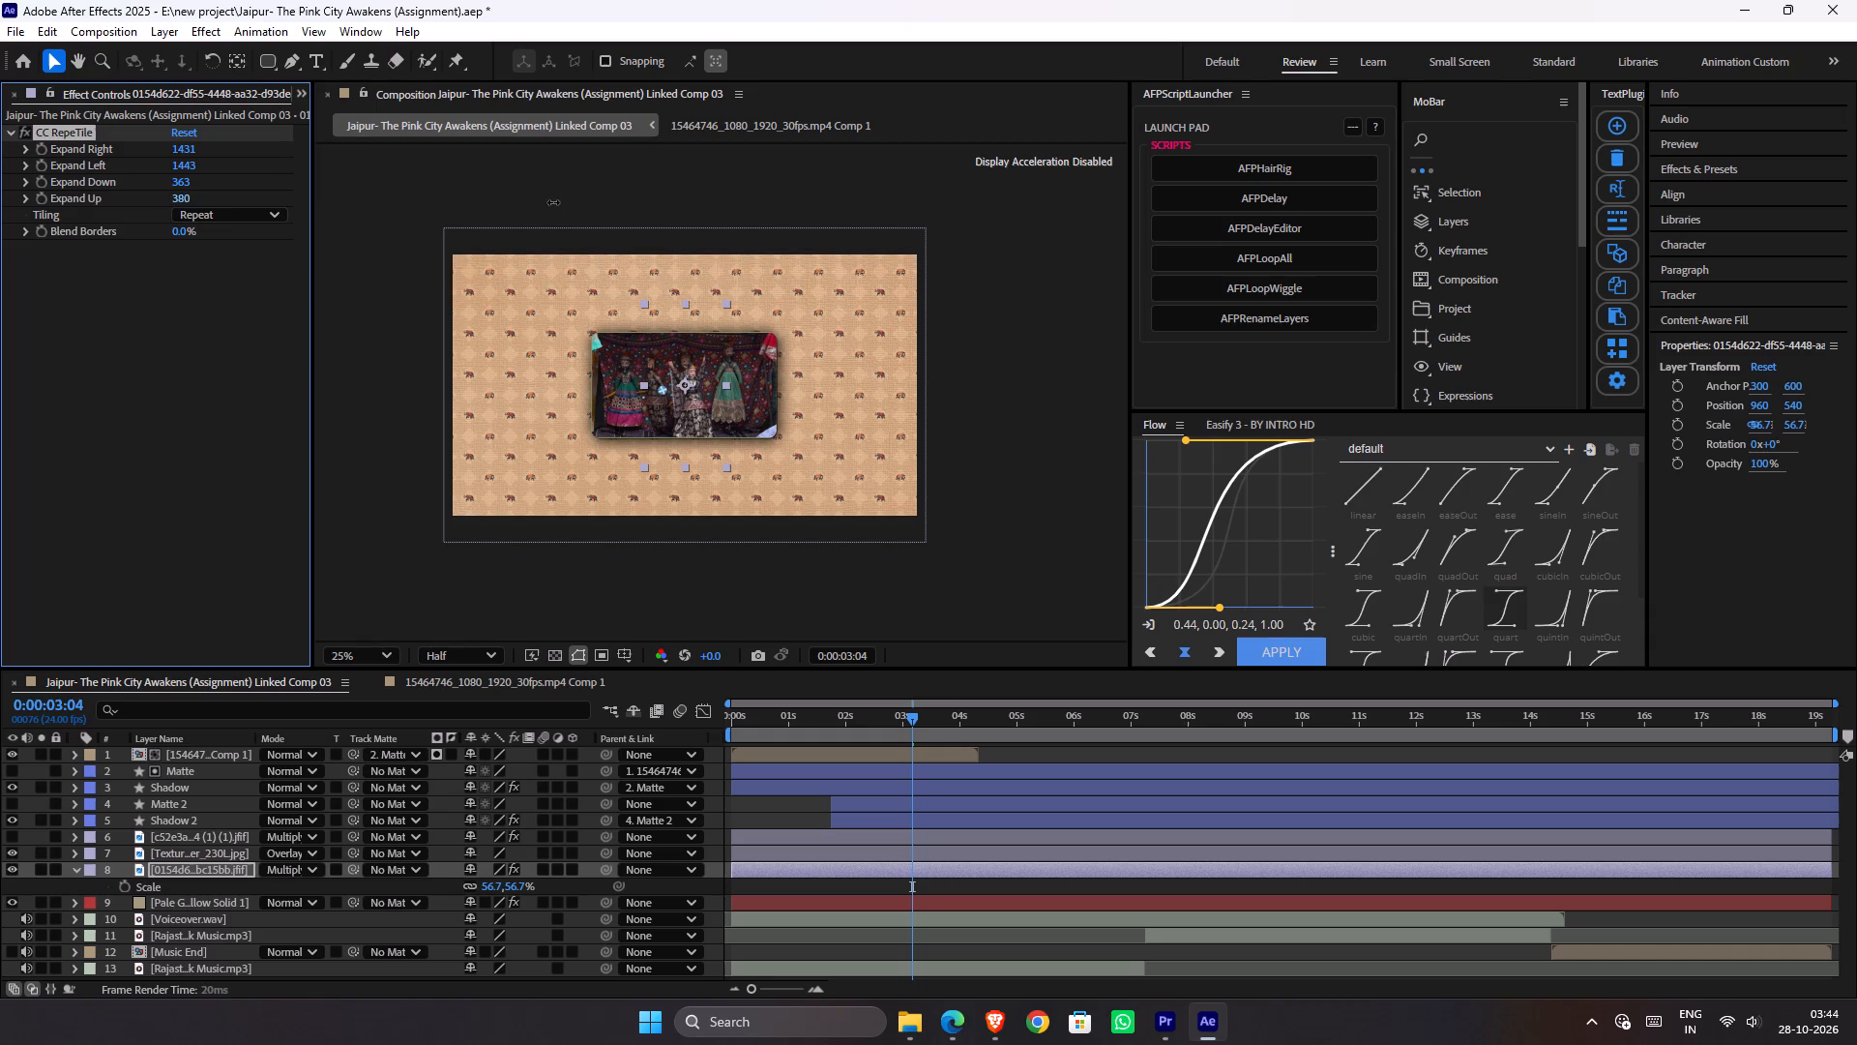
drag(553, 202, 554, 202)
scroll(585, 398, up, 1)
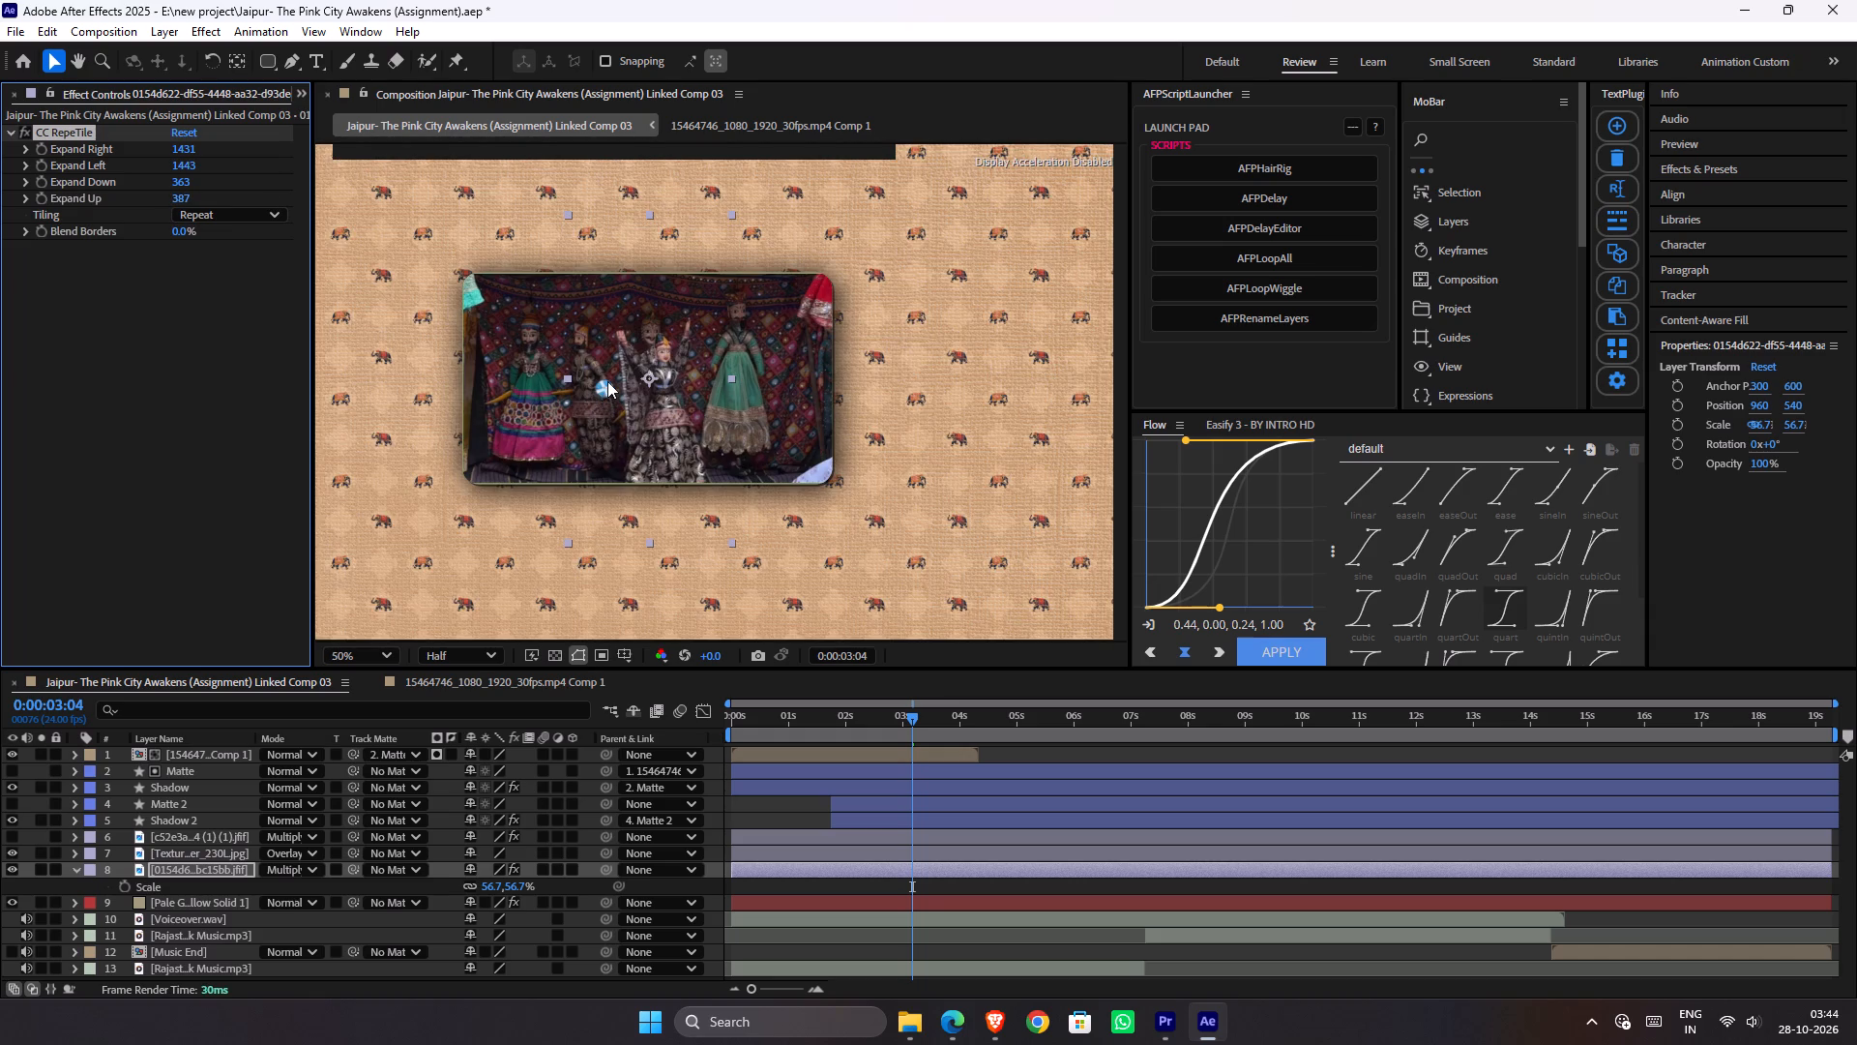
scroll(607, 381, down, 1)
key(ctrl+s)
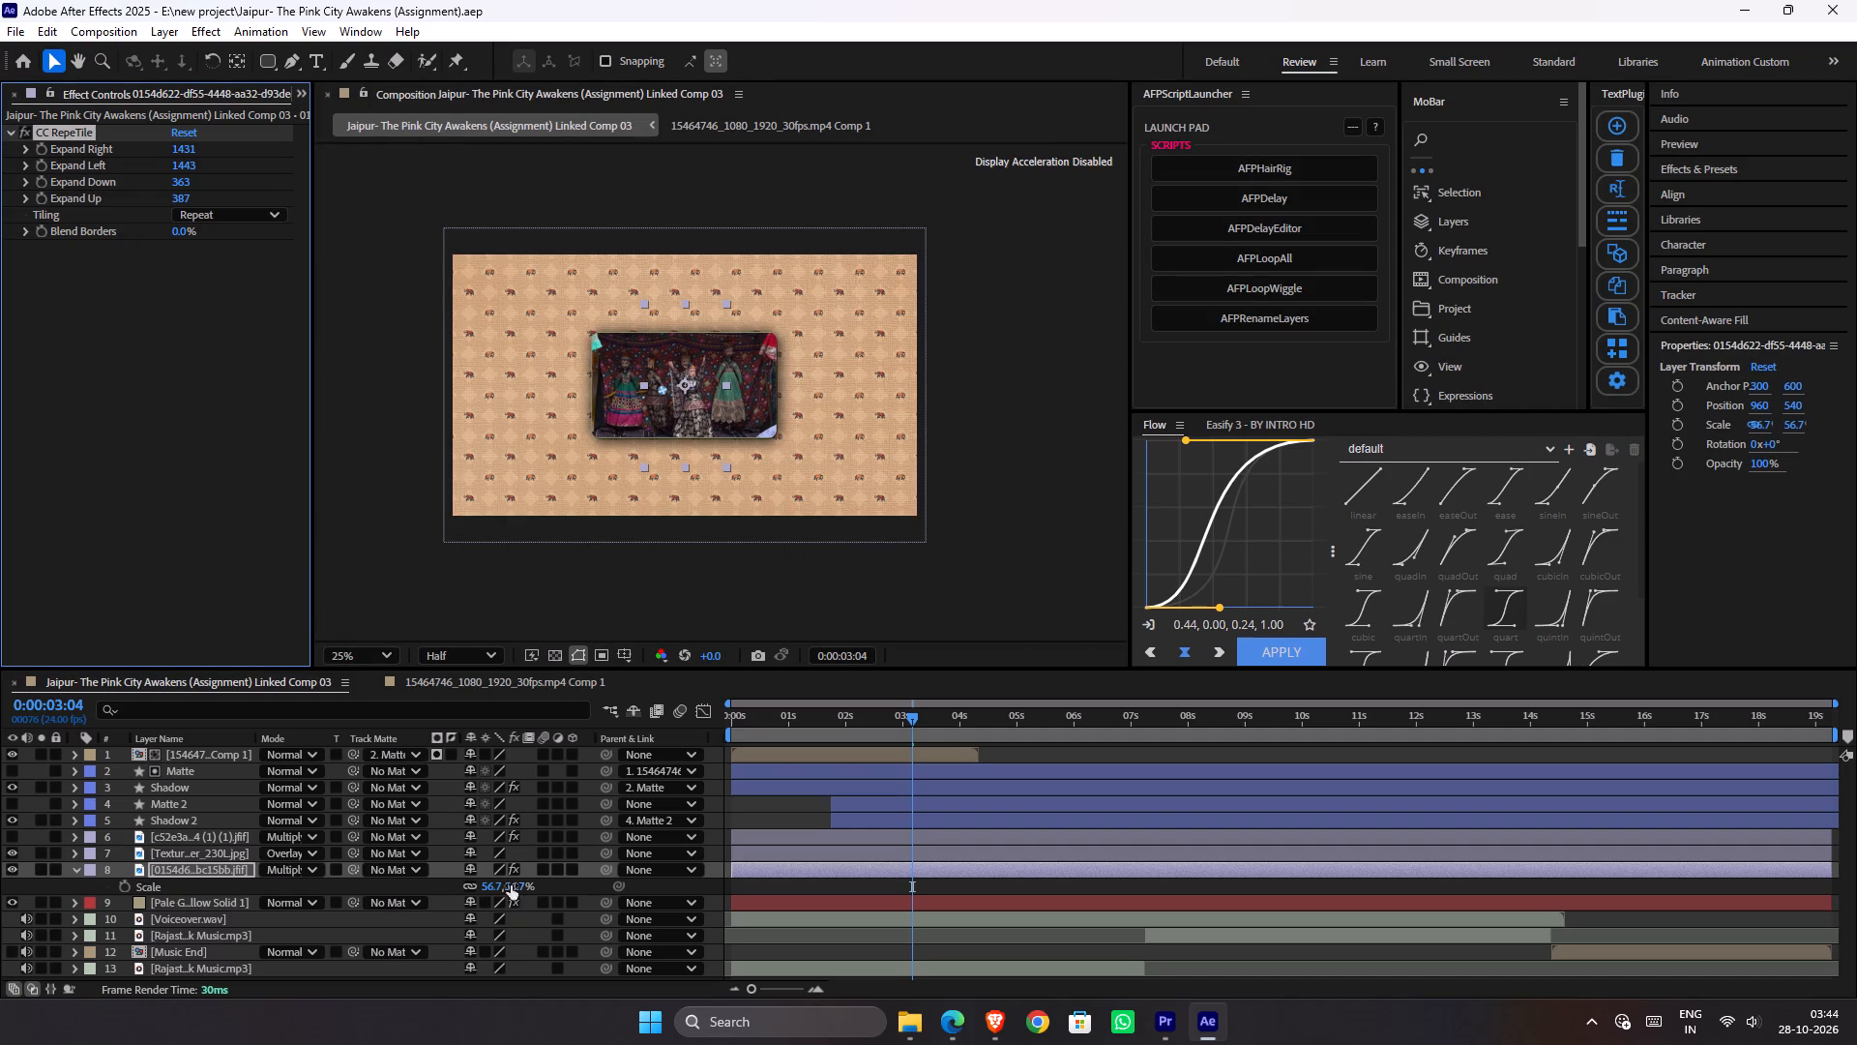
Enlarge the elephant pattern layer's Scale uniformly to 116.7%.
drag(511, 882, 536, 881)
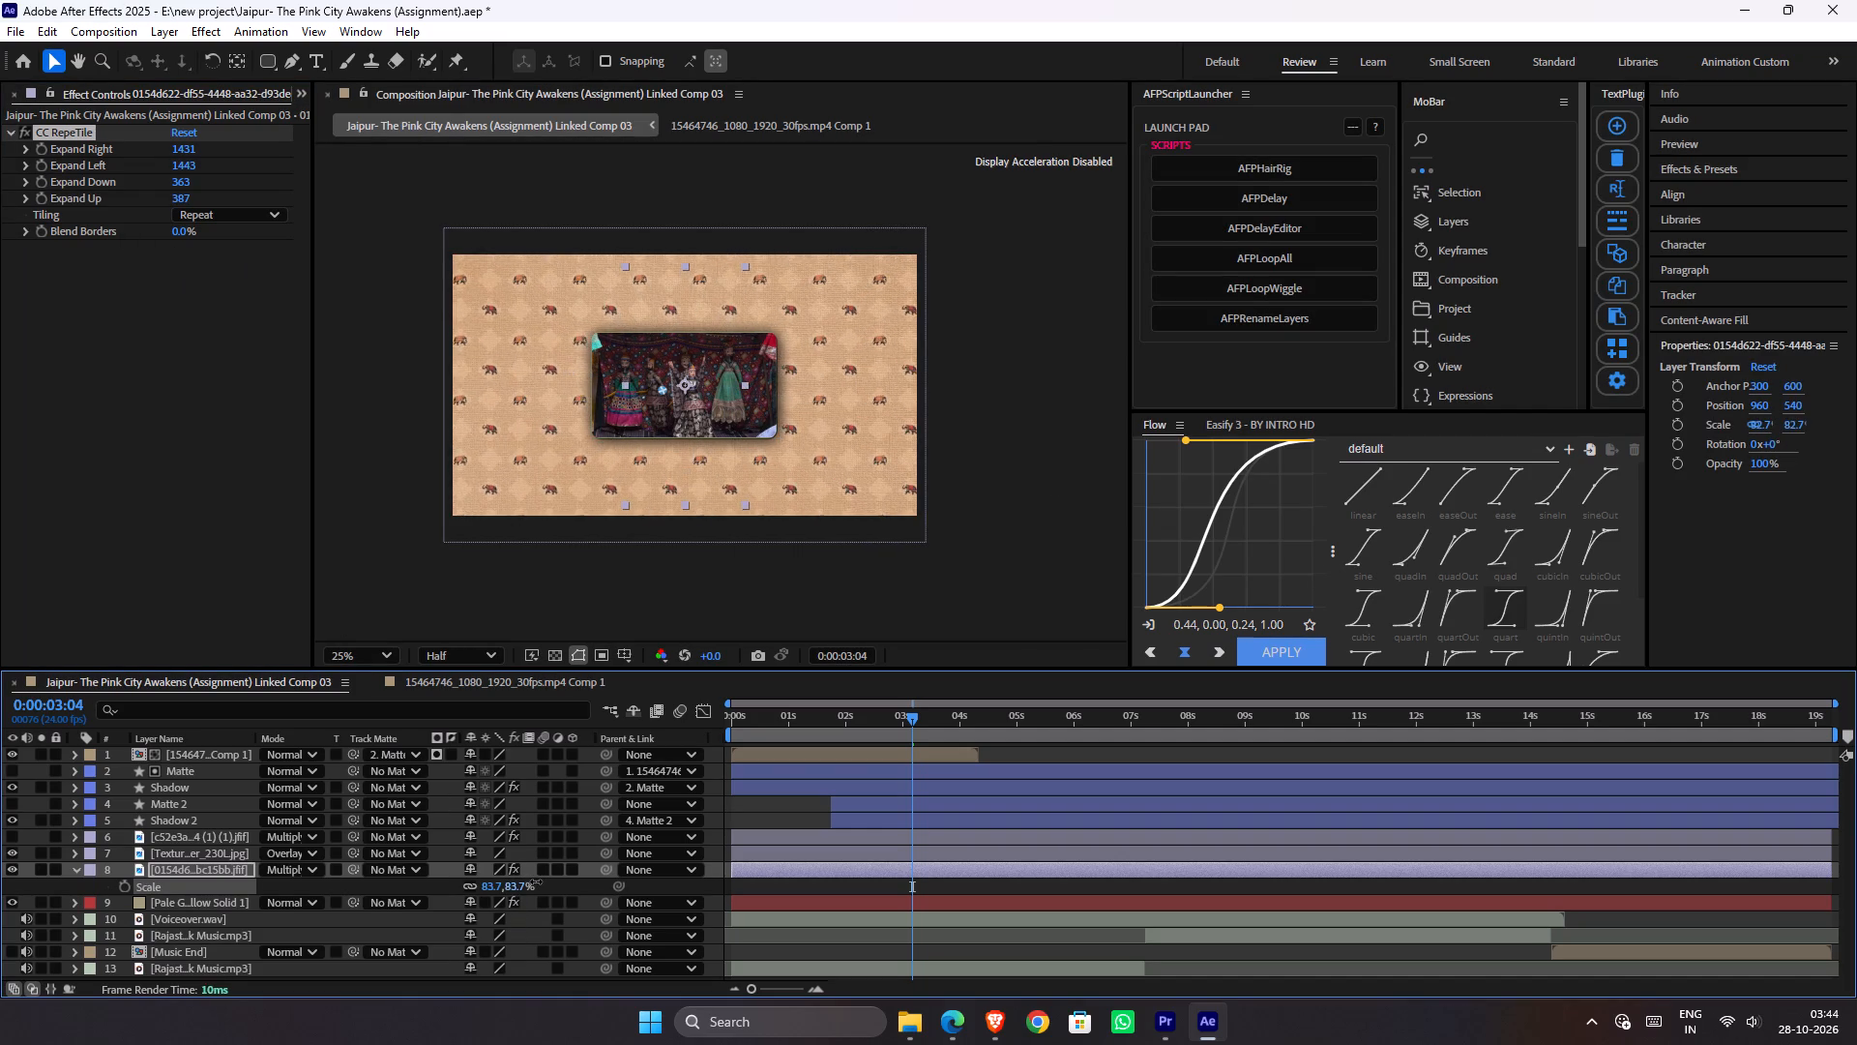
drag(536, 881, 567, 875)
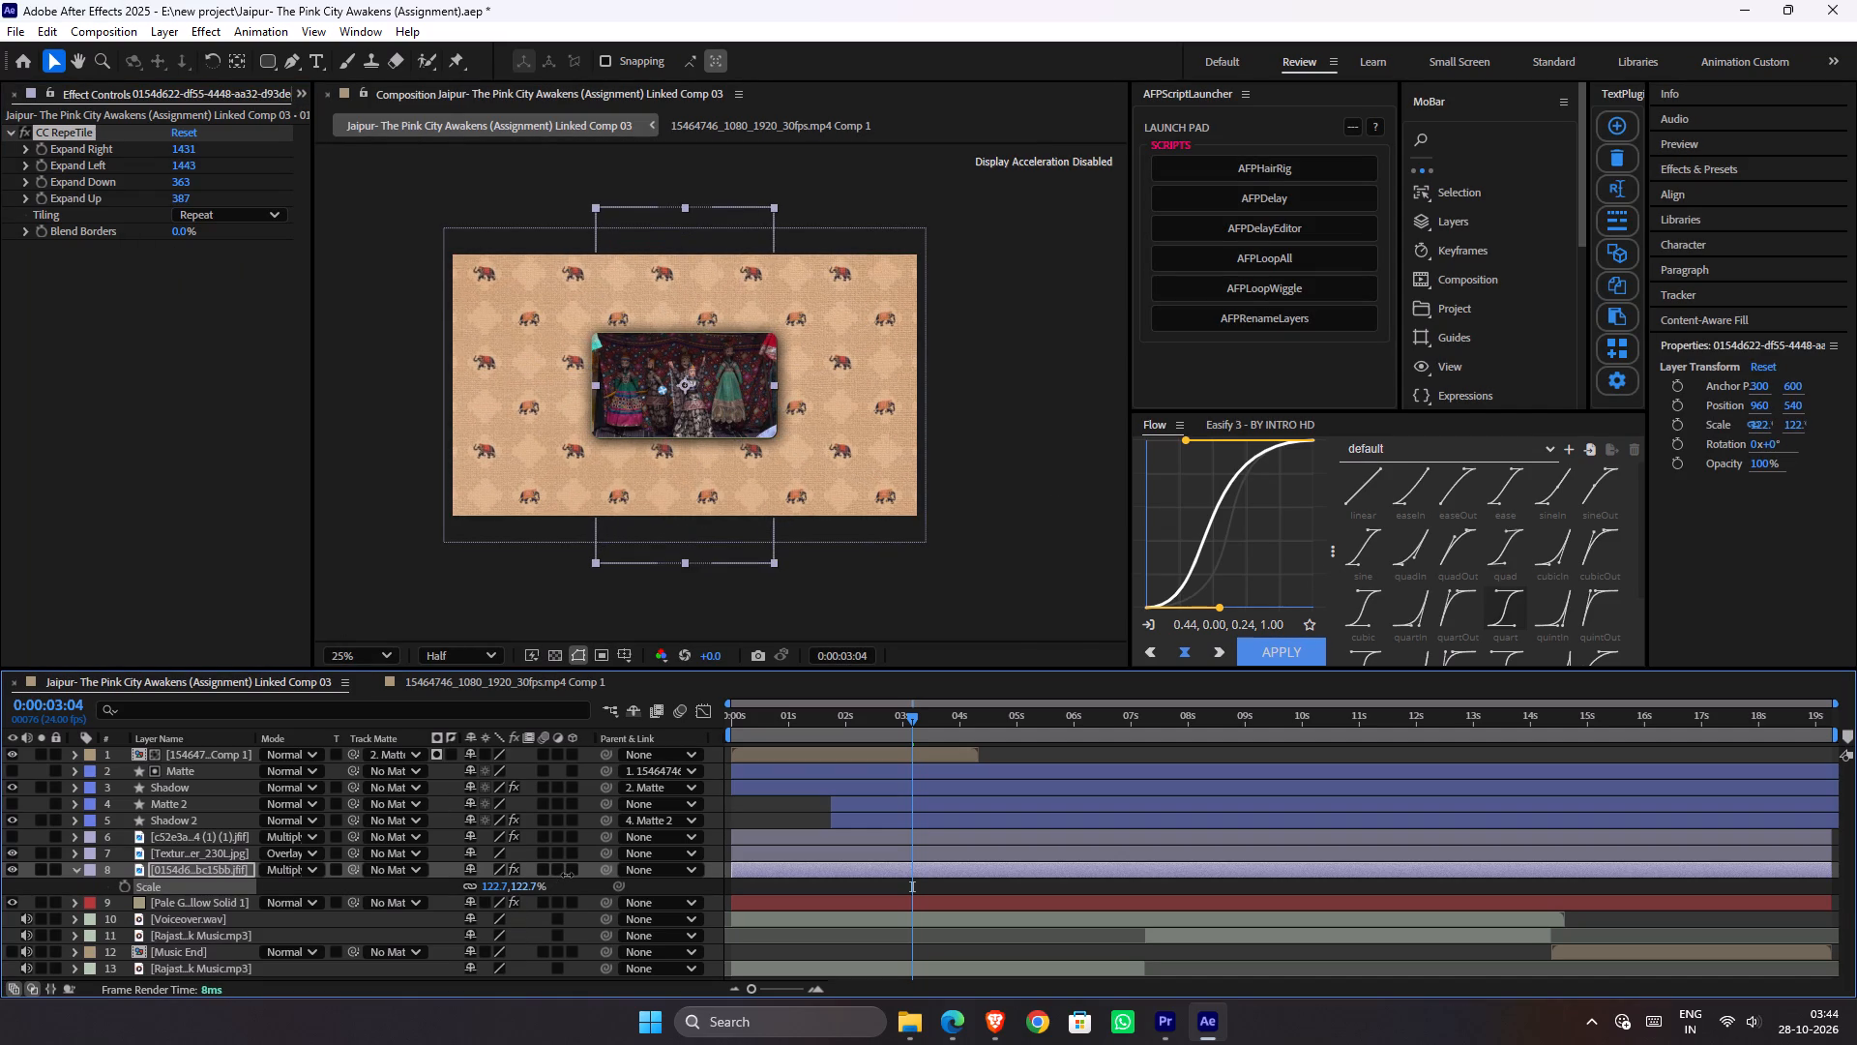
drag(567, 875, 573, 874)
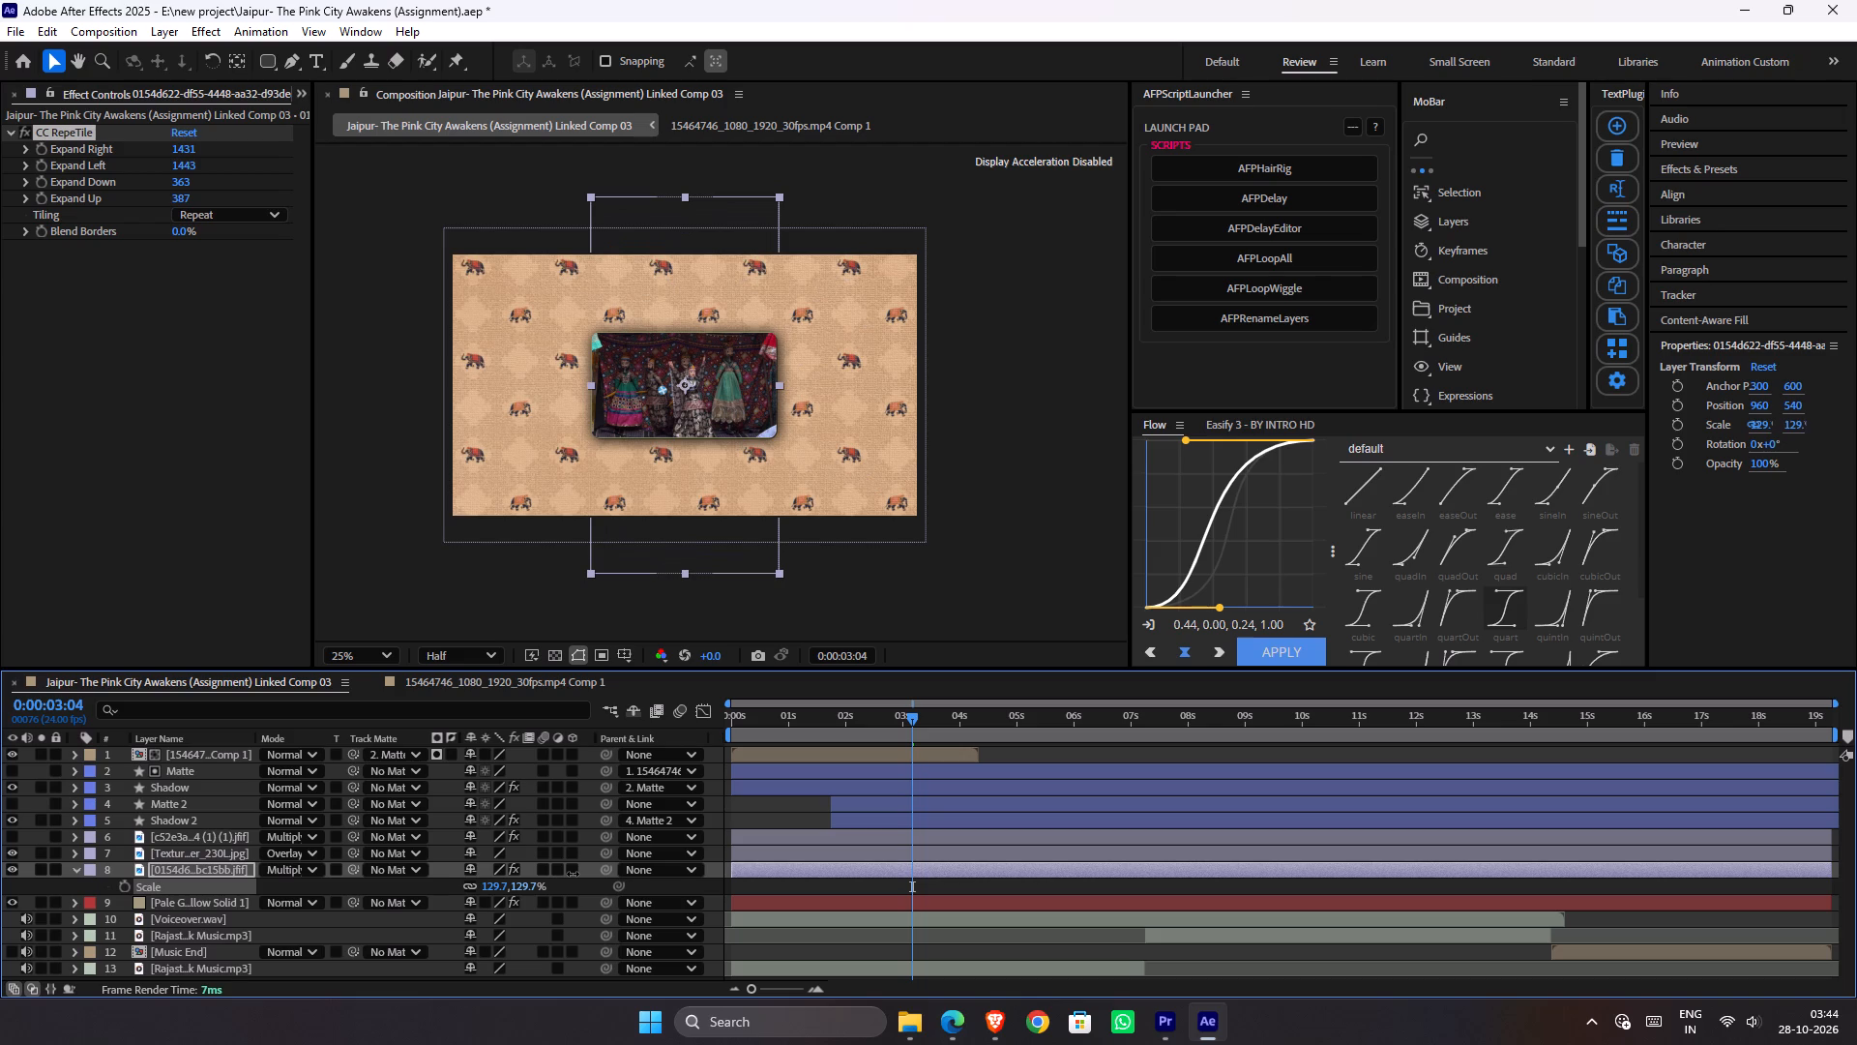
drag(573, 874, 562, 874)
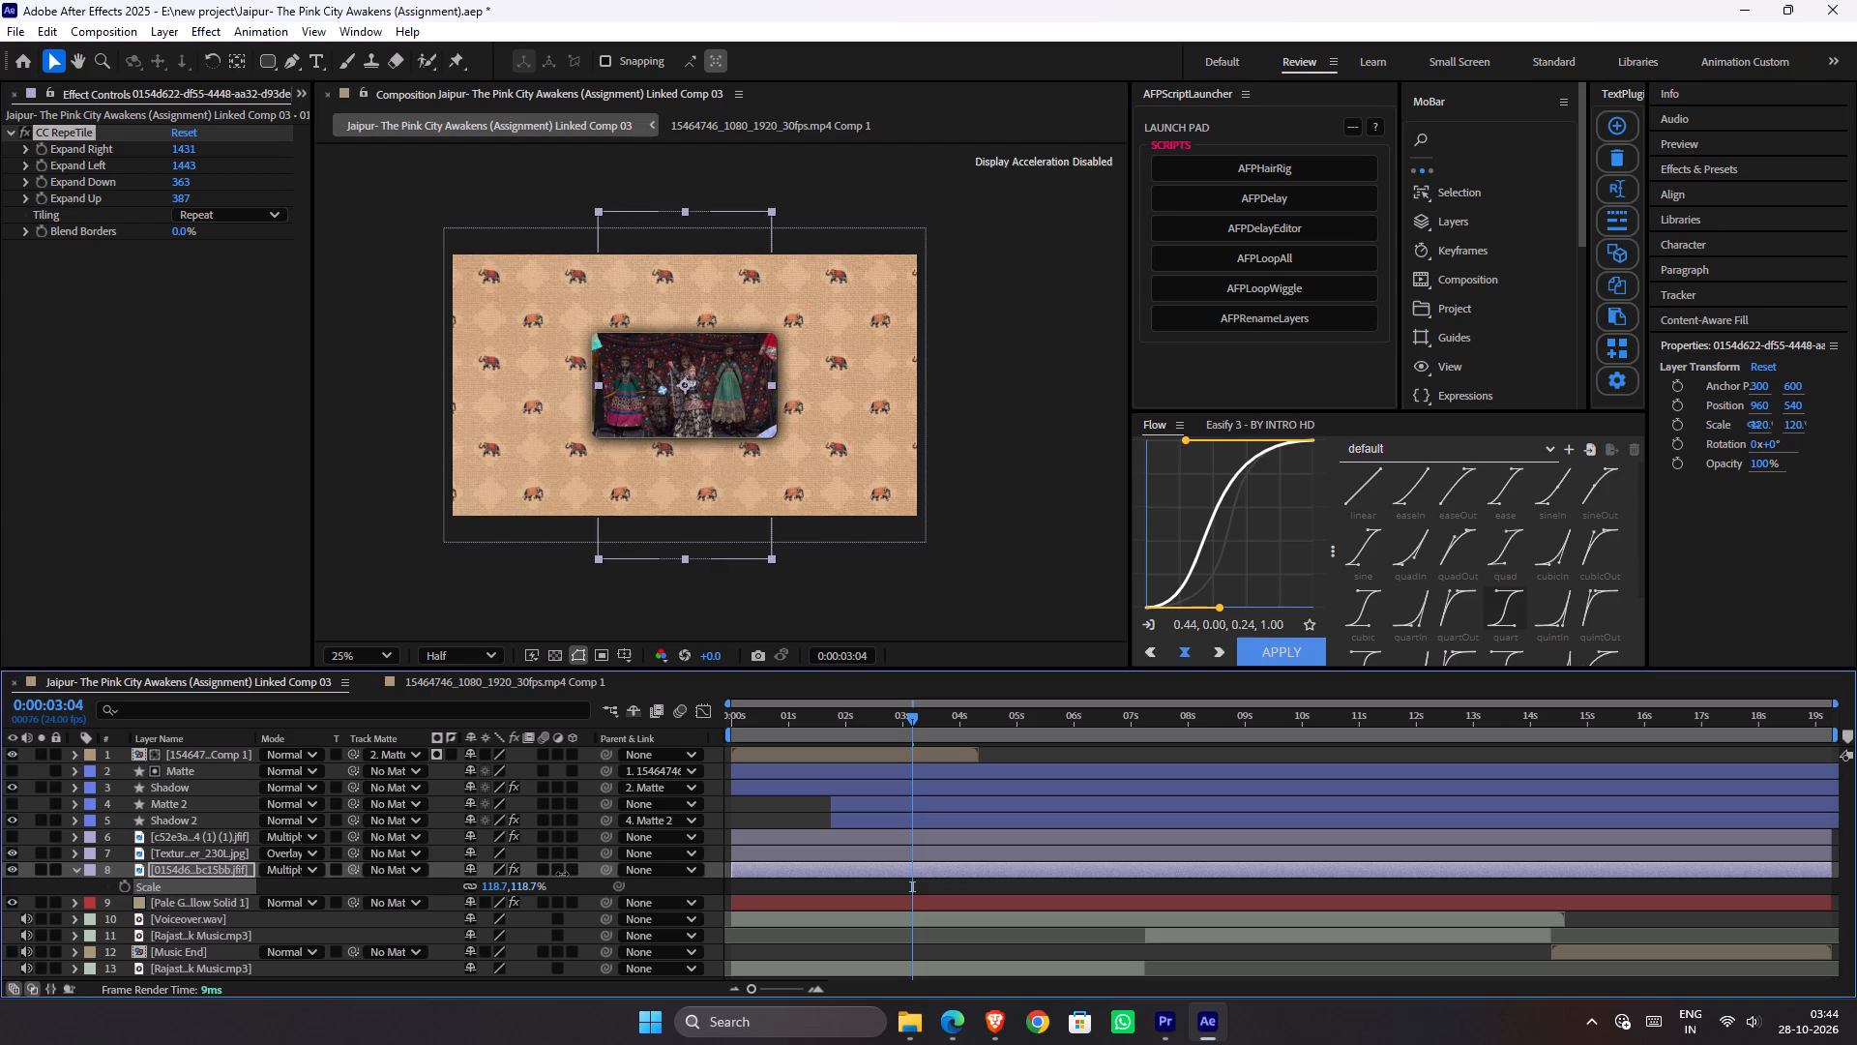
drag(562, 874, 555, 869)
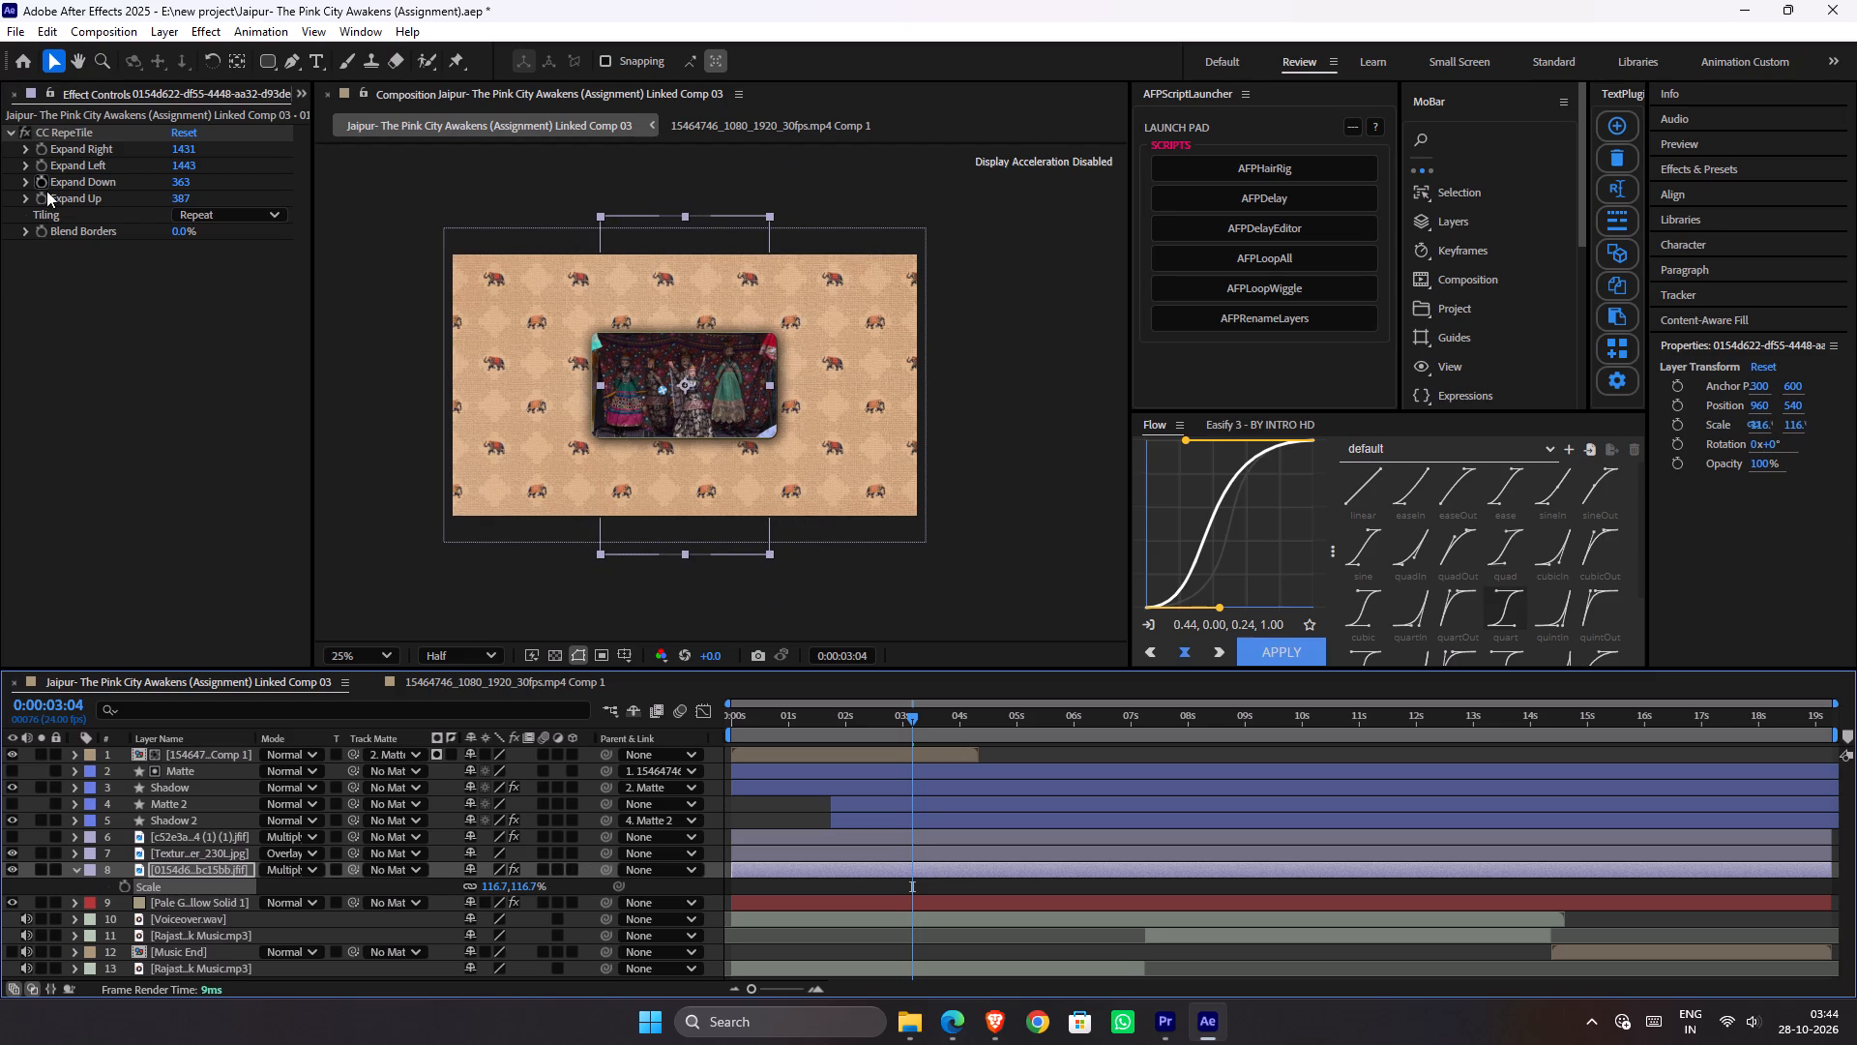
Set the elephant pattern's CC RepeTile Expand Up and Expand Down to 0 and save the project.
click(178, 194)
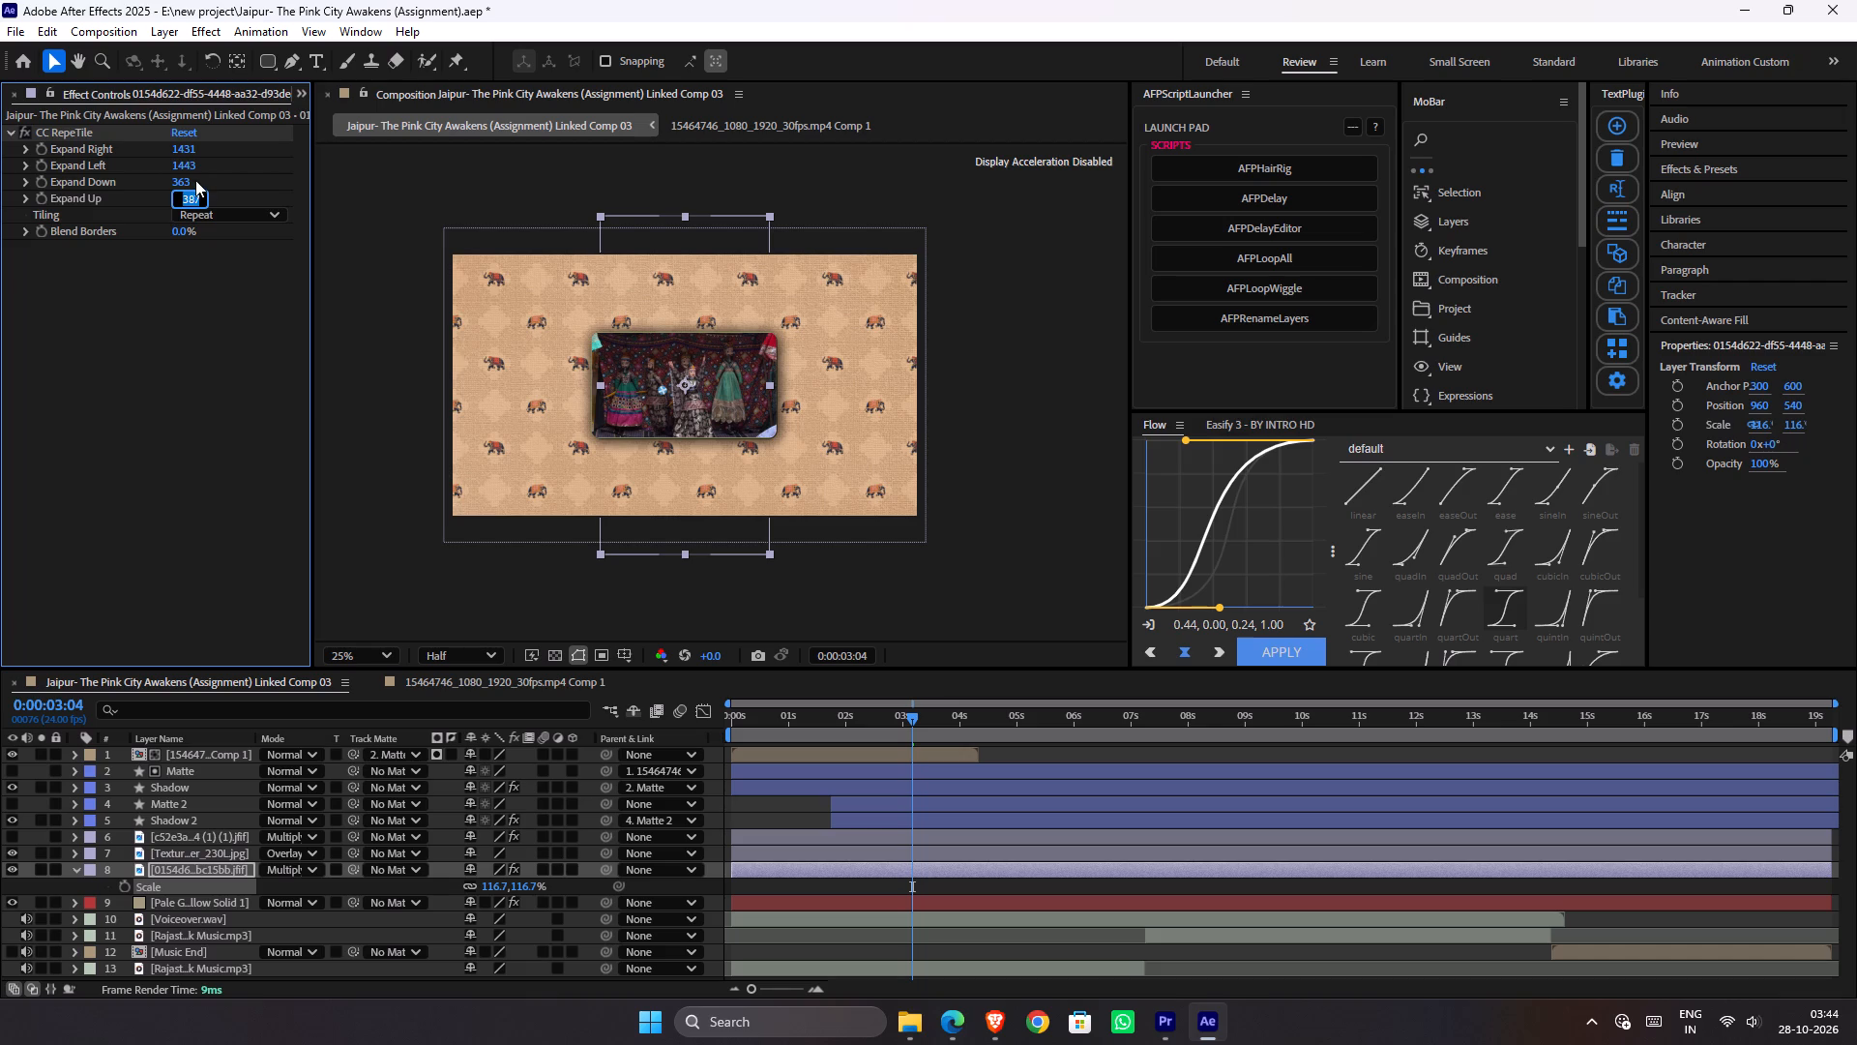
key(0)
click(184, 174)
click(179, 182)
key(0)
click(197, 313)
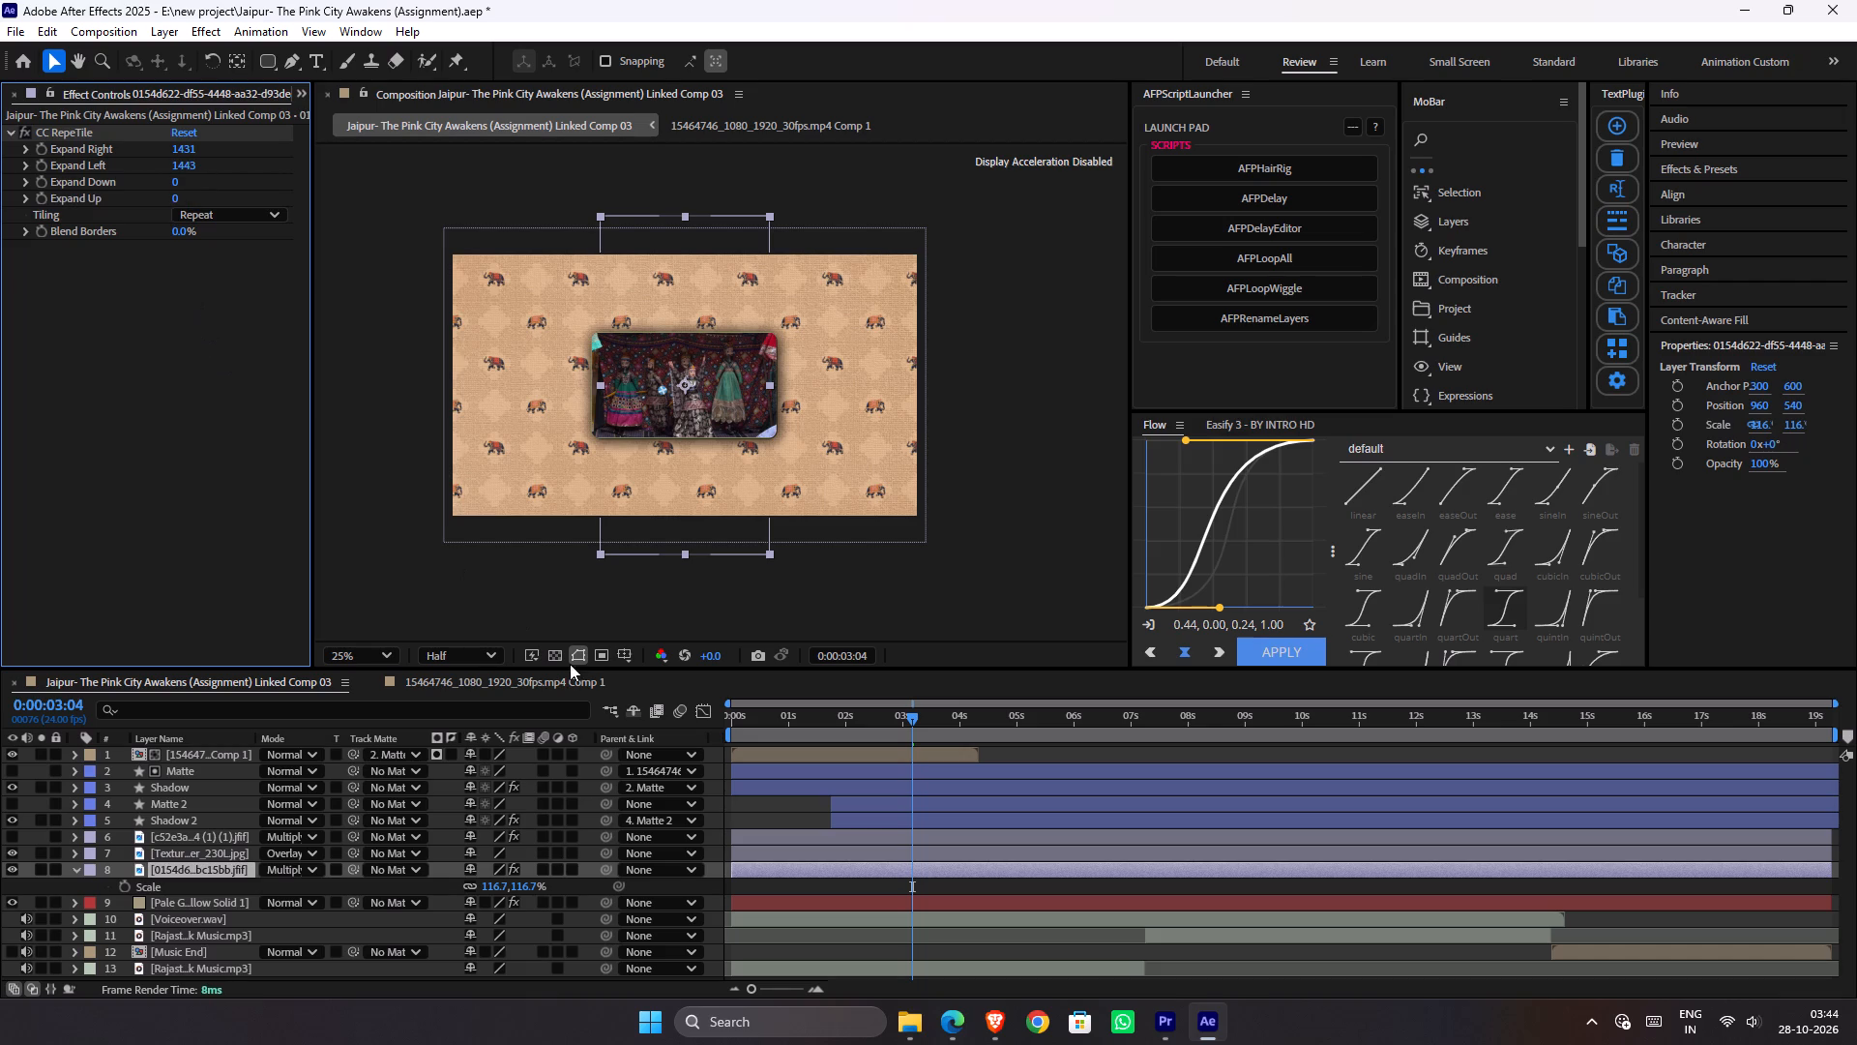
key(ctrl+s)
Reduce the elephant pattern's CC RepeTile Expand Left to 617 and Expand Right to 543, save the project, and deselect the layer.
drag(185, 164, 138, 167)
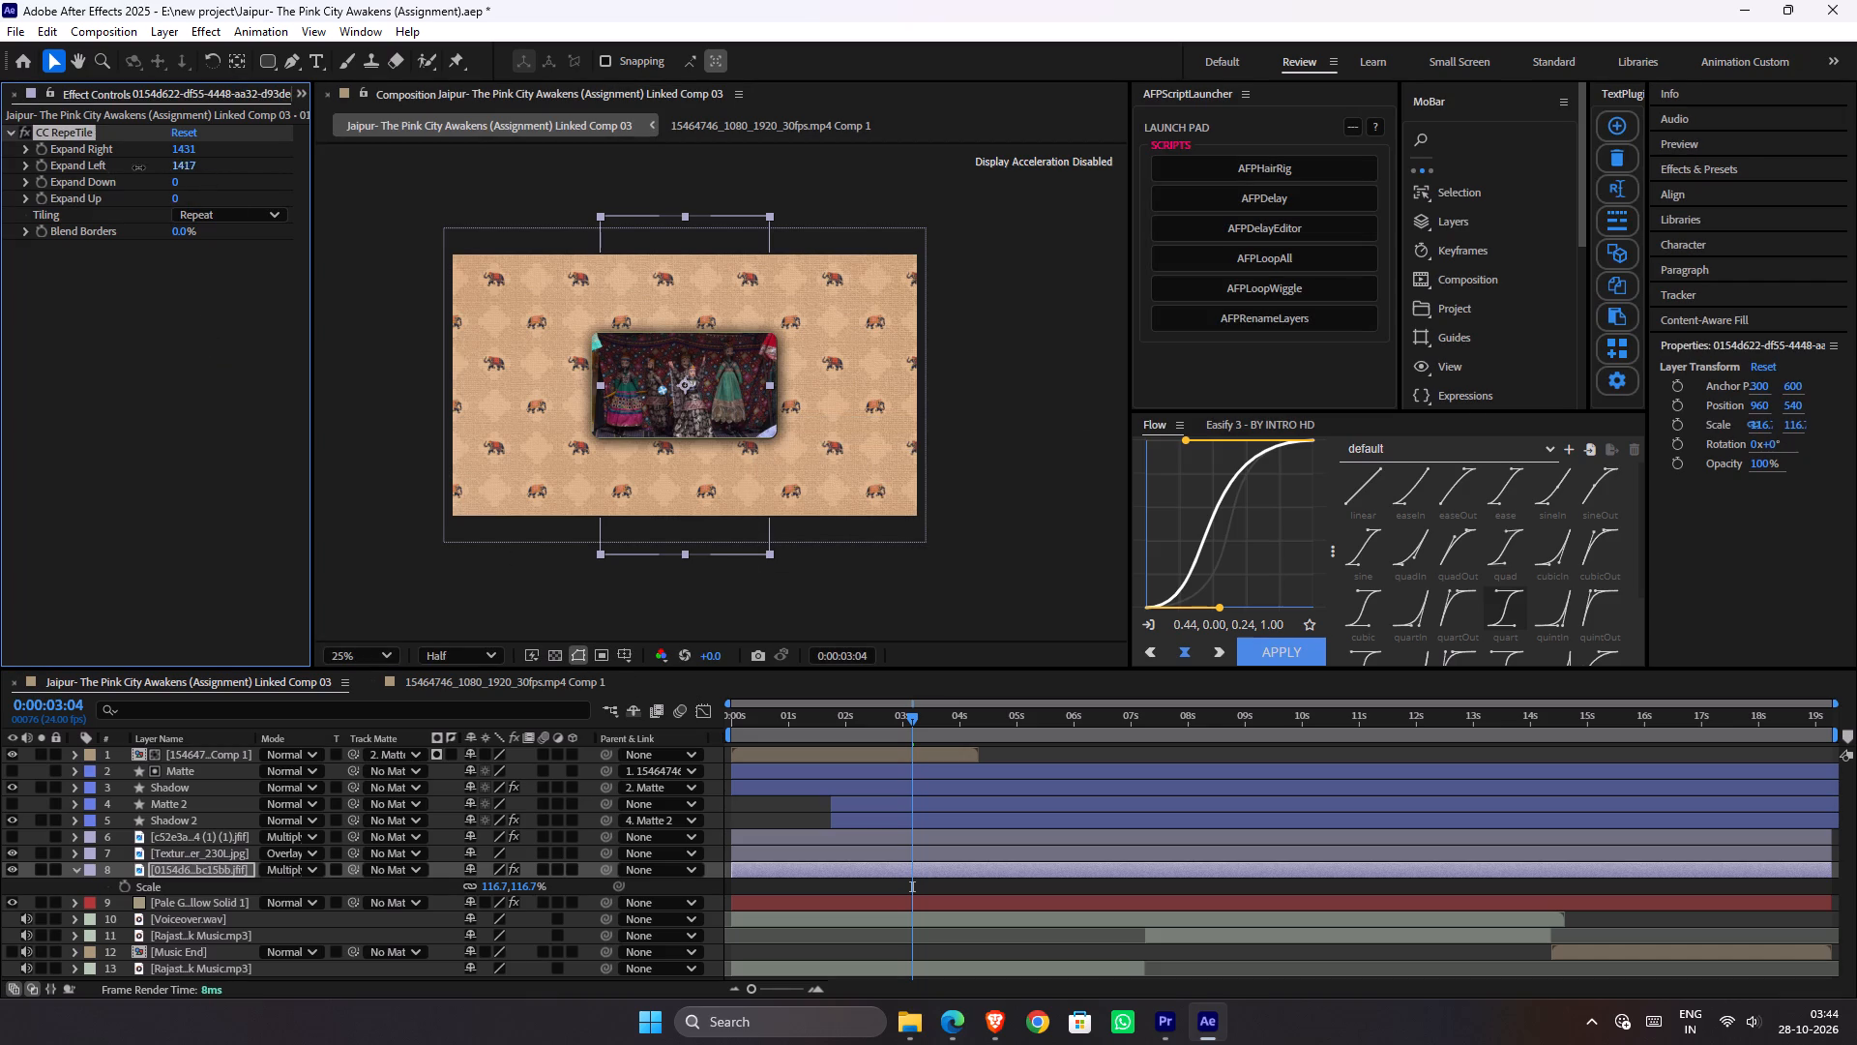
drag(138, 167, 0, 872)
drag(0, 872, 1, 946)
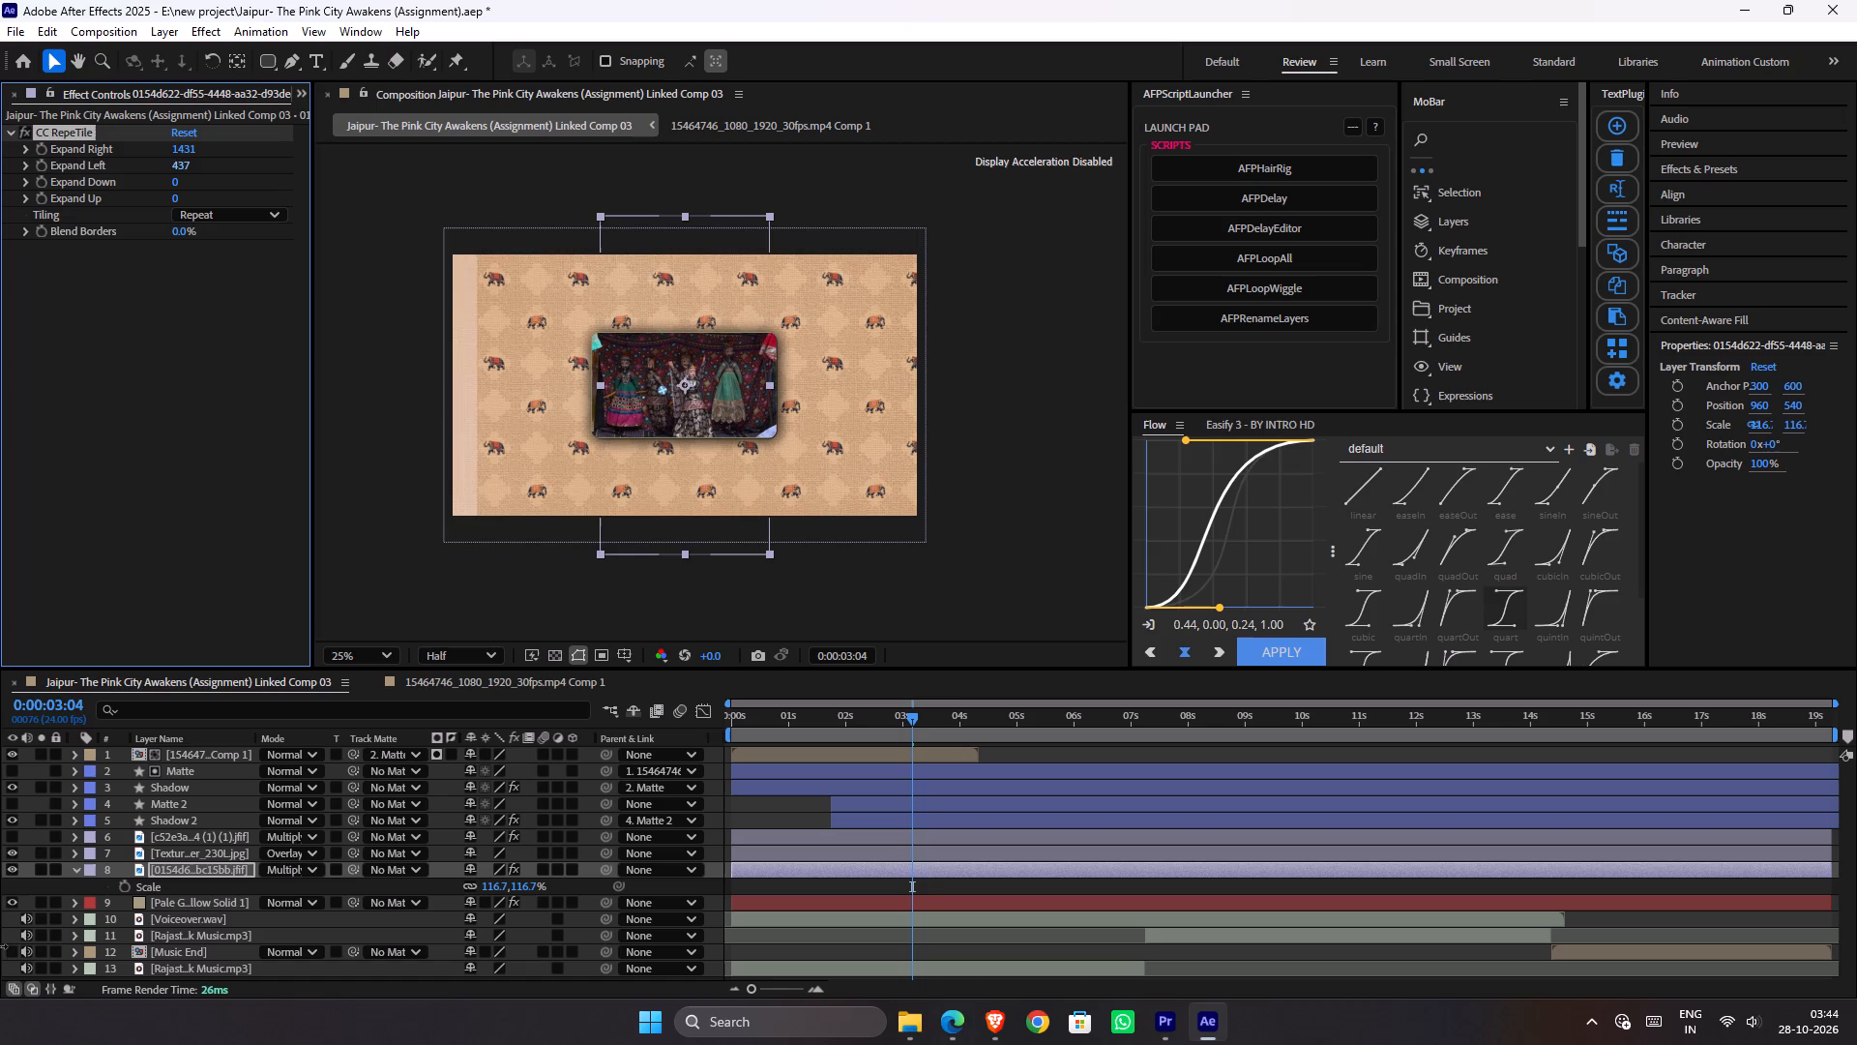
drag(1, 946, 18, 797)
drag(193, 149, 184, 407)
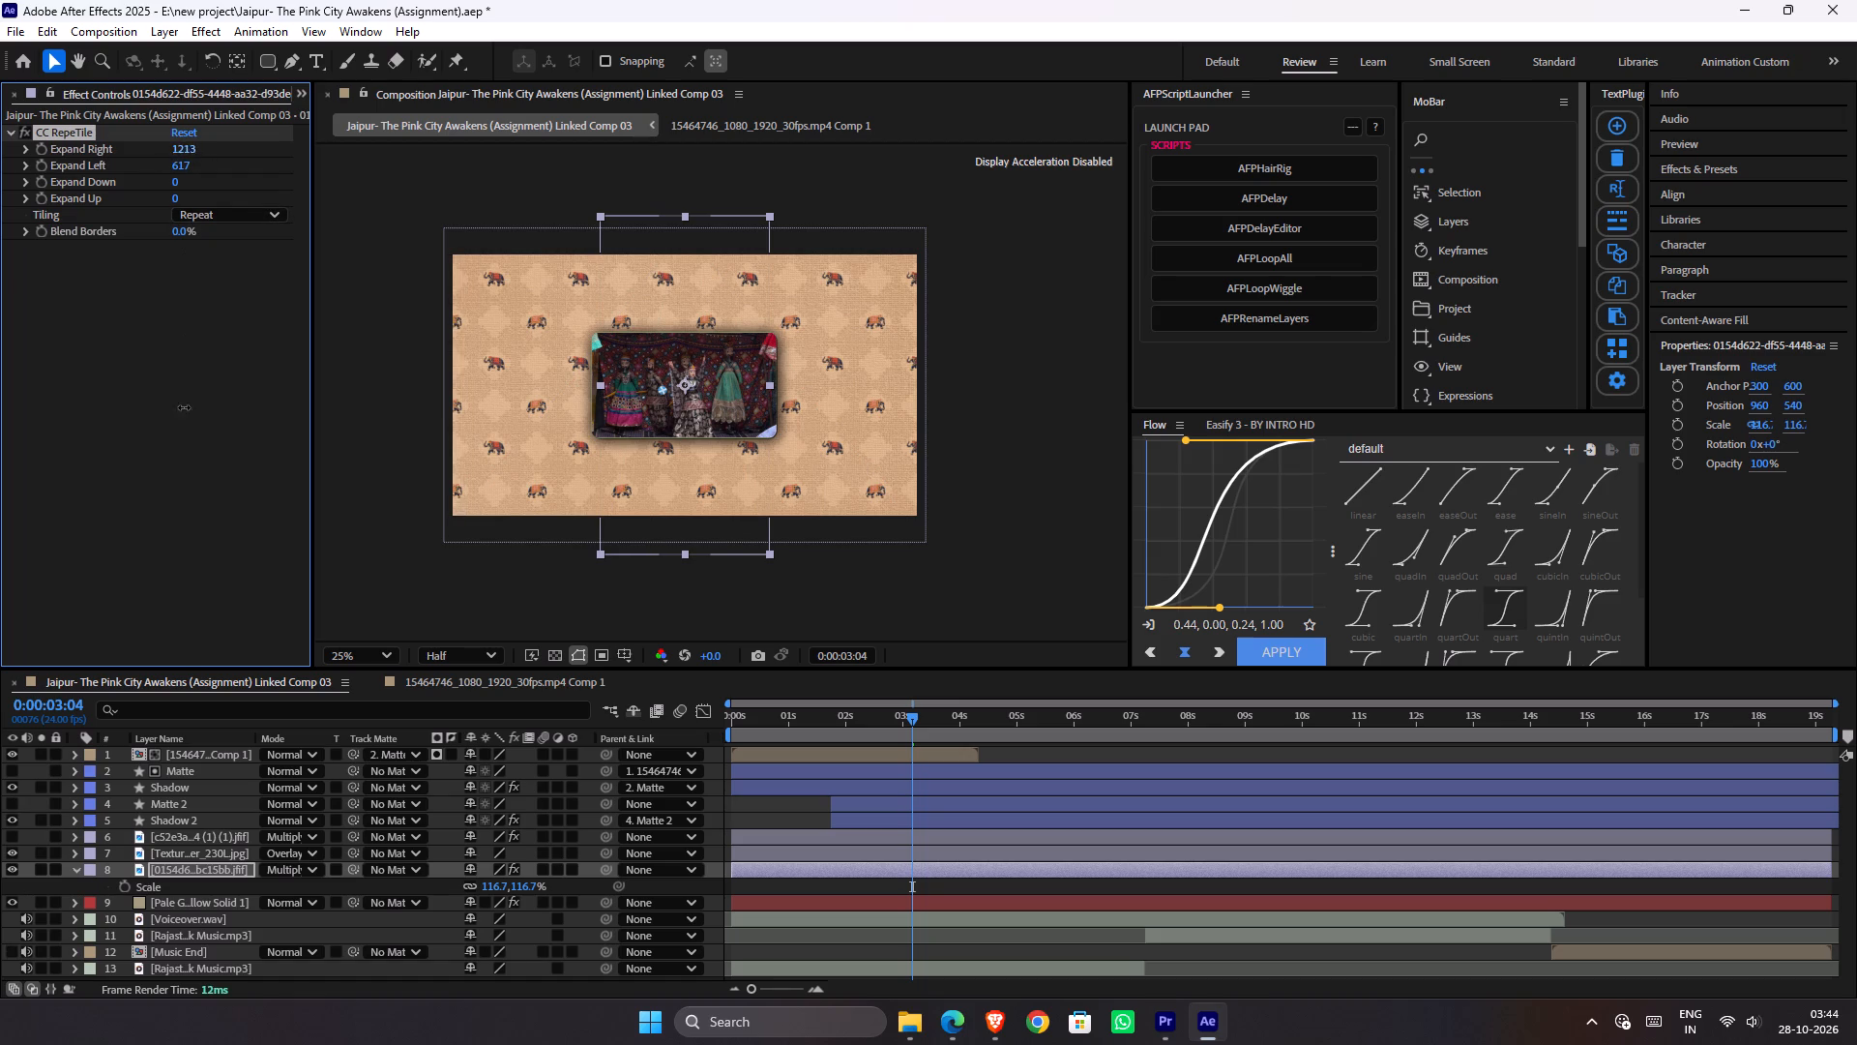
drag(184, 407, 169, 692)
drag(182, 147, 192, 422)
drag(192, 422, 200, 451)
key(ctrl+s)
click(389, 372)
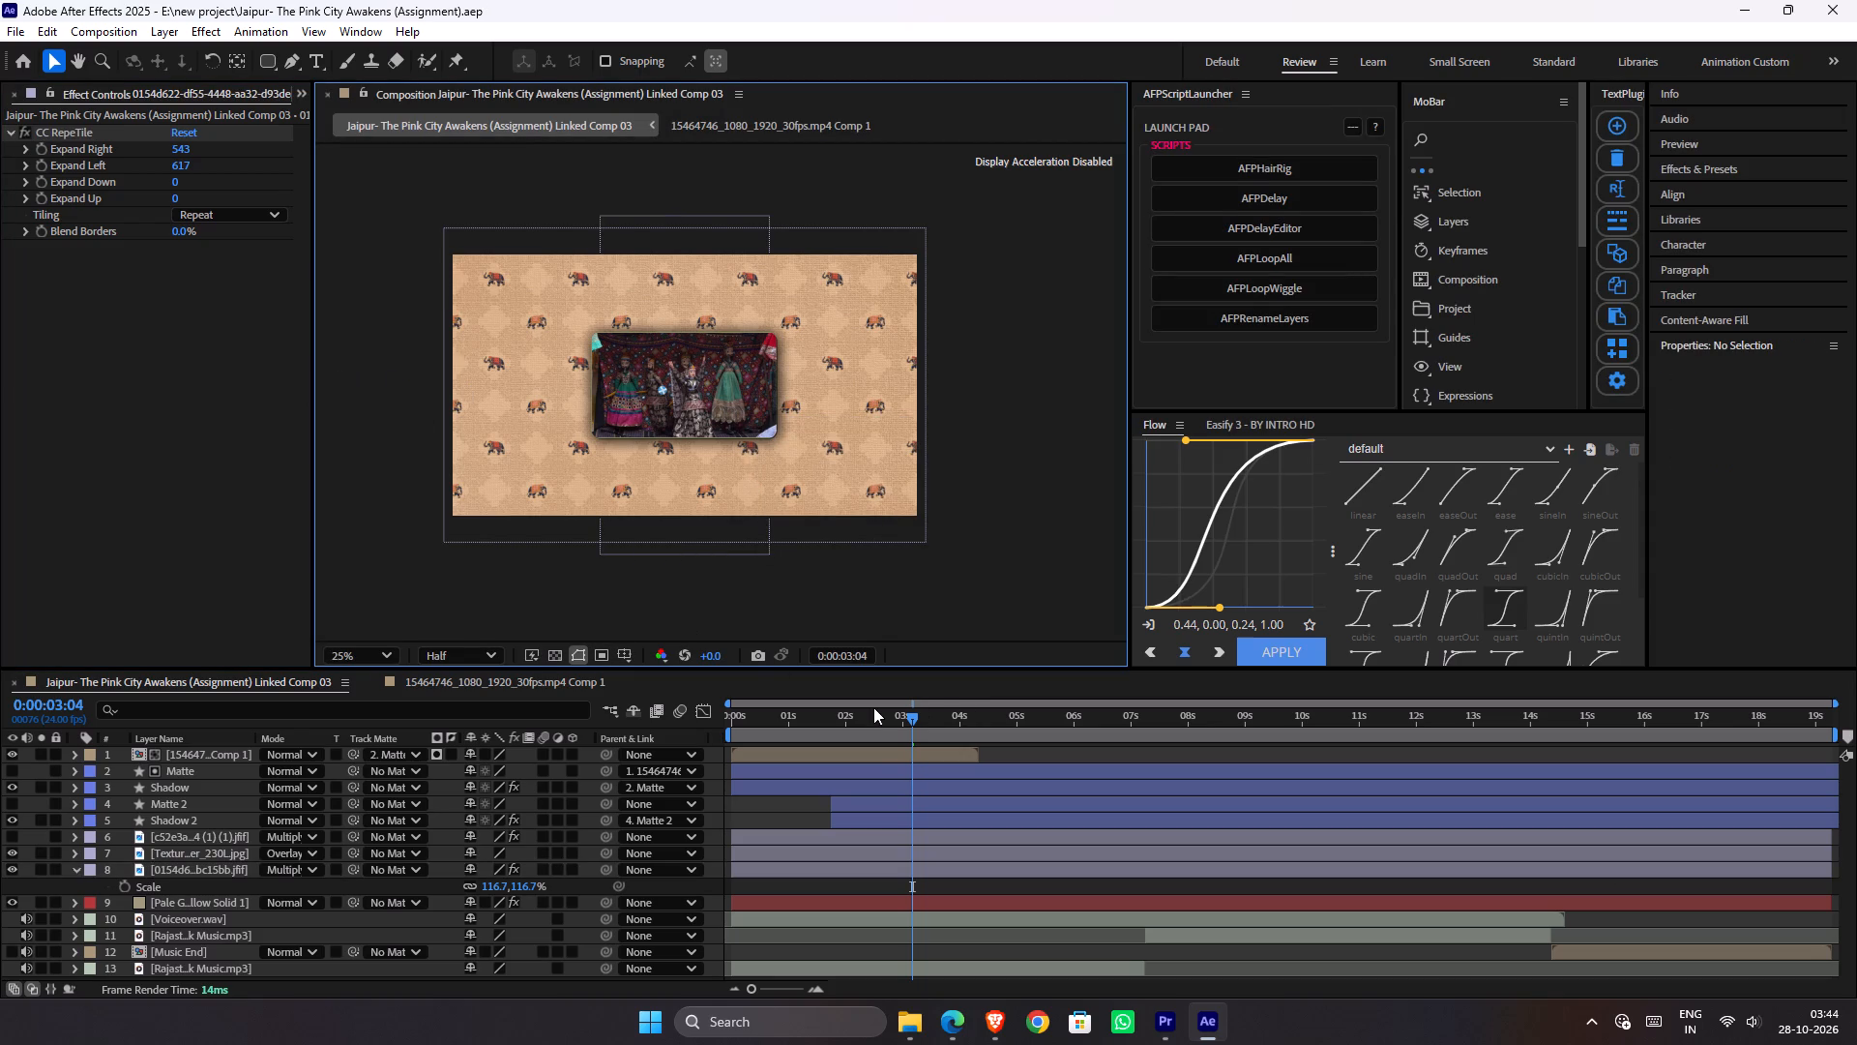
Preview the puppet clip's shrinking animation over the elephant background from the start of the composition, saving the project between playbacks.
drag(890, 722, 669, 741)
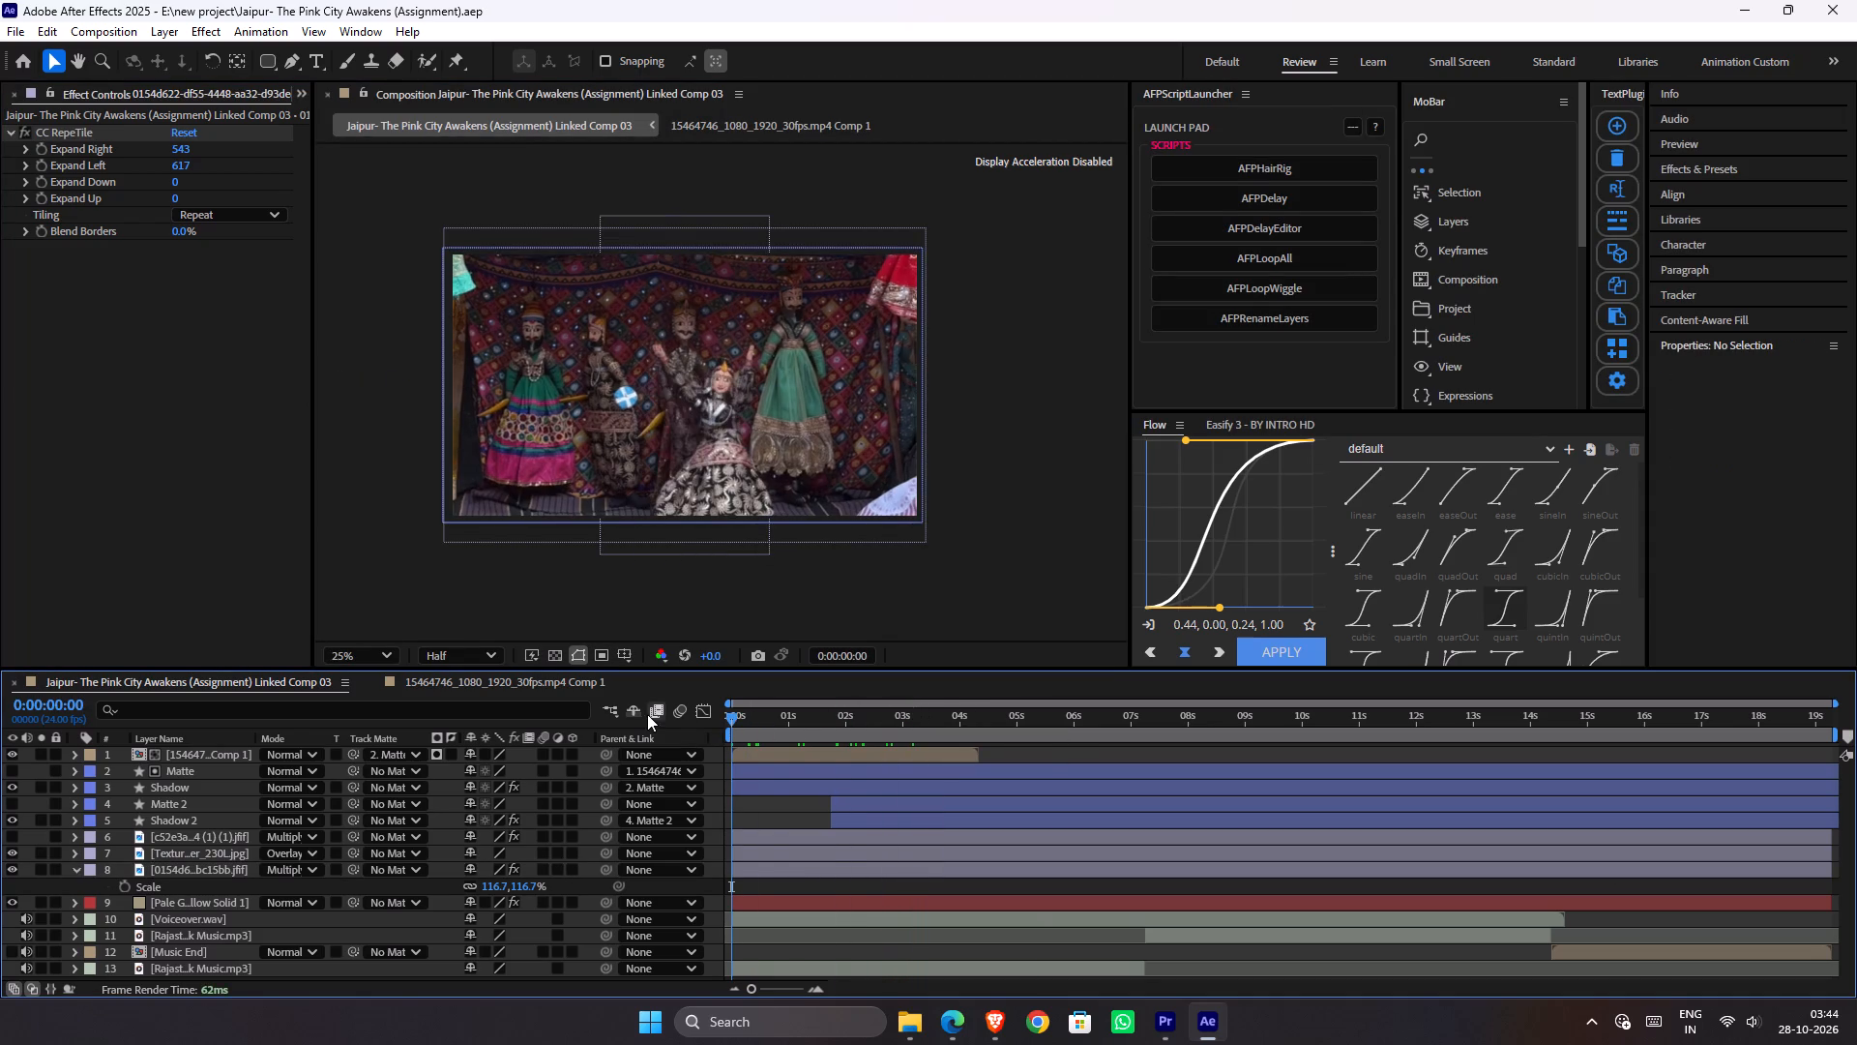
key(space)
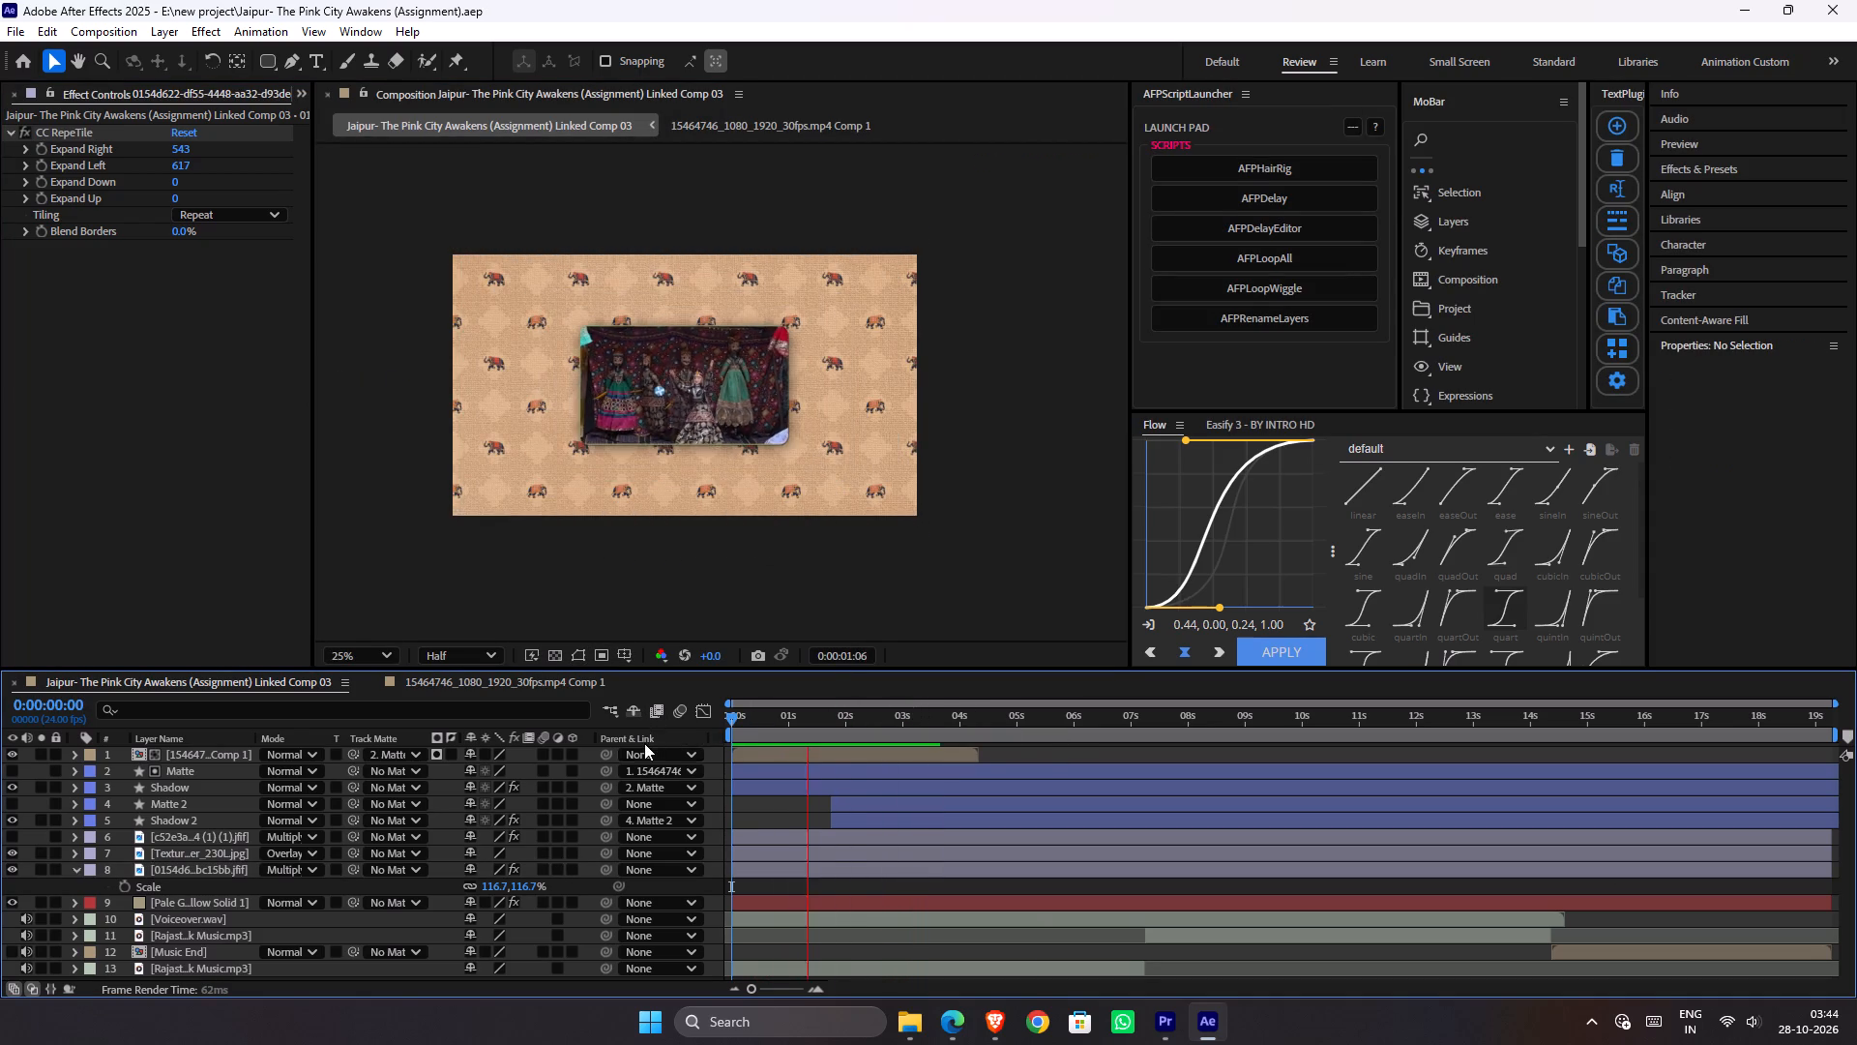
key(space)
key(ctrl+s)
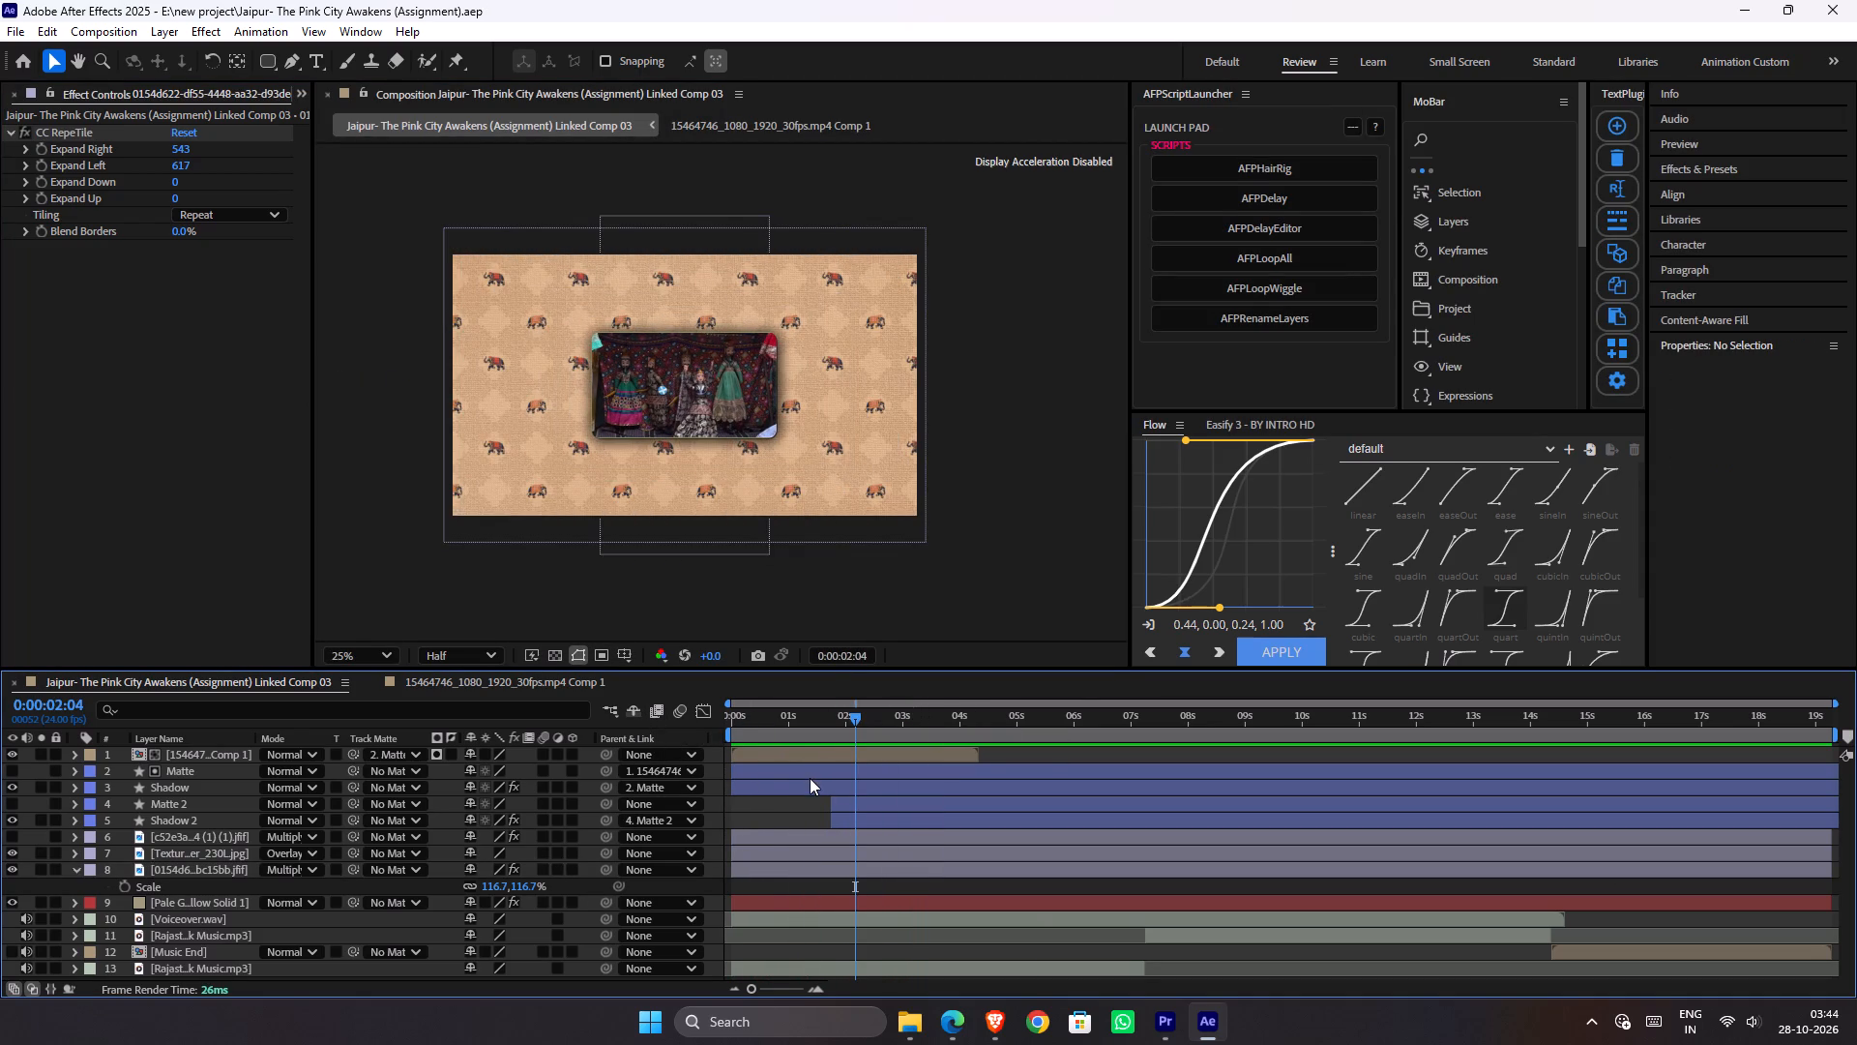
drag(818, 729, 673, 728)
key(space)
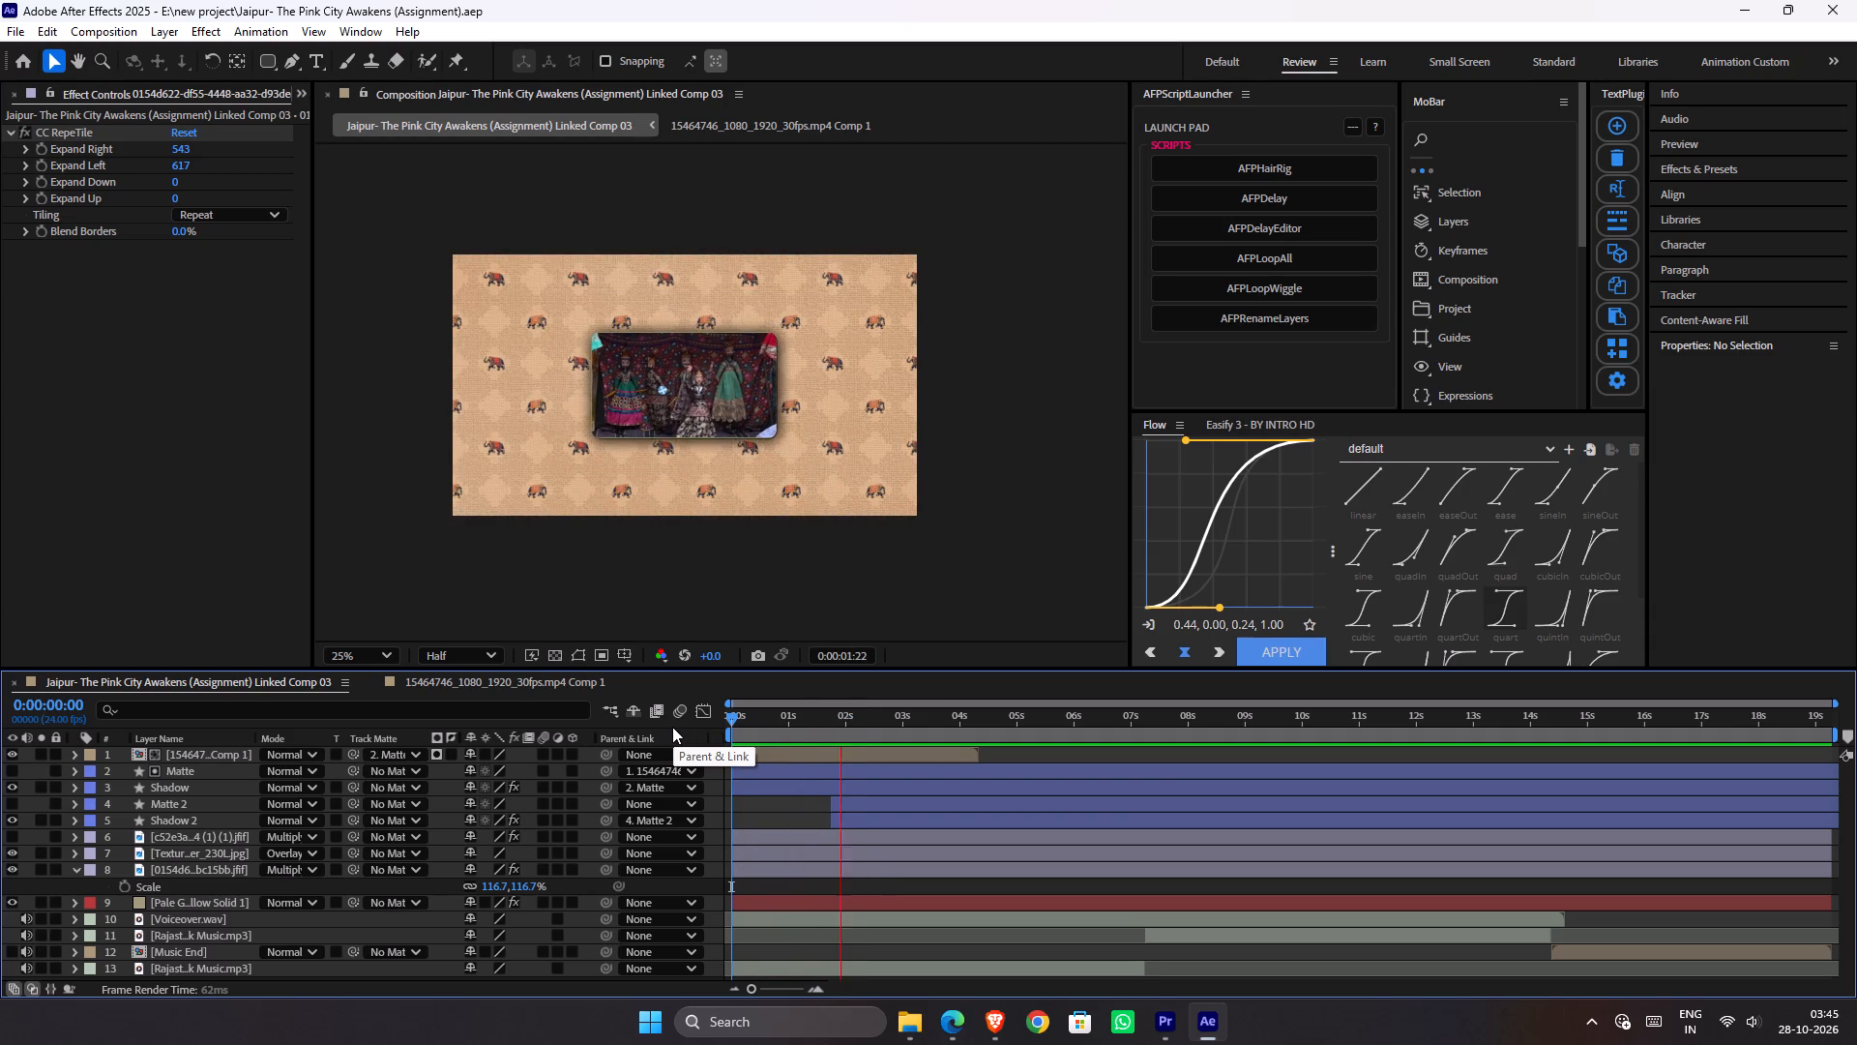
key(space)
Move the Matte 2 and Shadow 2 layers together so they start at about 4.5 seconds, just after the puppet clip ends.
click(849, 803)
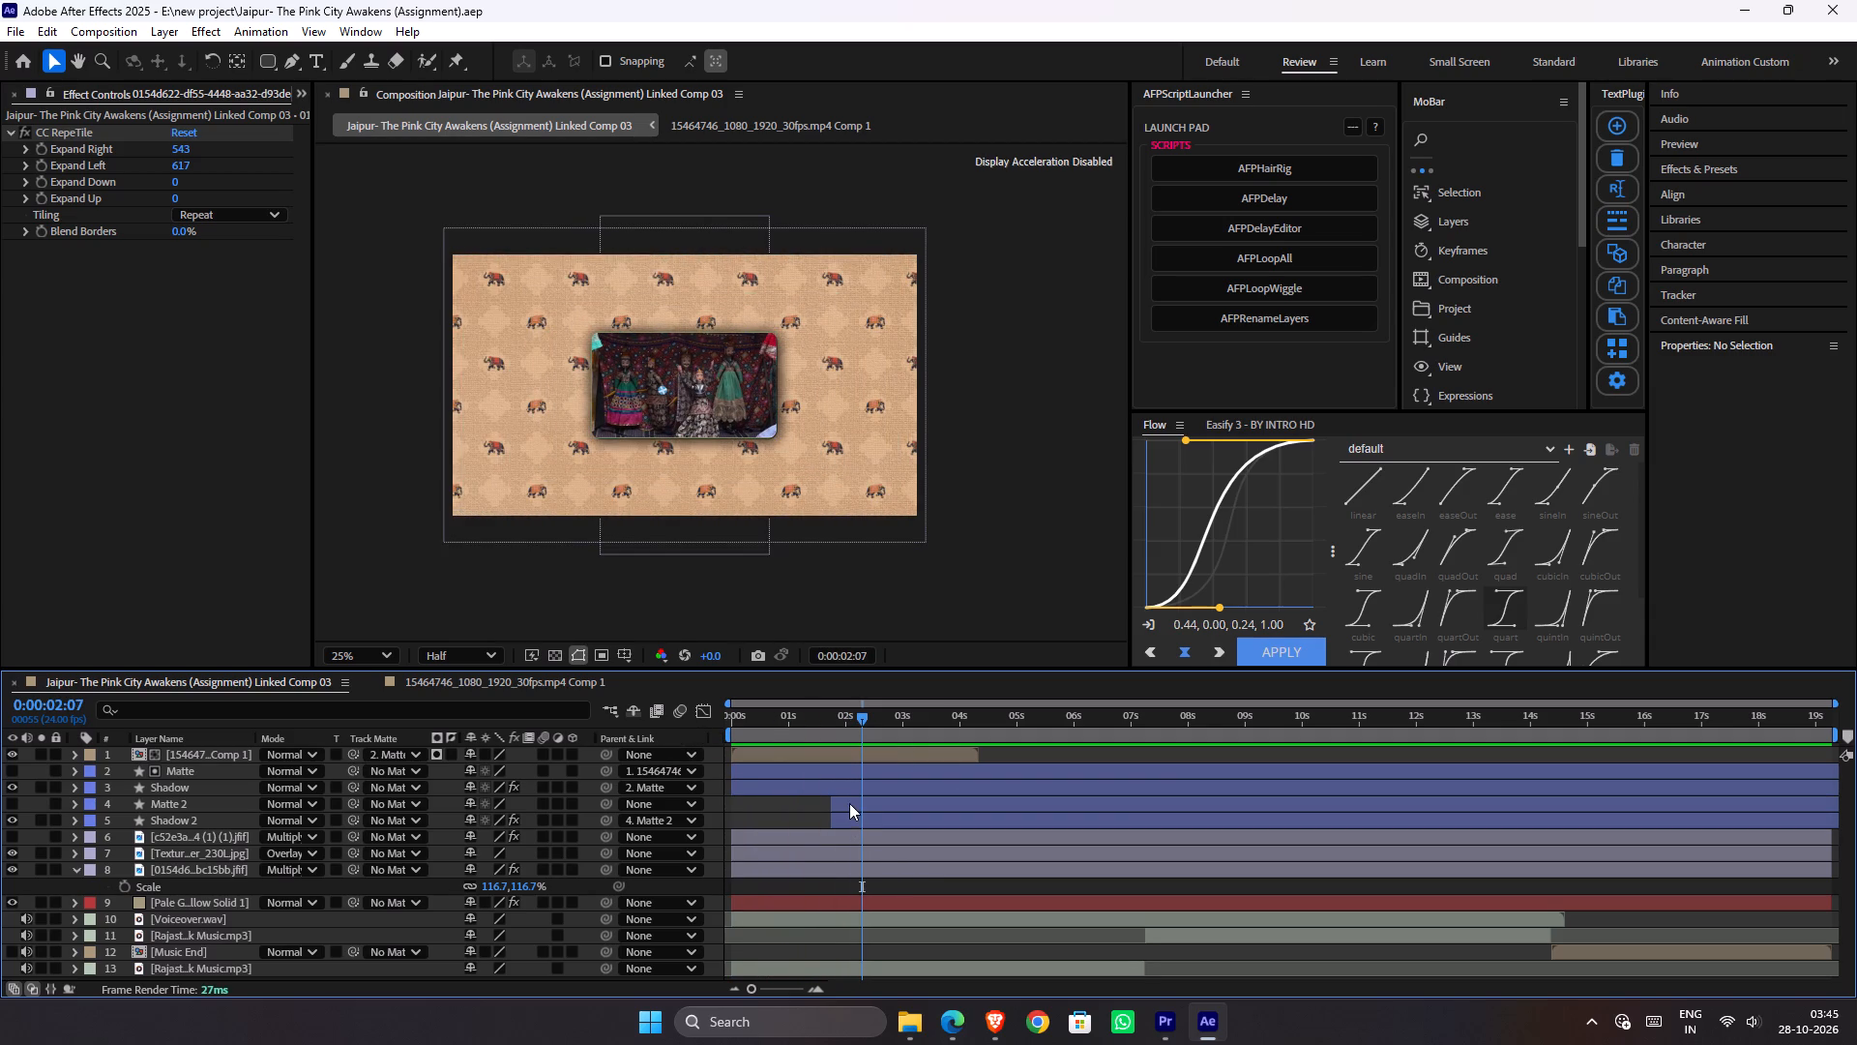
shift+click(849, 824)
drag(853, 808, 949, 809)
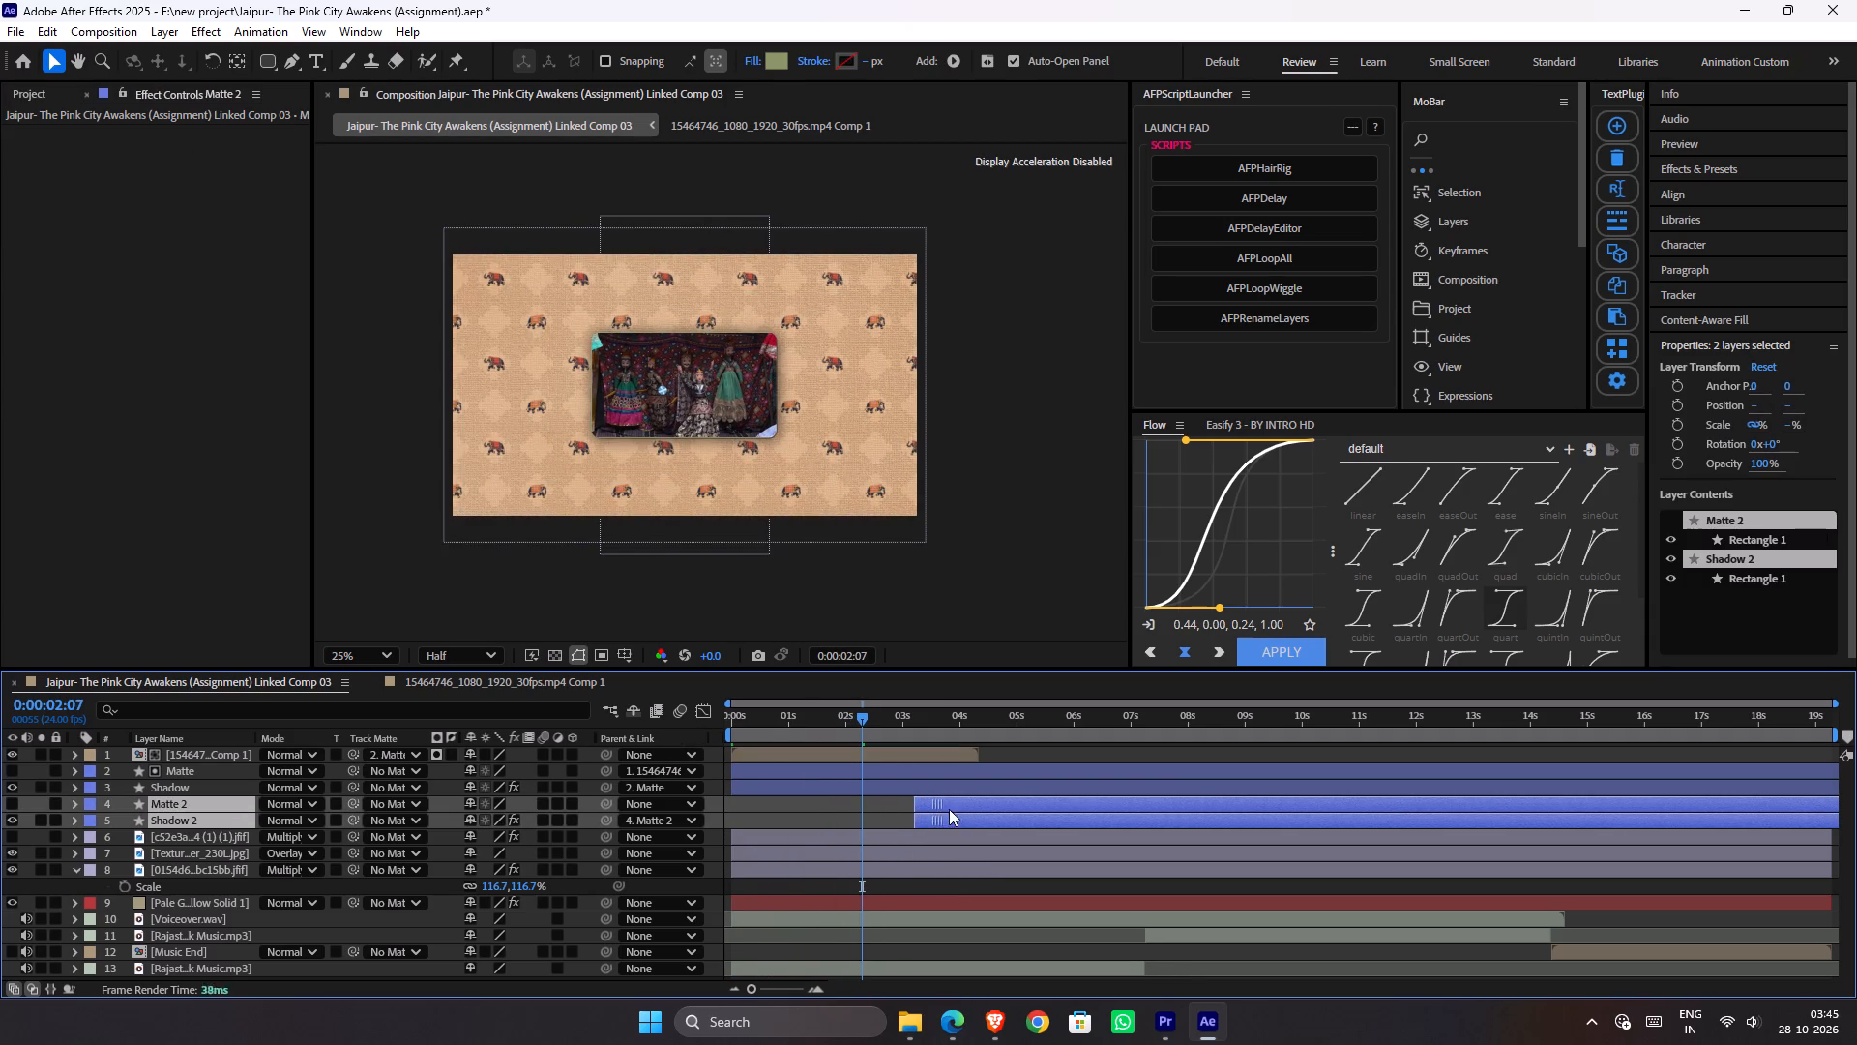
drag(949, 809, 1012, 812)
click(943, 815)
Replay the opening animation from the start and examine the puppet frame's shadow against the elephant background up close.
key(space)
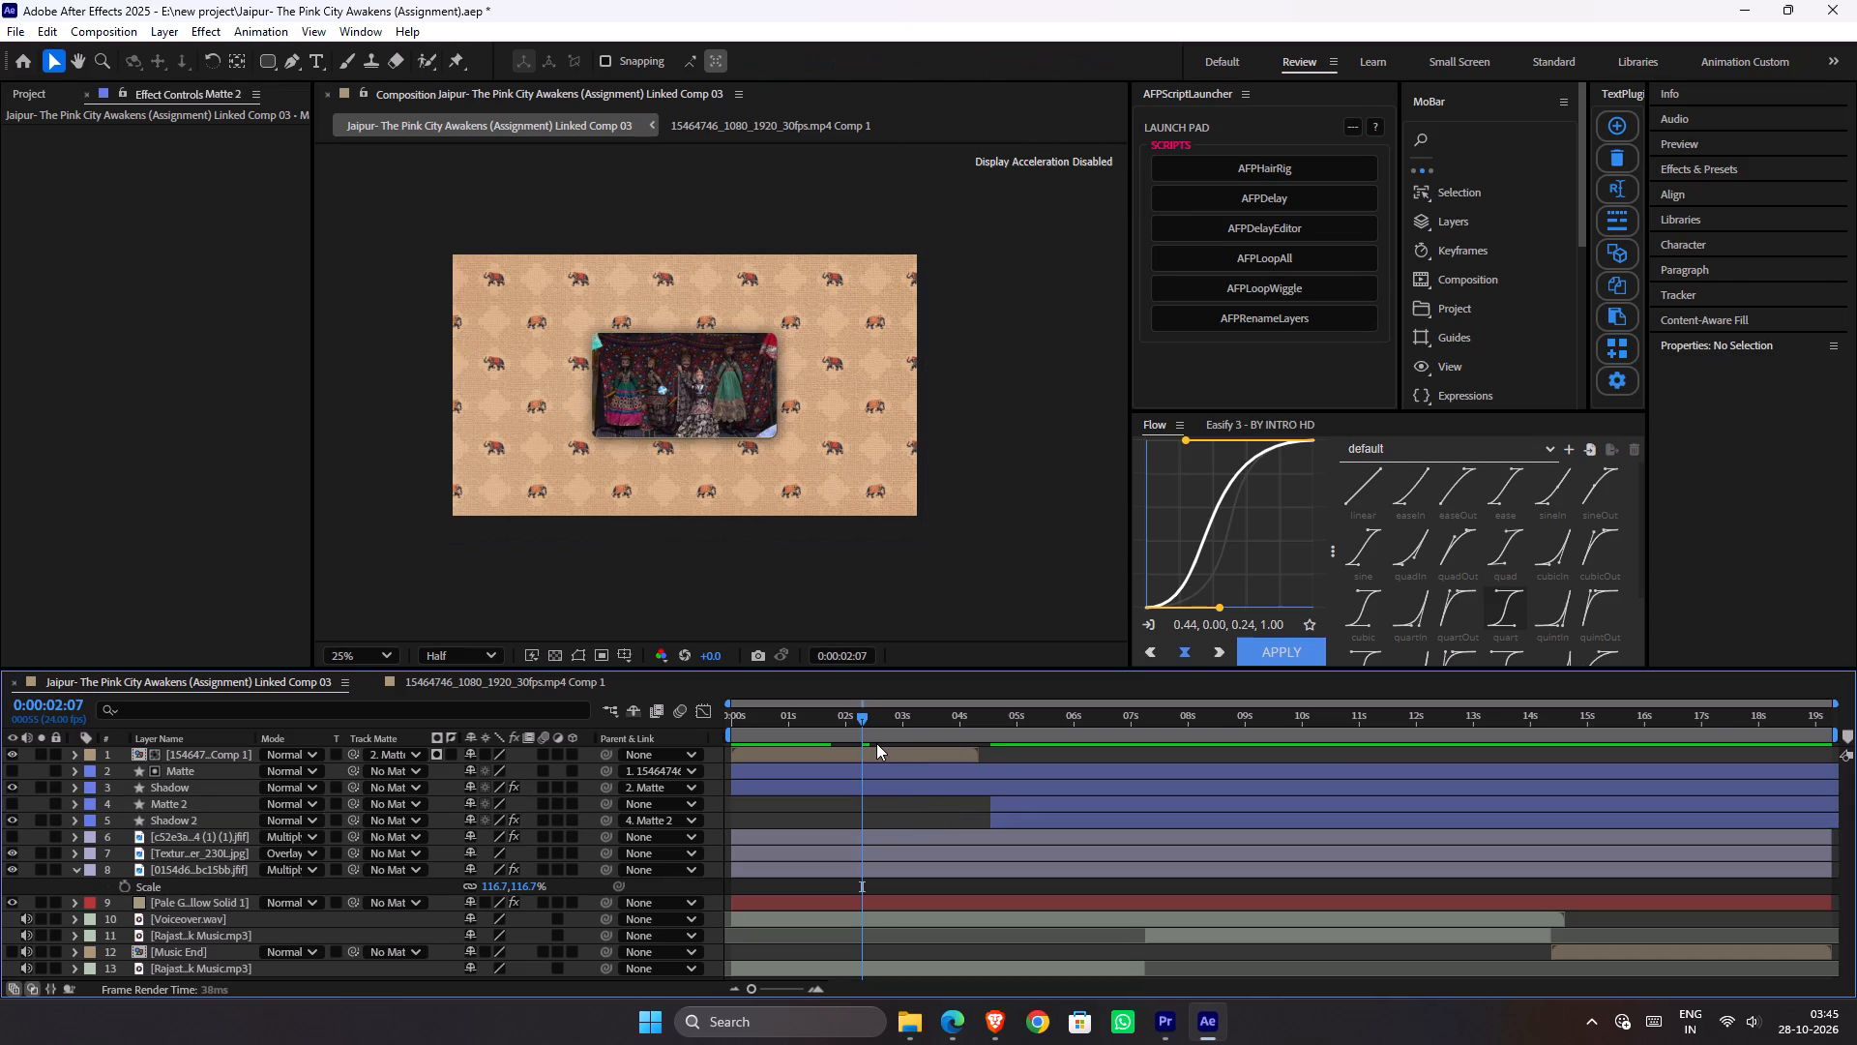
key(space)
drag(875, 713, 614, 725)
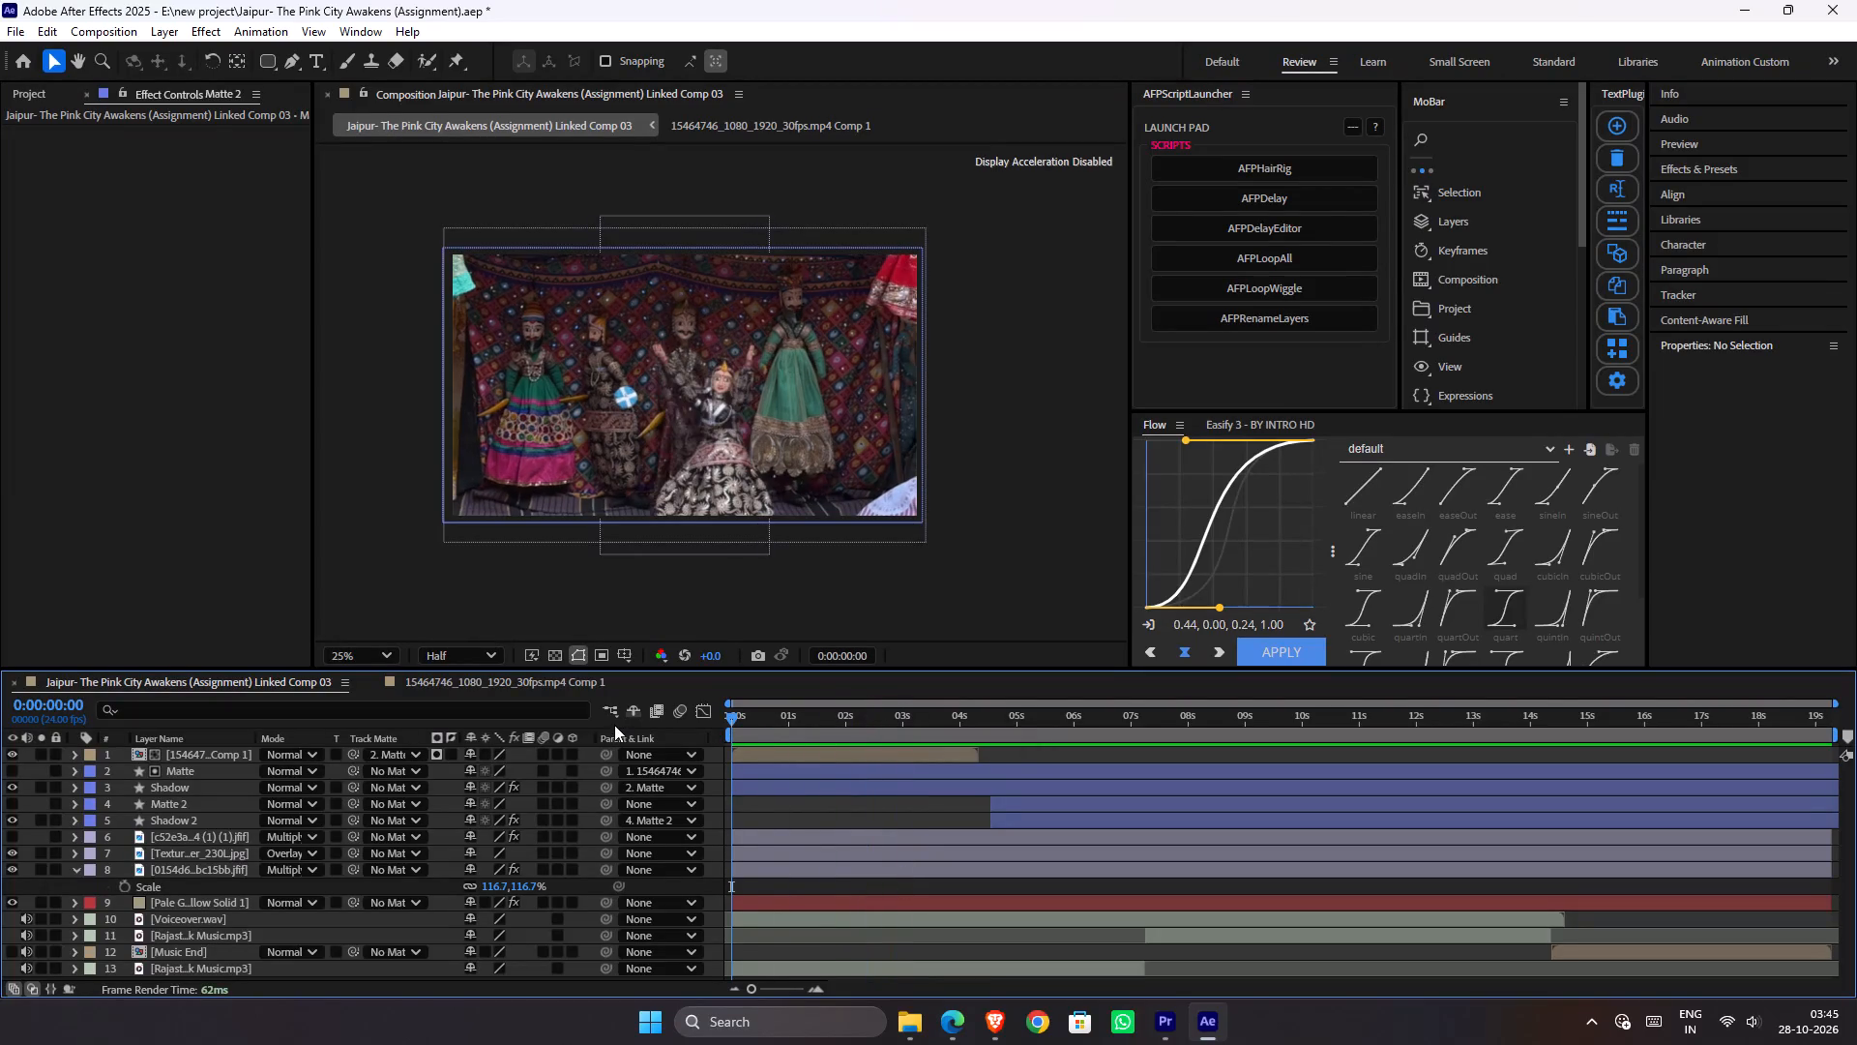
key(space)
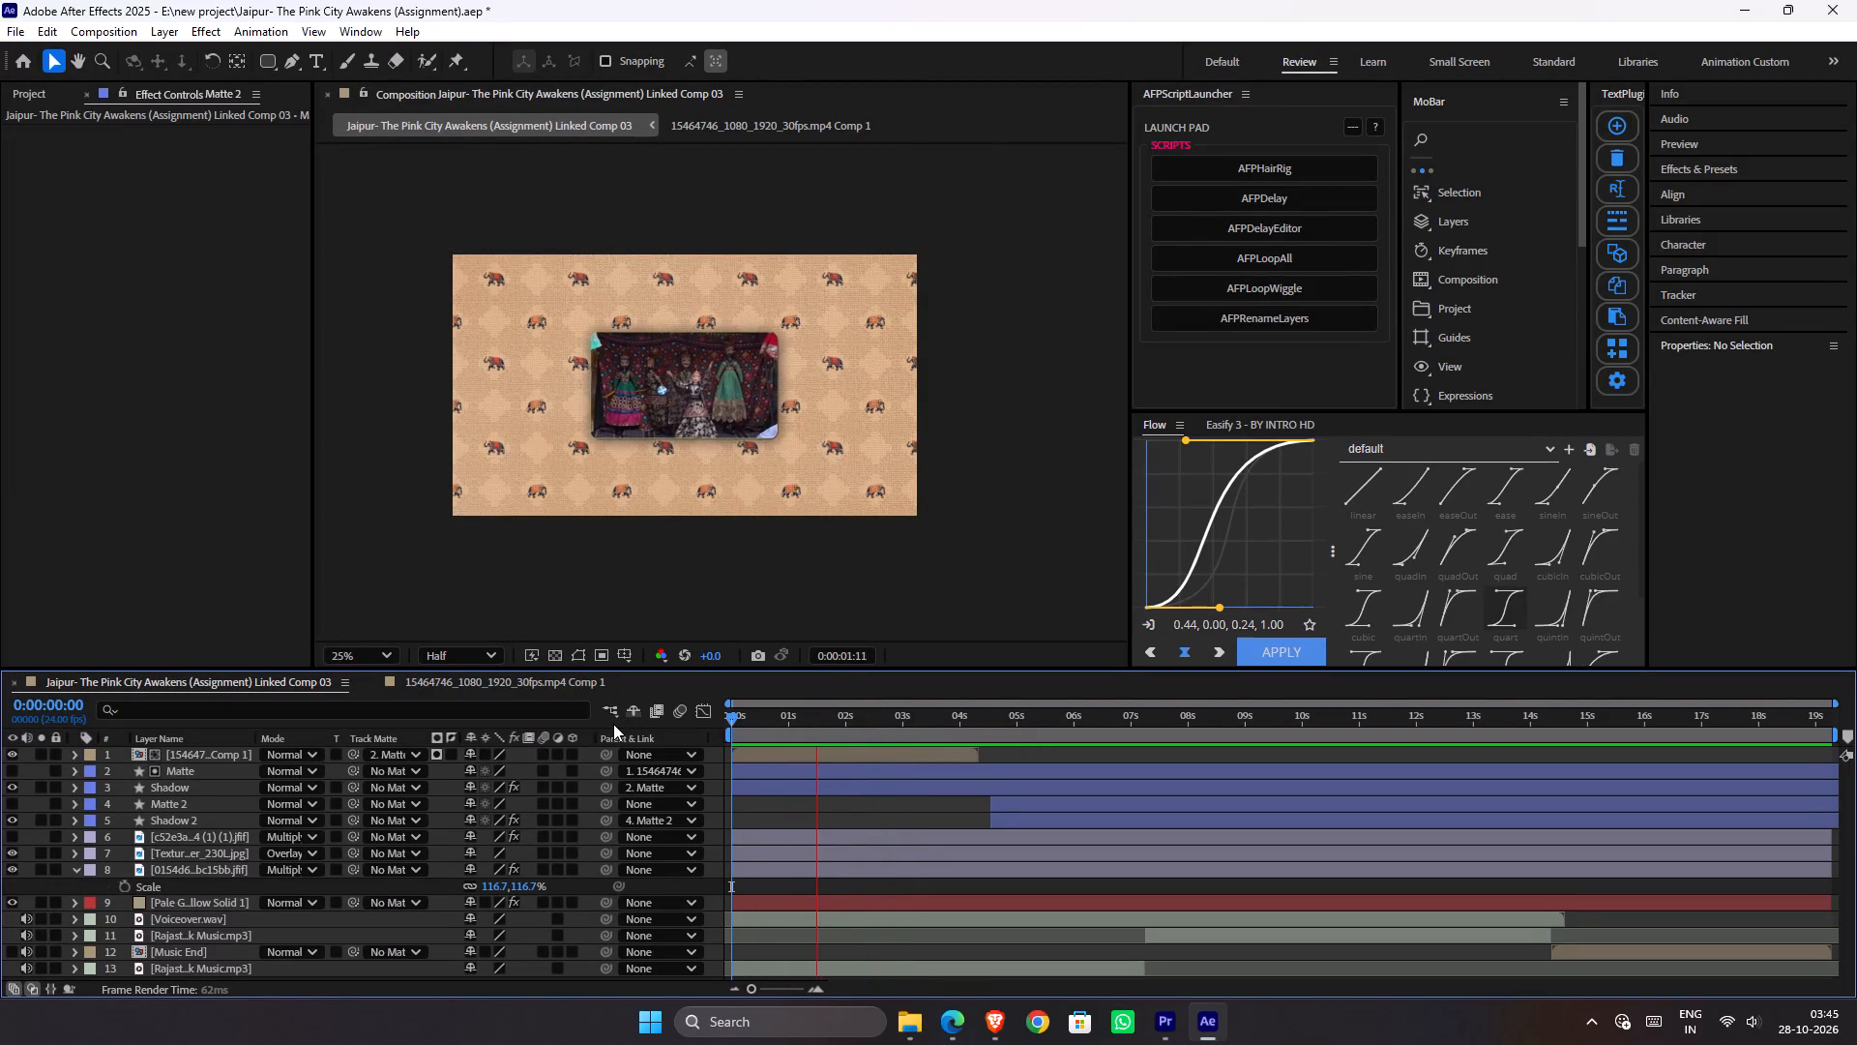
key(space)
key(space)
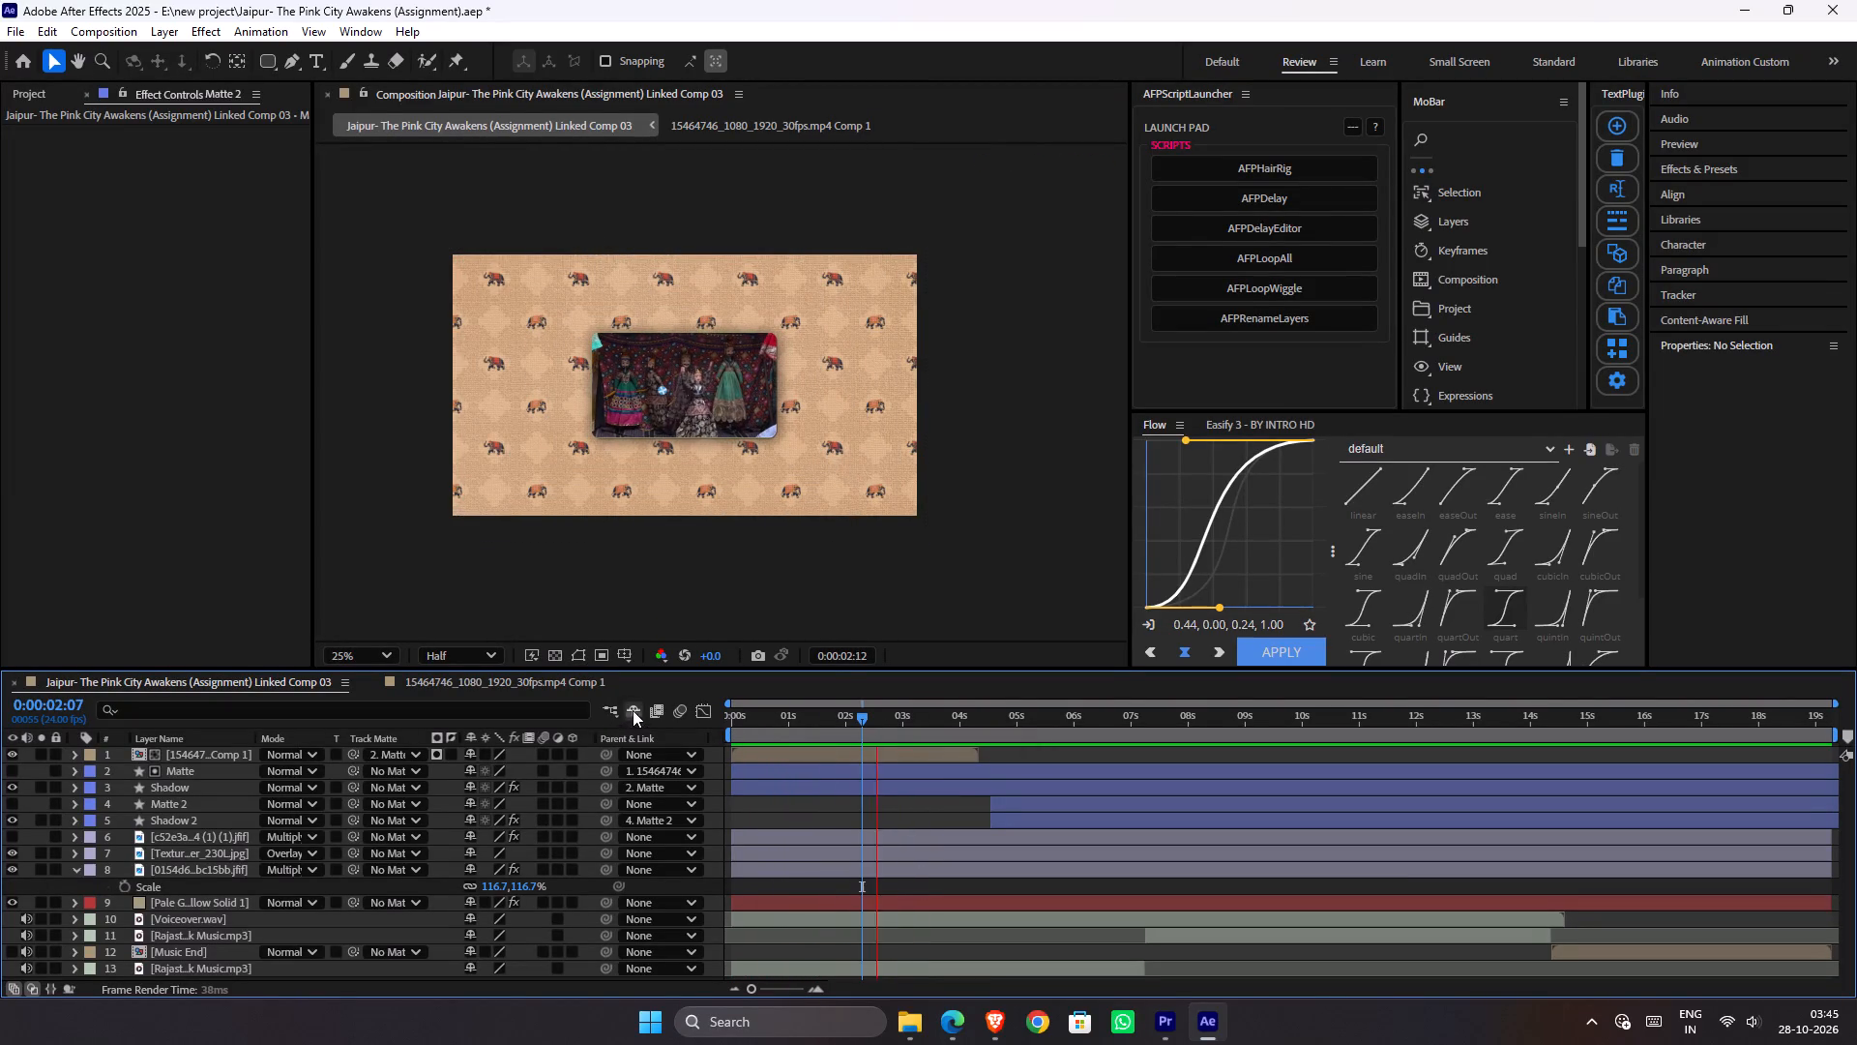
key(space)
scroll(678, 529, up, 1)
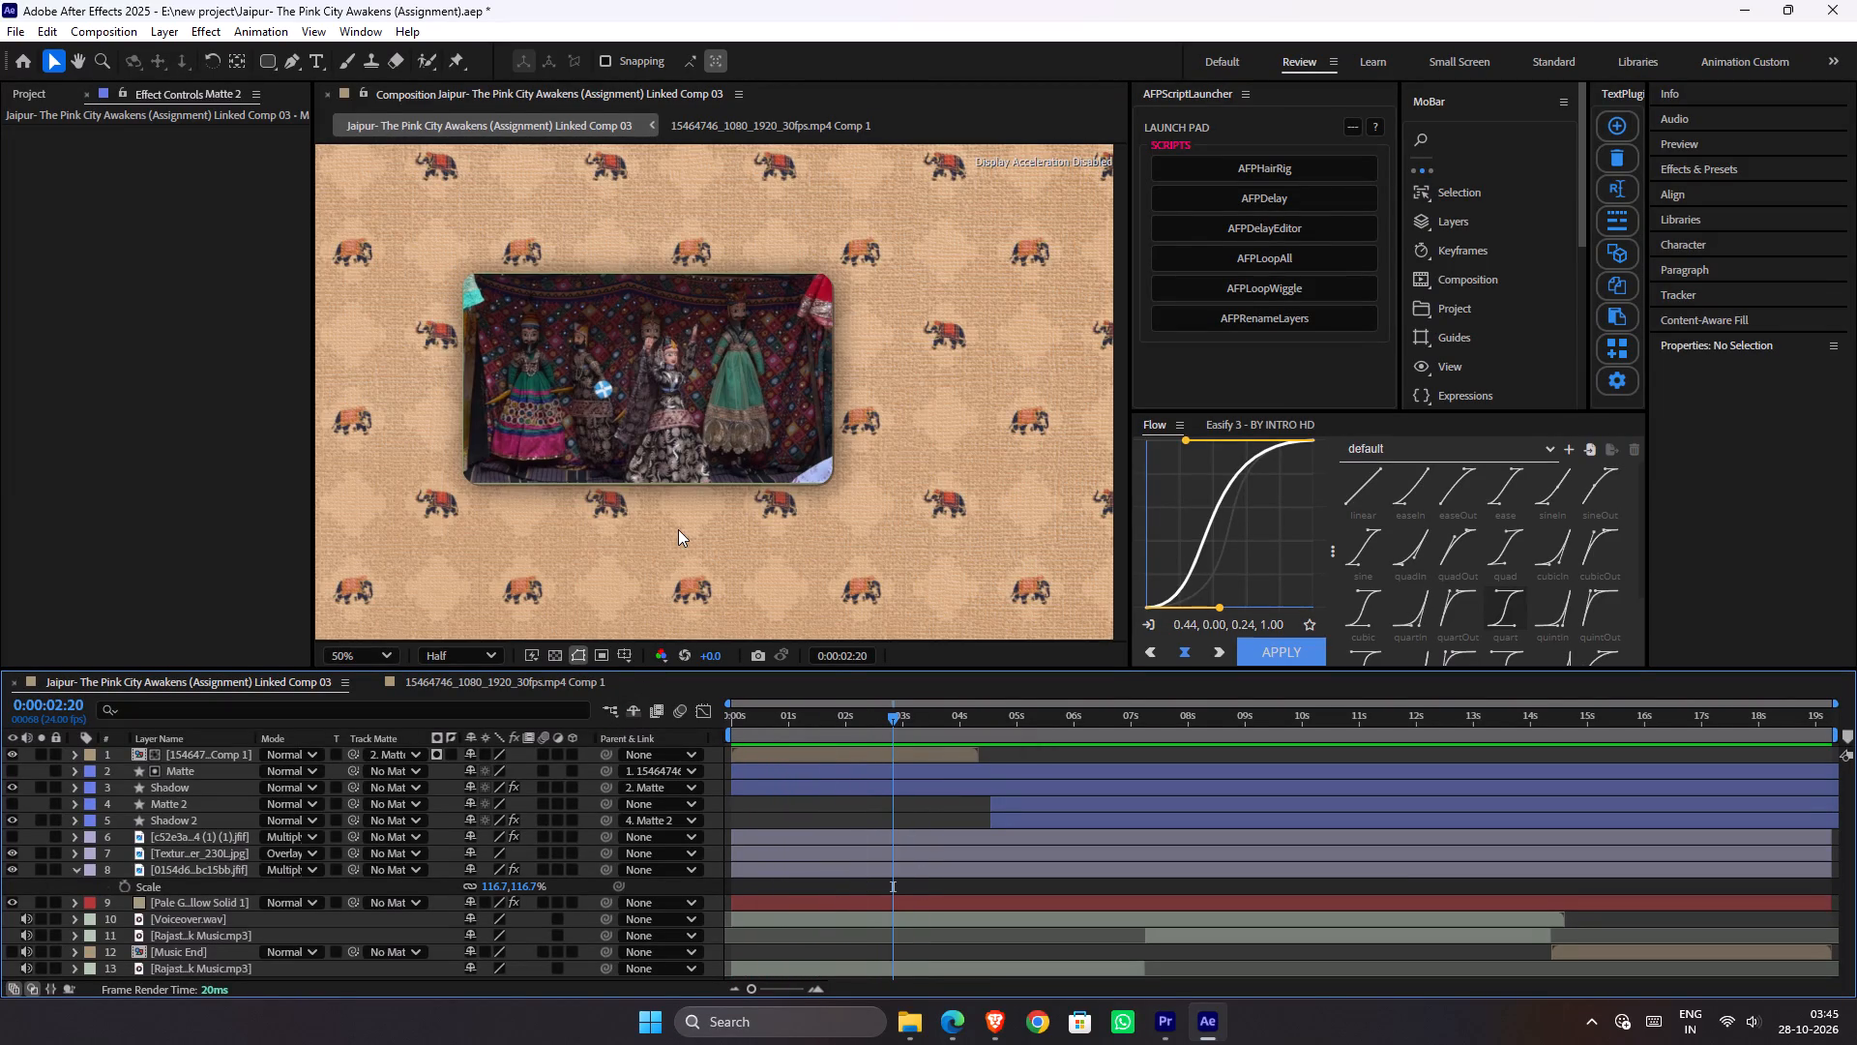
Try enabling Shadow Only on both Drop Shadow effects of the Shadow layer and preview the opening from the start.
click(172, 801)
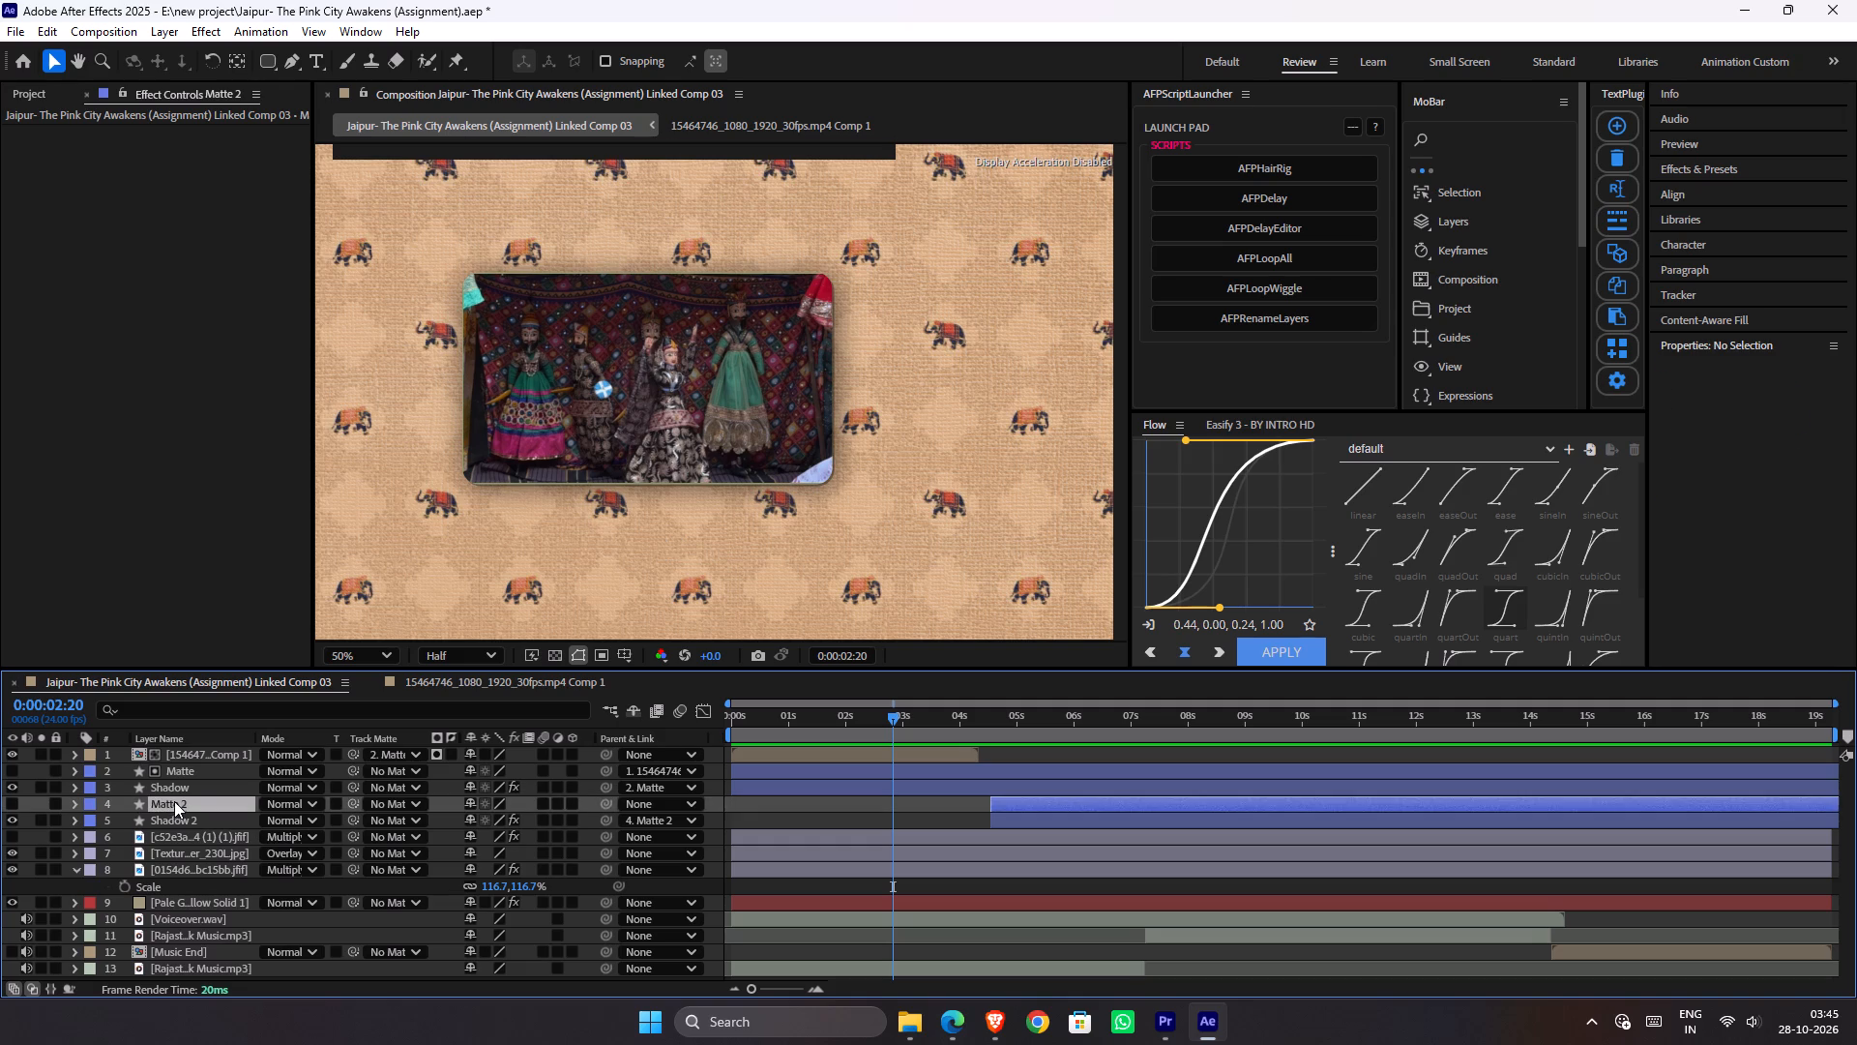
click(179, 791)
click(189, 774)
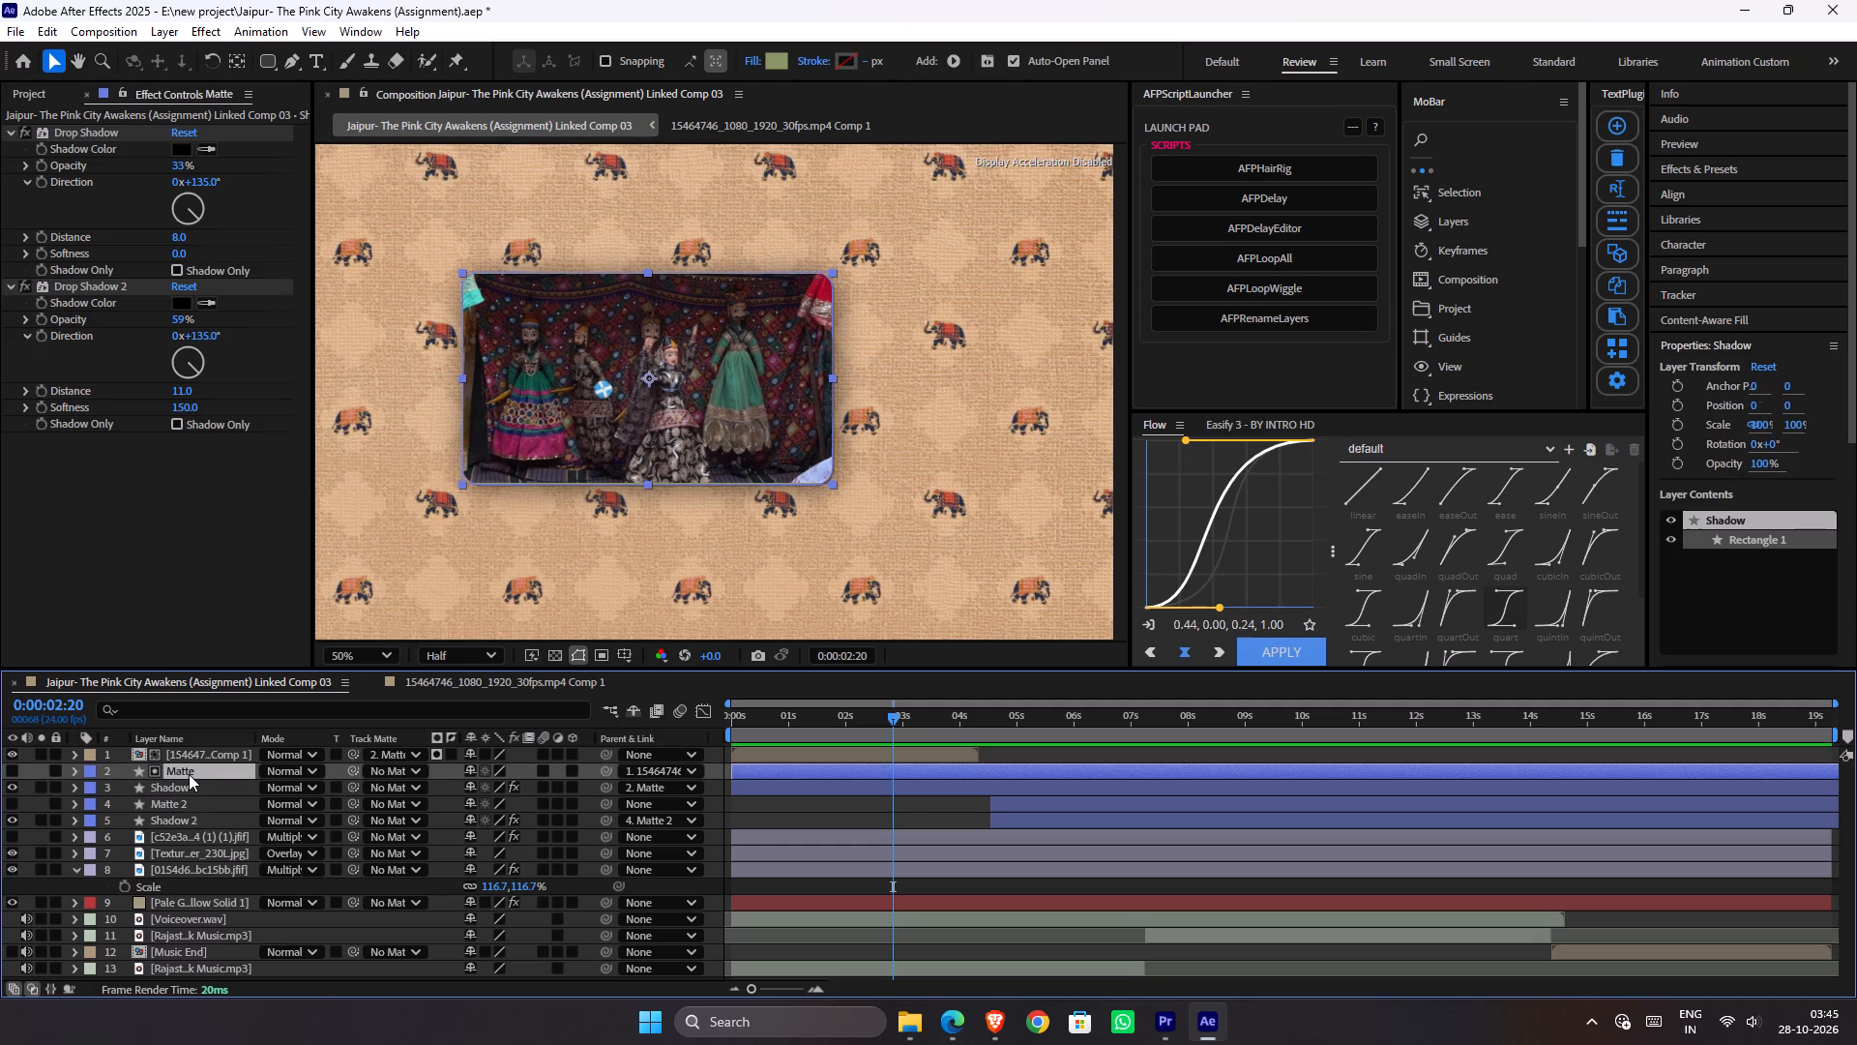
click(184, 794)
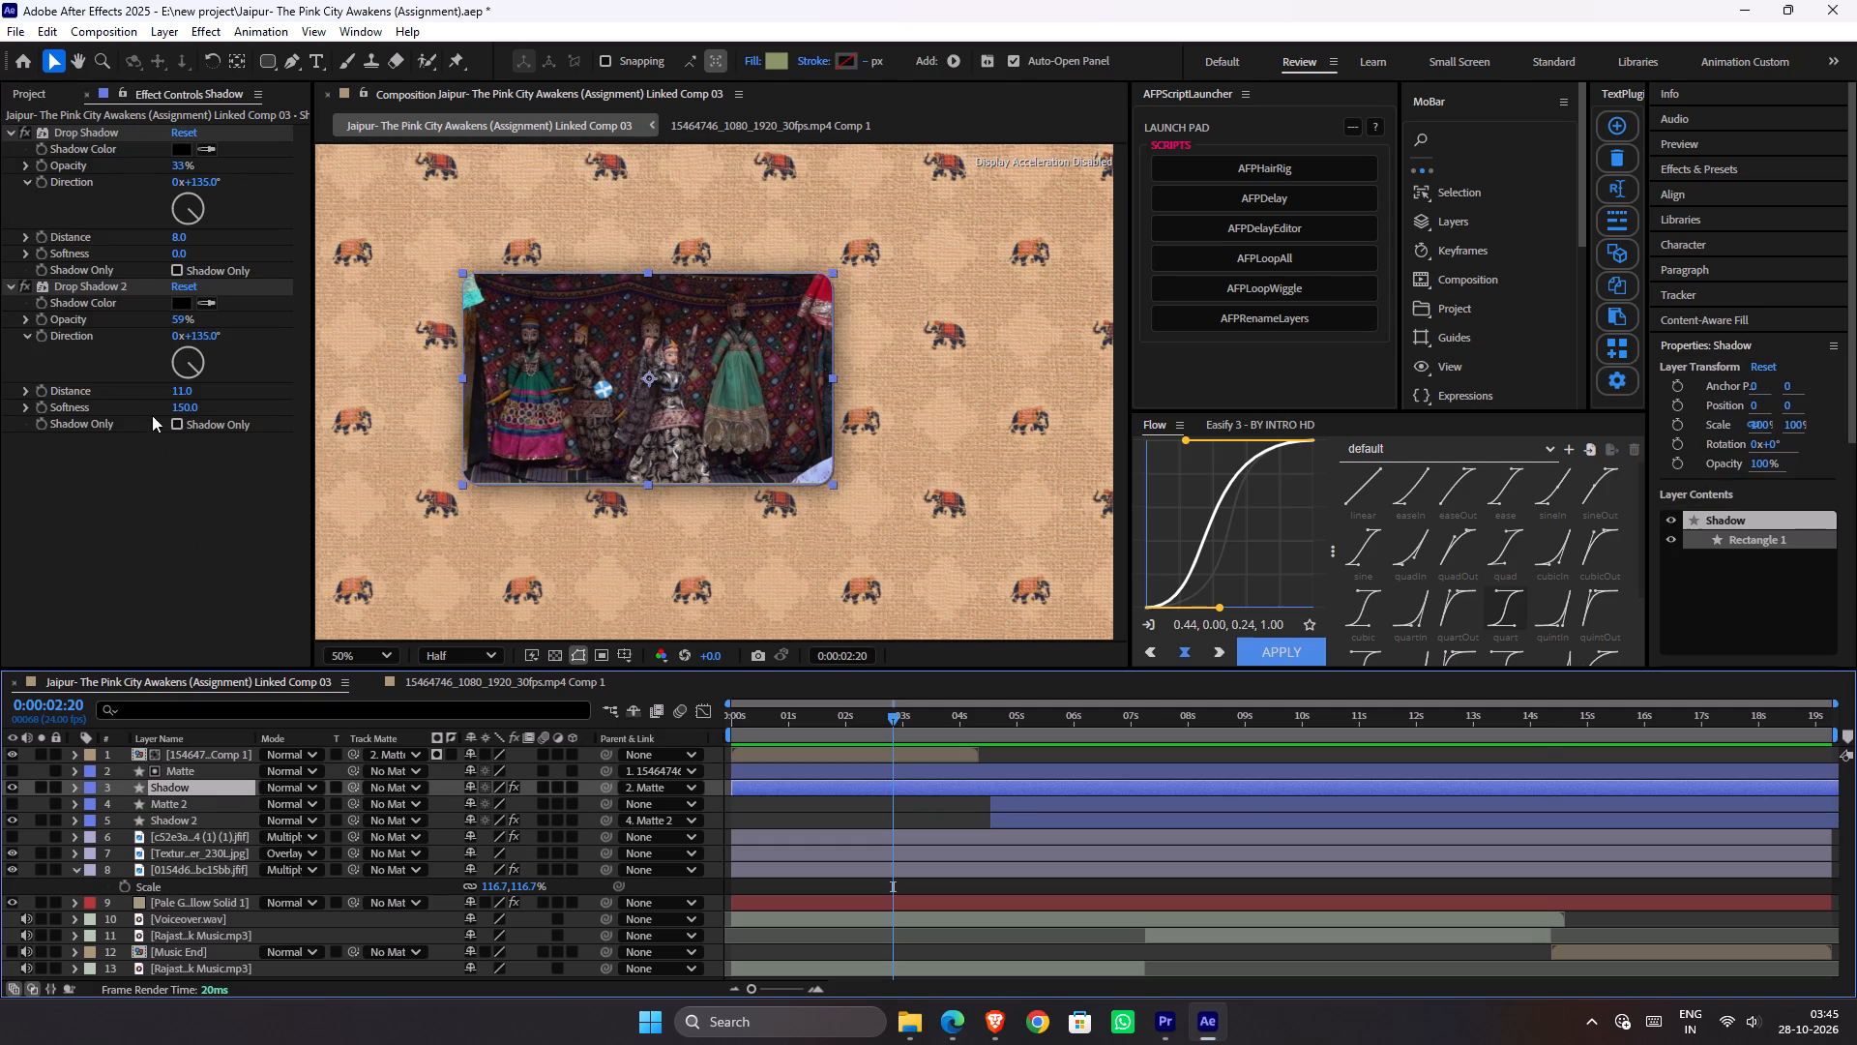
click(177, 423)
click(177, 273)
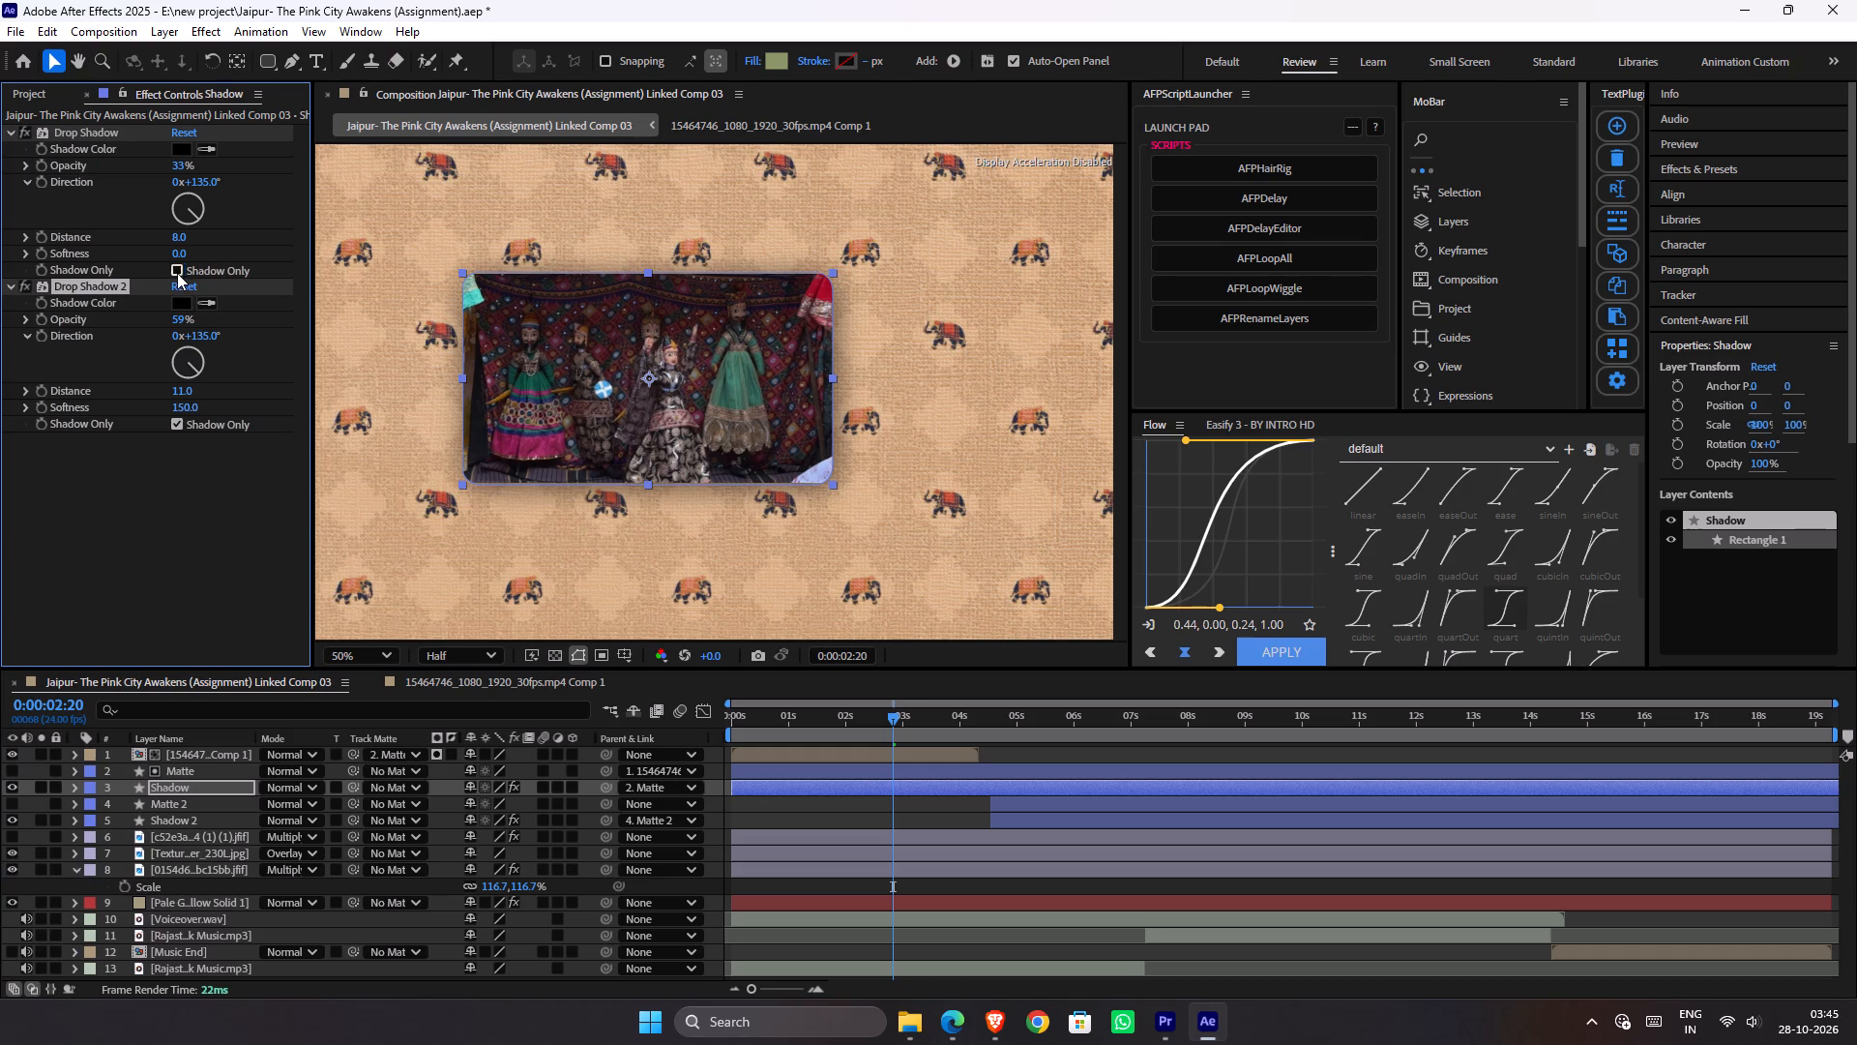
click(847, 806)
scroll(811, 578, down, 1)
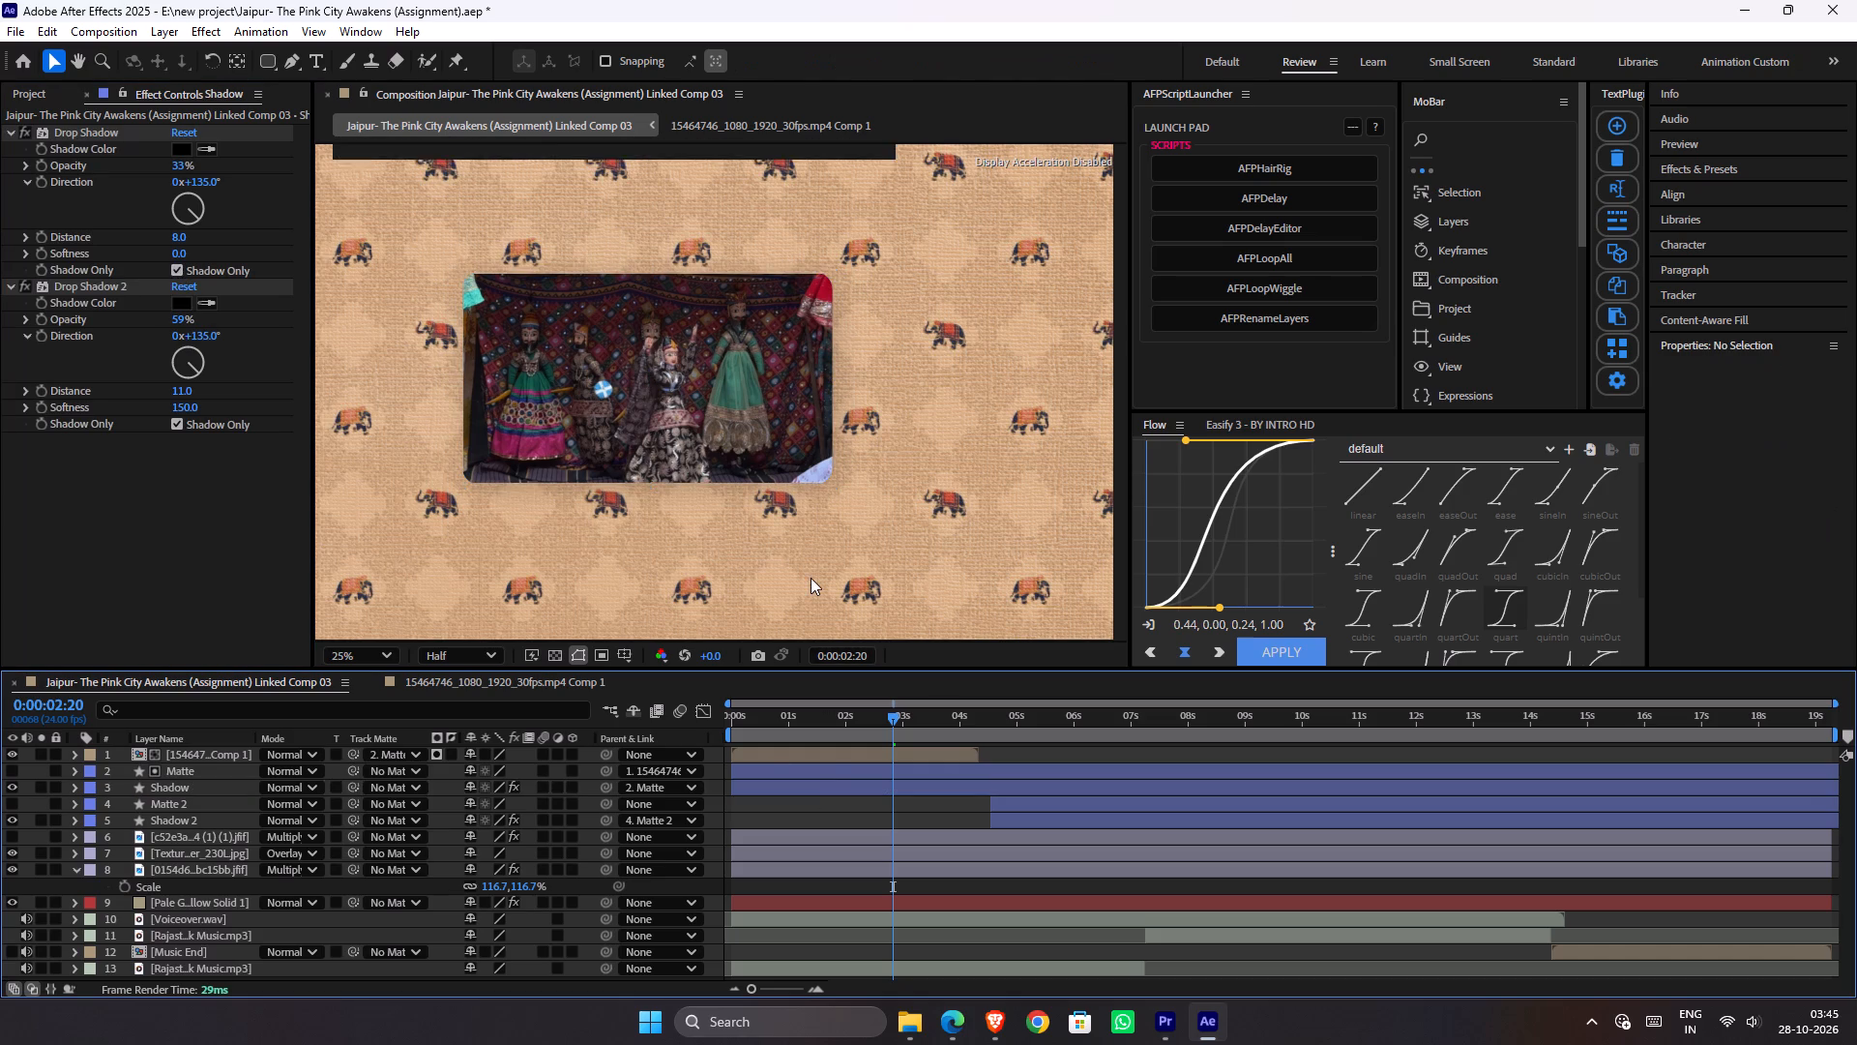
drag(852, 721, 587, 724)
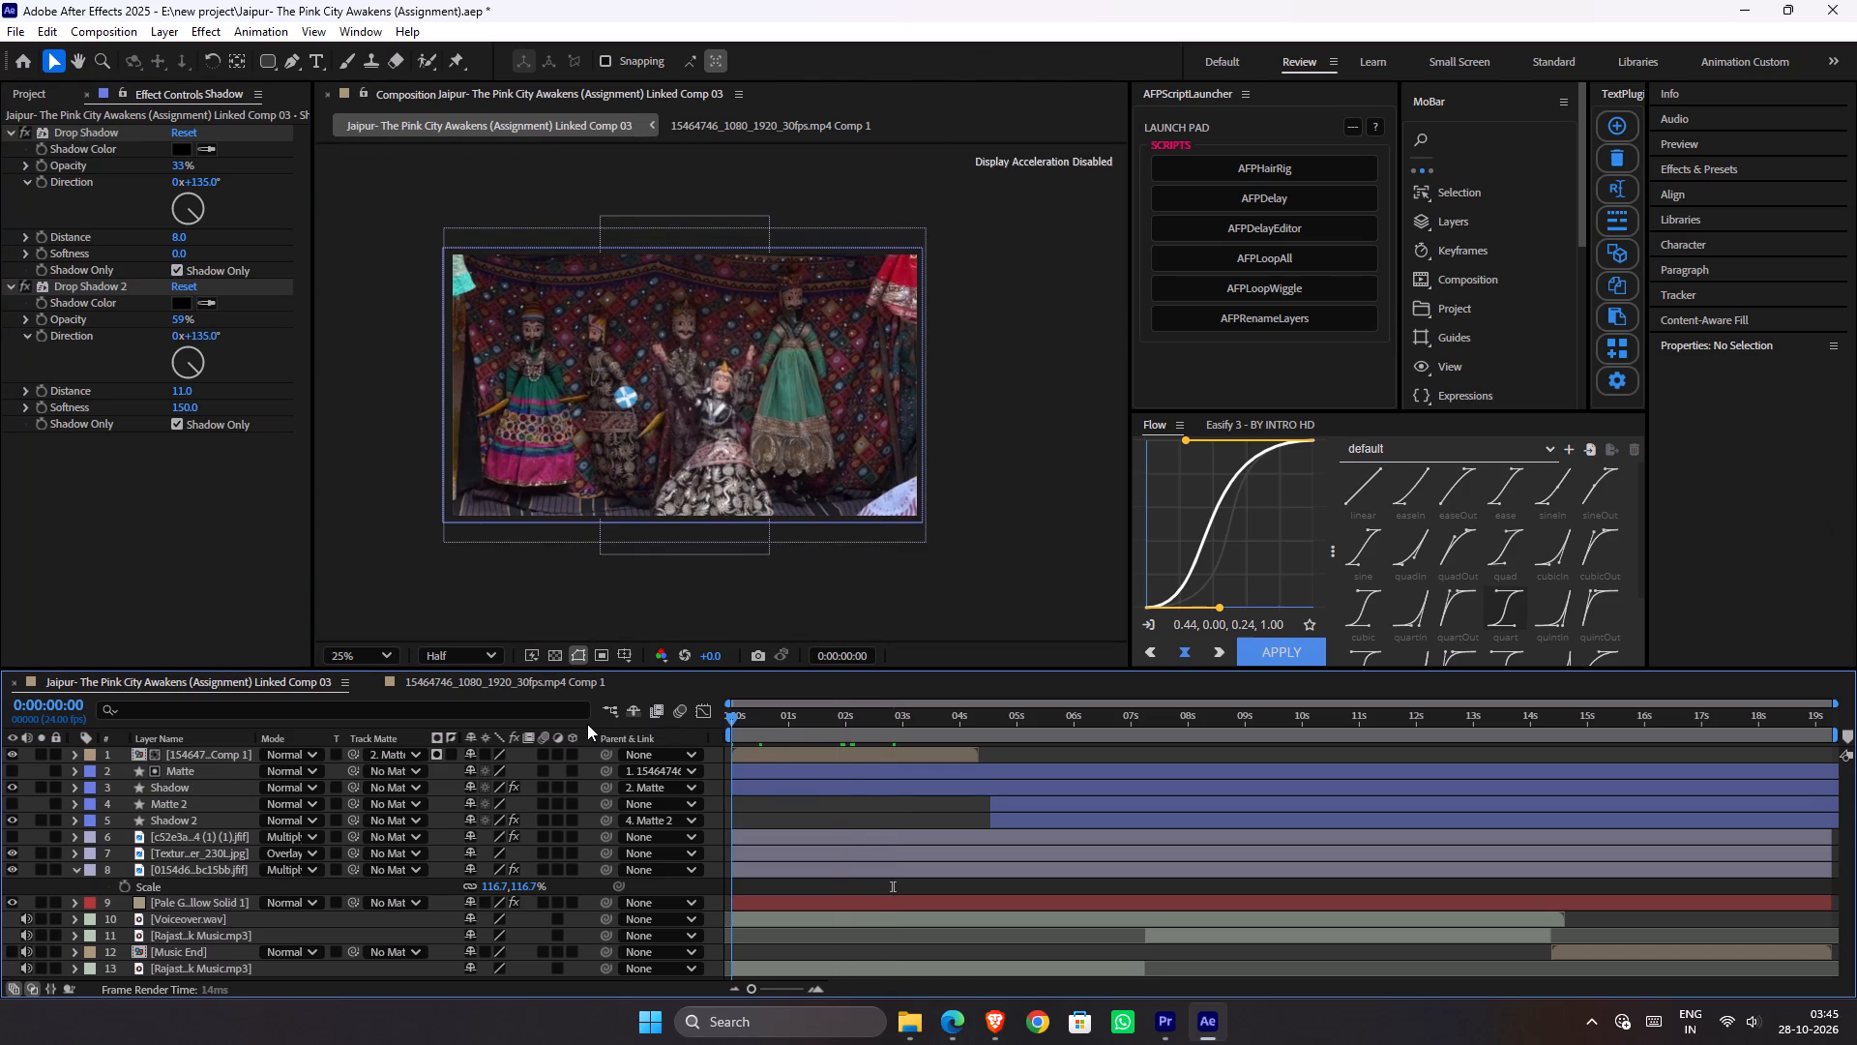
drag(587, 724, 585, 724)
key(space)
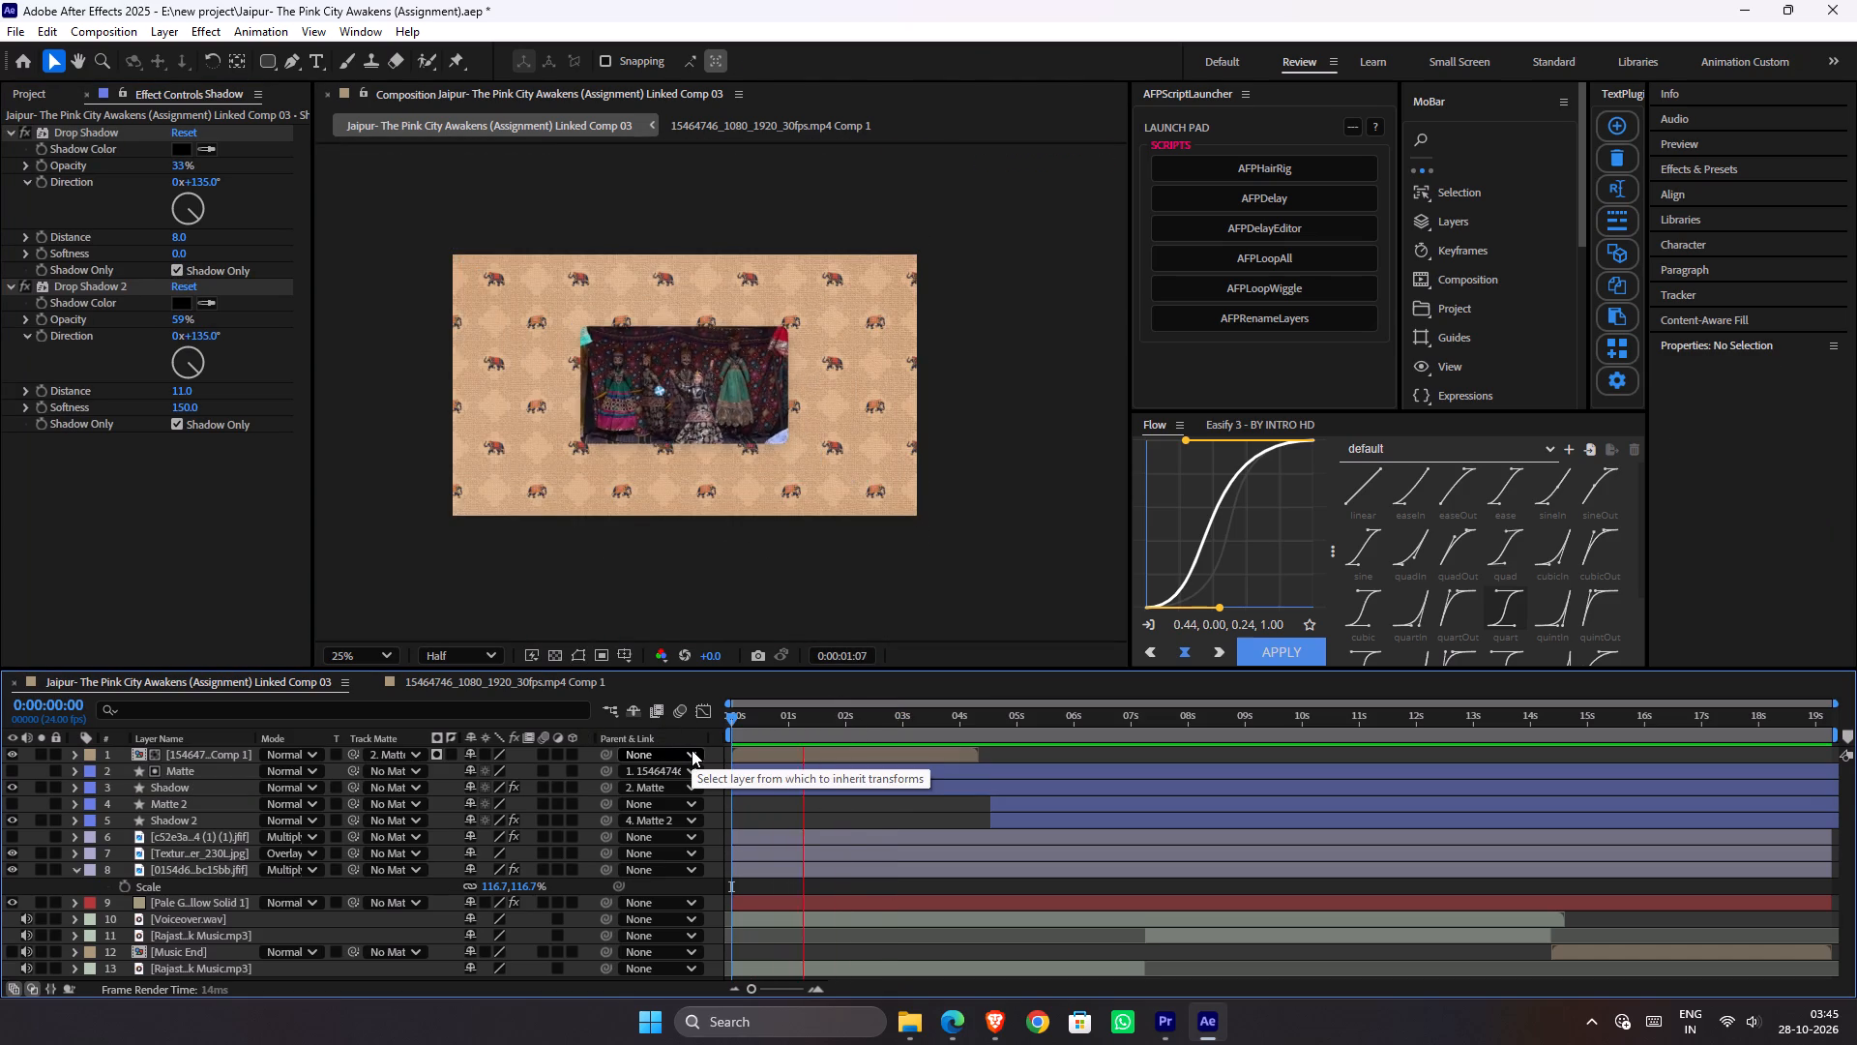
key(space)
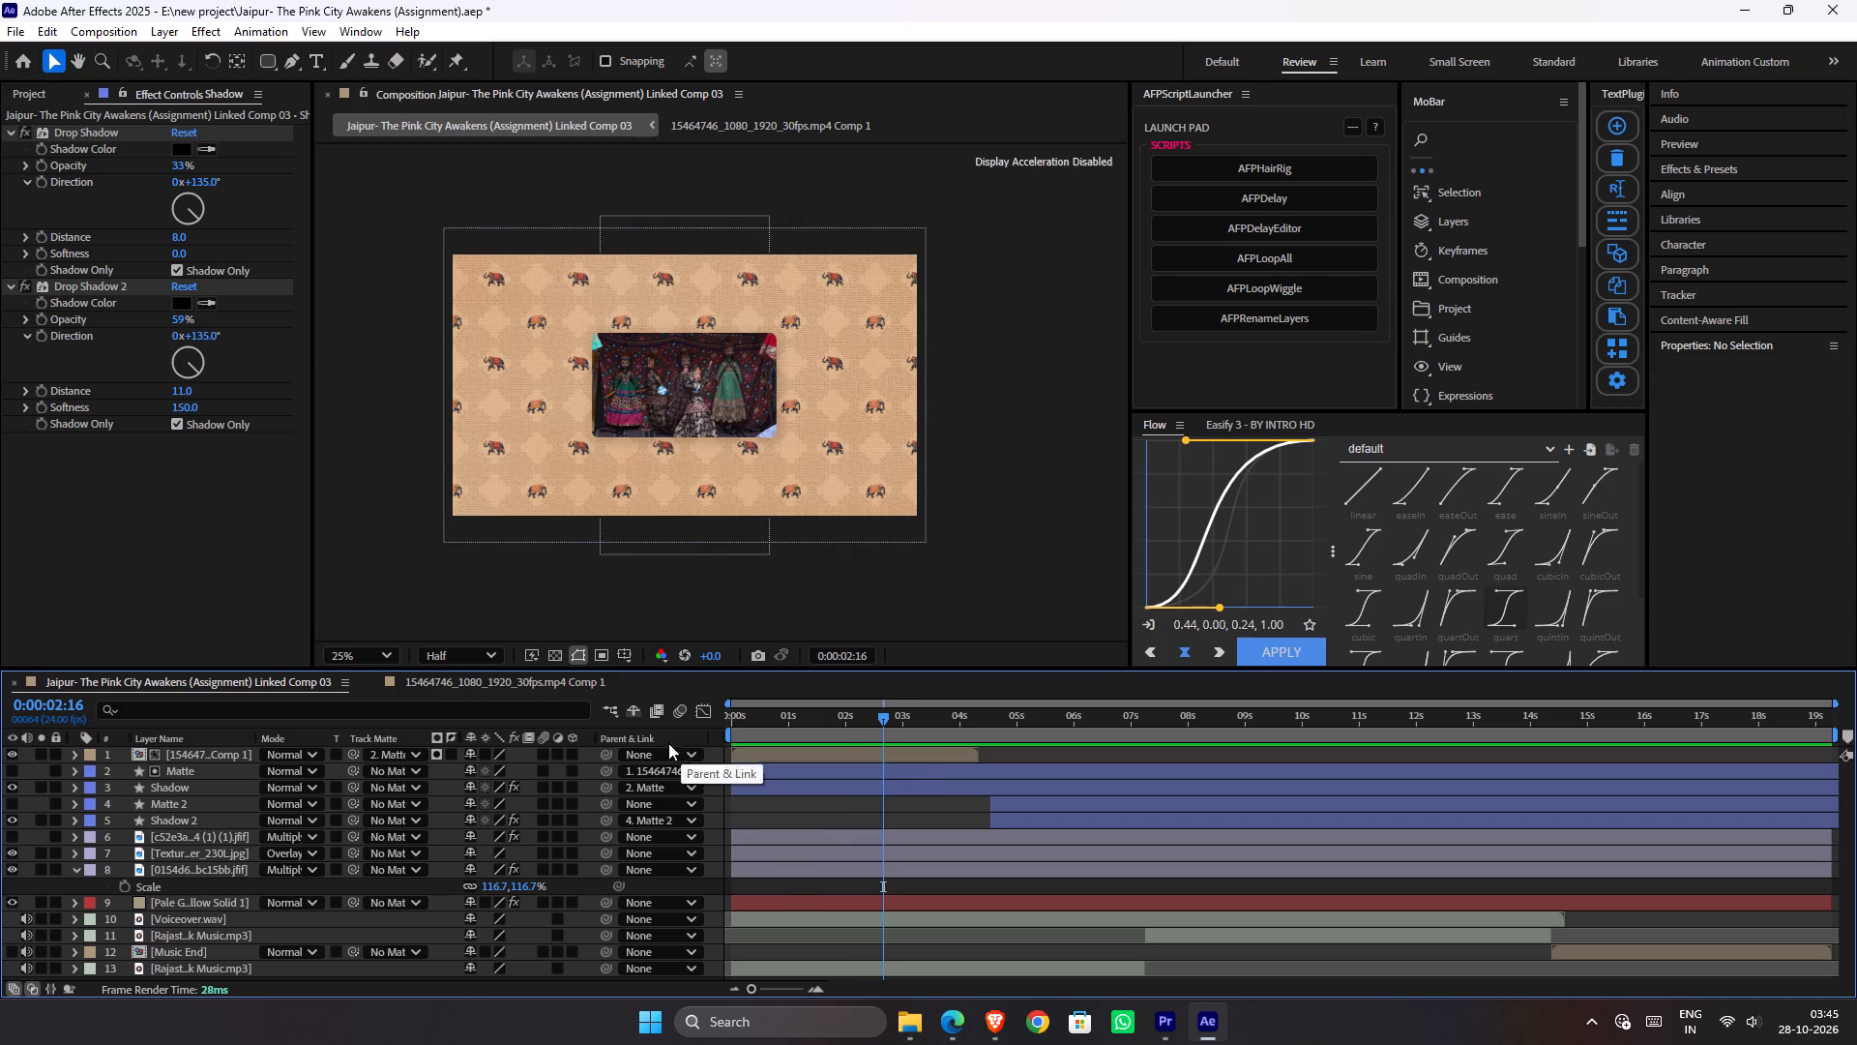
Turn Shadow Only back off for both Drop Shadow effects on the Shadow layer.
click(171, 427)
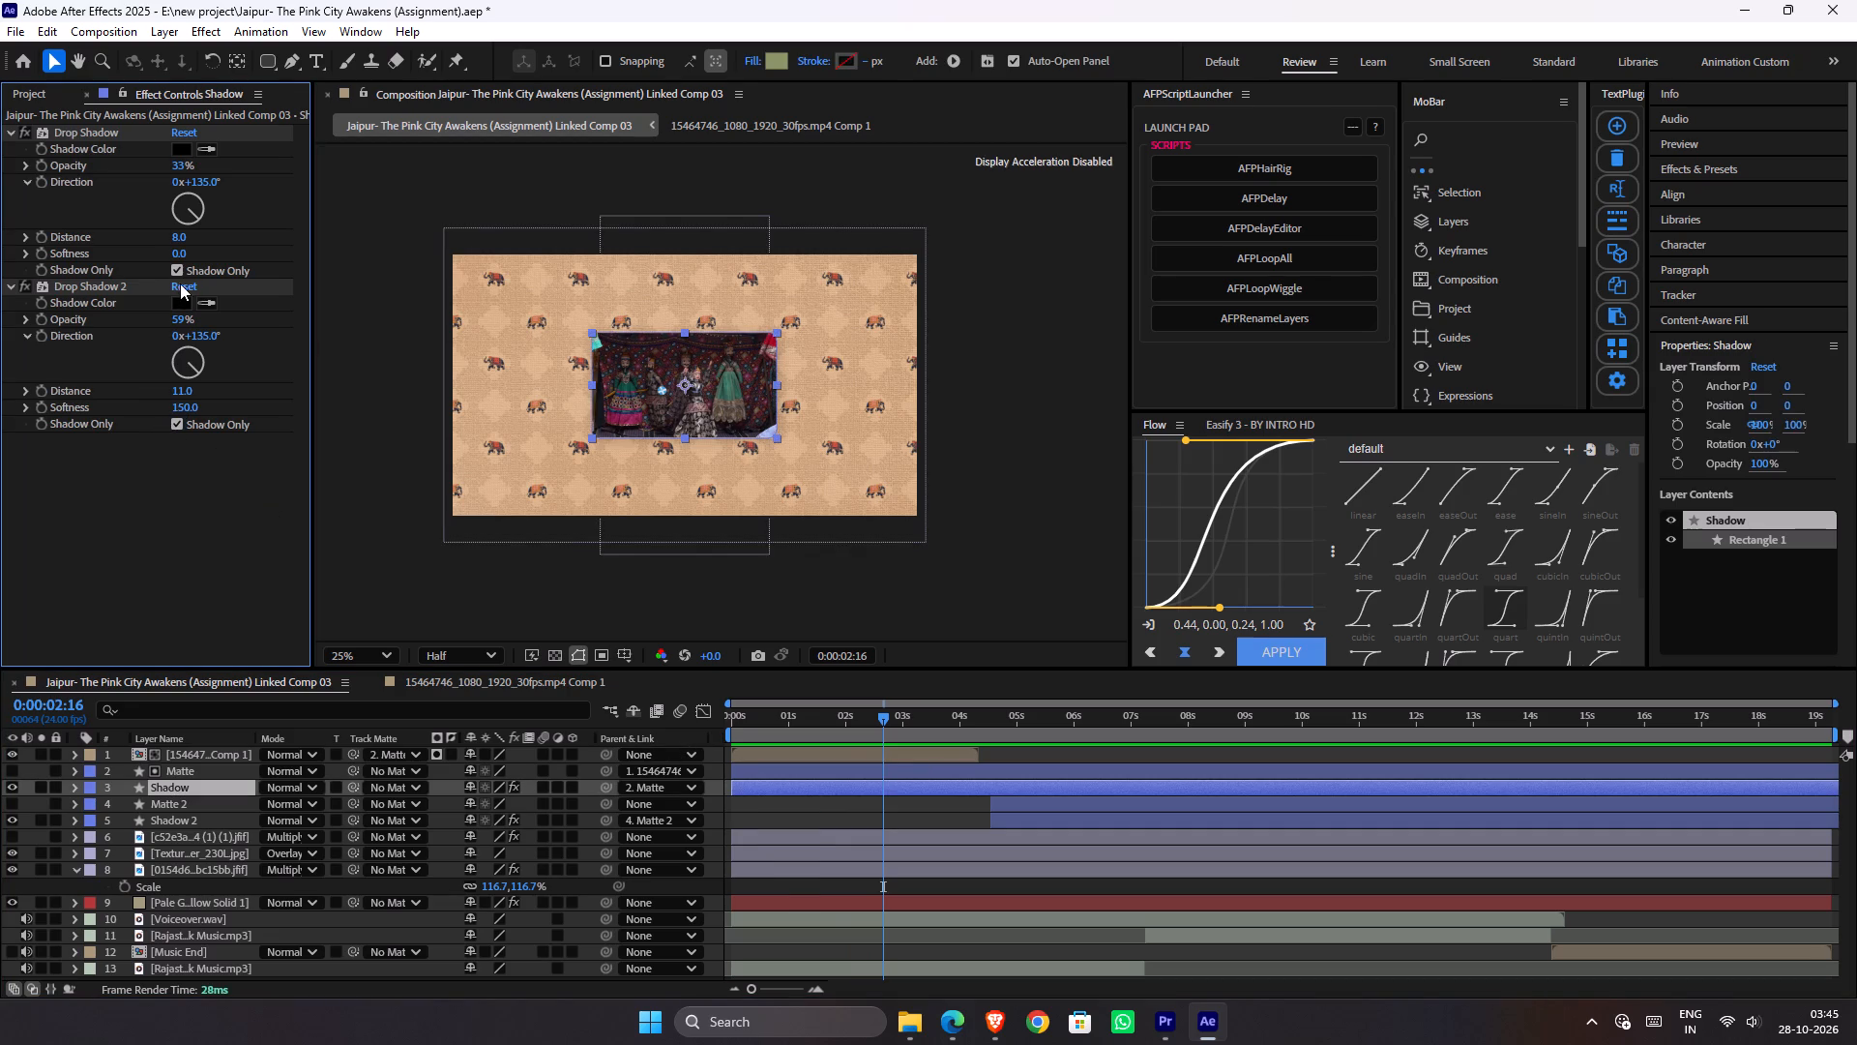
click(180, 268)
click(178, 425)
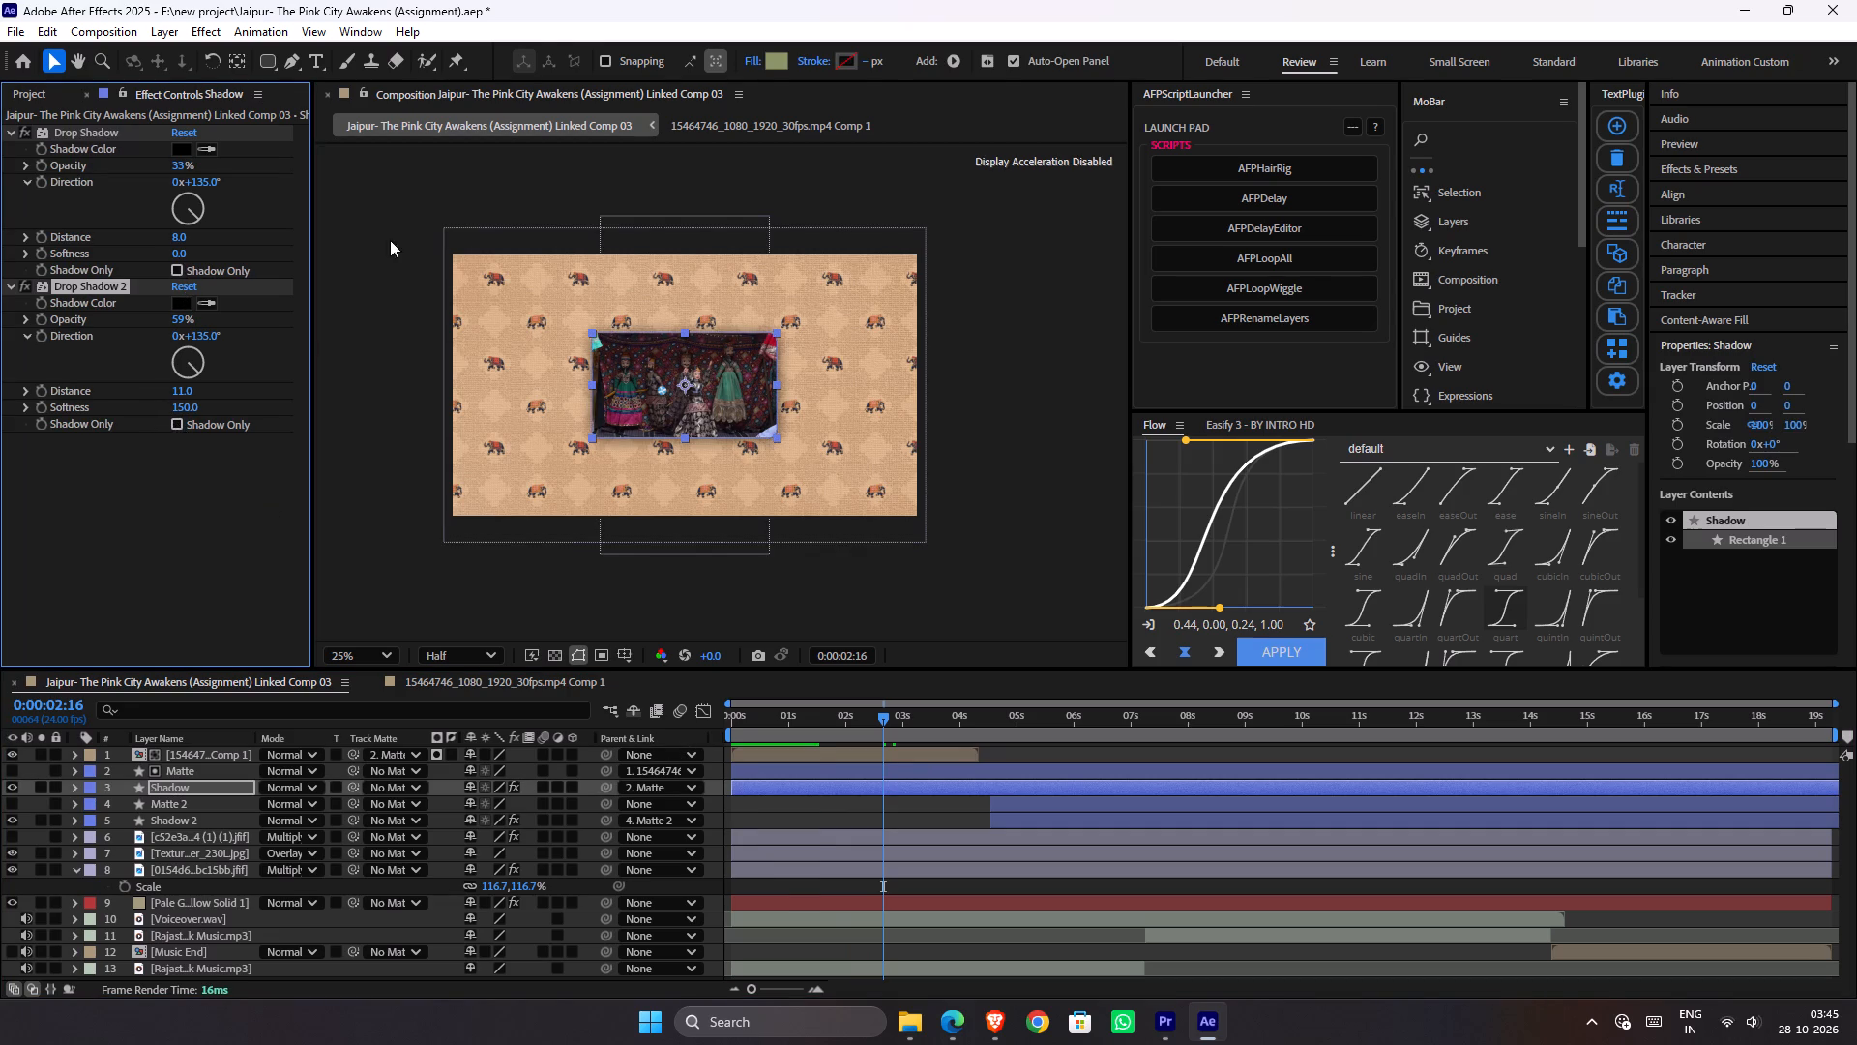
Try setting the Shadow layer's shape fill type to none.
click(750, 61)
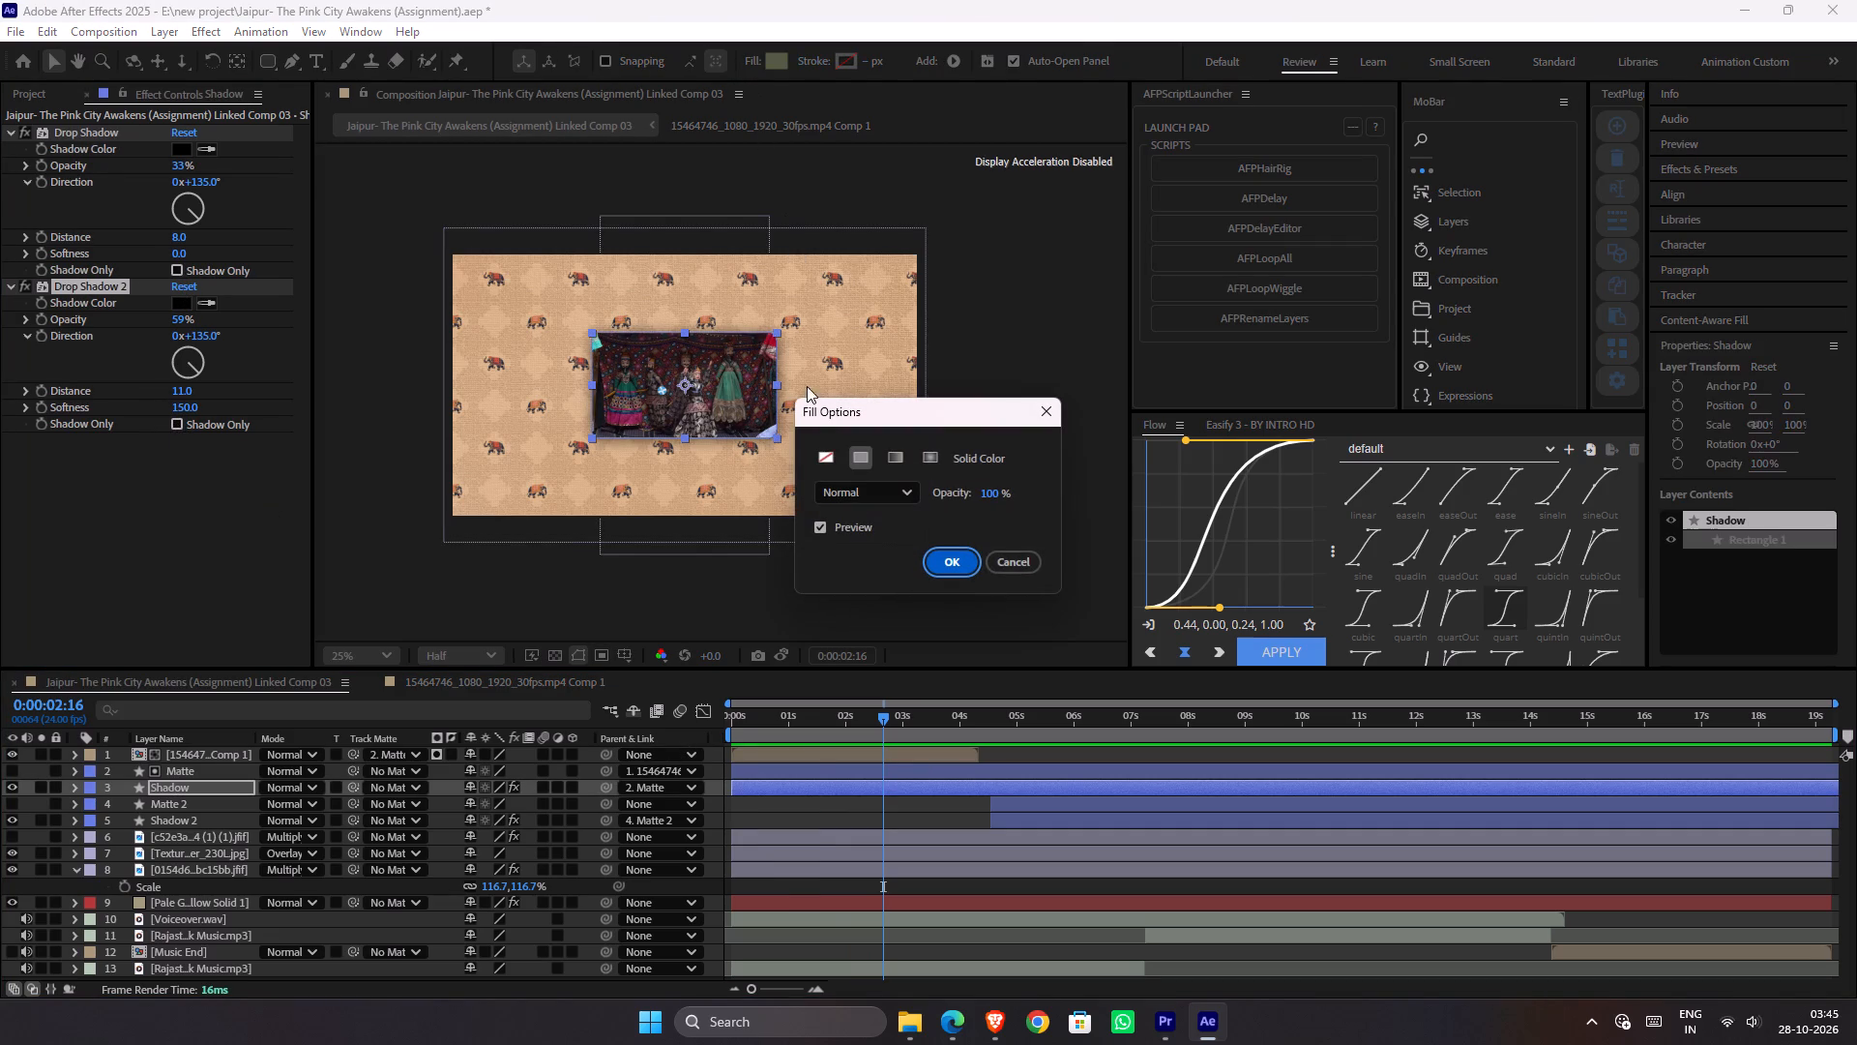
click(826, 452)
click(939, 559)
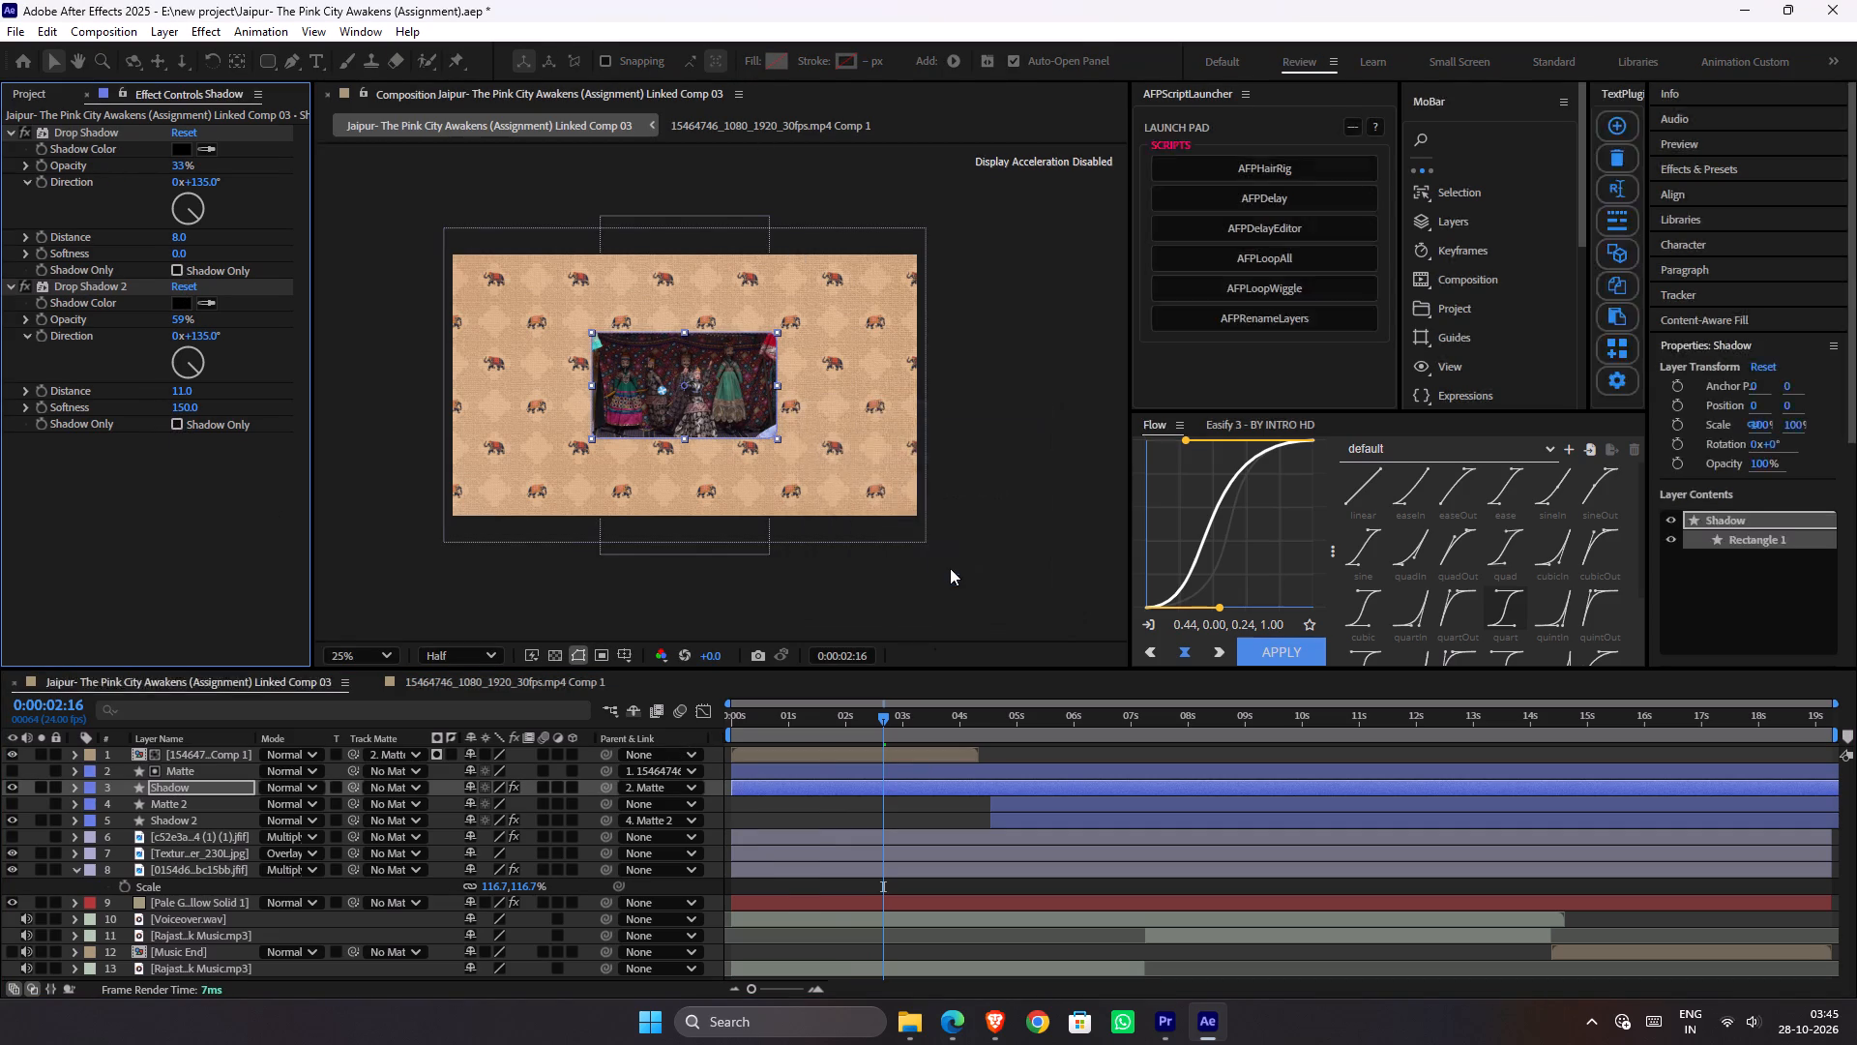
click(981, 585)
Set the Shadow layer's shape fill colour to black and deselect the layer.
click(870, 792)
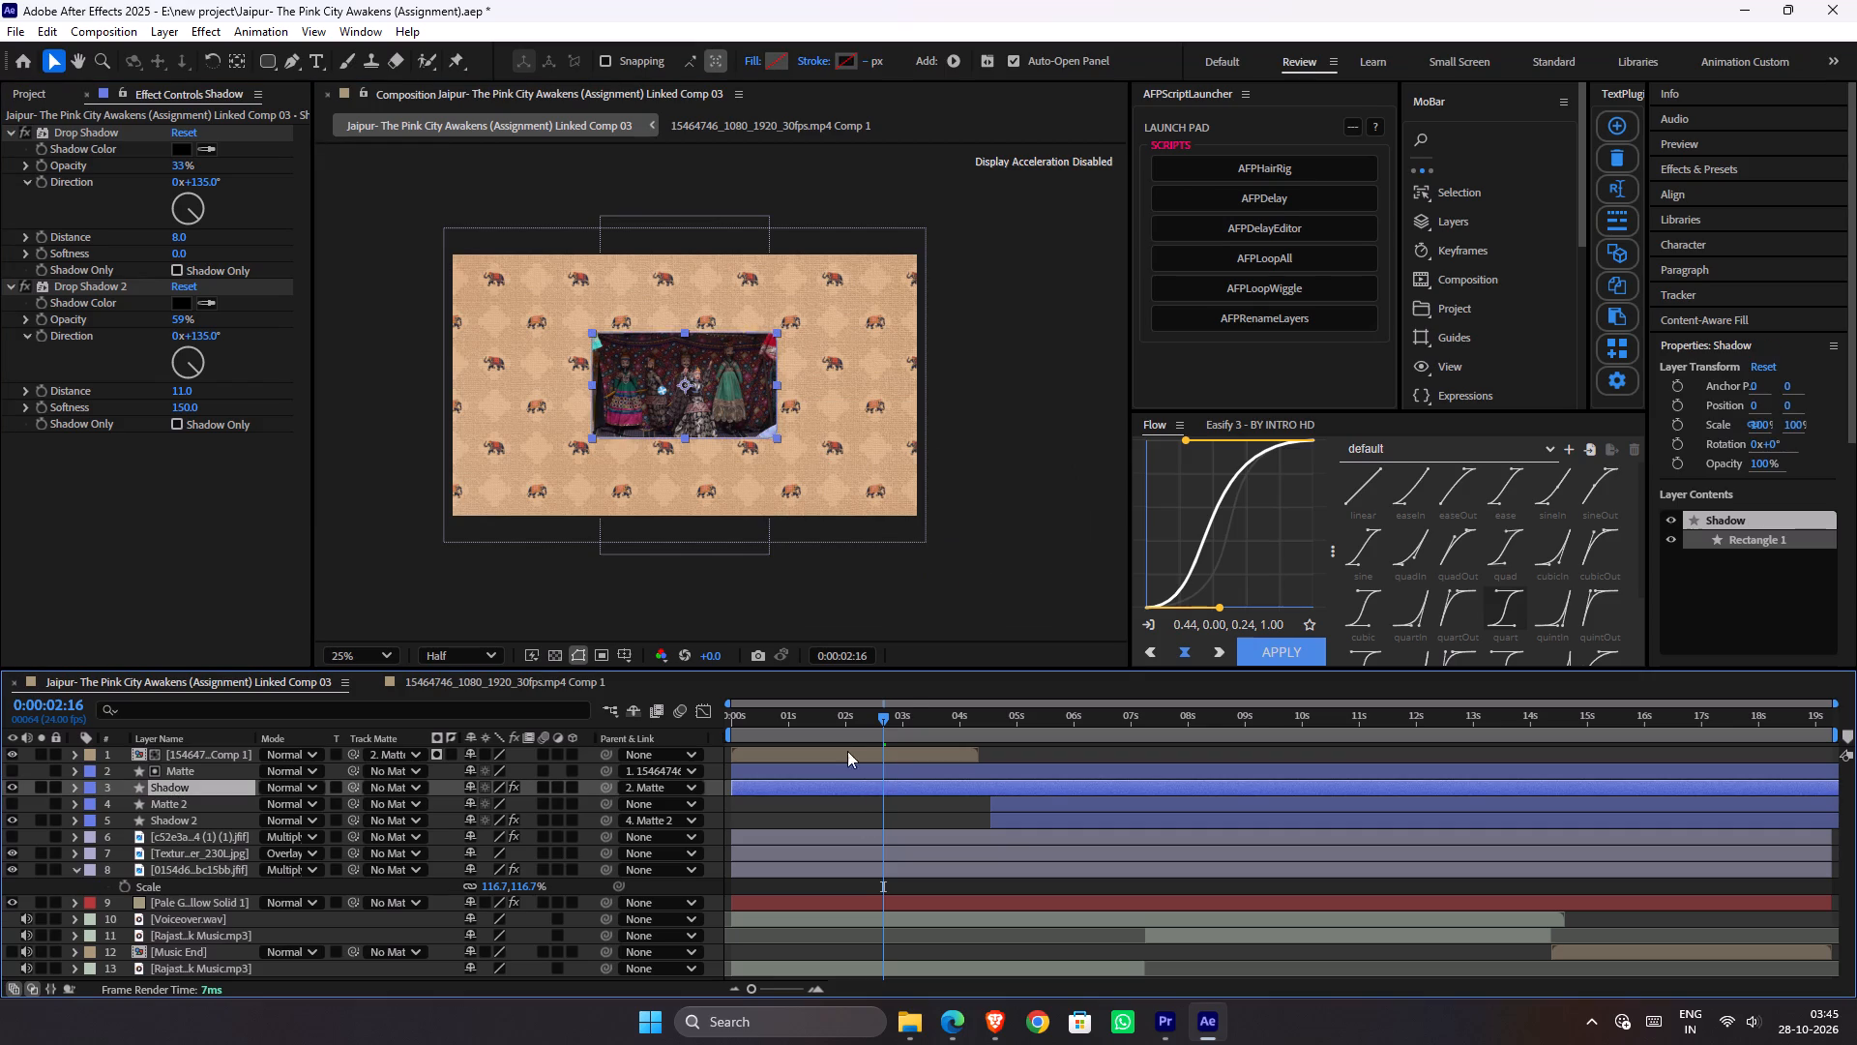
click(774, 62)
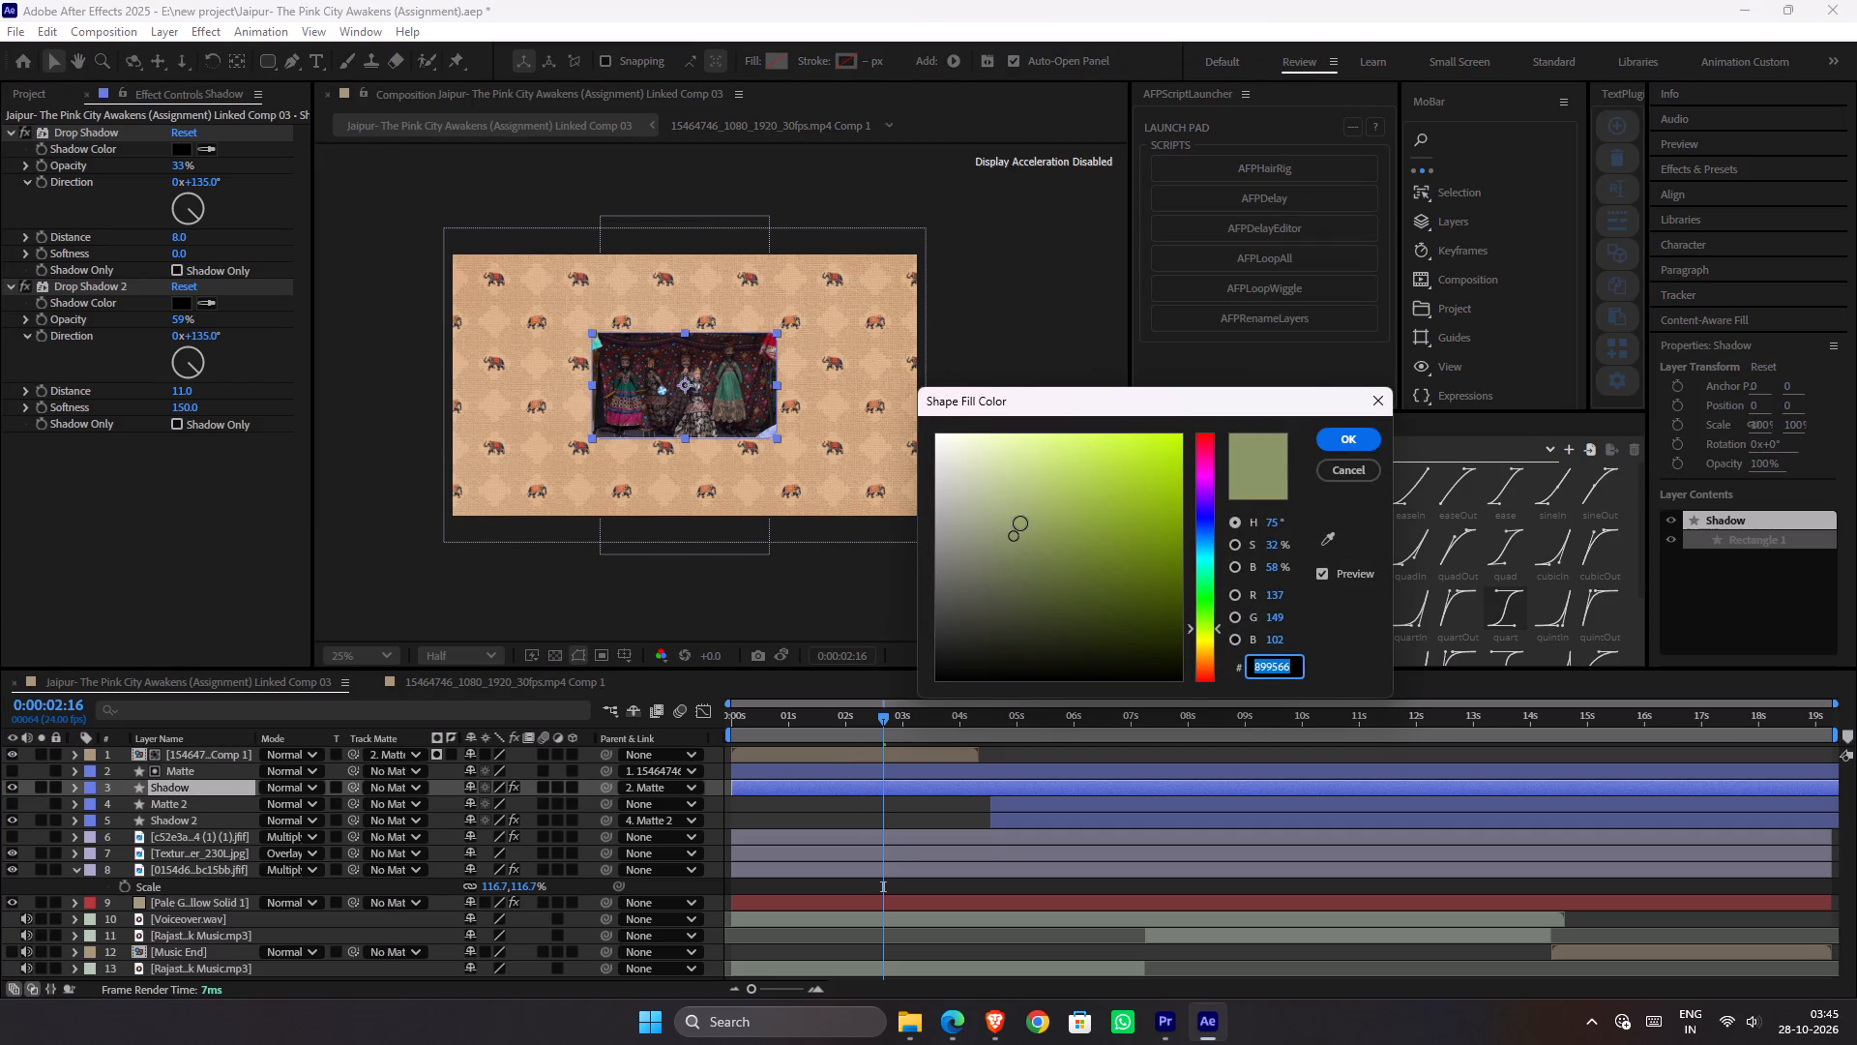
drag(1018, 523, 853, 821)
drag(951, 616, 933, 666)
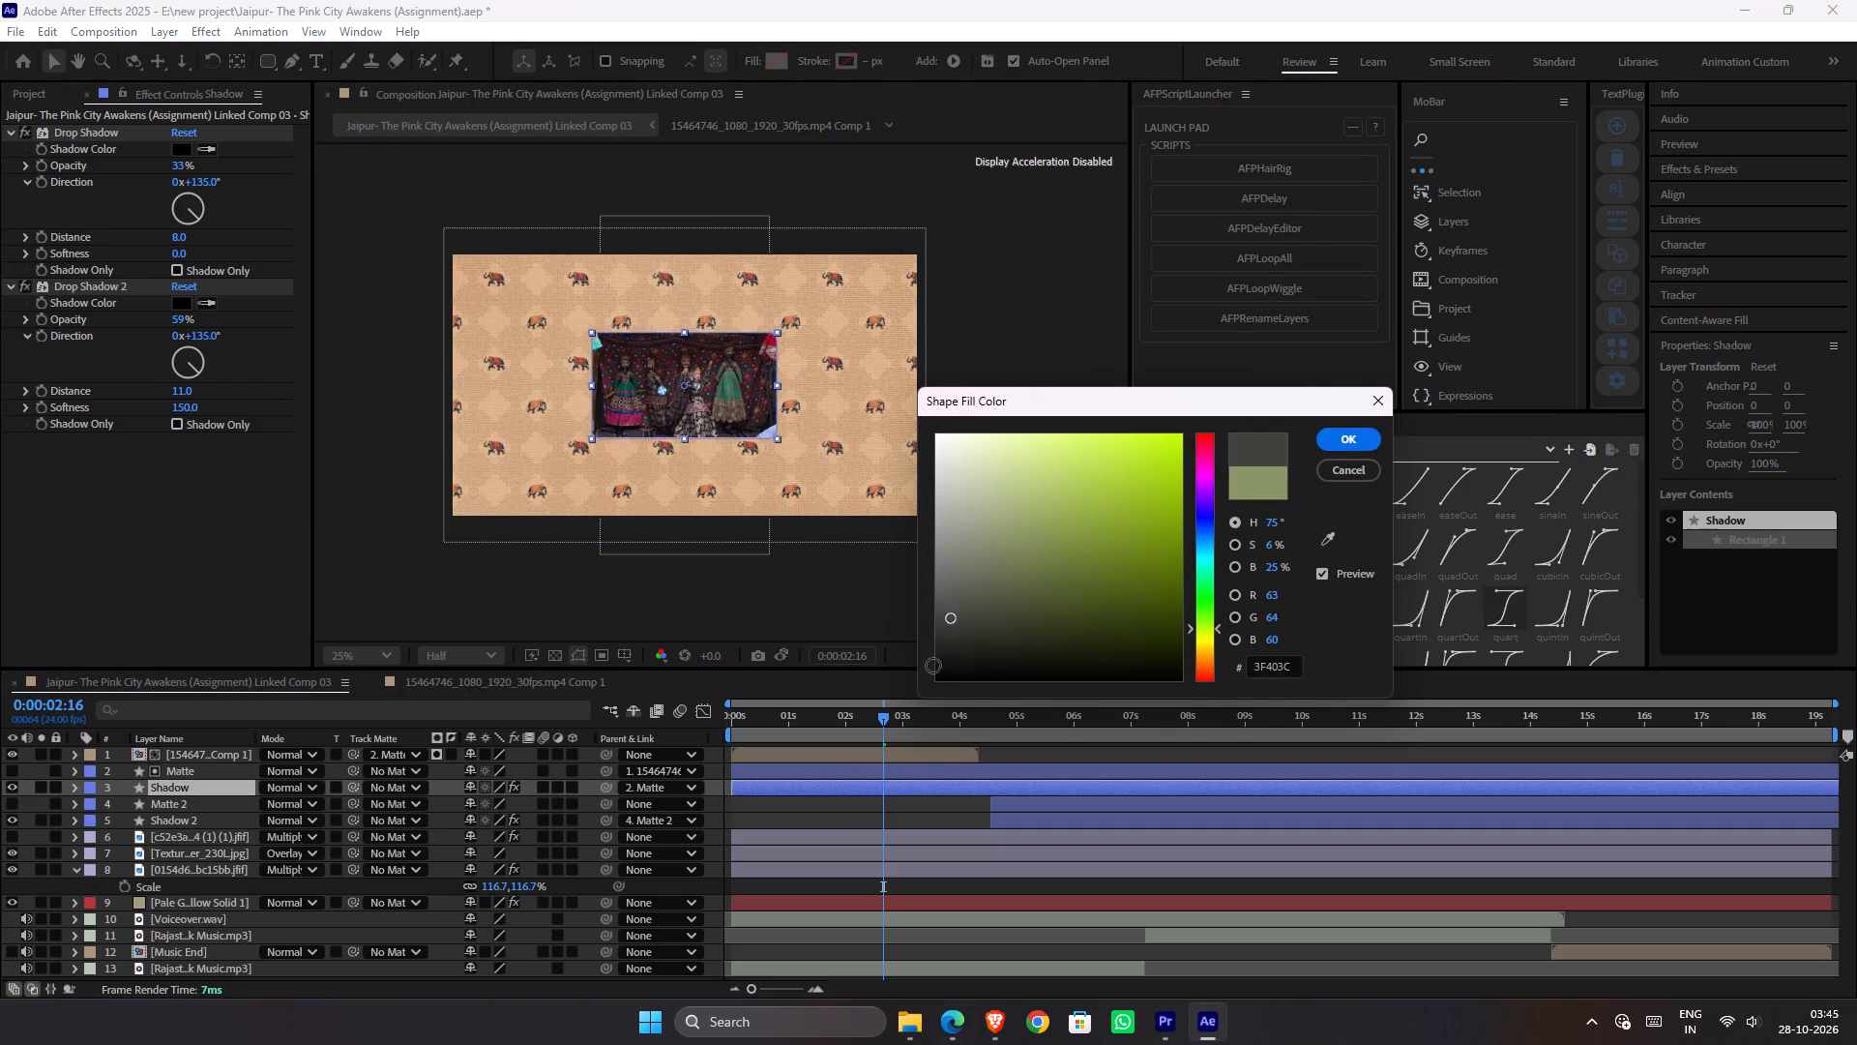
drag(933, 666, 912, 715)
click(1346, 445)
click(1048, 552)
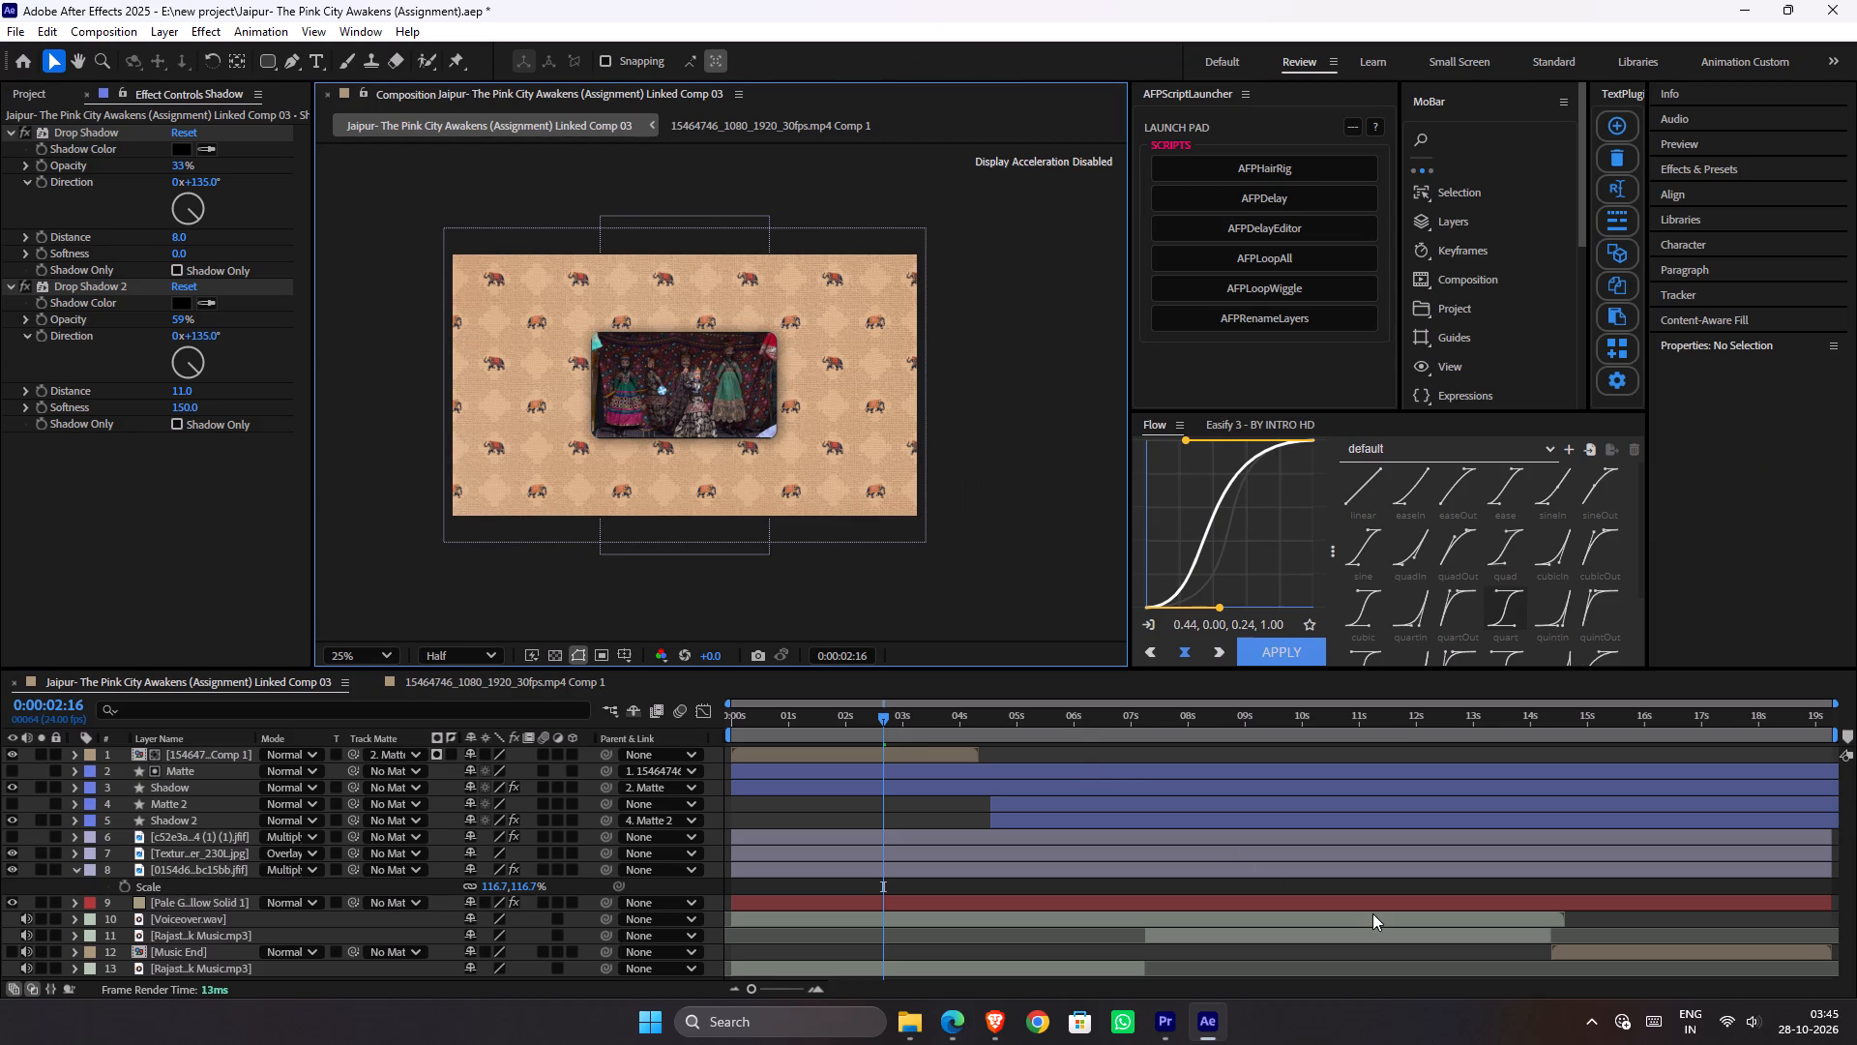
Set the Shadow 2 layer's shape fill colour to black (000000) and save the project.
click(1043, 816)
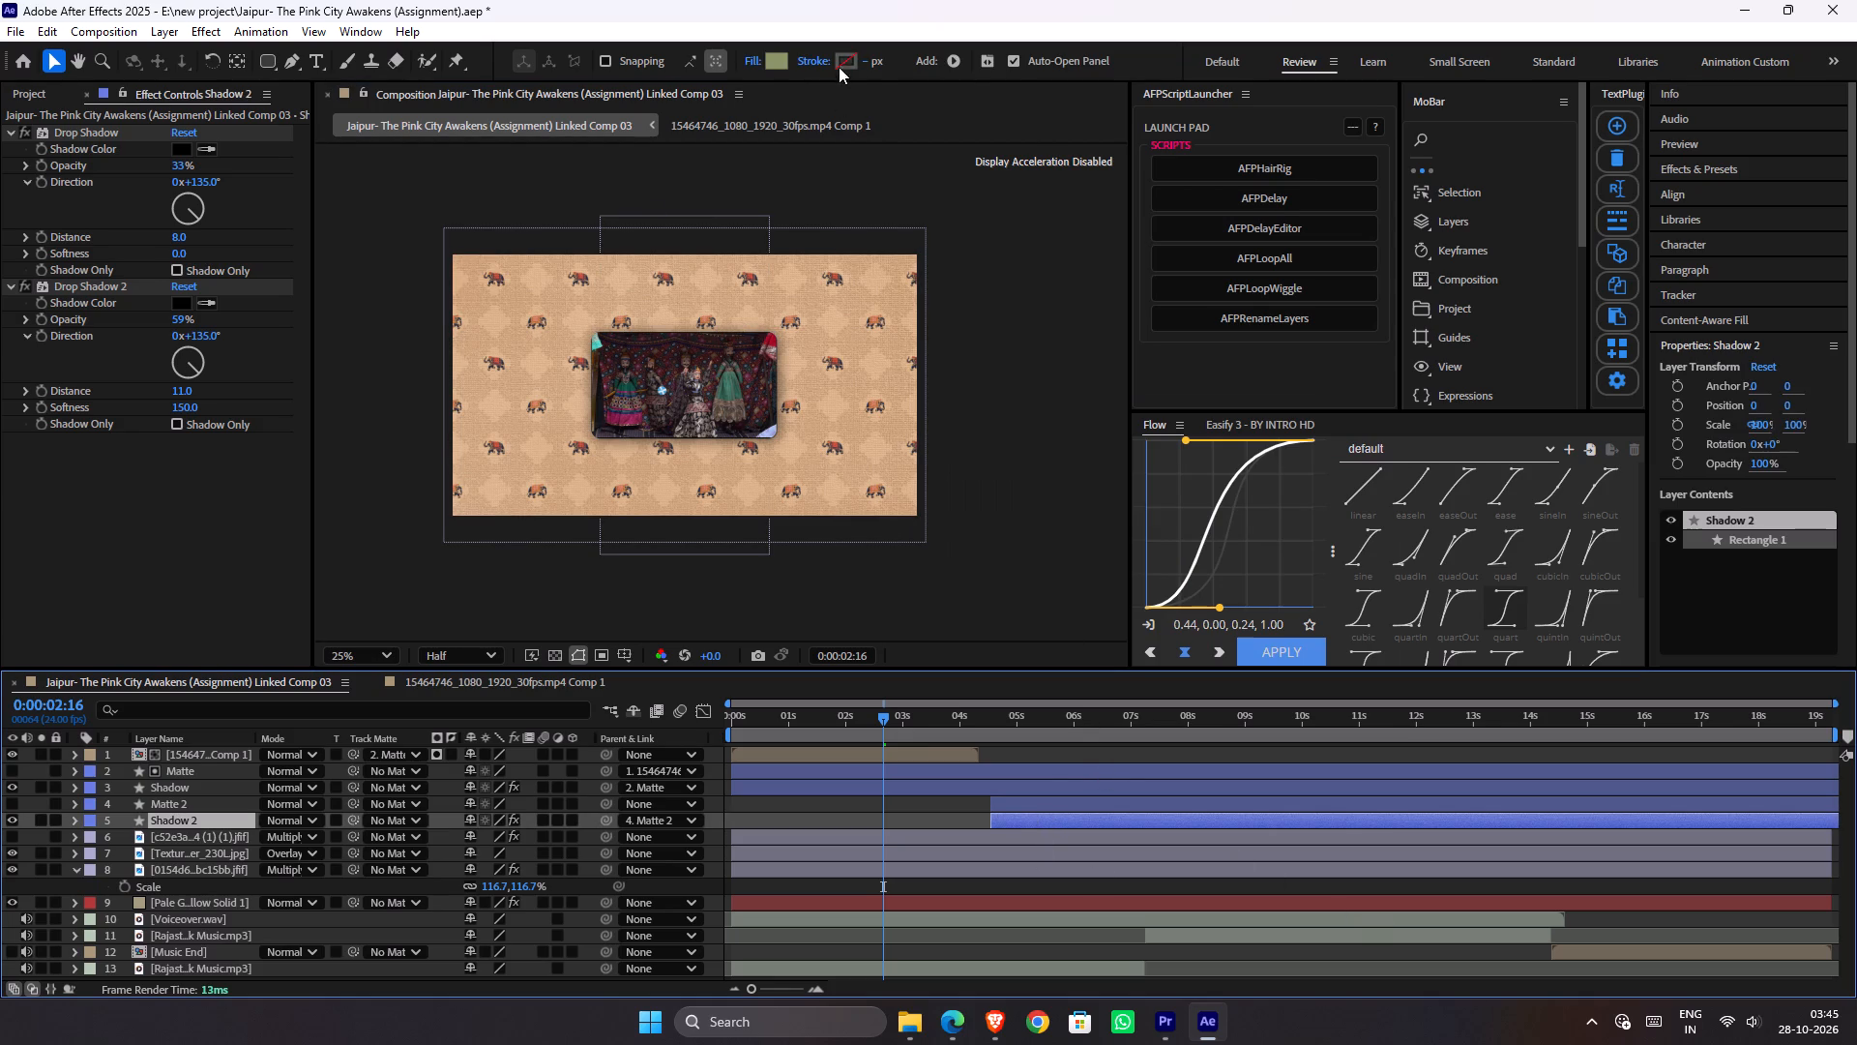
click(777, 65)
drag(1046, 575, 828, 846)
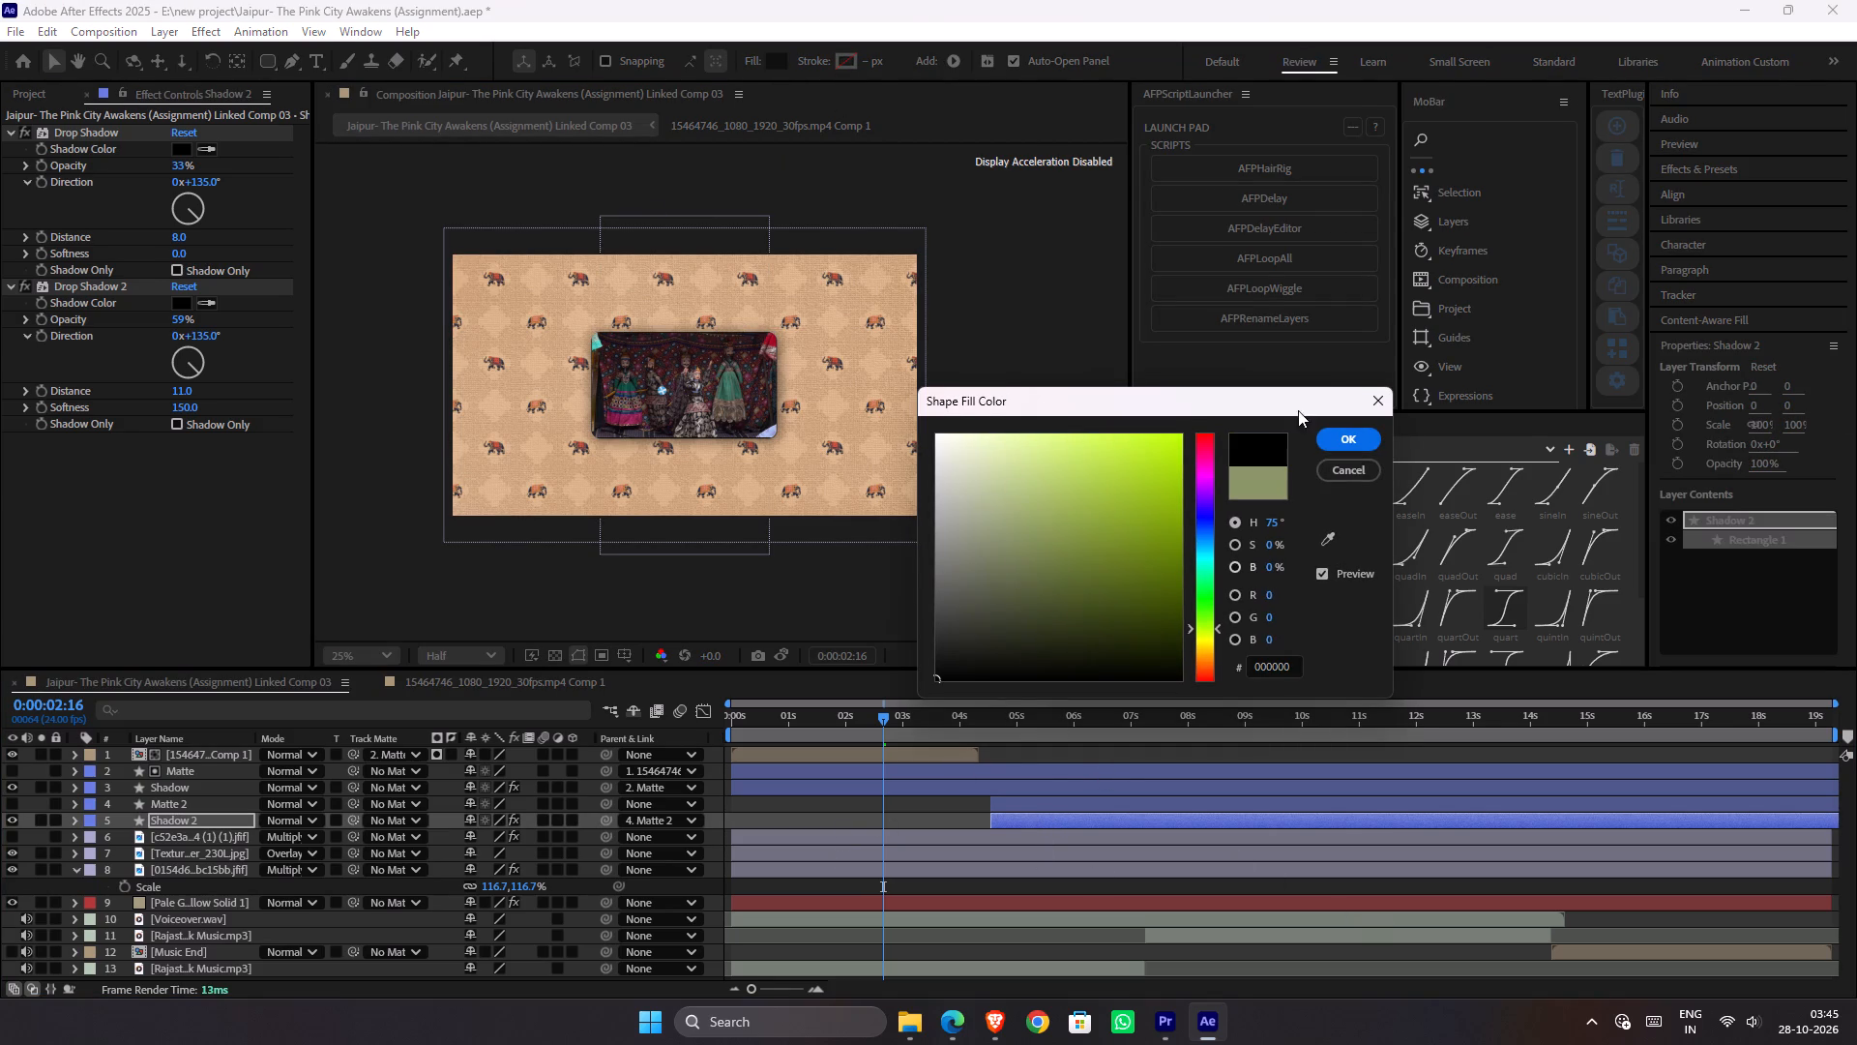
click(1333, 431)
click(1033, 447)
key(ctrl+s)
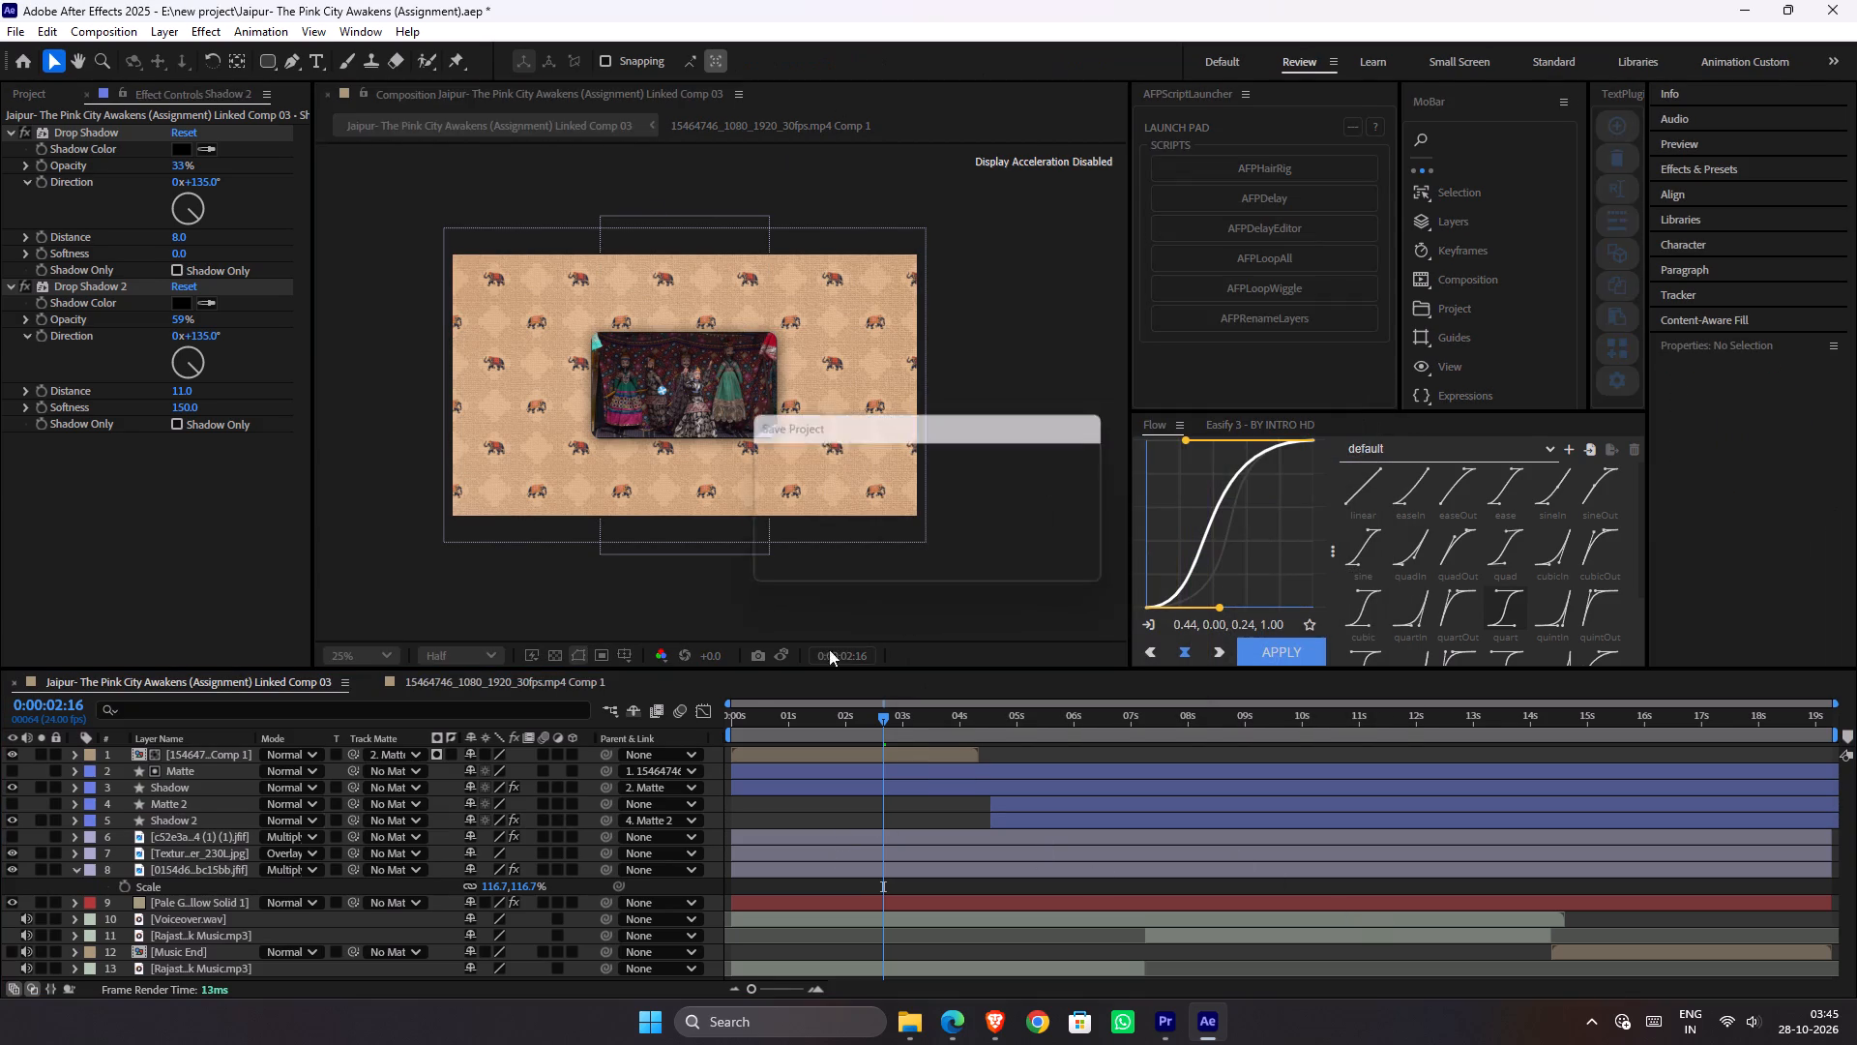
Preview the puppet clip's opening animation from the start with the black shadow fill.
drag(750, 722, 623, 742)
key(space)
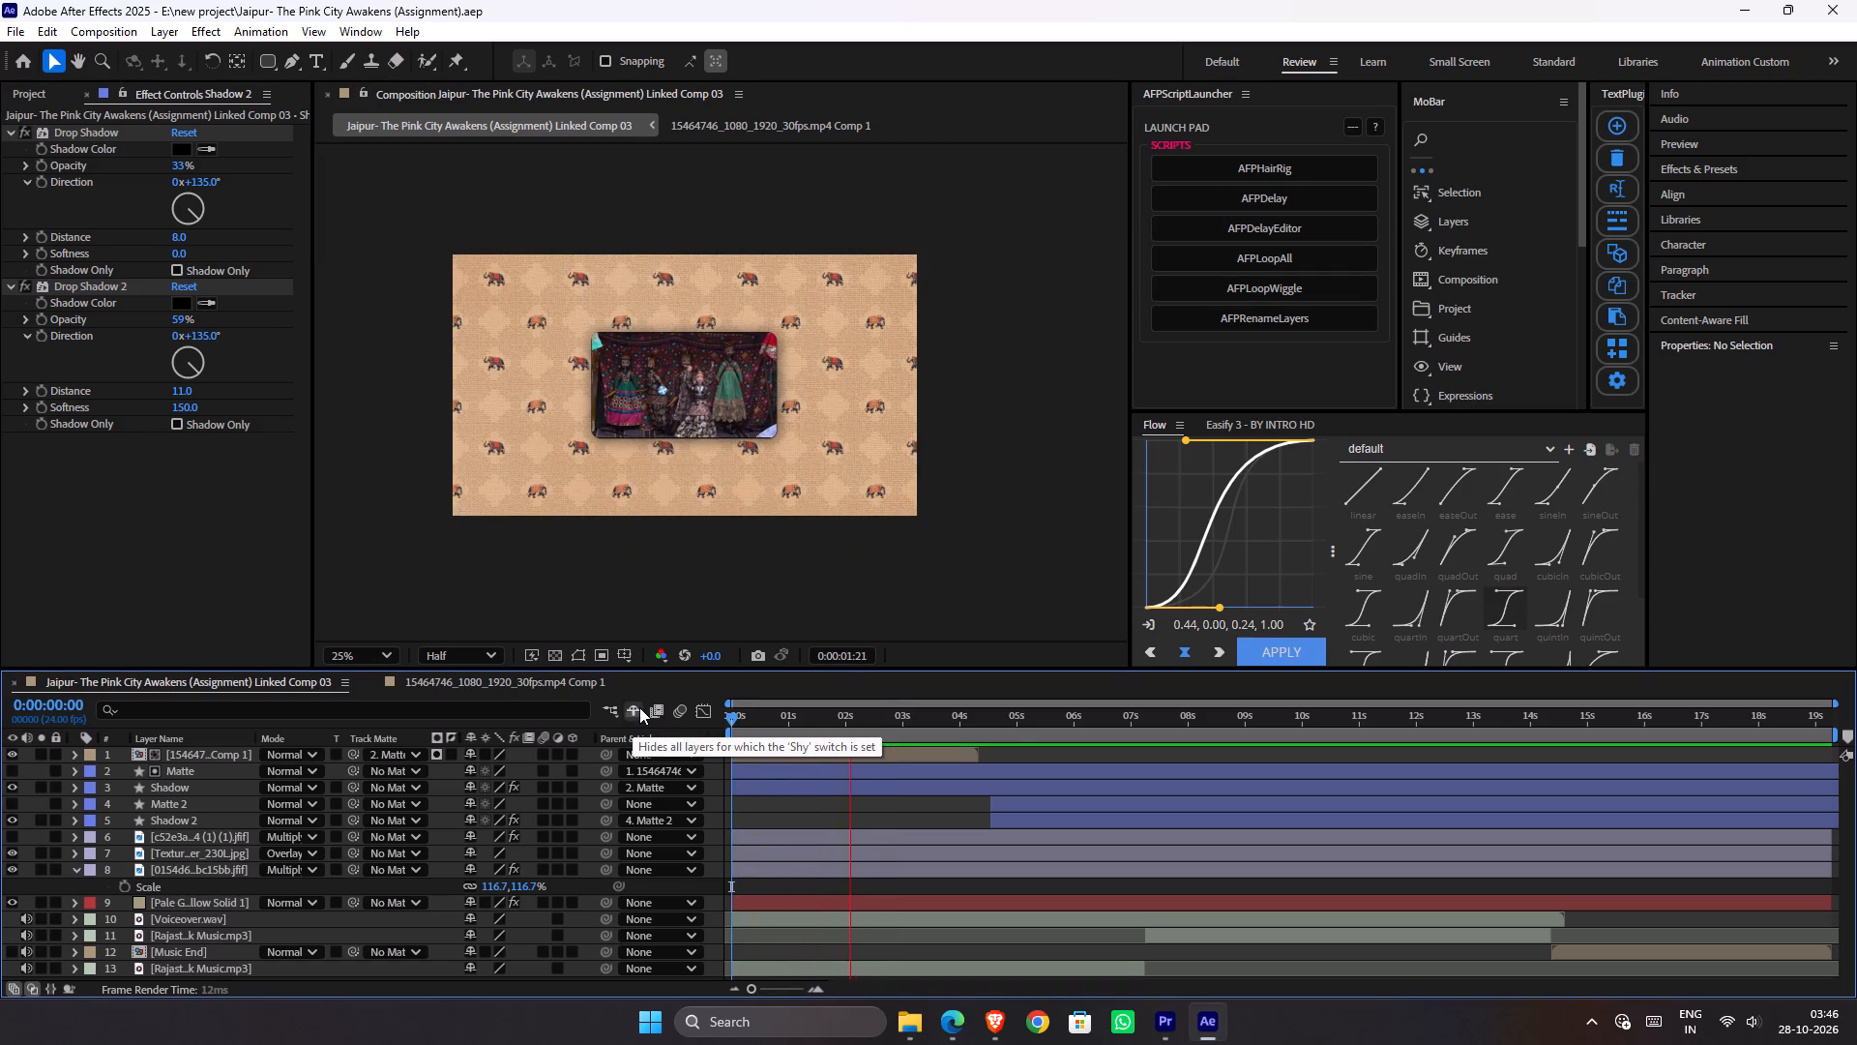
key(space)
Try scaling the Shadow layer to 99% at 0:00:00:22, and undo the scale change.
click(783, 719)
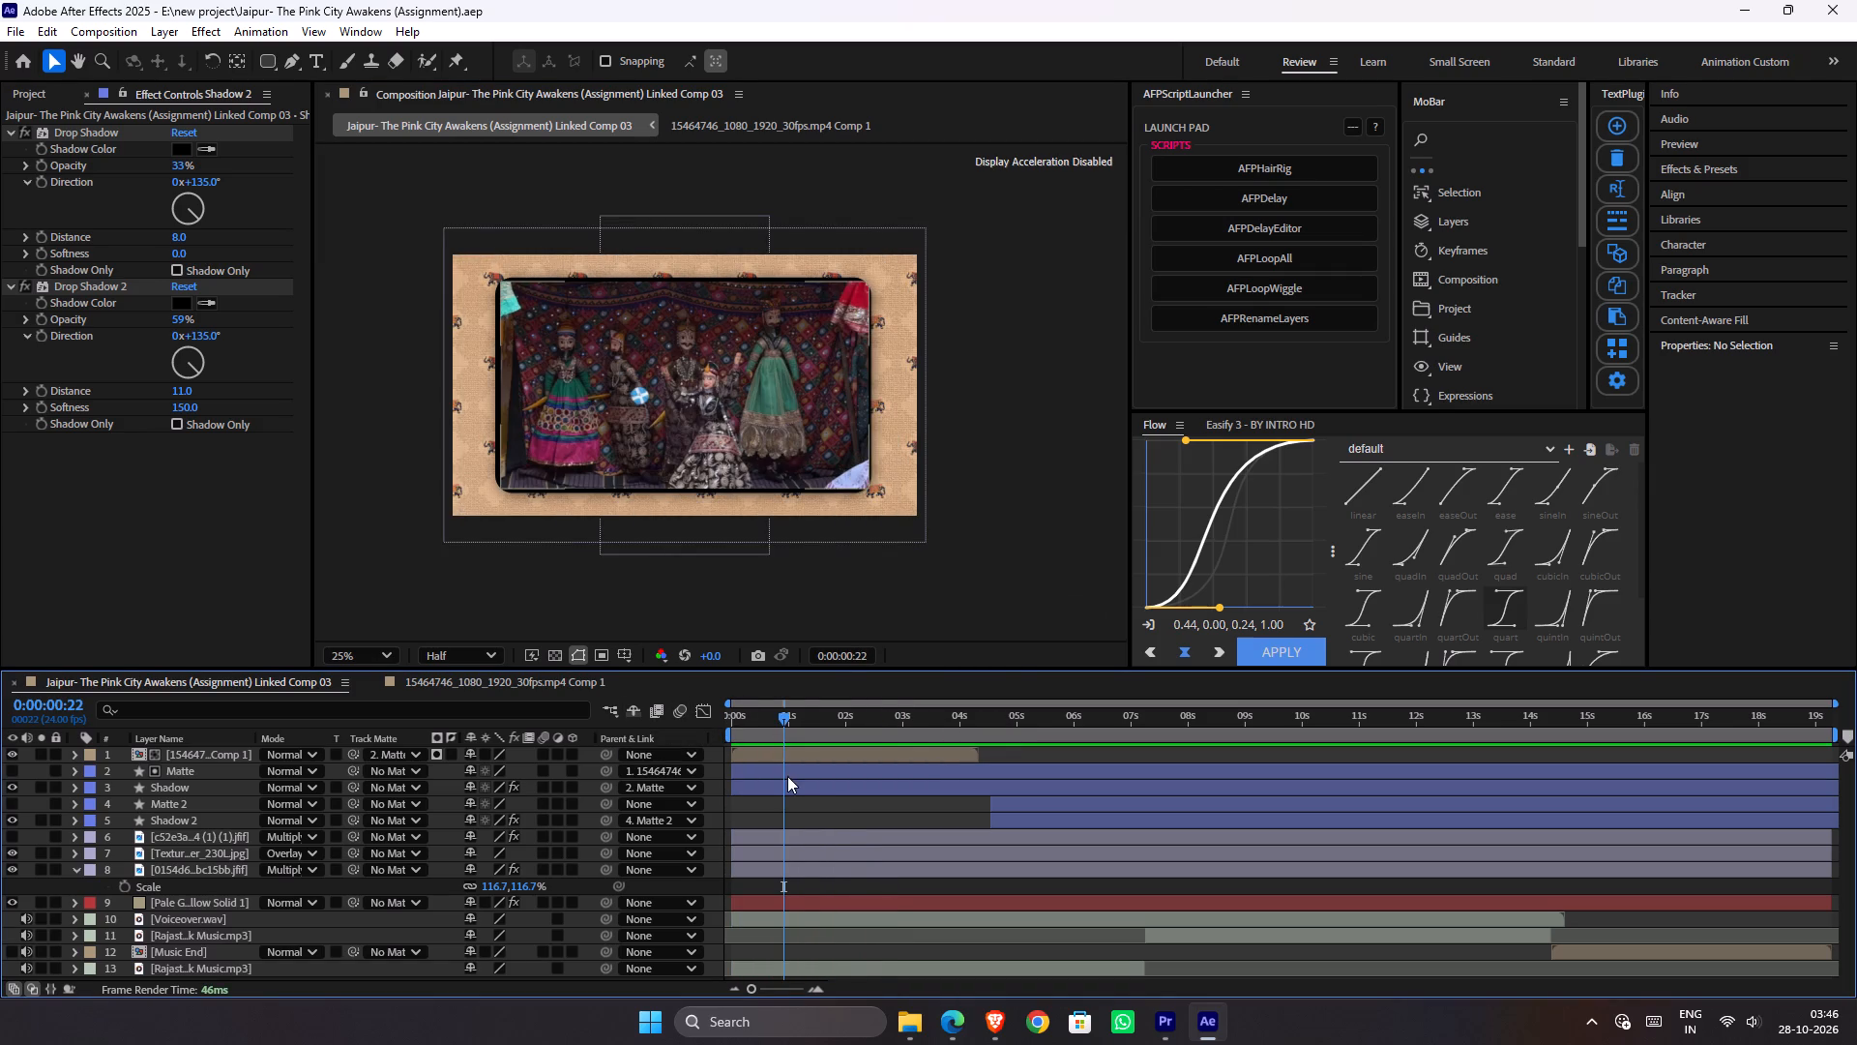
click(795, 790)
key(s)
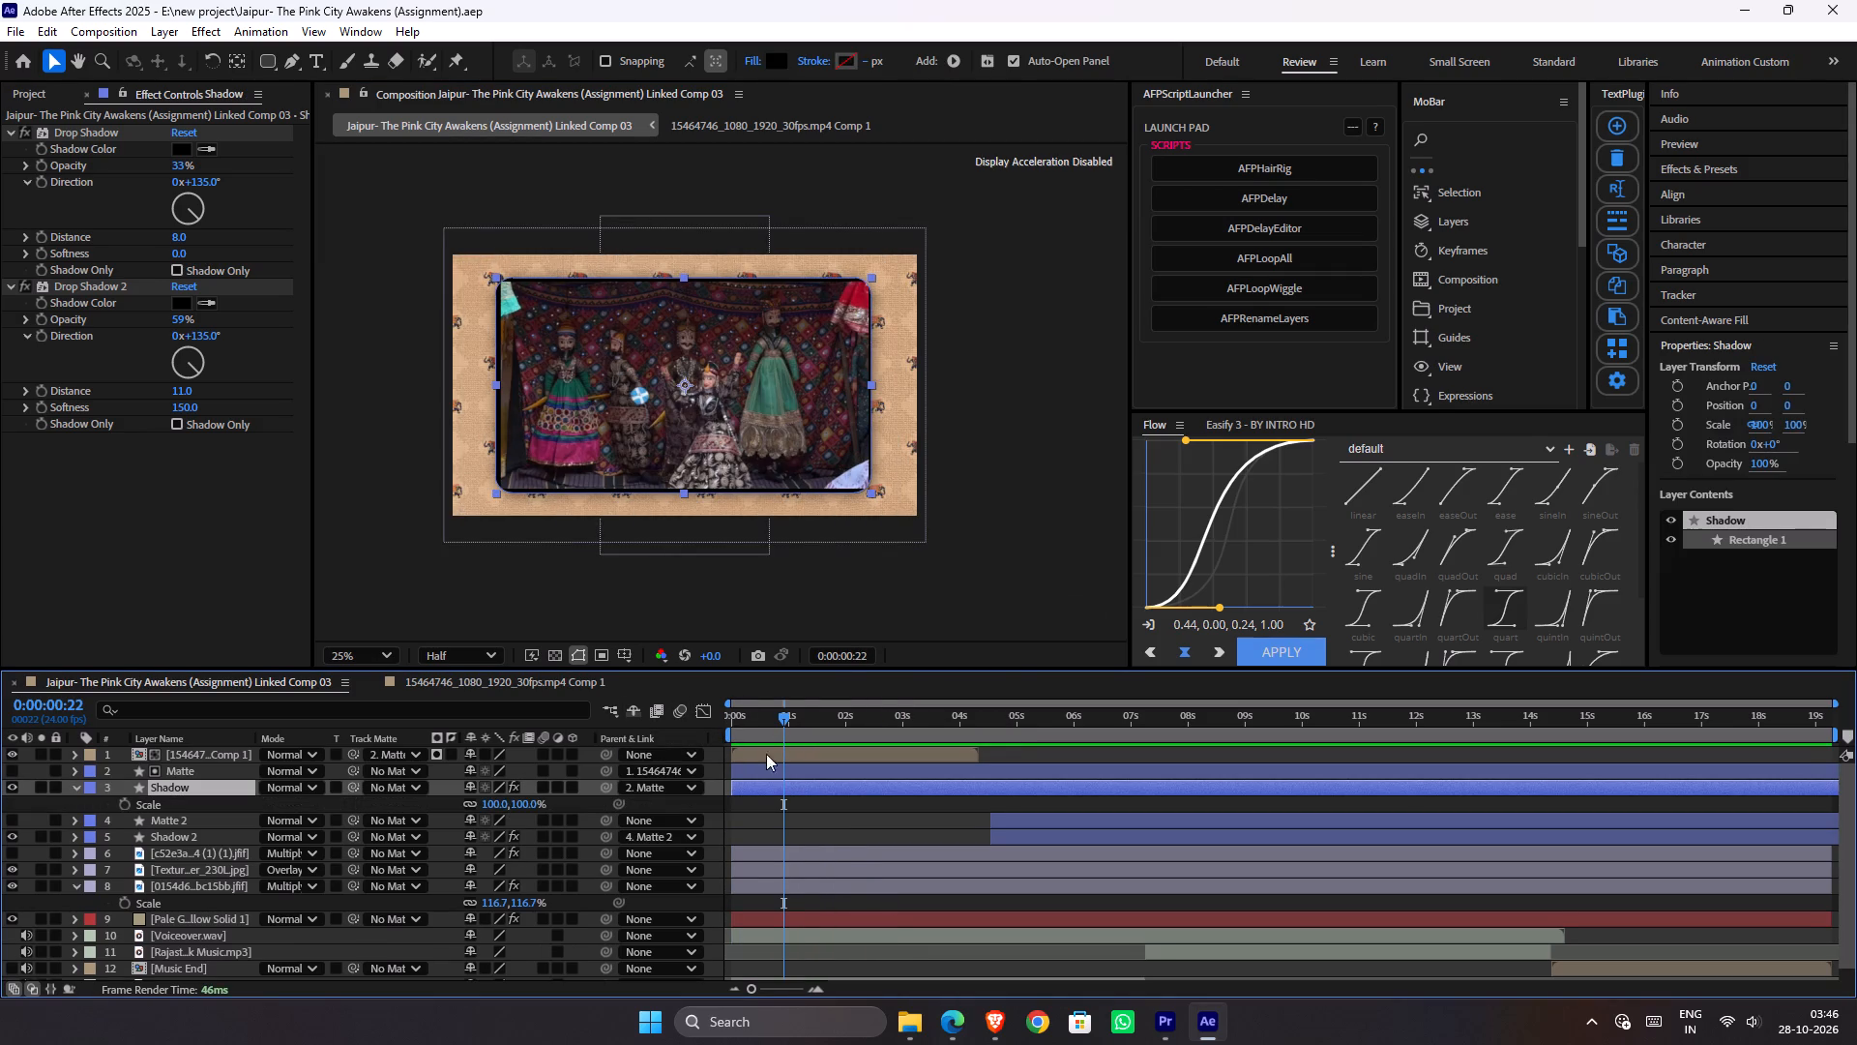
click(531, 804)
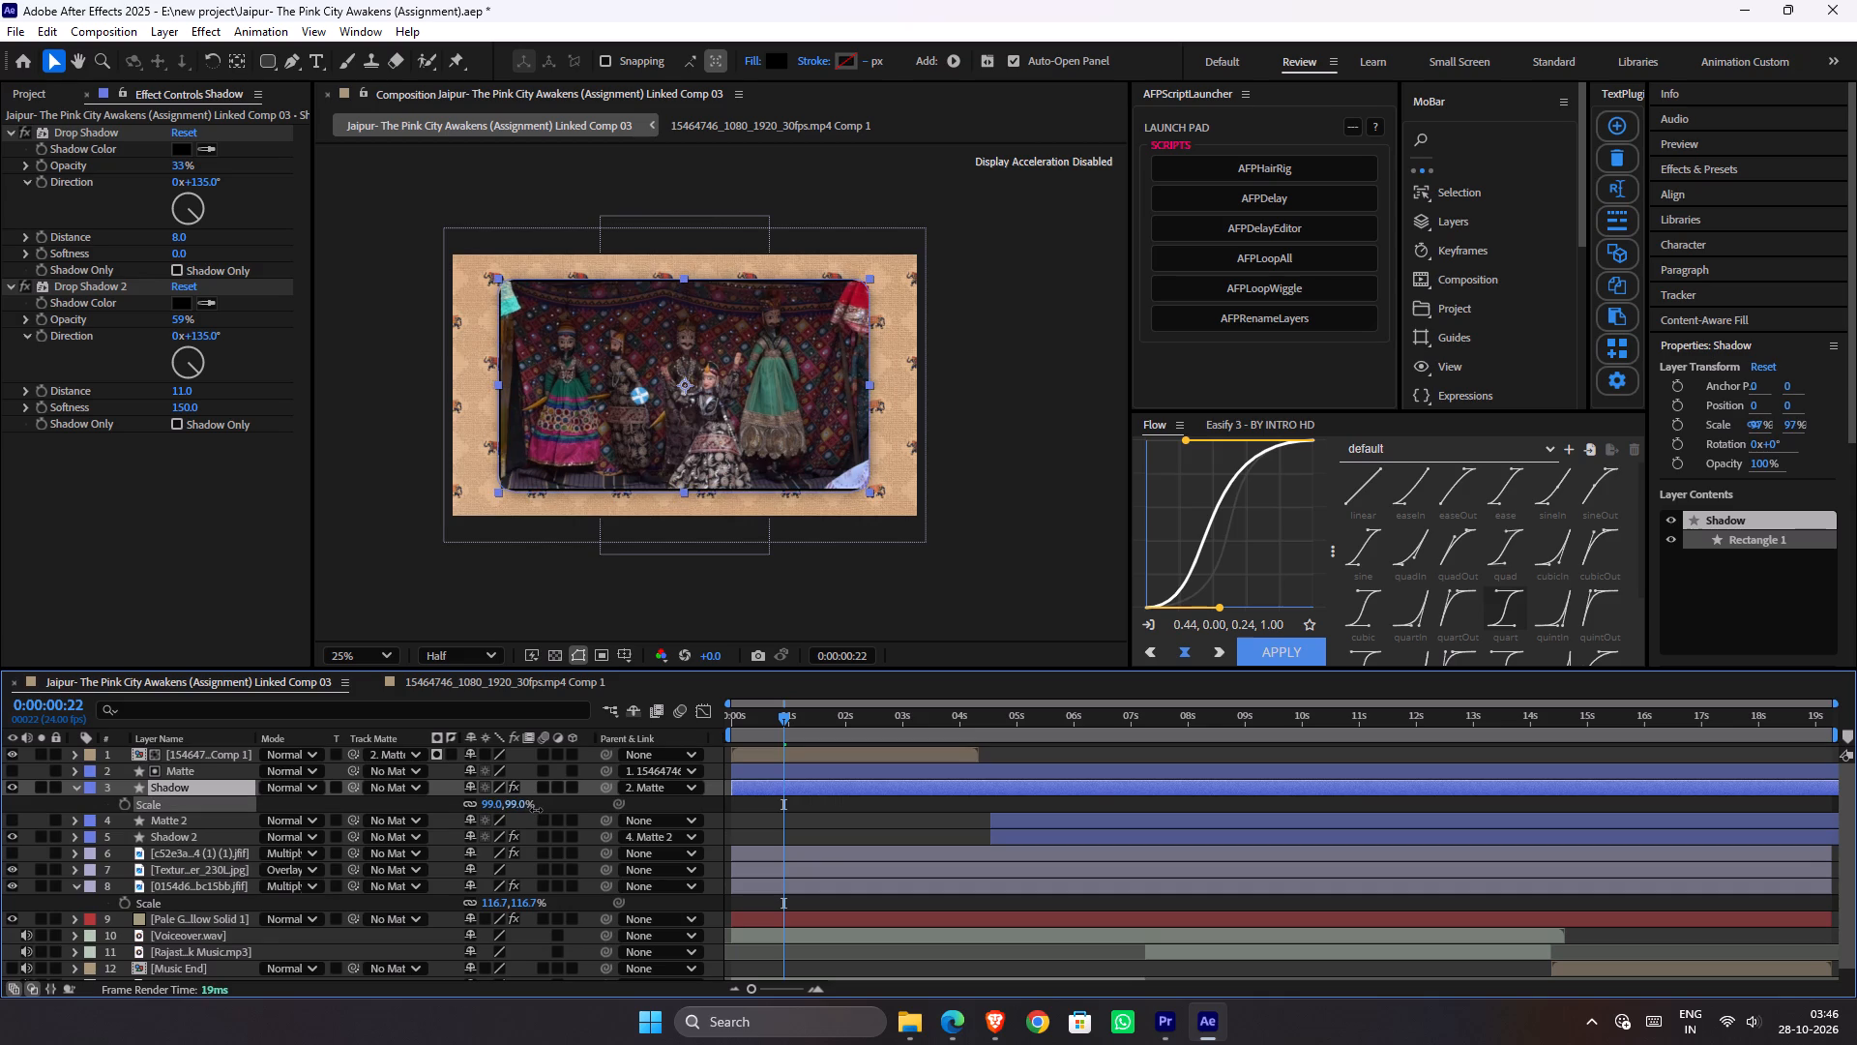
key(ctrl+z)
Move the Matte layer's ending Scale keyframe earlier to 0:00:00:20 and preview the animation from the start.
click(793, 771)
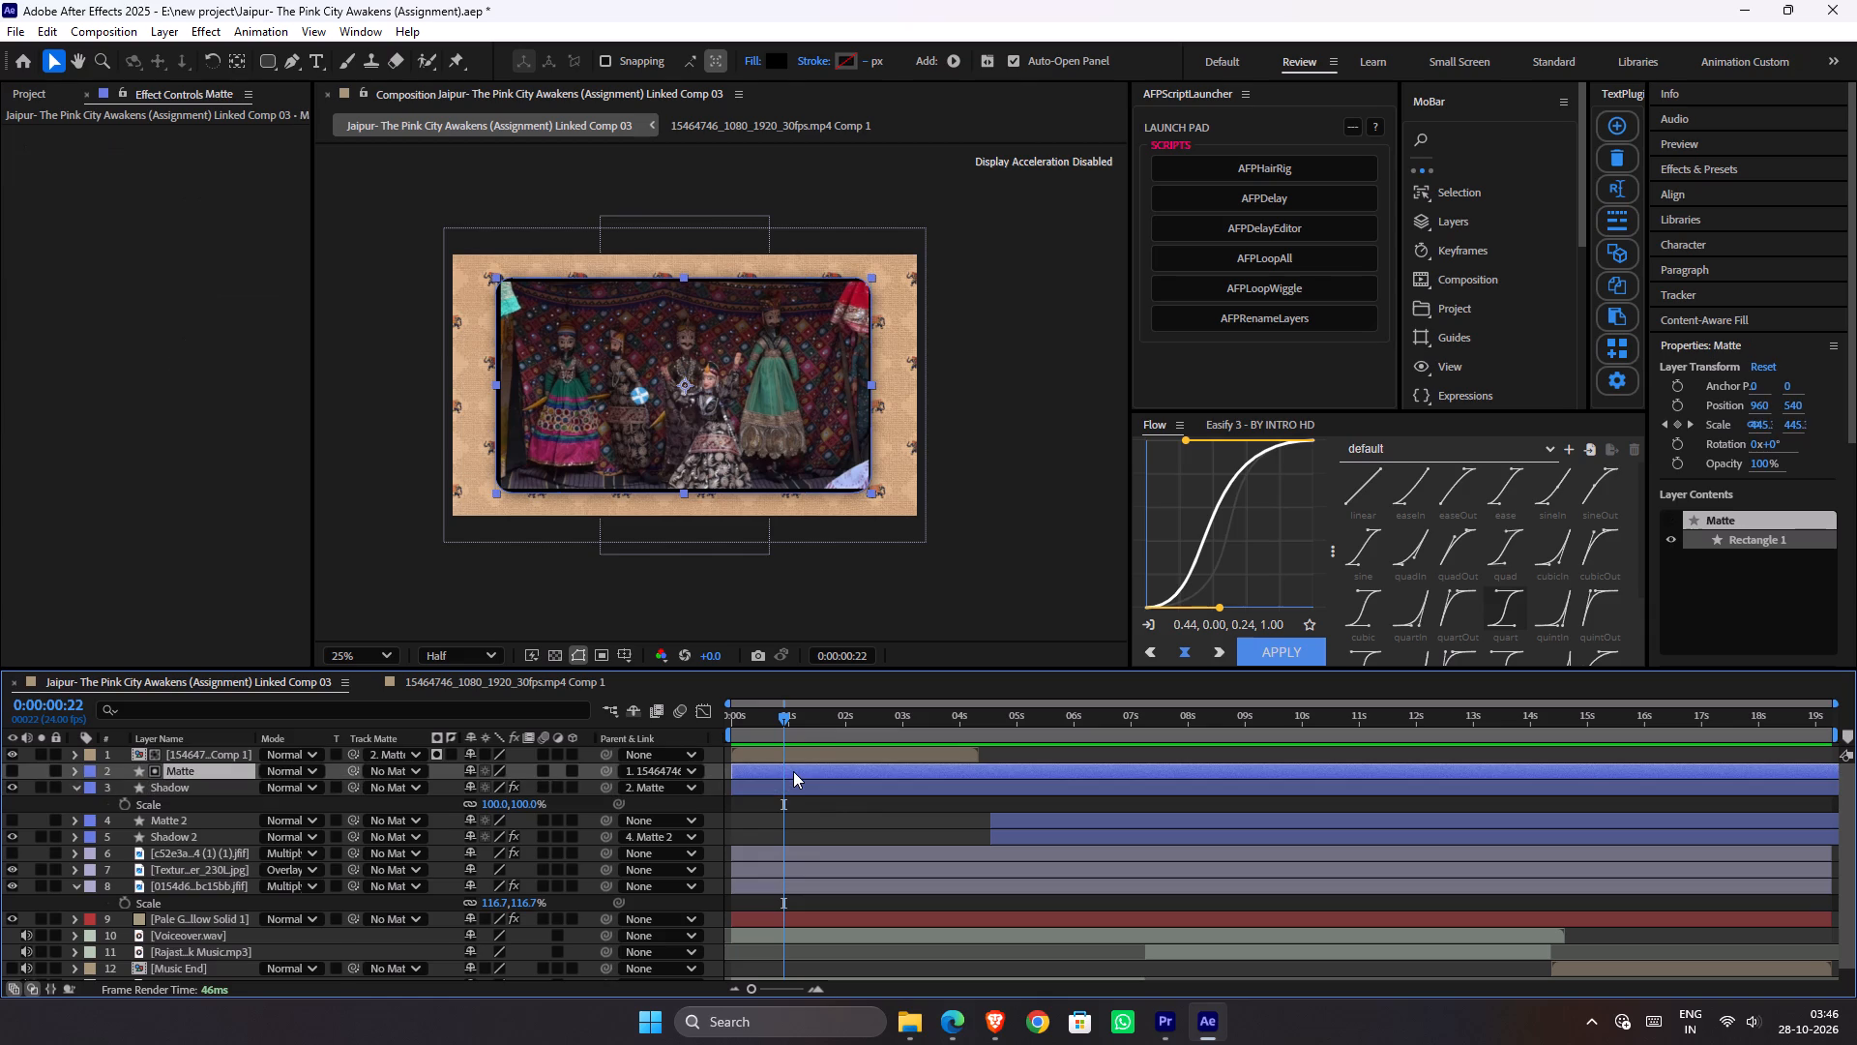
key(s)
click(776, 711)
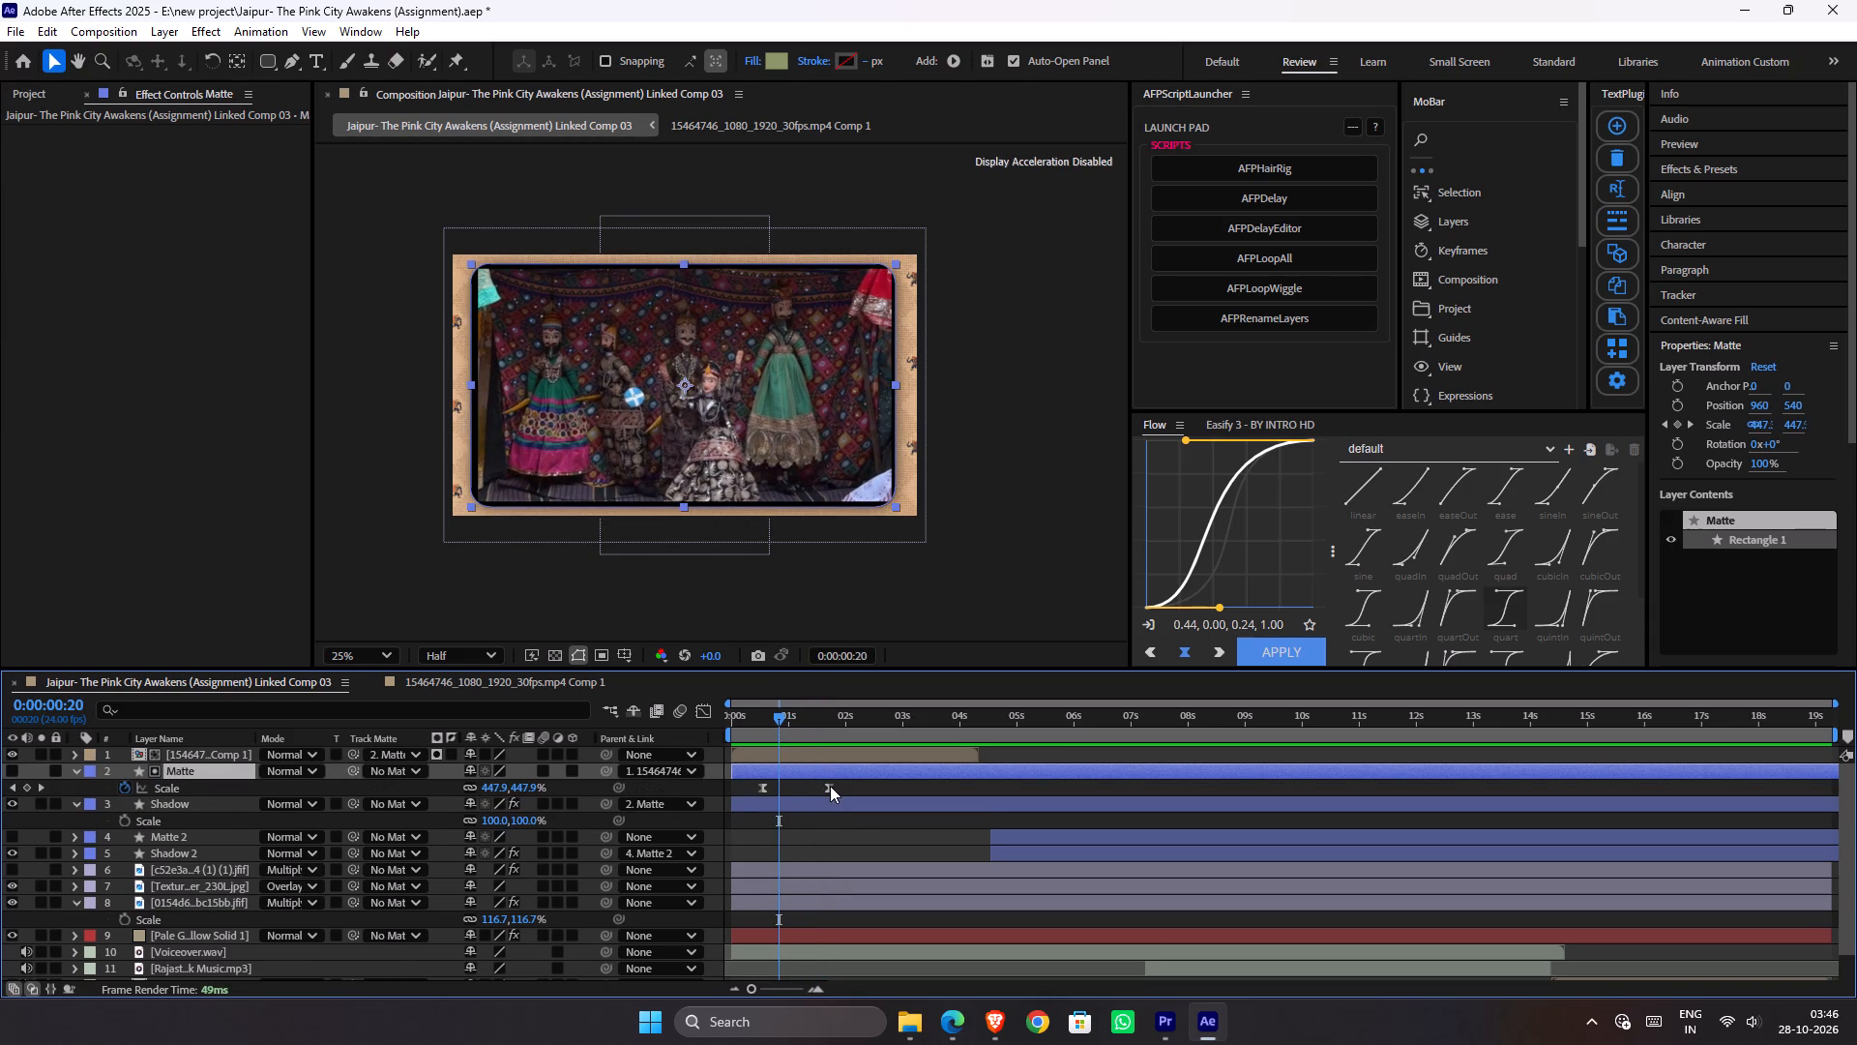
drag(830, 786, 778, 785)
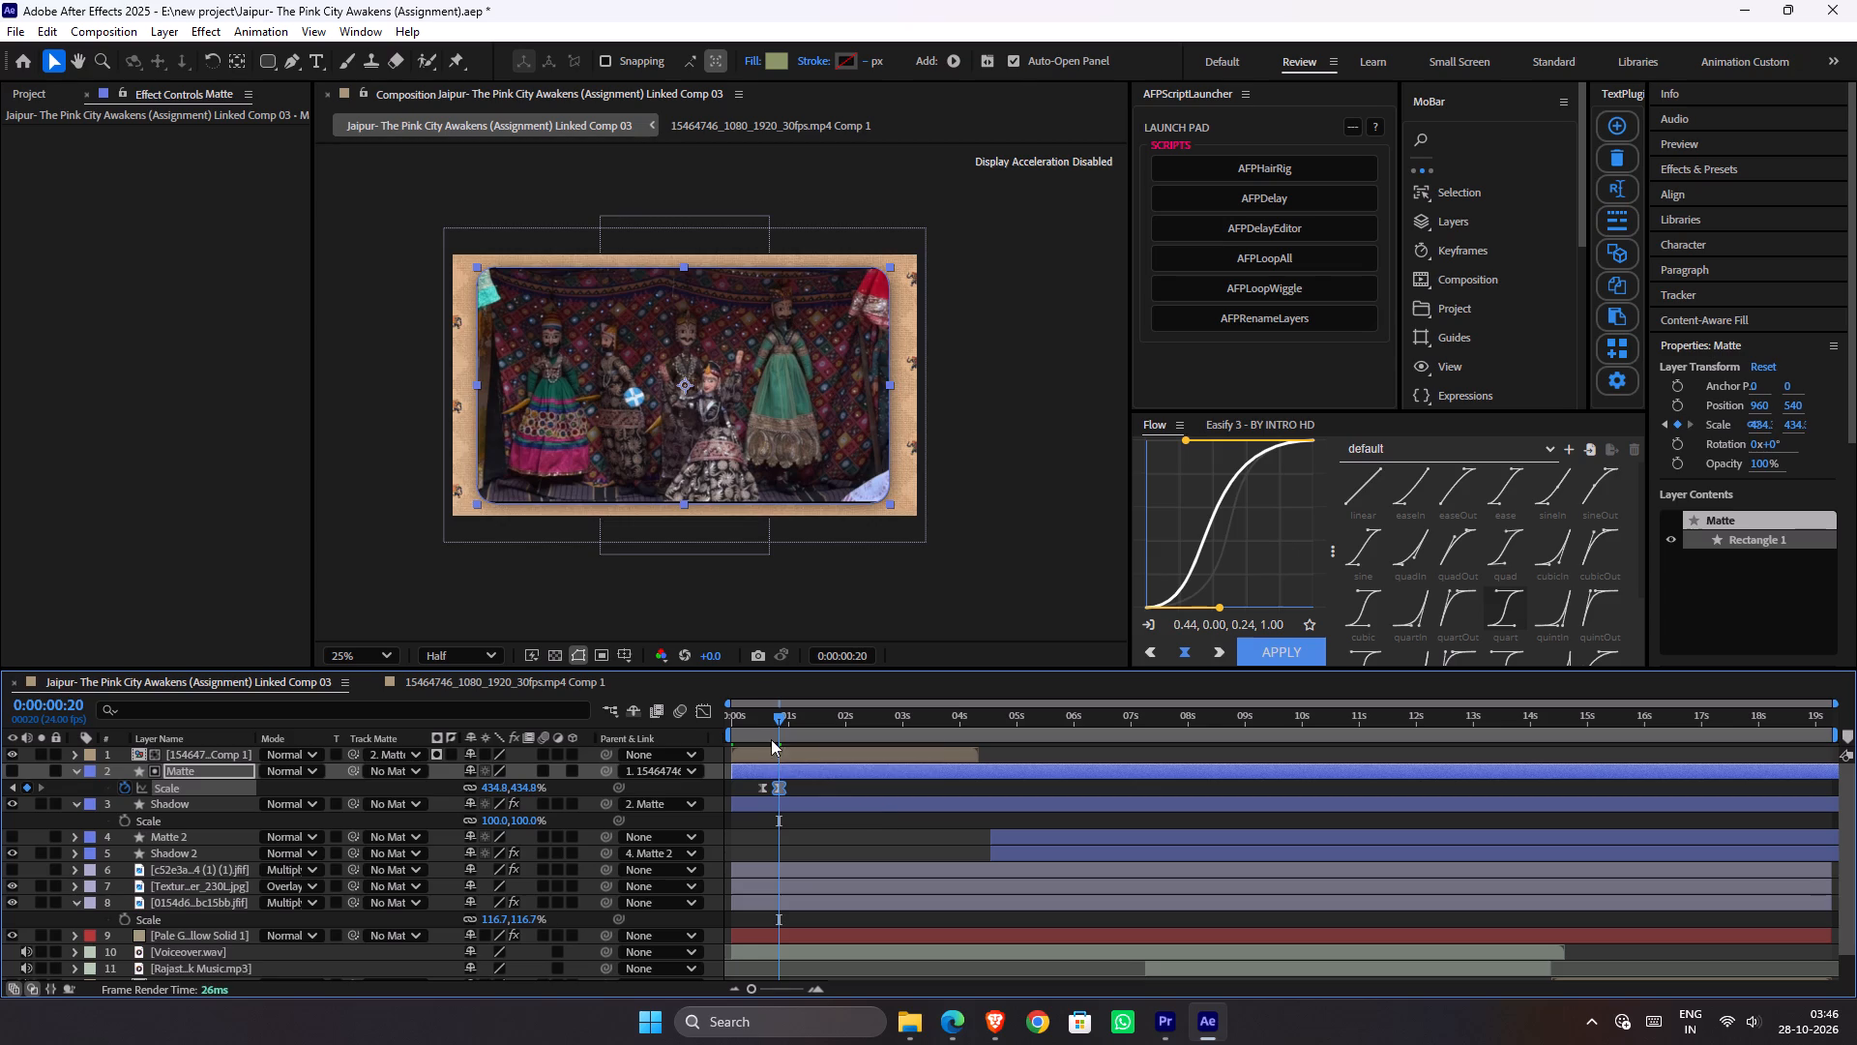
drag(767, 709, 673, 716)
key(space)
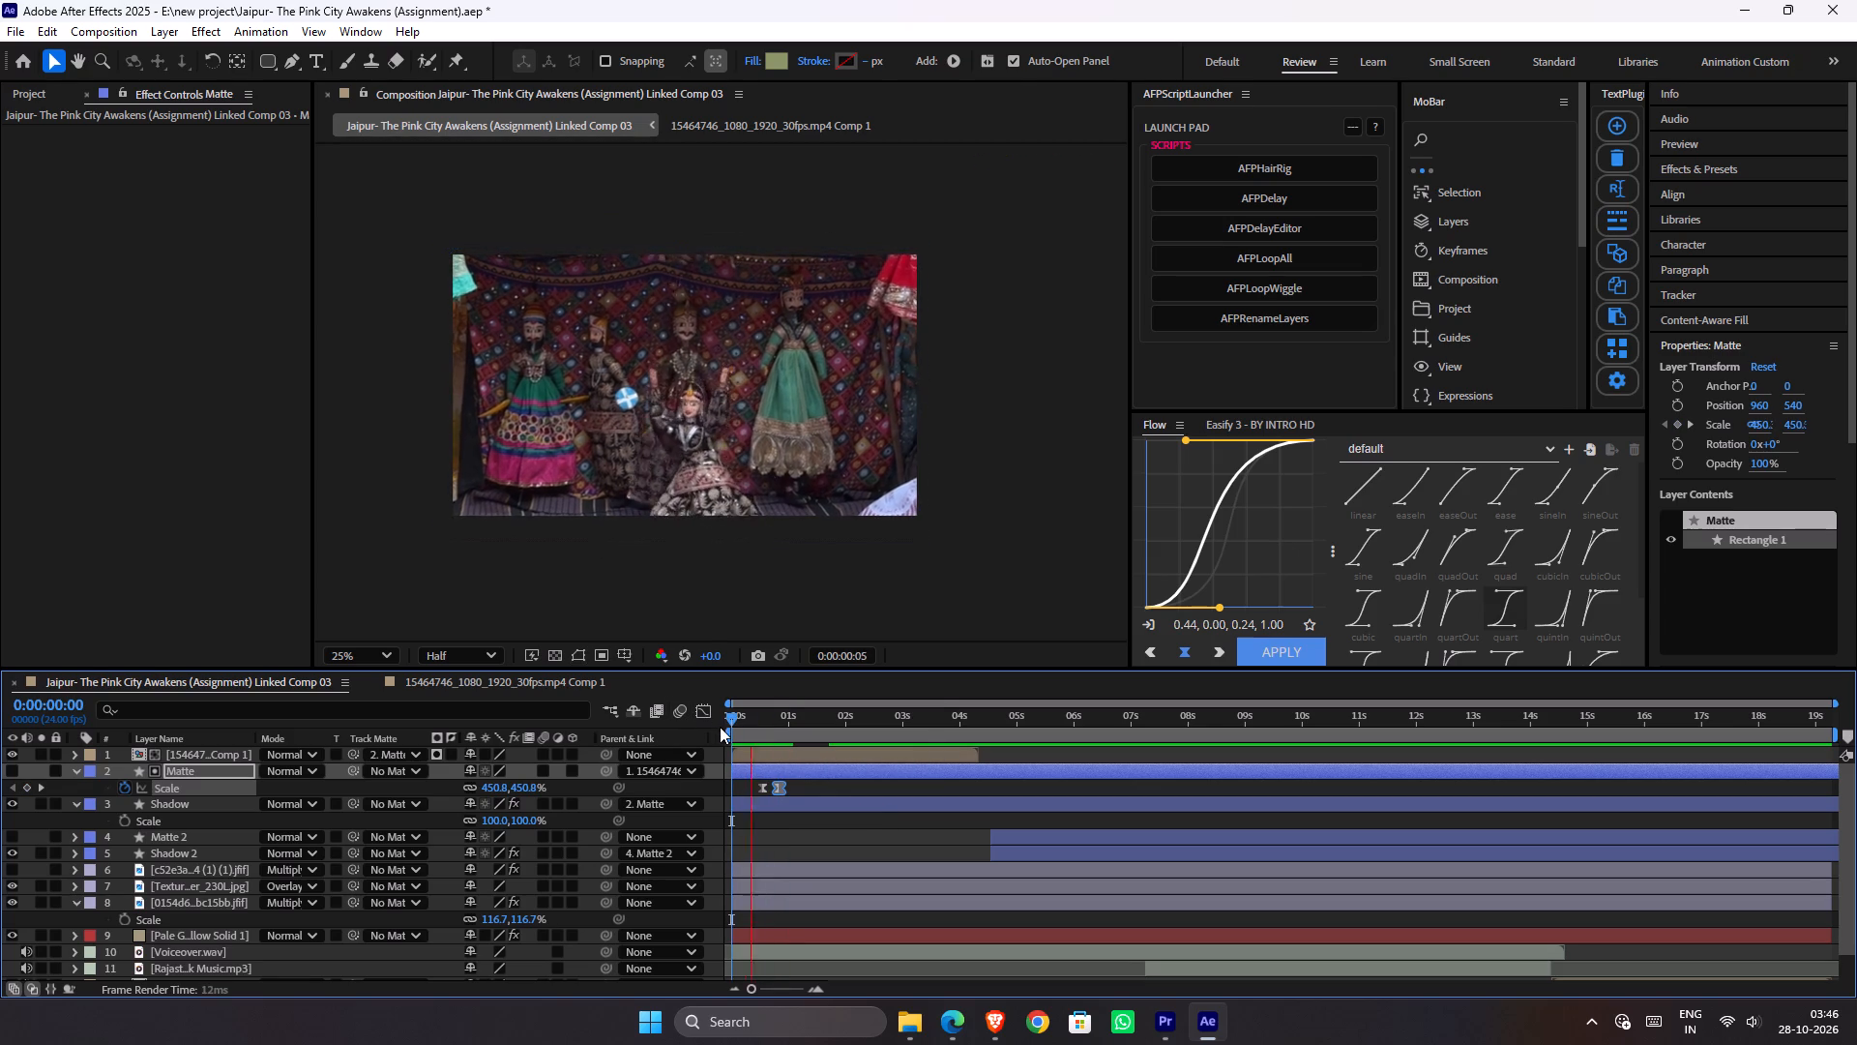
key(space)
key(space)
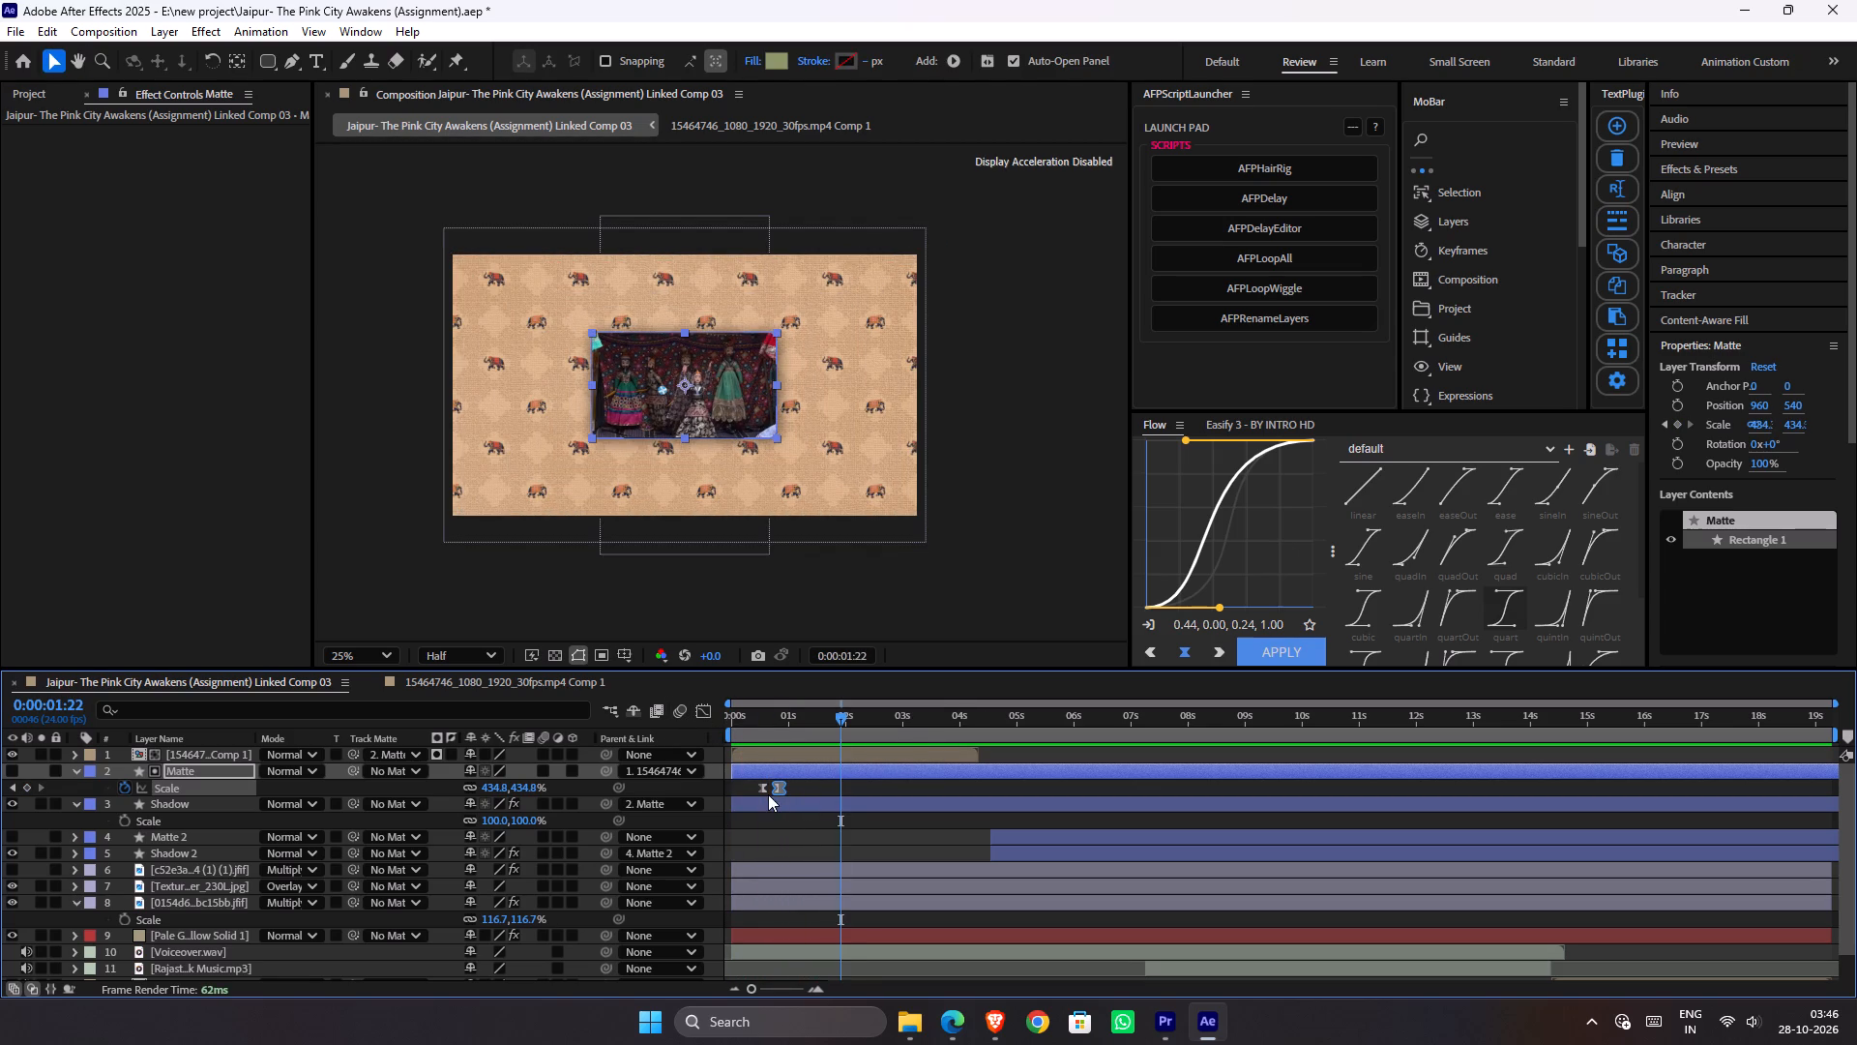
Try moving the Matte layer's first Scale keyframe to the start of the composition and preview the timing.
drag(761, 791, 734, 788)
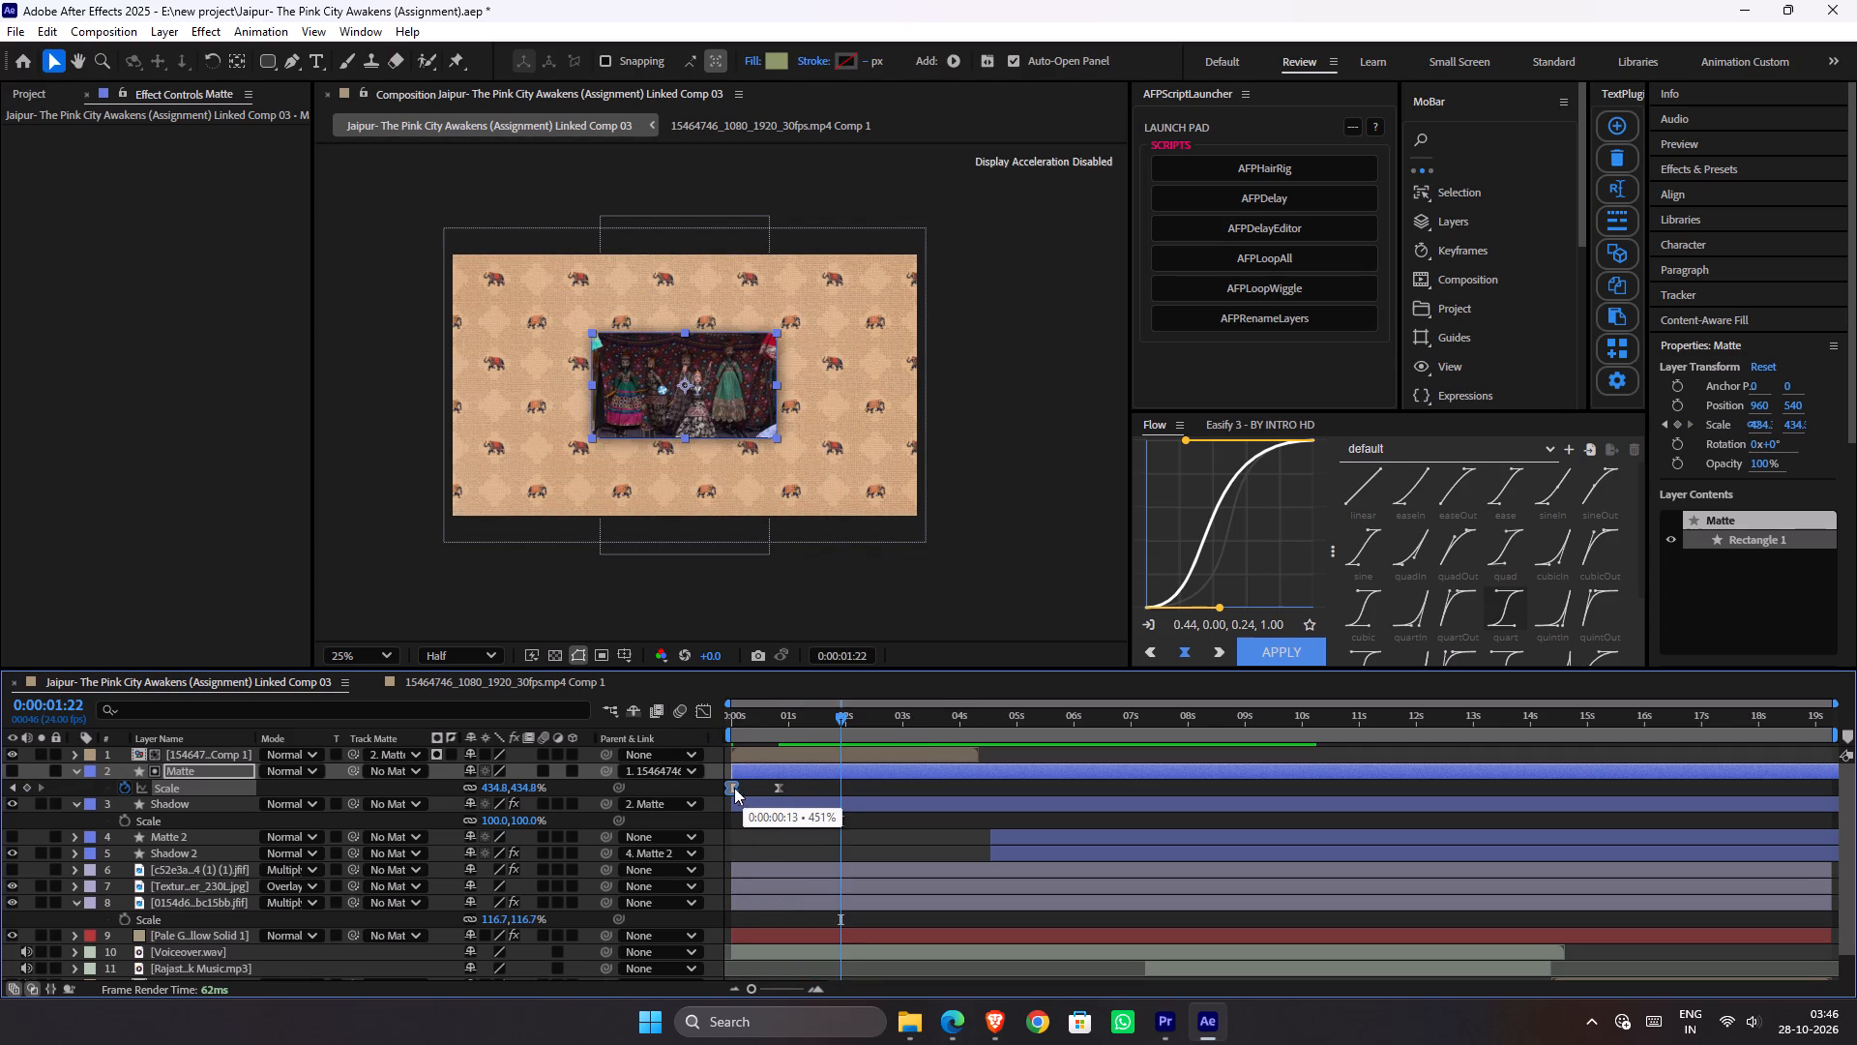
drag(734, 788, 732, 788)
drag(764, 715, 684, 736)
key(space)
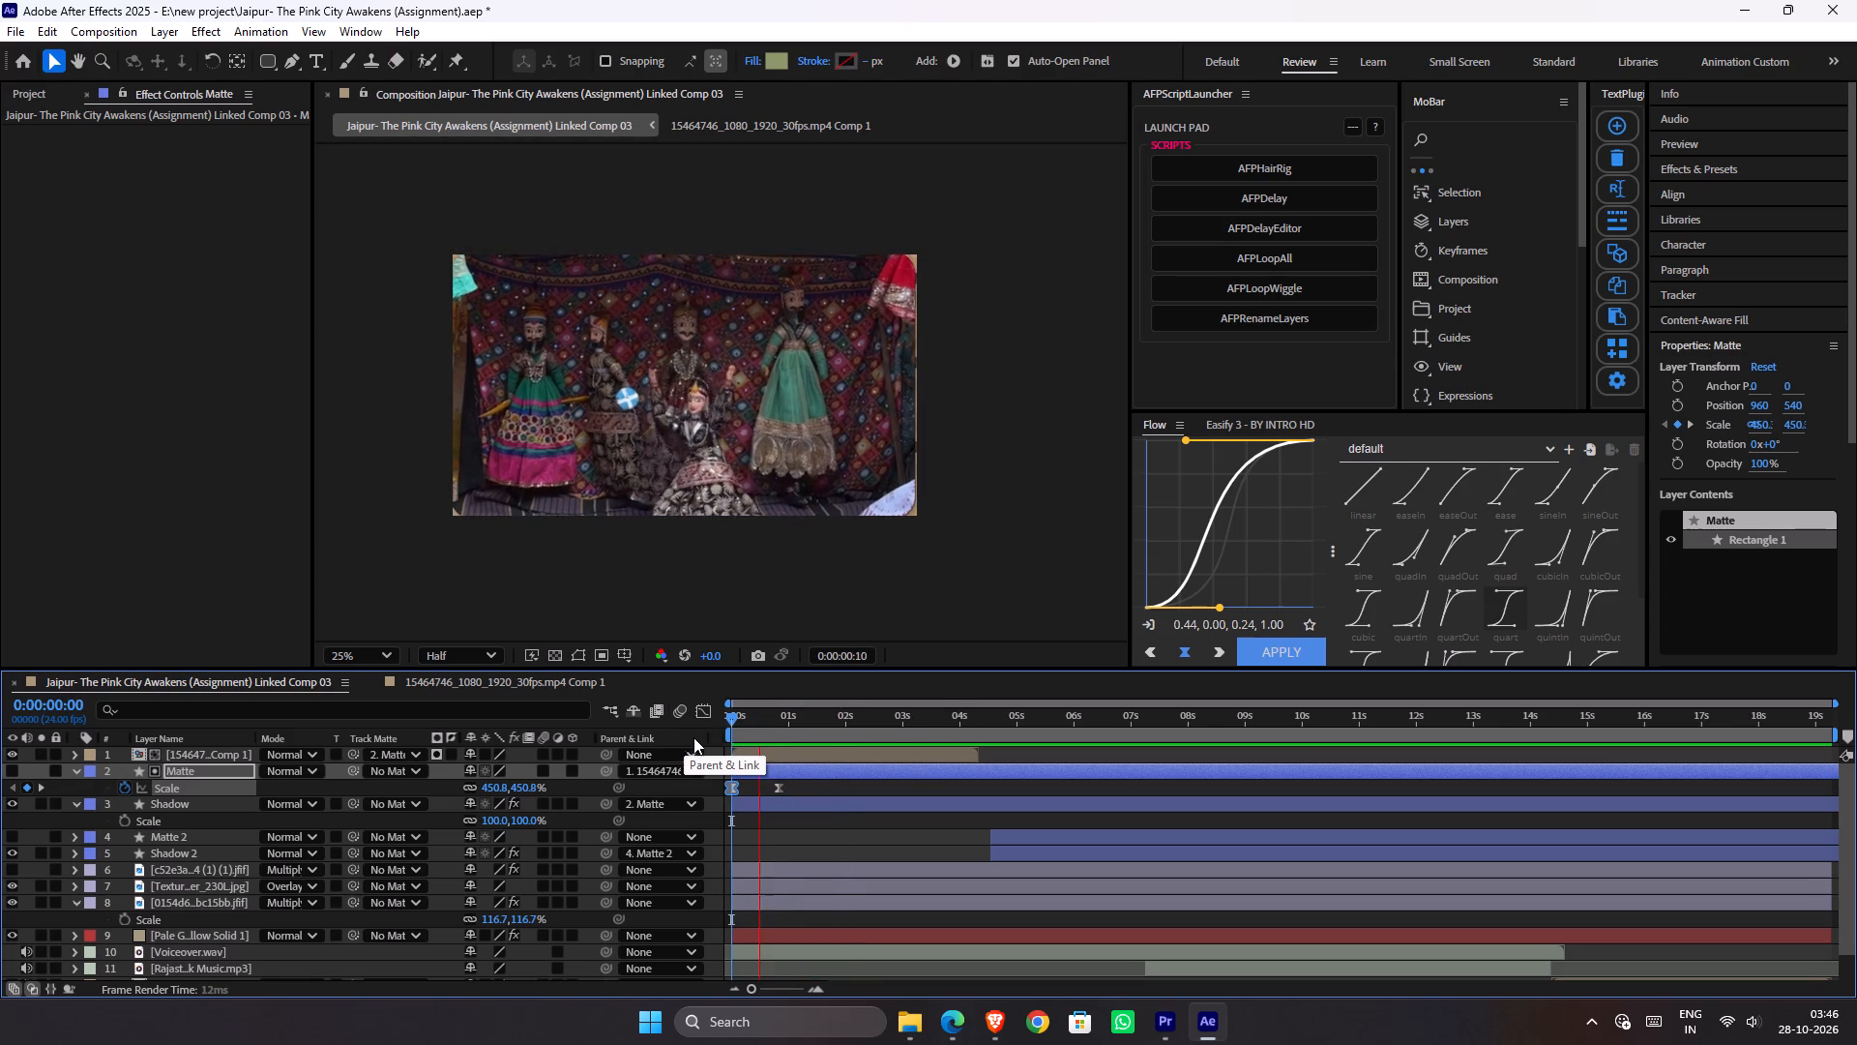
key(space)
Place the Matte layer's first Scale keyframe at 0:00:00:06 and preview the animation from the start.
drag(733, 789, 748, 794)
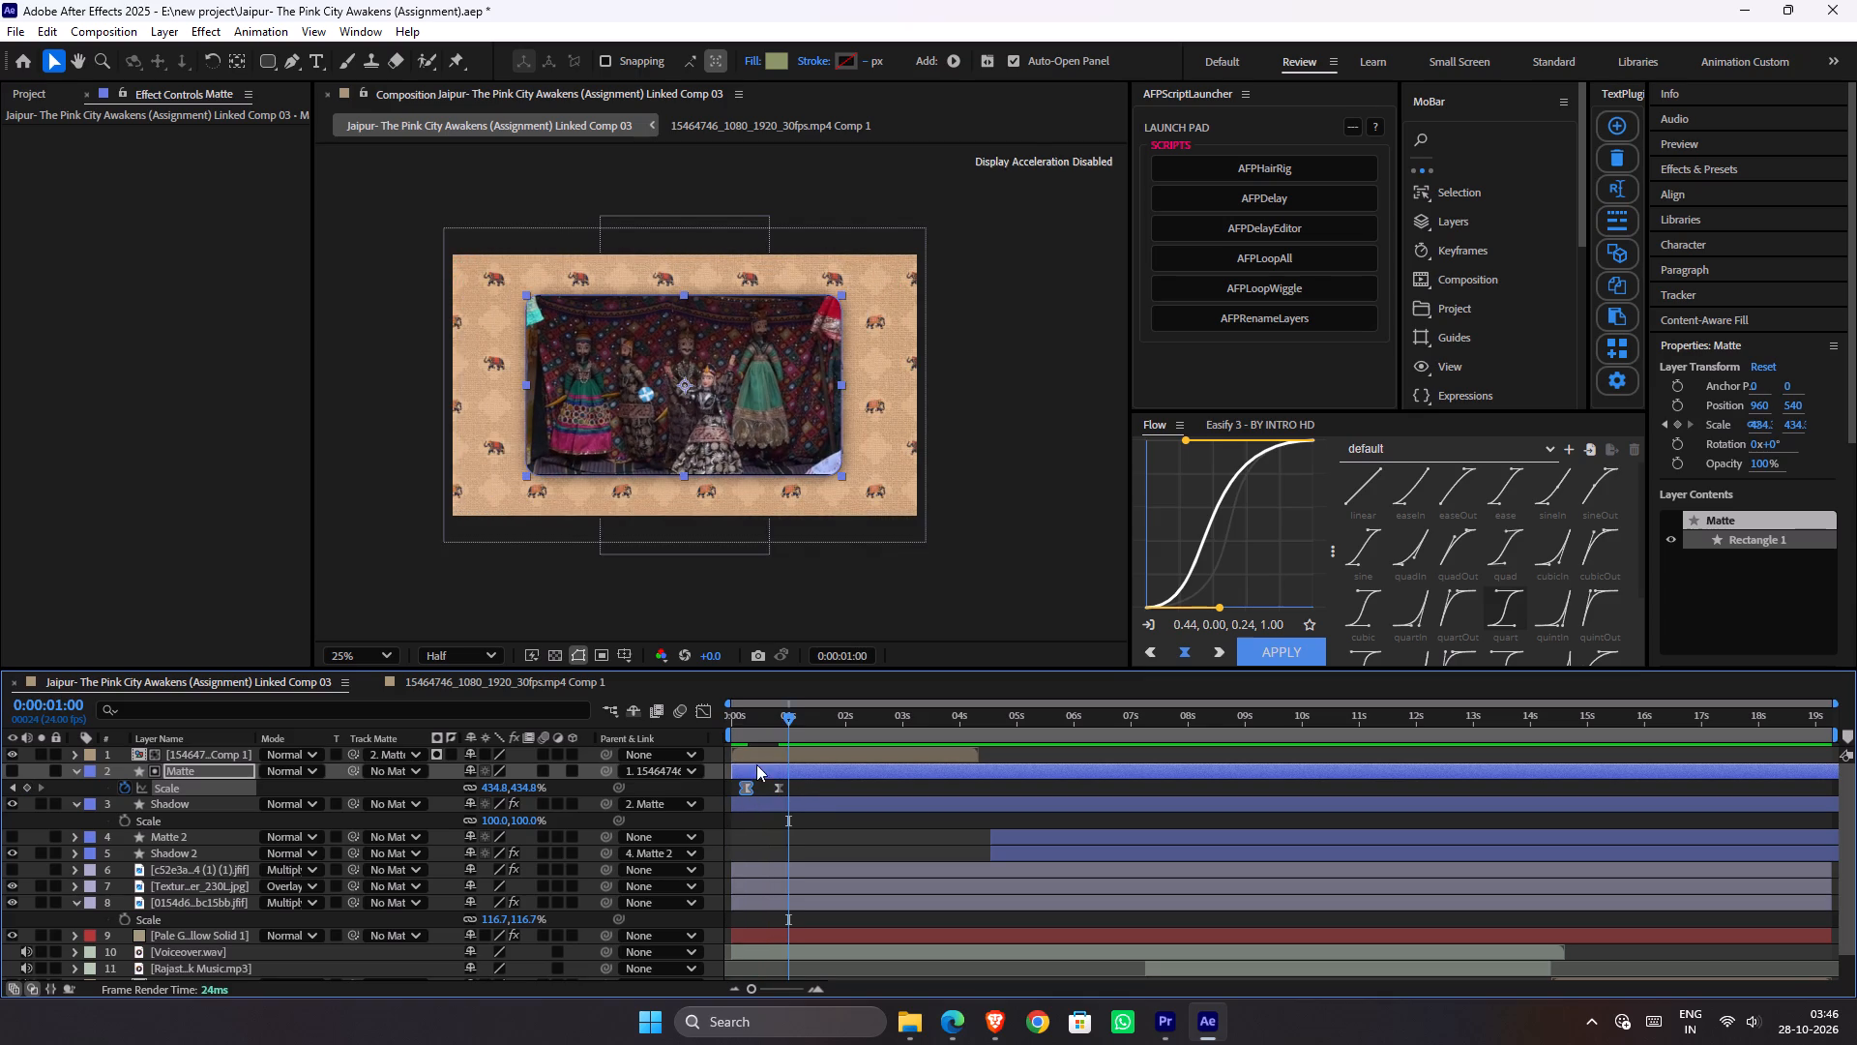
drag(763, 715, 668, 731)
key(space)
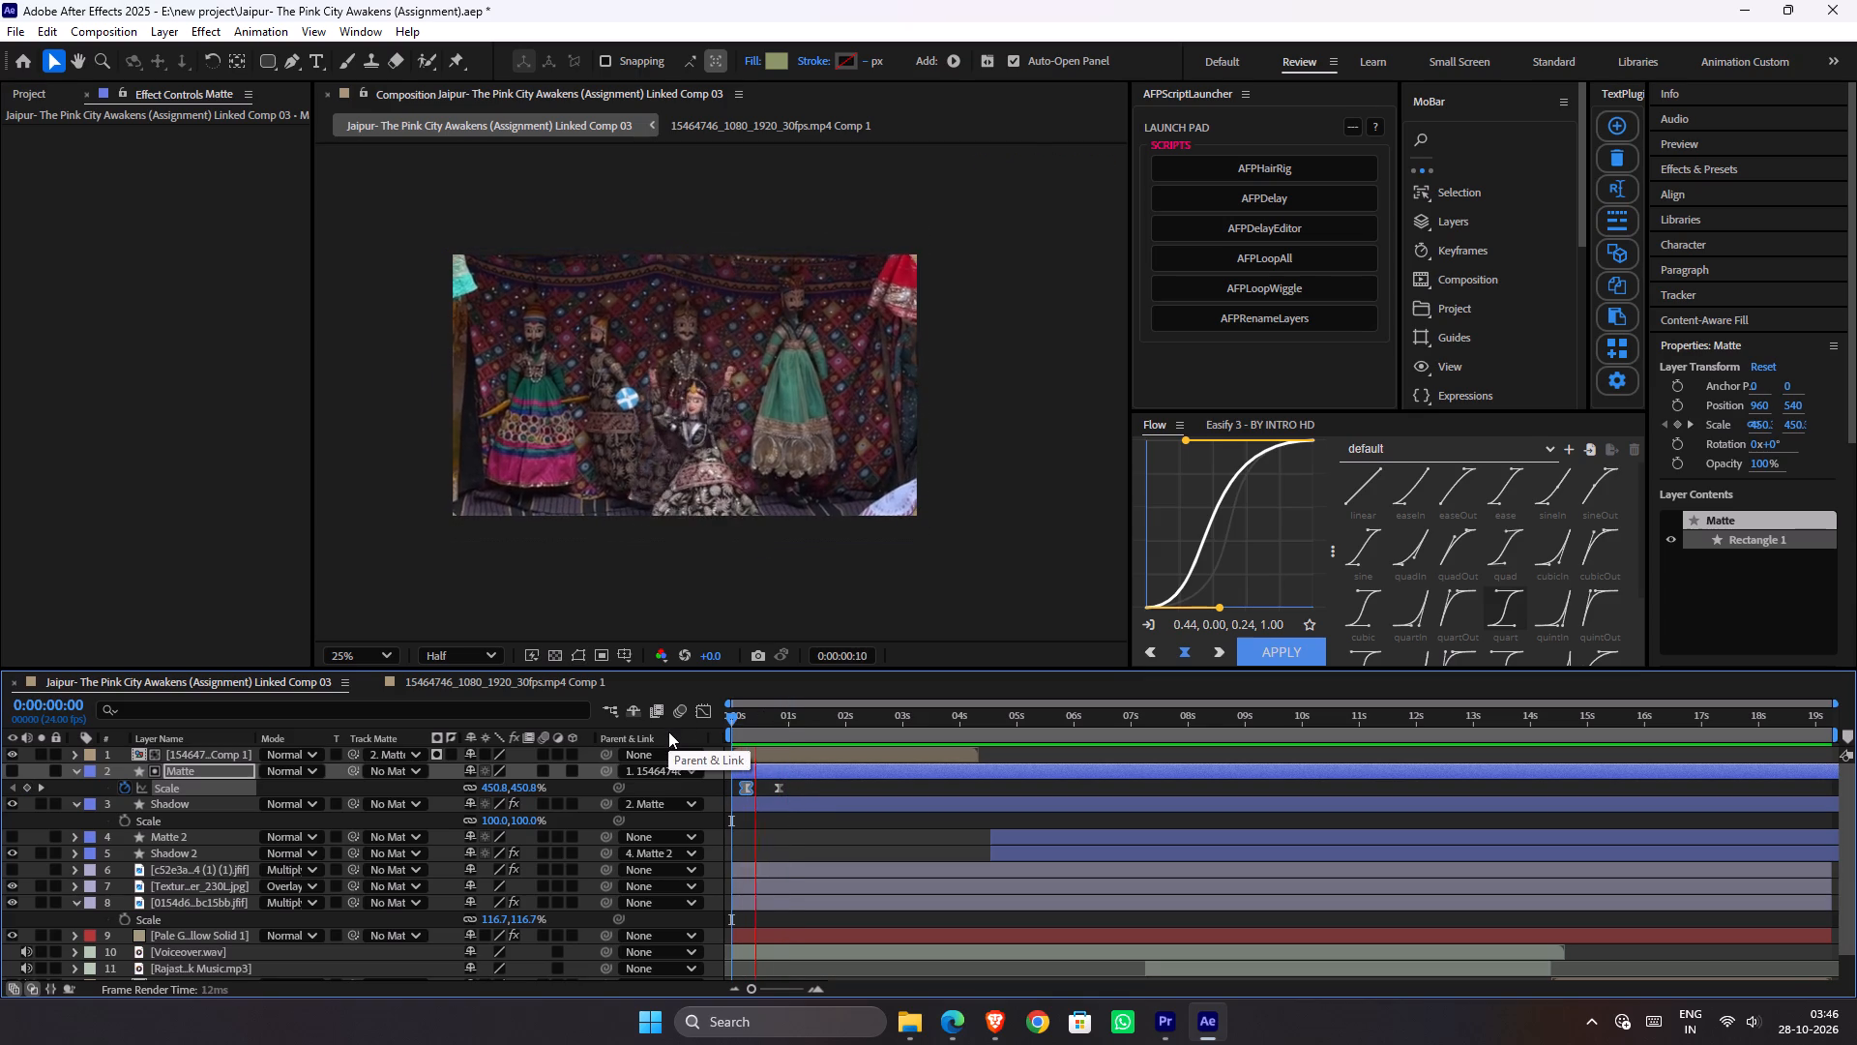
key(space)
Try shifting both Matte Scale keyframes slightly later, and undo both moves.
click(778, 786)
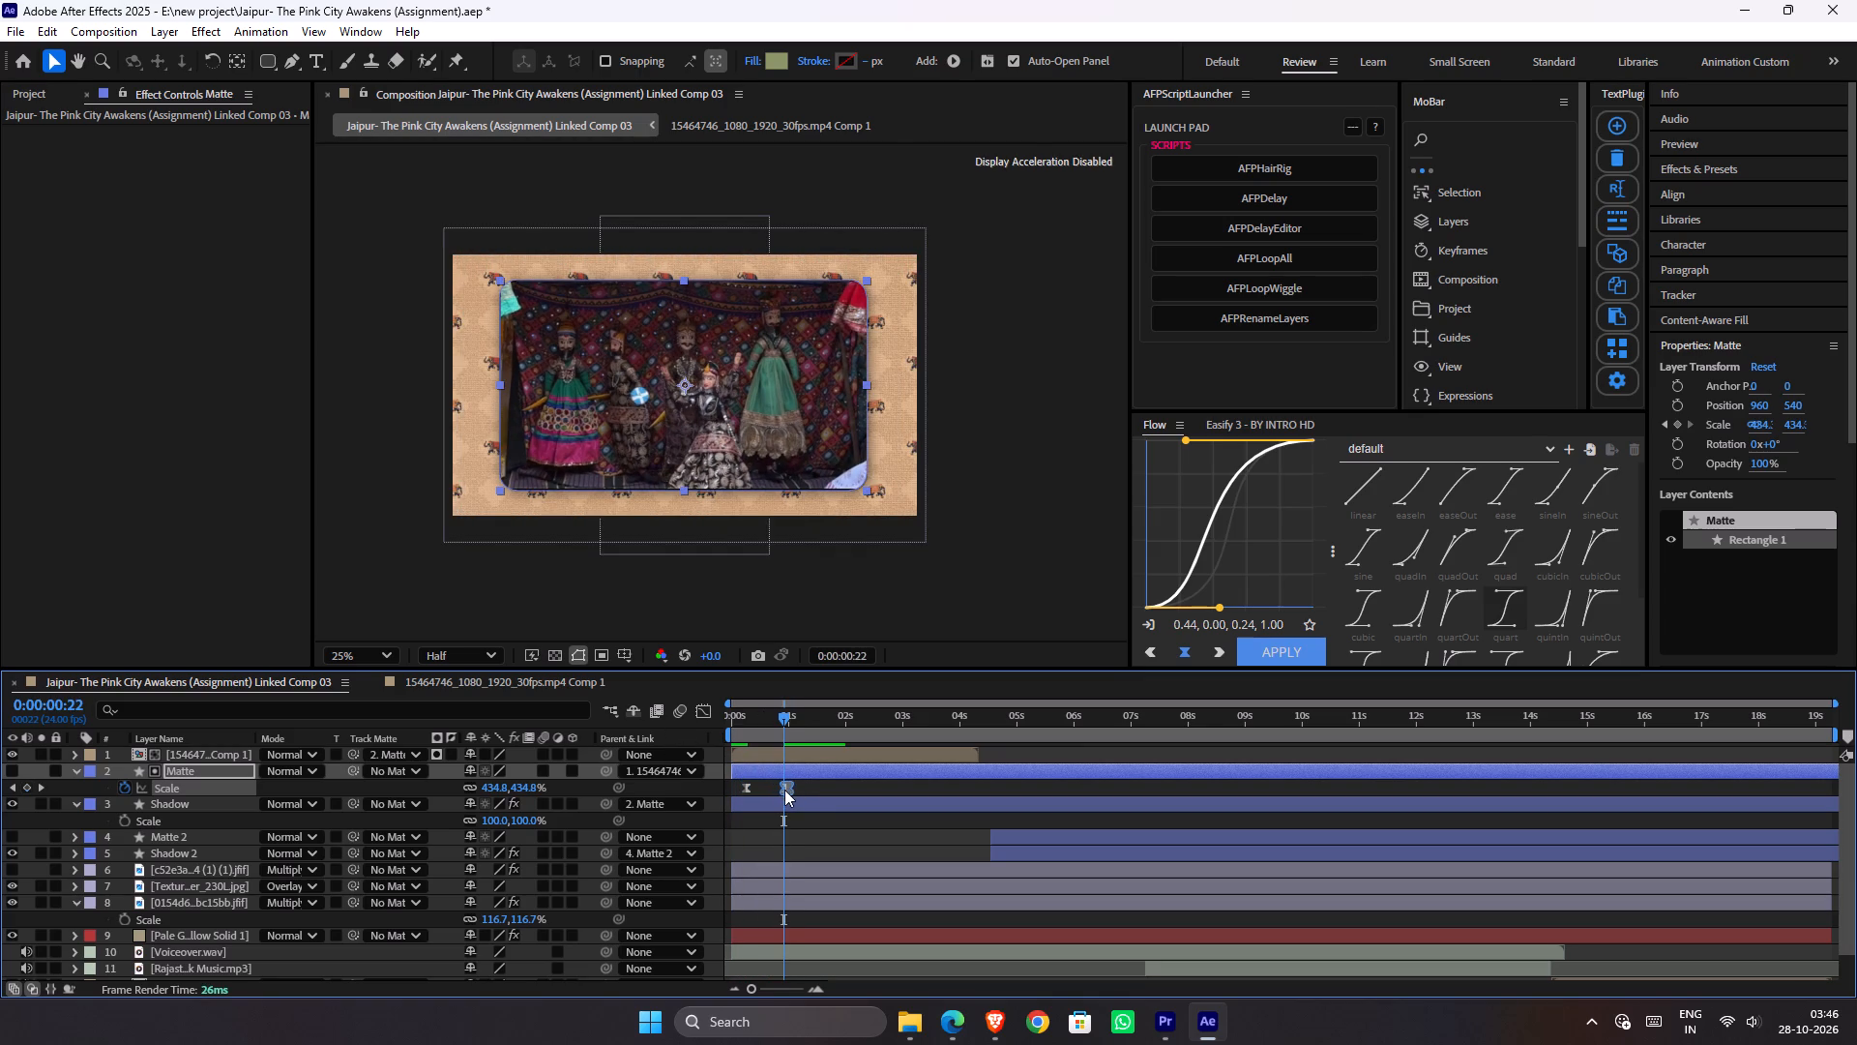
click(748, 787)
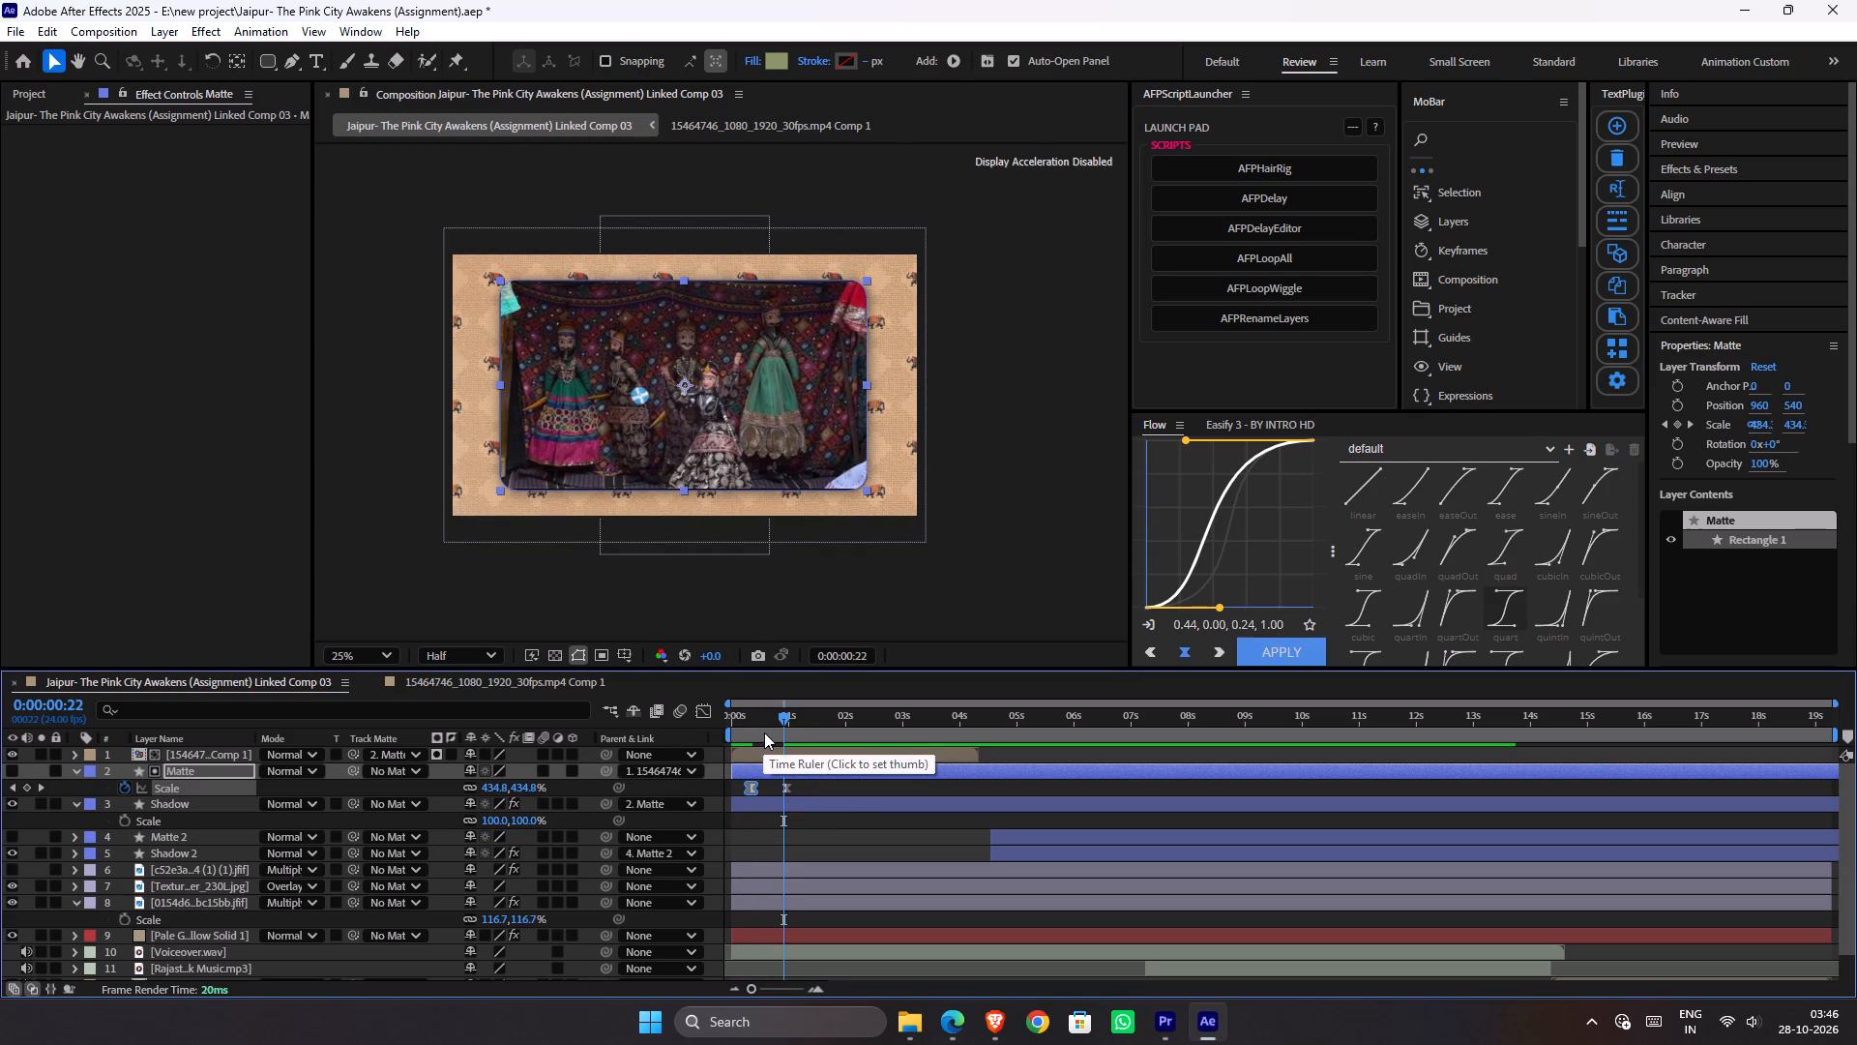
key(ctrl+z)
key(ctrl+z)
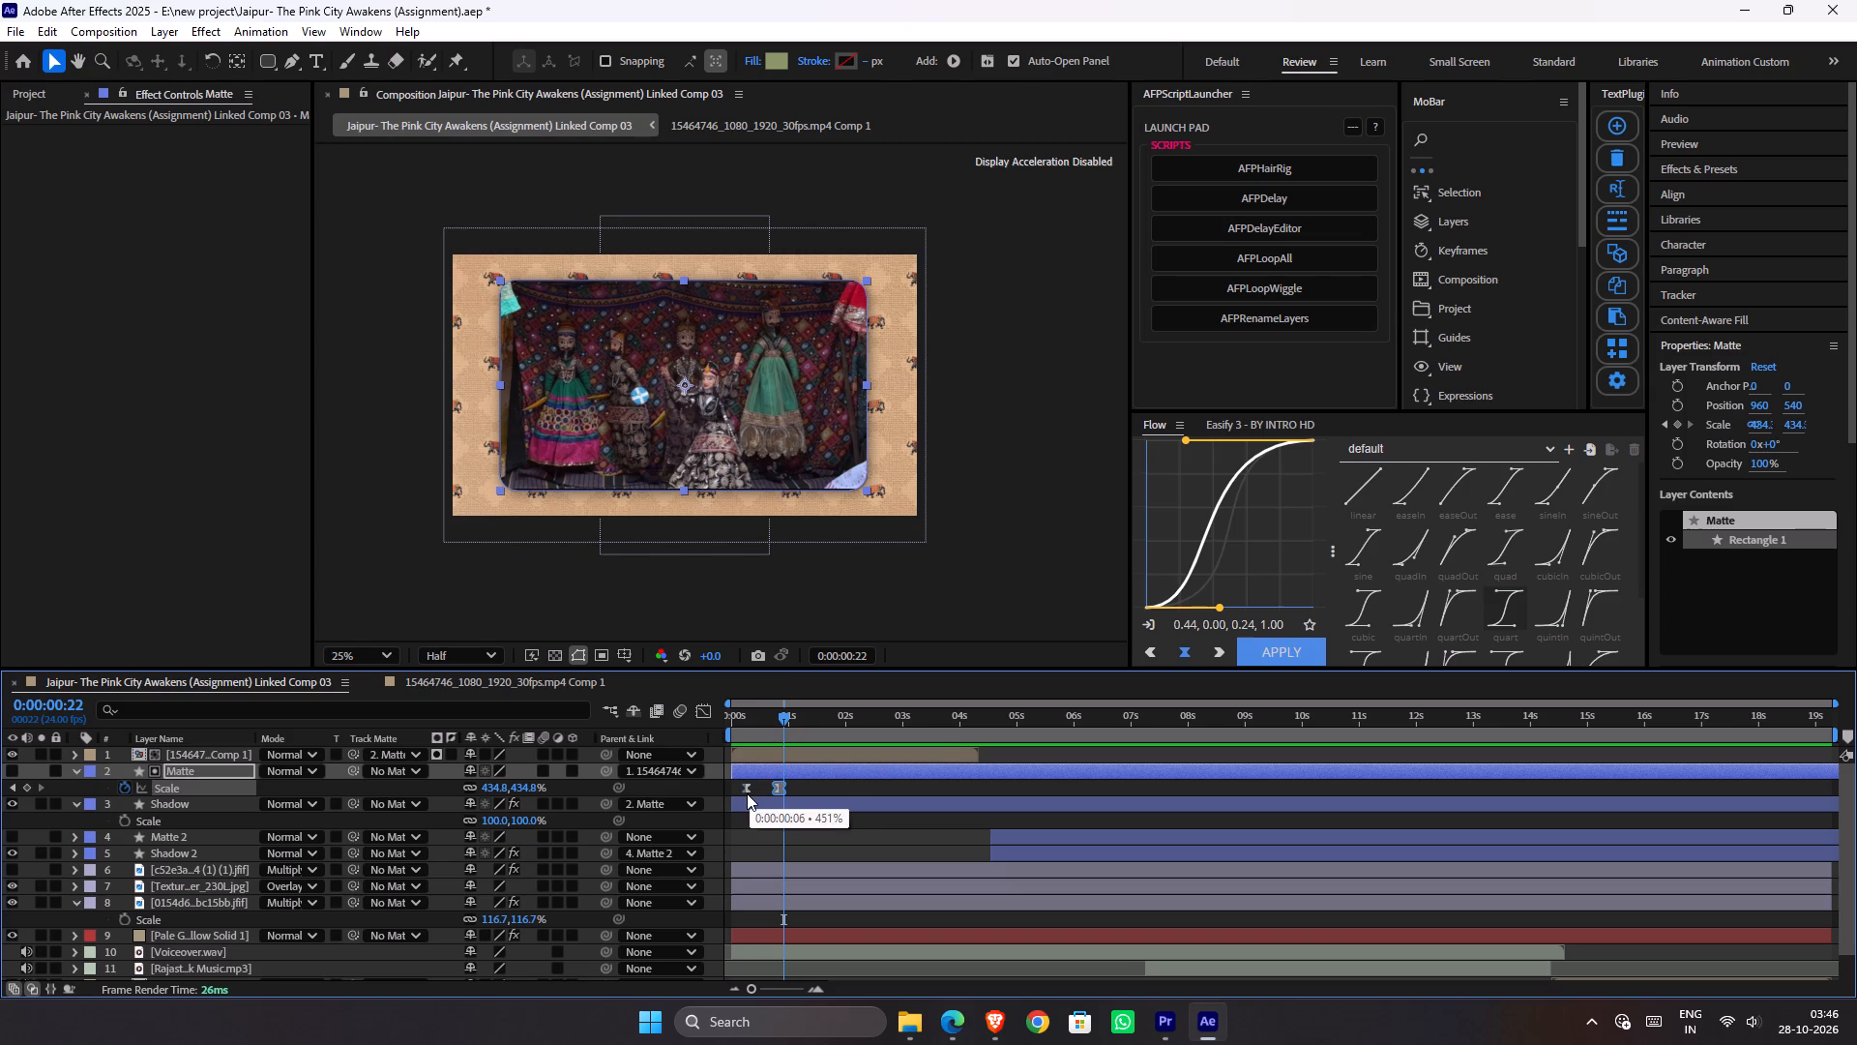
Preview the Matte layer's scale animation from the start of the composition and save the project.
click(747, 793)
drag(761, 719, 667, 746)
key(space)
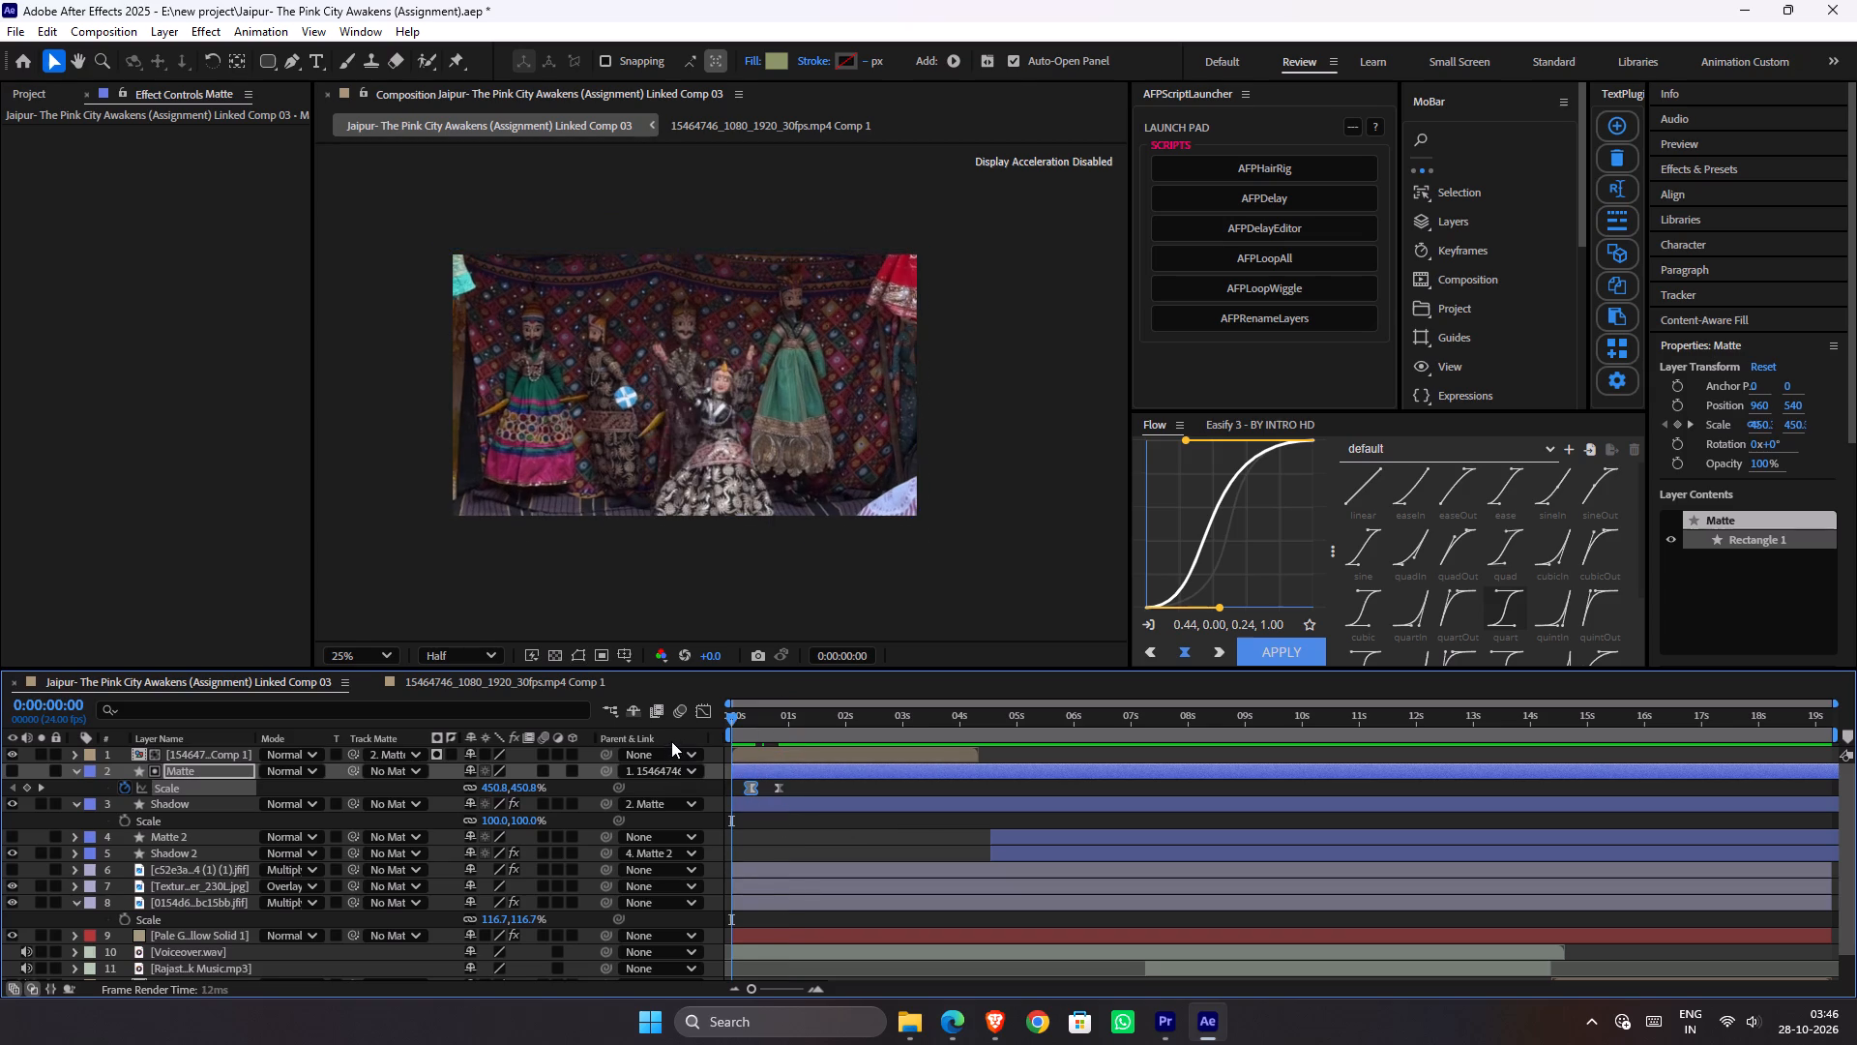
key(space)
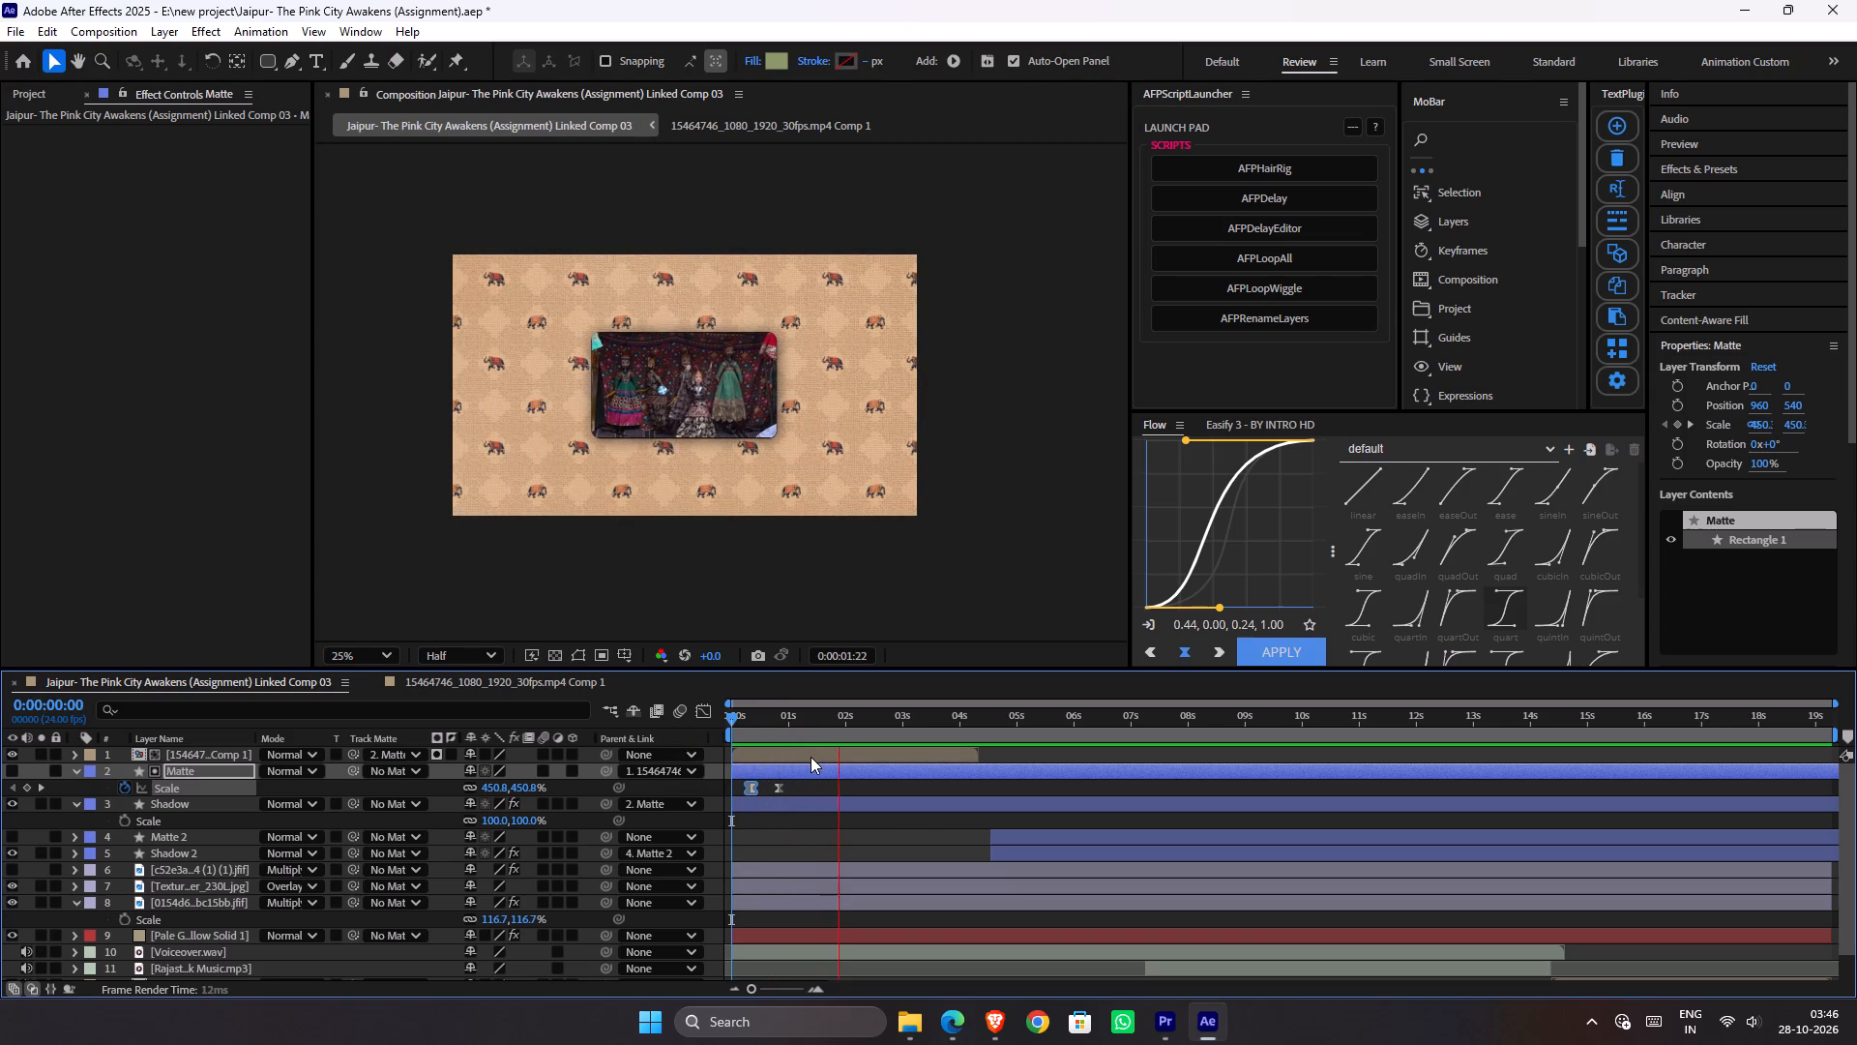
key(space)
key(ctrl+s)
Switch to Microsoft Edge and download the Pexels close-up video of hands painting a clay pot in Full HD 1920x1080.
key(alt+Tab)
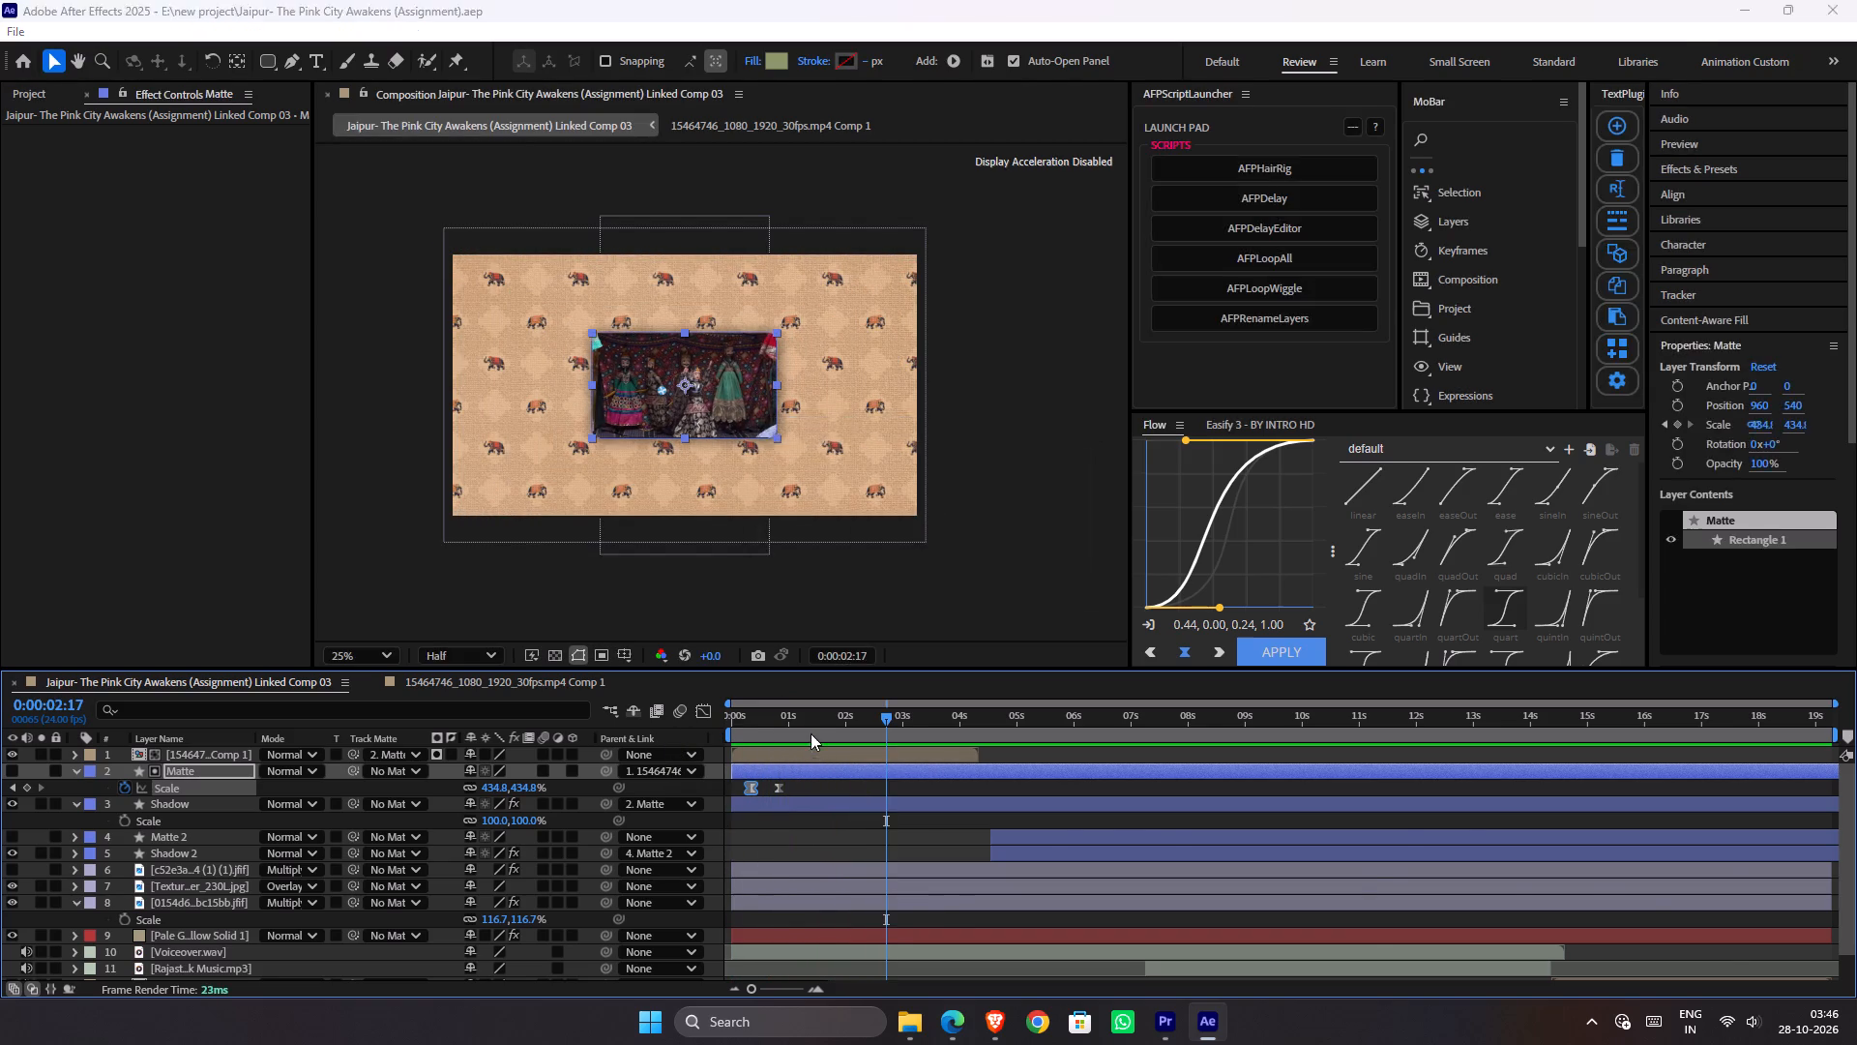
scroll(1162, 526, down, 1)
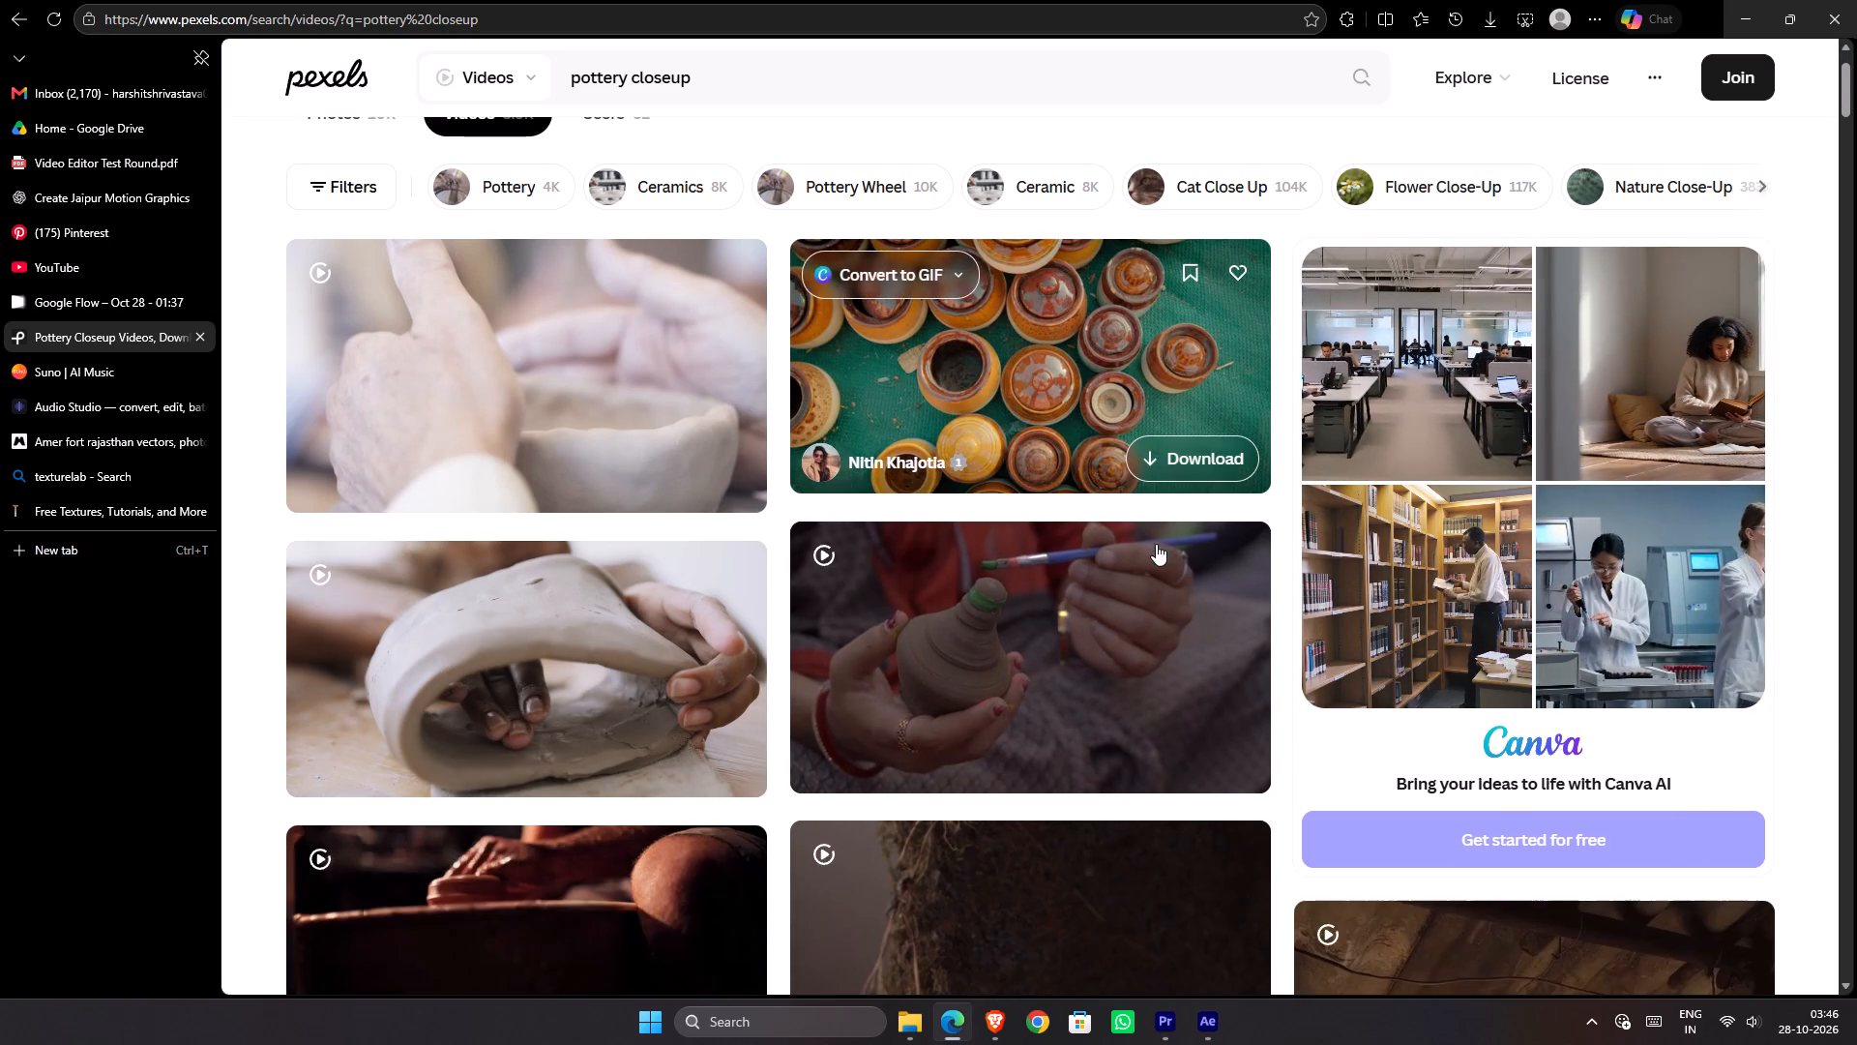
scroll(1114, 519, down, 2)
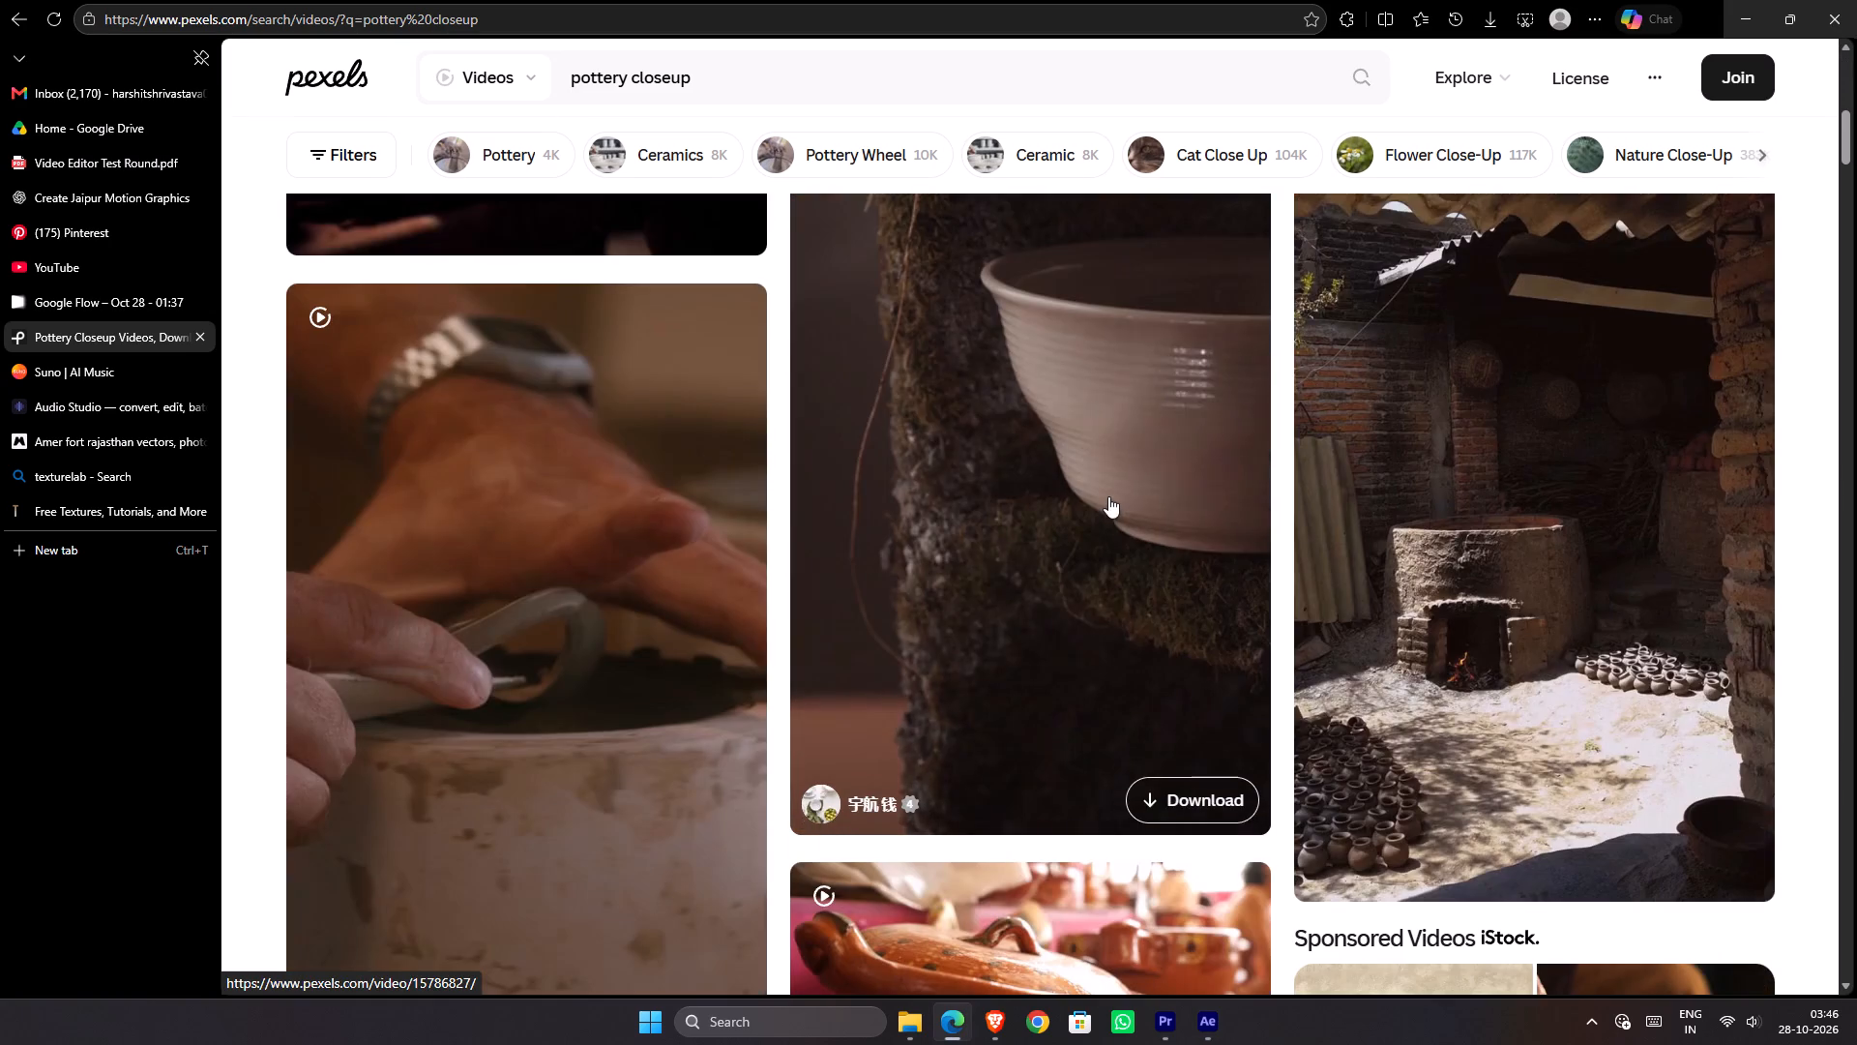
scroll(1108, 496, down, 2)
scroll(1114, 484, up, 2)
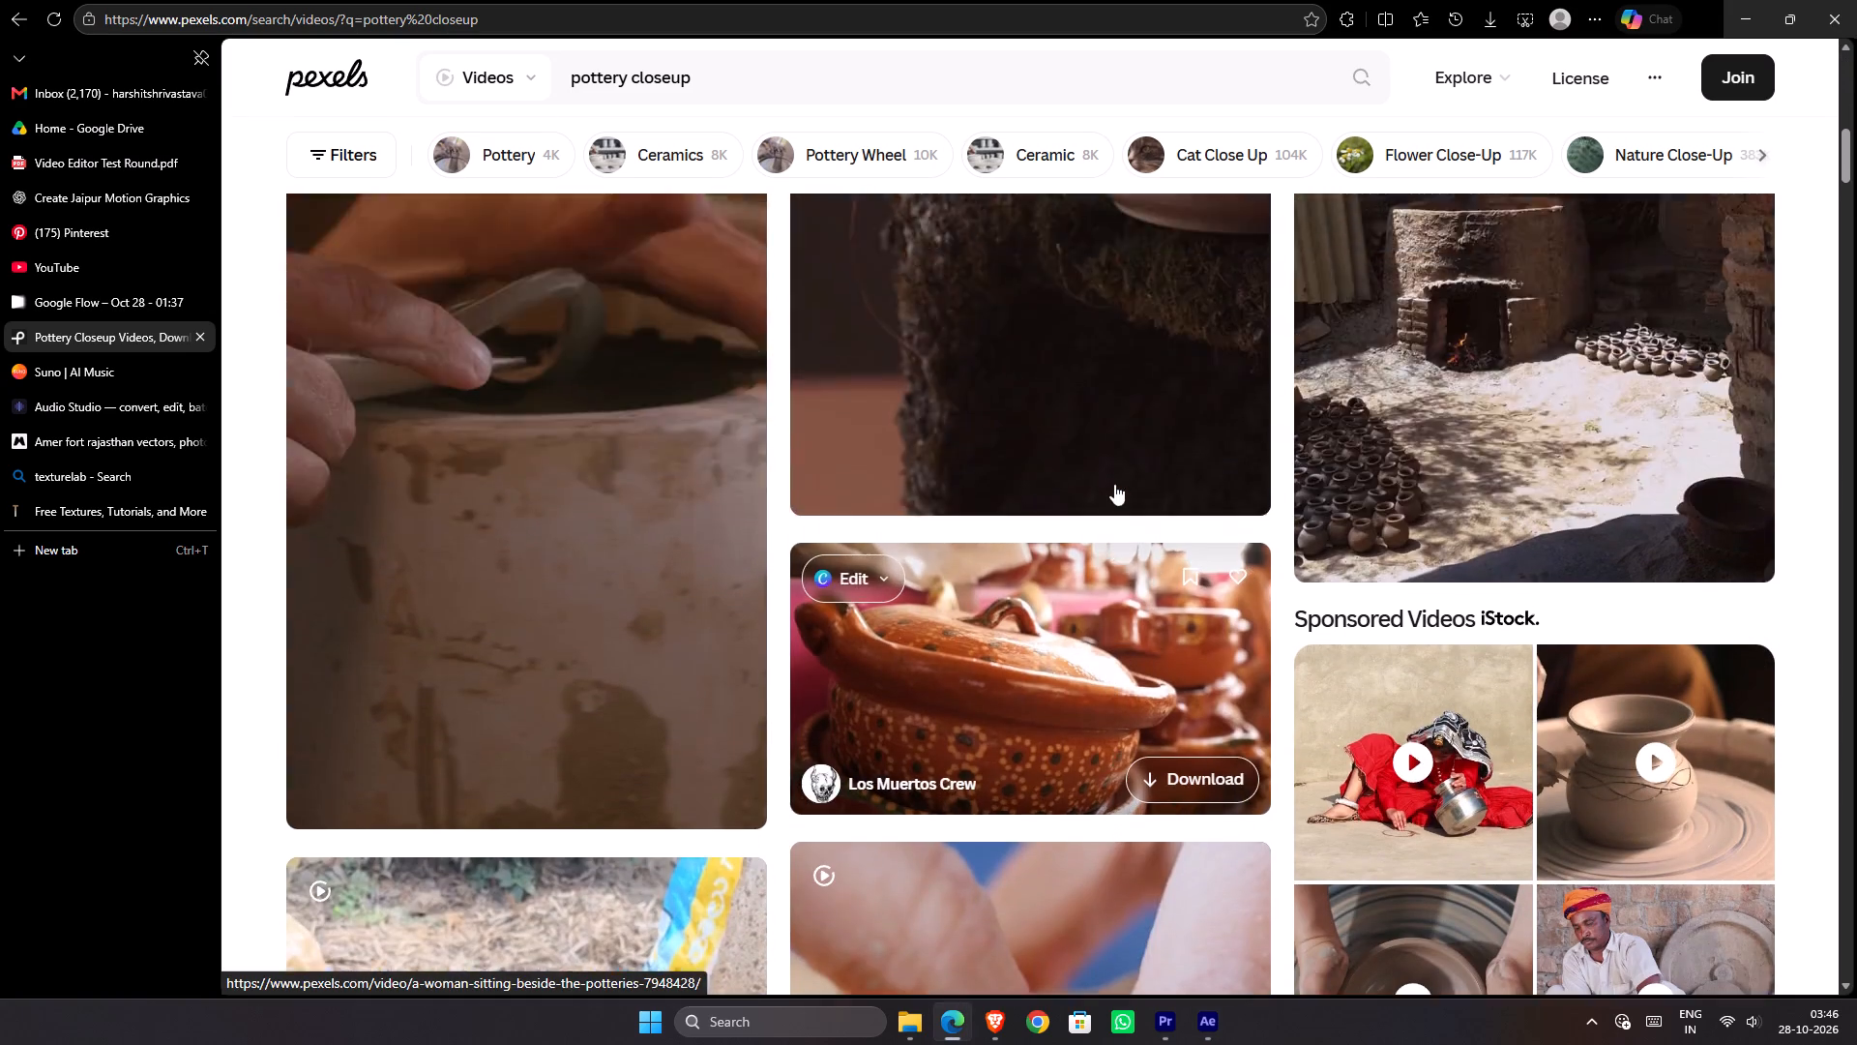
scroll(1114, 484, up, 3)
click(1157, 723)
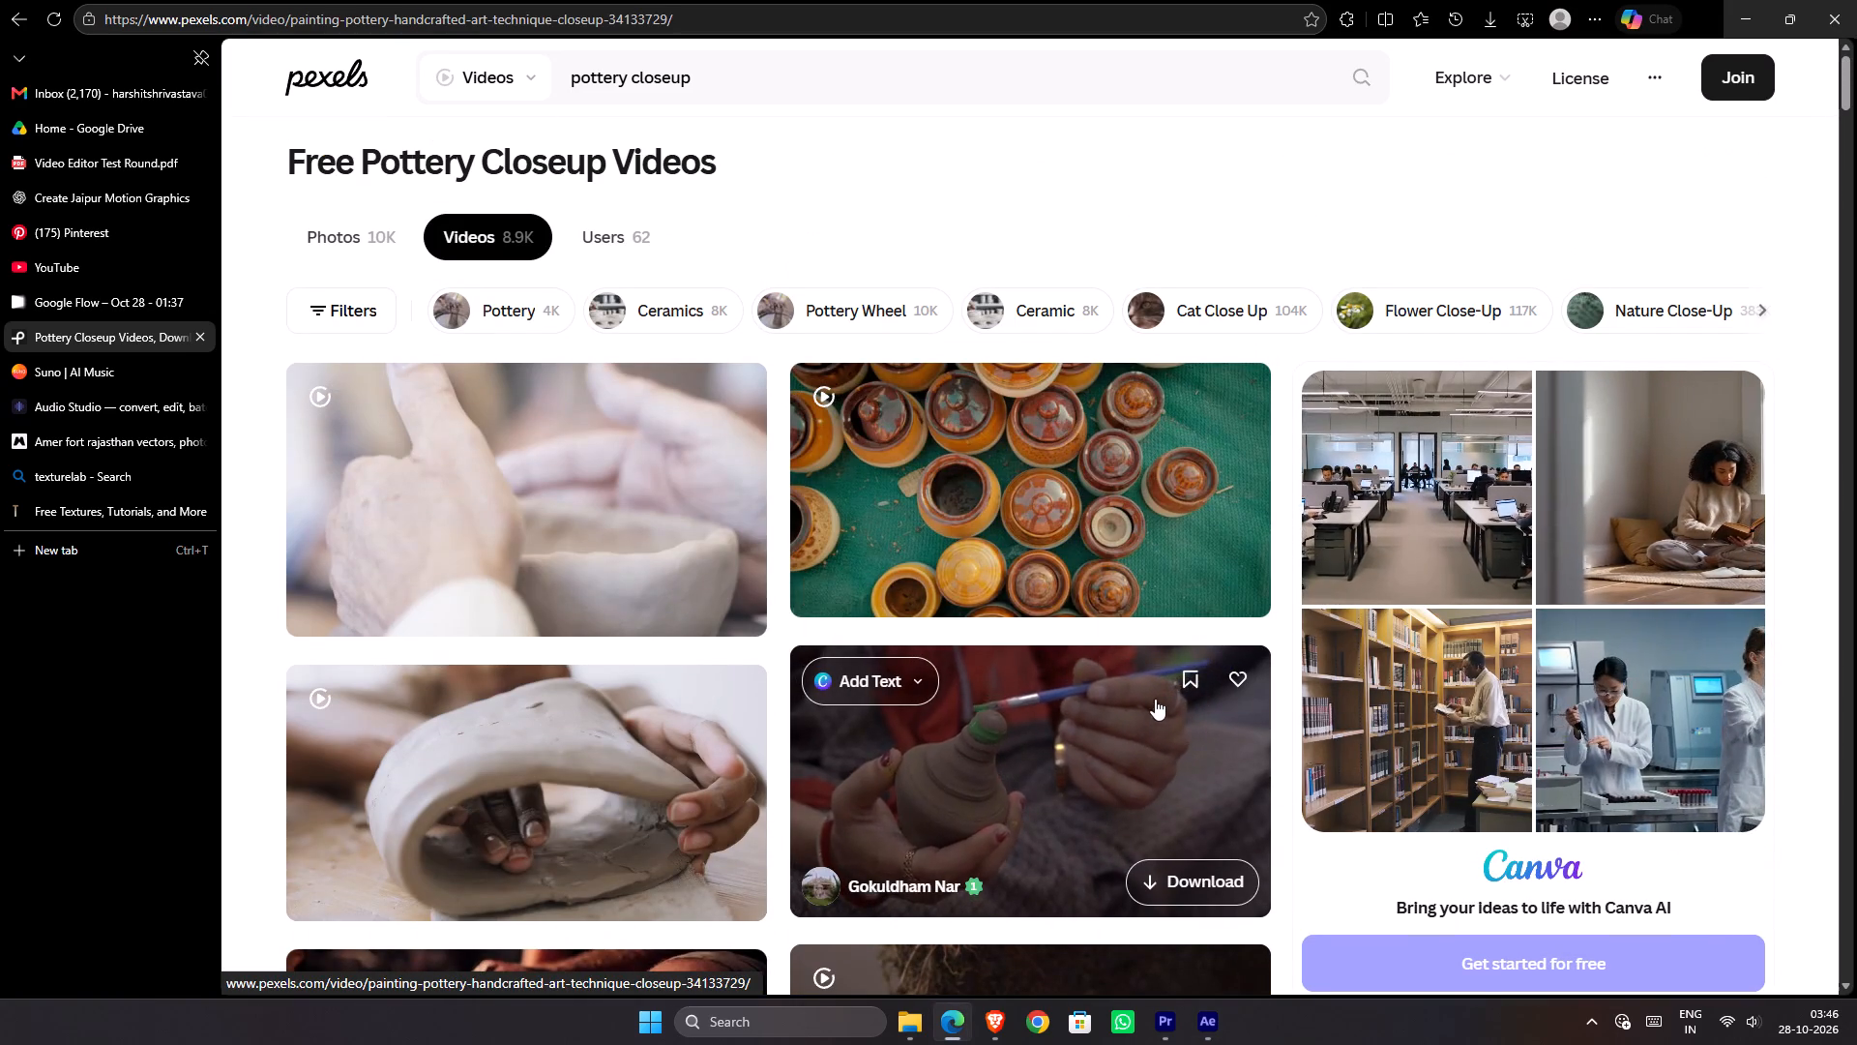
click(1483, 0)
click(1490, 15)
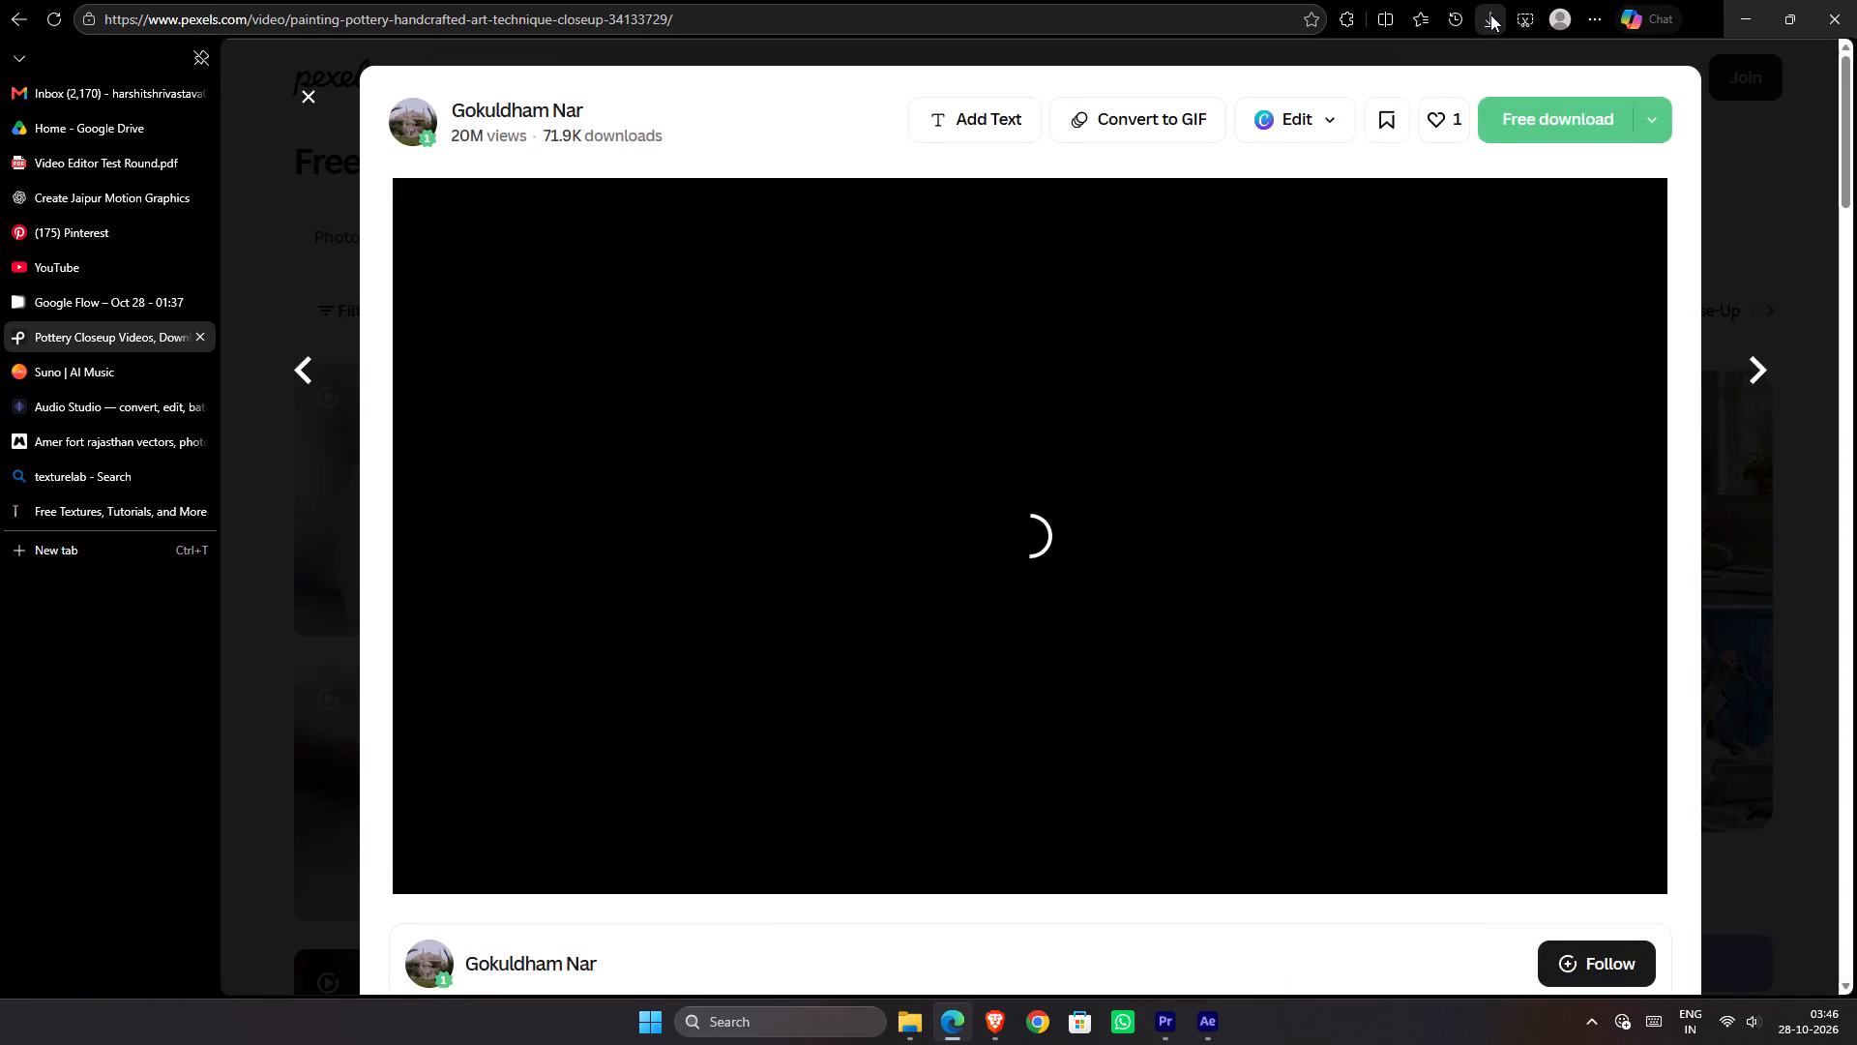
click(1490, 15)
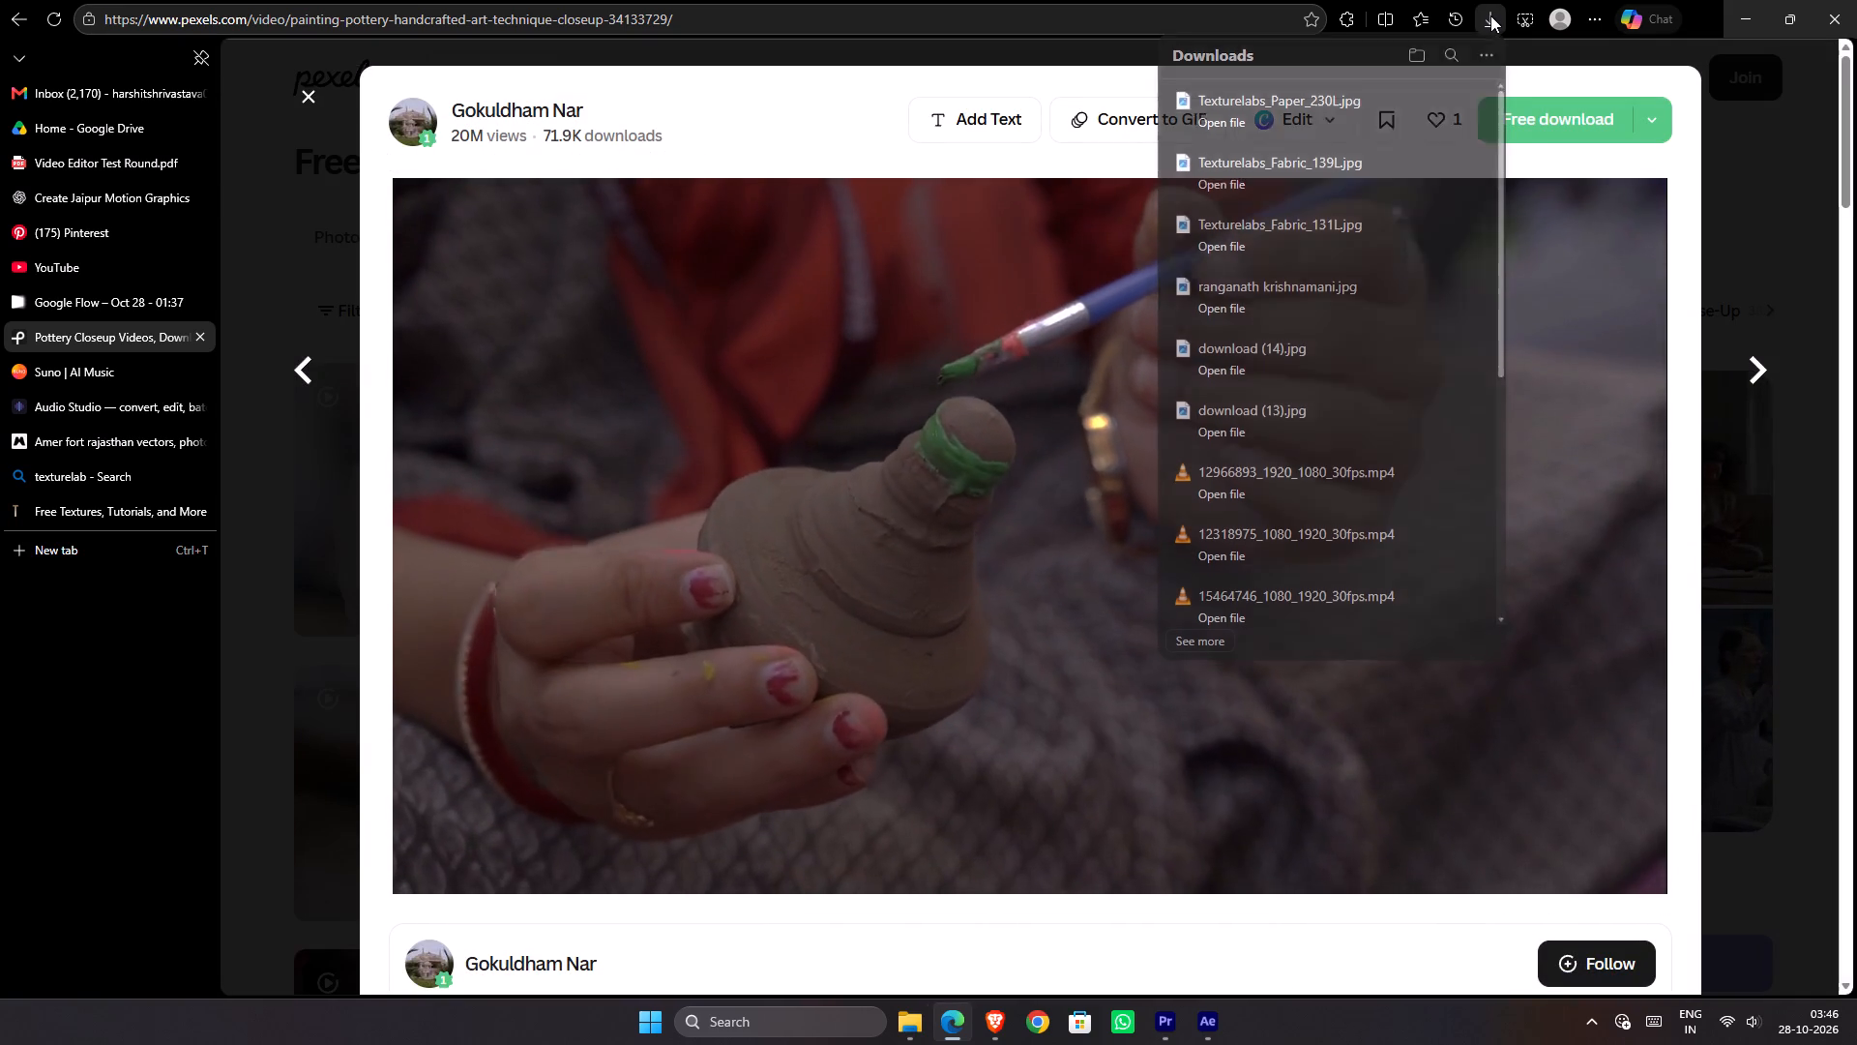
click(1636, 126)
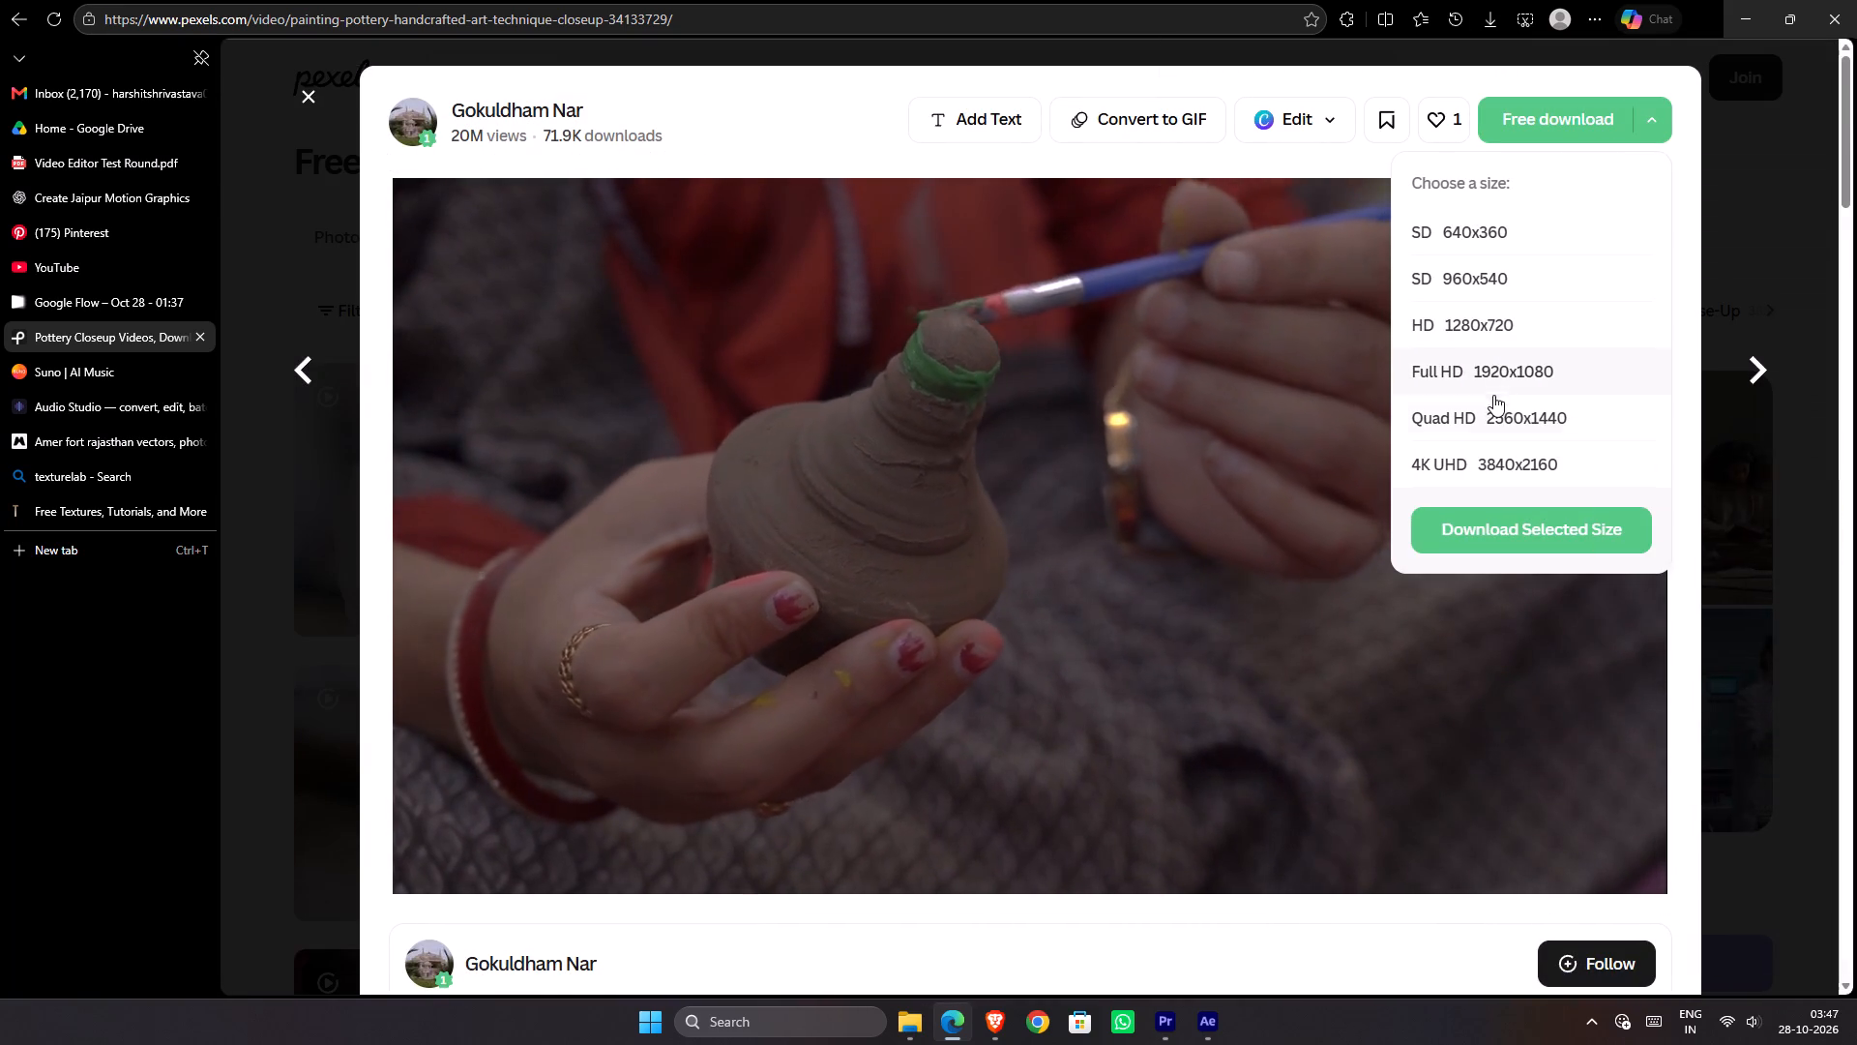
click(1497, 373)
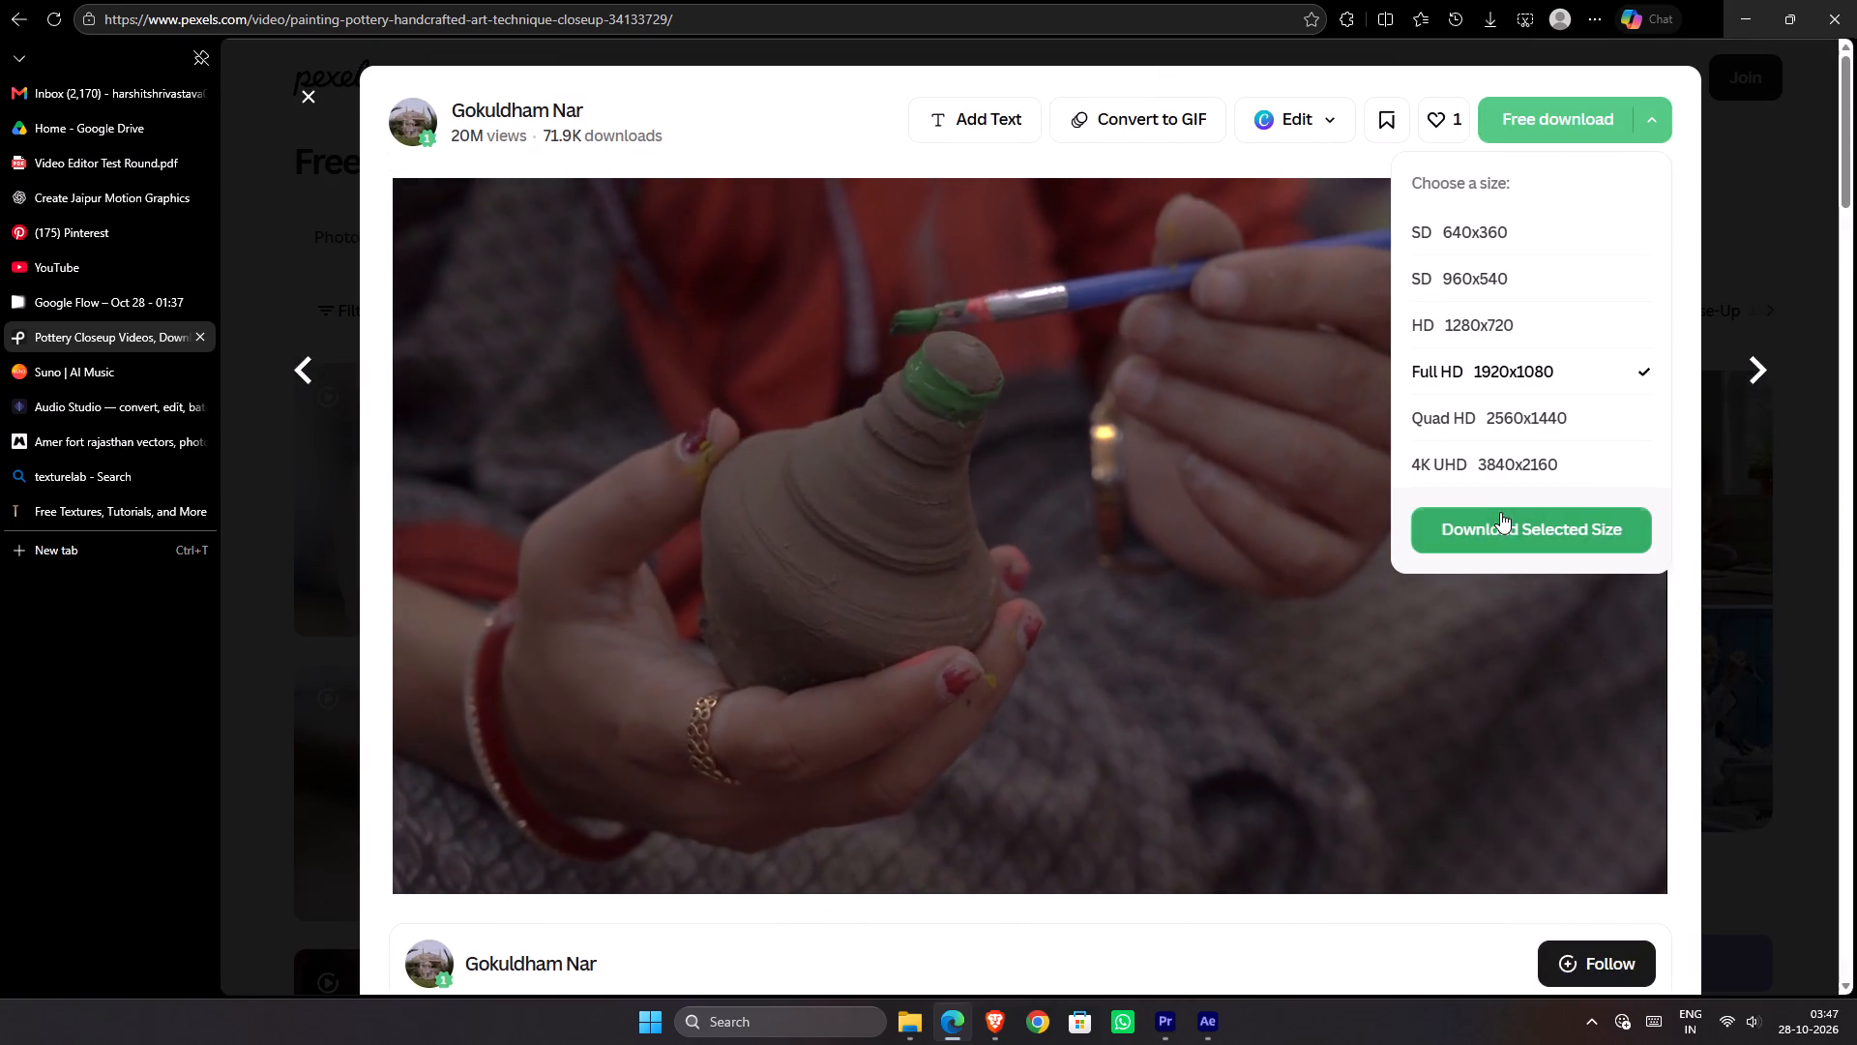
click(1500, 513)
click(1782, 542)
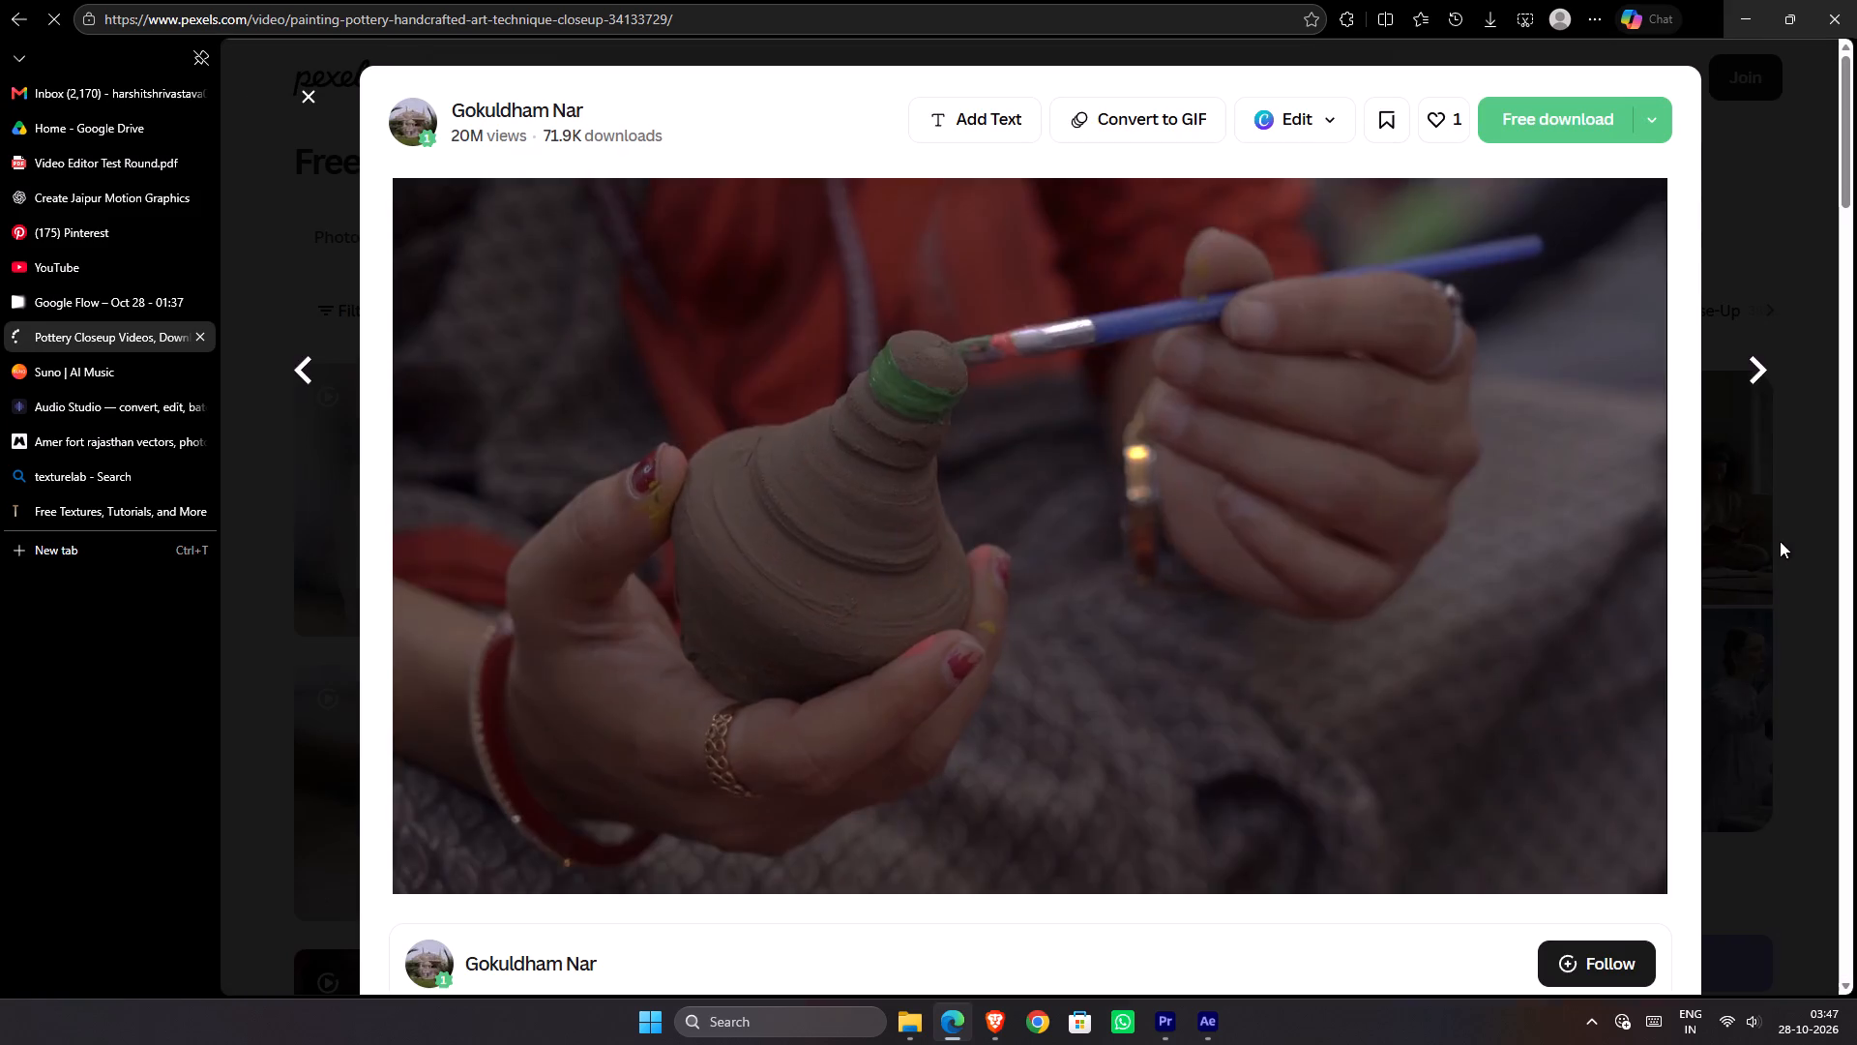
click(1779, 202)
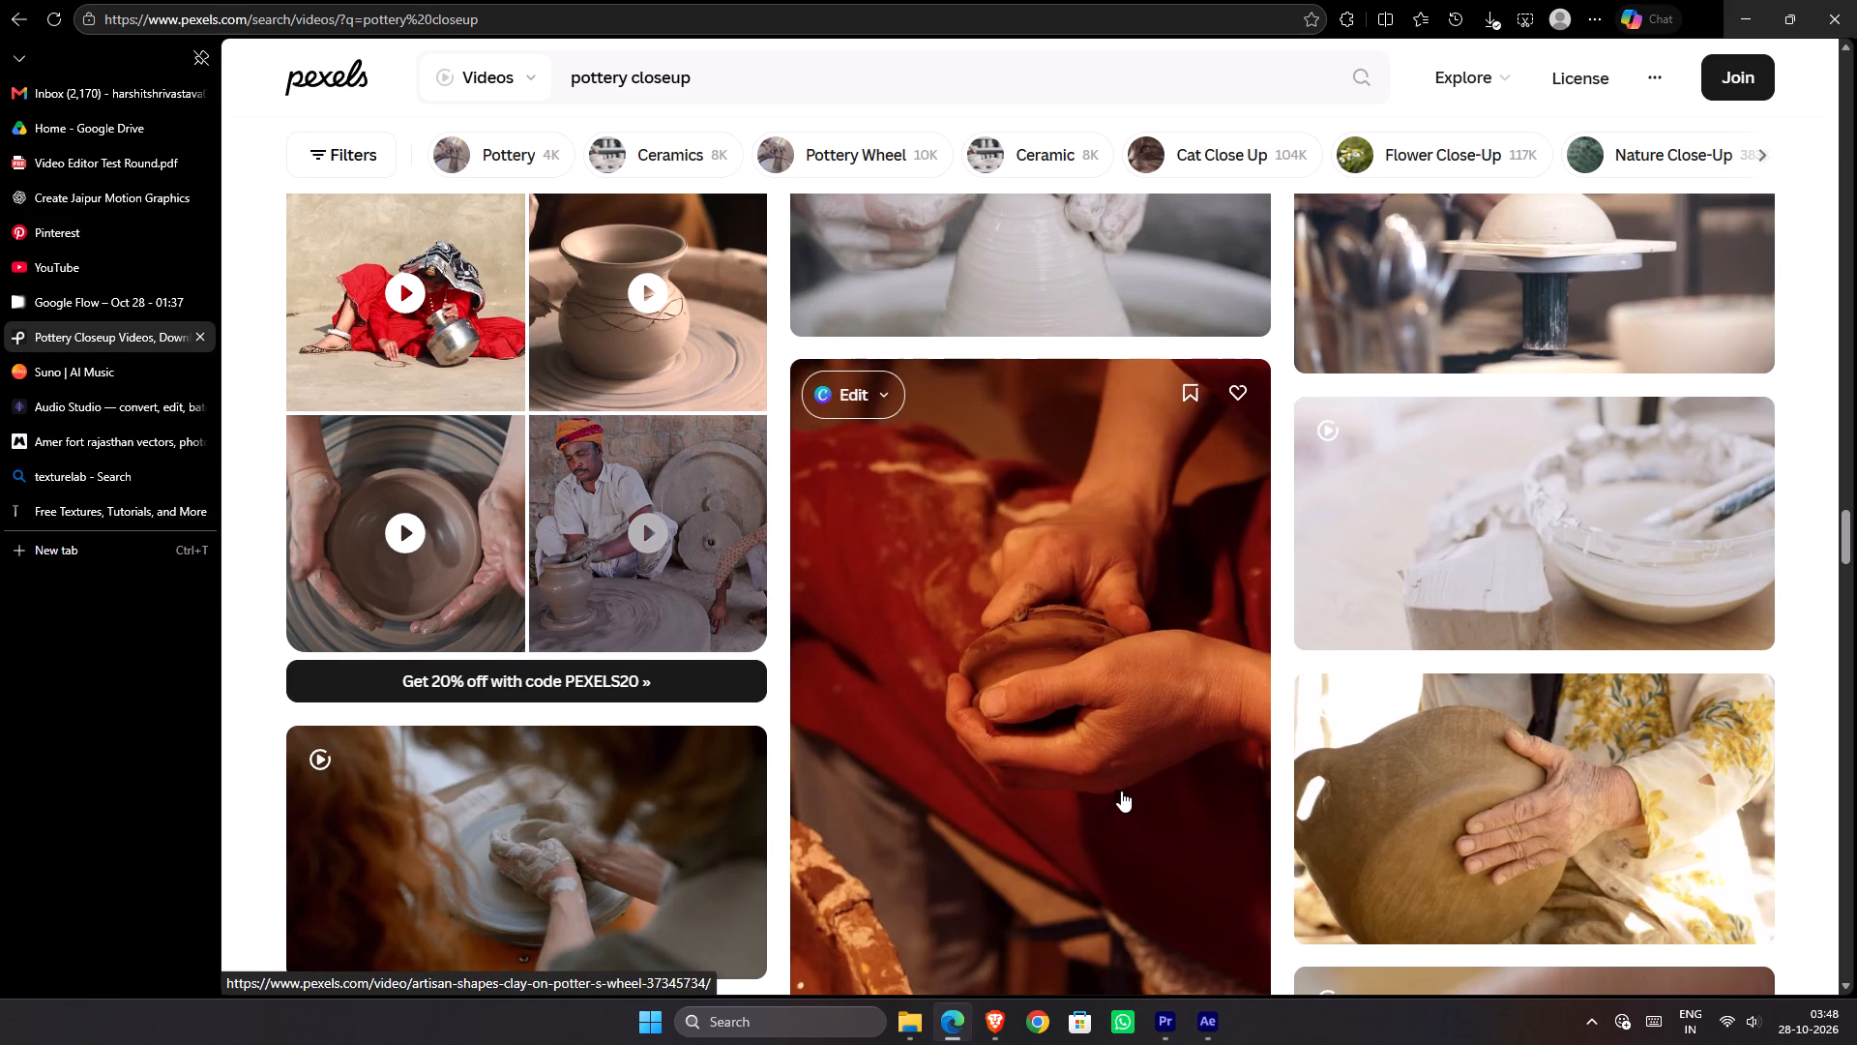
Browse further through the Pexels pottery closeup videos for usable craft footage.
scroll(1066, 719, down, 1)
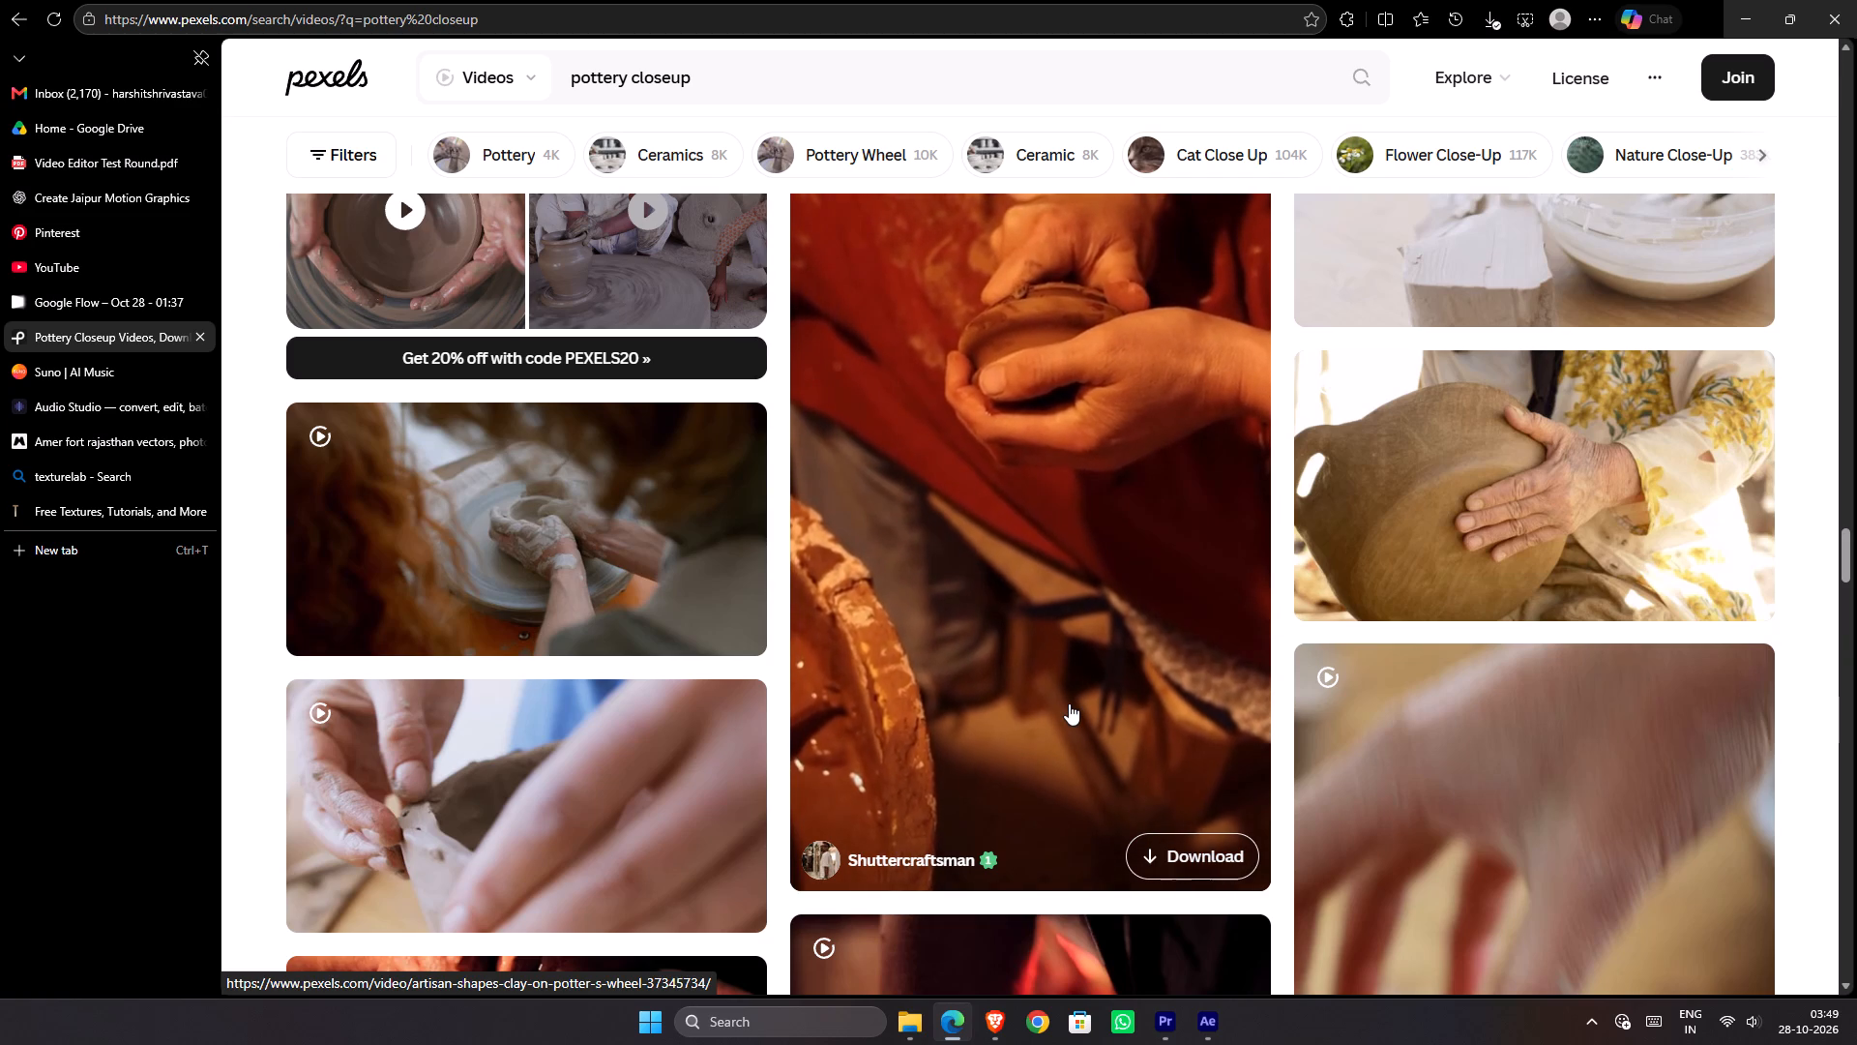
scroll(1069, 703, down, 3)
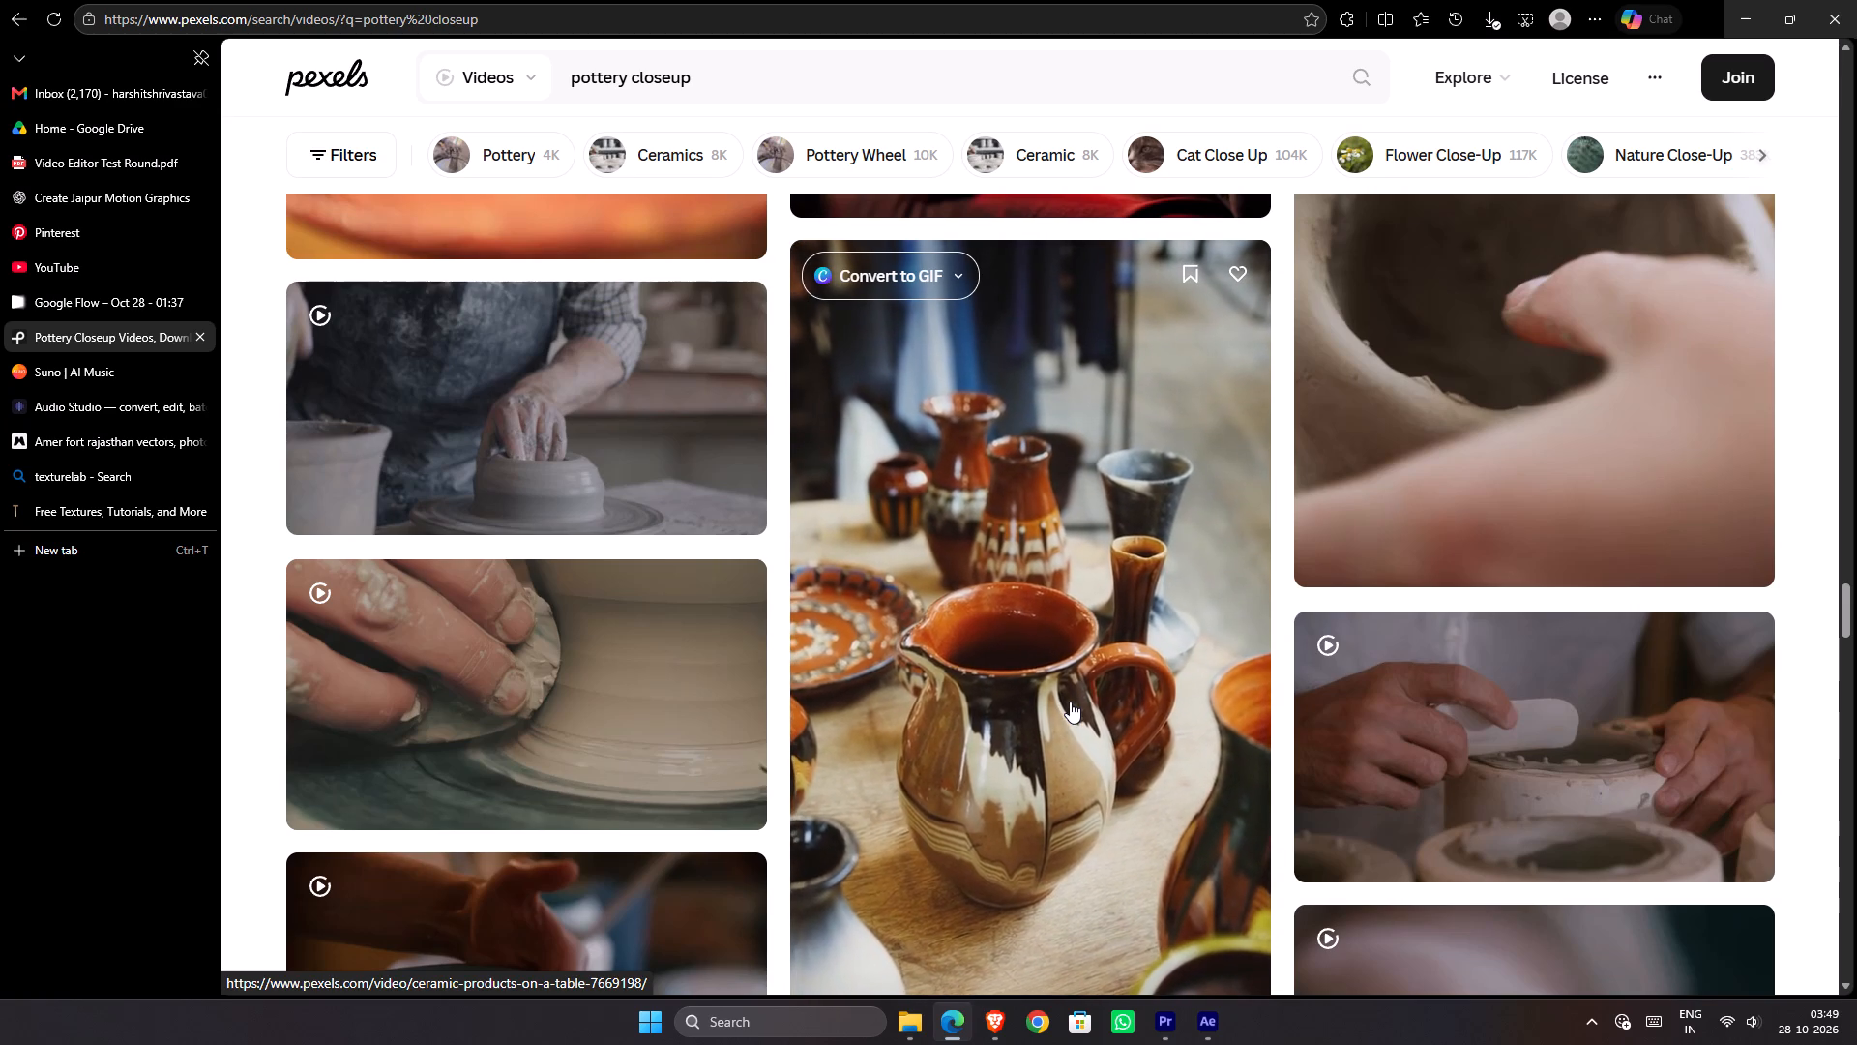
scroll(1070, 702, down, 6)
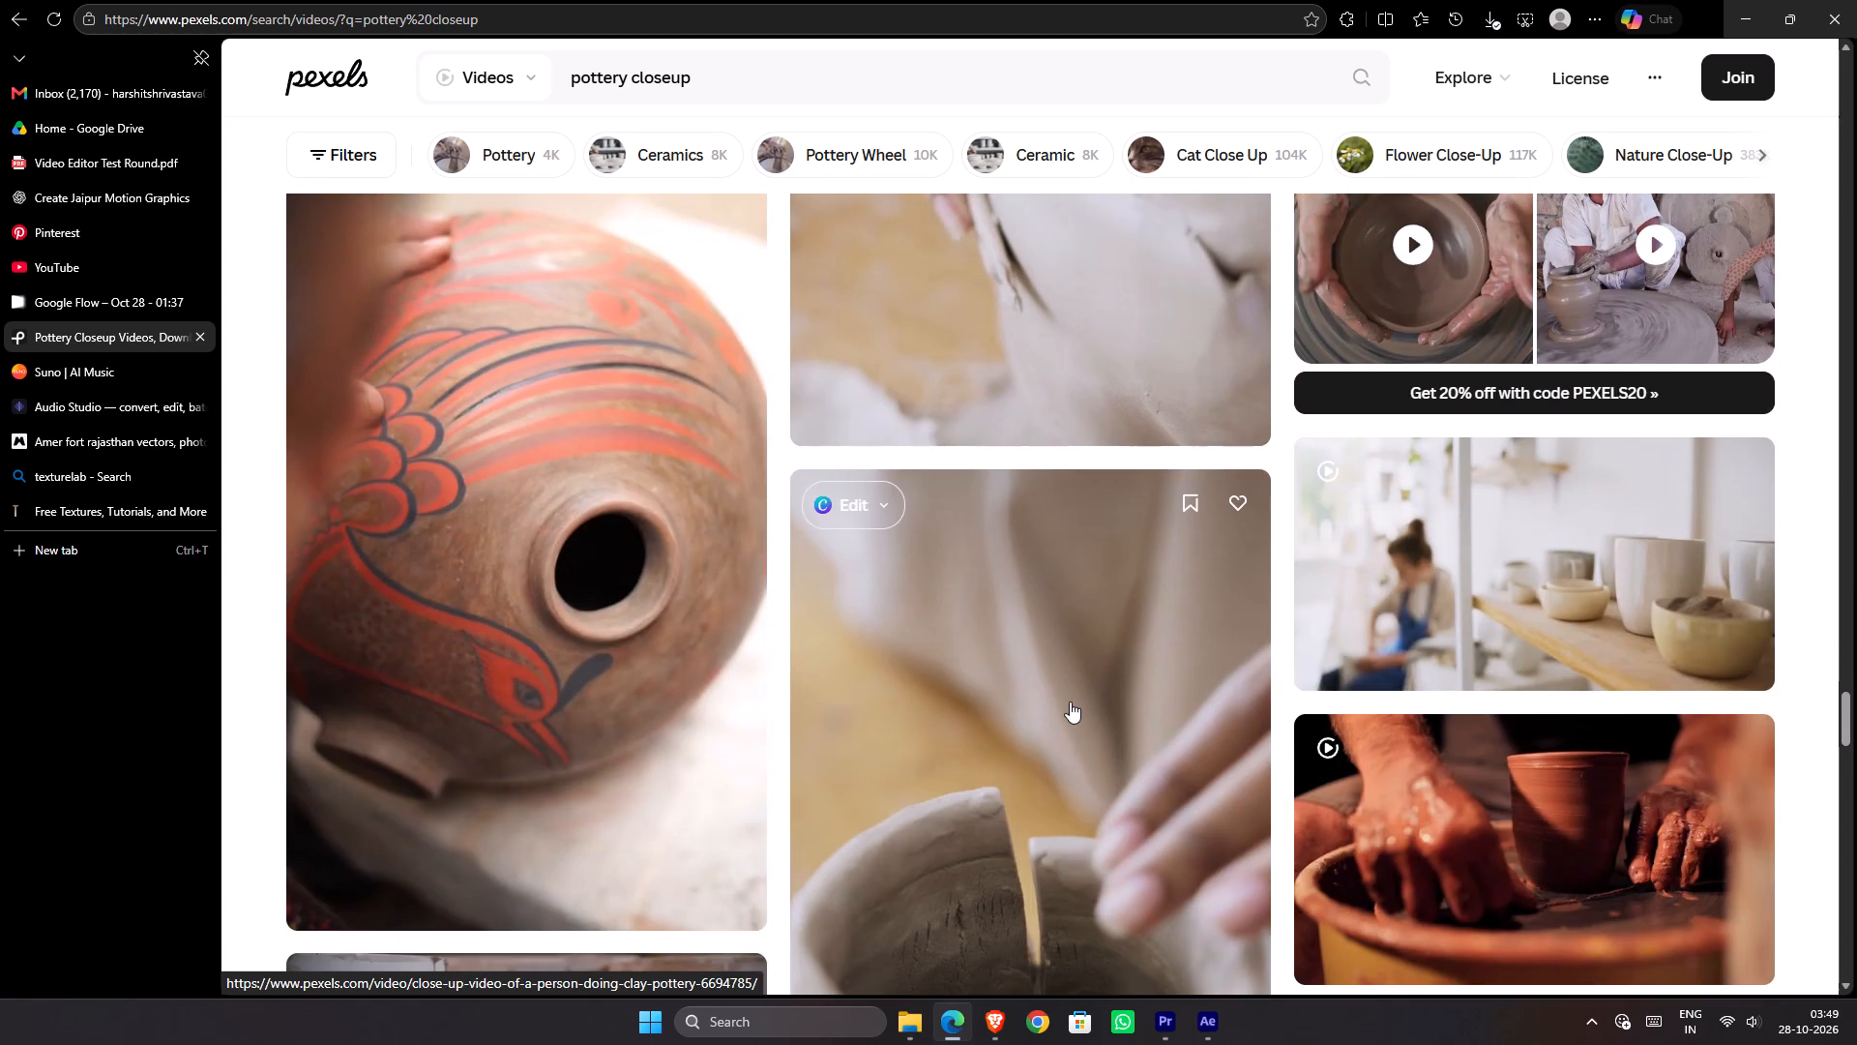
scroll(1073, 702, down, 2)
scroll(1100, 546, down, 2)
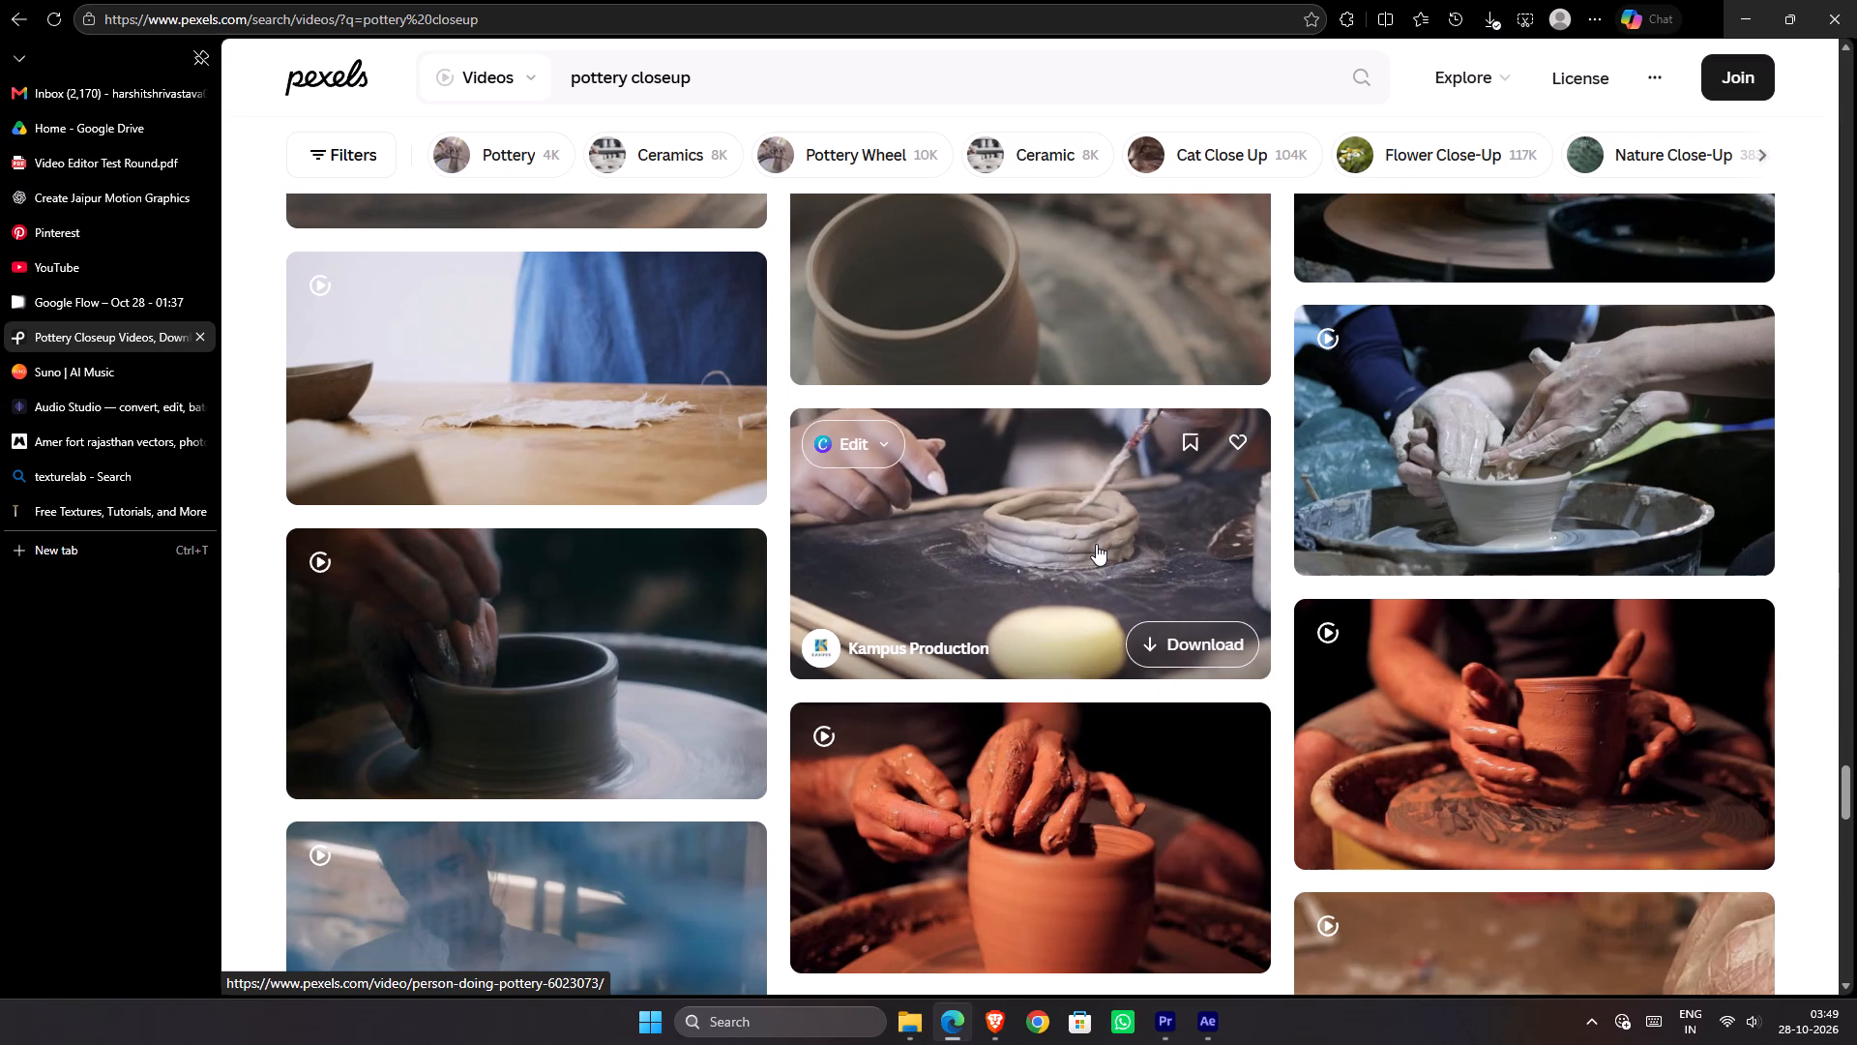
scroll(1096, 544, down, 3)
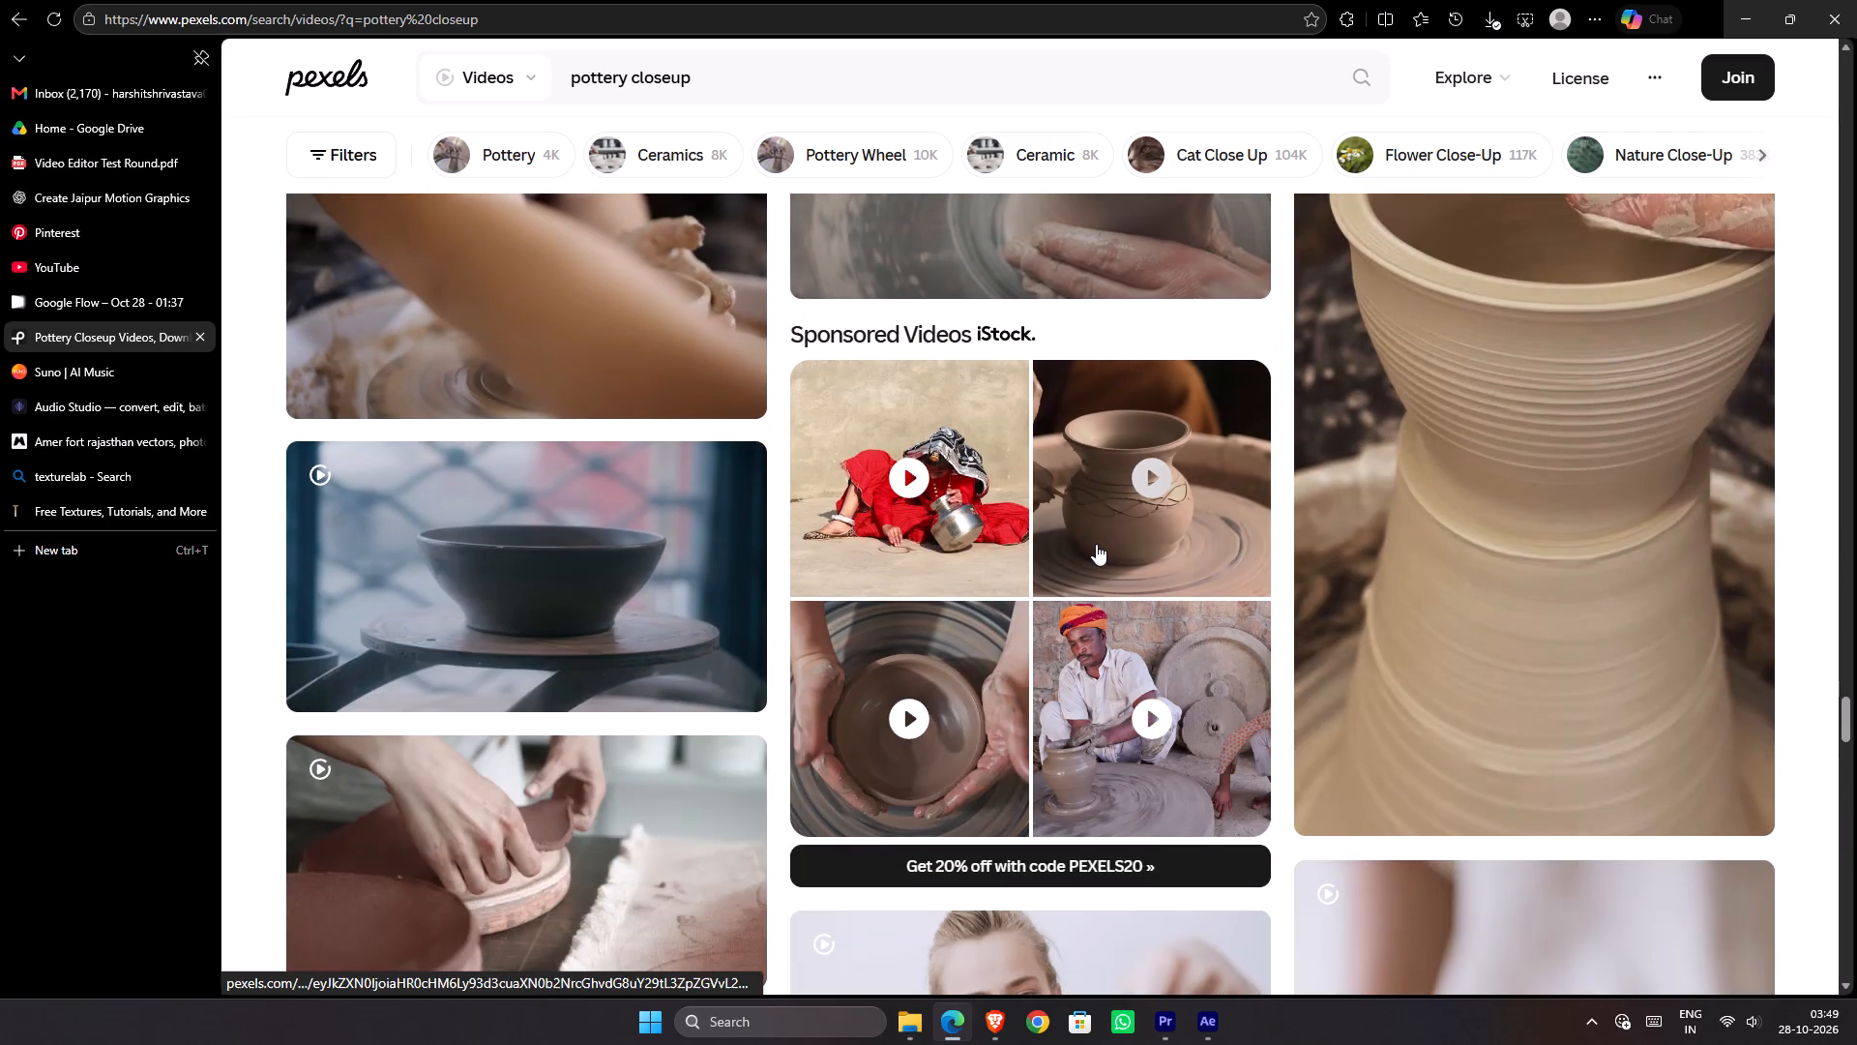
scroll(1096, 543, down, 3)
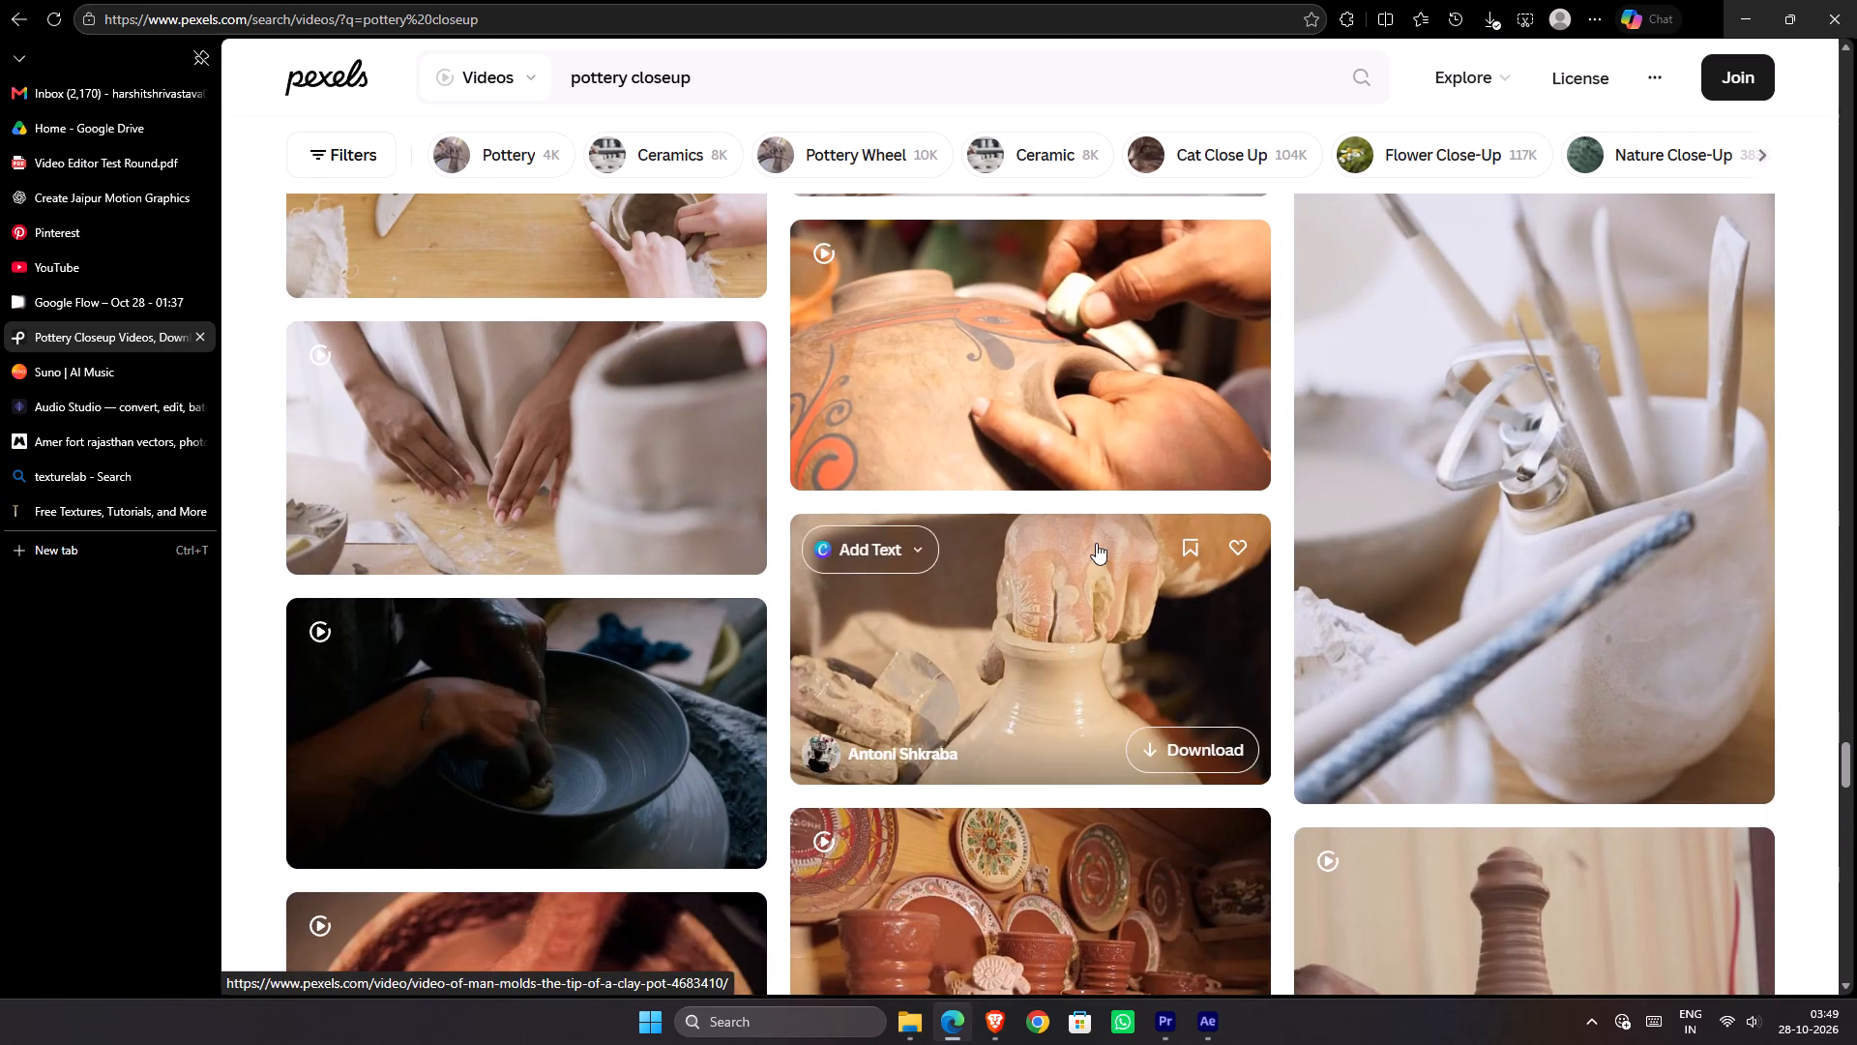
scroll(1096, 543, down, 6)
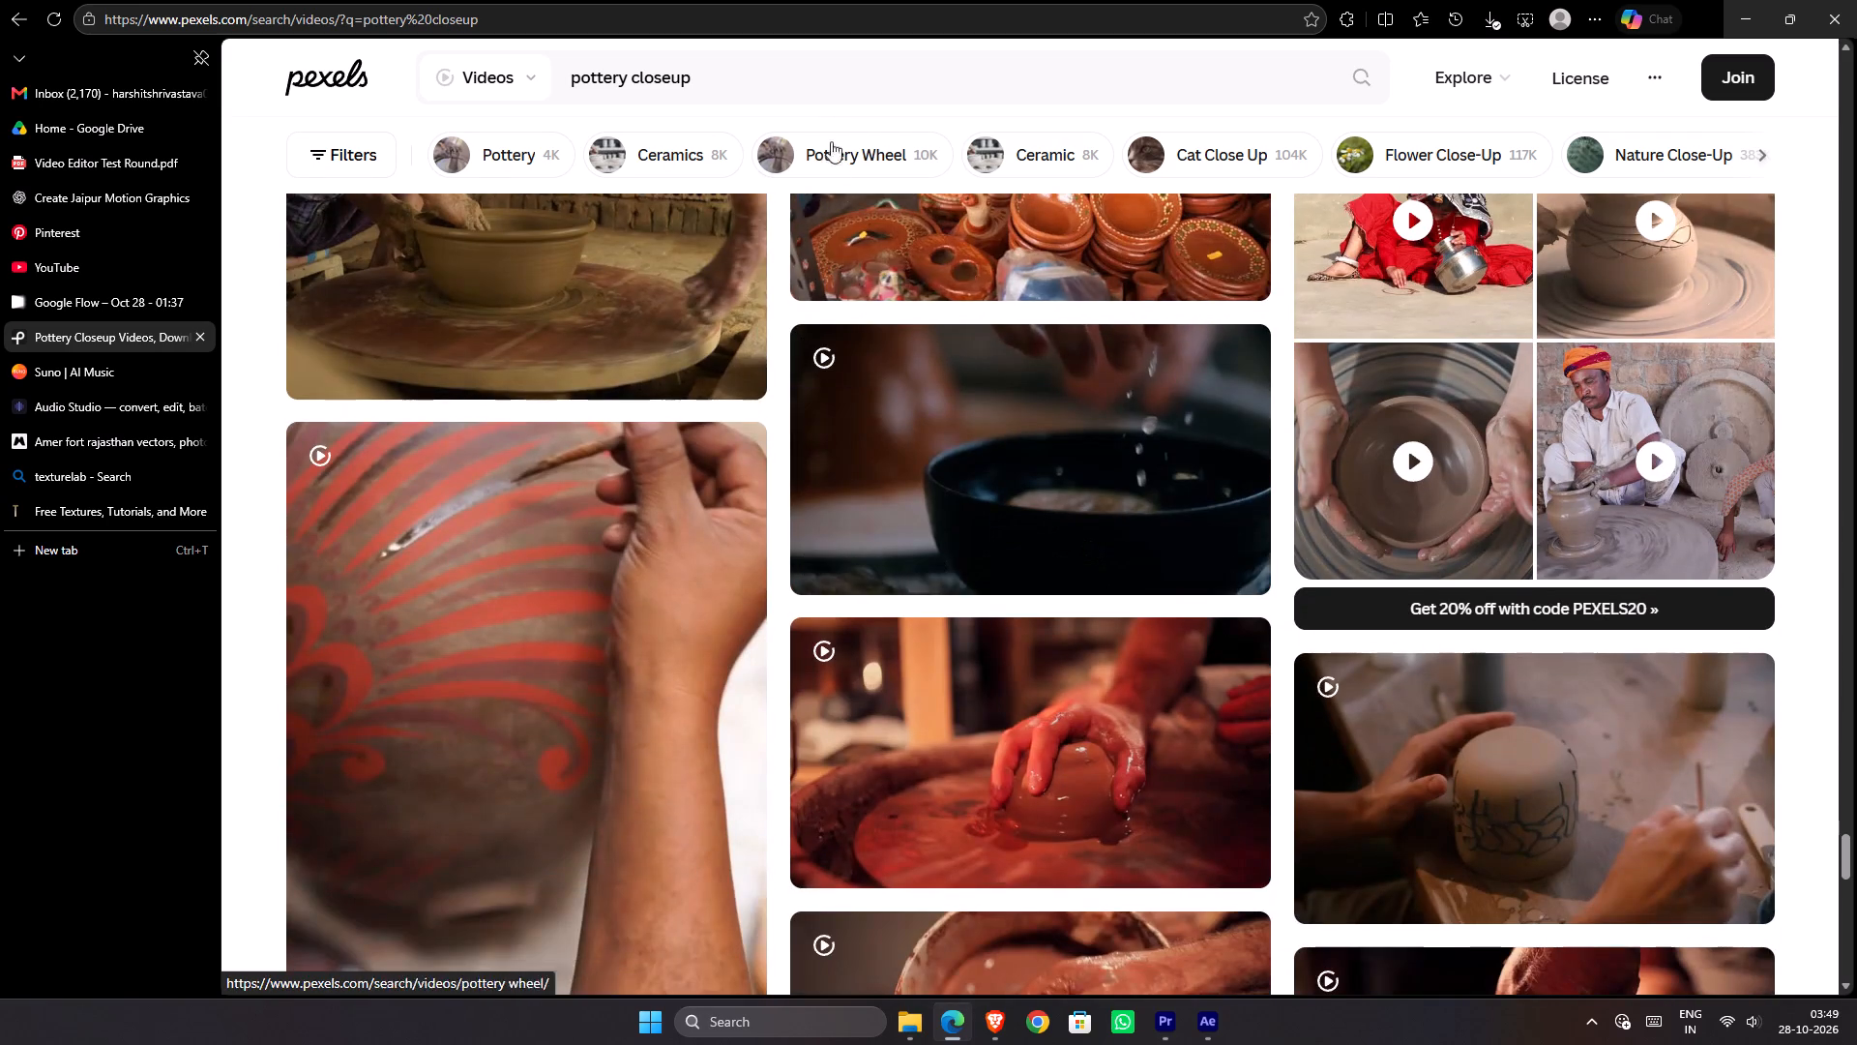
Change the Pexels video search to "pottery rajasthan".
click(799, 85)
drag(771, 88, 734, 95)
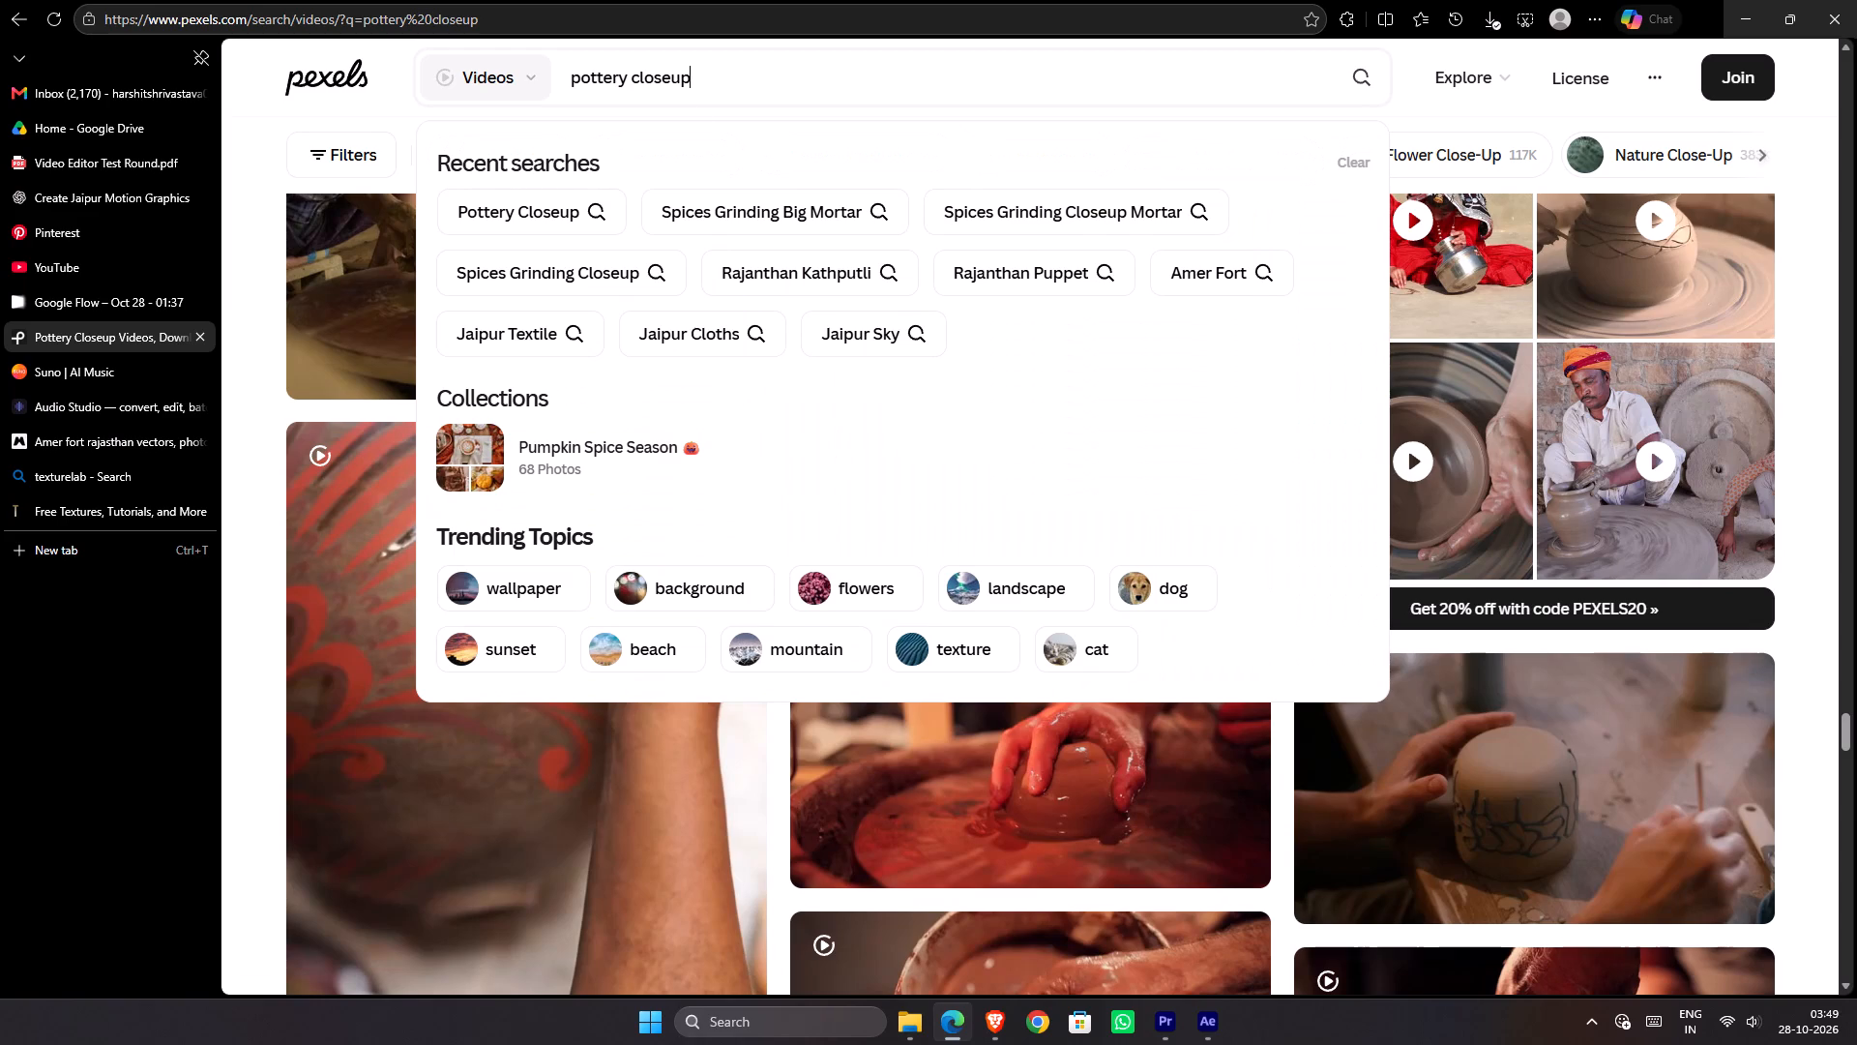
drag(734, 95, 634, 110)
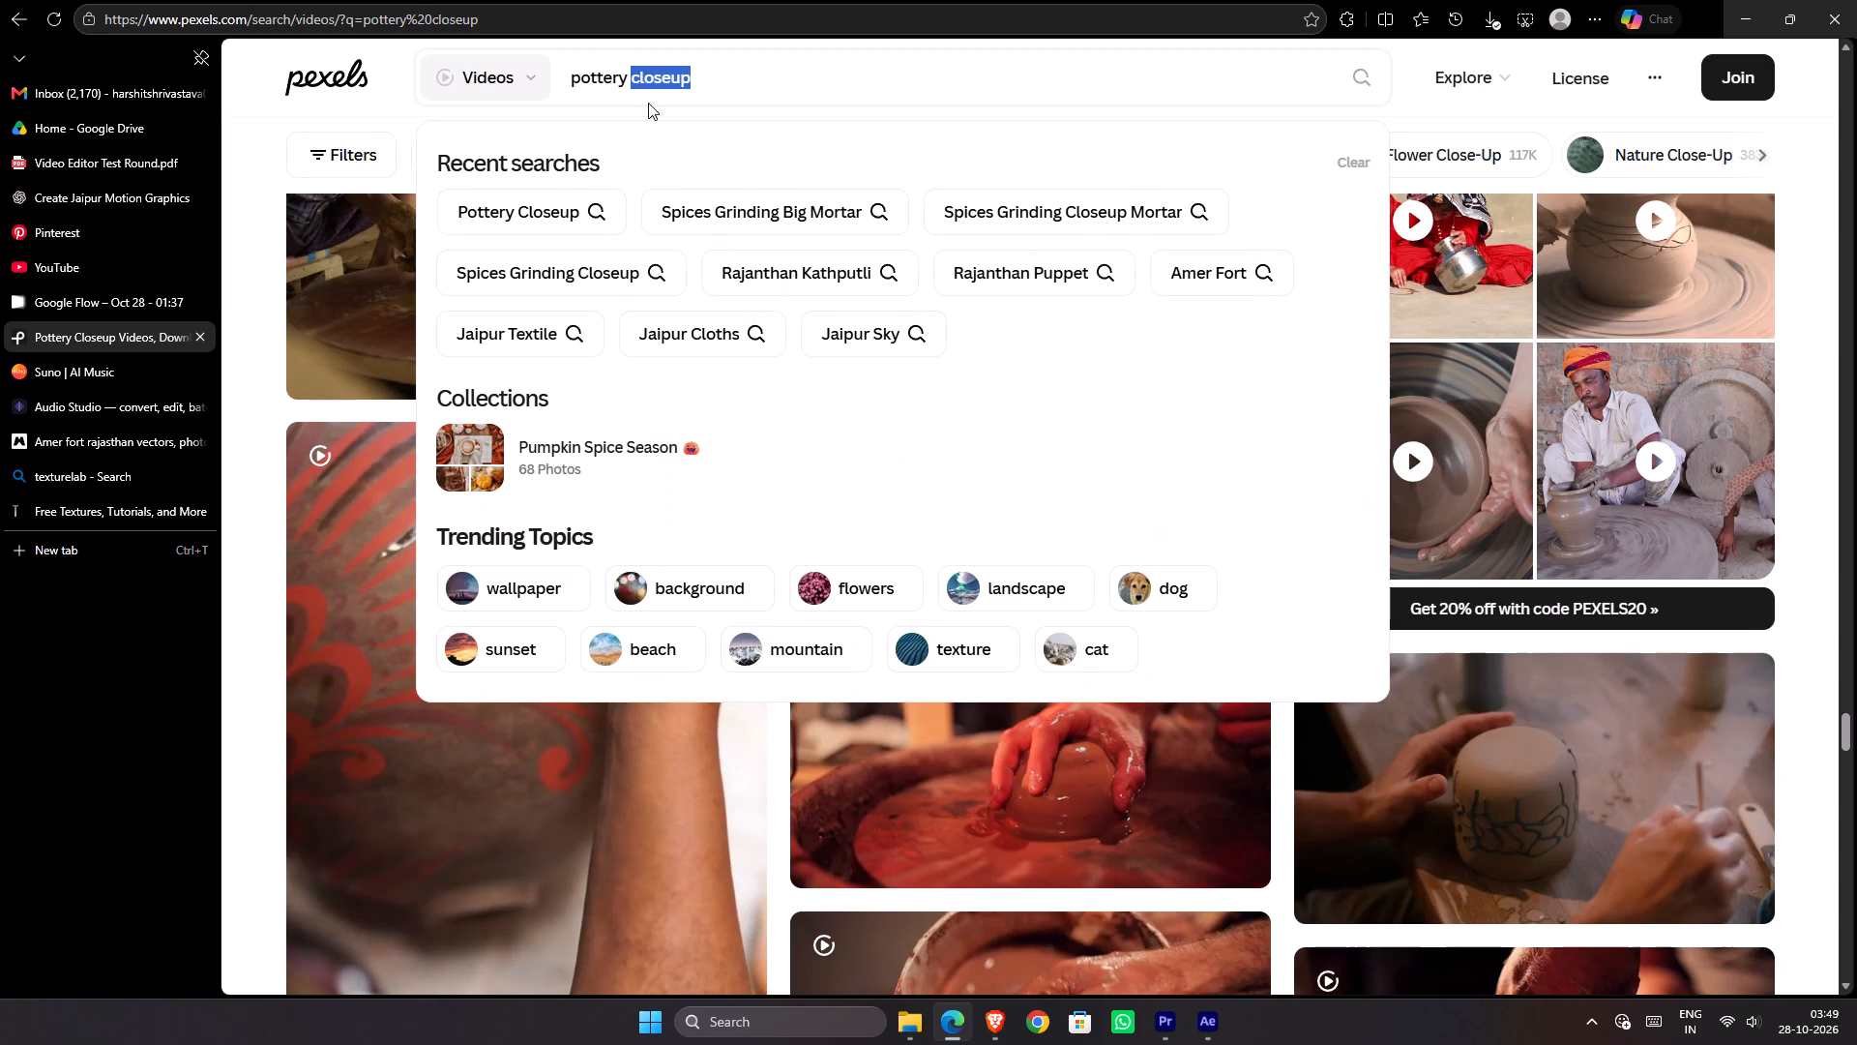
key(r)
key(a)
key(j)
key(a)
key(s)
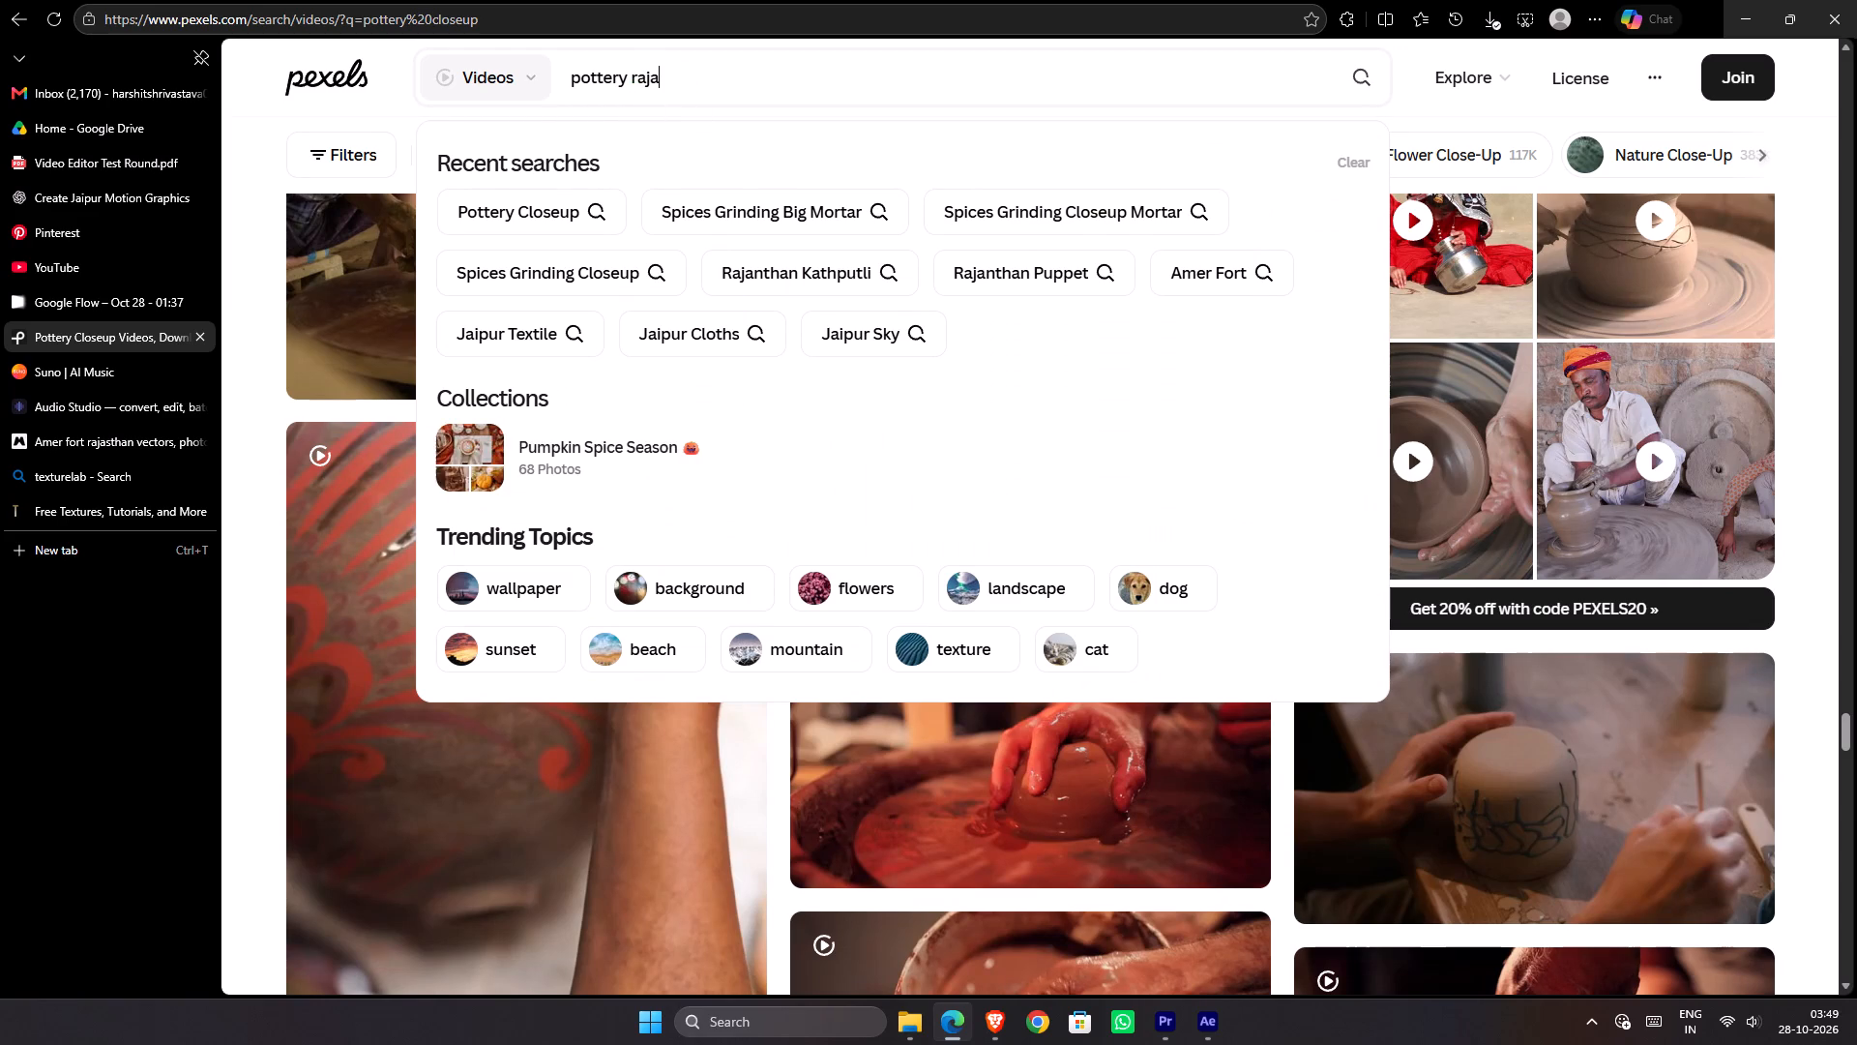
text(th)
key(a)
key(n)
key(Return)
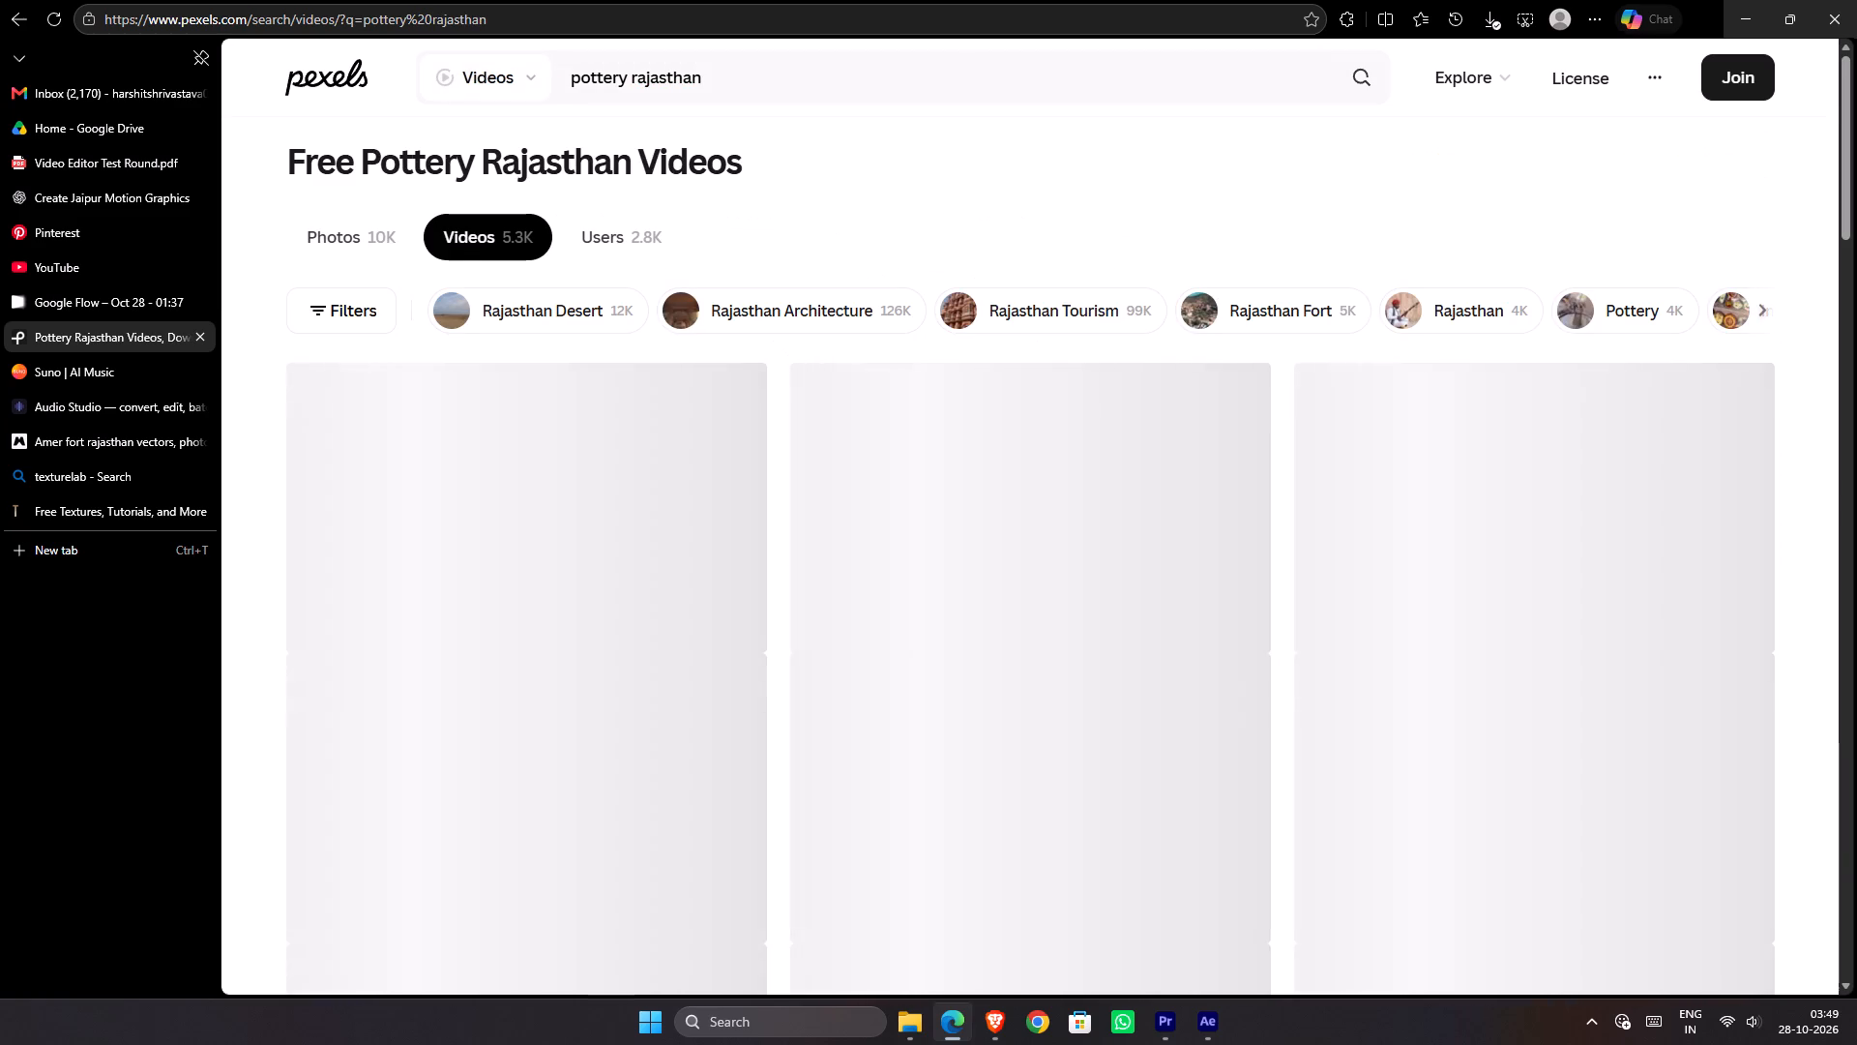
Browse the Pexels pottery rajasthan videos for Rajasthani craft and artisan footage.
scroll(1069, 270, down, 2)
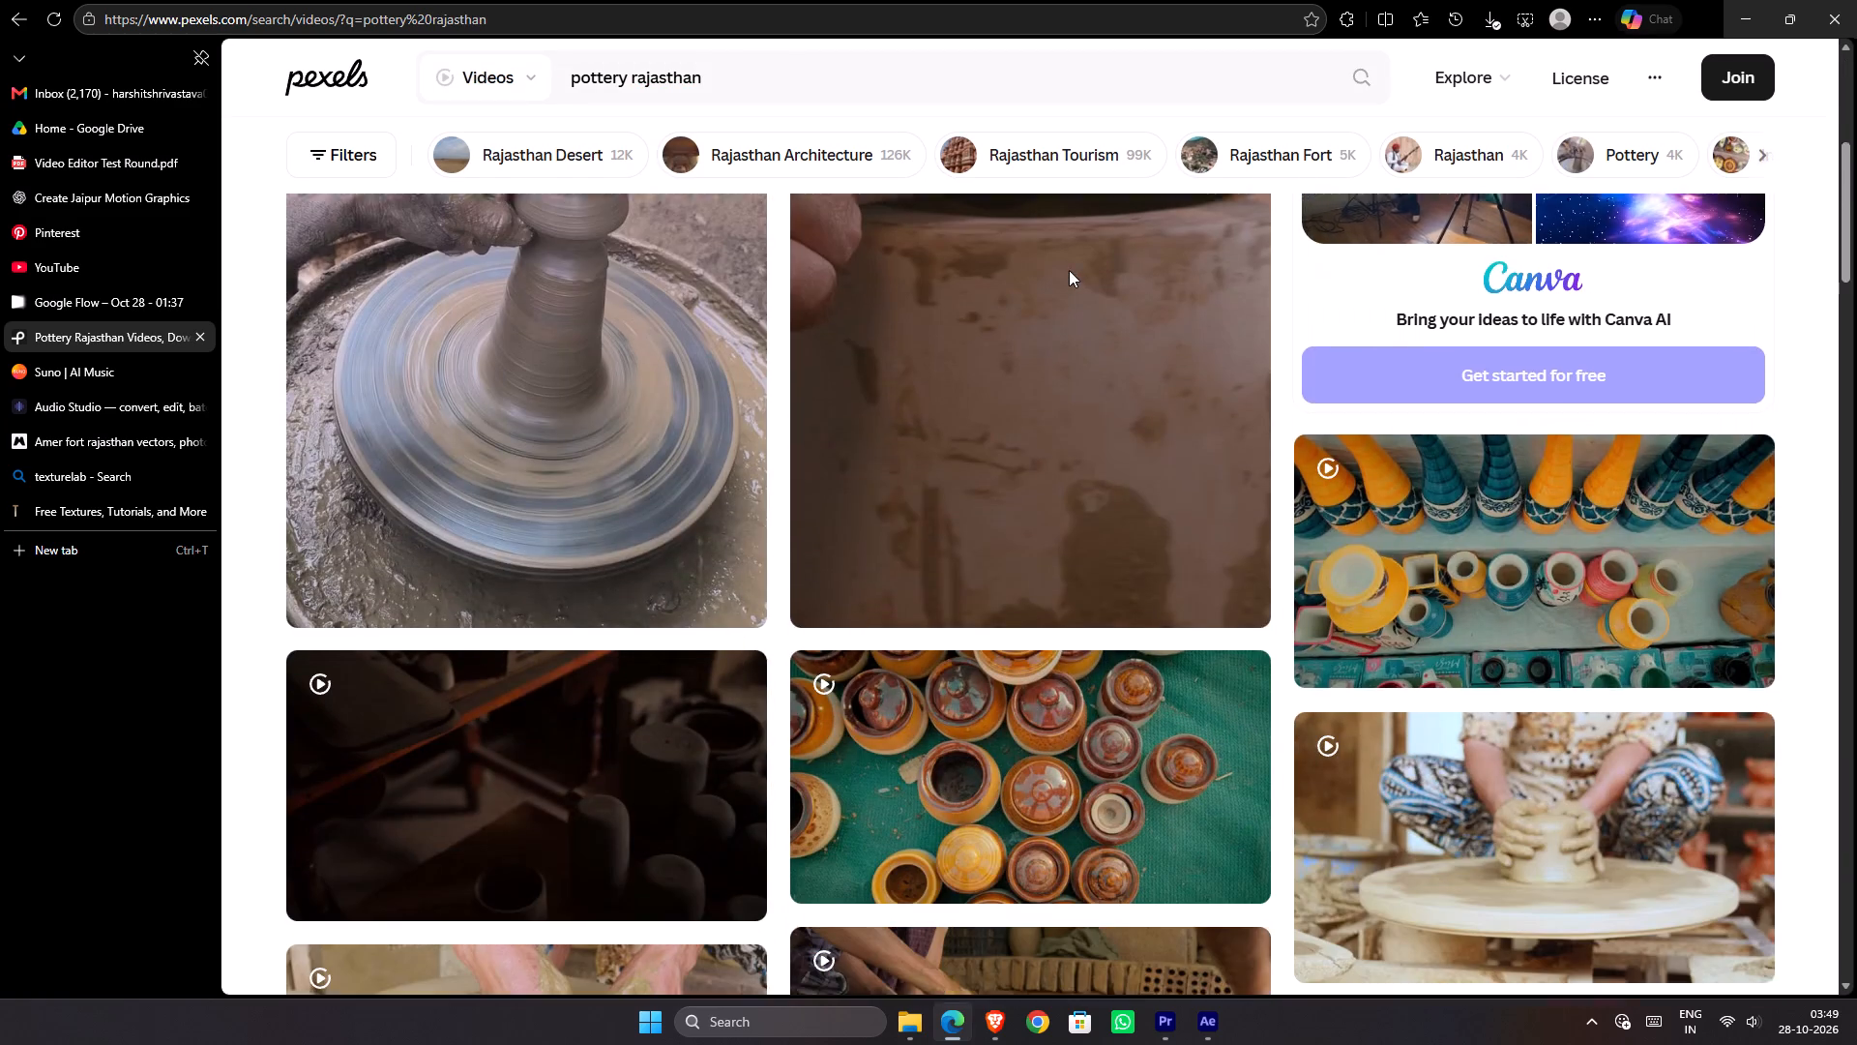
scroll(1069, 270, down, 3)
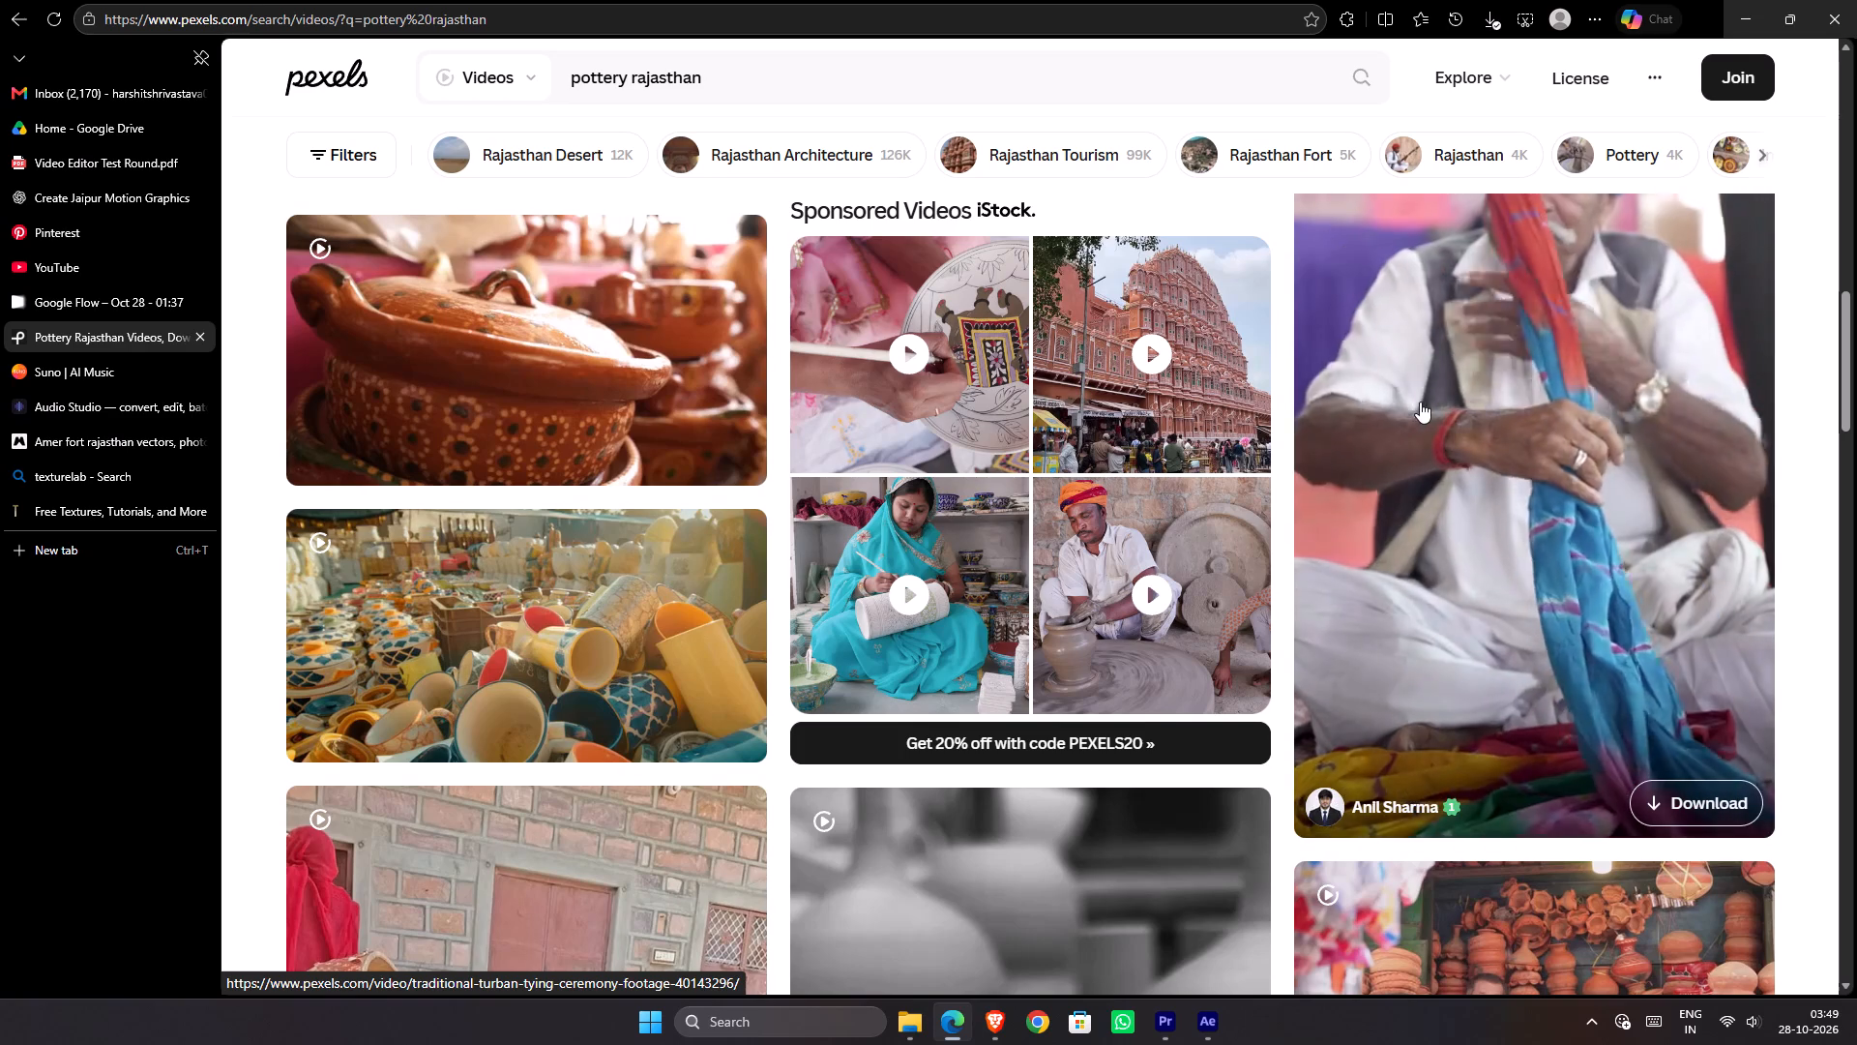
scroll(1425, 401, up, 1)
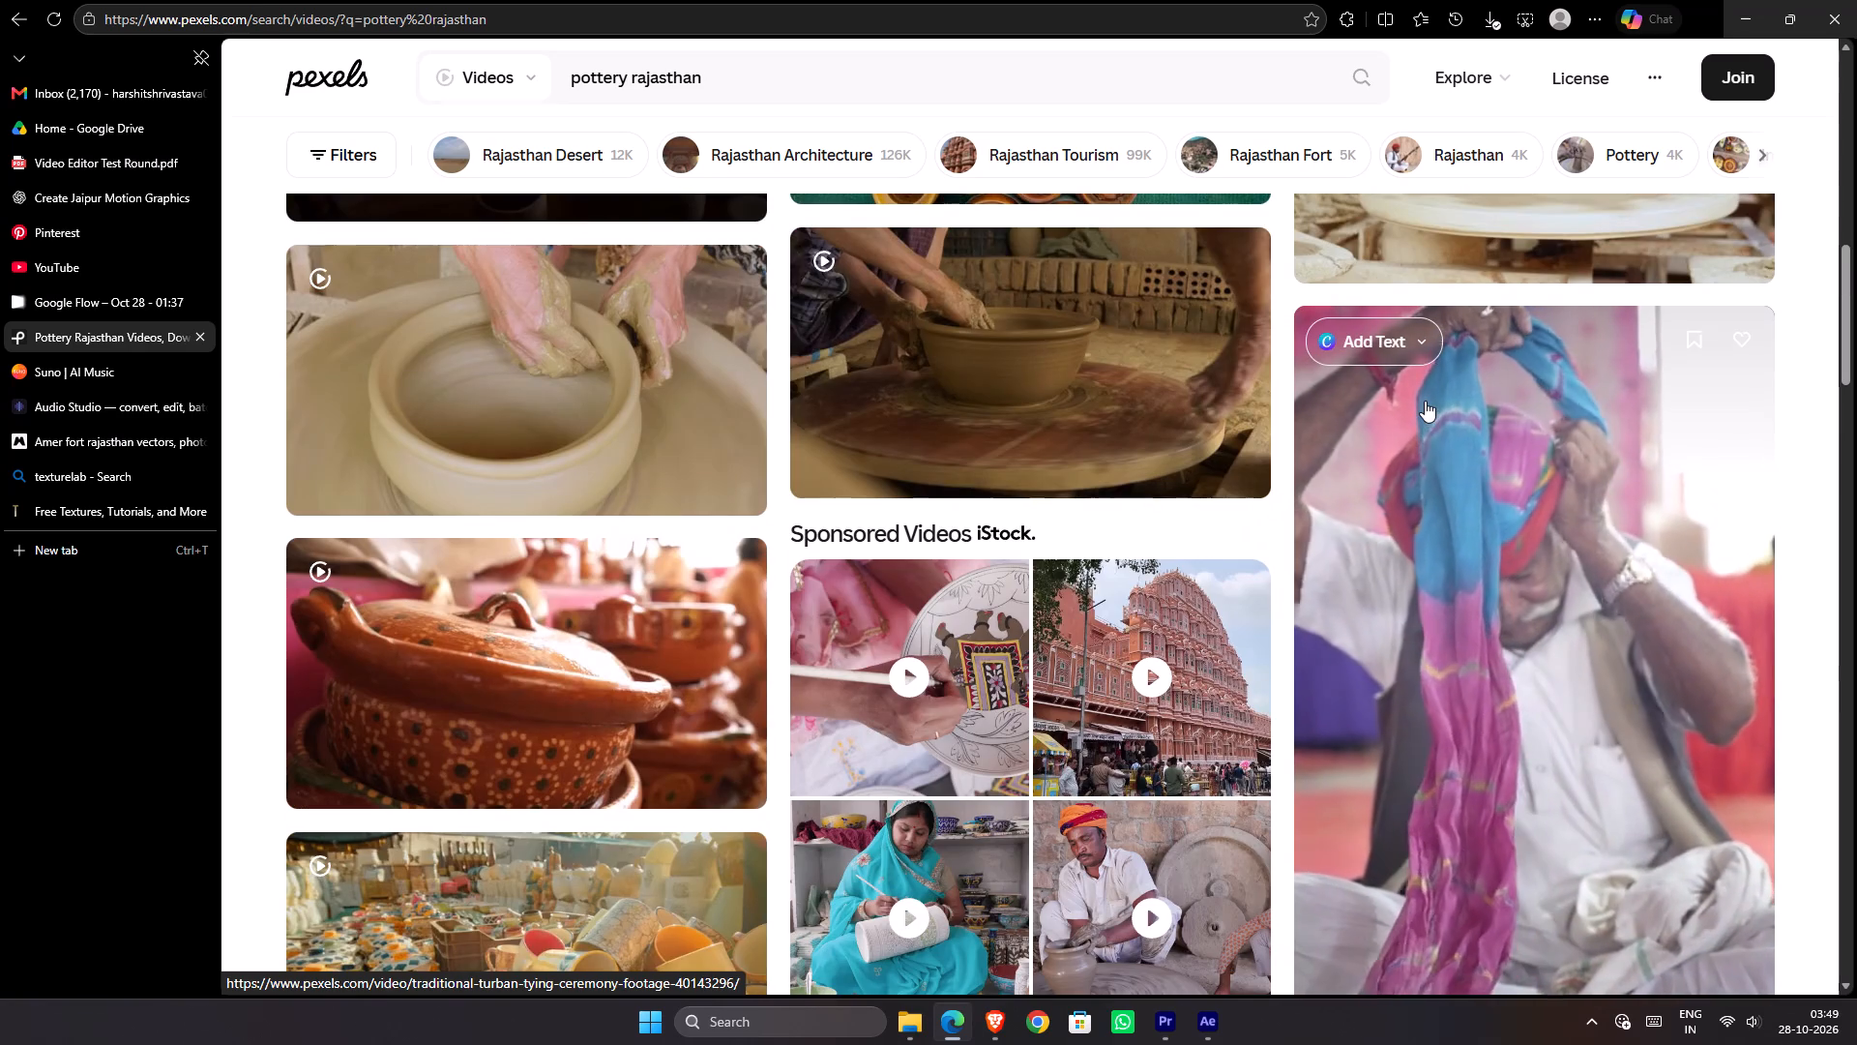
scroll(1425, 406, down, 1)
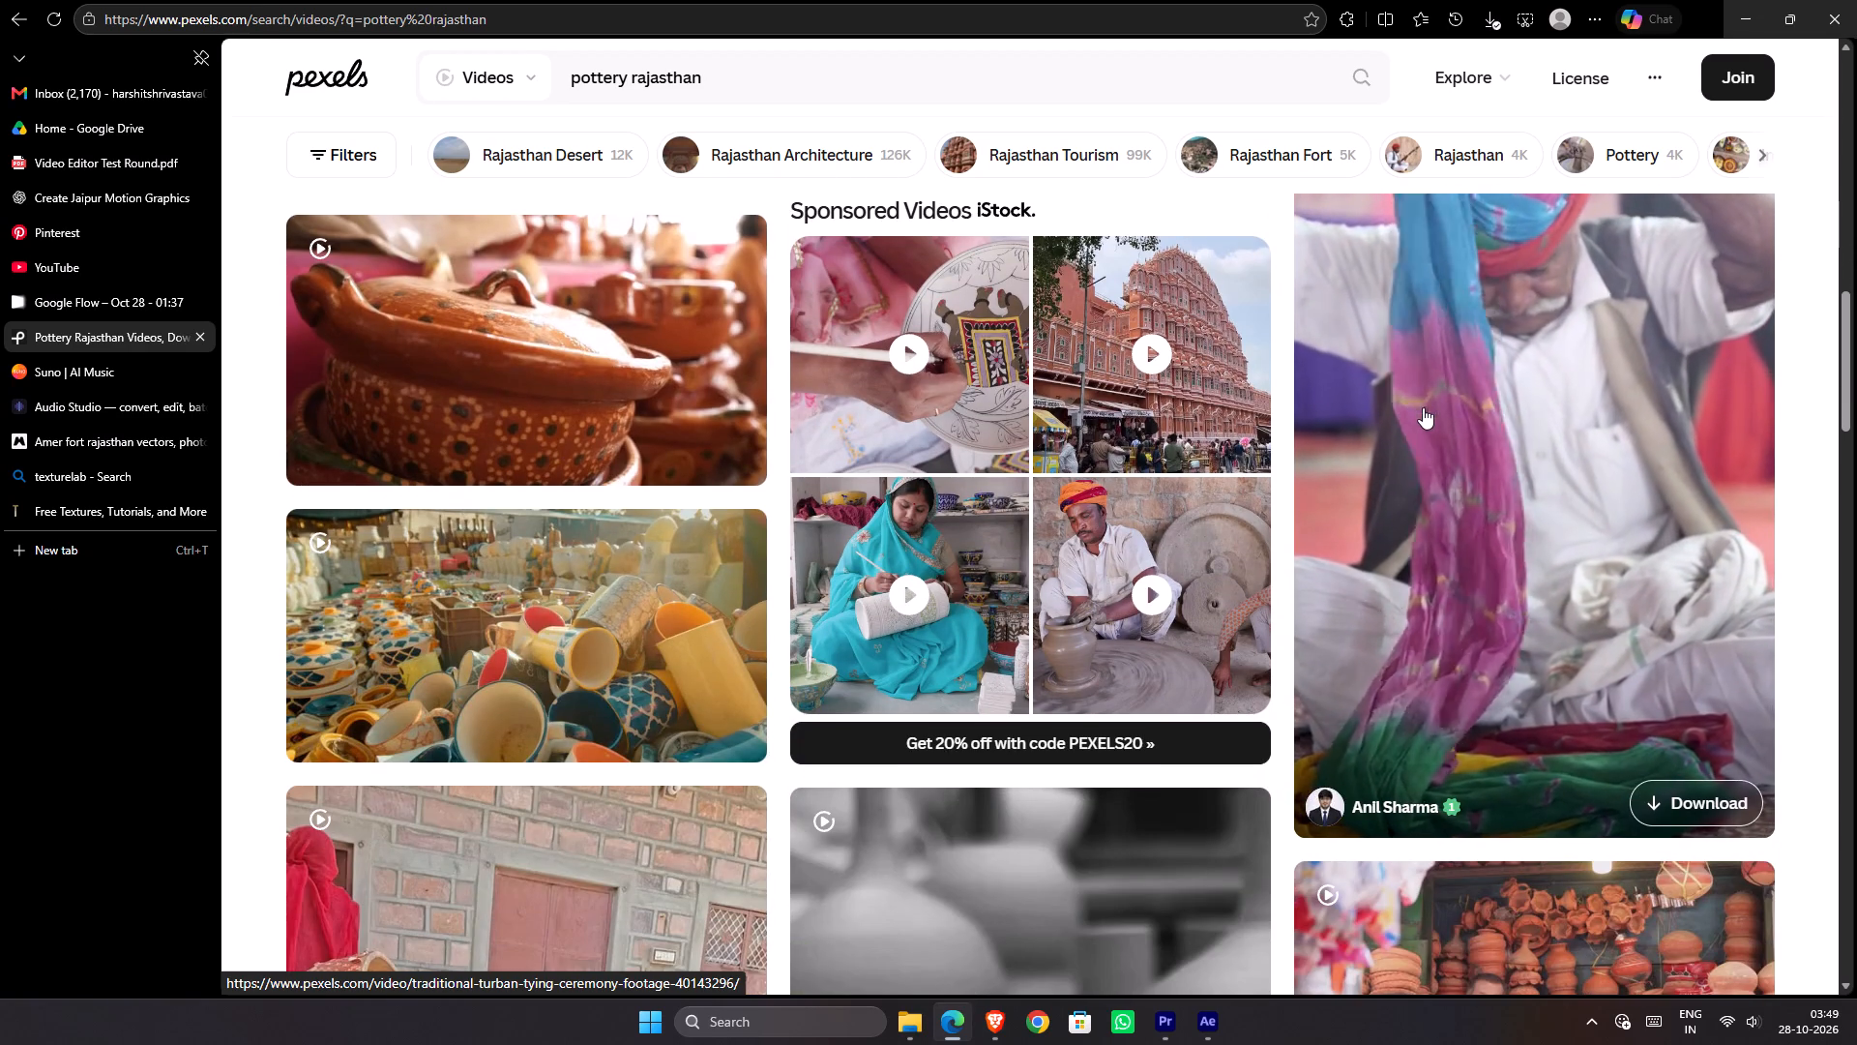
scroll(1424, 405, down, 2)
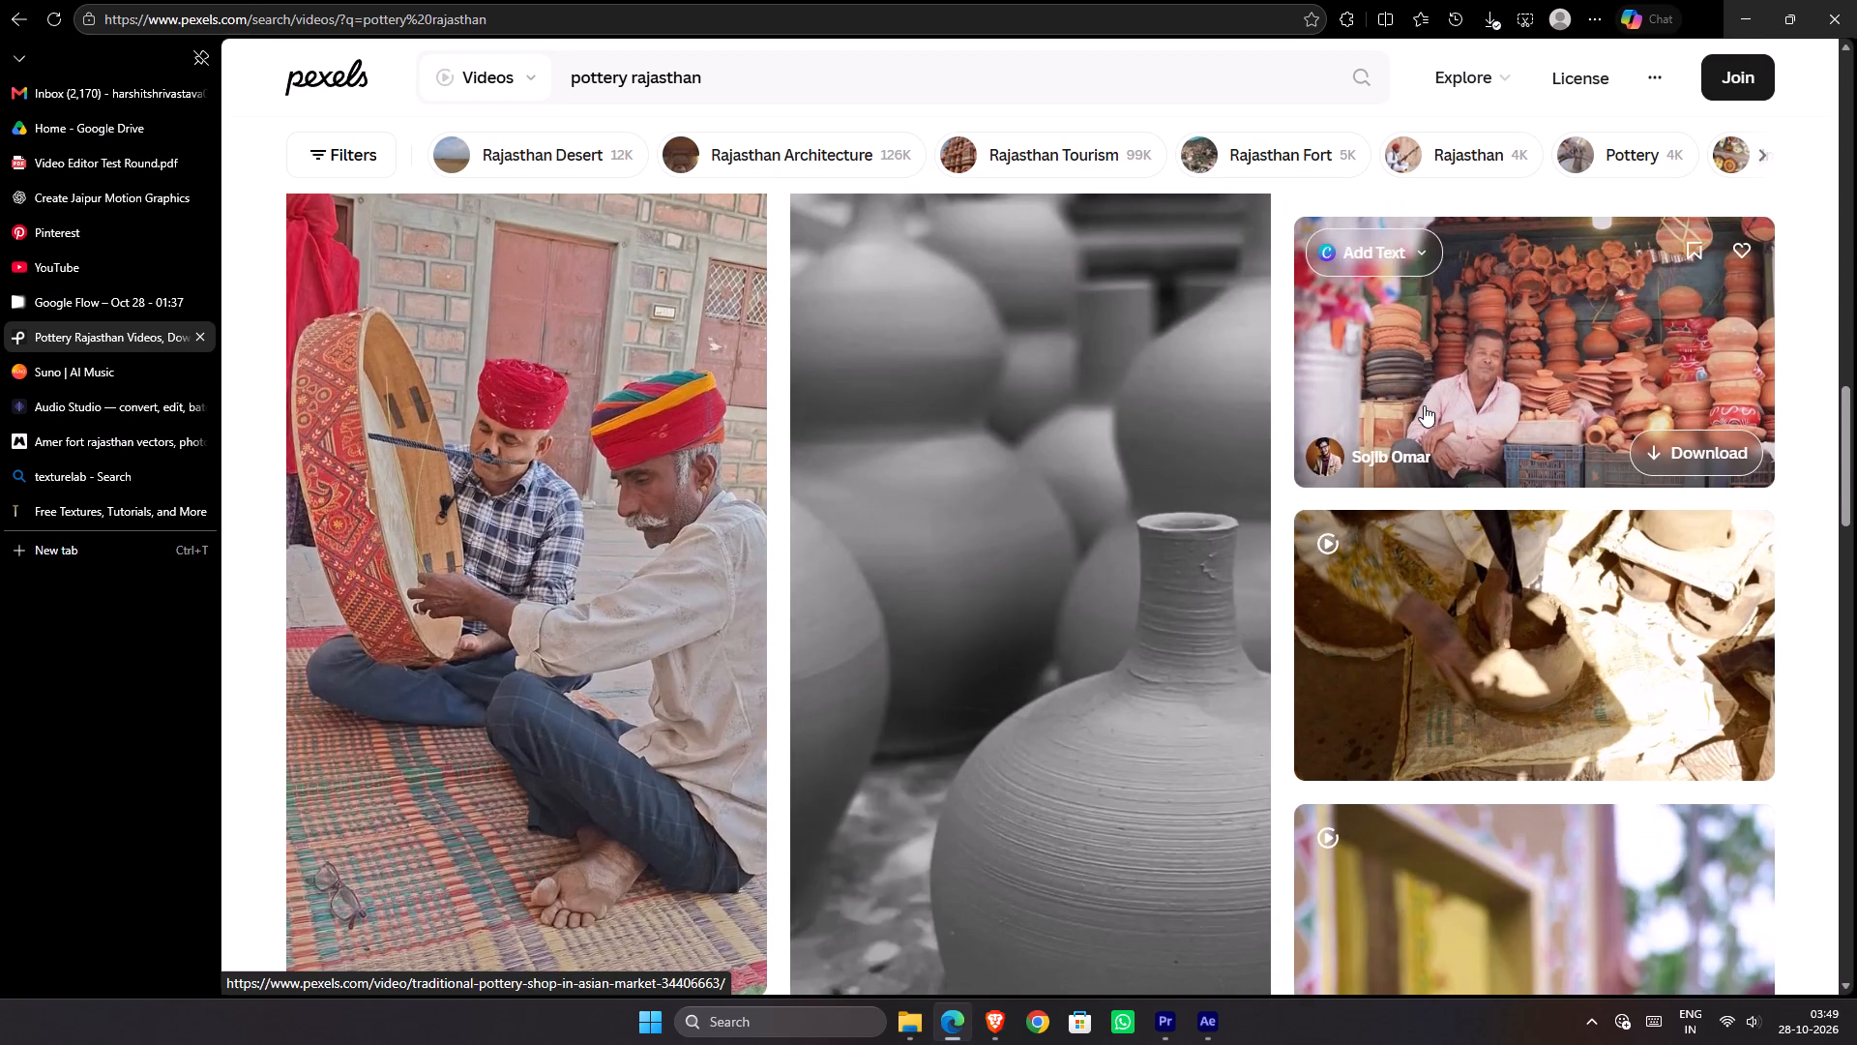
scroll(1424, 405, down, 1)
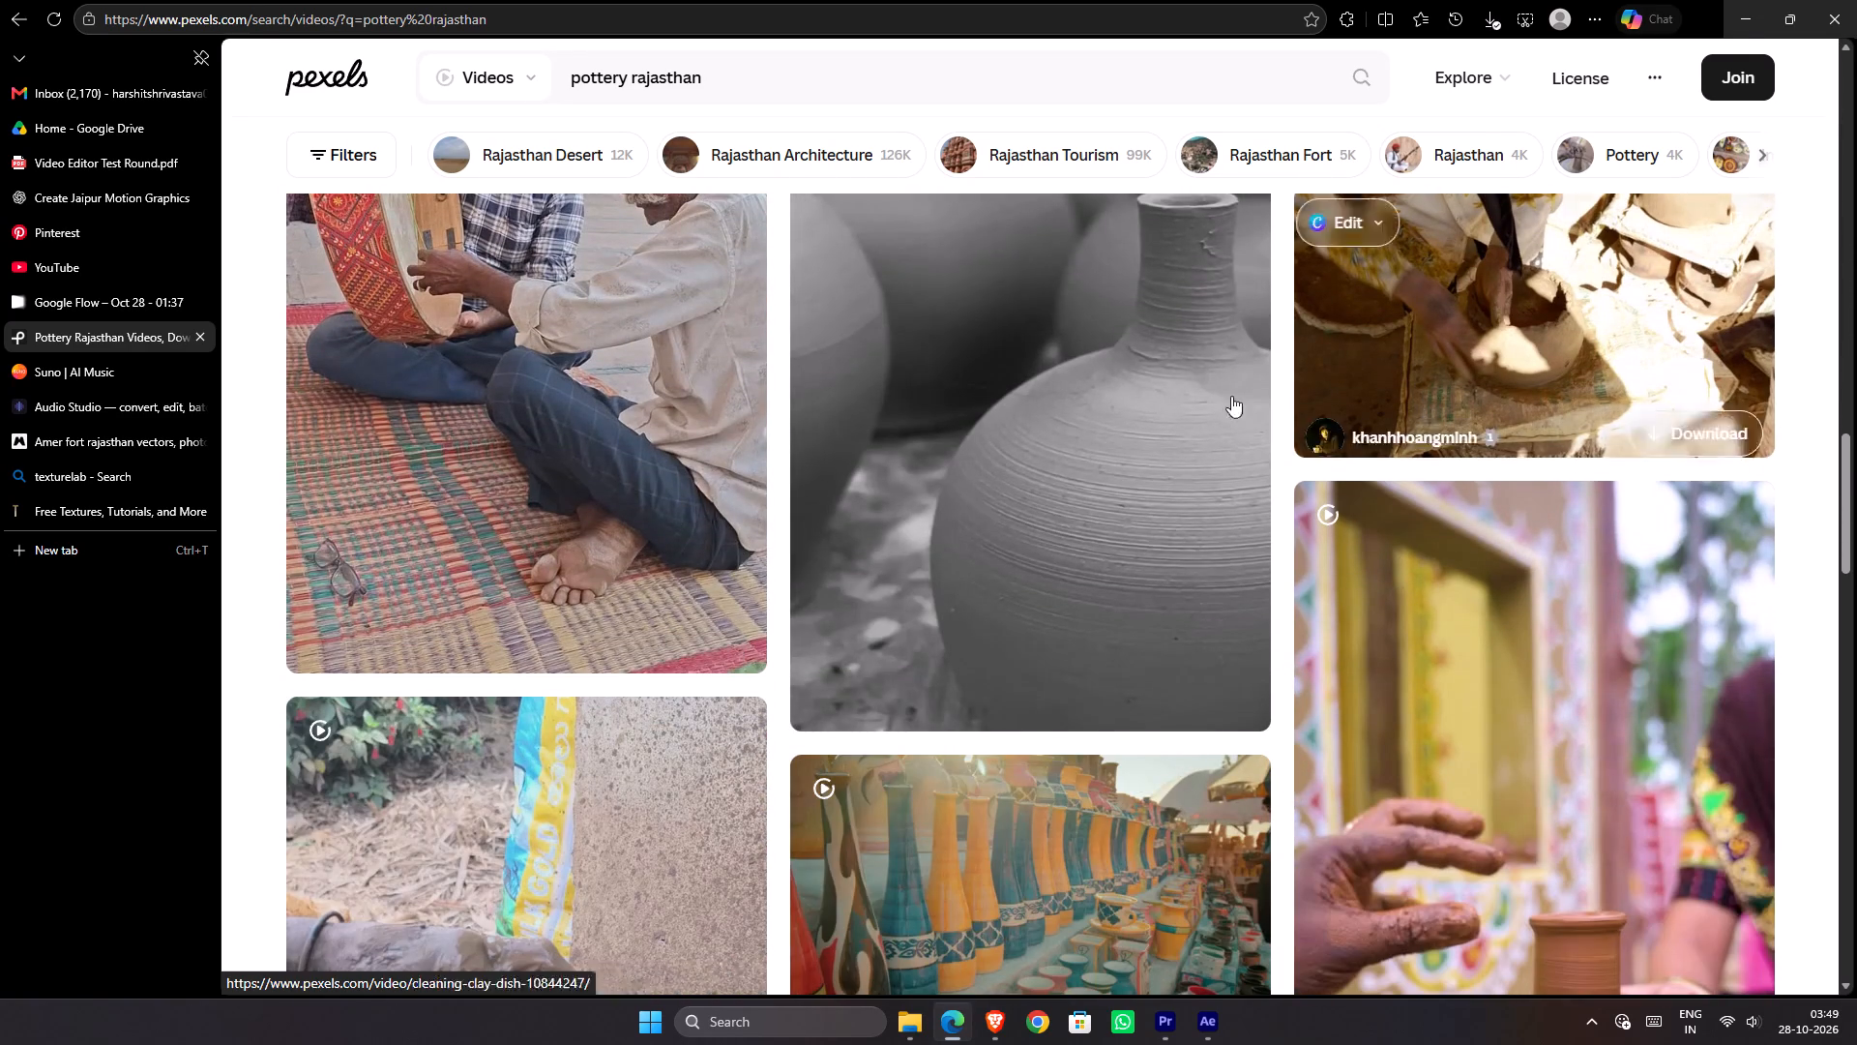
click(700, 383)
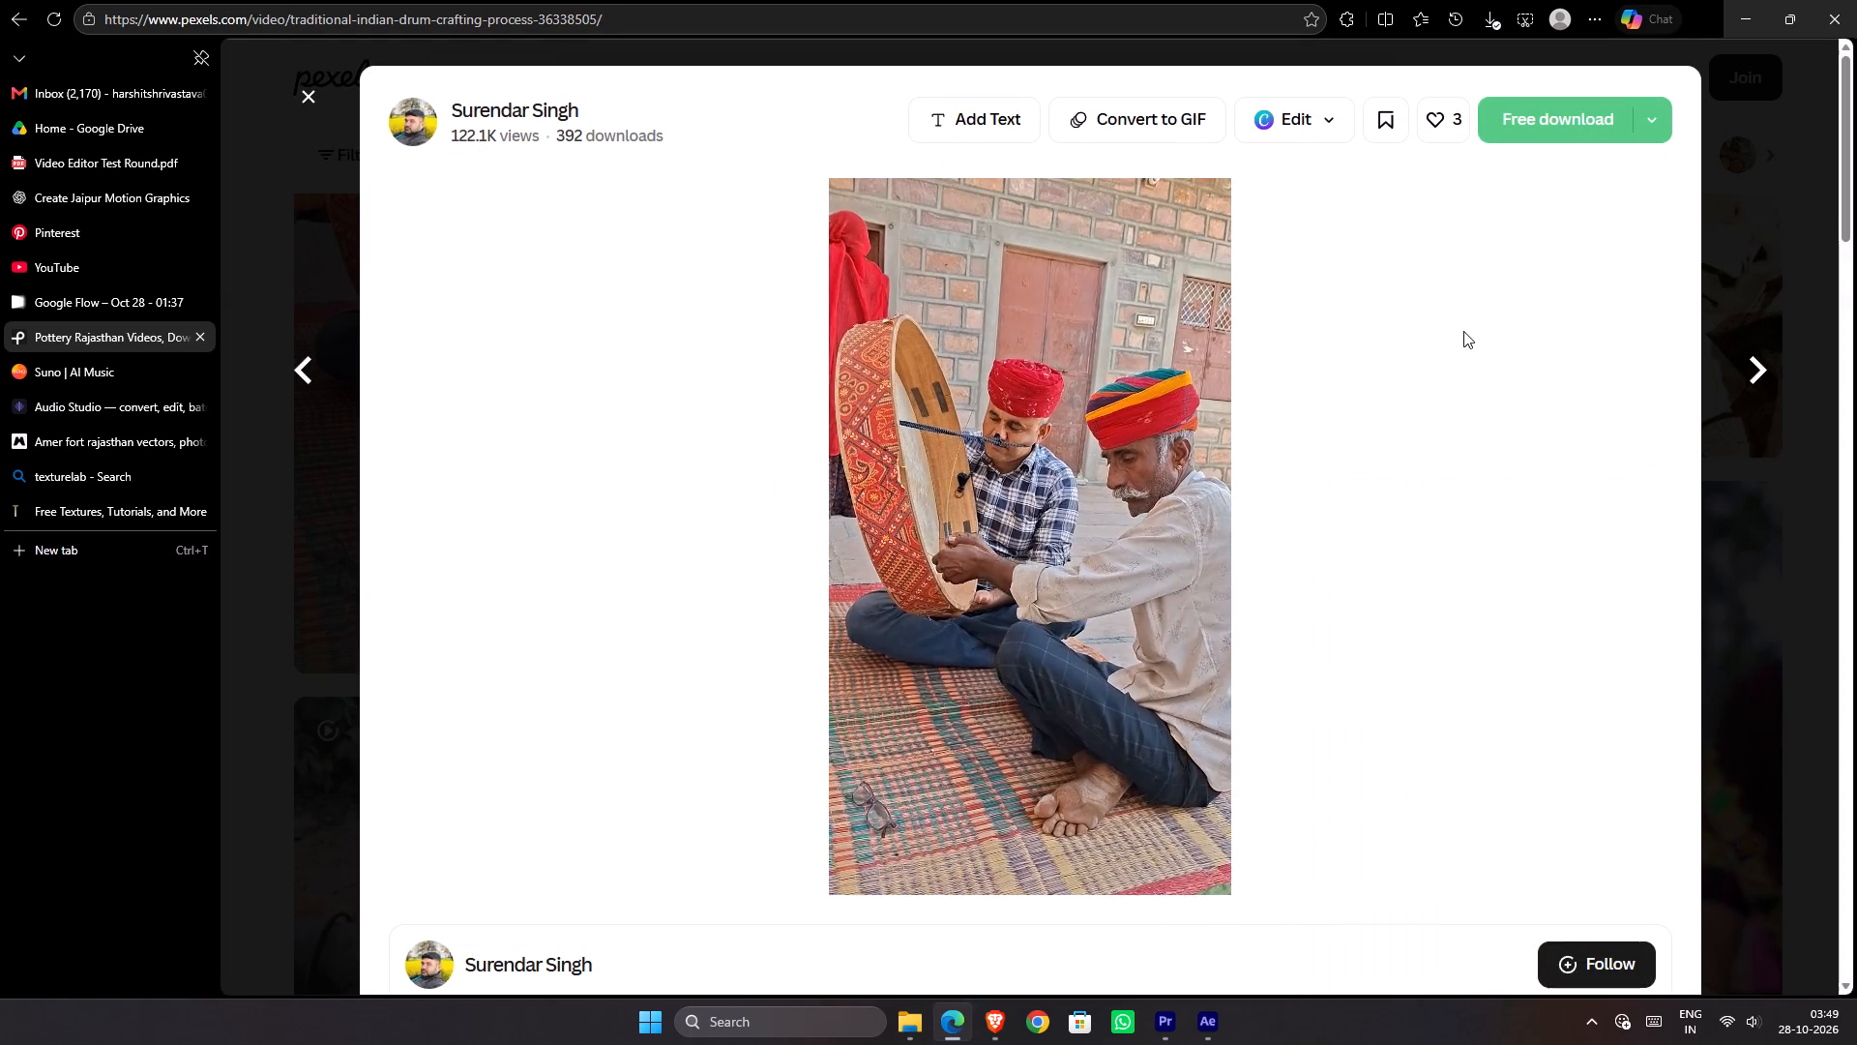
scroll(1463, 331, down, 1)
scroll(1463, 331, up, 1)
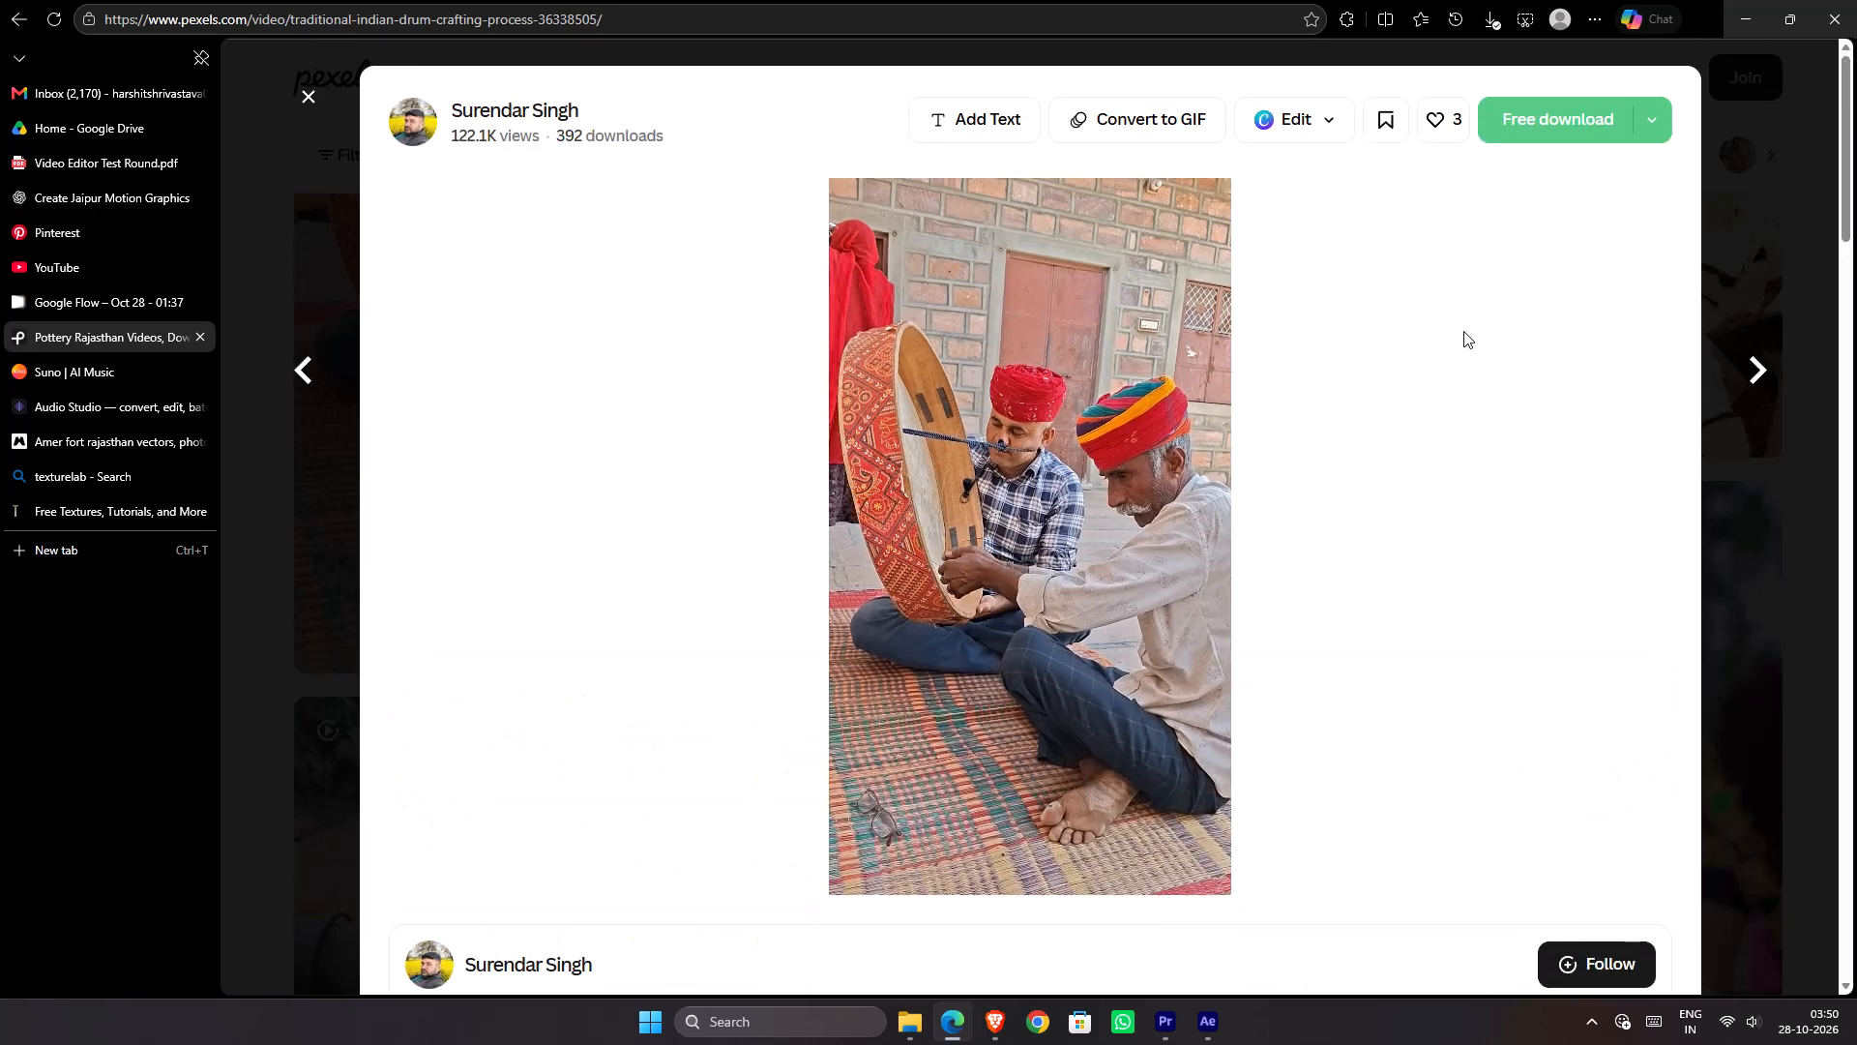
scroll(1459, 350, down, 6)
scroll(1422, 401, up, 1)
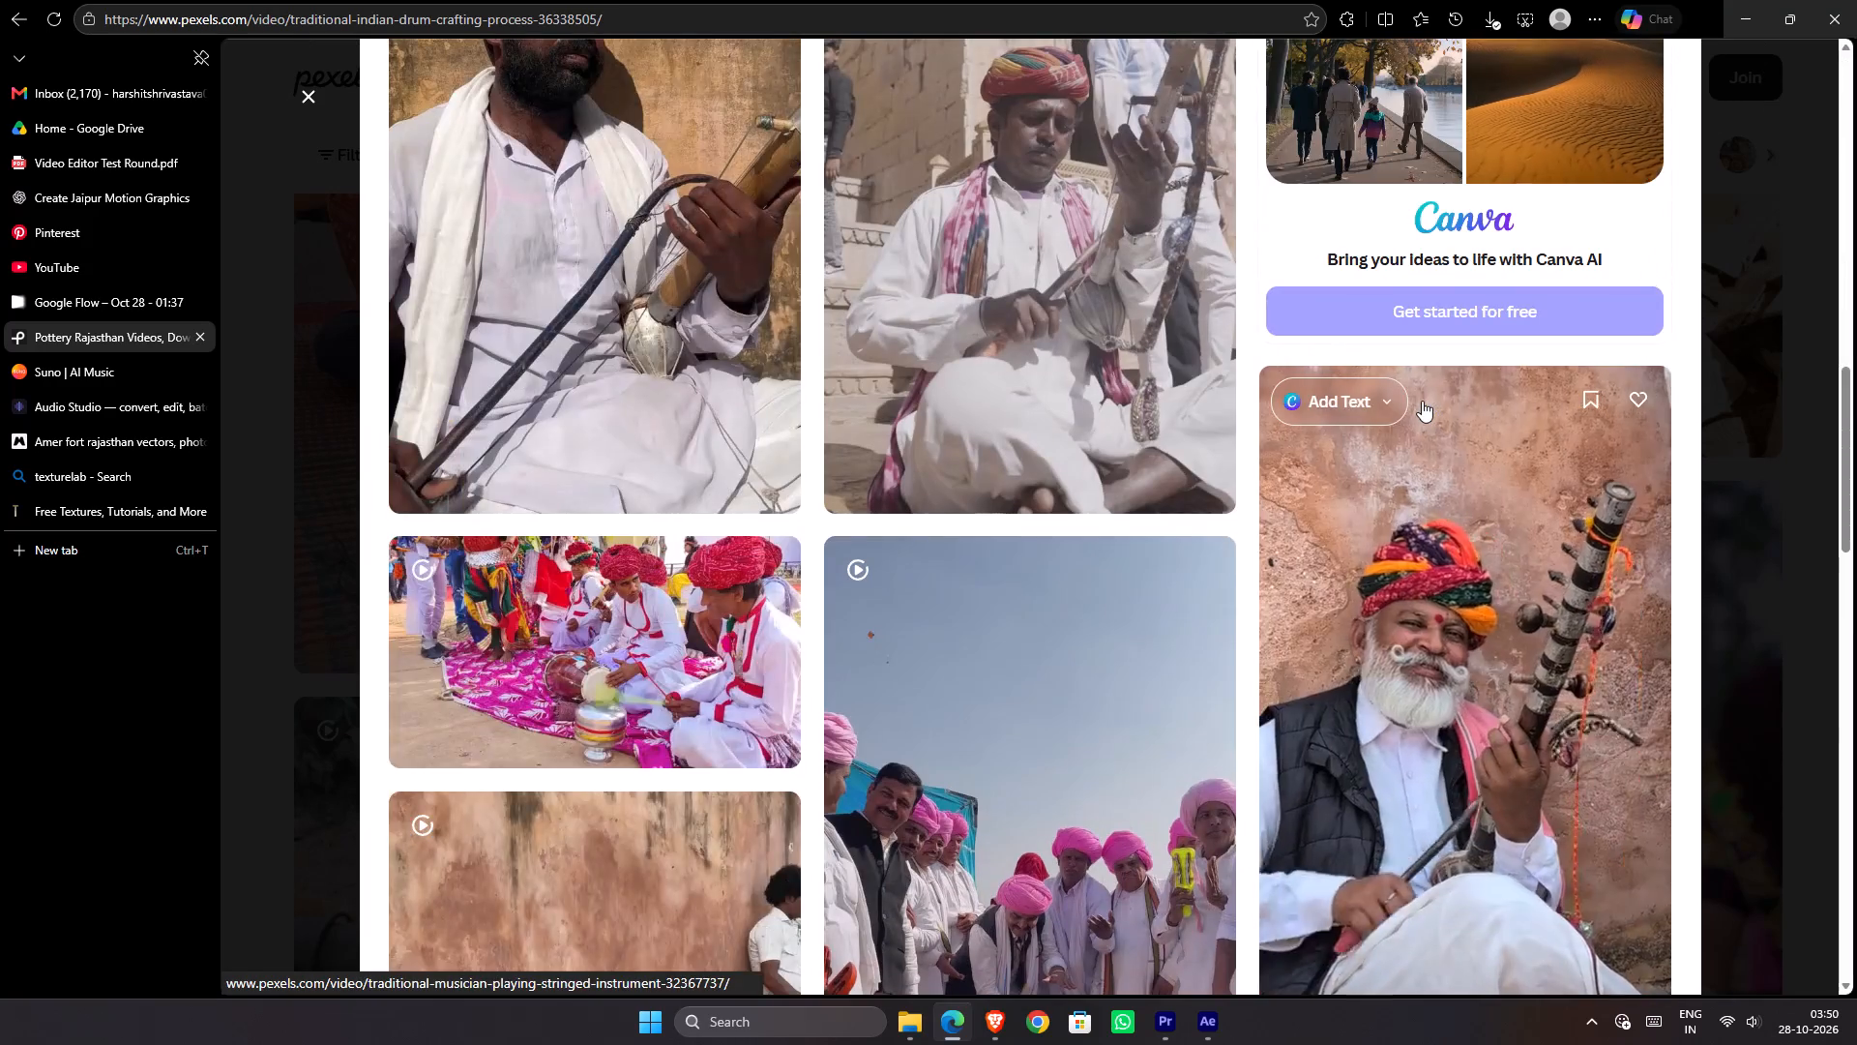
scroll(1422, 401, up, 1)
scroll(1447, 405, down, 4)
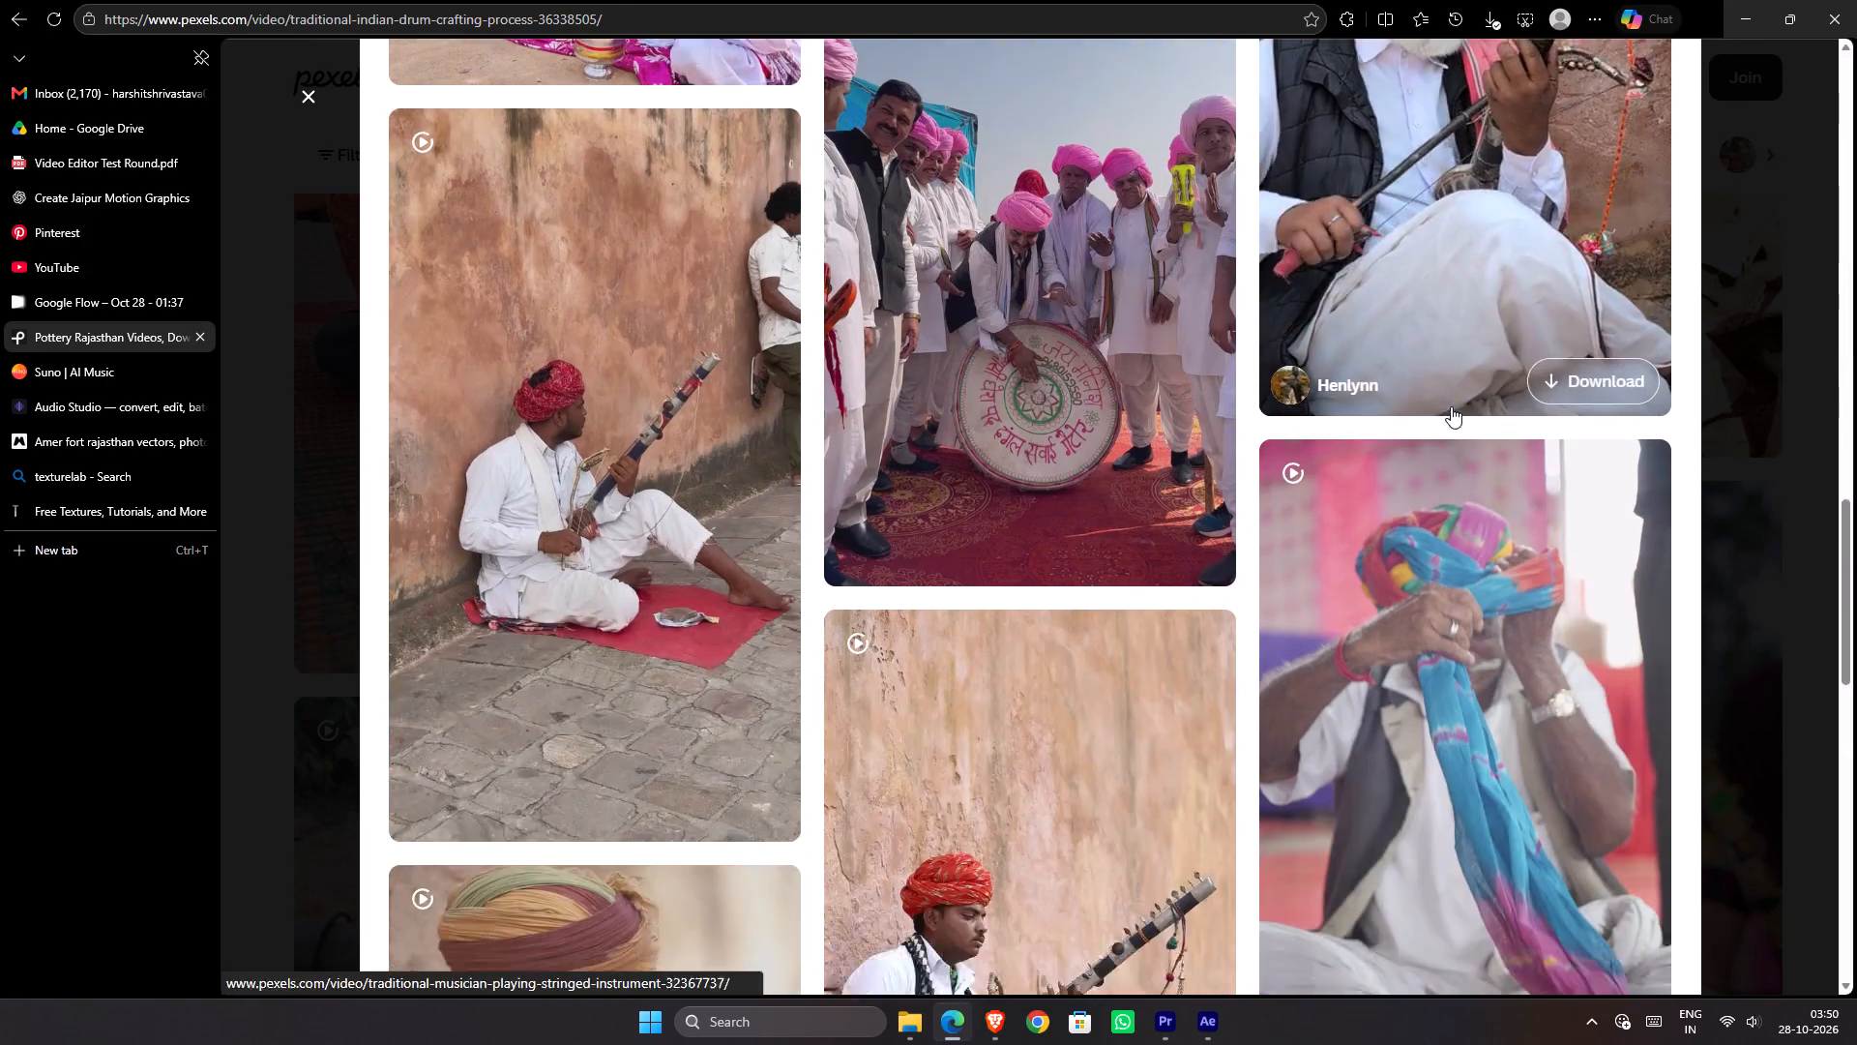
scroll(1451, 406, down, 3)
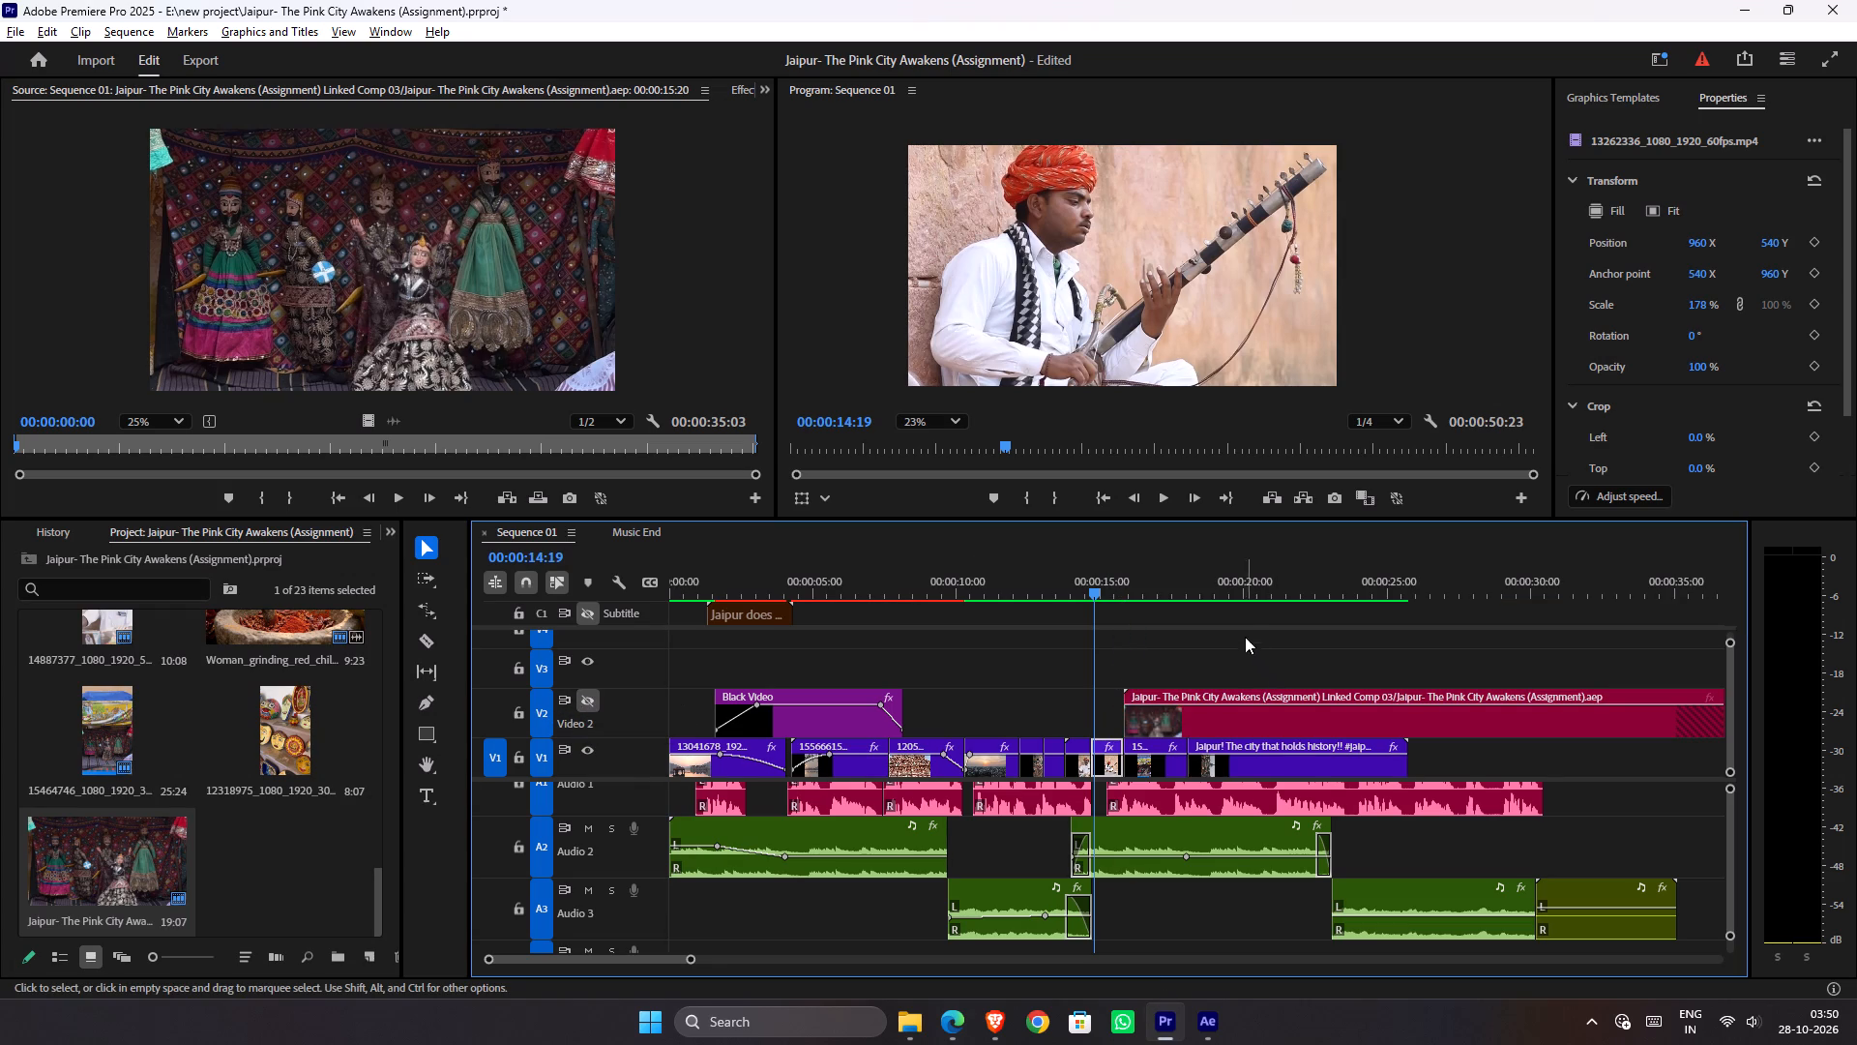
Play back Sequence 01 from 00:00:14:19 and save the project.
key(space)
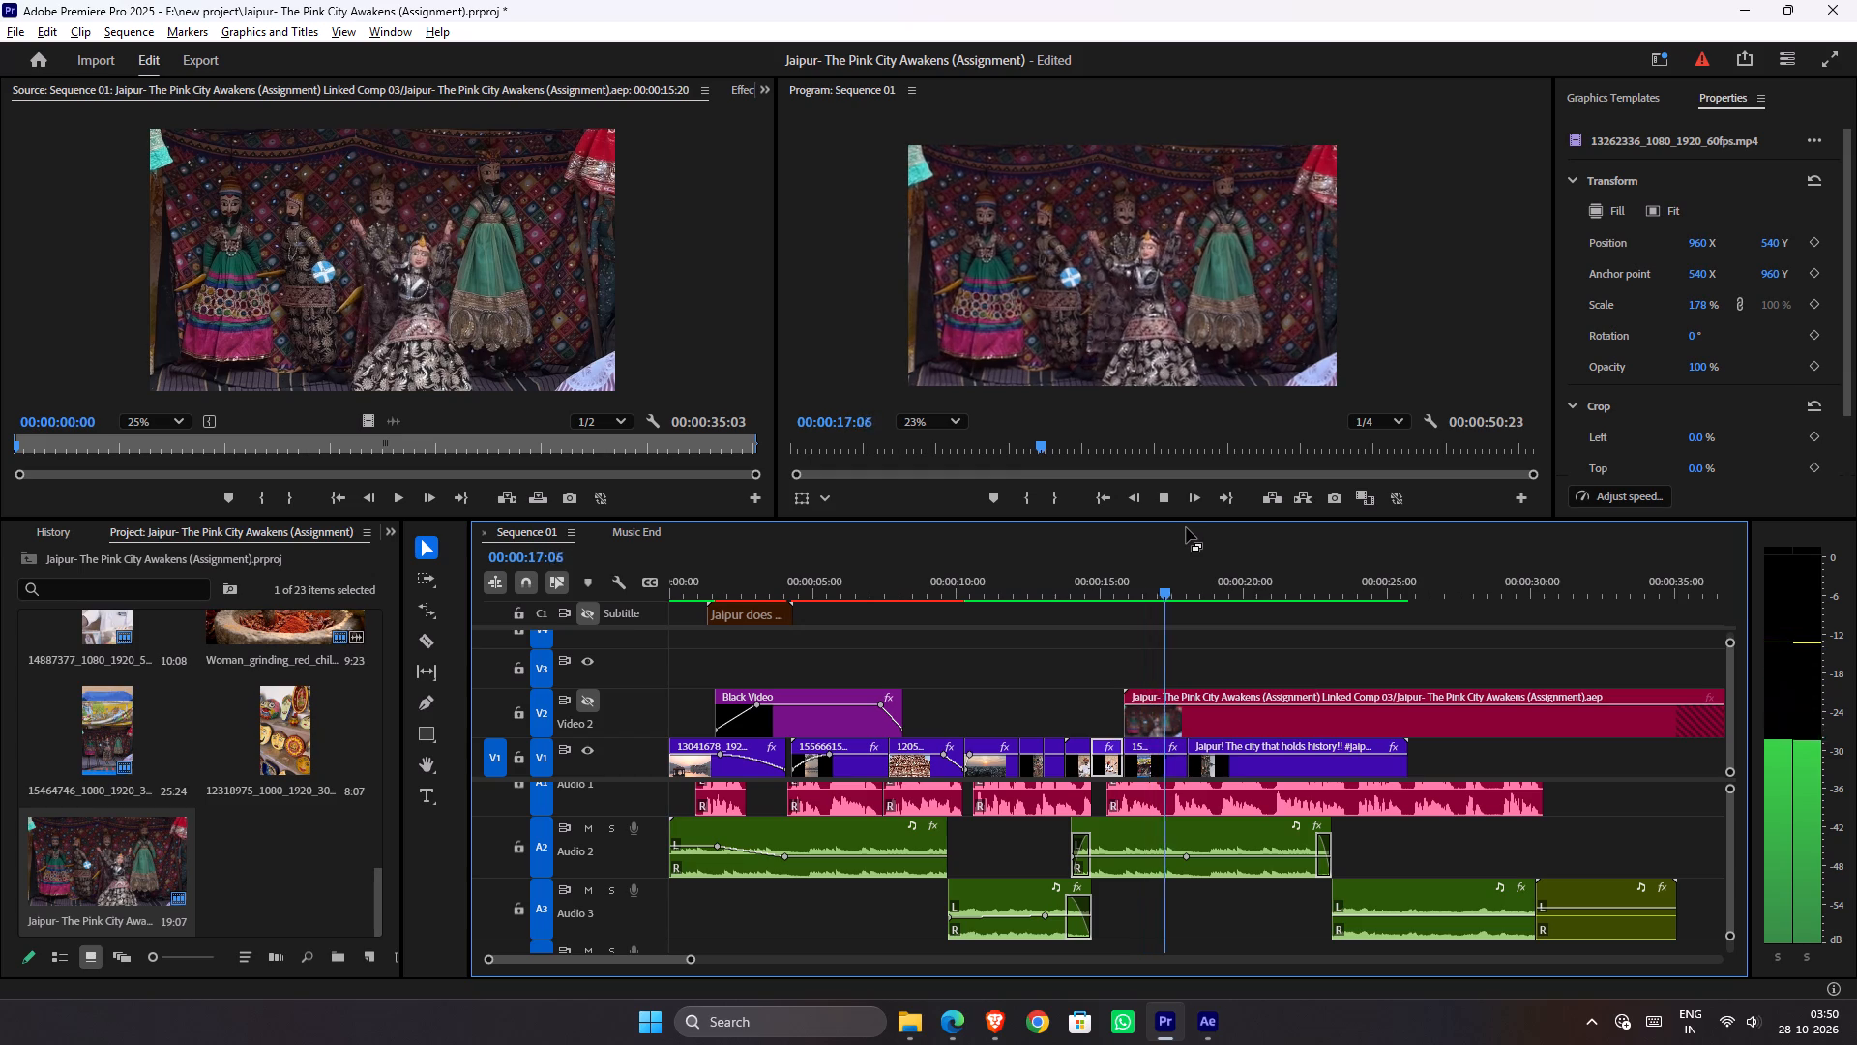
key(ctrl+s)
key(space)
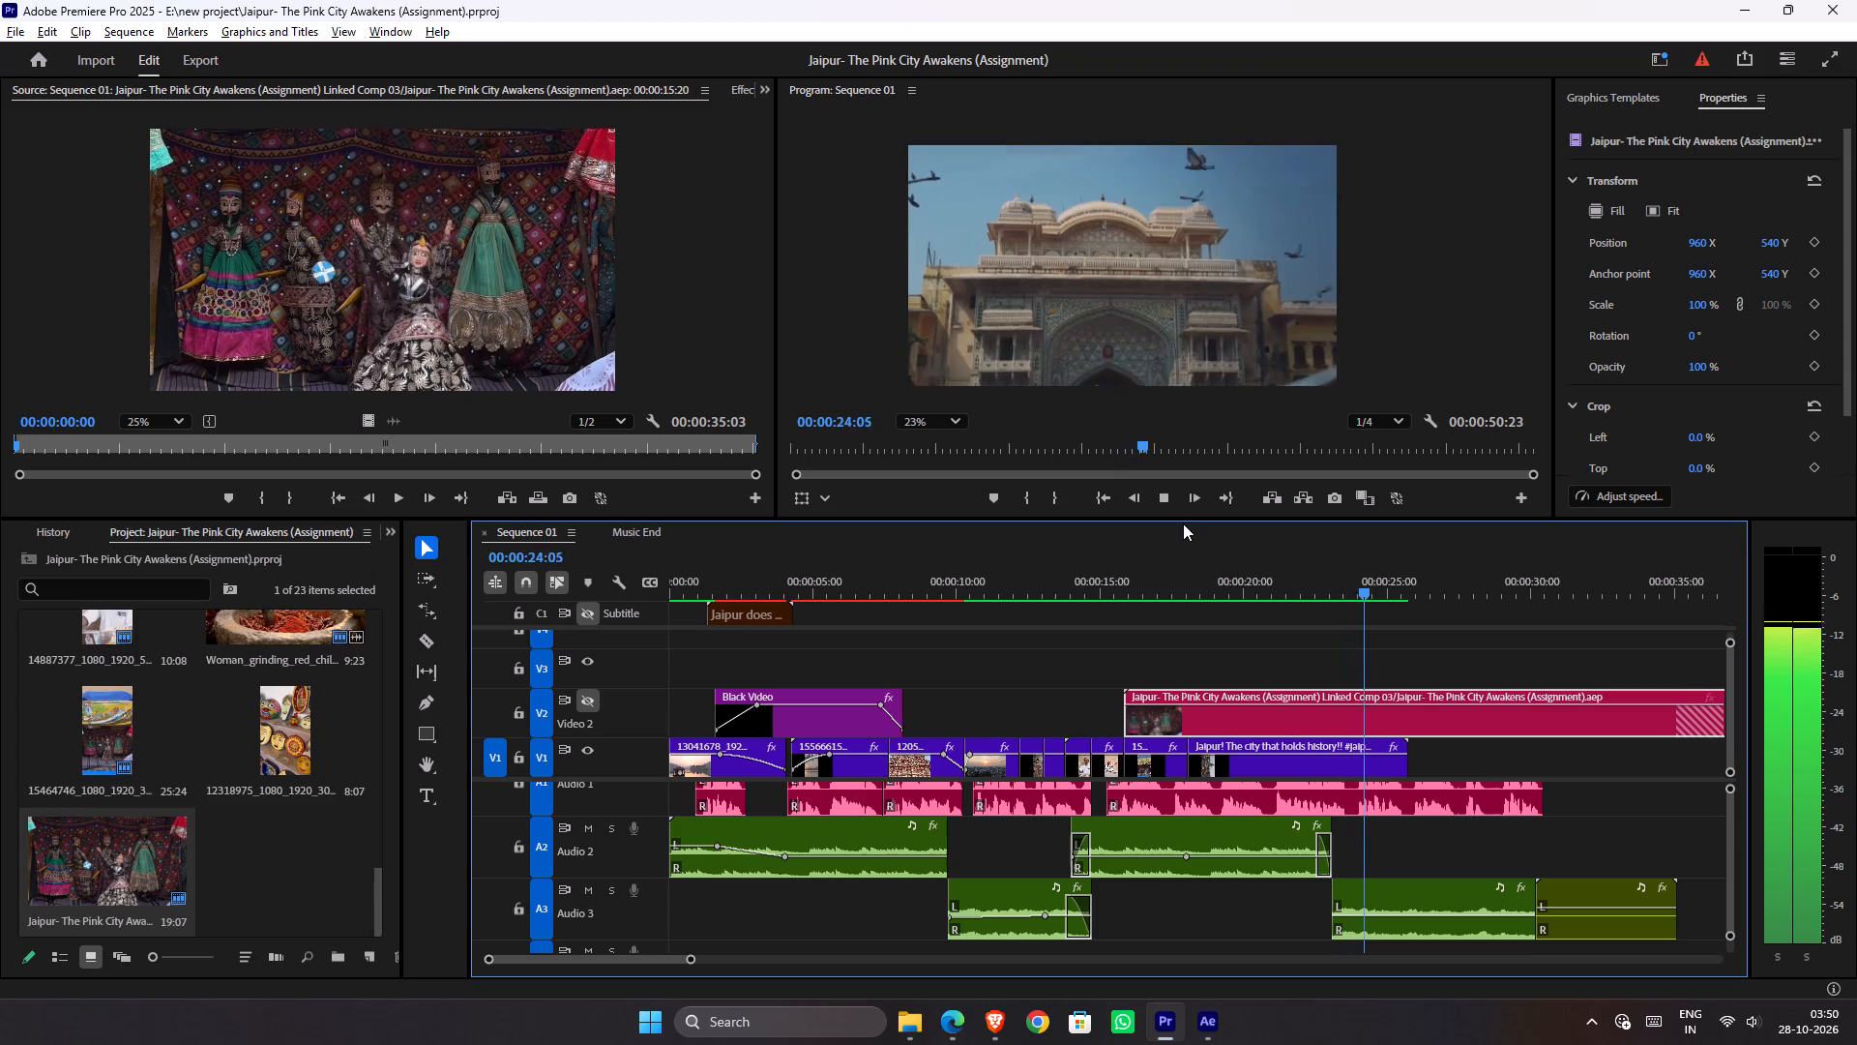
Replay Sequence 01 from 00:00:19:19, concentrating on the voiceover and shot change between about 00:00:21:14 and 00:00:23:13.
click(1241, 593)
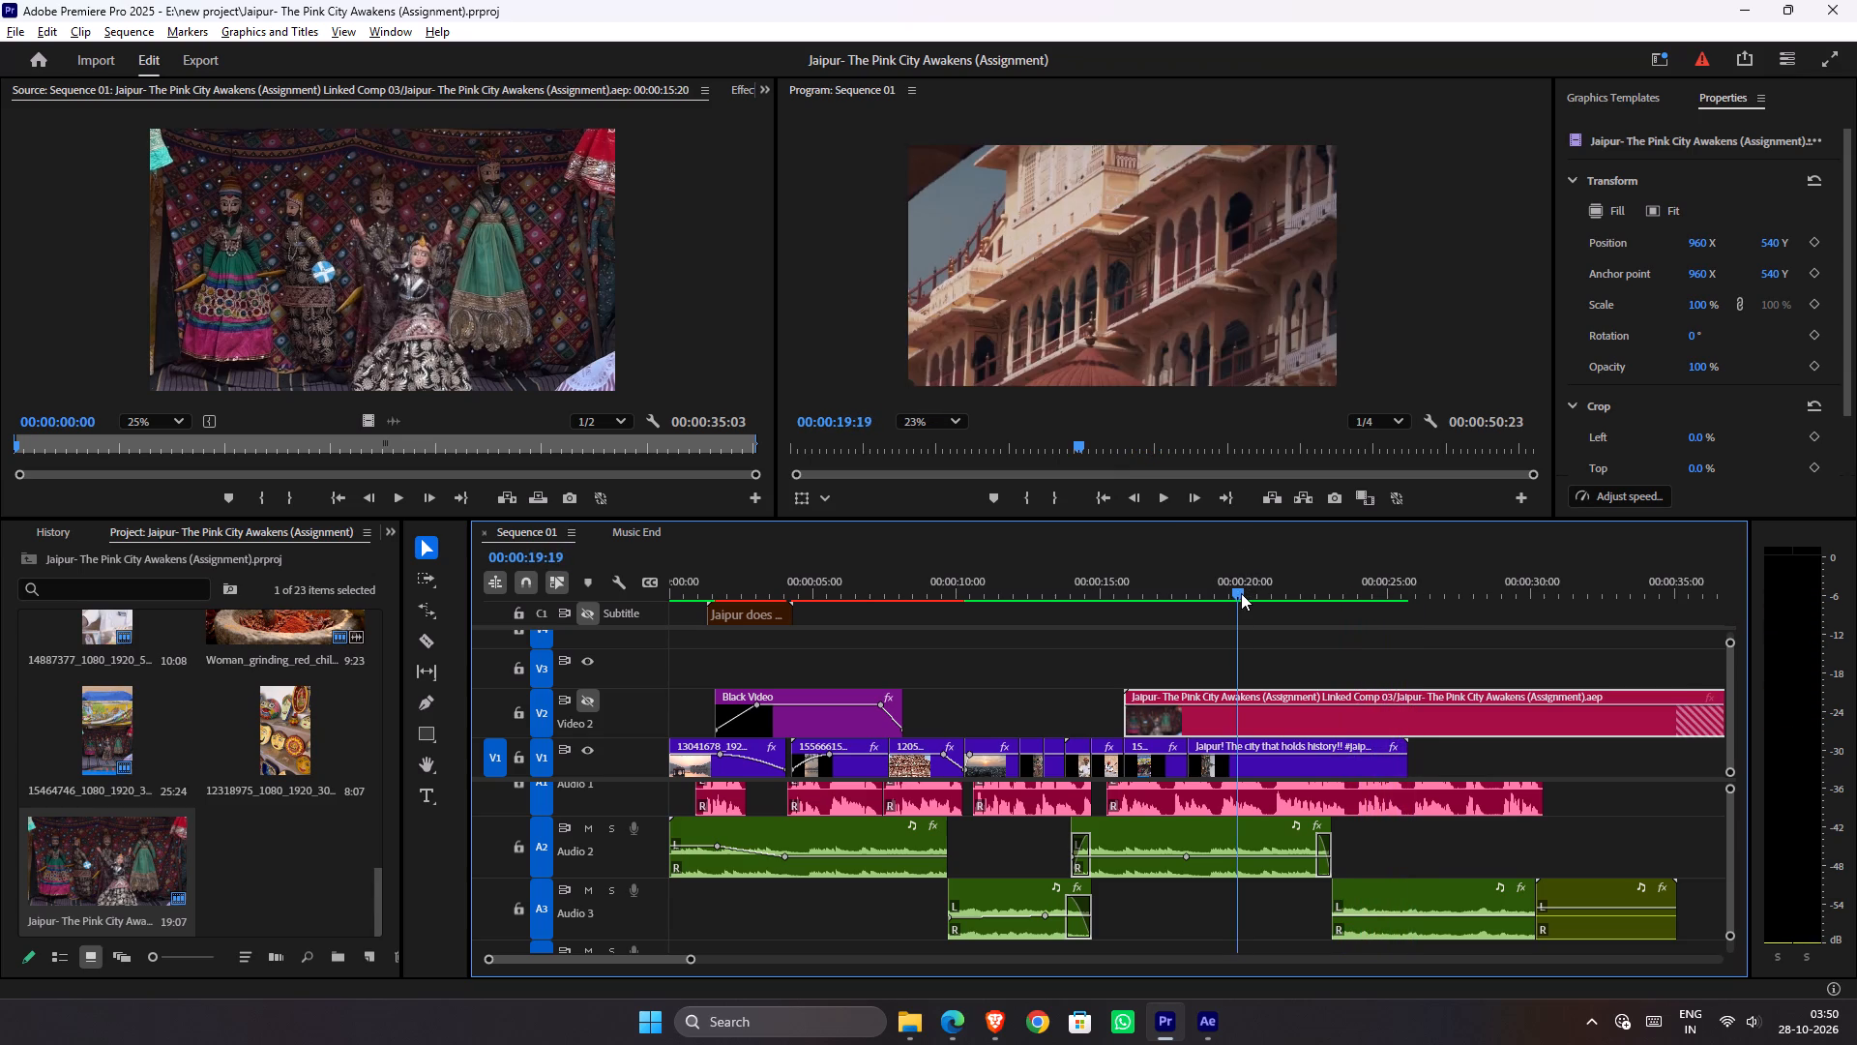
key(space)
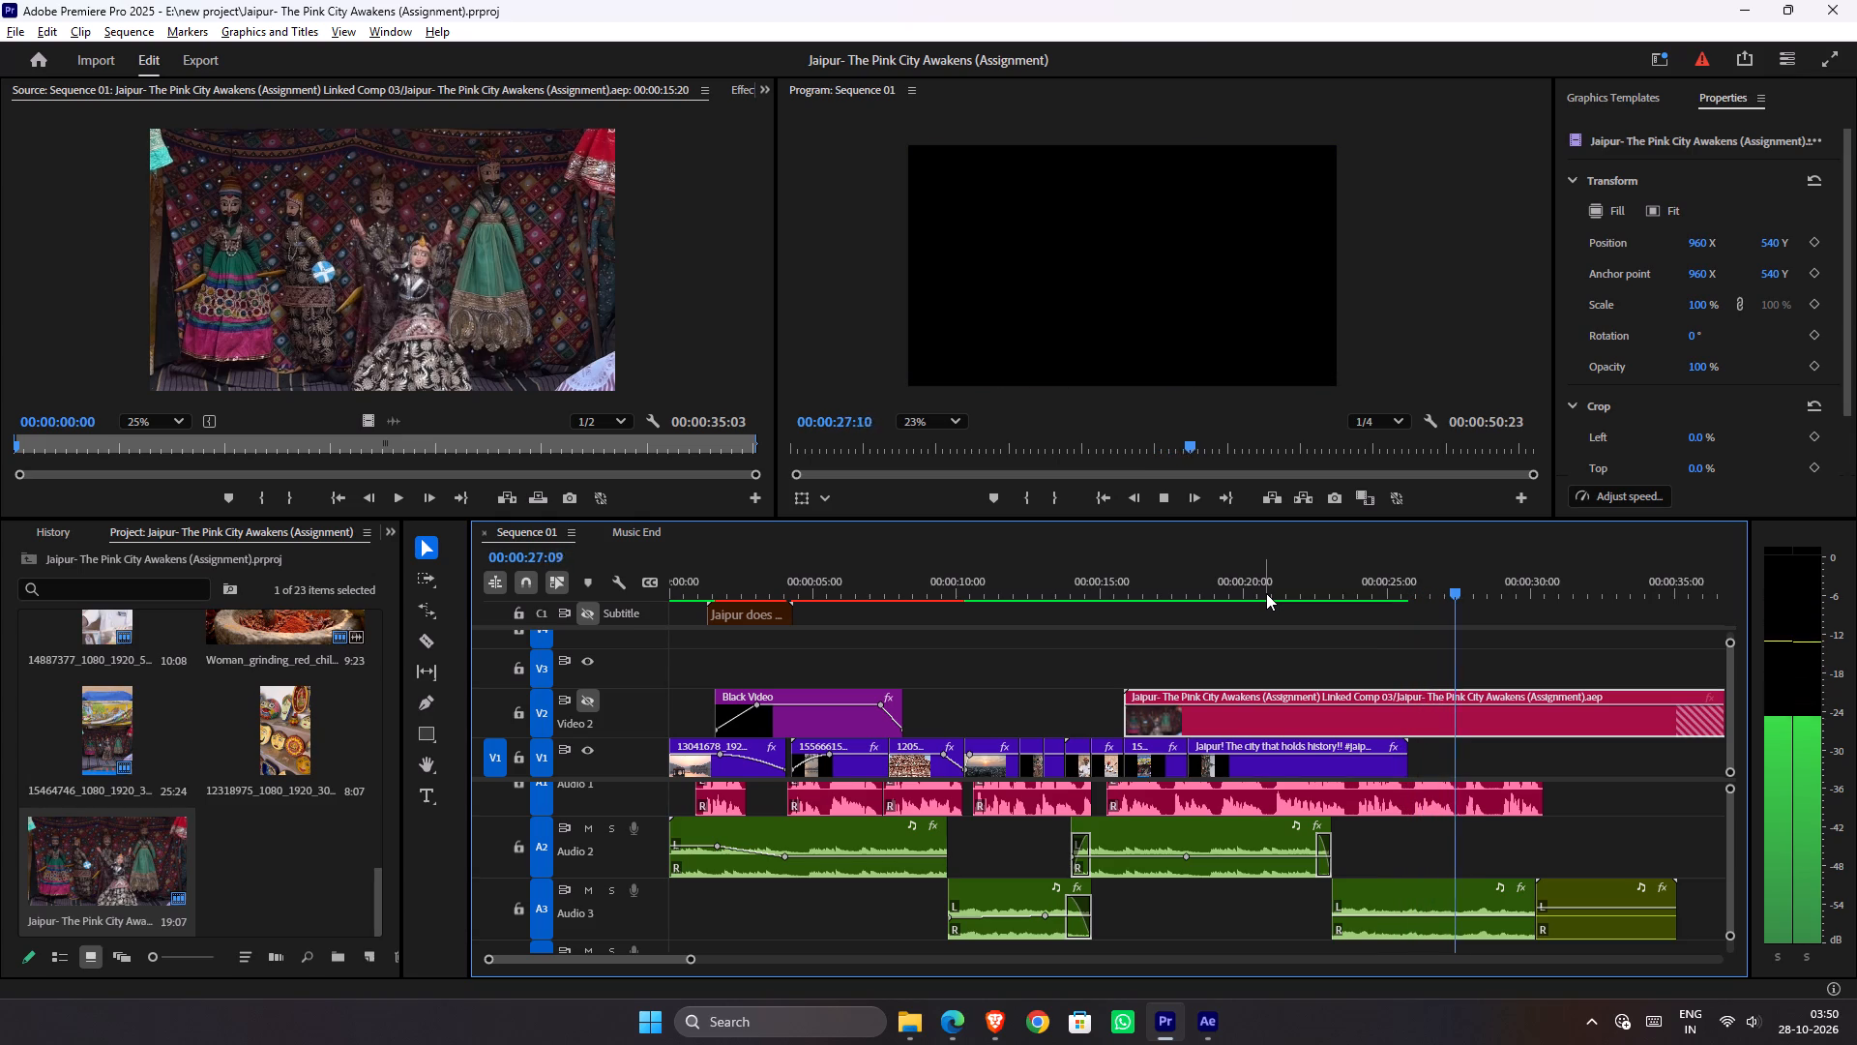
drag(1266, 593, 1313, 619)
alt+scroll(1296, 746, up, 4)
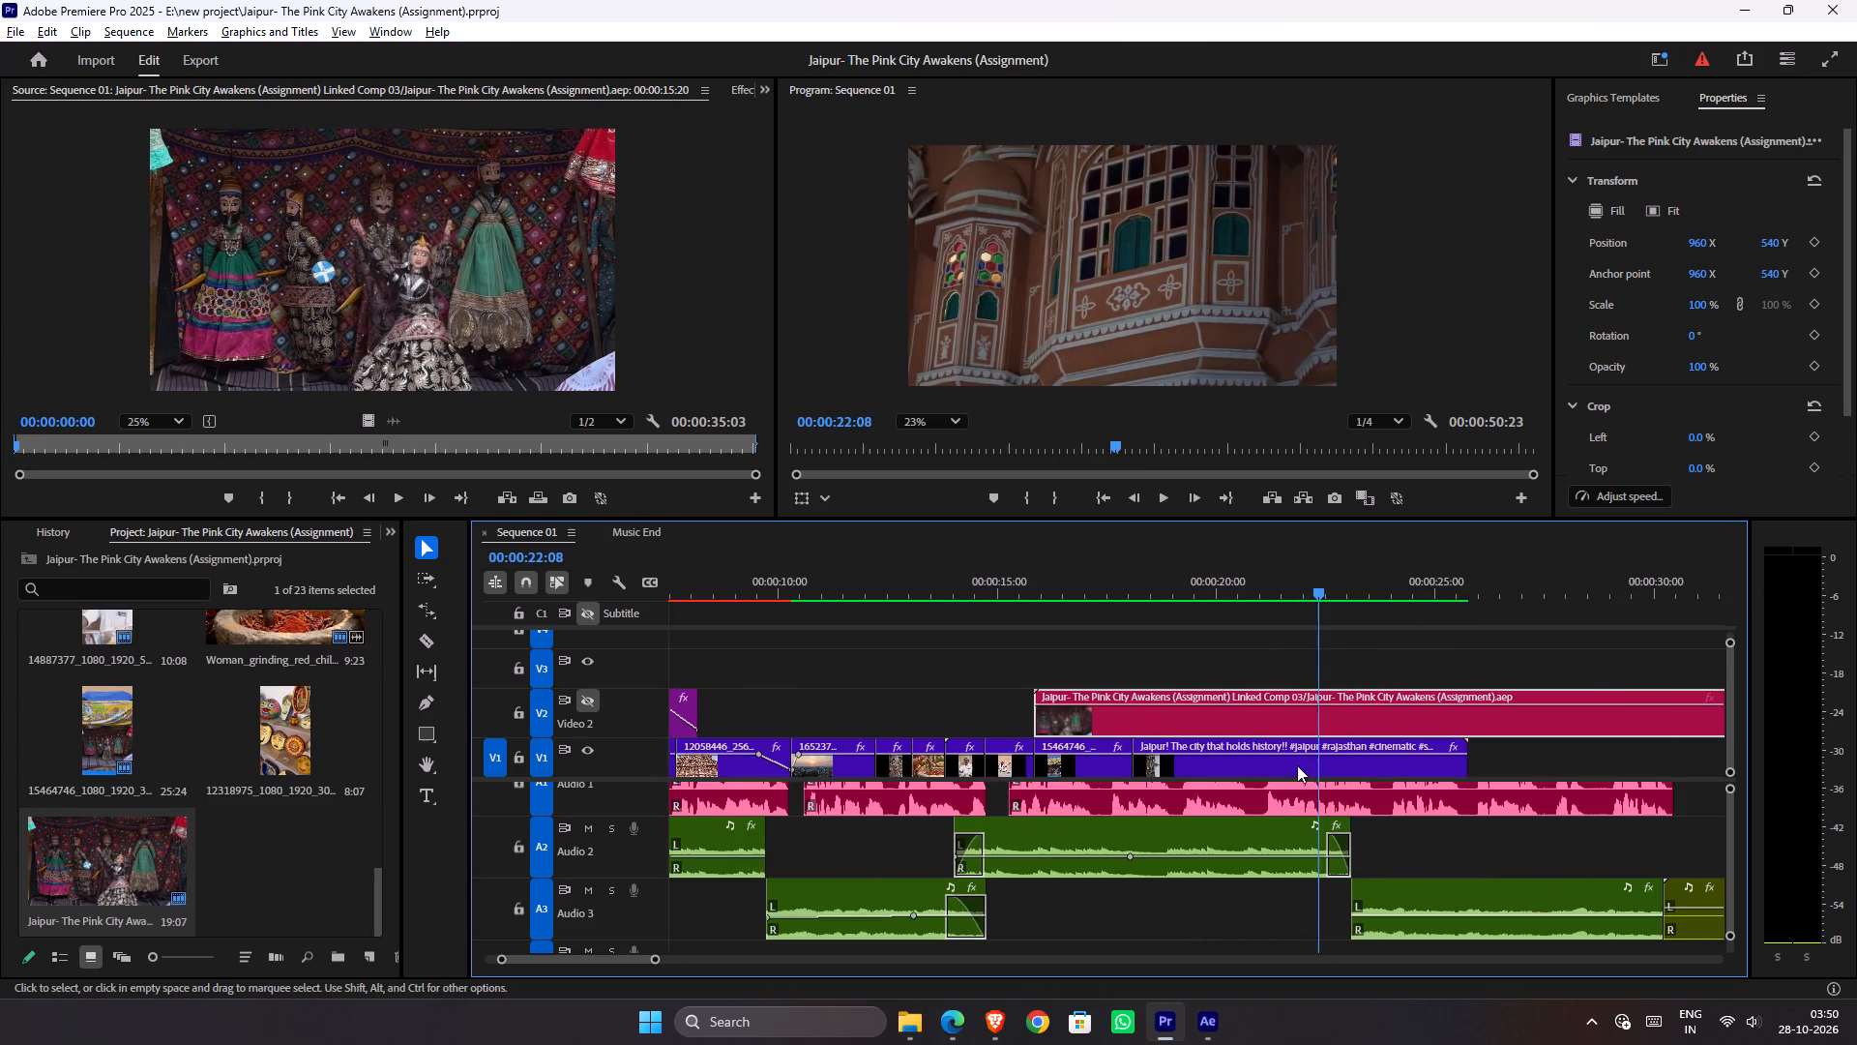
alt+scroll(1322, 775, down, 1)
alt+scroll(1322, 775, up, 13)
key(space)
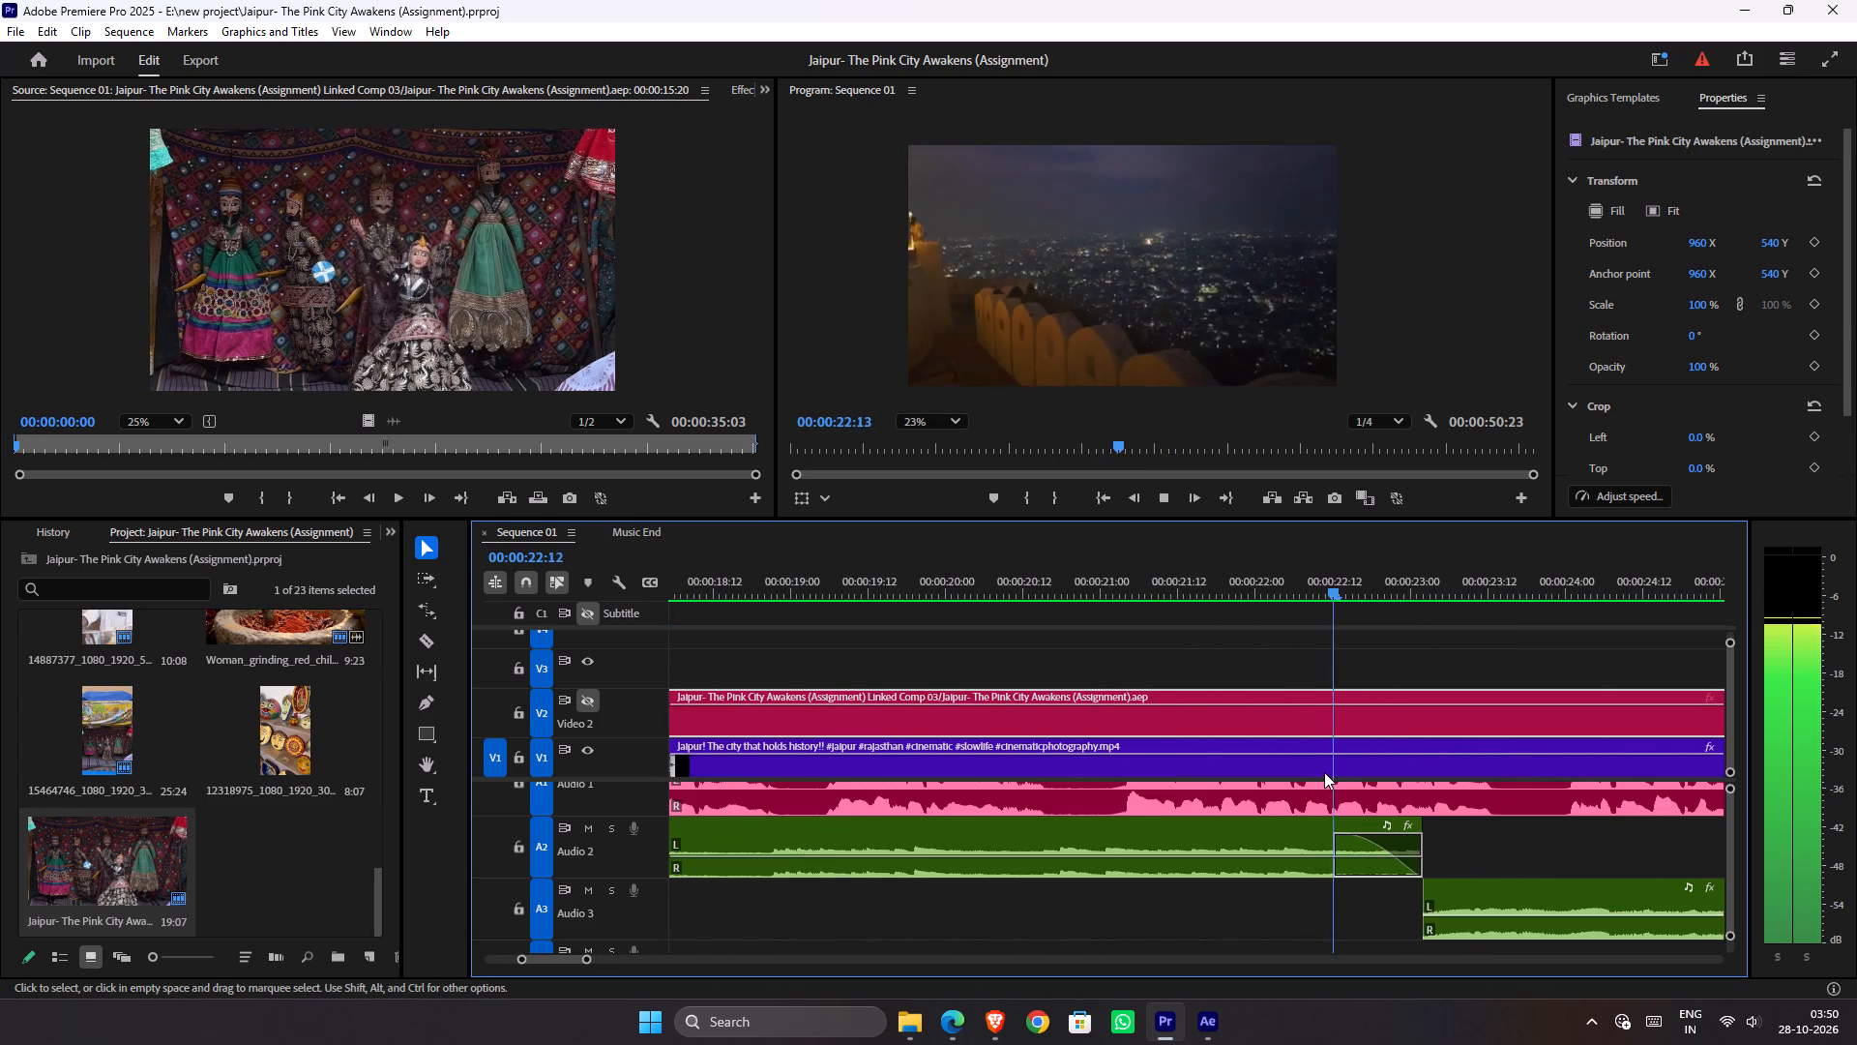
key(space)
drag(1372, 594, 1193, 617)
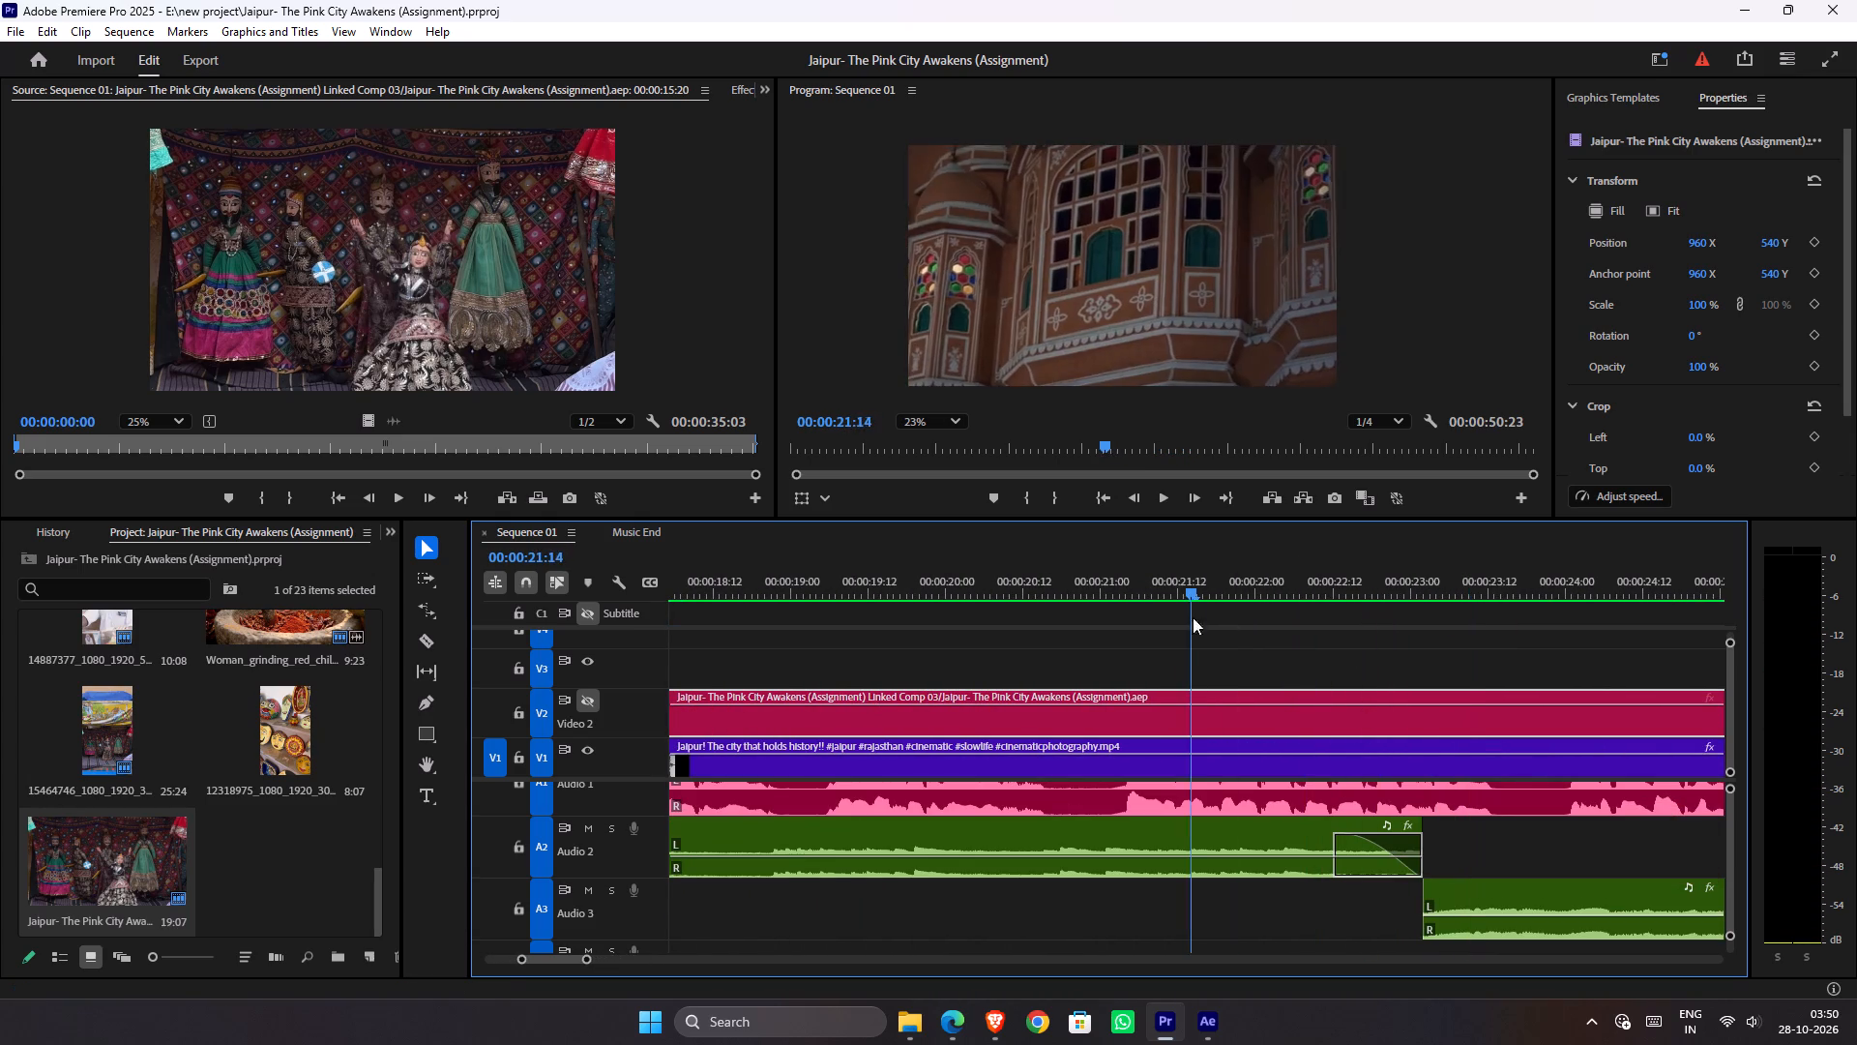
drag(1193, 617, 1192, 617)
key(space)
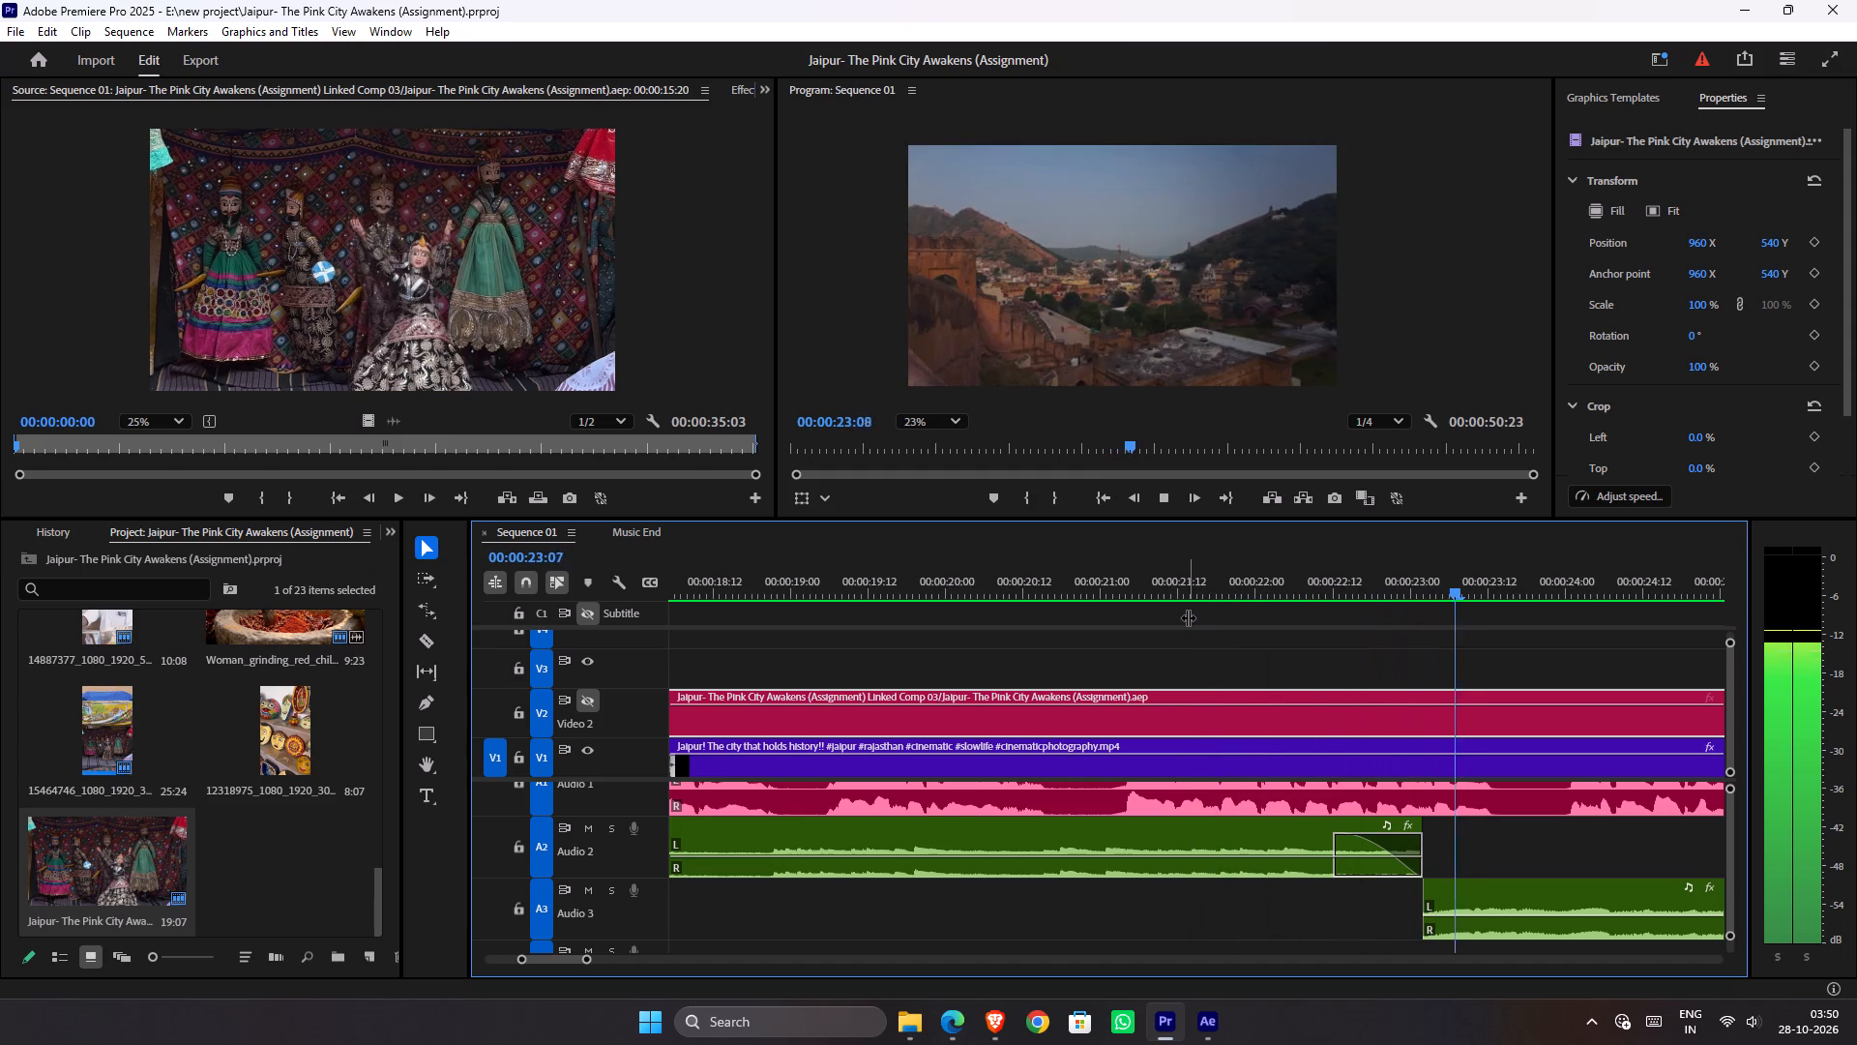
drag(1332, 594, 1299, 595)
key(space)
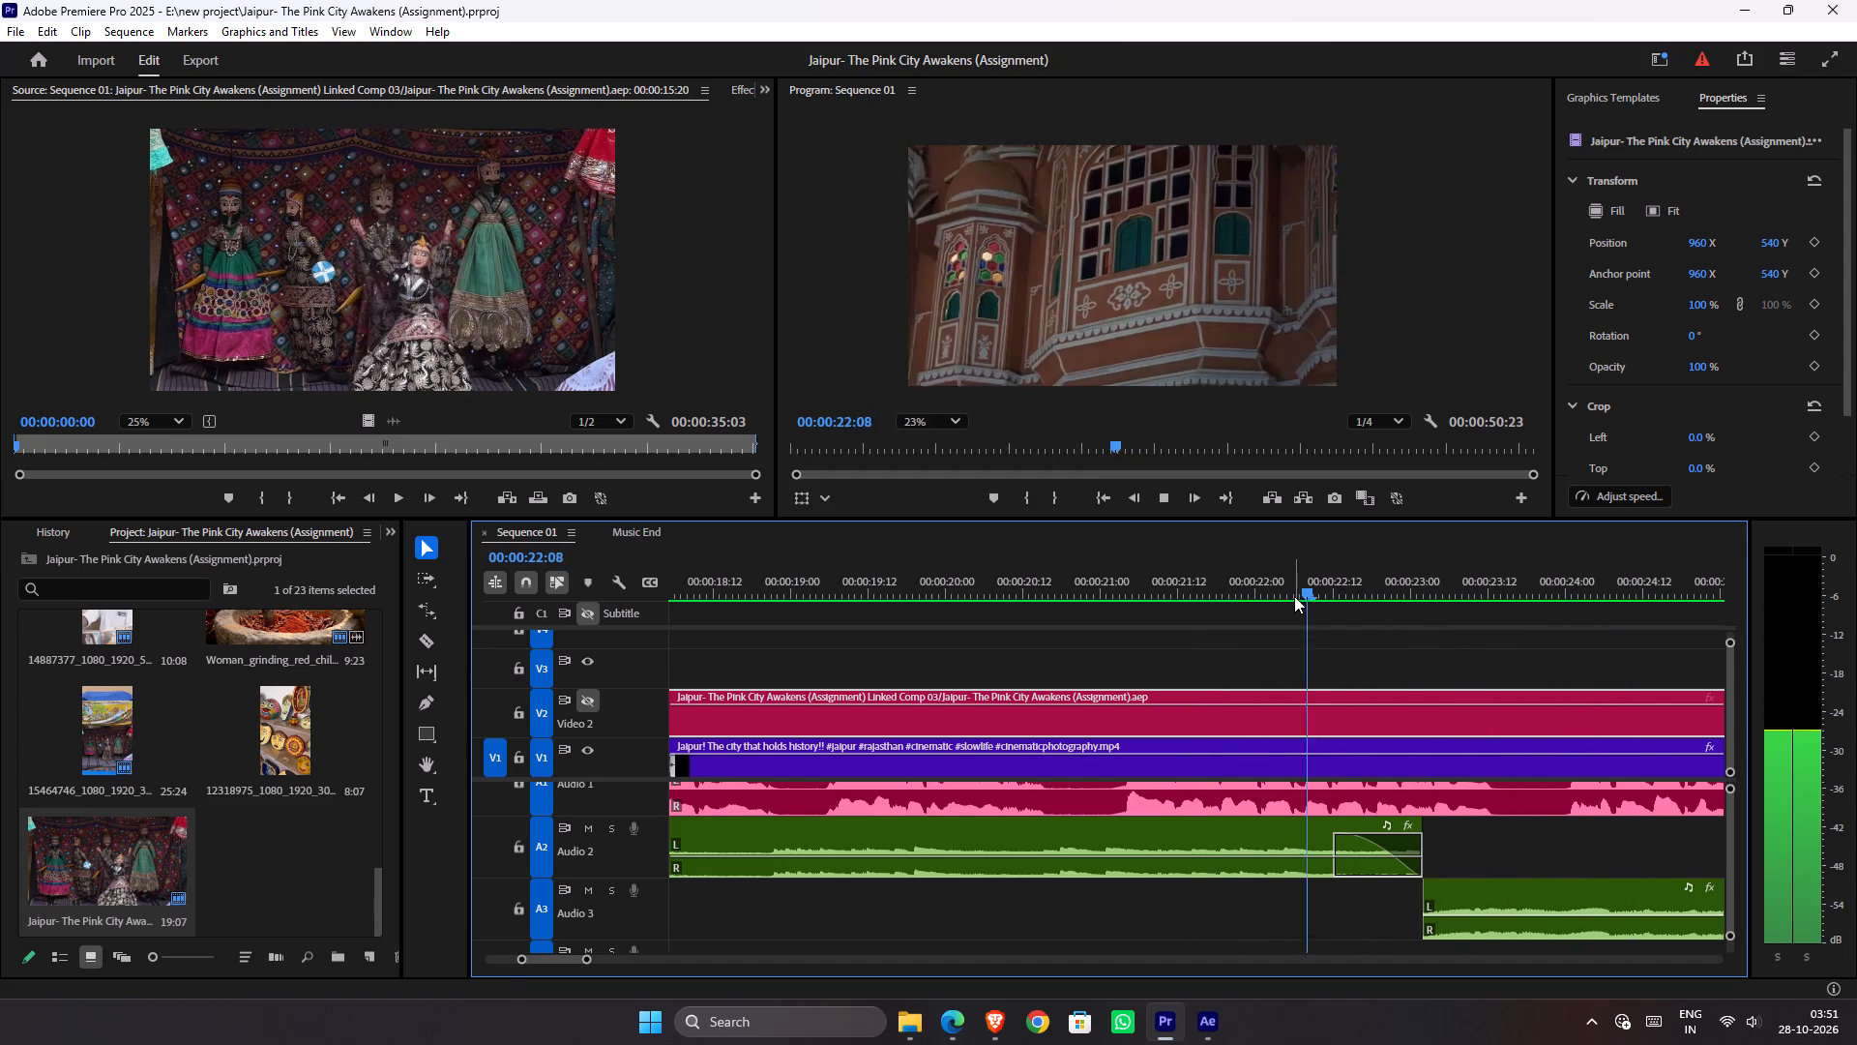
drag(1282, 597, 1242, 597)
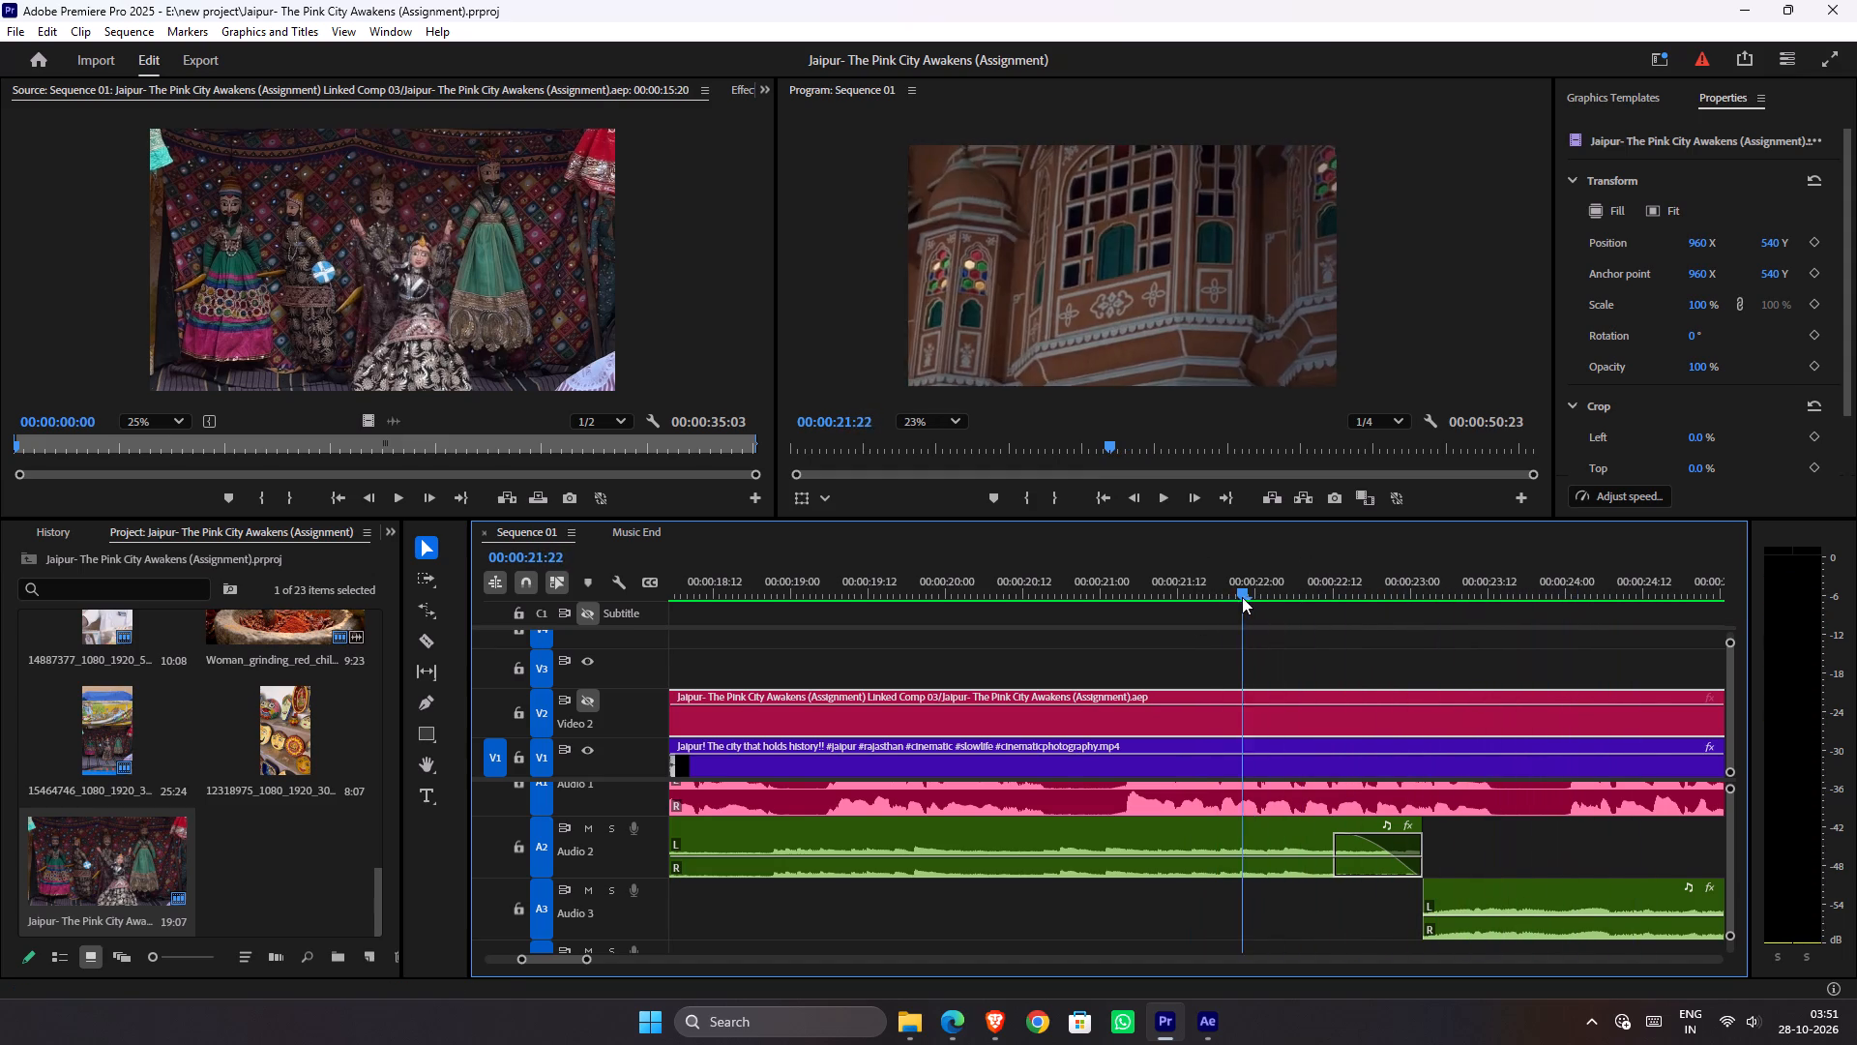
drag(1242, 597, 1241, 597)
key(space)
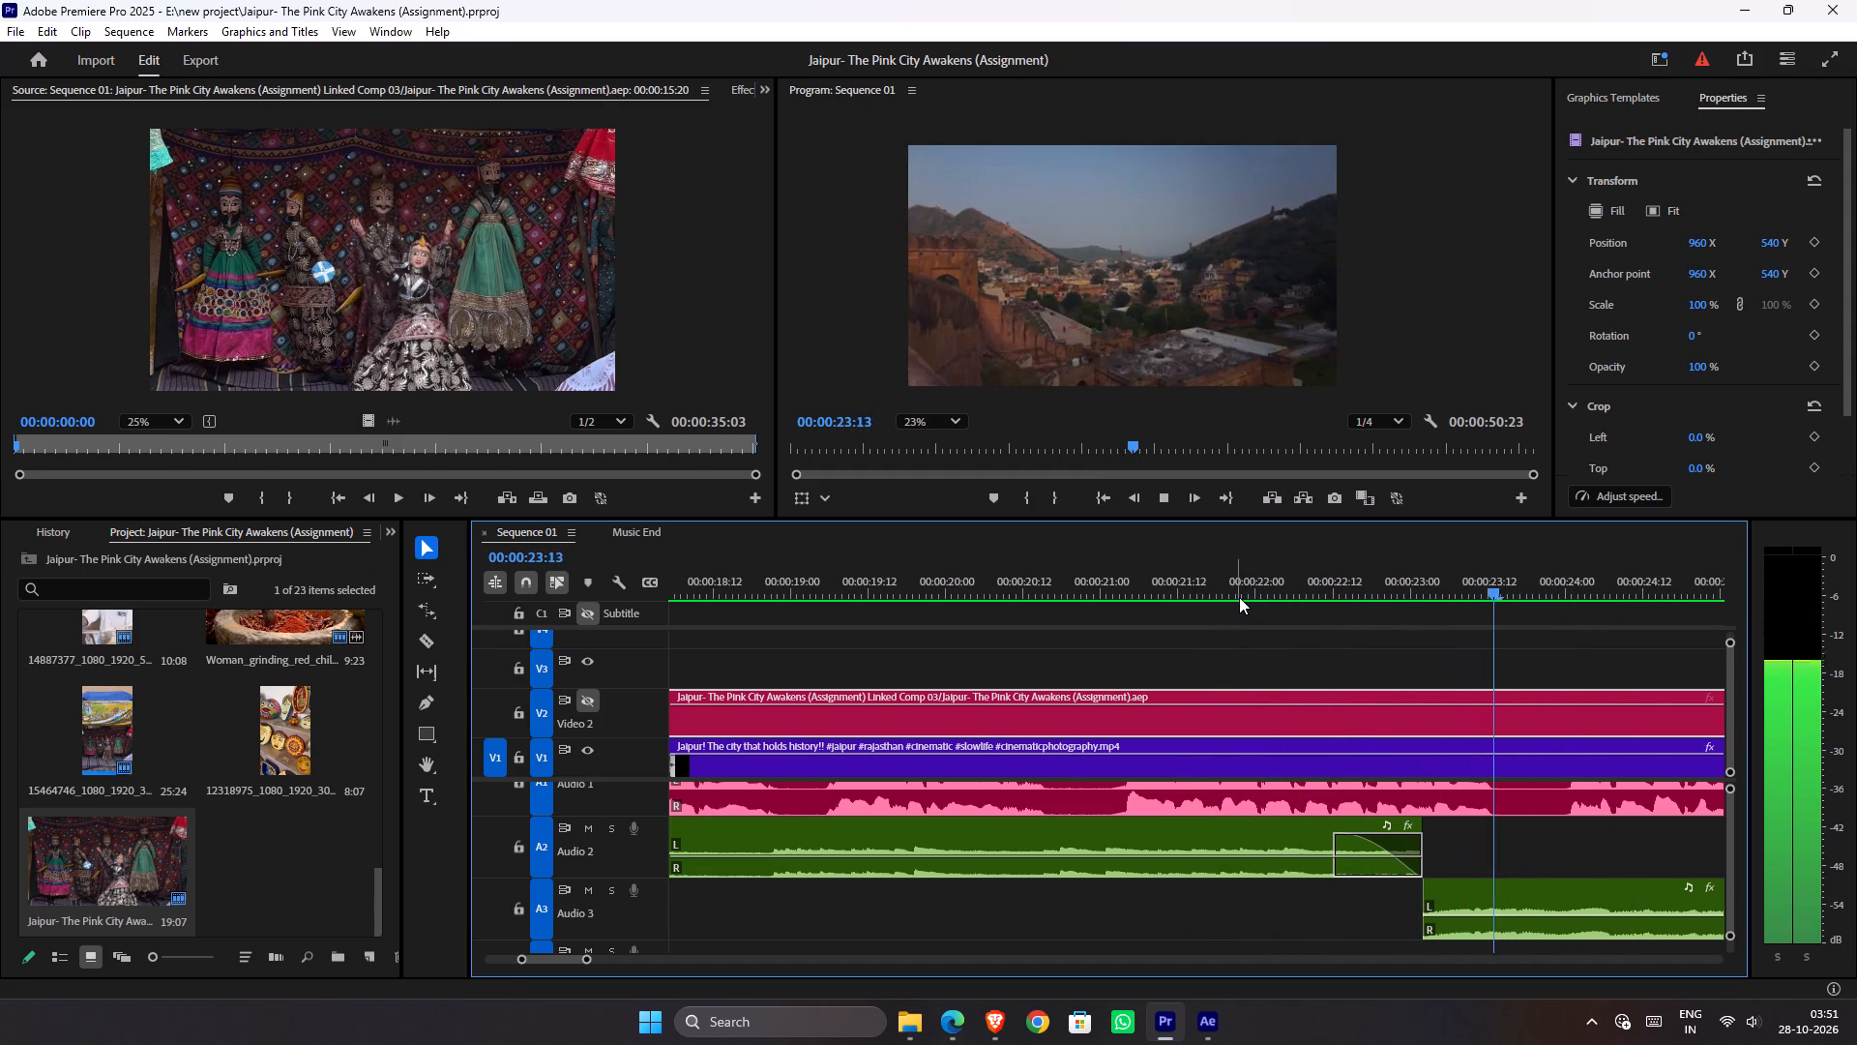
click(1237, 597)
key(space)
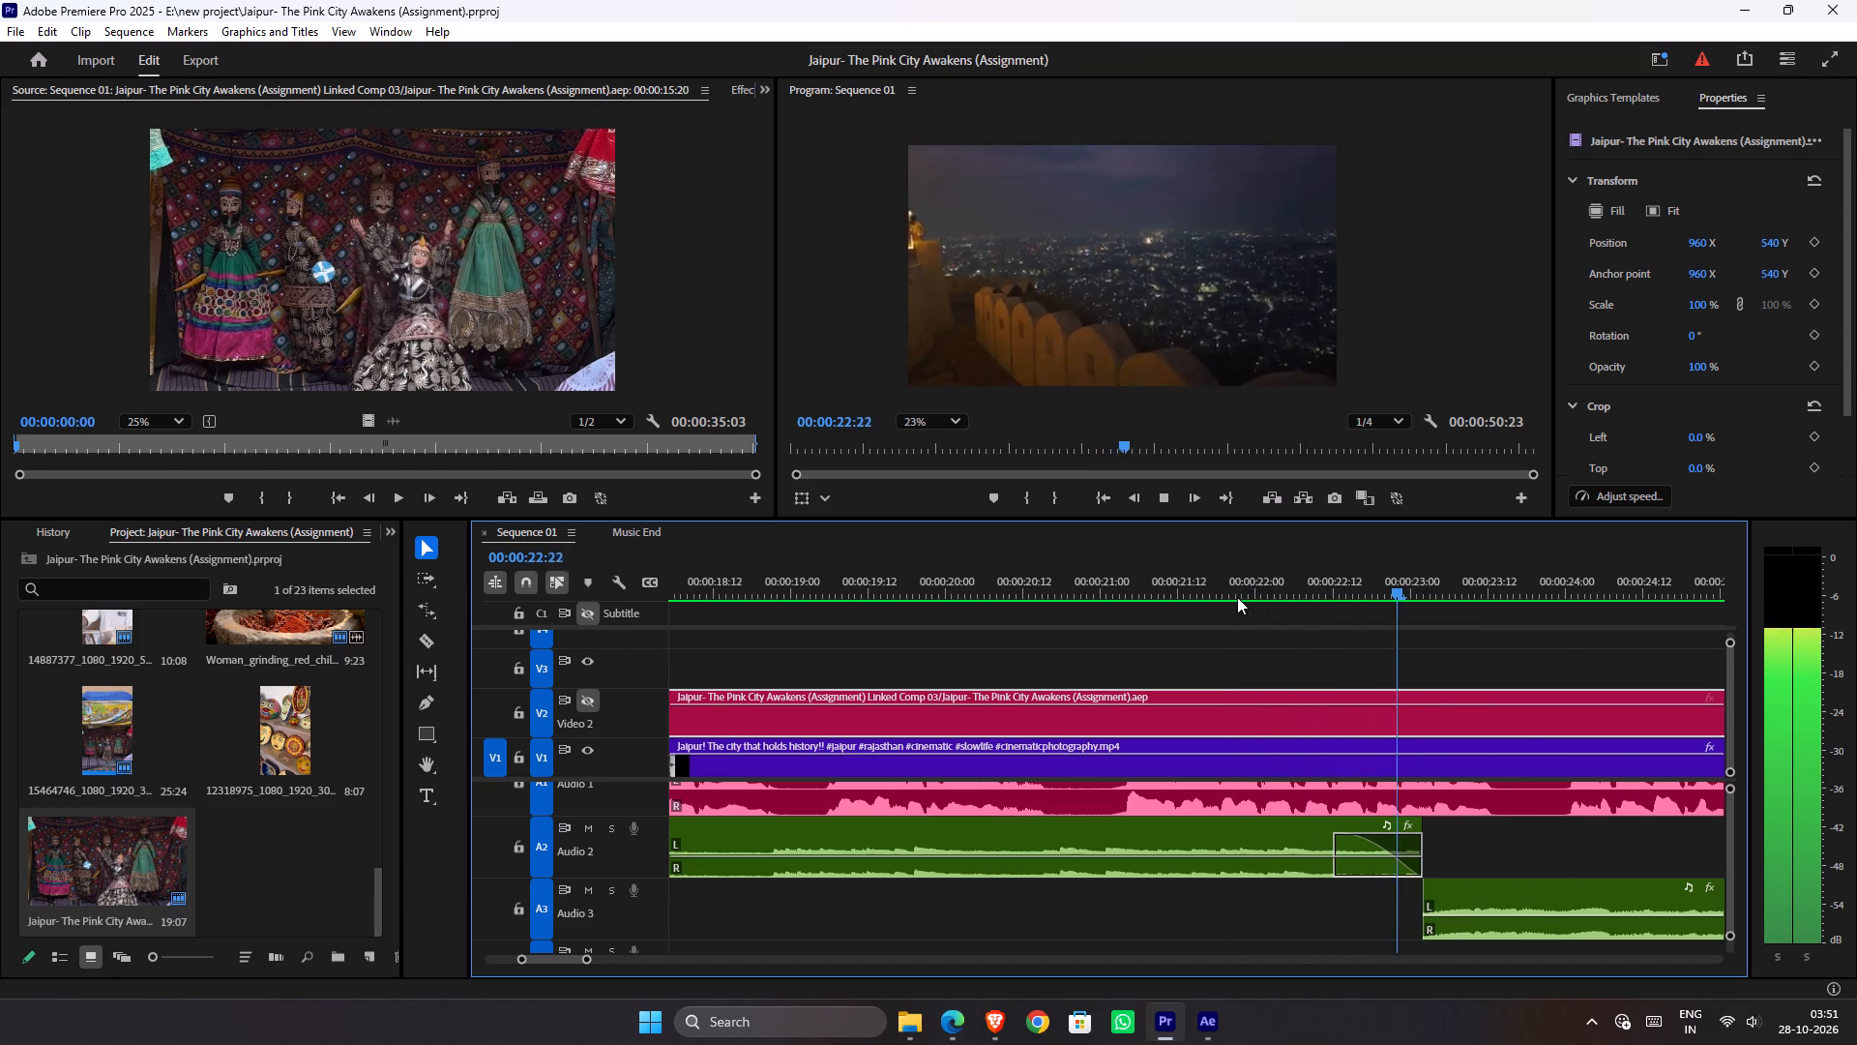
key(space)
click(1237, 597)
key(space)
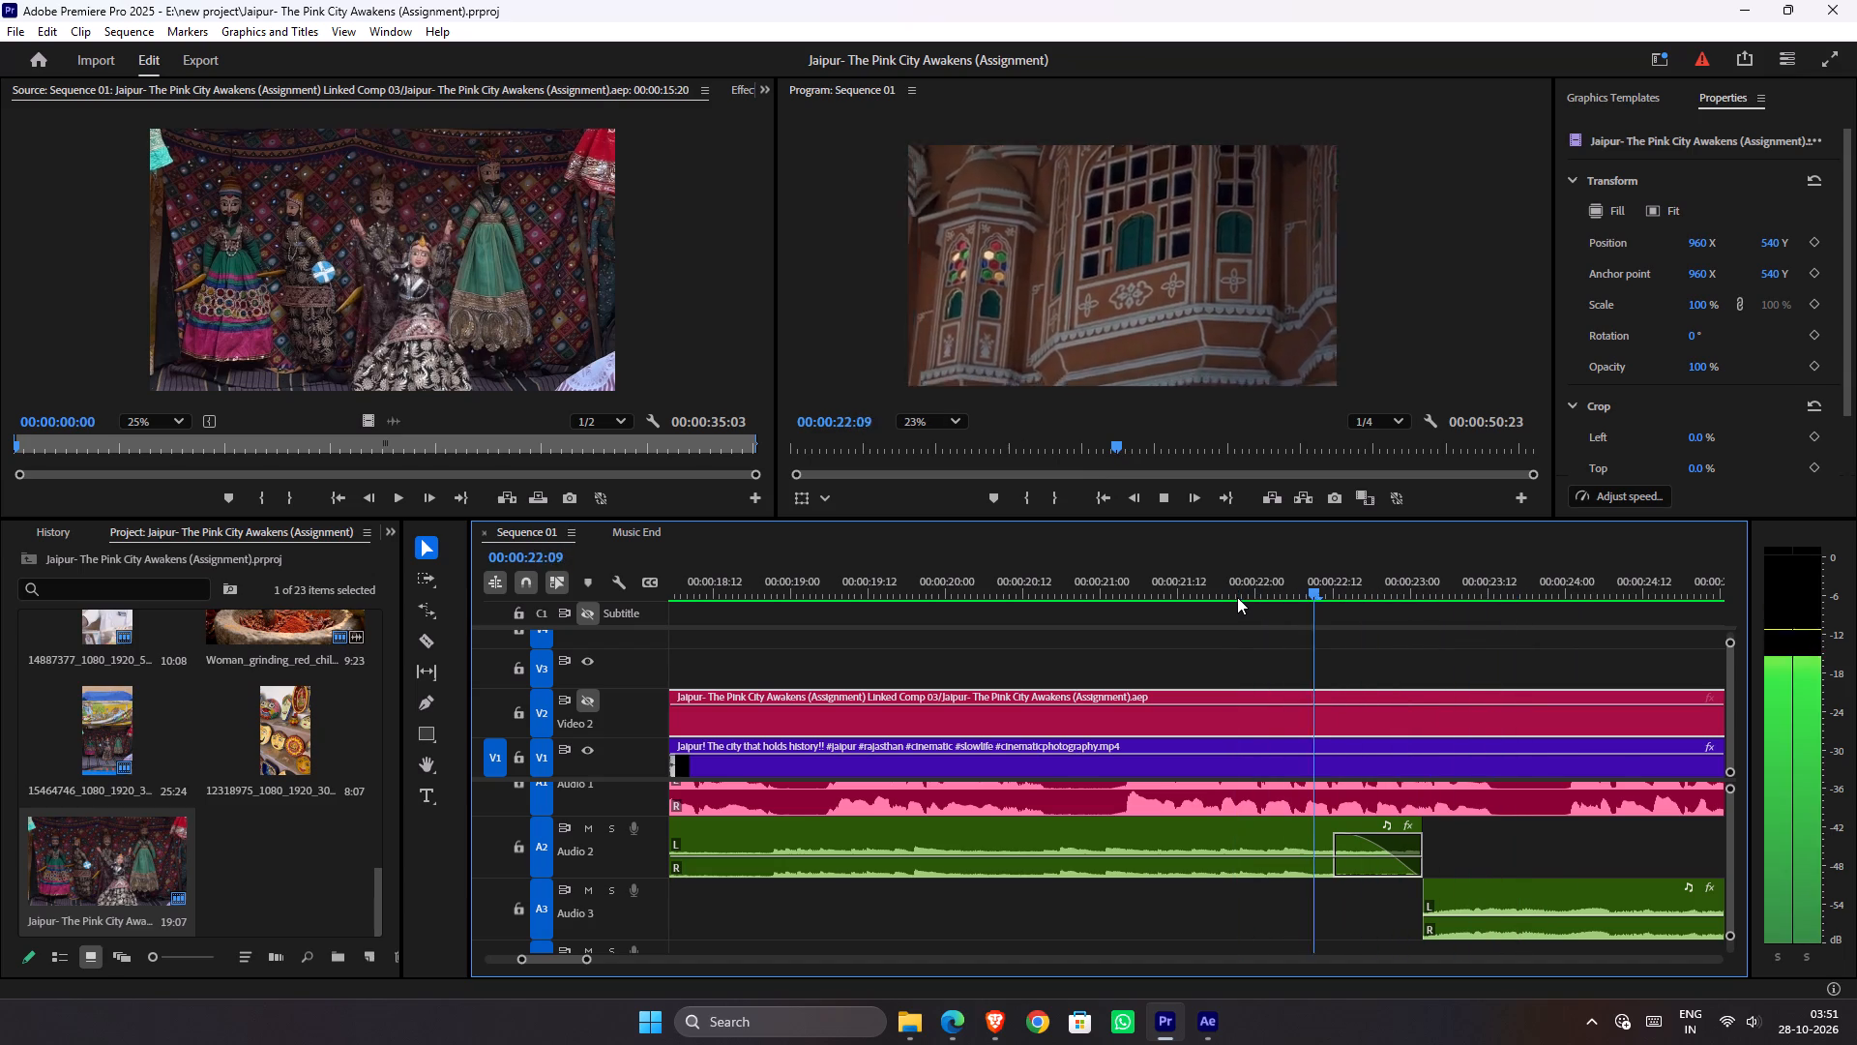
key(space)
drag(1237, 597, 1203, 595)
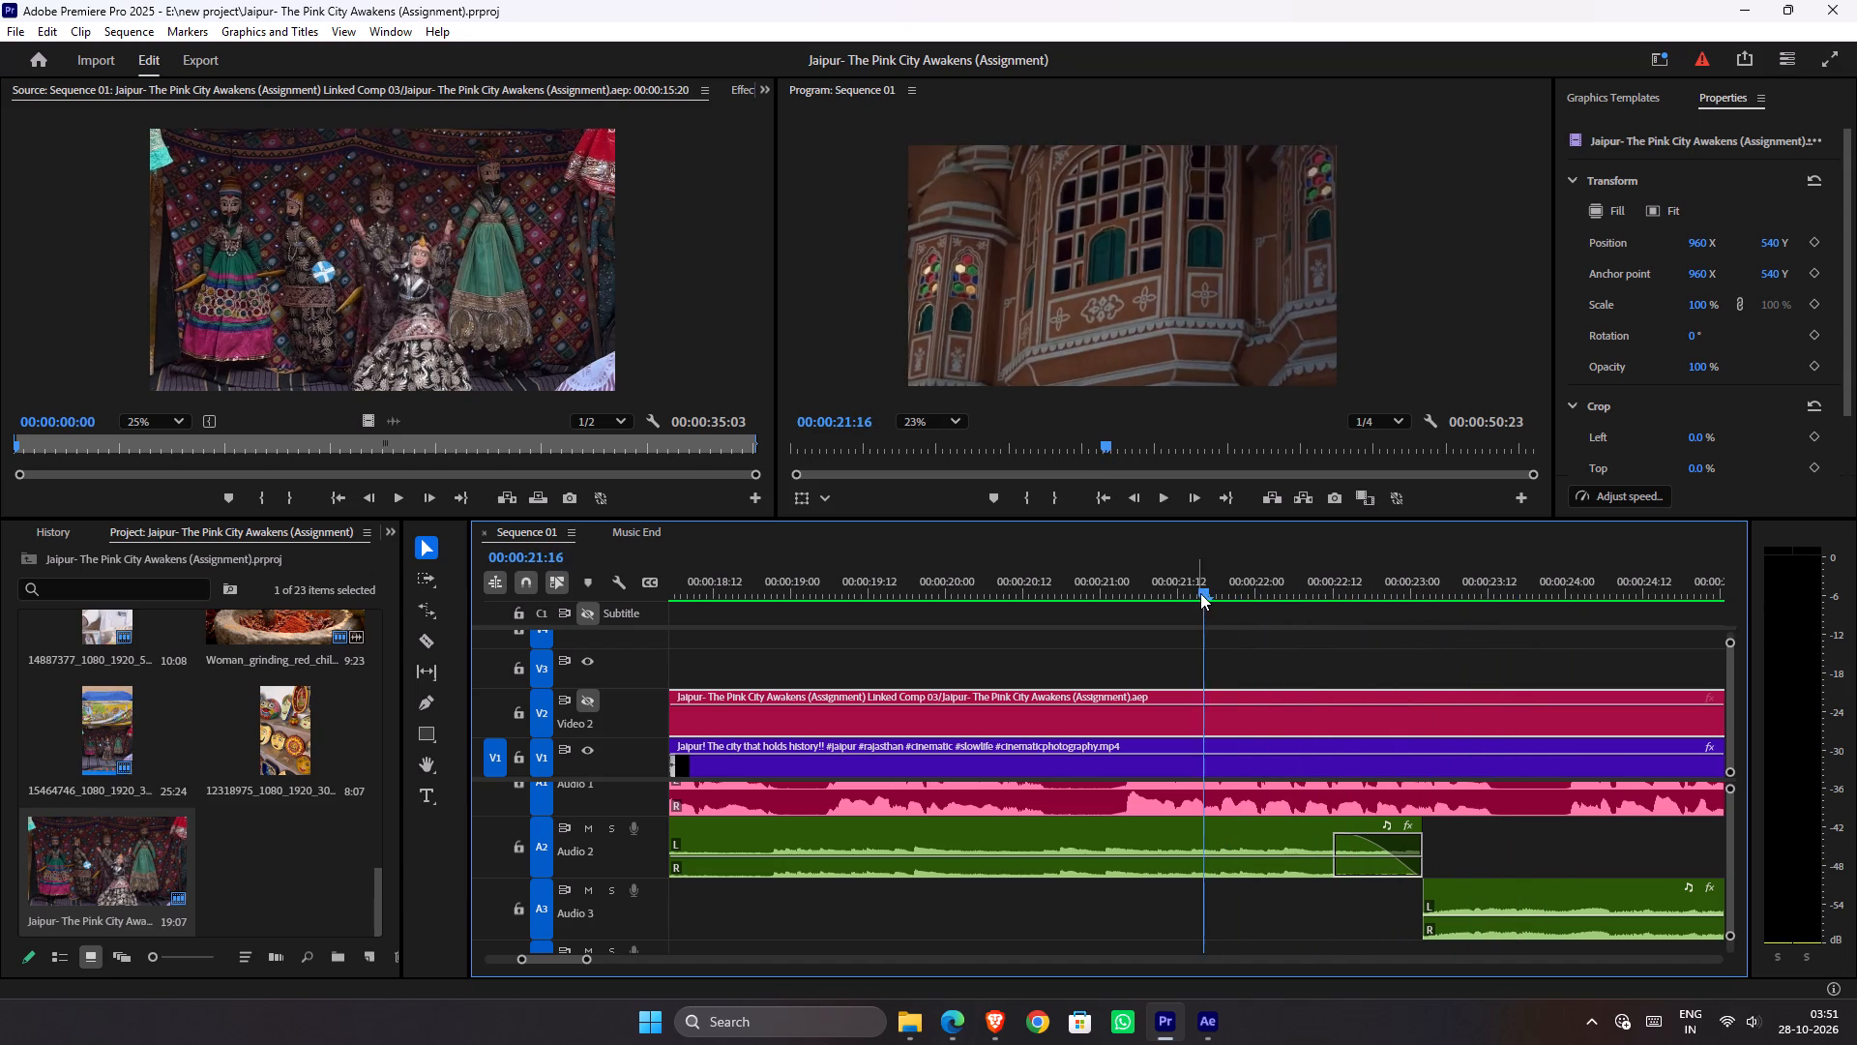
key(space)
key(space)
Locate the edit point in the voiceover on Audio 1 and cut the Voiceover.wav clip at 00:00:22:15.
alt+scroll(1371, 780, up, 2)
alt+scroll(1371, 780, down, 1)
alt+scroll(1371, 780, up, 1)
alt+scroll(1371, 780, down, 1)
alt+scroll(1371, 780, up, 8)
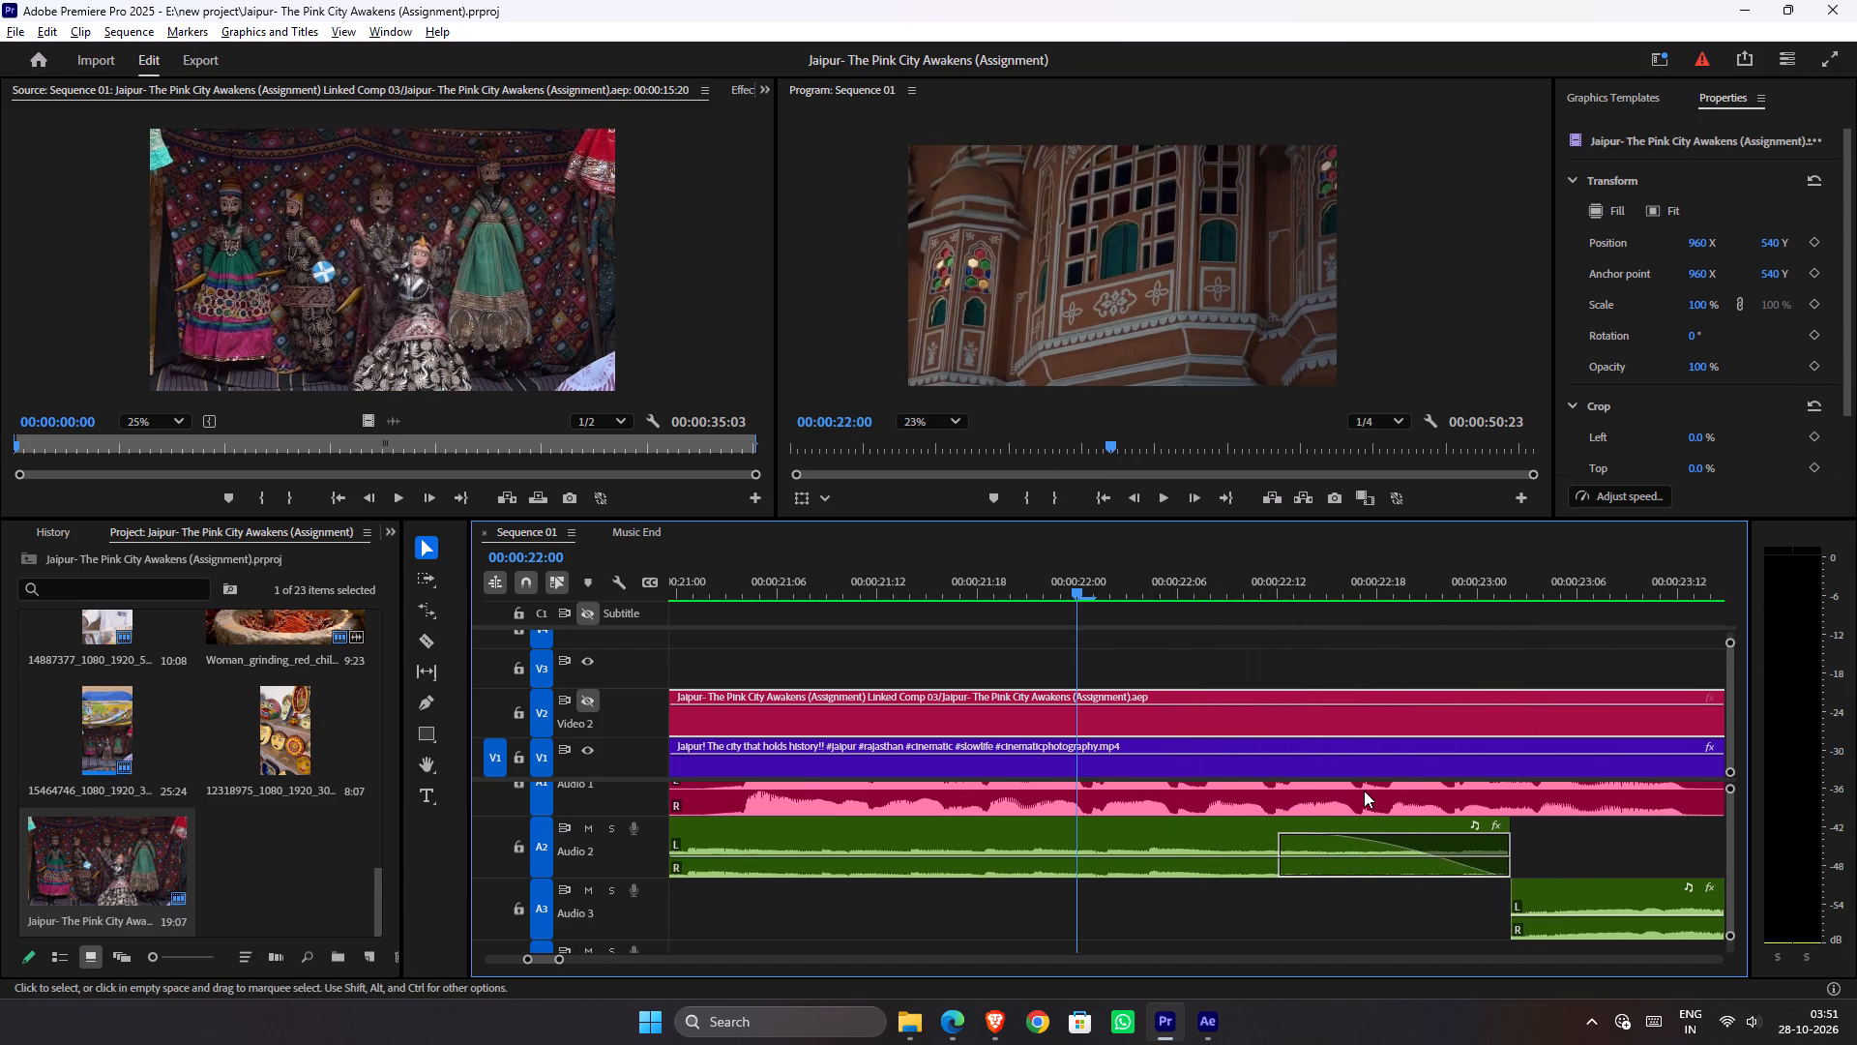
ctrl+scroll(1361, 792, up, 5)
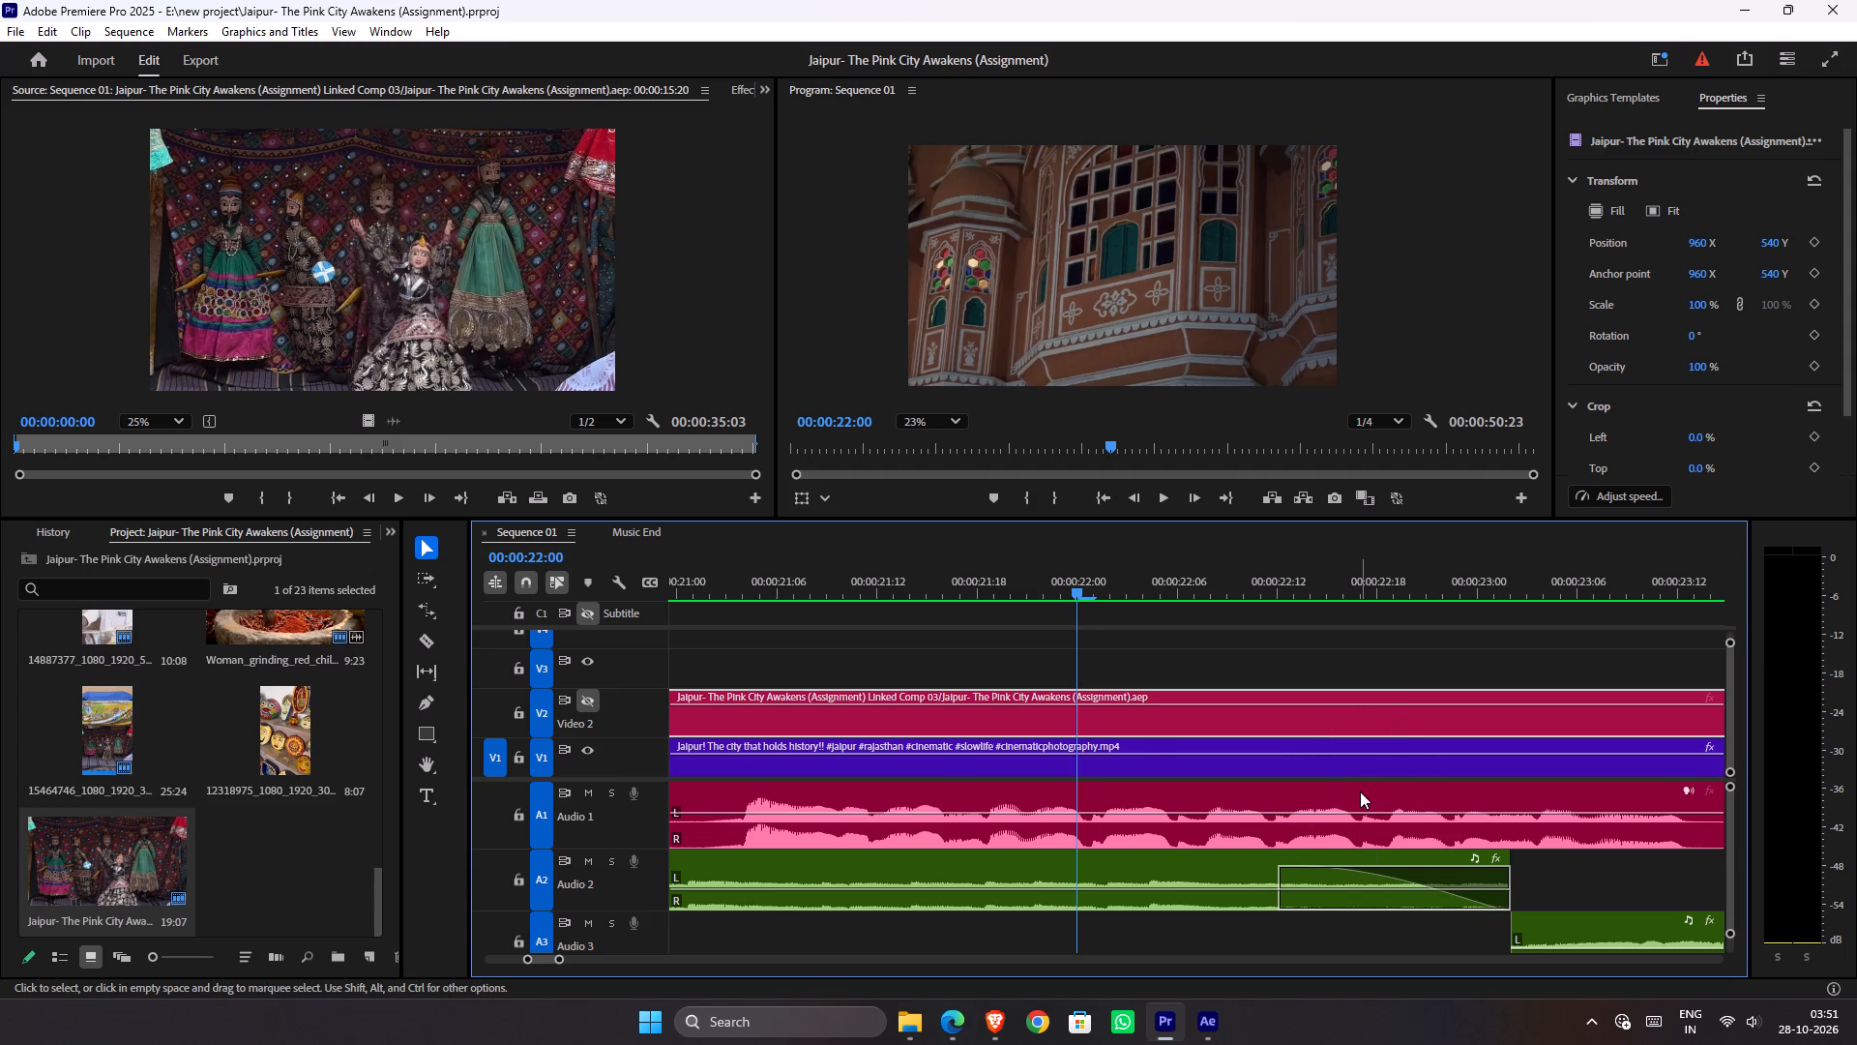
key(space)
key(space)
key(space)
key(space)
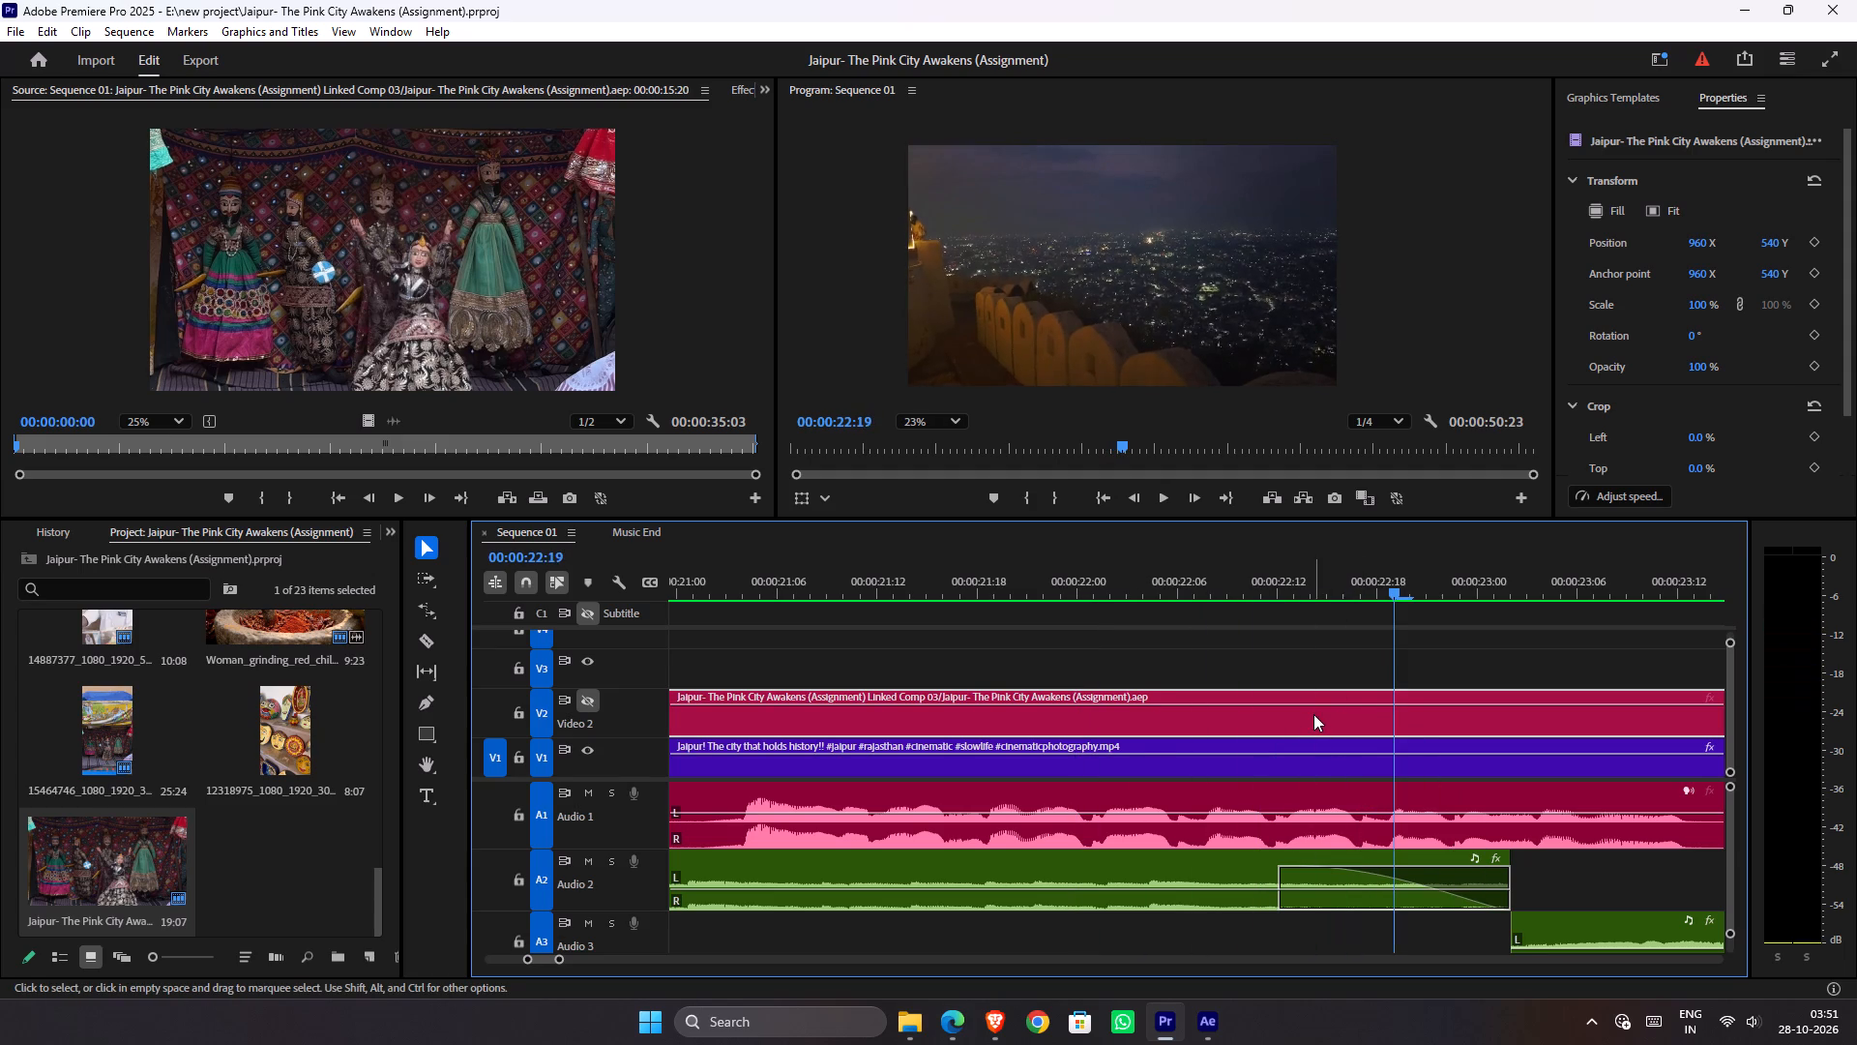
drag(1375, 599, 1326, 613)
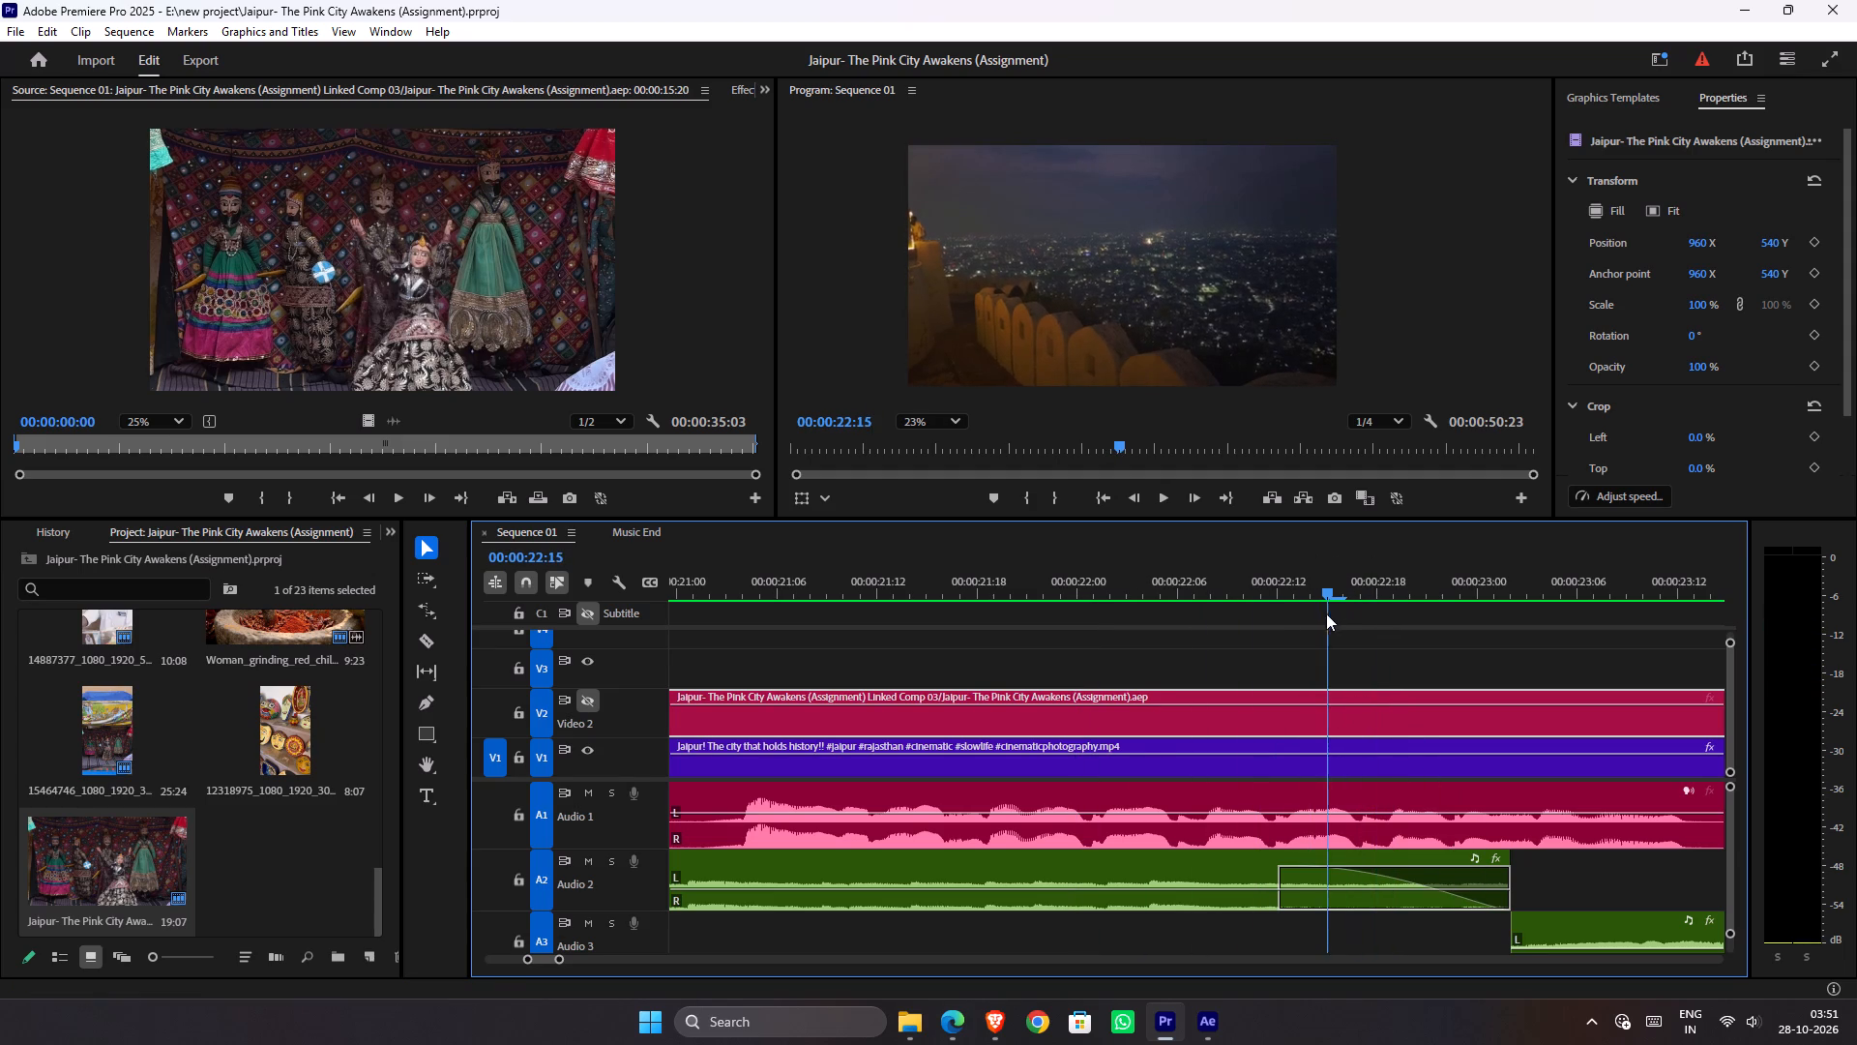
drag(1326, 613, 1315, 617)
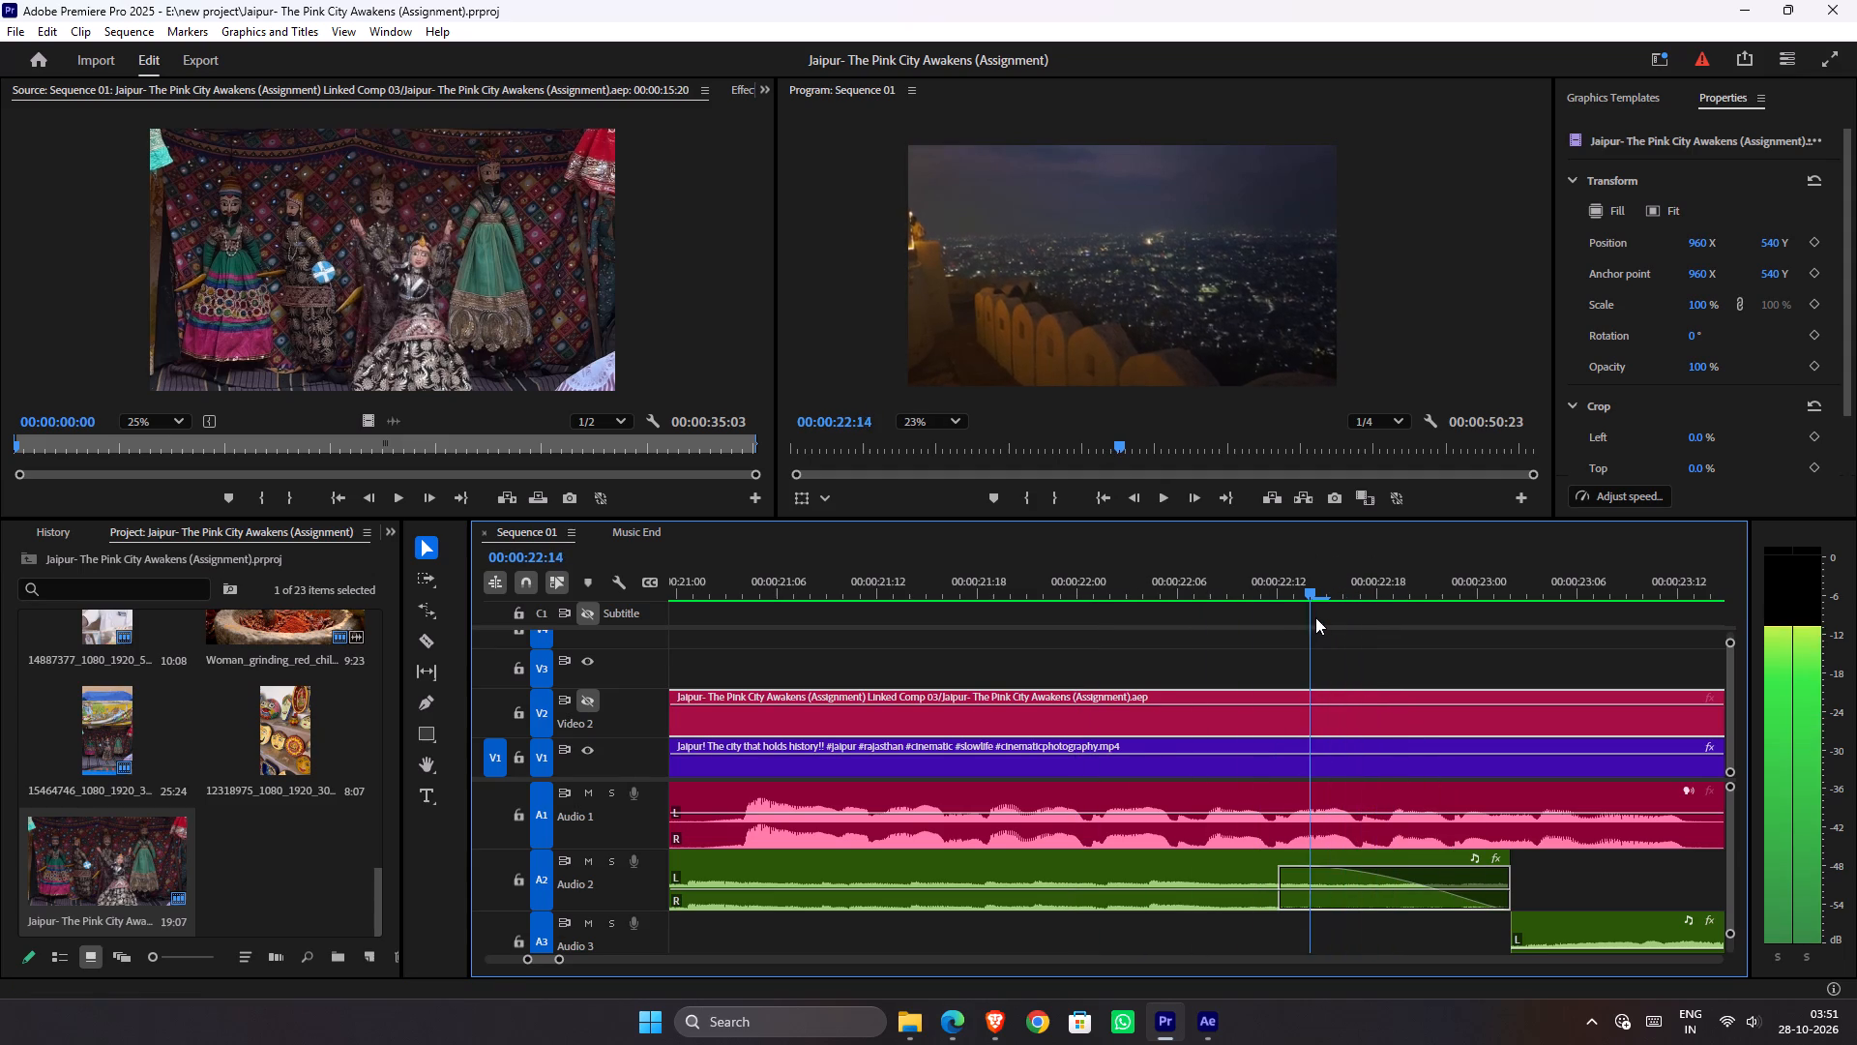
drag(1315, 617, 1245, 646)
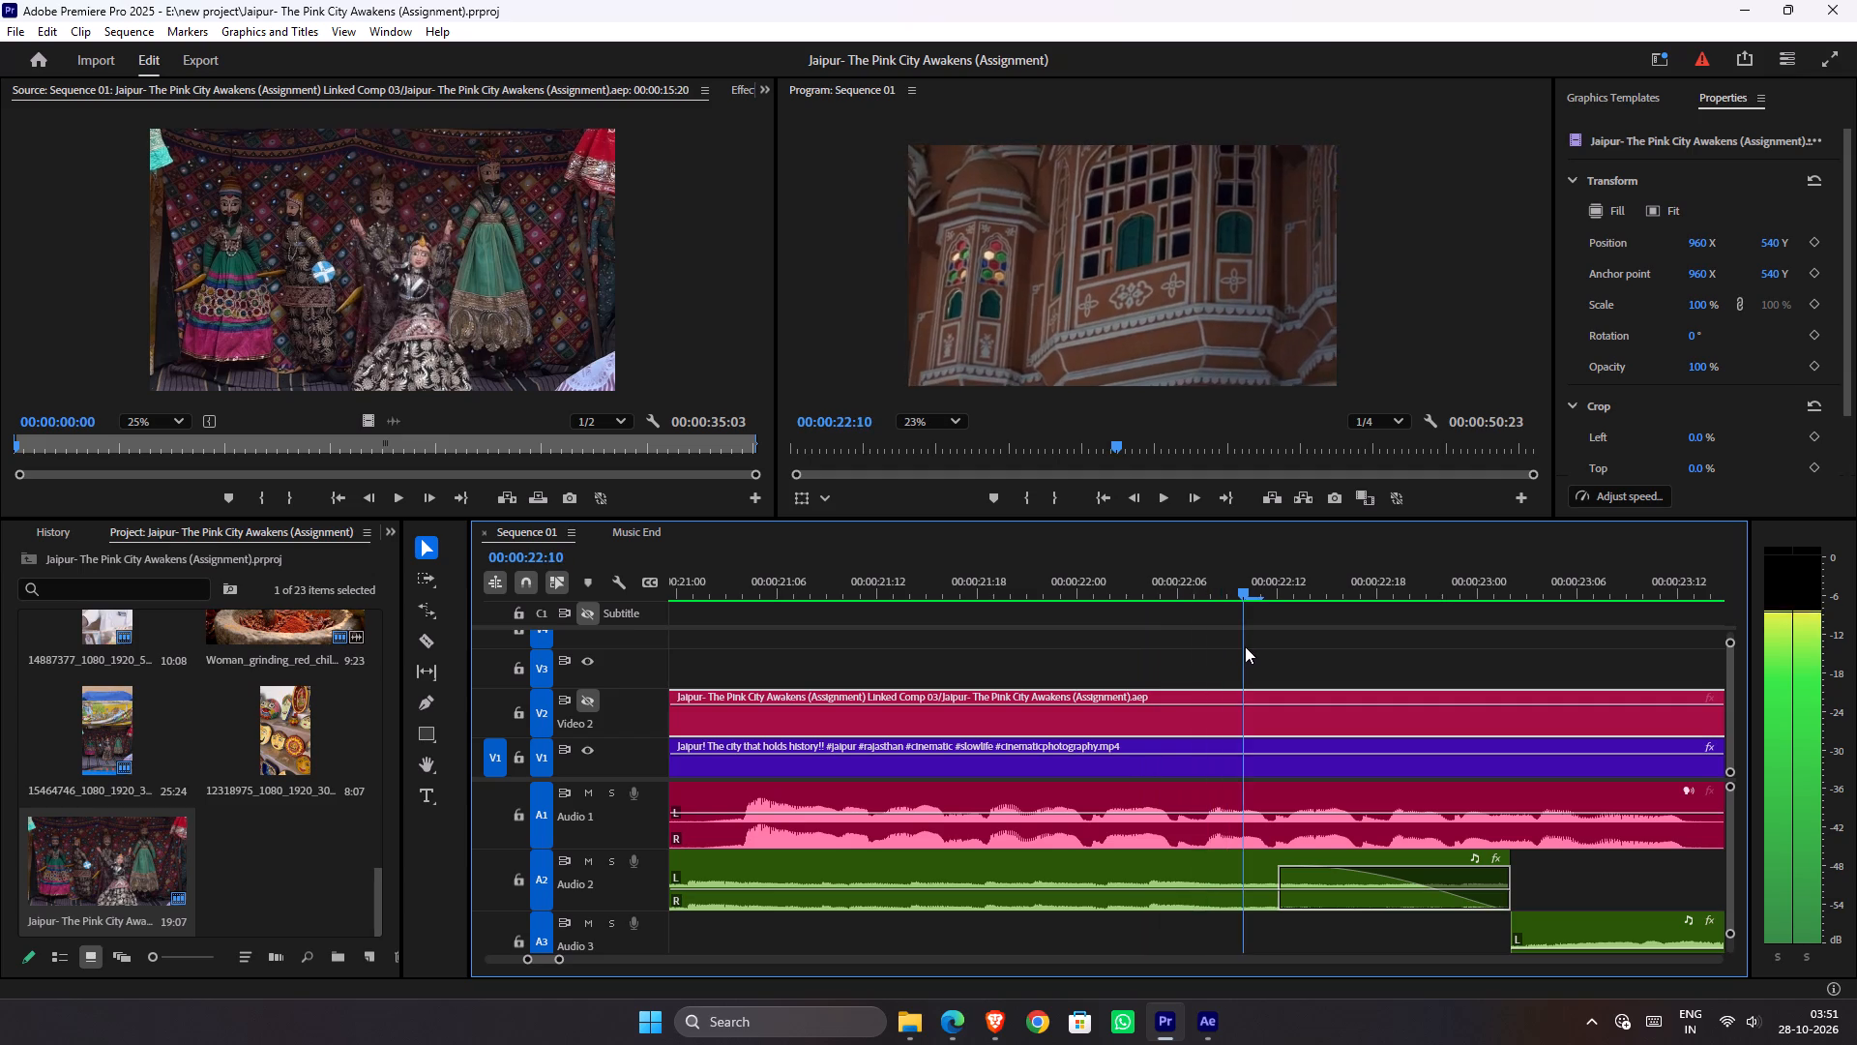
drag(1245, 646, 1313, 650)
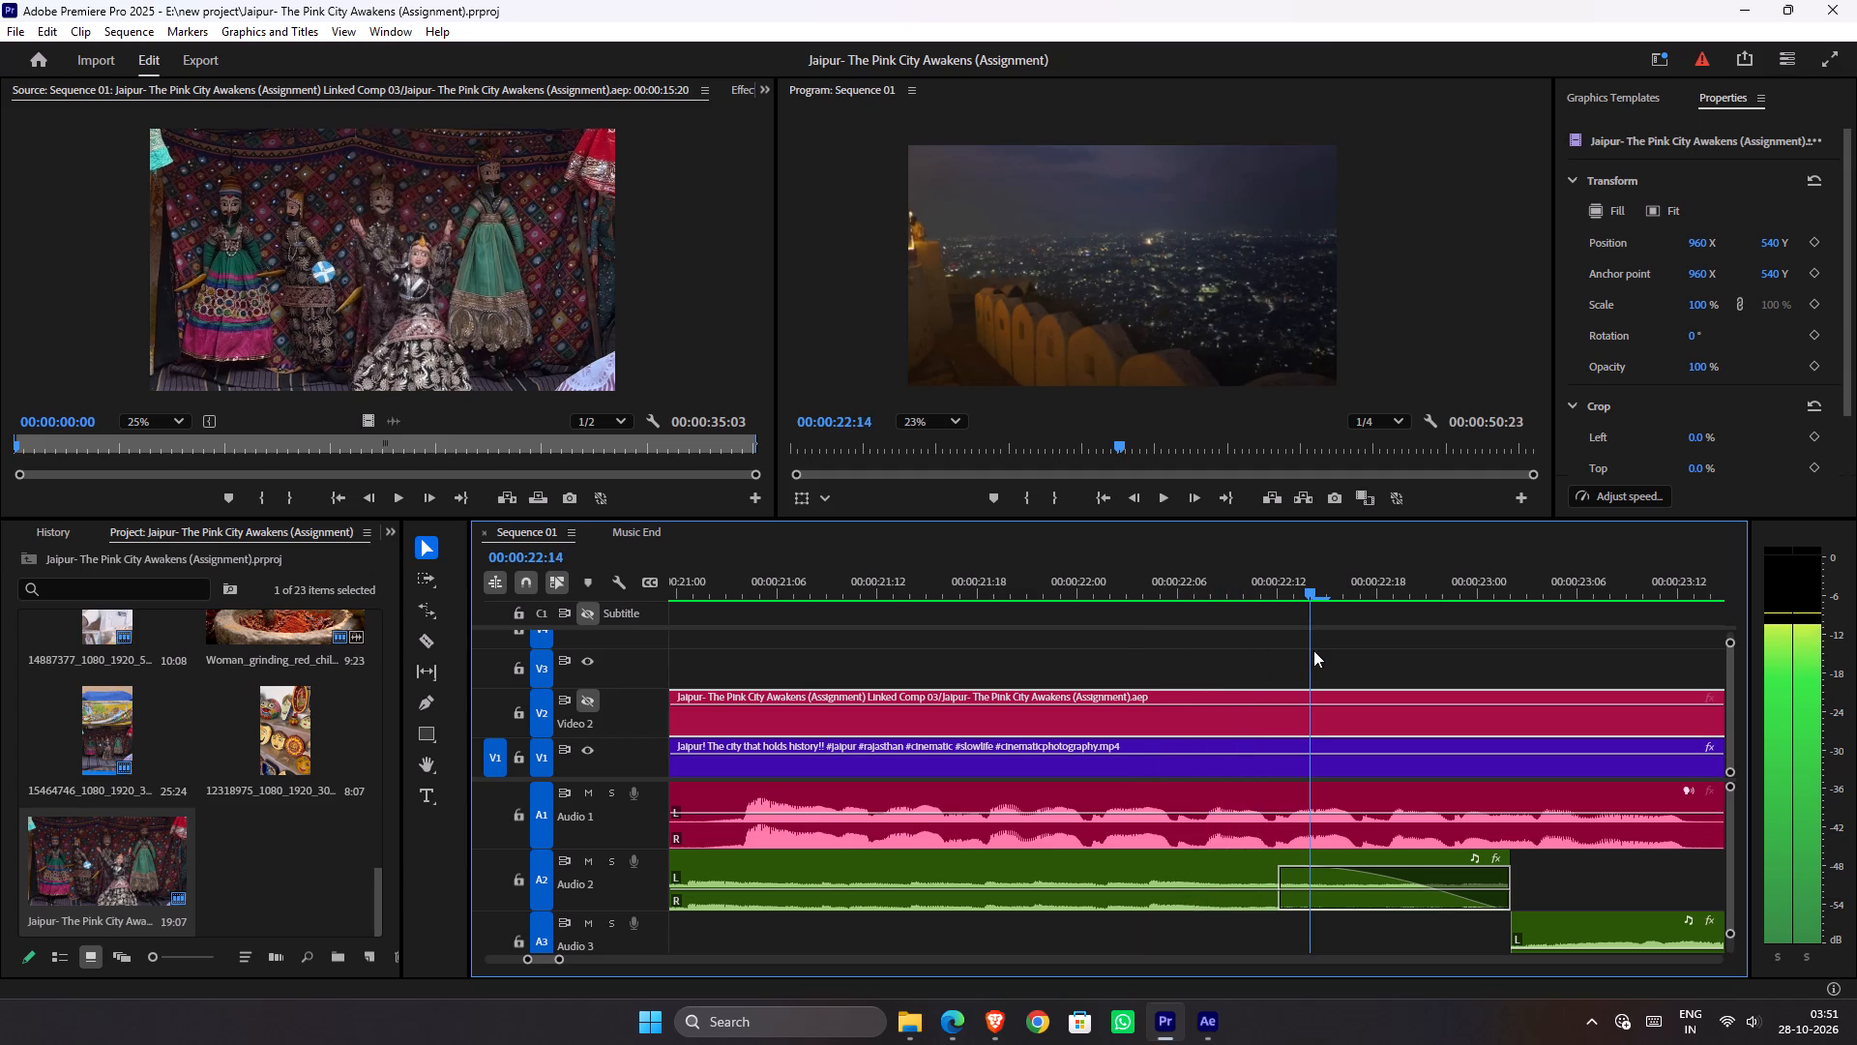
drag(1313, 650, 1328, 656)
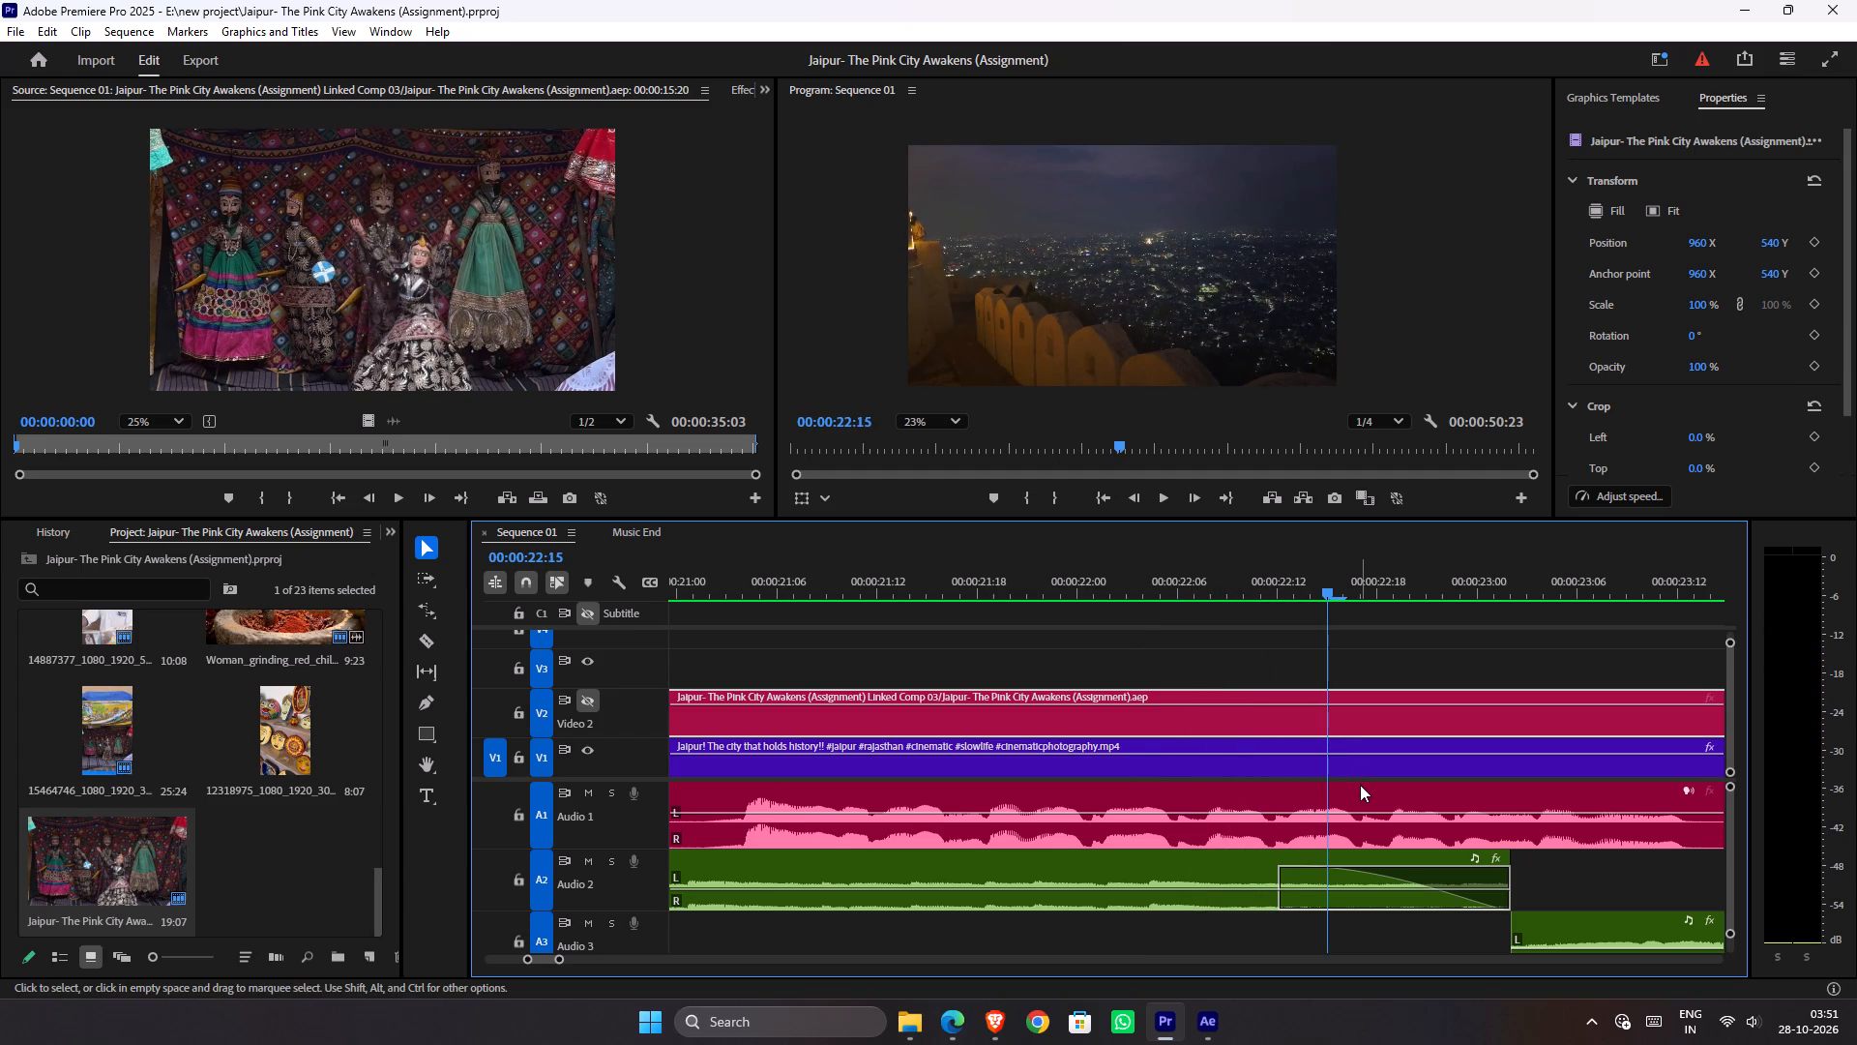
click(1360, 785)
key(ctrl+k)
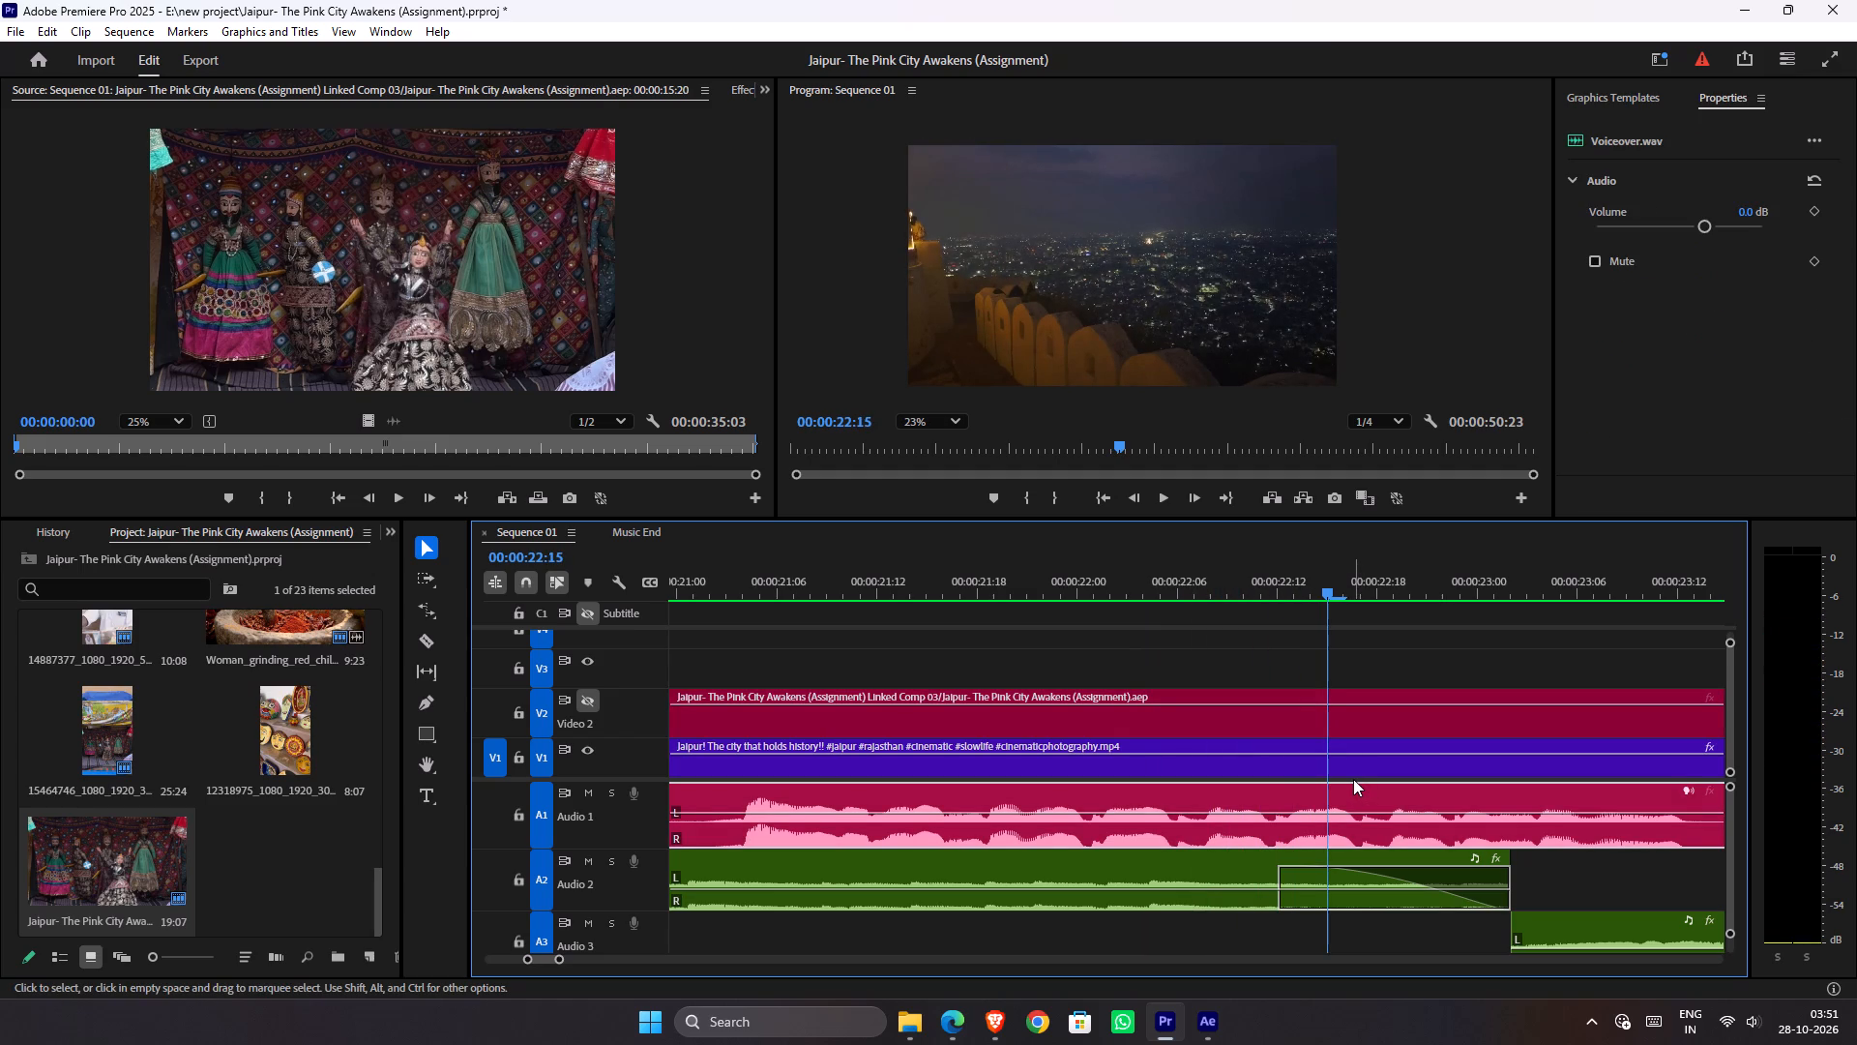
Trim 3 frames off the start of the second Voiceover.wav segment and move it back against the cut at 00:00:22:15.
click(1359, 797)
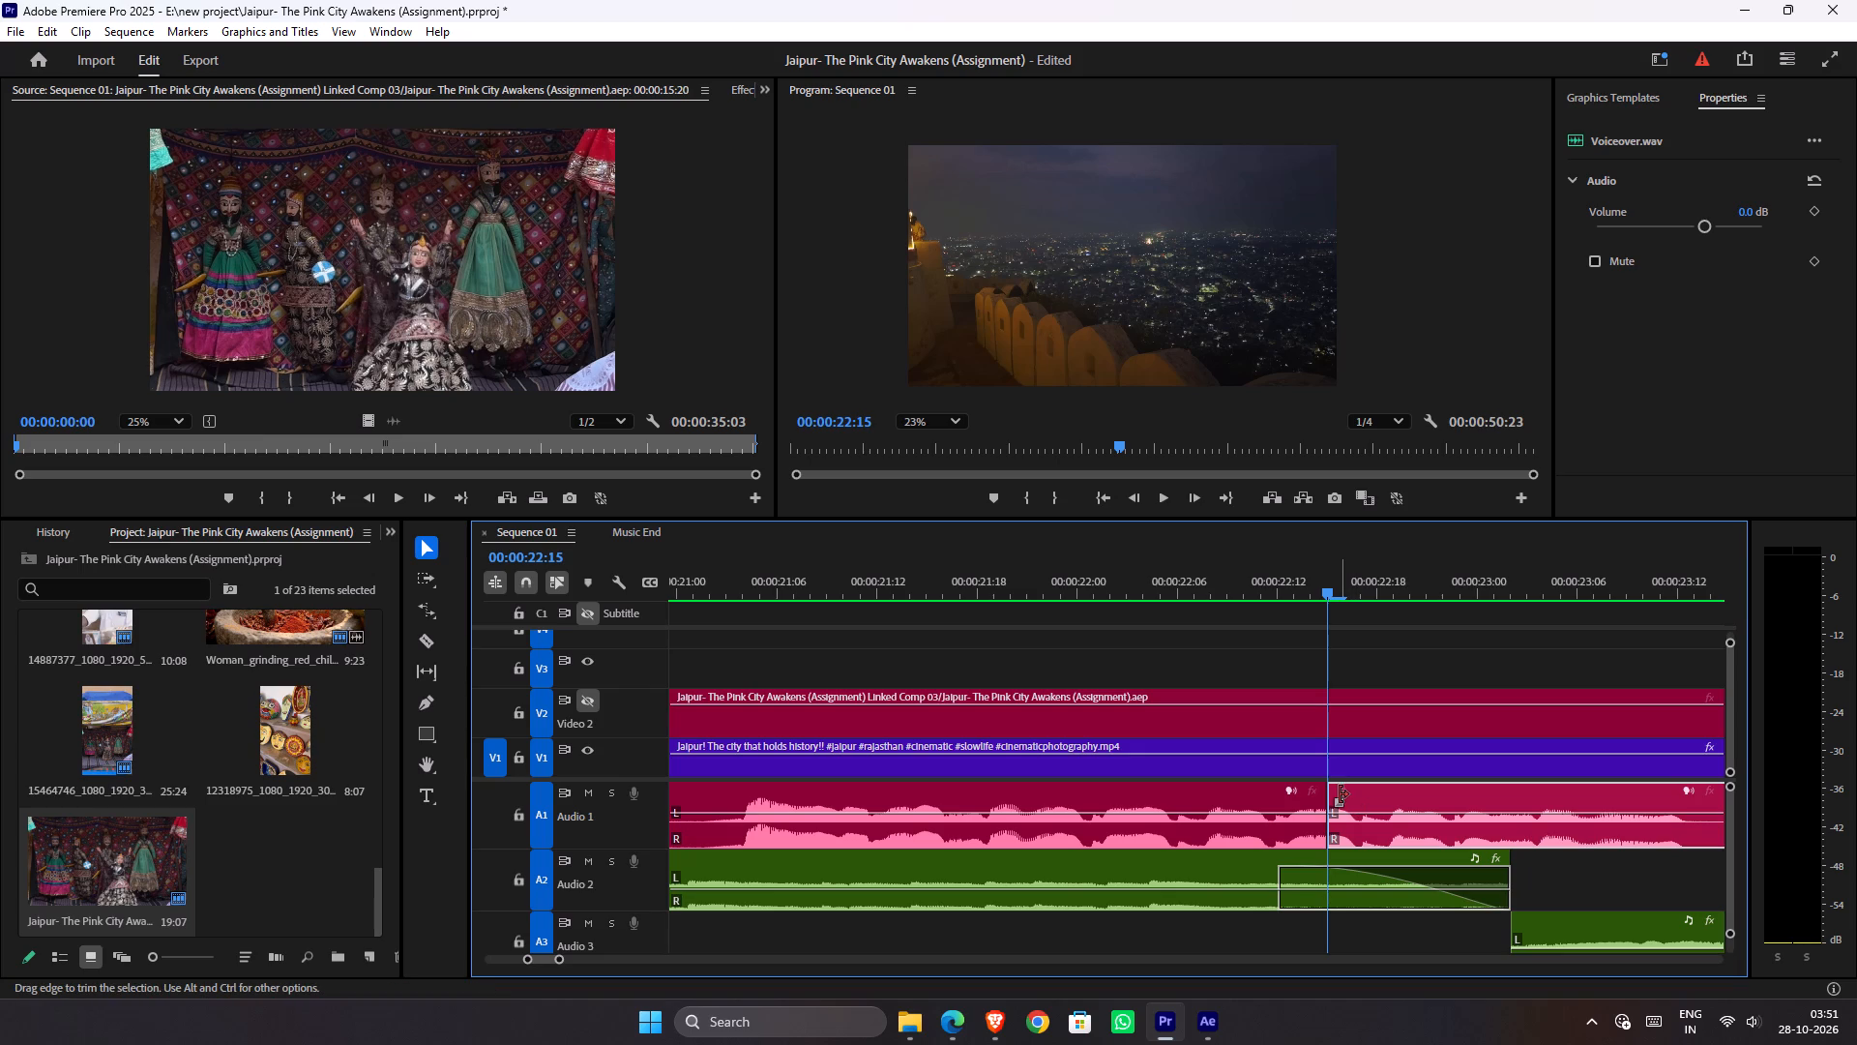
drag(1339, 793, 1399, 797)
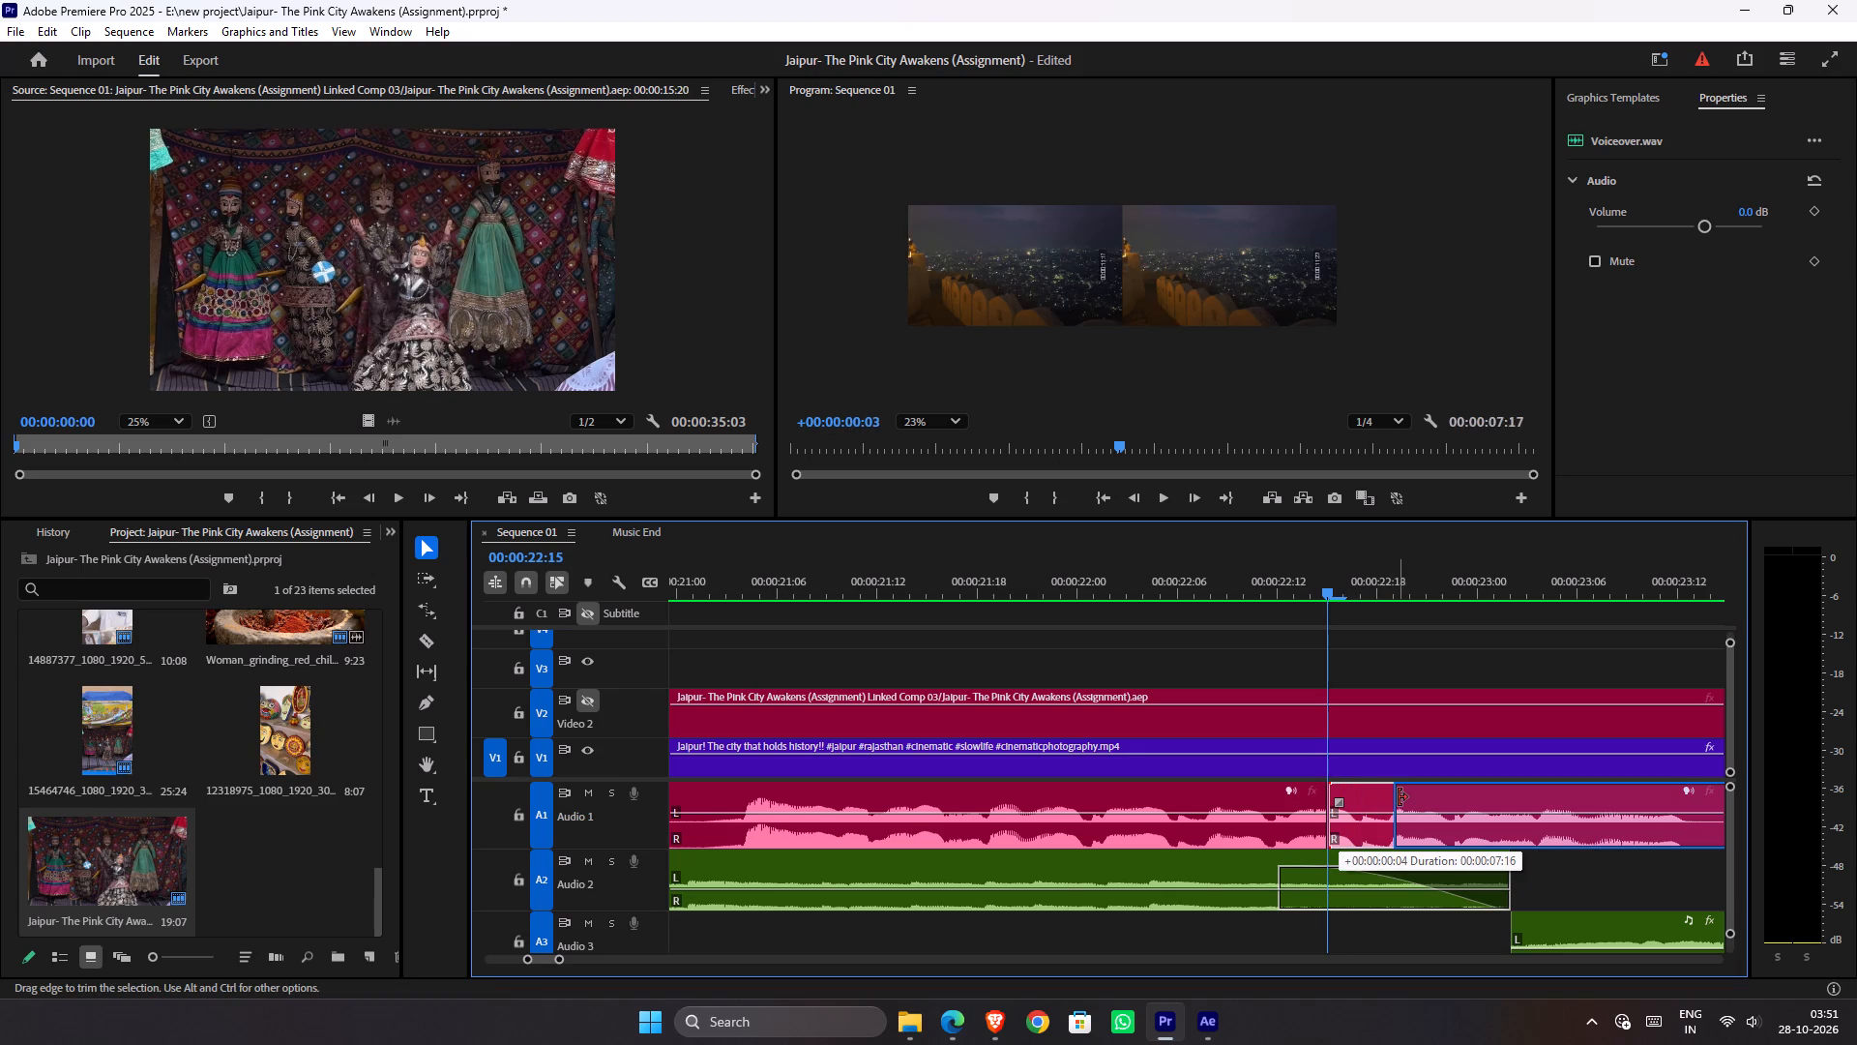
drag(1399, 797, 1395, 798)
drag(1404, 800, 1395, 800)
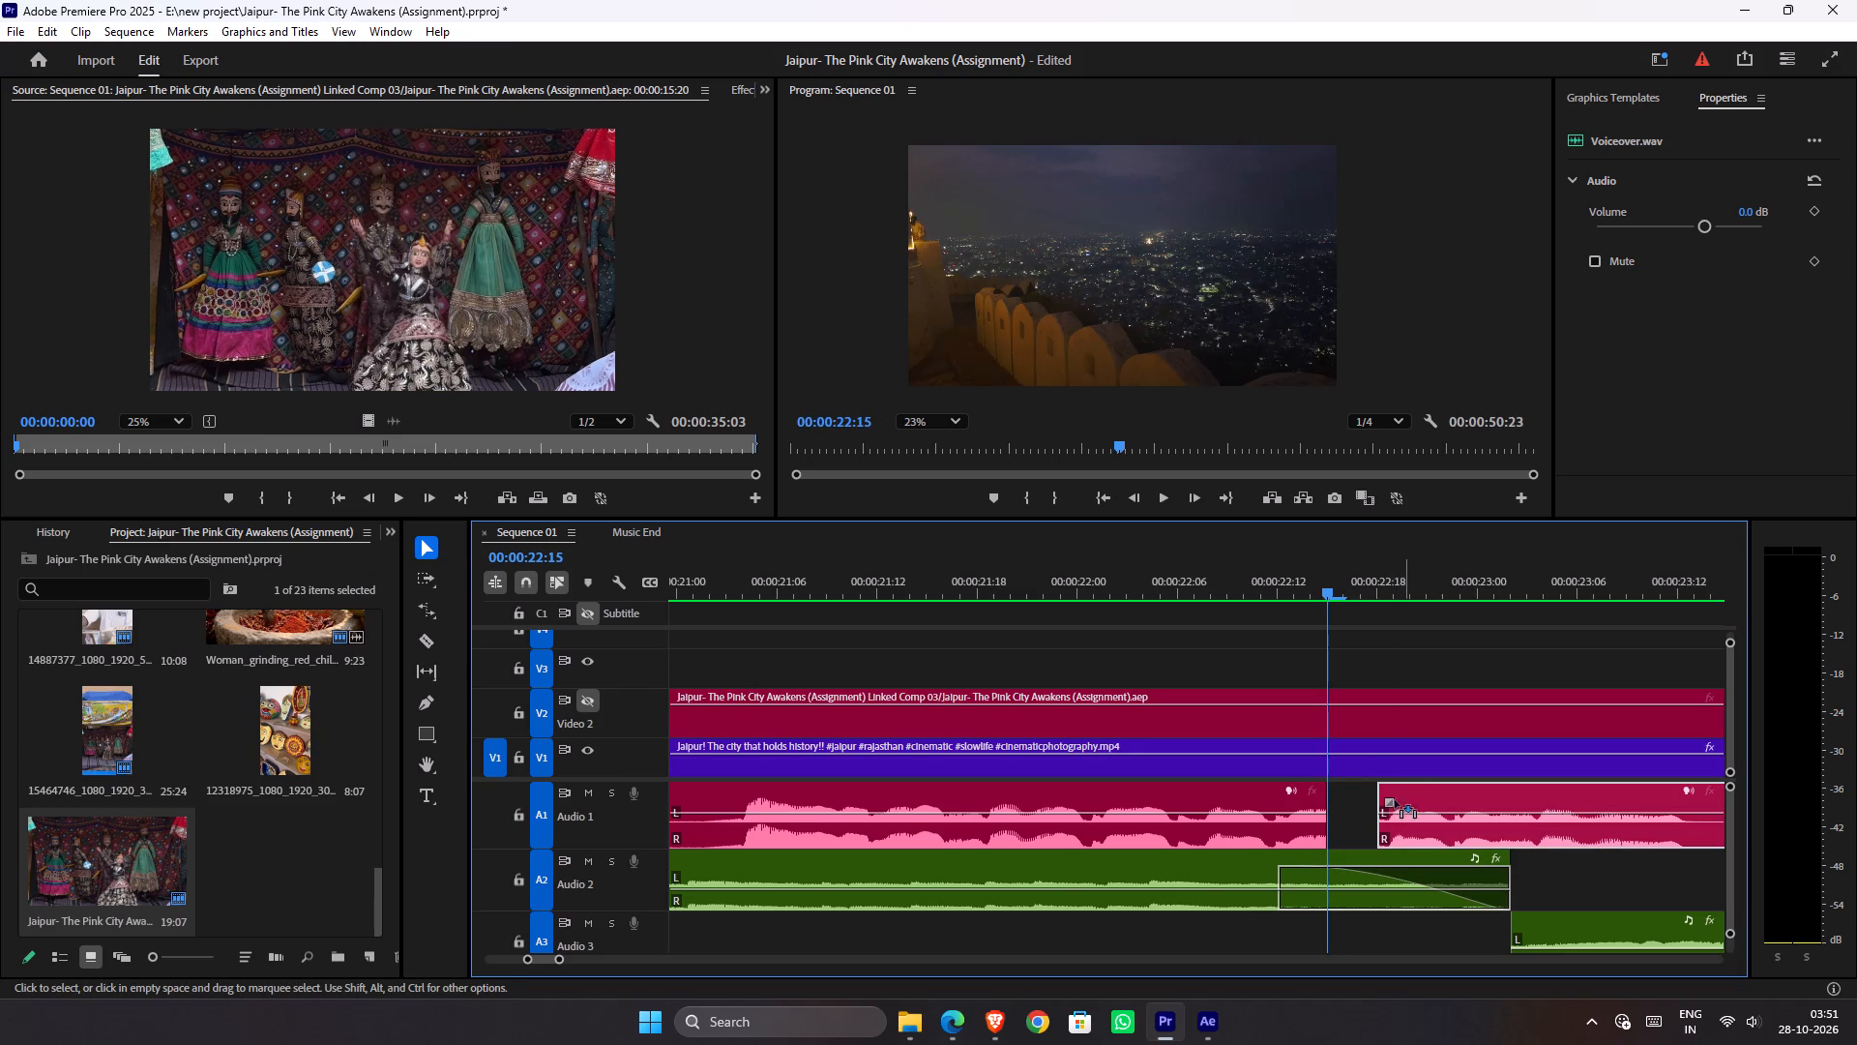
drag(1395, 800, 1353, 796)
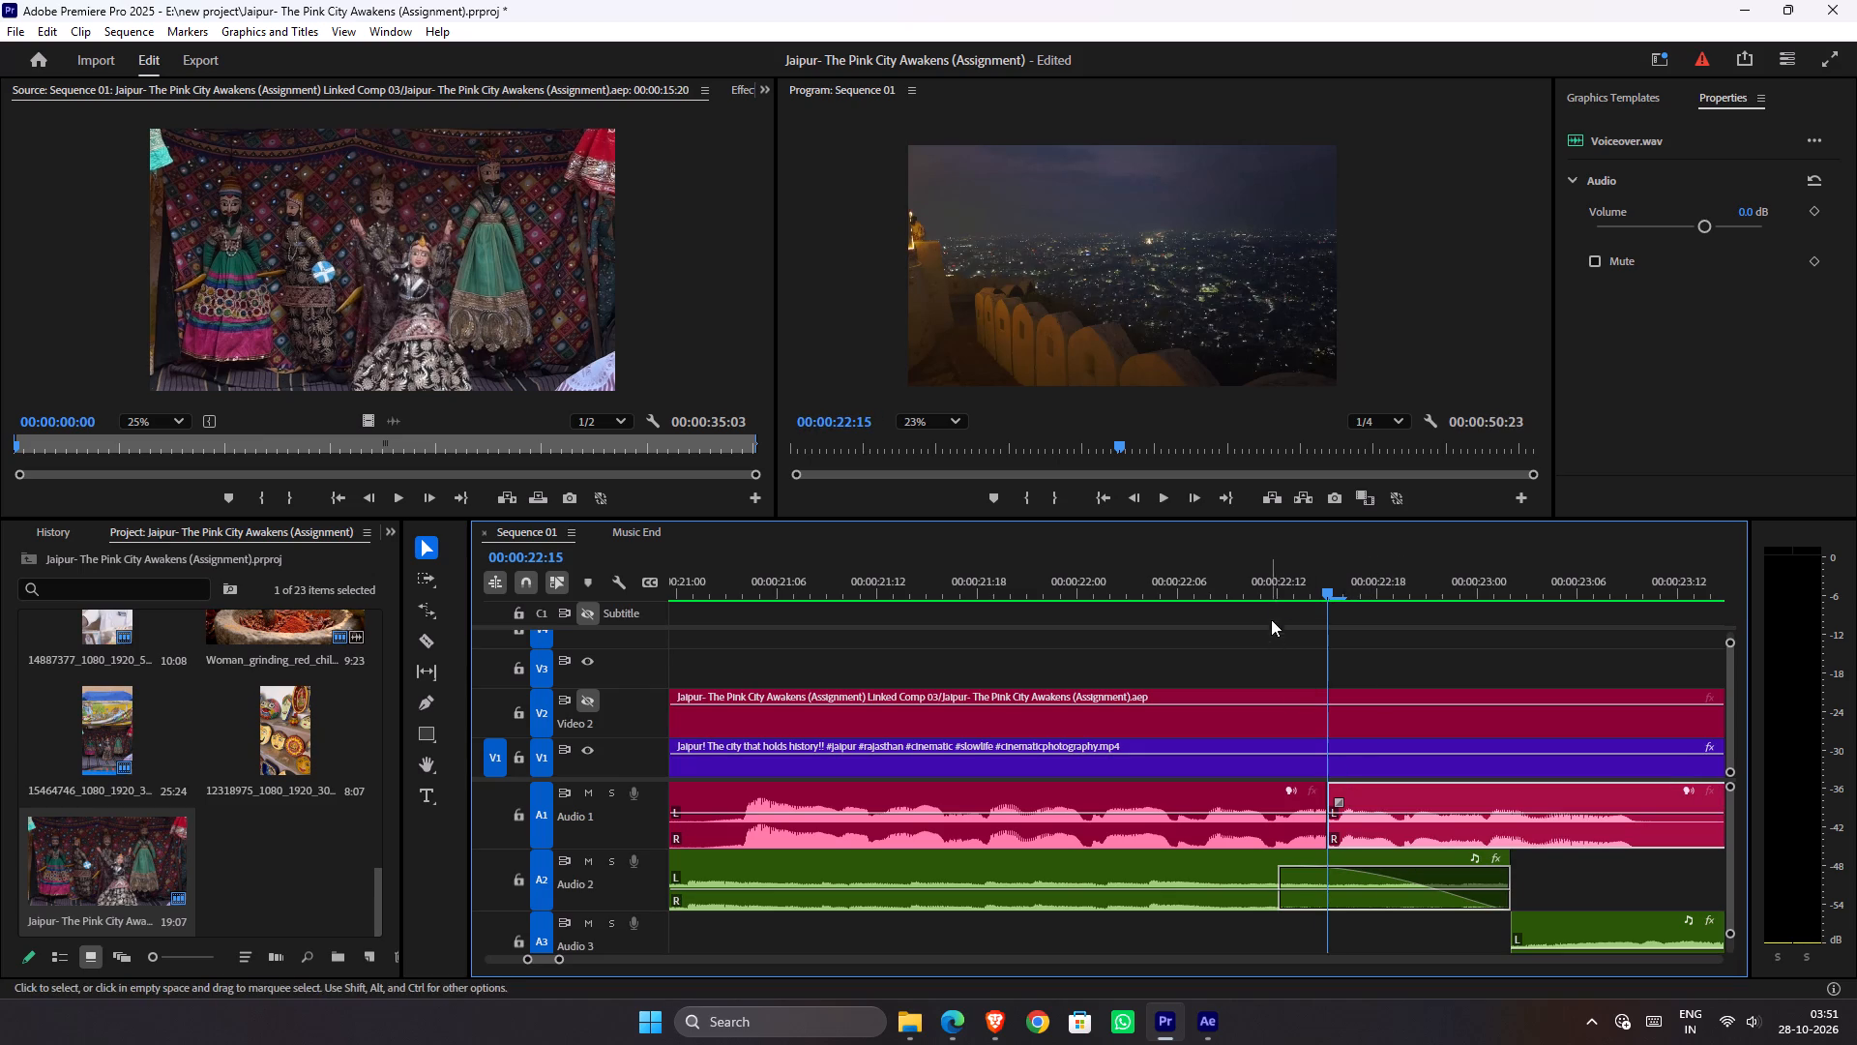
Play back the voiceover across the cut at 00:00:22:15 to check how the trimmed join sounds.
drag(1278, 597, 978, 624)
key(space)
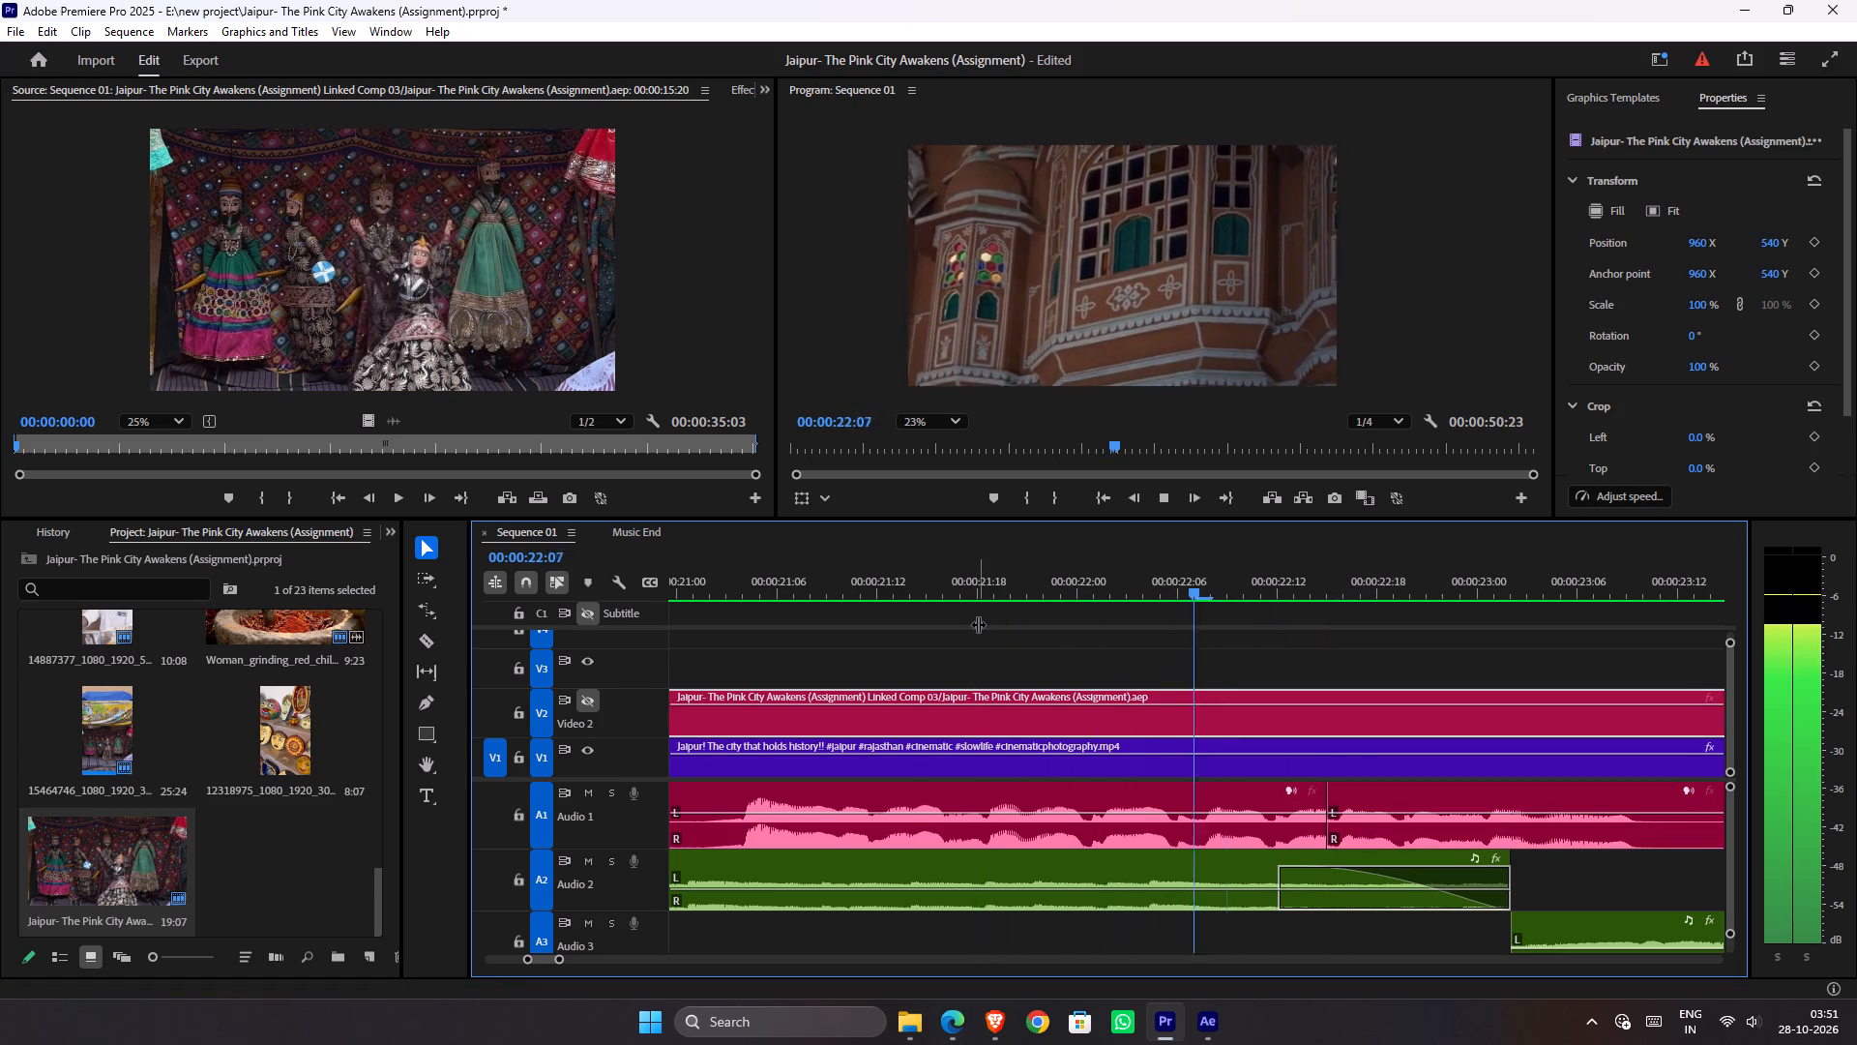
key(space)
scroll(953, 689, up, 6)
scroll(880, 673, down, 1)
scroll(878, 673, up, 1)
scroll(877, 673, down, 1)
scroll(872, 674, up, 19)
scroll(848, 694, down, 1)
scroll(848, 694, up, 4)
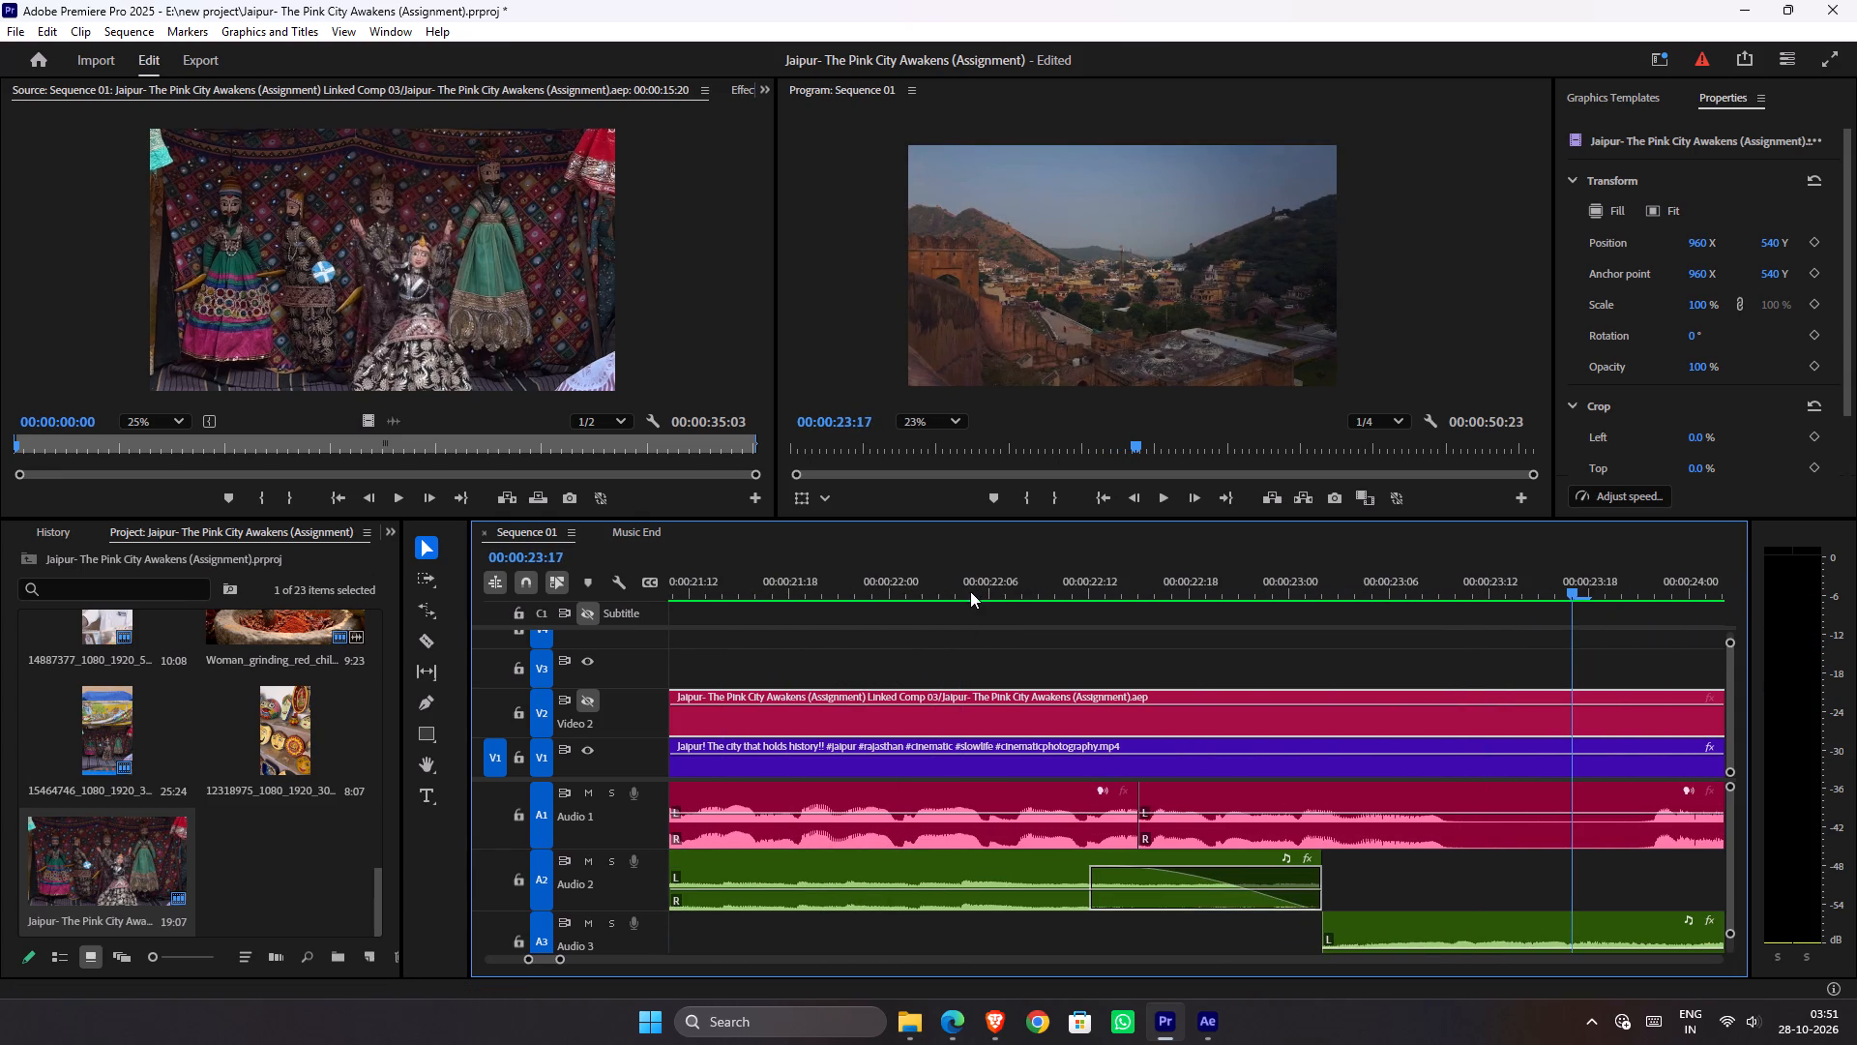
drag(970, 591, 840, 593)
drag(836, 593, 731, 592)
key(space)
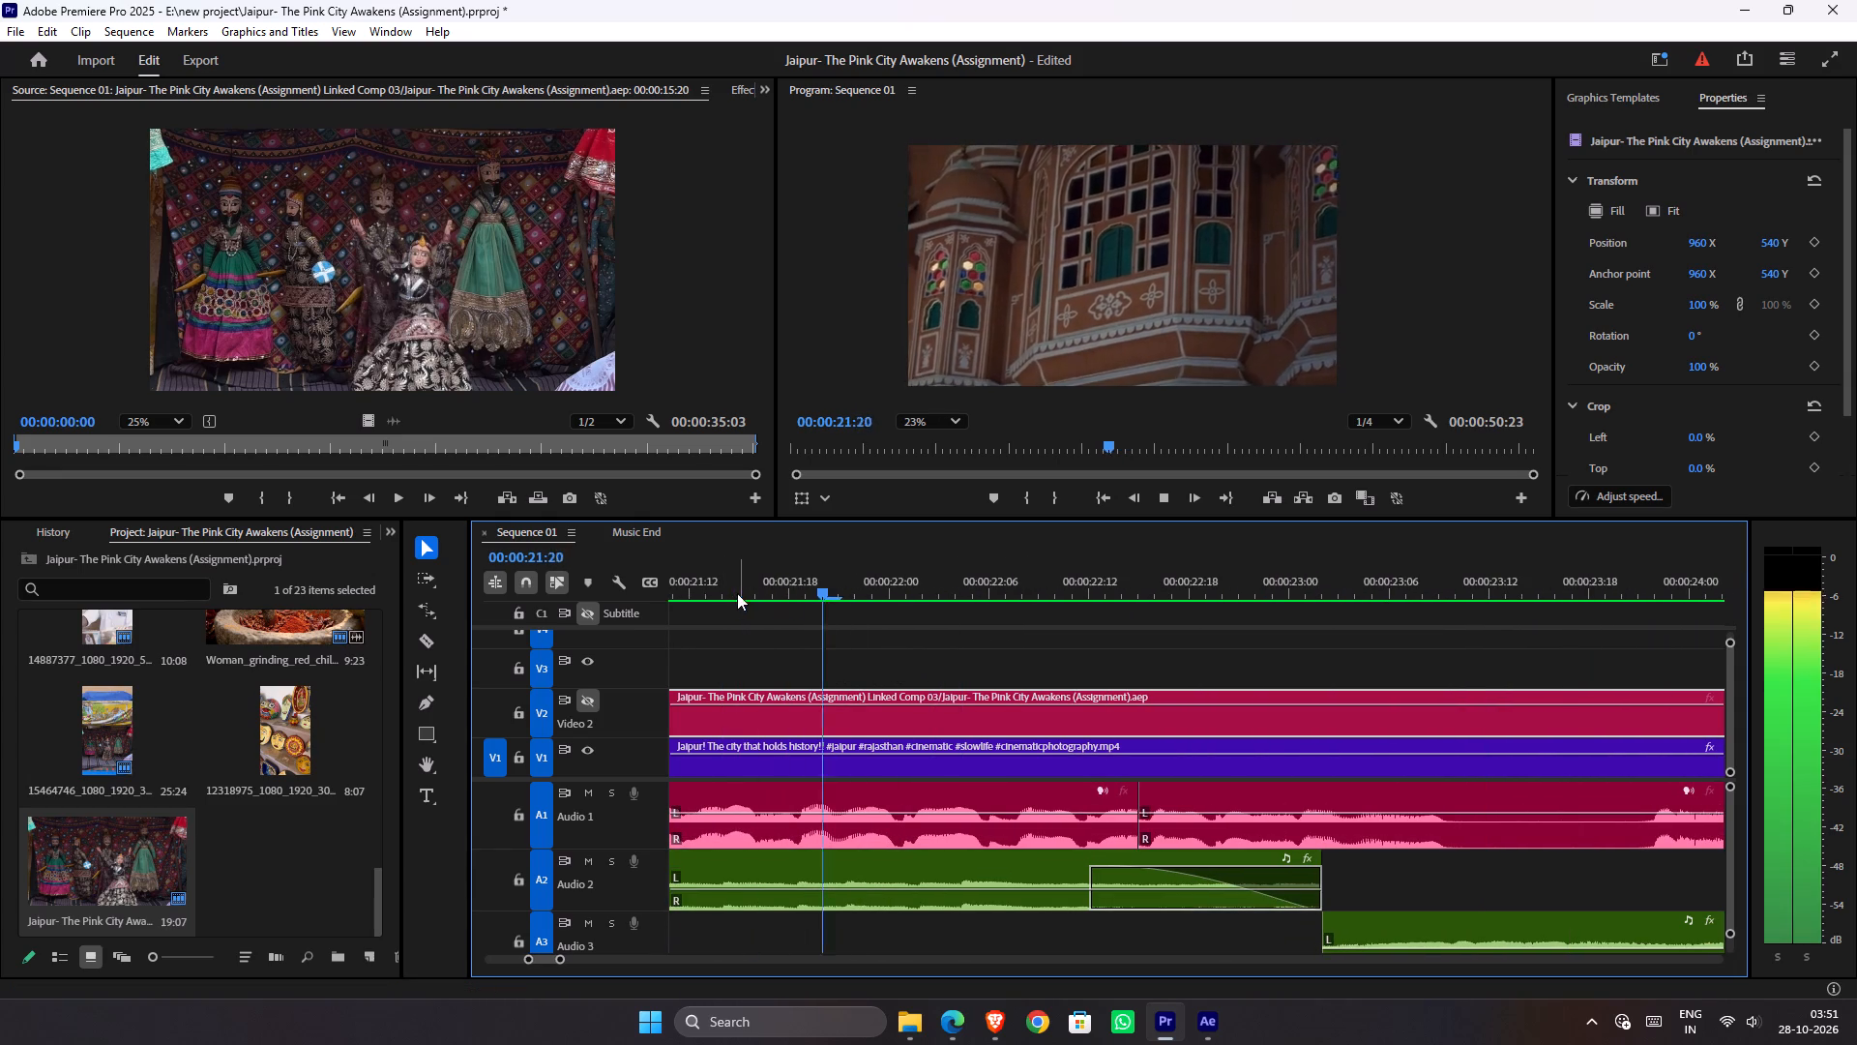
key(space)
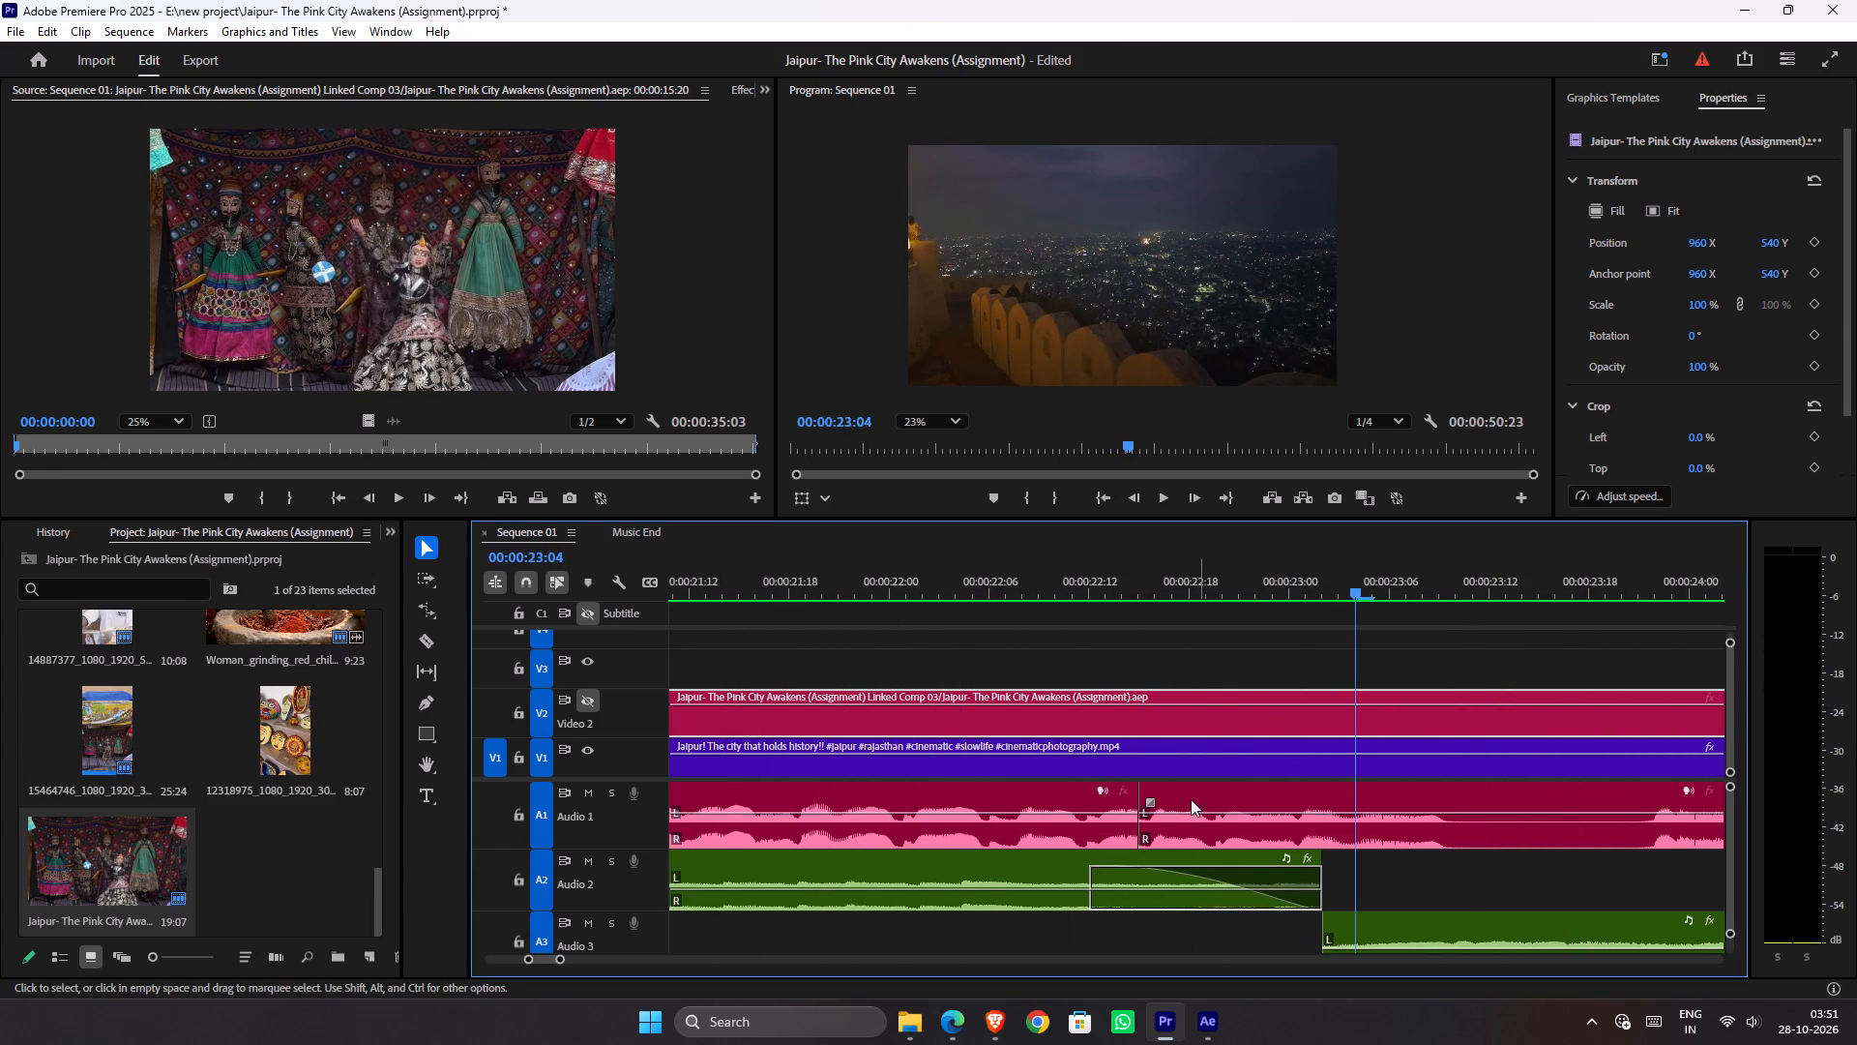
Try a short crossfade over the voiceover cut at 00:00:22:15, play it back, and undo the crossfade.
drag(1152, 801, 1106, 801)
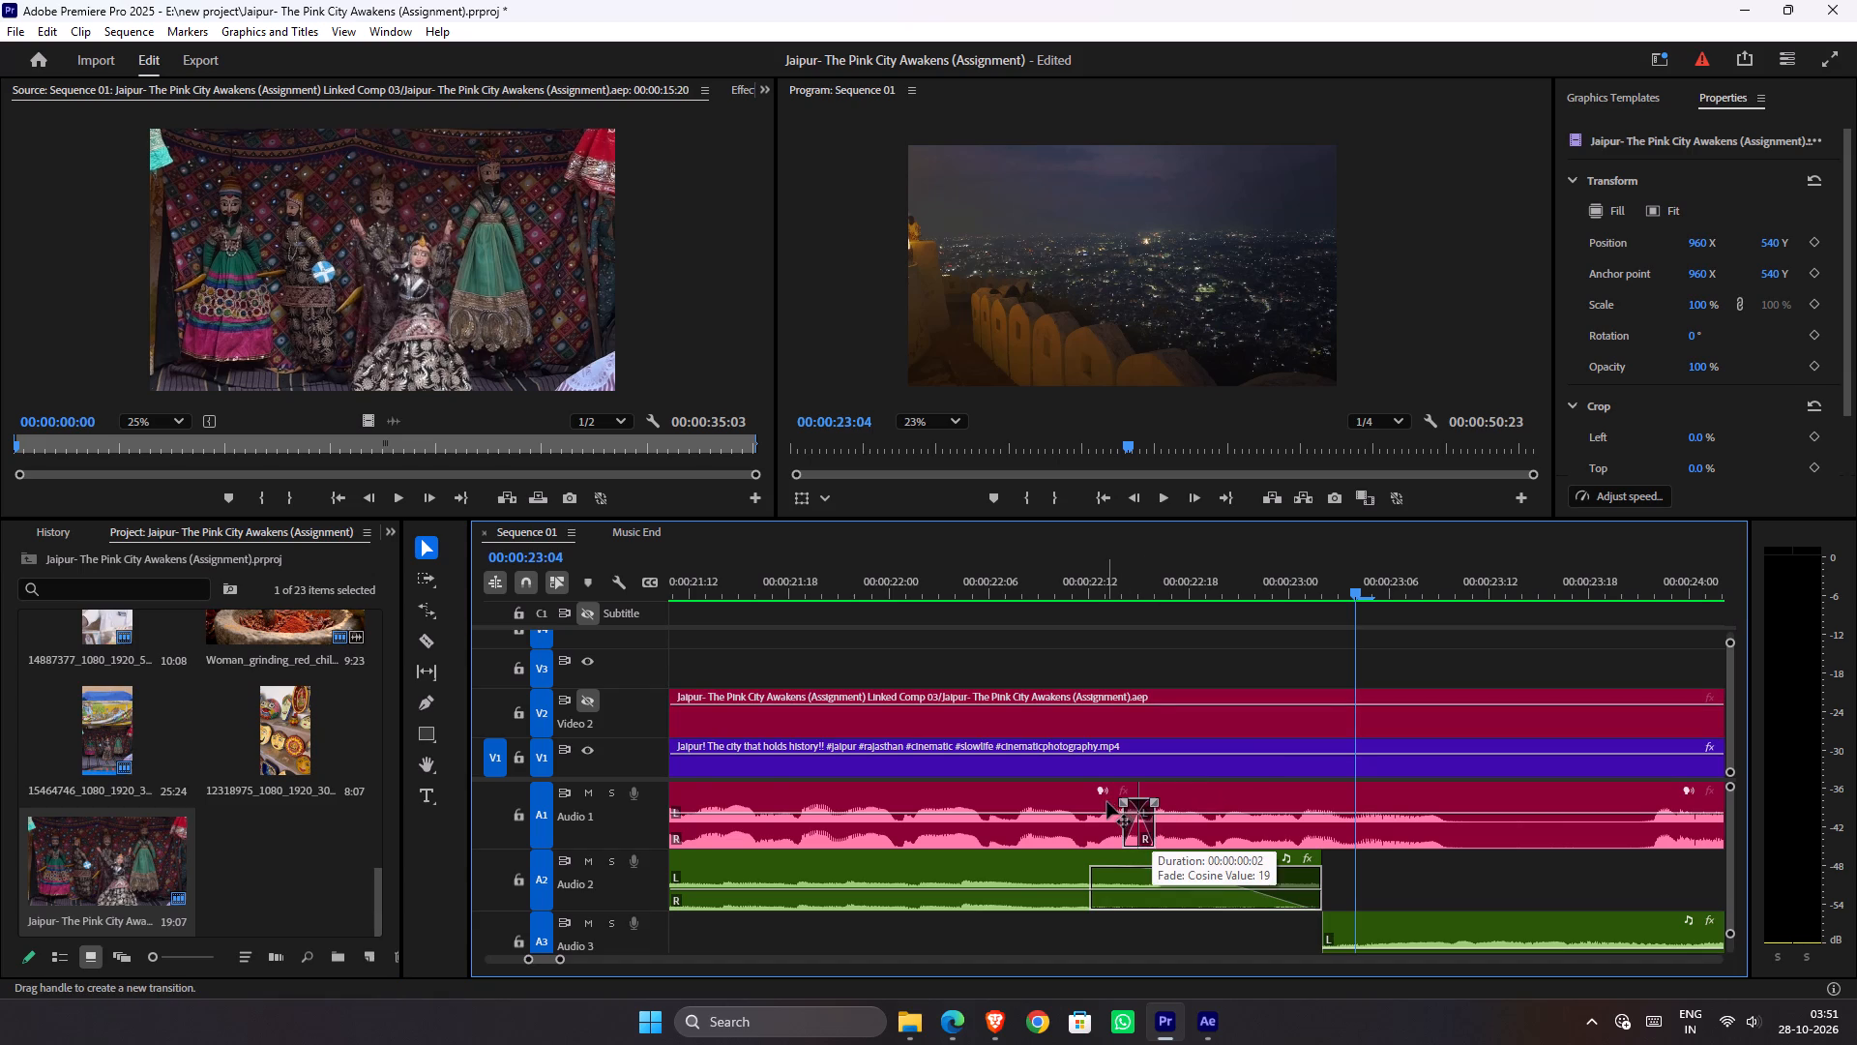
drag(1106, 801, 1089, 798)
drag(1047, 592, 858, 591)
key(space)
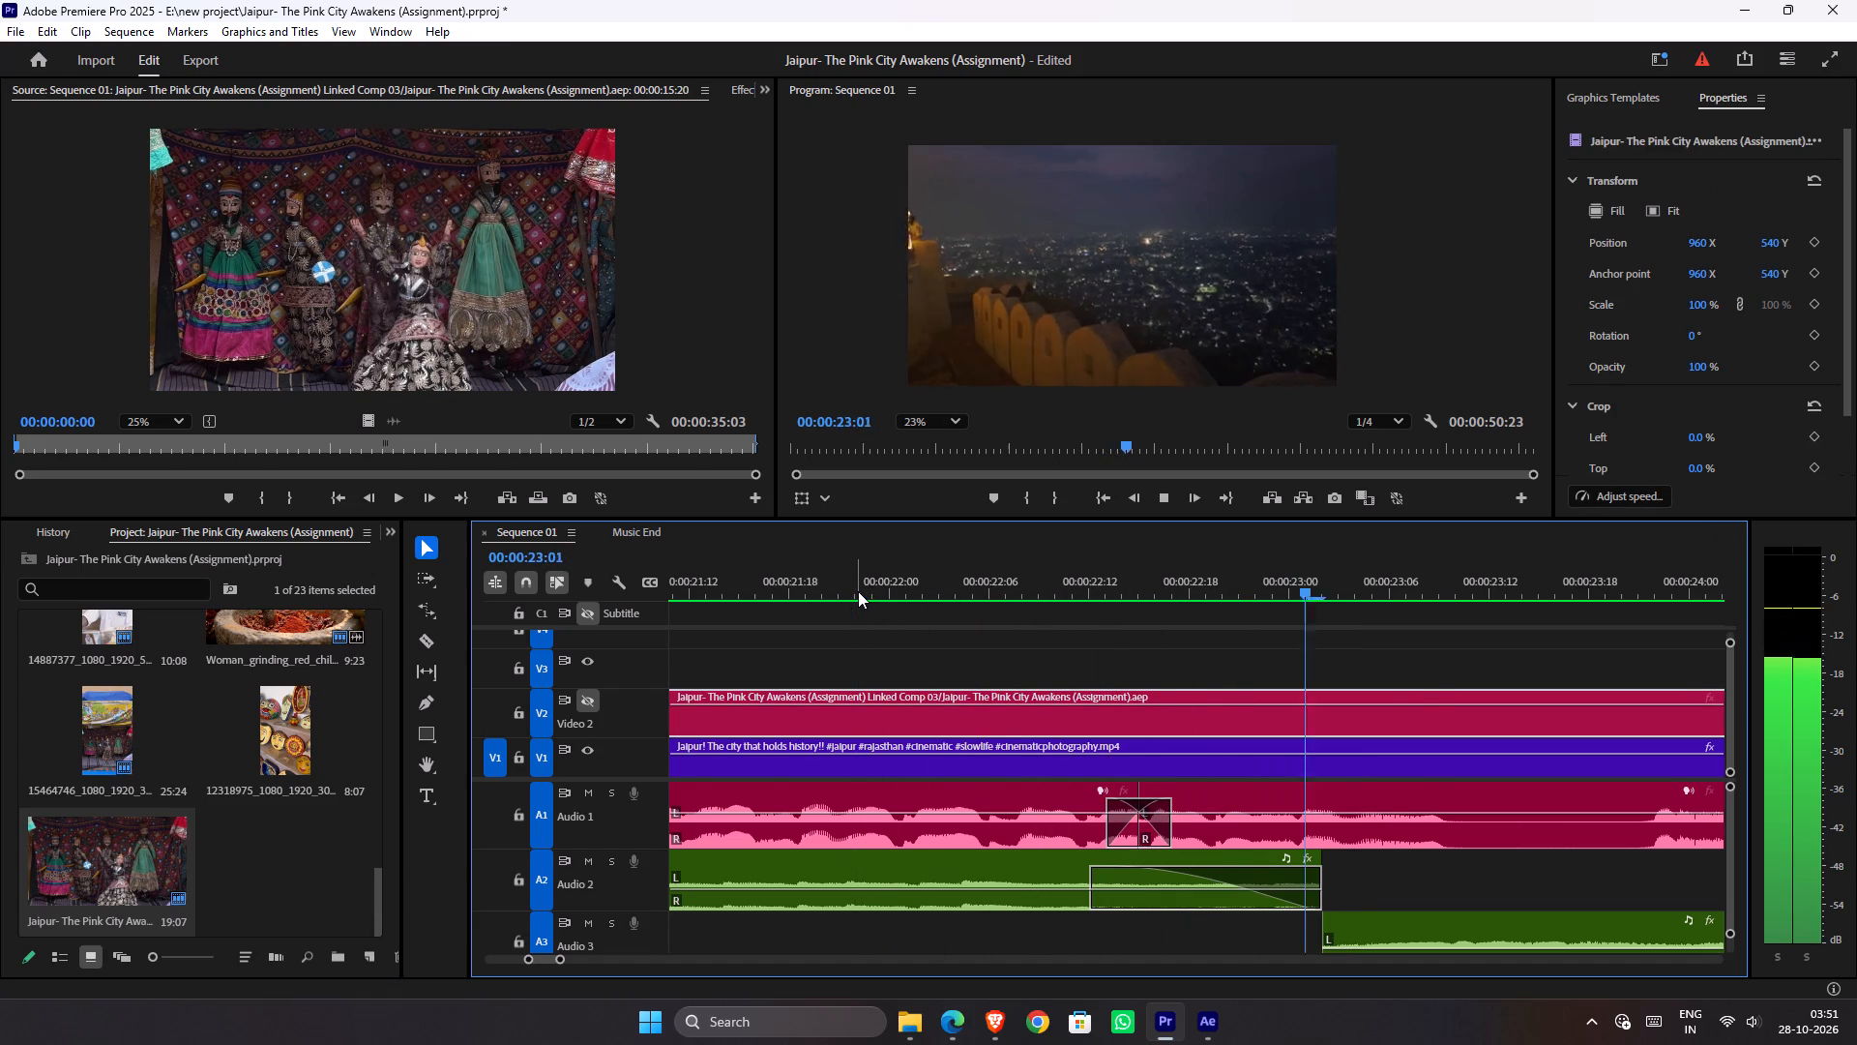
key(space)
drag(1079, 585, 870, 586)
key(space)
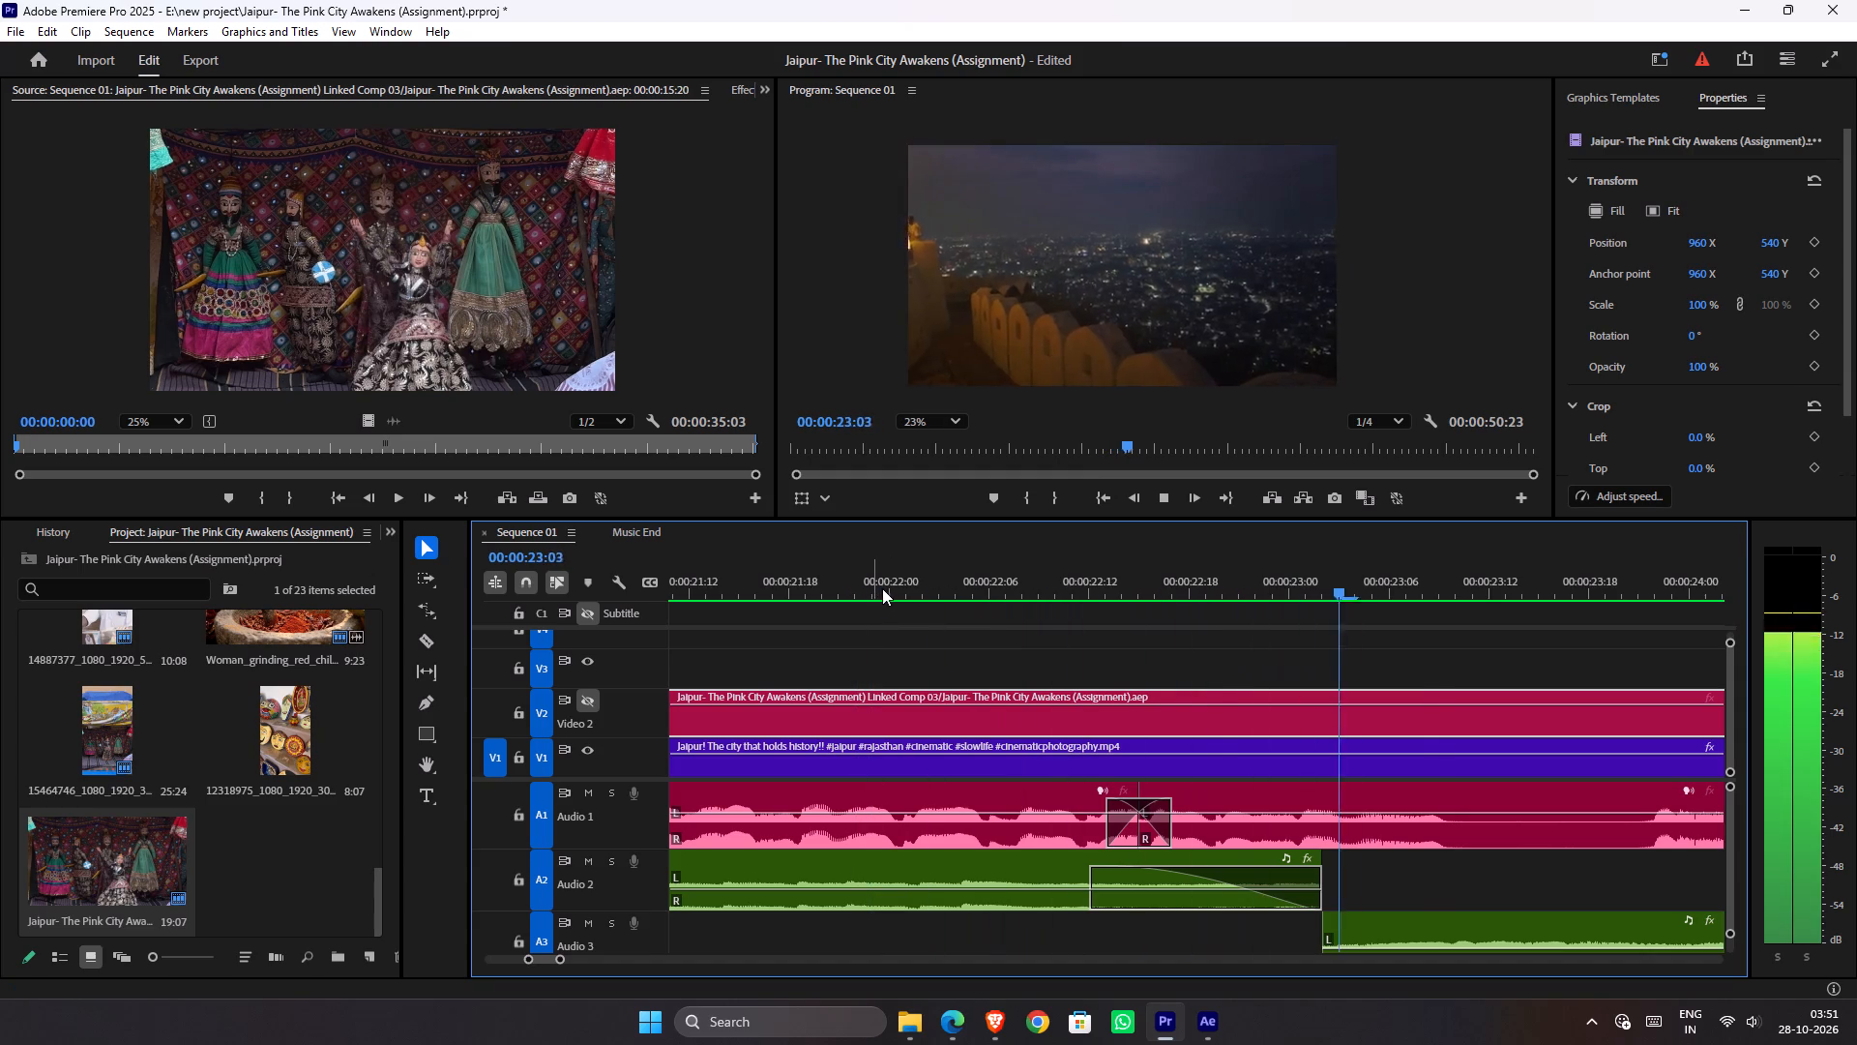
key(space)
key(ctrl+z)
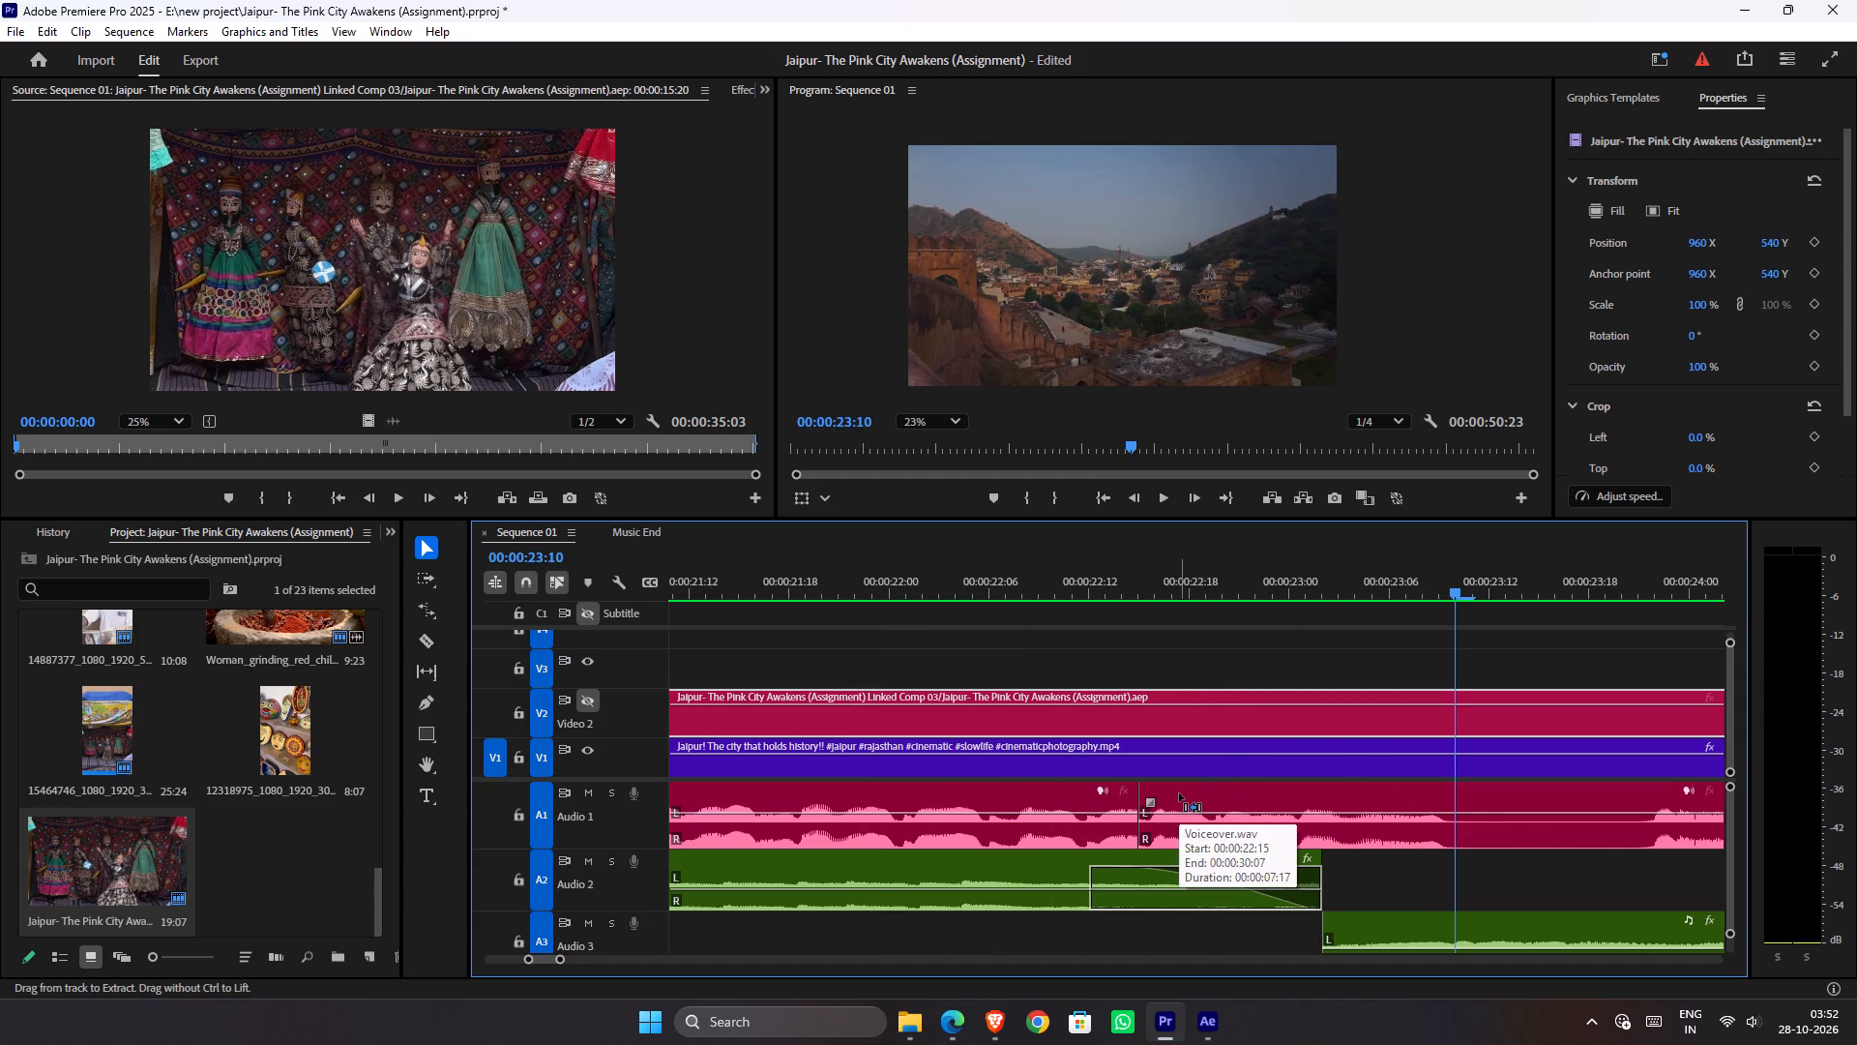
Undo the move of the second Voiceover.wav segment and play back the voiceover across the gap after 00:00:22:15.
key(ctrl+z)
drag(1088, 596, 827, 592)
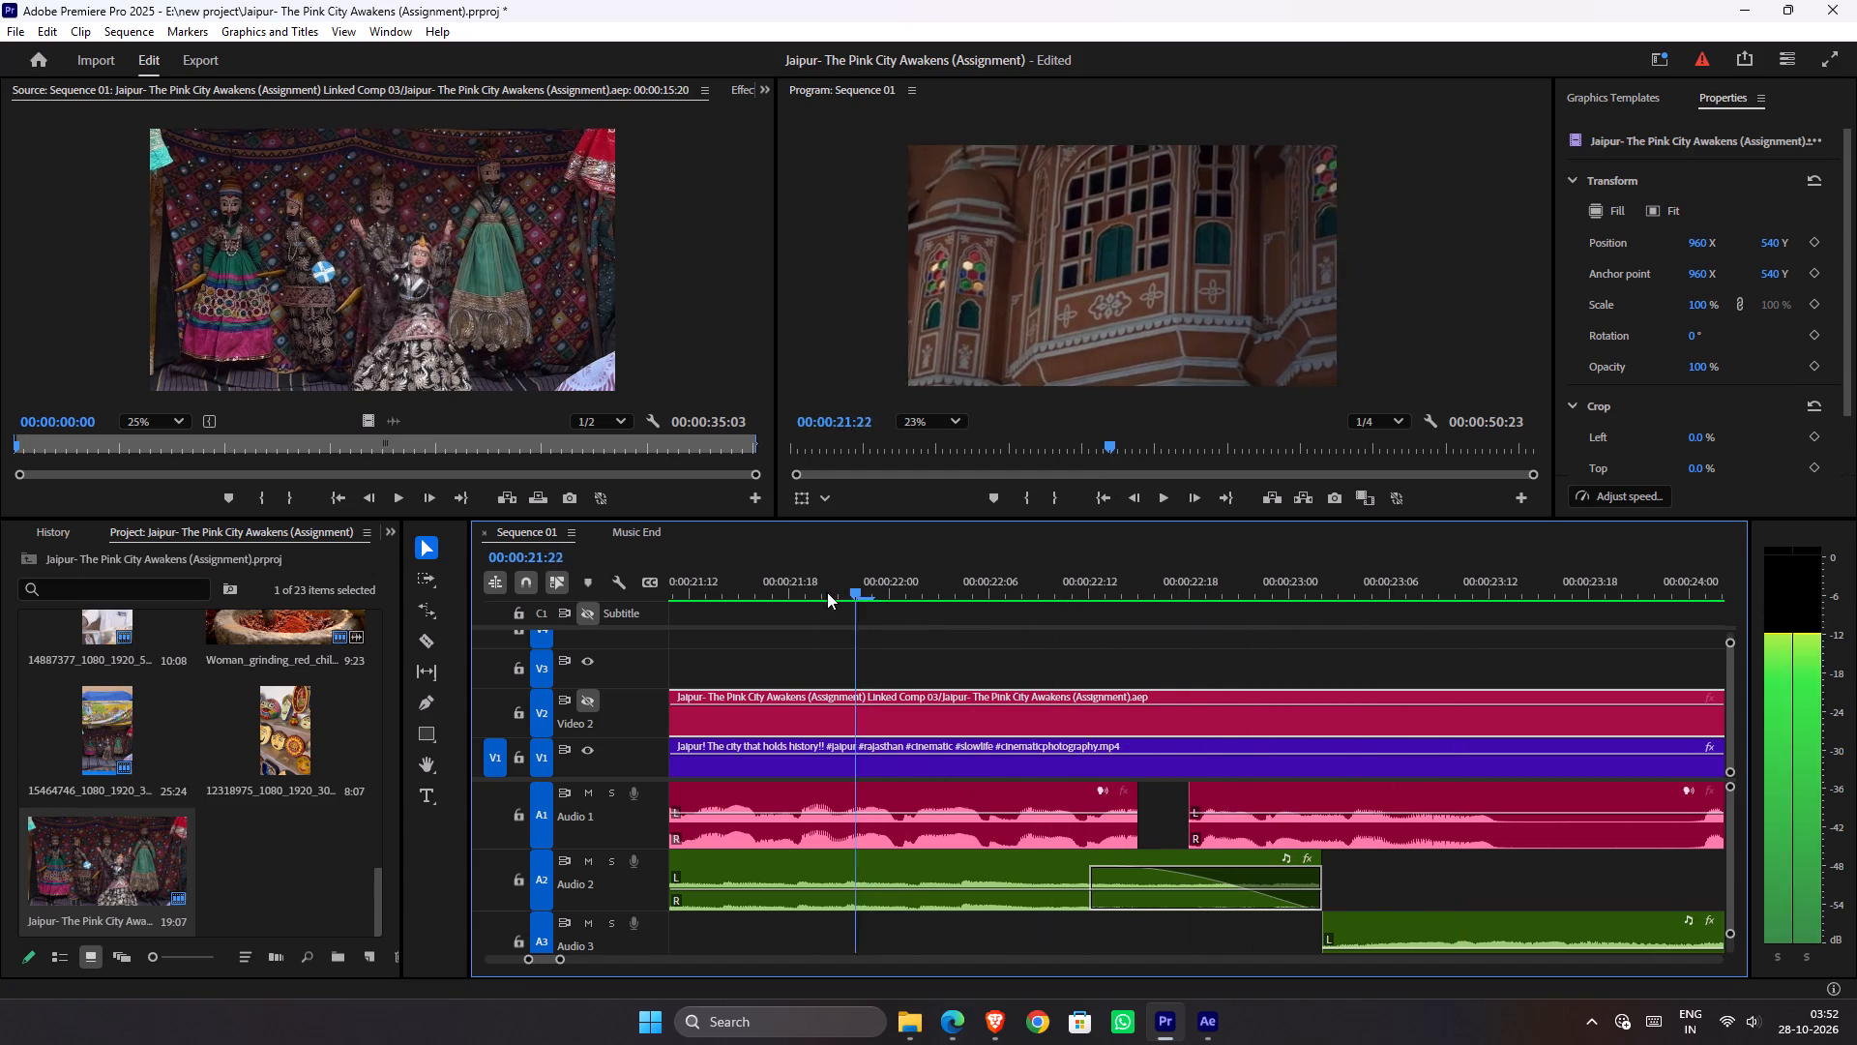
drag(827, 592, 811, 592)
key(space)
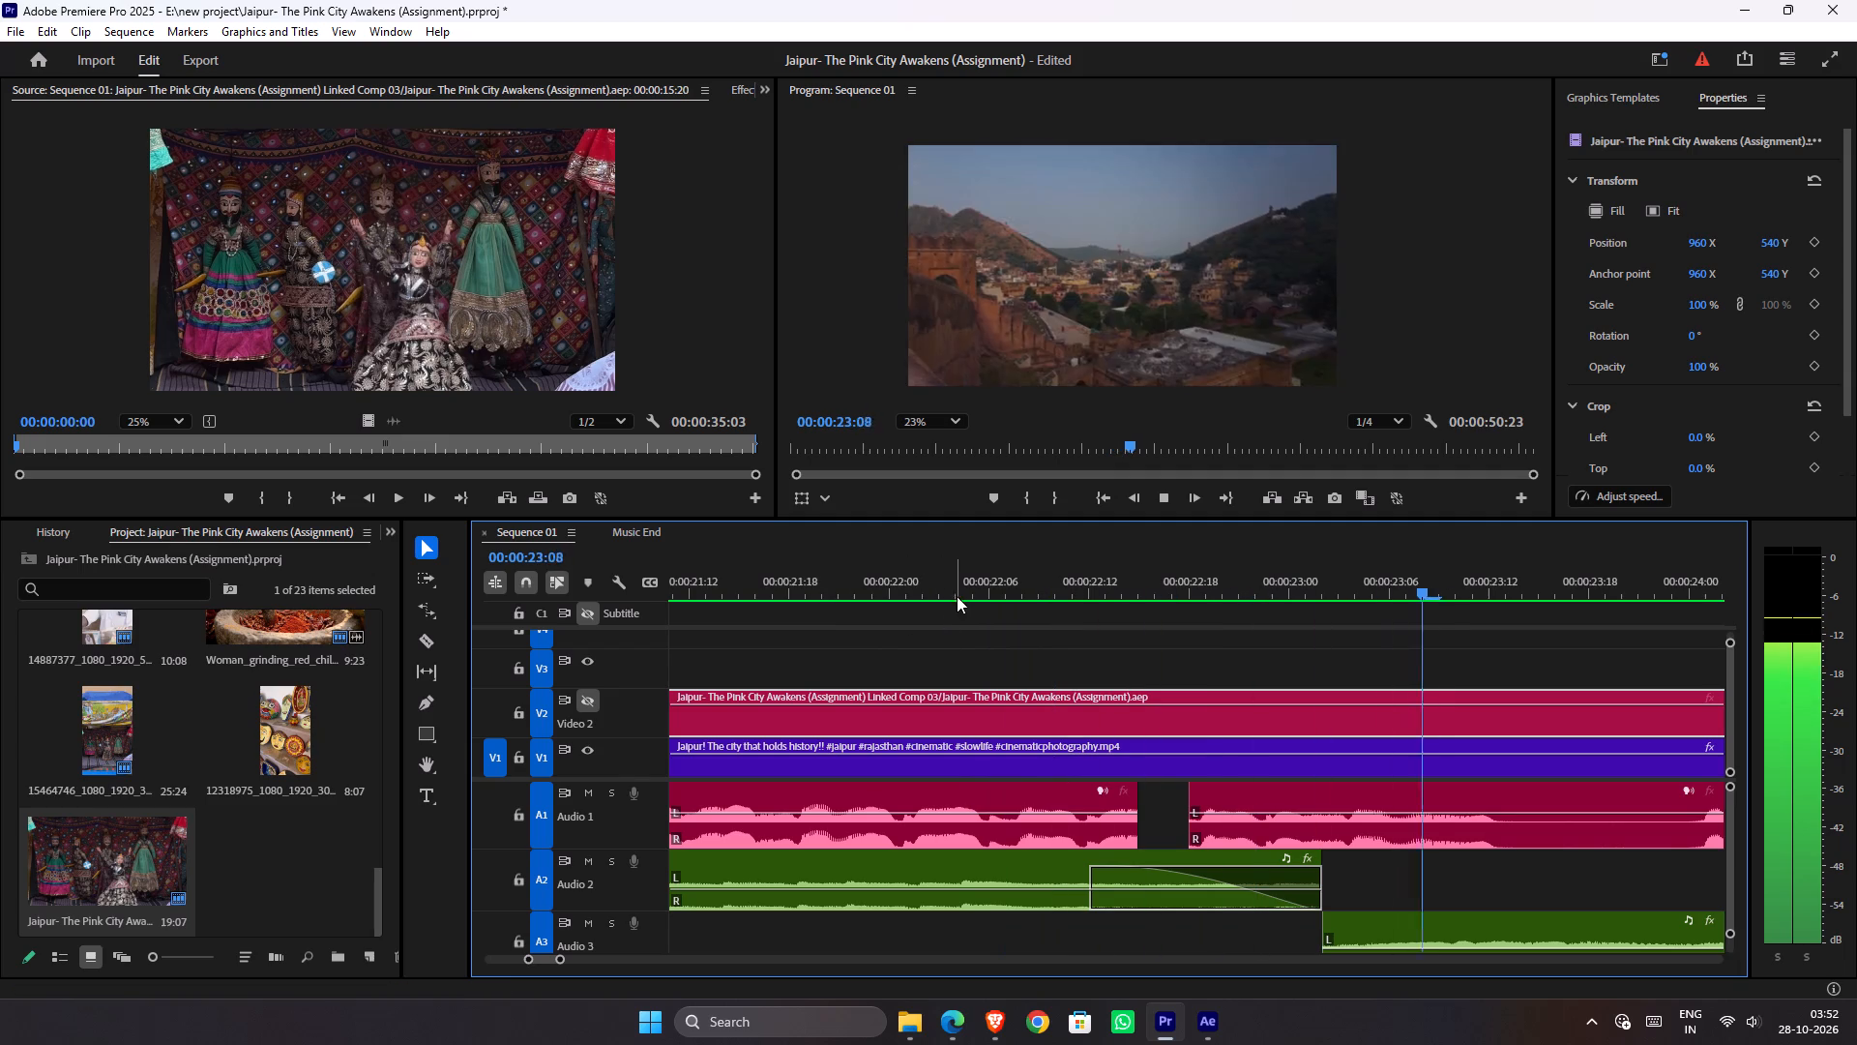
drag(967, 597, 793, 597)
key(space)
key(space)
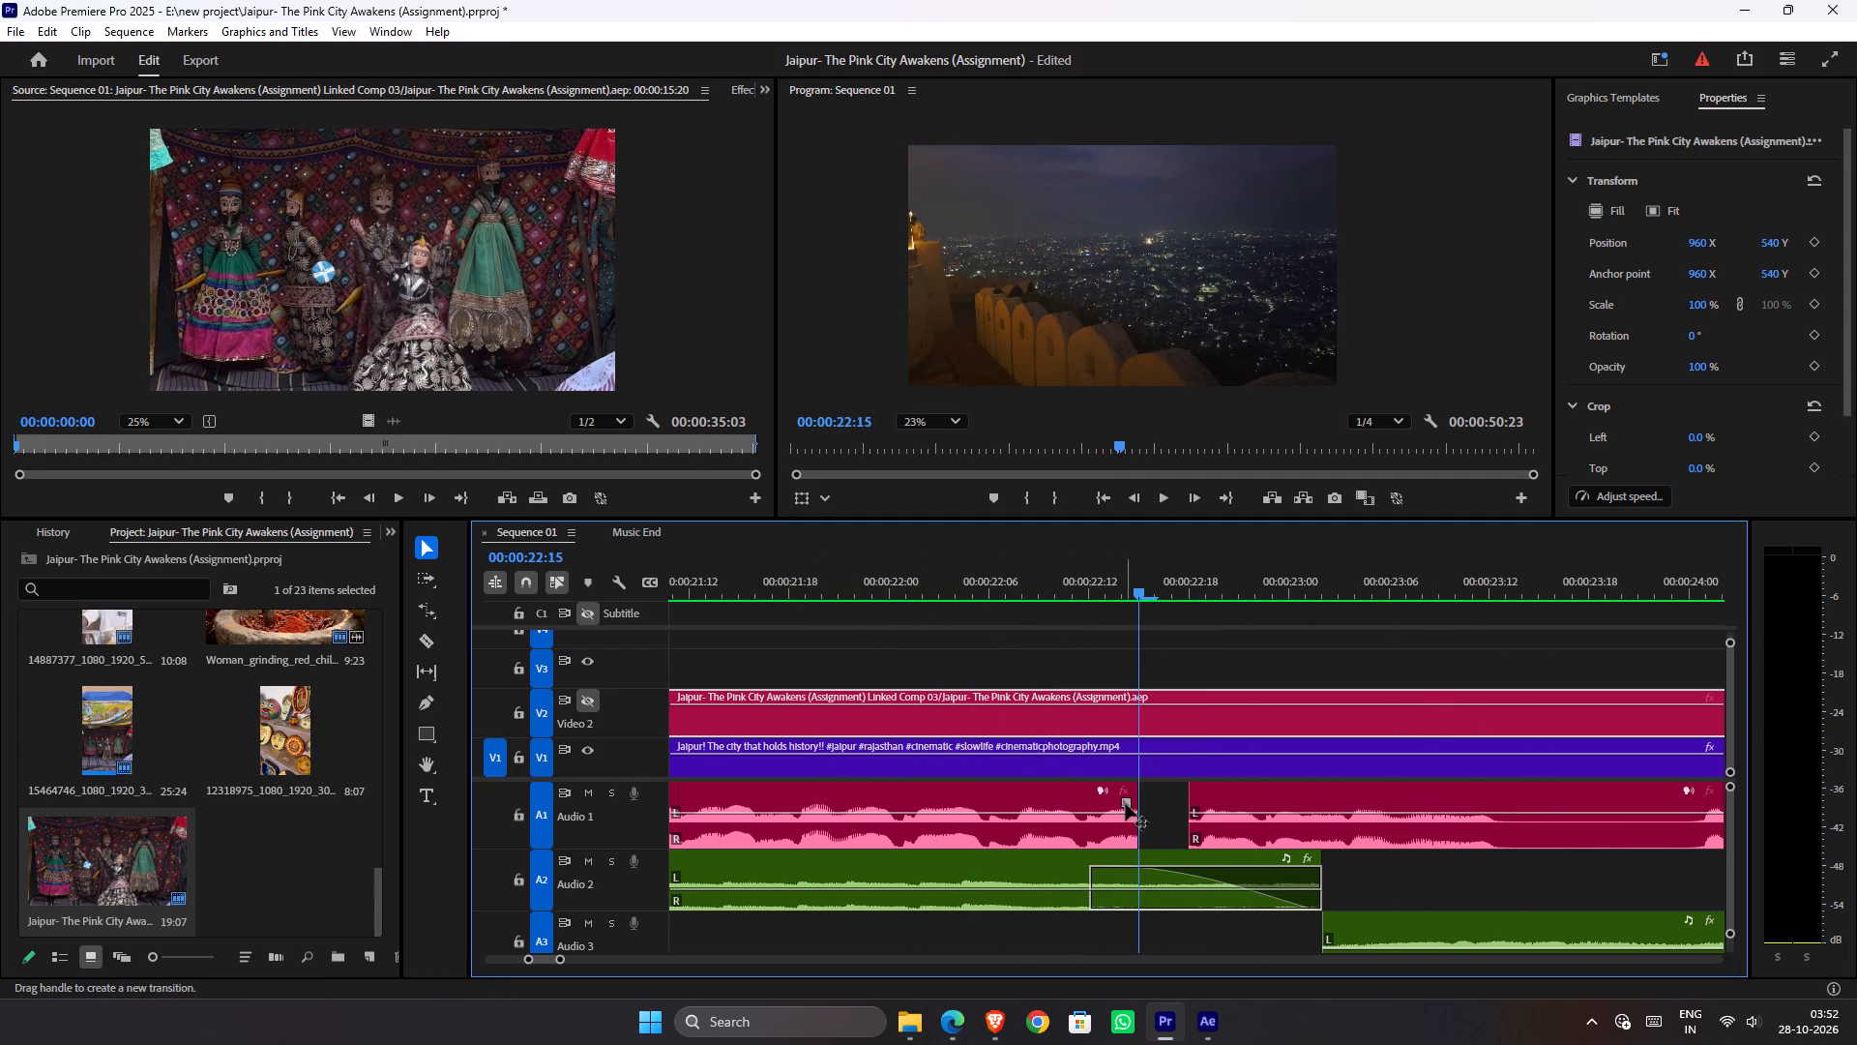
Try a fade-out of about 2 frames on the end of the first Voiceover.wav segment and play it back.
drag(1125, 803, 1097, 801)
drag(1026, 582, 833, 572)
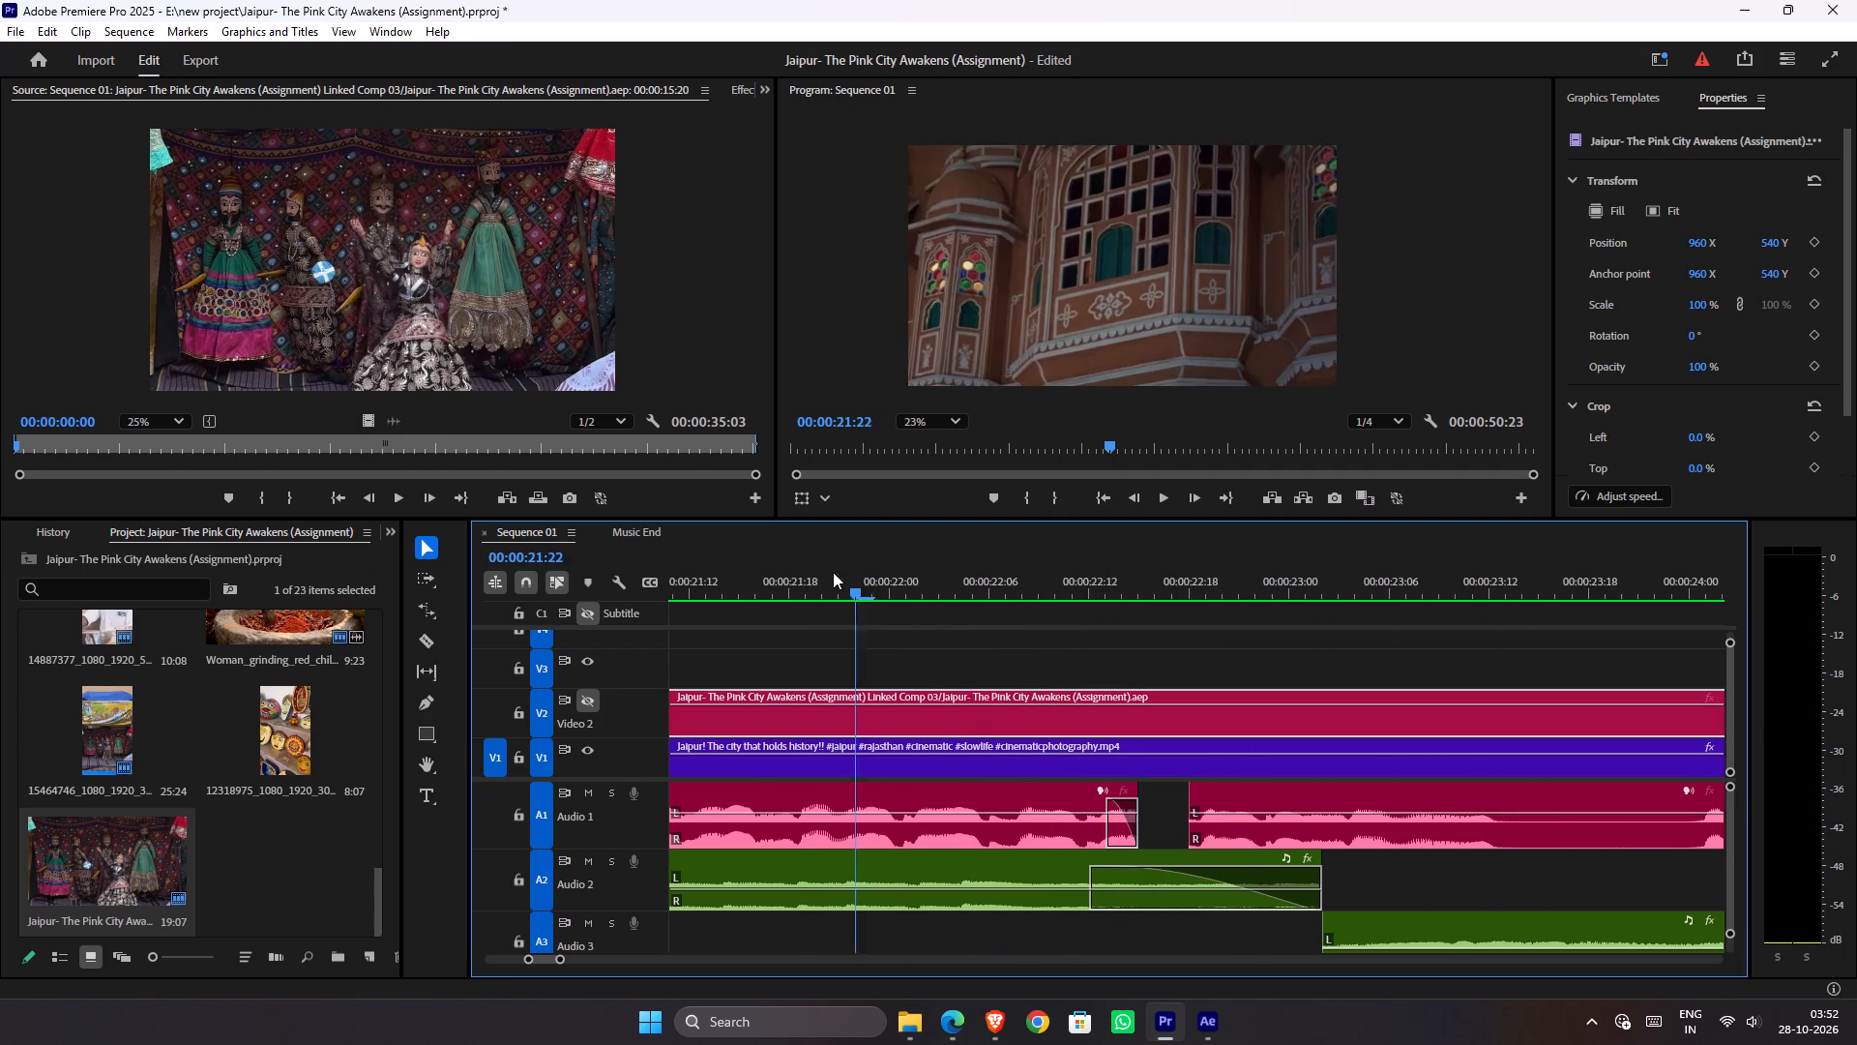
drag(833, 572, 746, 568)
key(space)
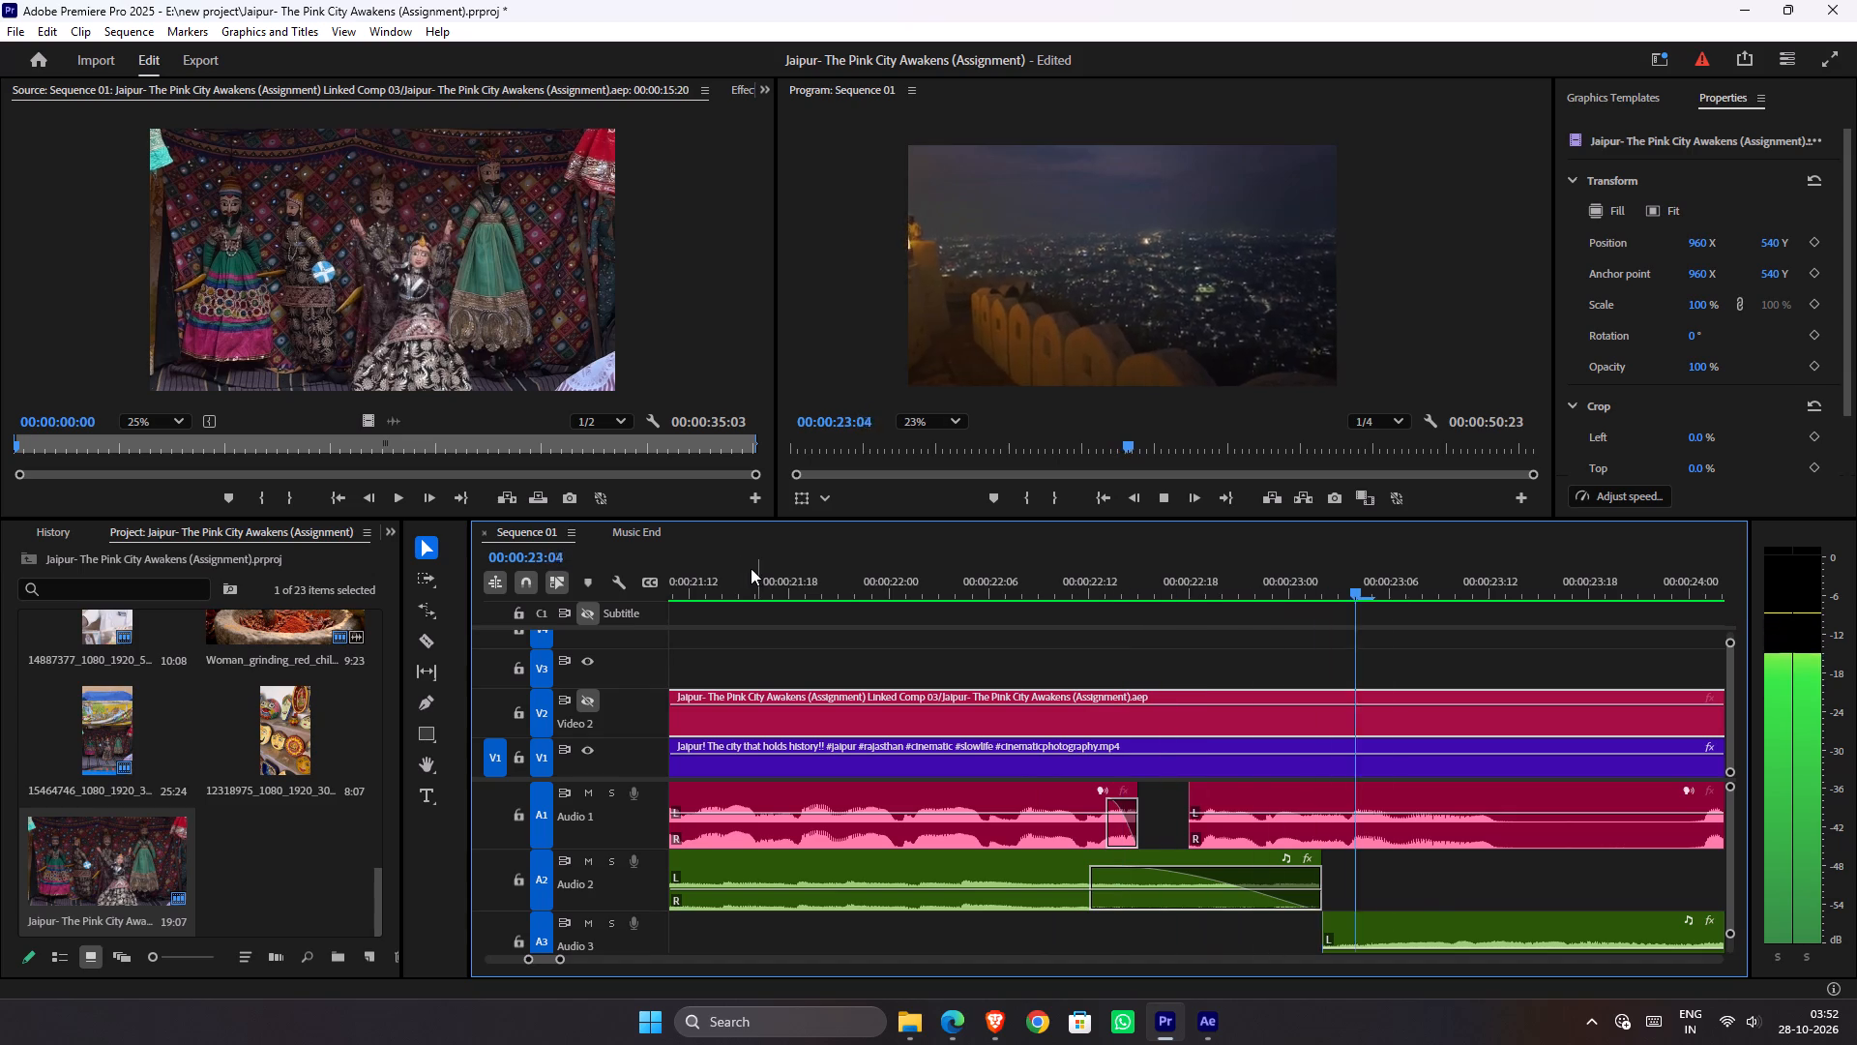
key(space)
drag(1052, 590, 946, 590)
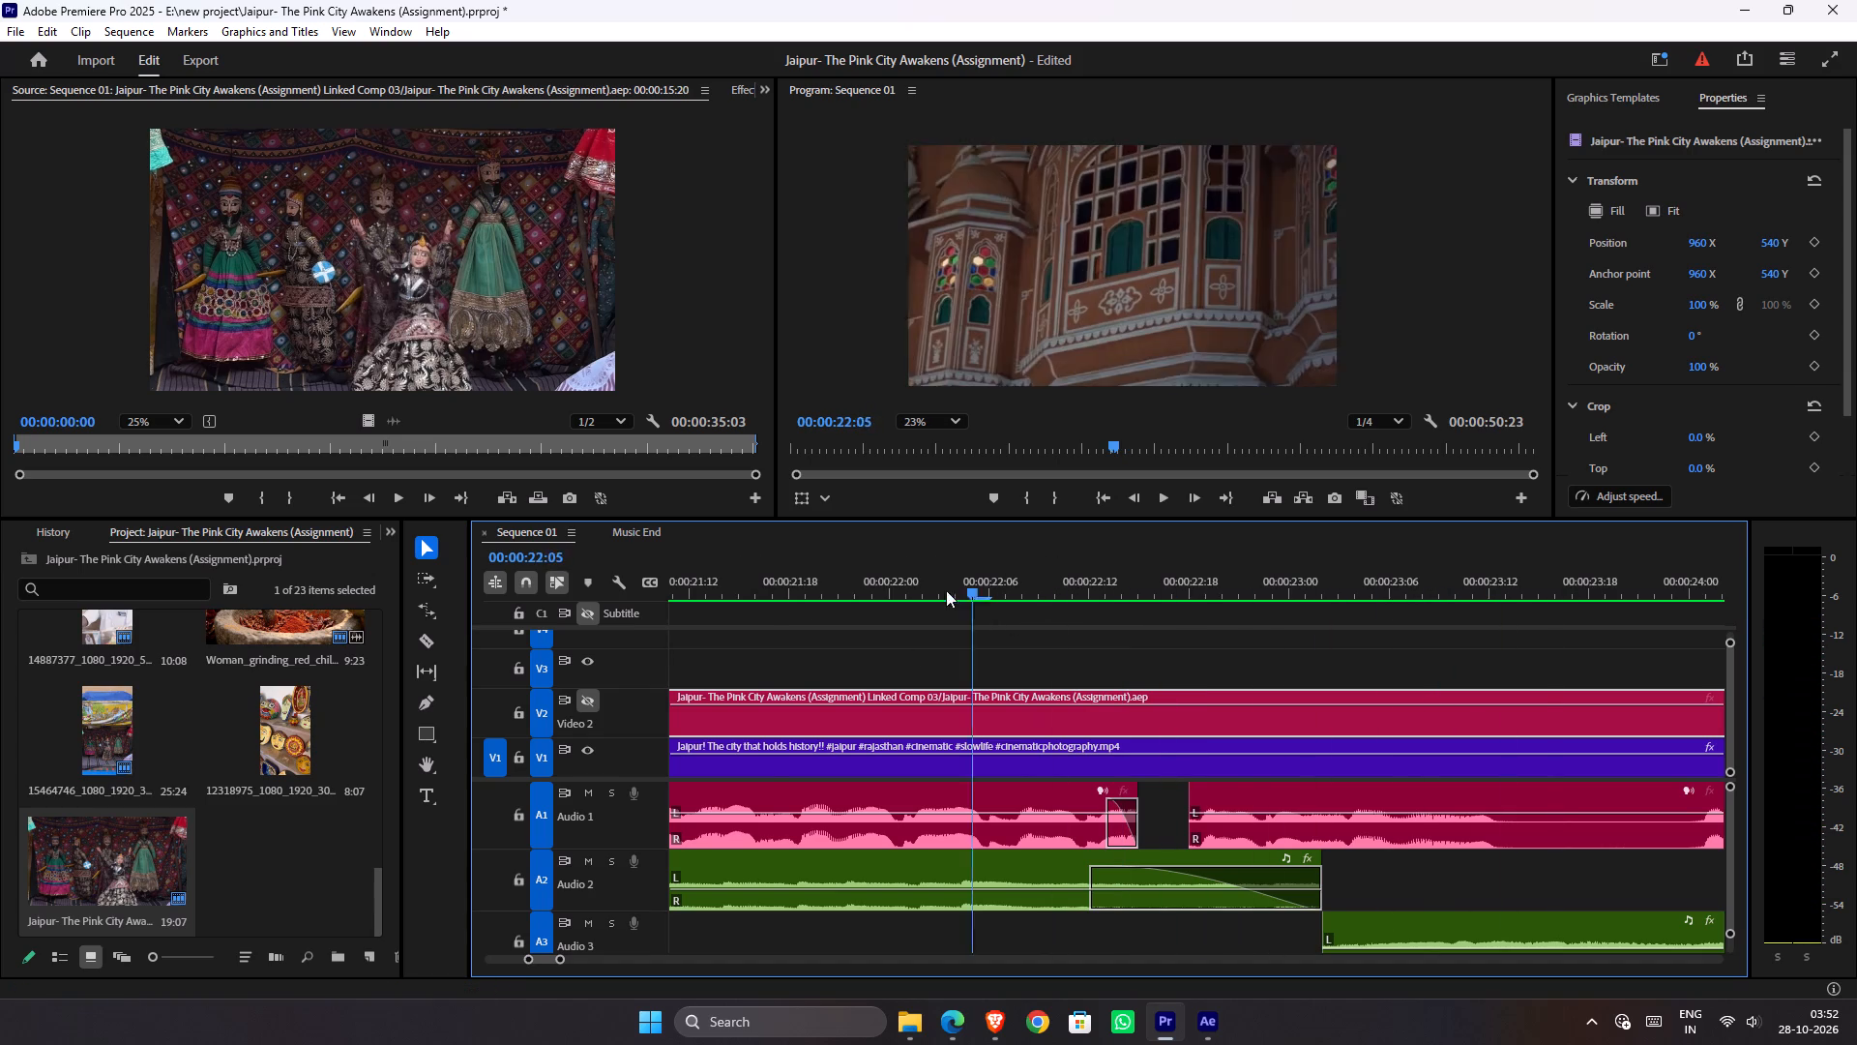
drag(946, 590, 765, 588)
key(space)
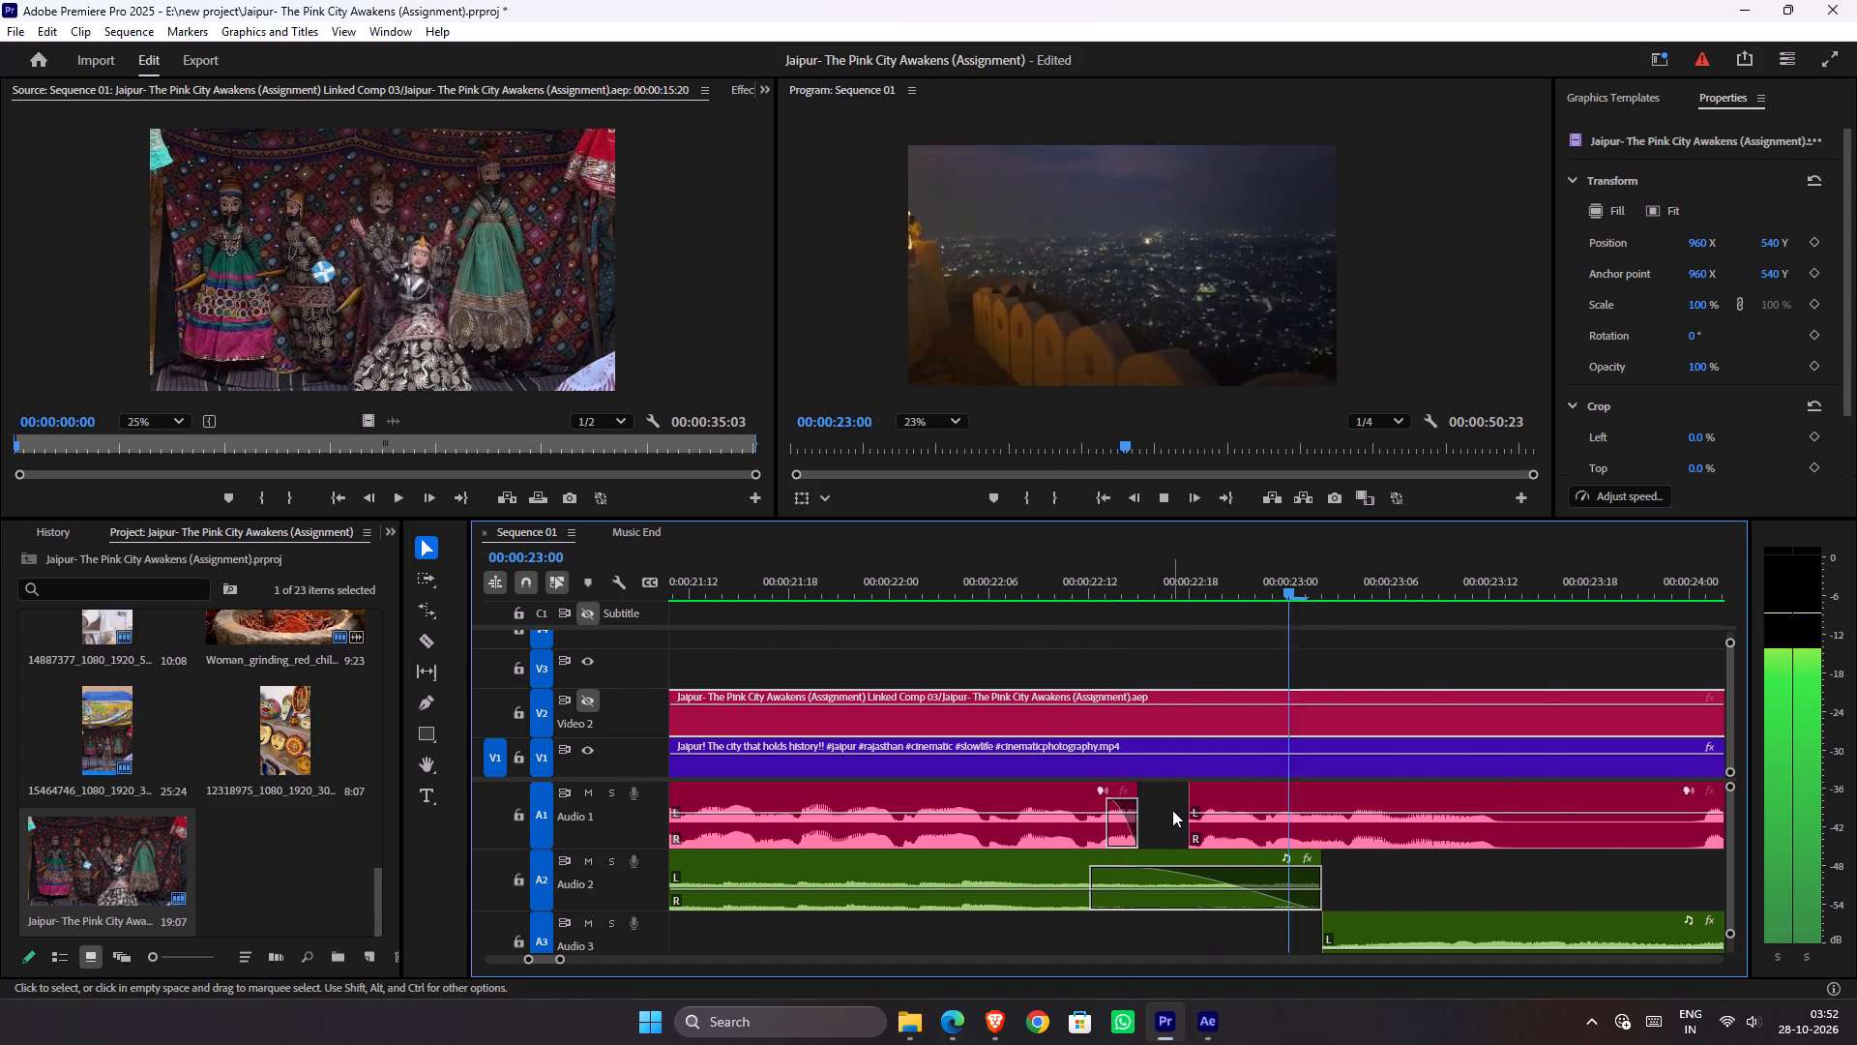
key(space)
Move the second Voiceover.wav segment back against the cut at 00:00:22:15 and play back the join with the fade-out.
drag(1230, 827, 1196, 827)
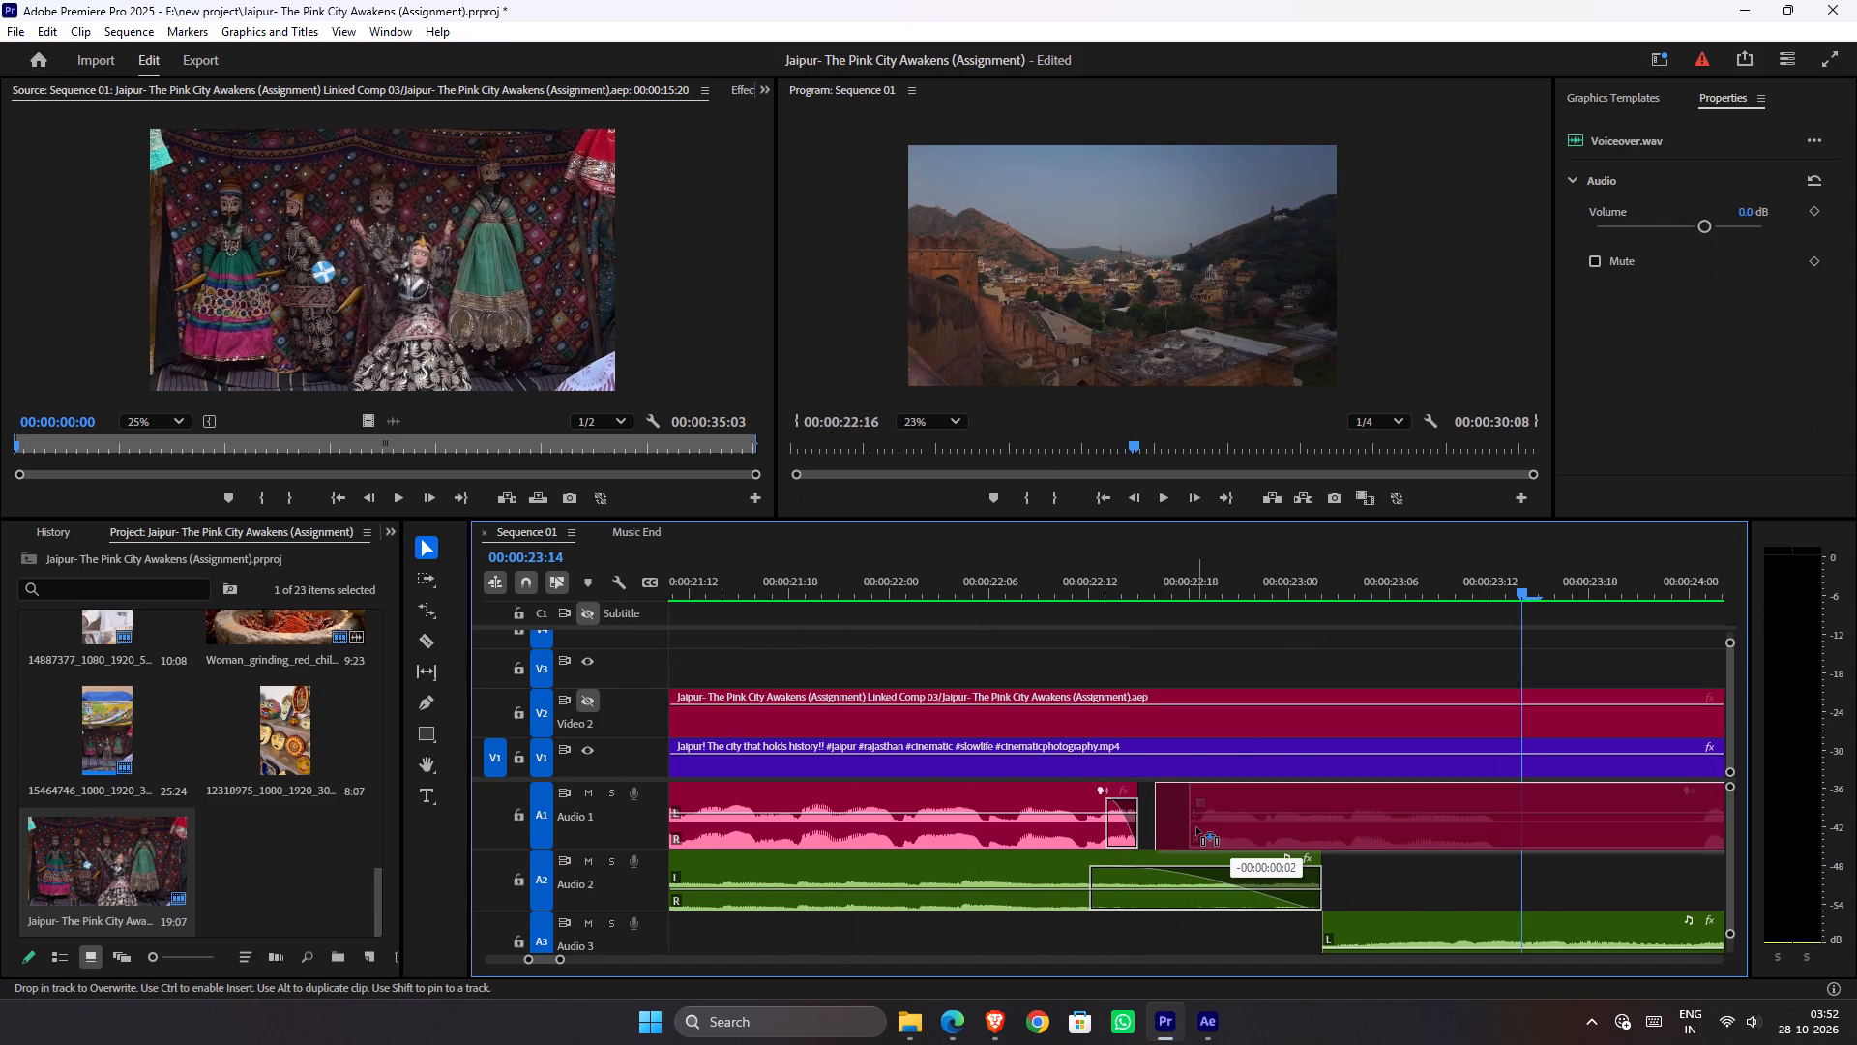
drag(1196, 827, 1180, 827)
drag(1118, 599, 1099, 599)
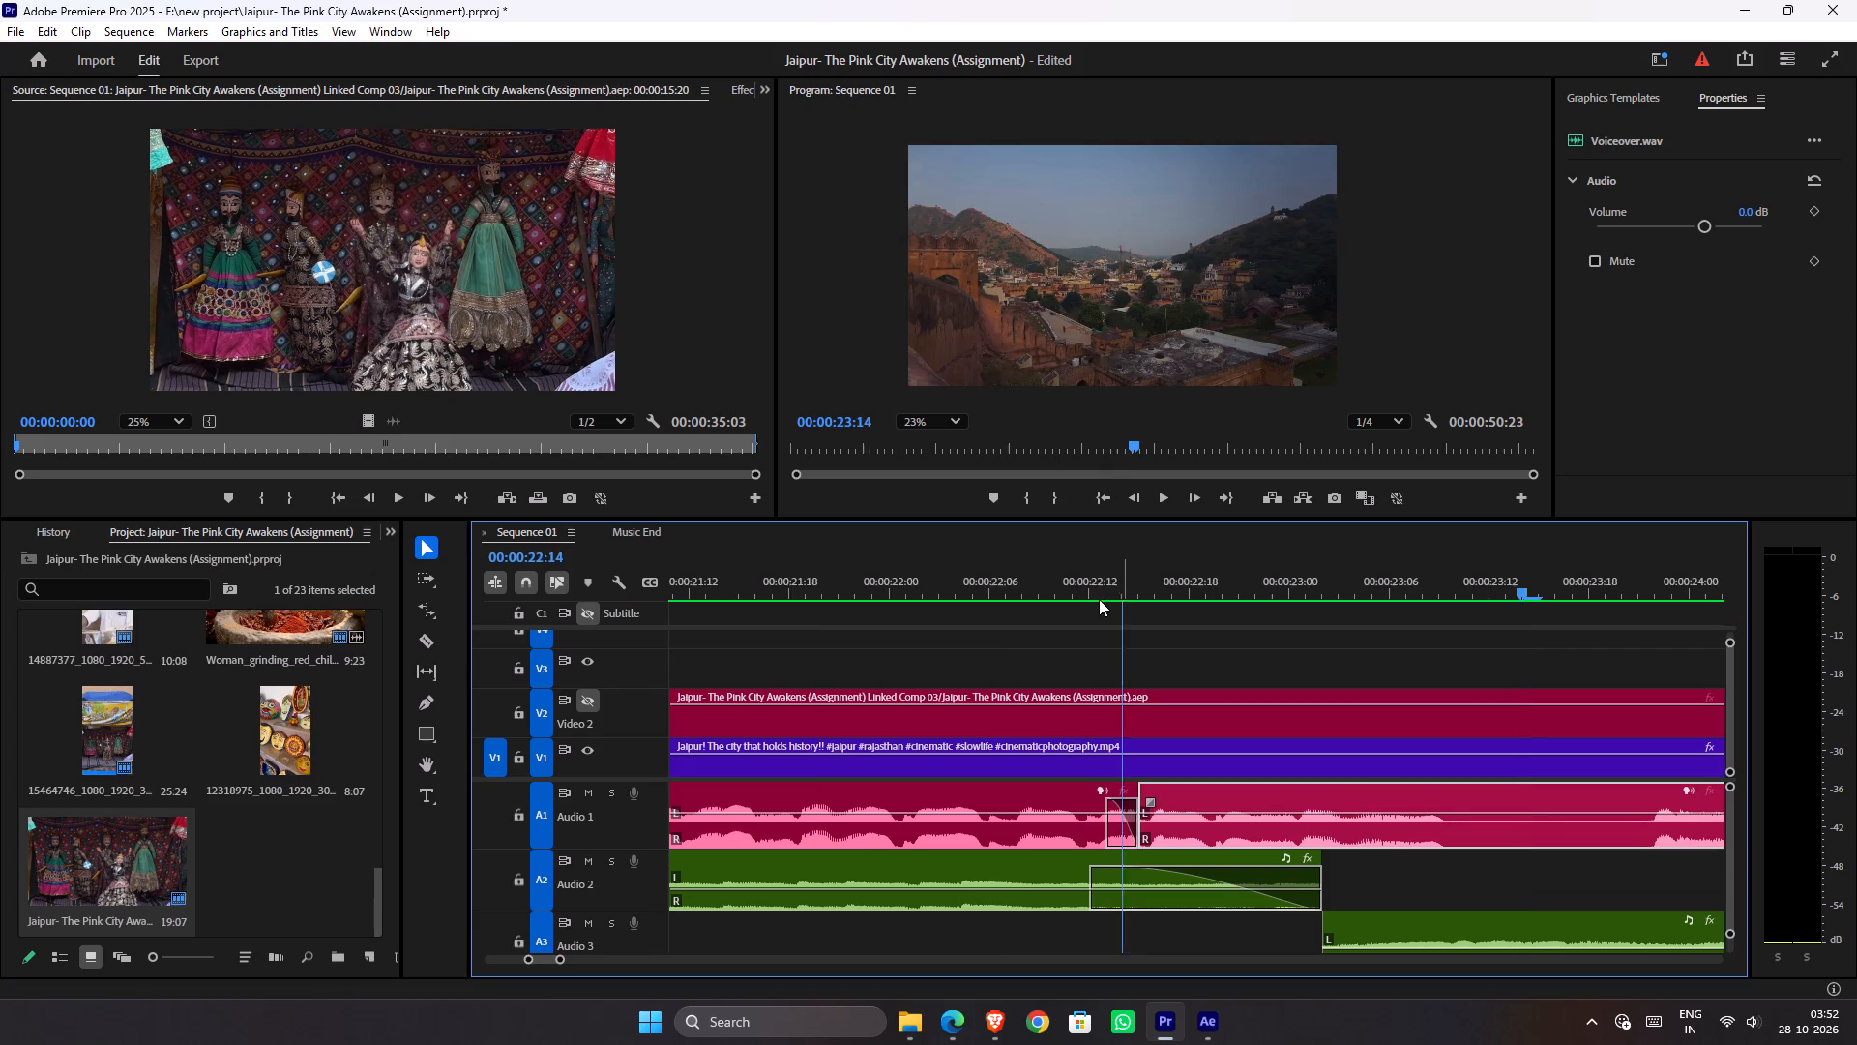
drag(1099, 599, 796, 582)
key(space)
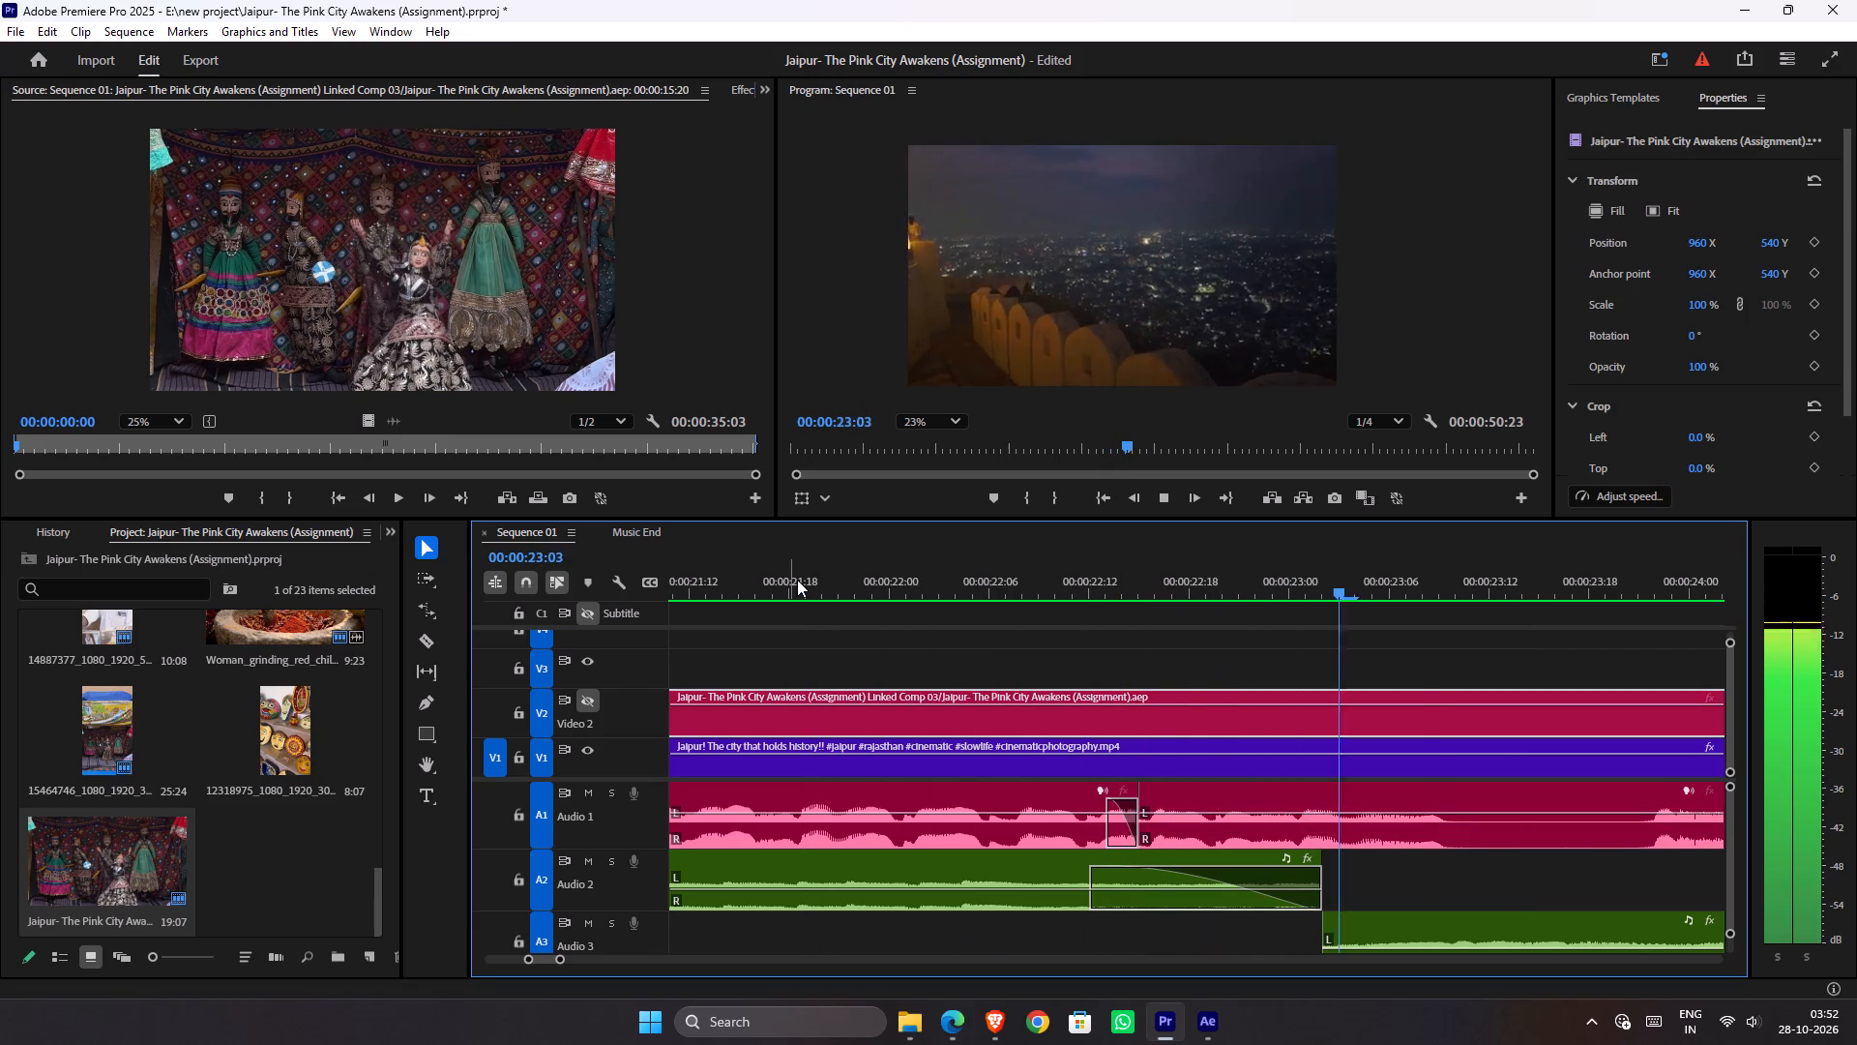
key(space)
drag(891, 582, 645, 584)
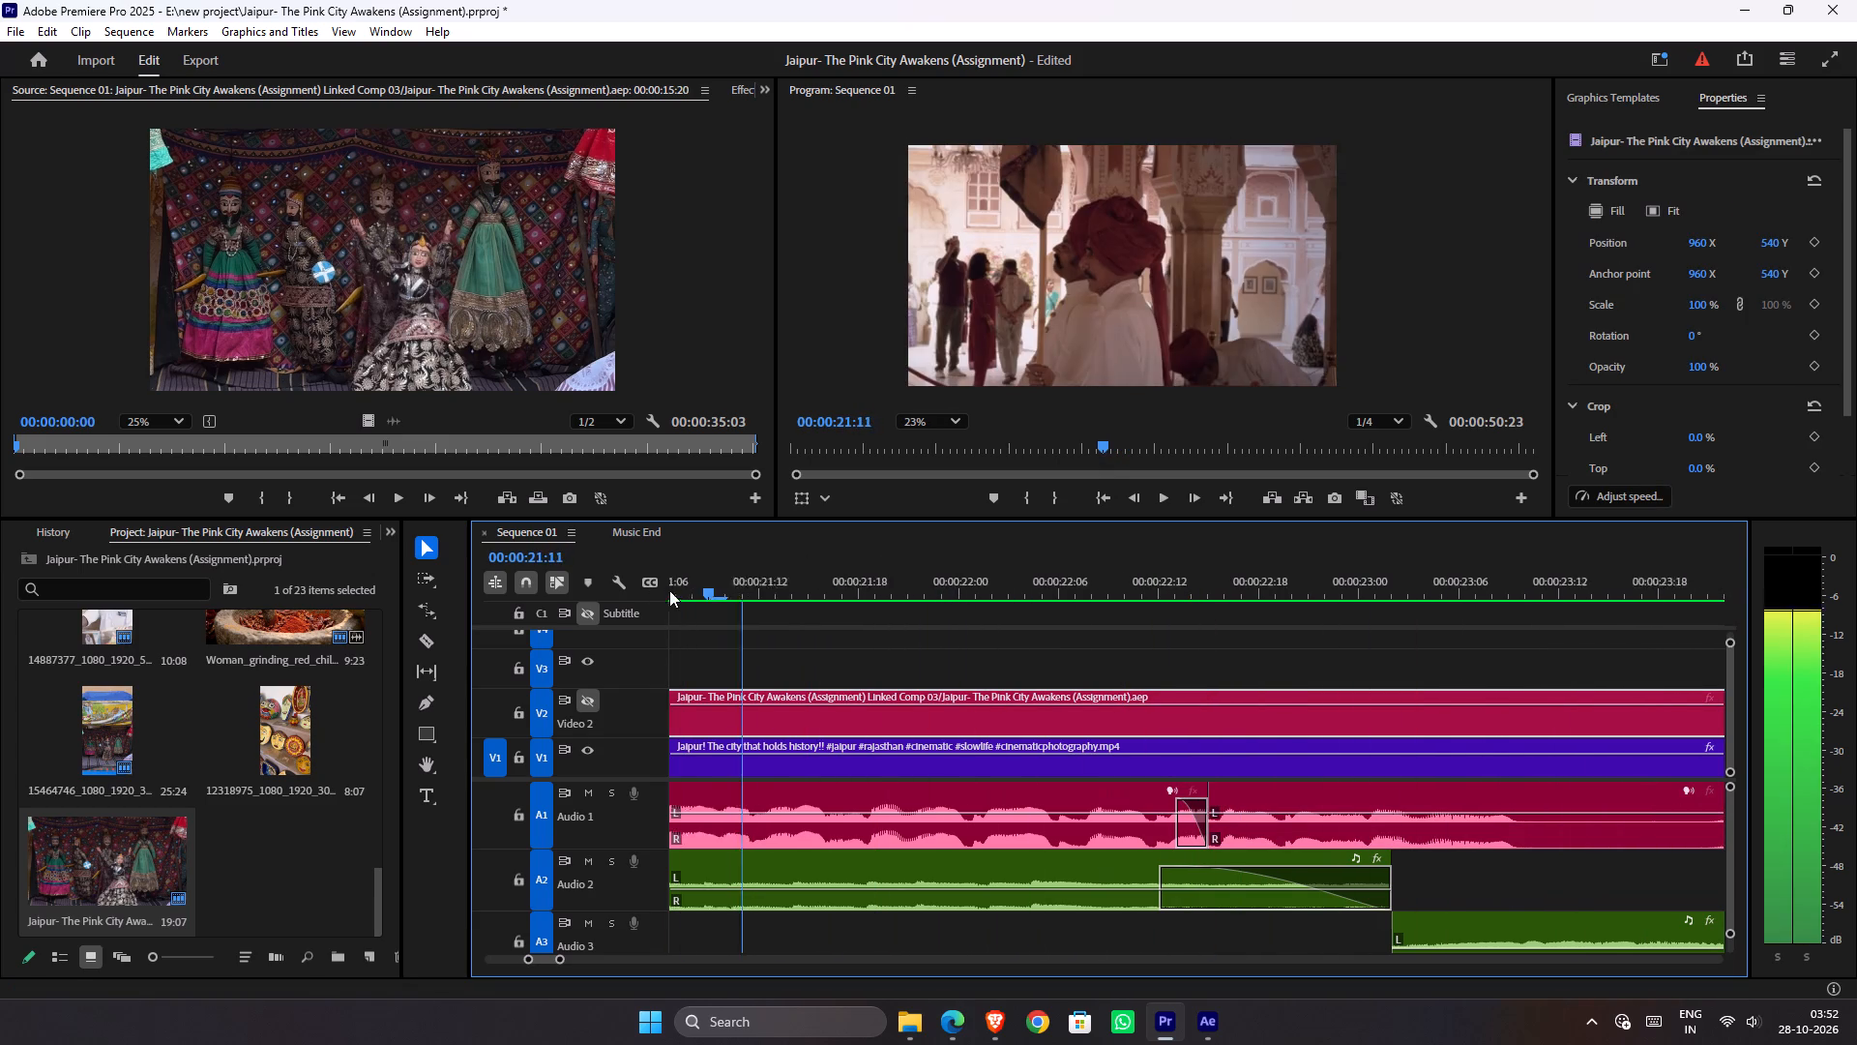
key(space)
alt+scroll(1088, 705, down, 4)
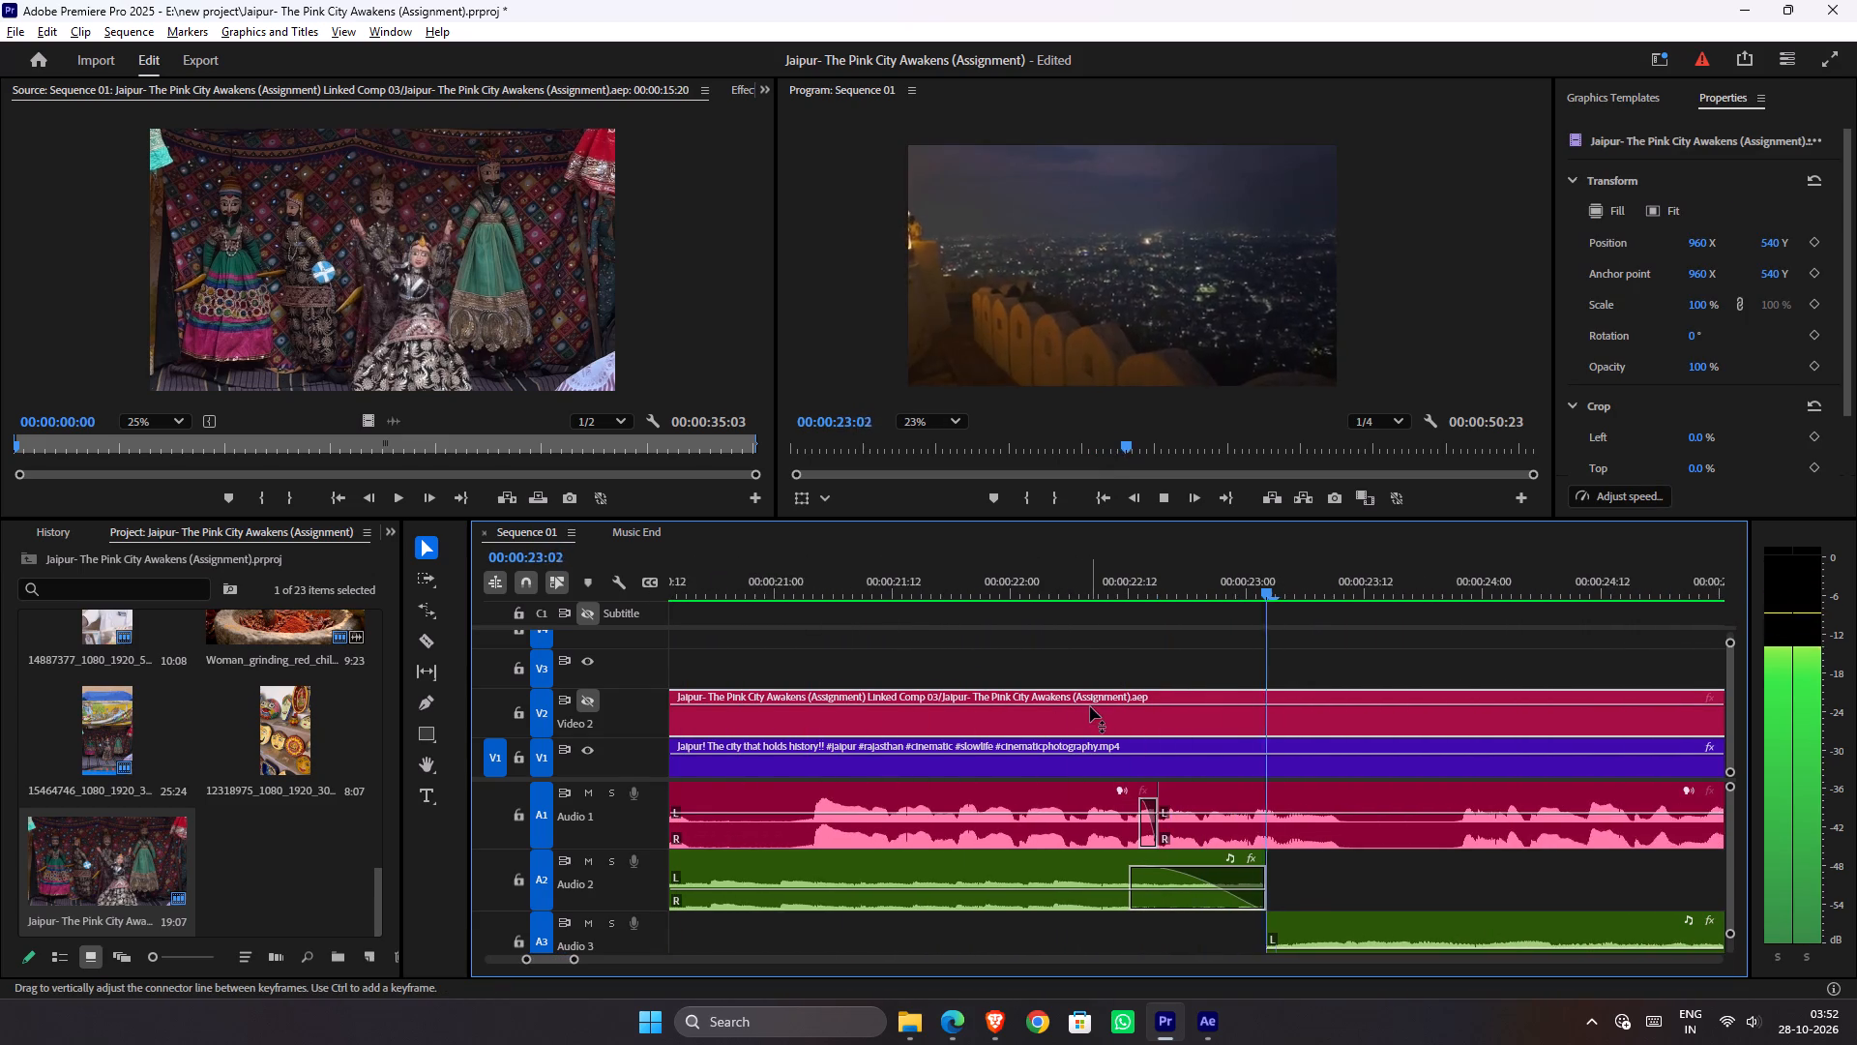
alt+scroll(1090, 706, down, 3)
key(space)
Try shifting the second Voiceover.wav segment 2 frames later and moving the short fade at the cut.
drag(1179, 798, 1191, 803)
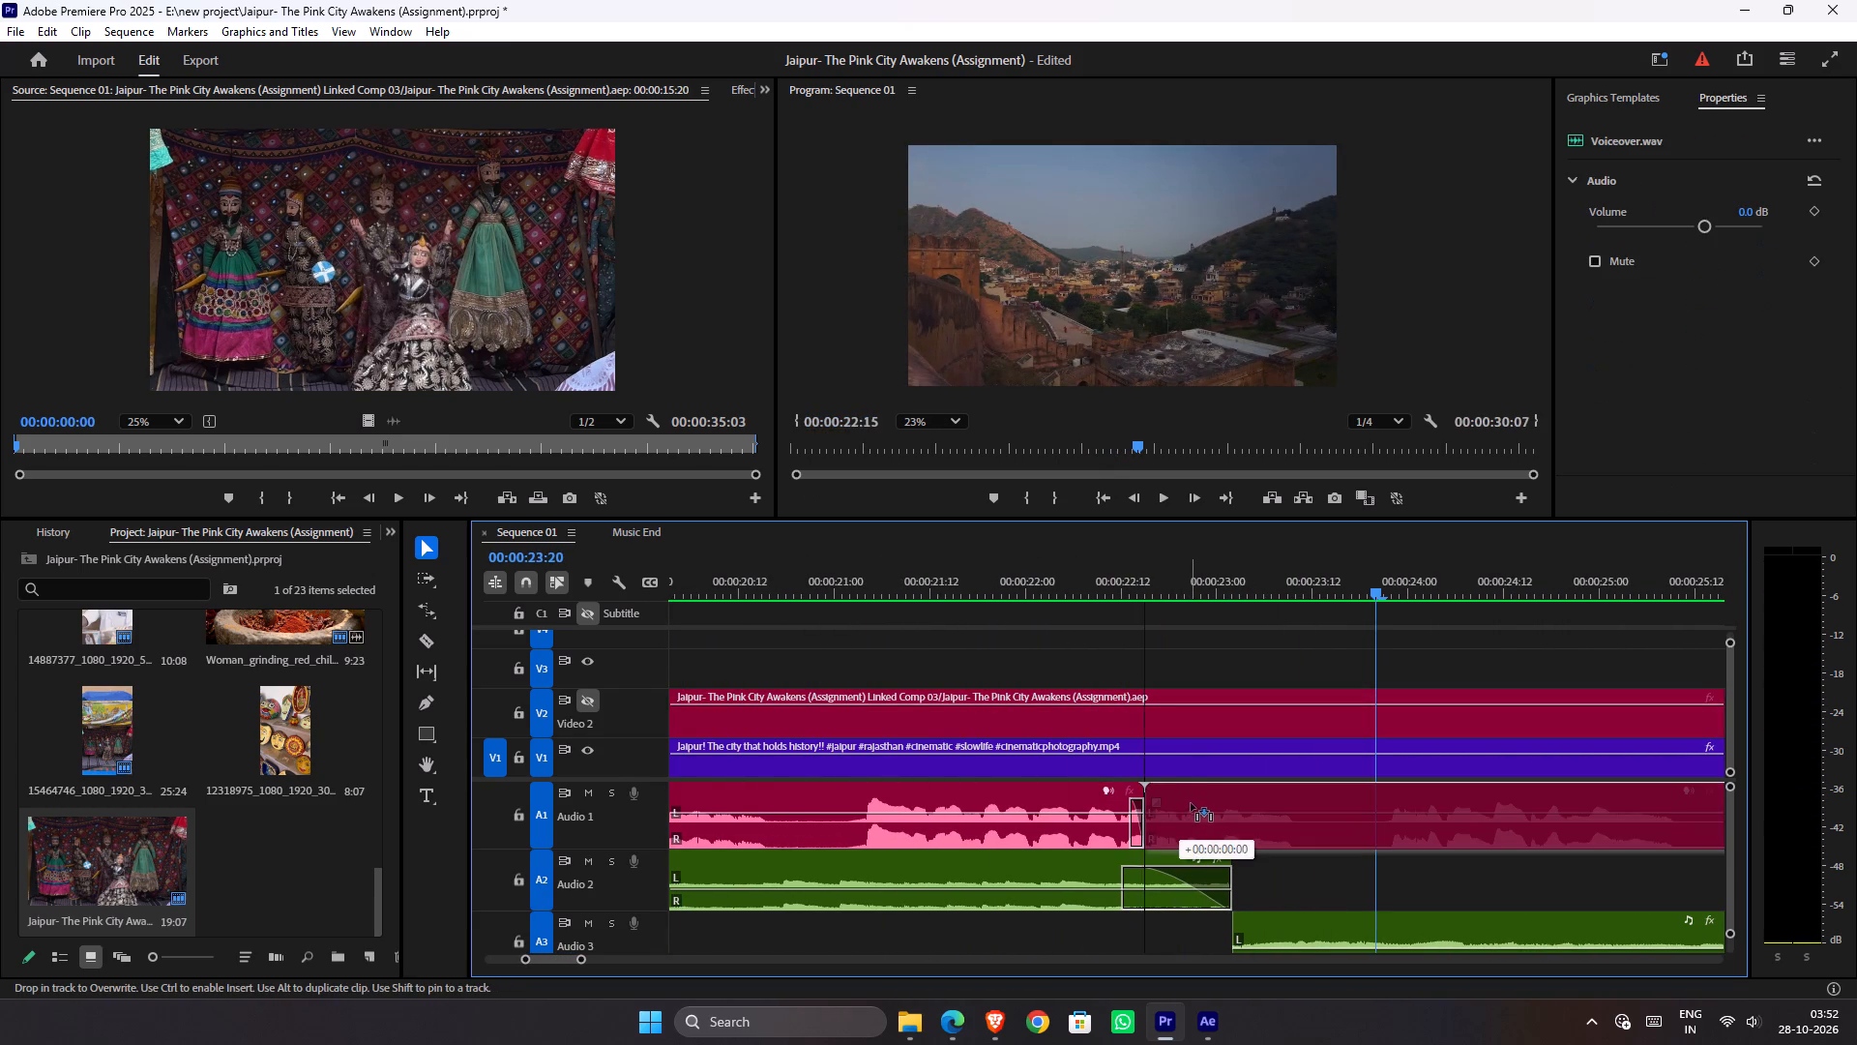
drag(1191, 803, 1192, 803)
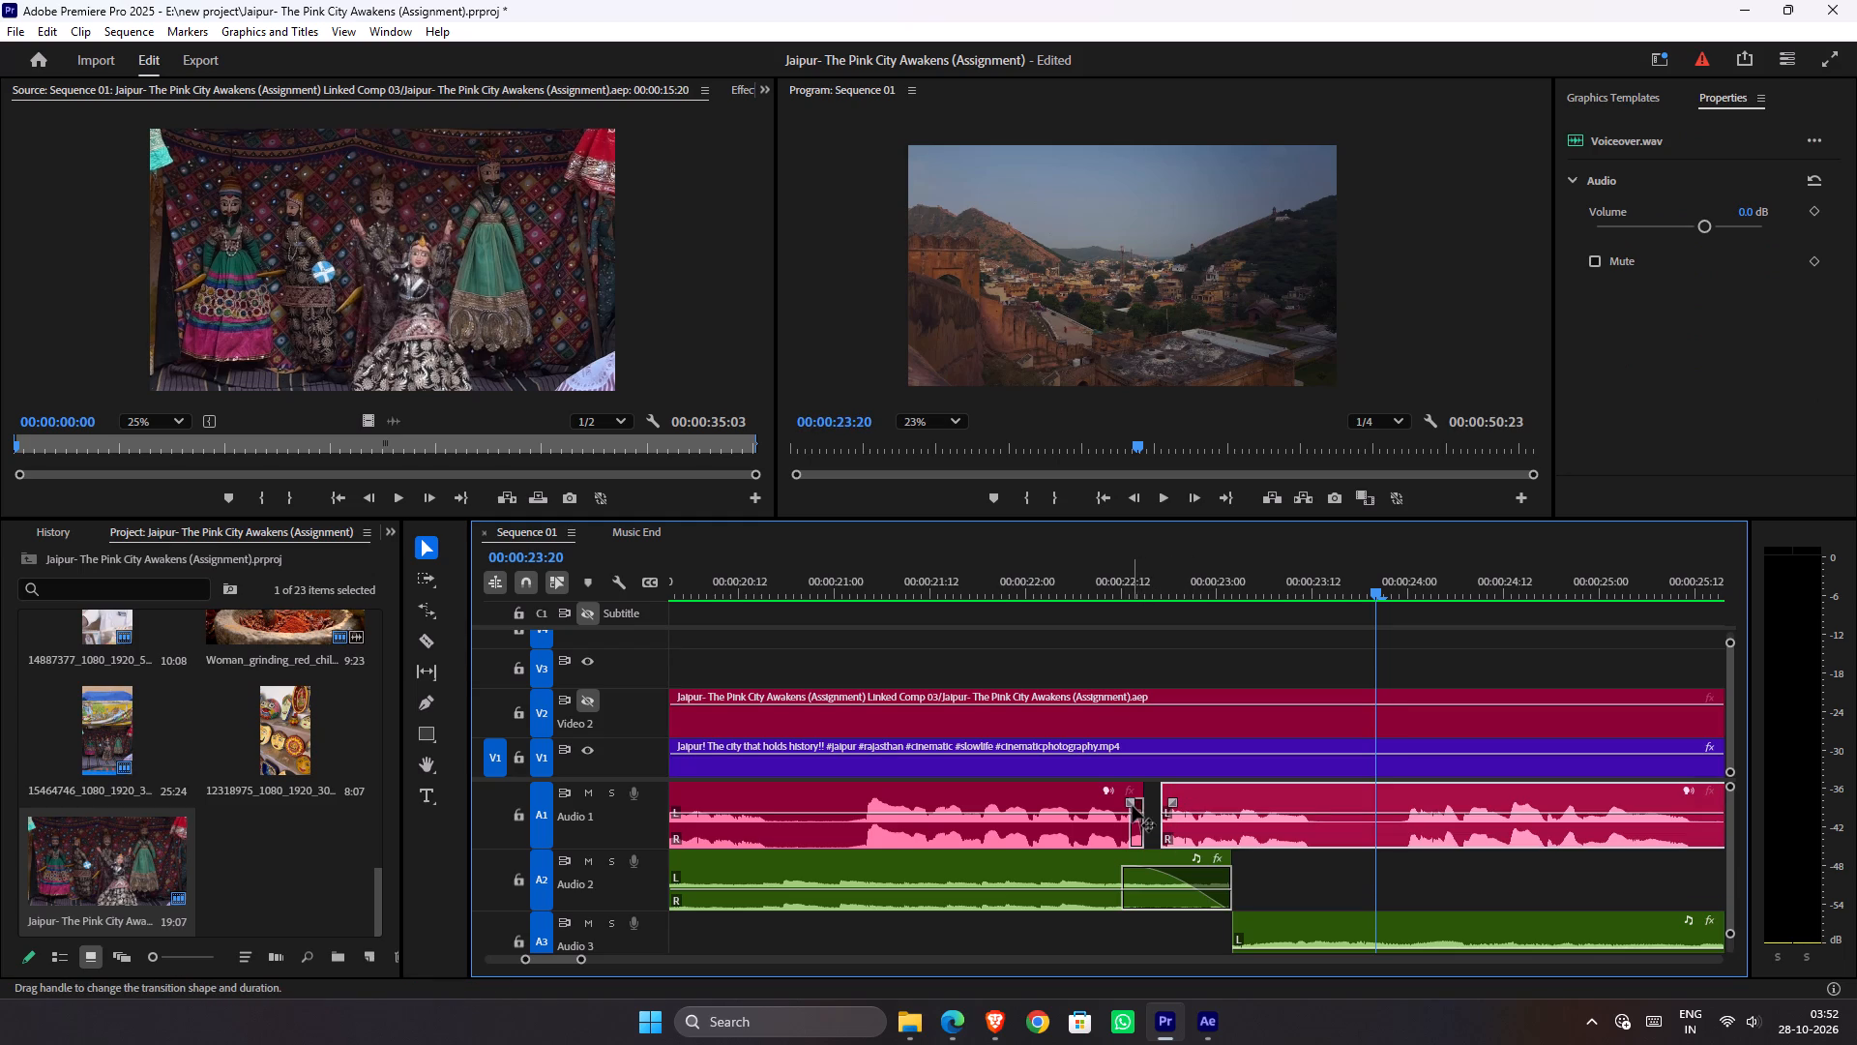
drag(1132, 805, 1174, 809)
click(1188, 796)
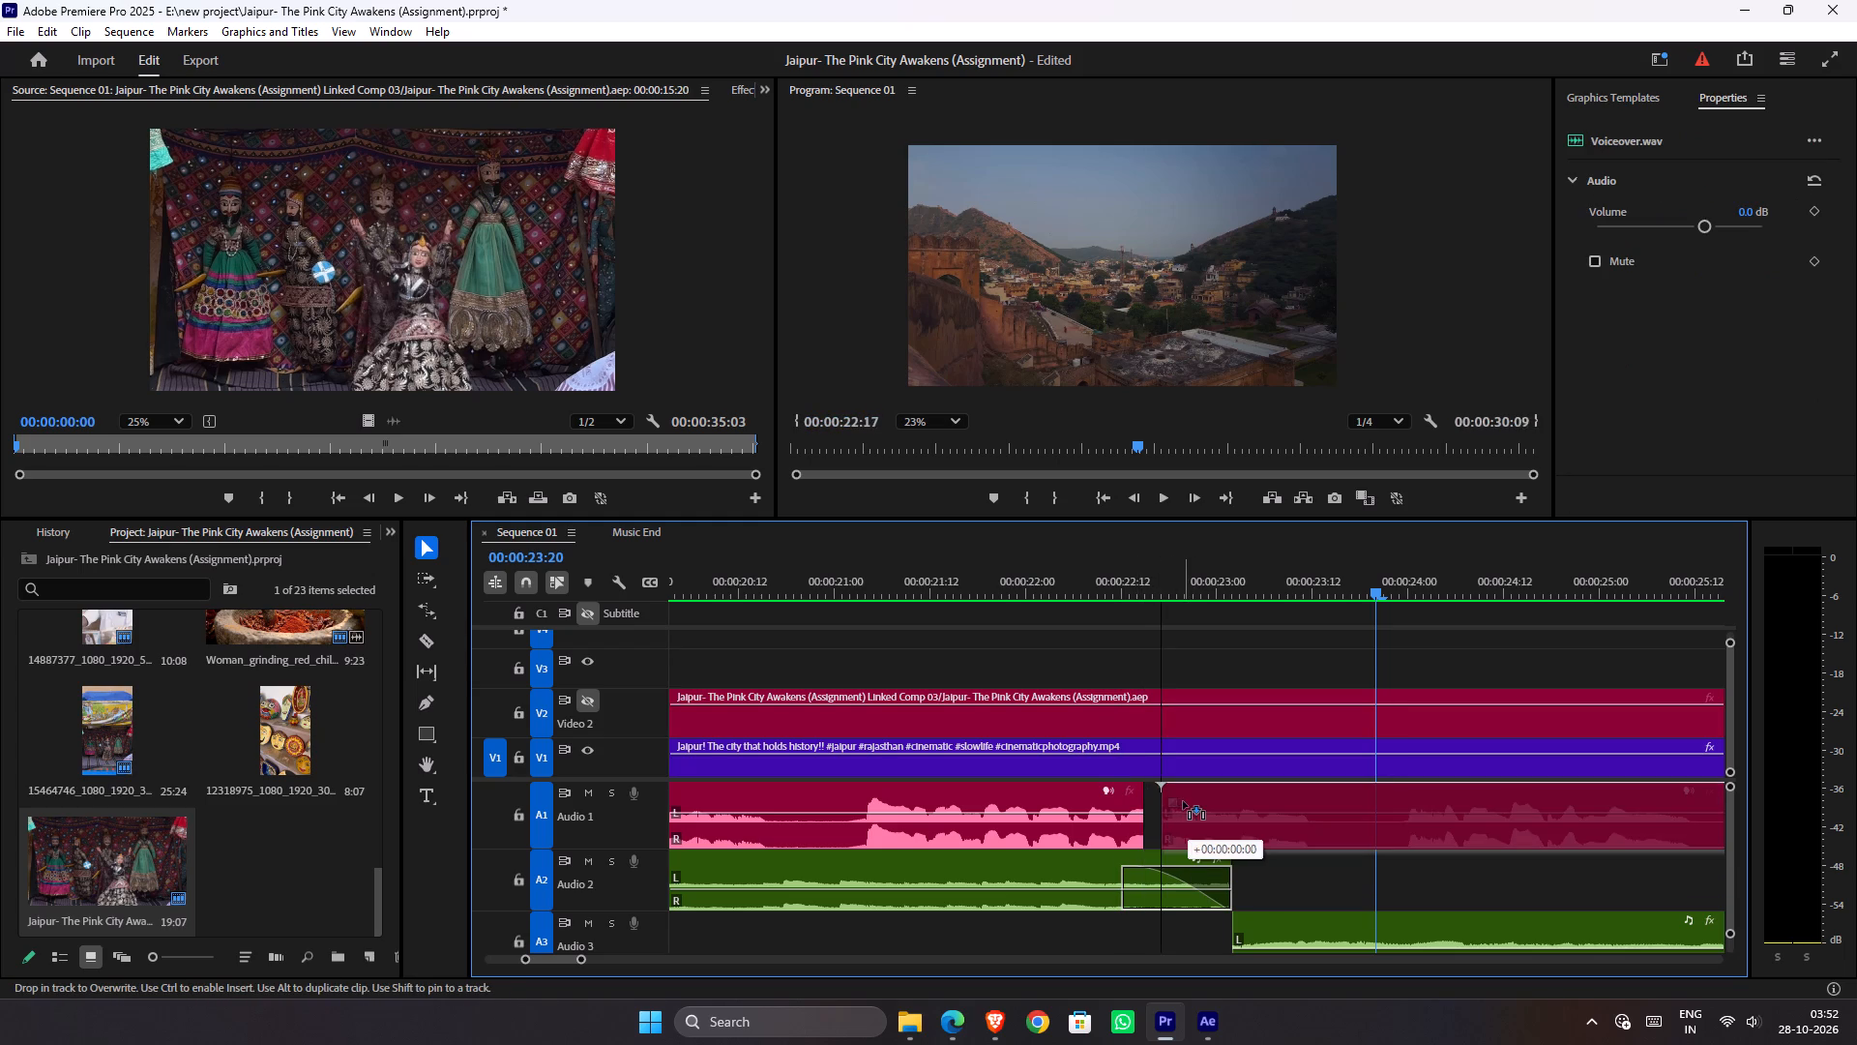
Undo the voiceover edits back to before the cut at 00:00:22:15 and save the project.
key(ctrl+z)
key(ctrl+z)
key(ctrl+z)
key(ctrl+z)
key(ctrl+z)
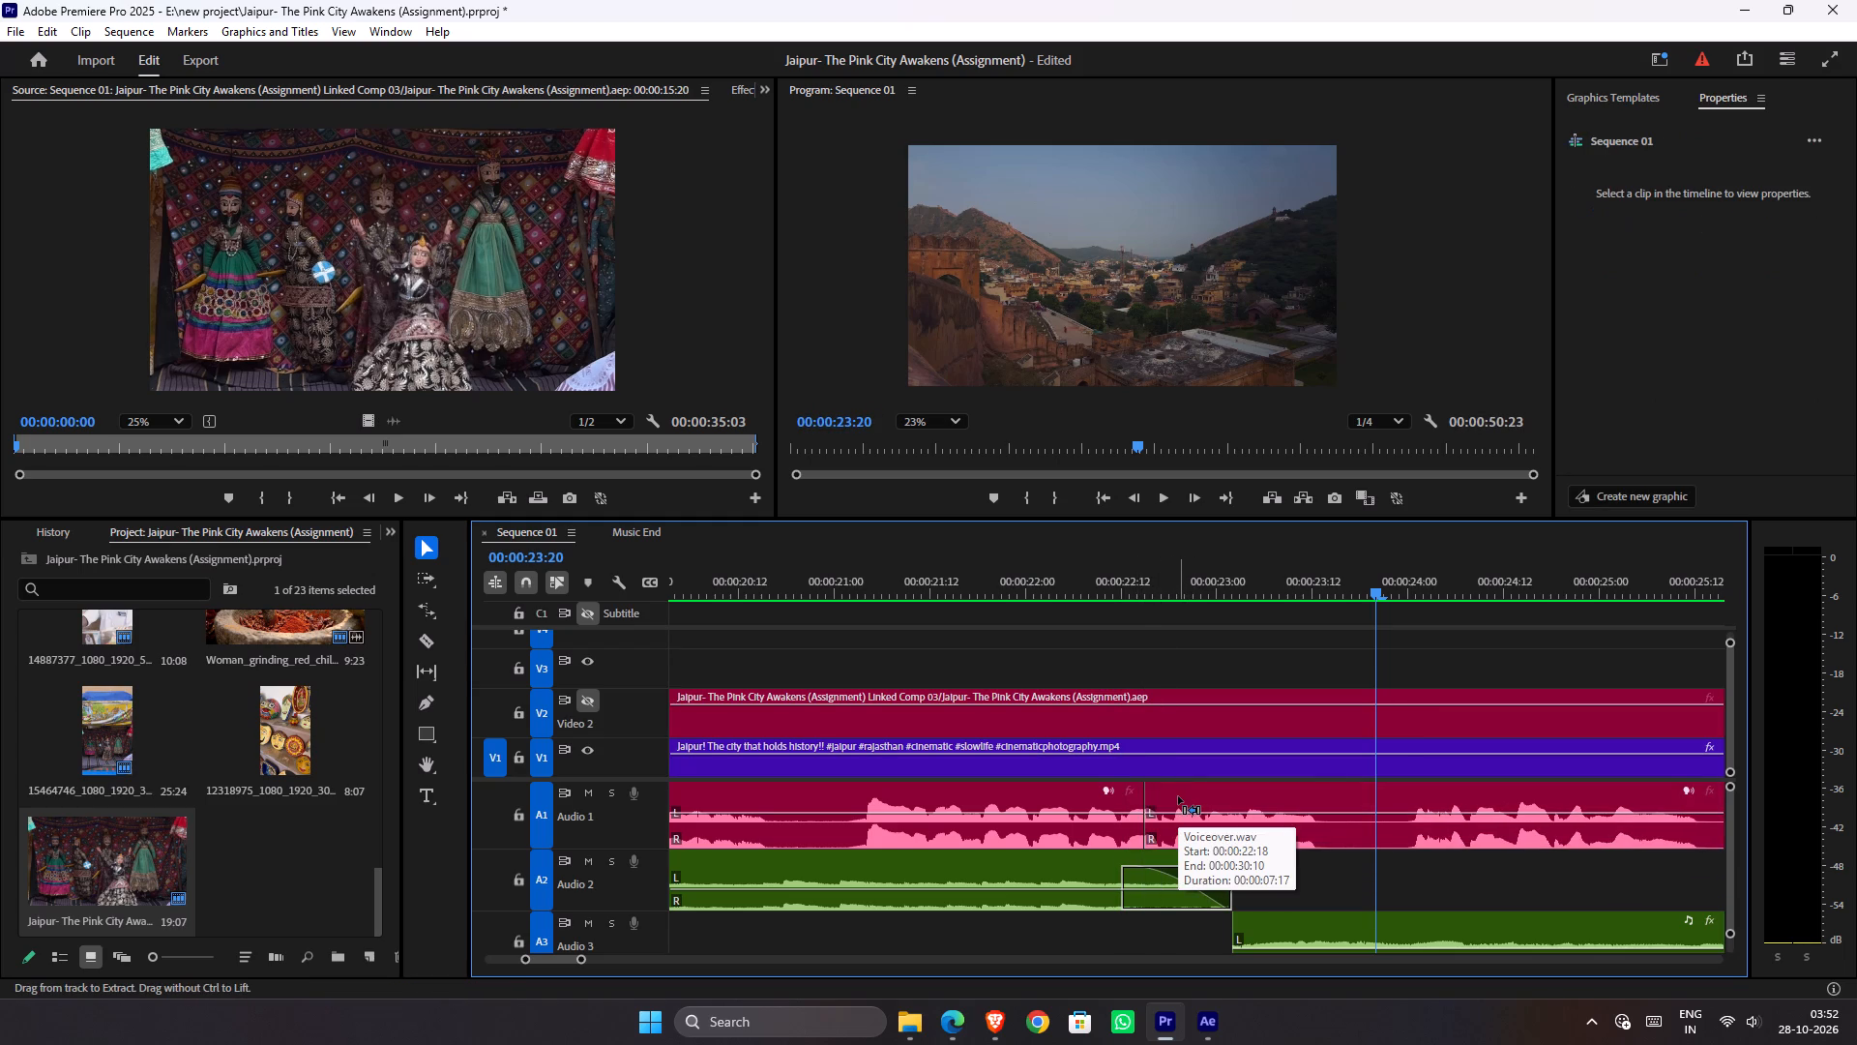
key(ctrl+z)
key(ctrl+s)
Play back the sequence from 00:00:21:21 past the end of the voiceover to check the uncut narration.
drag(1086, 588, 1004, 587)
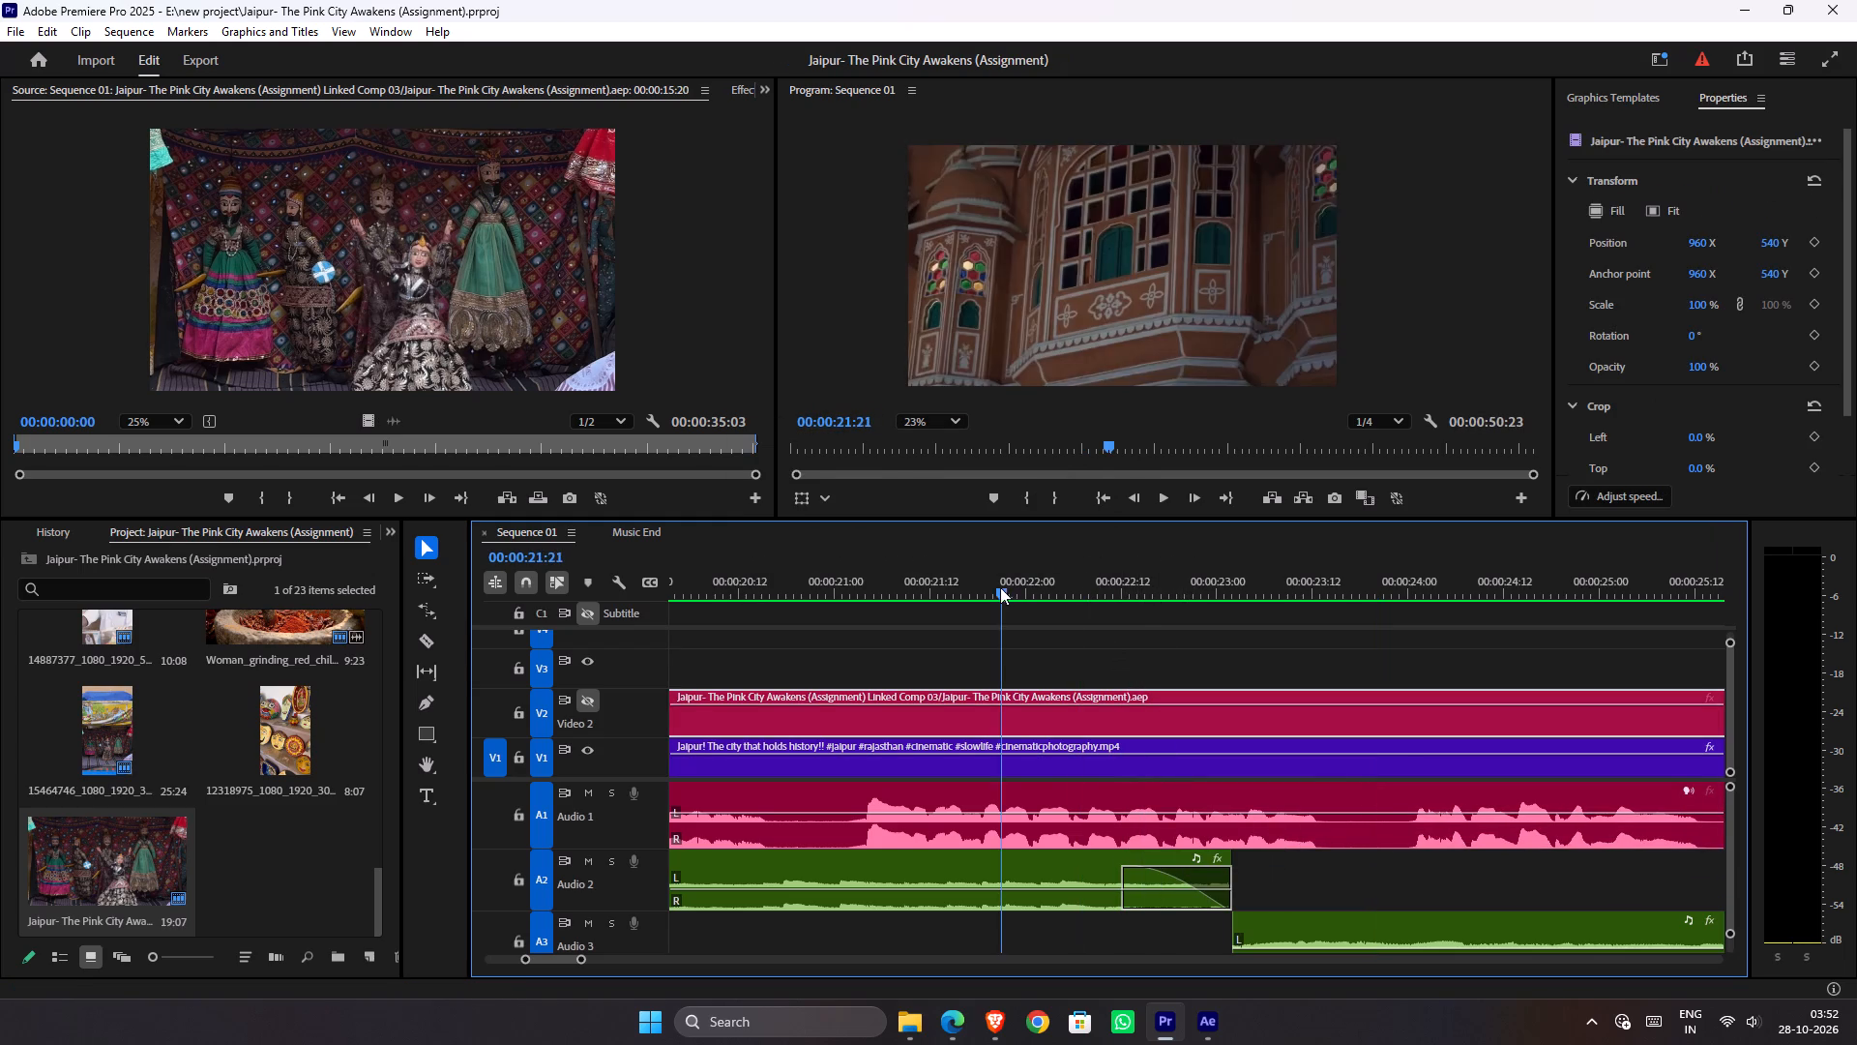
key(space)
alt+scroll(1116, 679, down, 10)
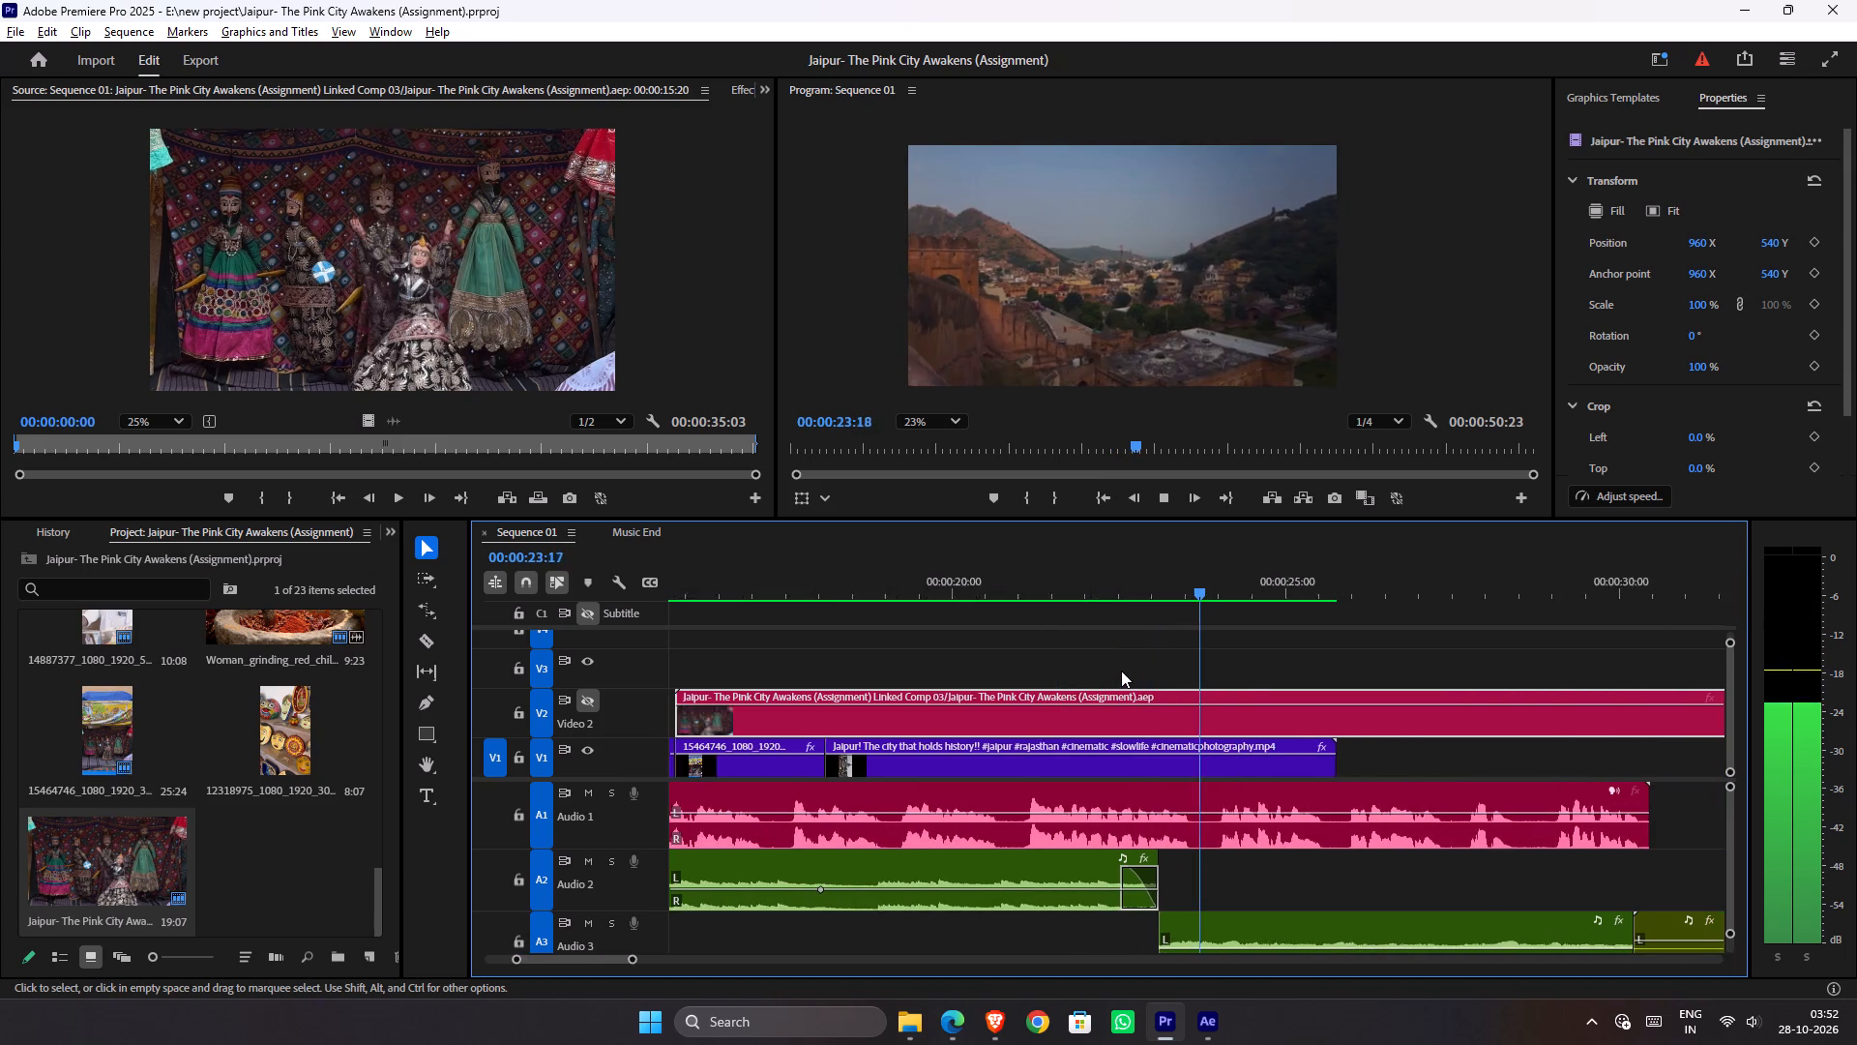
alt+scroll(1121, 671, down, 6)
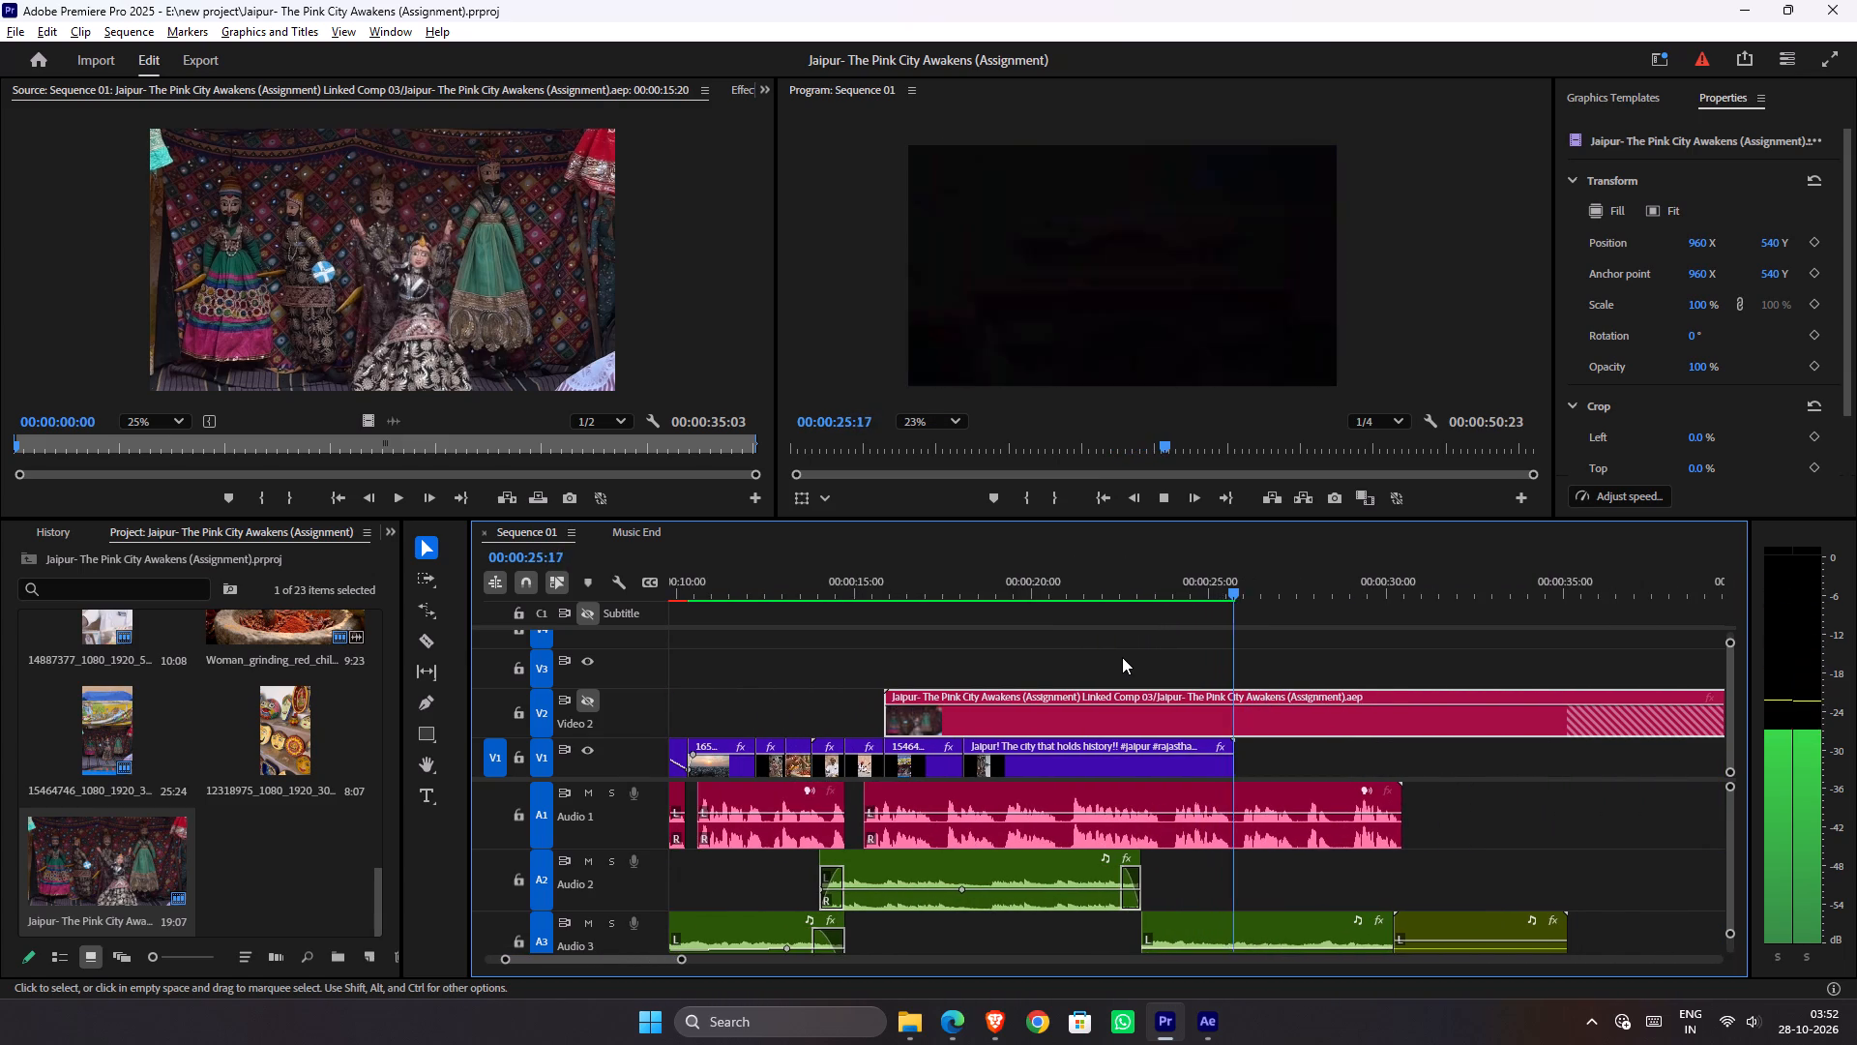
alt+scroll(1120, 656, down, 2)
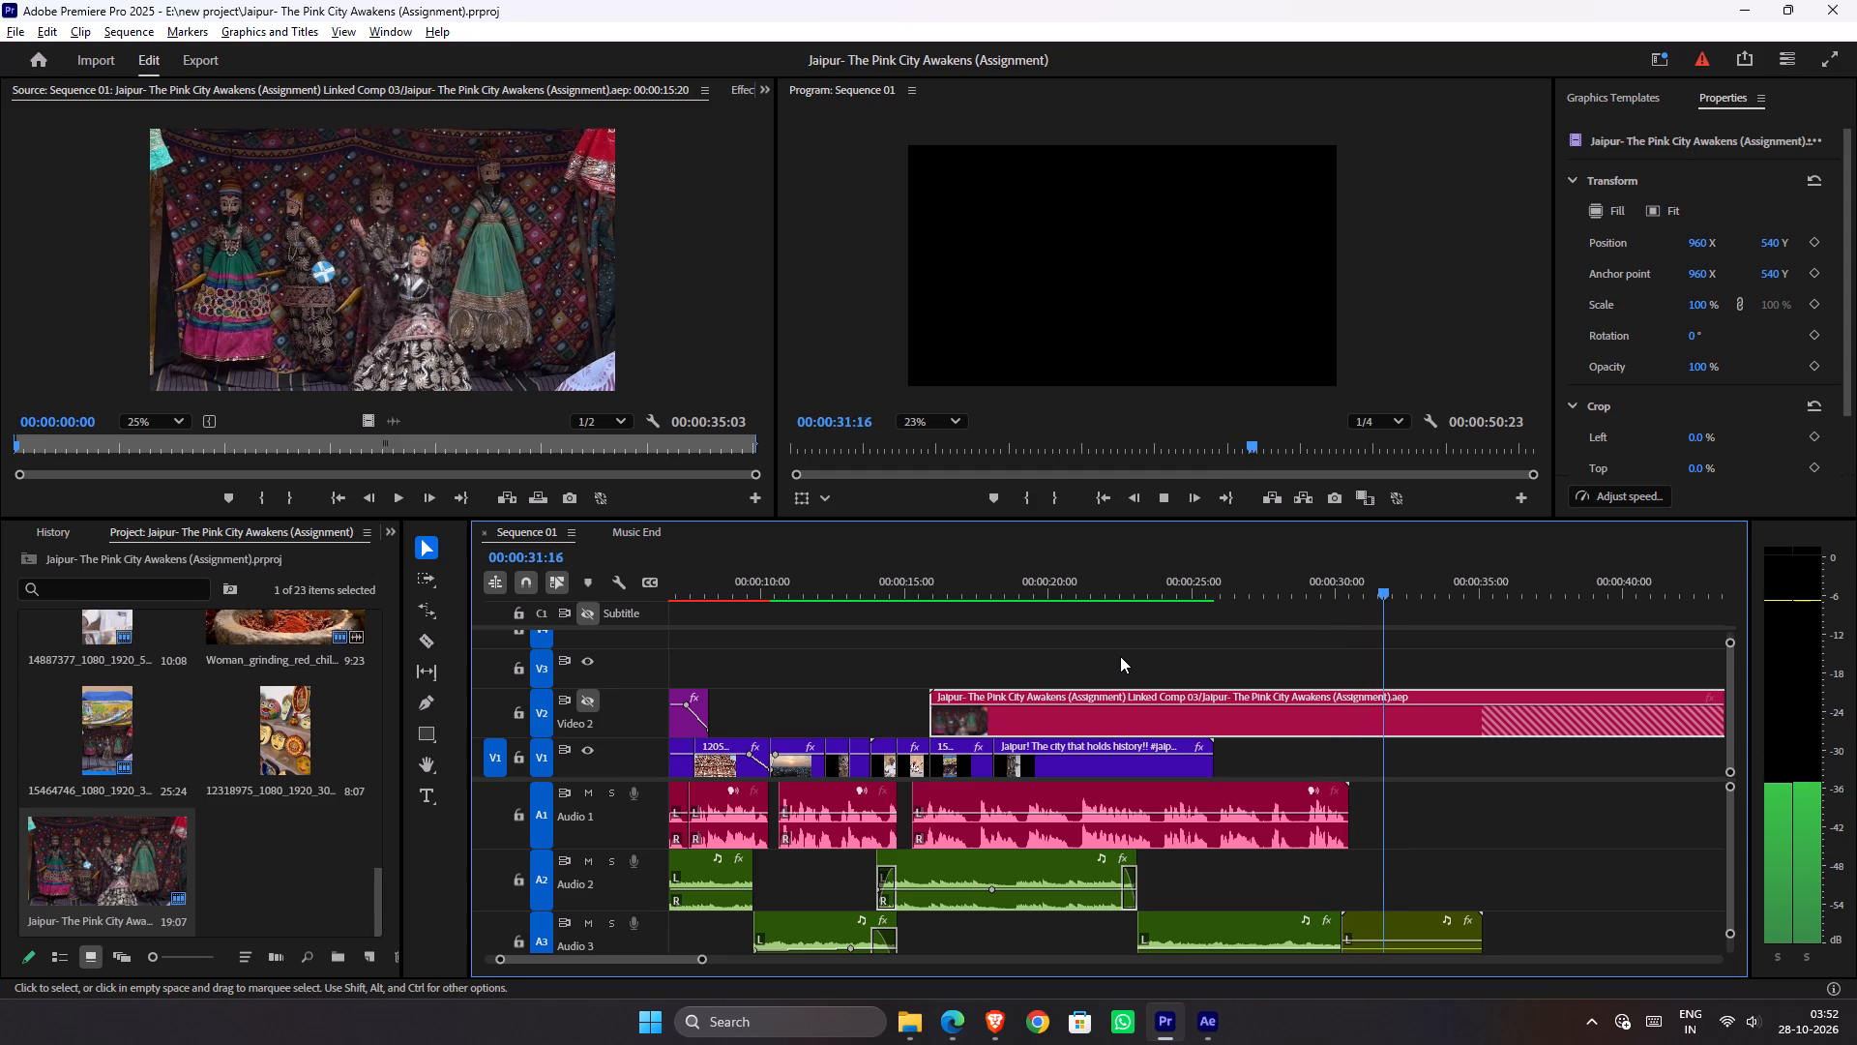
key(space)
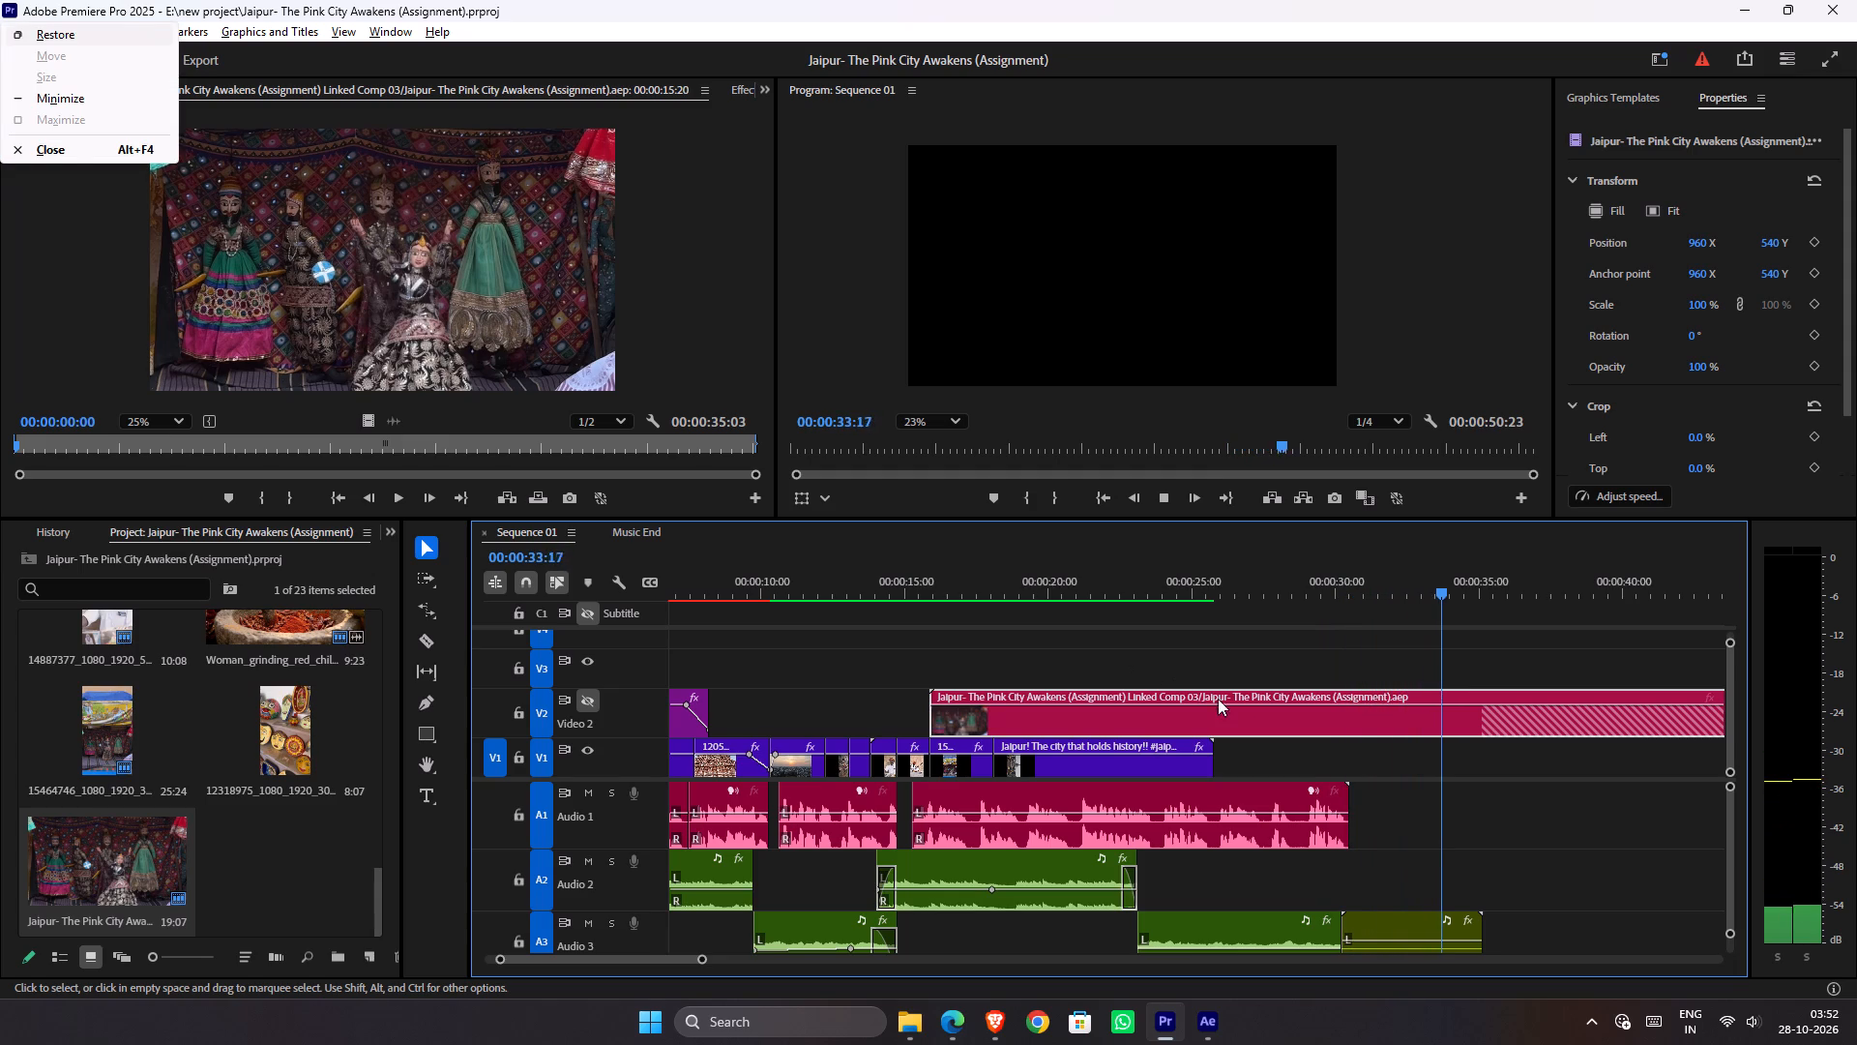
click(1241, 665)
Scrub back through the sequence and play from about 00:00:15:00 to 00:00:19:00 to review the voiceover against the footage.
drag(1191, 591, 800, 599)
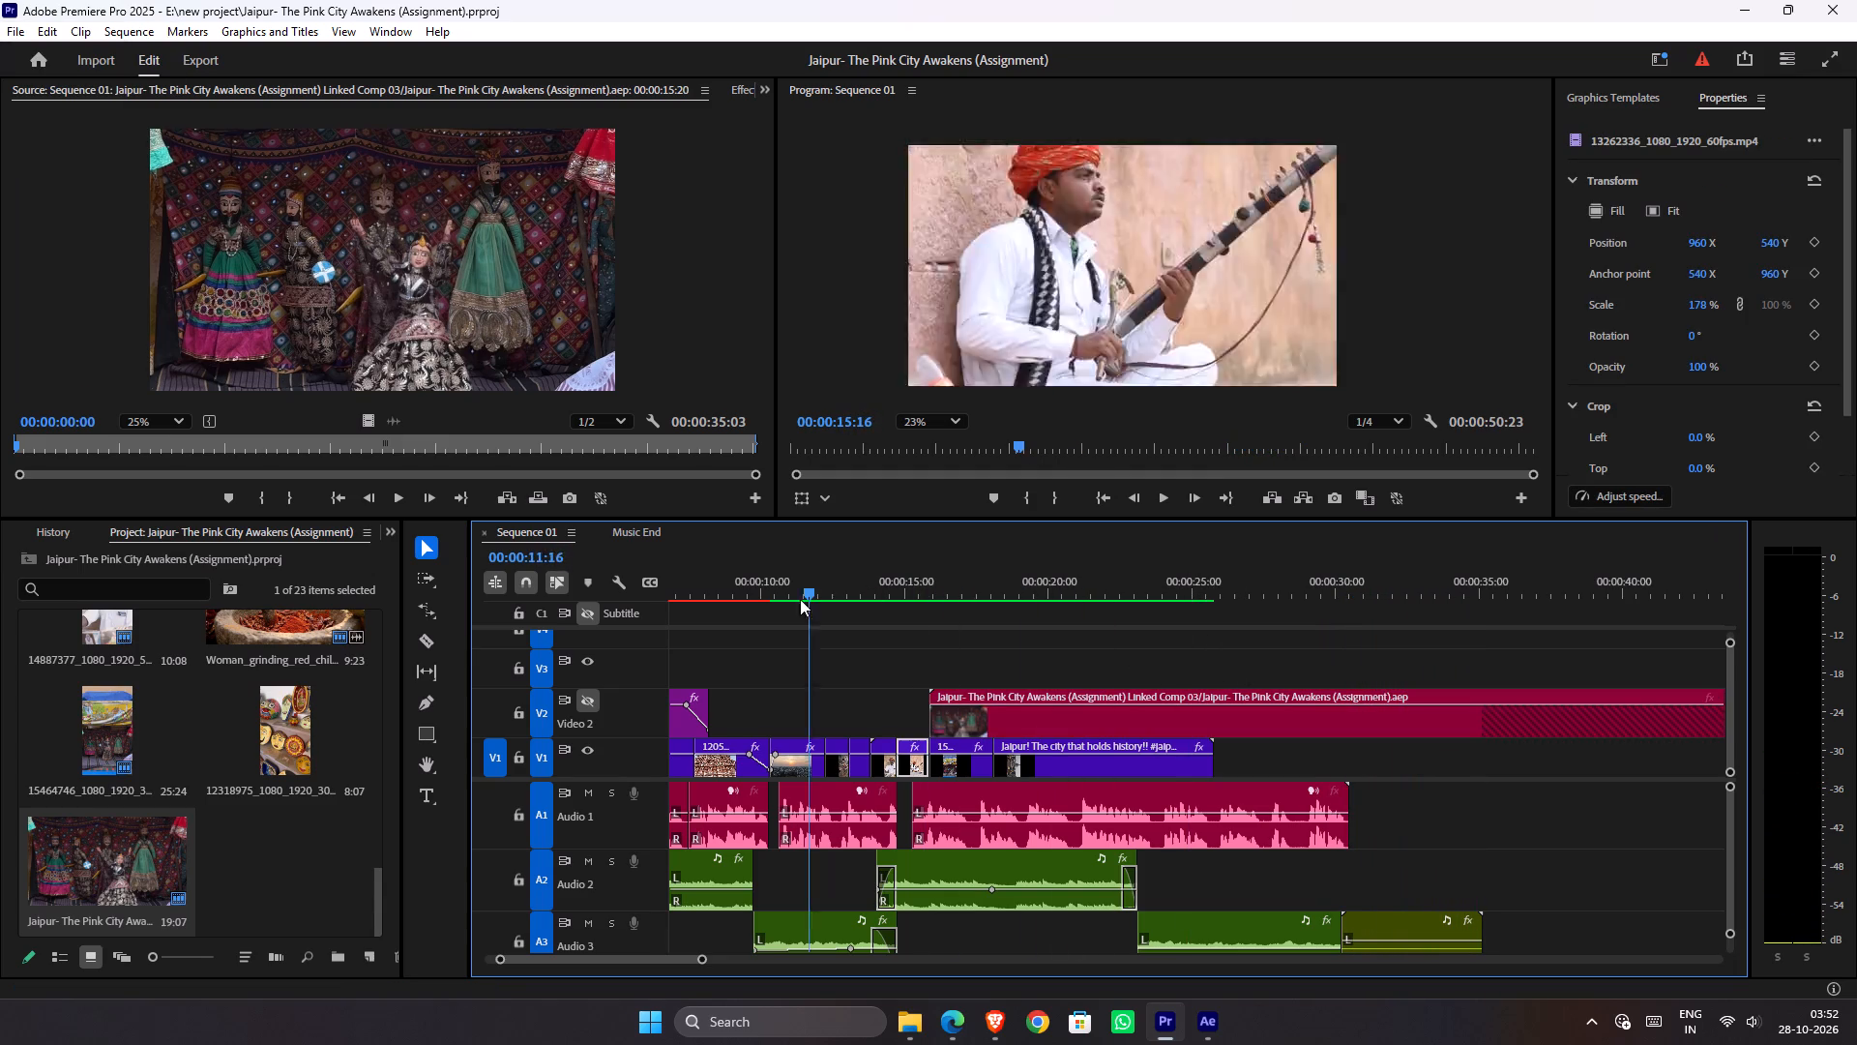
drag(800, 599, 1013, 642)
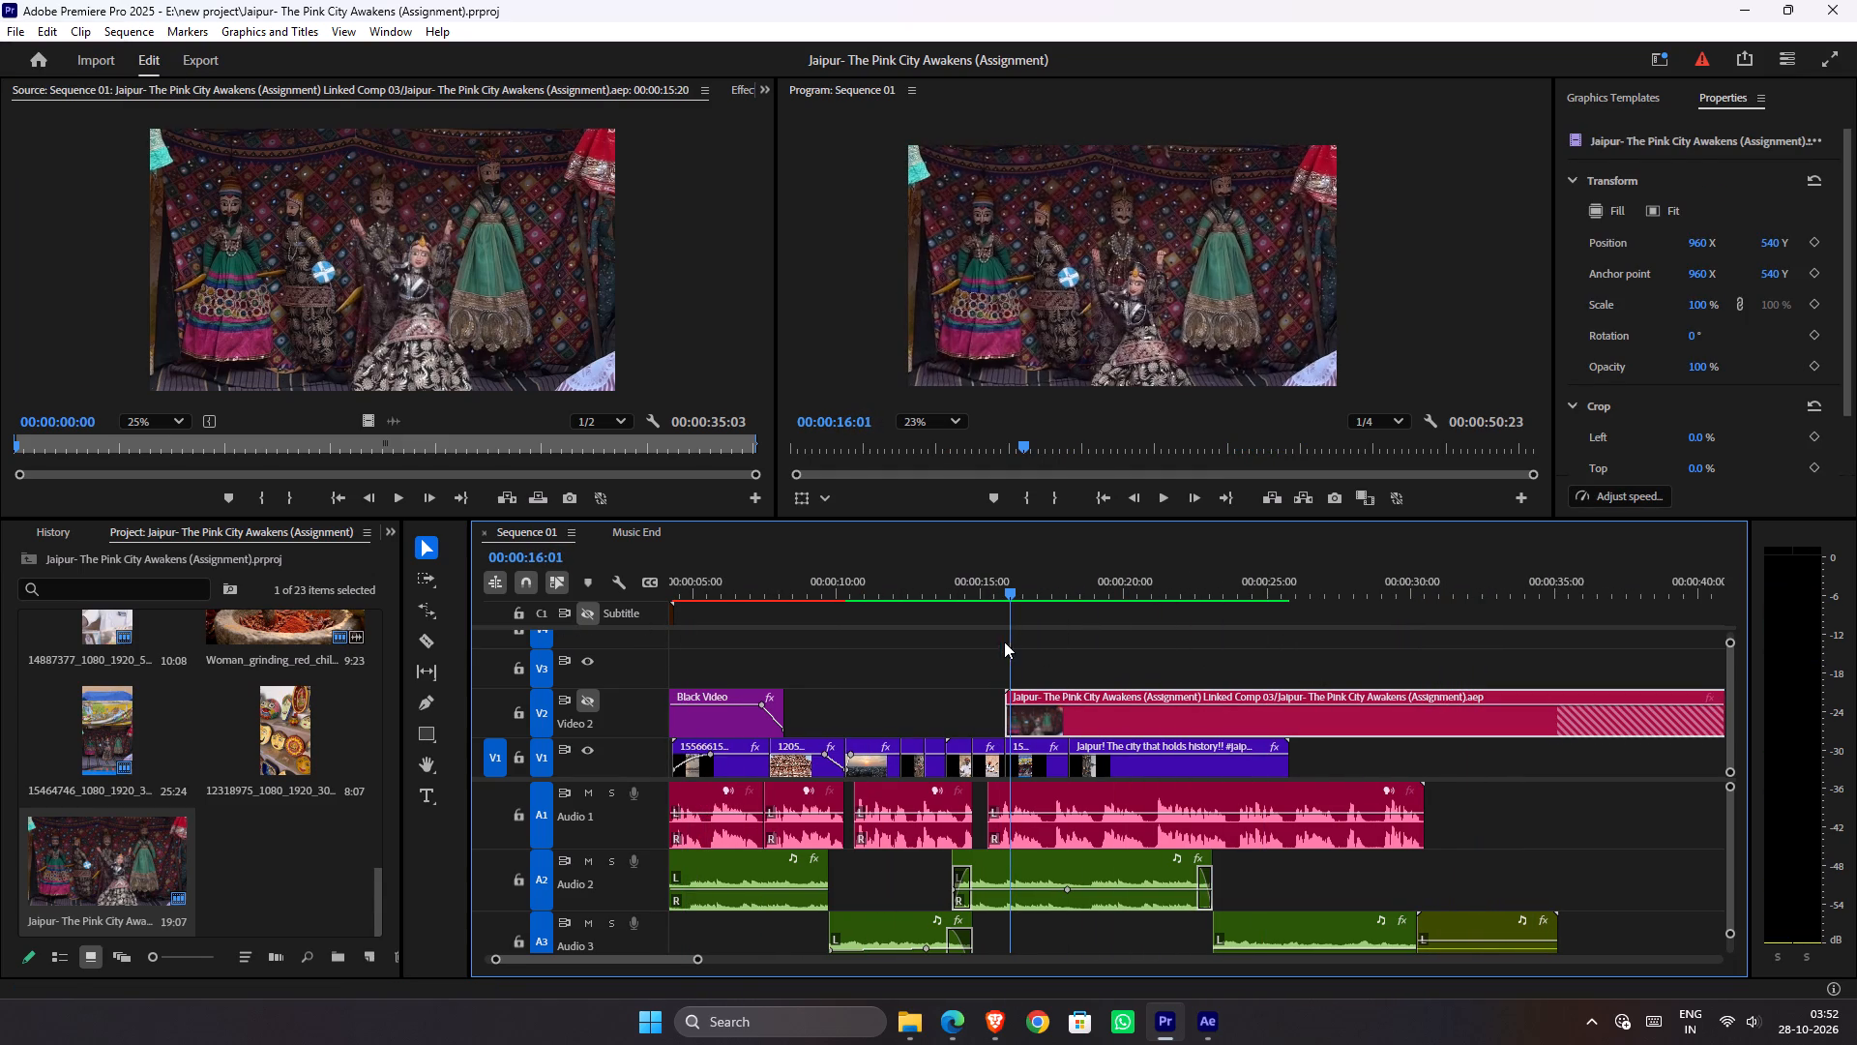
drag(1006, 594, 968, 599)
key(space)
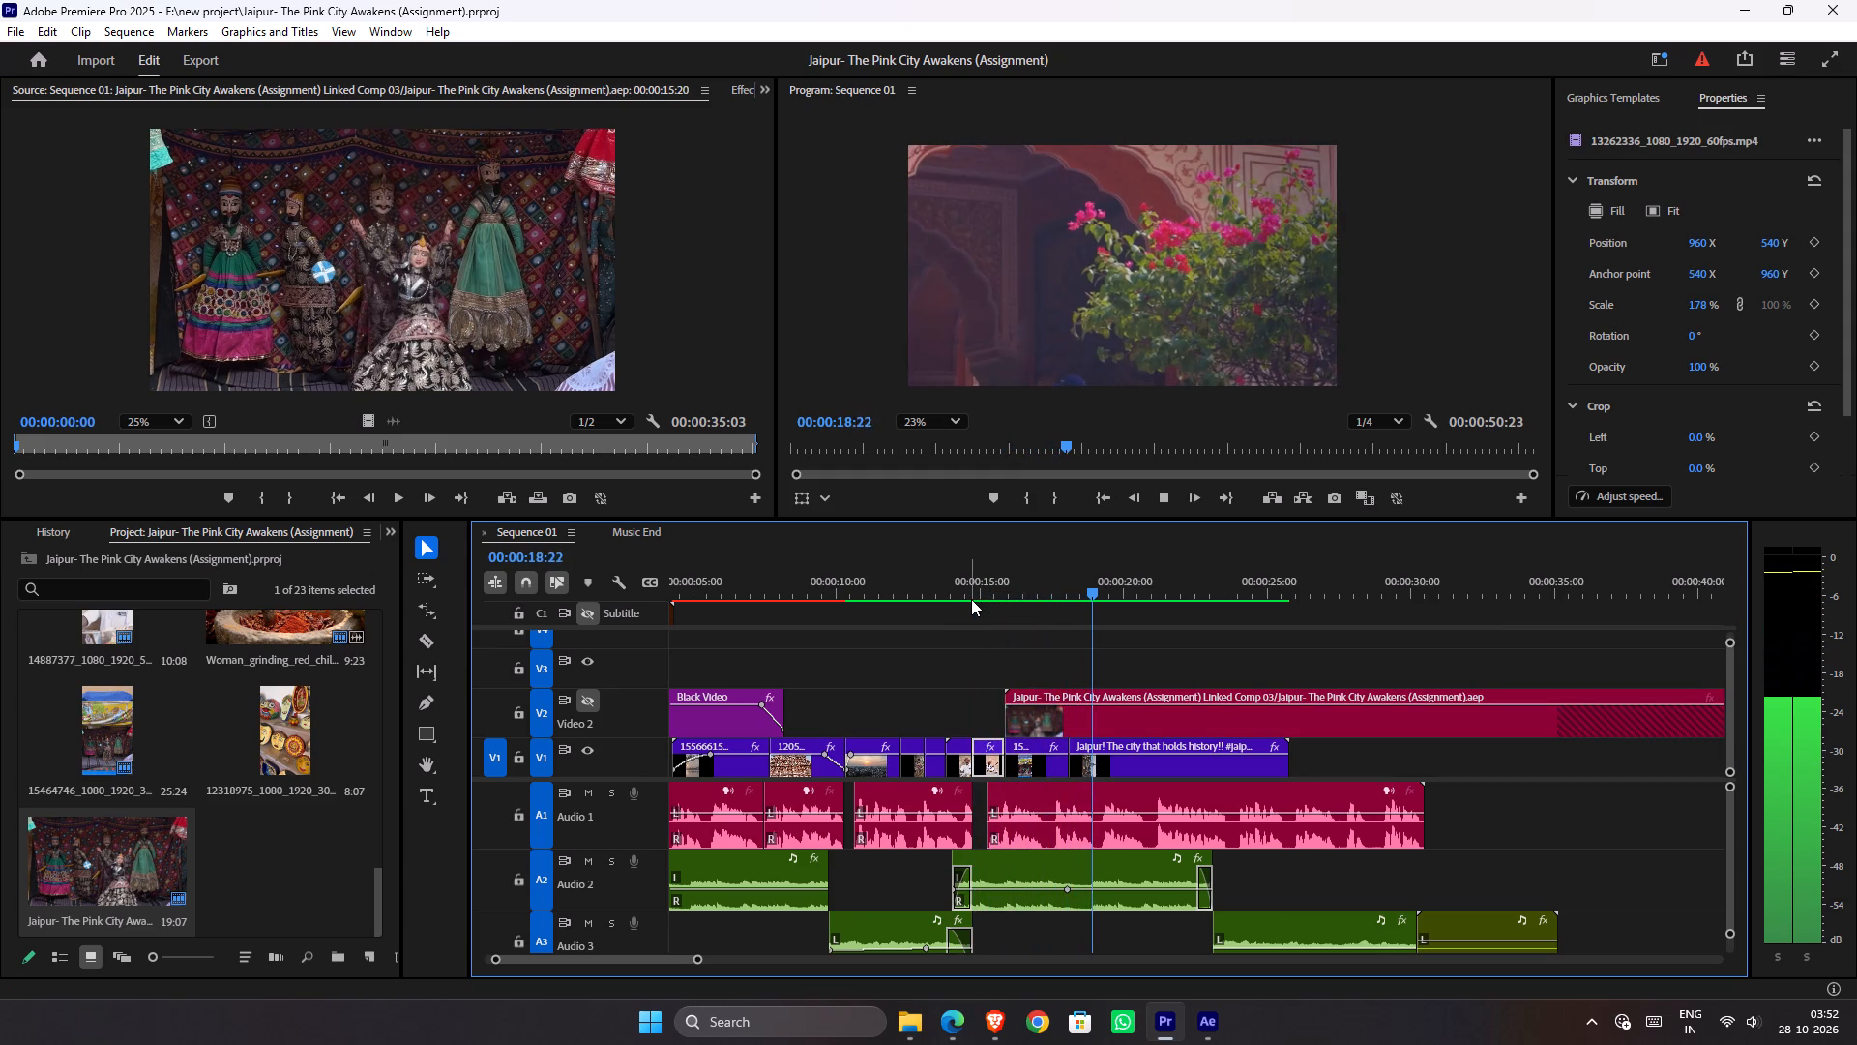
key(space)
Try the Iris, Forest and Blue label colours on all Voiceover.wav clips on Audio 1, and settle on Yellow.
drag(1492, 821, 538, 853)
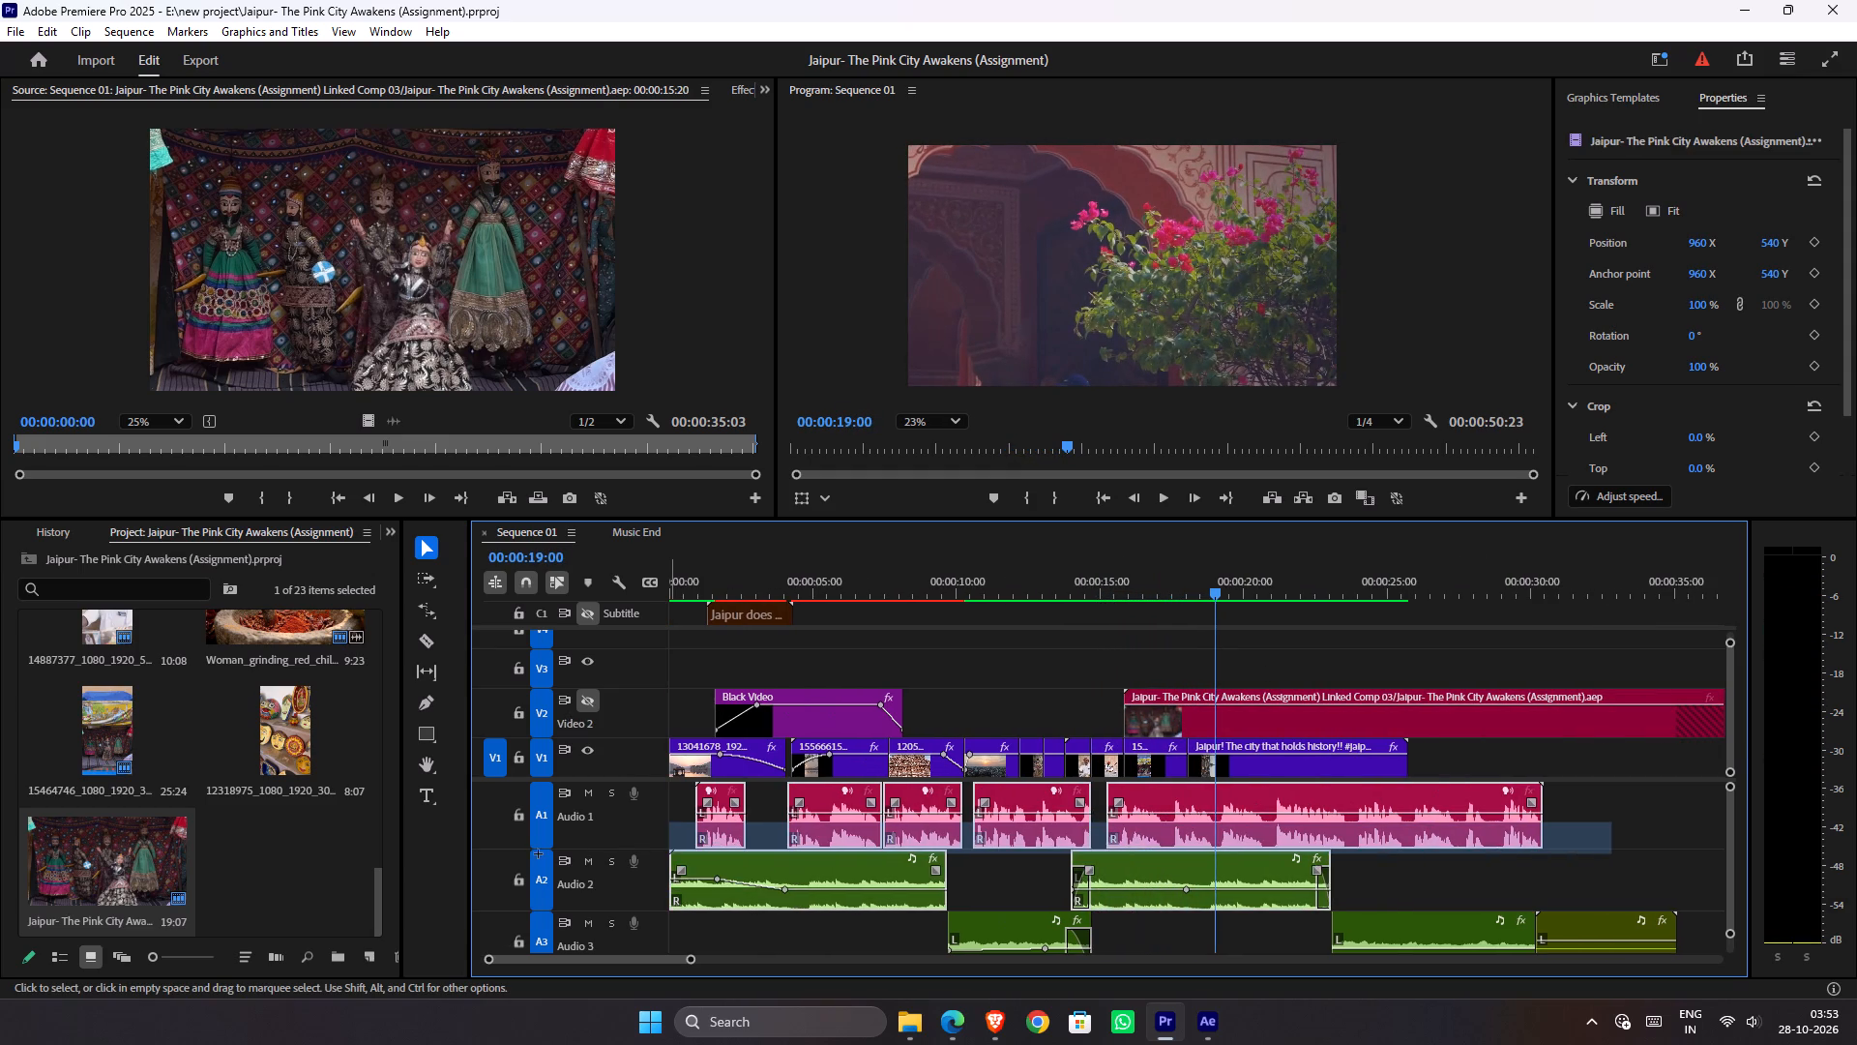
drag(538, 853, 528, 813)
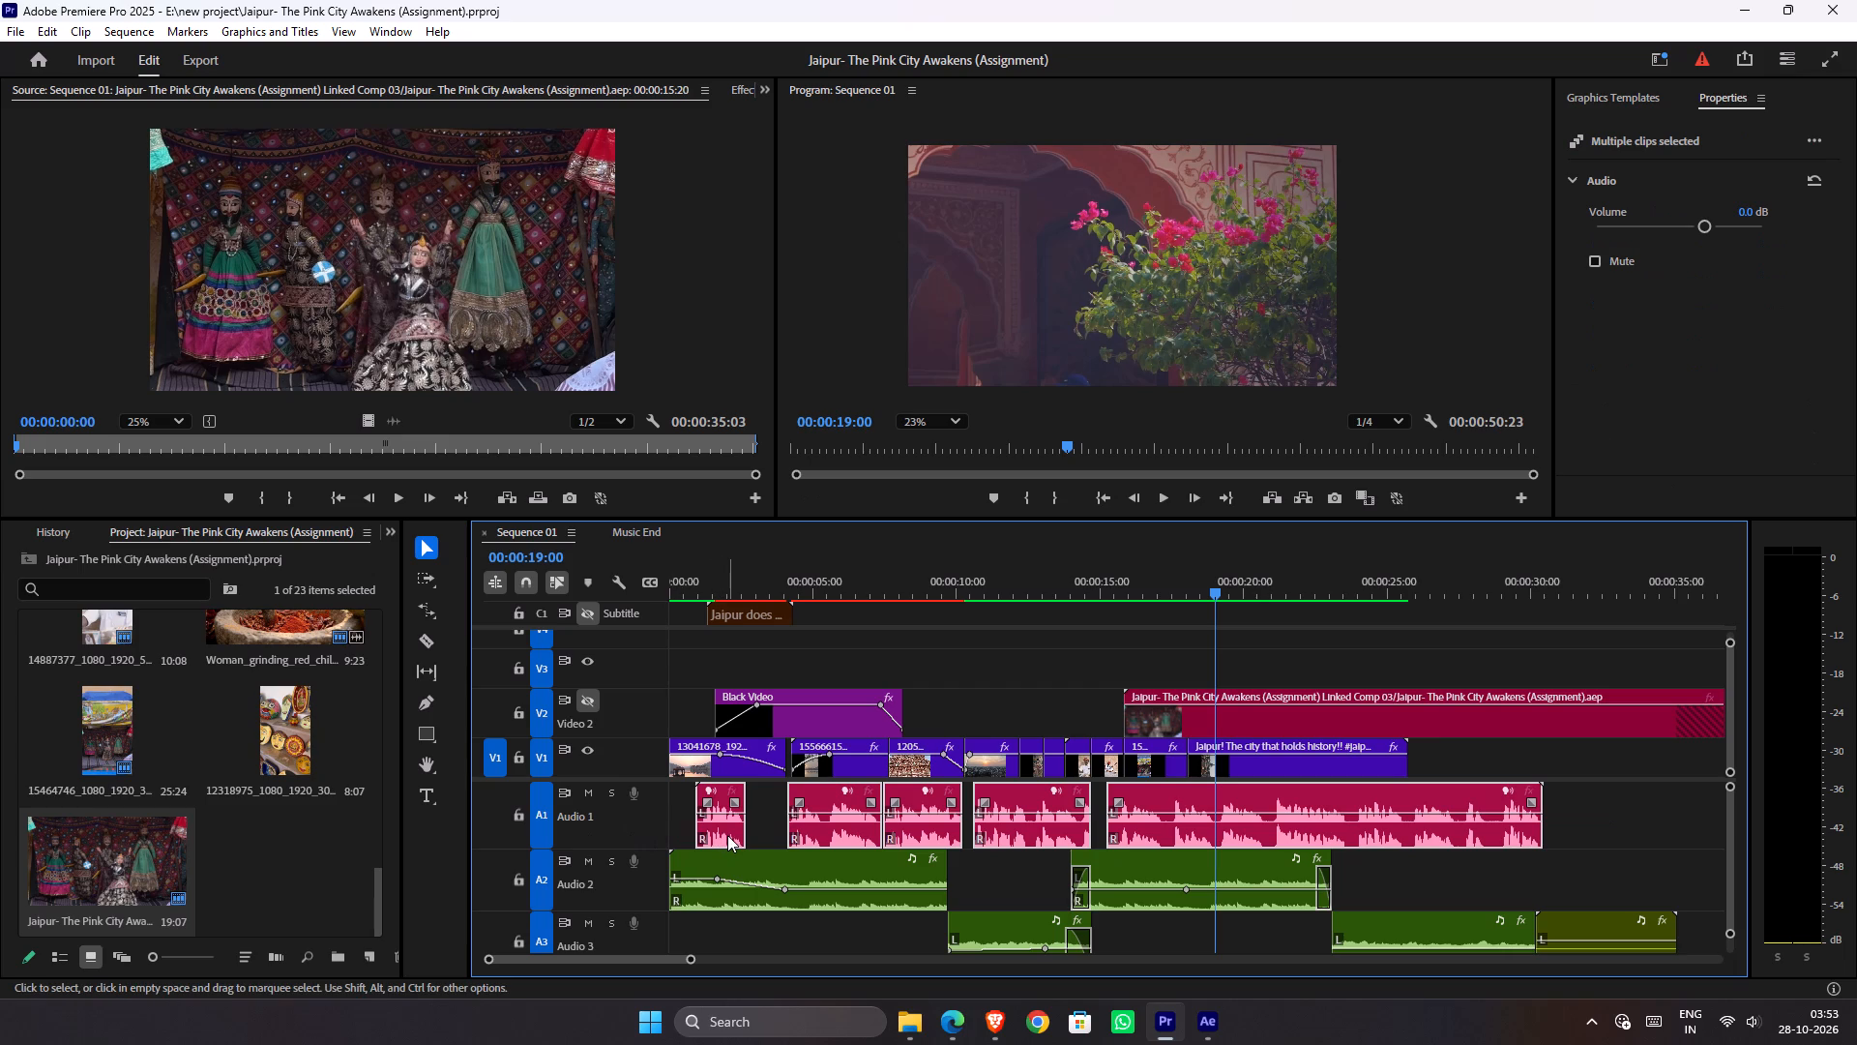
right_click(727, 835)
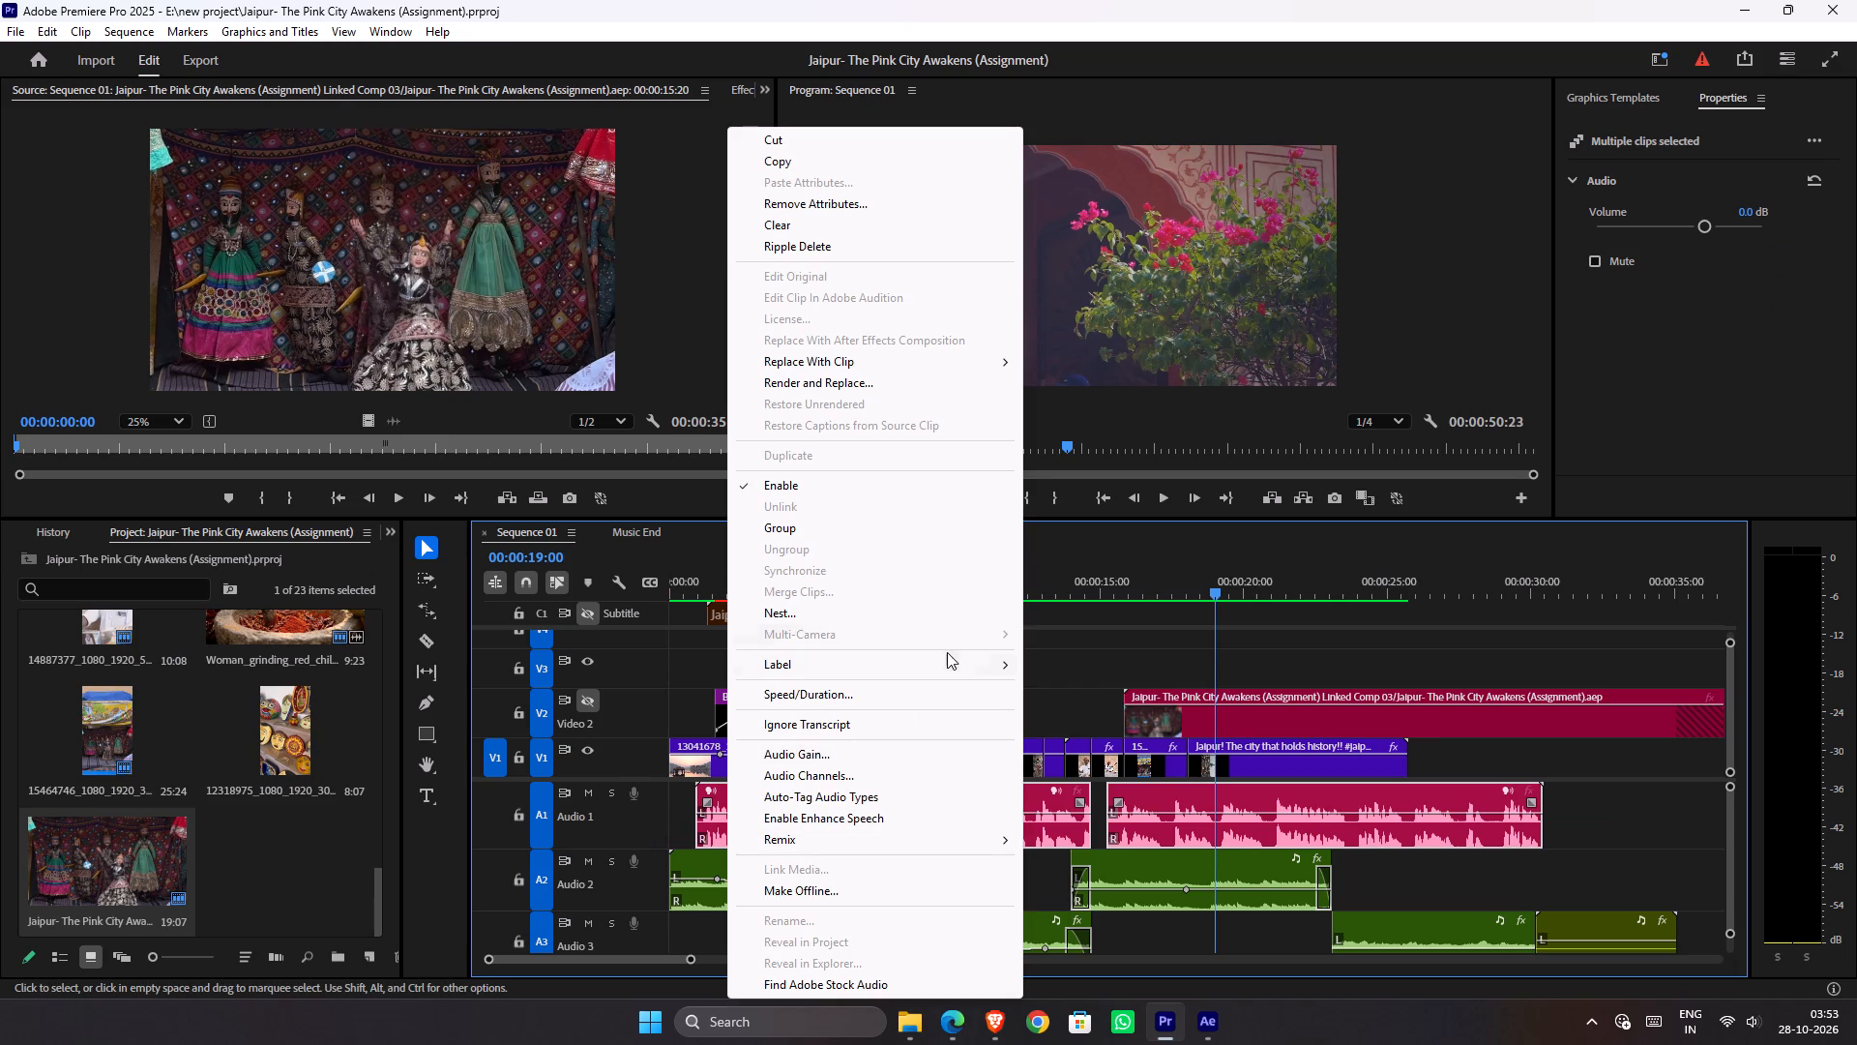
click(1119, 716)
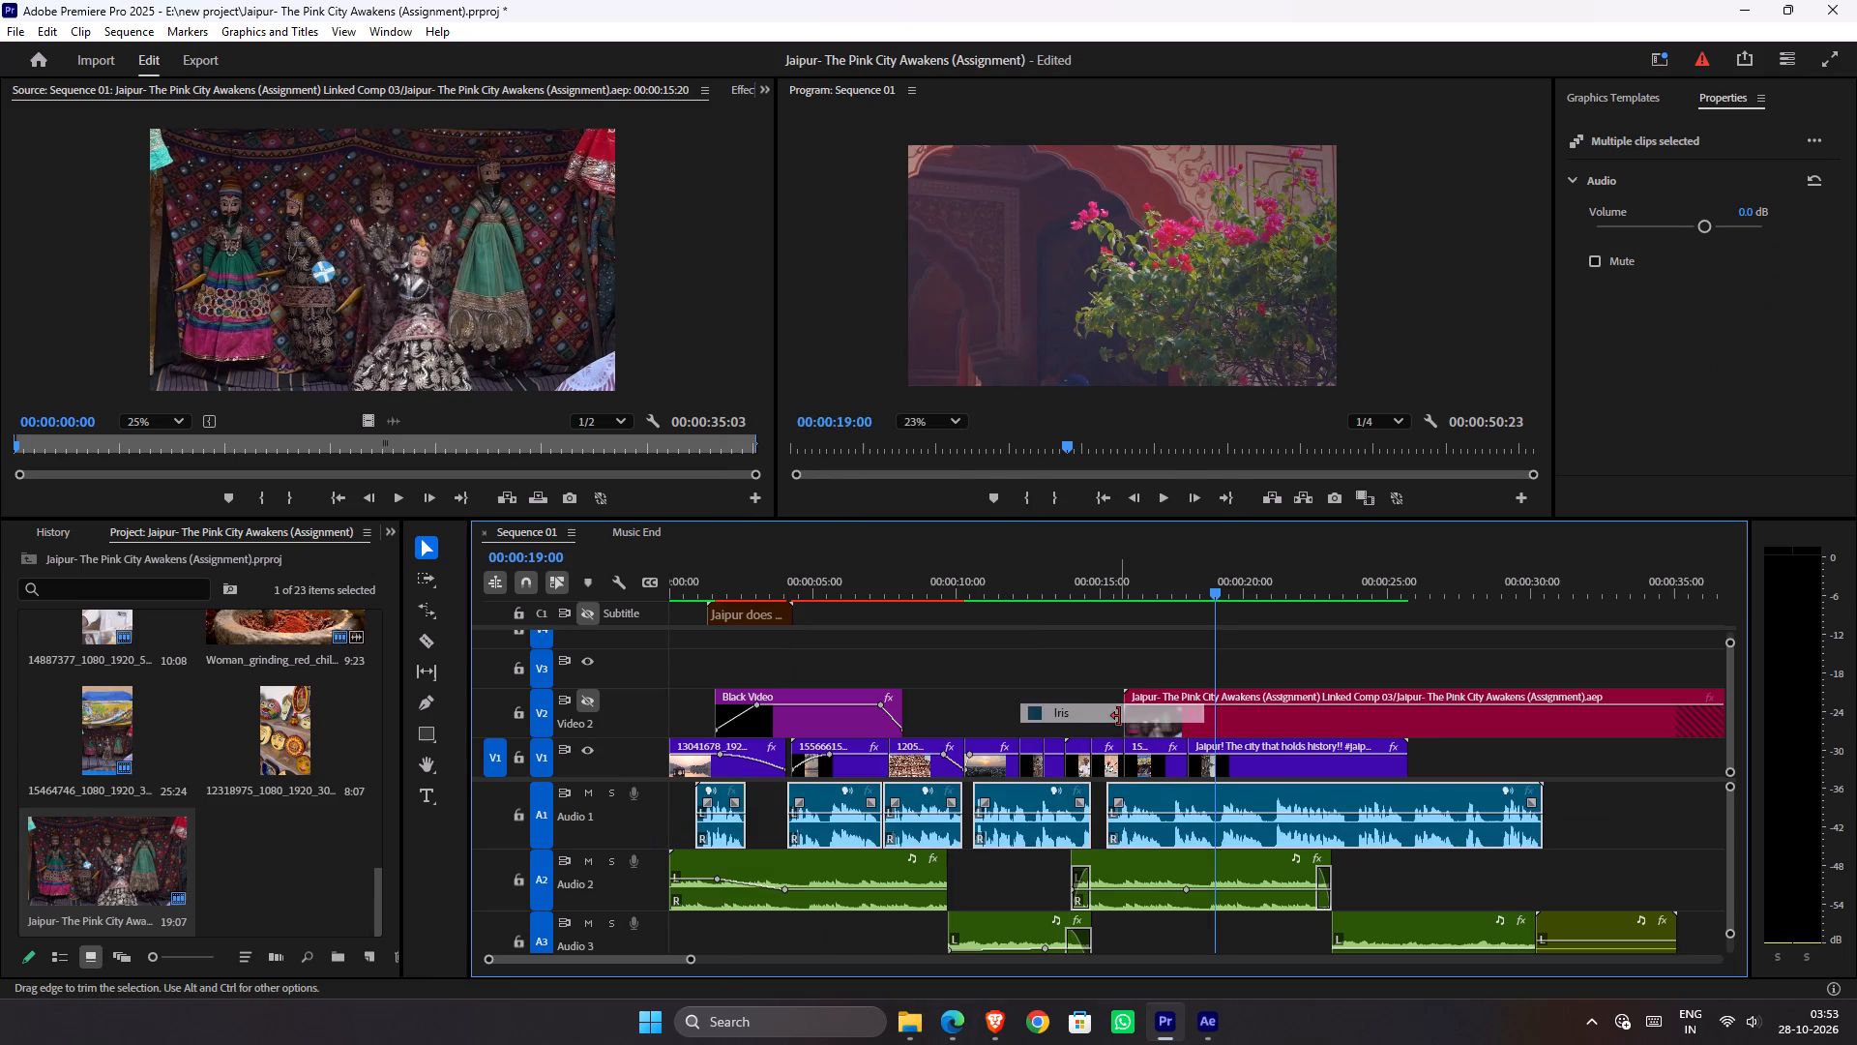
right_click(1188, 790)
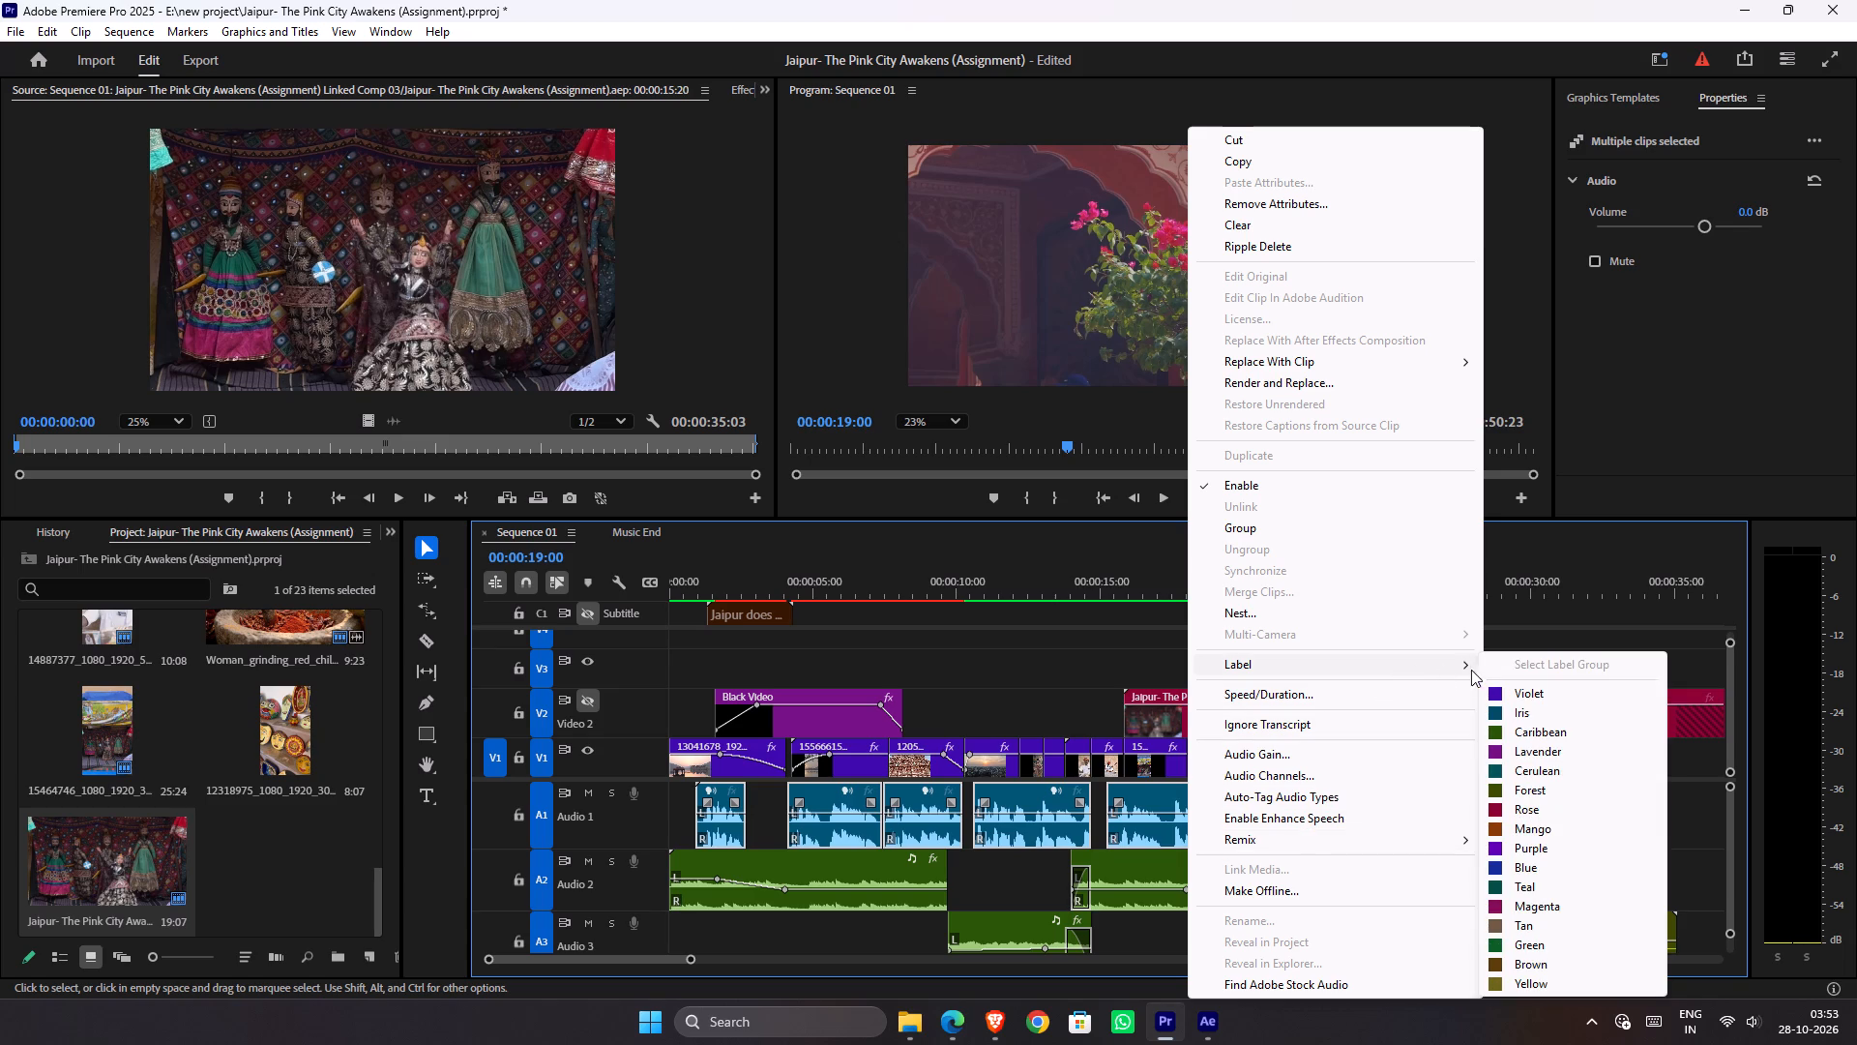
click(1548, 782)
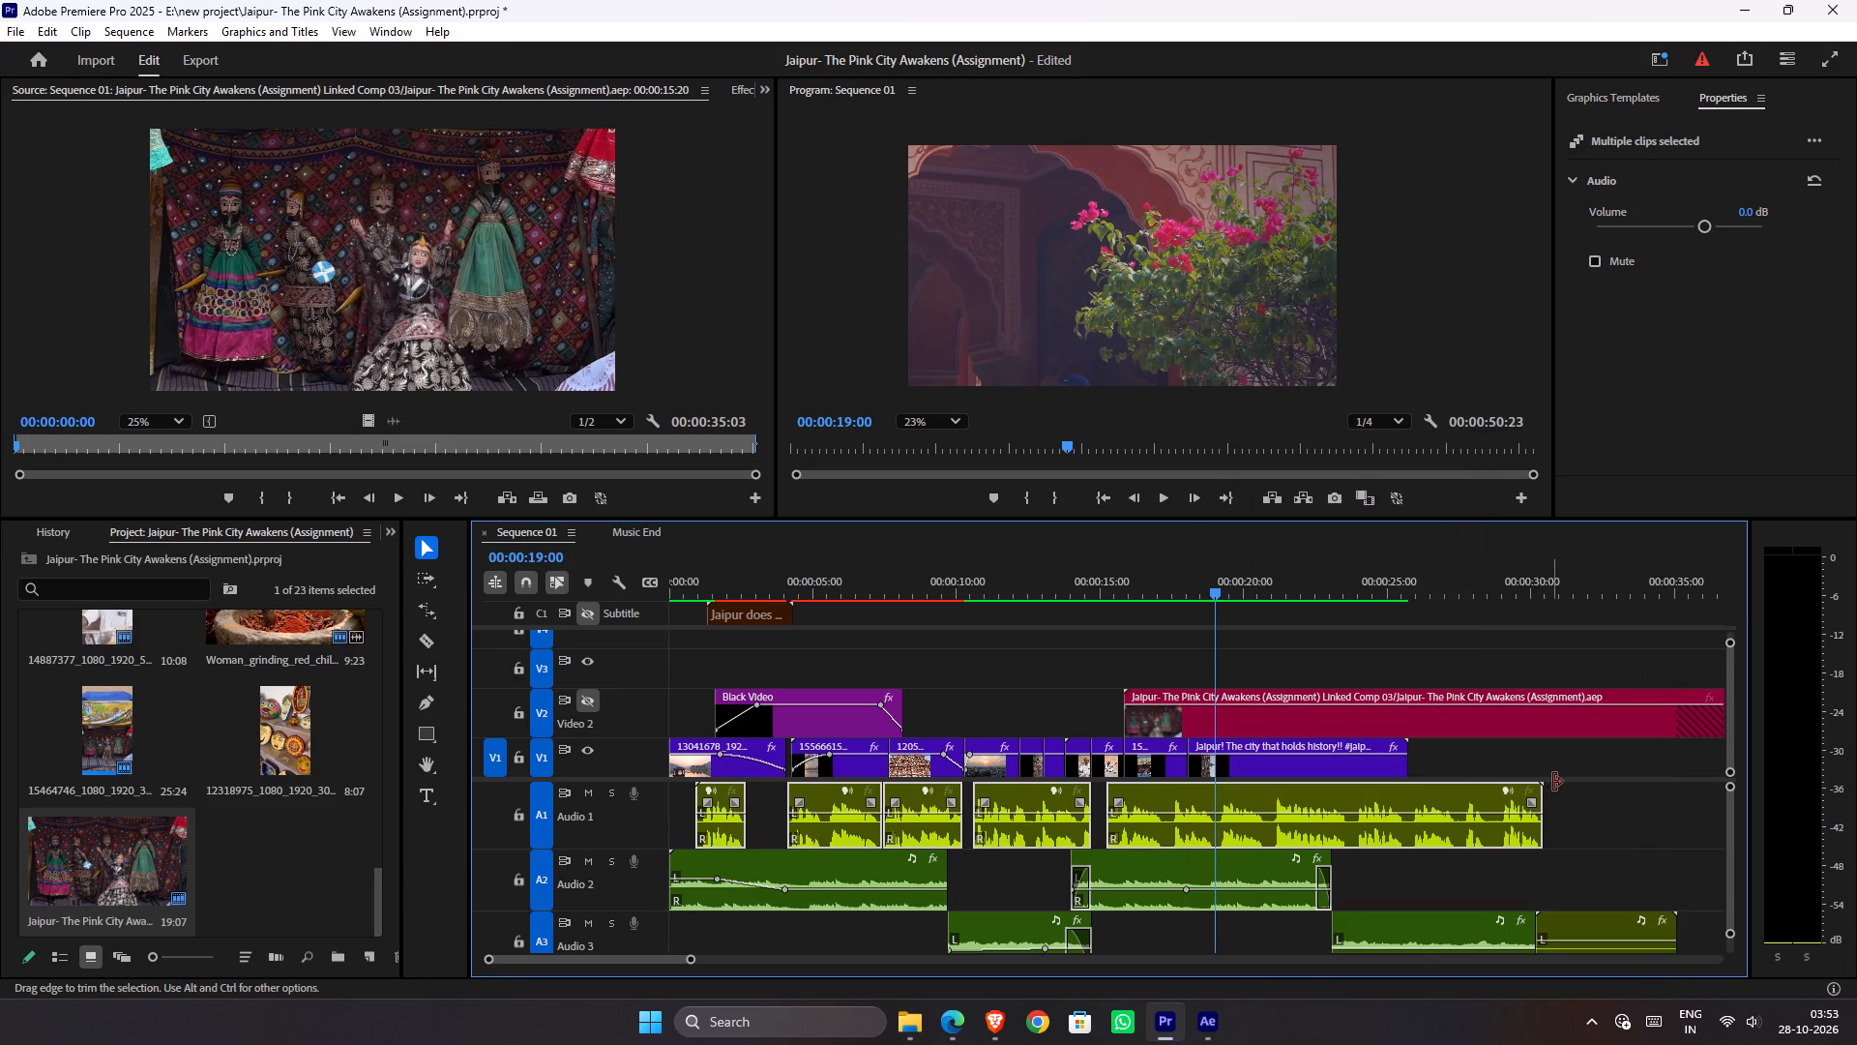
right_click(1471, 793)
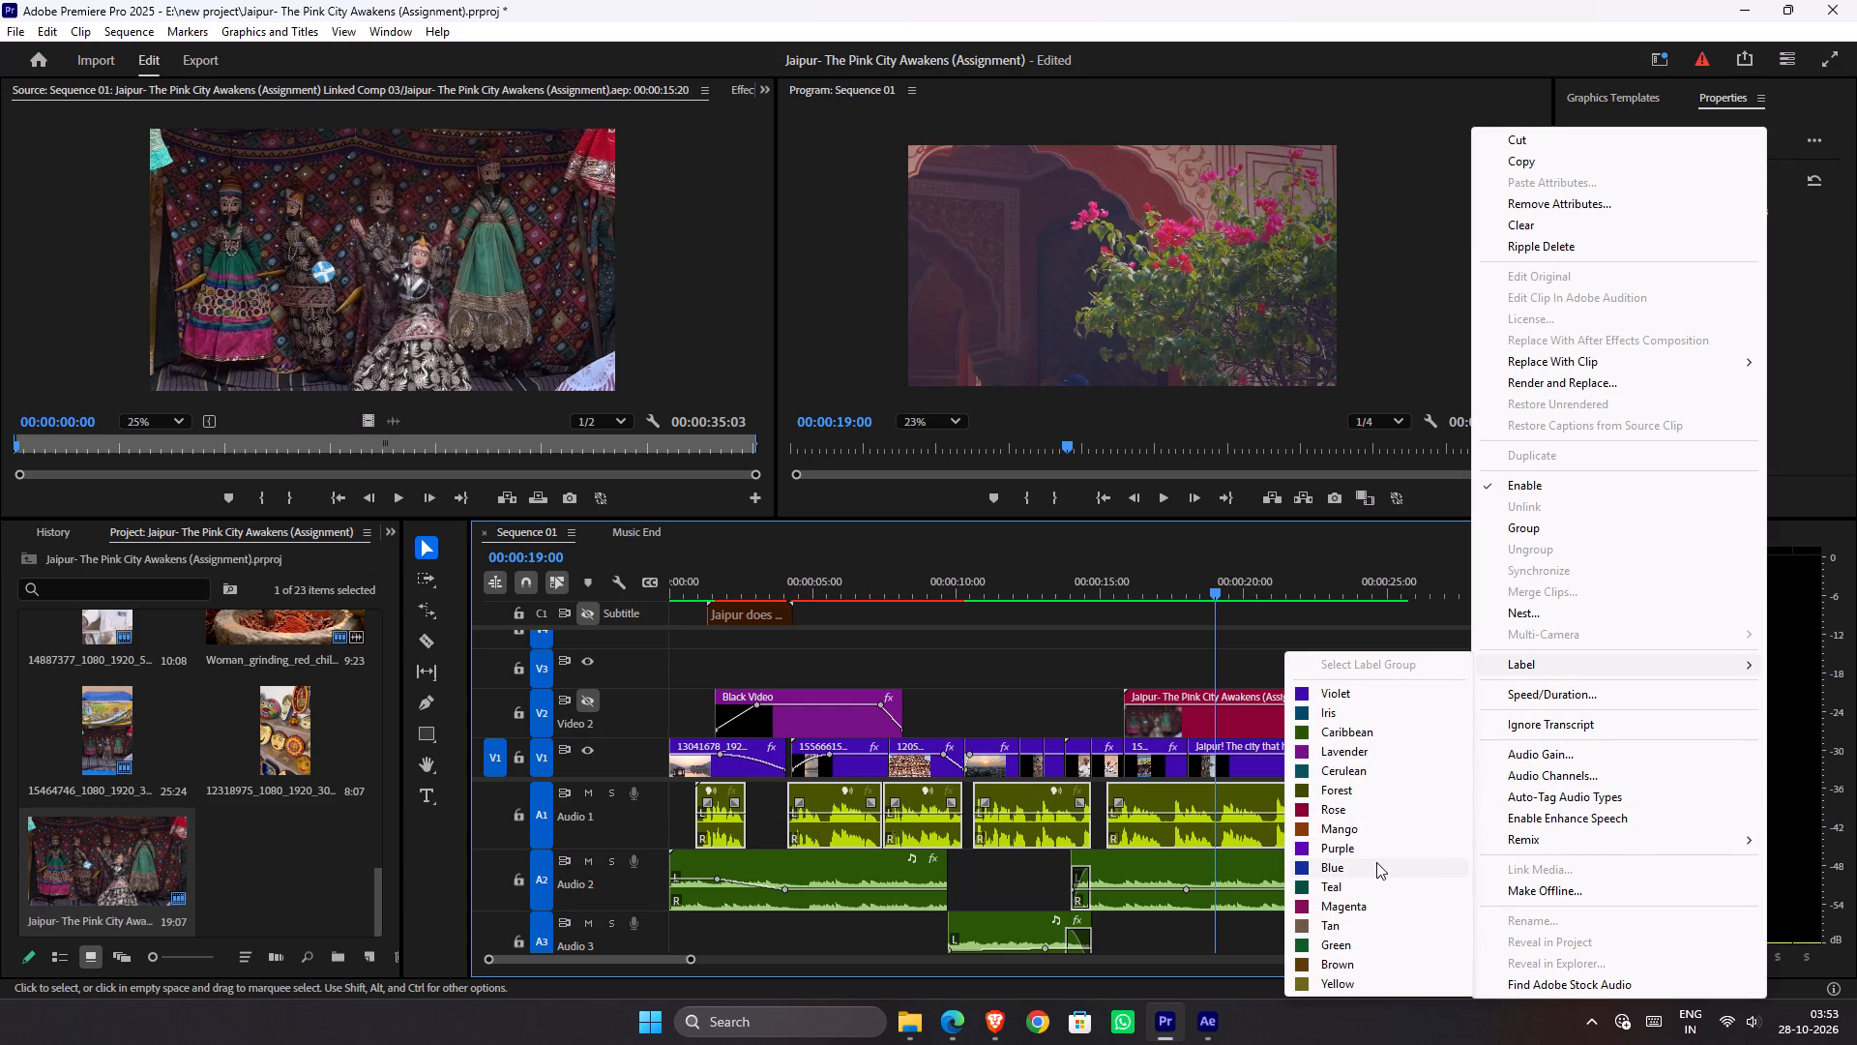
click(1376, 862)
right_click(1391, 798)
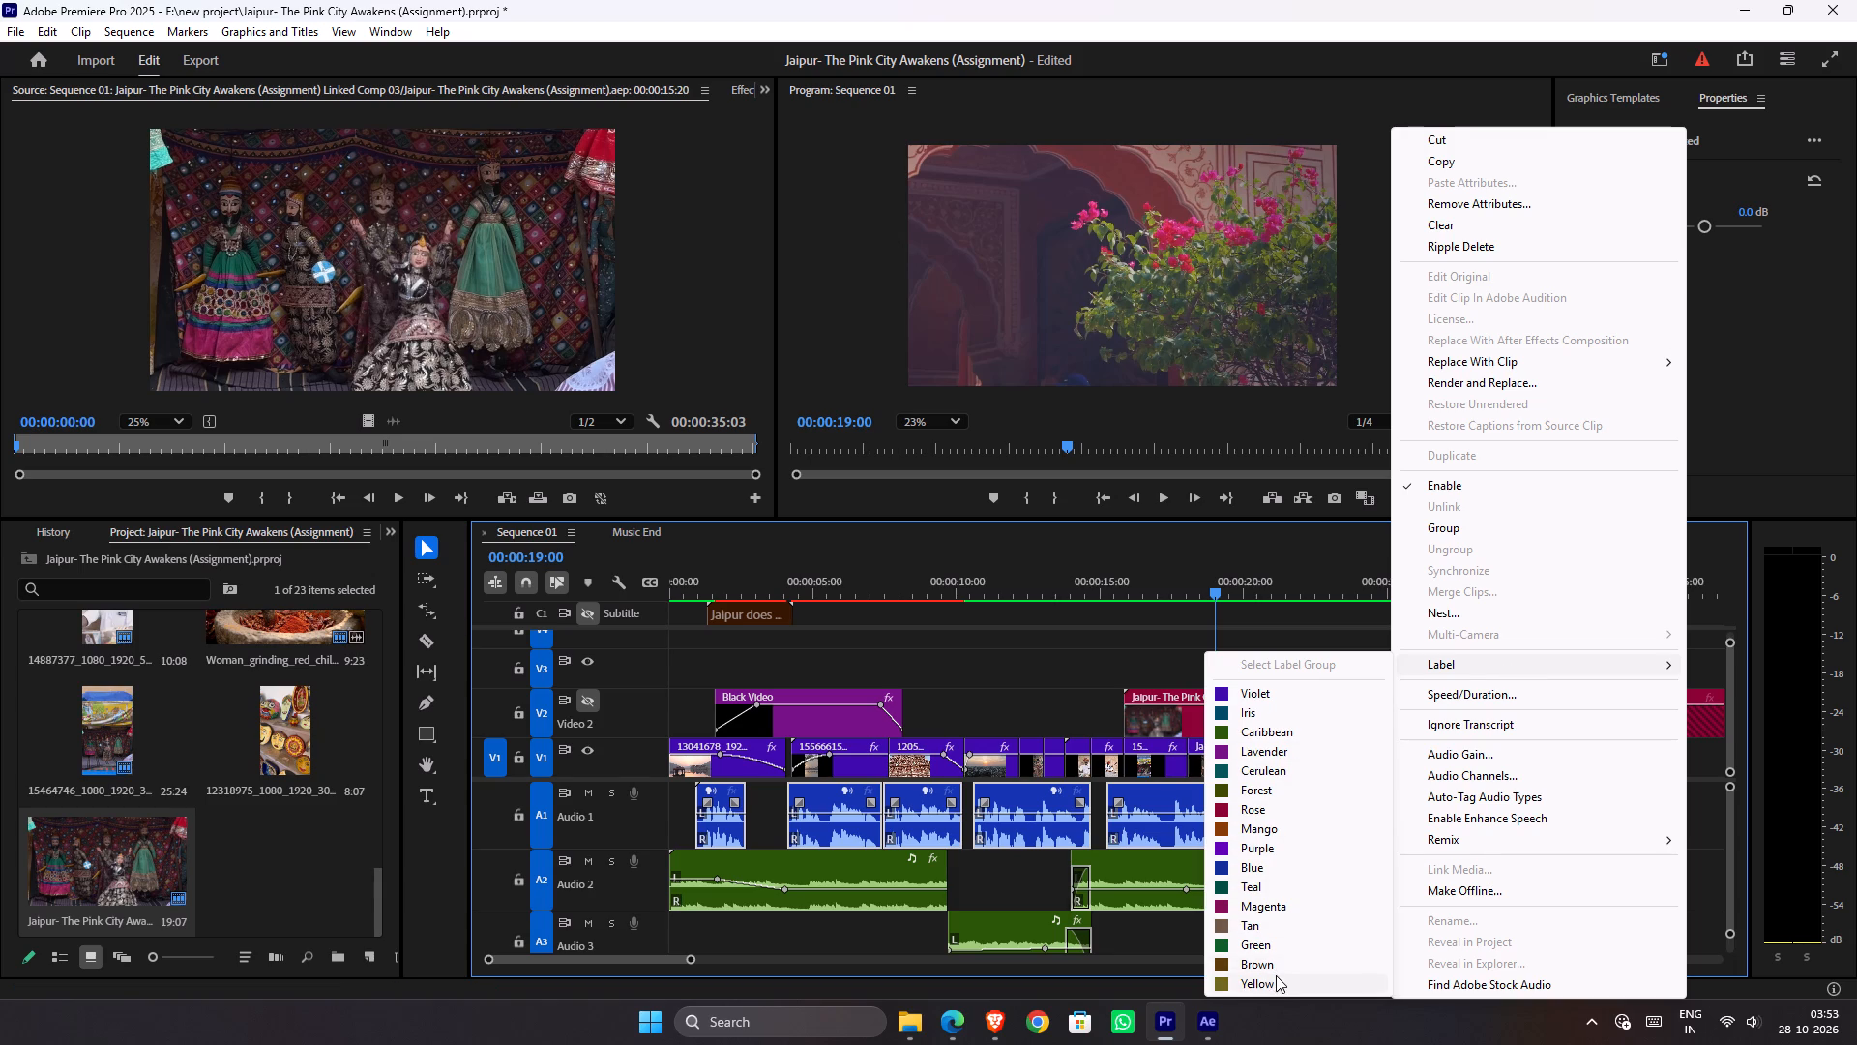
click(1276, 978)
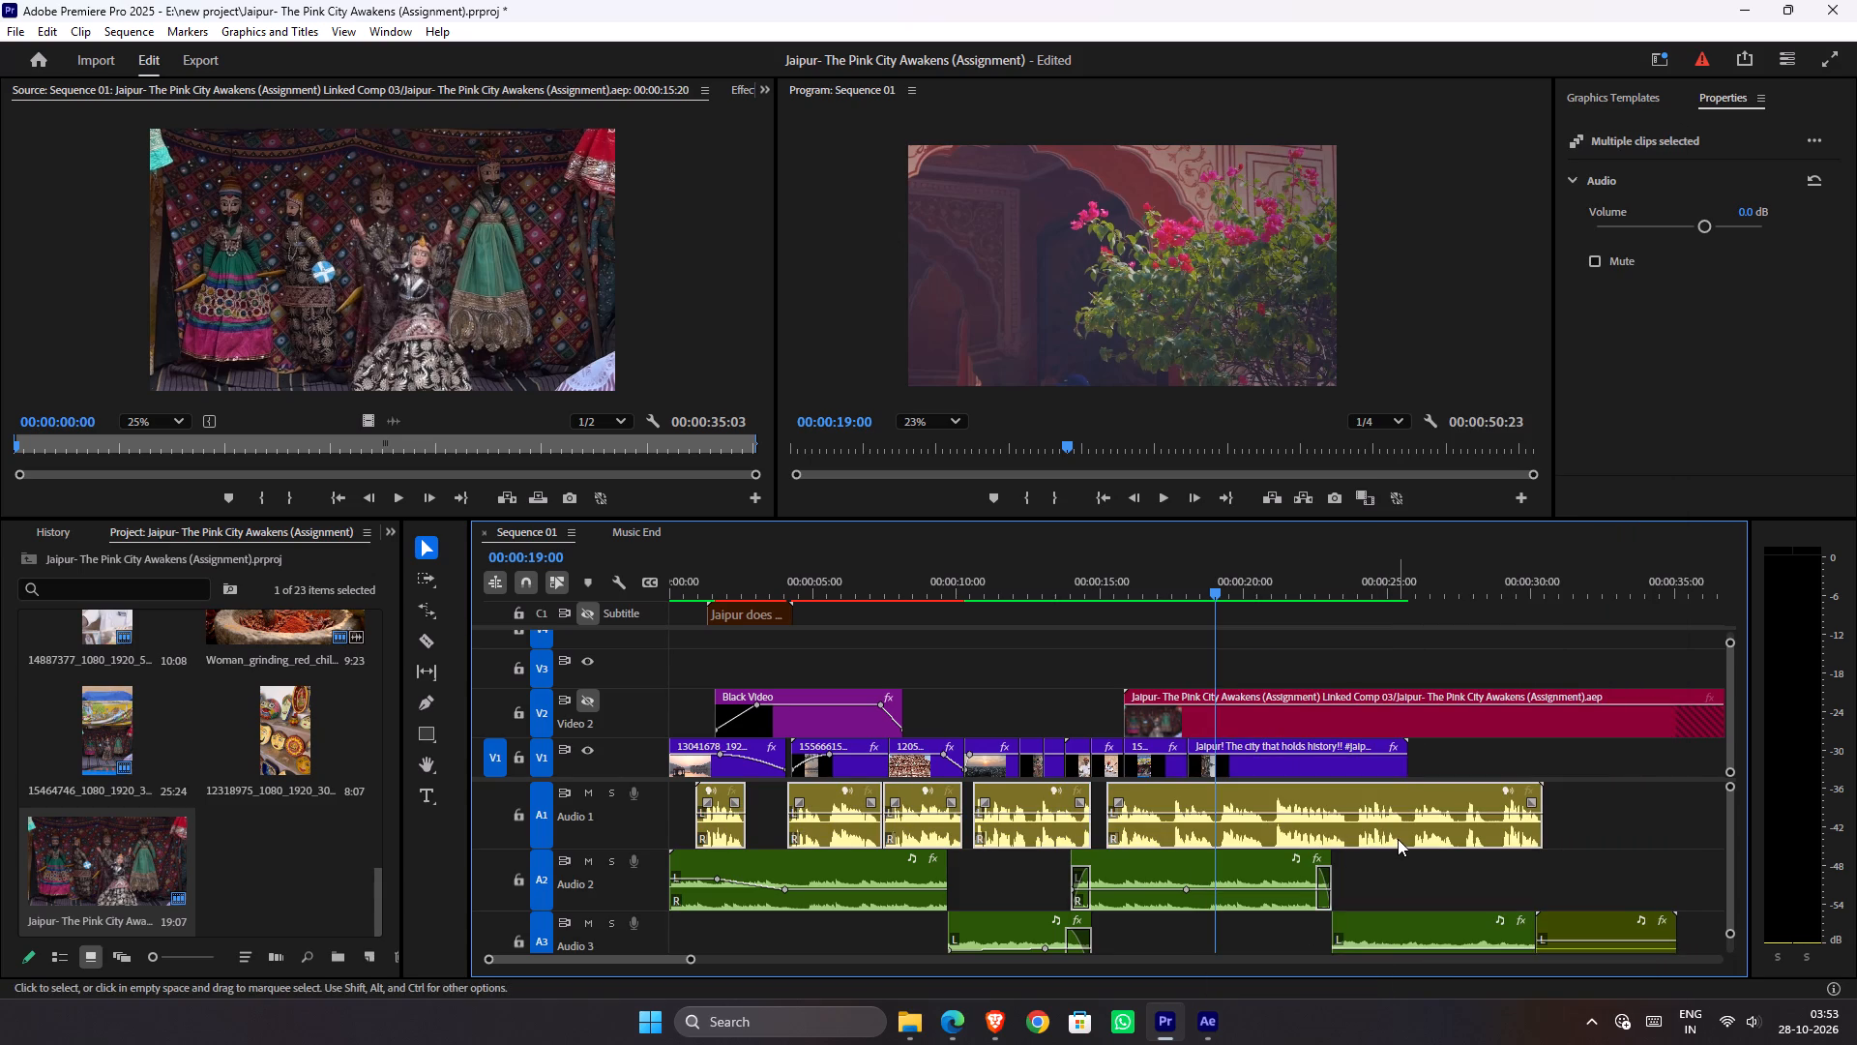
click(1404, 868)
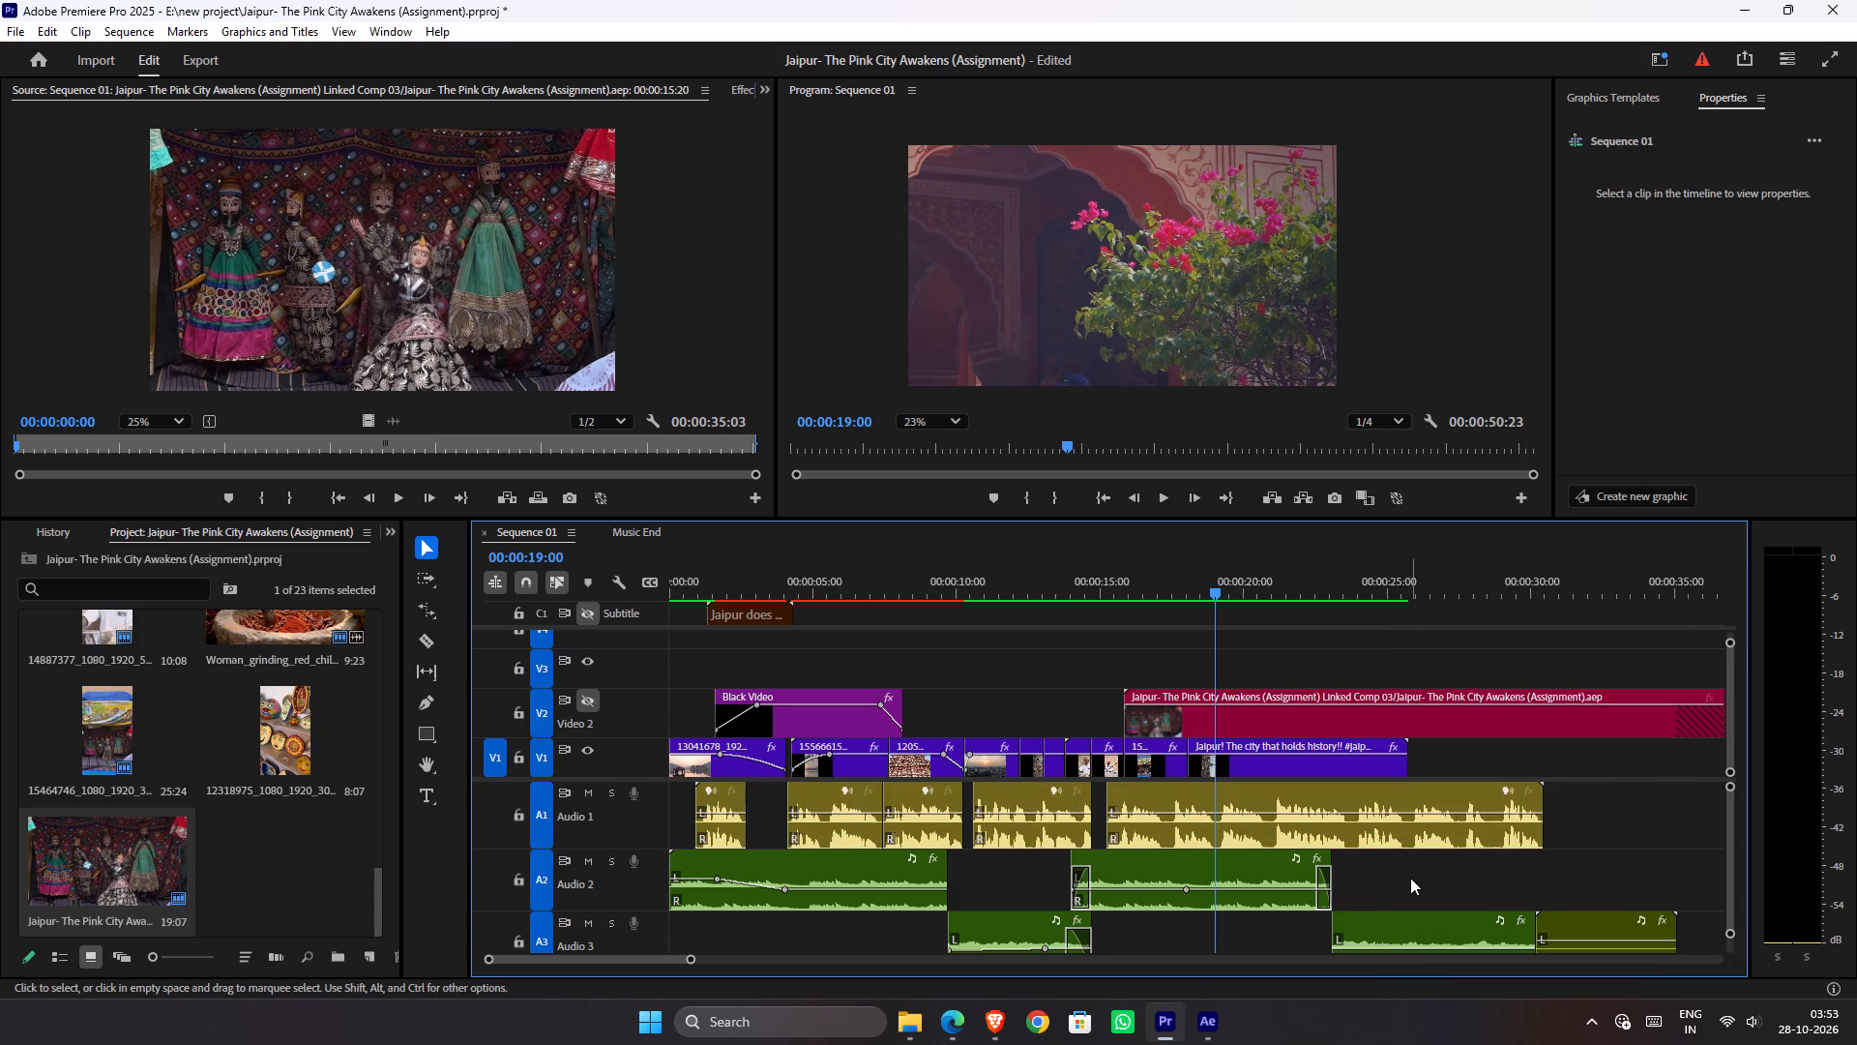
Change the label colour of all Voiceover clips on Audio 1 to Brown.
drag(1578, 827, 1460, 827)
drag(1460, 827, 700, 843)
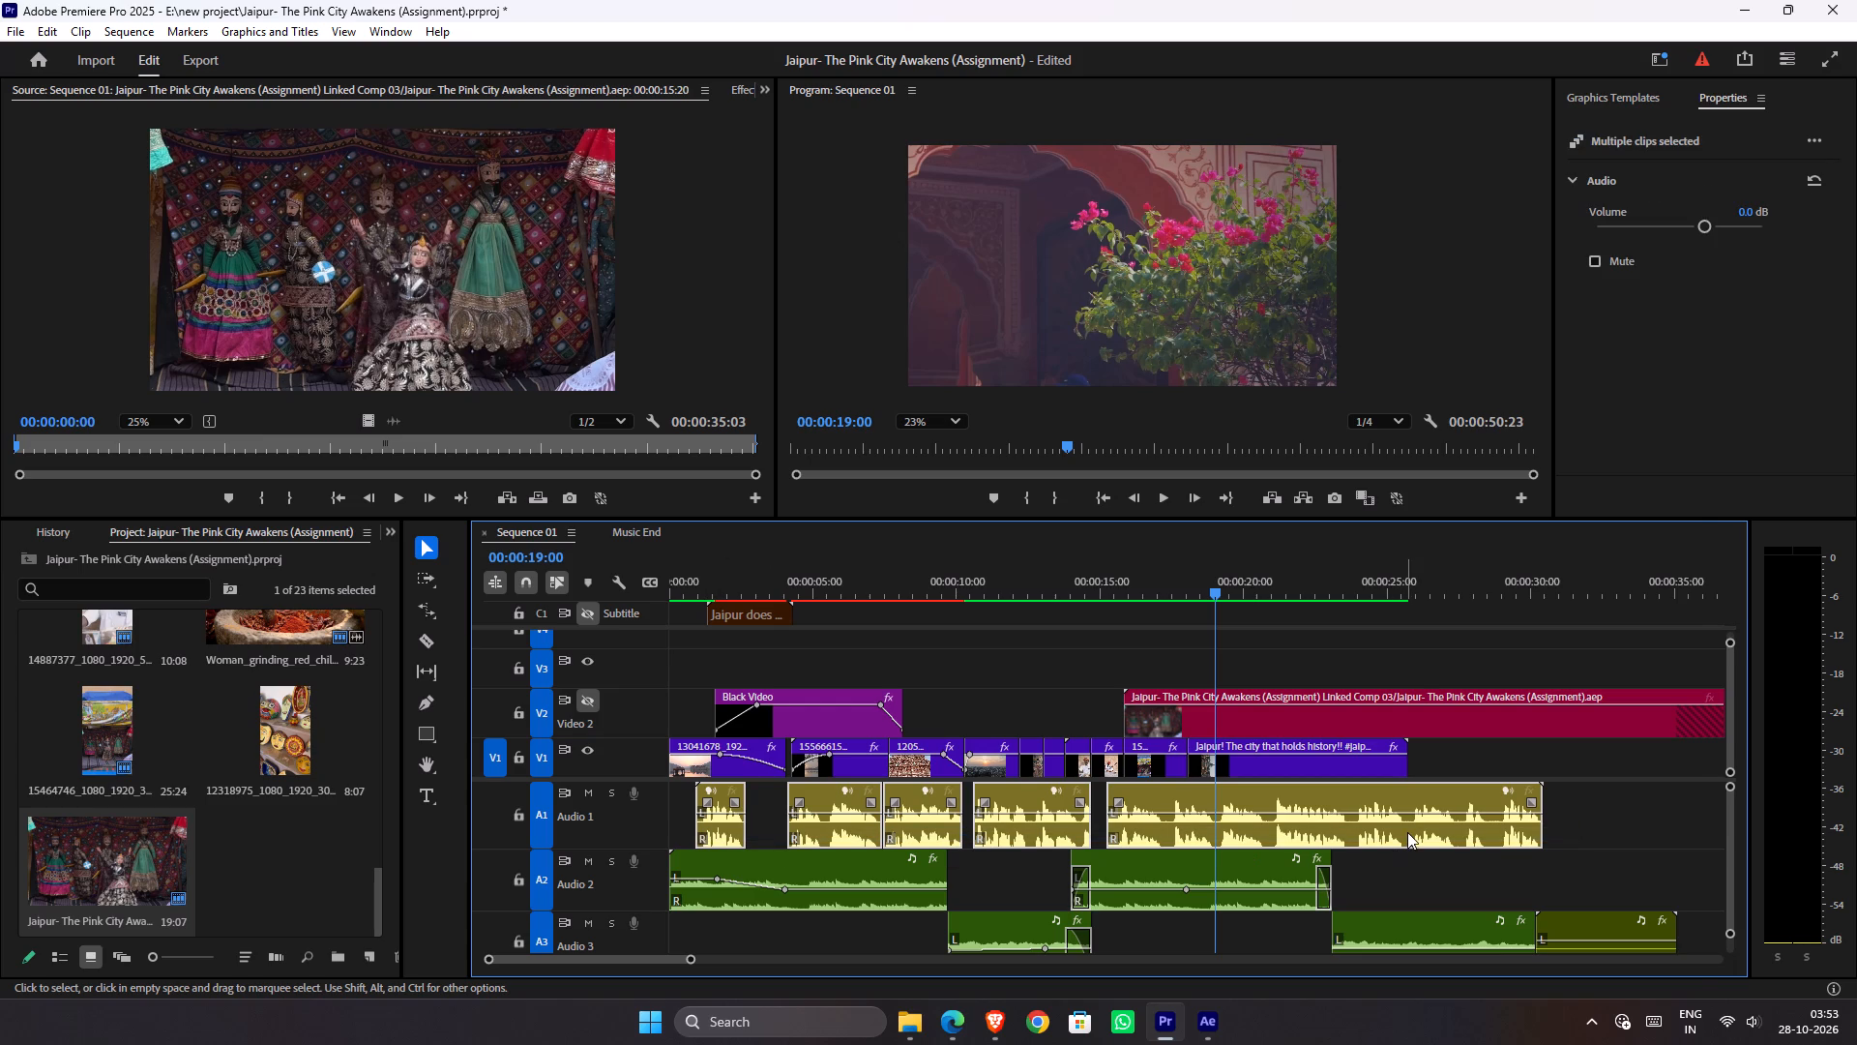
right_click(1407, 832)
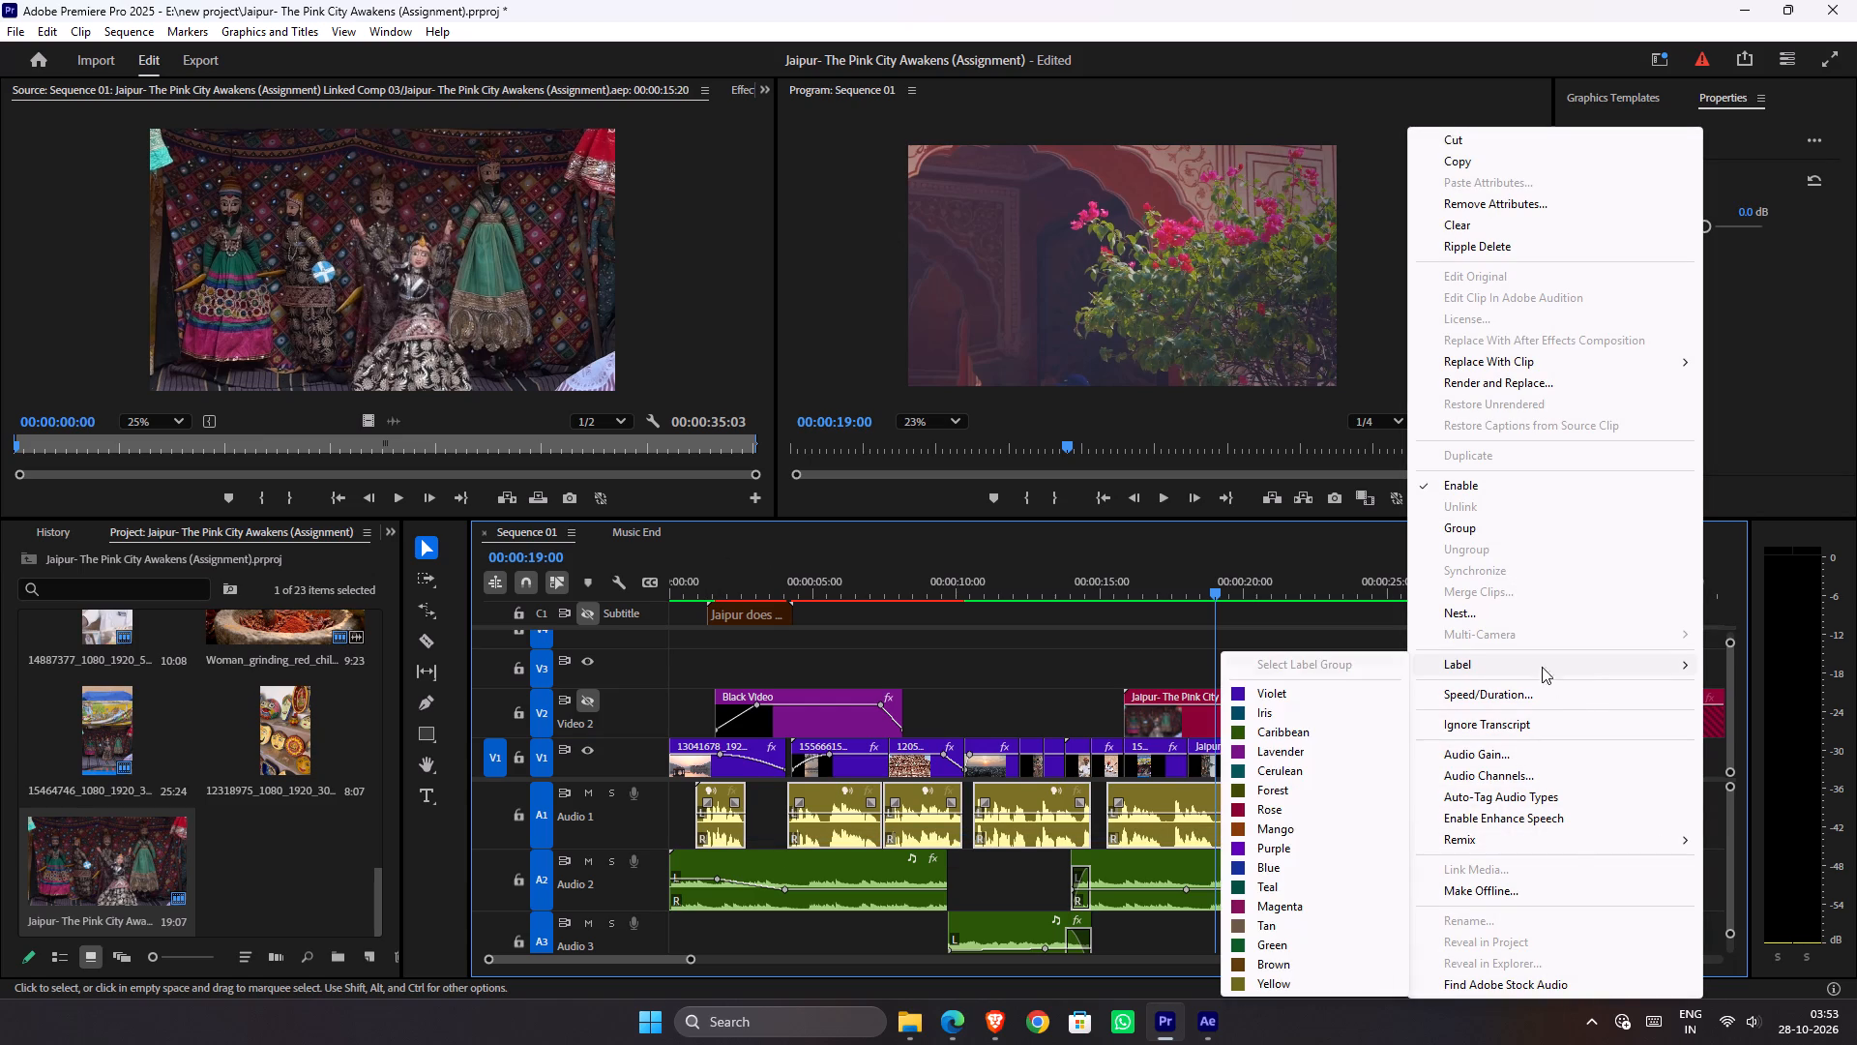
click(1282, 963)
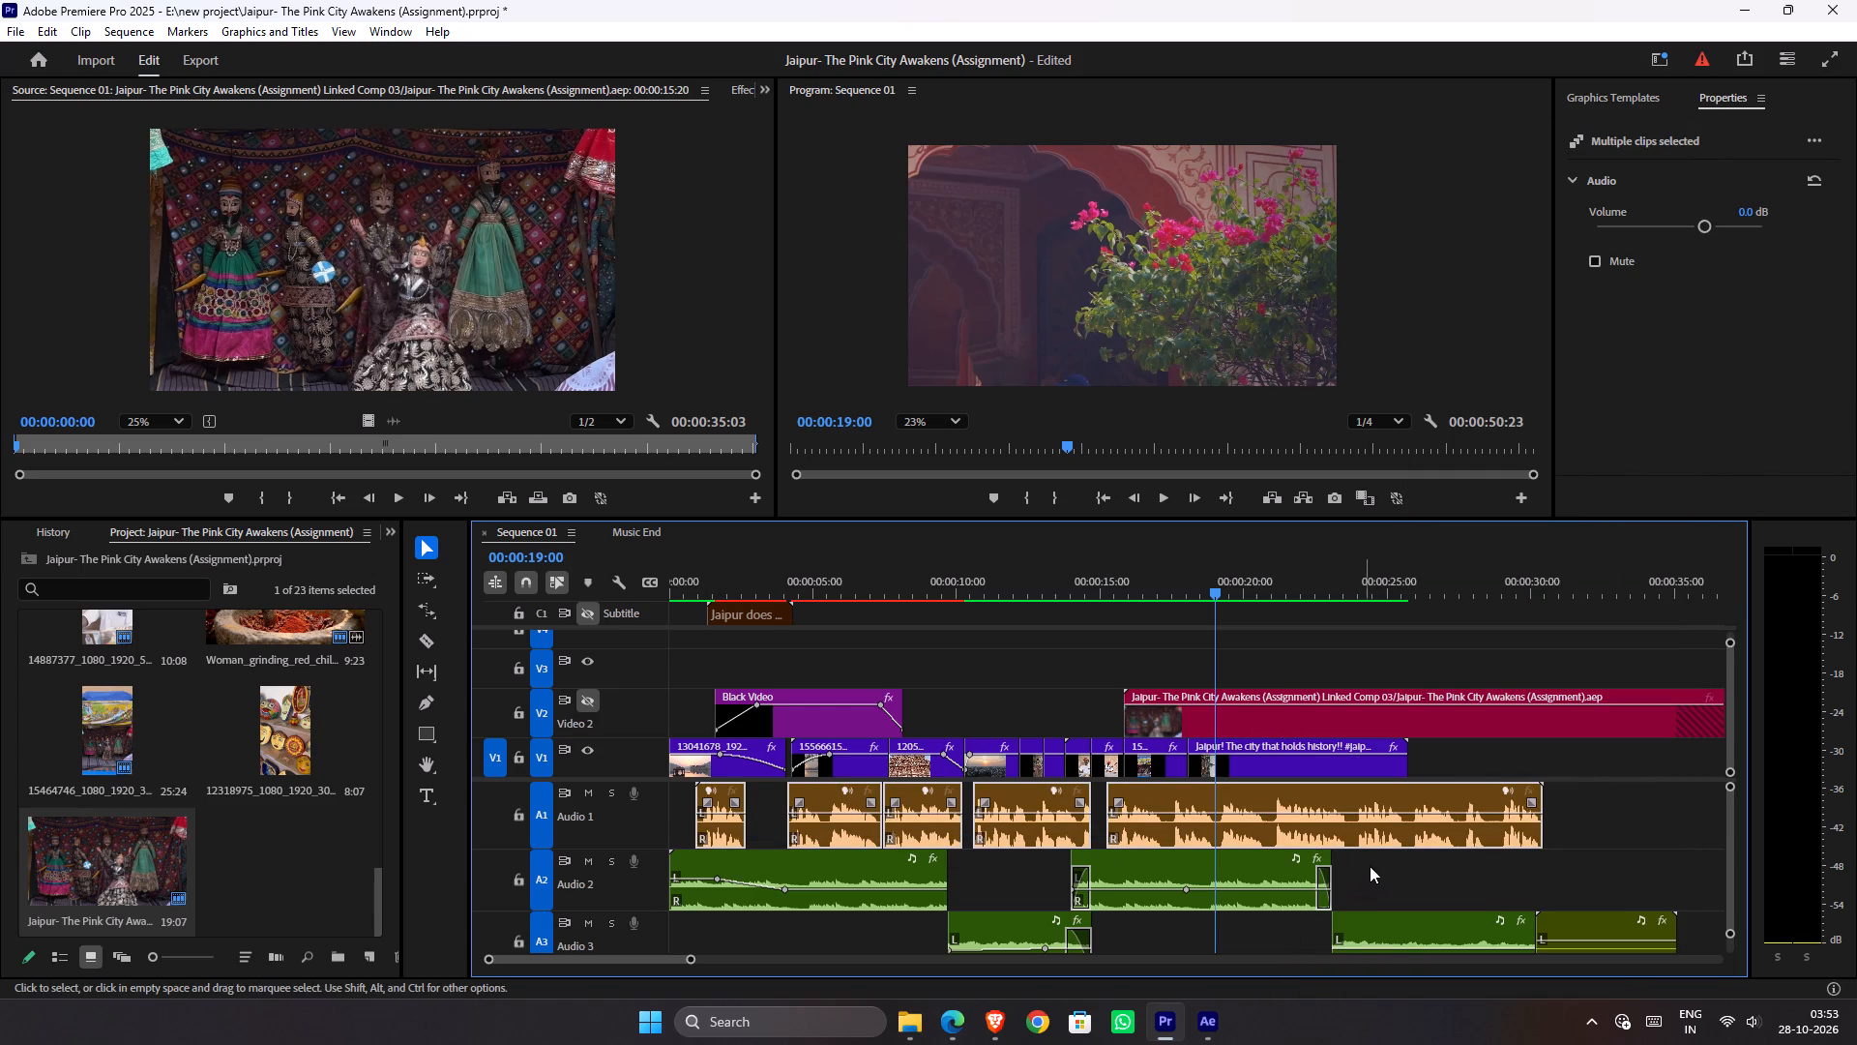
right_click(1375, 833)
click(1348, 881)
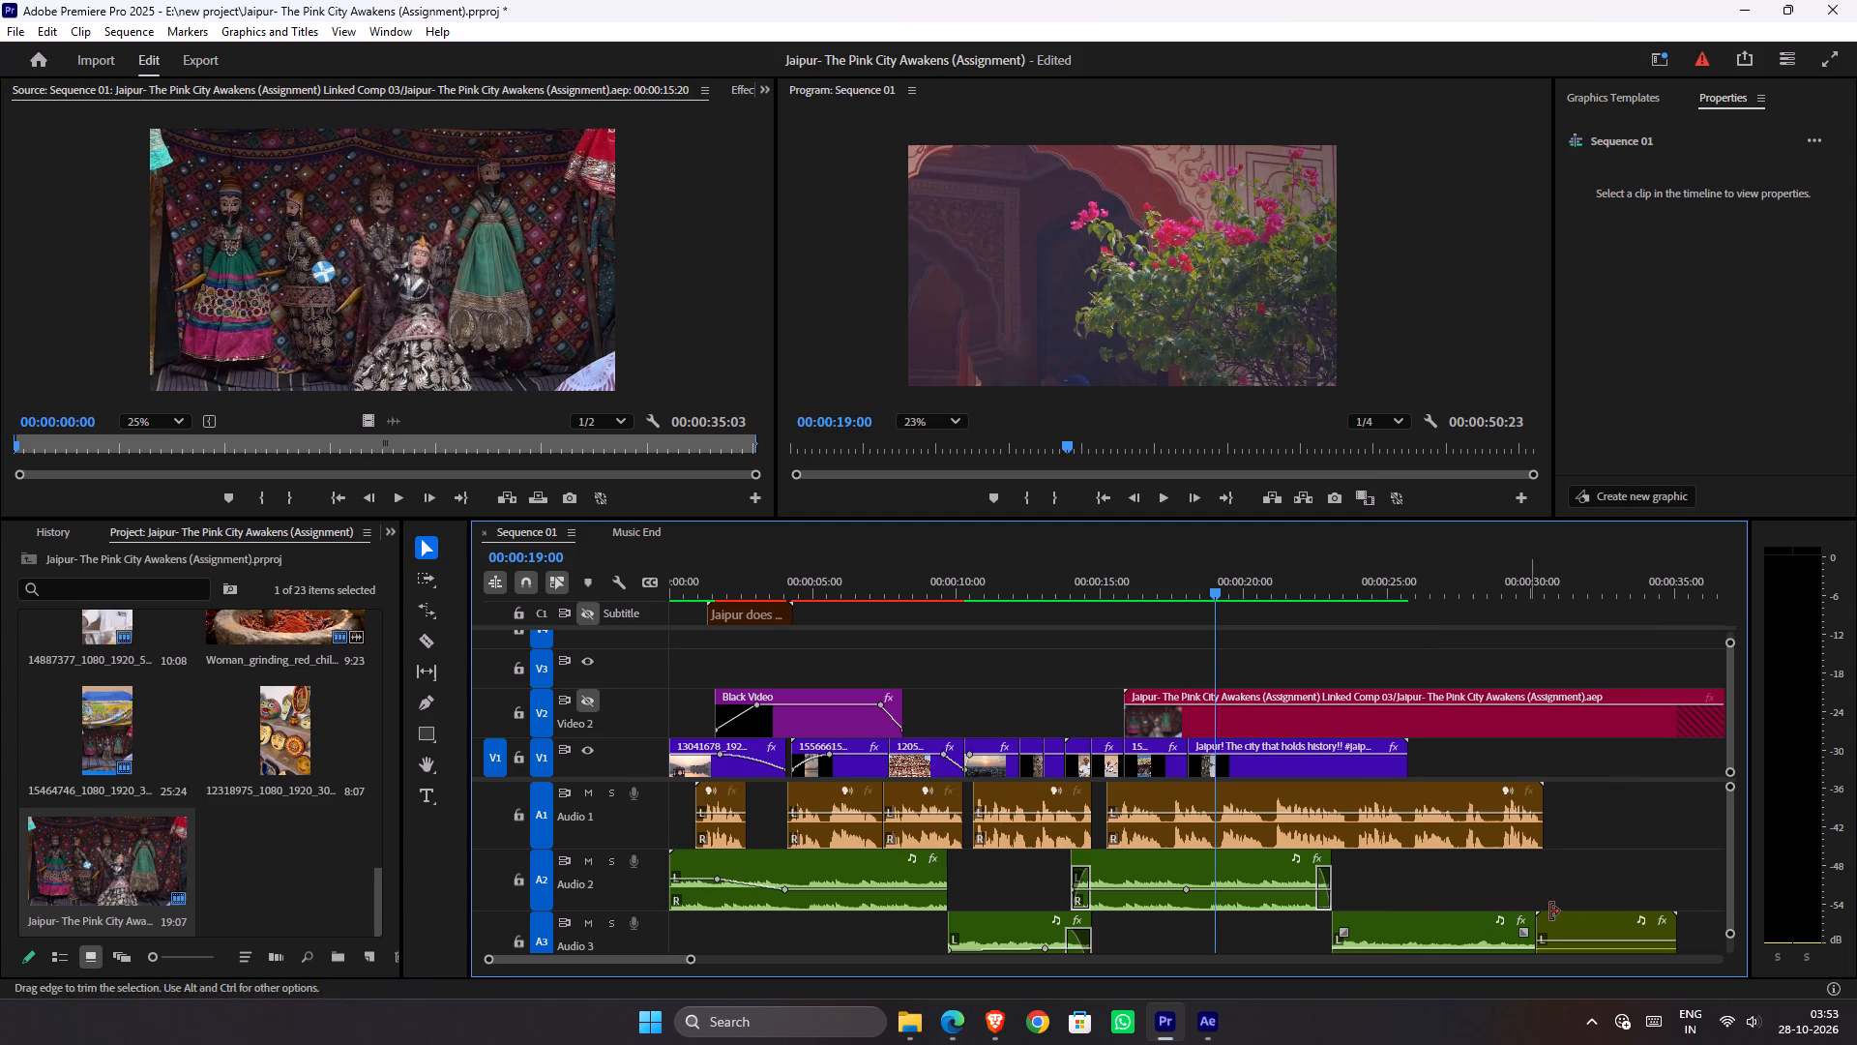
Try the Tan label on all music clips on Audio 2 and Audio 3, and settle on Green.
scroll(1674, 886, down, 1)
drag(1687, 881, 770, 977)
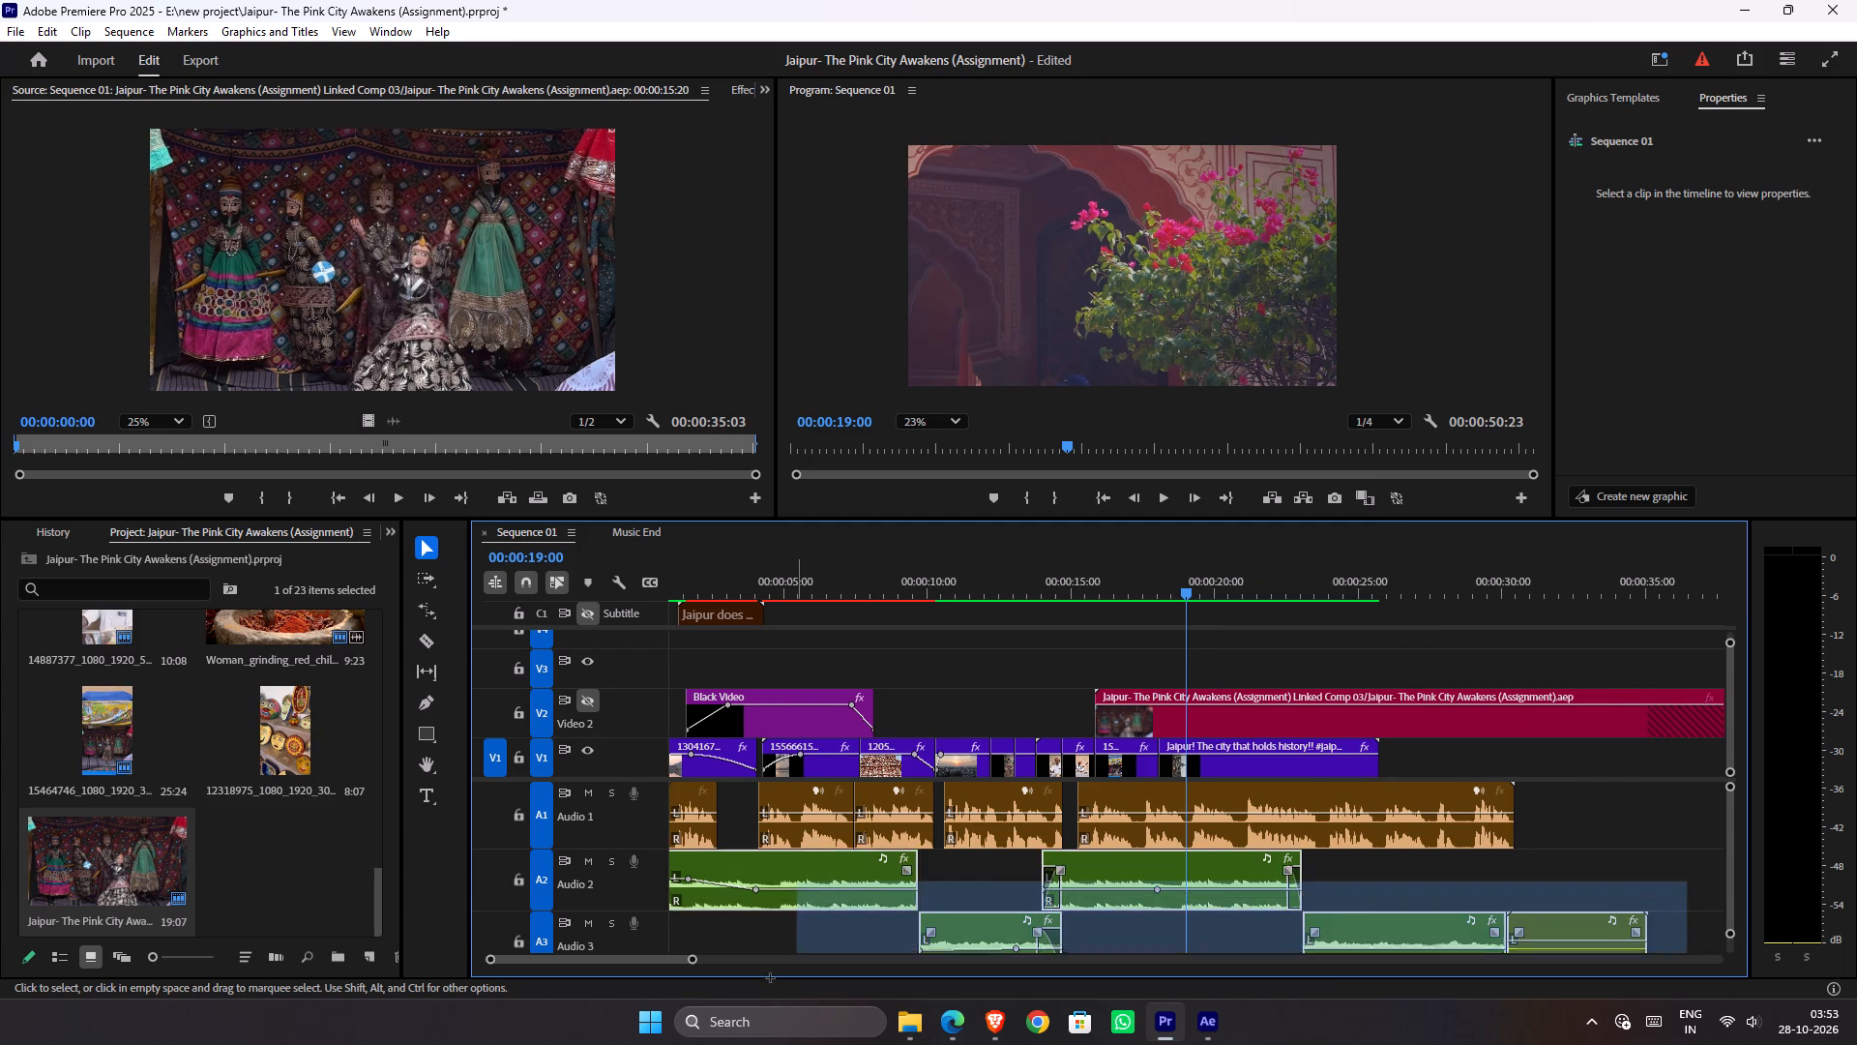
drag(770, 977, 525, 813)
scroll(915, 892, up, 3)
scroll(915, 892, down, 1)
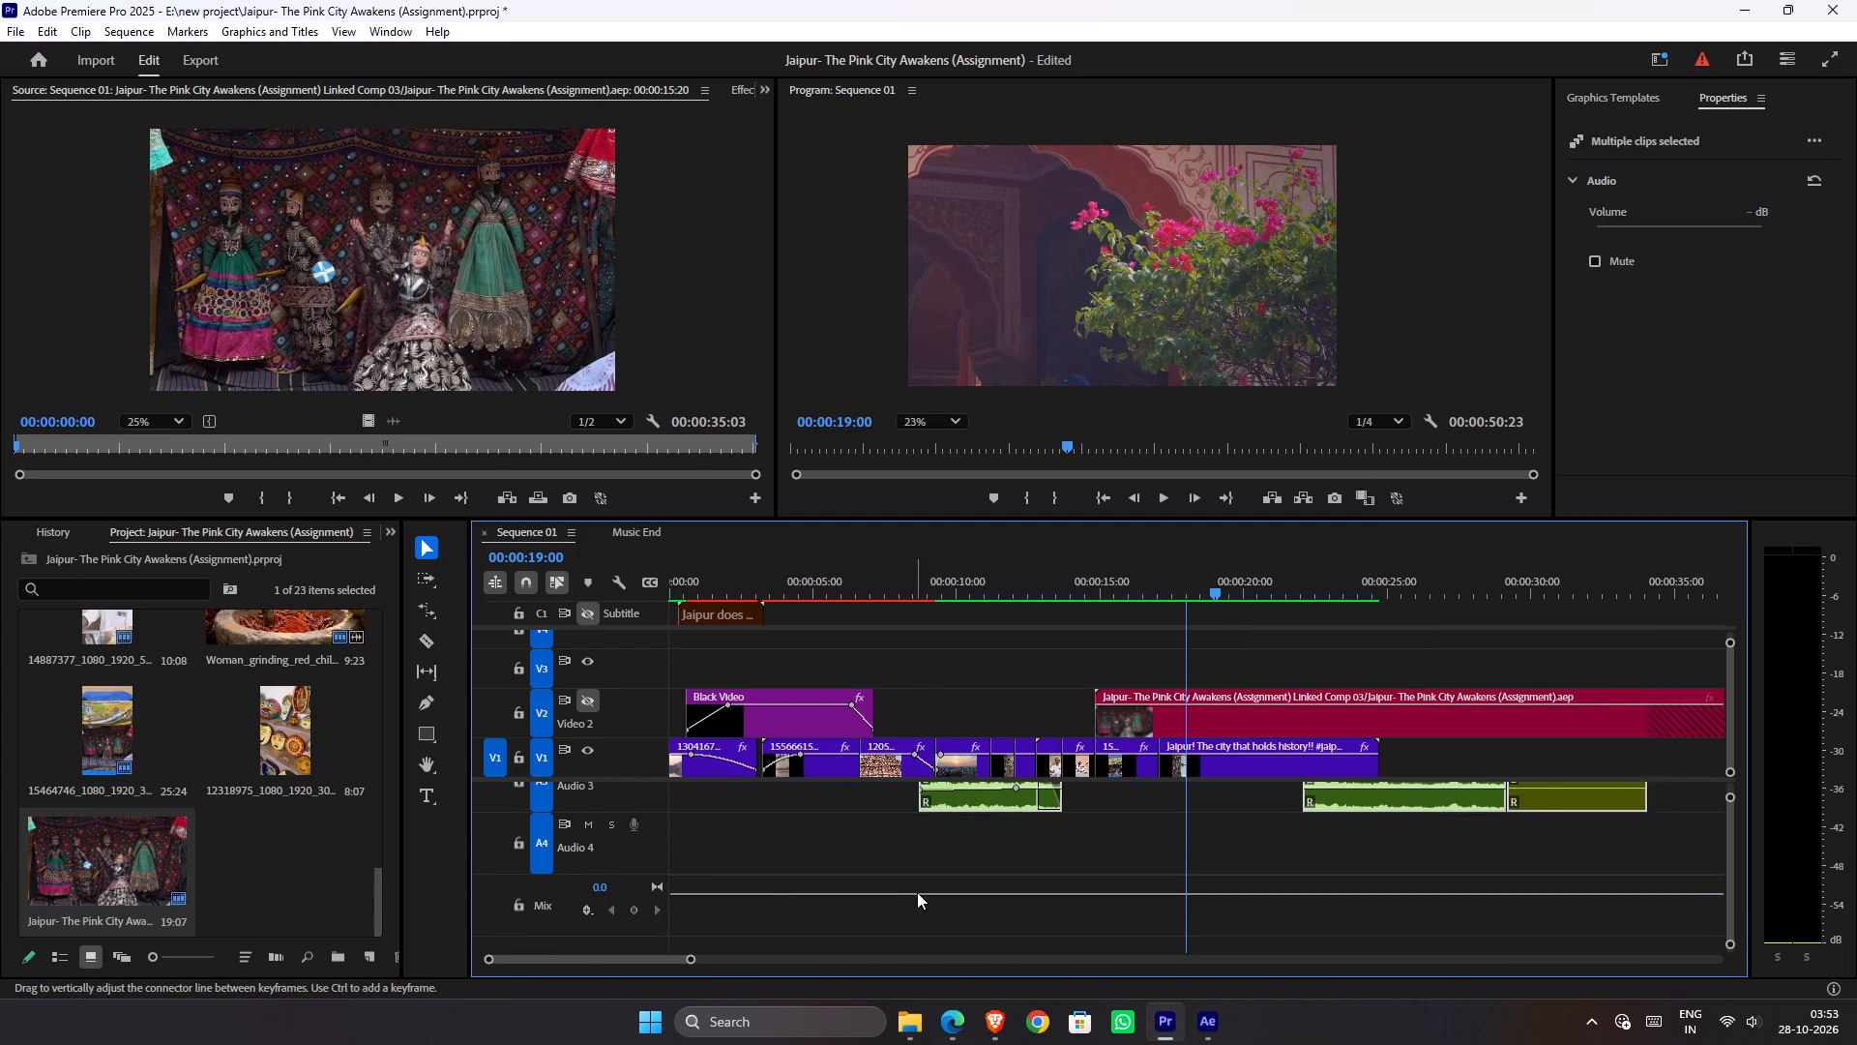
scroll(928, 892, up, 1)
drag(1725, 836, 1729, 799)
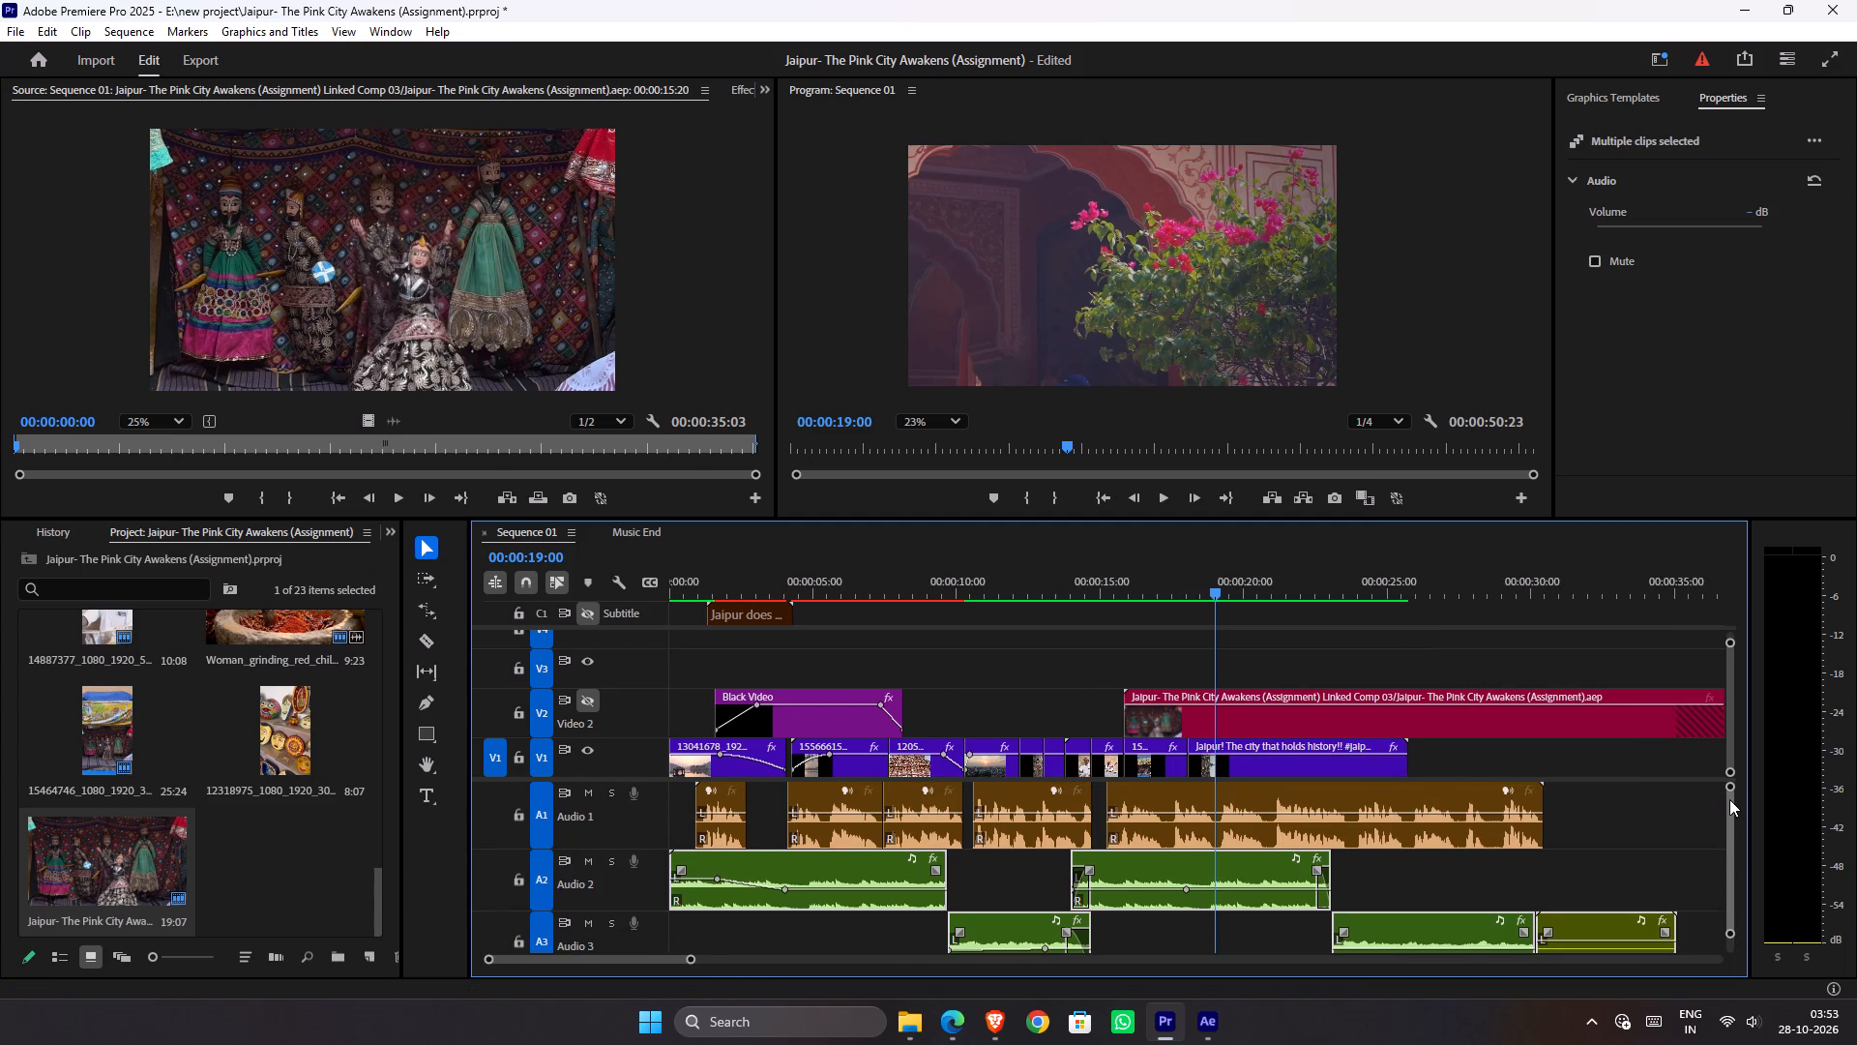
drag(1729, 799, 1728, 798)
right_click(1202, 876)
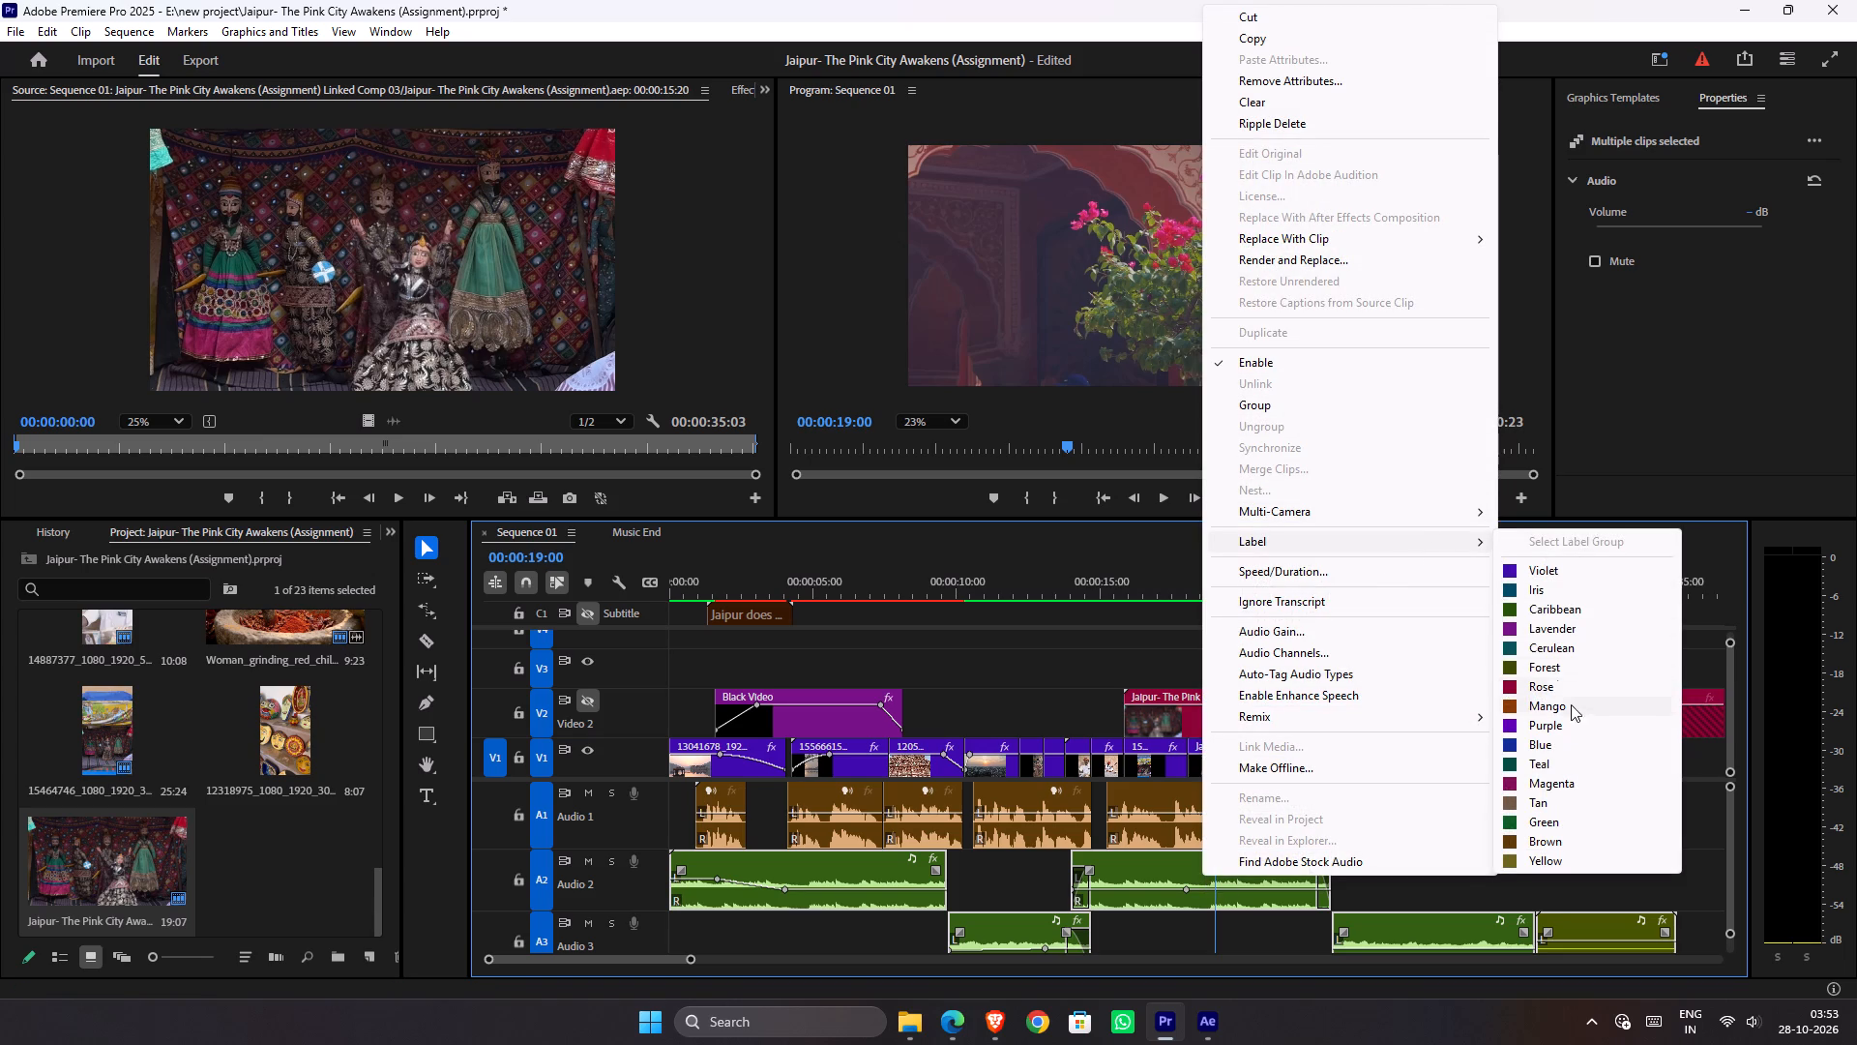
click(1551, 804)
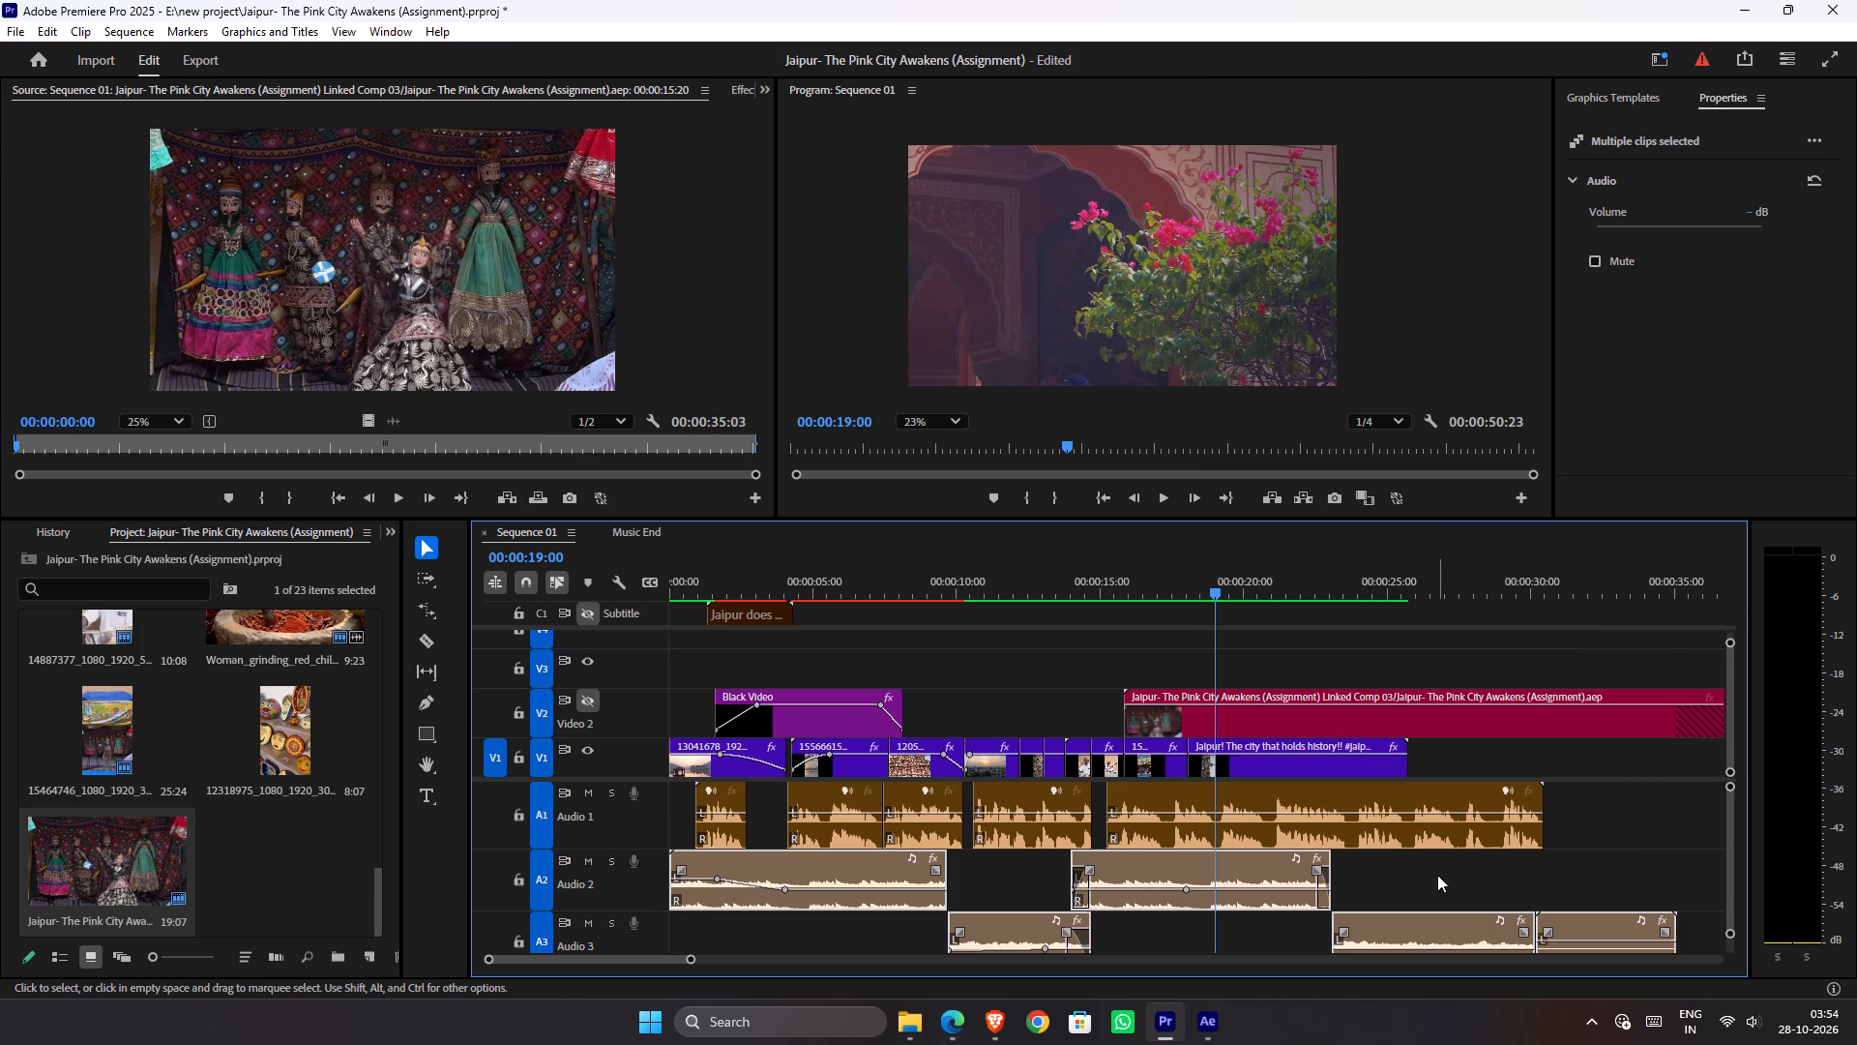
right_click(1281, 883)
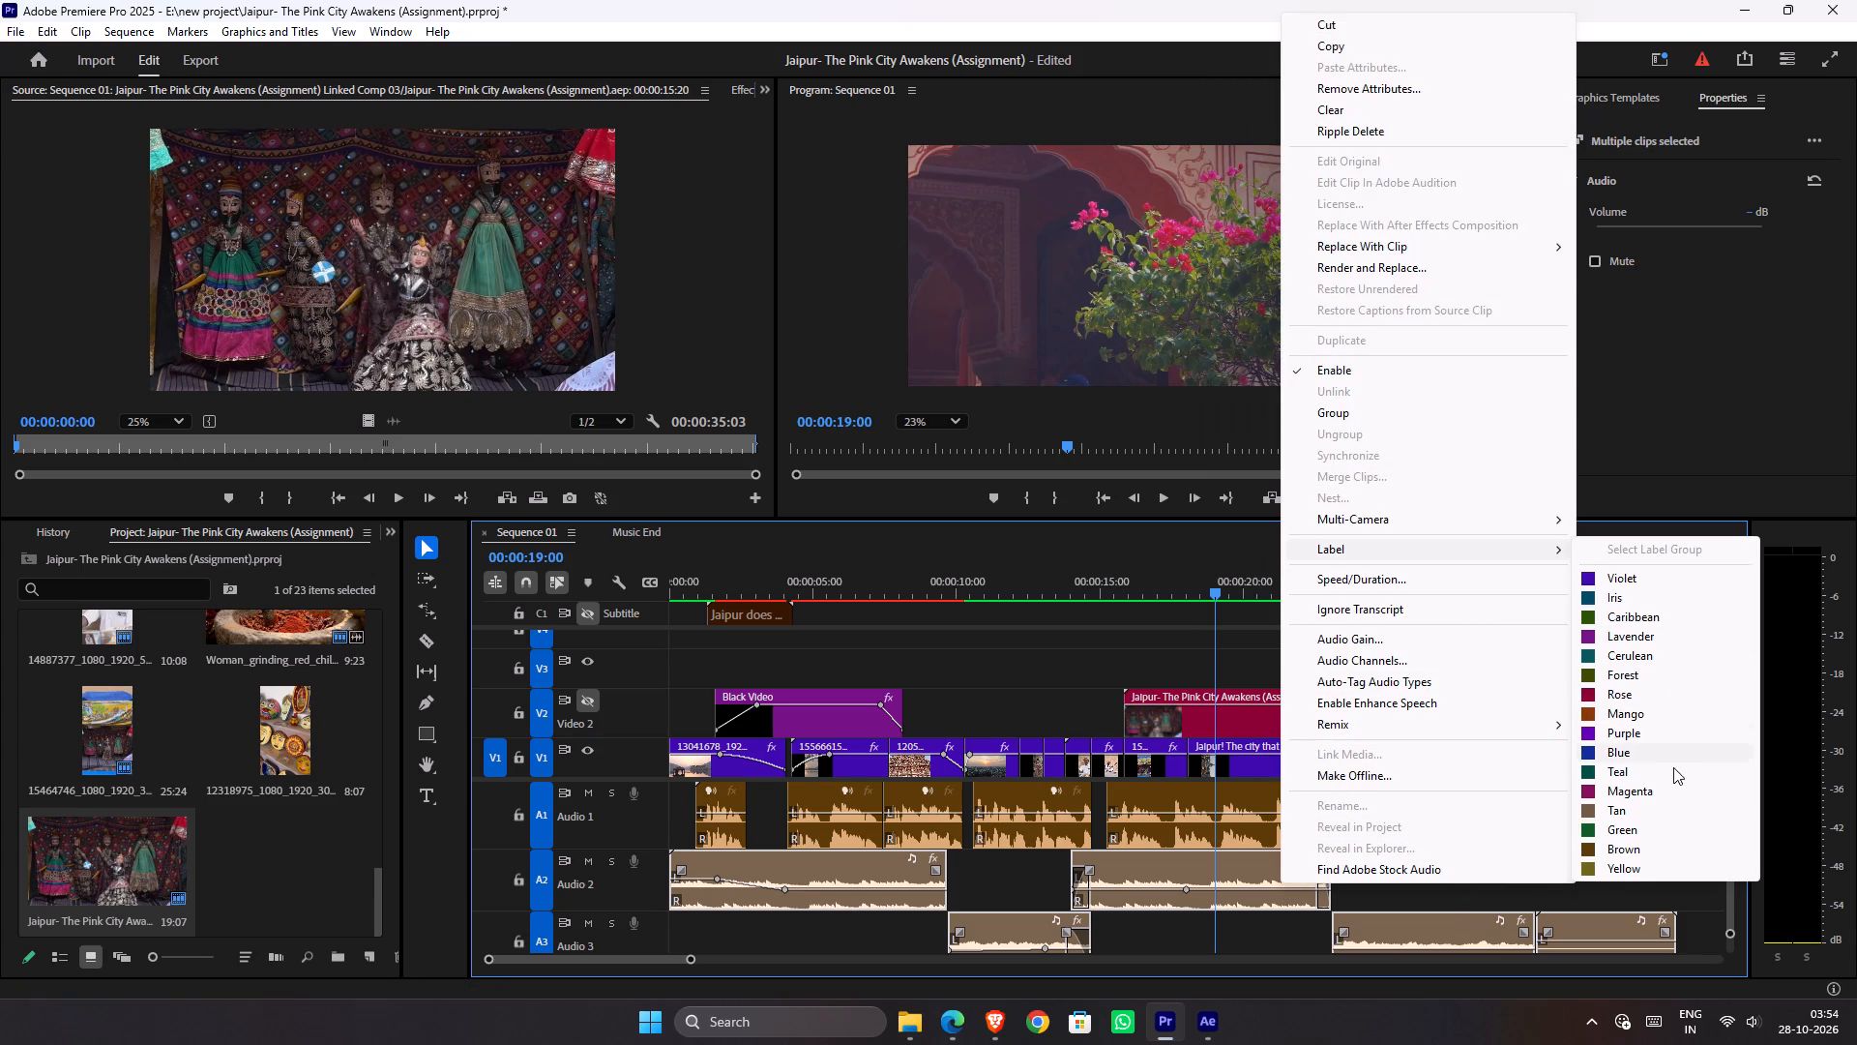
click(1683, 833)
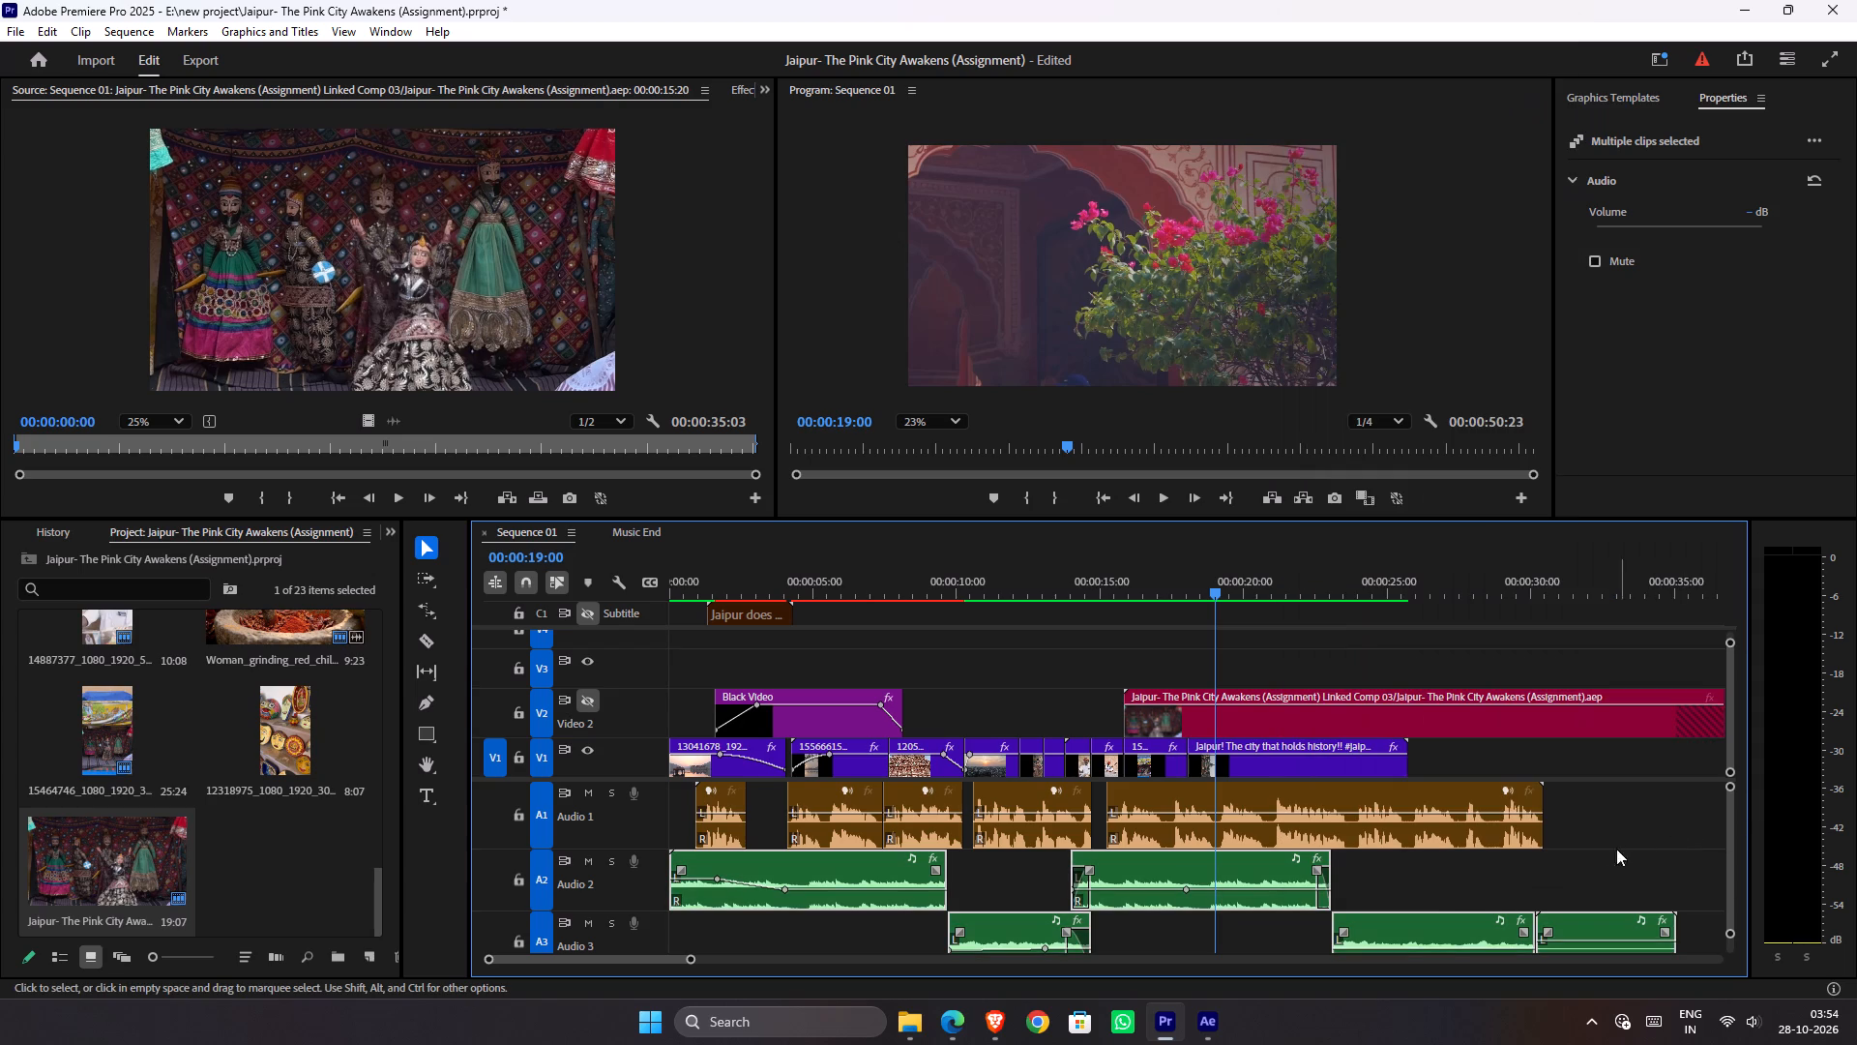
click(1606, 849)
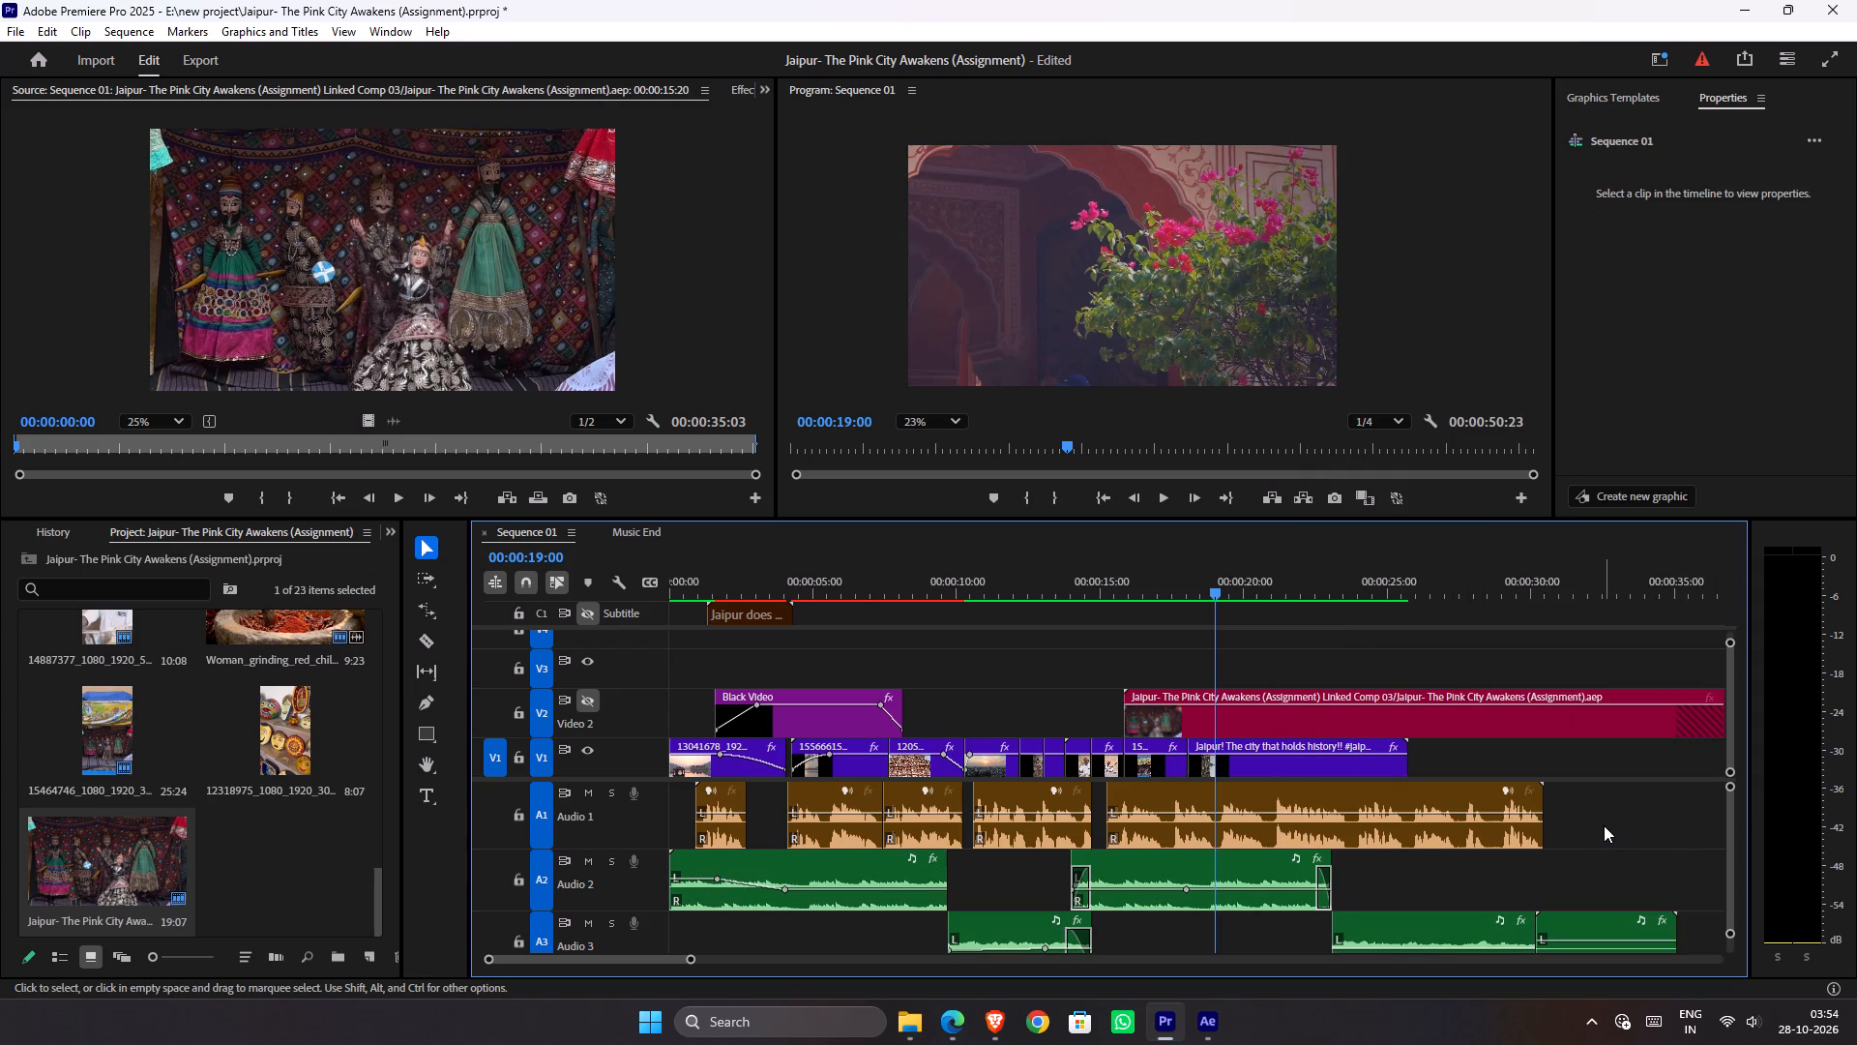
Save the project with the new label colours.
scroll(1604, 825, down, 2)
scroll(1604, 825, up, 3)
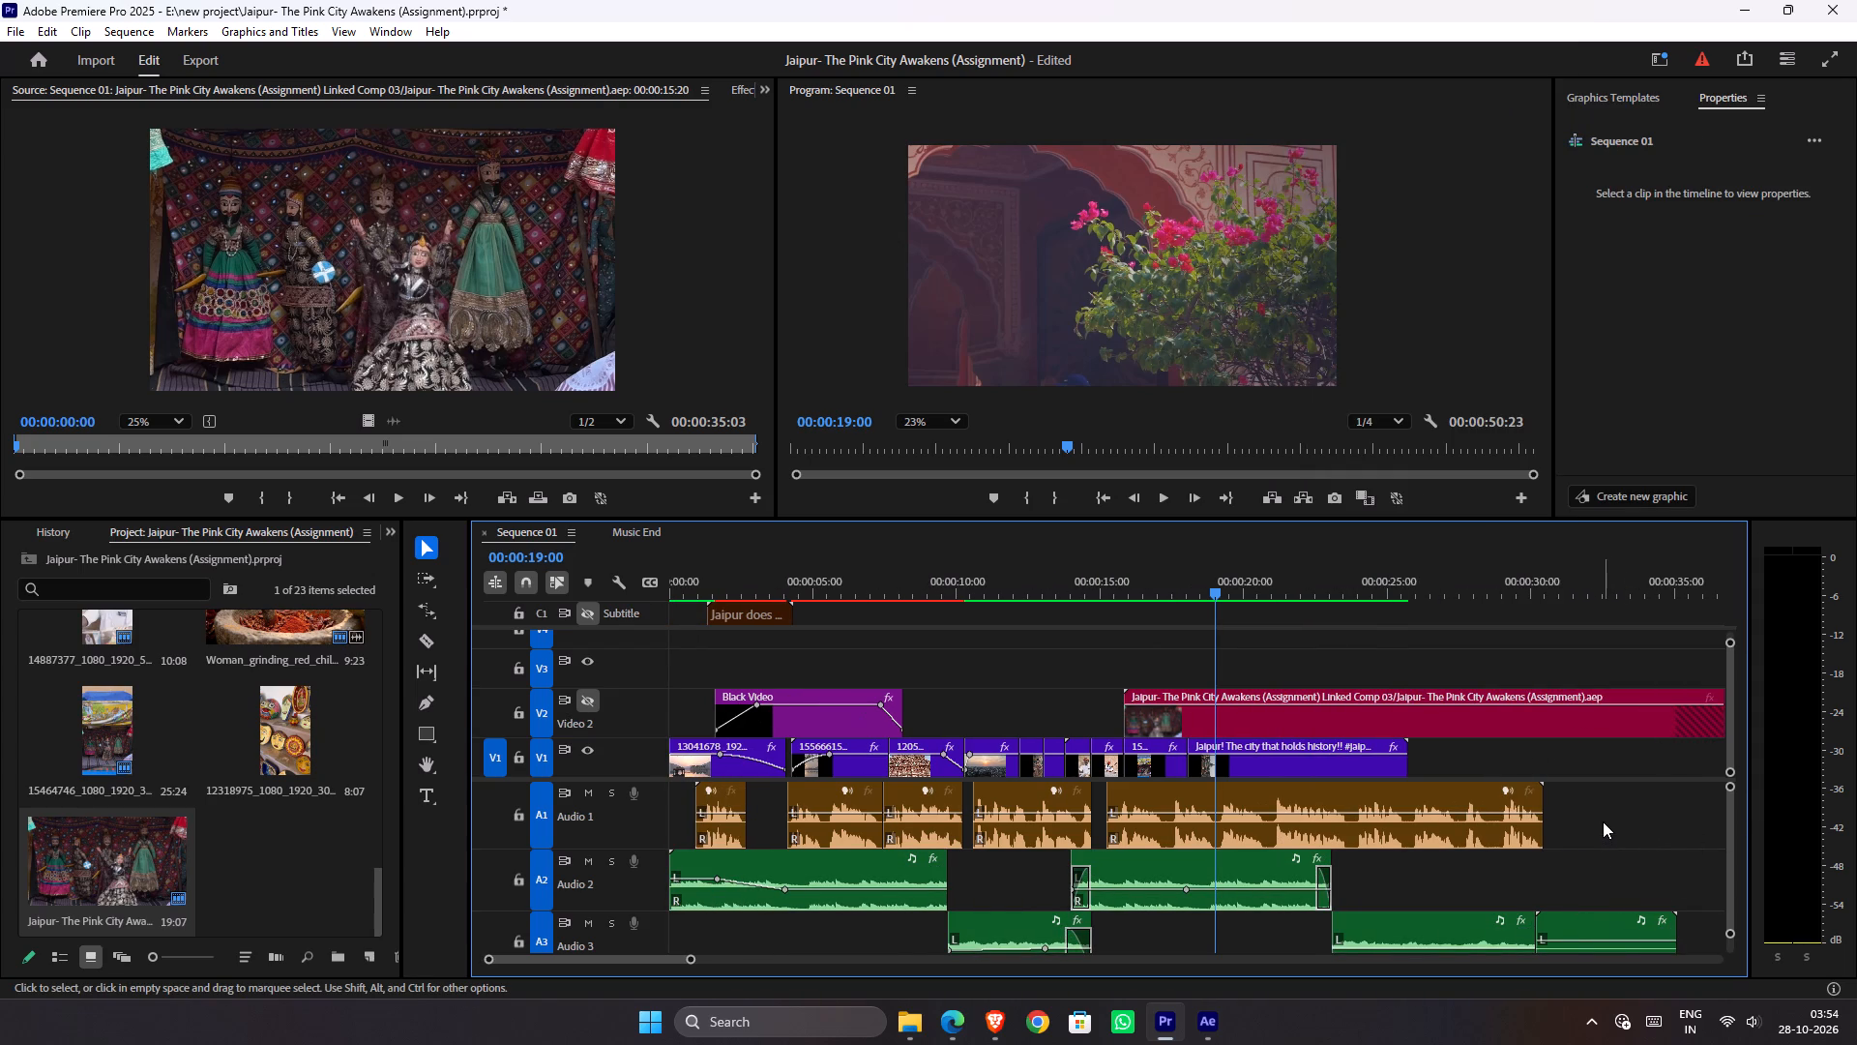
ctrl+scroll(1603, 821, down, 5)
ctrl+scroll(1603, 821, up, 2)
ctrl+scroll(1603, 821, down, 1)
ctrl+scroll(1603, 821, up, 4)
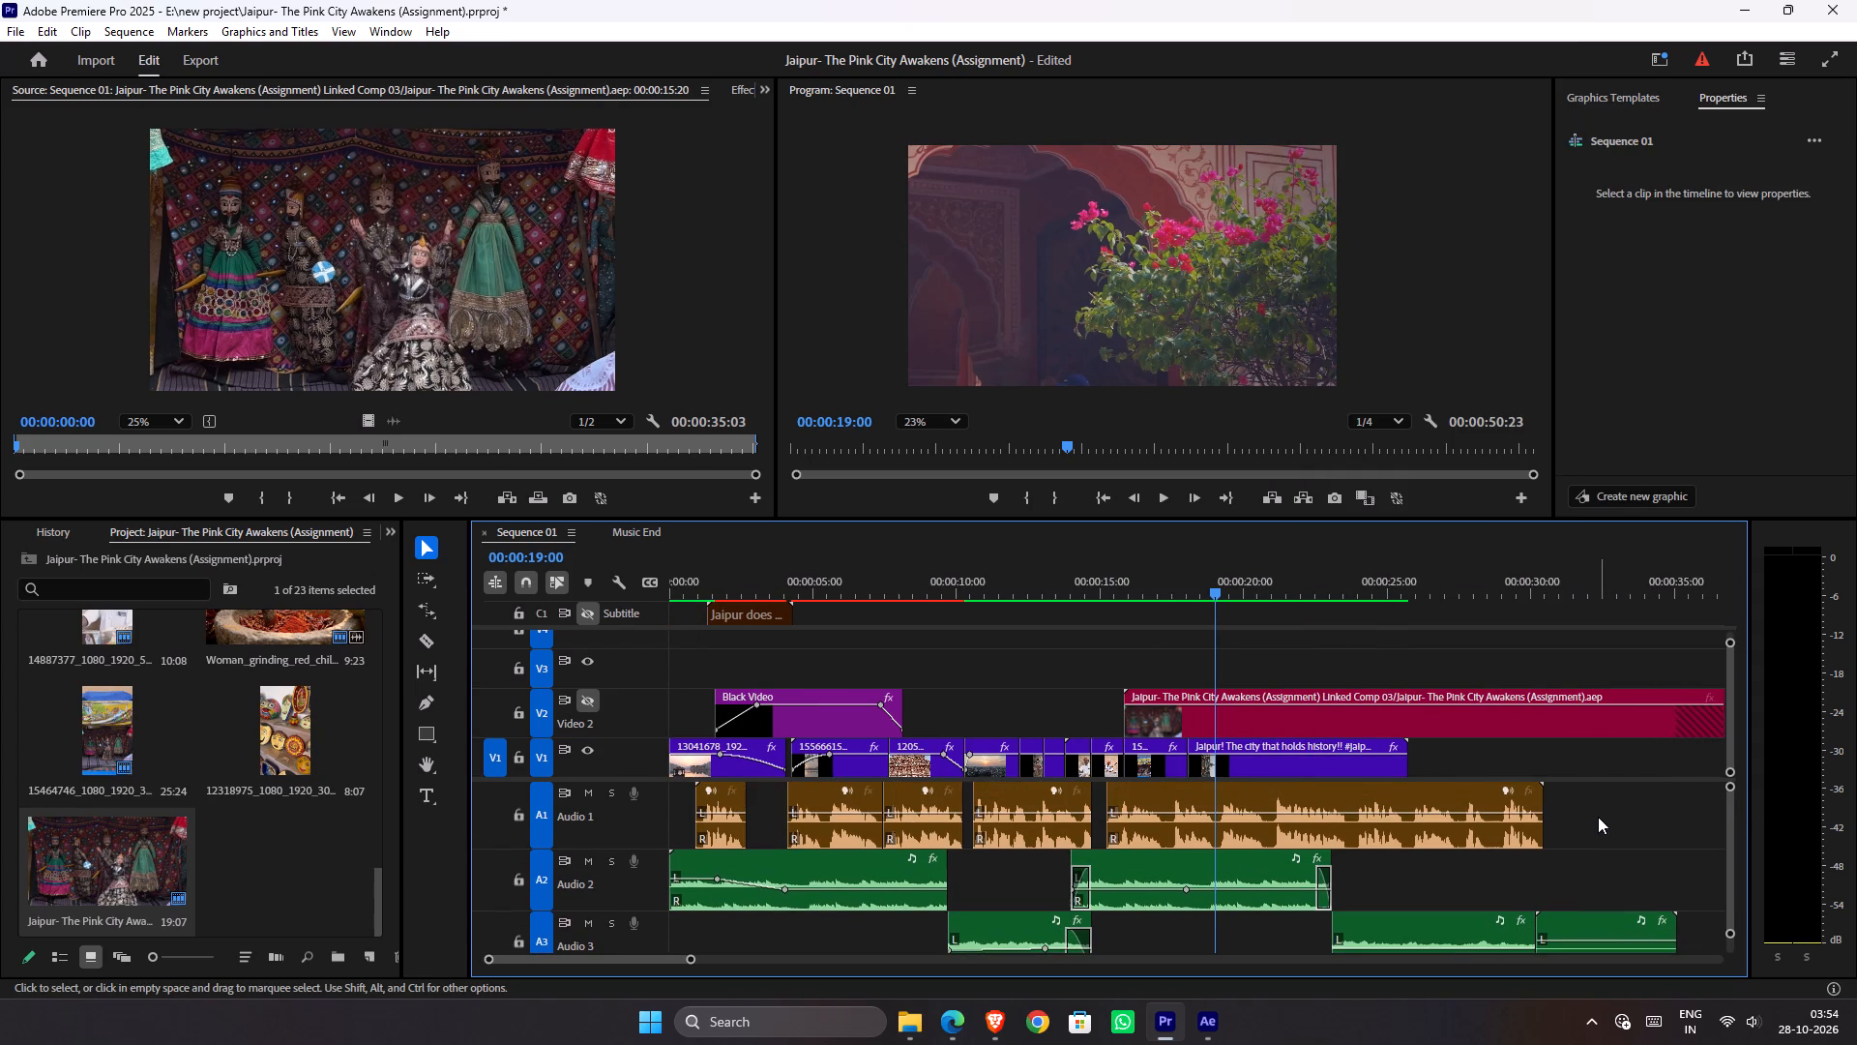
ctrl+scroll(1598, 817, up, 2)
key(ctrl+s)
Play the sequence from about 00:00:13:00 to 00:00:20:20 to review the voiceover against the footage.
drag(1151, 582, 1139, 582)
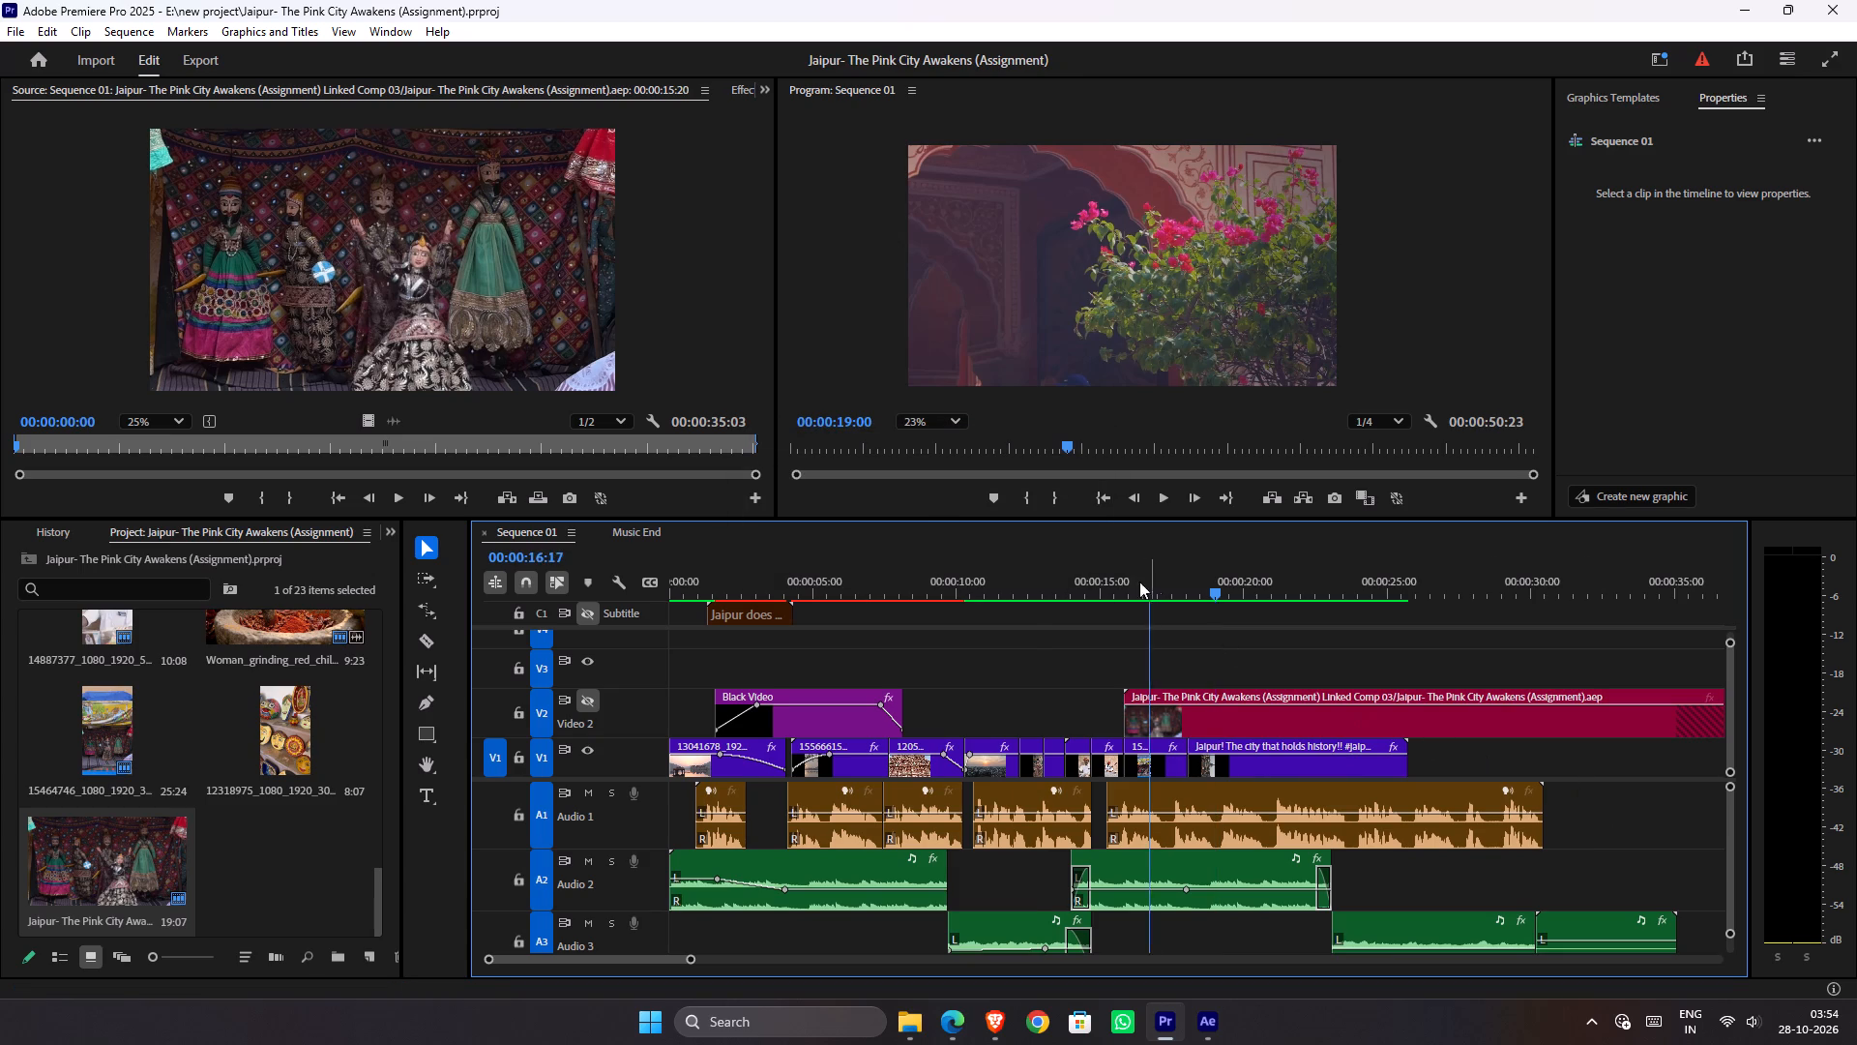
drag(1139, 582, 1059, 595)
key(space)
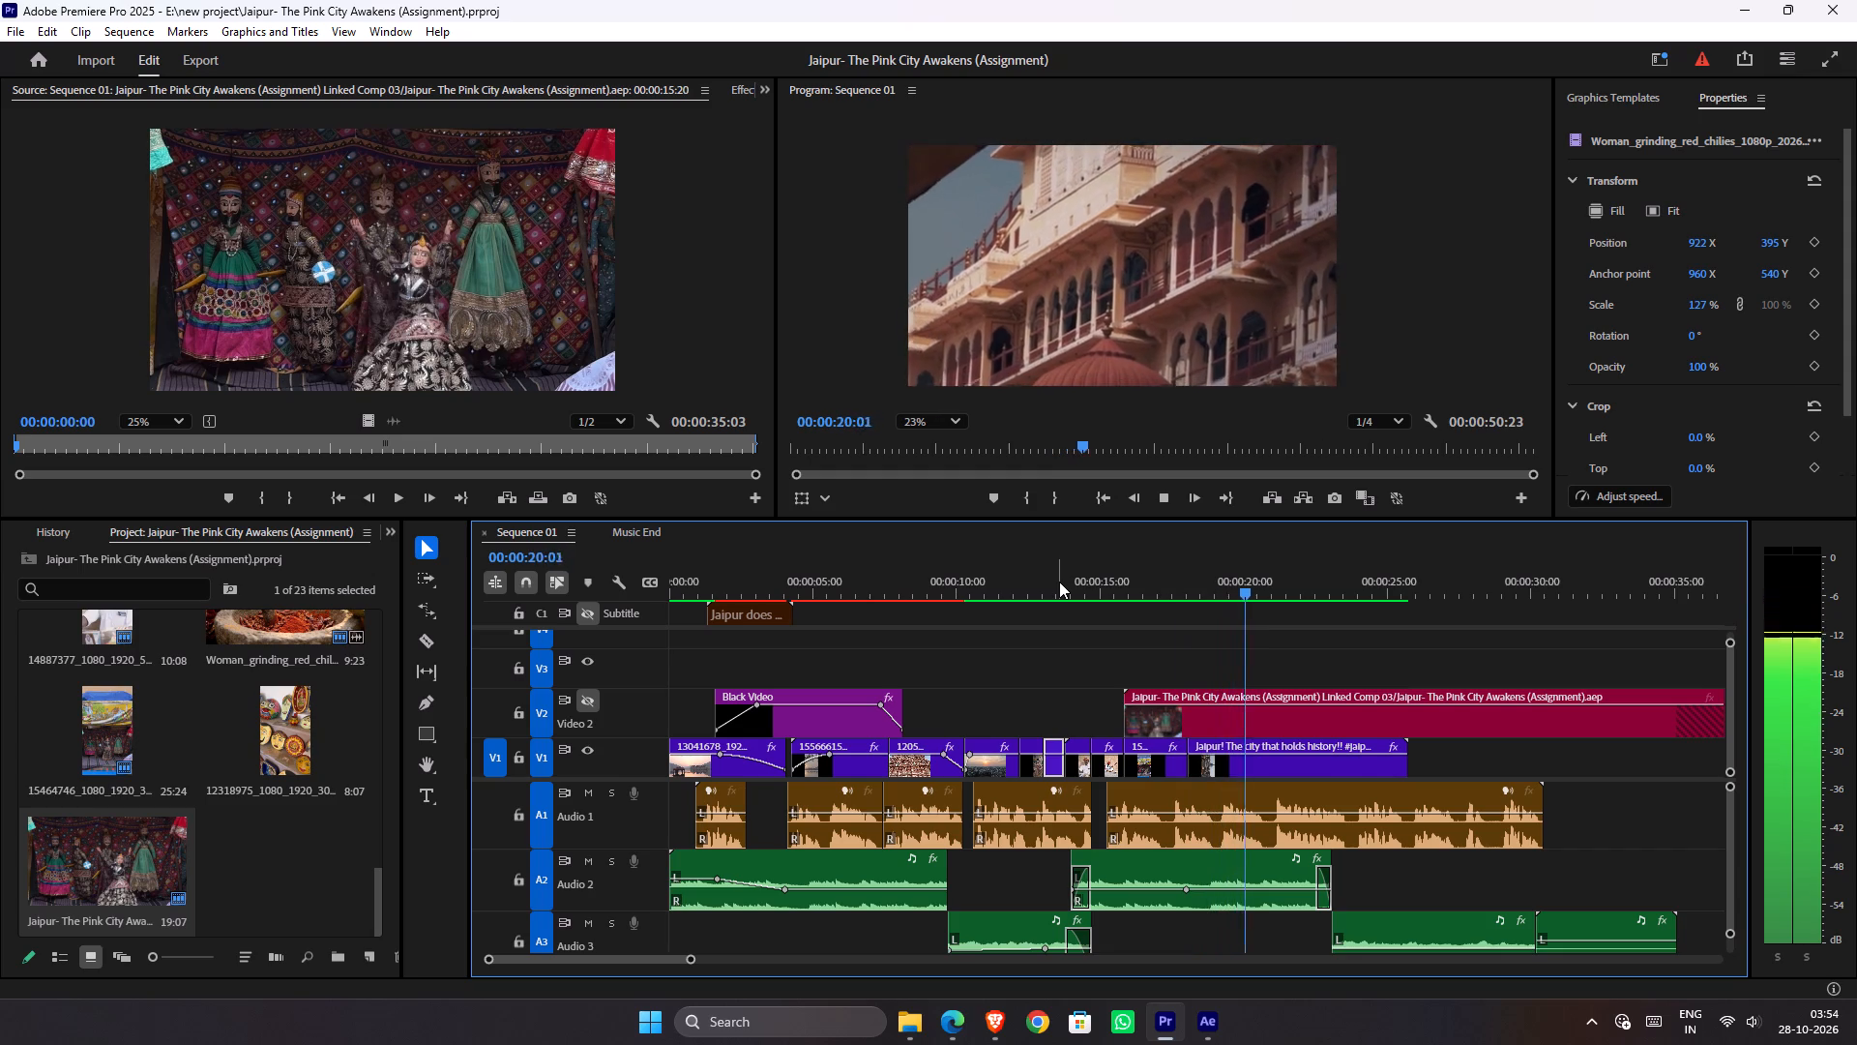
key(space)
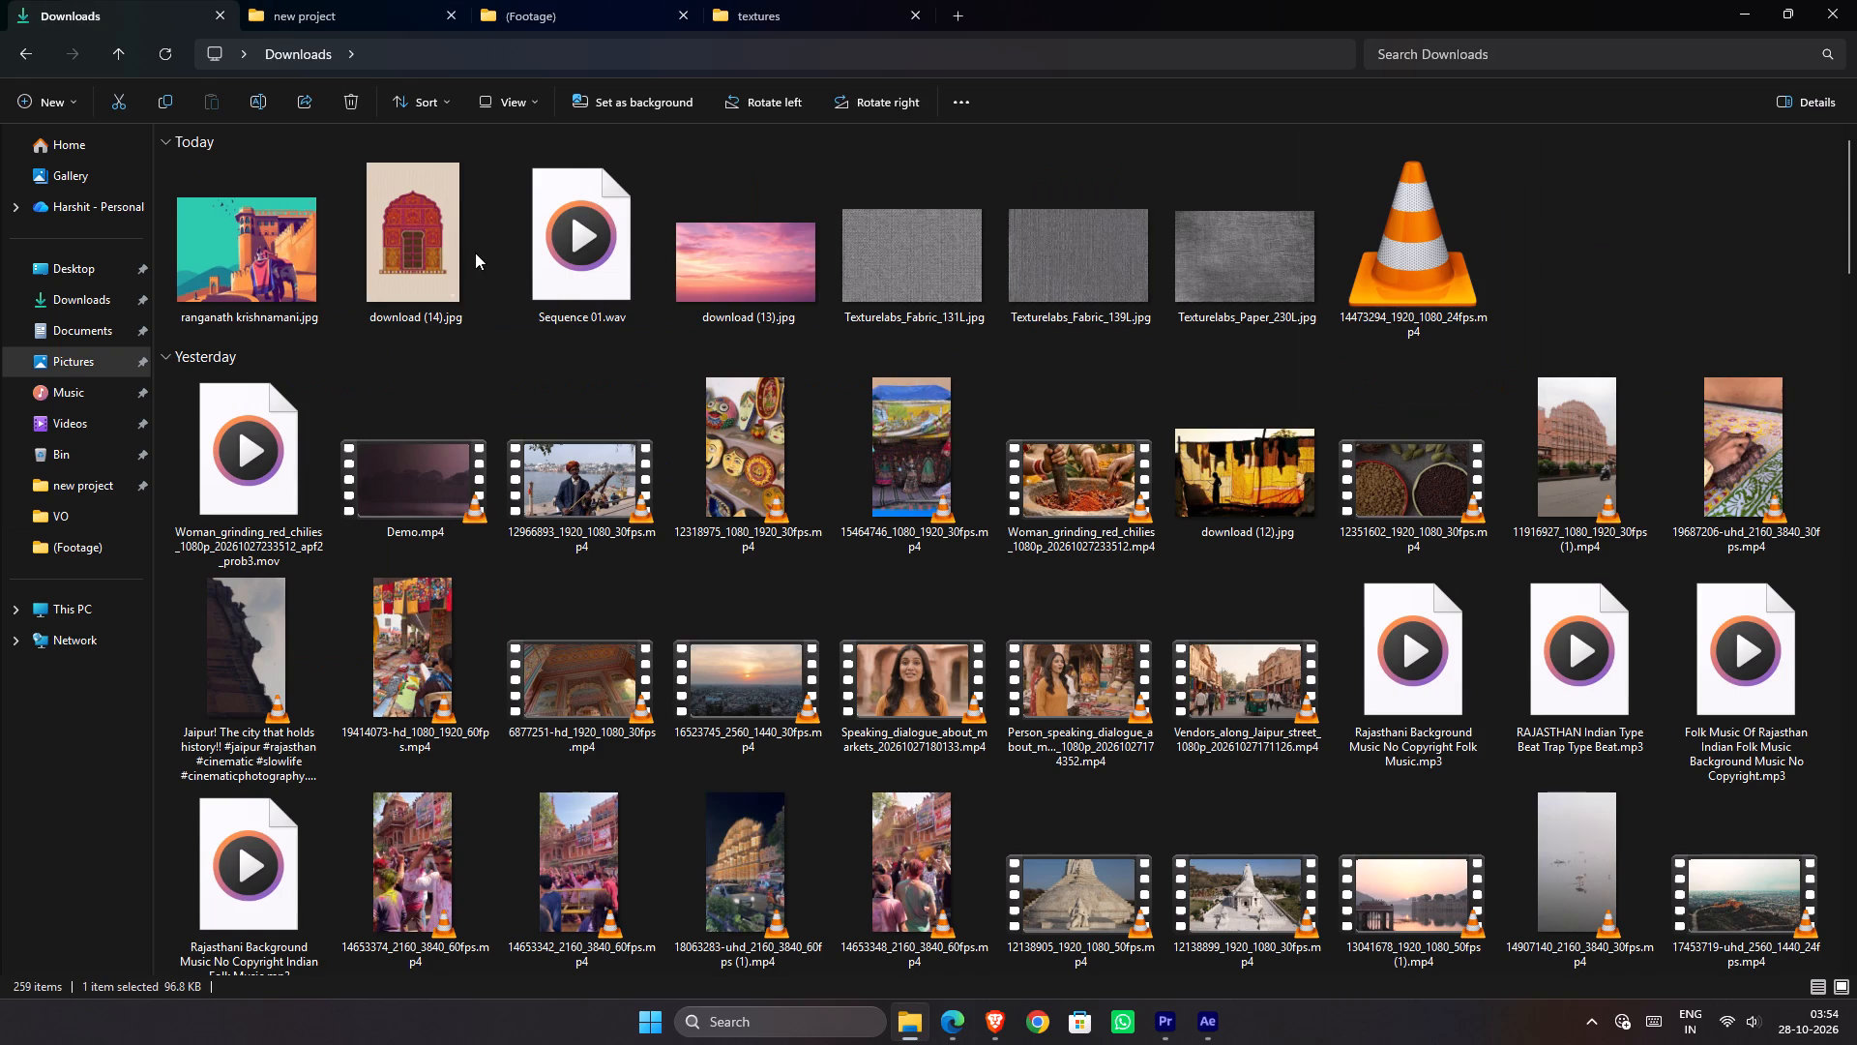
click(157, 51)
scroll(338, 216, up, 7)
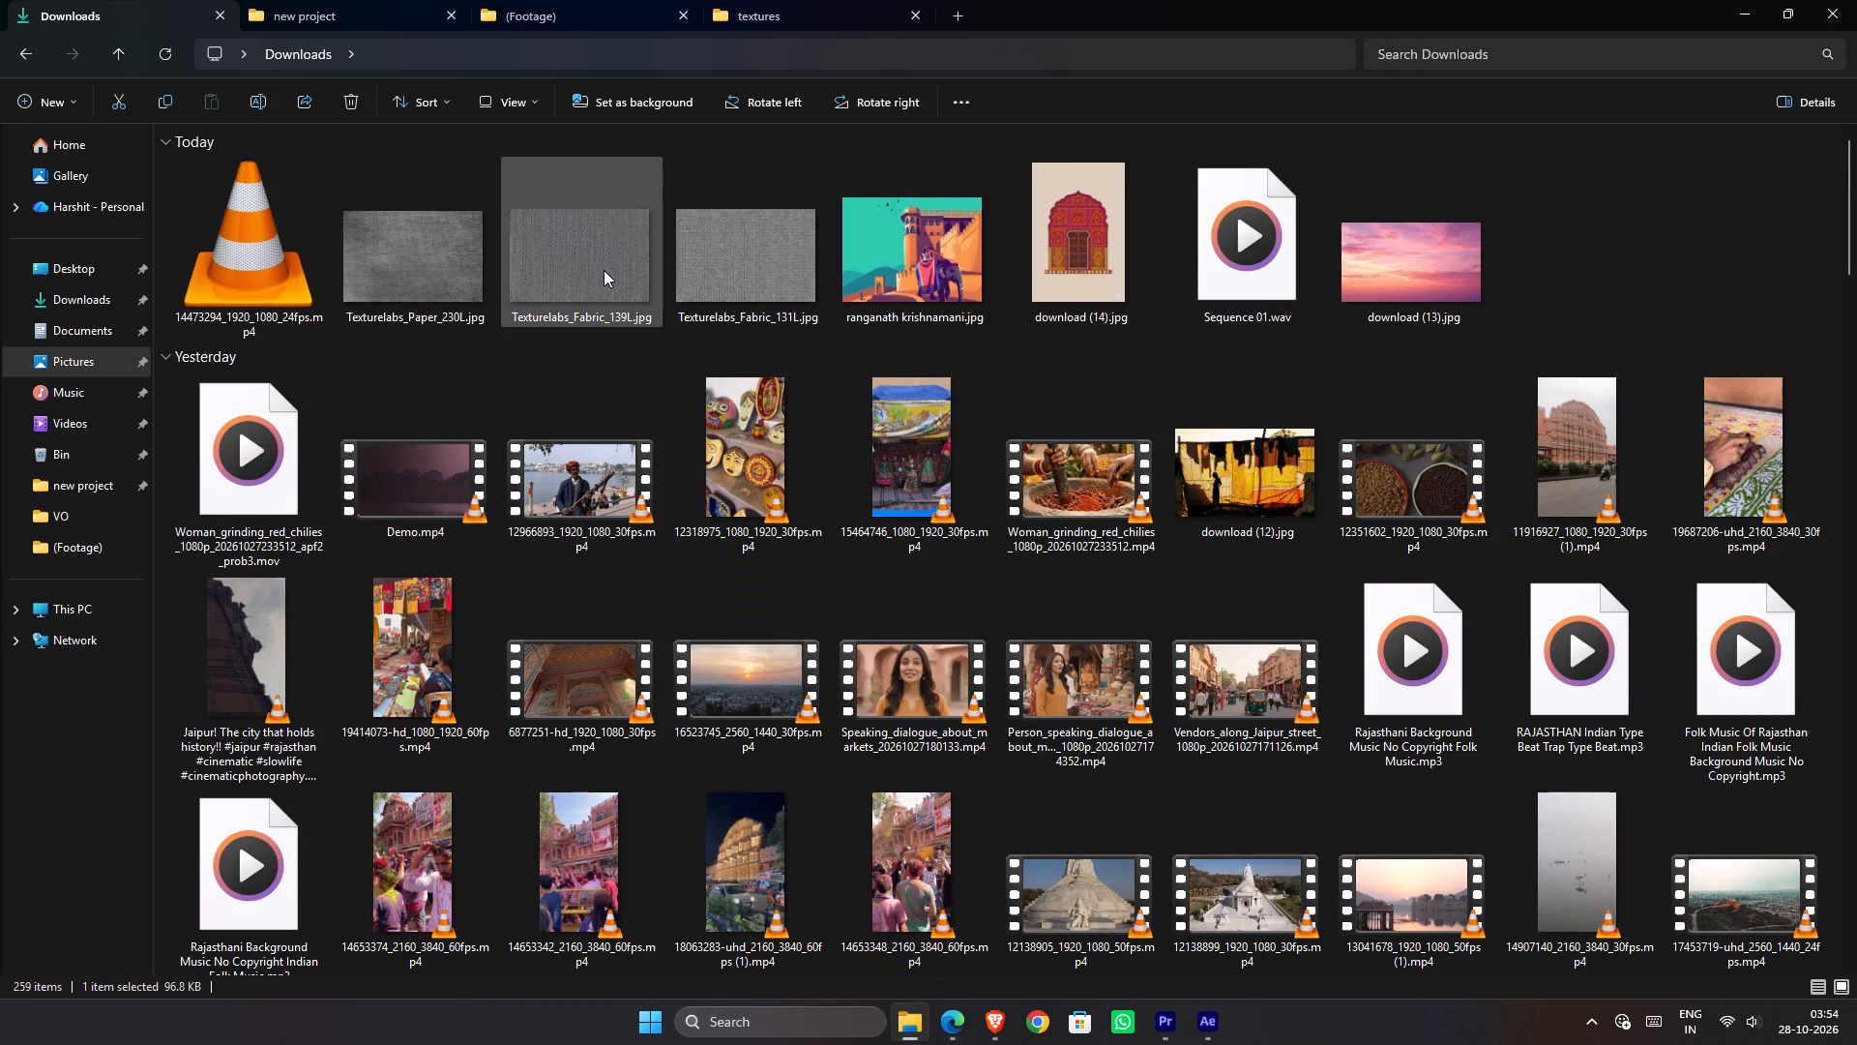
Add 14473294_1920_1080_24fps.mp4 from Downloads to the After Effects Linked Comp 03 timeline.
click(309, 242)
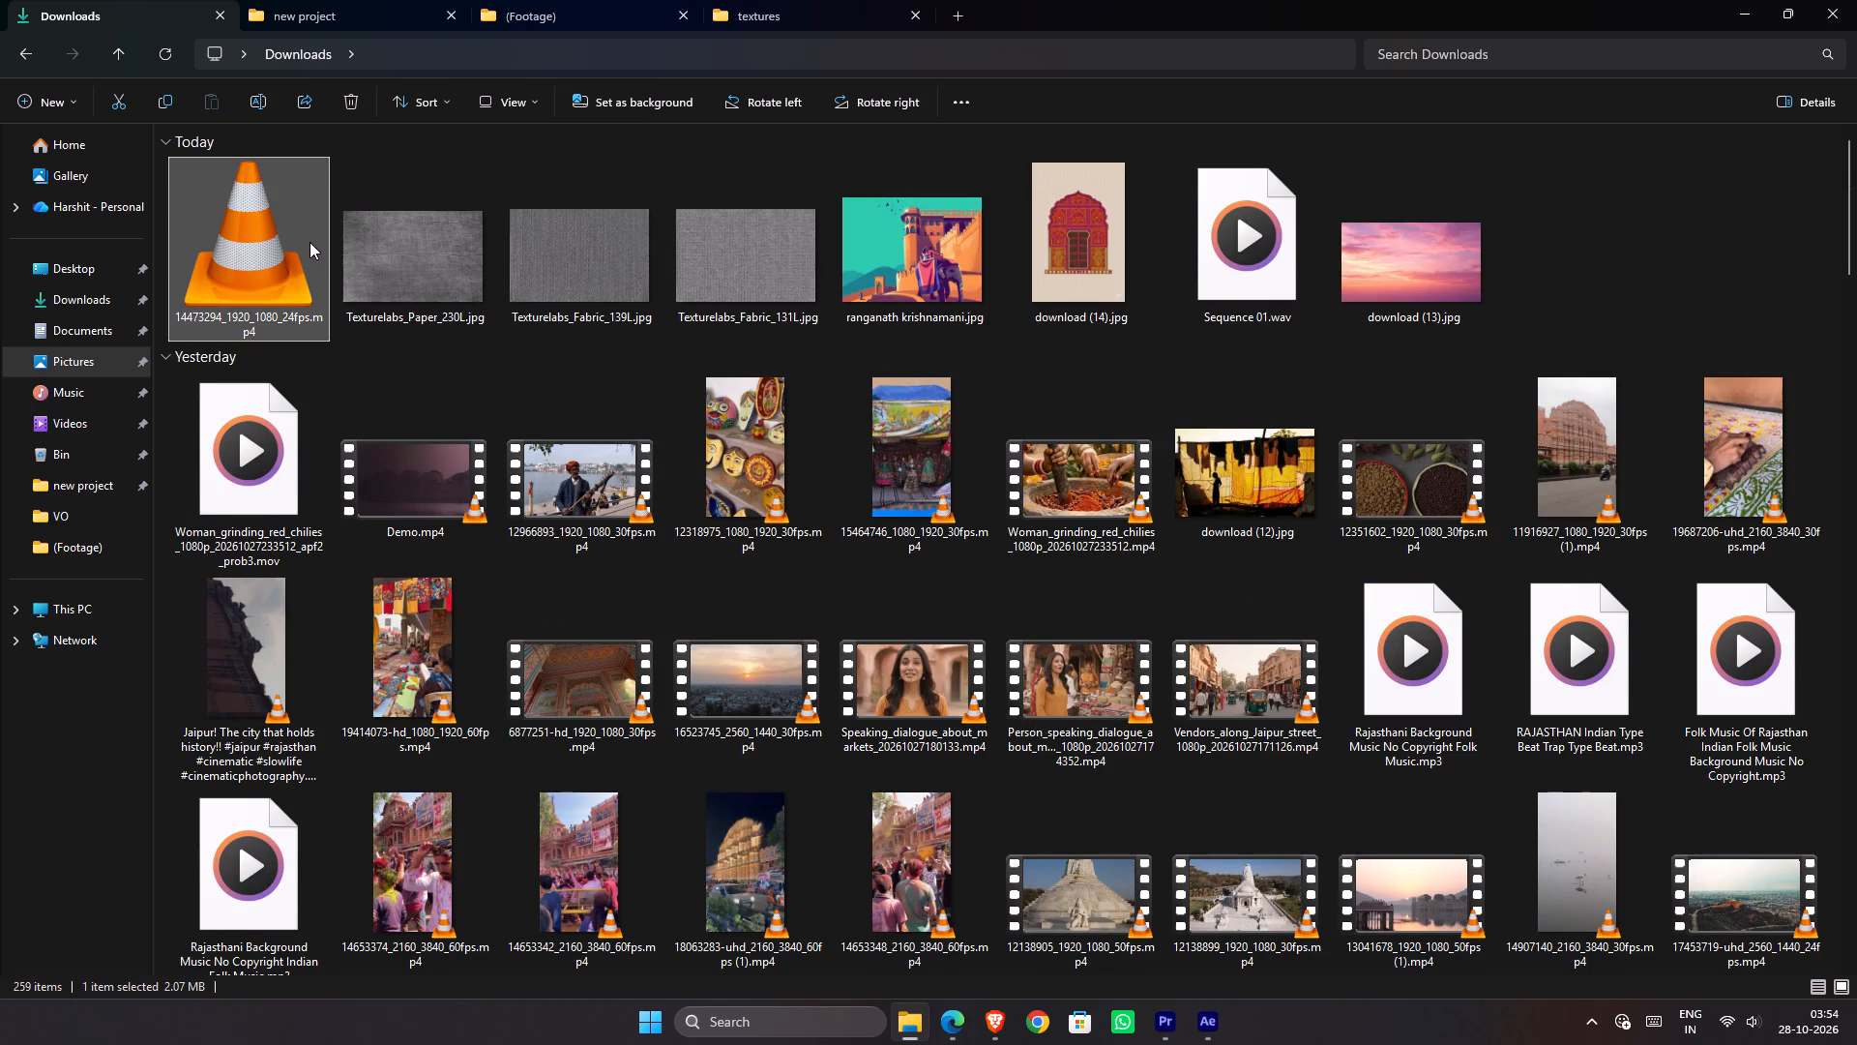
click(674, 452)
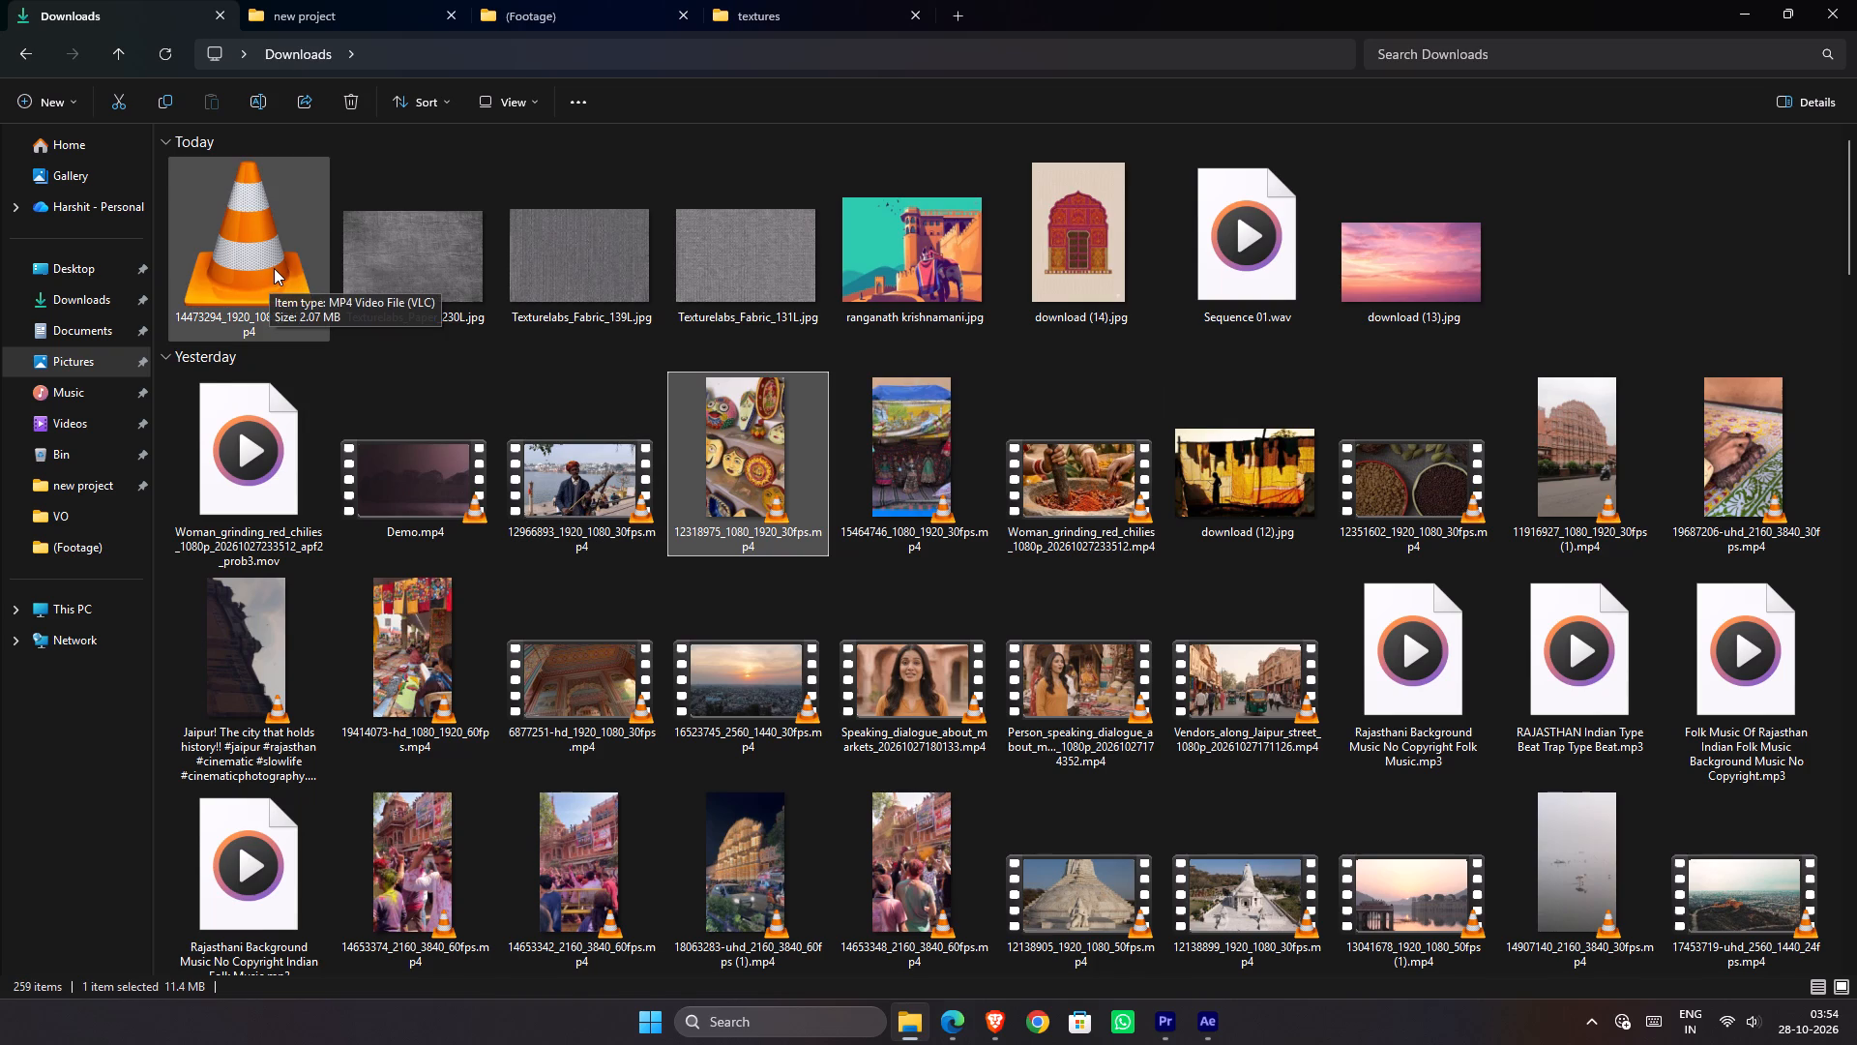
drag(274, 268, 396, 476)
key(alt+Tab)
key(alt+Tab)
key(alt+Tab)
key(alt+Tab)
key(alt+Tab)
key(alt+Tab)
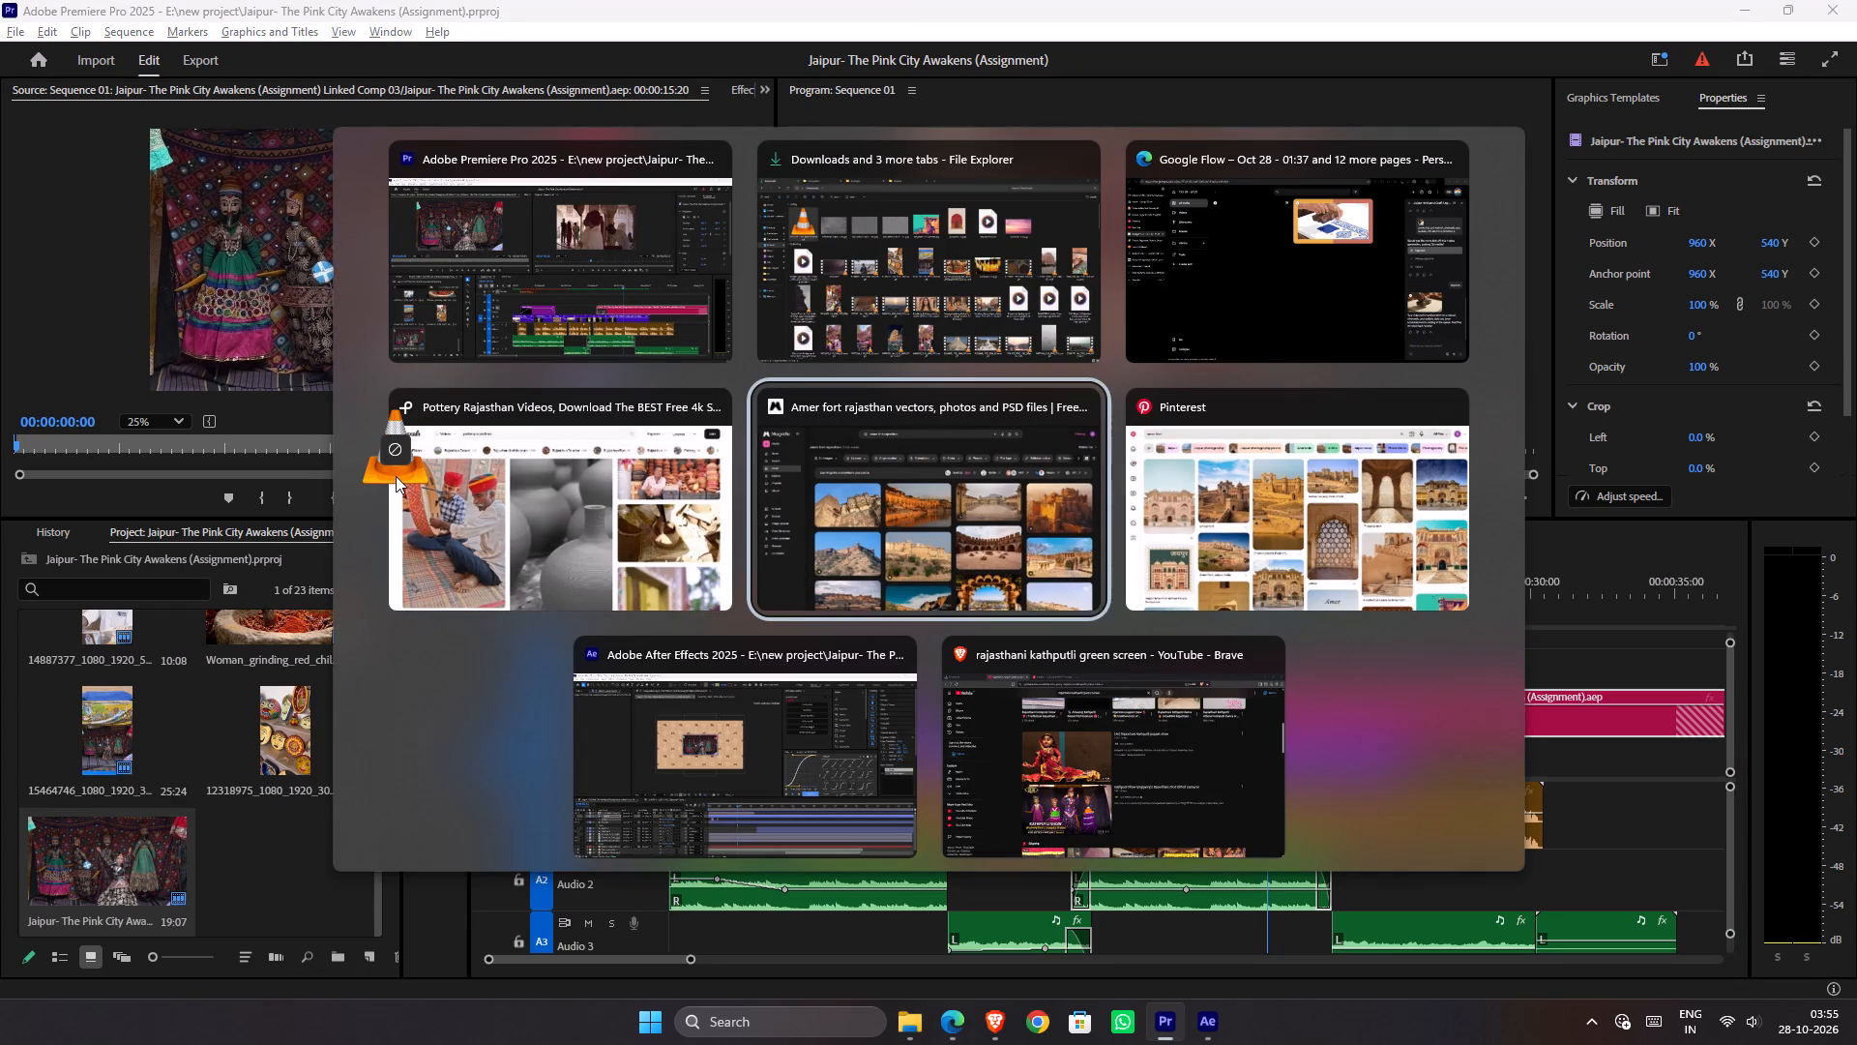
drag(396, 476, 913, 777)
key(alt+Tab)
key(alt+Tab)
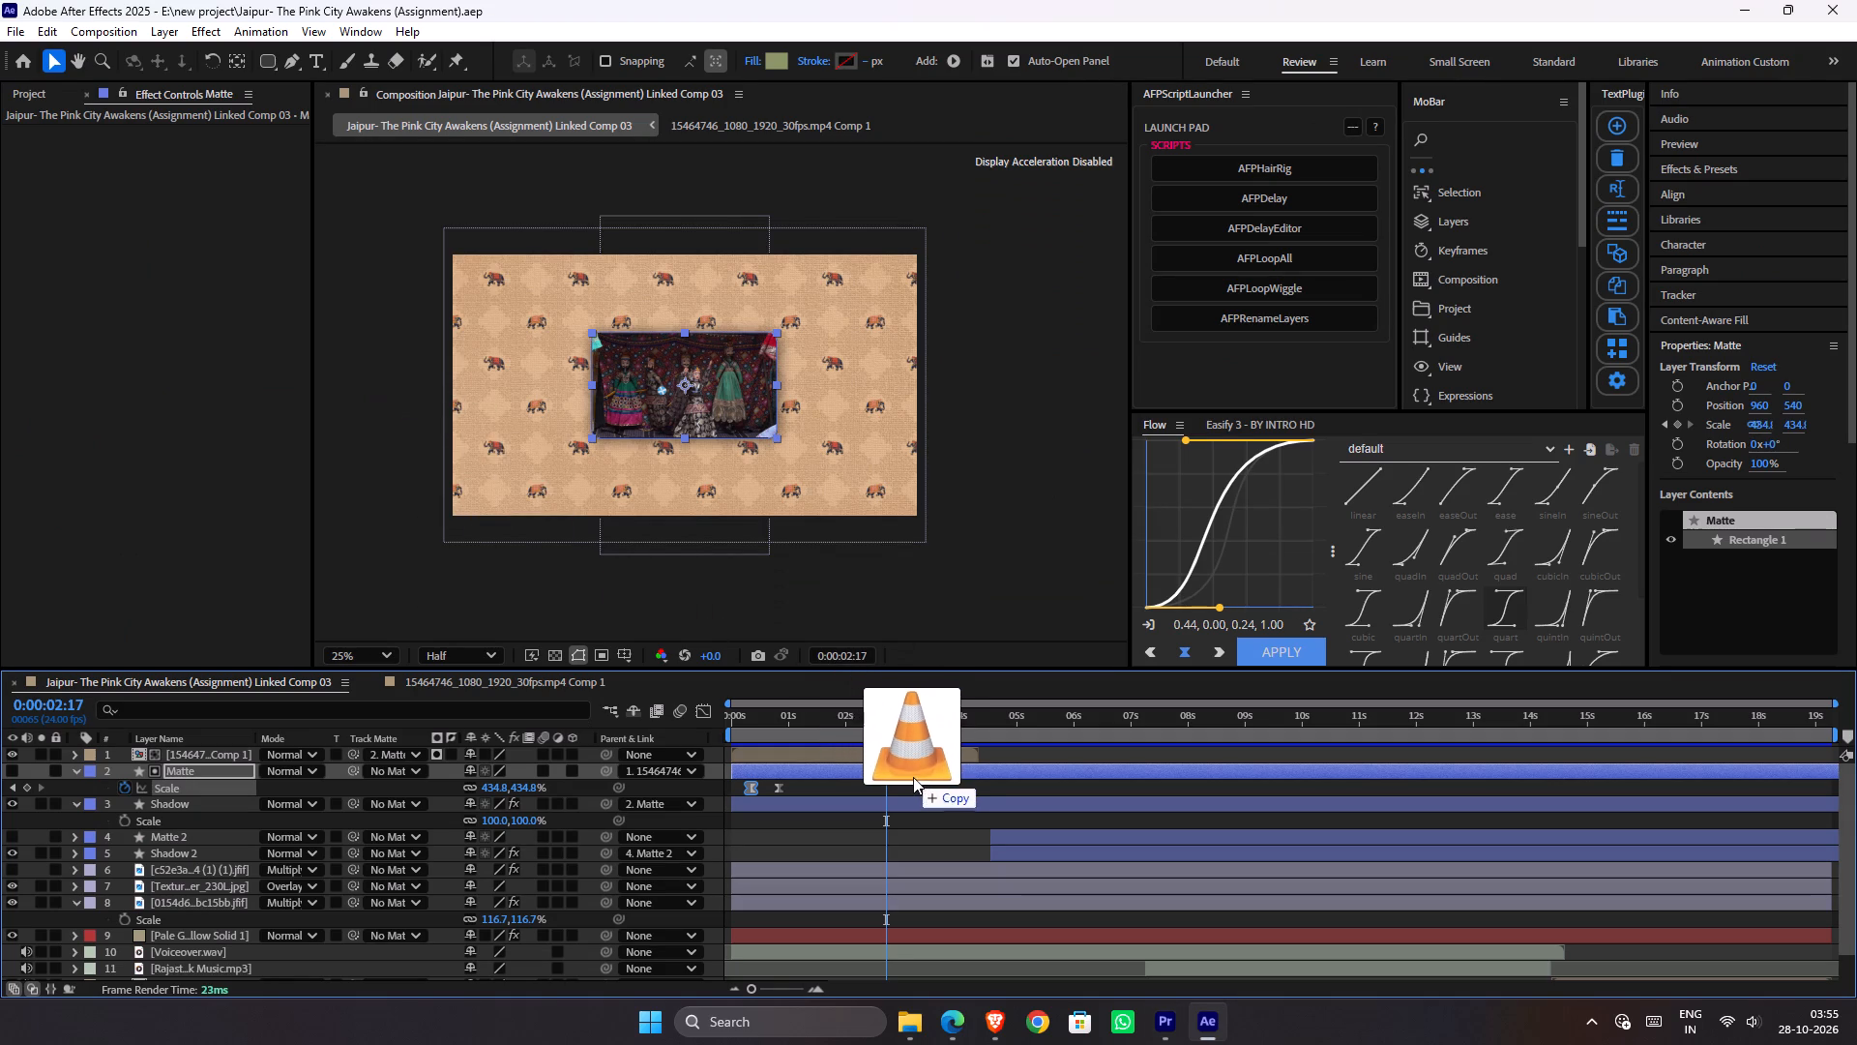
drag(913, 777, 989, 802)
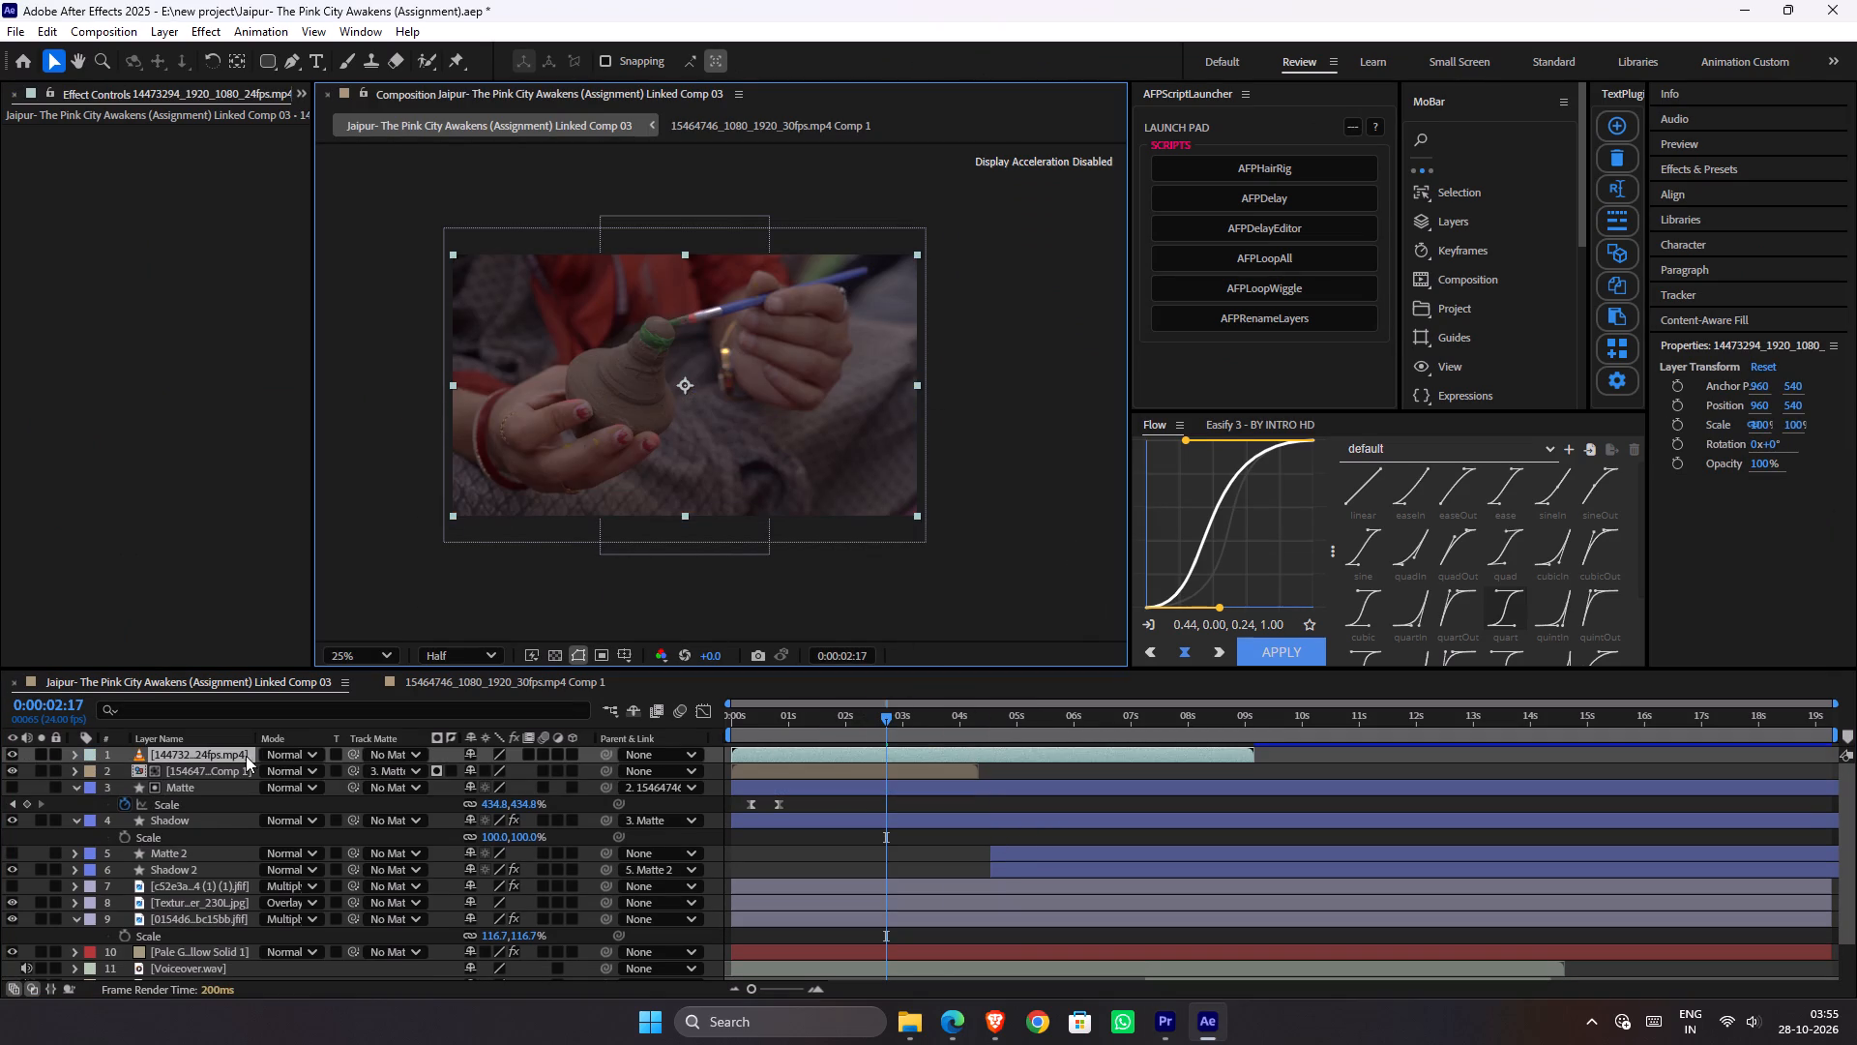
Move the pottery clip layer directly above Matte 2 and shift it in time so both layers start together.
drag(232, 753, 228, 843)
drag(761, 834, 1009, 846)
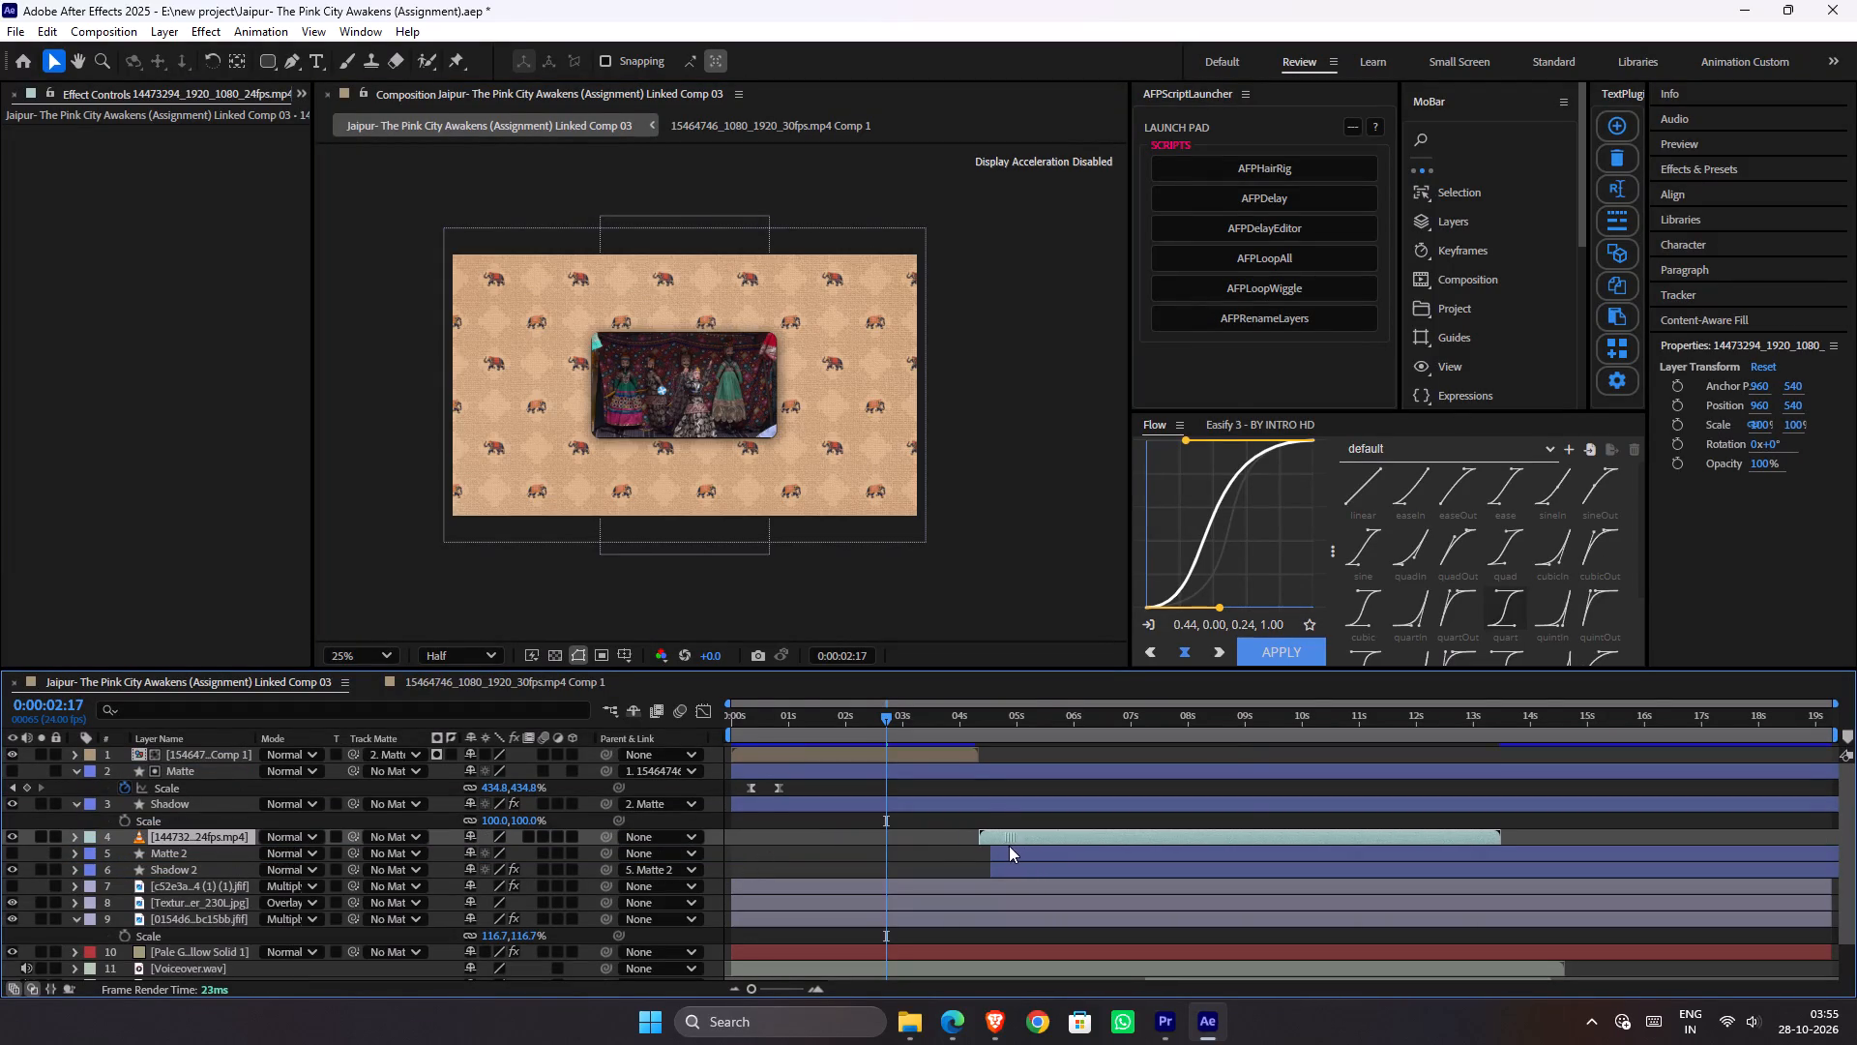
drag(1009, 846, 1017, 848)
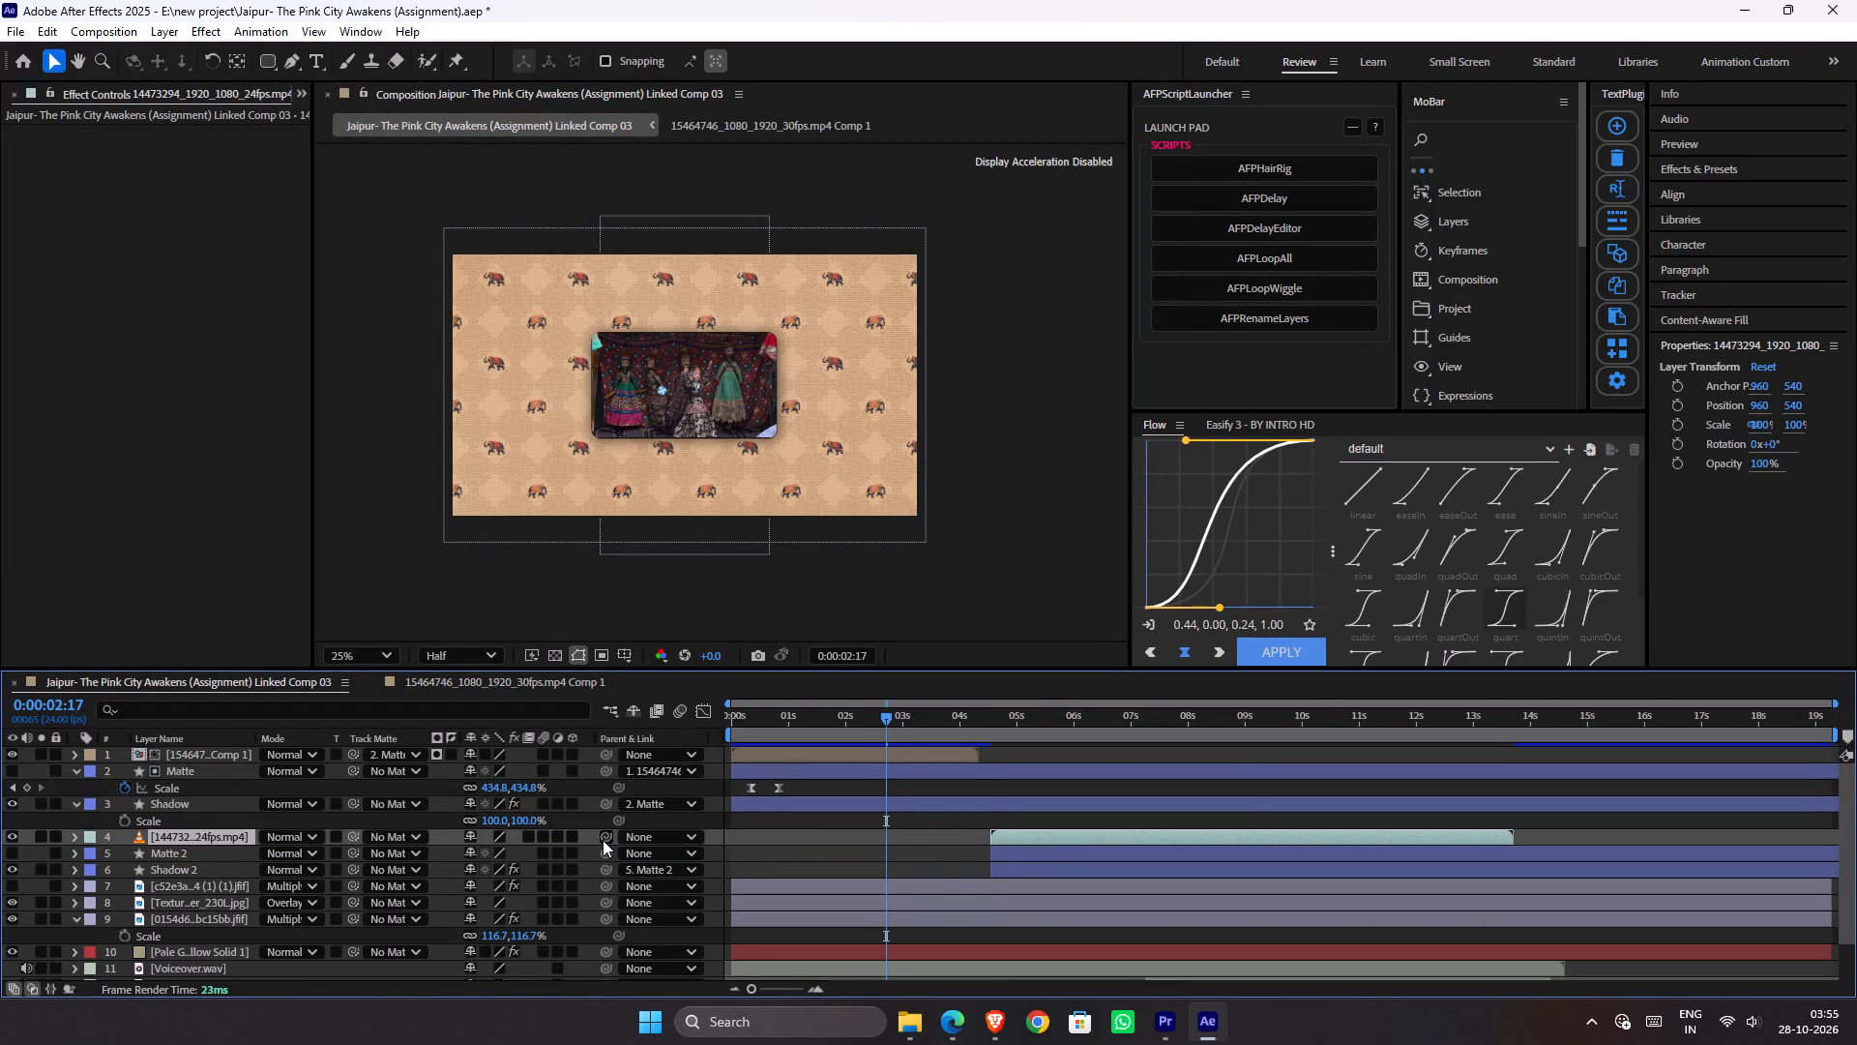
Set Matte 2 as the track matte of the 14473294 pottery clip layer.
click(604, 856)
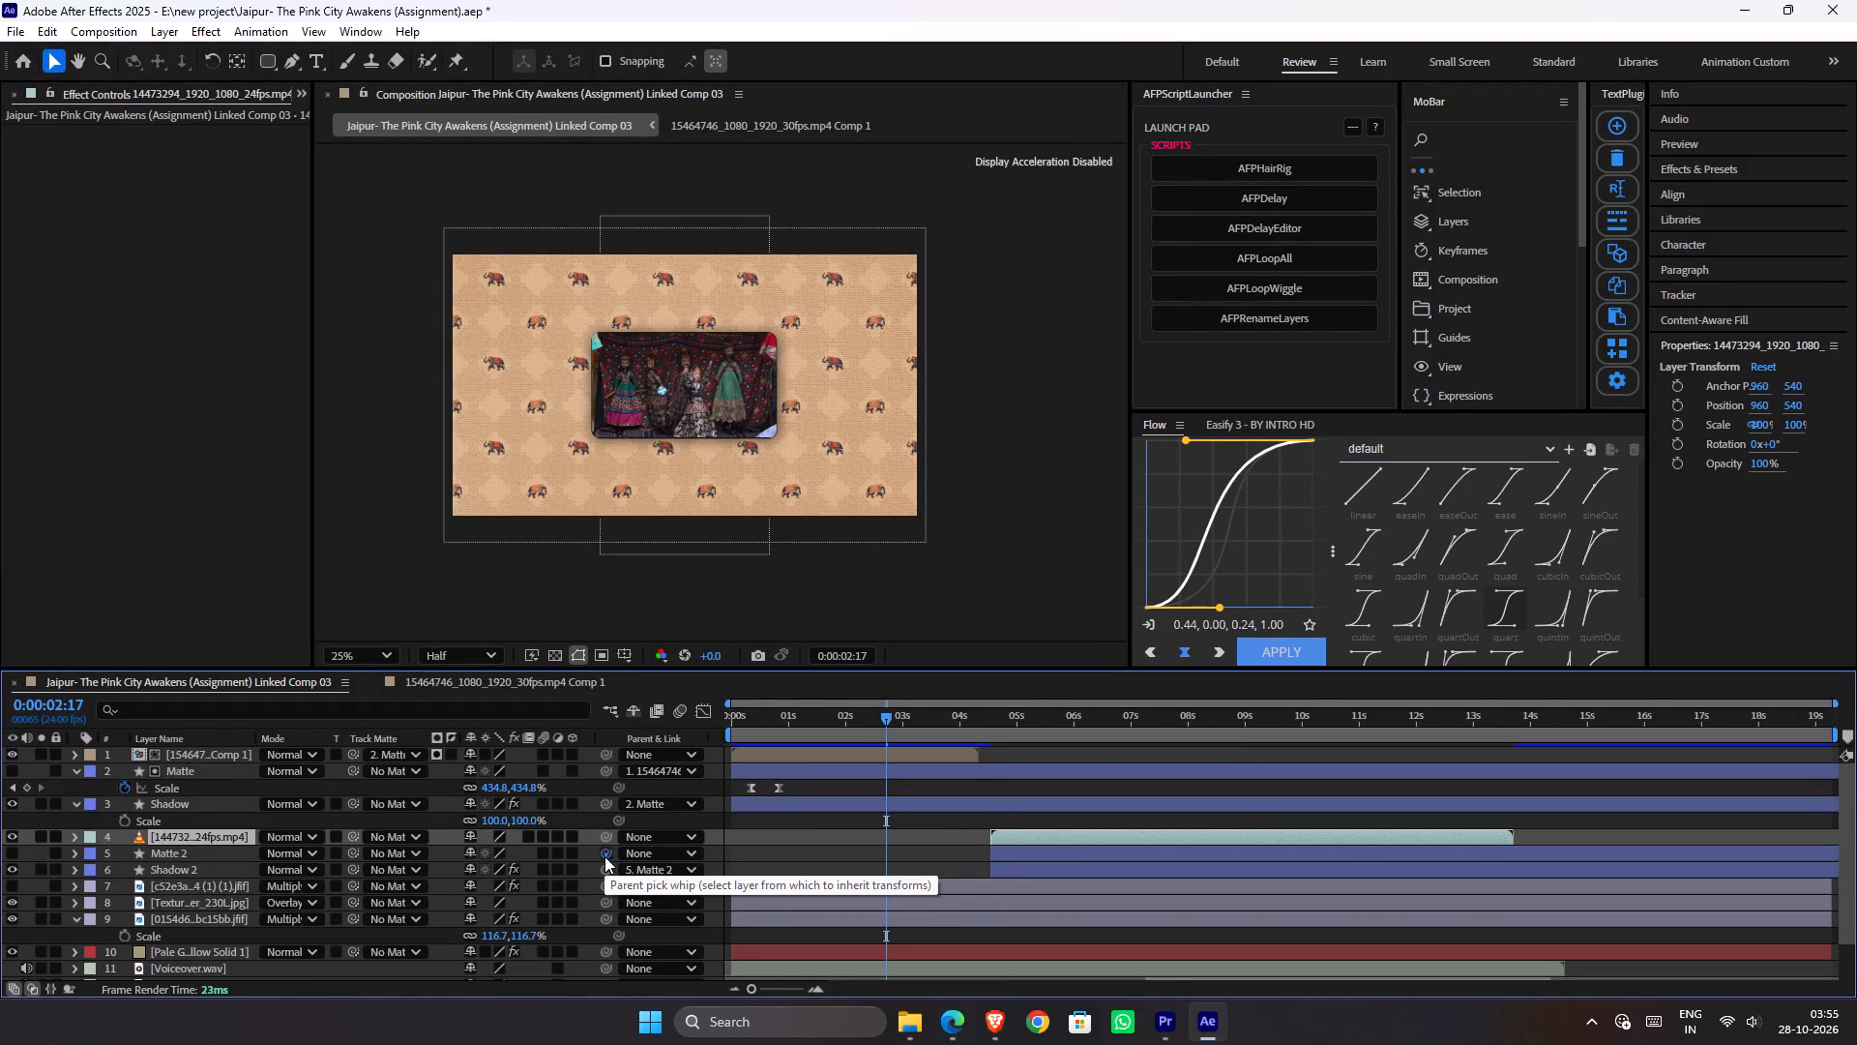
click(237, 853)
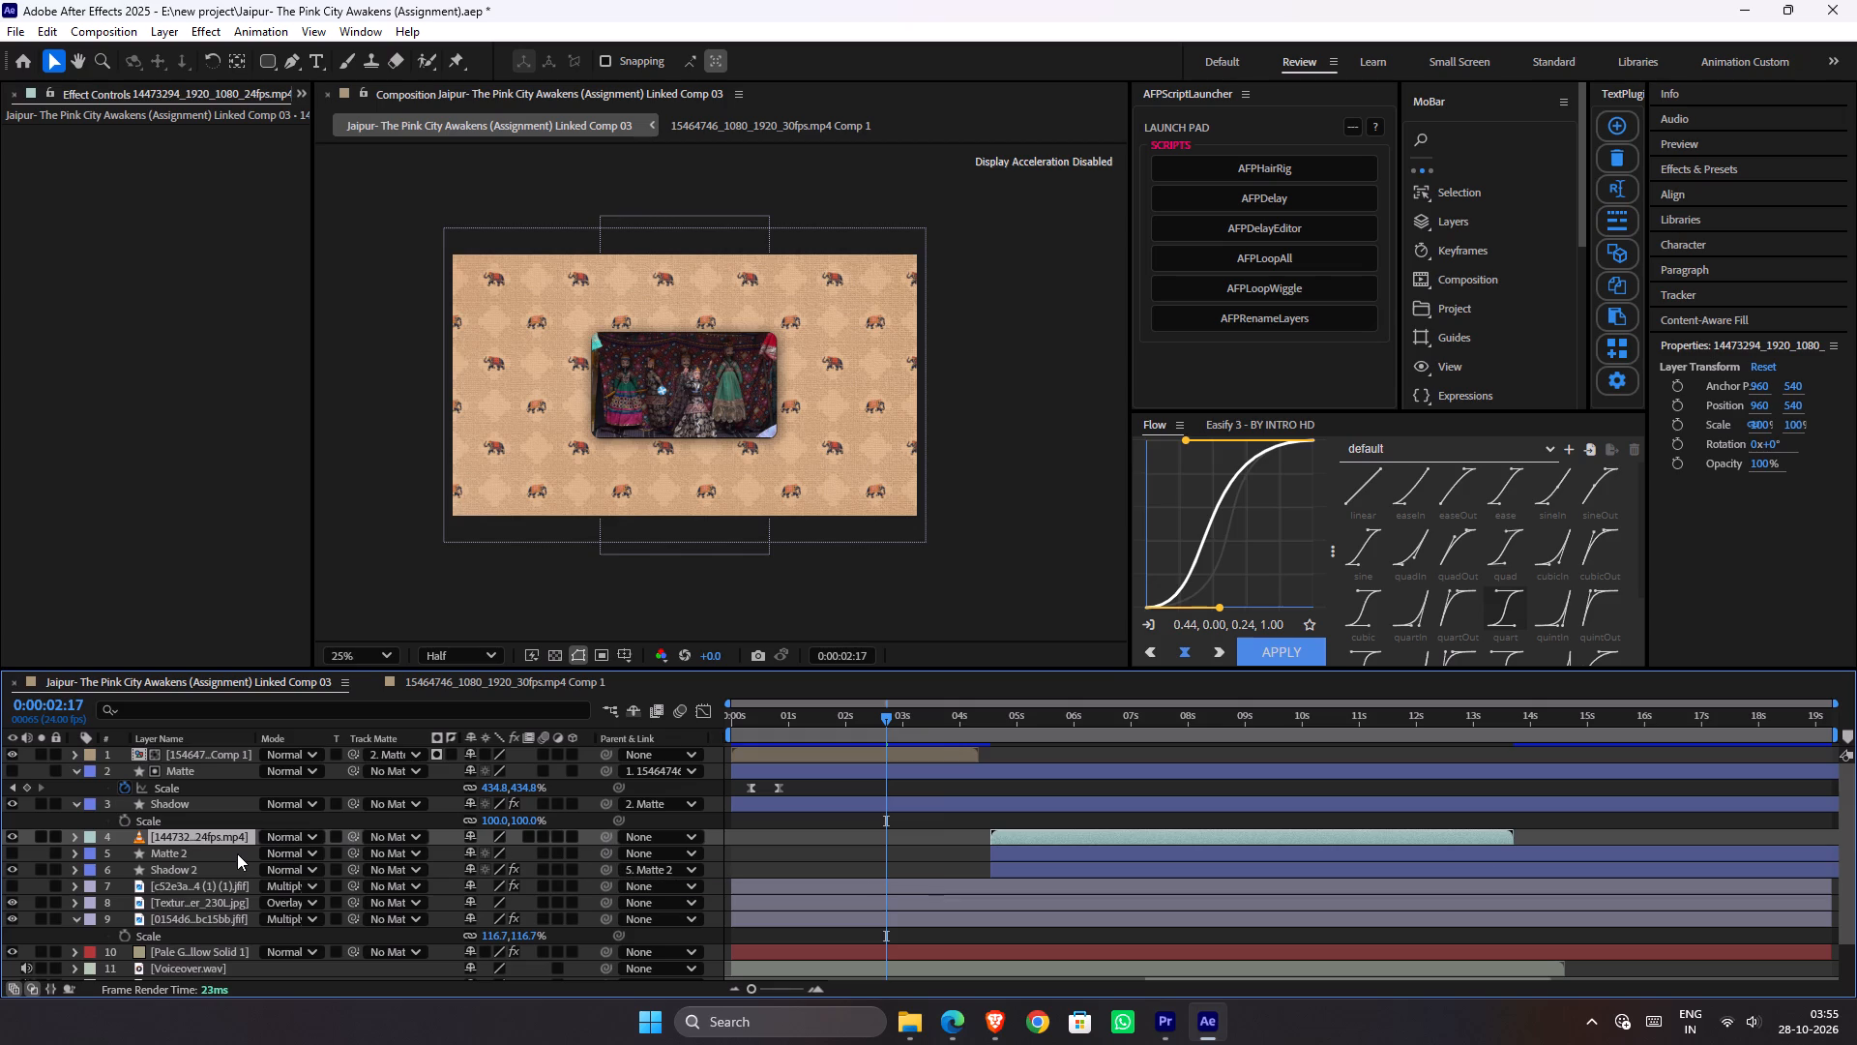
drag(357, 837, 329, 853)
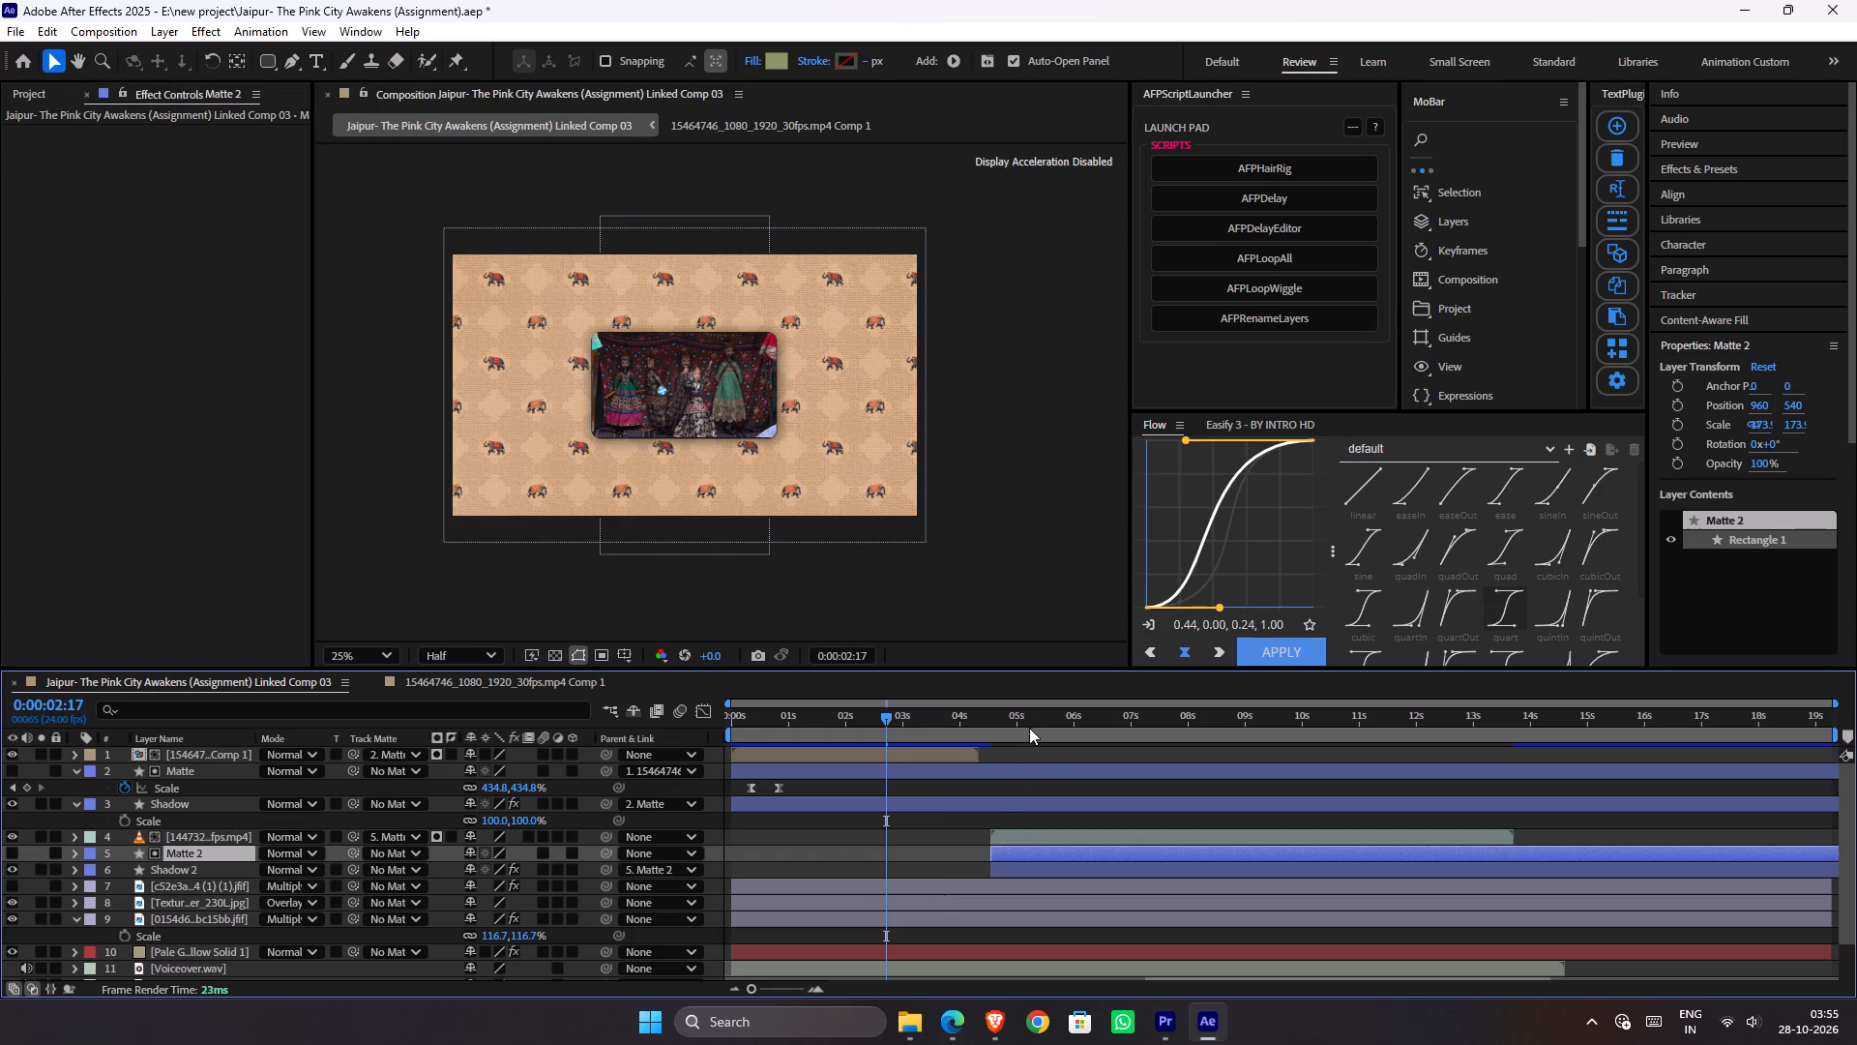
Scale the 14473294 pottery clip layer down to 45% to fit the matte frame, checking it at several times.
drag(1029, 728, 1057, 733)
click(1033, 837)
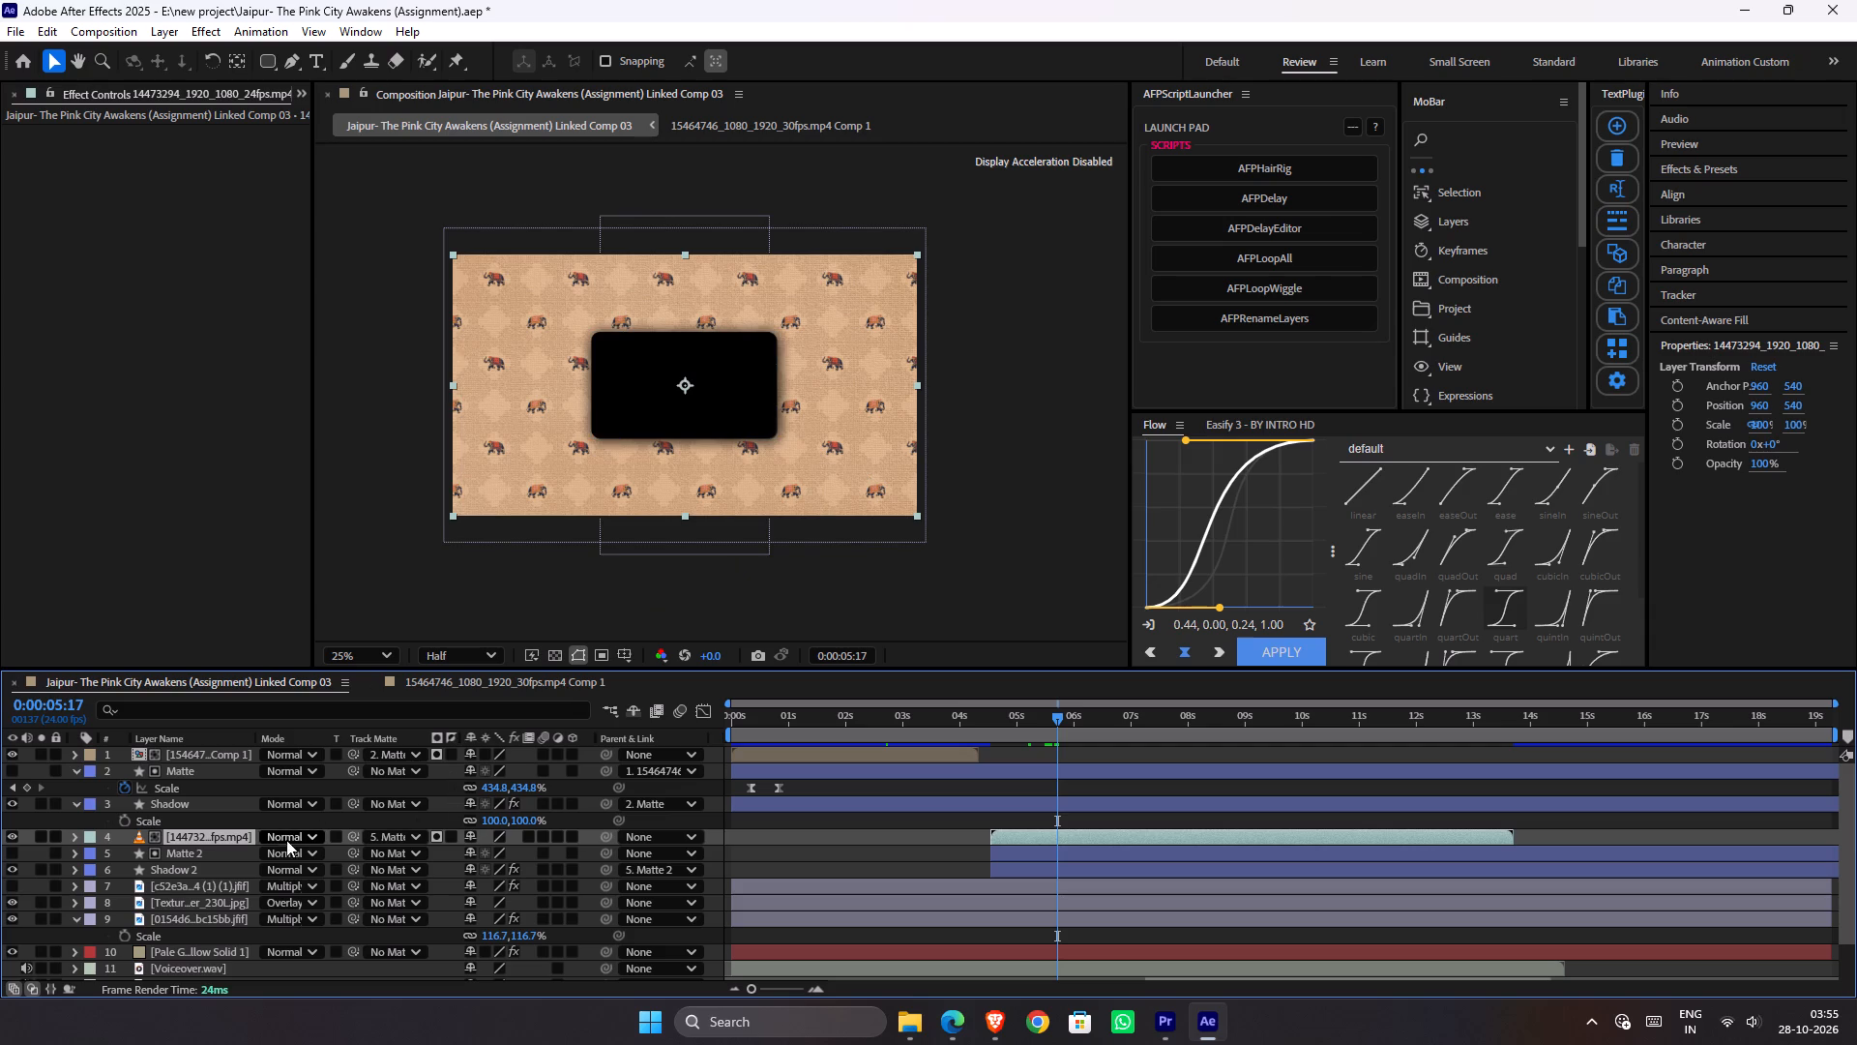
key(s)
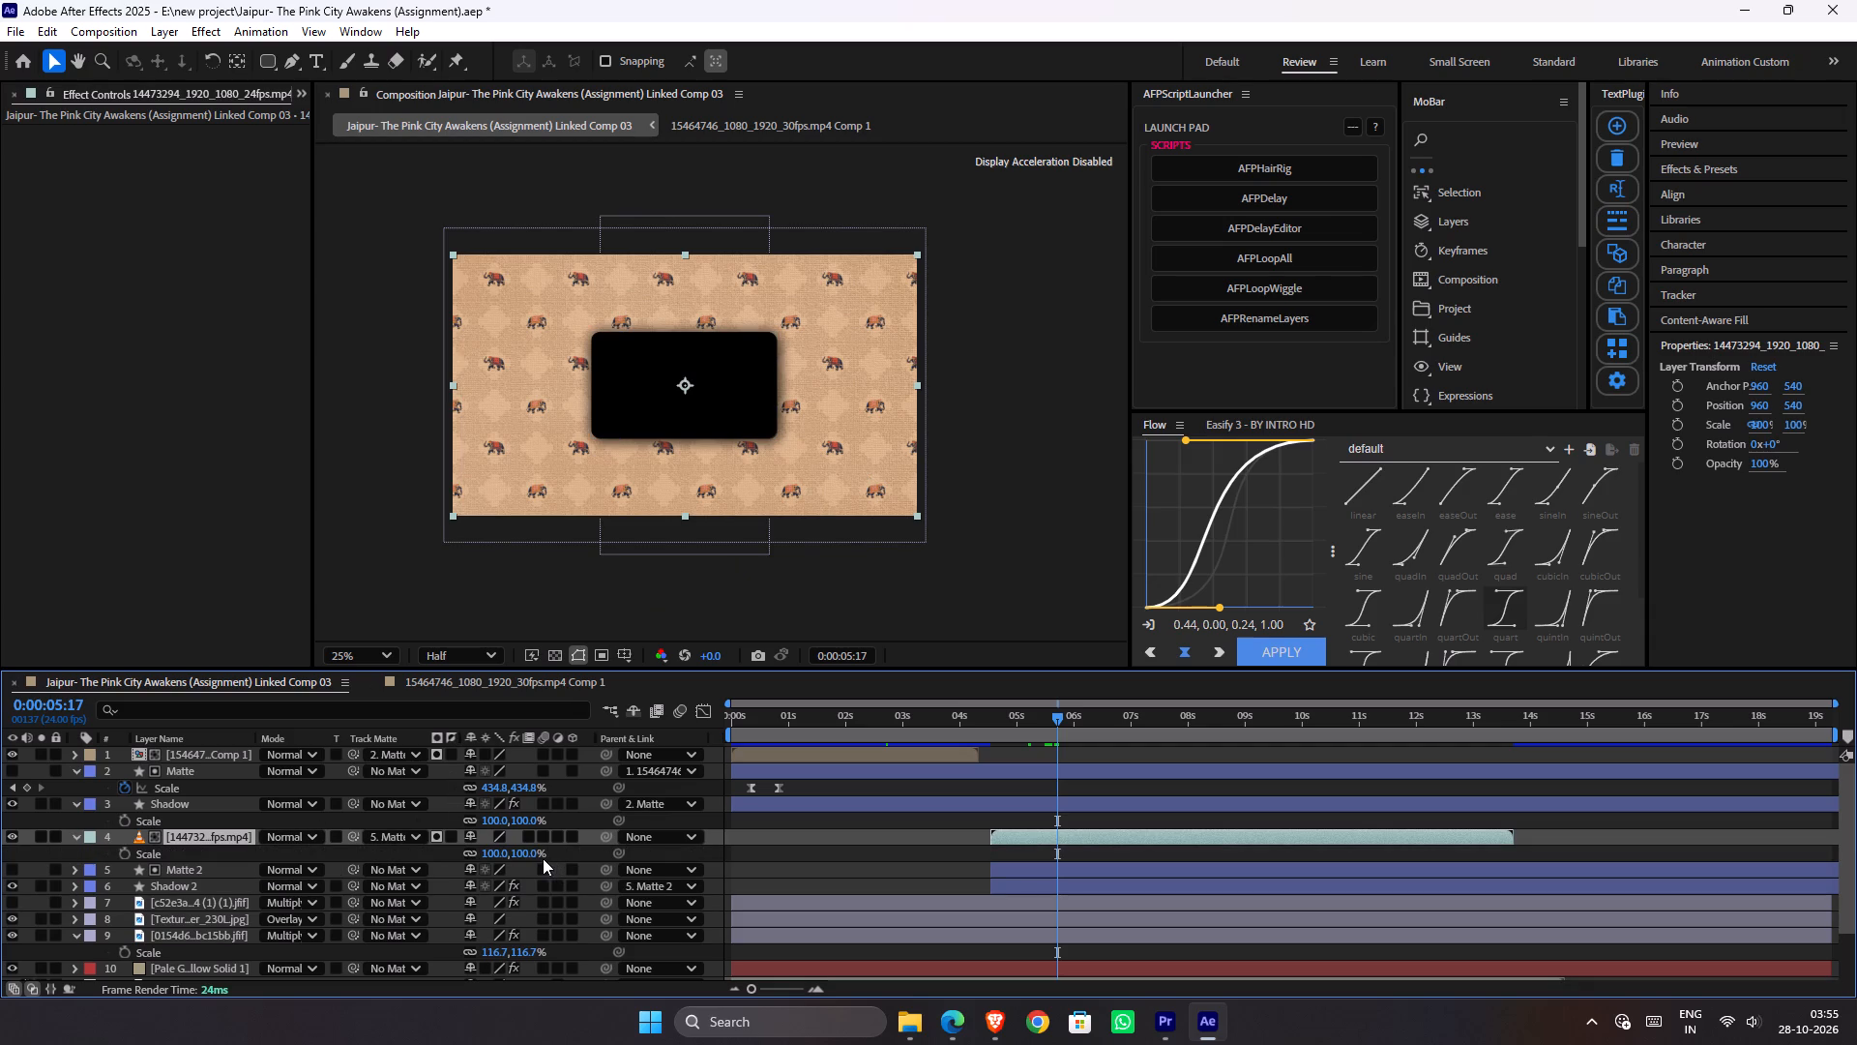
drag(521, 852, 466, 858)
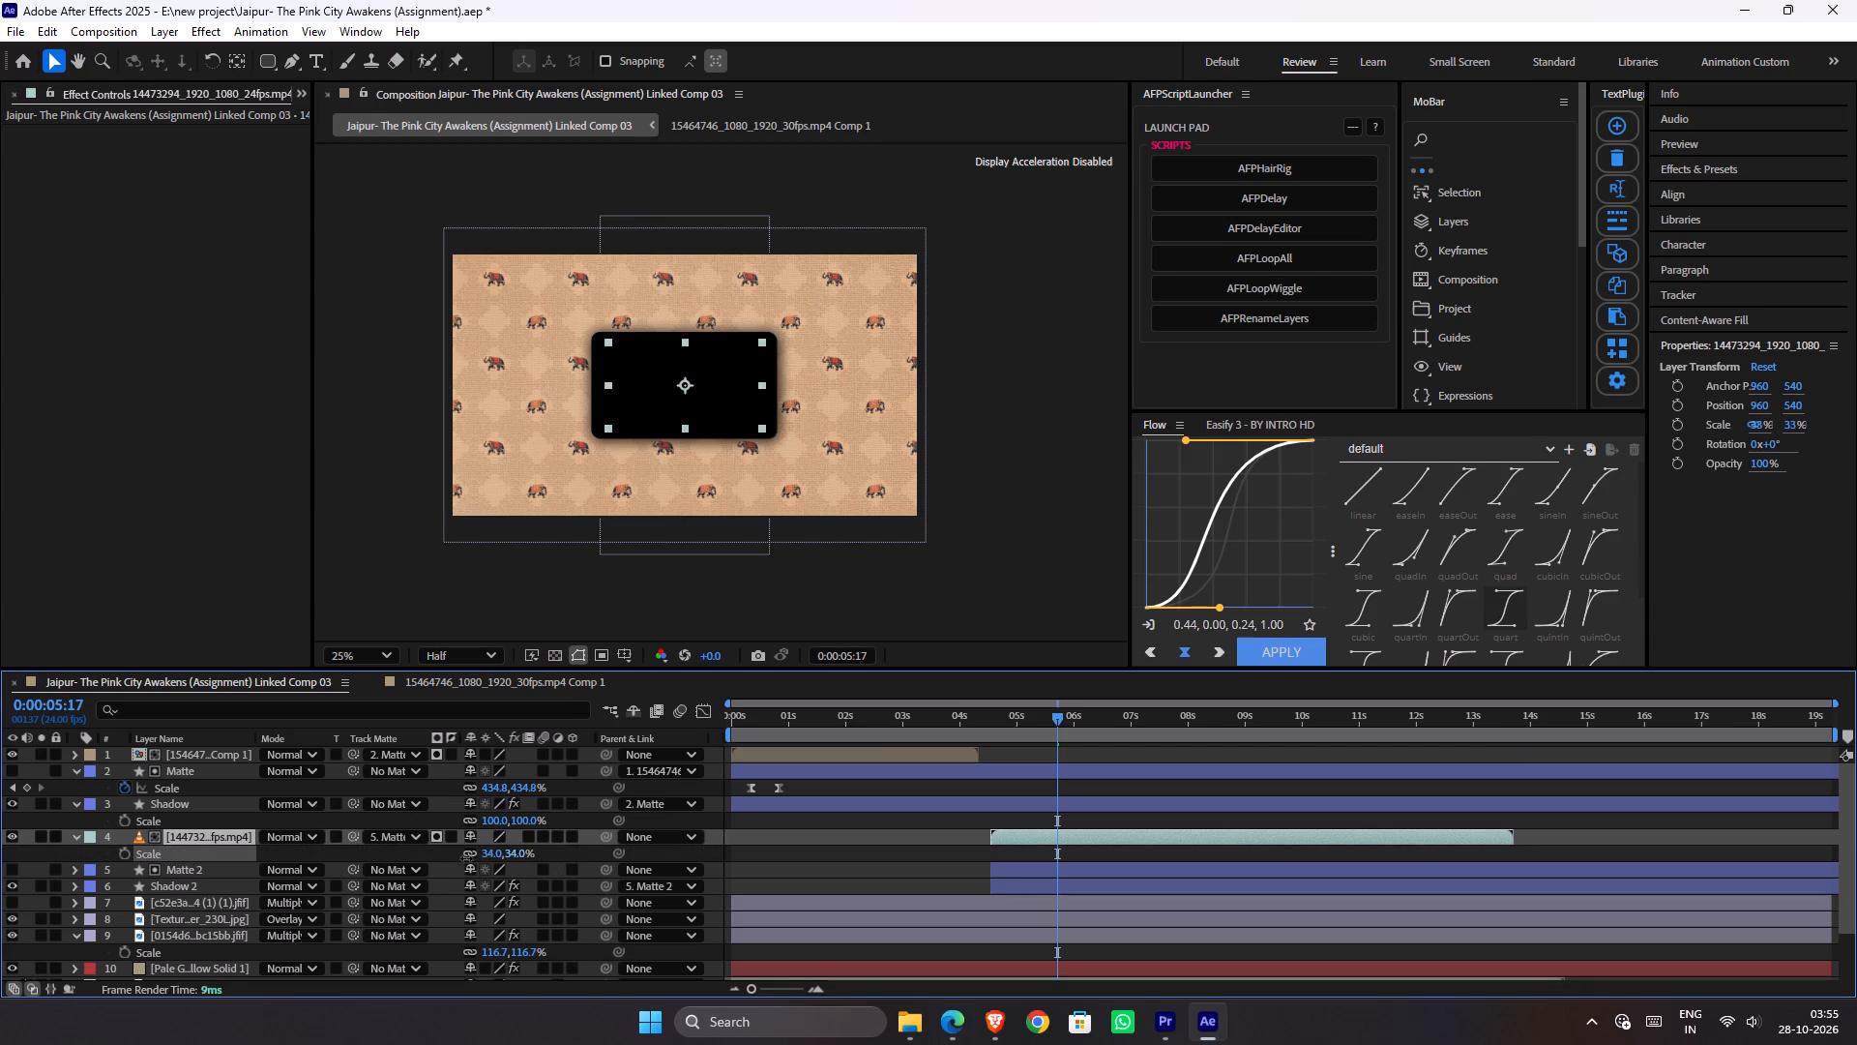
drag(466, 858, 474, 858)
drag(1073, 722, 1288, 723)
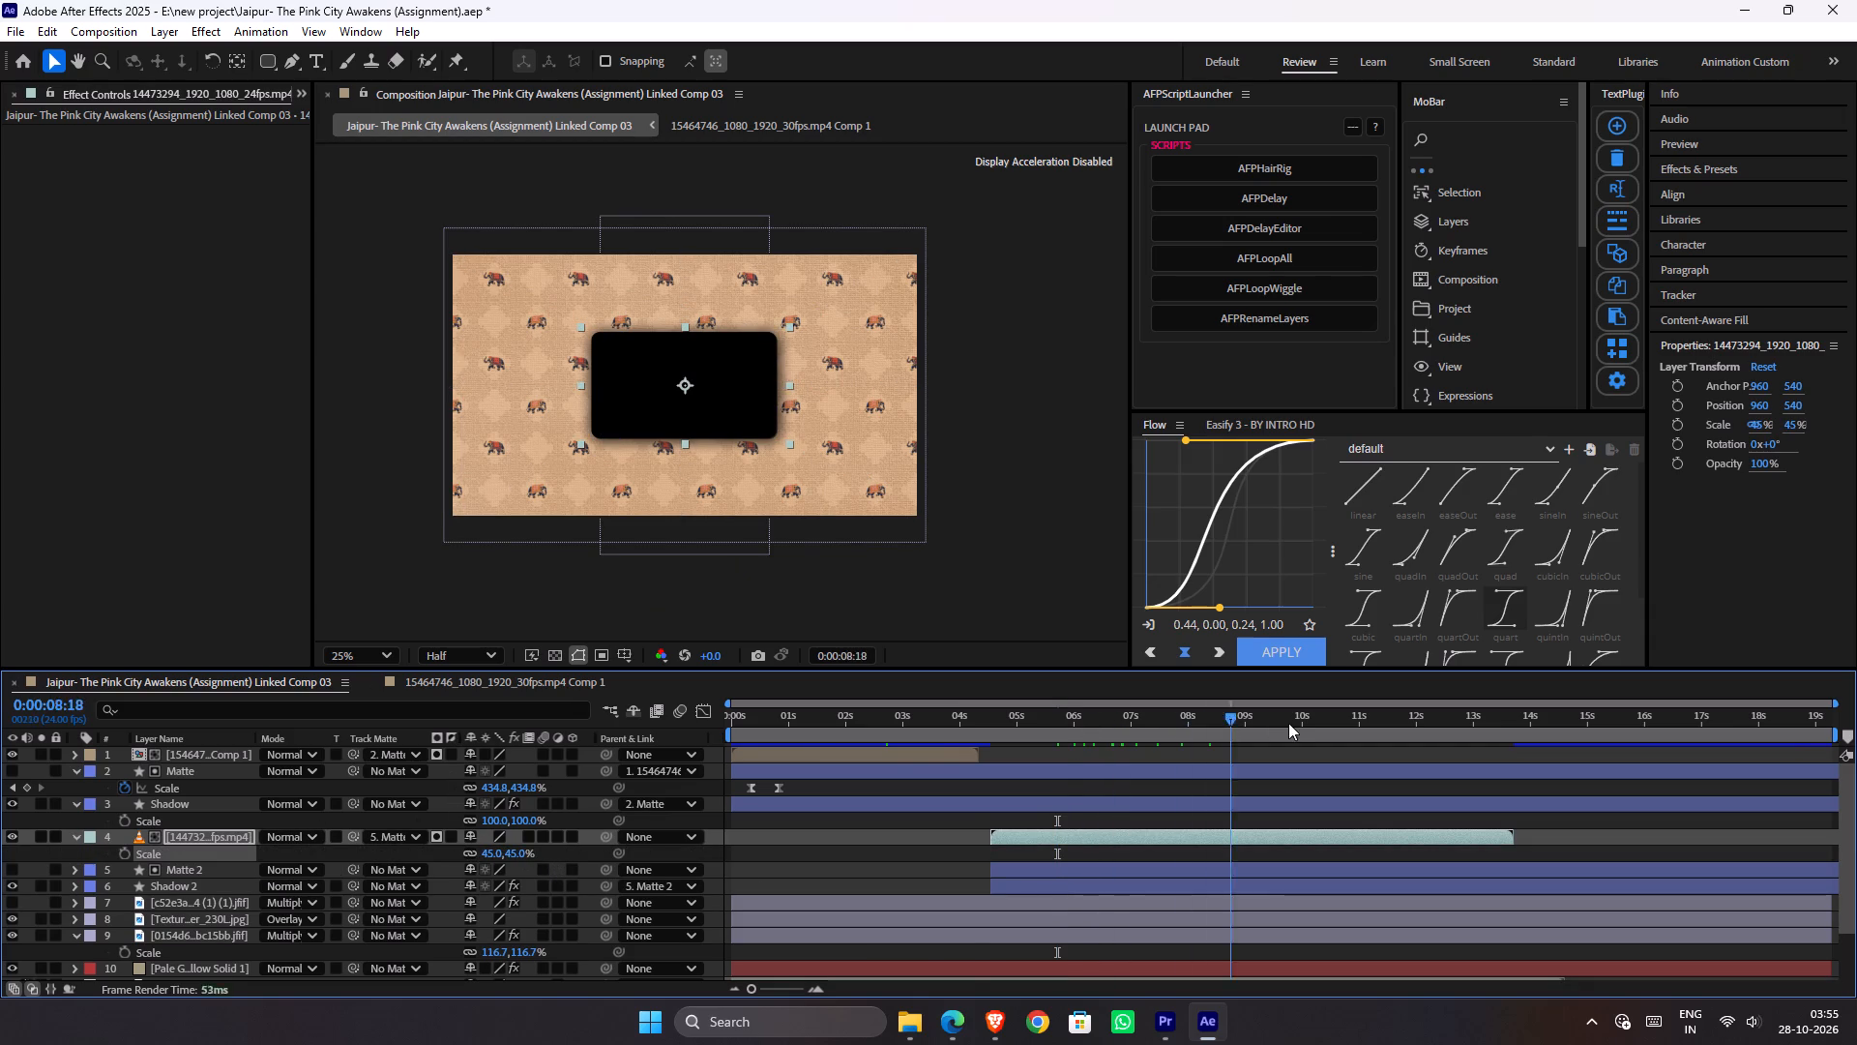
drag(1288, 723, 1096, 768)
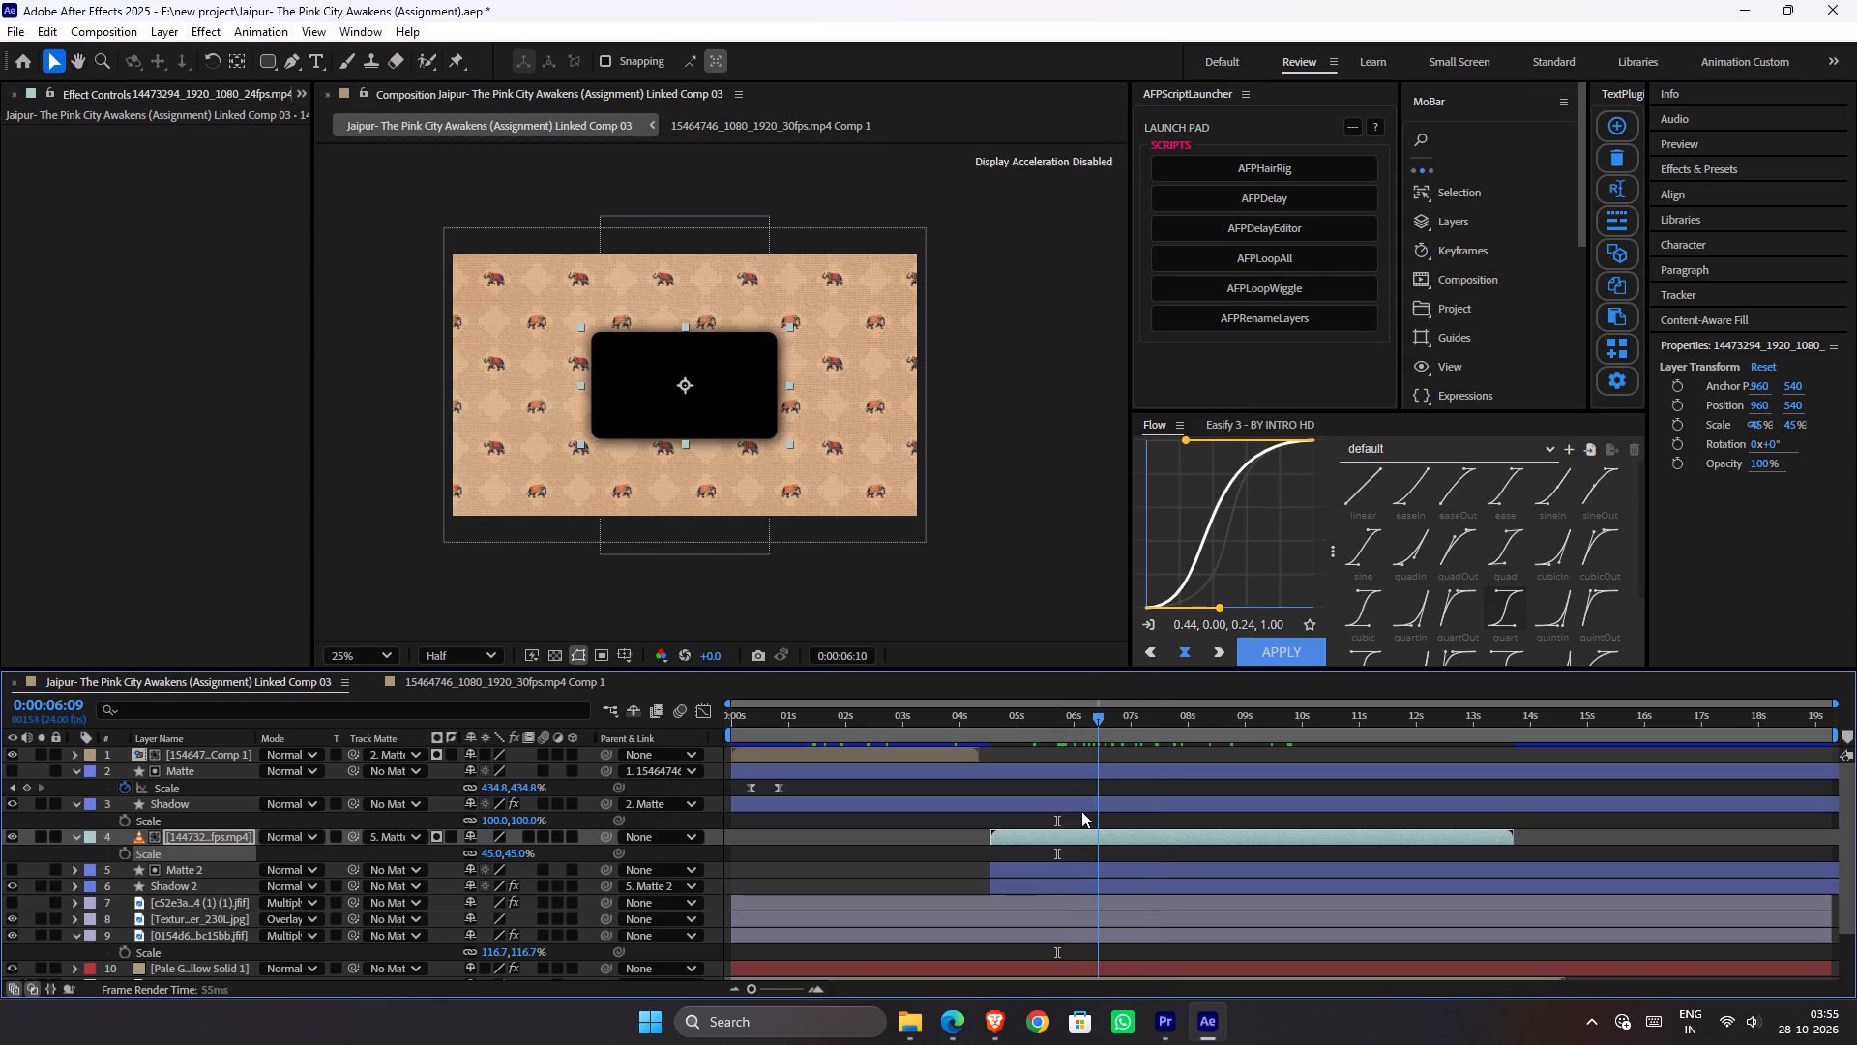
Parent the Matte 2 layer to the 14473294 pottery clip layer.
shift+click(1032, 886)
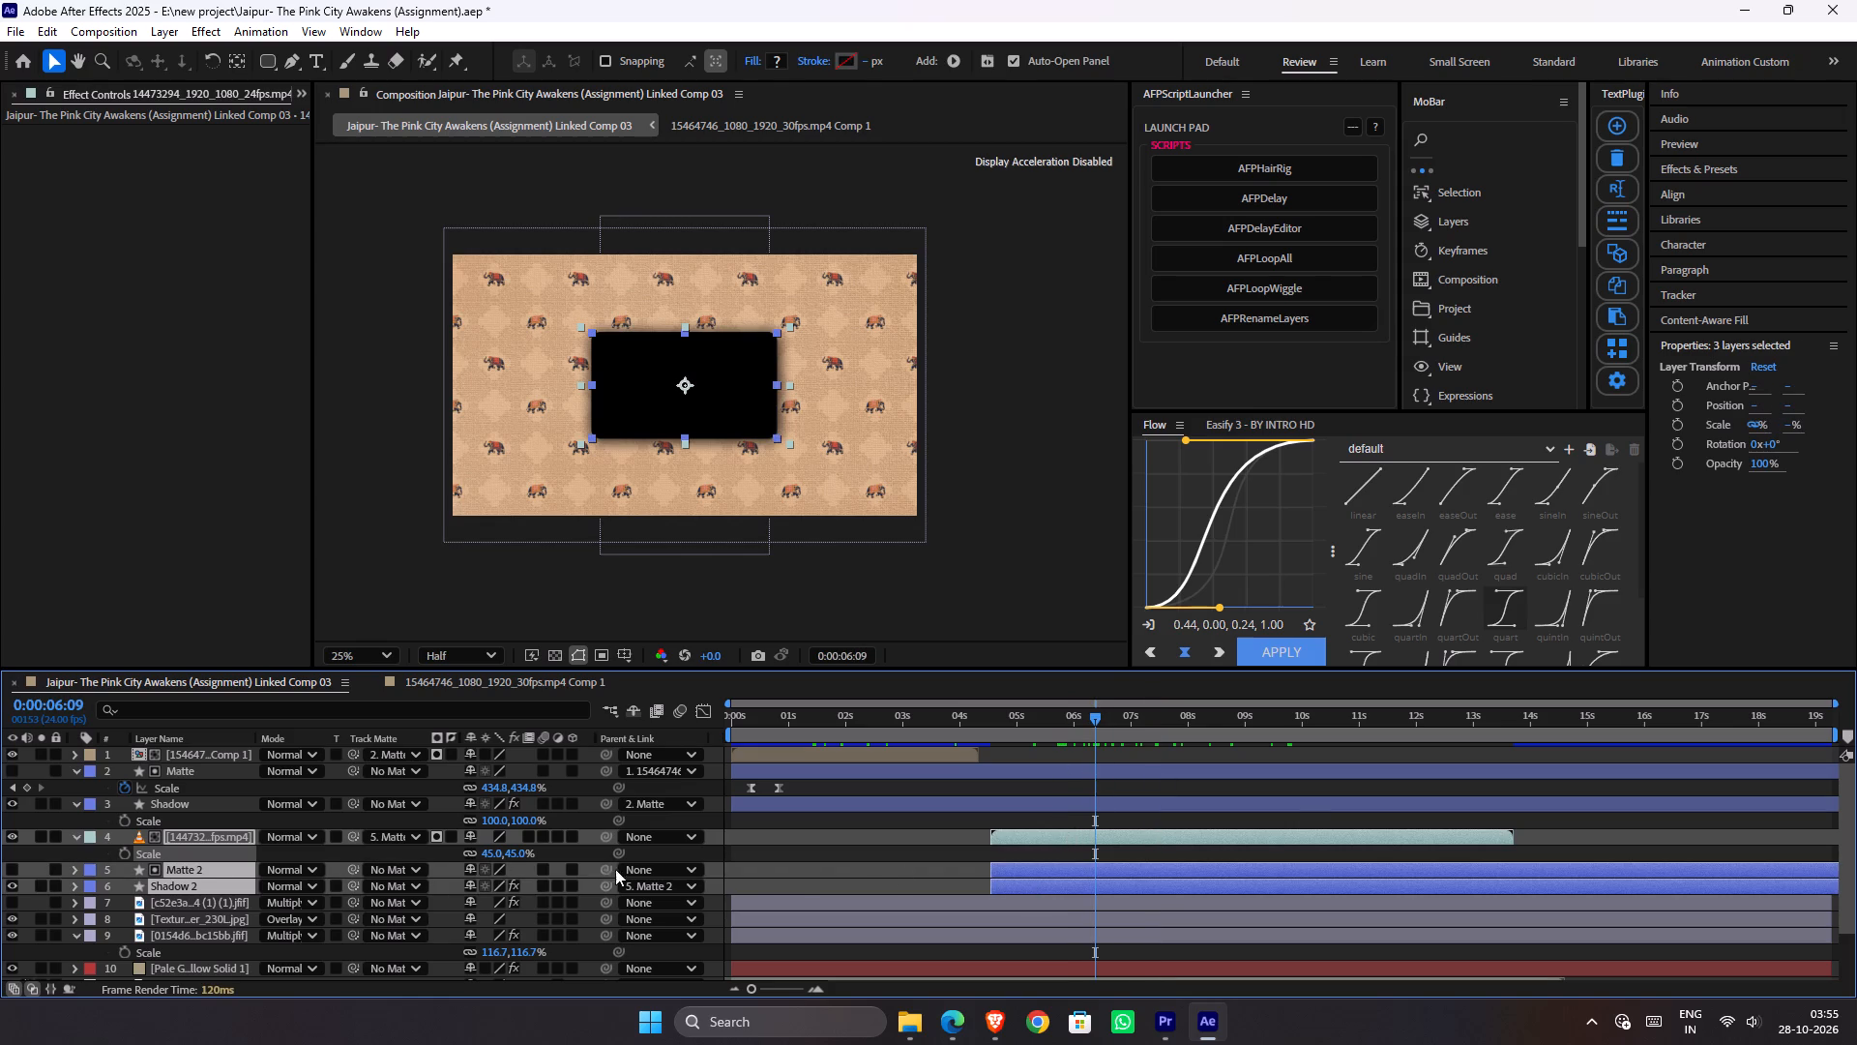
click(801, 874)
click(1013, 865)
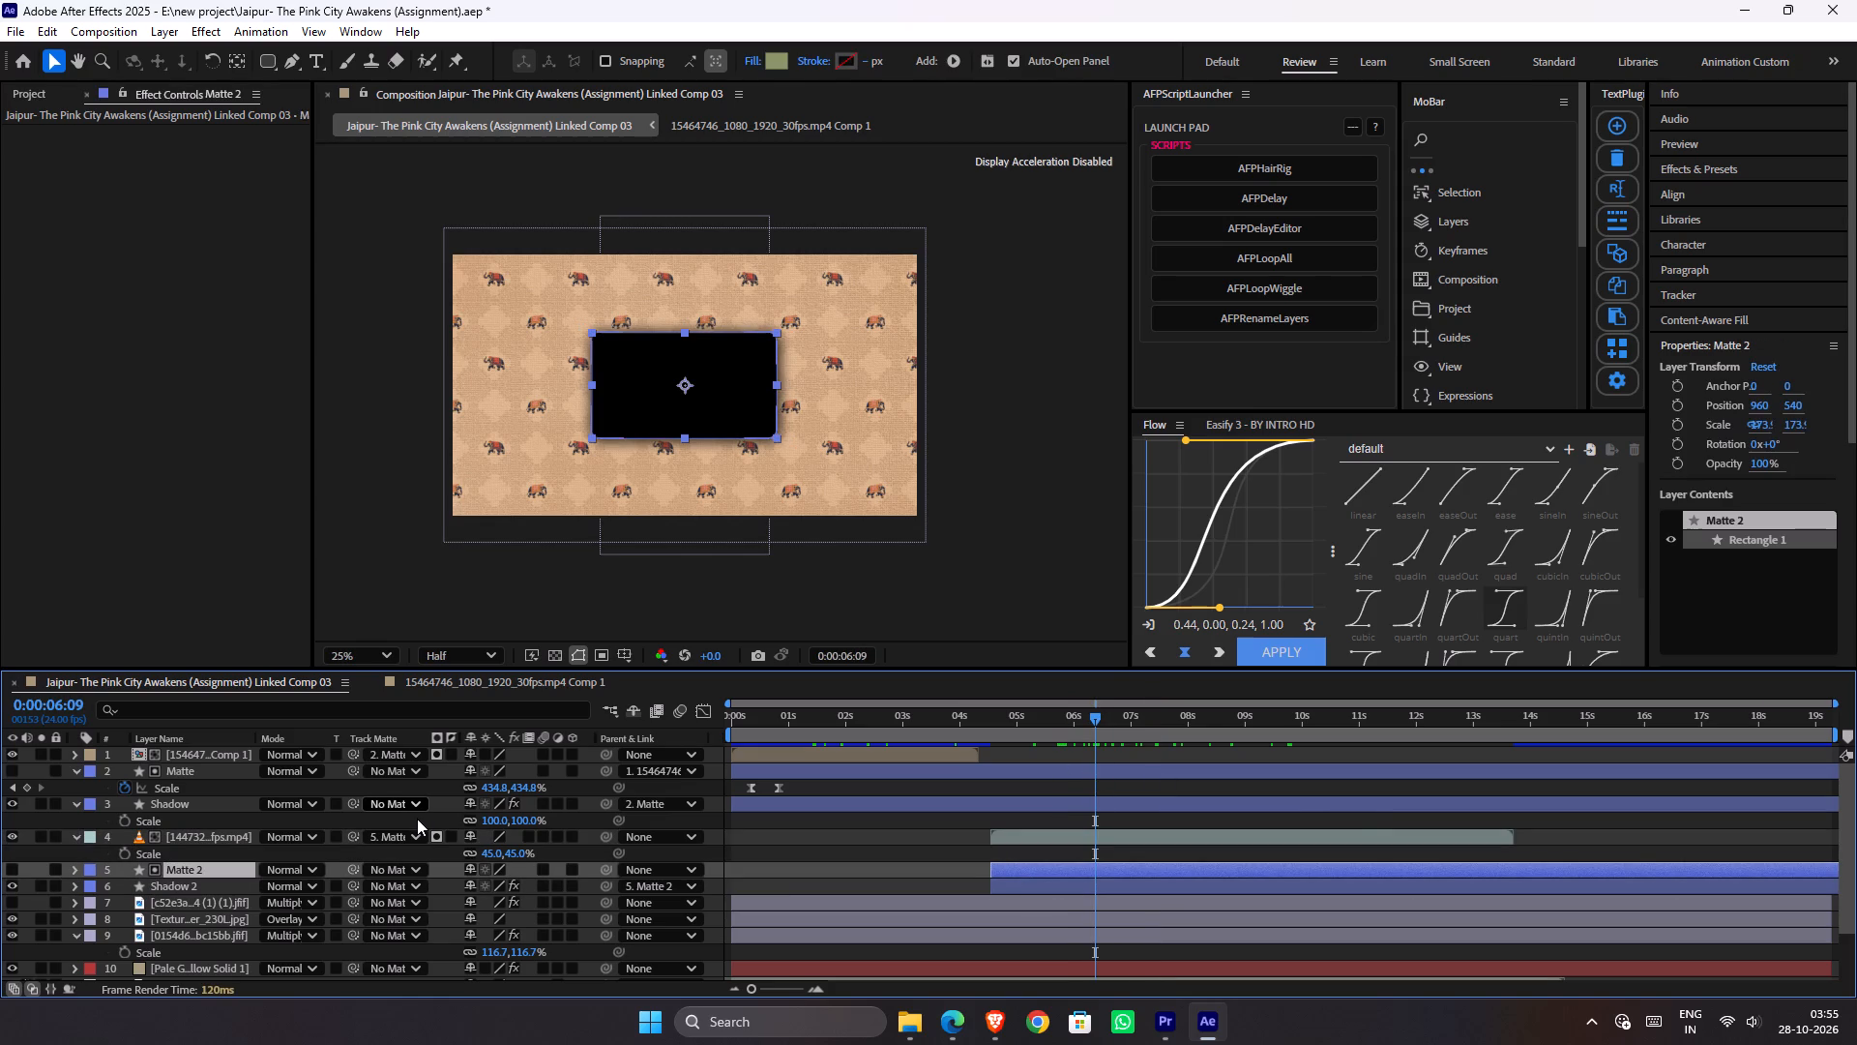
key(p)
key(p)
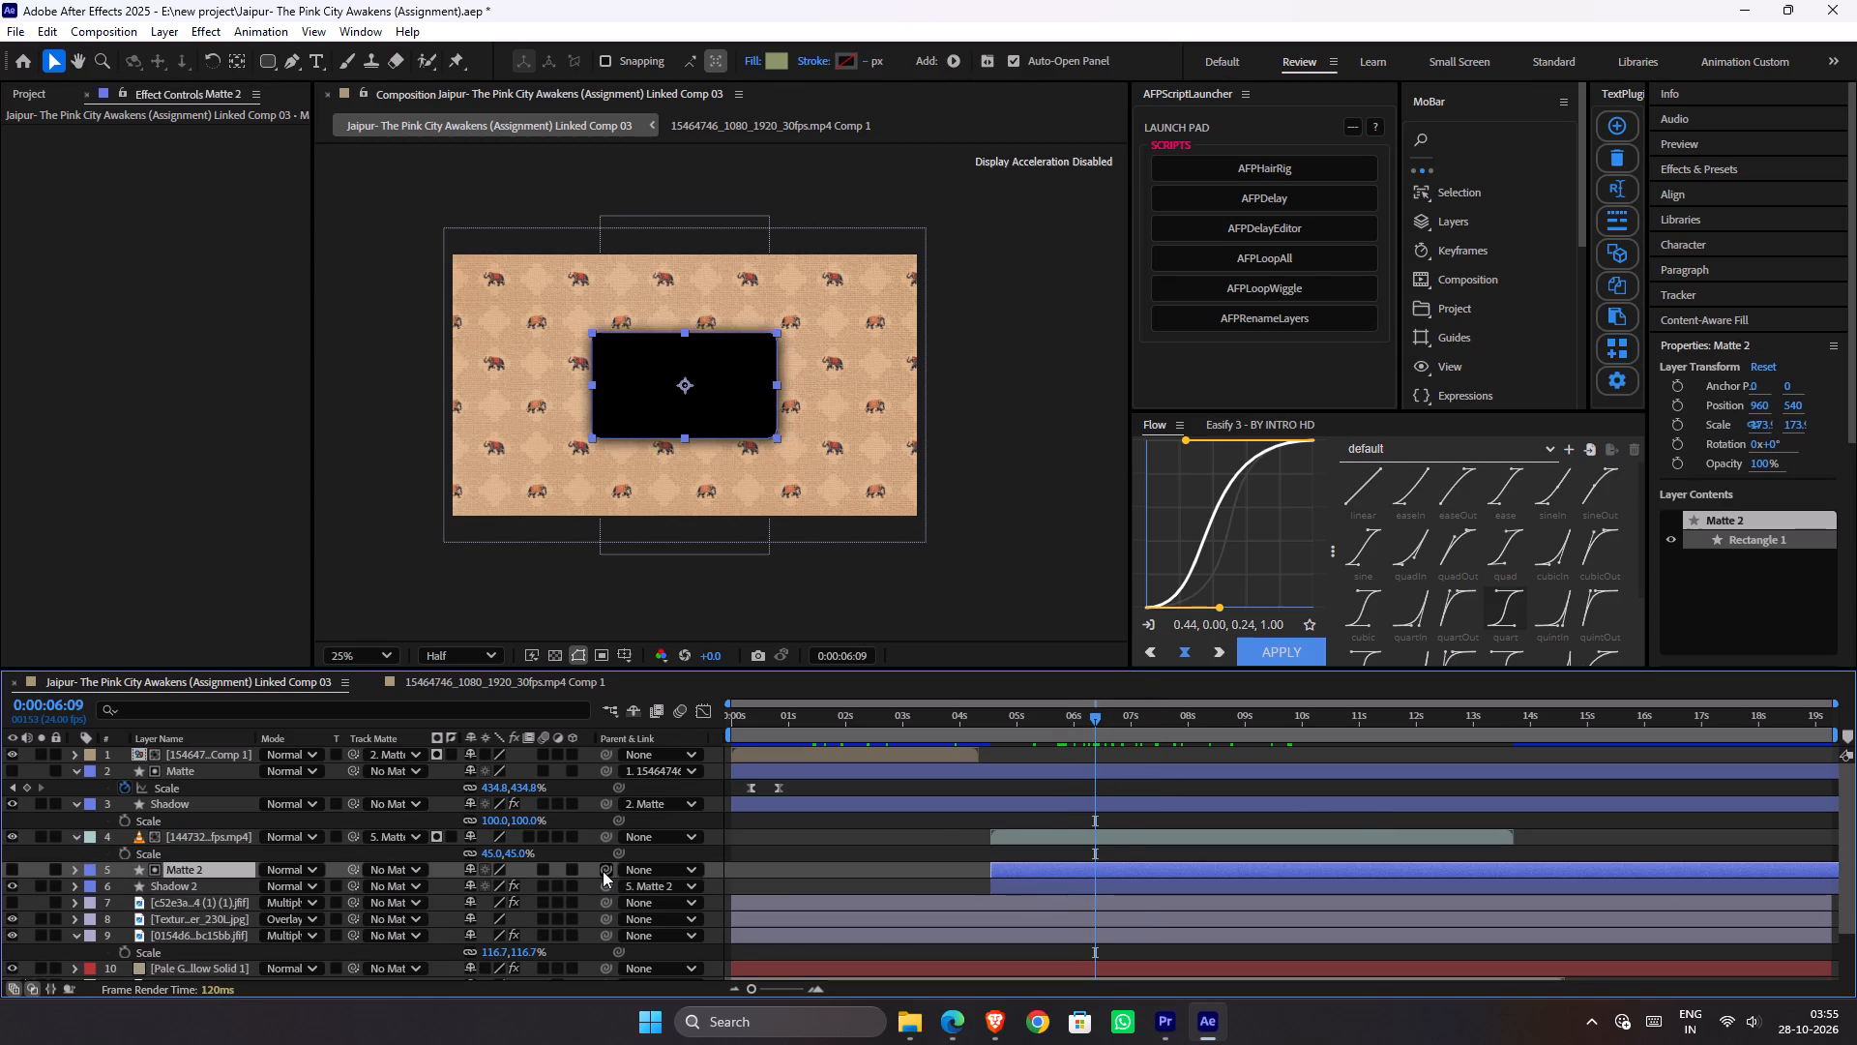
drag(603, 871, 587, 835)
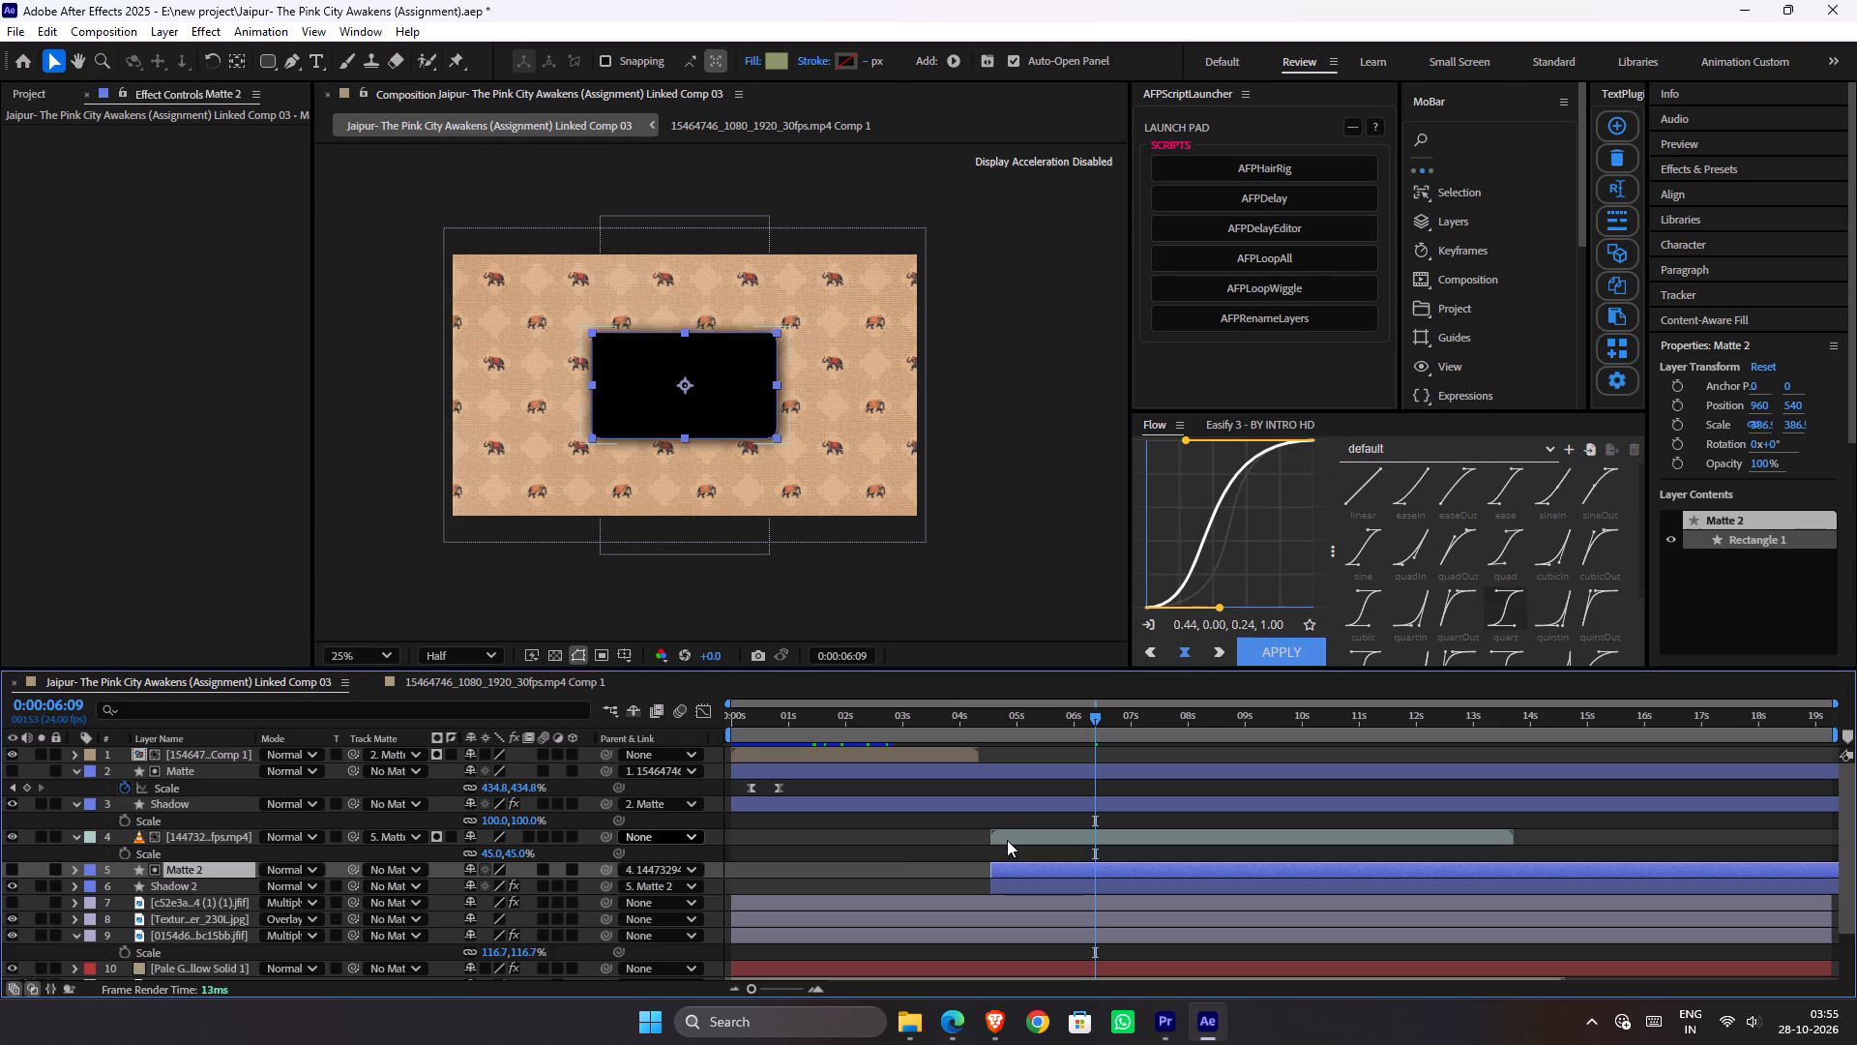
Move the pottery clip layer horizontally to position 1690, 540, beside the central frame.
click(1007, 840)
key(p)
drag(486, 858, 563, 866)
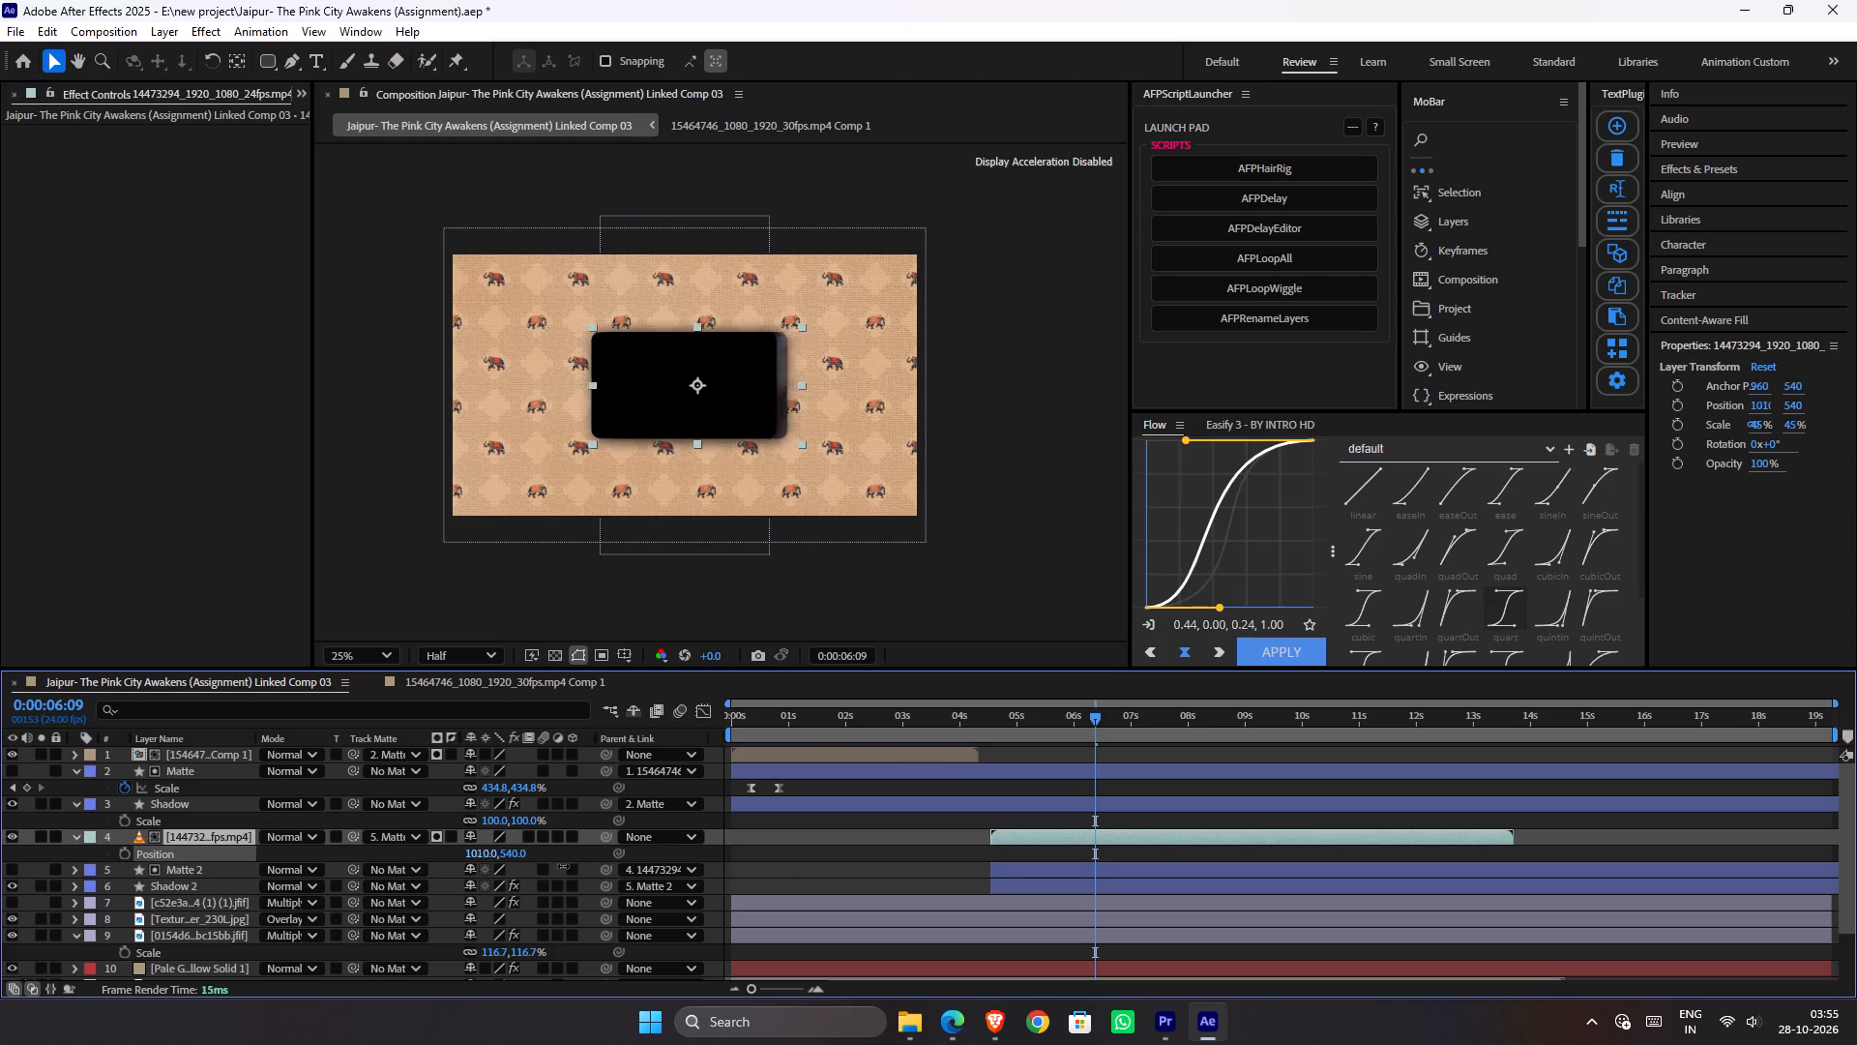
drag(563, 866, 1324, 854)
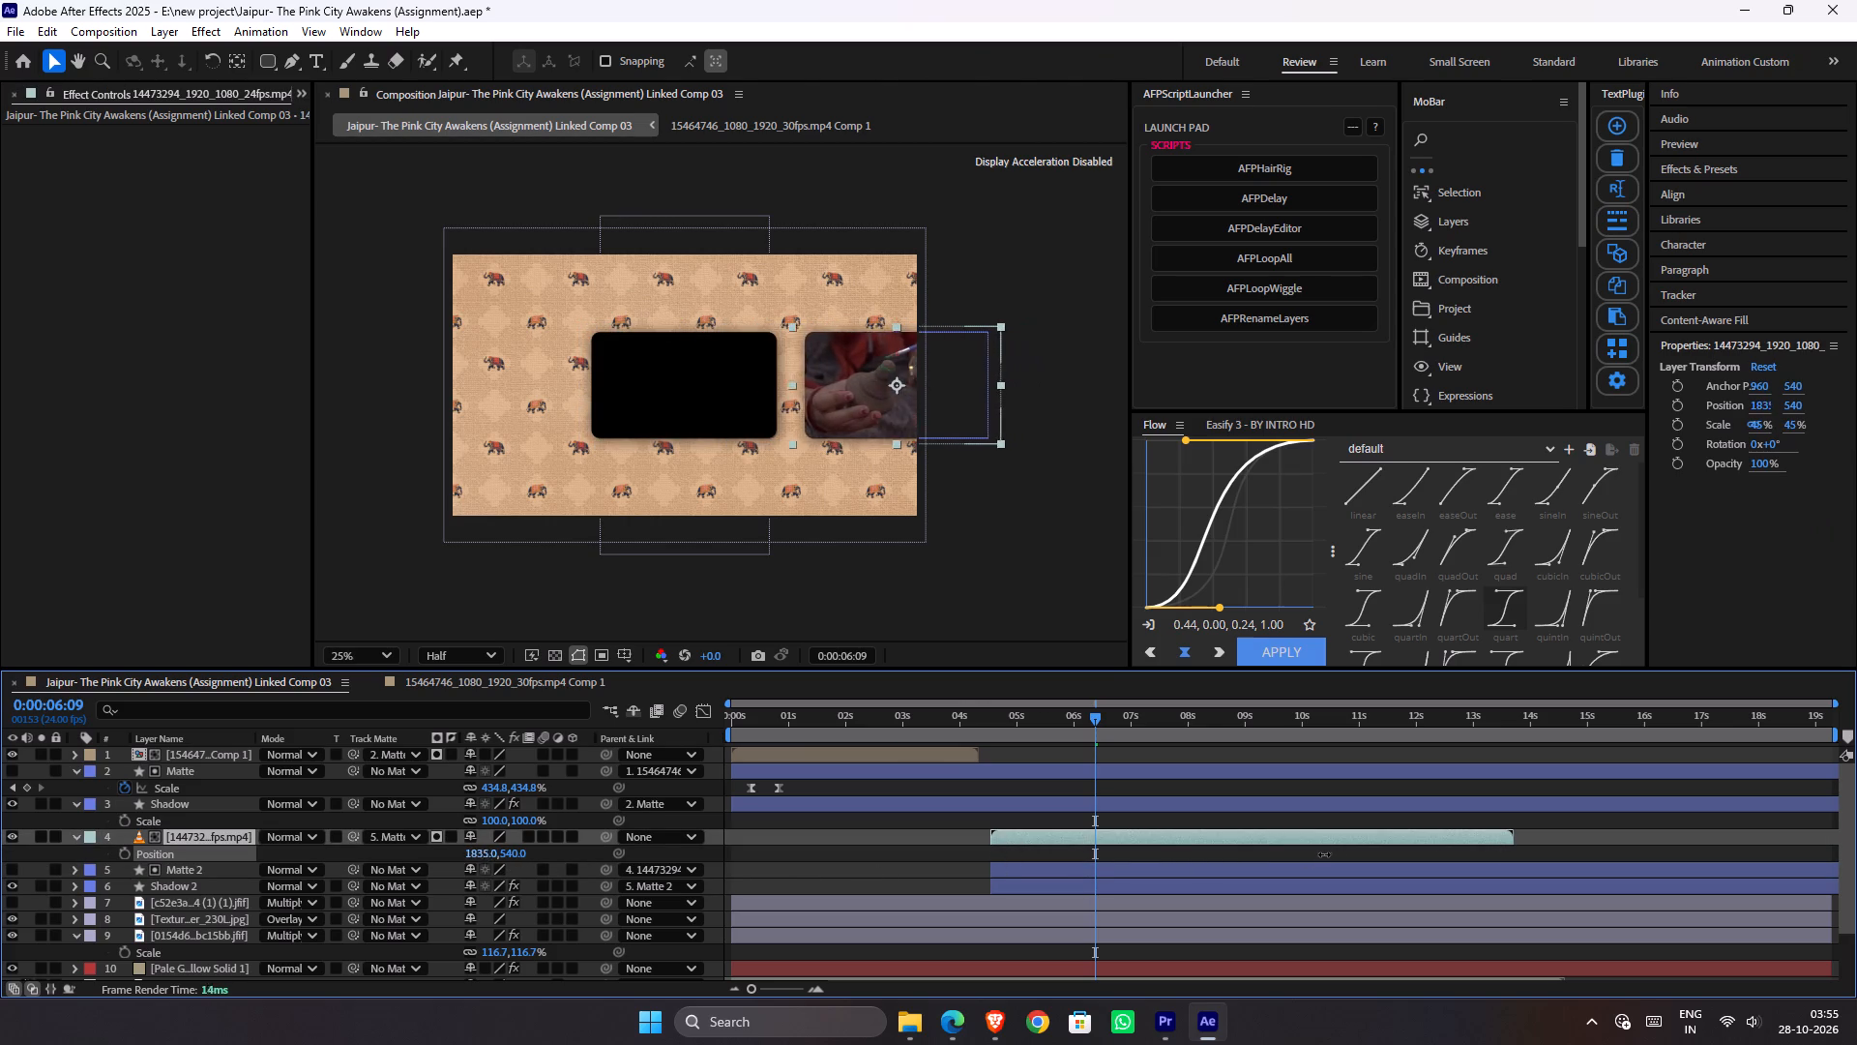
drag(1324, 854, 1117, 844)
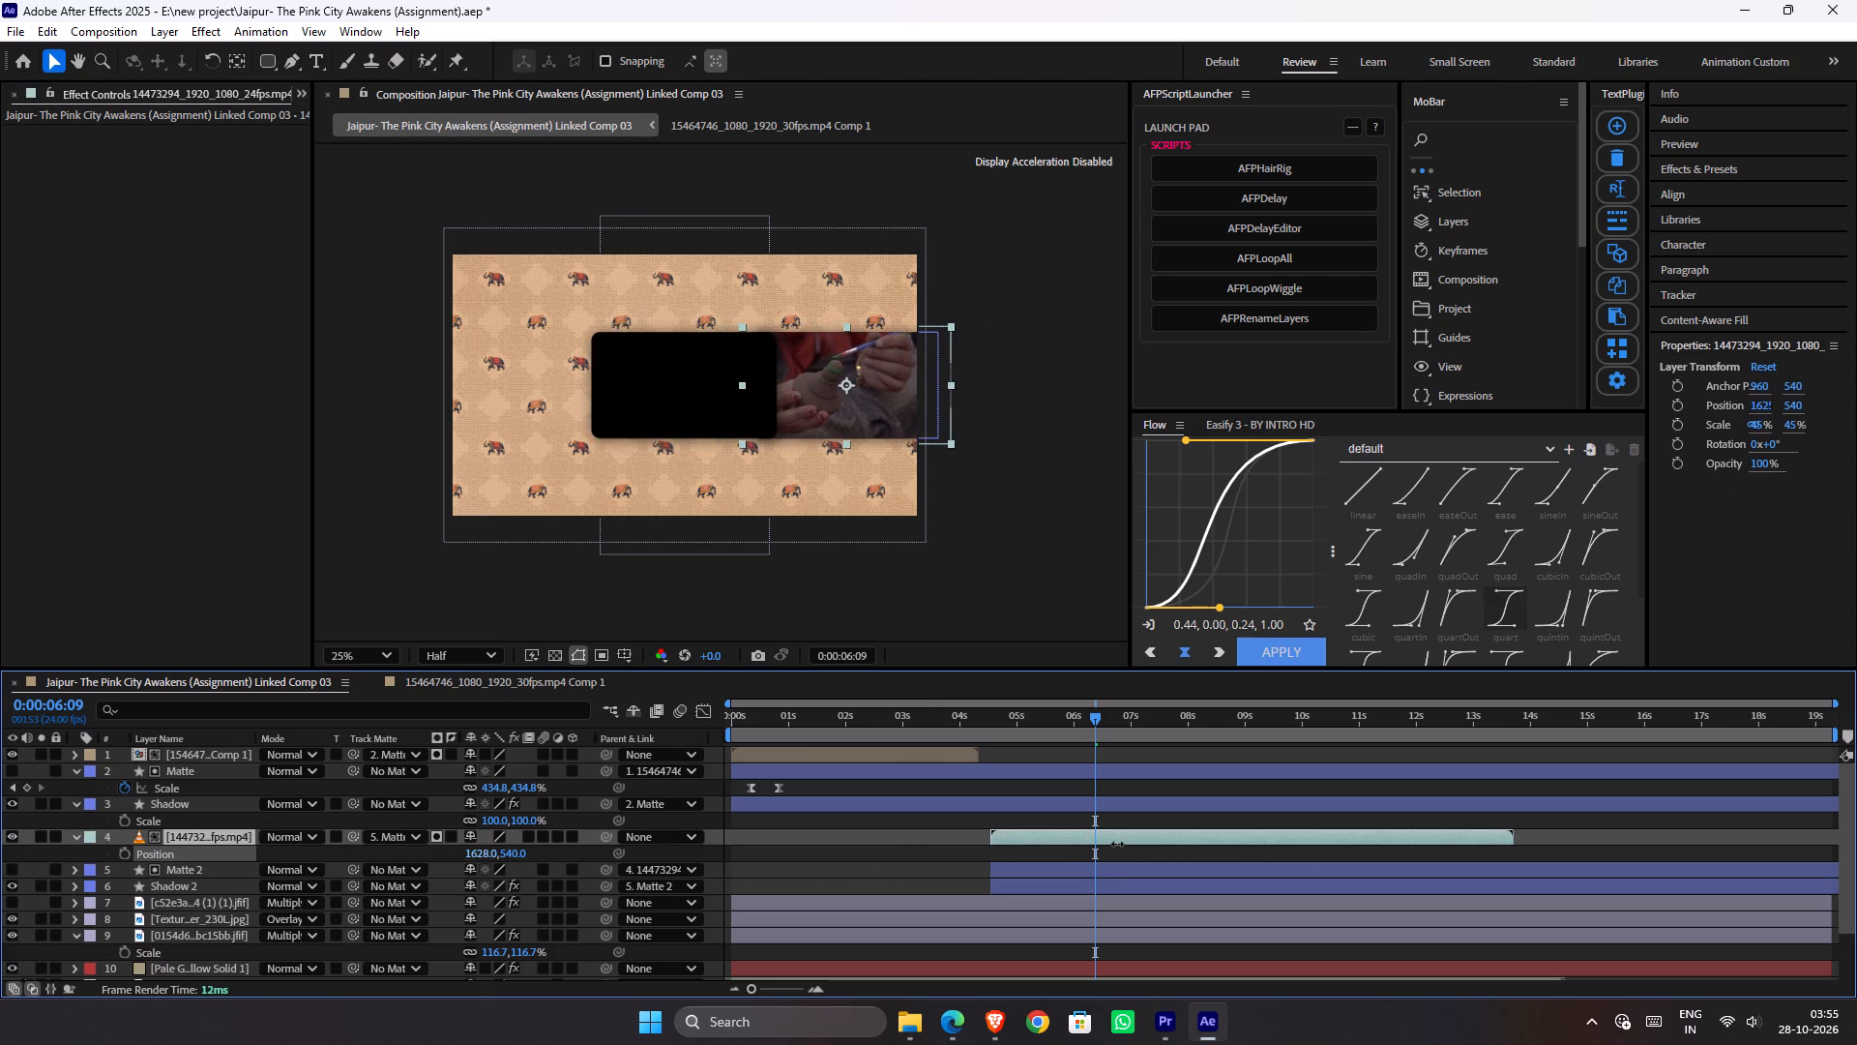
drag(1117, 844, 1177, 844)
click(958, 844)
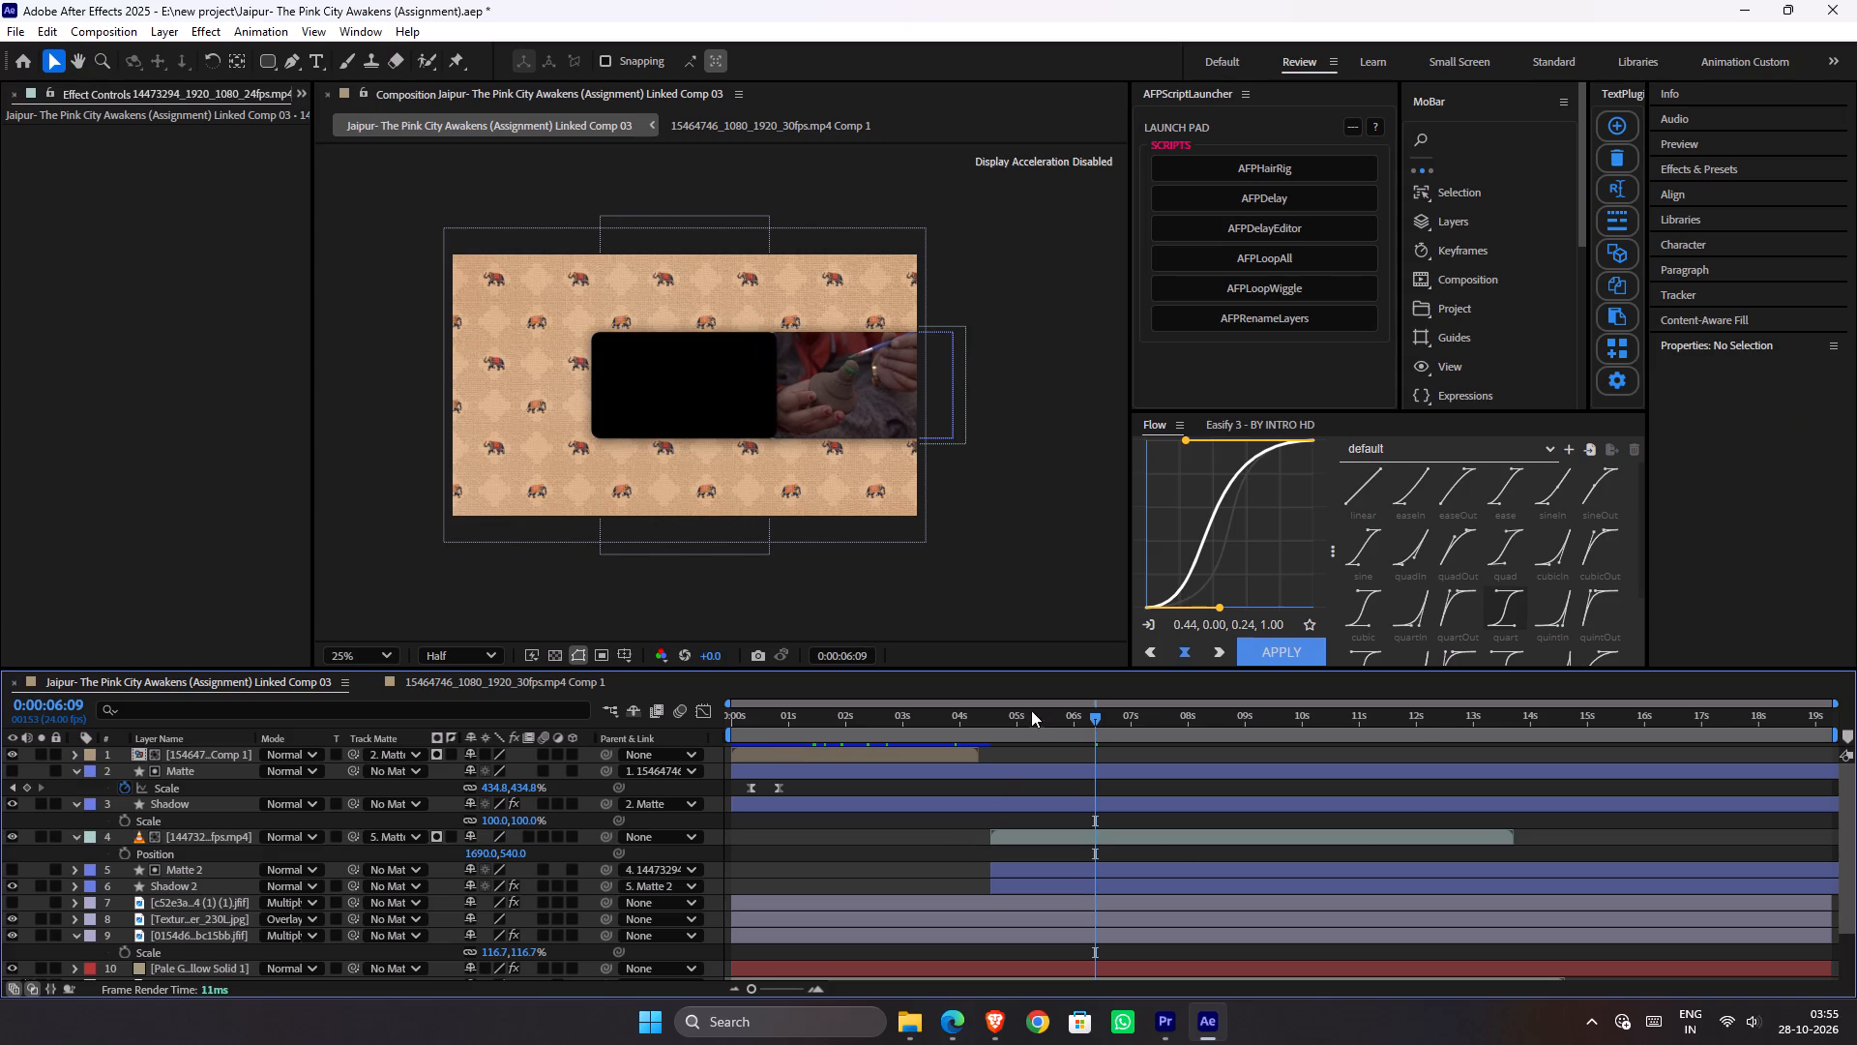
Scrub and play back the composition to examine the timing and placement of the puppet and pottery frames.
drag(1032, 725, 991, 726)
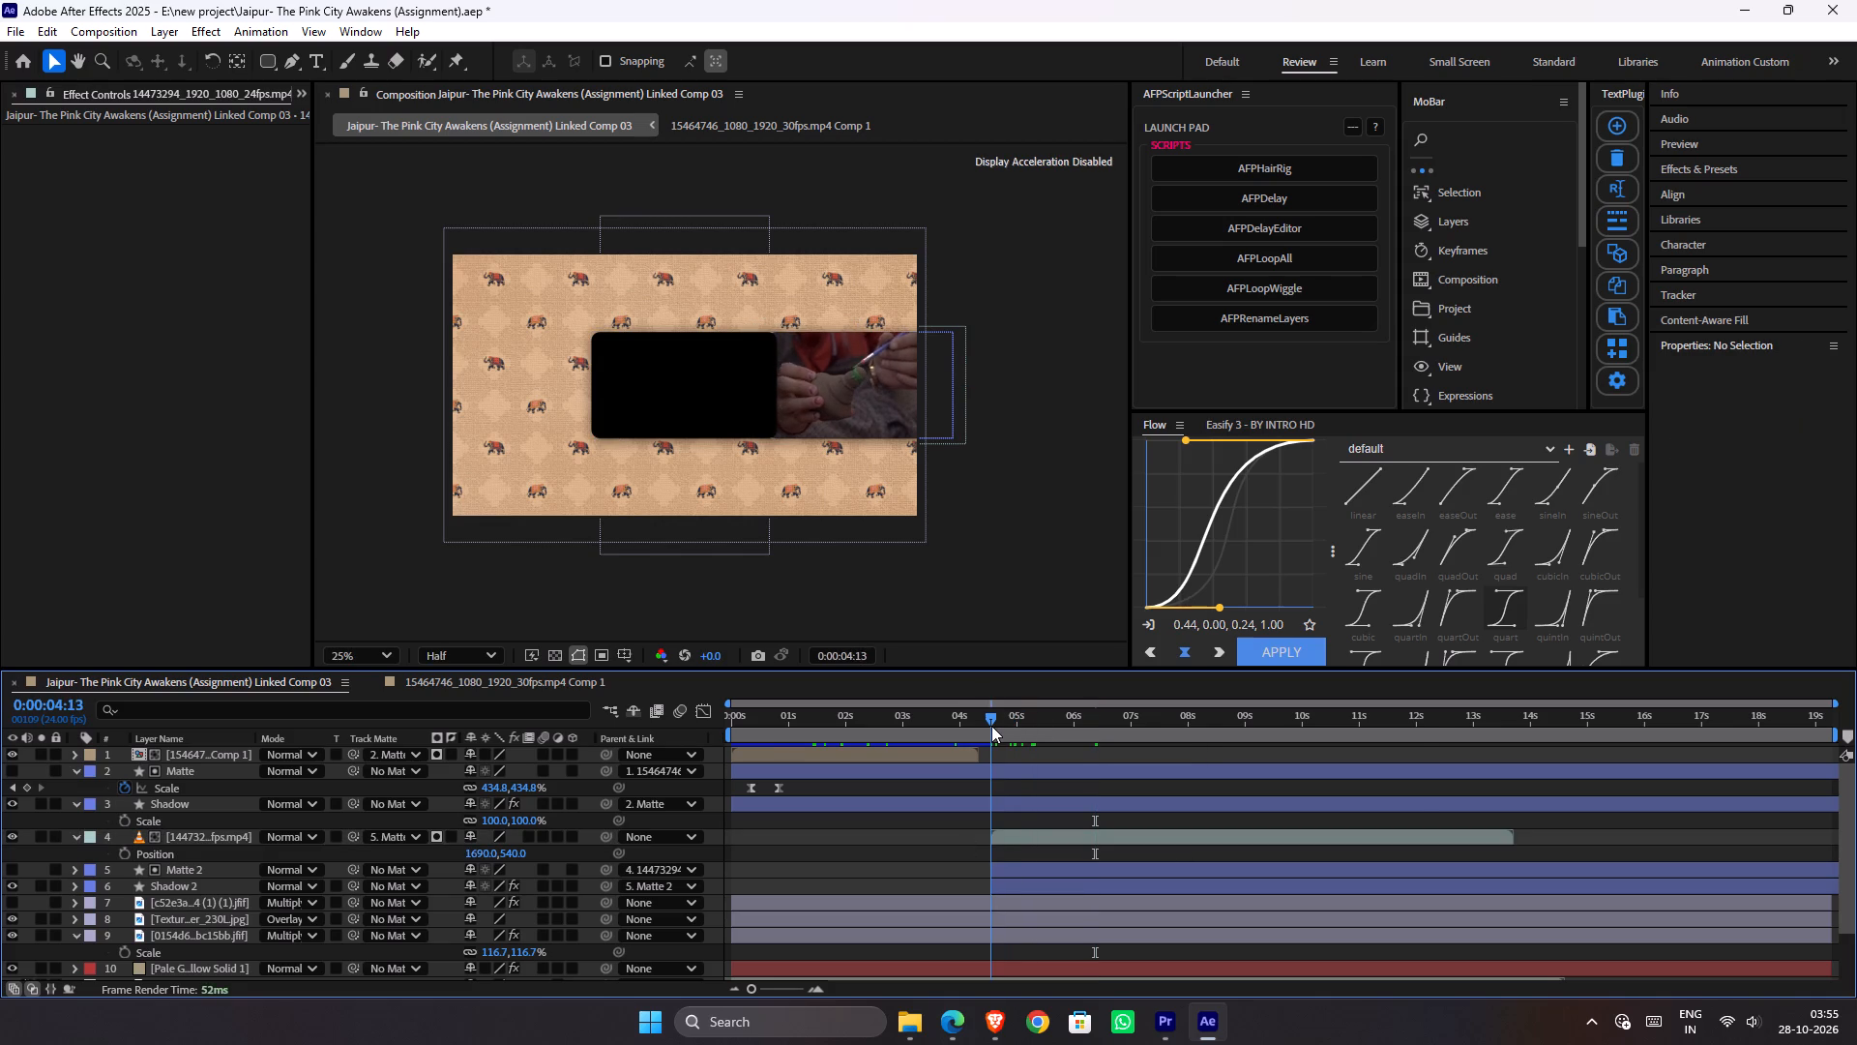
drag(991, 726, 1046, 760)
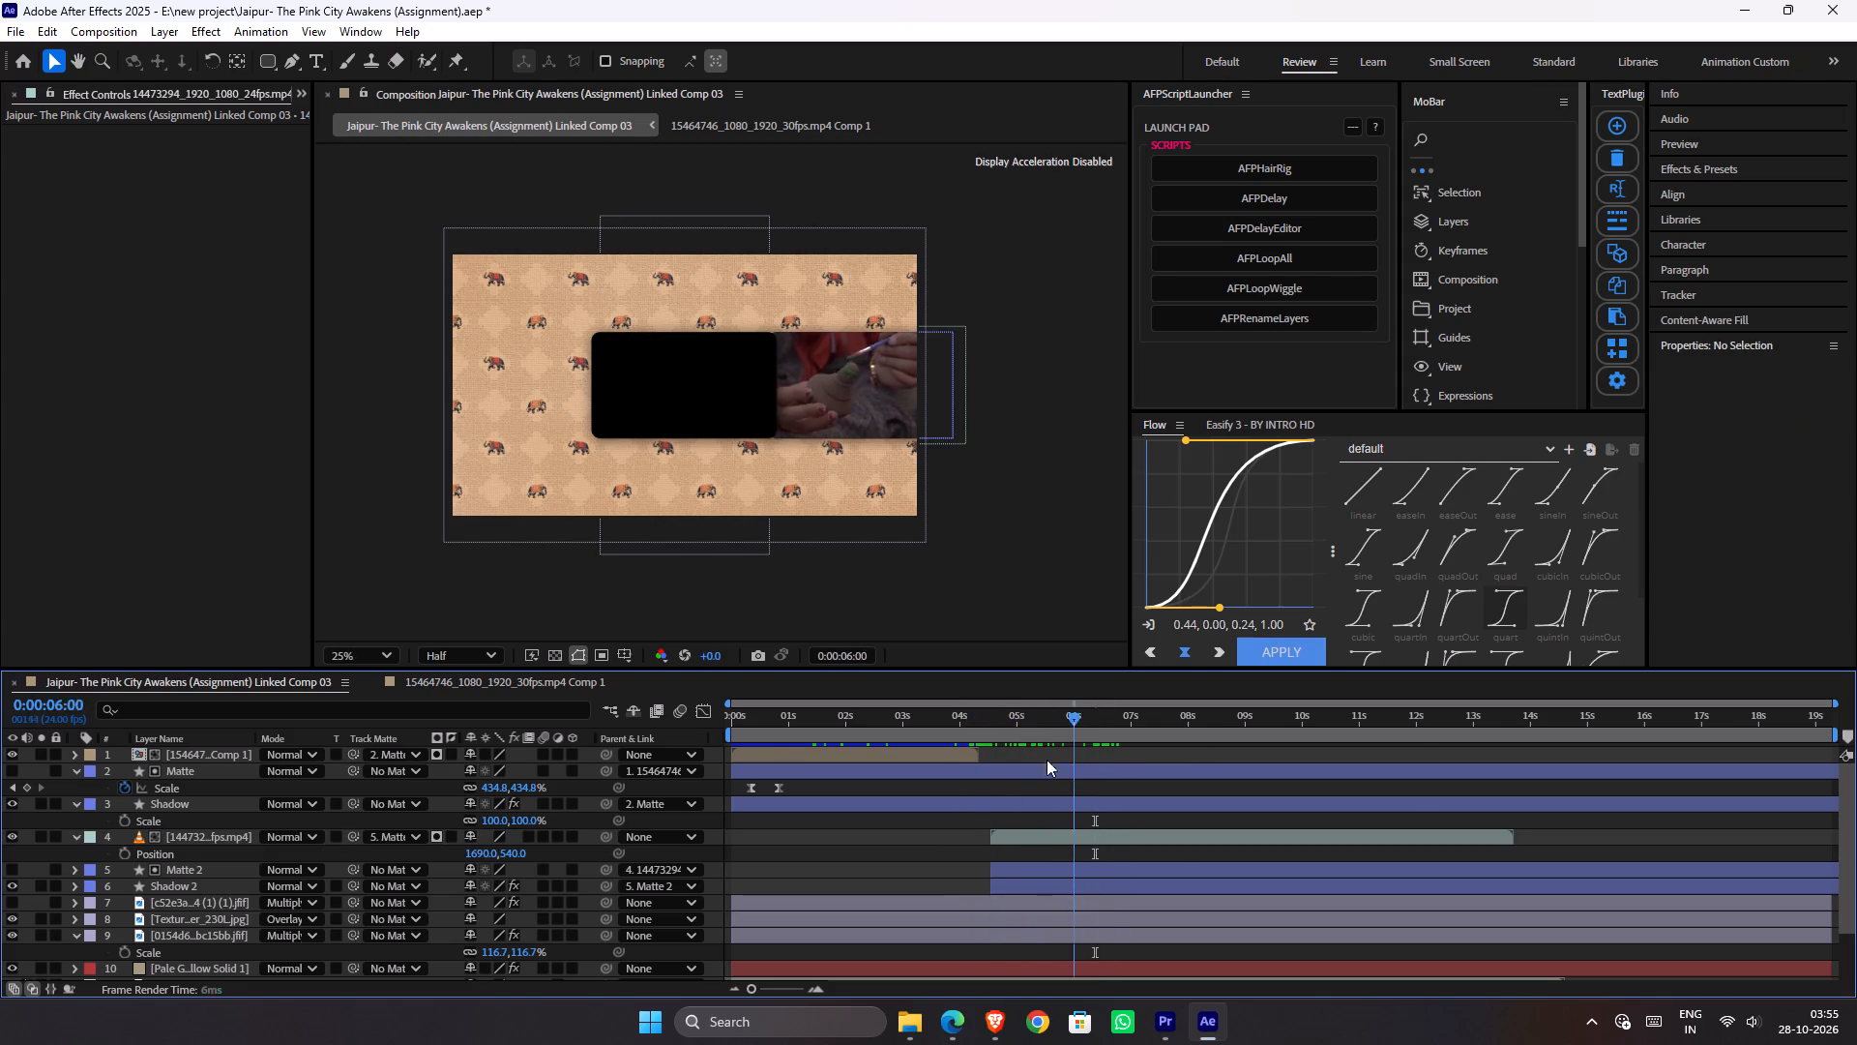
drag(1046, 760, 985, 752)
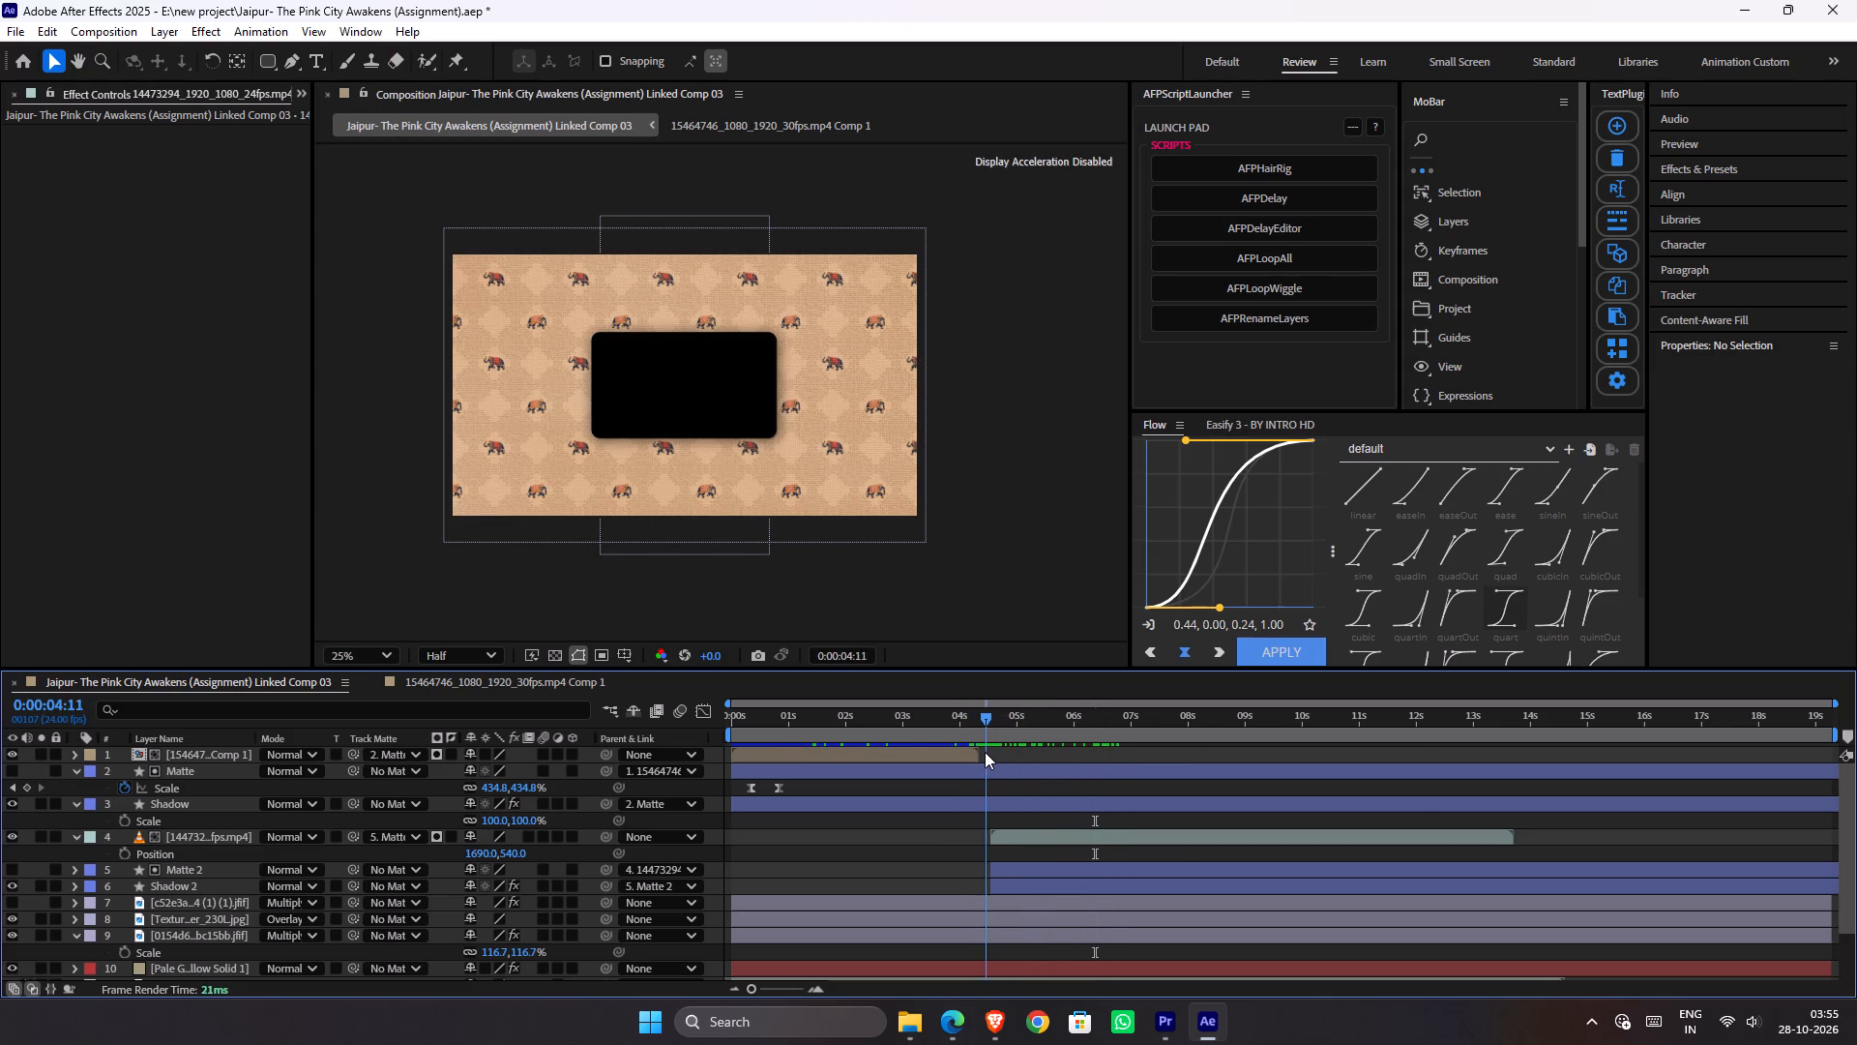
drag(985, 752, 846, 754)
key(space)
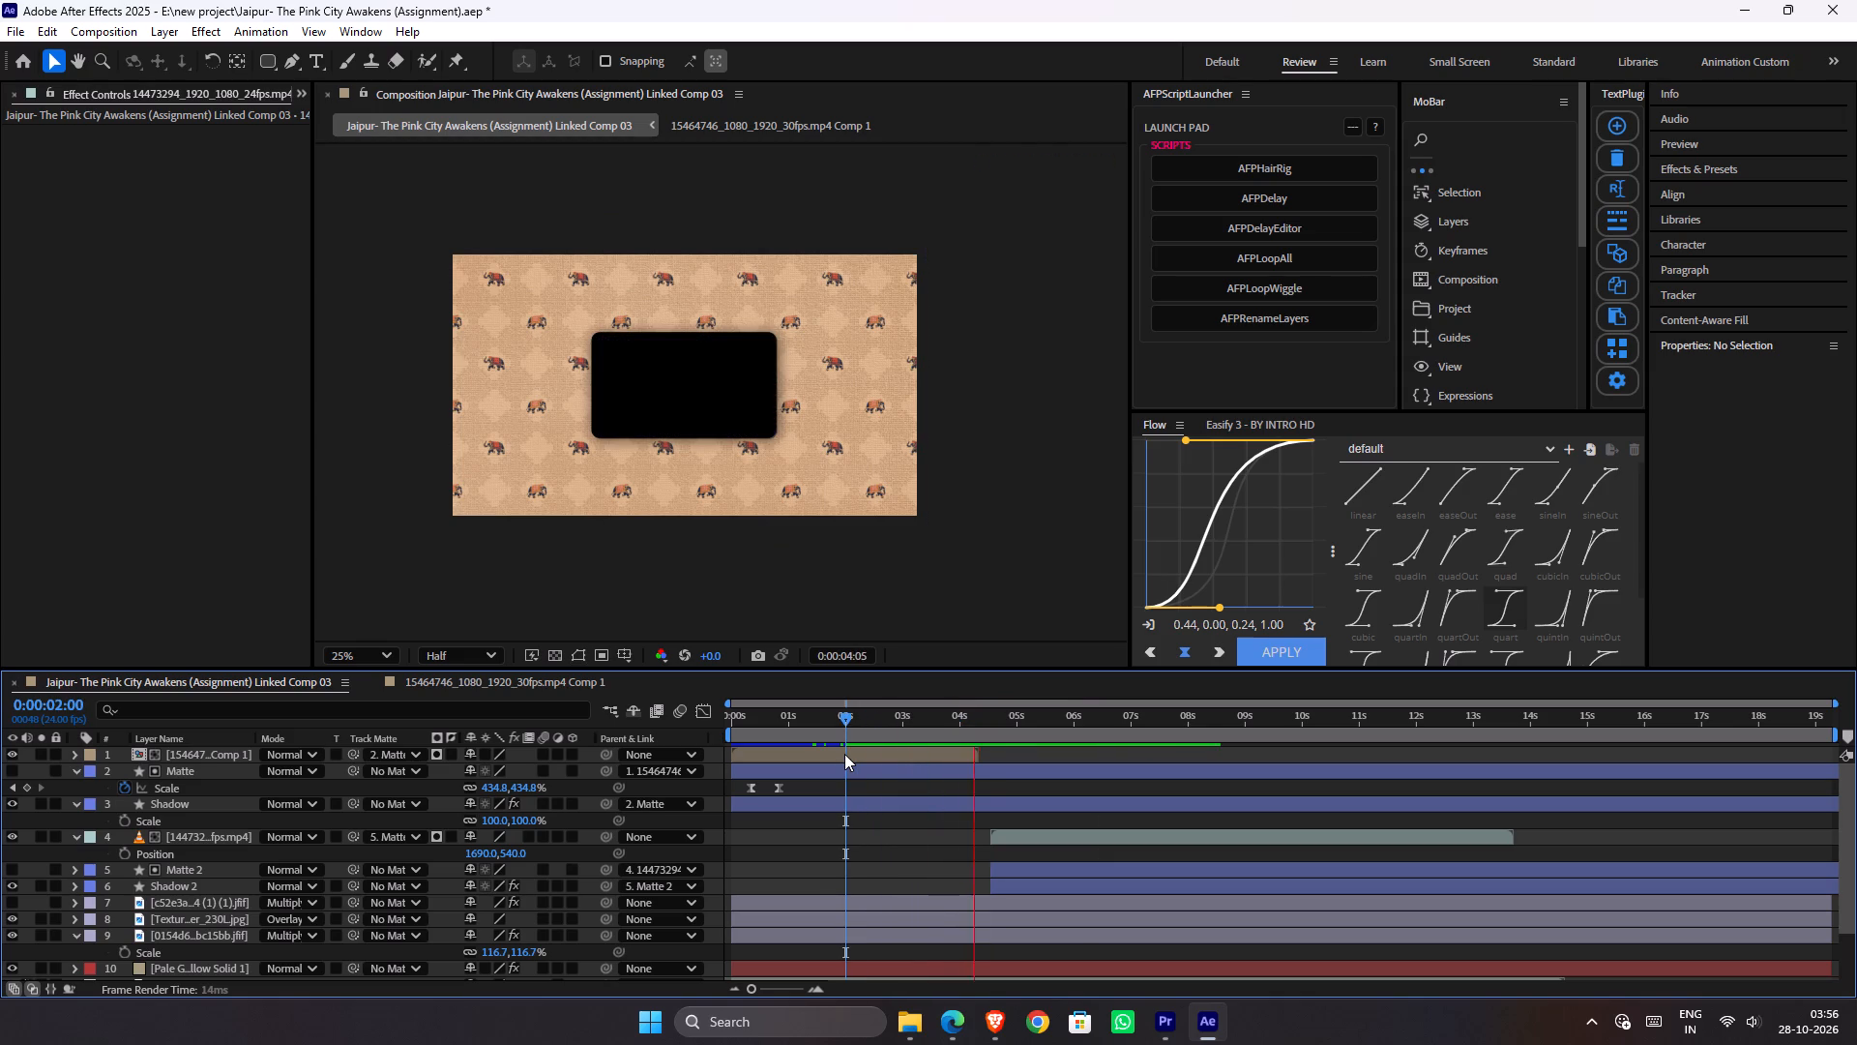
key(space)
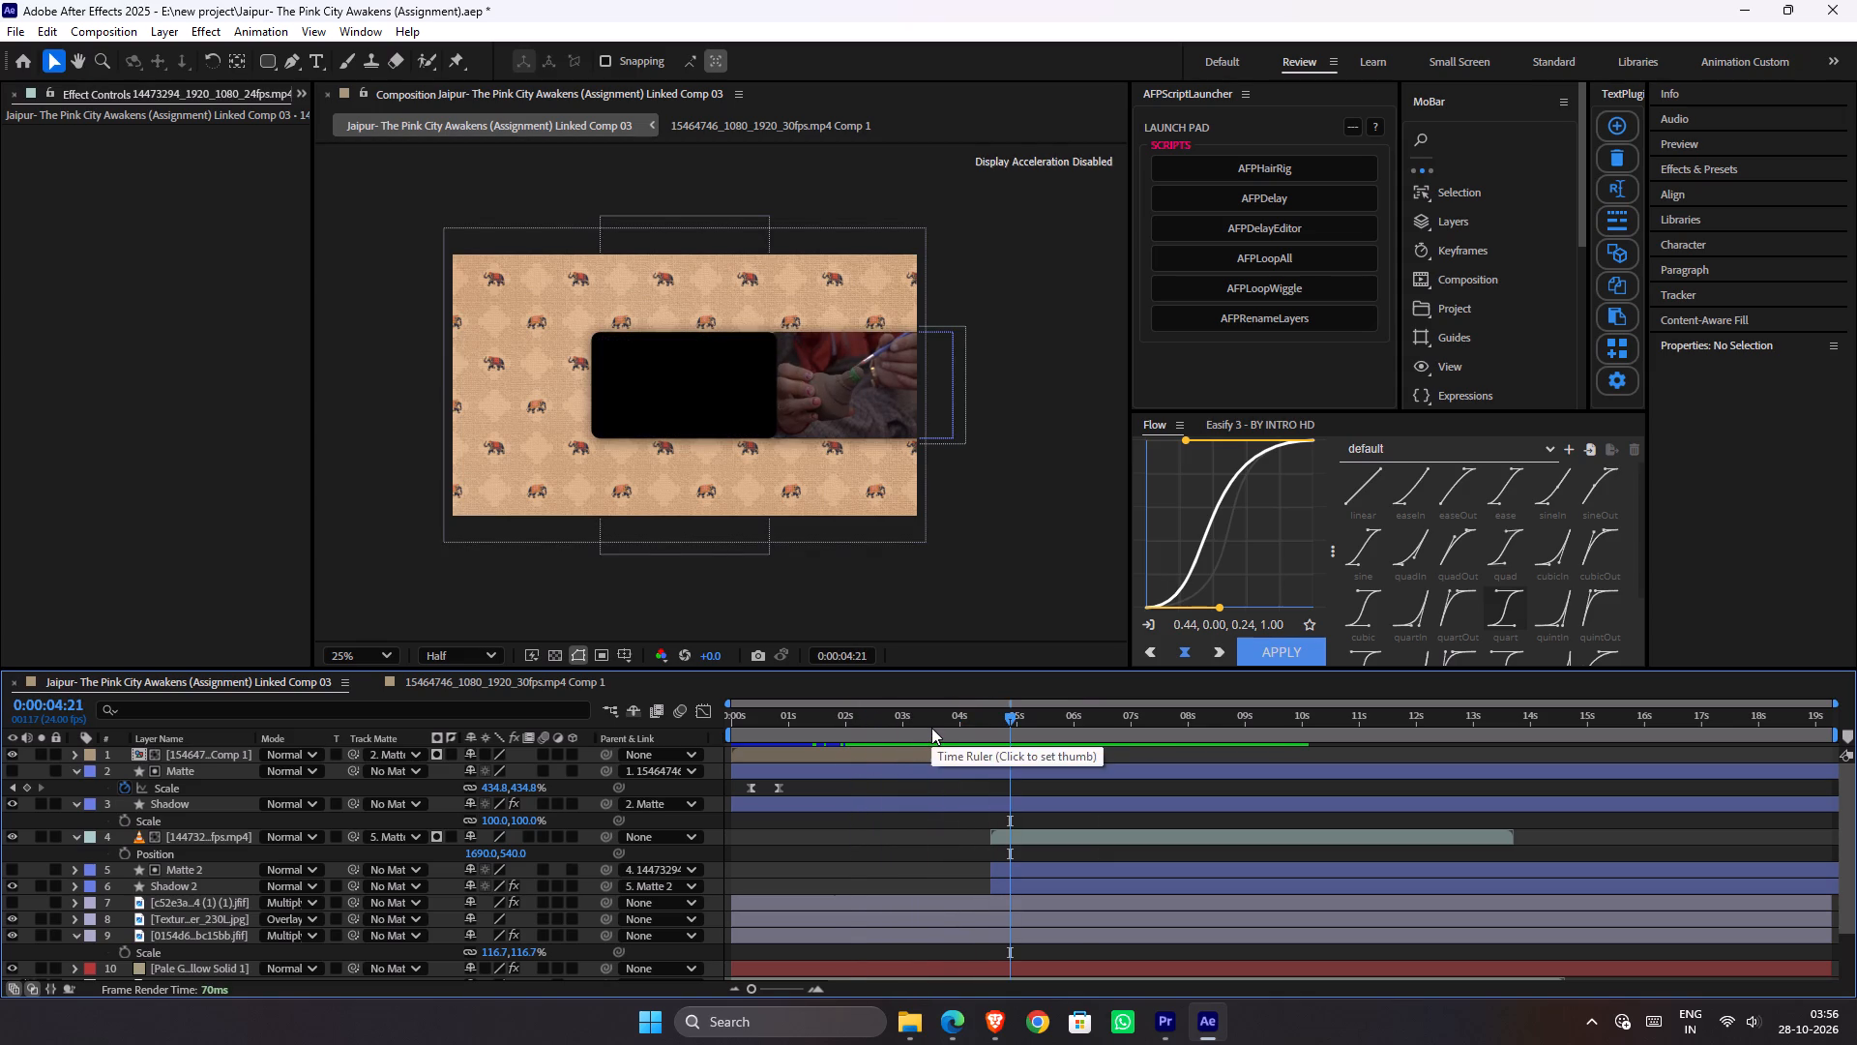
drag(931, 728, 537, 759)
key(space)
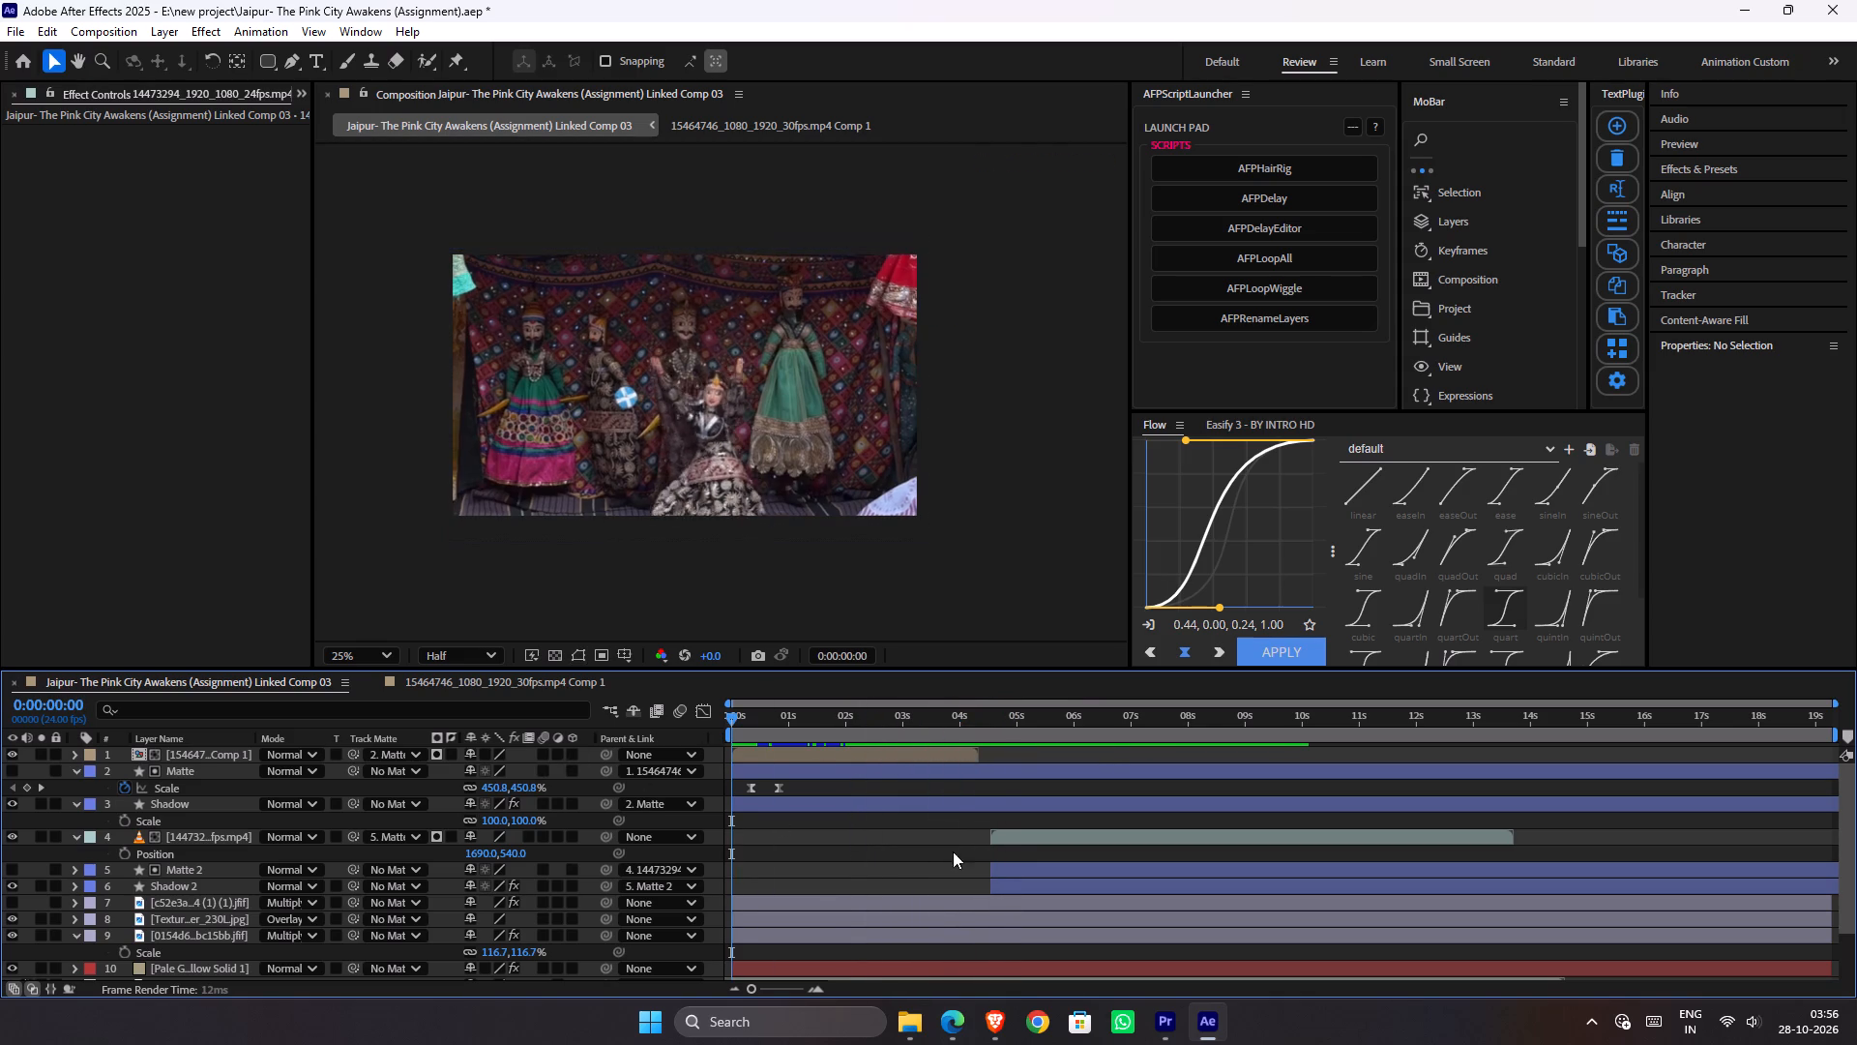
key(space)
Shift the pottery clip, Matte 2 and Shadow 2 layers together earlier so they start just before 0:00:00:15.
drag(945, 831, 1053, 885)
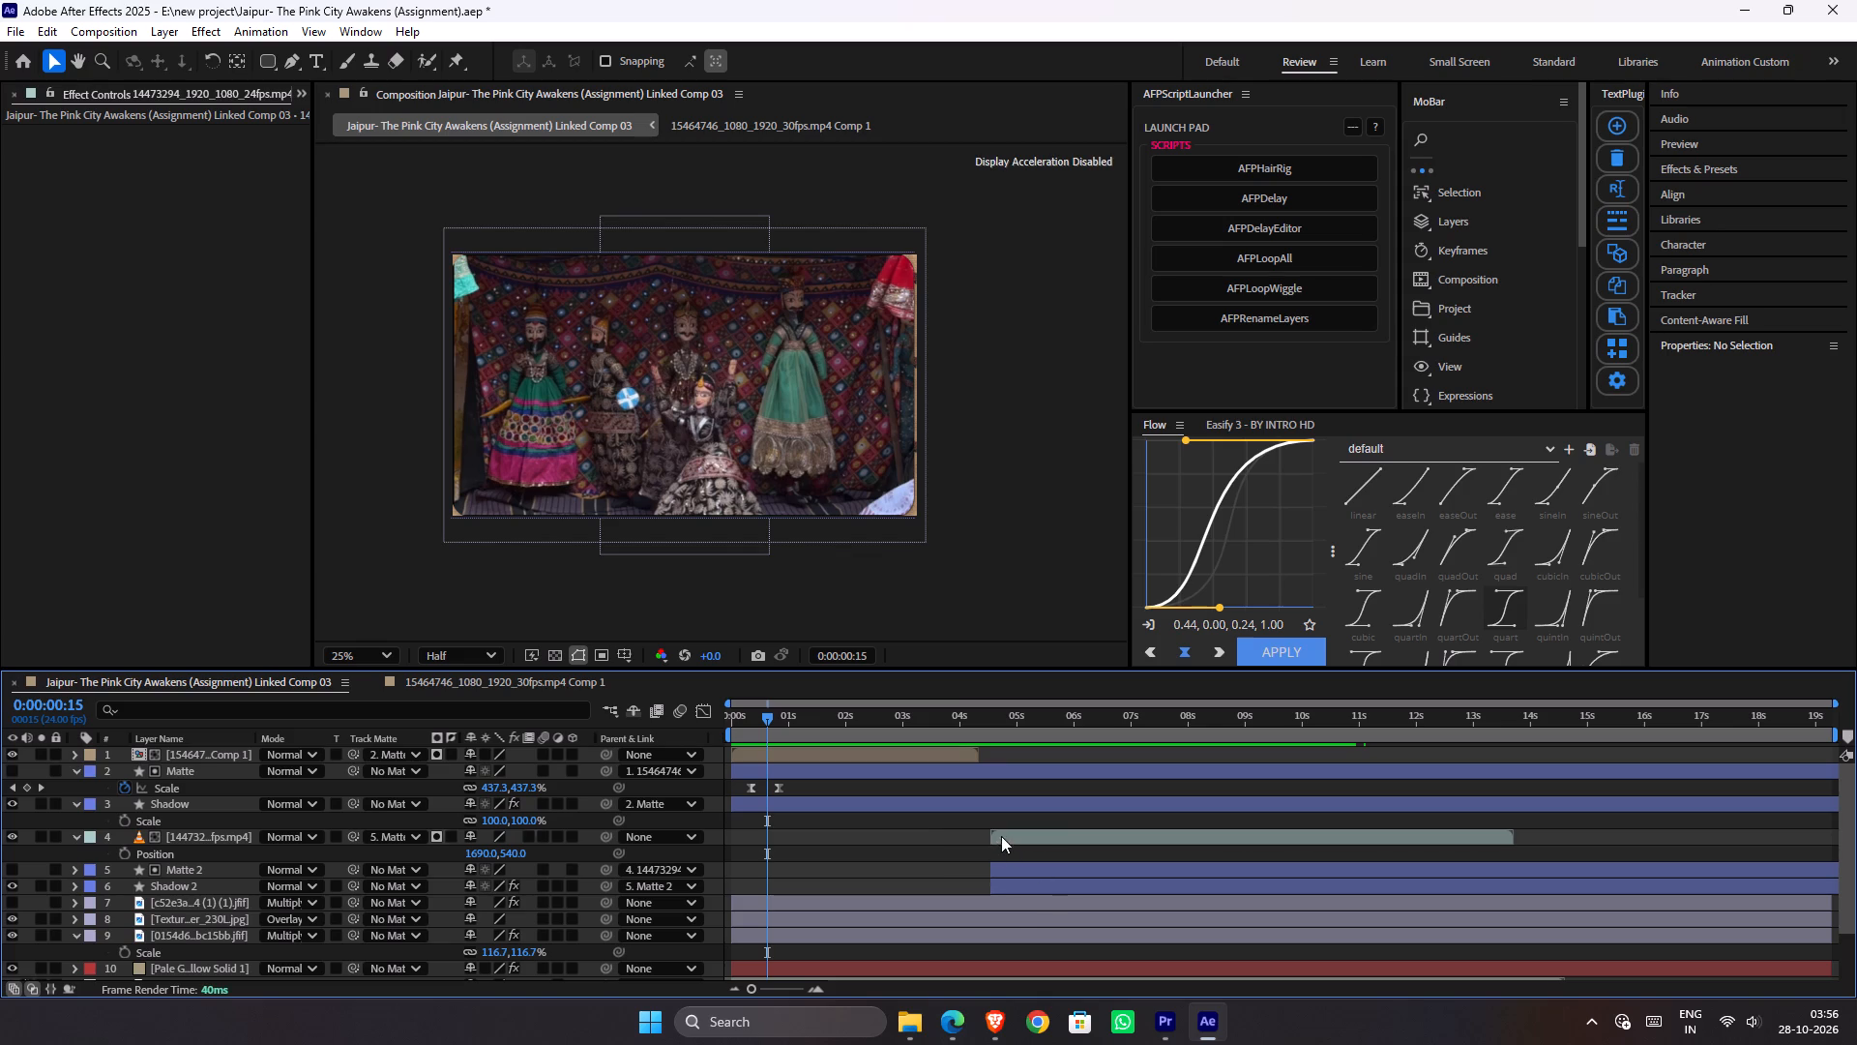
click(1001, 836)
shift+click(1011, 898)
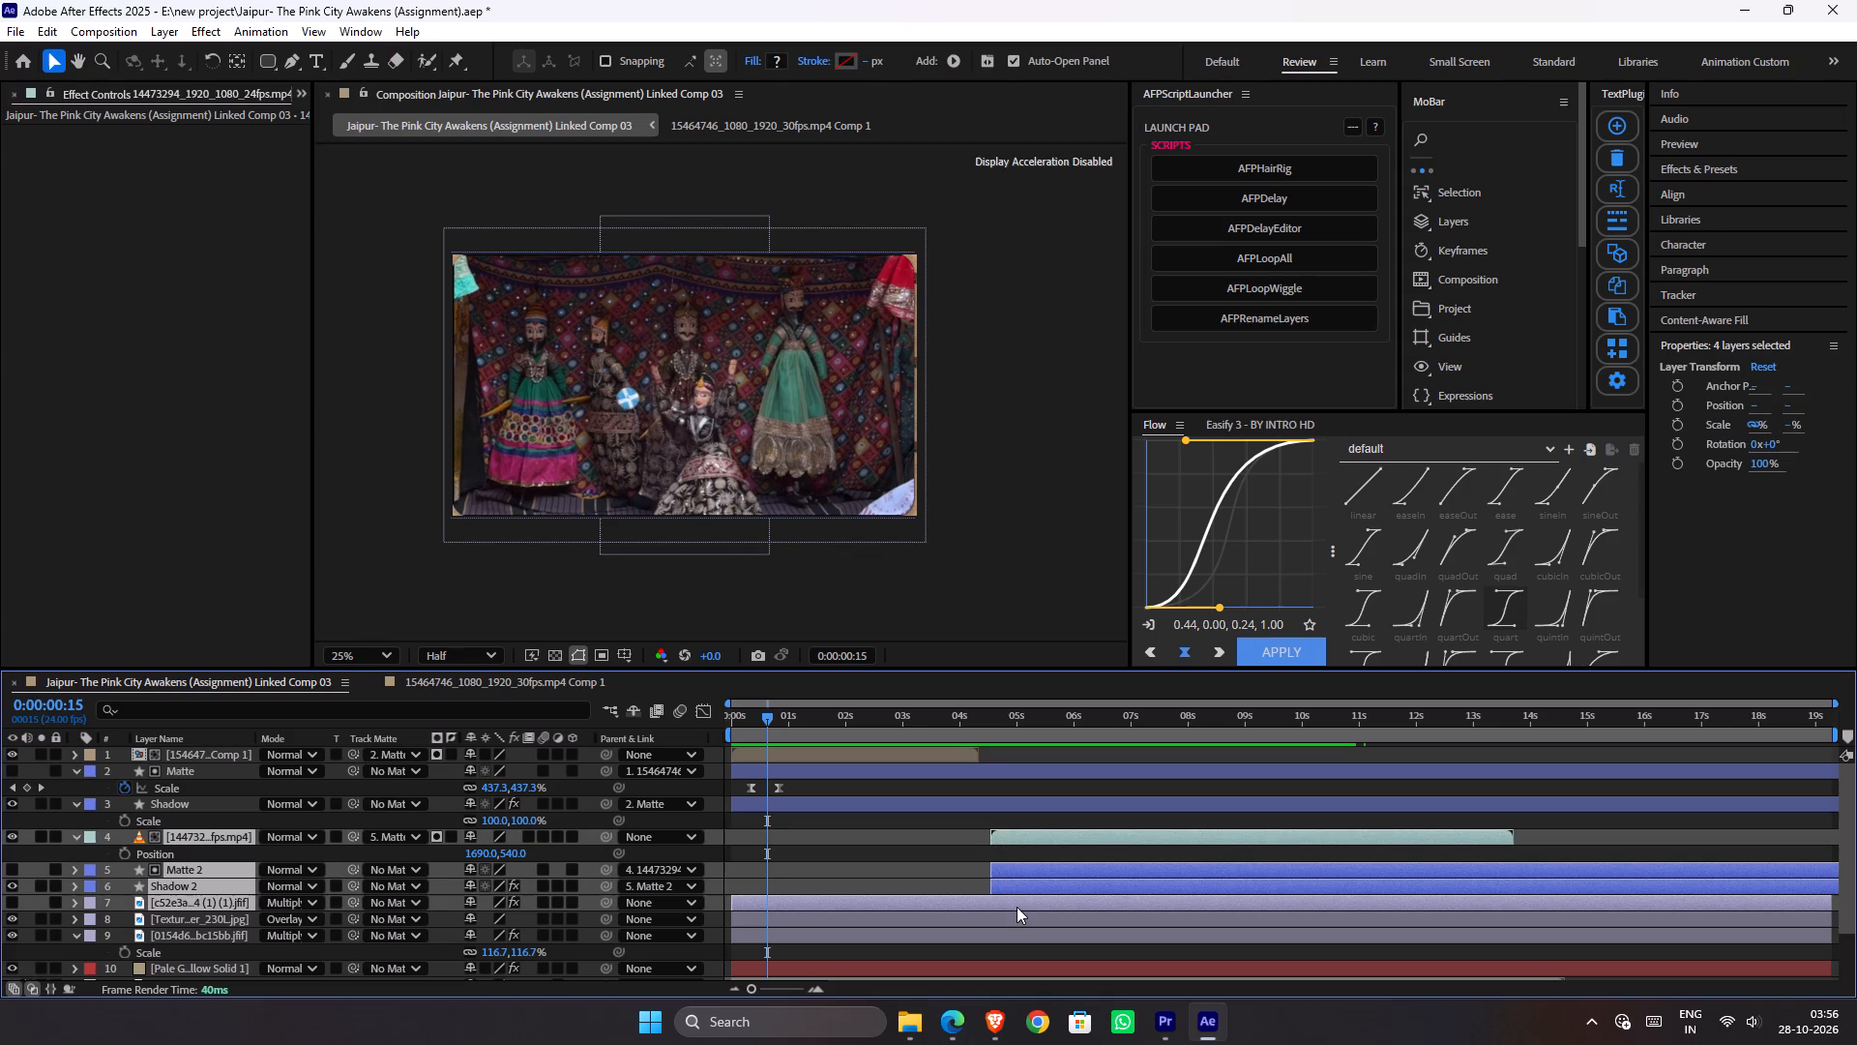
shift+click(1017, 907)
shift+click(1018, 894)
shift+click(1019, 887)
drag(1021, 882, 934, 881)
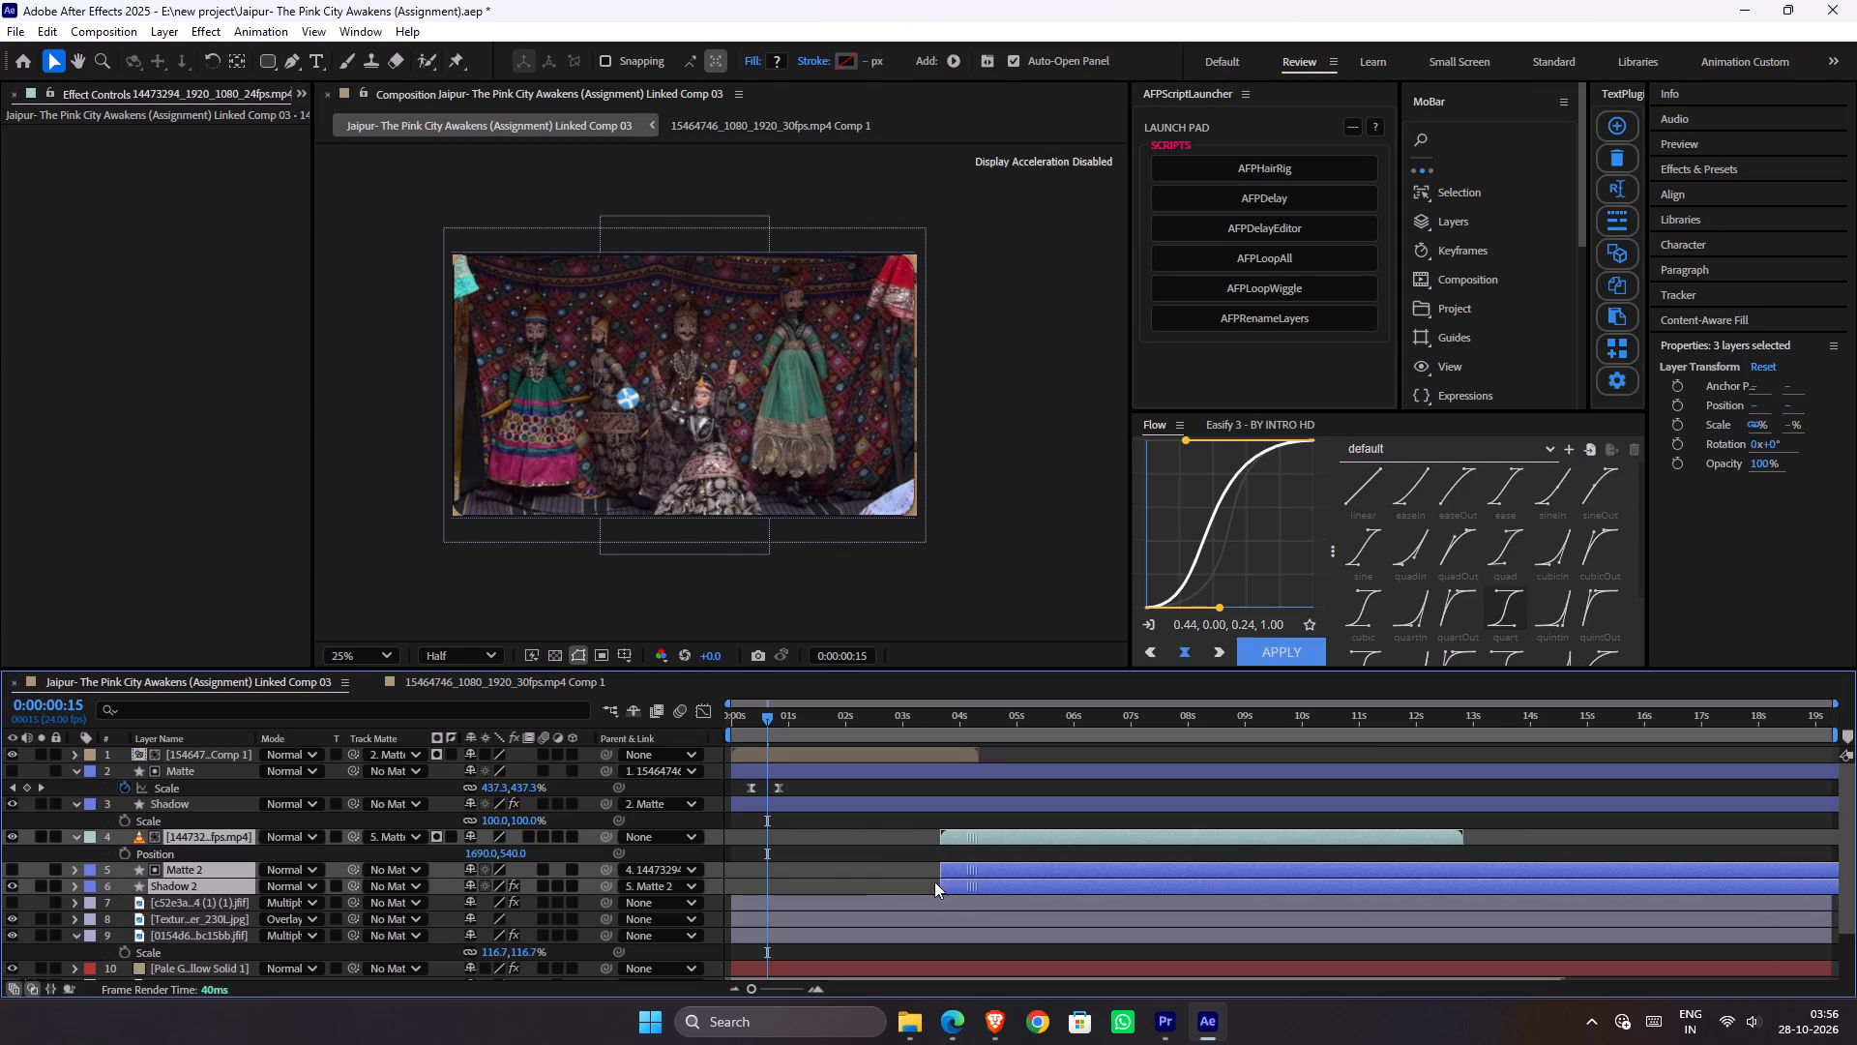
drag(934, 881, 797, 880)
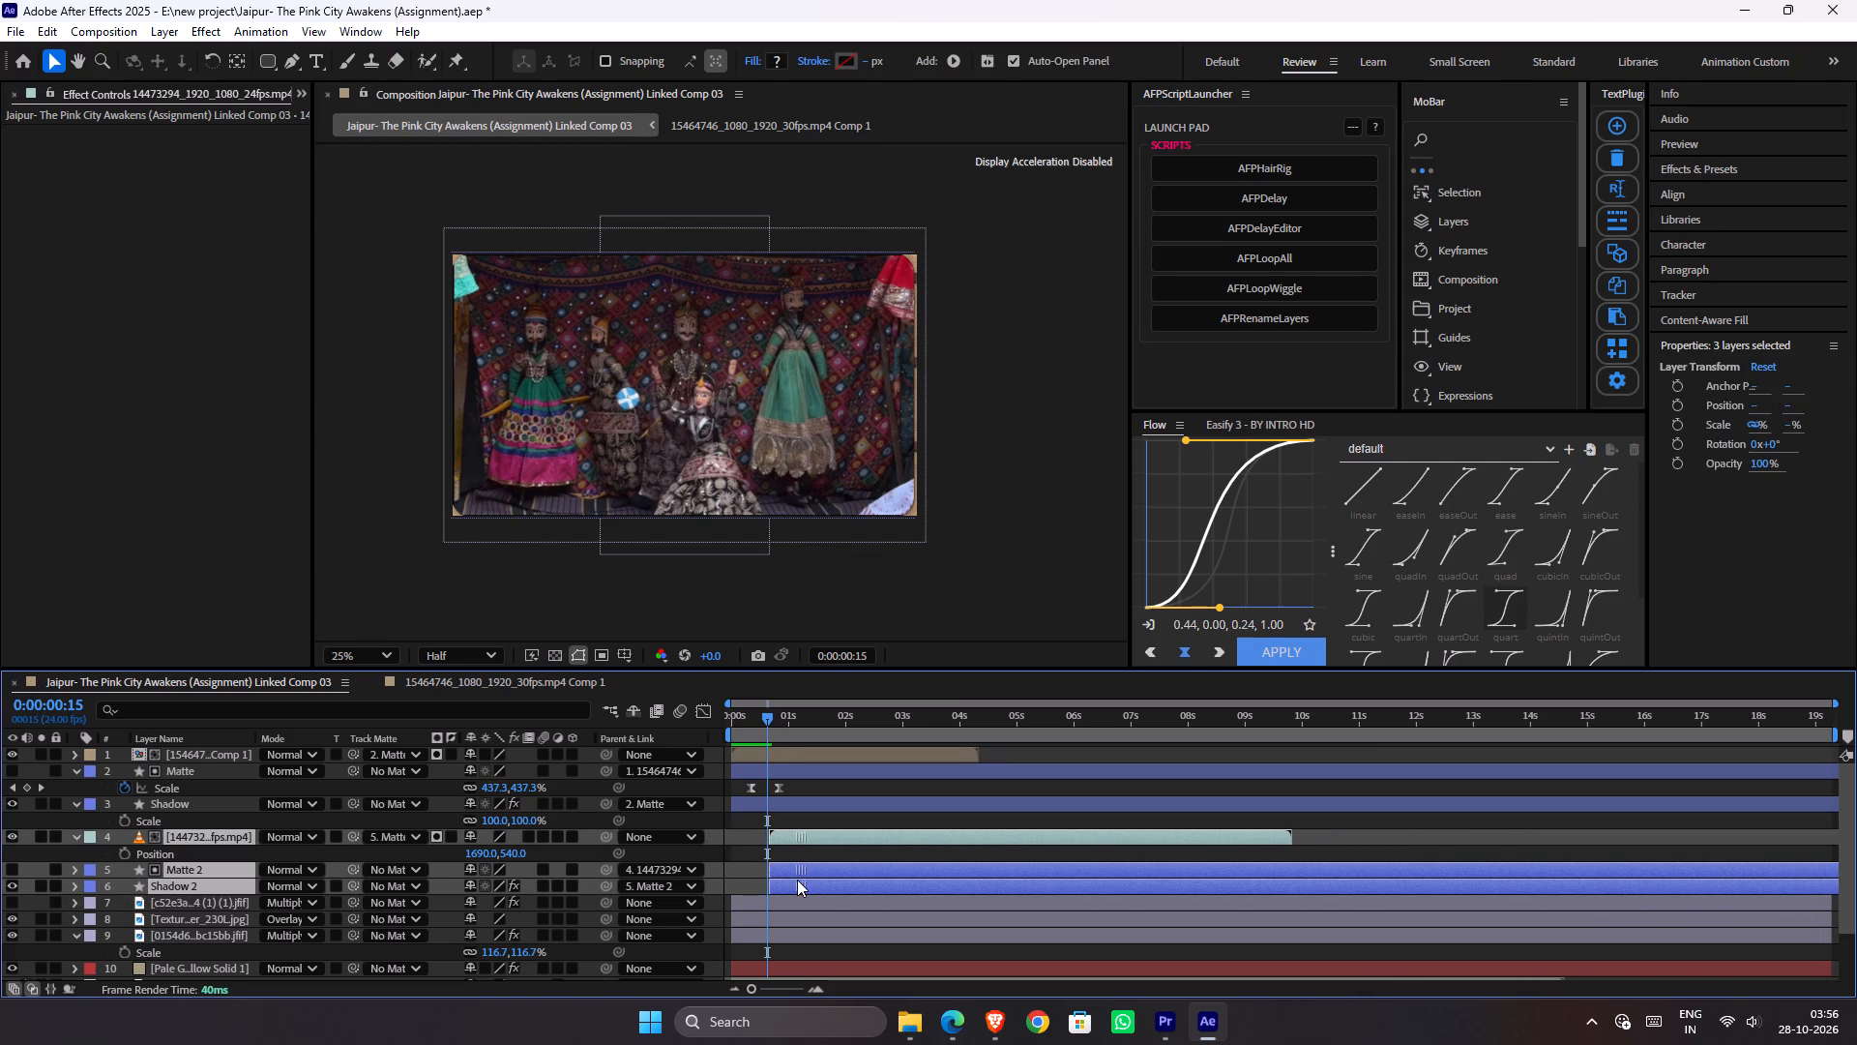
drag(797, 880, 794, 882)
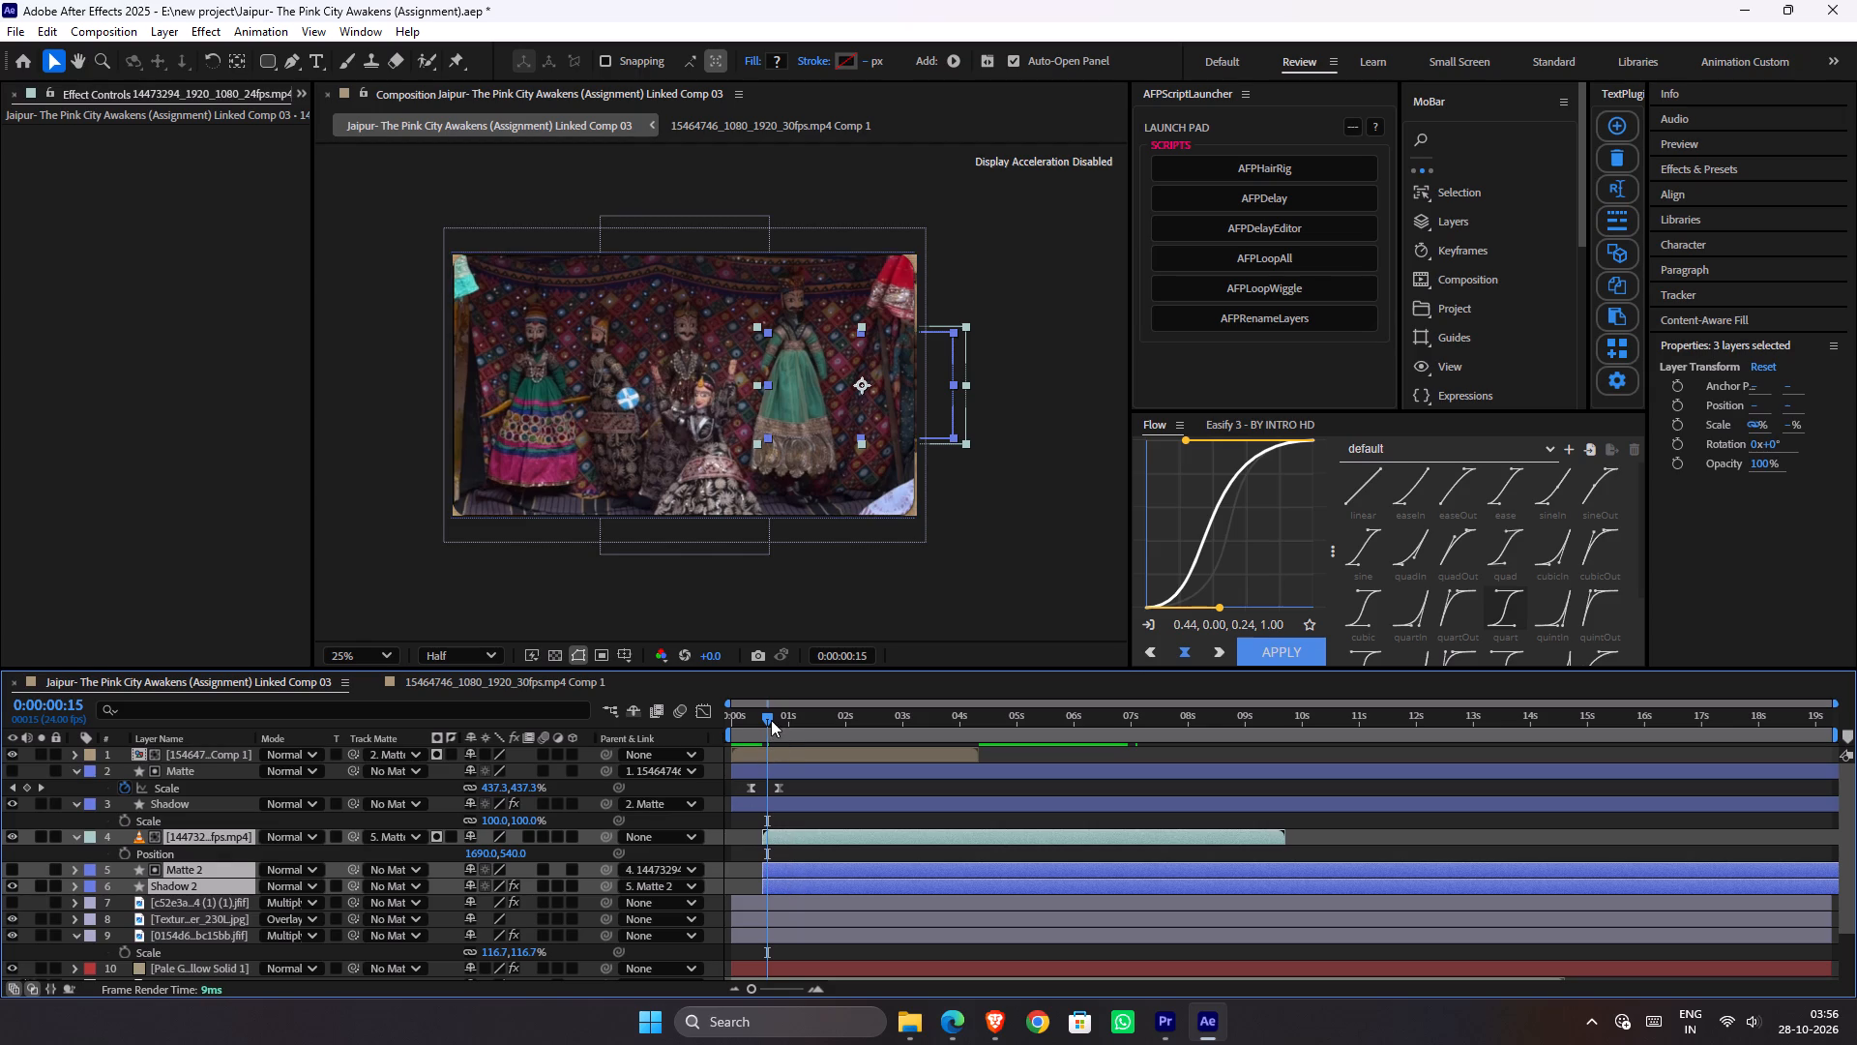
Preview from the start and reposition the pottery clip layer to 1437, 285, up and right of the puppet frame.
drag(770, 720, 642, 740)
key(space)
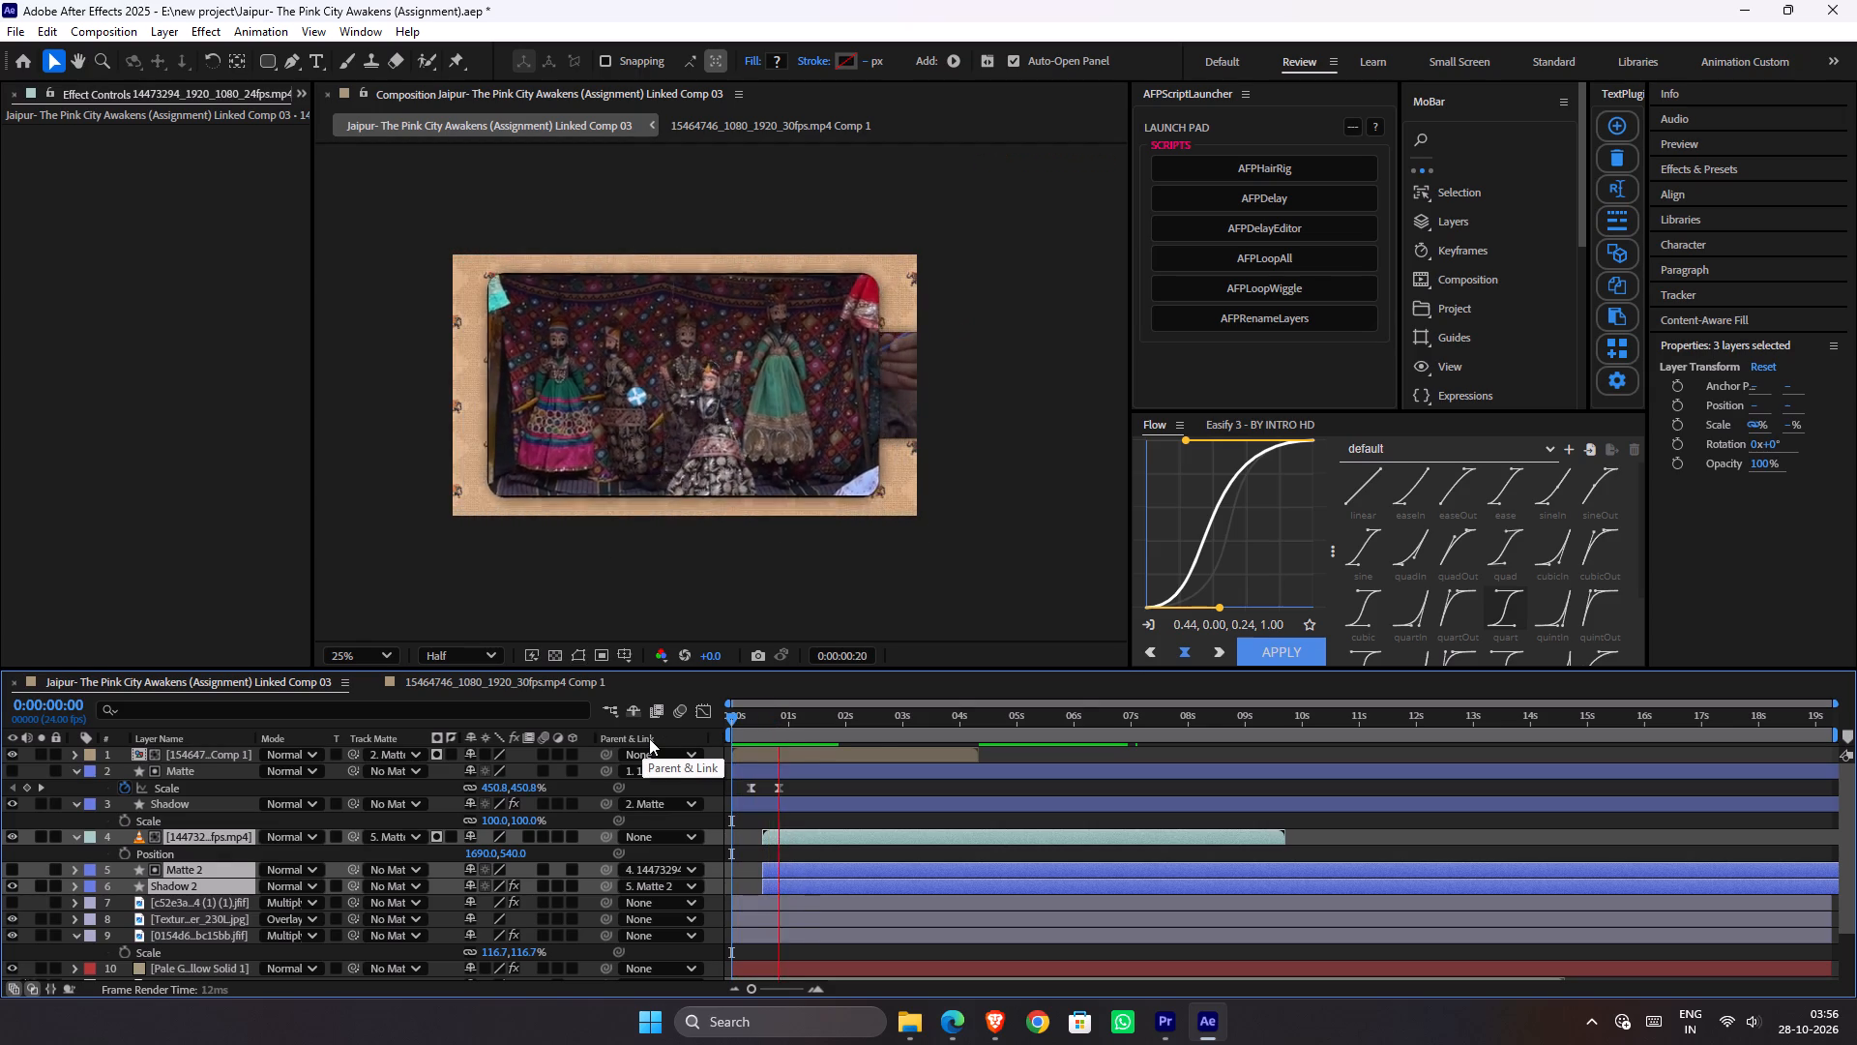
key(space)
key(space)
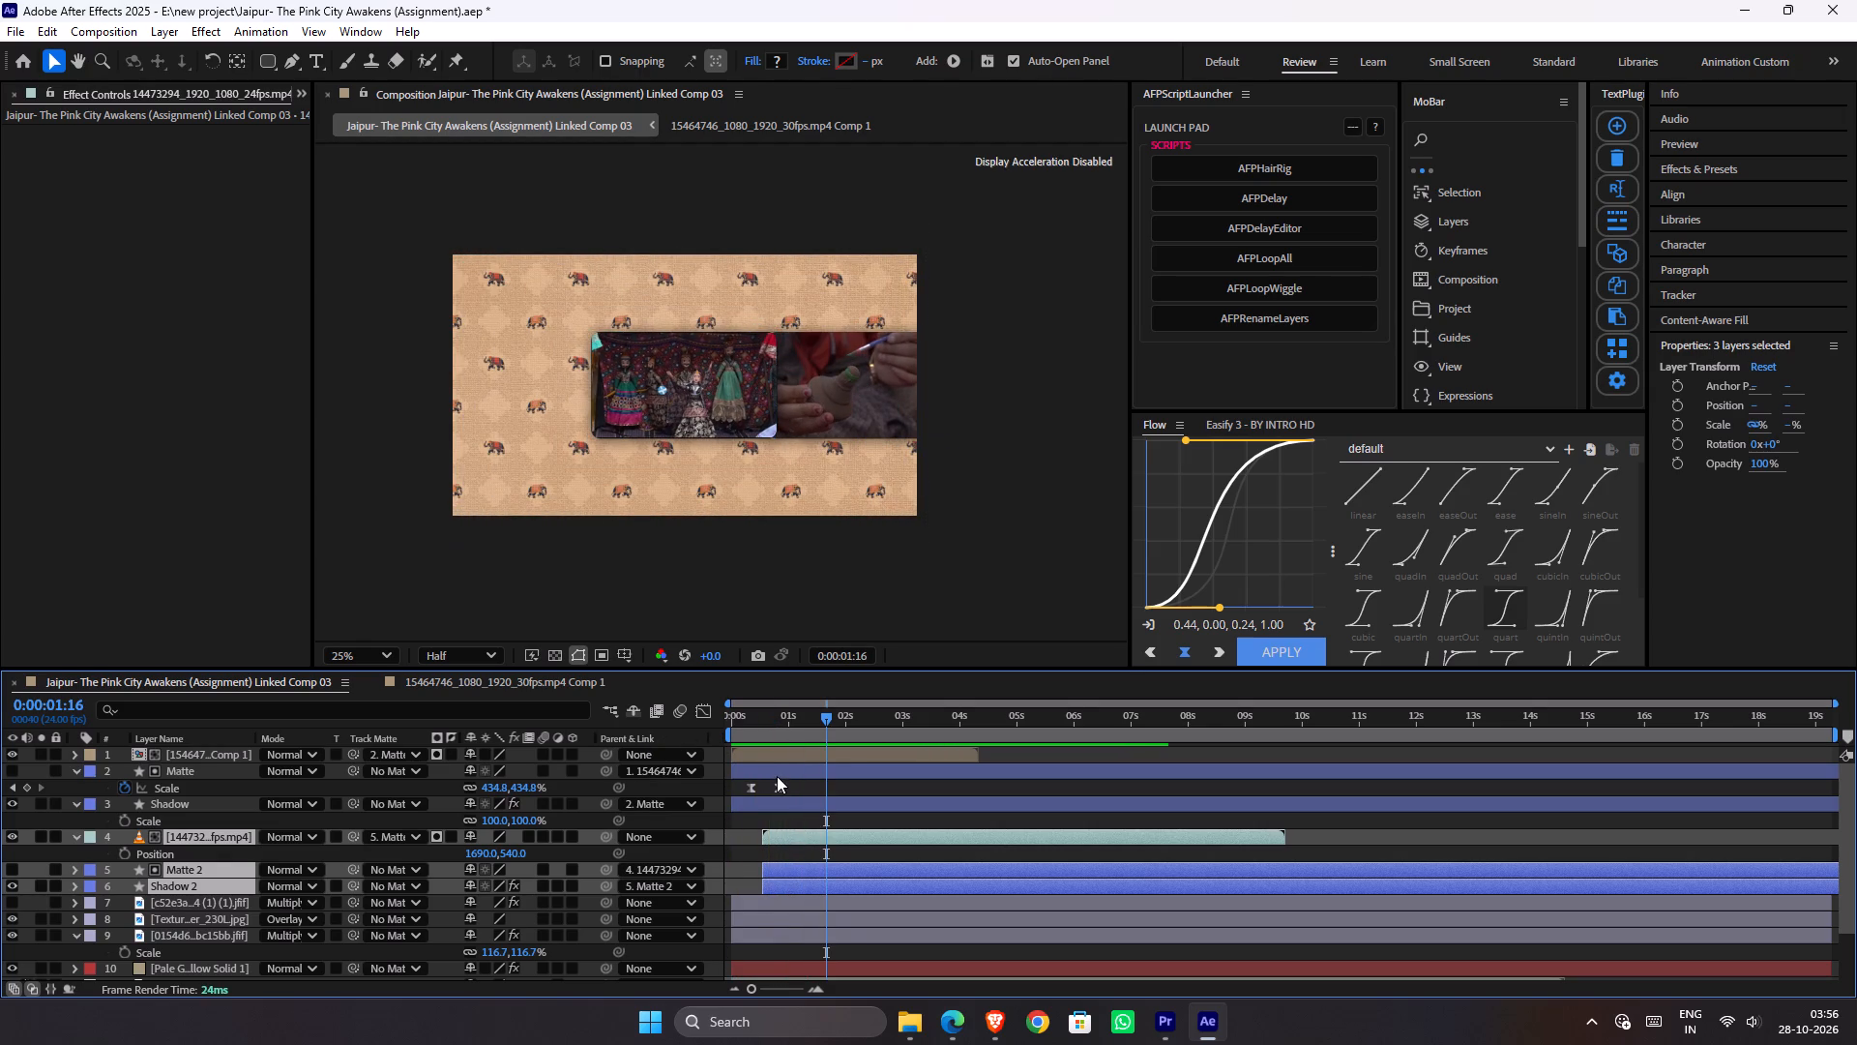
key(space)
click(800, 821)
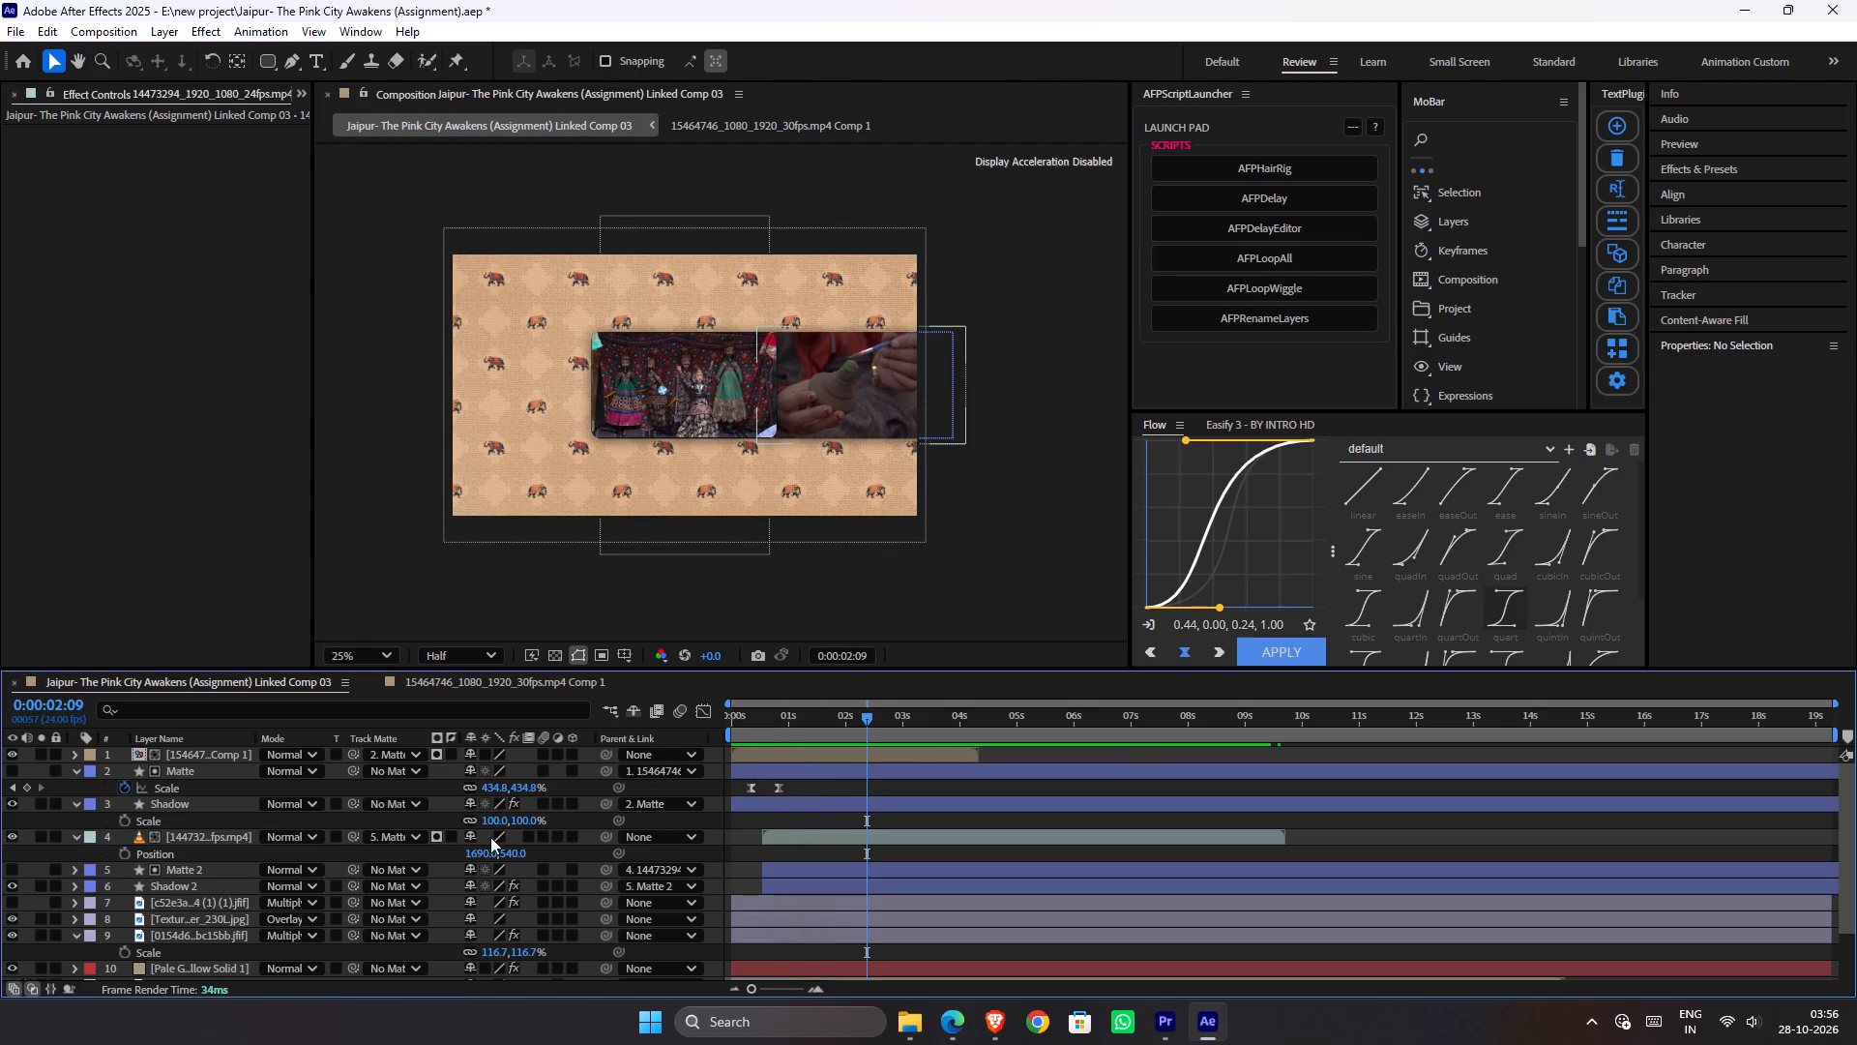
drag(485, 854, 657, 859)
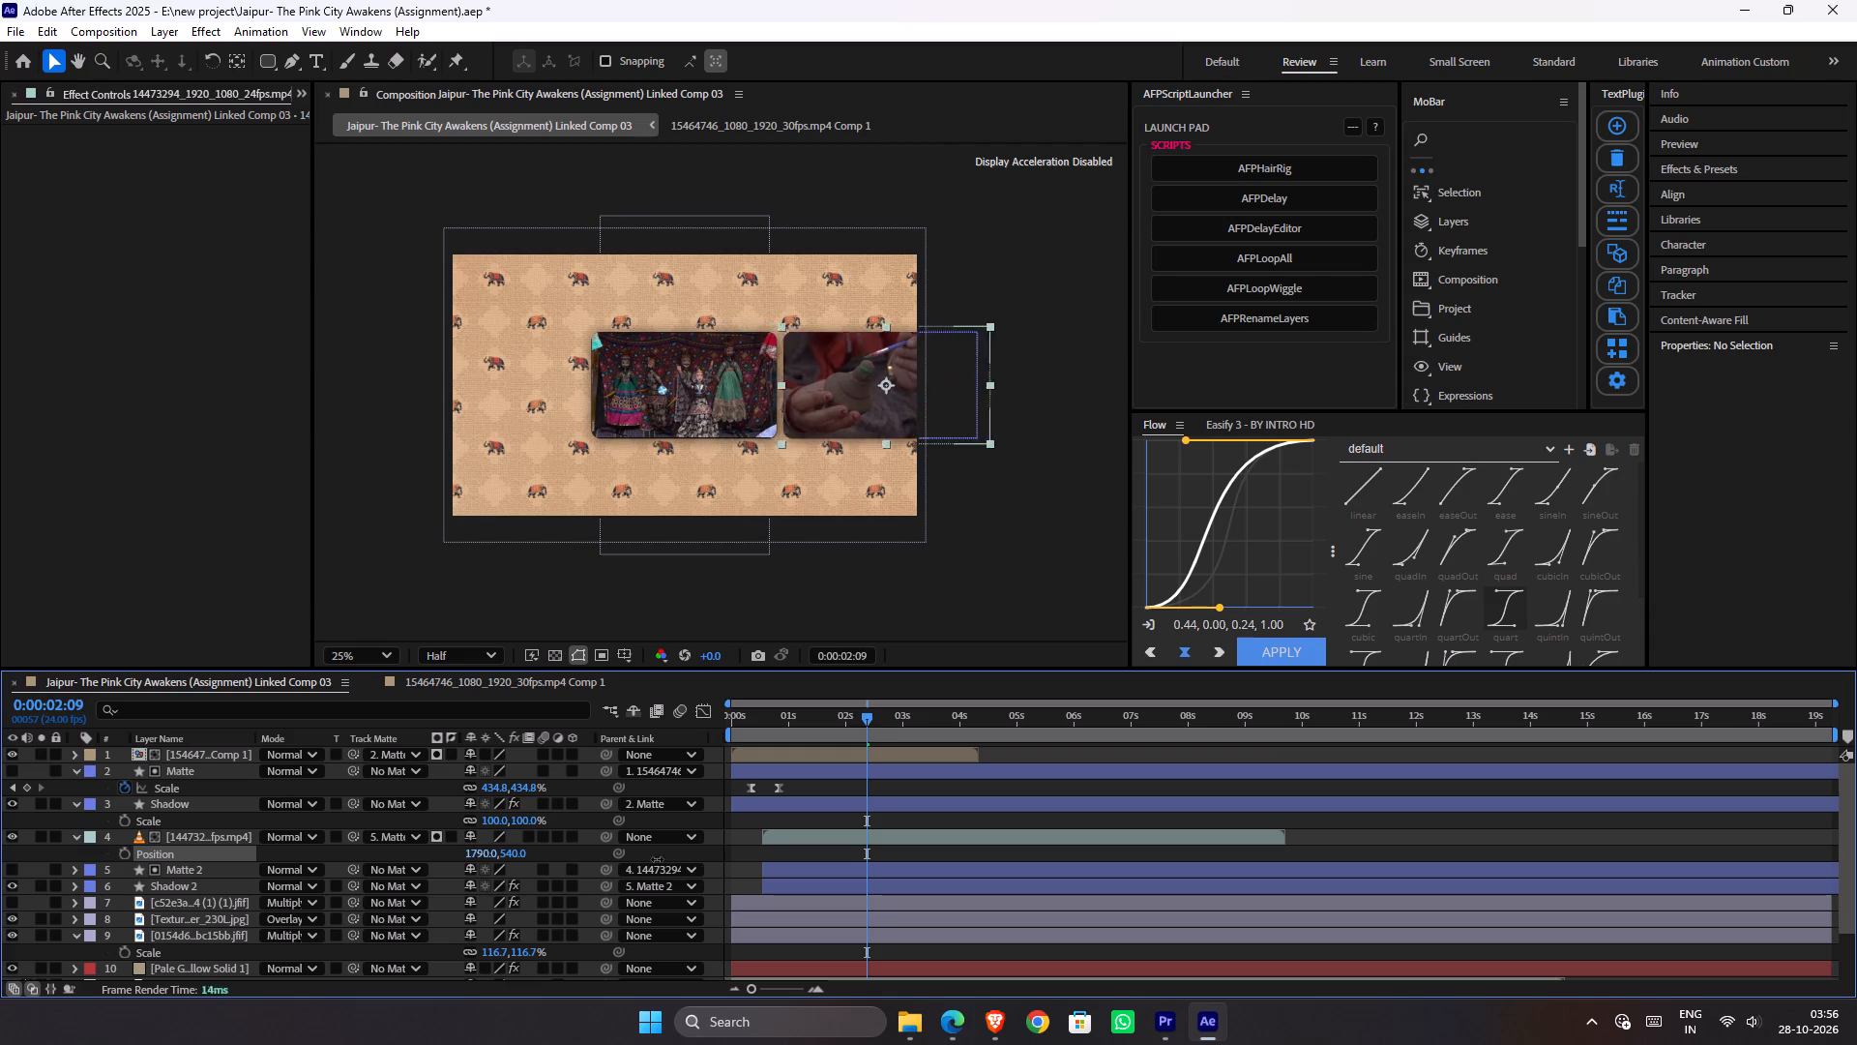
drag(657, 859, 550, 844)
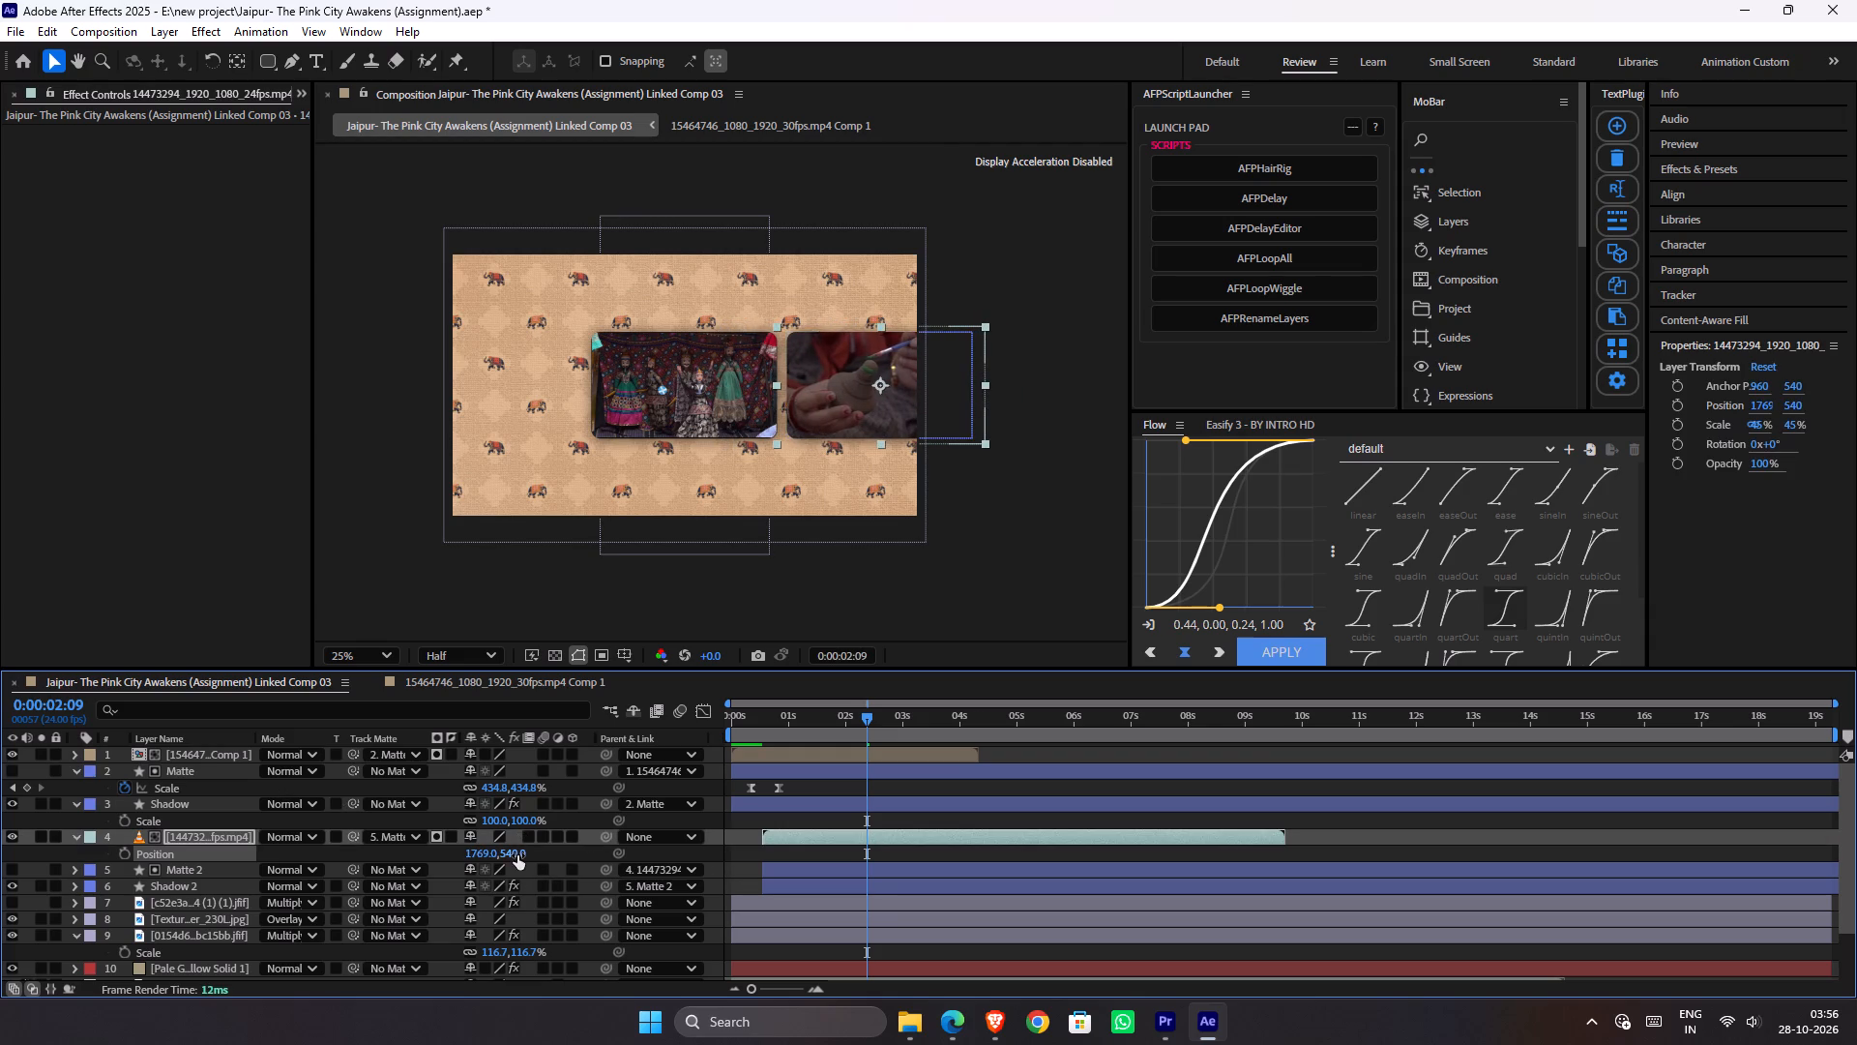
drag(517, 855, 379, 721)
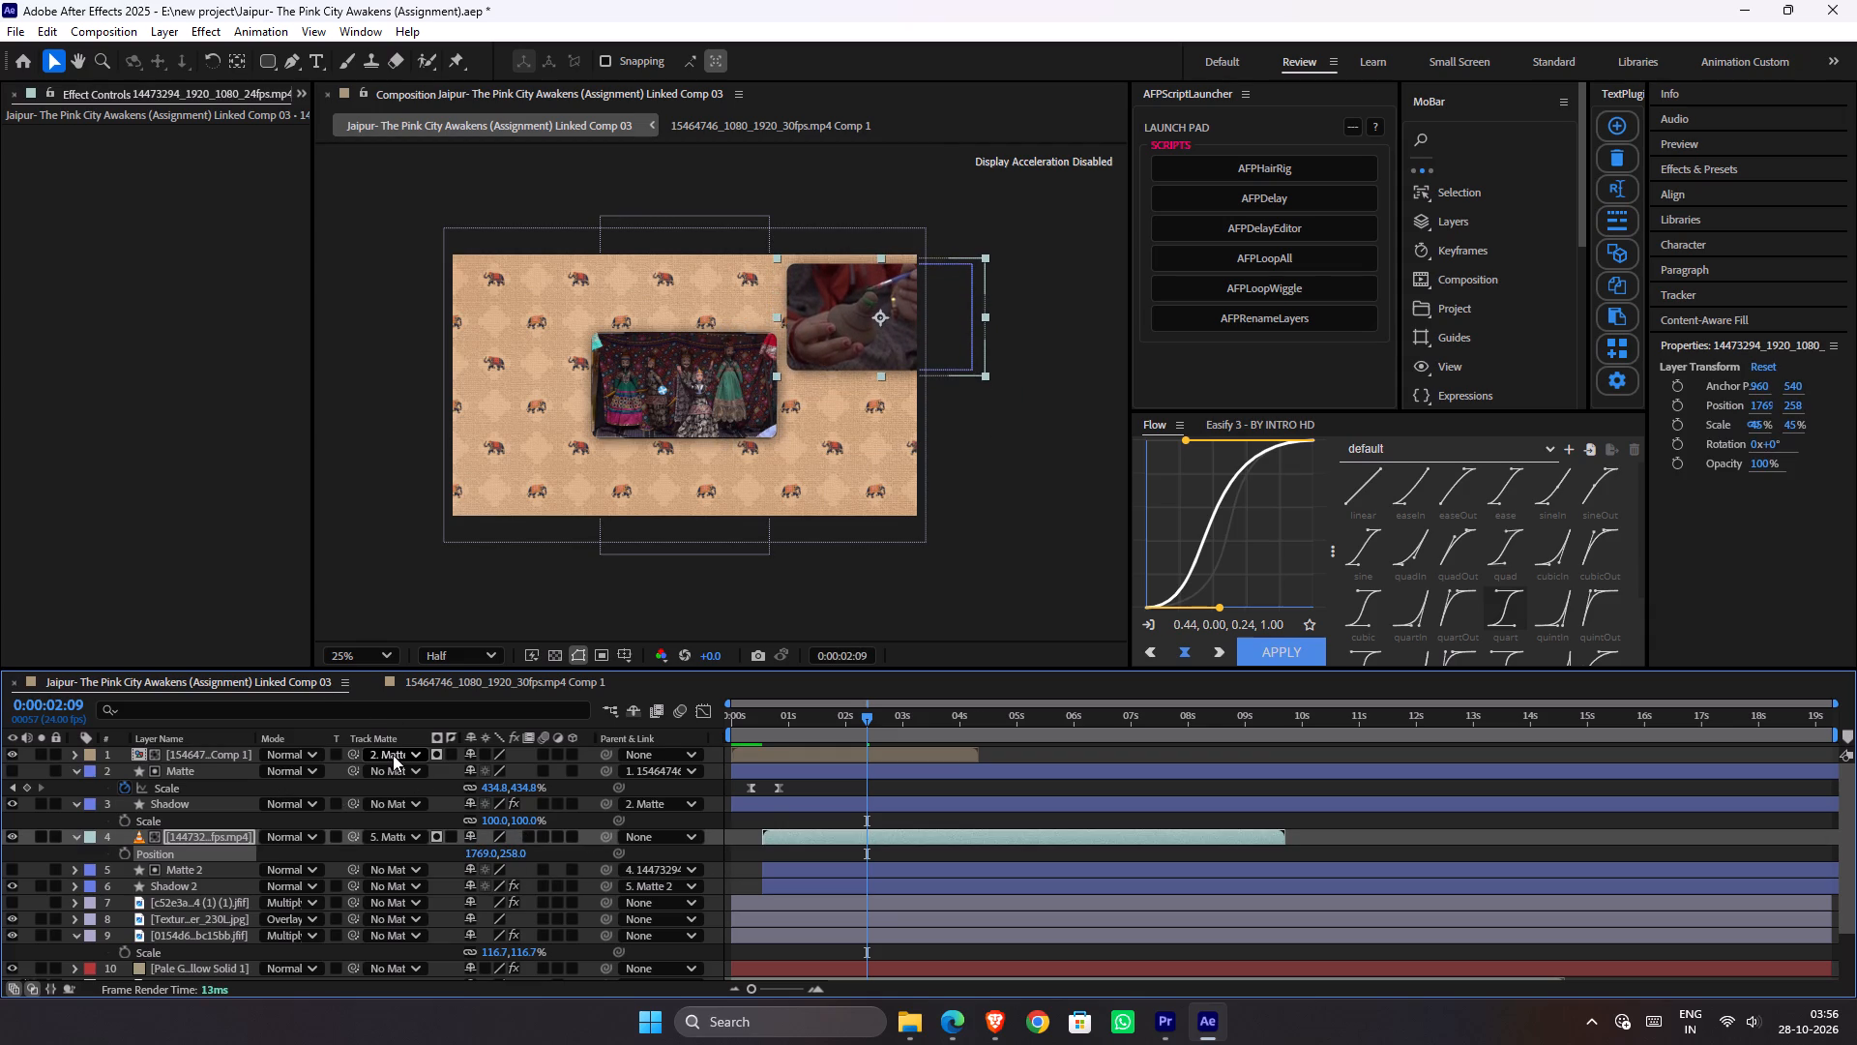
drag(477, 853, 387, 835)
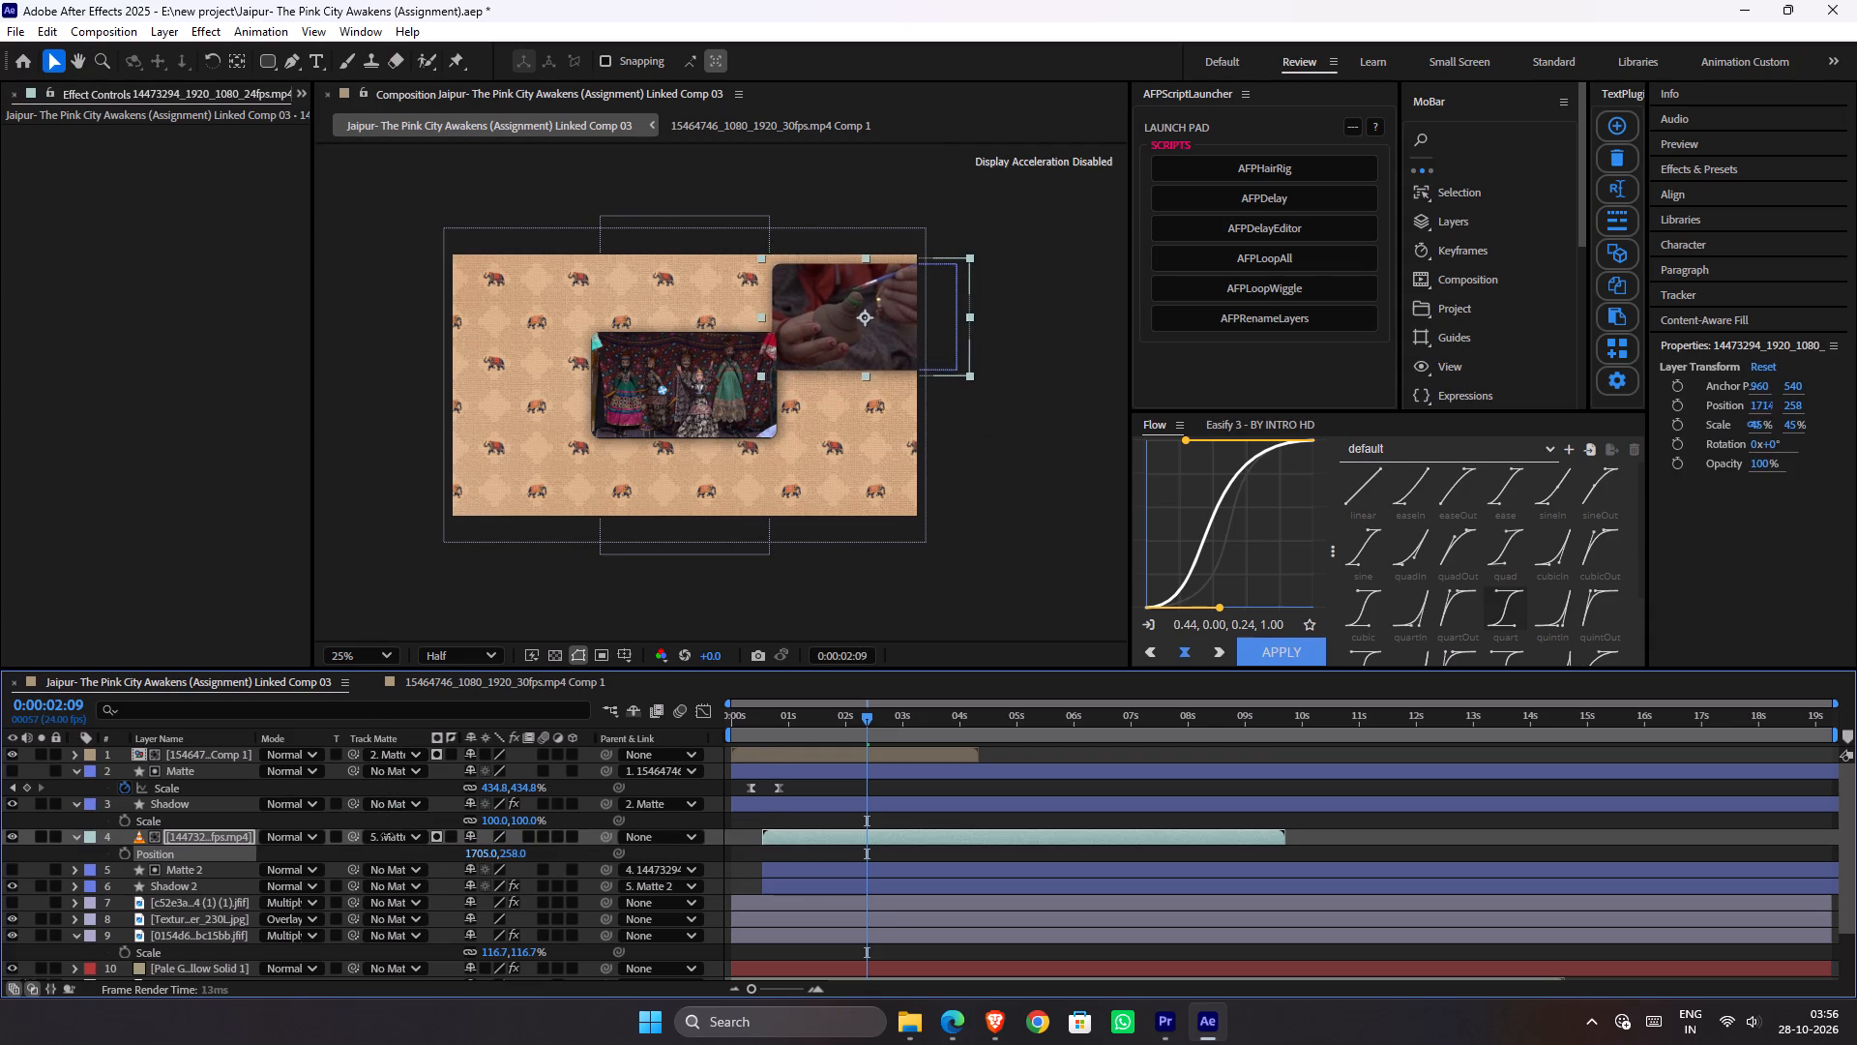
drag(387, 835, 184, 827)
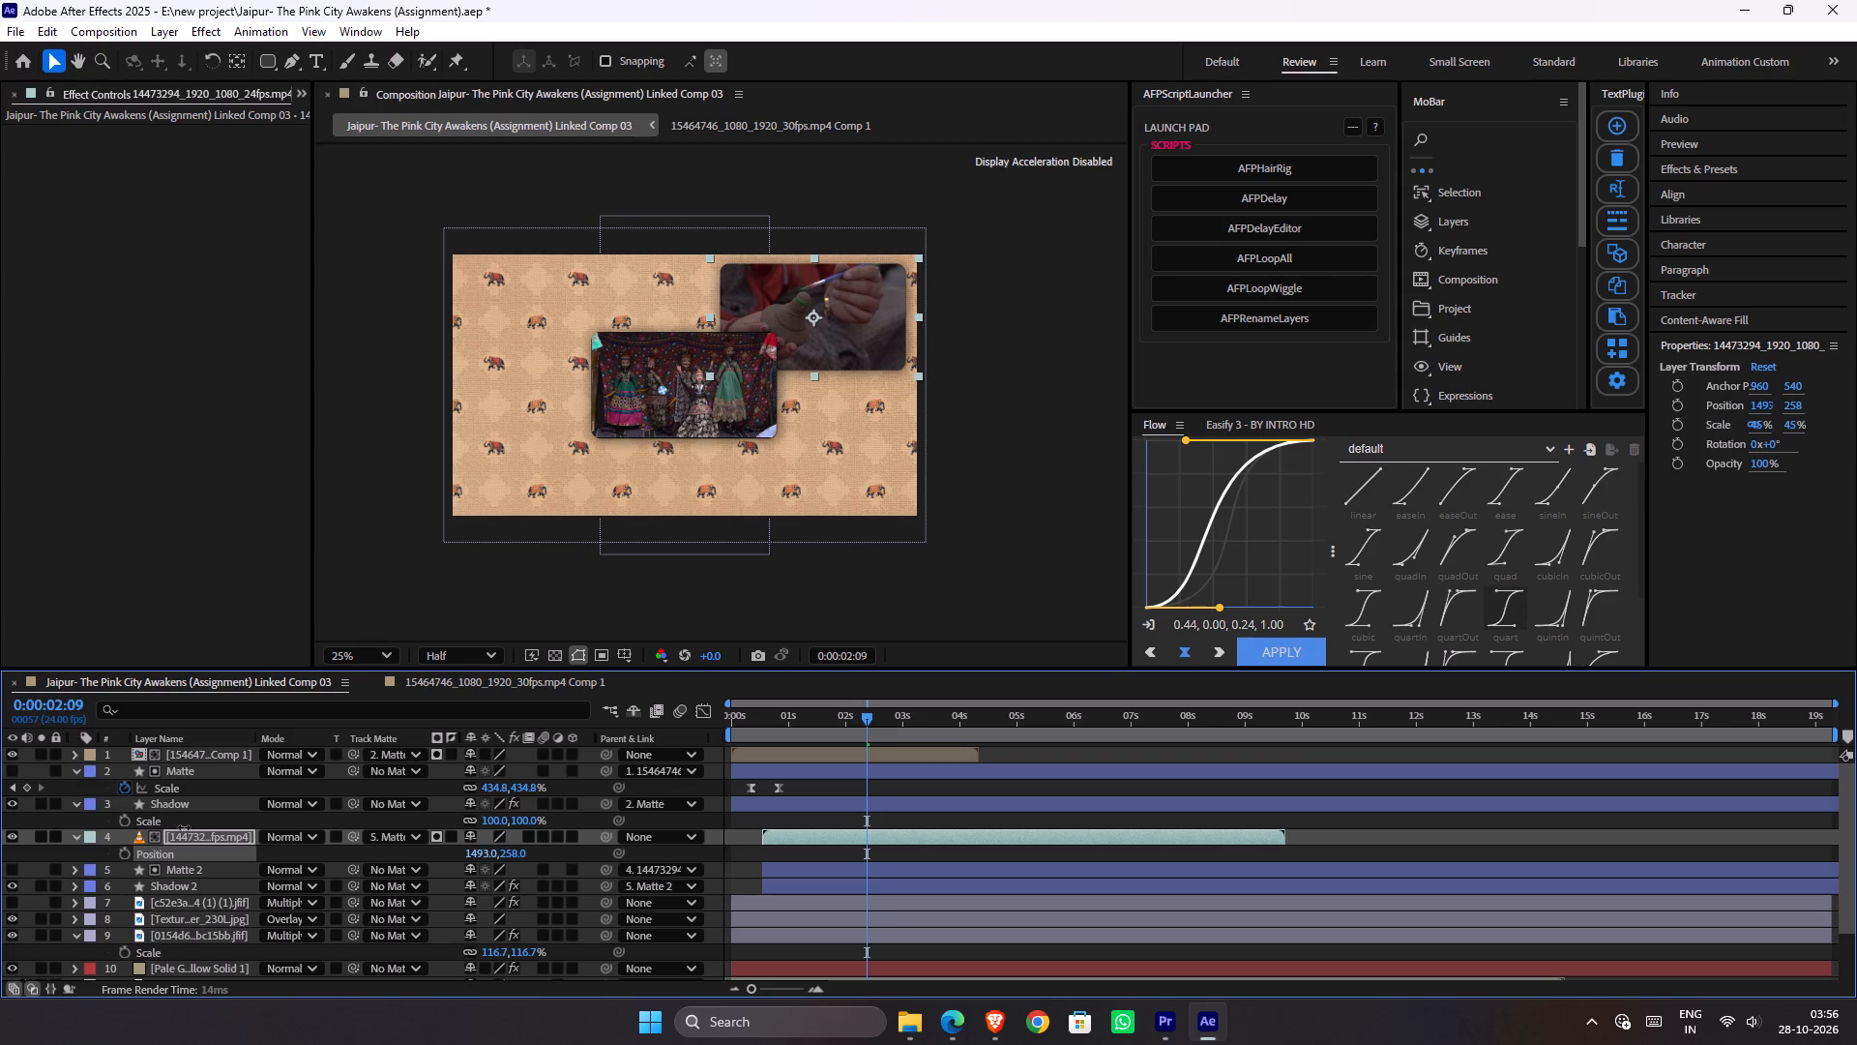
drag(184, 827, 131, 828)
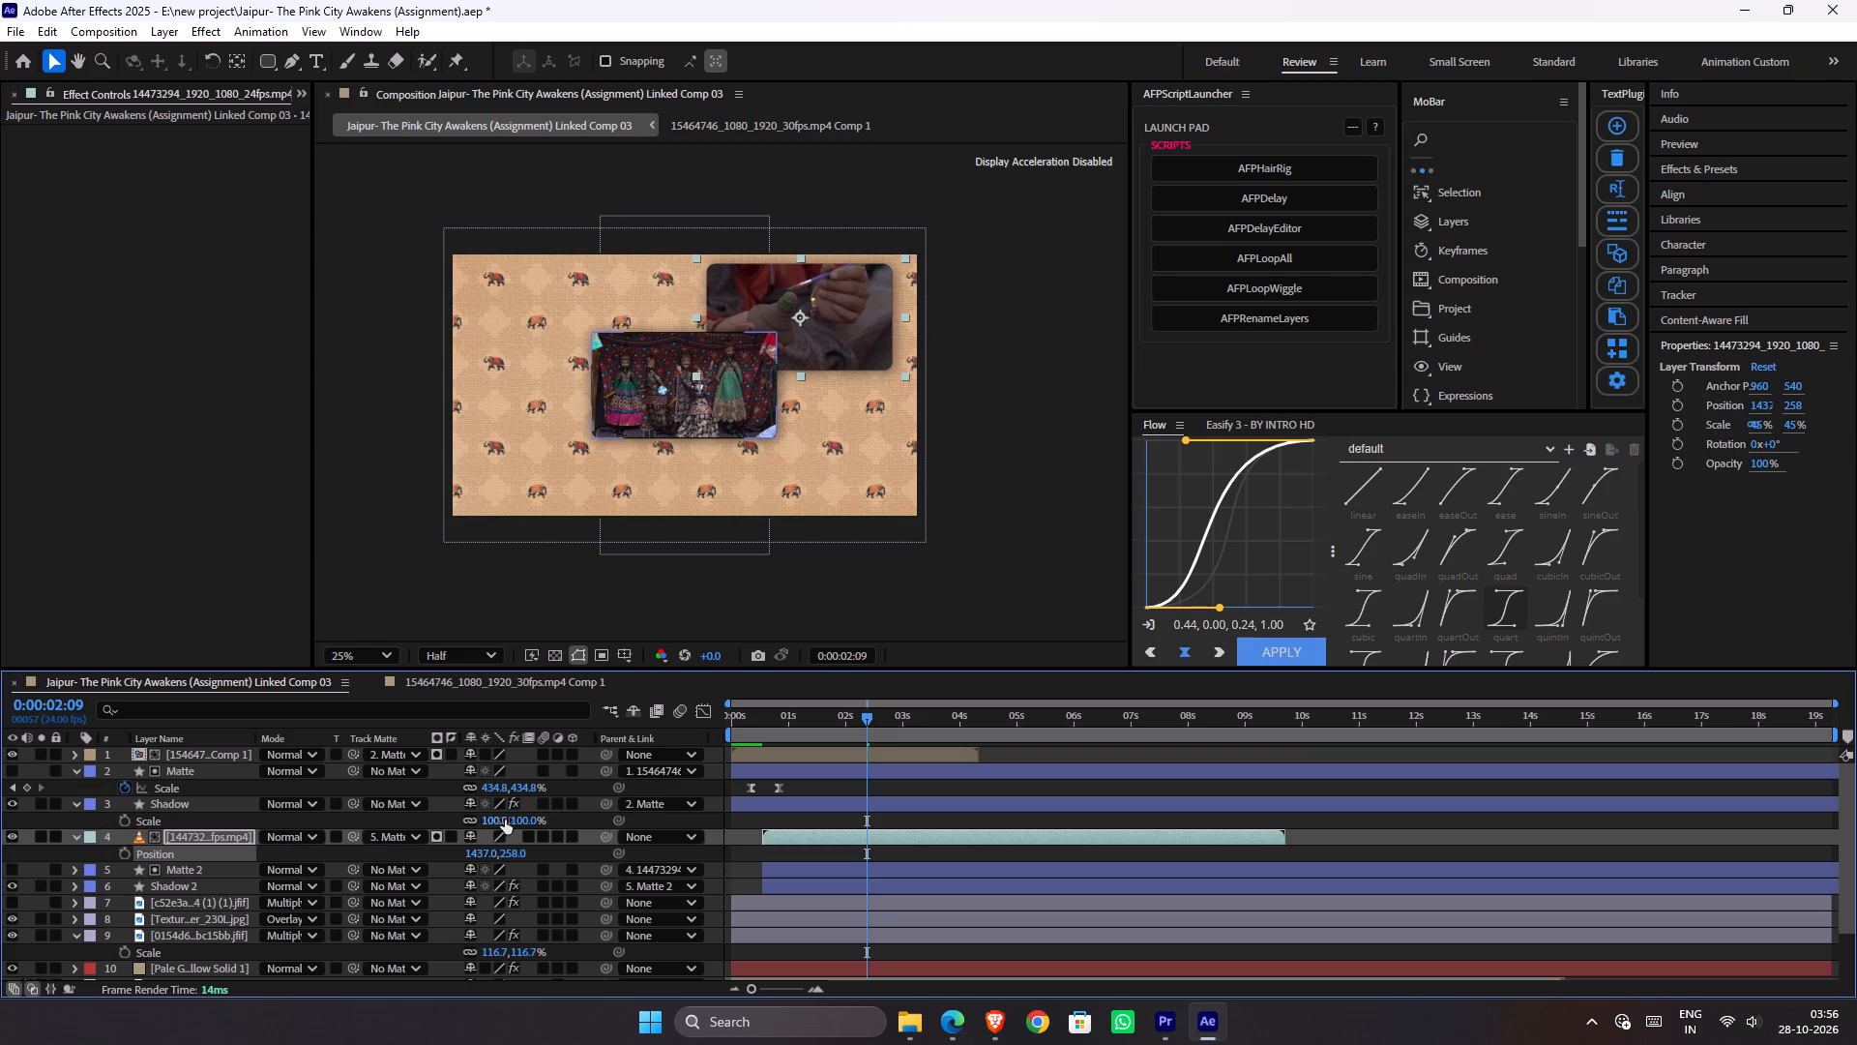
drag(513, 854, 566, 854)
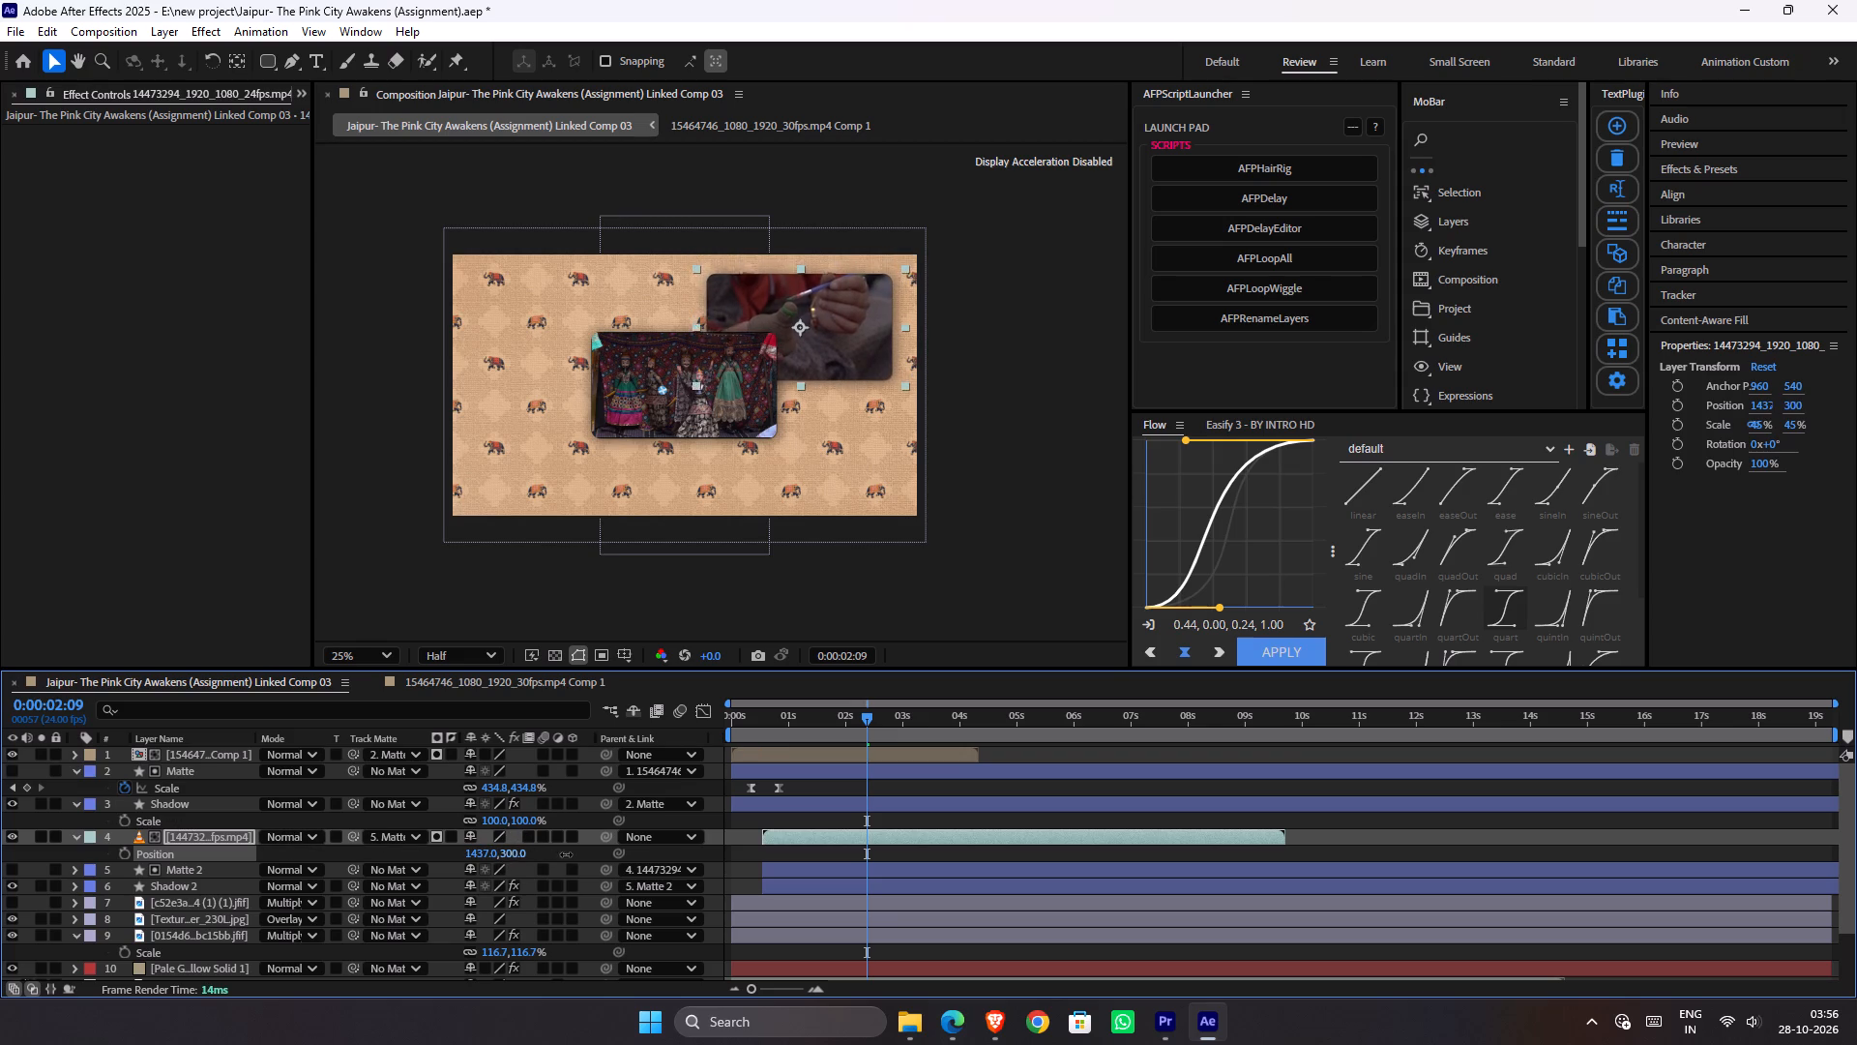
drag(566, 854, 539, 854)
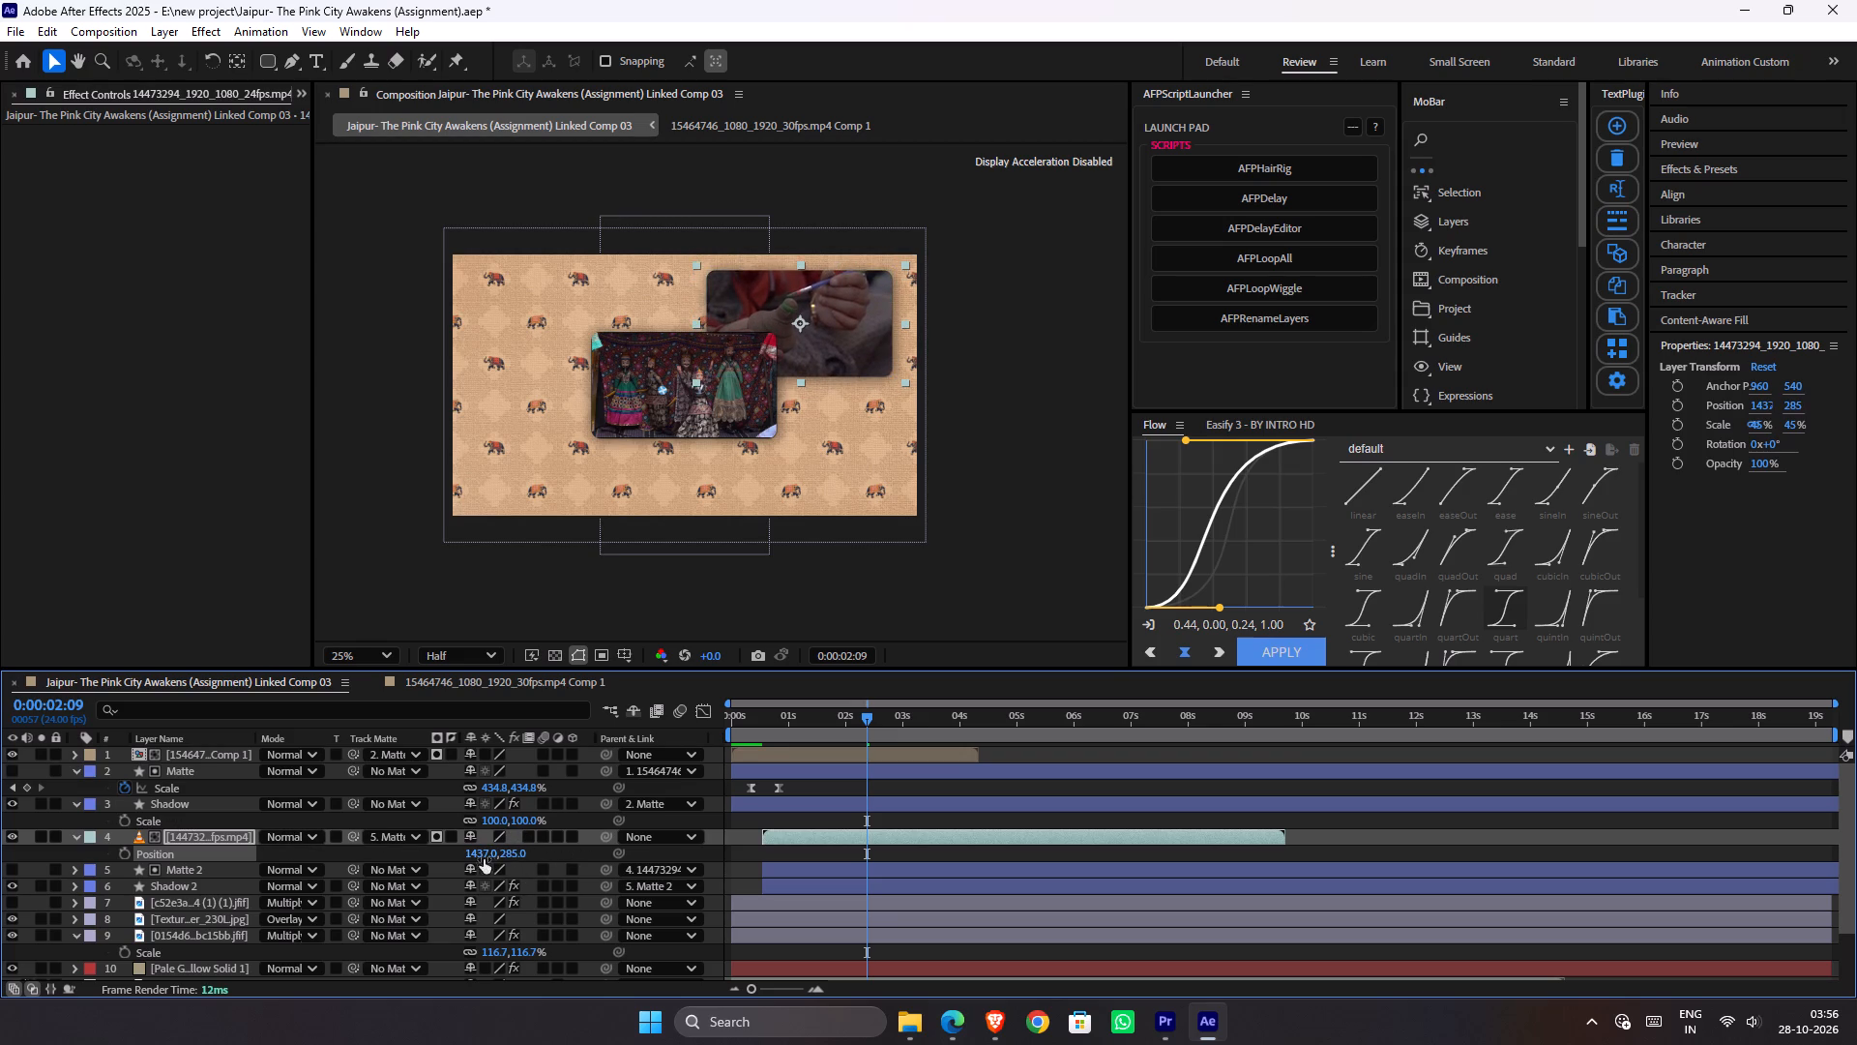
Move the pottery clip layer horizontally to position 1452, 285 and preview the composition from the start.
drag(482, 857, 498, 859)
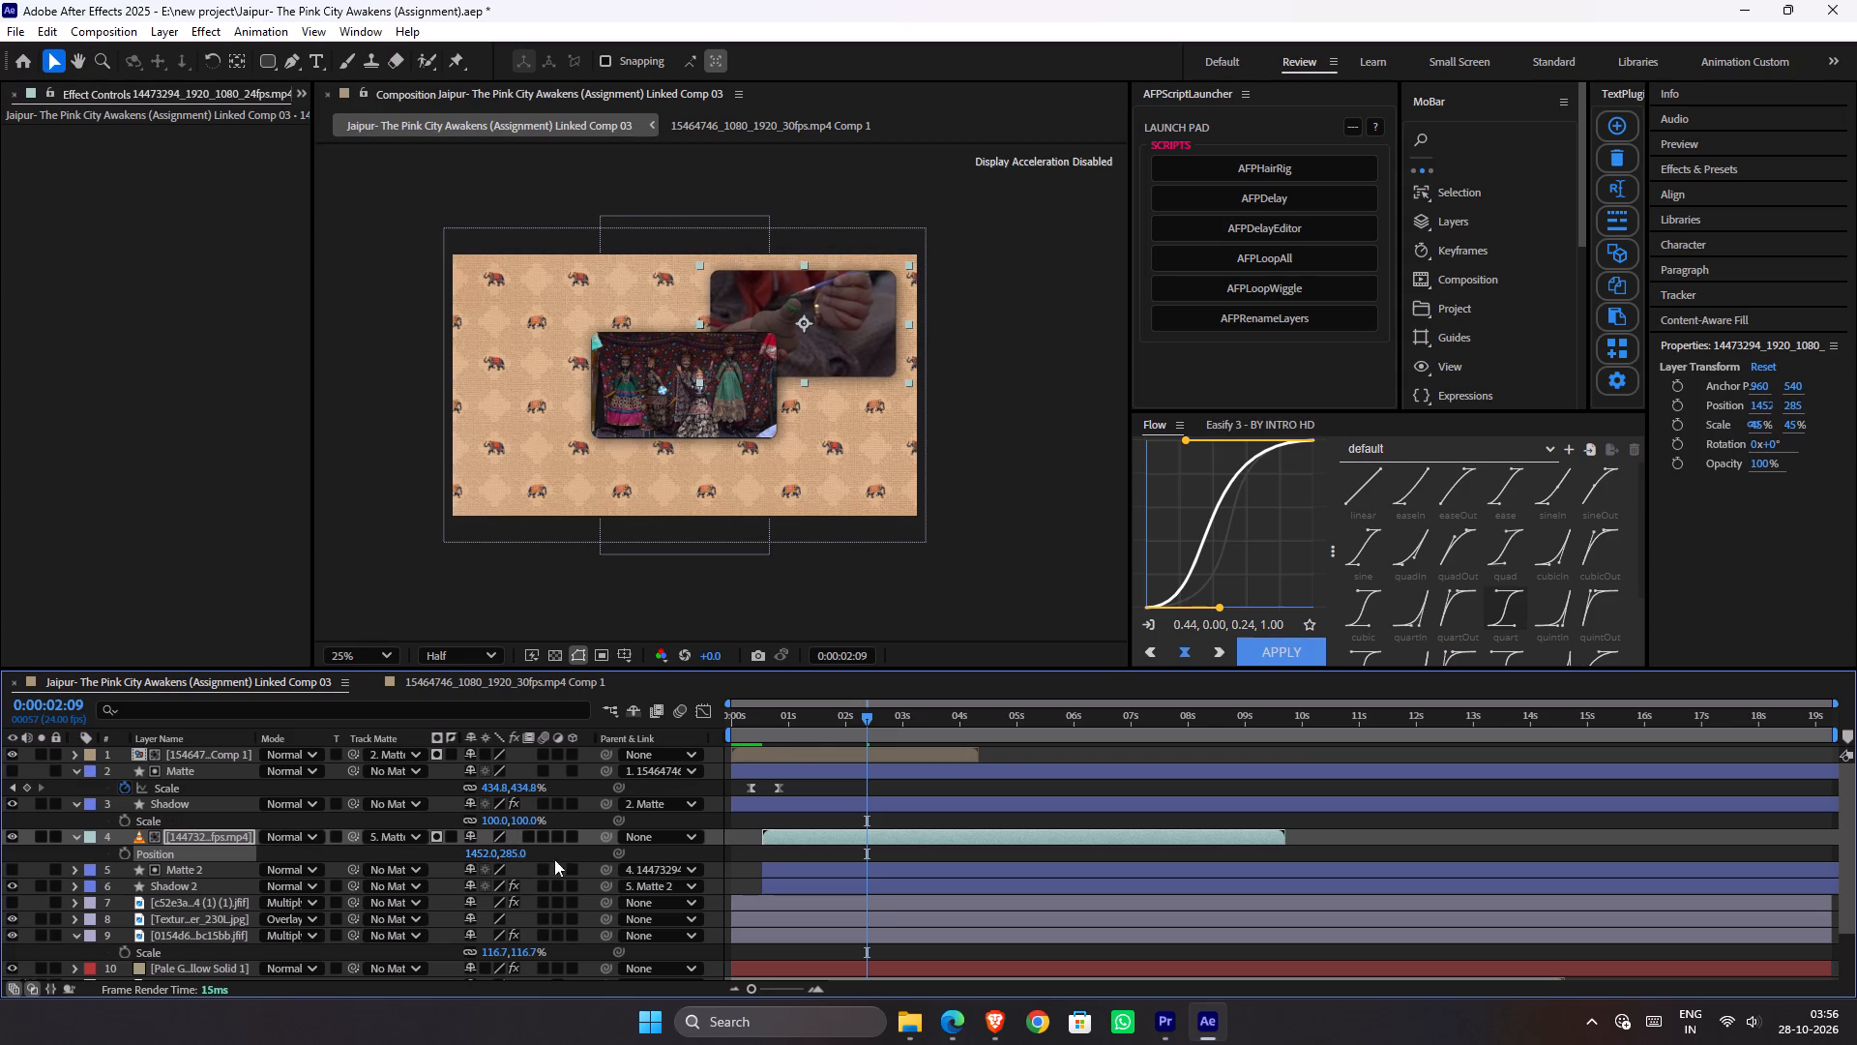
drag(819, 727, 638, 758)
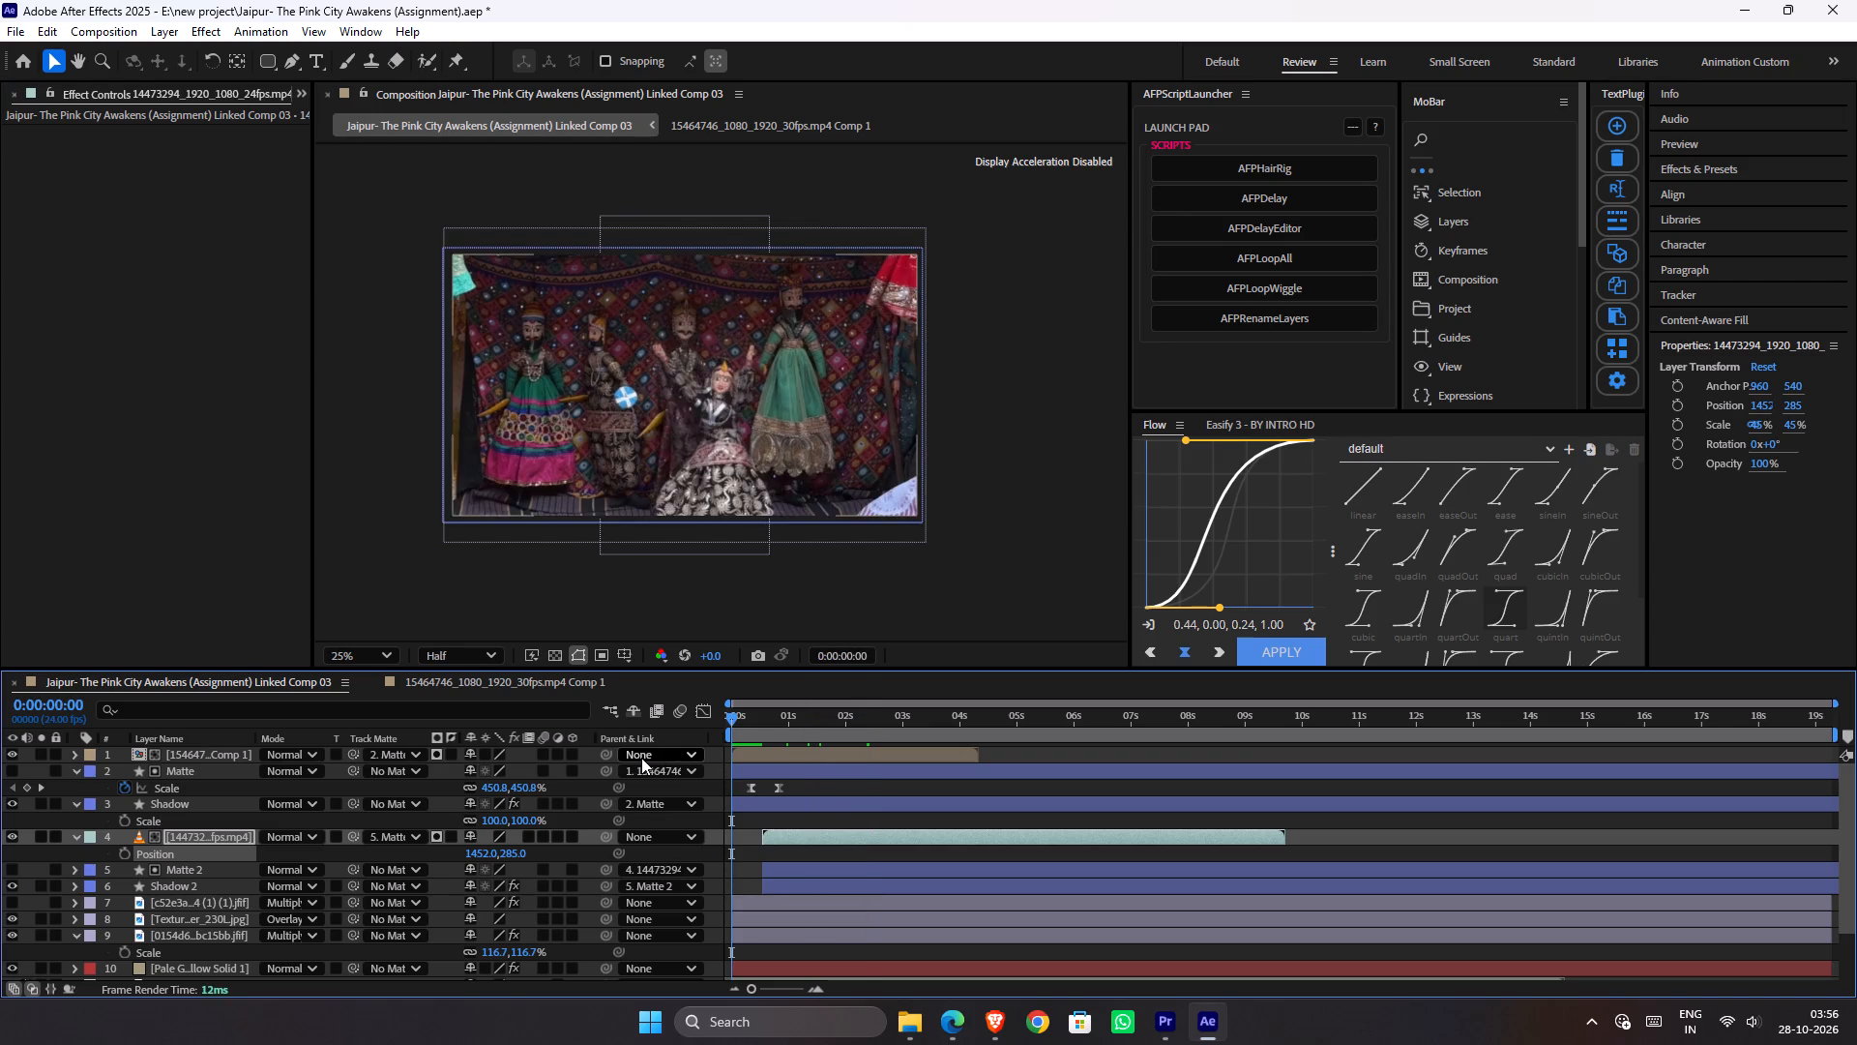
key(space)
key(space)
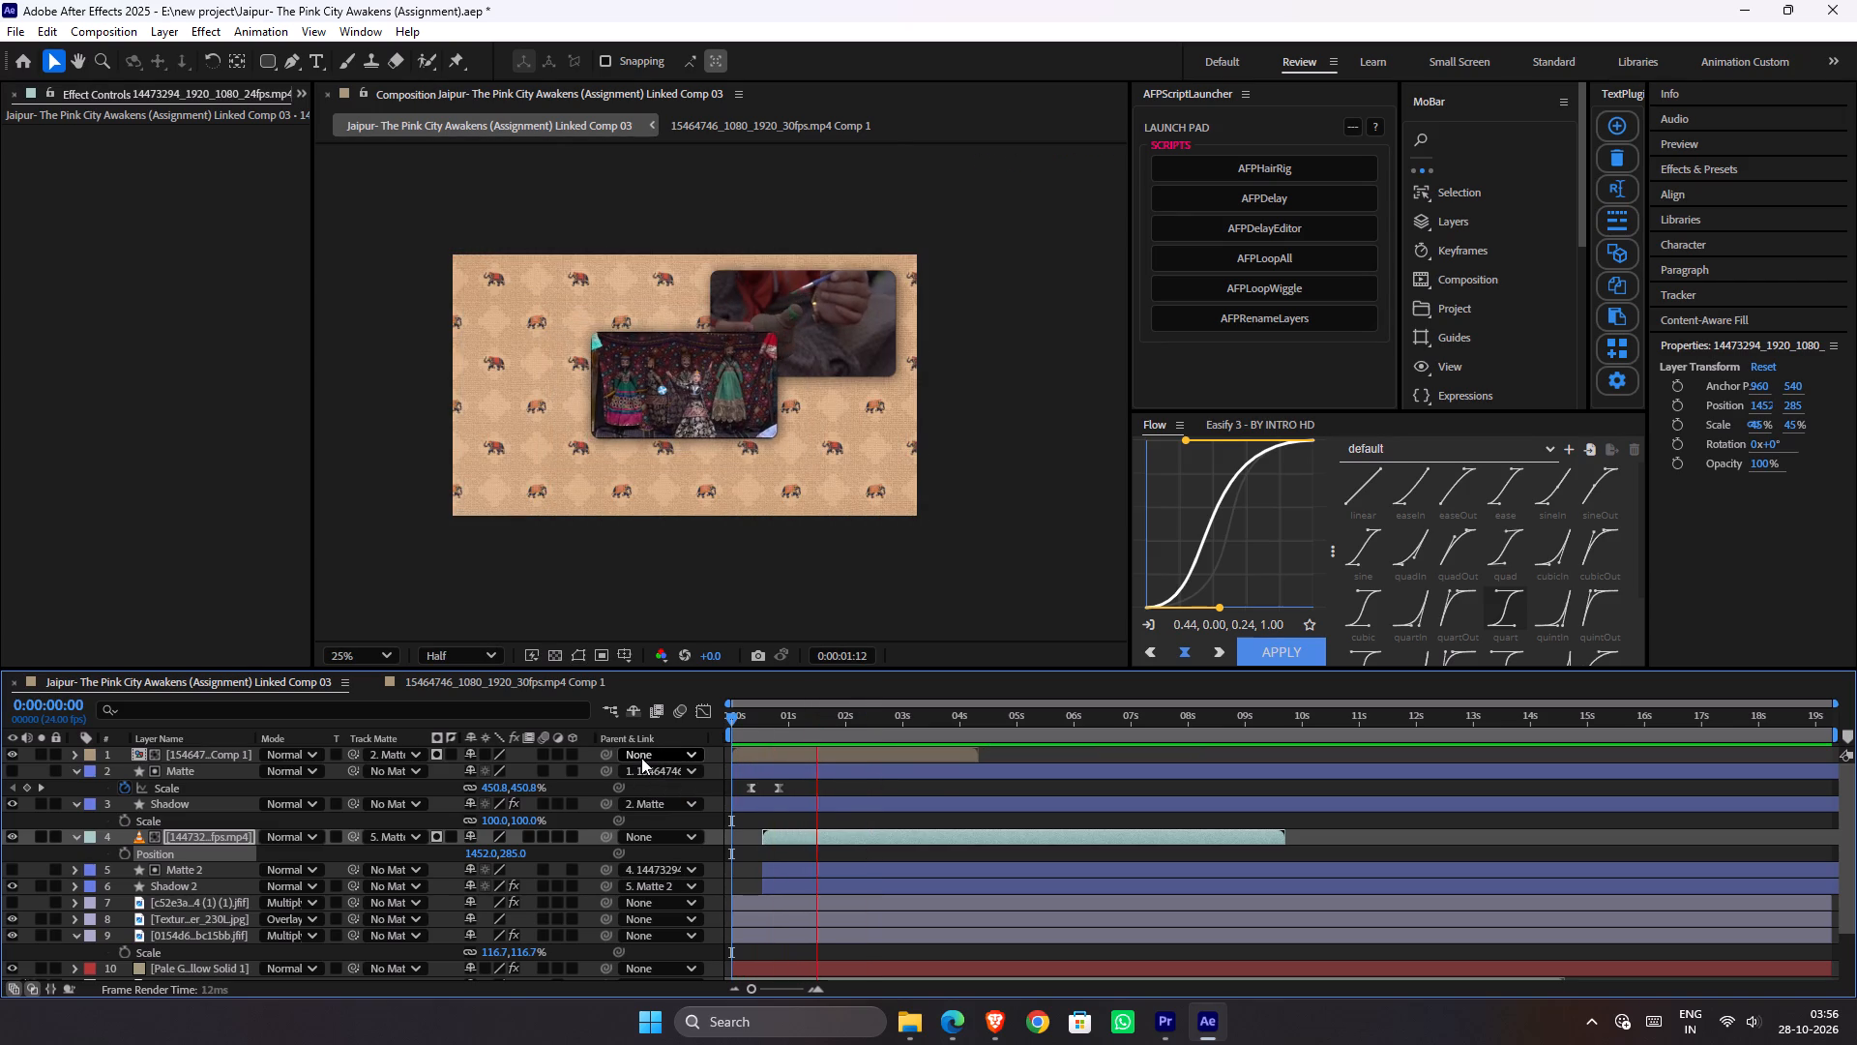
Shift the pottery clip, Matte 2 and Shadow 2 layers together earlier so they start at 0:00:00:10.
shift+click(786, 881)
drag(793, 832, 786, 841)
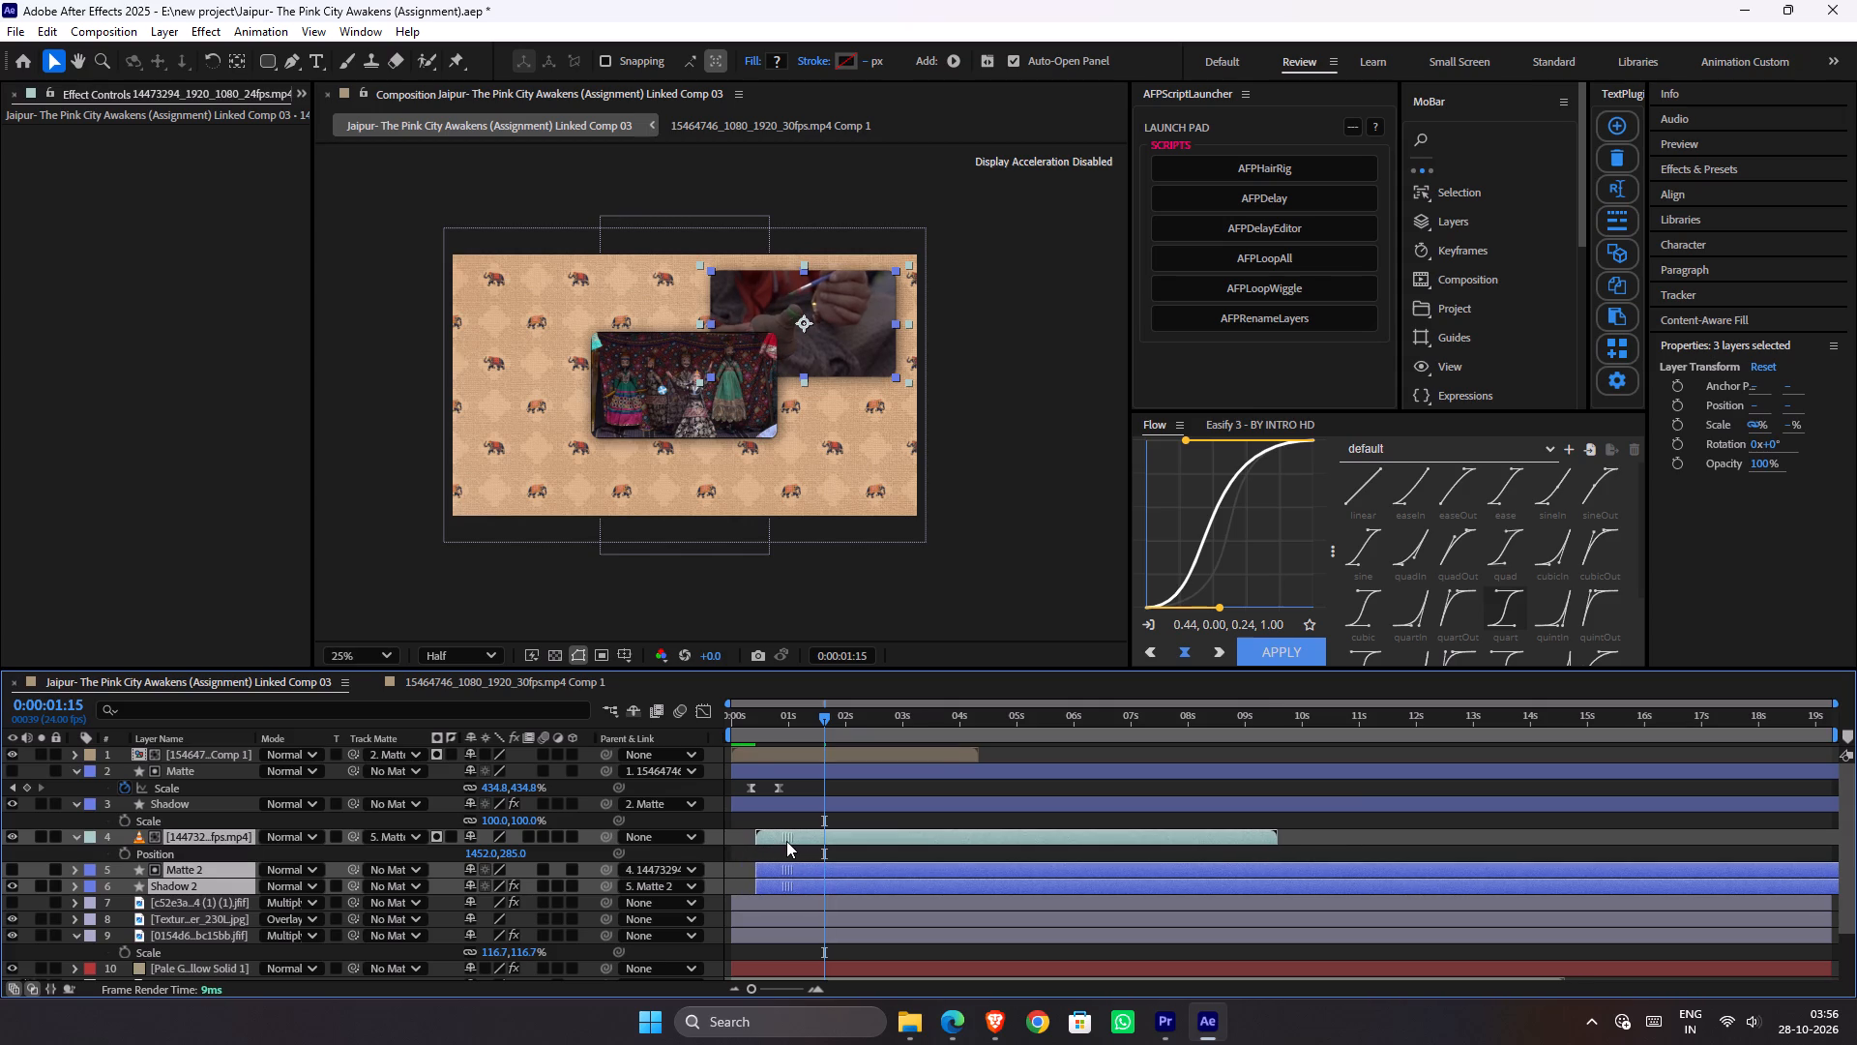
drag(786, 841, 785, 841)
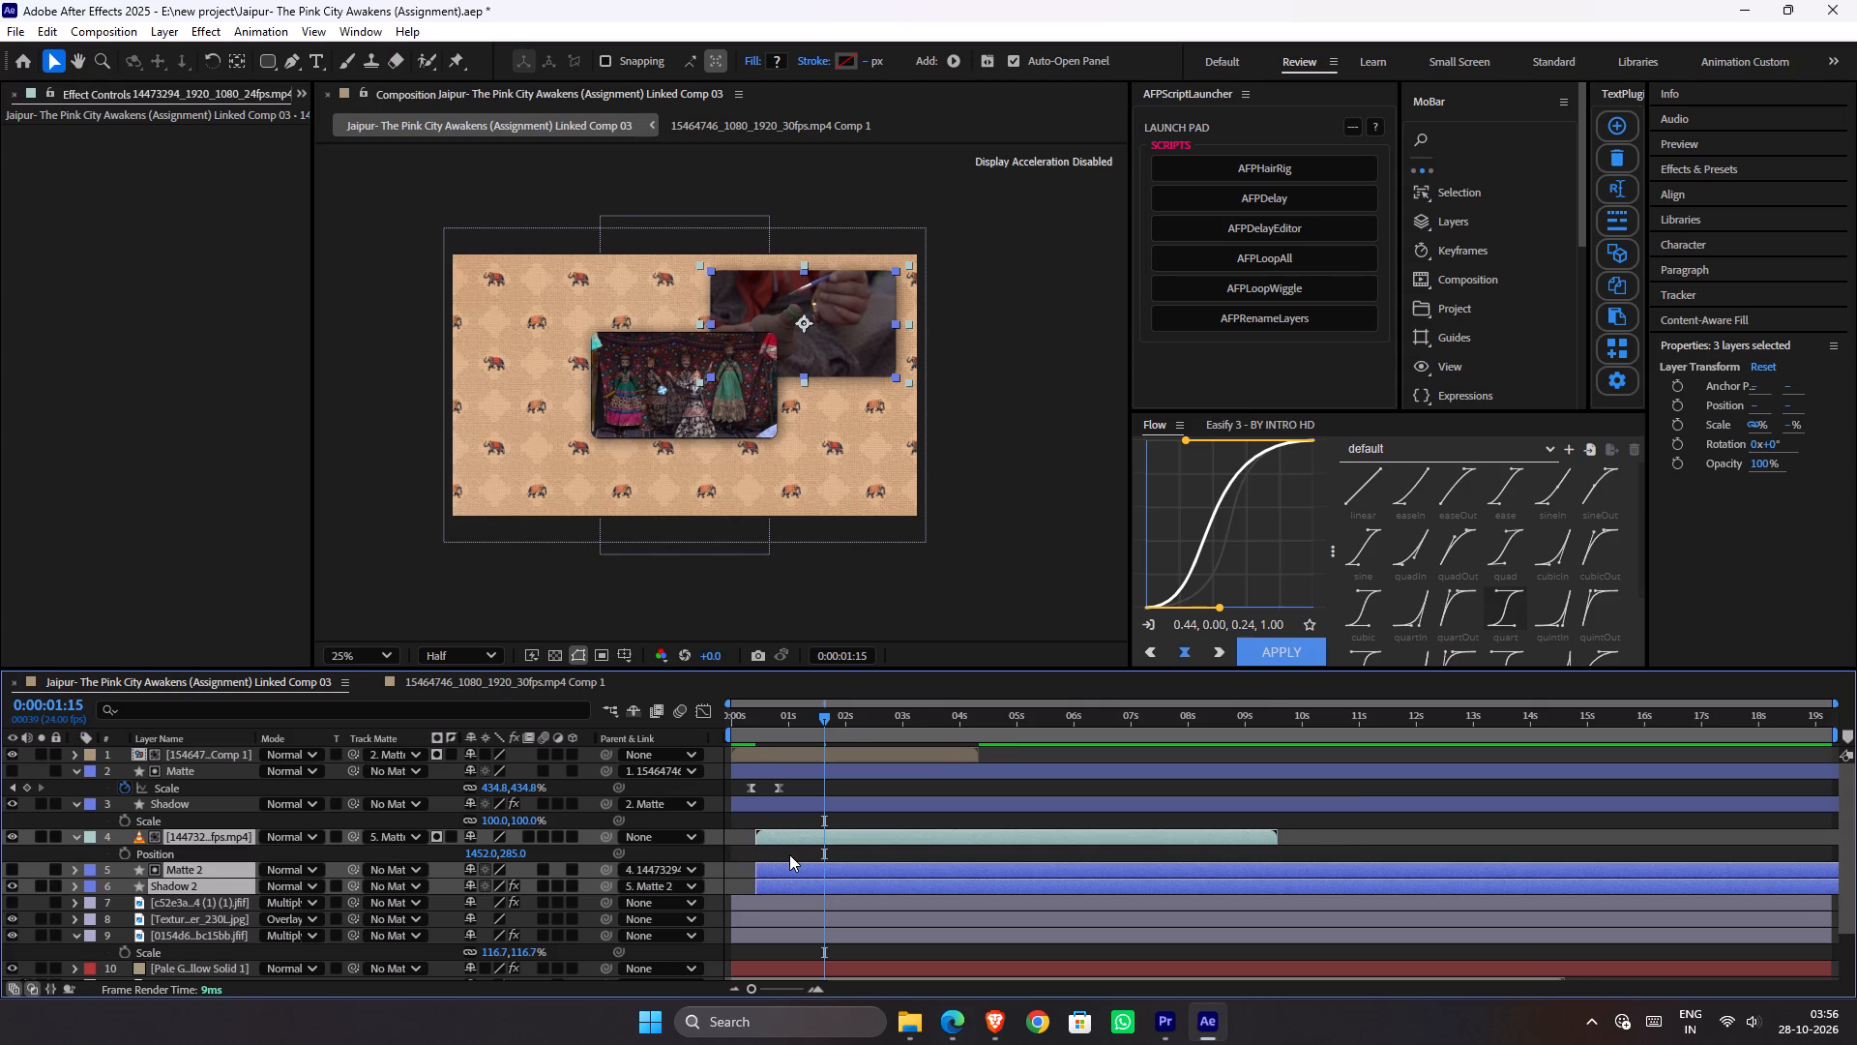
Keyframe the pottery clip's Scale at 45% at 0:00:01:05 and at 107% at its in point, 0:00:00:10.
click(789, 854)
click(791, 840)
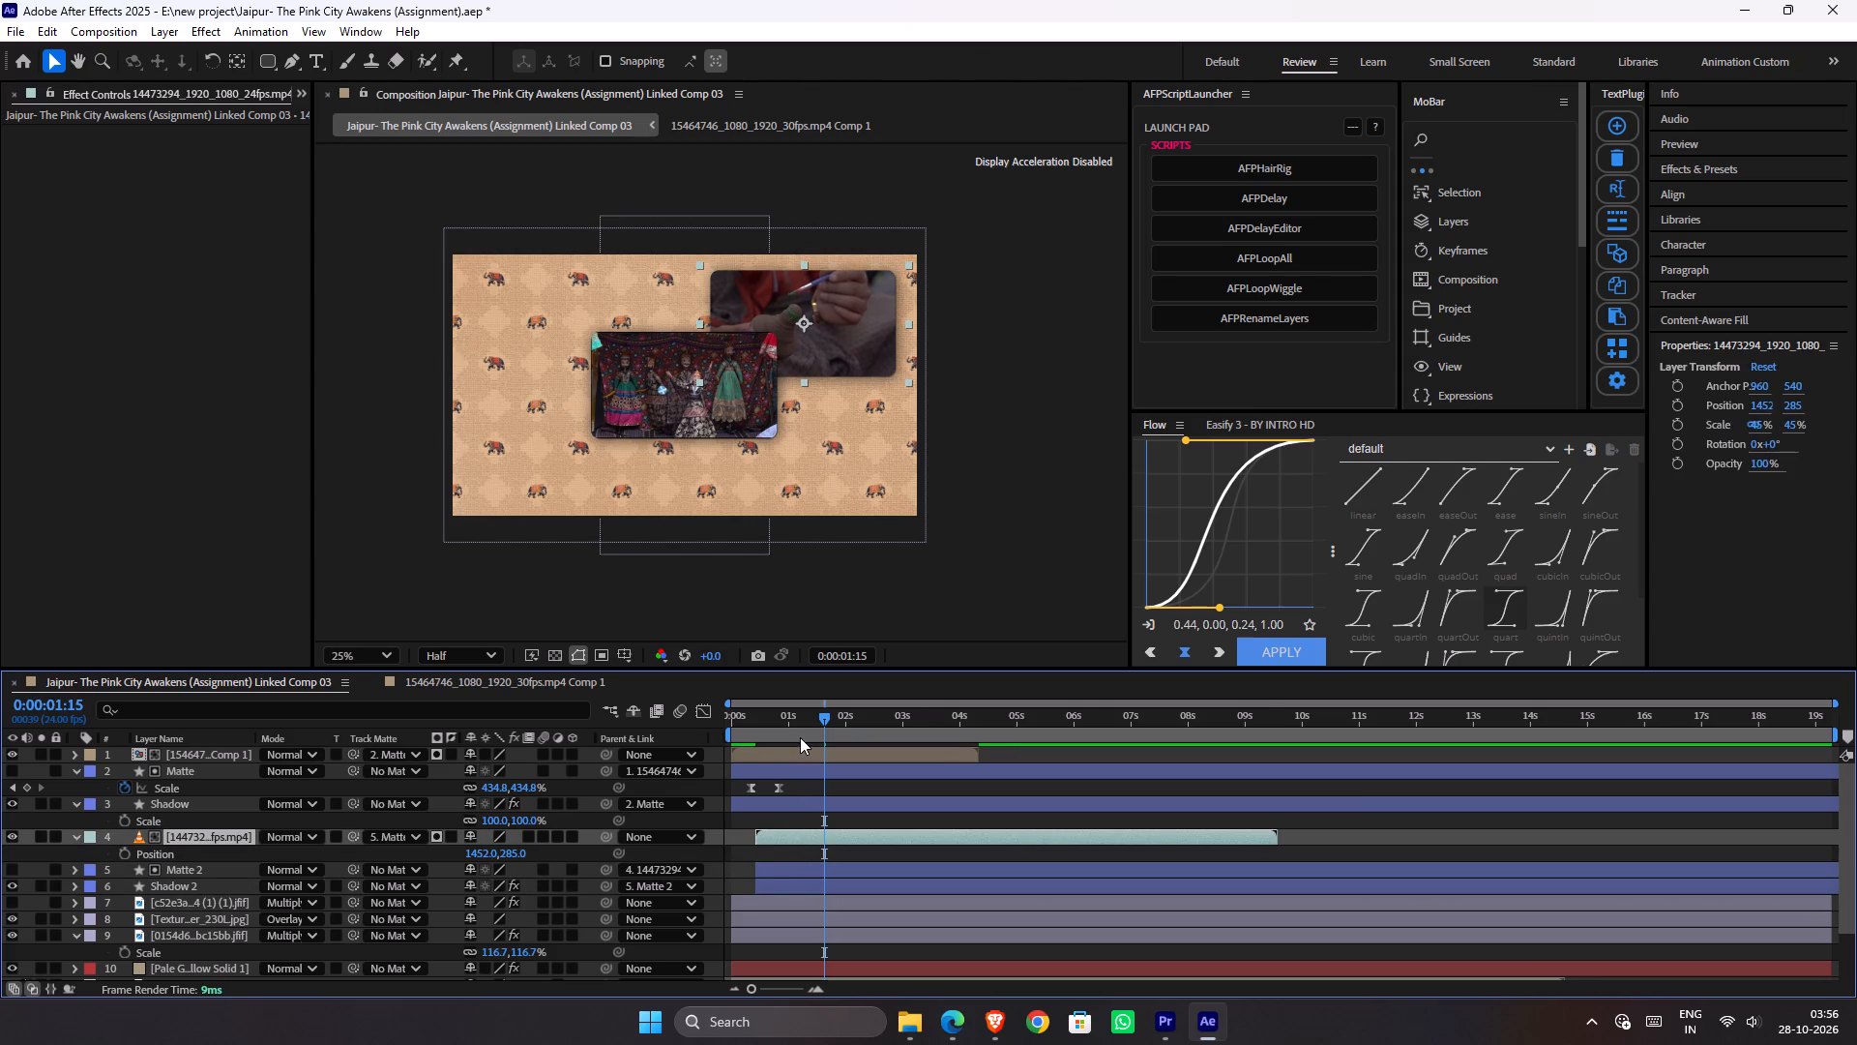
drag(818, 714, 795, 765)
click(797, 788)
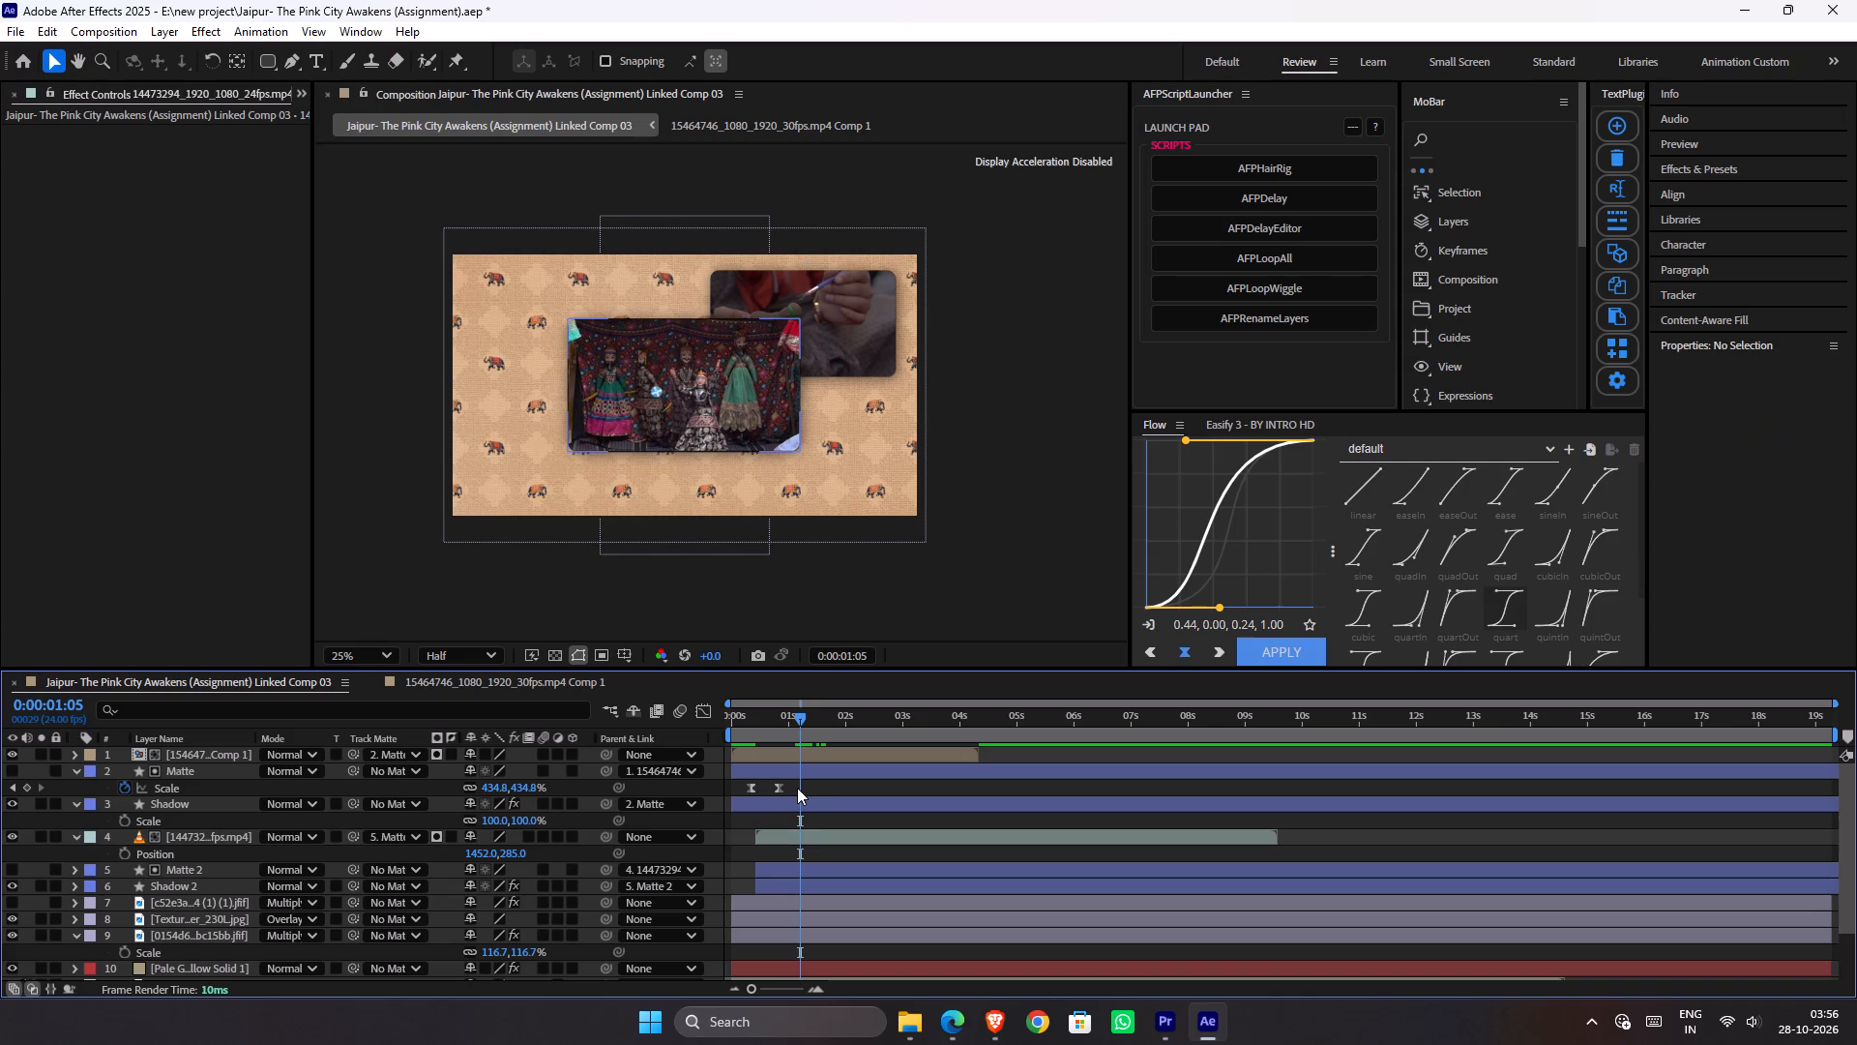
click(795, 846)
click(795, 836)
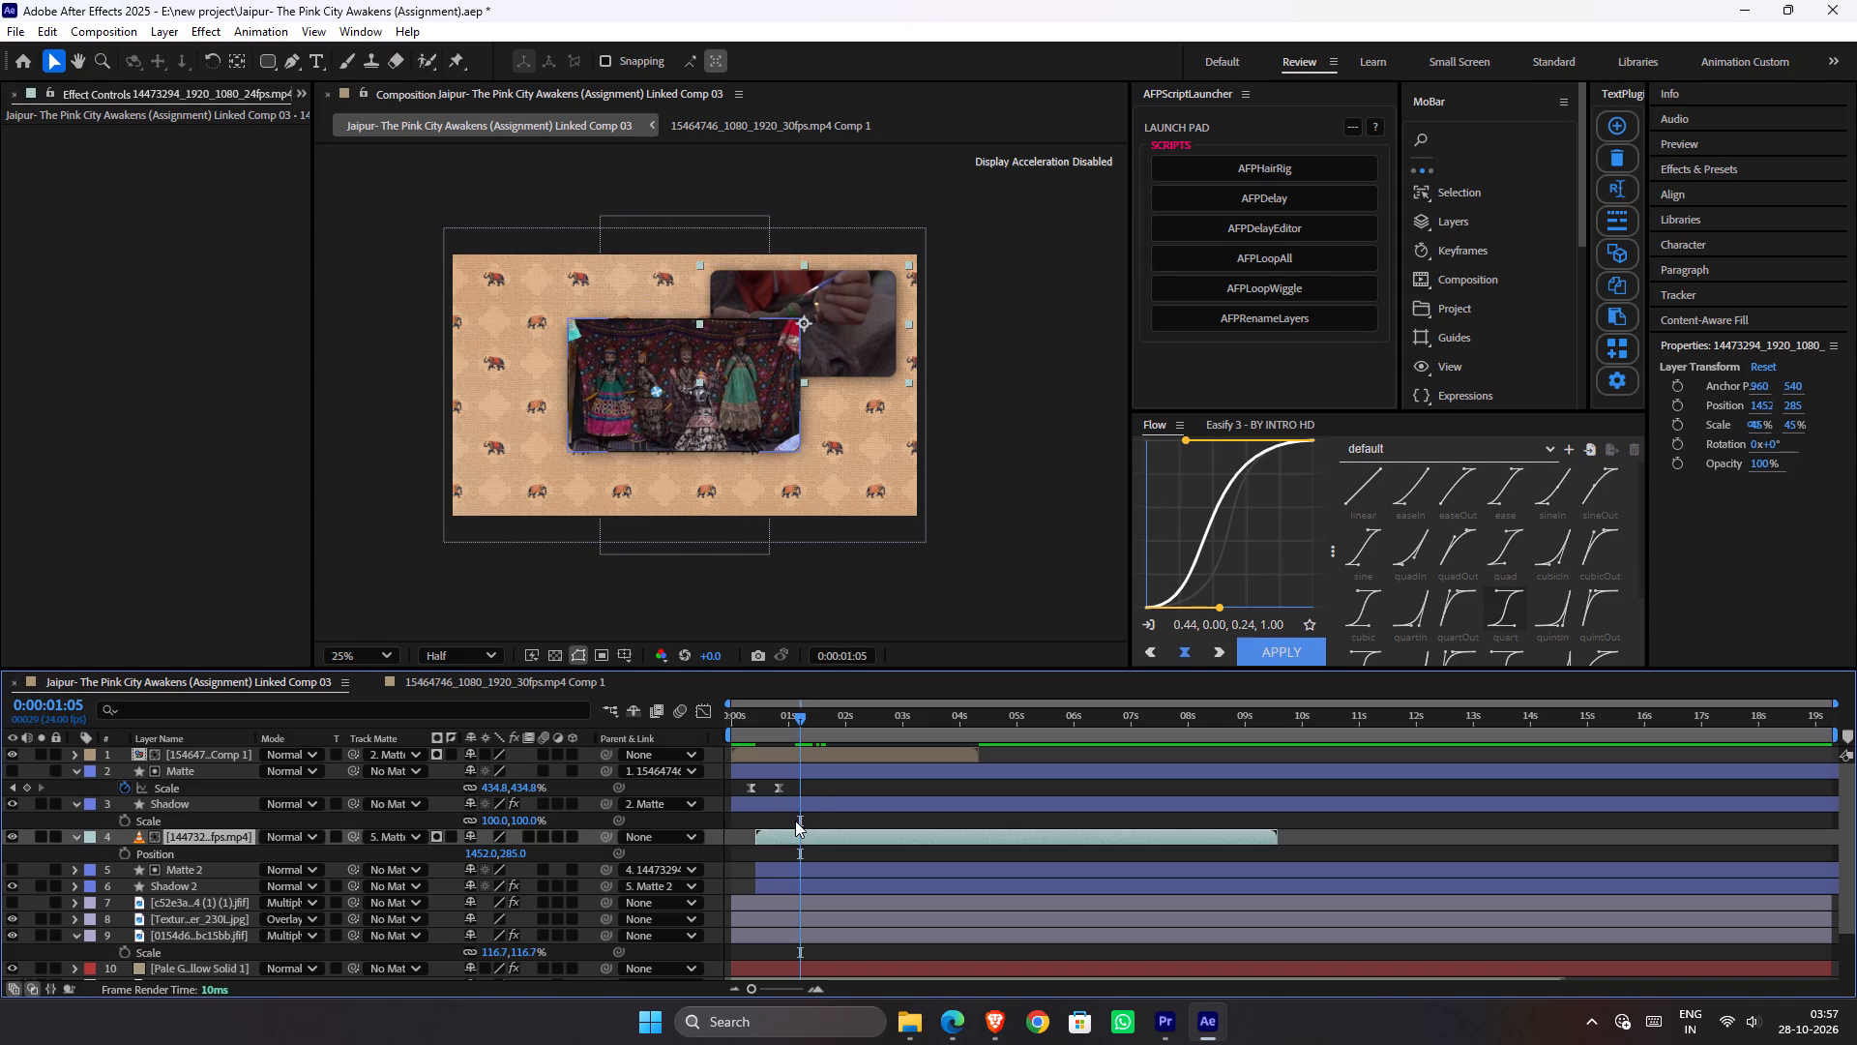
key(s)
click(132, 857)
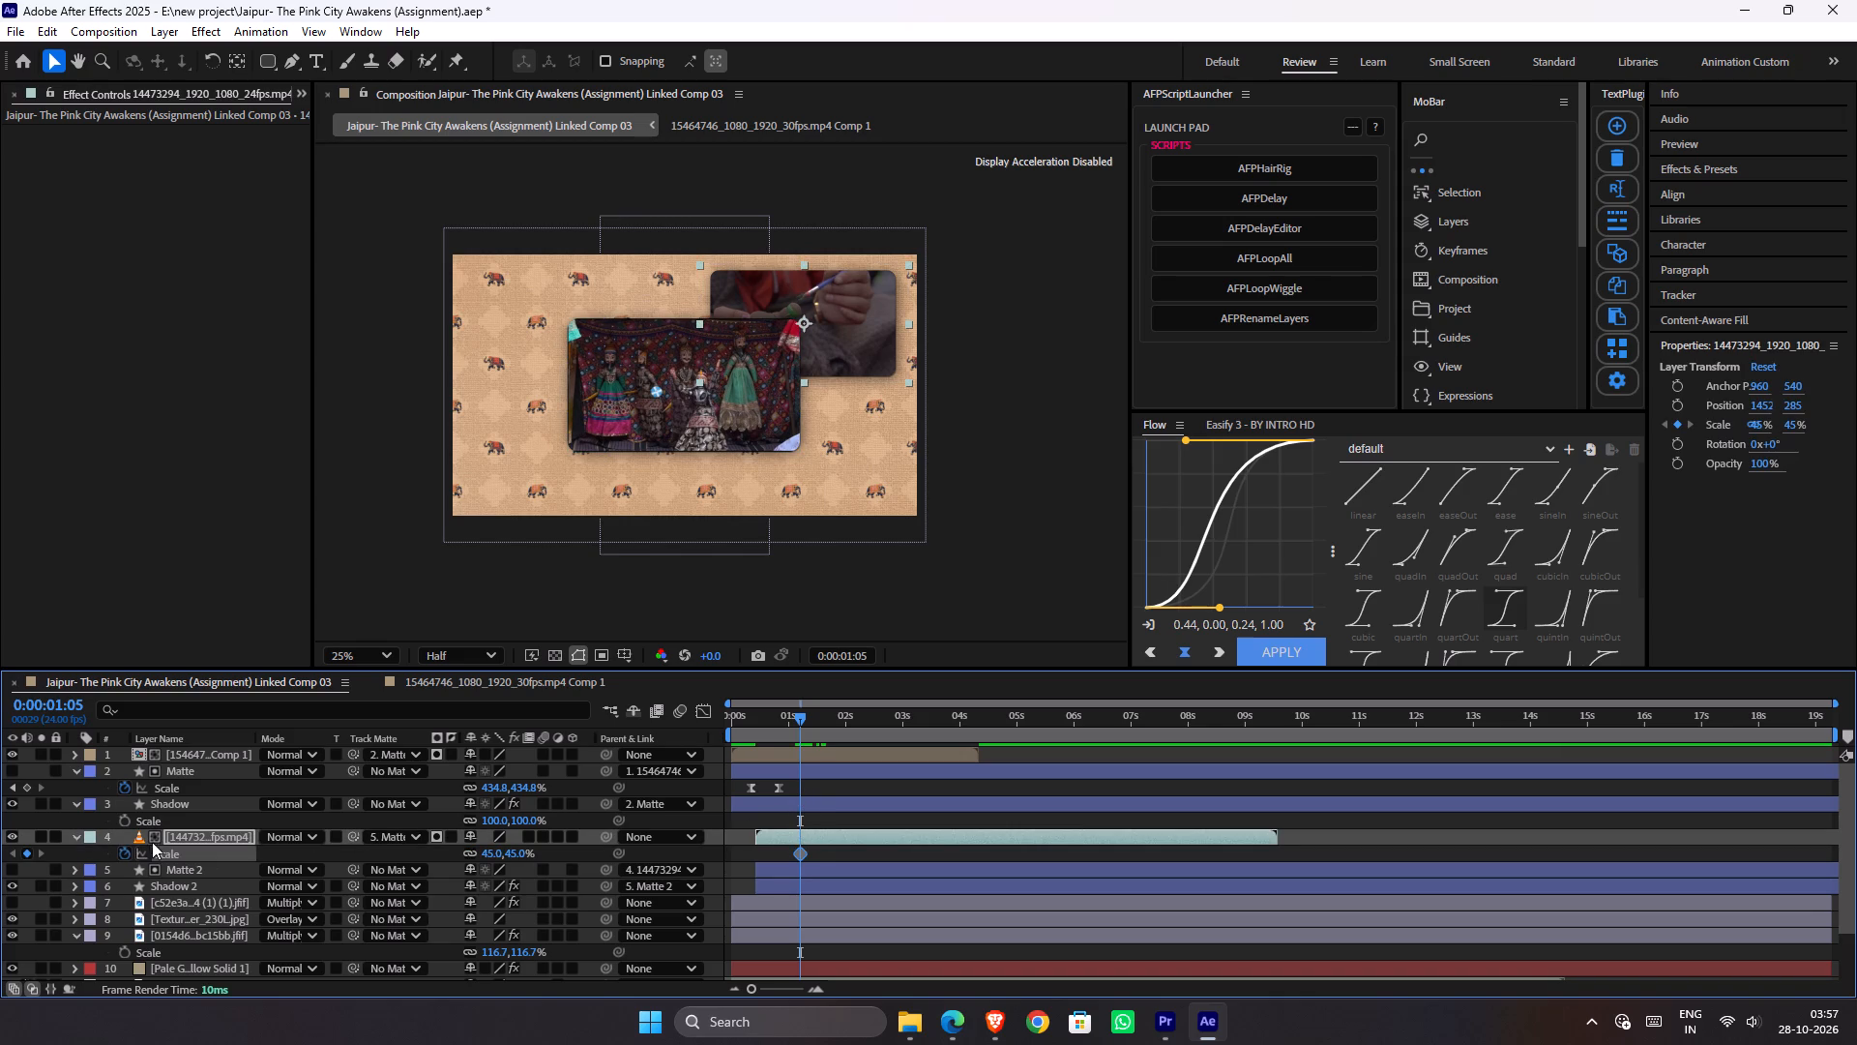
key(i)
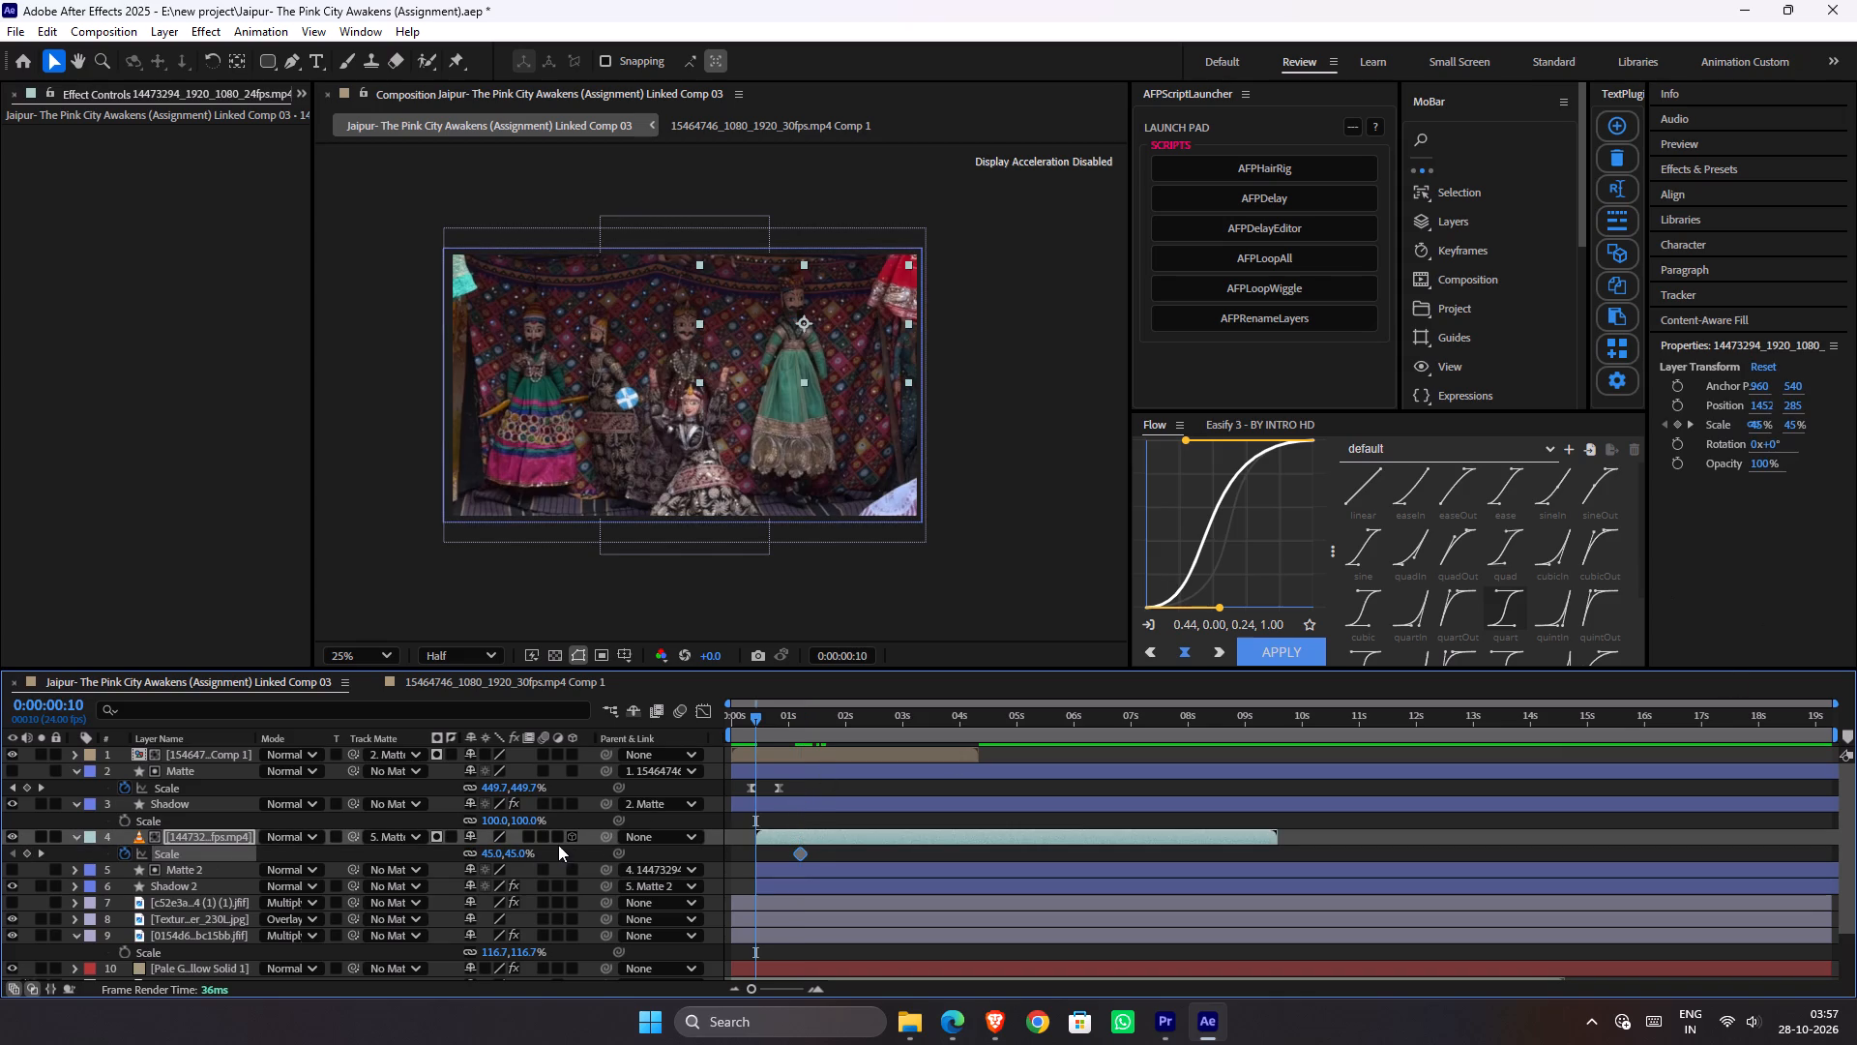
drag(522, 851, 592, 851)
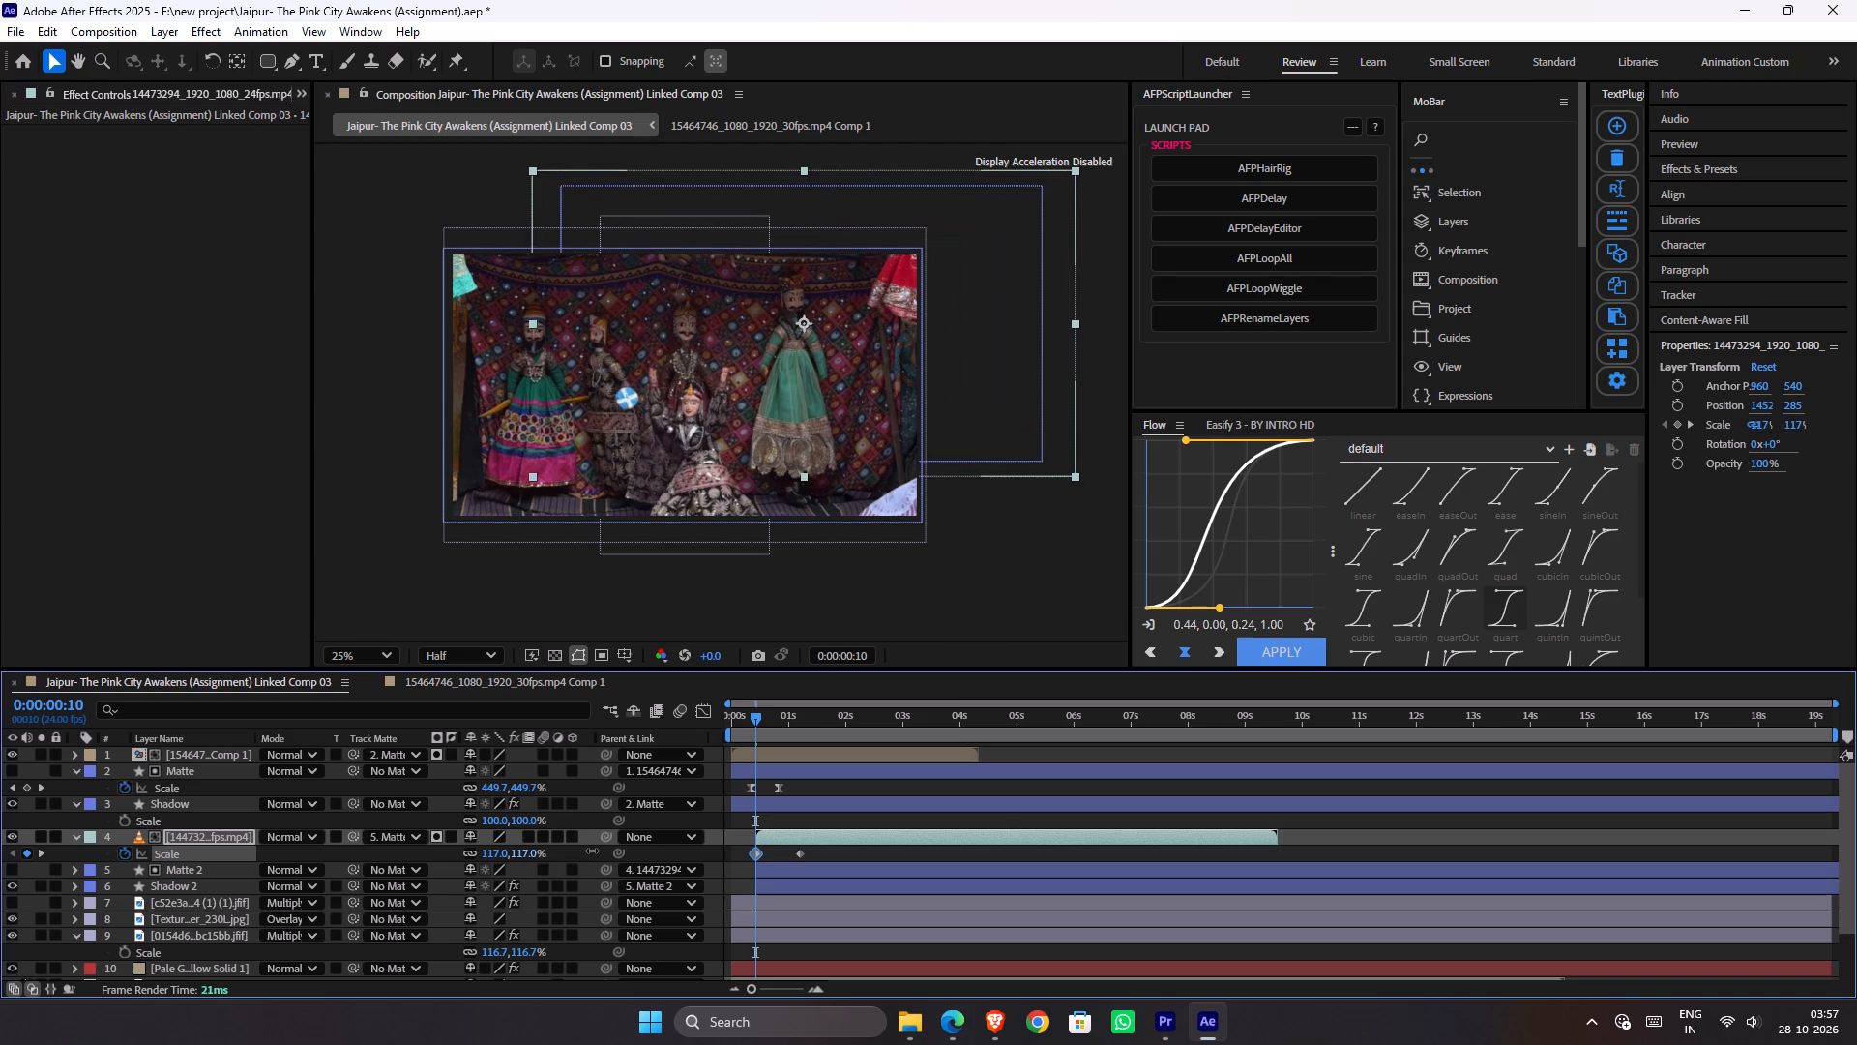
drag(592, 851, 582, 851)
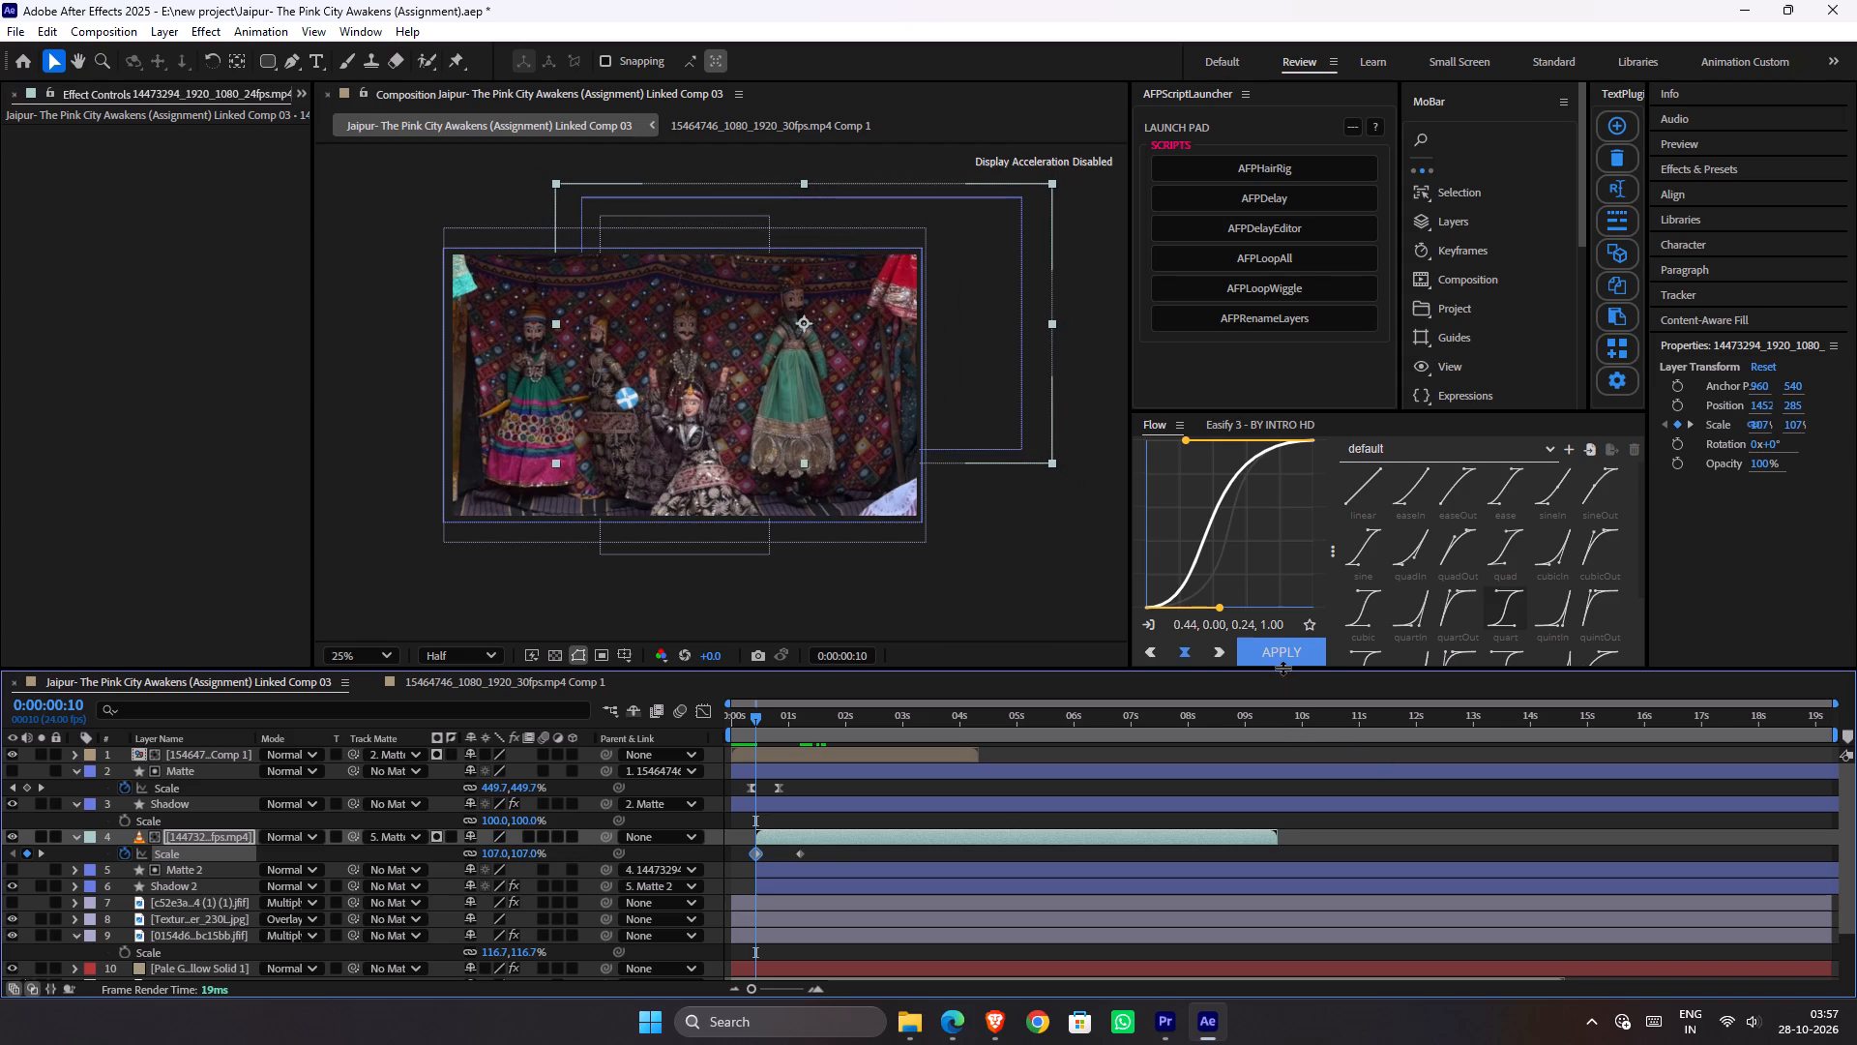
Apply the Flow easing curve 0.44, 0.00, 0.24, 1.00 to both pottery clip Scale keyframes and preview the animation.
drag(840, 851, 723, 864)
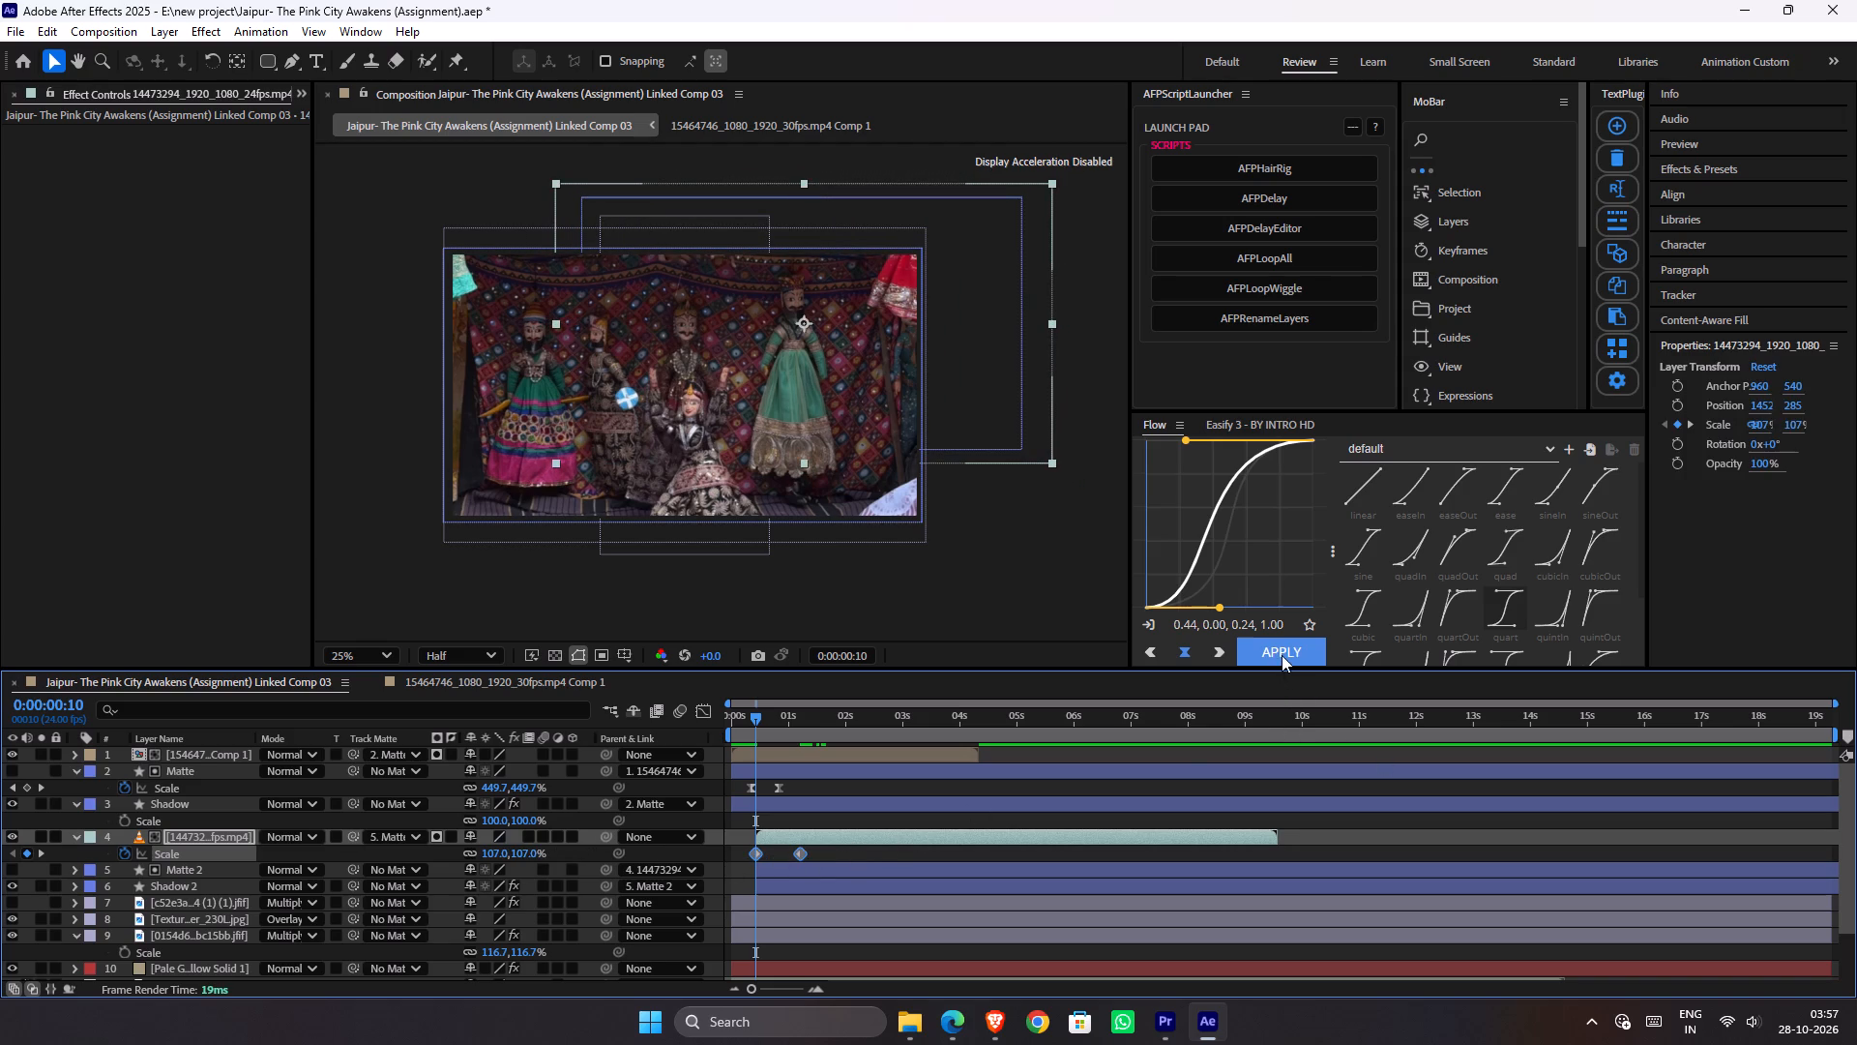
click(1282, 654)
key(space)
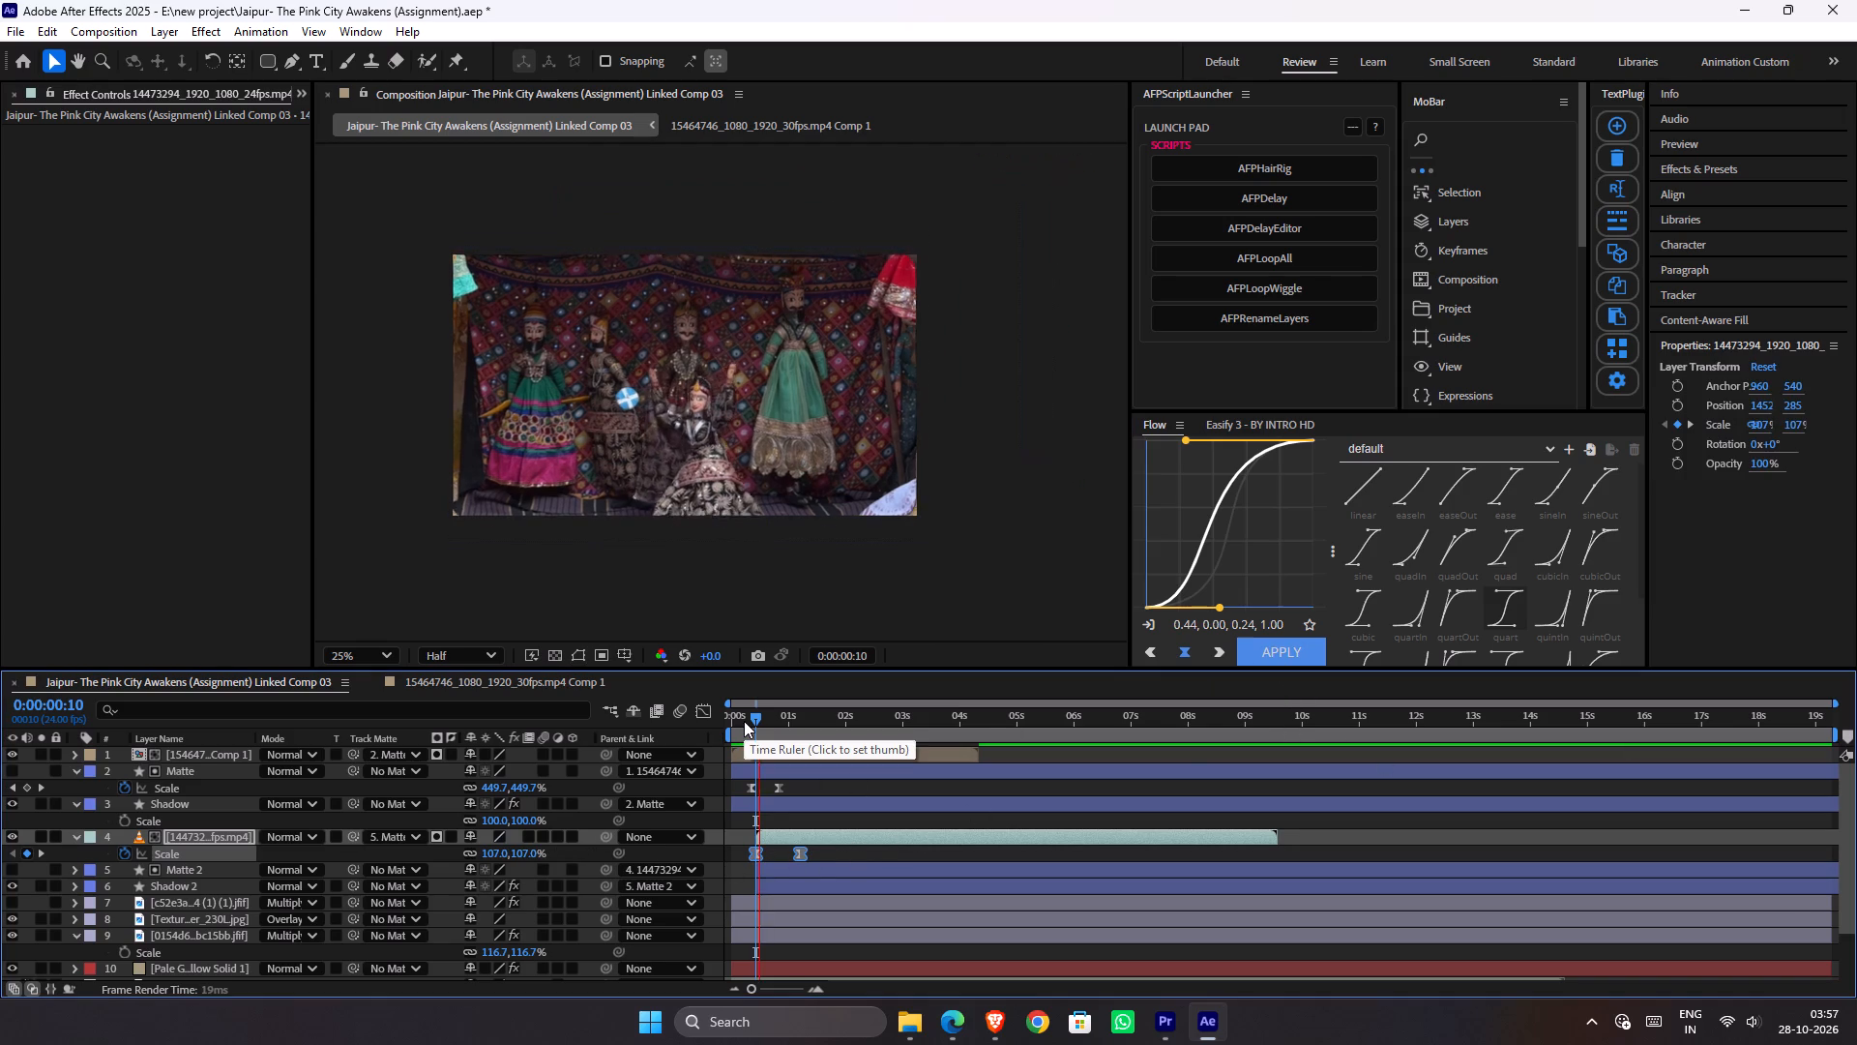
key(space)
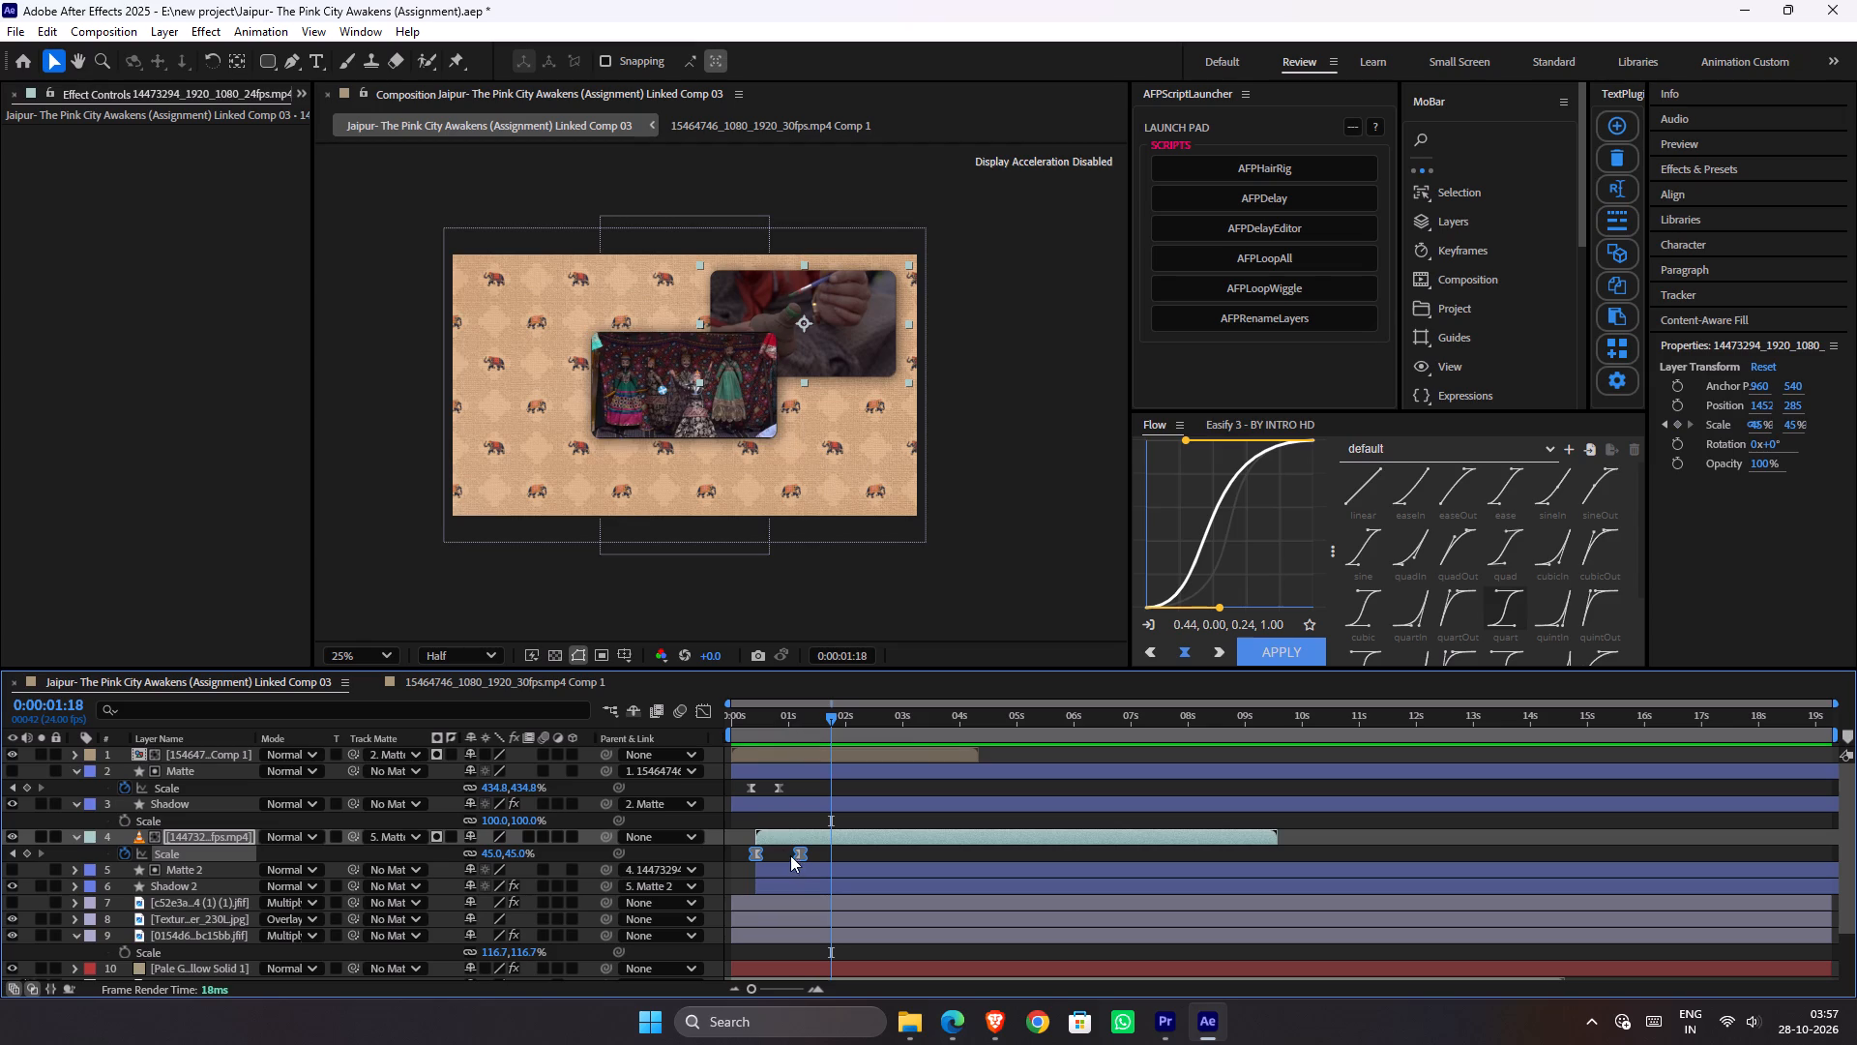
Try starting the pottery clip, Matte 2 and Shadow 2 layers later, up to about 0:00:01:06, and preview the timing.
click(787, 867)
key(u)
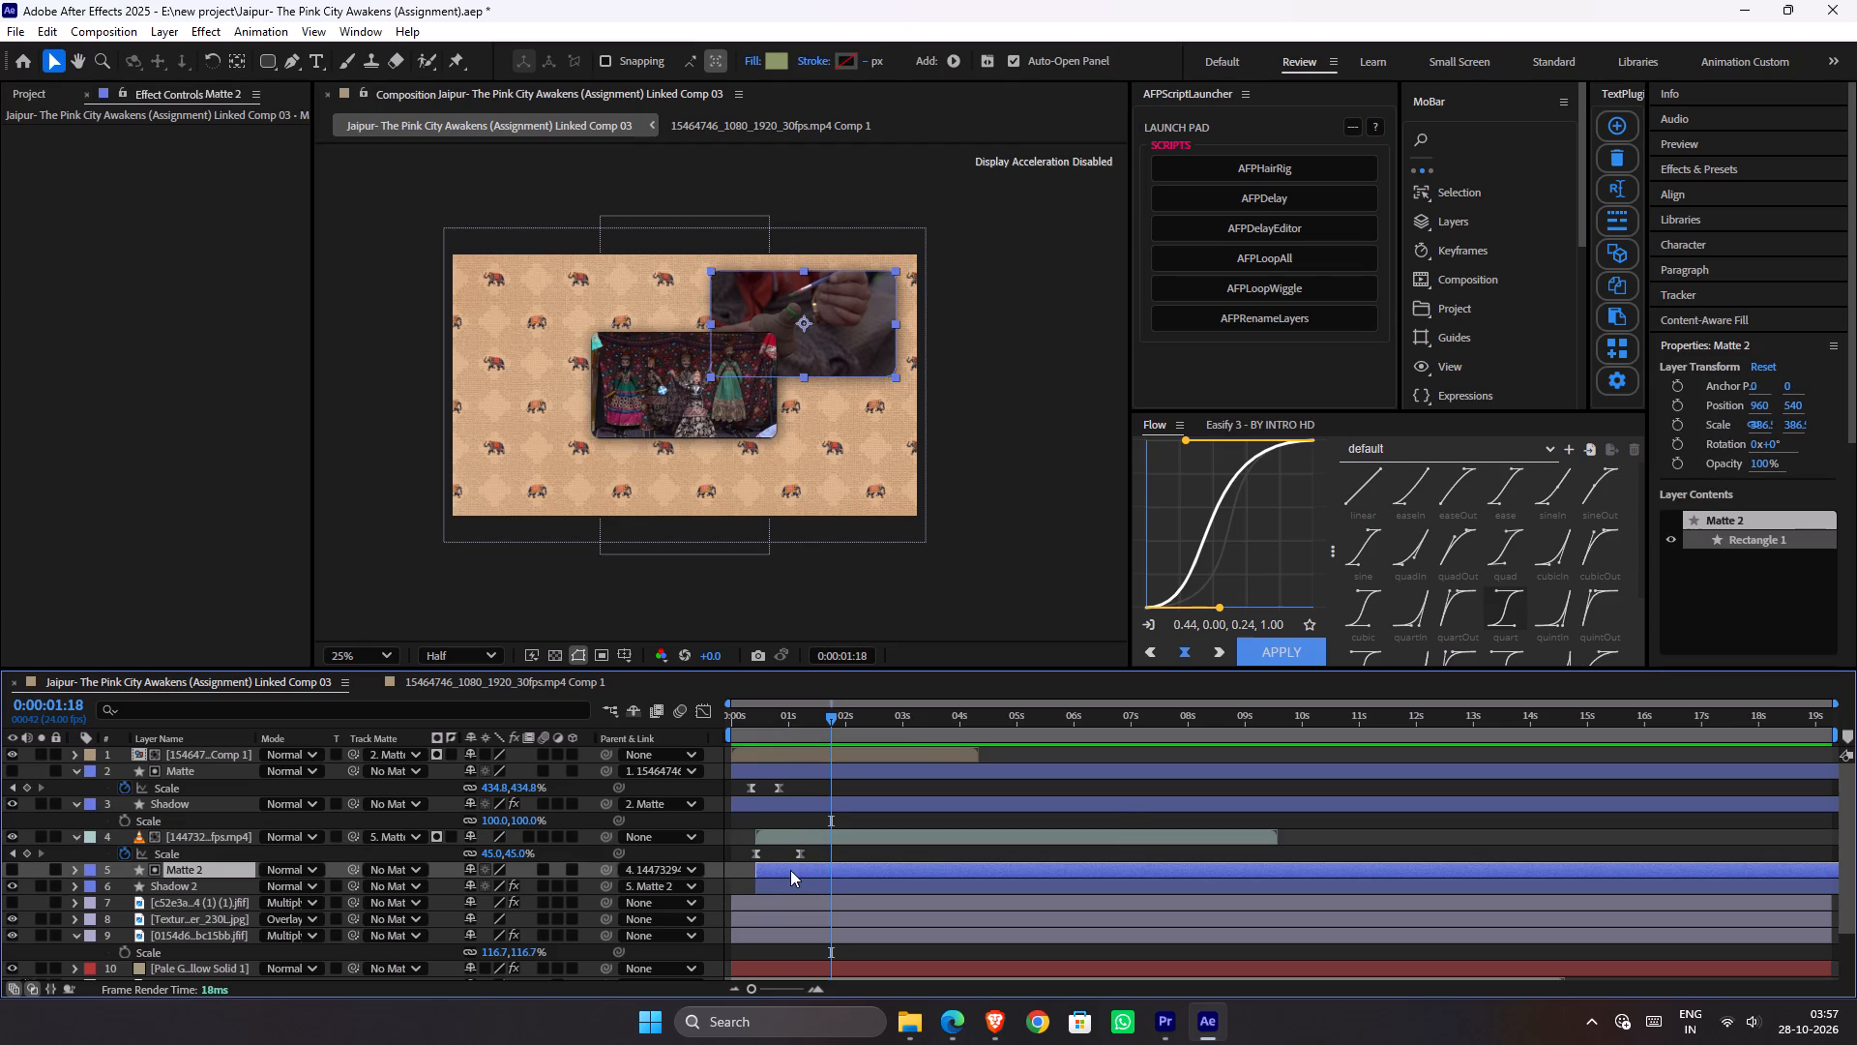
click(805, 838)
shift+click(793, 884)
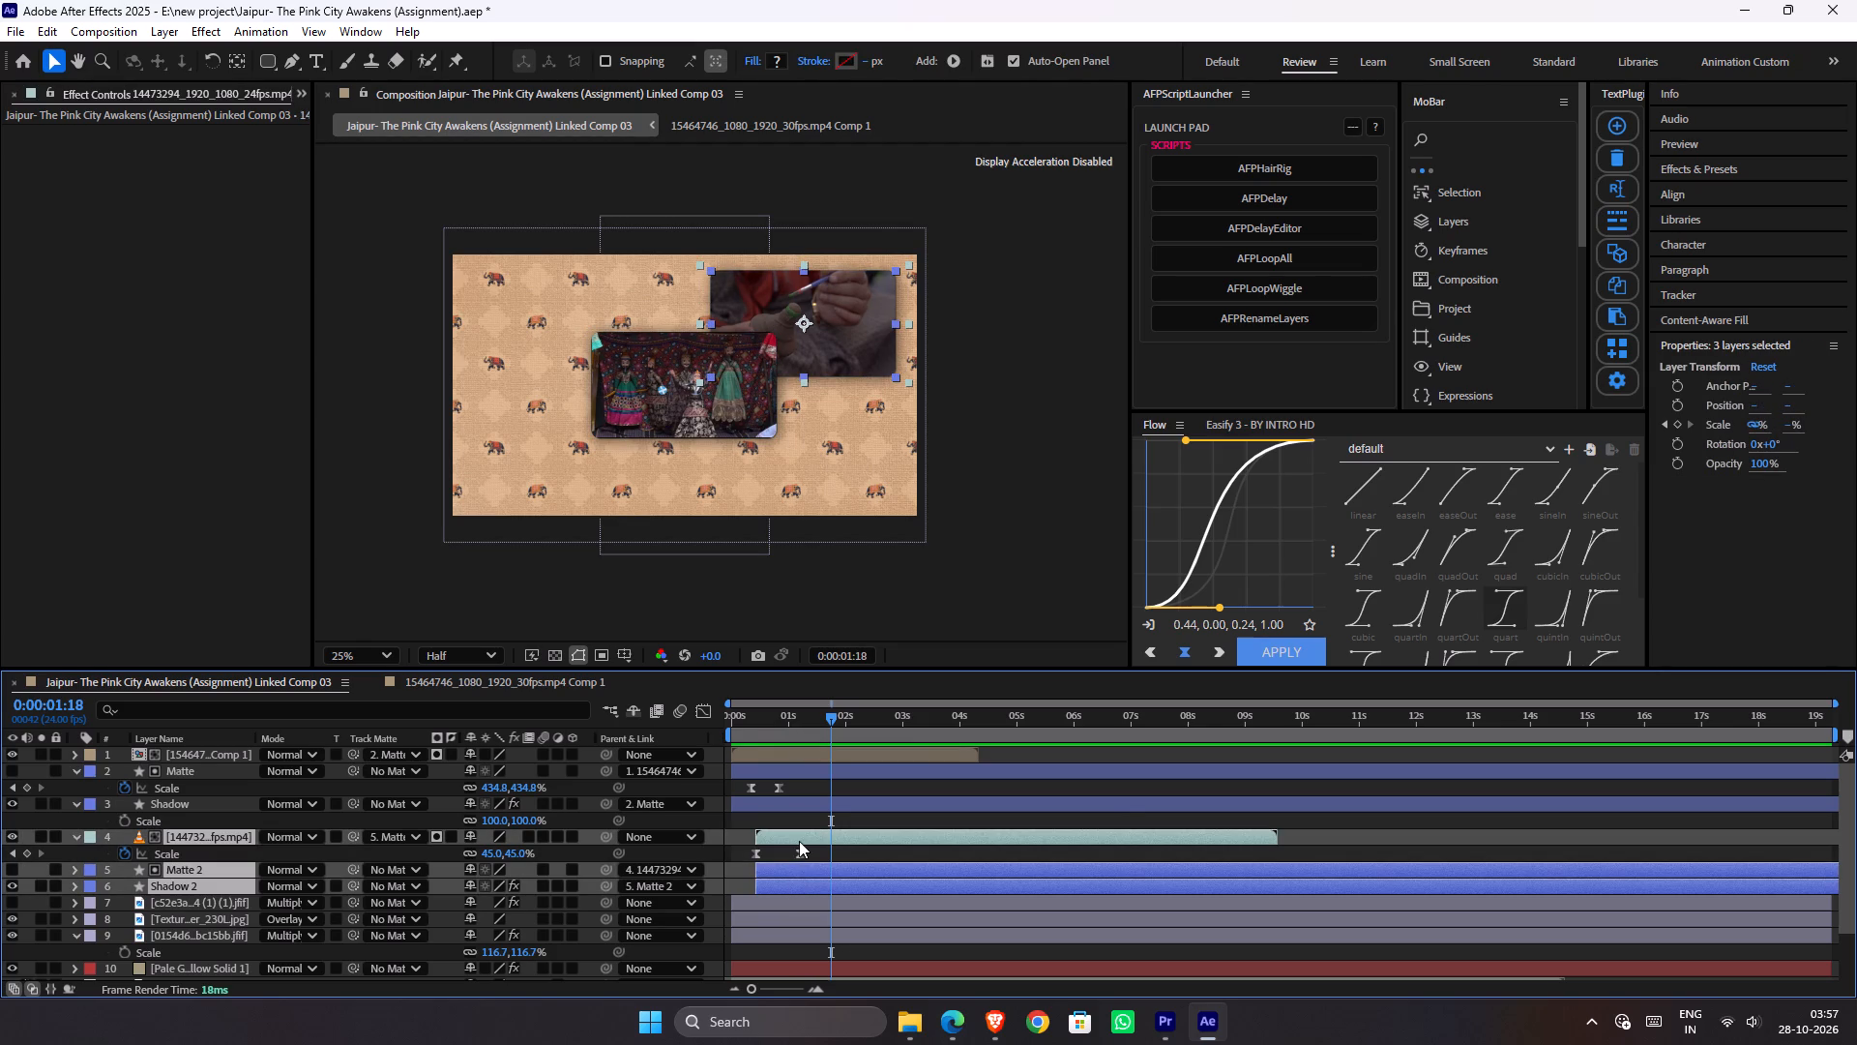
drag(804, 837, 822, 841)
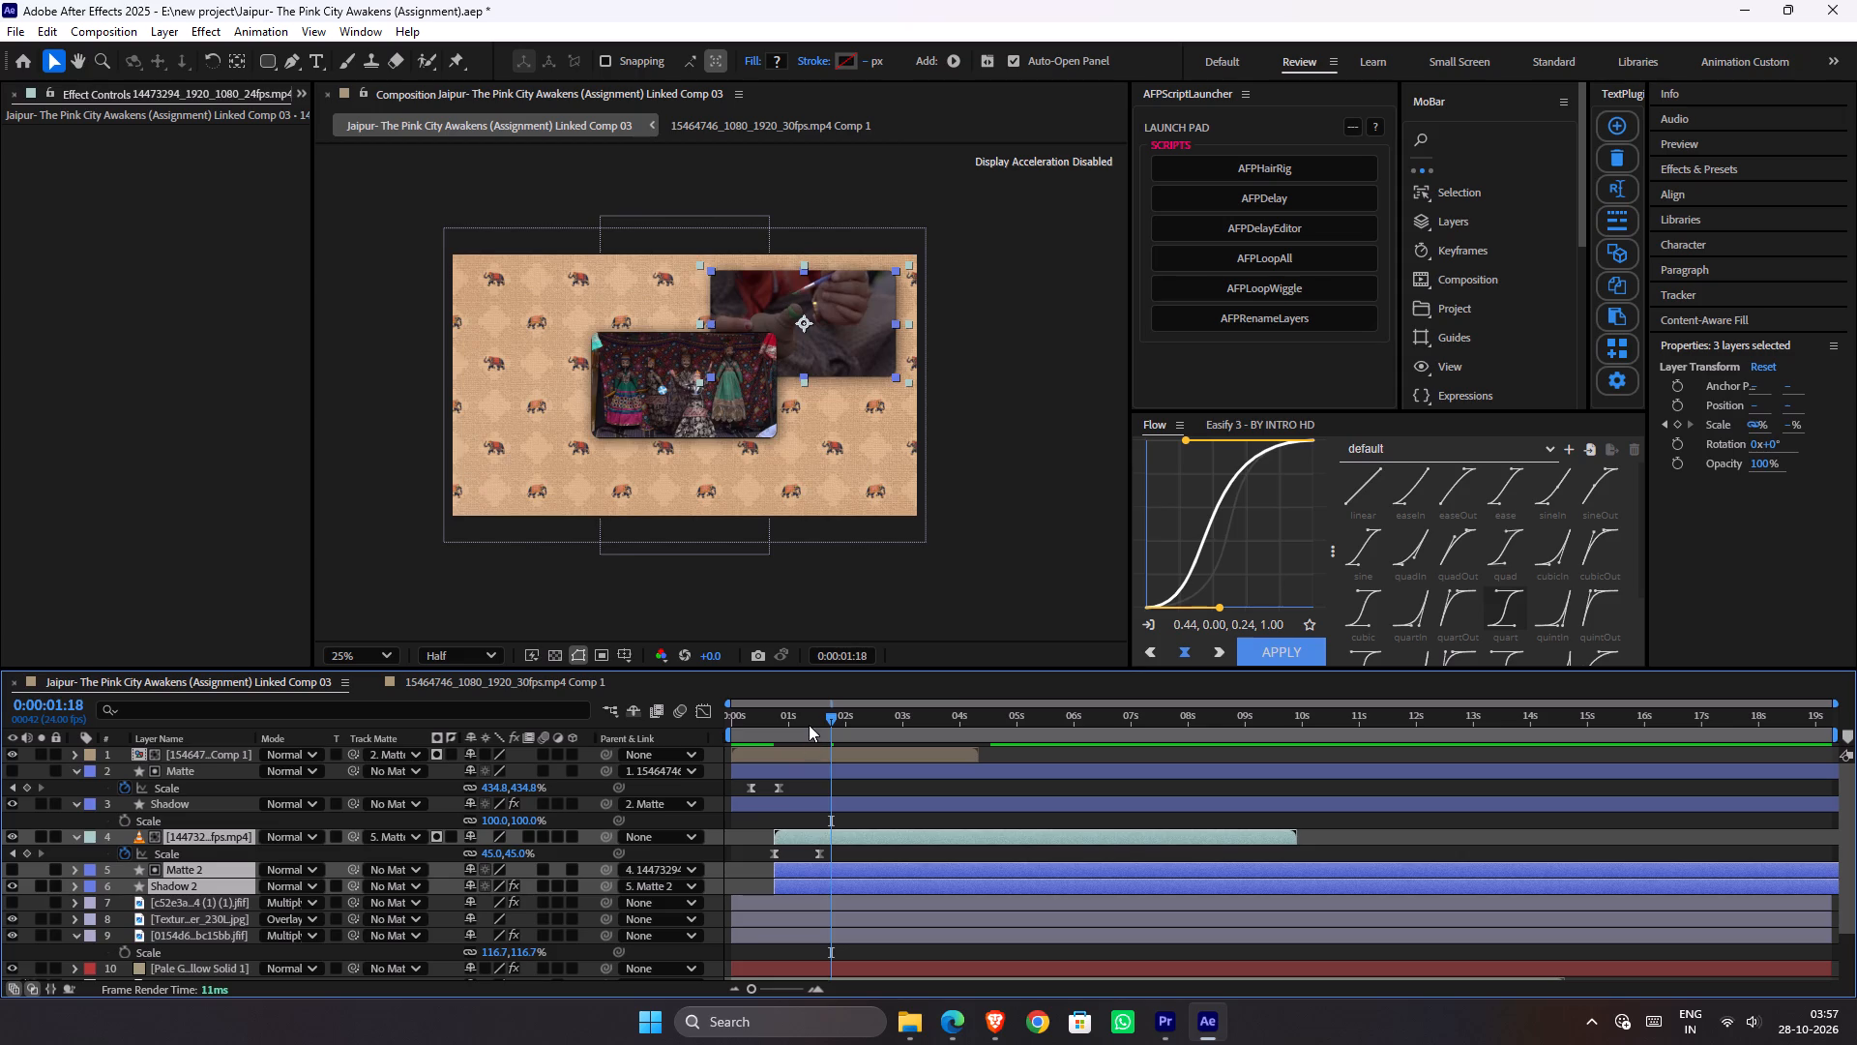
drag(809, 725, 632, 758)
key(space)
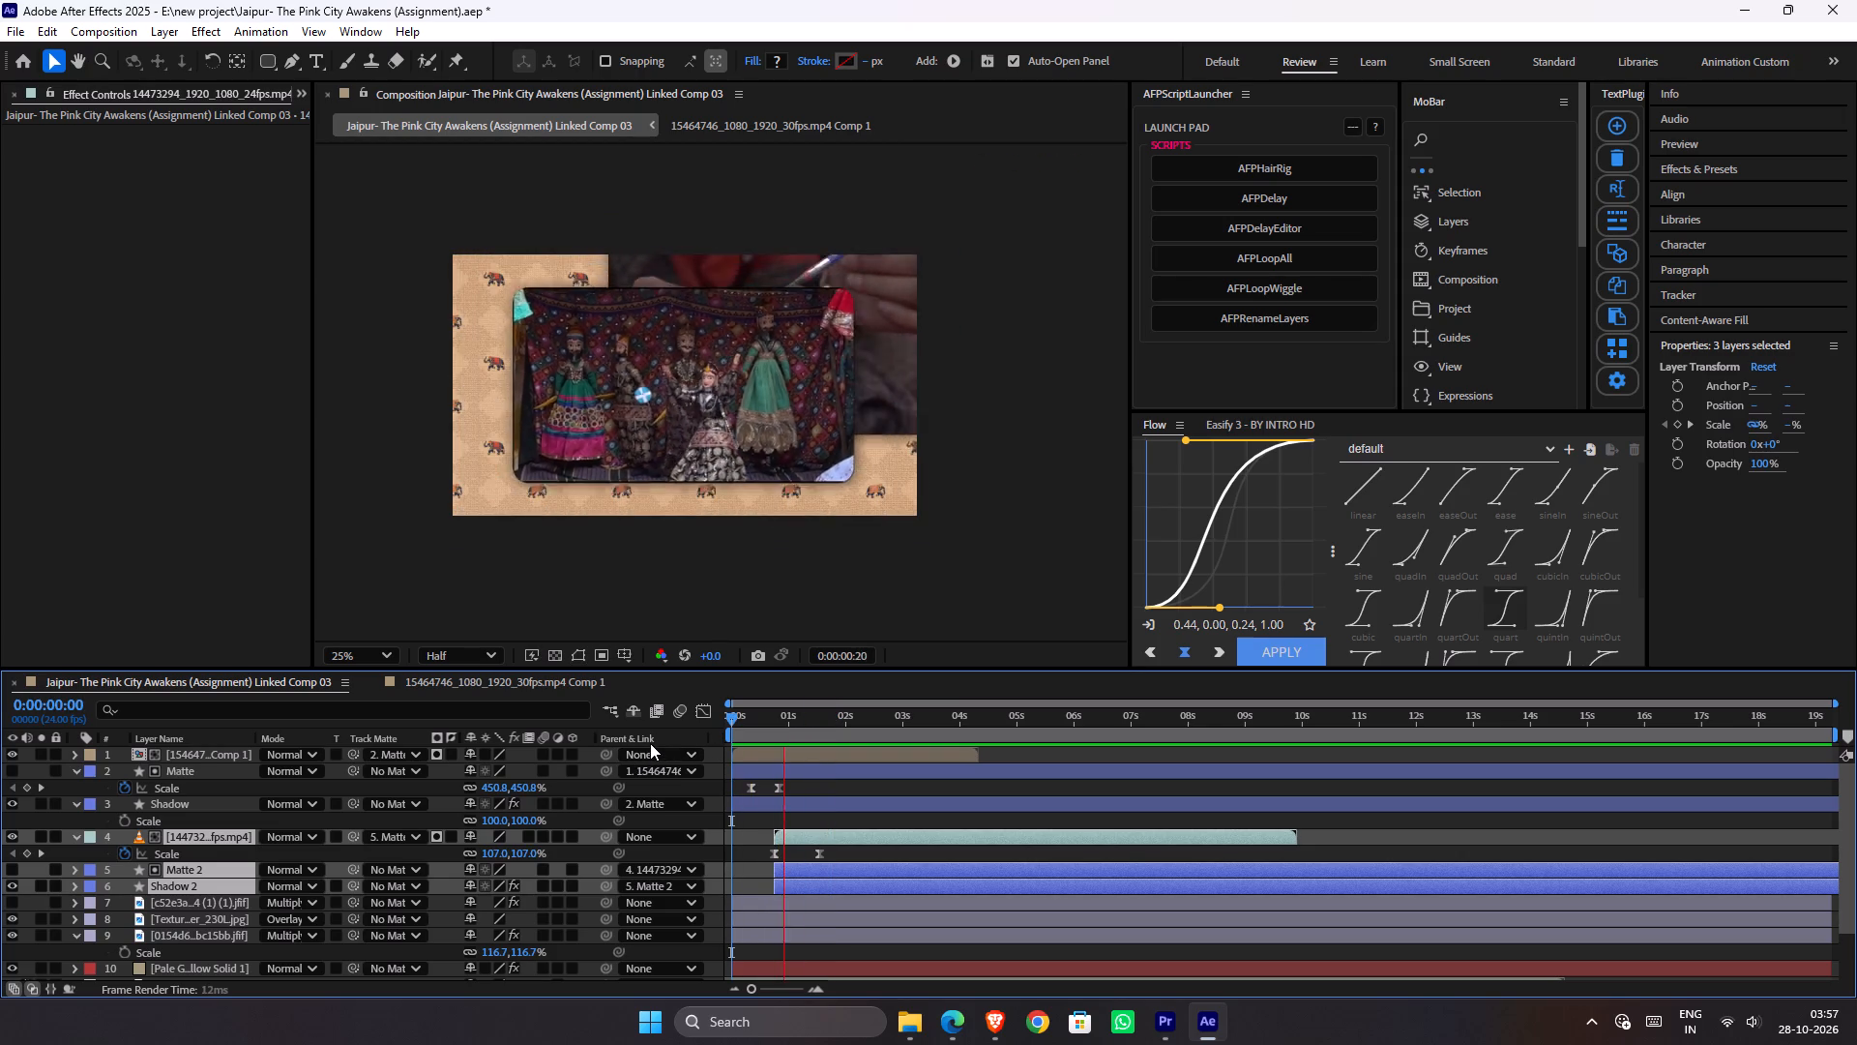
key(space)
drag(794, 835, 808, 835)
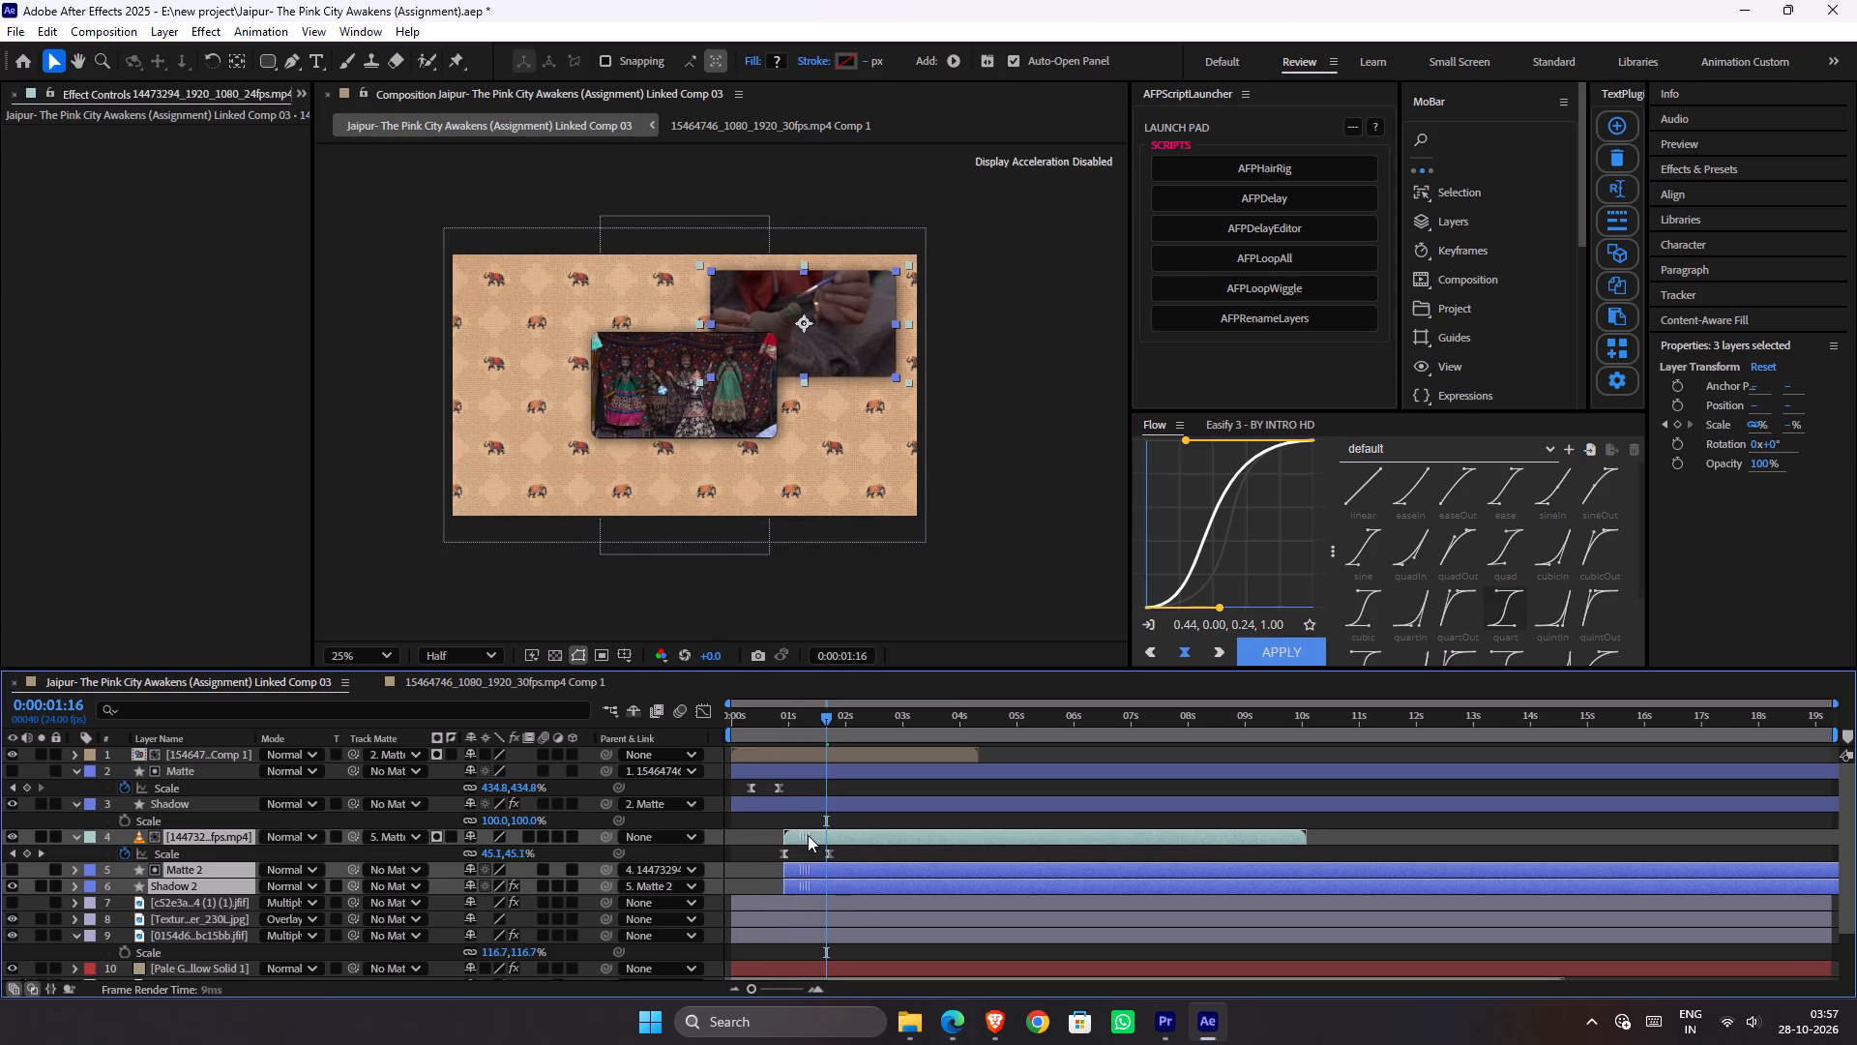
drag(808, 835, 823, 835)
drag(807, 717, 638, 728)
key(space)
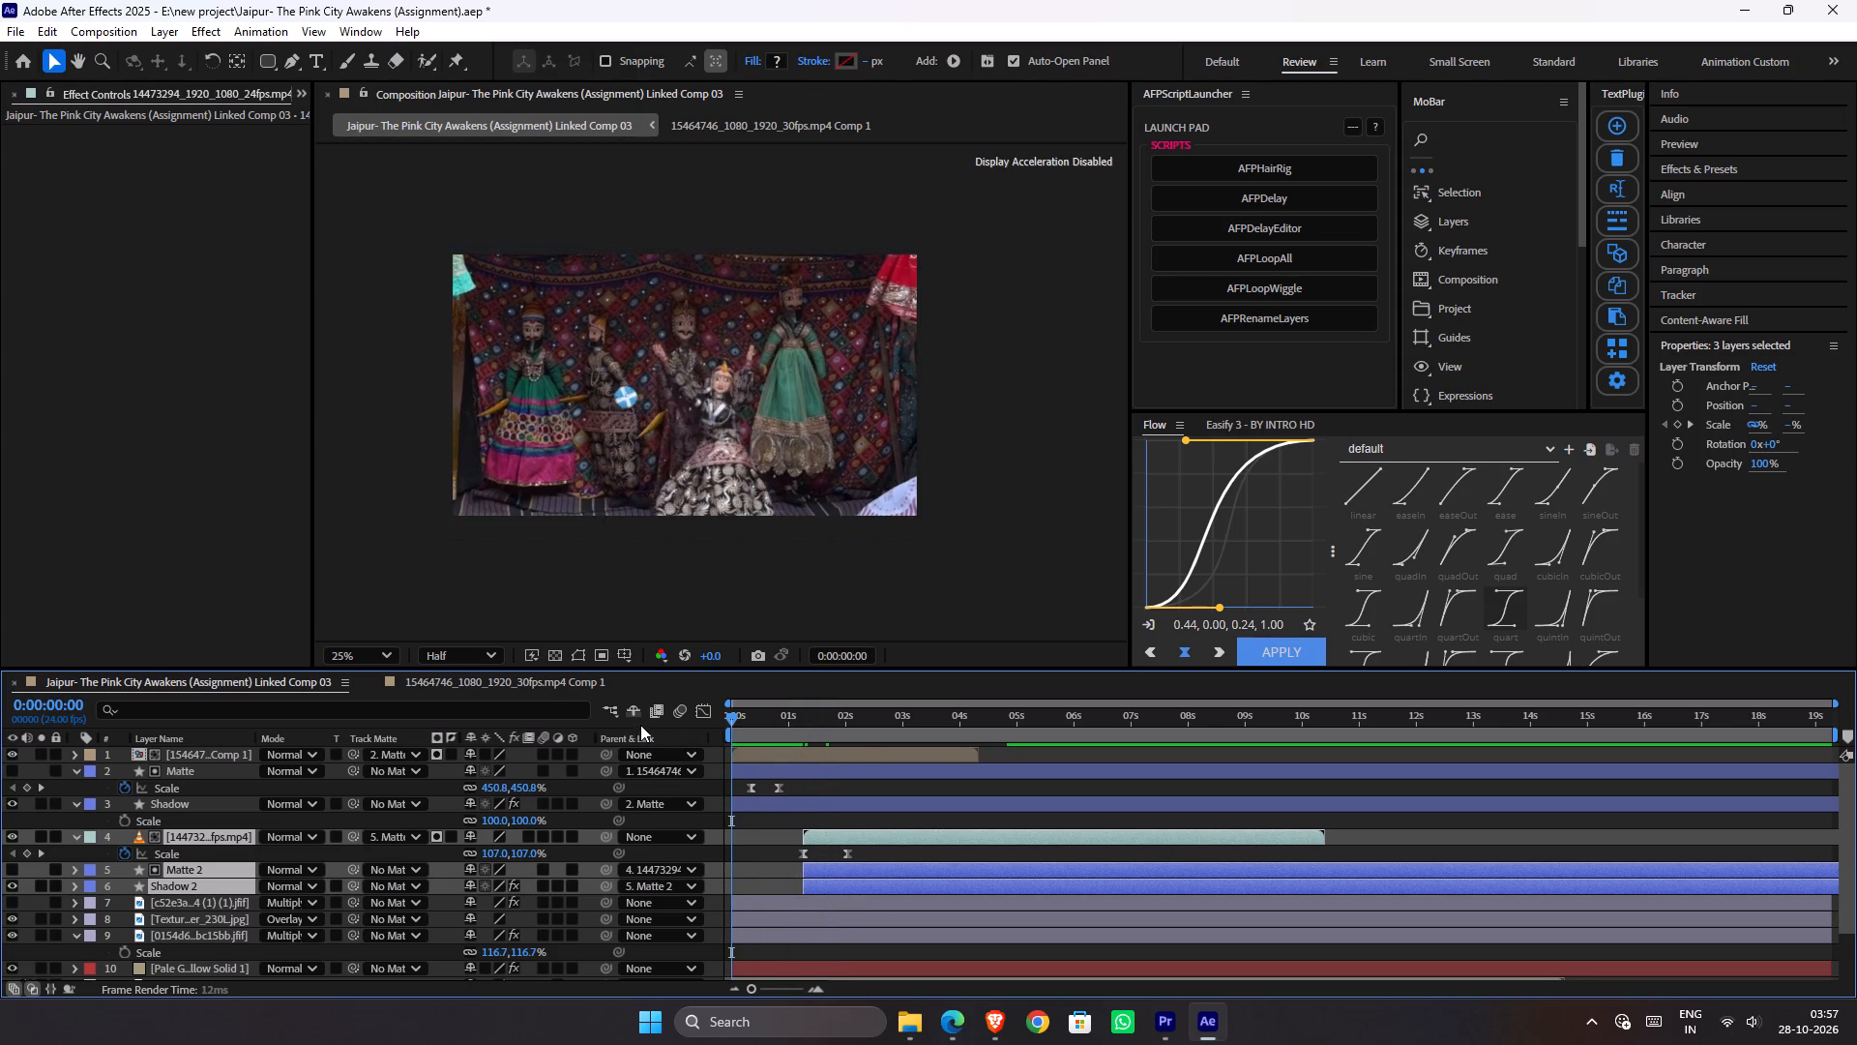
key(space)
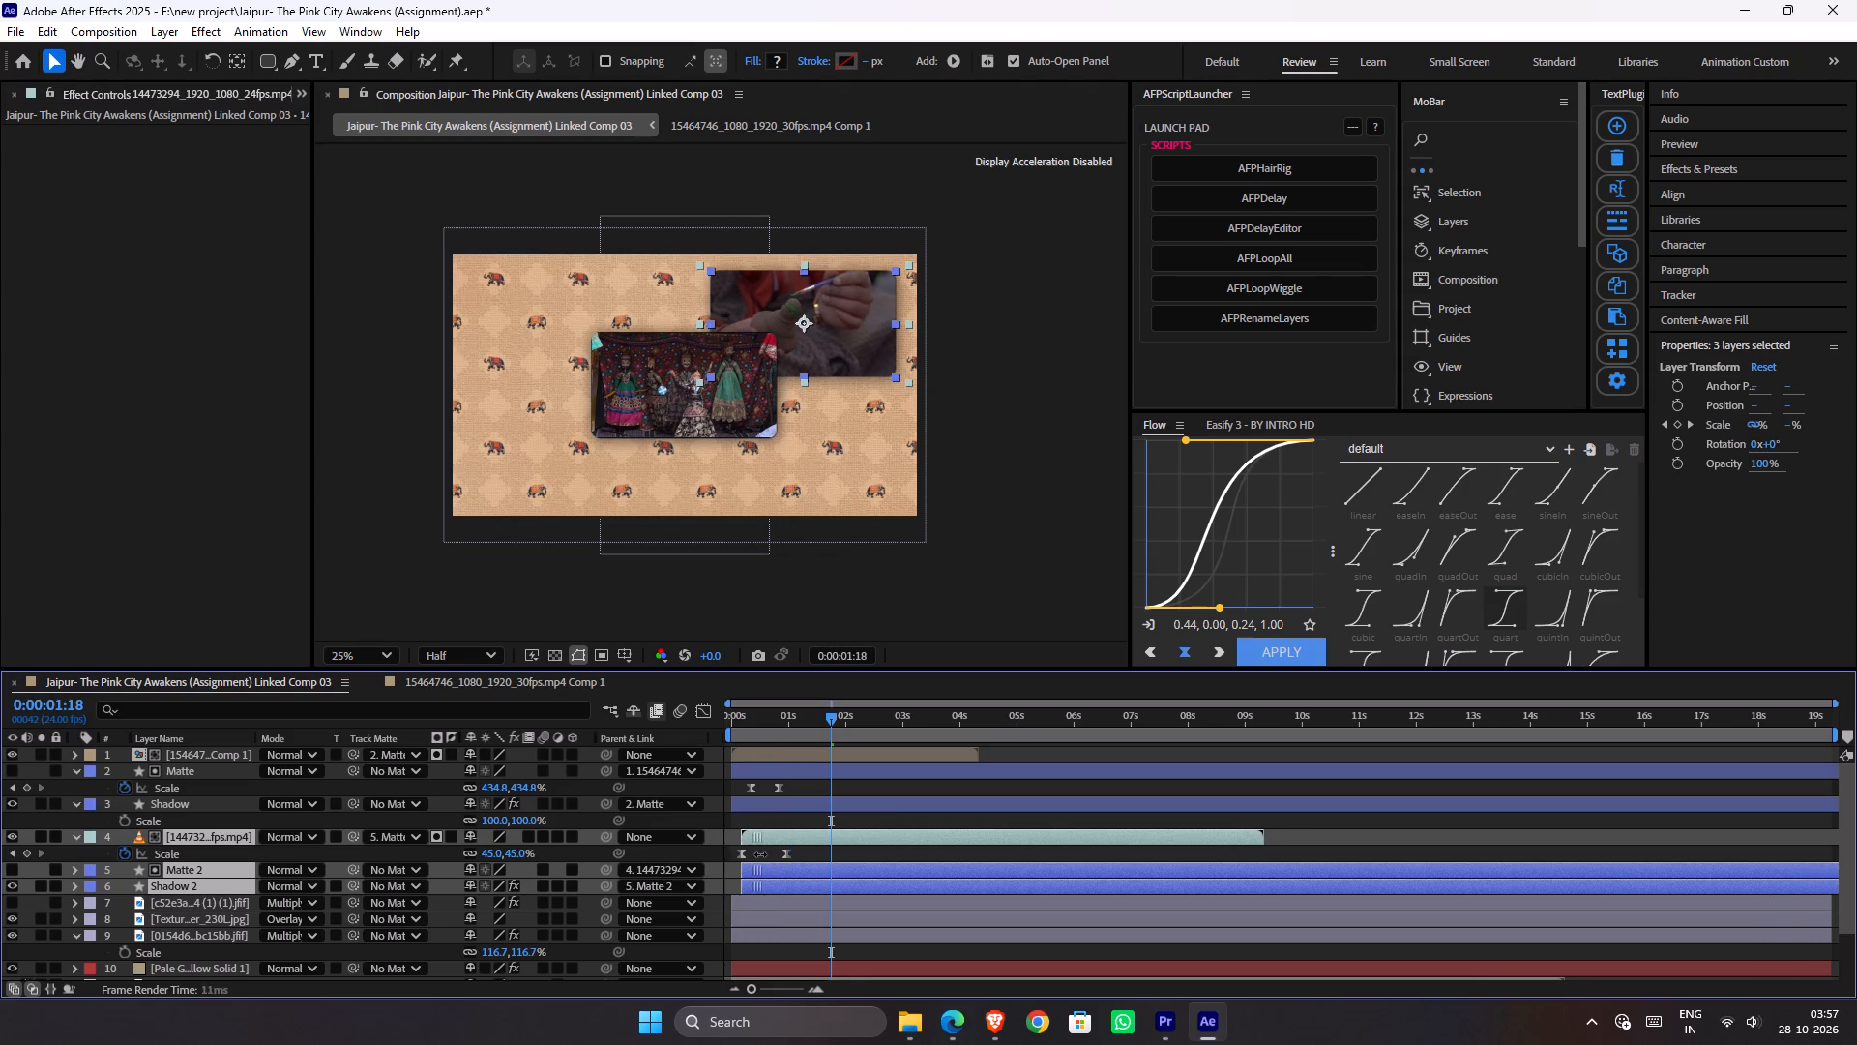
Settle the pottery clip, Matte 2 and Shadow 2 start at about 0:00:00:13, play back from the start and save the project.
drag(783, 730, 685, 749)
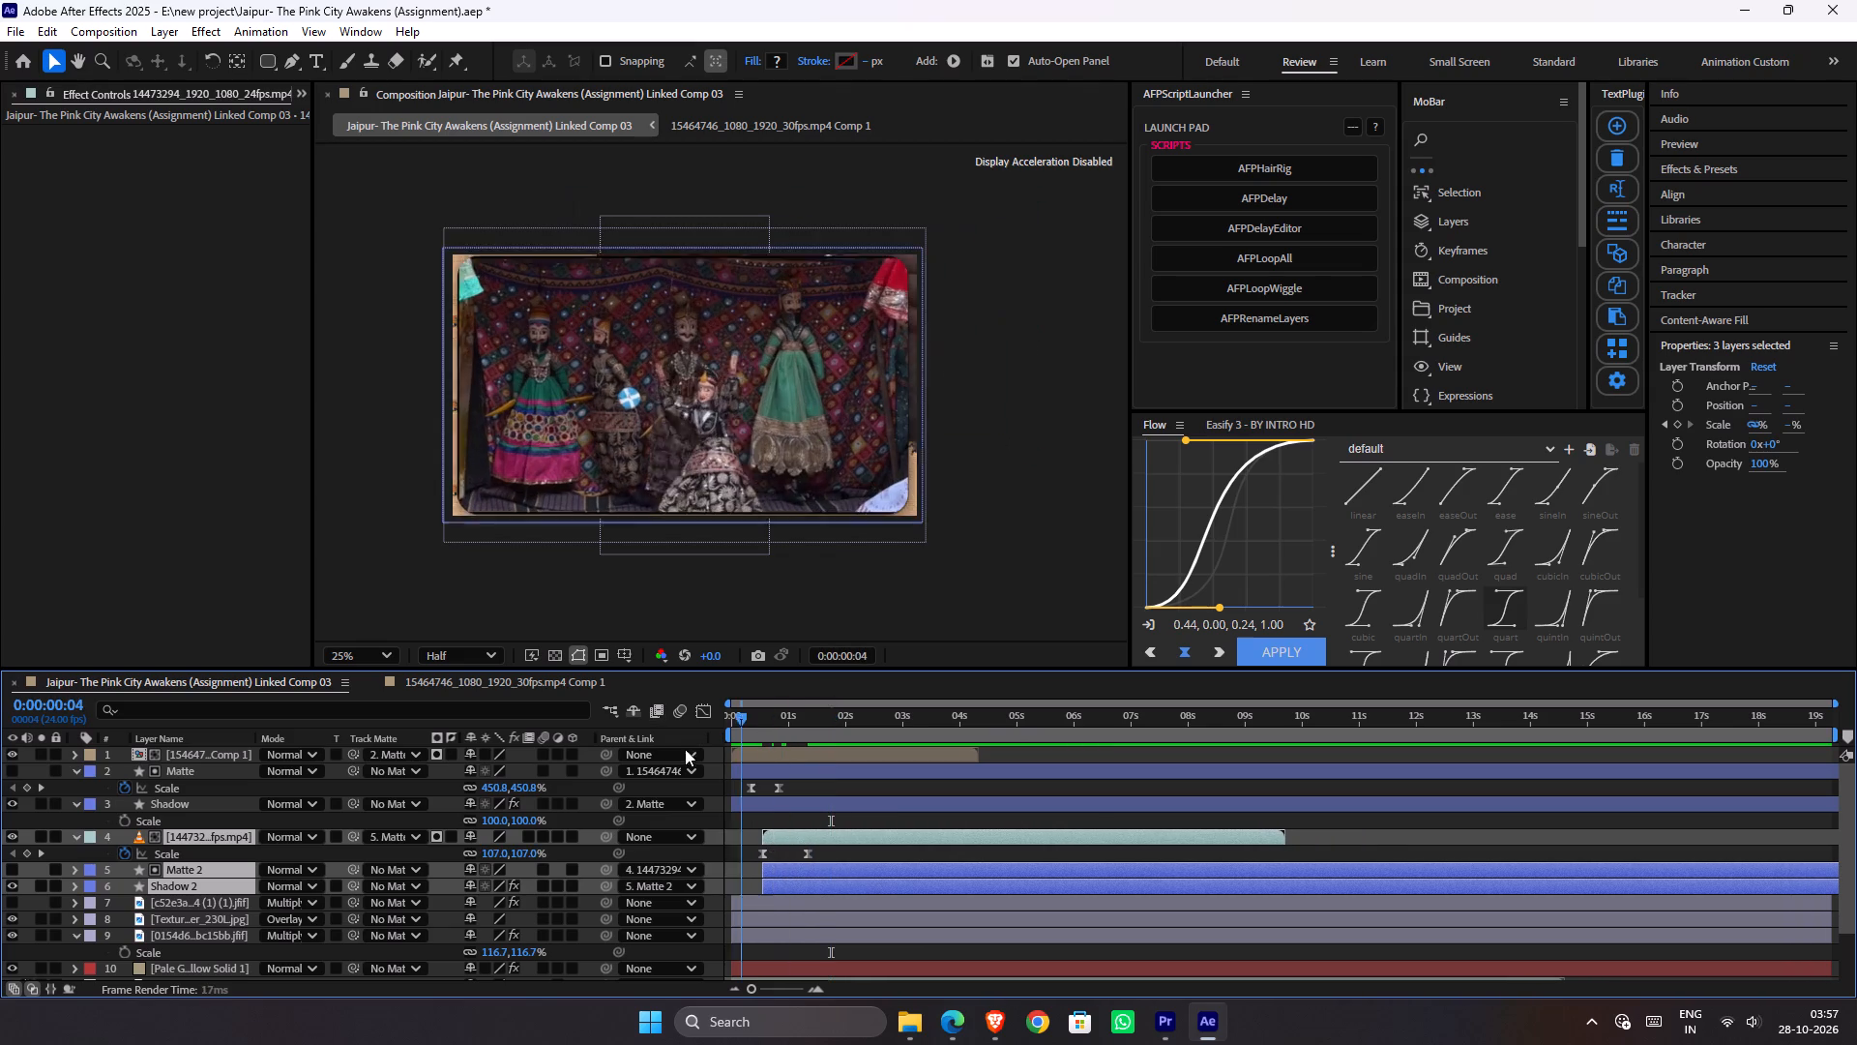
drag(685, 749, 662, 758)
key(space)
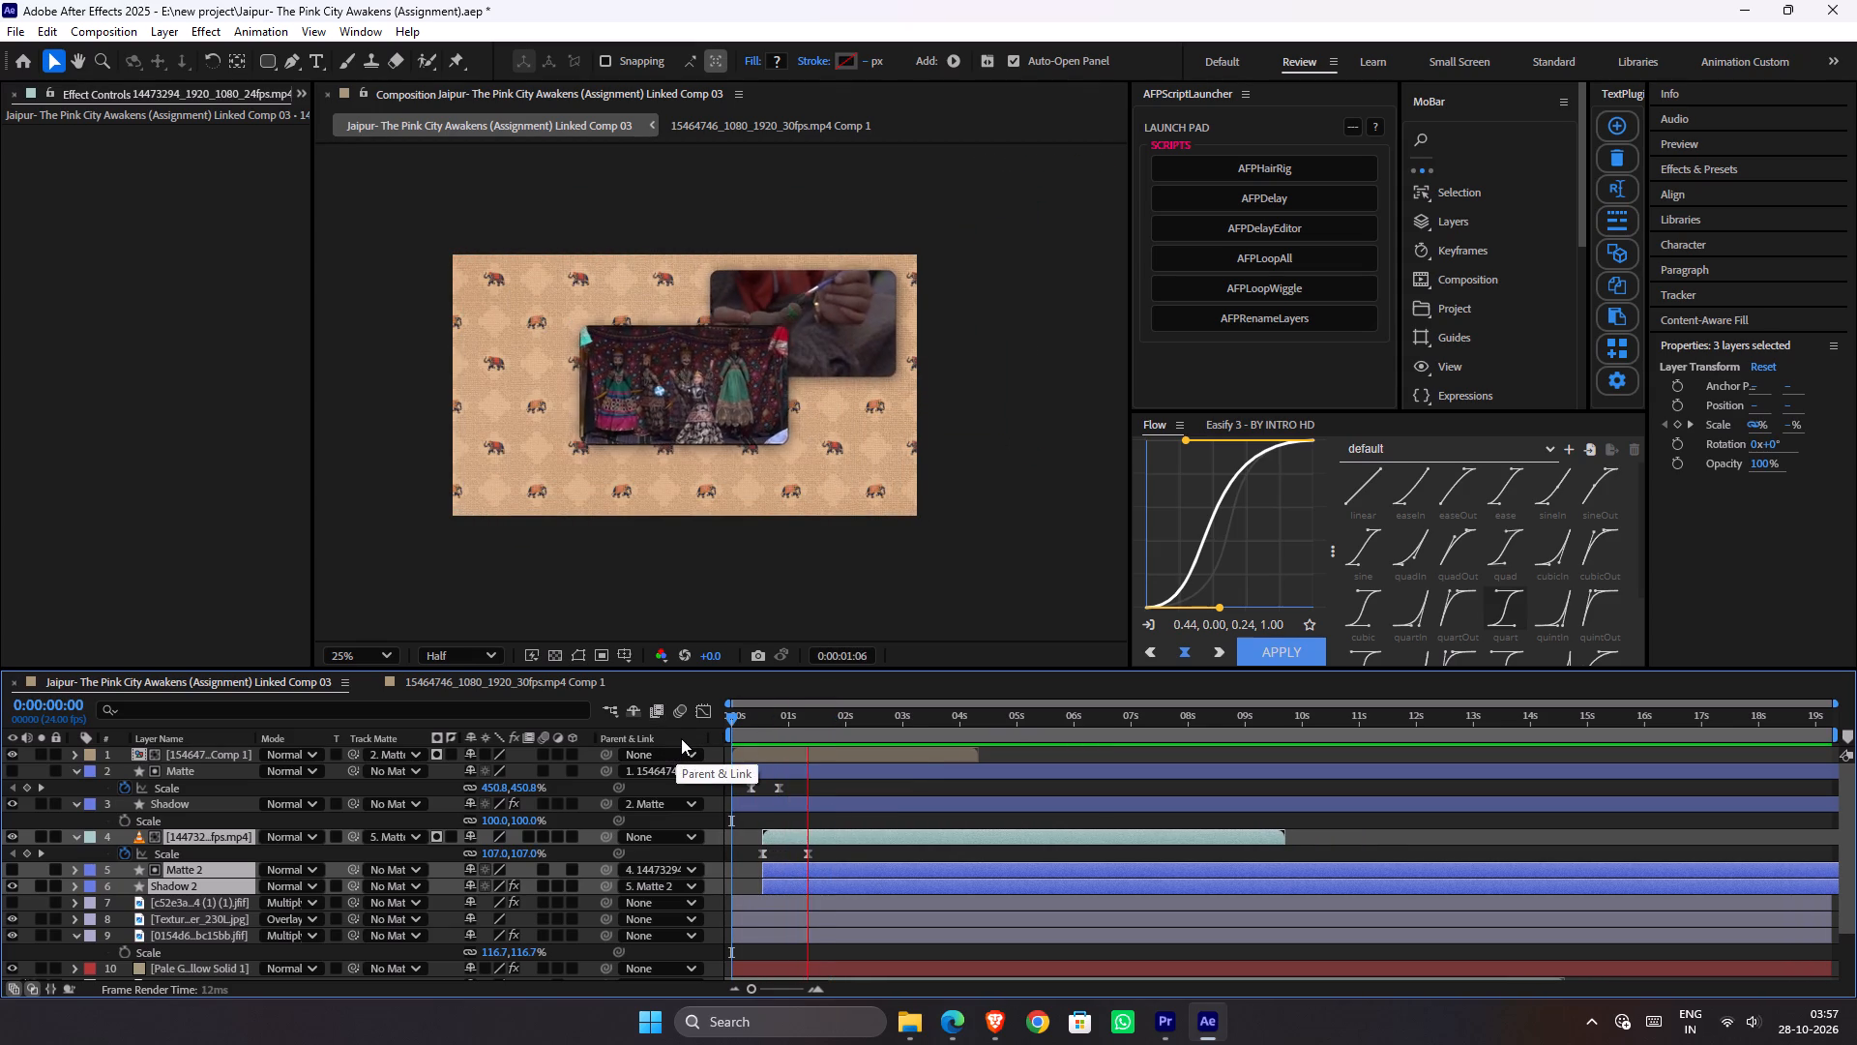
key(space)
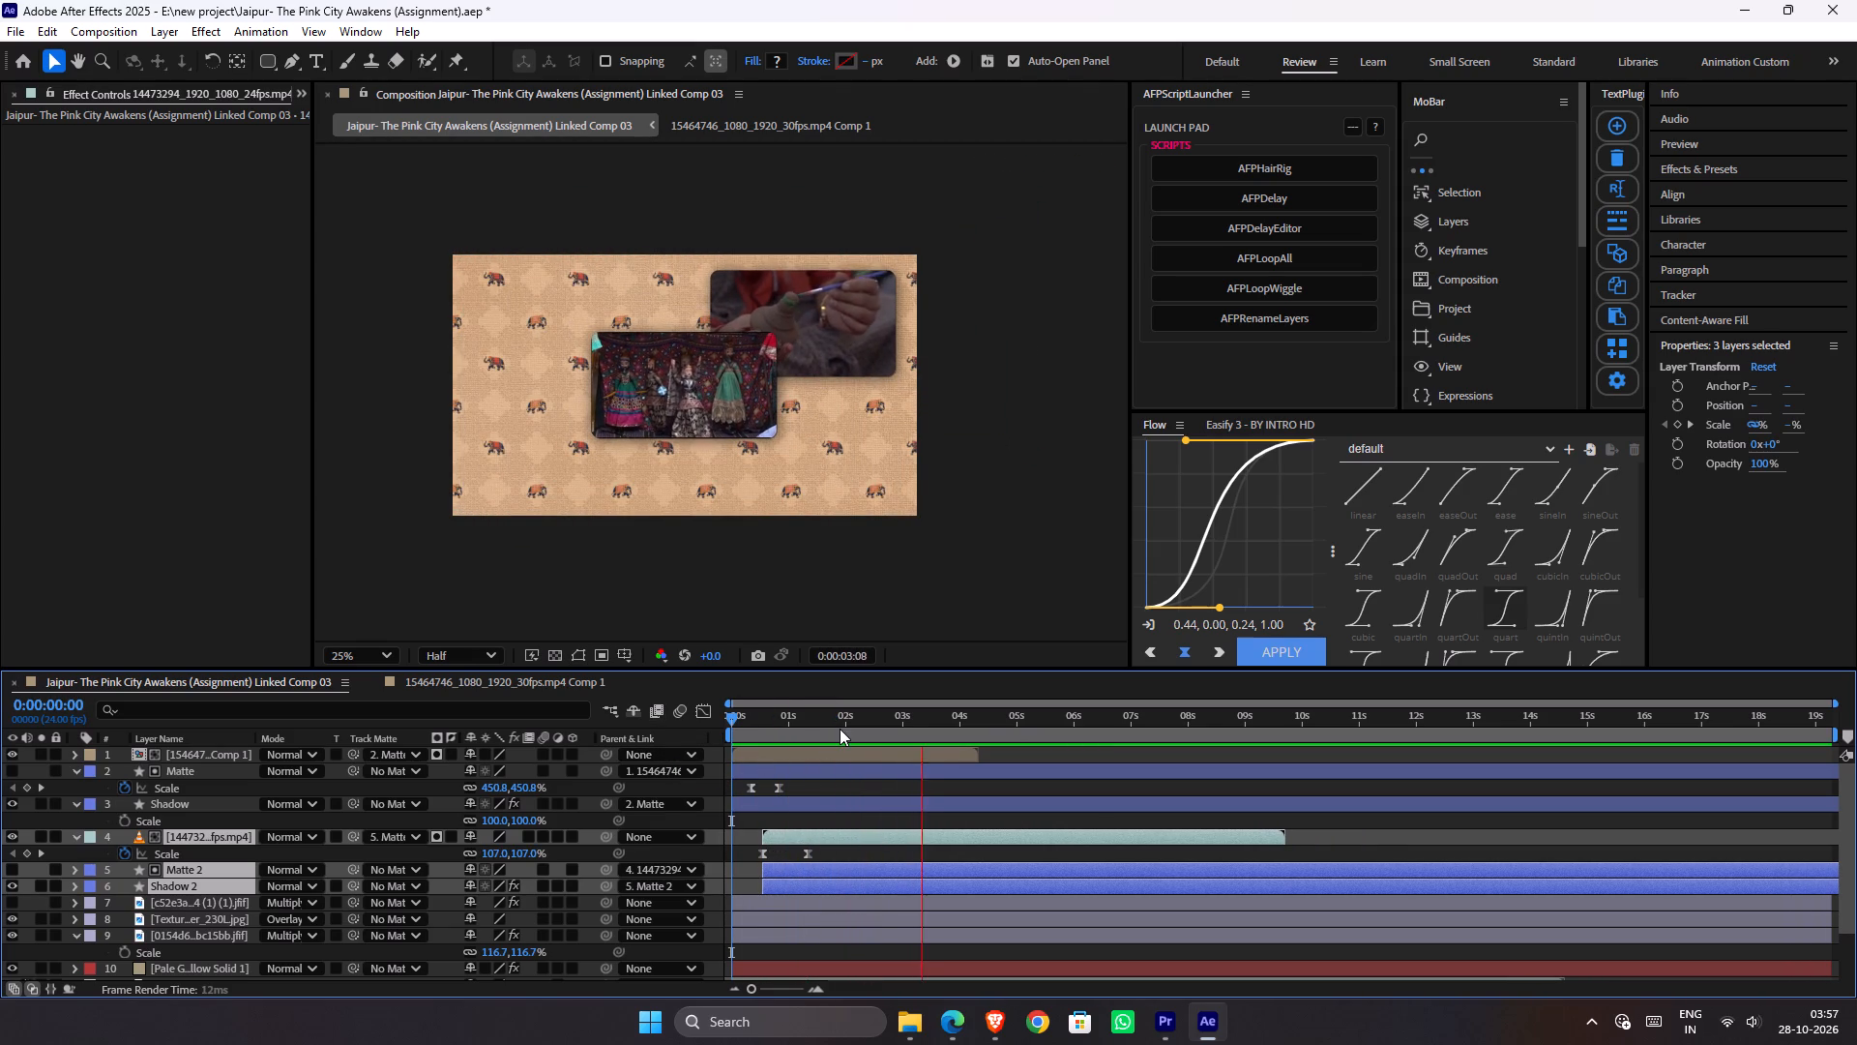
drag(875, 679, 776, 700)
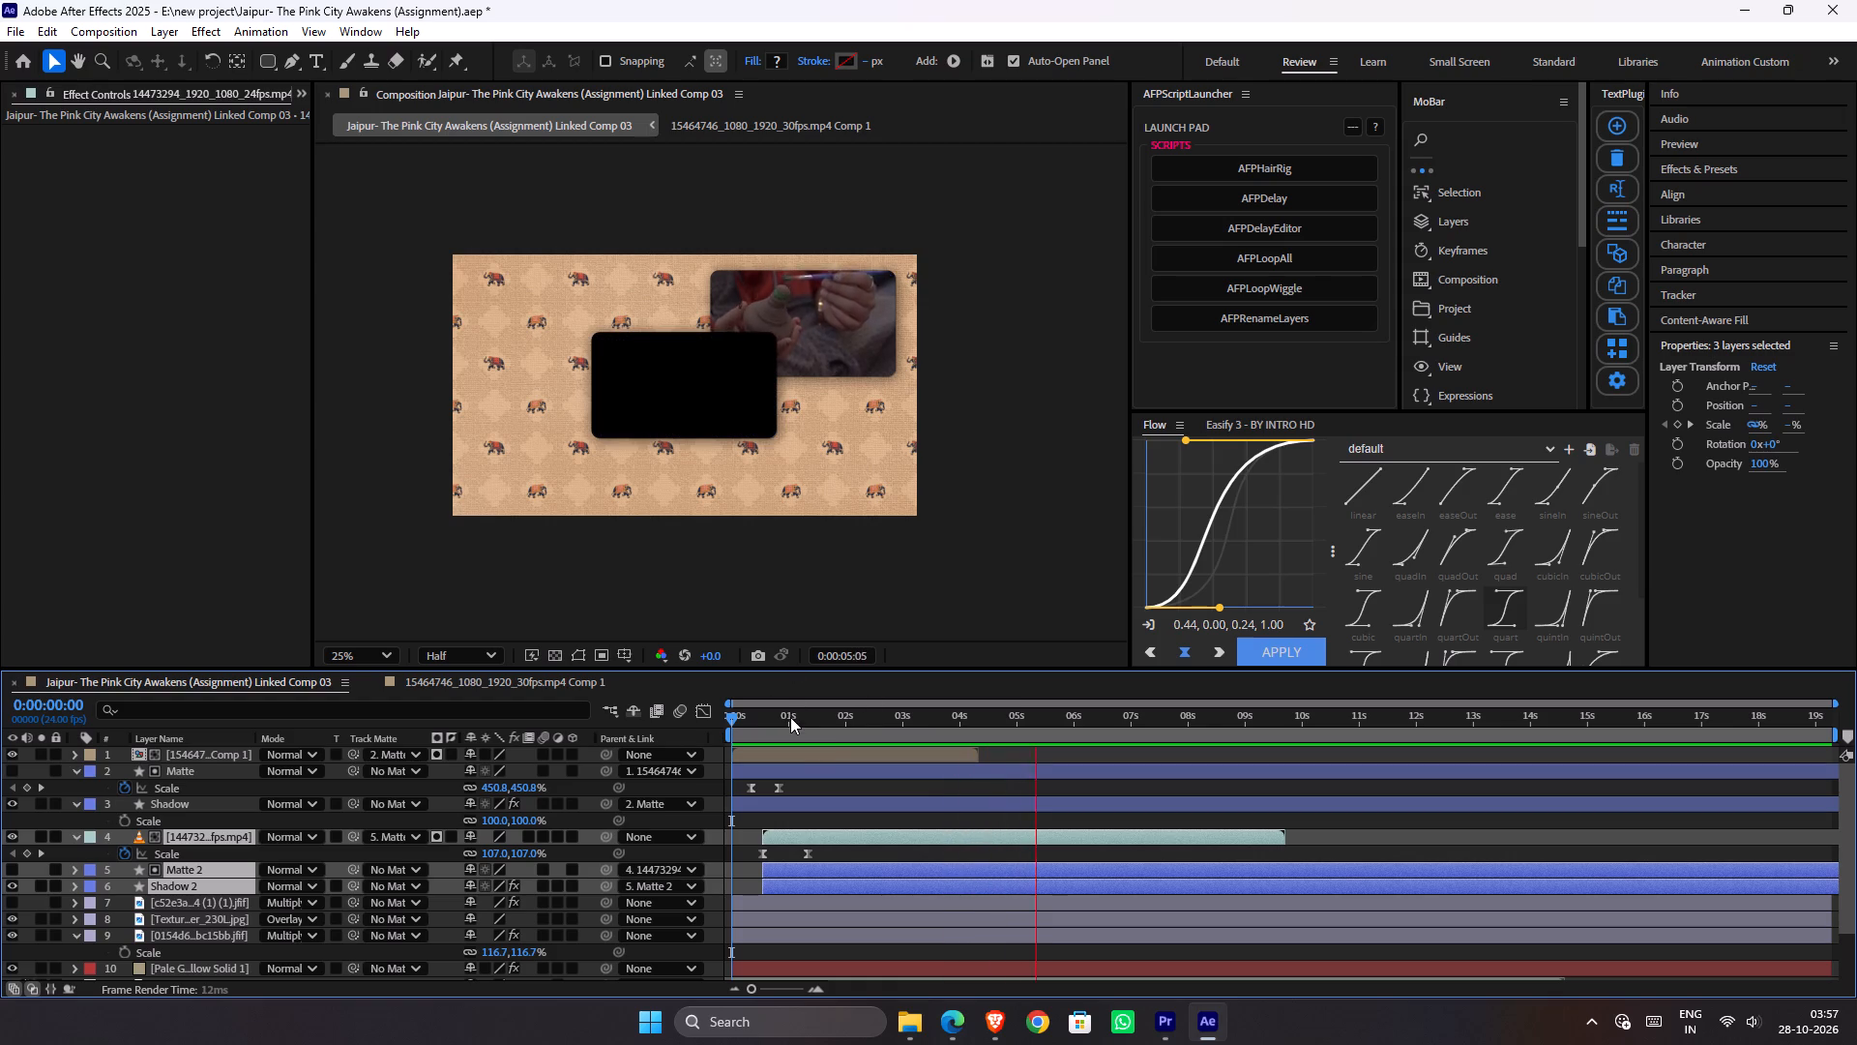
drag(790, 717, 651, 748)
key(ctrl+s)
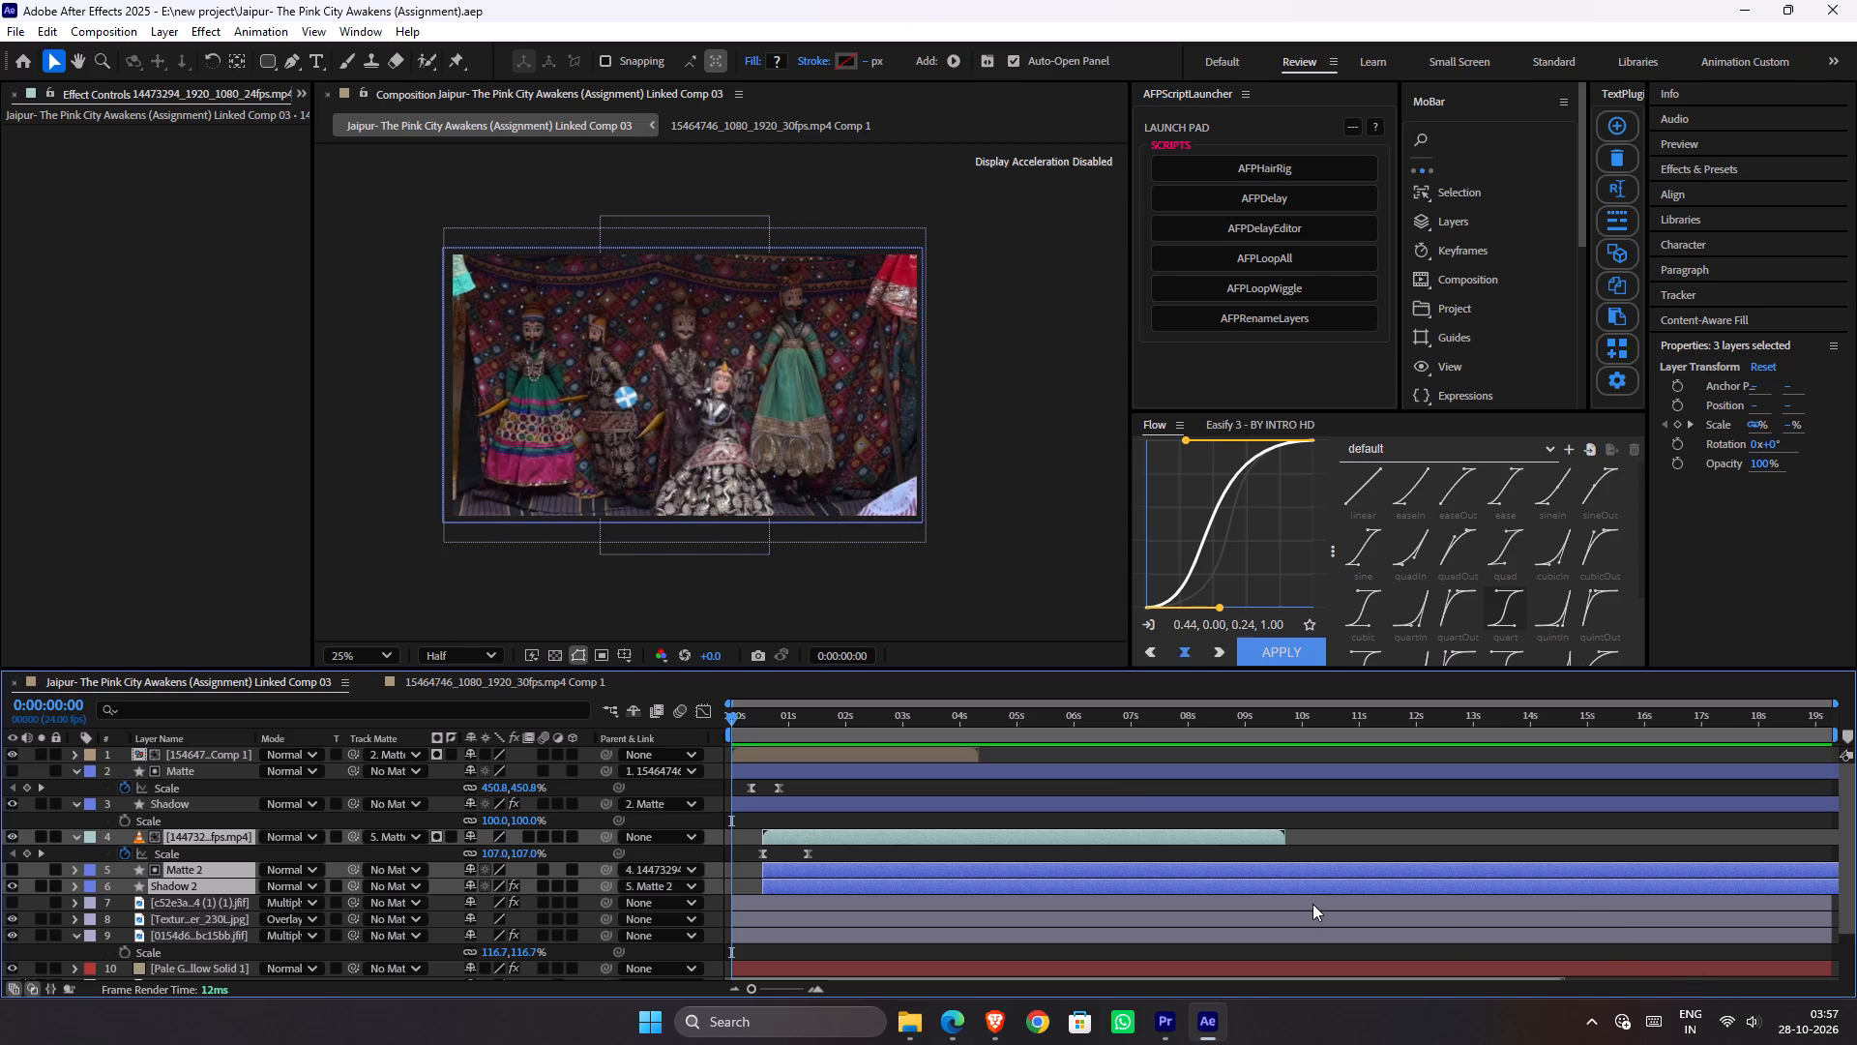
Move the pottery clip's 45% Scale keyframe later to about 0:00:02:00, preview from the start and save the project.
key(space)
key(space)
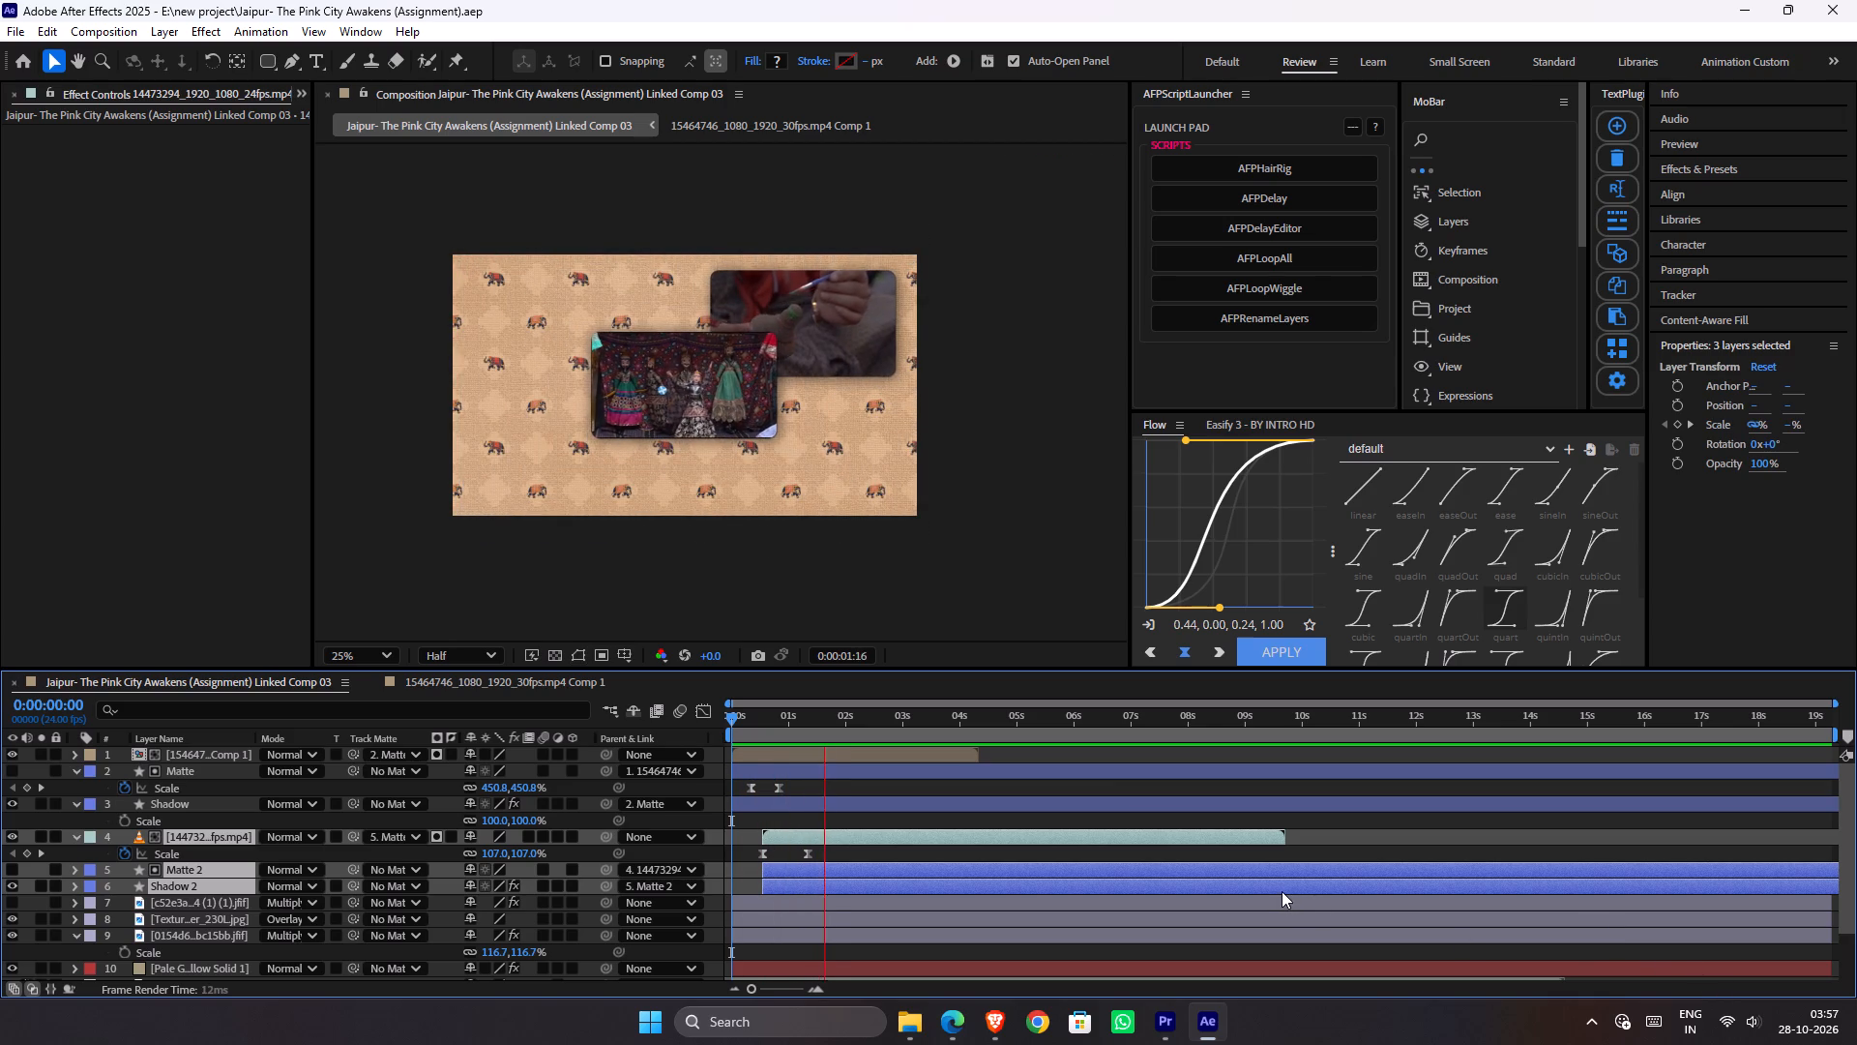
key(space)
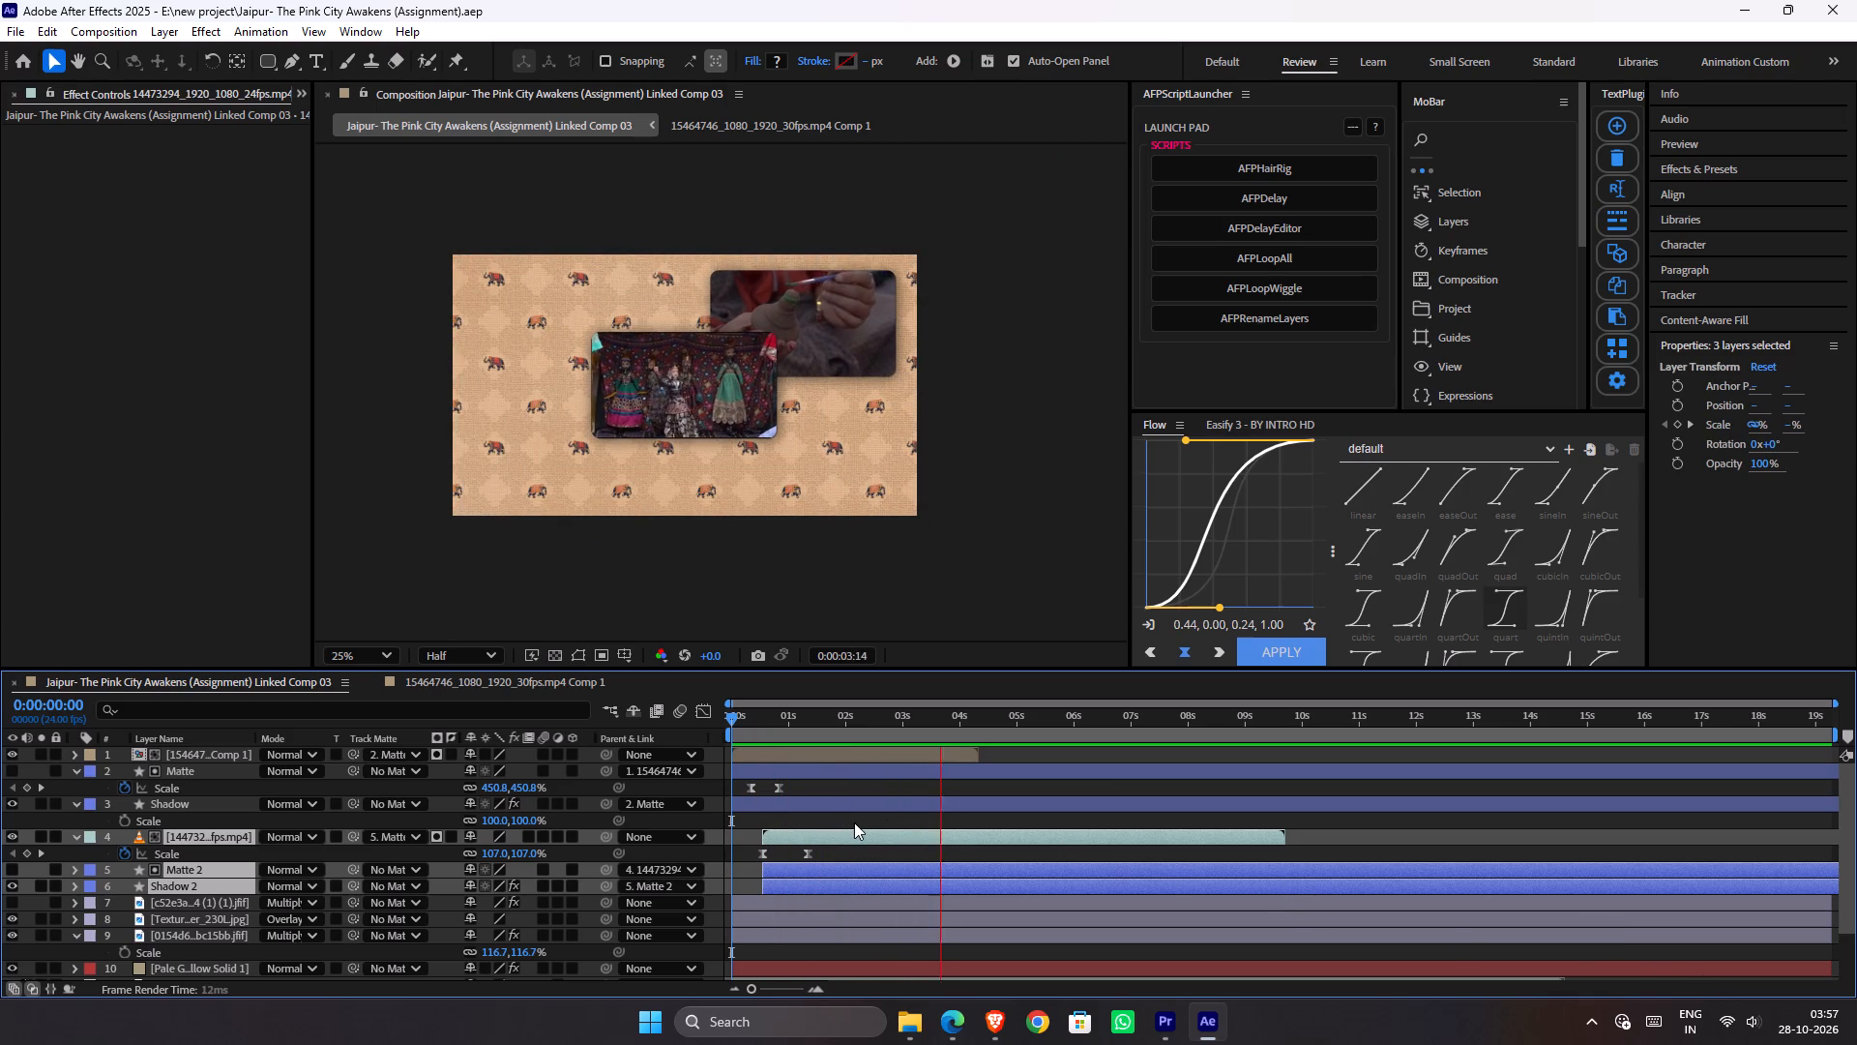
click(830, 722)
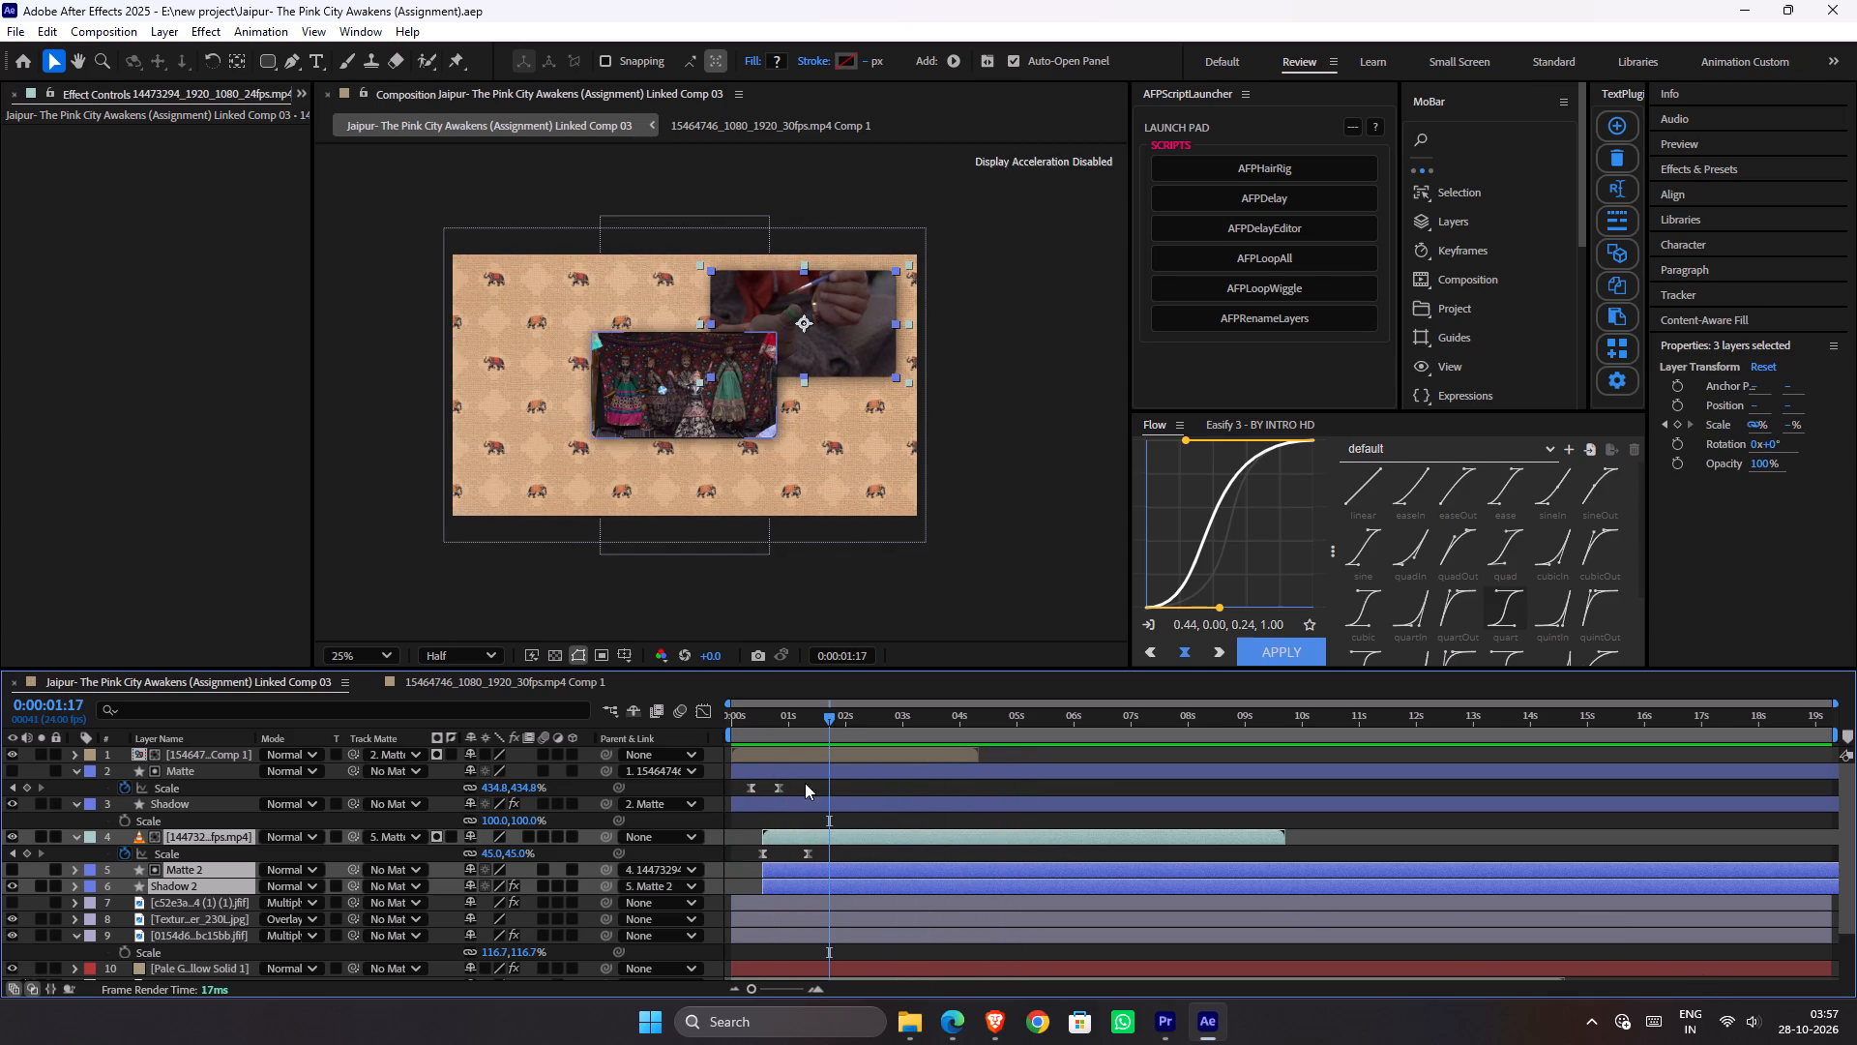
drag(809, 851, 858, 852)
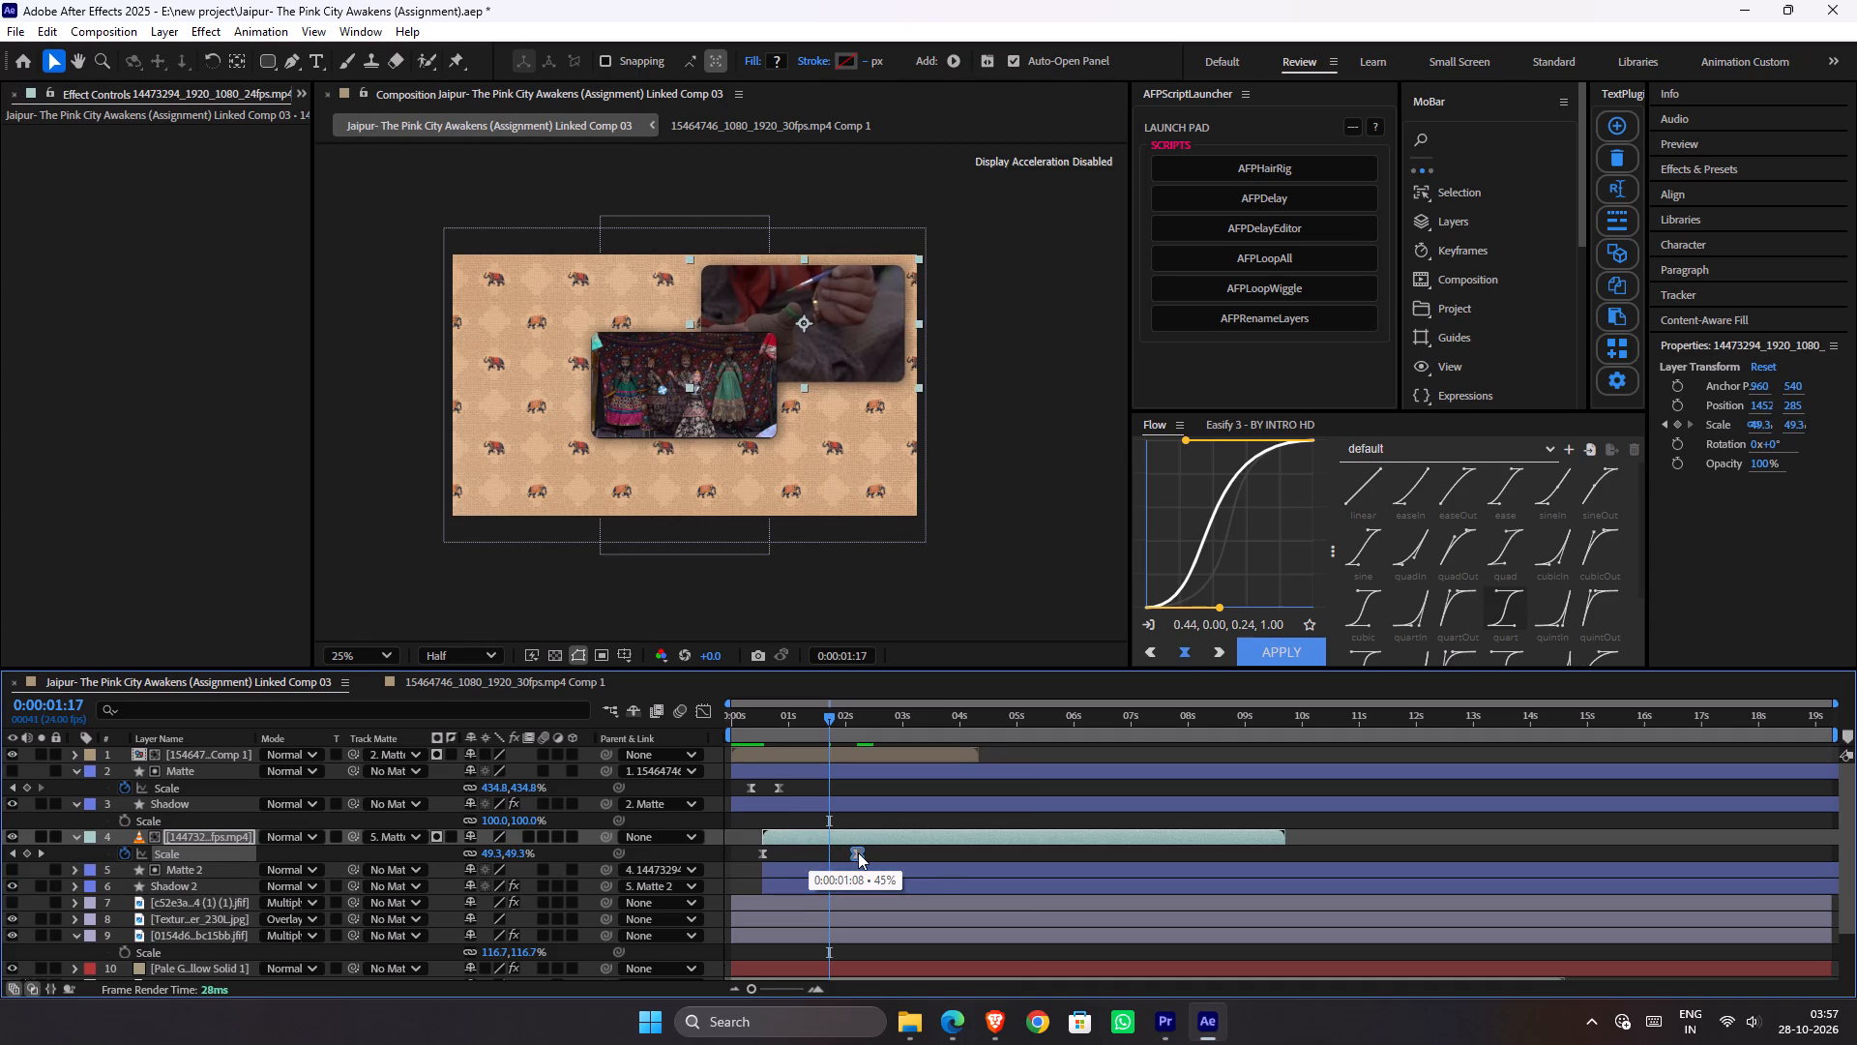
drag(858, 852, 849, 852)
drag(800, 711, 702, 729)
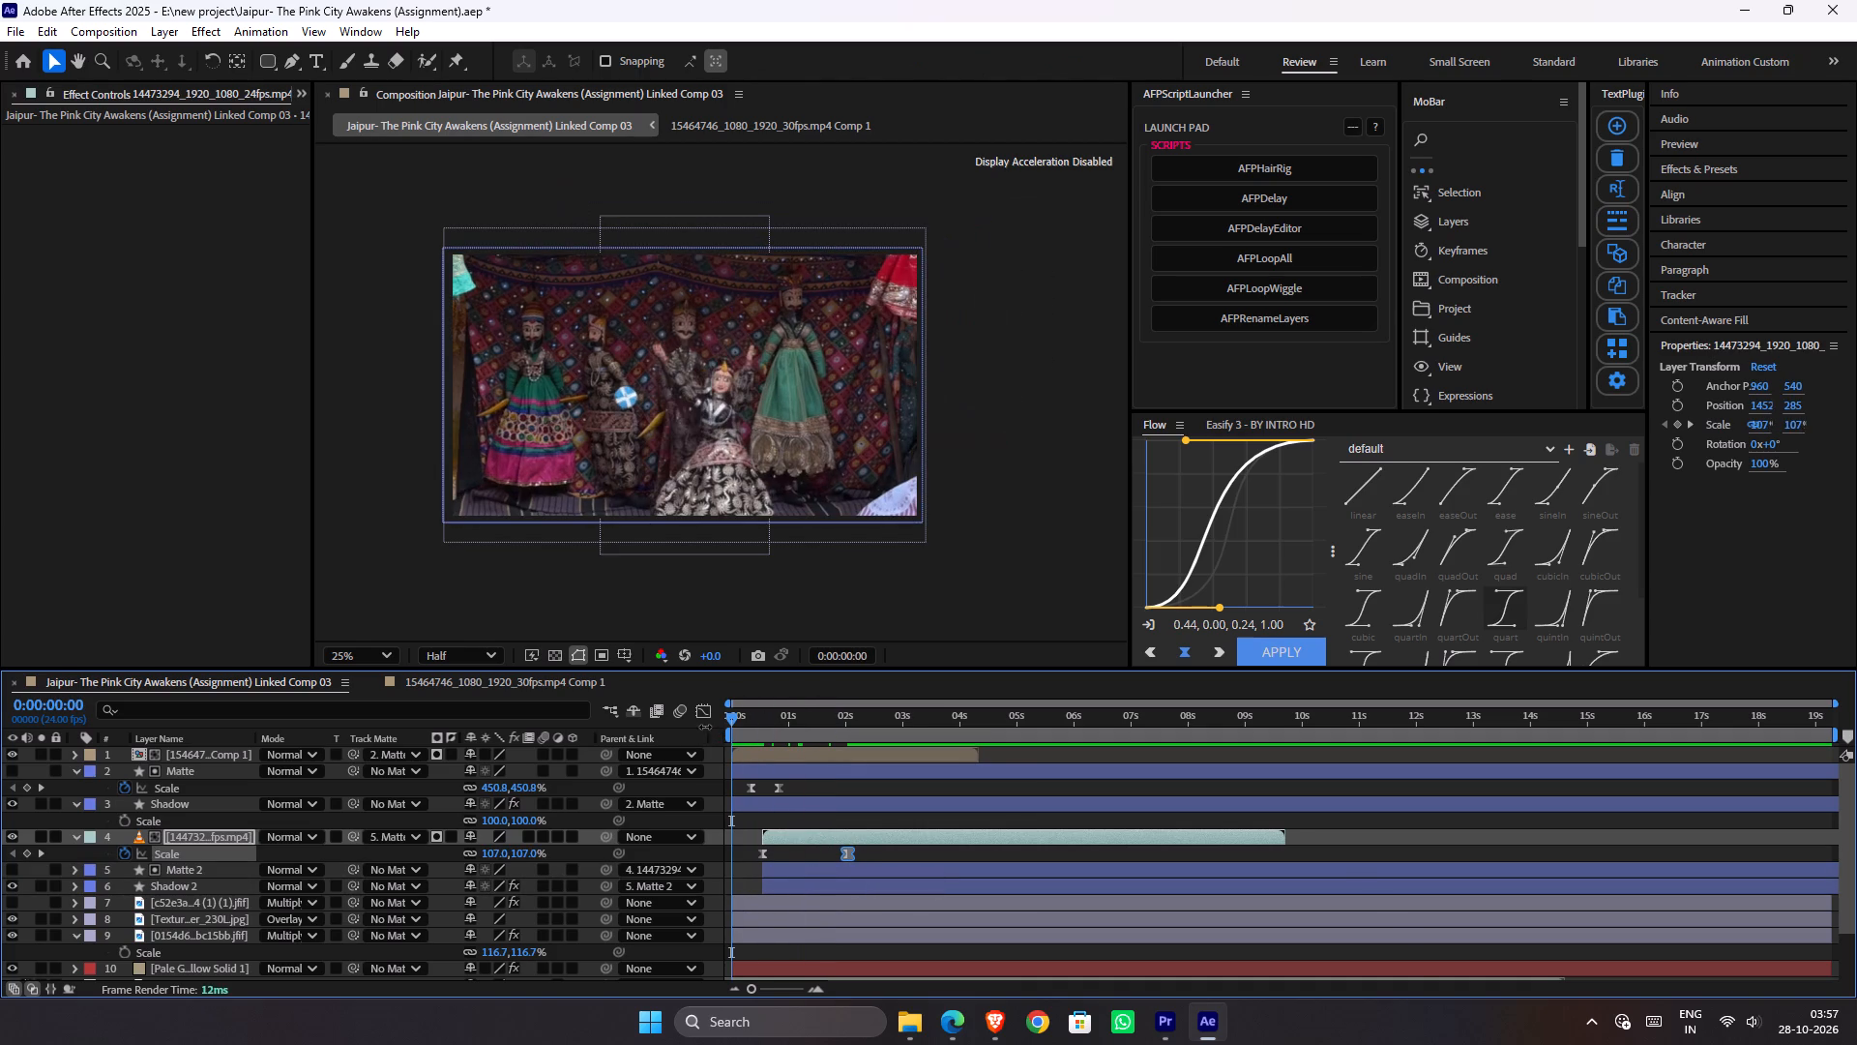
key(space)
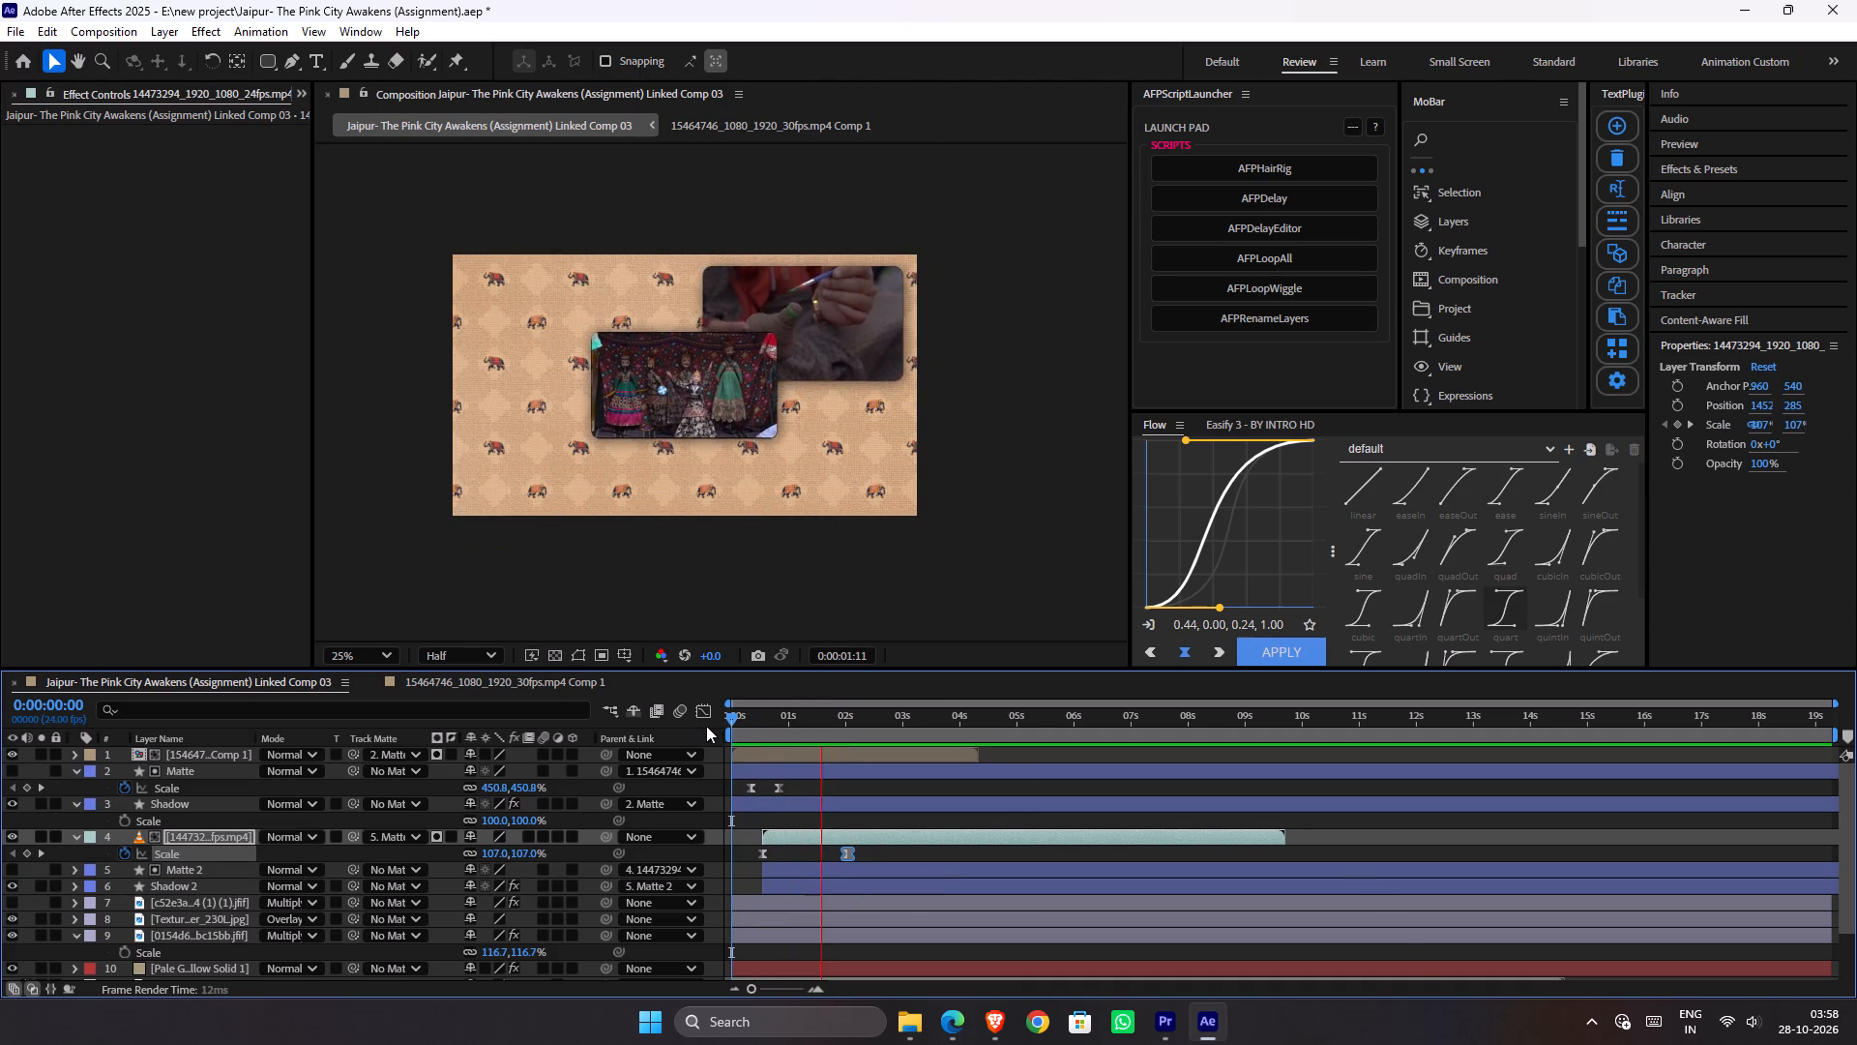
key(space)
key(space)
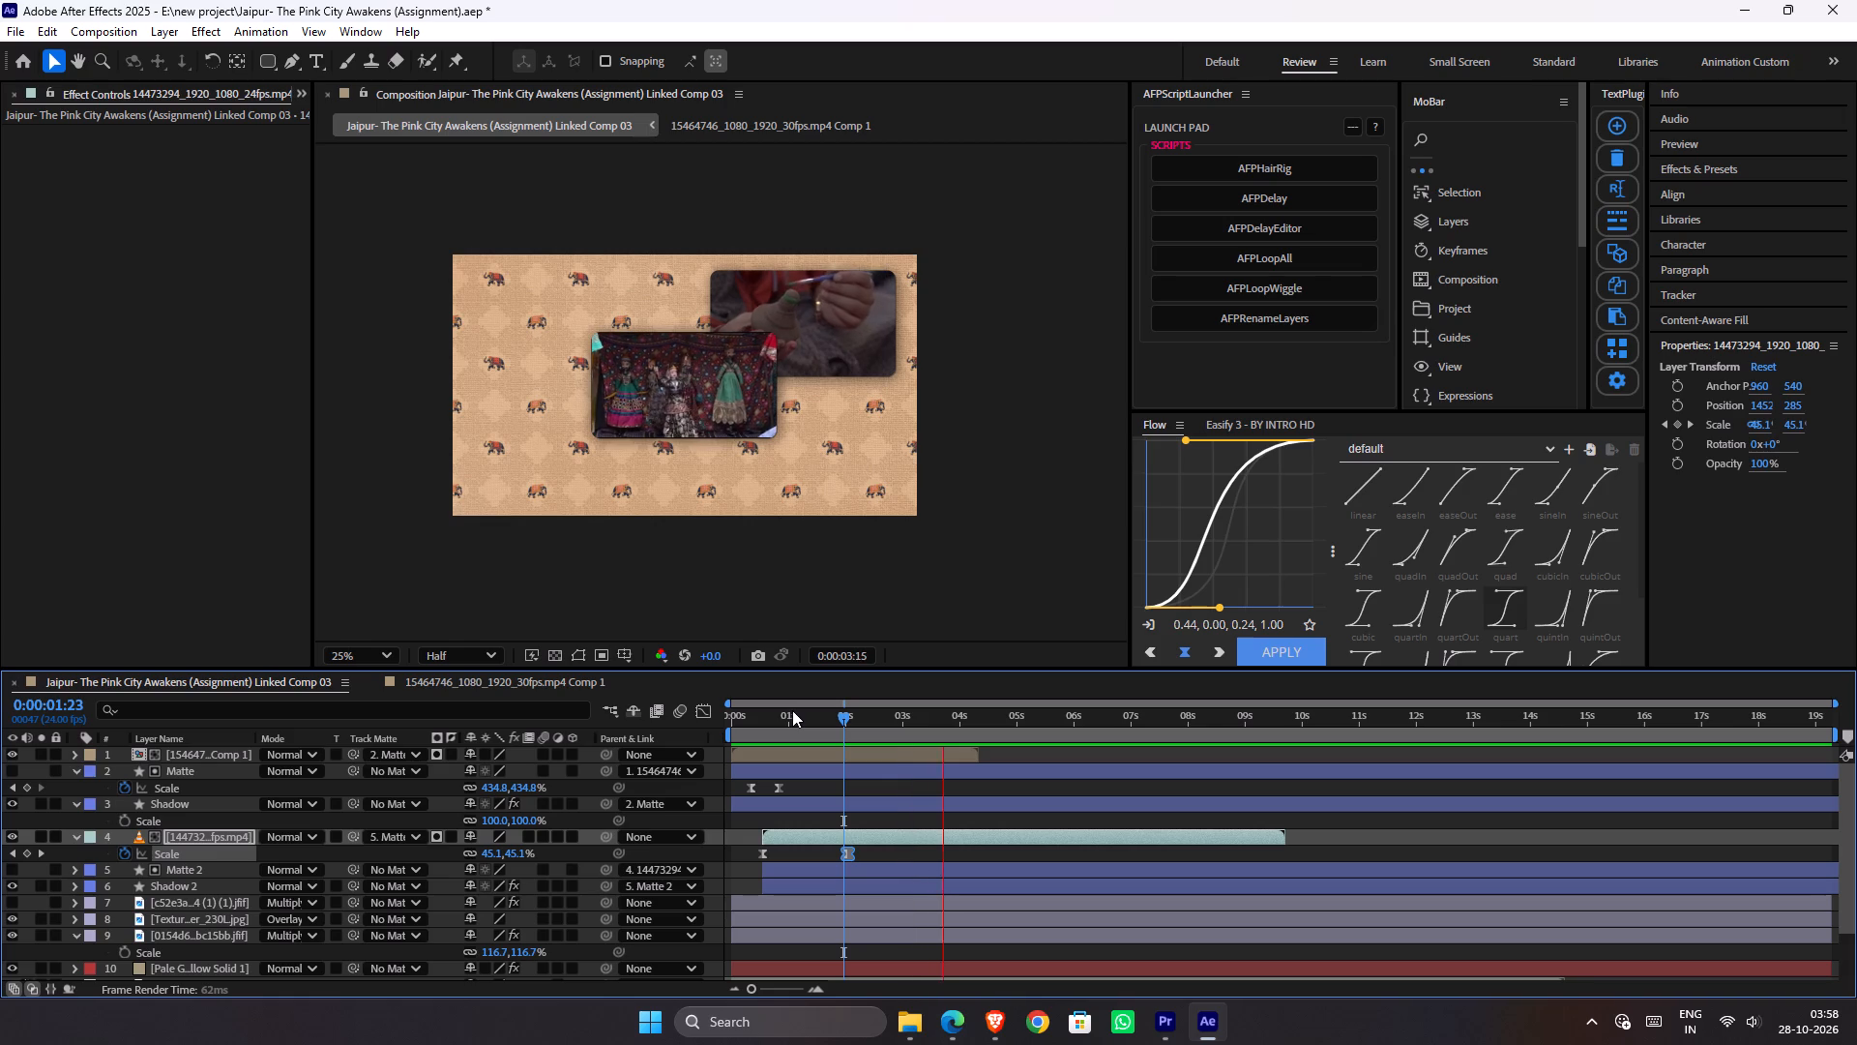
key(space)
key(ctrl+s)
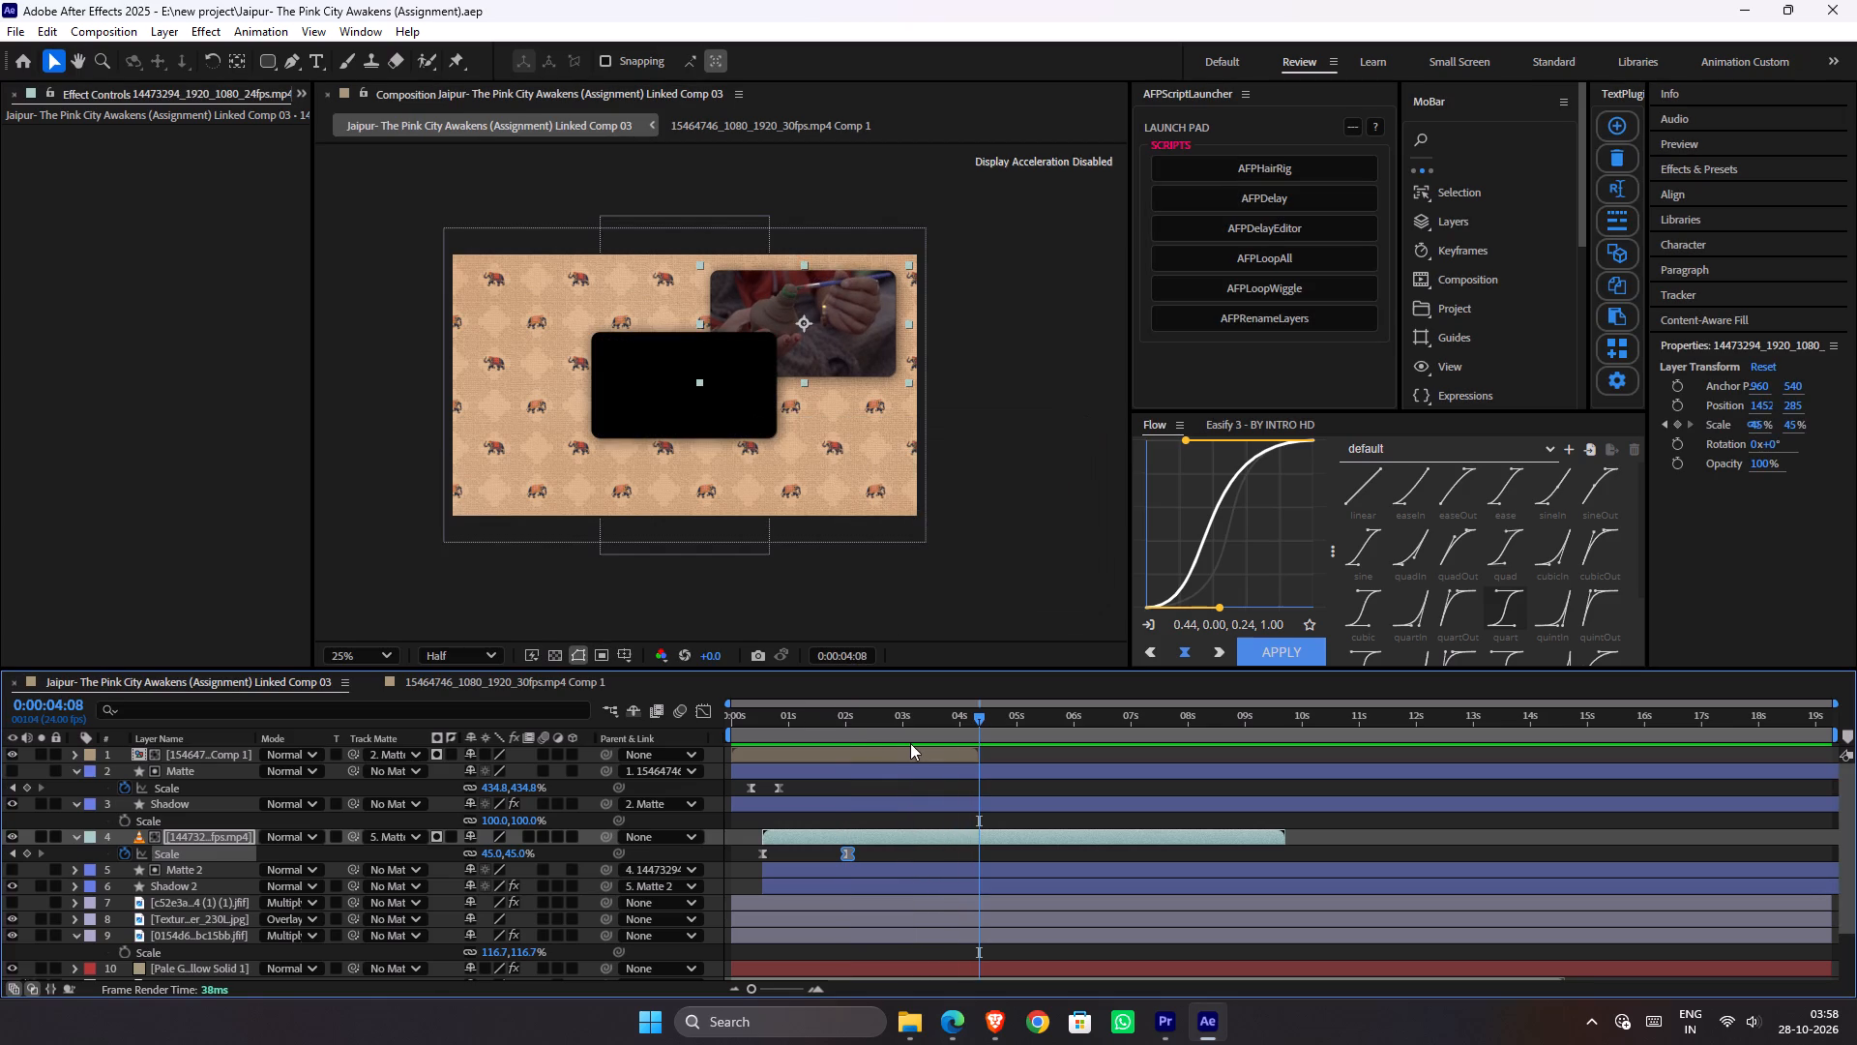
Preview the pottery clip animation from the start of the composition and save the project.
key(space)
key(space)
drag(906, 723, 641, 768)
key(space)
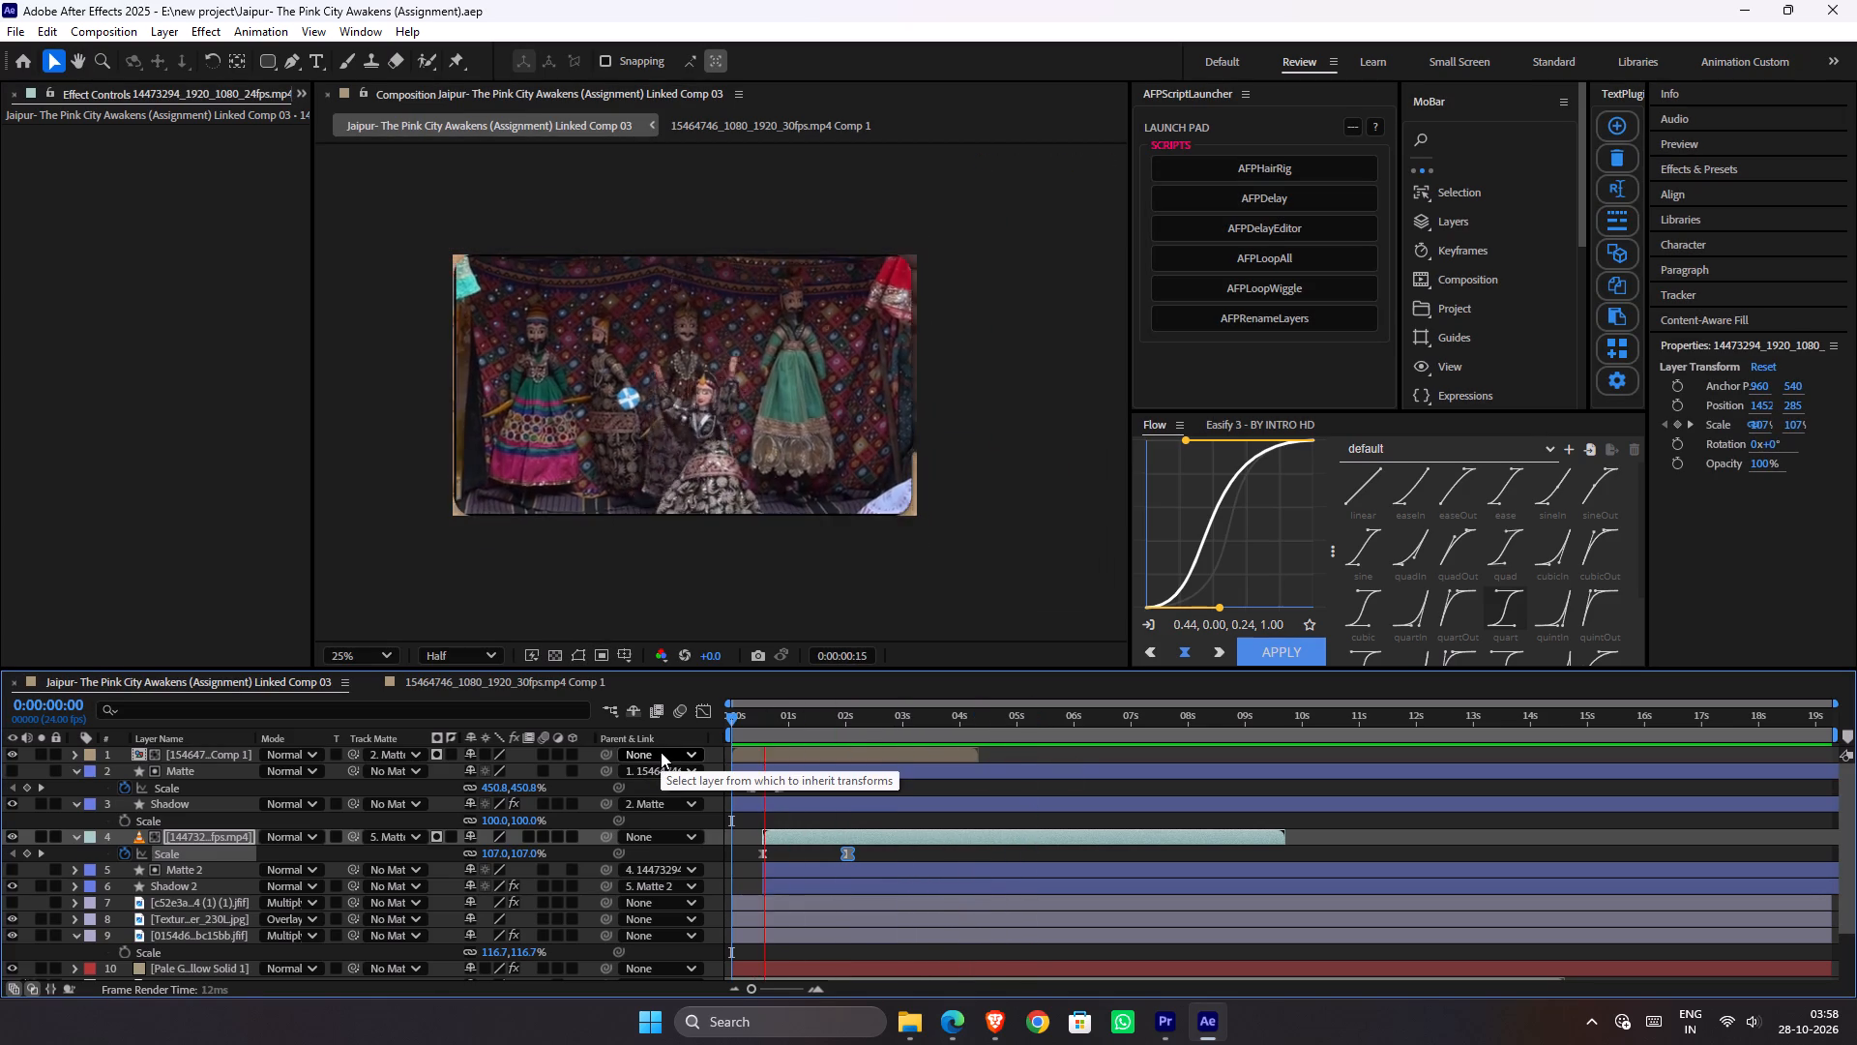
key(space)
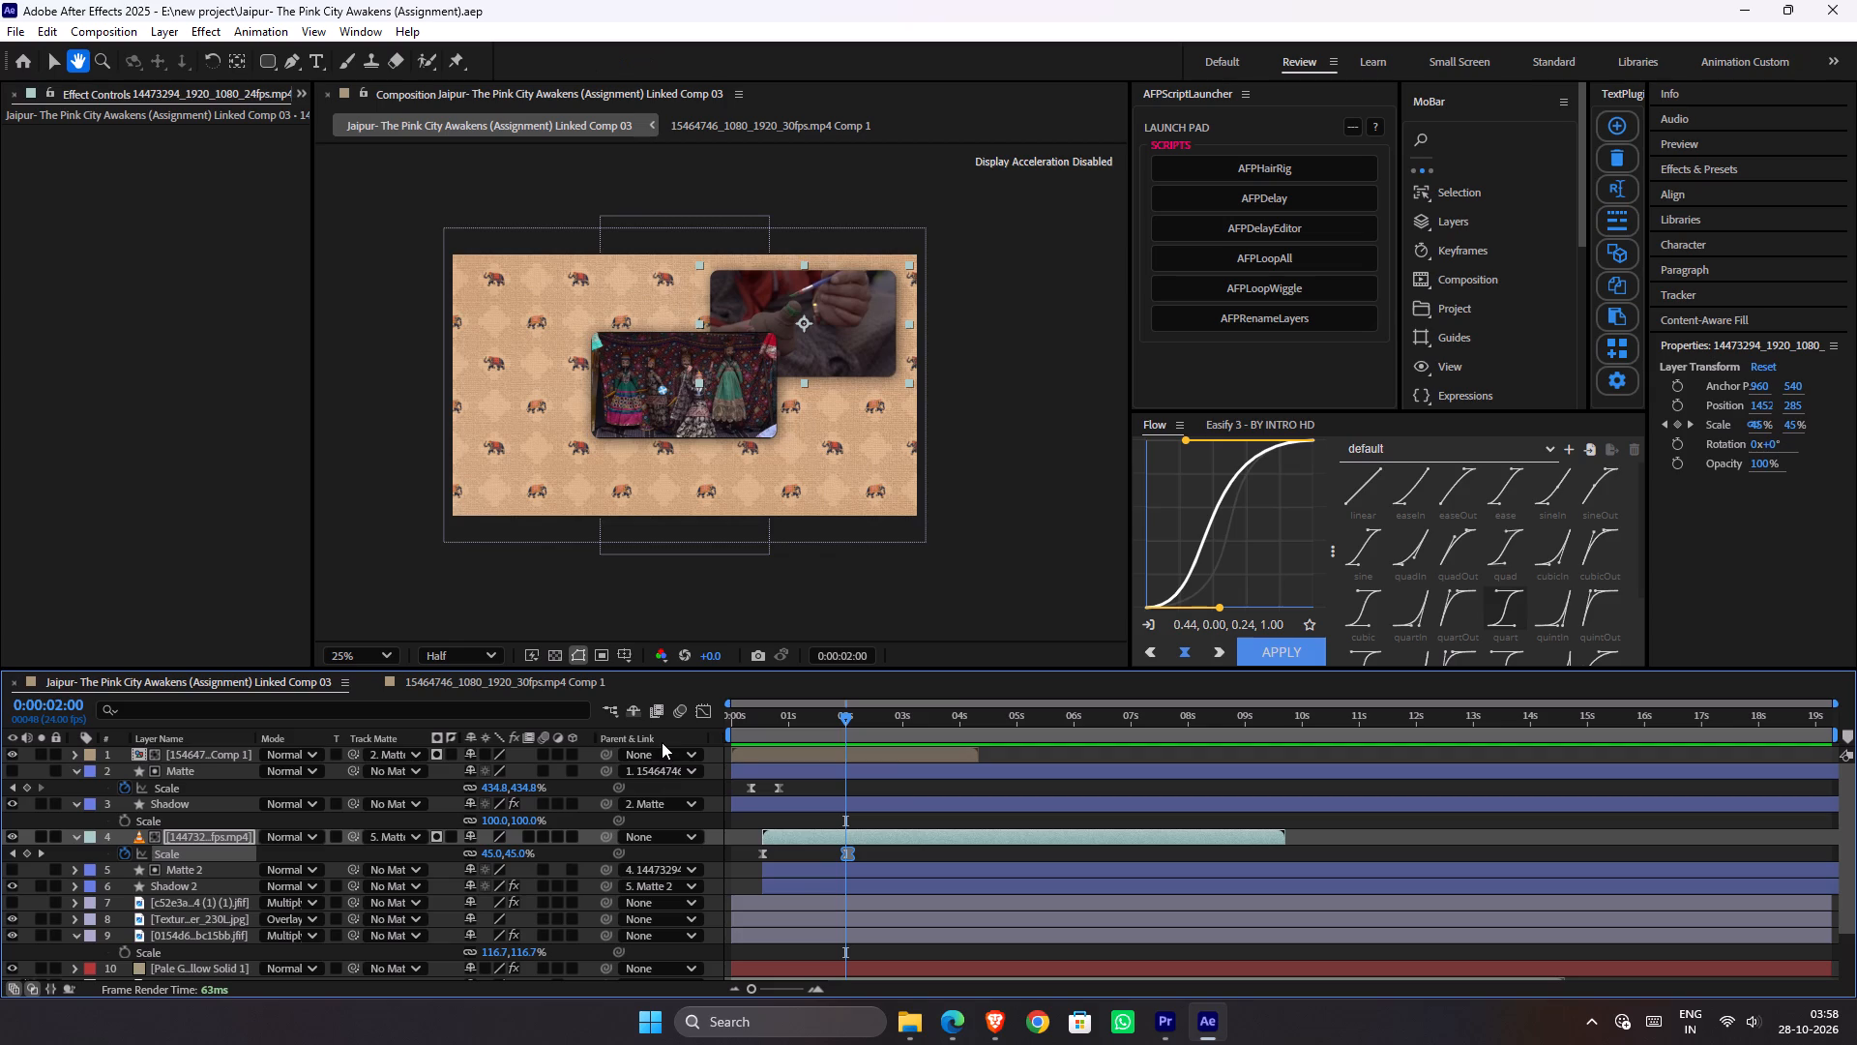
key(ctrl+s)
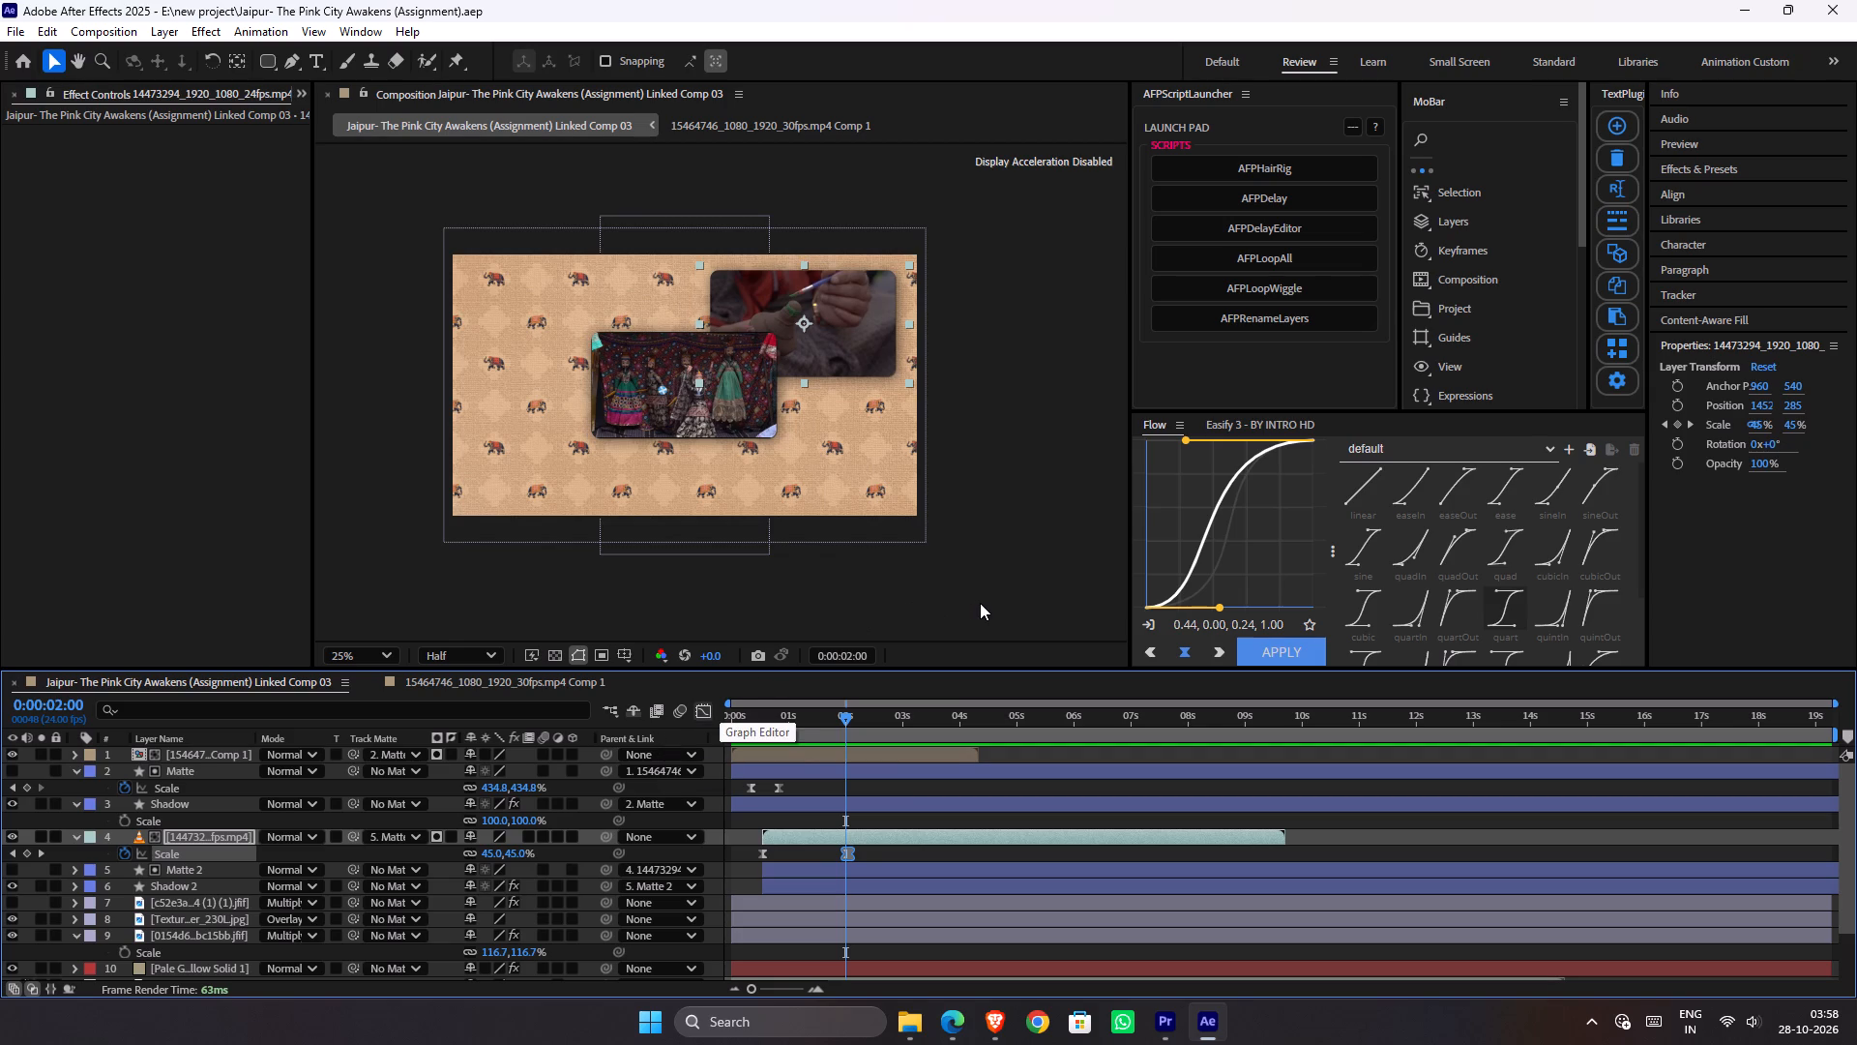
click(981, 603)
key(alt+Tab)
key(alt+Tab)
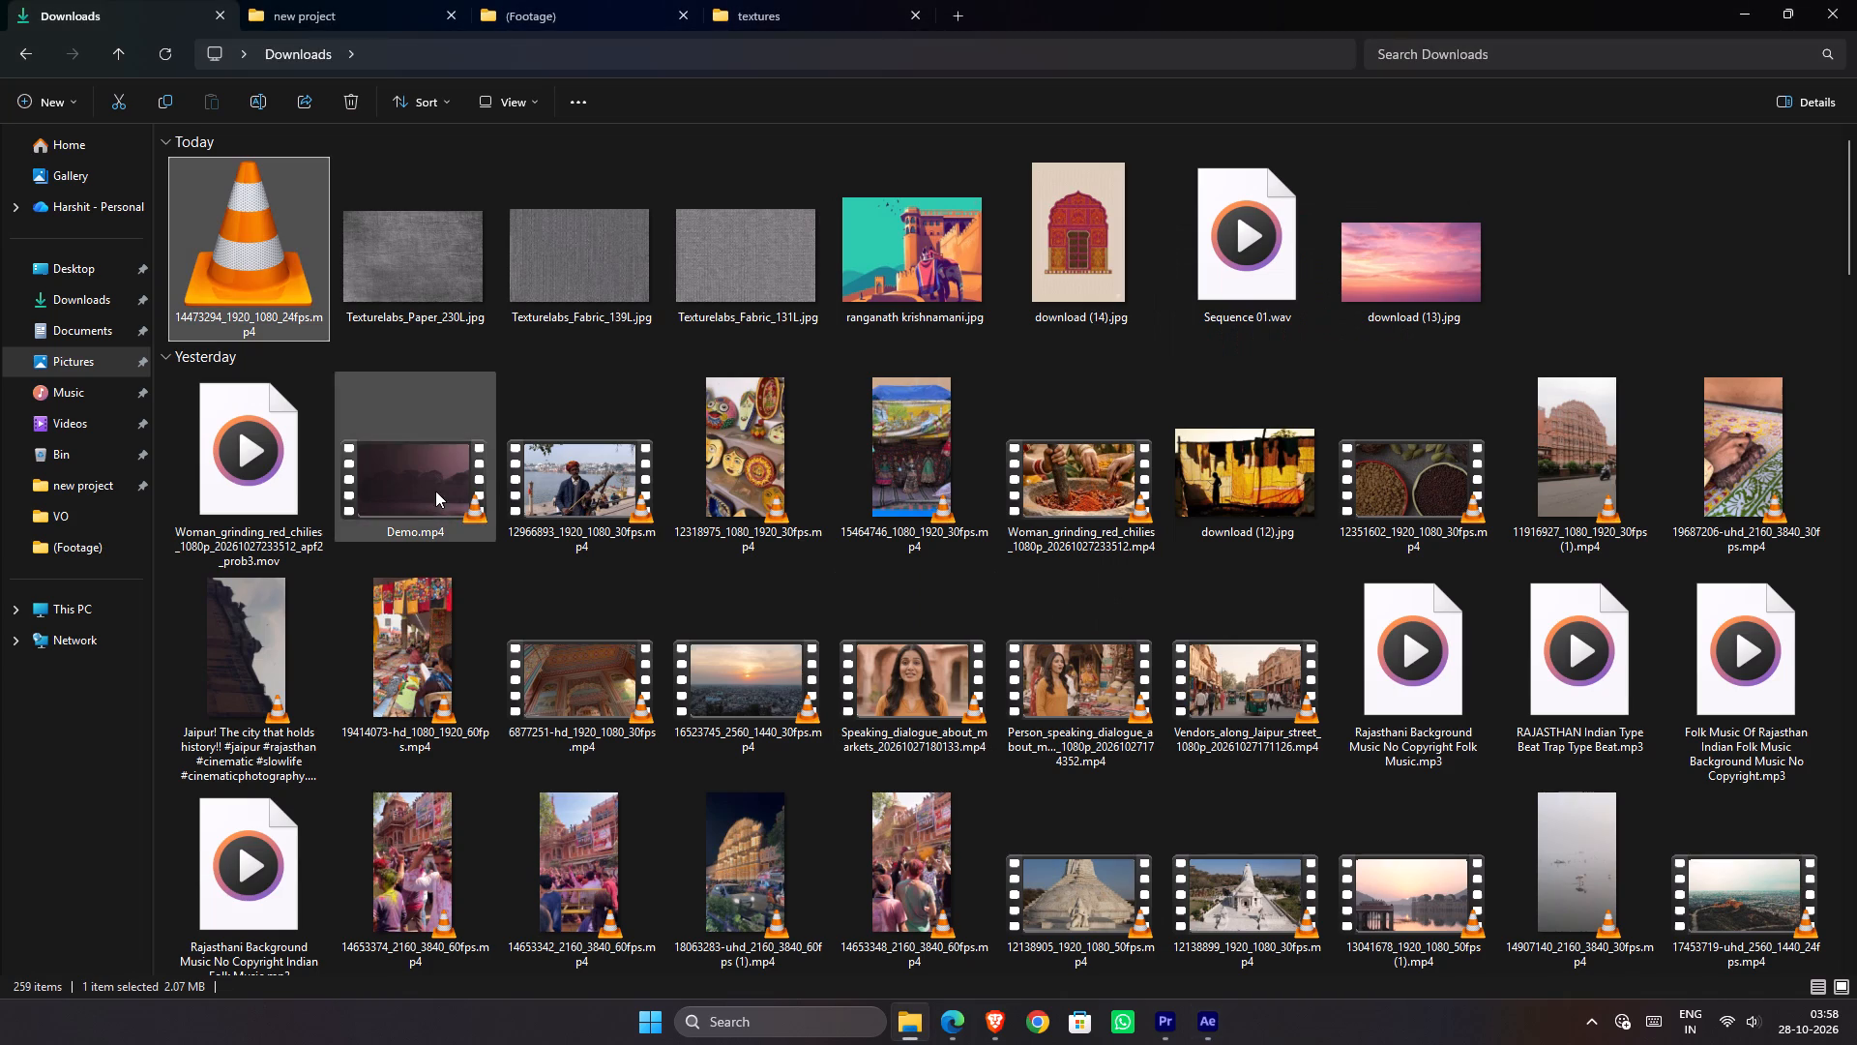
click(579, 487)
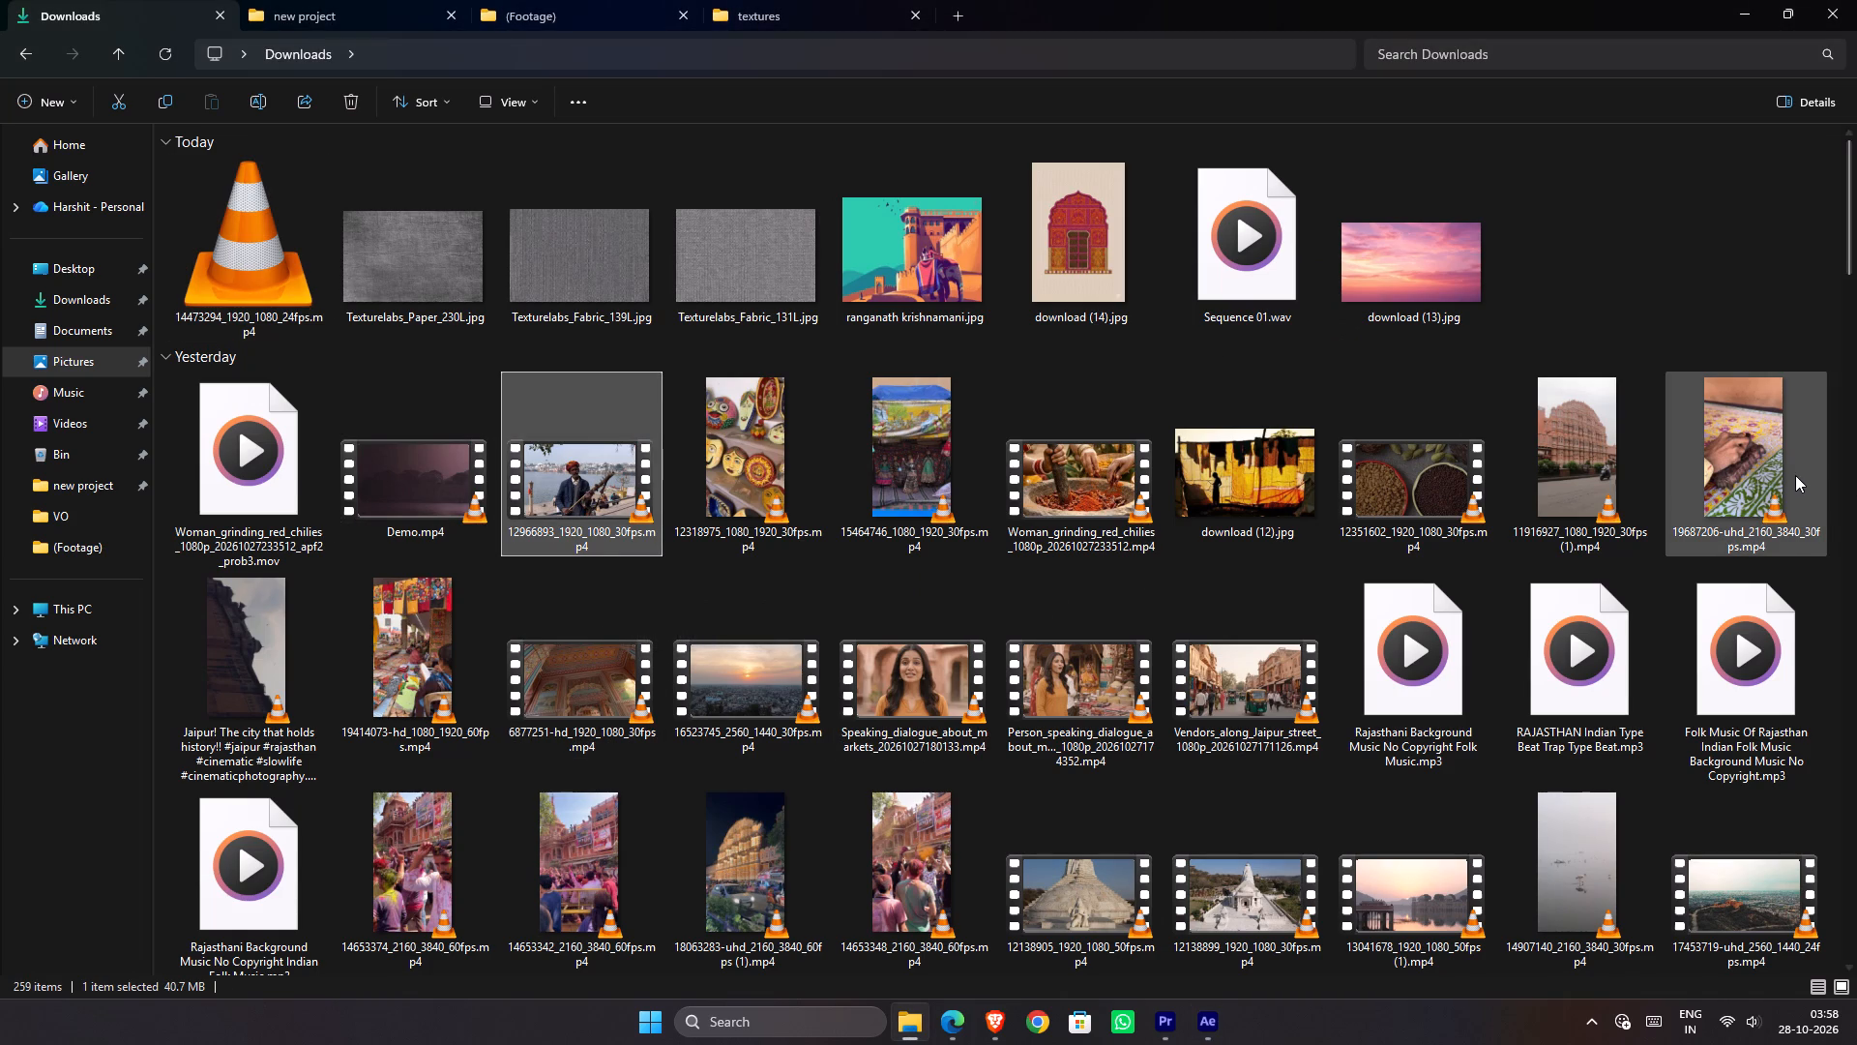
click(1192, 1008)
Duplicate the pottery clip, Matte 2 and Shadow 2 layers and stack the three copies directly below Shadow 2.
click(869, 841)
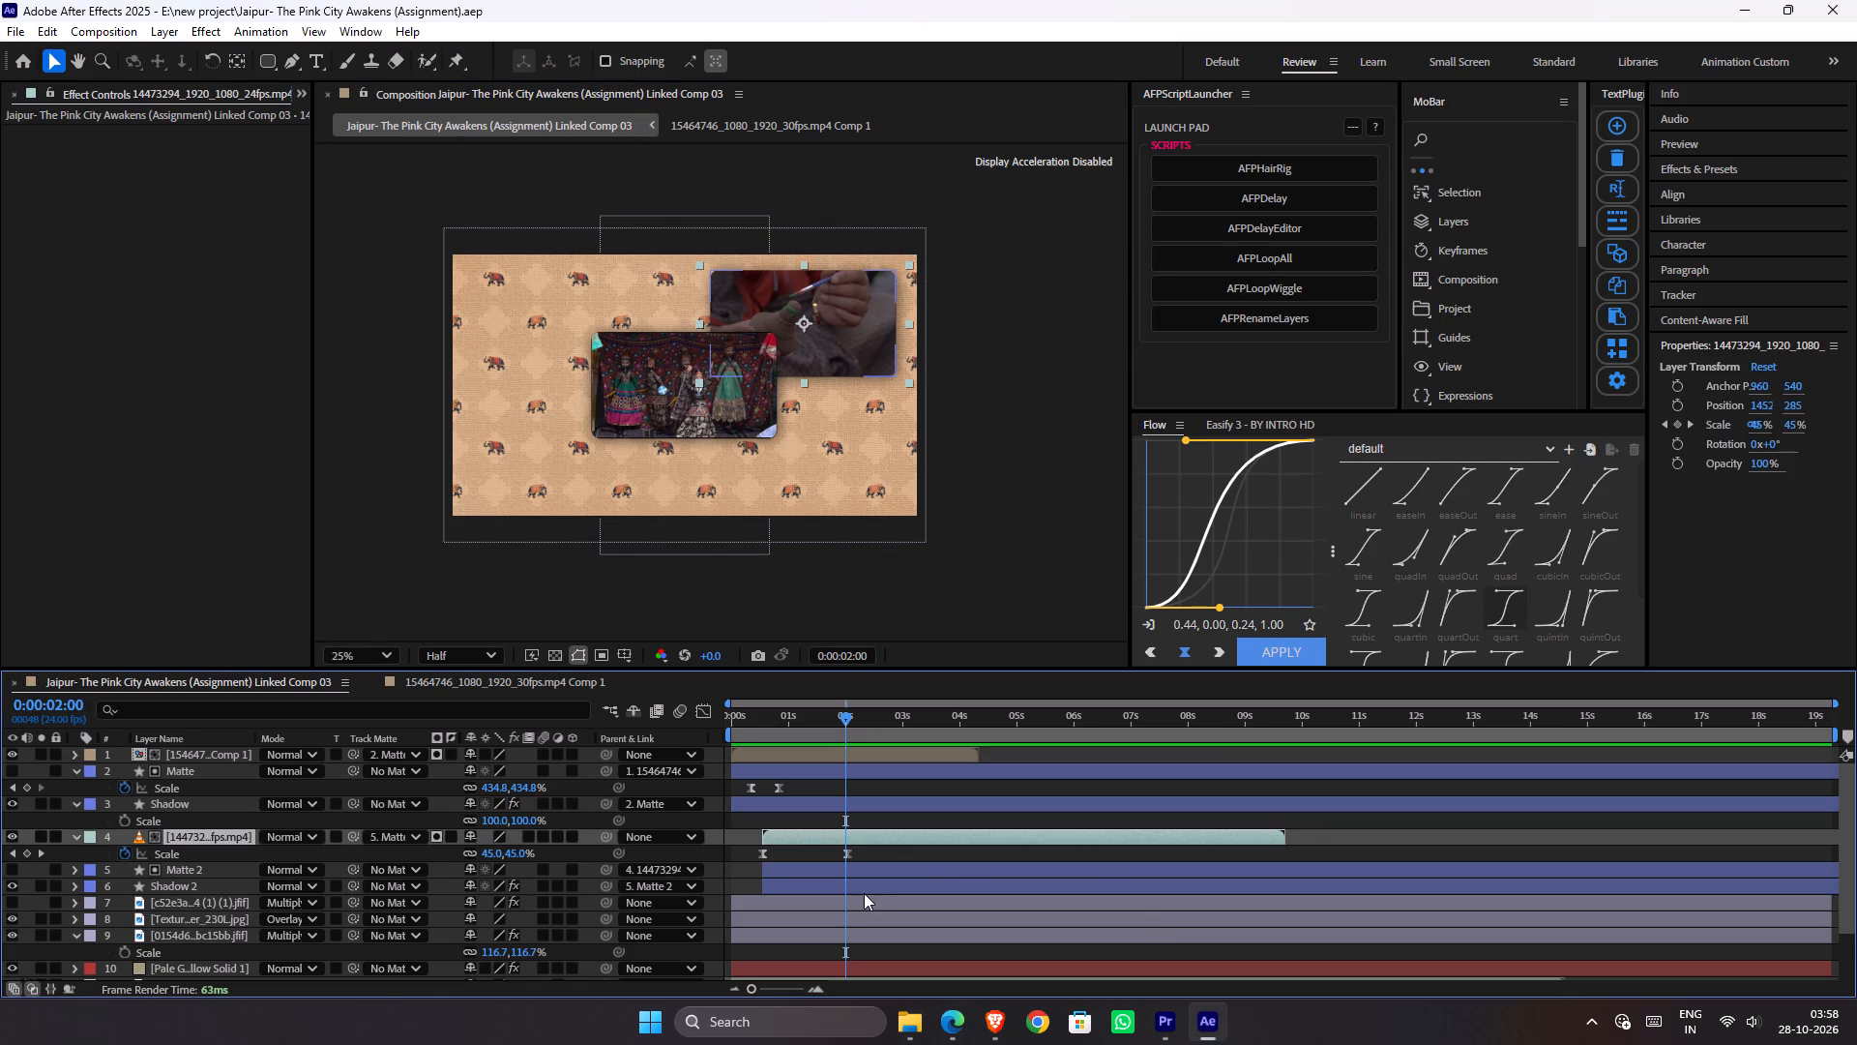
shift+click(862, 881)
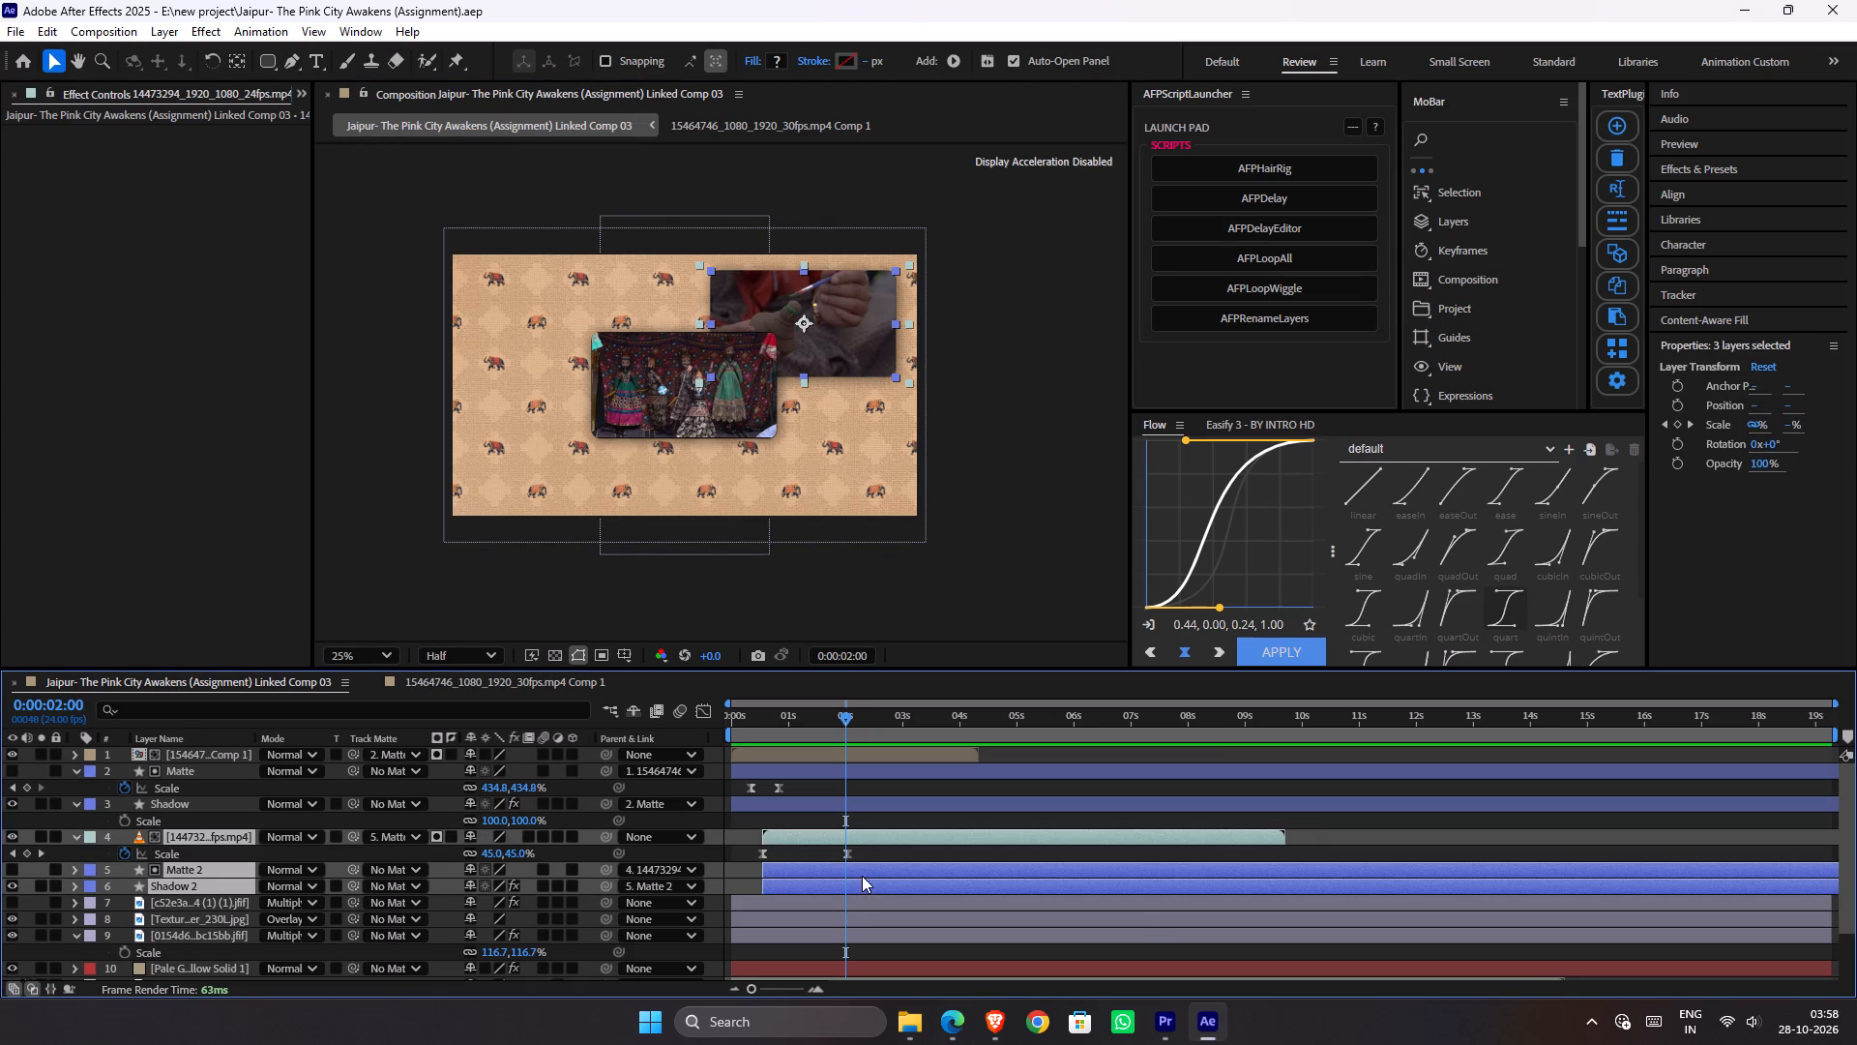
key(ctrl+d)
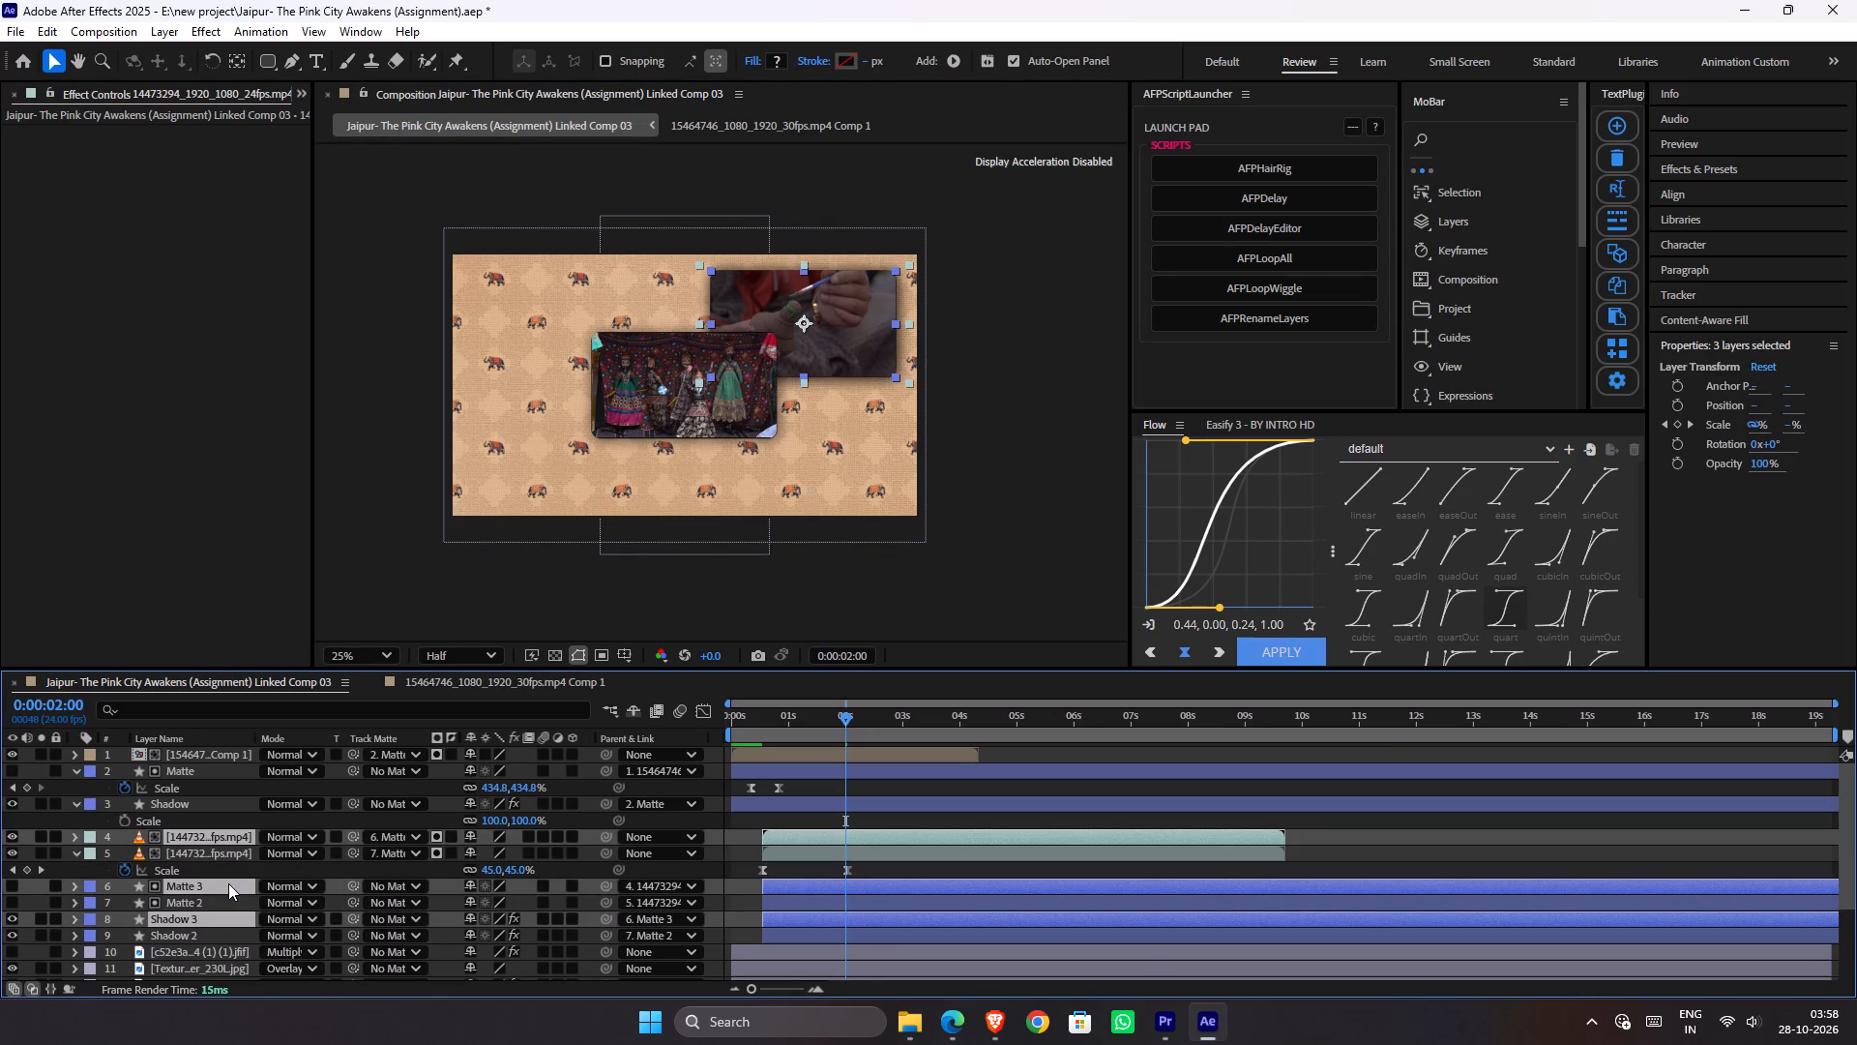
drag(228, 883, 235, 846)
drag(808, 865, 832, 865)
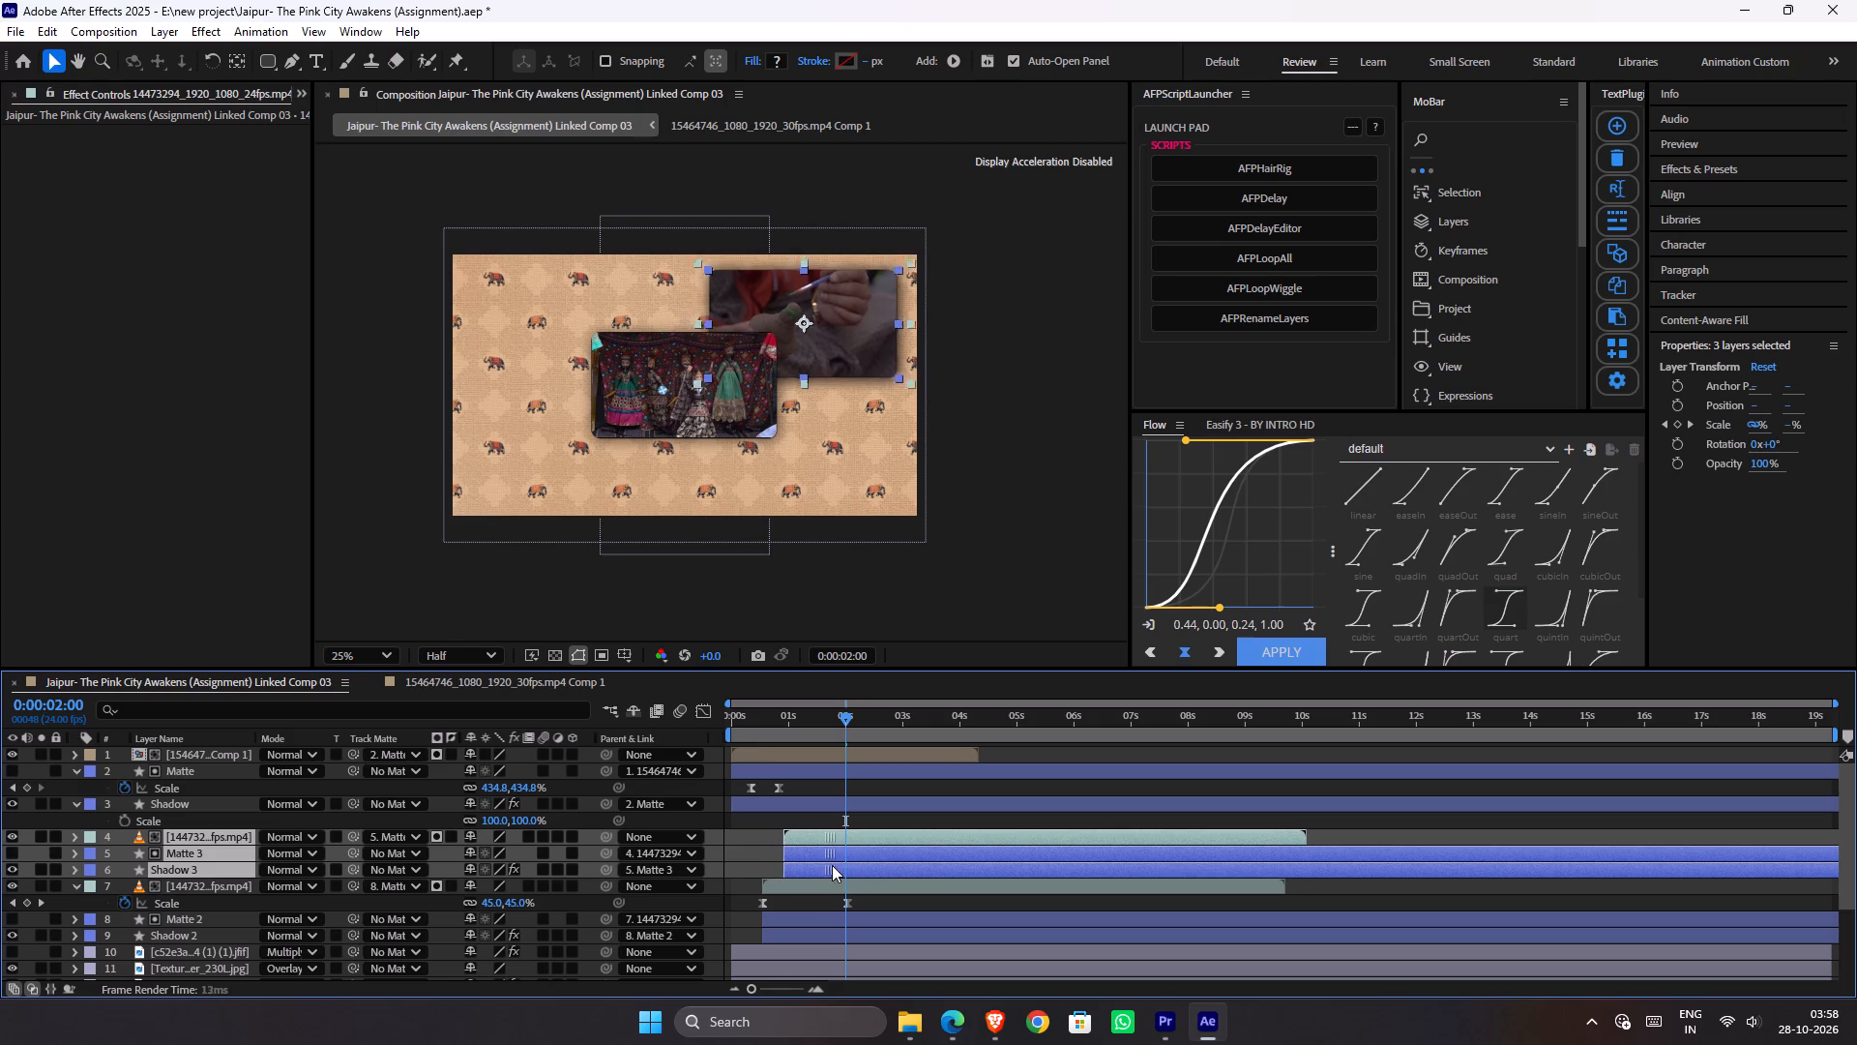
drag(832, 865, 817, 865)
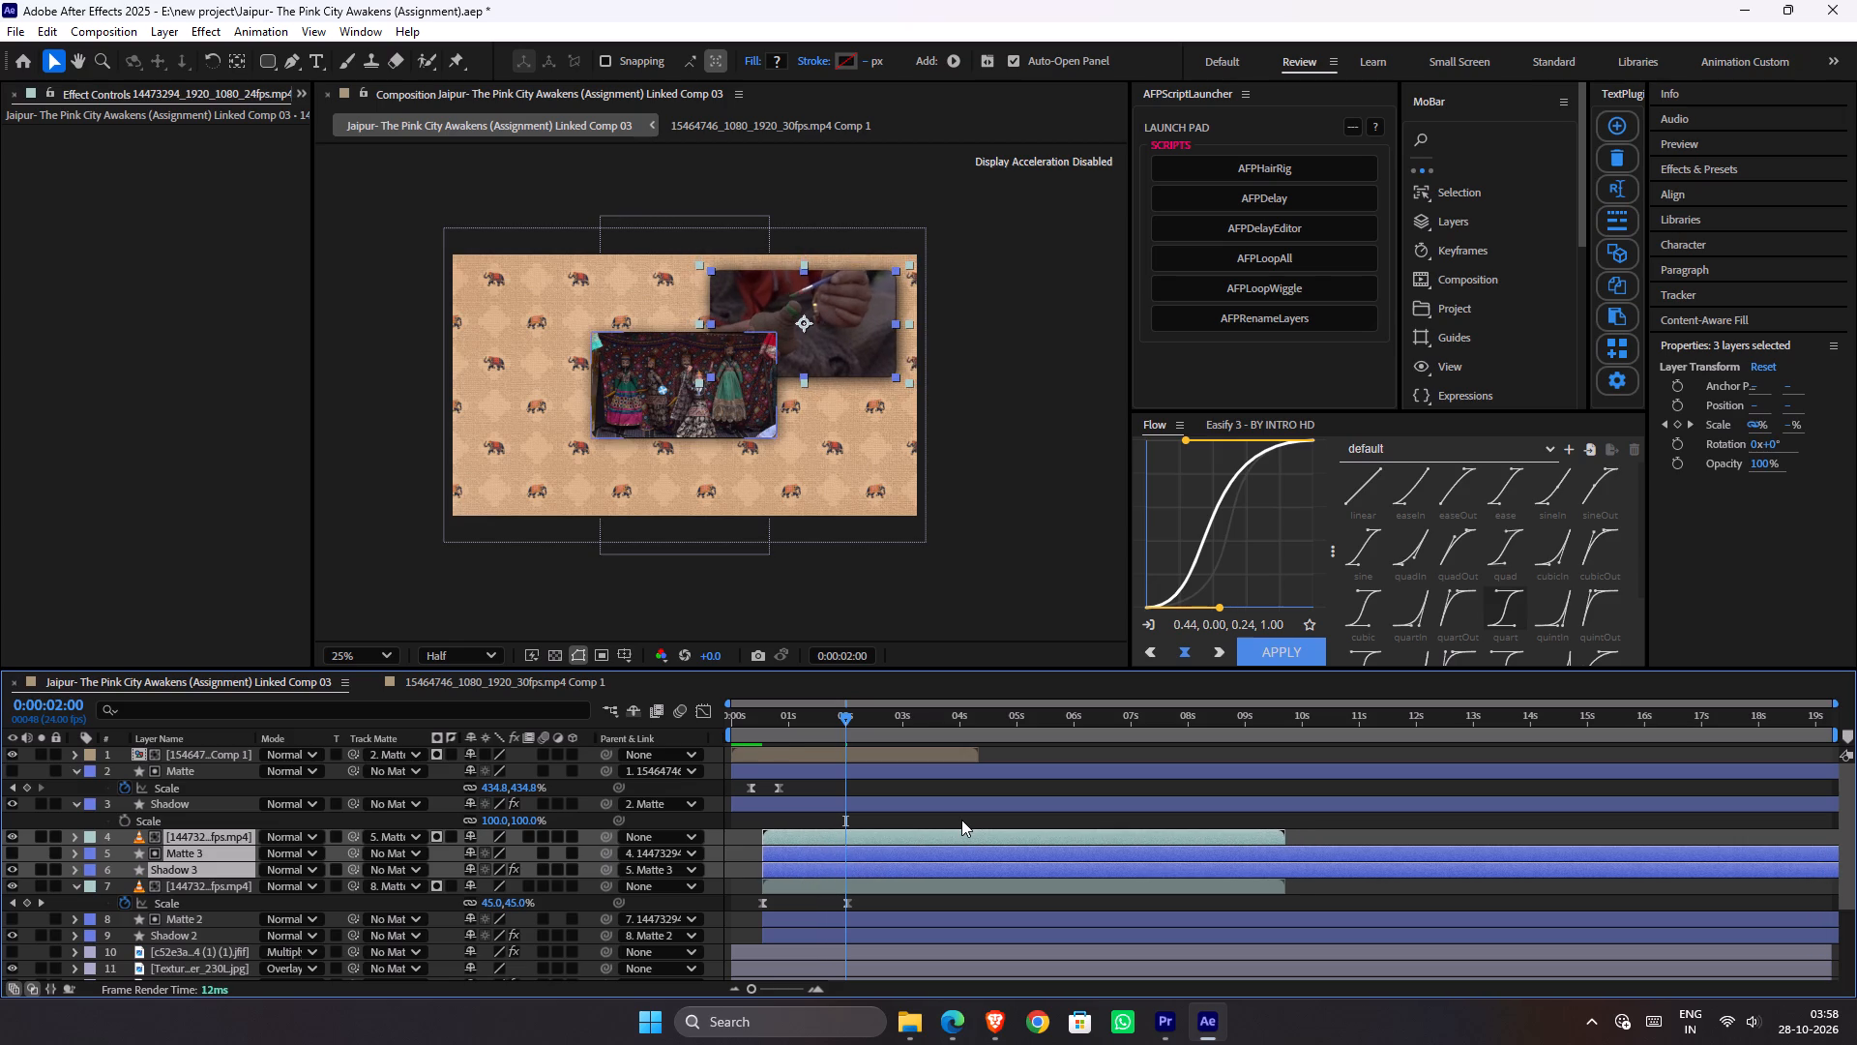
drag(202, 872, 202, 902)
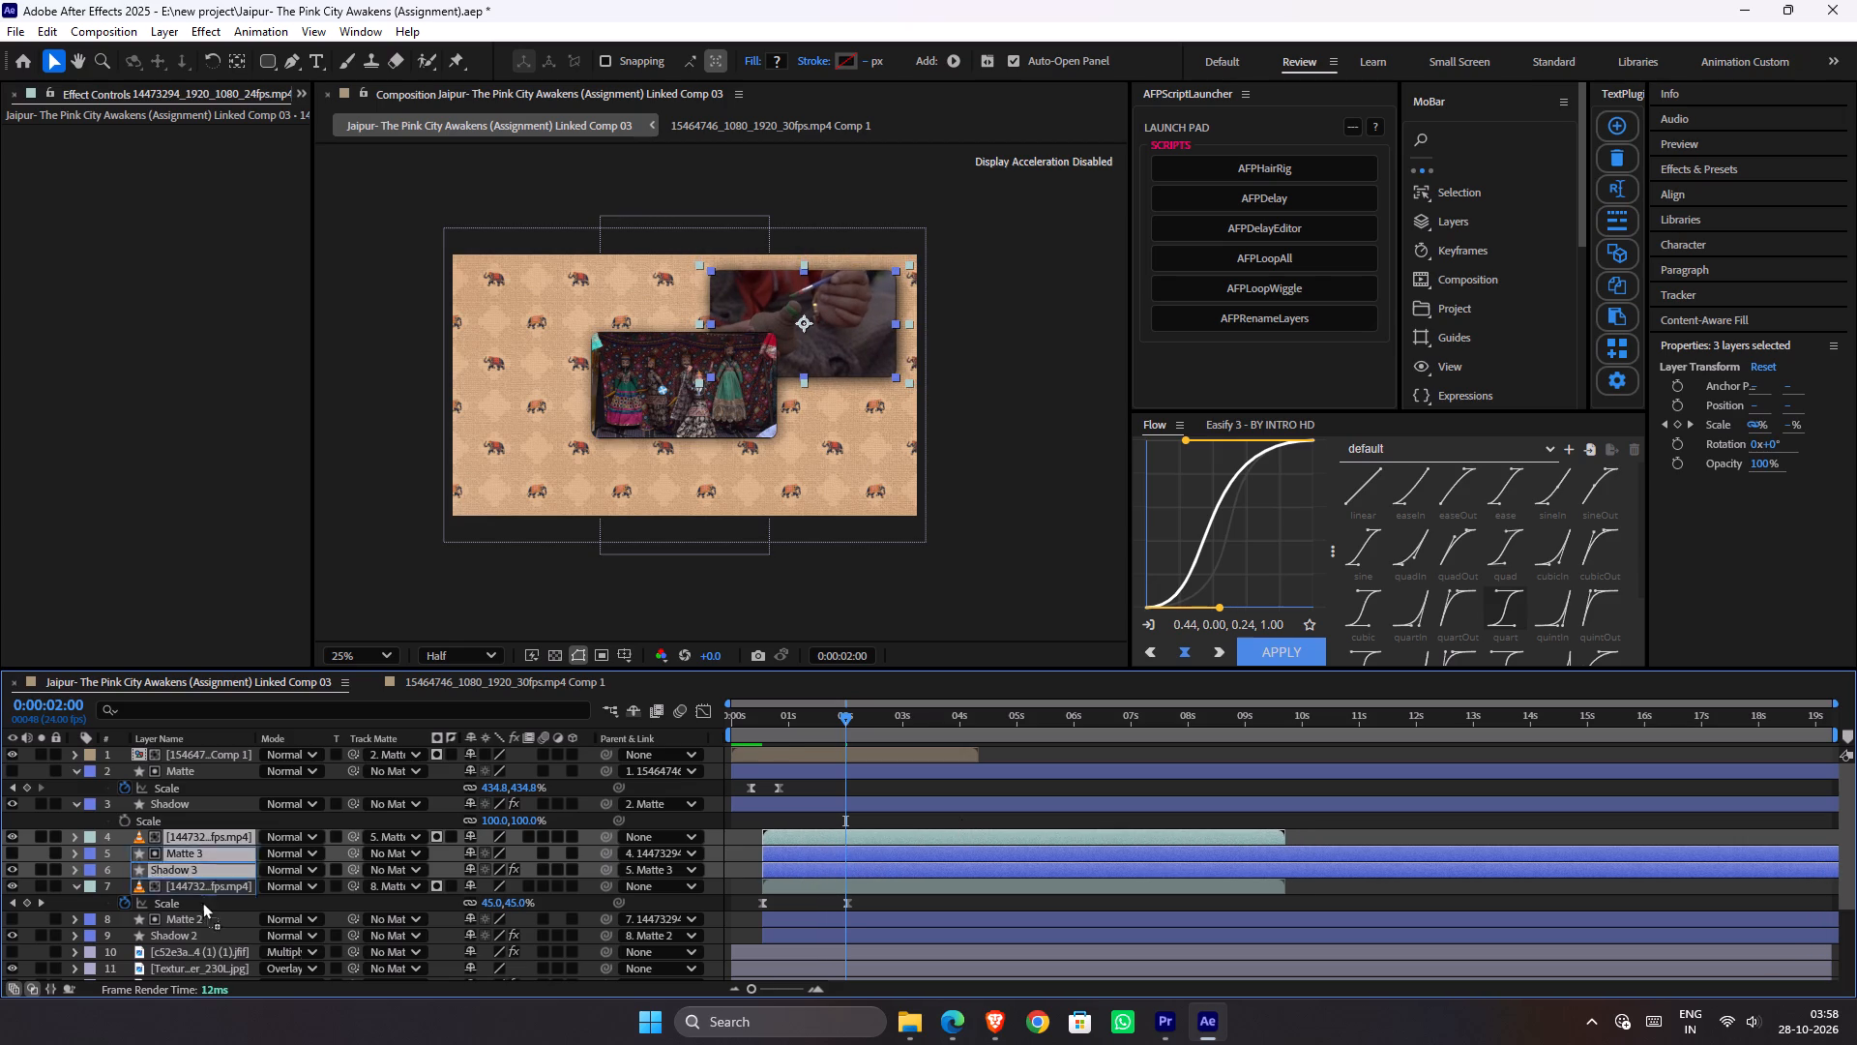
drag(202, 902, 202, 942)
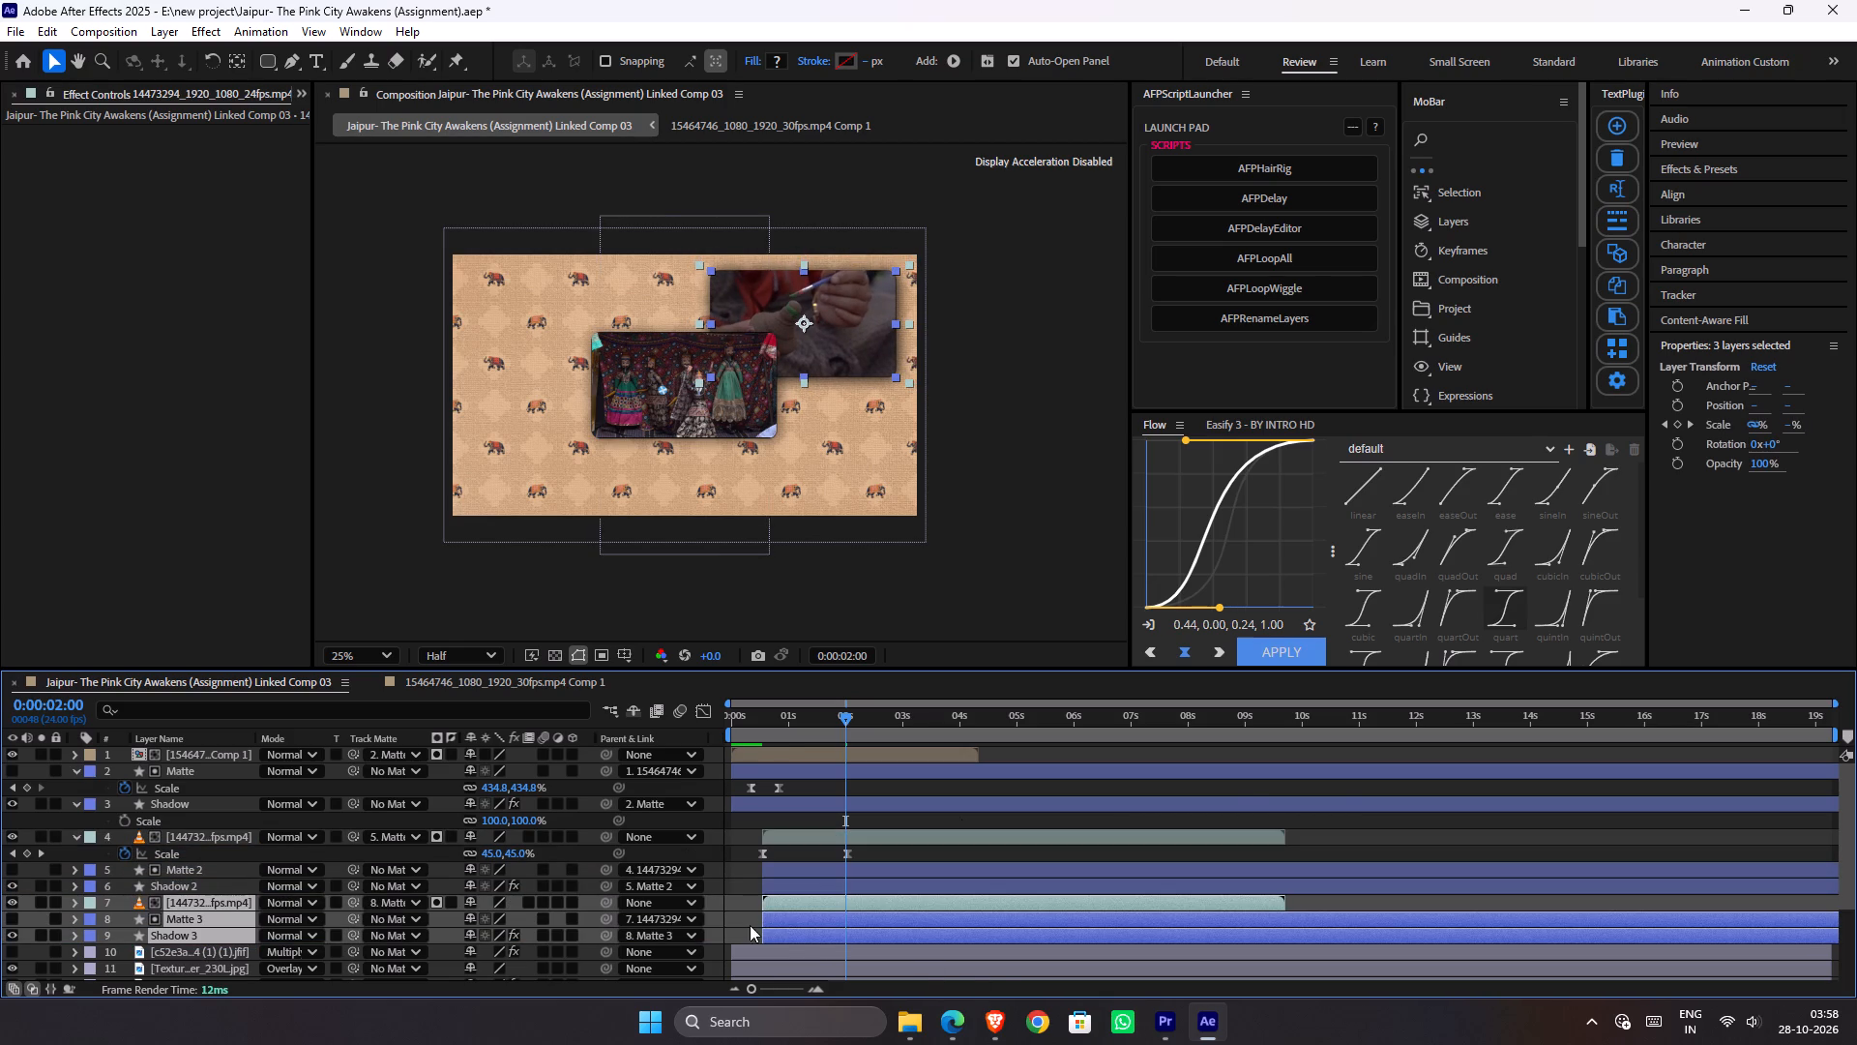
Move the duplicated pottery clip horizontally across the puppet clip to a Position of about 494, 285.
click(741, 900)
click(763, 907)
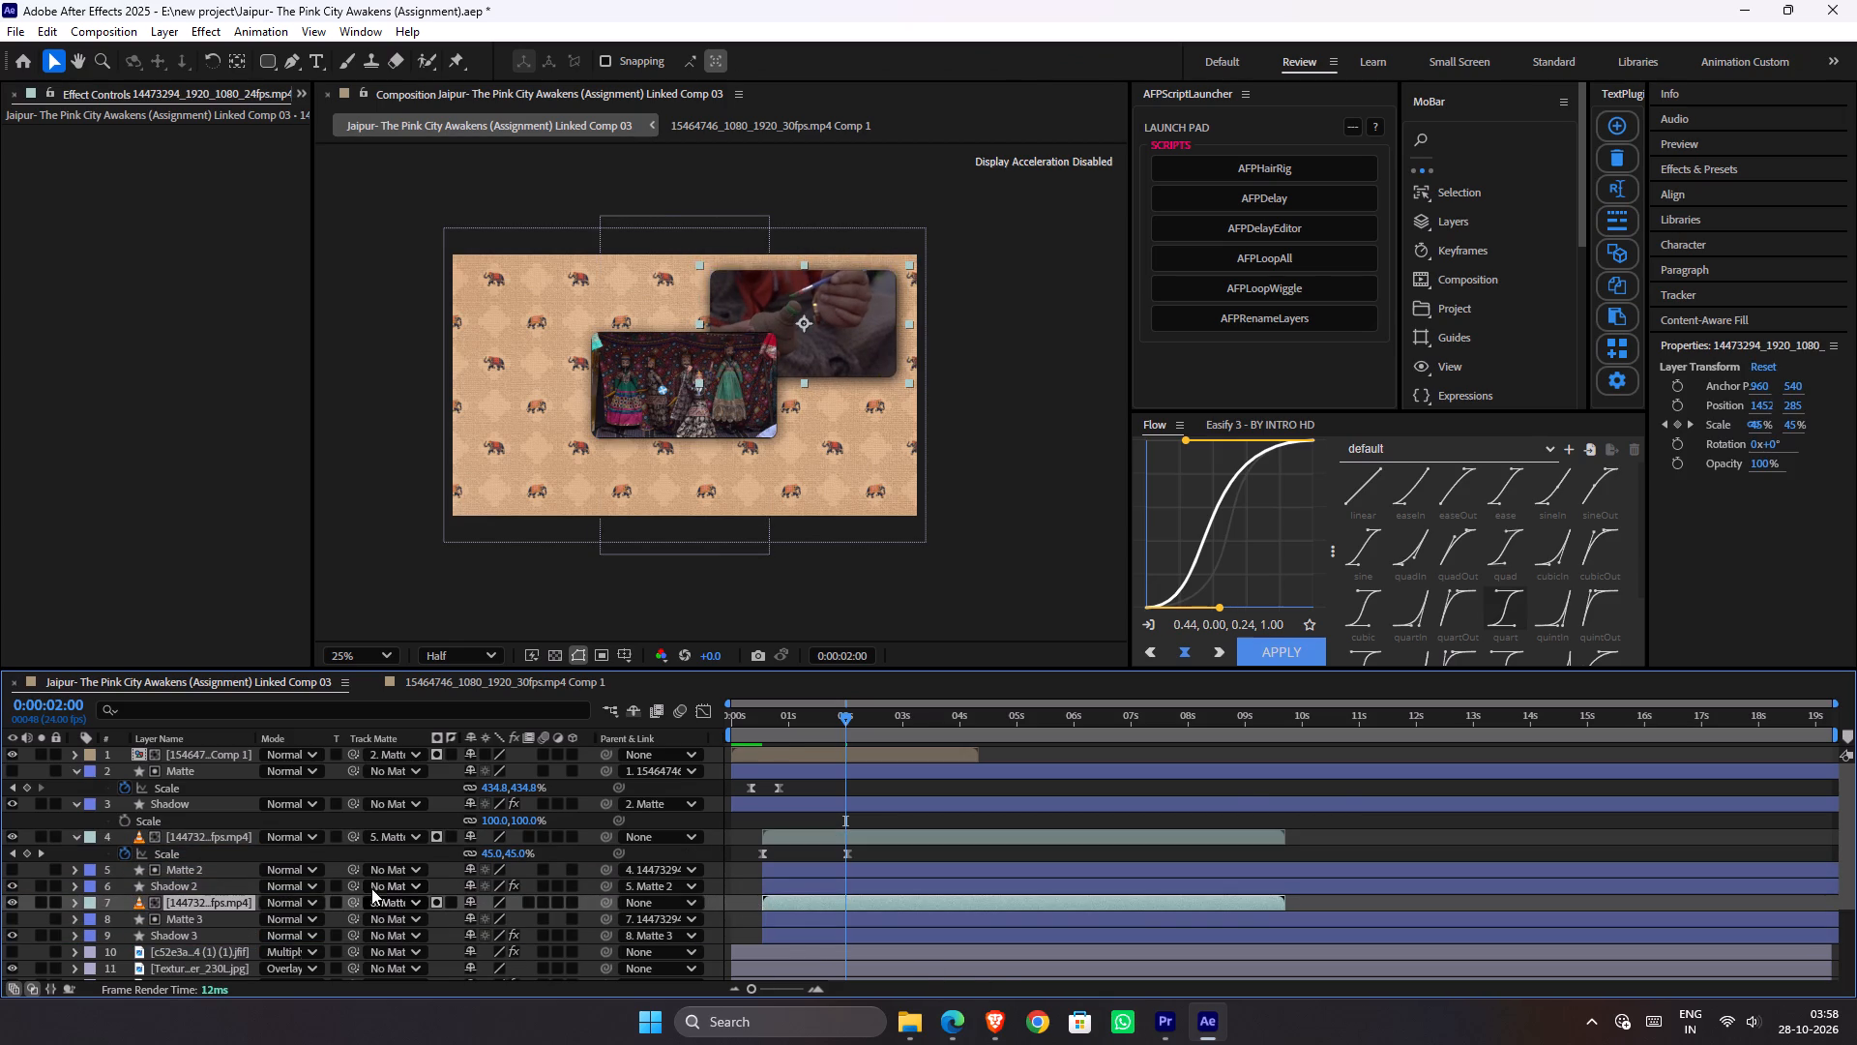
key(p)
drag(481, 917, 470, 915)
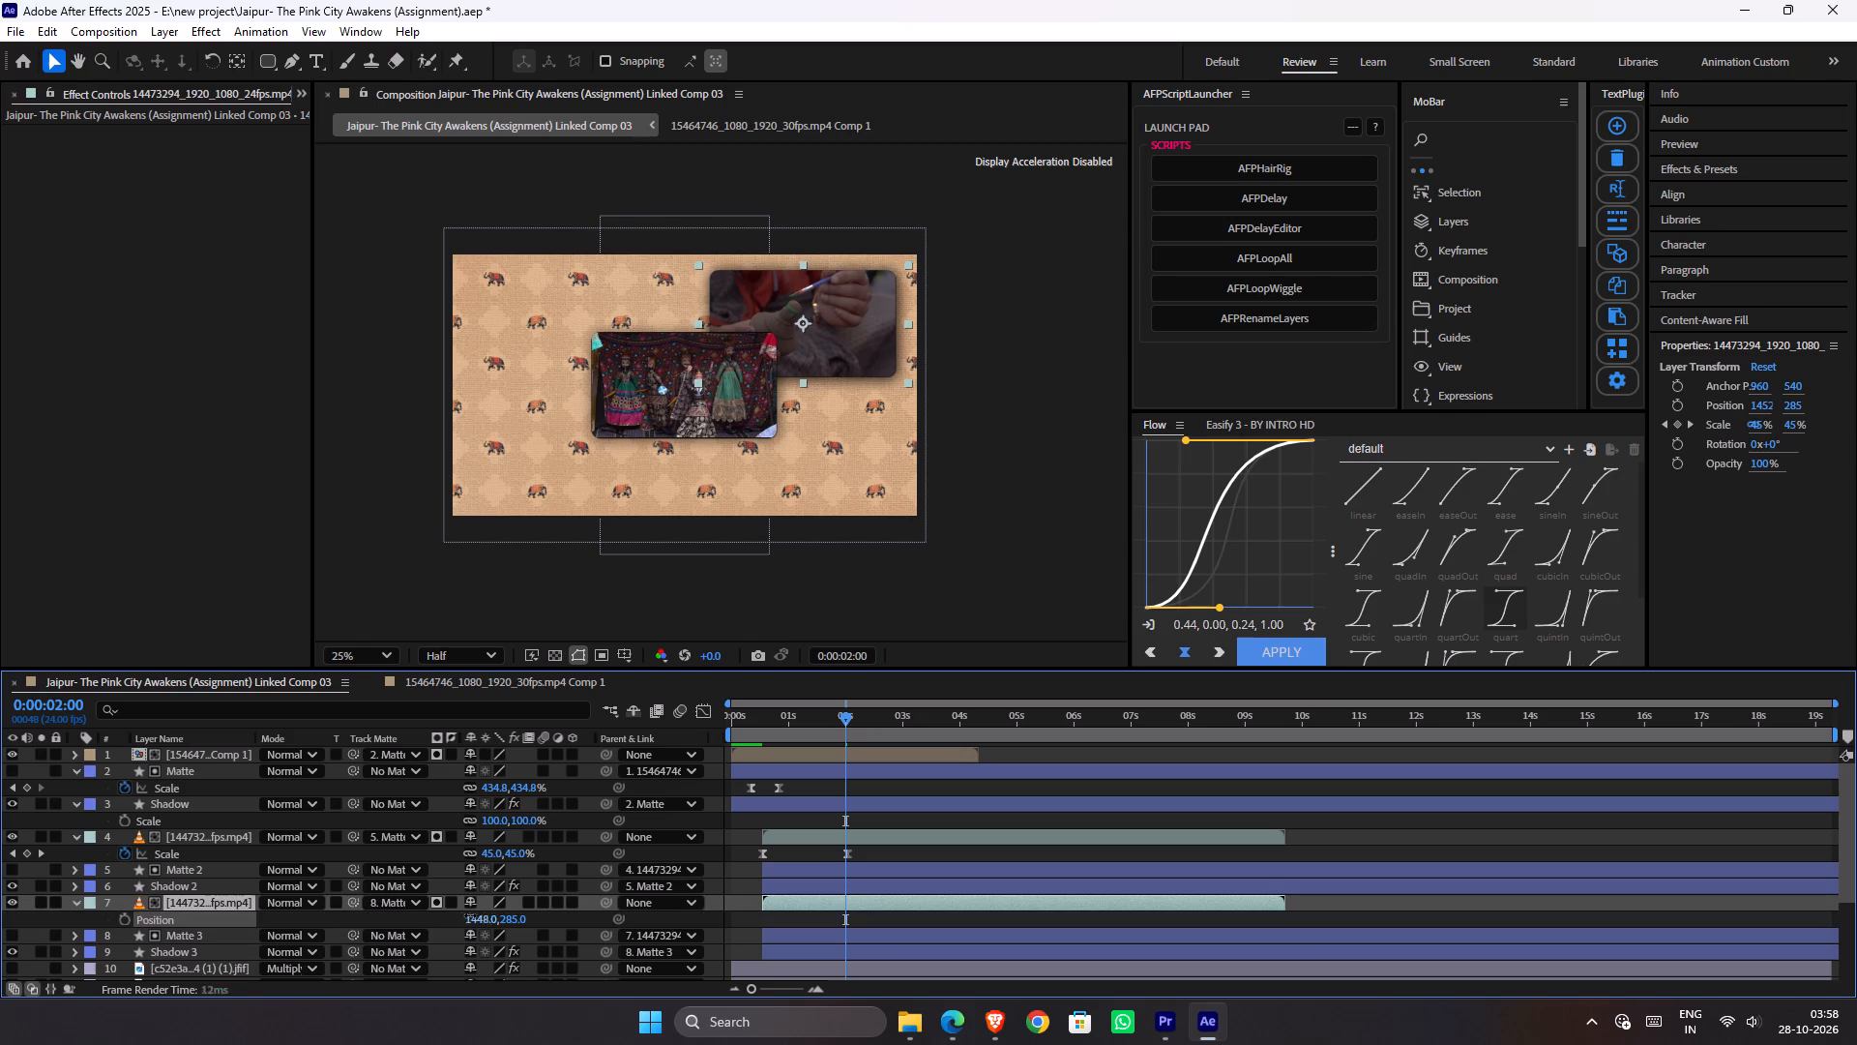
drag(470, 915, 0, 884)
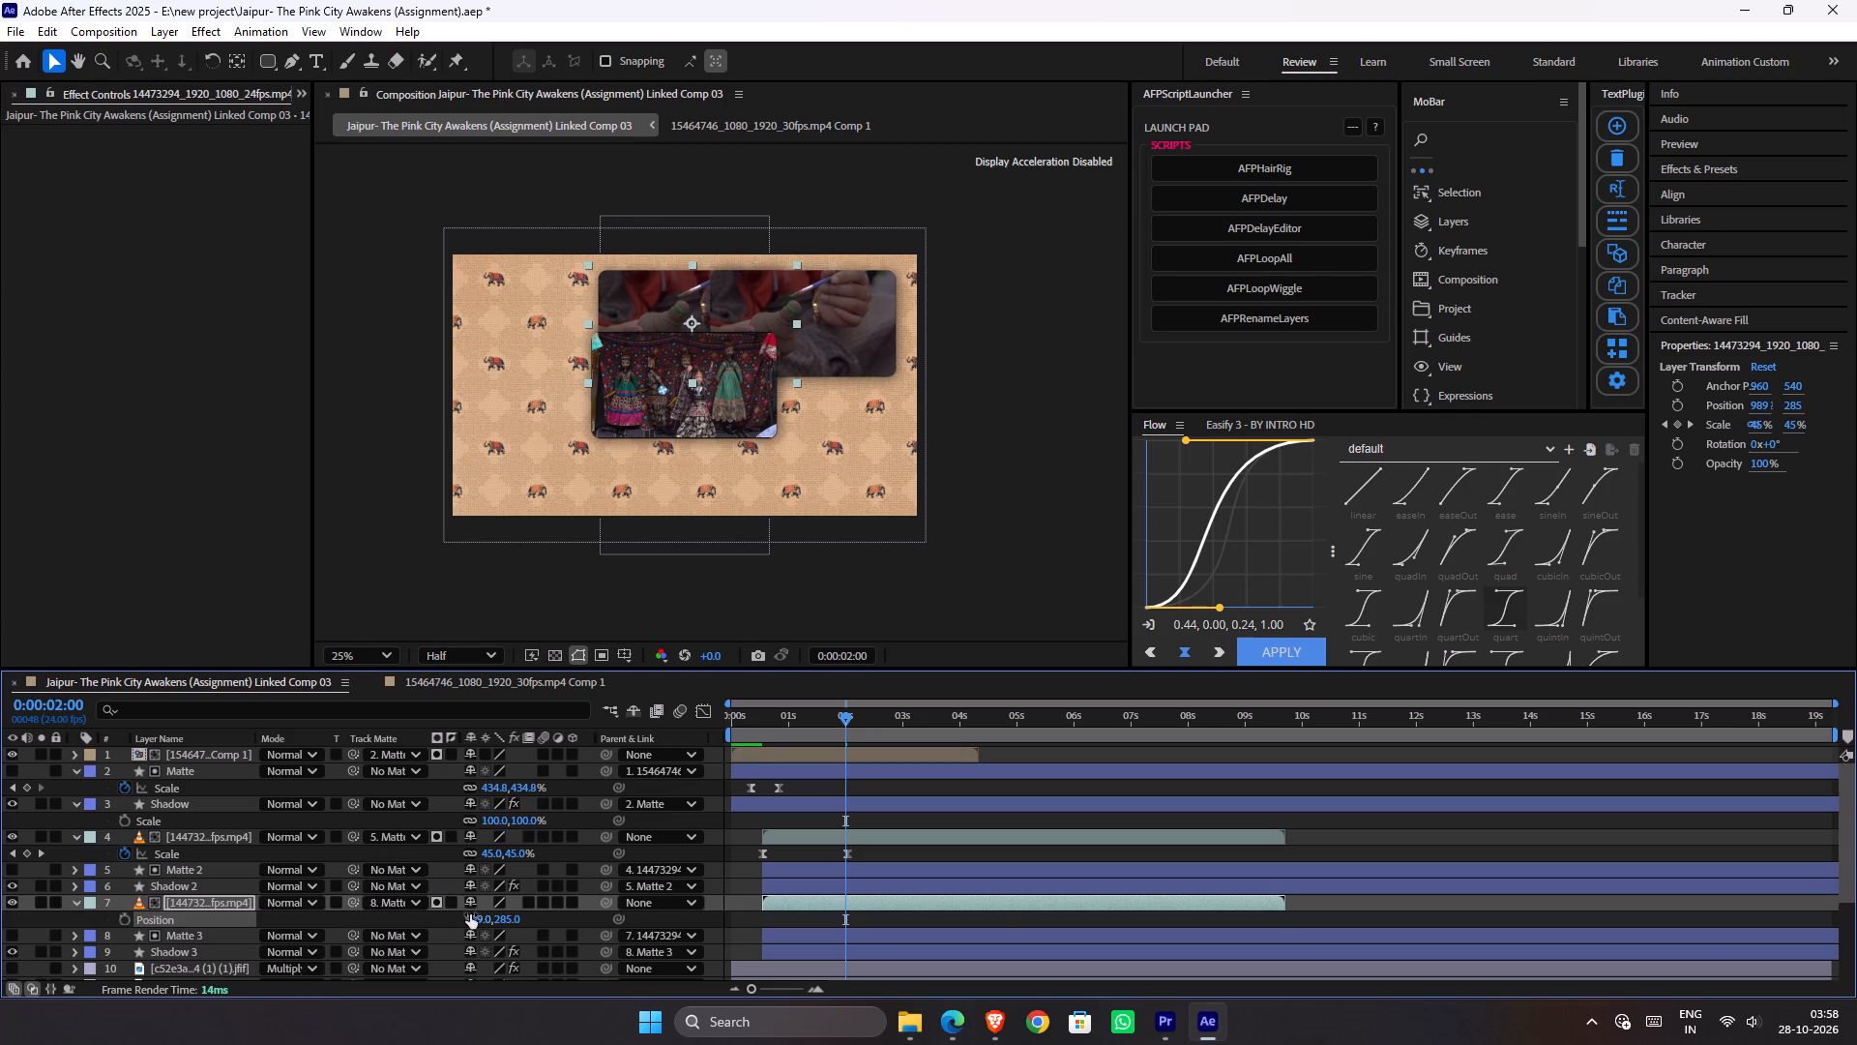
drag(473, 914, 18, 899)
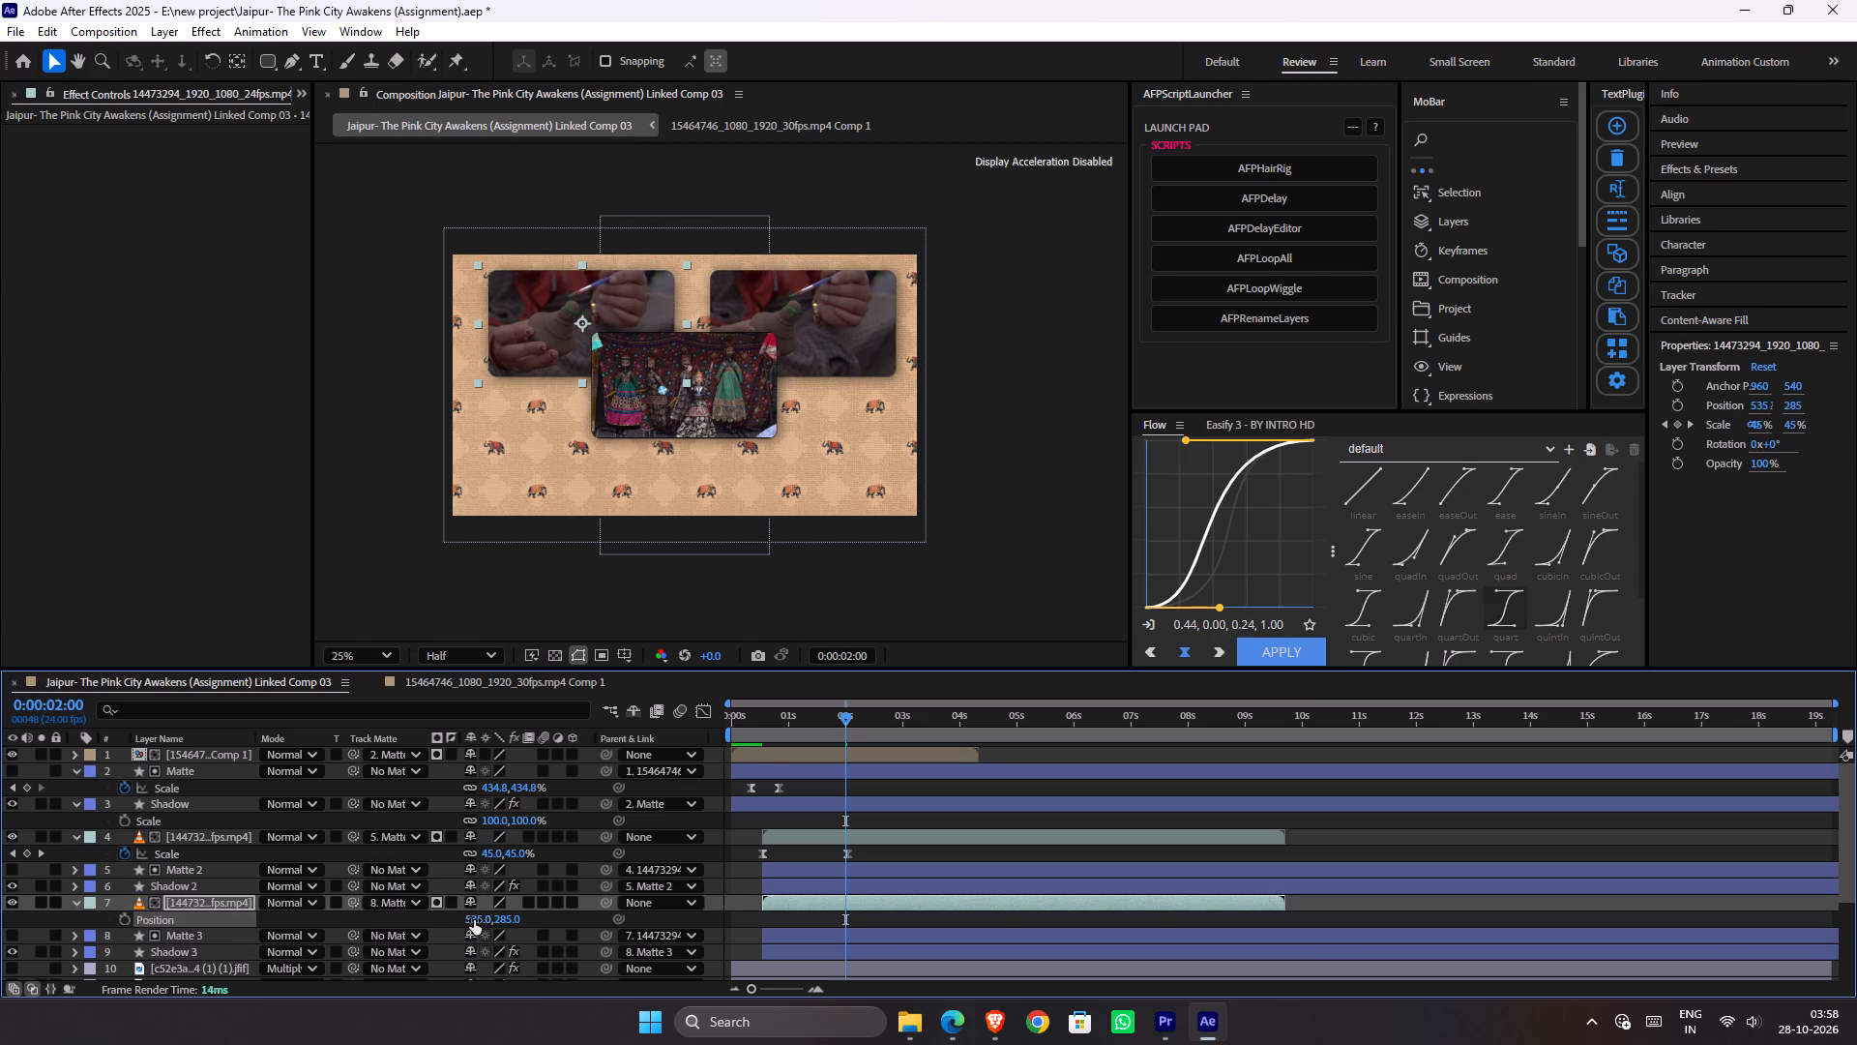
drag(474, 920, 445, 918)
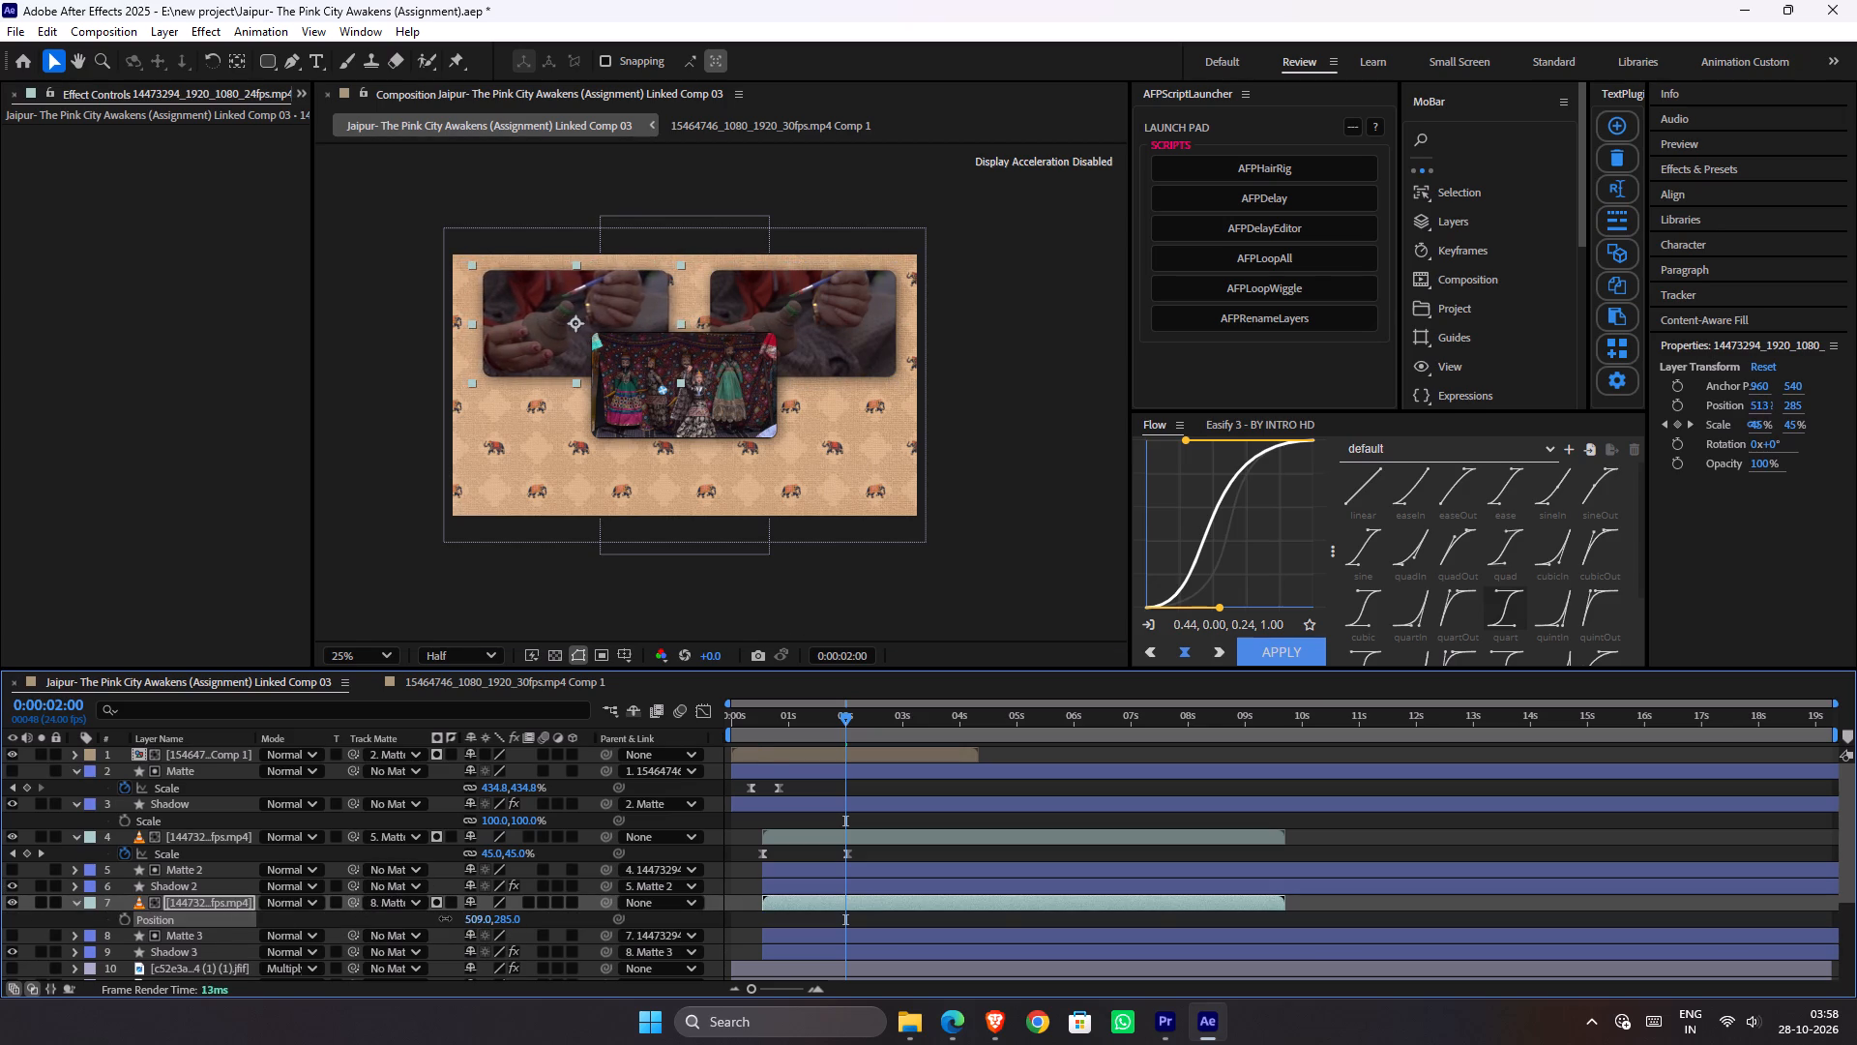
drag(445, 918, 432, 918)
Replace the duplicated pottery clip with 19687206-uhd_2160_3840_30fps.mp4 from the Downloads folder, placed directly above Matte 3.
click(249, 905)
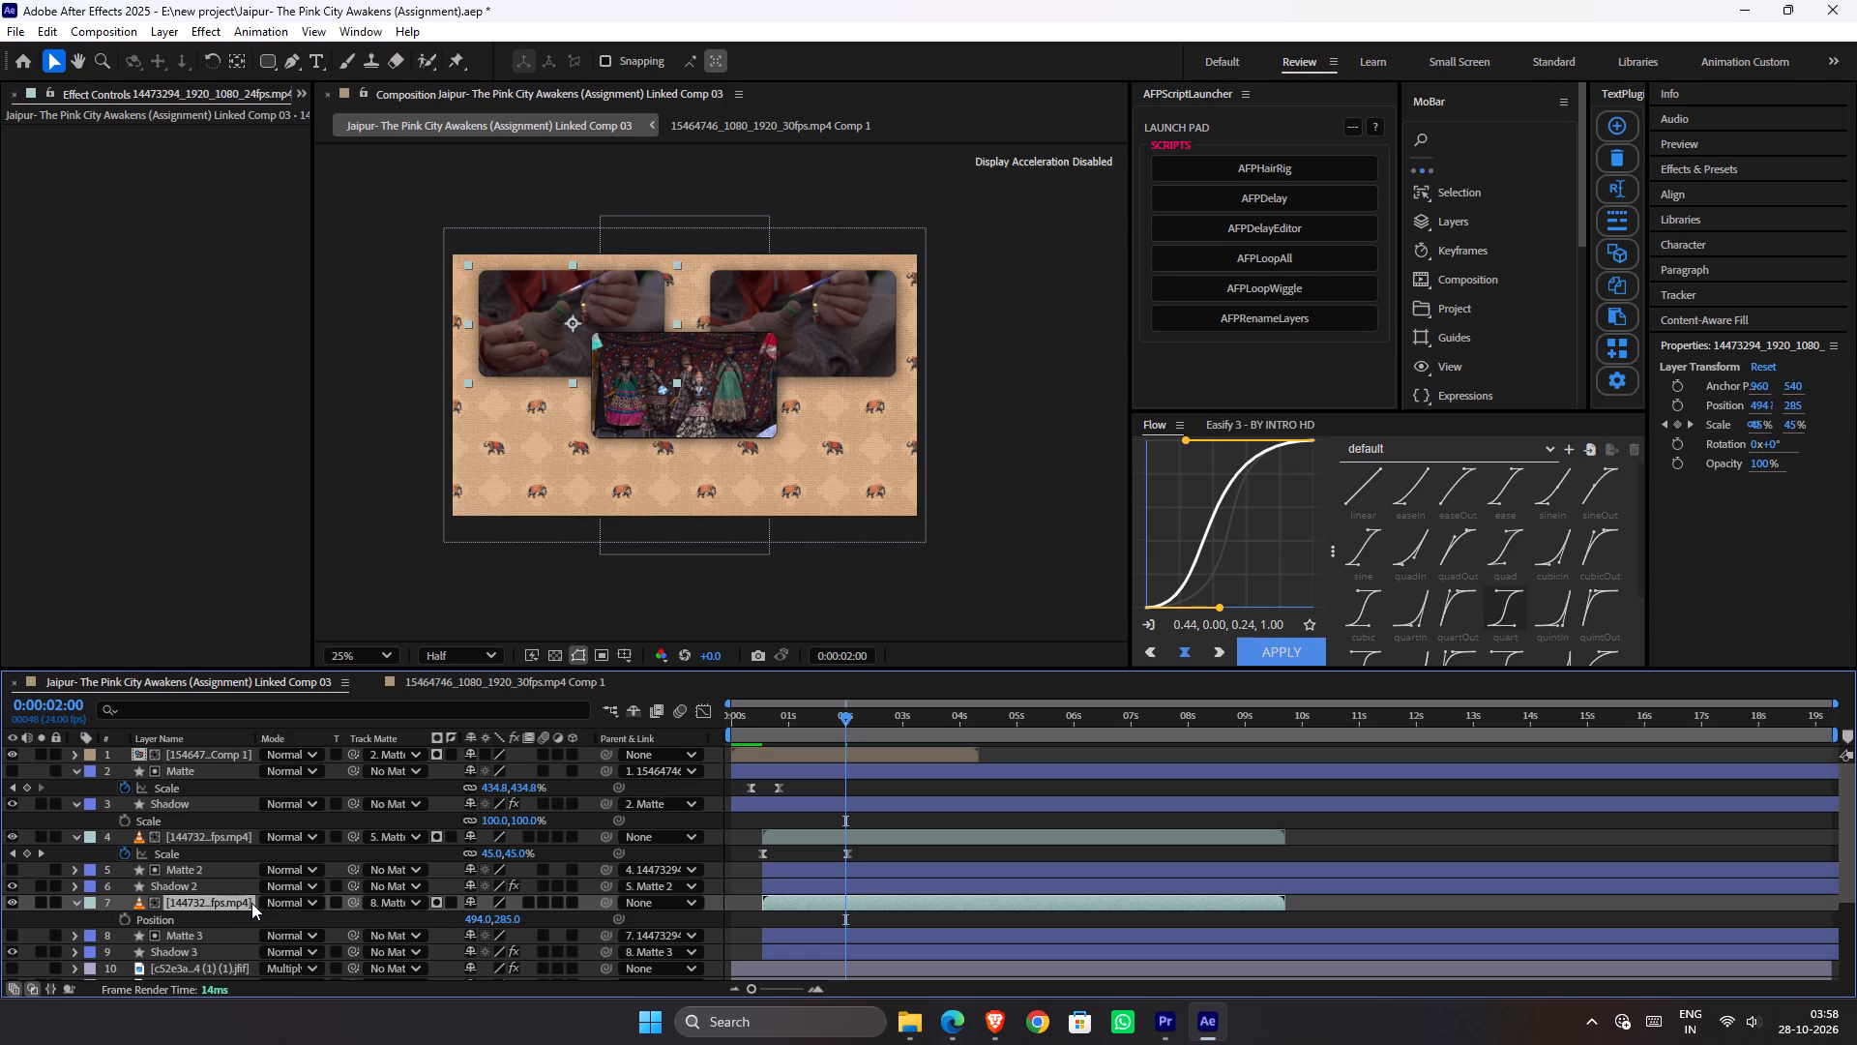
key(Delete)
key(alt+Tab)
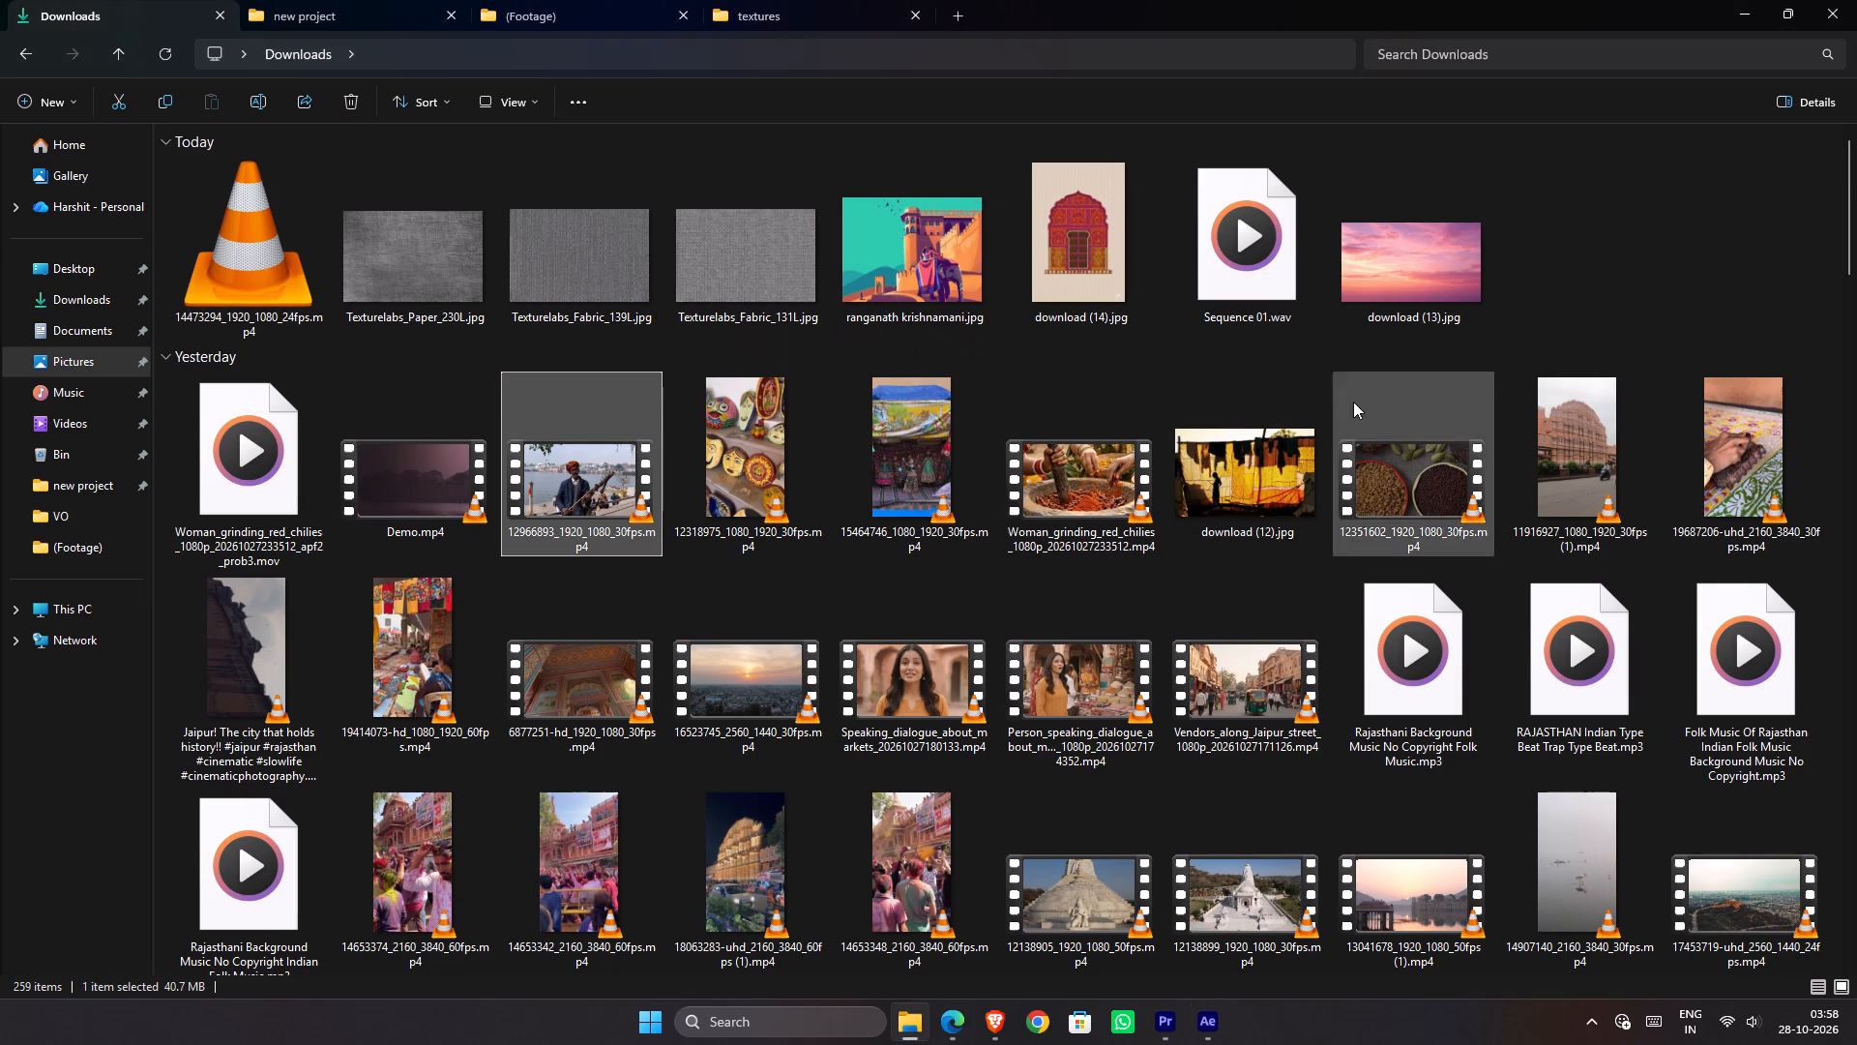
drag(1726, 483, 1024, 747)
key(alt+Tab)
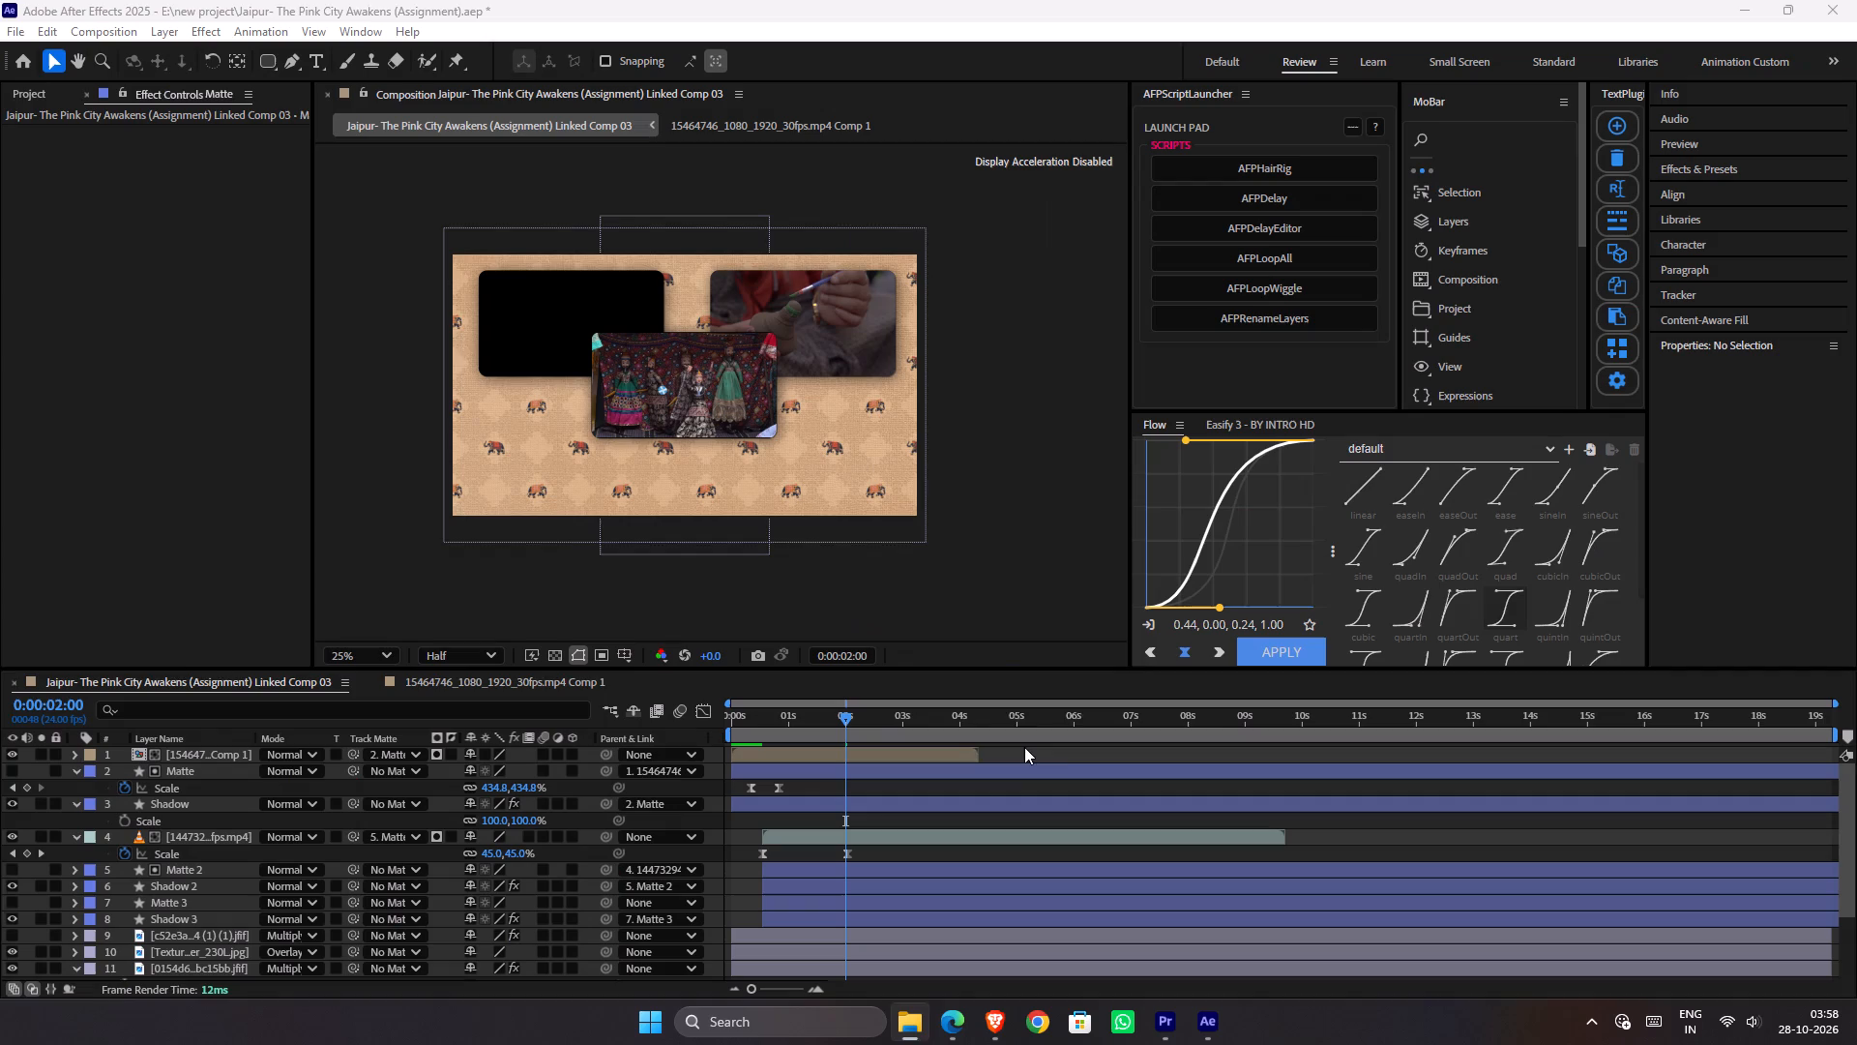
drag(1024, 747, 942, 867)
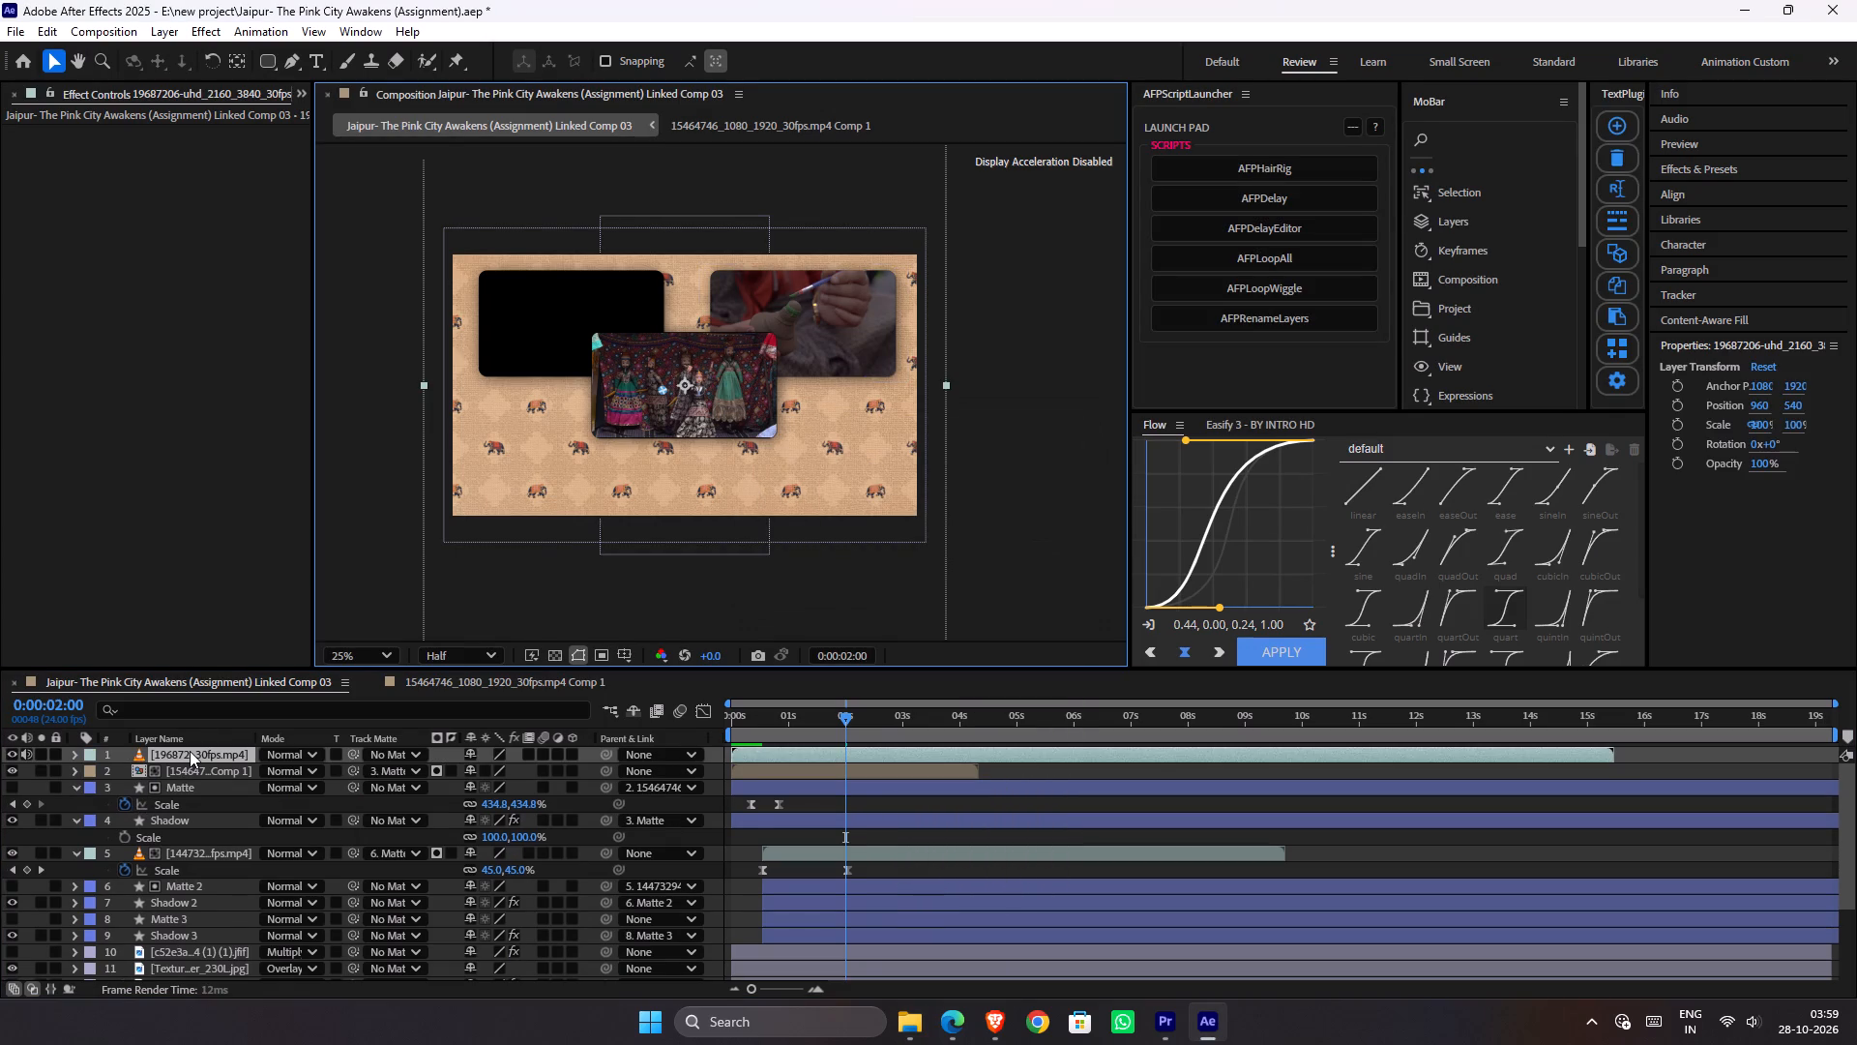
drag(190, 751, 213, 898)
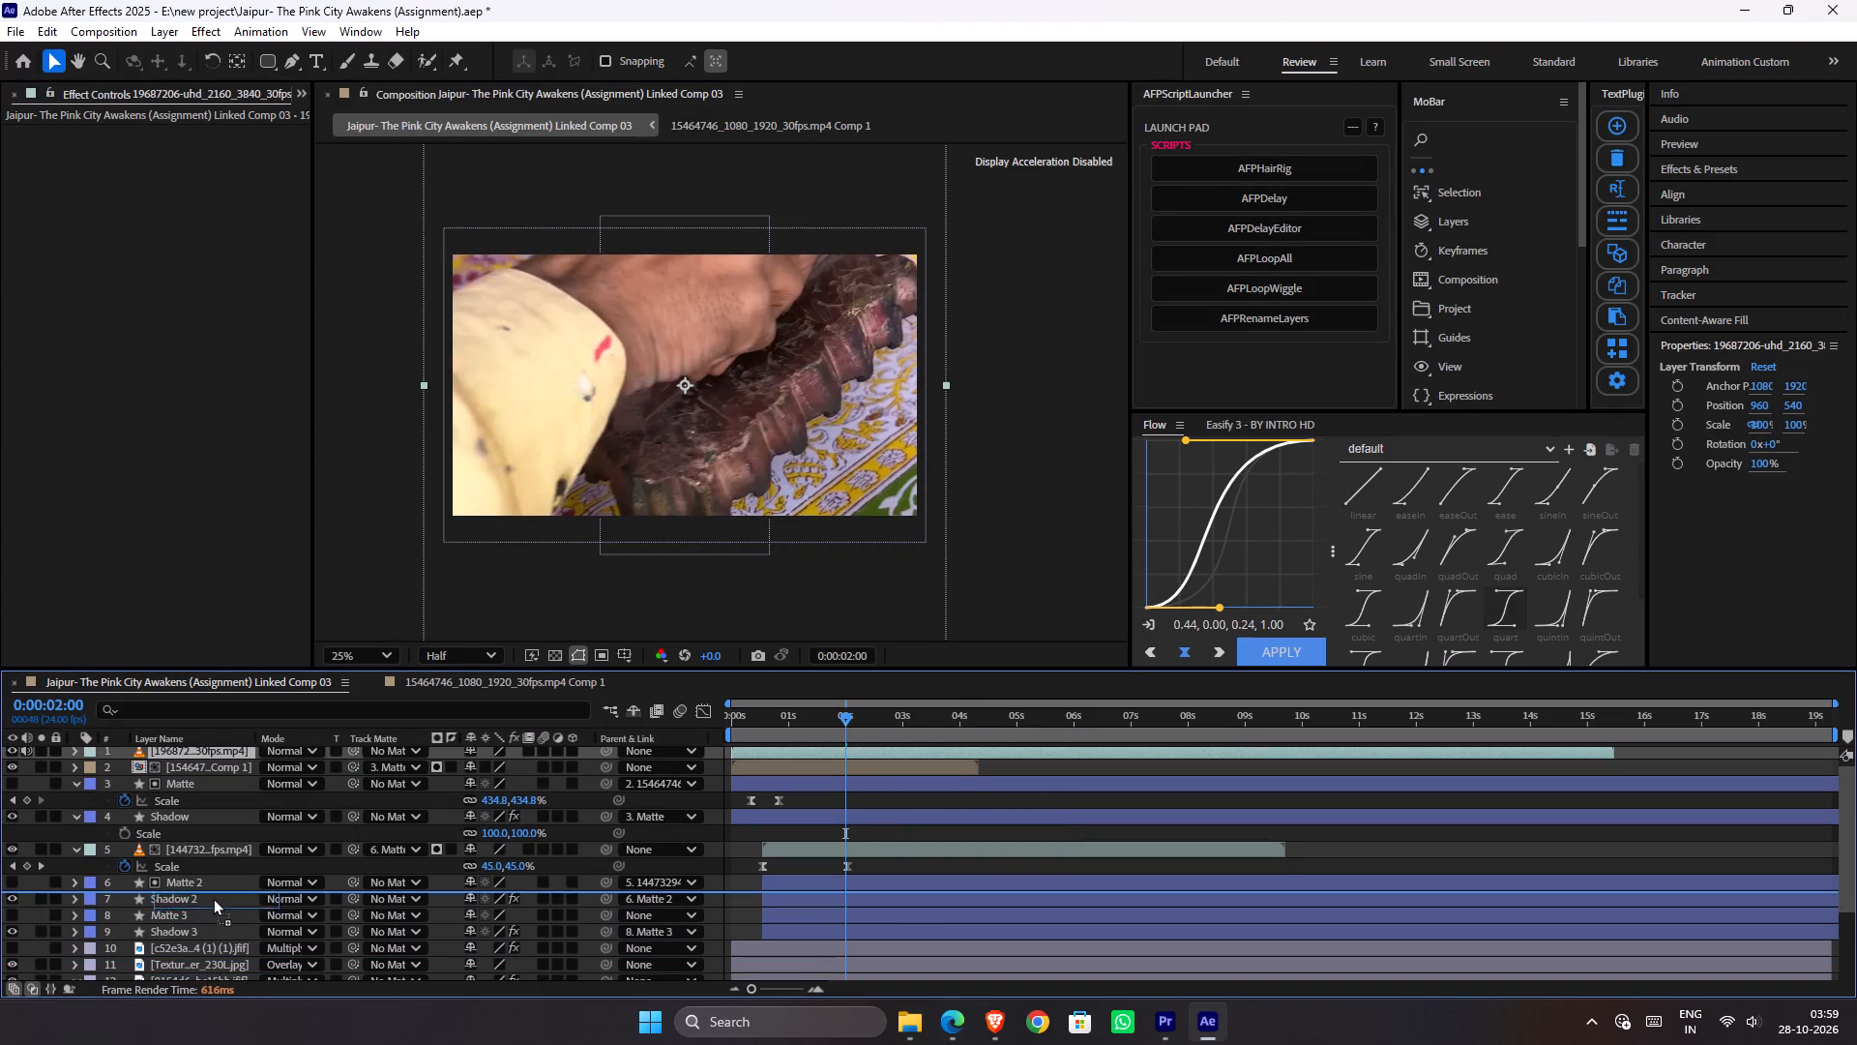
drag(213, 898, 220, 902)
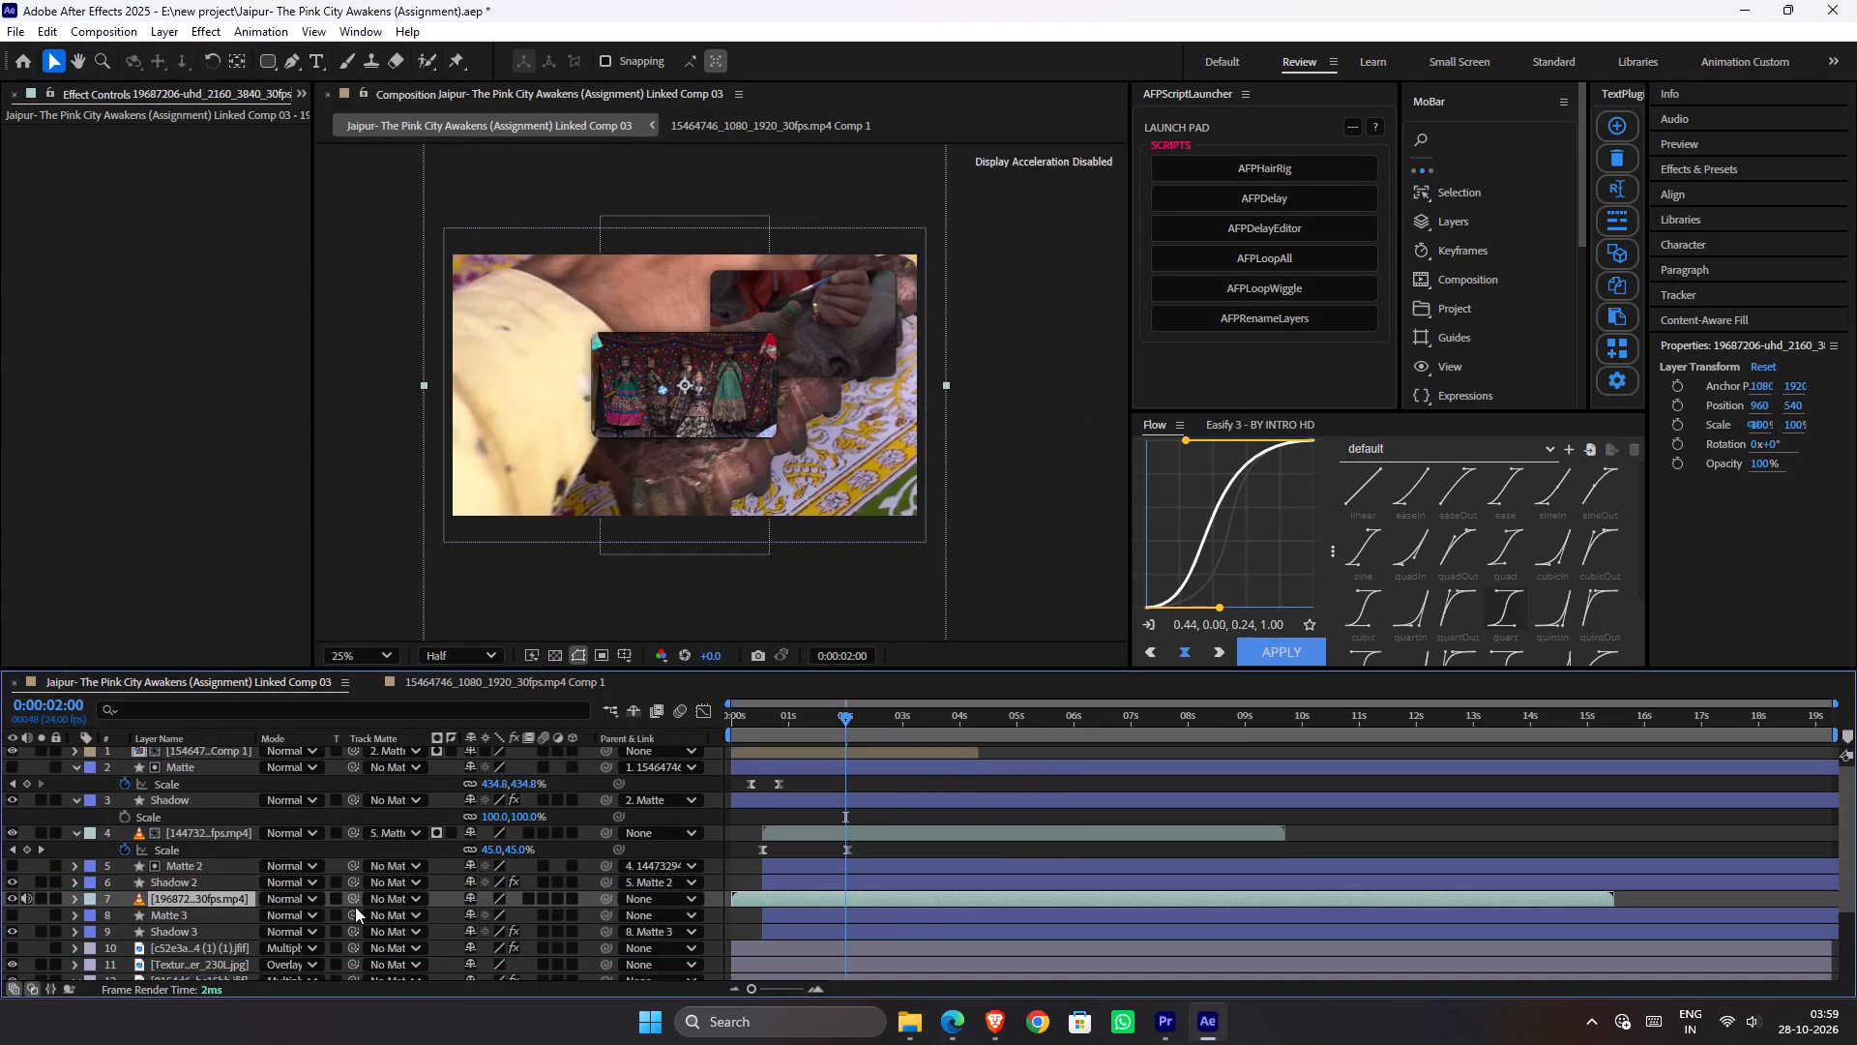
Assign Matte 3 as the new 19687206 clip's track matte and mute the clip's audio.
drag(355, 897, 325, 923)
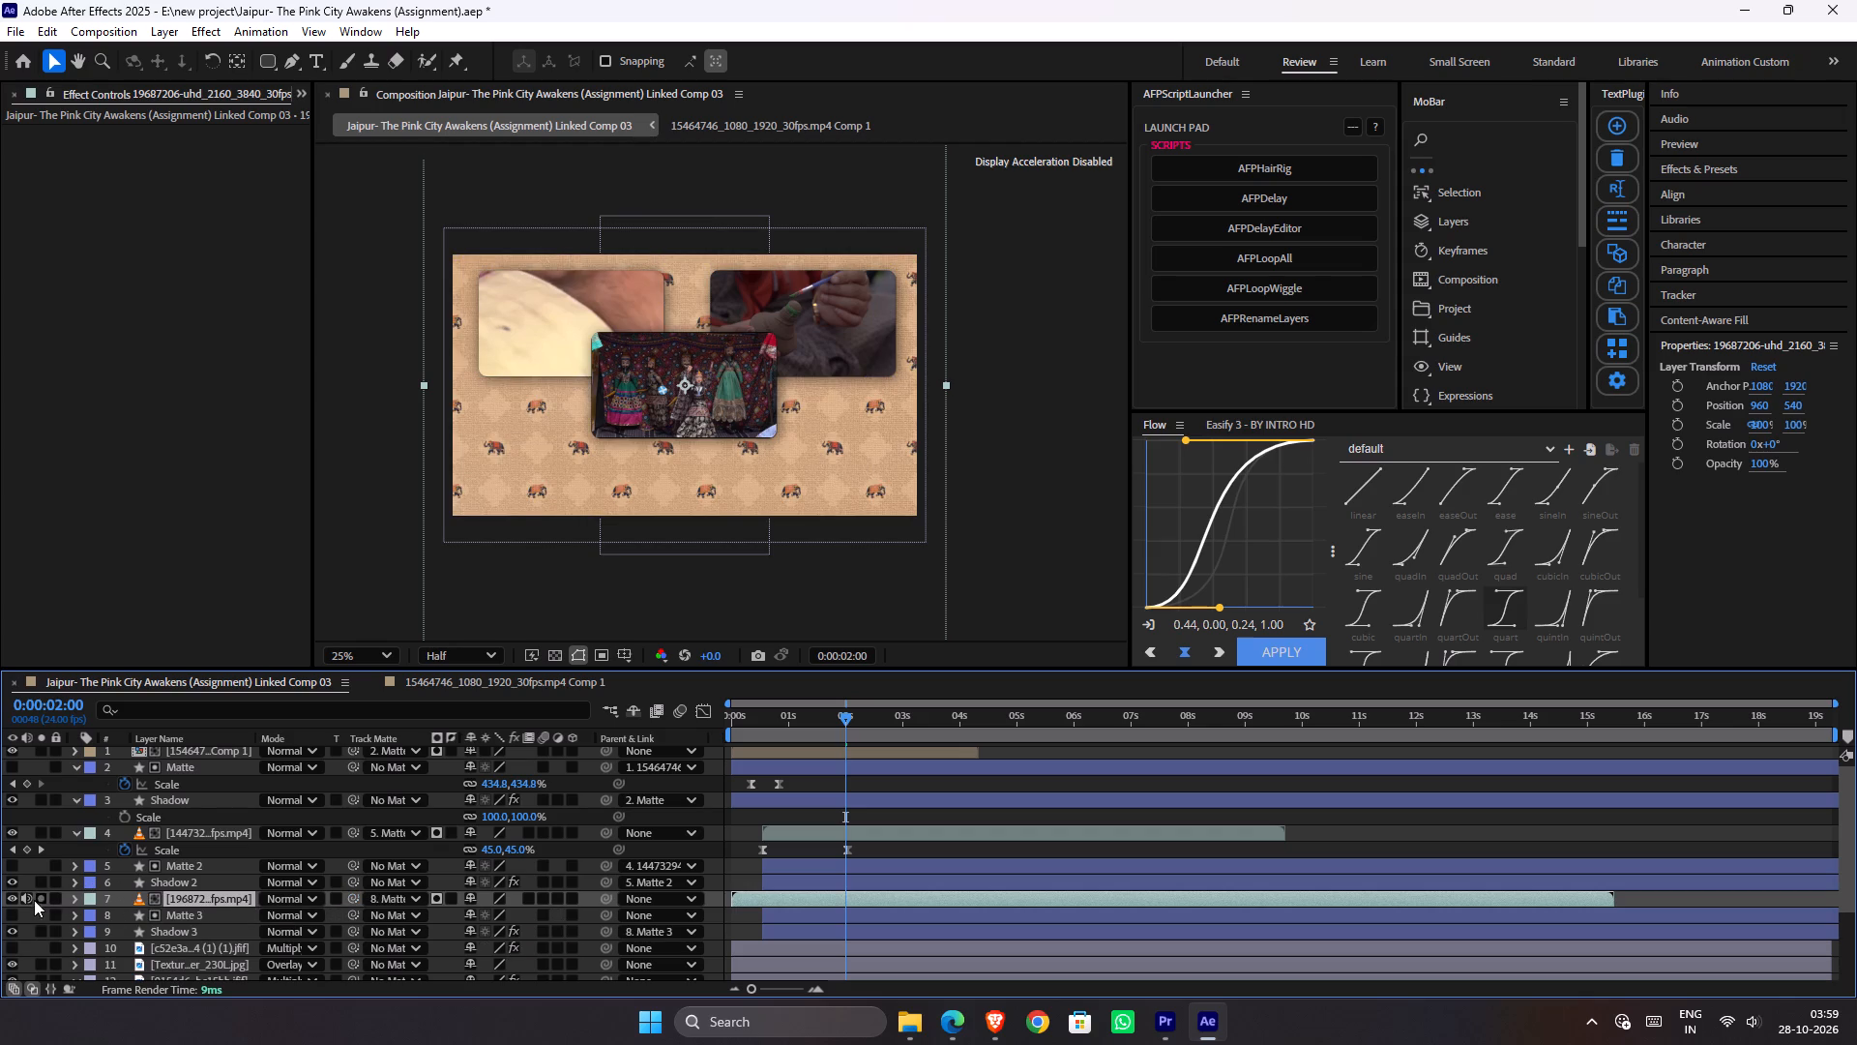
click(30, 899)
Scale the 19687206 clip to 38% and position it at about 480, 464 so it fills the Matte 3 frame.
key(s)
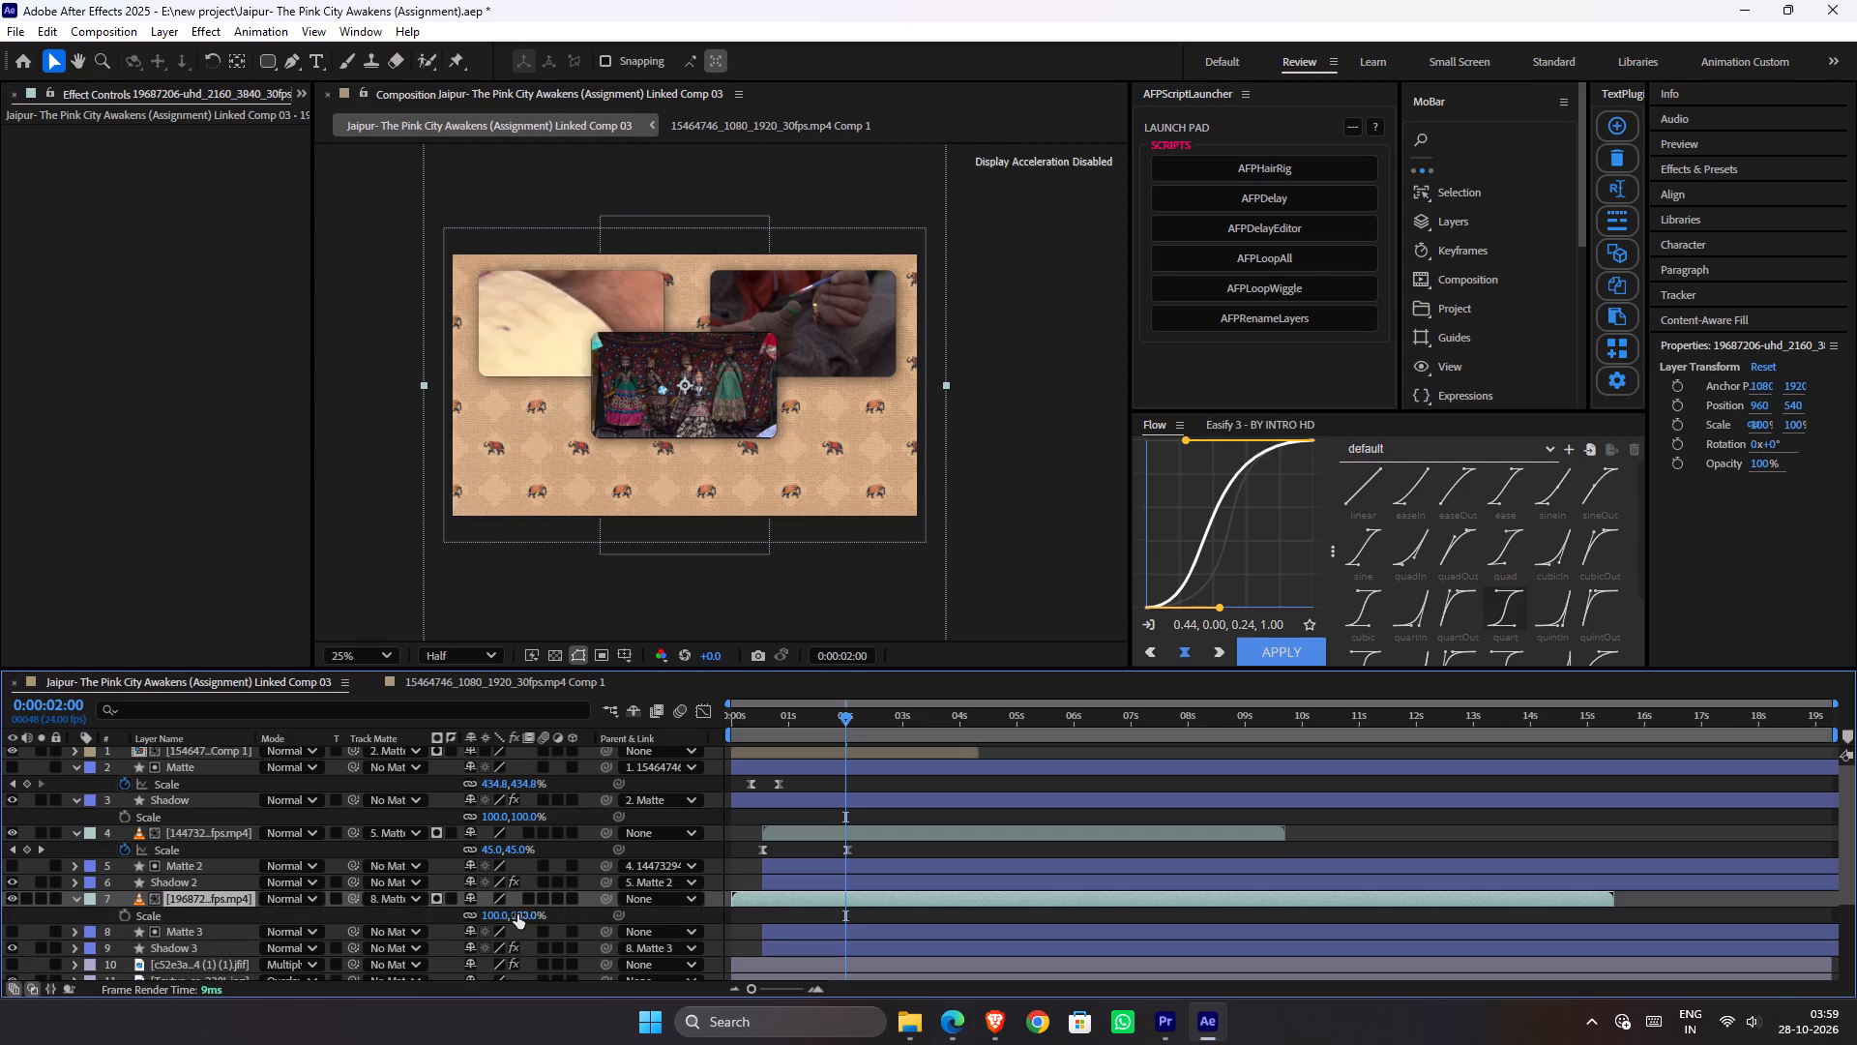
drag(532, 914, 465, 914)
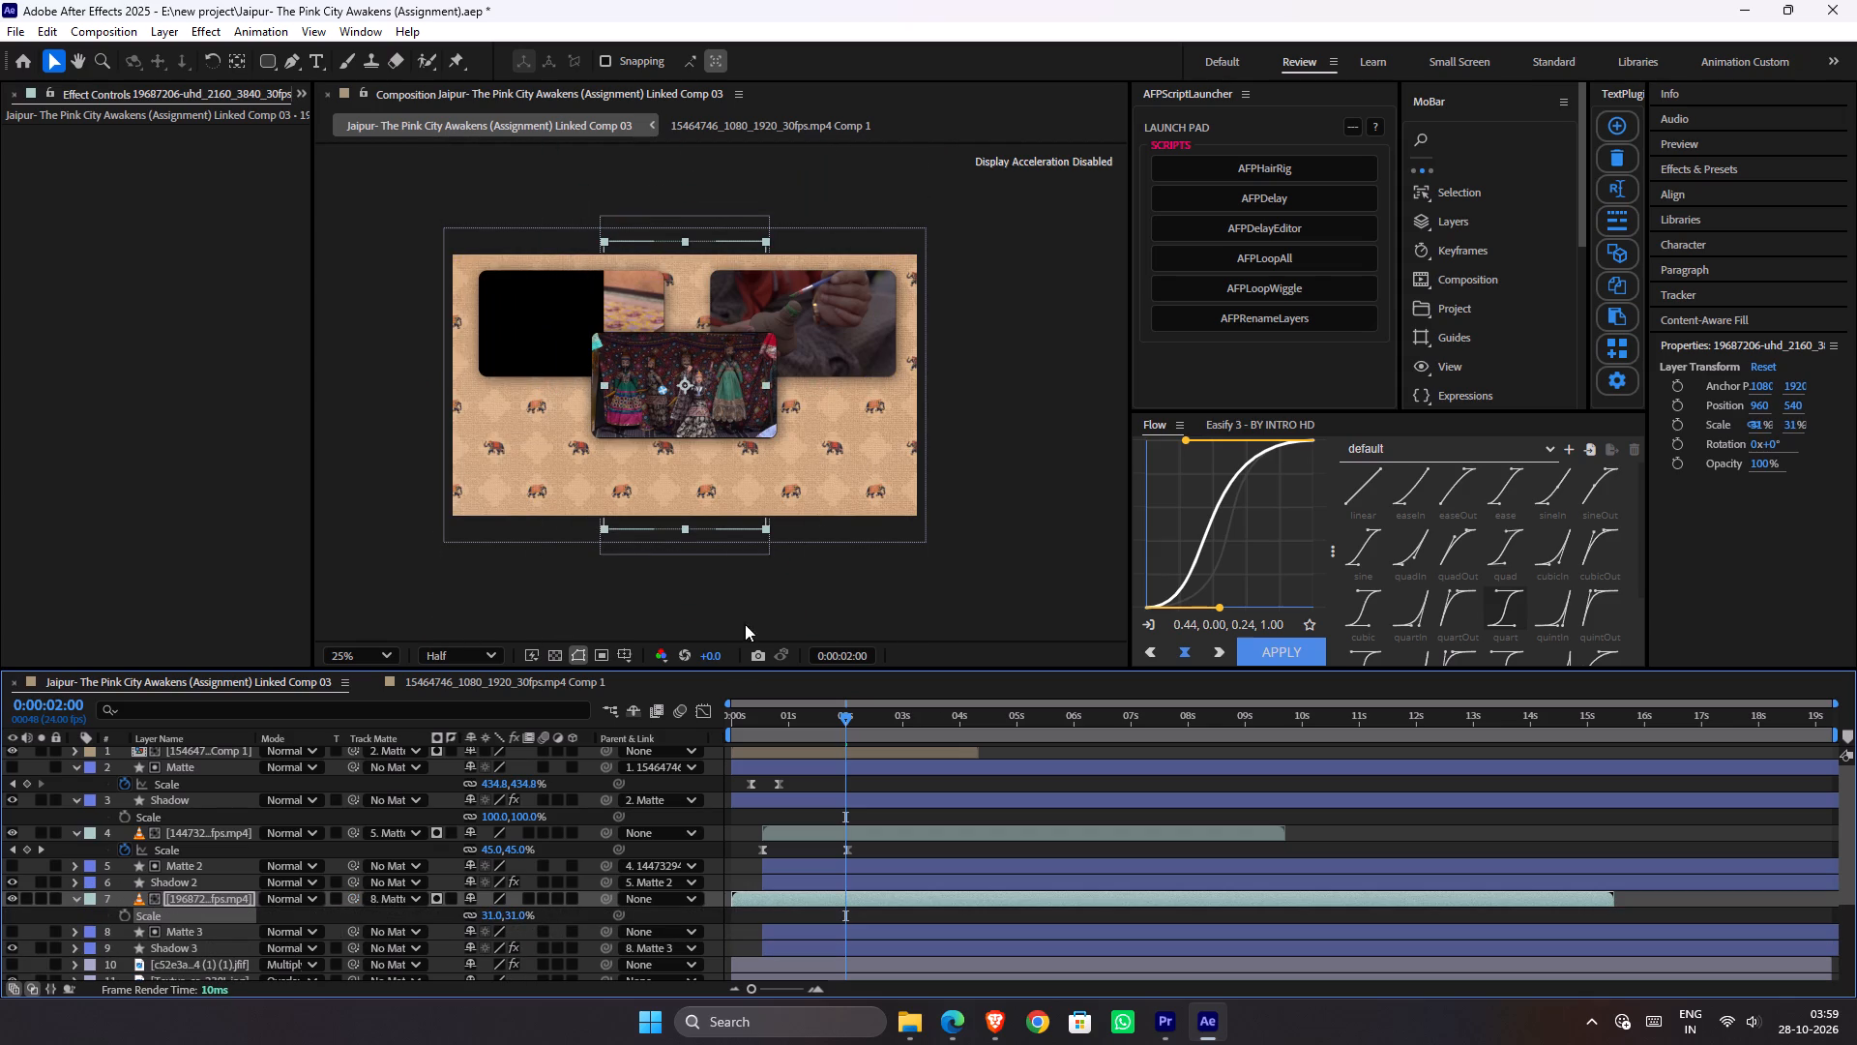
drag(729, 492, 618, 444)
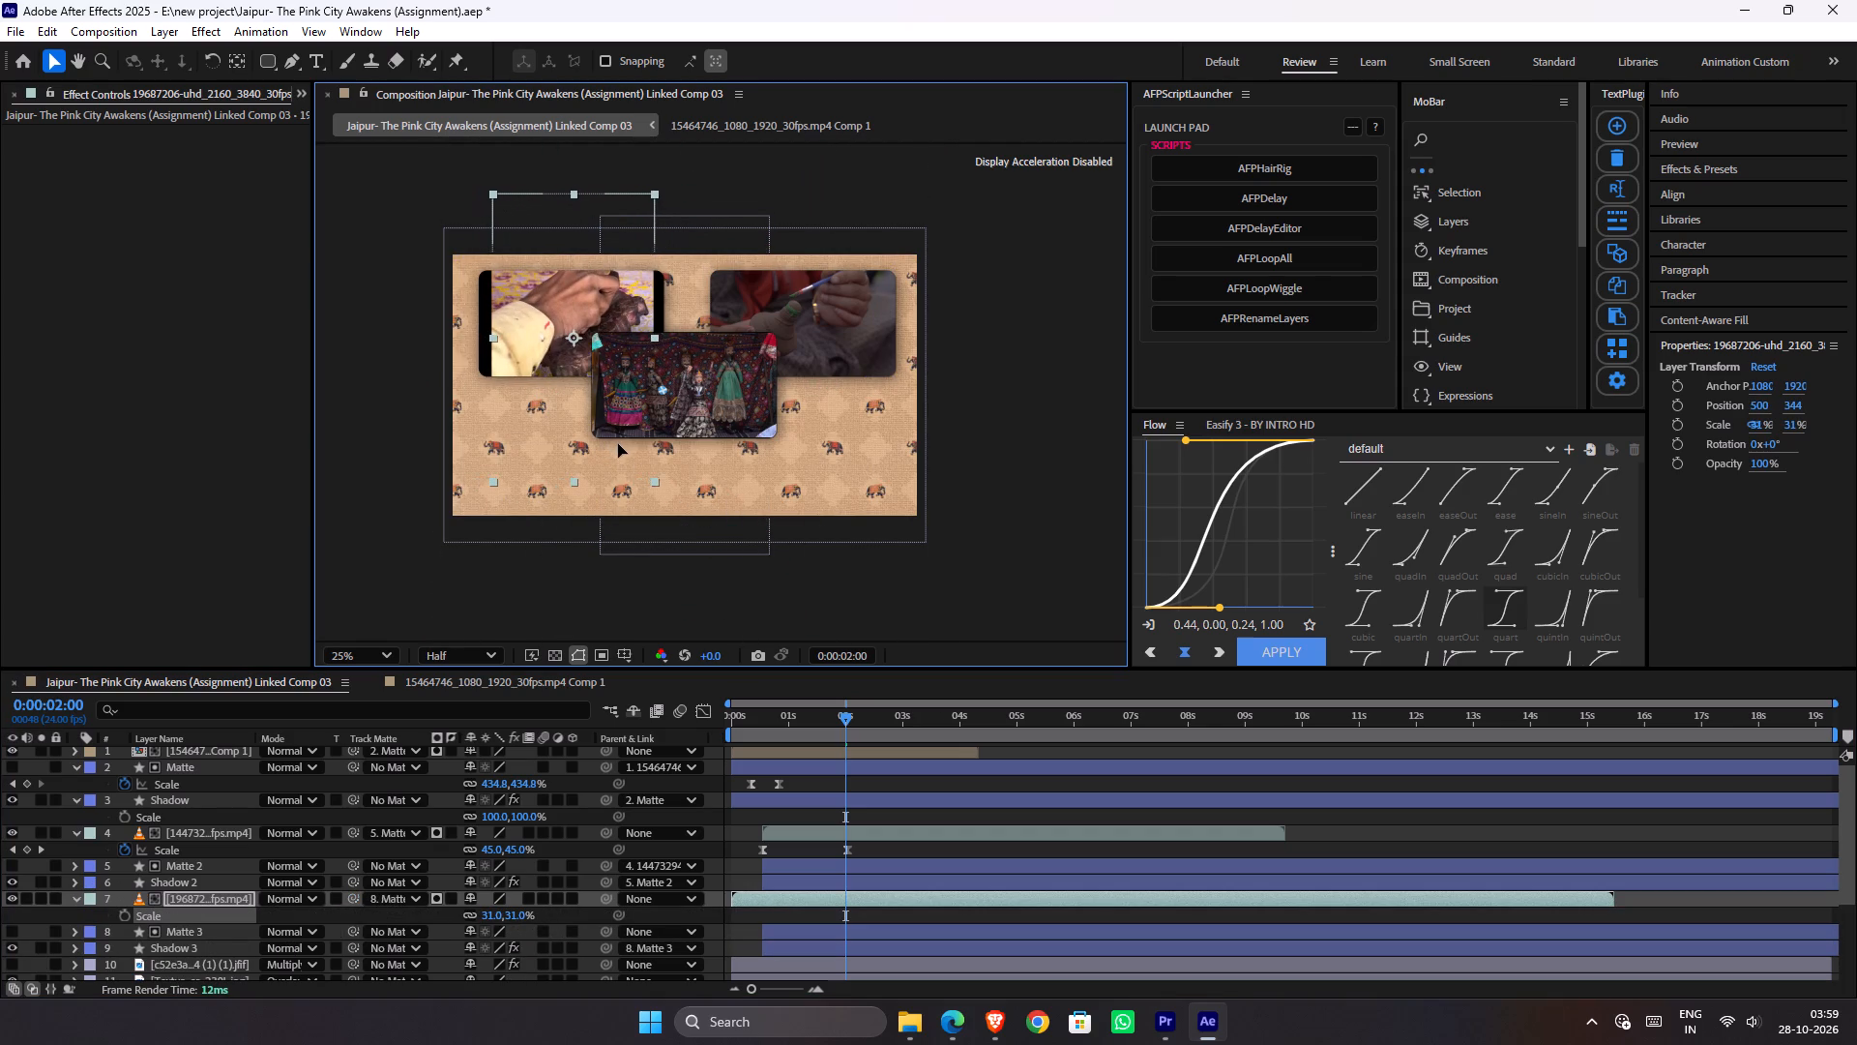
drag(618, 444, 600, 450)
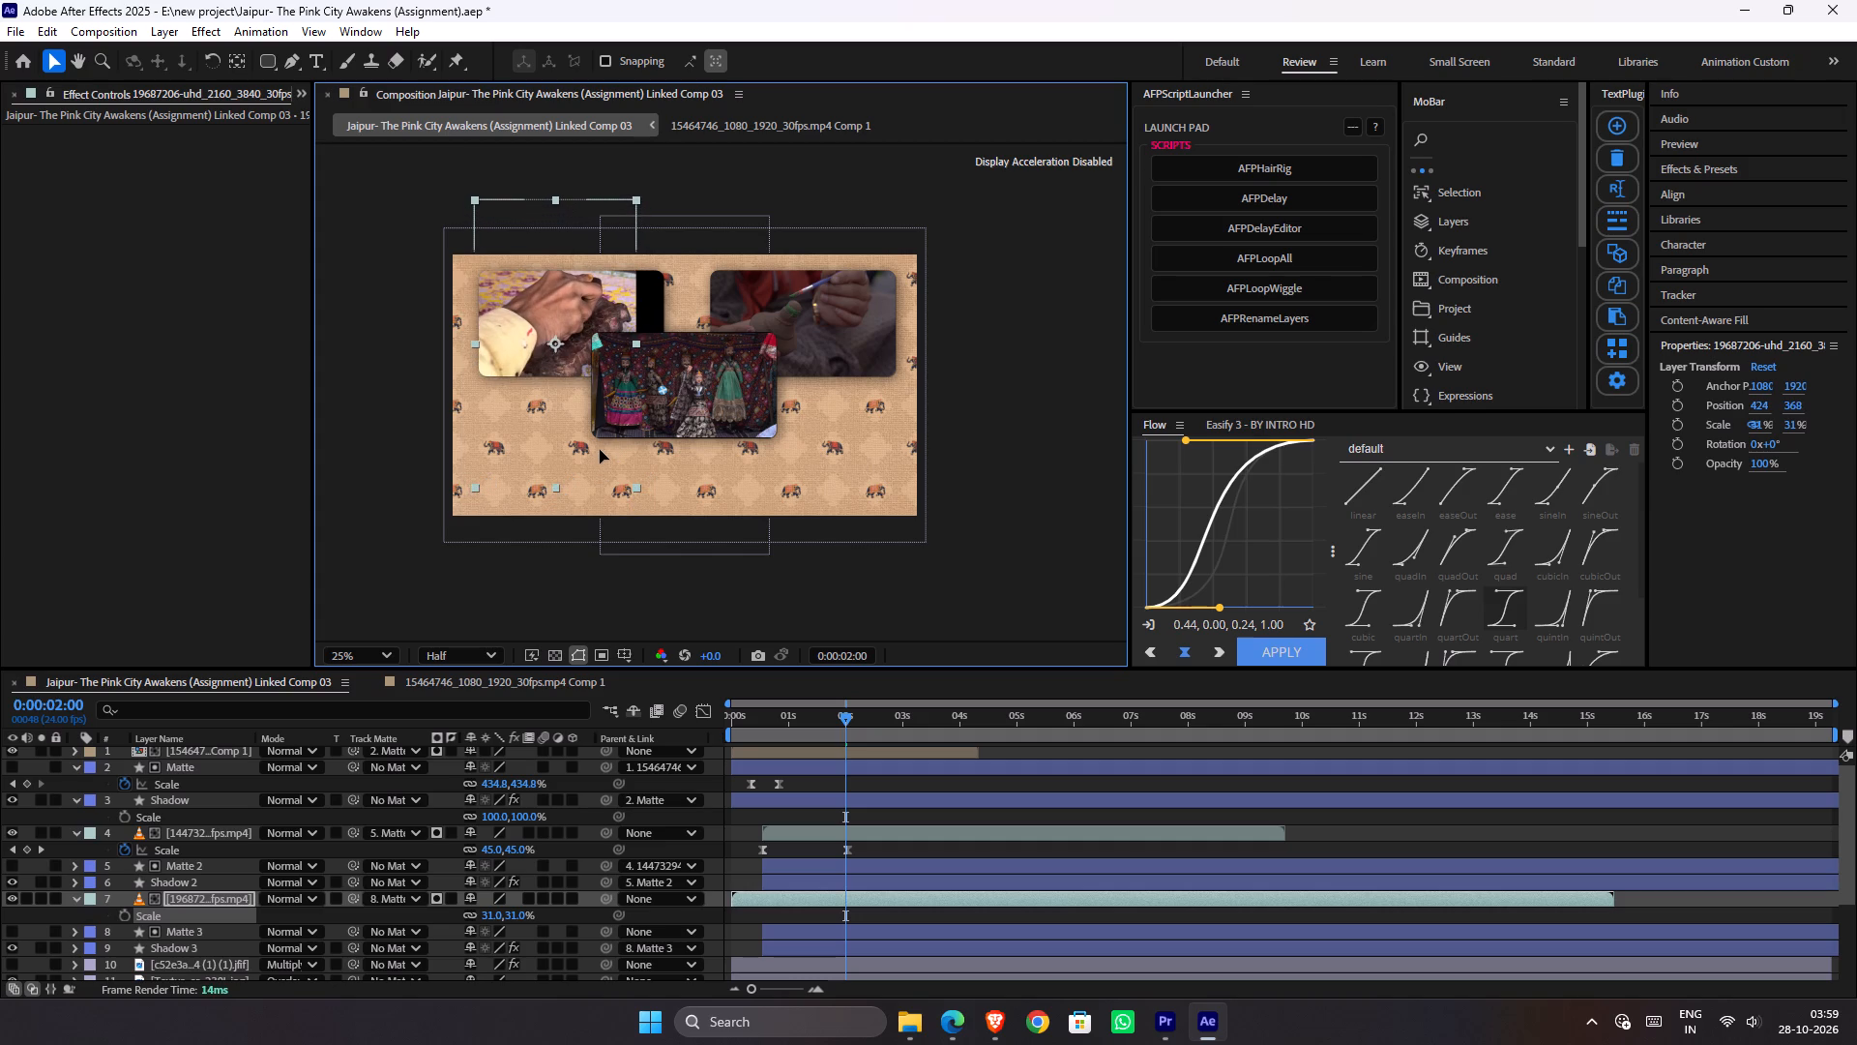
drag(600, 450, 604, 458)
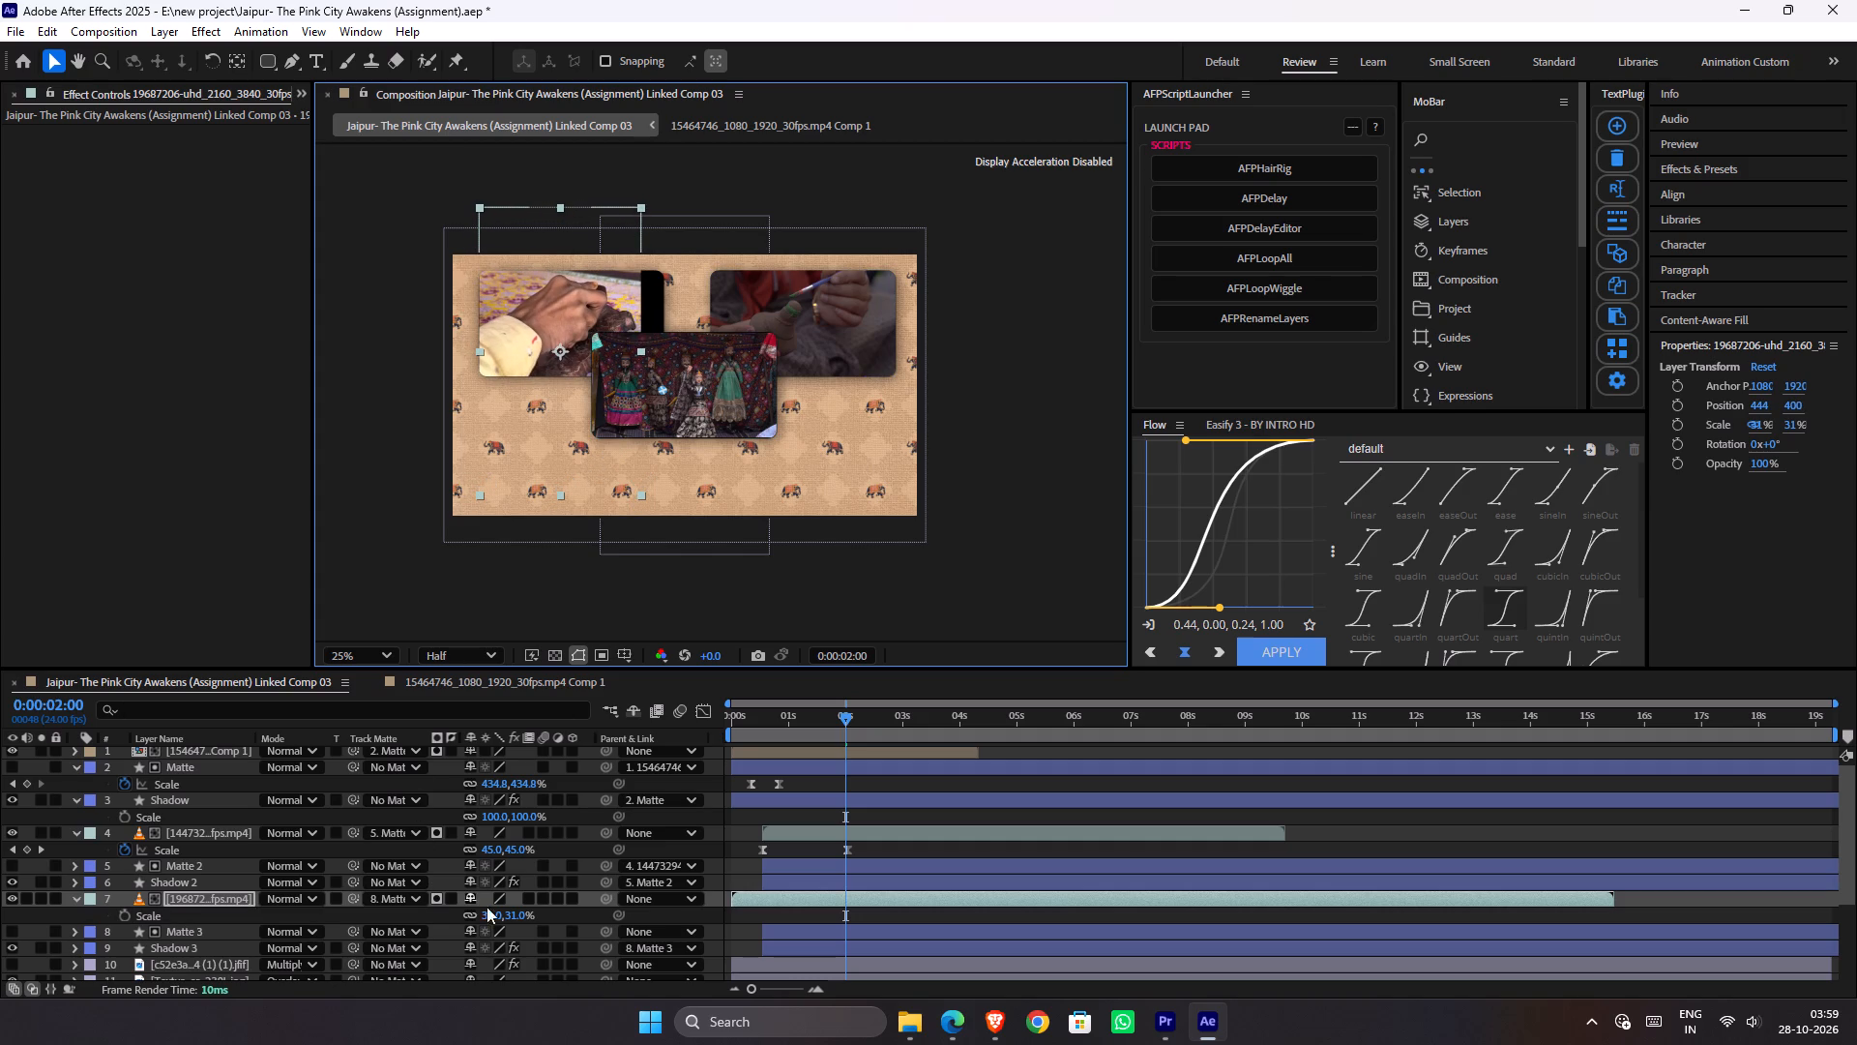
click(513, 917)
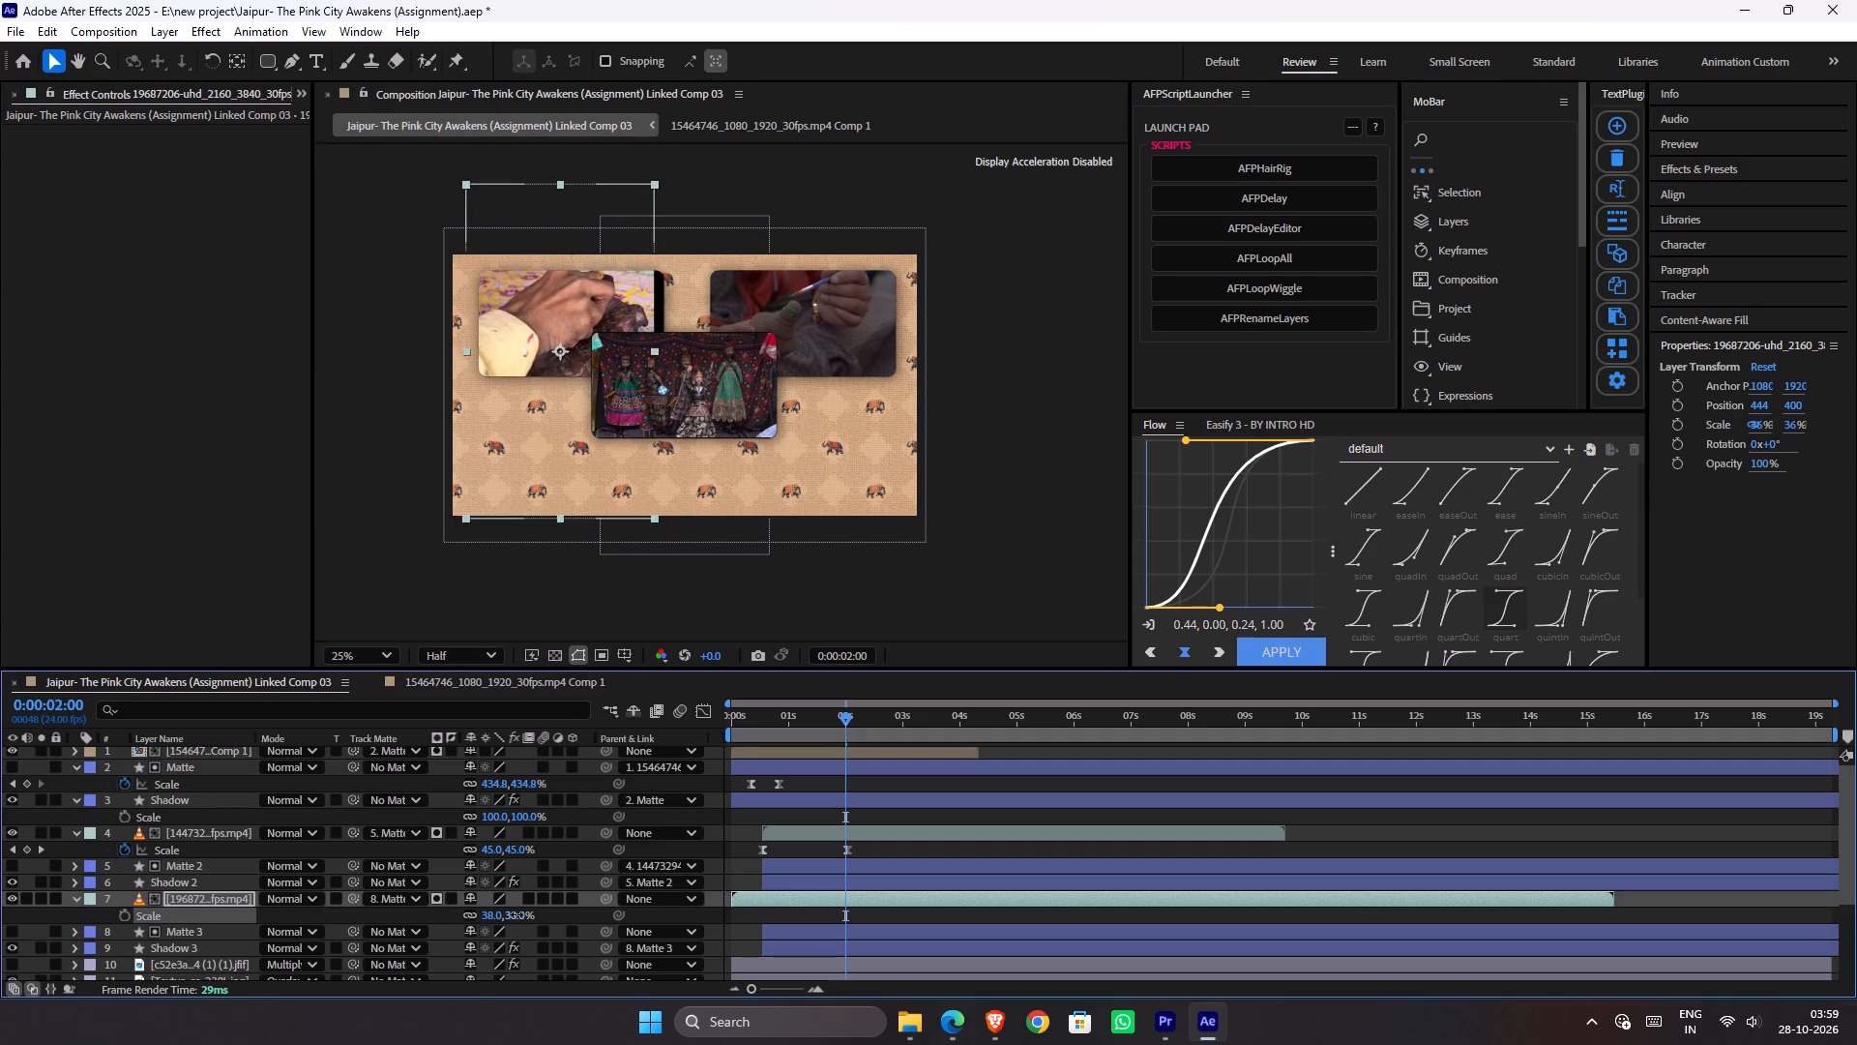
drag(549, 466, 557, 482)
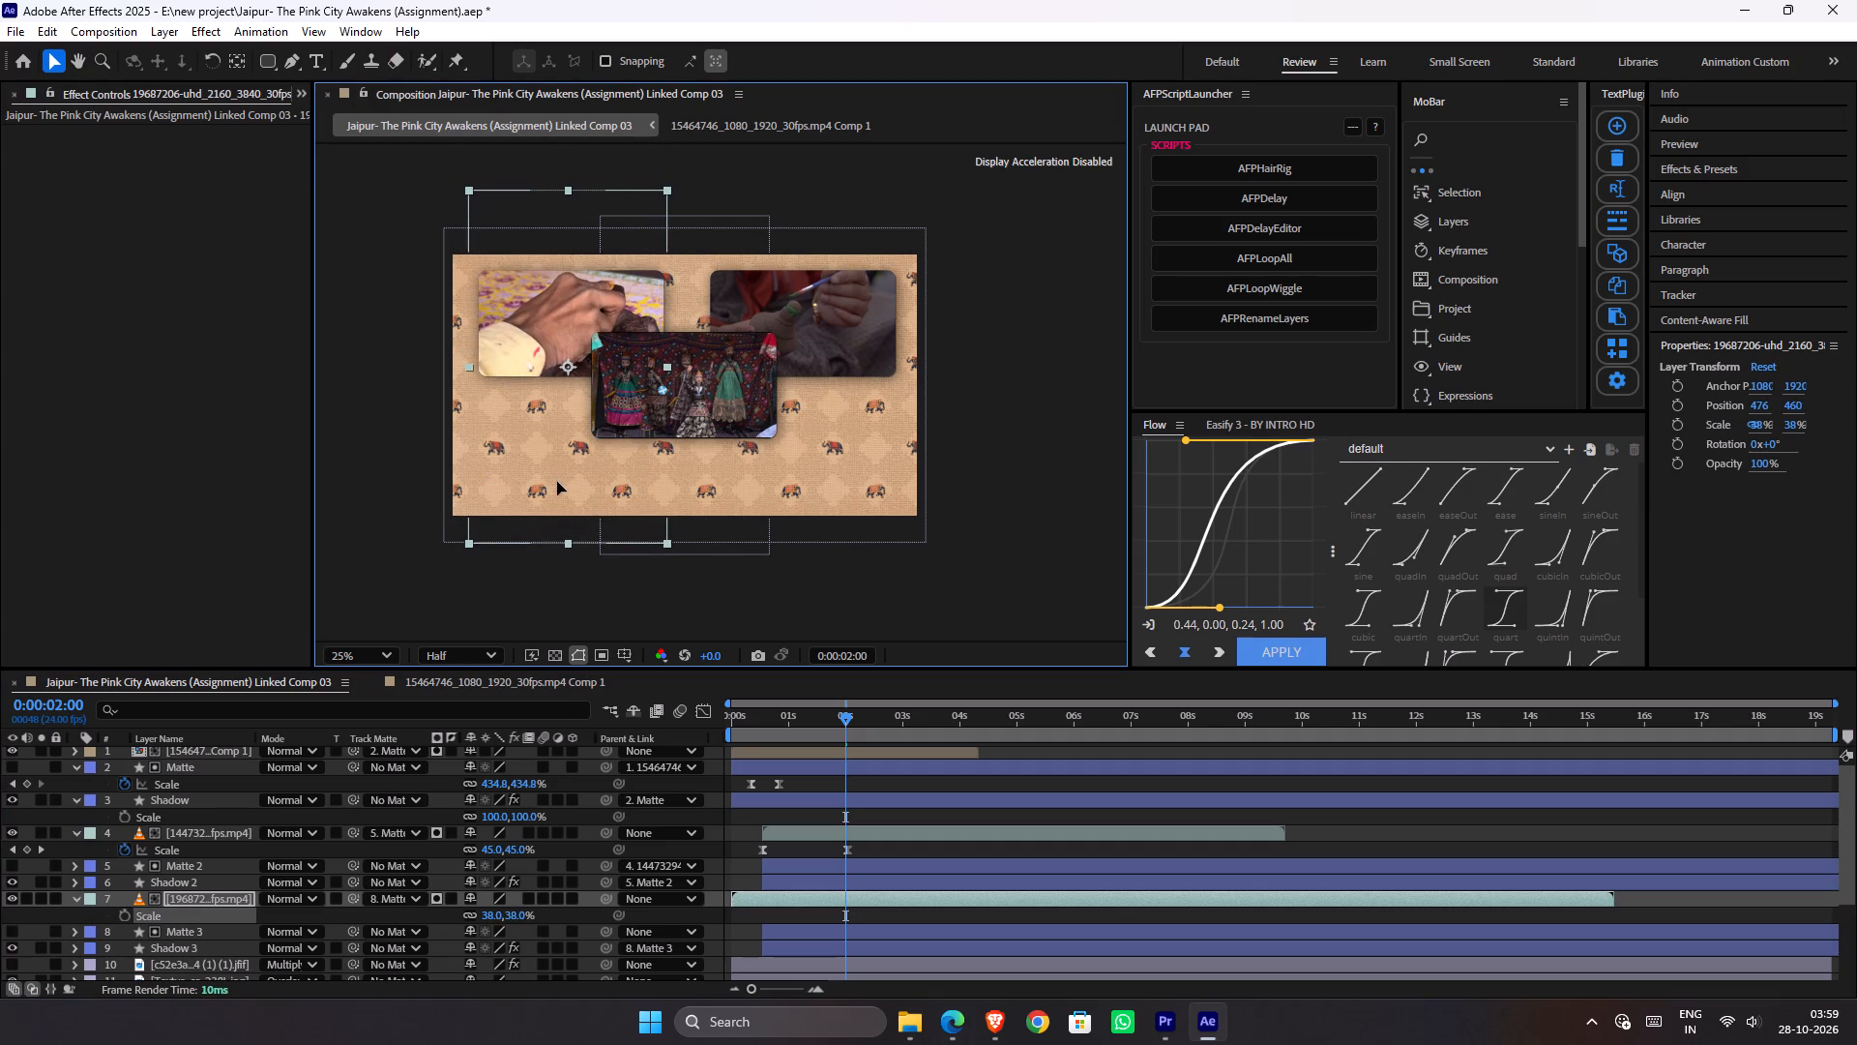
drag(557, 482, 558, 482)
Shift the 19687206 clip to start together with Matte 3 and Shadow 3, and preview from the start.
drag(794, 725, 706, 735)
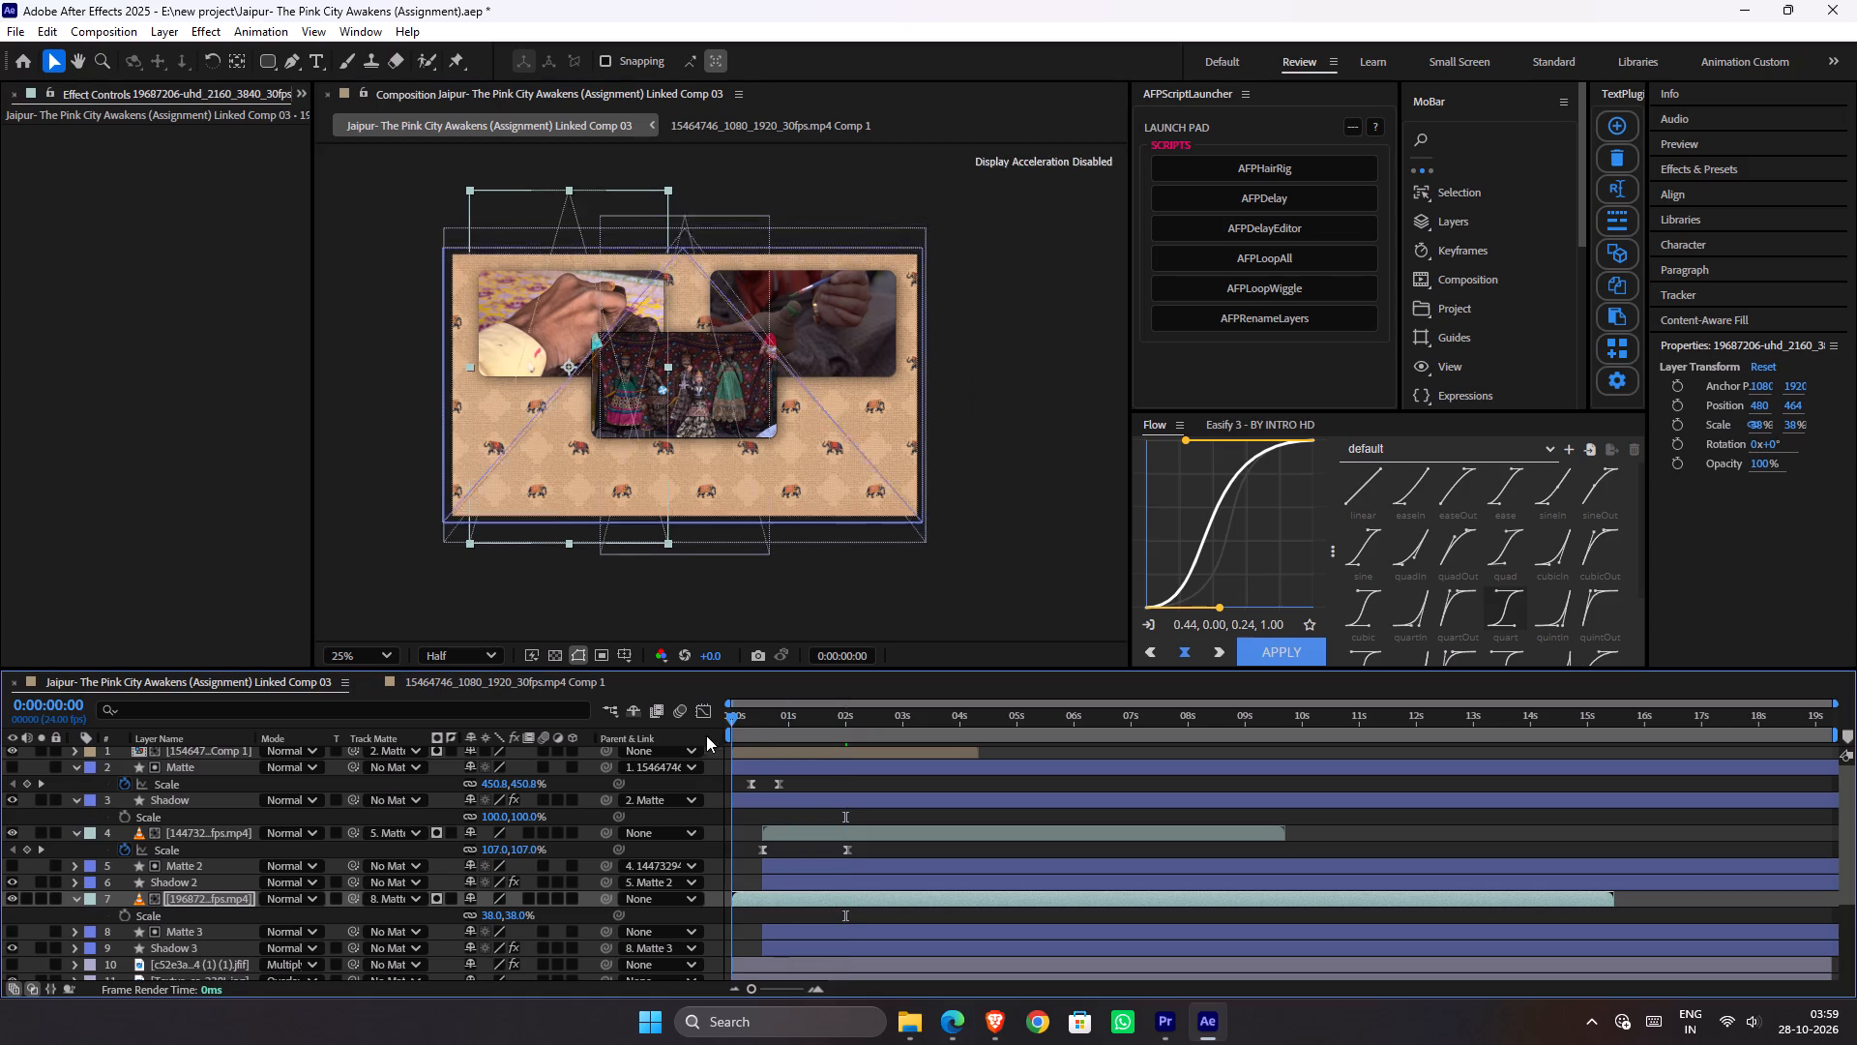
drag(706, 735, 693, 742)
drag(754, 903, 770, 904)
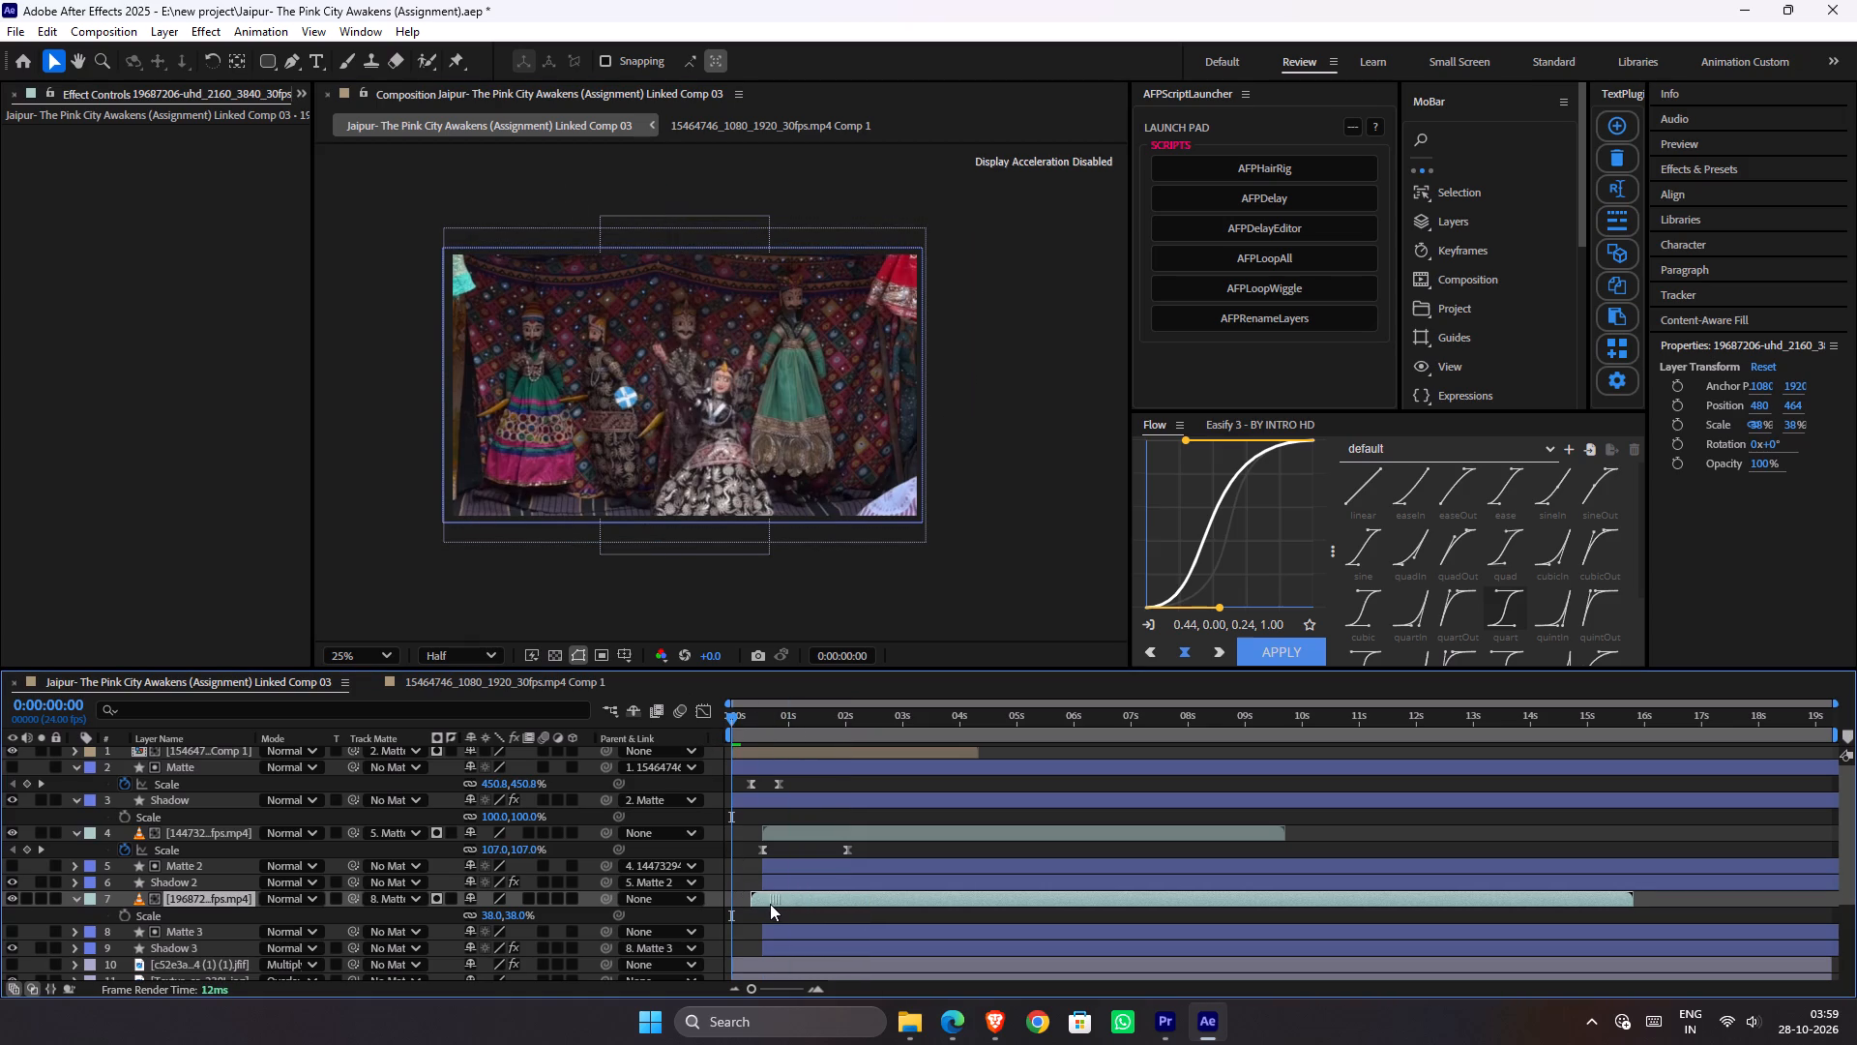
drag(770, 904, 791, 907)
key(space)
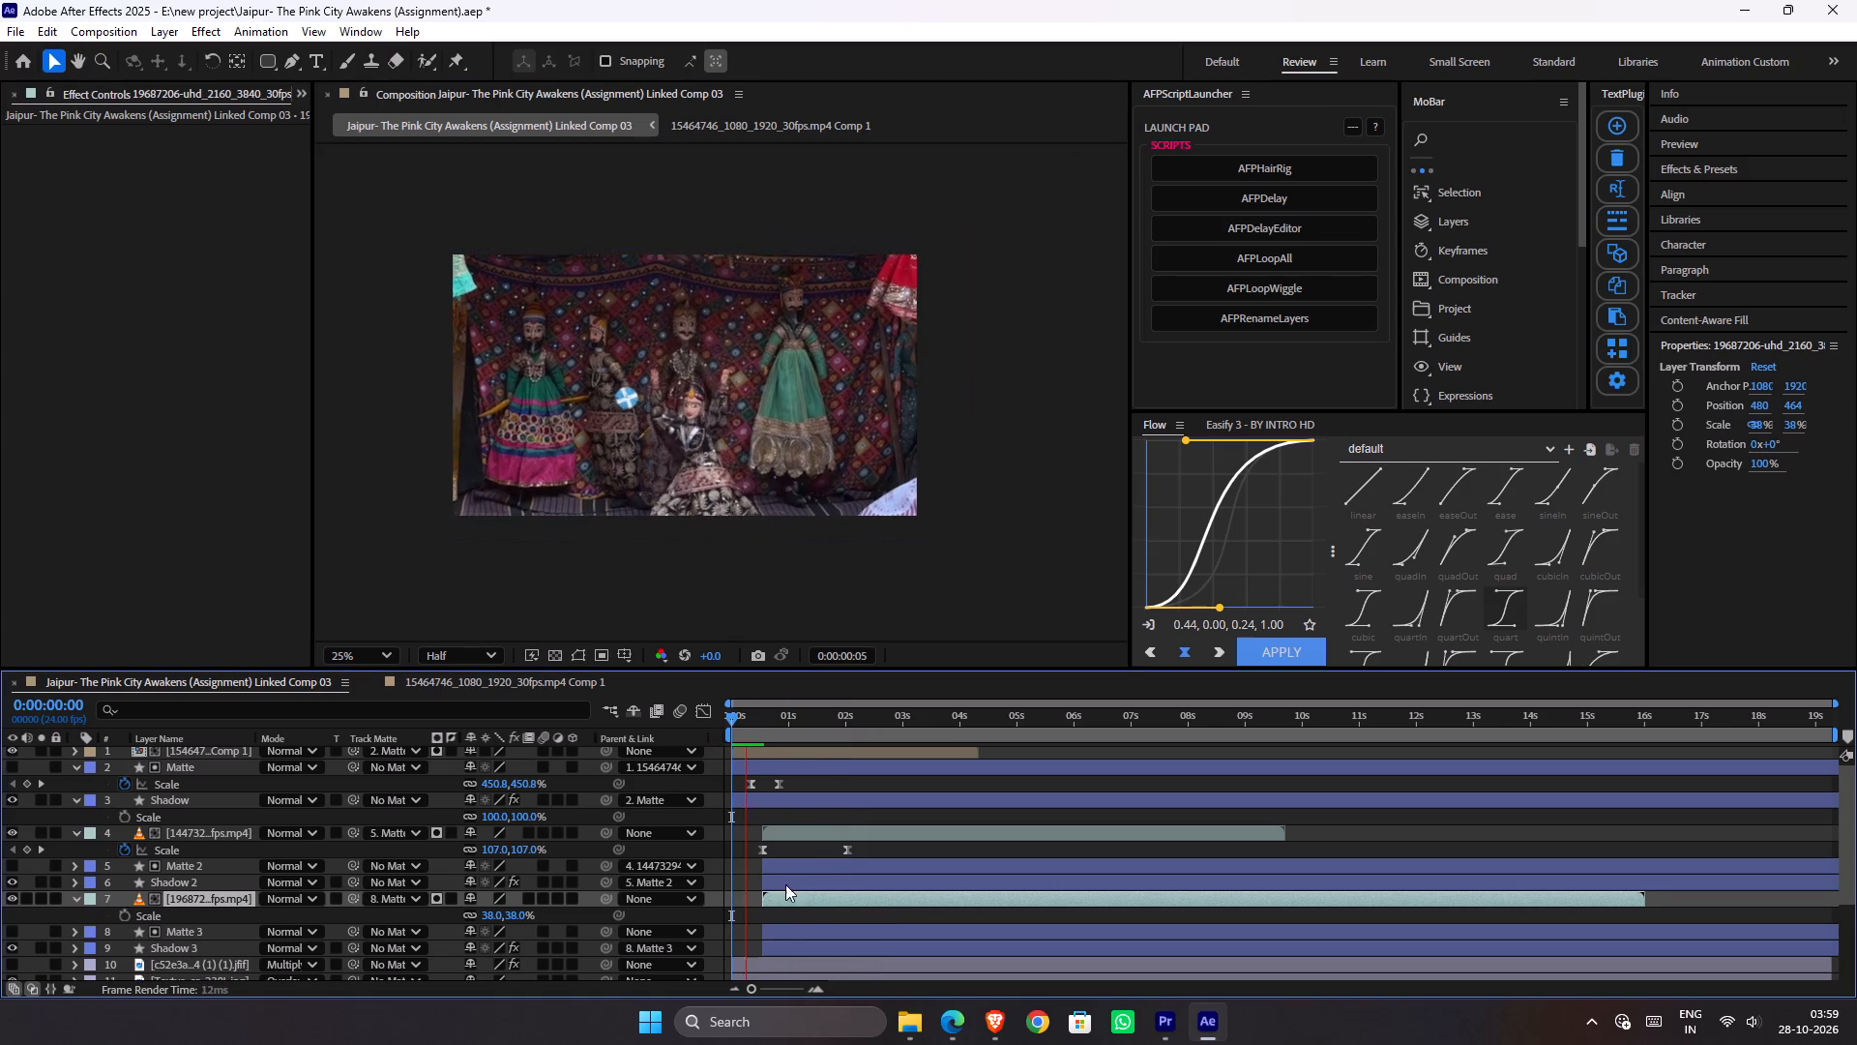
key(space)
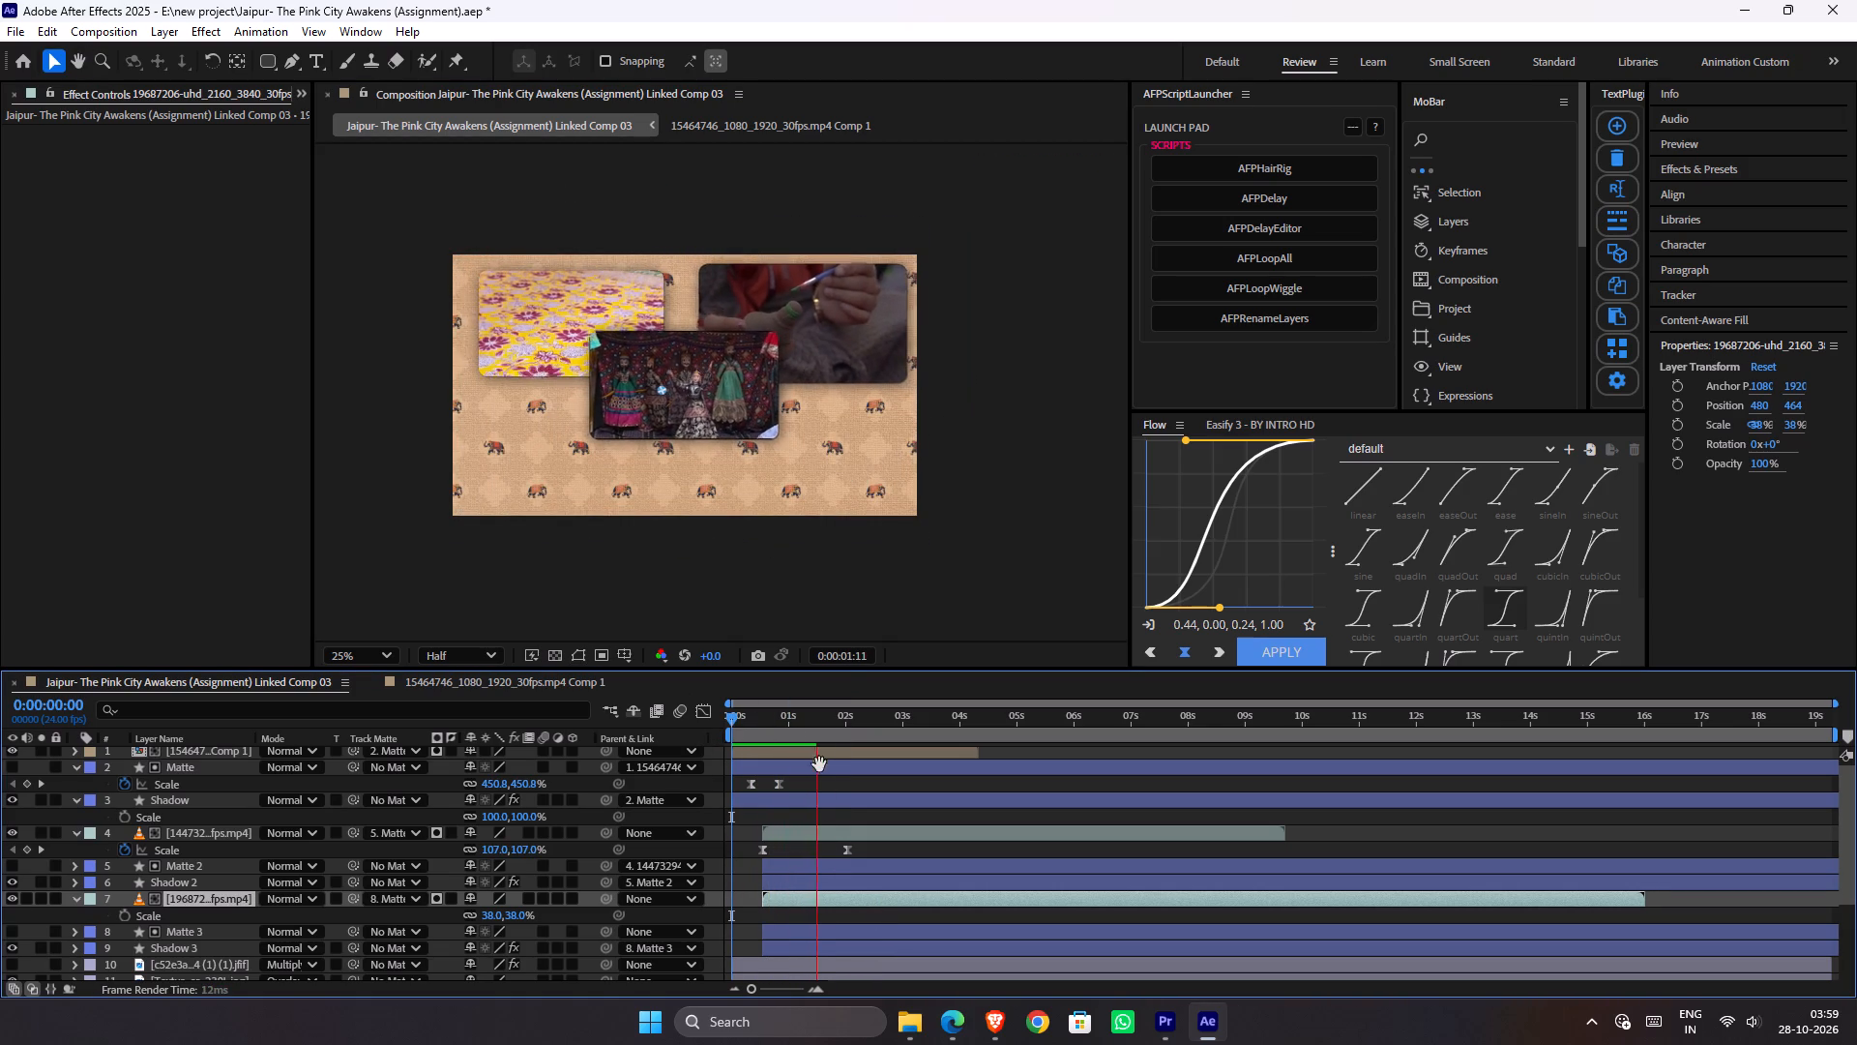
Preview the animation, move the 19687206 clip up to 480, 228 behind its Matte 3 frame, and replay from the start.
key(space)
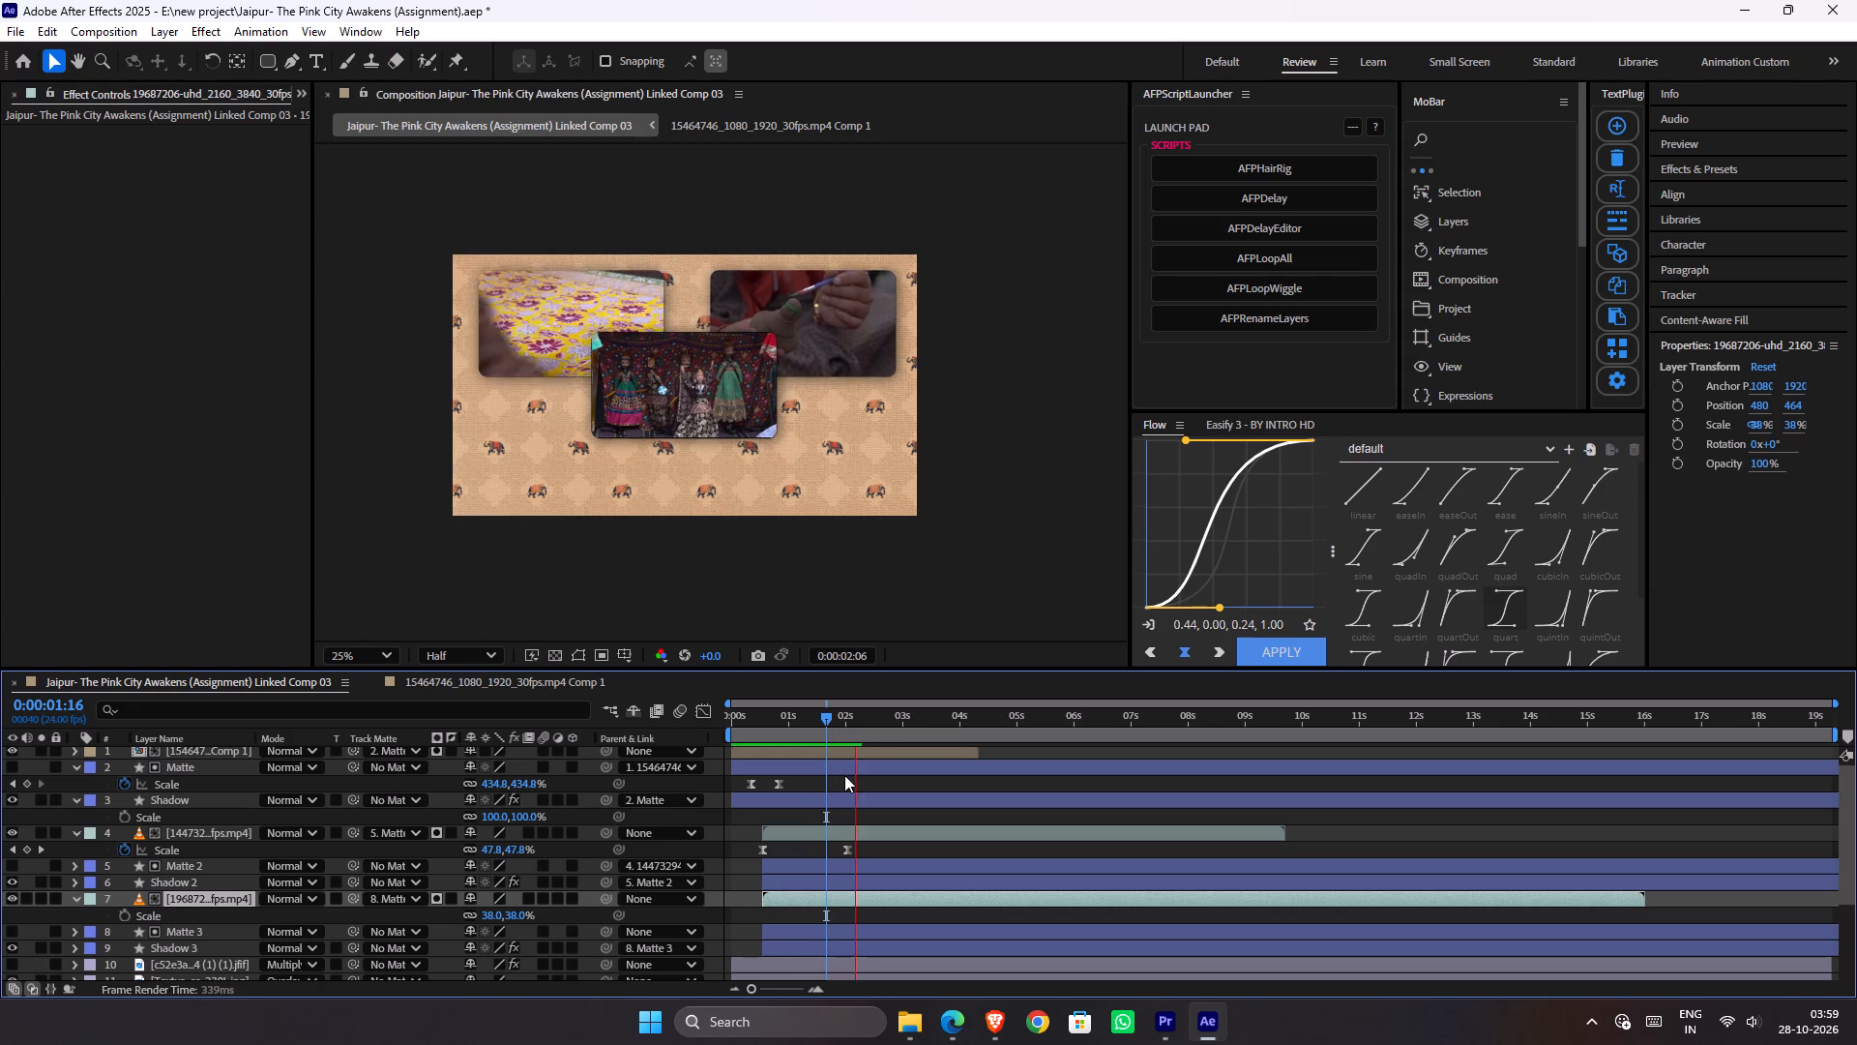
key(space)
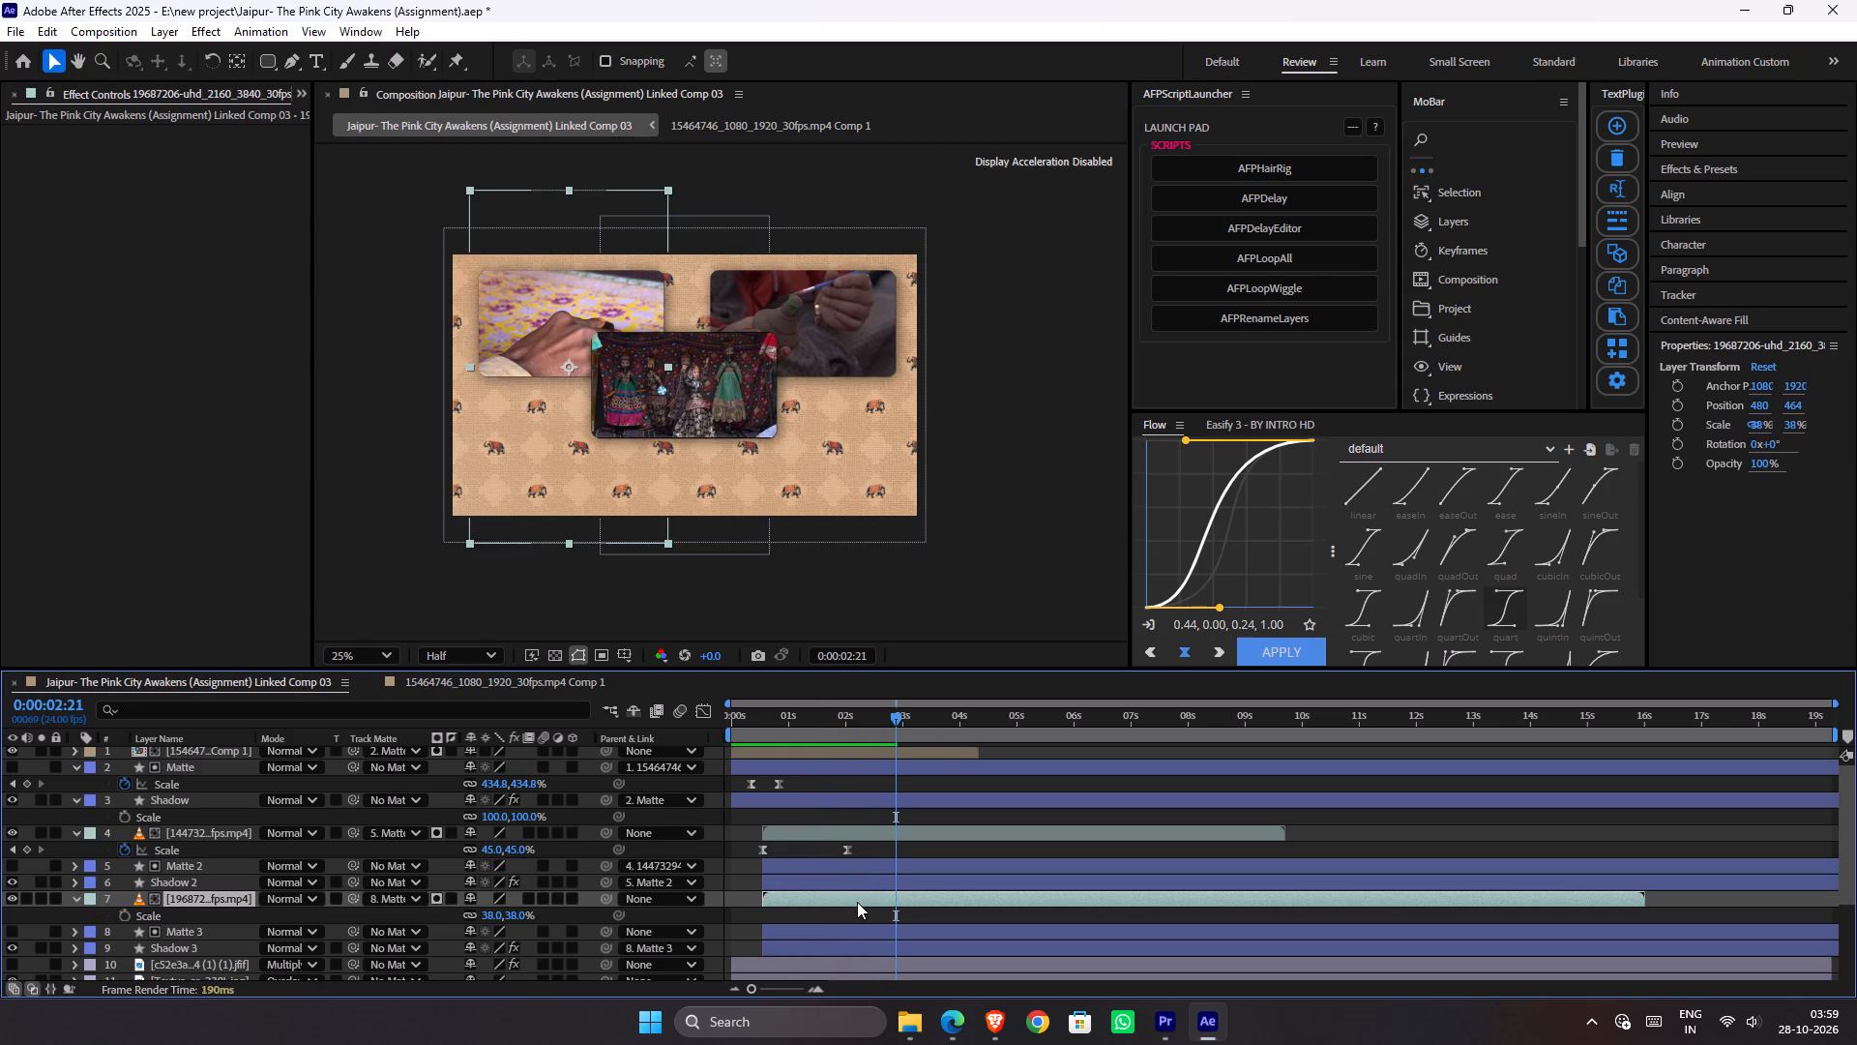
key(space)
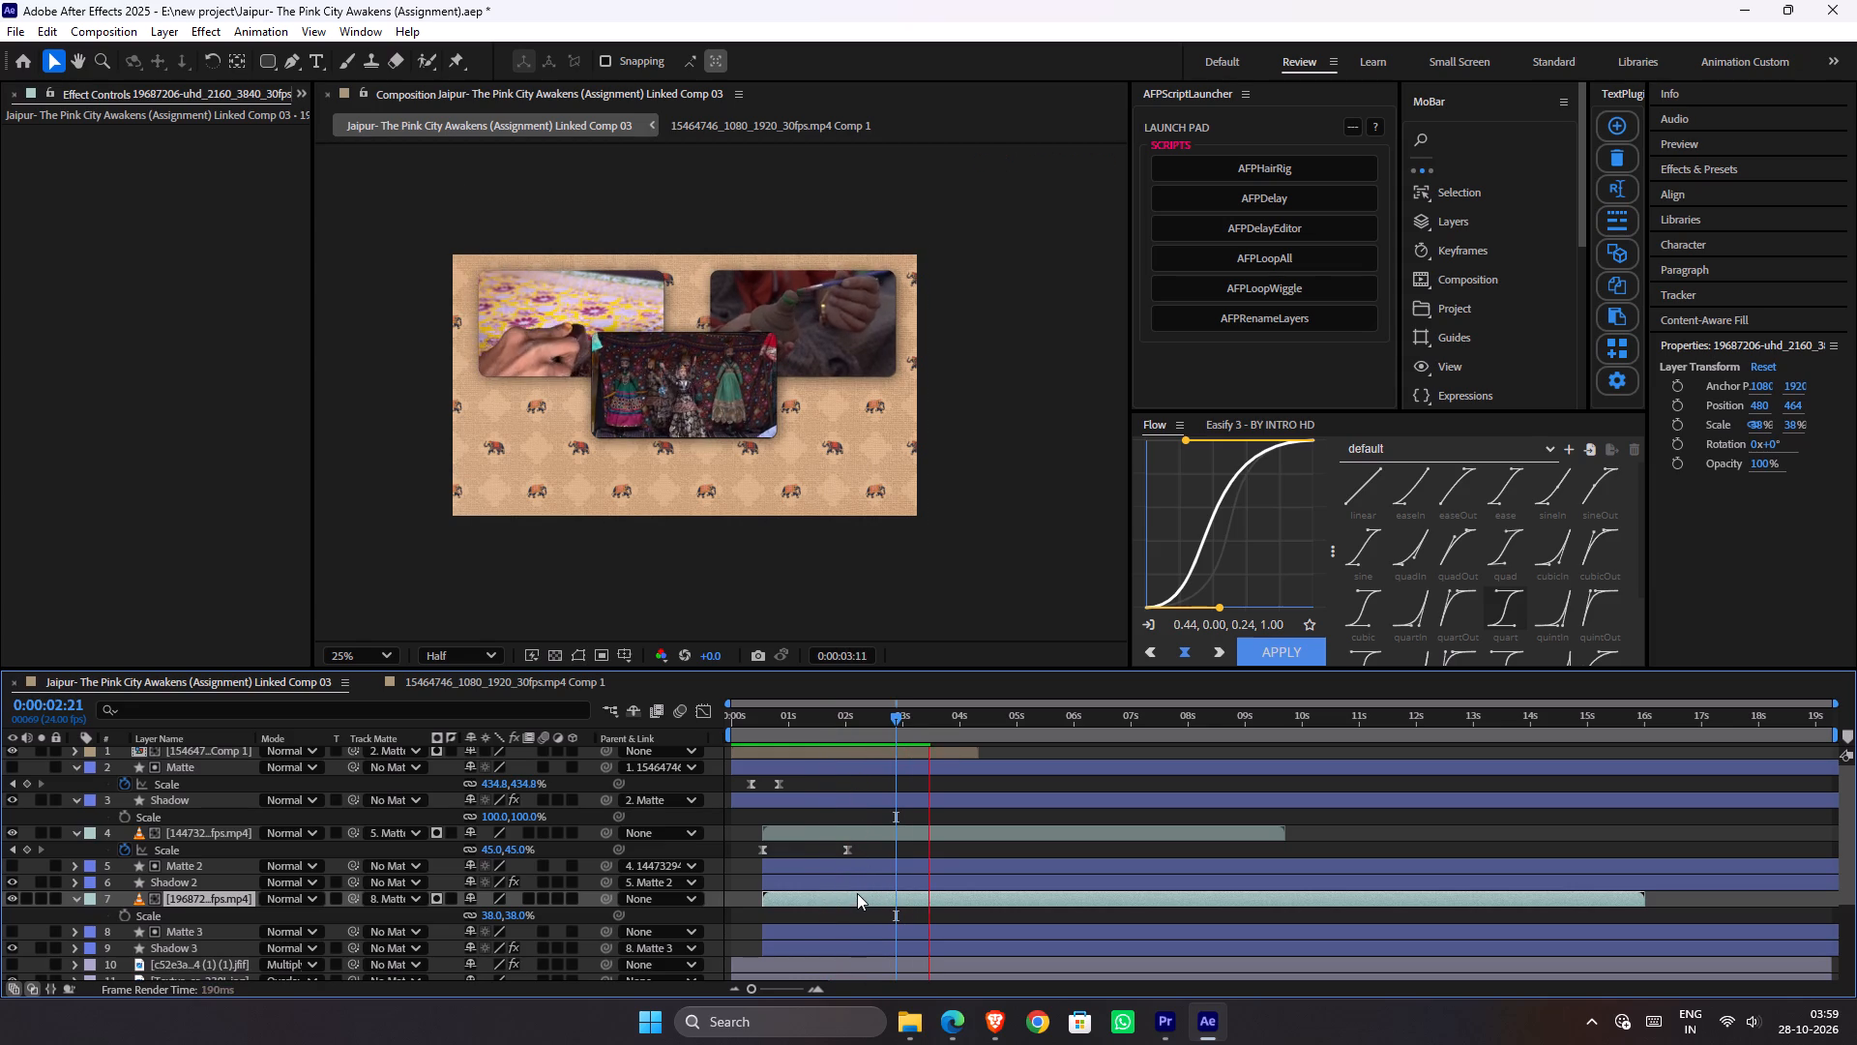
key(space)
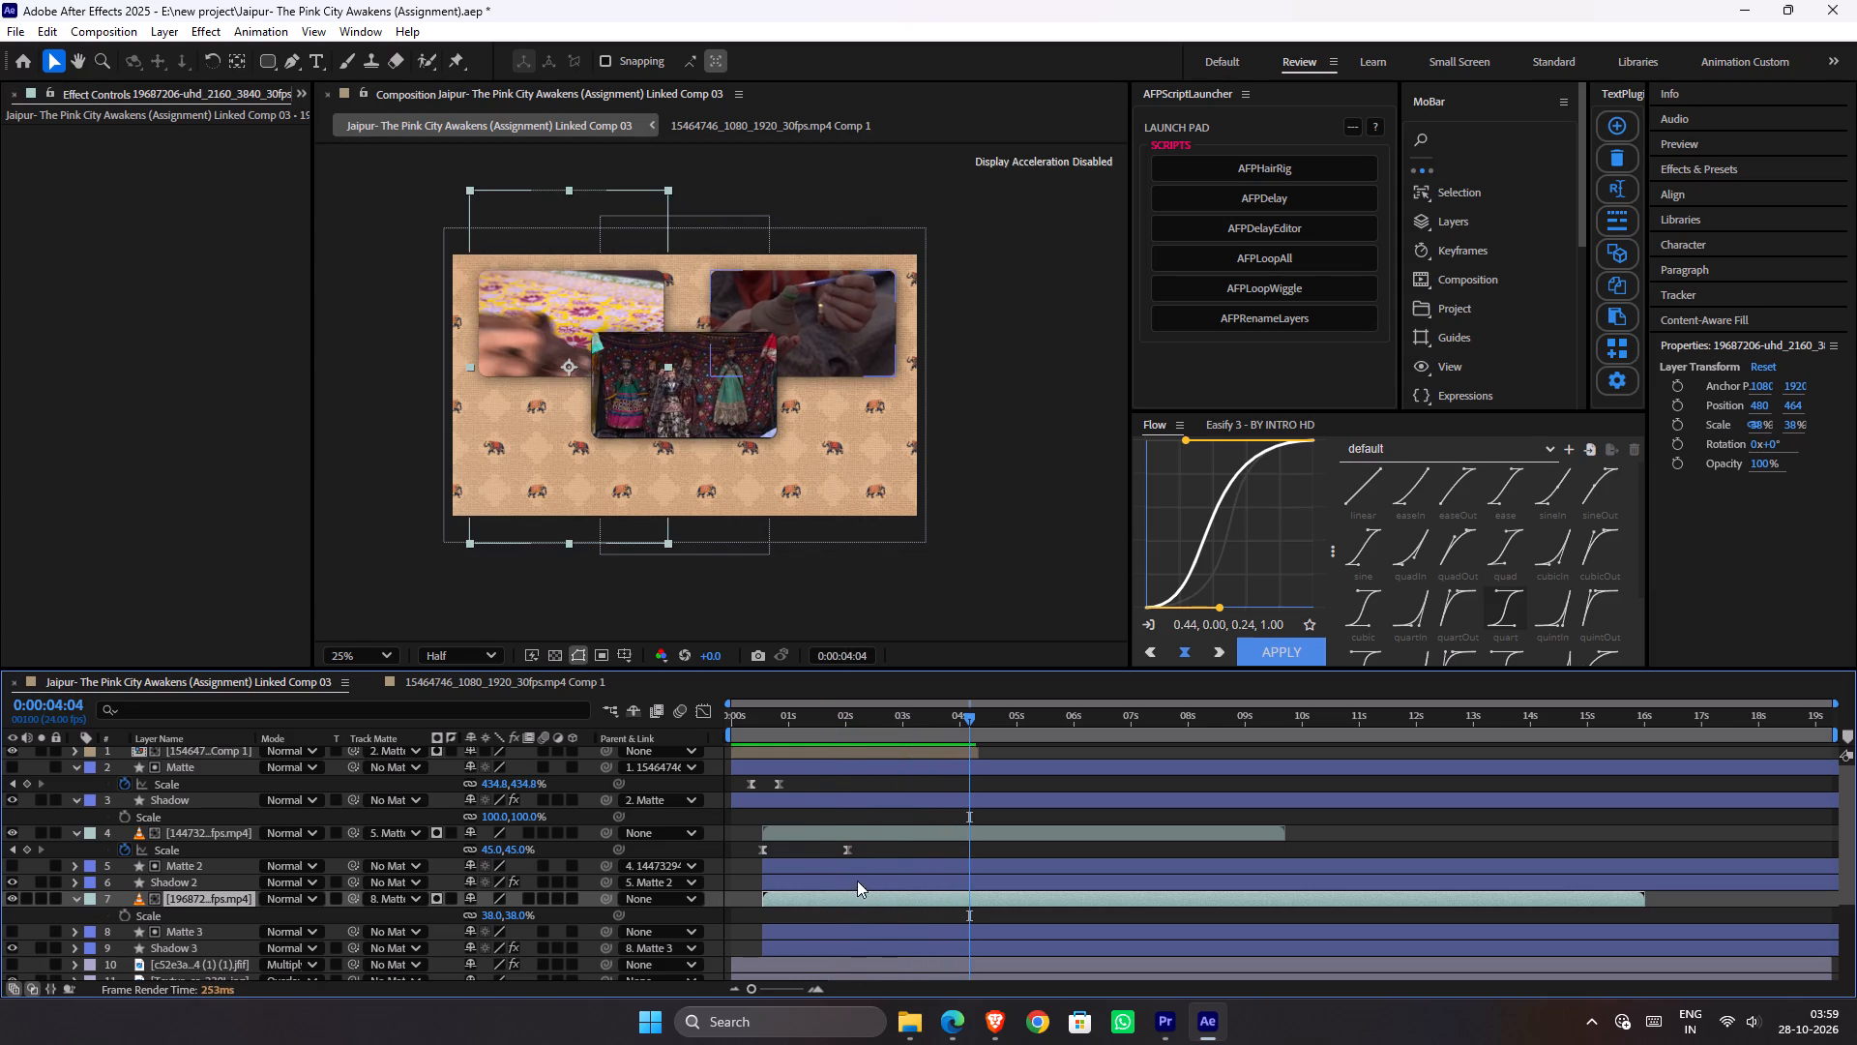
drag(605, 255, 600, 198)
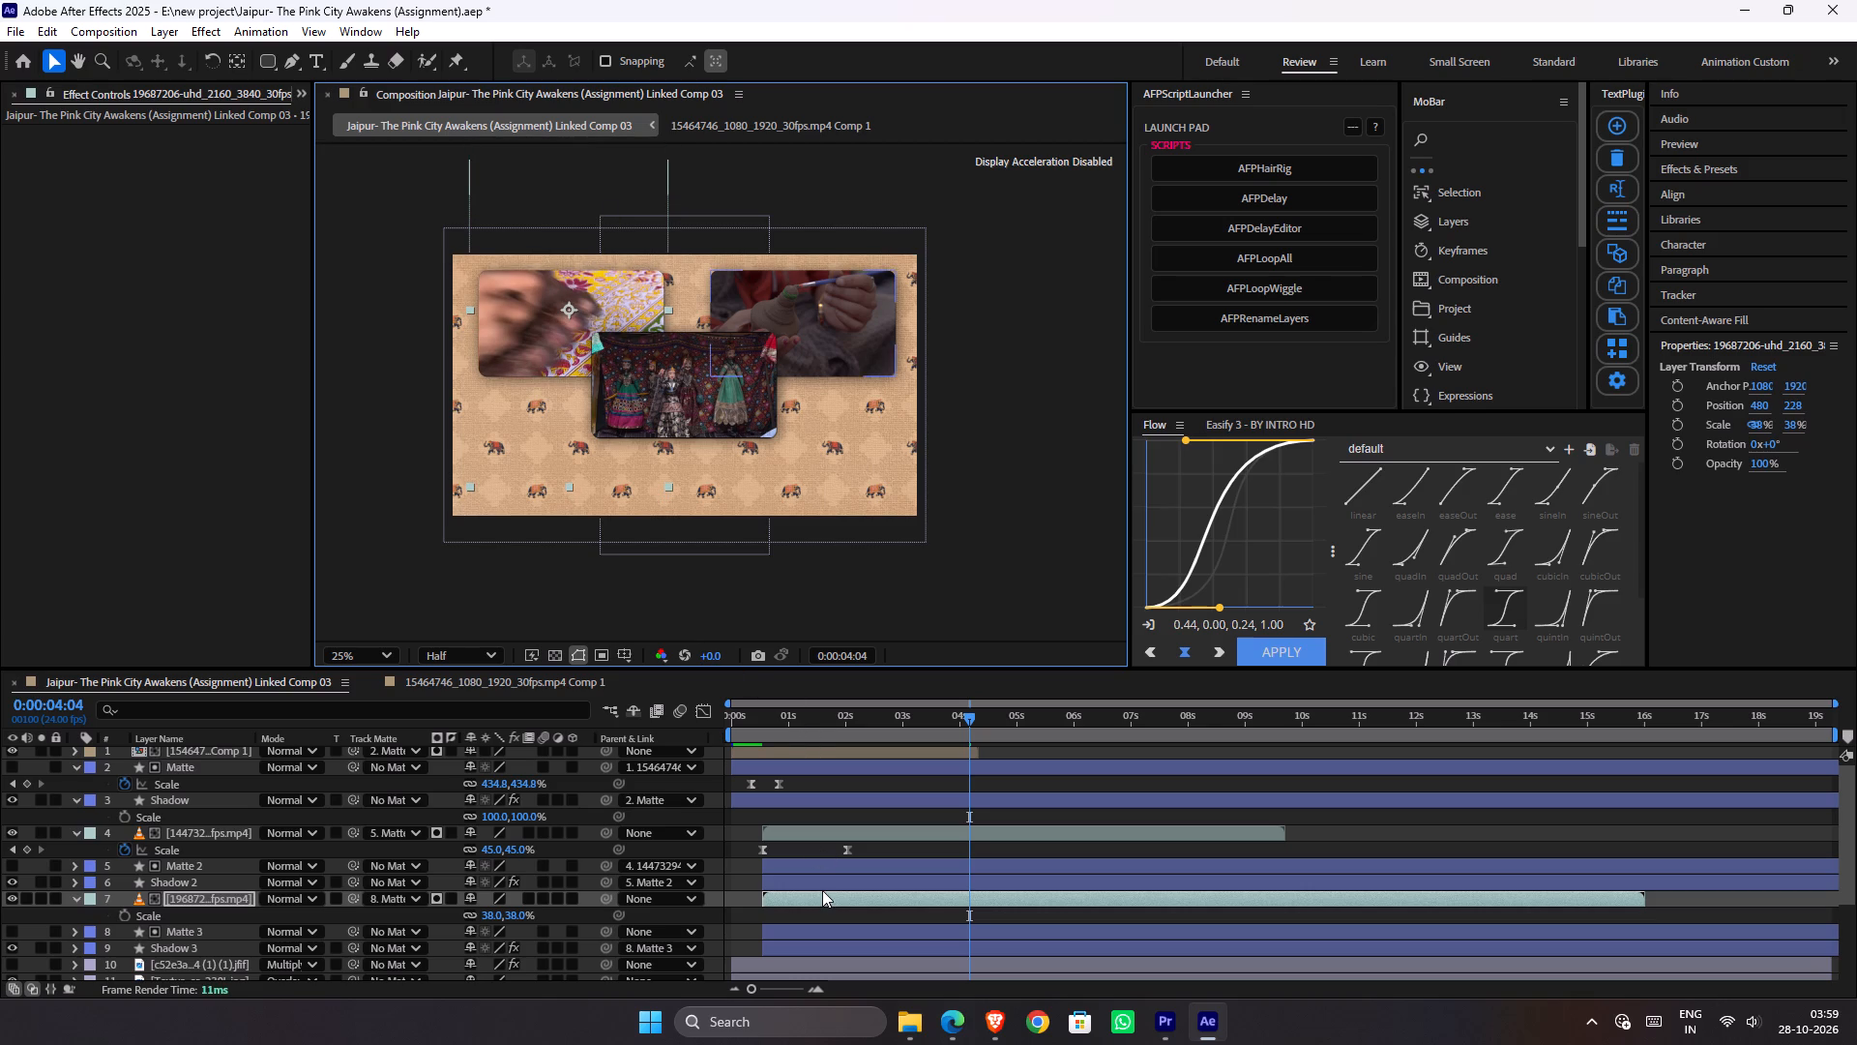
click(822, 895)
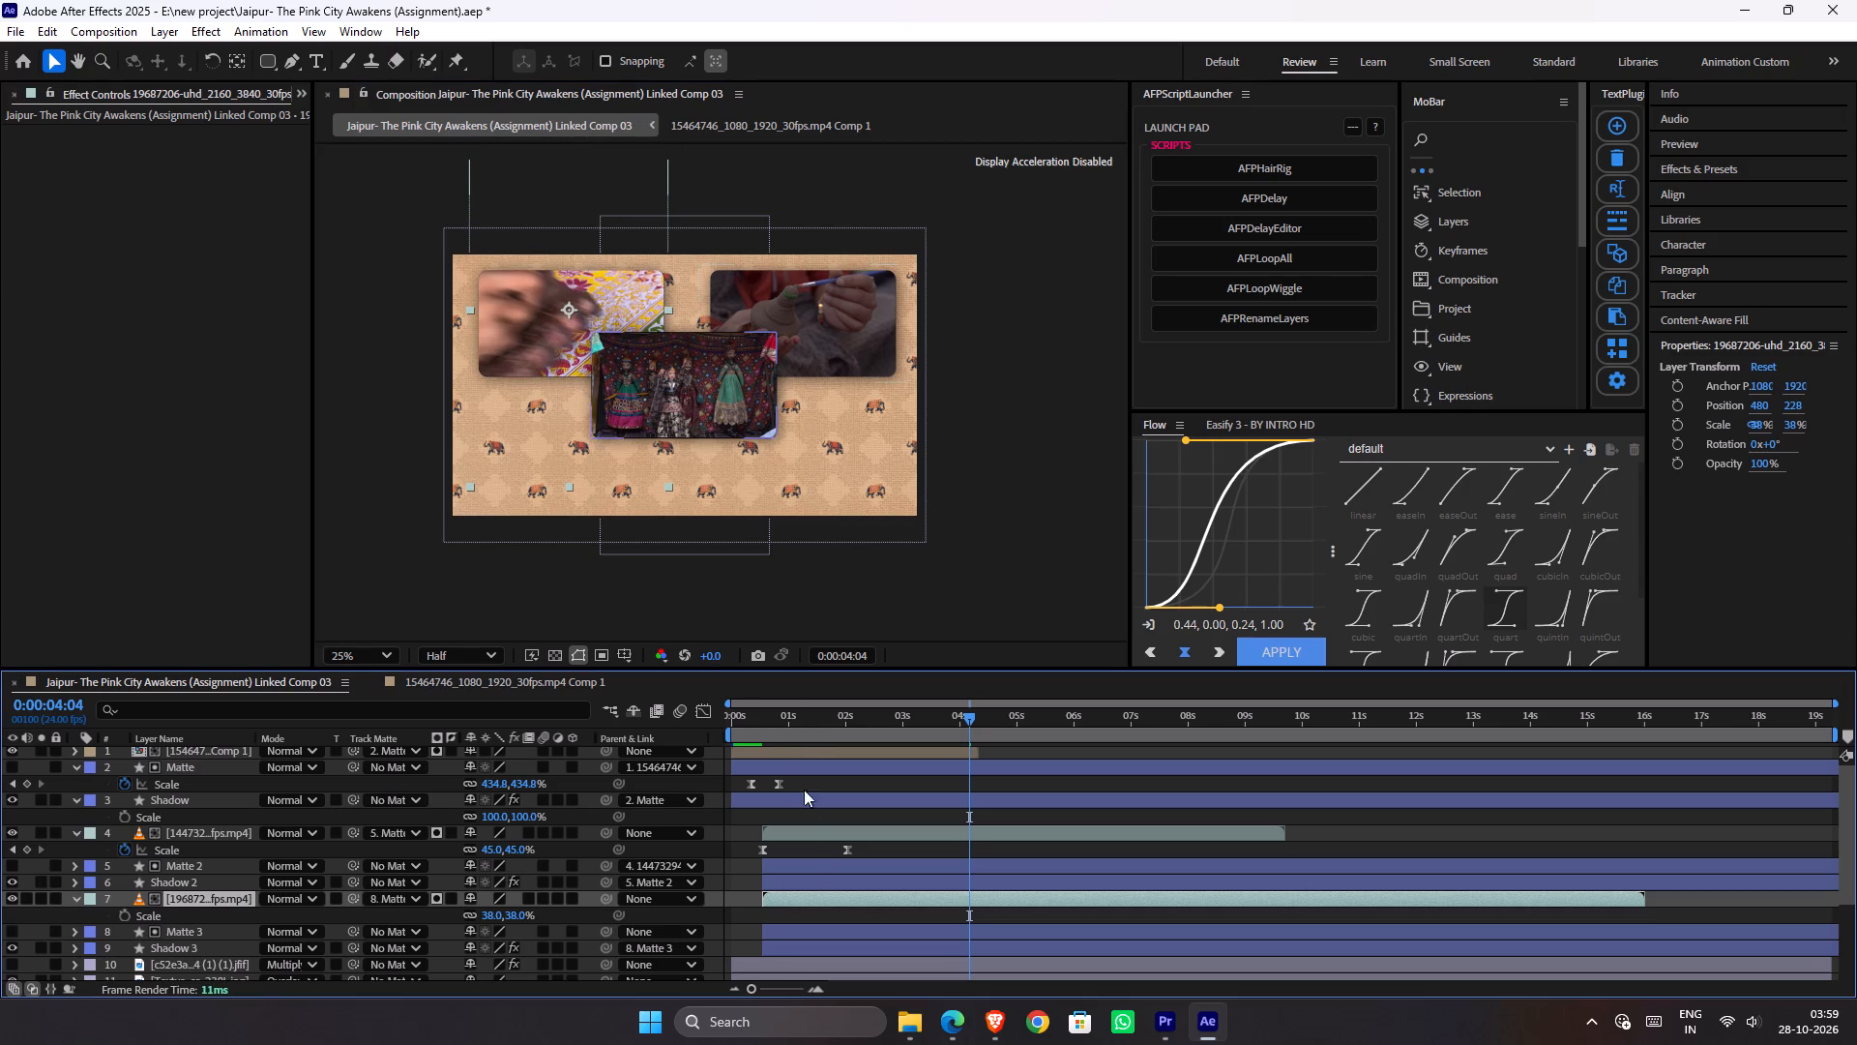
drag(794, 719, 677, 731)
key(space)
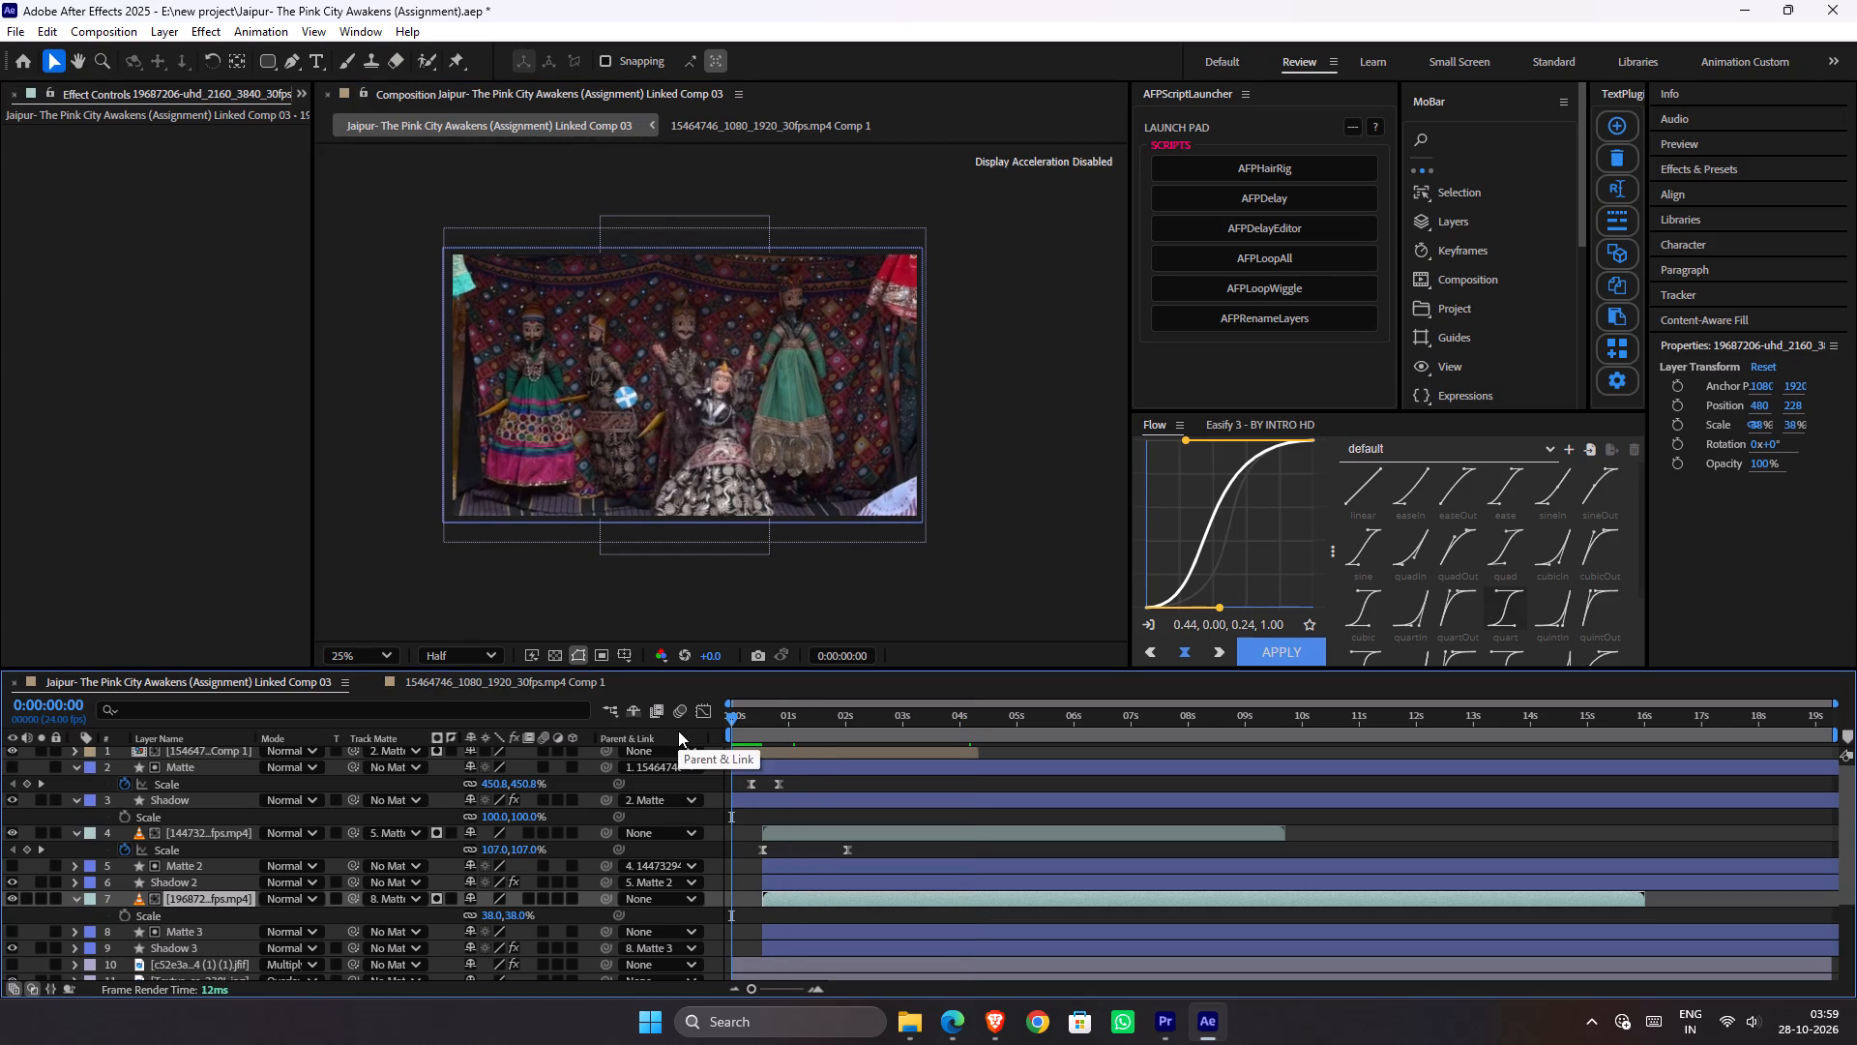
key(space)
Open the nested puppet composition 15464746_1080_1920_30fps.mp4 Comp 1, extend its duration to 0:00:10:08, and save the project.
double_click(826, 749)
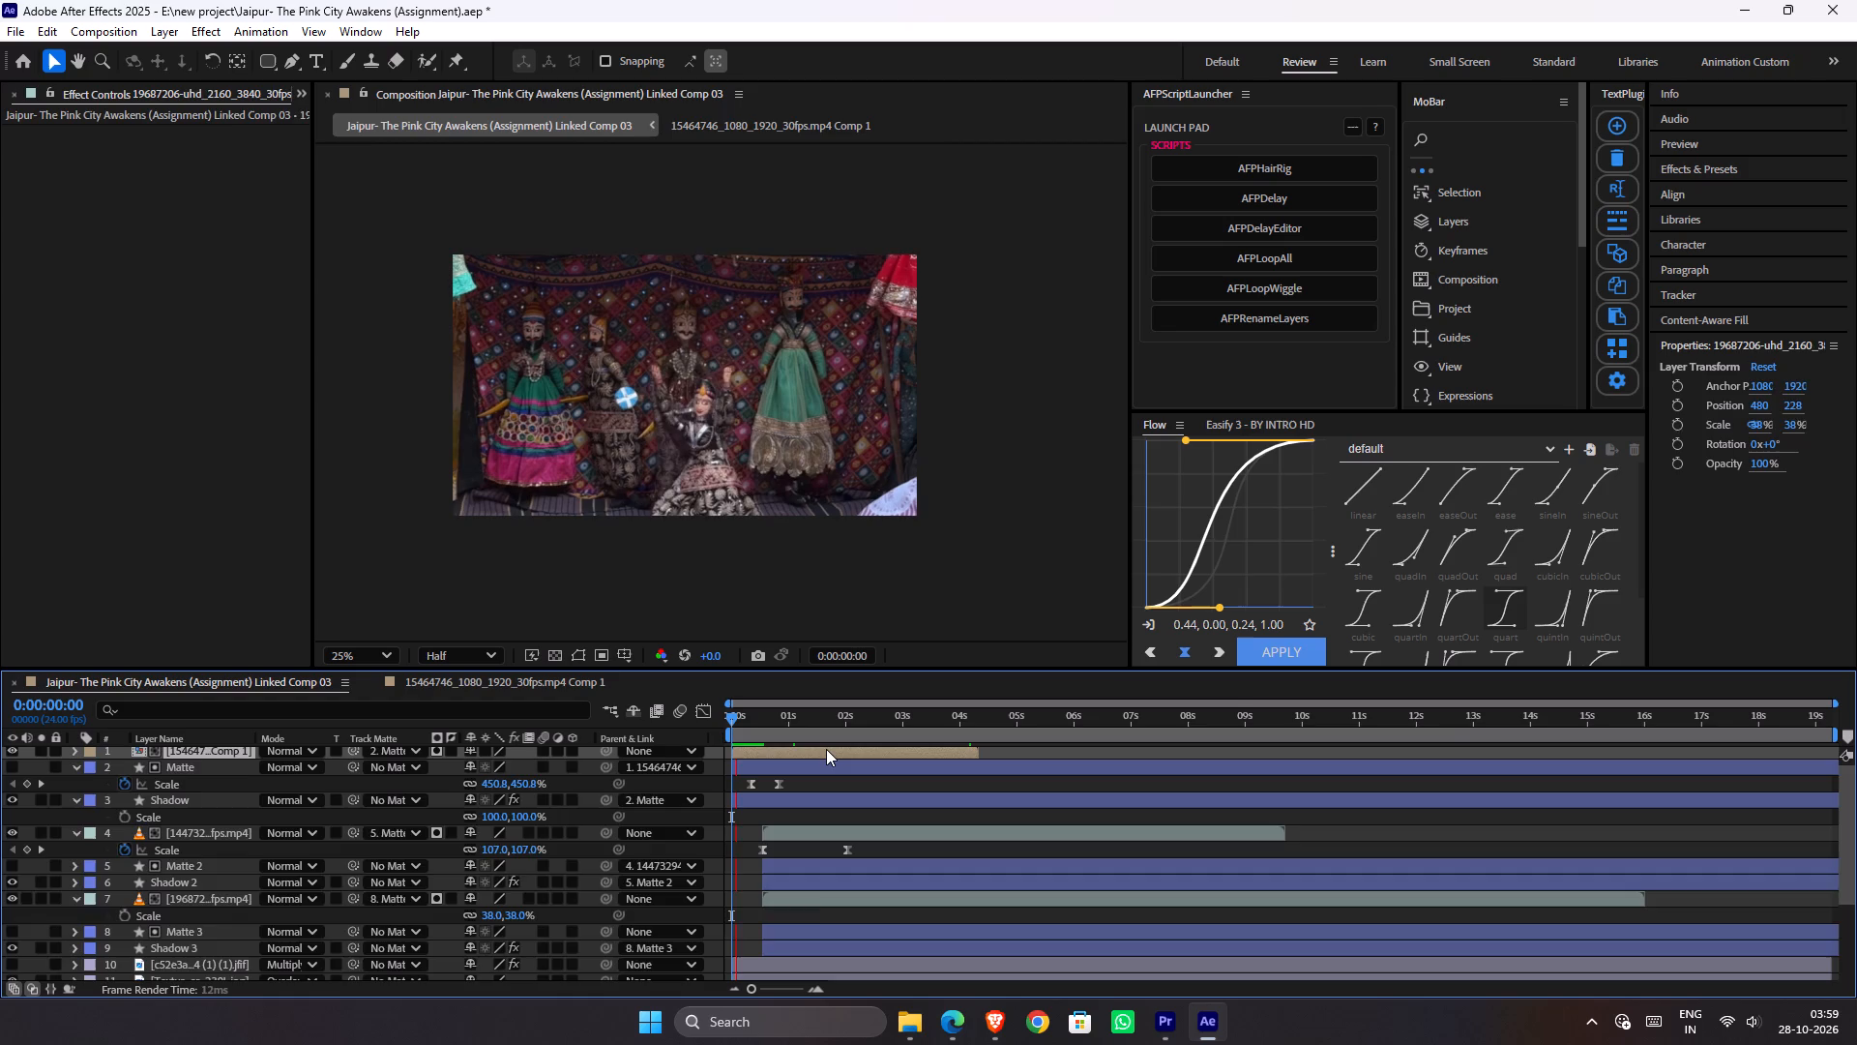
drag(853, 725, 931, 737)
key(ctrl+s)
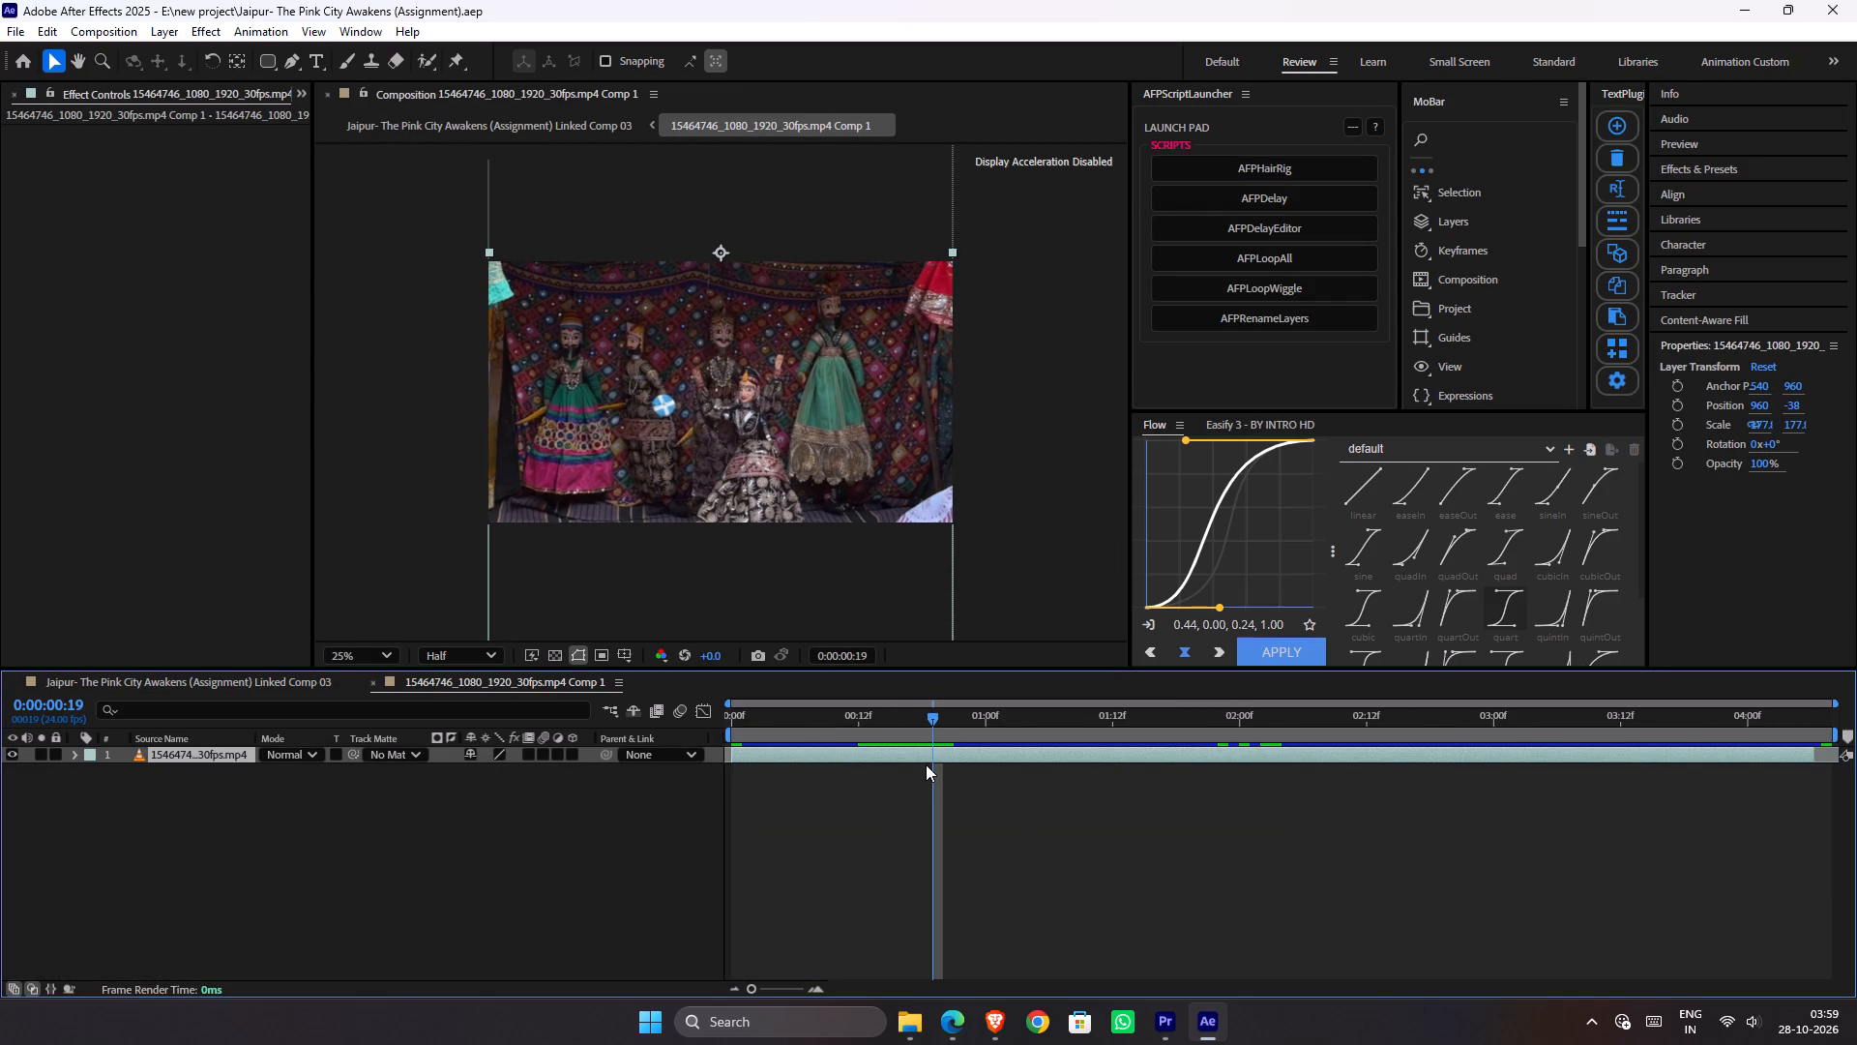
key(ctrl+k)
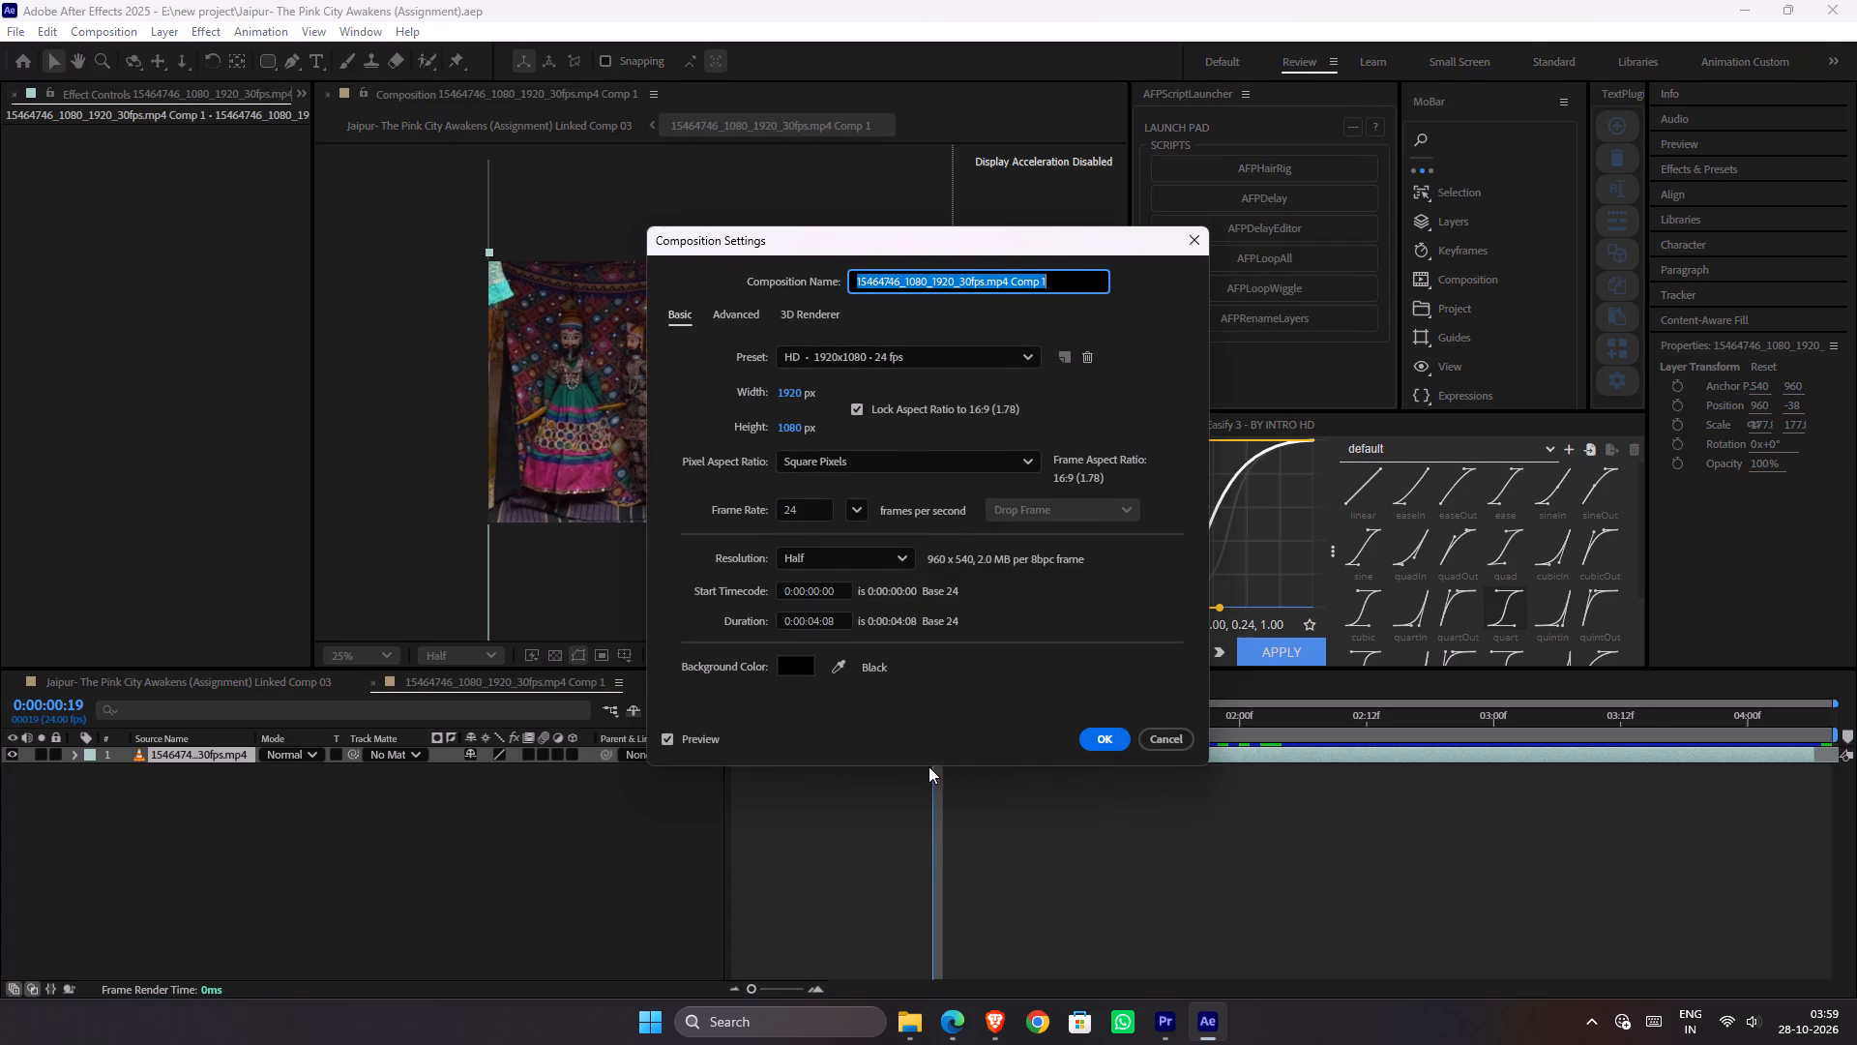
click(821, 614)
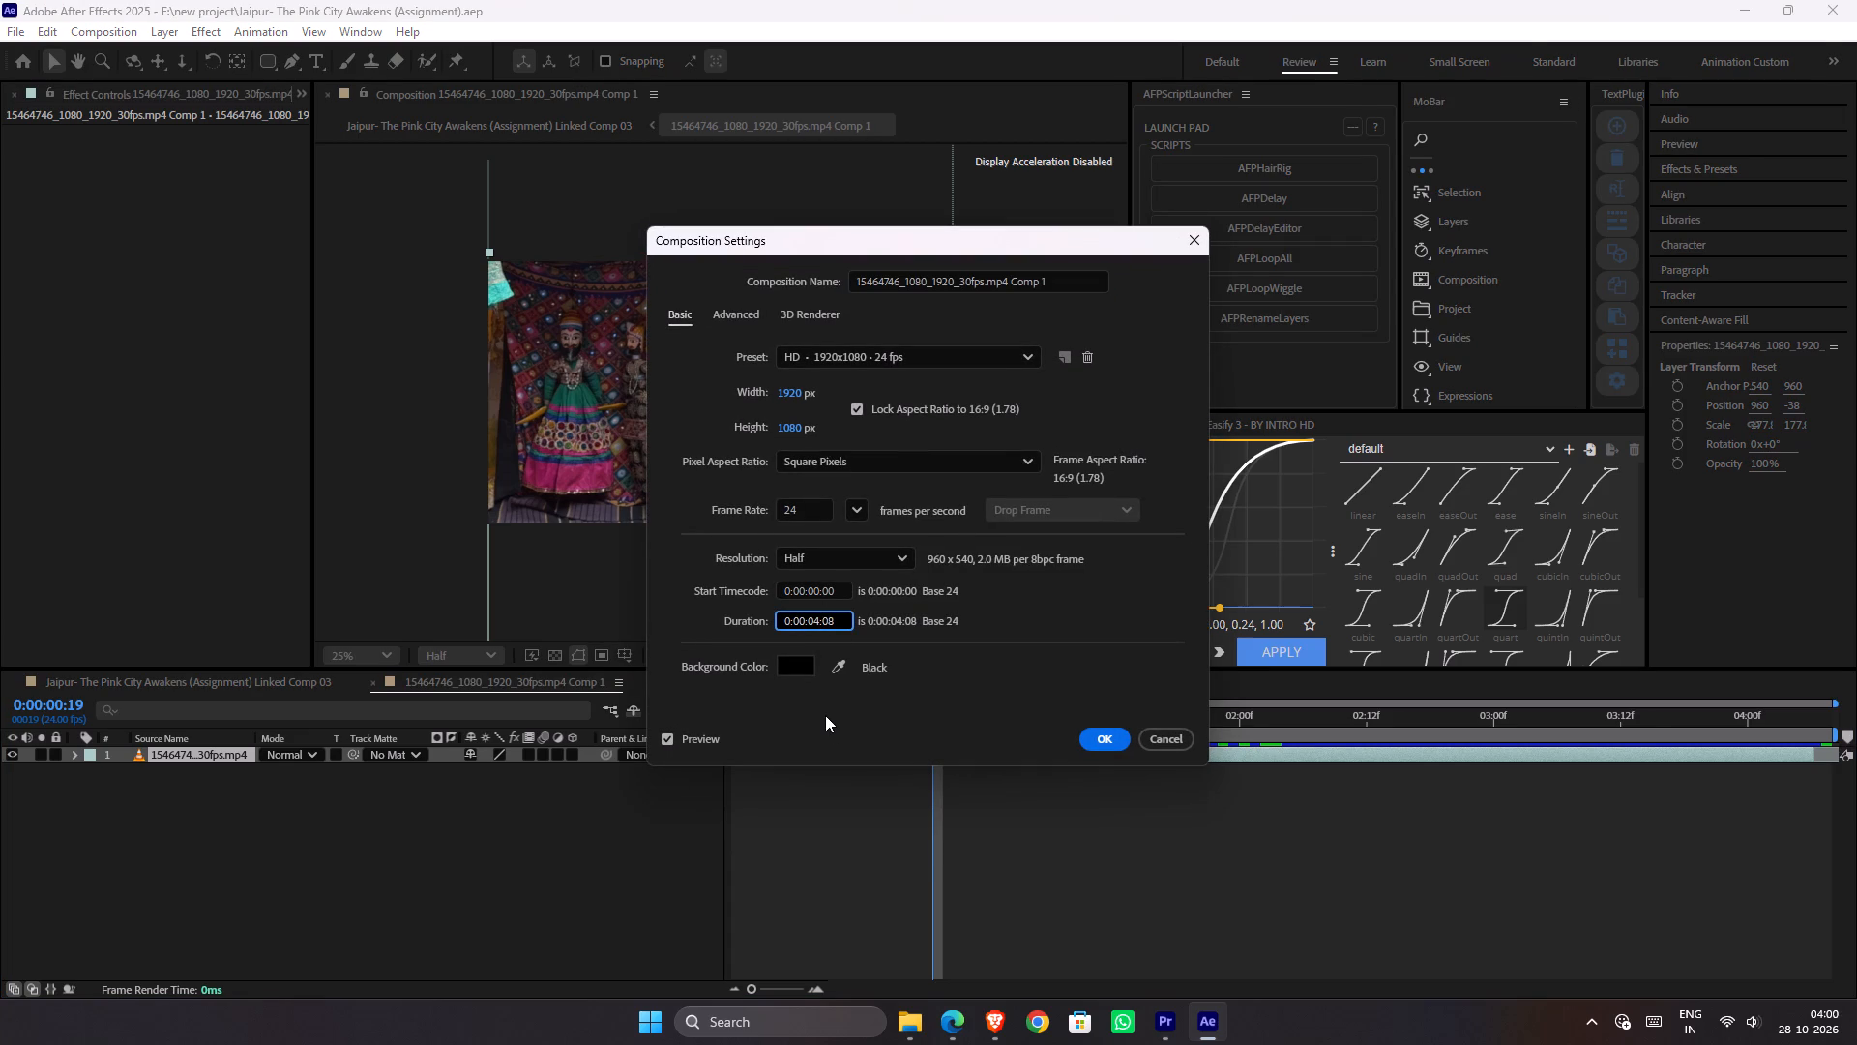
key(Left)
key(BackSpace)
key(1)
key(0)
key(Return)
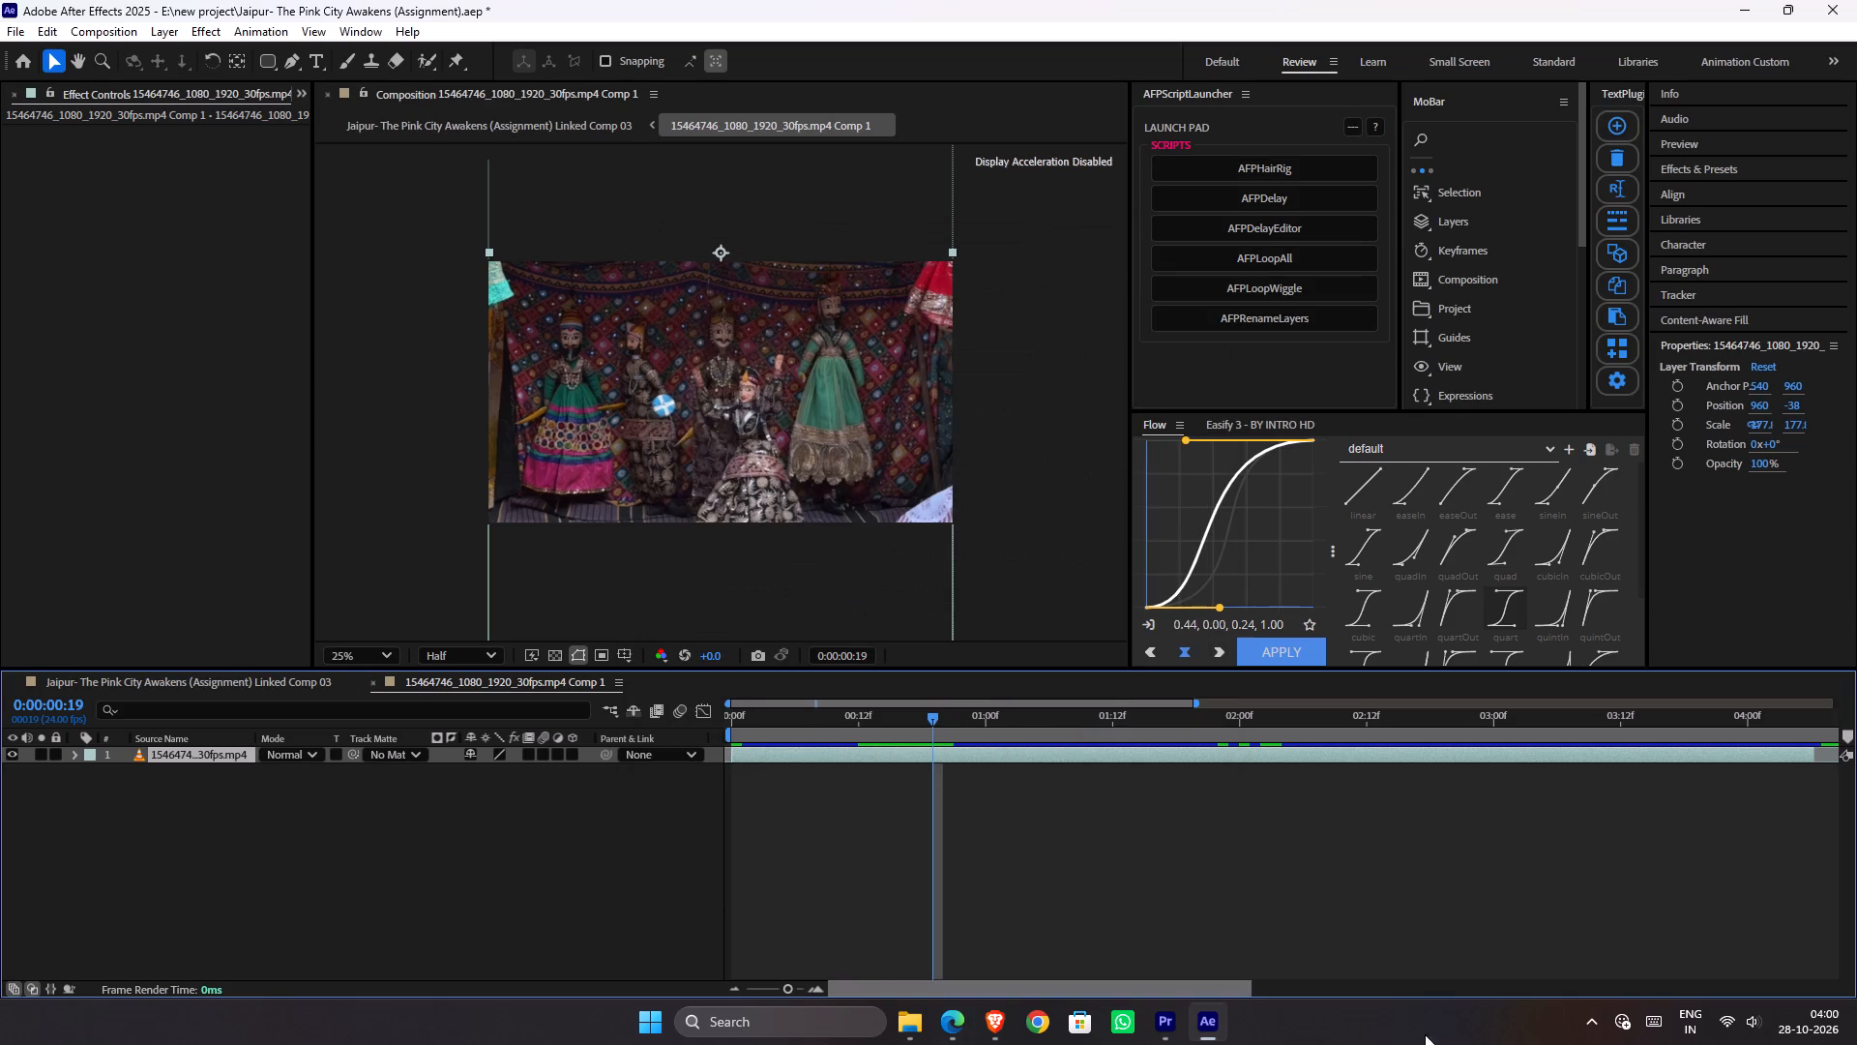
alt+scroll(1310, 828, down, 8)
key(ctrl+s)
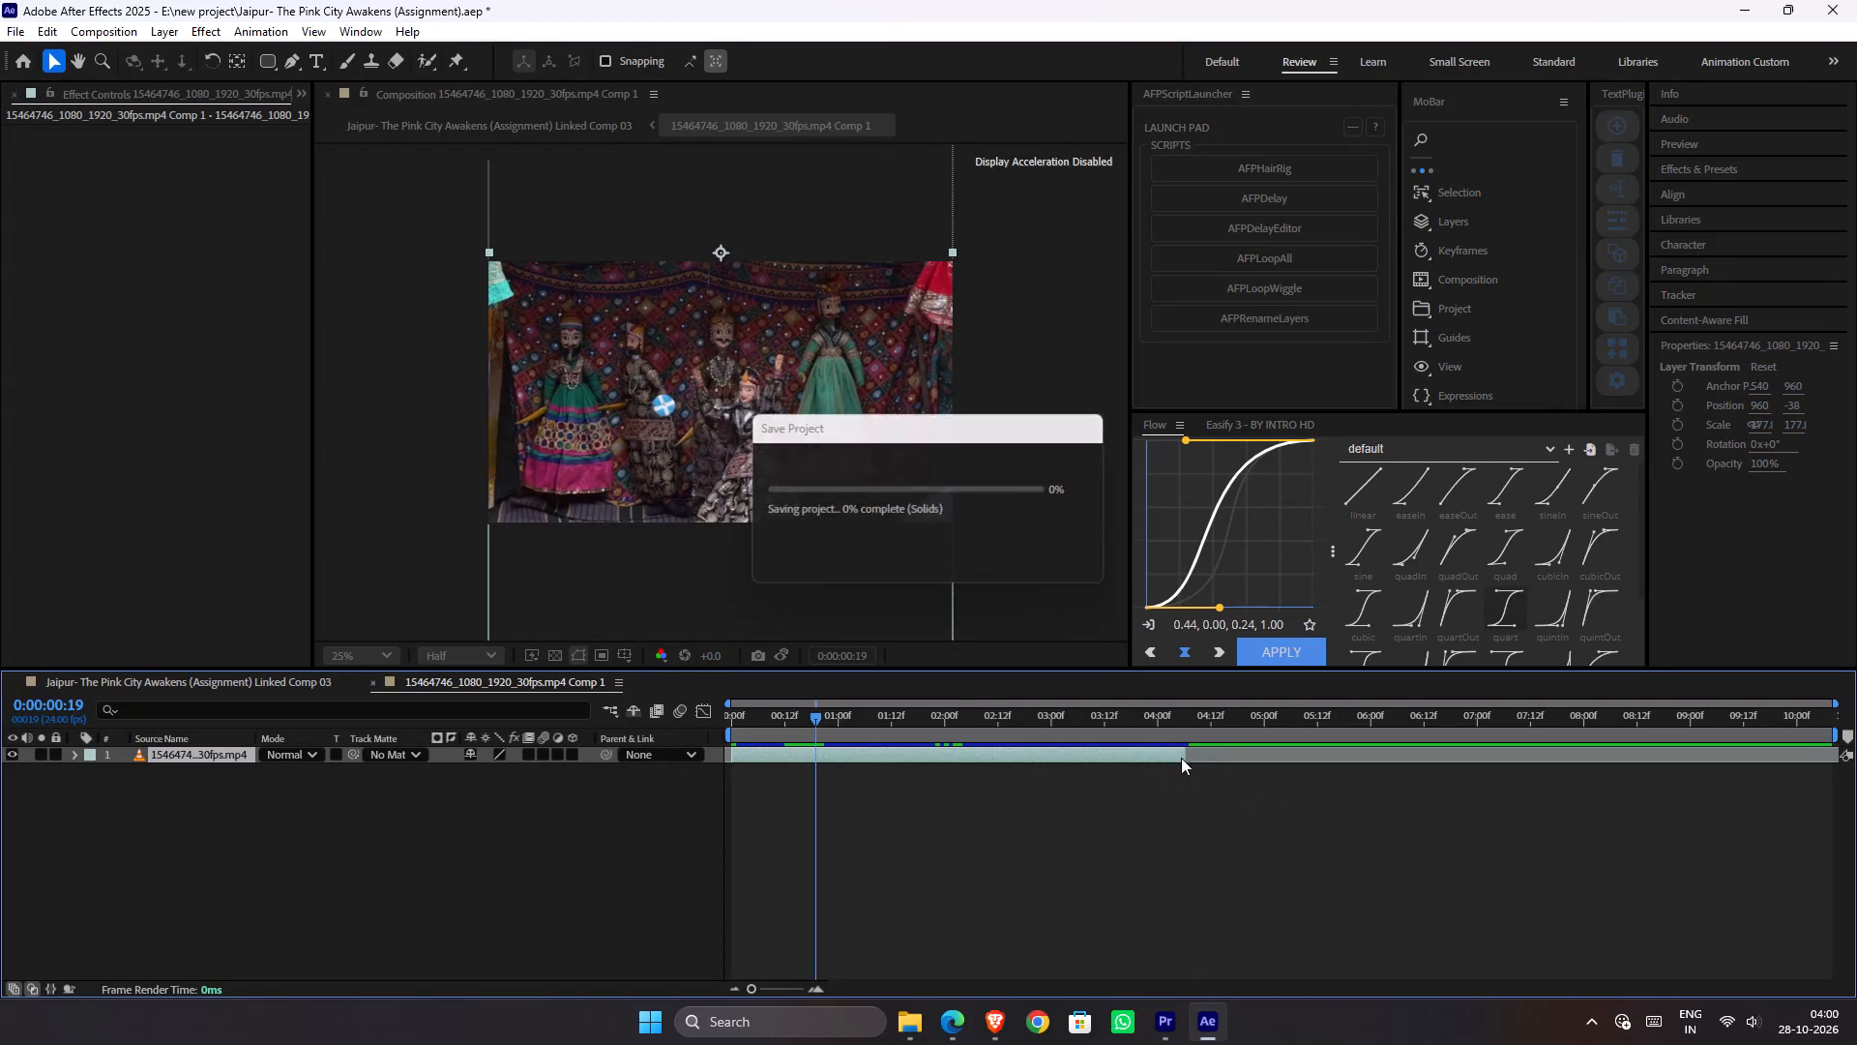
key(alt+Tab)
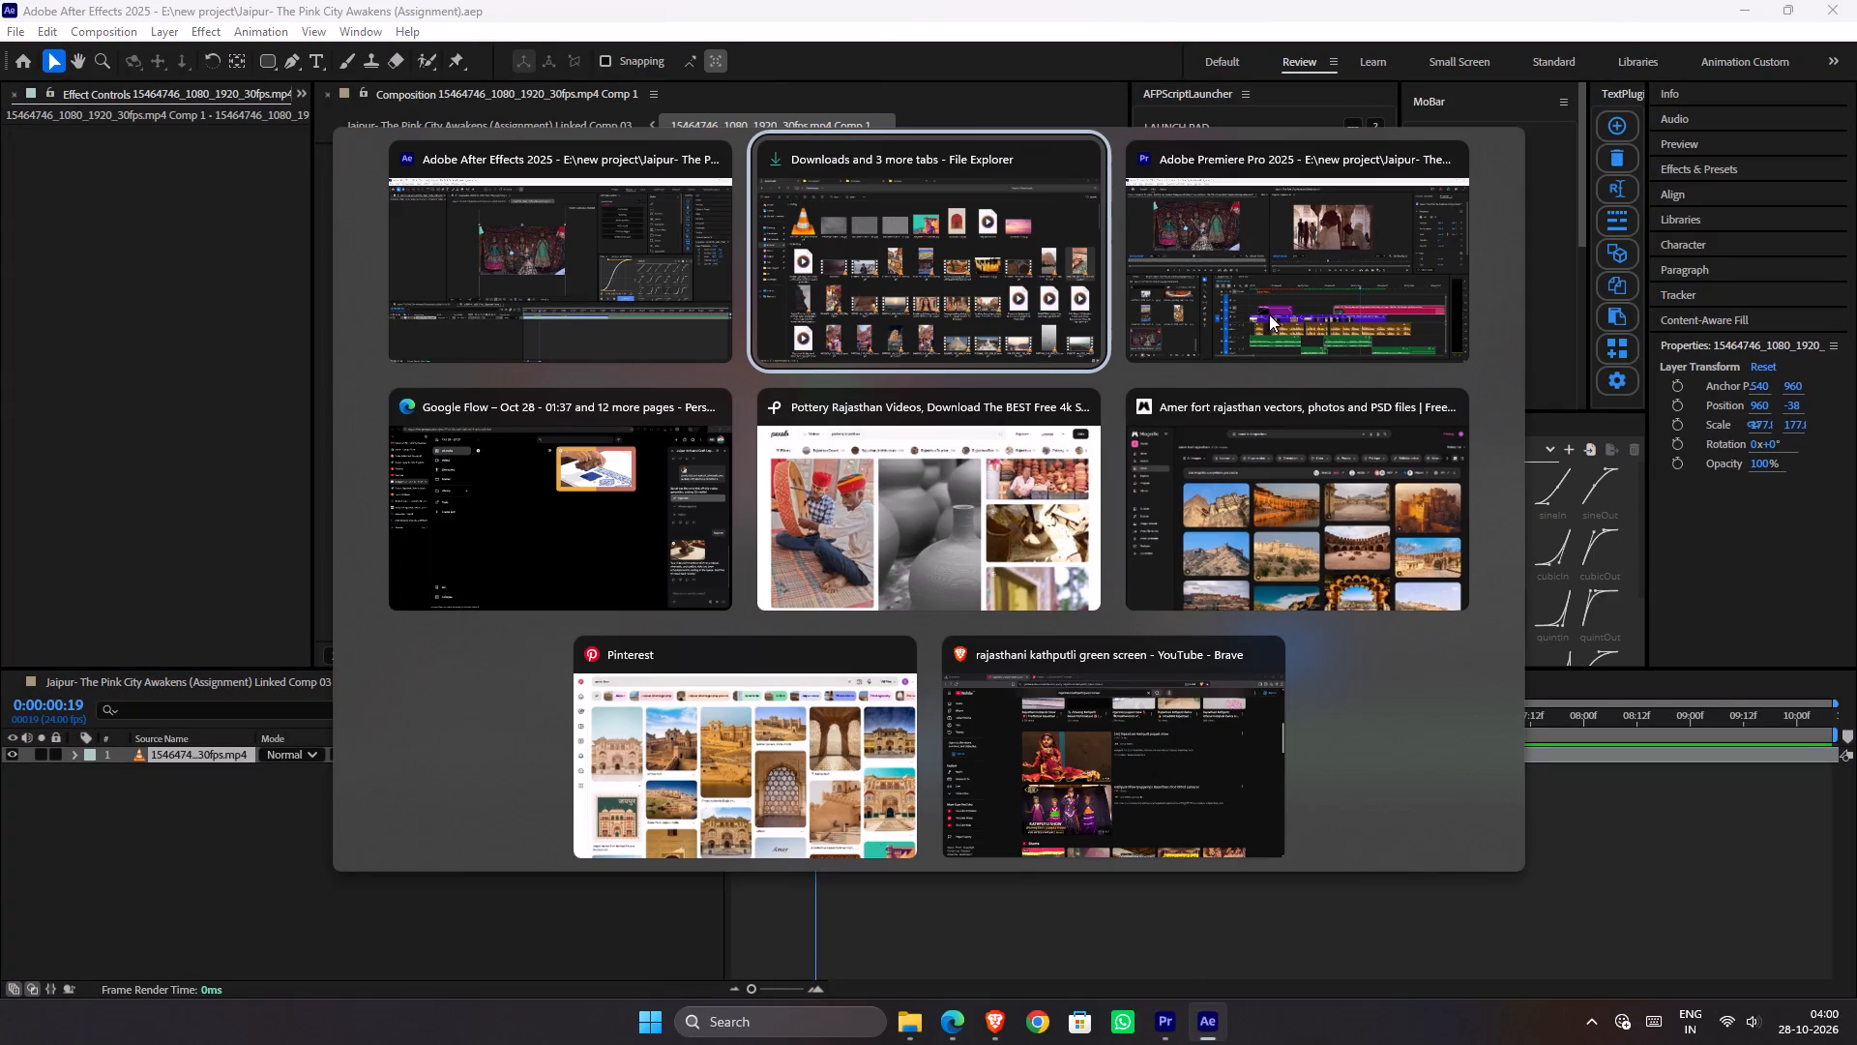
alt+click(926, 534)
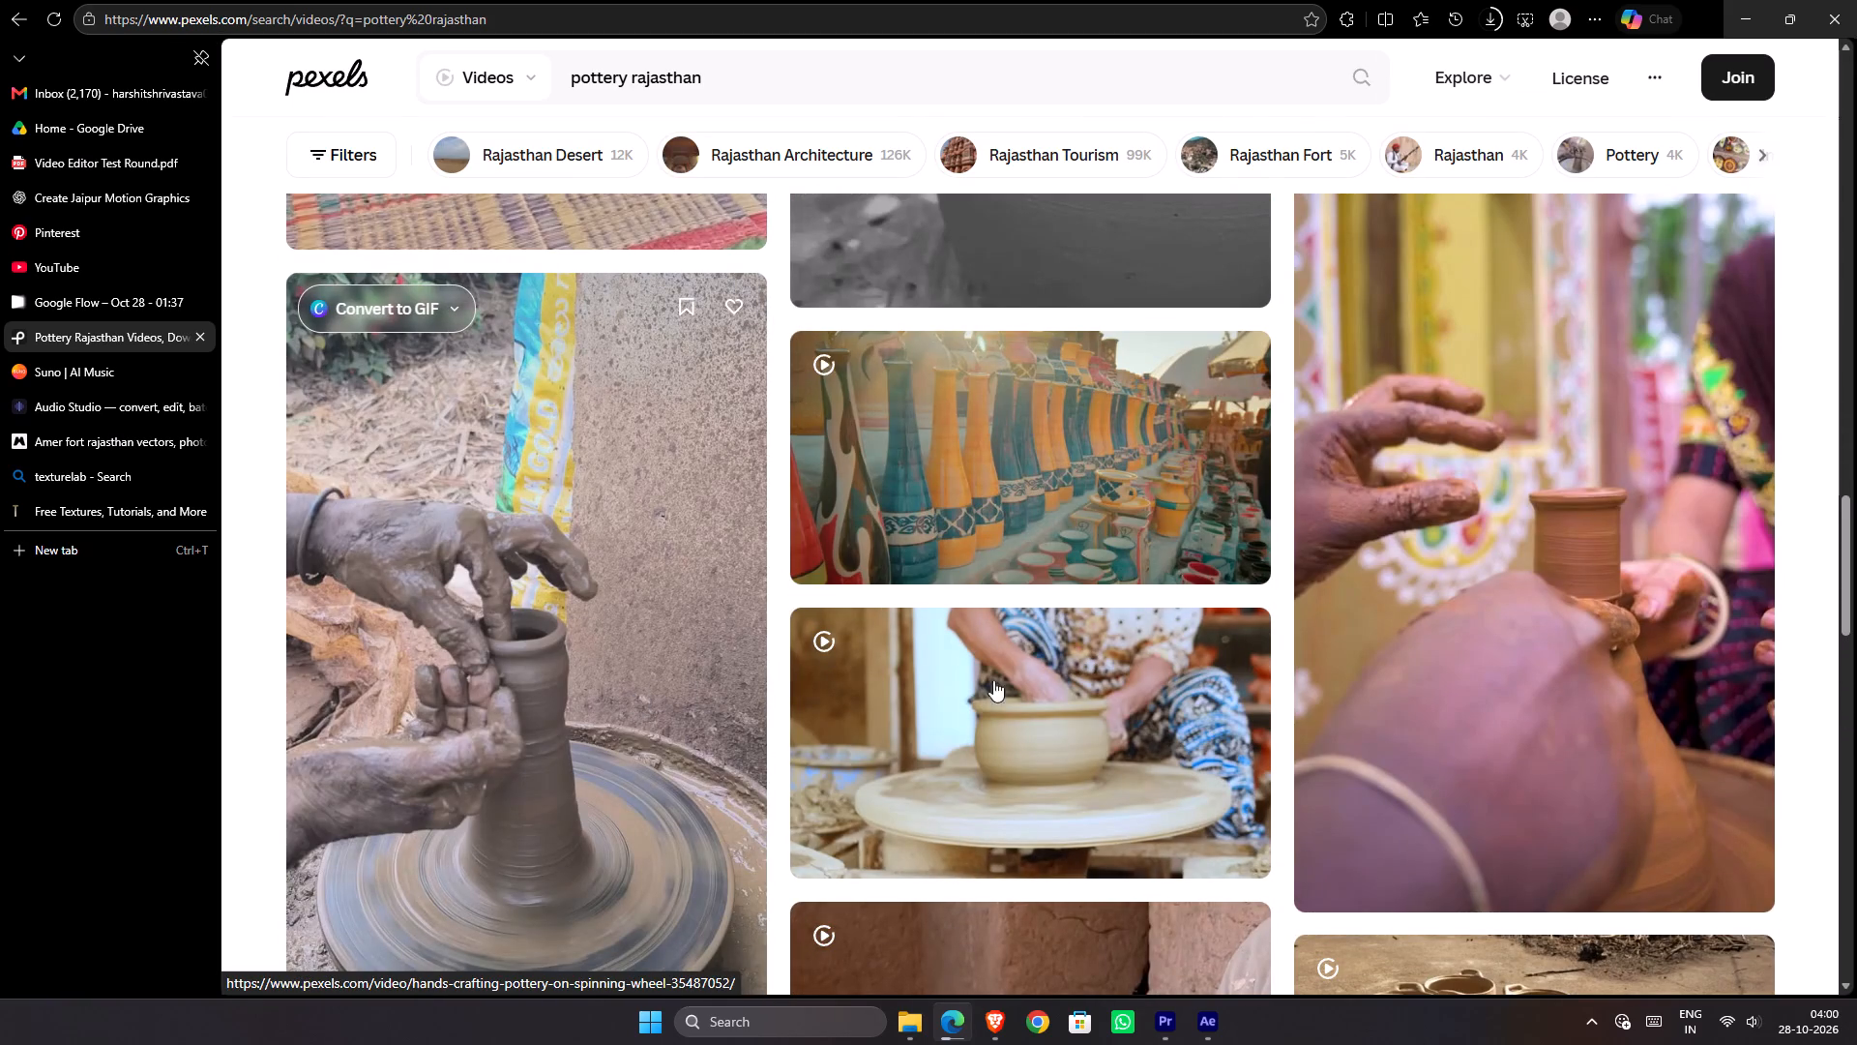
scroll(1110, 696, down, 2)
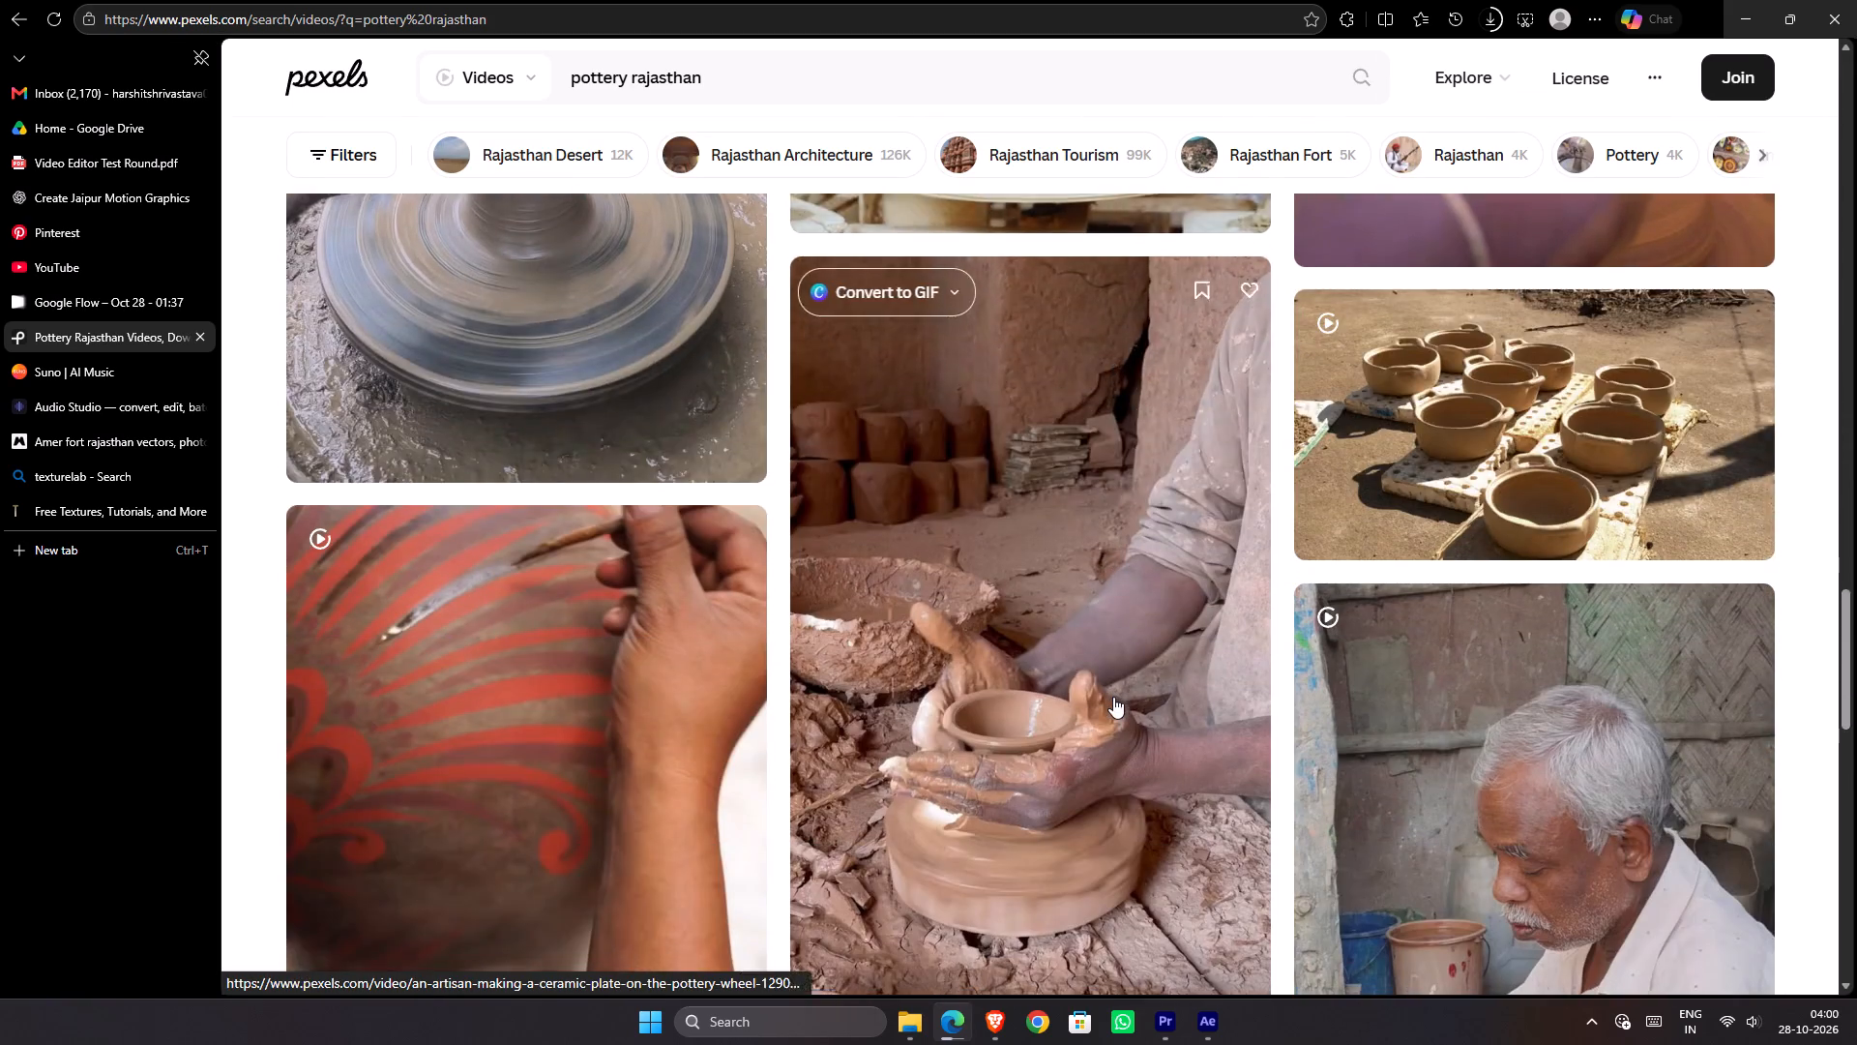
scroll(1113, 697, down, 2)
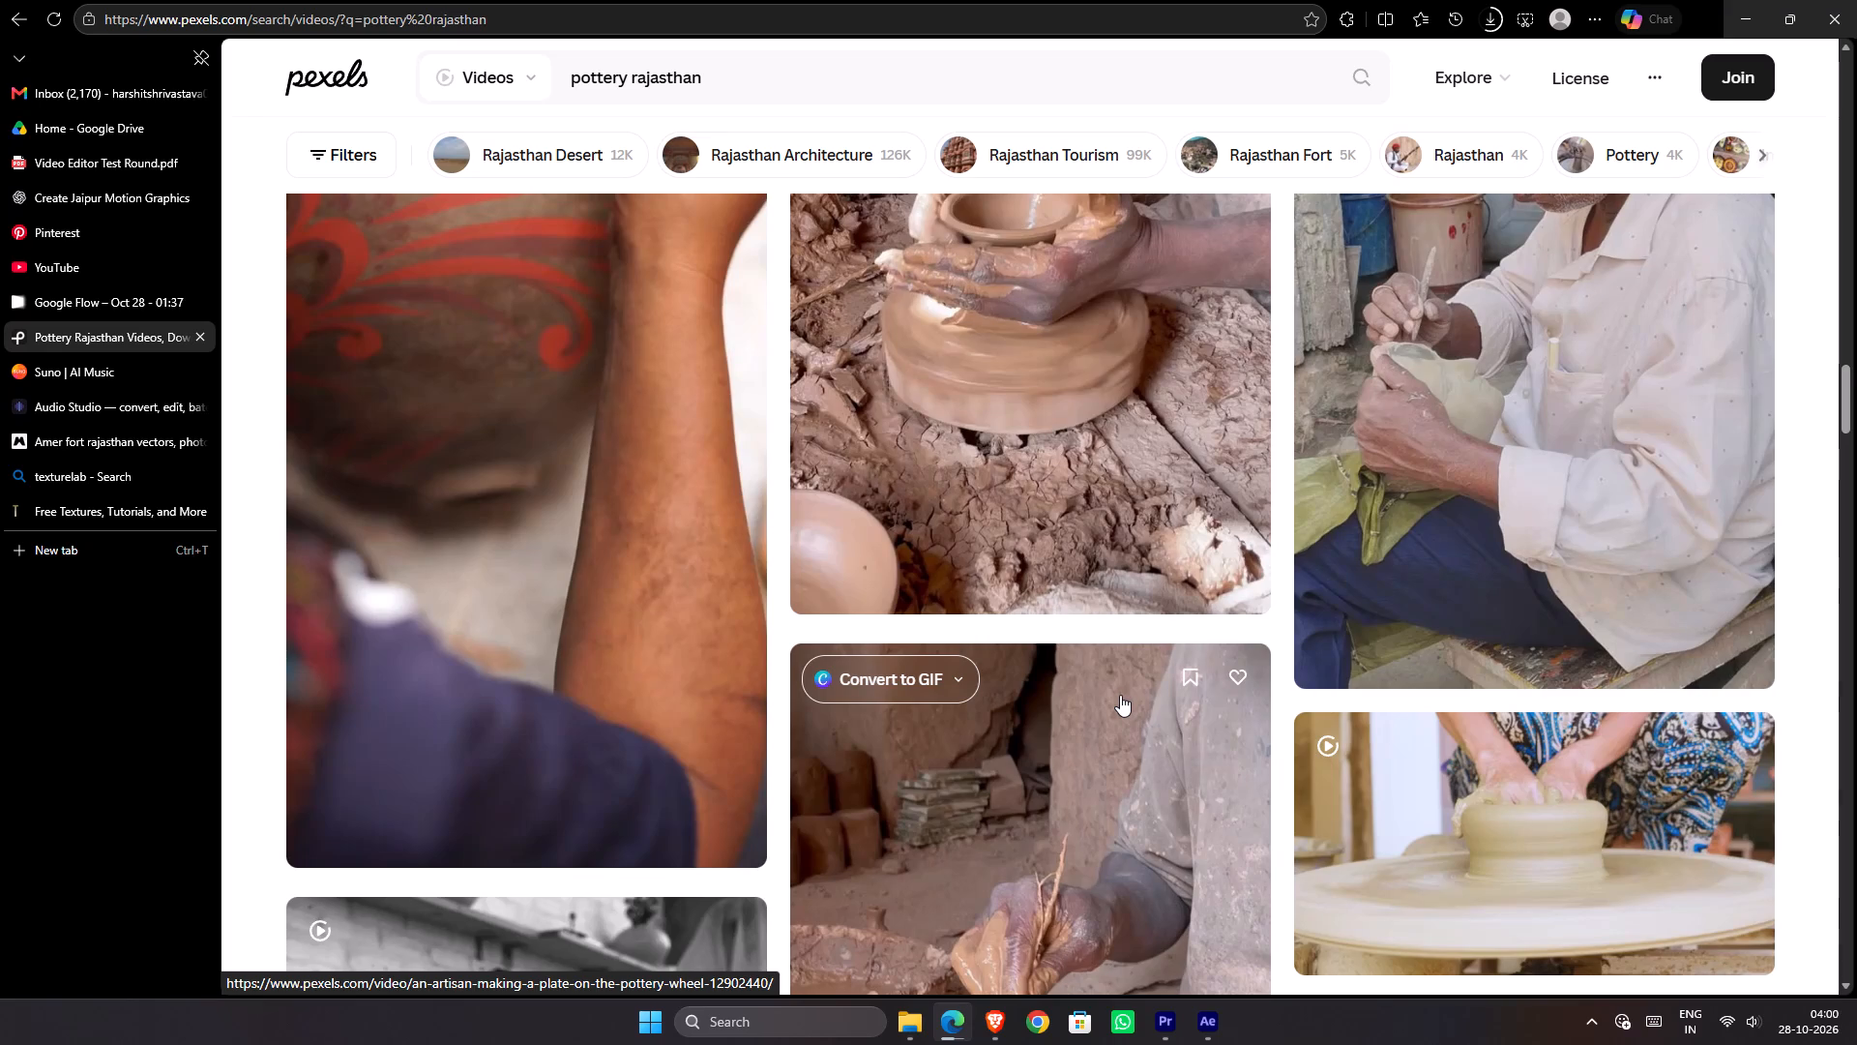
scroll(1120, 695, down, 1)
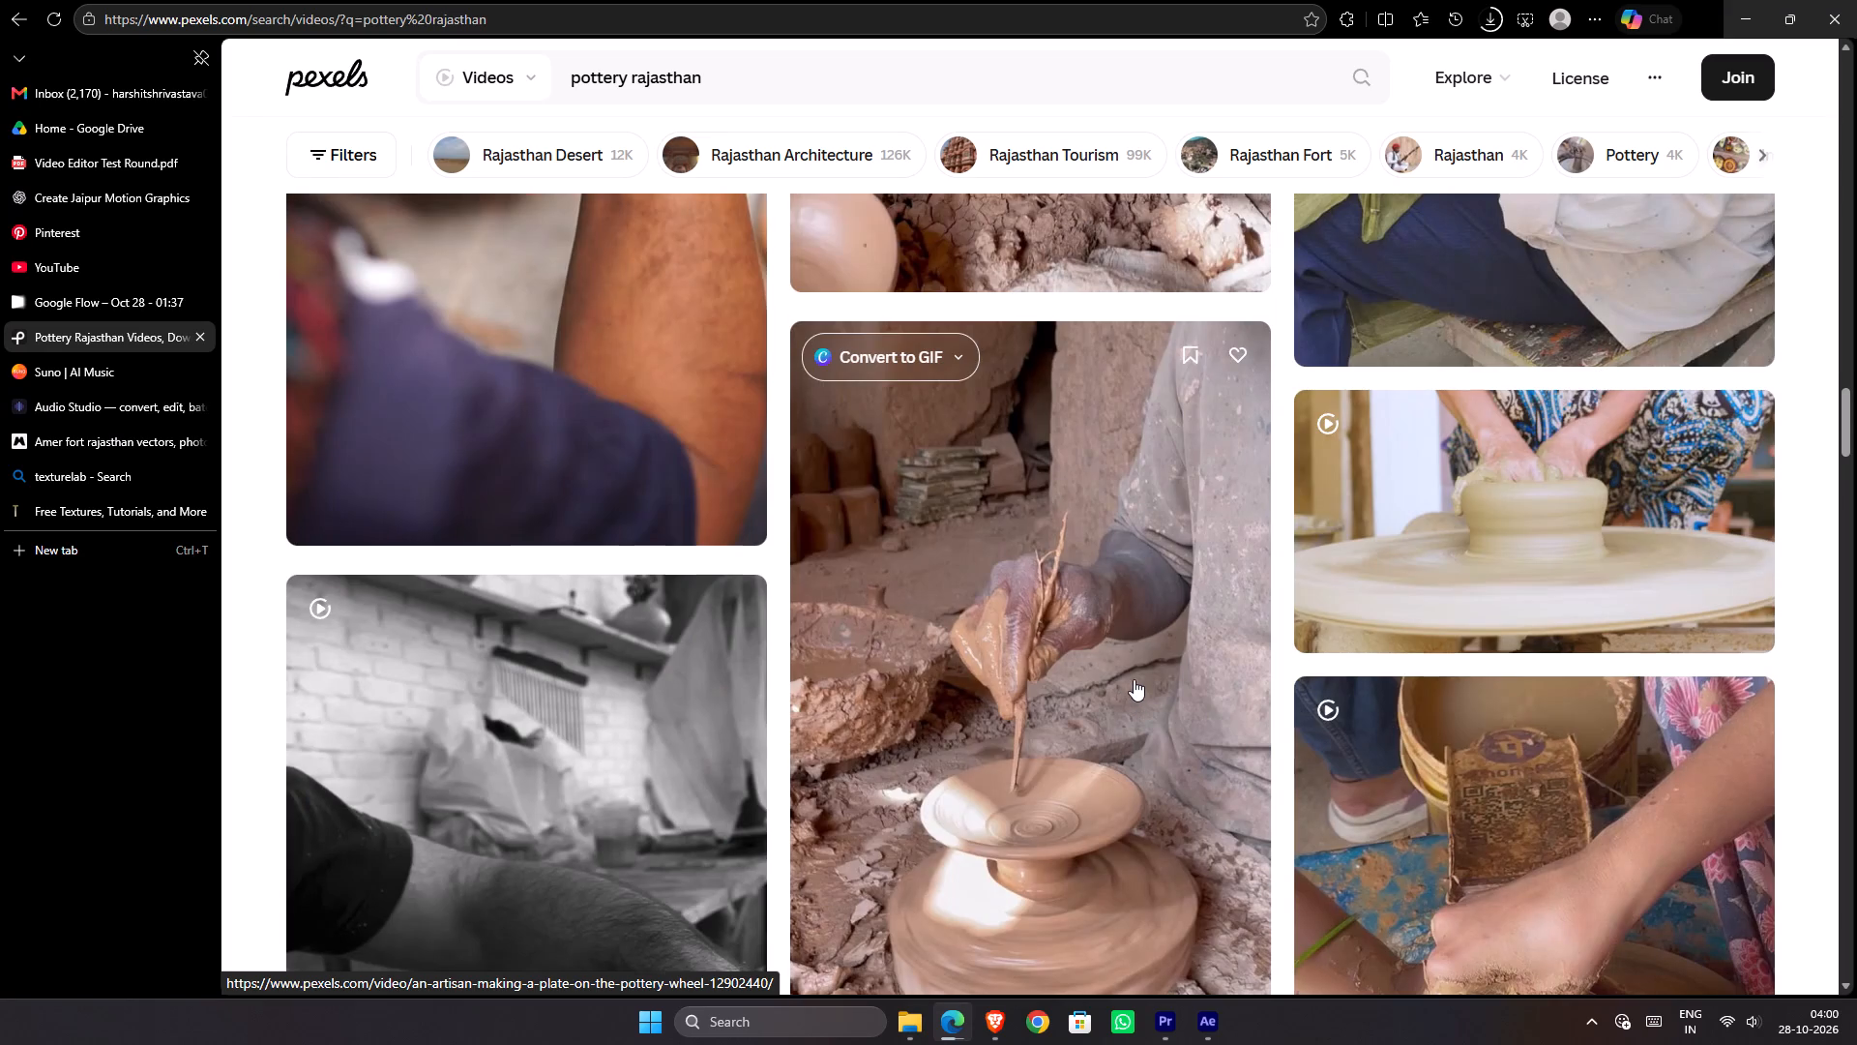
scroll(1134, 679, down, 2)
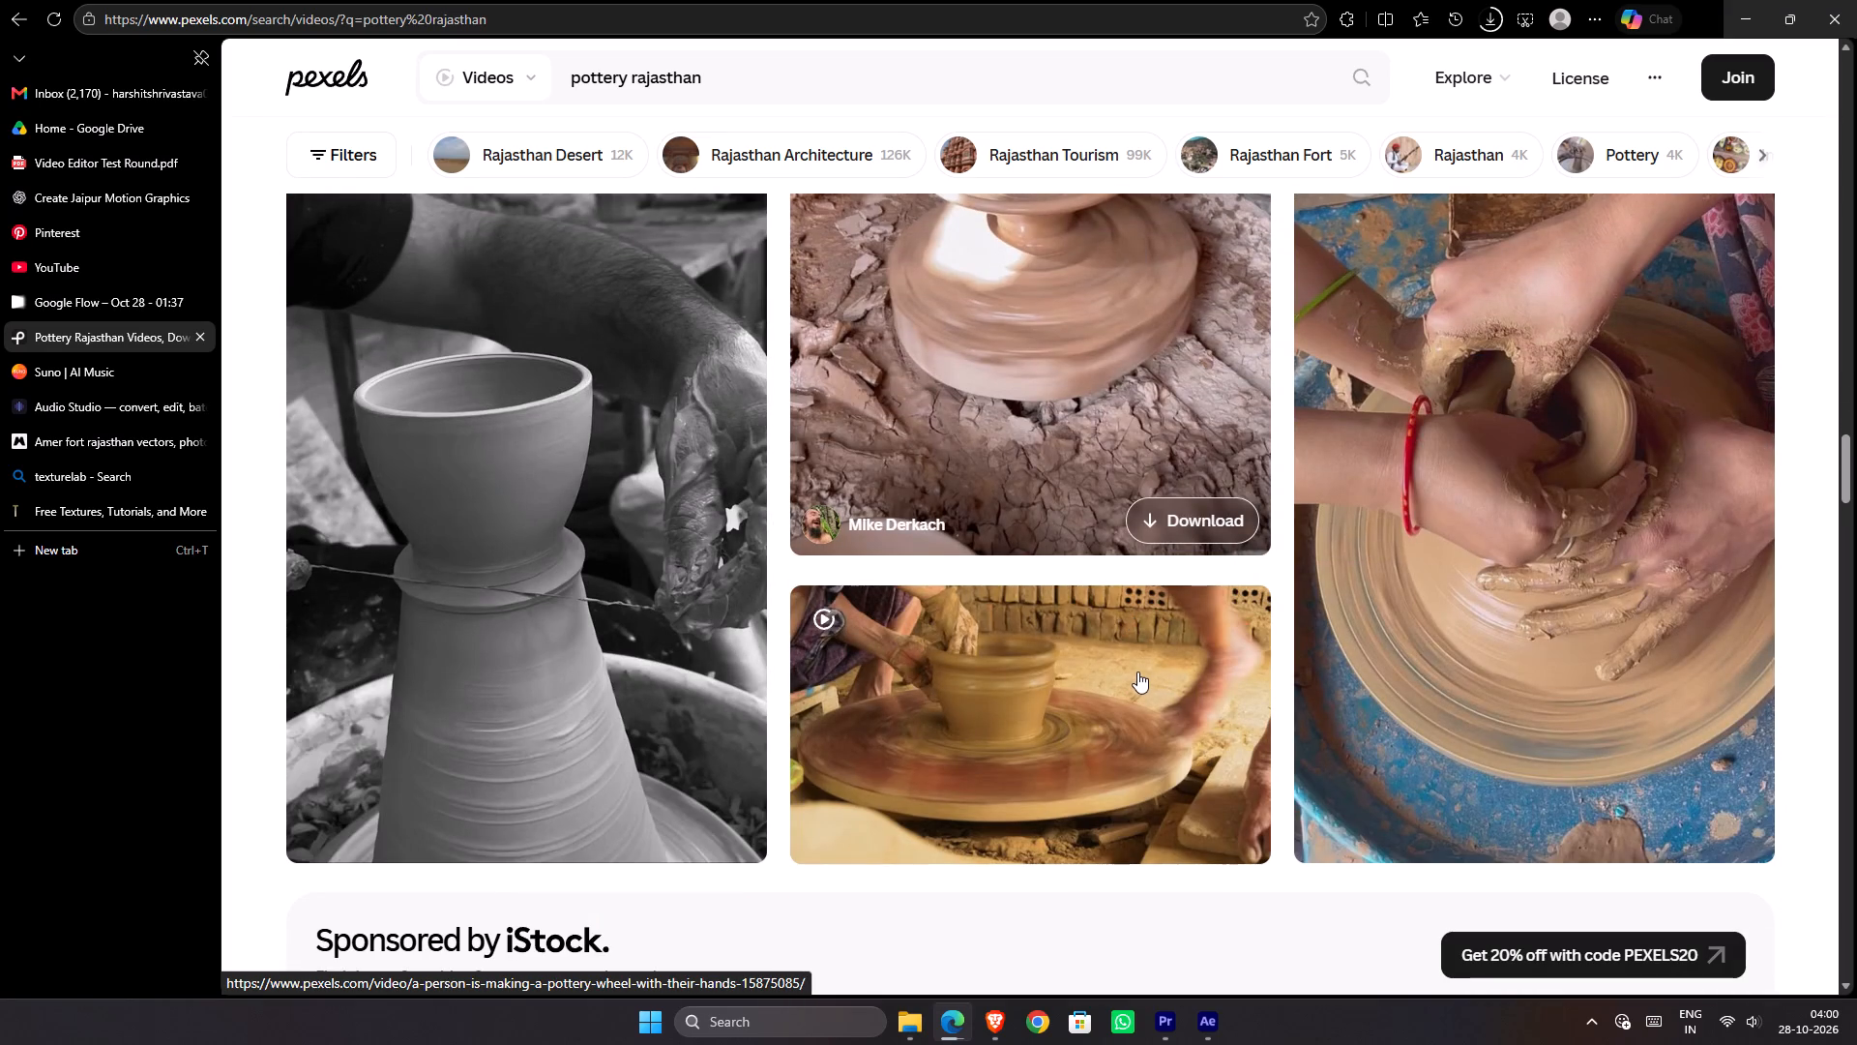
scroll(1139, 668, down, 3)
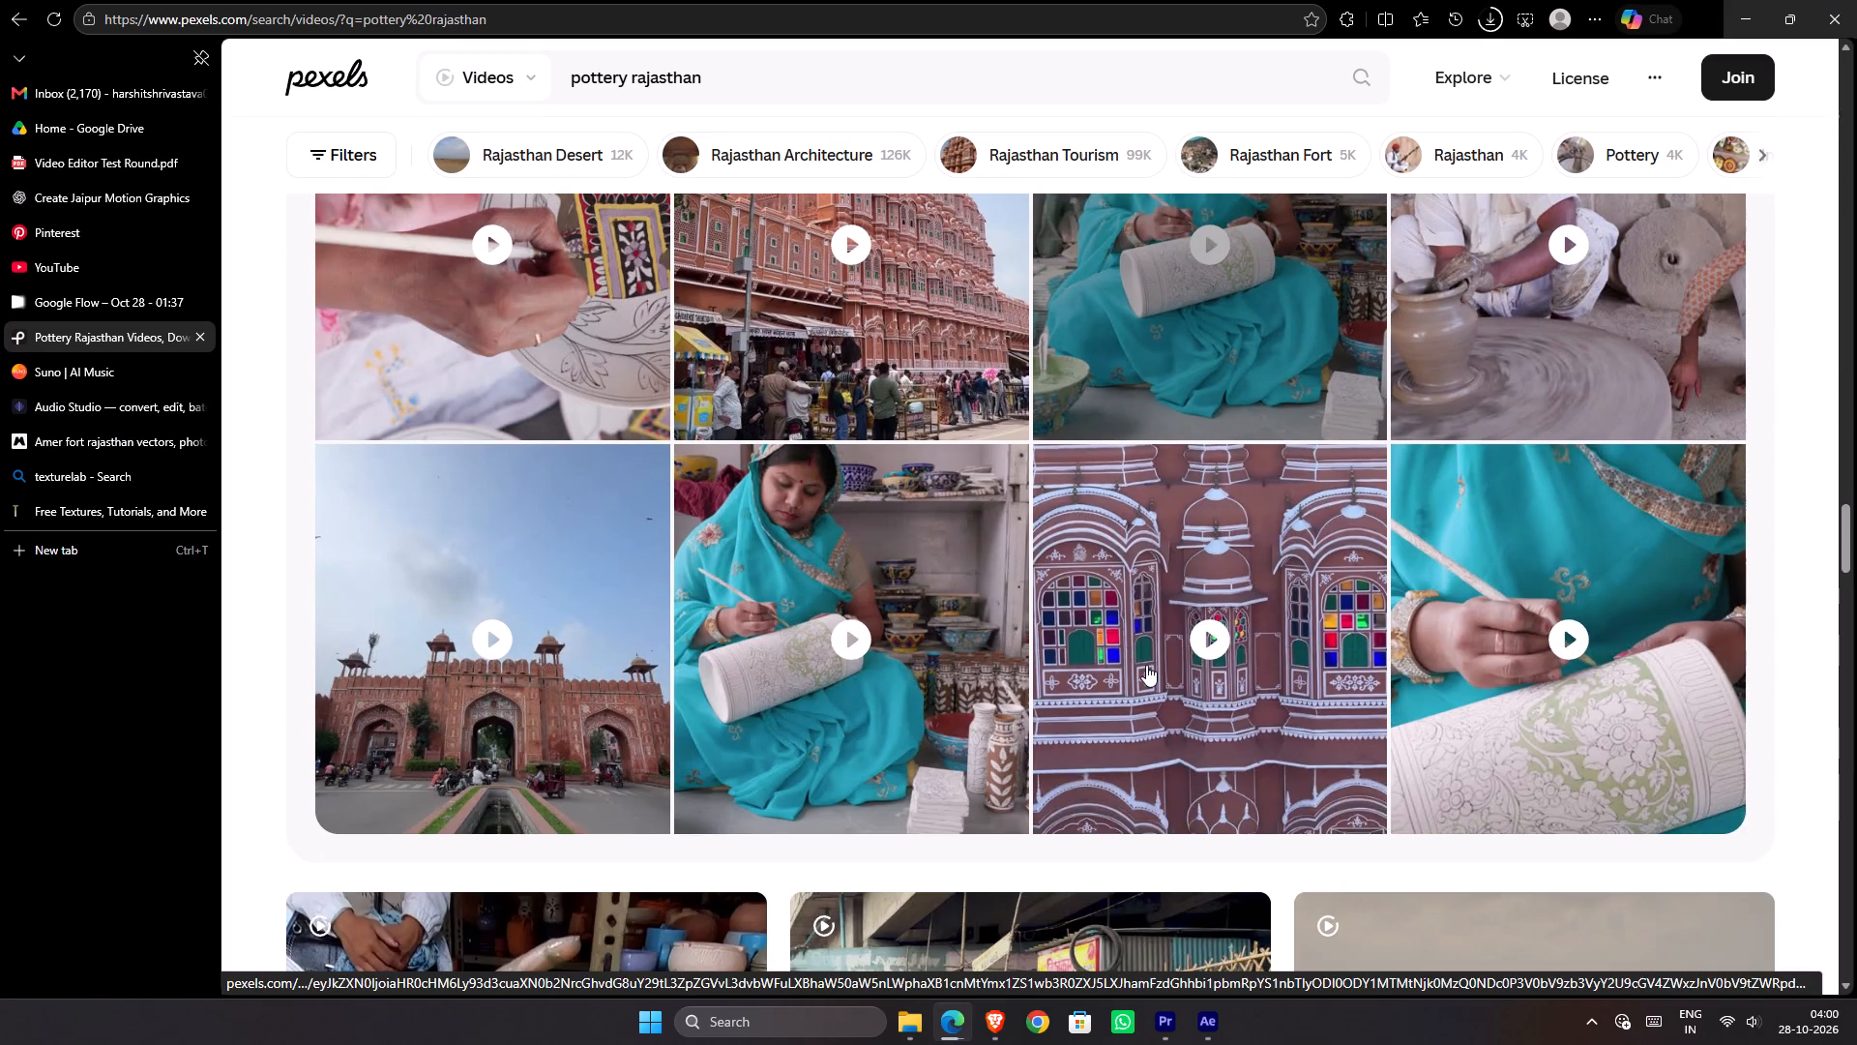
scroll(1146, 665, up, 1)
scroll(1146, 664, down, 1)
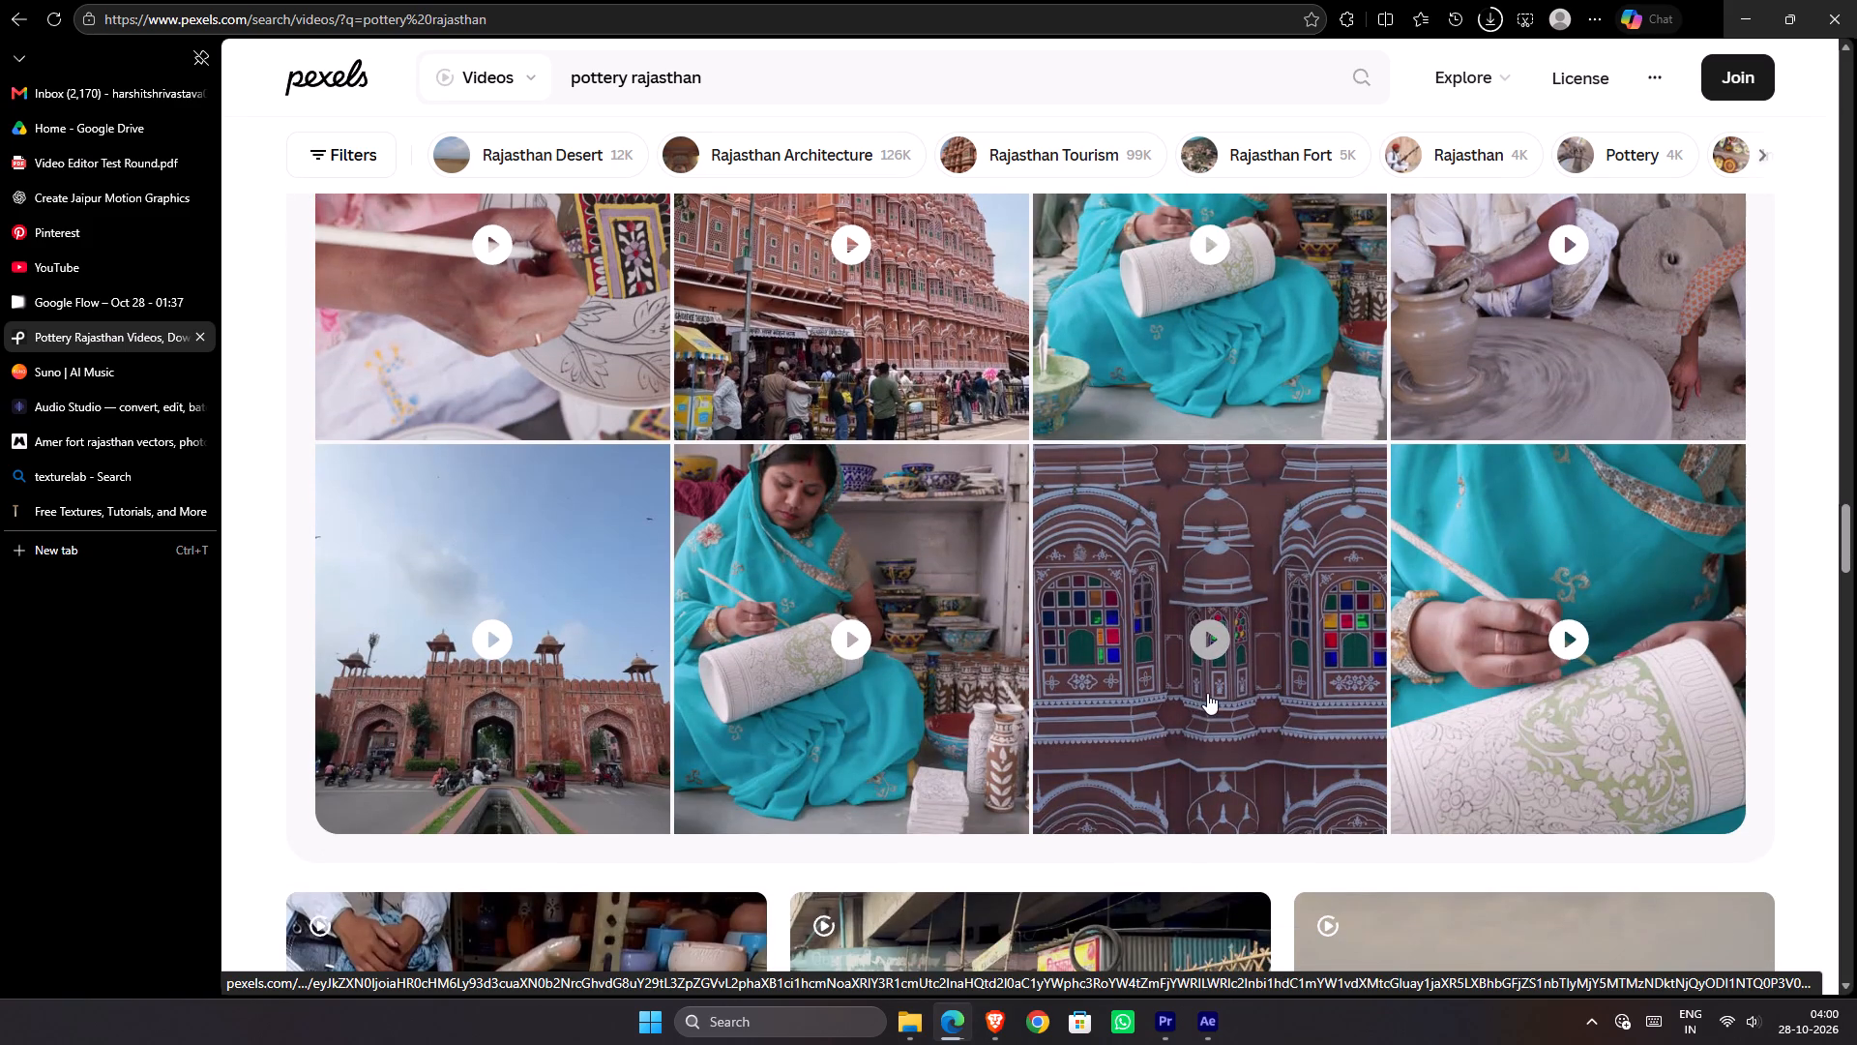
scroll(1207, 689, up, 1)
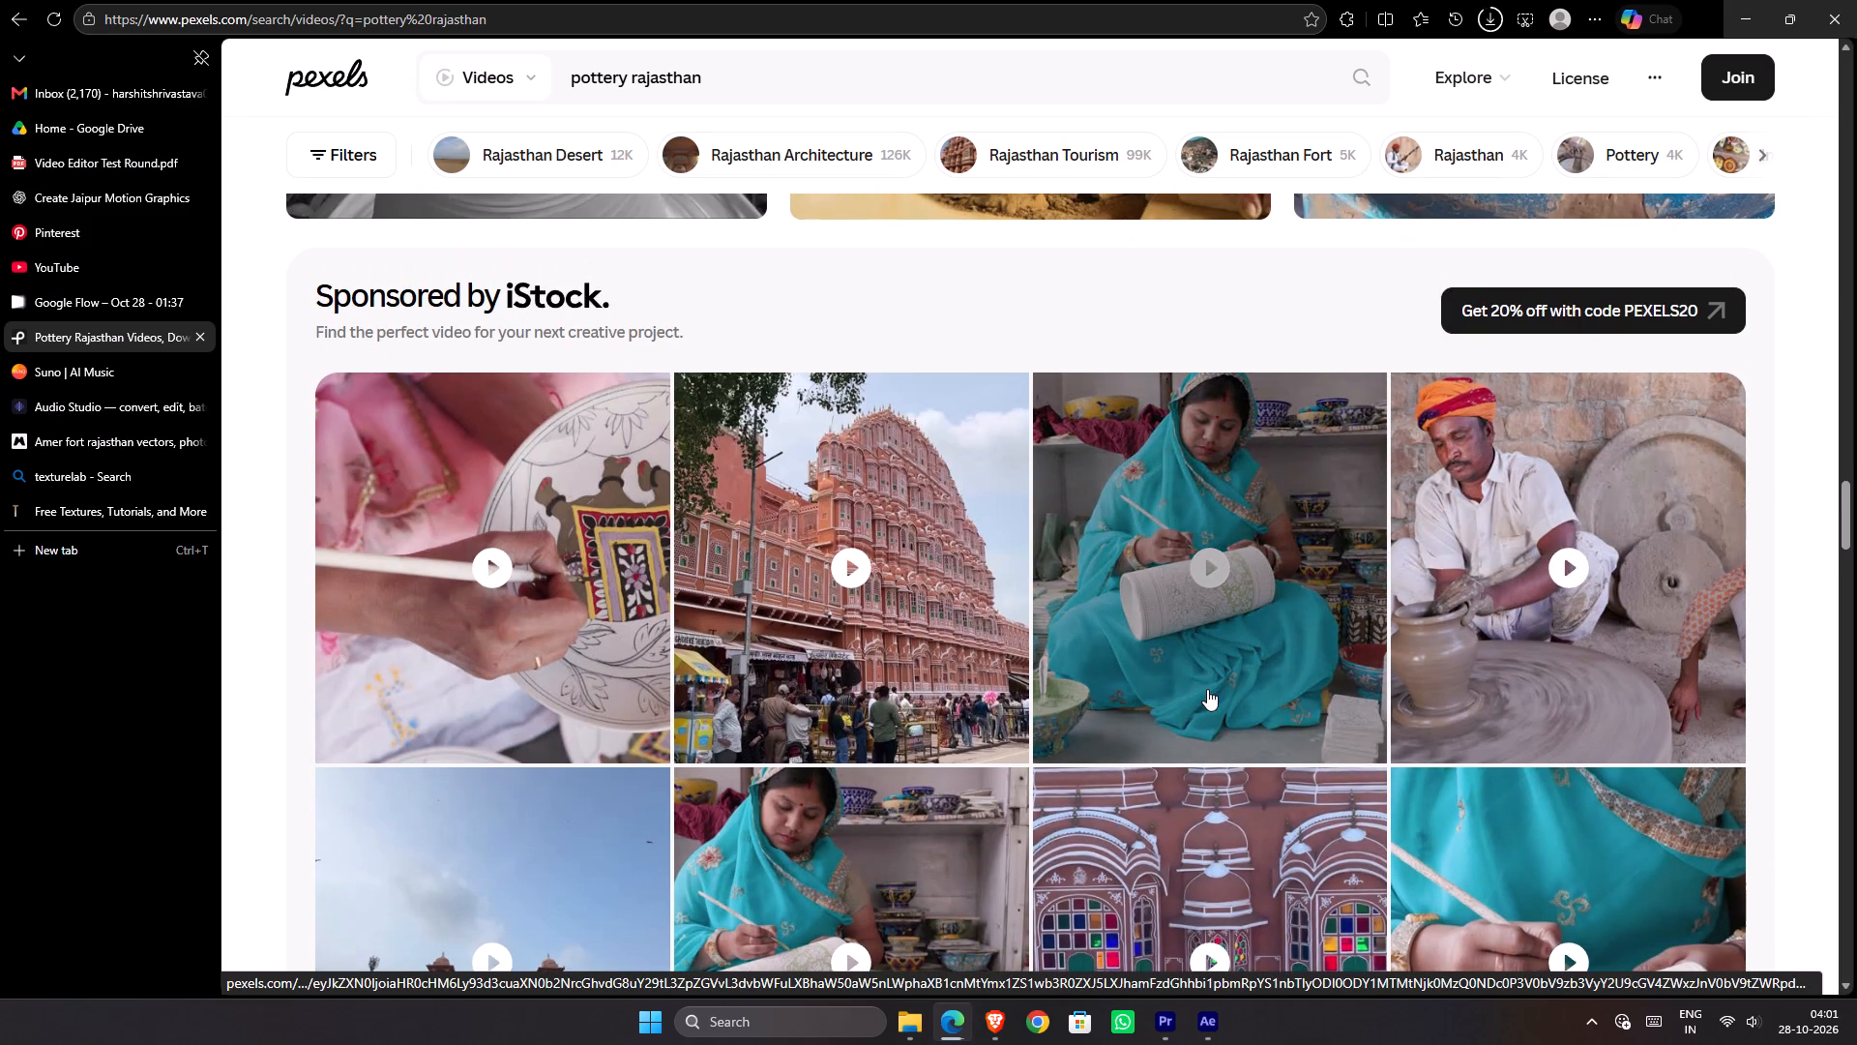
scroll(1208, 688, down, 5)
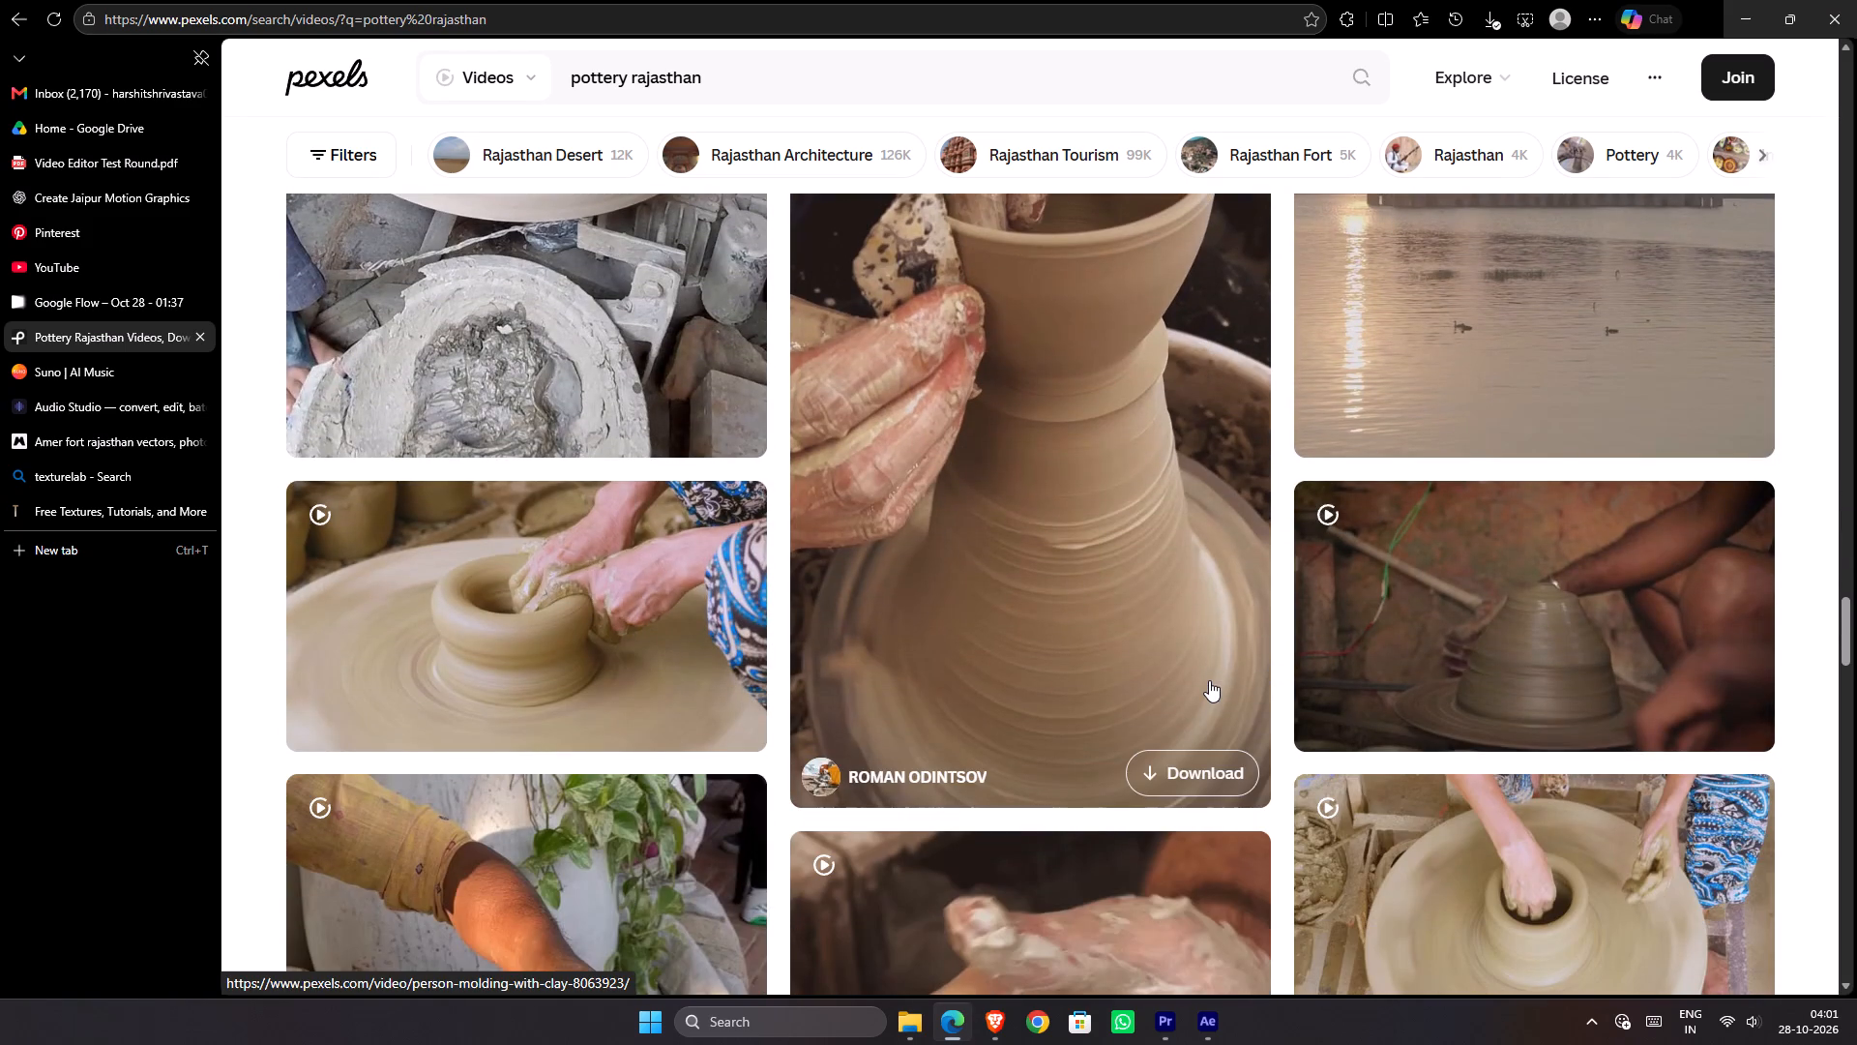
scroll(1209, 679, up, 1)
scroll(1209, 678, down, 1)
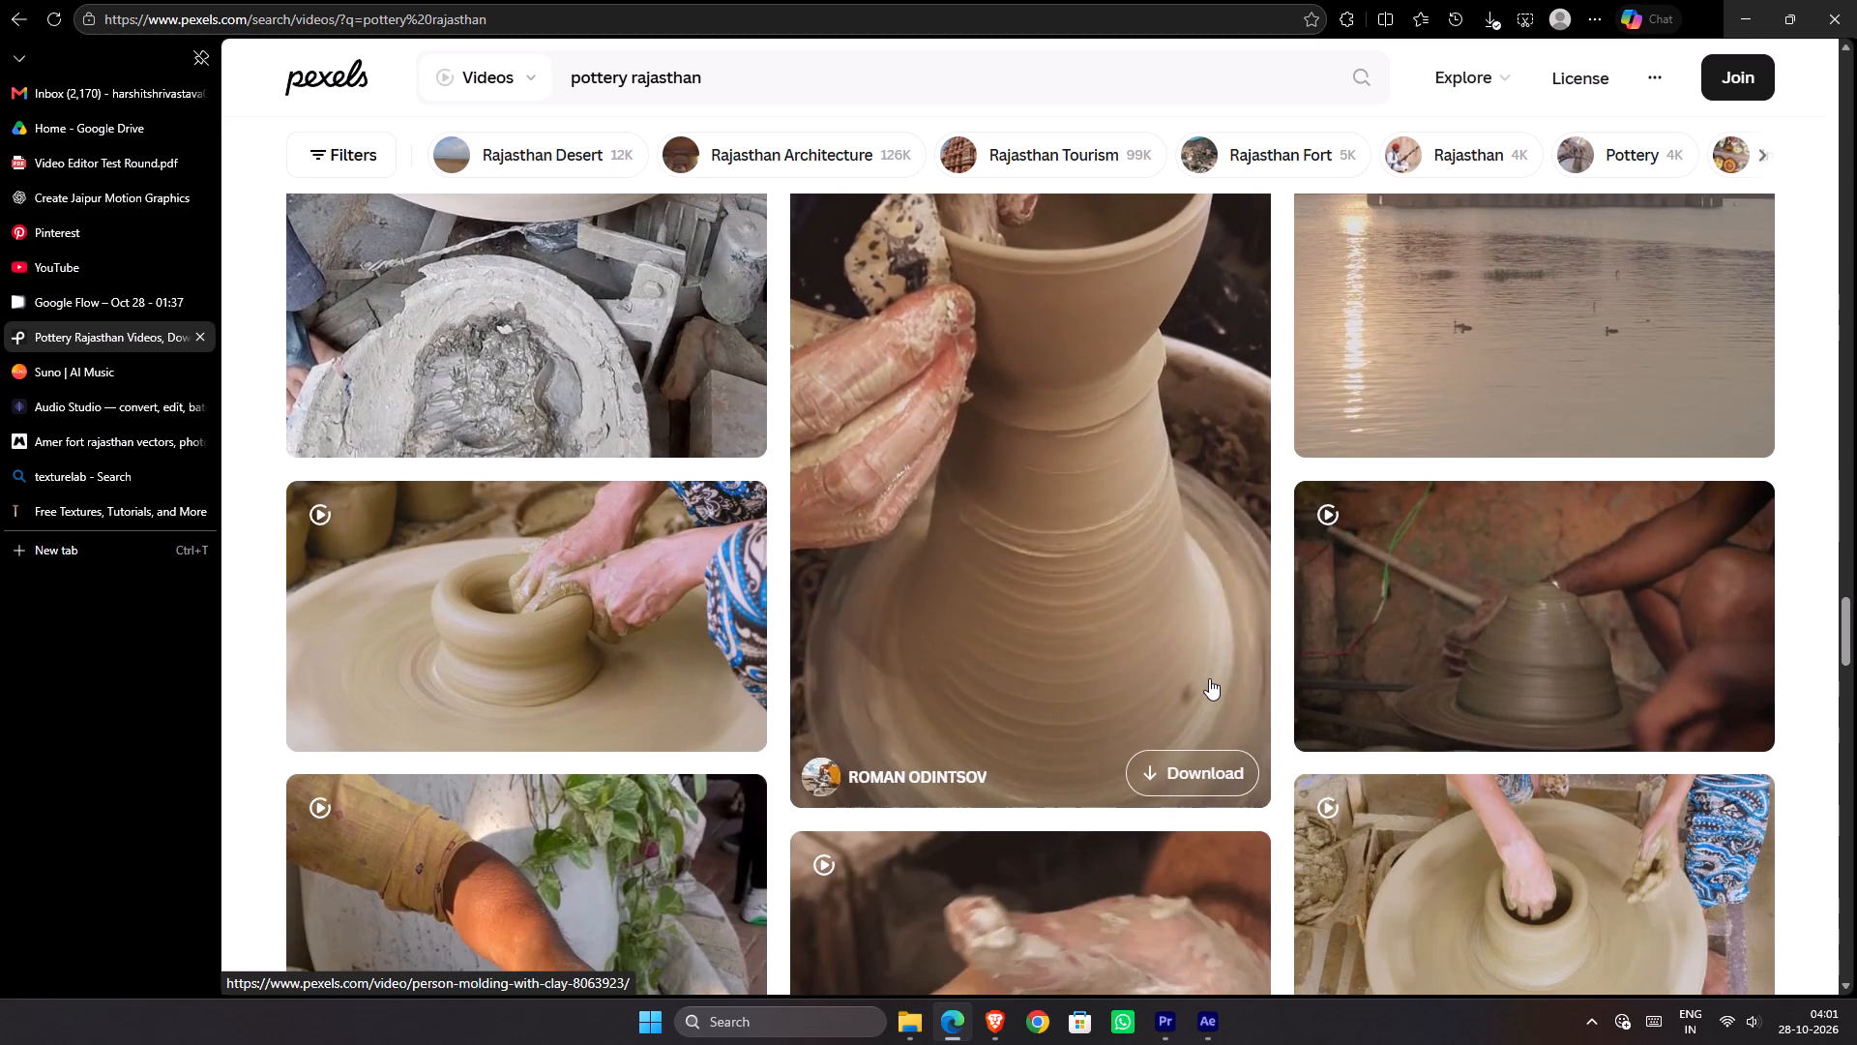
scroll(1209, 678, down, 2)
scroll(1209, 678, up, 2)
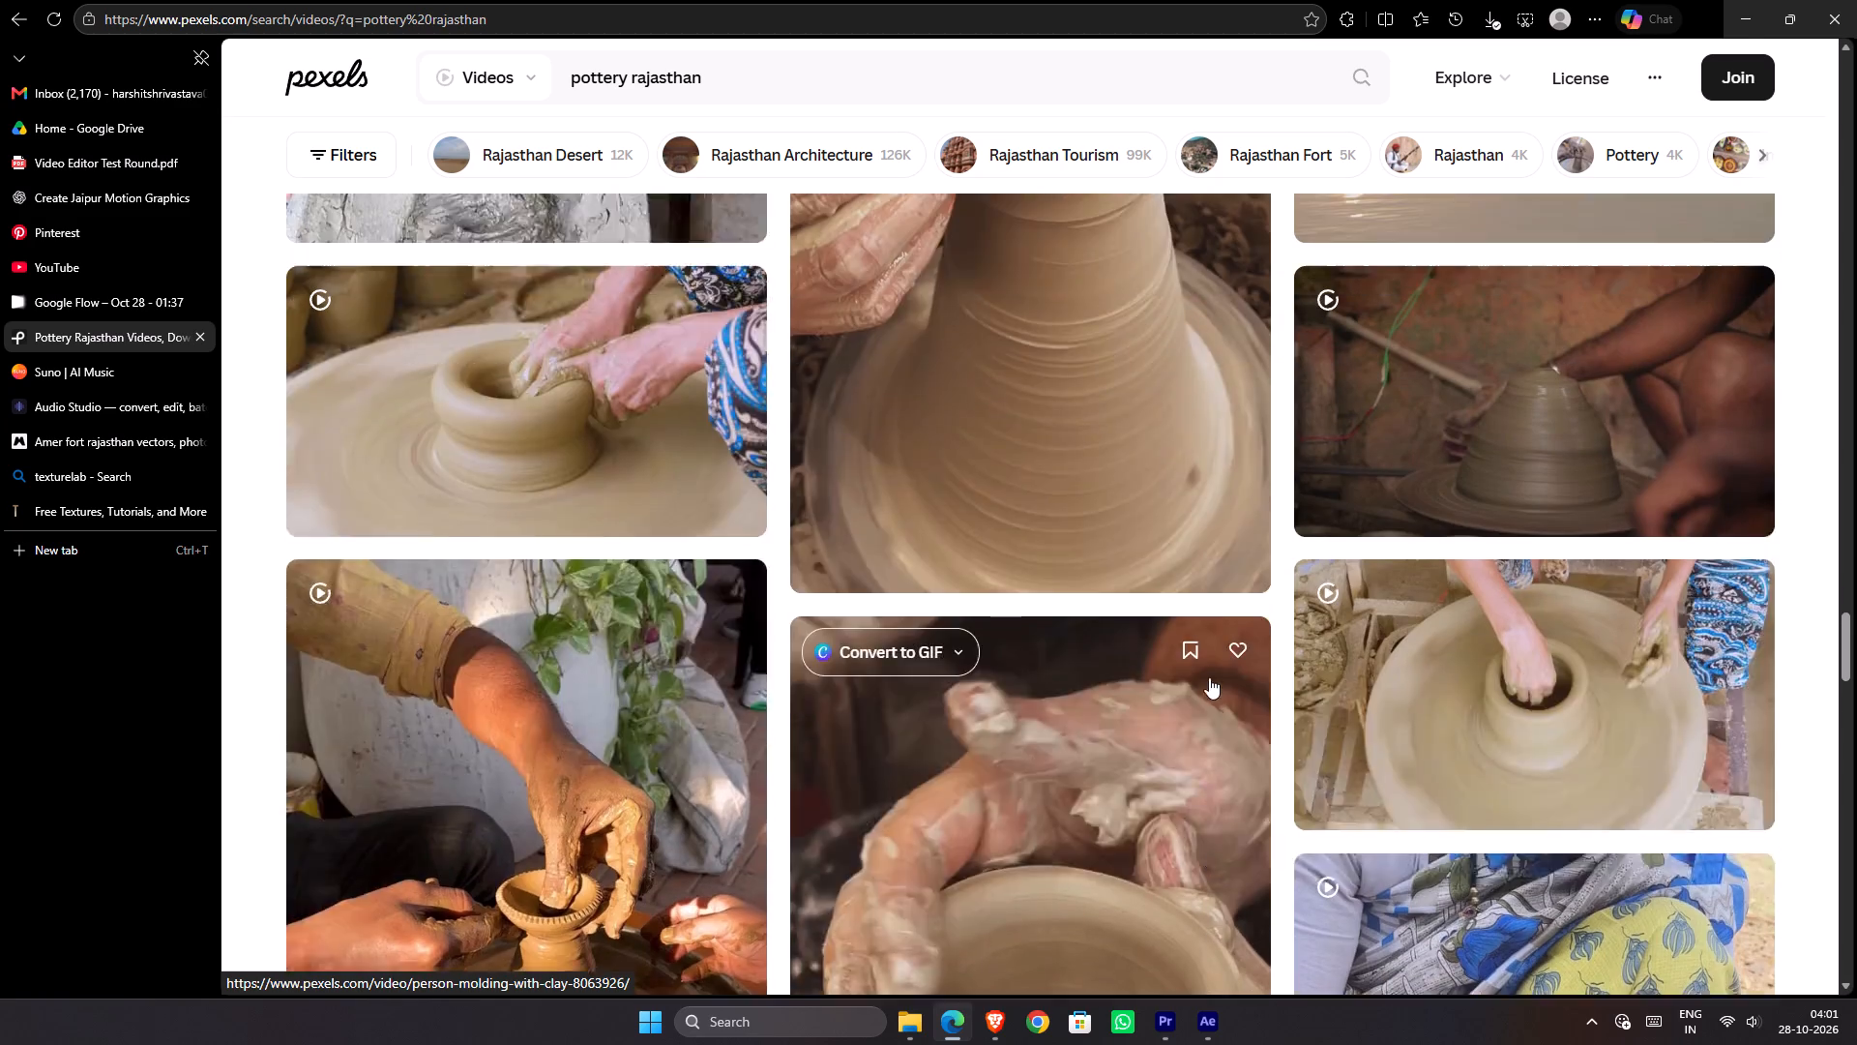
scroll(1209, 676, down, 7)
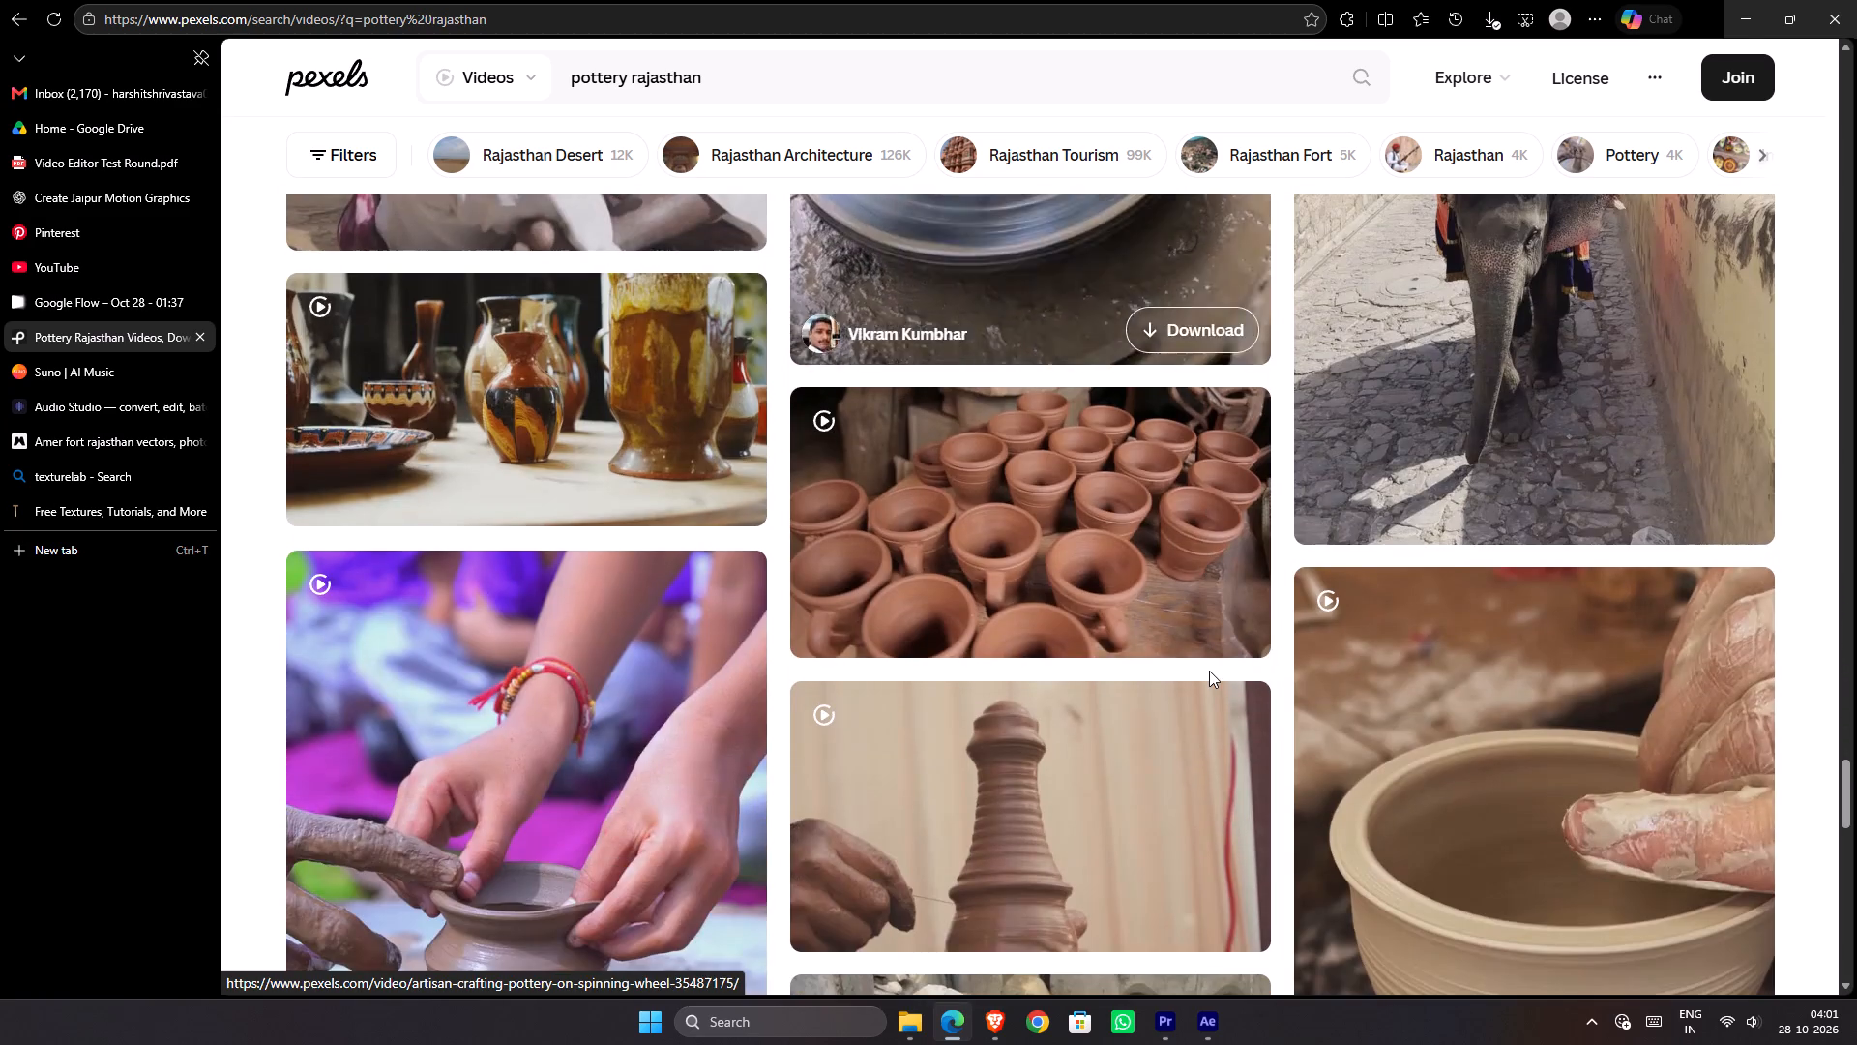
scroll(1209, 671, down, 3)
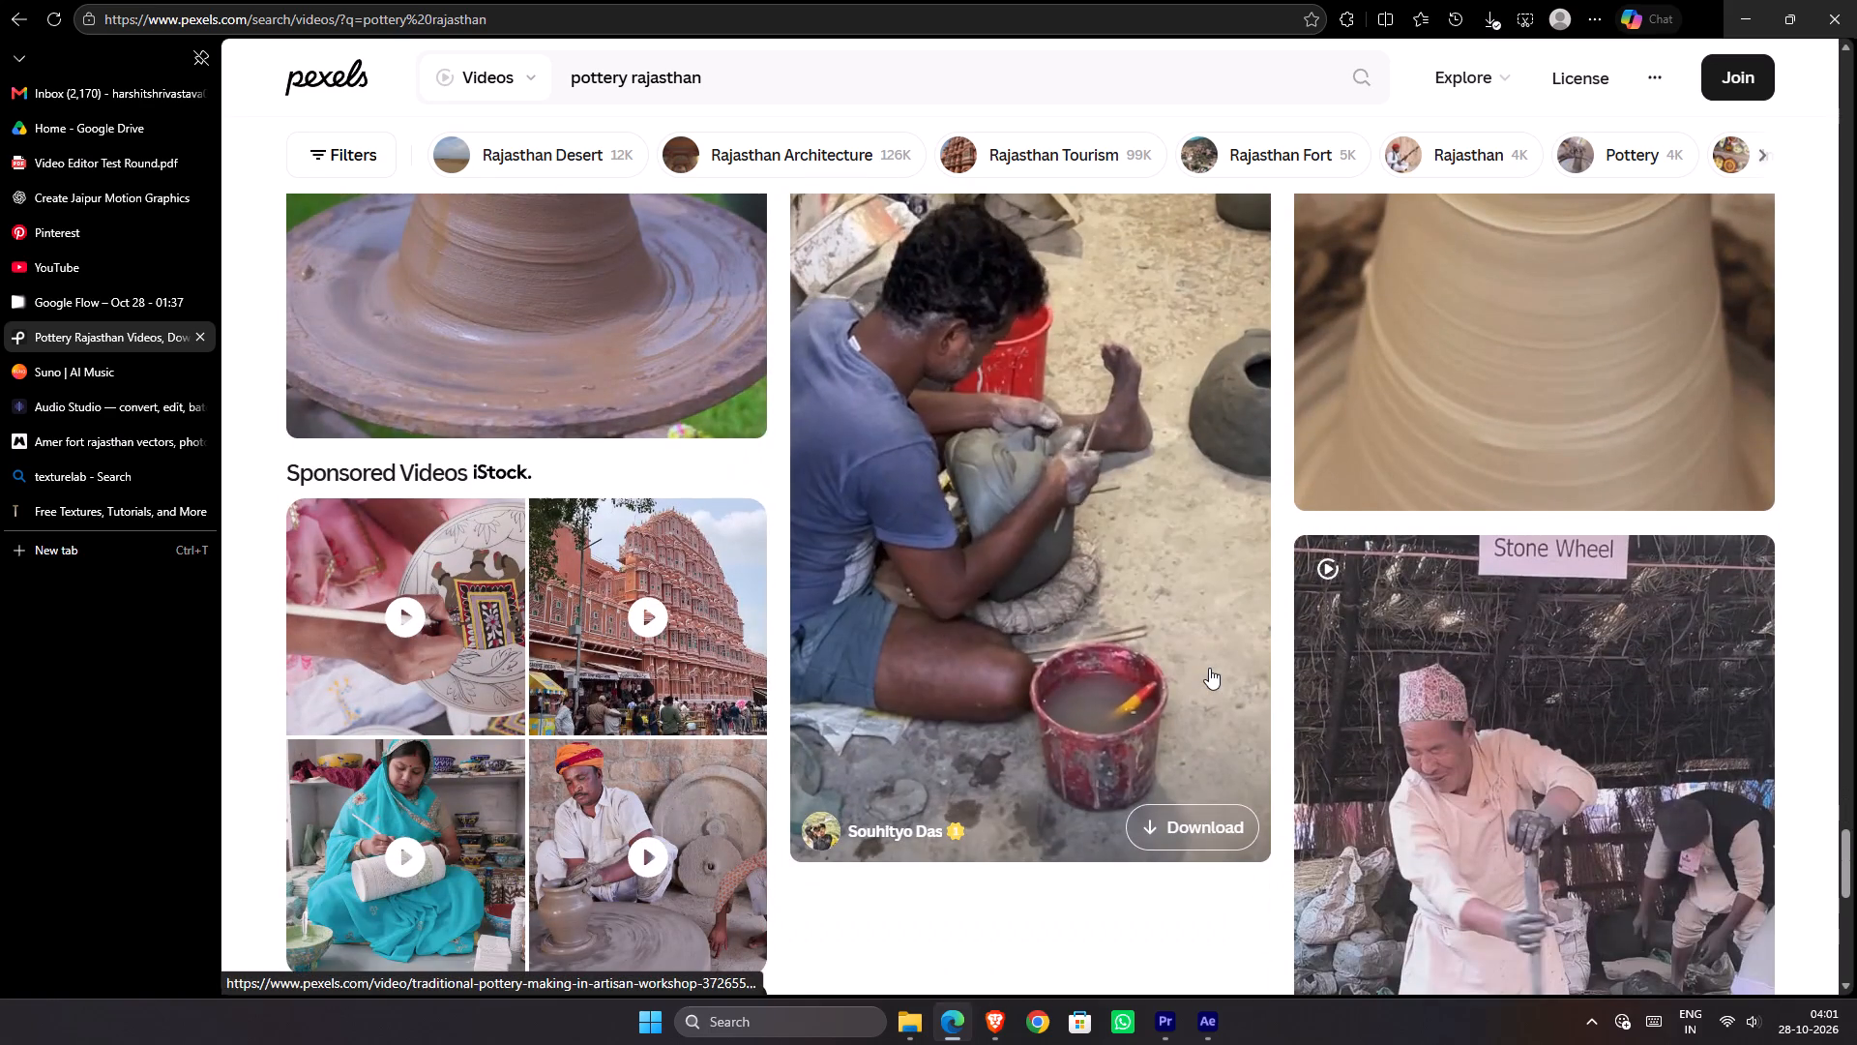
scroll(1211, 662, down, 1)
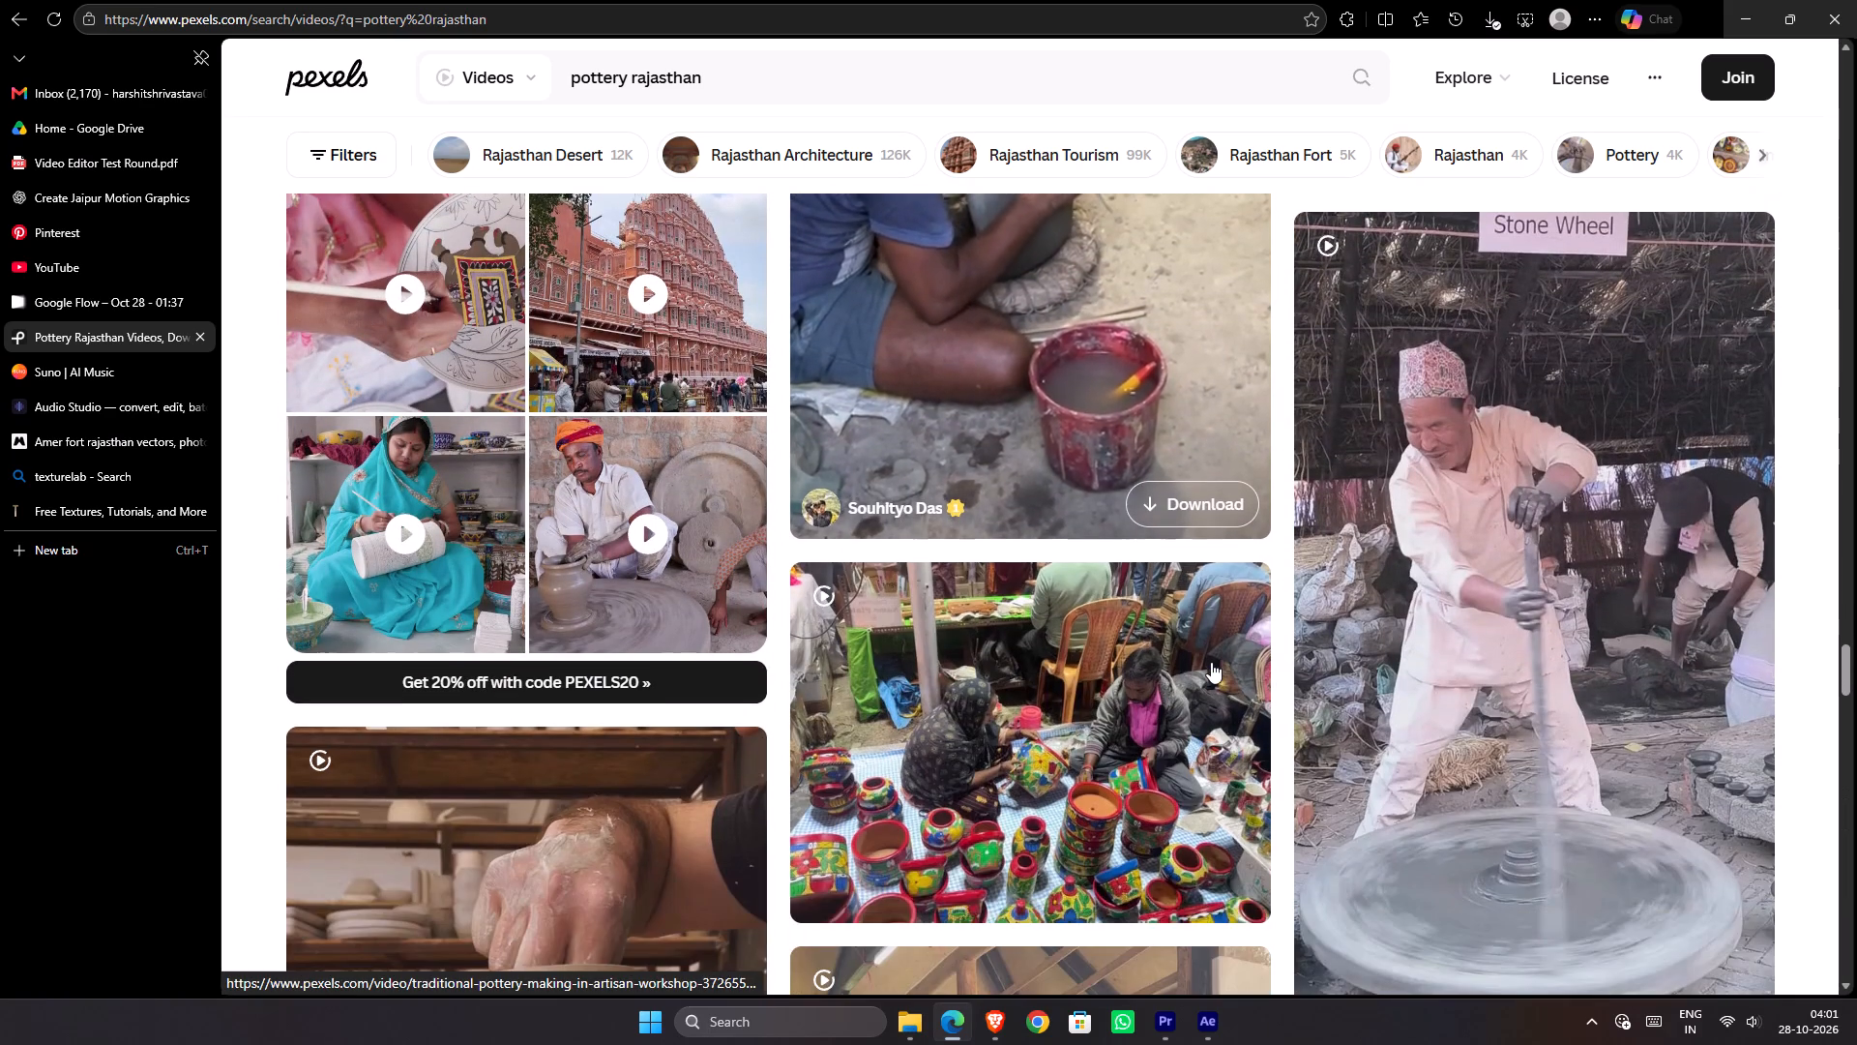
scroll(1213, 660, down, 1)
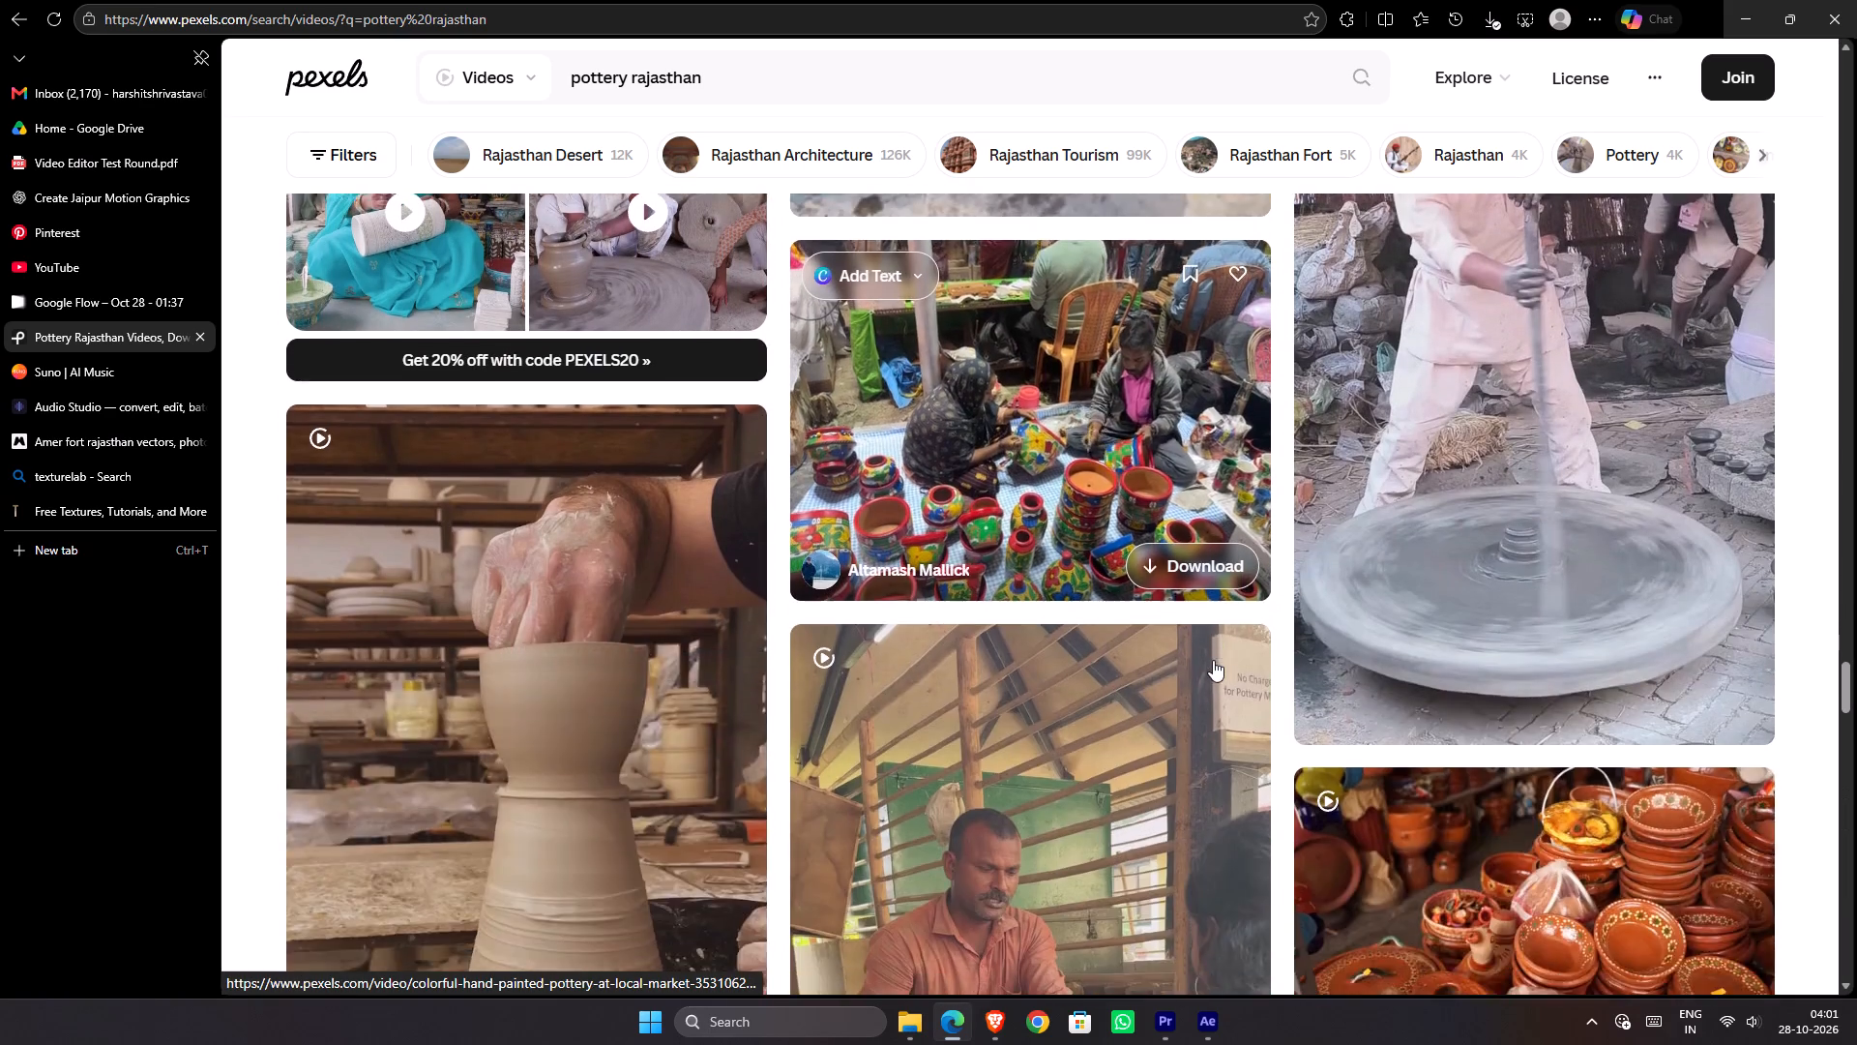
scroll(1213, 660, down, 3)
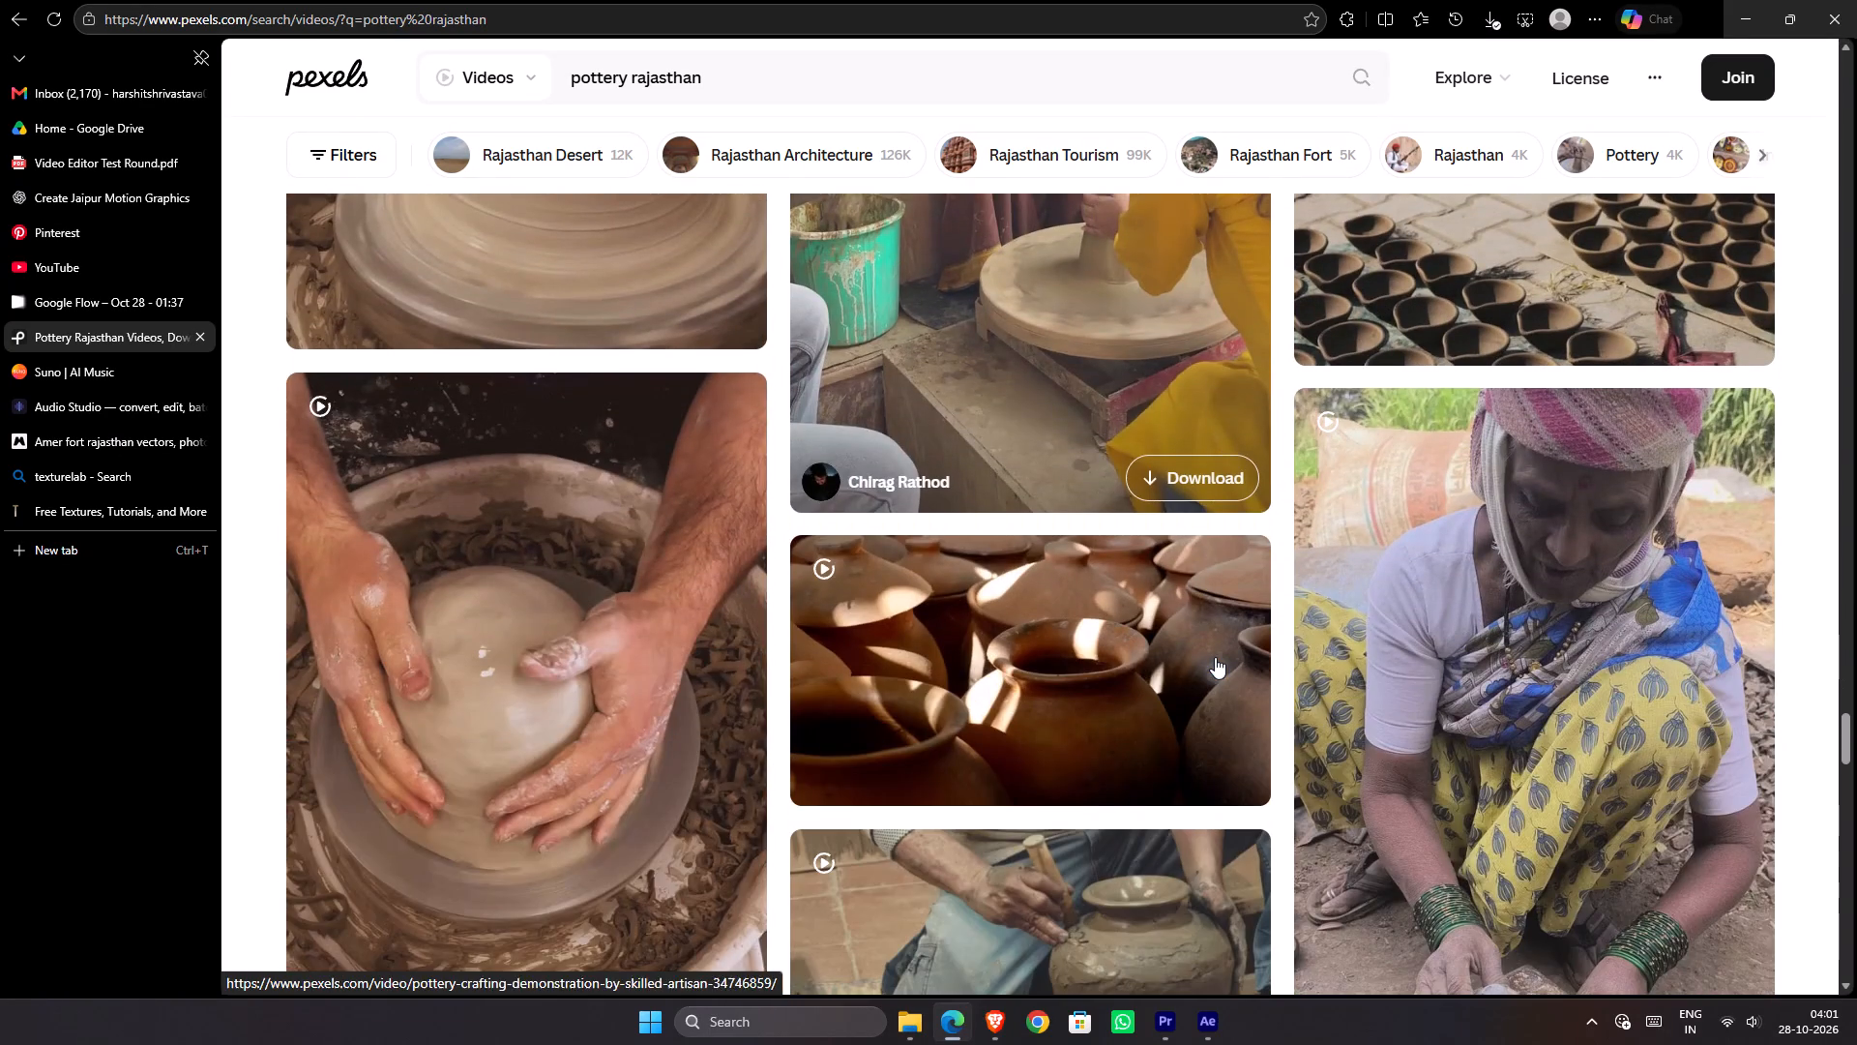
scroll(1215, 657, down, 3)
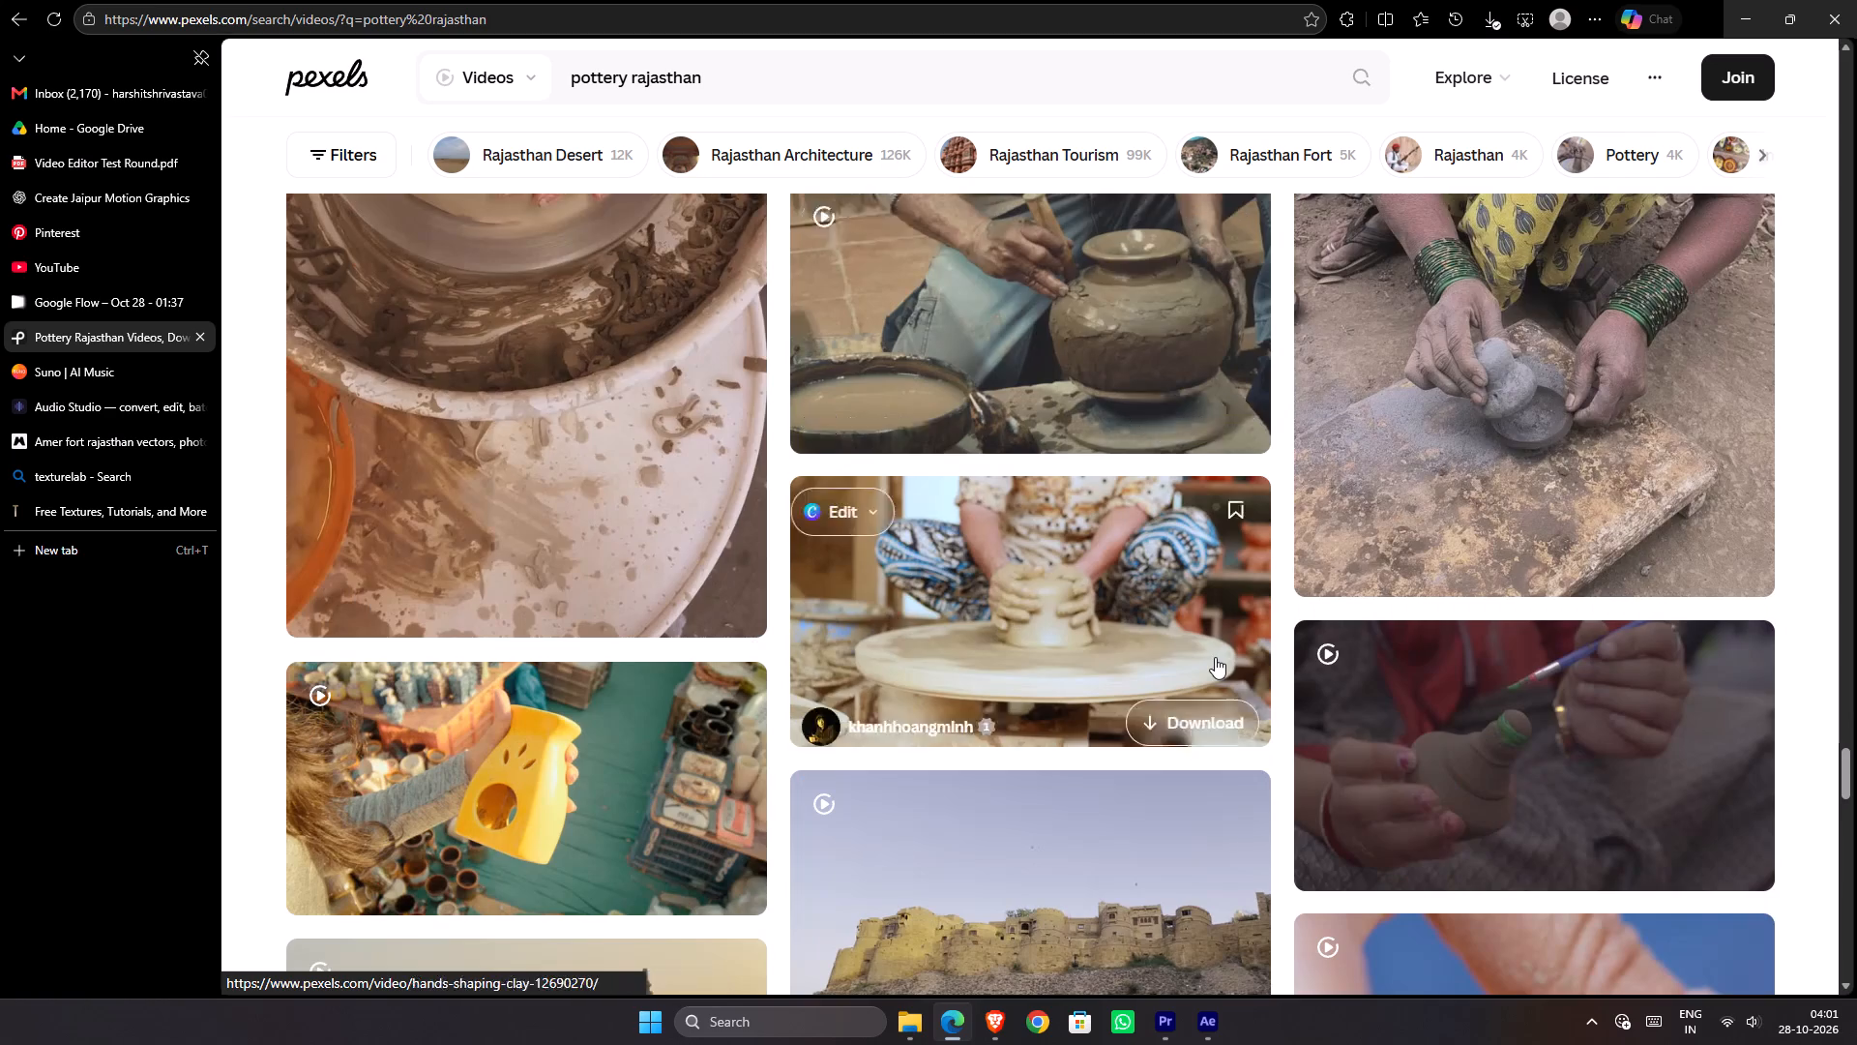
scroll(1204, 644, down, 1)
scroll(692, 568, down, 1)
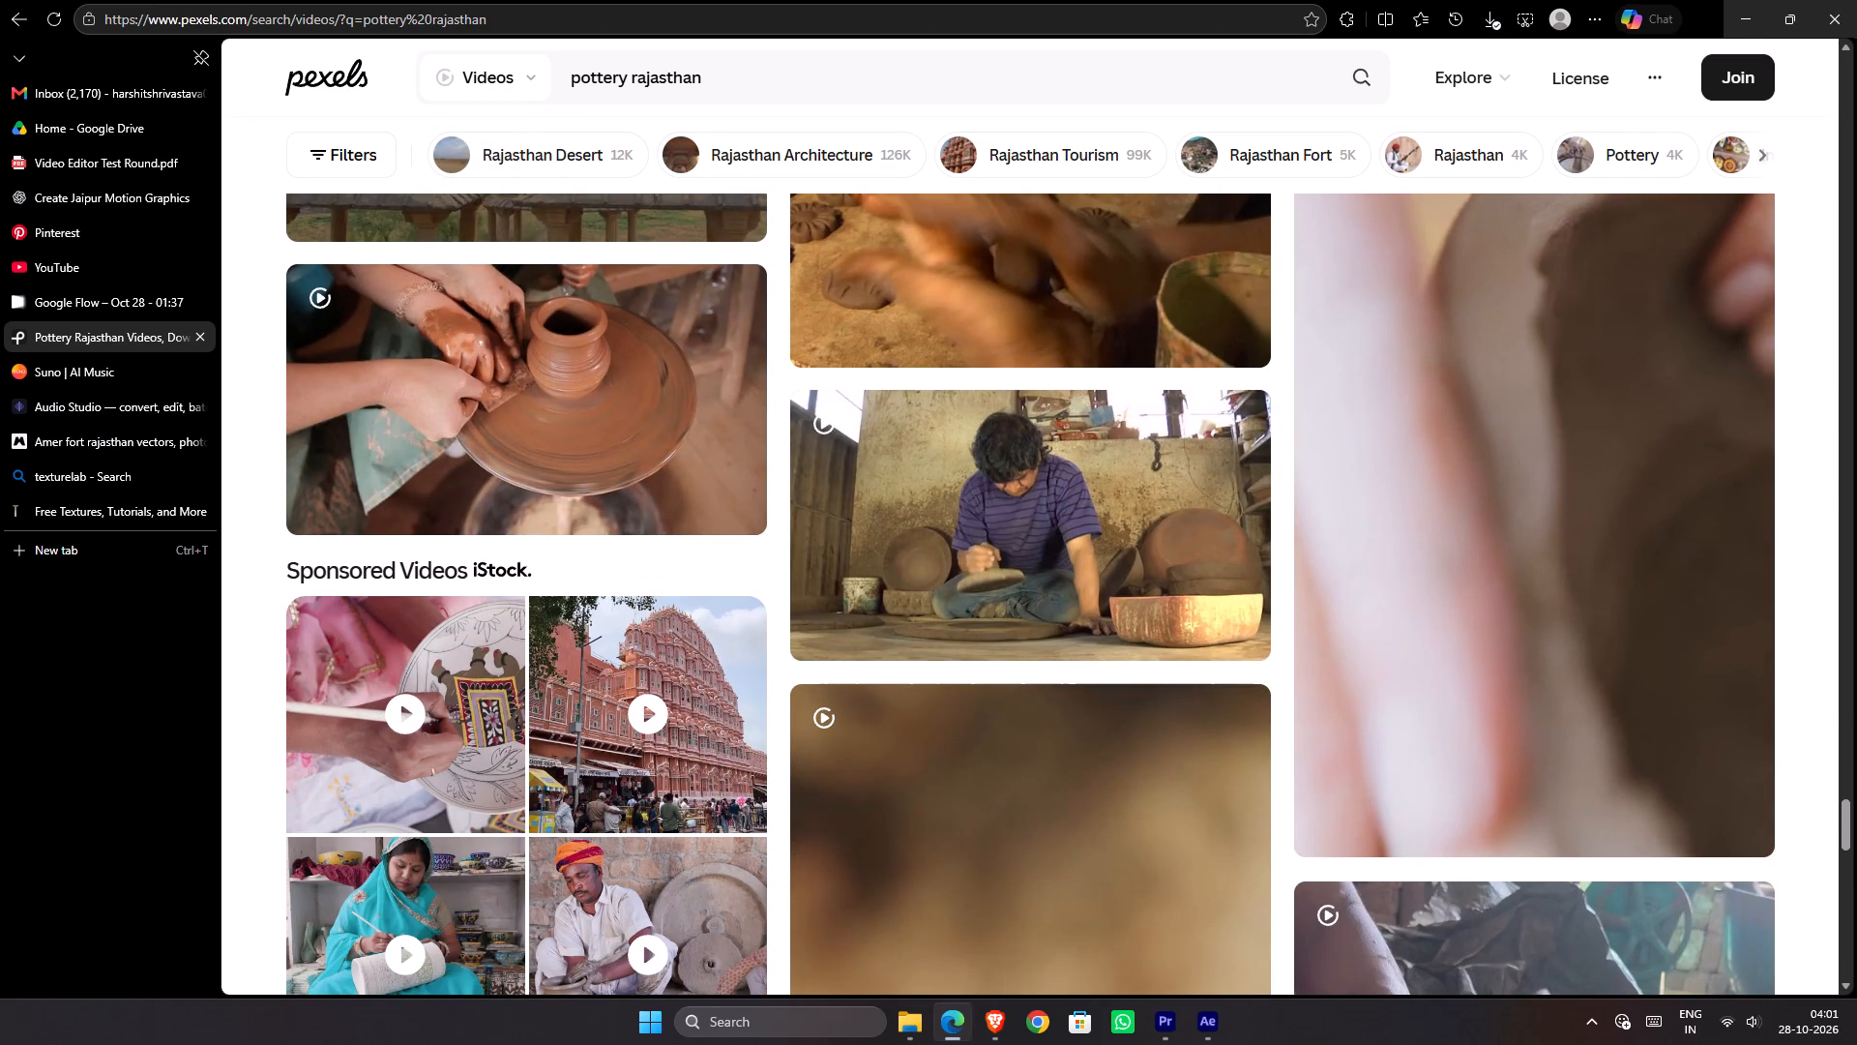
Search the Pexels videos for "textile art rajasthan".
drag(626, 75, 558, 75)
drag(558, 75, 554, 77)
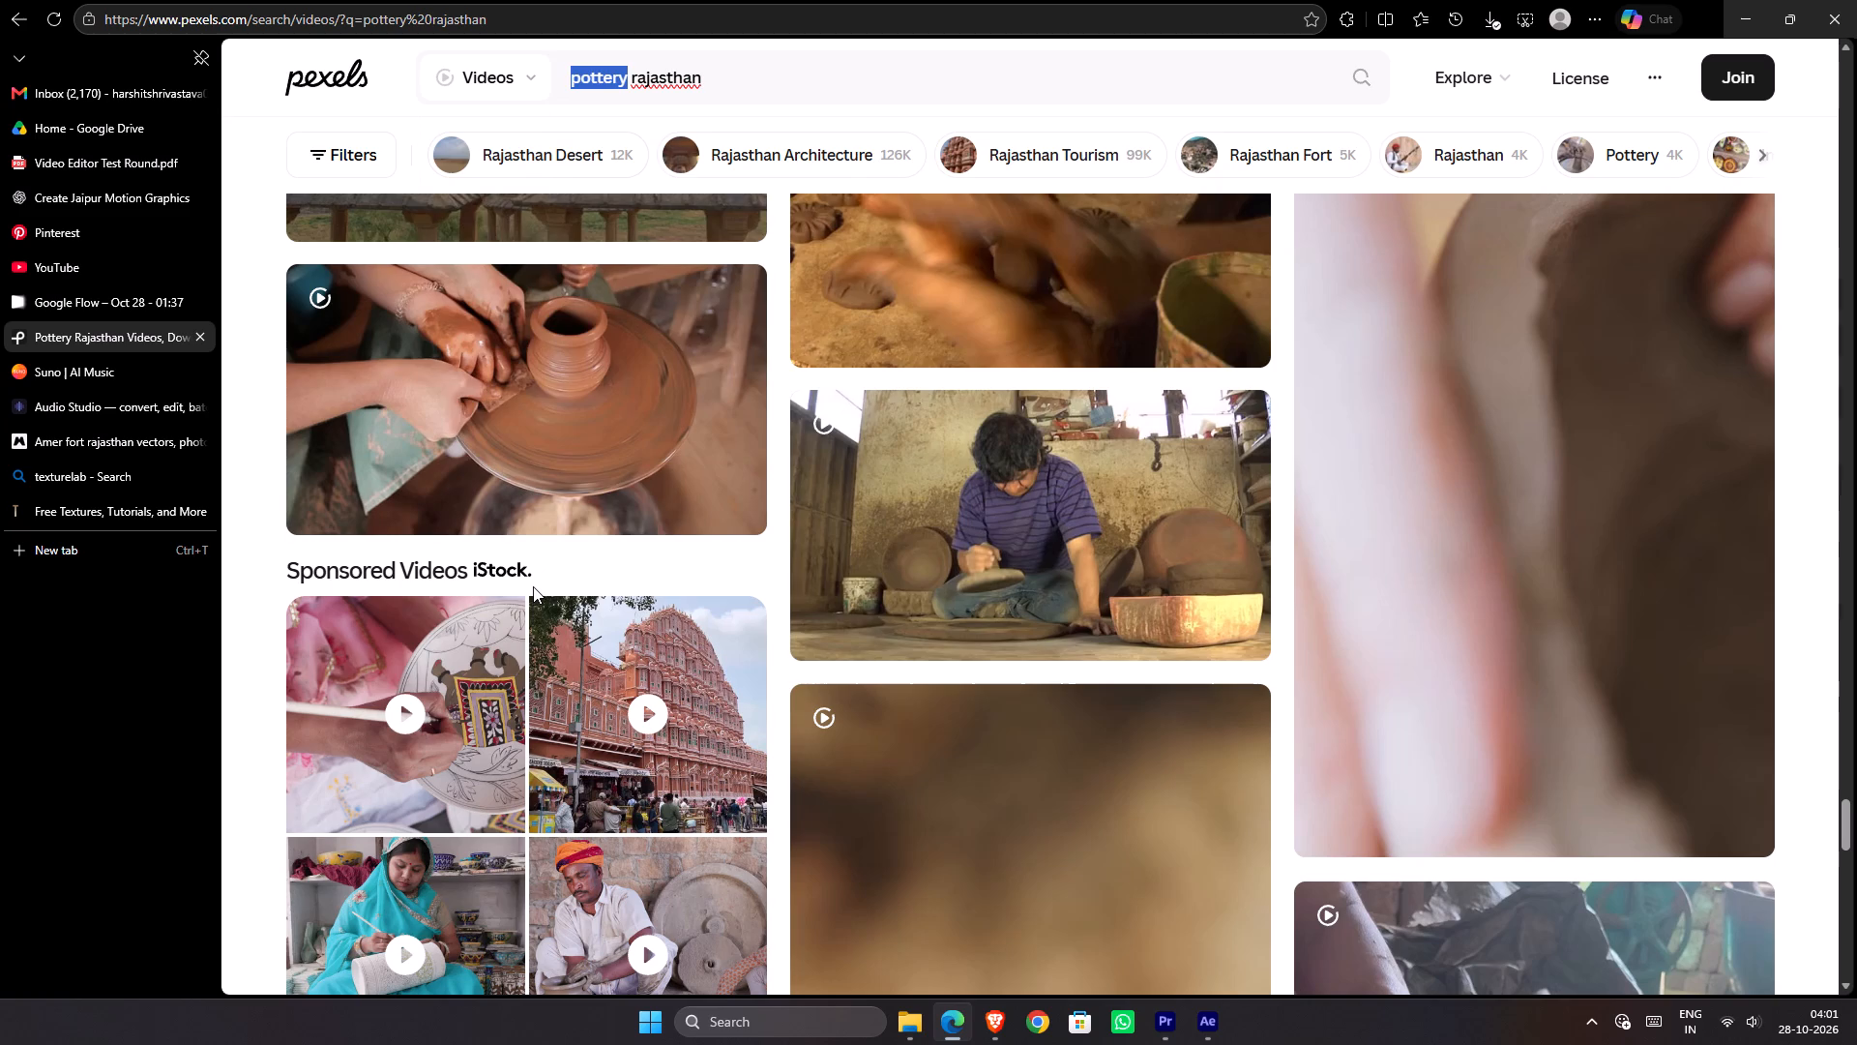
text(textile w)
text(rkers r)
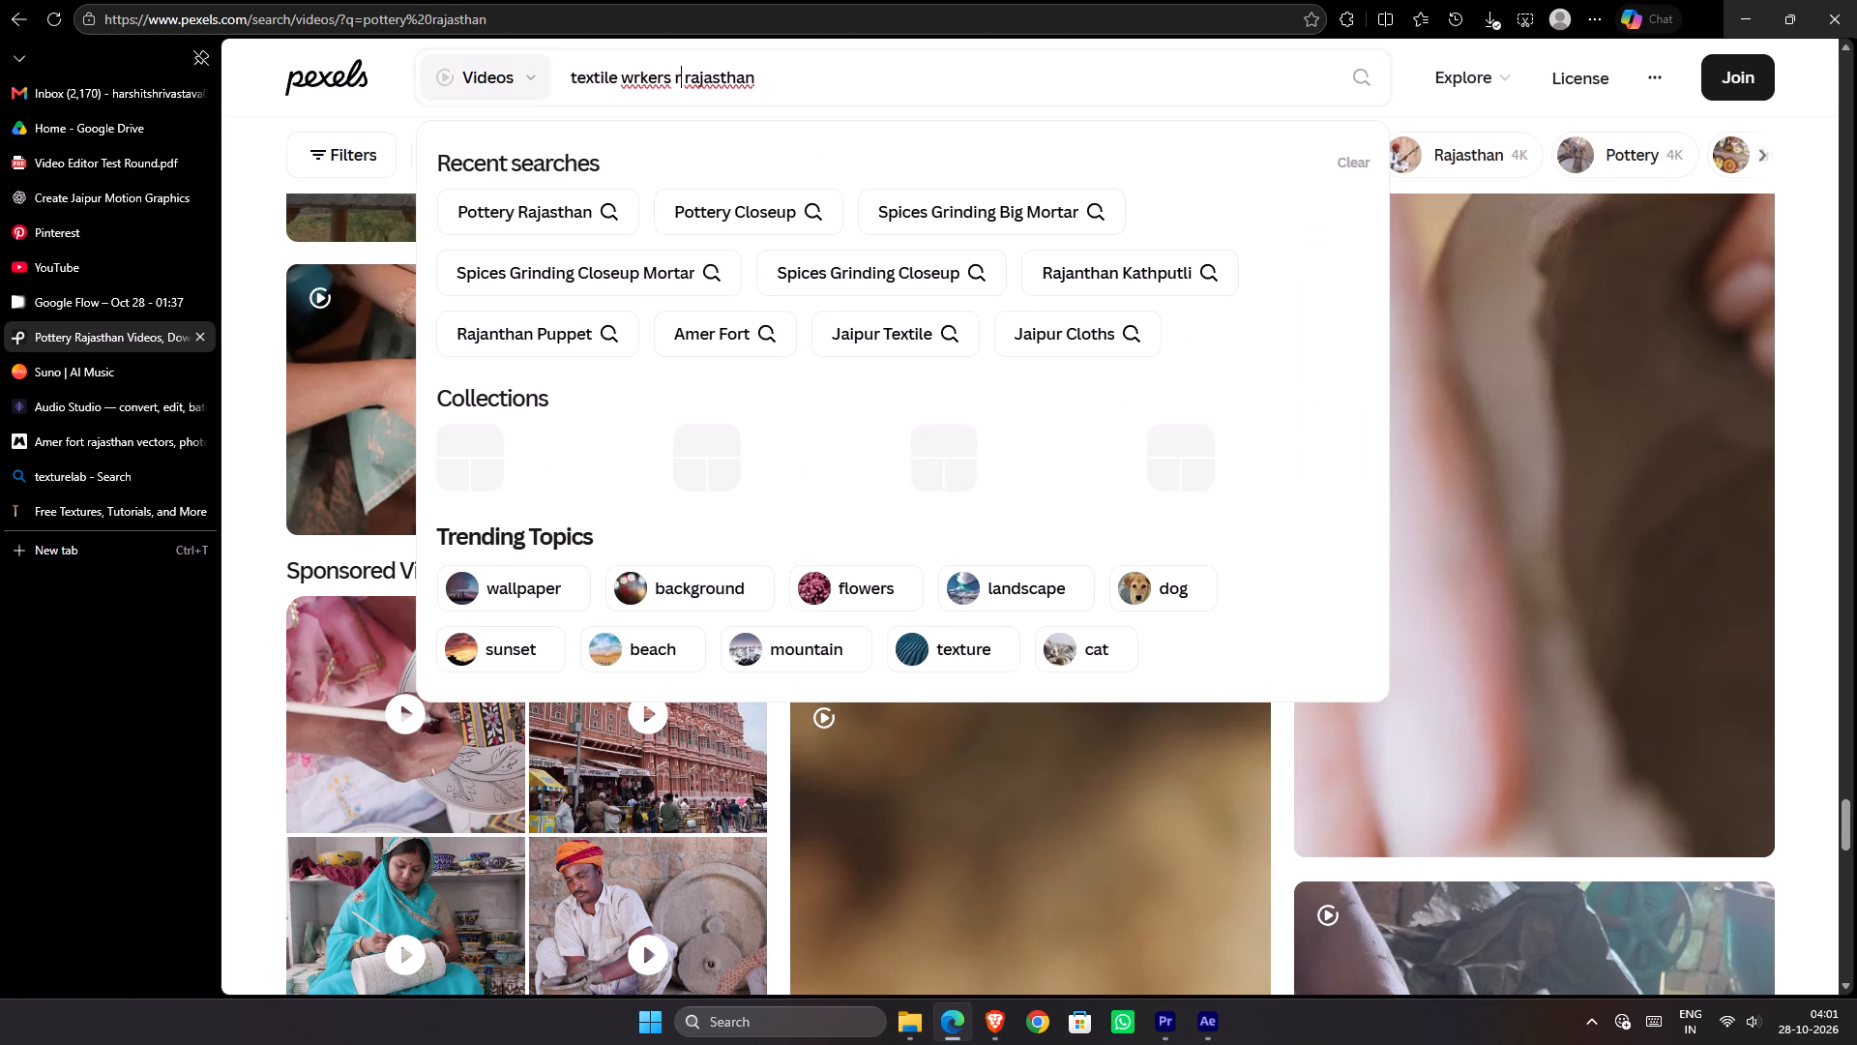
key(BackSpace)
key(BackSpace)
key(Left)
key(Left)
key(Left)
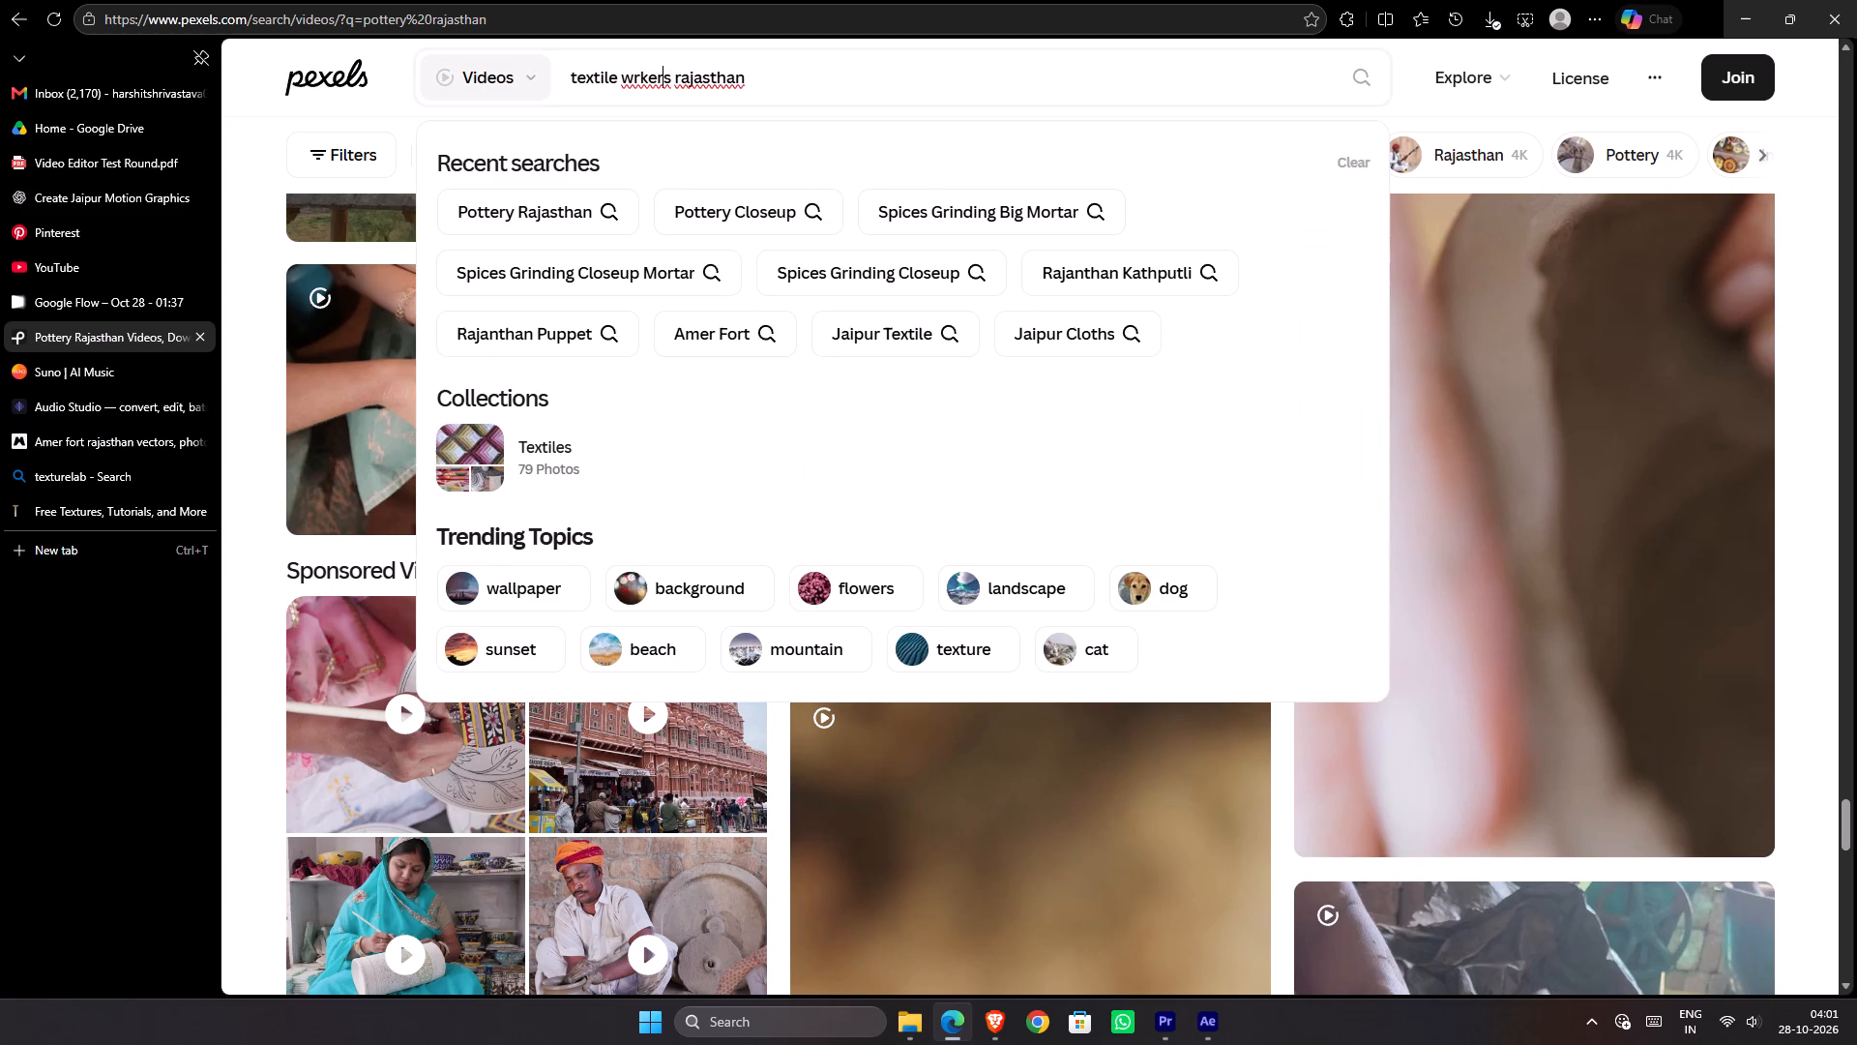
key(Left)
key(Left)
key(Delete)
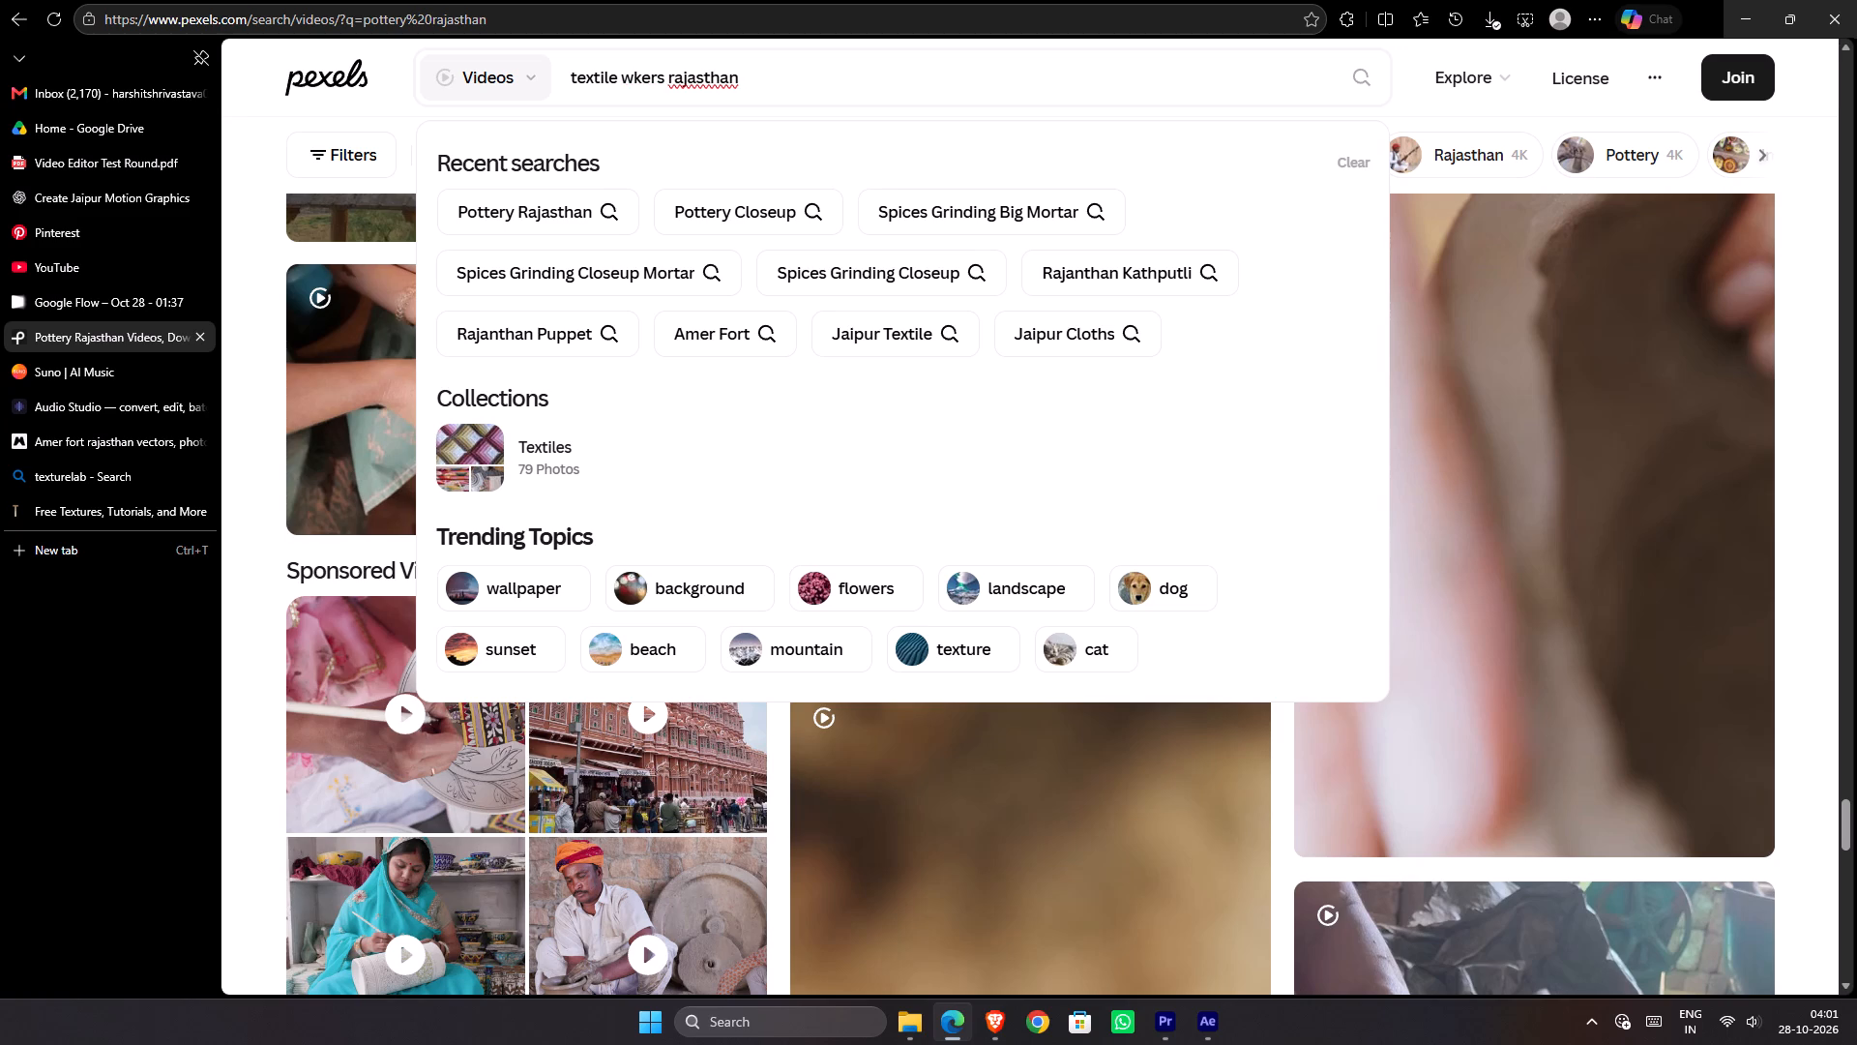
key(BackSpace)
key(BackSpace)
key(Delete)
key(Delete)
key(Delete)
key(Delete)
key(space)
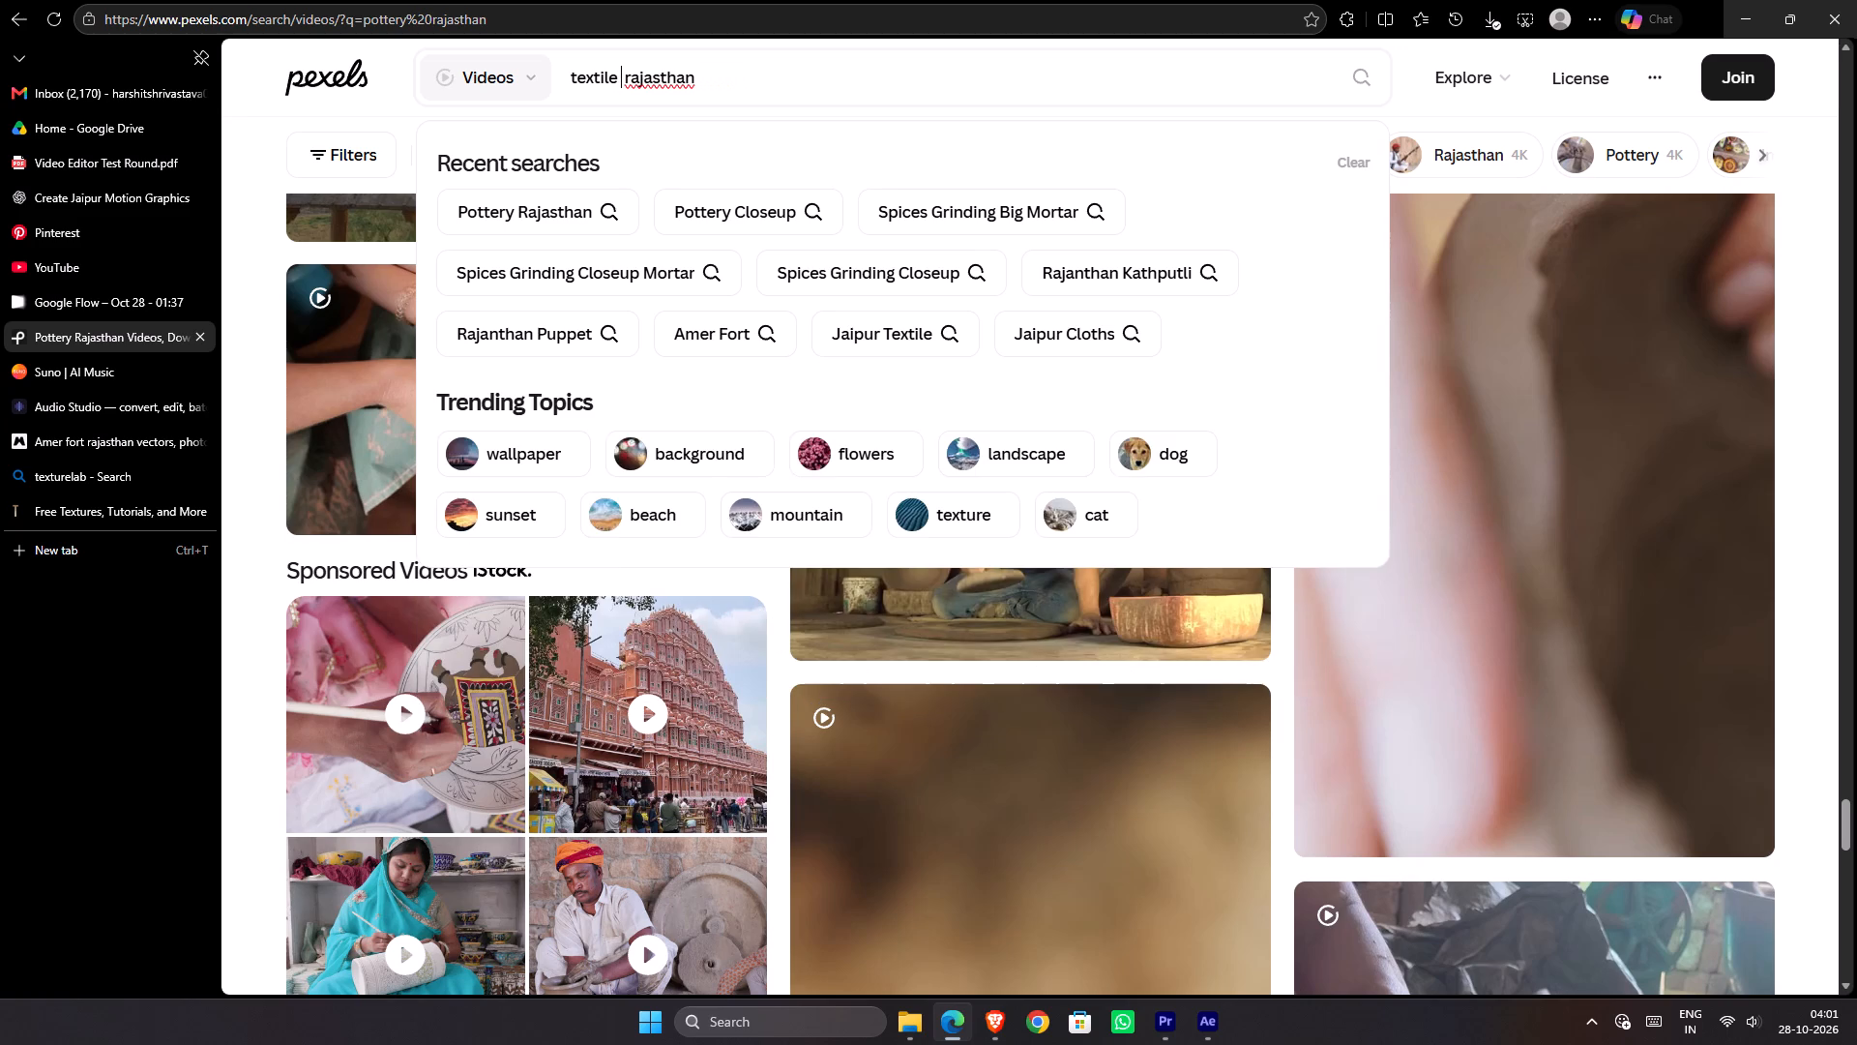
text(art)
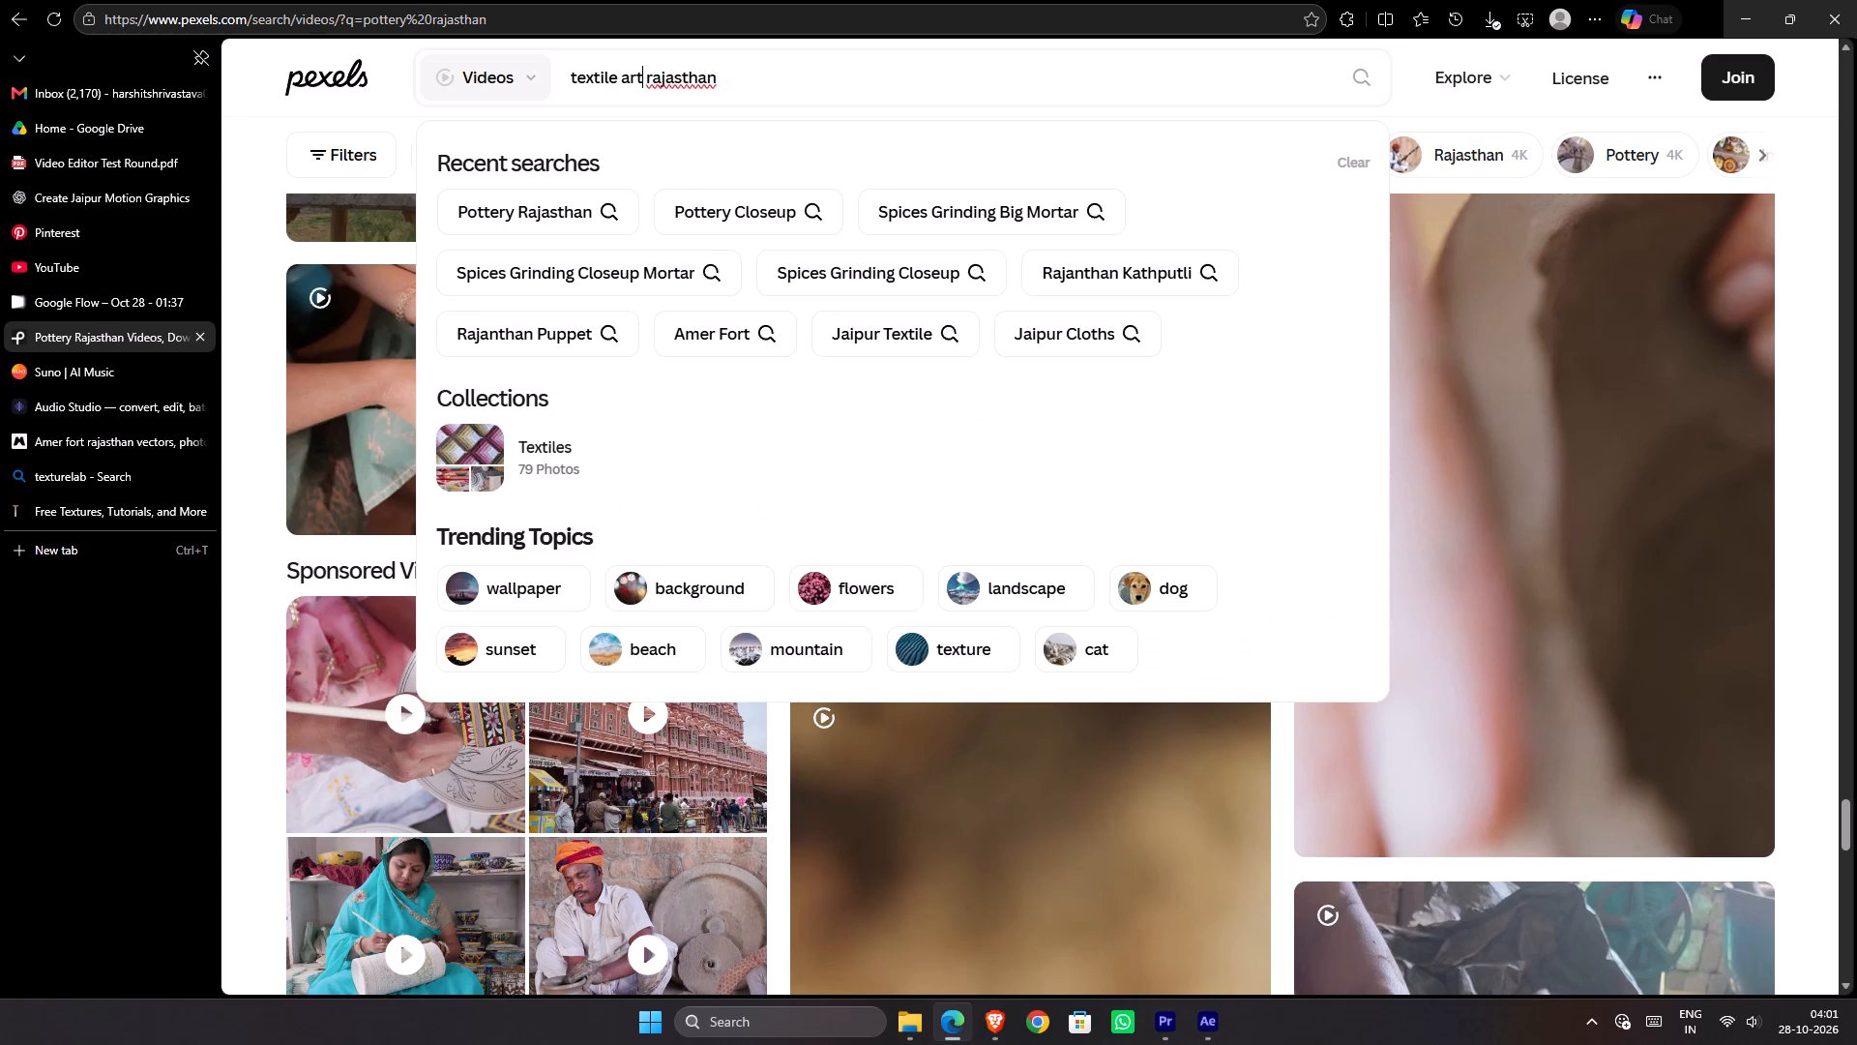
key(Return)
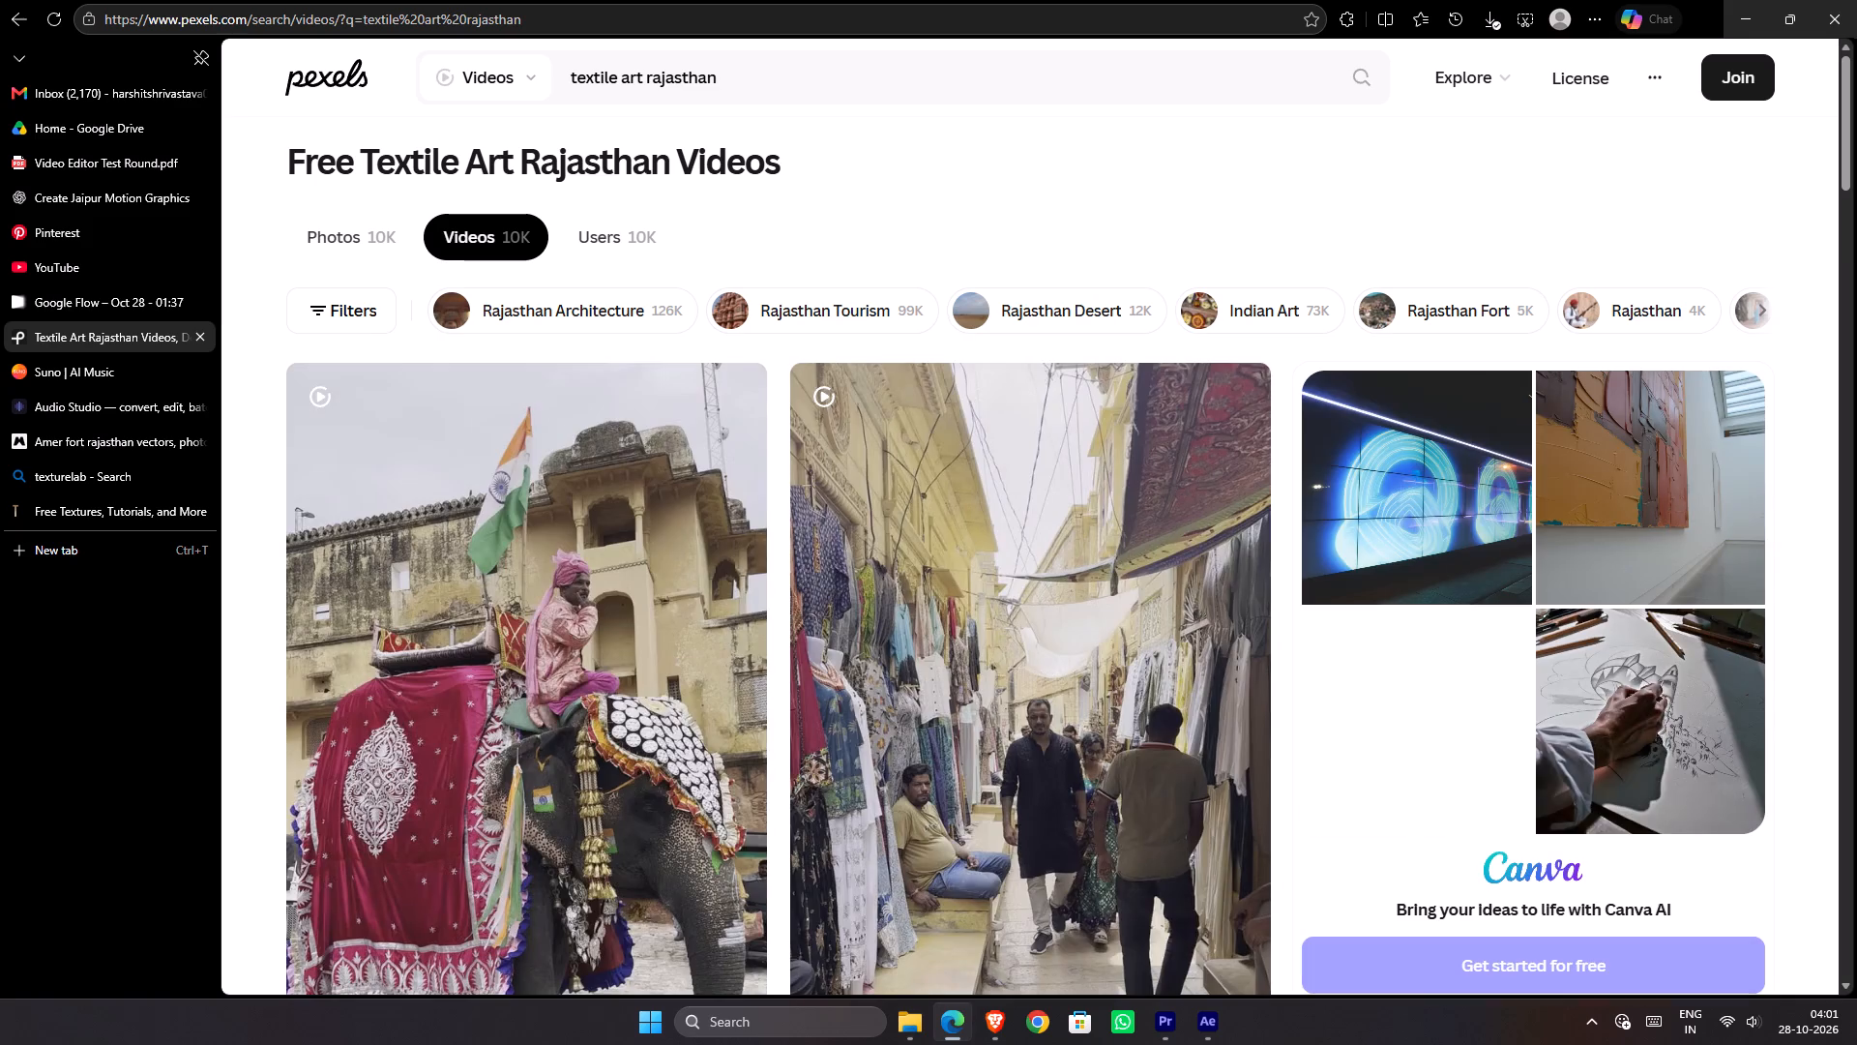
Look through the textile art rajasthan video results for block-printing, weaving and craft clips suited to the Jaipur video.
scroll(1058, 740, down, 1)
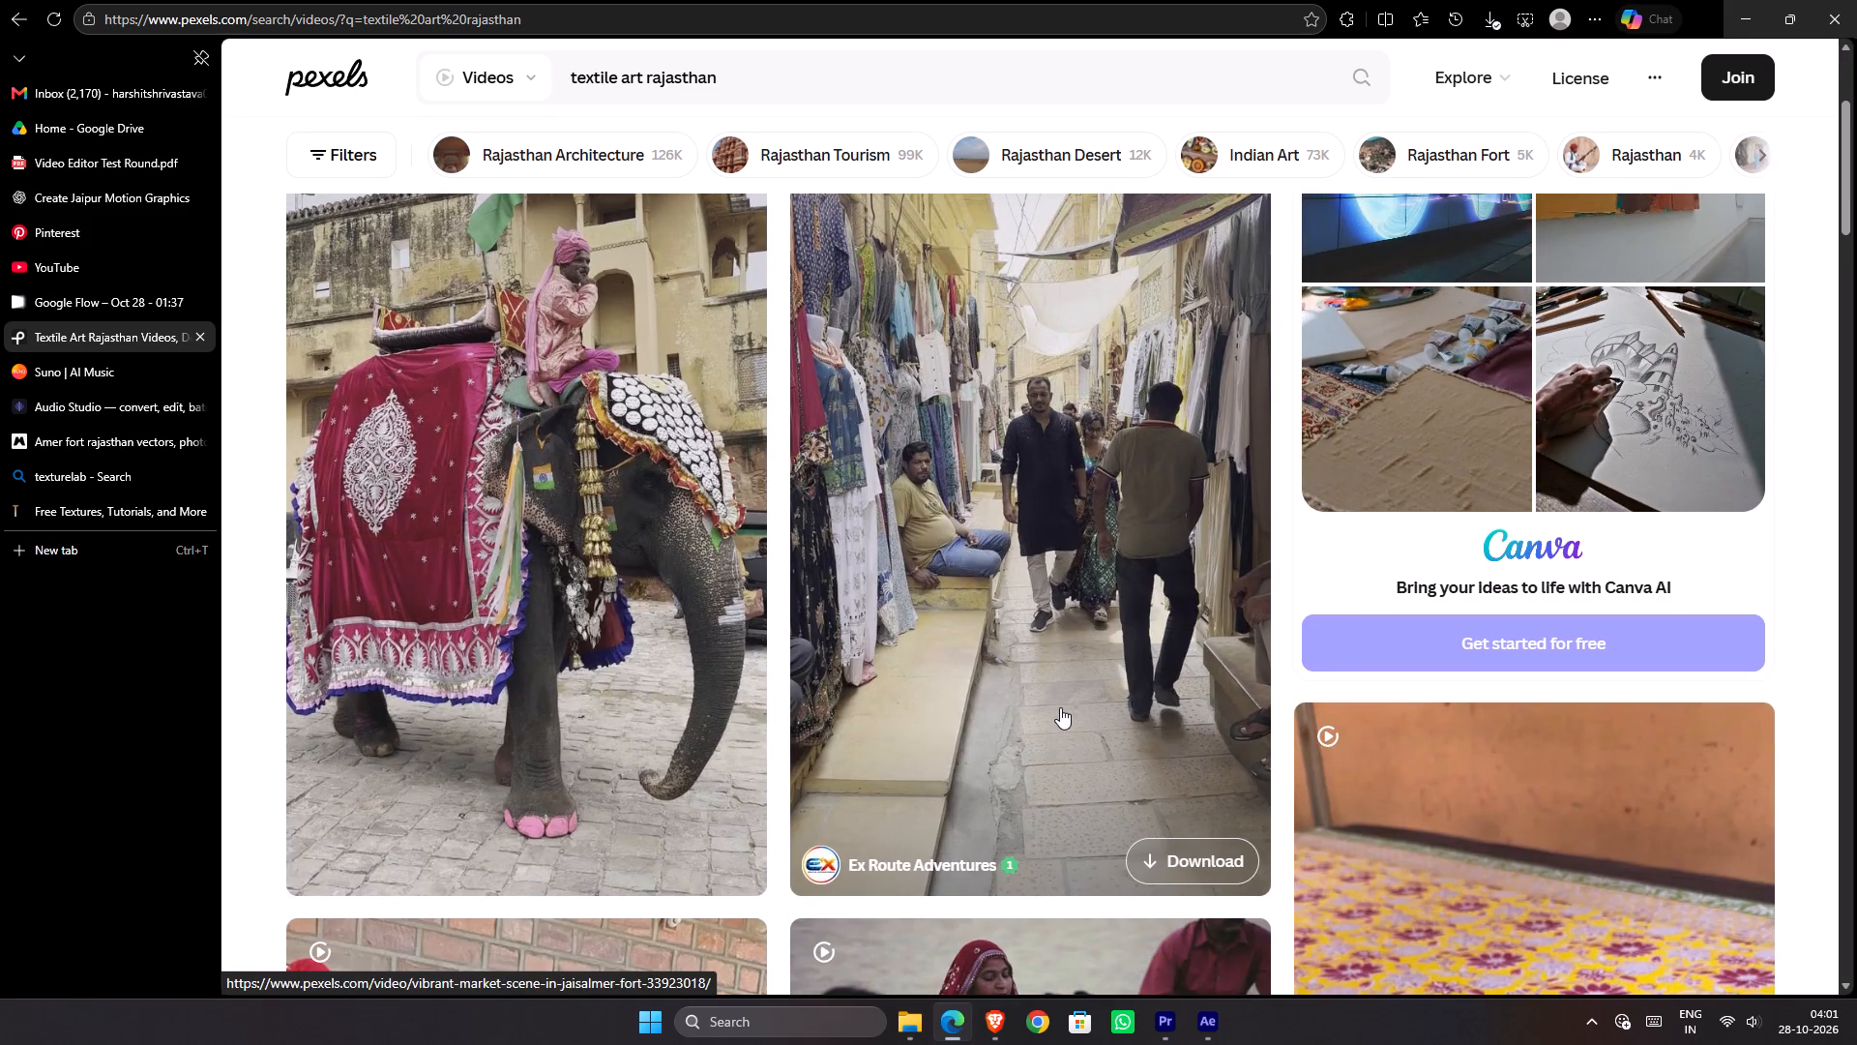
scroll(1039, 682, up, 1)
scroll(1039, 682, down, 4)
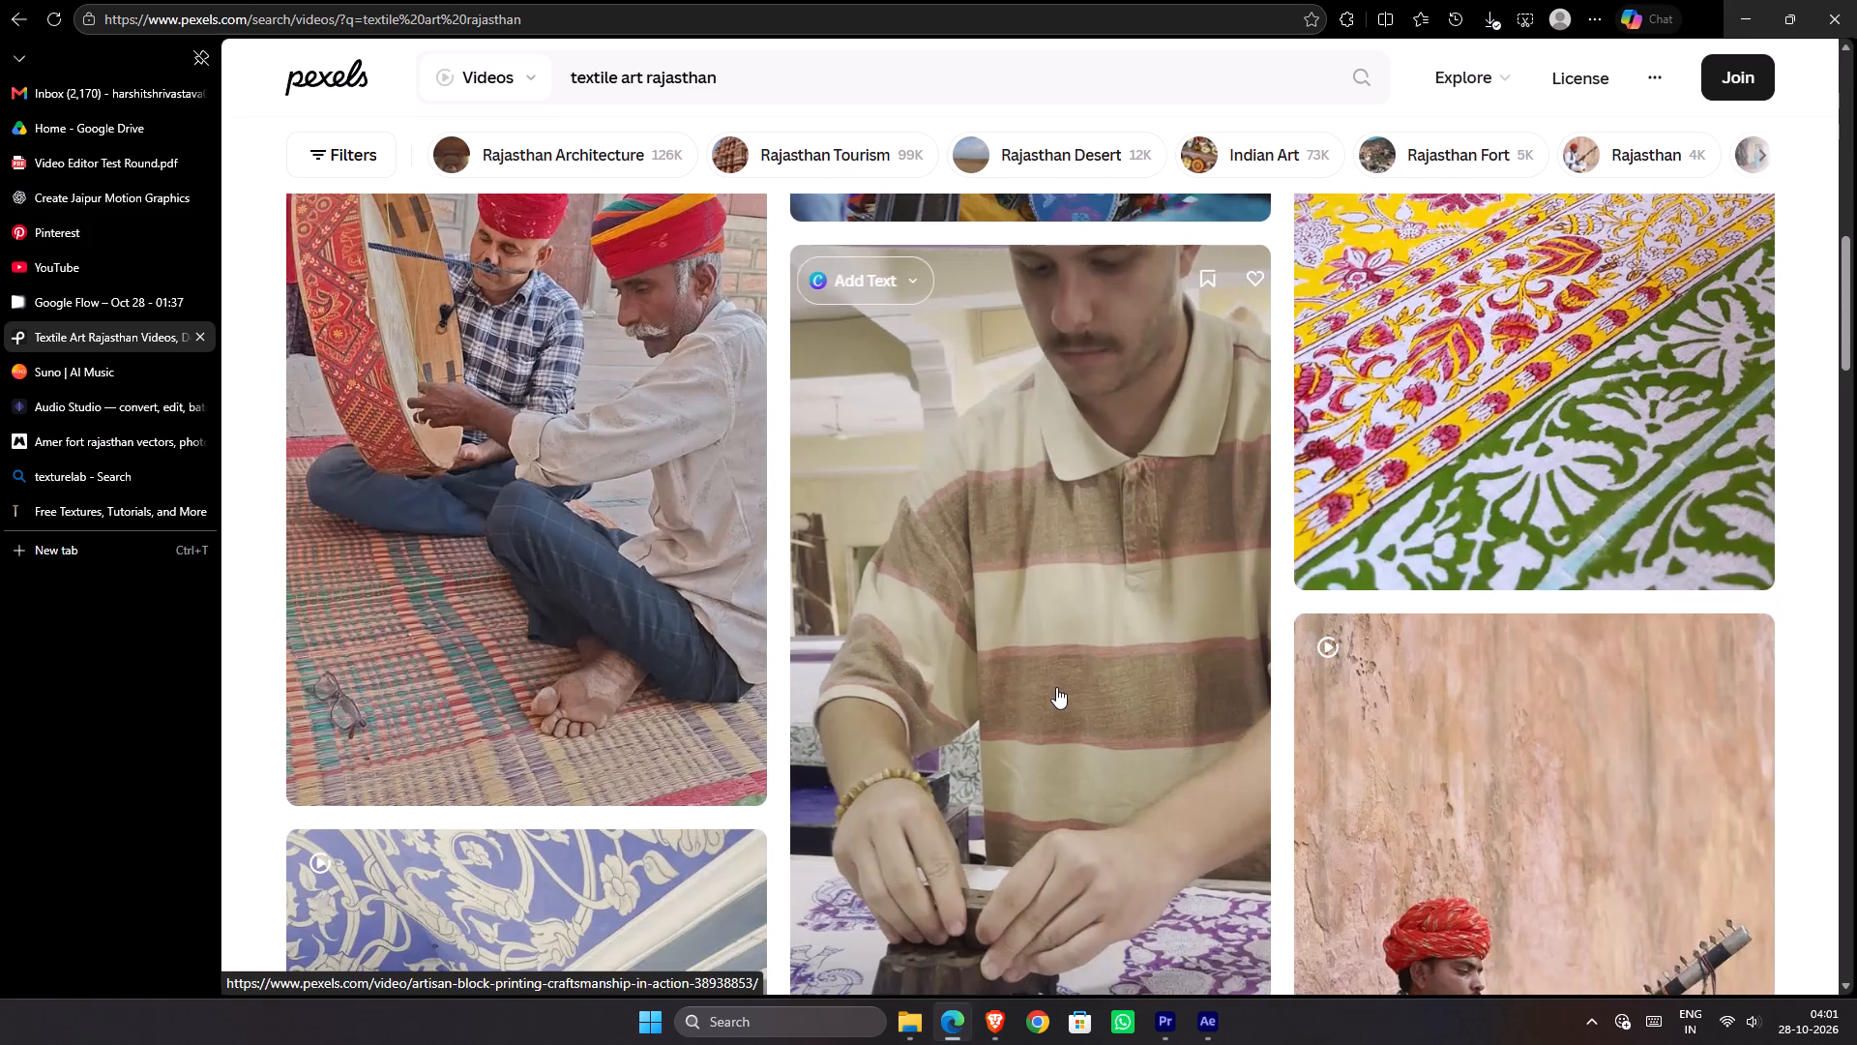
scroll(1069, 653, up, 1)
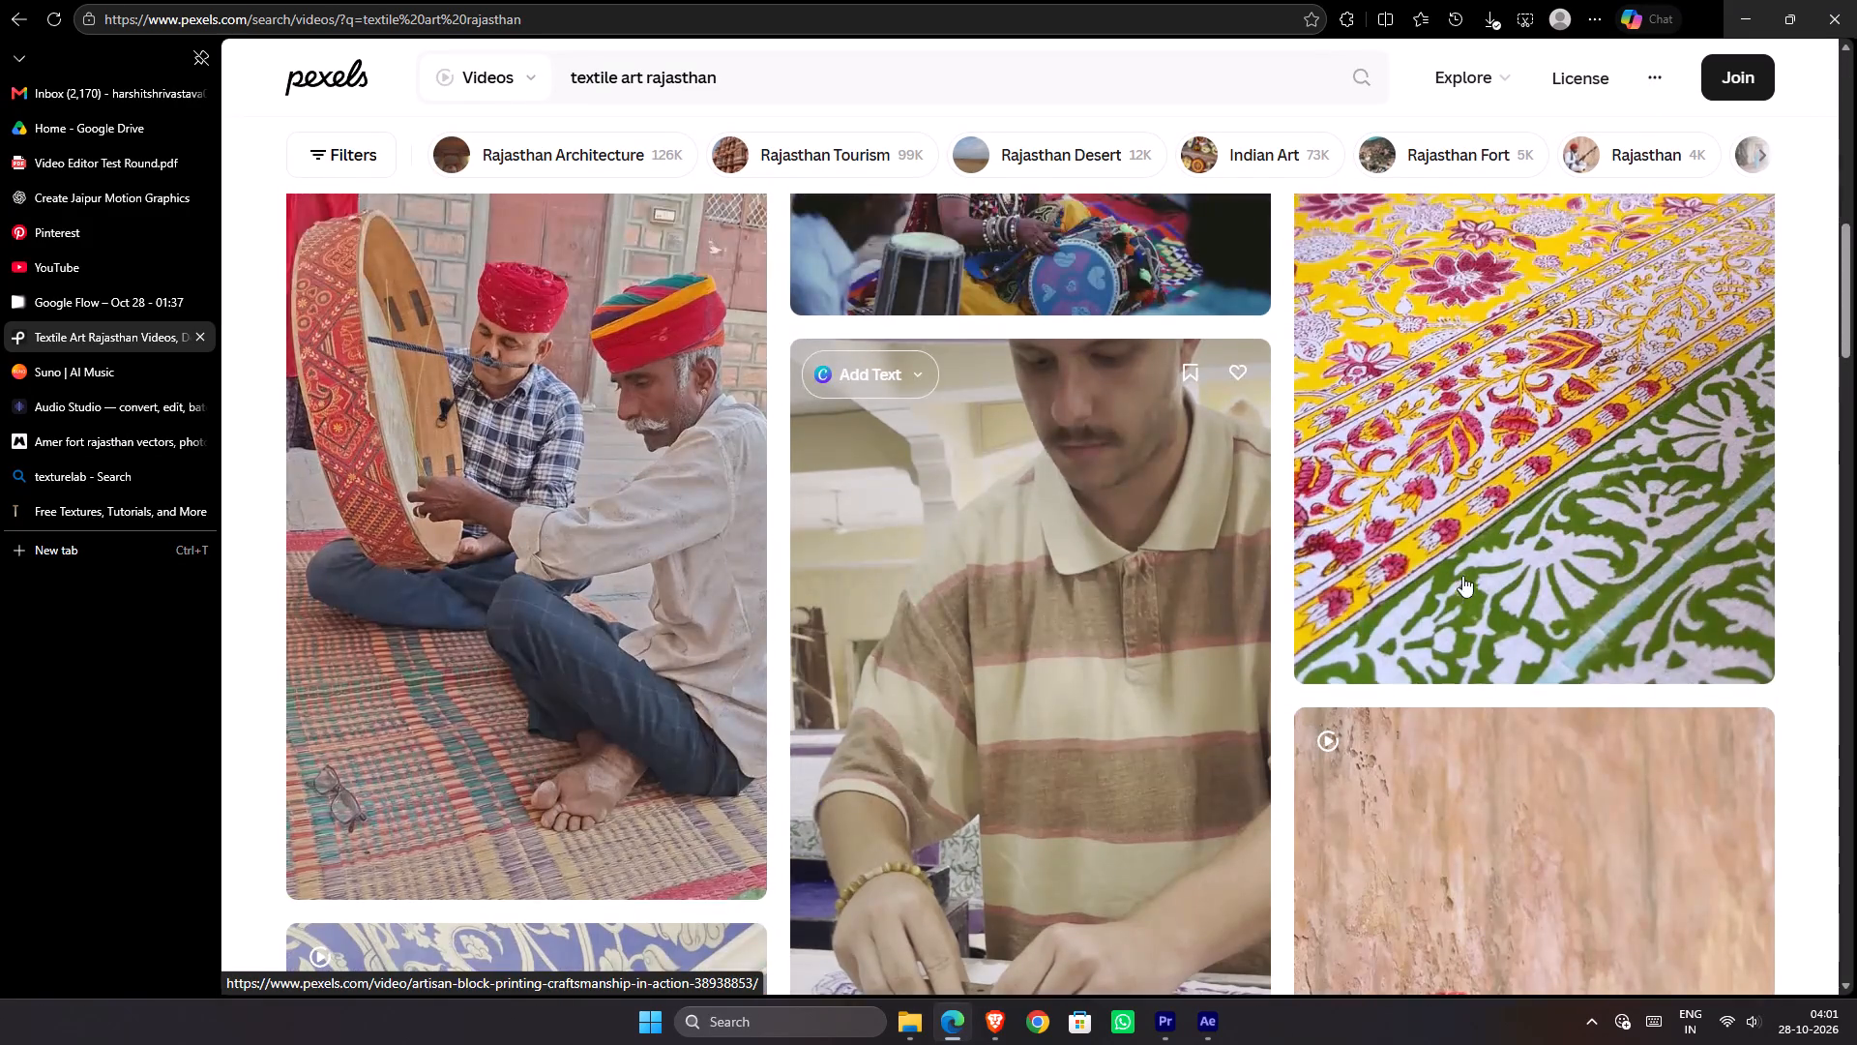
scroll(1459, 573, up, 1)
scroll(1461, 619, down, 1)
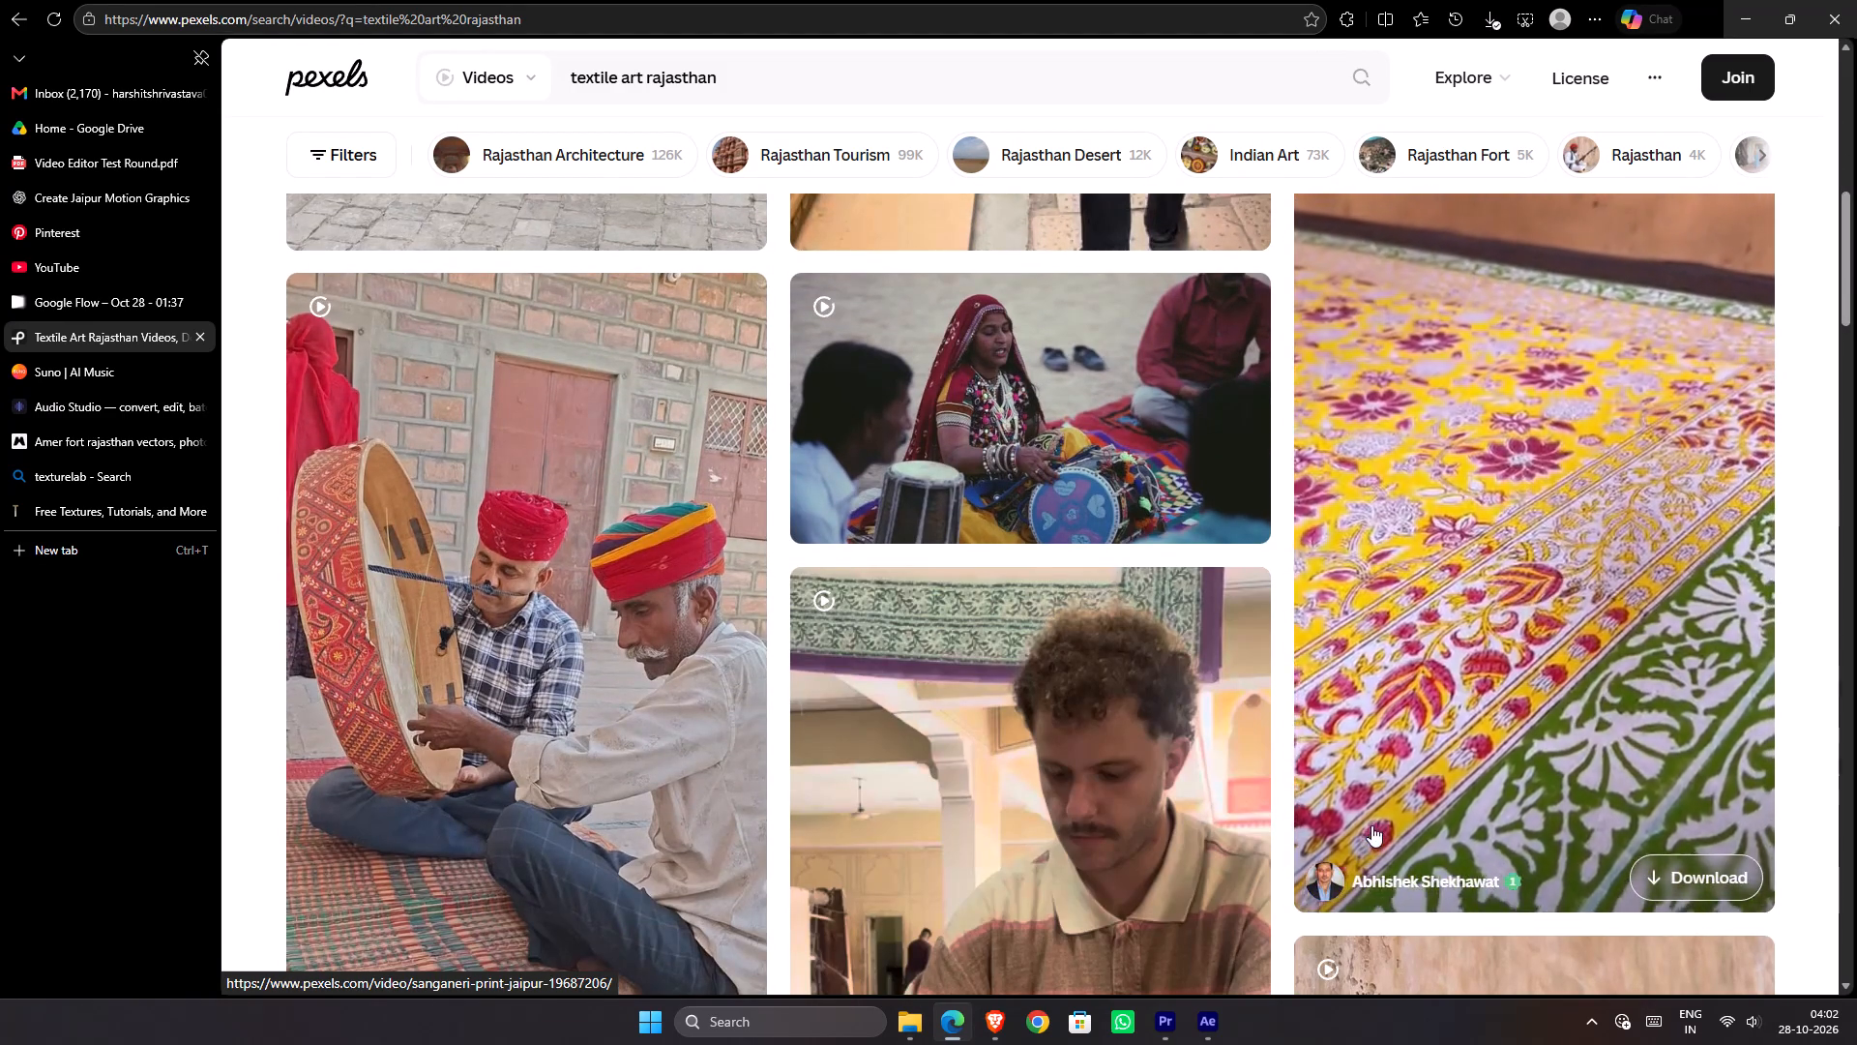
scroll(1370, 821, down, 3)
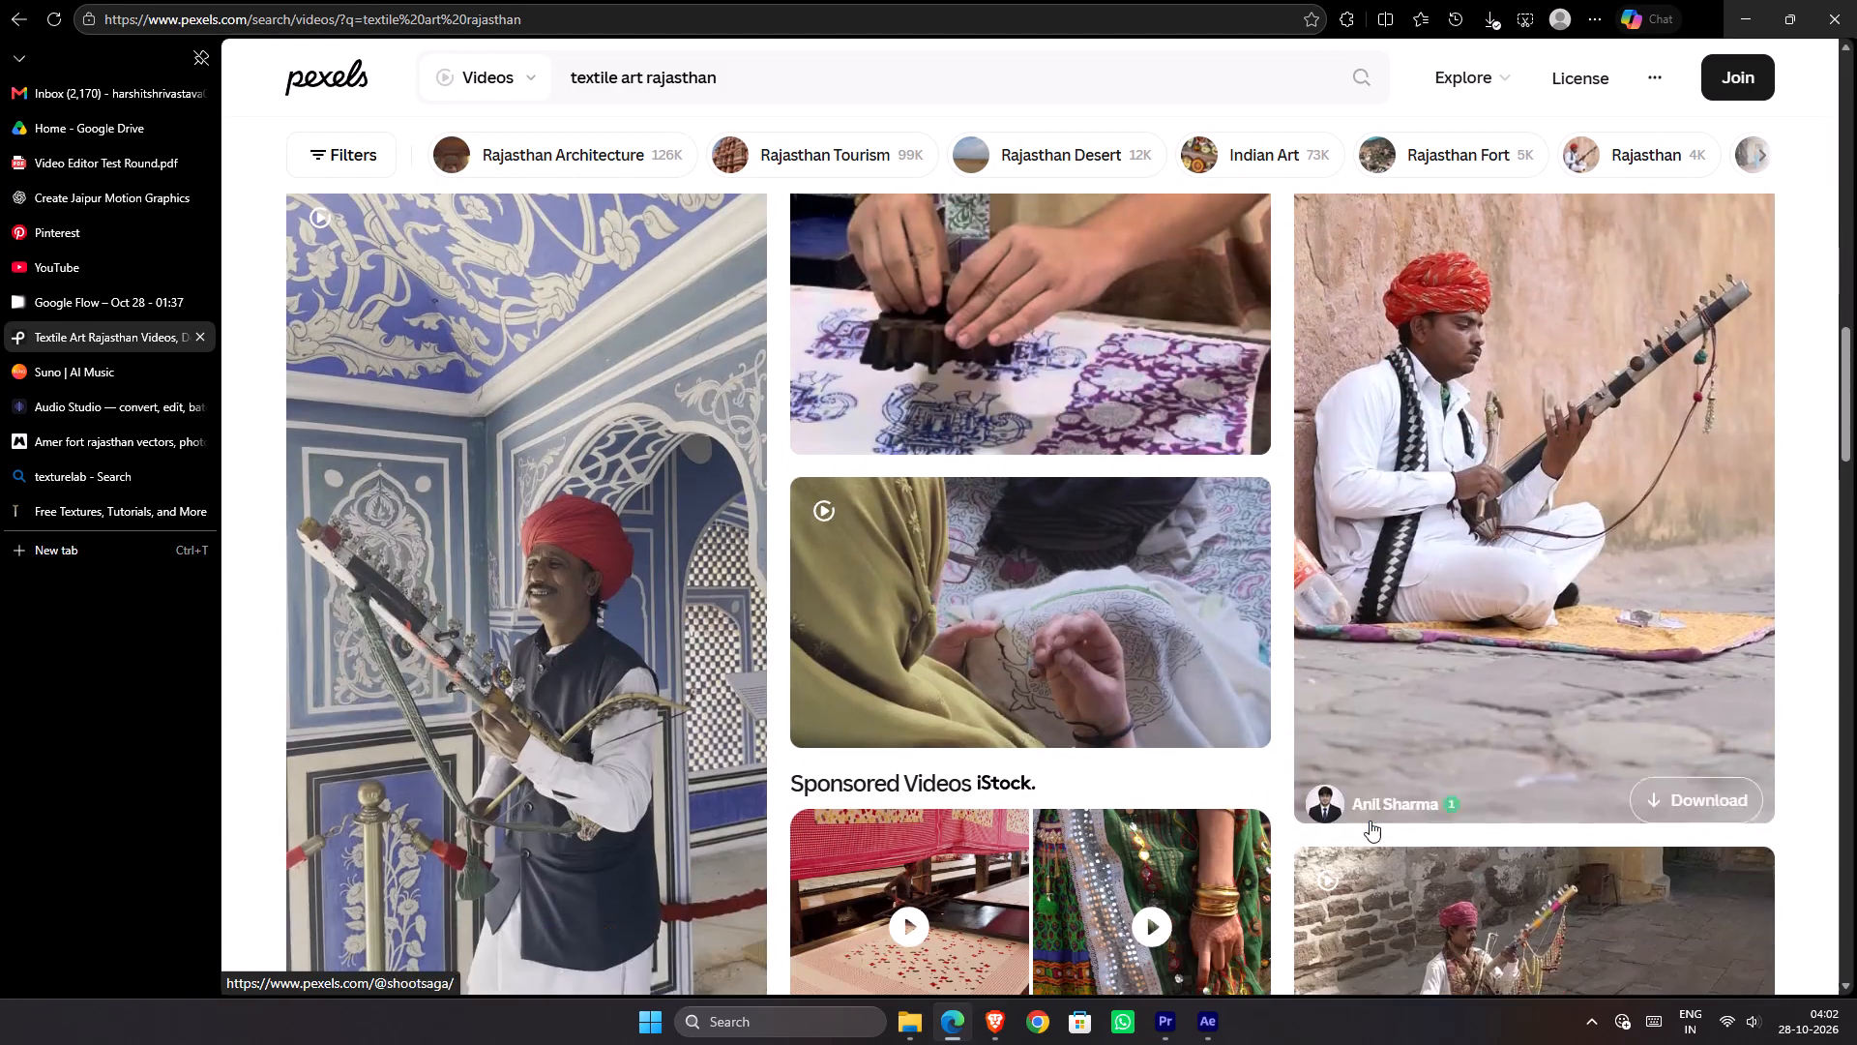
scroll(1400, 805, down, 1)
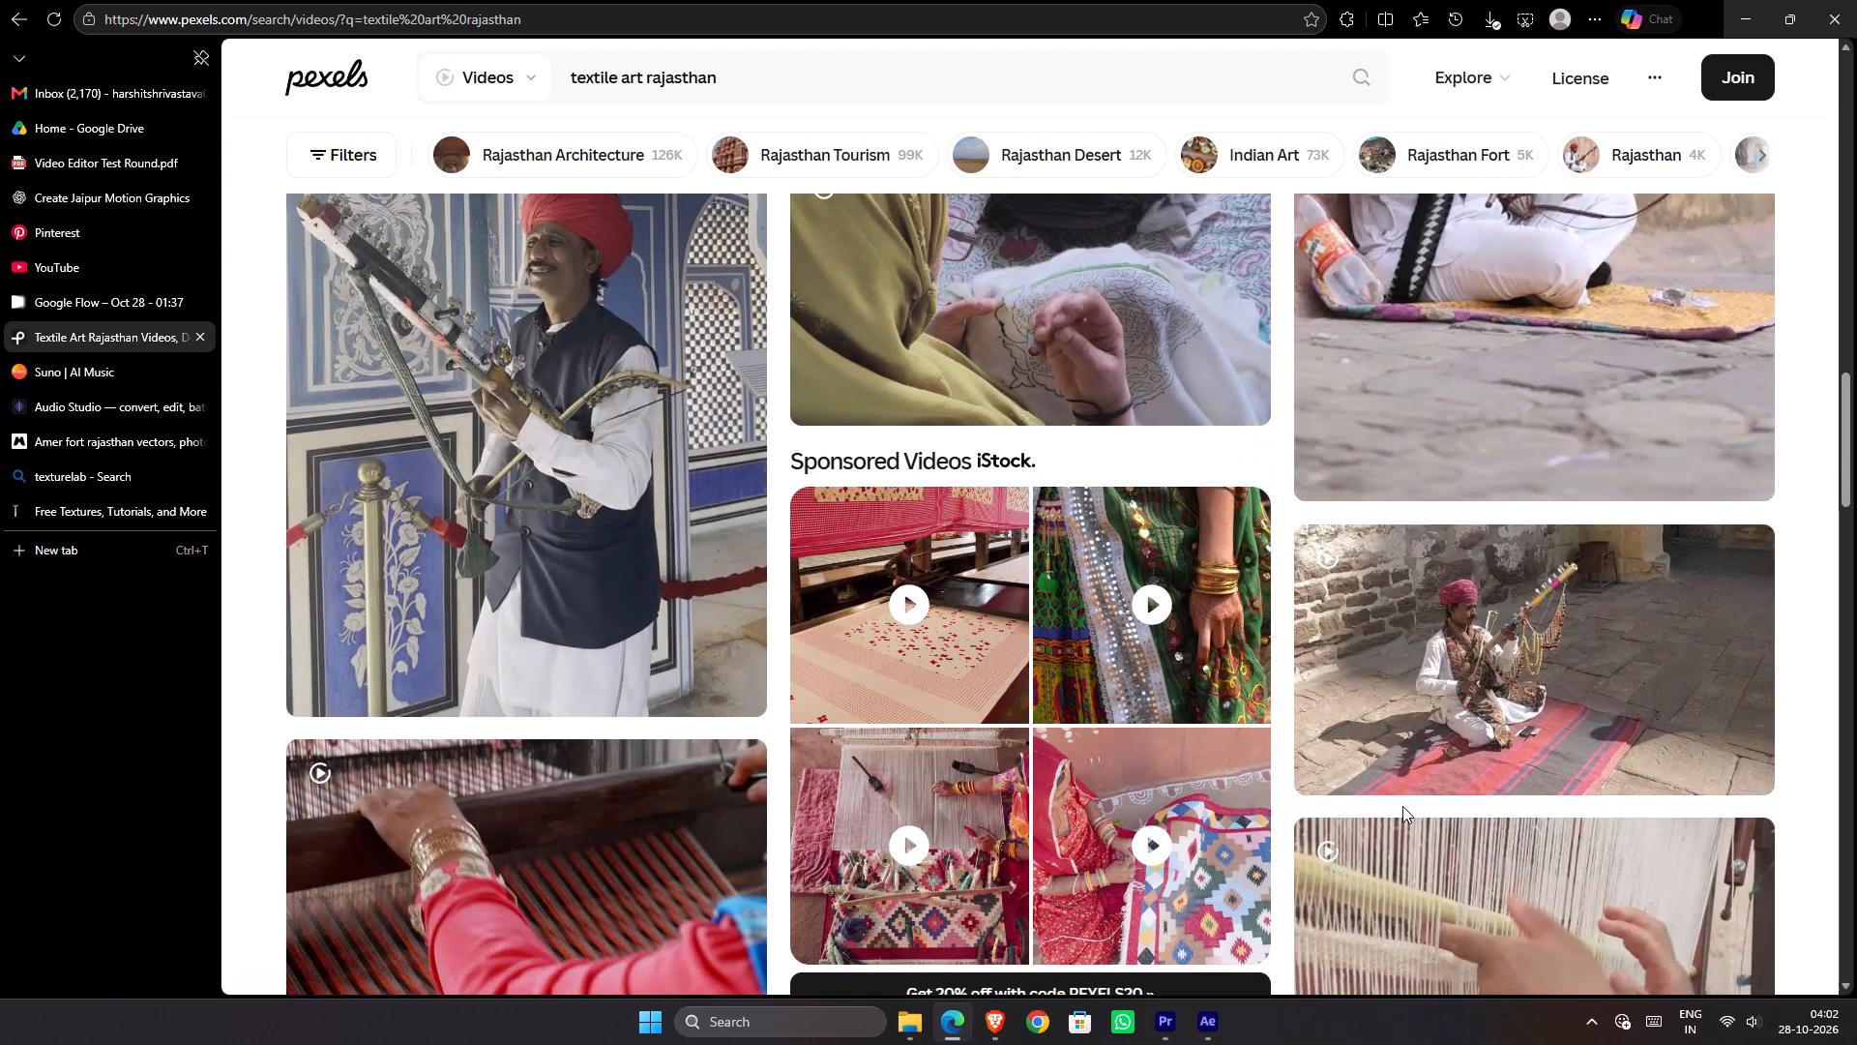
scroll(1402, 806, down, 2)
scroll(1434, 798, up, 1)
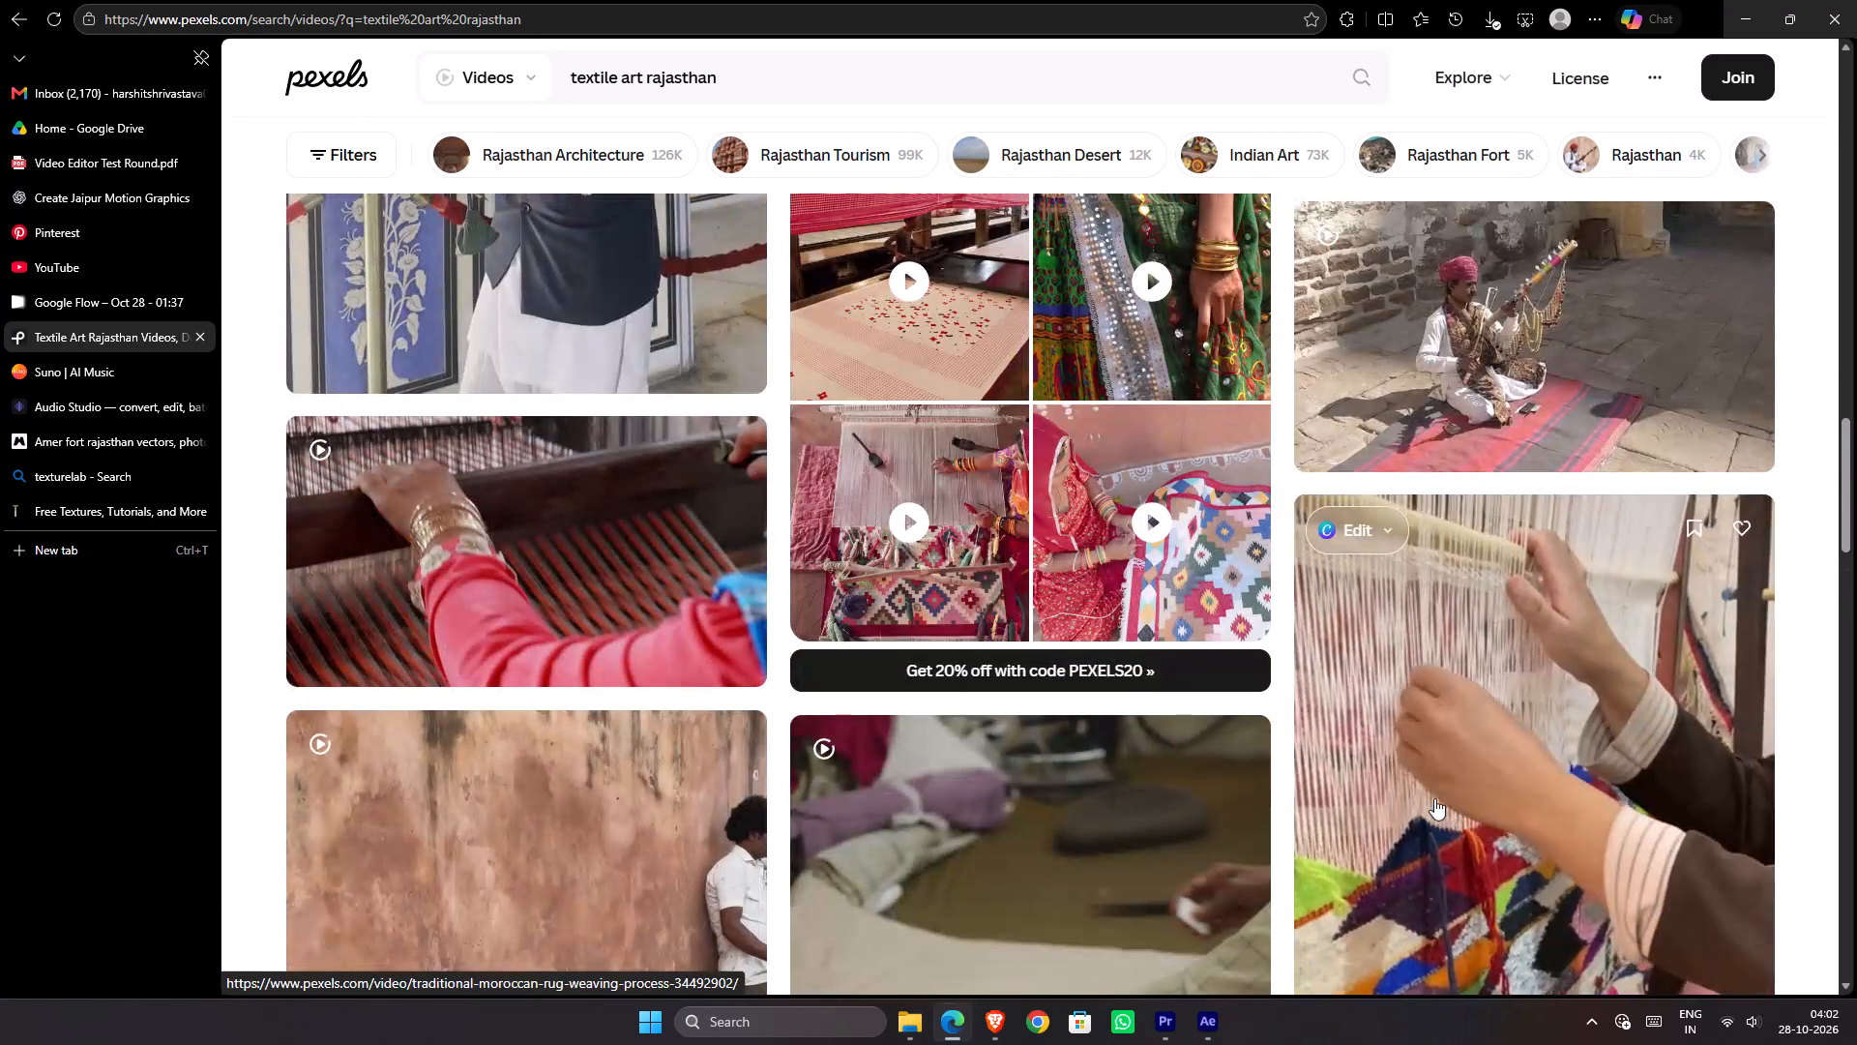
scroll(1434, 798, down, 1)
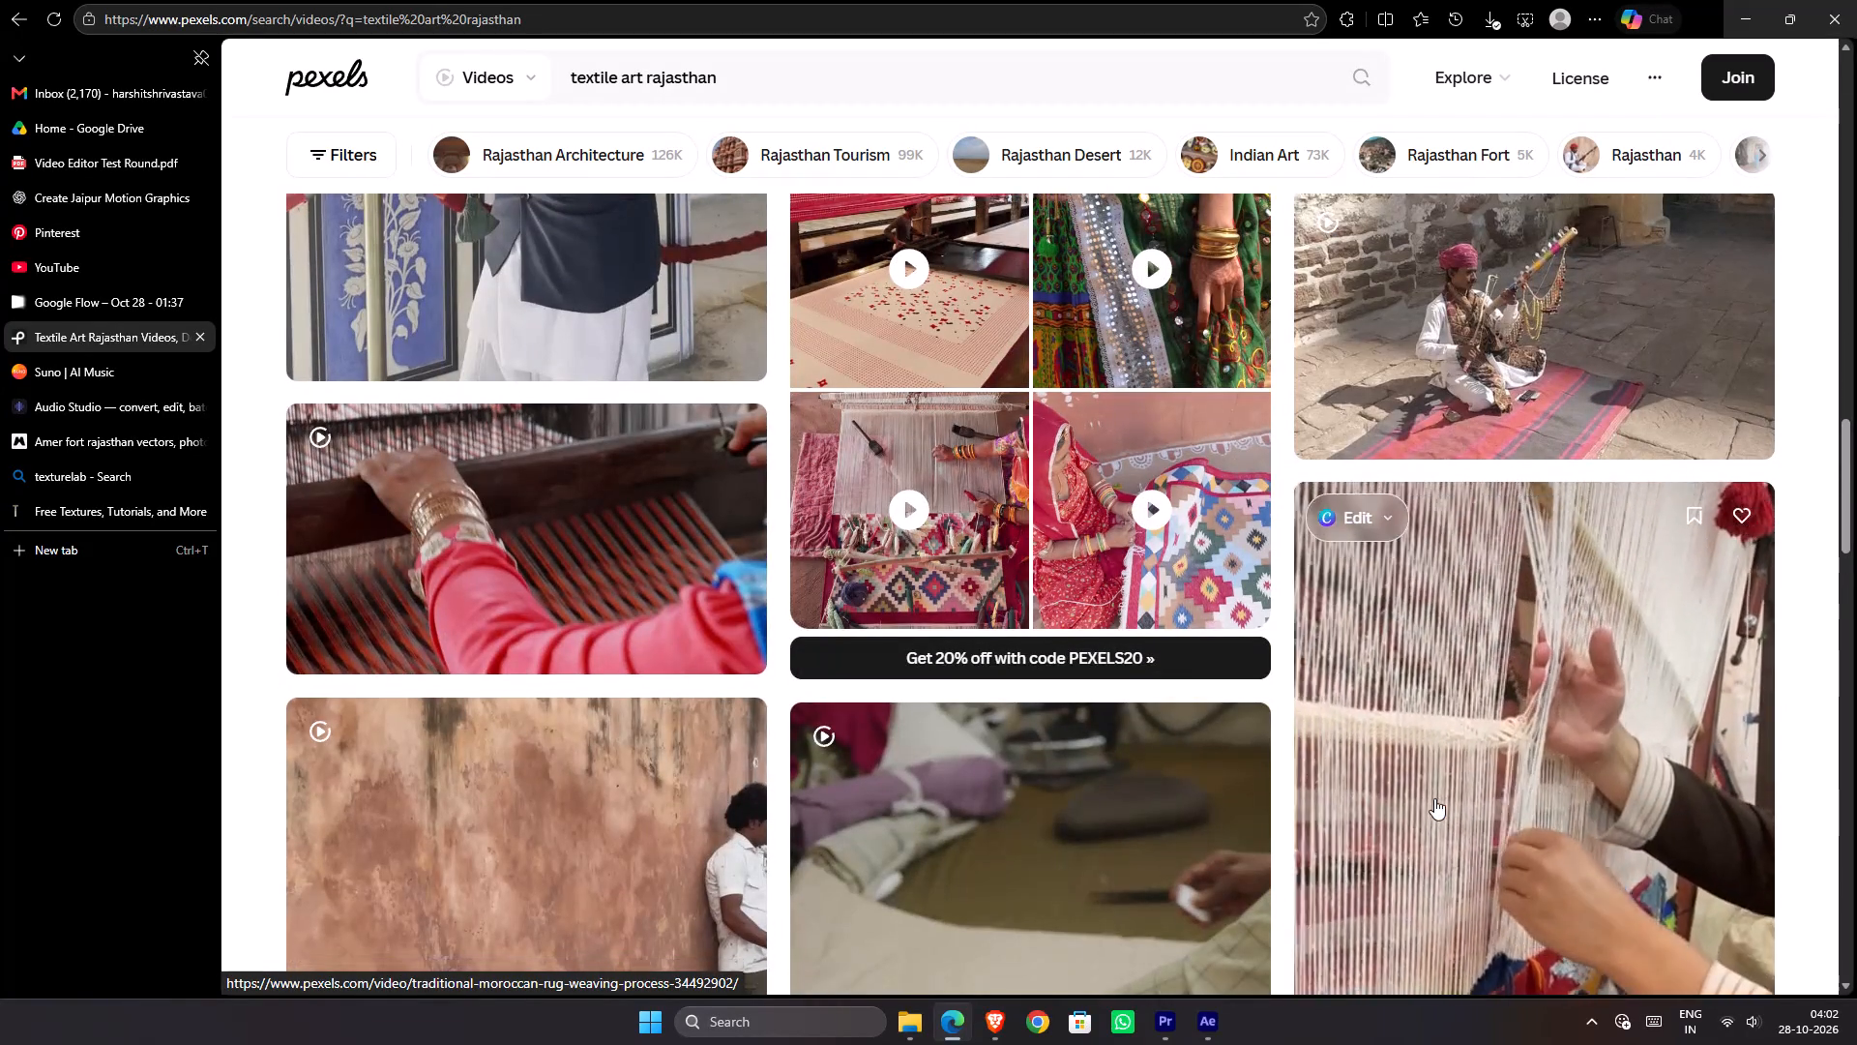
scroll(1434, 798, up, 1)
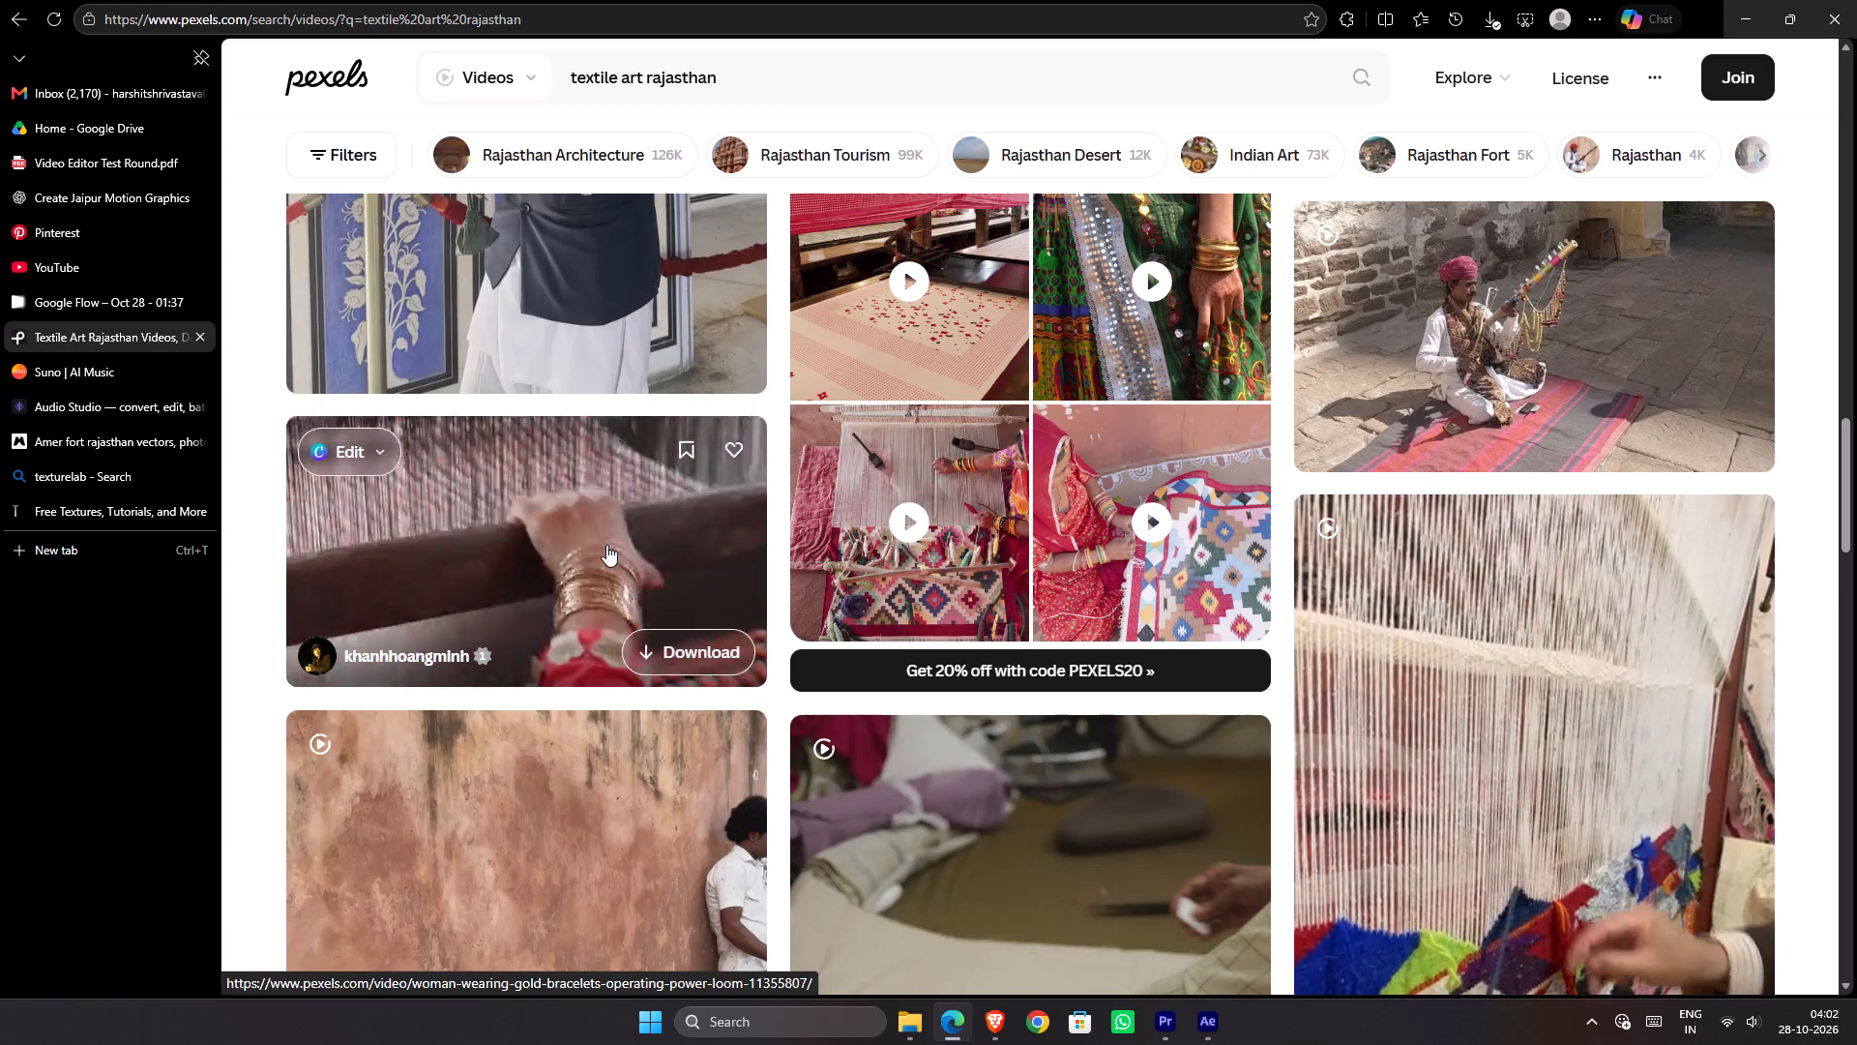
scroll(691, 713, down, 3)
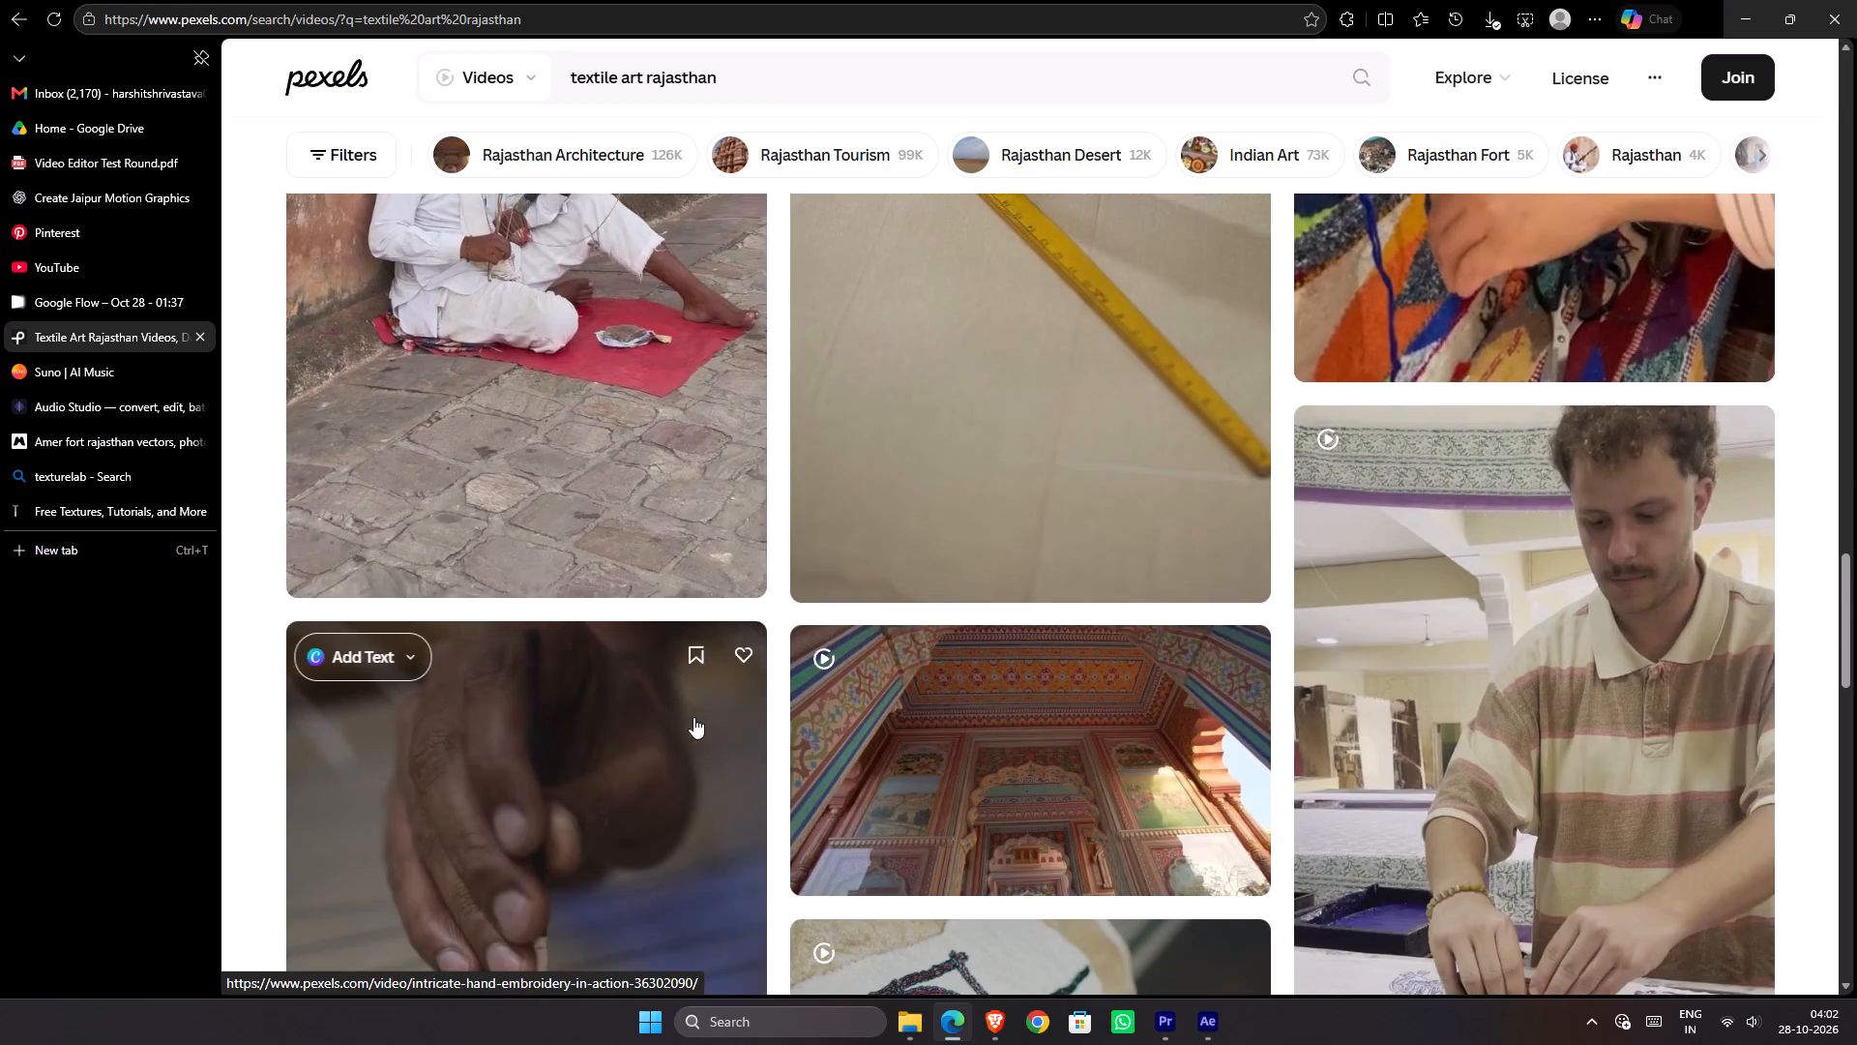
scroll(699, 804, down, 2)
scroll(699, 808, up, 1)
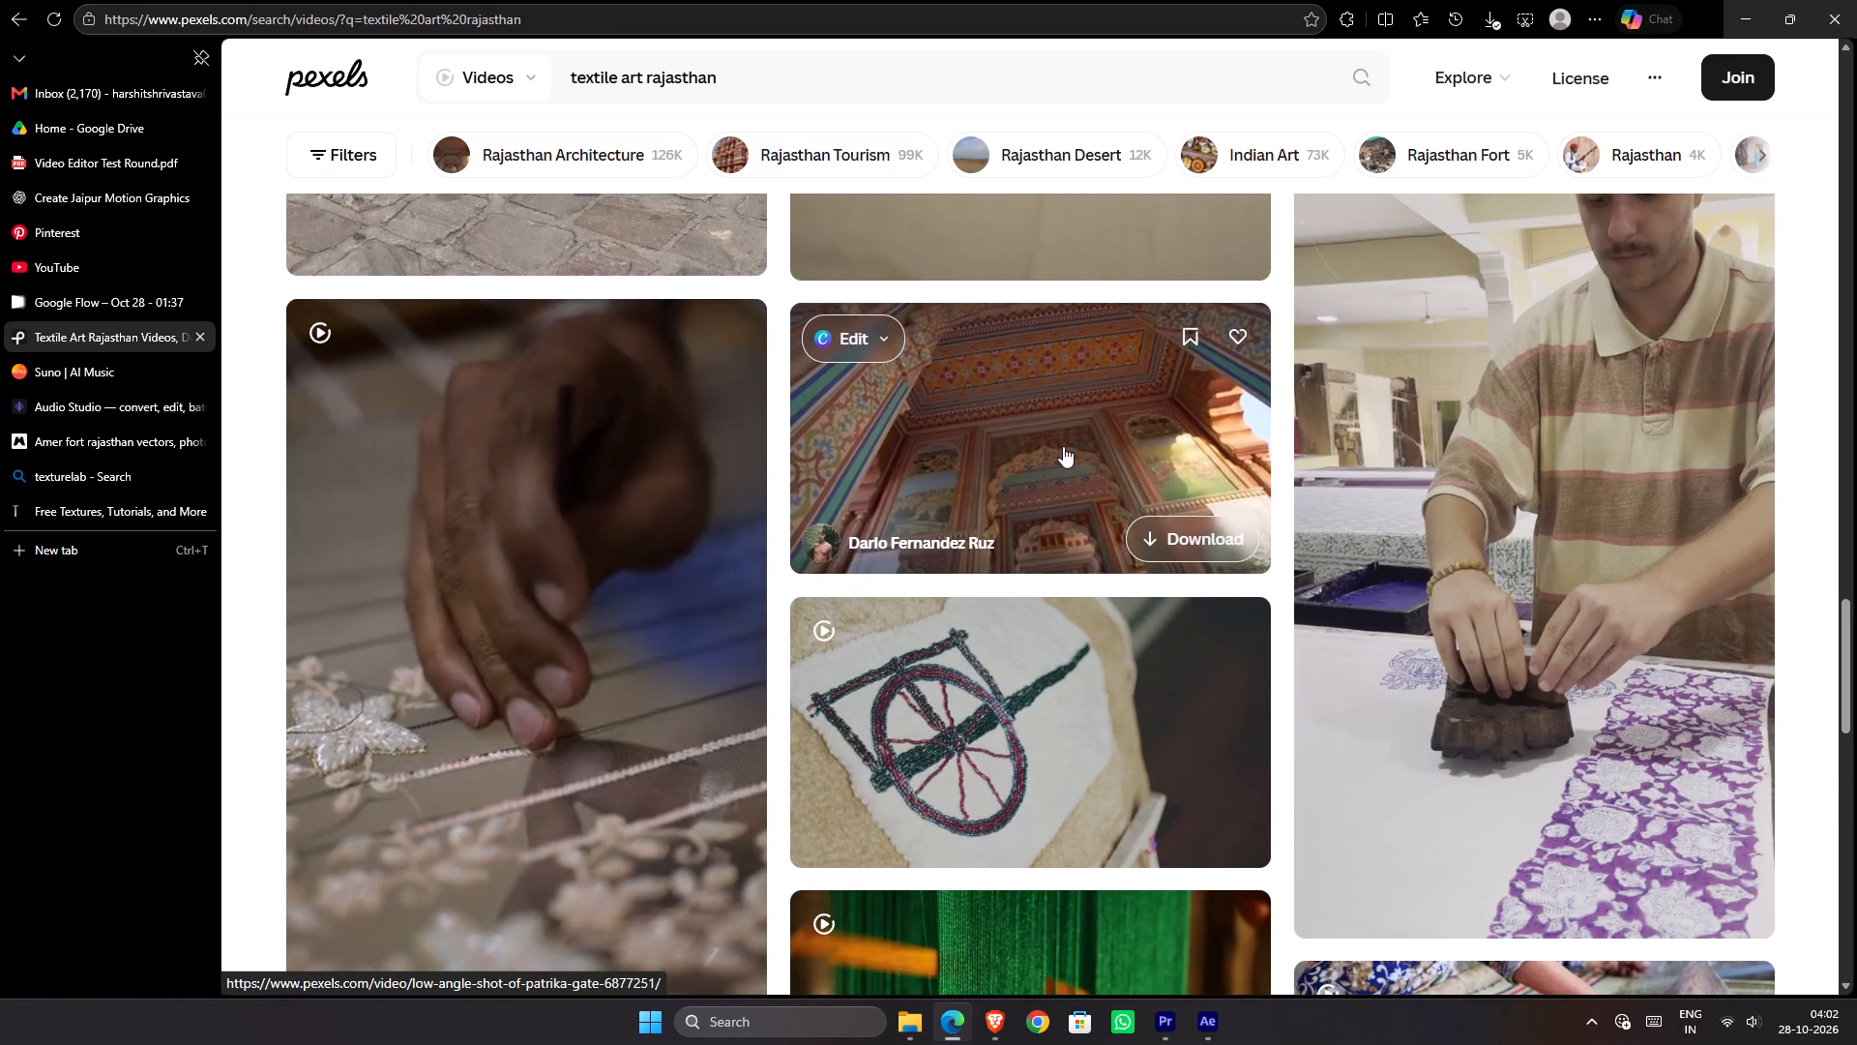
scroll(1091, 482, down, 1)
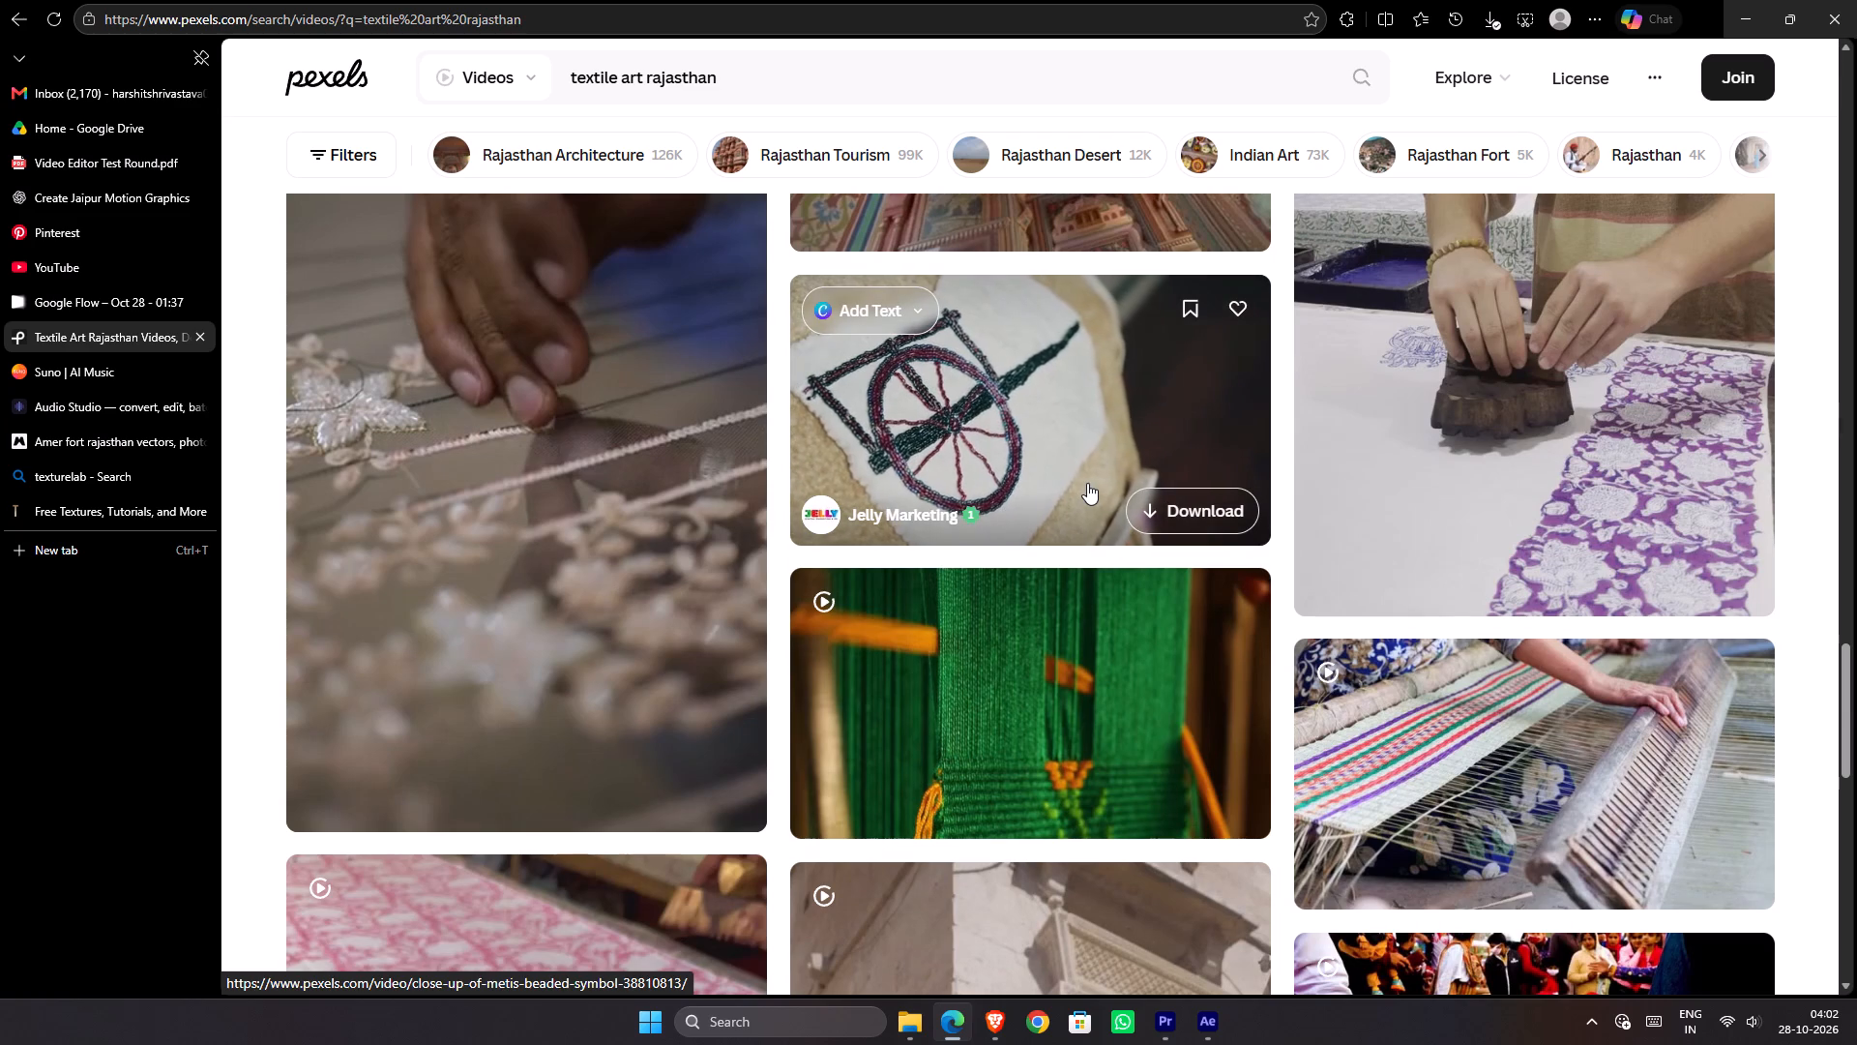
scroll(1087, 483, up, 2)
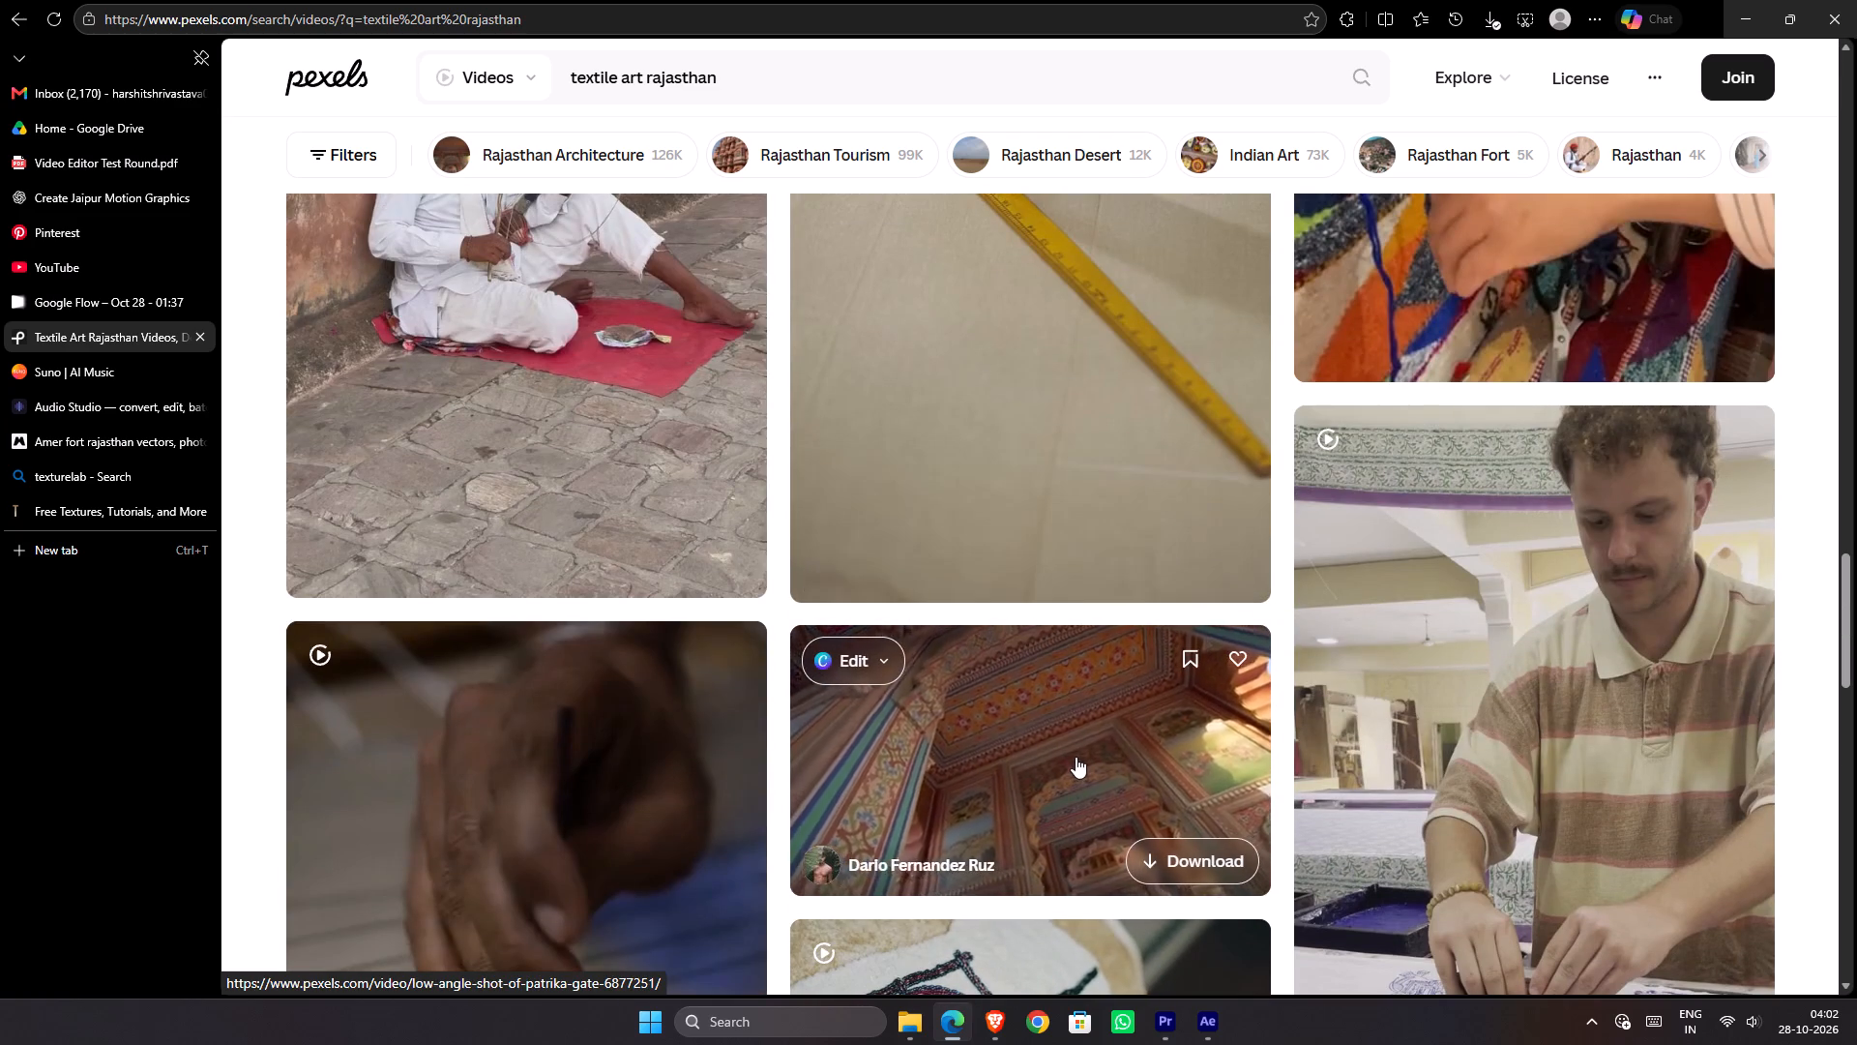
Preview the low-angle Patrika Gate video as a possible clip, and return to the search results.
click(1076, 757)
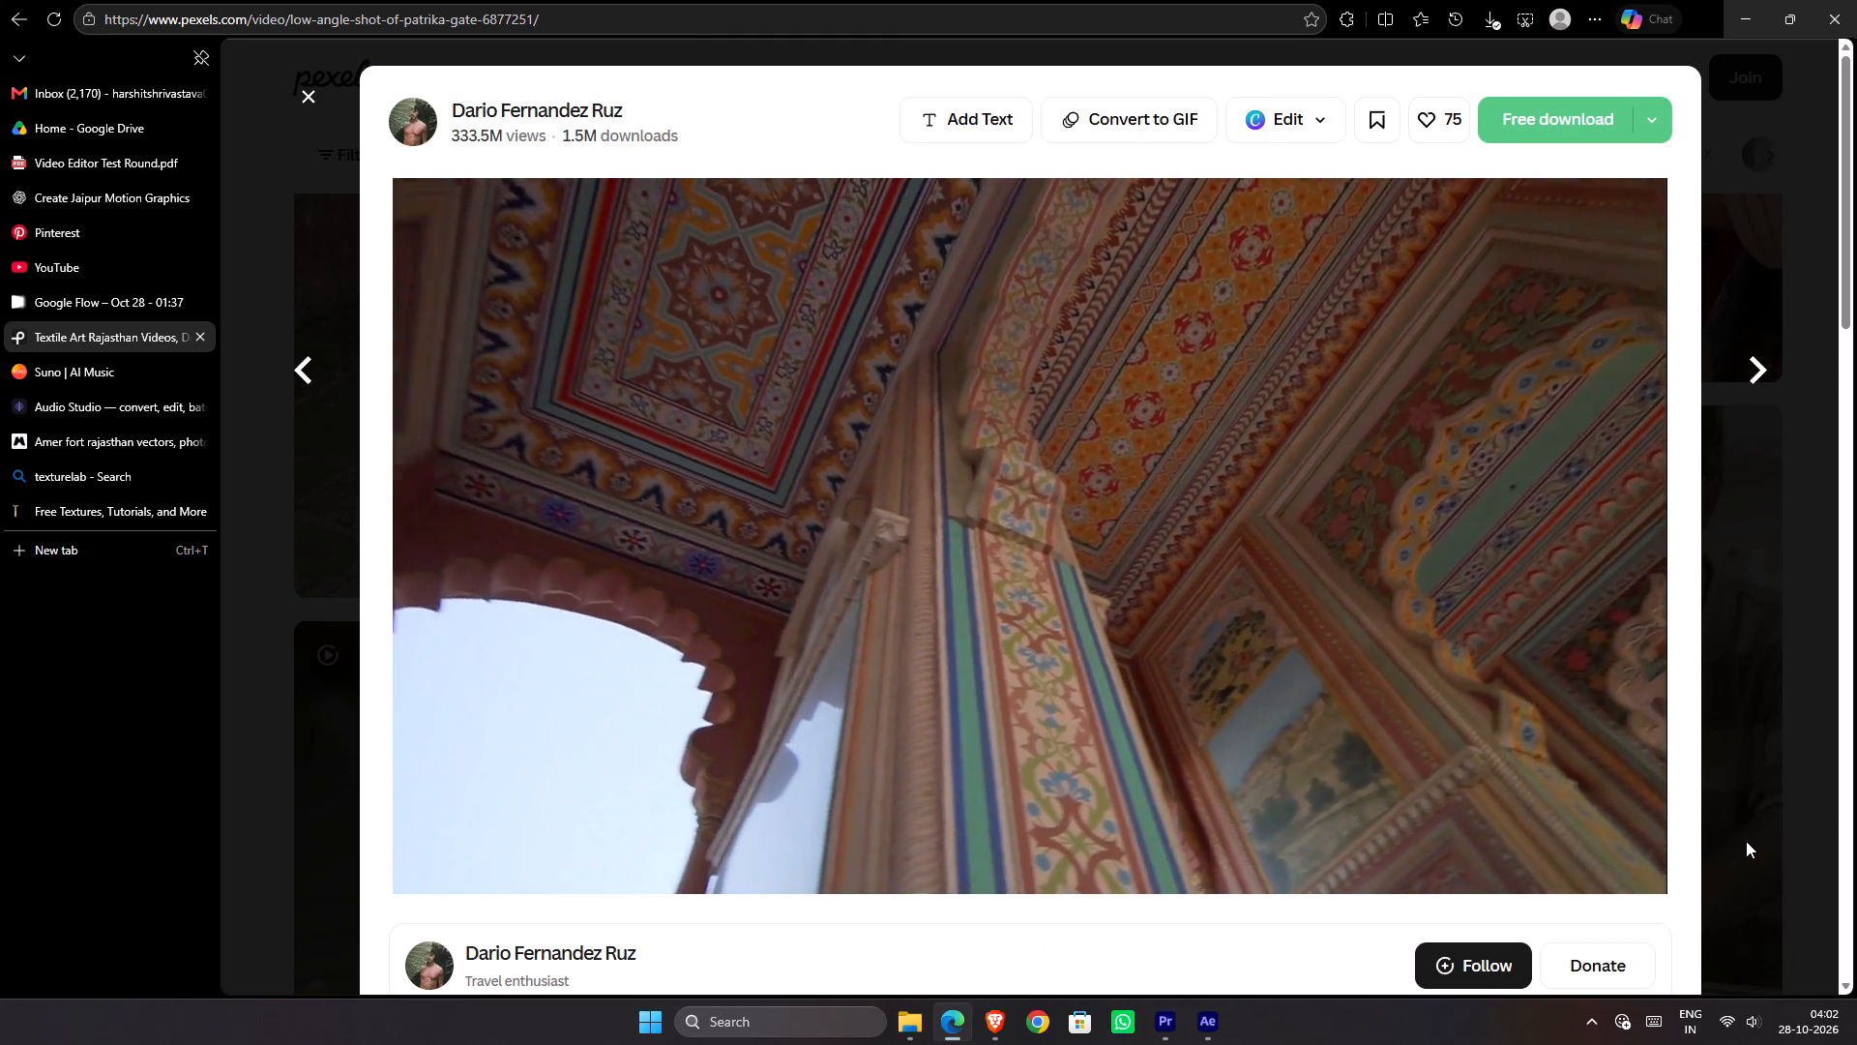
click(1746, 841)
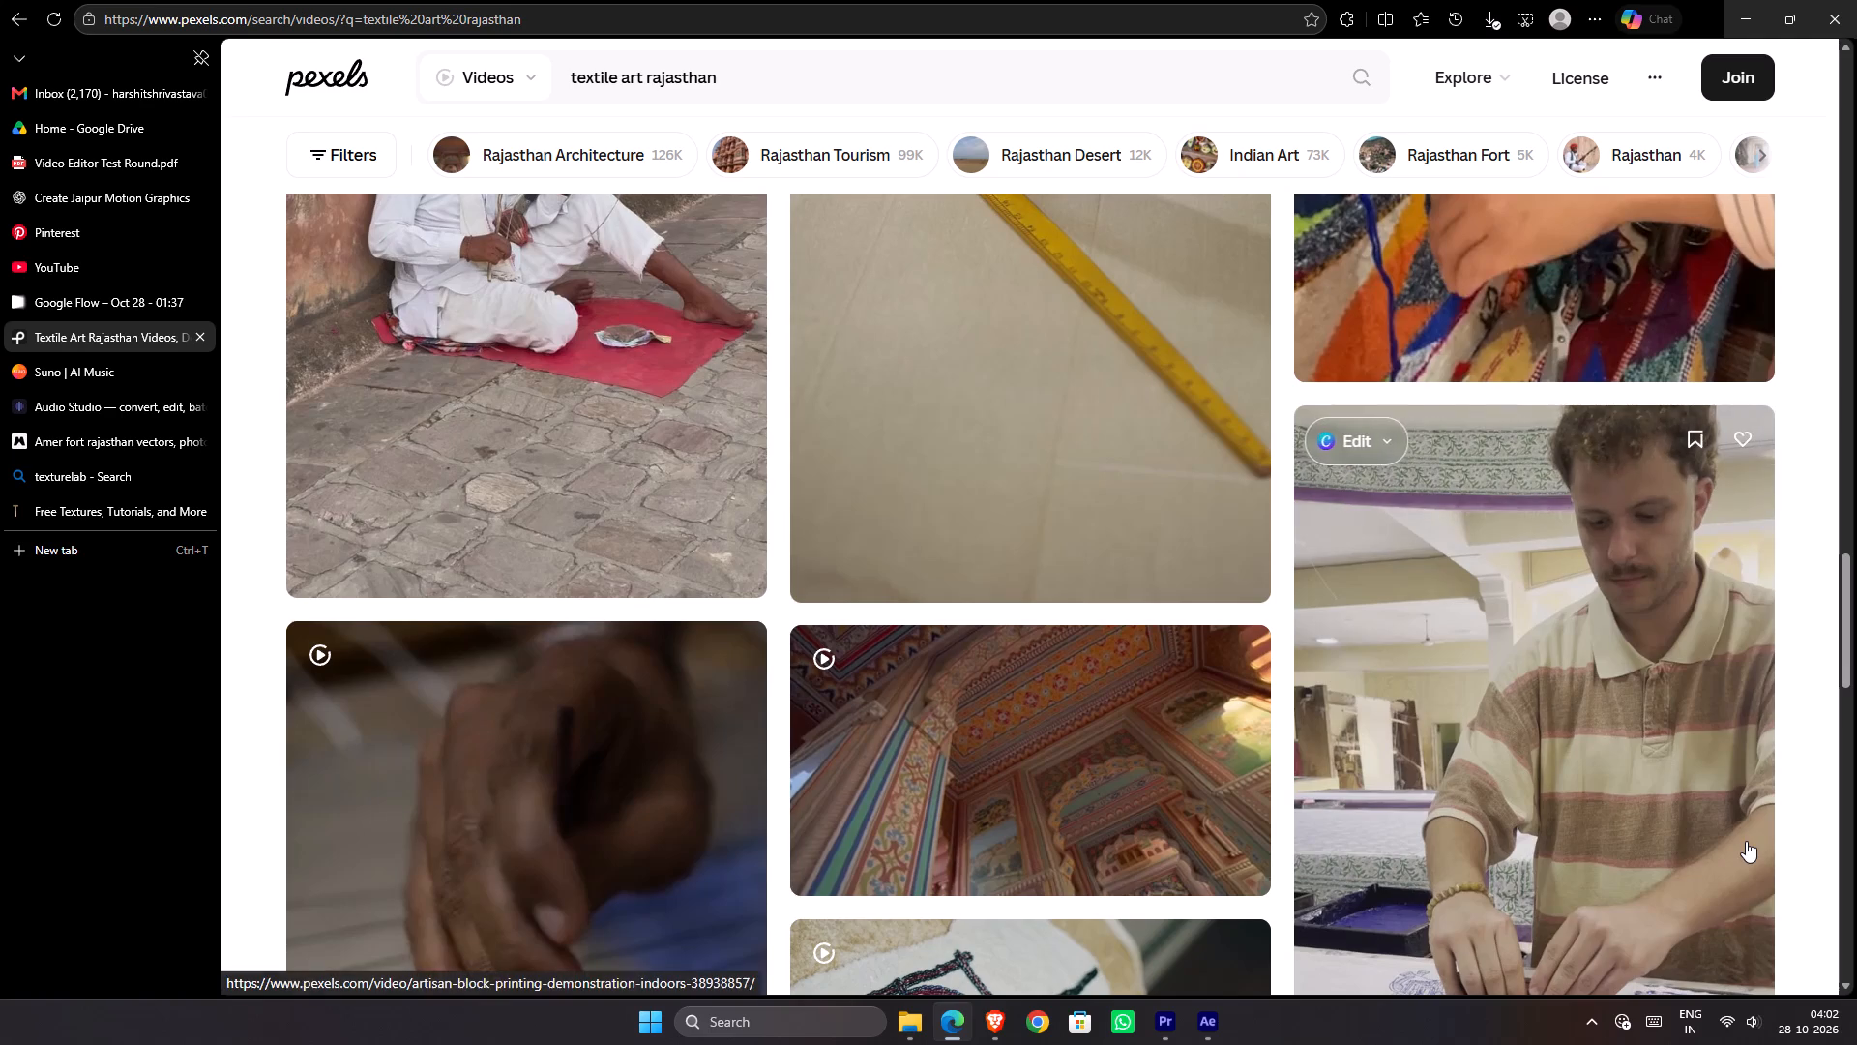
Look further down the textile art rajasthan results for more Rajasthani textile and culture clips.
scroll(1529, 833, down, 4)
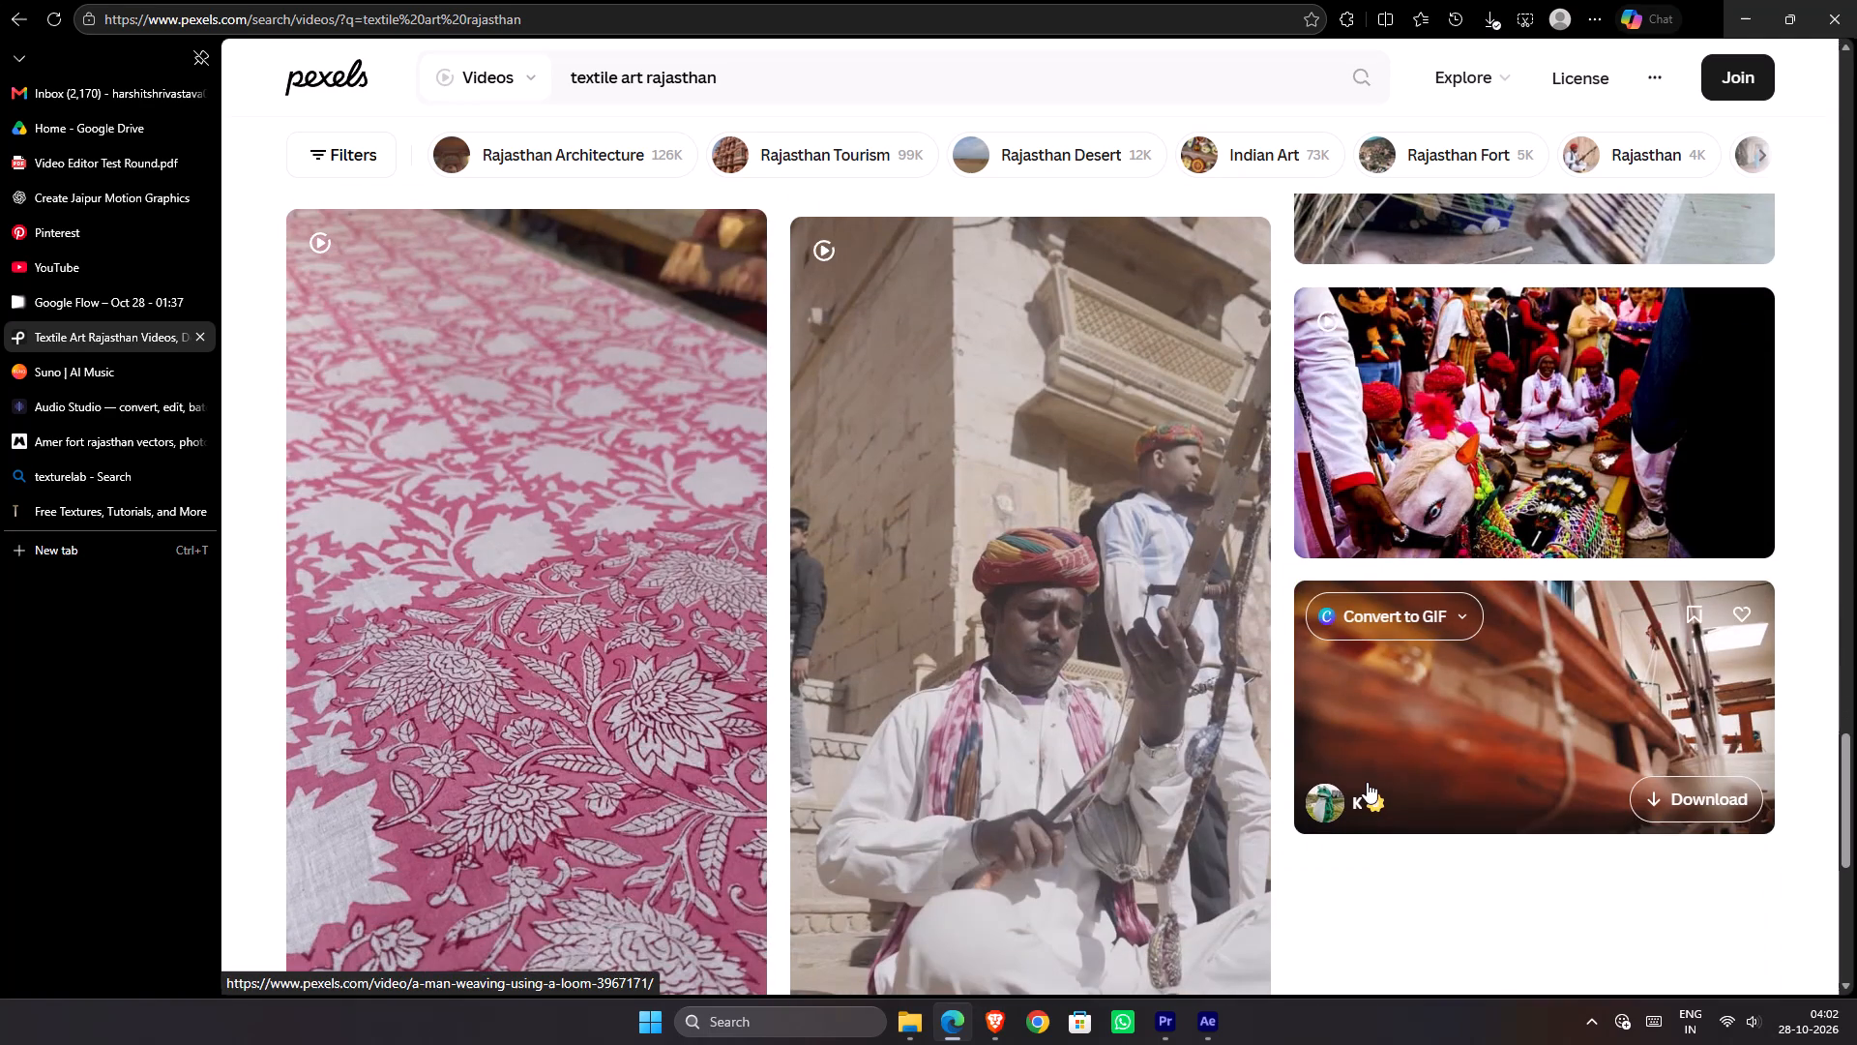
scroll(1365, 784, down, 3)
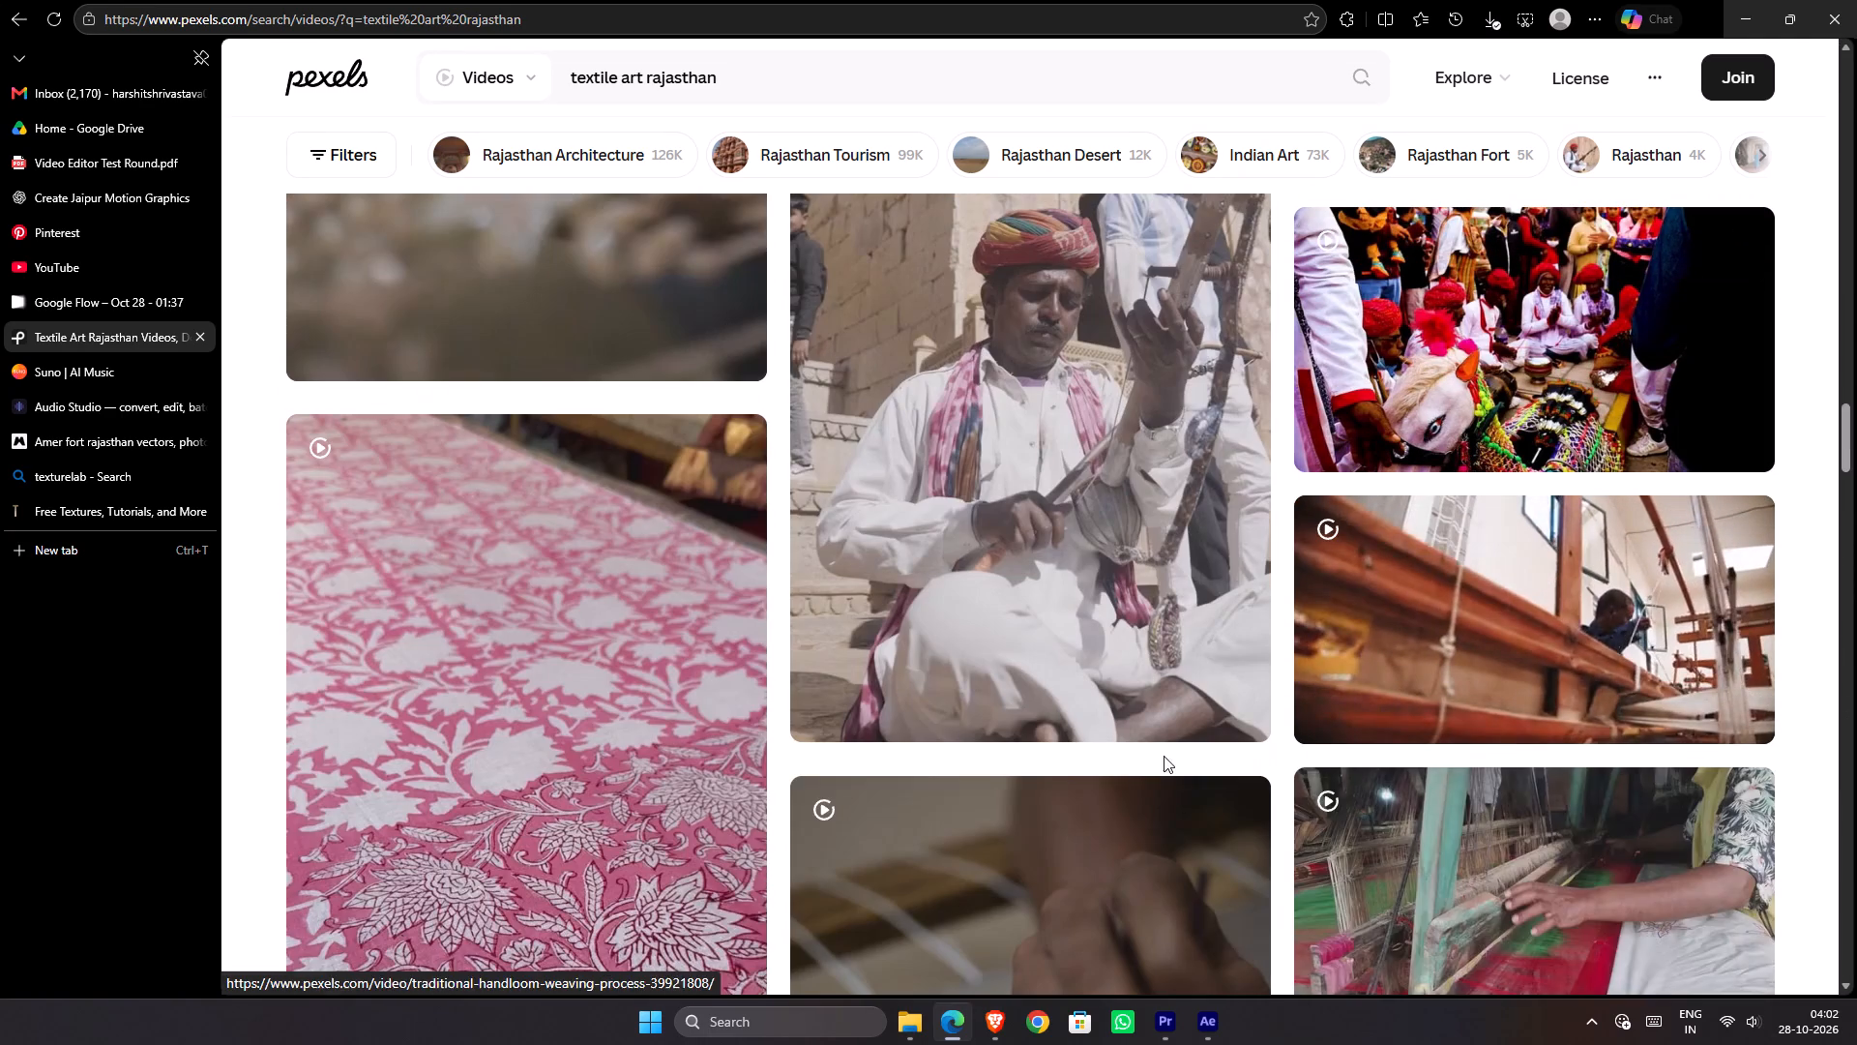
scroll(1164, 756, down, 5)
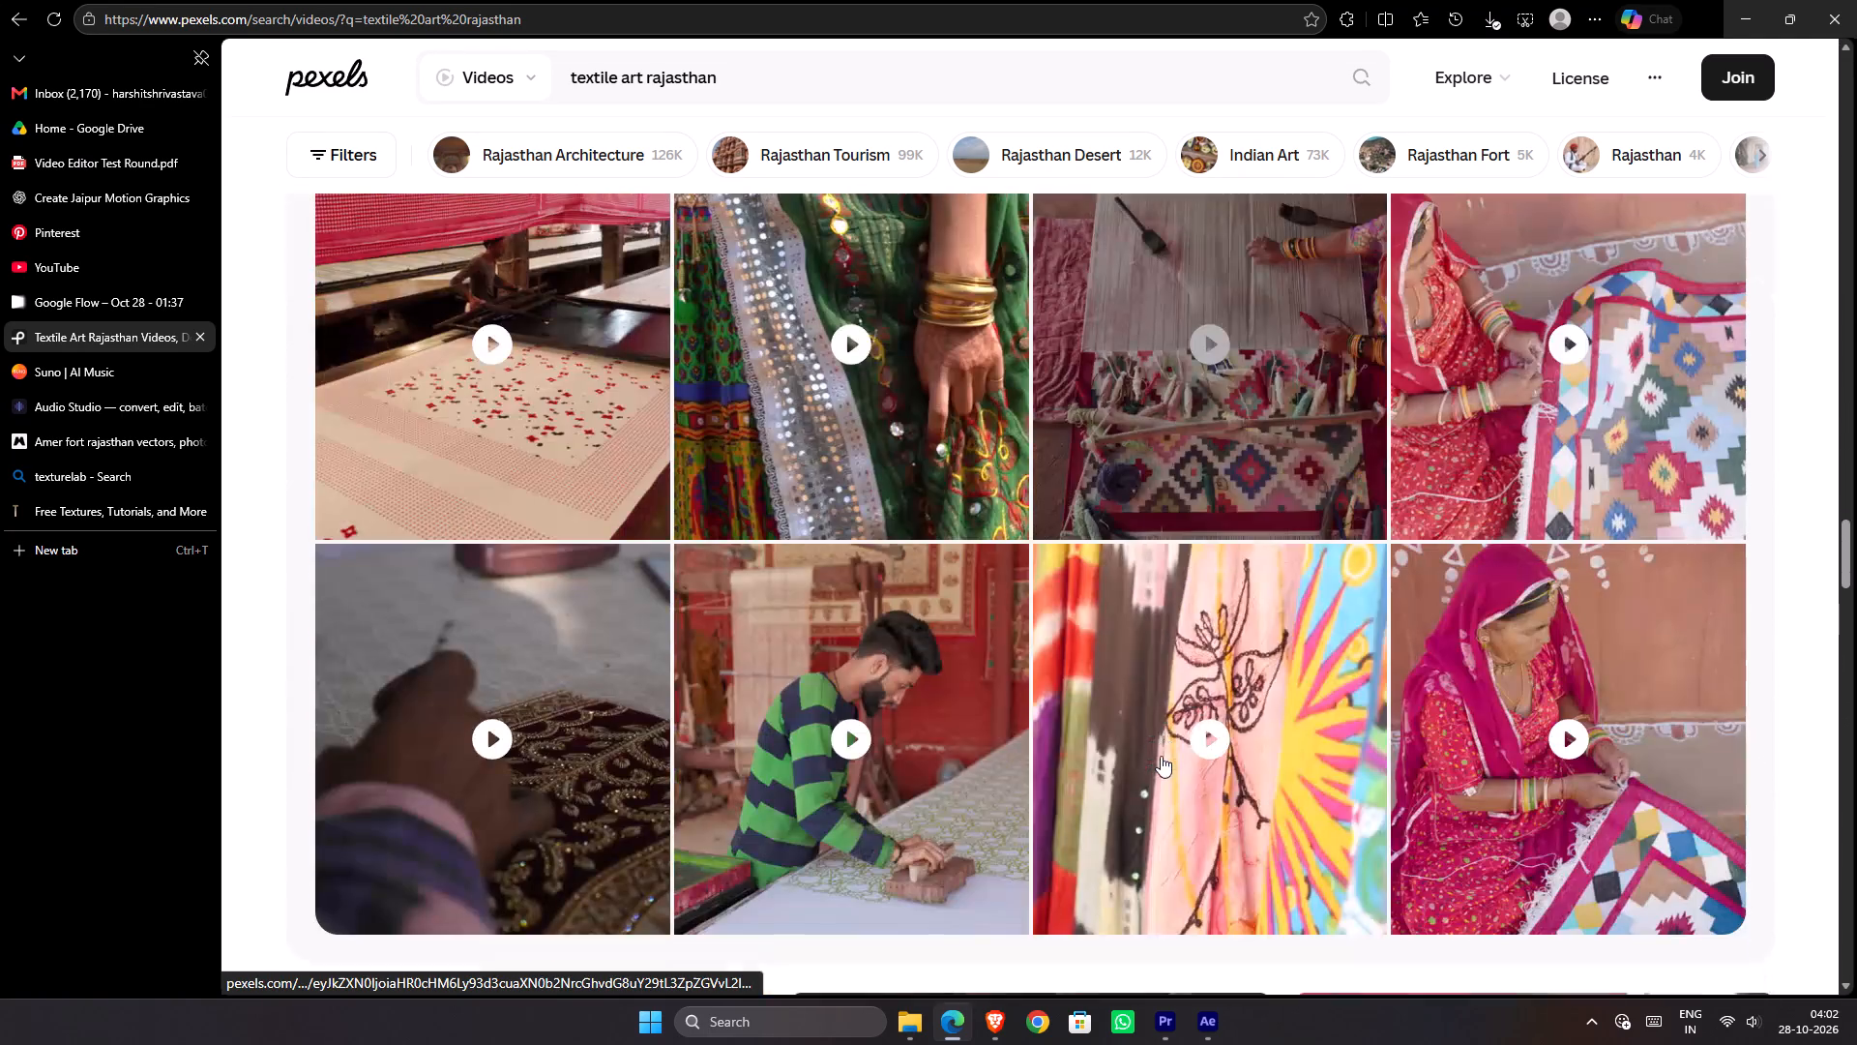
scroll(1161, 756, down, 2)
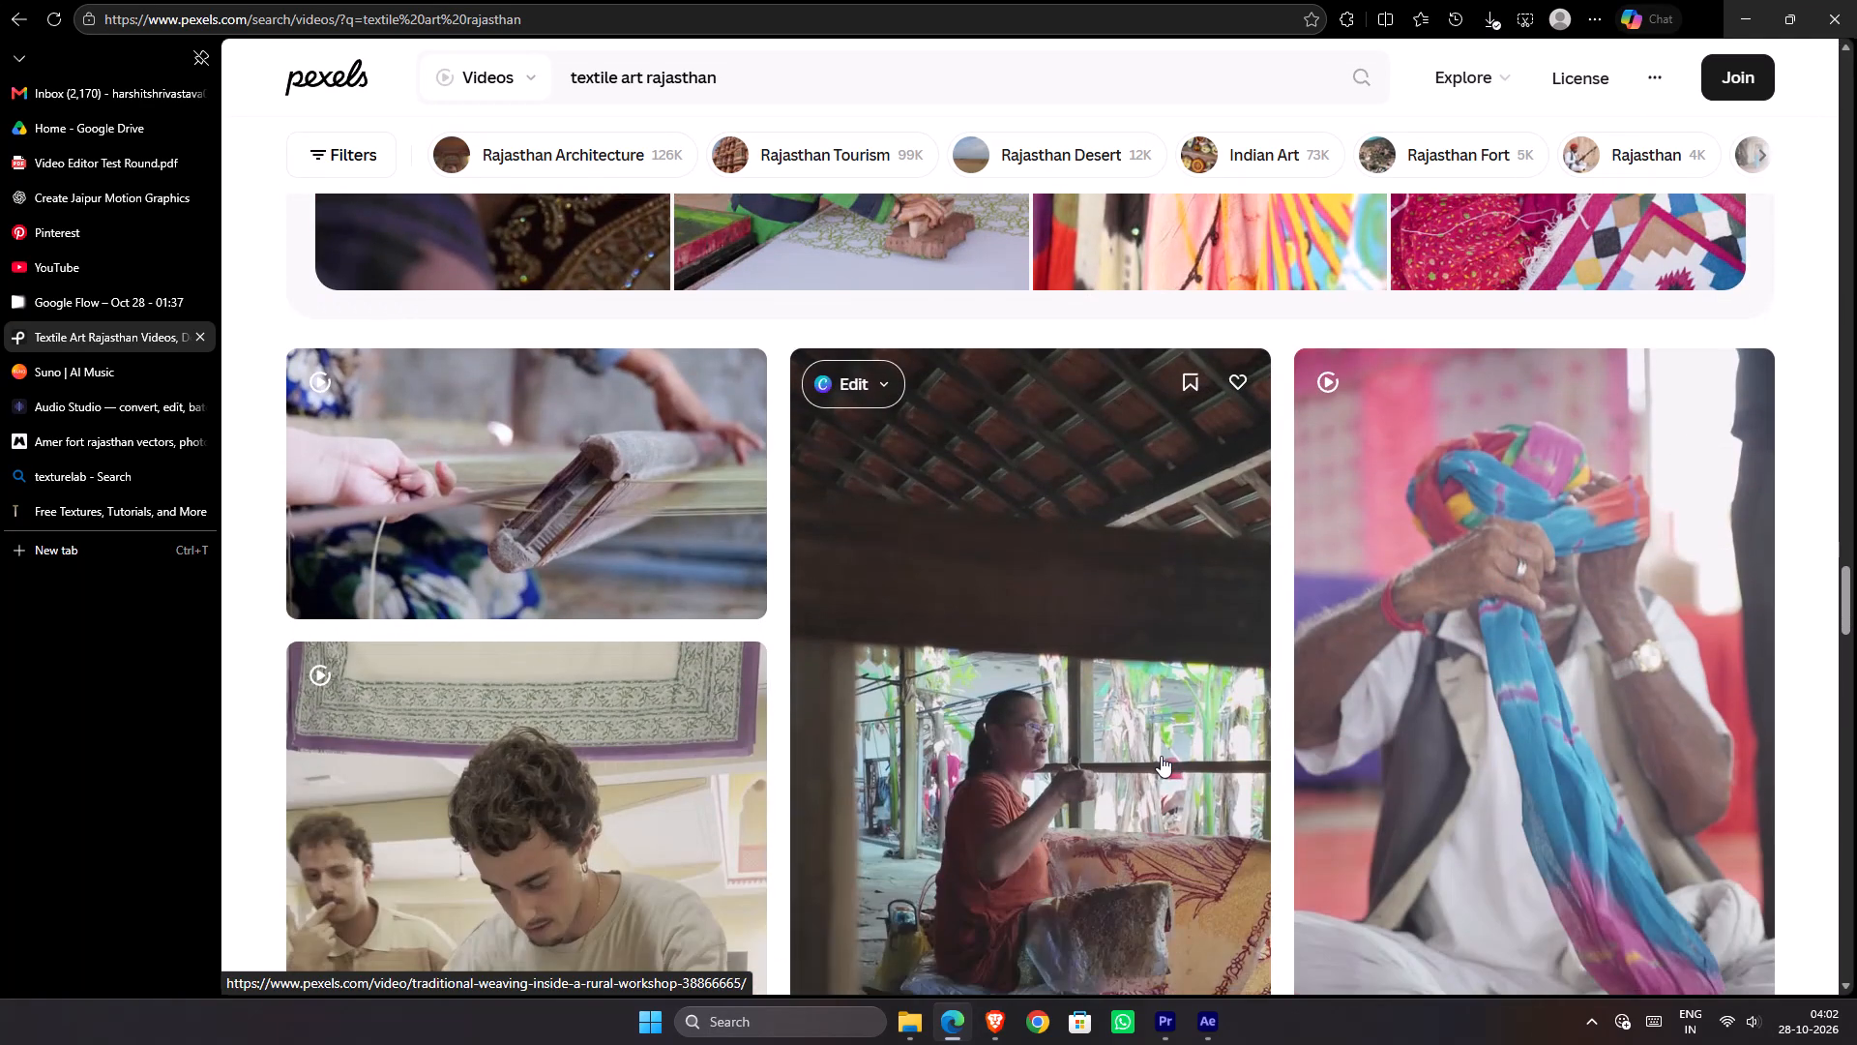
scroll(1161, 756, down, 2)
scroll(1161, 756, up, 1)
Preview the traditional turban-tying ceremony video at several points of its timeline, and return to the search results.
click(1495, 601)
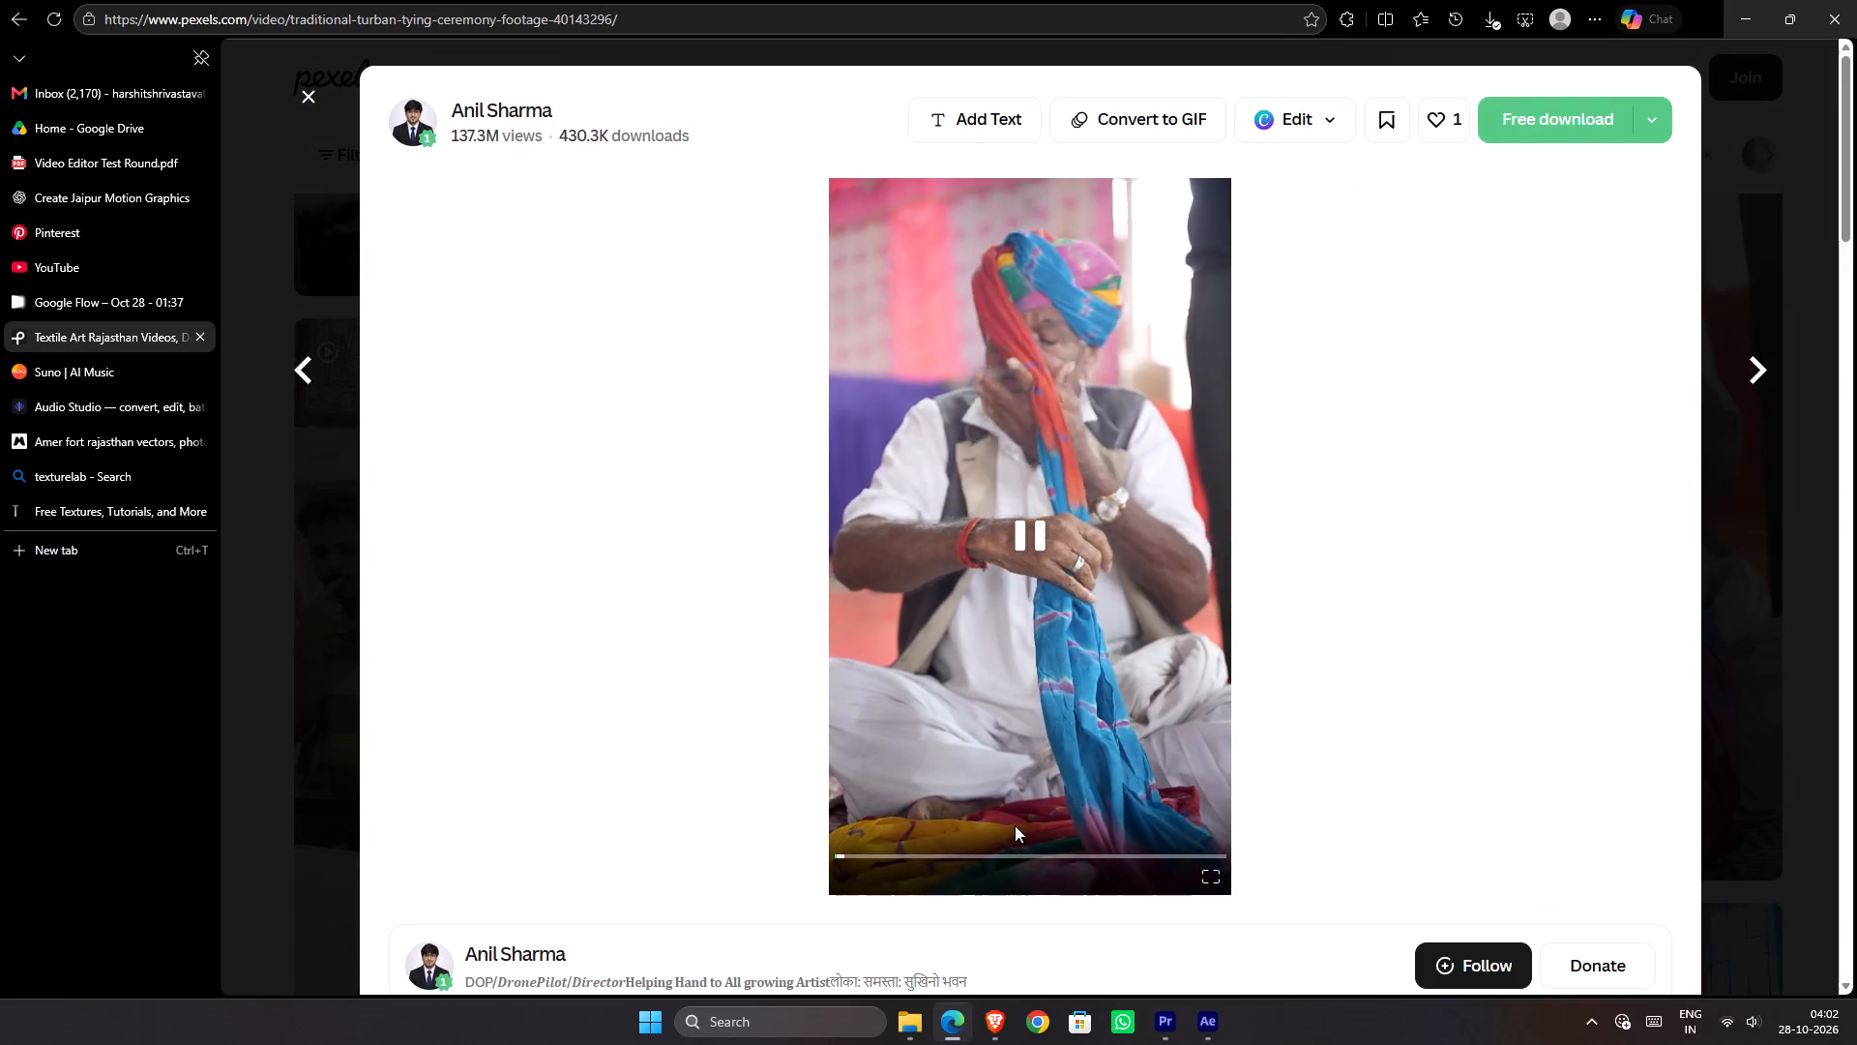
click(898, 849)
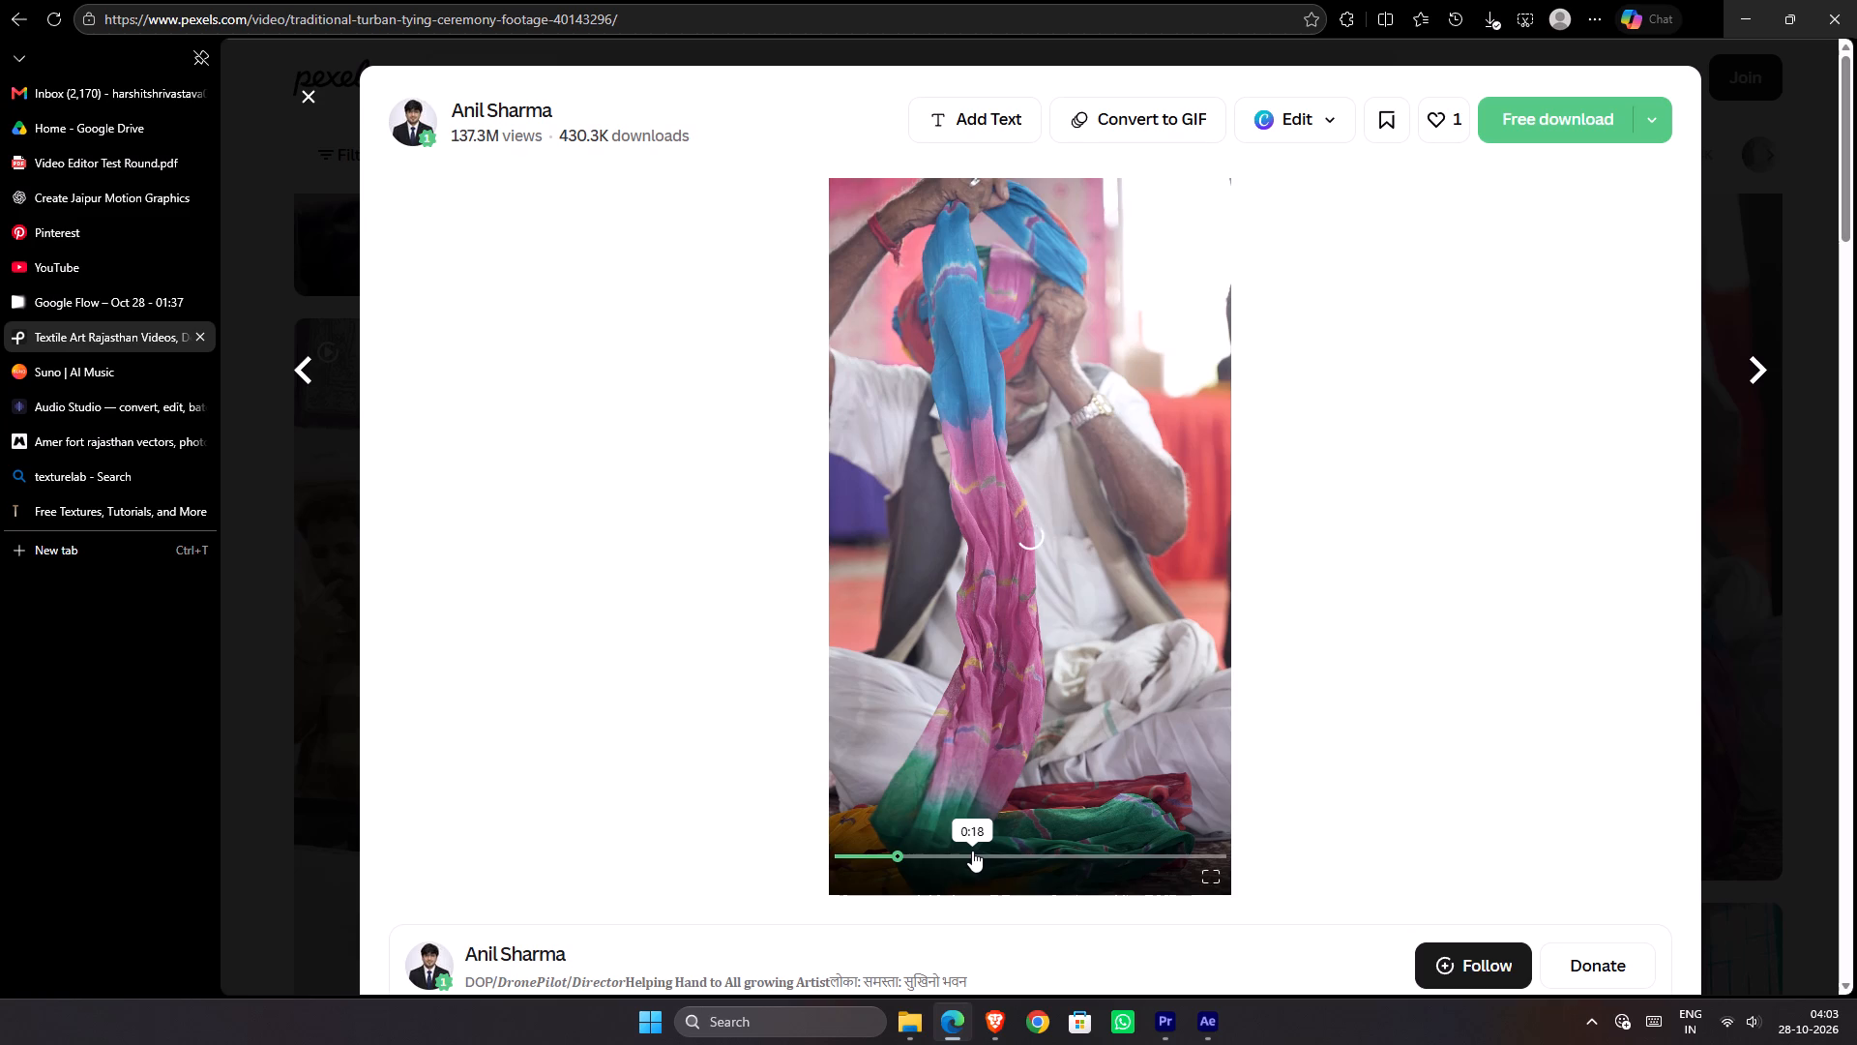
click(1002, 851)
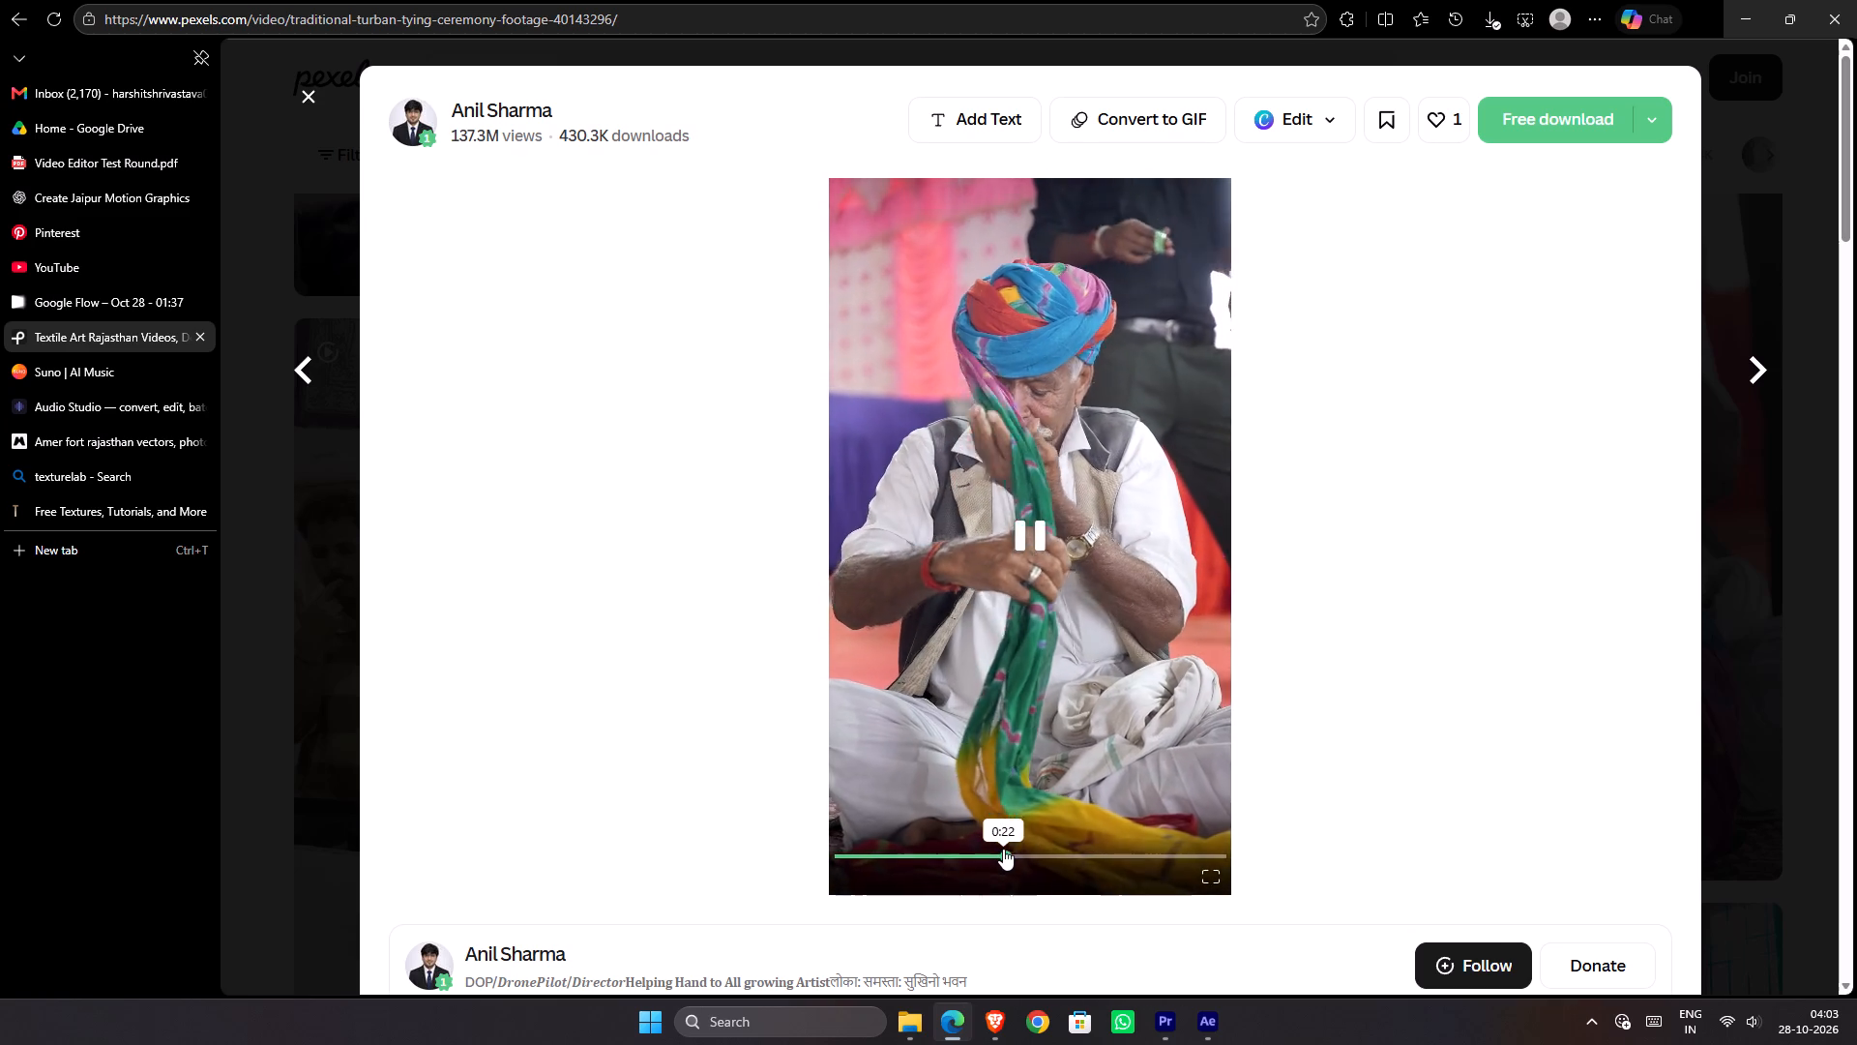
click(1800, 647)
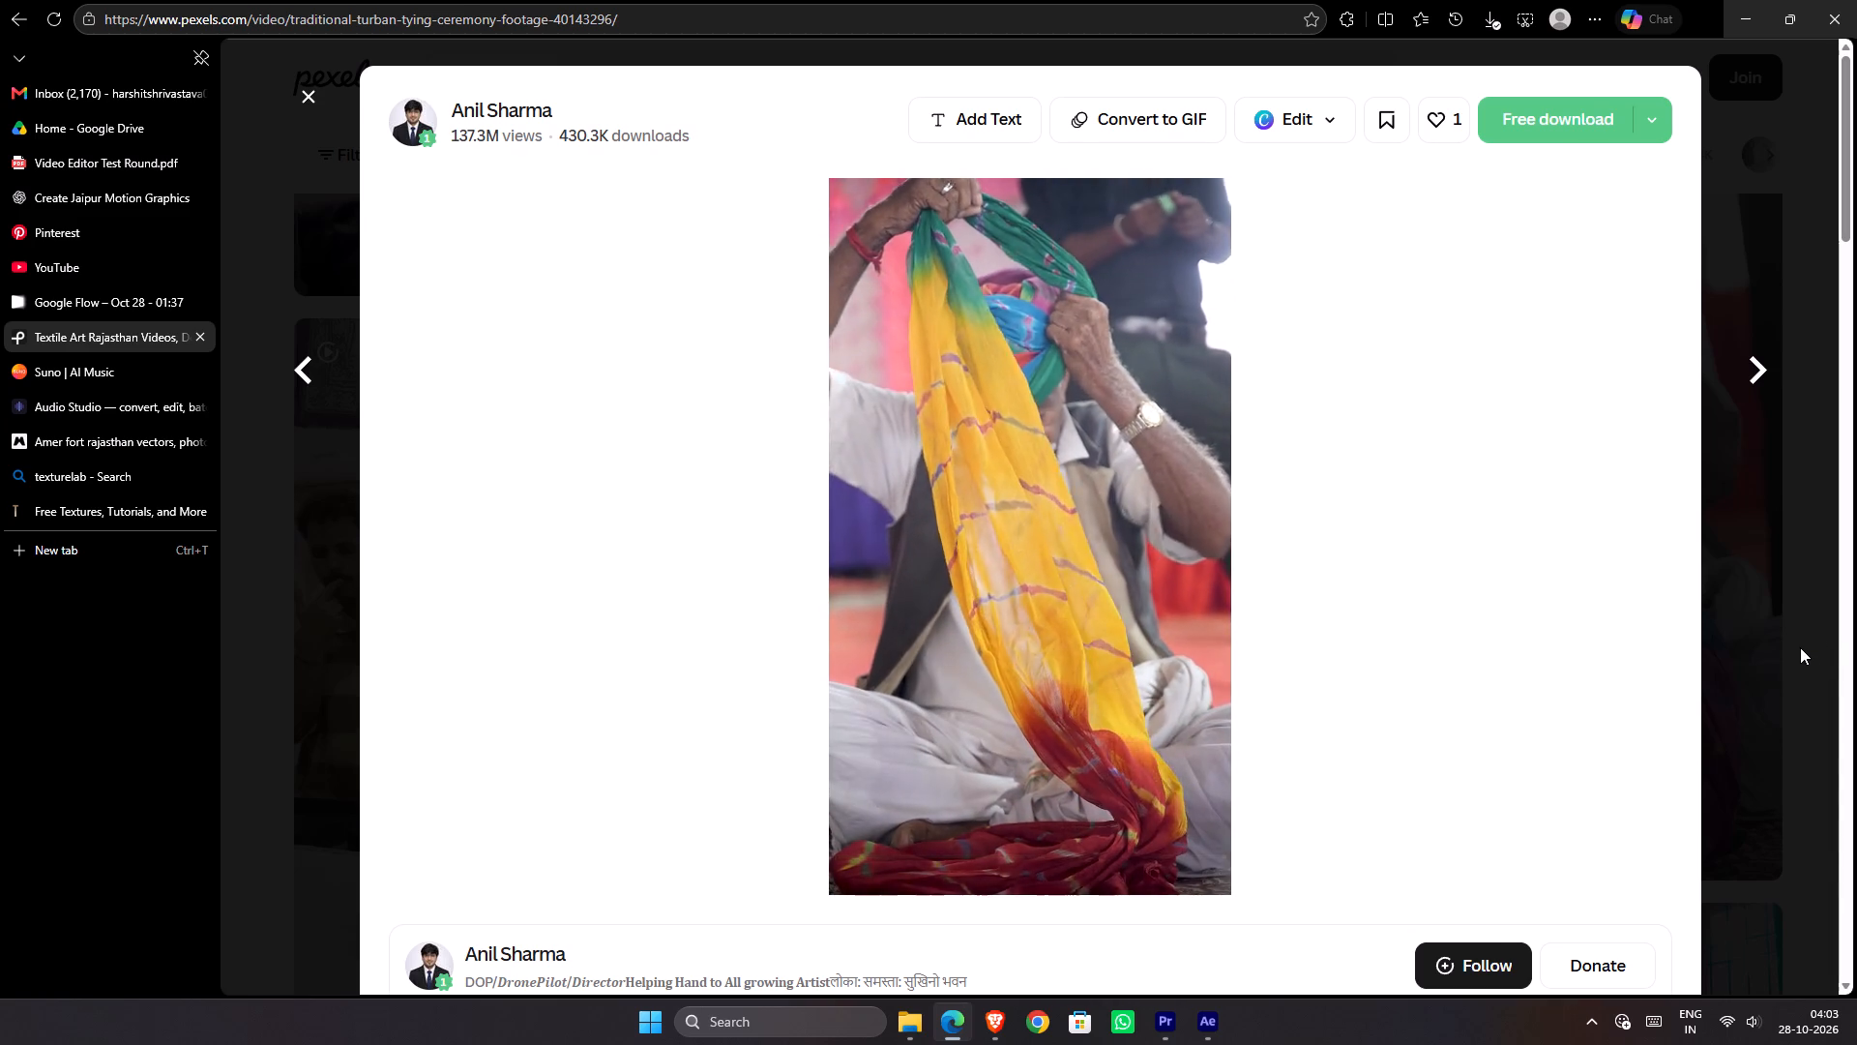
Look through the remaining textile art rajasthan results for puppet, loom-weaving and block-printing clips.
scroll(1667, 682, down, 3)
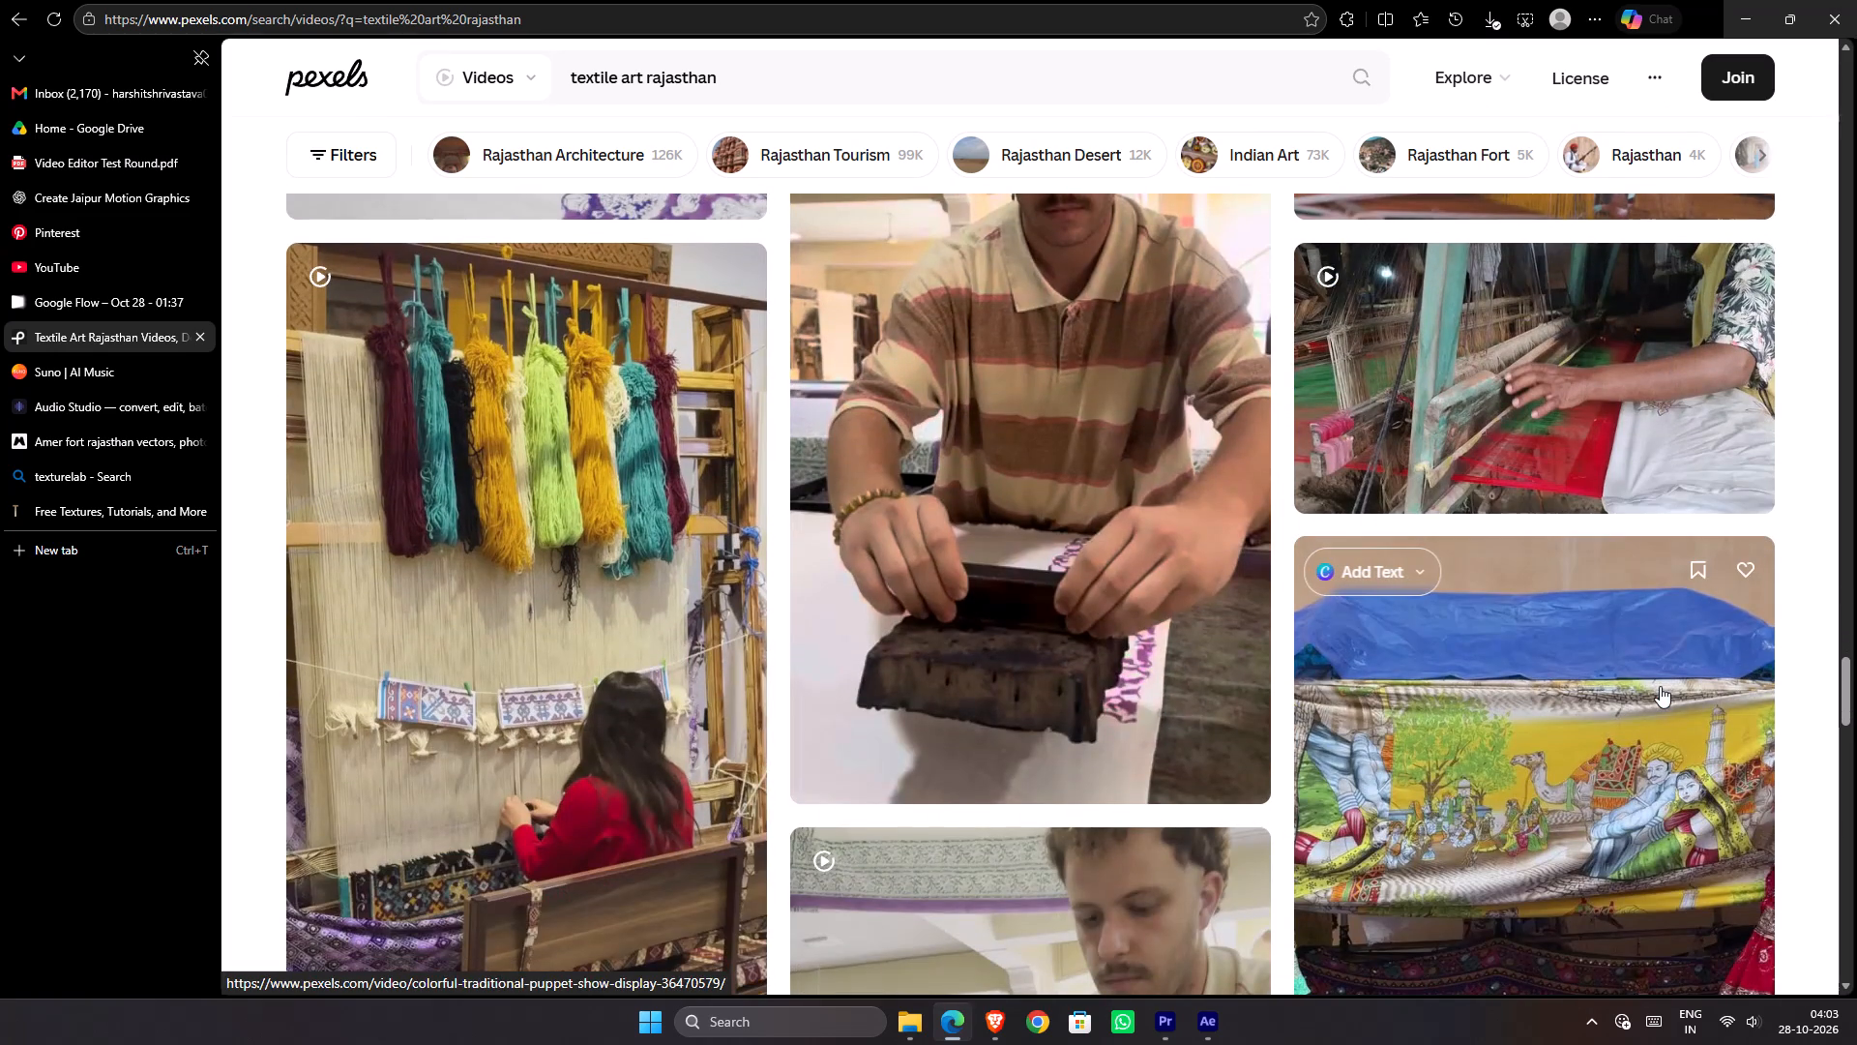
scroll(1652, 679, down, 2)
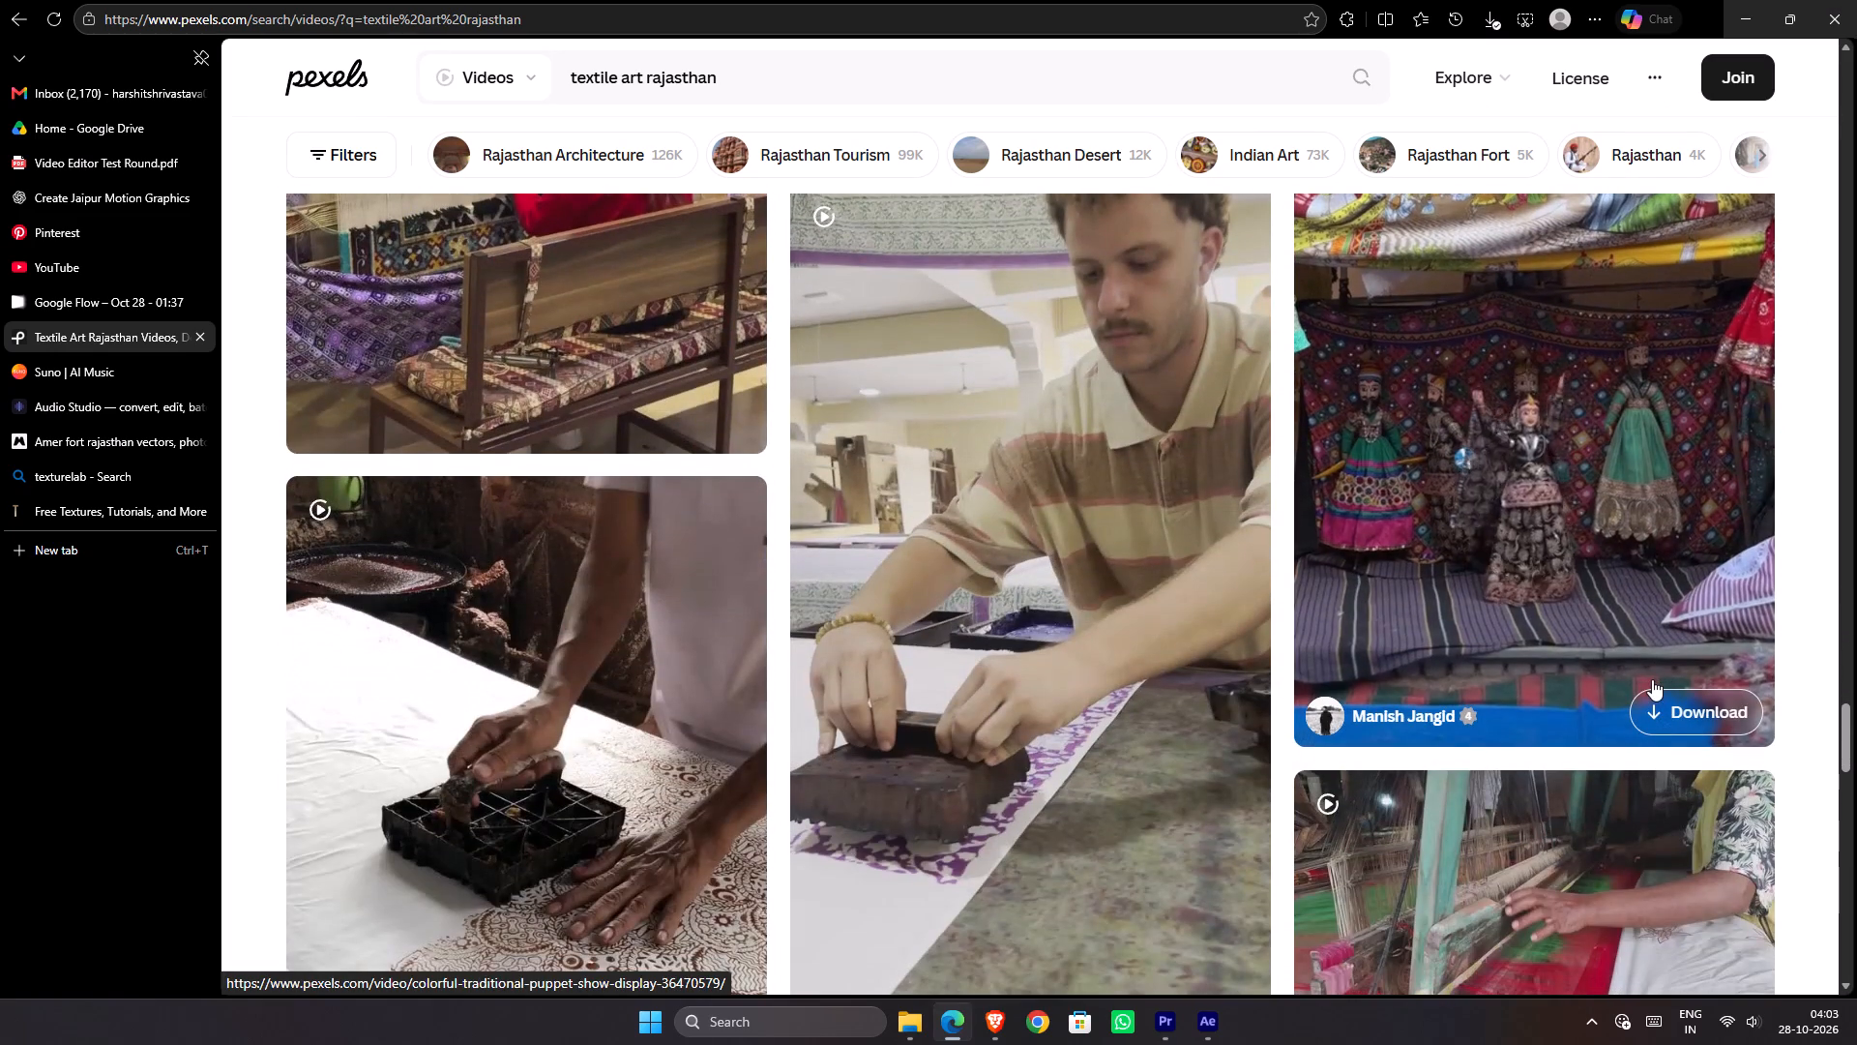
scroll(1635, 624, down, 1)
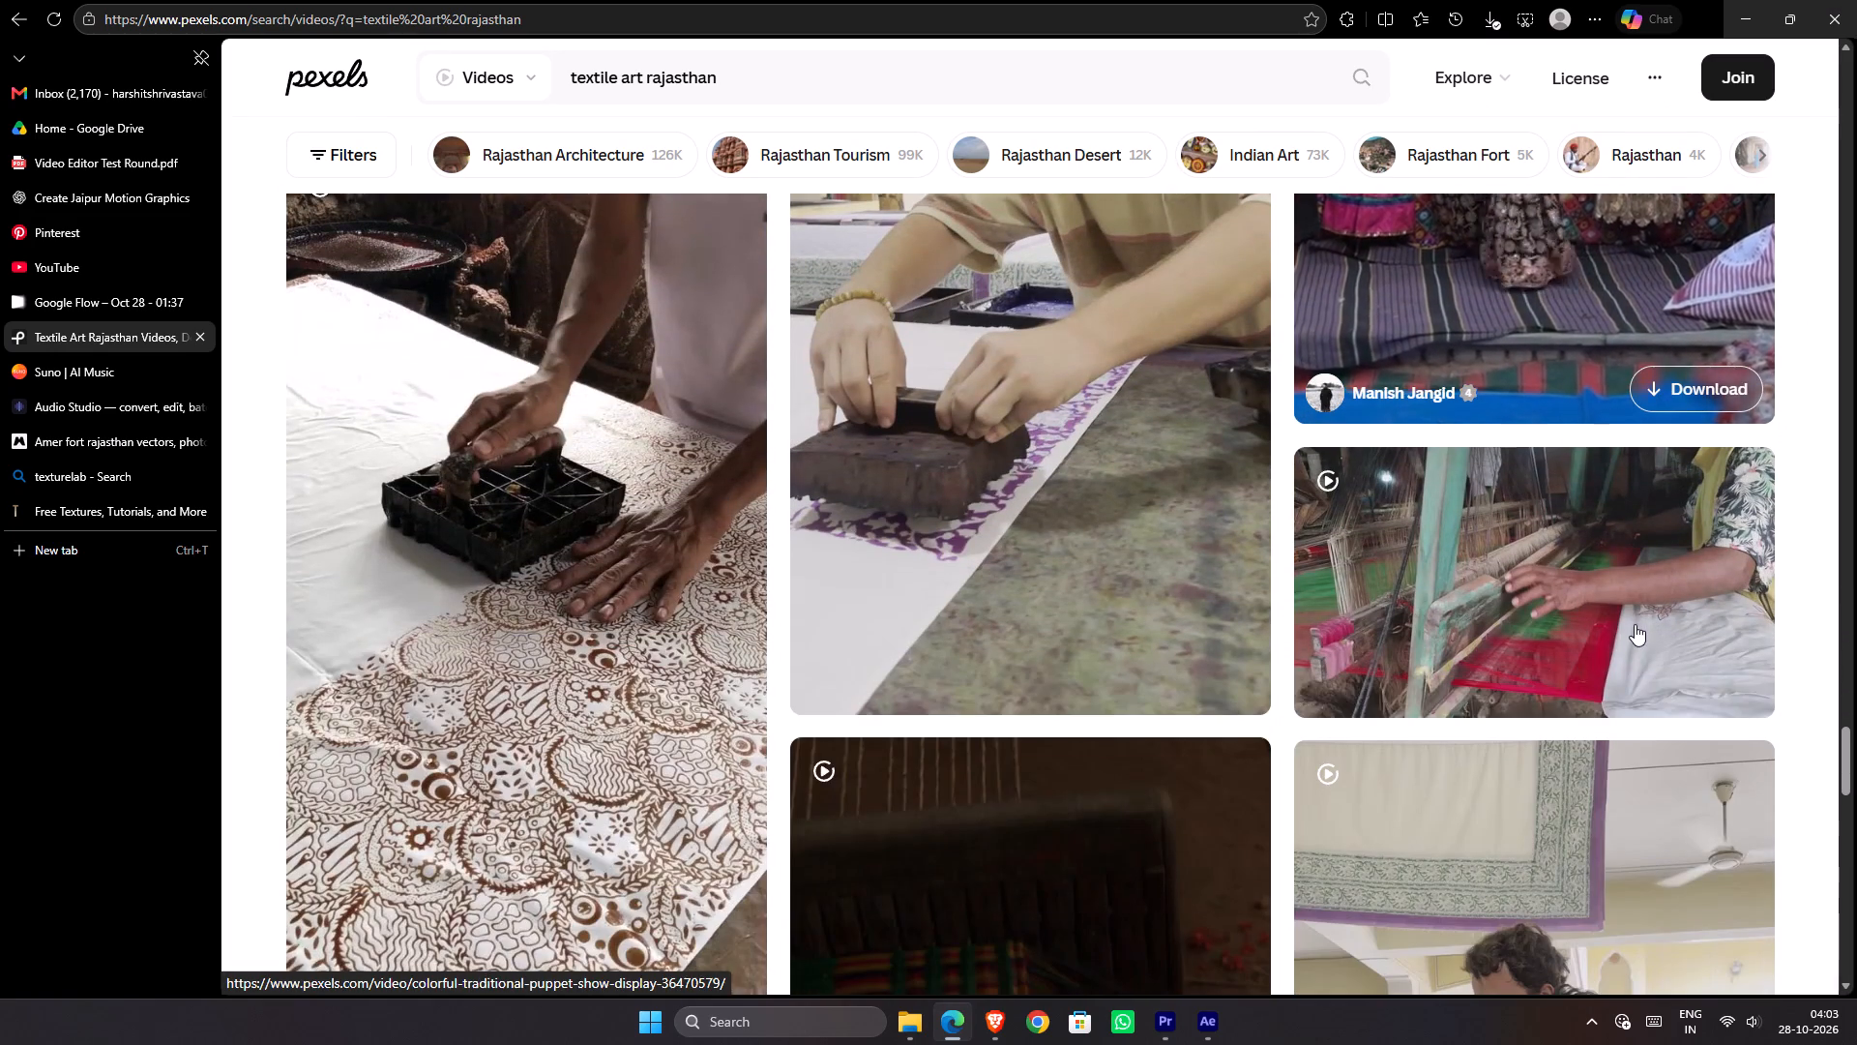
scroll(1626, 627, down, 2)
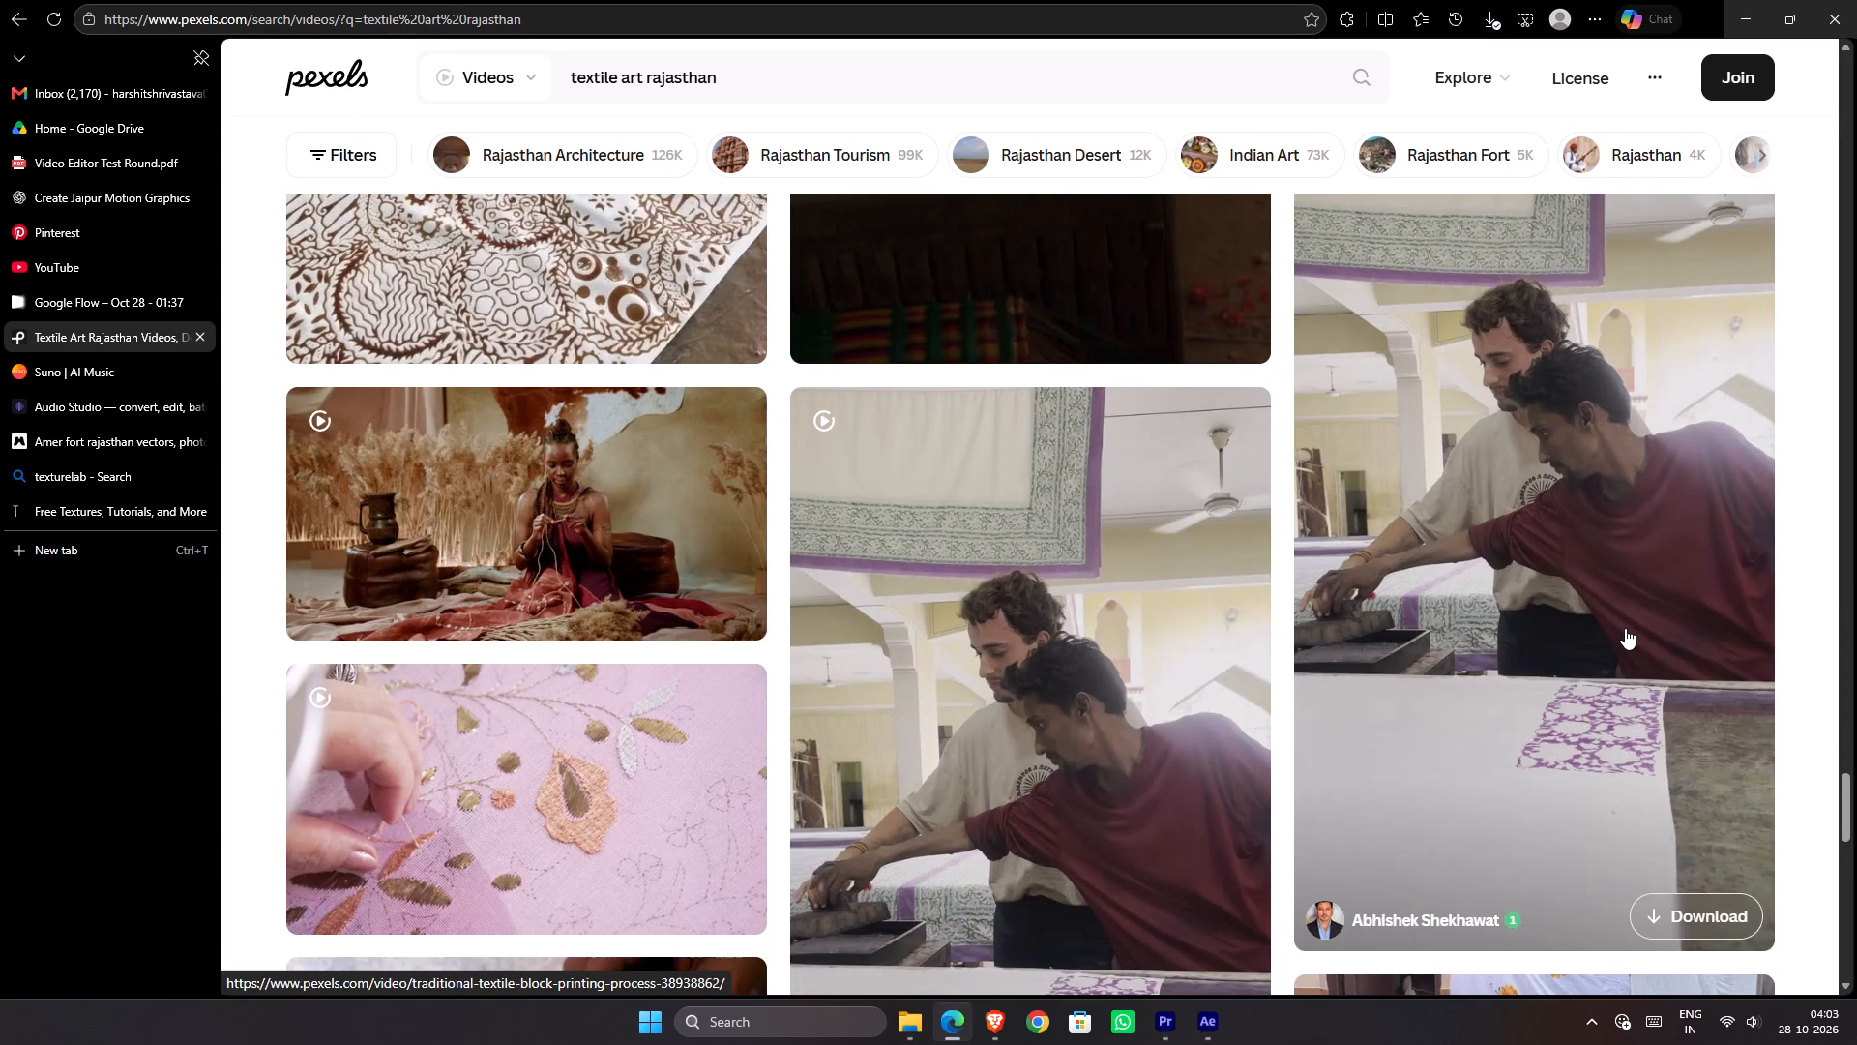
scroll(1625, 628, down, 3)
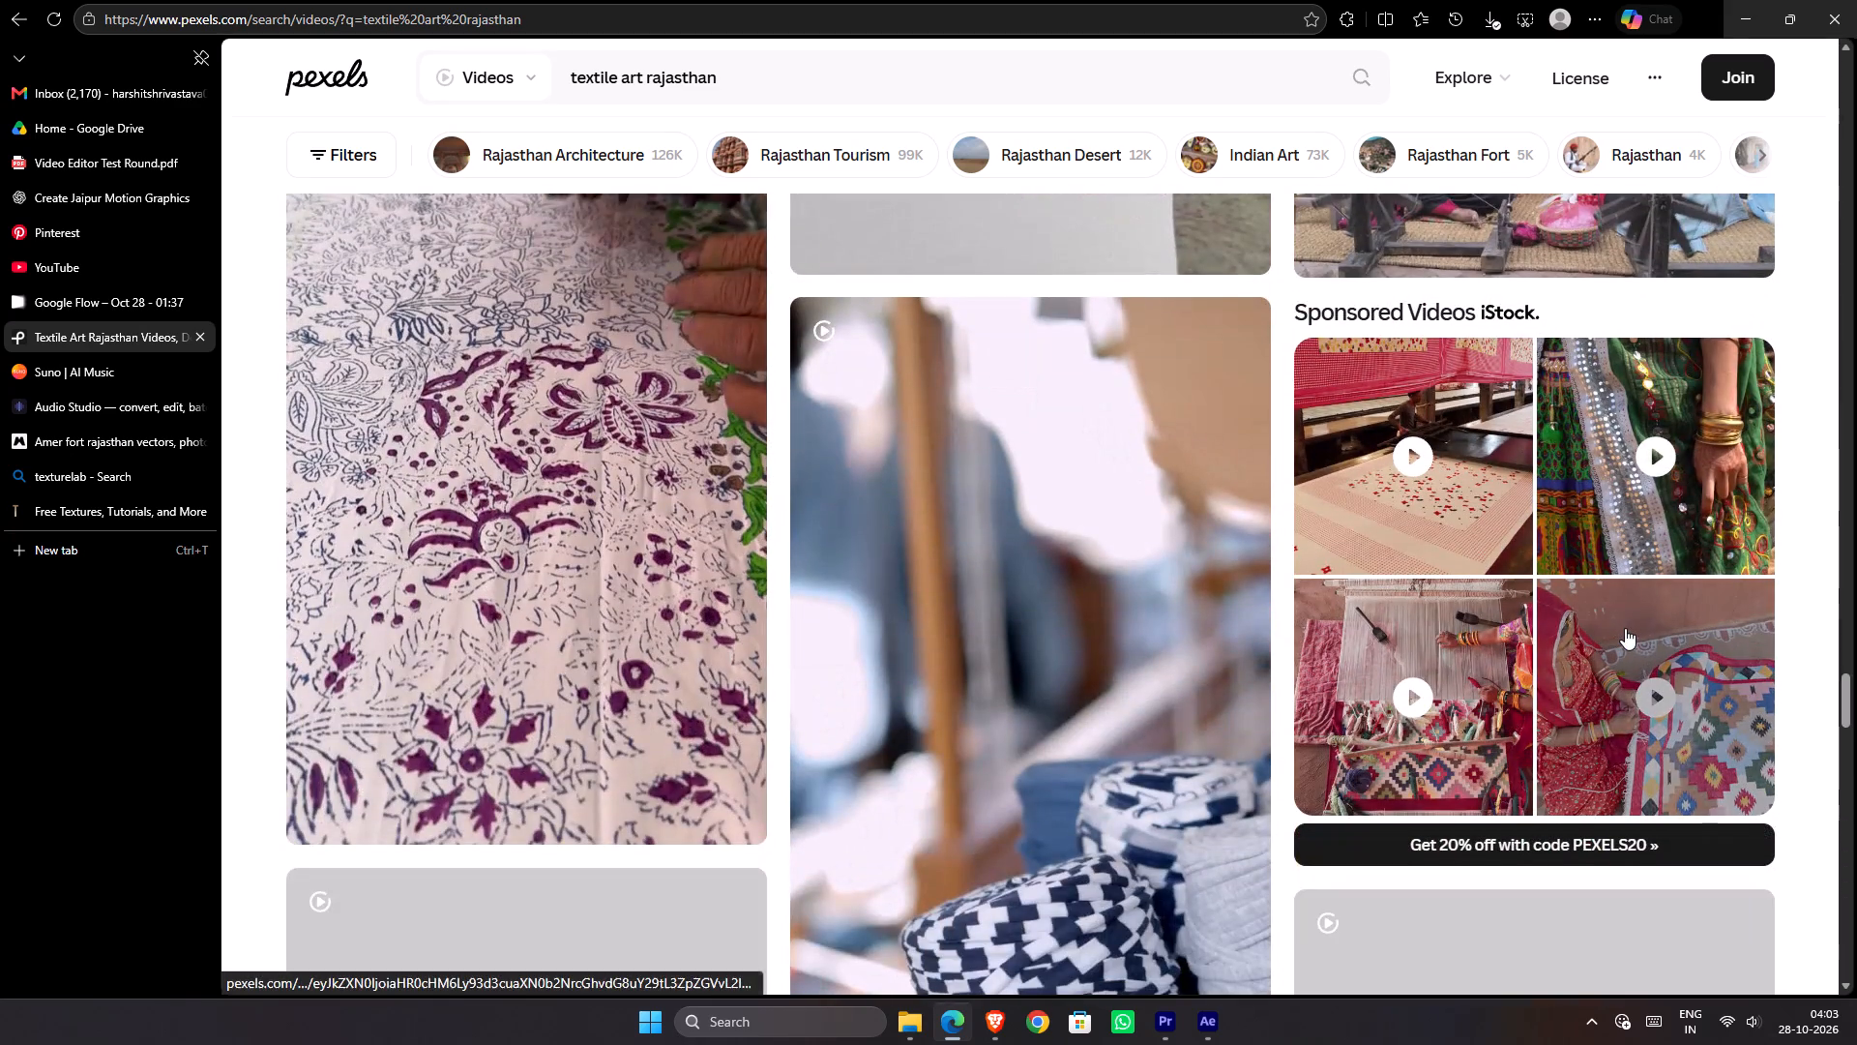
scroll(1625, 628, down, 1)
scroll(1625, 628, up, 1)
scroll(1625, 628, down, 1)
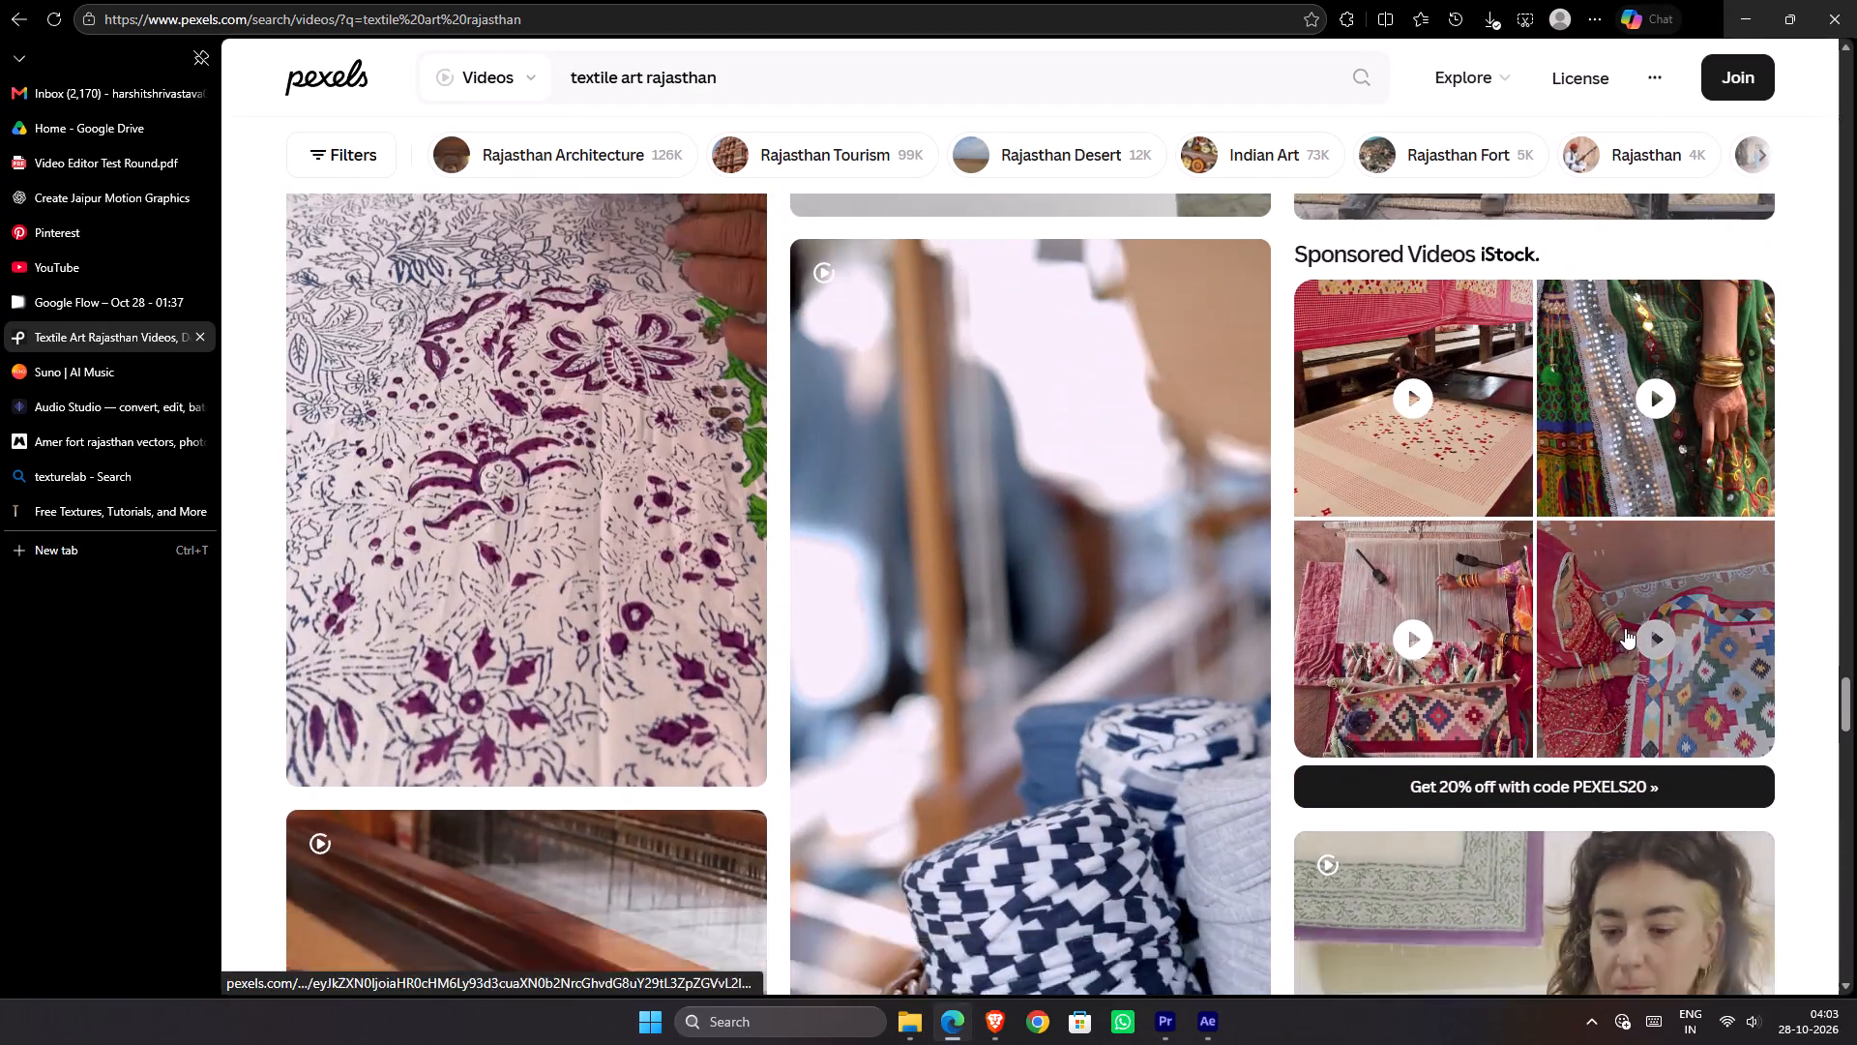
scroll(1625, 628, down, 5)
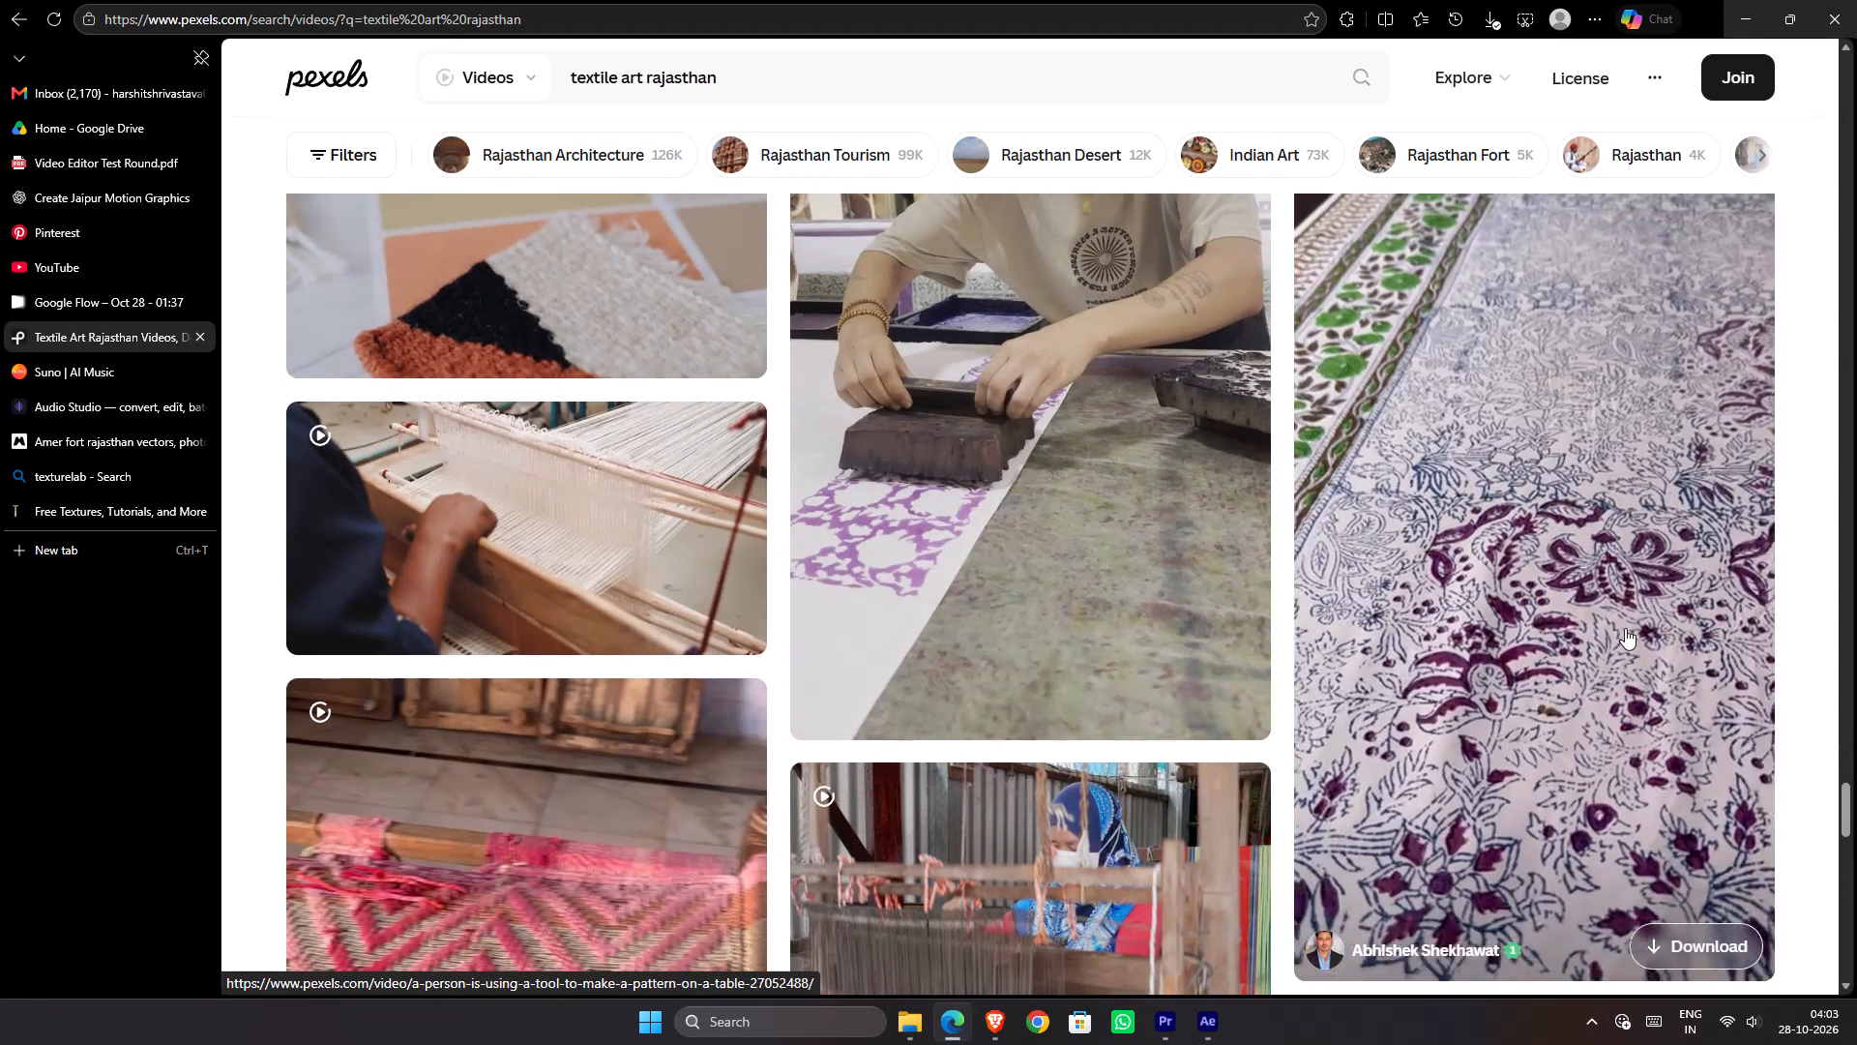
Examine the wooden-block floral fabric printing video, its details and similar clips, and return to the search results.
click(1625, 628)
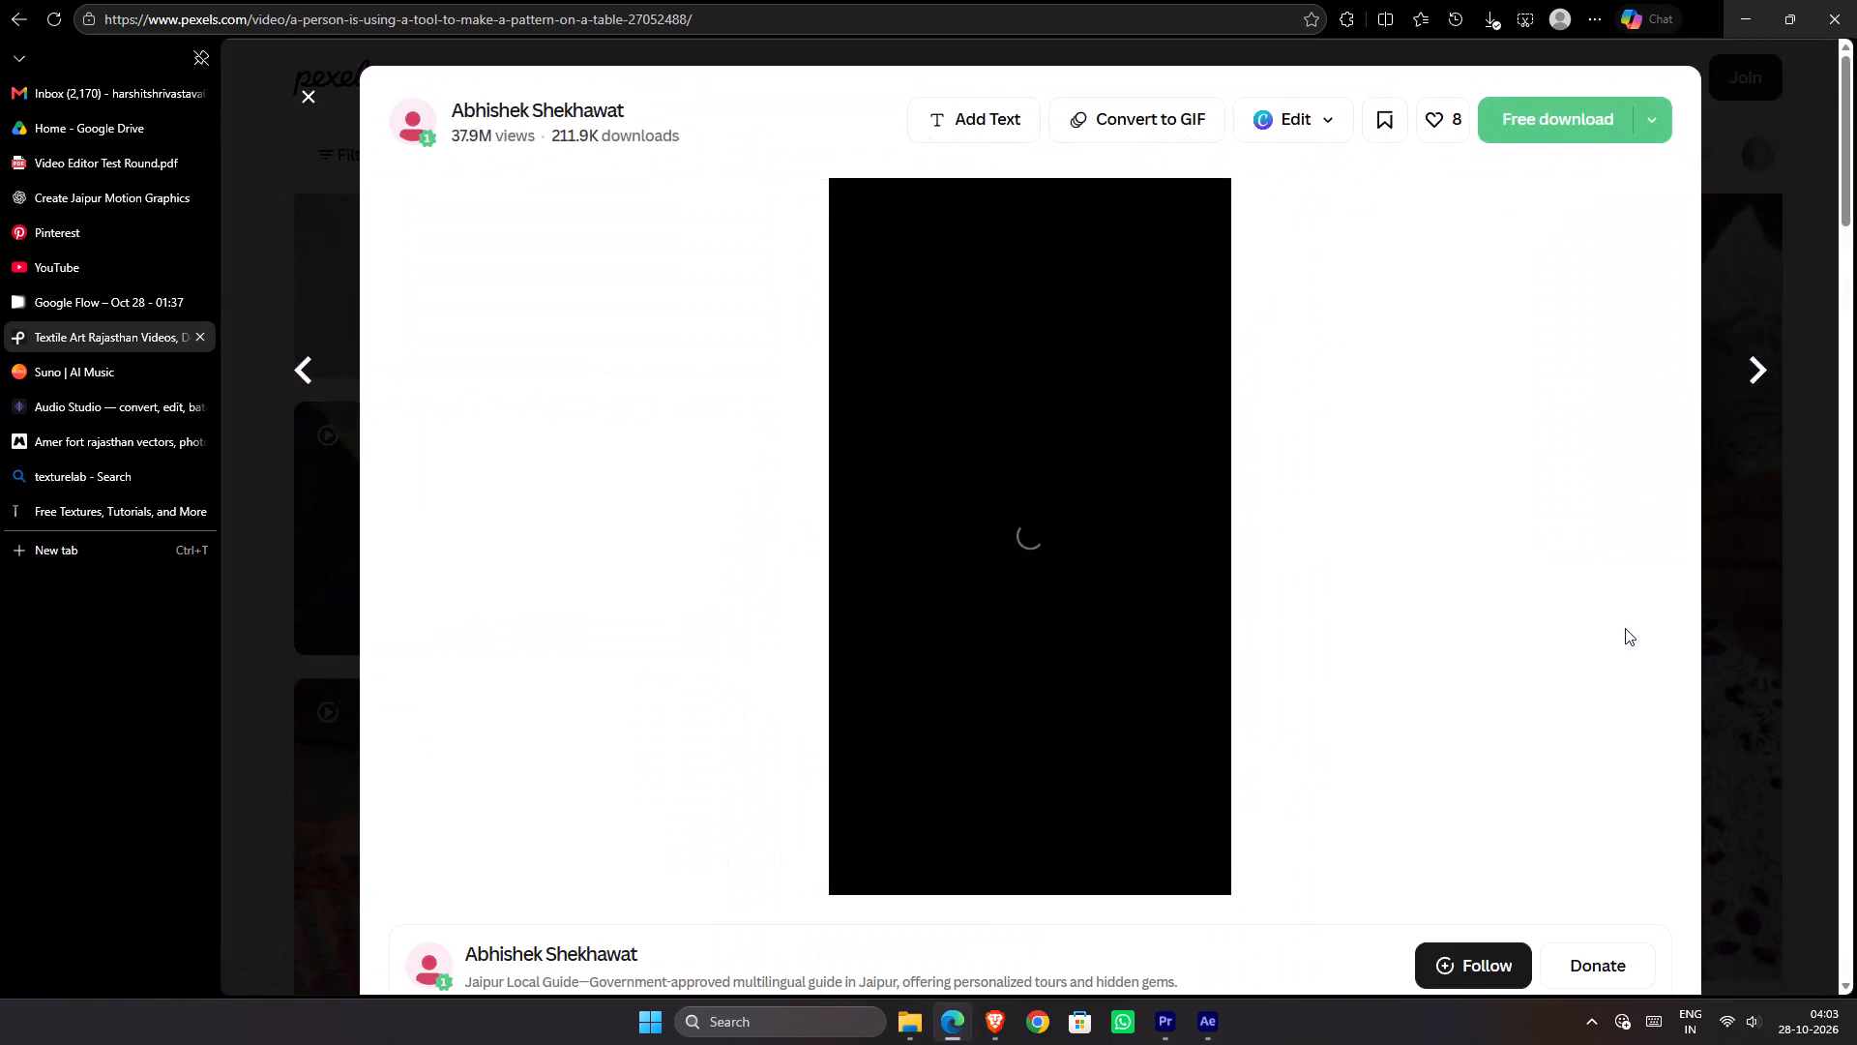
scroll(1625, 628, down, 1)
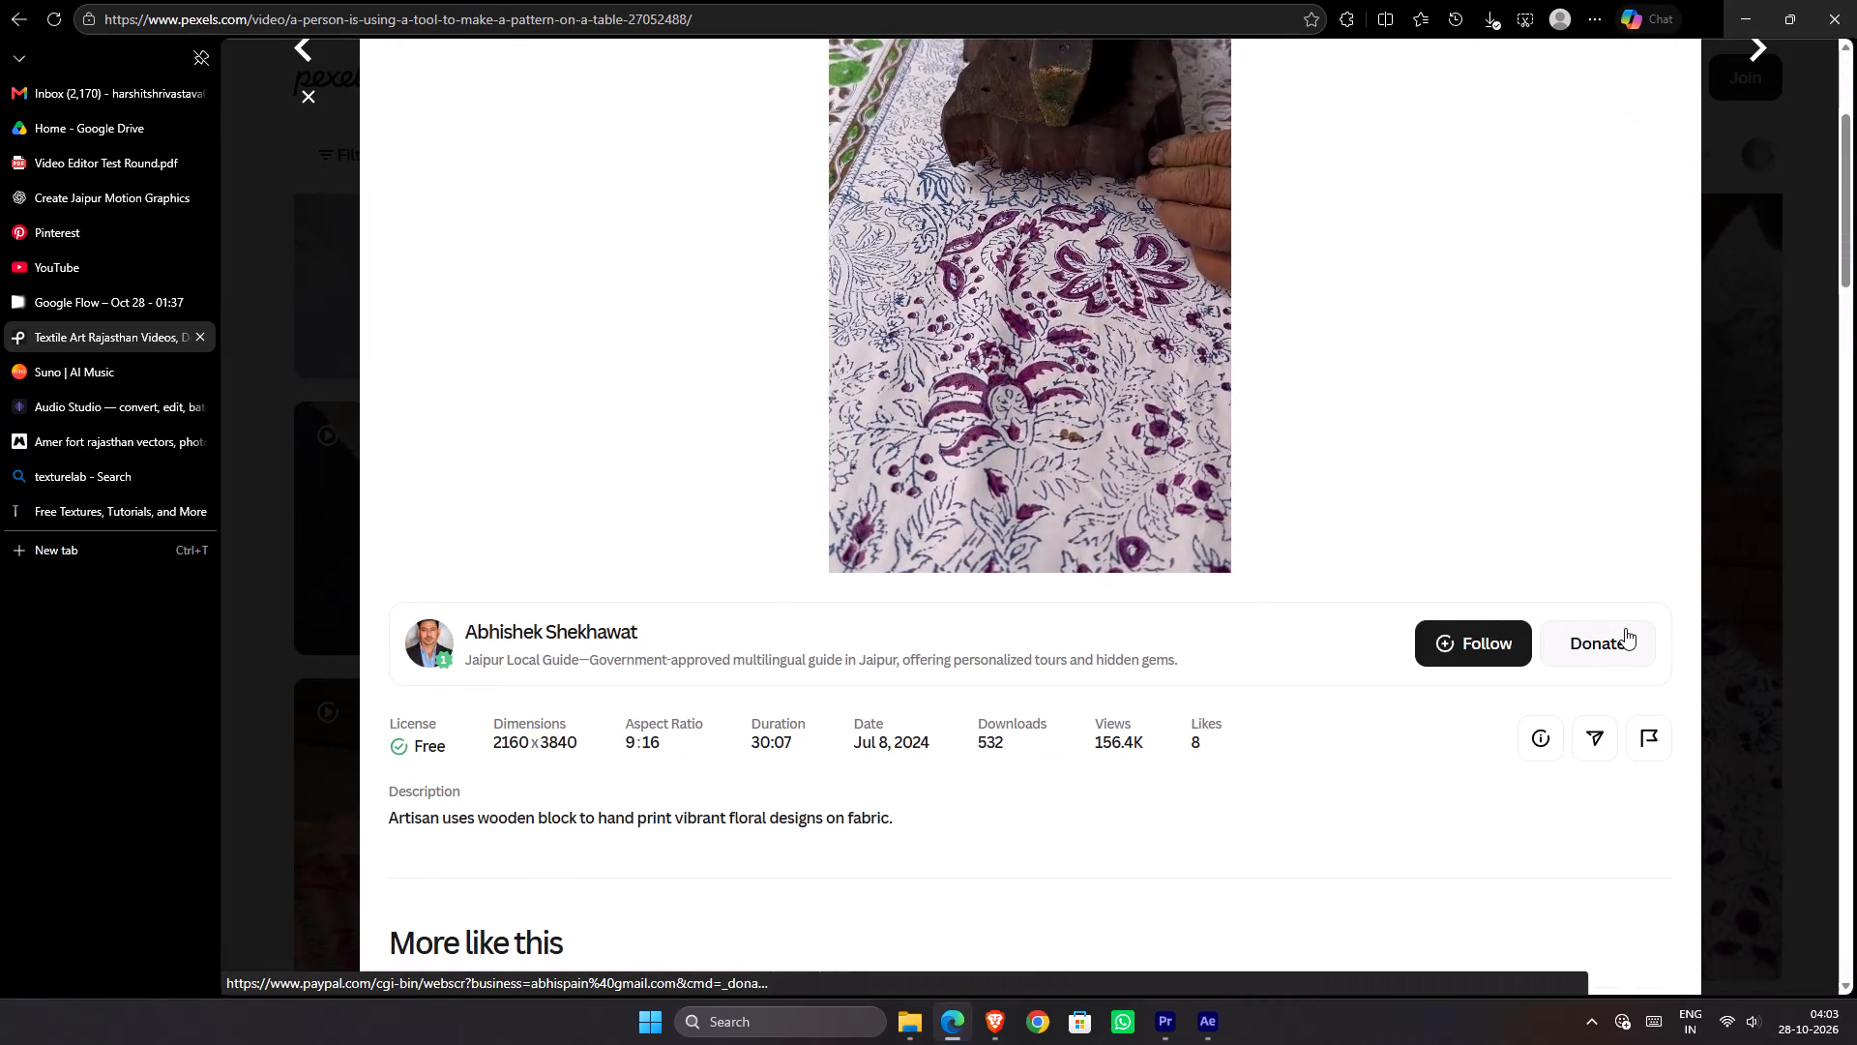
scroll(1625, 628, down, 2)
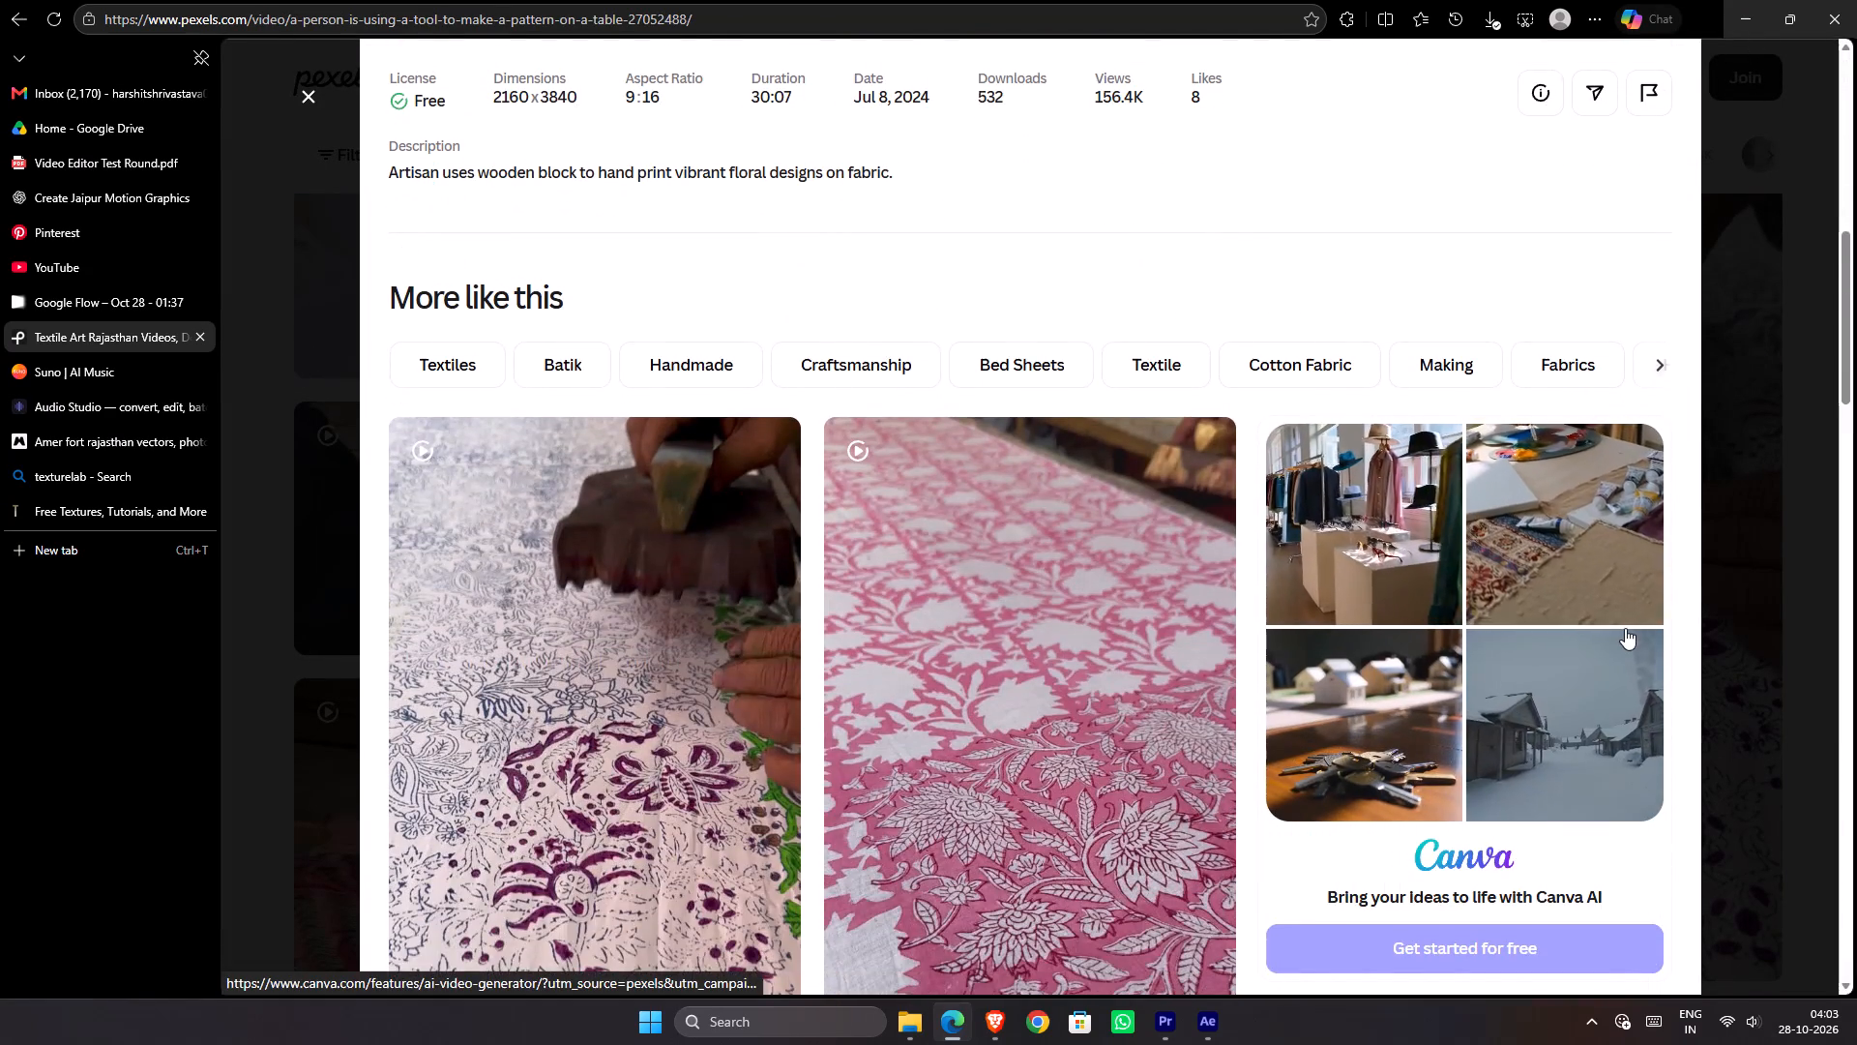
scroll(1625, 628, up, 4)
click(1736, 628)
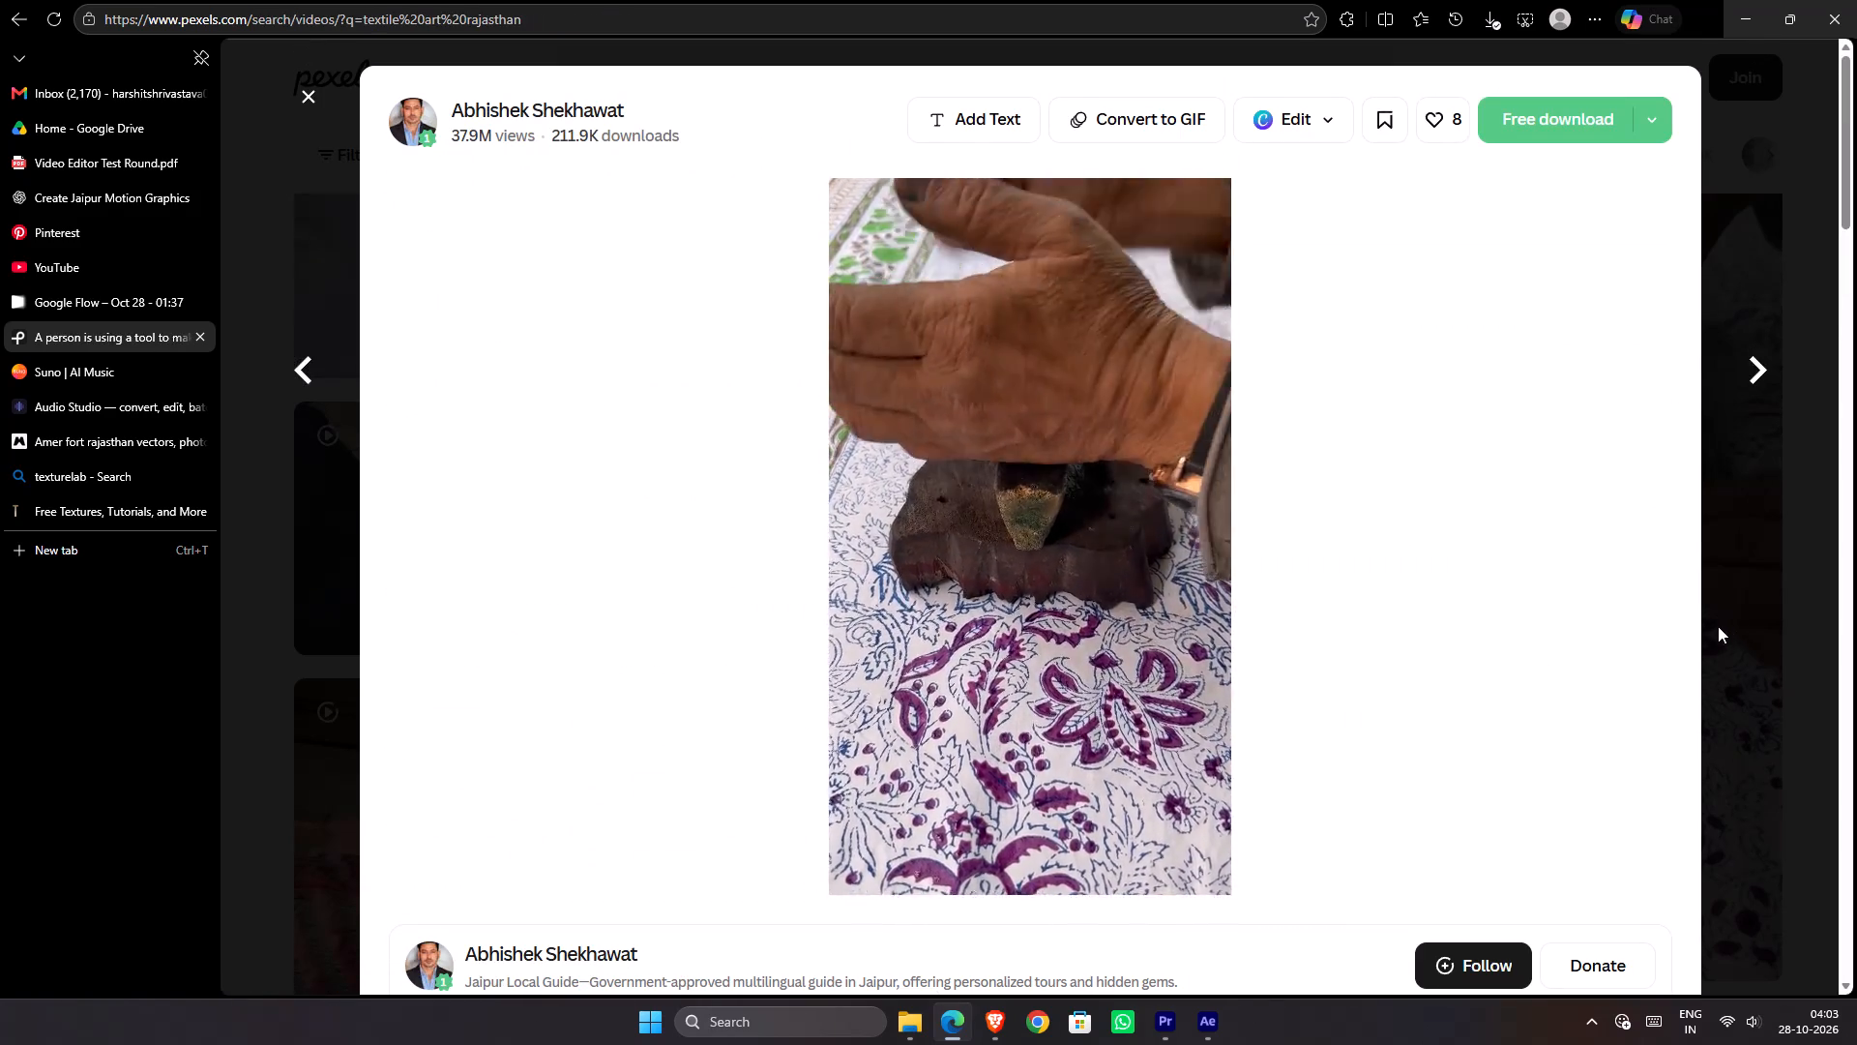
scroll(1706, 627, down, 2)
scroll(1706, 627, up, 1)
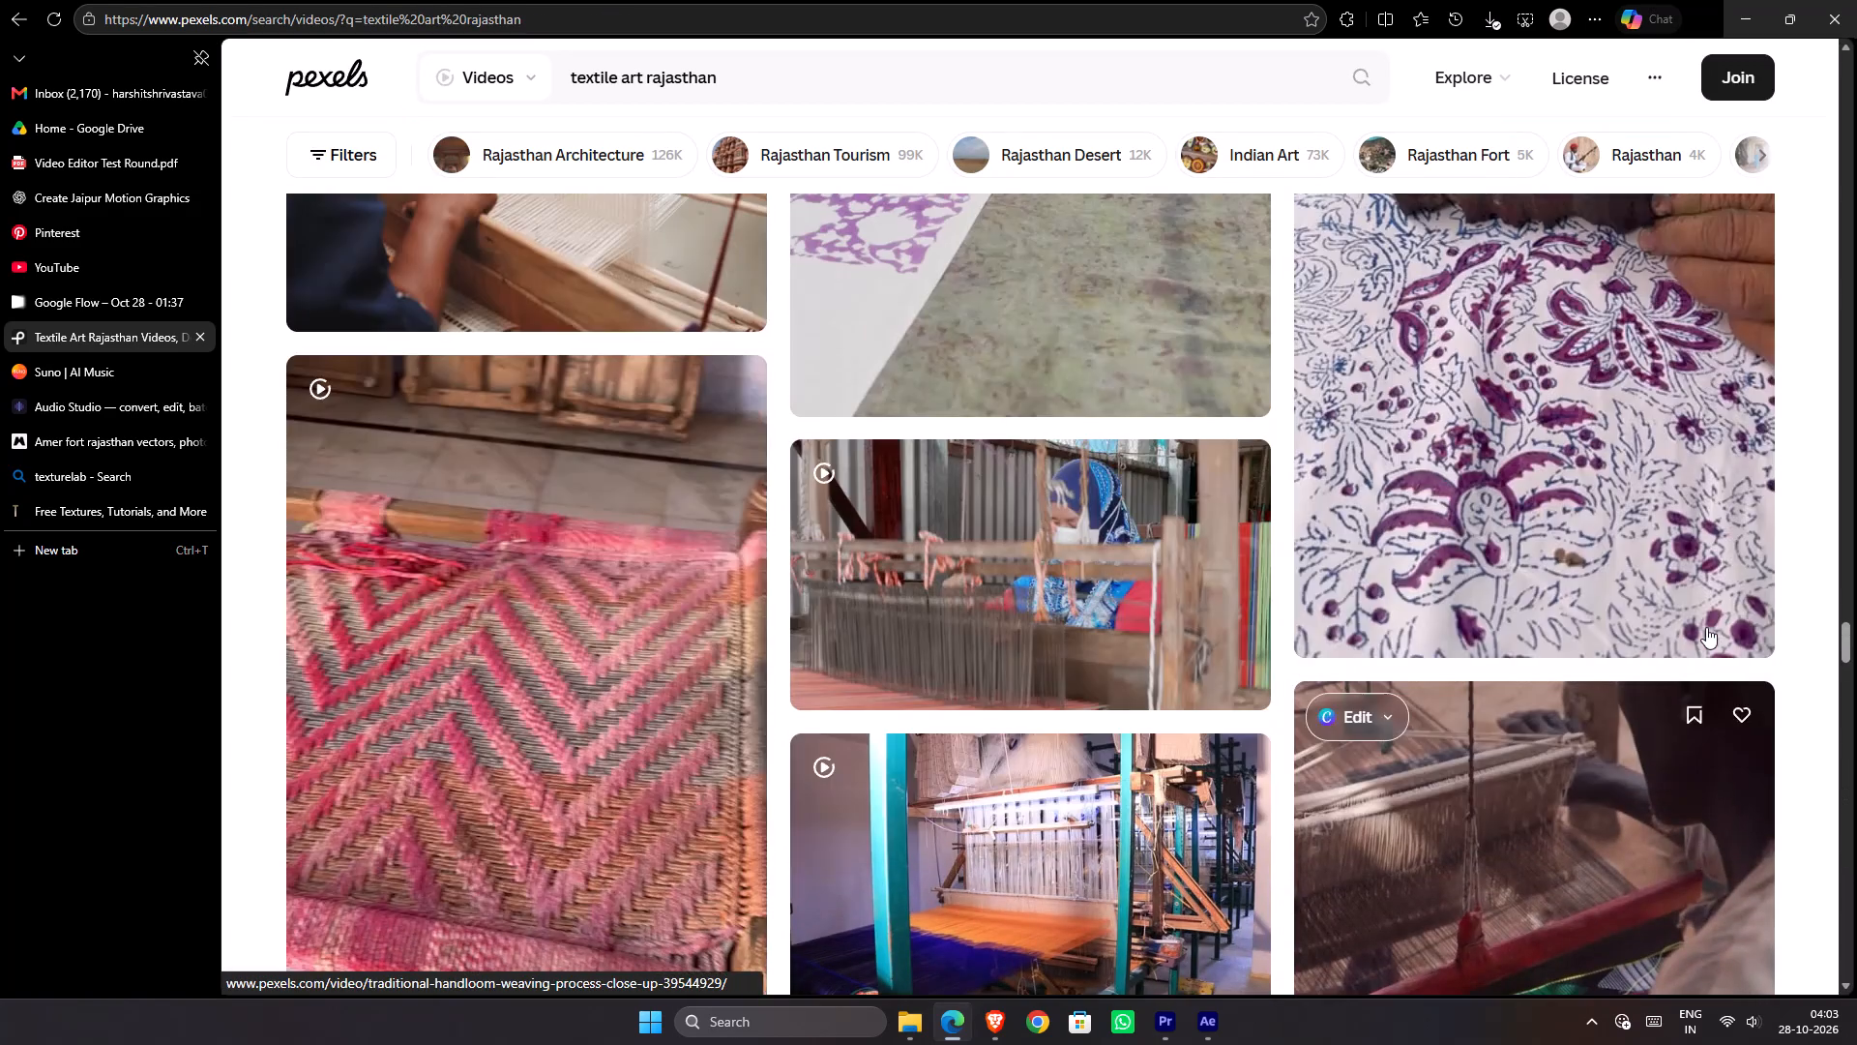
Look further through the textile art rajasthan results for weaving and block-printing clips.
scroll(1706, 627, down, 3)
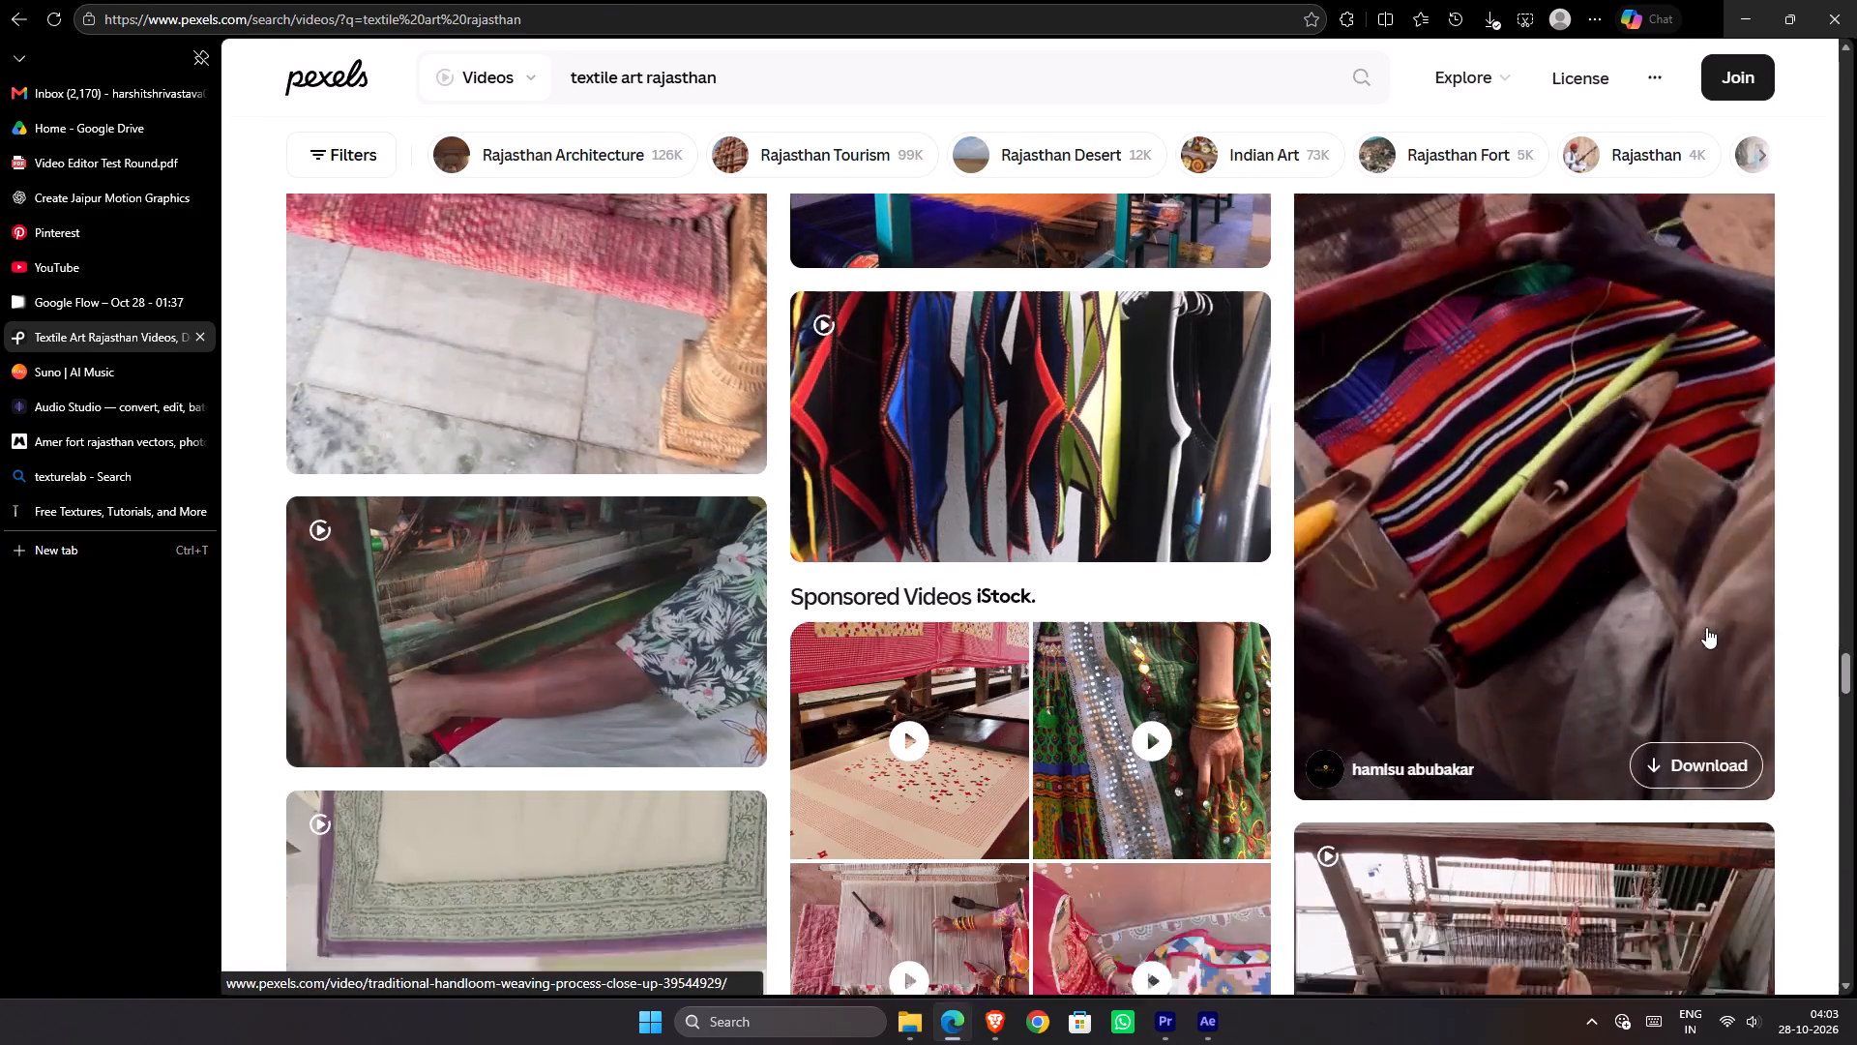
scroll(1706, 627, up, 1)
scroll(1706, 627, down, 3)
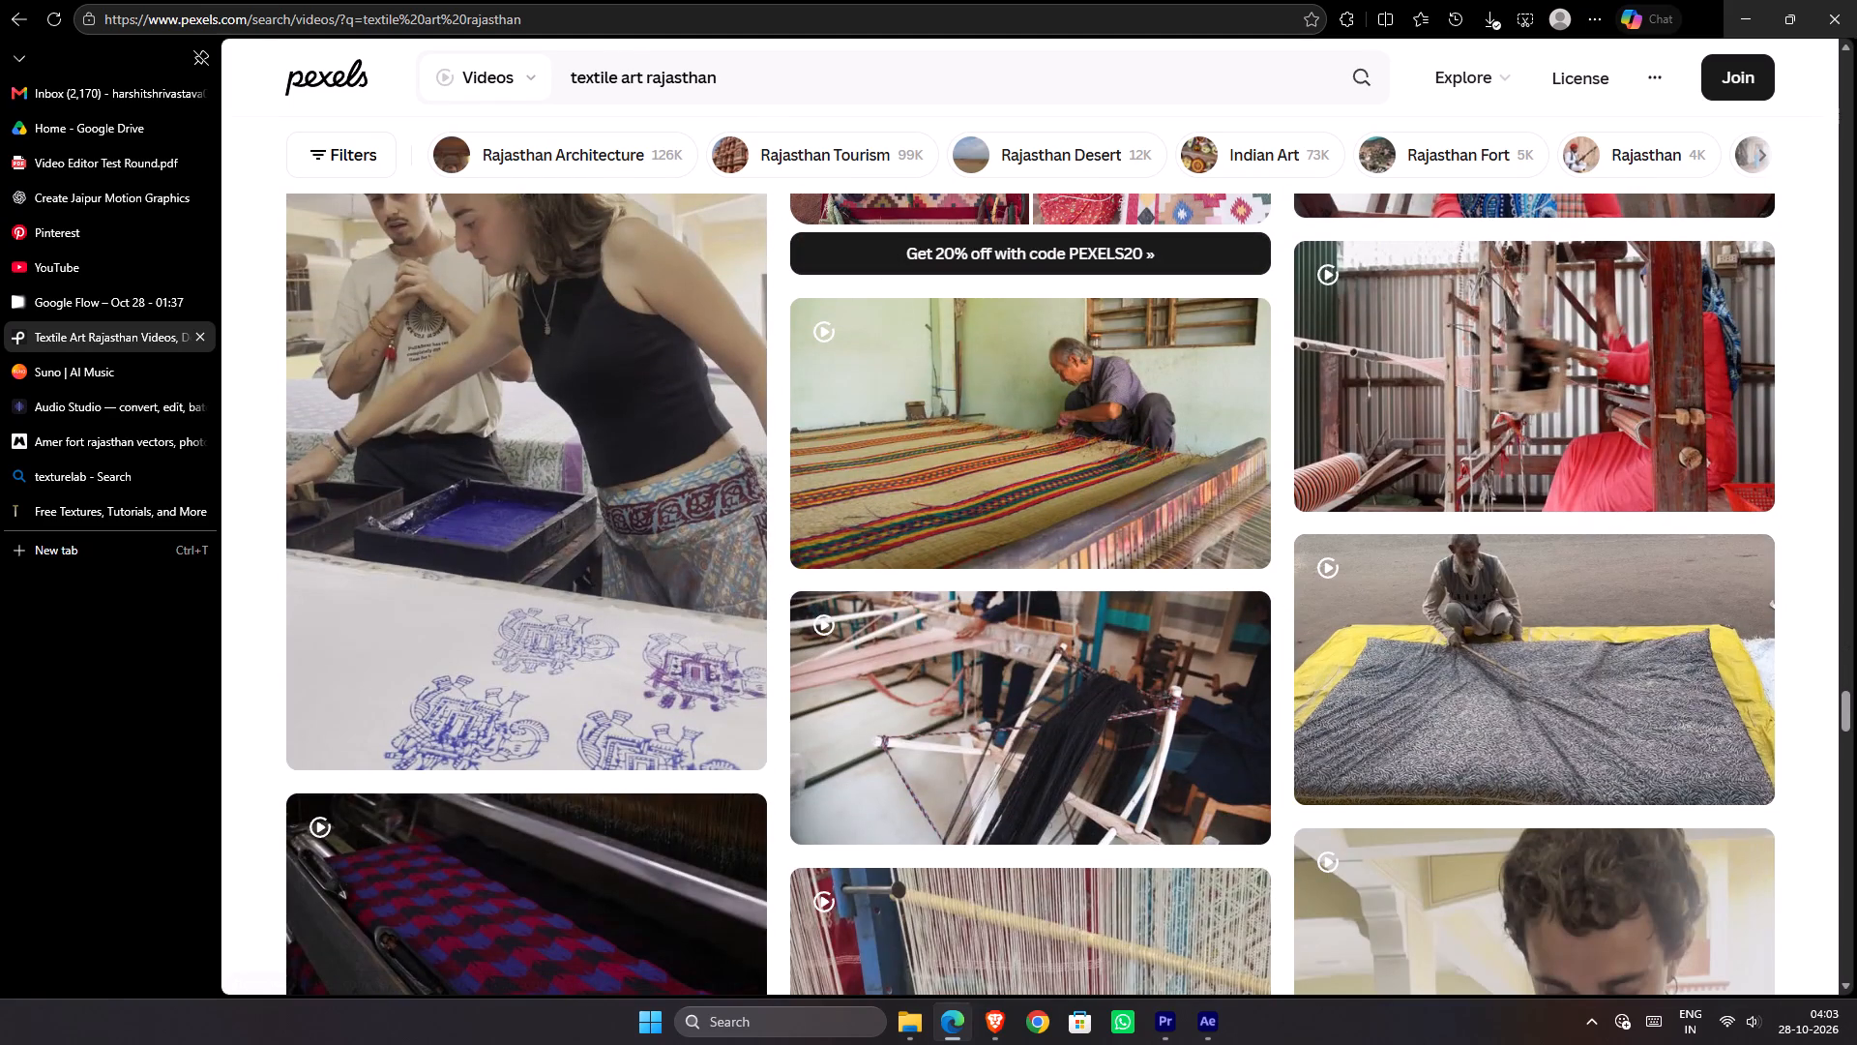
Shorten the video search to "art rajasthan" and run it.
drag(622, 84, 439, 63)
key(BackSpace)
key(Return)
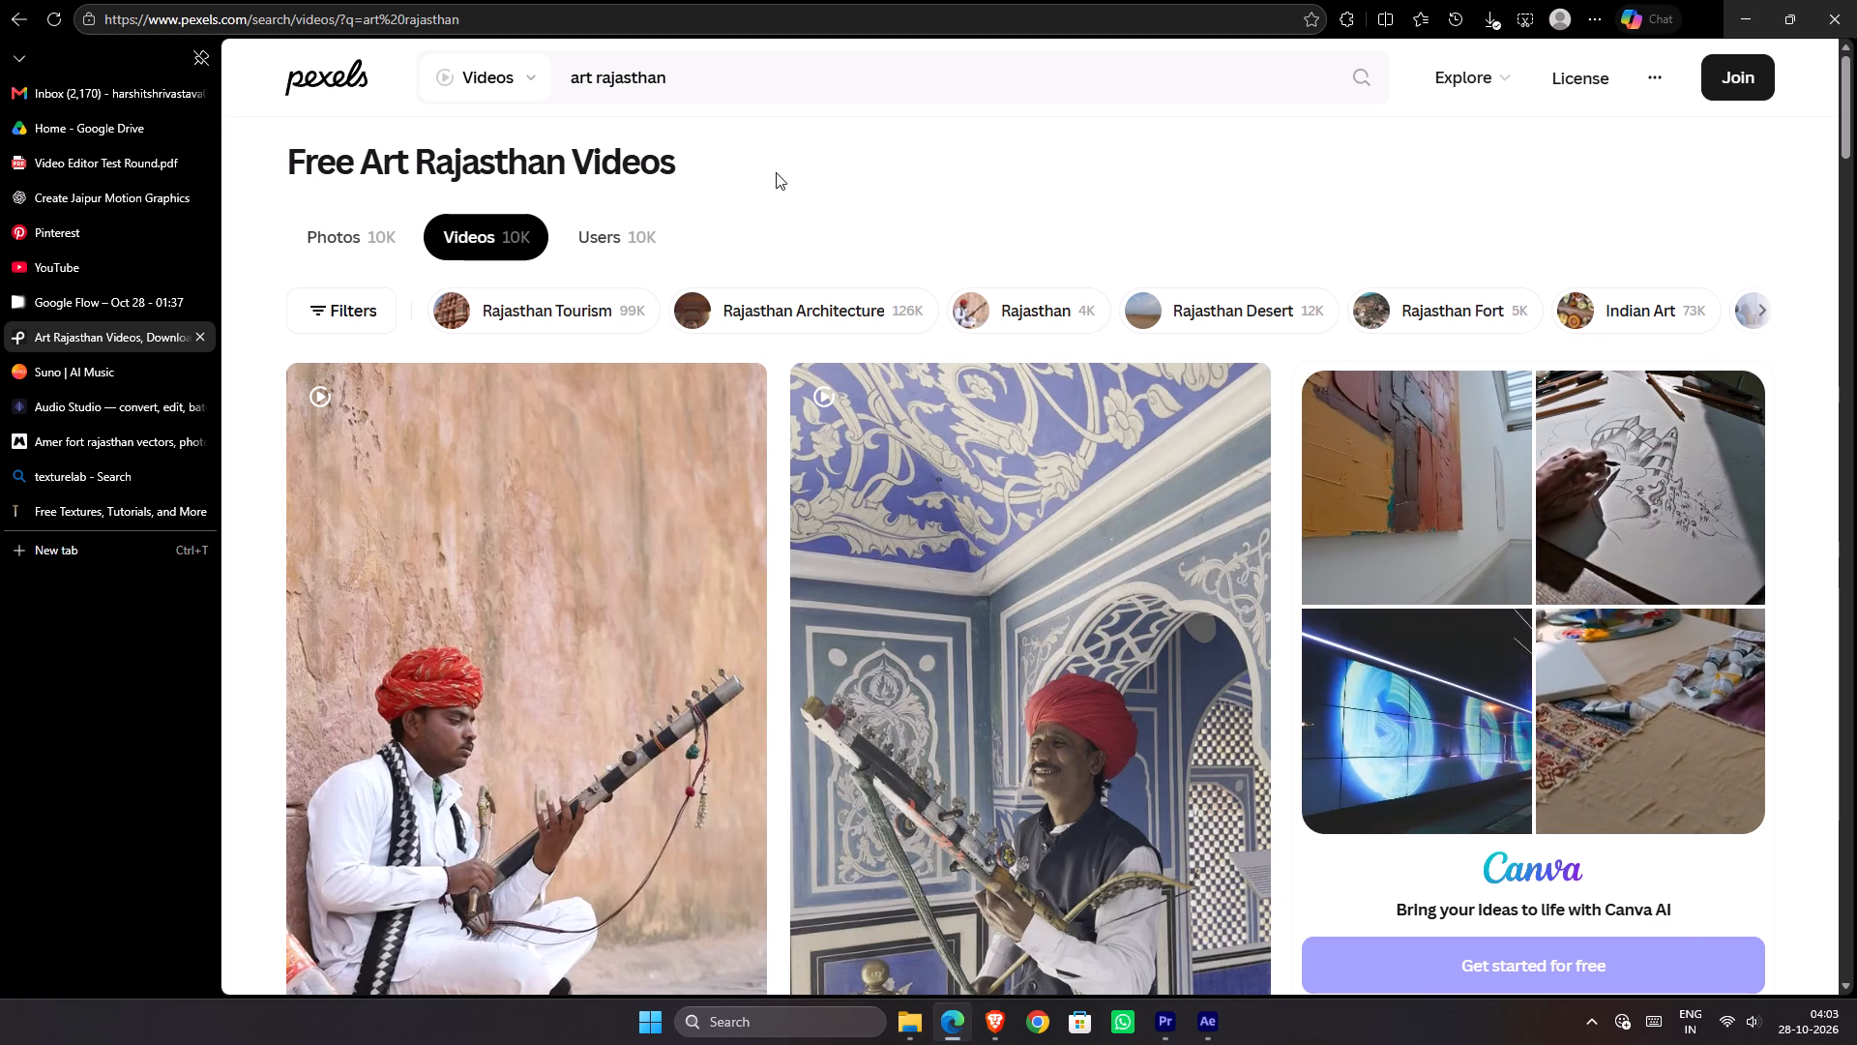
Look through the art rajasthan video results for clips of traditional crafts, musicians and local culture.
scroll(776, 172, down, 6)
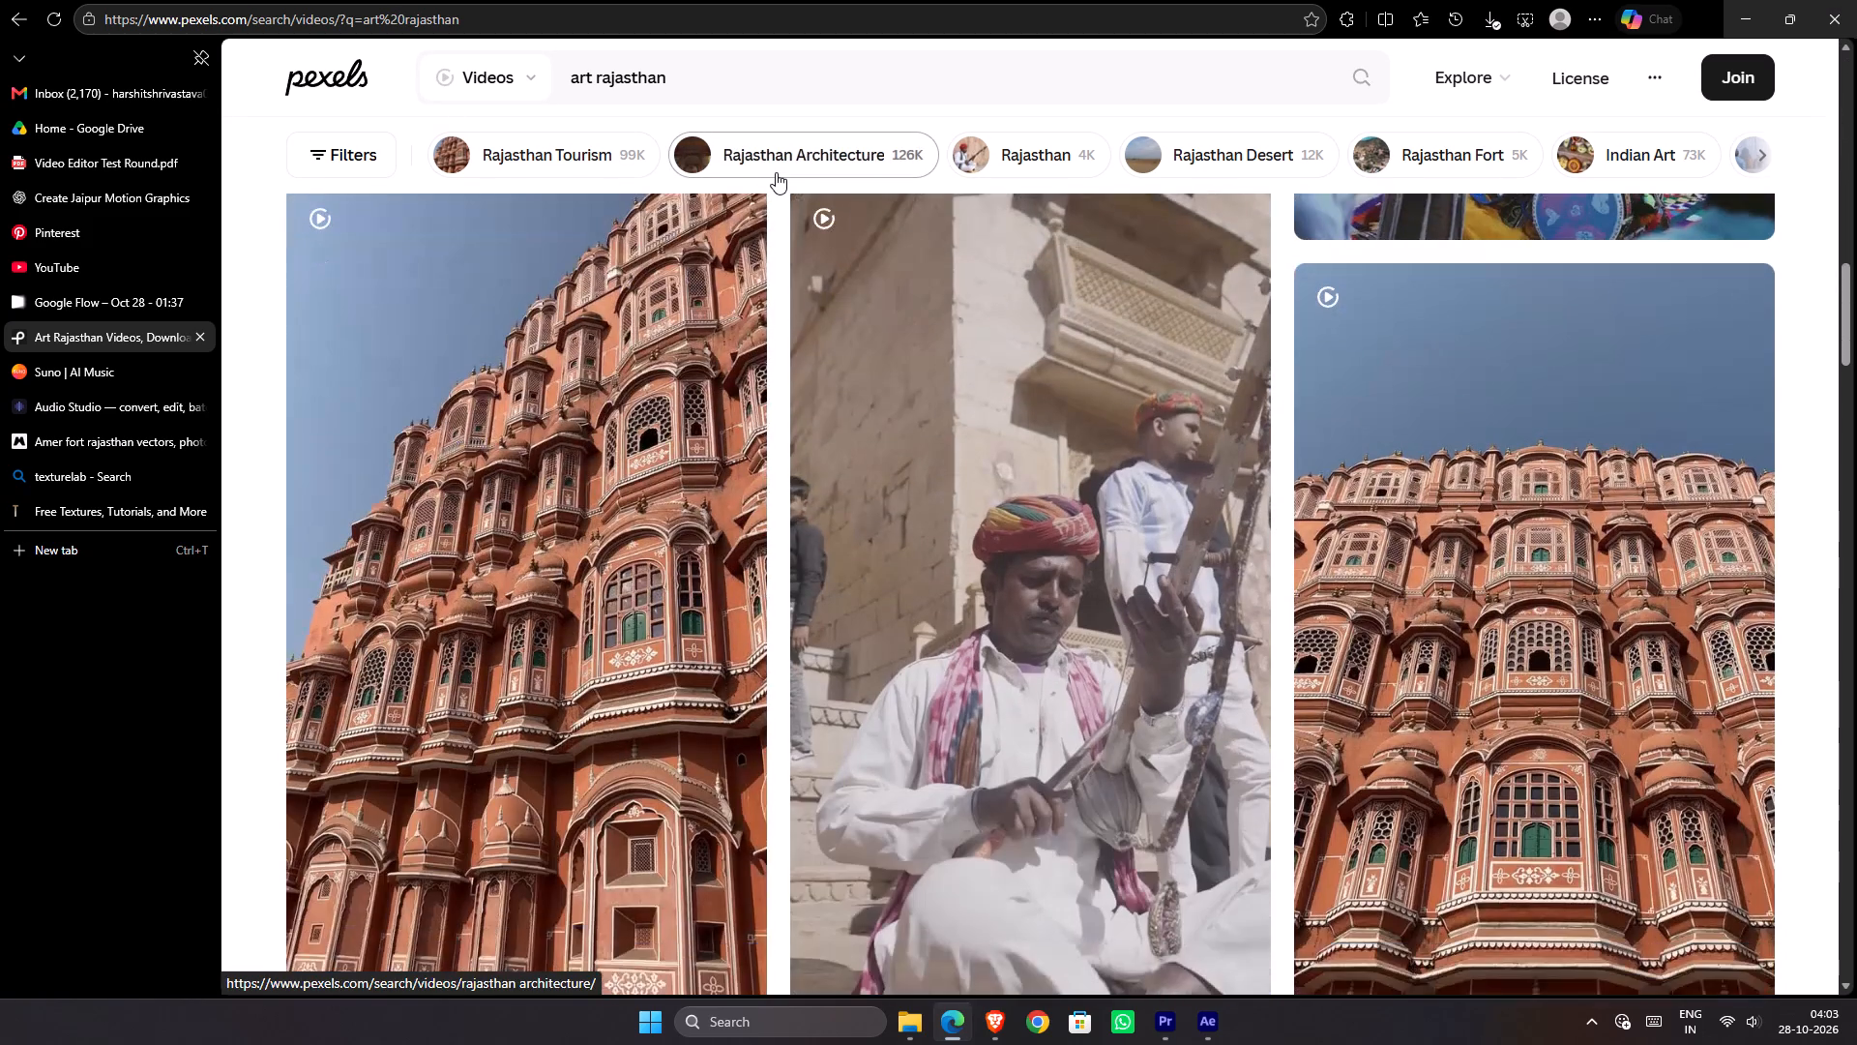
scroll(776, 172, down, 3)
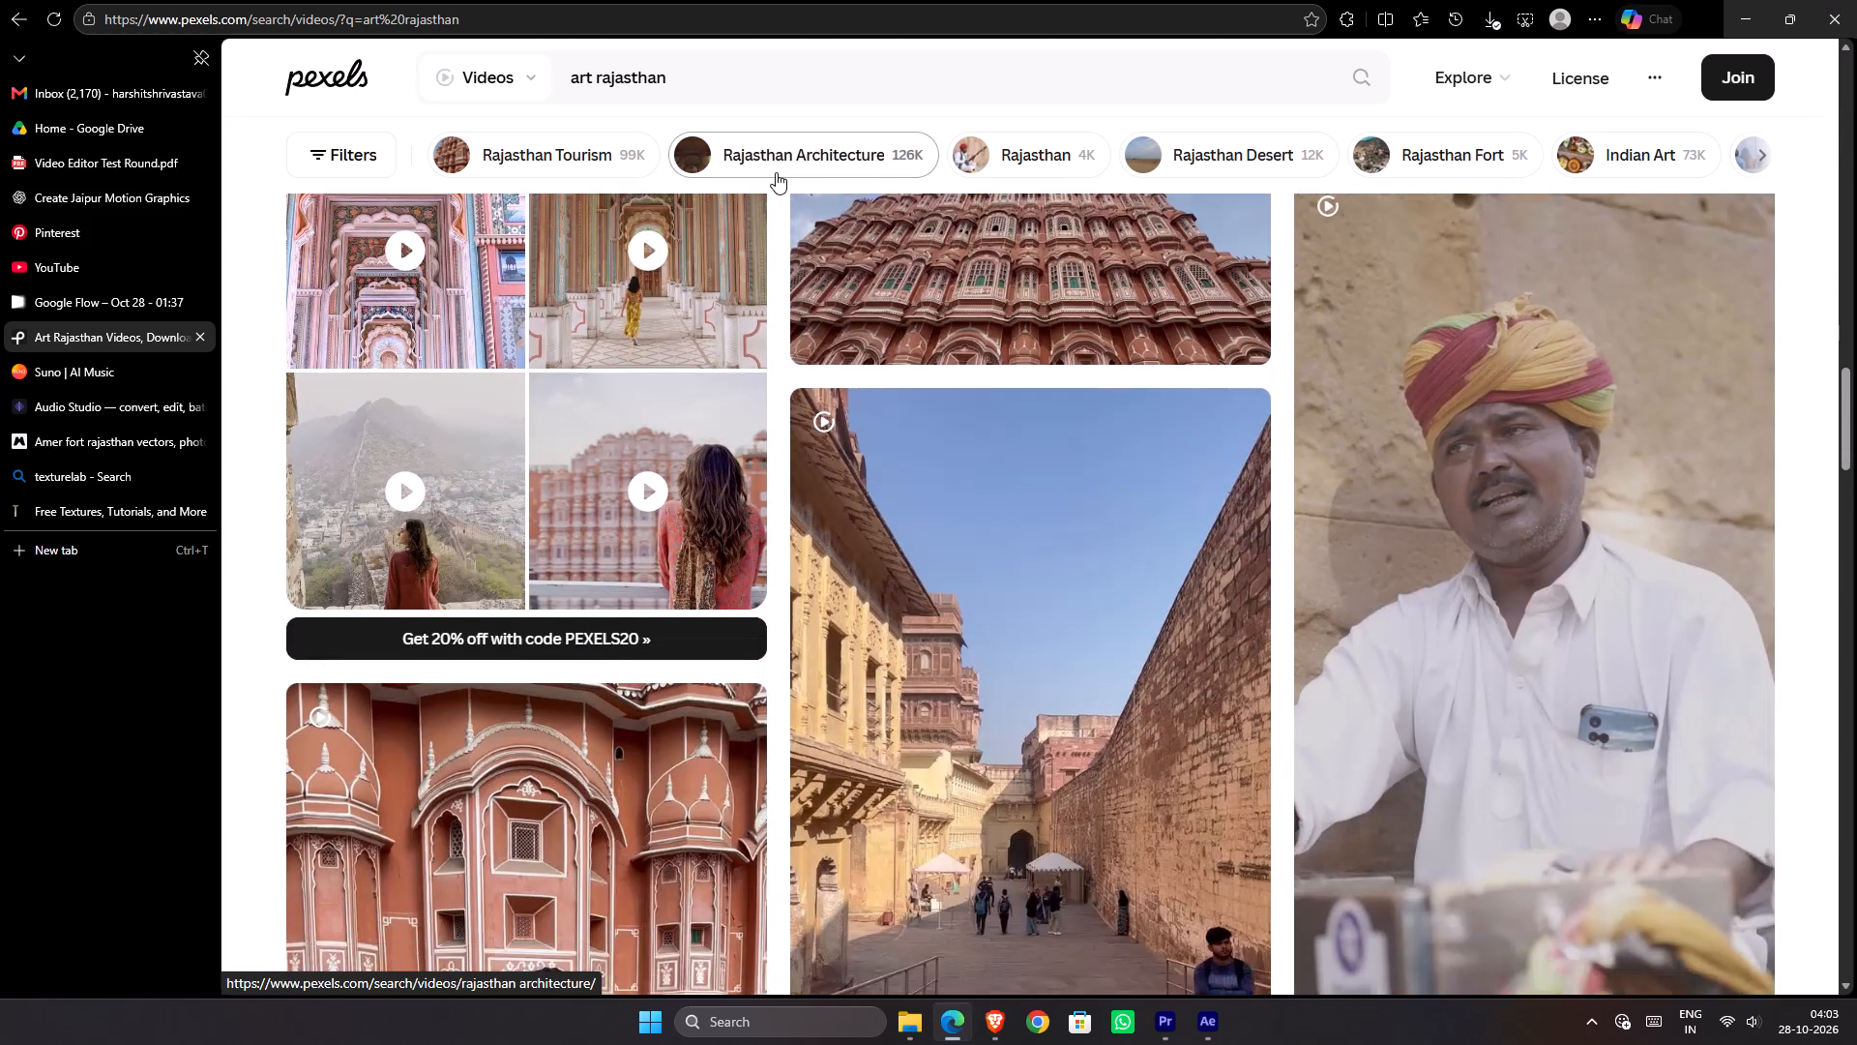
scroll(776, 172, down, 3)
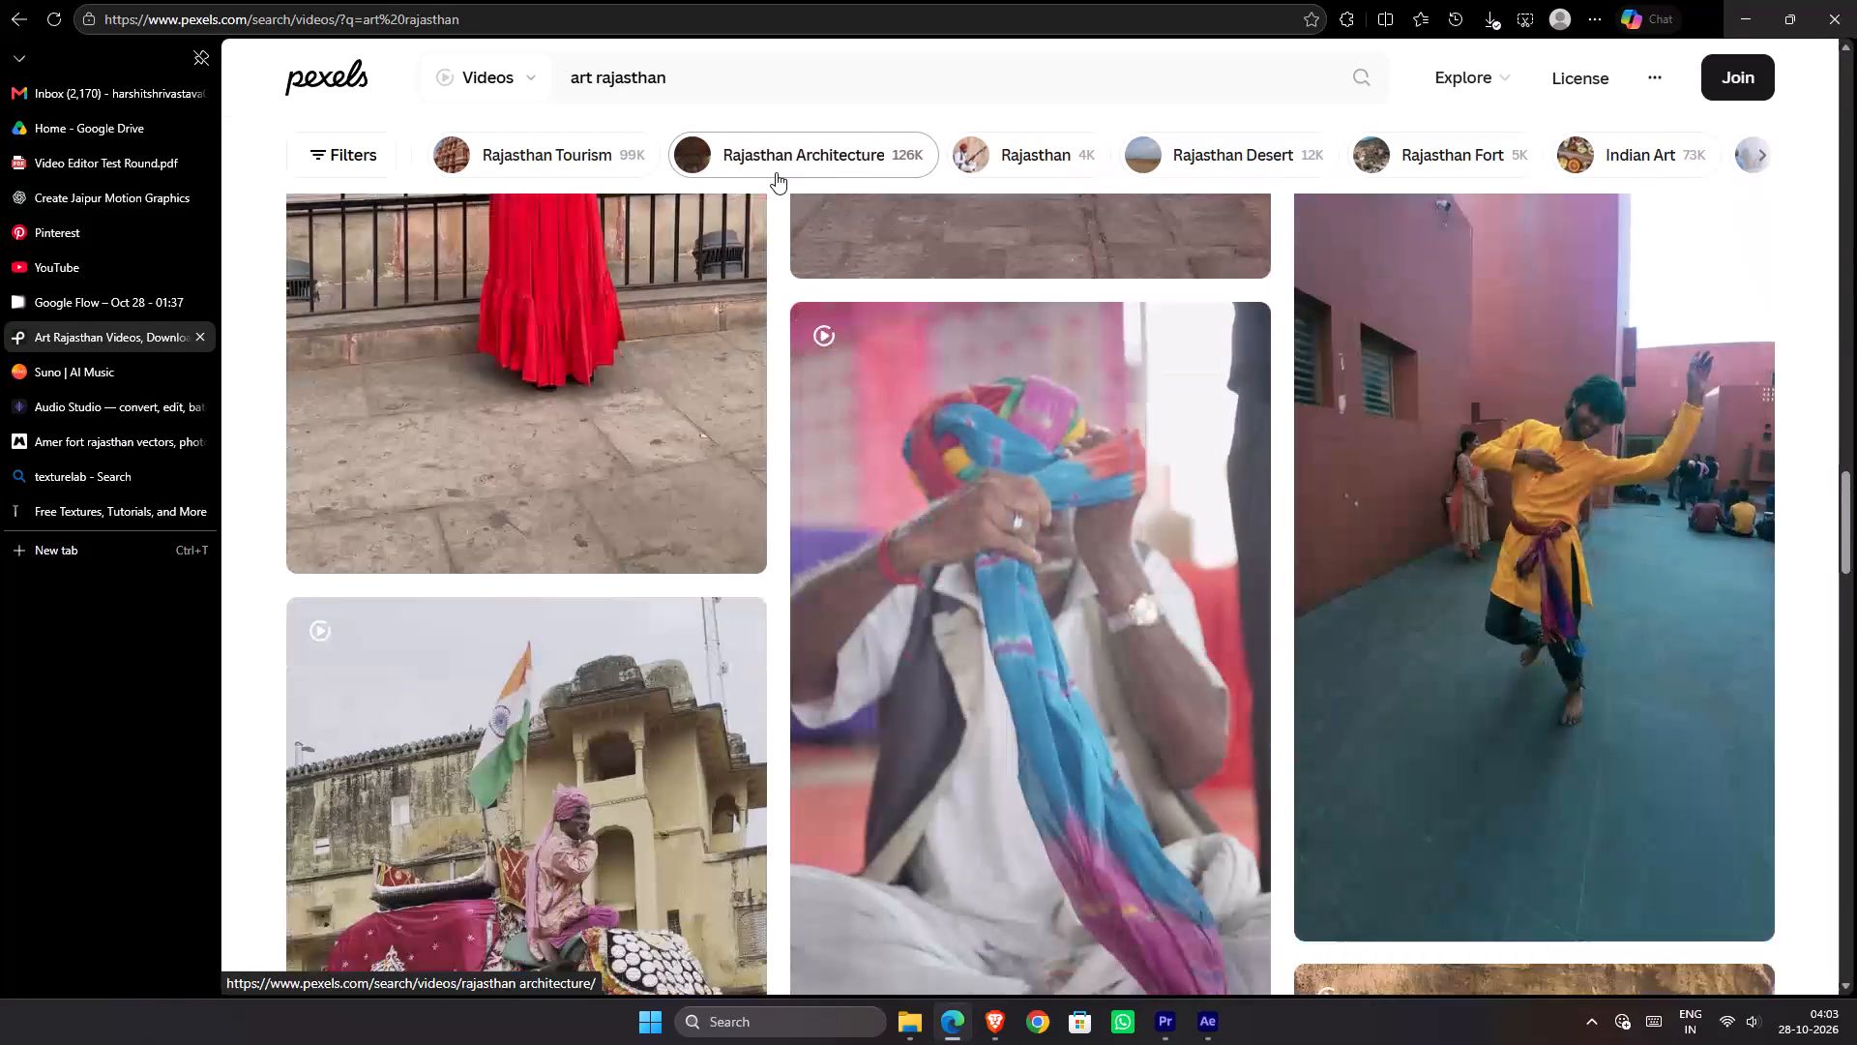
scroll(776, 172, down, 3)
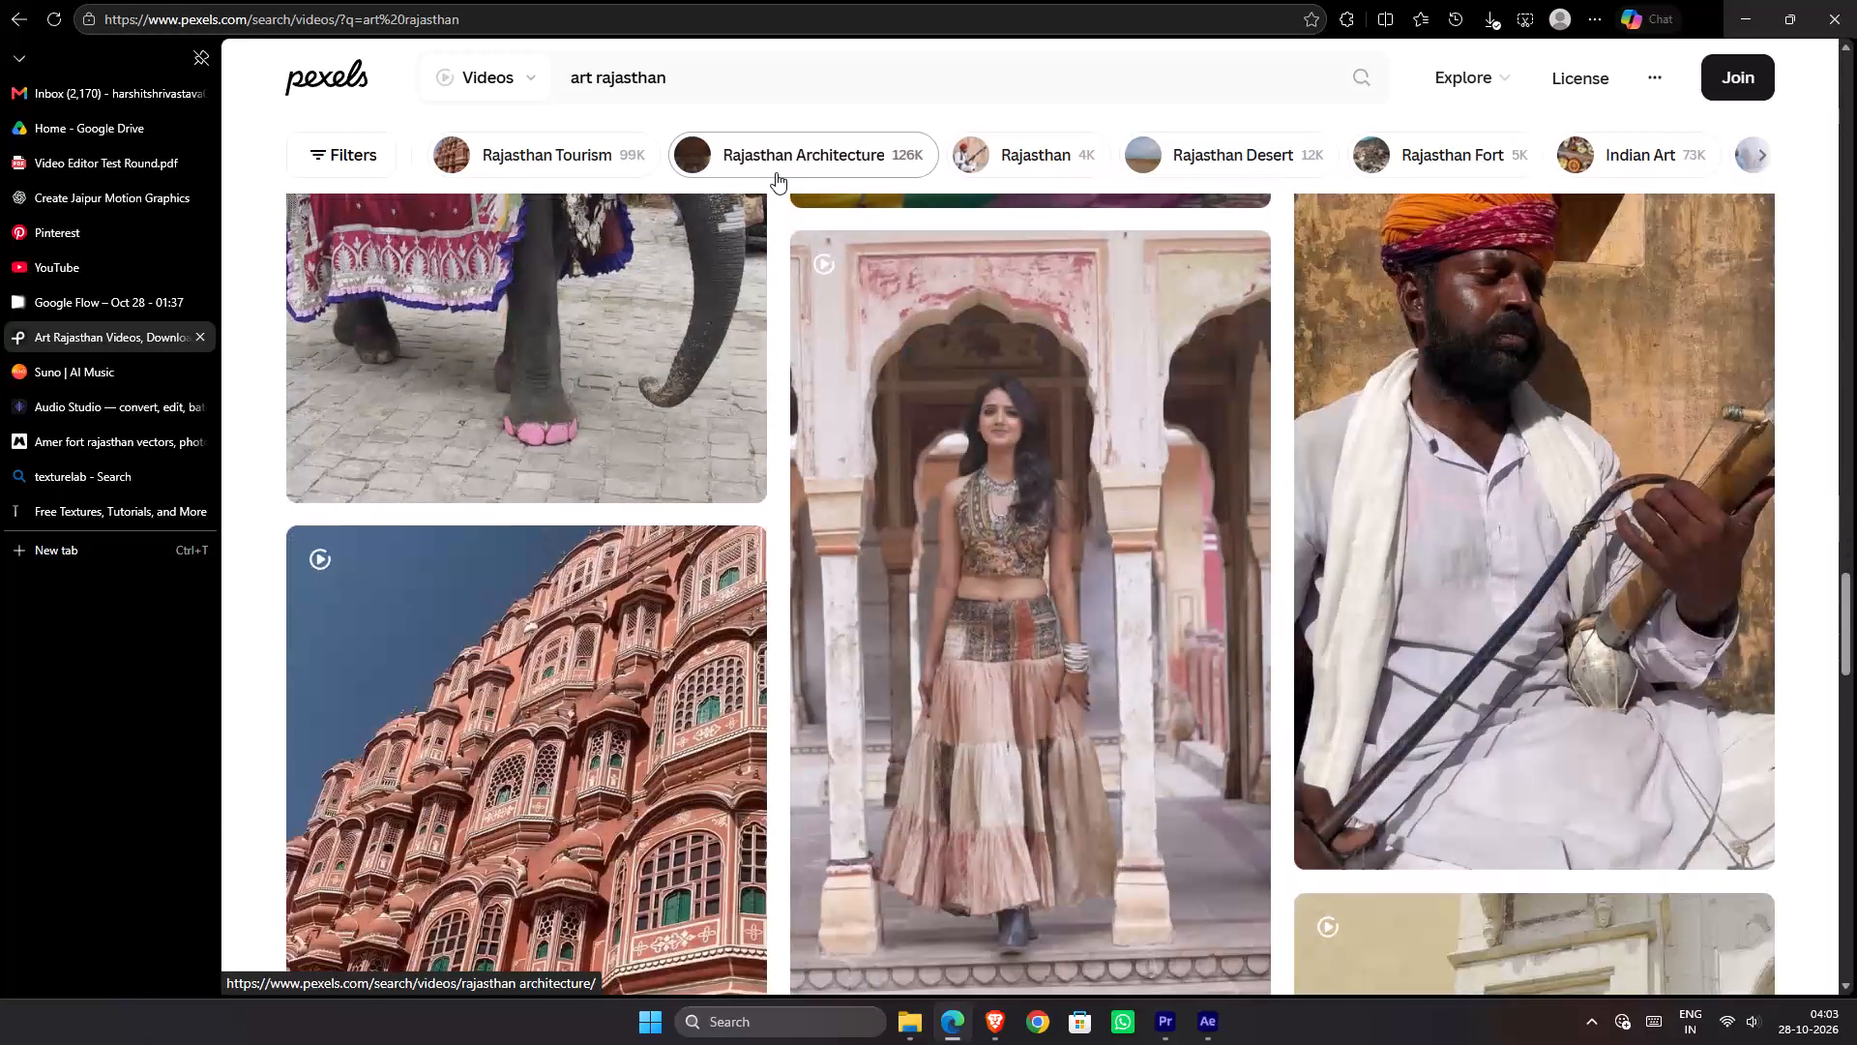
scroll(776, 172, down, 3)
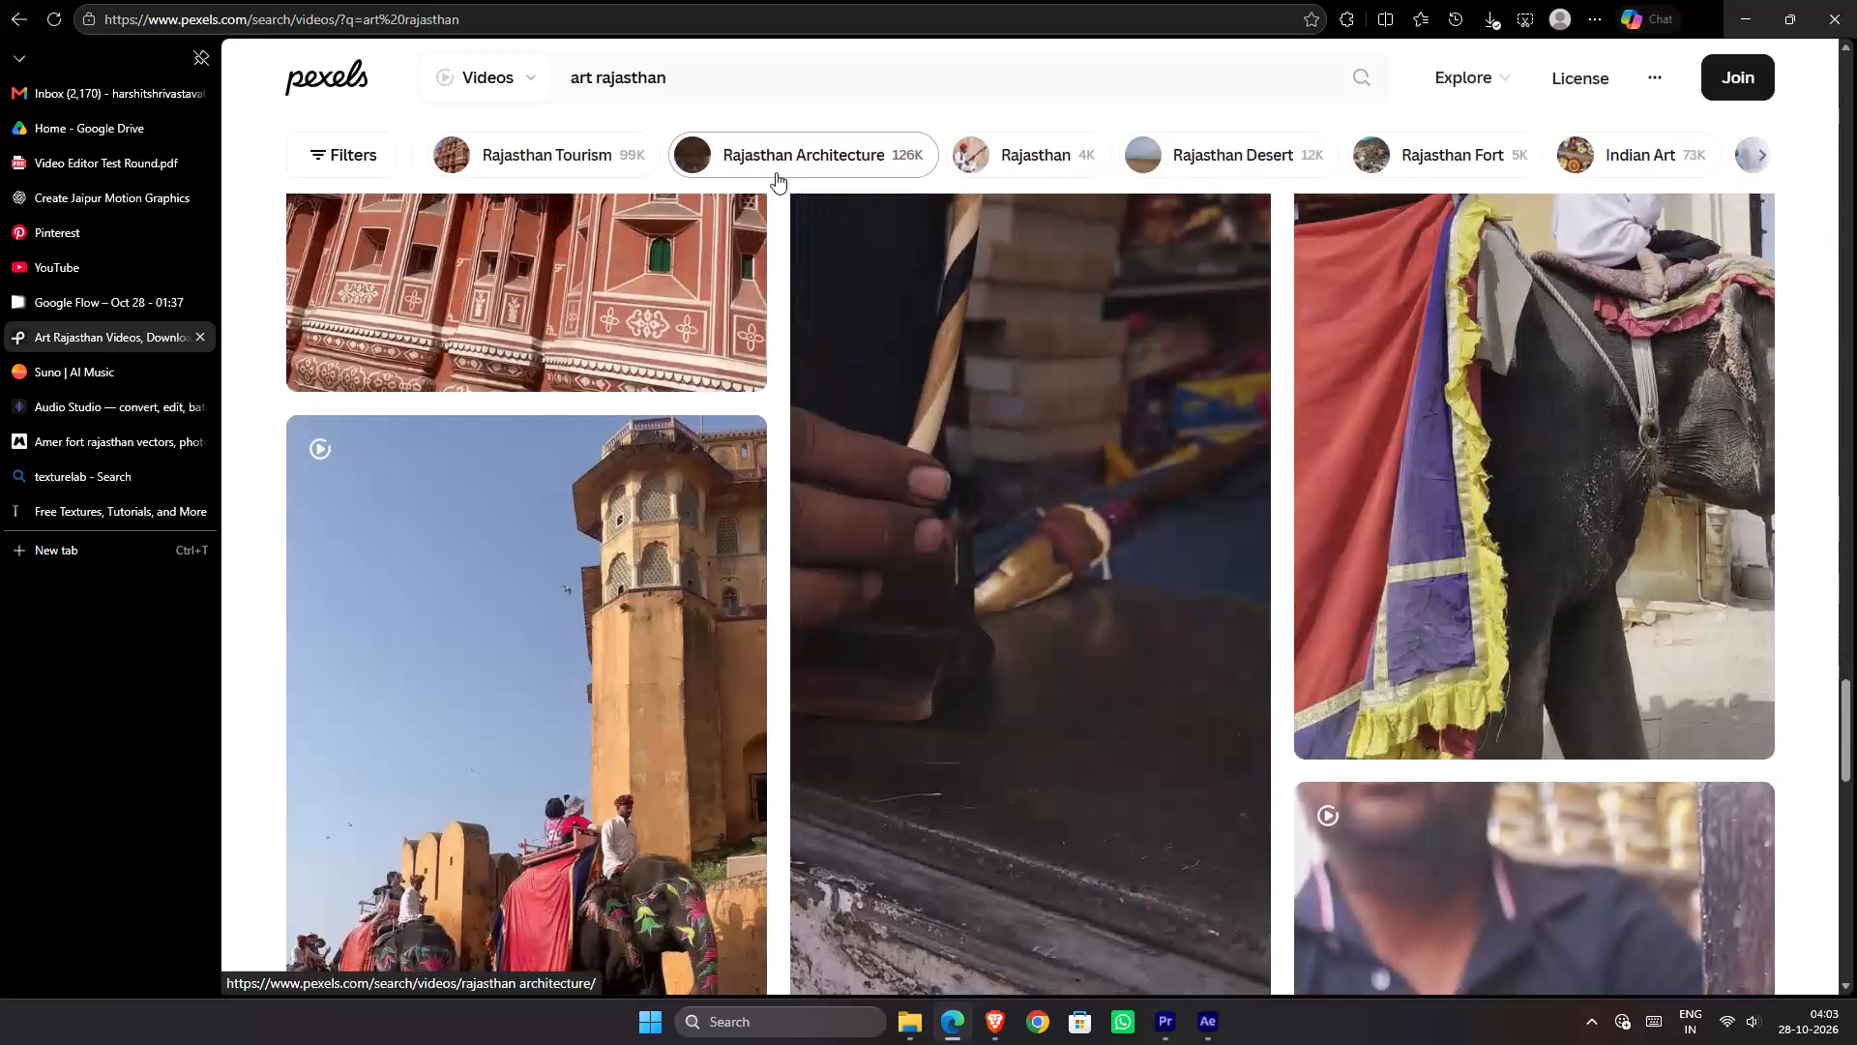
scroll(776, 172, down, 3)
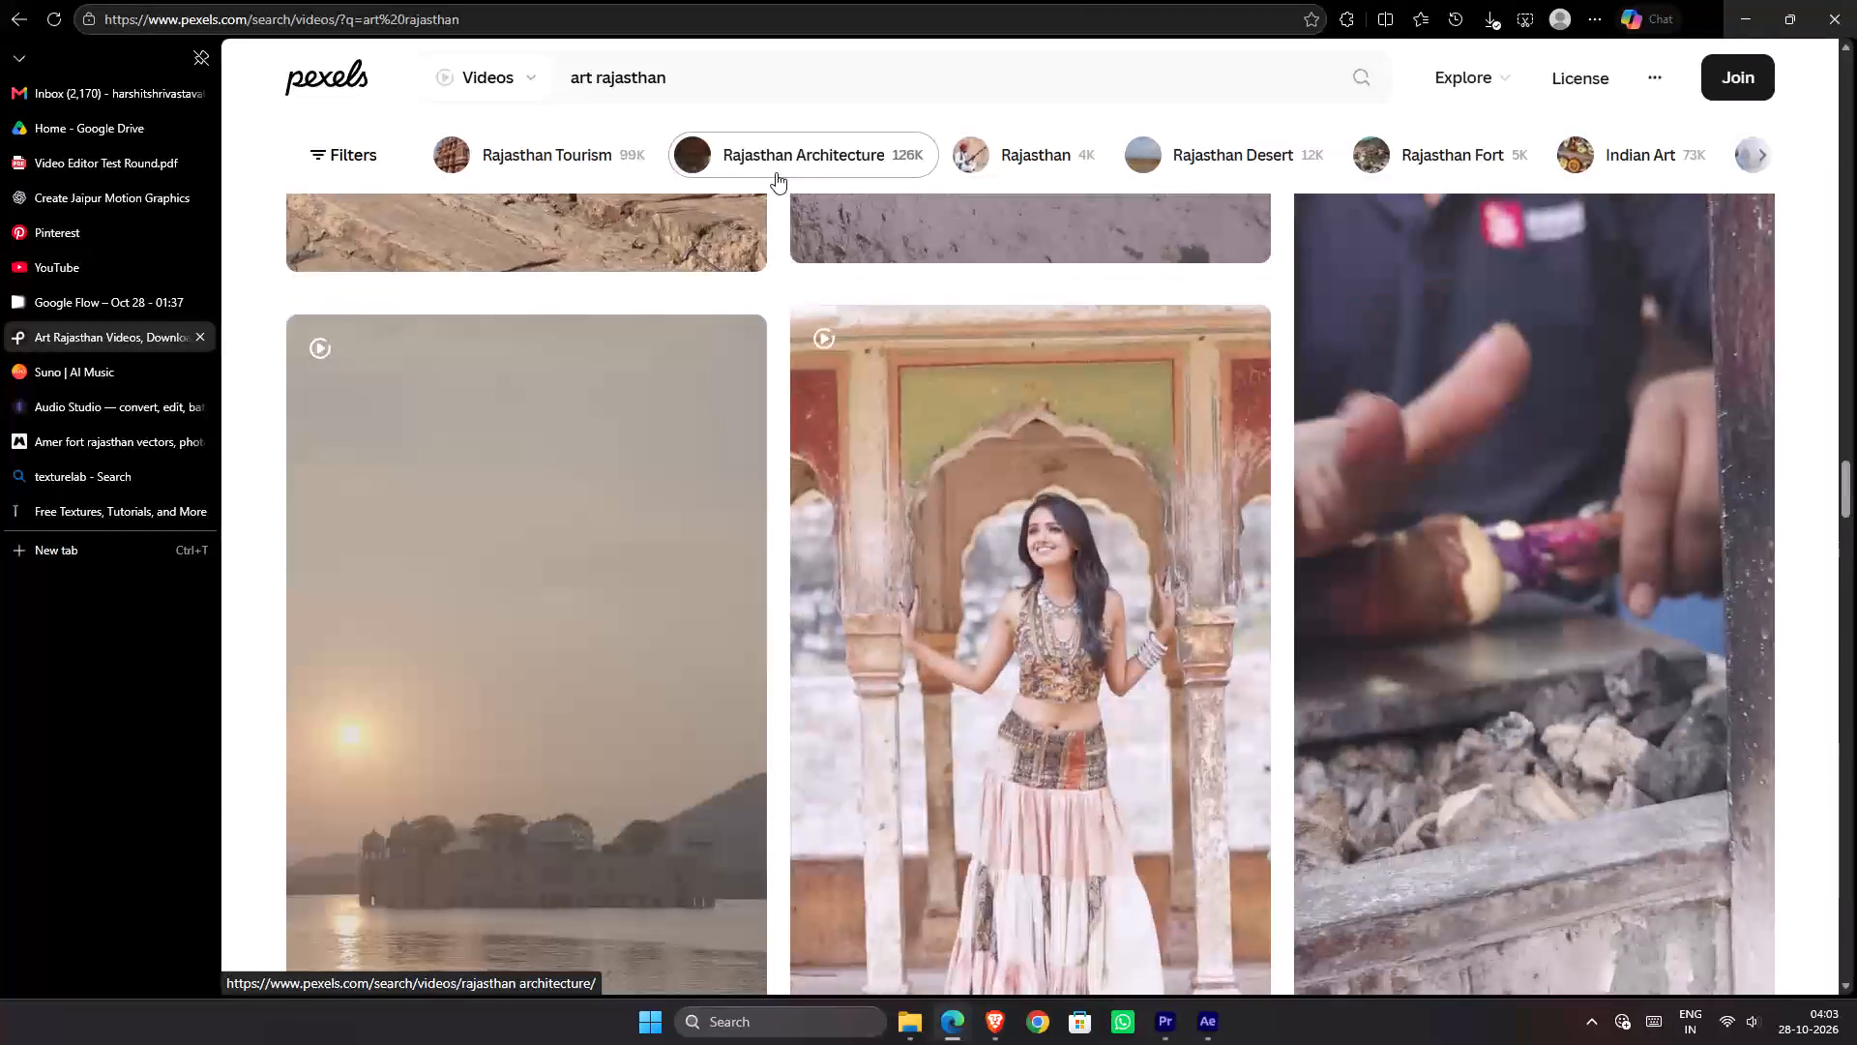
Download the Indian artisan crafting traditional jewelry video in Full HD 1080x2522, and dismiss the thank-you pop-up.
scroll(1571, 393, up, 1)
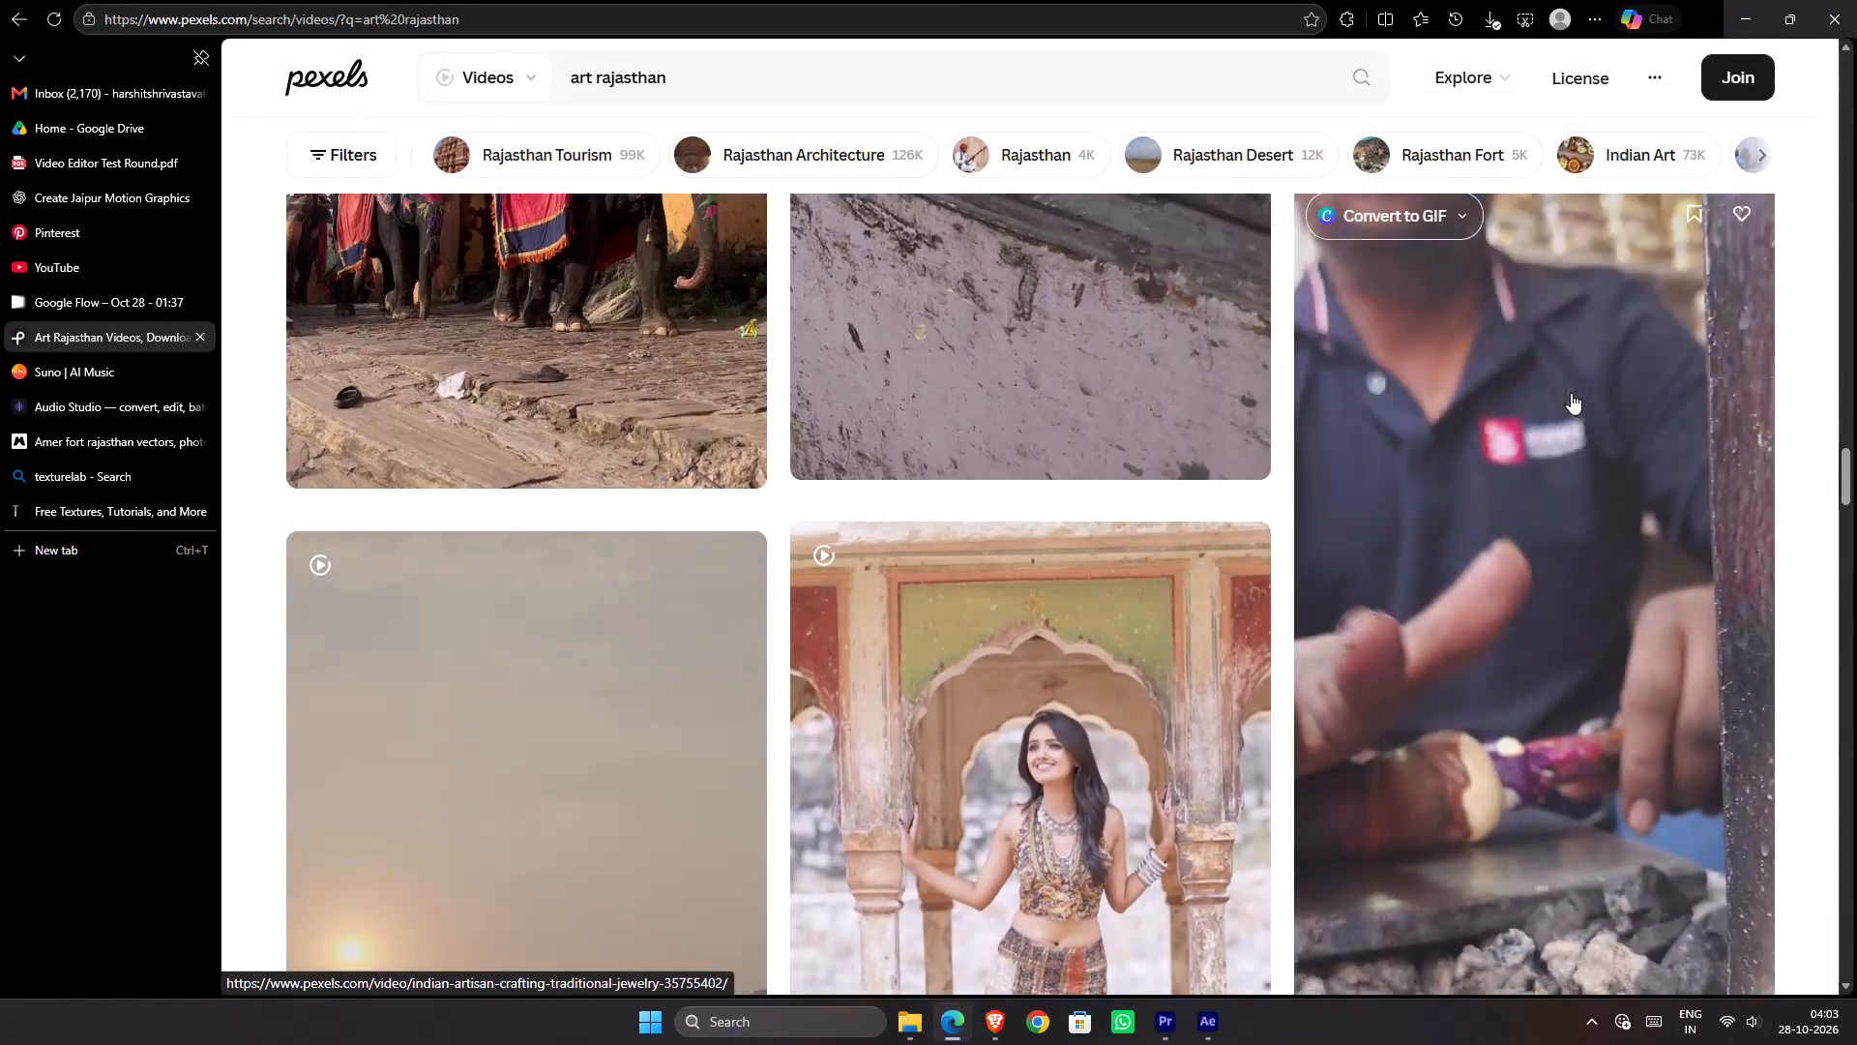
scroll(1571, 393, down, 1)
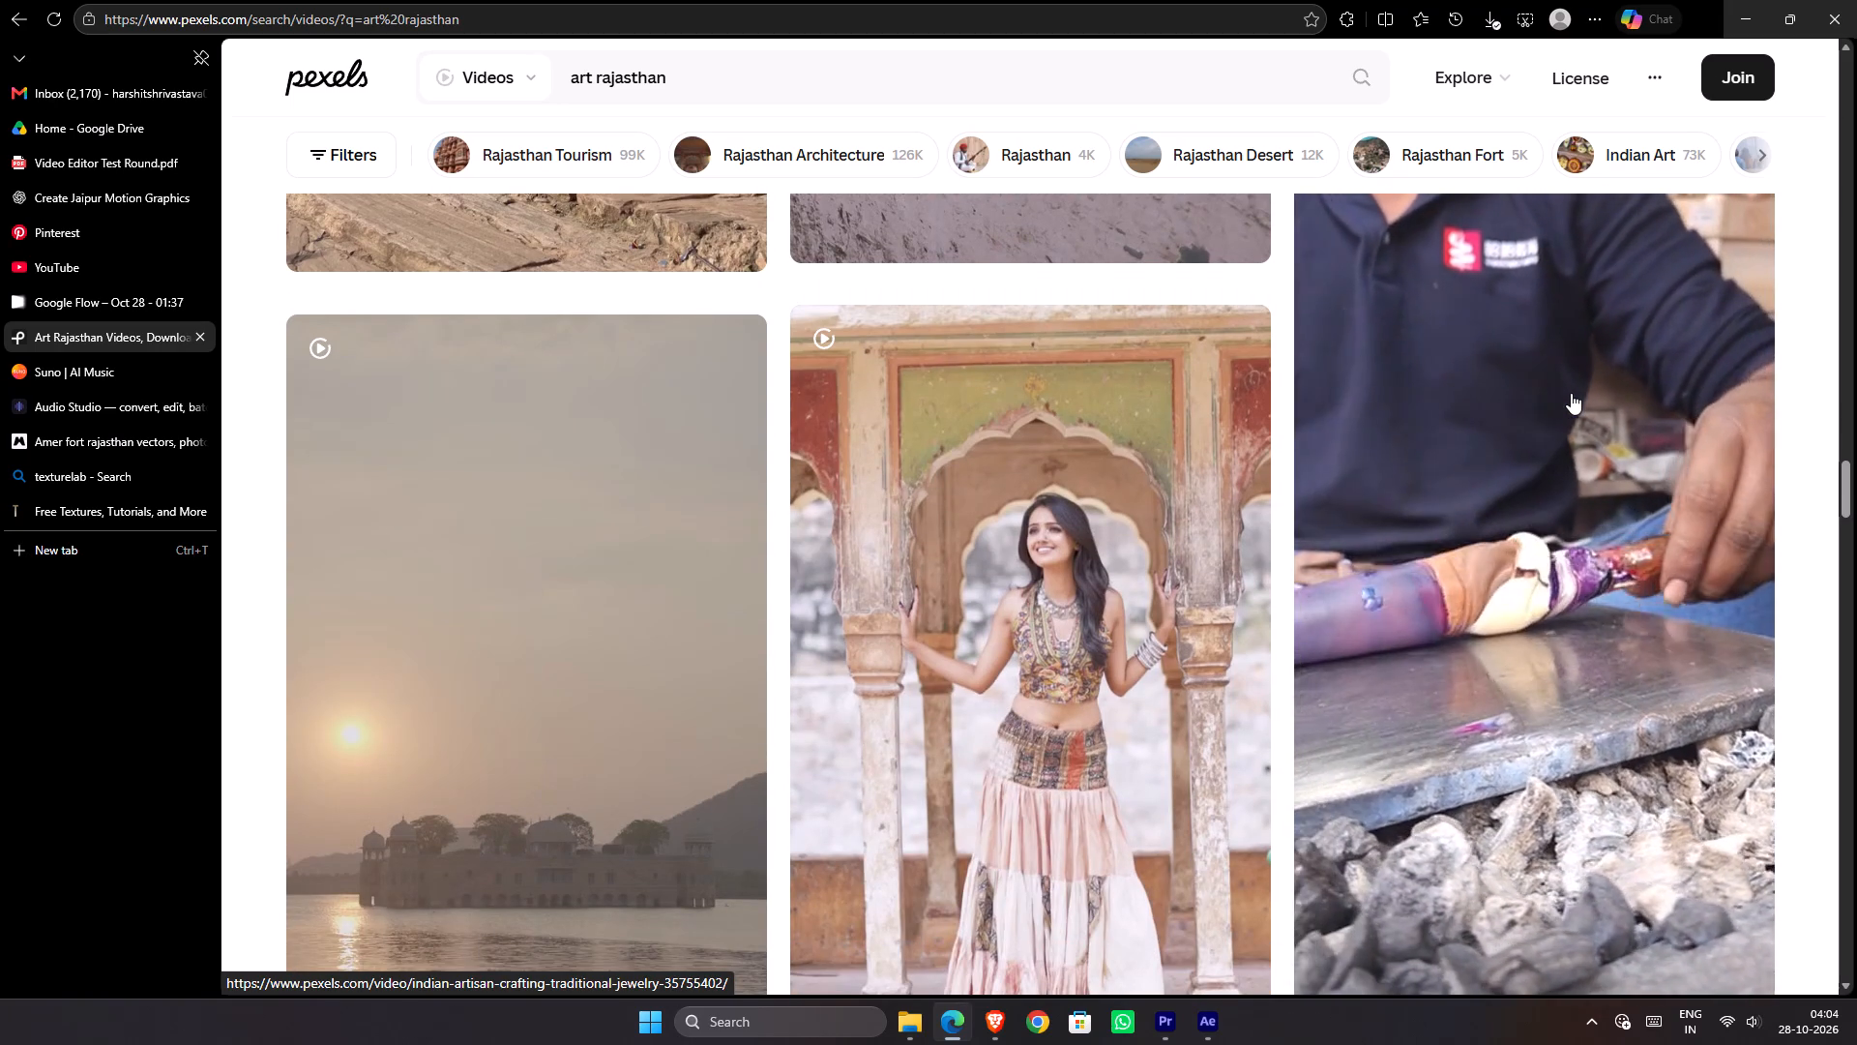
scroll(1571, 393, down, 1)
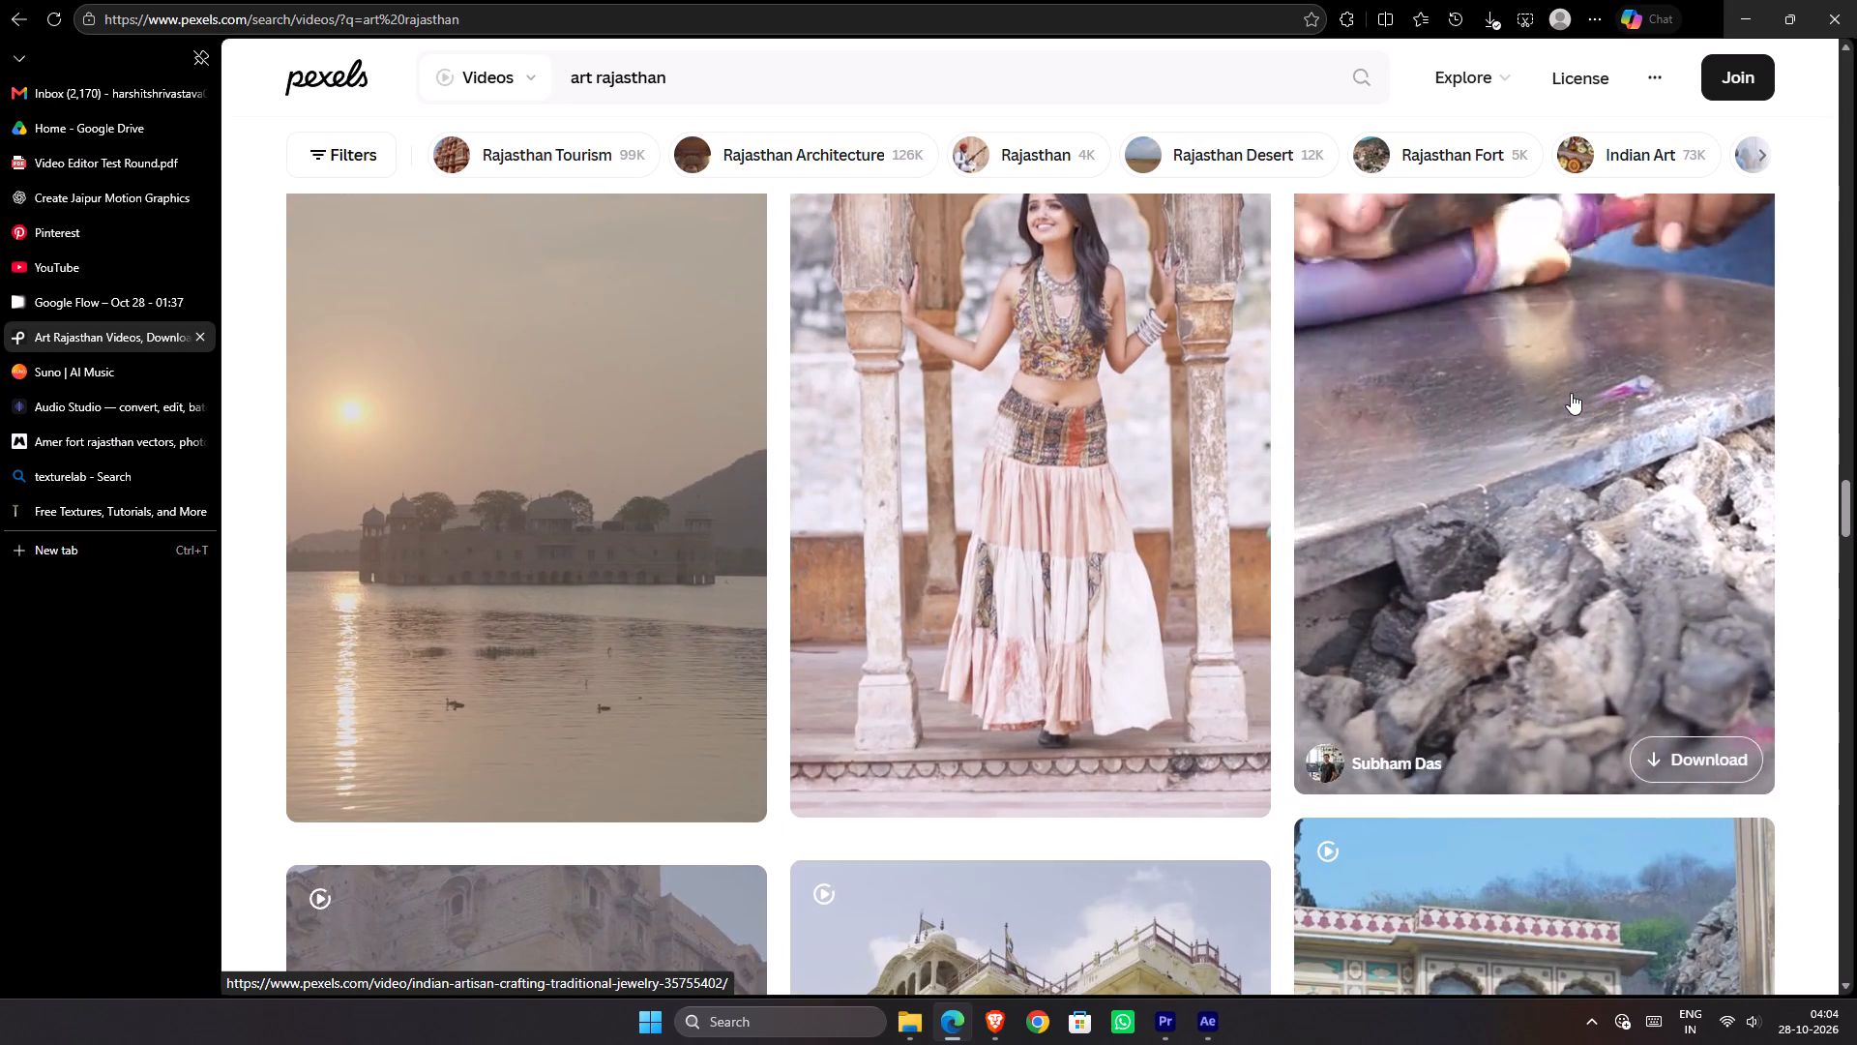
click(1572, 393)
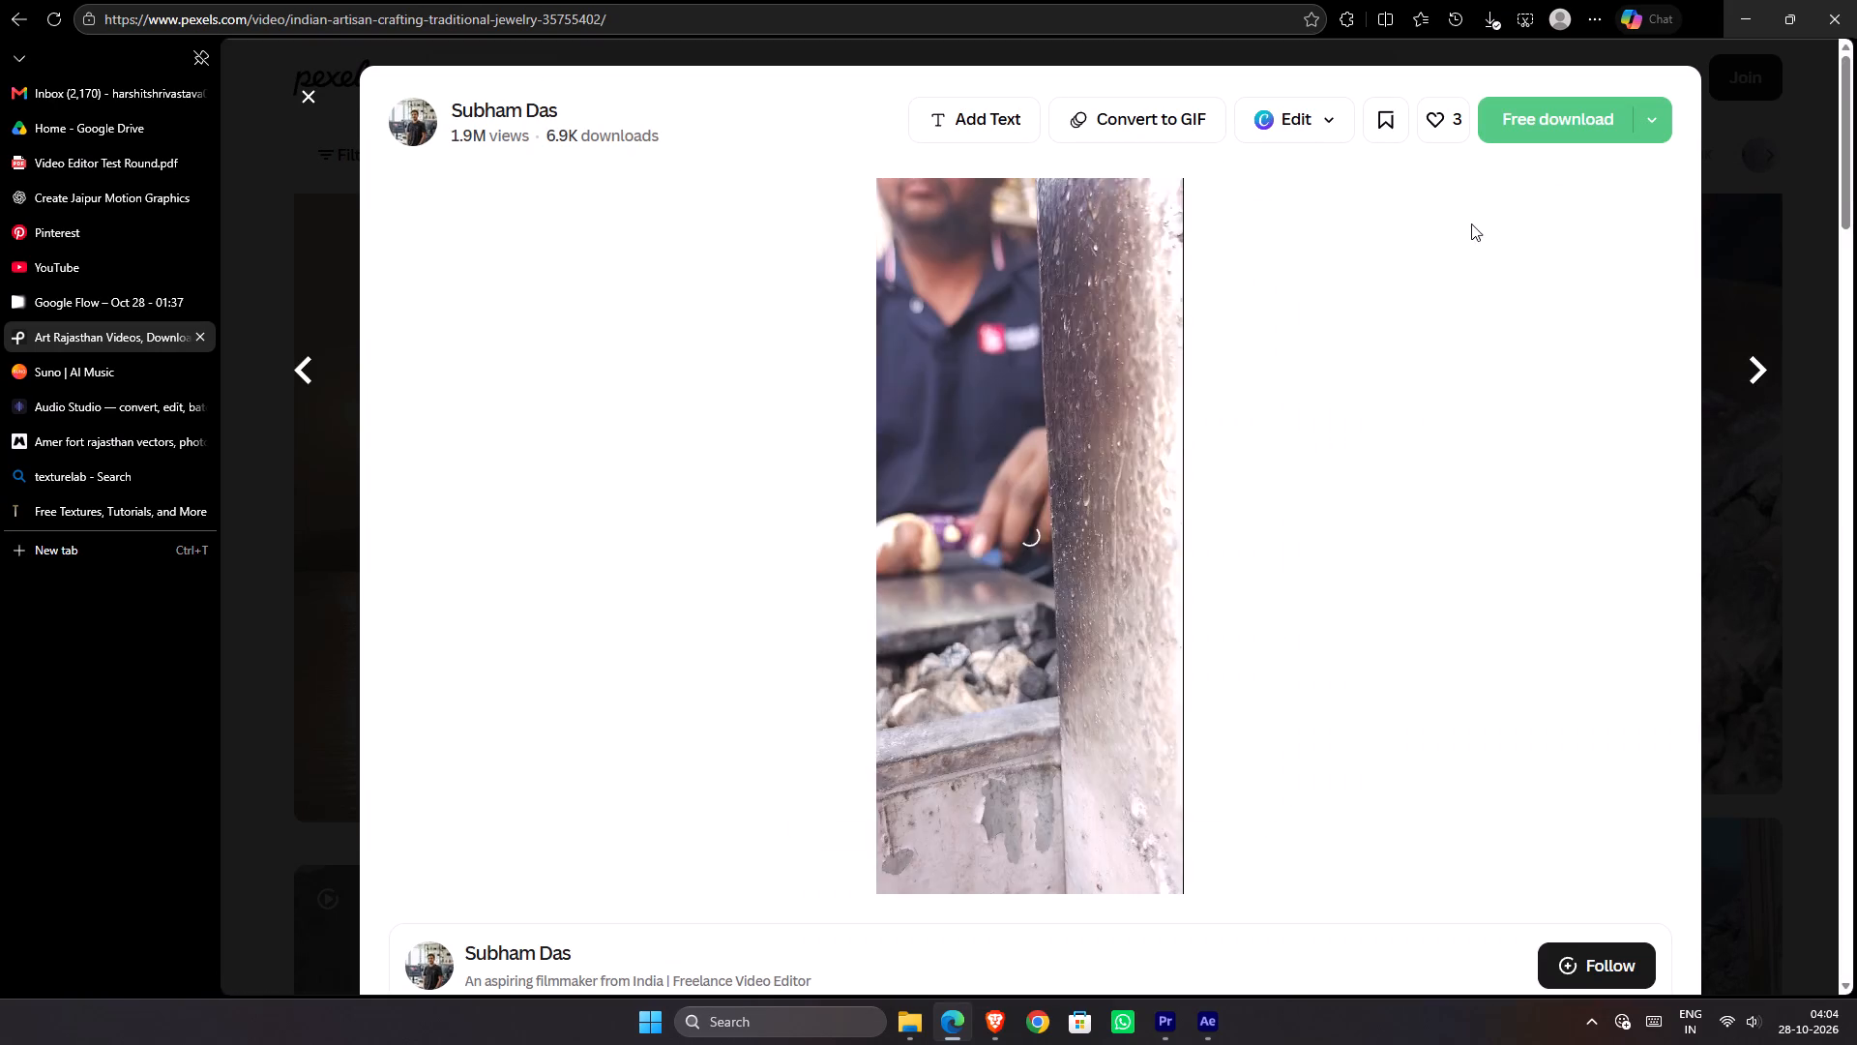
click(1664, 133)
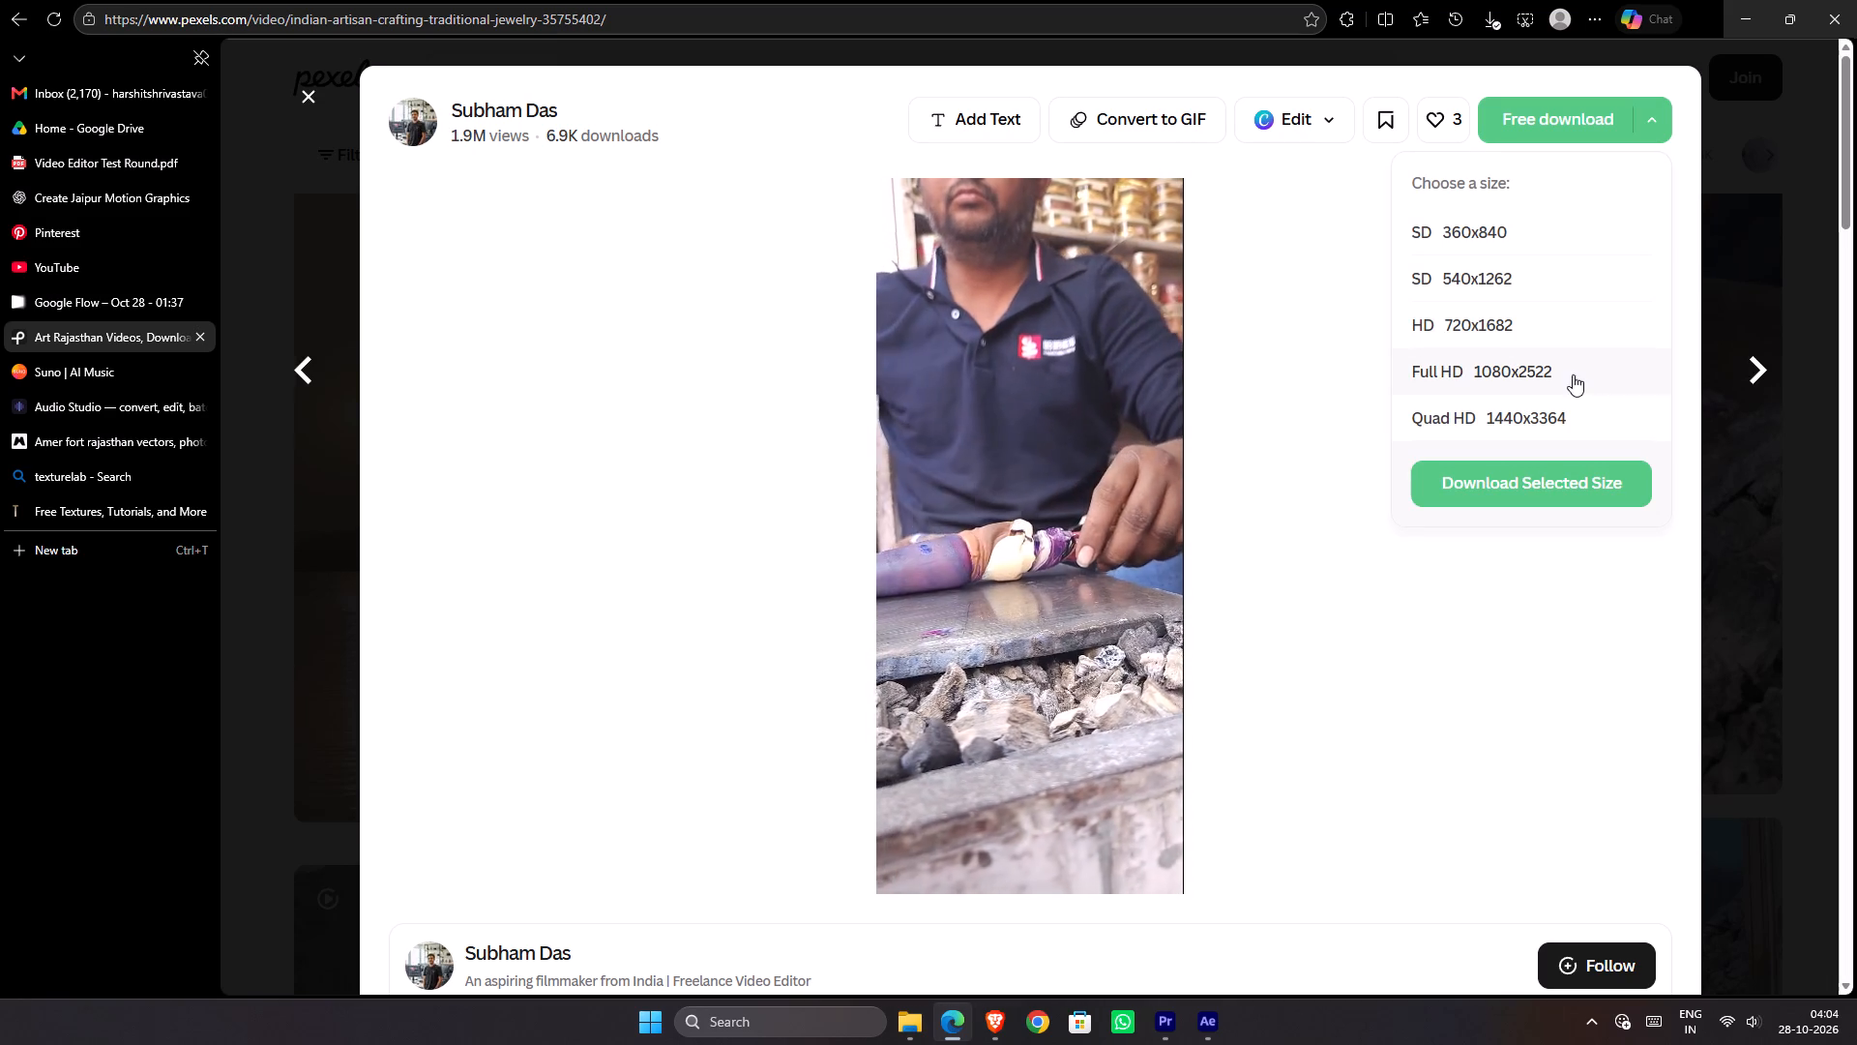
click(1564, 385)
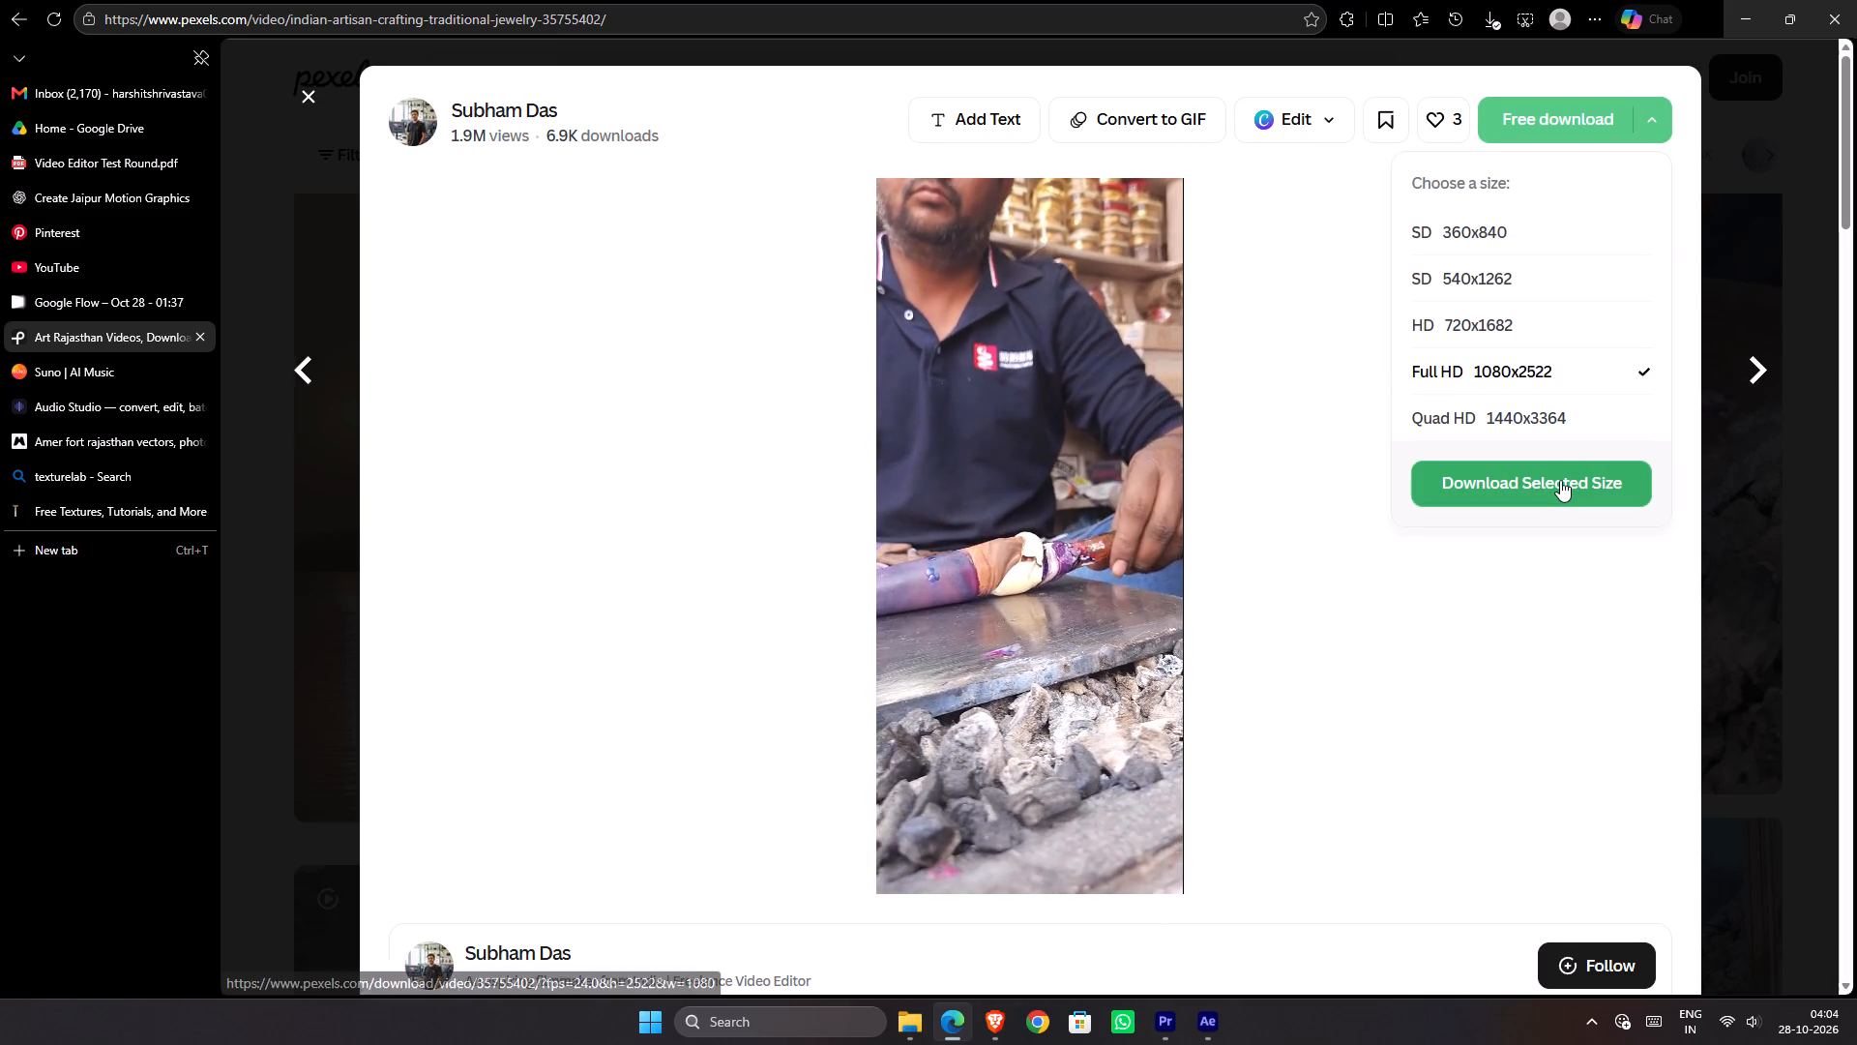
click(1560, 480)
click(1547, 530)
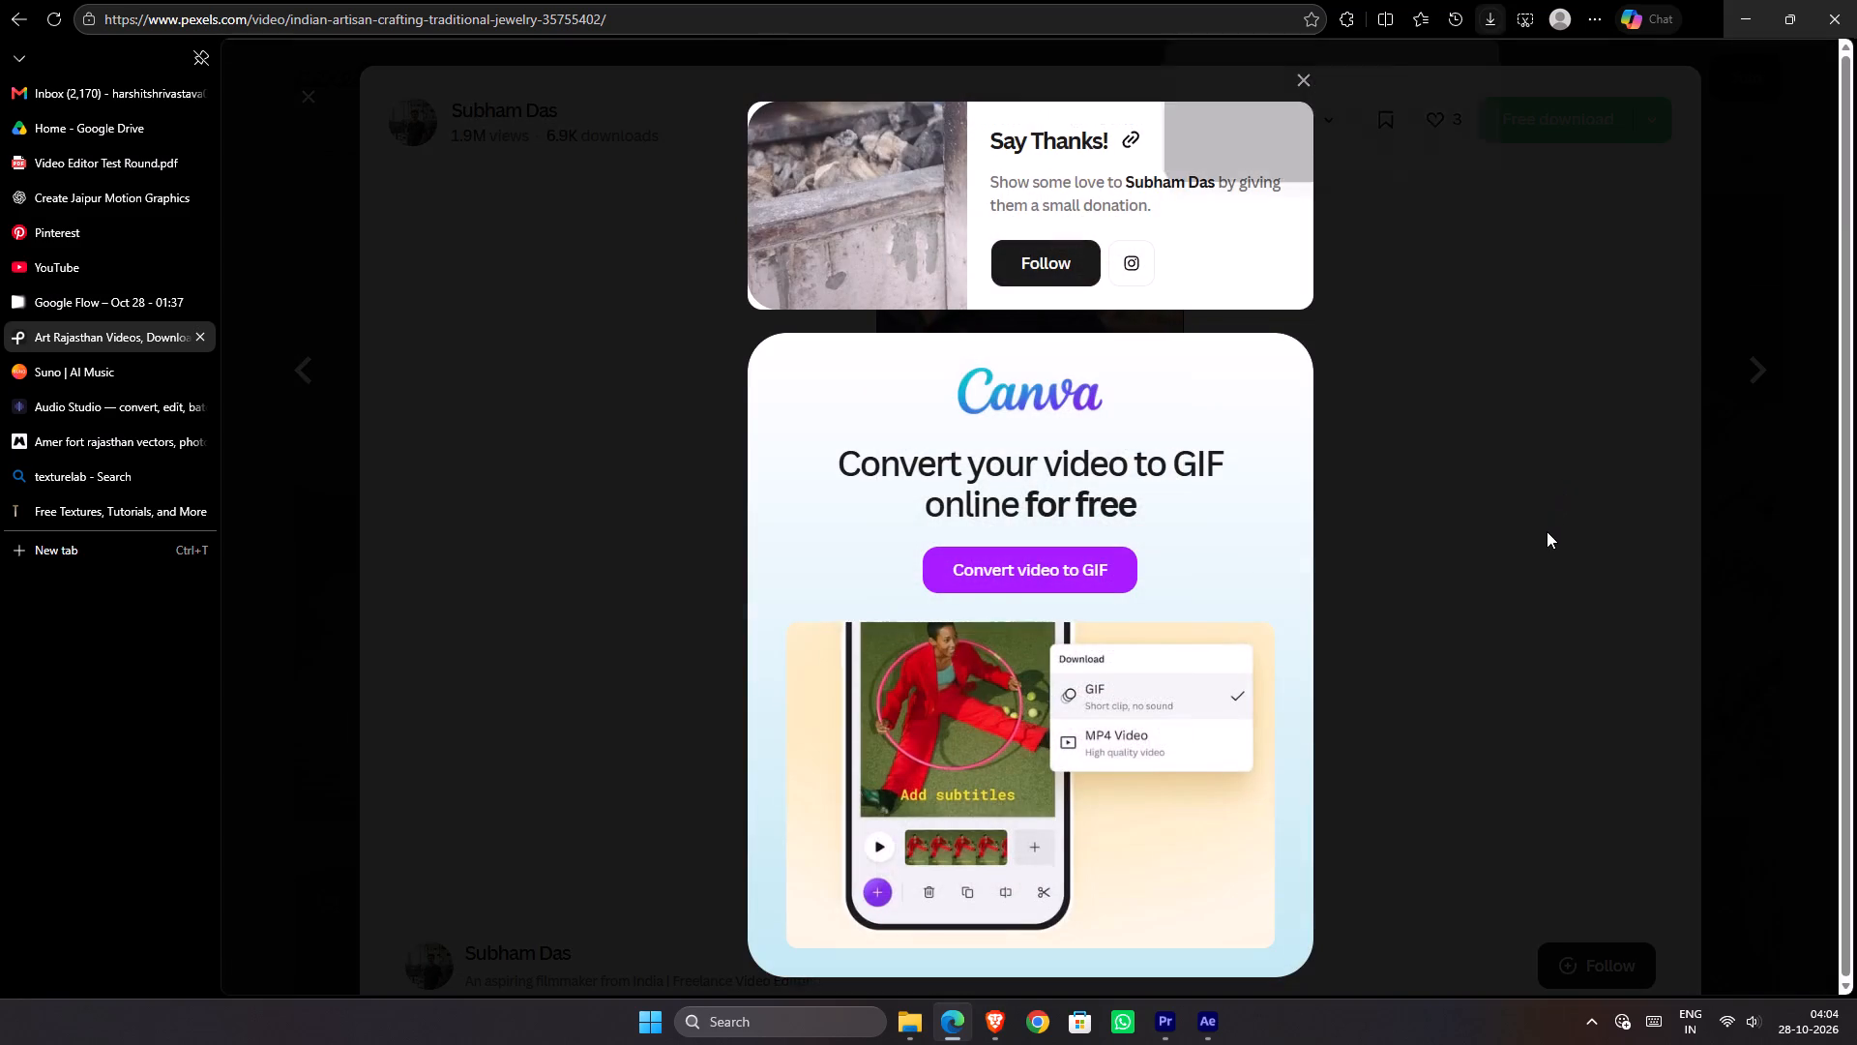
click(1347, 920)
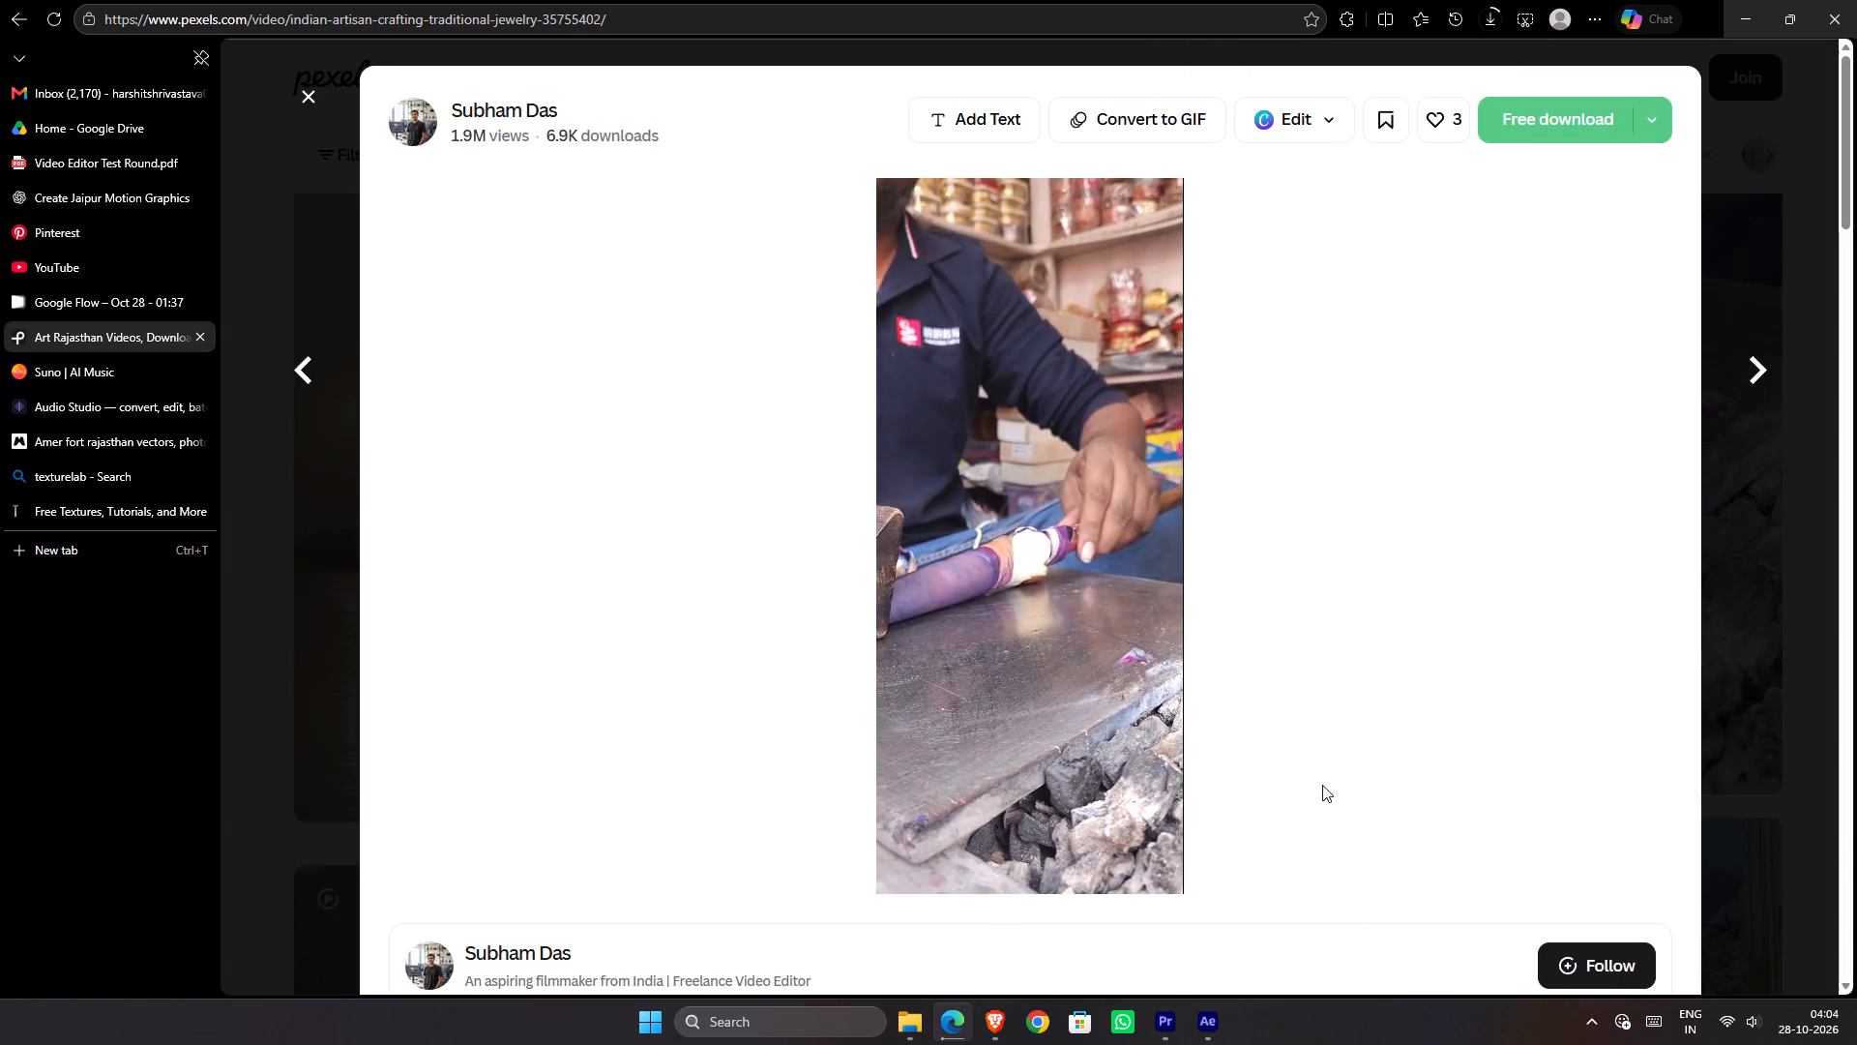
Examine the jewelry artisan video's details and its similar clips, and return to the art rajasthan results.
scroll(1321, 779, down, 1)
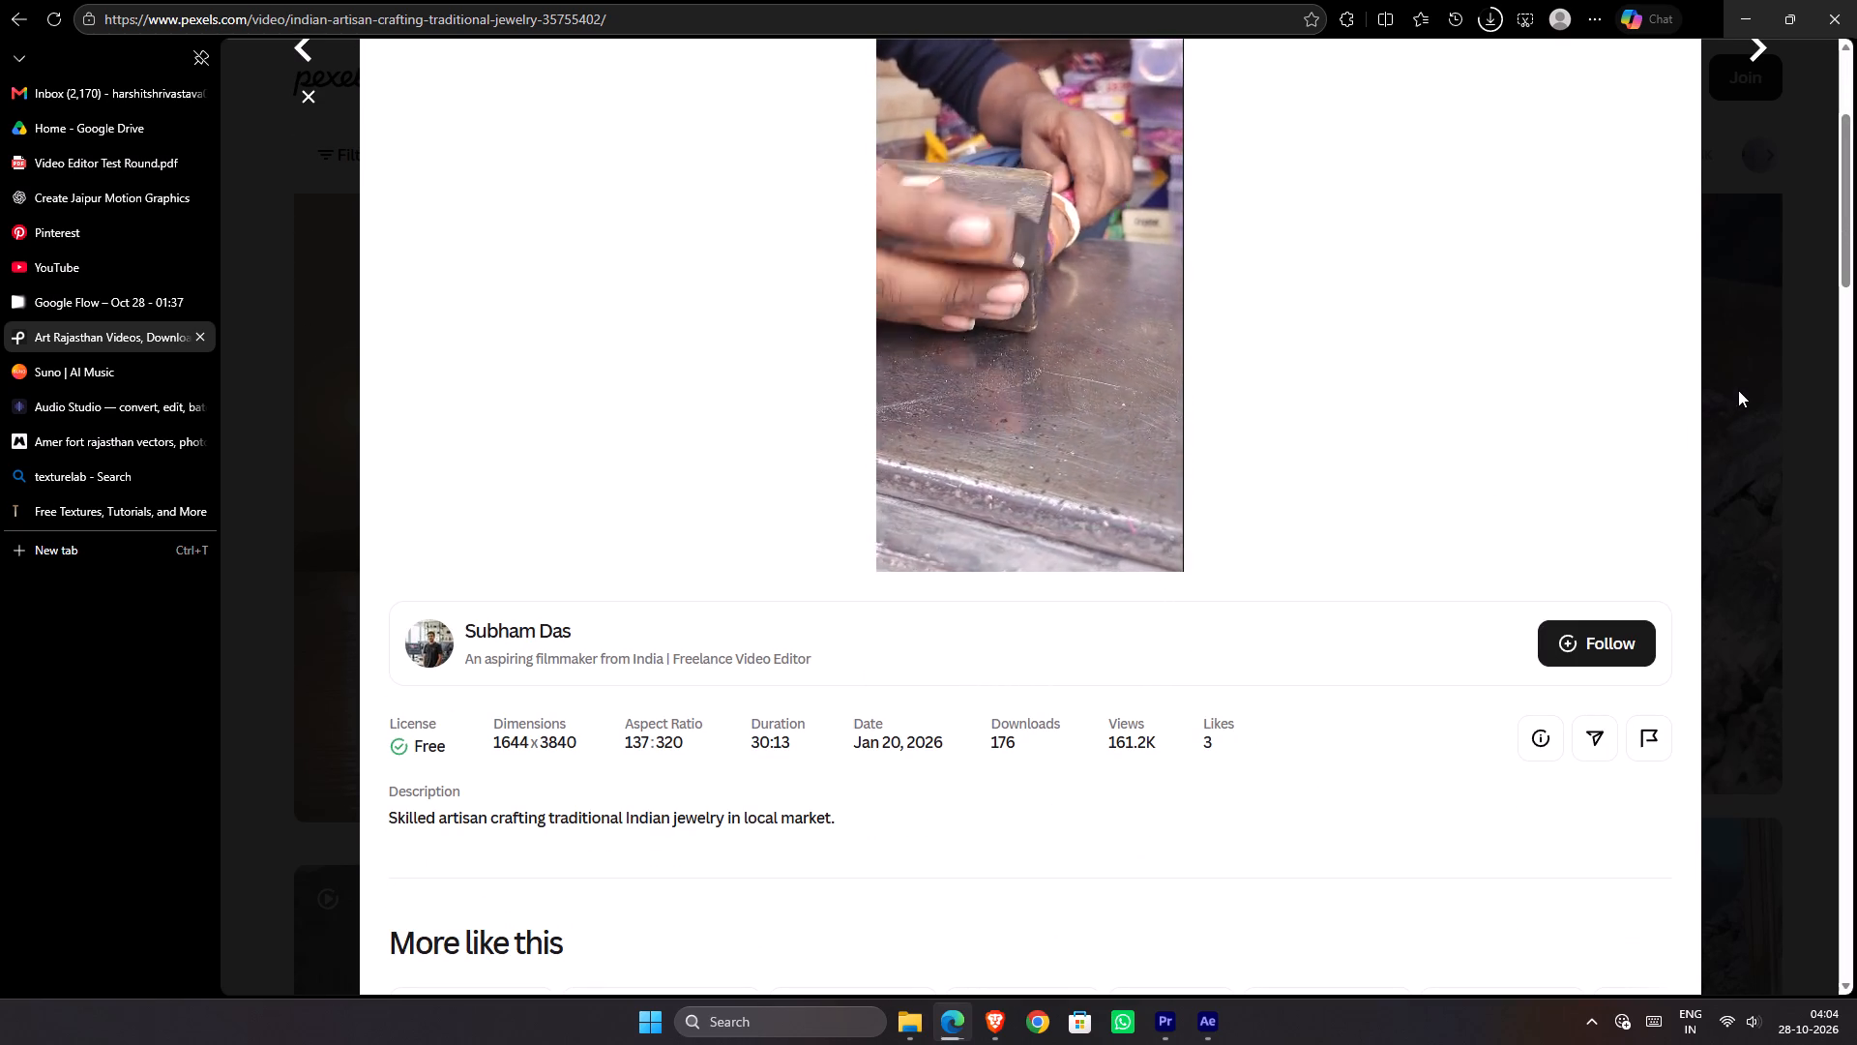
scroll(1480, 391, down, 3)
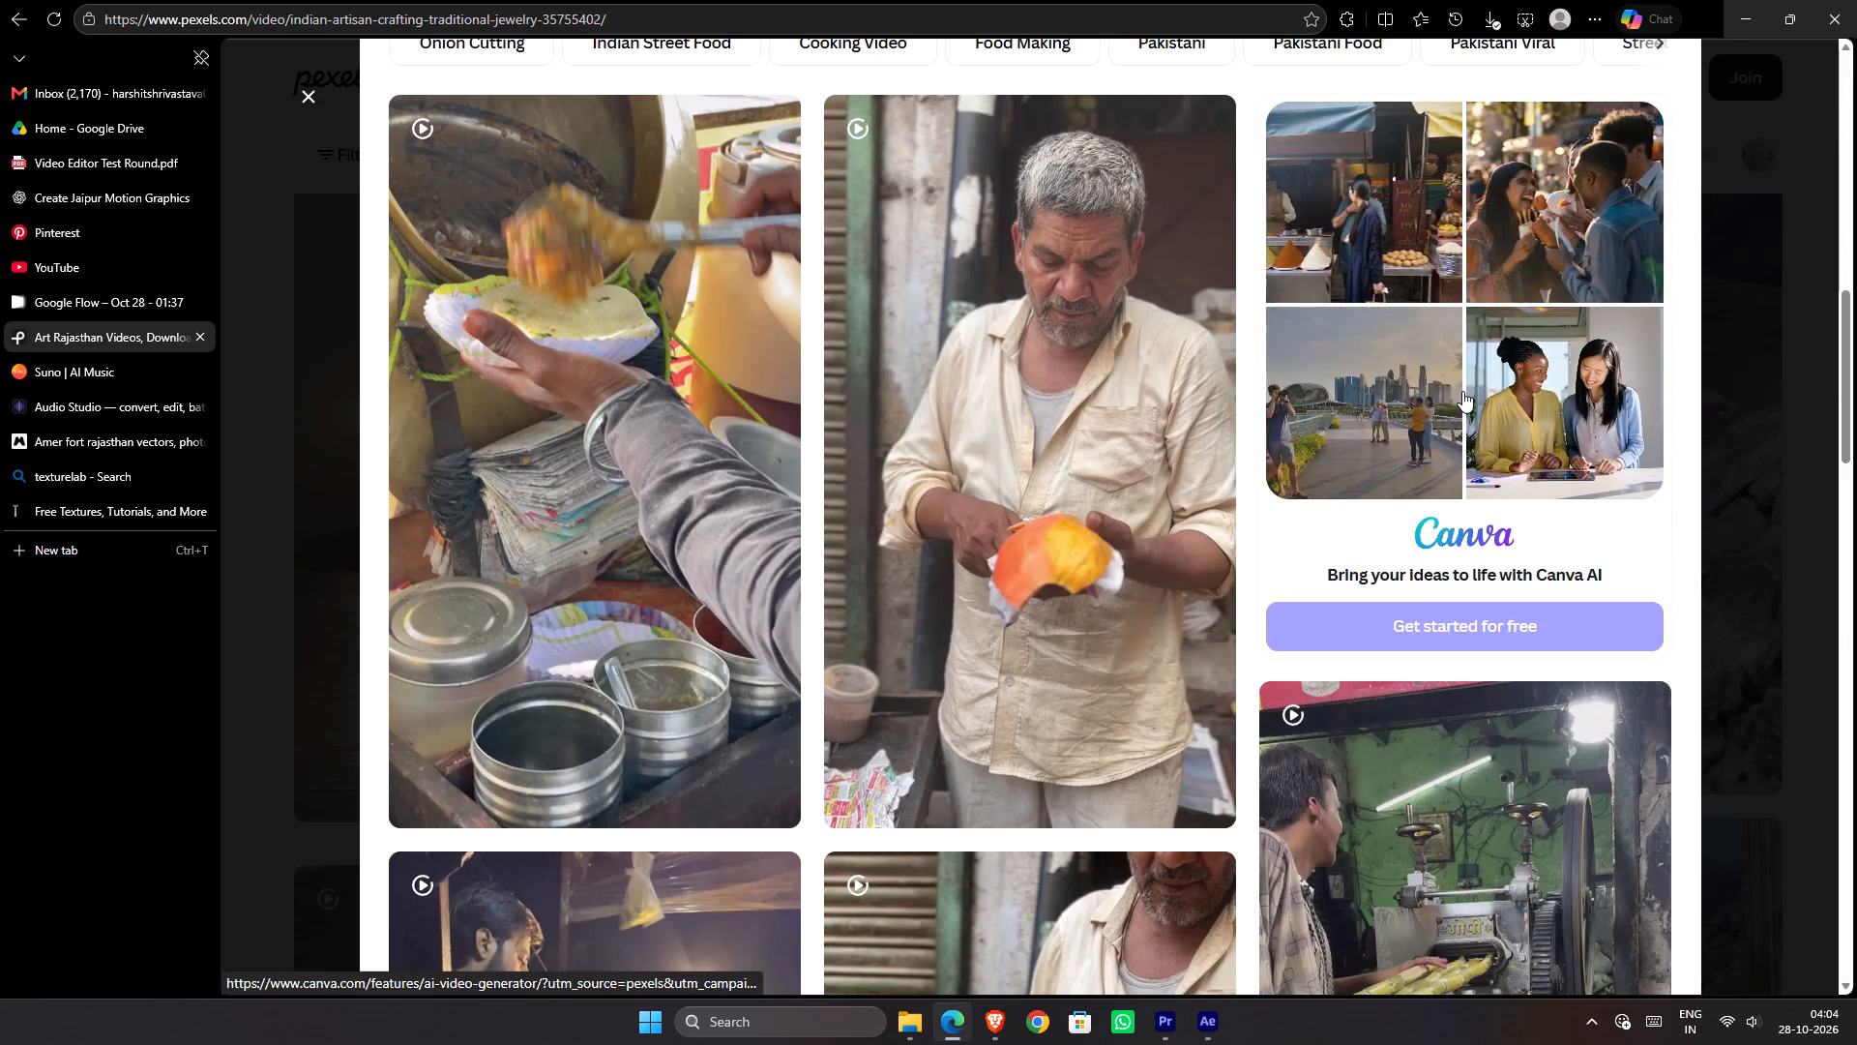
scroll(1462, 391, up, 3)
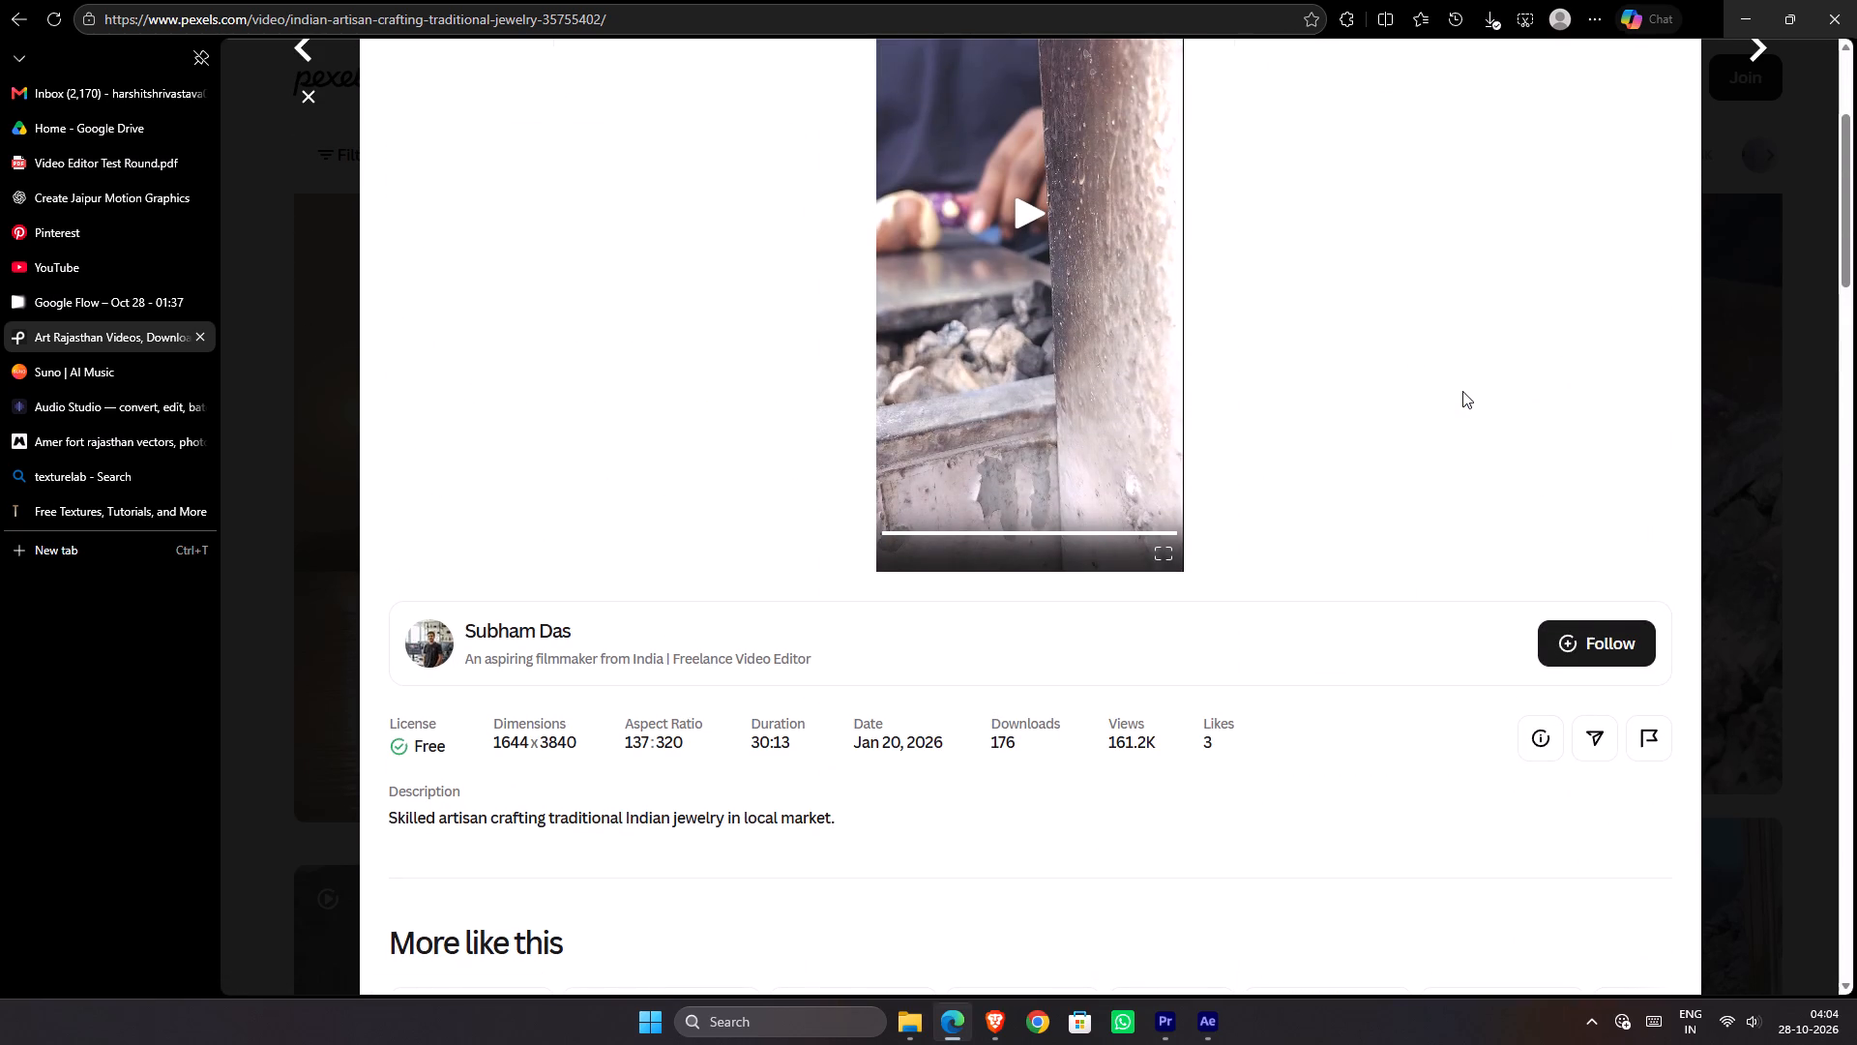
scroll(1462, 391, down, 4)
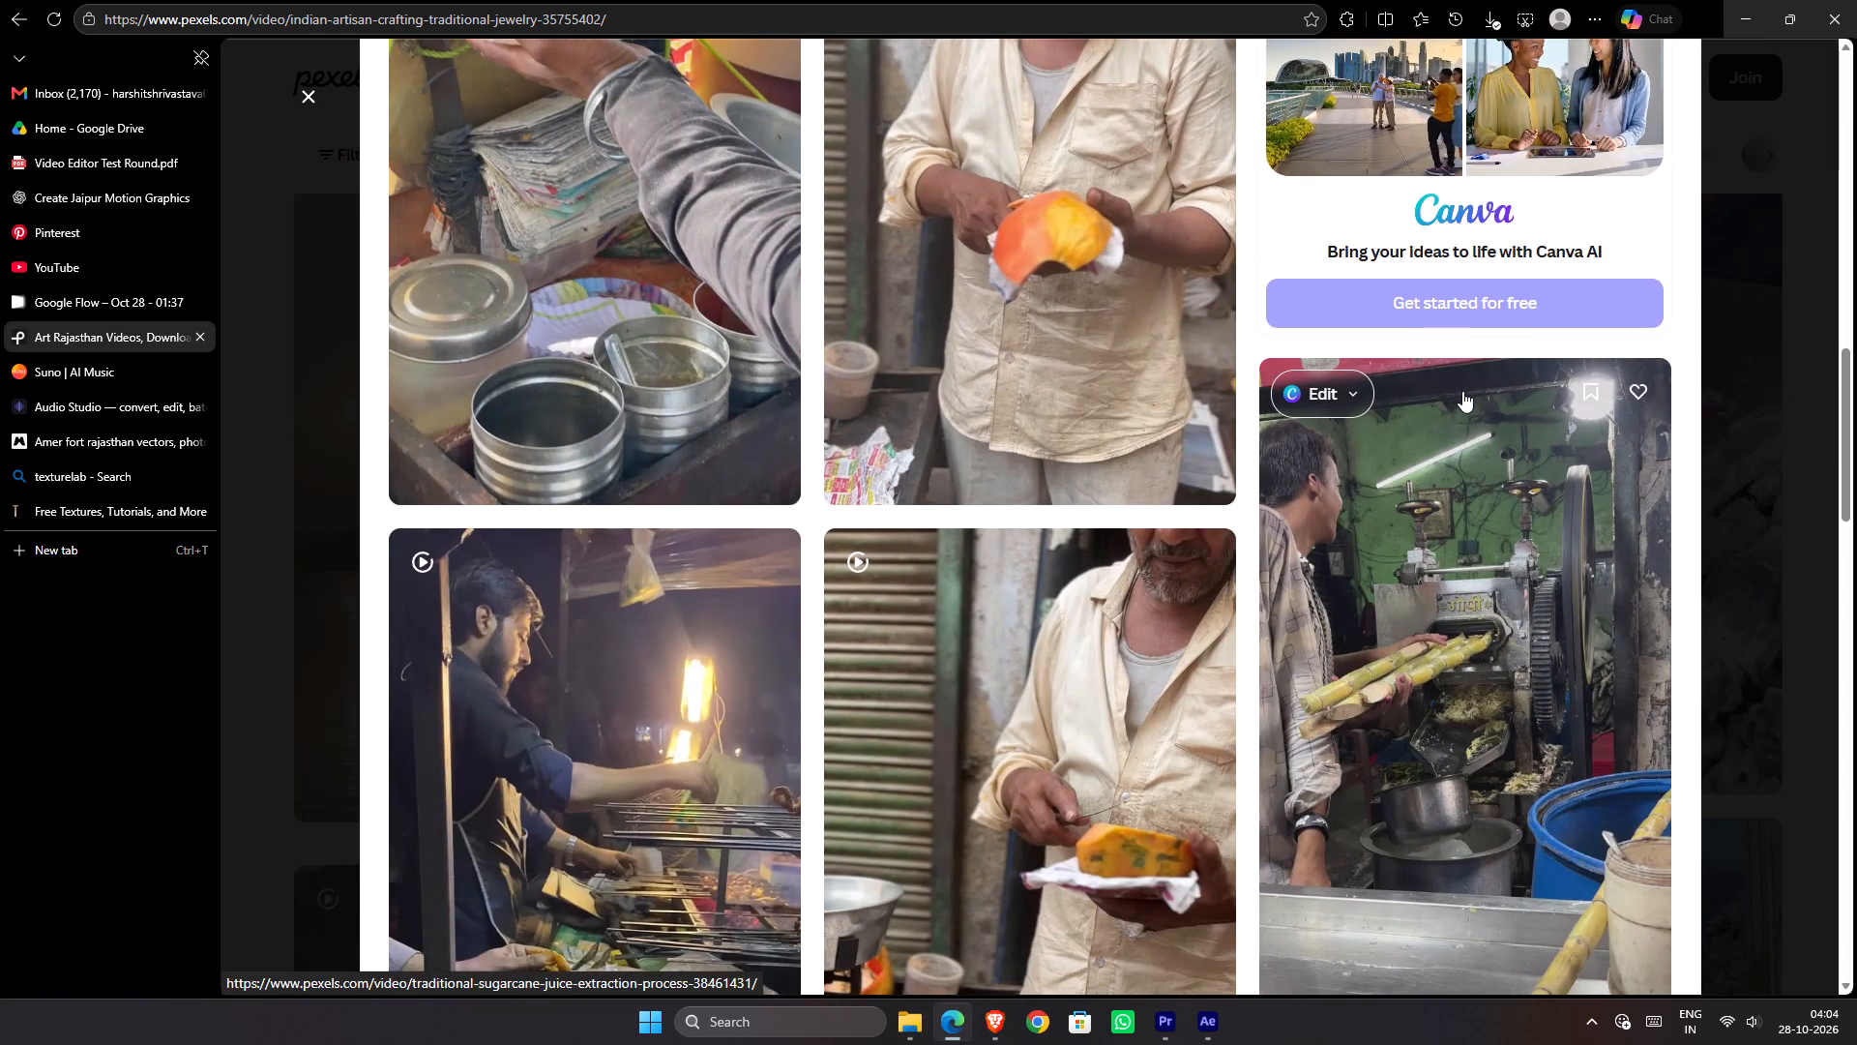
scroll(1462, 391, down, 3)
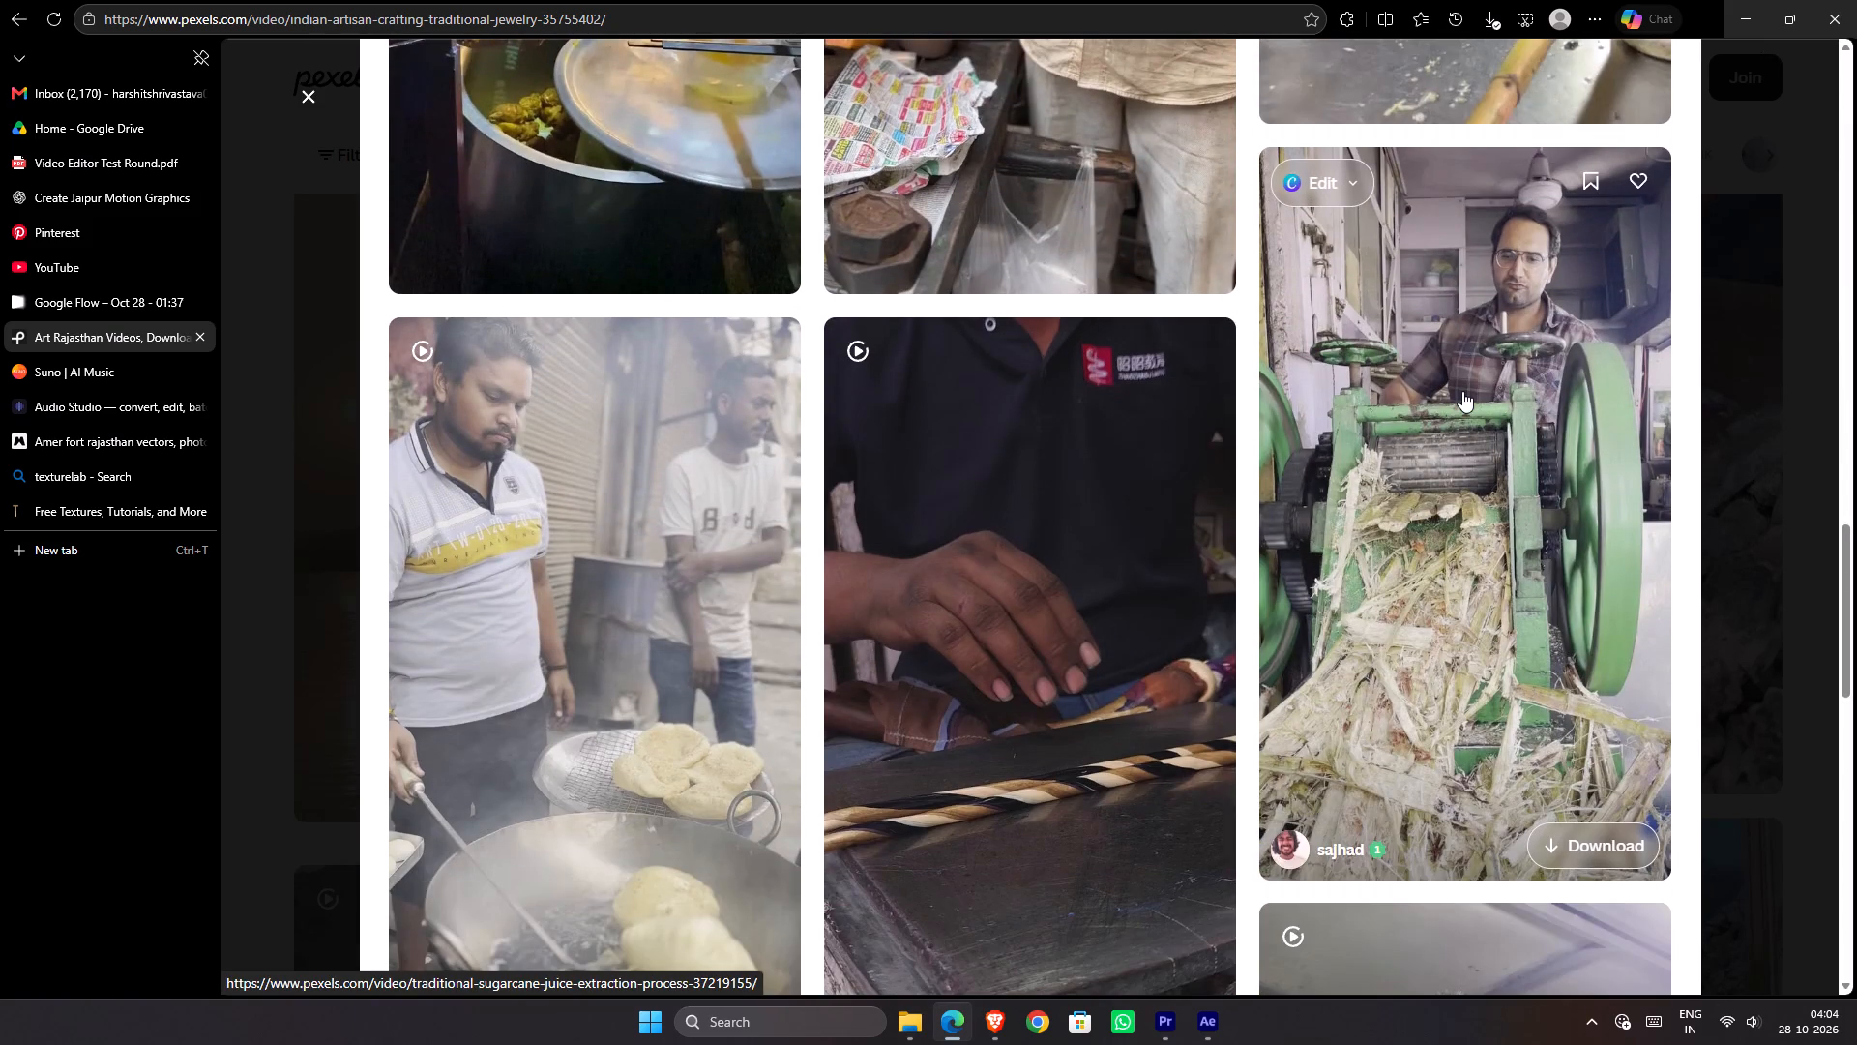
scroll(1462, 391, down, 4)
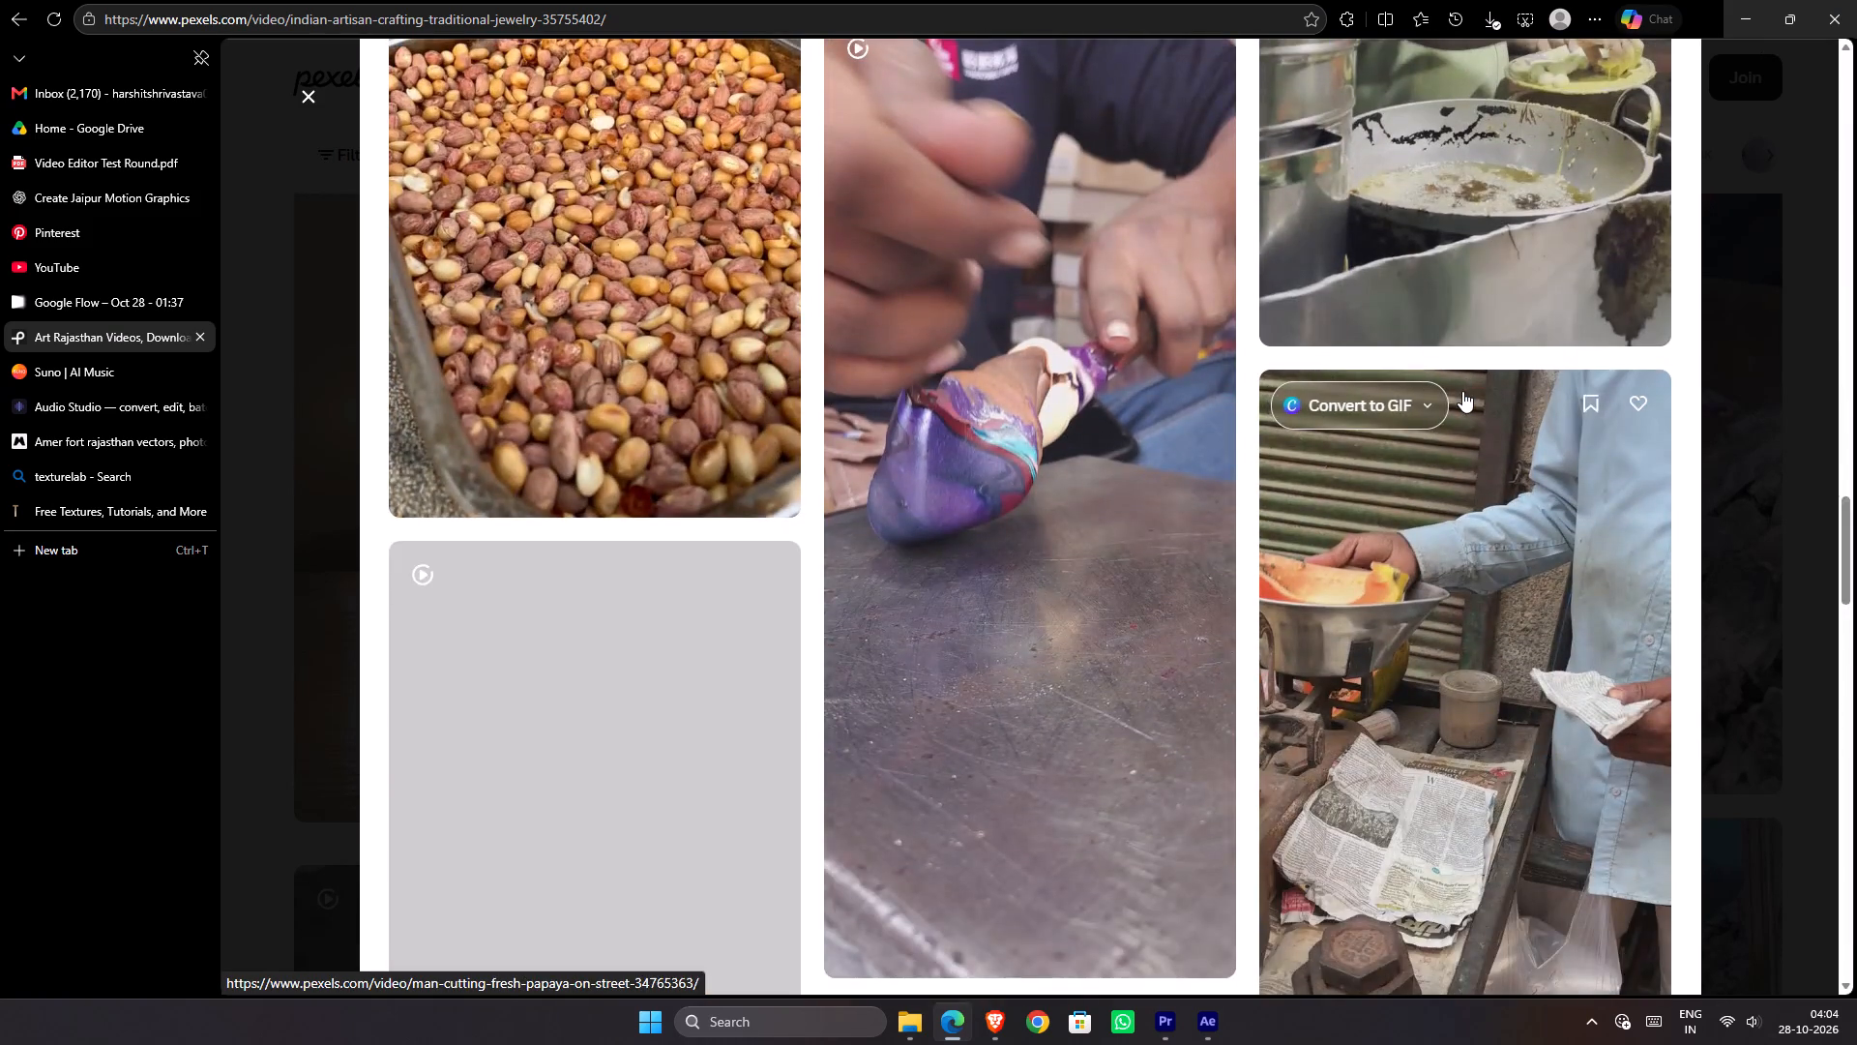
scroll(1462, 391, down, 3)
click(1696, 411)
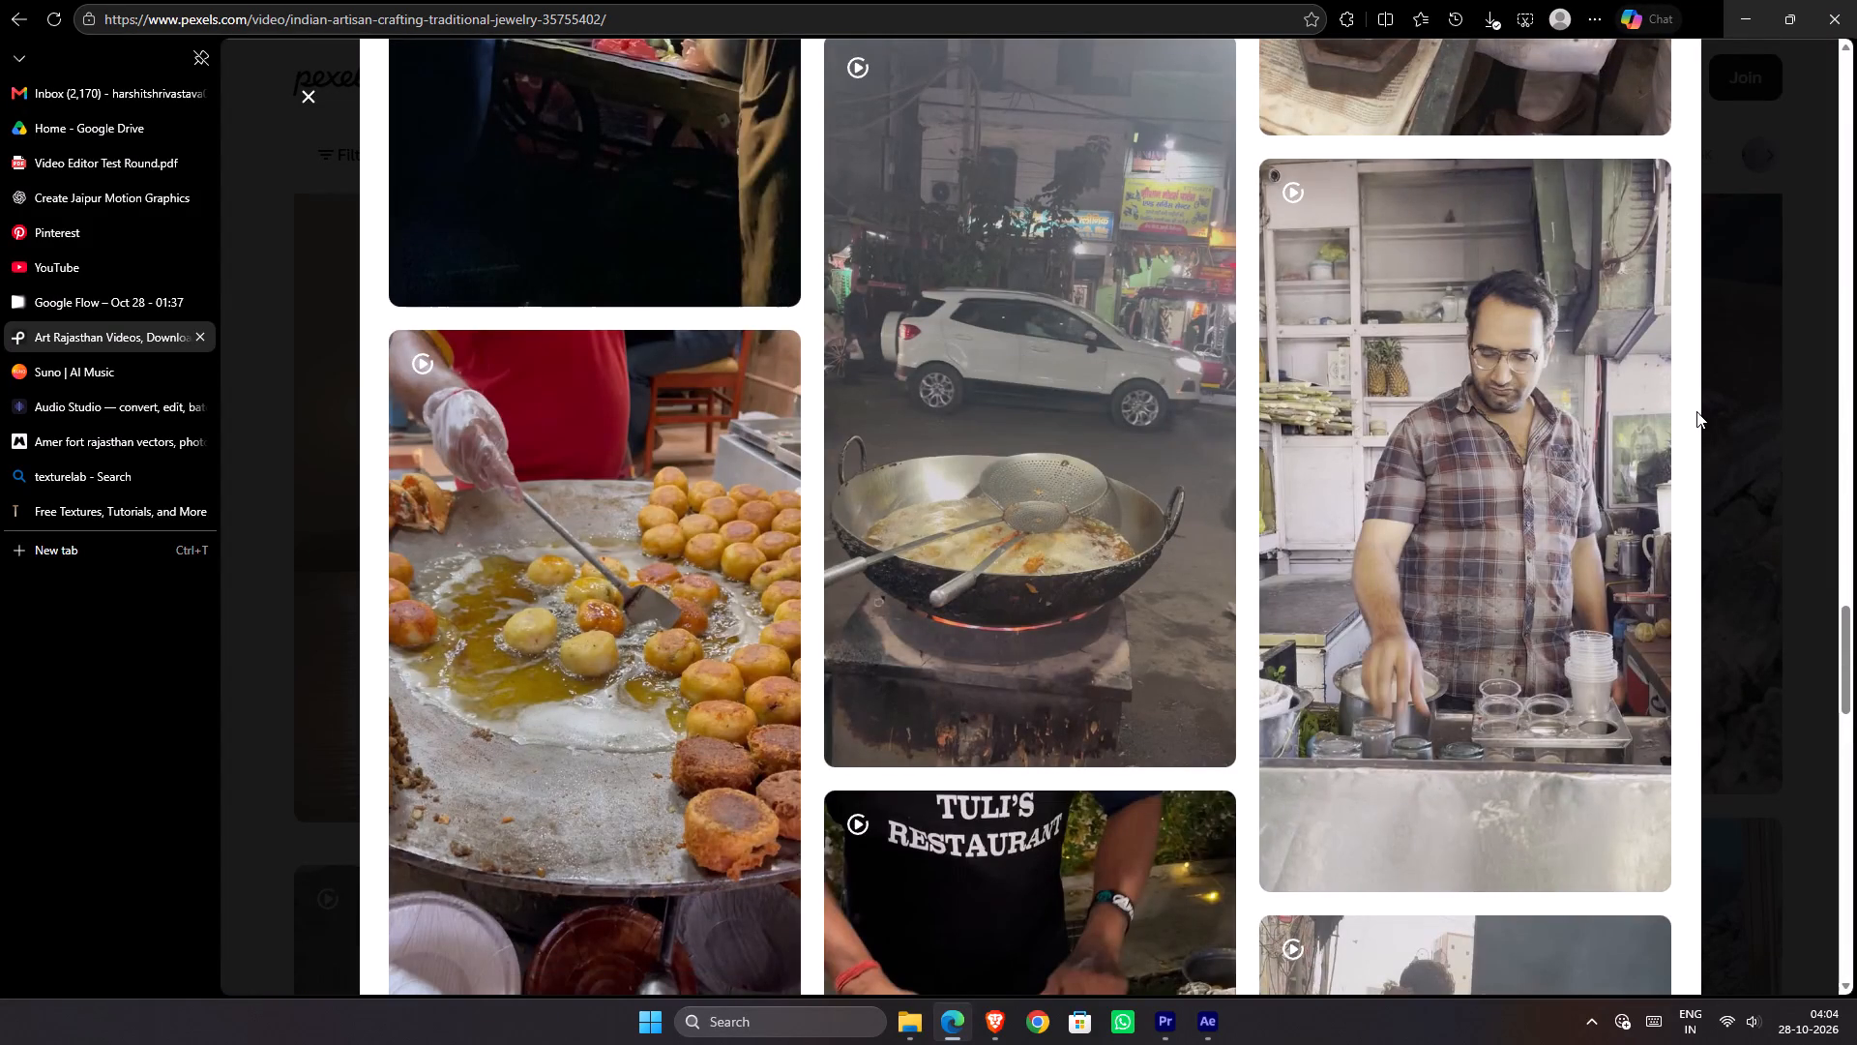
click(1775, 439)
Look further down the art rajasthan results, including the sponsored clips, for more craft and culture footage.
scroll(1699, 463, down, 3)
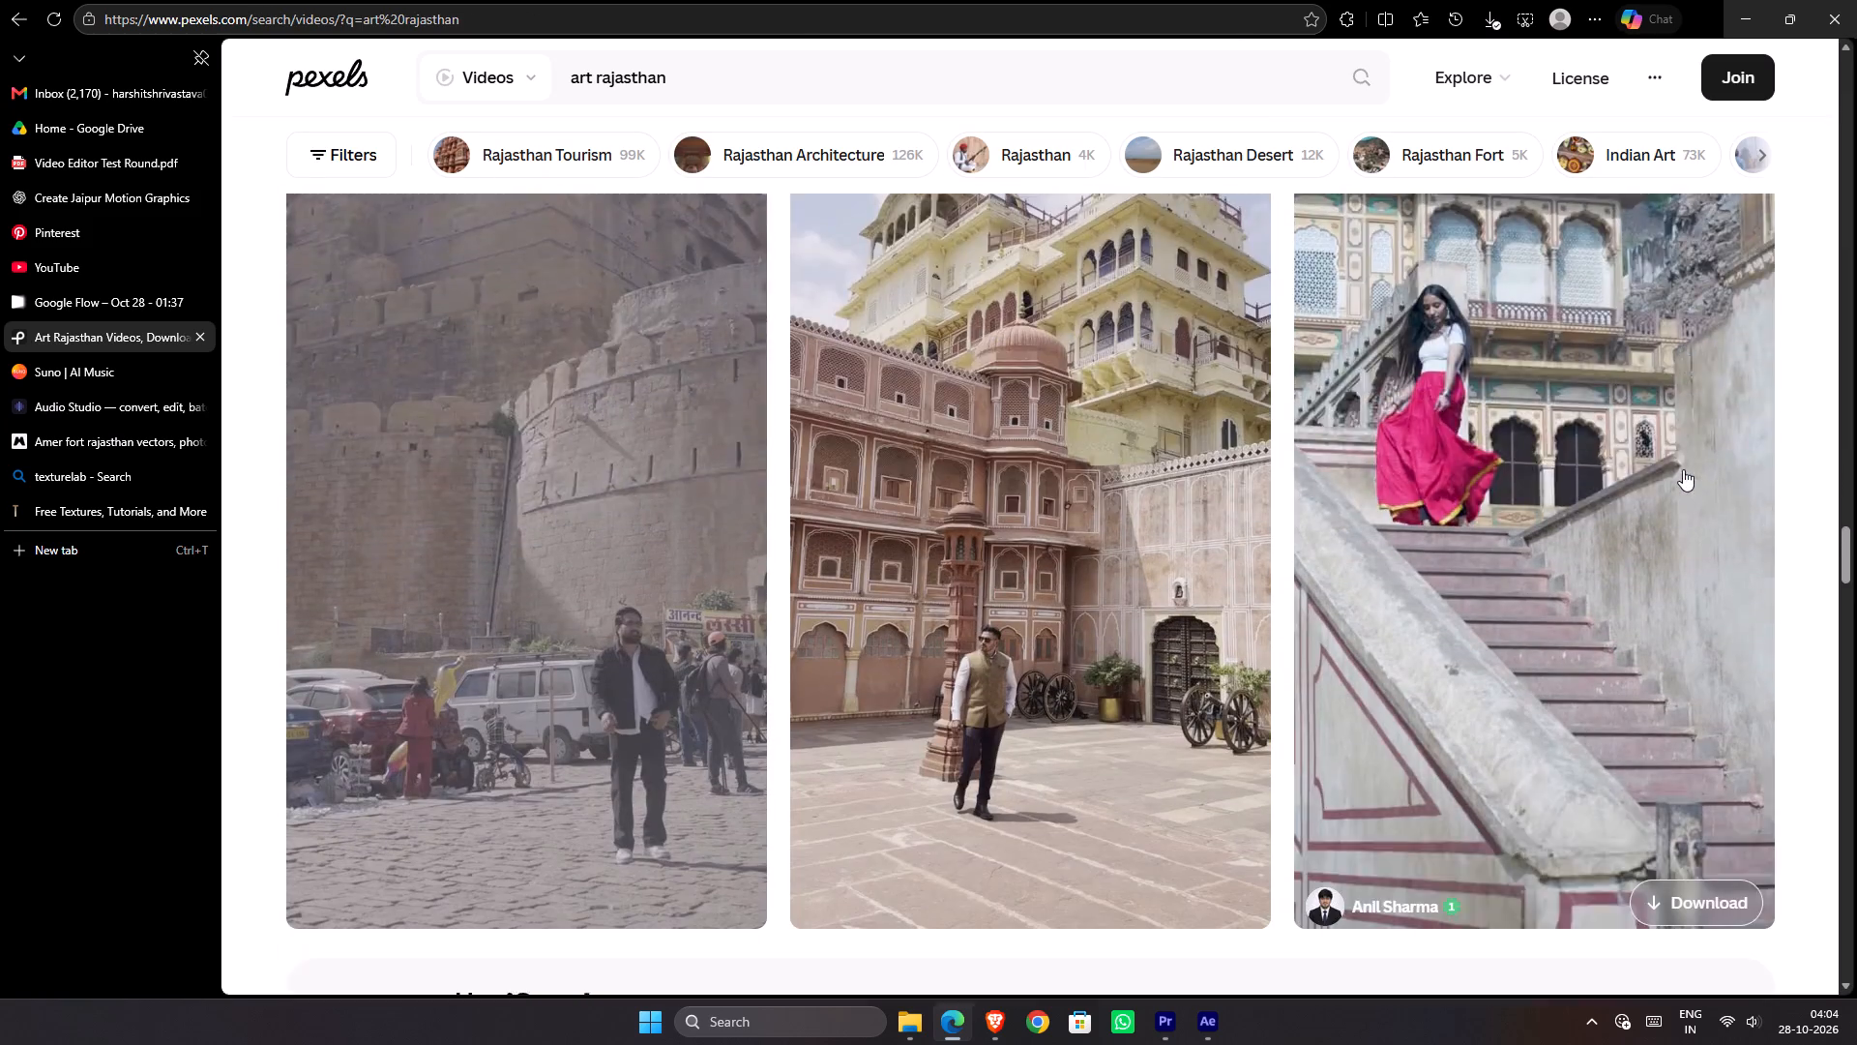
scroll(1683, 469, down, 2)
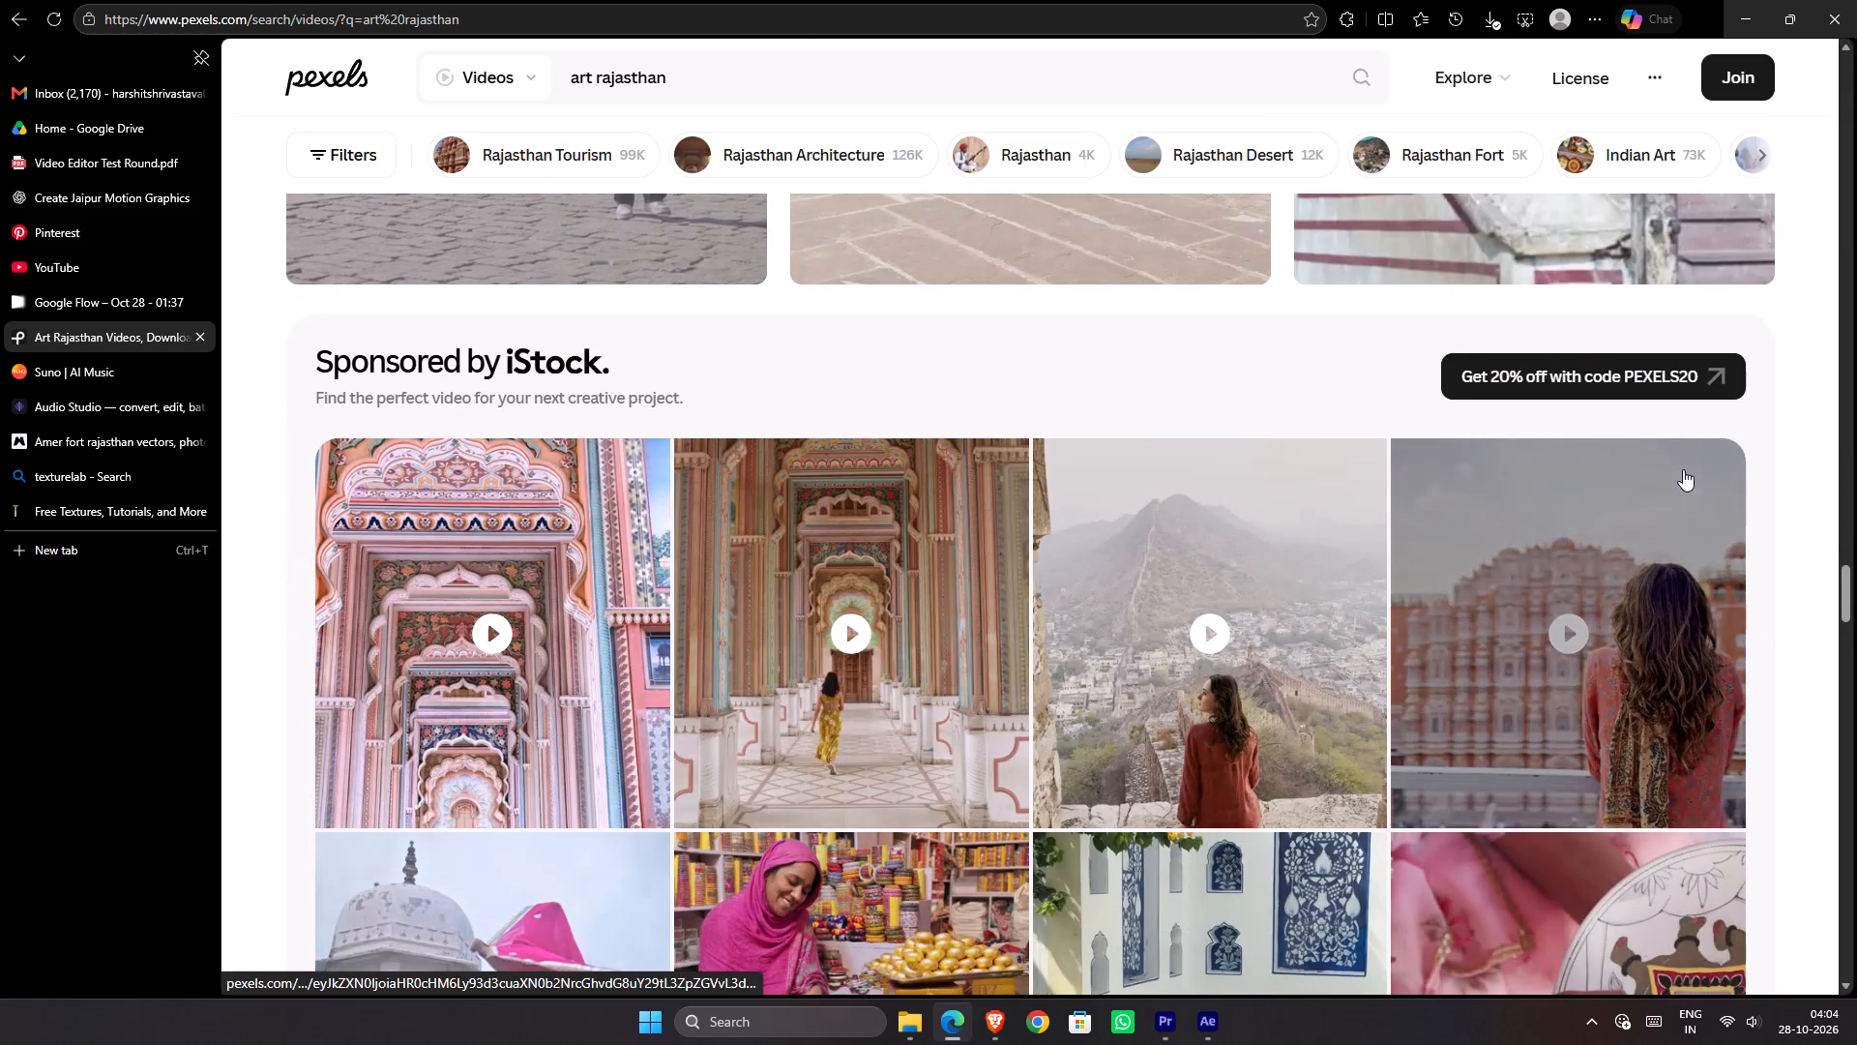
scroll(1683, 469, down, 2)
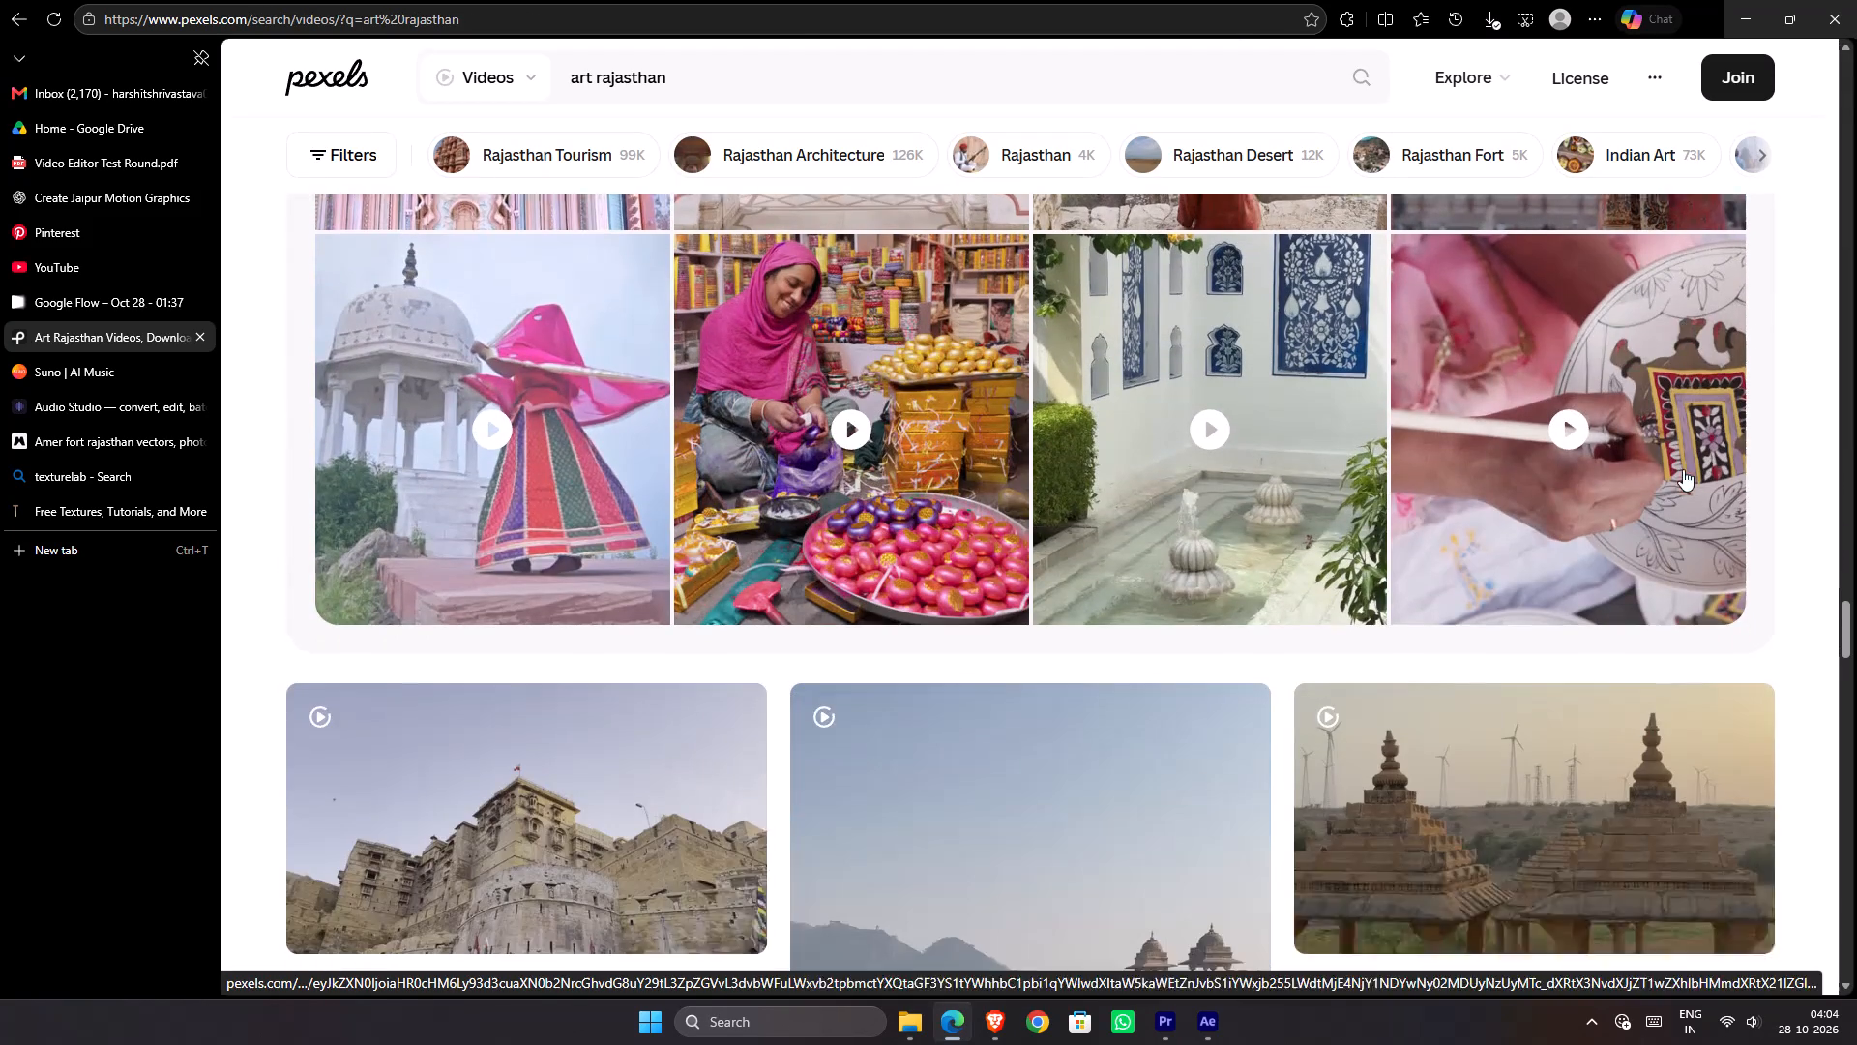
scroll(1683, 469, down, 2)
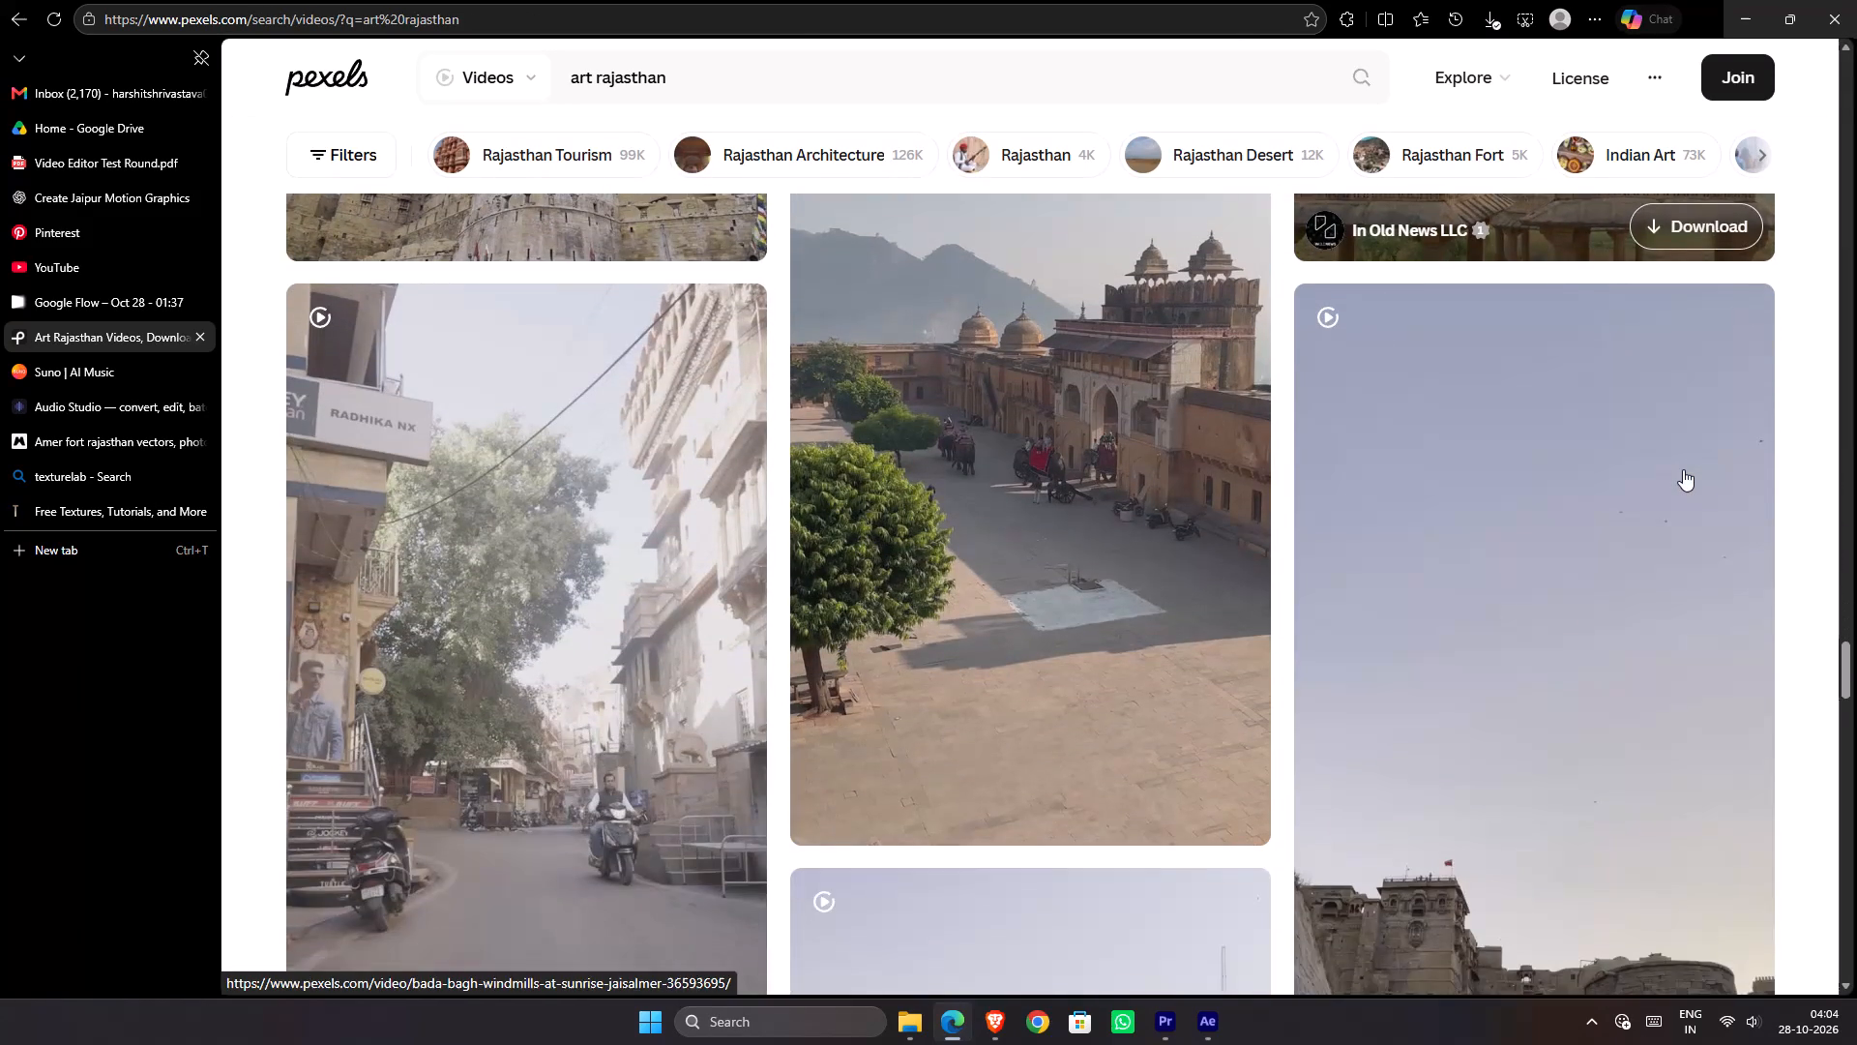
scroll(1683, 469, down, 3)
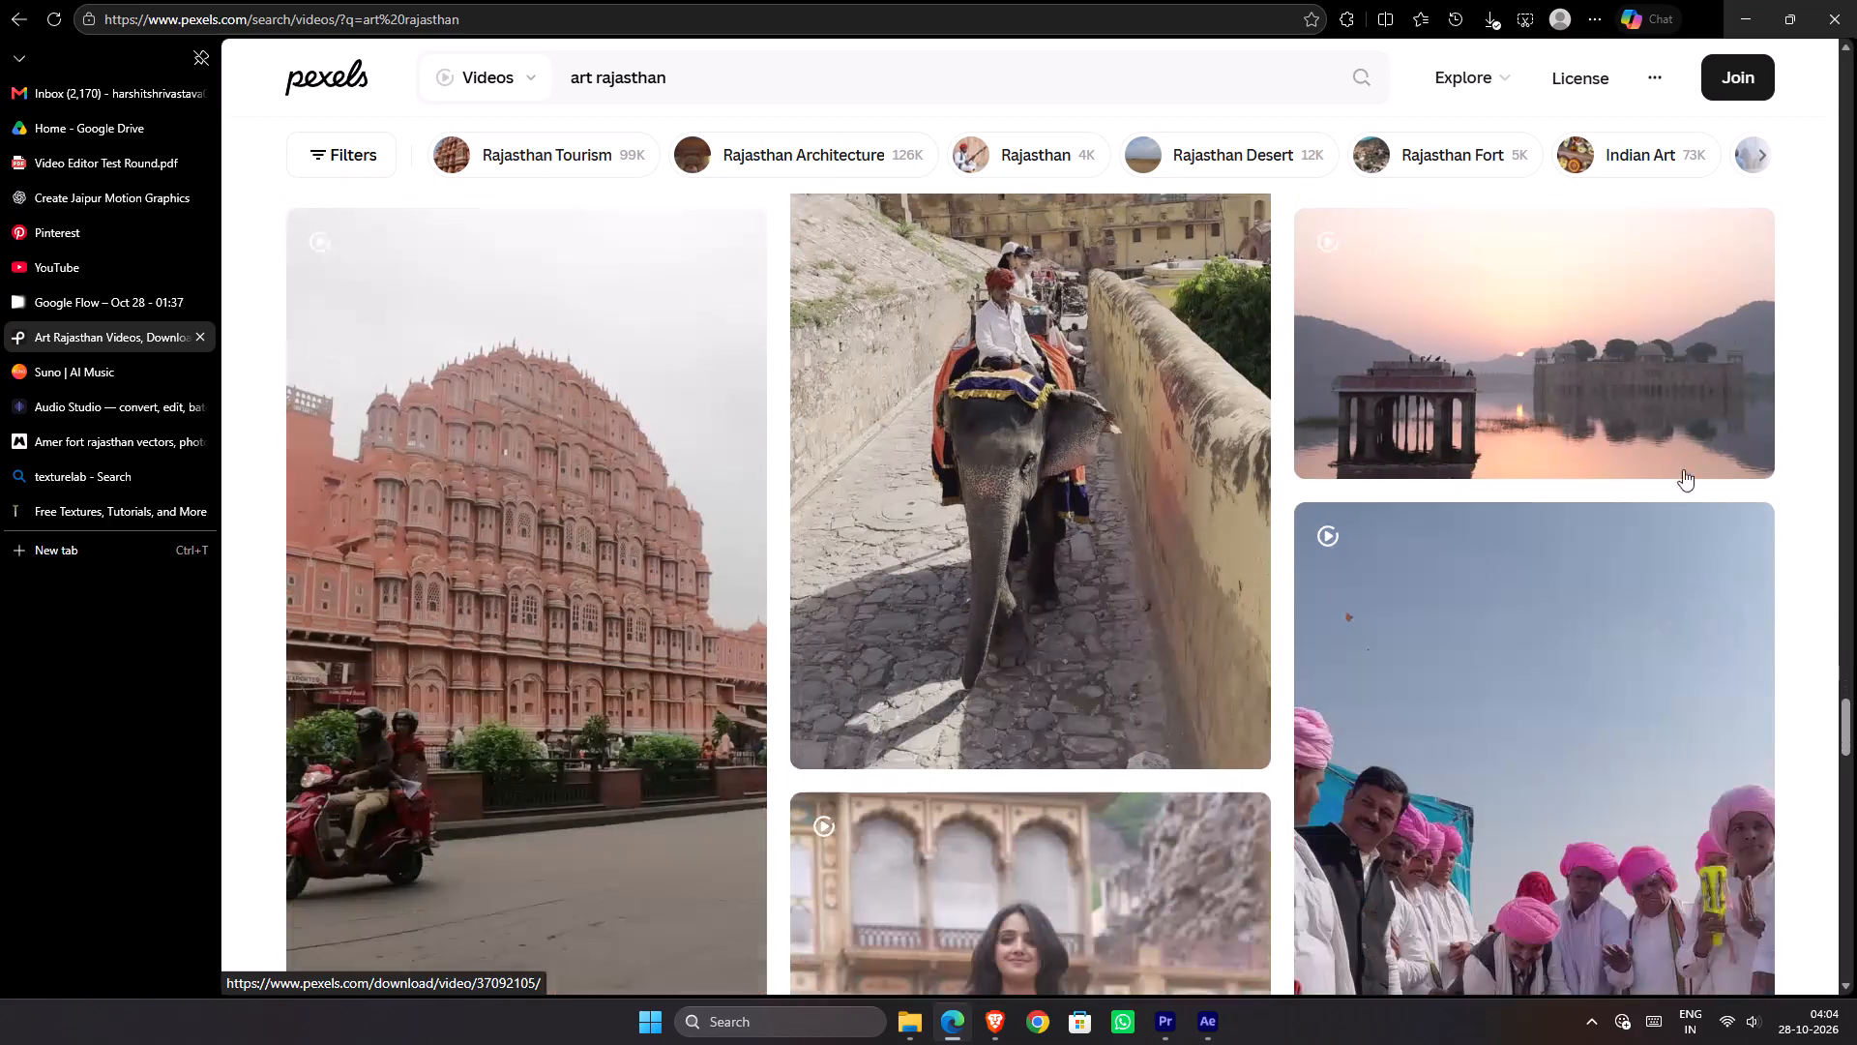
scroll(1683, 469, down, 2)
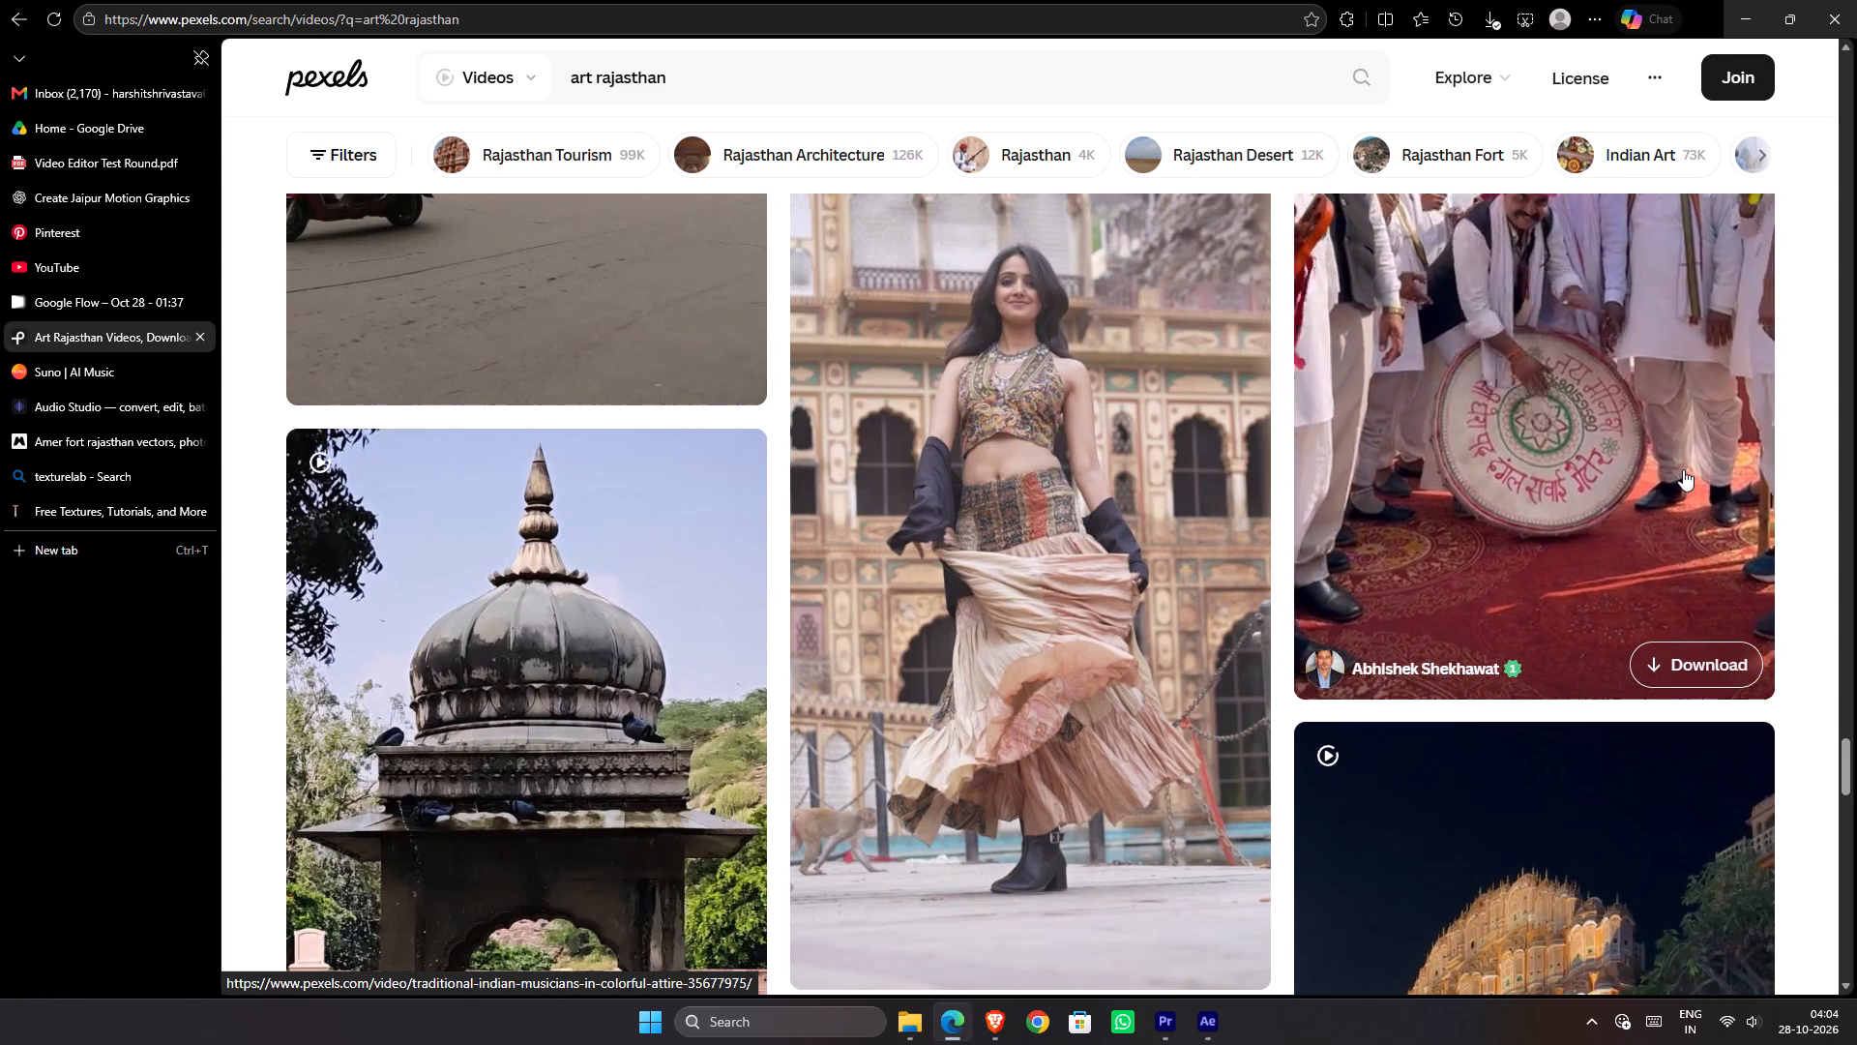
Look further through the art rajasthan video results for more traditional craft, street life and culture clips.
scroll(1683, 469, down, 2)
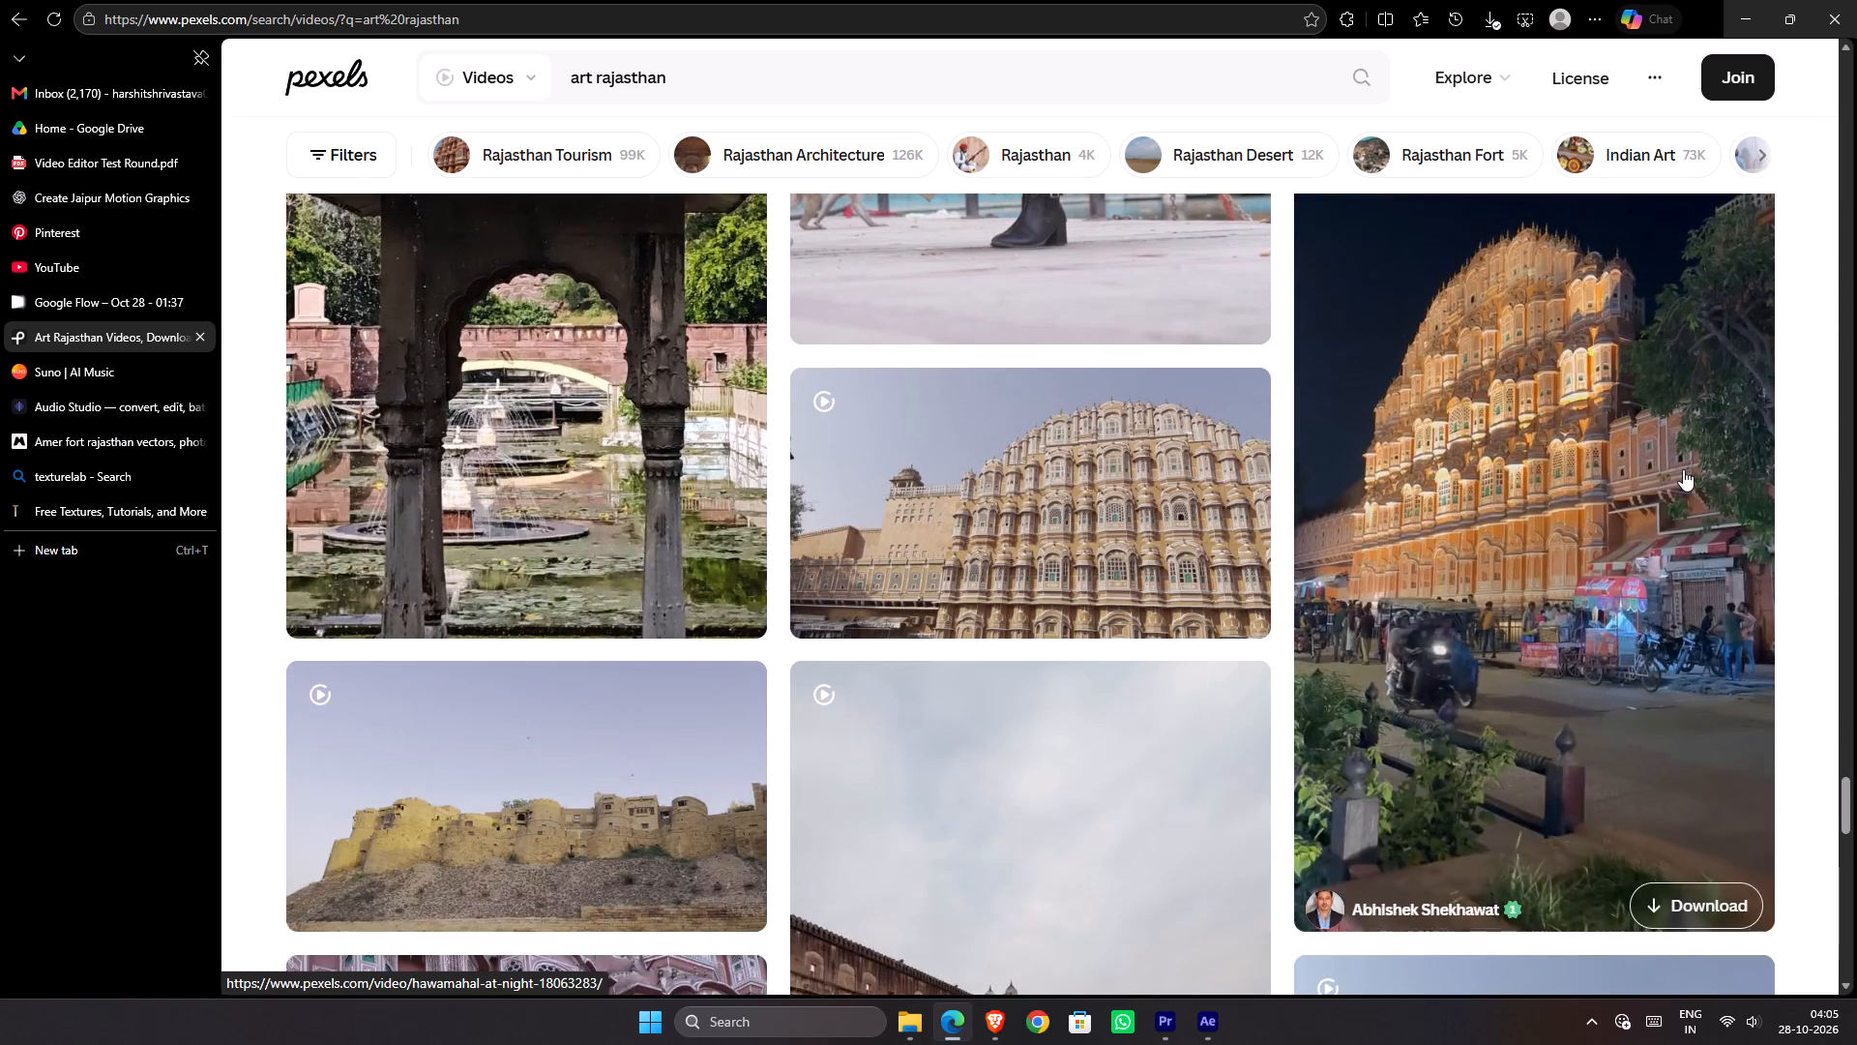
scroll(1683, 469, up, 3)
scroll(1683, 469, down, 4)
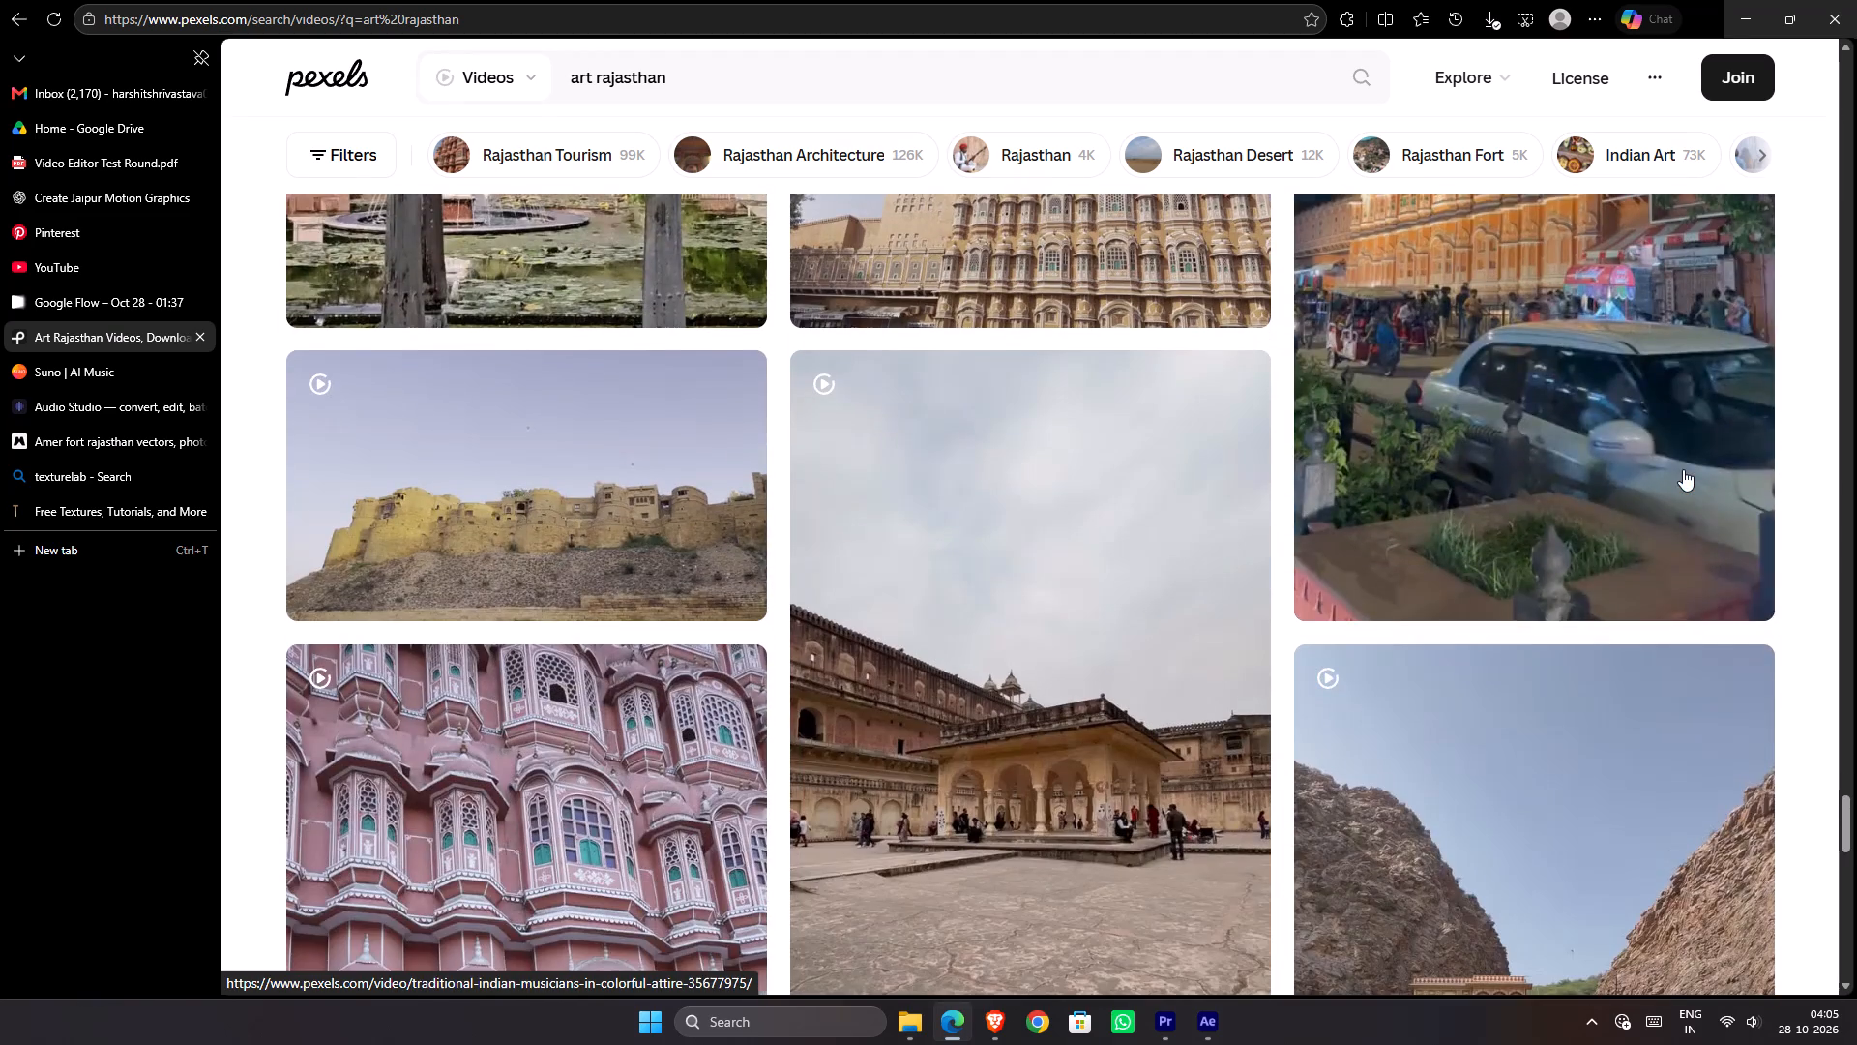
scroll(1683, 469, down, 1)
scroll(1683, 469, up, 1)
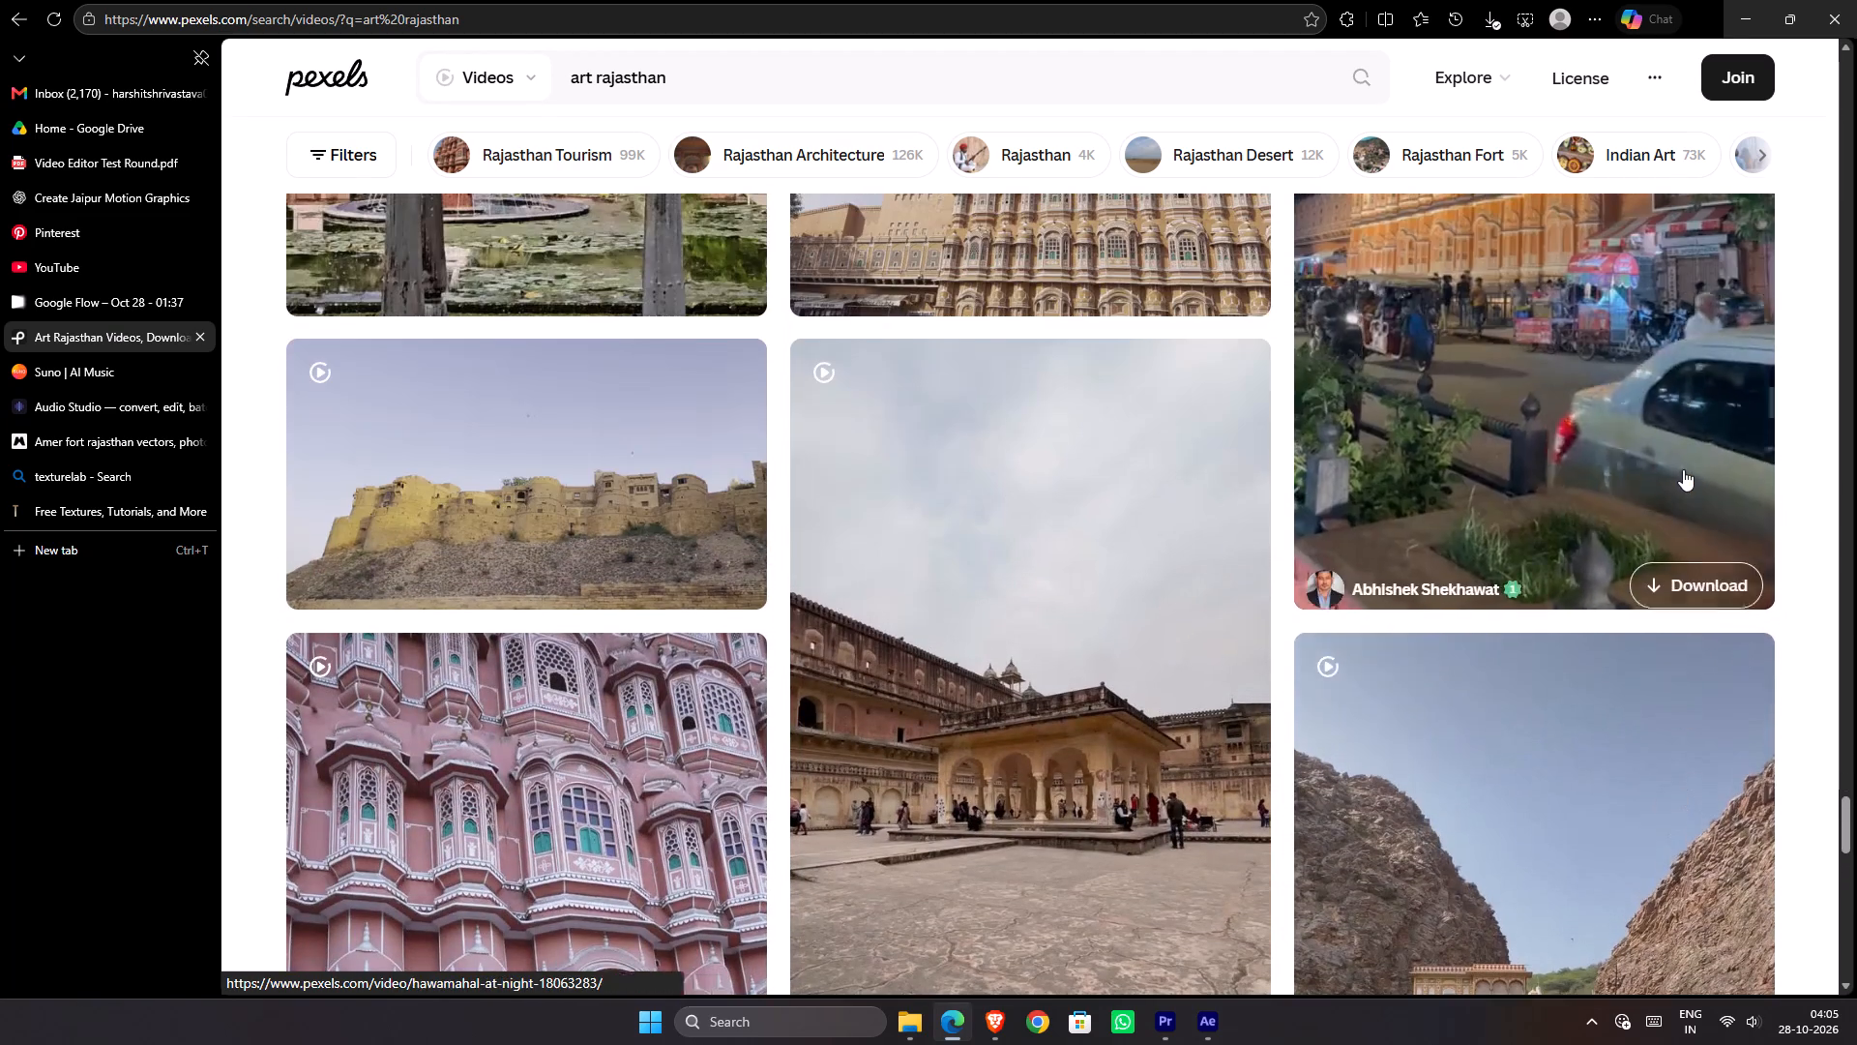
scroll(1683, 469, down, 3)
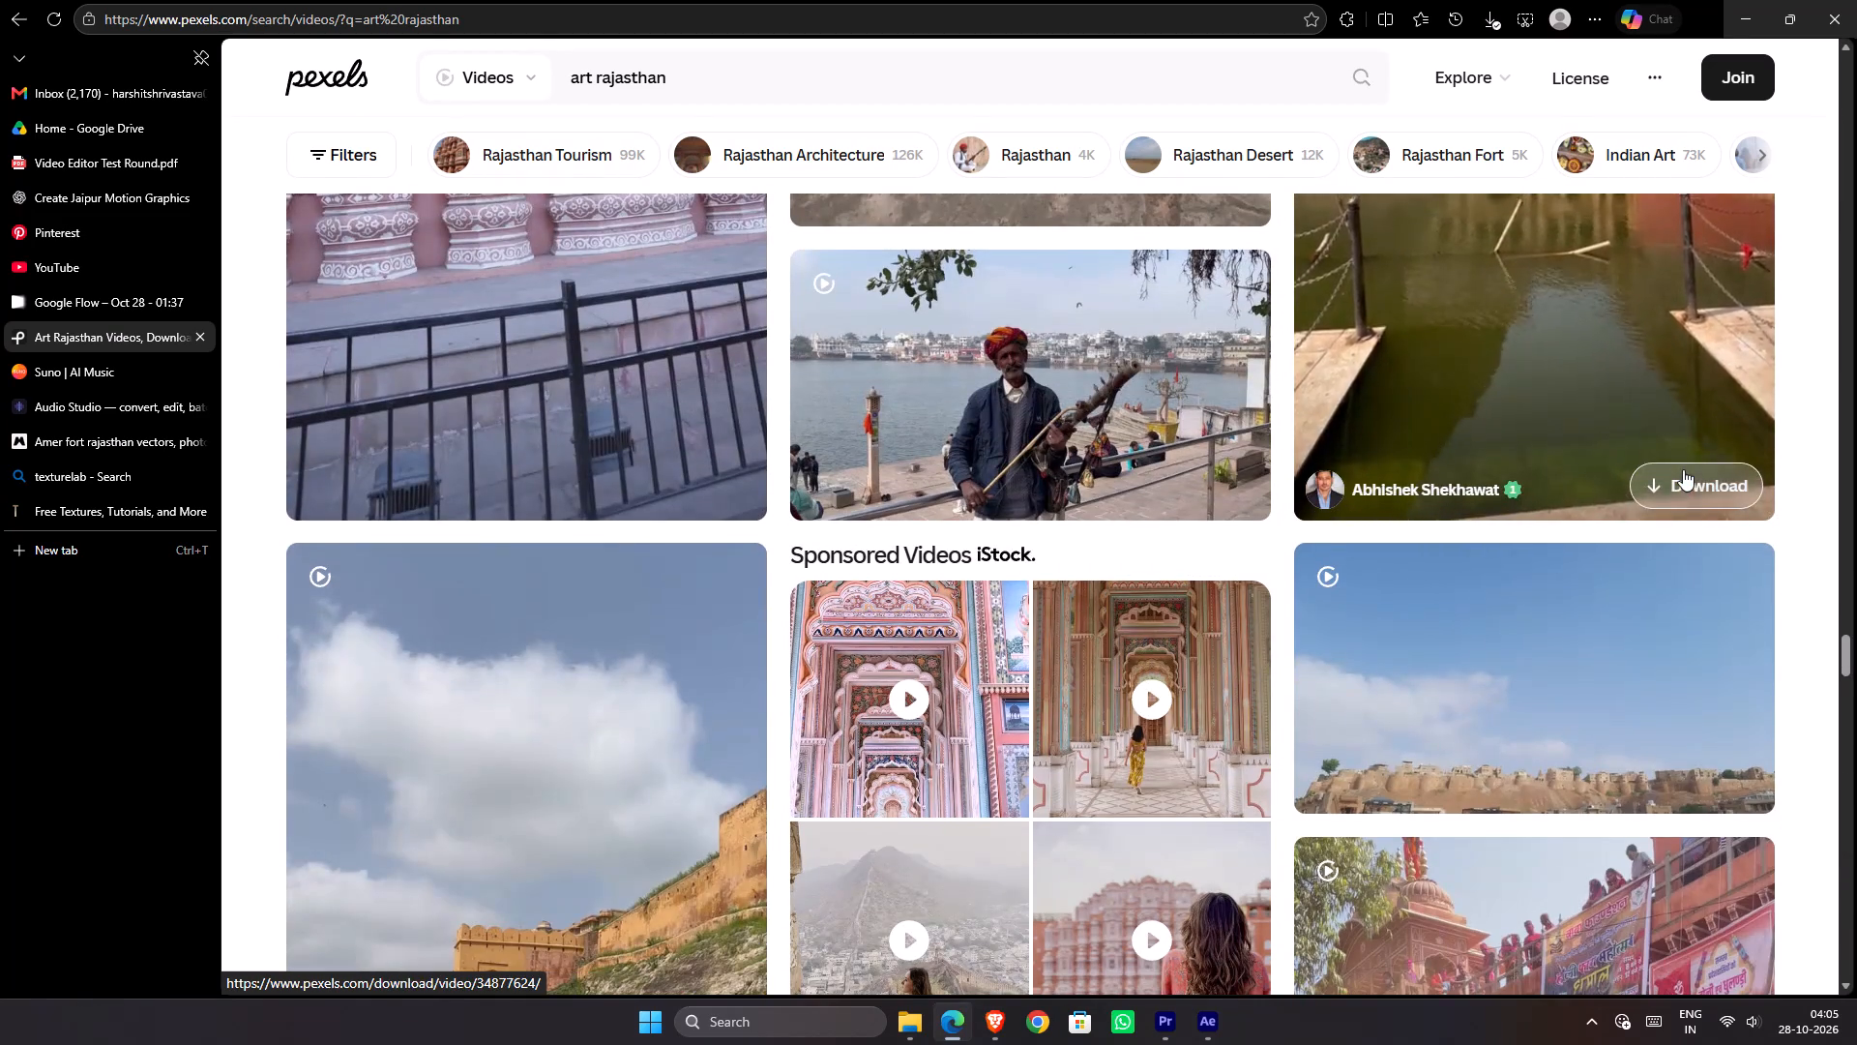
scroll(1683, 469, down, 4)
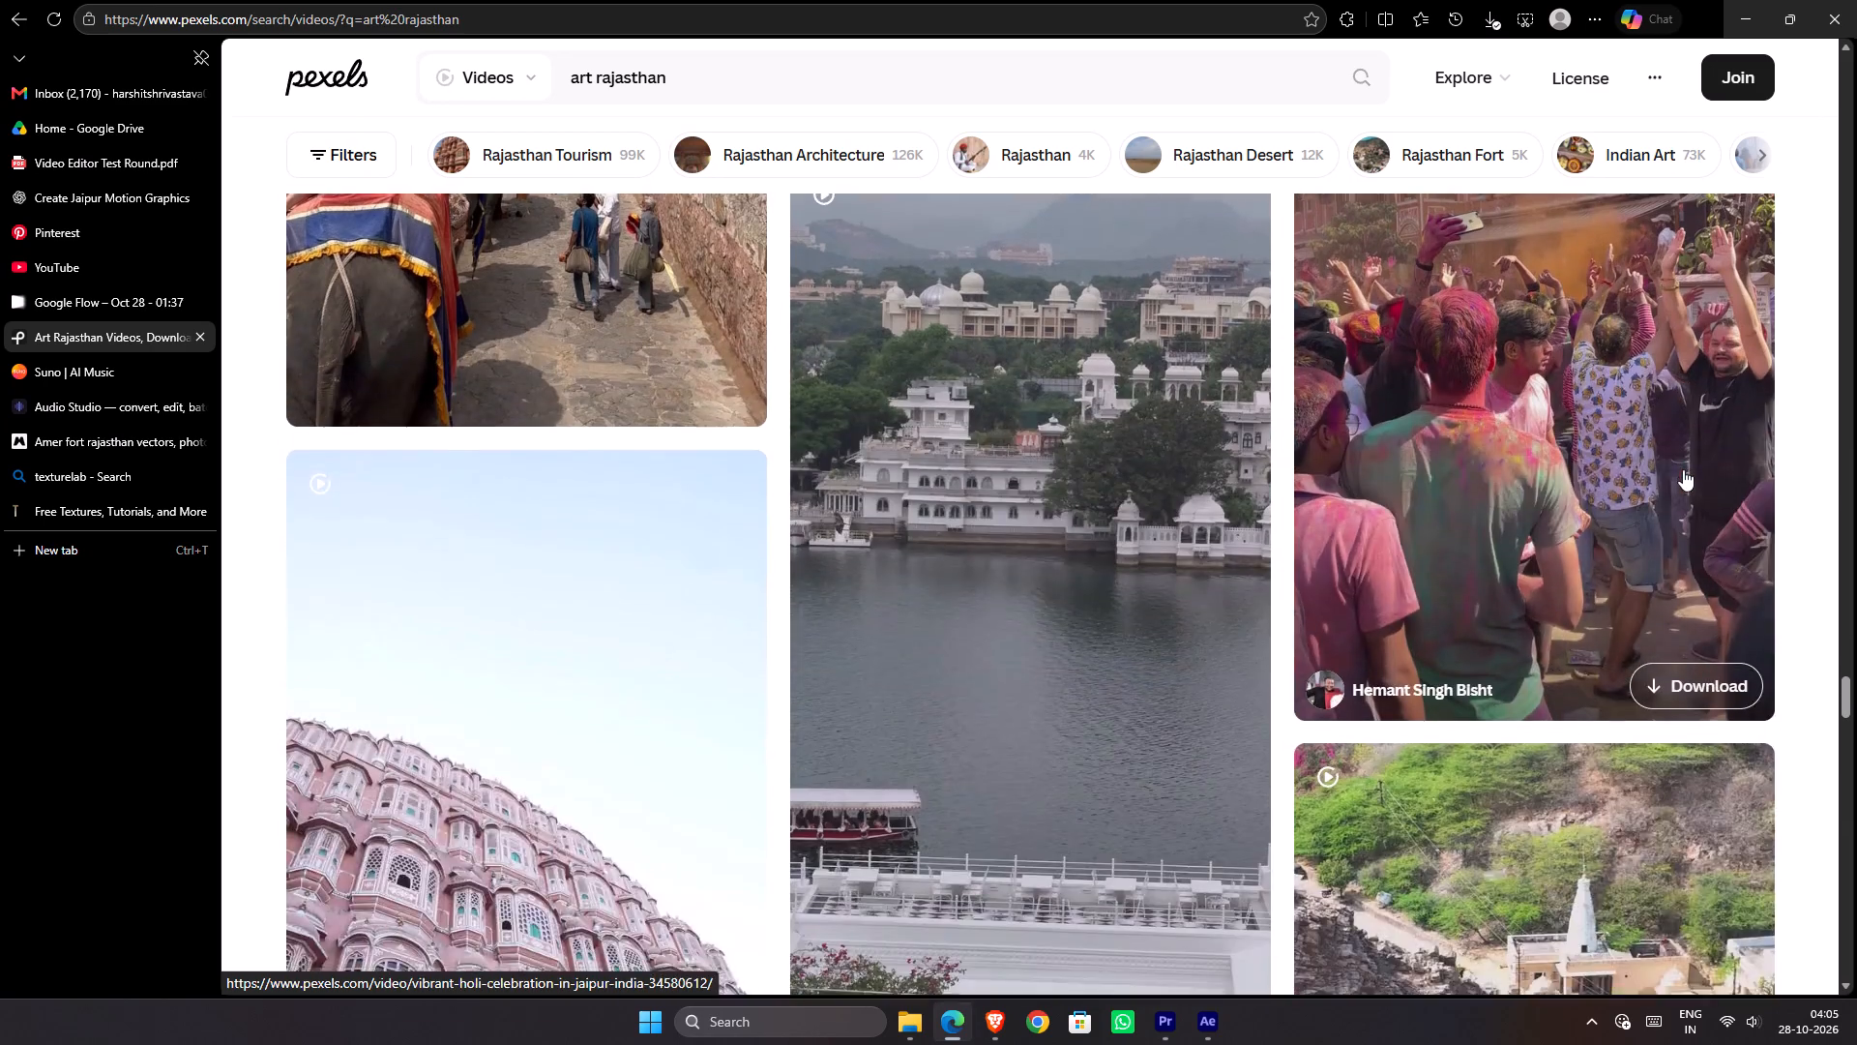
scroll(1683, 469, down, 3)
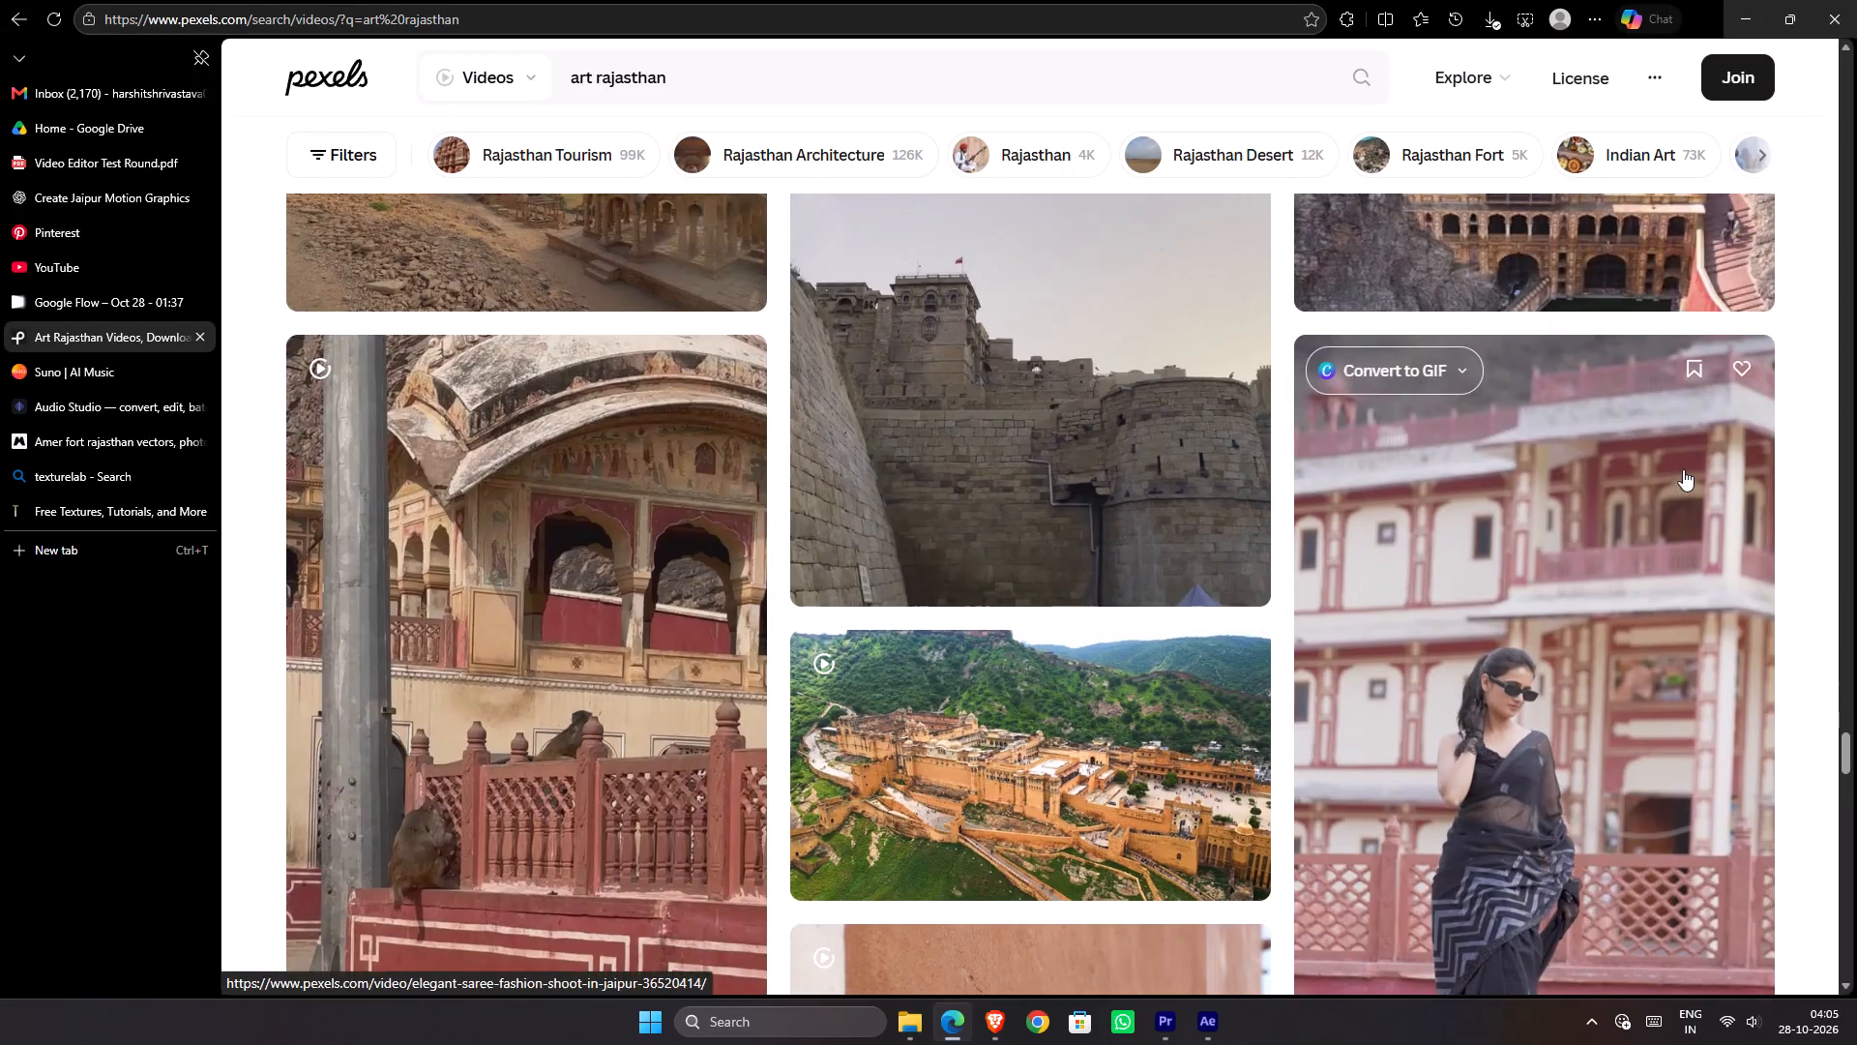
scroll(1683, 469, down, 5)
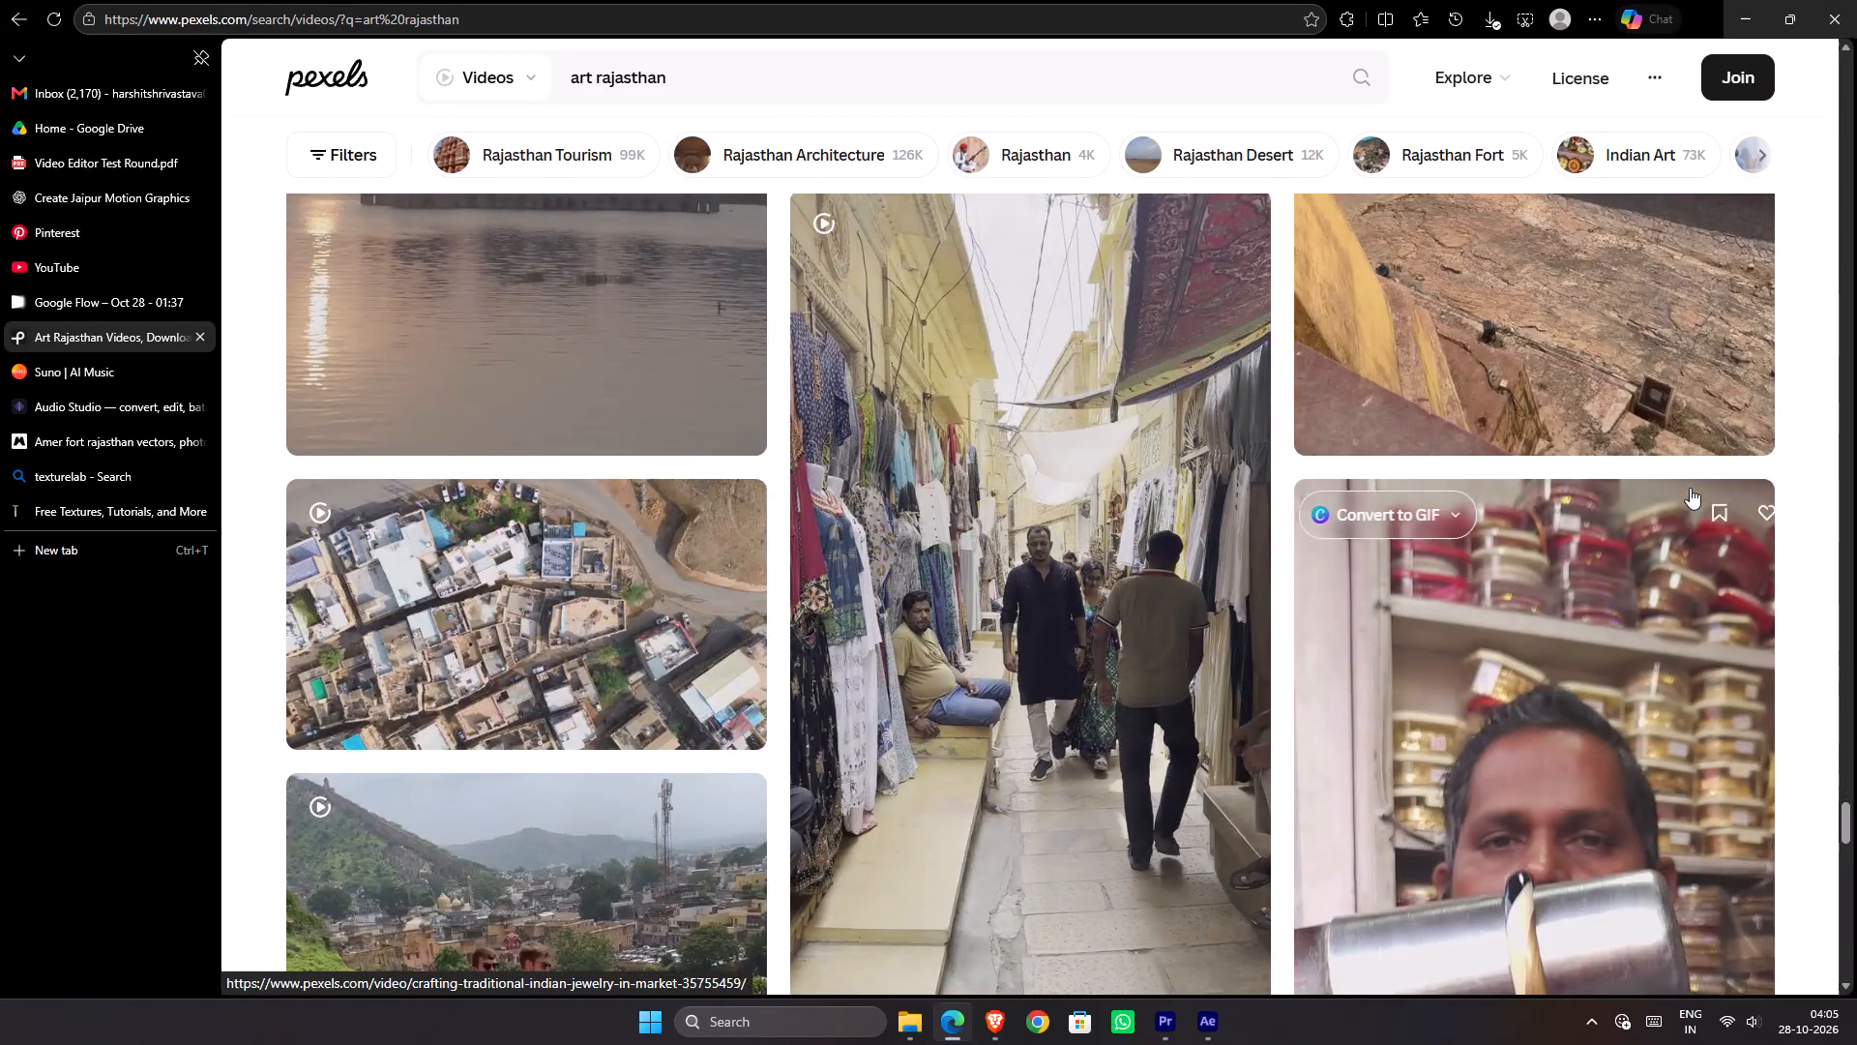
scroll(1690, 488, down, 1)
scroll(1787, 695, down, 1)
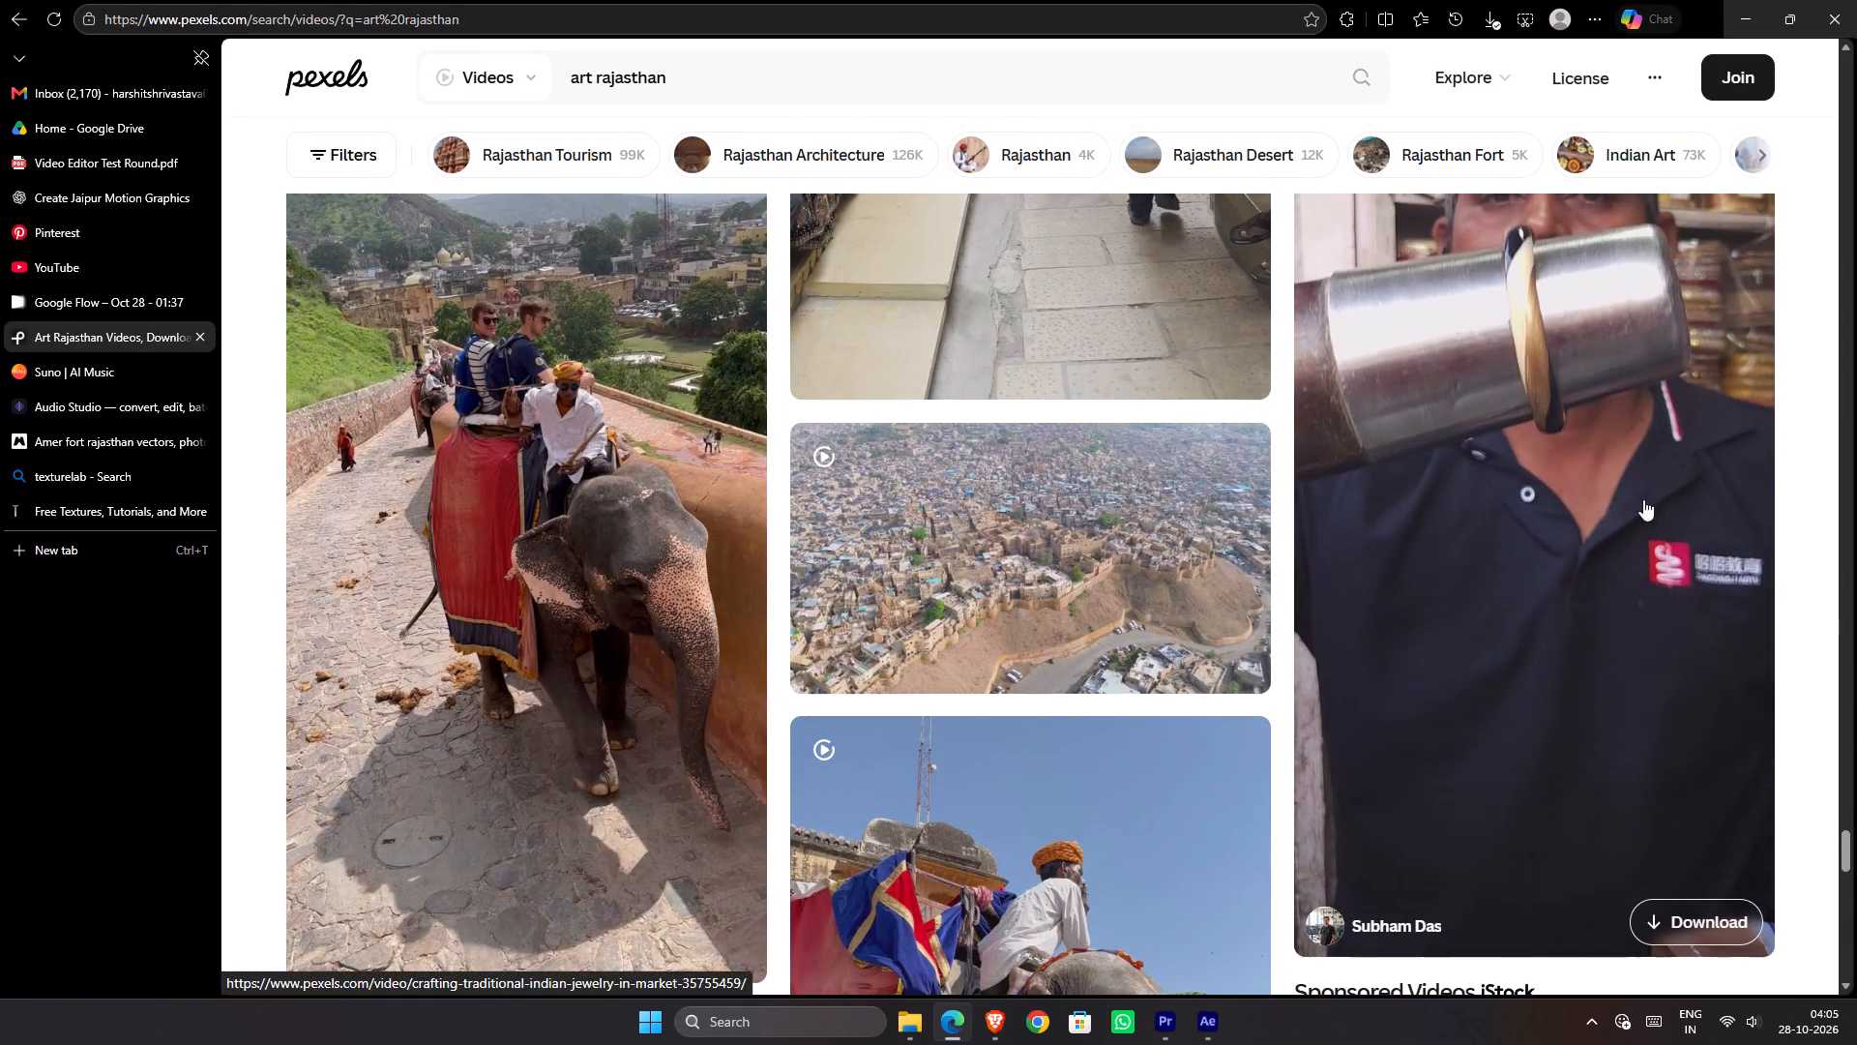
scroll(1625, 580, down, 4)
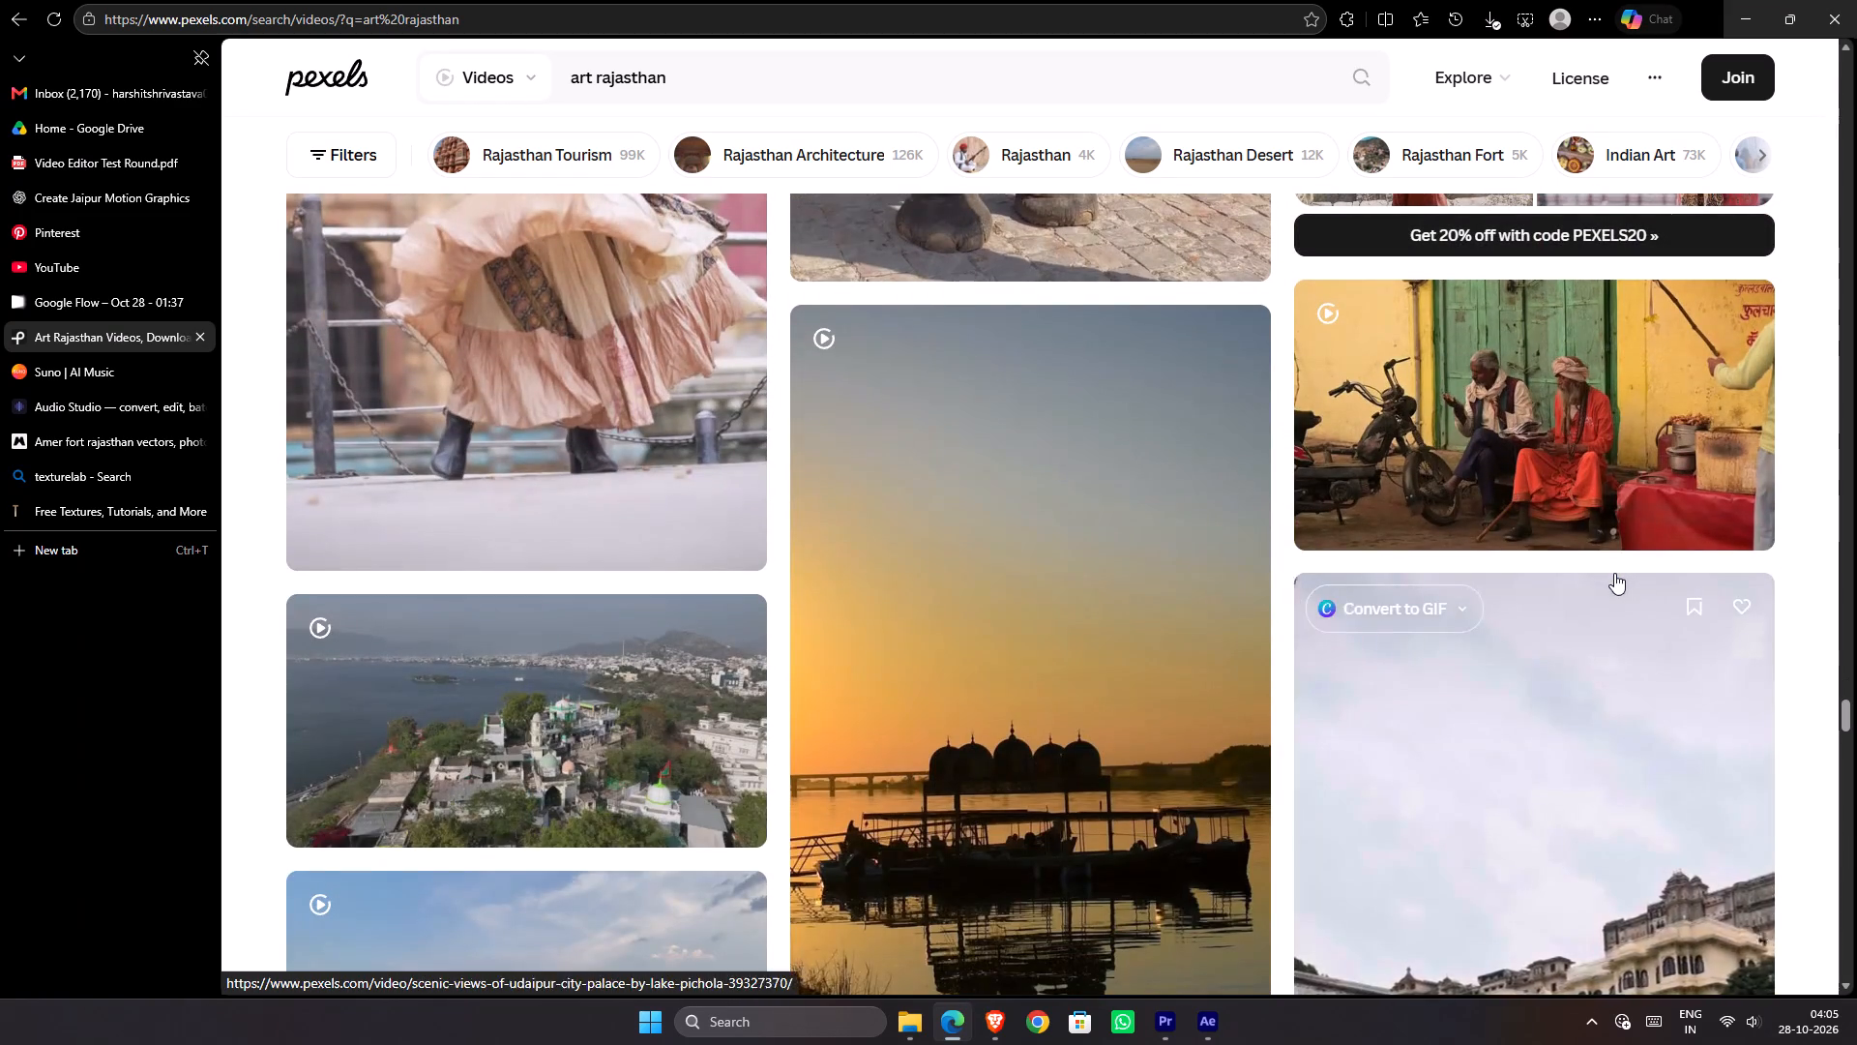
scroll(1610, 565, up, 4)
Change the video search to "bangle art rajasthan".
drag(588, 81, 532, 80)
click(581, 73)
drag(593, 76, 559, 76)
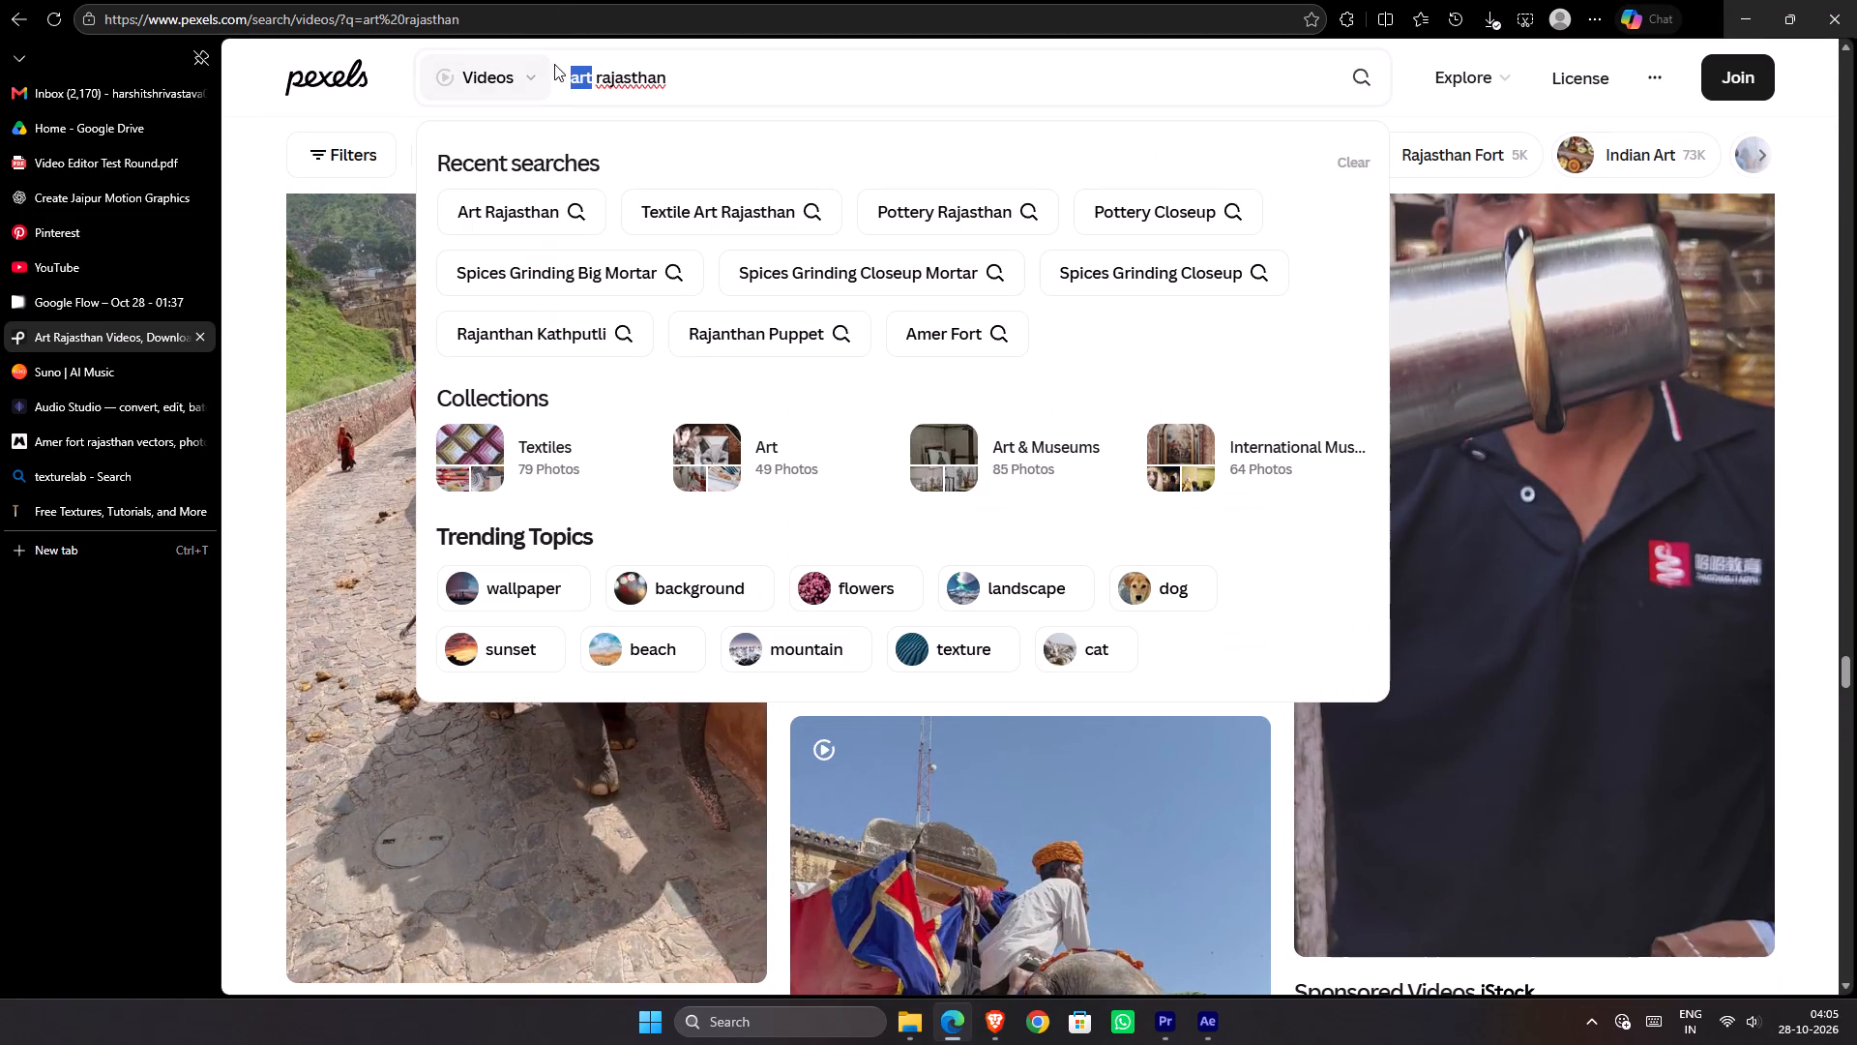
text(bangle art)
key(Return)
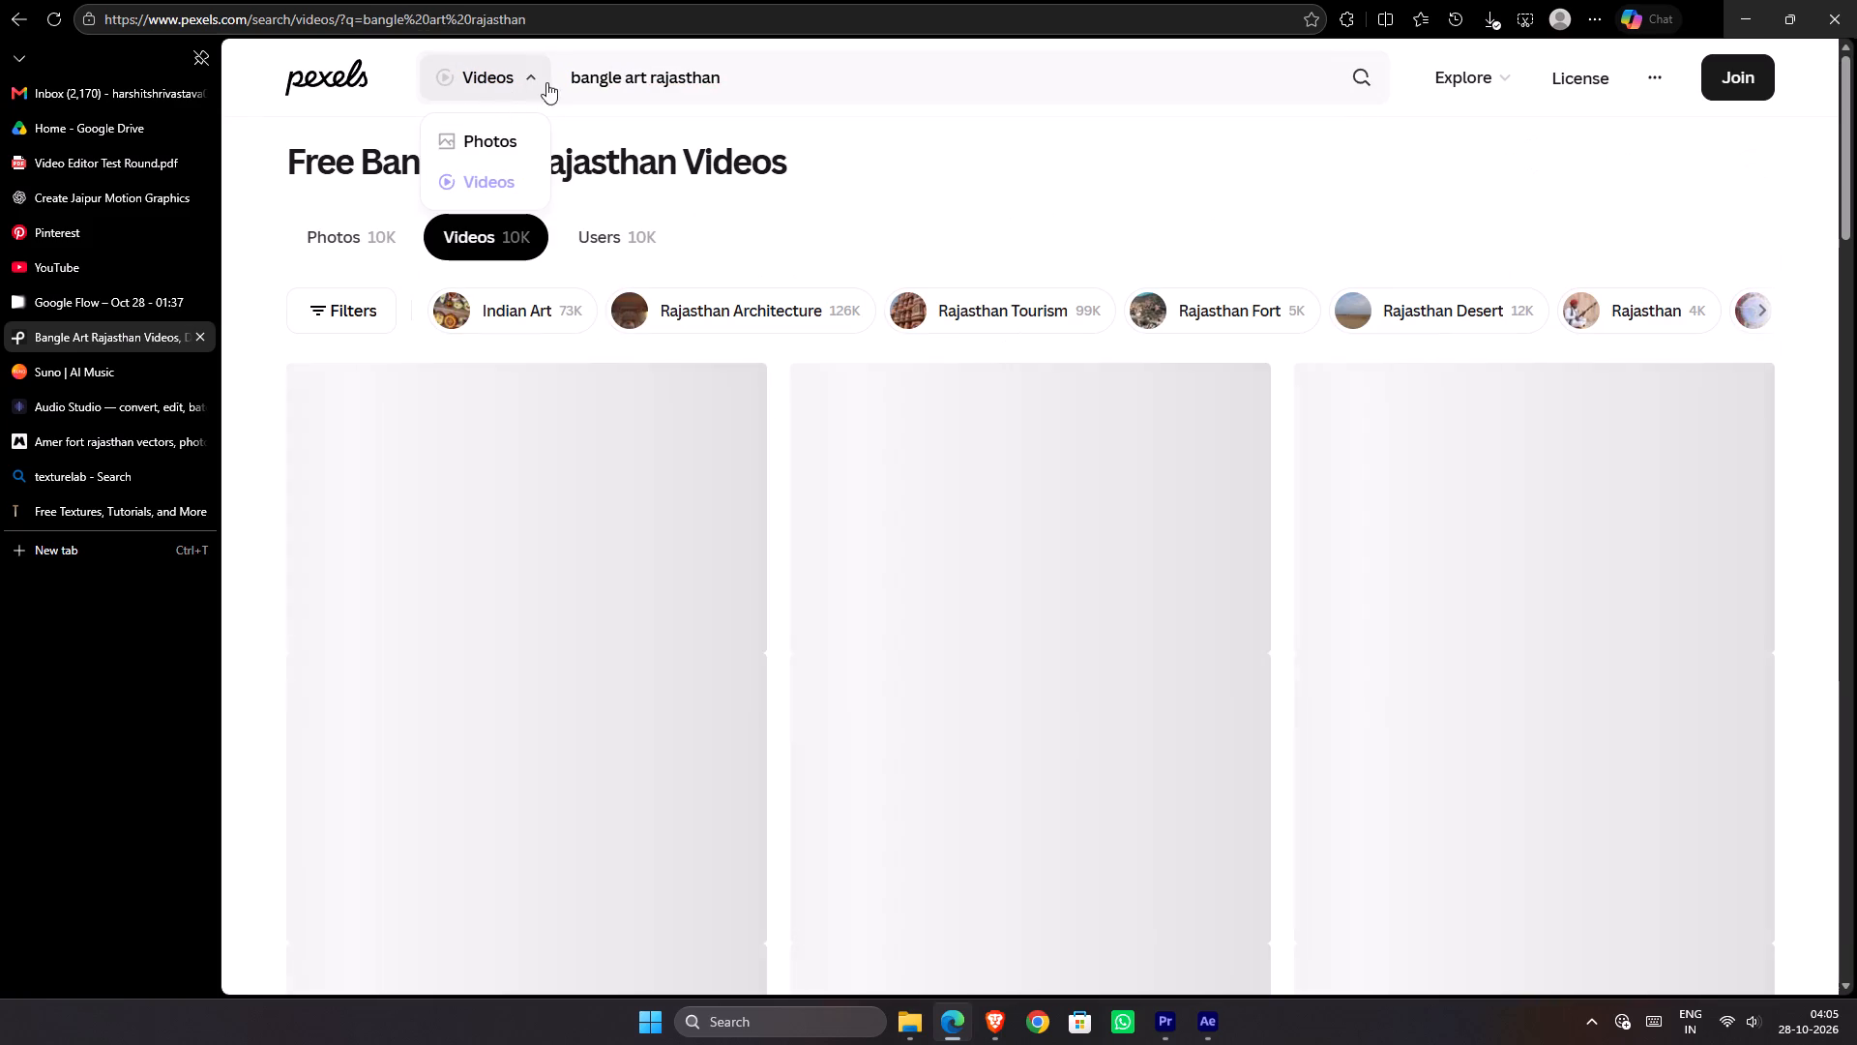
Look over the first bangle art results, preview the traditional bangle craftsmanship video with the pink bangles, and return to the results.
scroll(977, 56, down, 1)
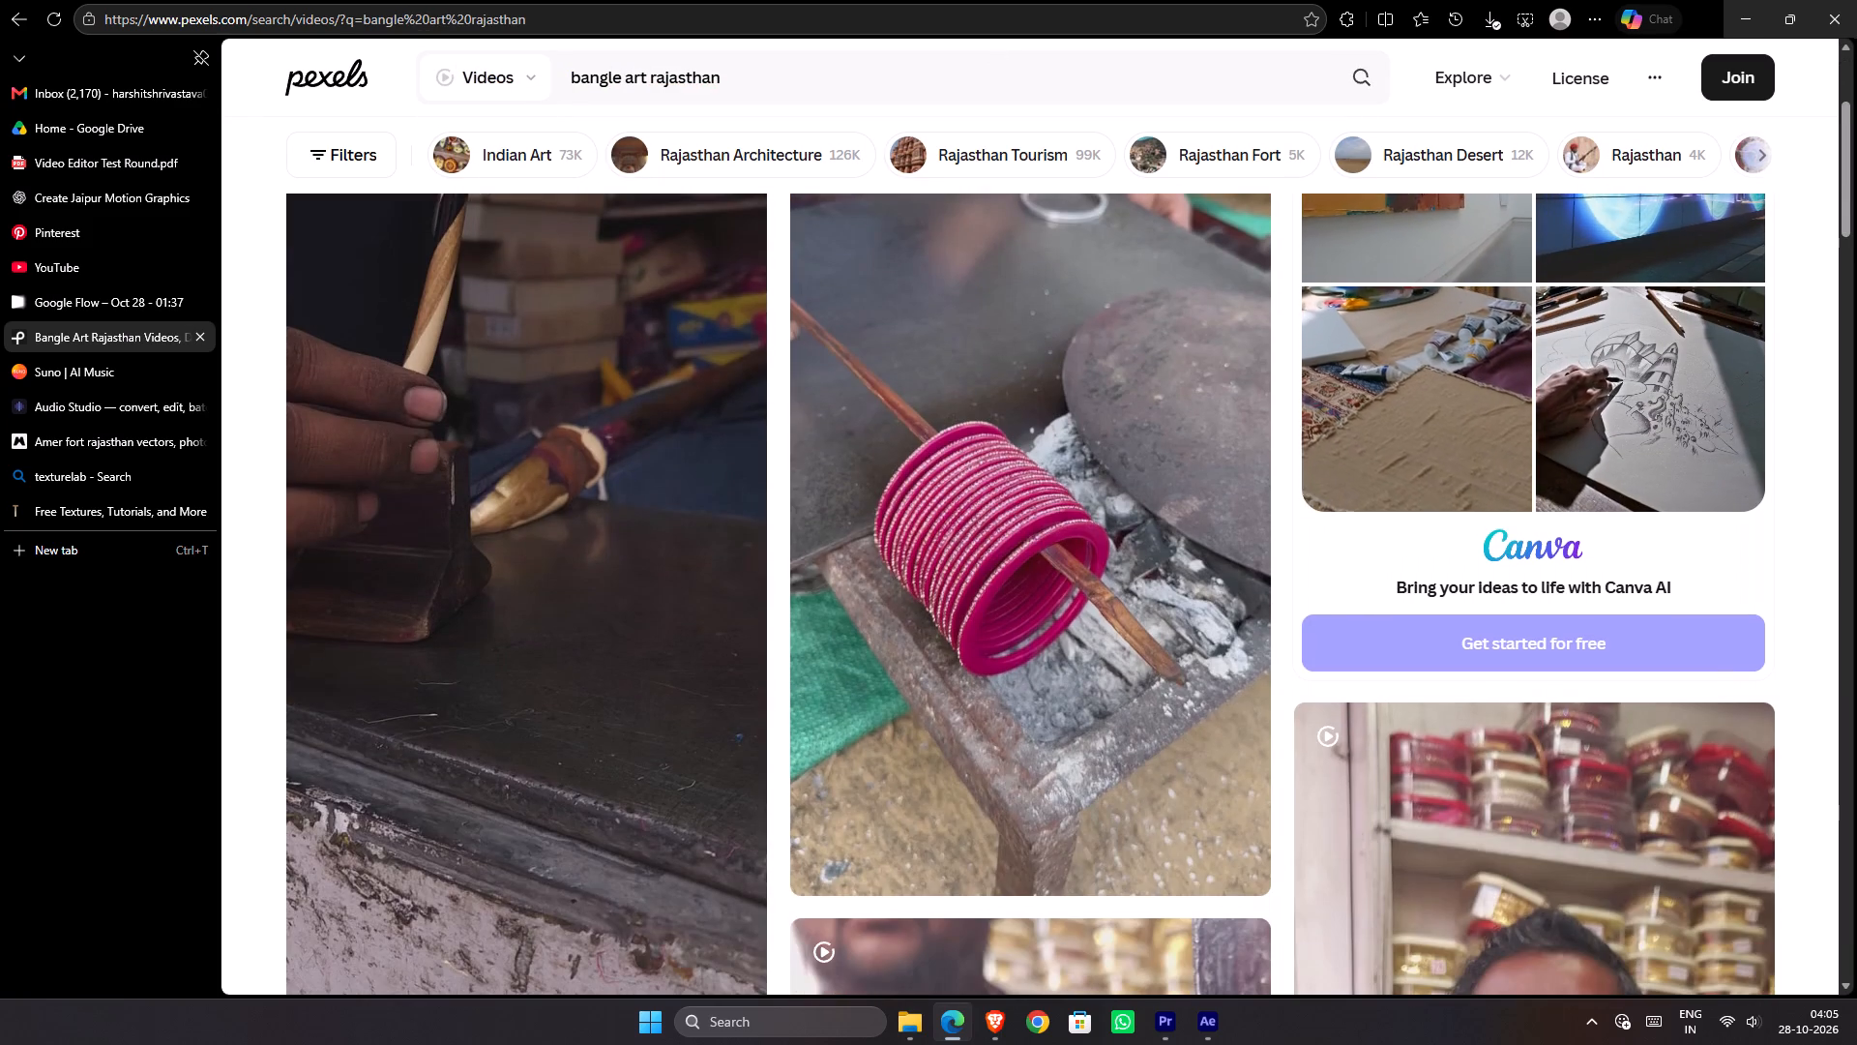
scroll(817, 75, down, 1)
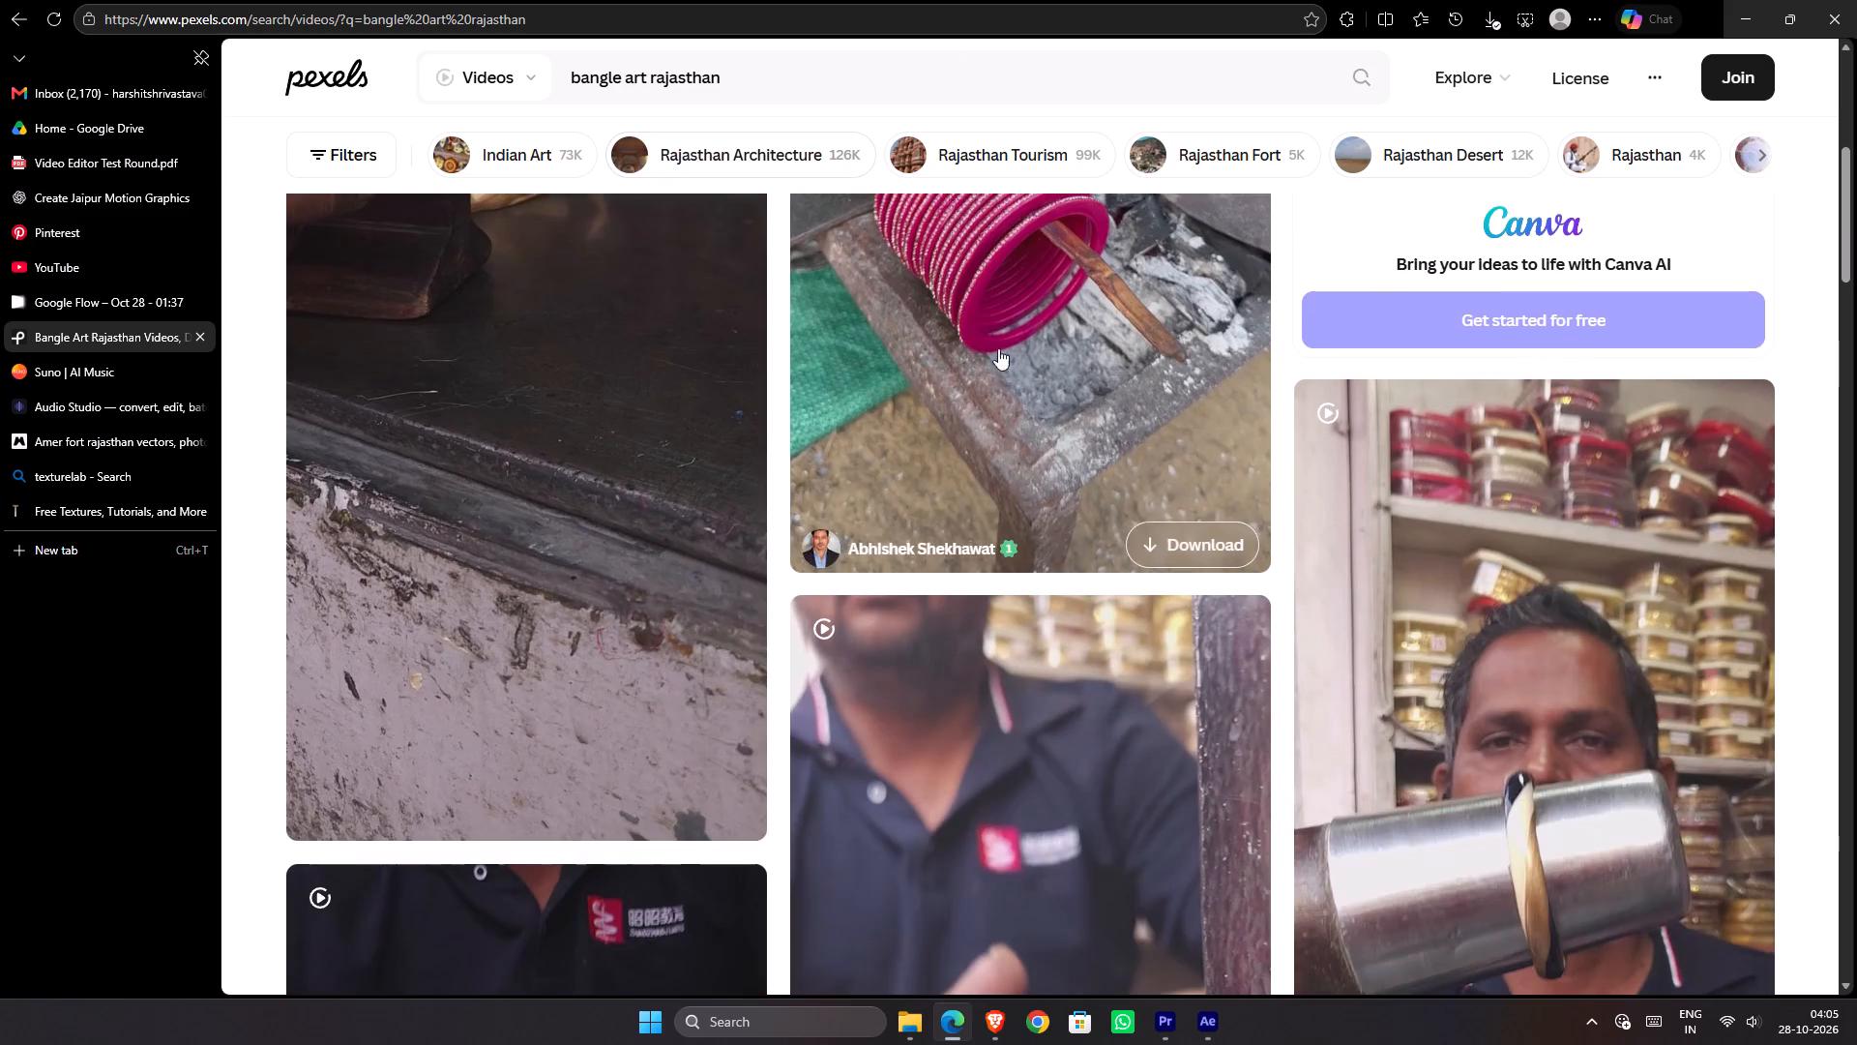
scroll(1131, 437, down, 1)
scroll(1131, 429, up, 4)
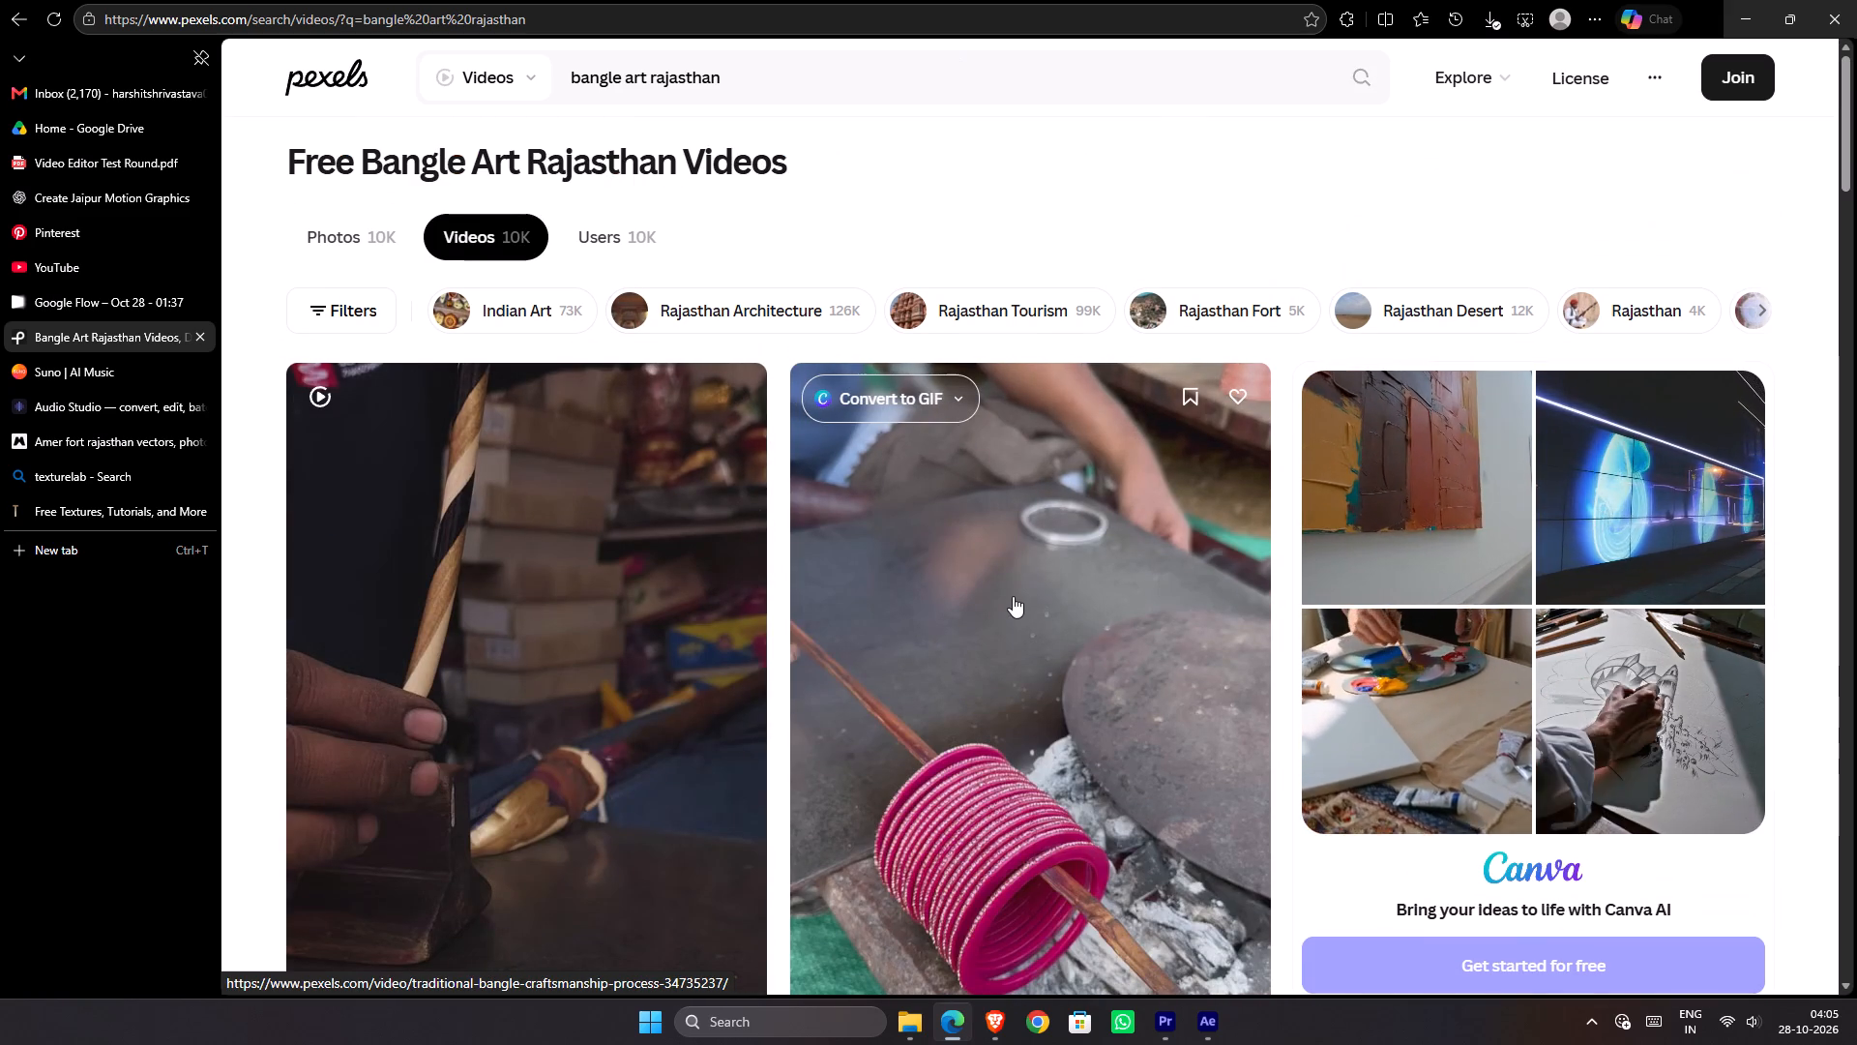
click(1058, 676)
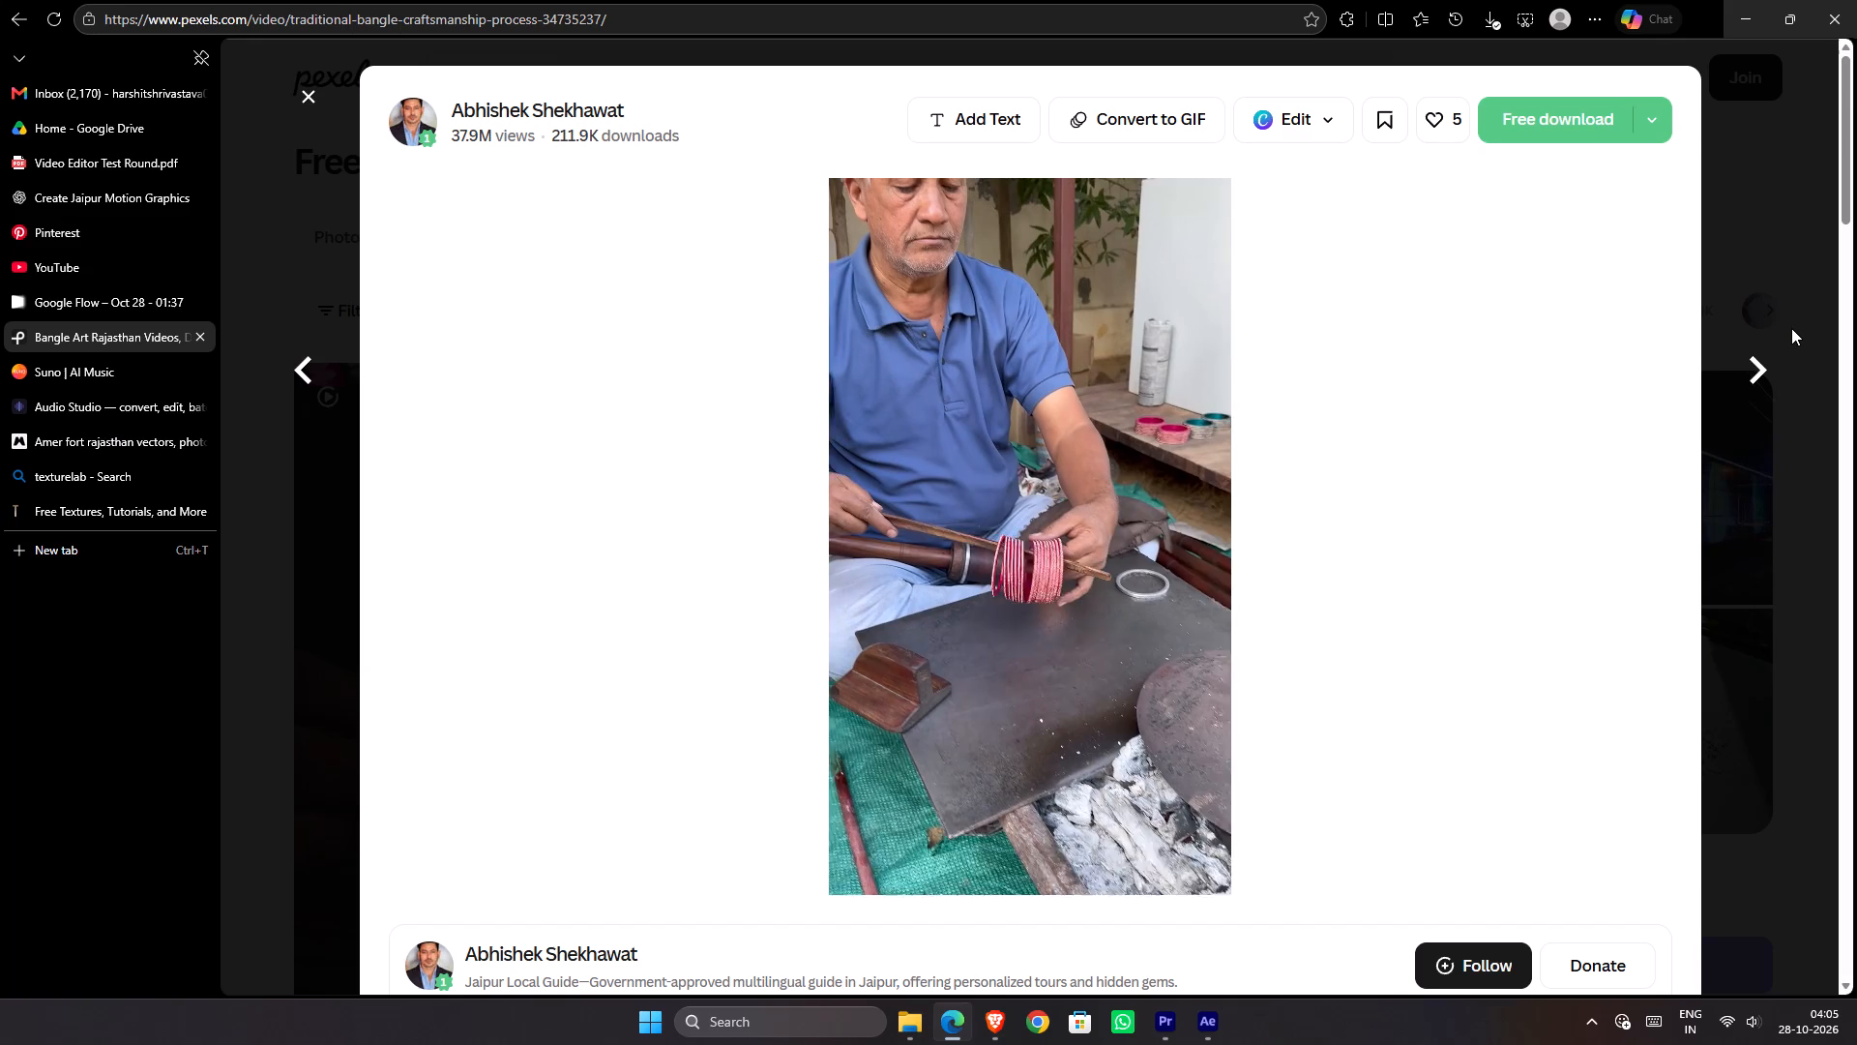
click(1791, 328)
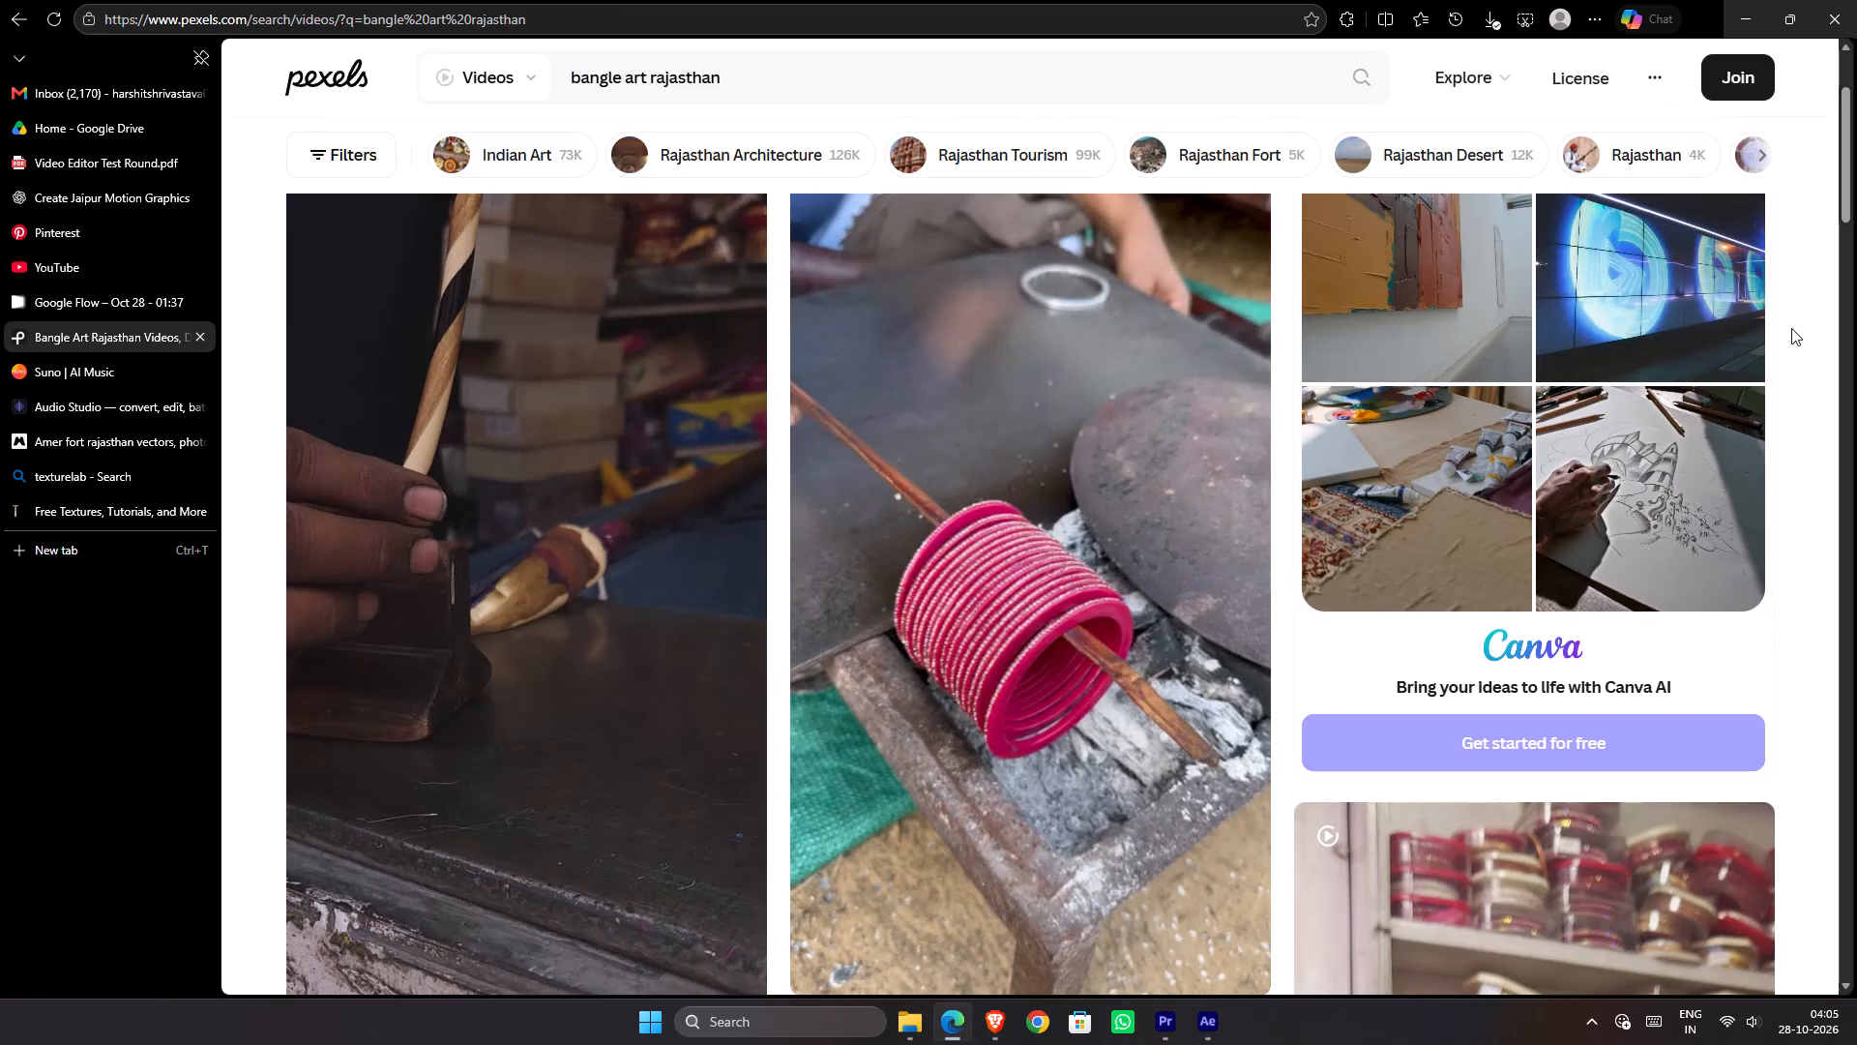
Download the video of the woman singing while playing a percussion instrument in Full HD 1920x1080, and return to the results.
scroll(1779, 328, down, 7)
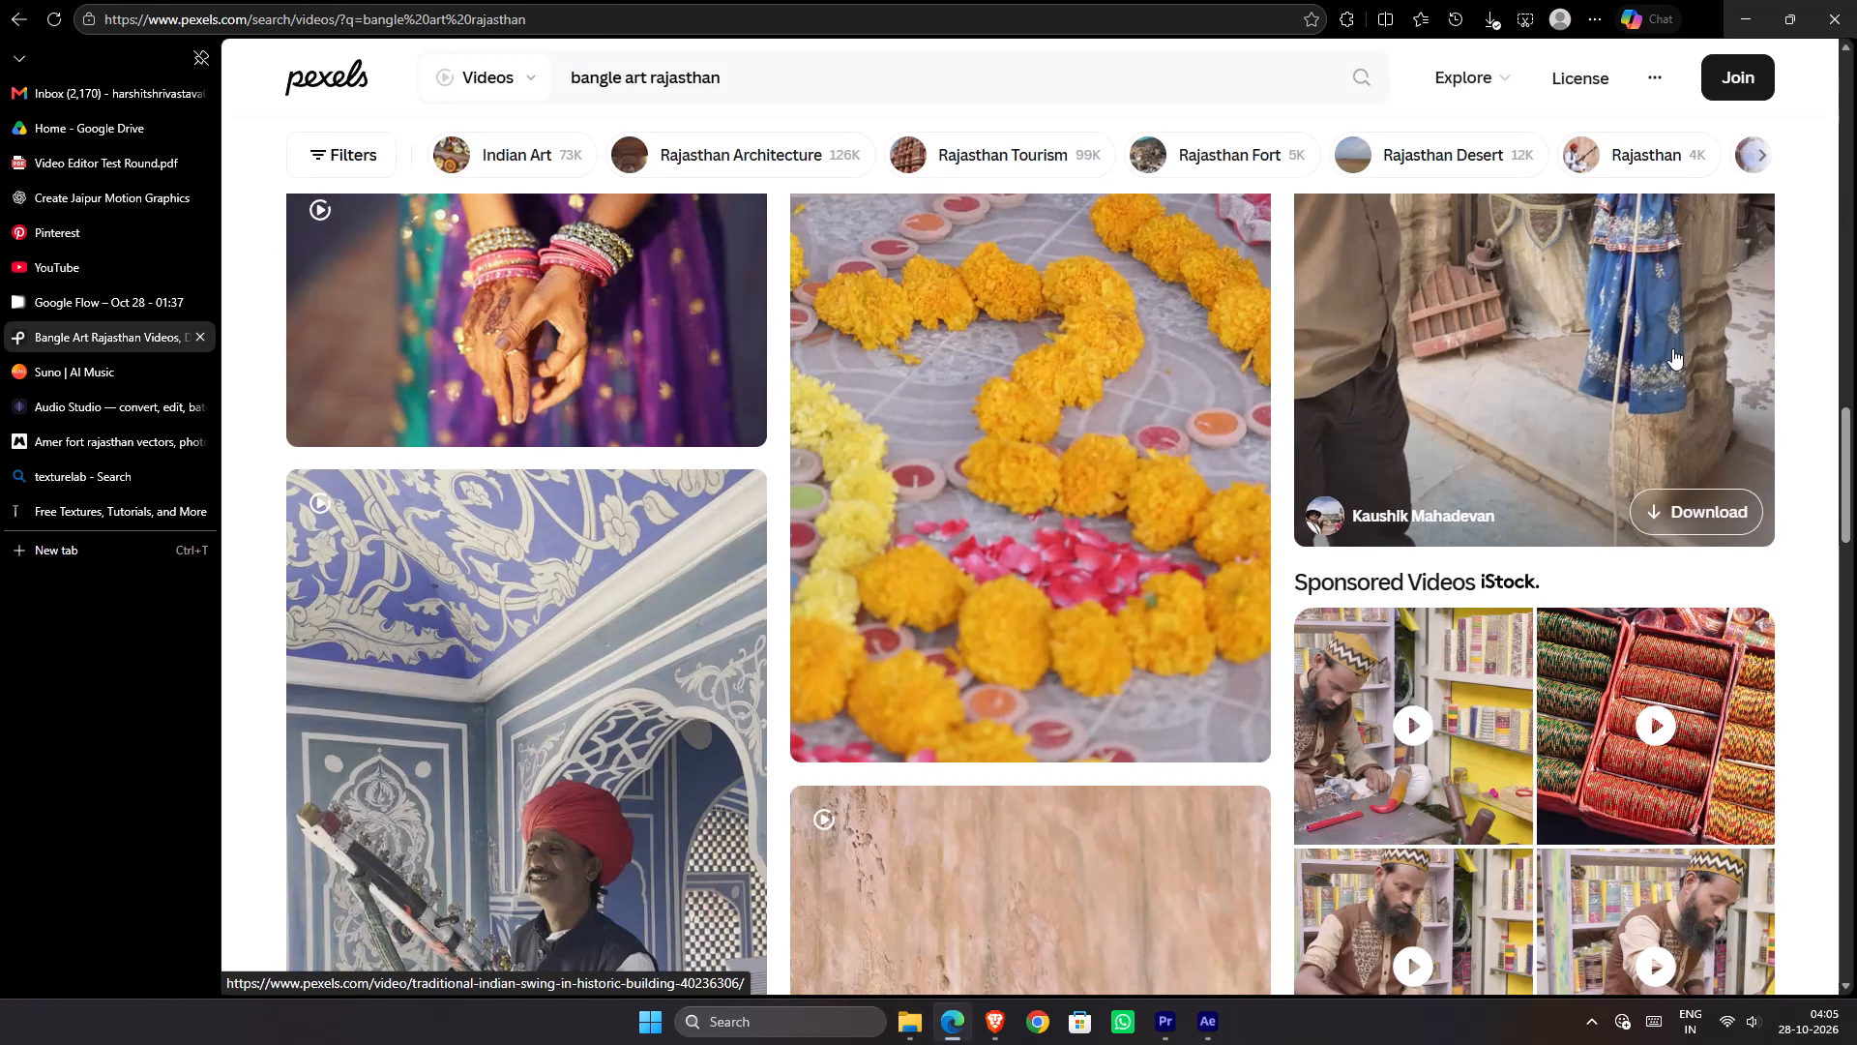
scroll(1672, 348, up, 1)
scroll(1669, 349, down, 2)
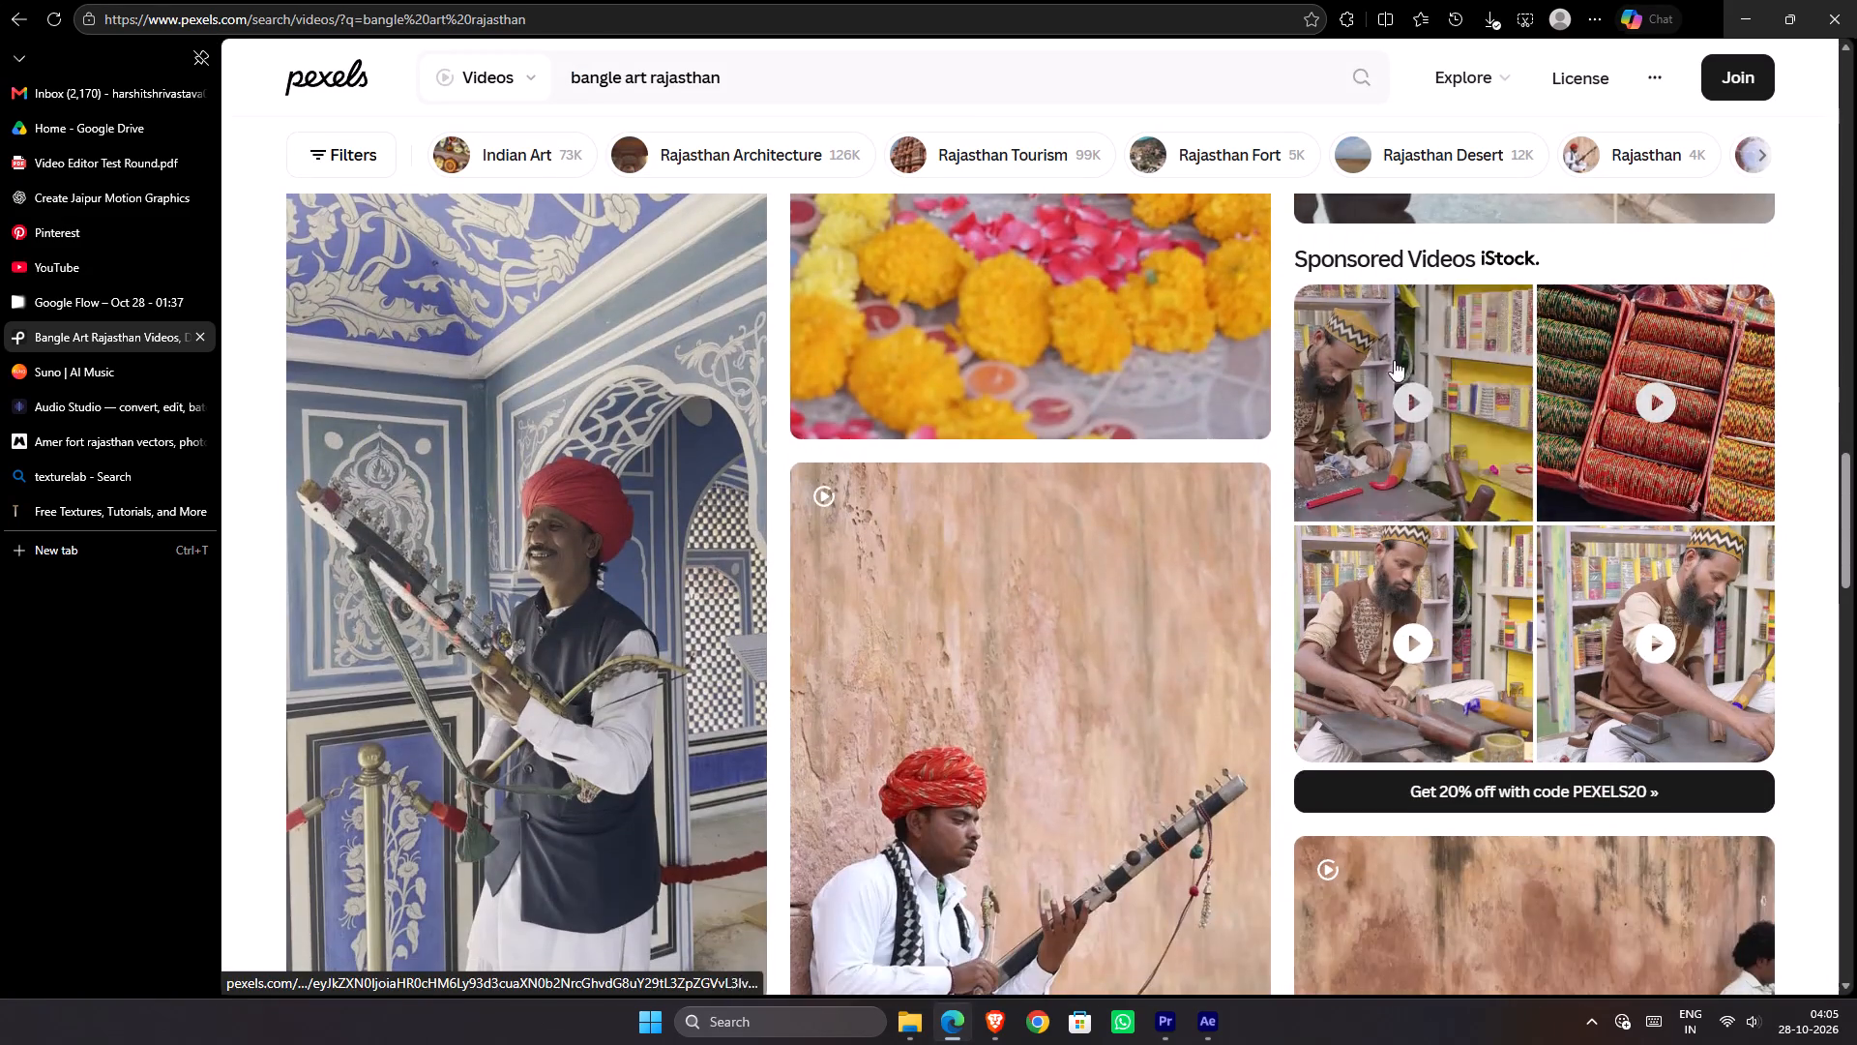
scroll(1134, 442, down, 2)
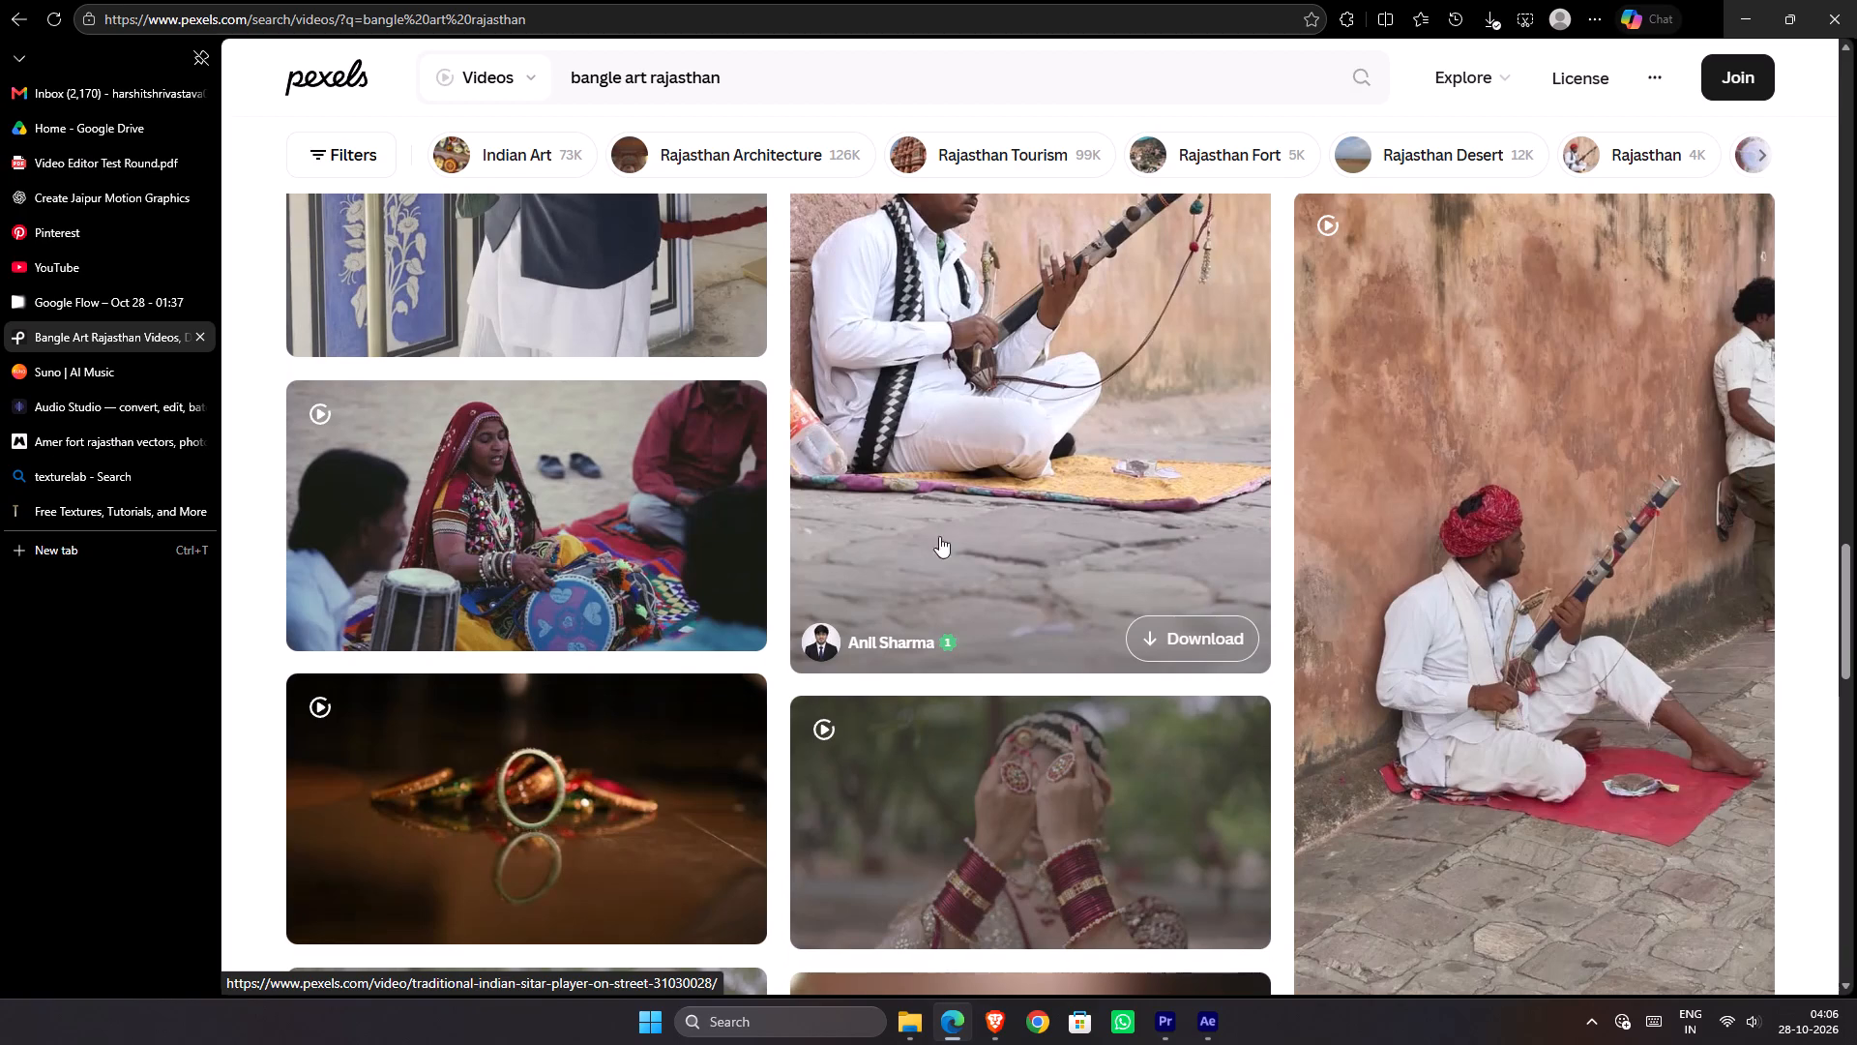
click(655, 496)
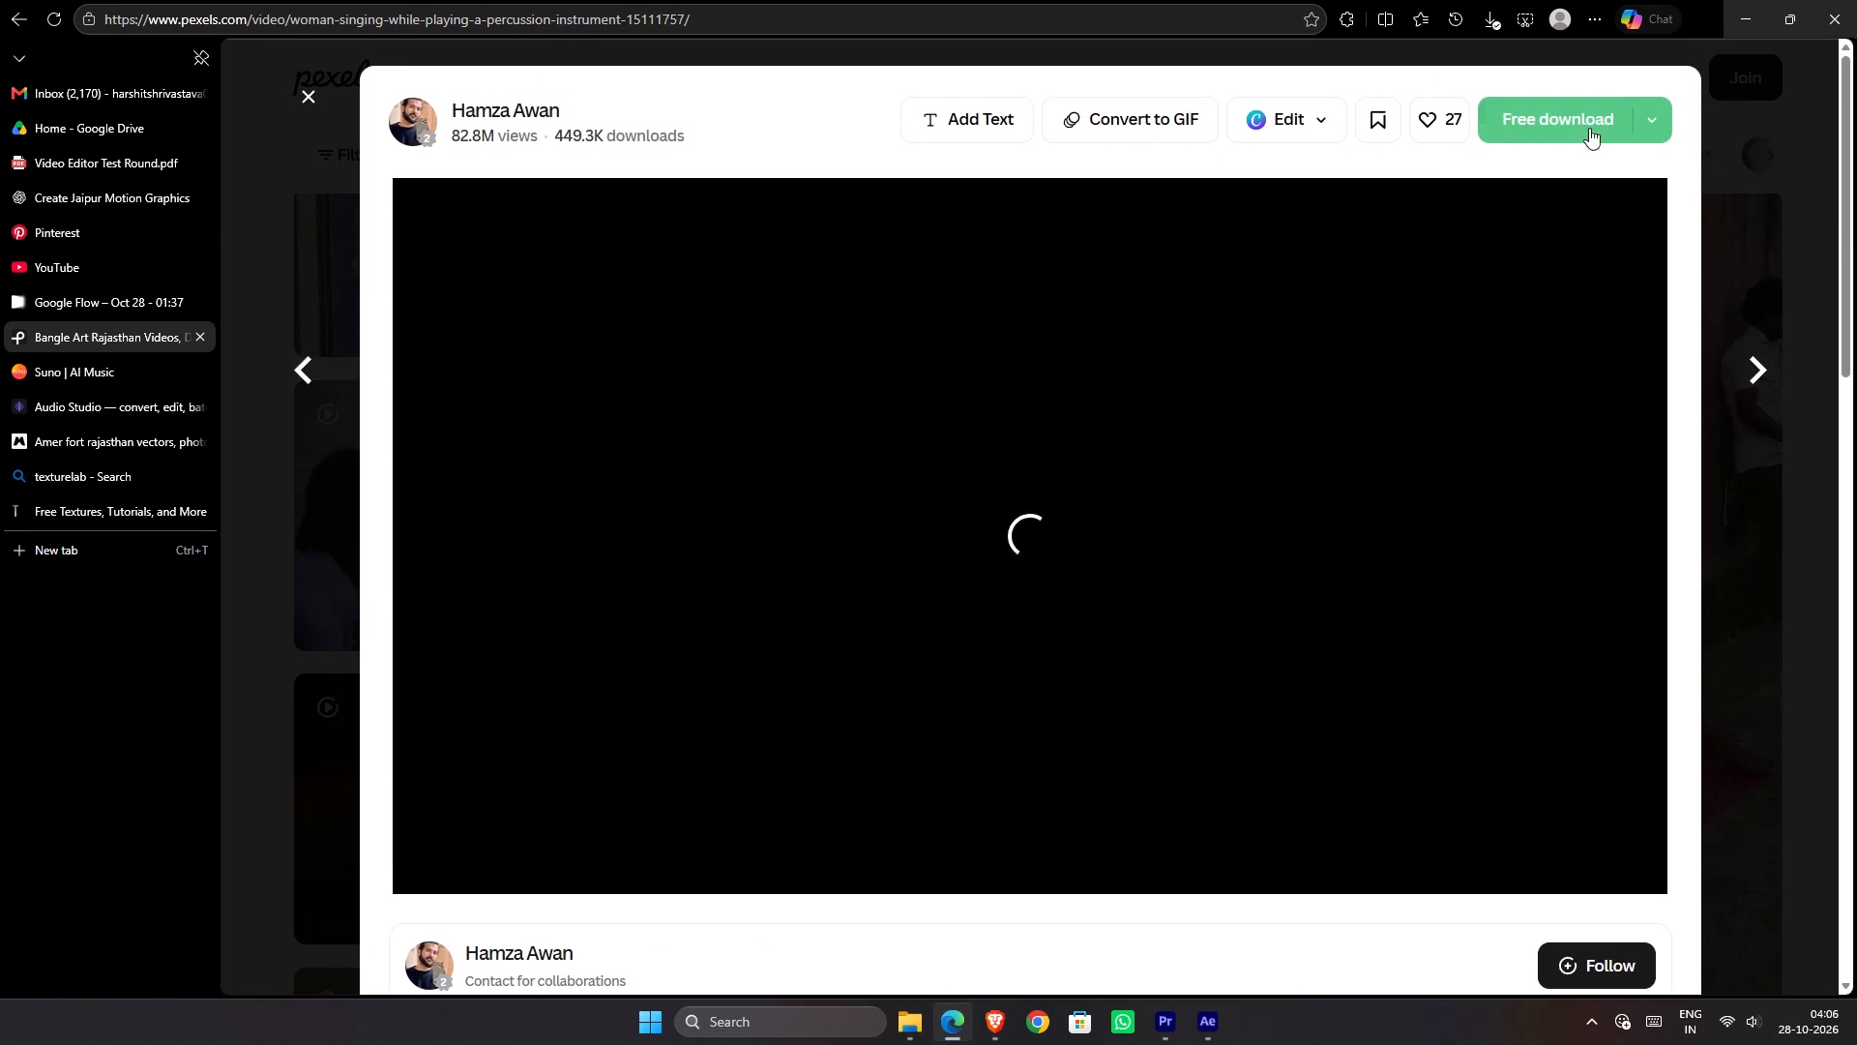
click(1640, 114)
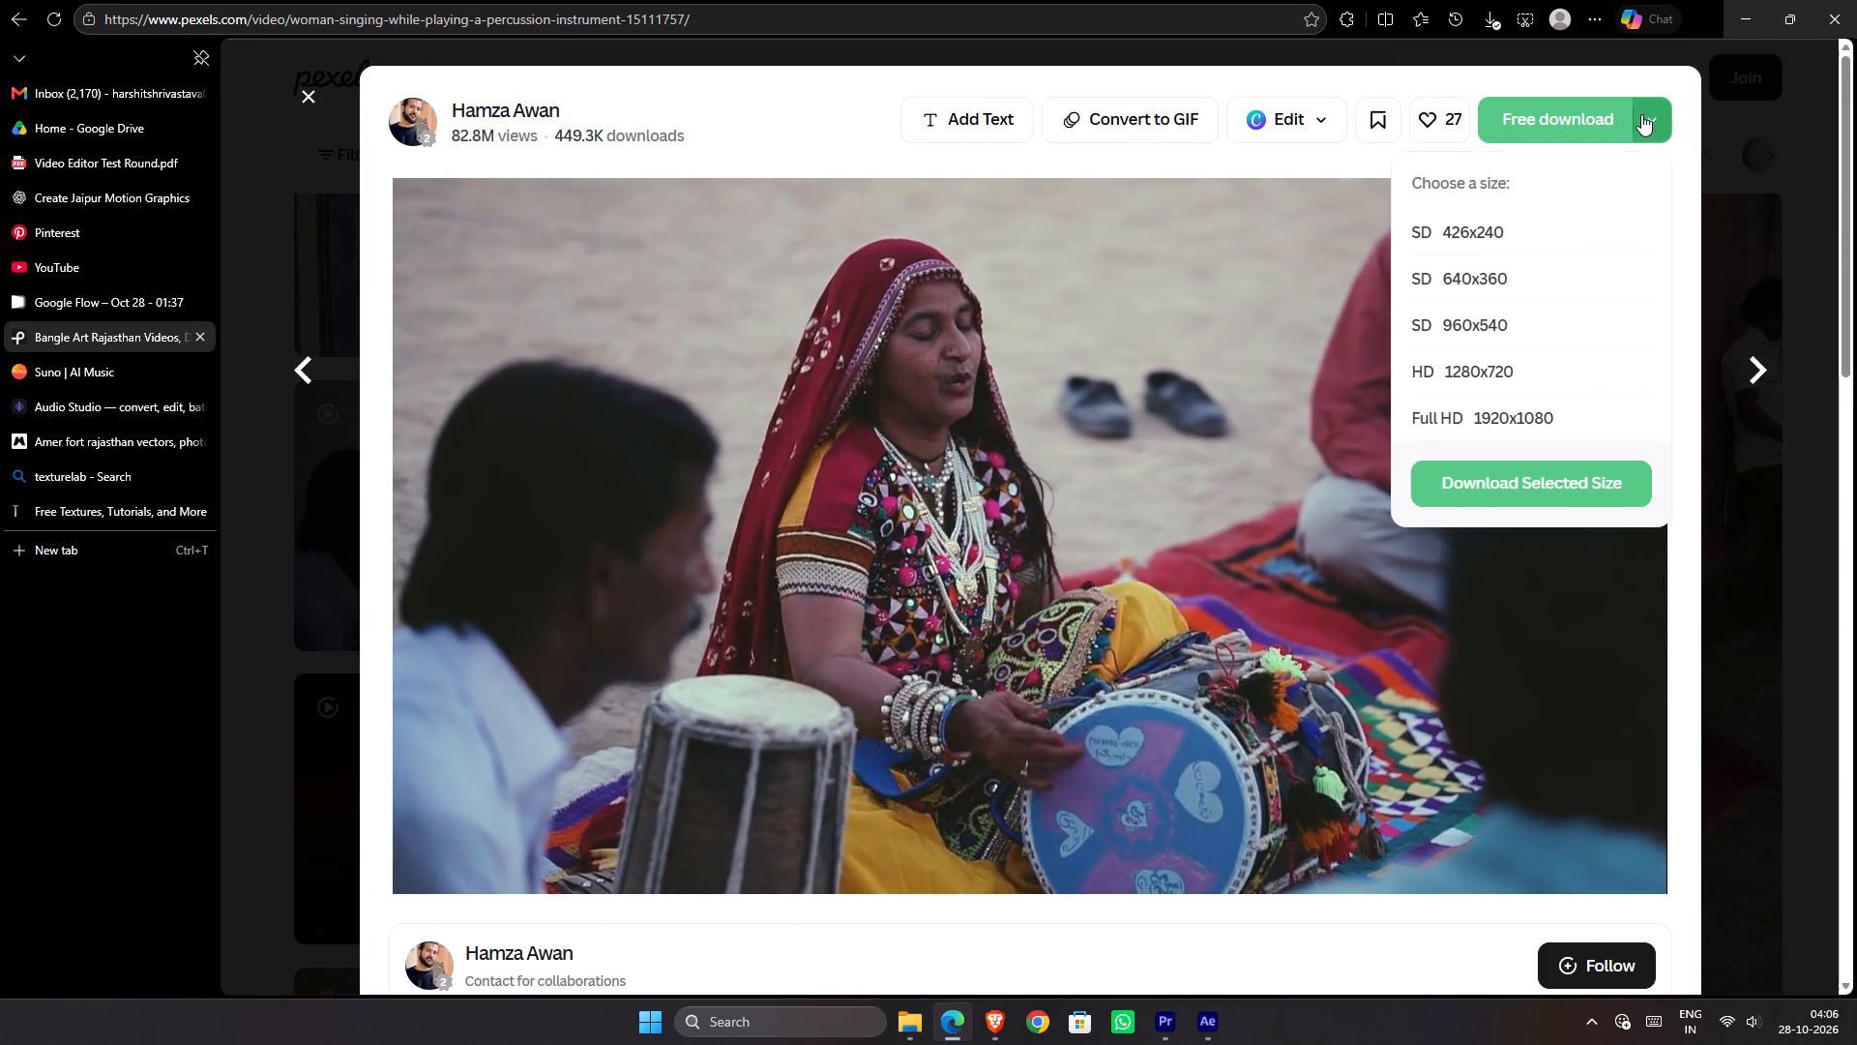
click(1516, 408)
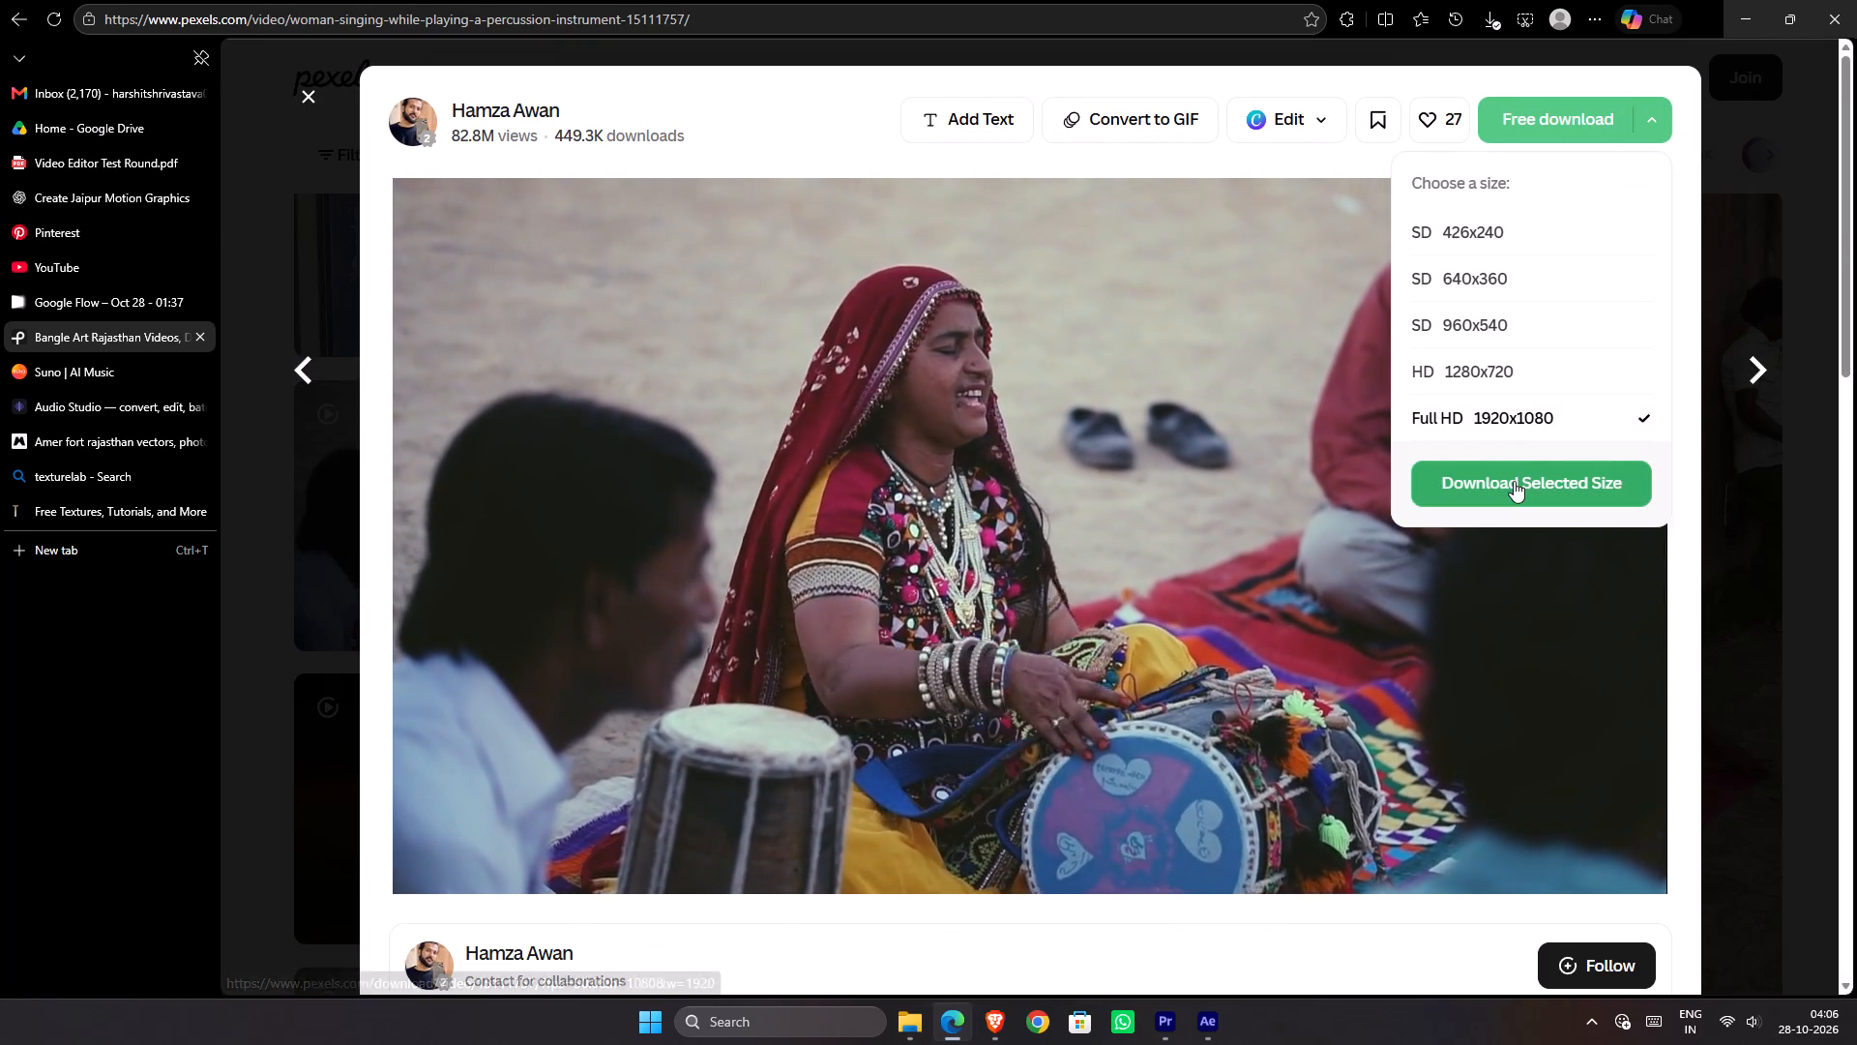
click(1514, 481)
click(1707, 510)
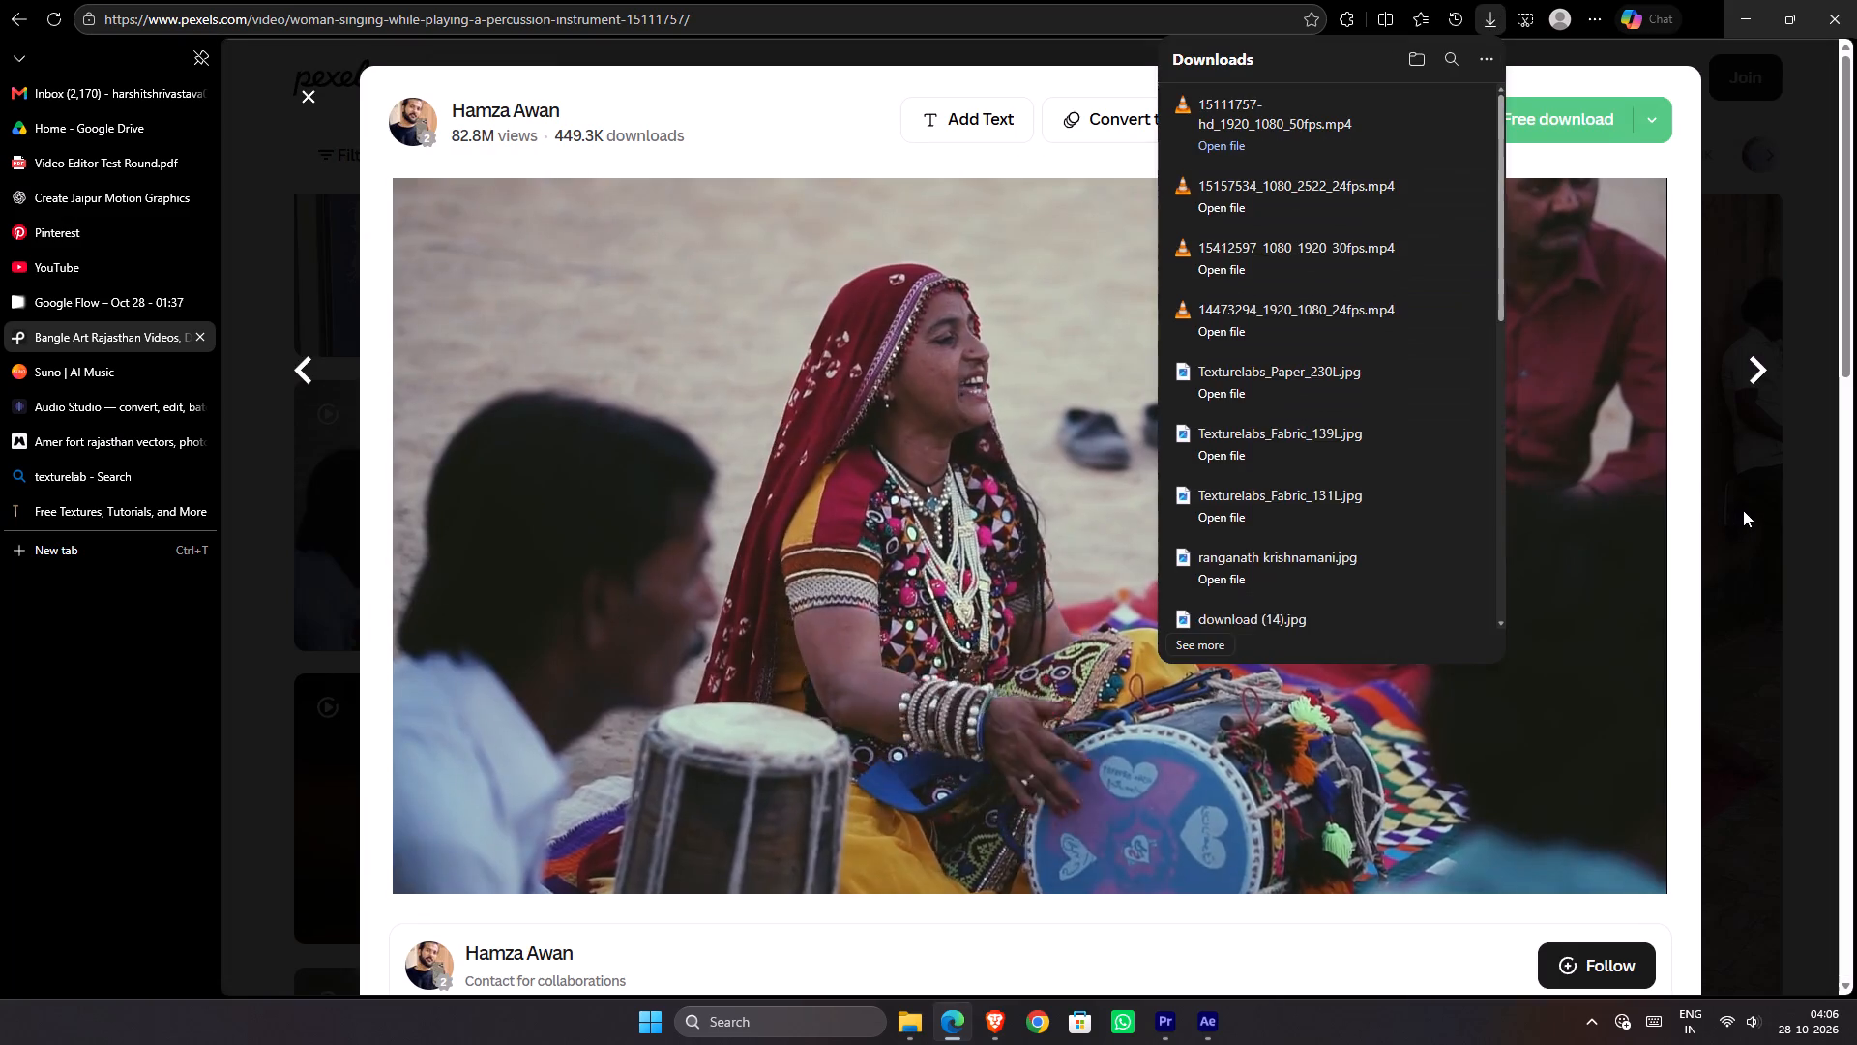
click(1743, 510)
Download the video of the ring spinning on a table before colourful bangles in Full HD 1920x1080, and return to the results.
scroll(1459, 529, down, 1)
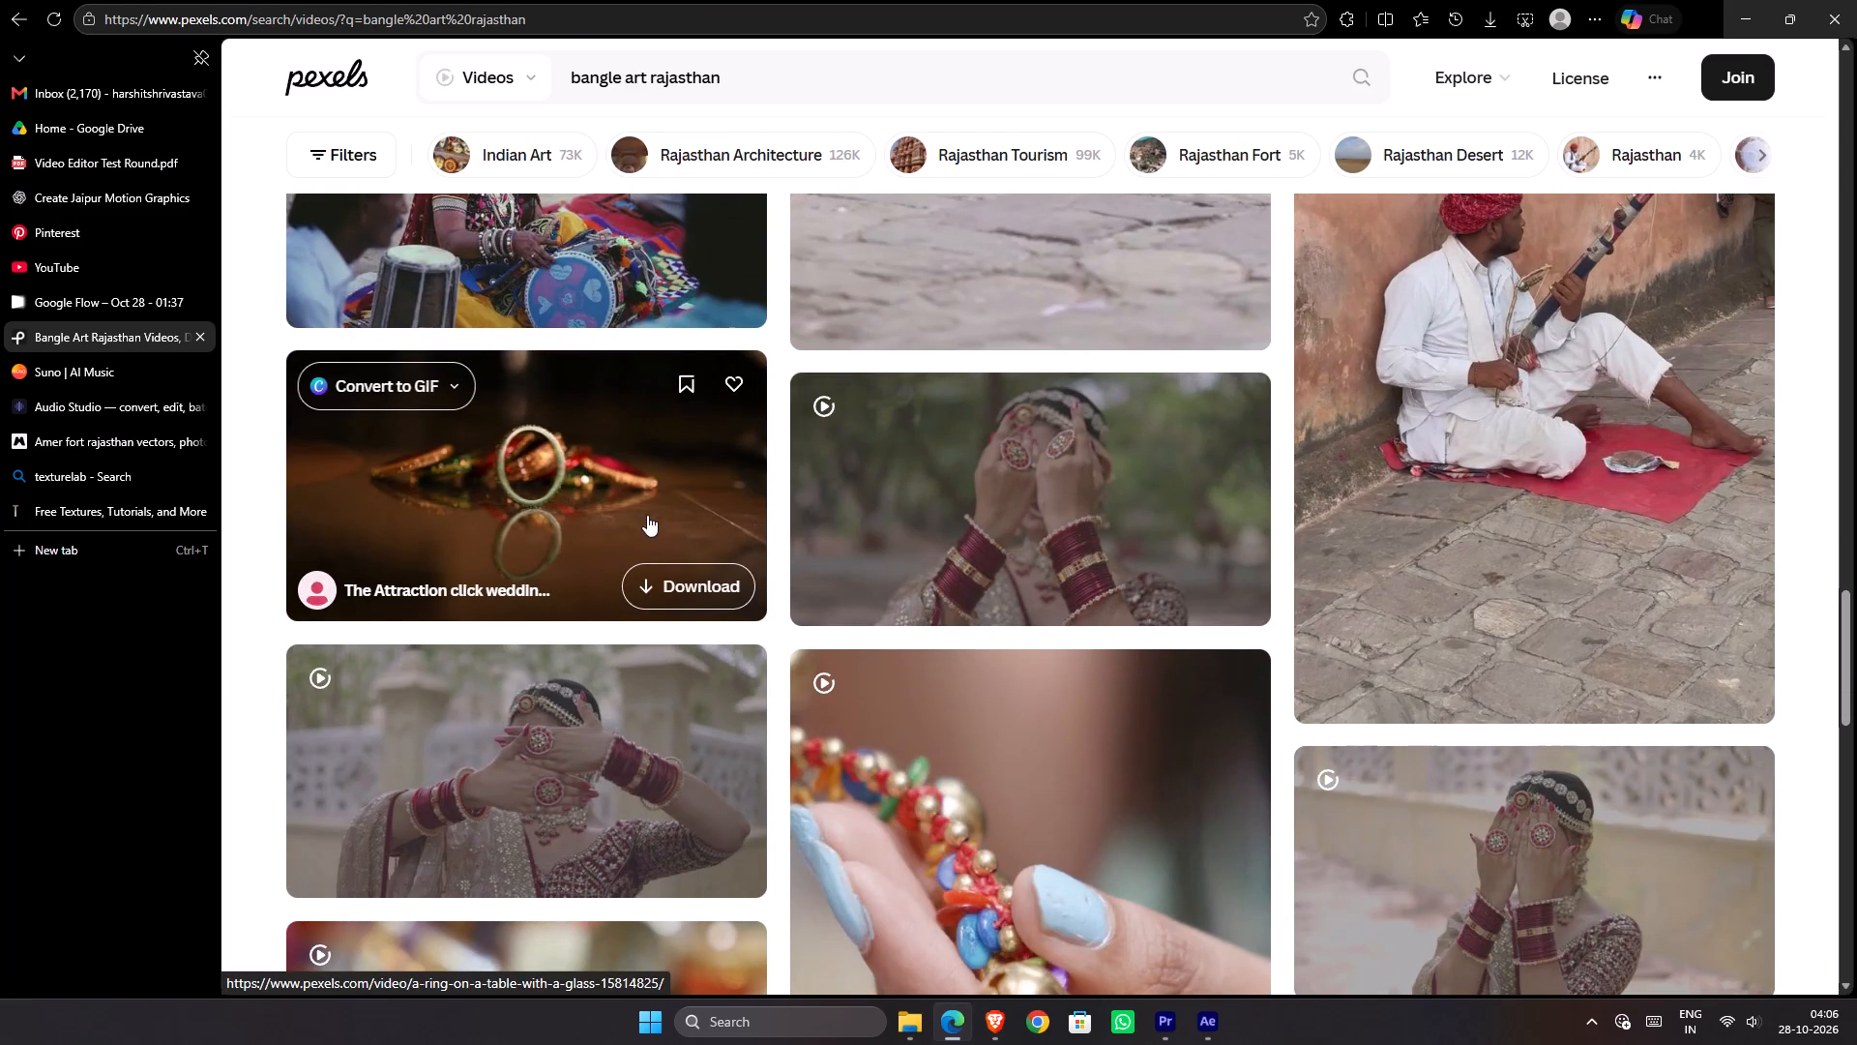
click(650, 490)
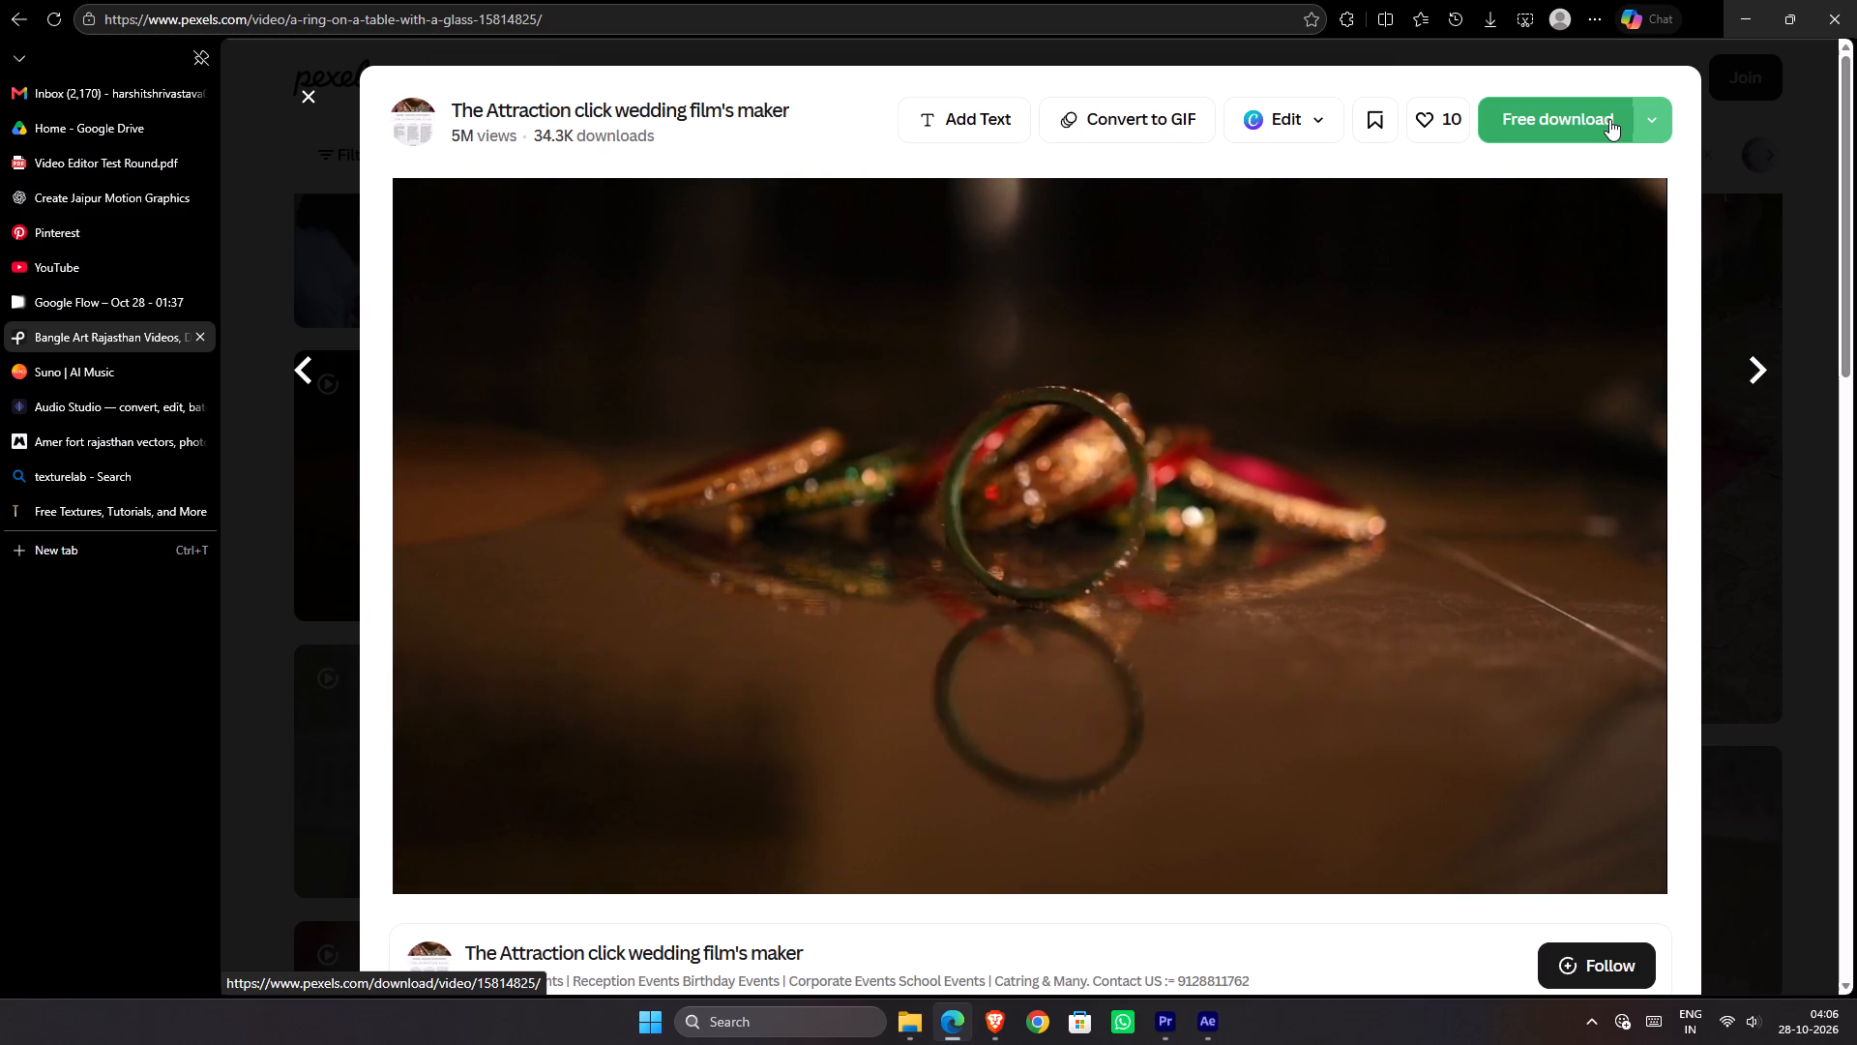
click(1663, 126)
click(1557, 405)
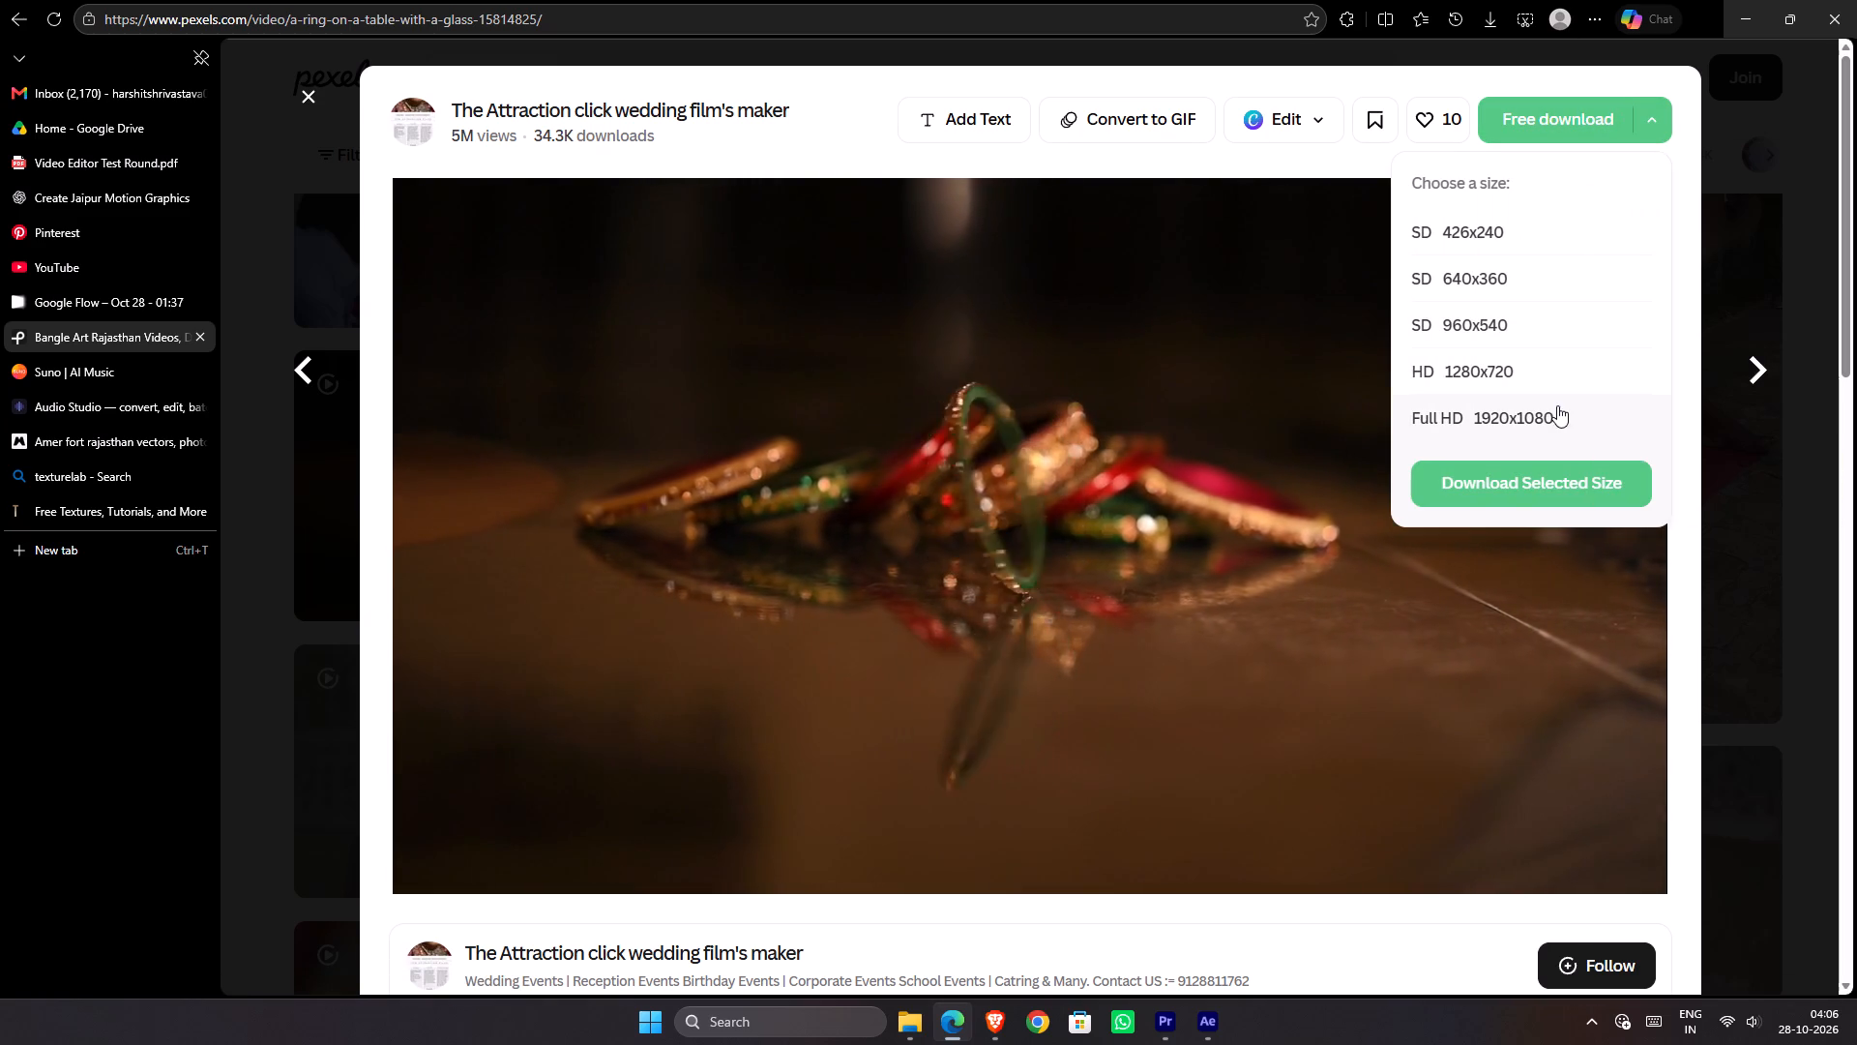
click(1555, 481)
click(1743, 527)
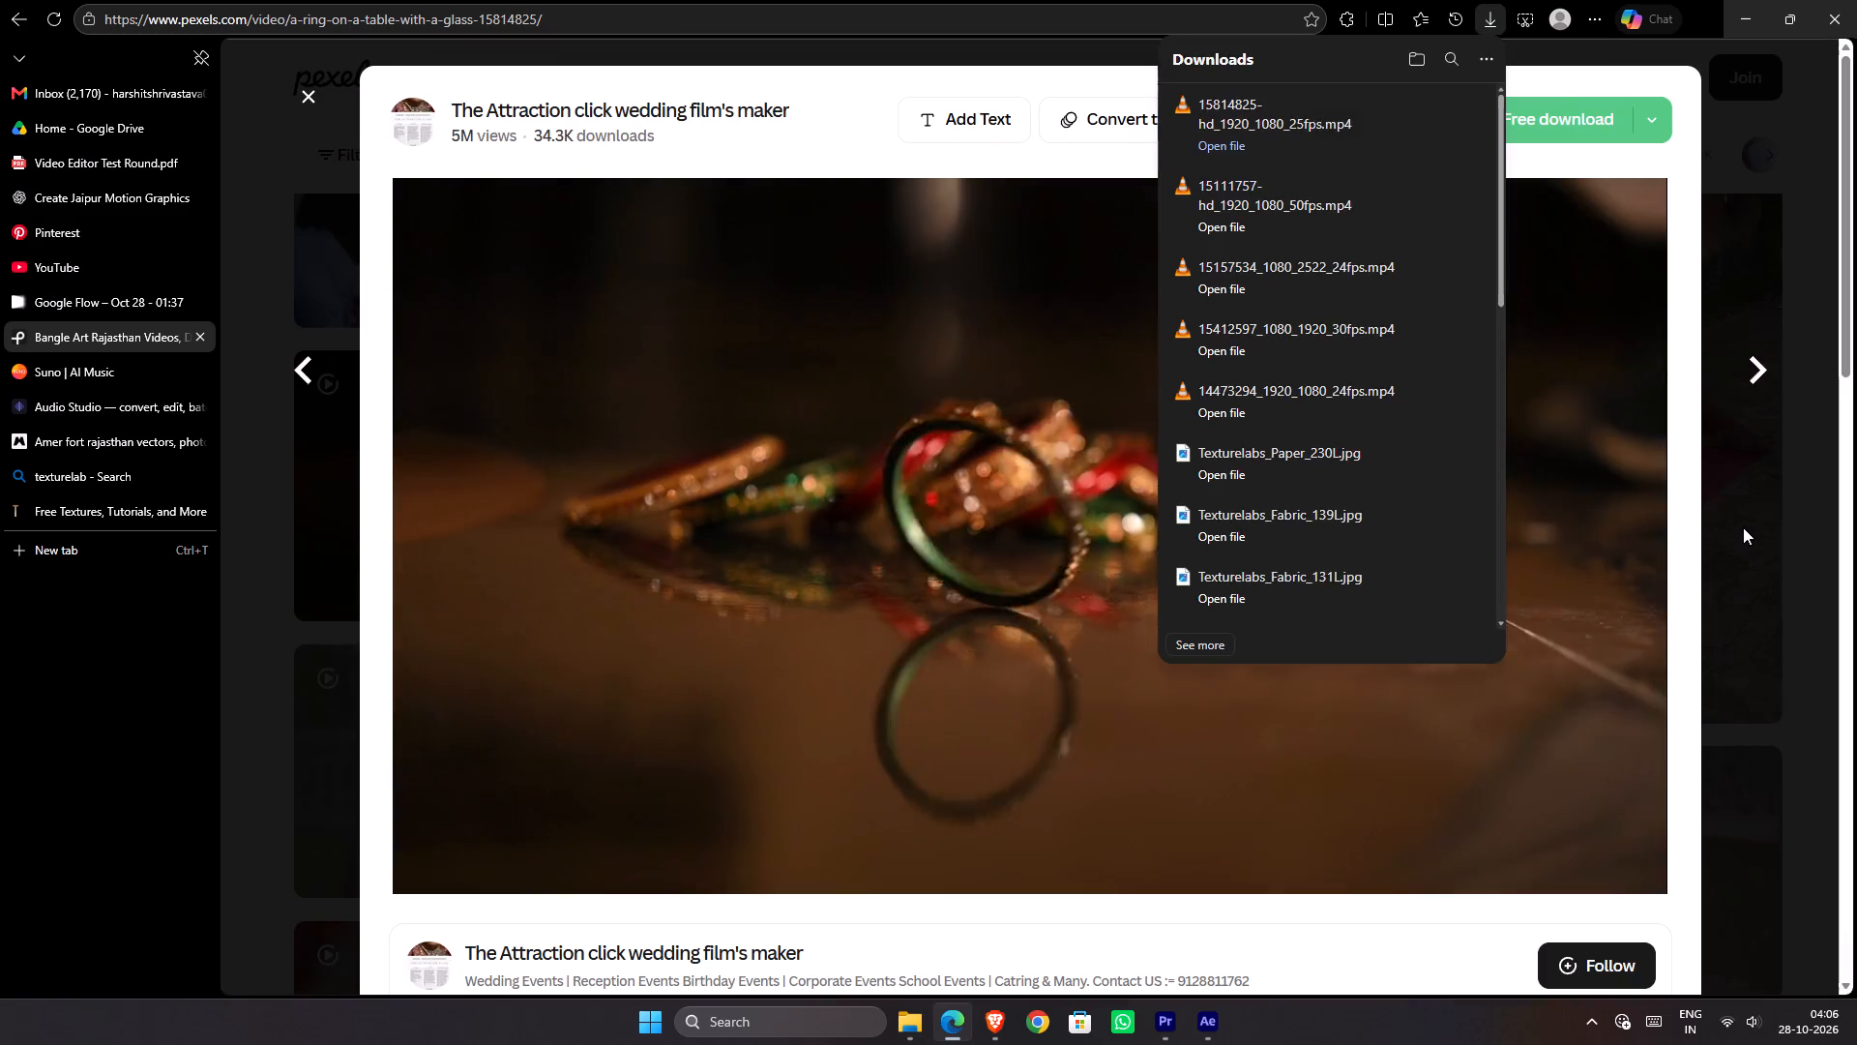
click(1743, 527)
Look further down the bangle art rajasthan results, including the sponsored clips, for more bangle, textile and culture footage.
scroll(1715, 518, down, 2)
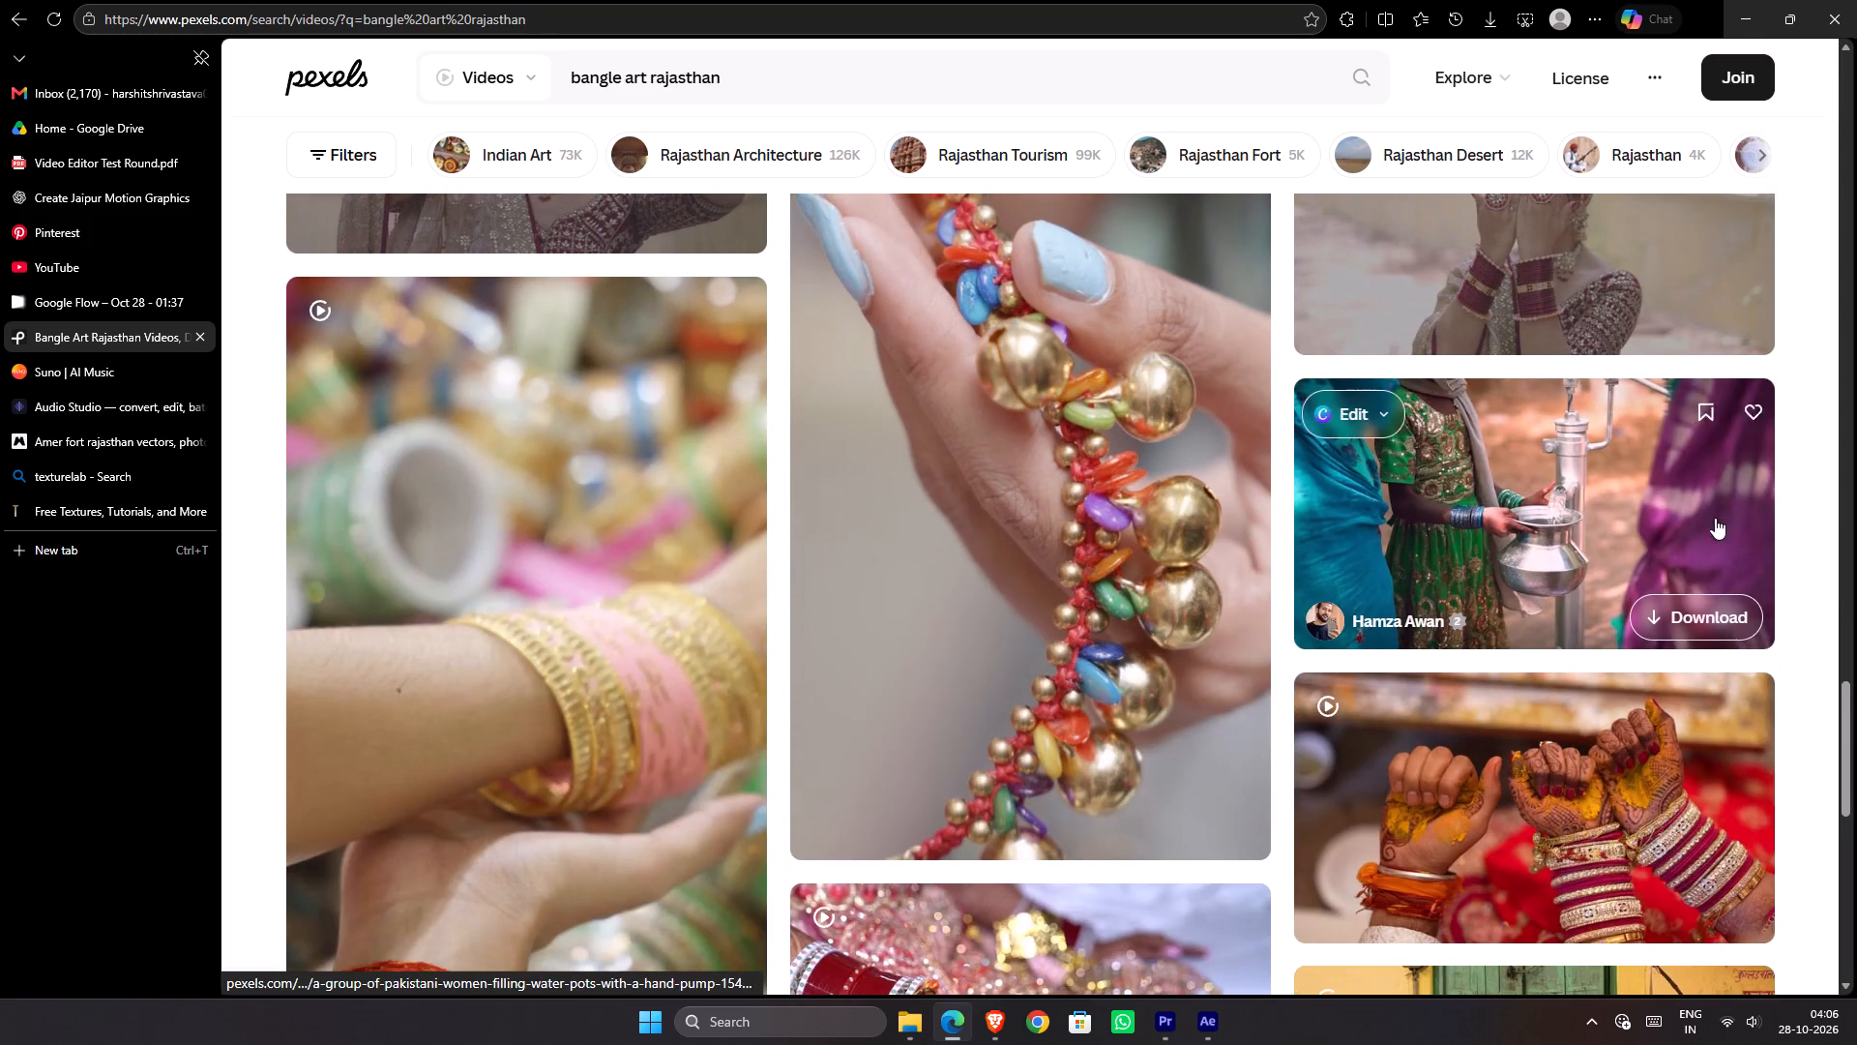
scroll(1709, 501, down, 2)
scroll(1704, 496, up, 1)
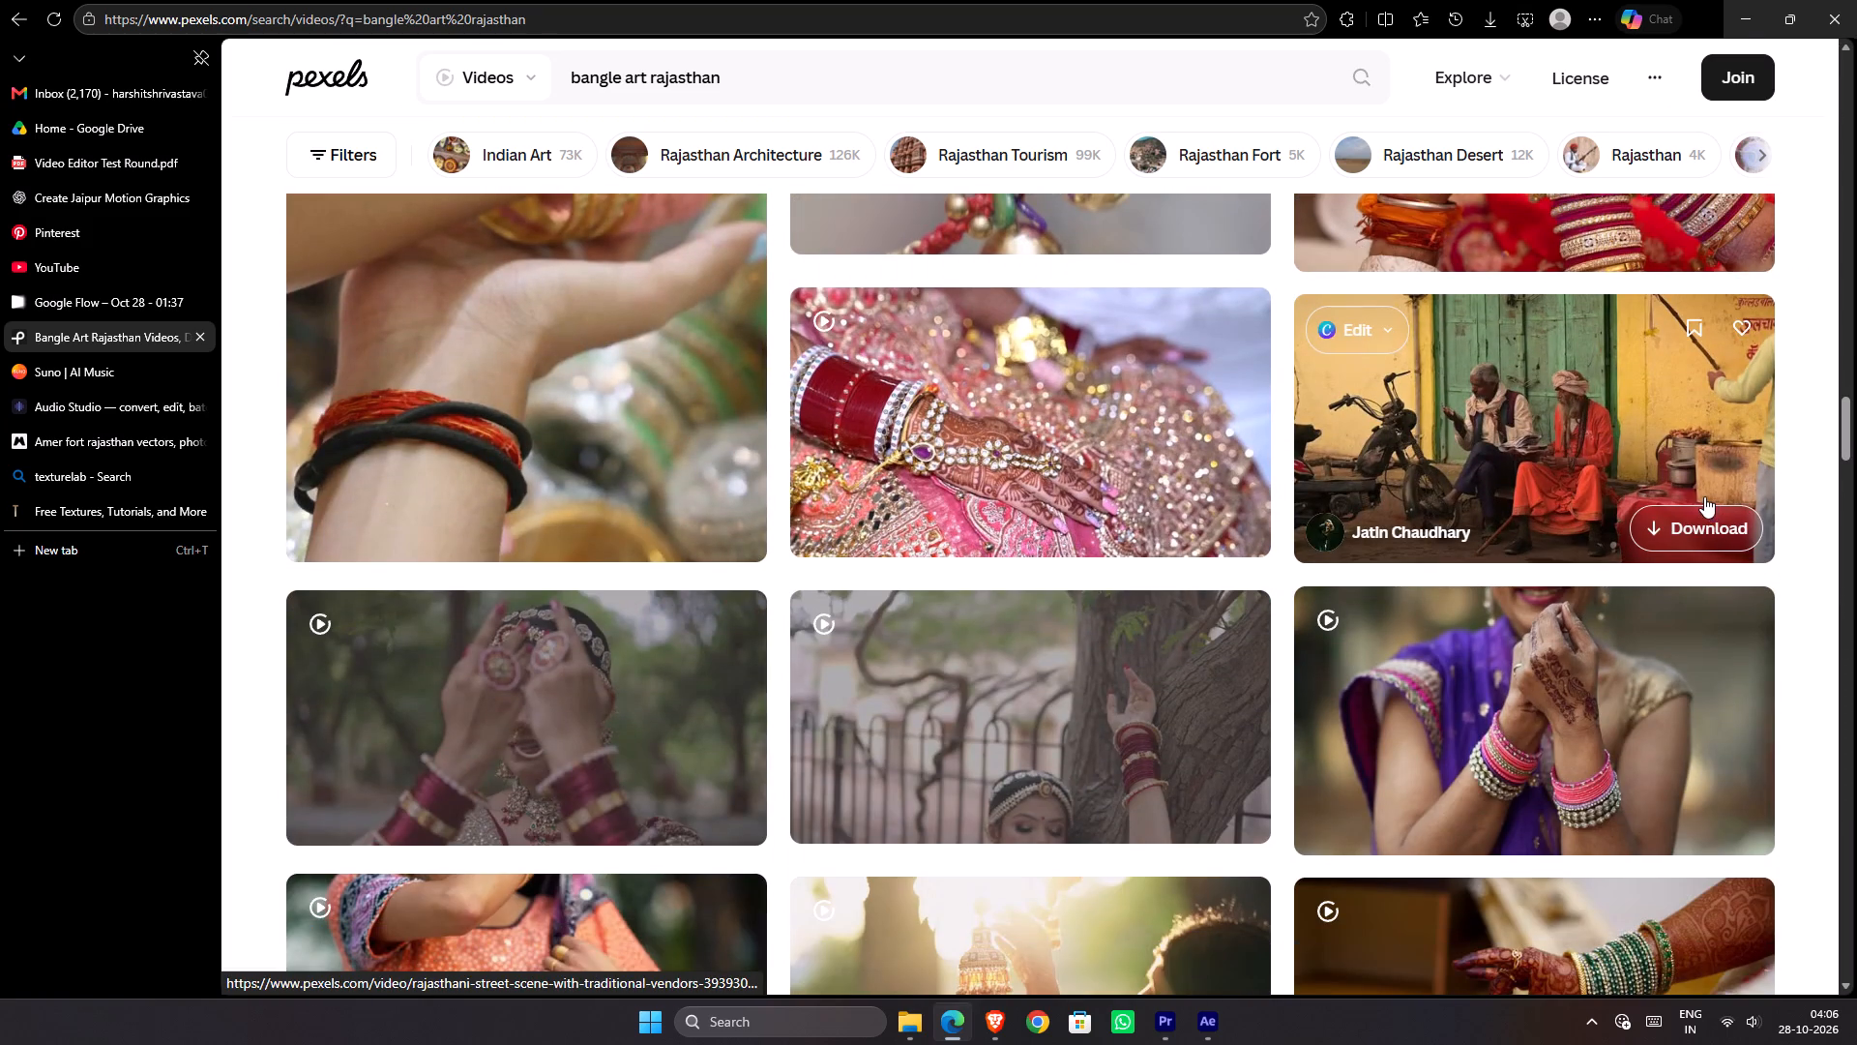
scroll(1701, 496, down, 2)
scroll(1698, 498, up, 1)
scroll(1694, 481, down, 2)
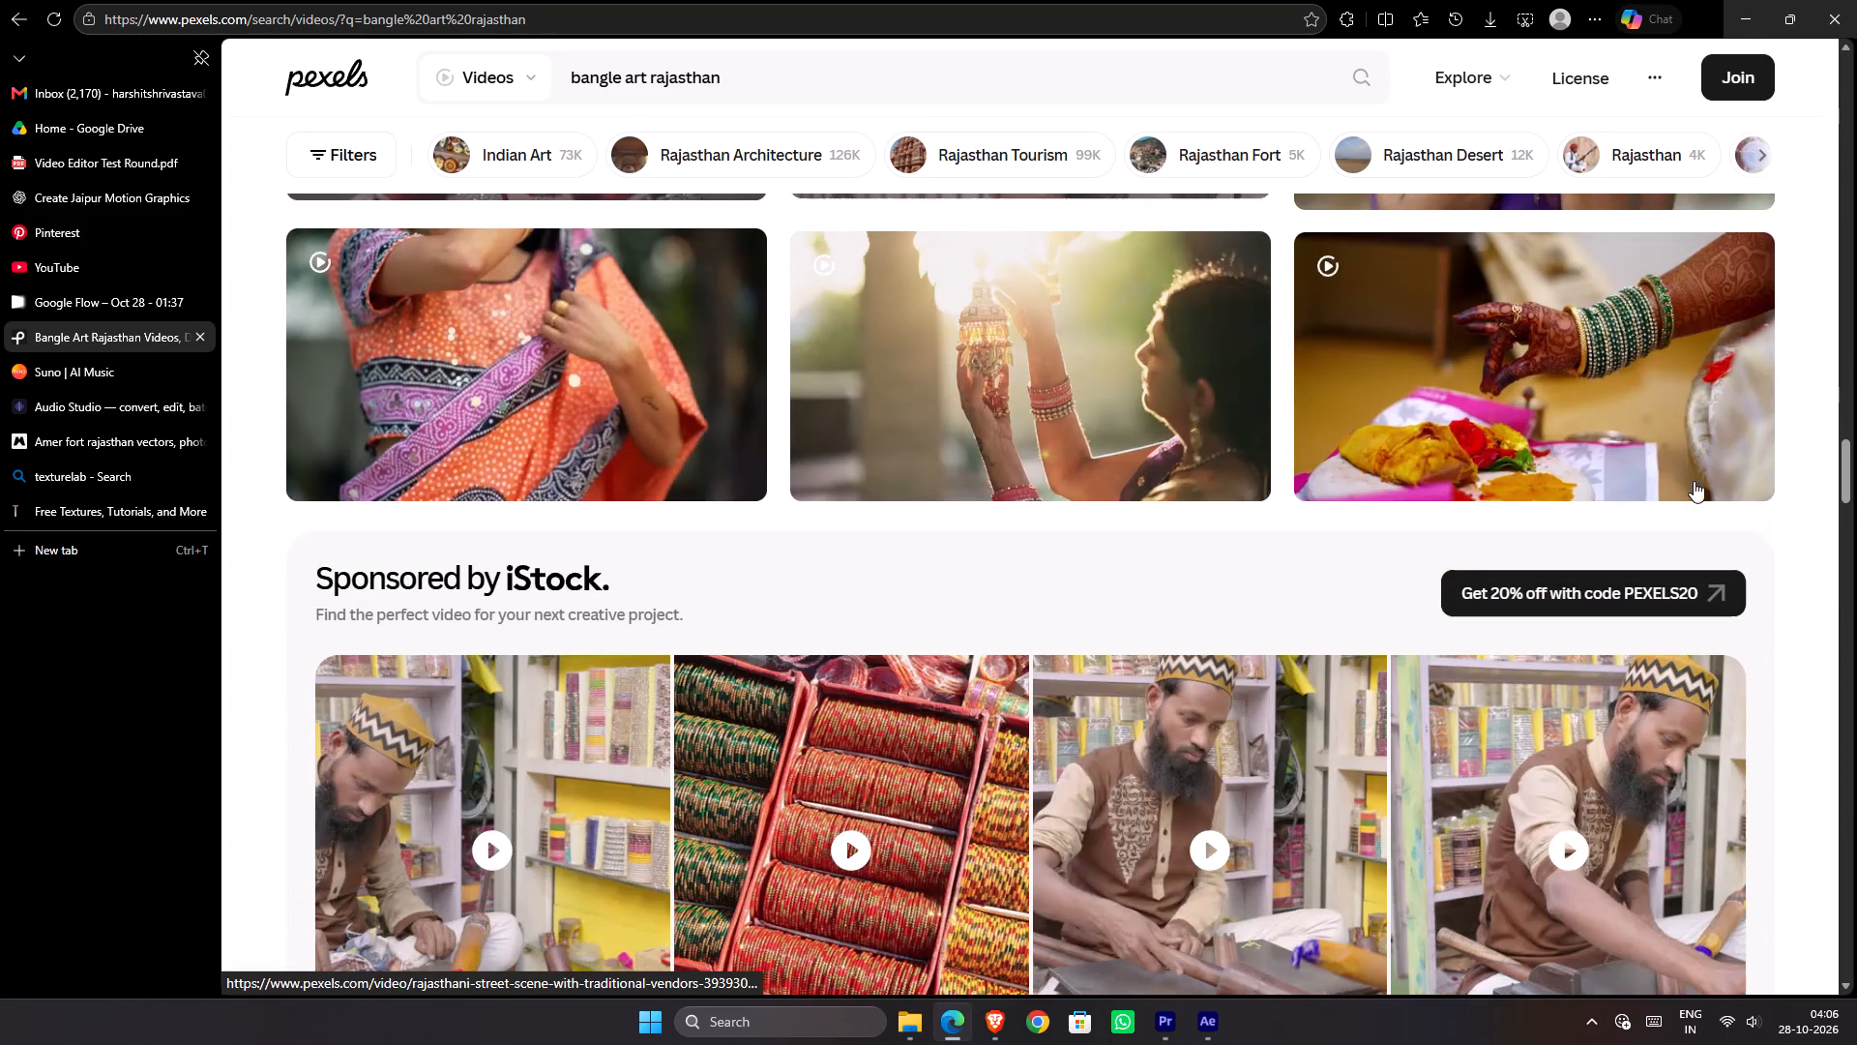
scroll(1694, 481, down, 1)
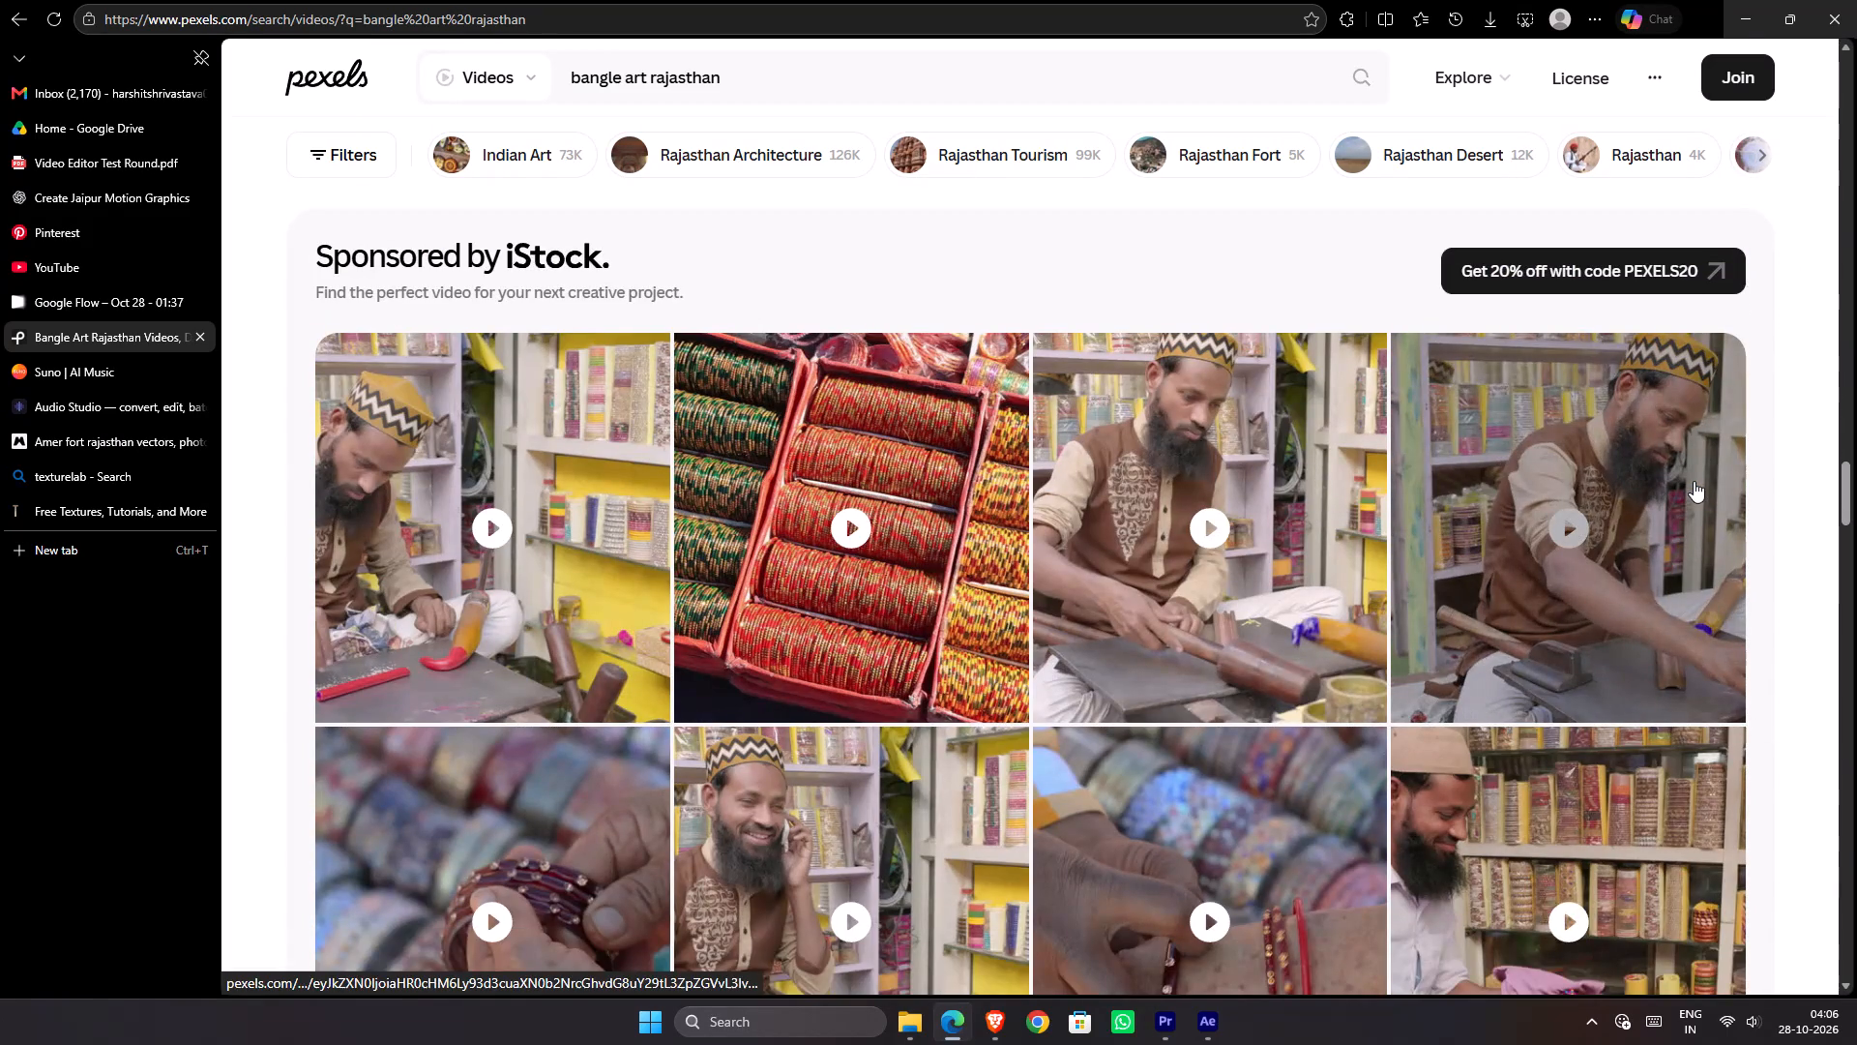
scroll(1694, 481, down, 5)
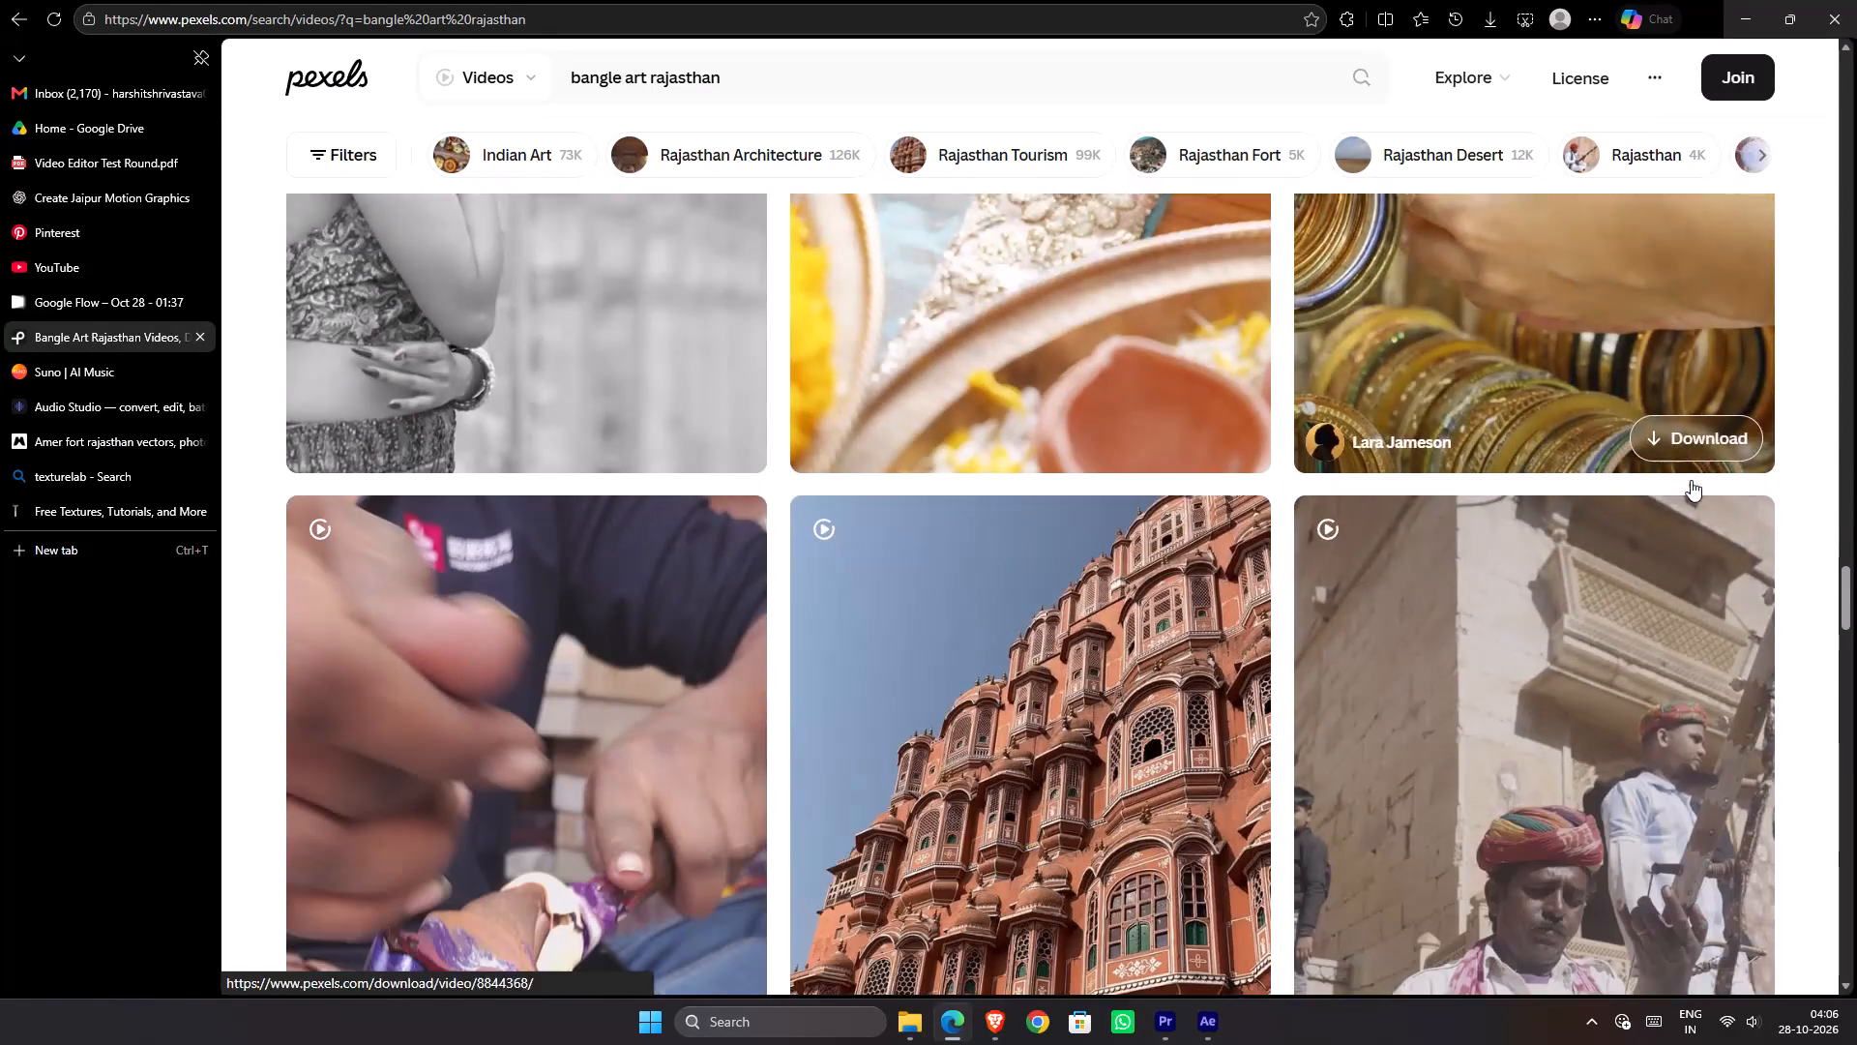
scroll(1691, 480, down, 3)
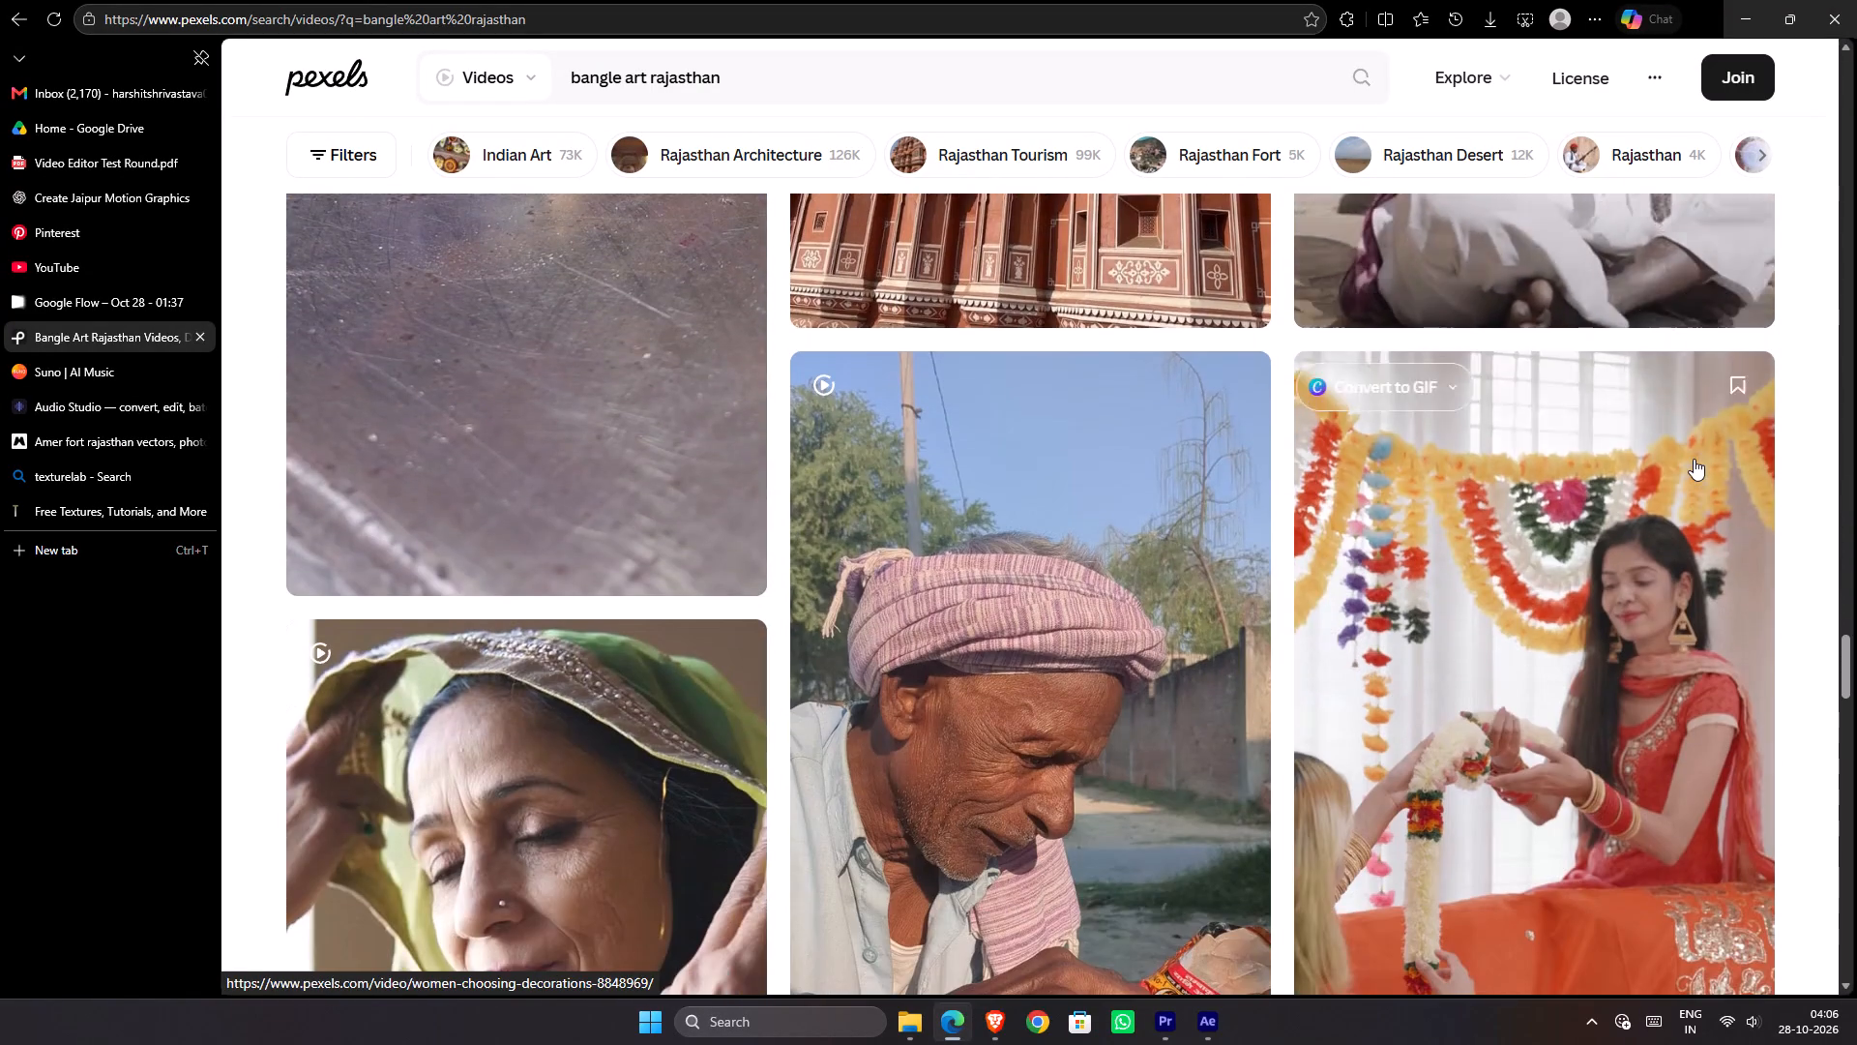
scroll(1694, 459, down, 2)
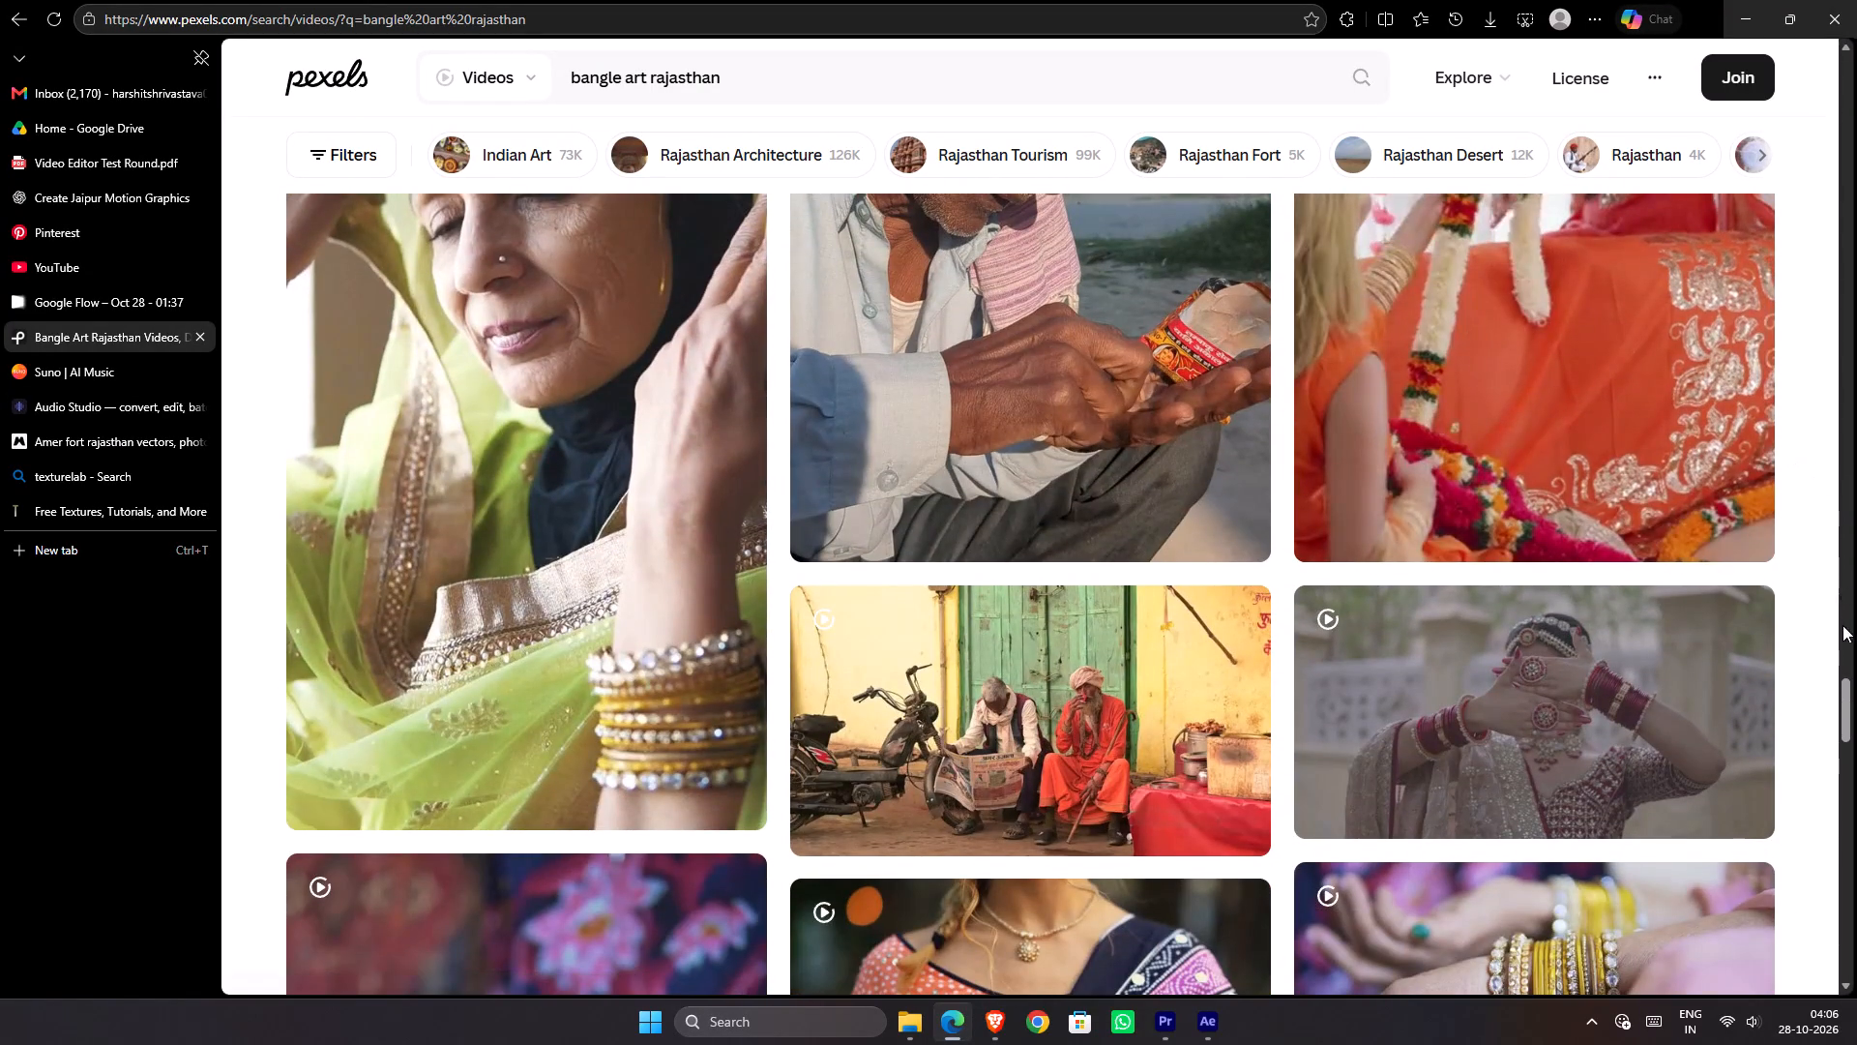
drag(1849, 703, 1849, 731)
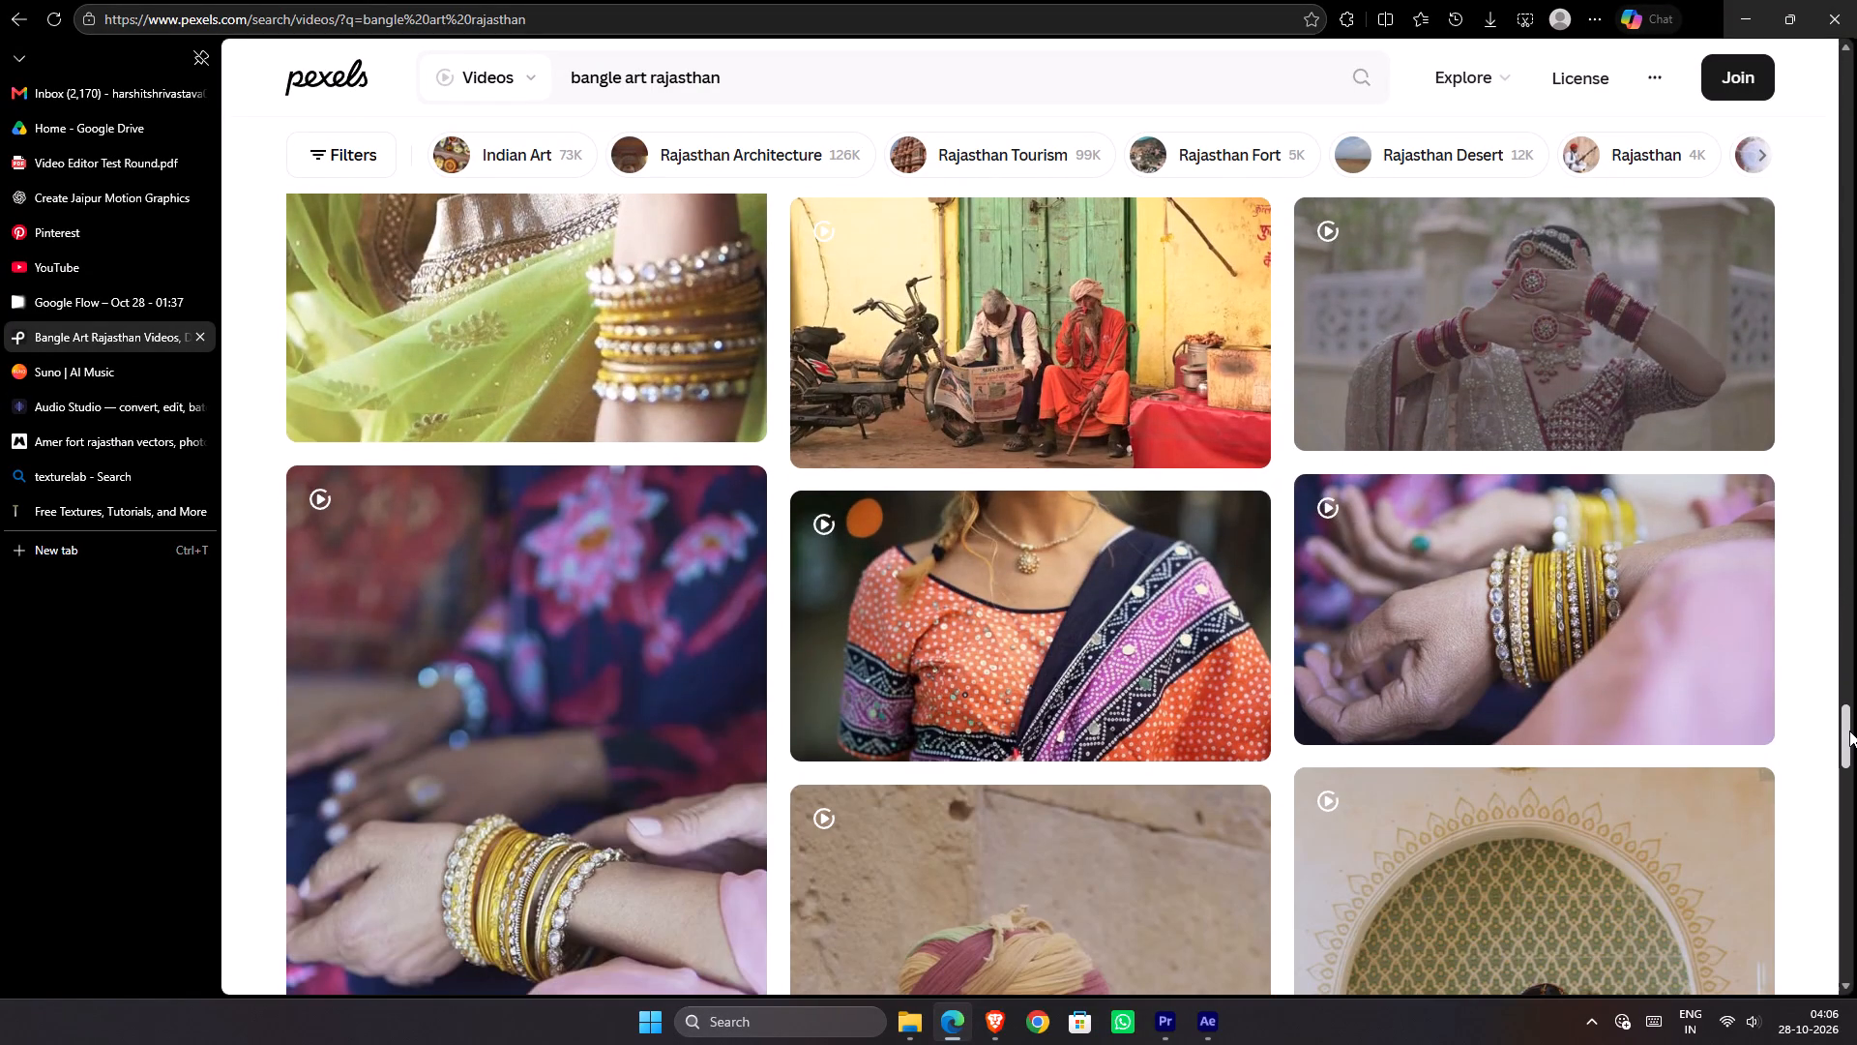
Look through the lower bangle art rajasthan results, preview the traditional women singing video with the drums and its related clips, and return to the results.
drag(1849, 731, 1836, 688)
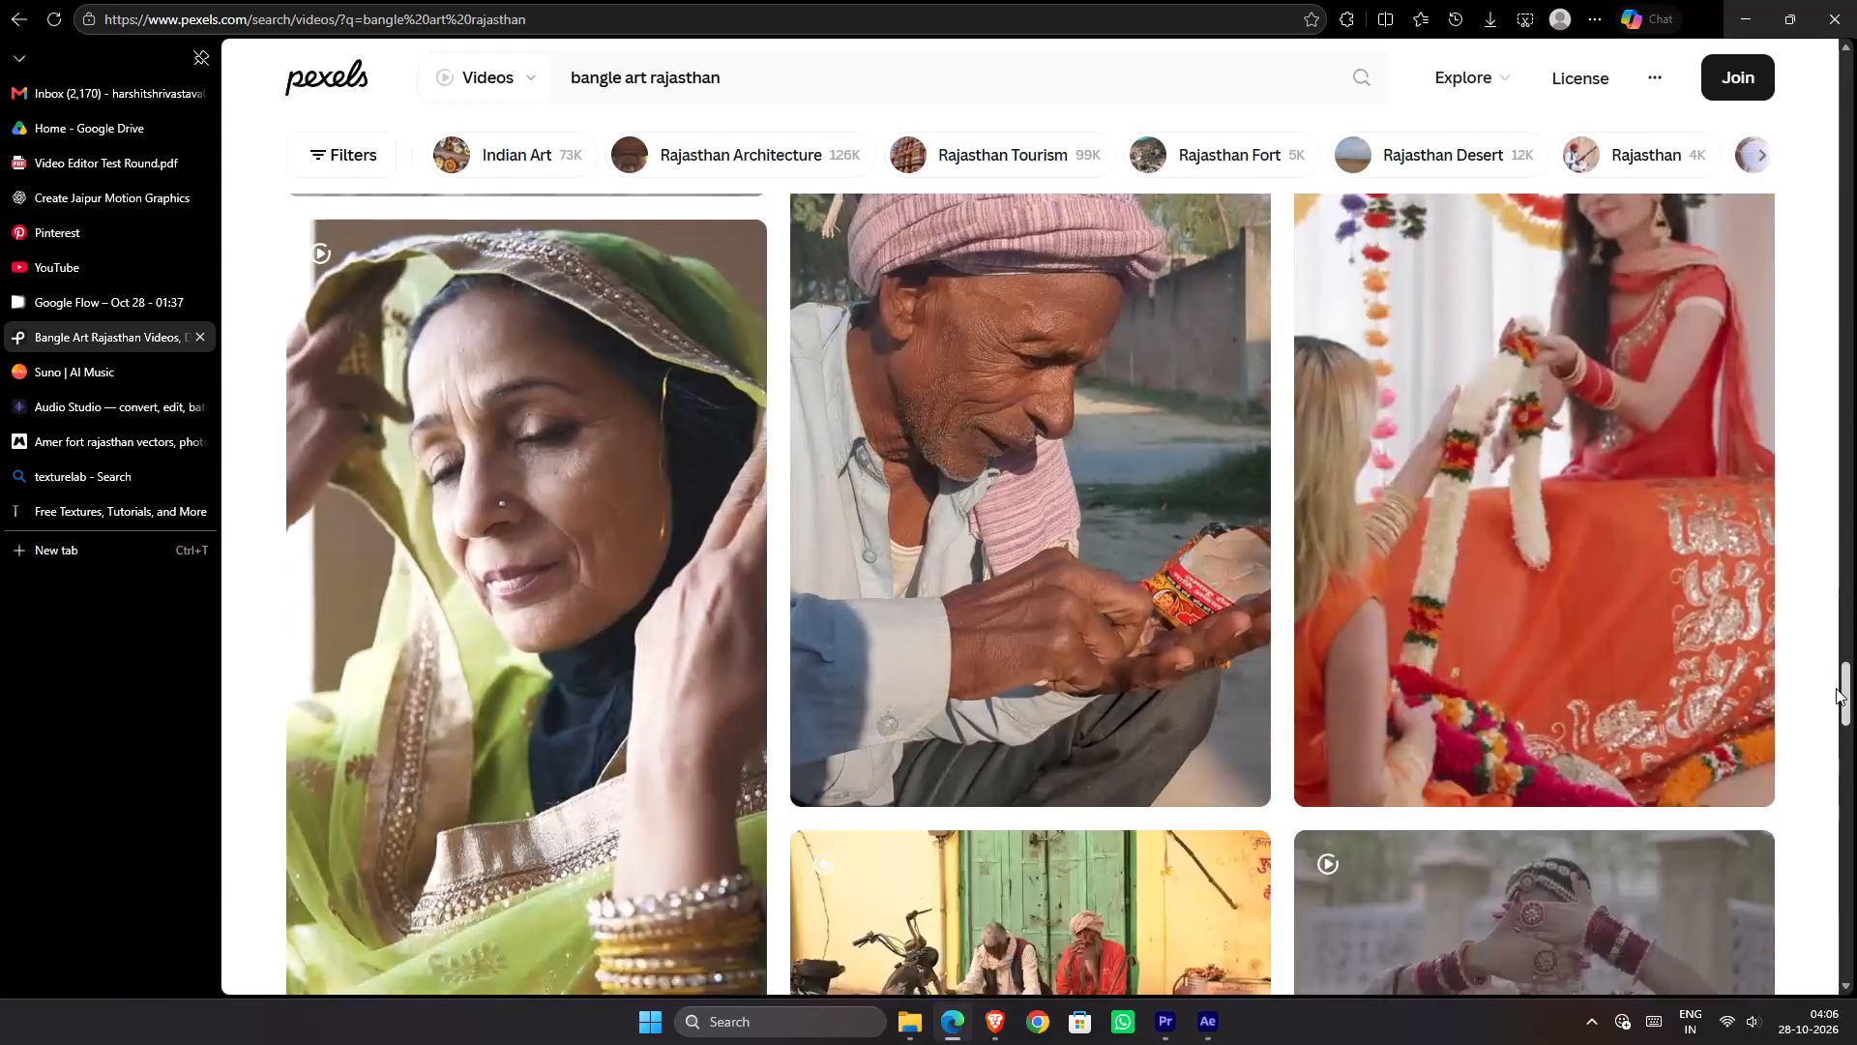
drag(1836, 688, 1843, 733)
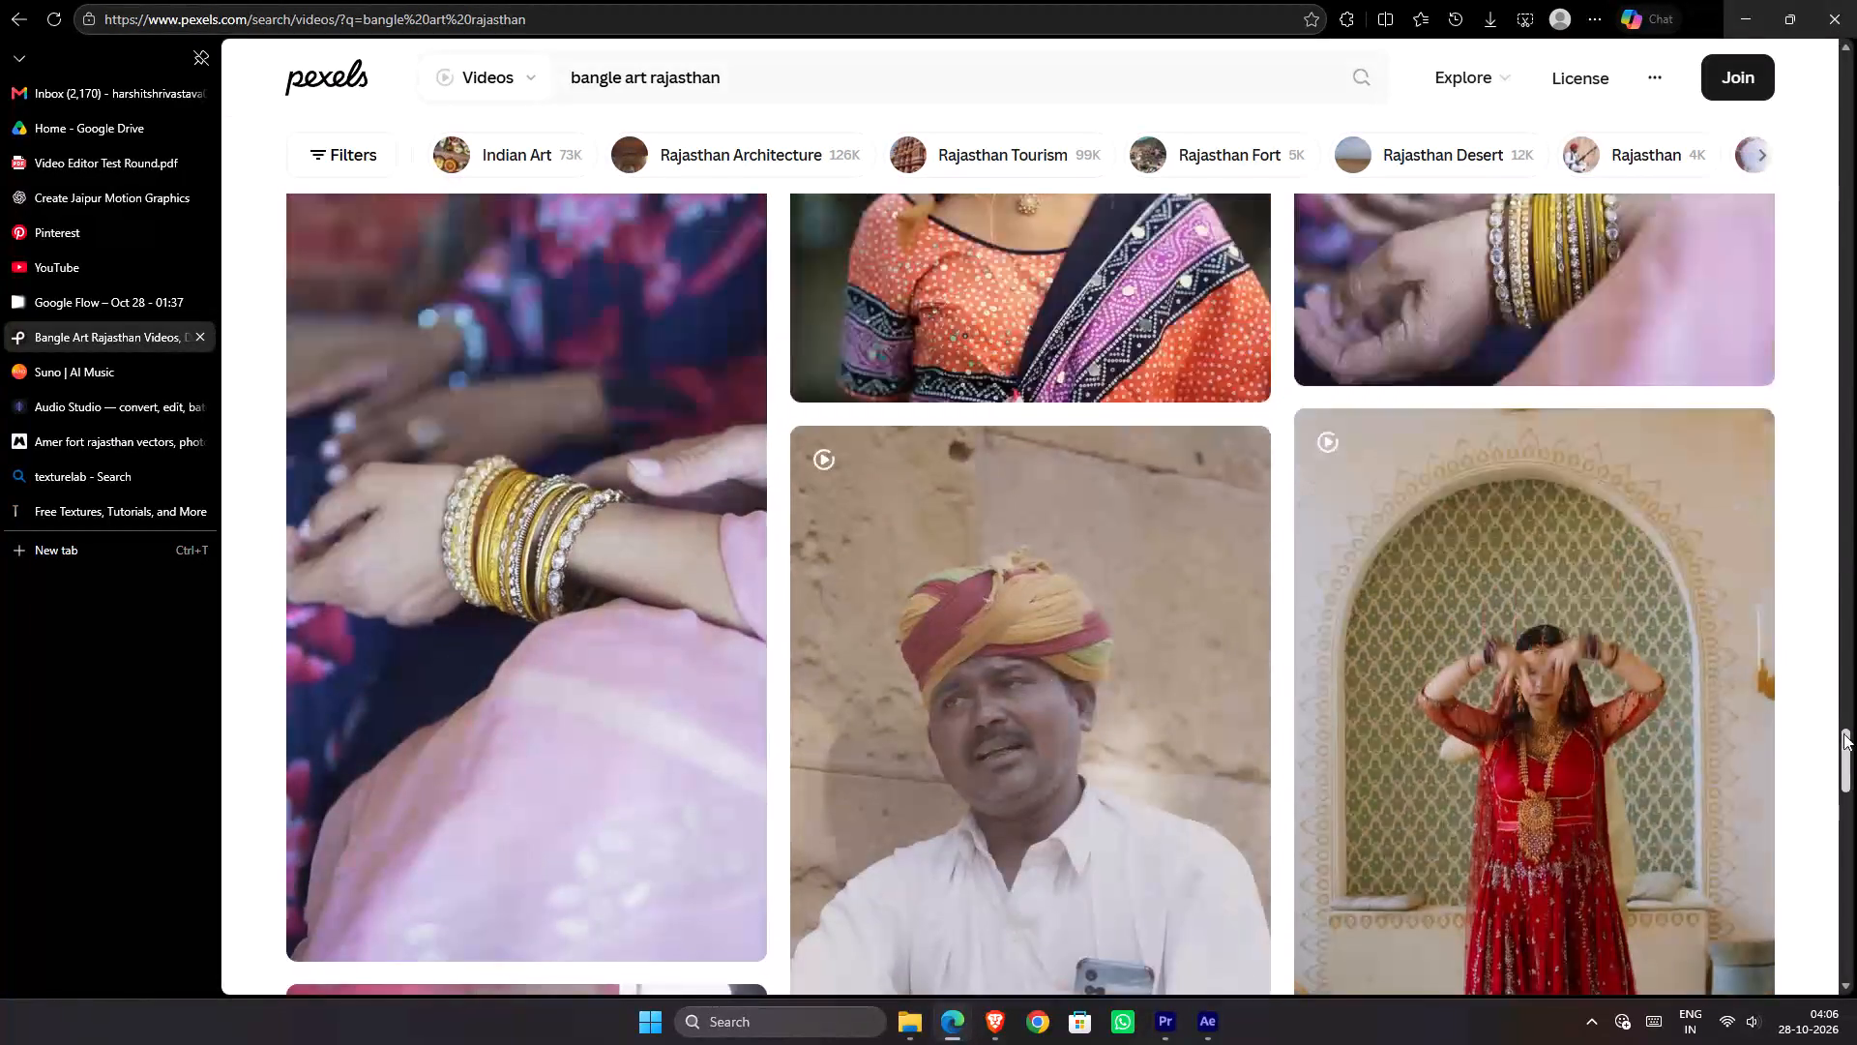
drag(1843, 733, 1856, 832)
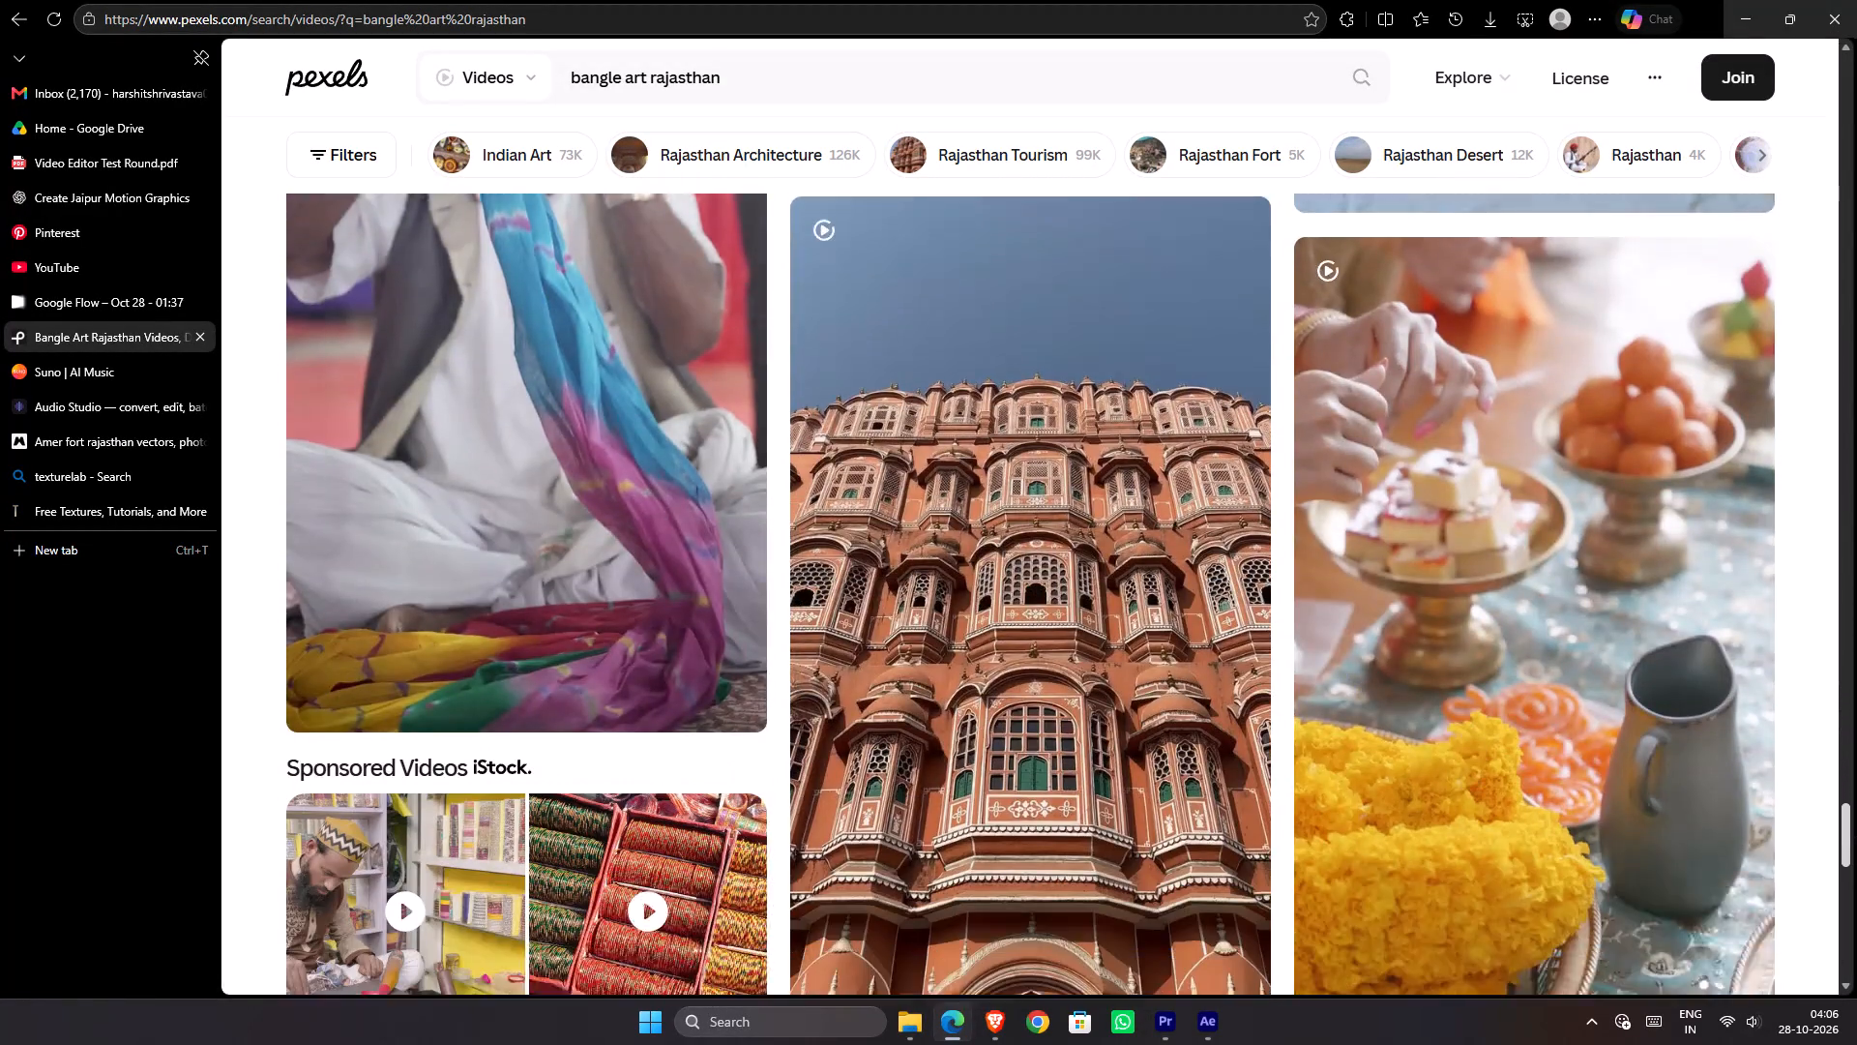
drag(1856, 832, 1856, 997)
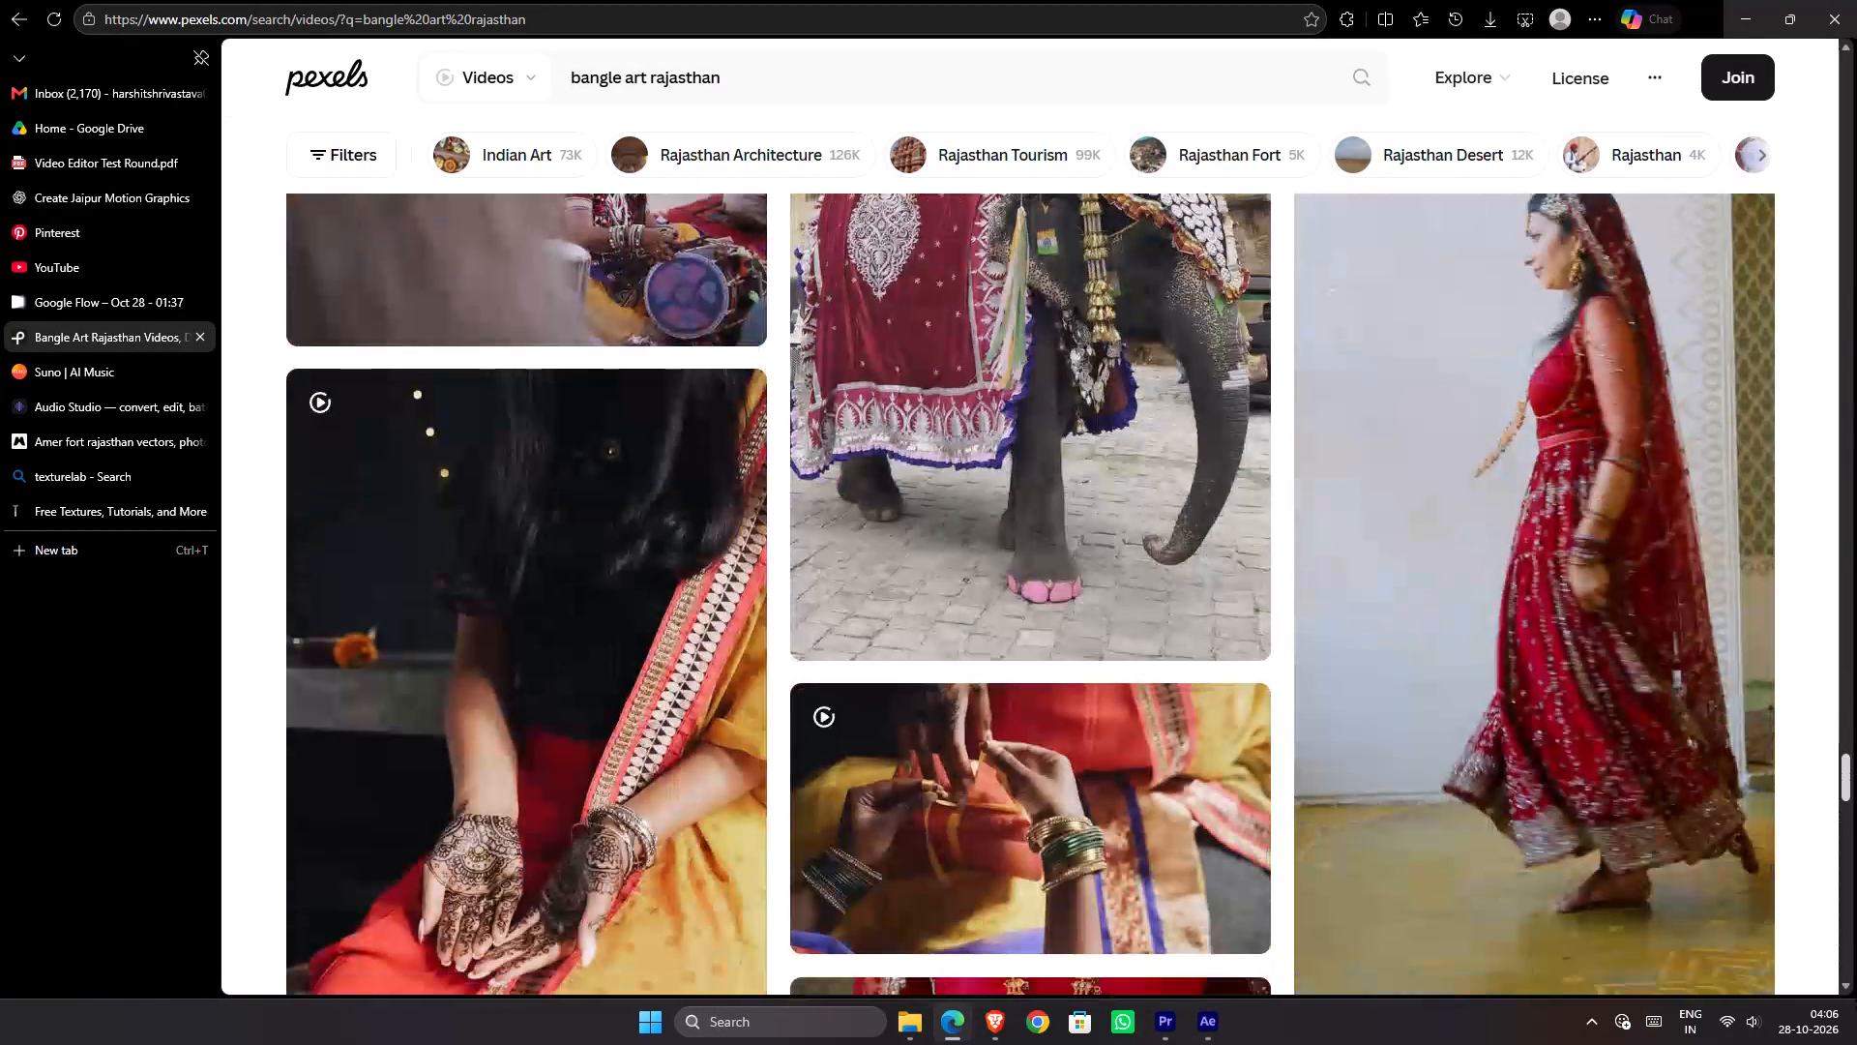
drag(1856, 997, 1834, 962)
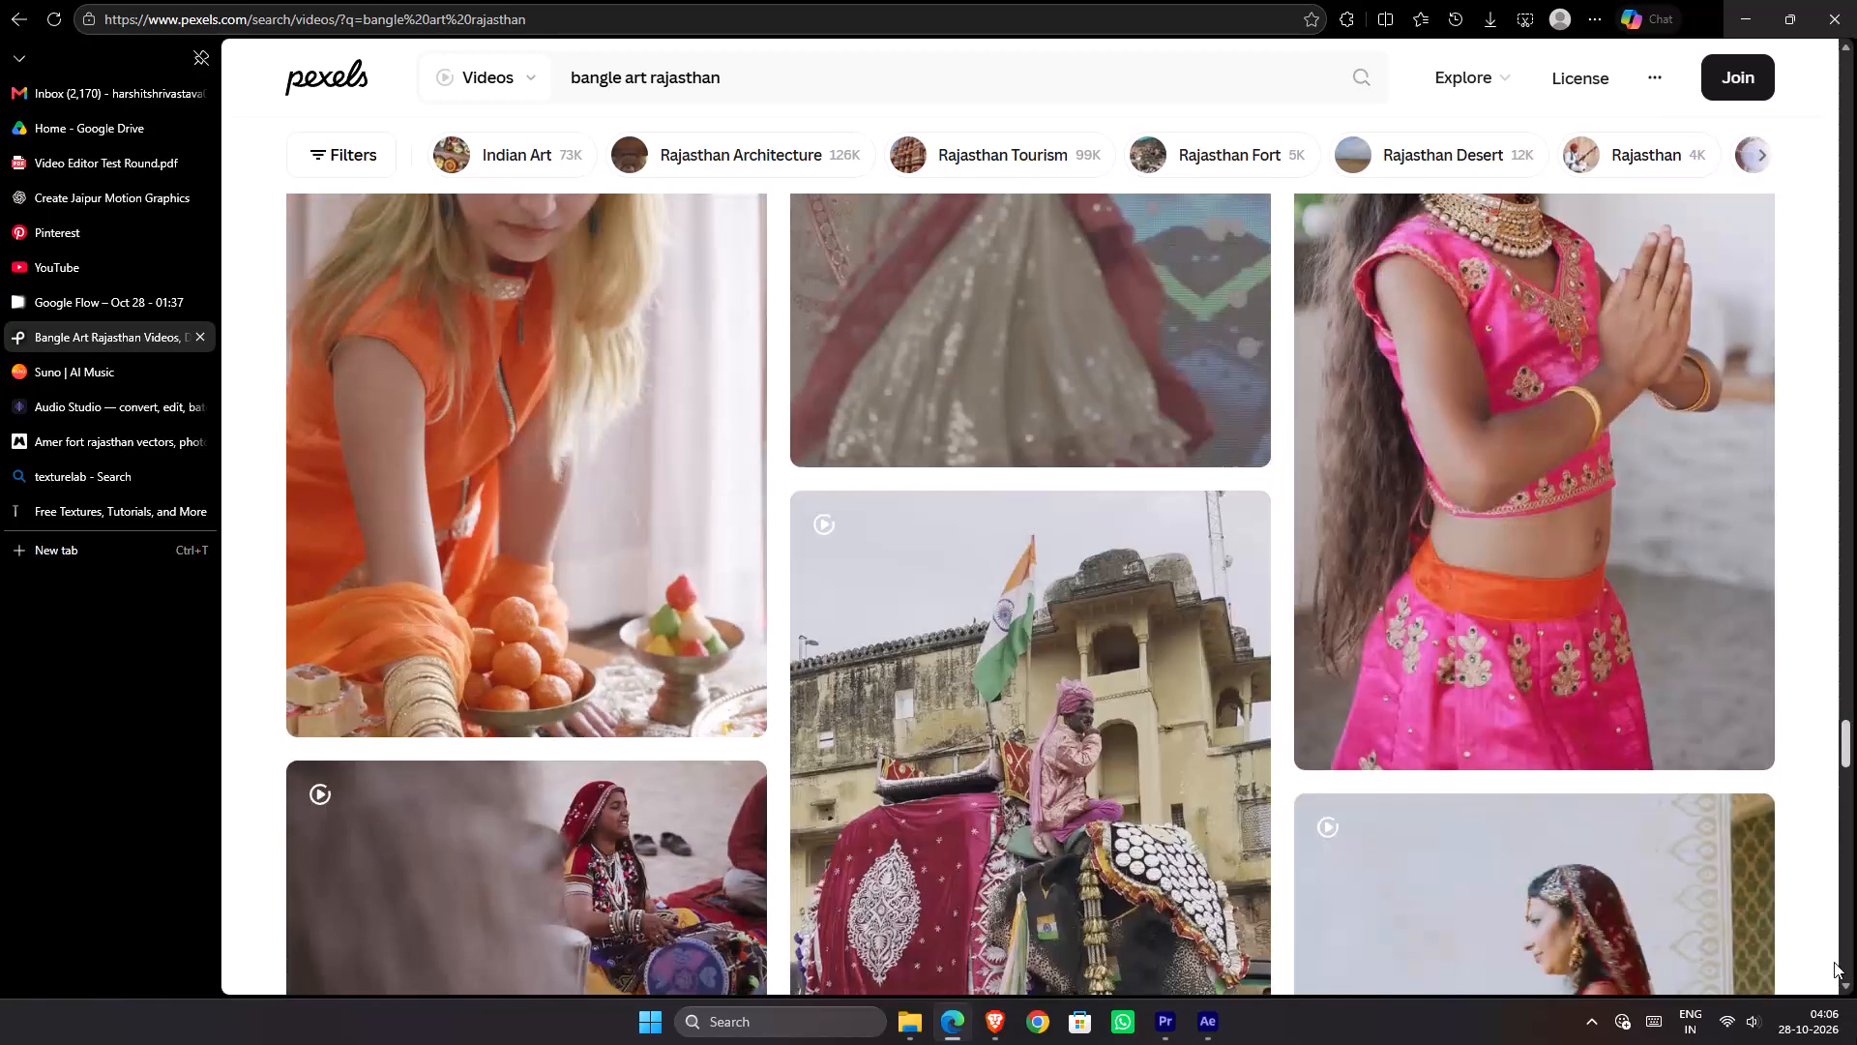
drag(1834, 962, 1854, 981)
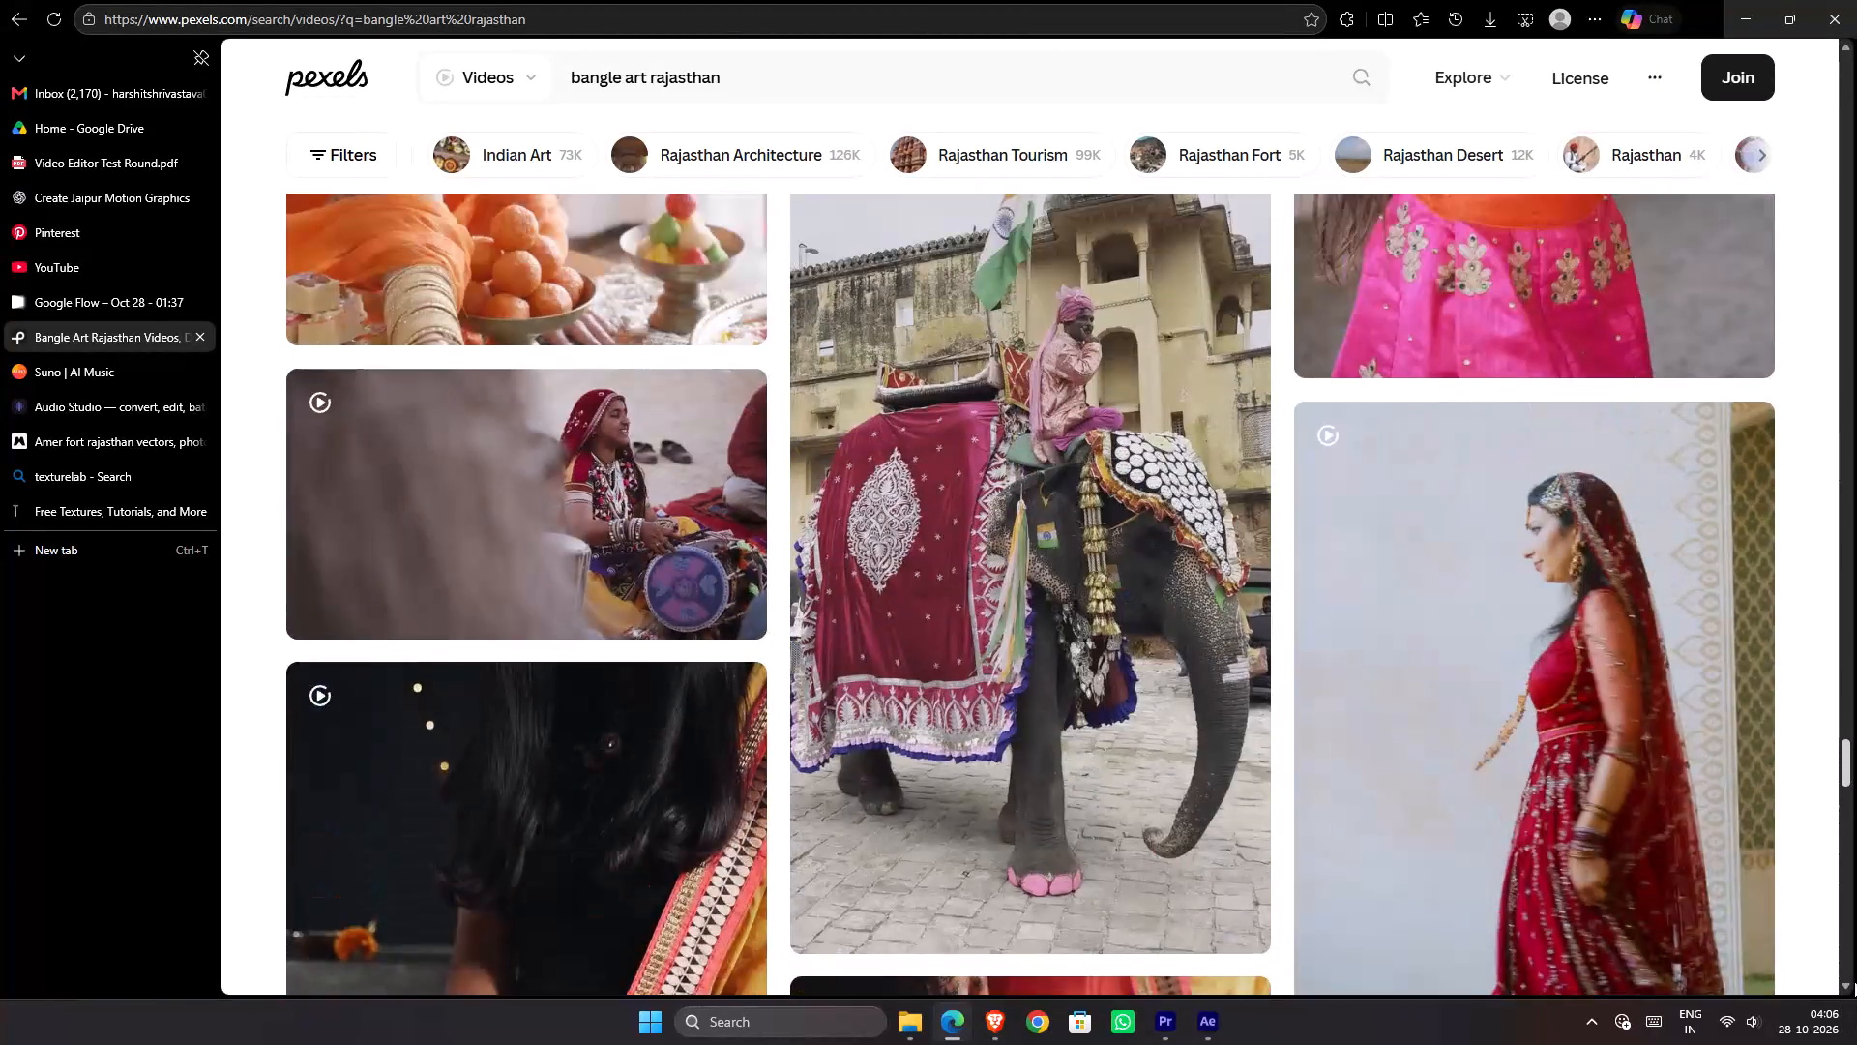
drag(1854, 981, 1850, 968)
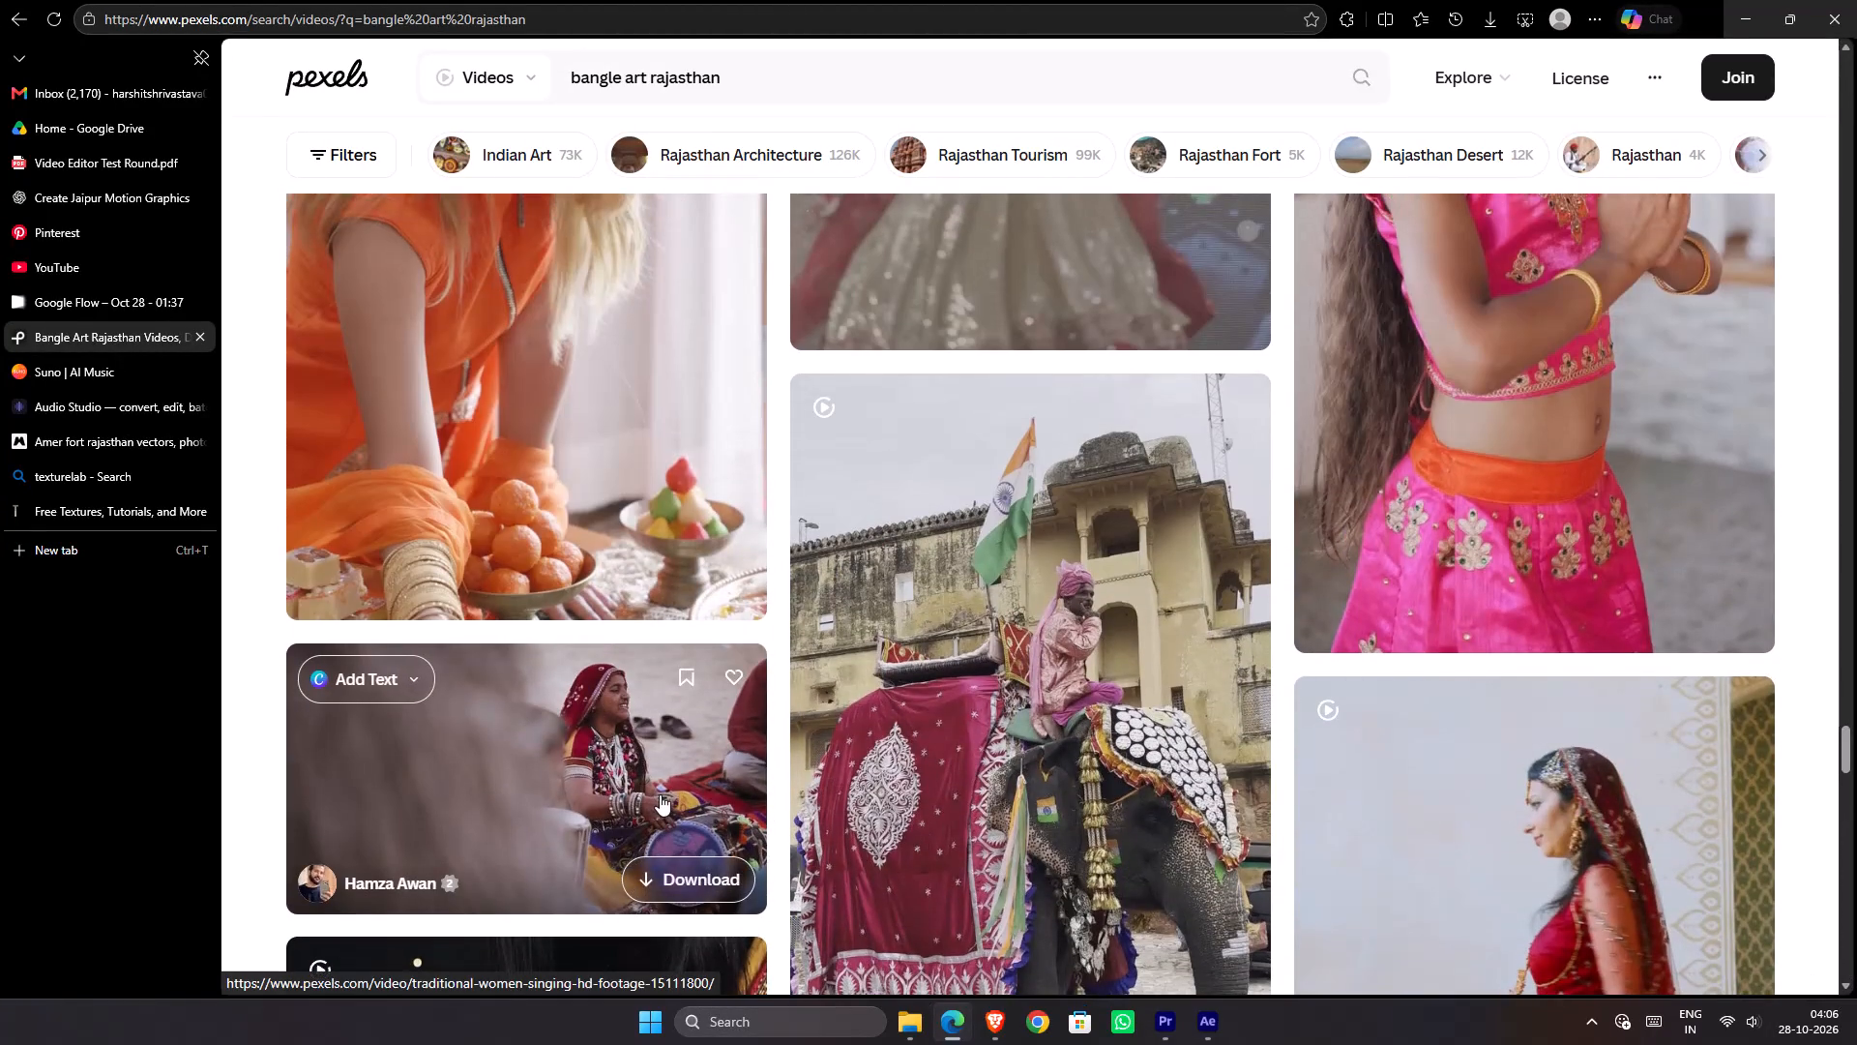
click(663, 790)
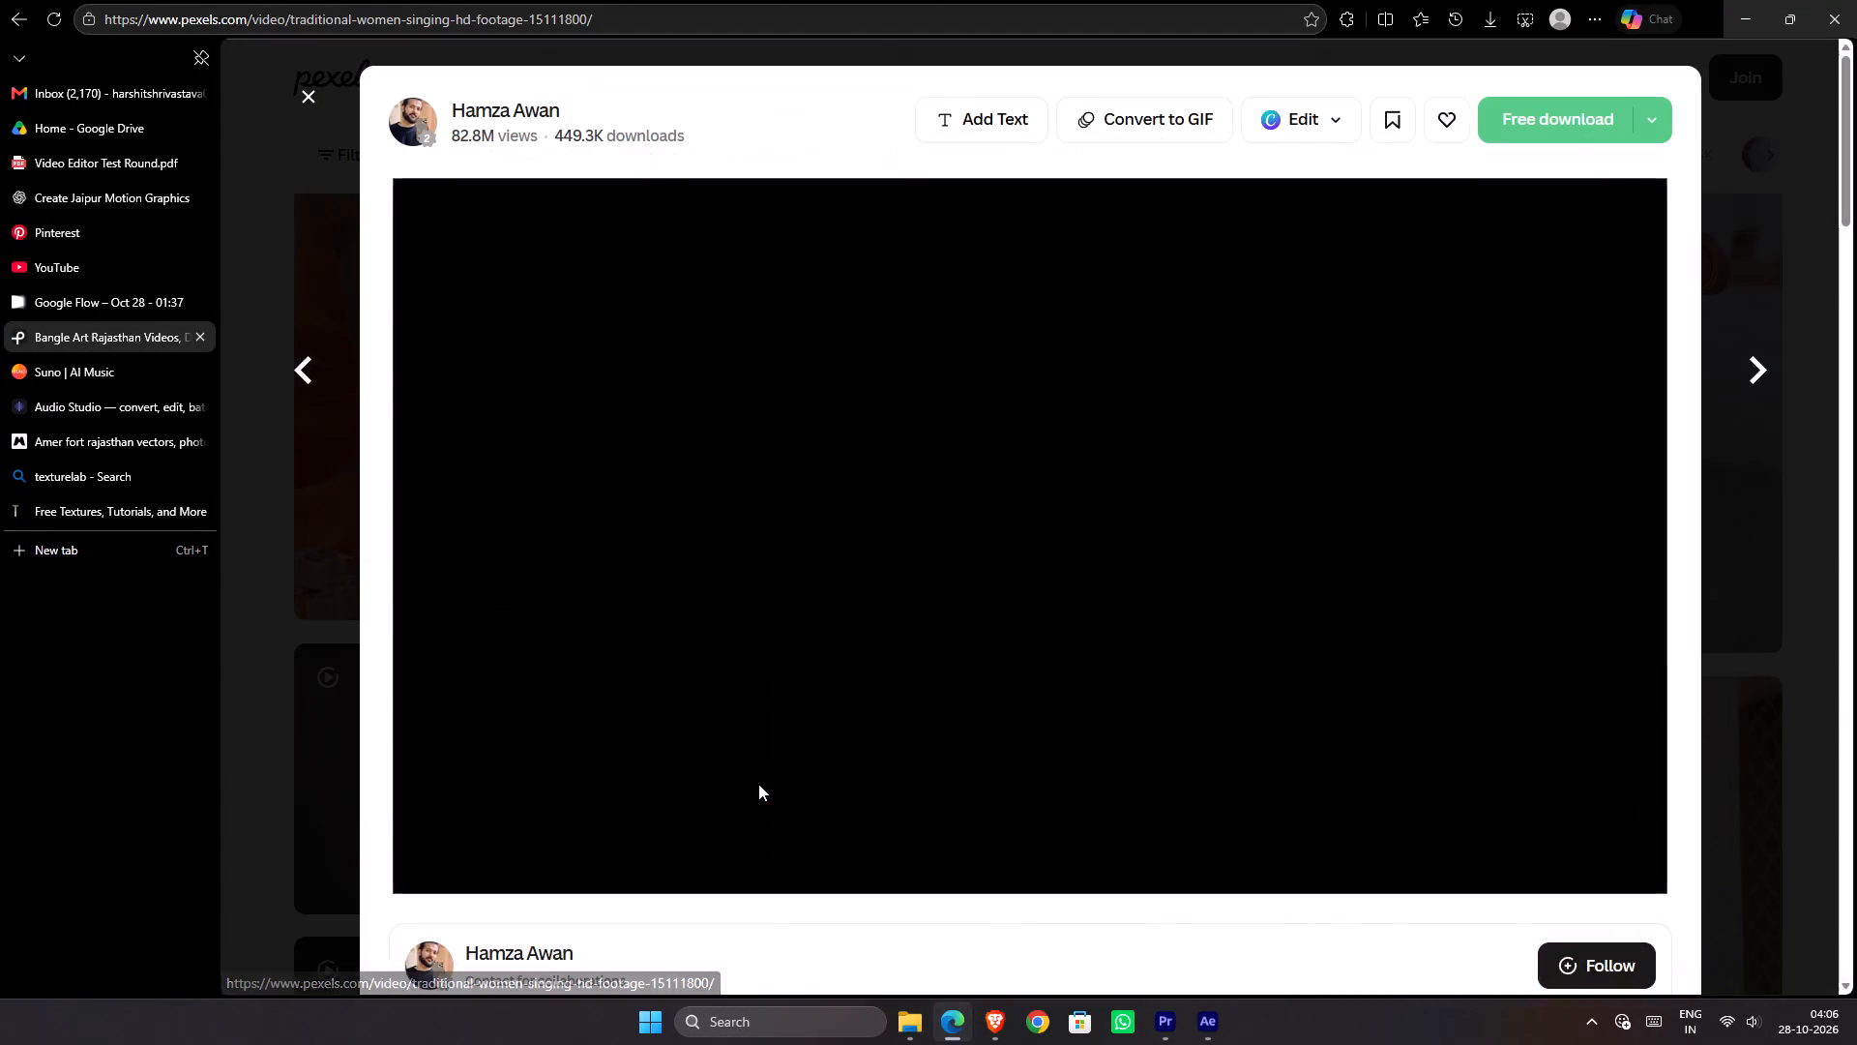
scroll(1371, 618, down, 1)
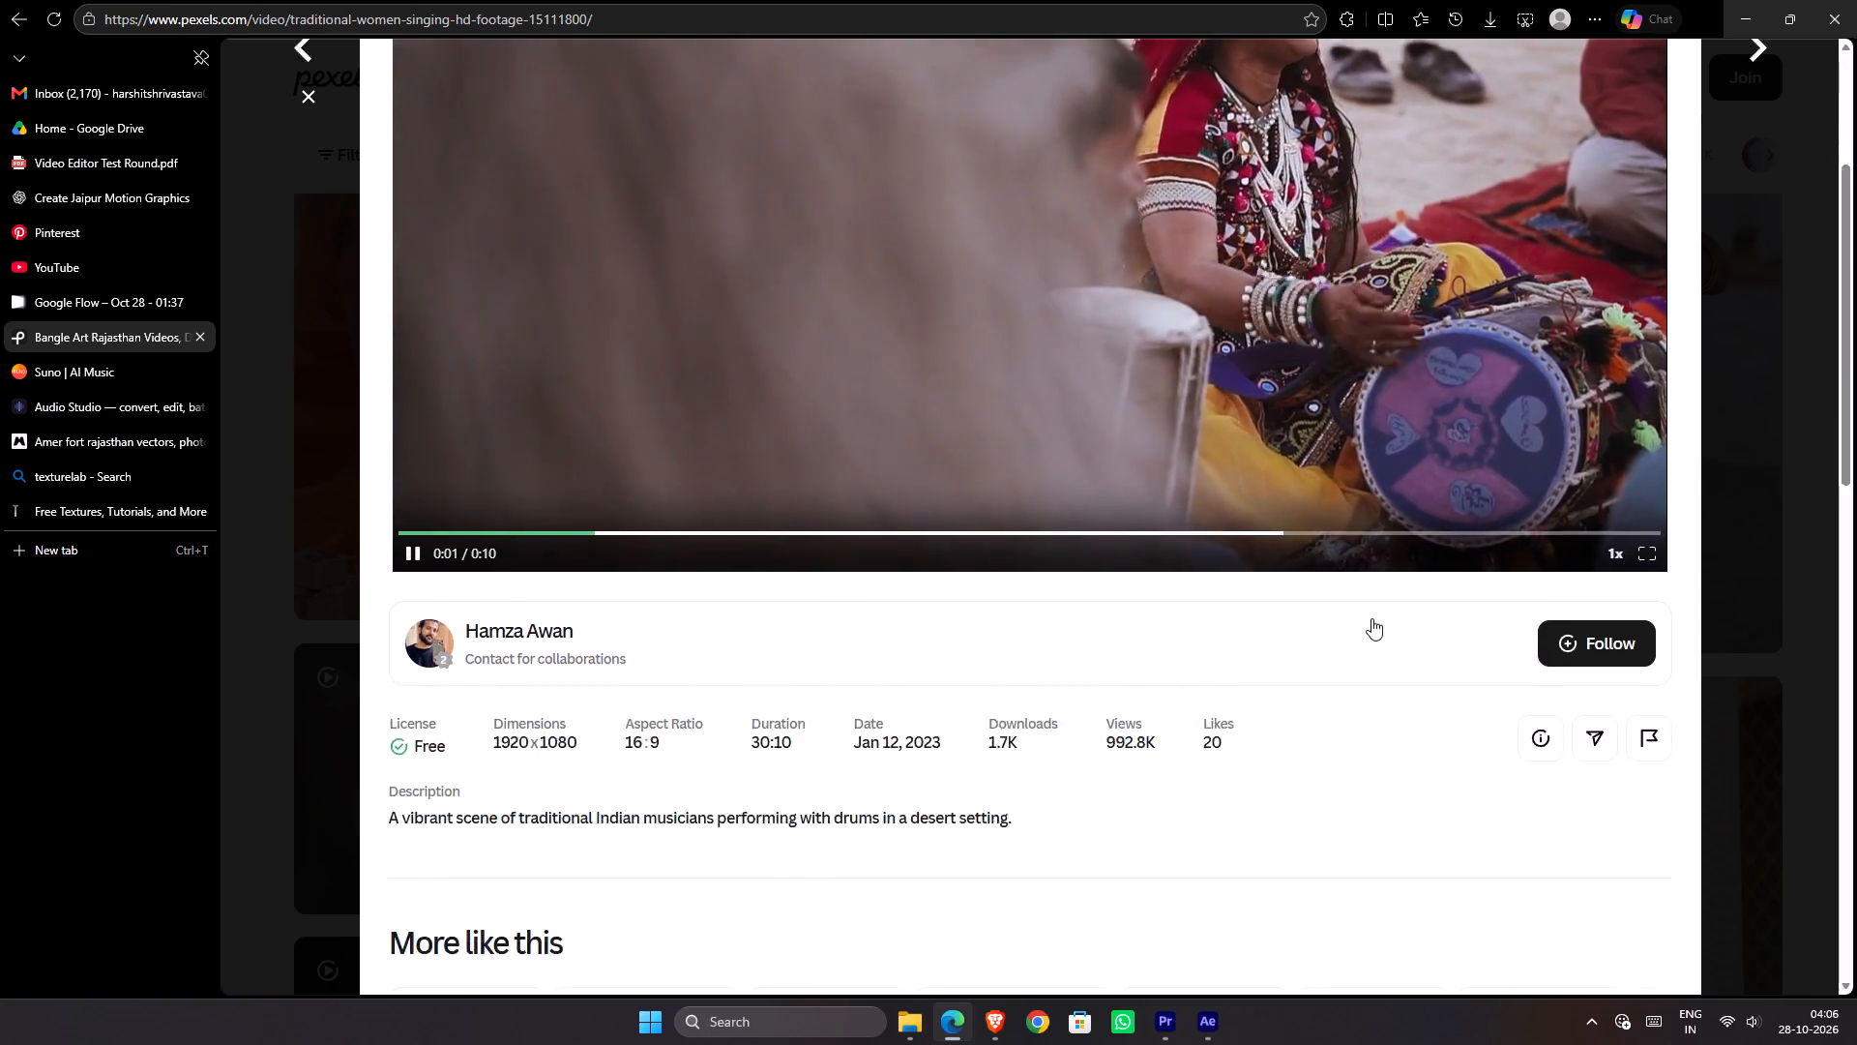
scroll(1371, 618, down, 2)
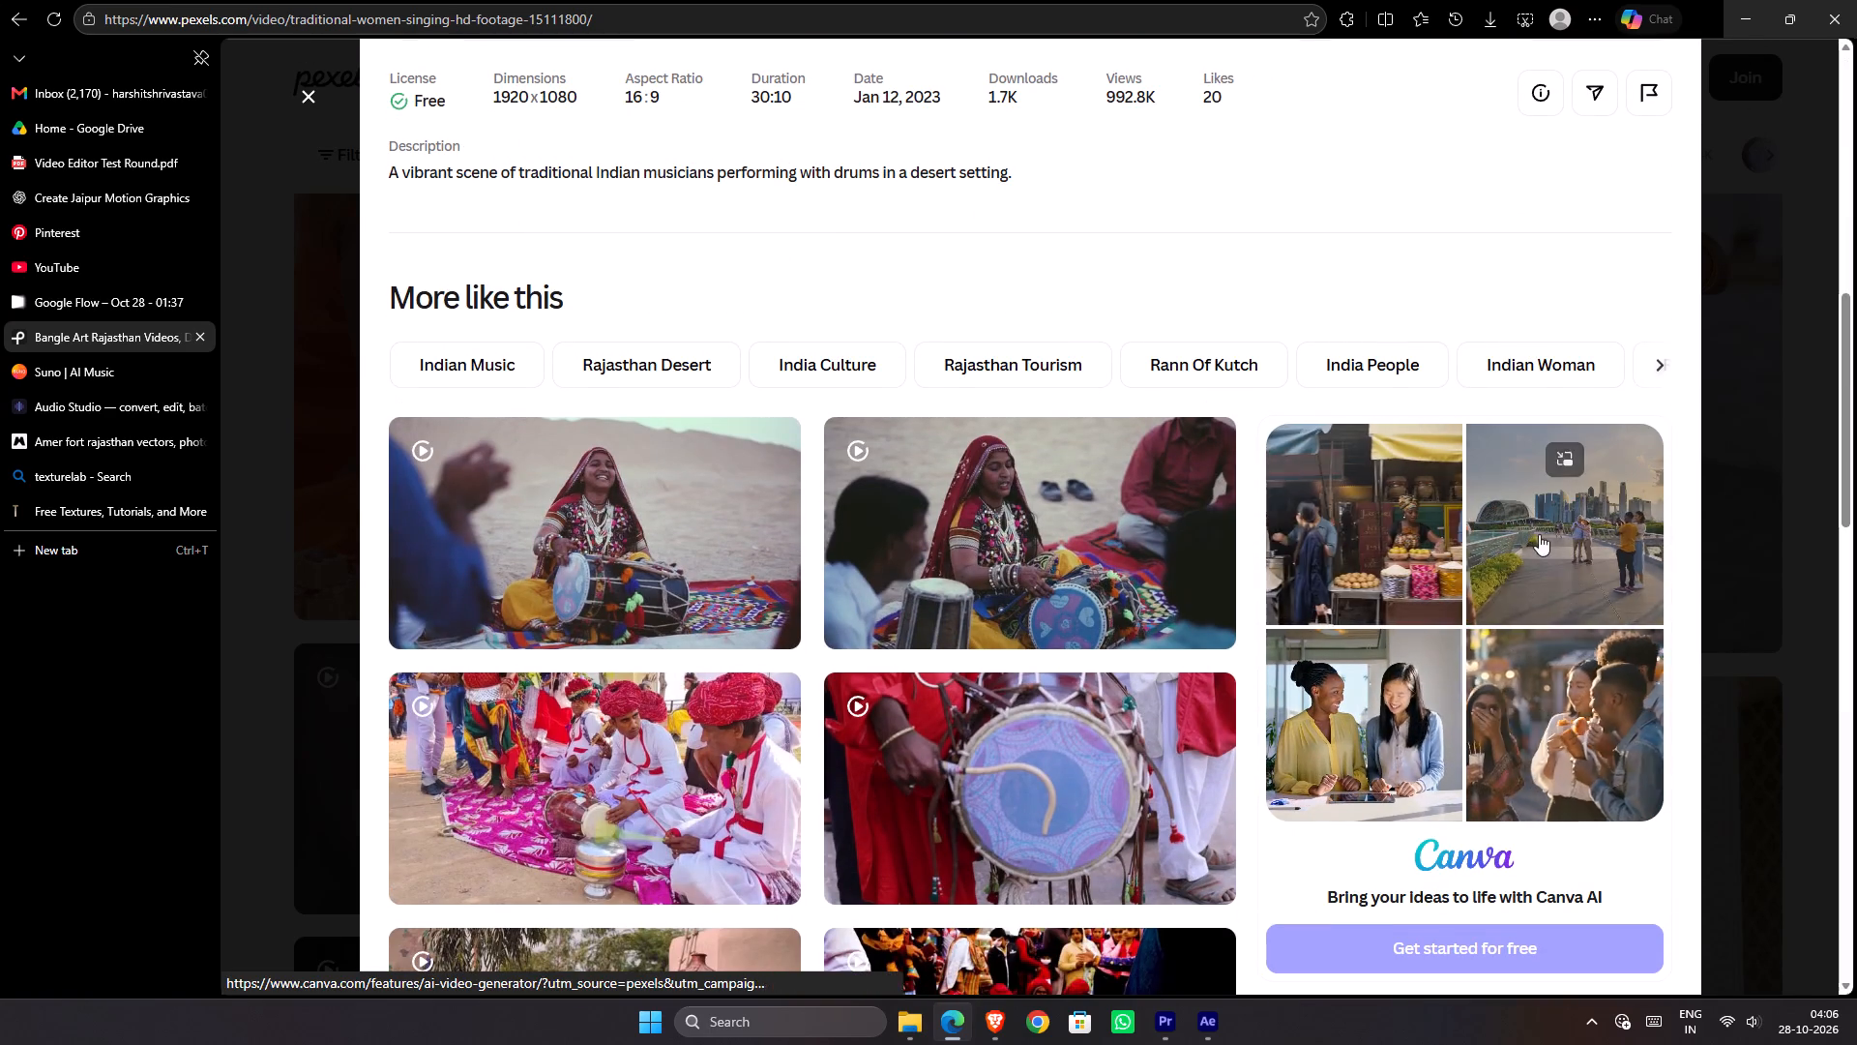
click(1723, 506)
Look back up through the bangle art rajasthan results for usable bangle, textile, musician and Jaipur architecture footage.
scroll(1539, 470, up, 1)
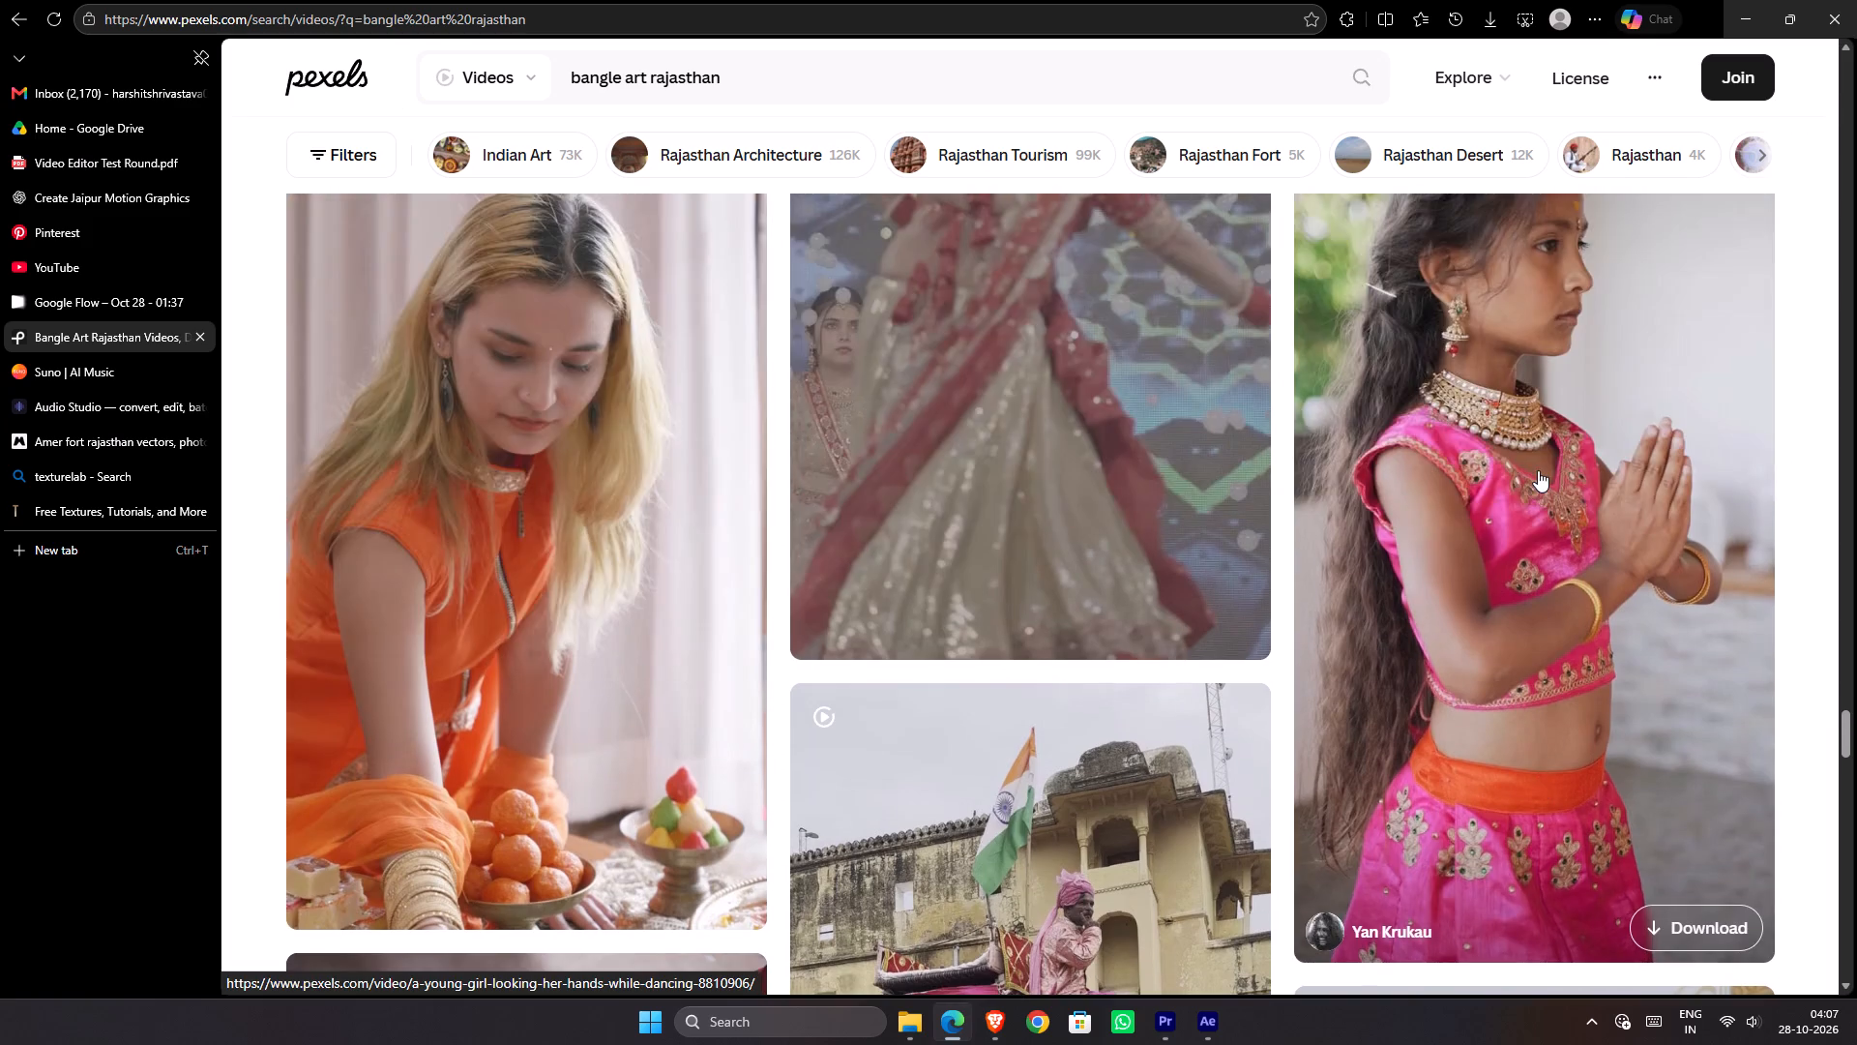
scroll(1538, 470, up, 8)
scroll(1512, 466, down, 1)
scroll(1512, 466, up, 1)
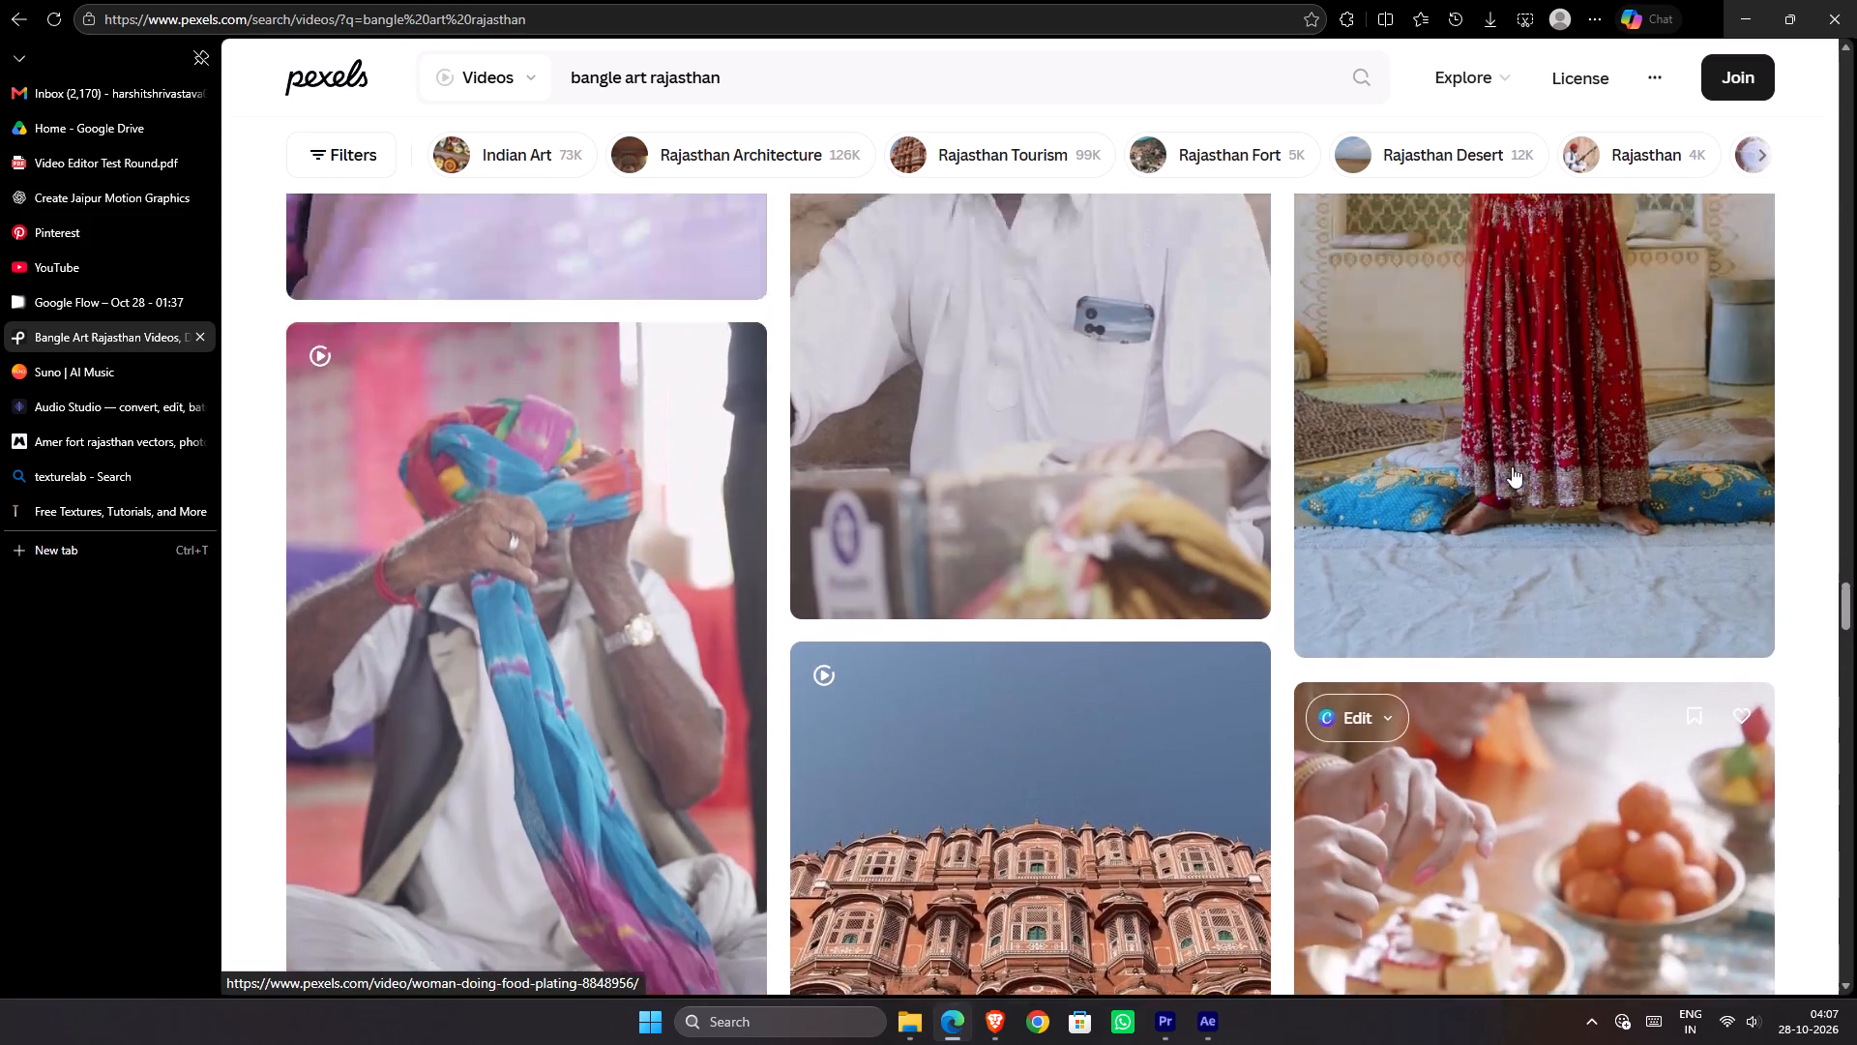
scroll(1508, 466, up, 4)
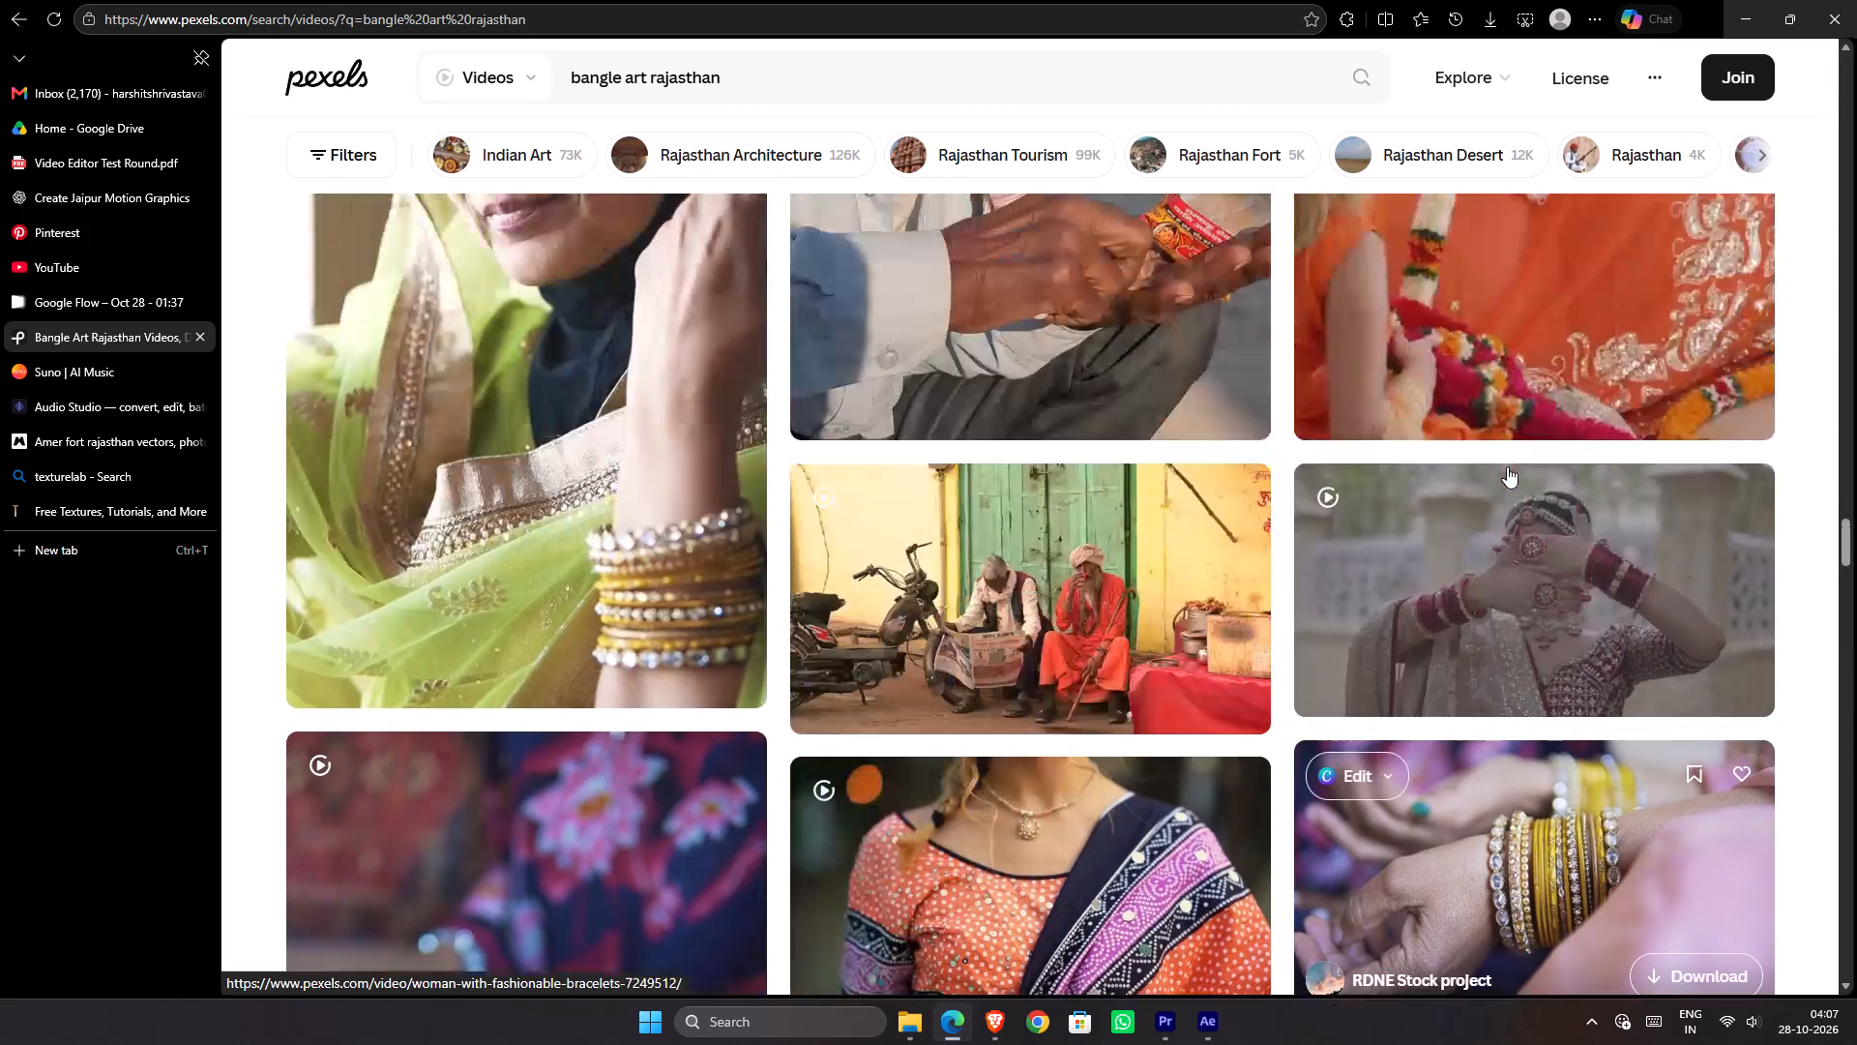
scroll(1506, 466, up, 1)
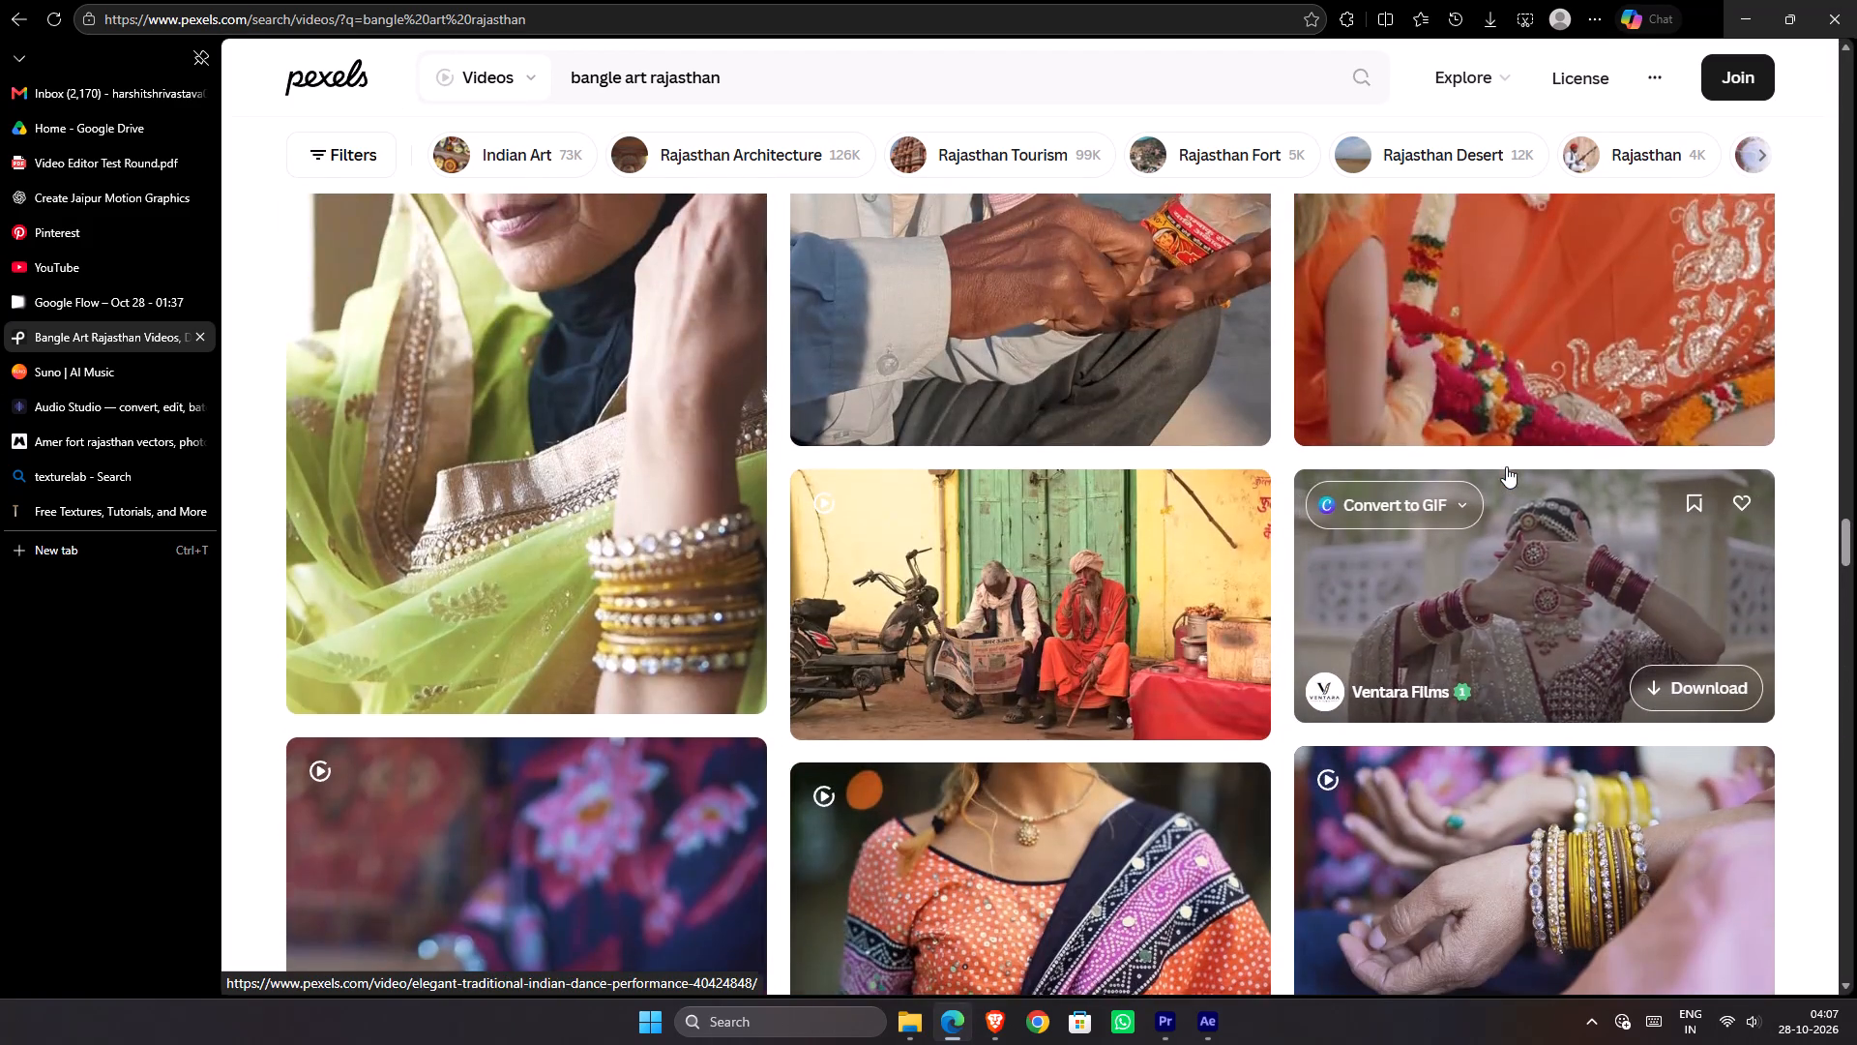
scroll(1506, 466, up, 2)
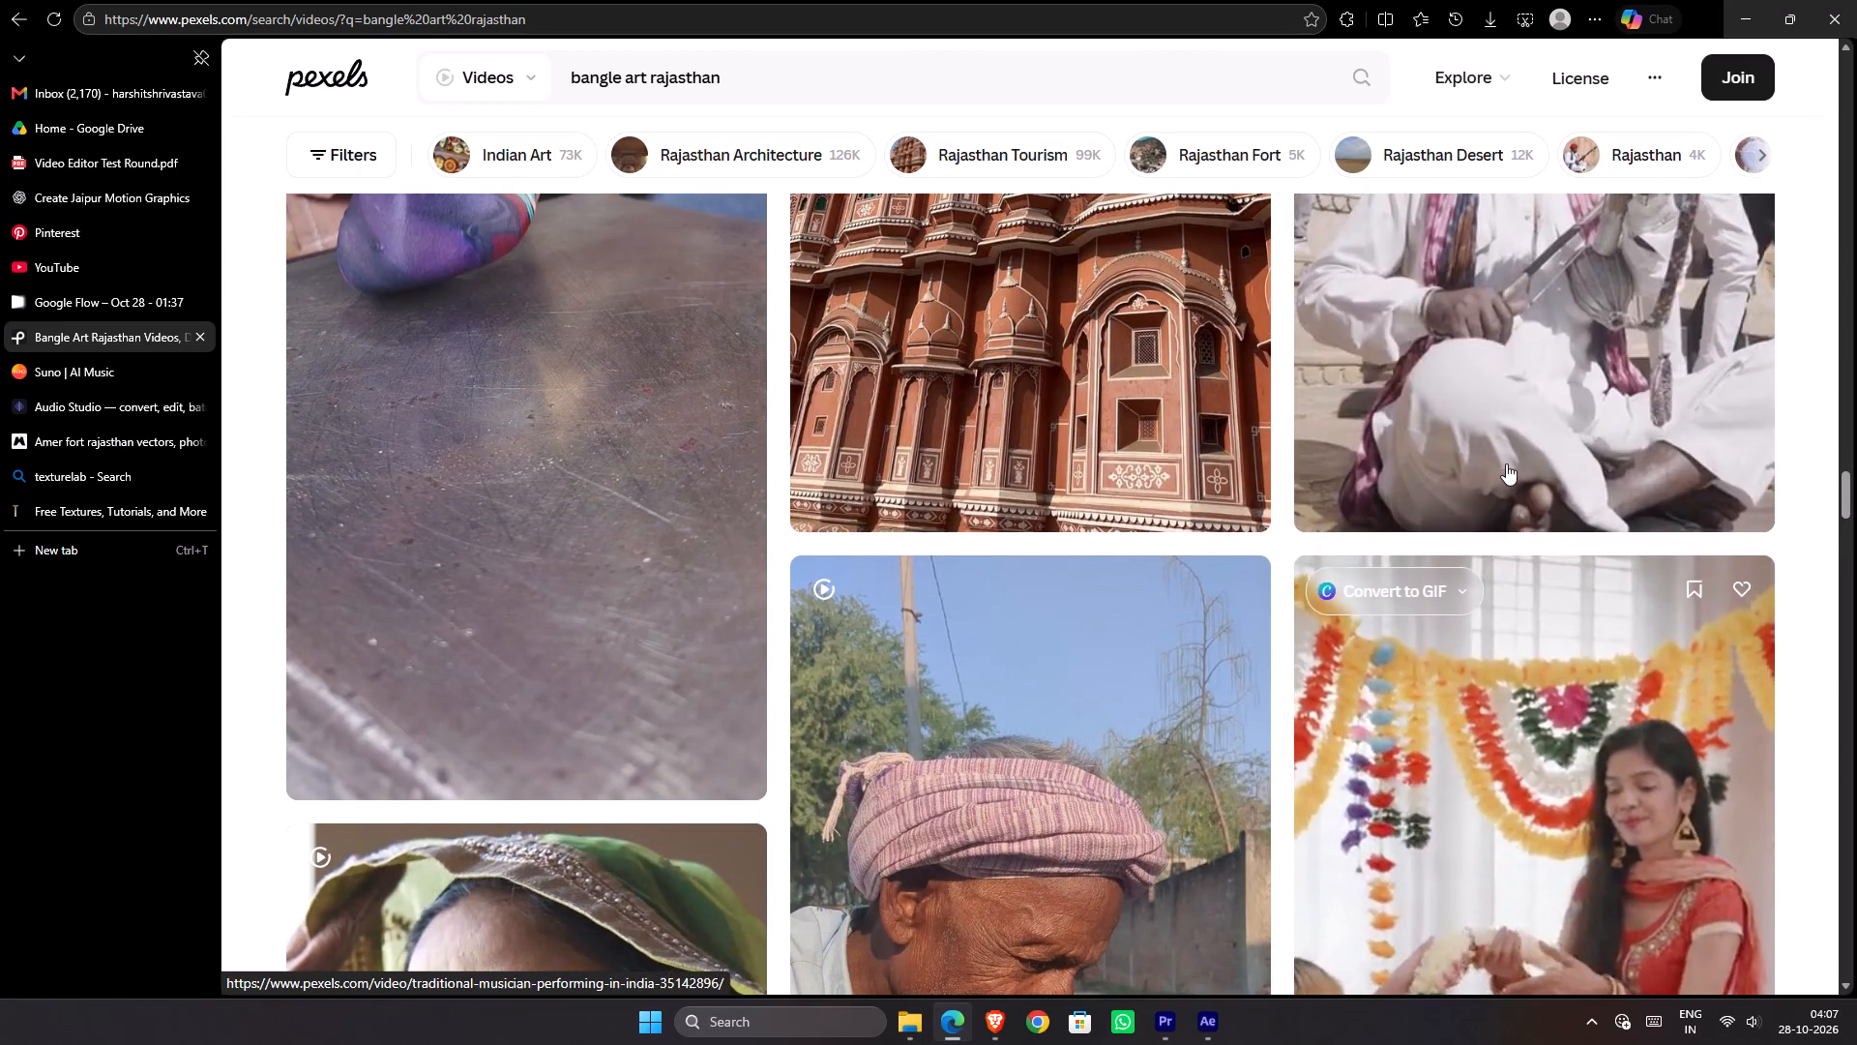
scroll(1506, 461, up, 3)
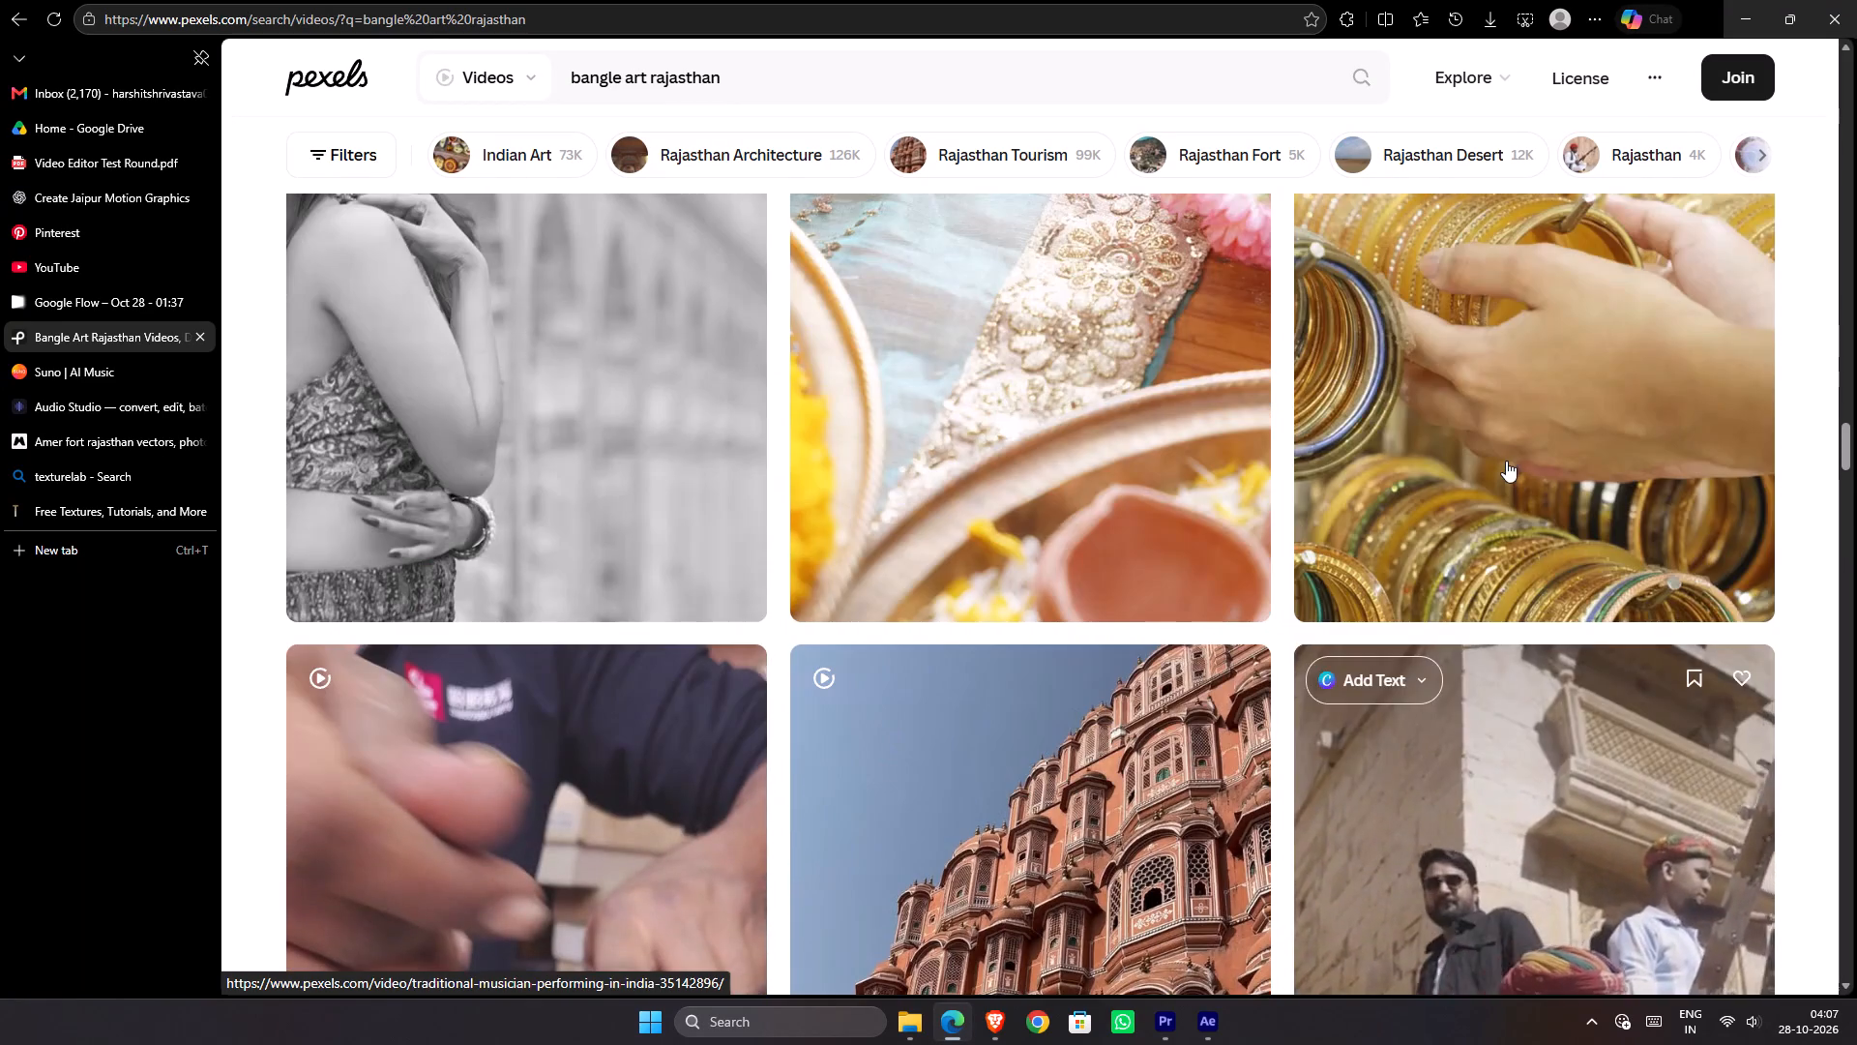
scroll(1506, 461, up, 5)
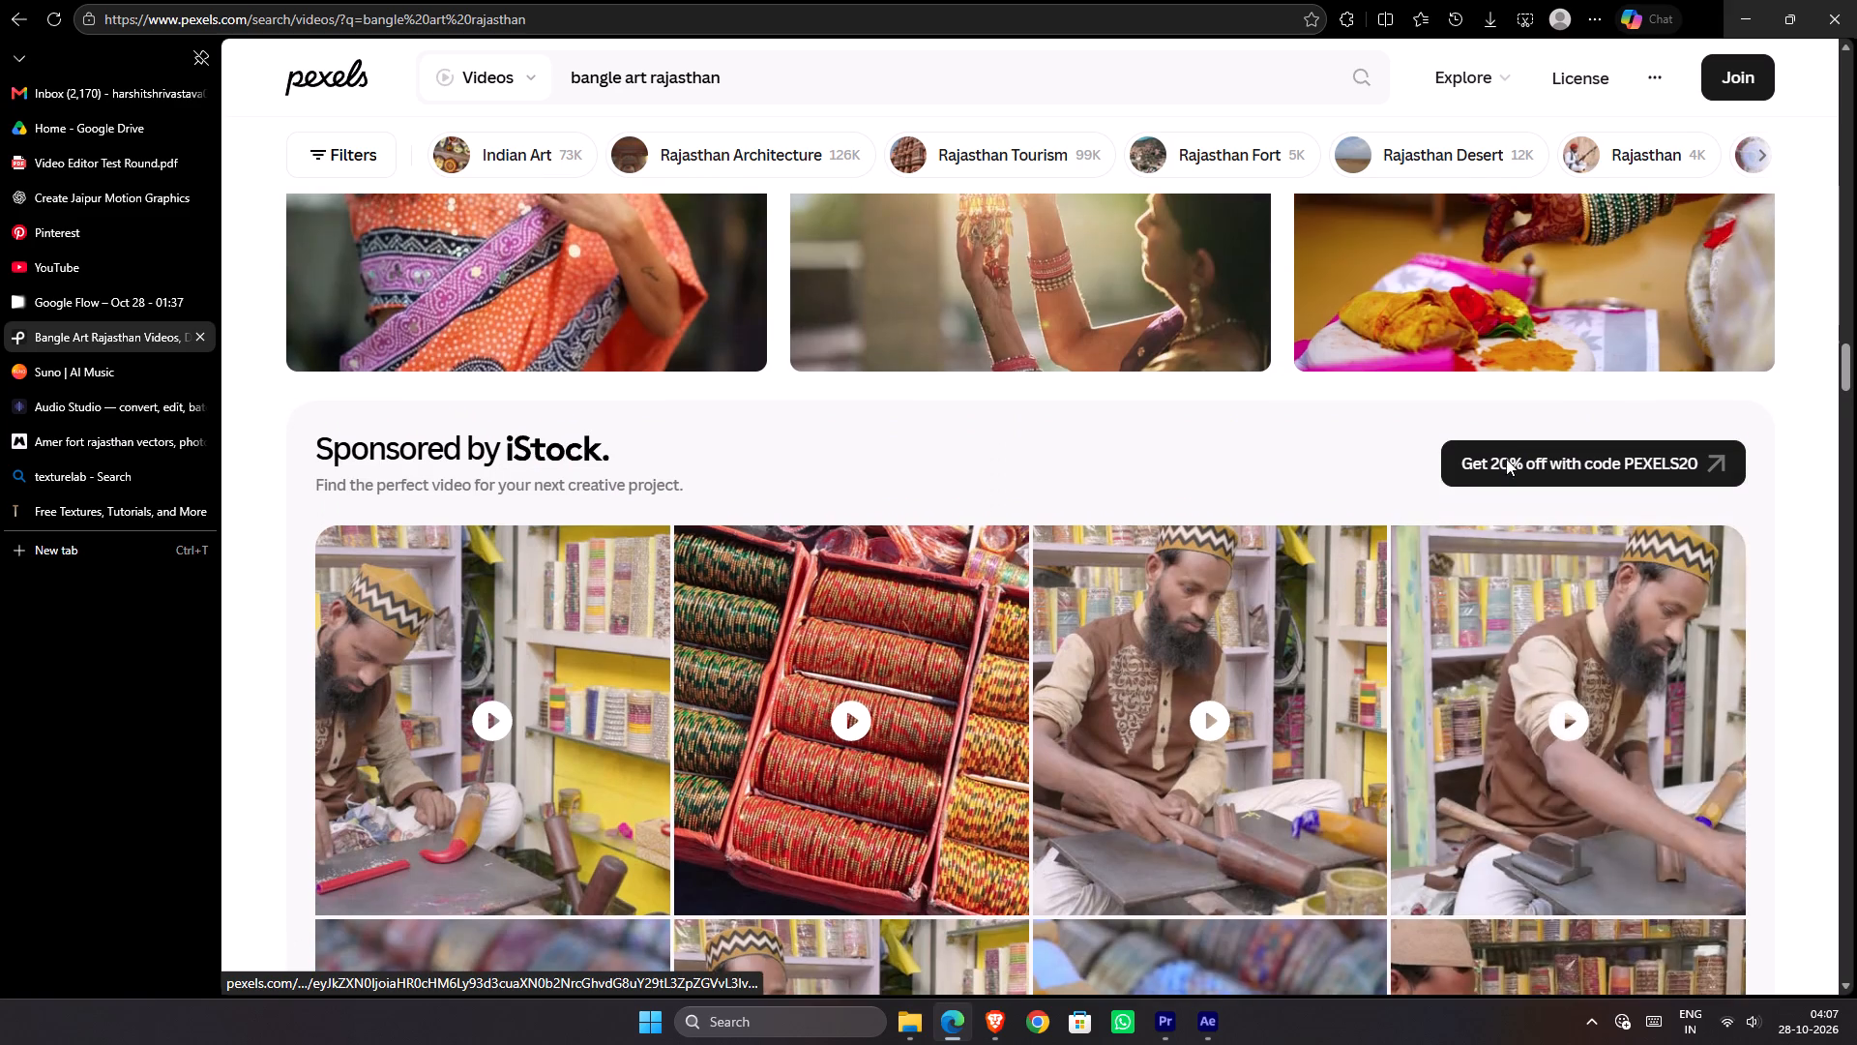
scroll(1506, 459, up, 3)
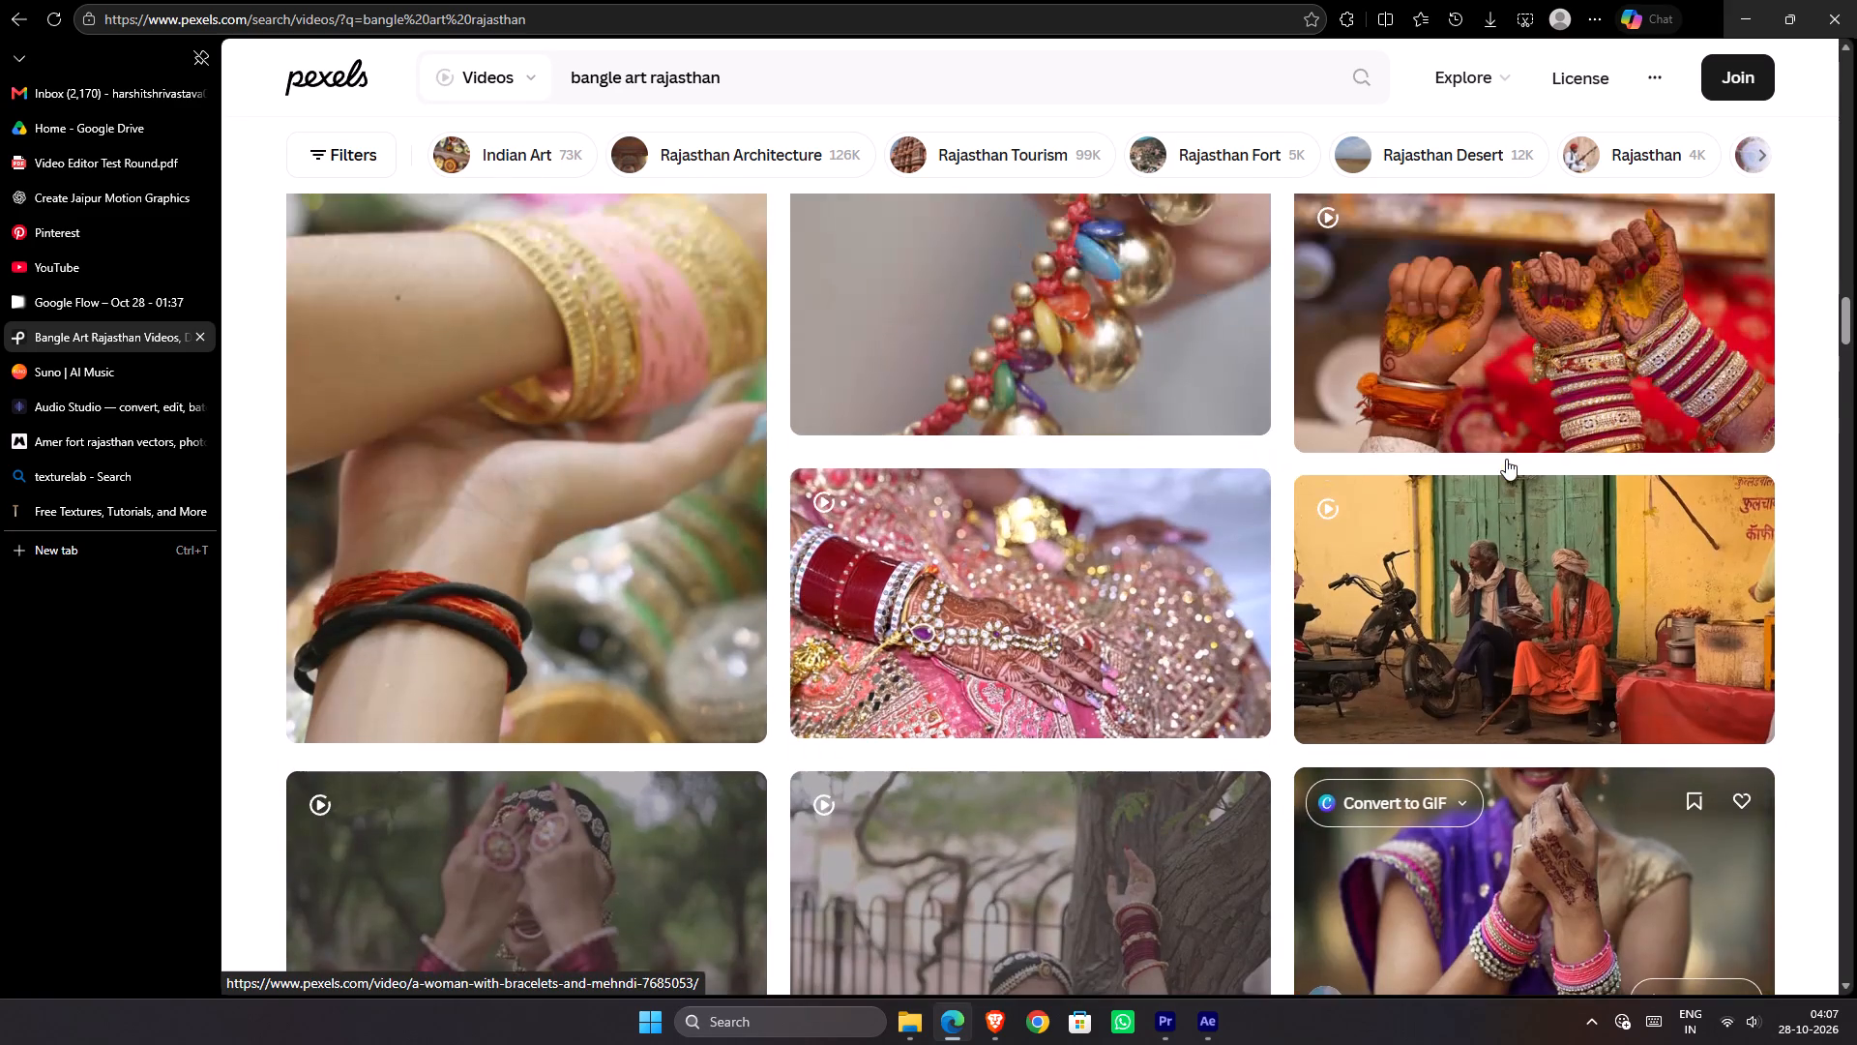
scroll(1506, 459, up, 2)
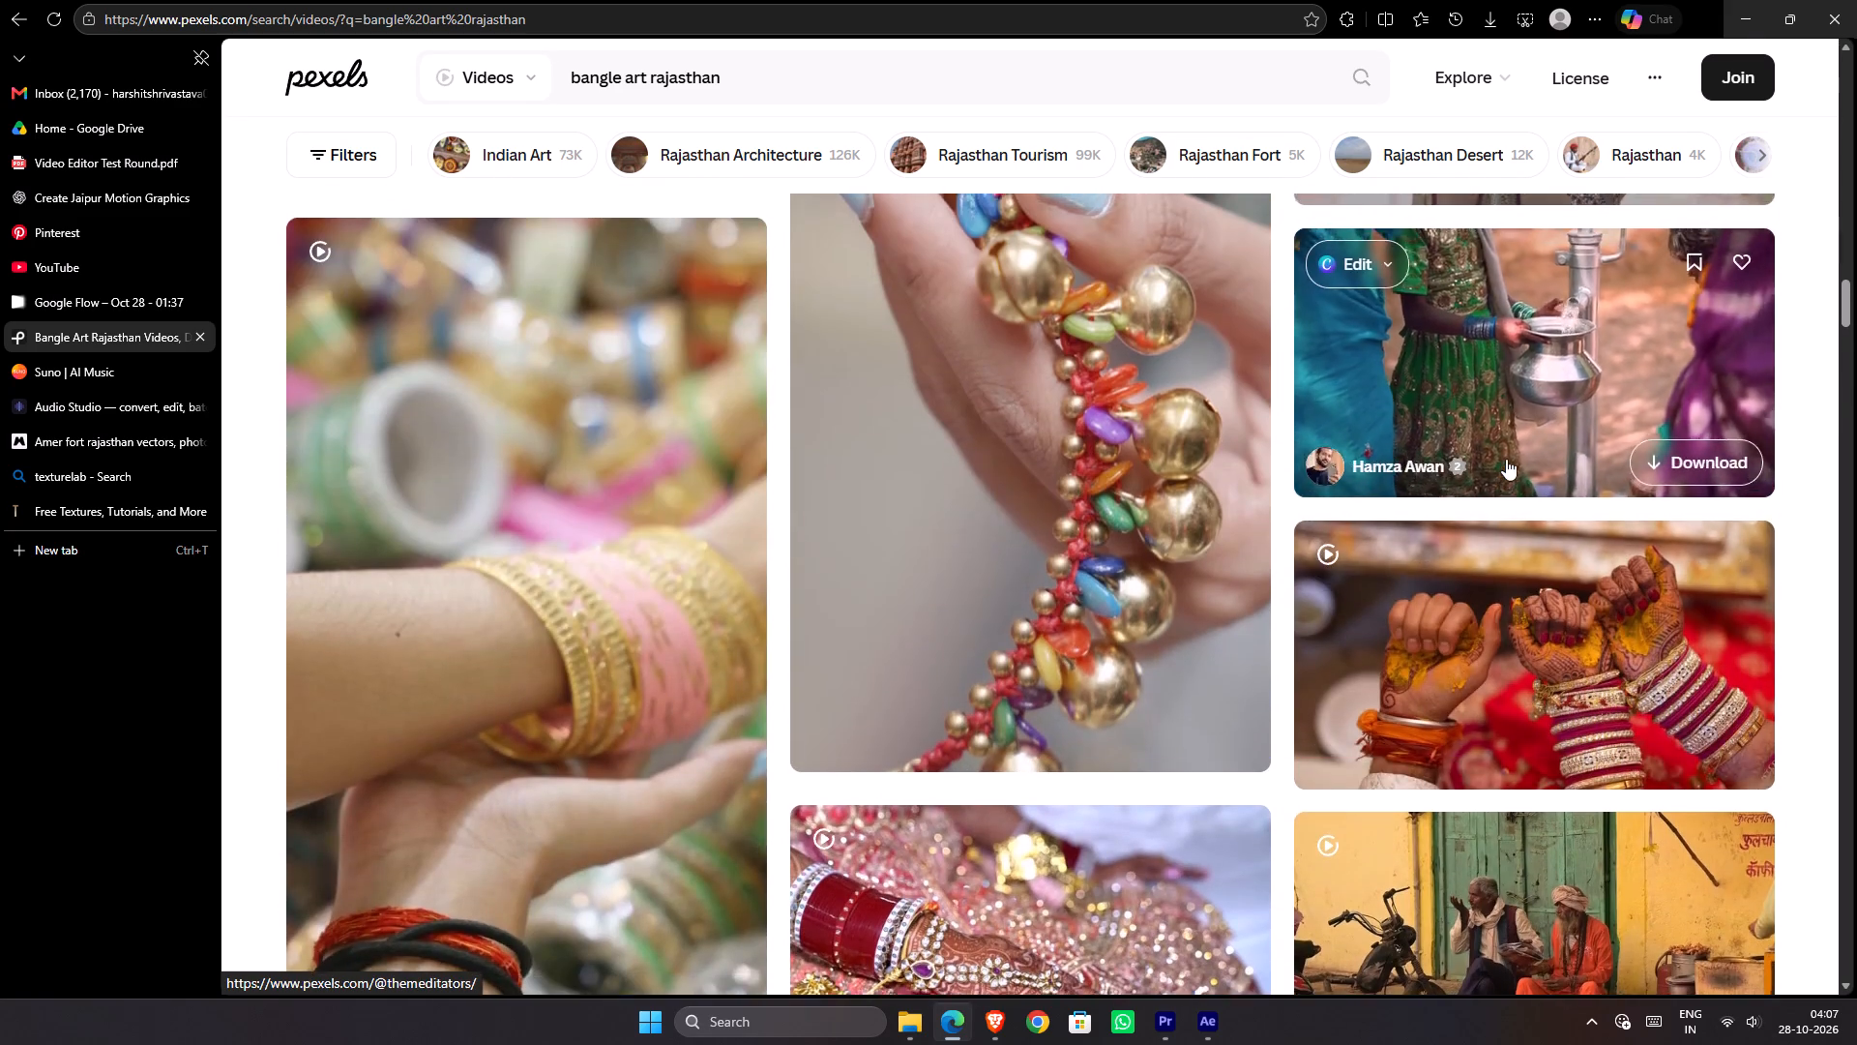
scroll(1506, 459, up, 1)
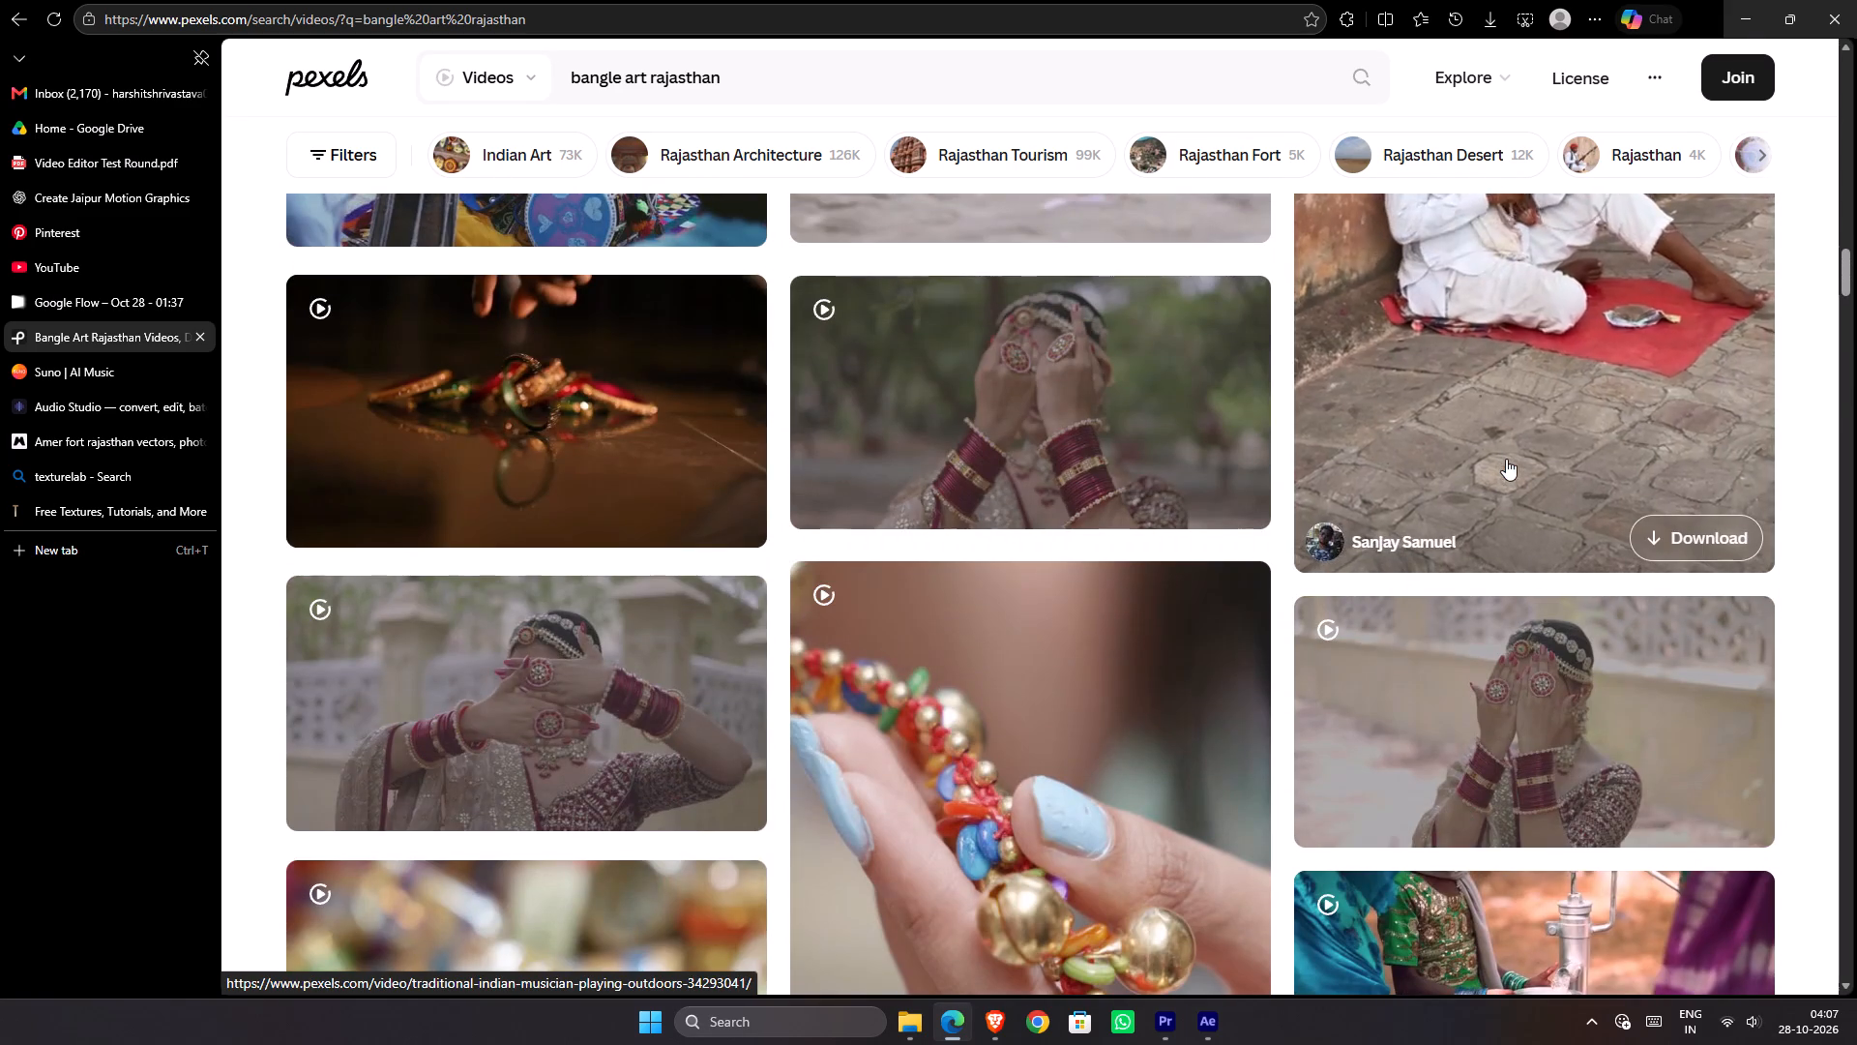
scroll(1506, 459, up, 3)
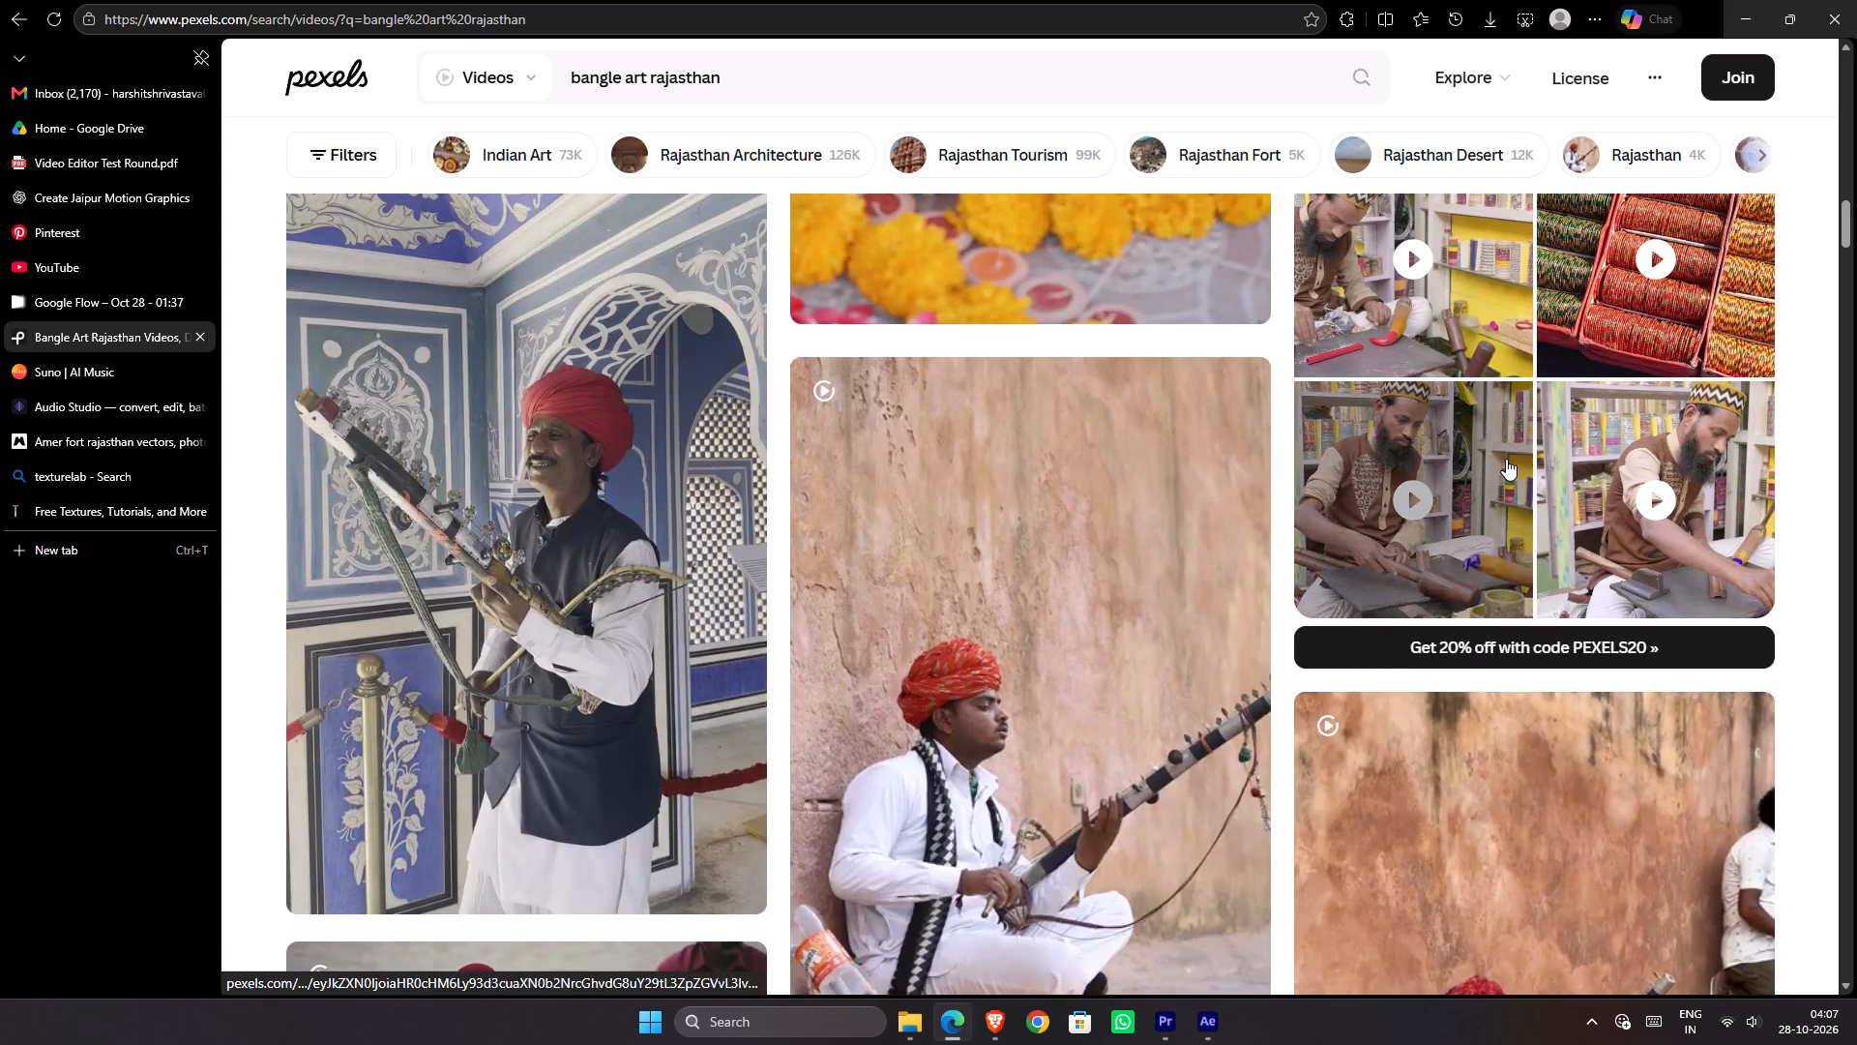
scroll(1506, 459, up, 2)
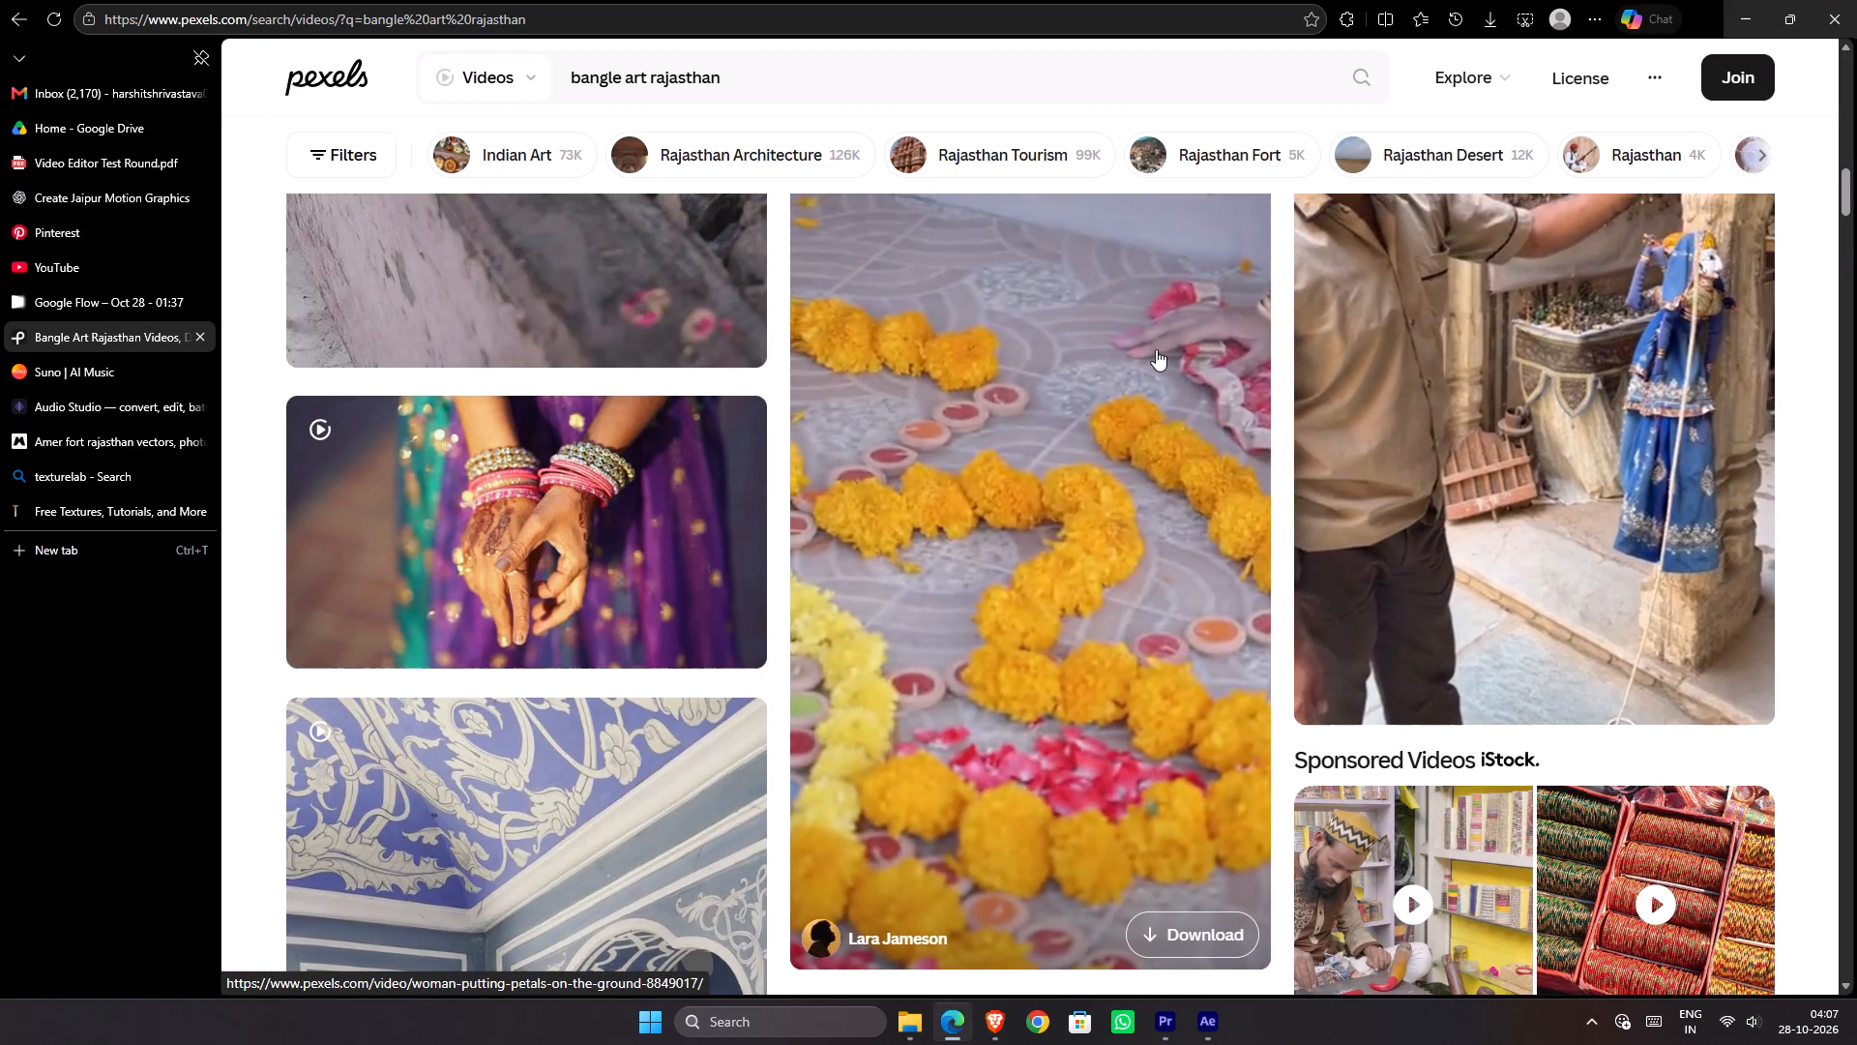
Compare the bangle-crafting artisan clips near the start of the results with the nearby hennaed hands, marigold, puppet and musician clips.
scroll(1156, 349, up, 3)
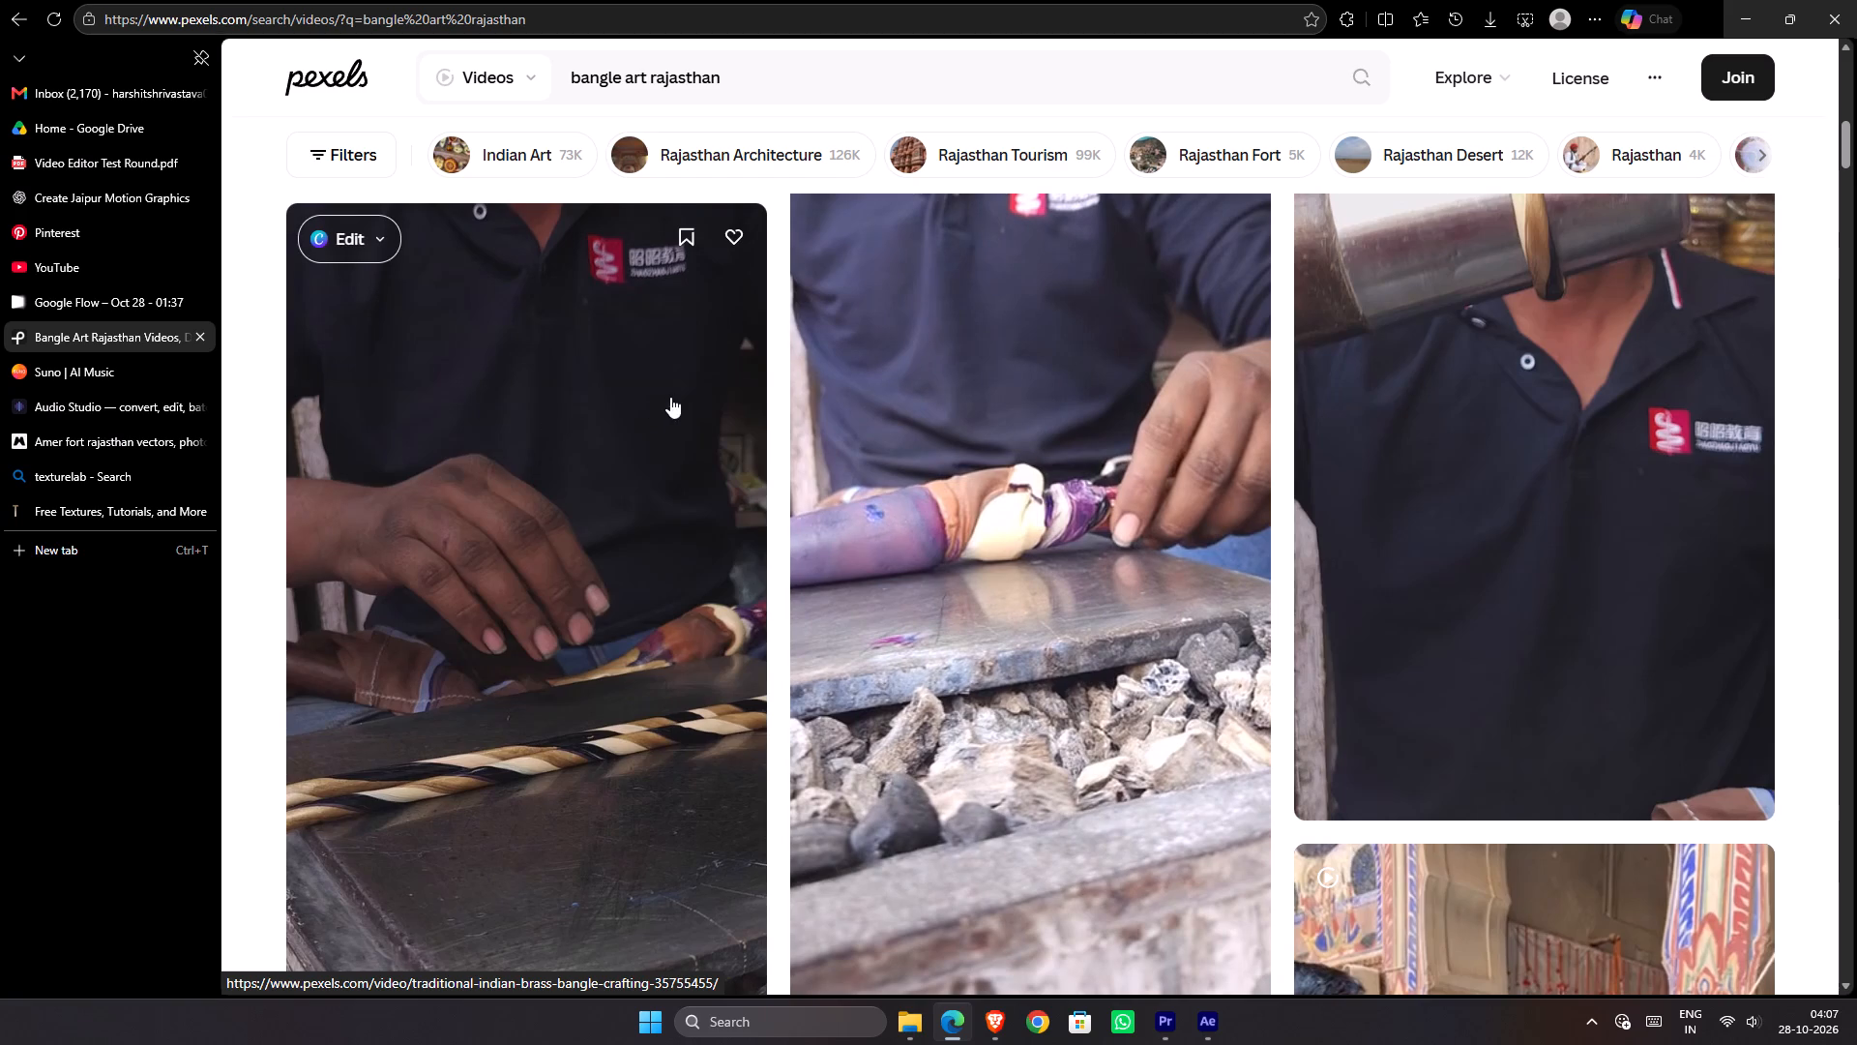
scroll(747, 393, up, 3)
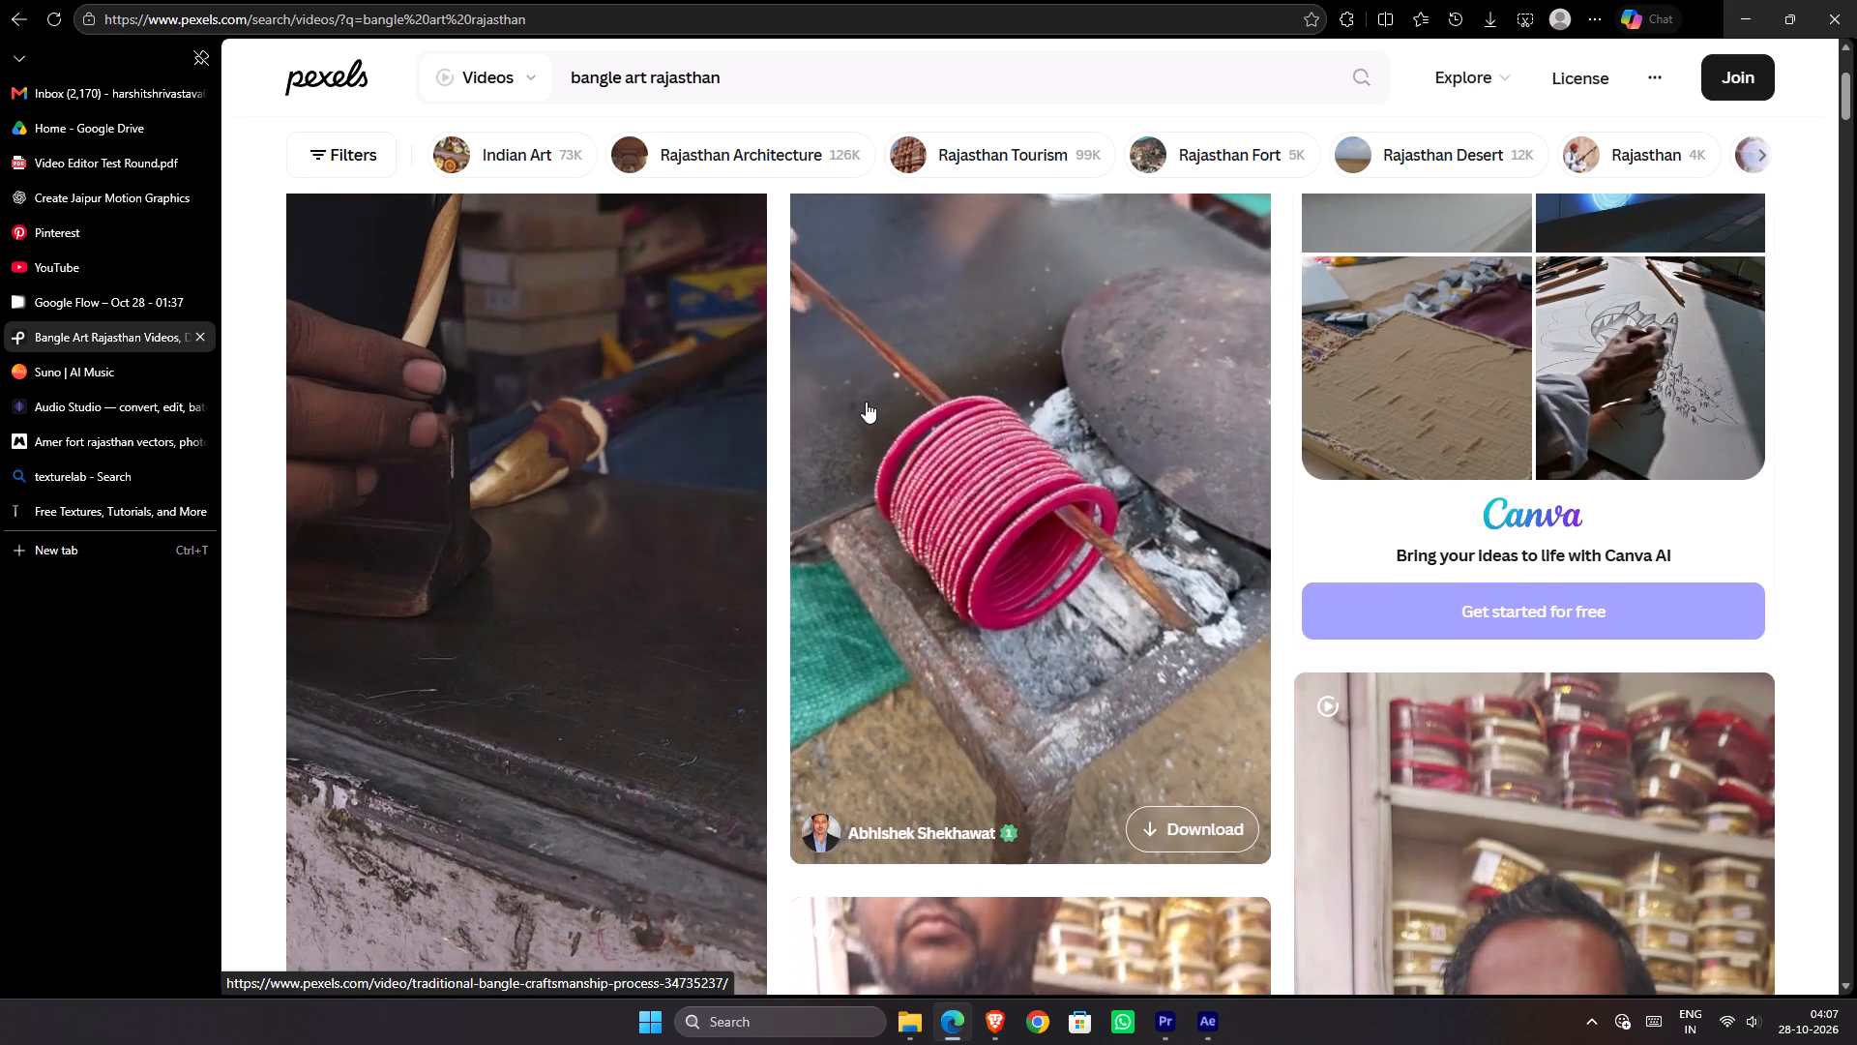
scroll(866, 402, down, 1)
scroll(547, 403, up, 1)
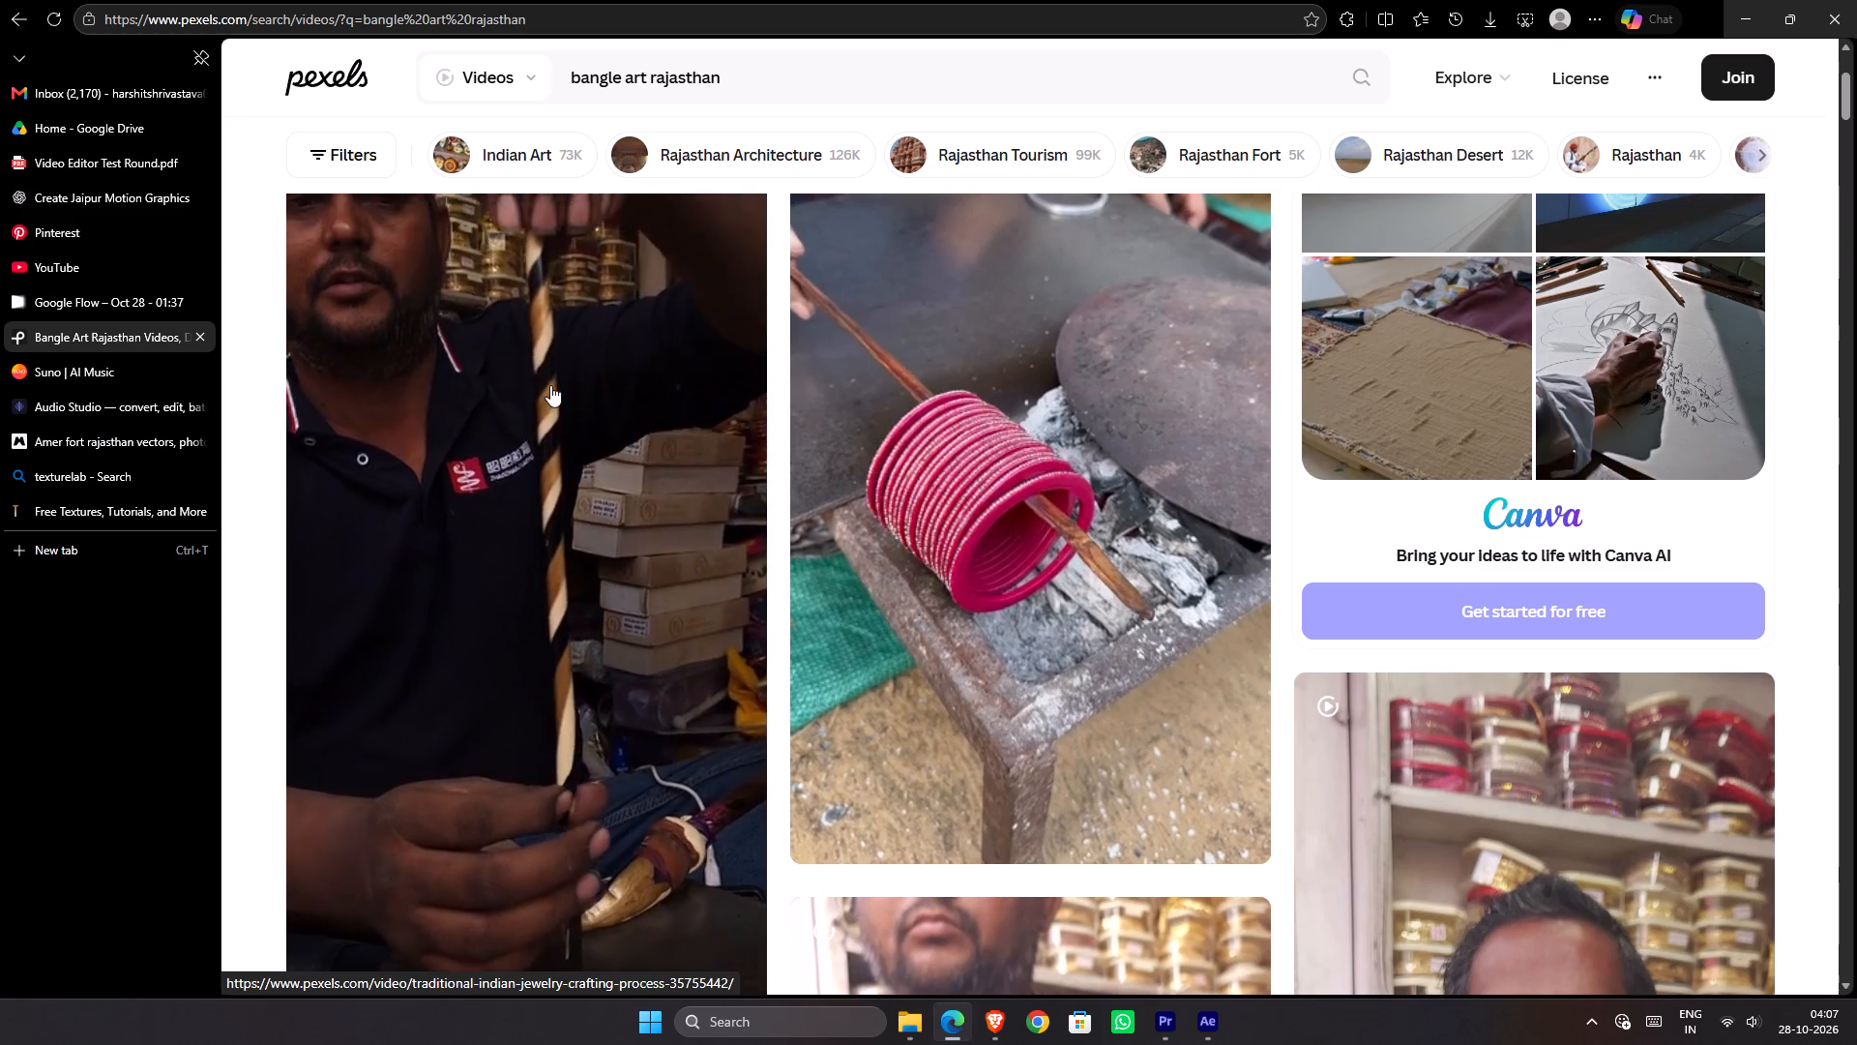
scroll(550, 385, down, 3)
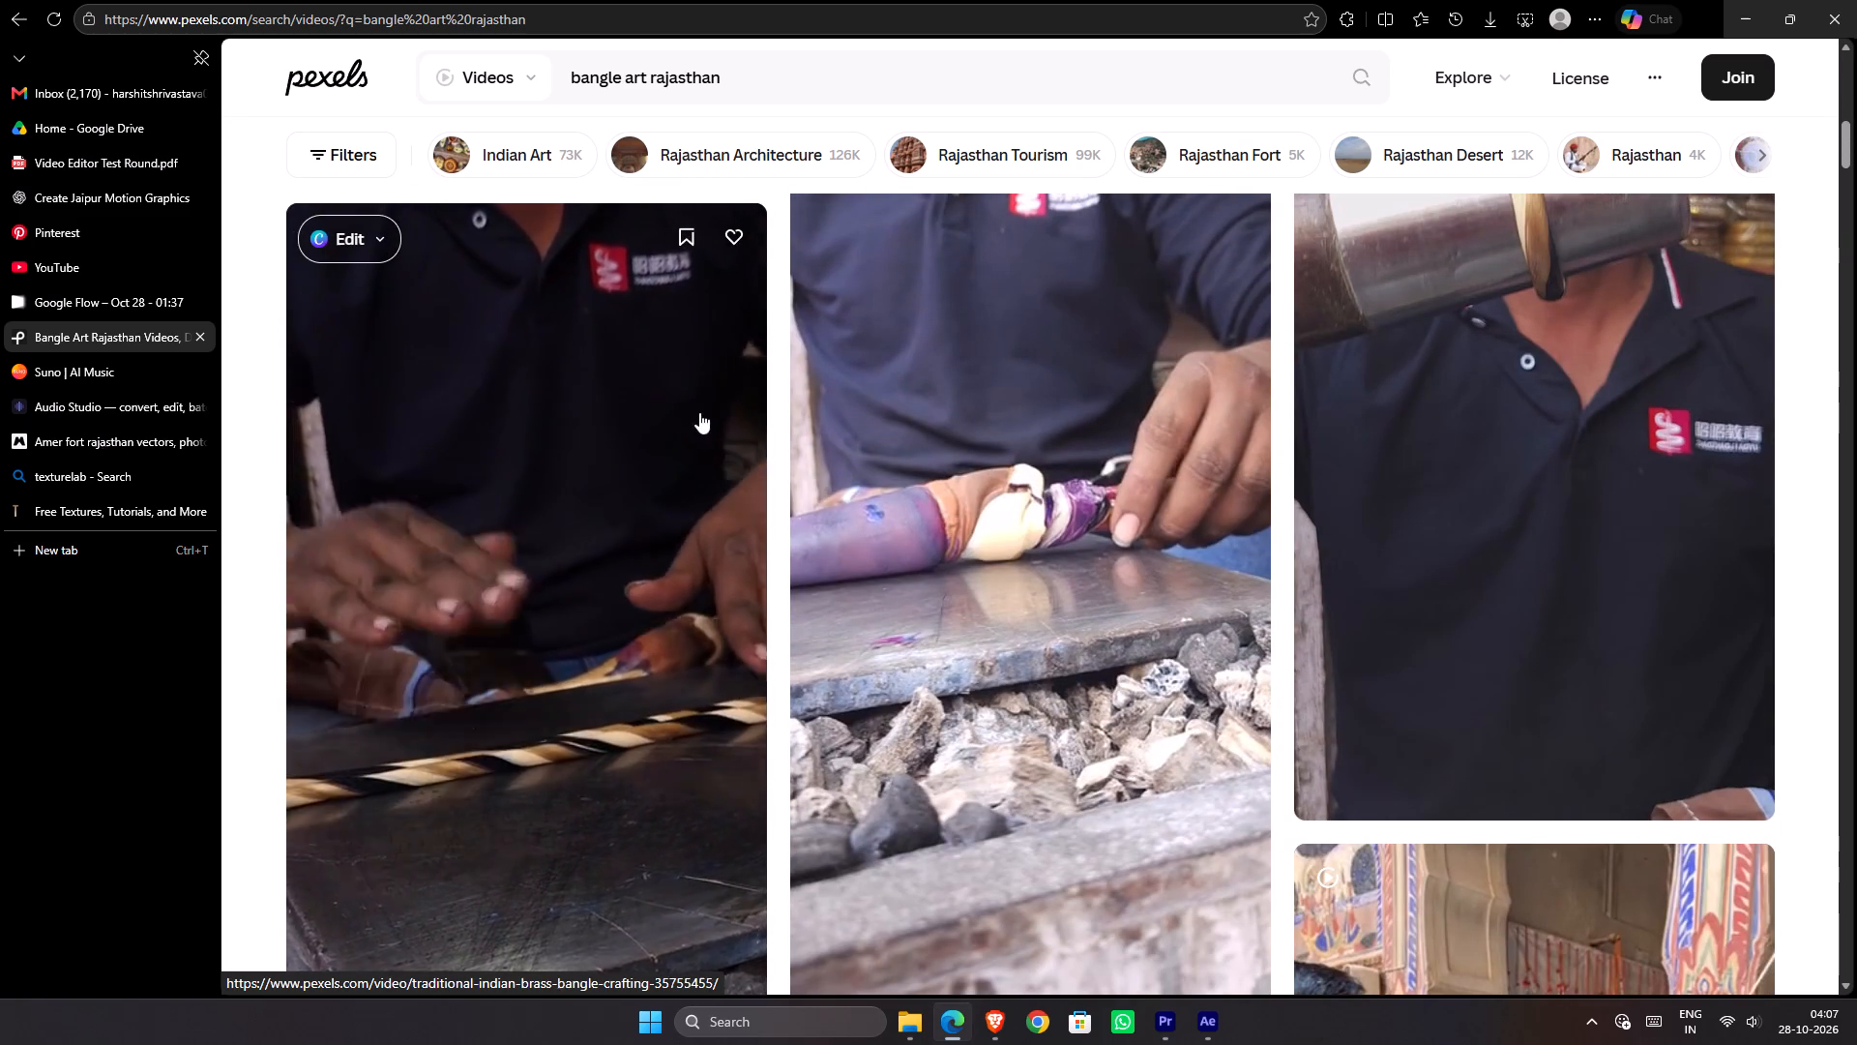
scroll(988, 422, down, 1)
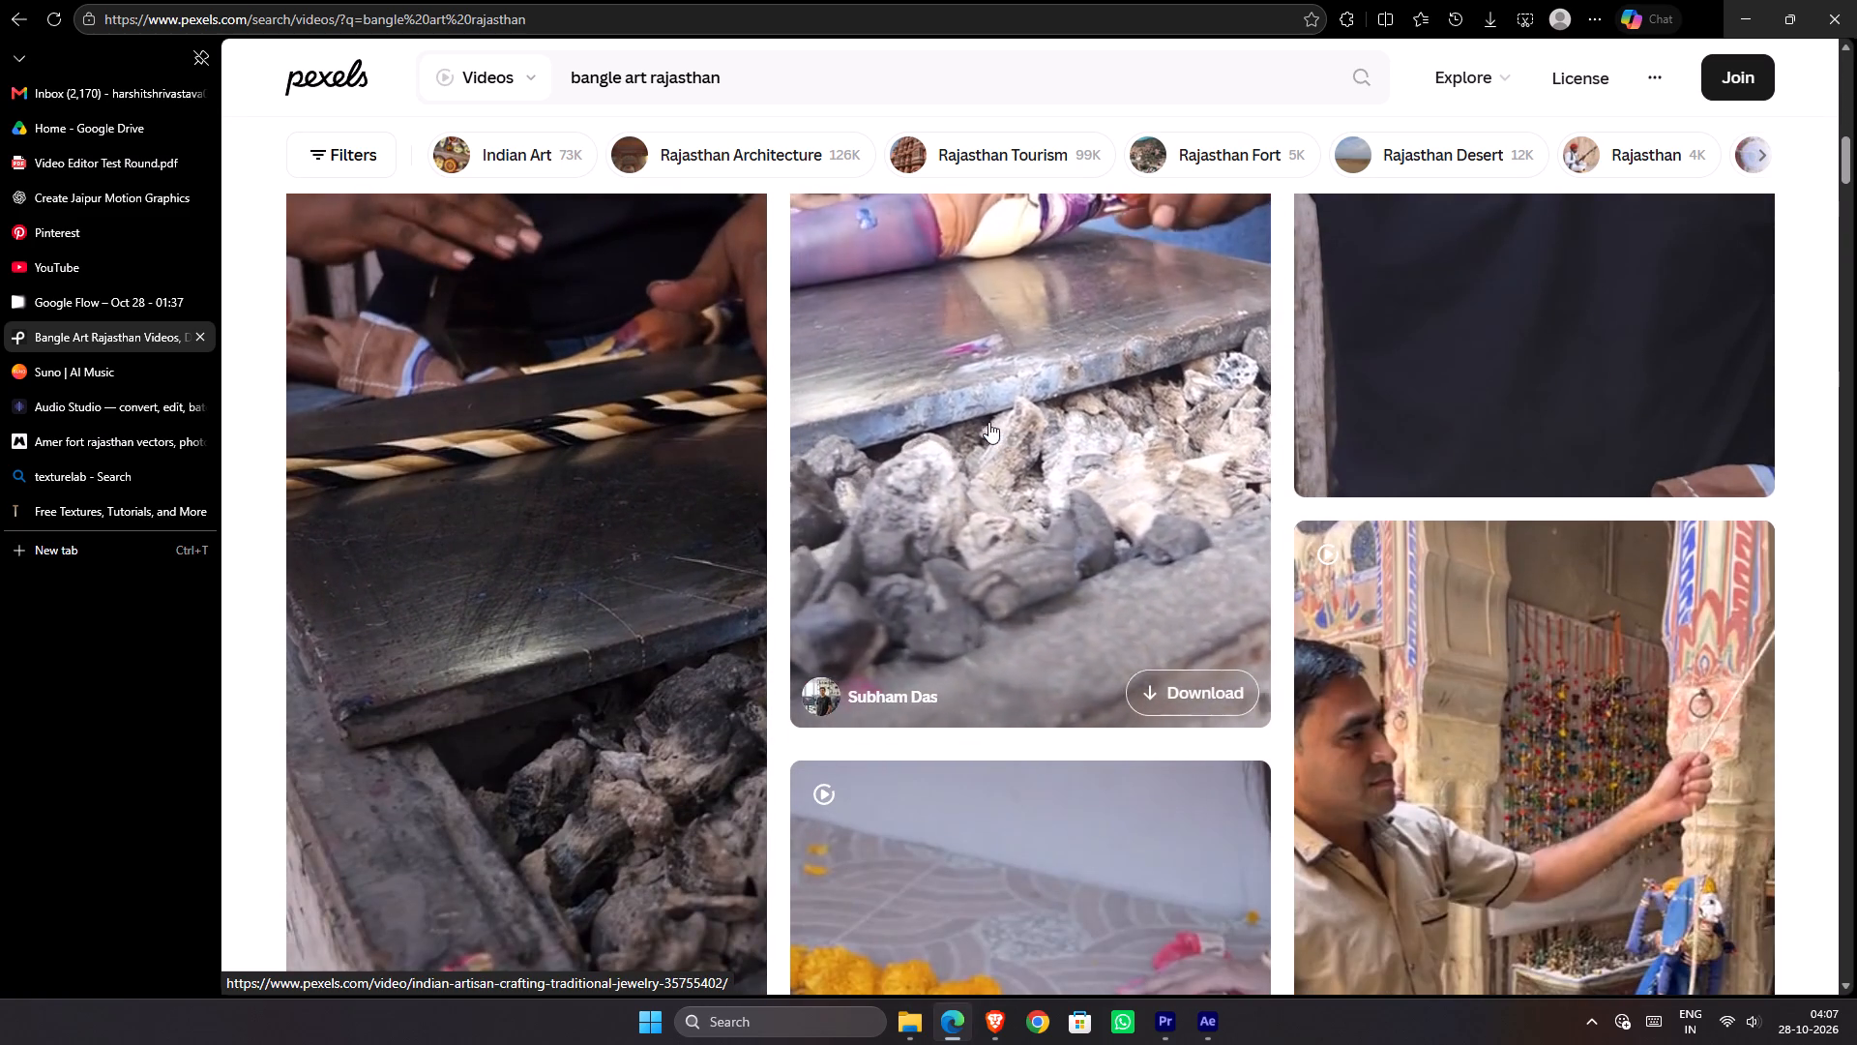
scroll(988, 422, down, 2)
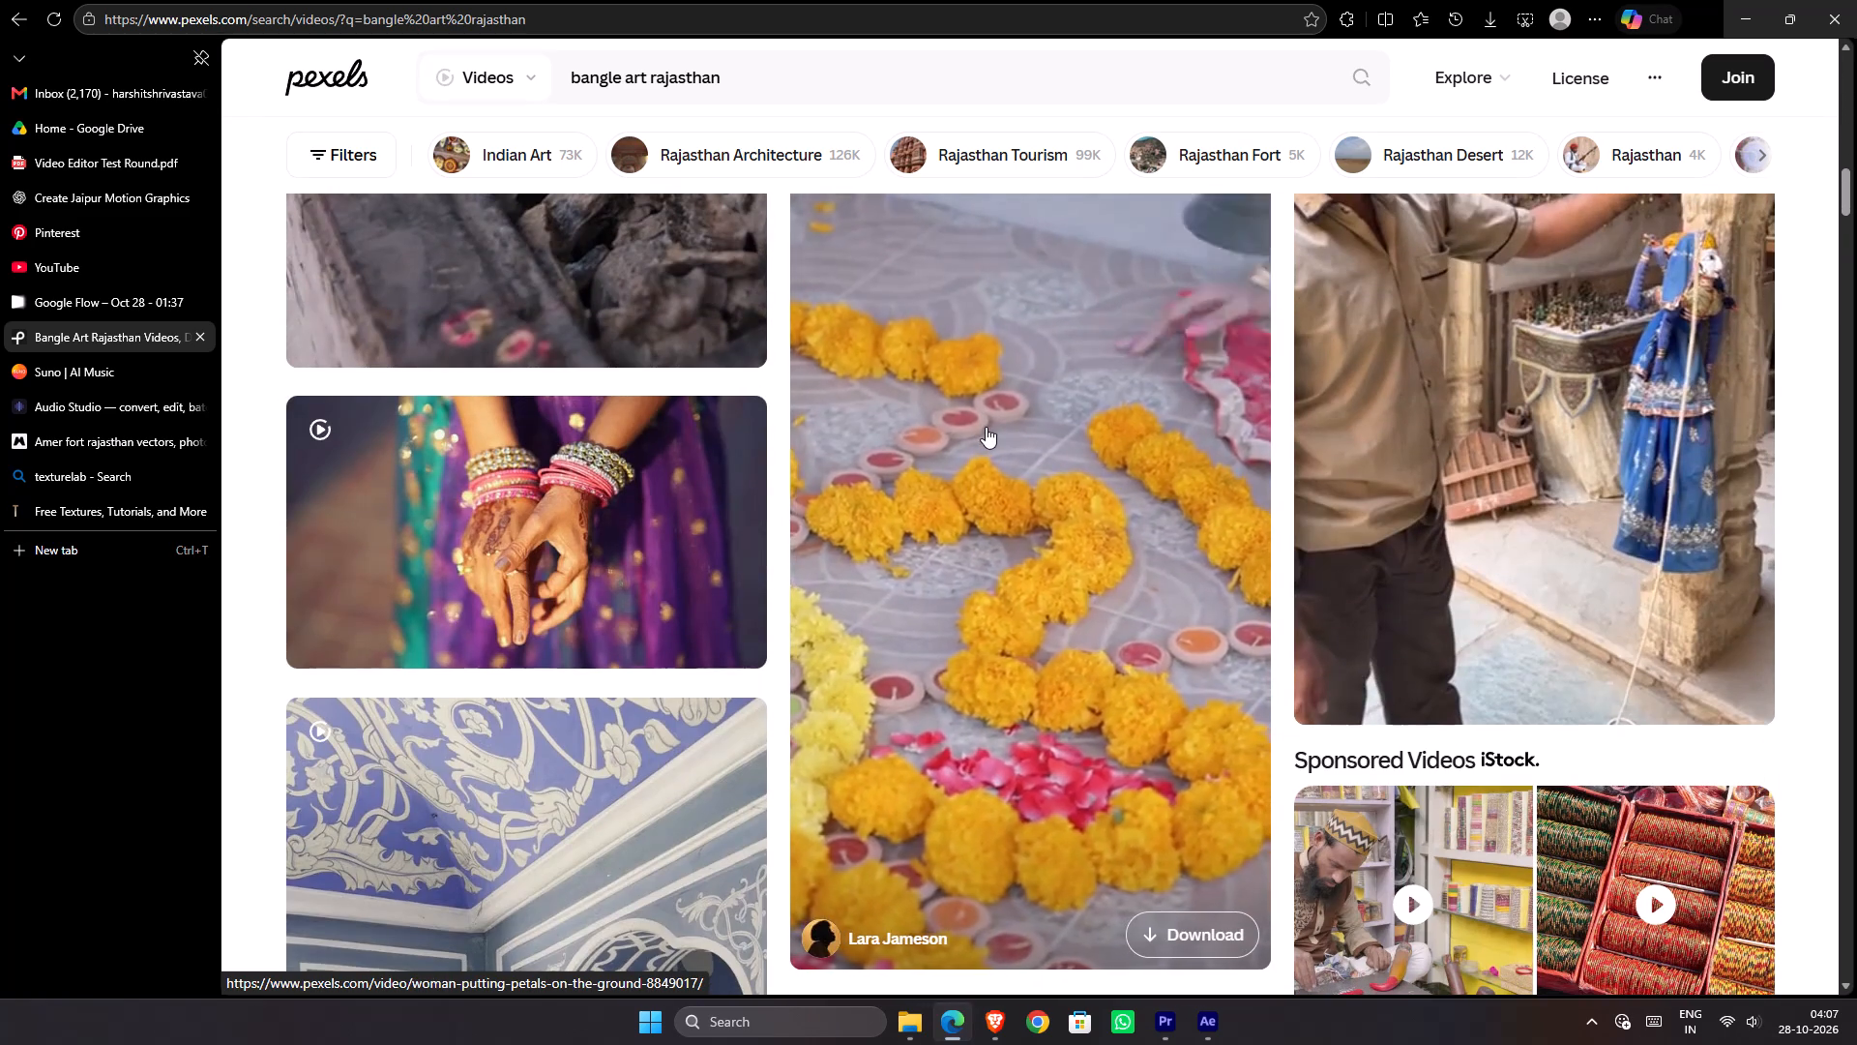
scroll(986, 427, up, 3)
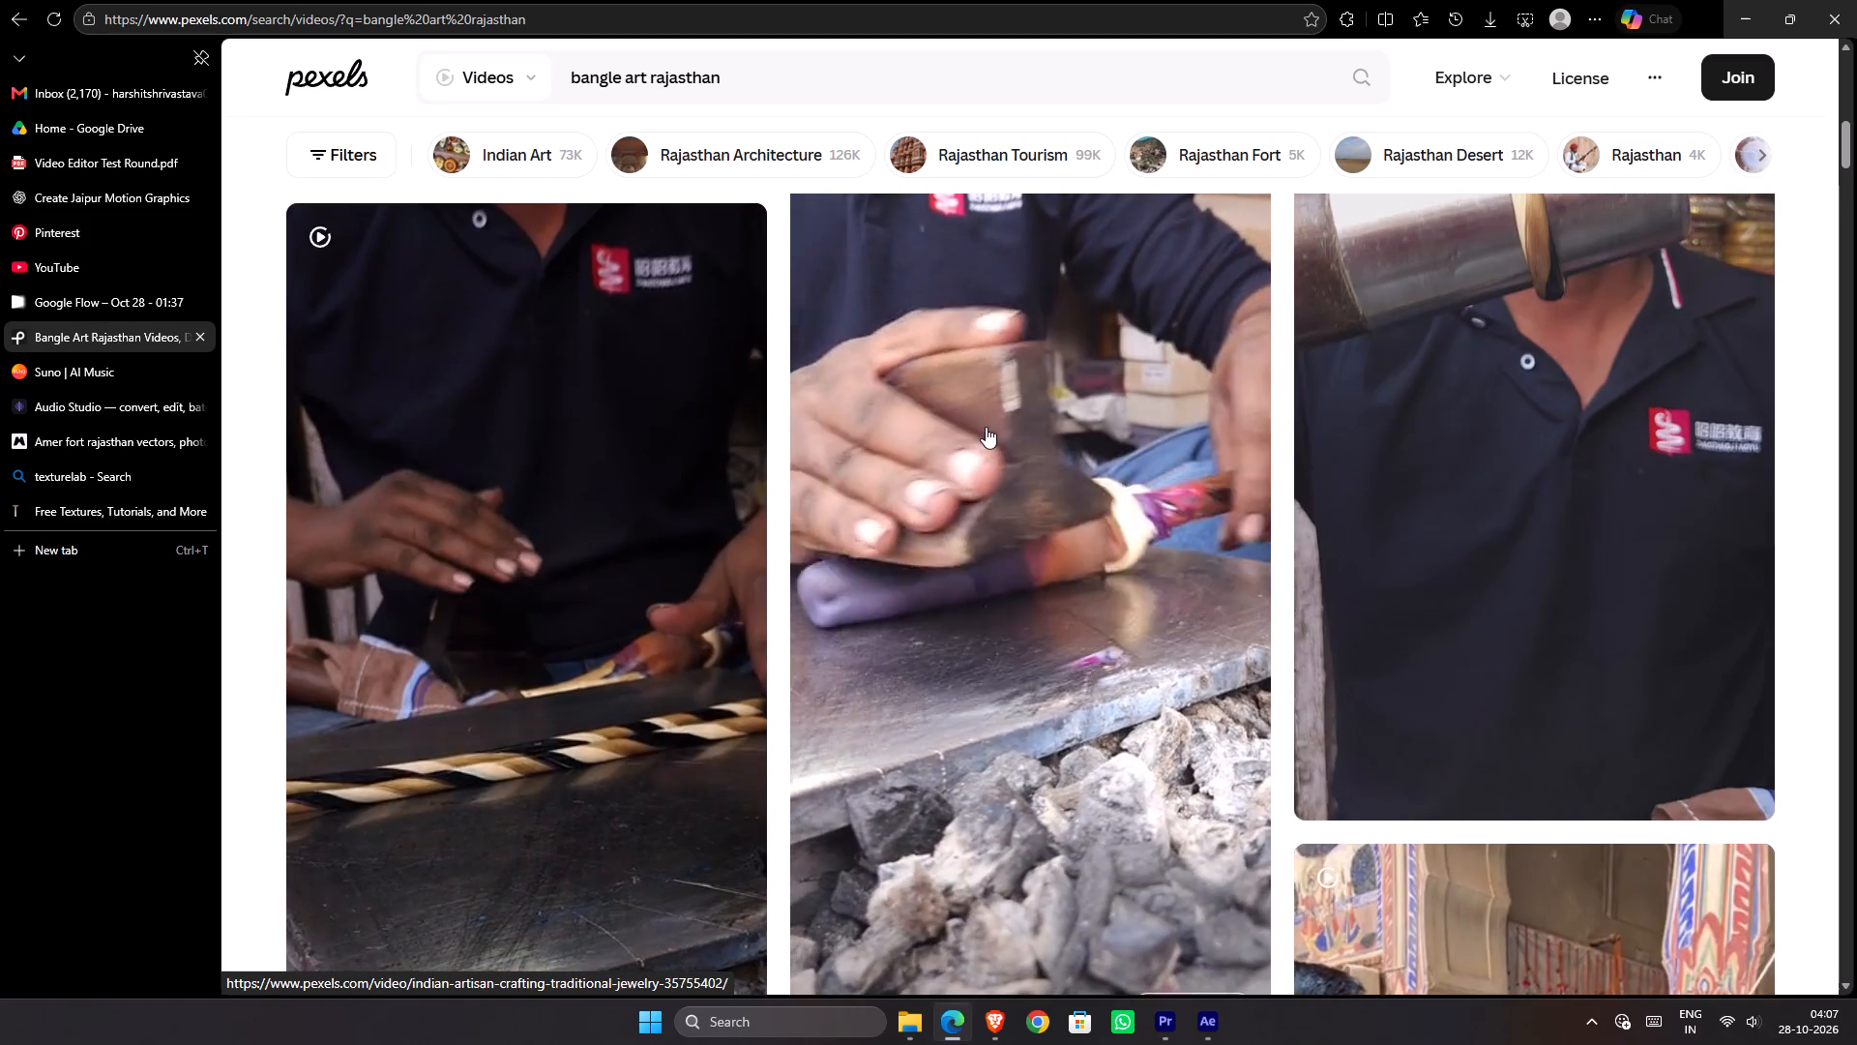
scroll(986, 427, up, 3)
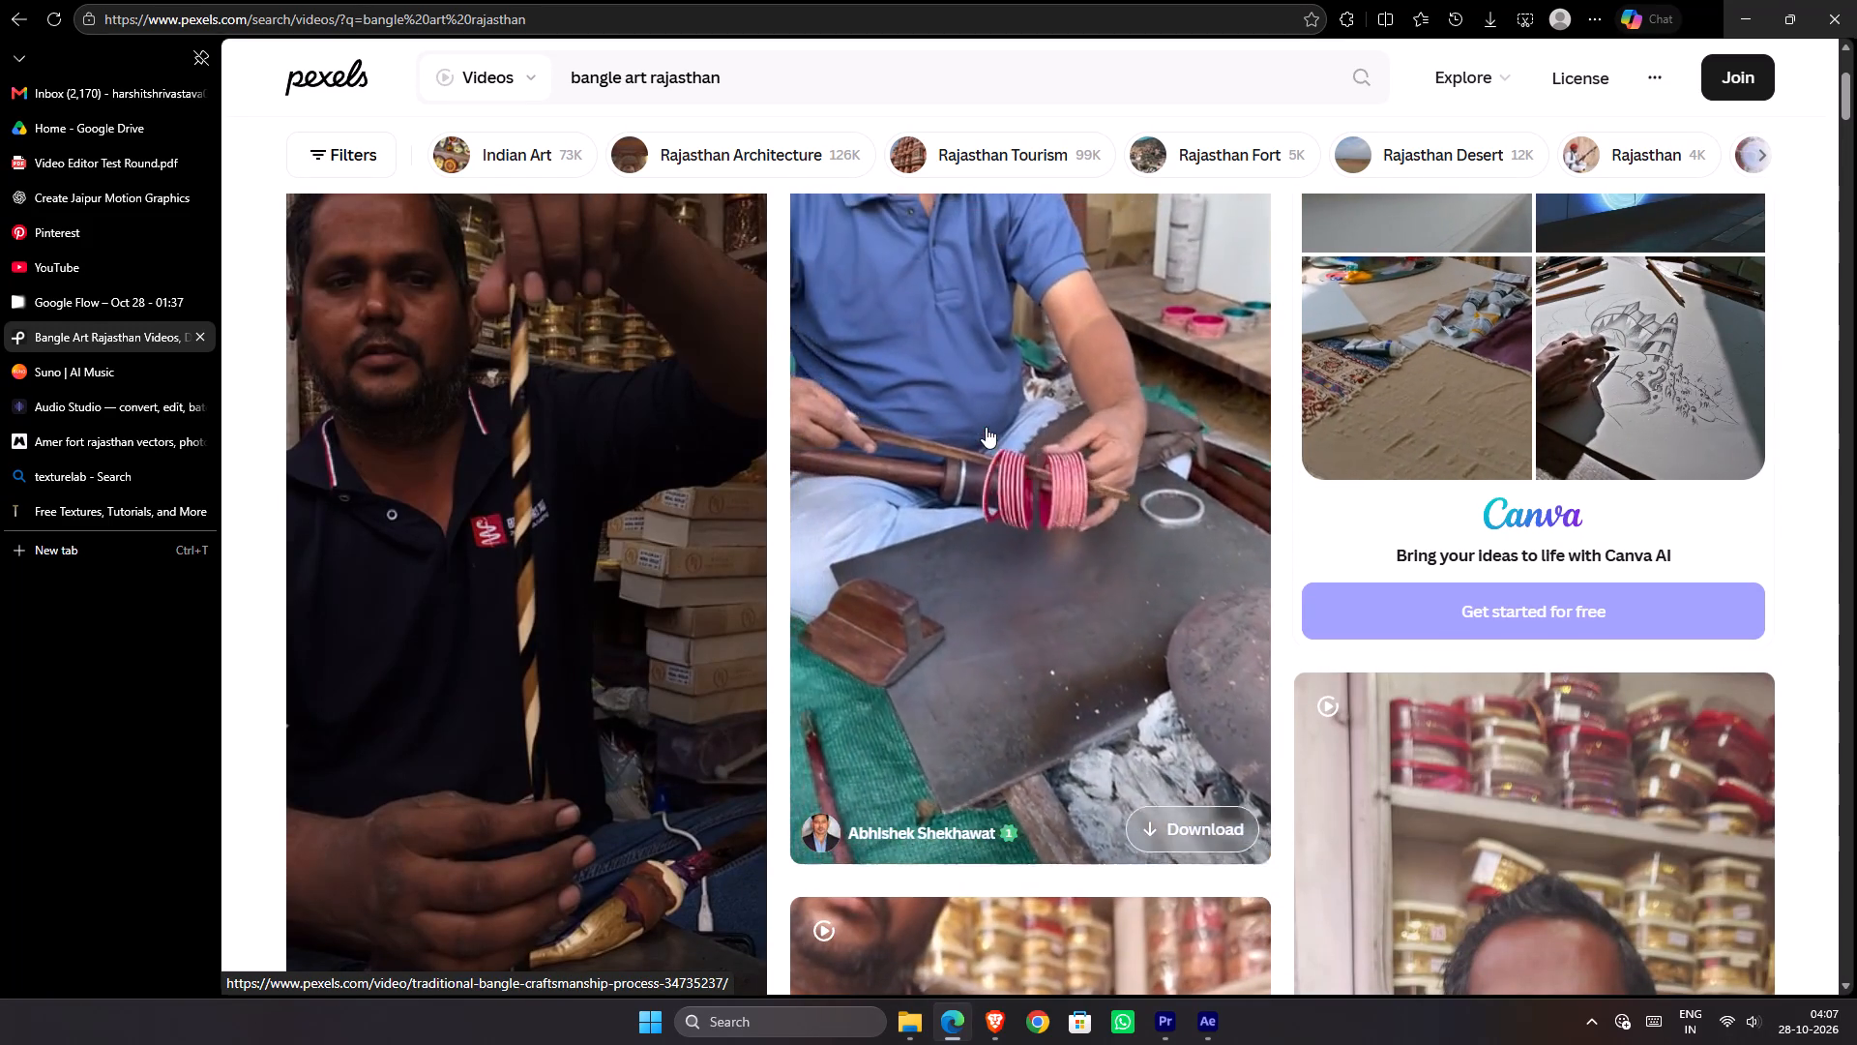
scroll(986, 427, down, 3)
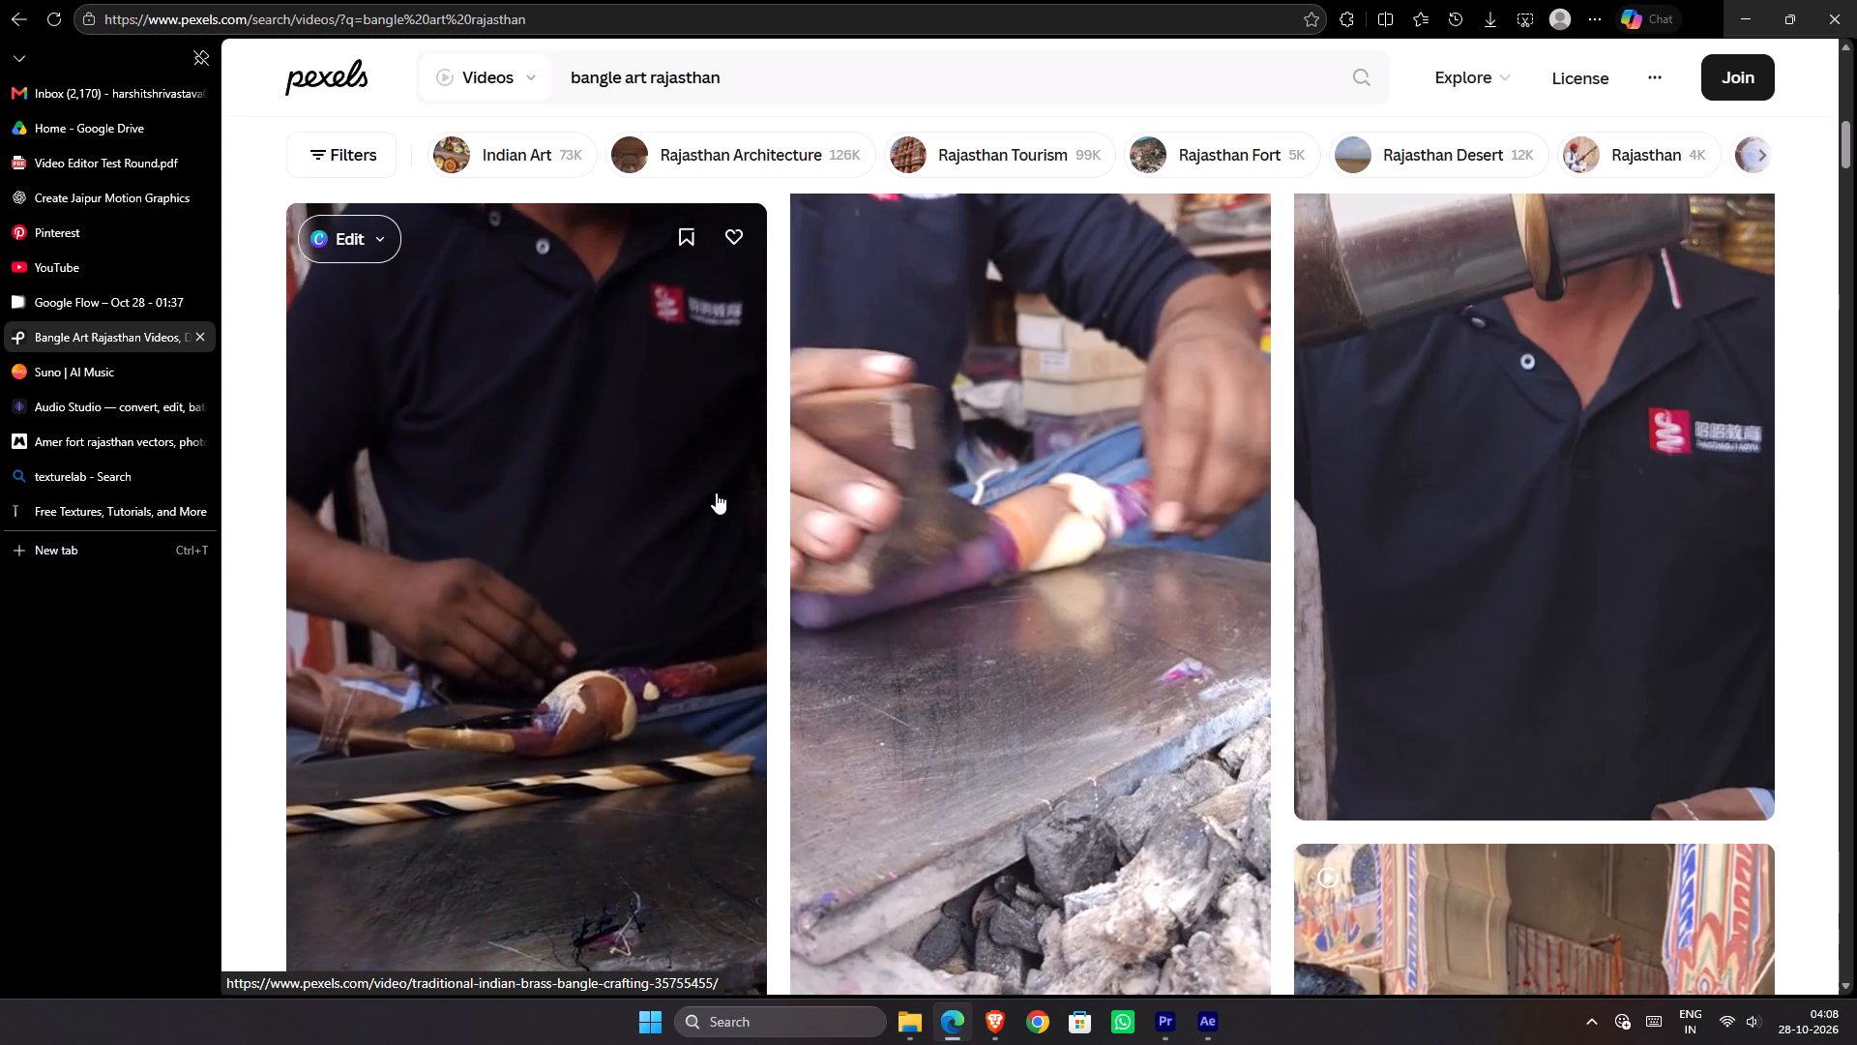
scroll(765, 493, down, 3)
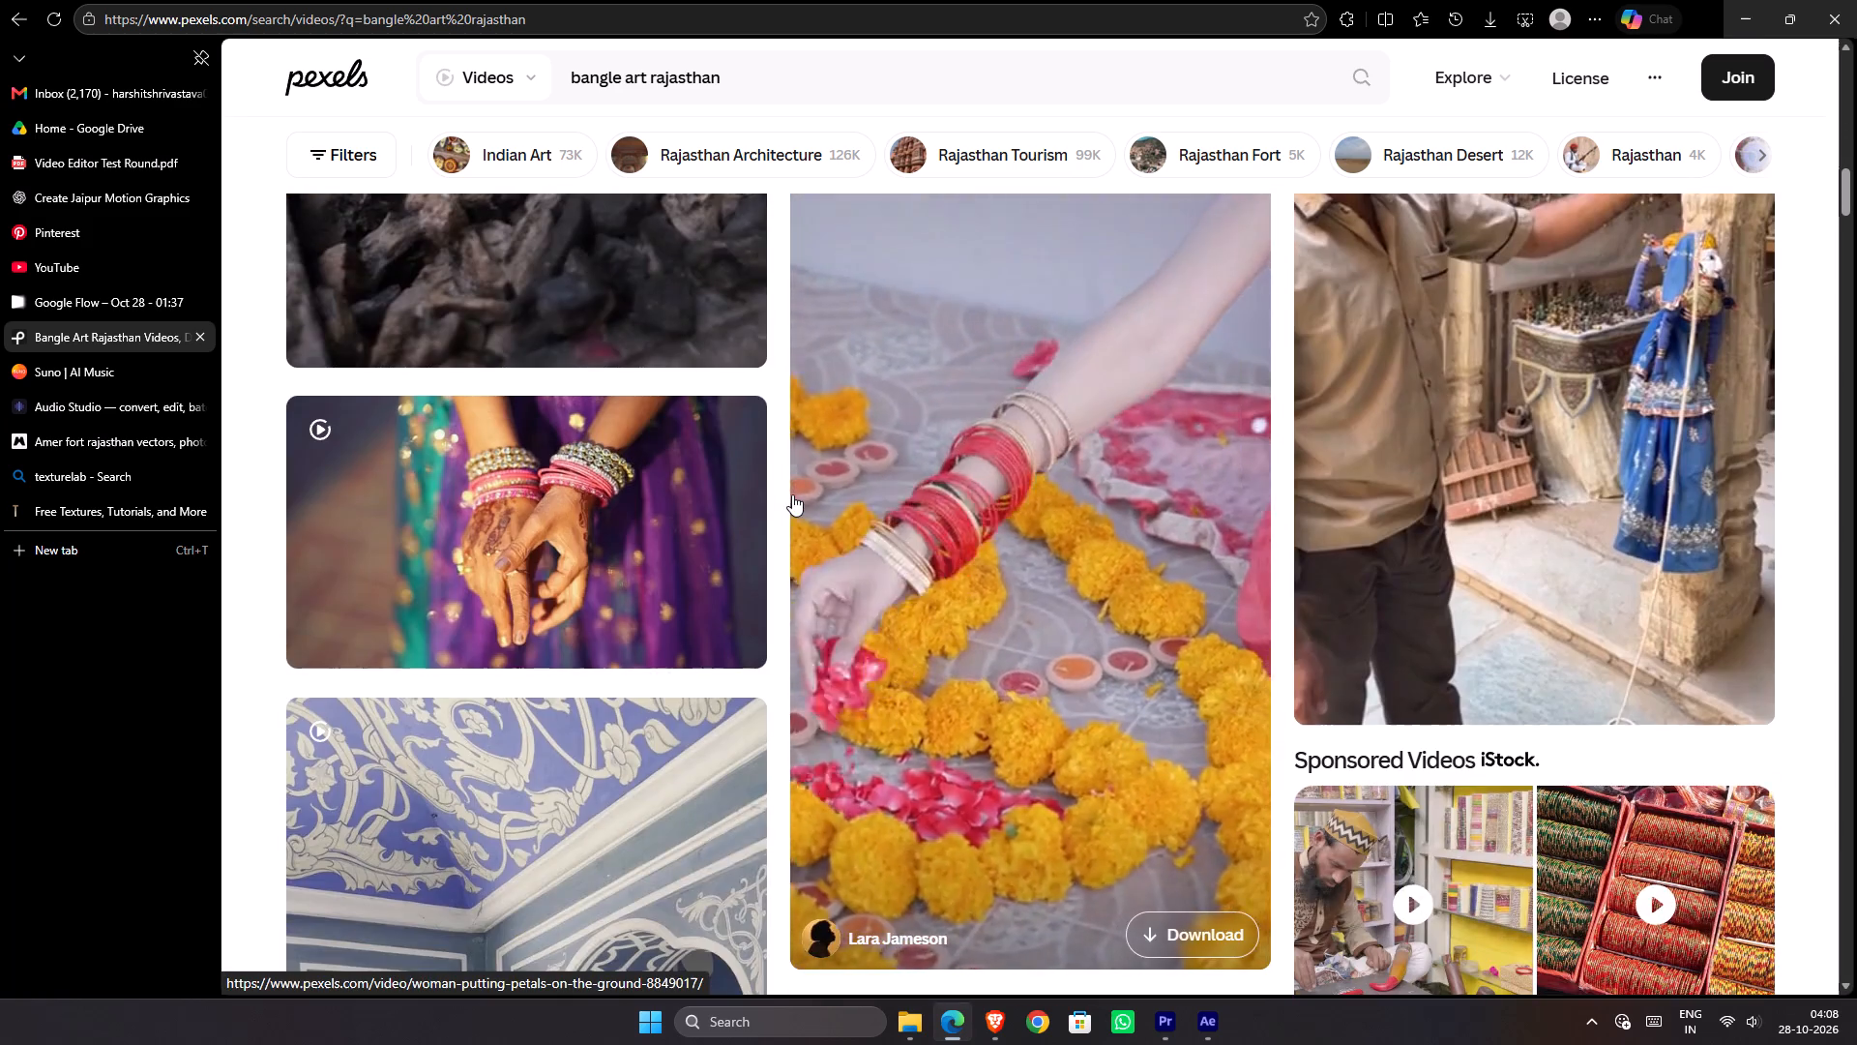
scroll(792, 494, up, 1)
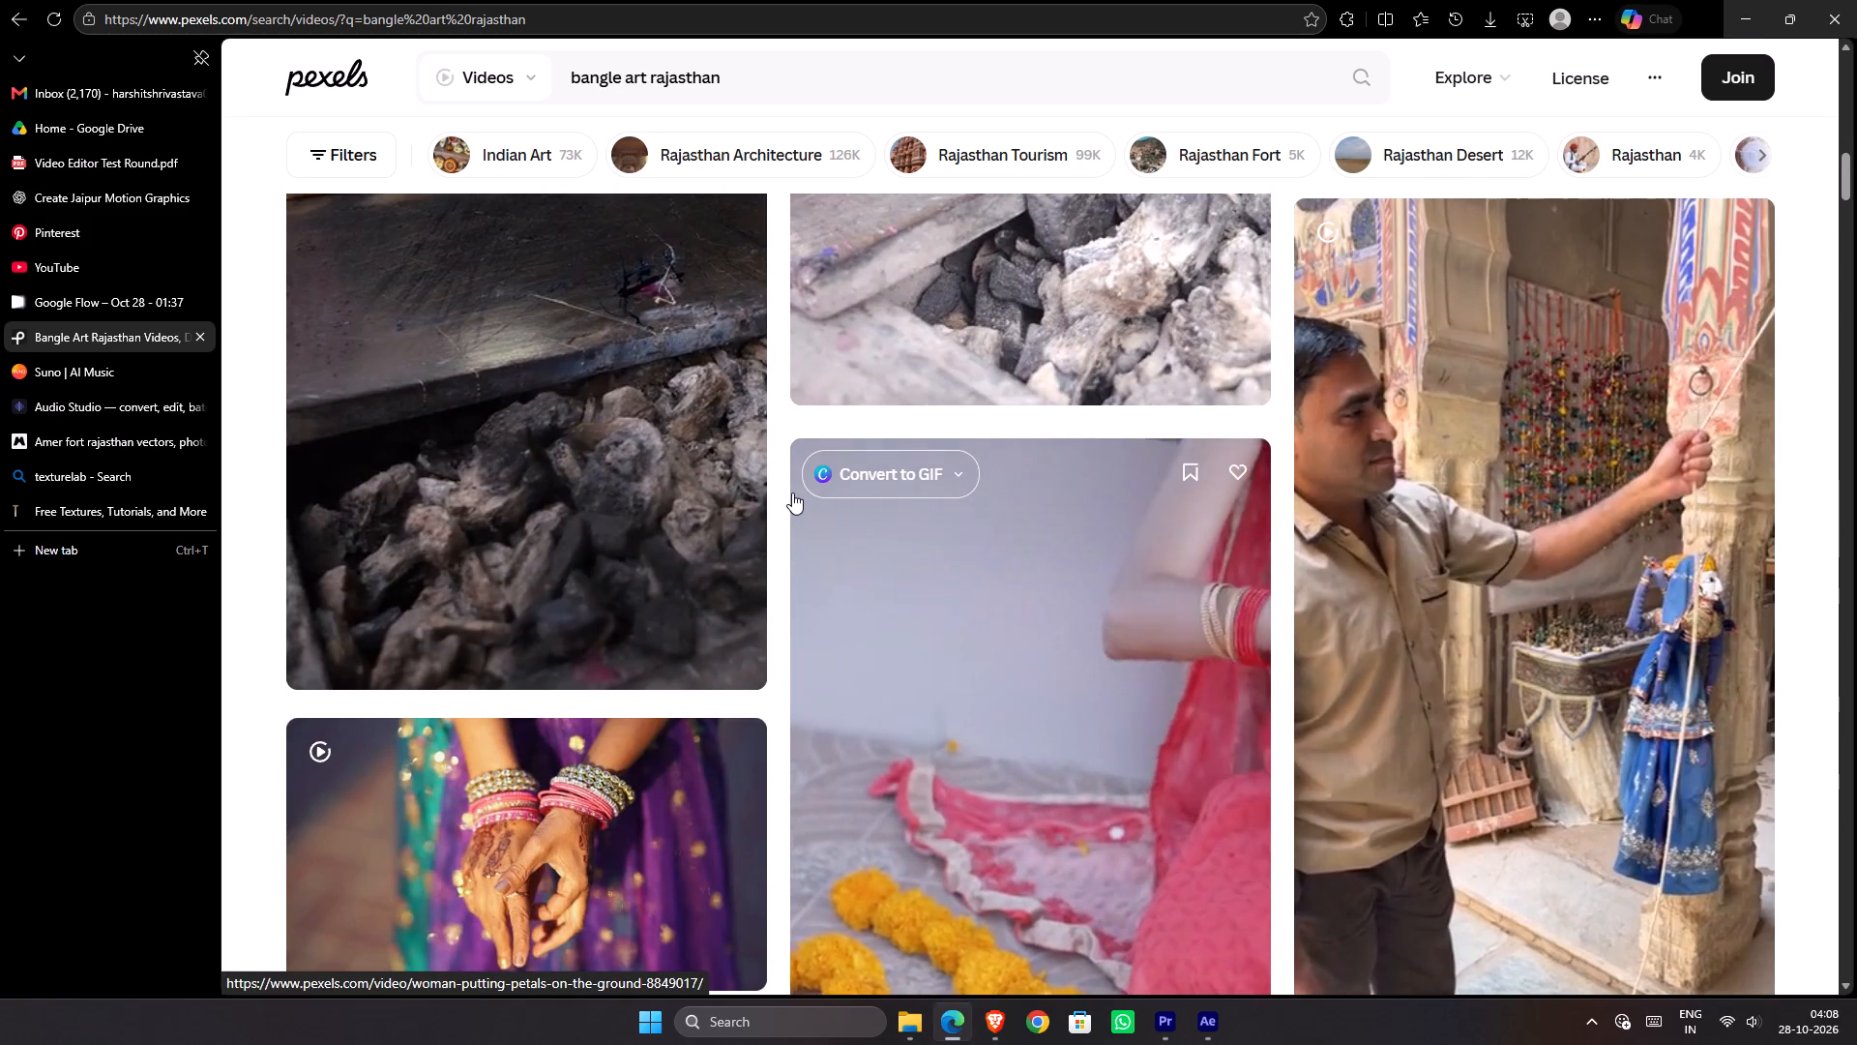
scroll(776, 480, up, 1)
scroll(773, 479, down, 1)
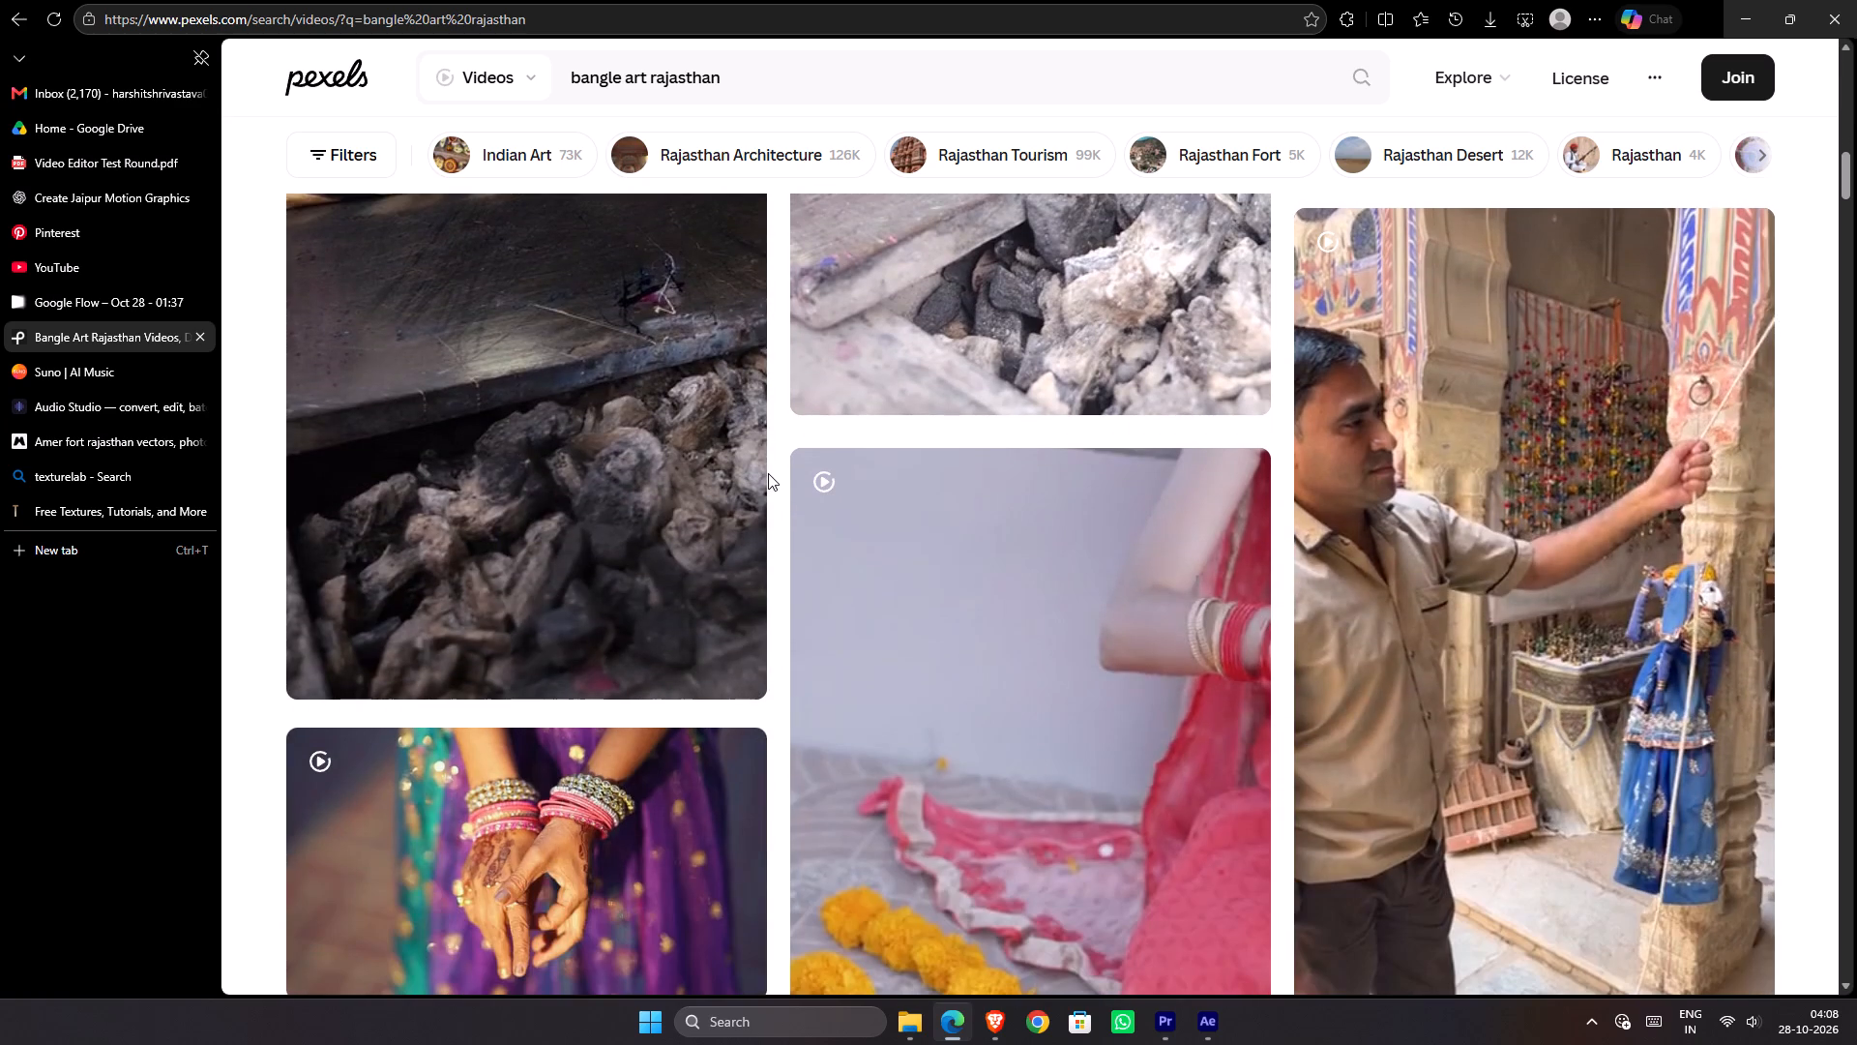
scroll(768, 473, down, 5)
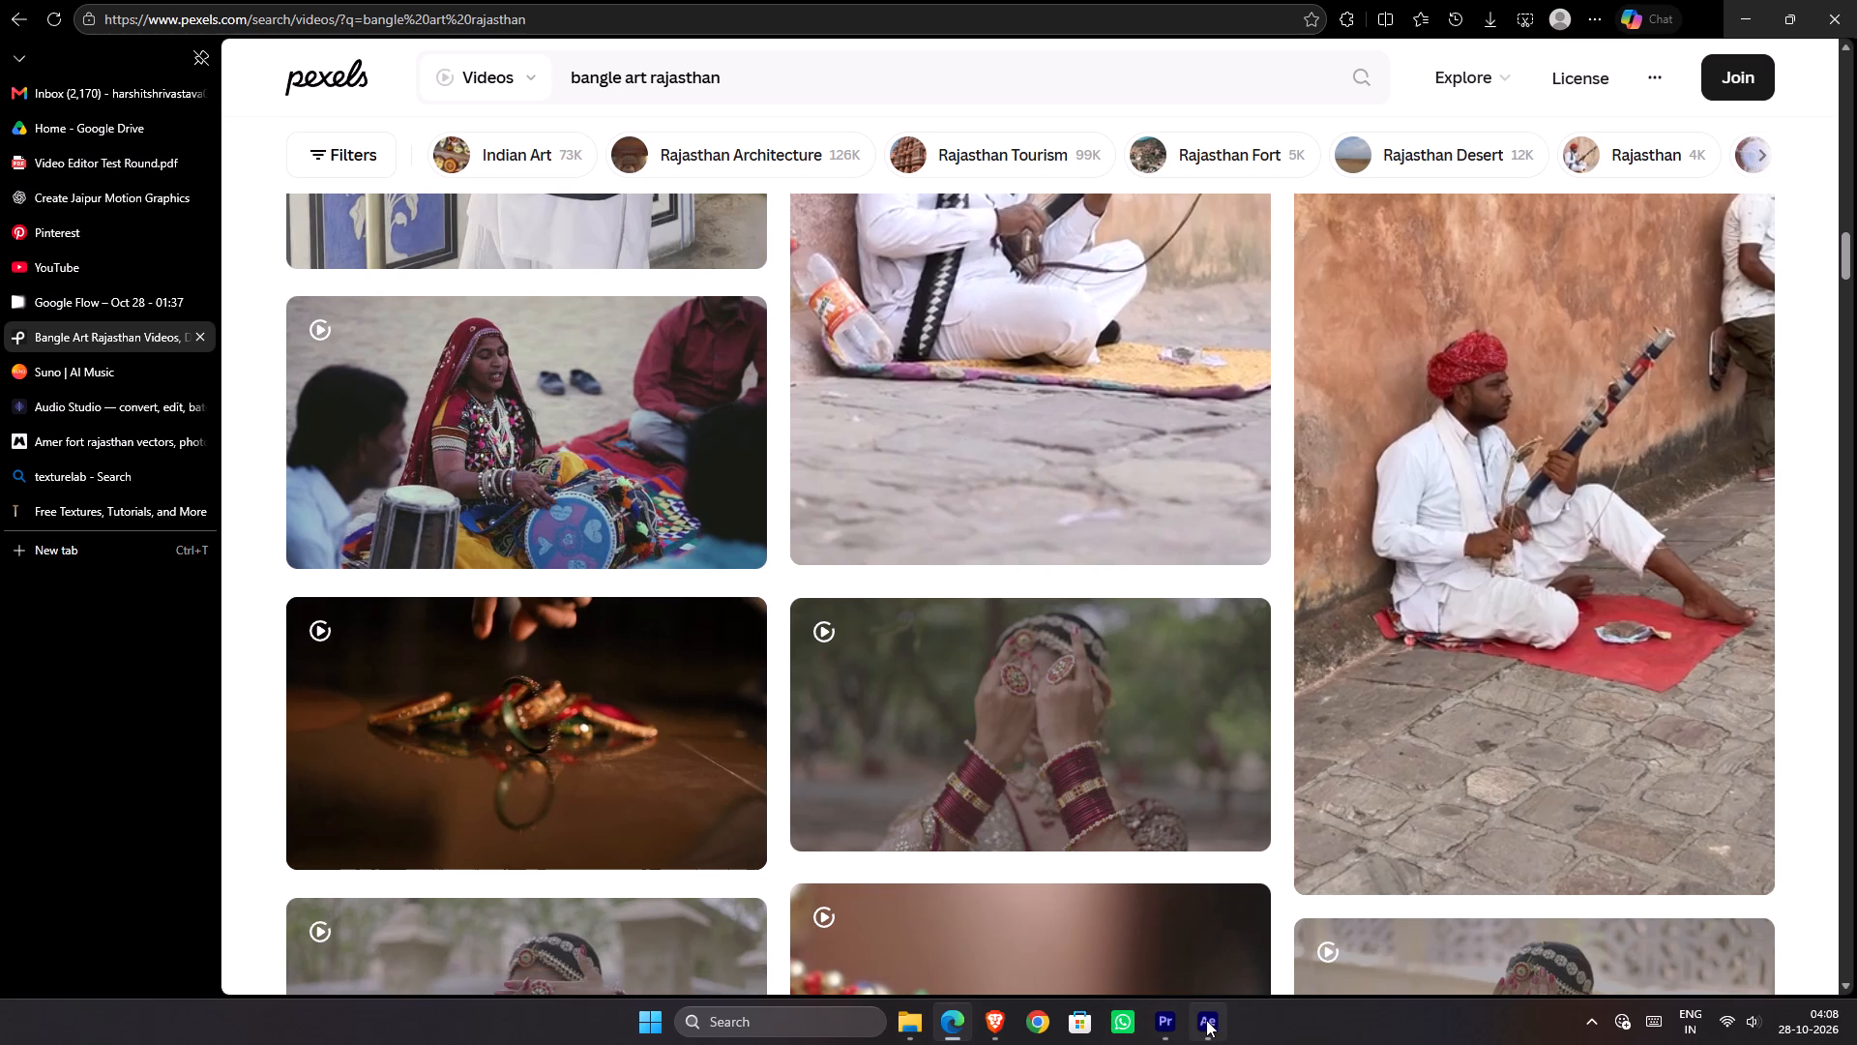
Add the lakeside turbaned musician clip 12966893_1920_1080_30fps.mp4 from Downloads above the puppet clip in the After Effects nested composition.
click(1207, 1020)
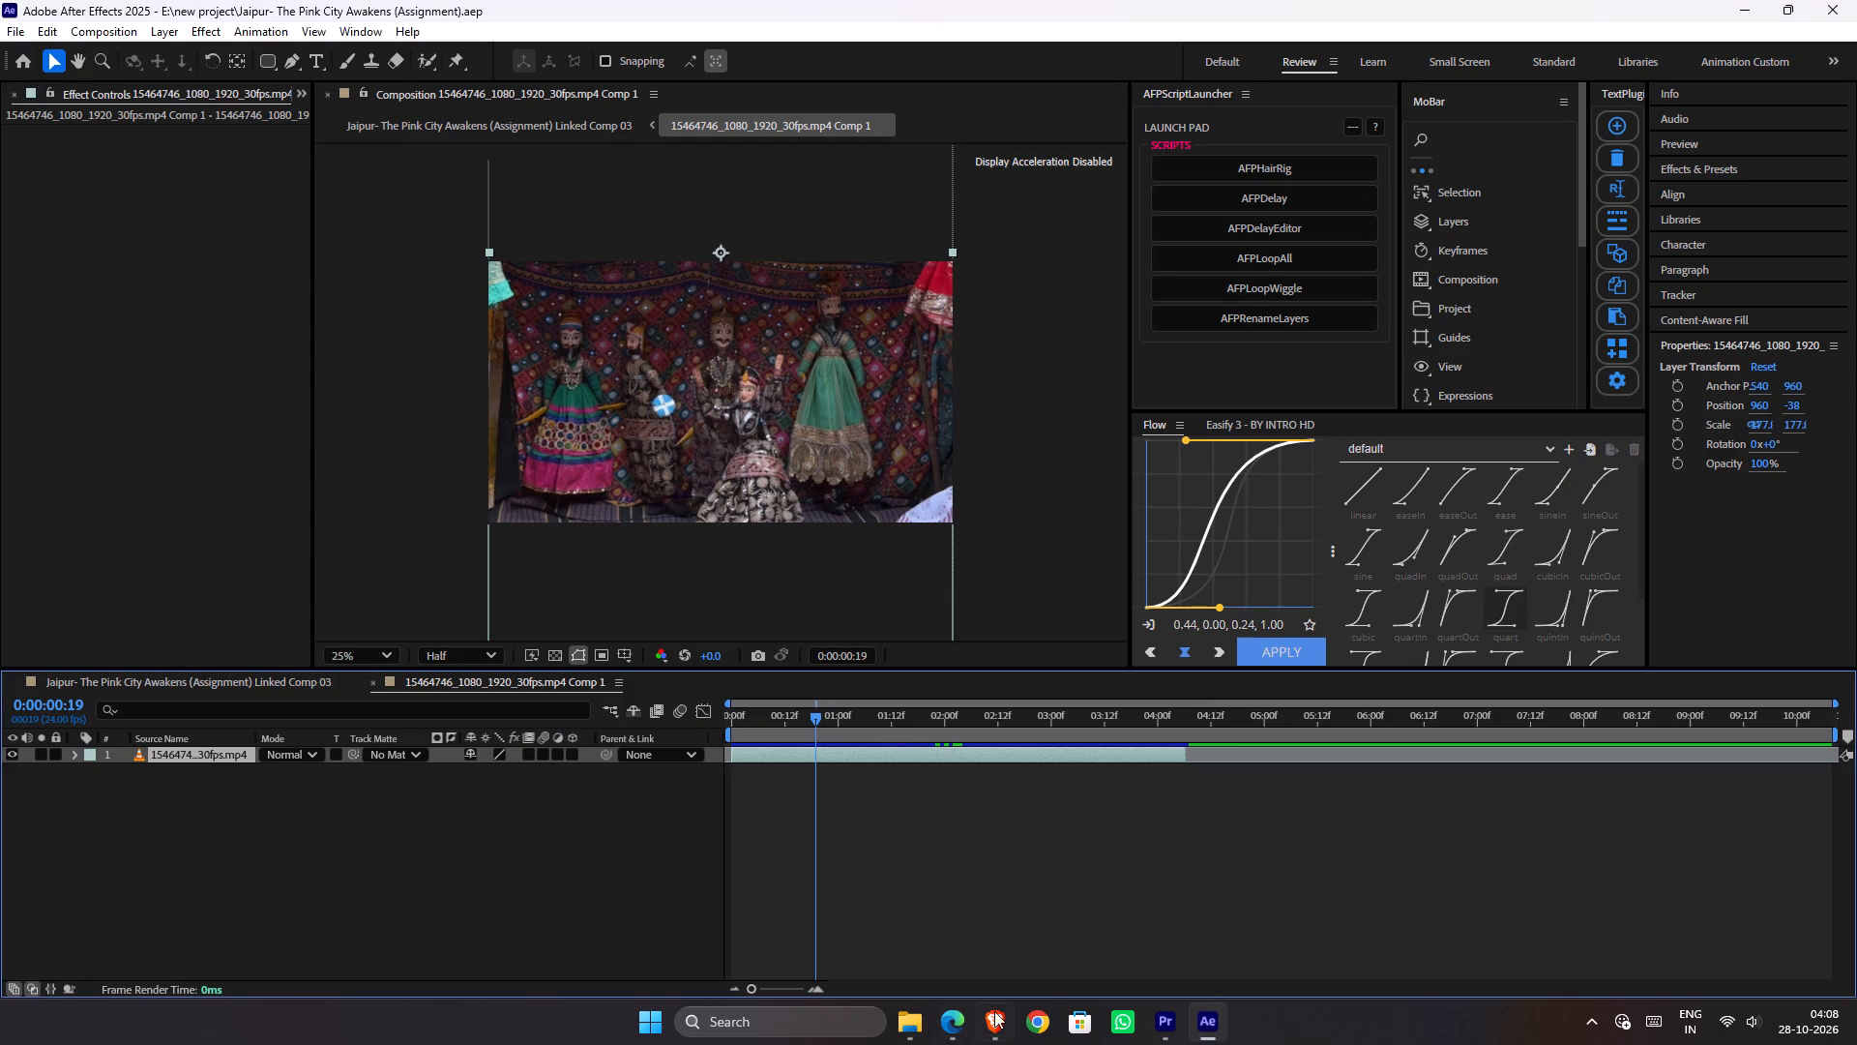
click(926, 1016)
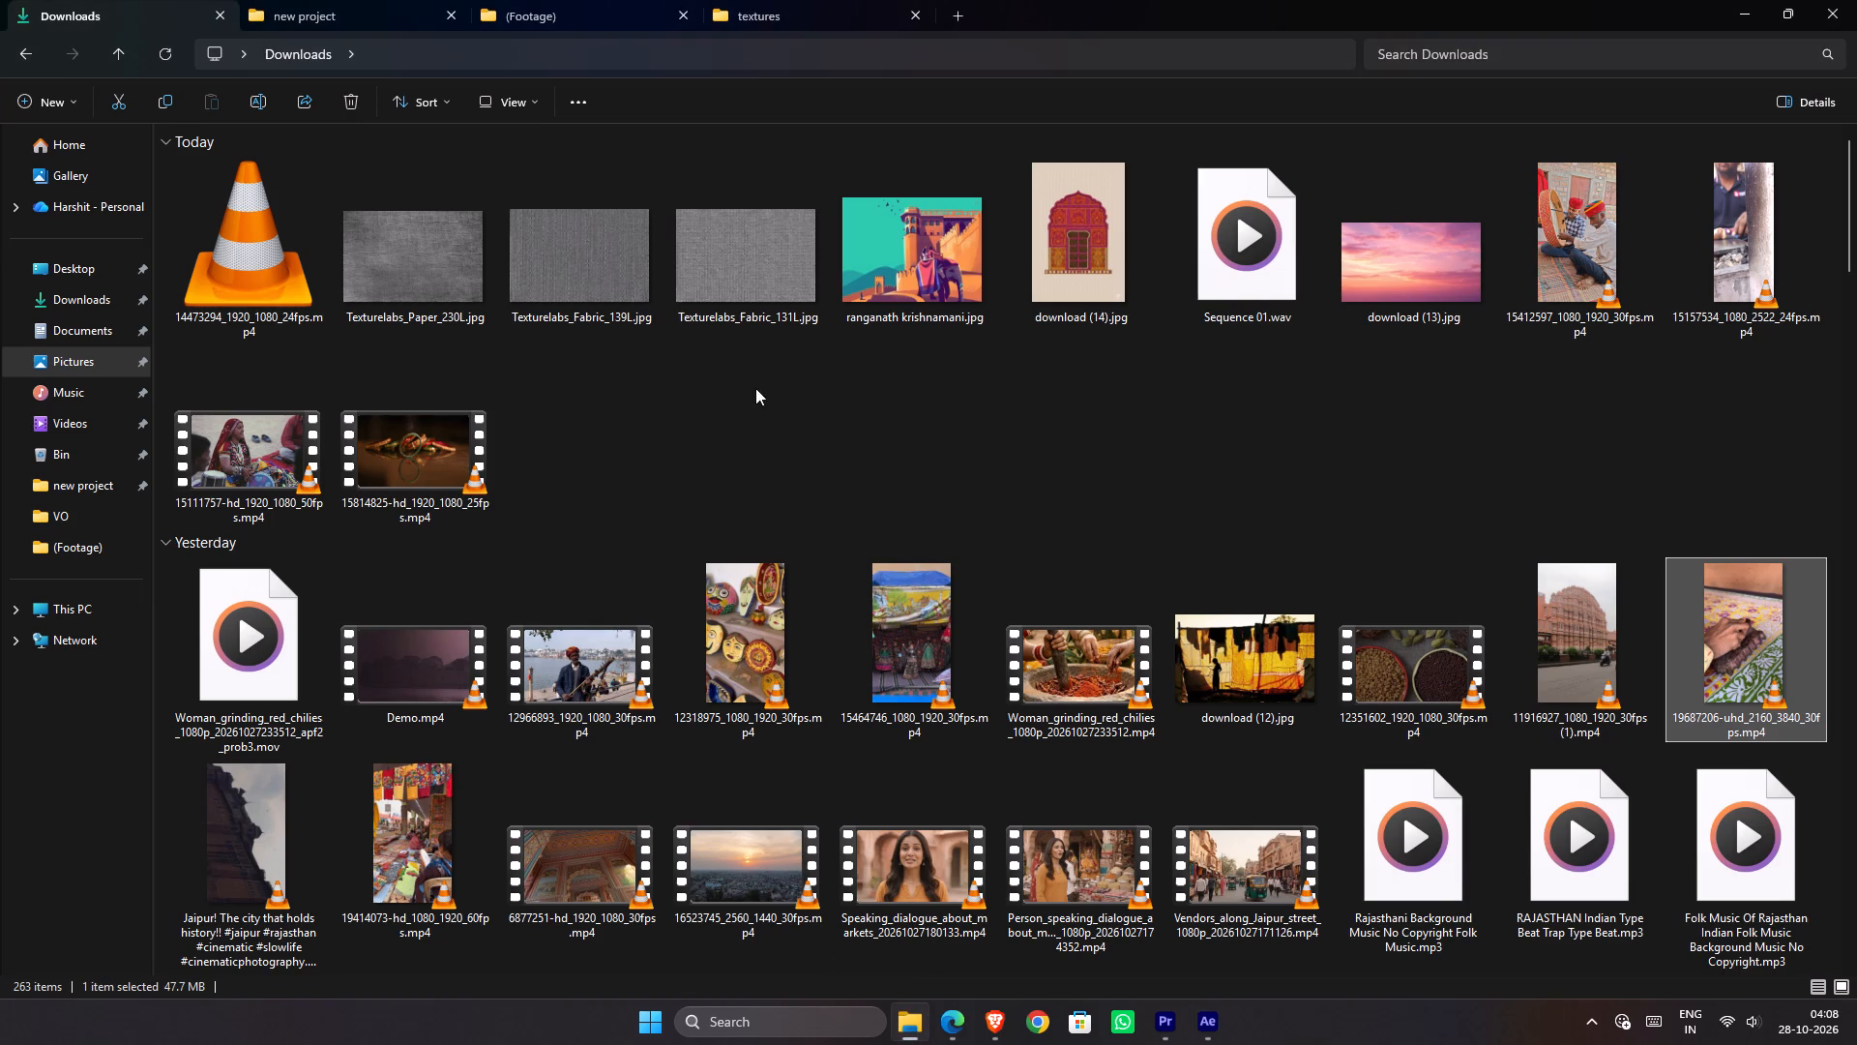
click(176, 67)
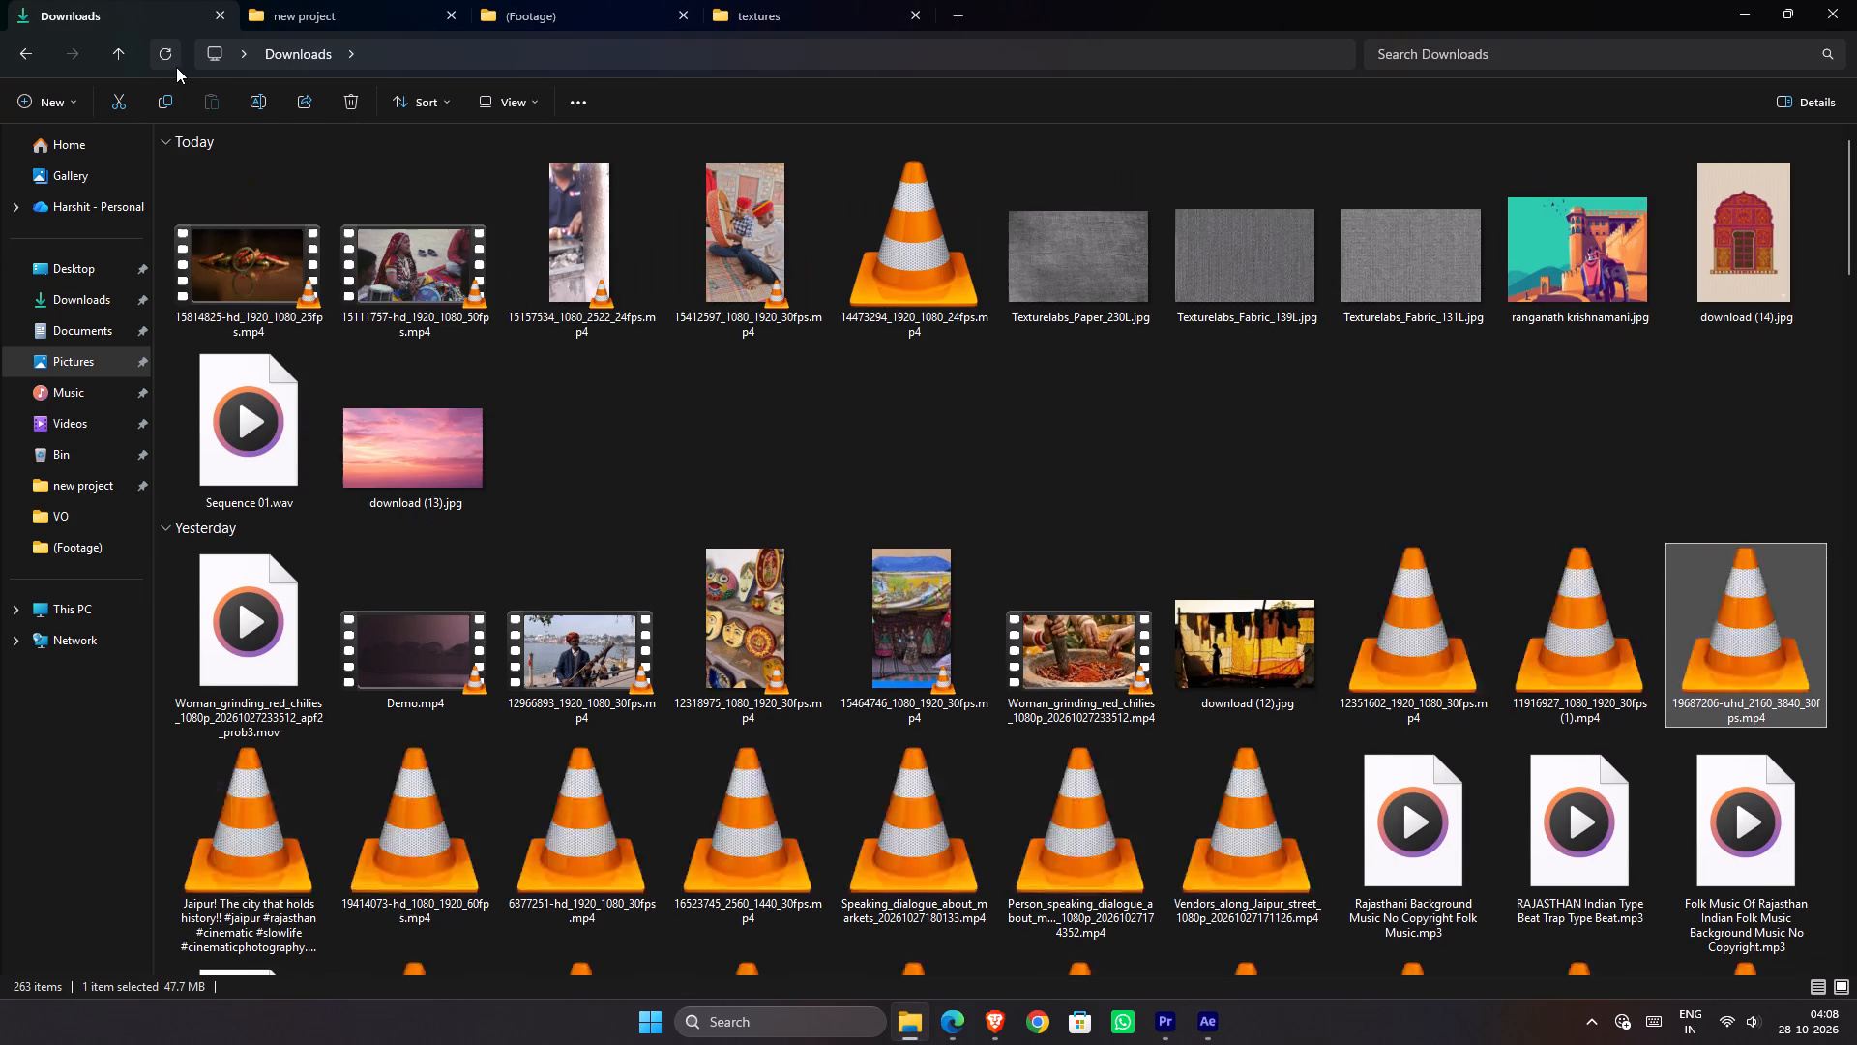
click(413, 284)
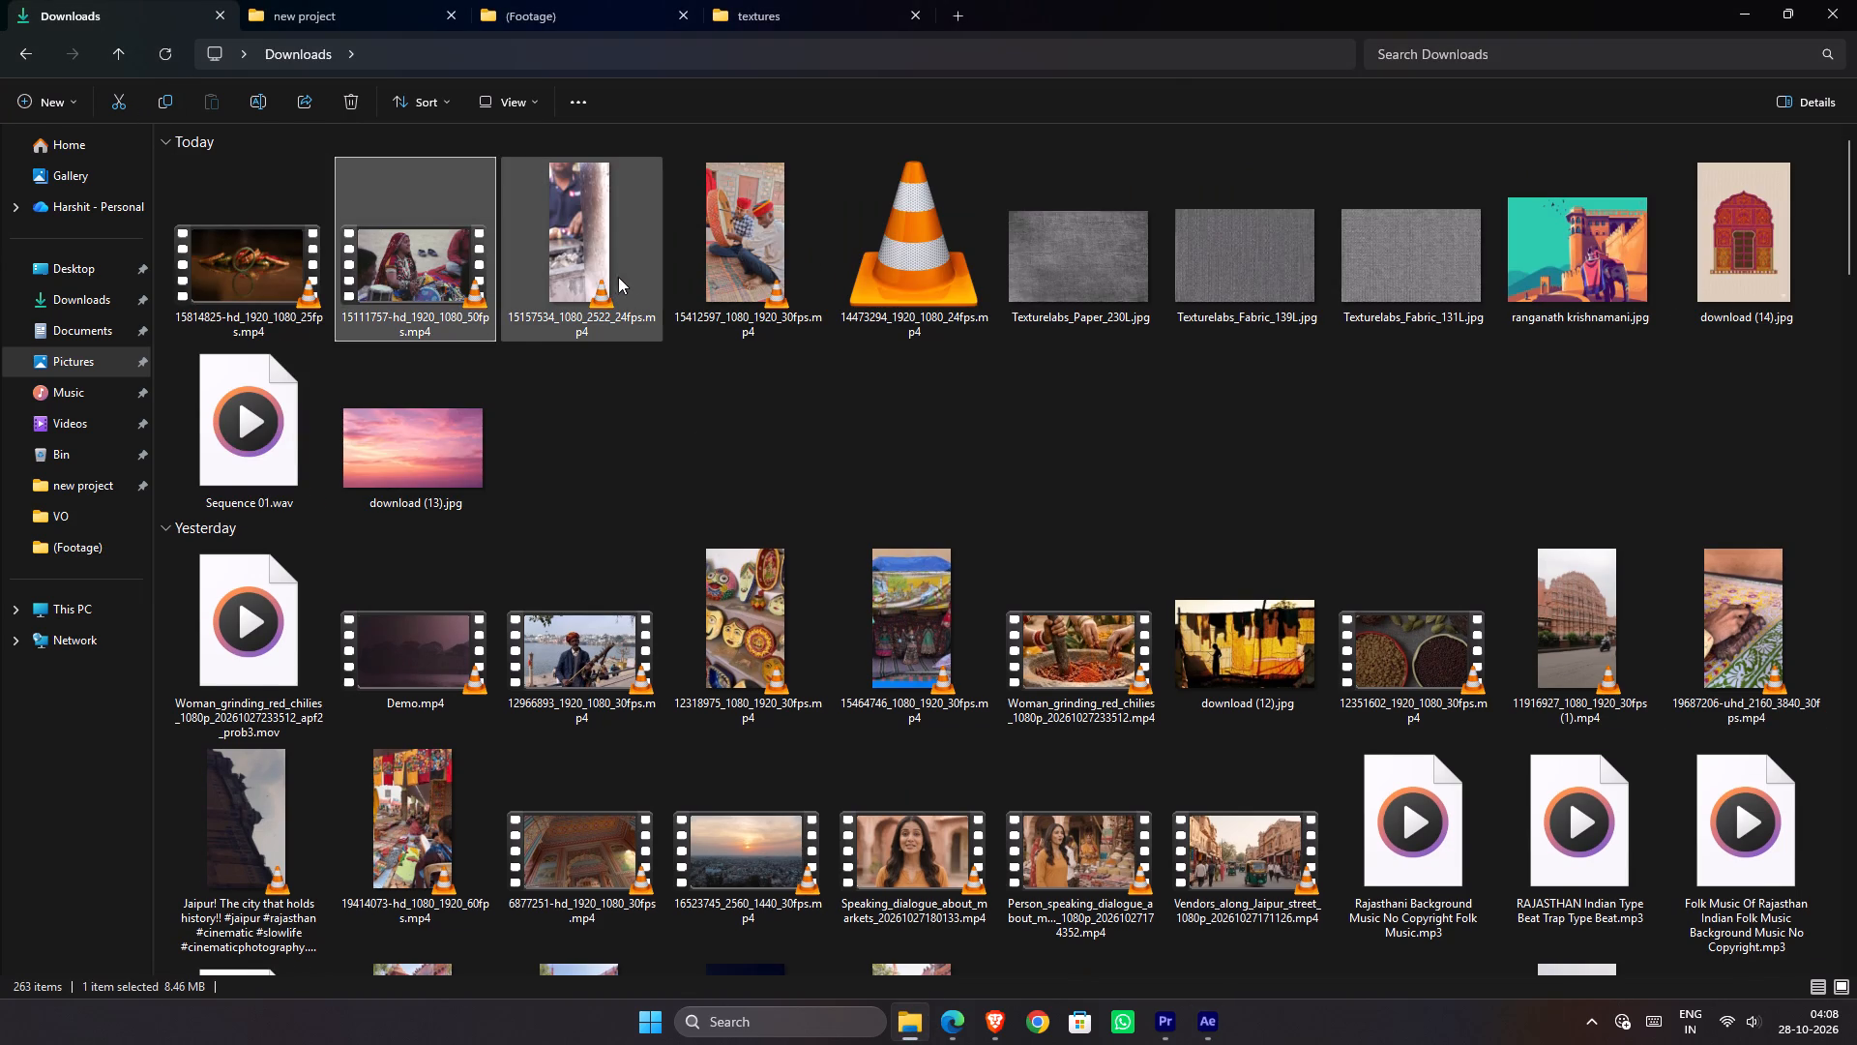
click(611, 256)
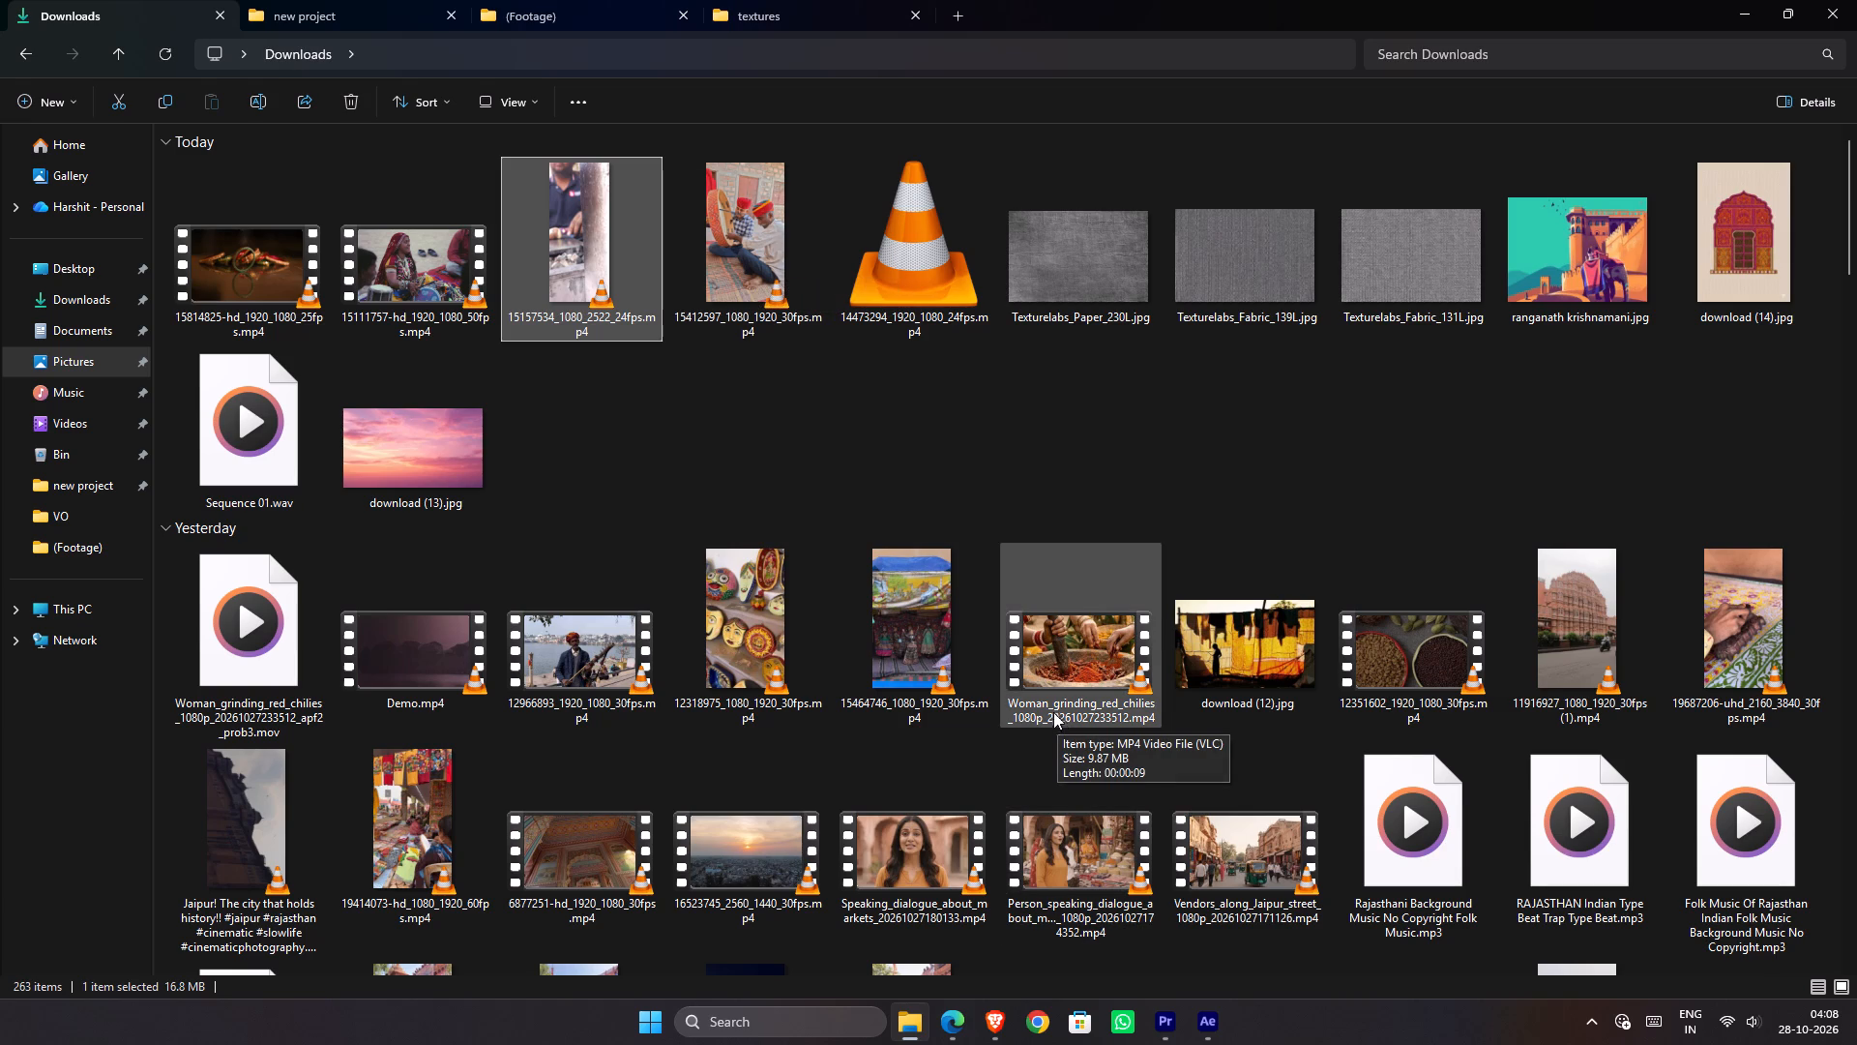
click(634, 651)
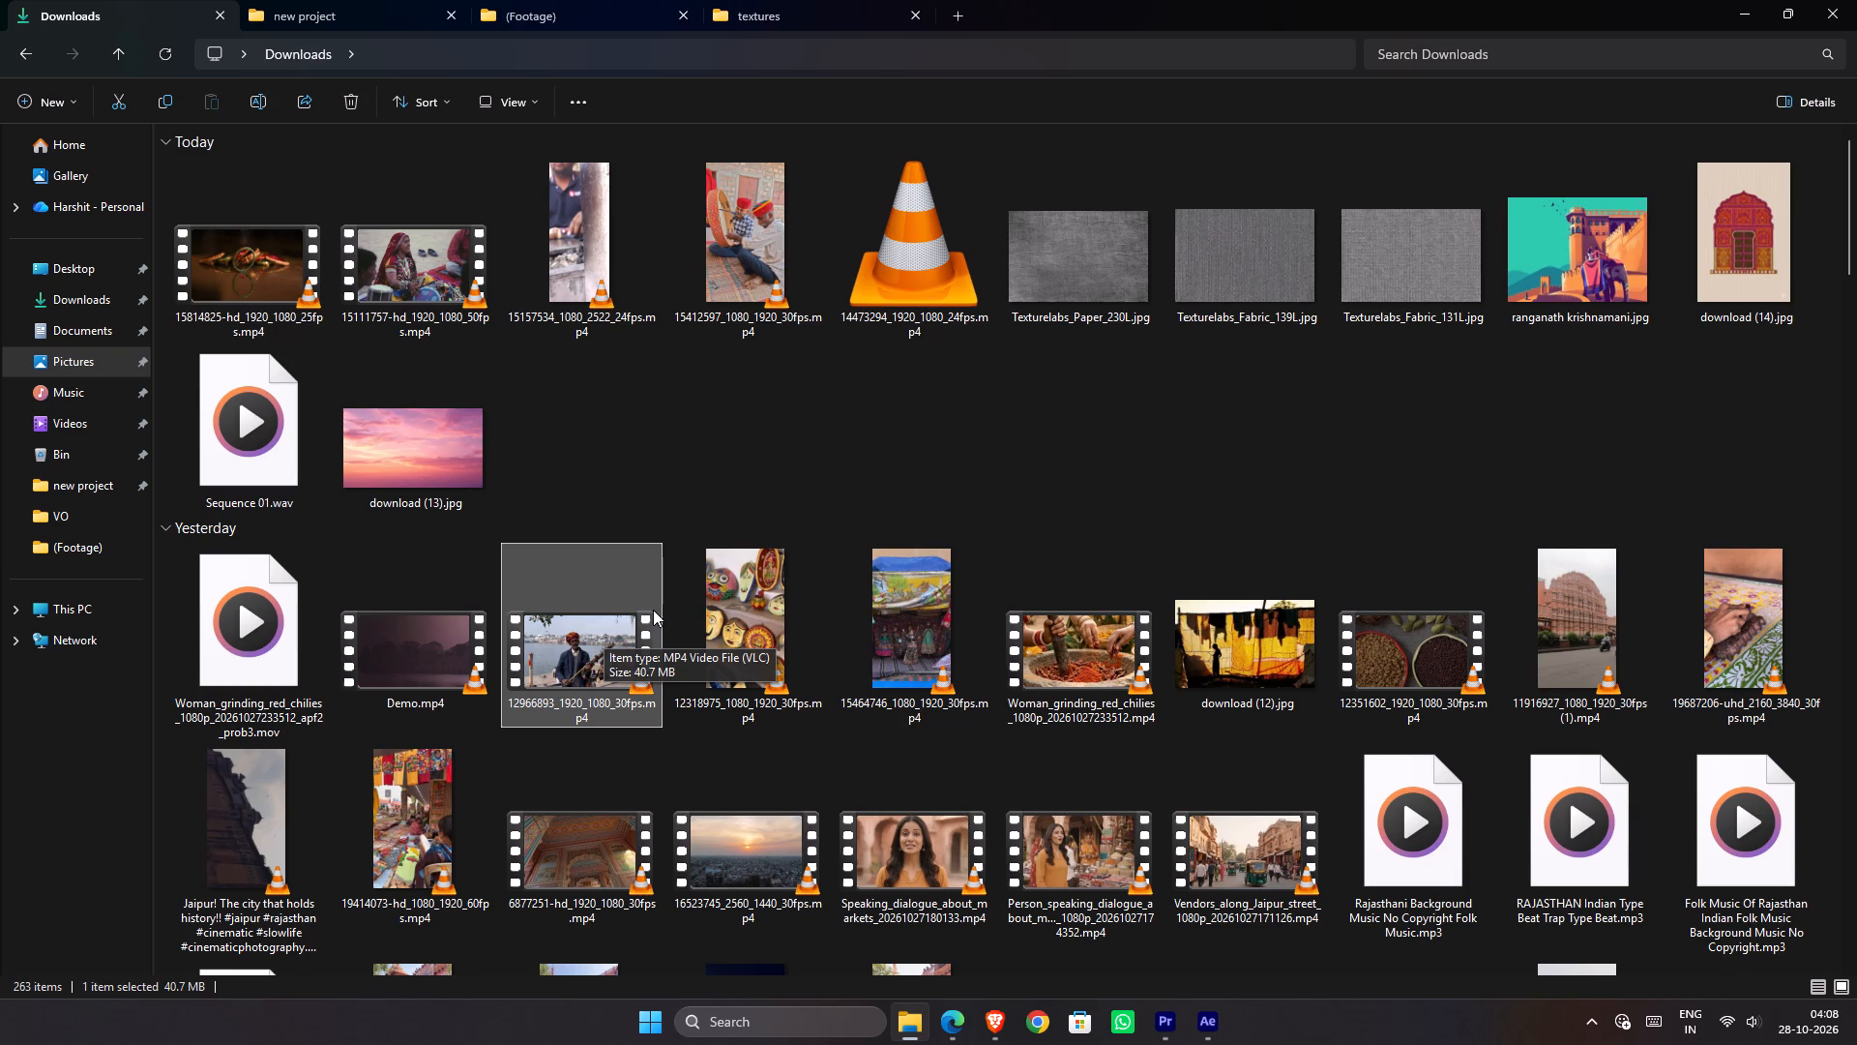
drag(604, 619, 875, 738)
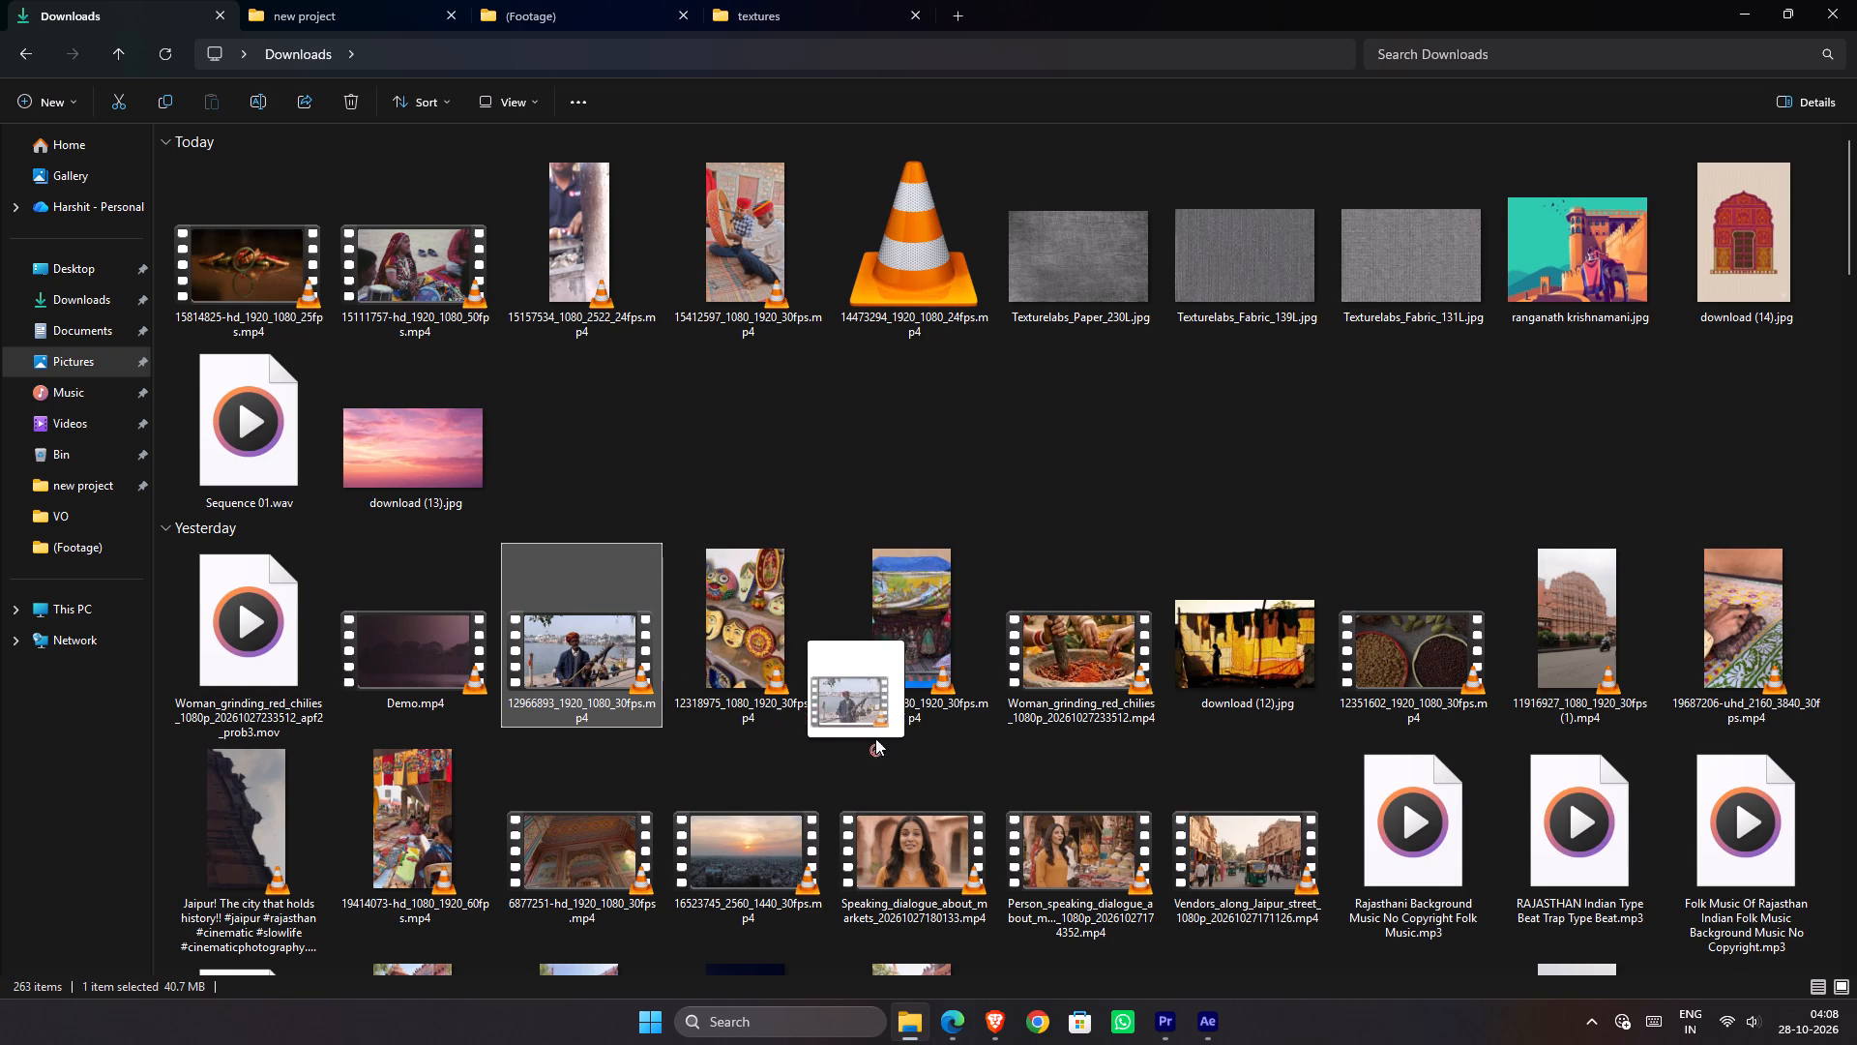
drag(875, 738, 1085, 865)
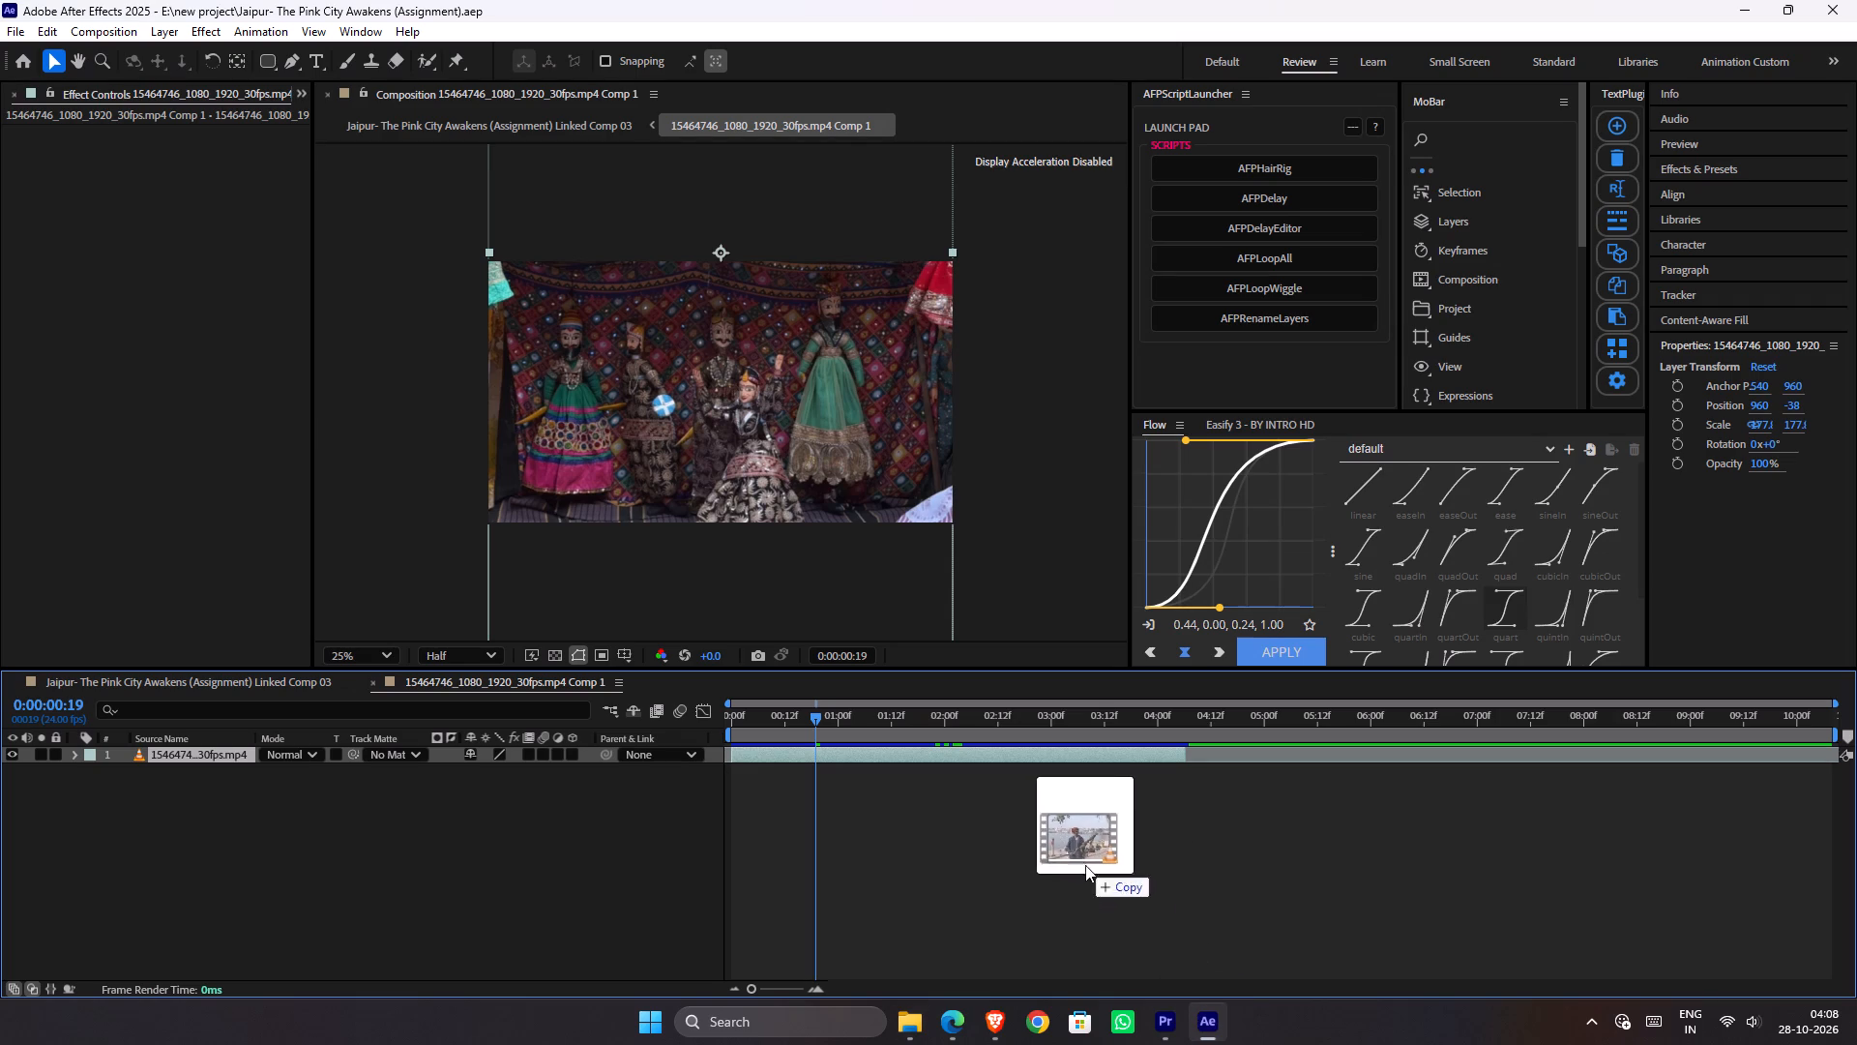
drag(1085, 865, 1082, 859)
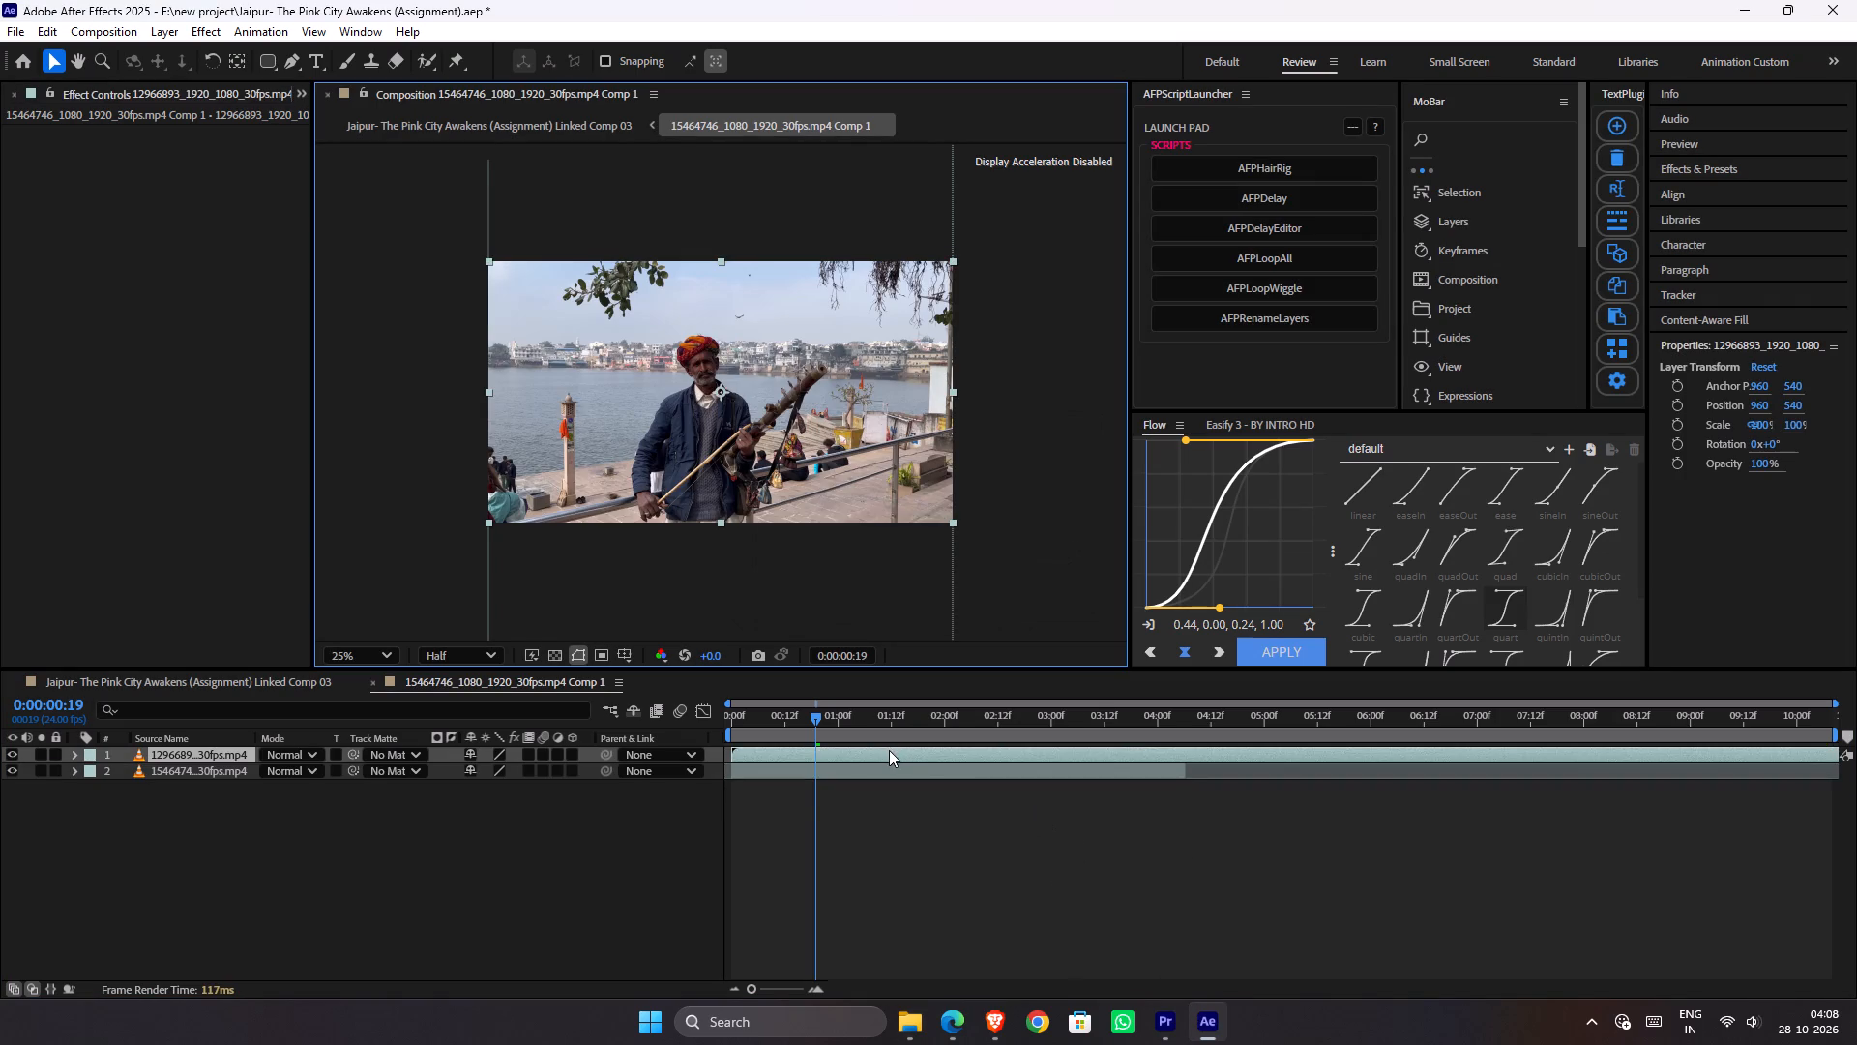
Scrub through the musician clip and shift its layer to start at about 3.5 seconds, overlapping the end of the puppet clip.
drag(889, 750, 898, 754)
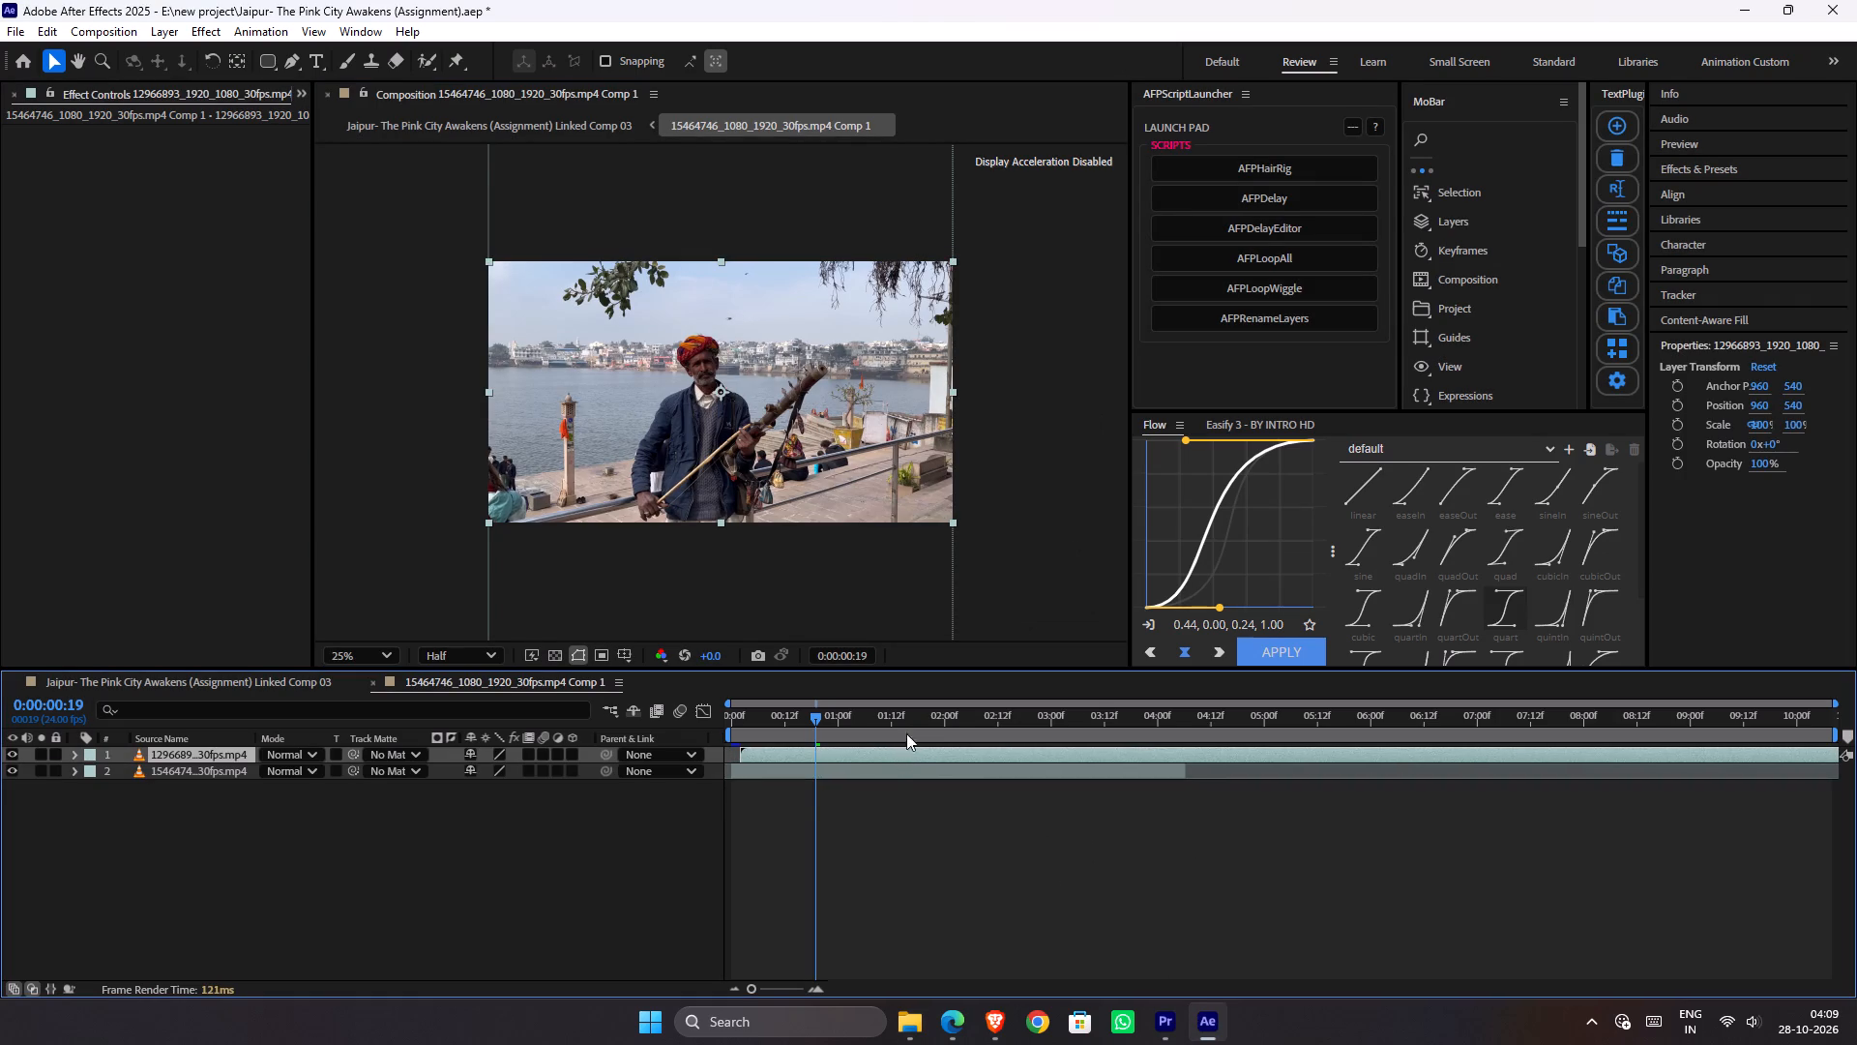
drag(913, 727, 1072, 751)
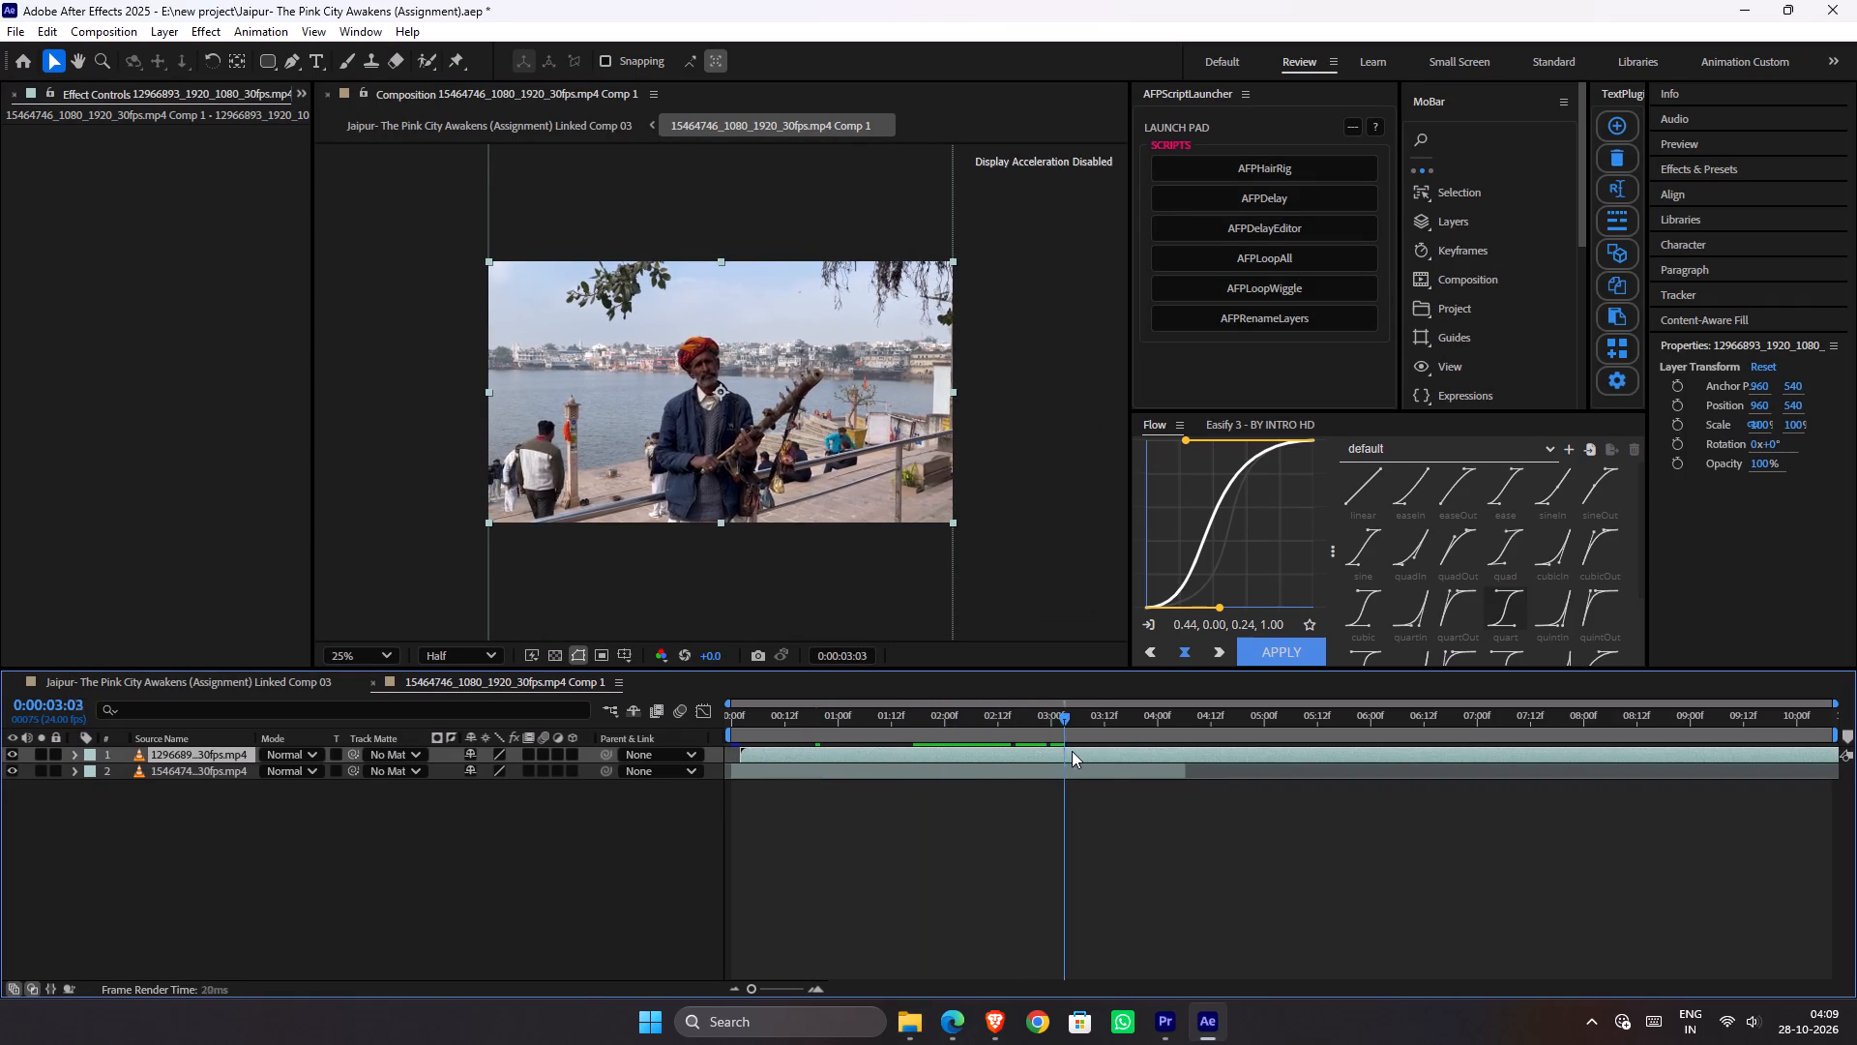
drag(1072, 751, 1211, 747)
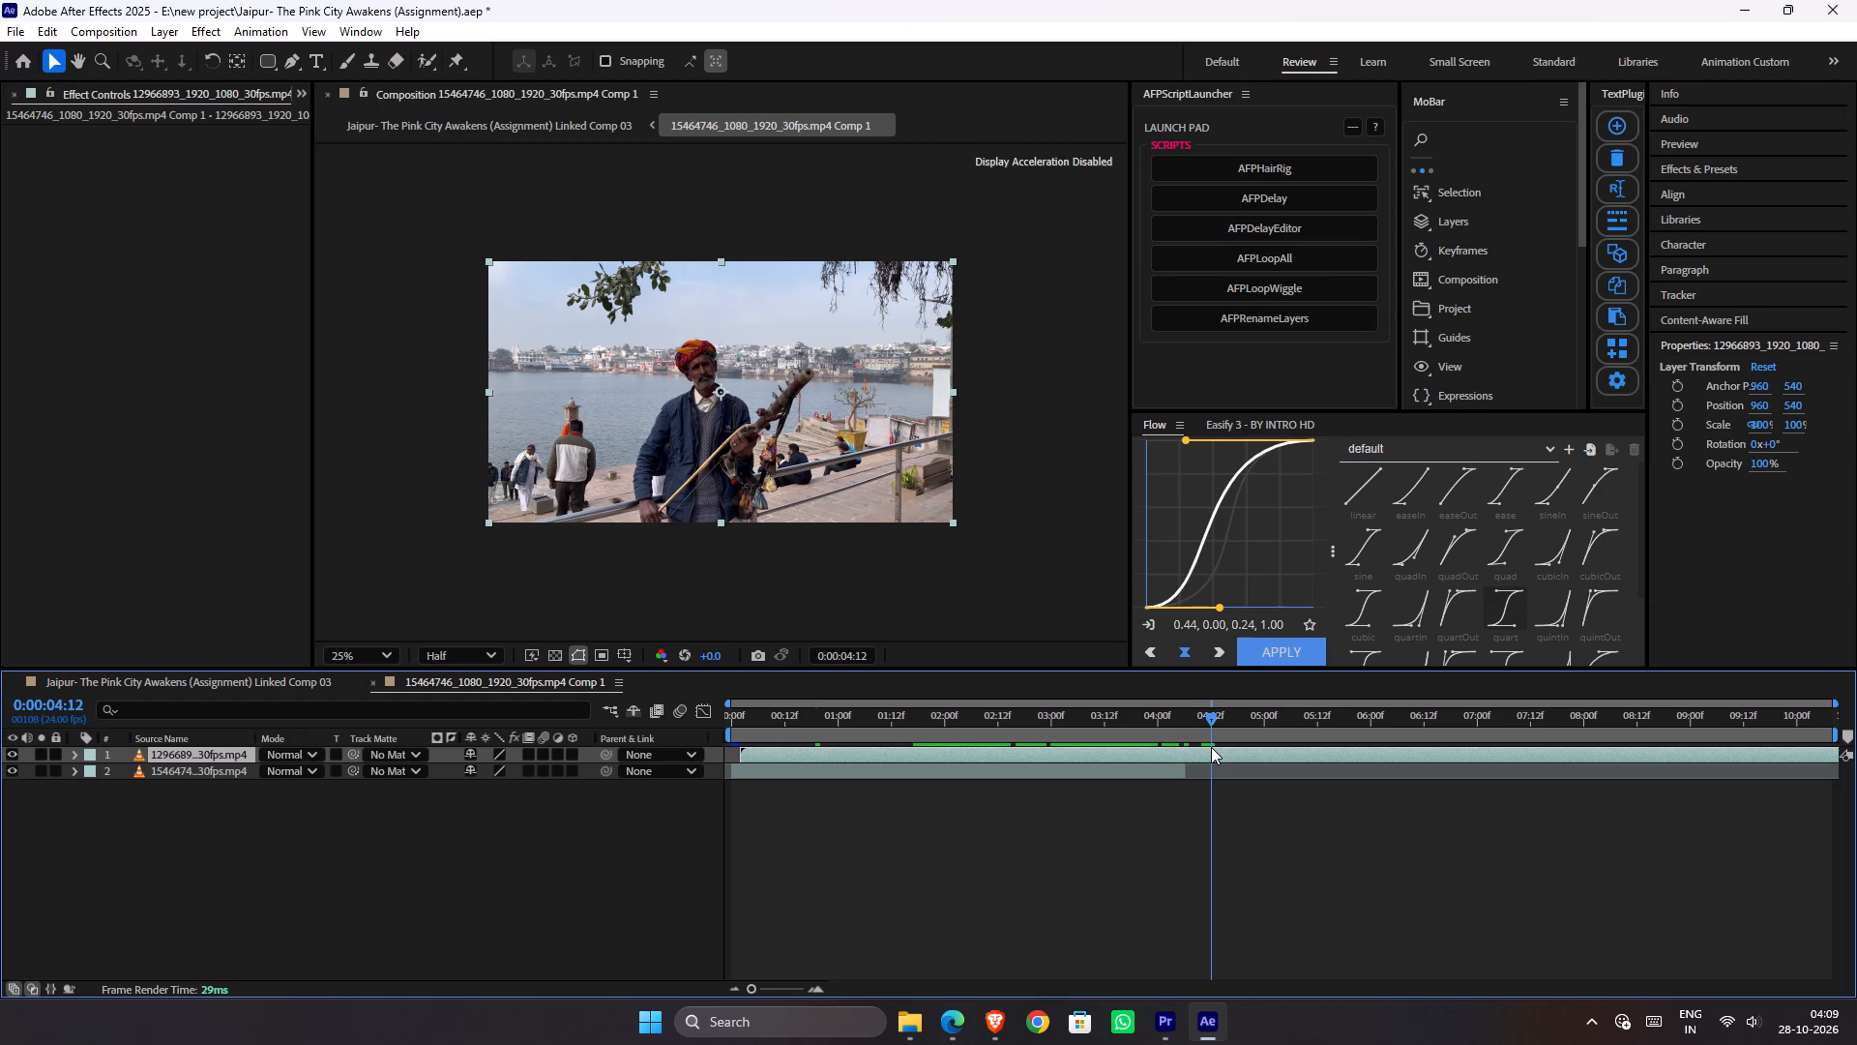
drag(1211, 747, 1209, 739)
drag(1209, 739, 1135, 751)
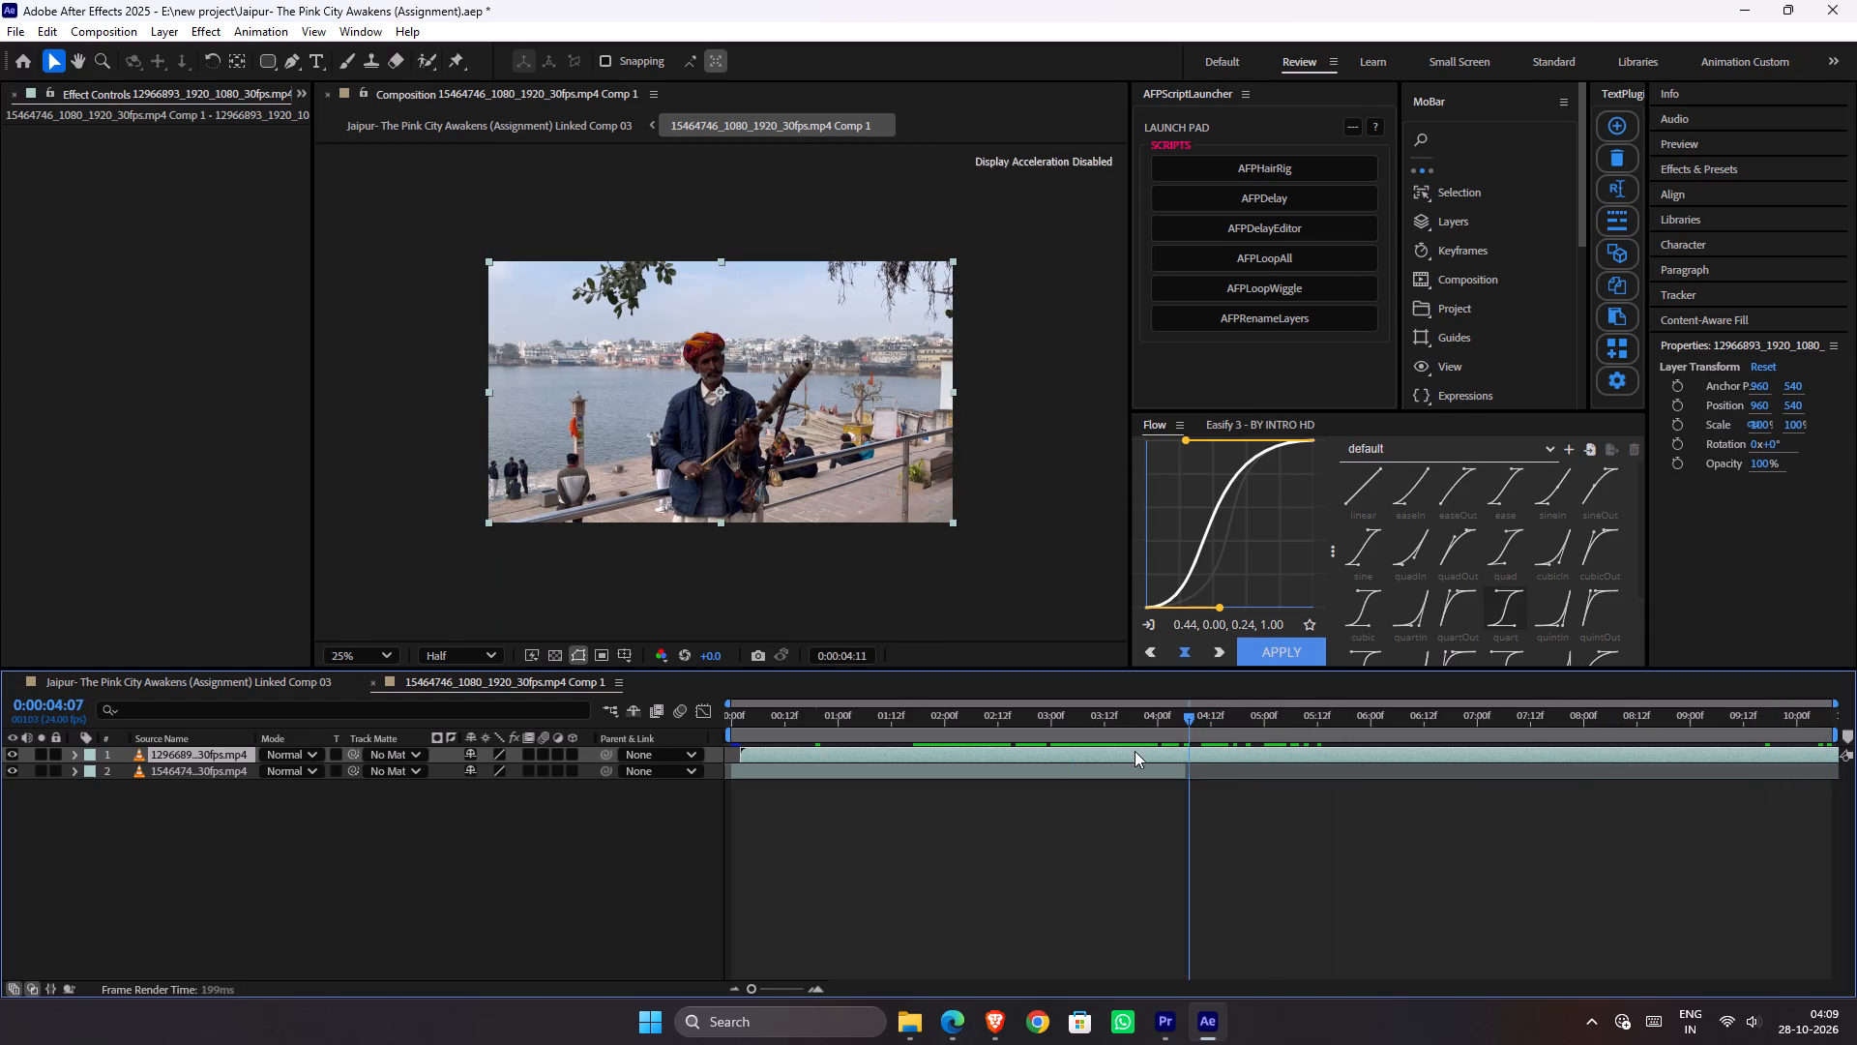
drag(1135, 751, 1040, 743)
drag(1097, 754, 1244, 752)
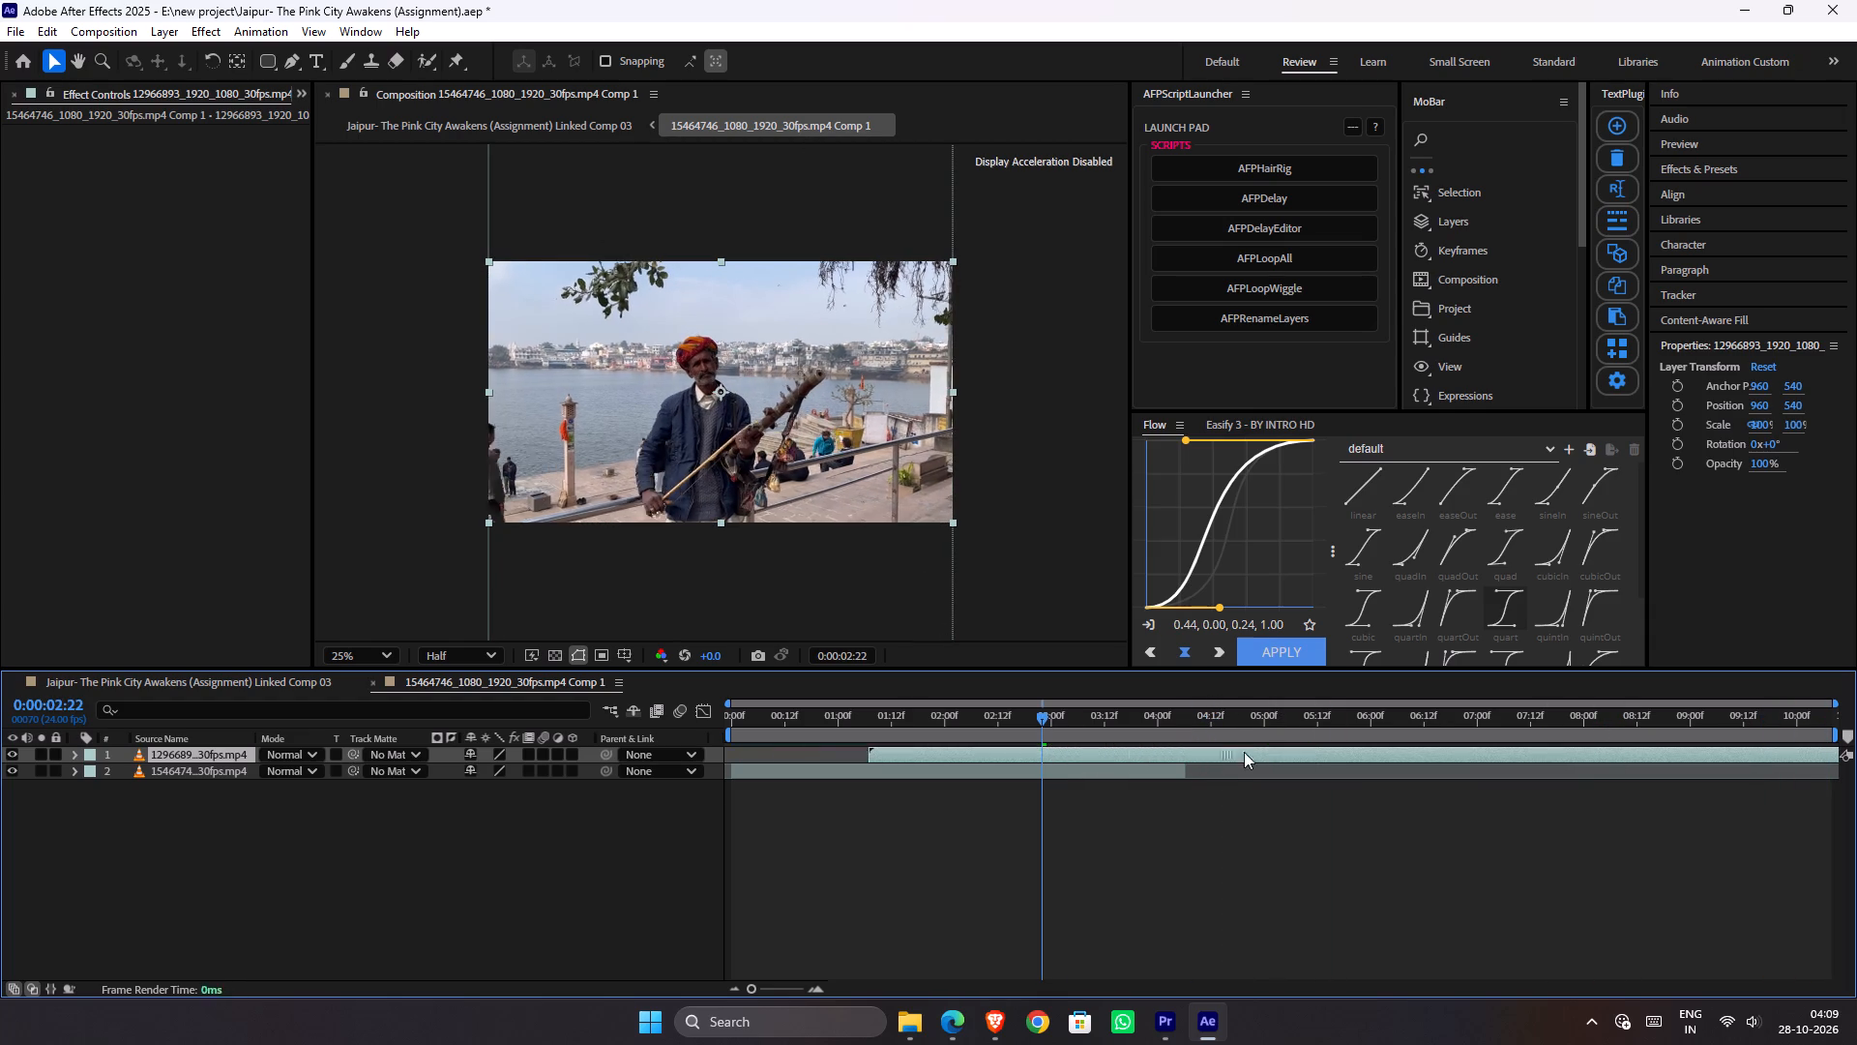
drag(1244, 752, 1490, 763)
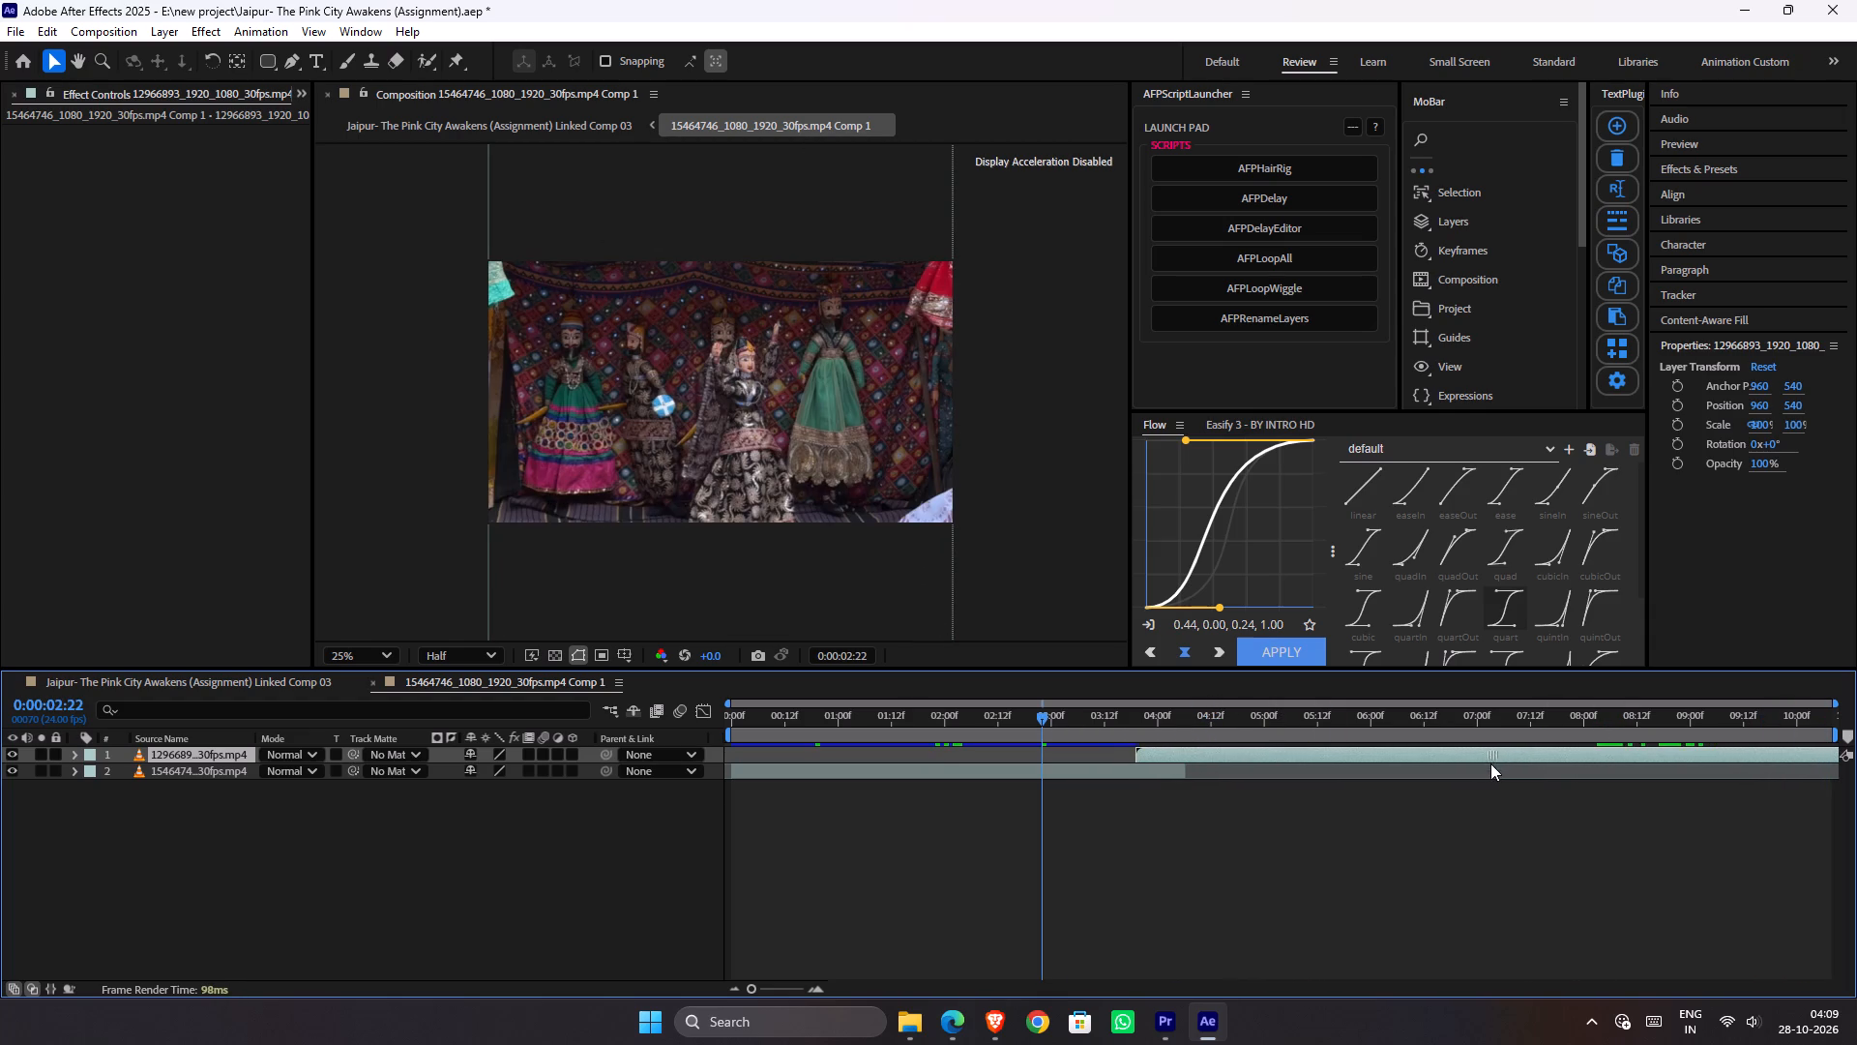
drag(1490, 763, 1491, 772)
drag(1491, 772, 1463, 779)
In Linked Comp 03, extend the end of the nested puppet composition layer to its full length, at about 10 seconds.
key(Tab)
click(1130, 820)
drag(847, 715, 834, 715)
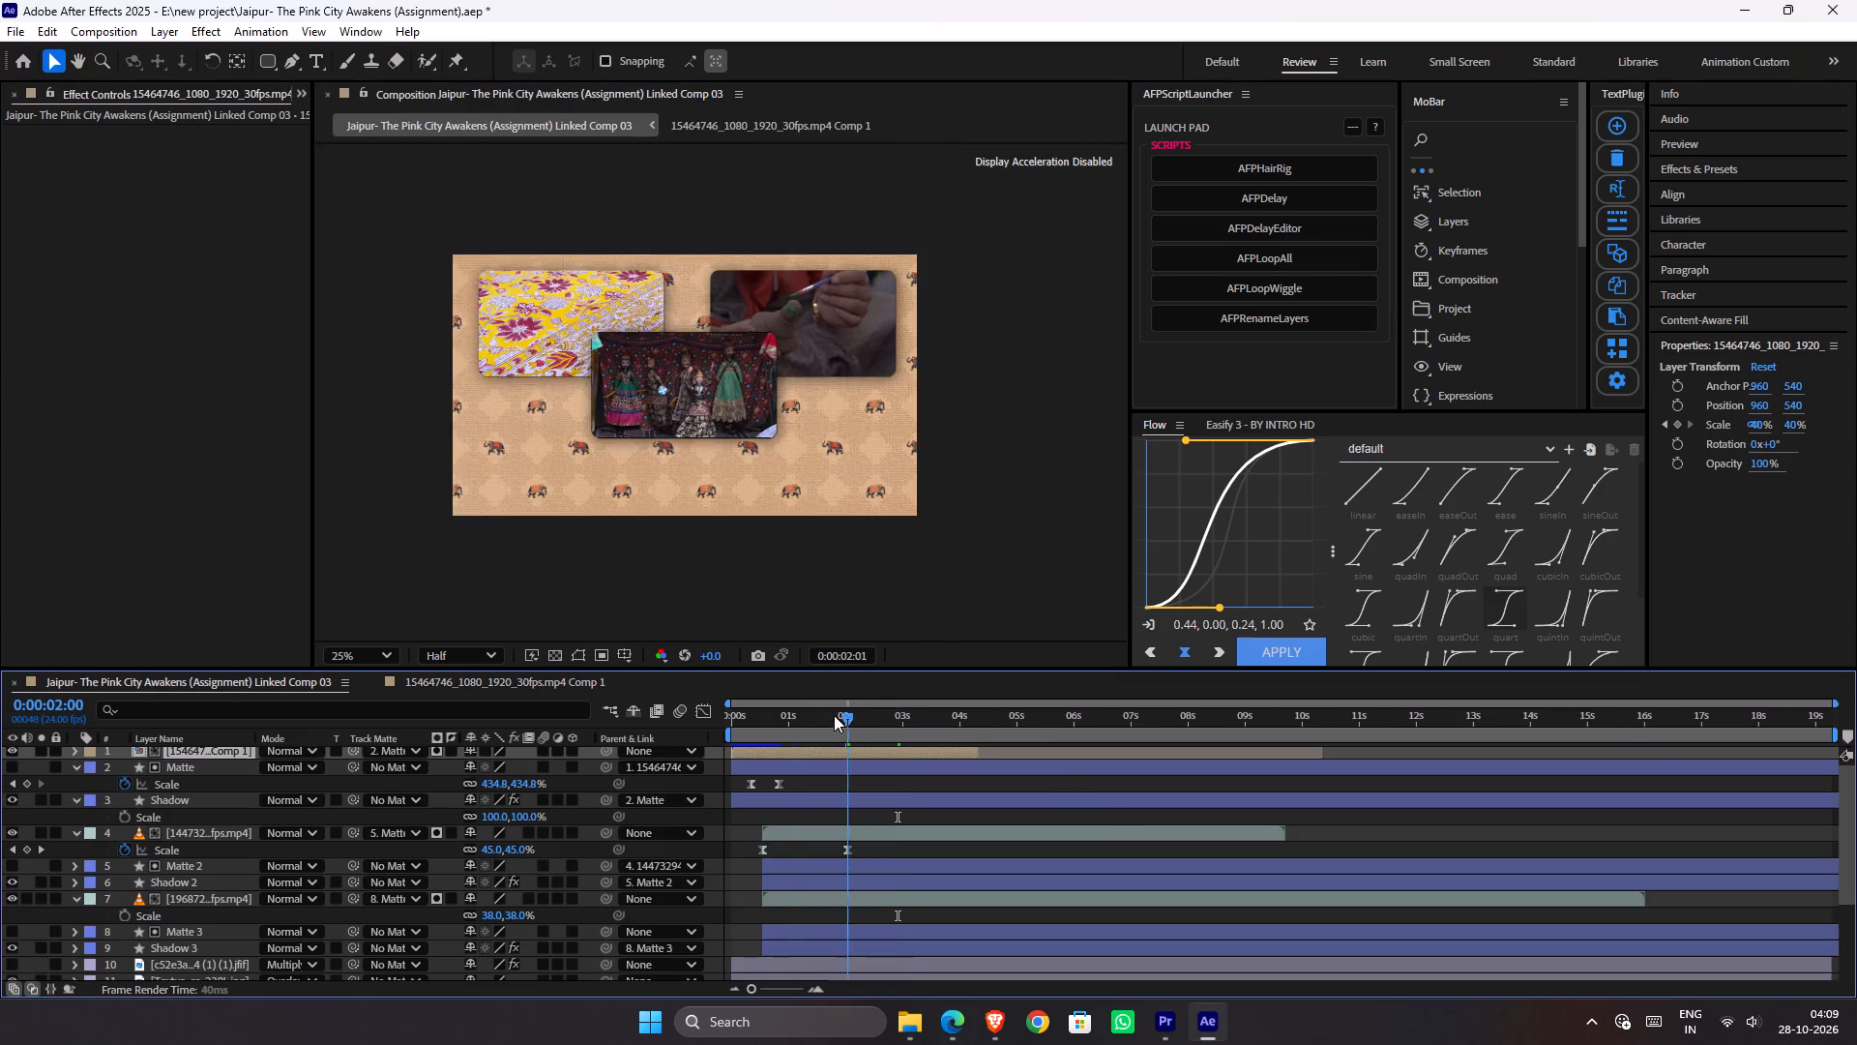
drag(834, 715, 664, 712)
drag(984, 758, 1252, 769)
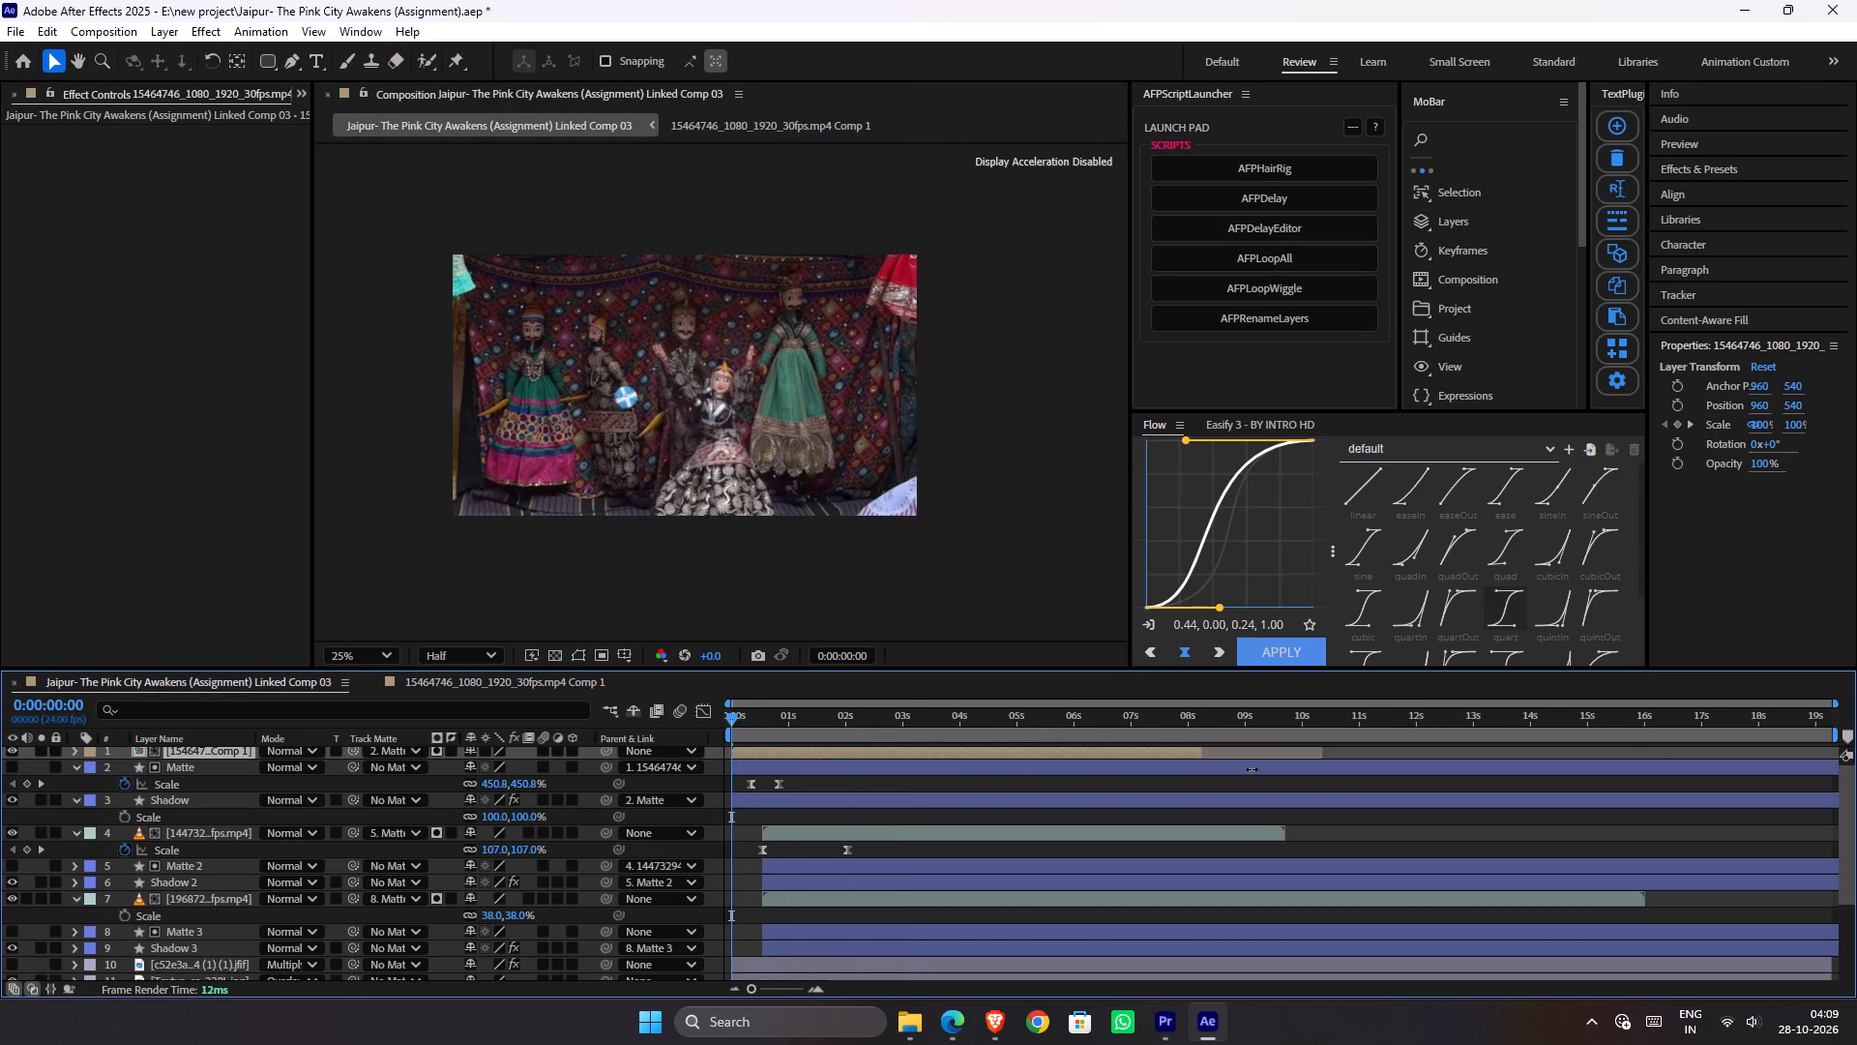
drag(1252, 769, 1344, 782)
Play the framed footage animation from the start through the switch to the musician clip, and save the project.
key(space)
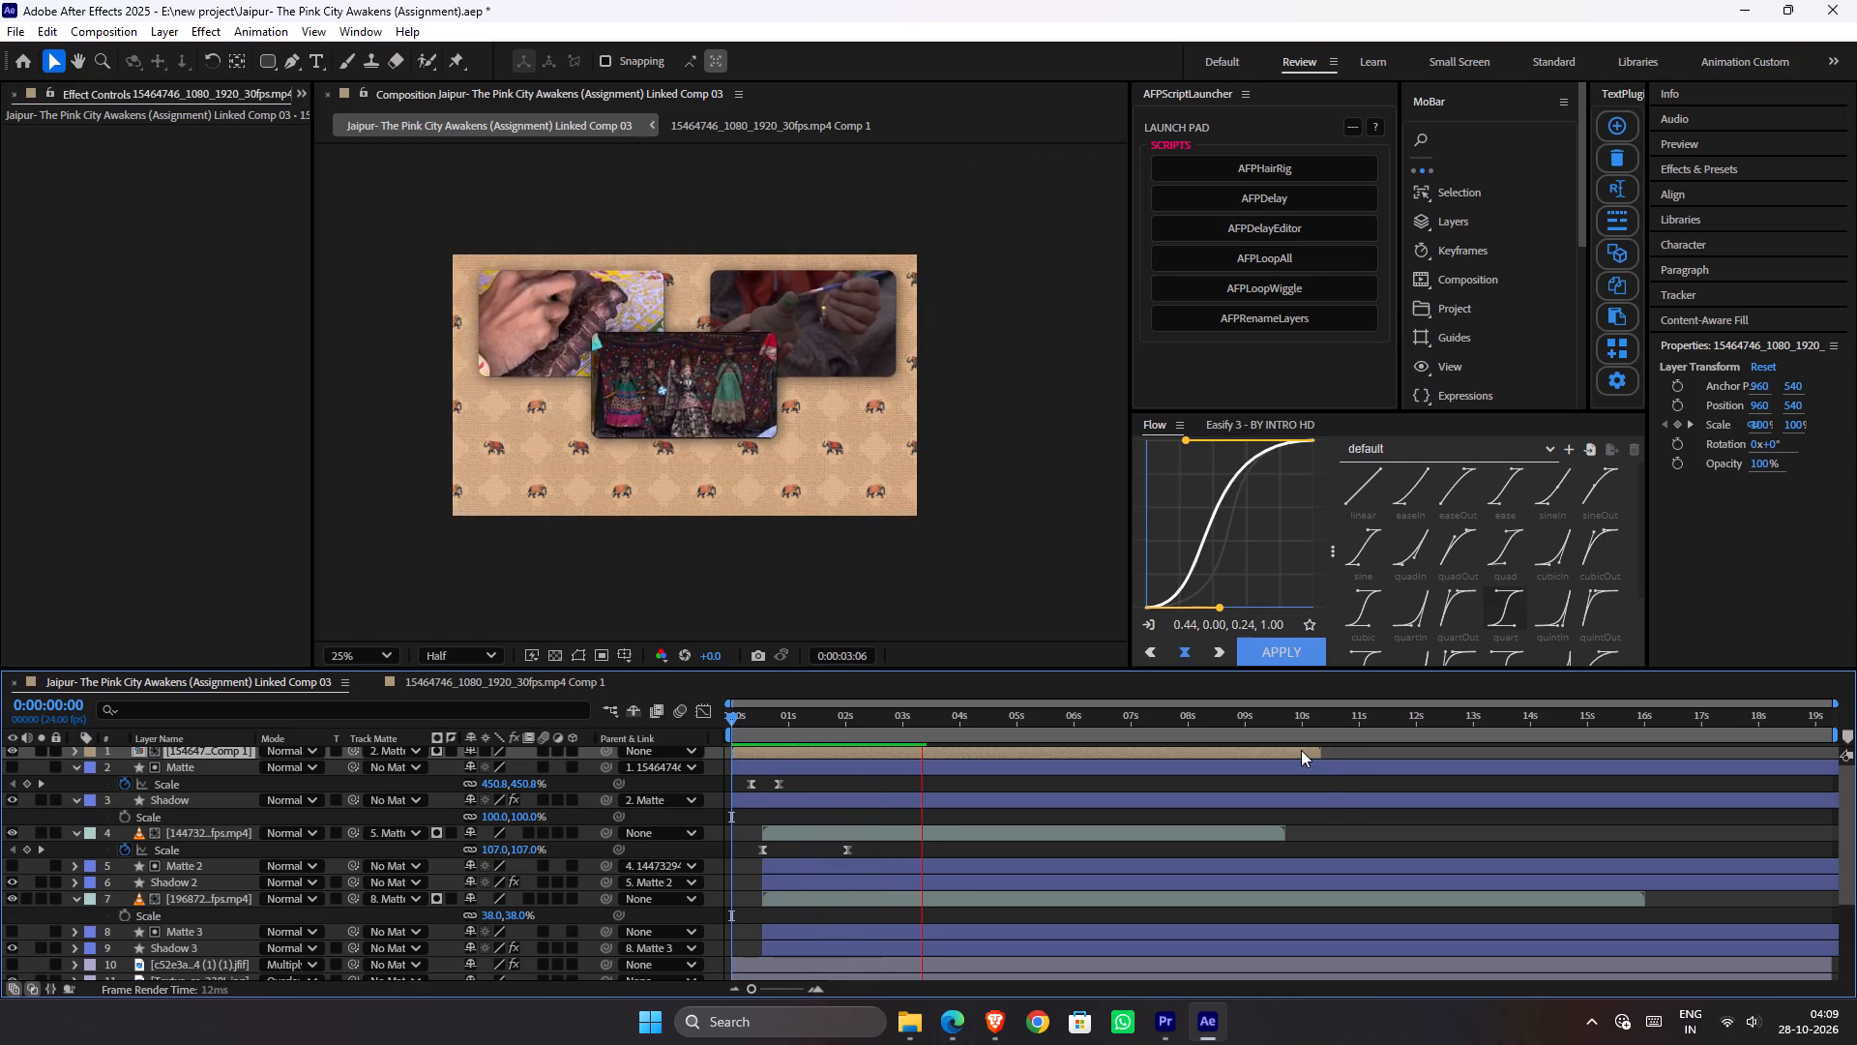
key(space)
key(space)
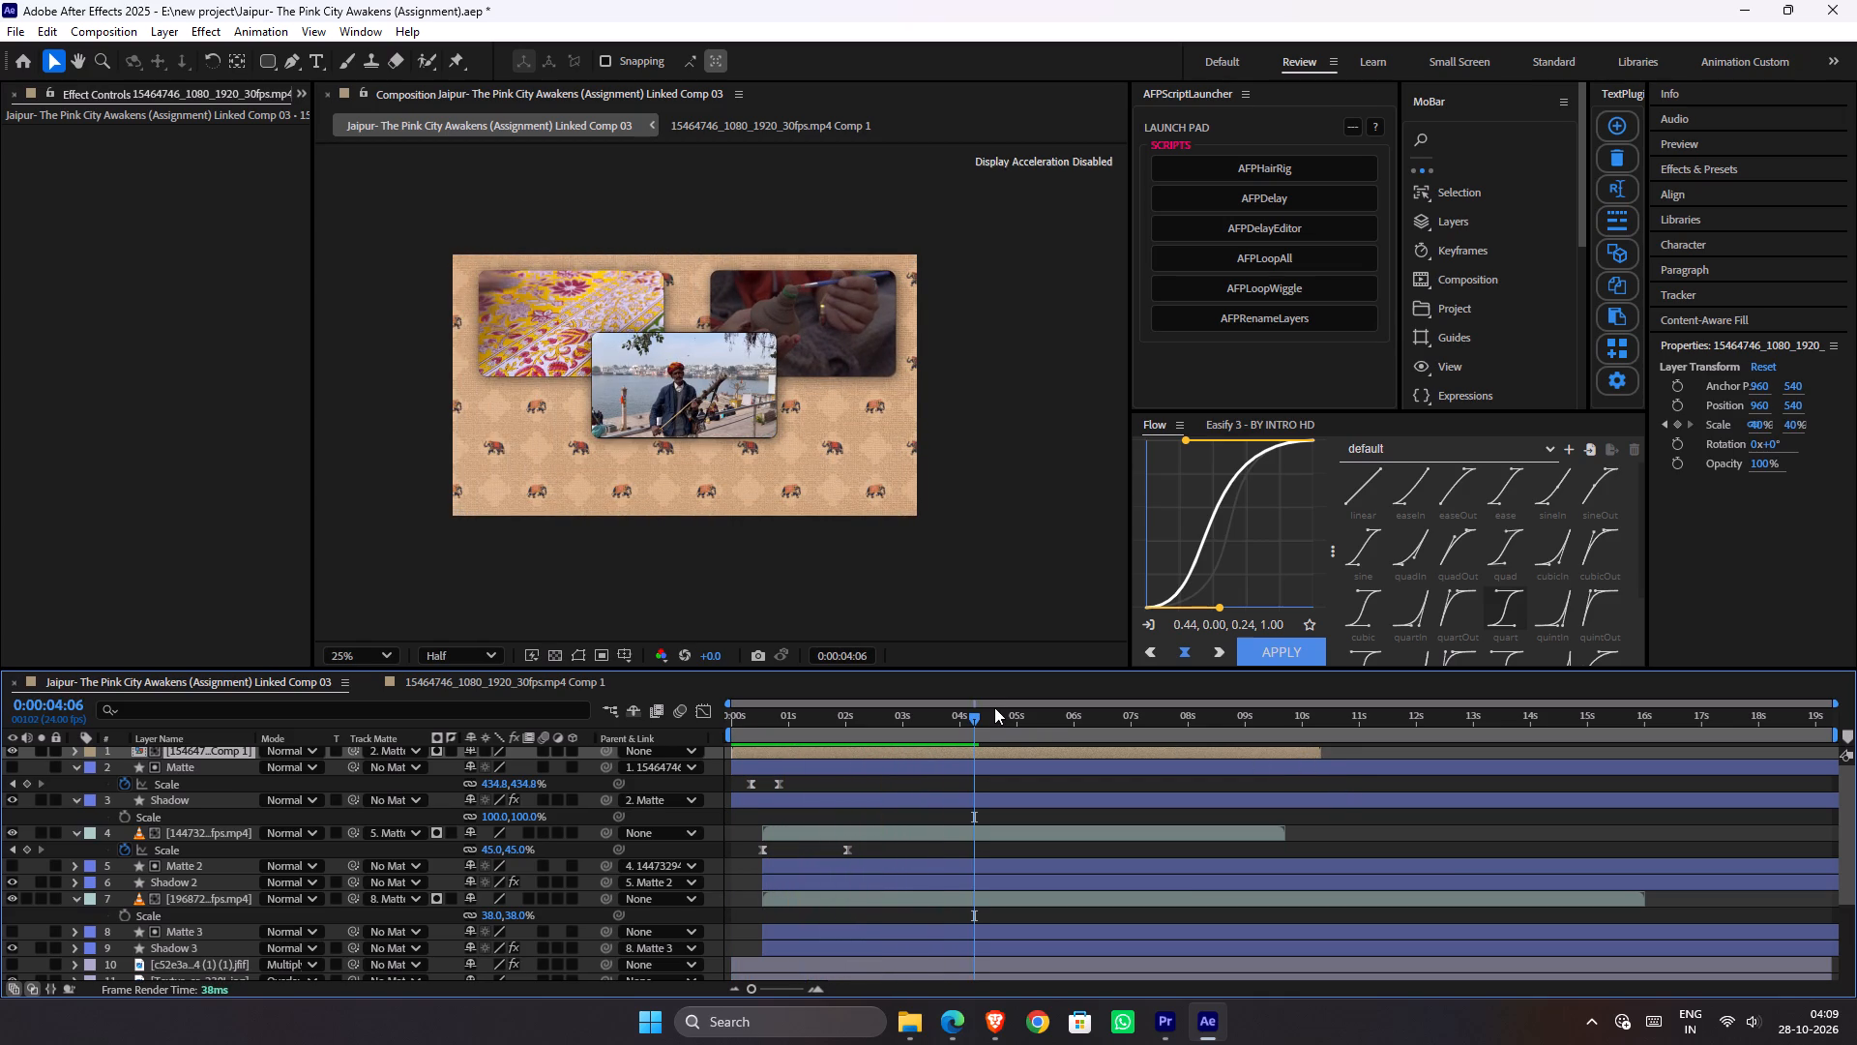
key(ctrl+s)
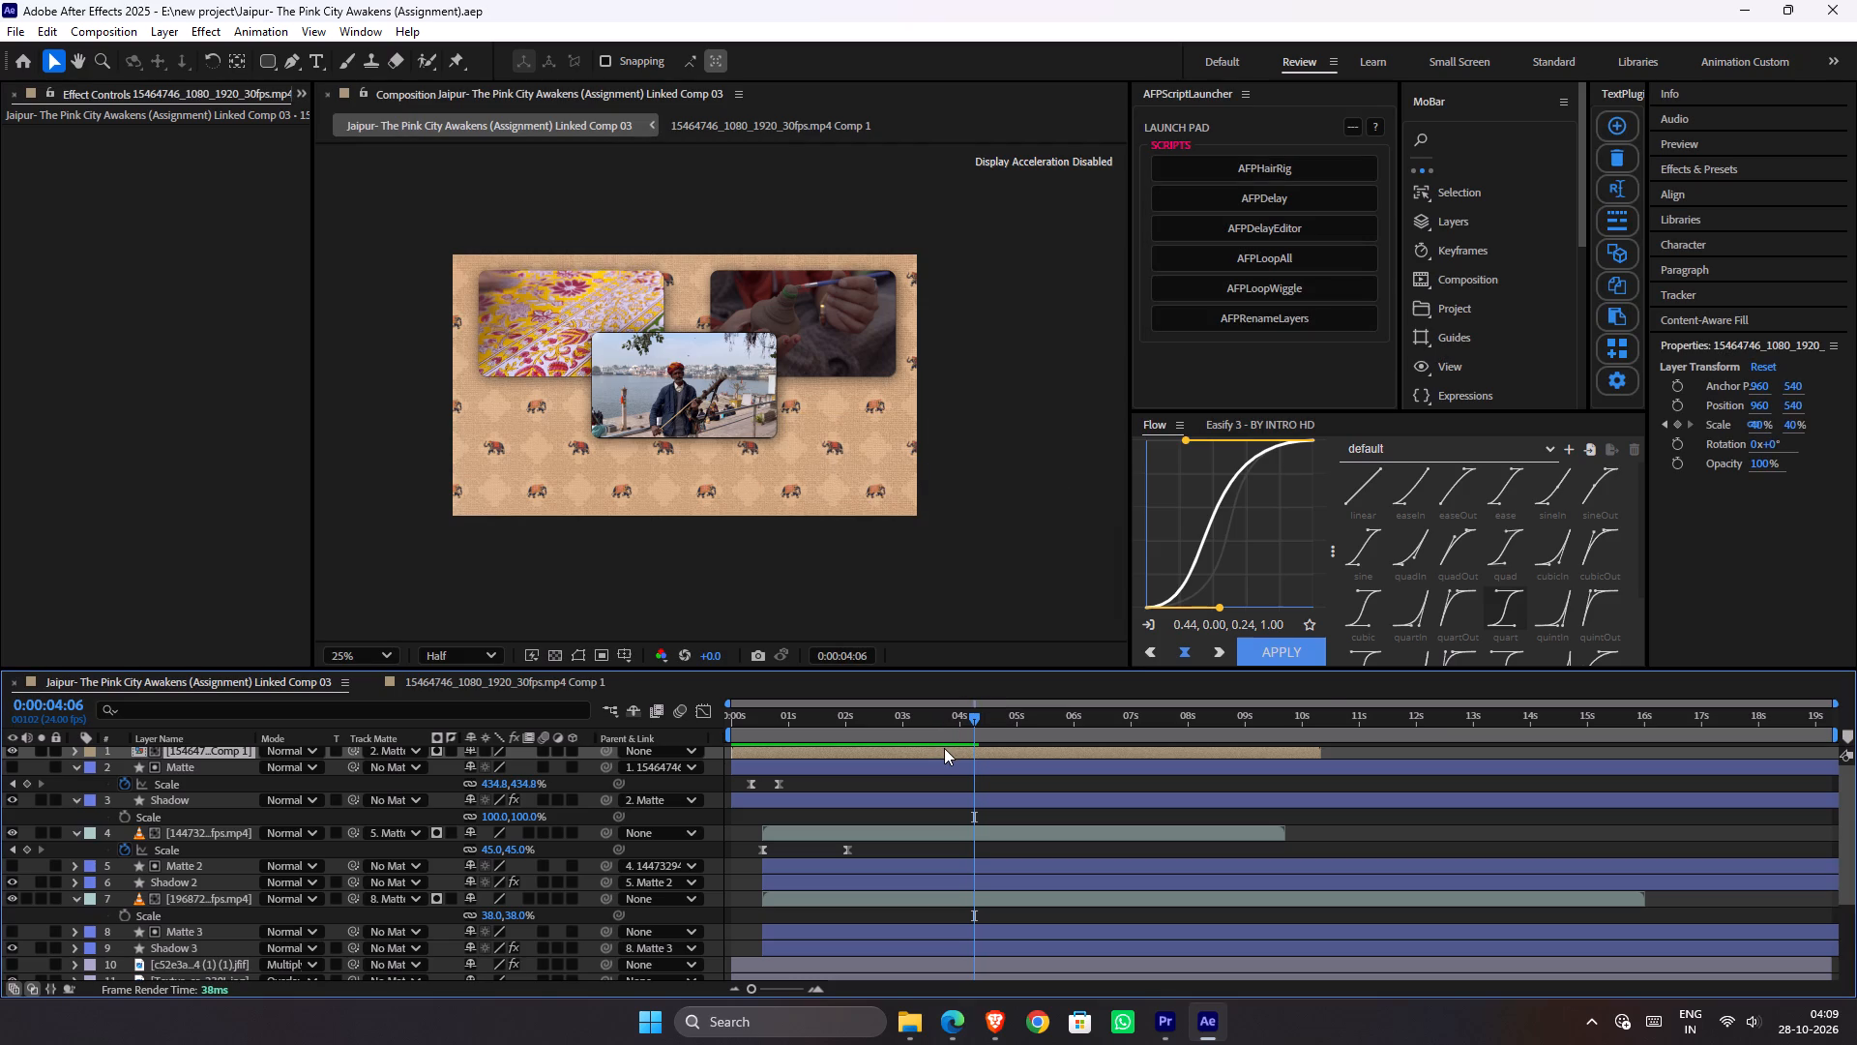
Reopen the nested puppet composition, and look through the recent musician and craft clips in Downloads for more footage to insert.
double_click(944, 748)
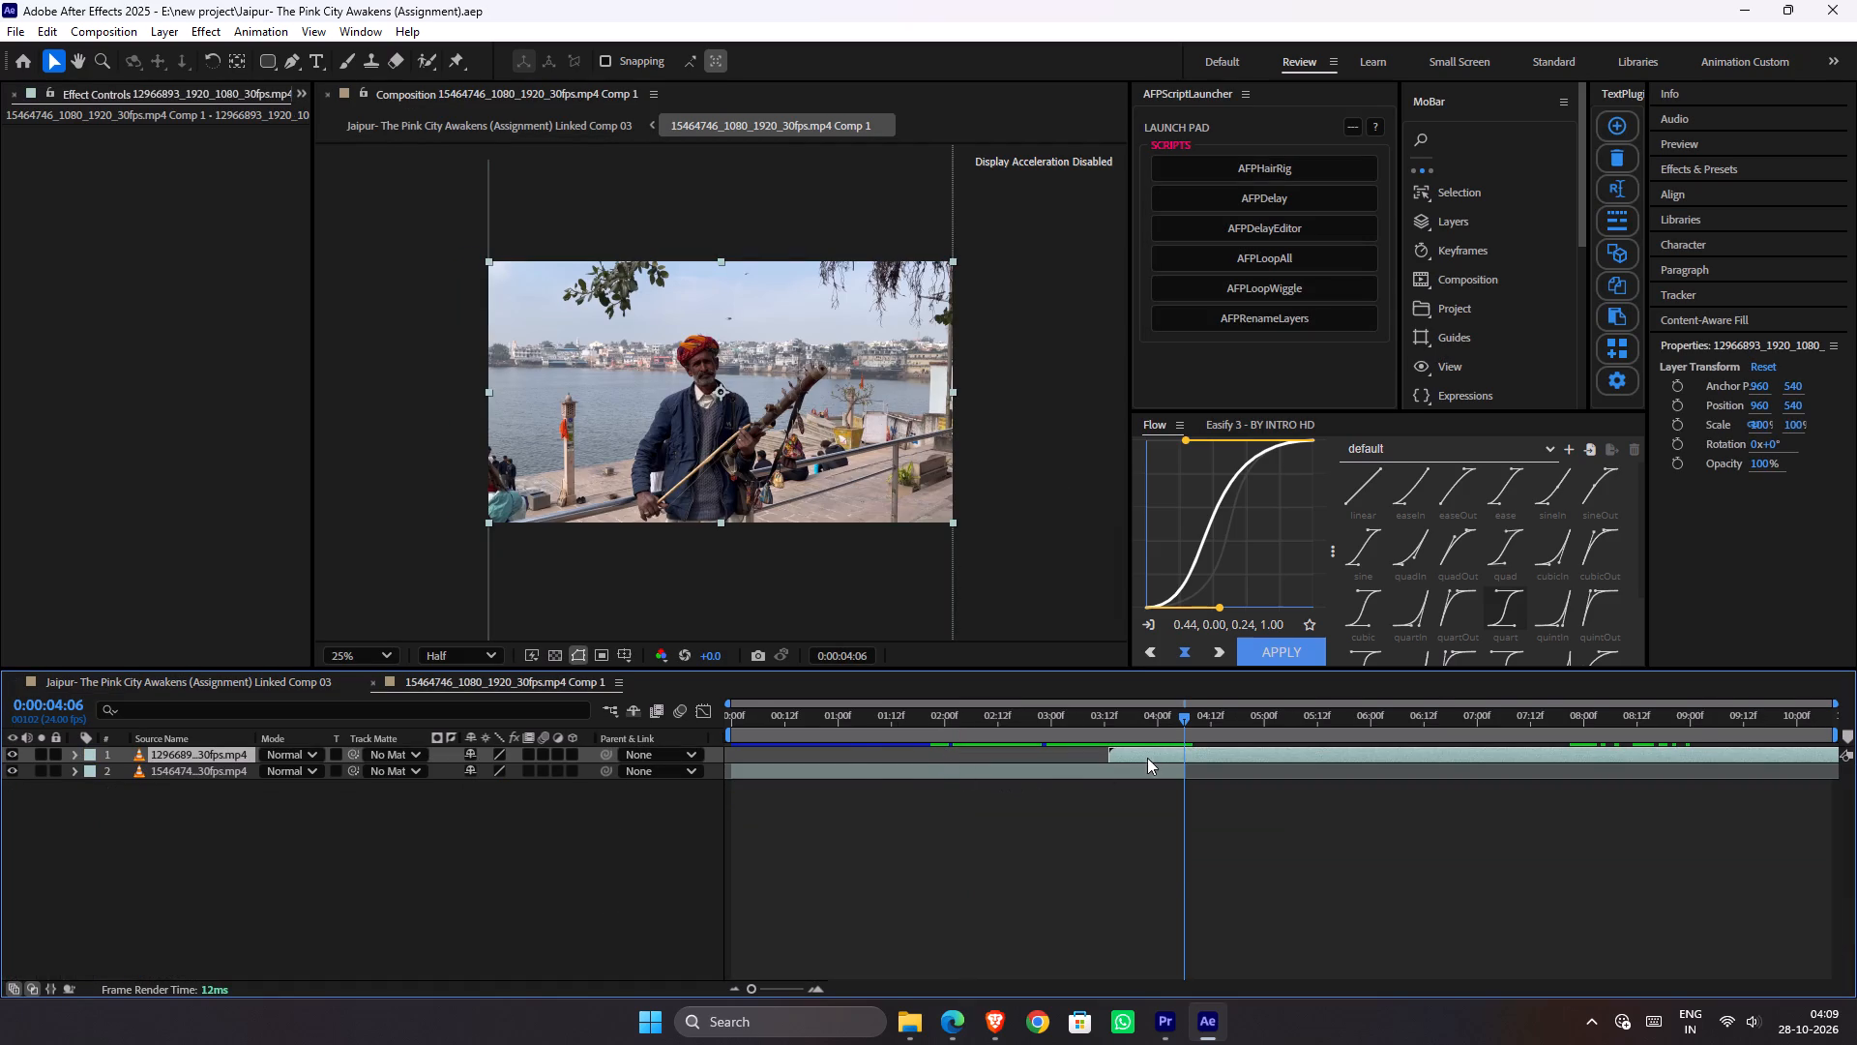
key(alt+Tab)
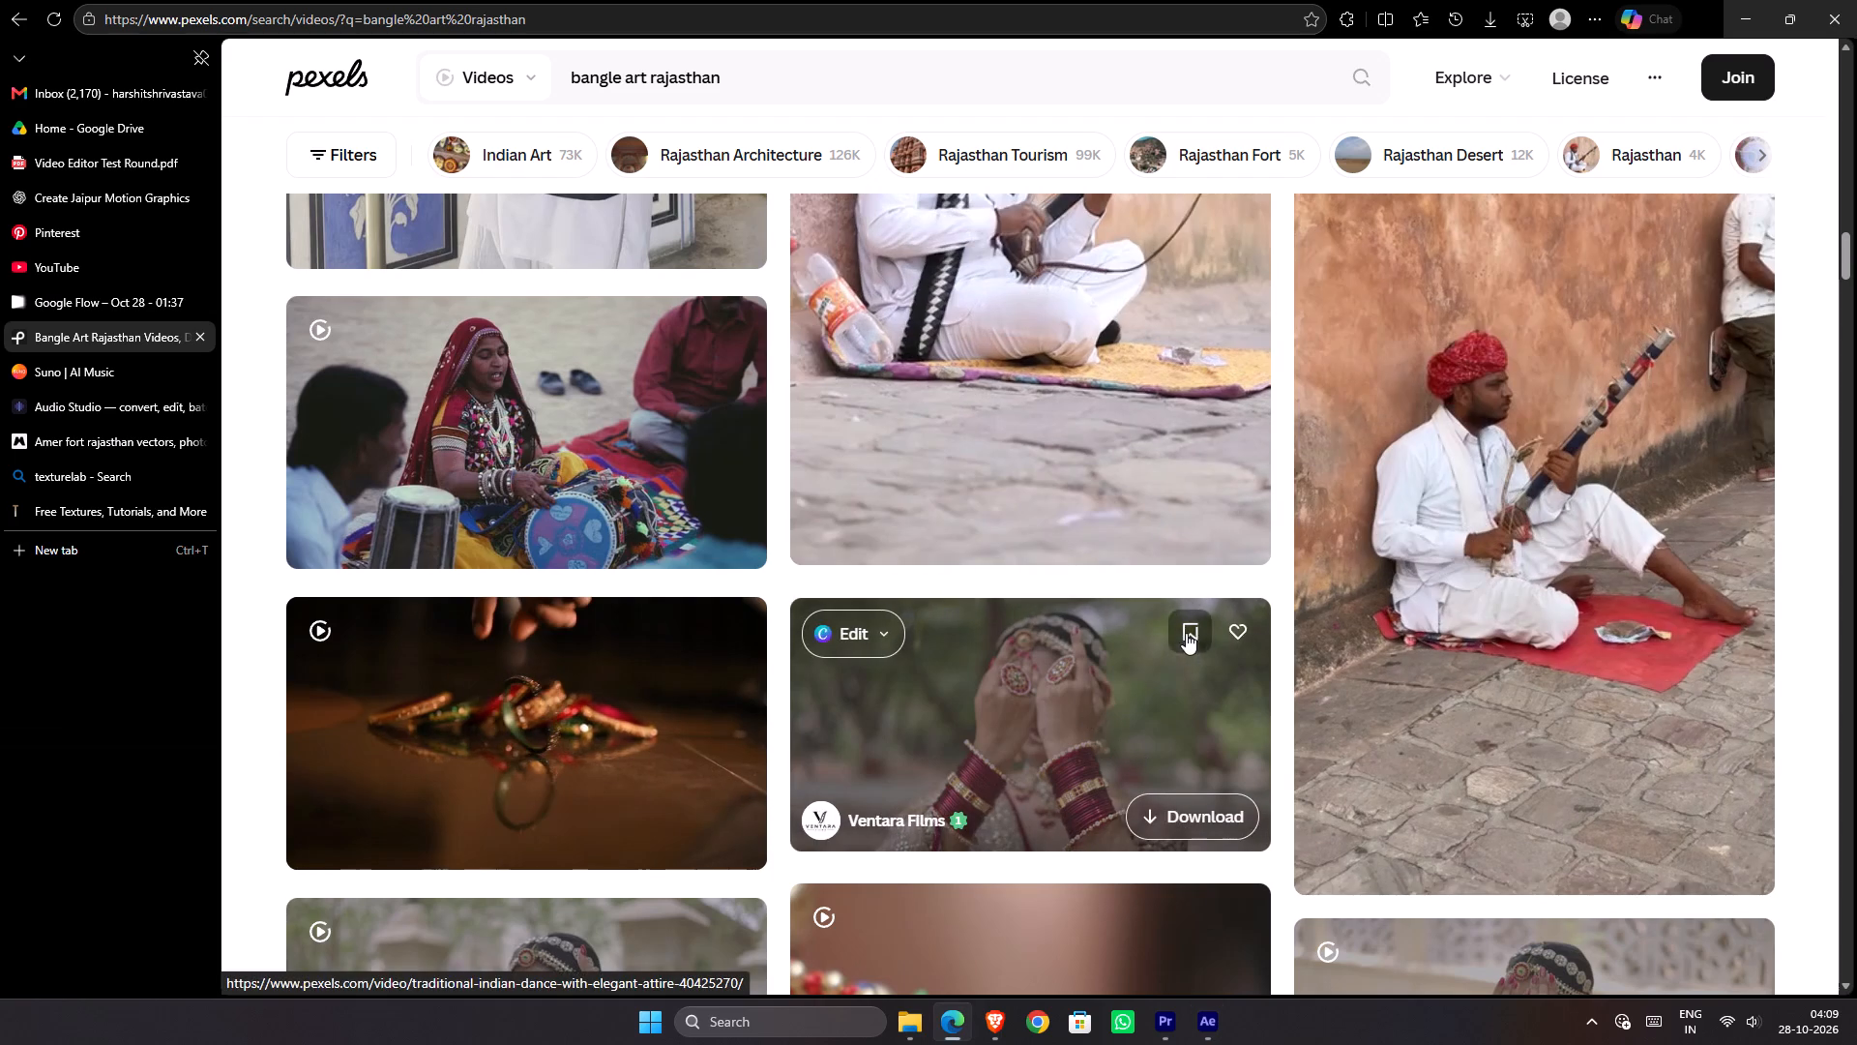
key(alt+Tab)
key(alt+Tab)
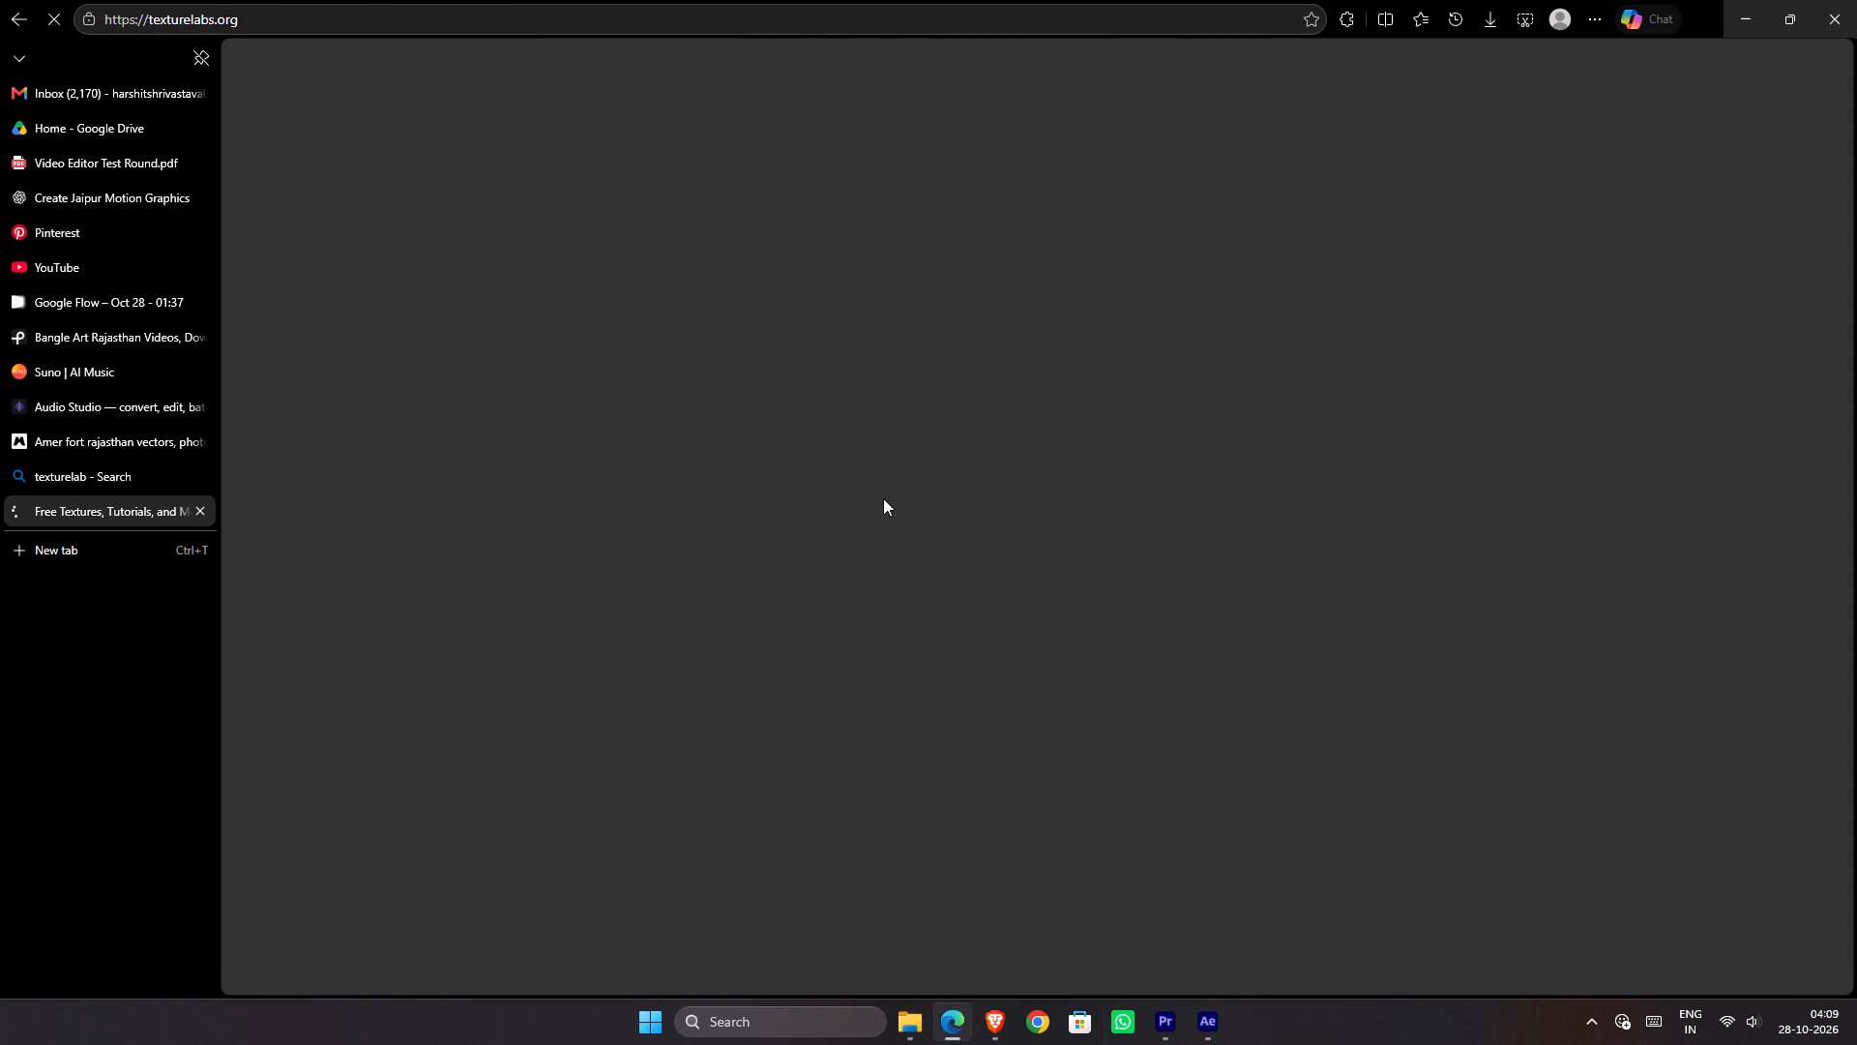
key(alt+Tab)
key(alt+Tab)
key(alt+Tab)
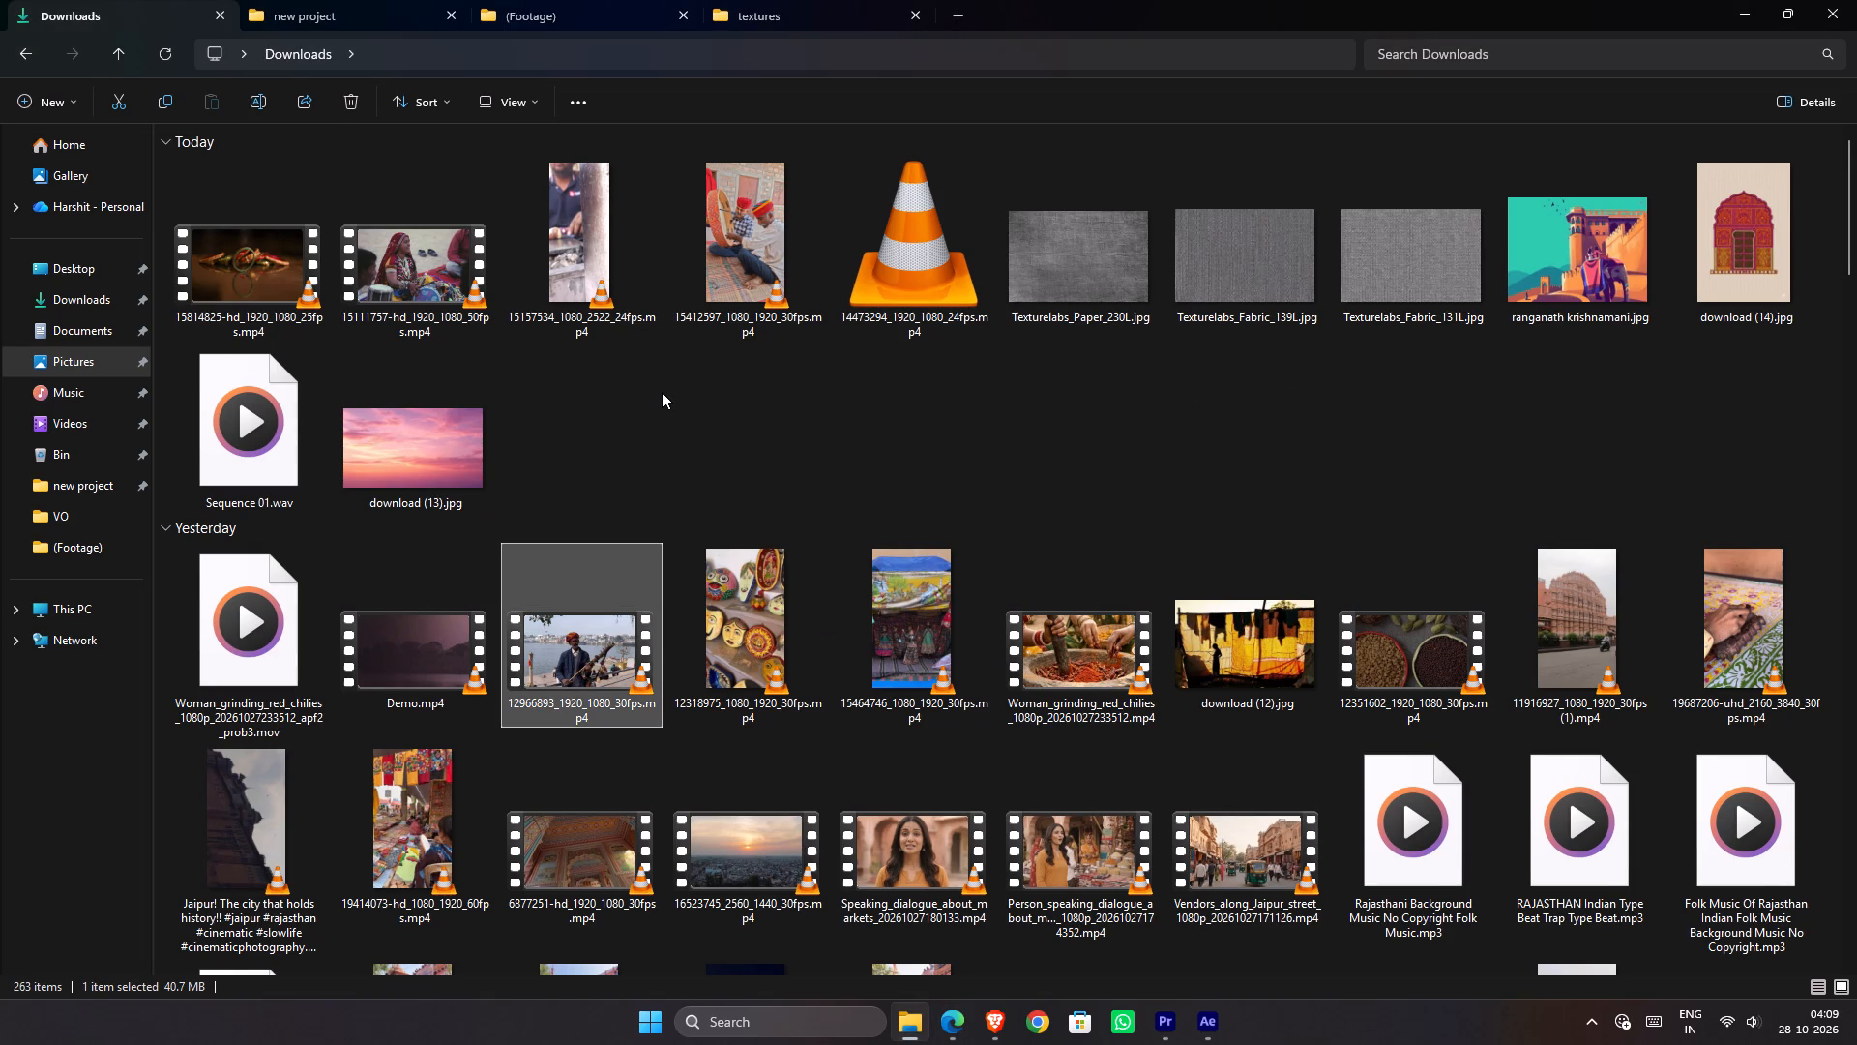
scroll(670, 392, up, 1)
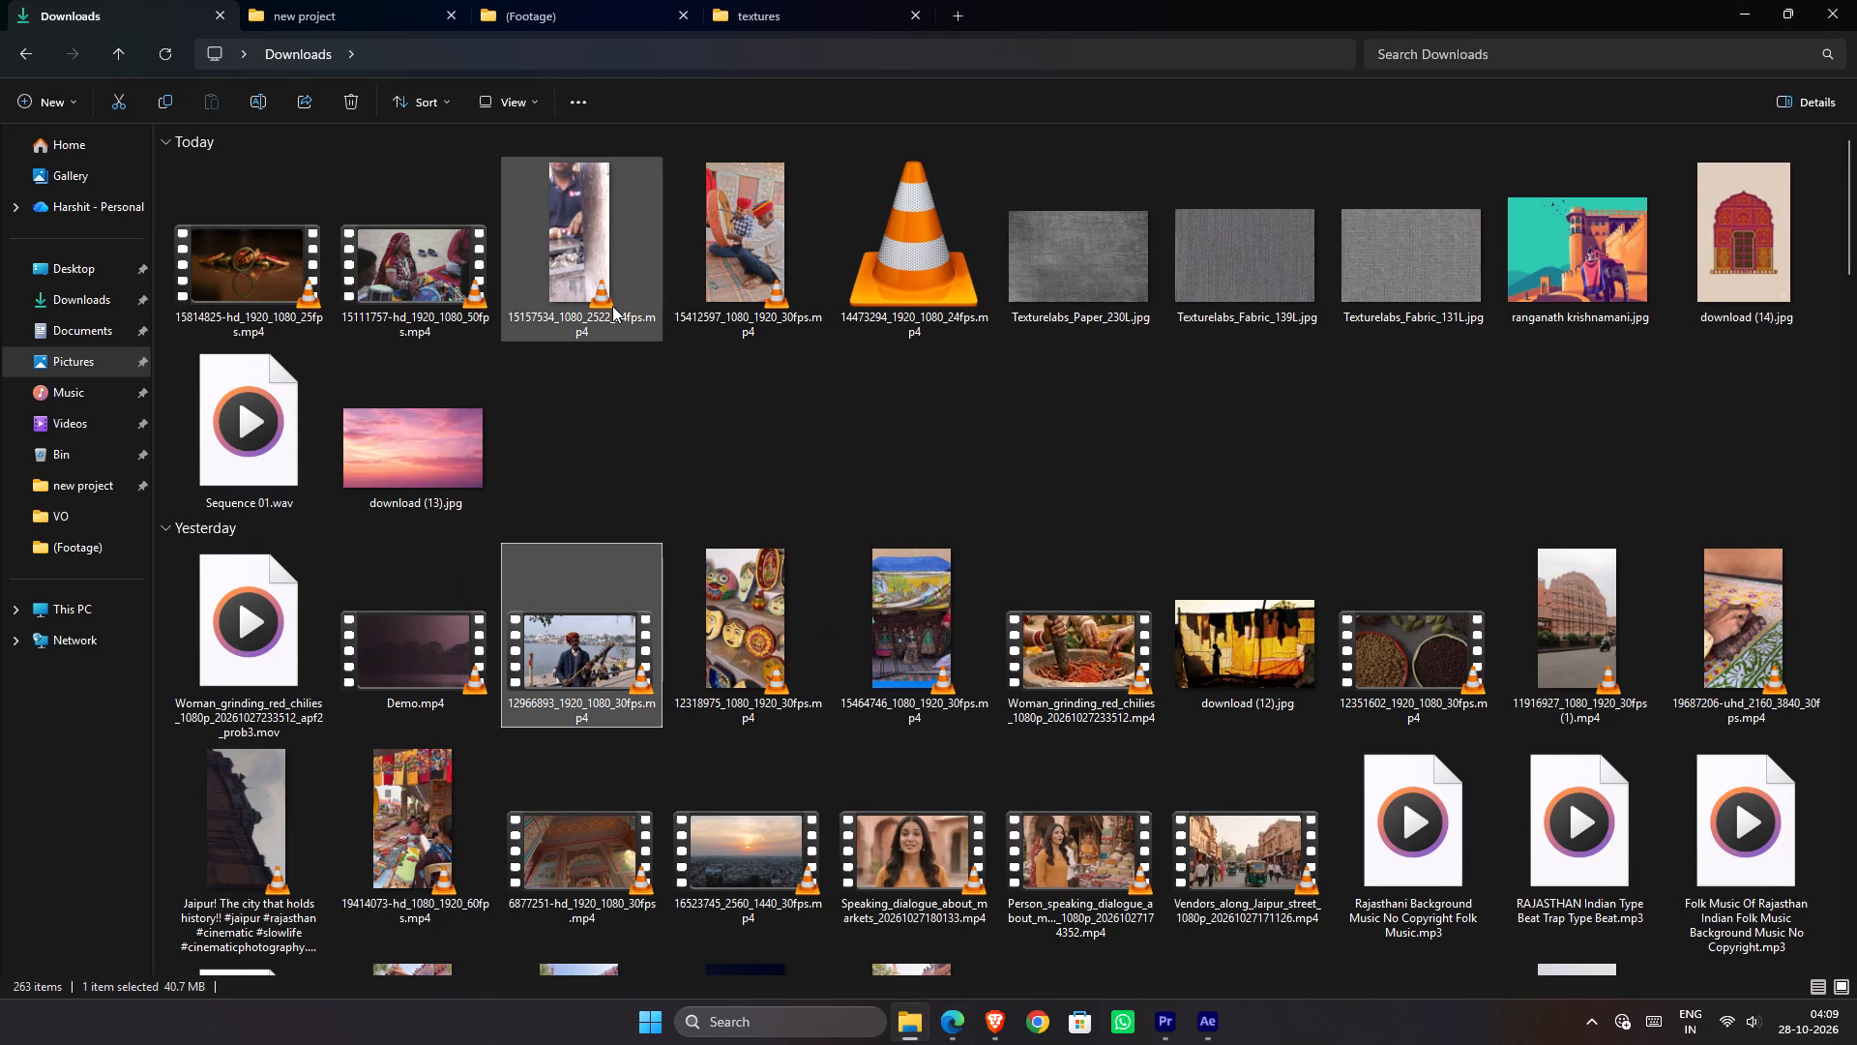
click(612, 306)
click(452, 276)
click(746, 298)
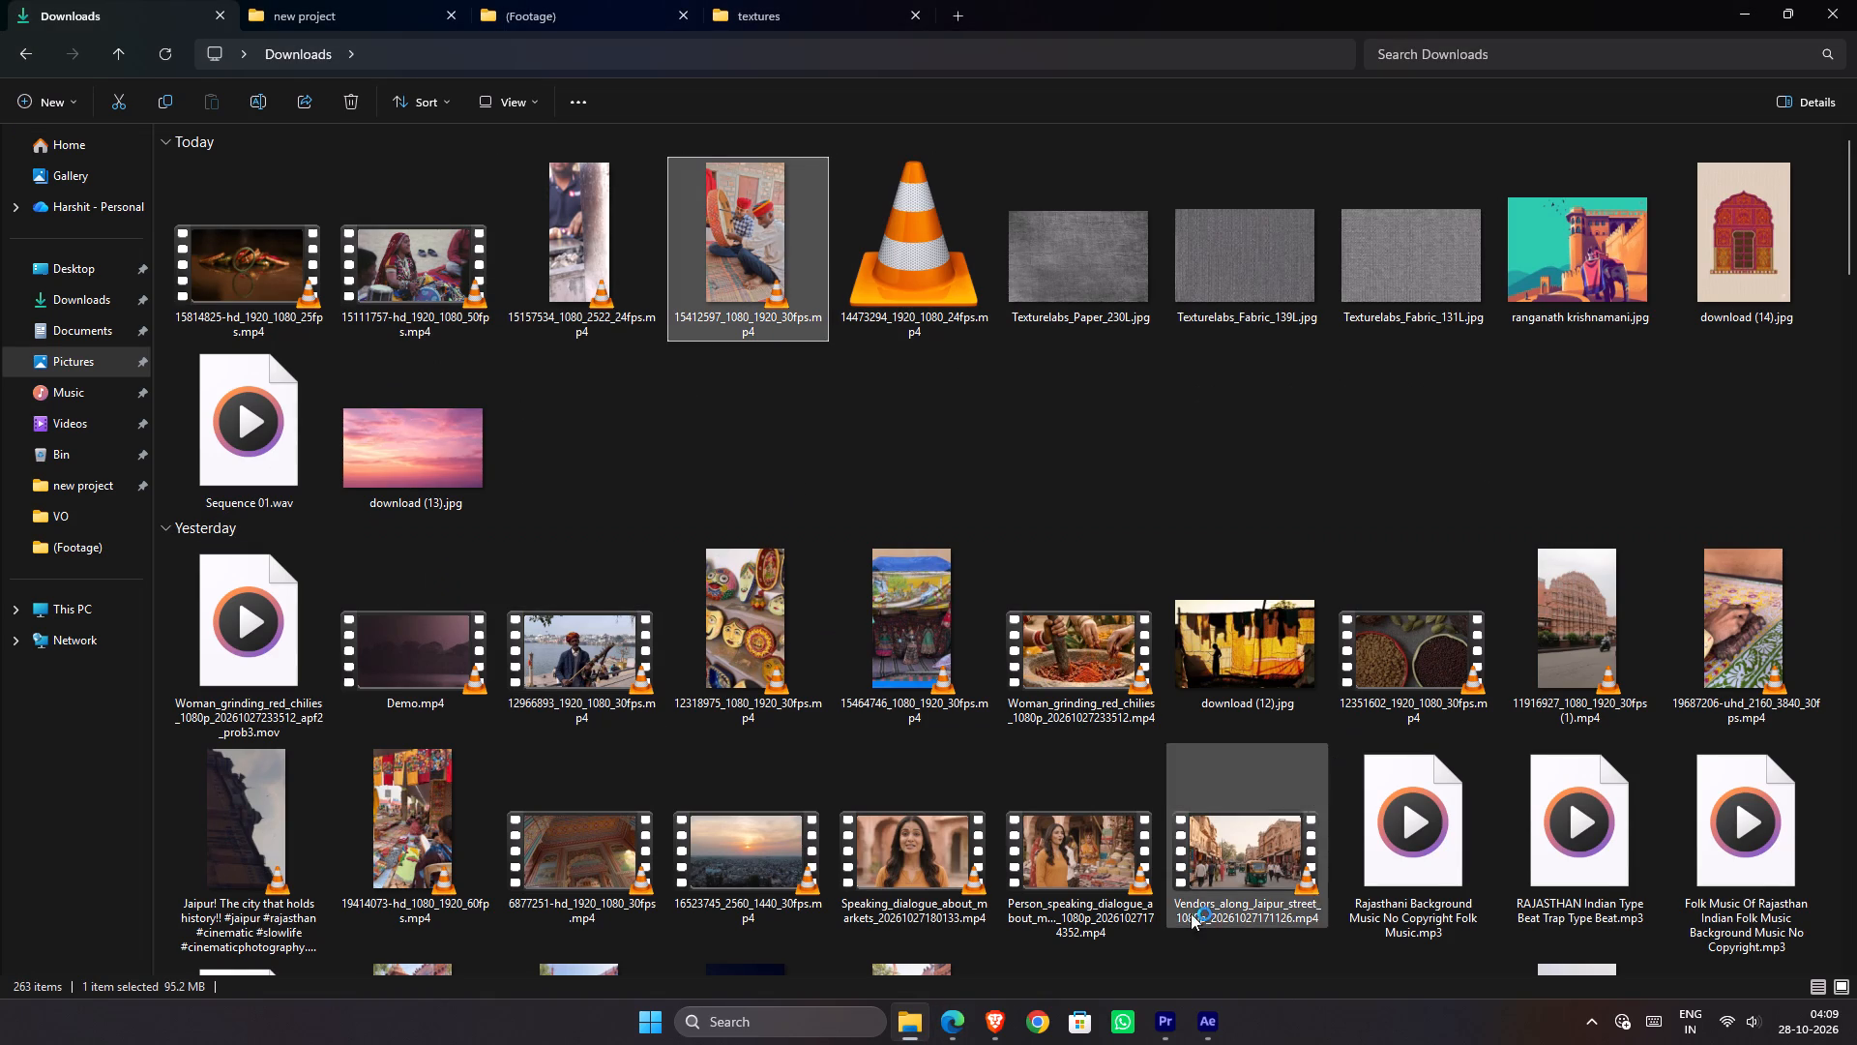
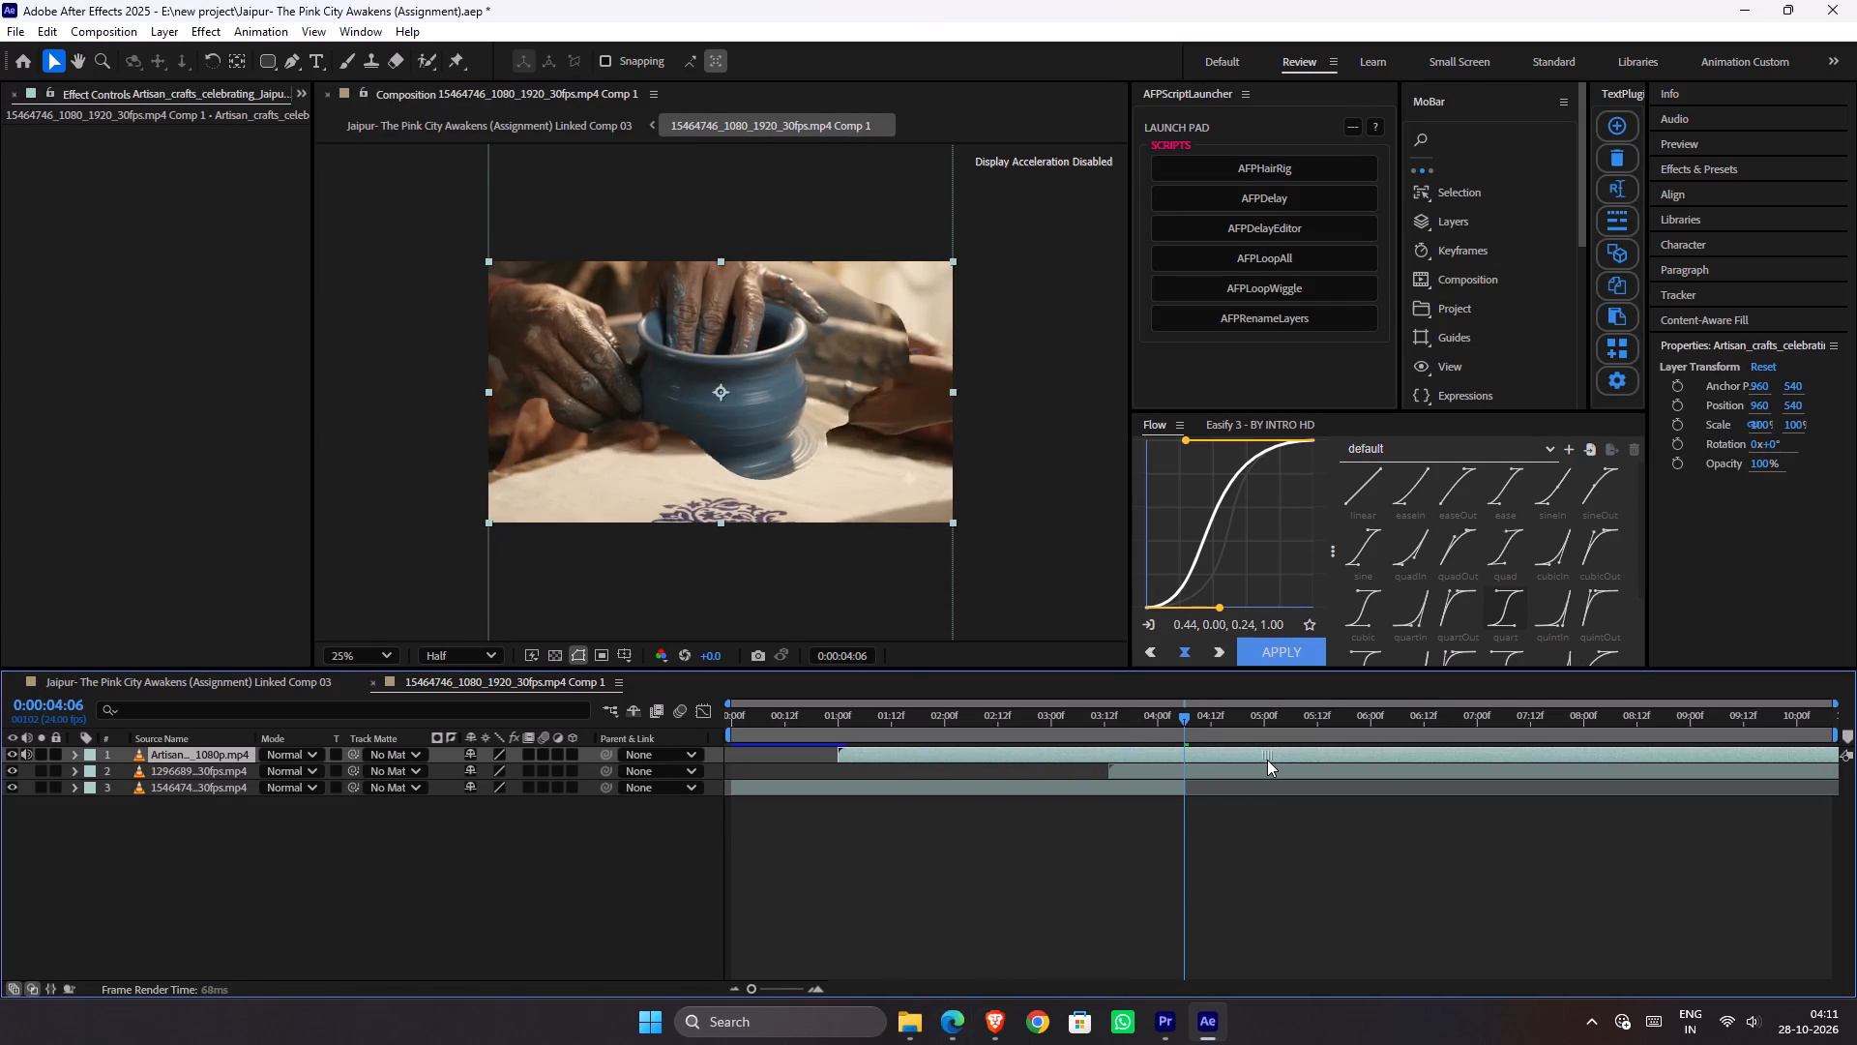
drag(1267, 760, 1224, 760)
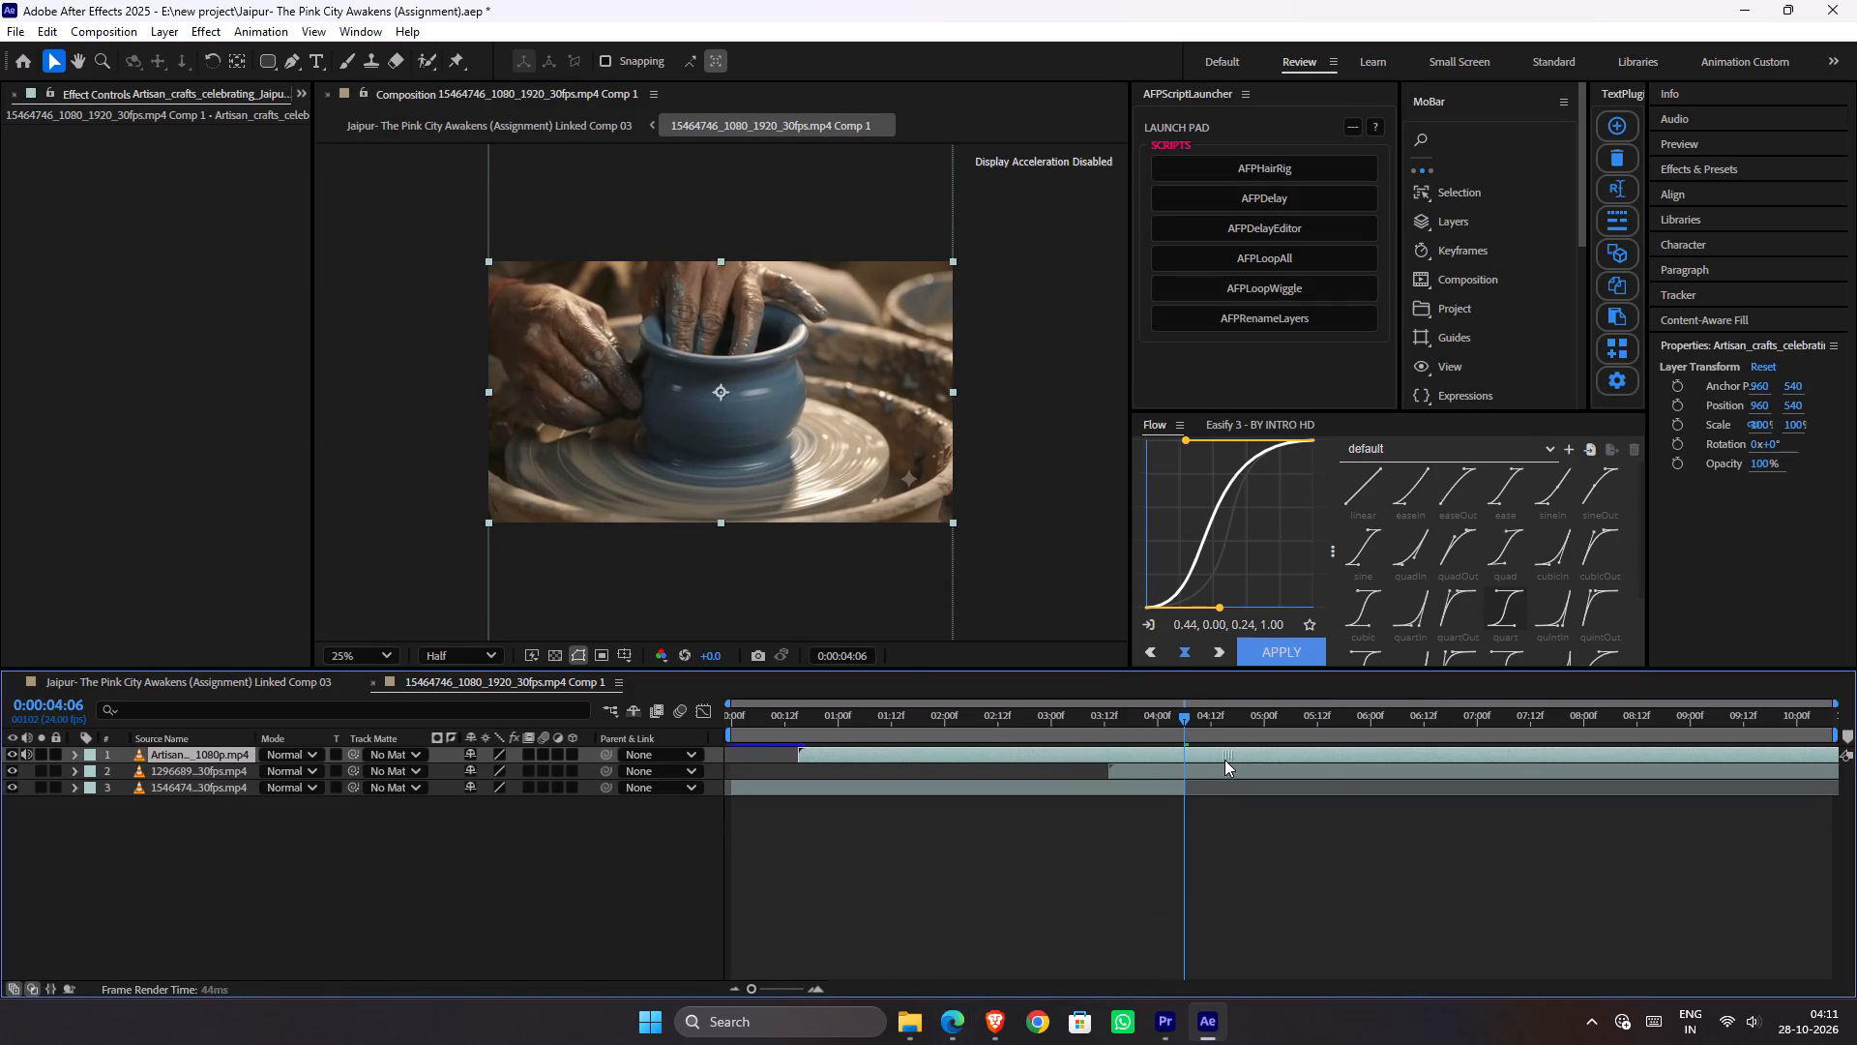
drag(1224, 760, 1287, 752)
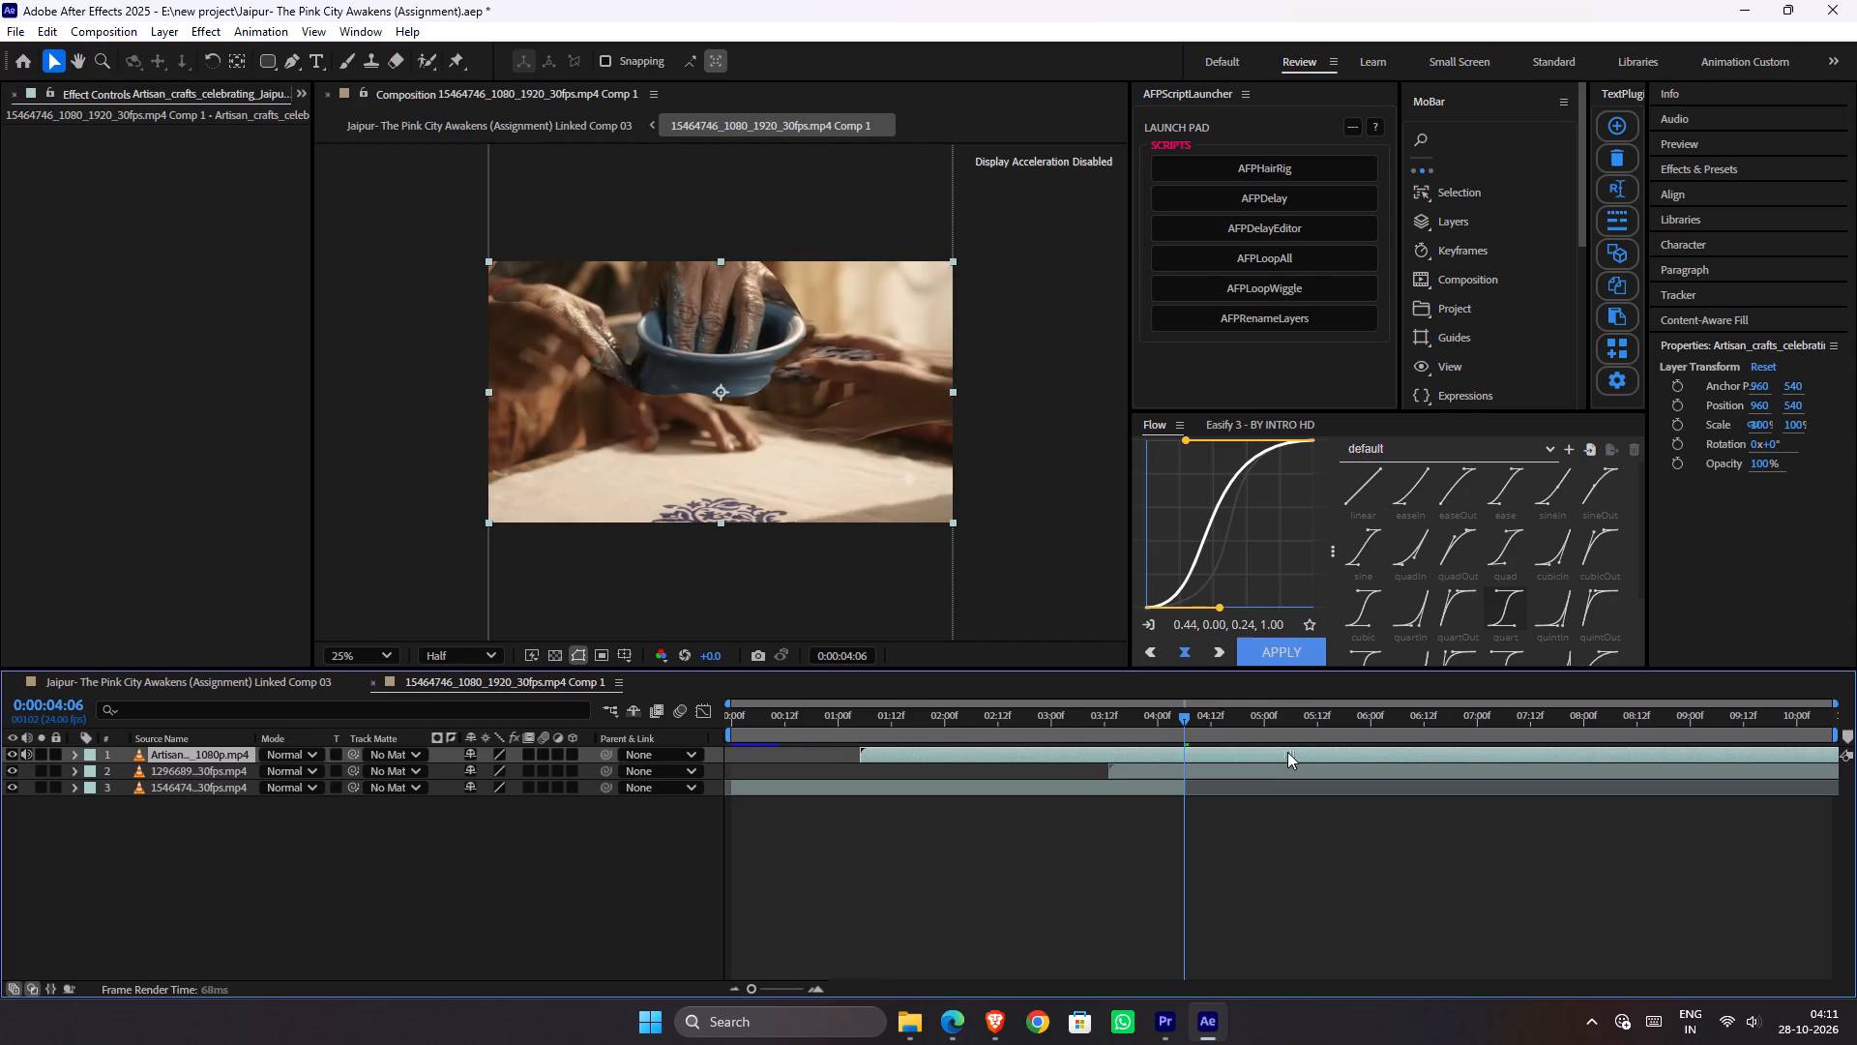
drag(1287, 752, 1248, 757)
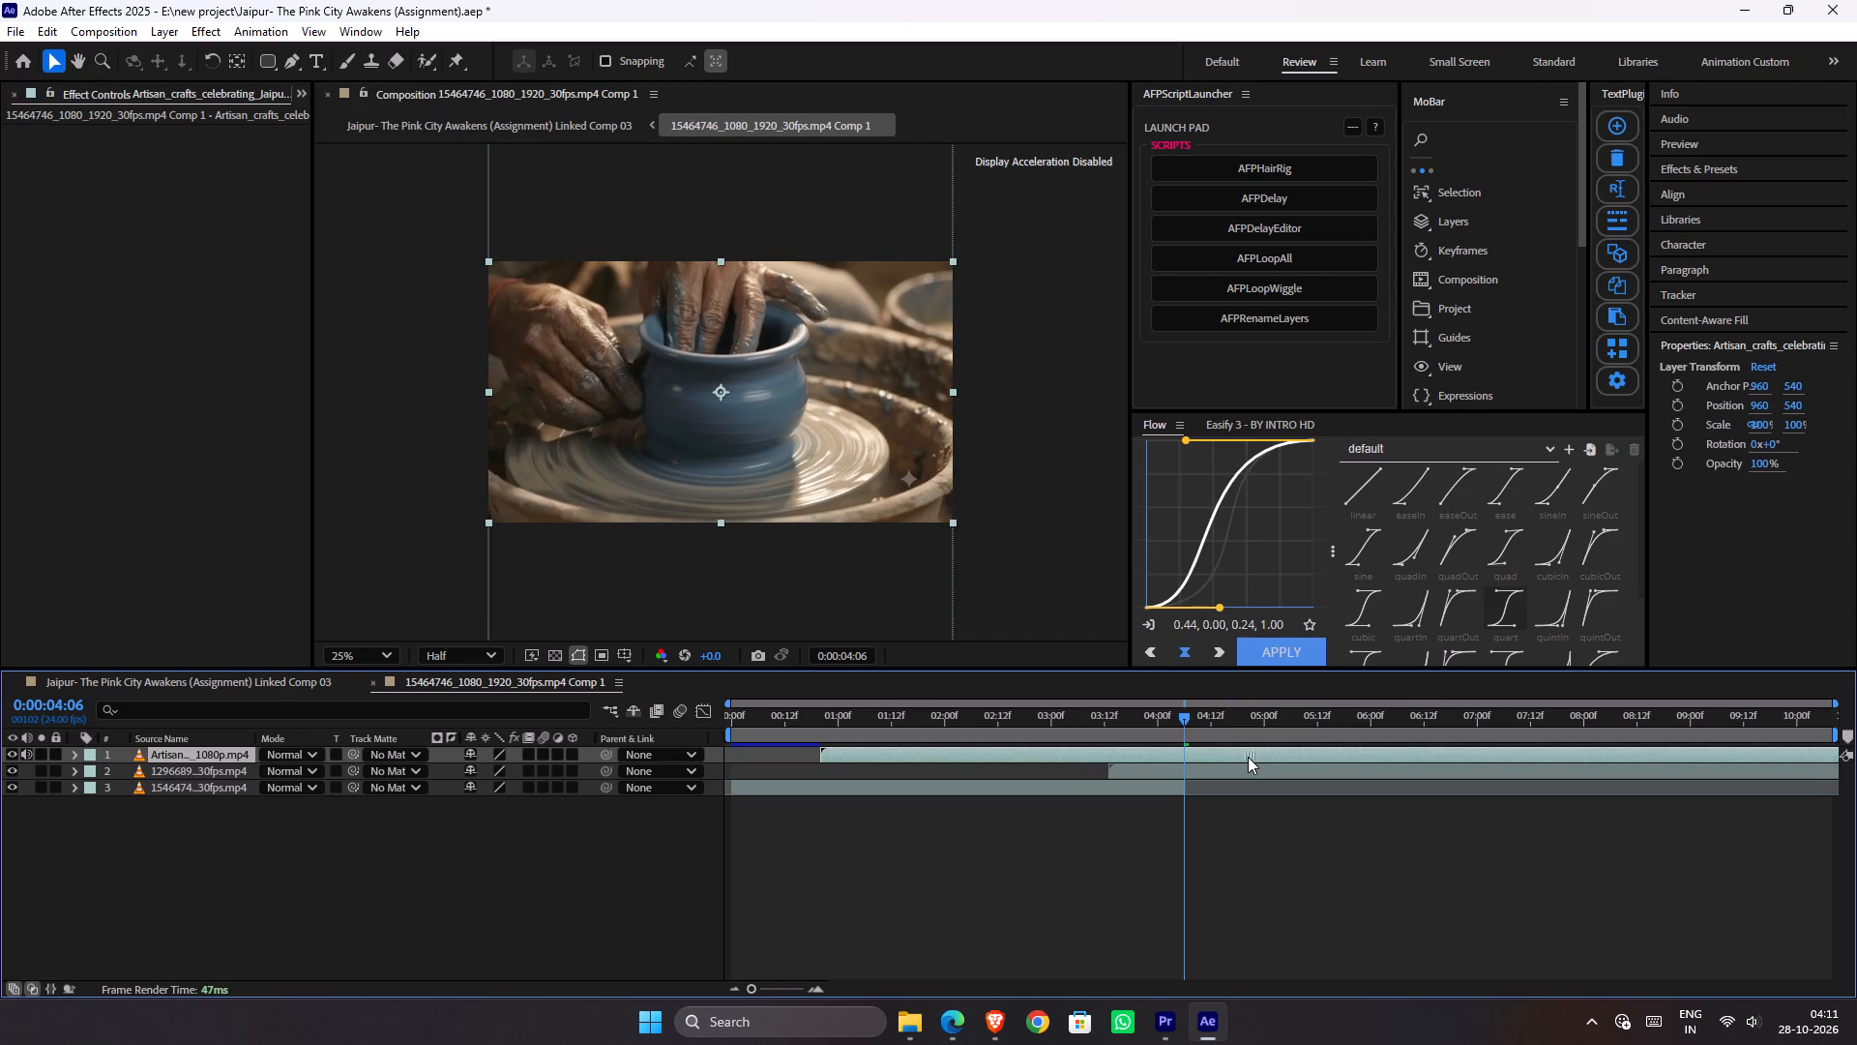
drag(1248, 757, 1246, 757)
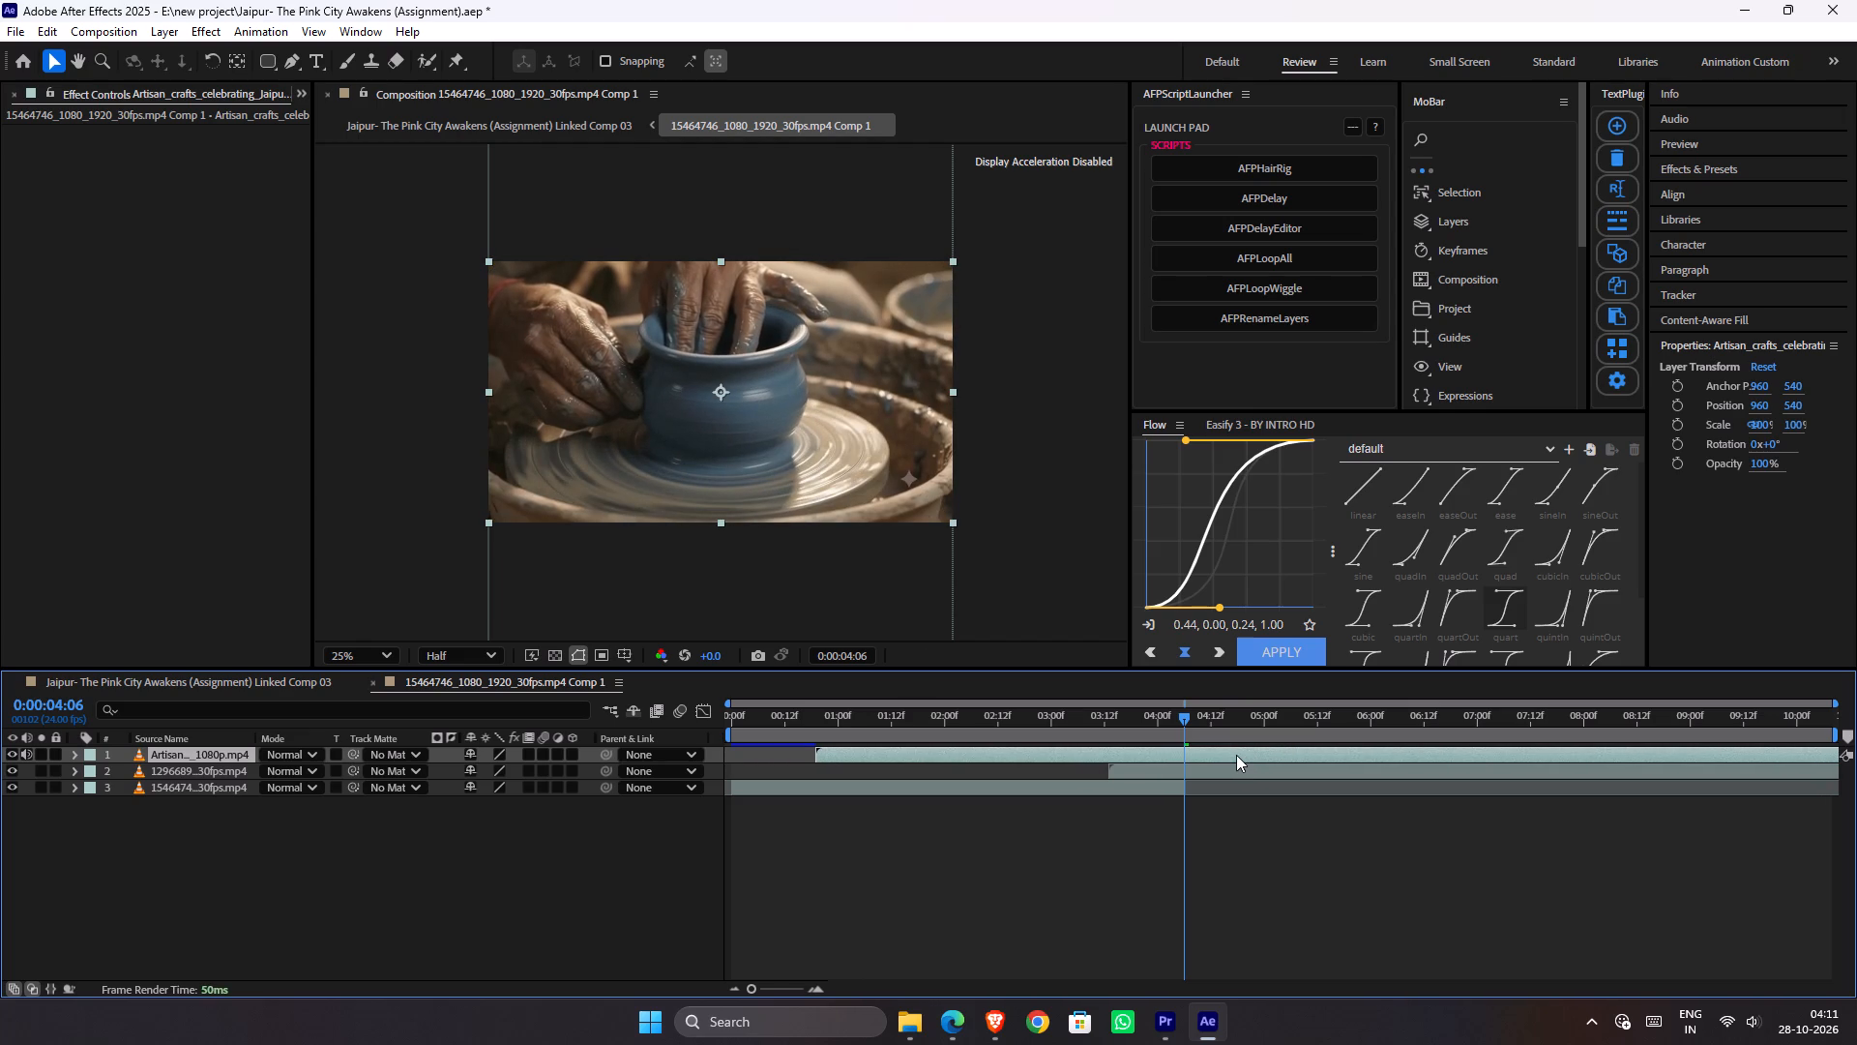
key(alt+bracketleft)
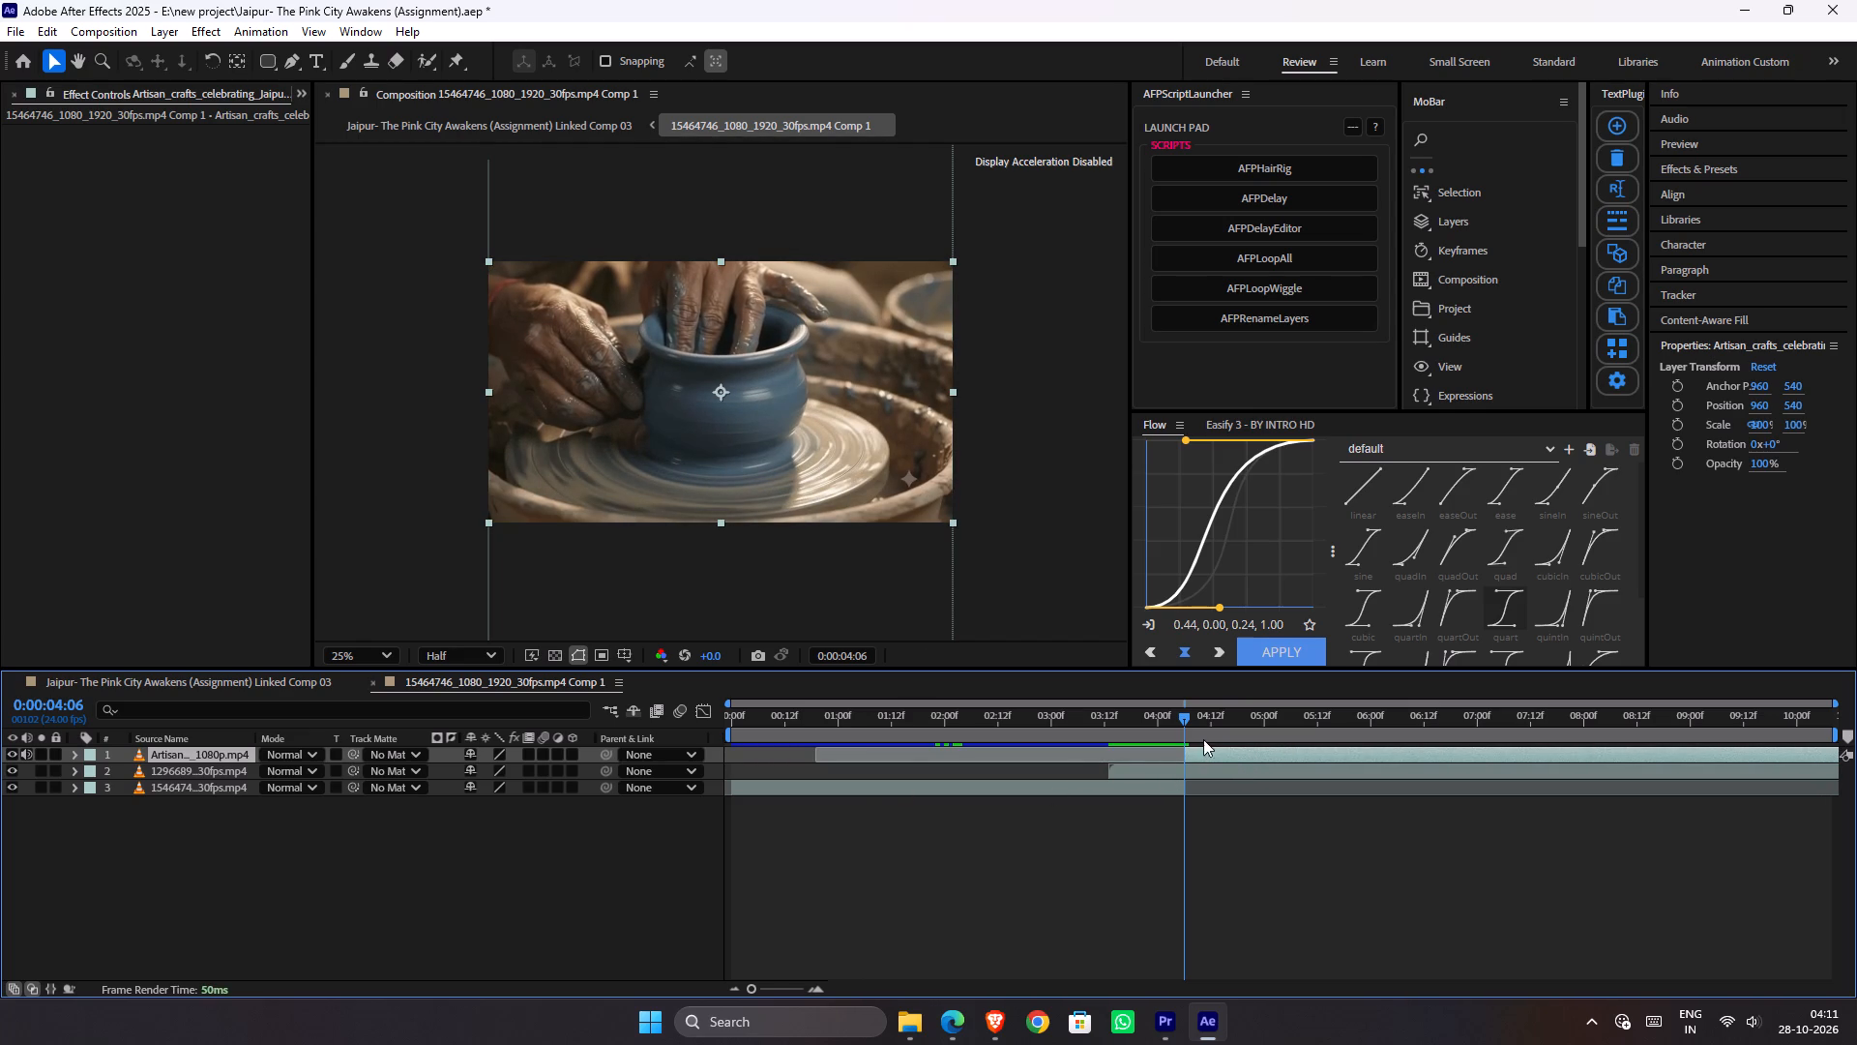
Move the trimmed Artisan crafts layer earlier so its visible part starts together with the 1296689 clip.
drag(1207, 754, 1131, 770)
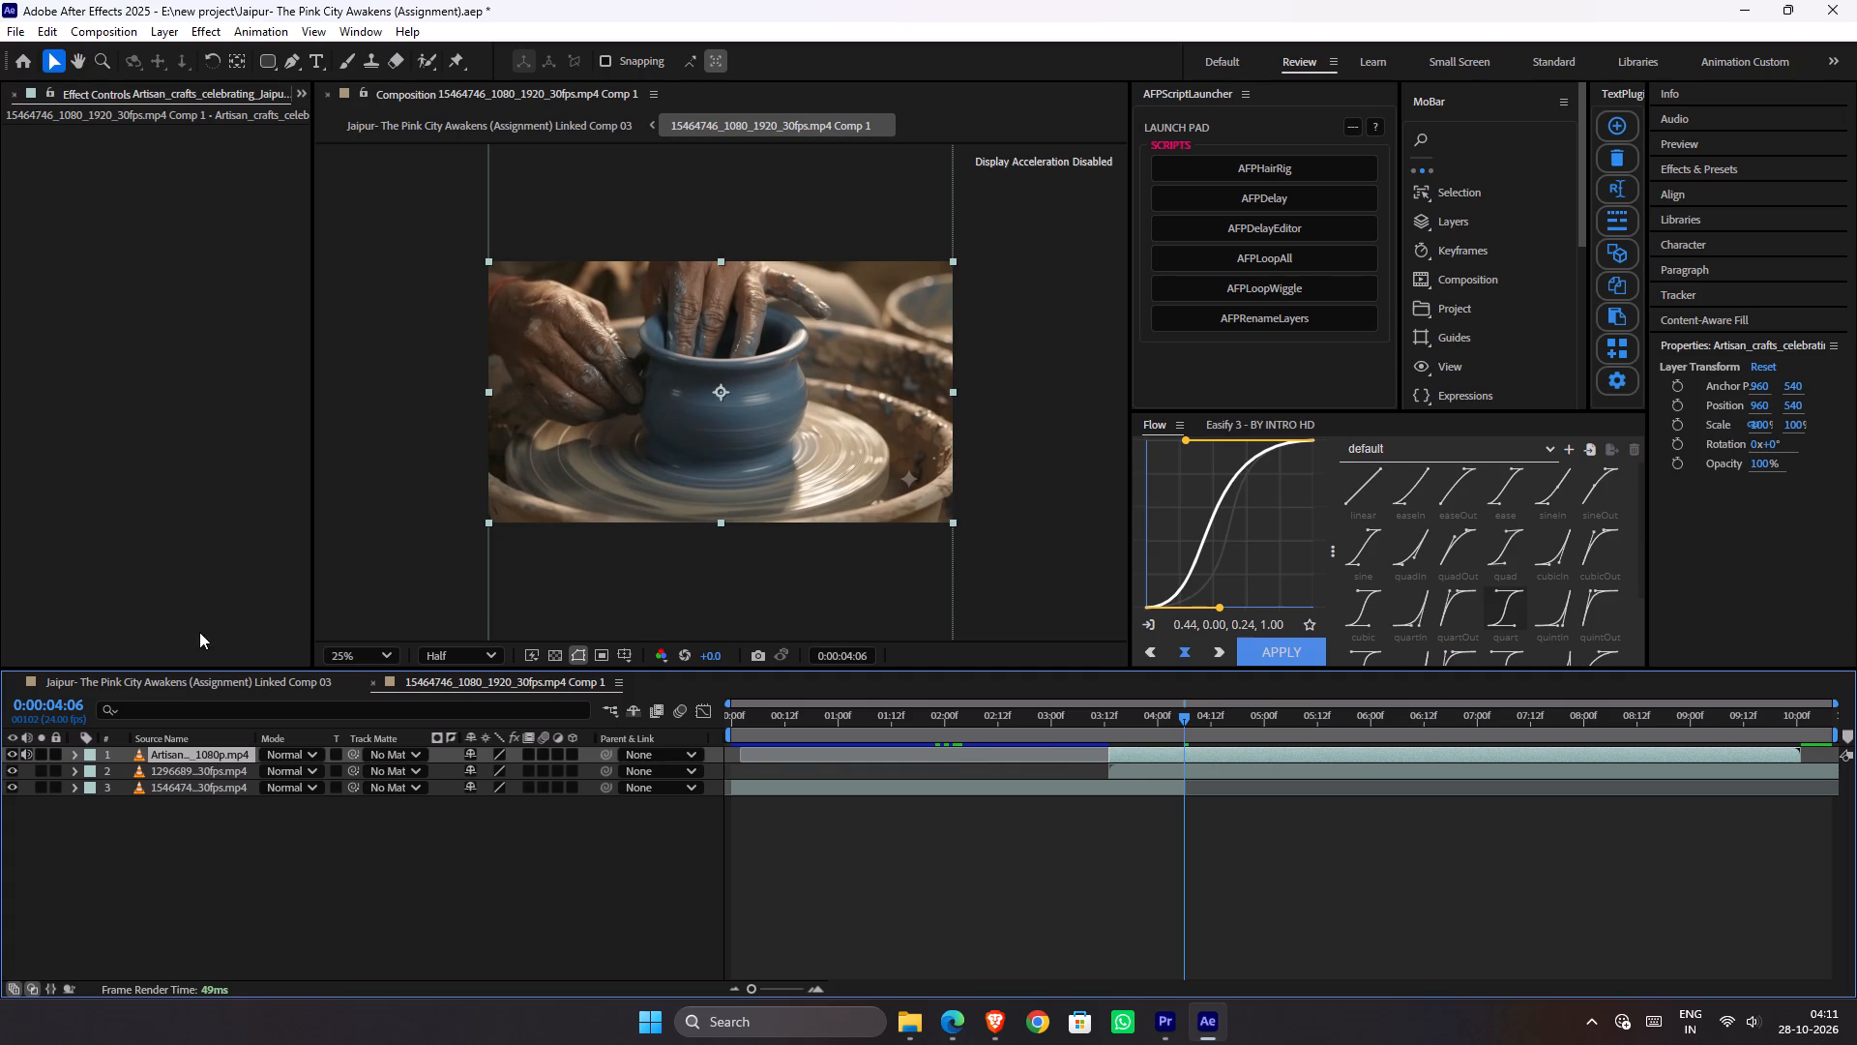
Mute the Artisan crafts layer's audio and the nested 15464746 comp layer's audio in the Linked Comp 03 composition.
click(30, 754)
click(163, 673)
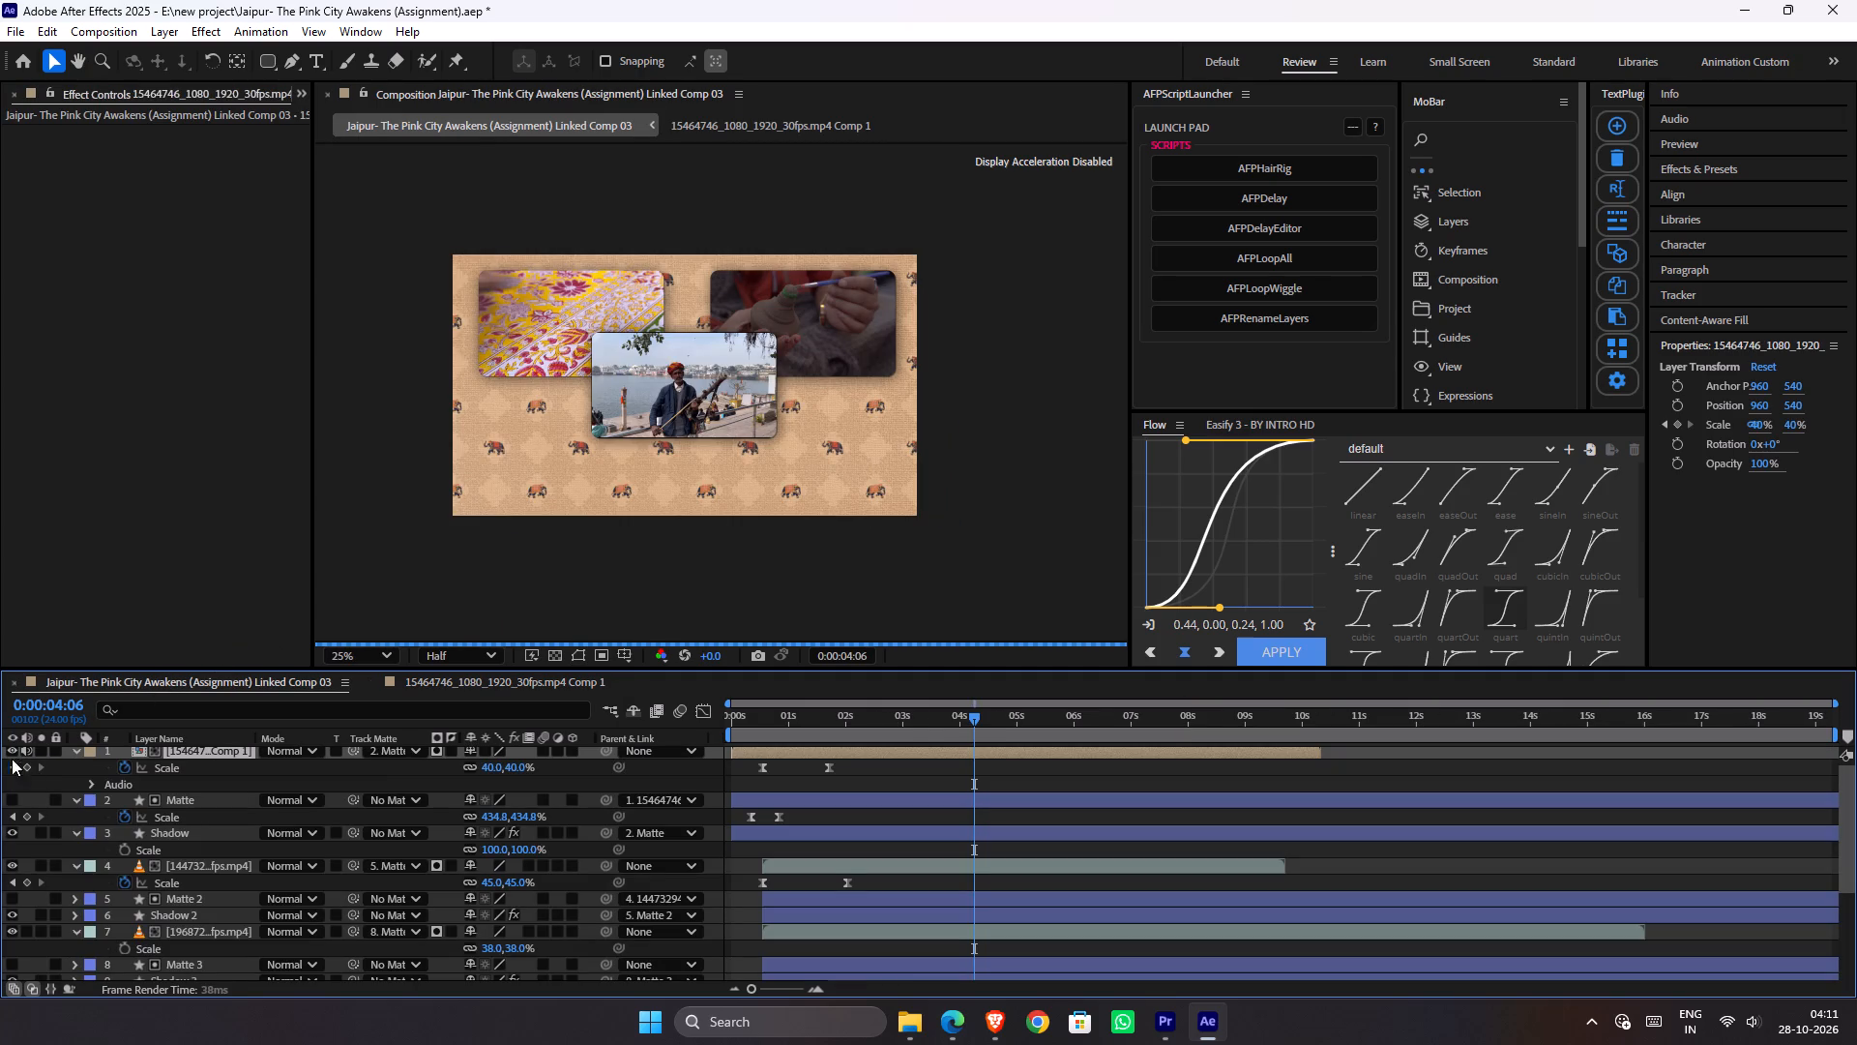
click(30, 751)
Play Linked Comp 03 from the start to check the timing of the clips inside the nested central panel.
drag(941, 721, 733, 725)
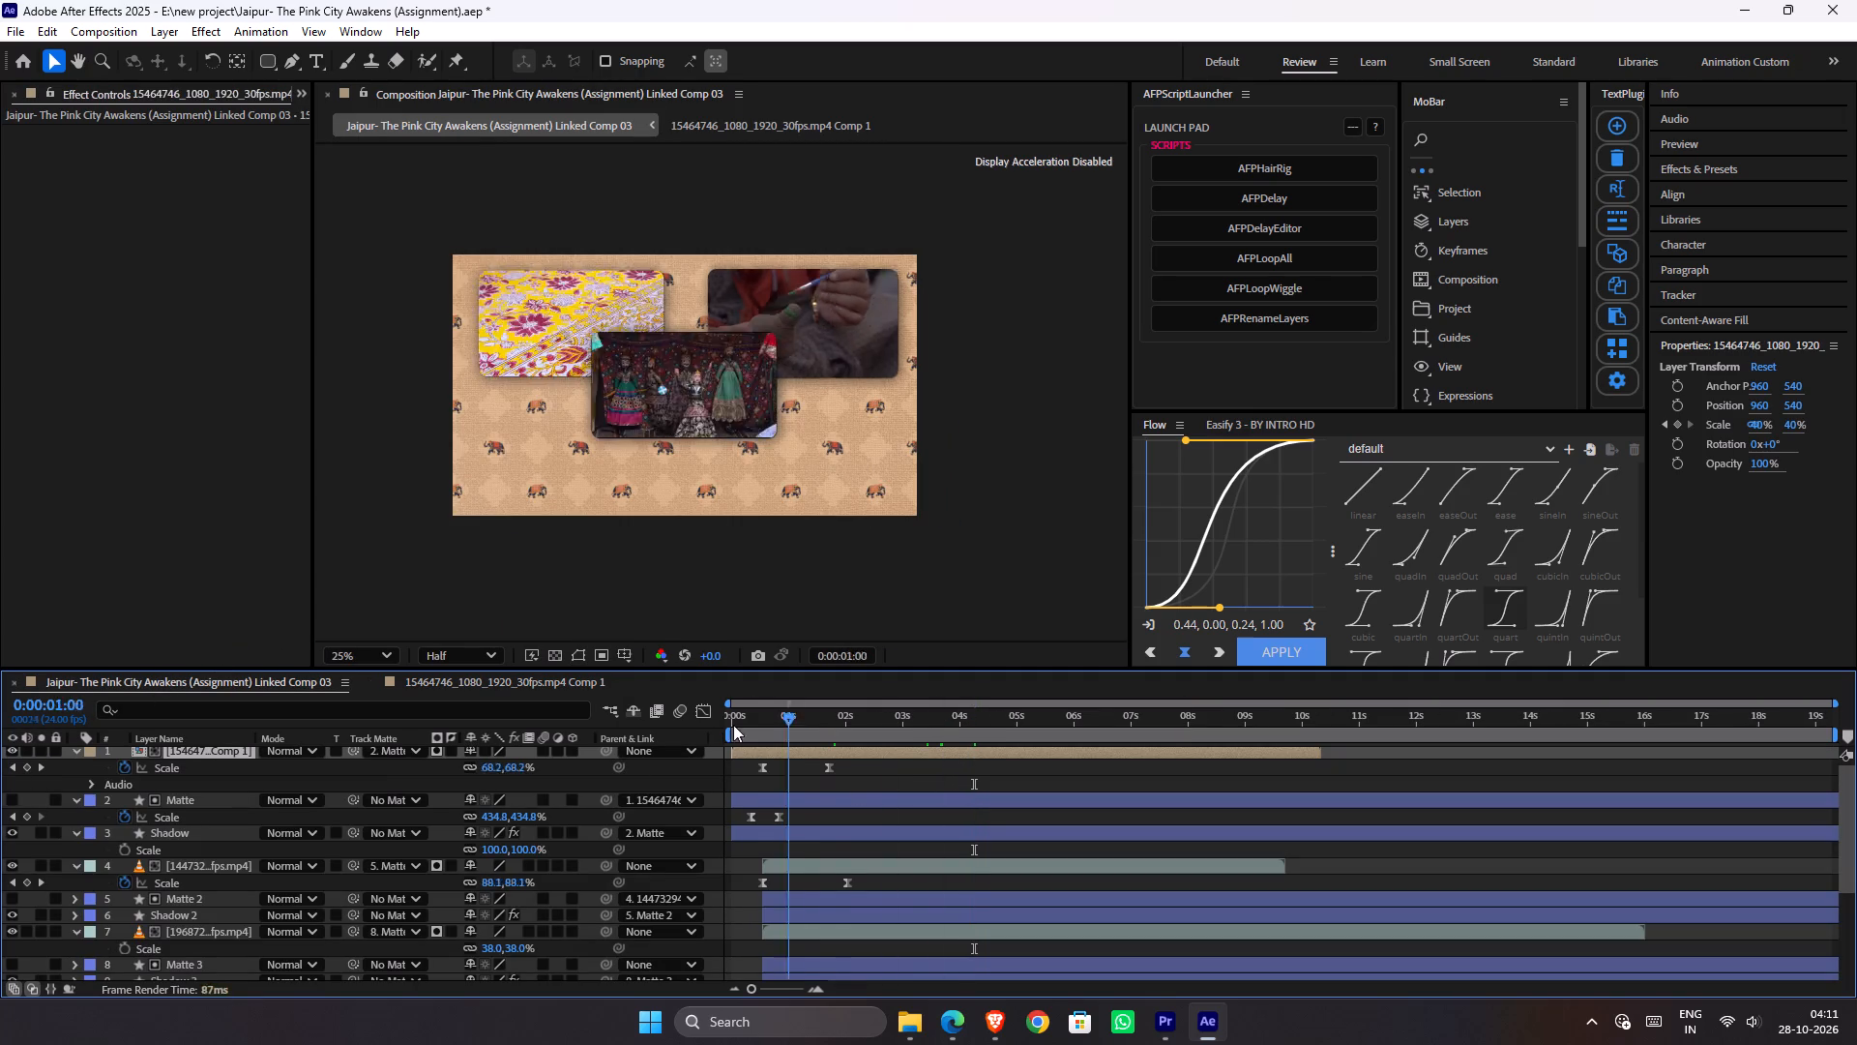
drag(733, 725, 612, 723)
key(space)
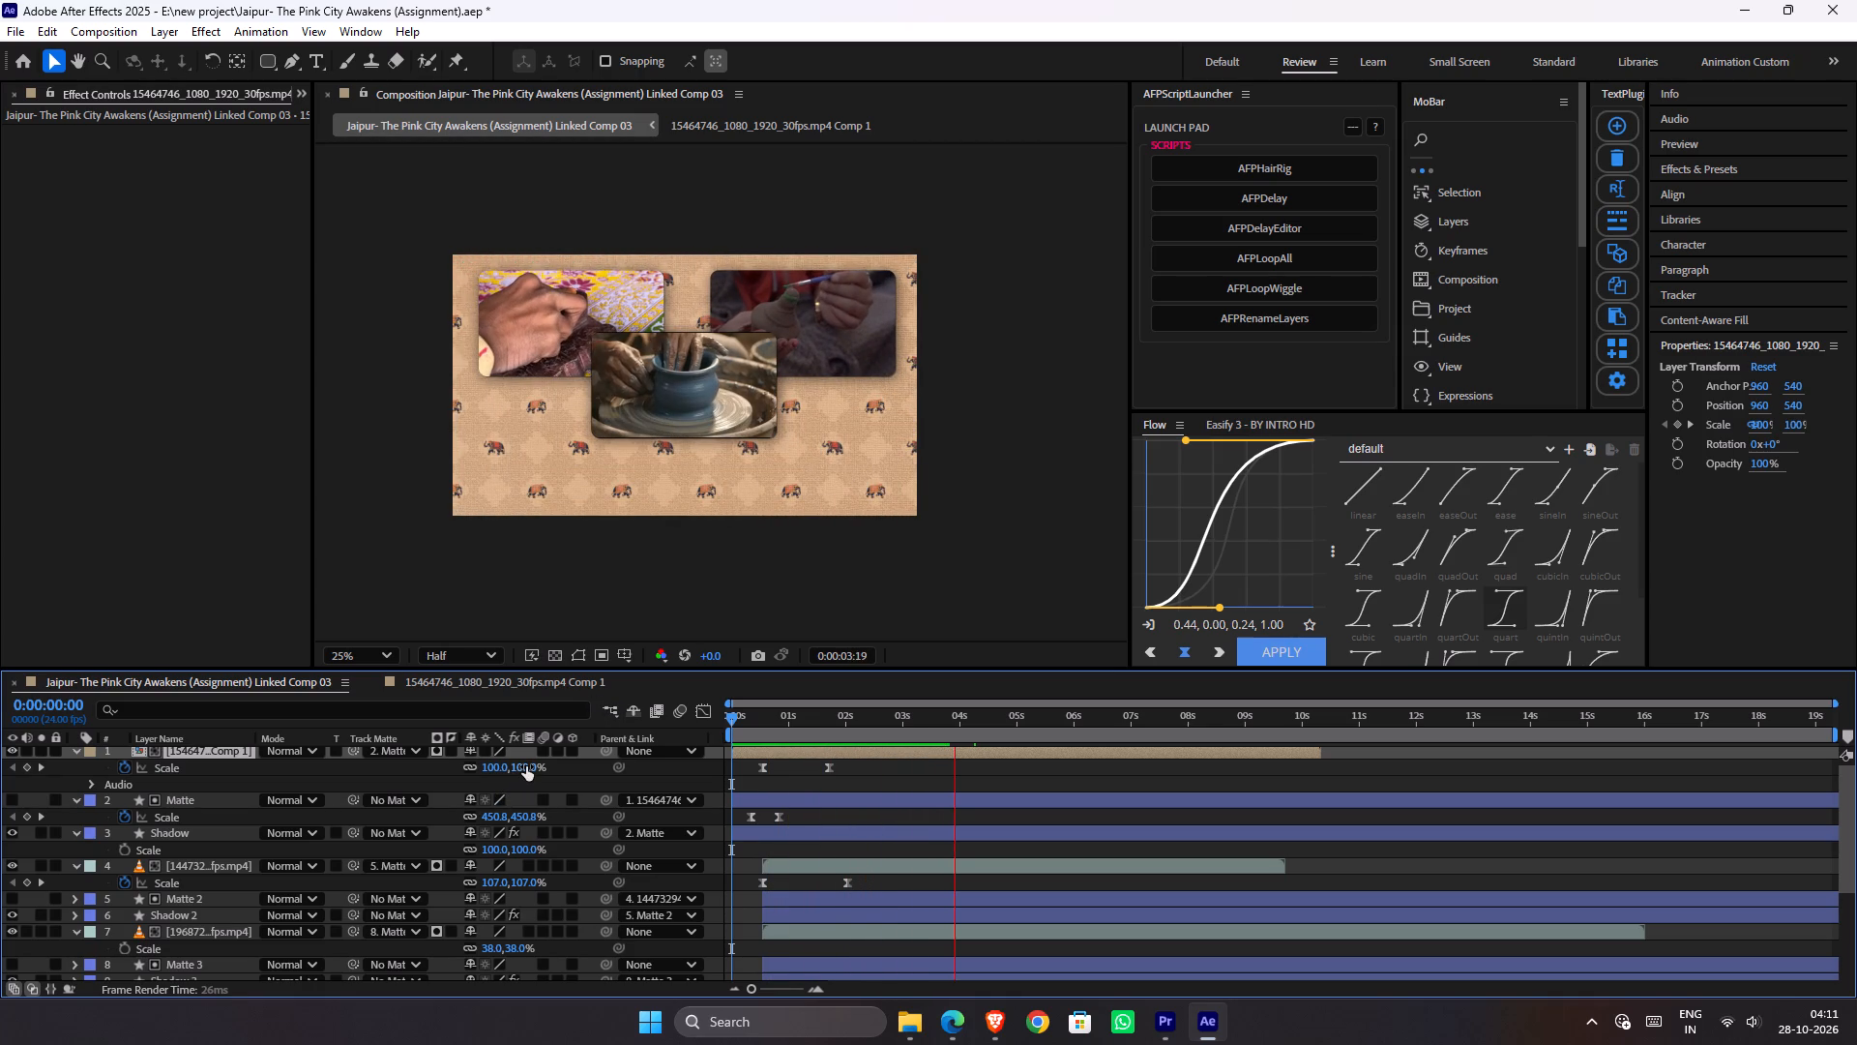
key(space)
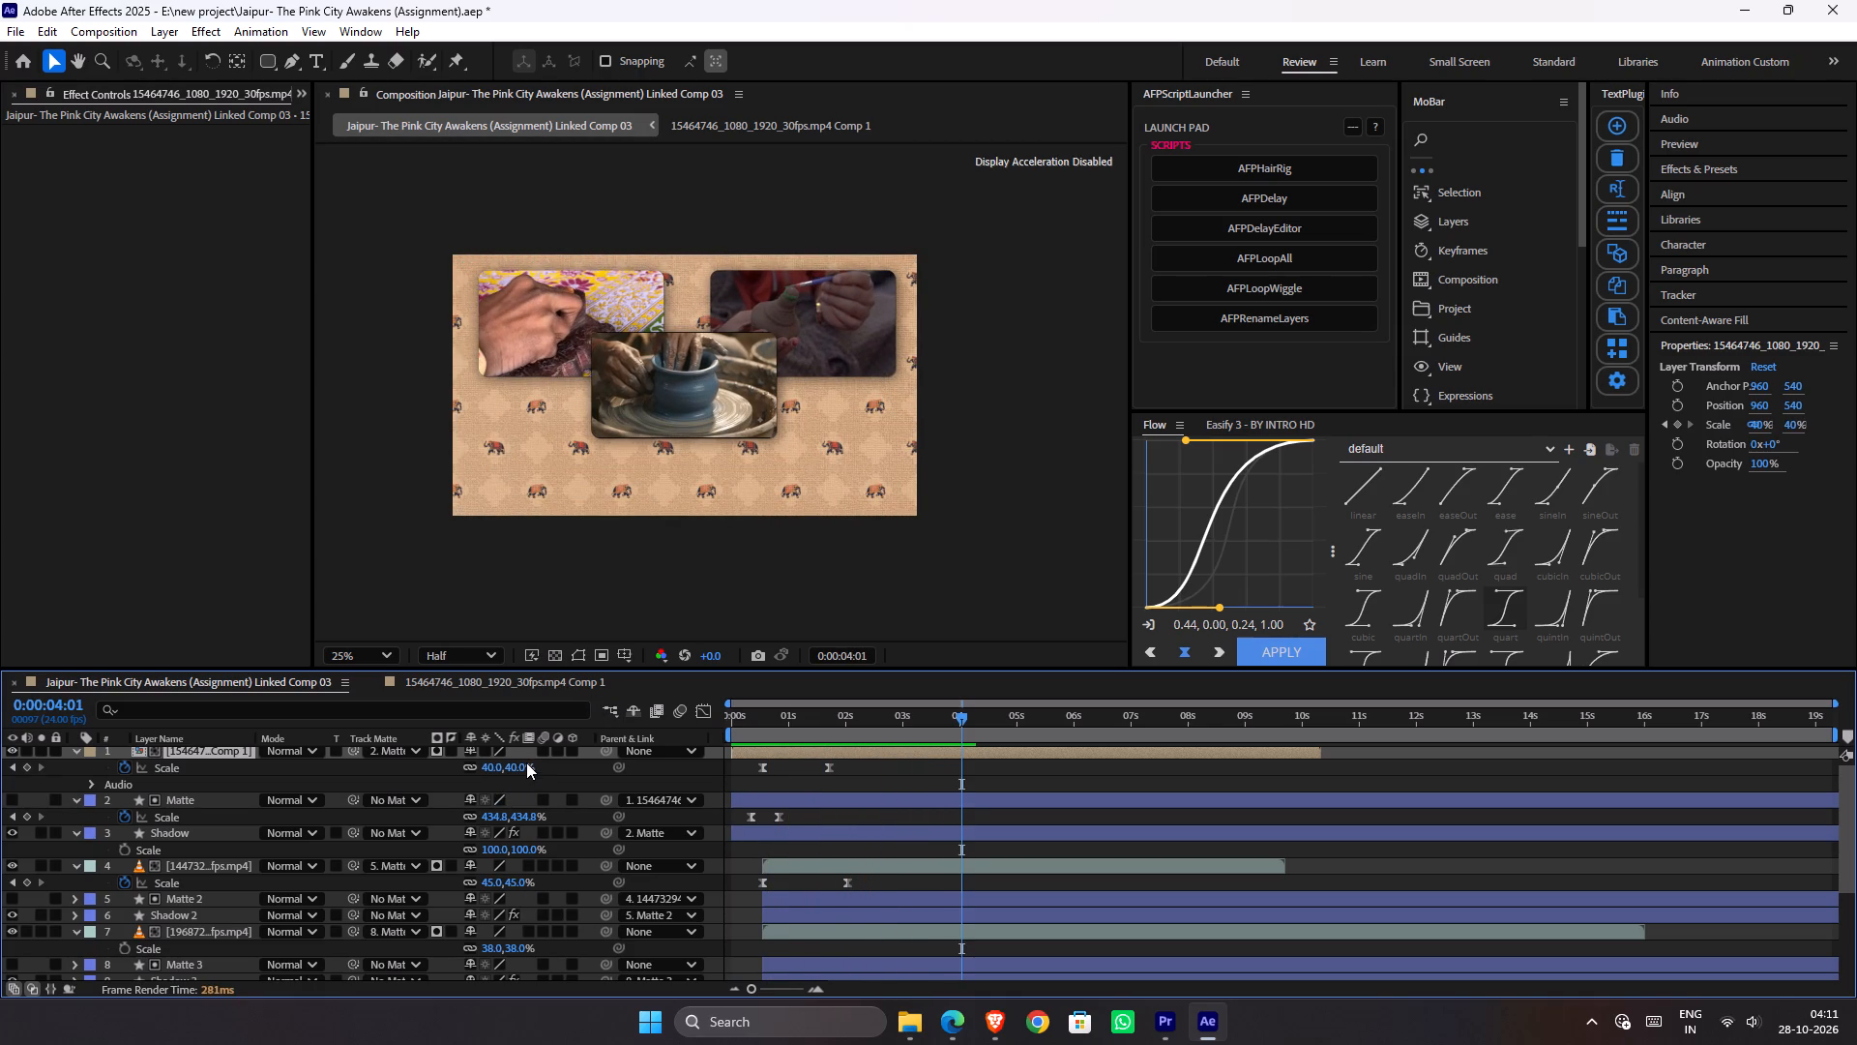
key(space)
key(space)
key(space)
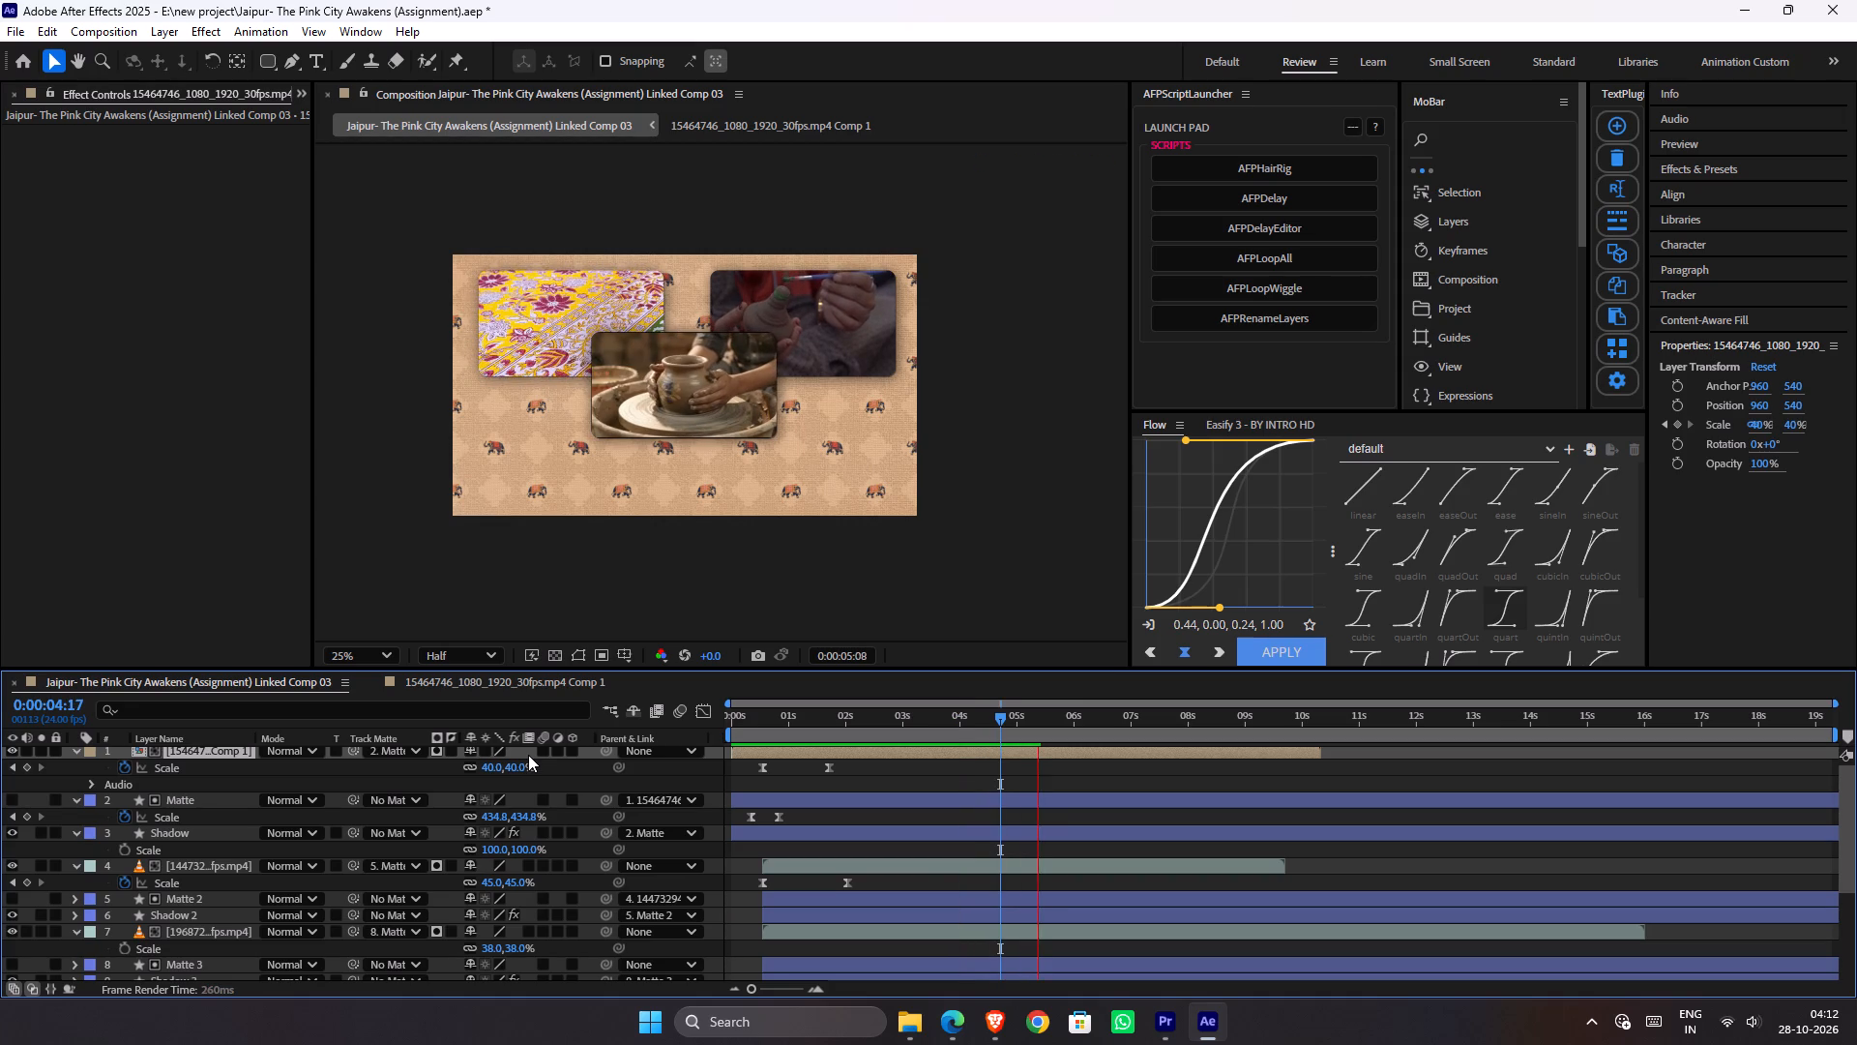
key(space)
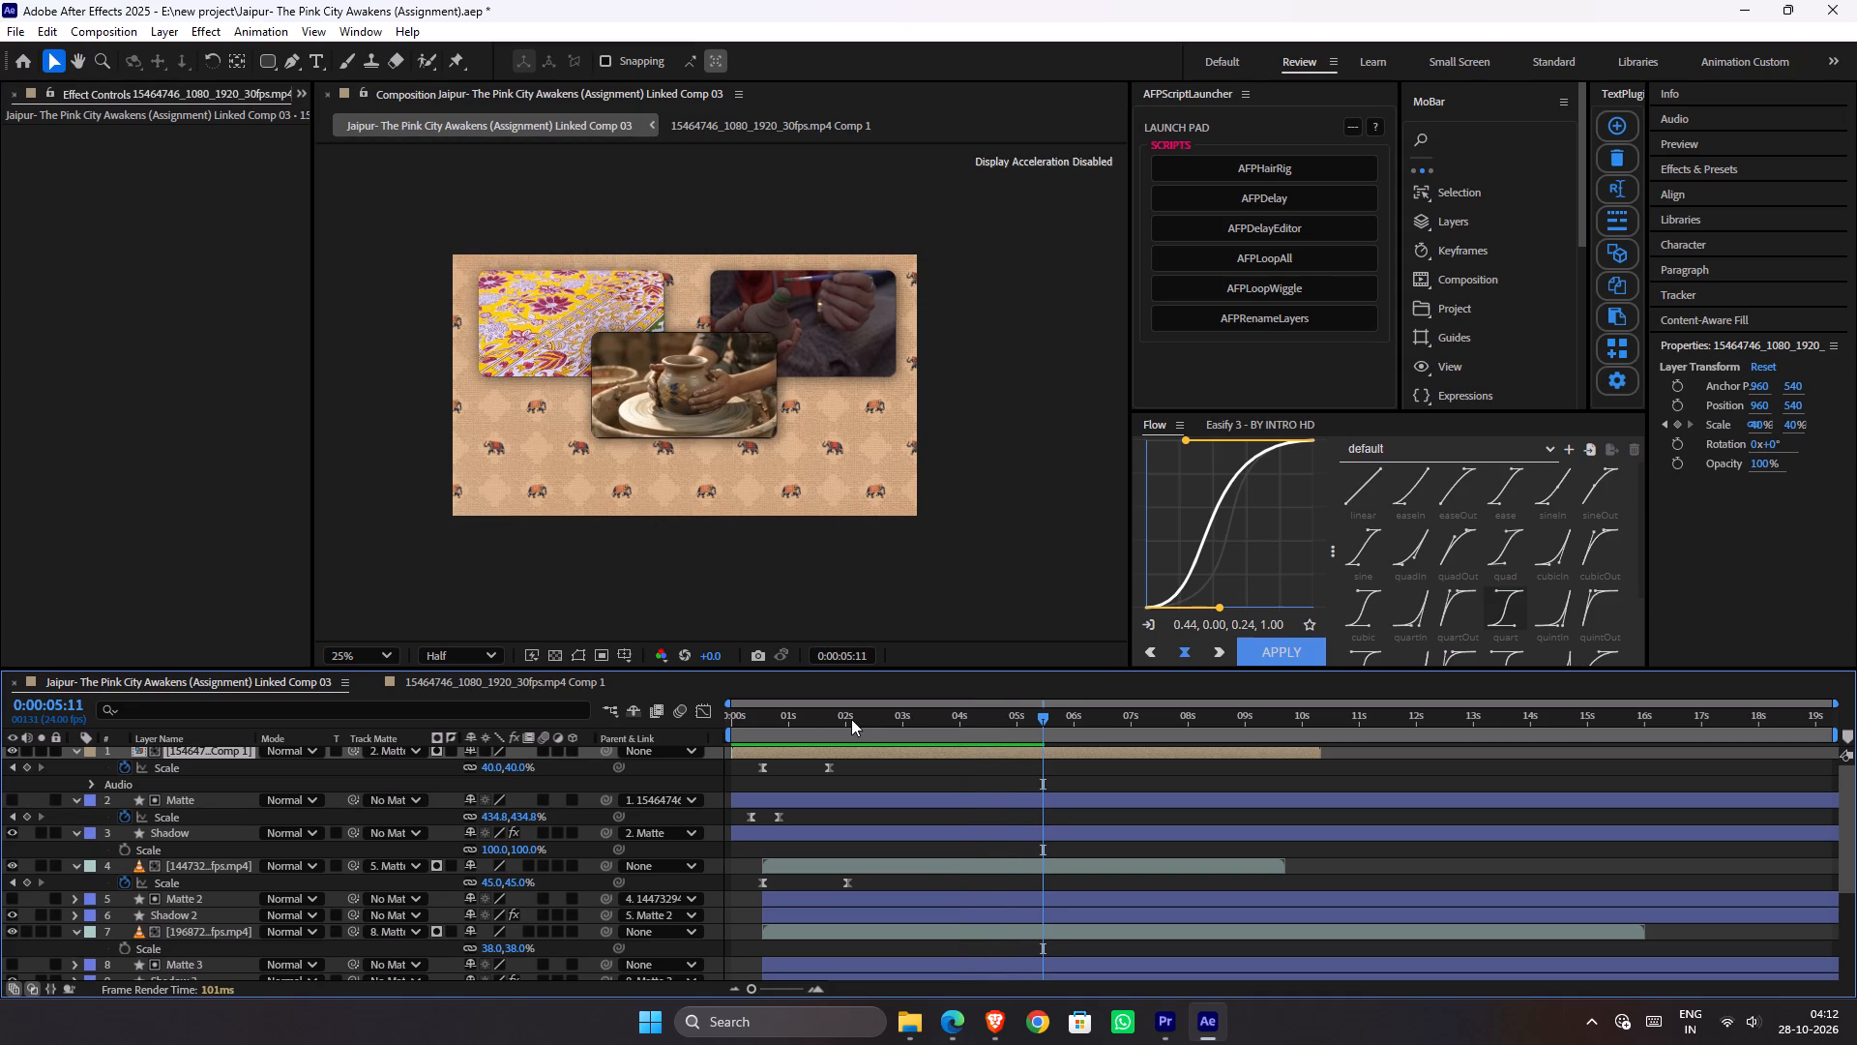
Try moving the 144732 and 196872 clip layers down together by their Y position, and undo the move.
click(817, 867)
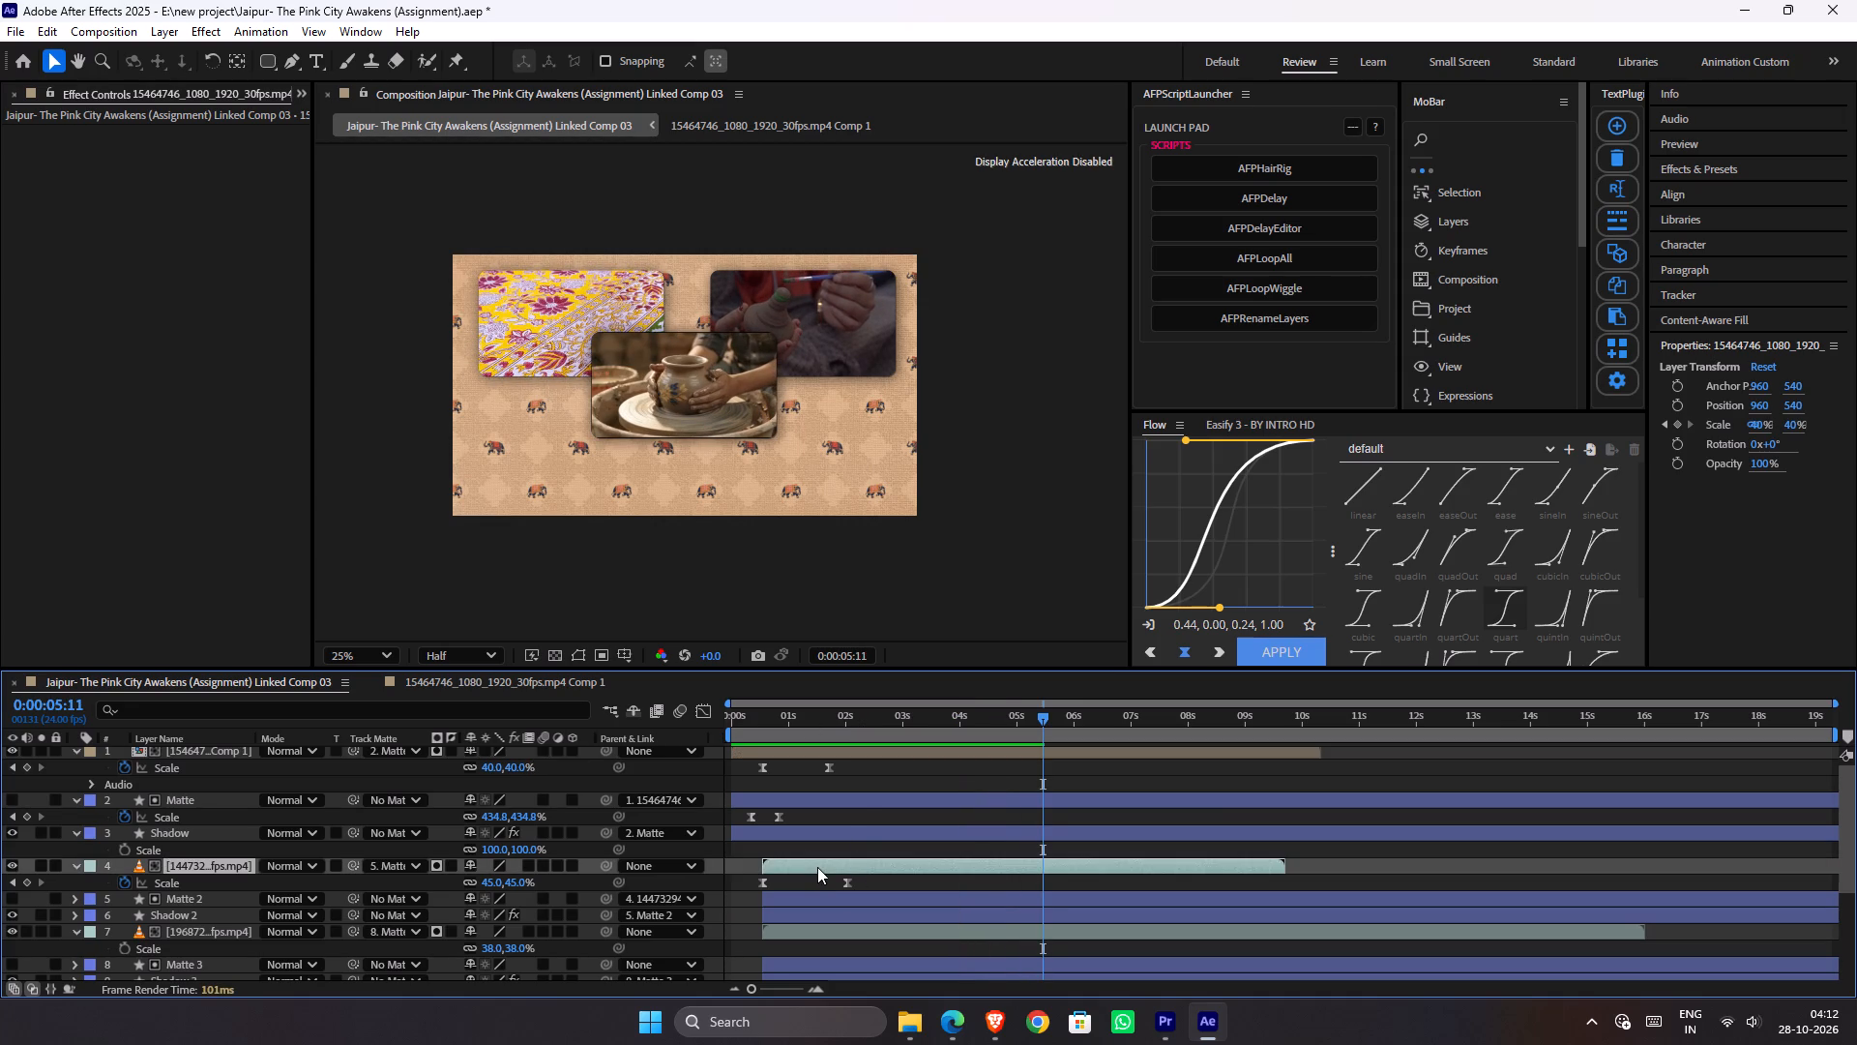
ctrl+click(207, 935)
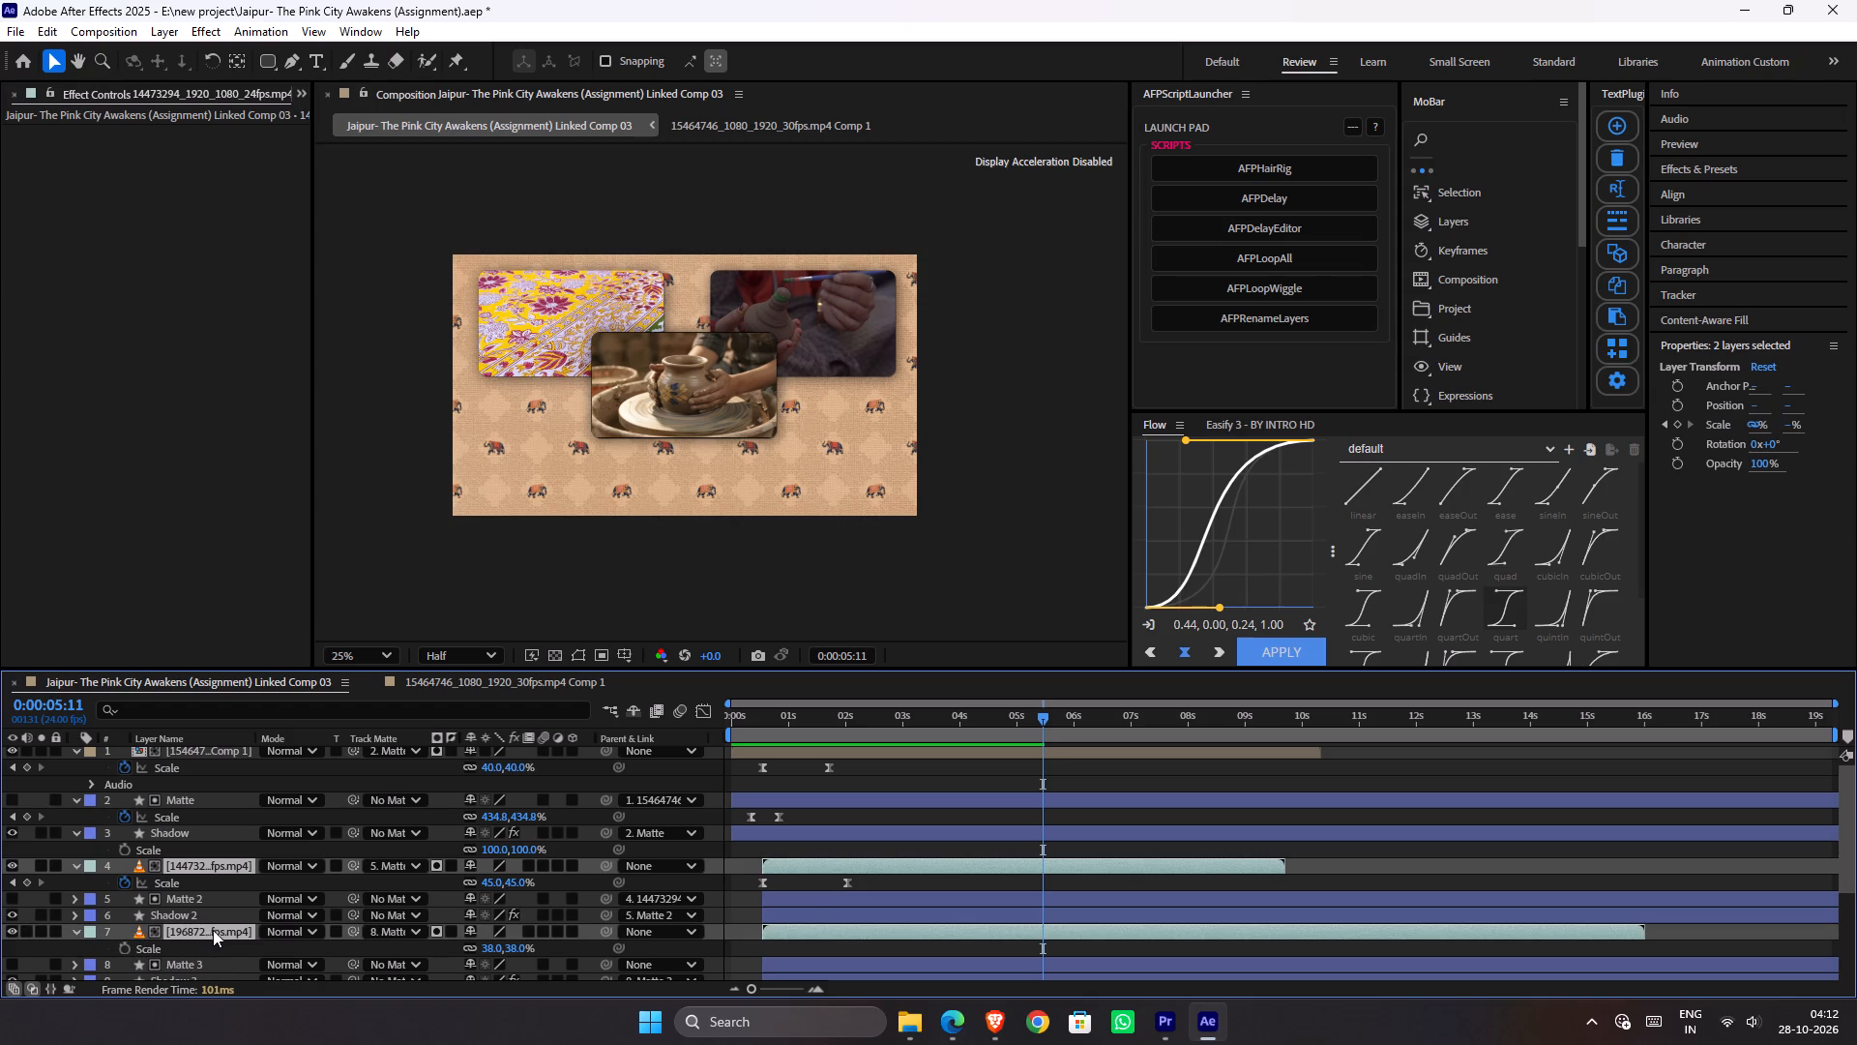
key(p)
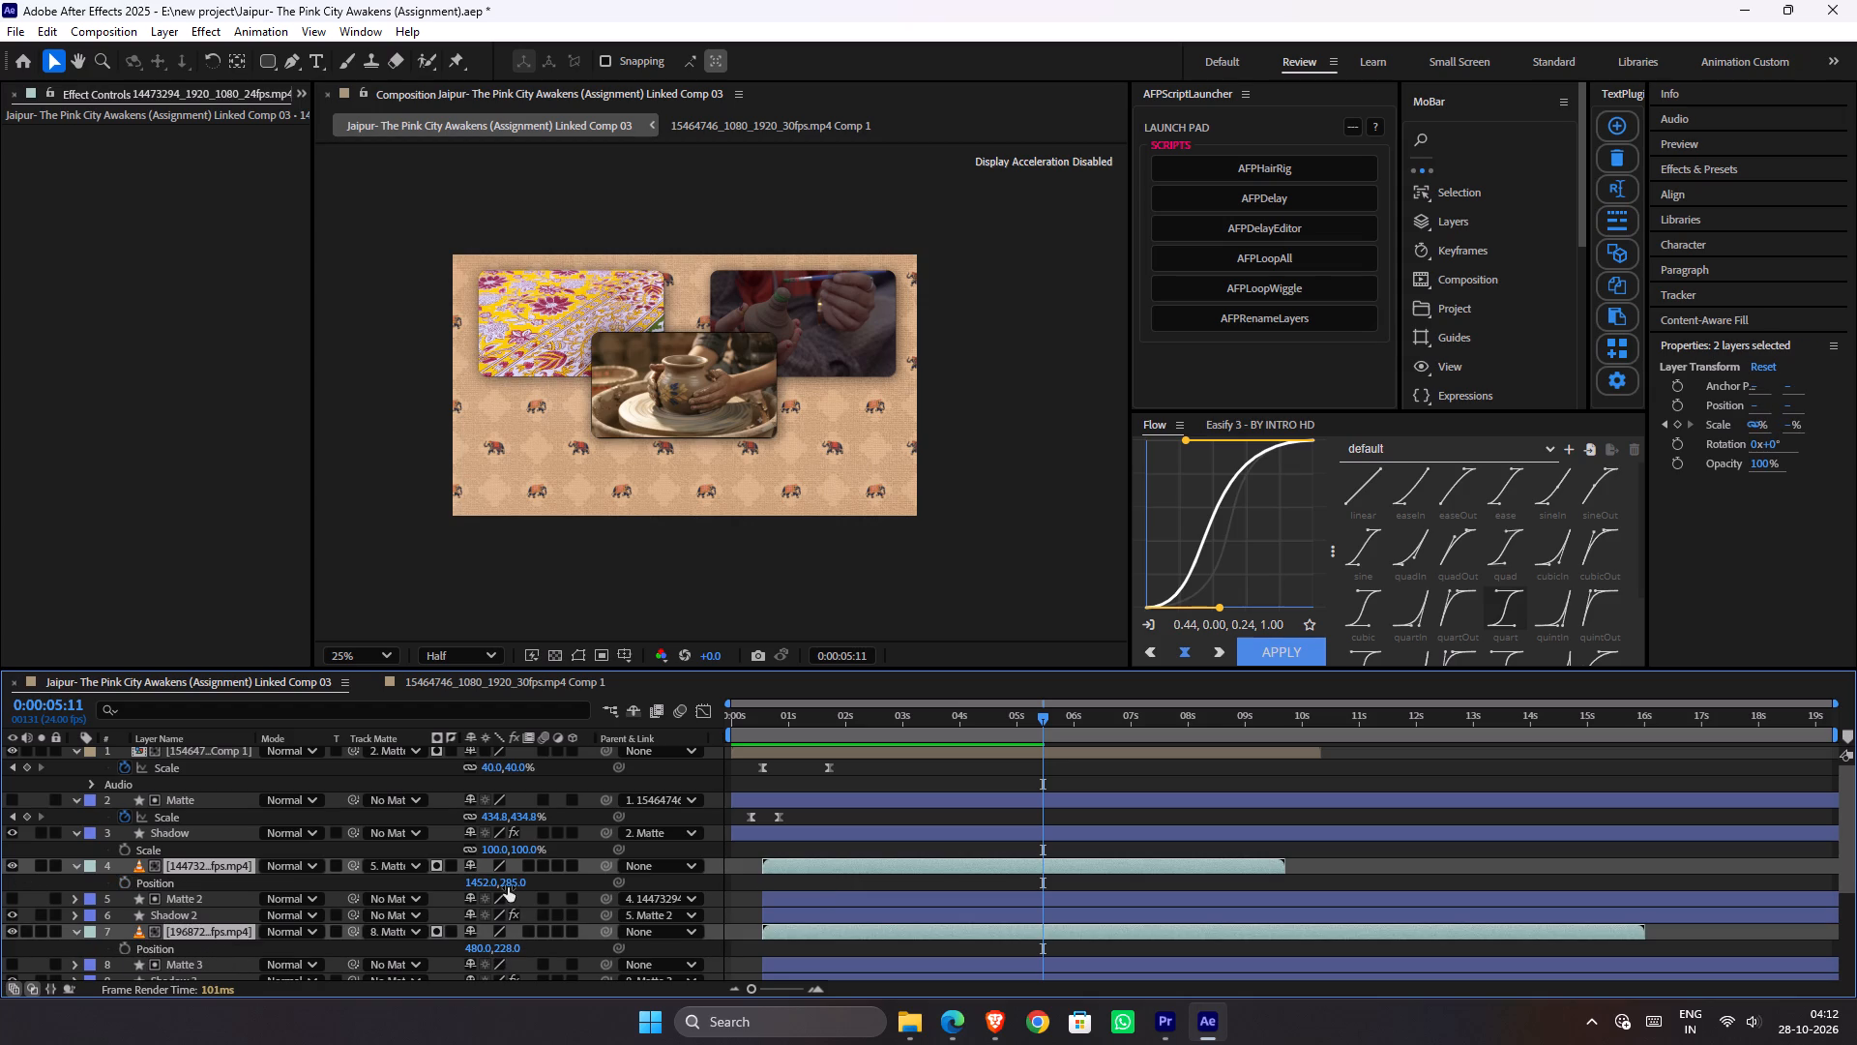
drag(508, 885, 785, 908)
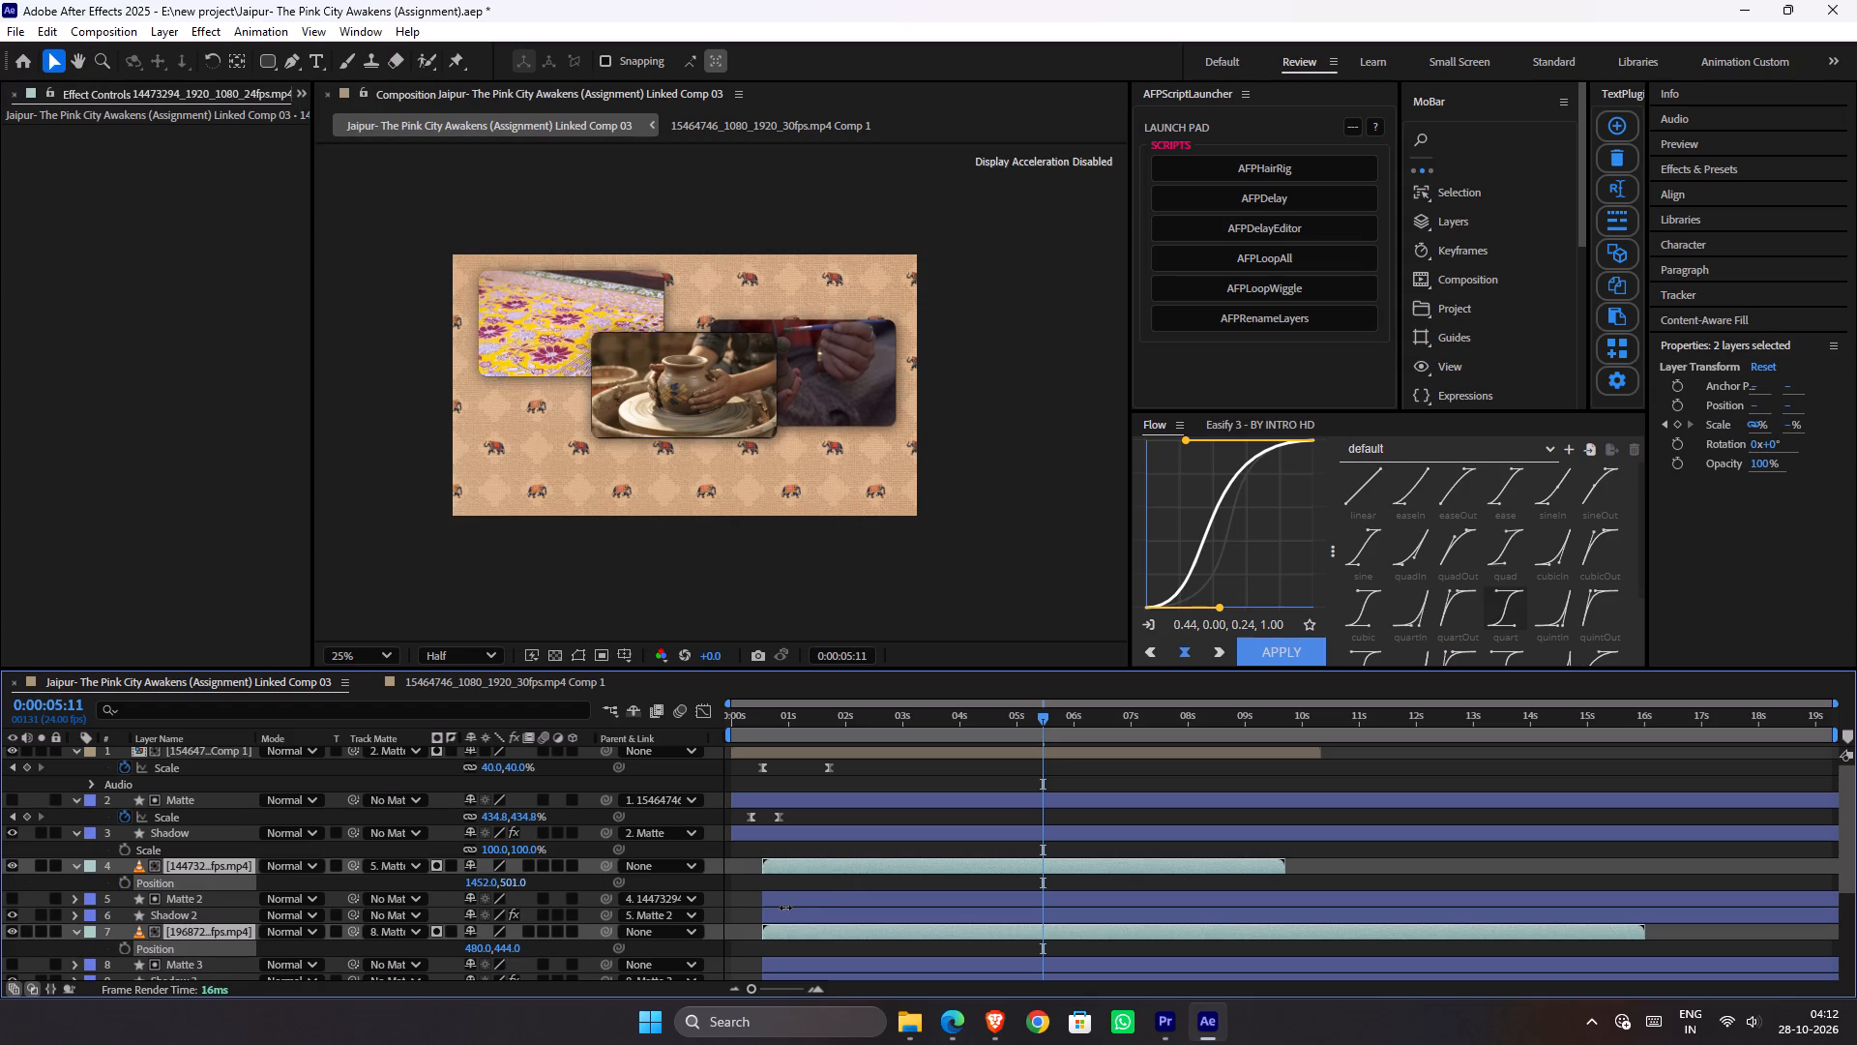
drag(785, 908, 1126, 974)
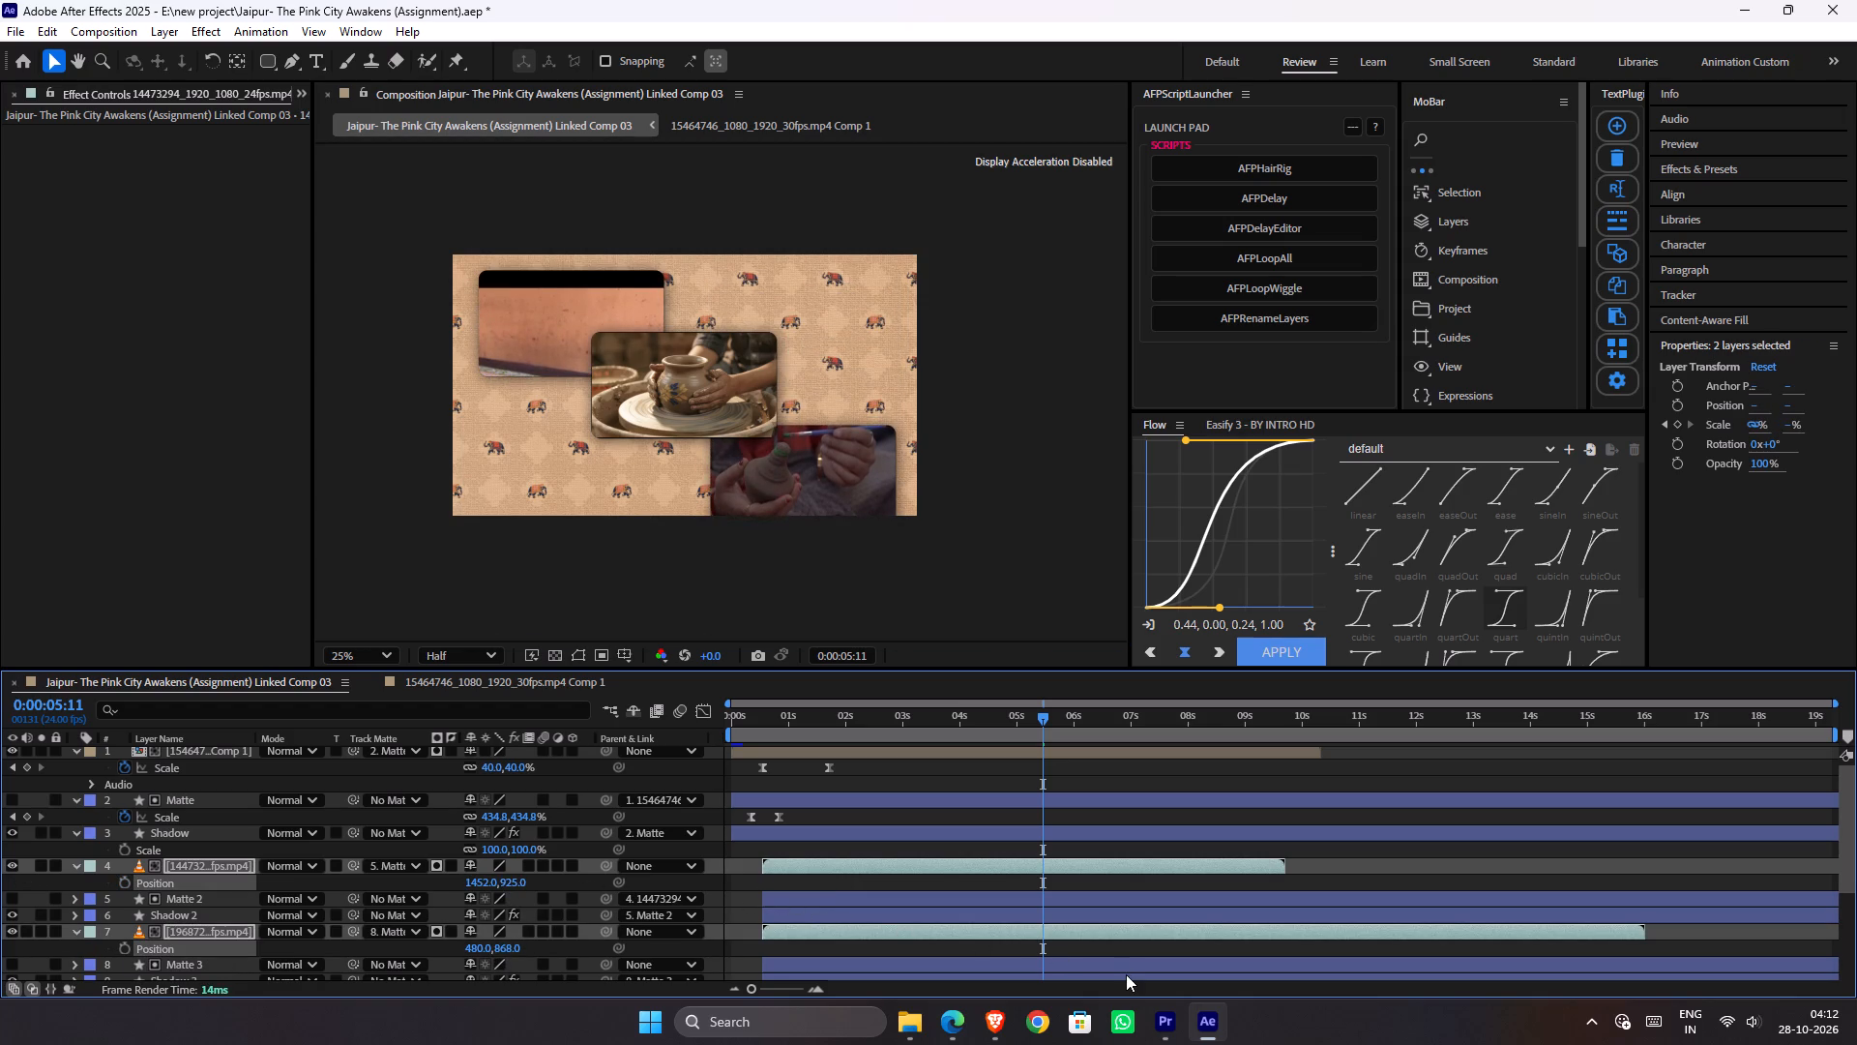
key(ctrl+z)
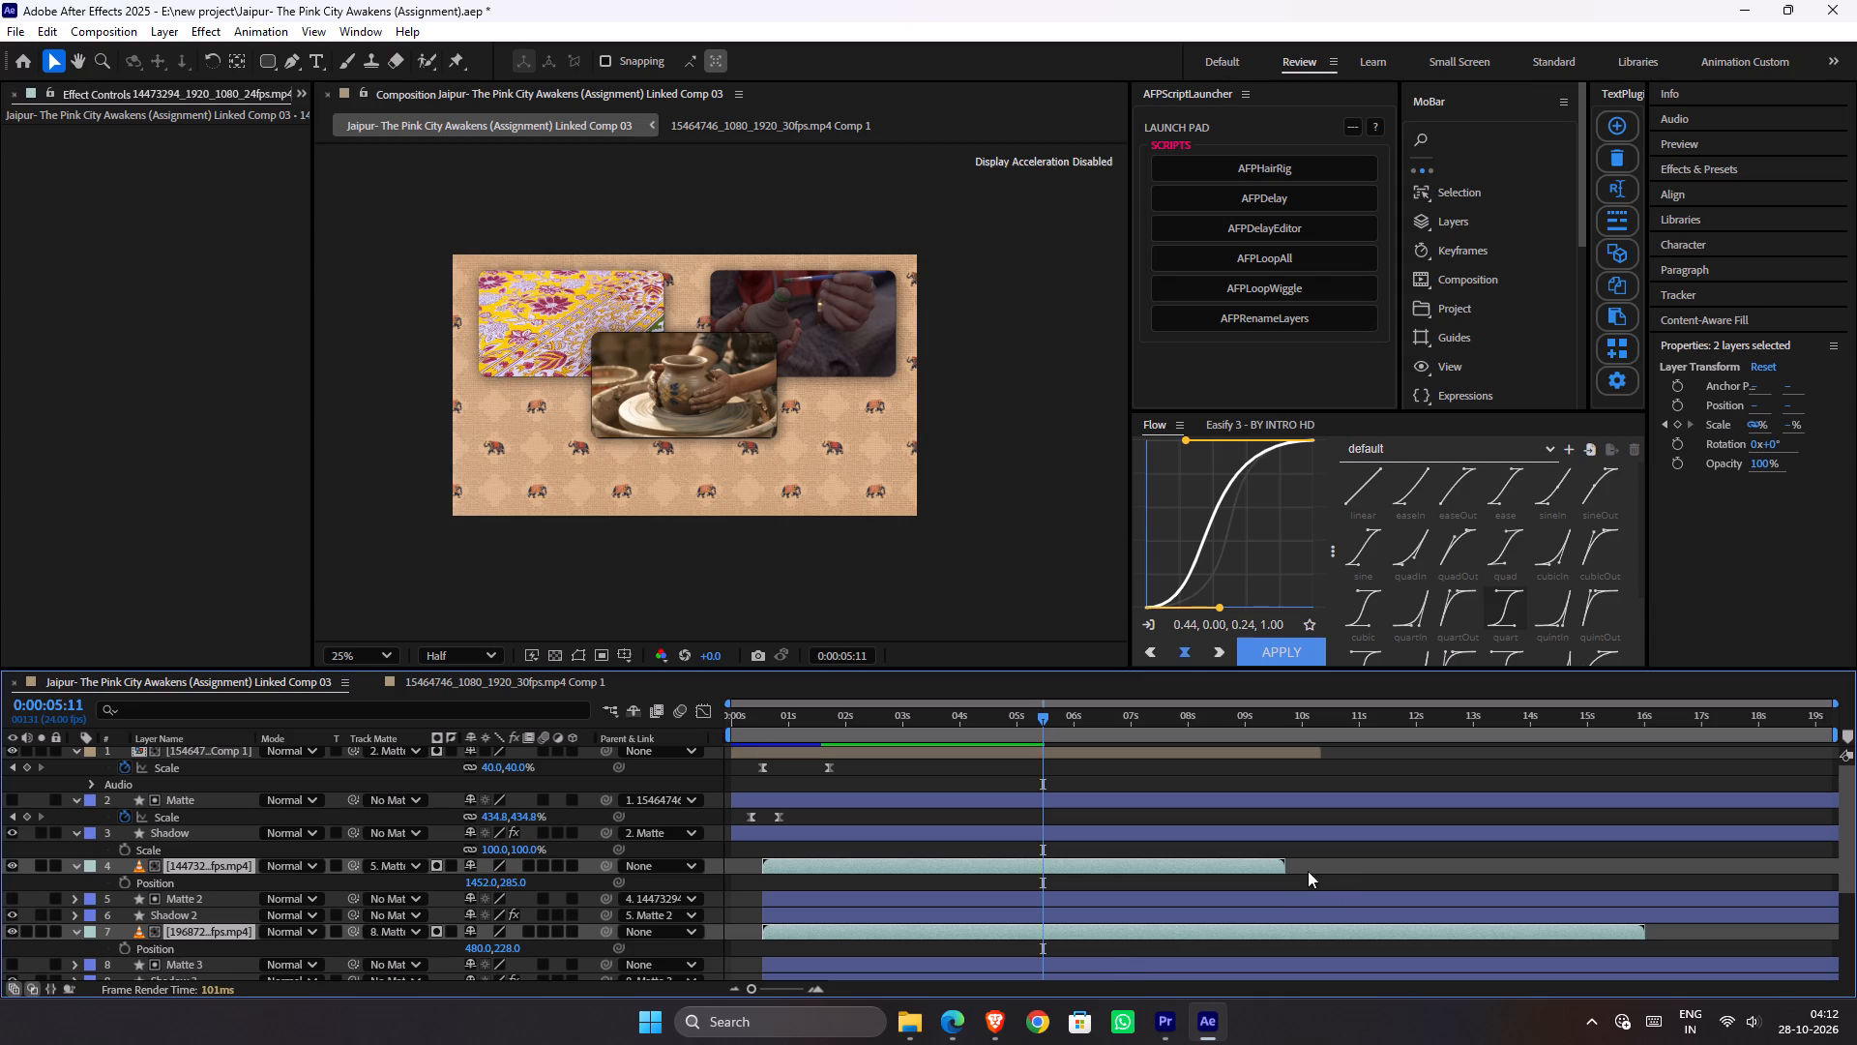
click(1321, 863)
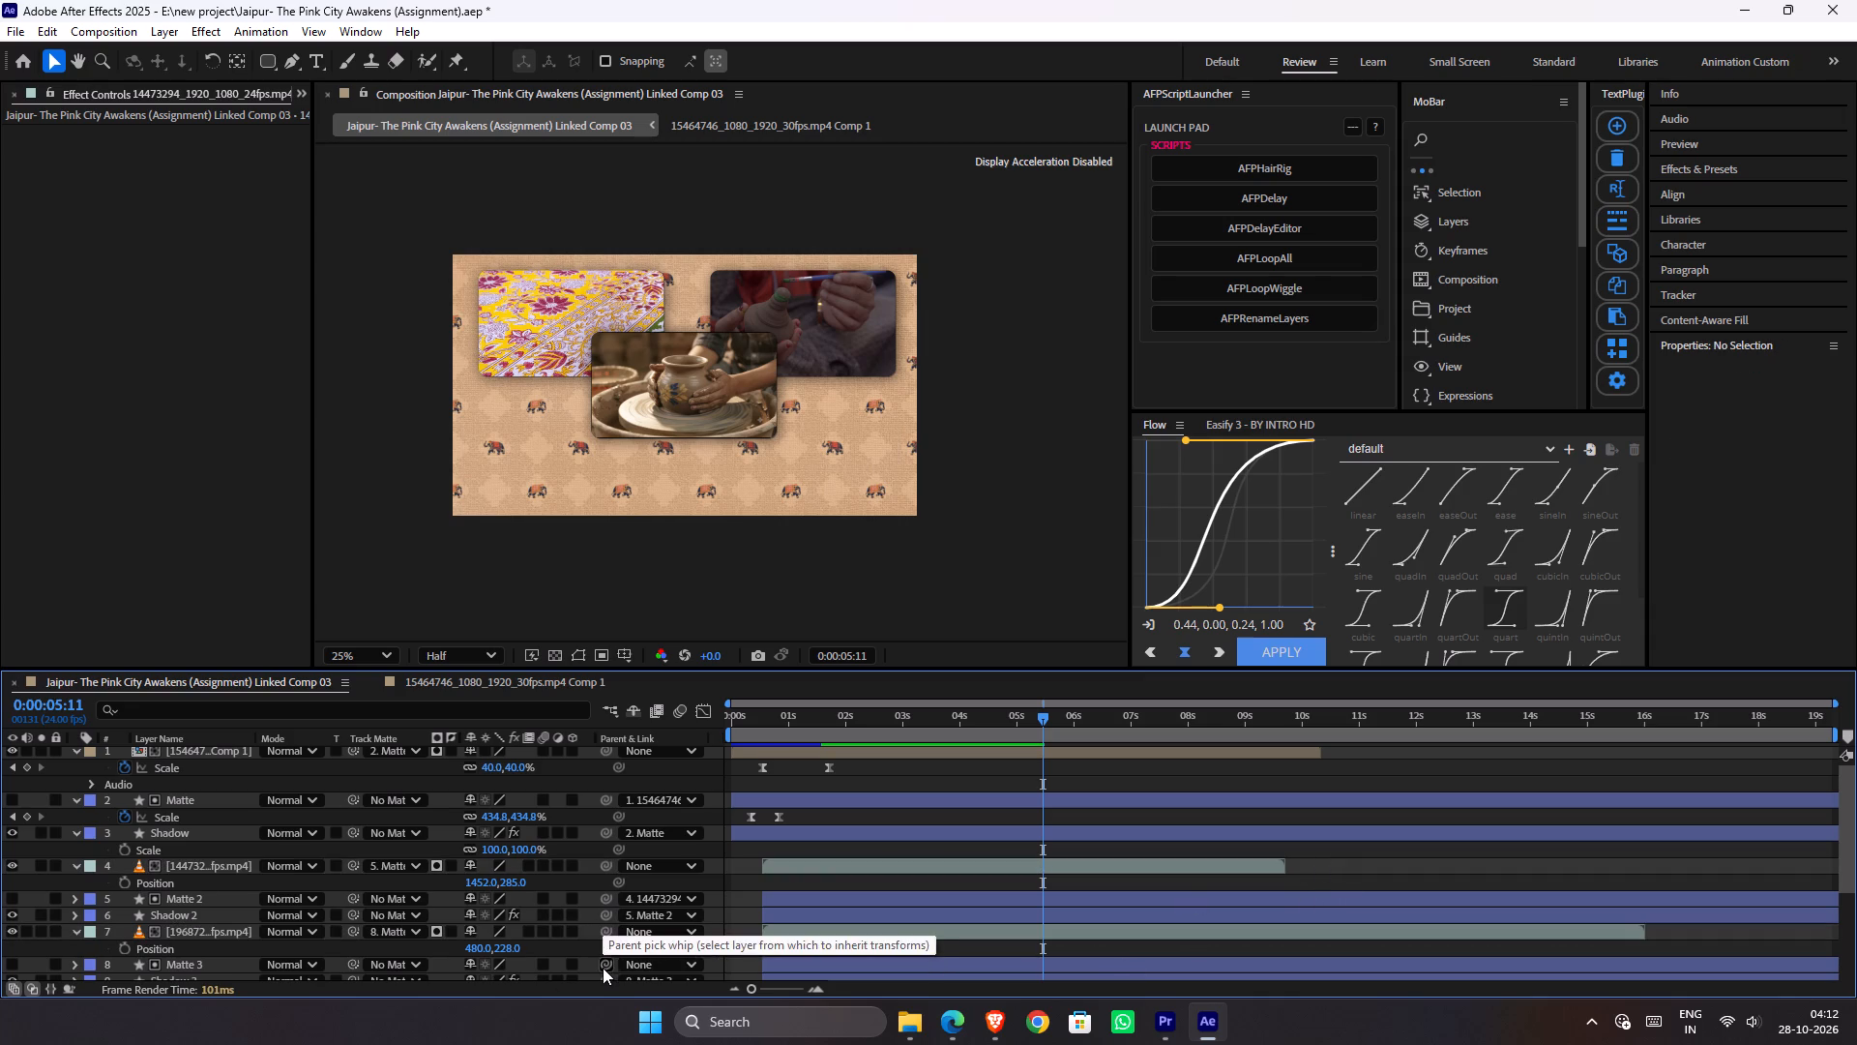
Parent the Matte 3 layer to the 196872 clip layer.
drag(603, 968, 584, 909)
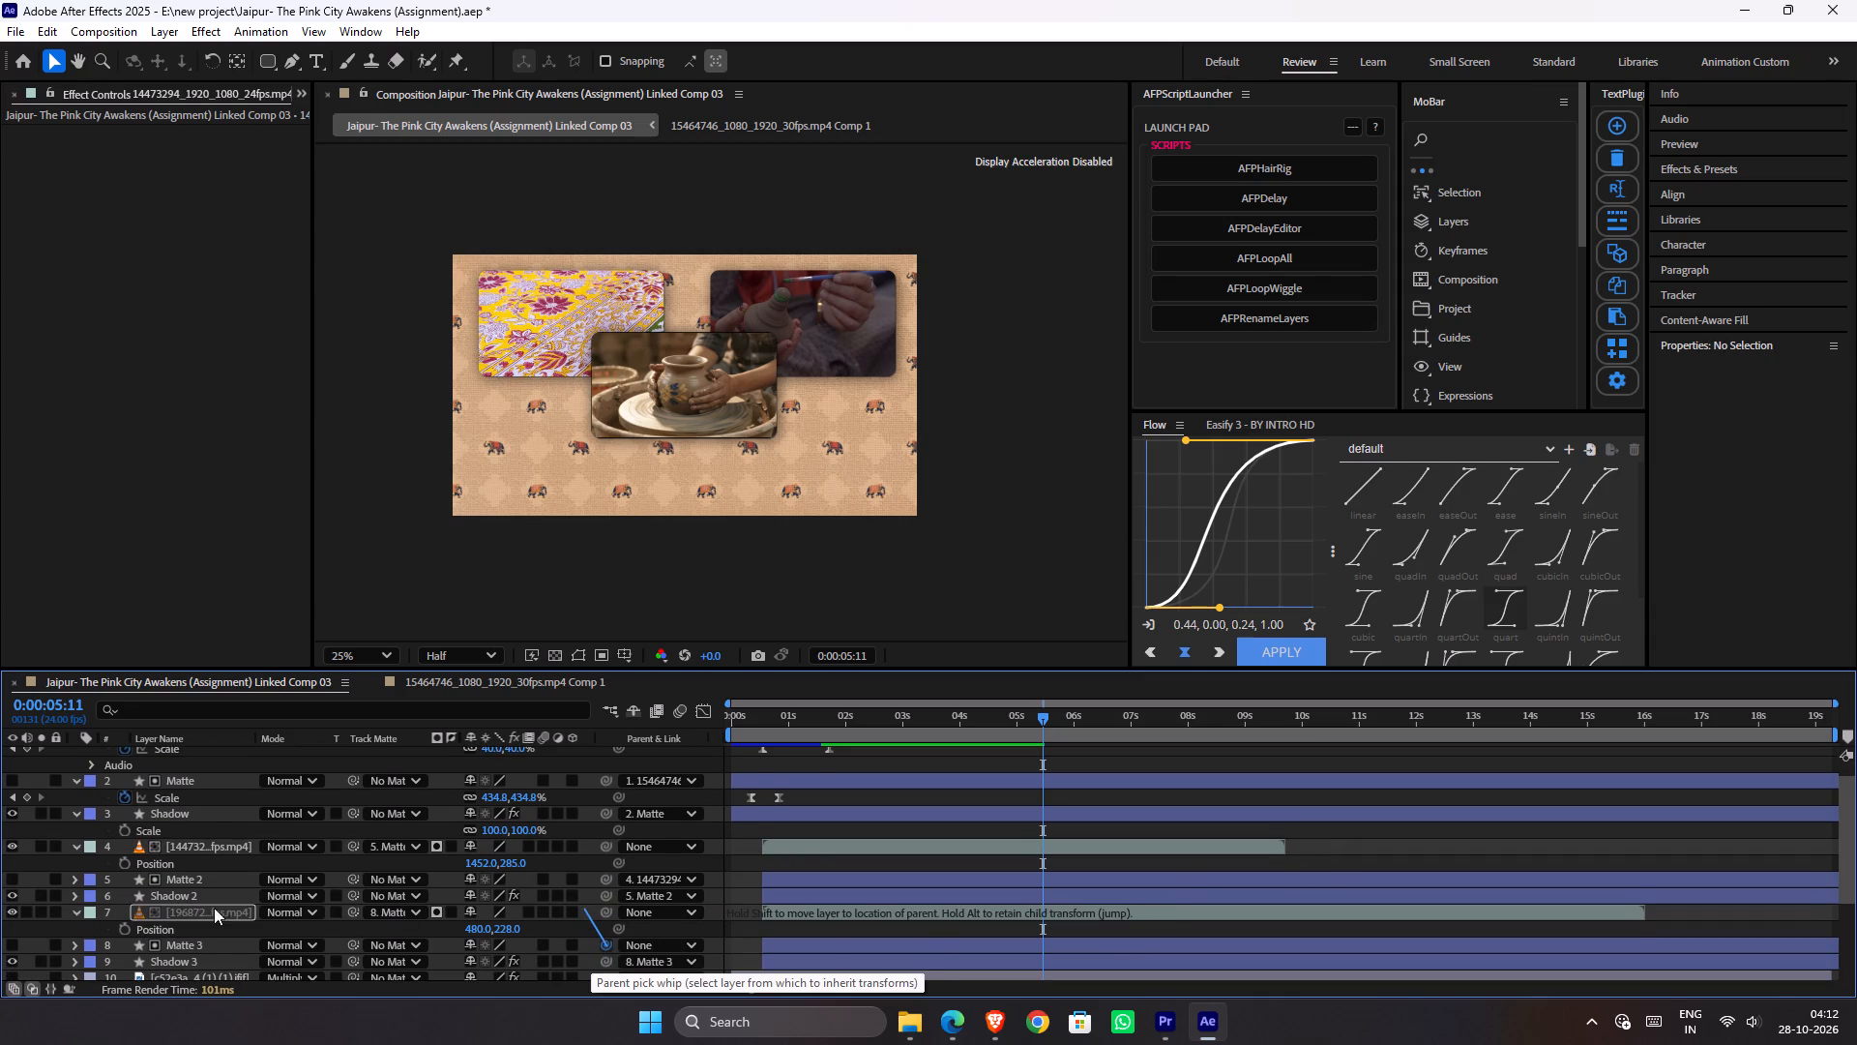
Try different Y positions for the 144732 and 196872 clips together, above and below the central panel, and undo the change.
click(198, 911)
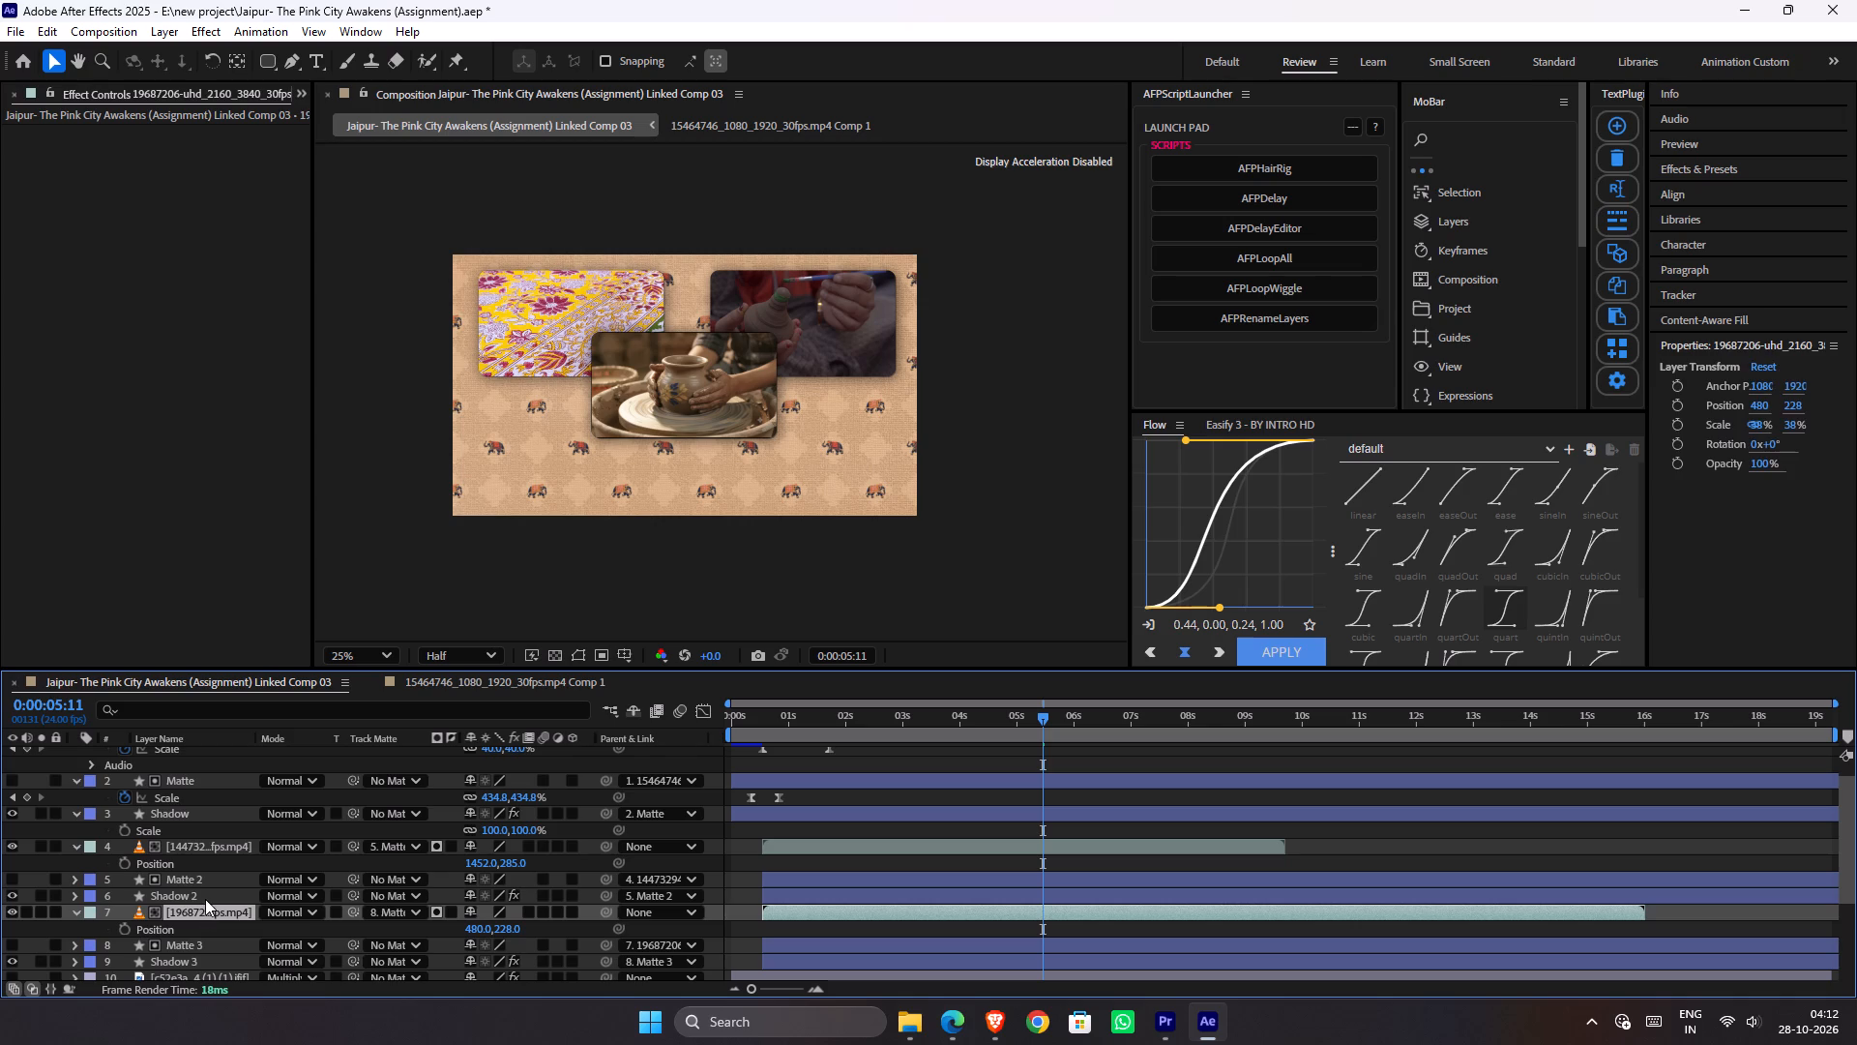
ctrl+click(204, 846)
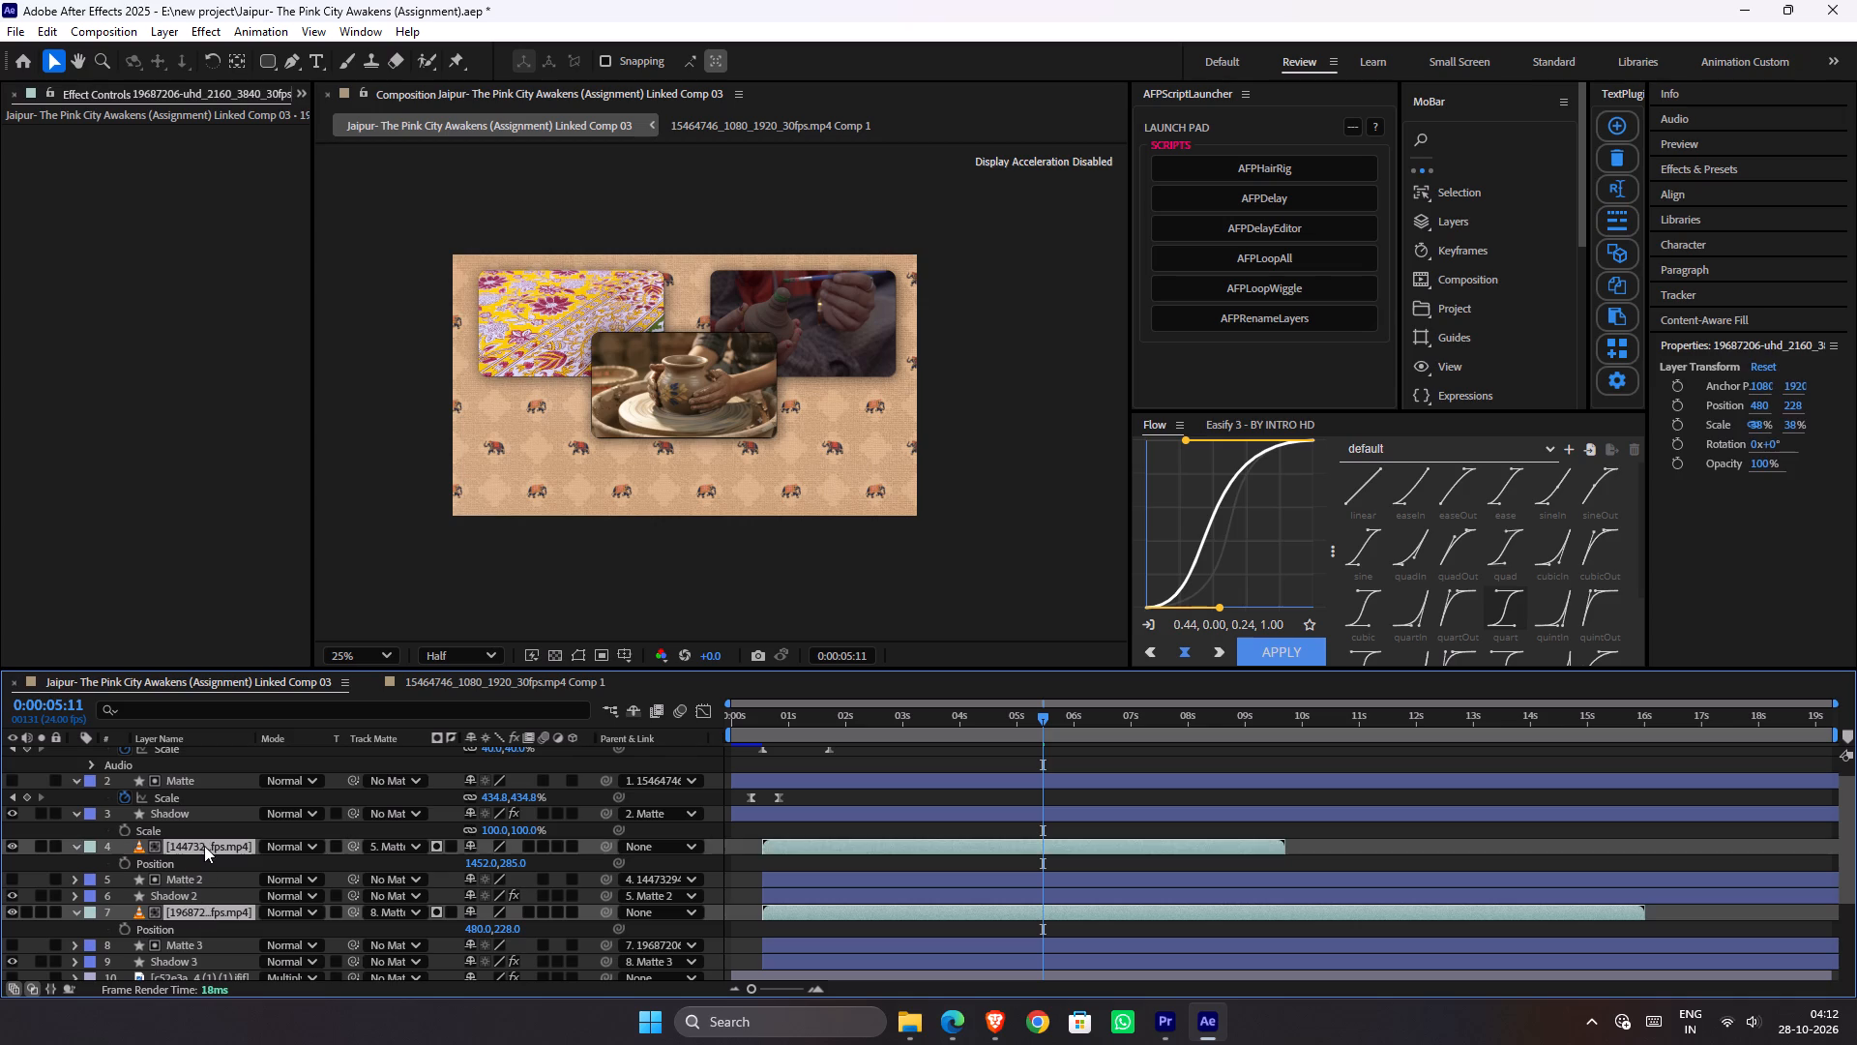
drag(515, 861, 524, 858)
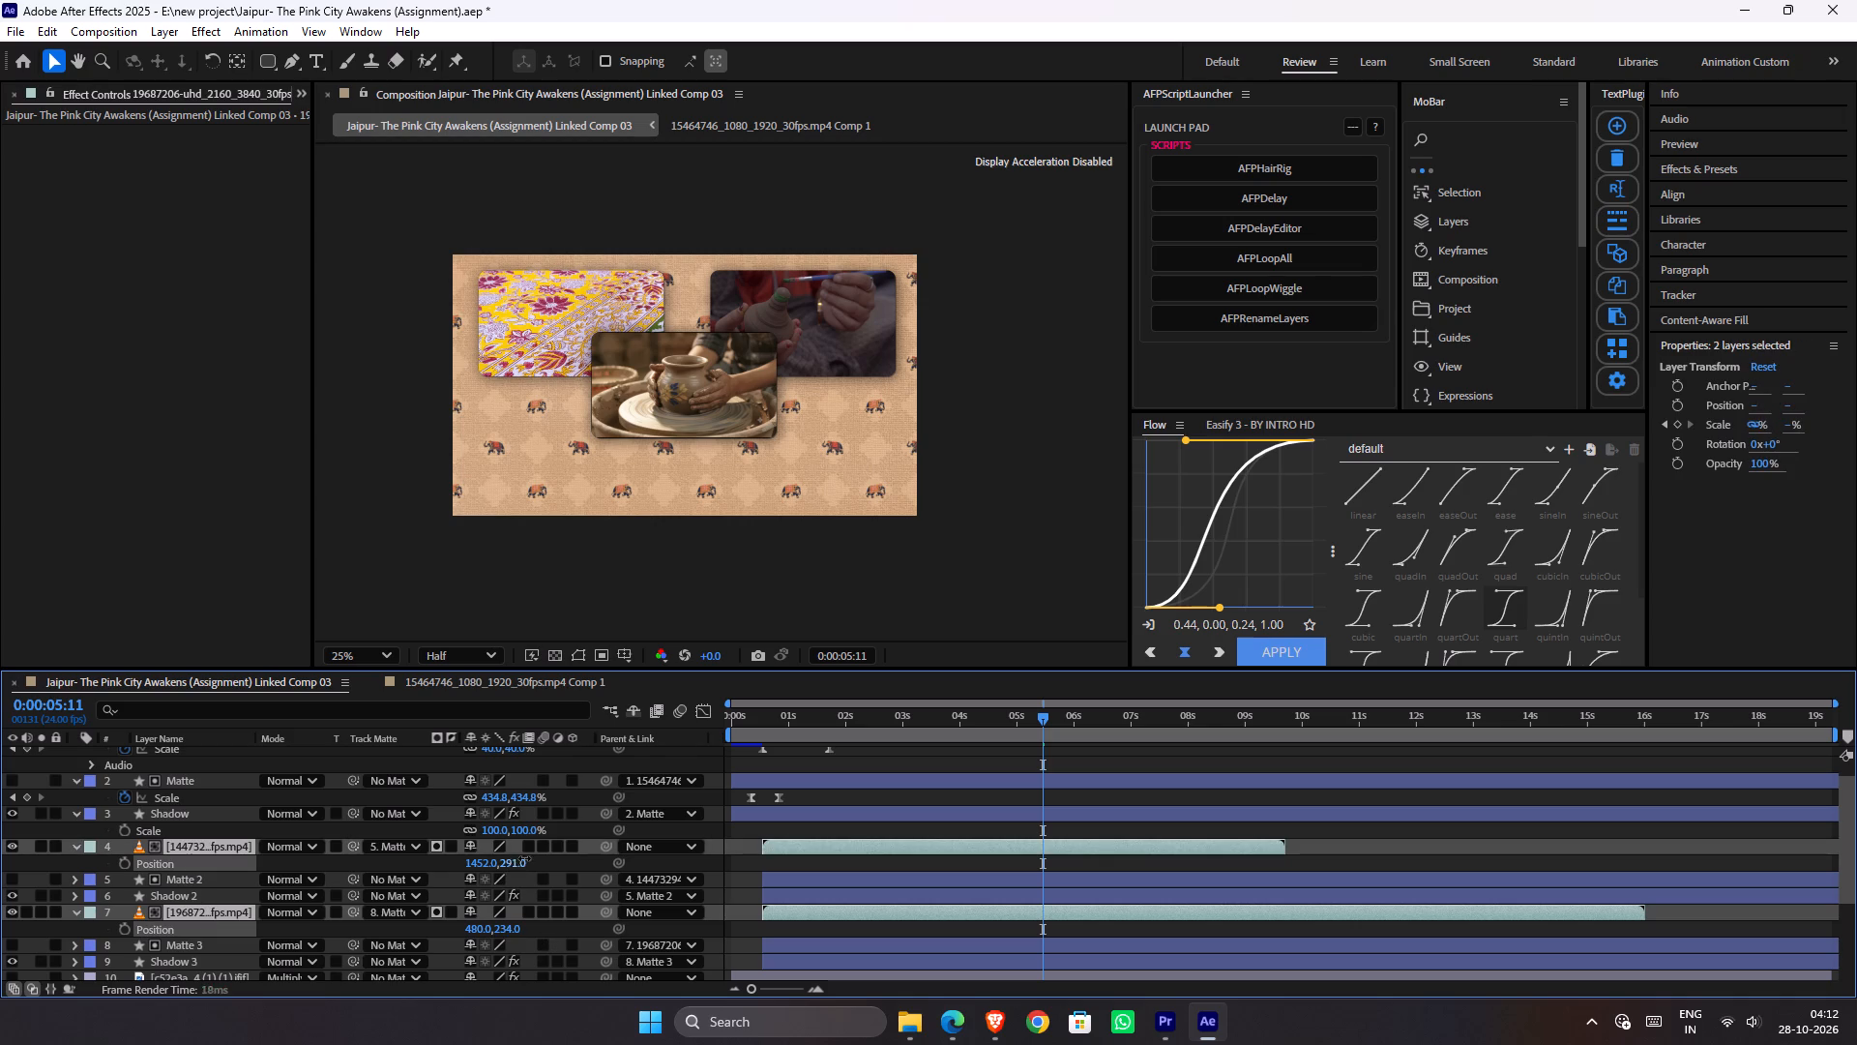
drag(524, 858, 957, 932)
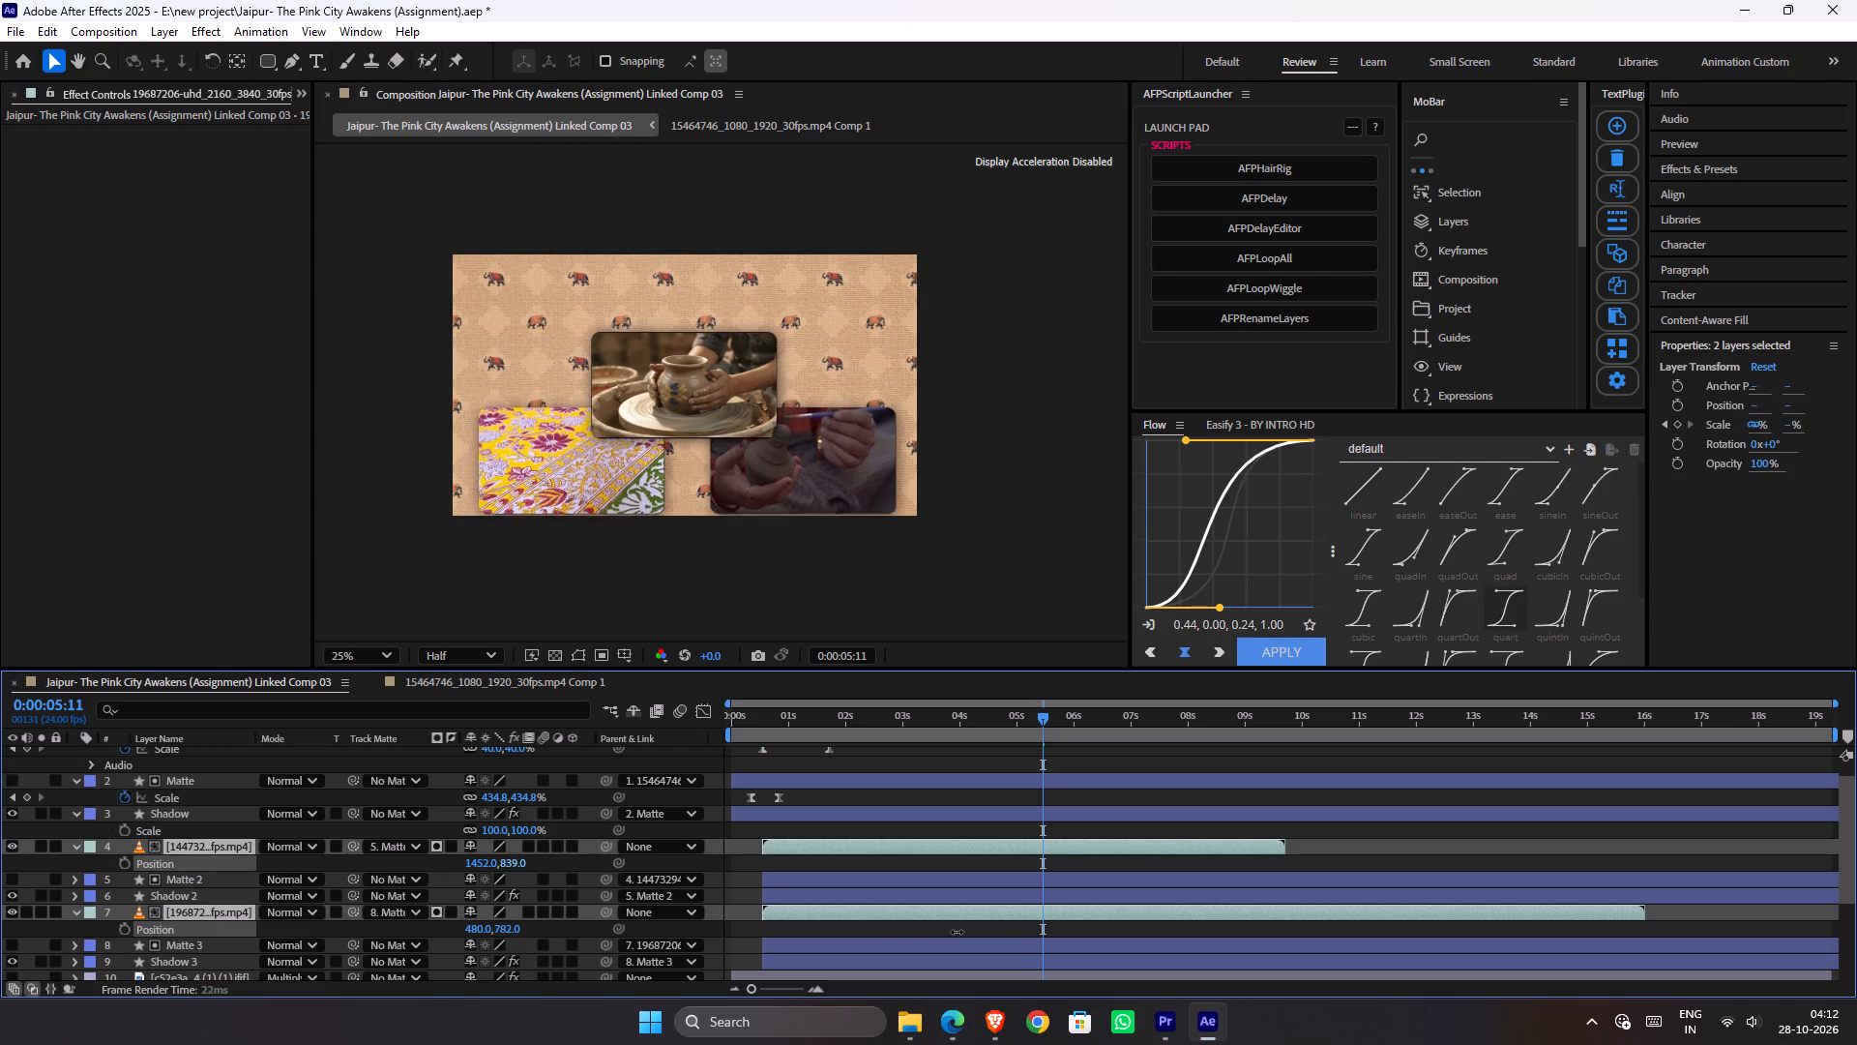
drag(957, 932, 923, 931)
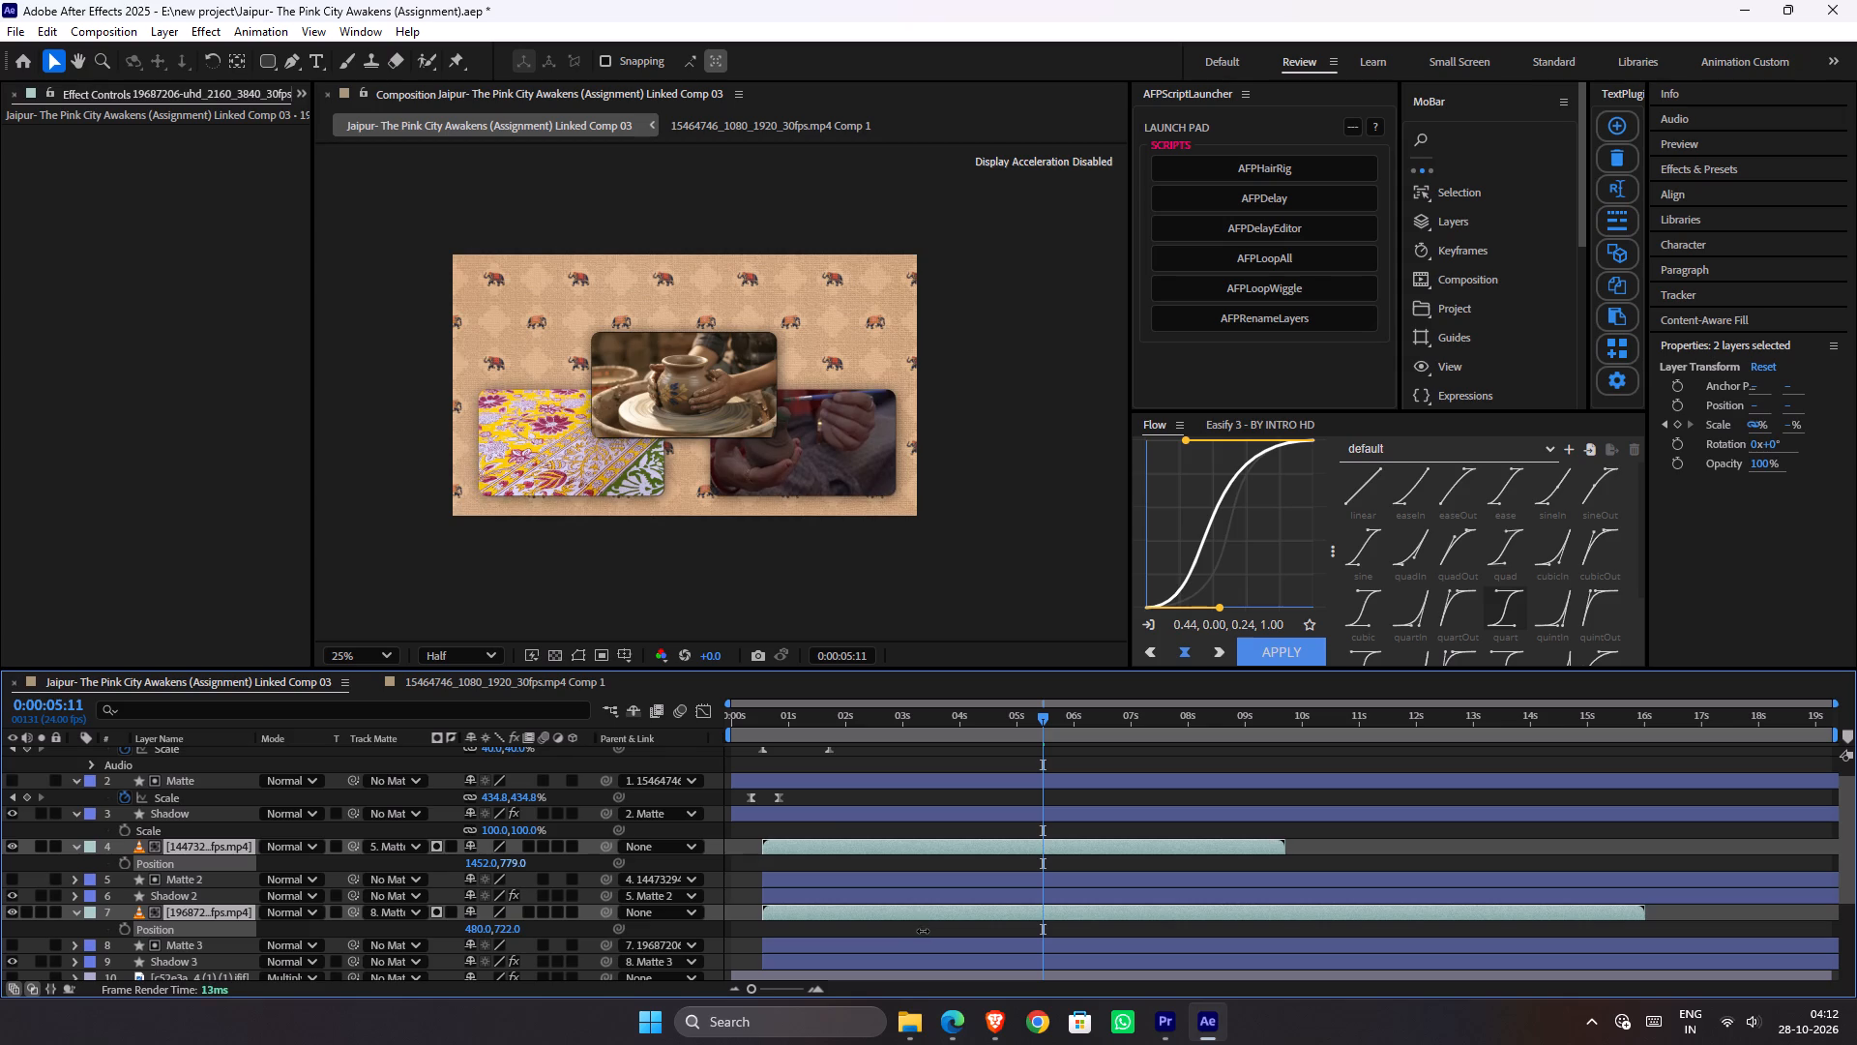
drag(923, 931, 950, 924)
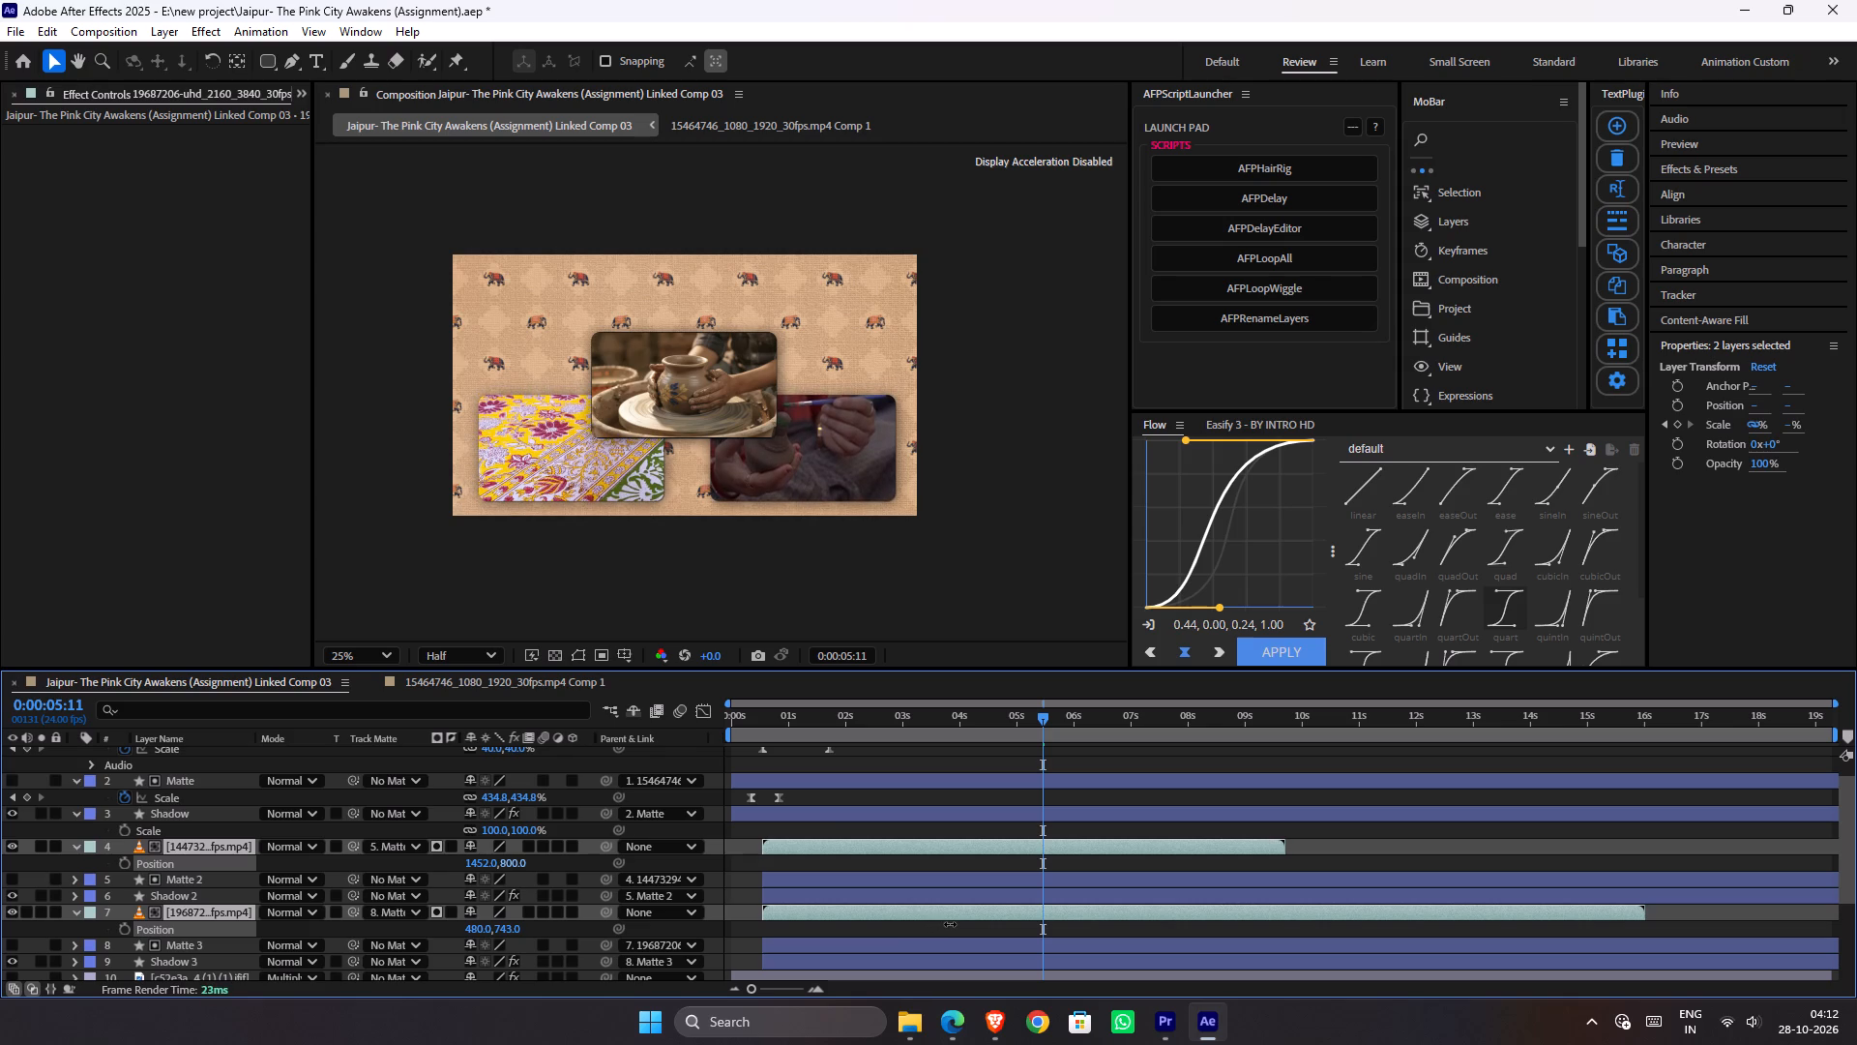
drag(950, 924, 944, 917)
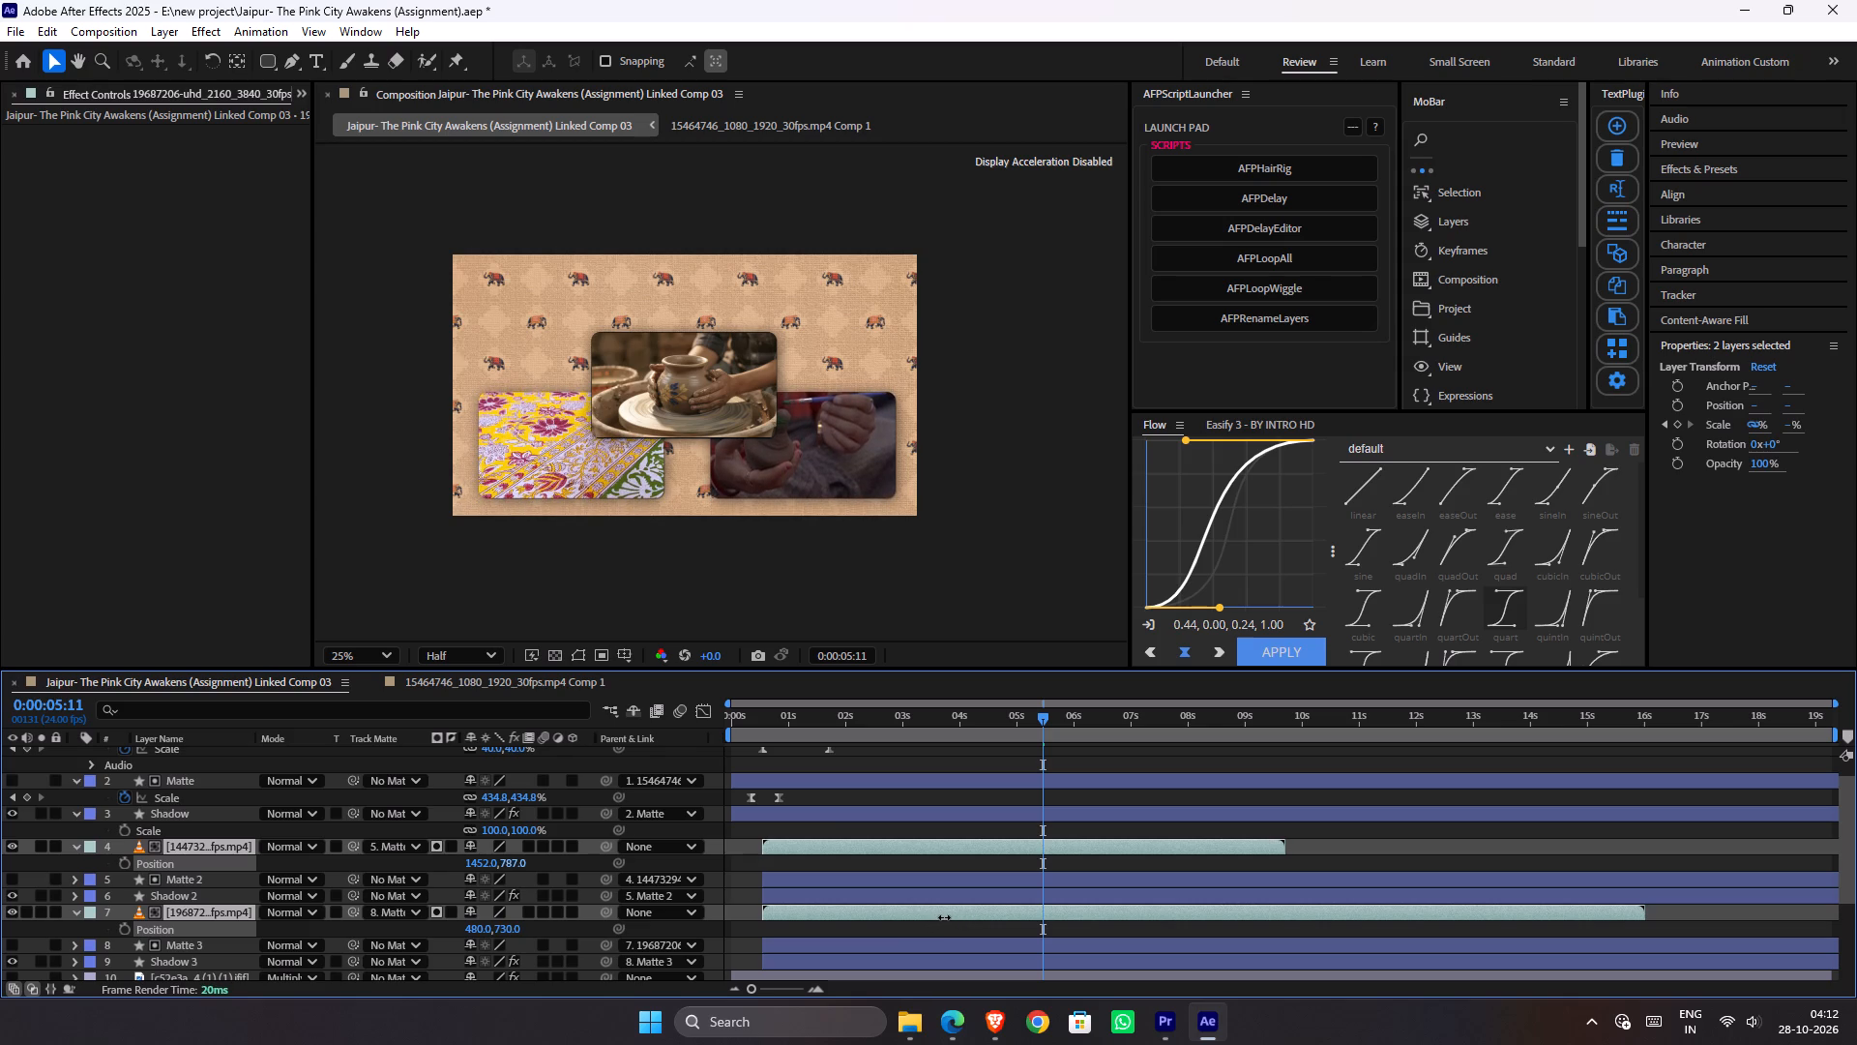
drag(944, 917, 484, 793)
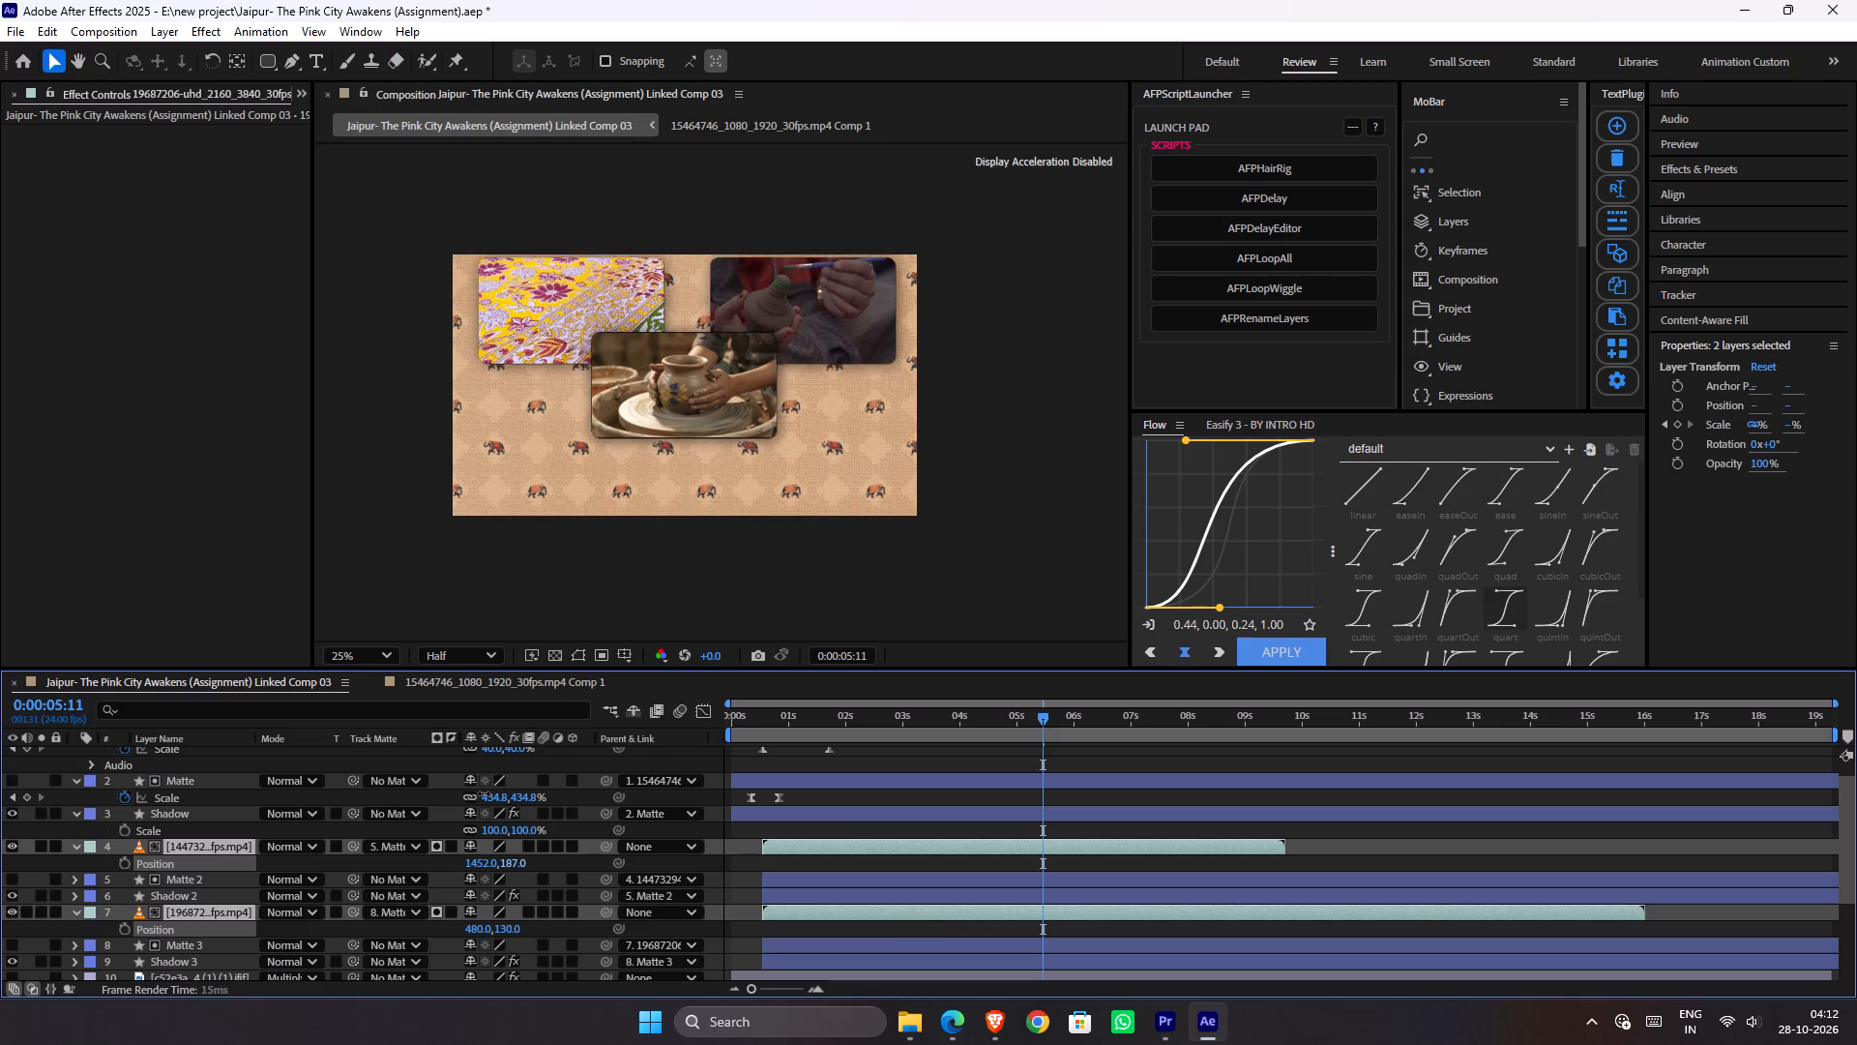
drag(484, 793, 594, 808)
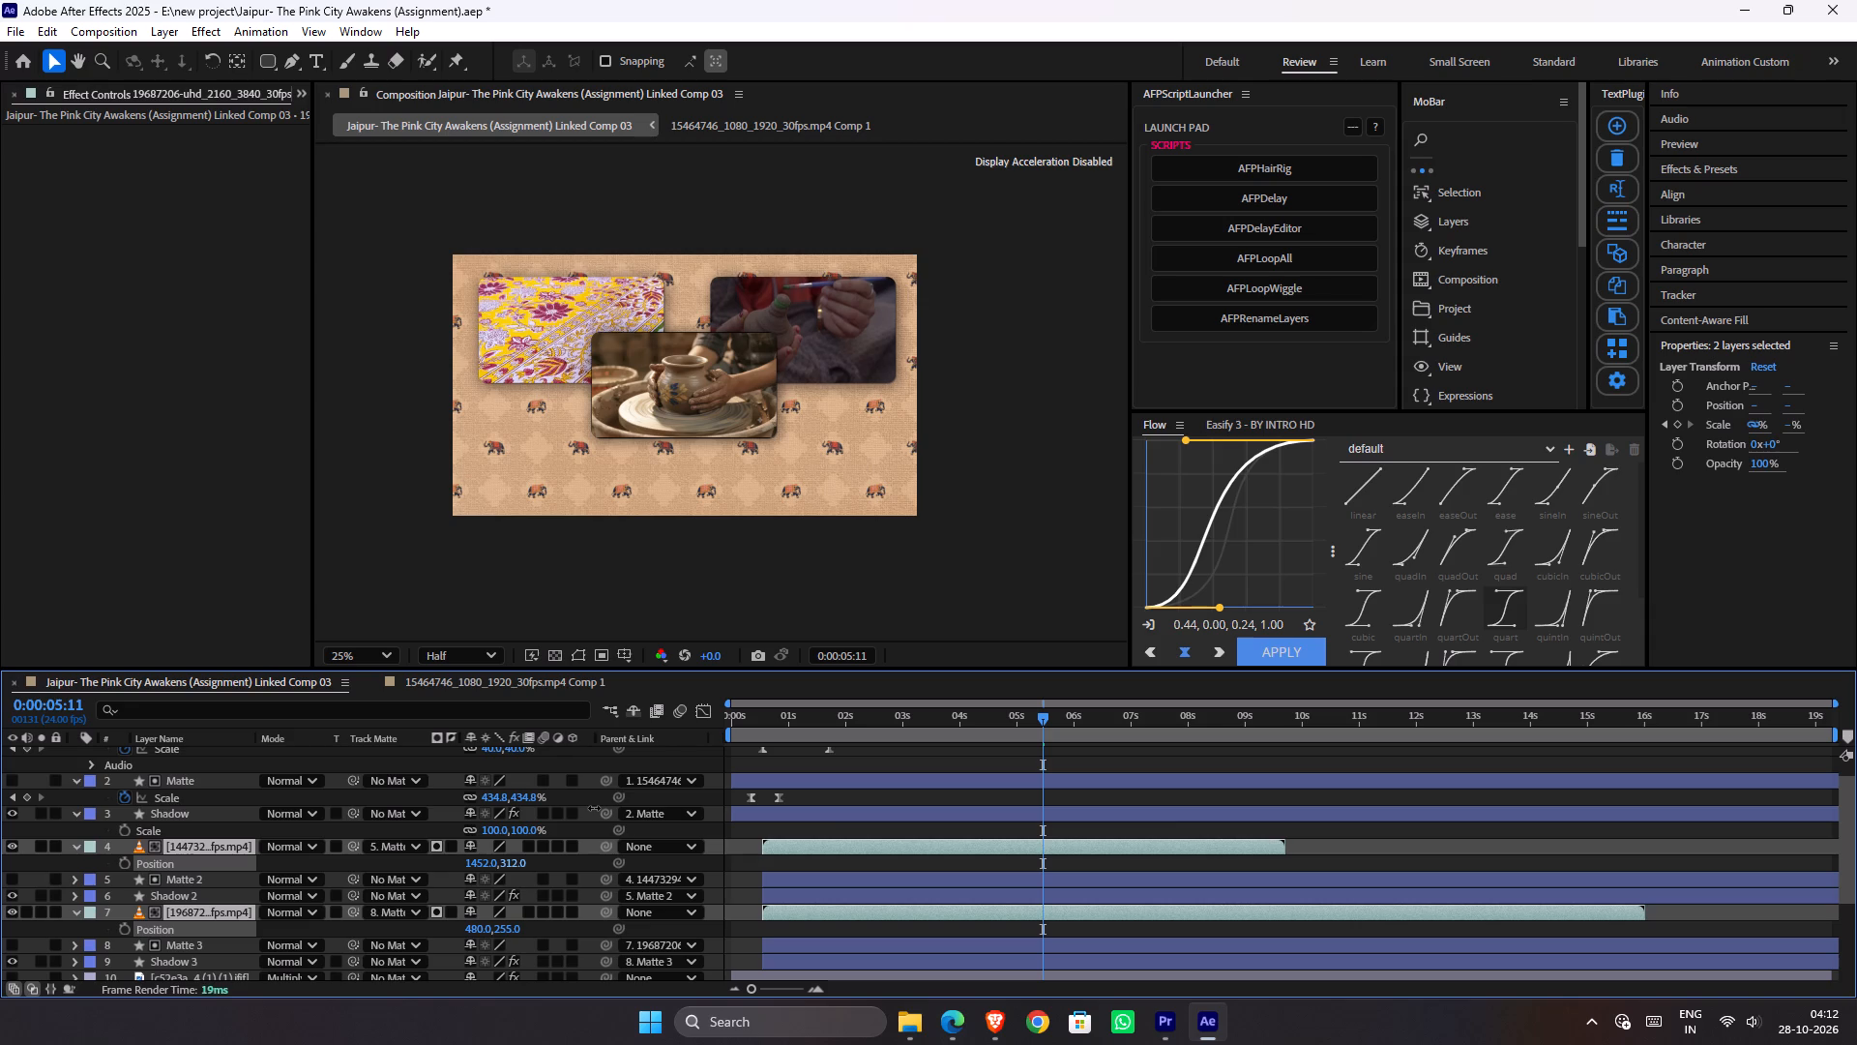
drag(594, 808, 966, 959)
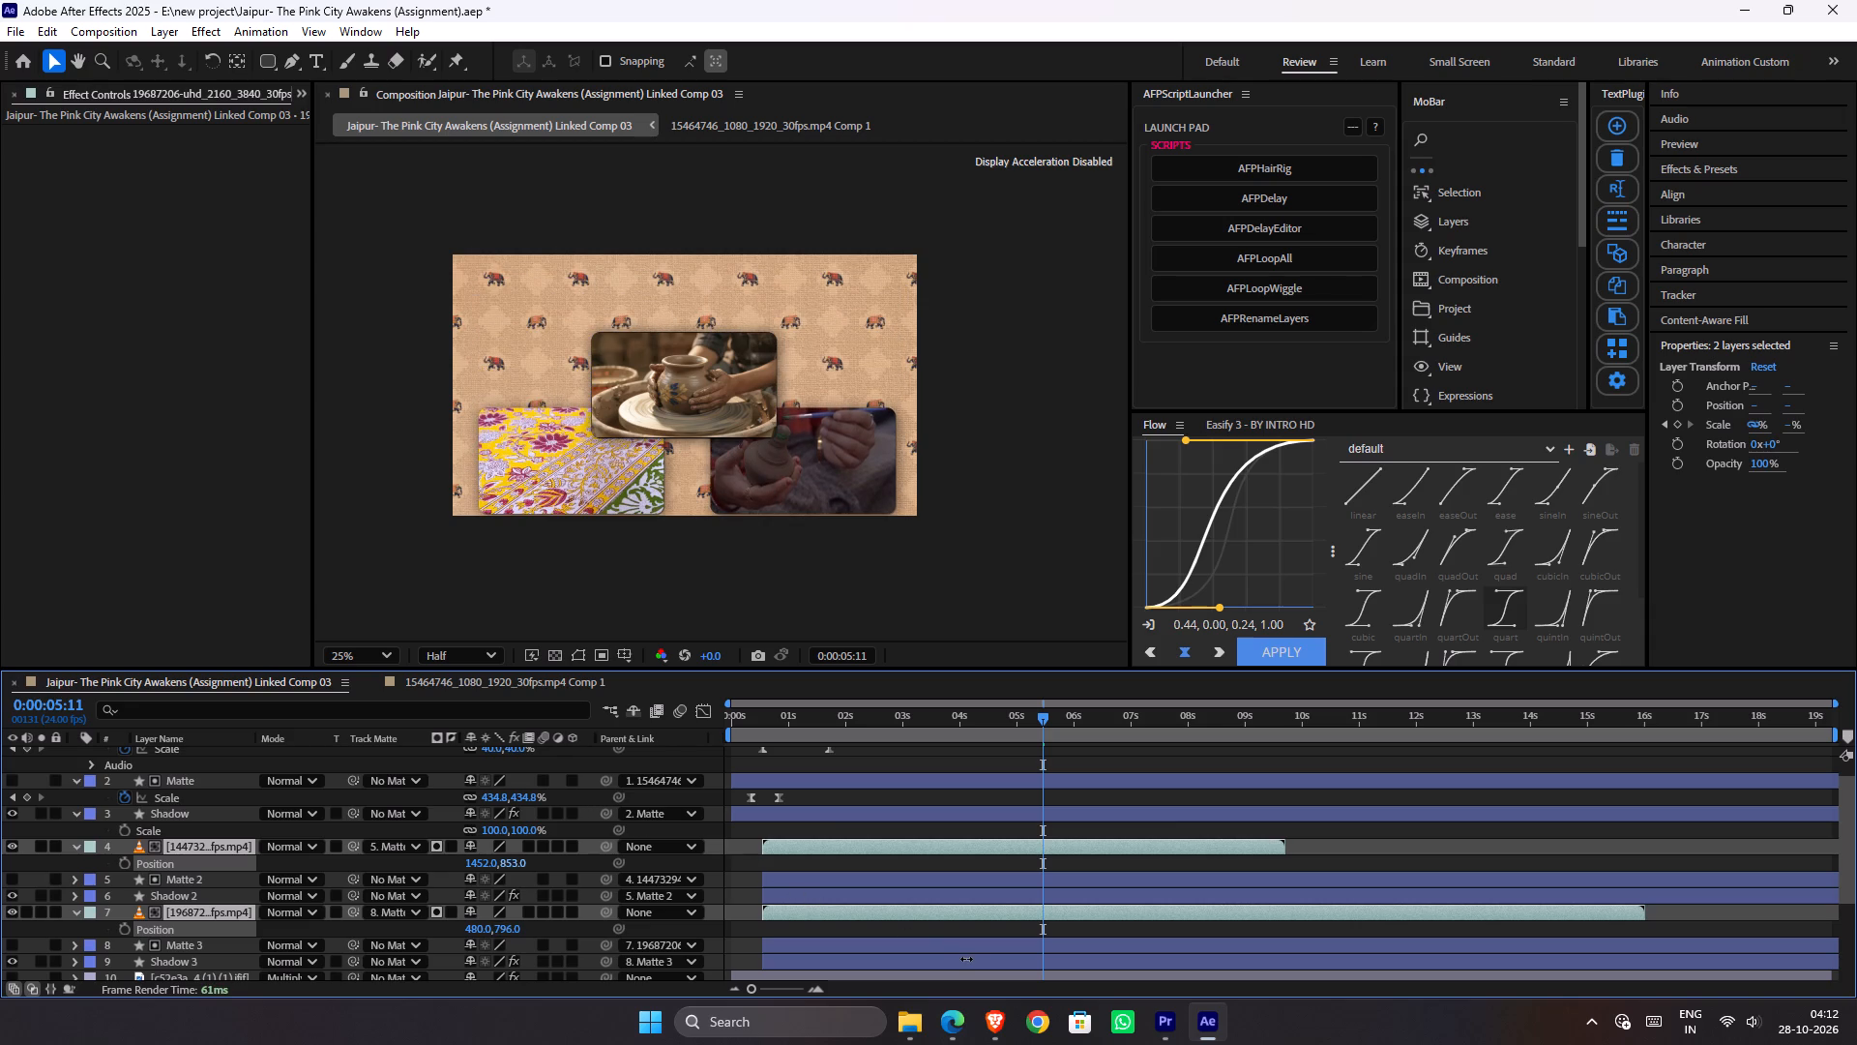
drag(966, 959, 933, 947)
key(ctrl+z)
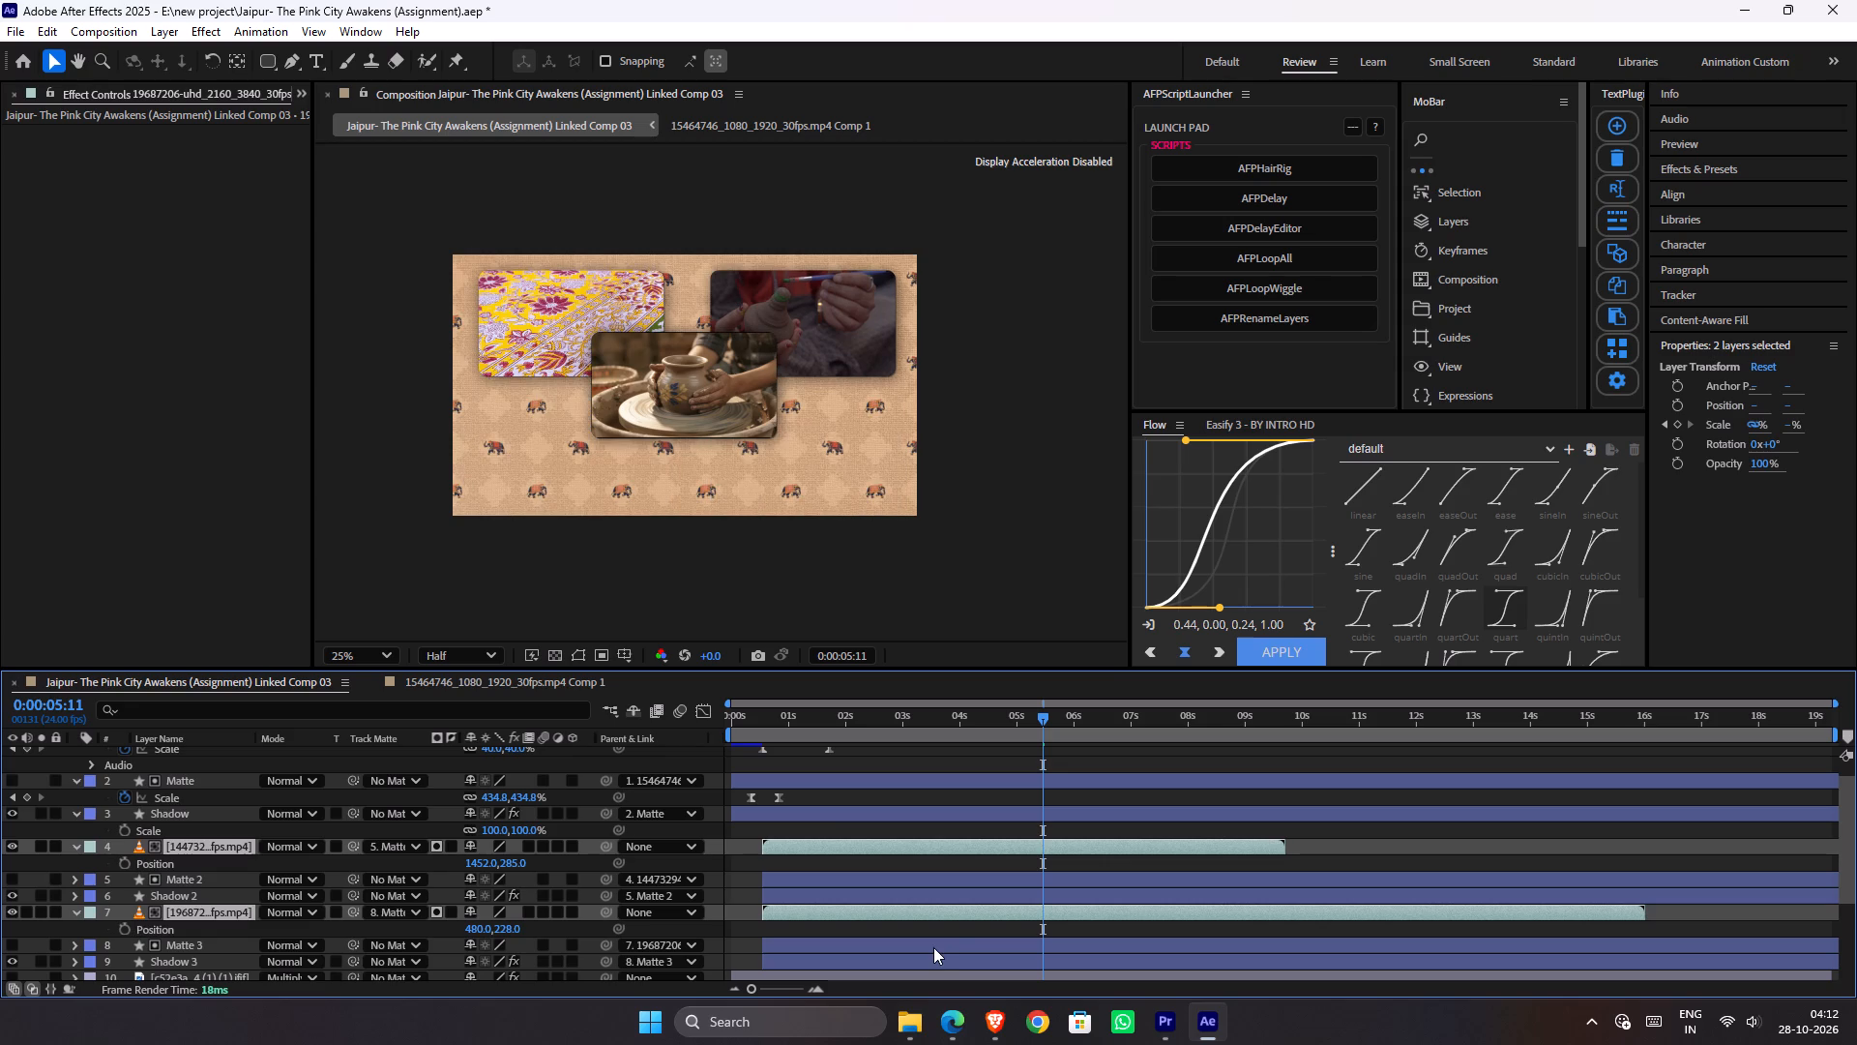
Save the project and clear the layer selection.
key(ctrl+s)
click(975, 585)
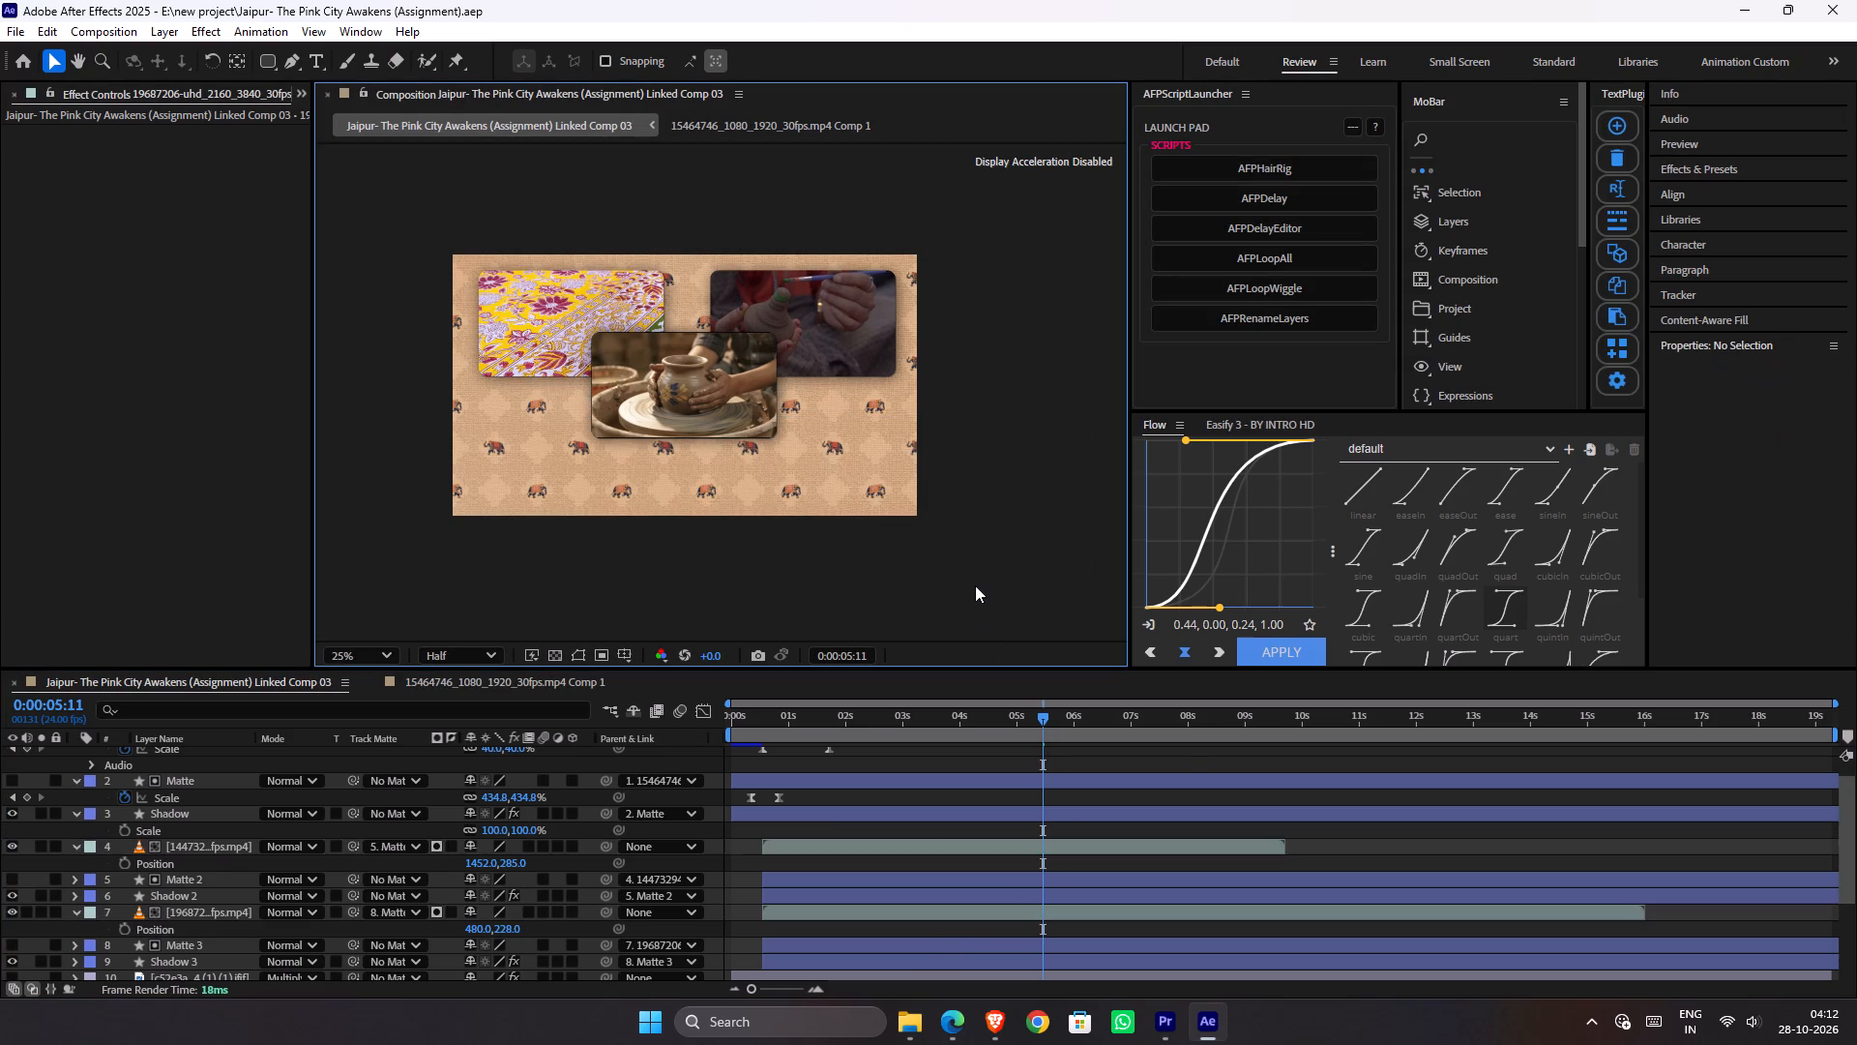
Find the cut point in the central panel's playback and split the Artisan crafts clip at 0:00:04:16 in the nested 15464746 comp.
drag(1005, 722, 707, 780)
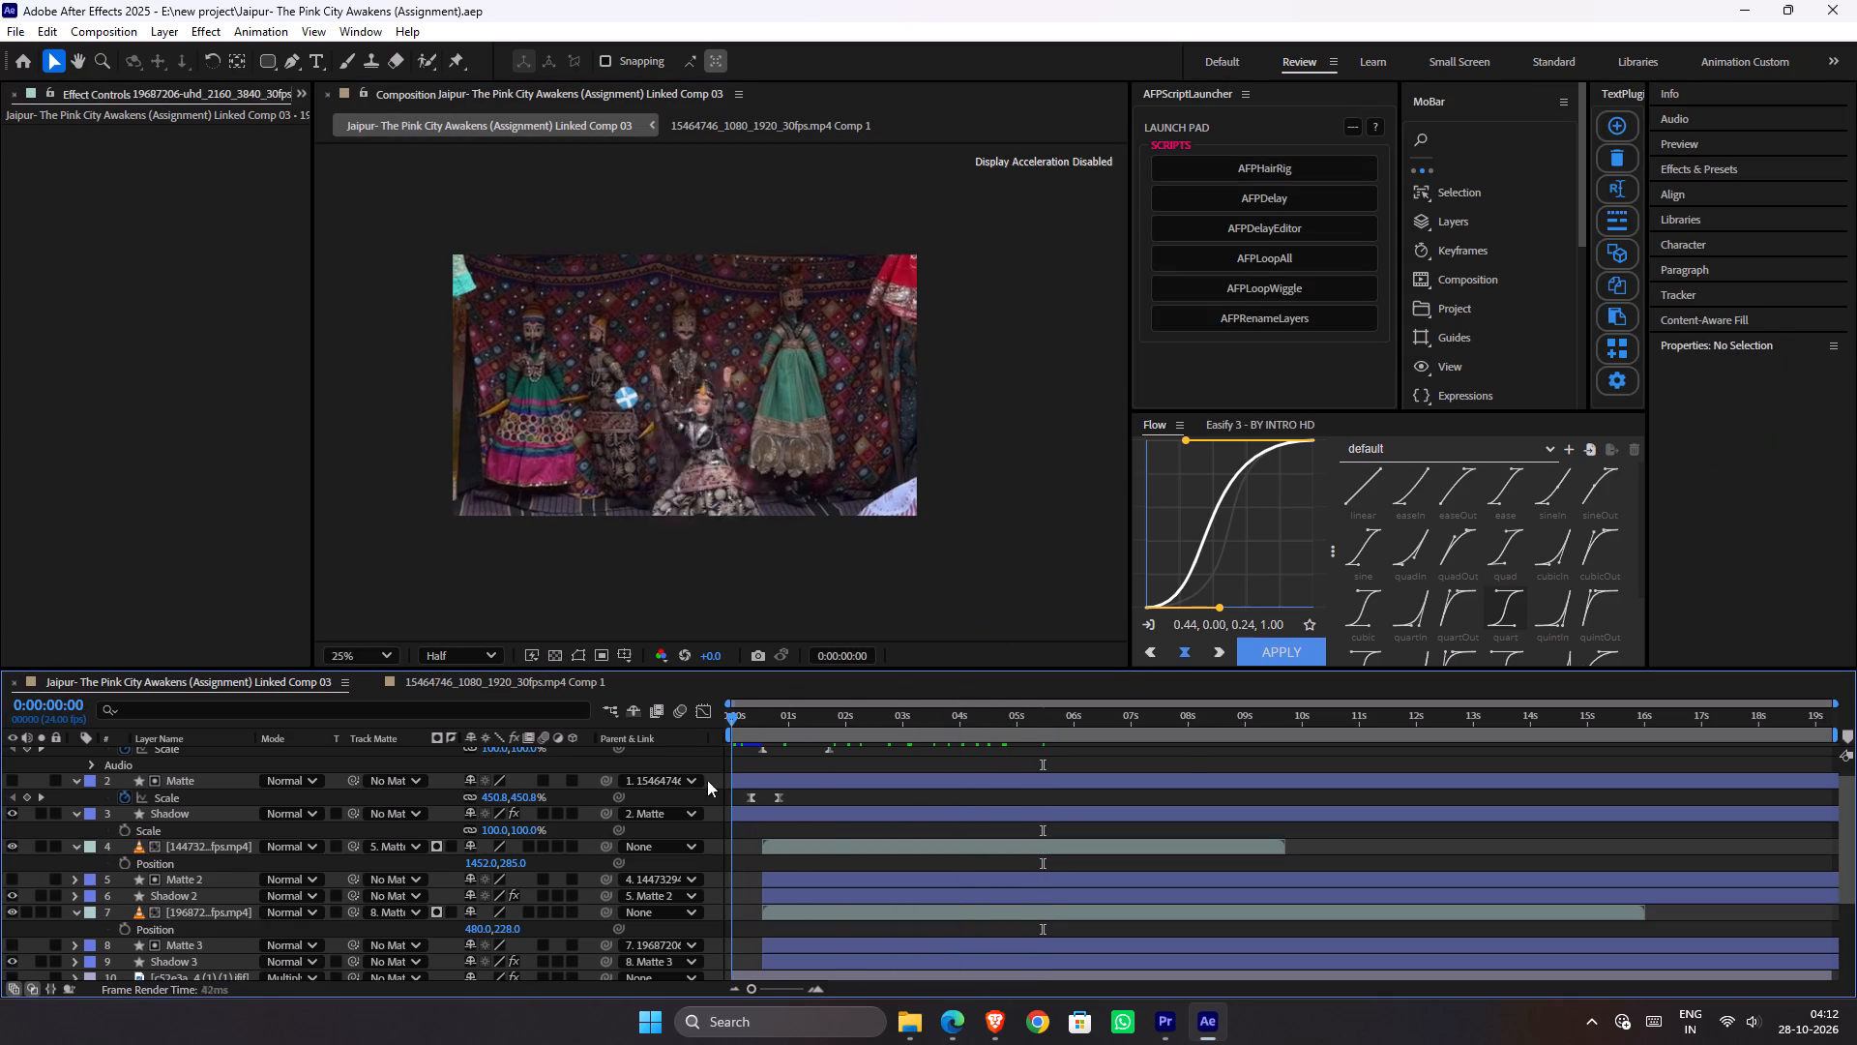
drag(707, 780, 825, 788)
key(space)
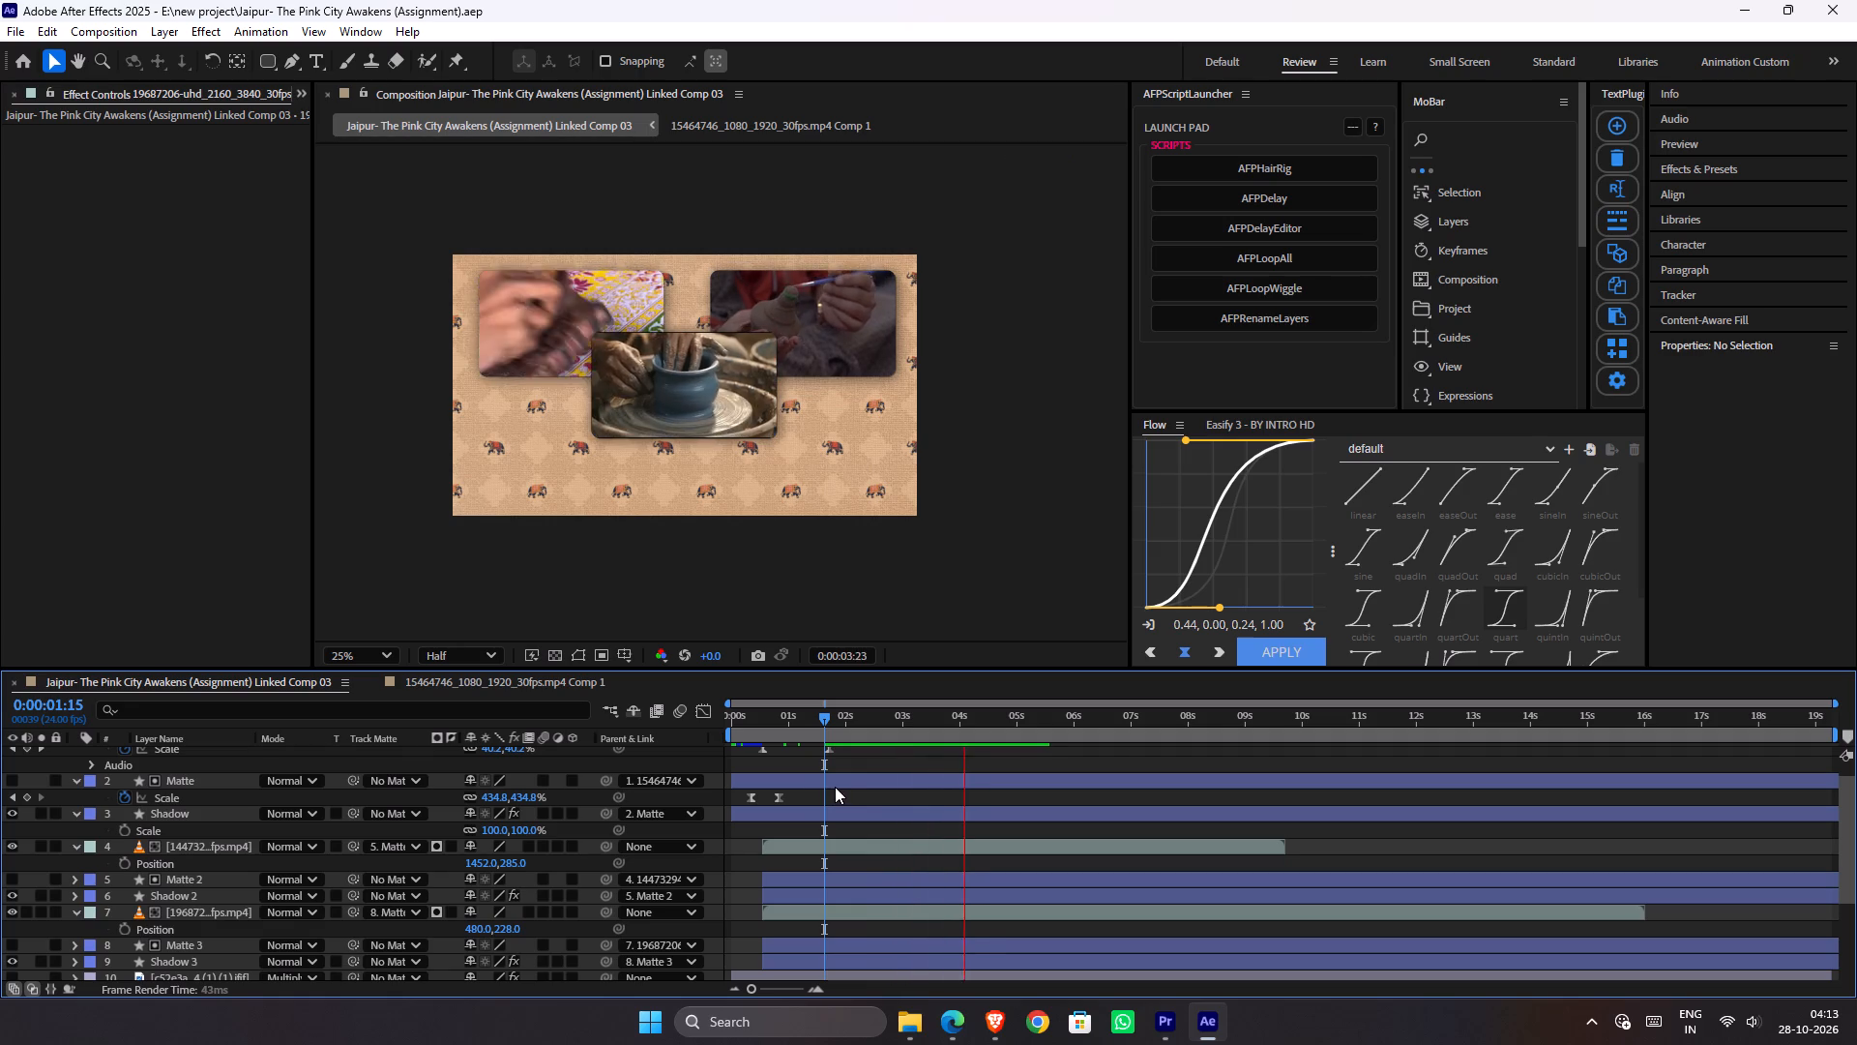
key(space)
drag(1009, 724, 1008, 723)
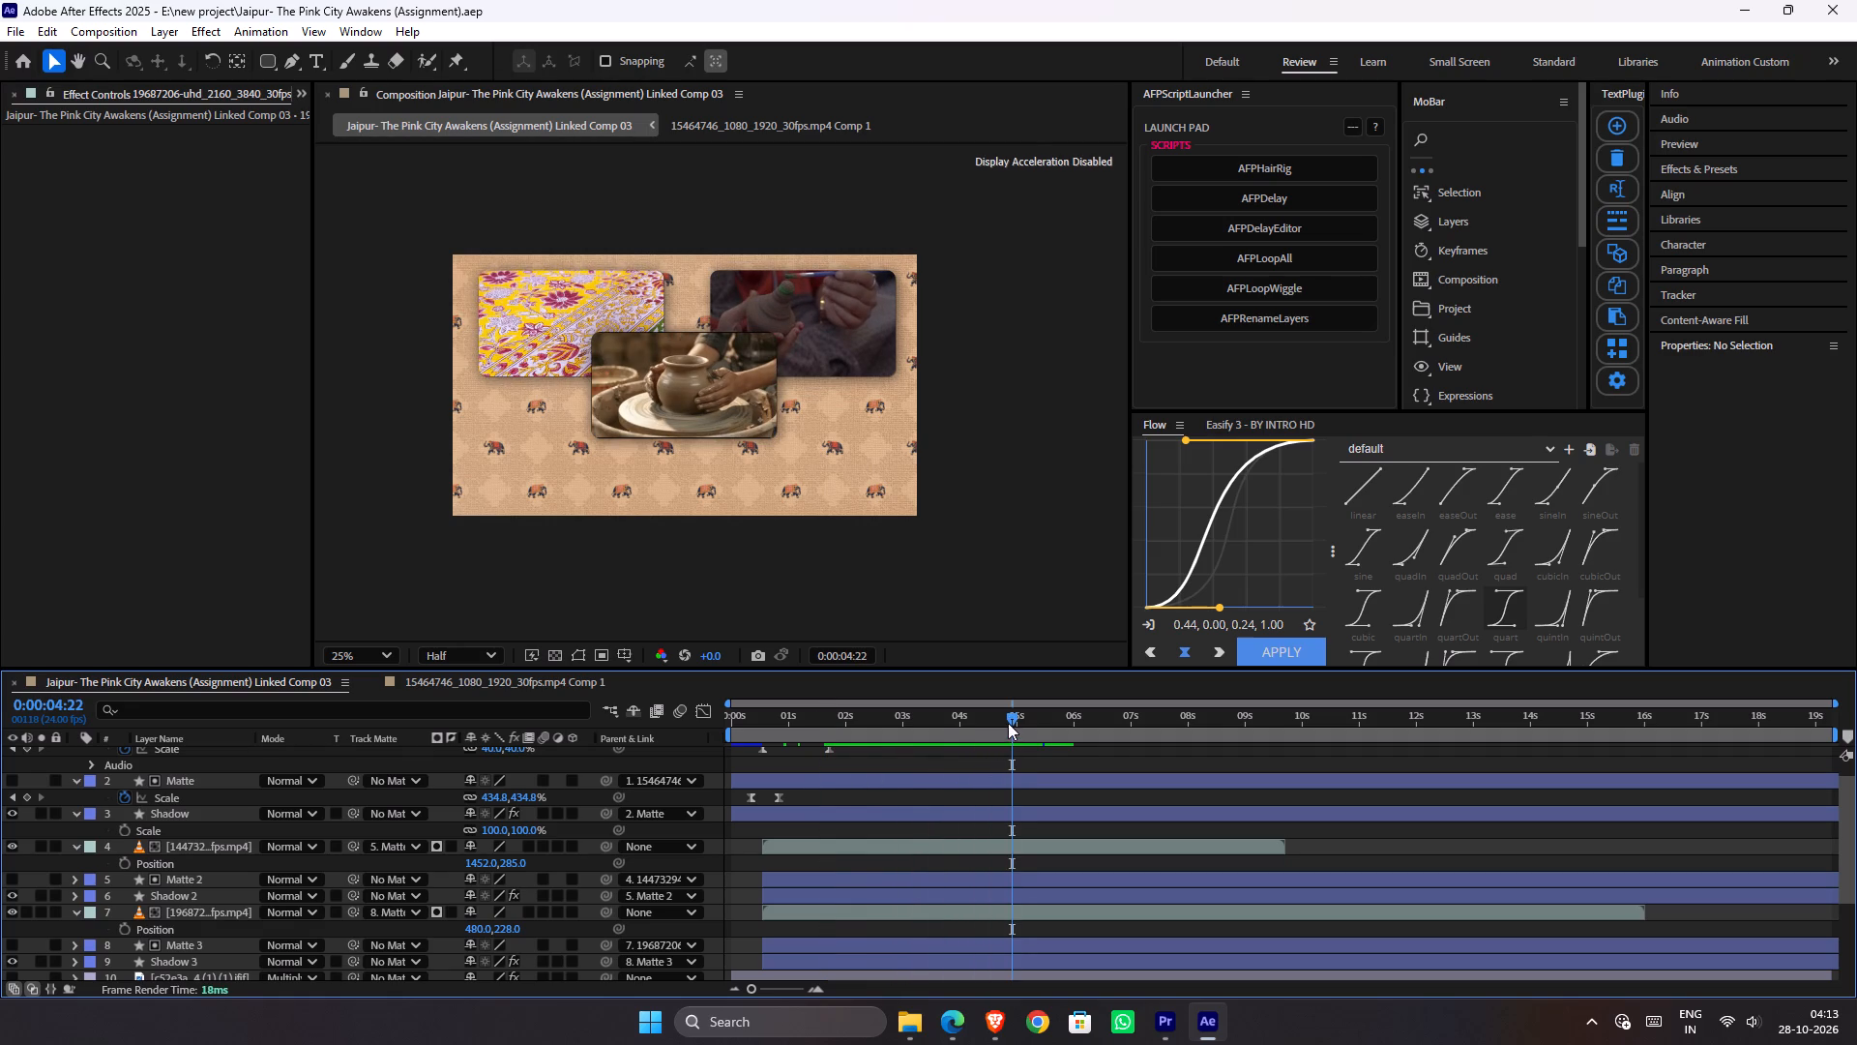
drag(1008, 723, 977, 745)
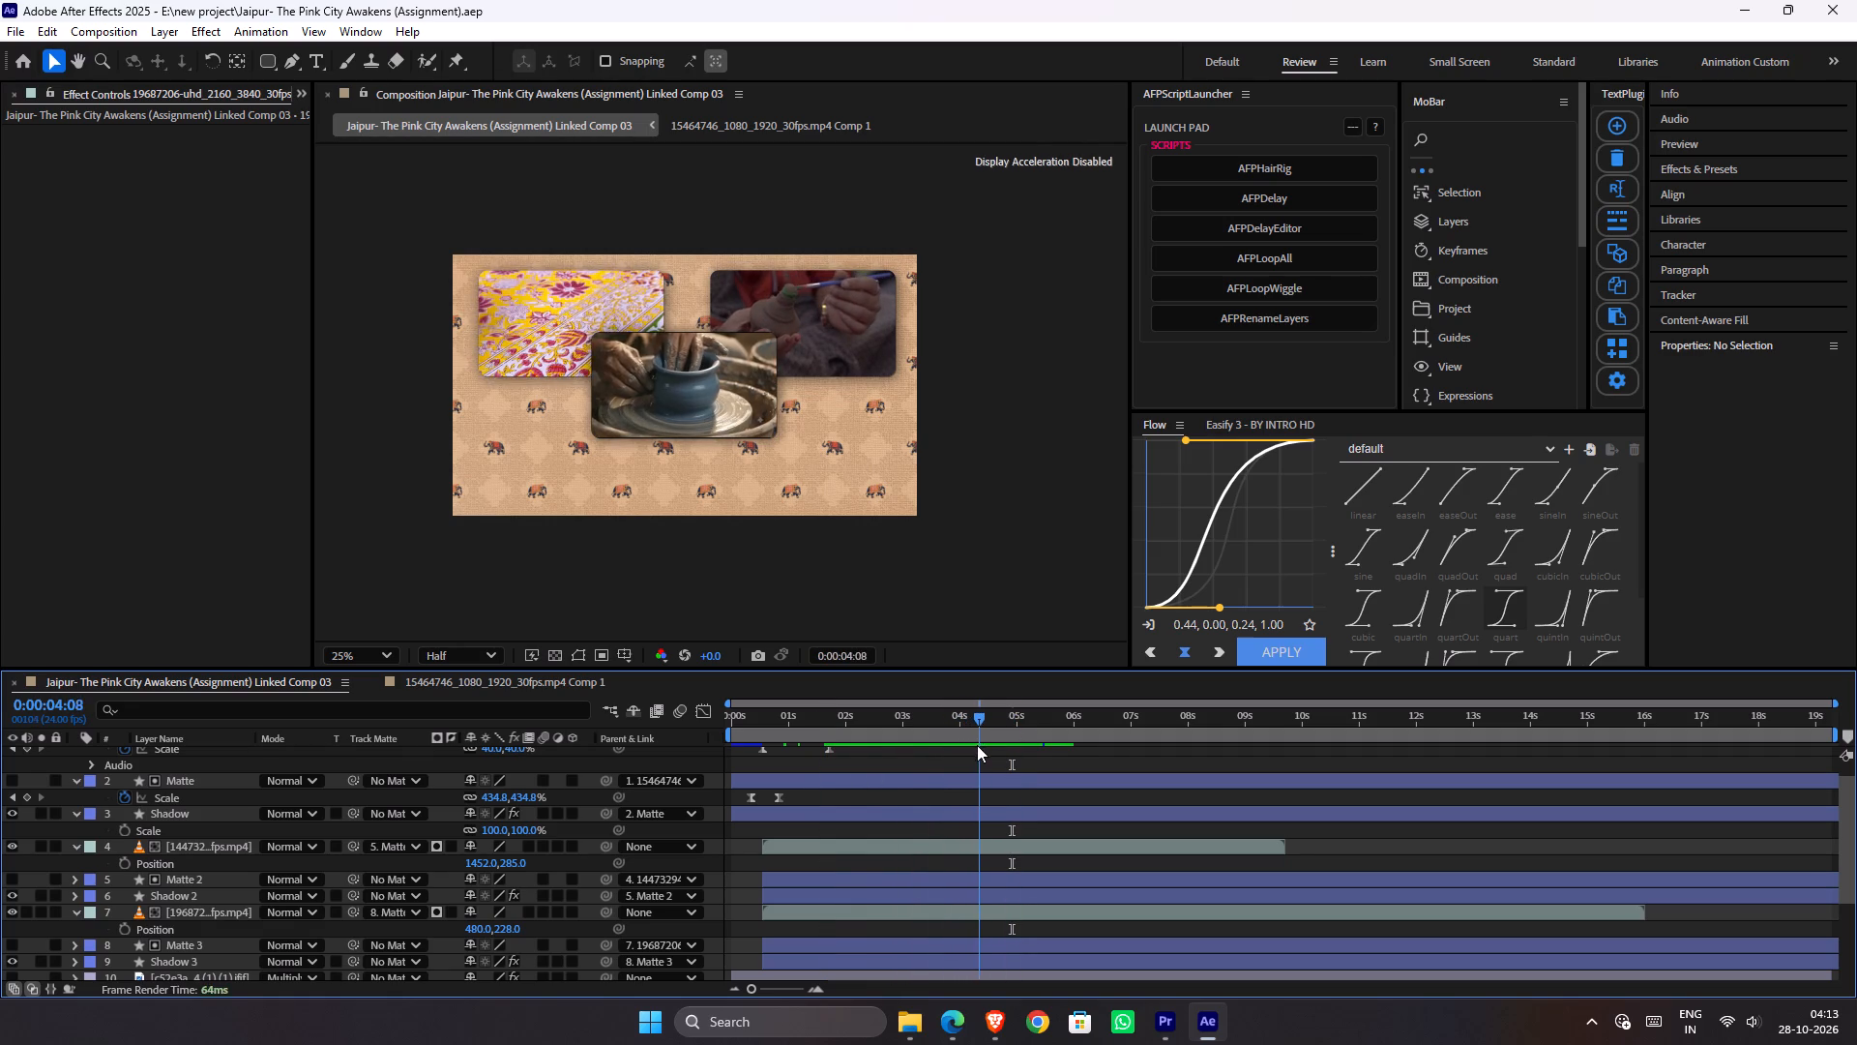
drag(977, 745, 999, 754)
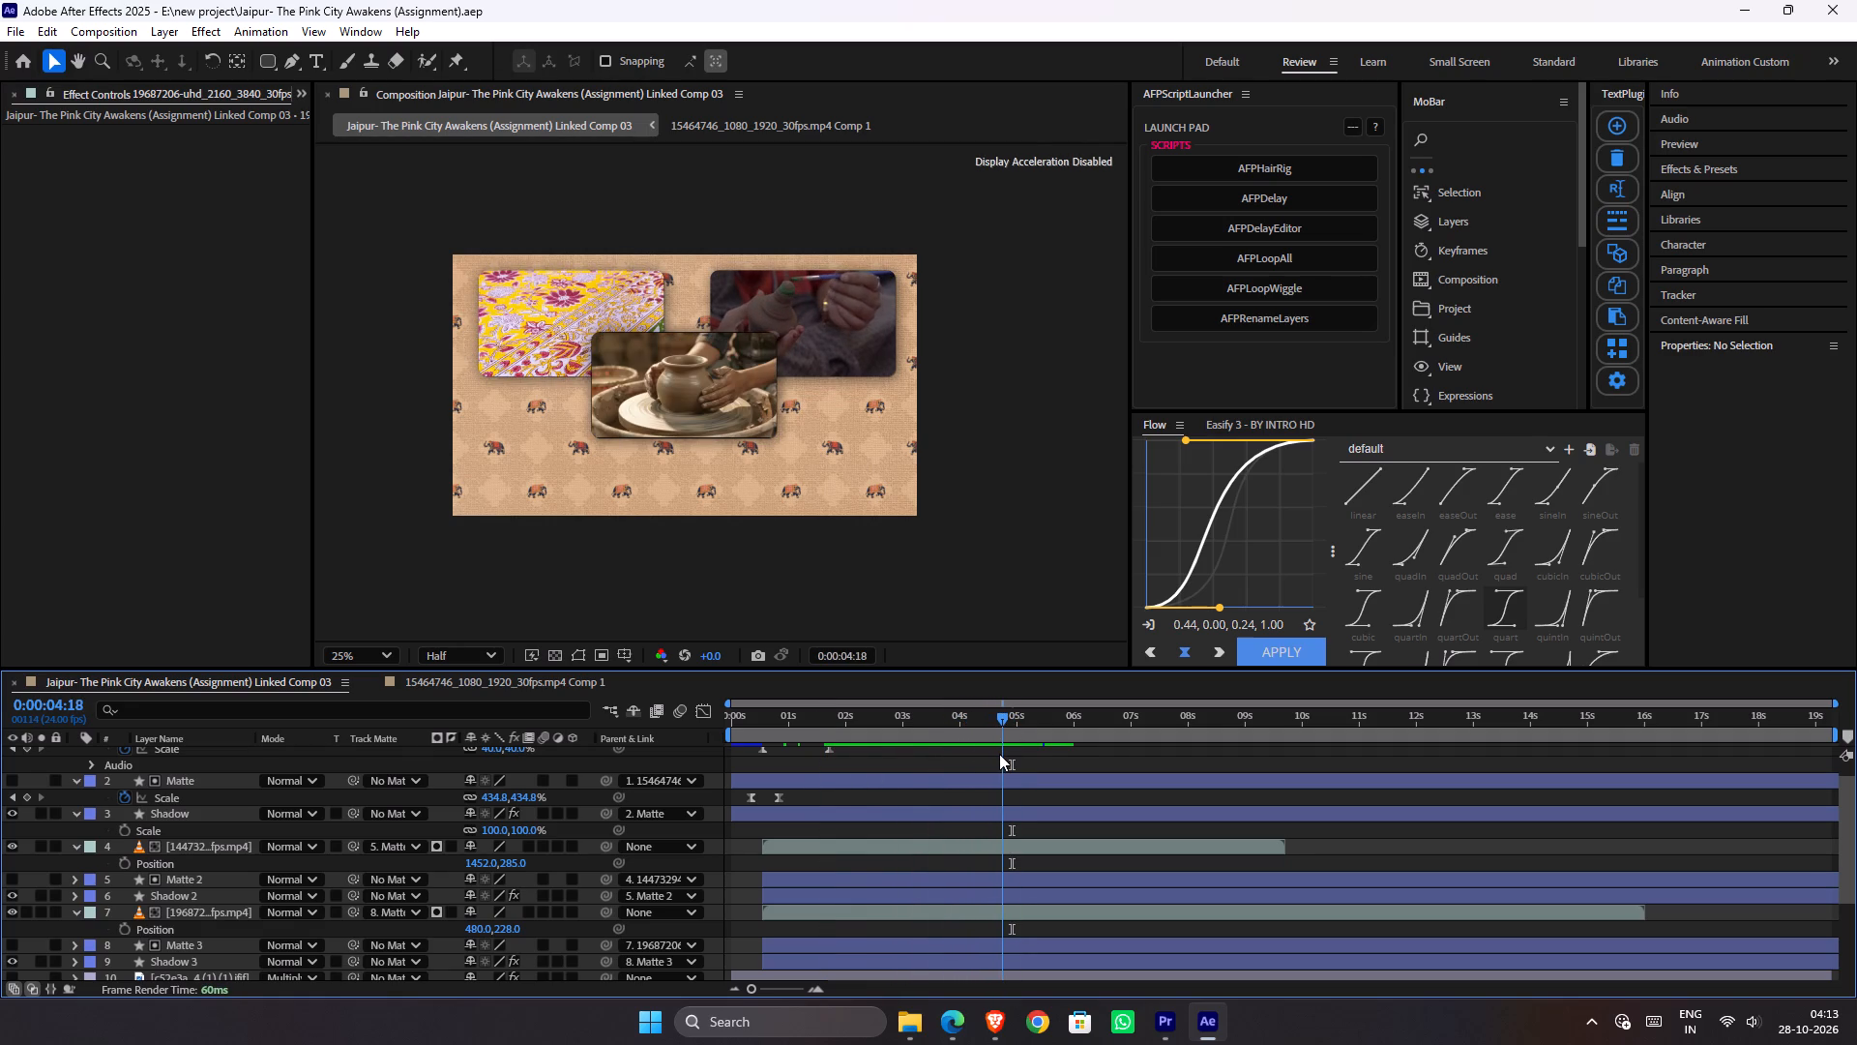
drag(999, 754, 994, 754)
click(534, 685)
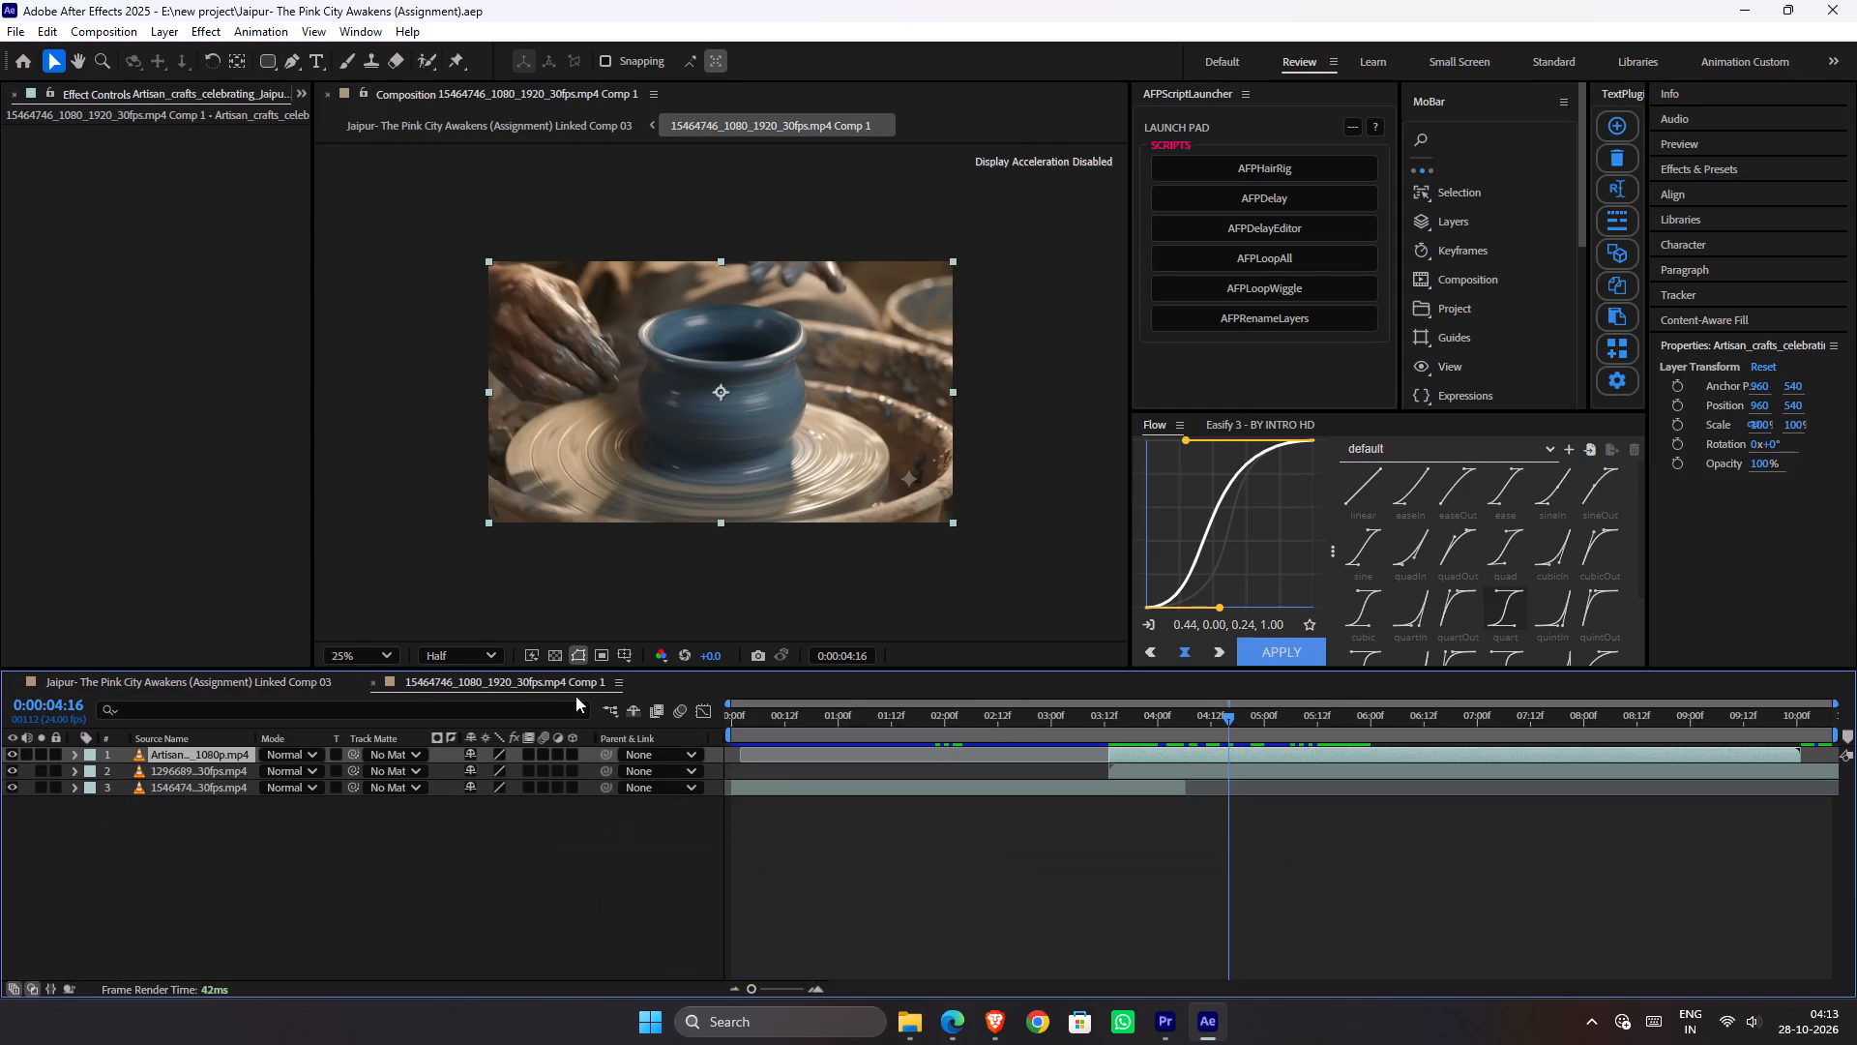
key(ctrl+shift+d)
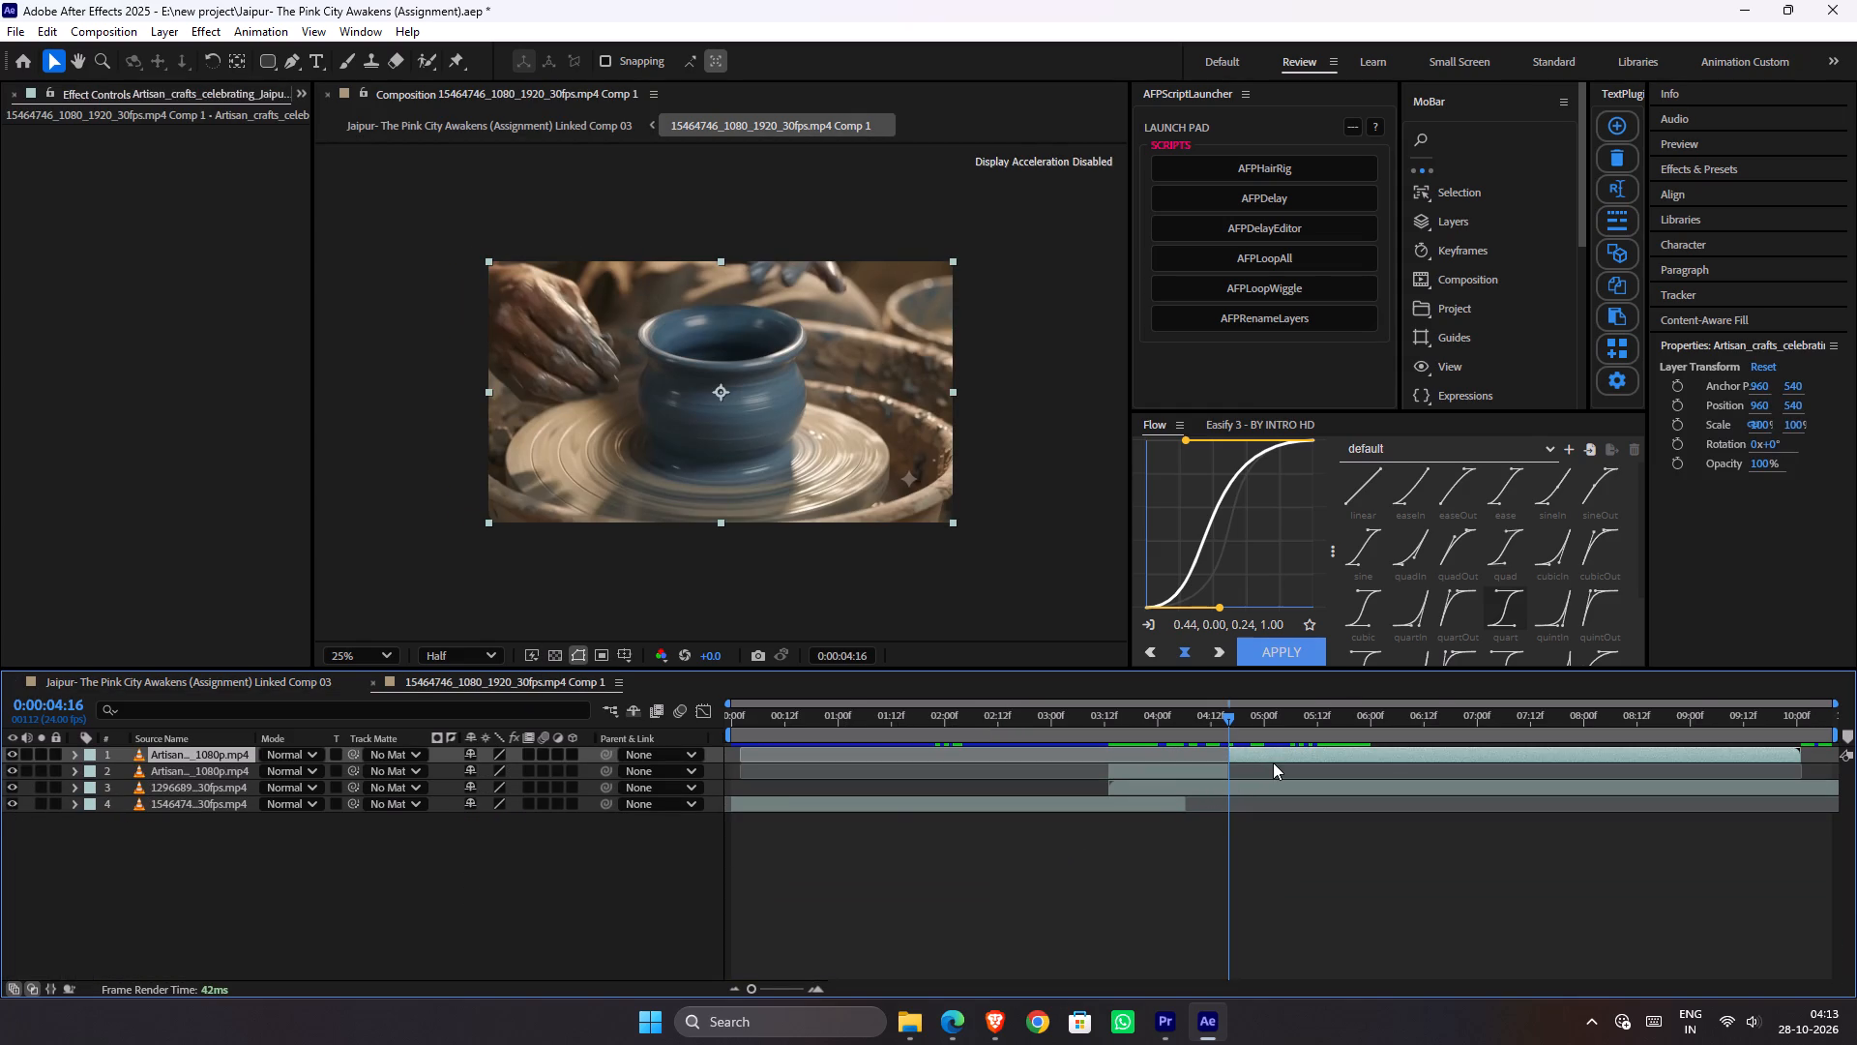
Shift the split-off Artisan crafts part earlier so the jewellery-setting shot plays at 0:00:04:16, and trim its start to that time.
drag(1192, 761, 910, 772)
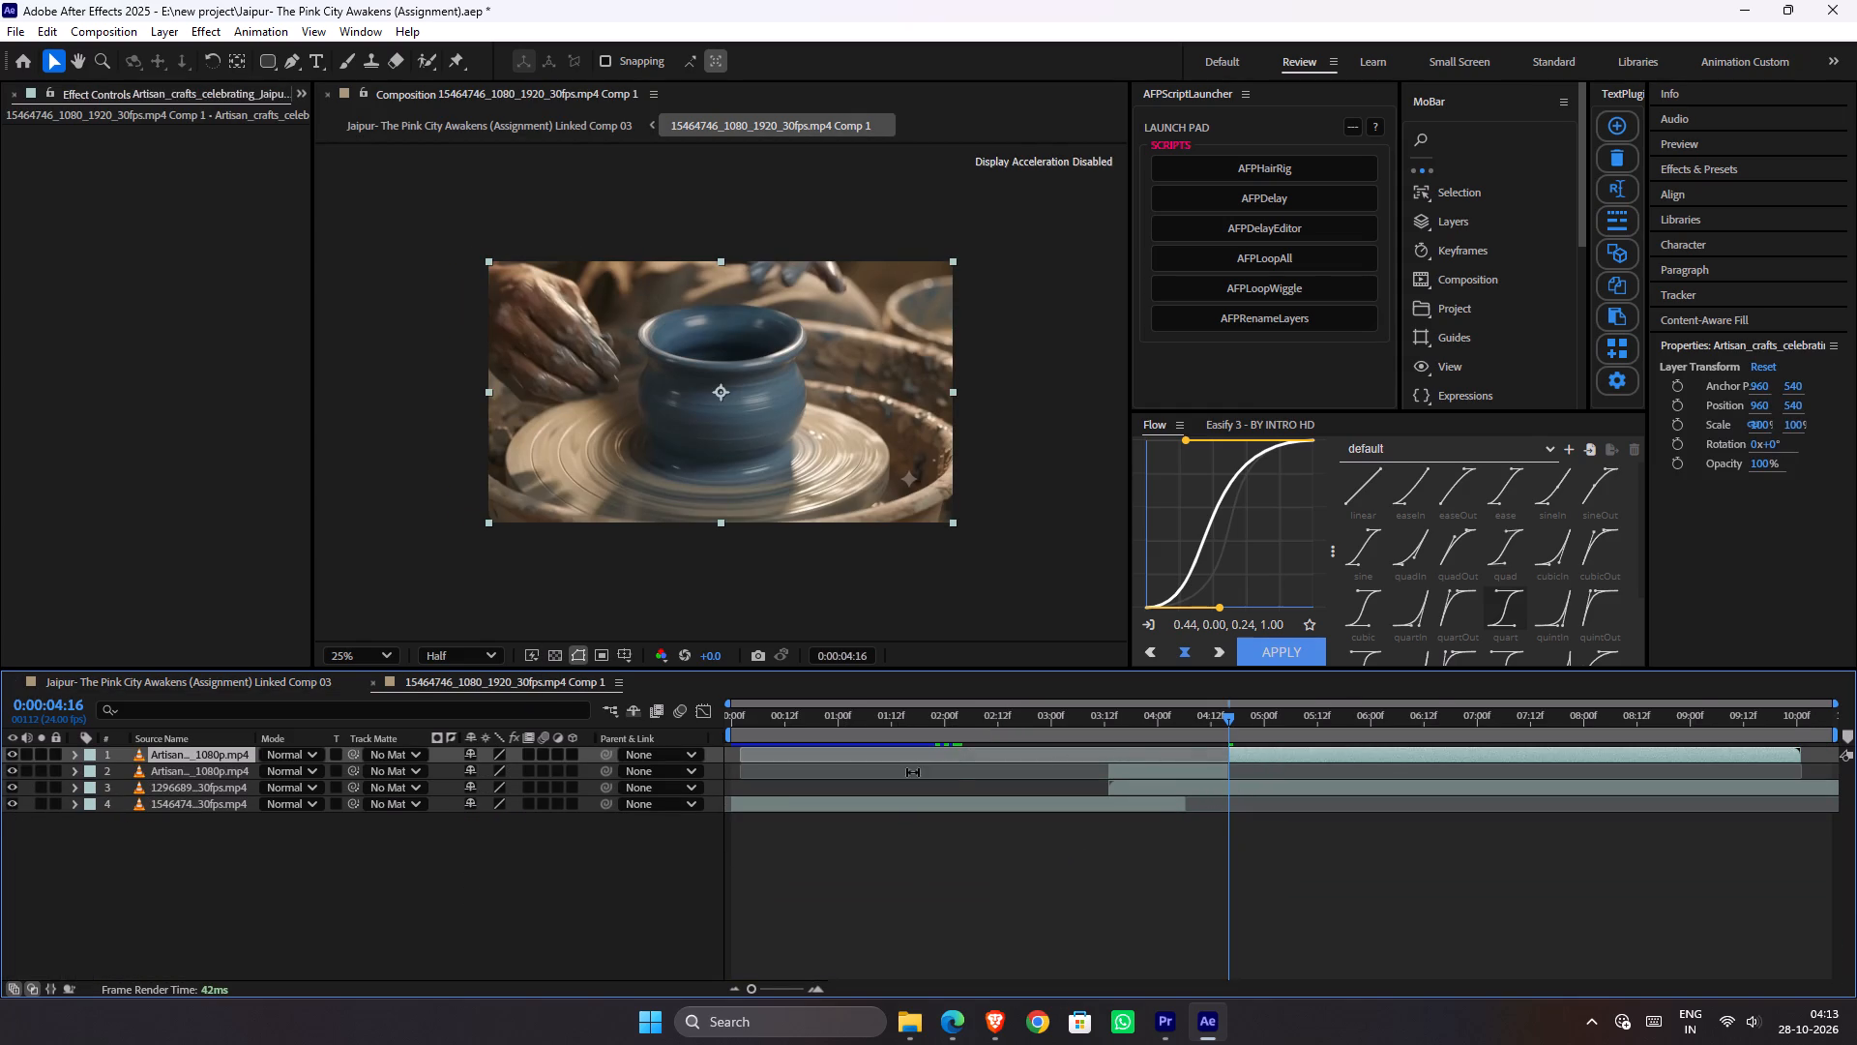
drag(1597, 752, 1341, 767)
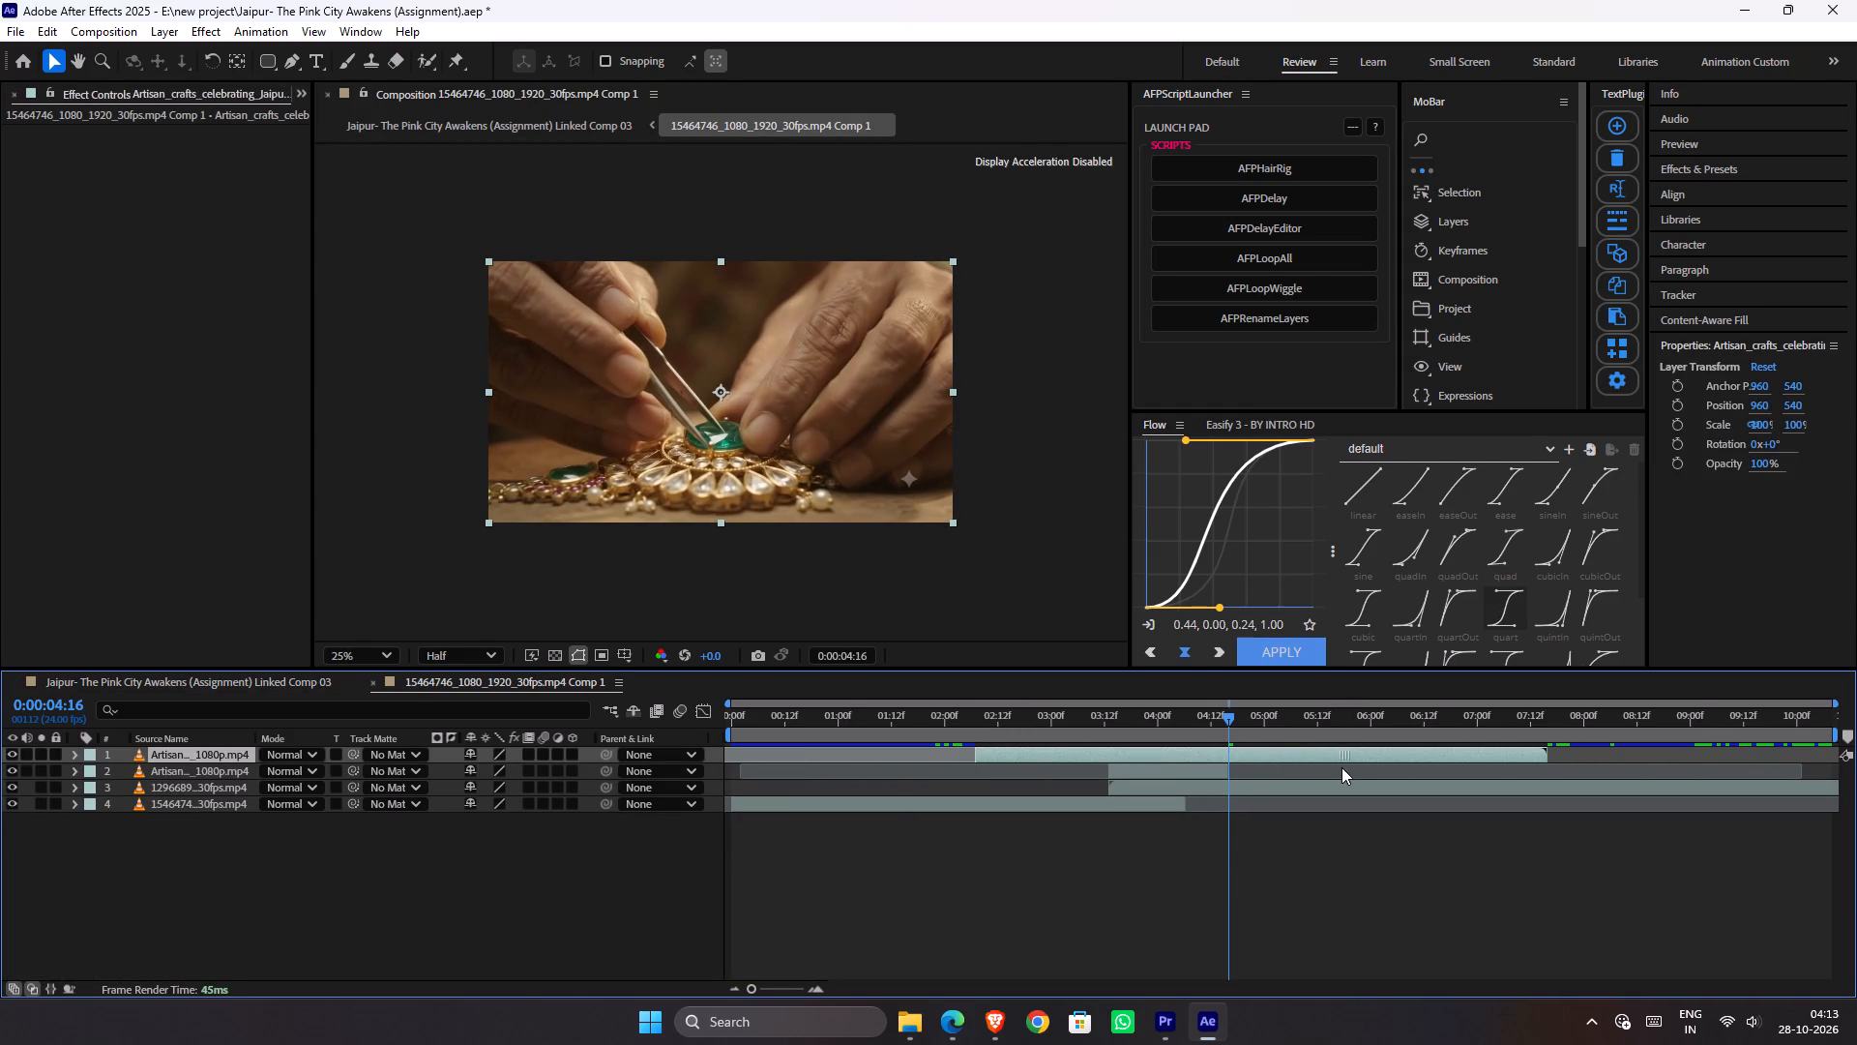
drag(1341, 767, 1334, 769)
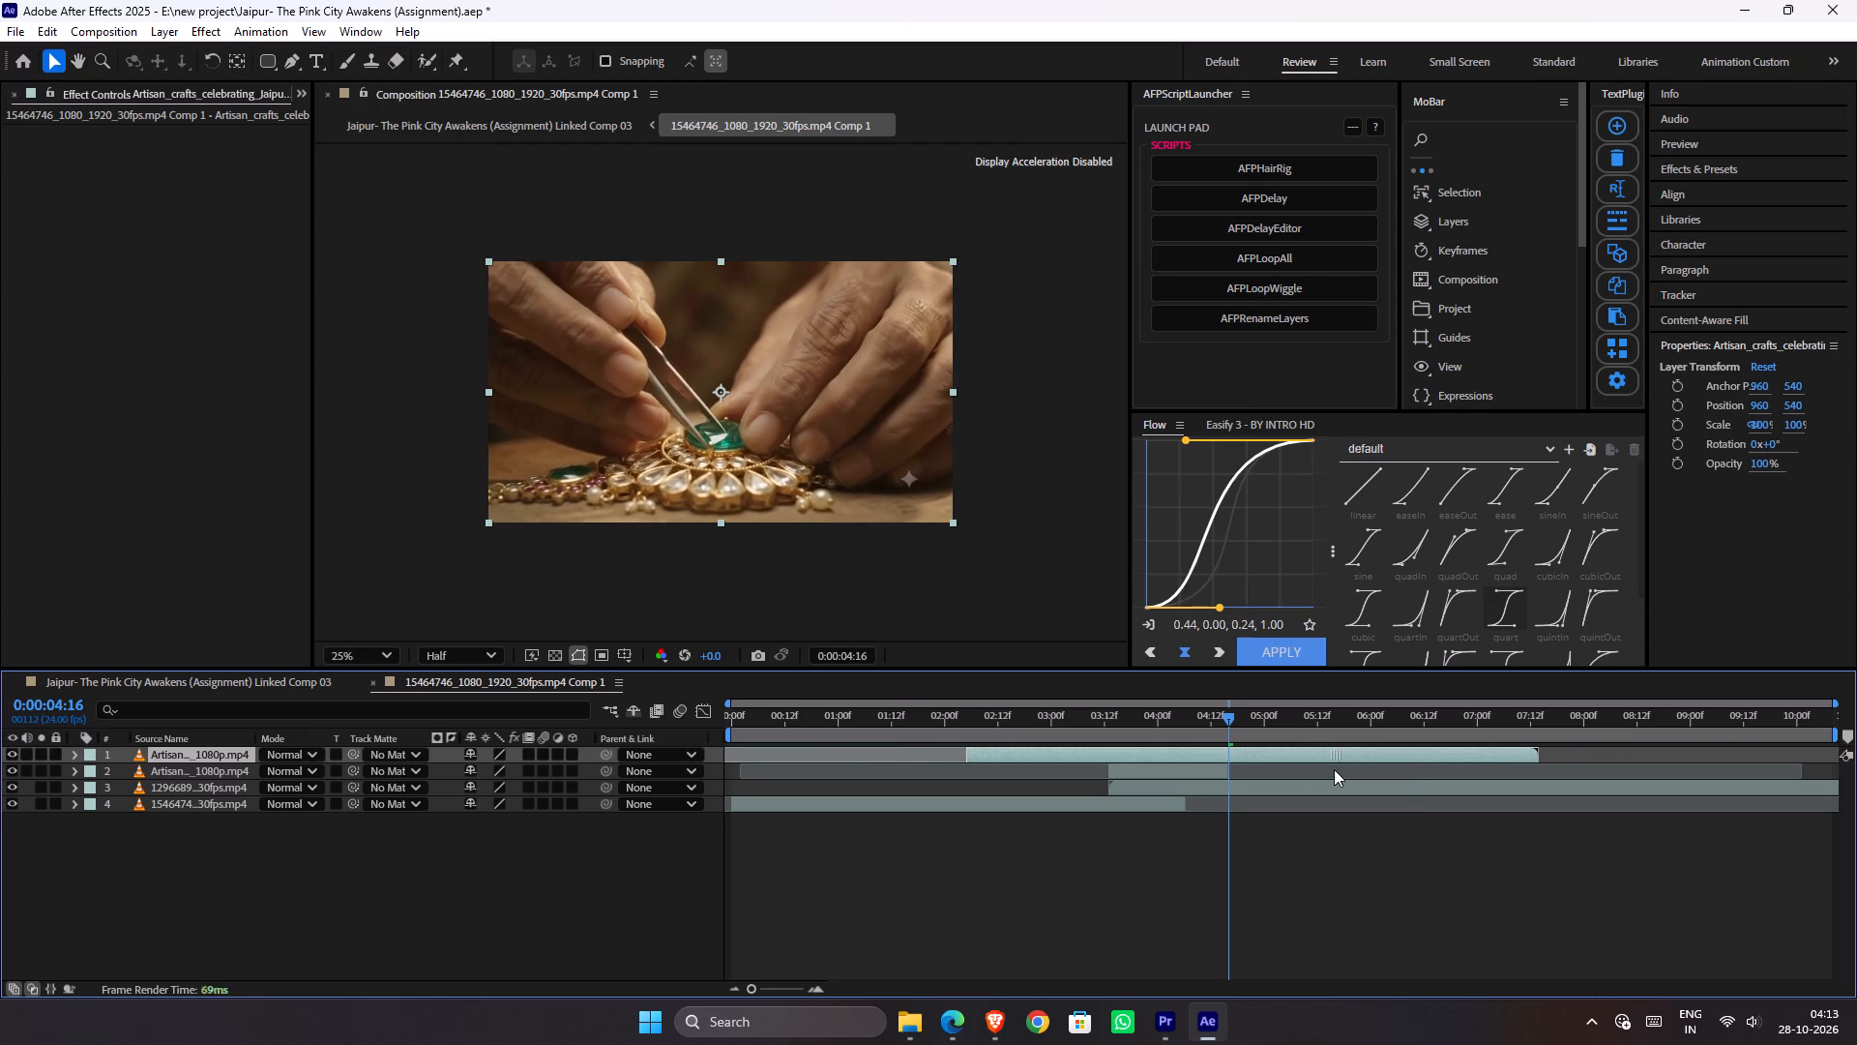
drag(1334, 769, 1356, 776)
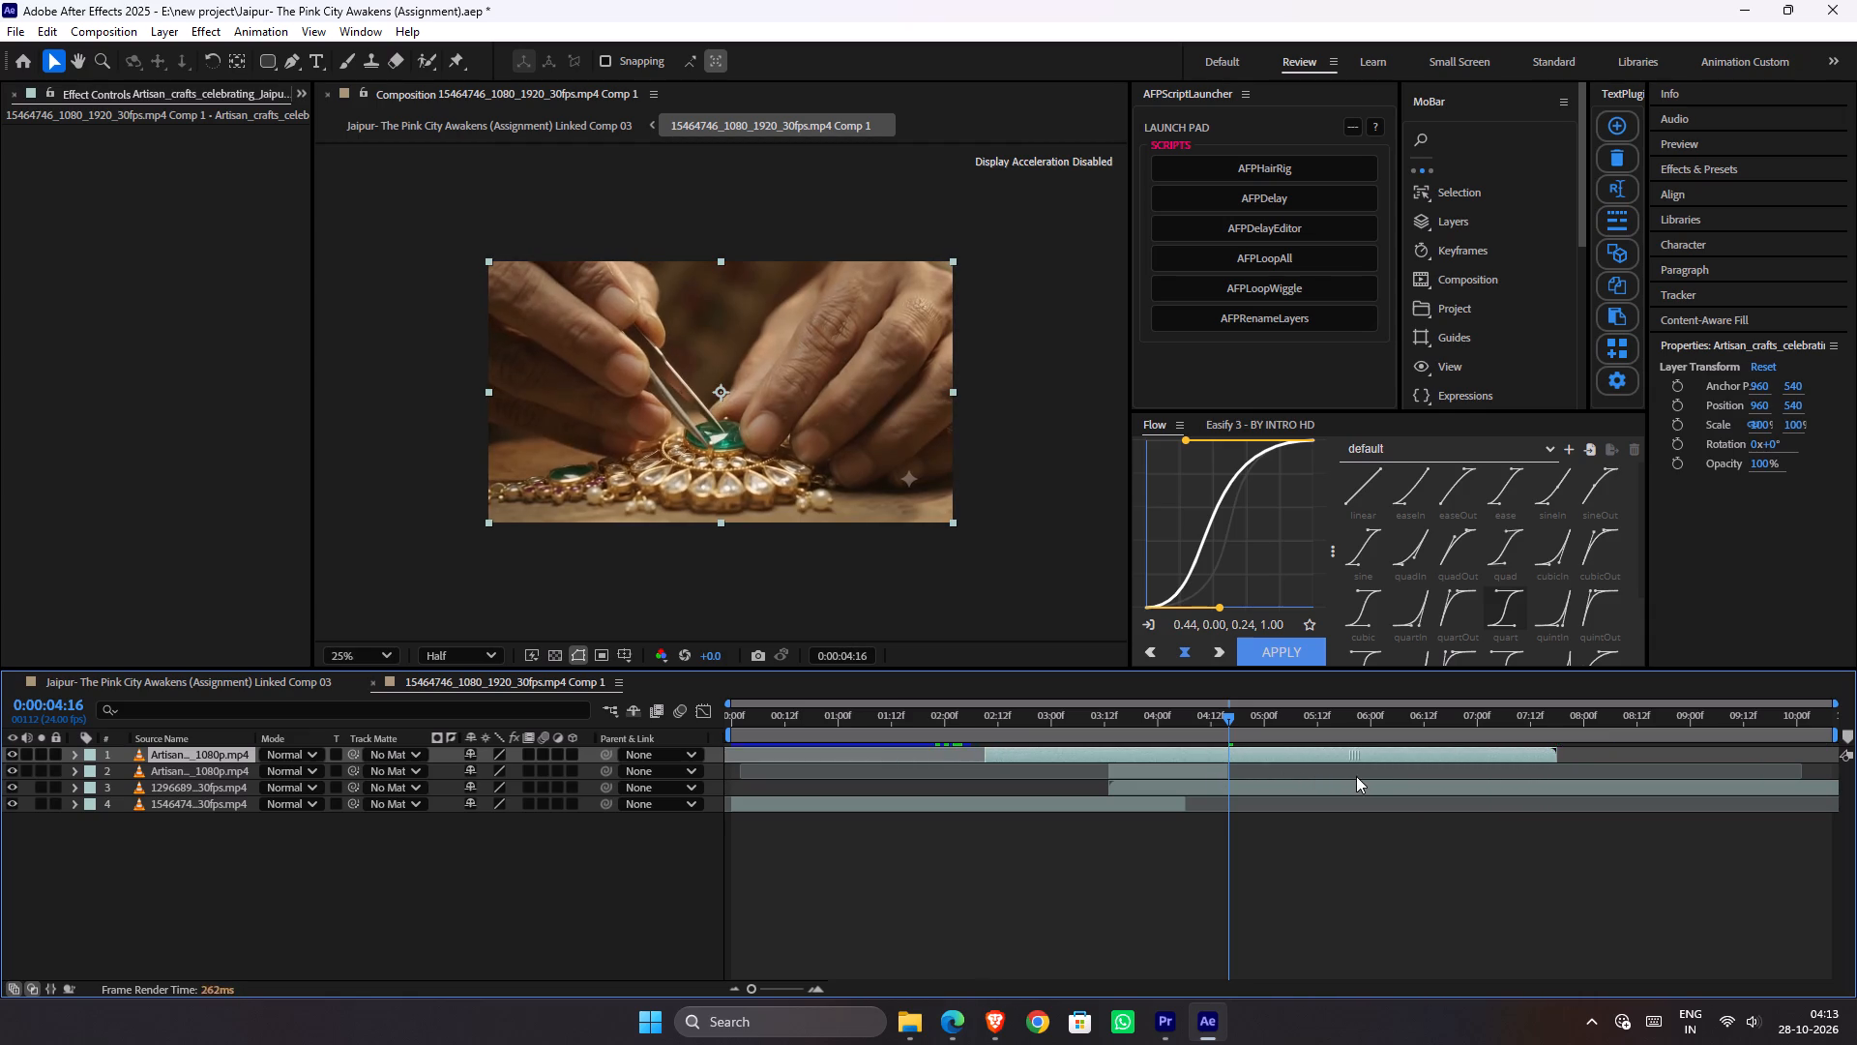
drag(1356, 776, 1413, 764)
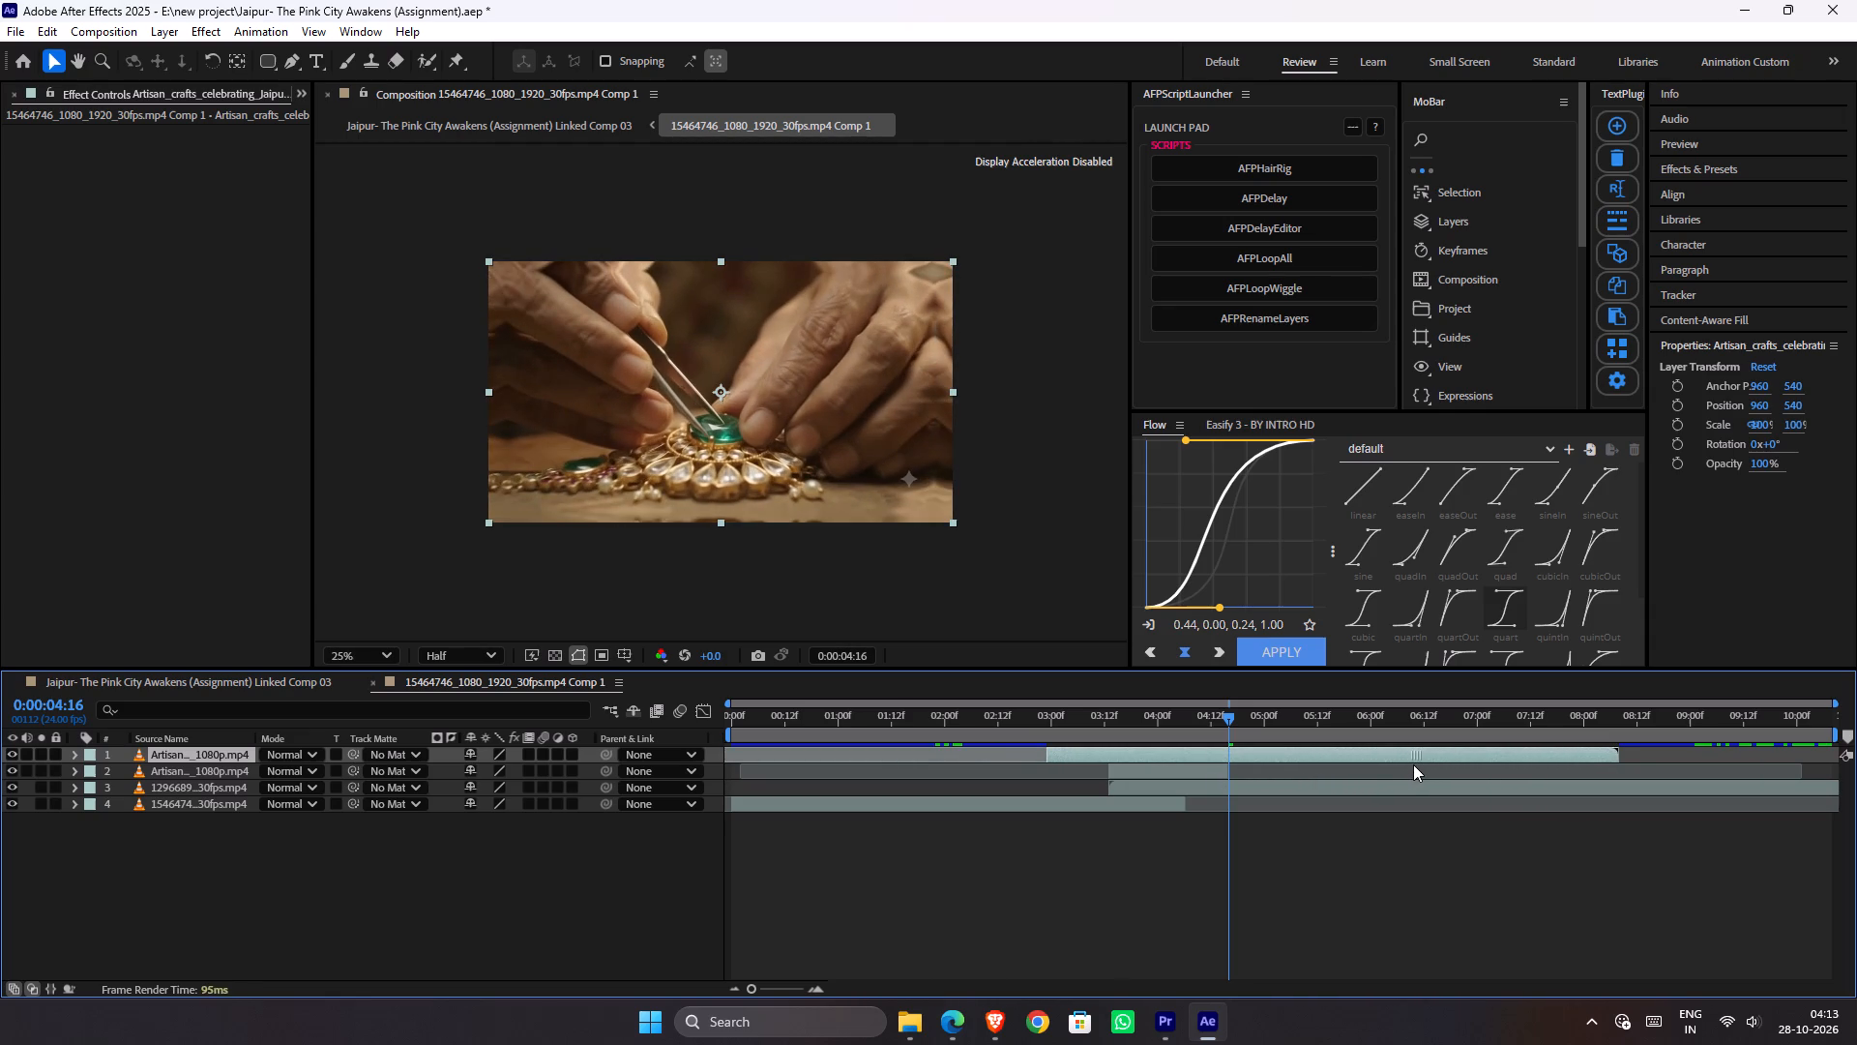
drag(1413, 764, 1381, 765)
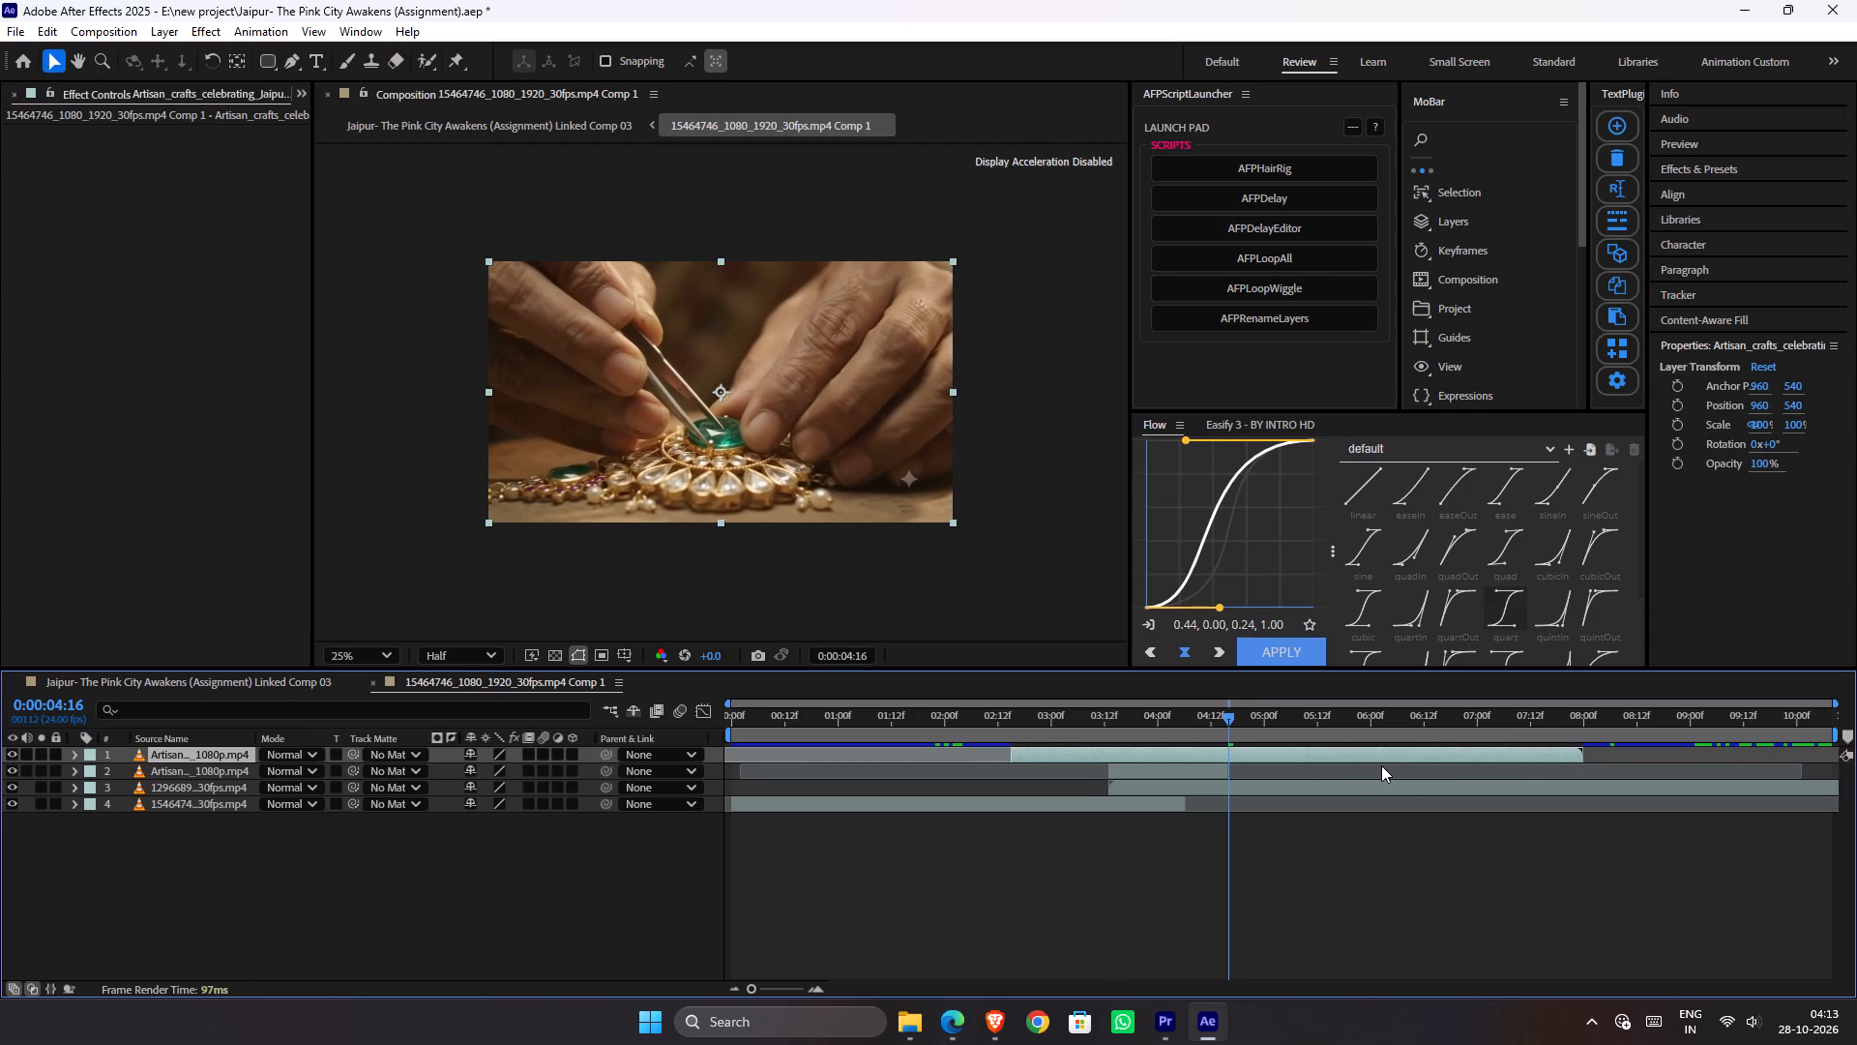
key(alt+bracketleft)
click(152, 675)
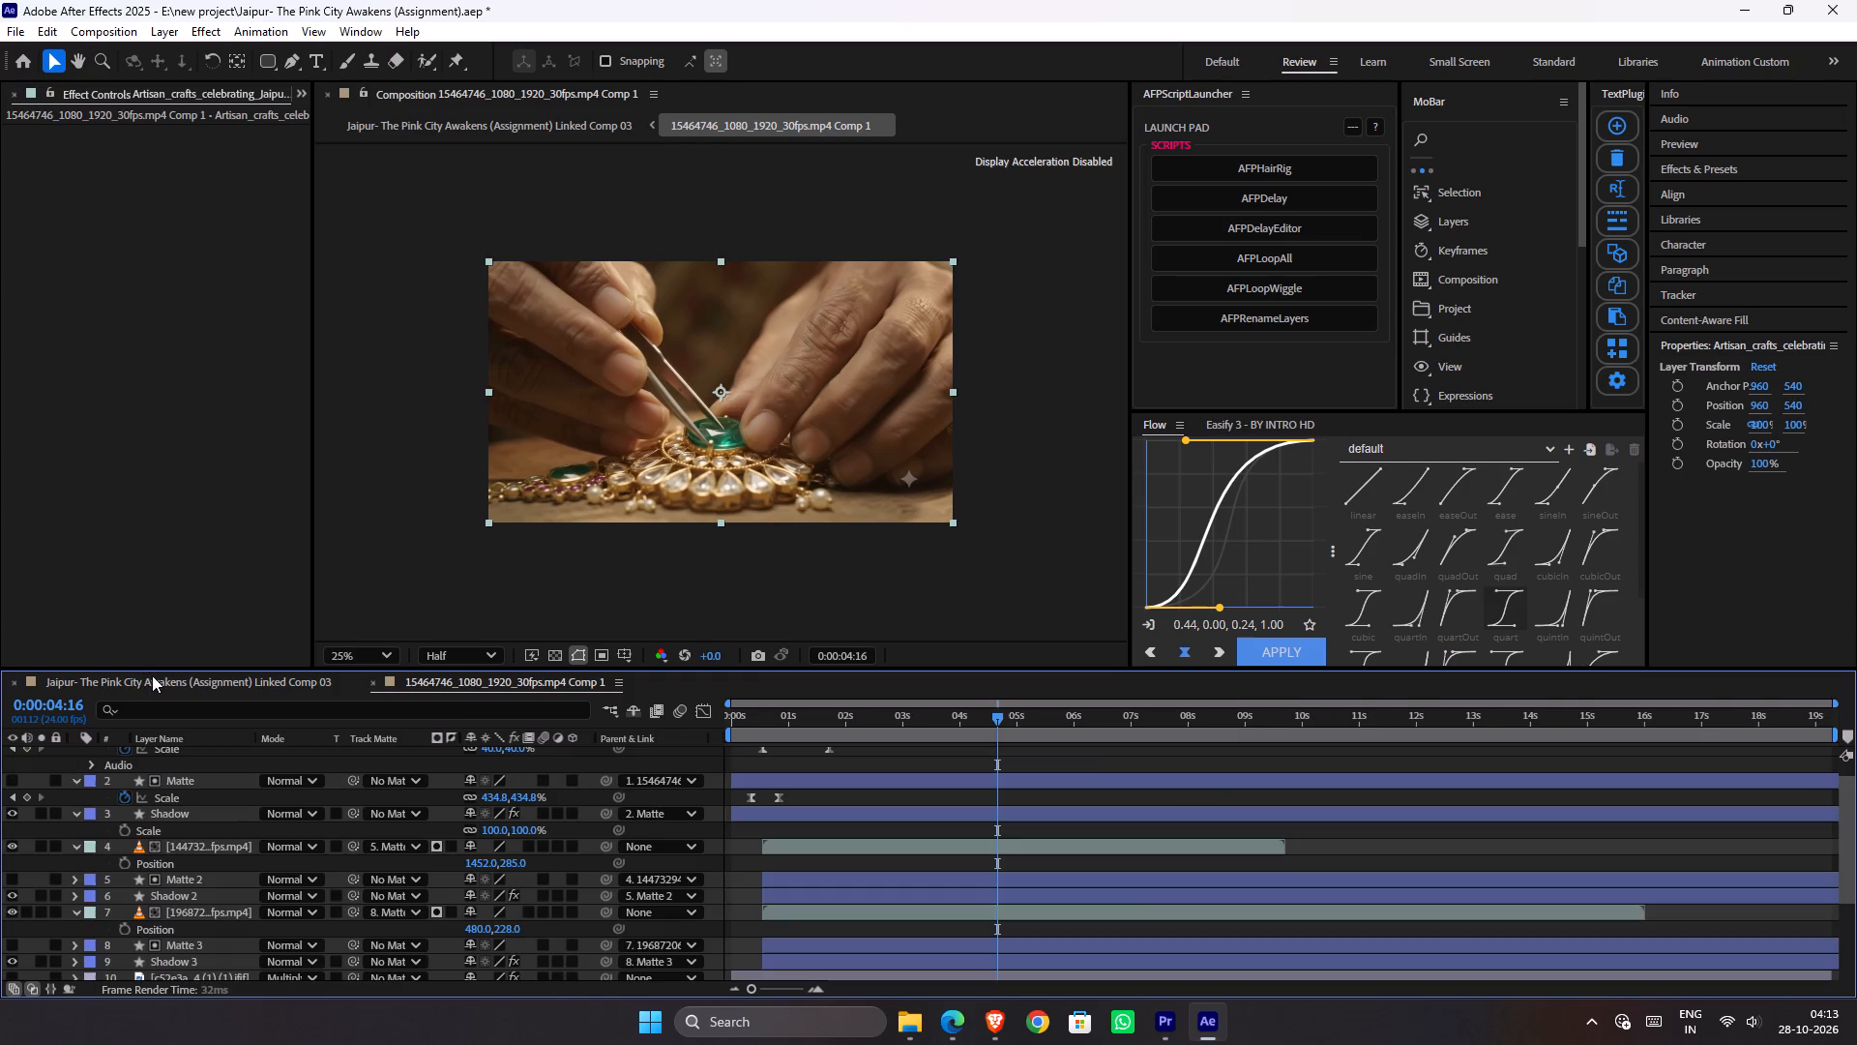
key(space)
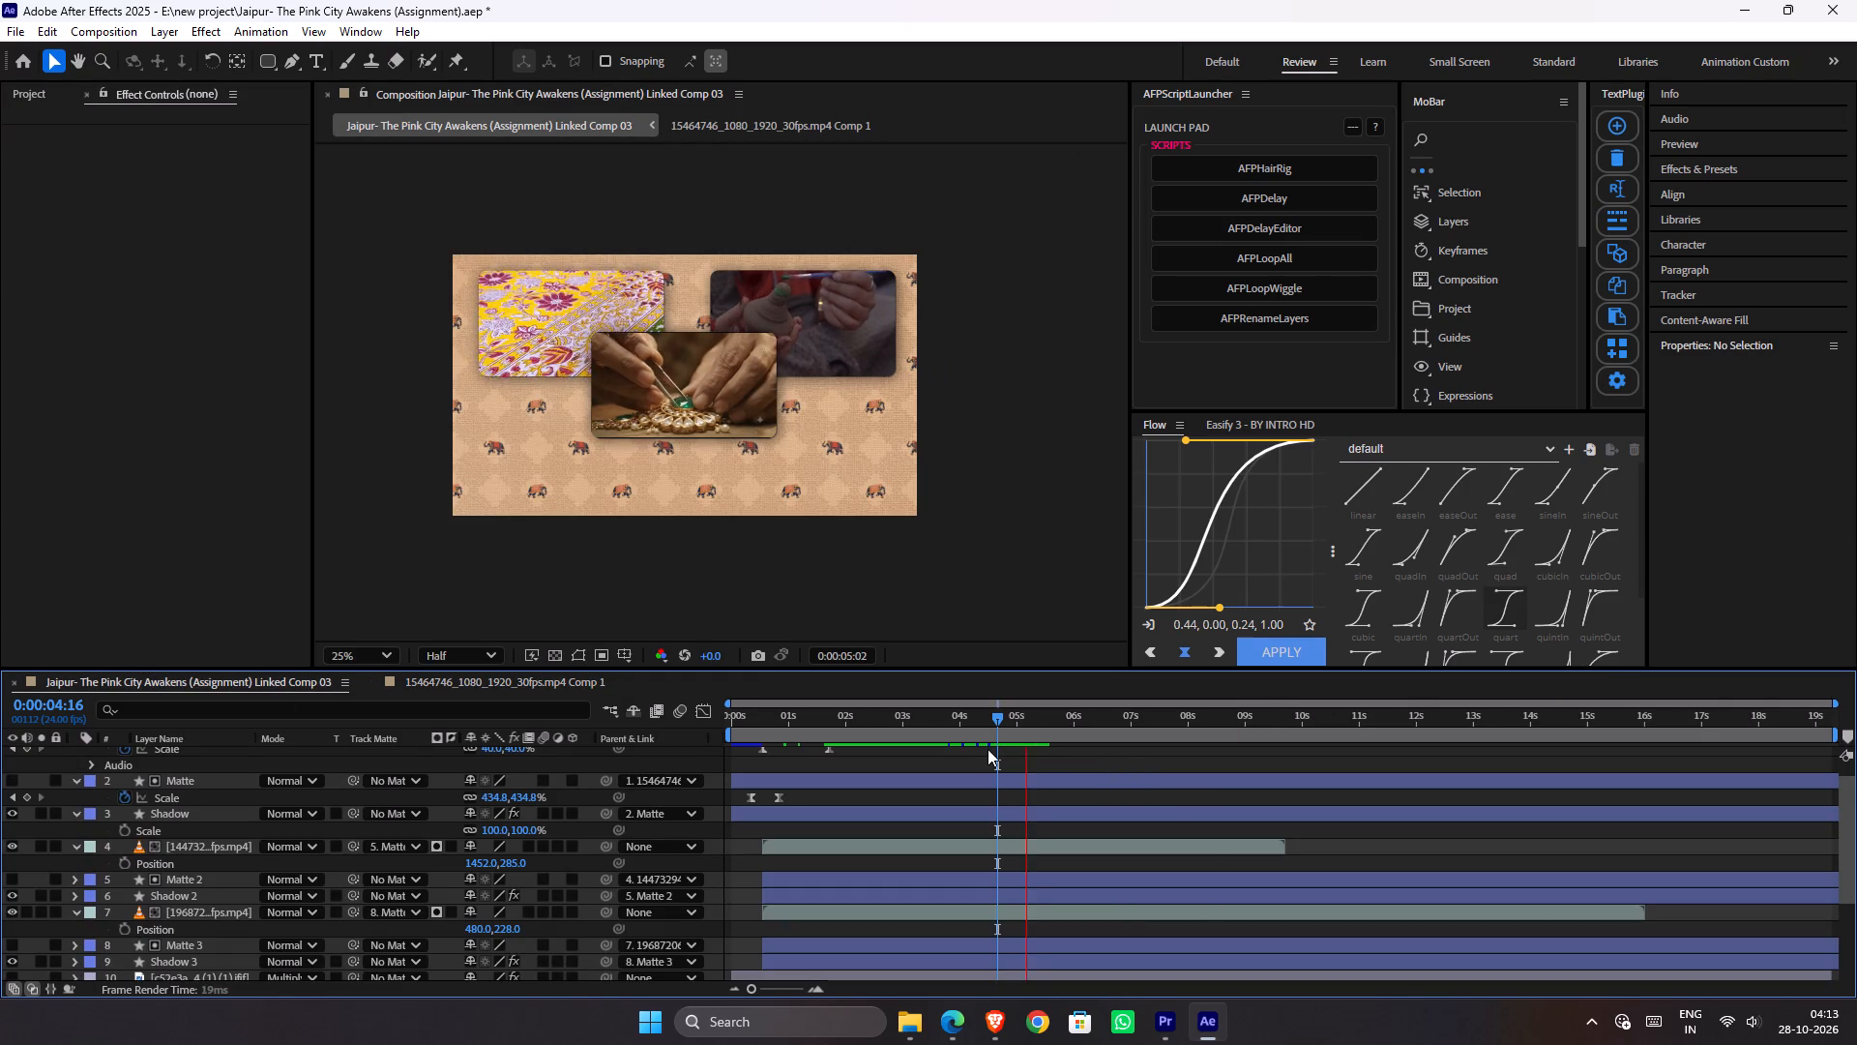
key(space)
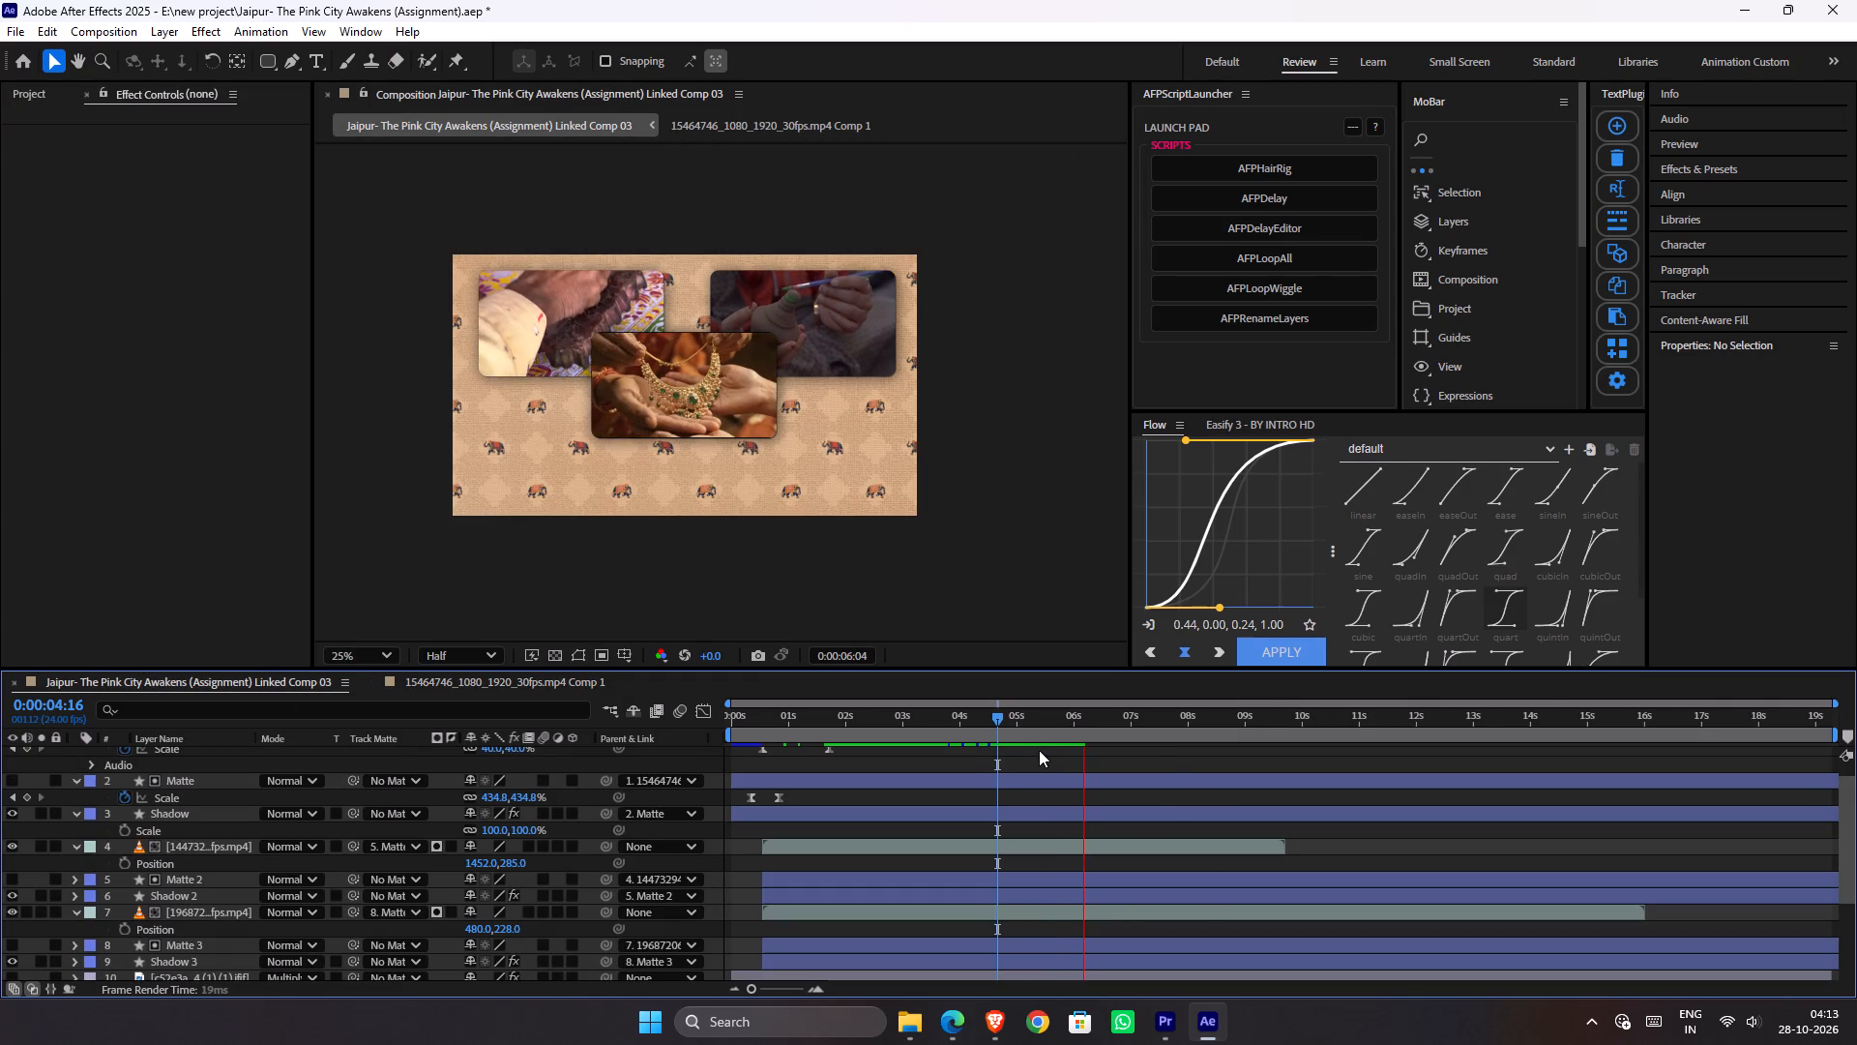
drag(1024, 727, 572, 821)
key(space)
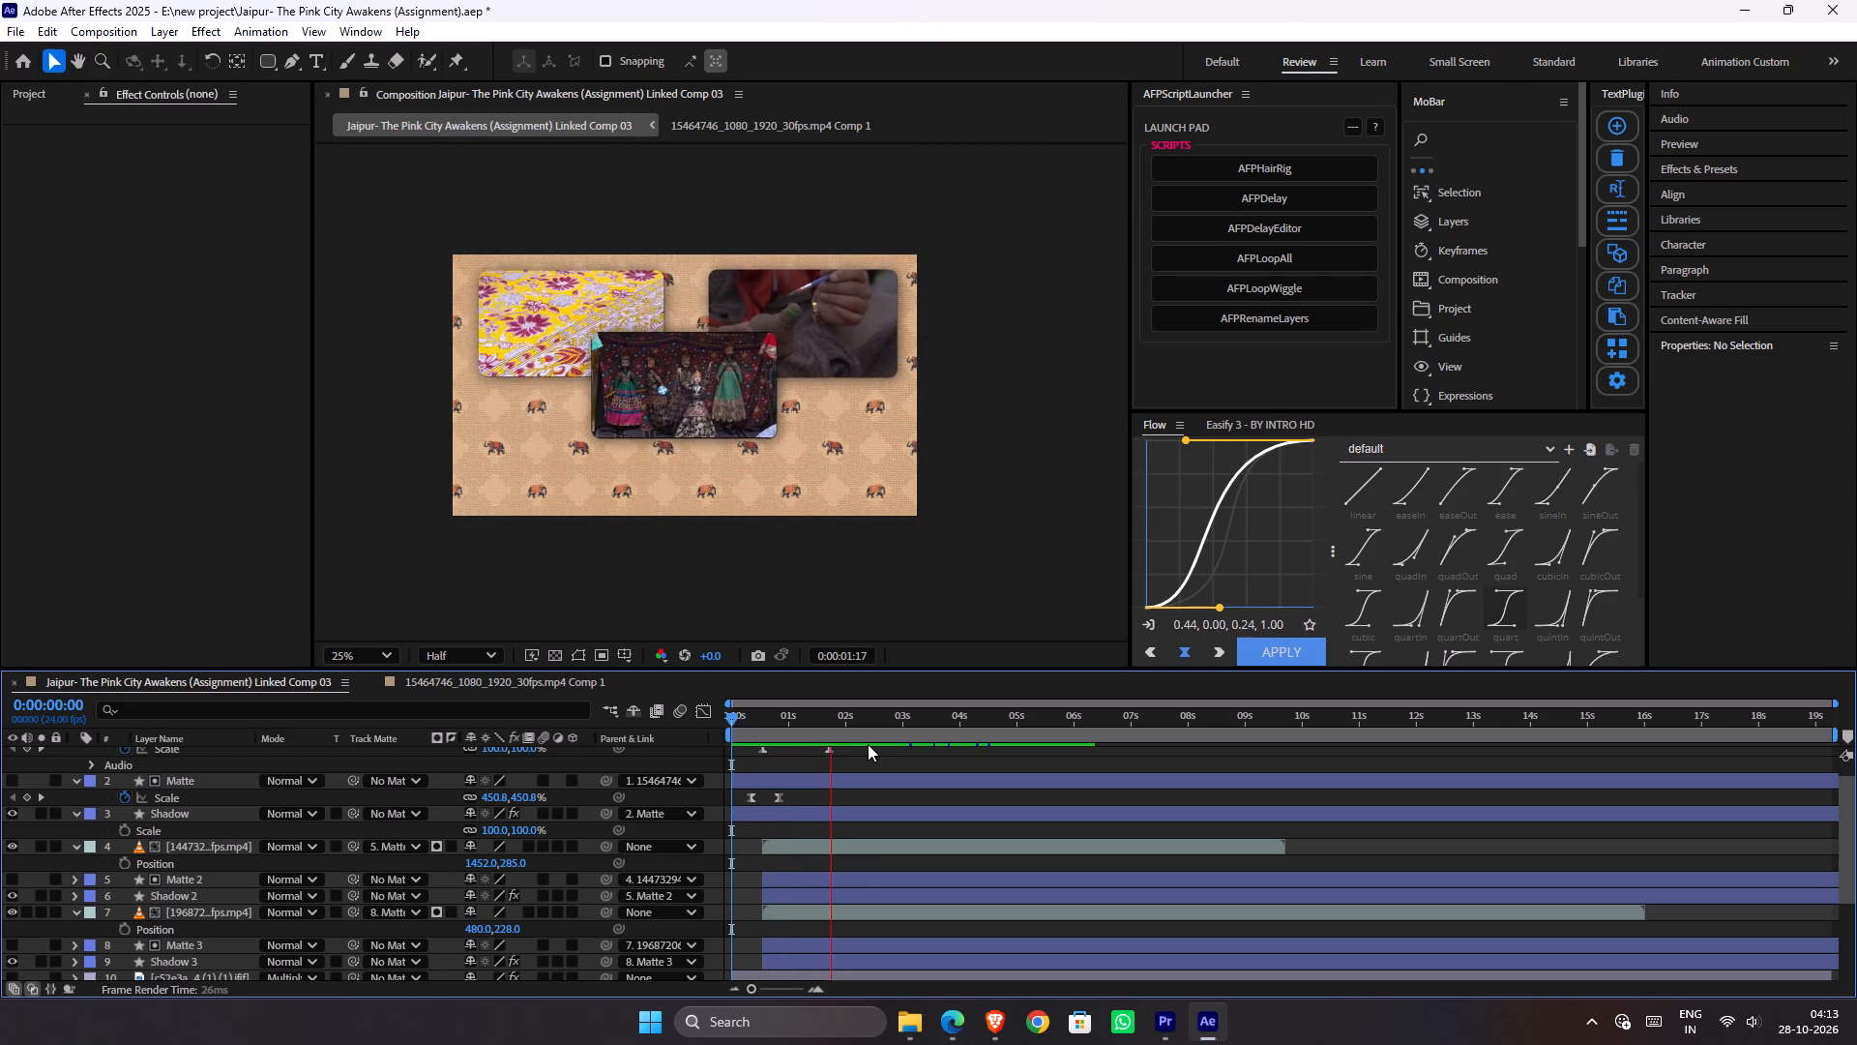
key(space)
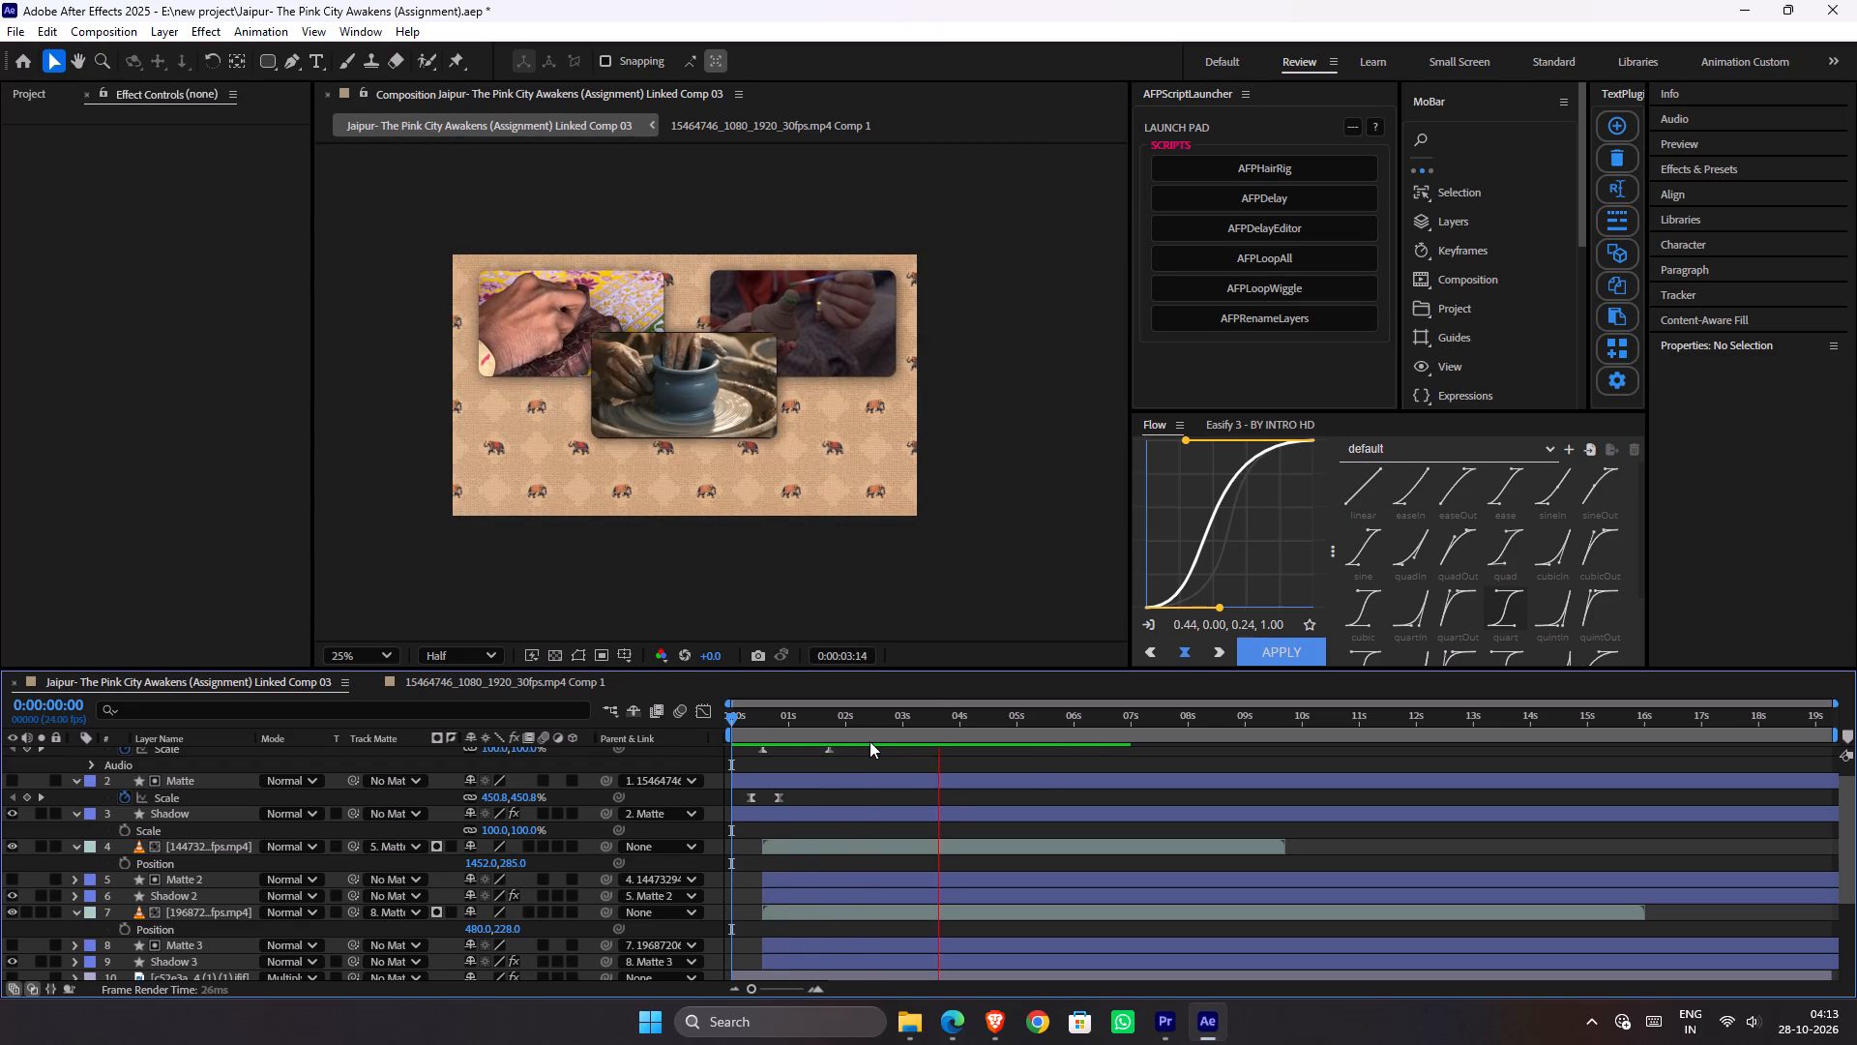
key(ctrl+s)
key(space)
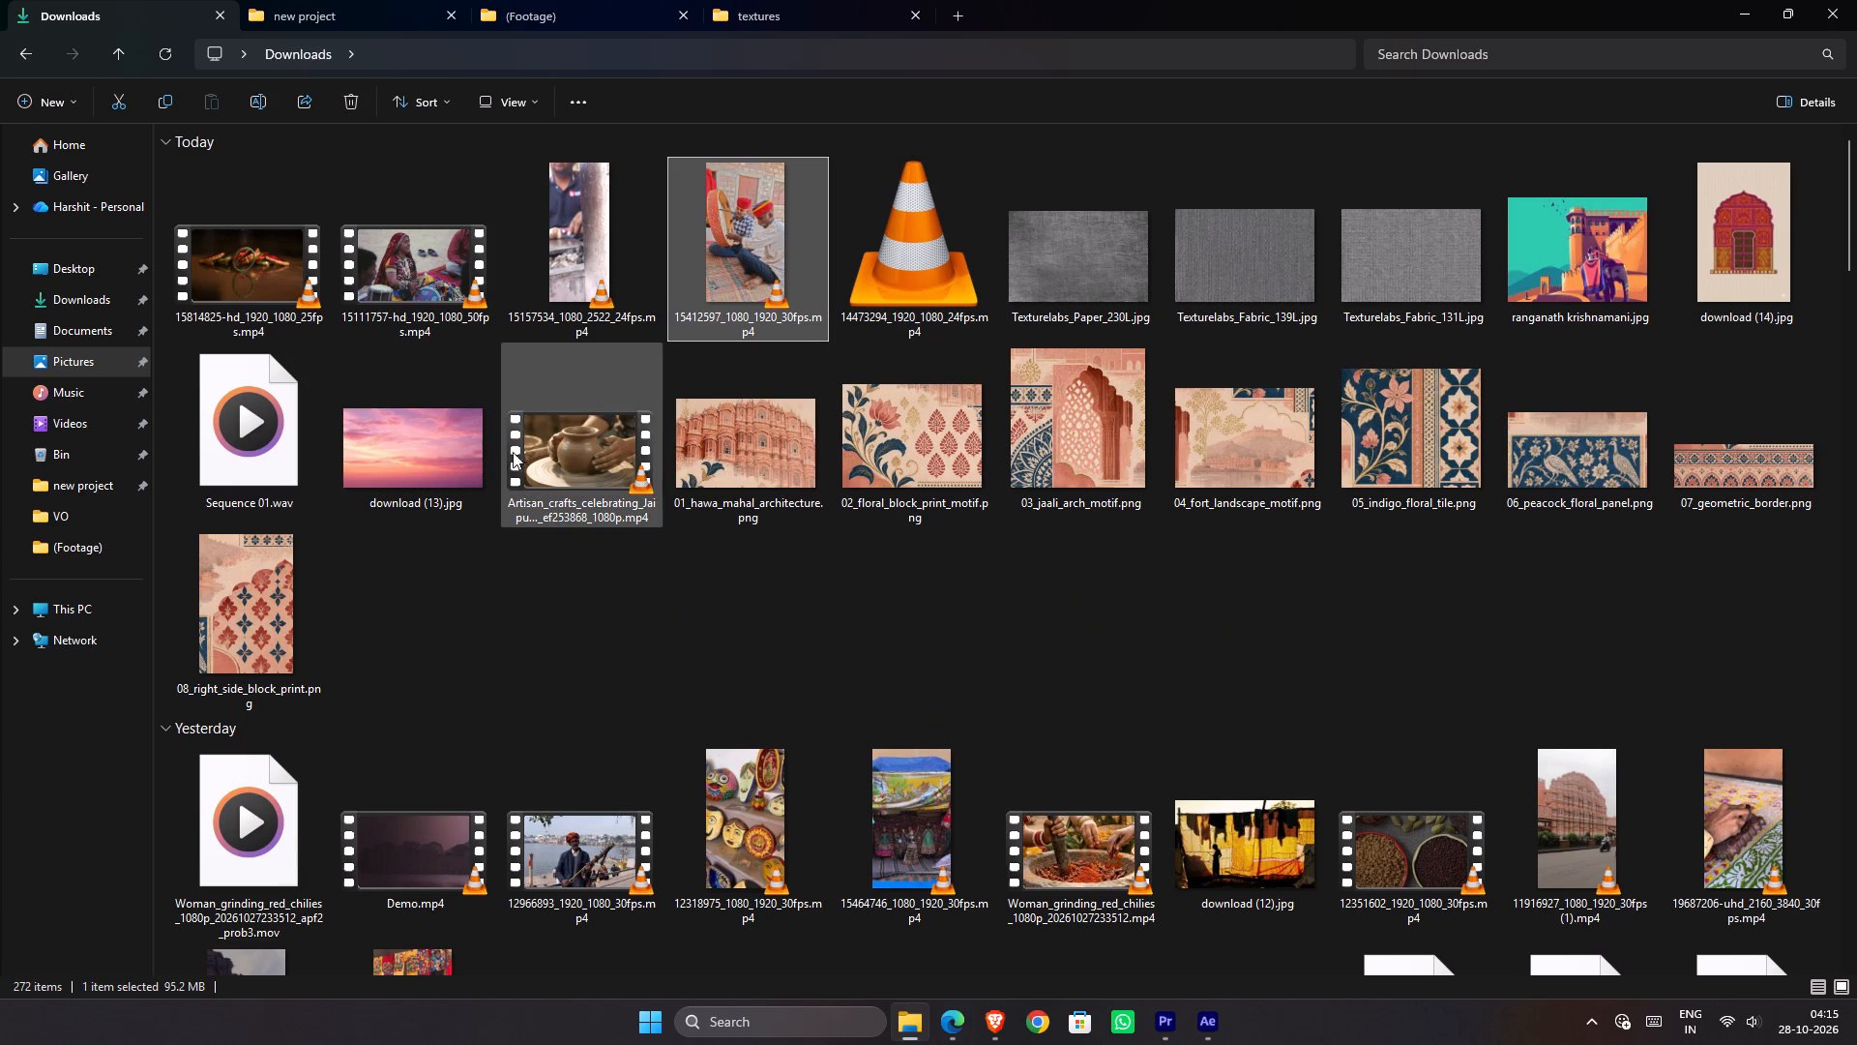
drag(442, 279, 462, 287)
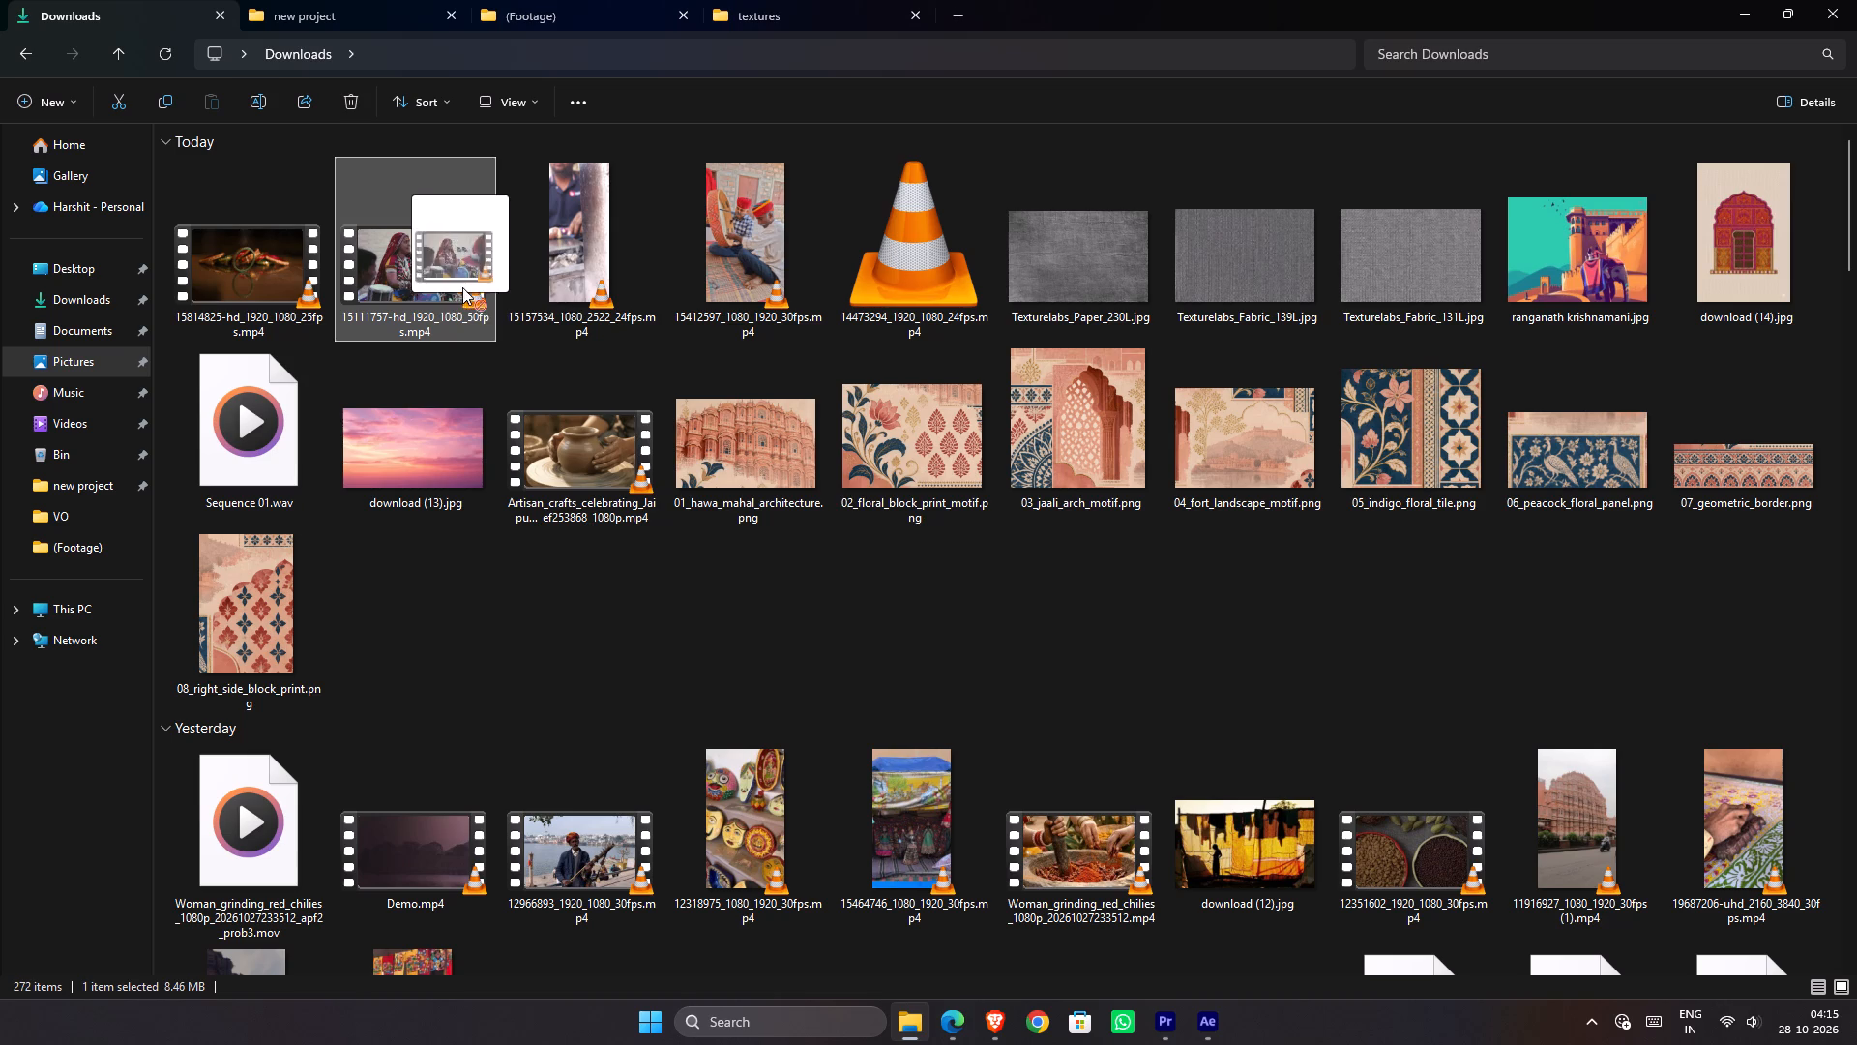
drag(462, 287, 1214, 1006)
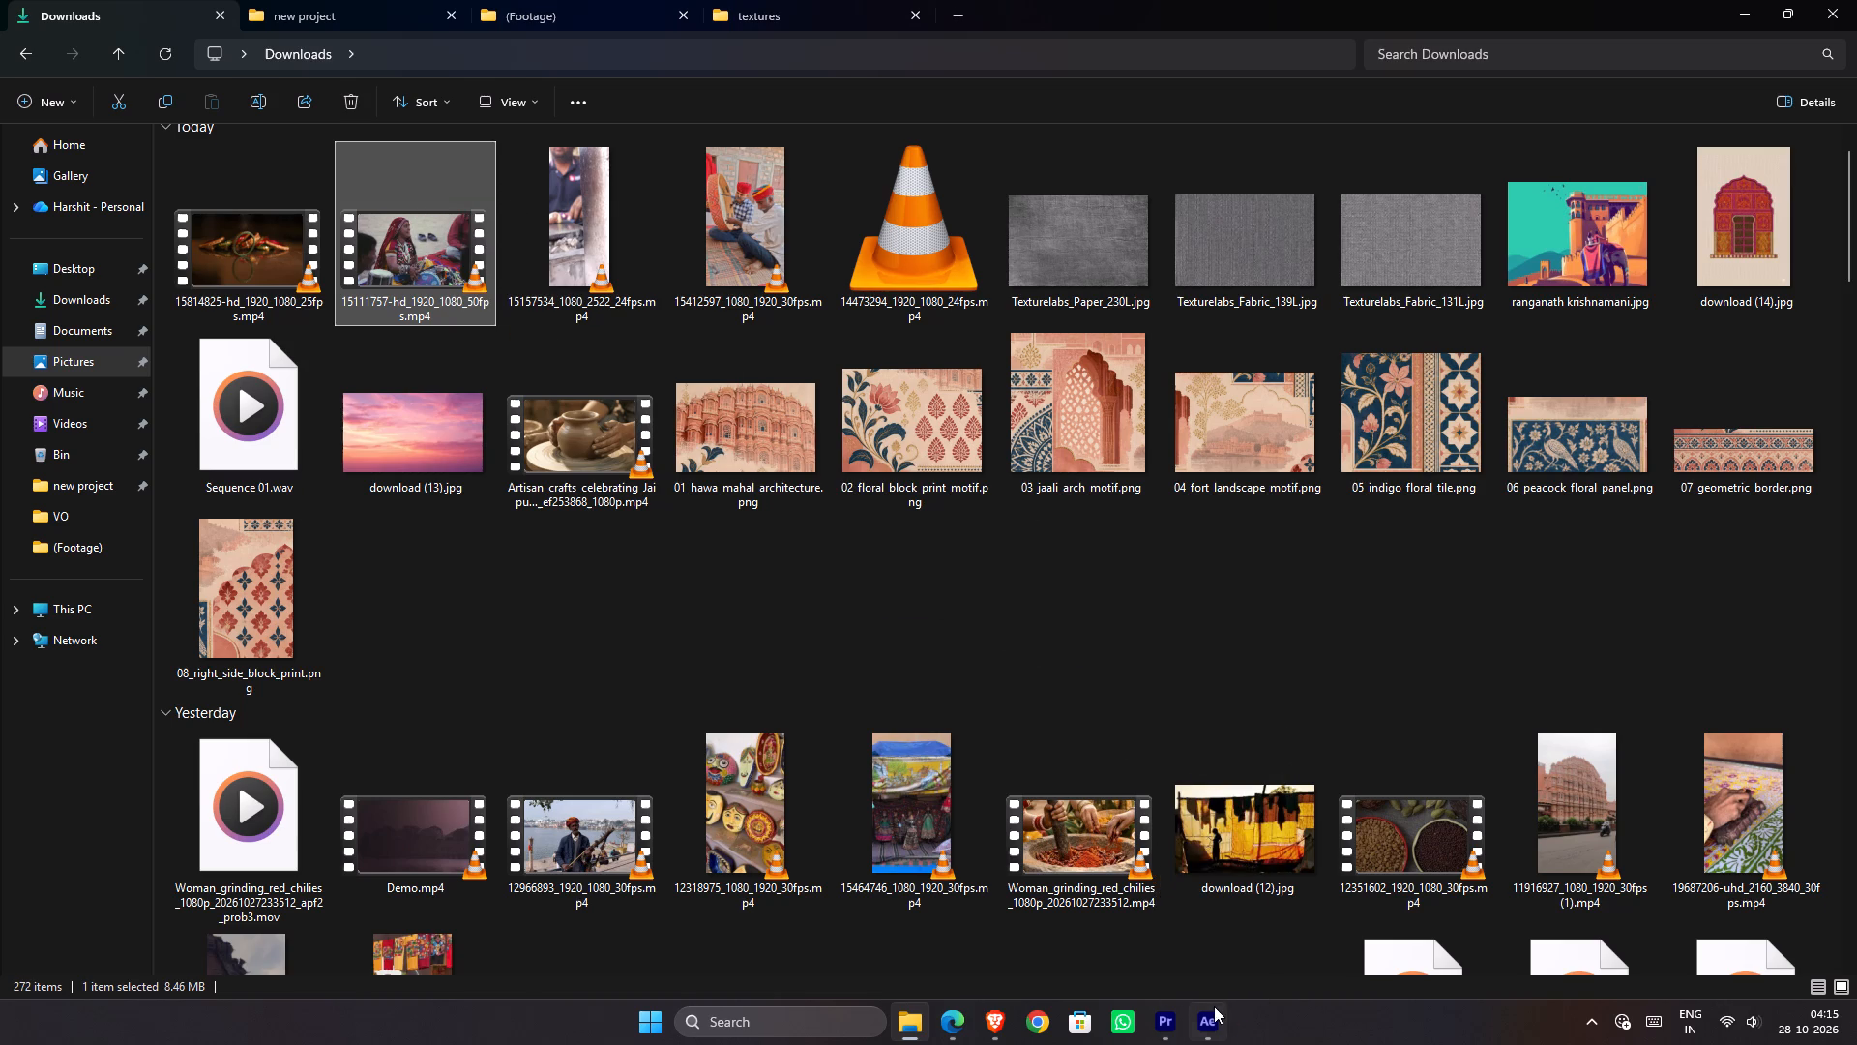
drag(1214, 1006, 635, 714)
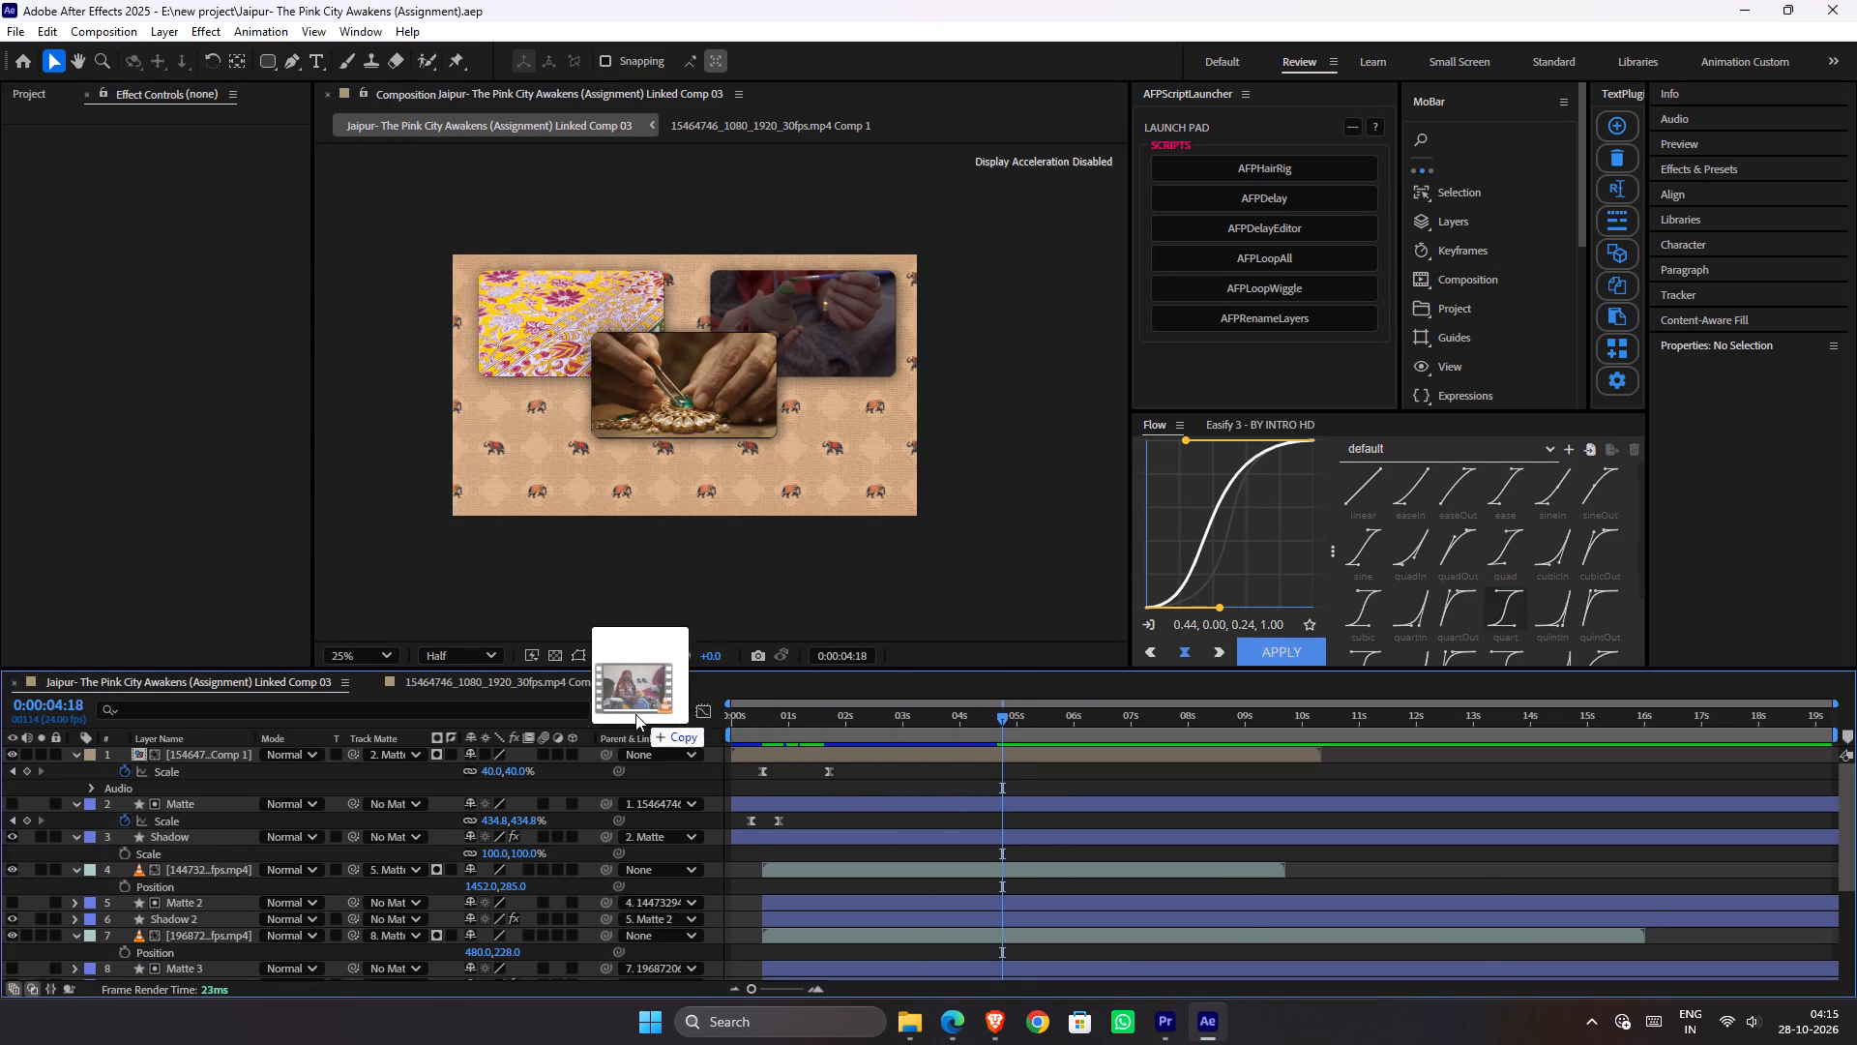
drag(635, 714, 1164, 857)
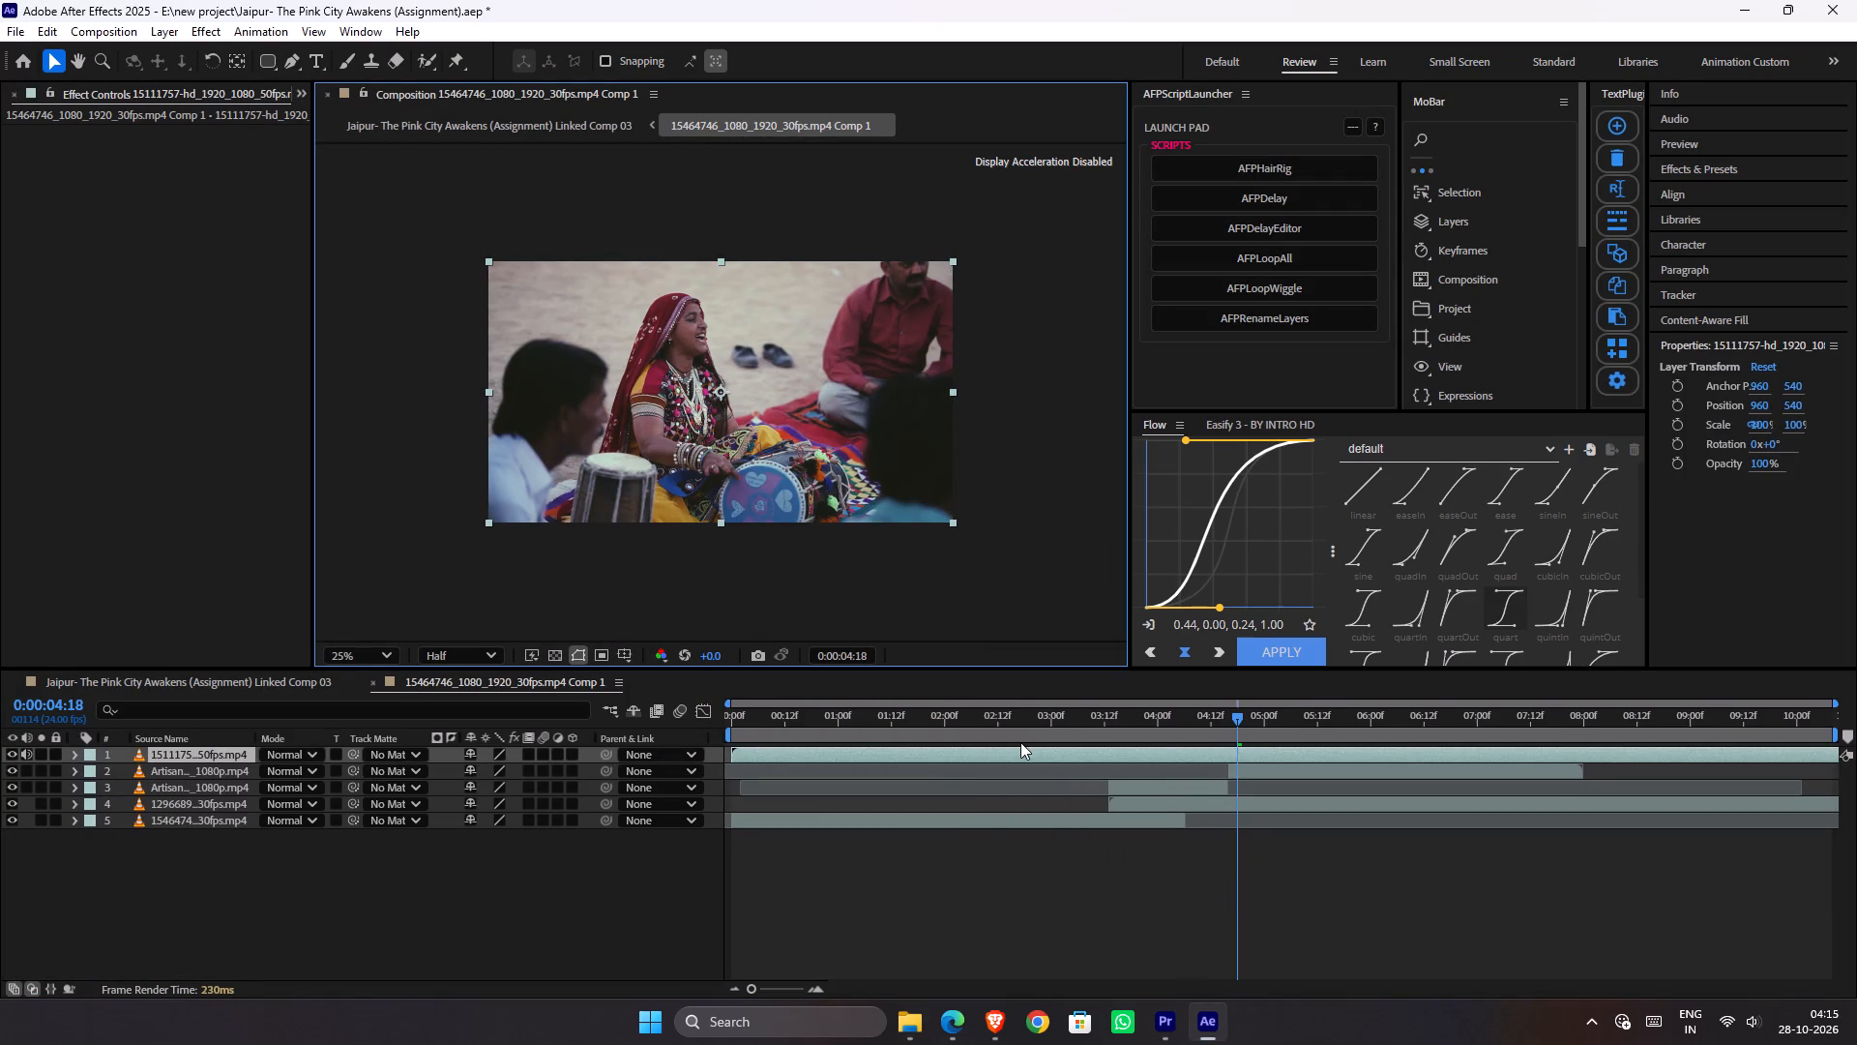
Shift the 15111757 musicians clip to begin where the 12966893 clip begins.
drag(1018, 751, 1380, 754)
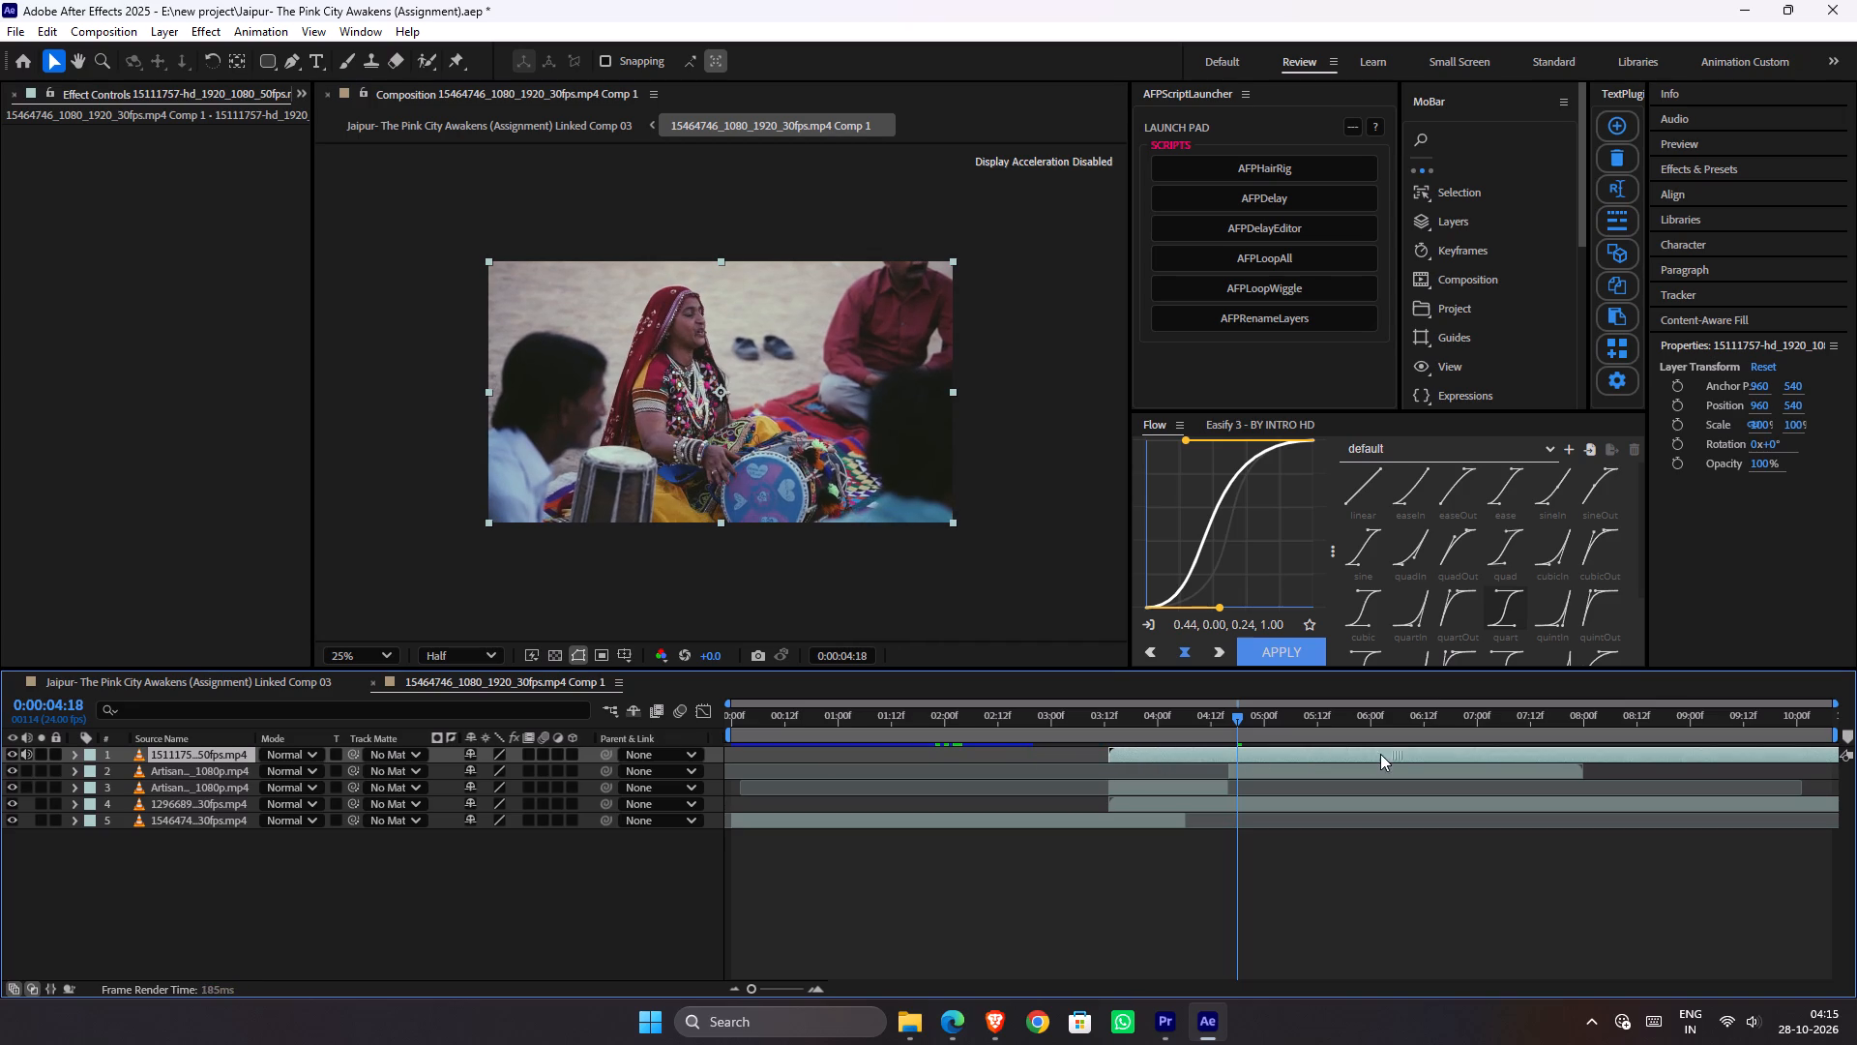
drag(1380, 754, 1396, 754)
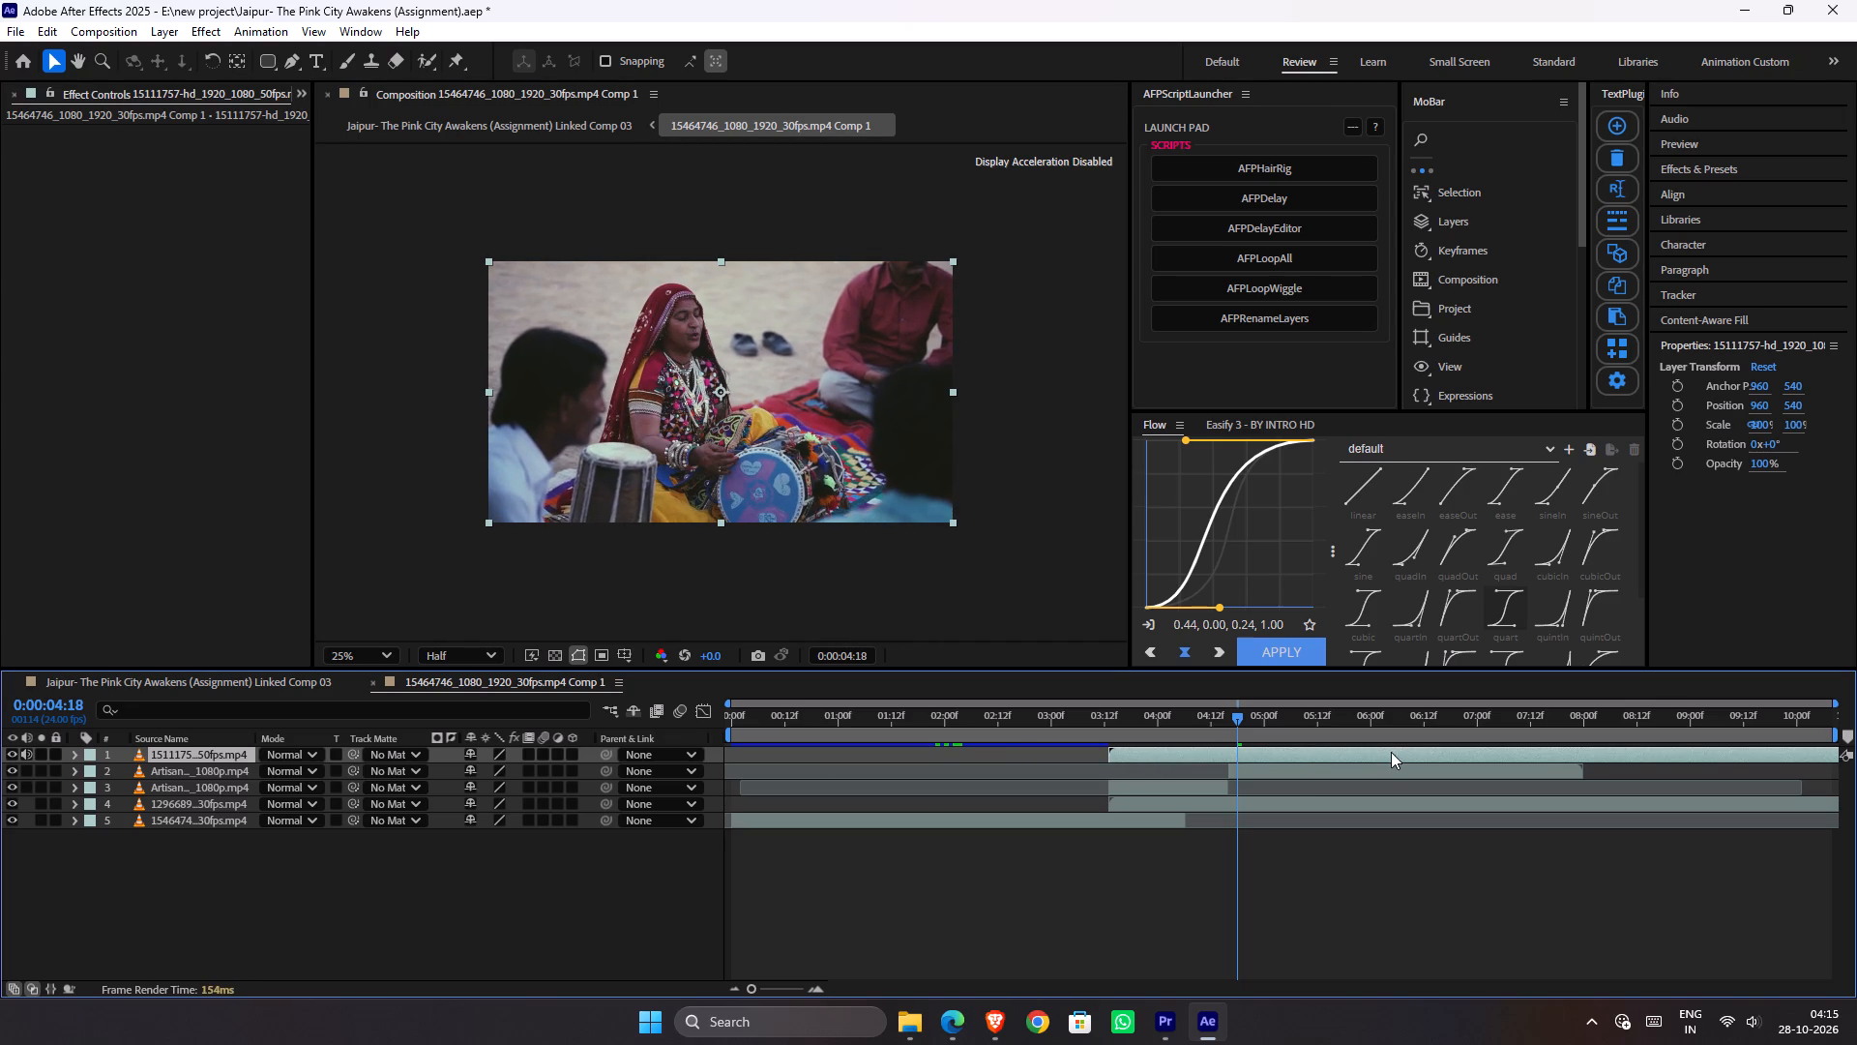
Cut both Artisan crafts layers out of 15464746_1080_1920_30fps.mp4 Comp 1.
click(1279, 775)
shift+click(1222, 793)
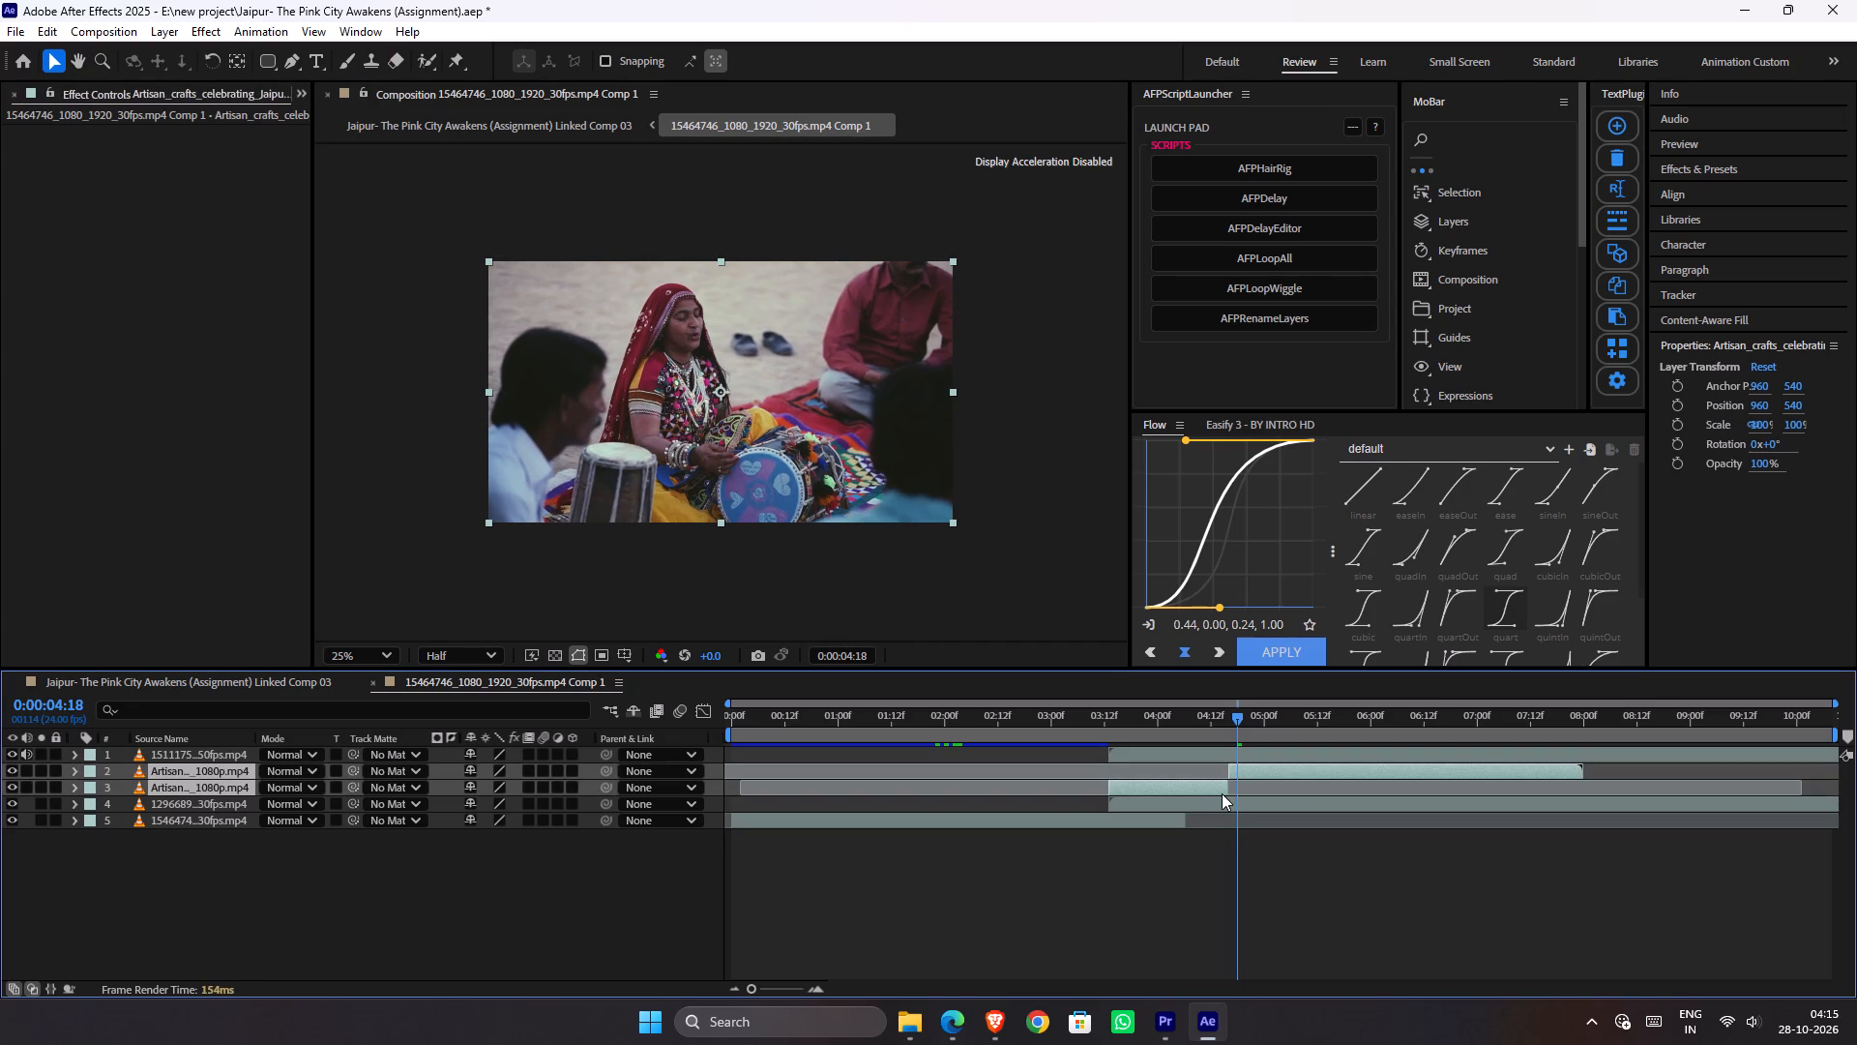
key(ctrl+x)
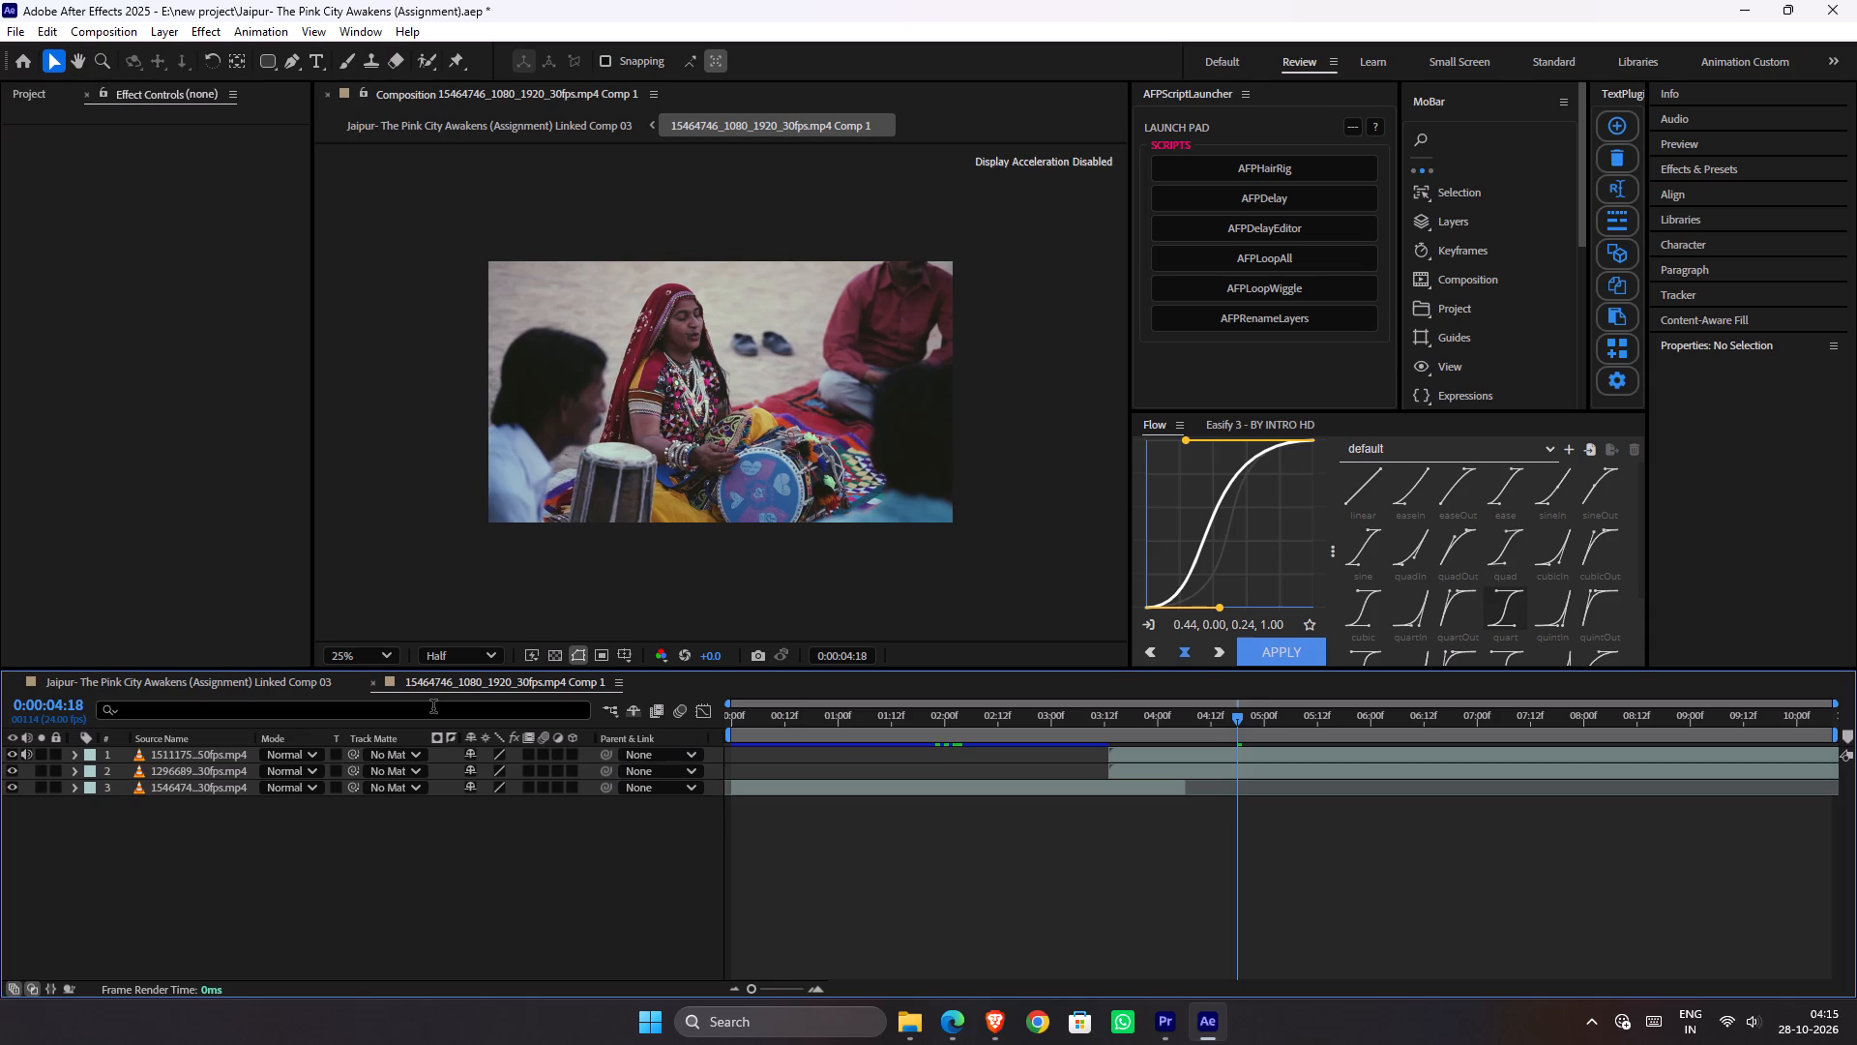
In Linked Comp 03, pre-compose the 14473294 pot-painting layer, leaving all attributes in the current composition.
click(293, 690)
click(816, 932)
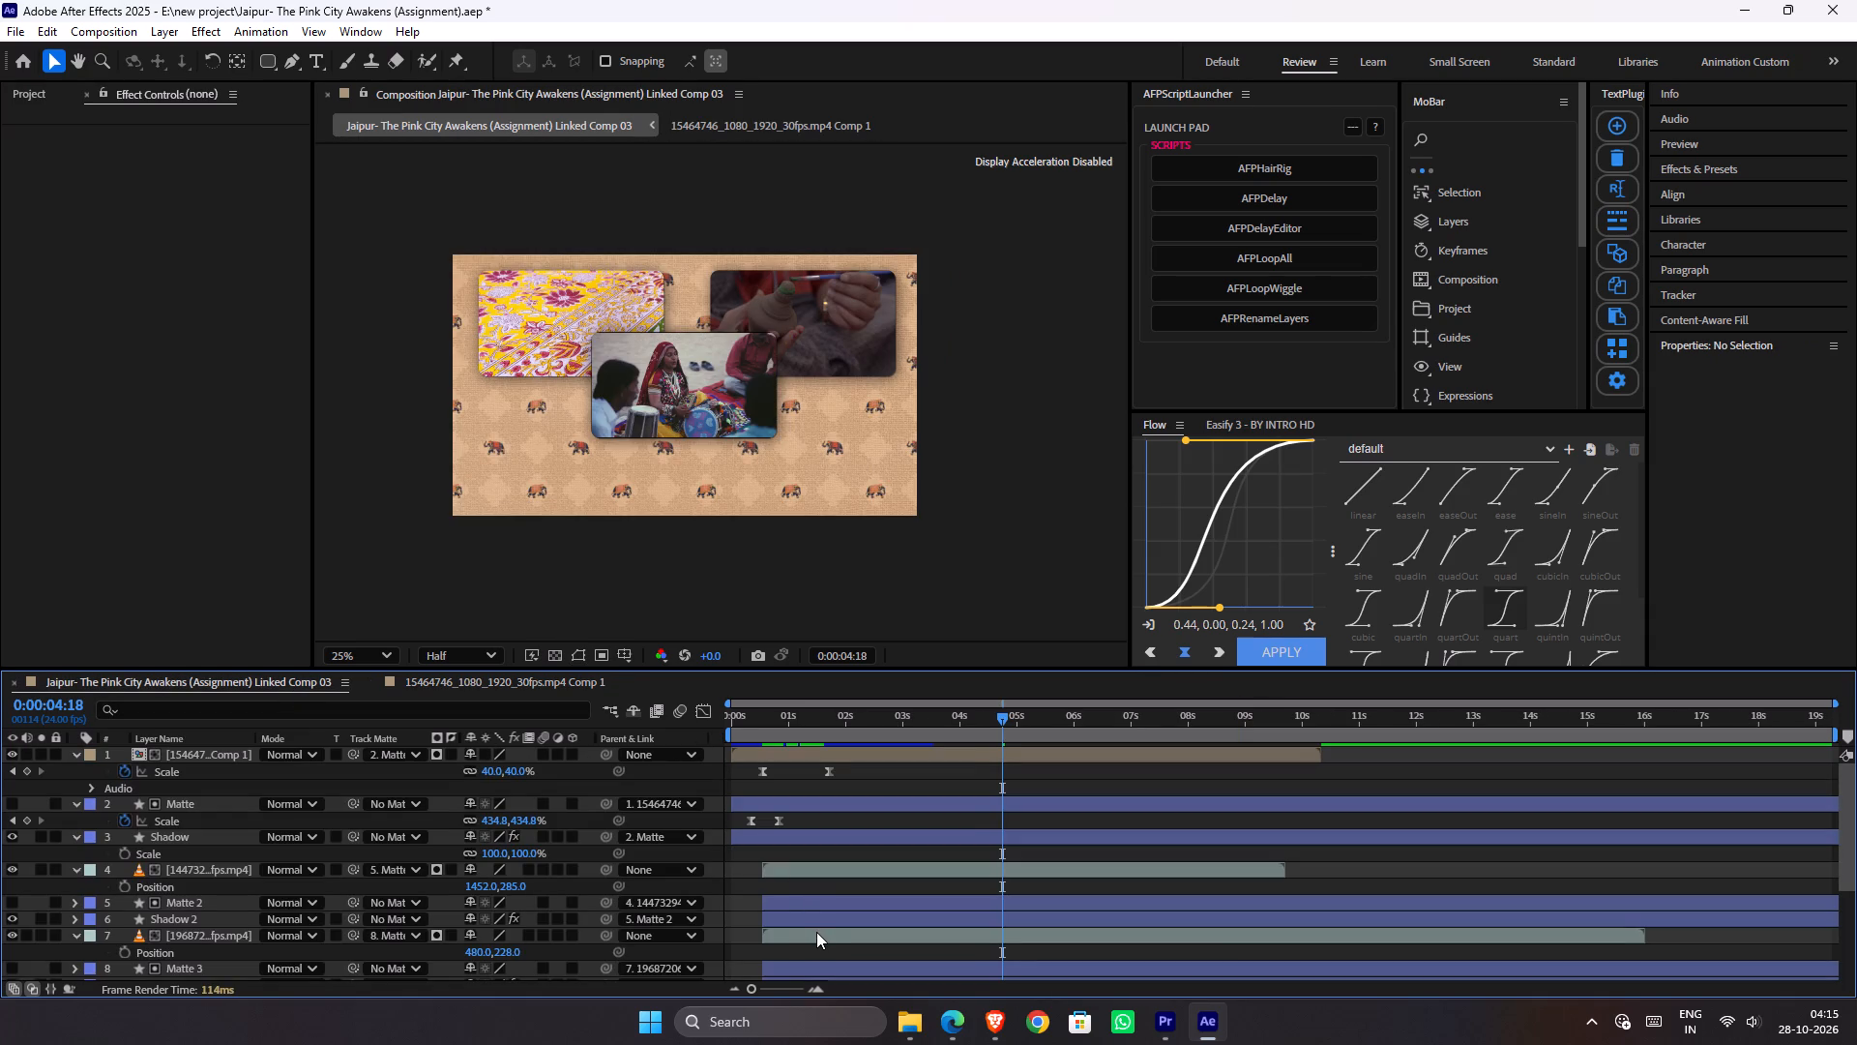
click(818, 937)
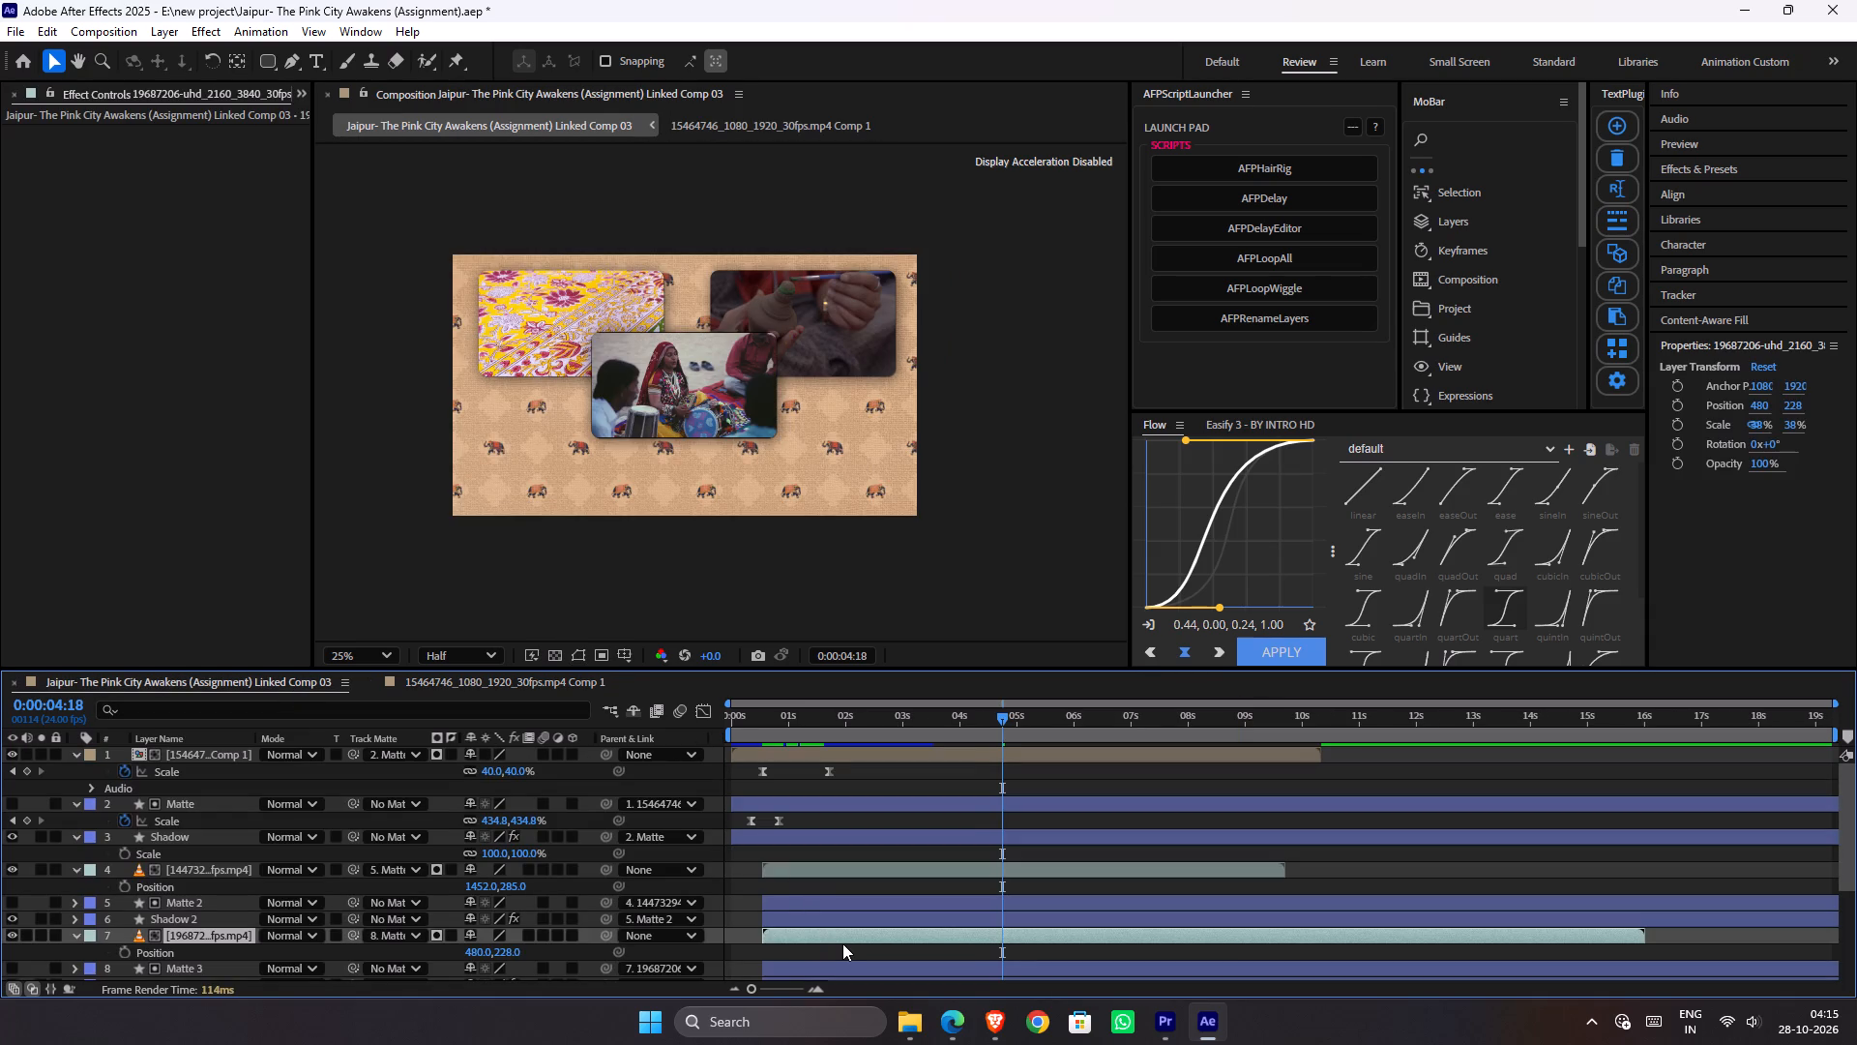
click(862, 880)
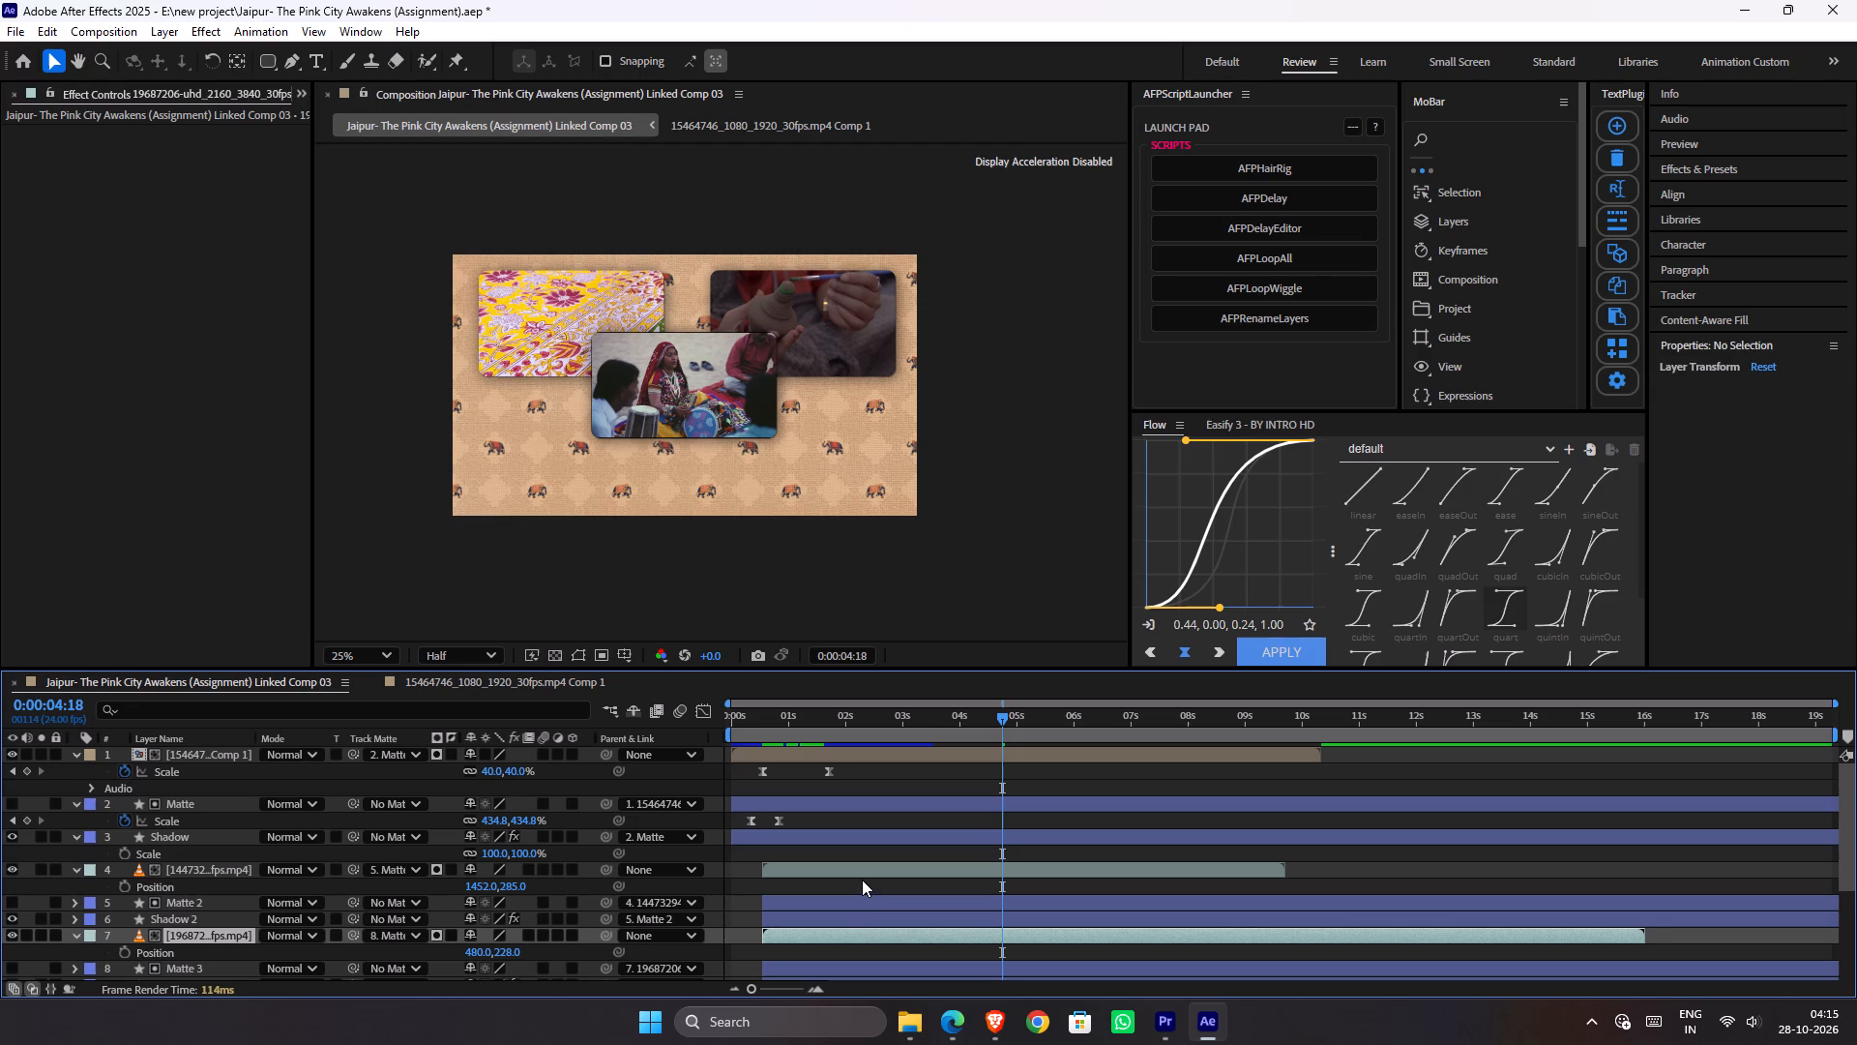
click(869, 866)
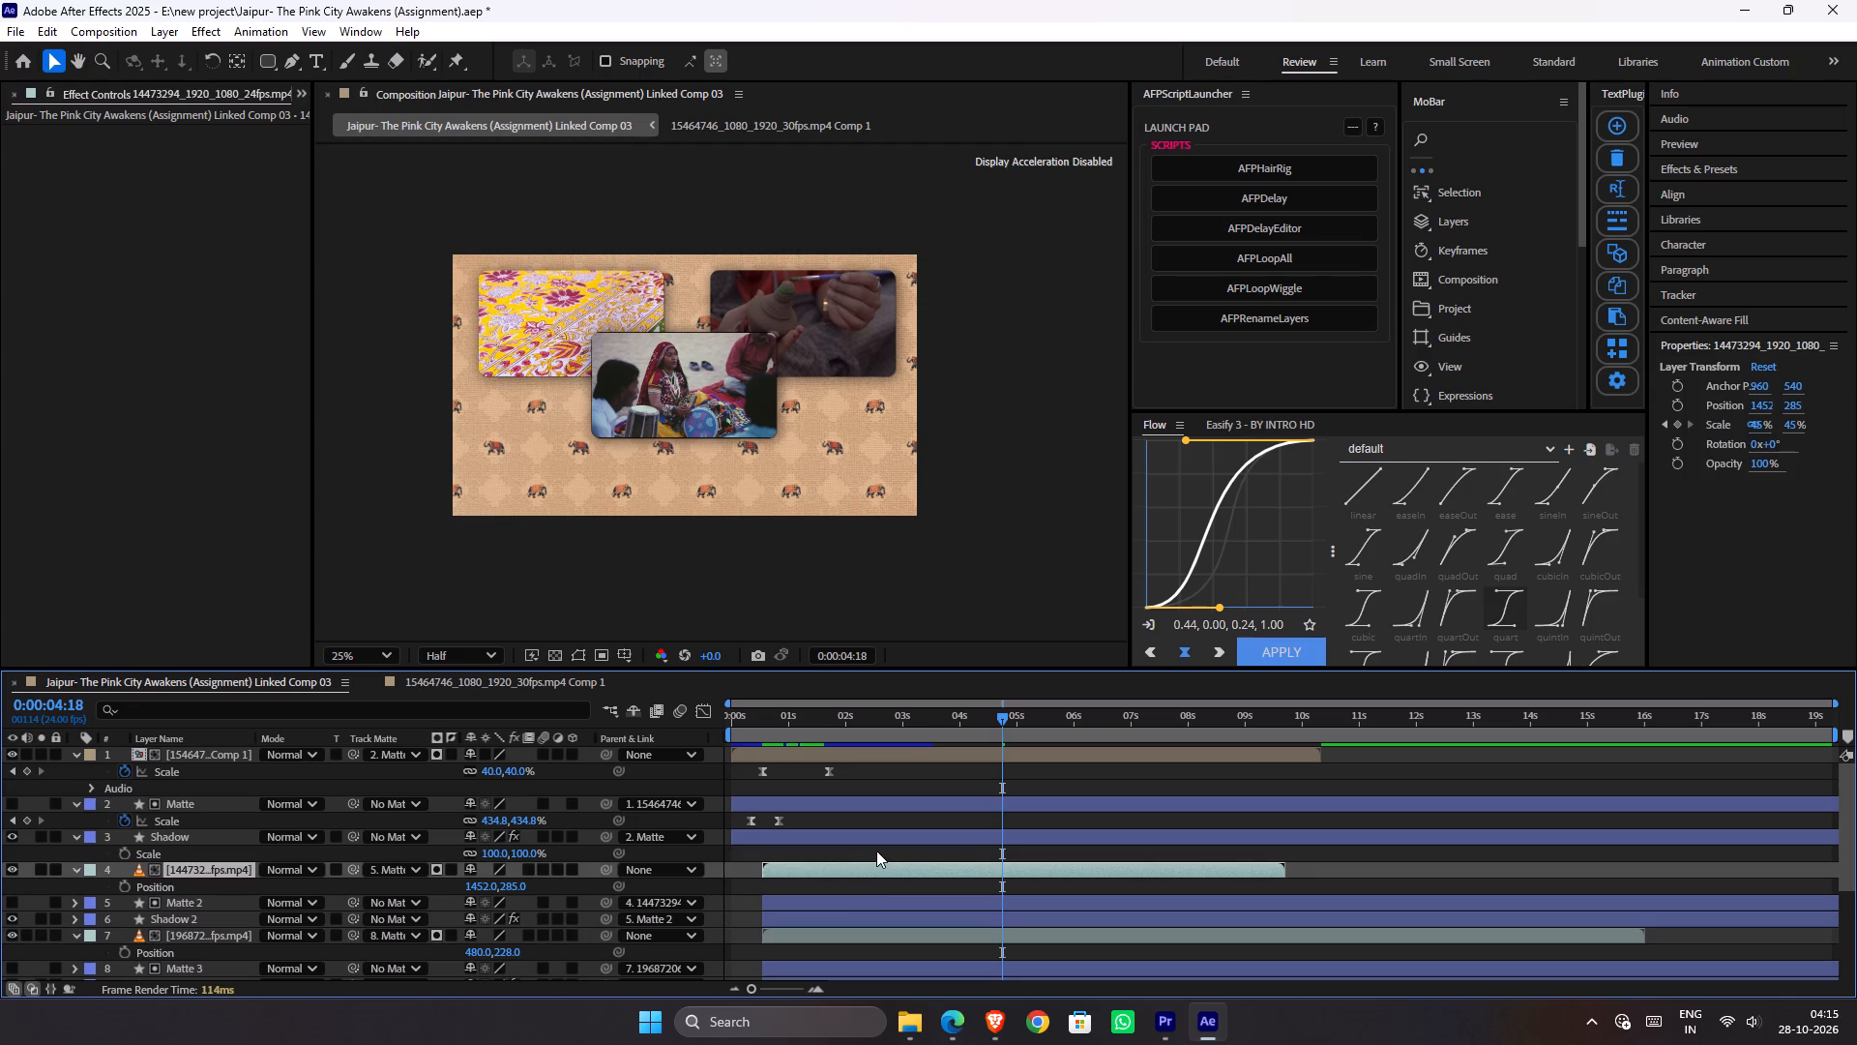
key(ctrl+shift+c)
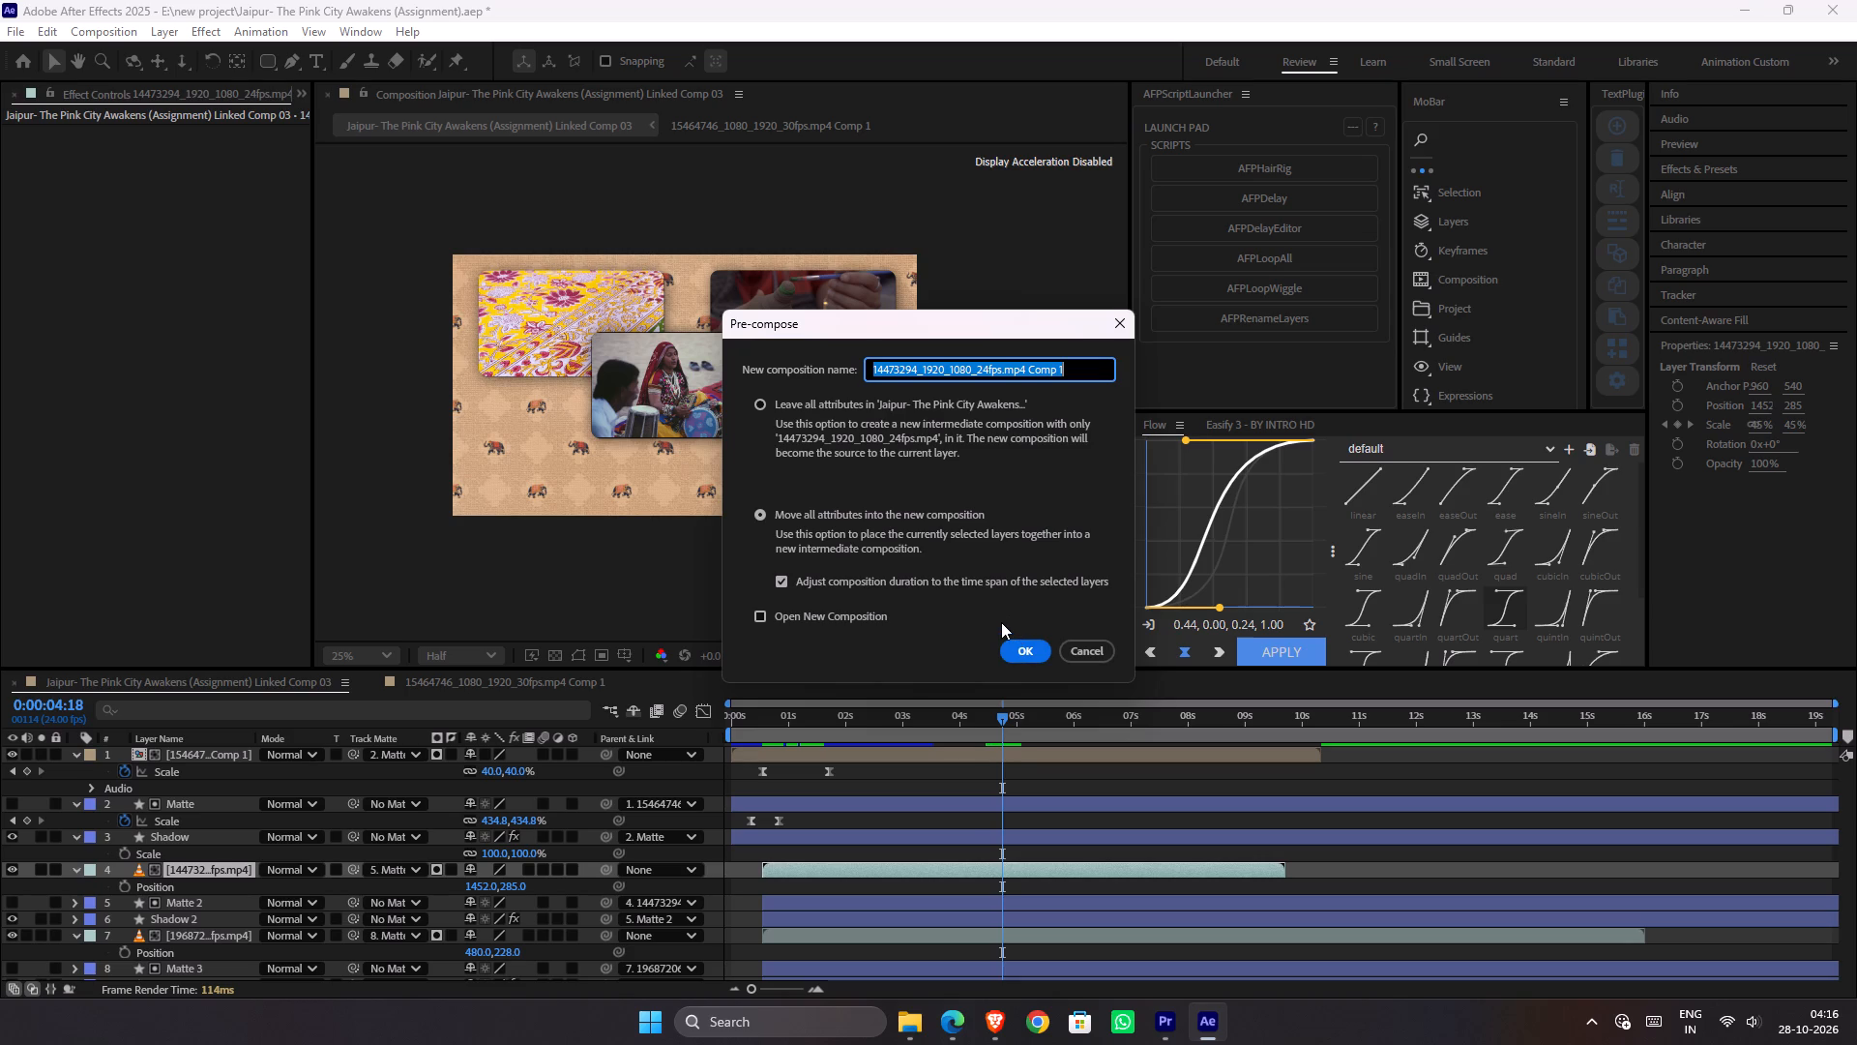
click(860, 399)
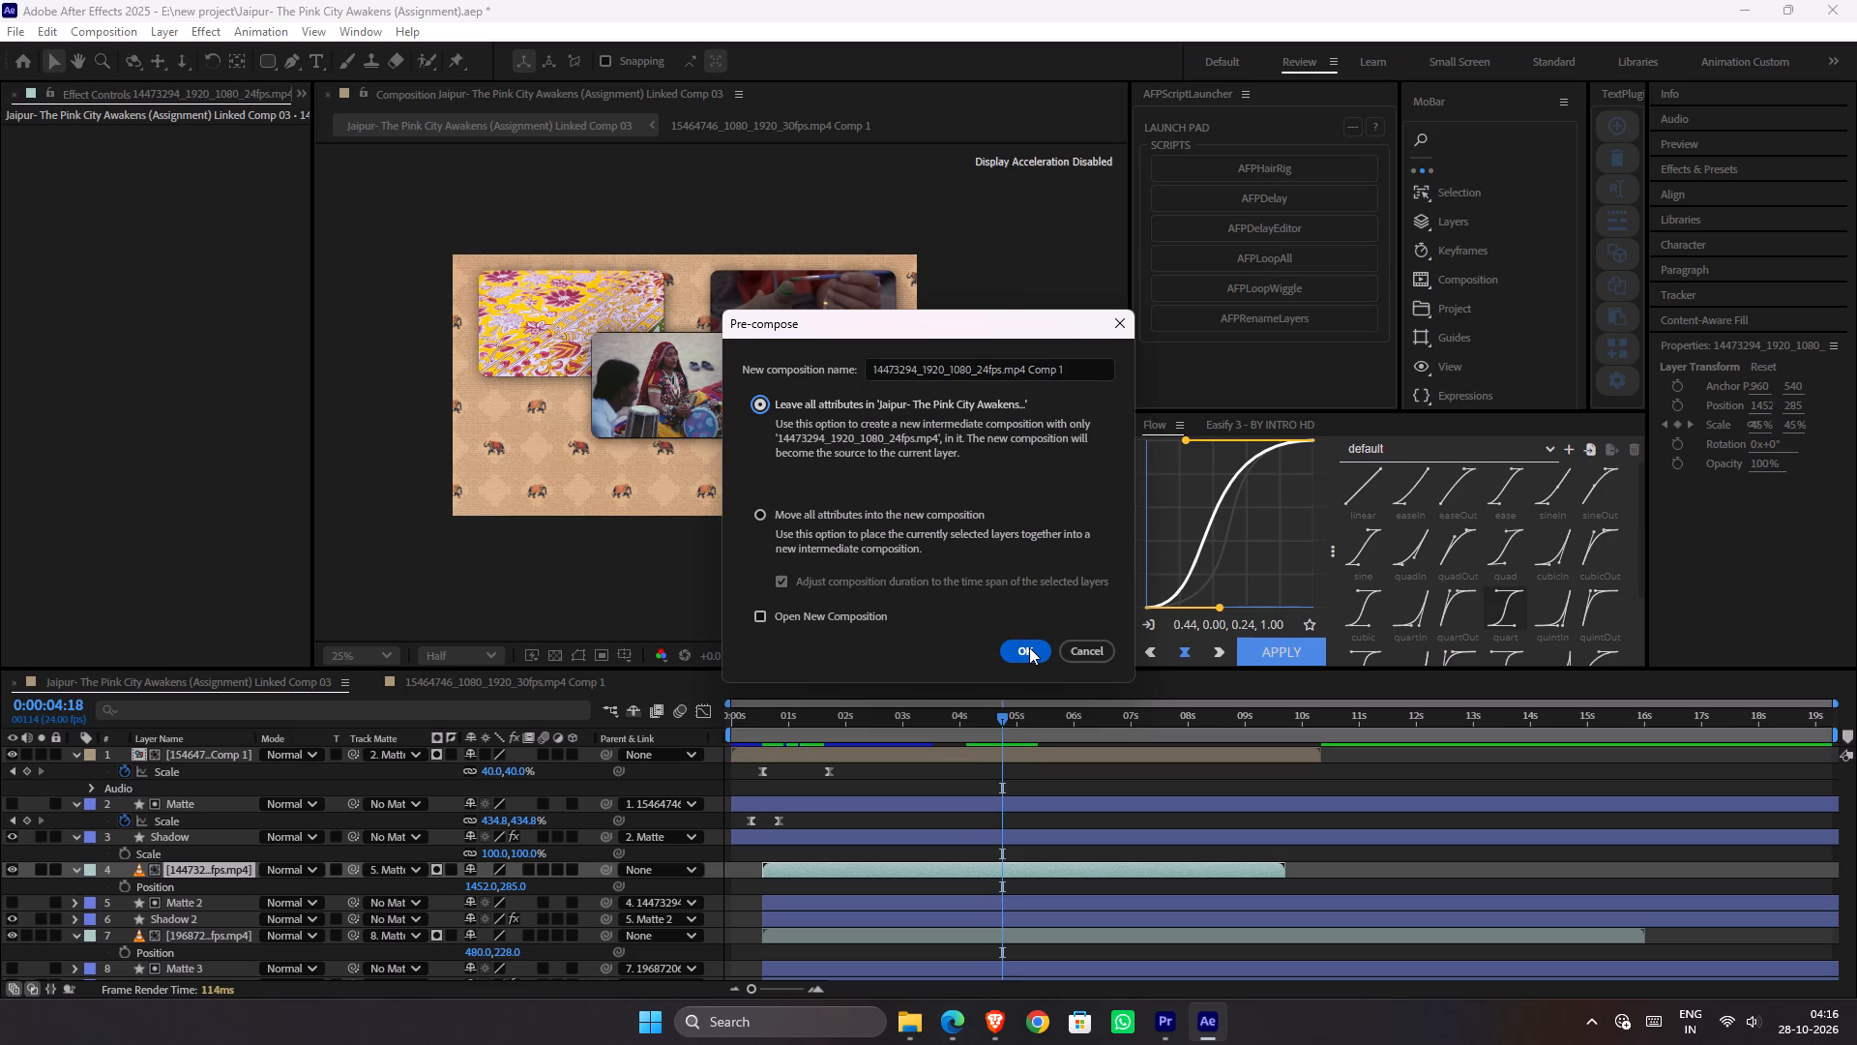
click(1025, 648)
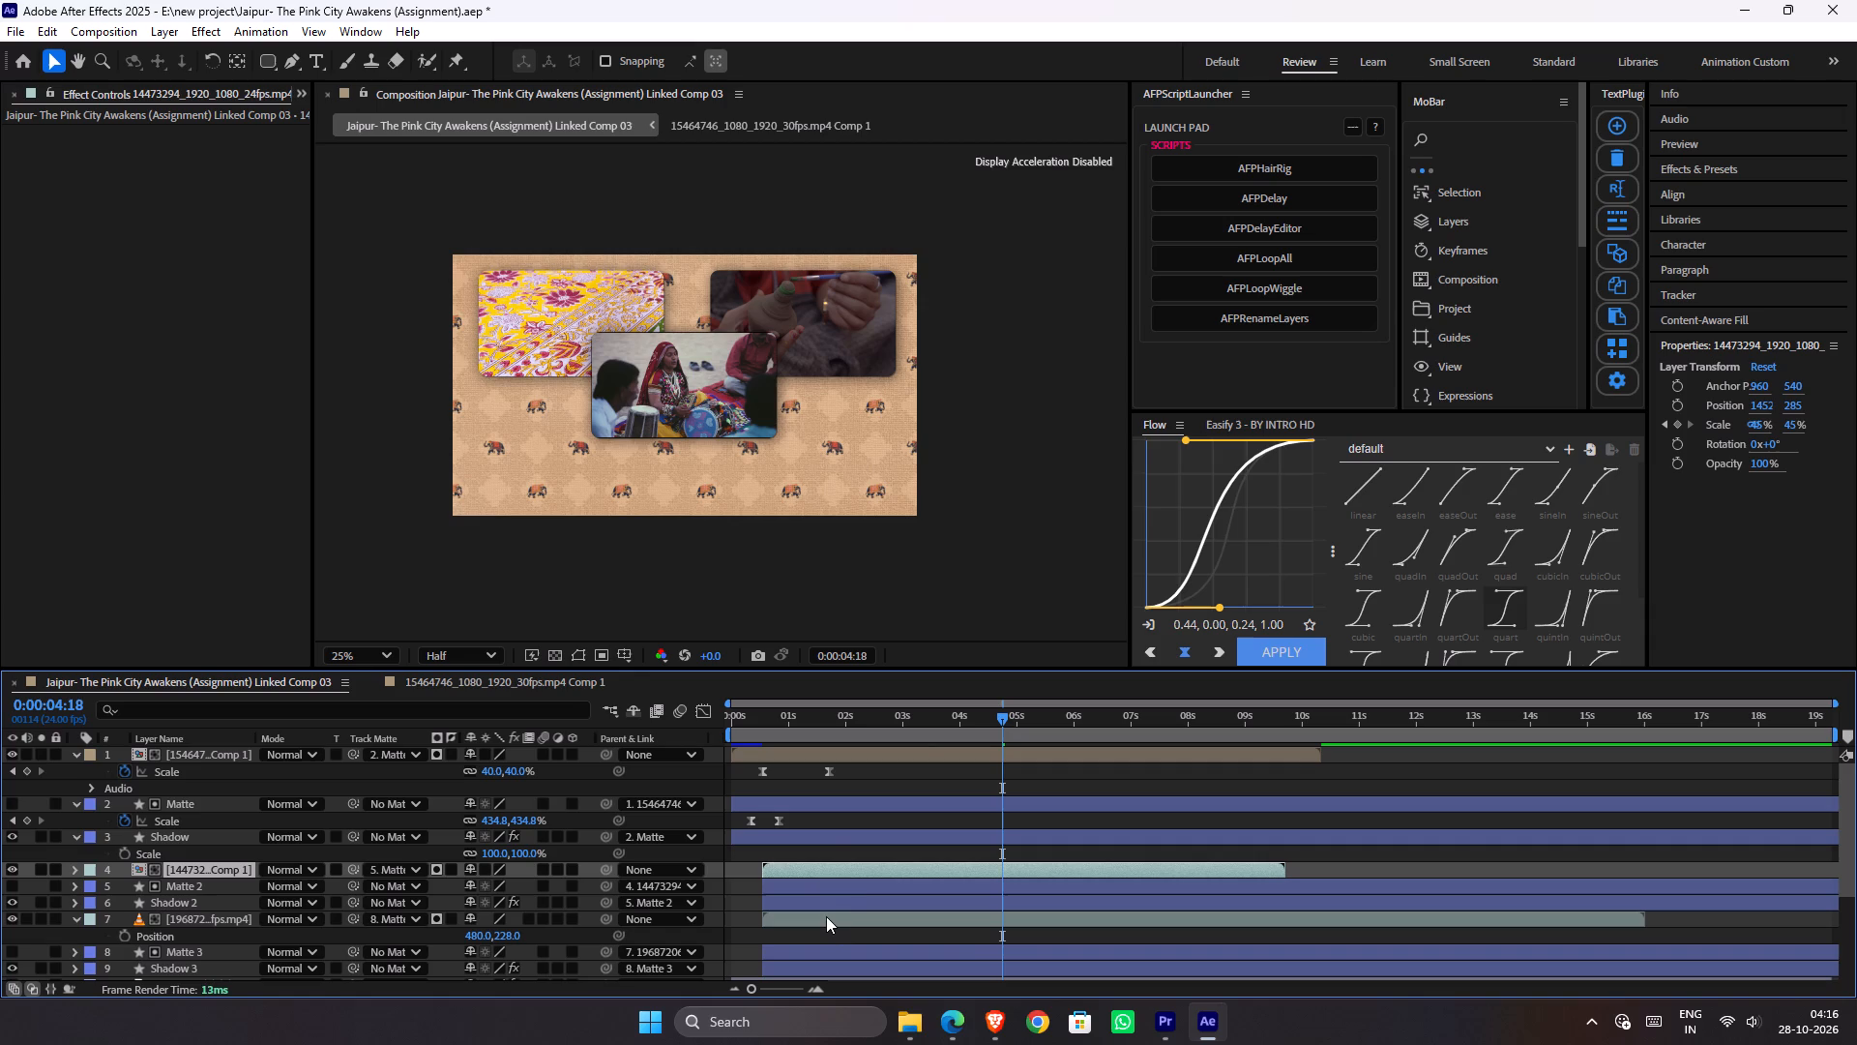
Paste the two Artisan crafts layers into 14473294_1920_1080_24fps.mp4 Comp 1, try shifting them in time, and undo the last shift.
double_click(860, 875)
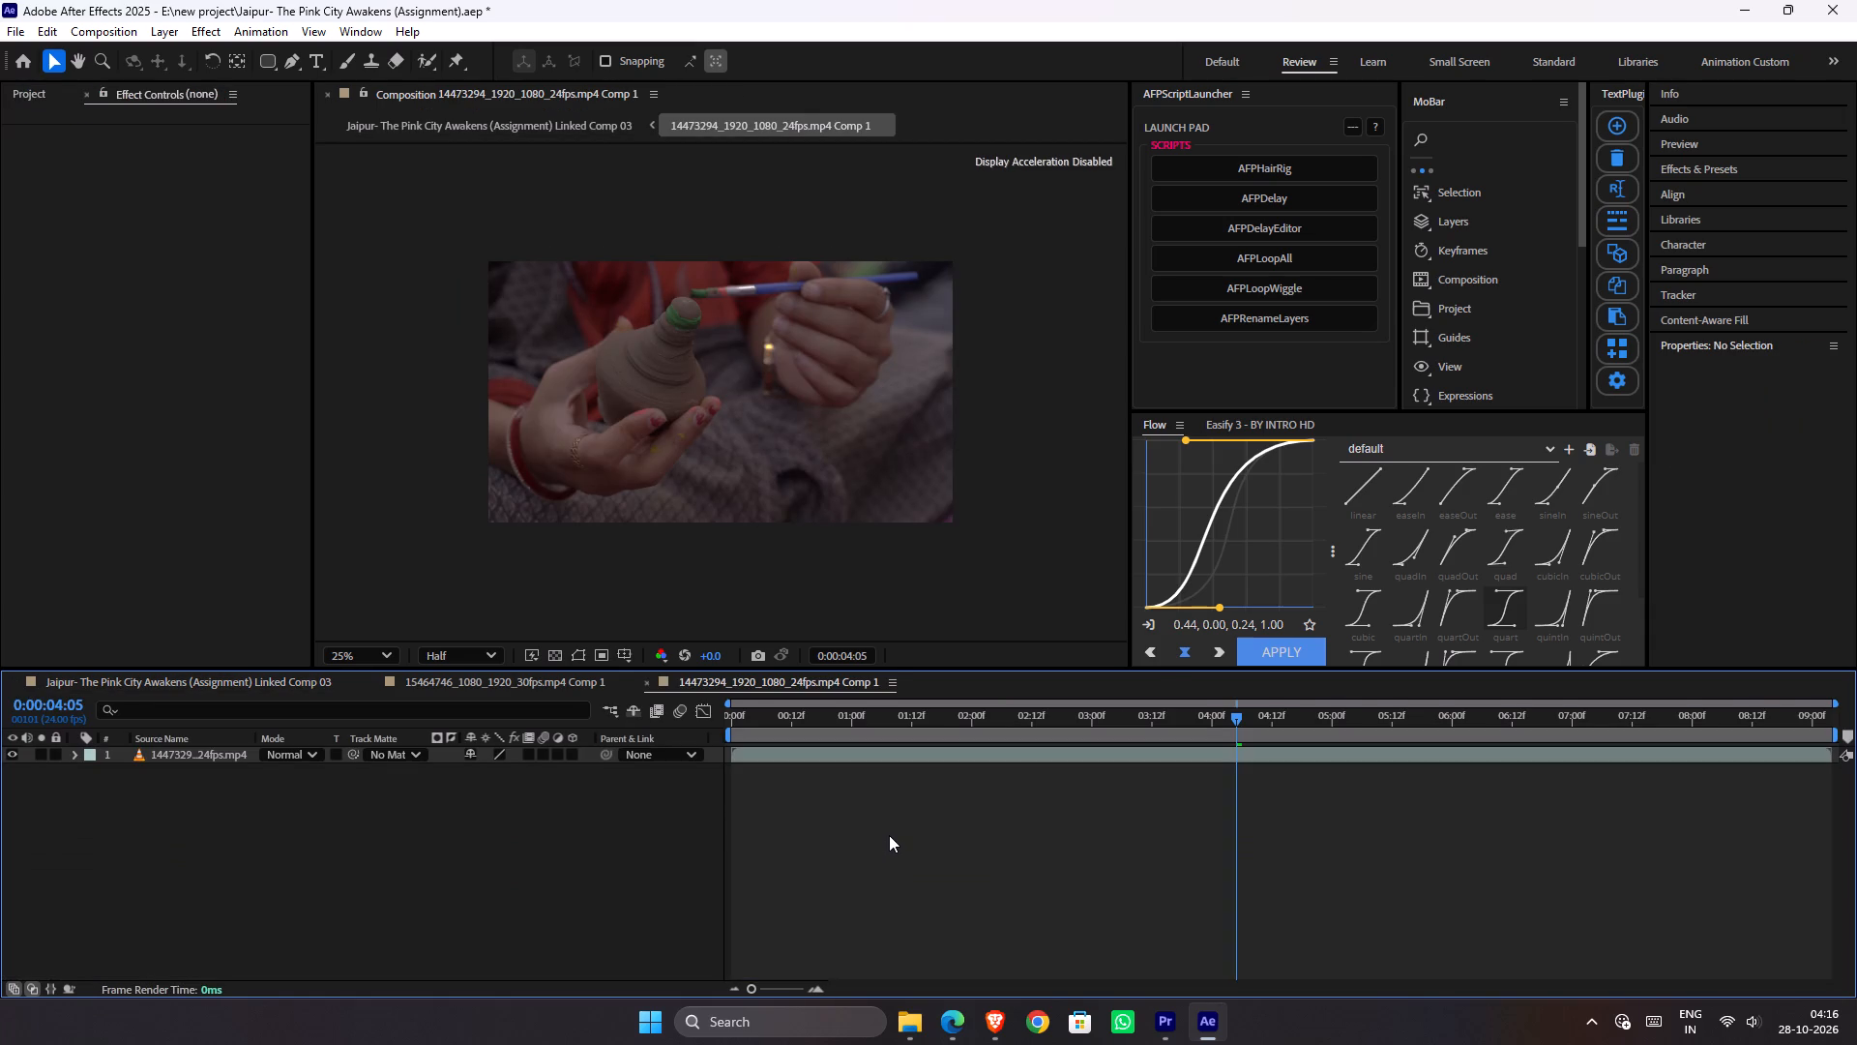
key(ctrl+v)
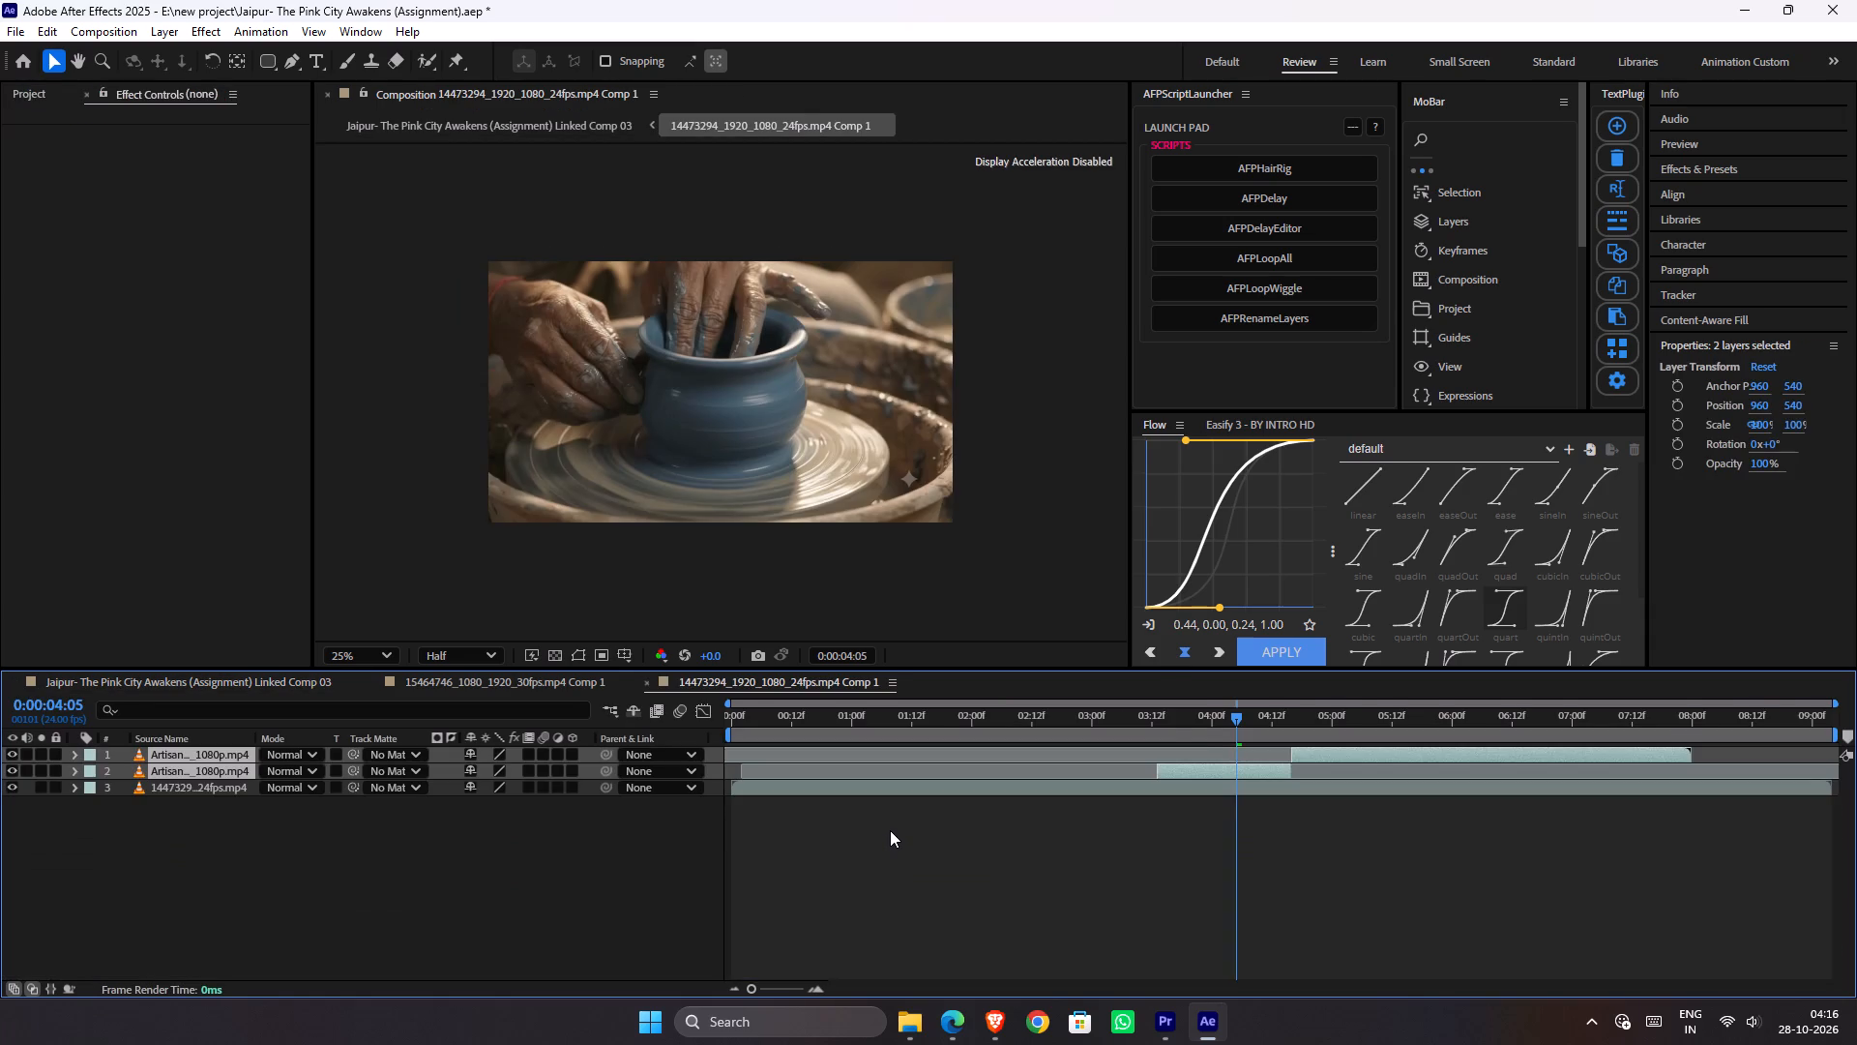
drag(1207, 773, 1189, 768)
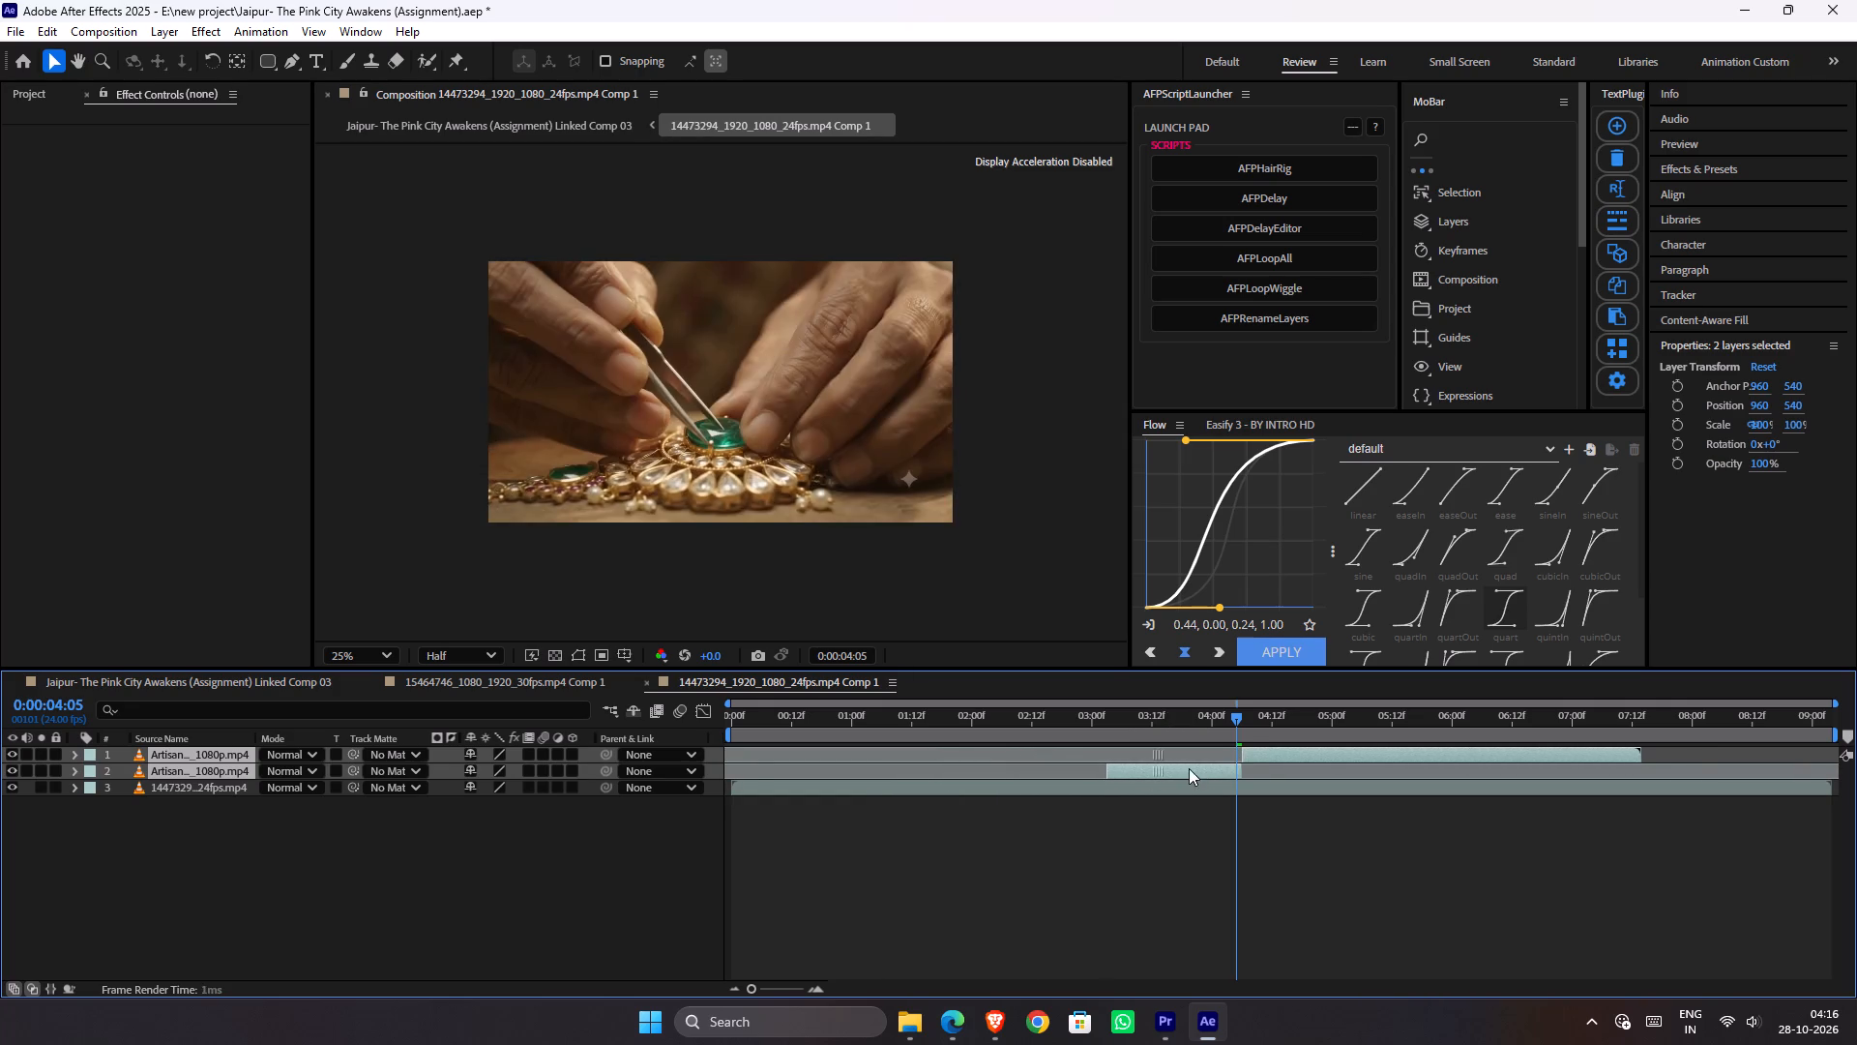
drag(1189, 768, 1223, 771)
key(ctrl+z)
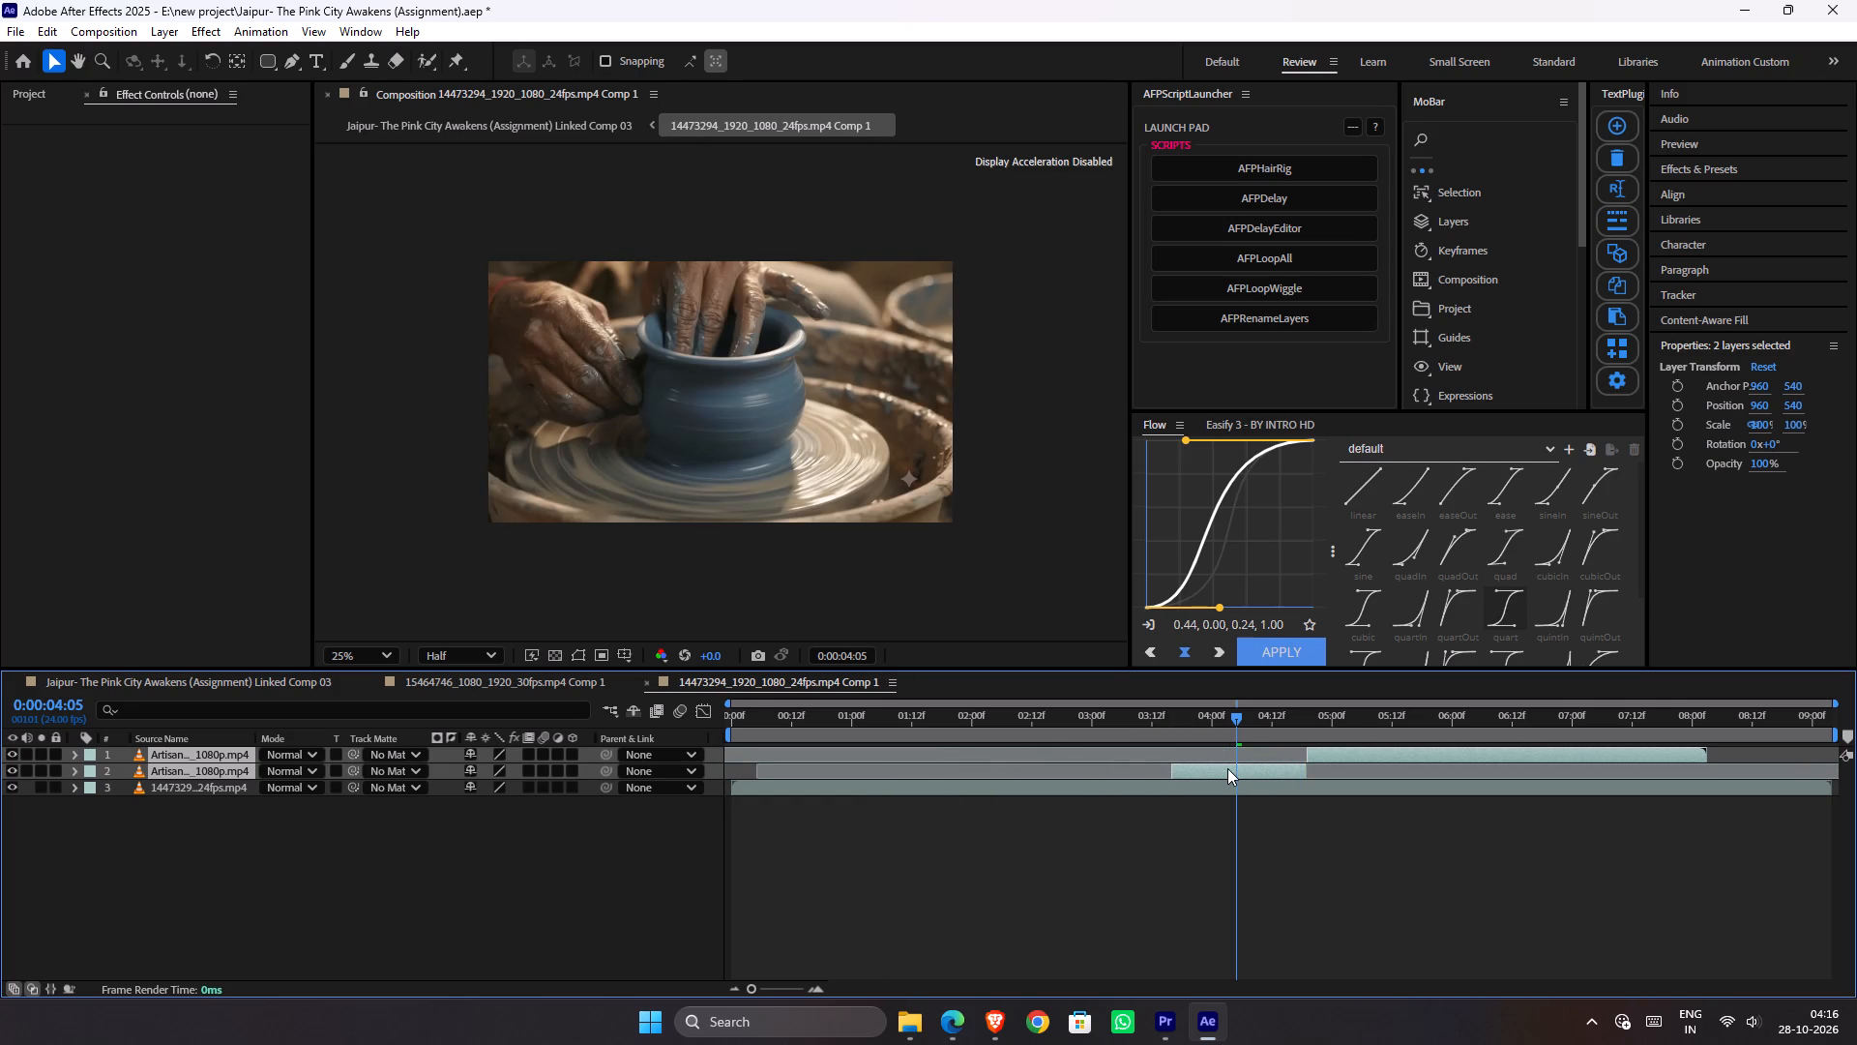
Return to Linked Comp 03 and play it back from the start to check clip timing in the three panels.
key(Tab)
click(1010, 766)
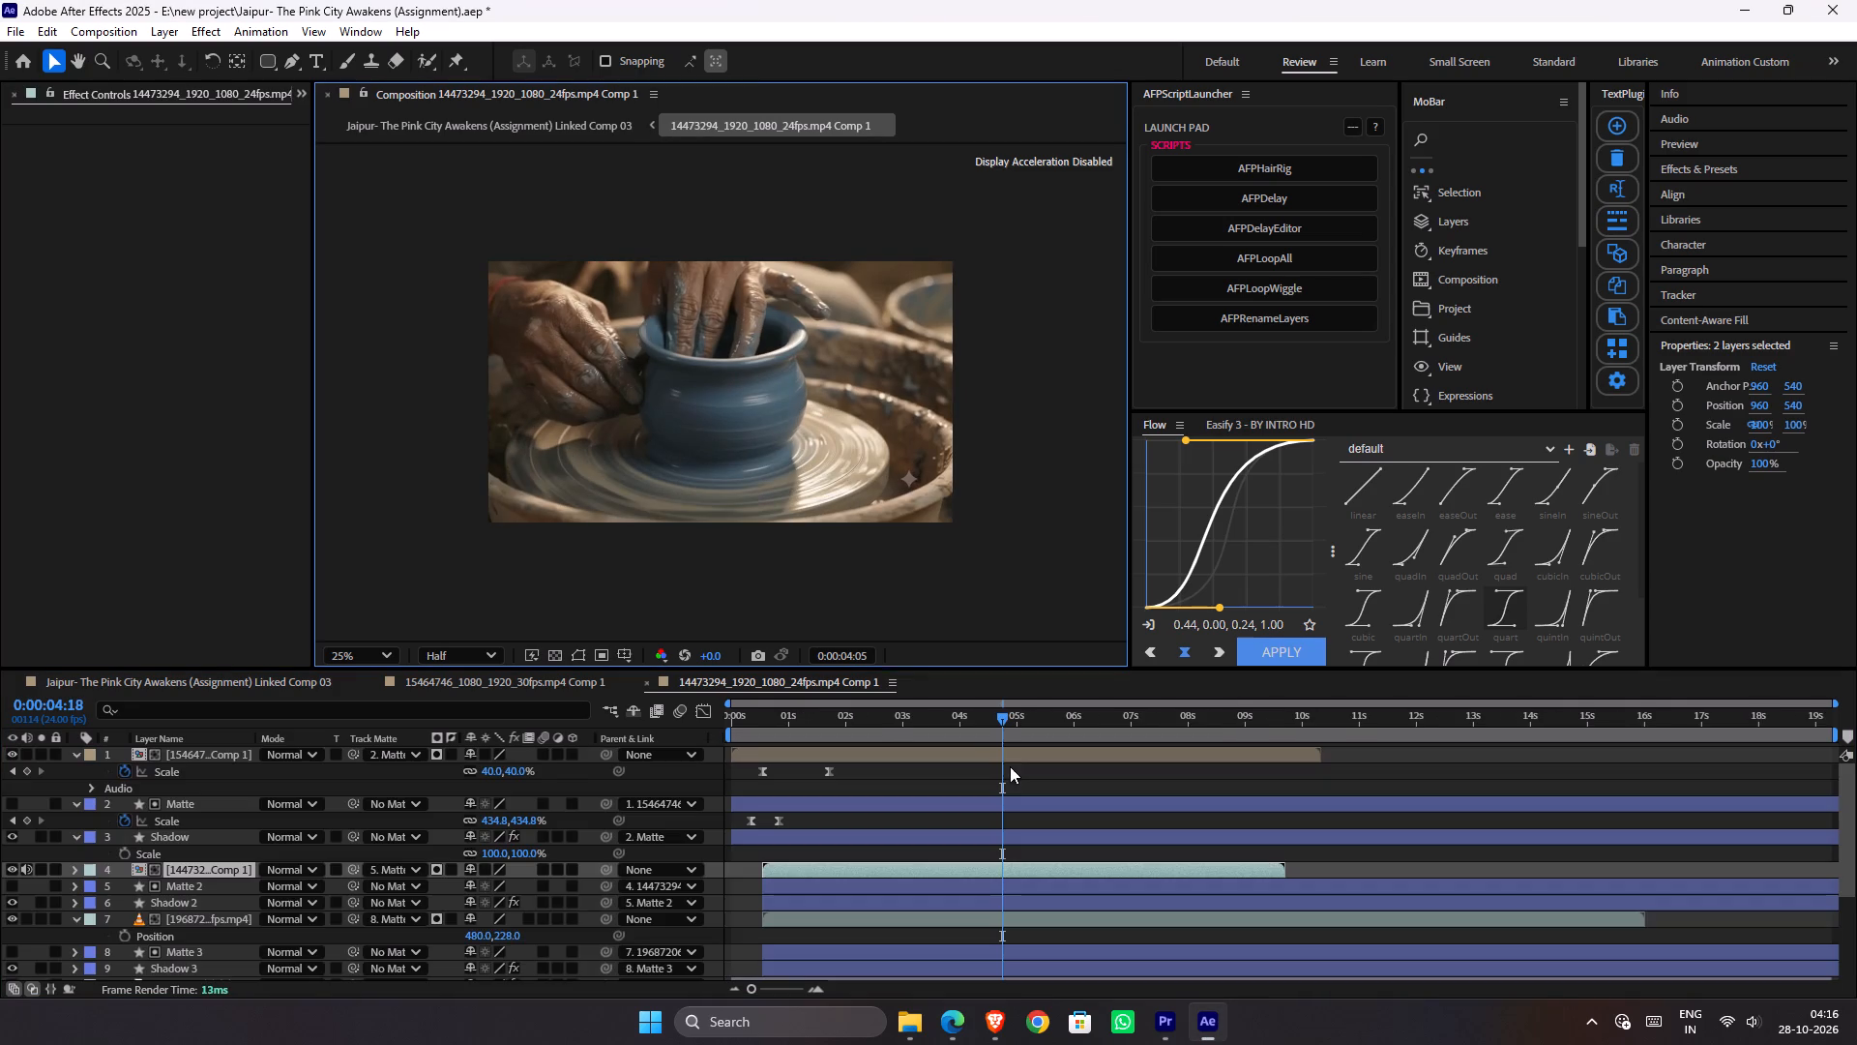
drag(956, 712, 701, 748)
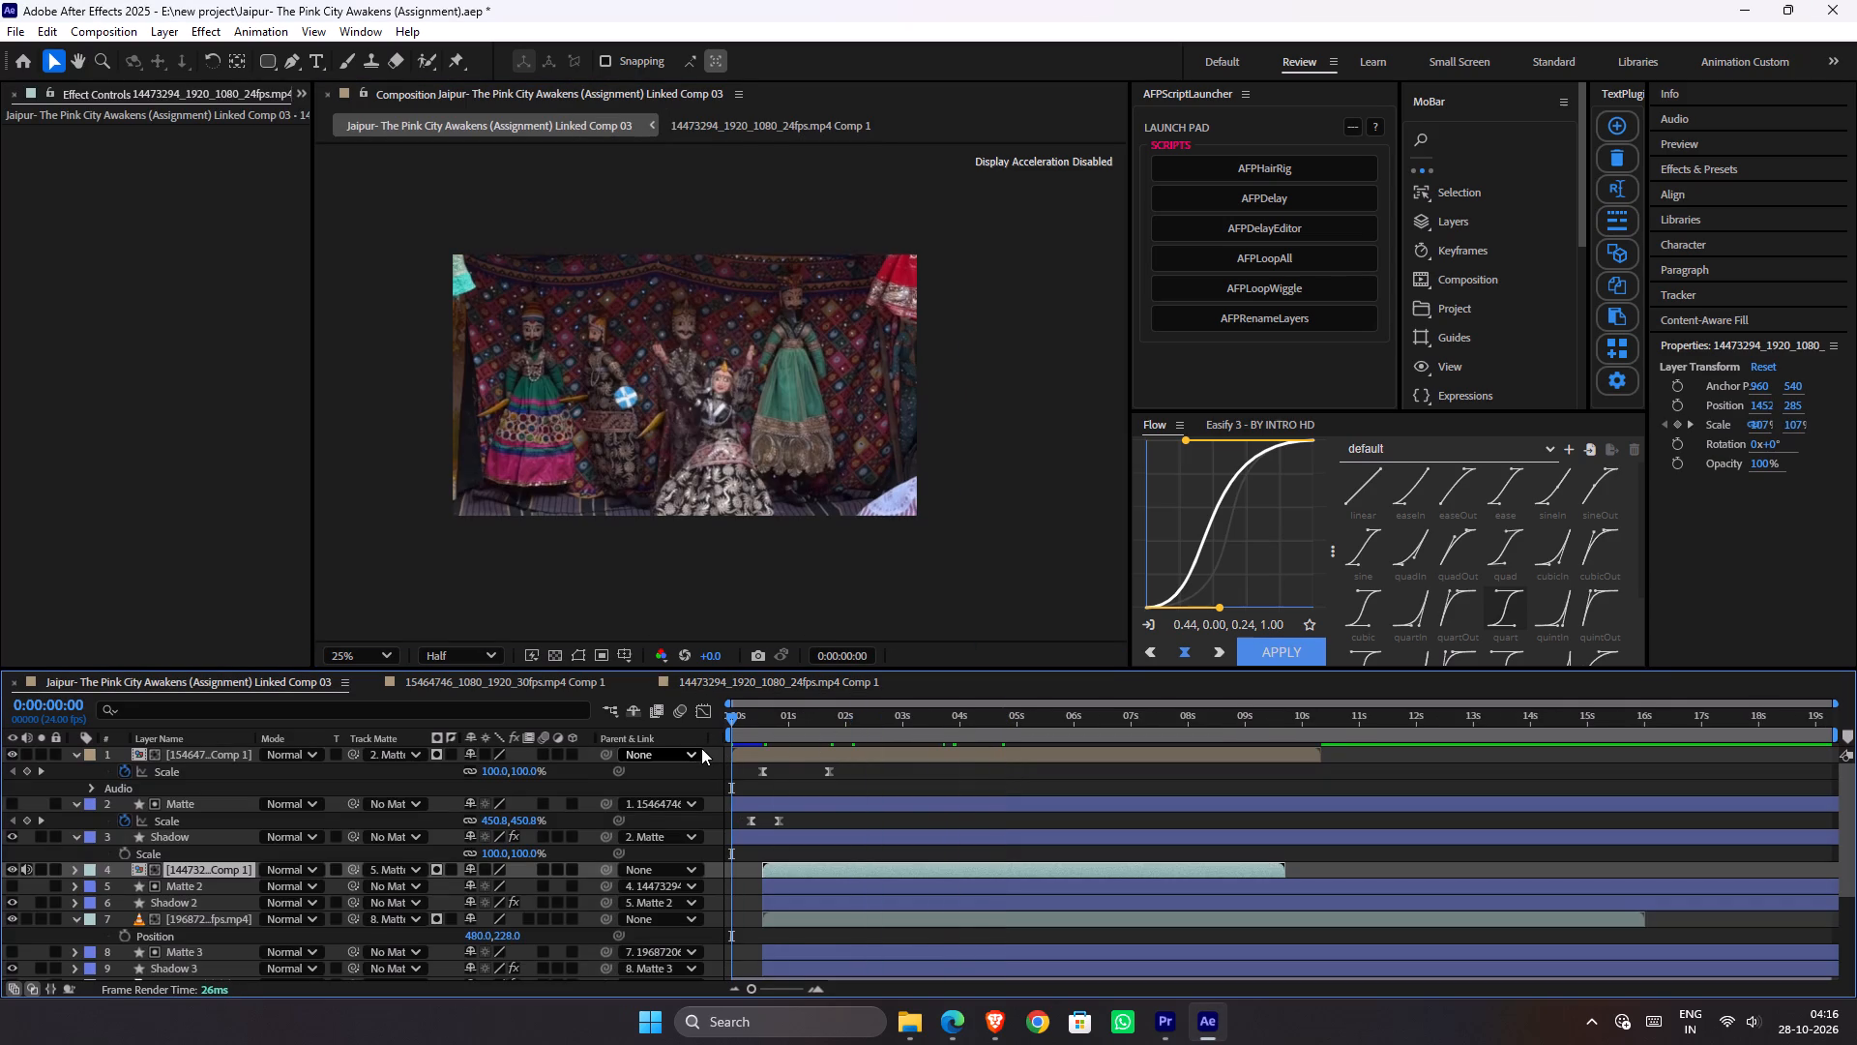
key(space)
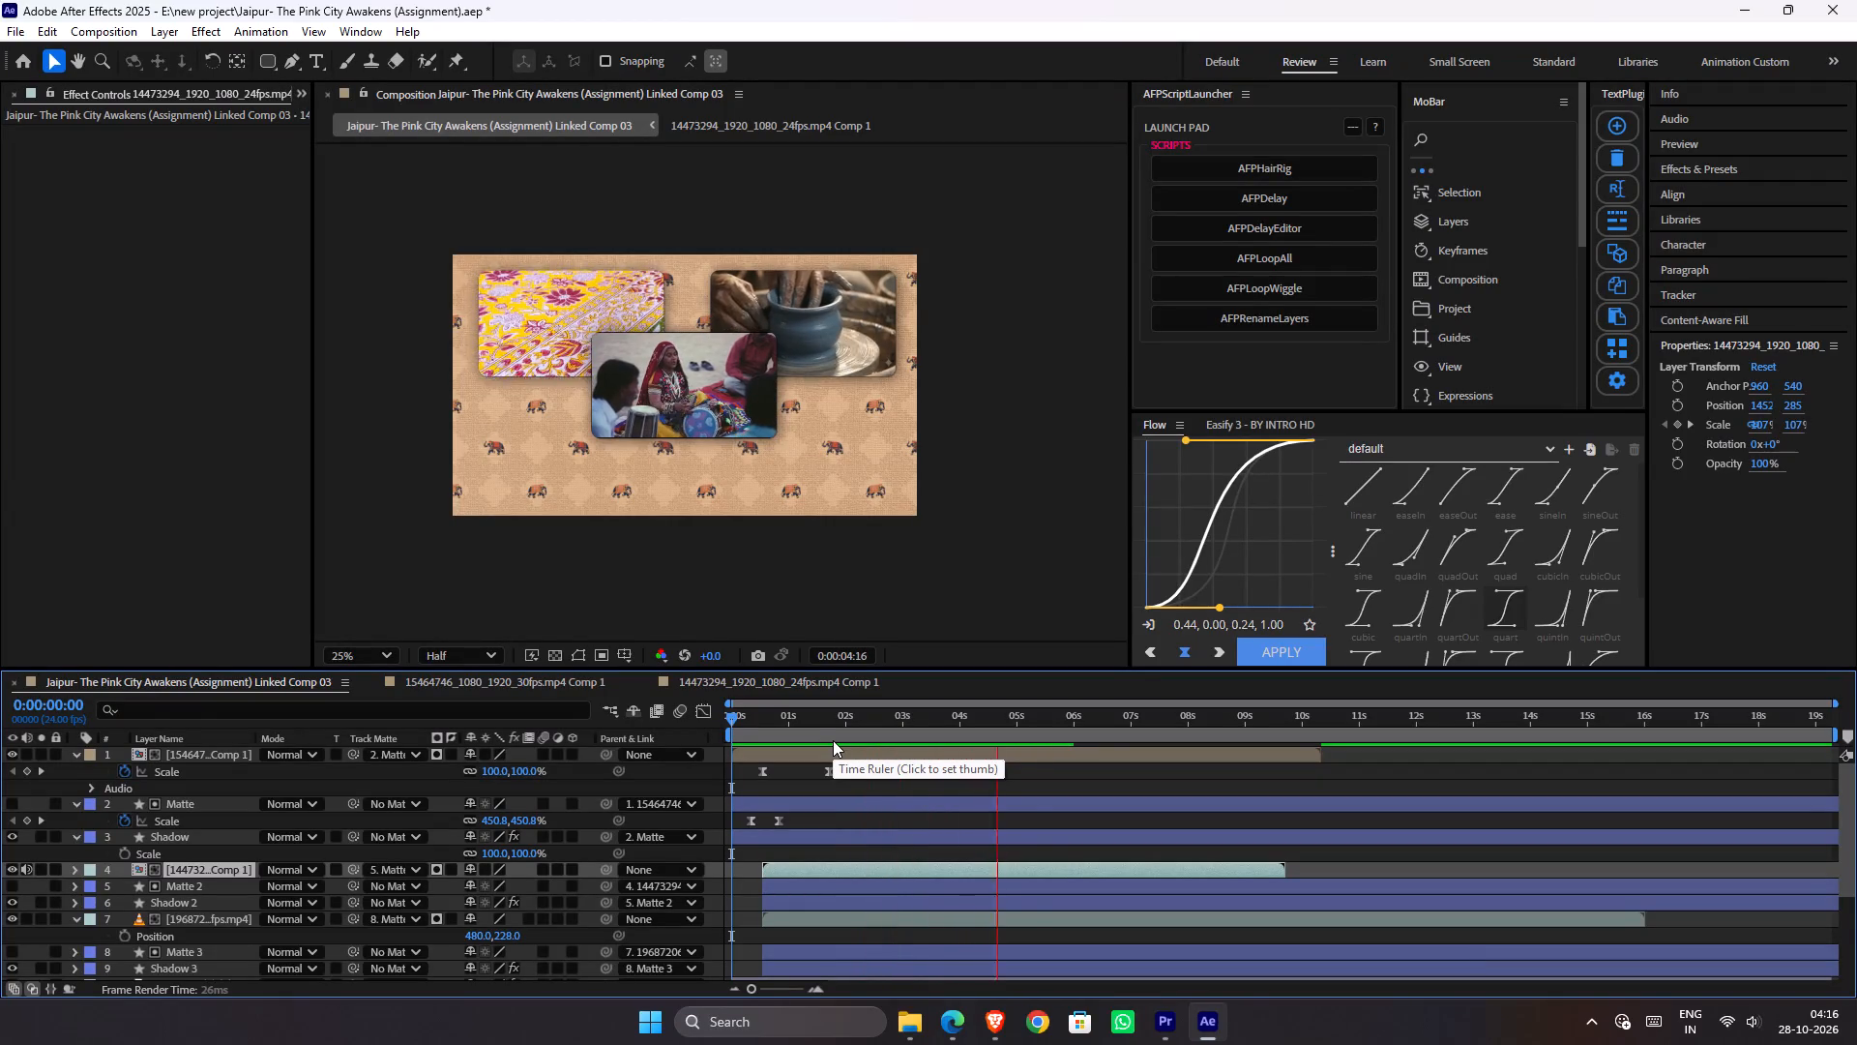
key(space)
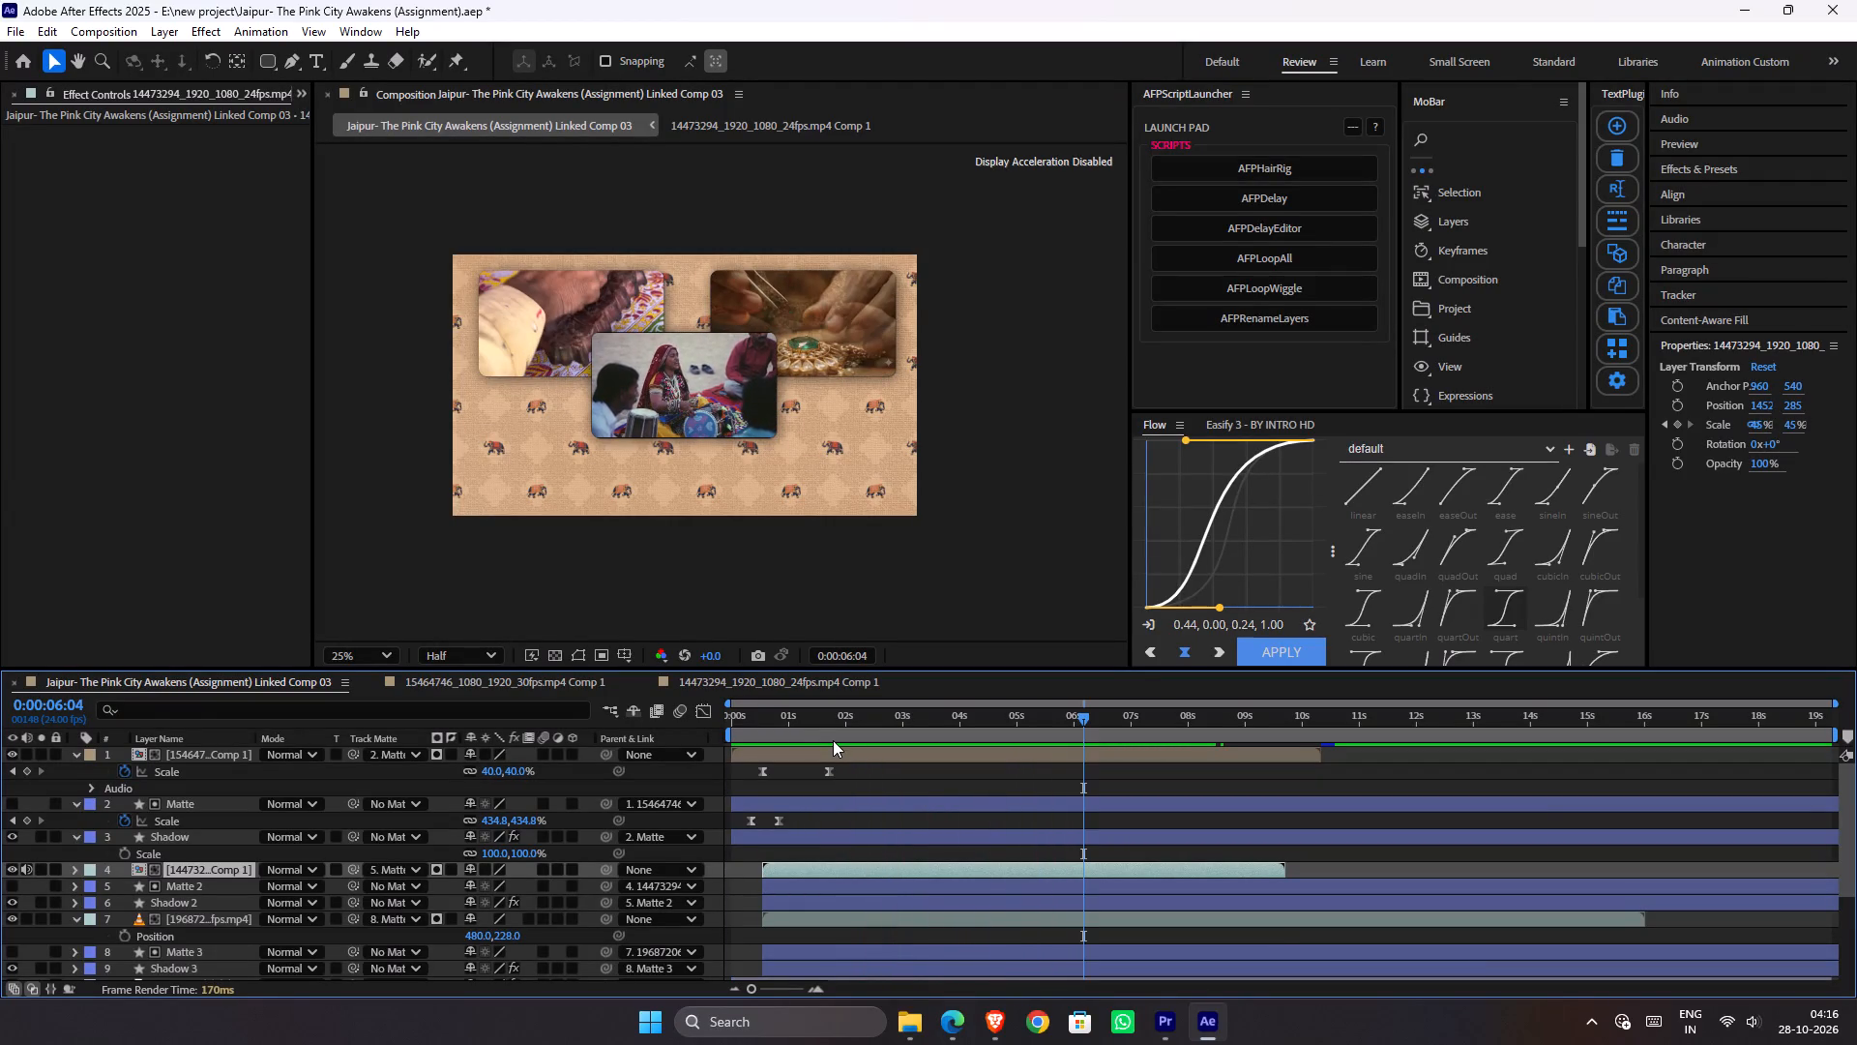
drag(876, 716, 757, 731)
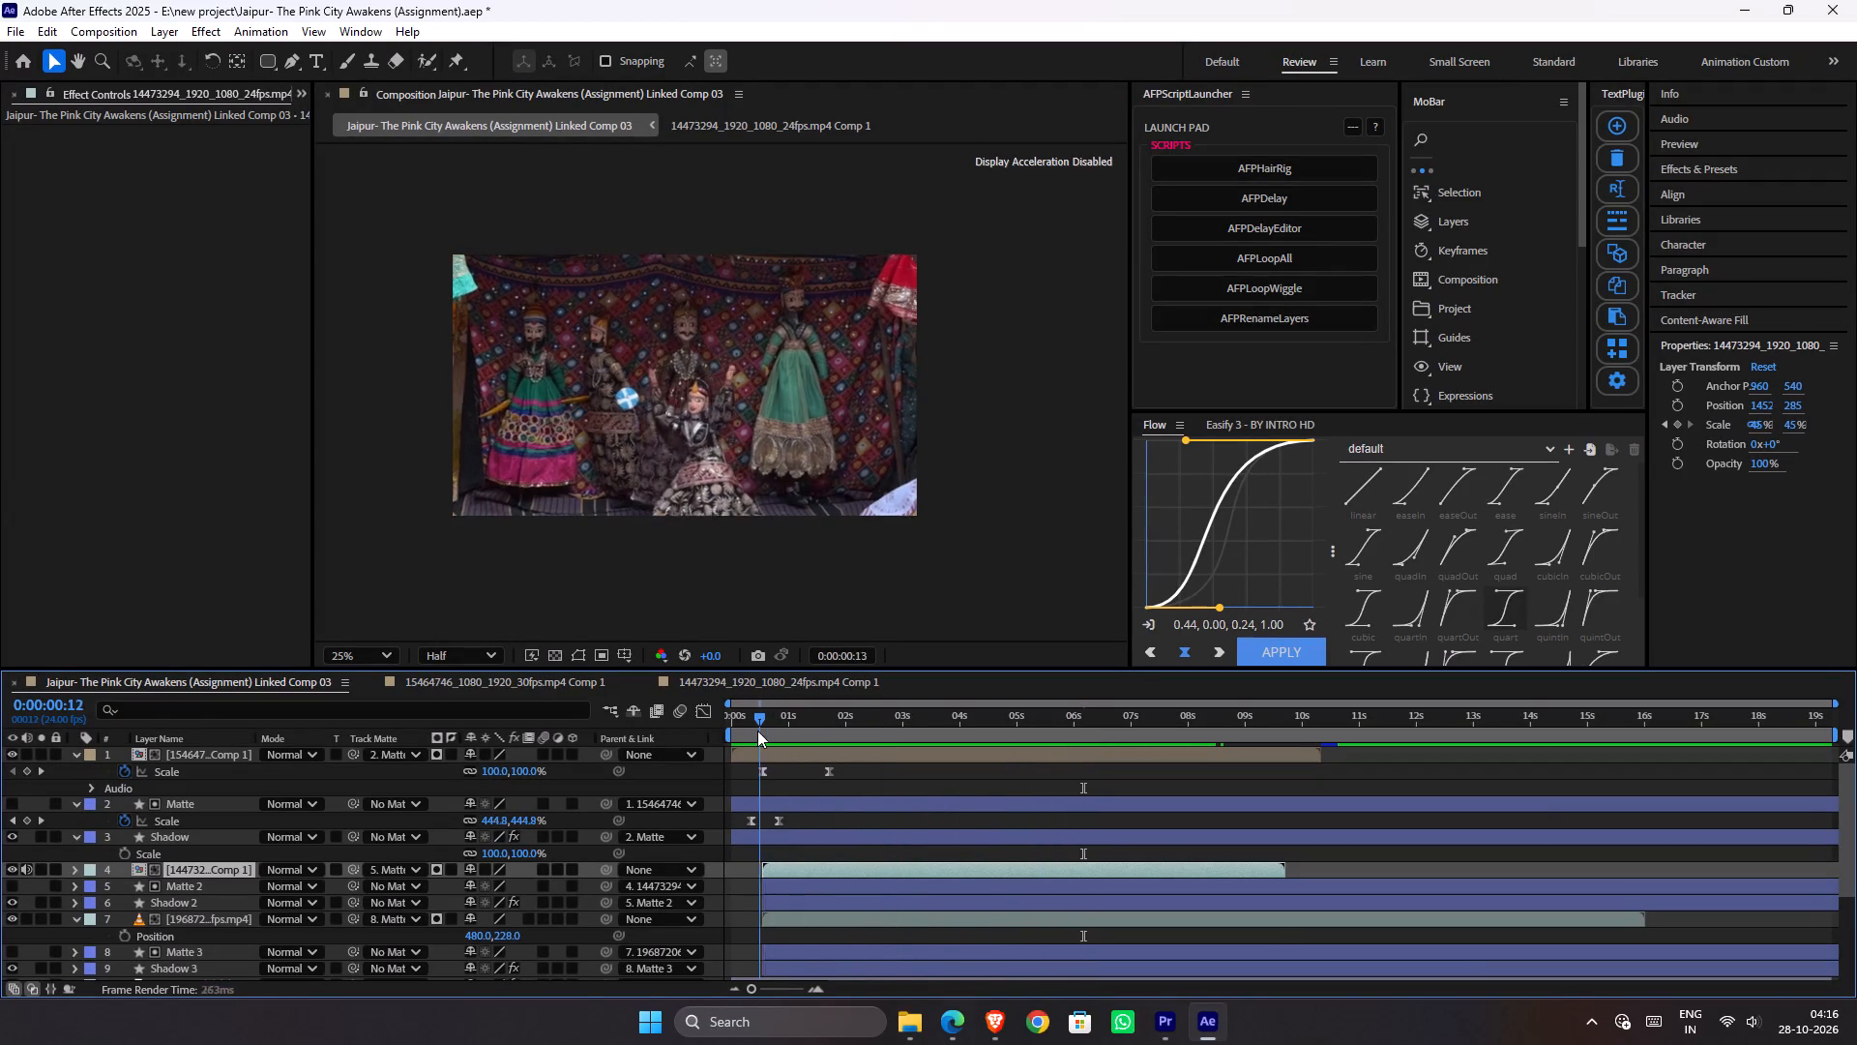
drag(757, 731, 755, 731)
key(space)
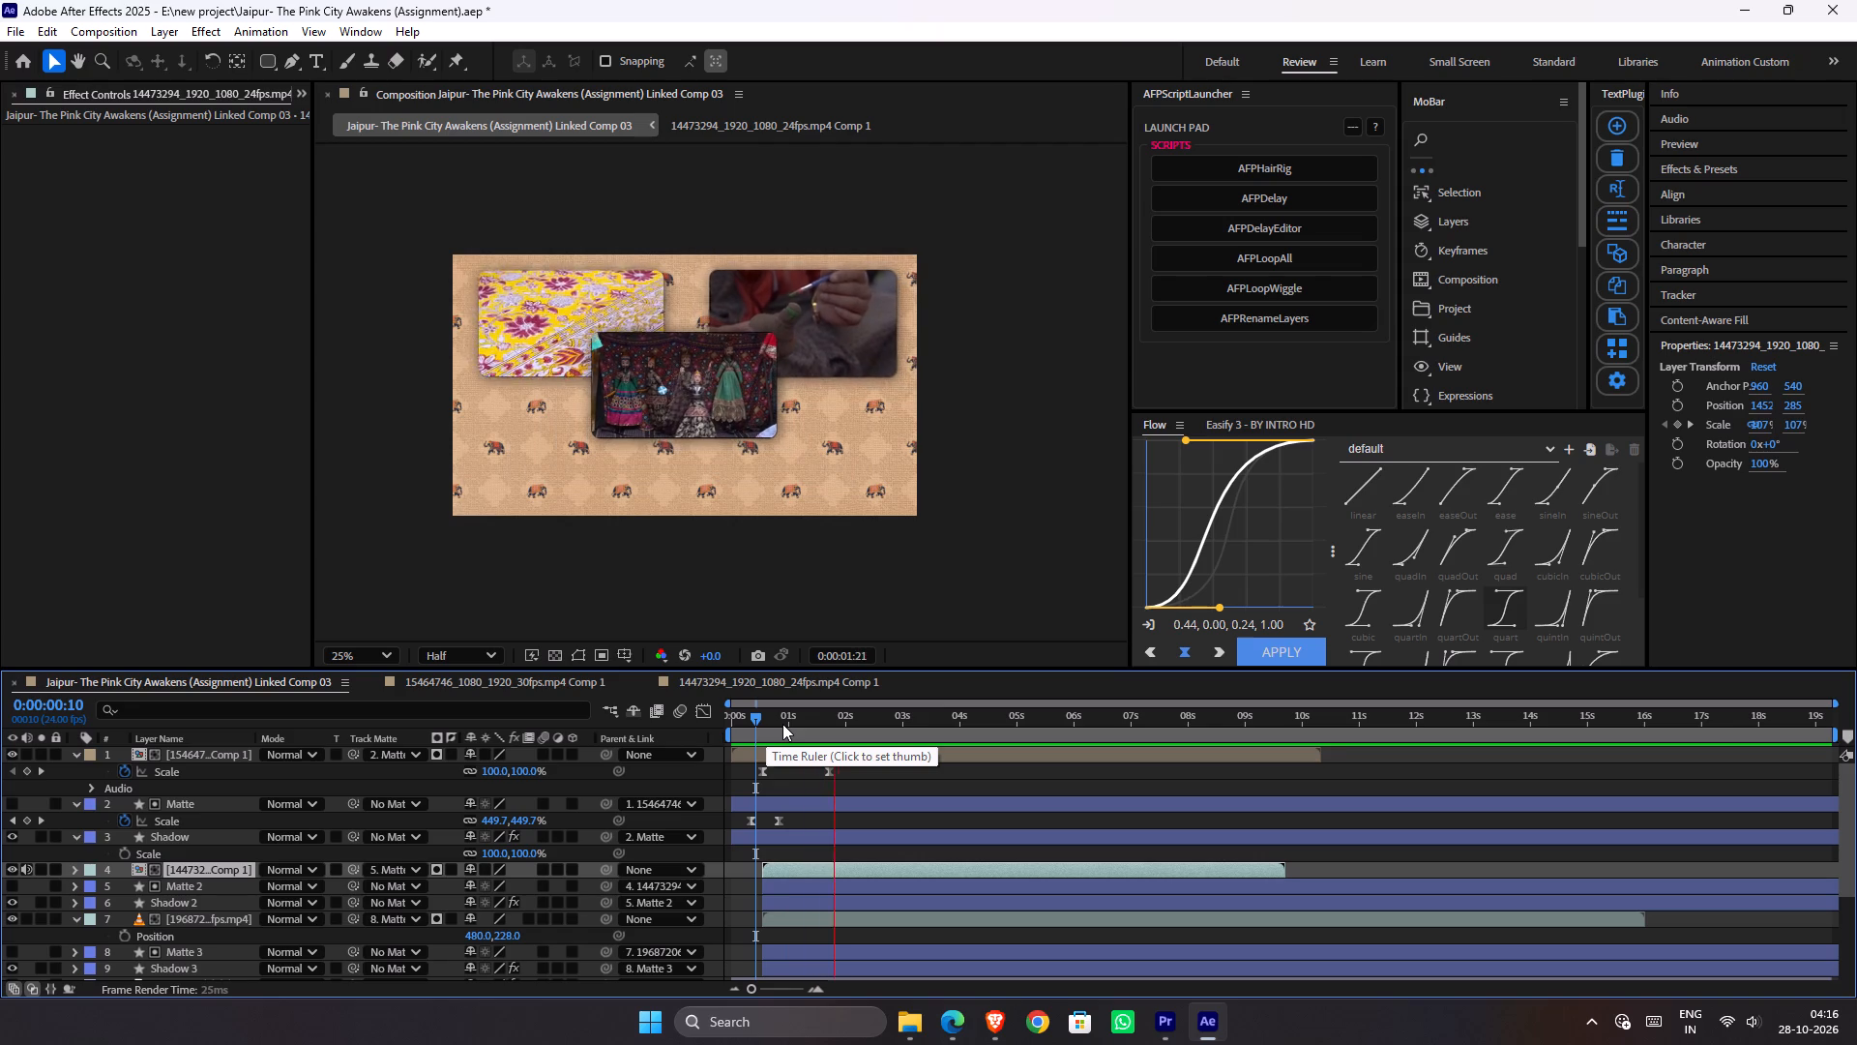
key(space)
key(space)
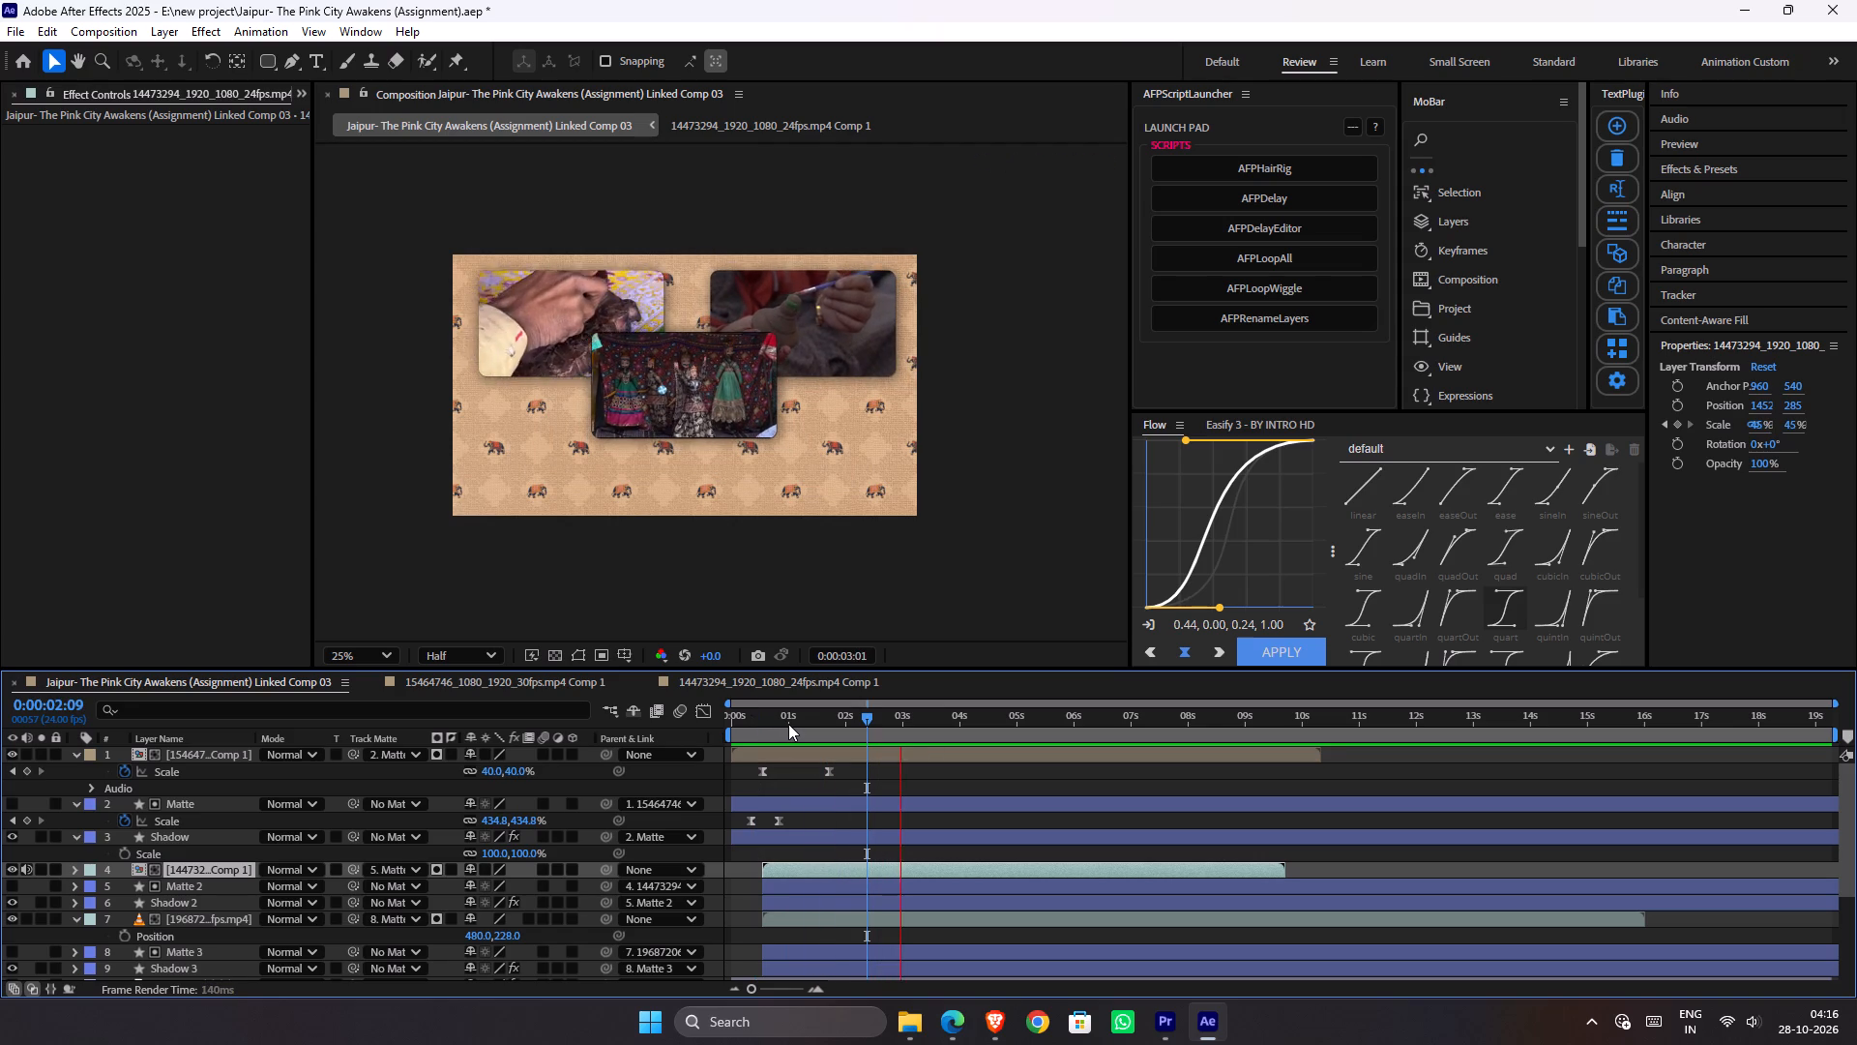
key(space)
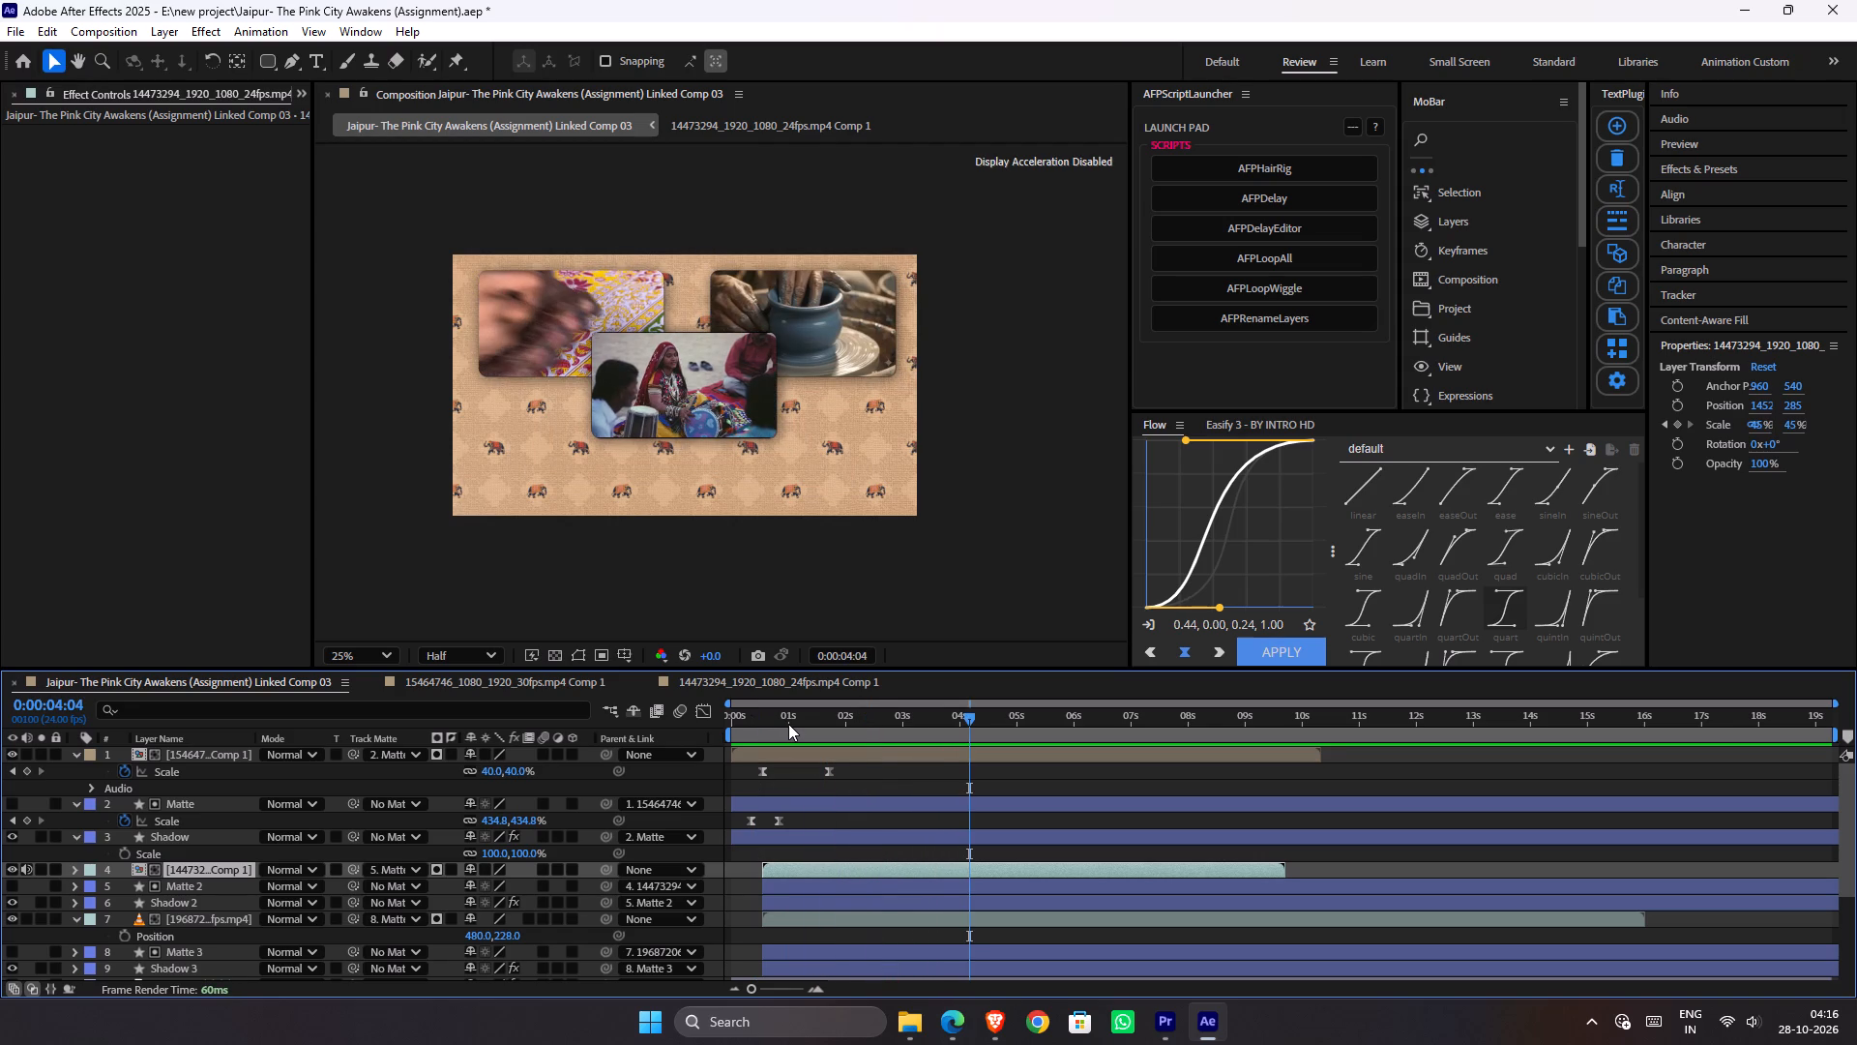
key(space)
key(space)
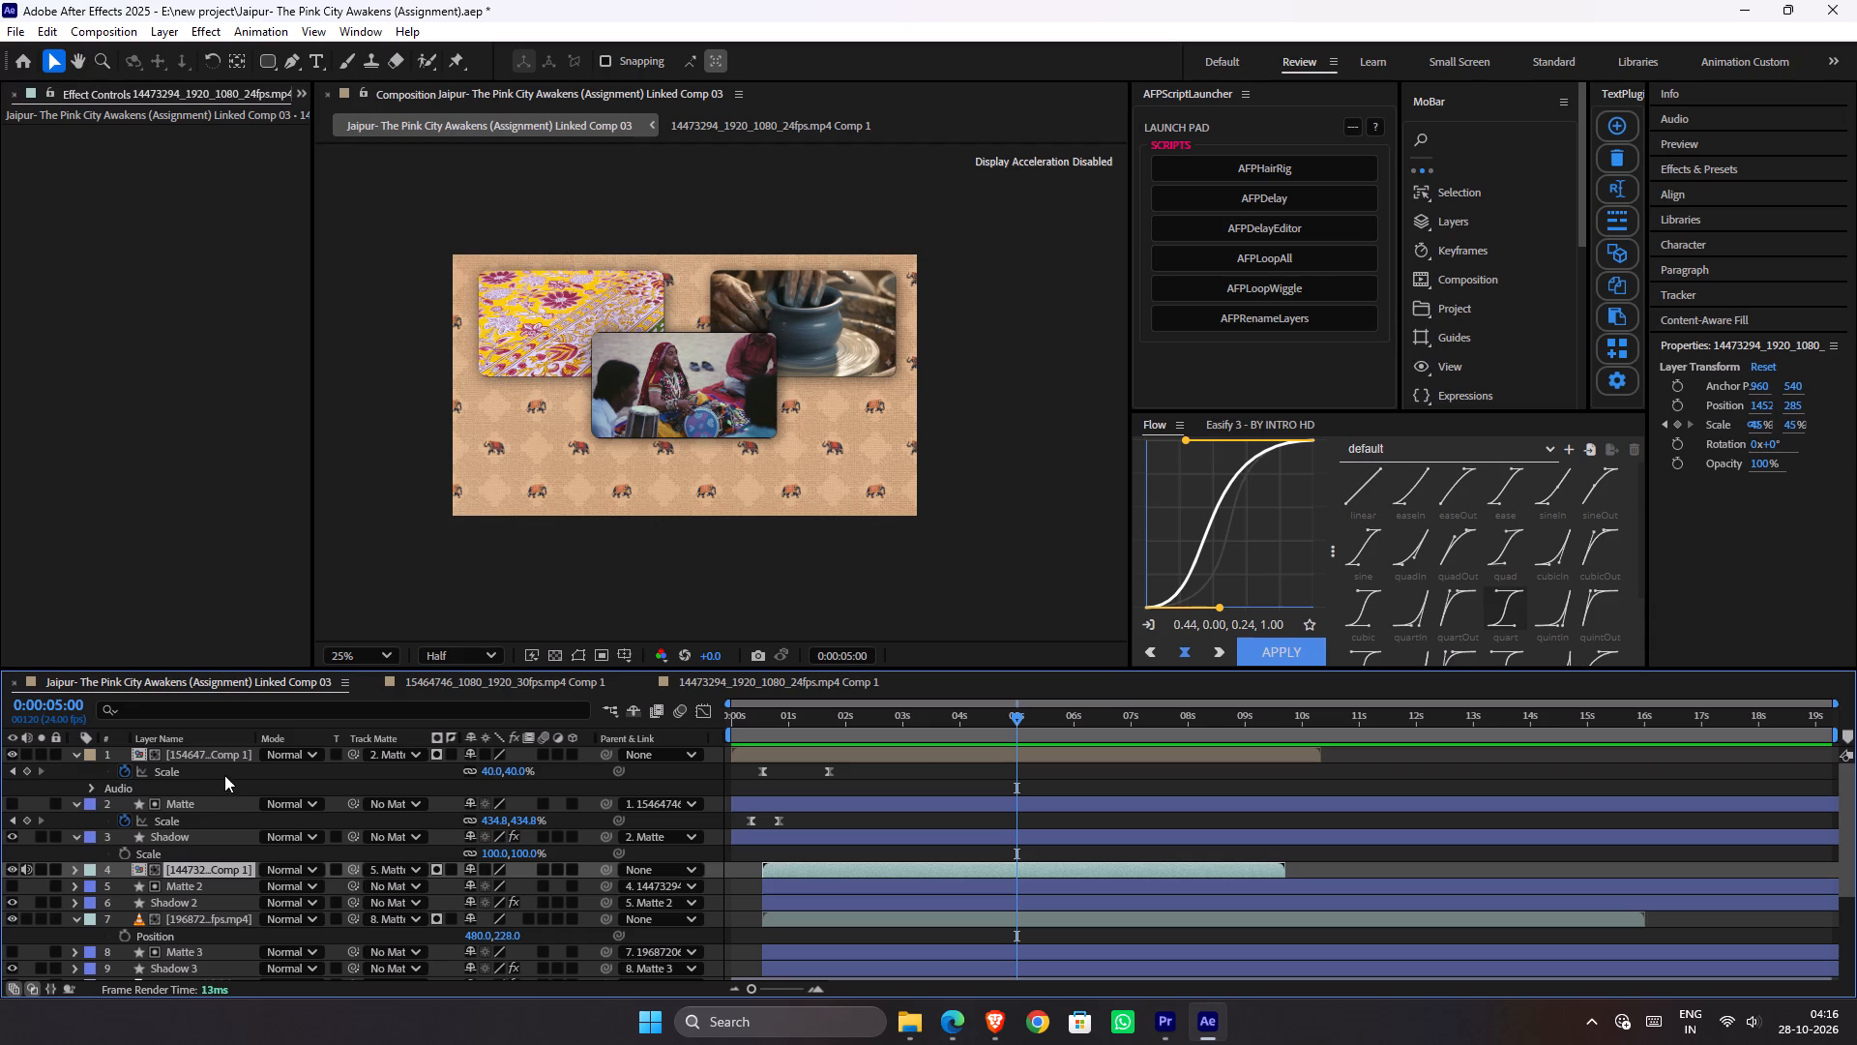
Set the composition preview resolution to Full.
click(475, 656)
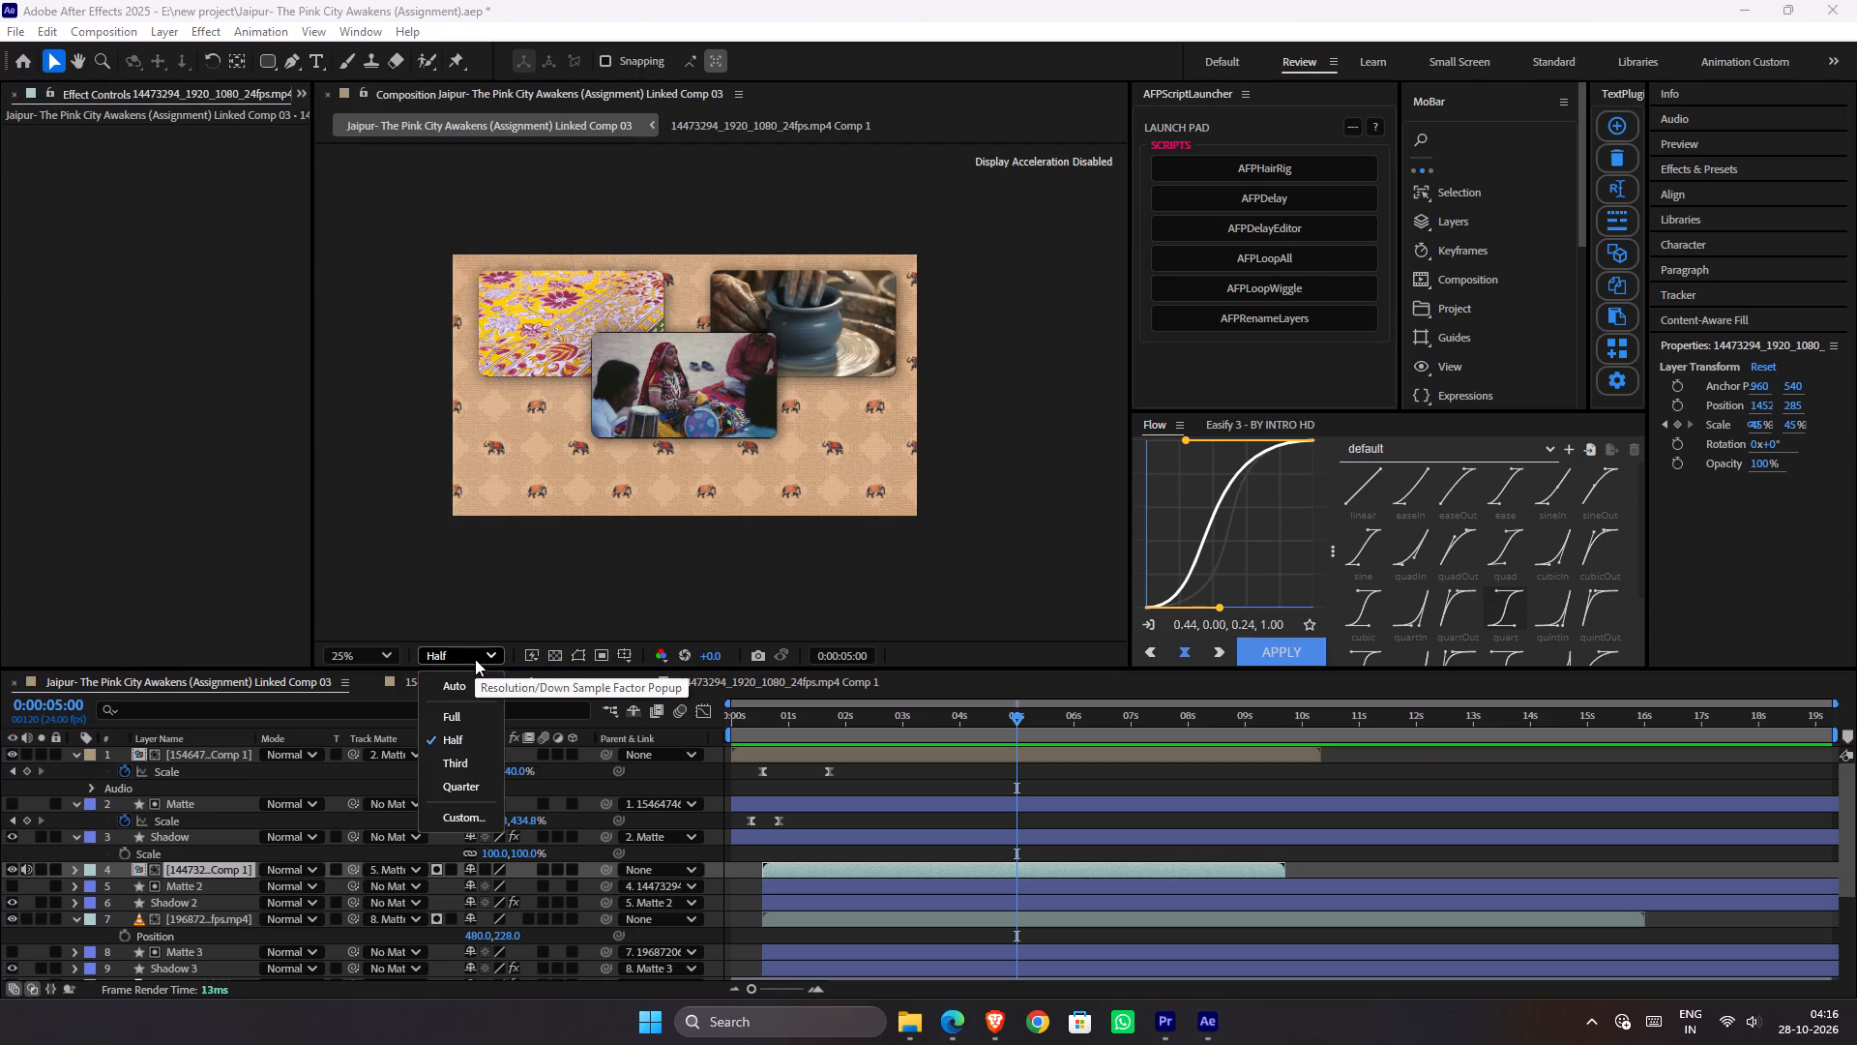
click(465, 714)
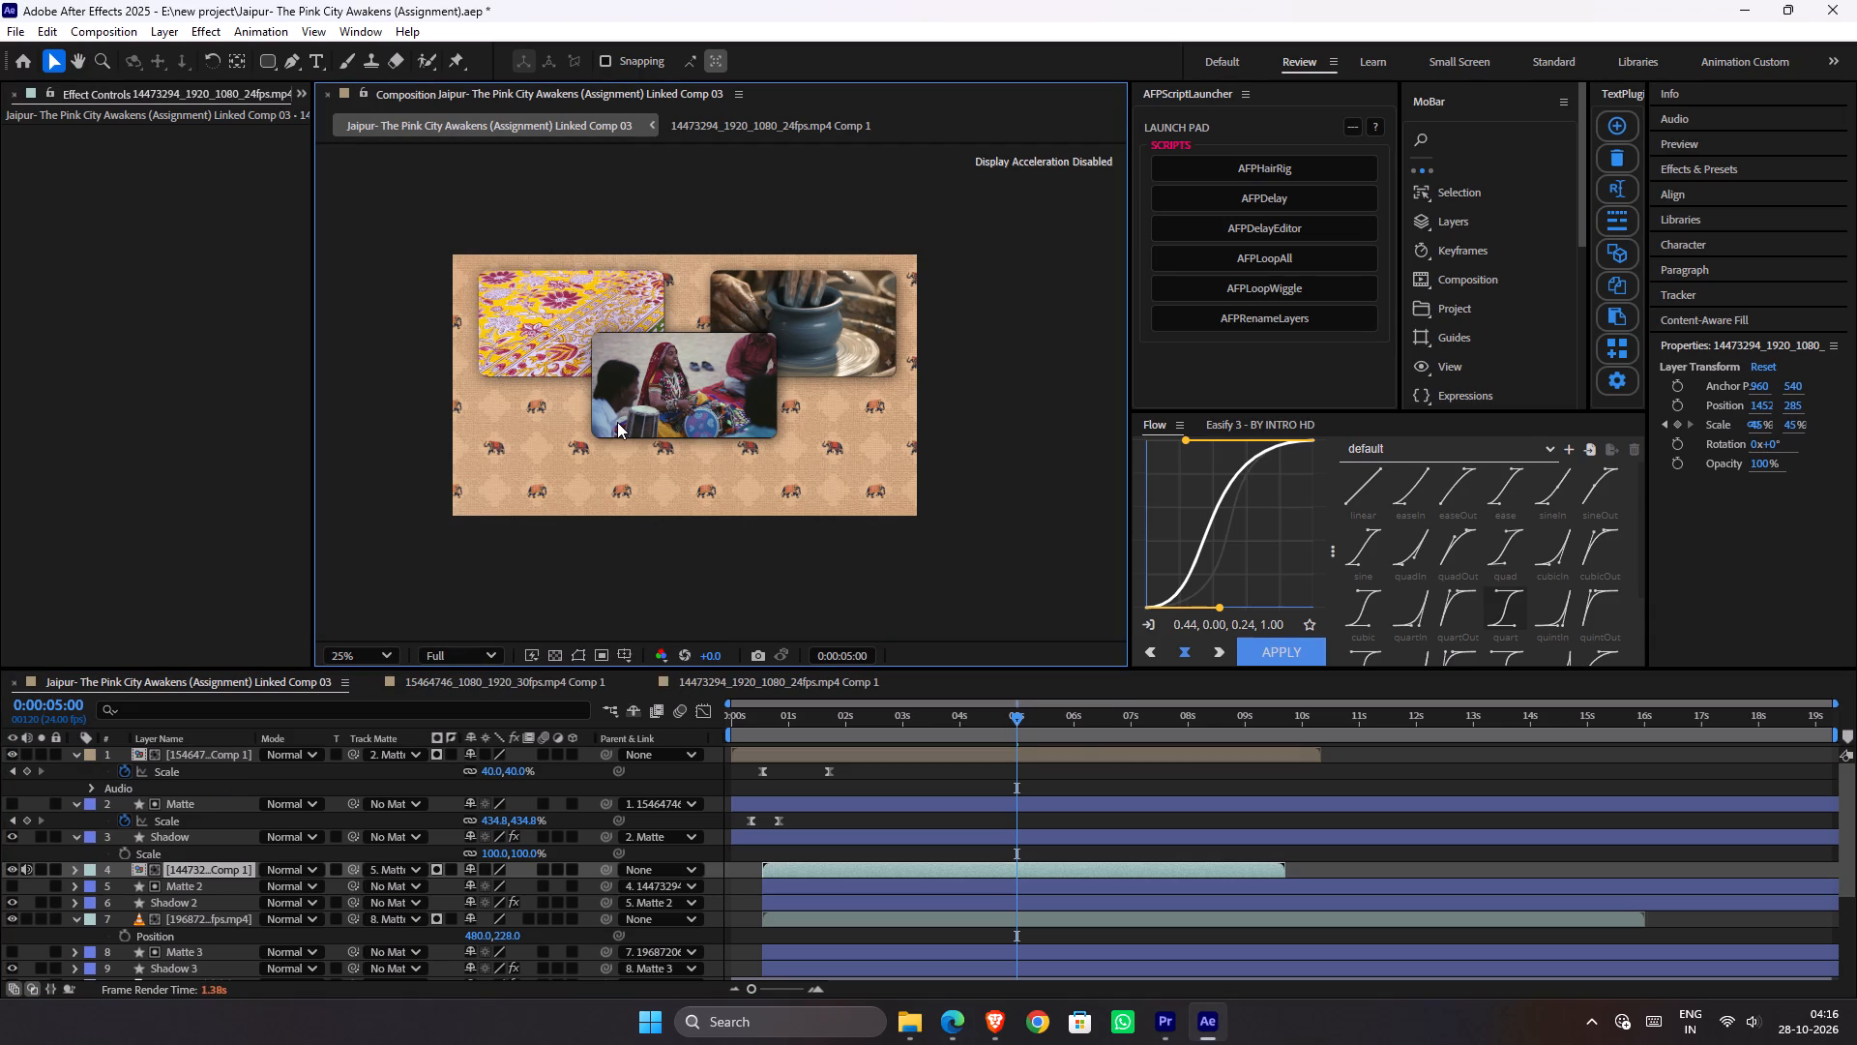
Set the scale of the centre panel's Shadow layer to 98%.
scroll(617, 422, up, 1)
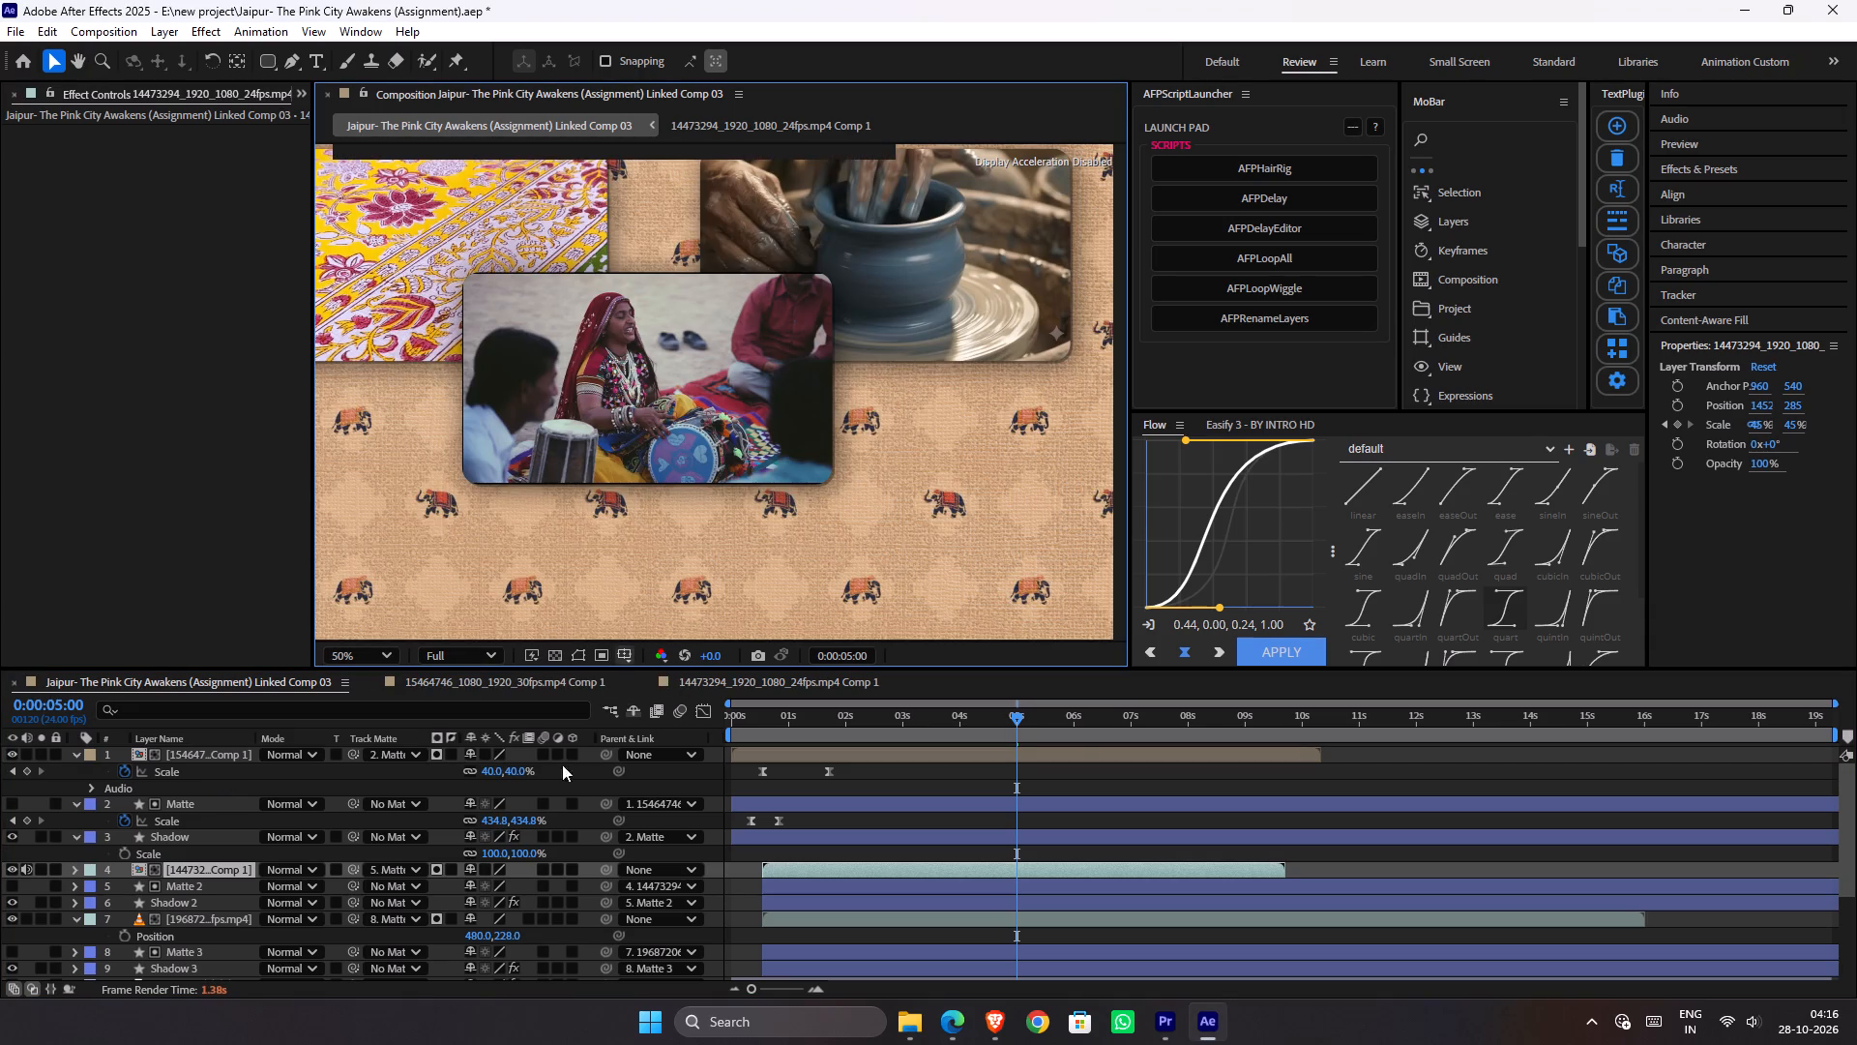
click(204, 838)
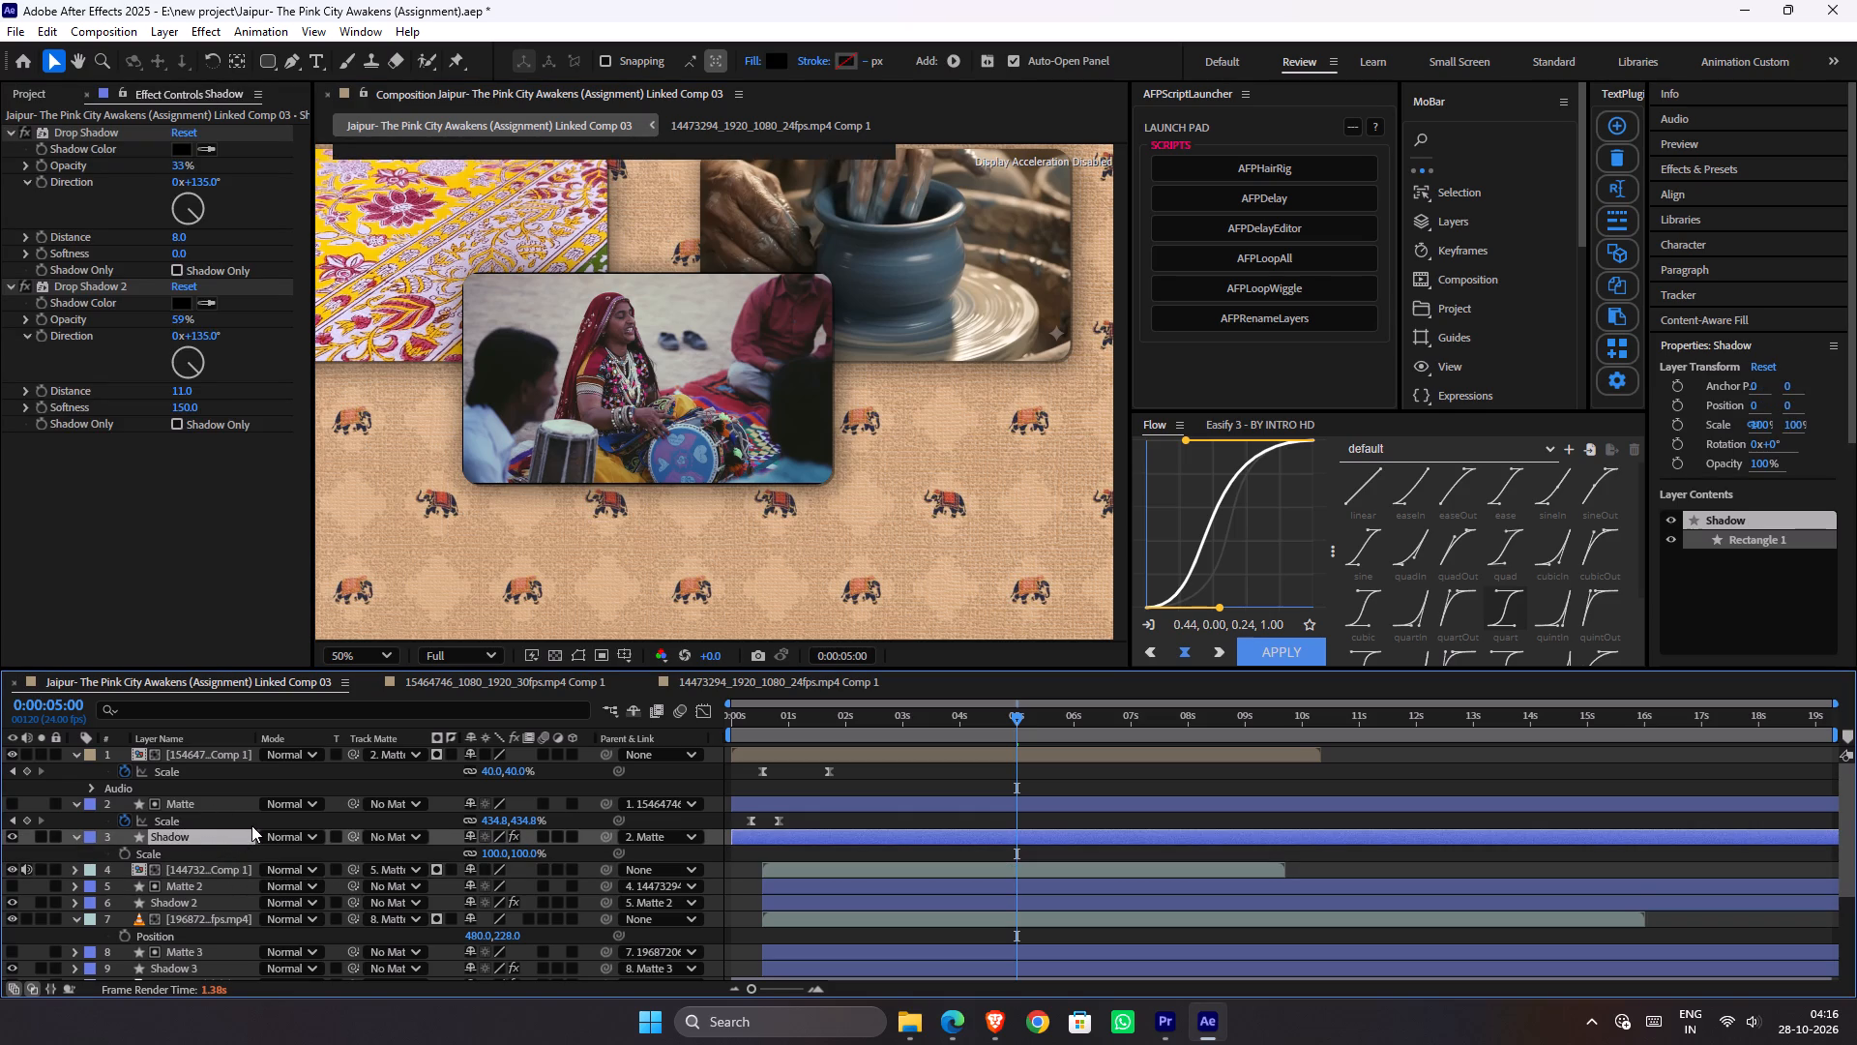
key(s)
key(s)
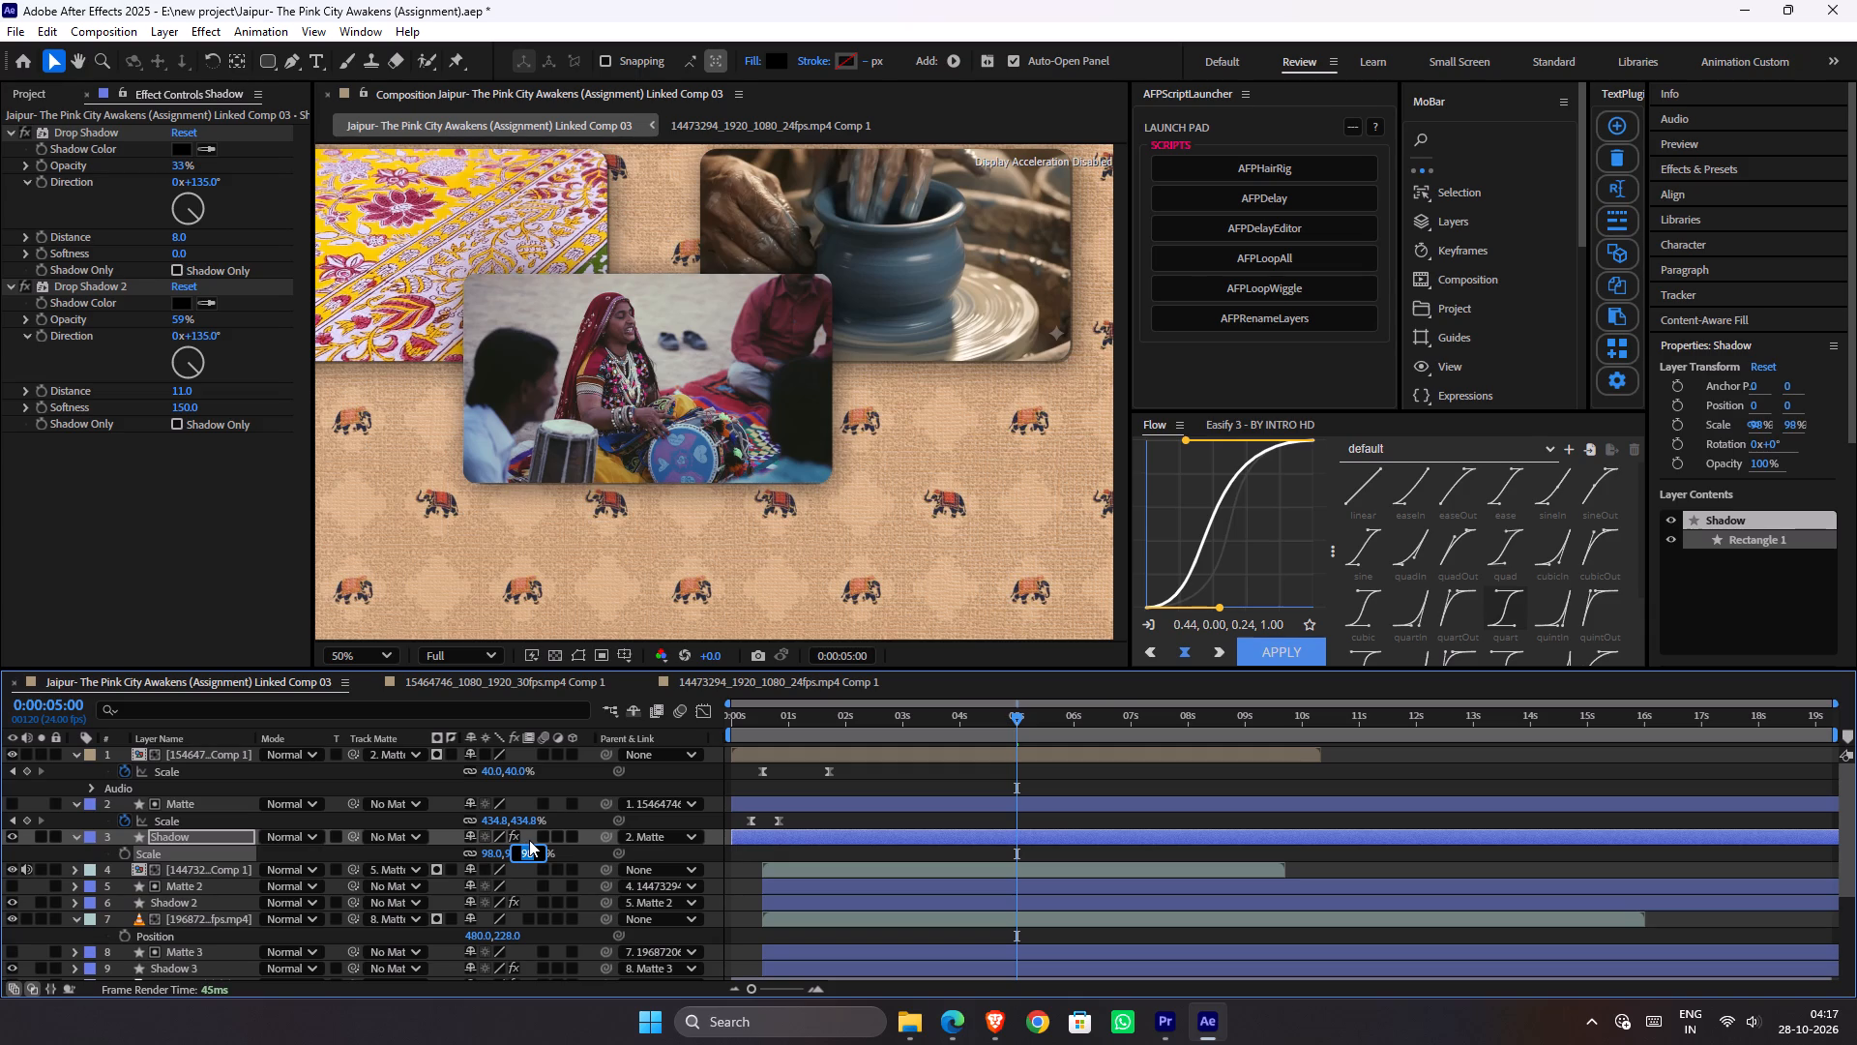
key(Return)
scroll(779, 530, down, 1)
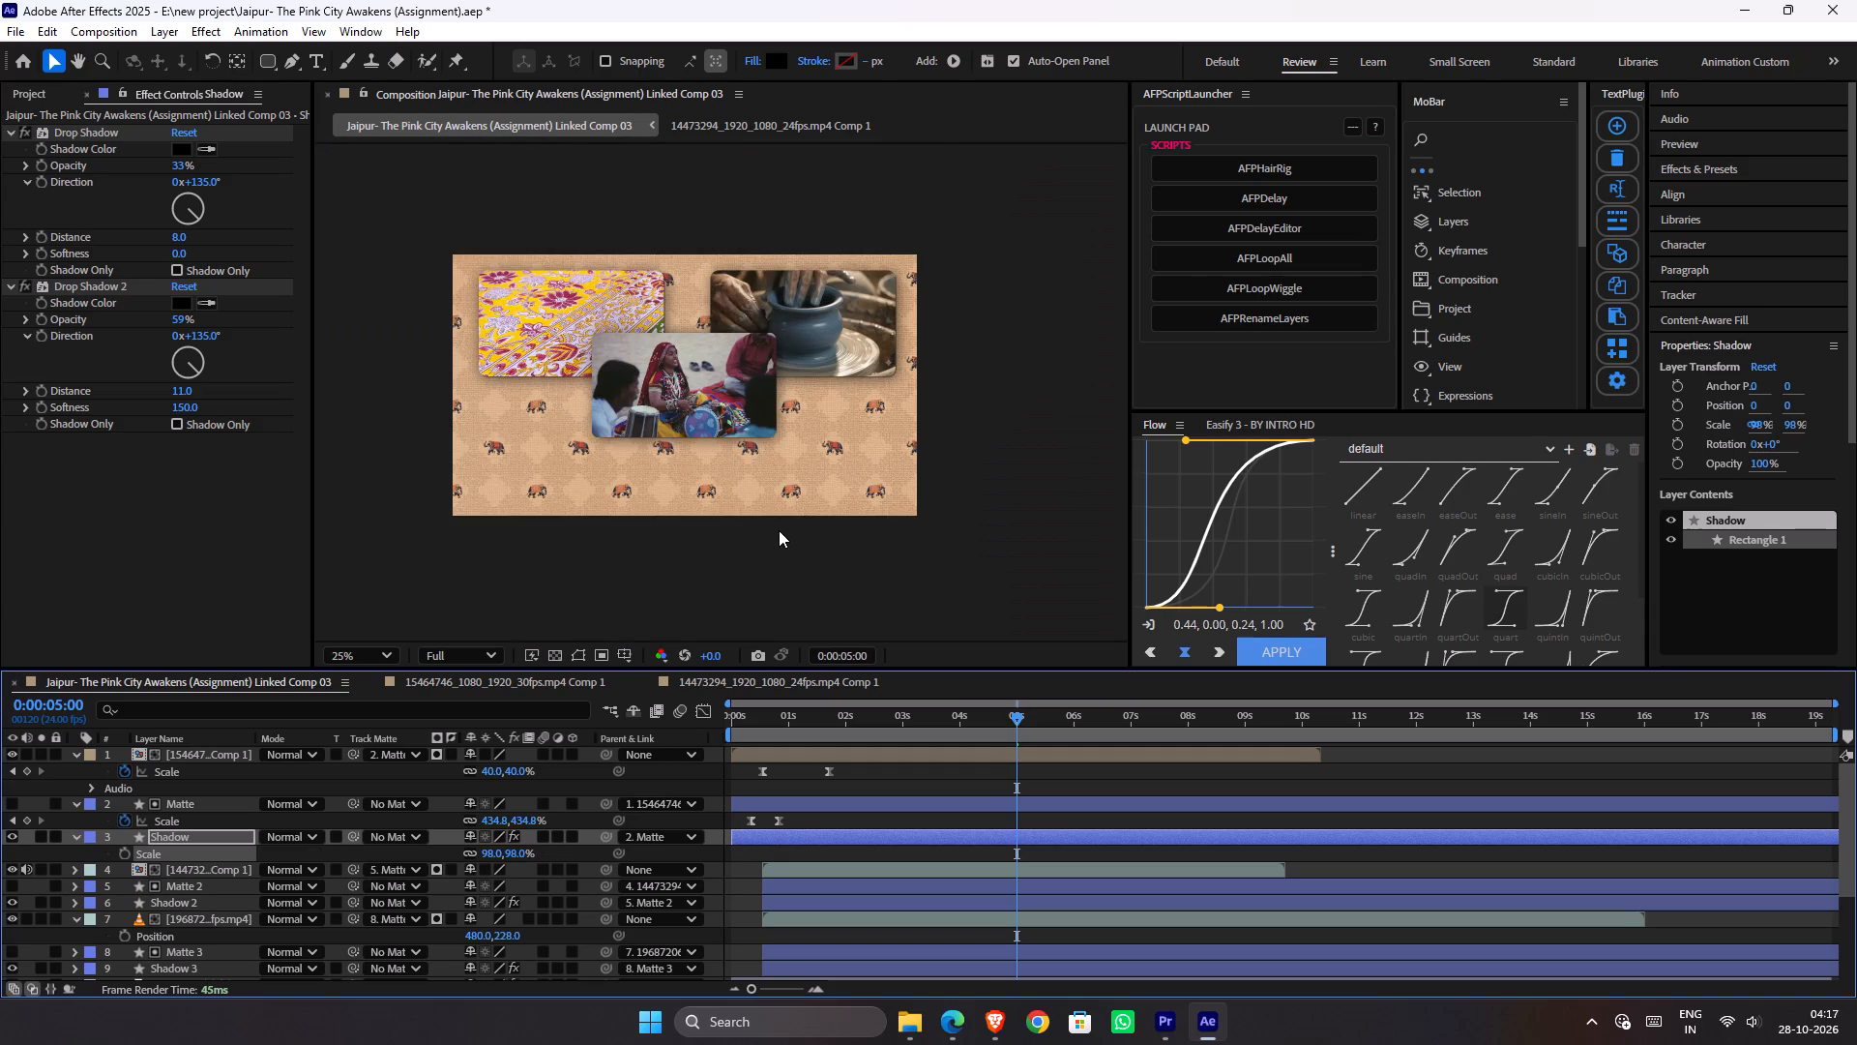
Set the composition preview resolution to Quarter and save the project.
key(ctrl+s)
click(457, 657)
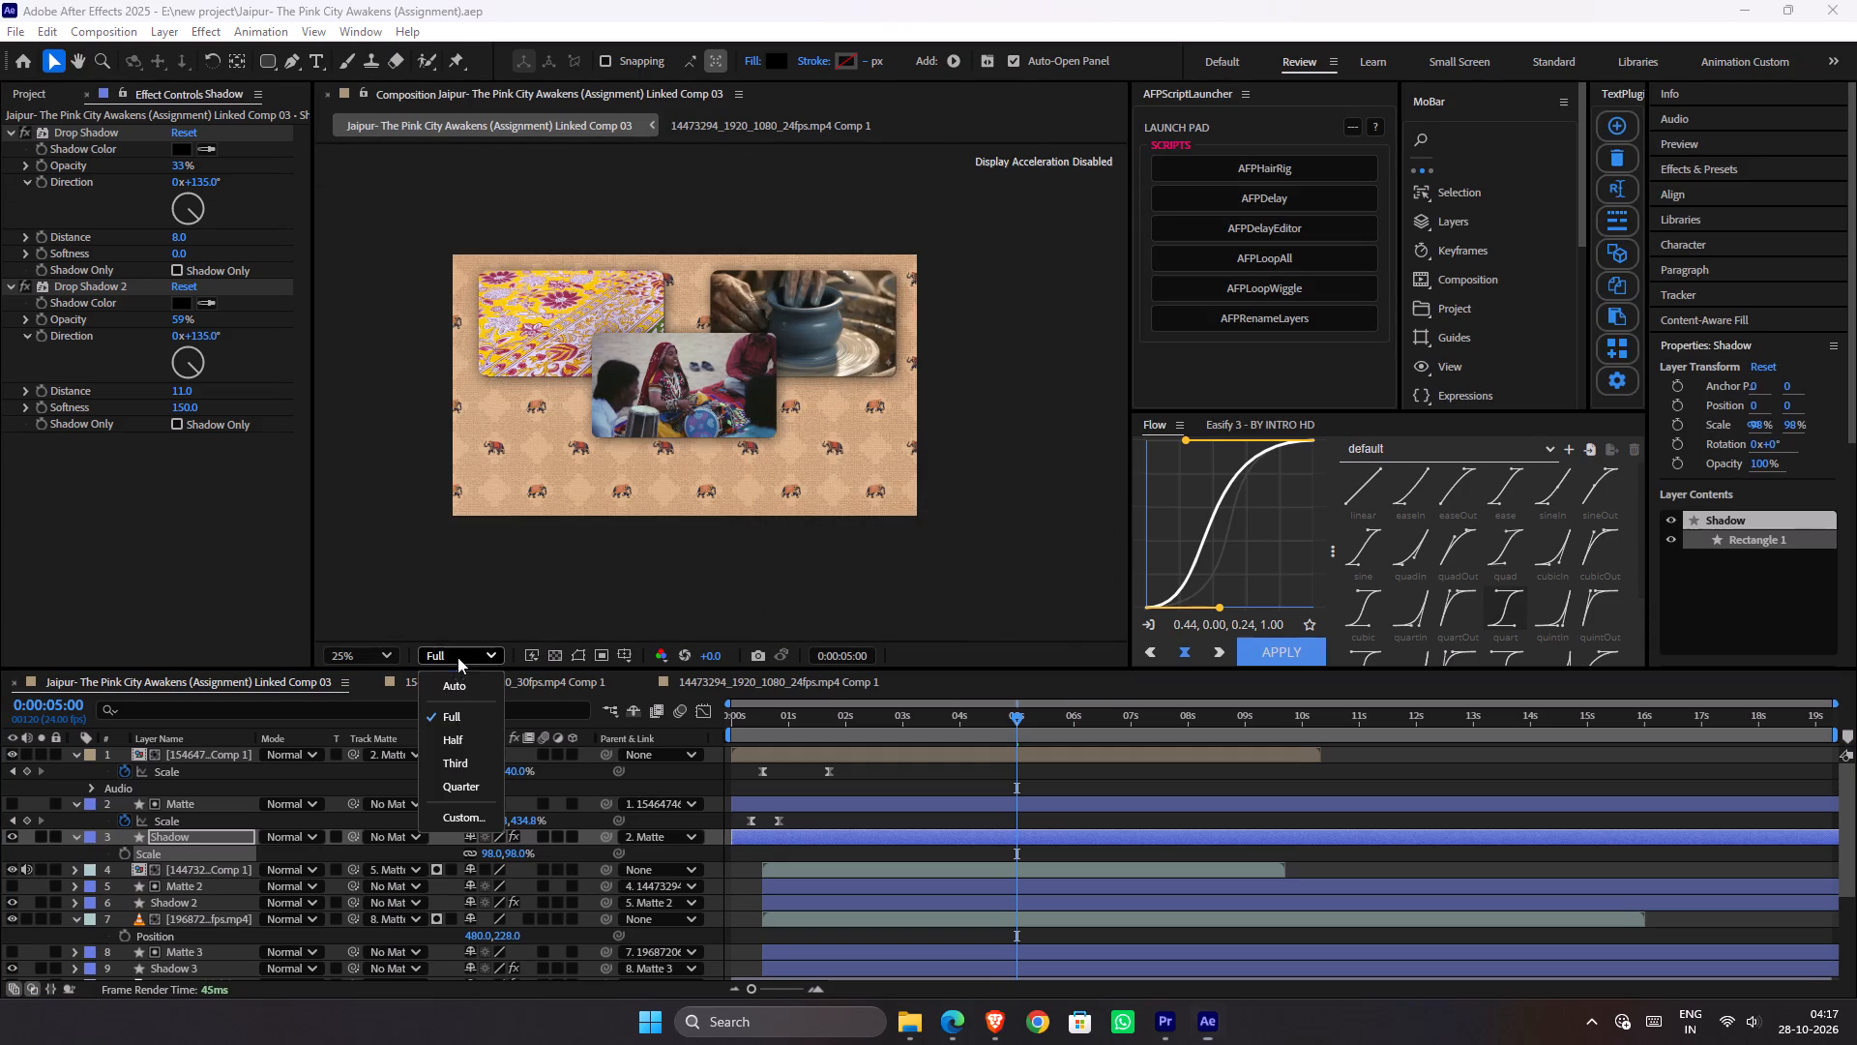
click(468, 787)
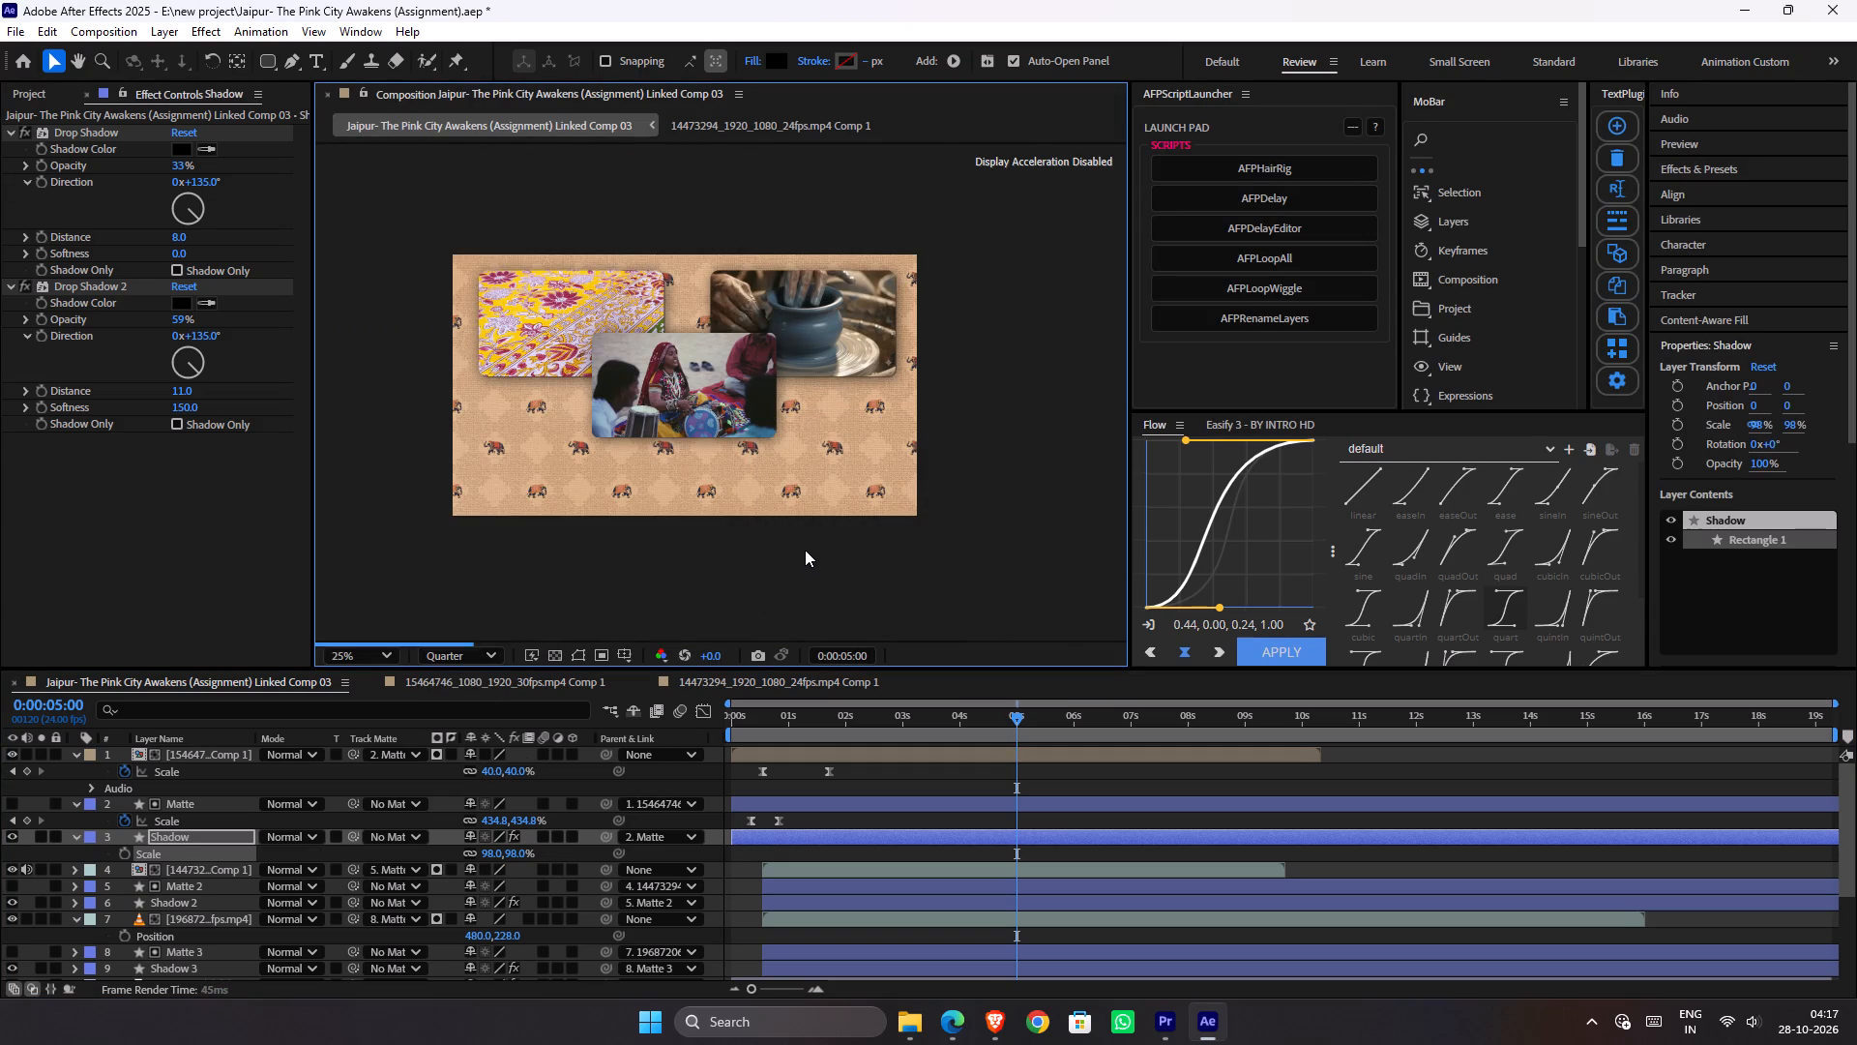
click(805, 550)
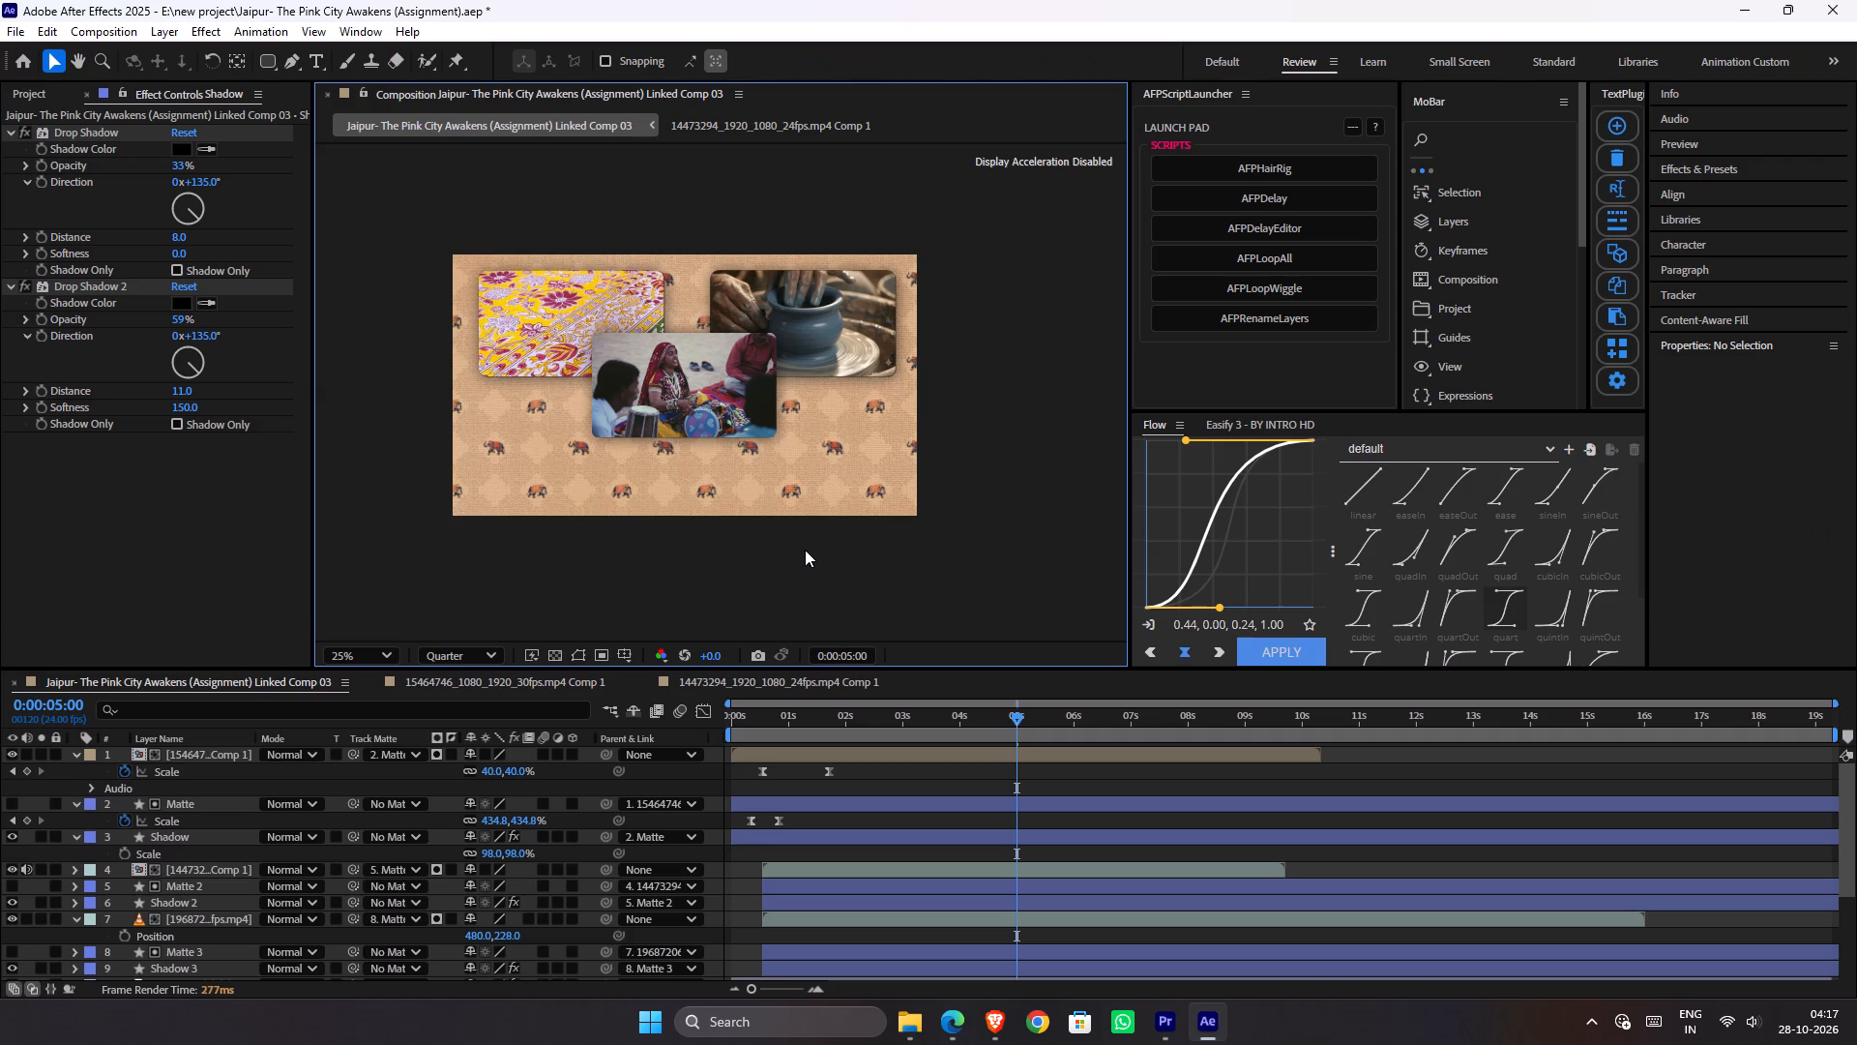
key(ctrl+s)
Play Linked Comp 03 from the start and scrub around two seconds to check how the three panels scale into place.
drag(899, 710, 669, 732)
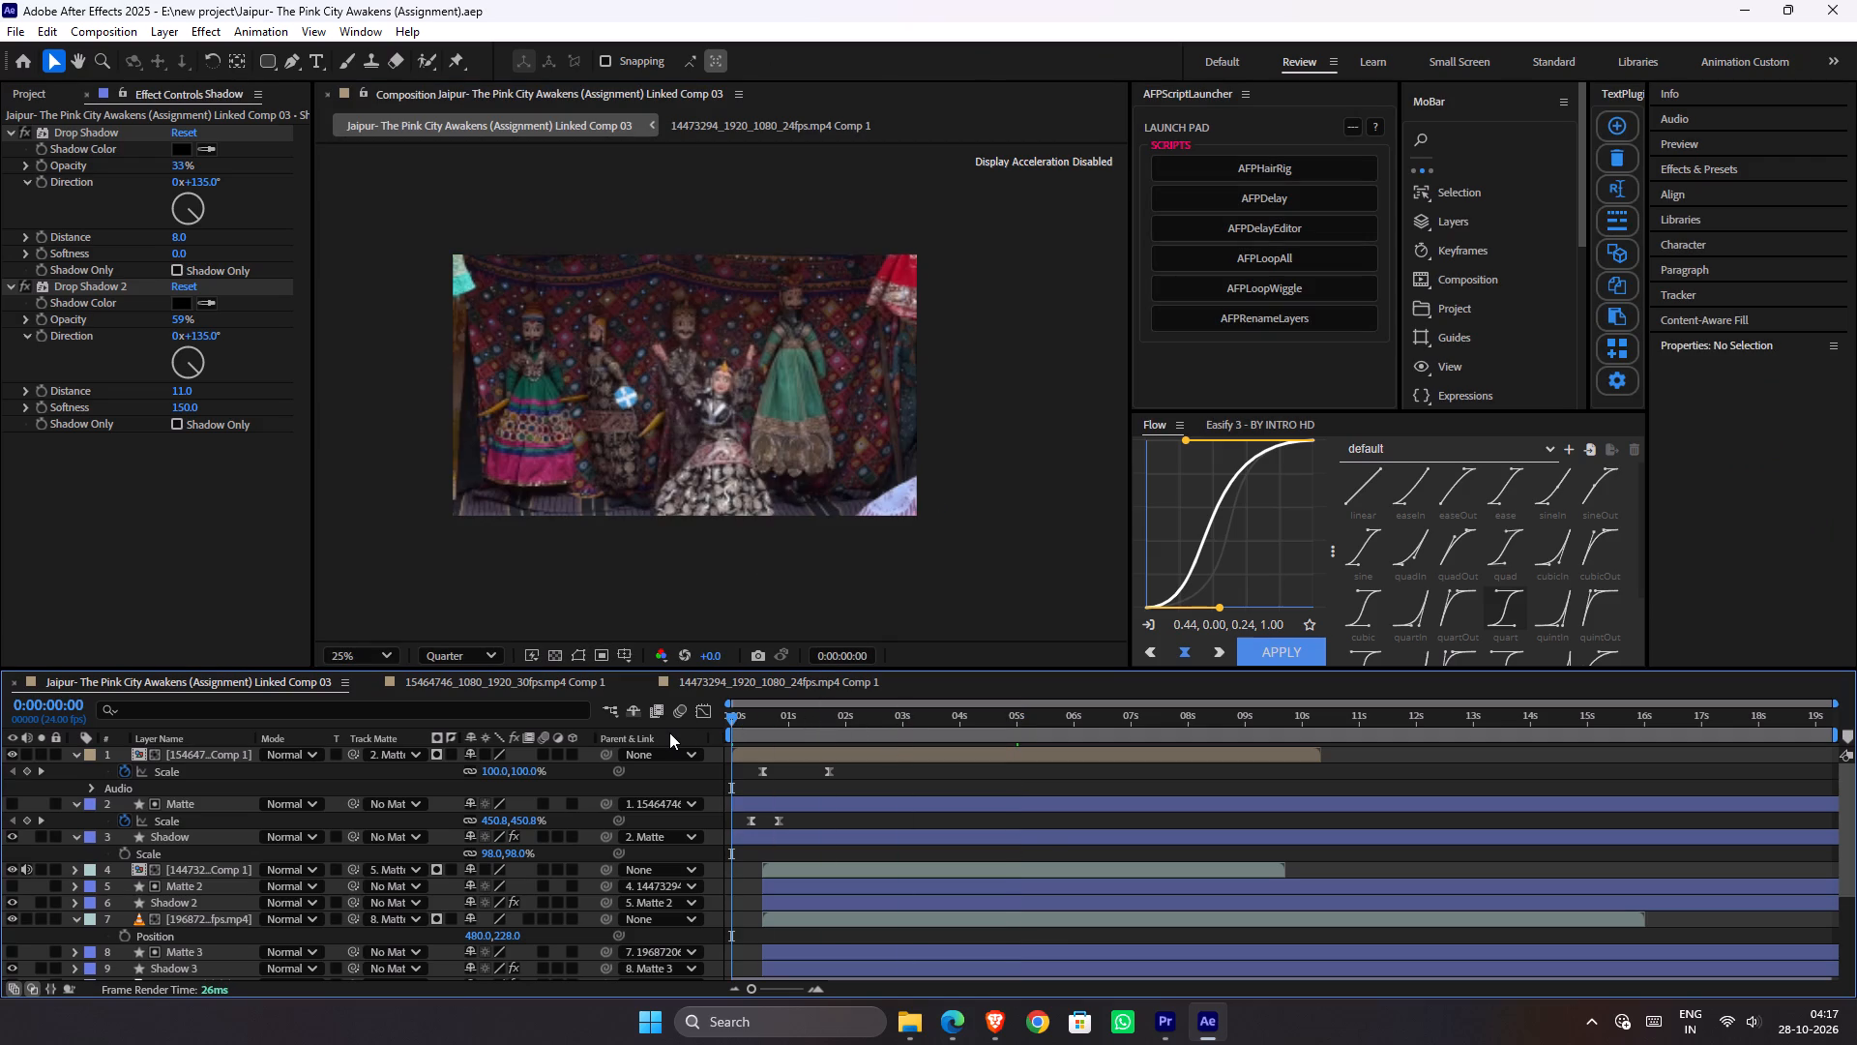
key(space)
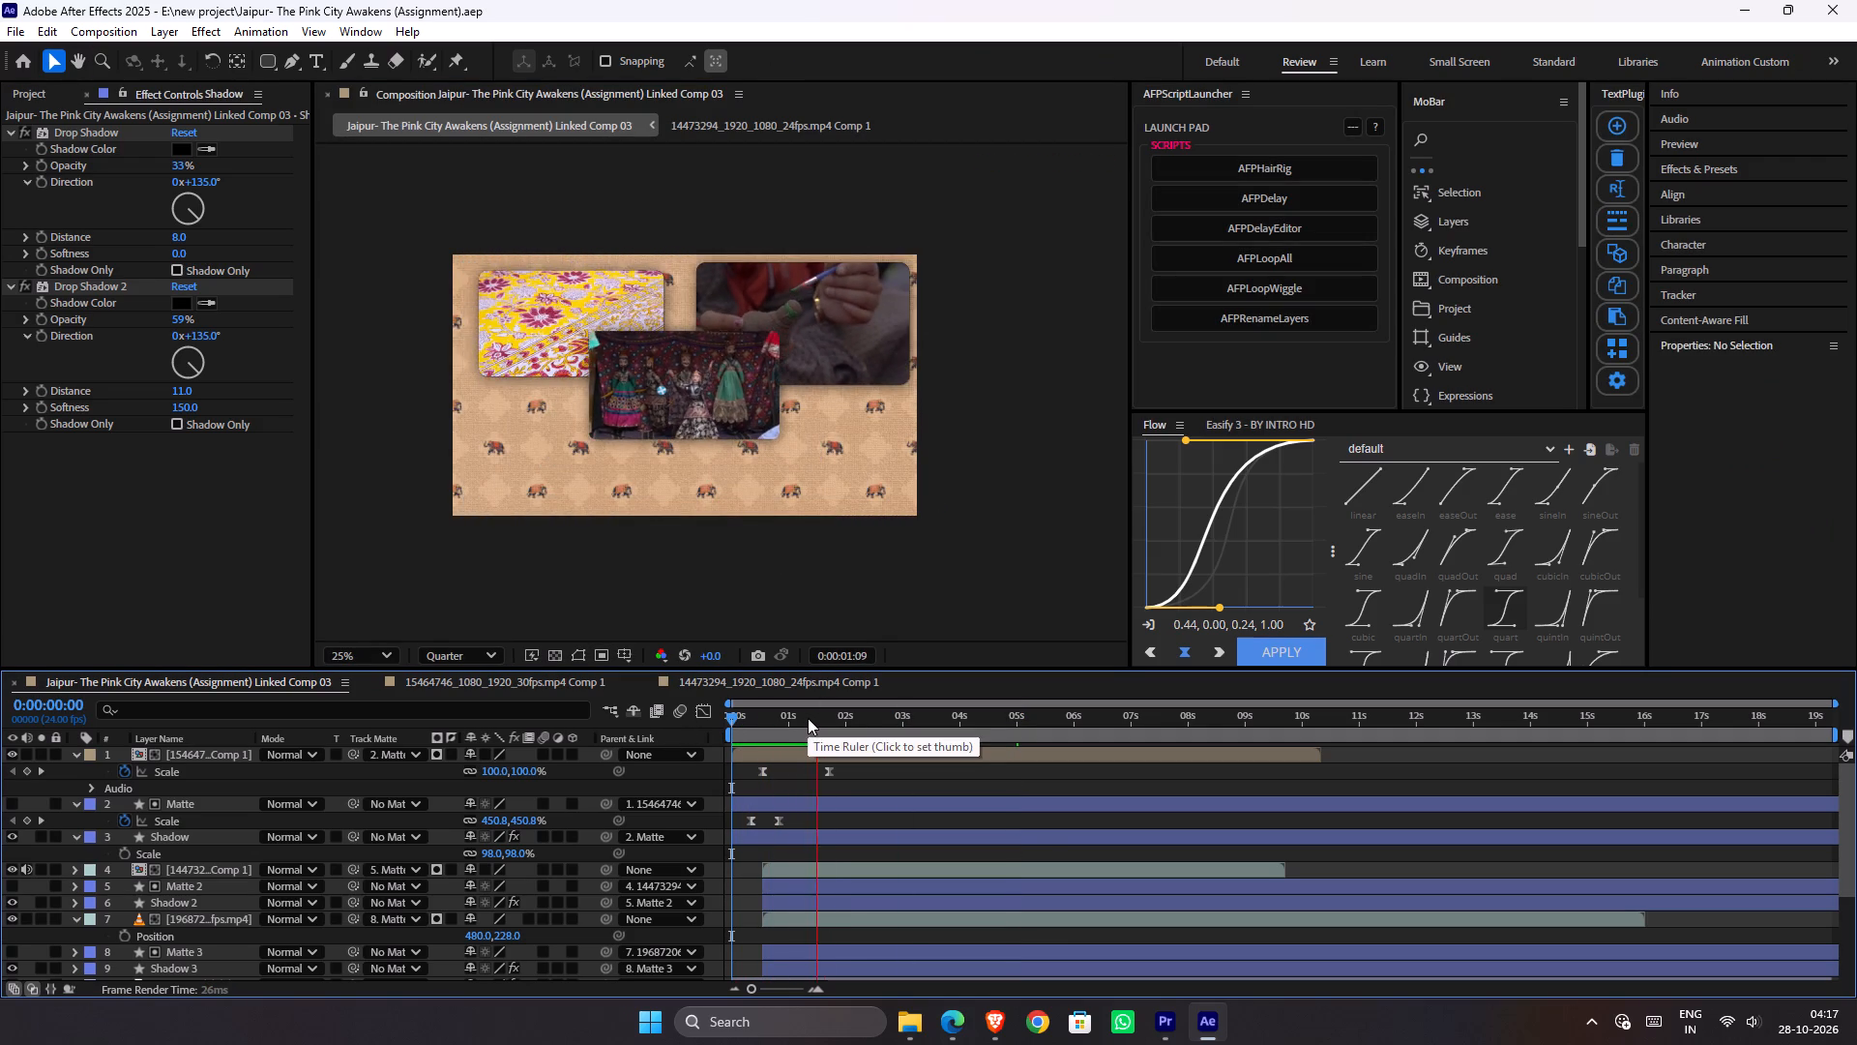
key(space)
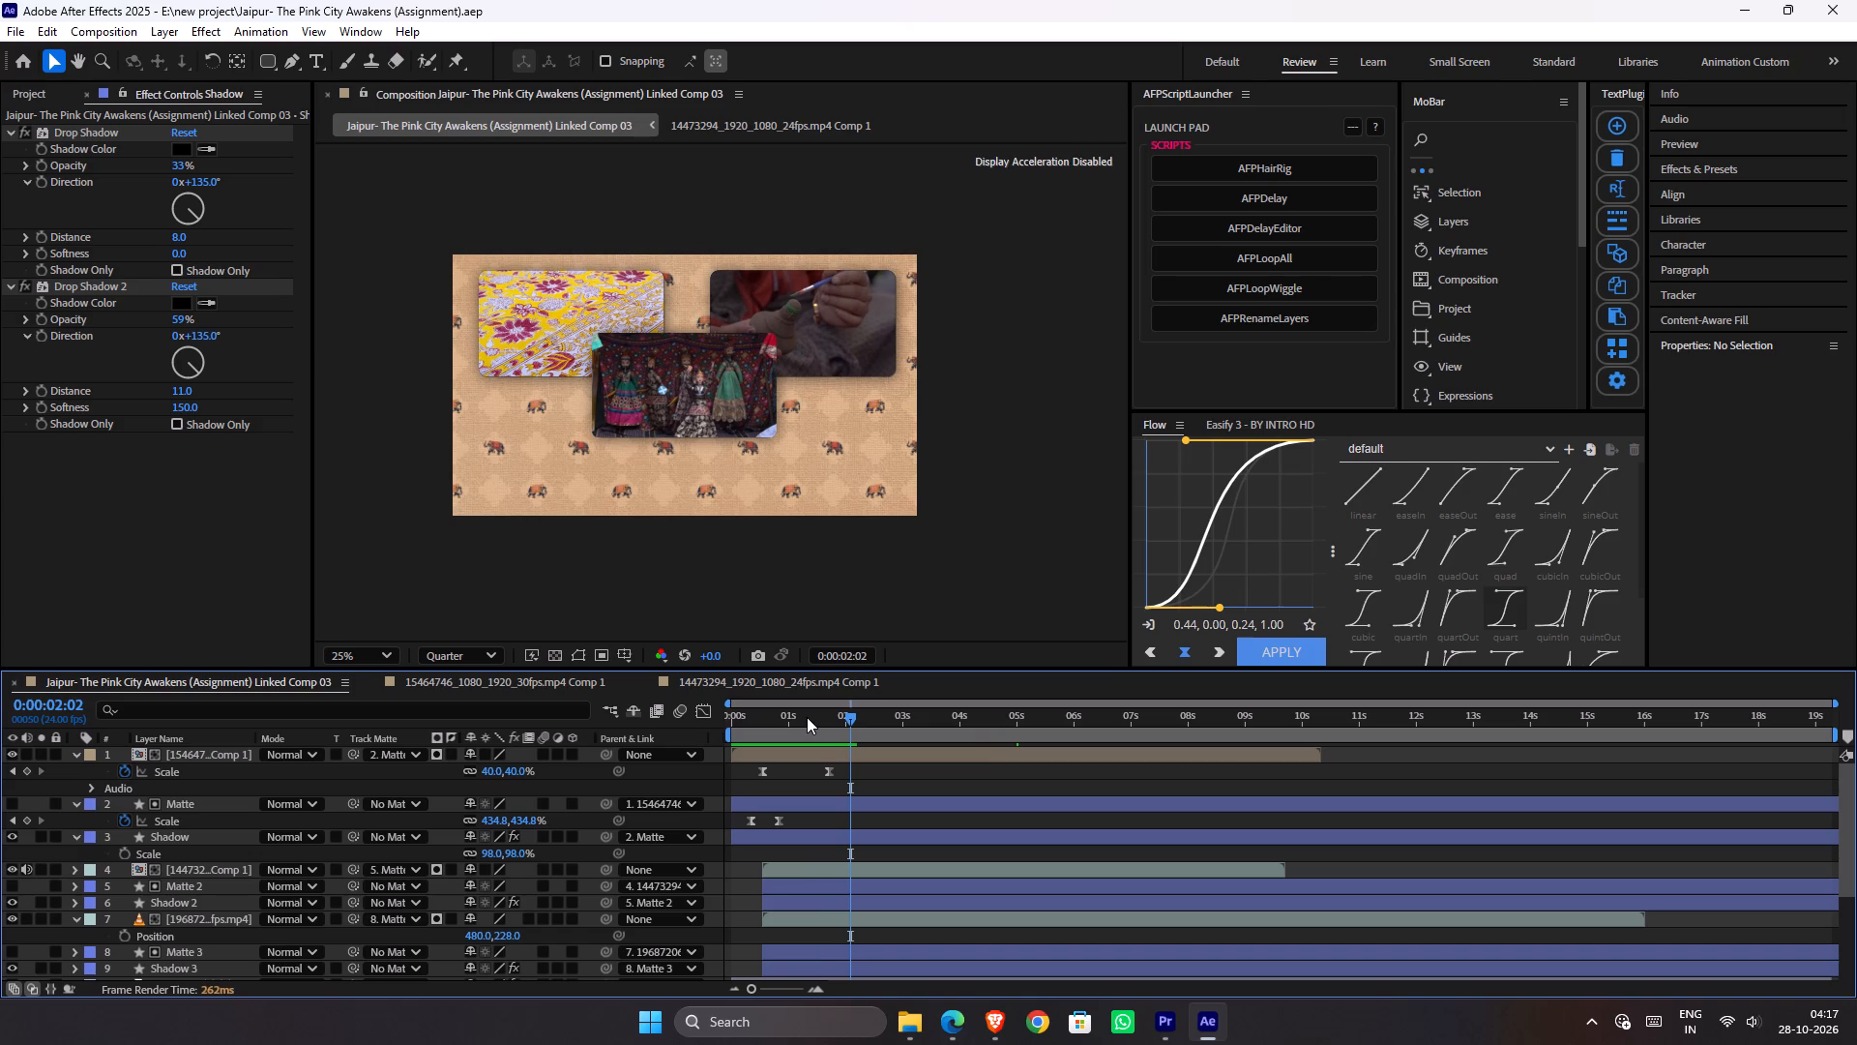
drag(807, 717, 676, 731)
key(space)
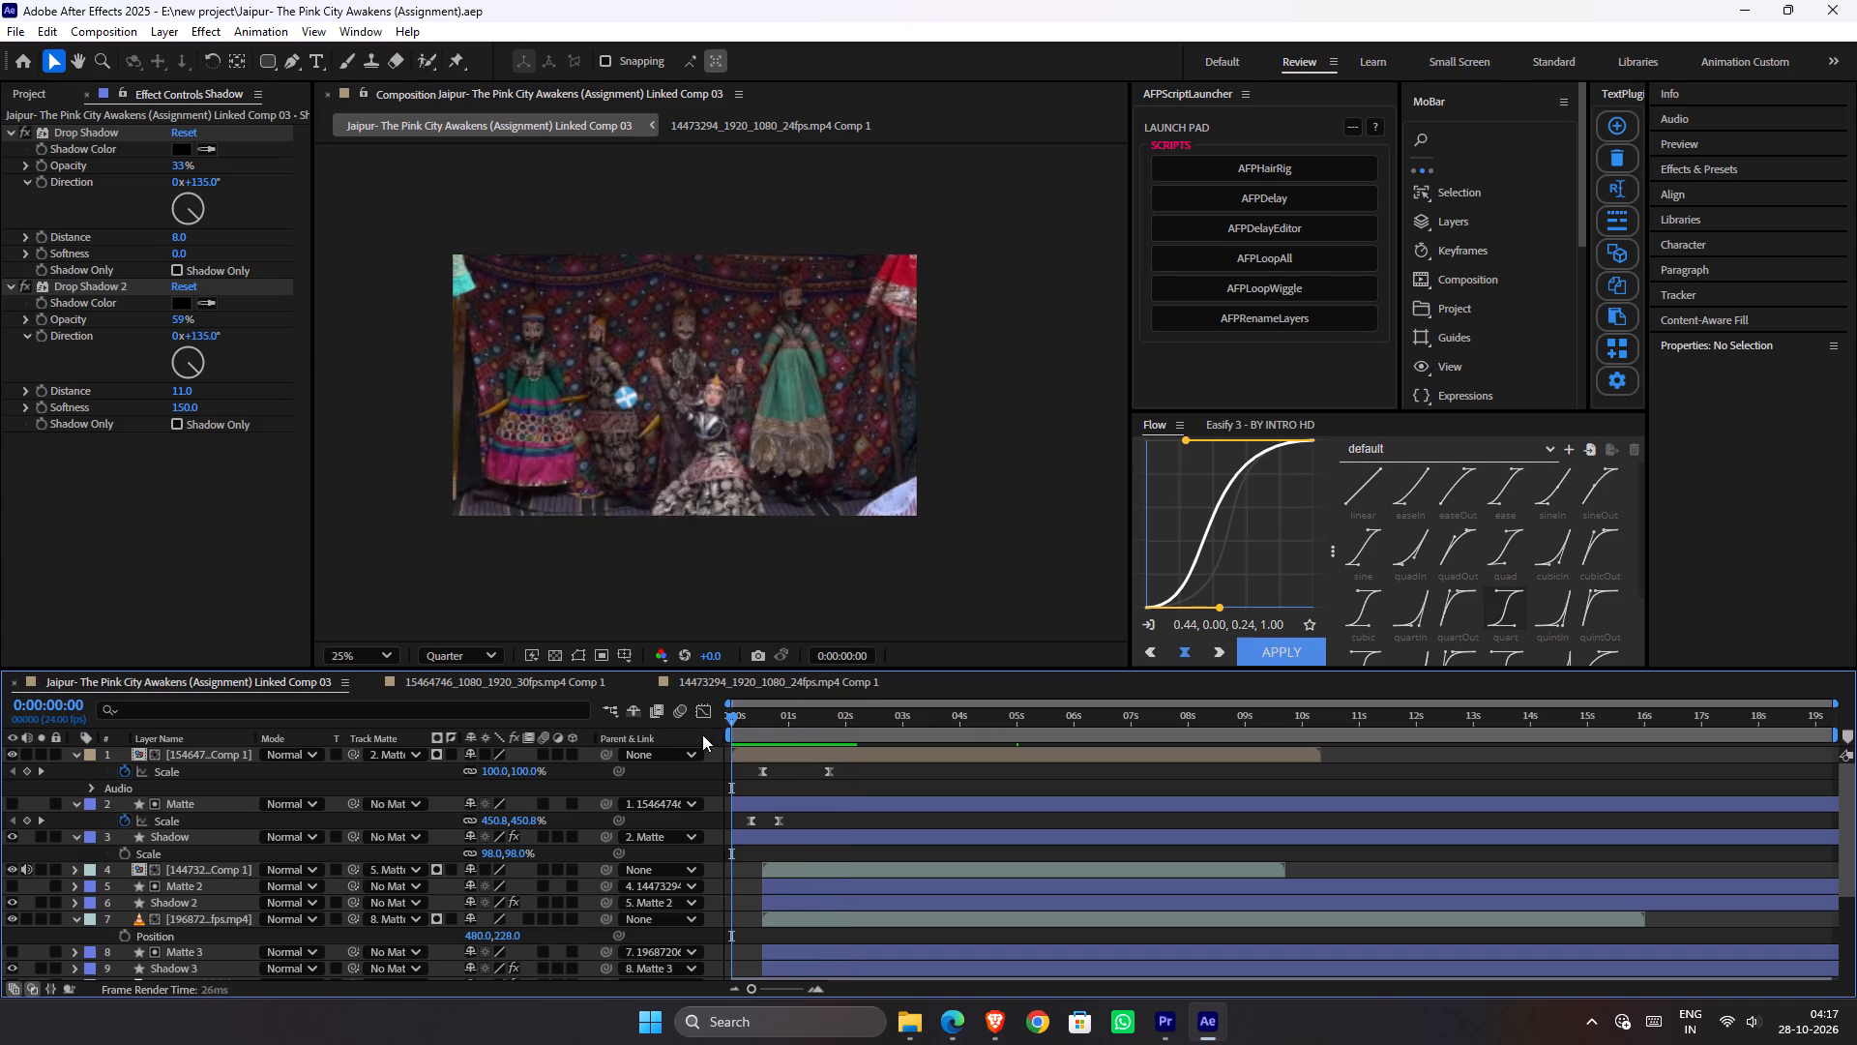
key(space)
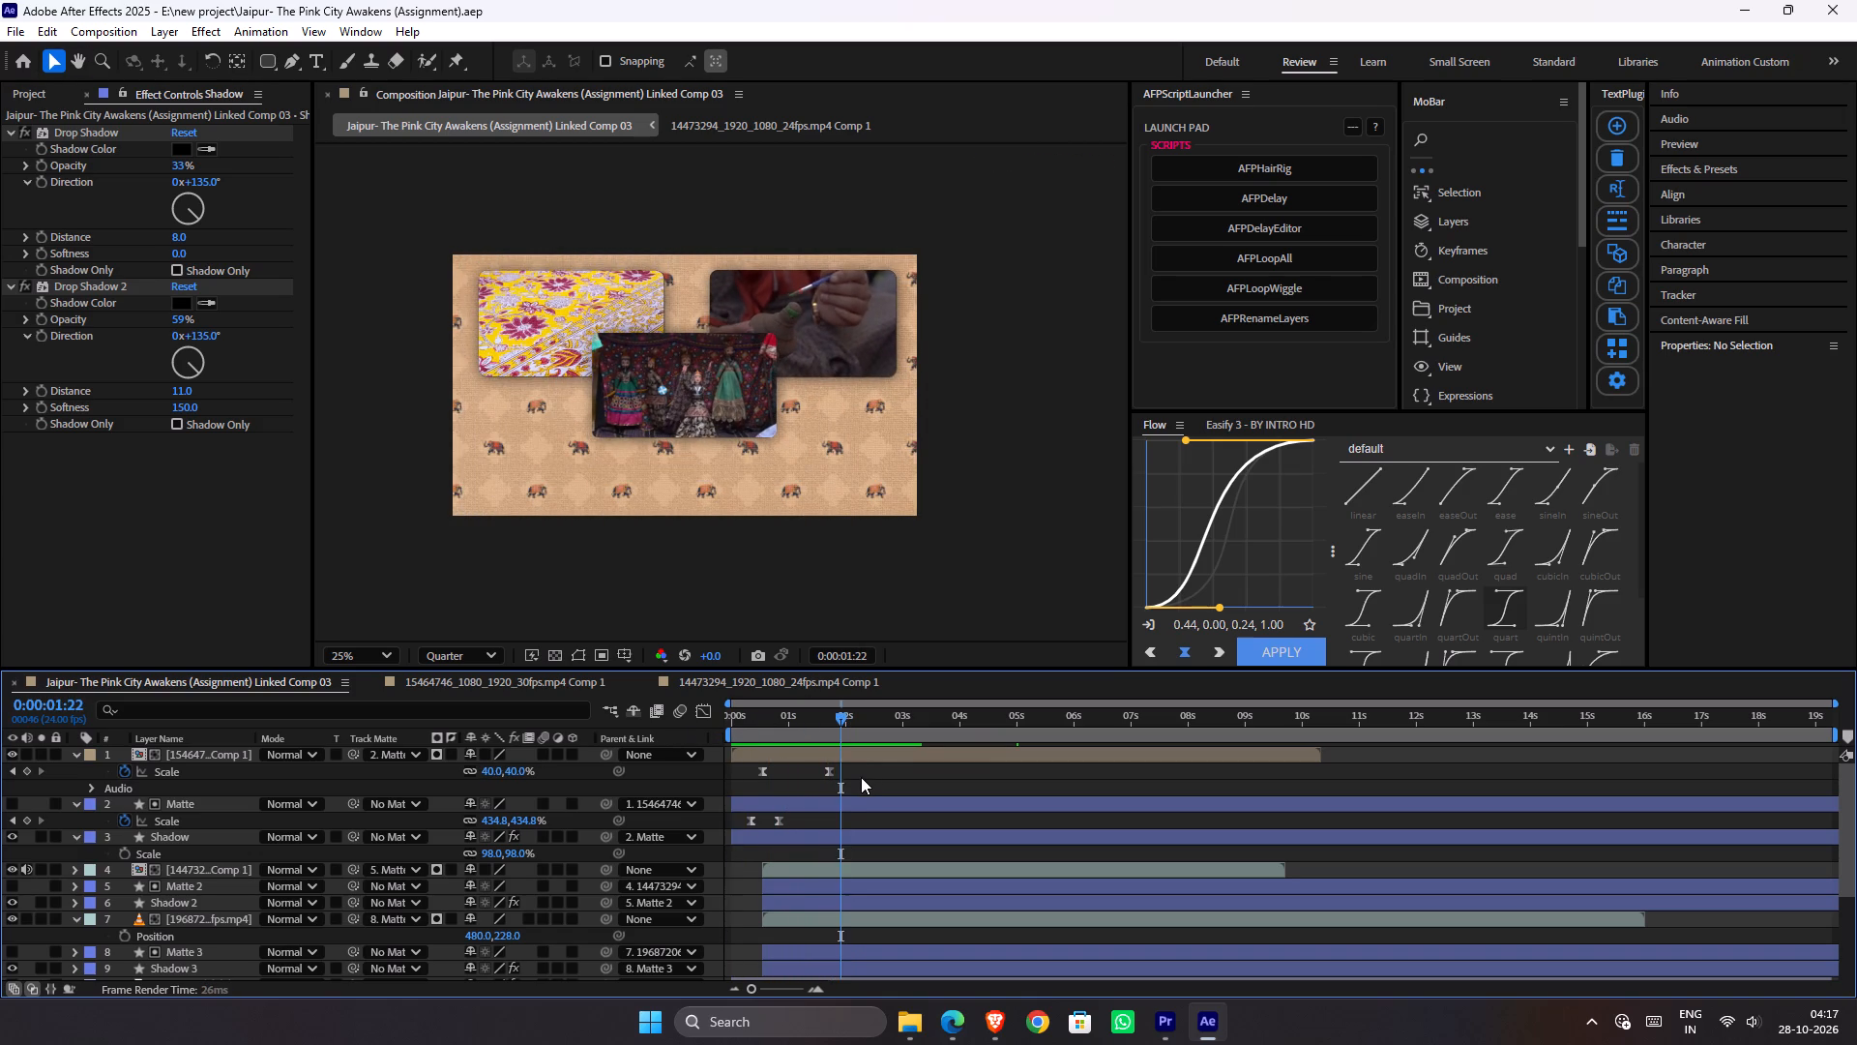
drag(824, 719, 832, 745)
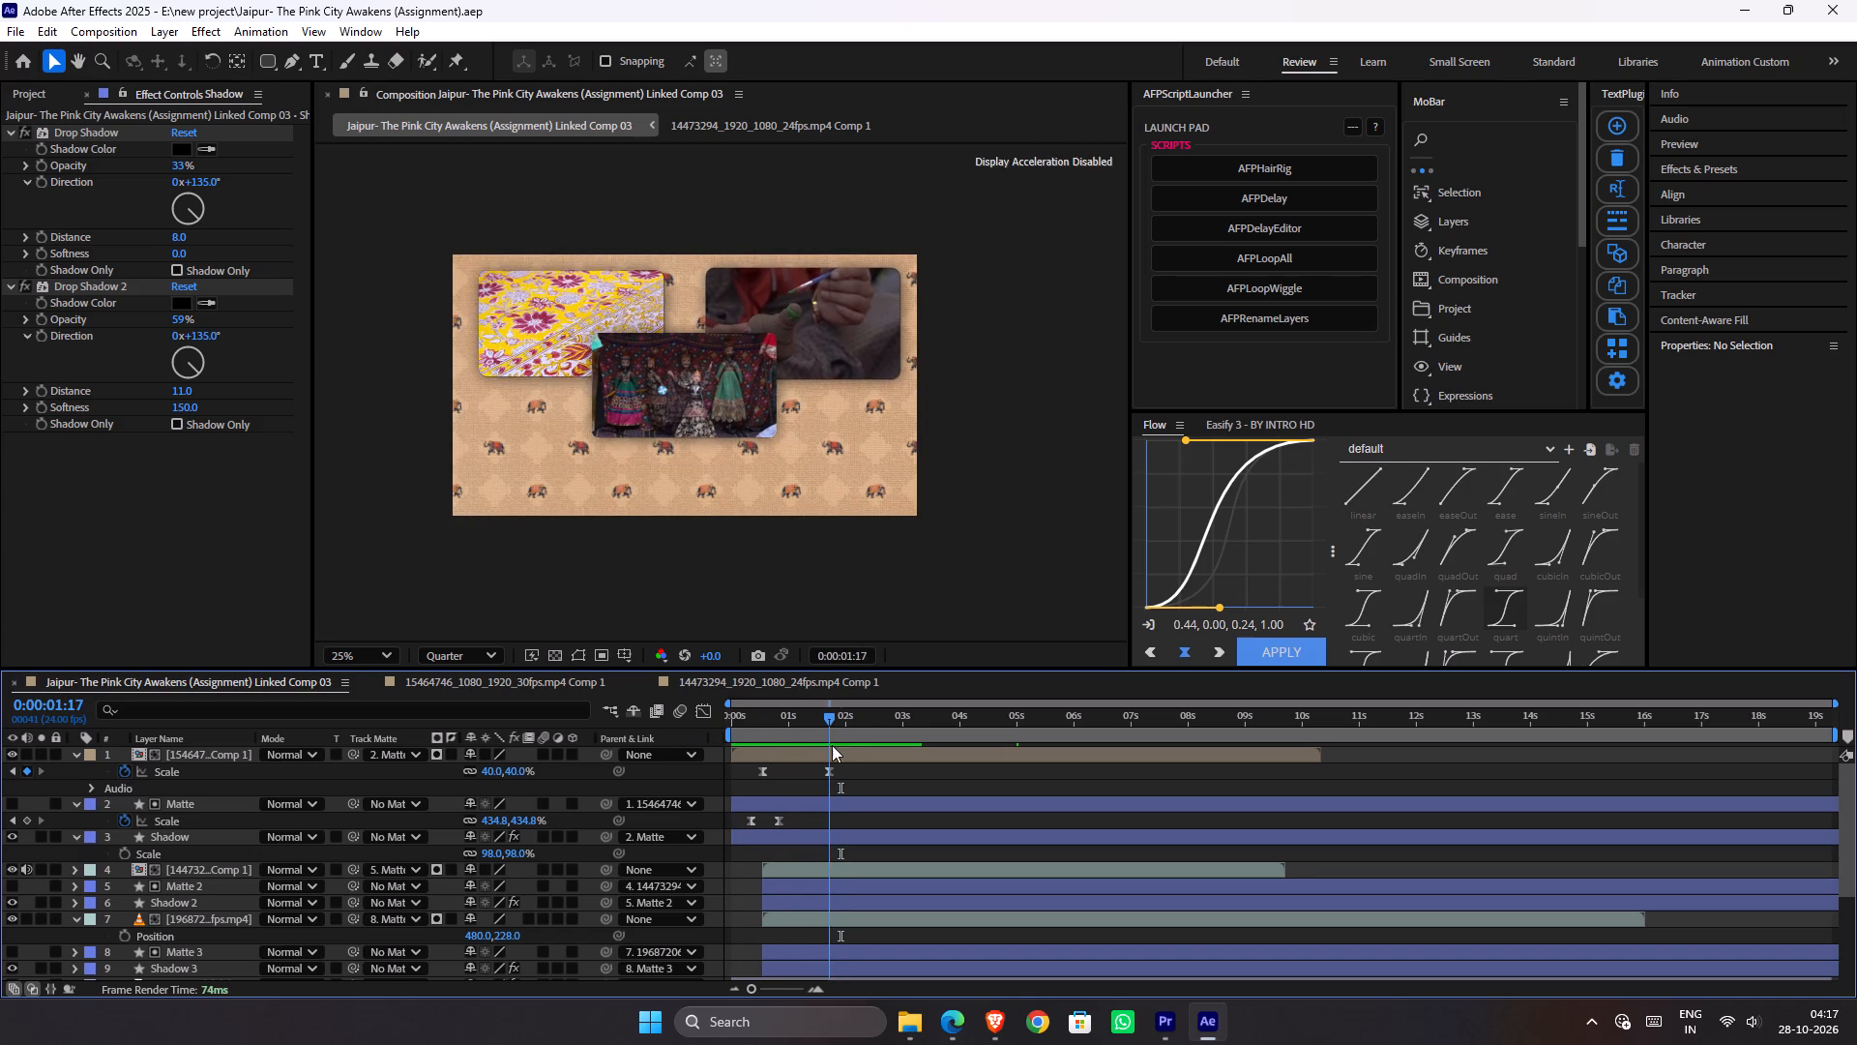
drag(832, 745, 837, 754)
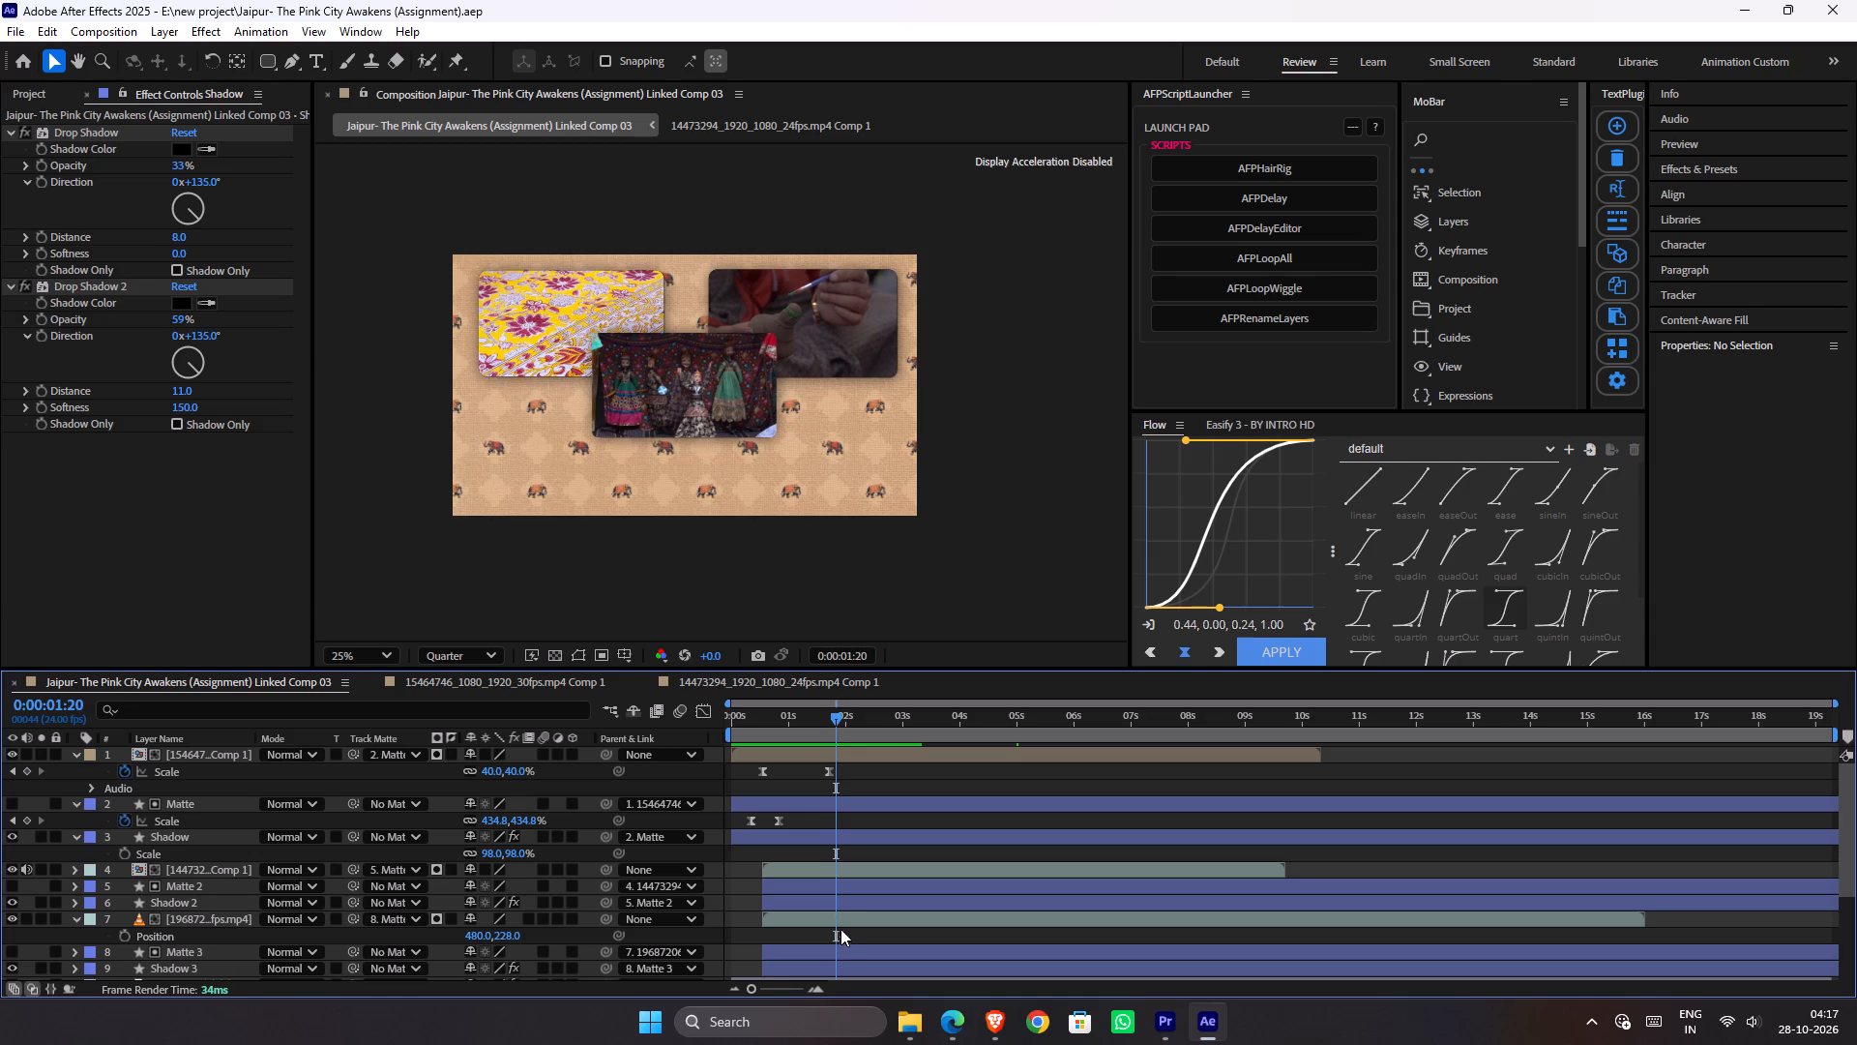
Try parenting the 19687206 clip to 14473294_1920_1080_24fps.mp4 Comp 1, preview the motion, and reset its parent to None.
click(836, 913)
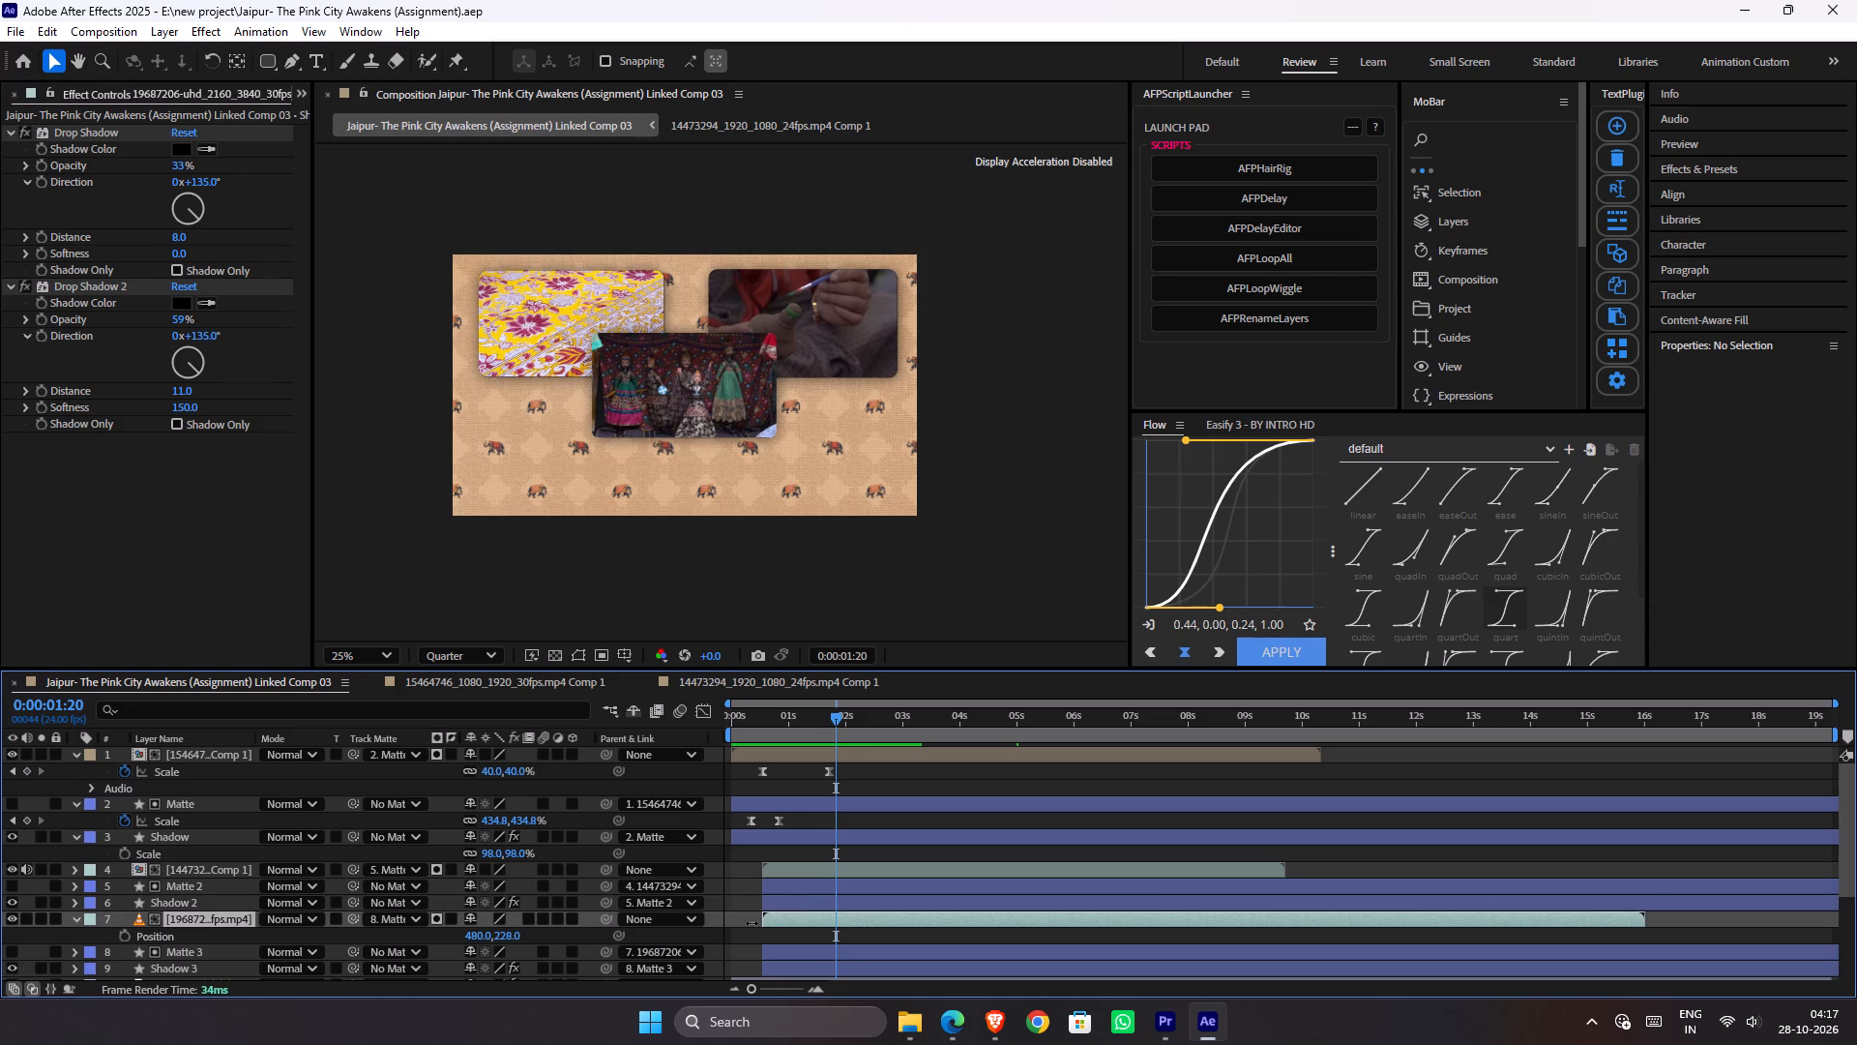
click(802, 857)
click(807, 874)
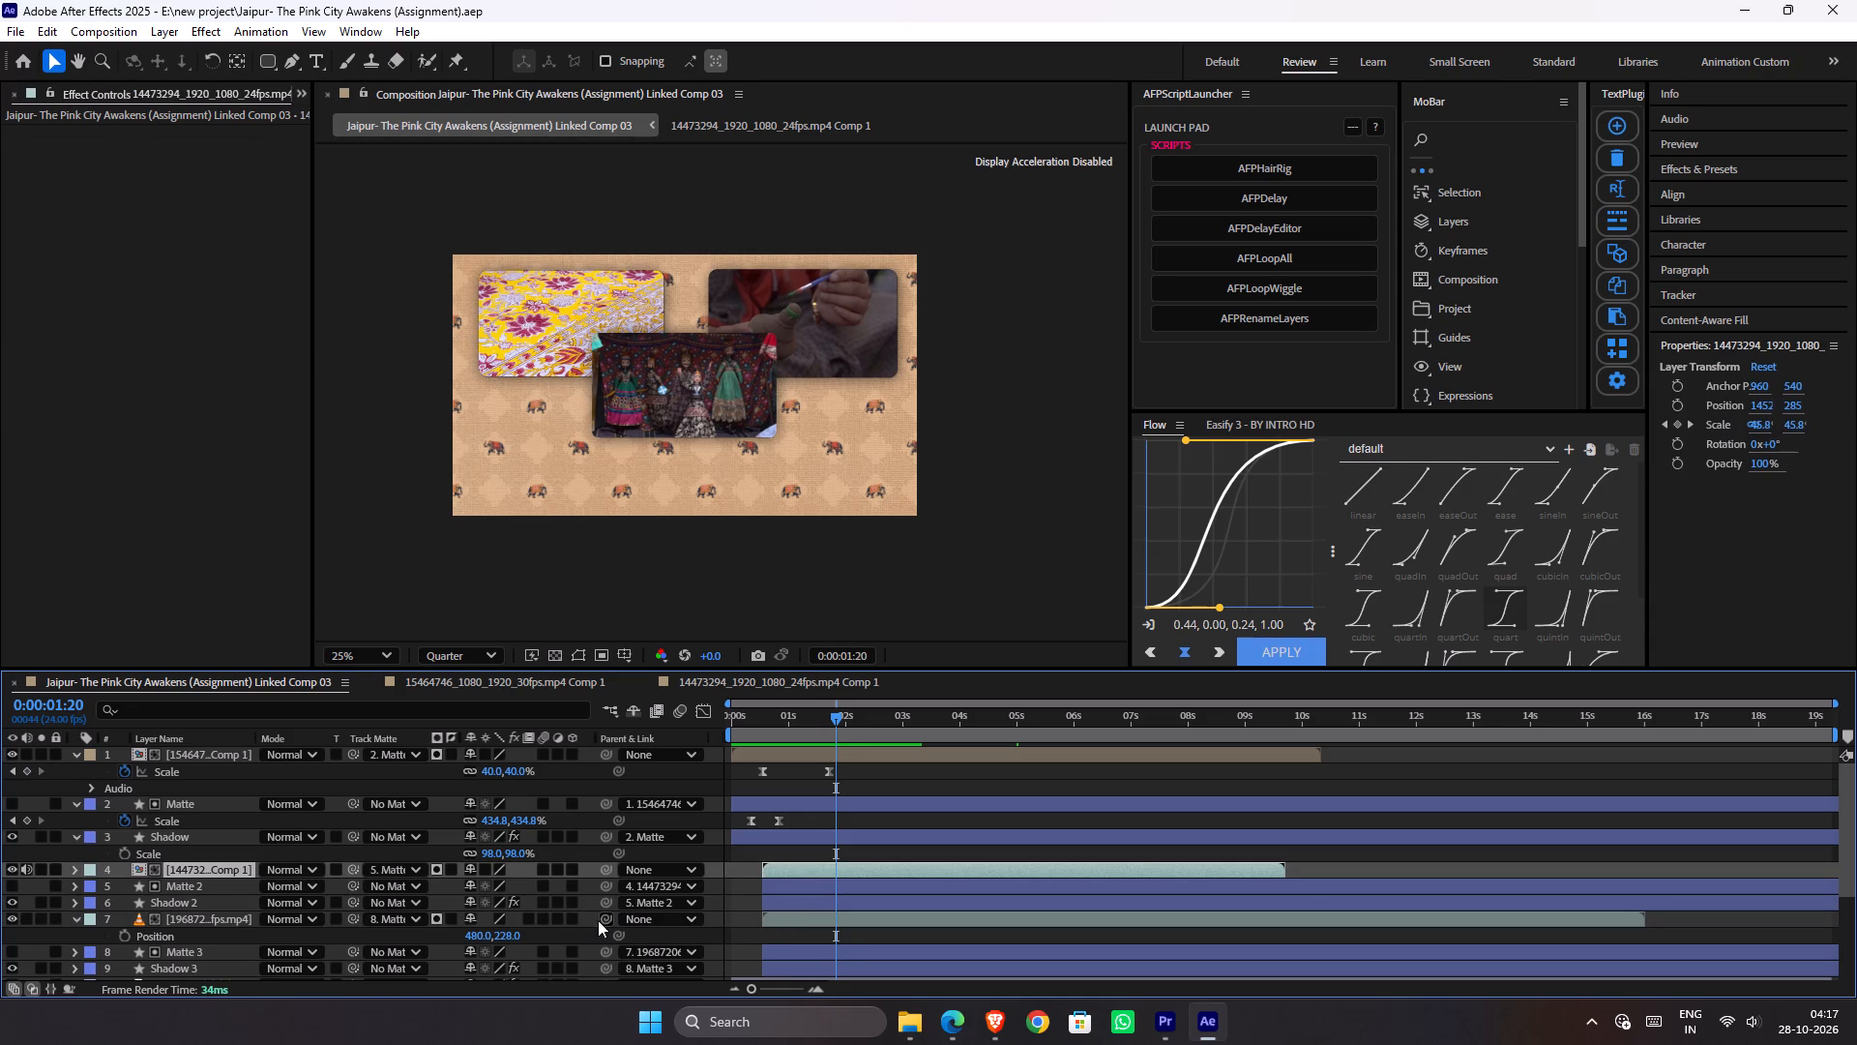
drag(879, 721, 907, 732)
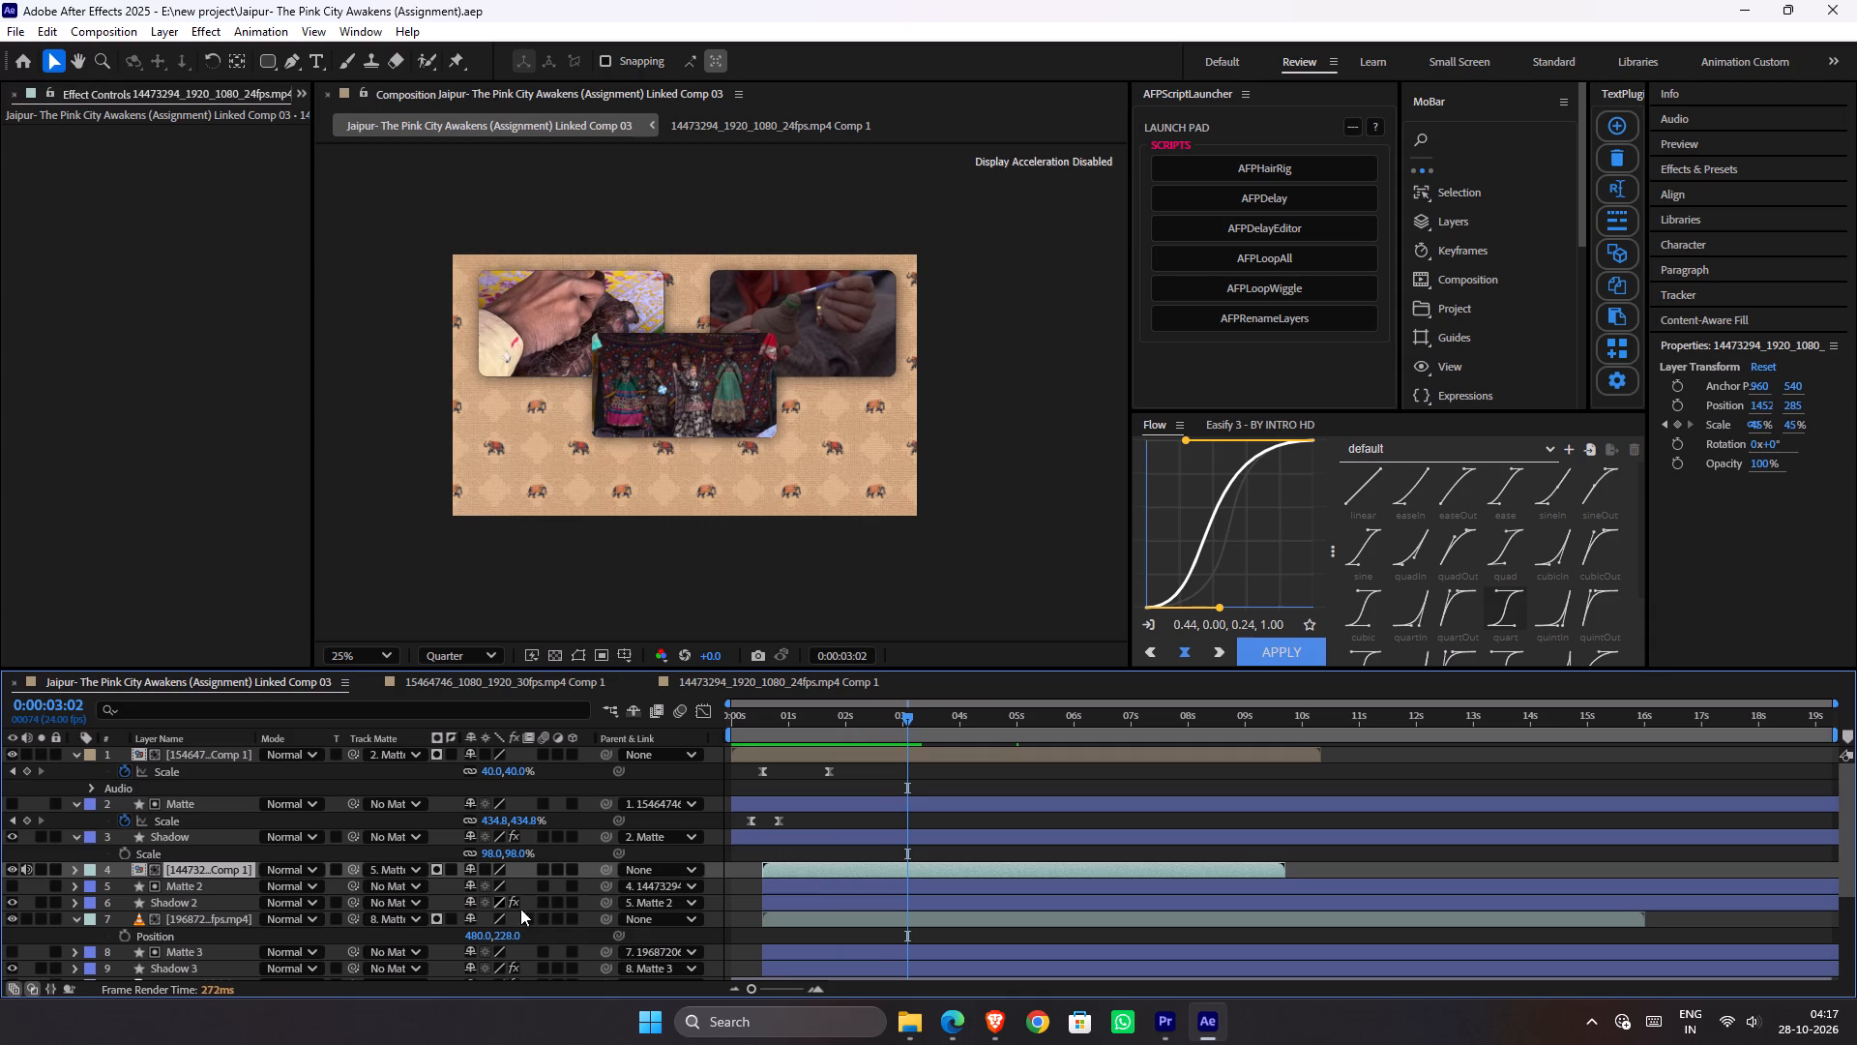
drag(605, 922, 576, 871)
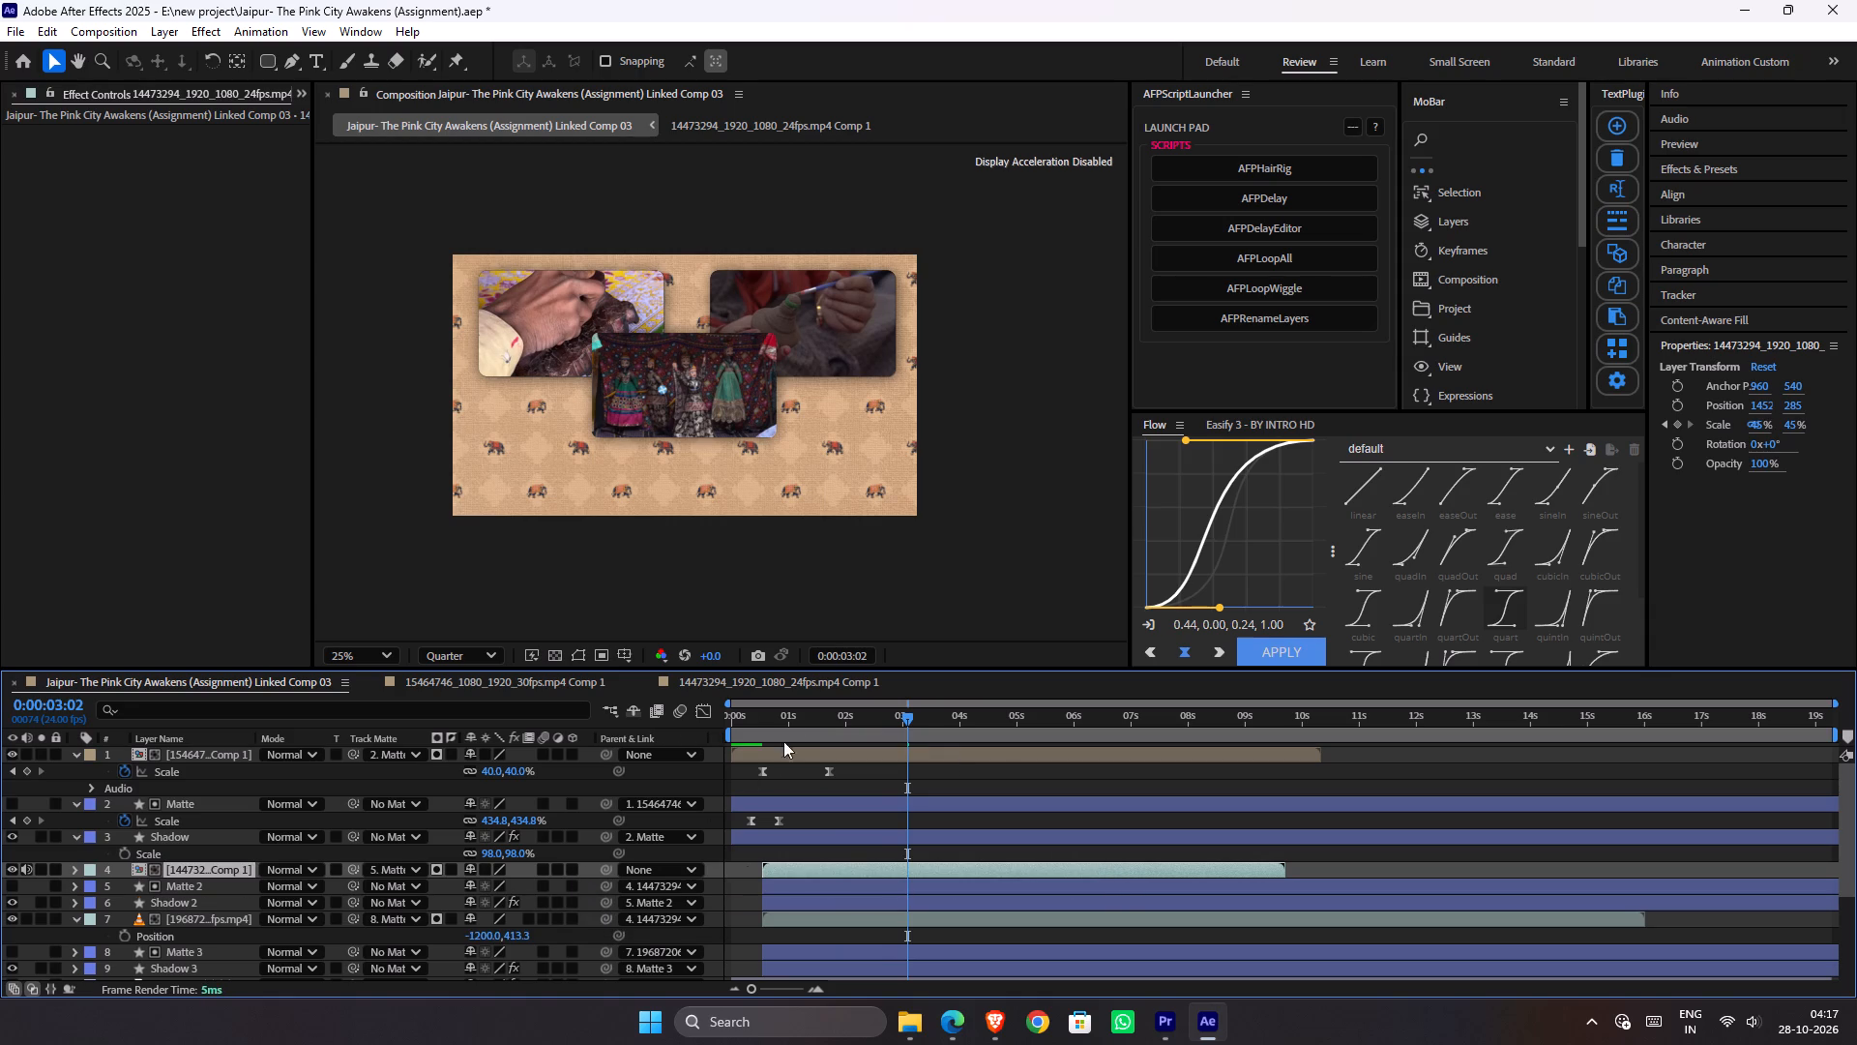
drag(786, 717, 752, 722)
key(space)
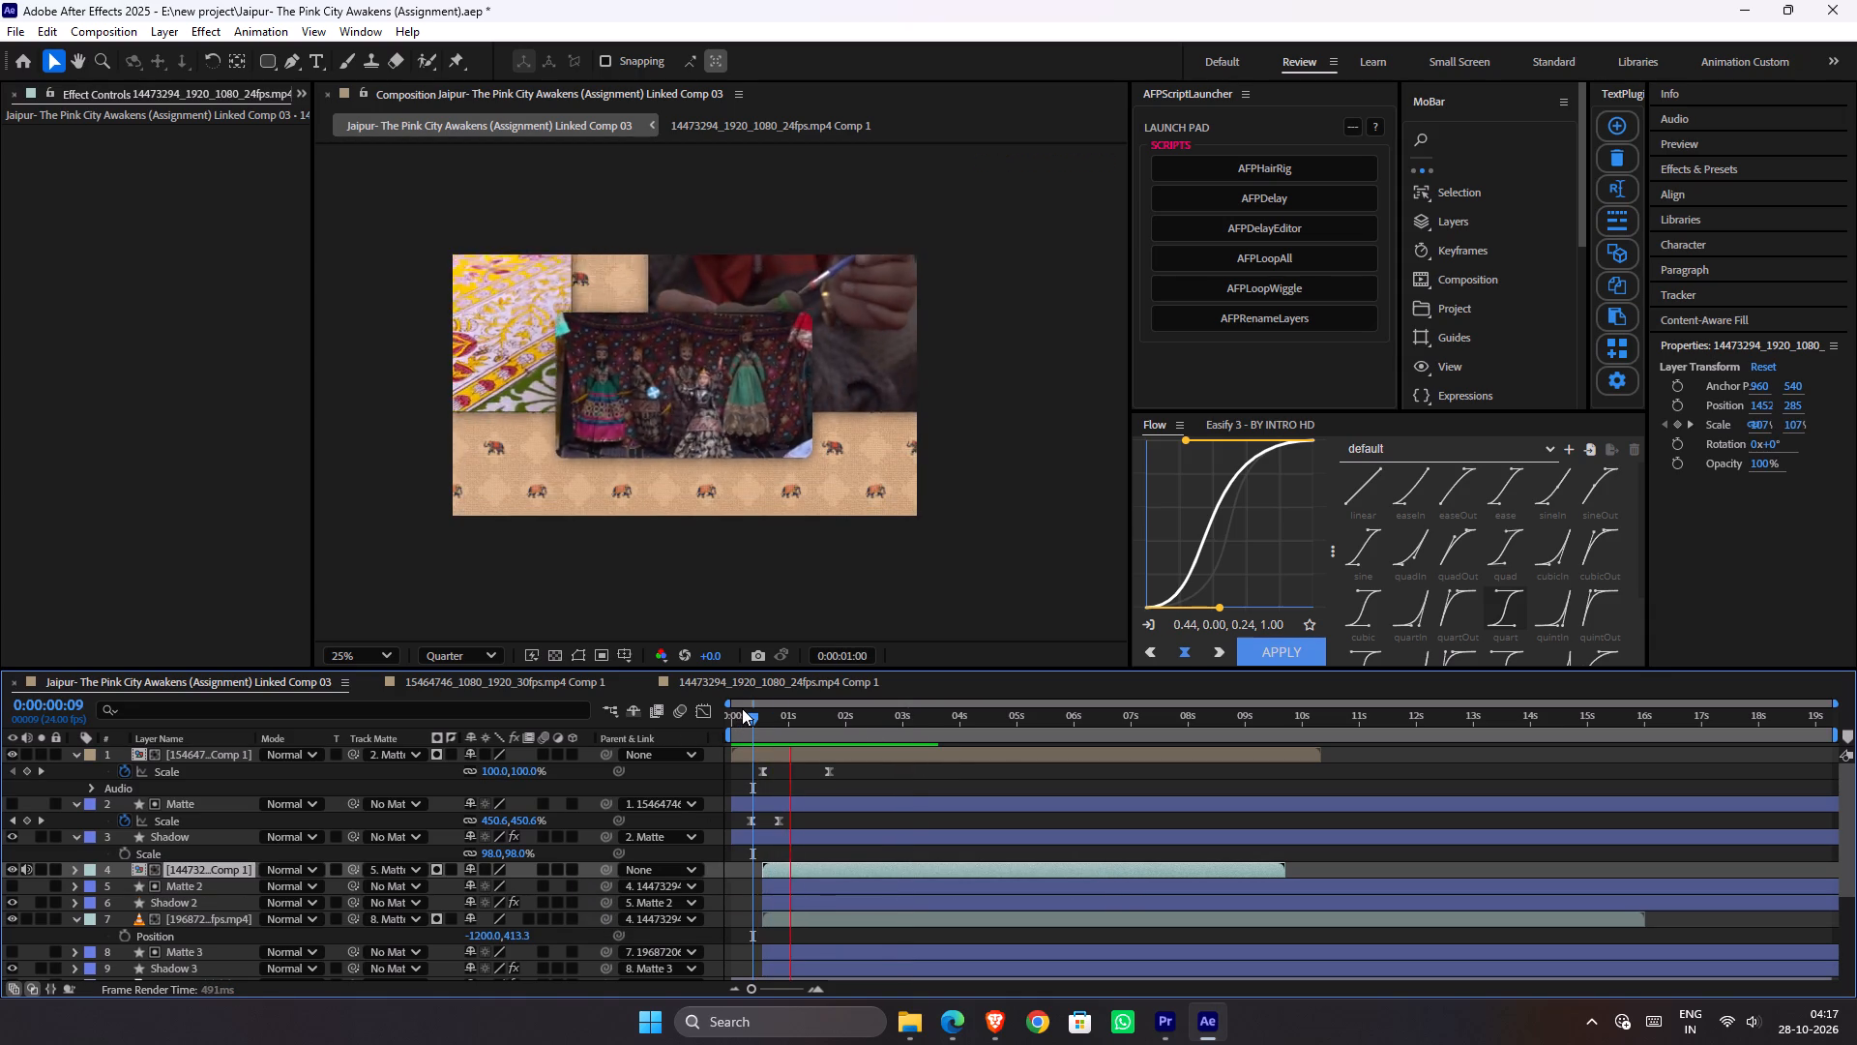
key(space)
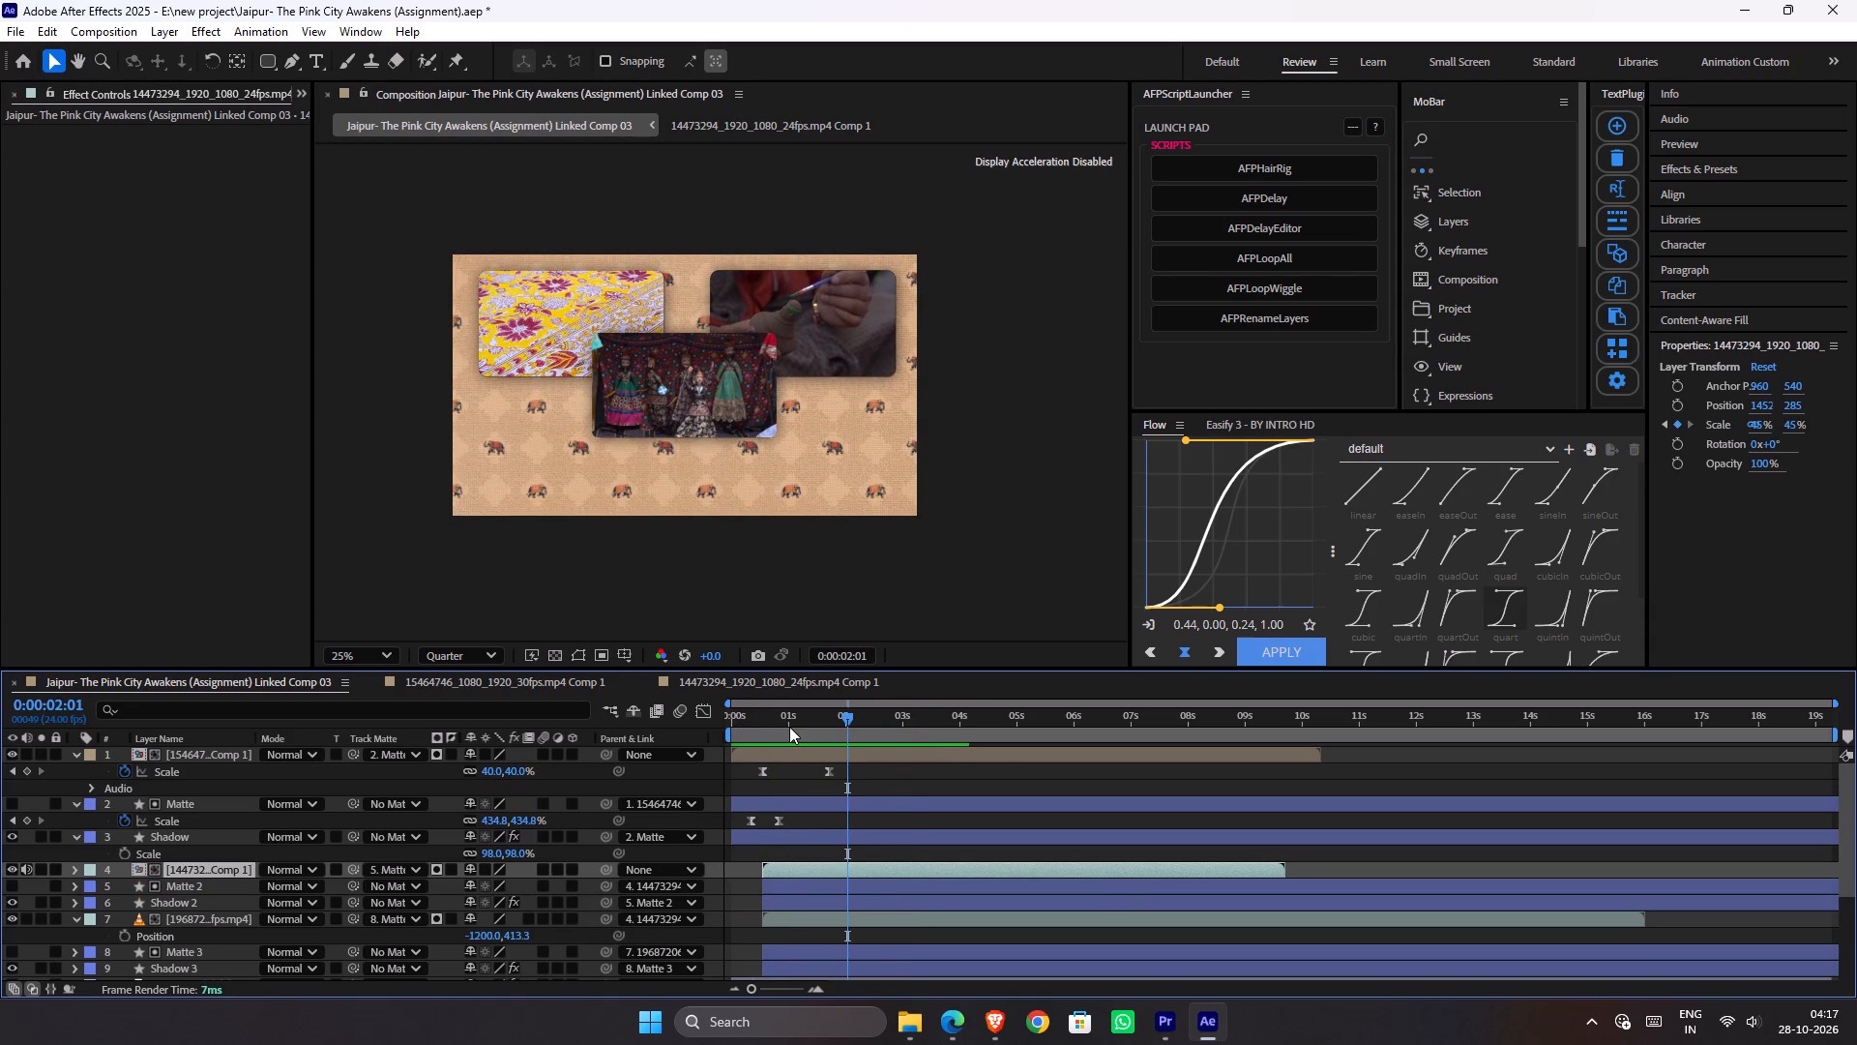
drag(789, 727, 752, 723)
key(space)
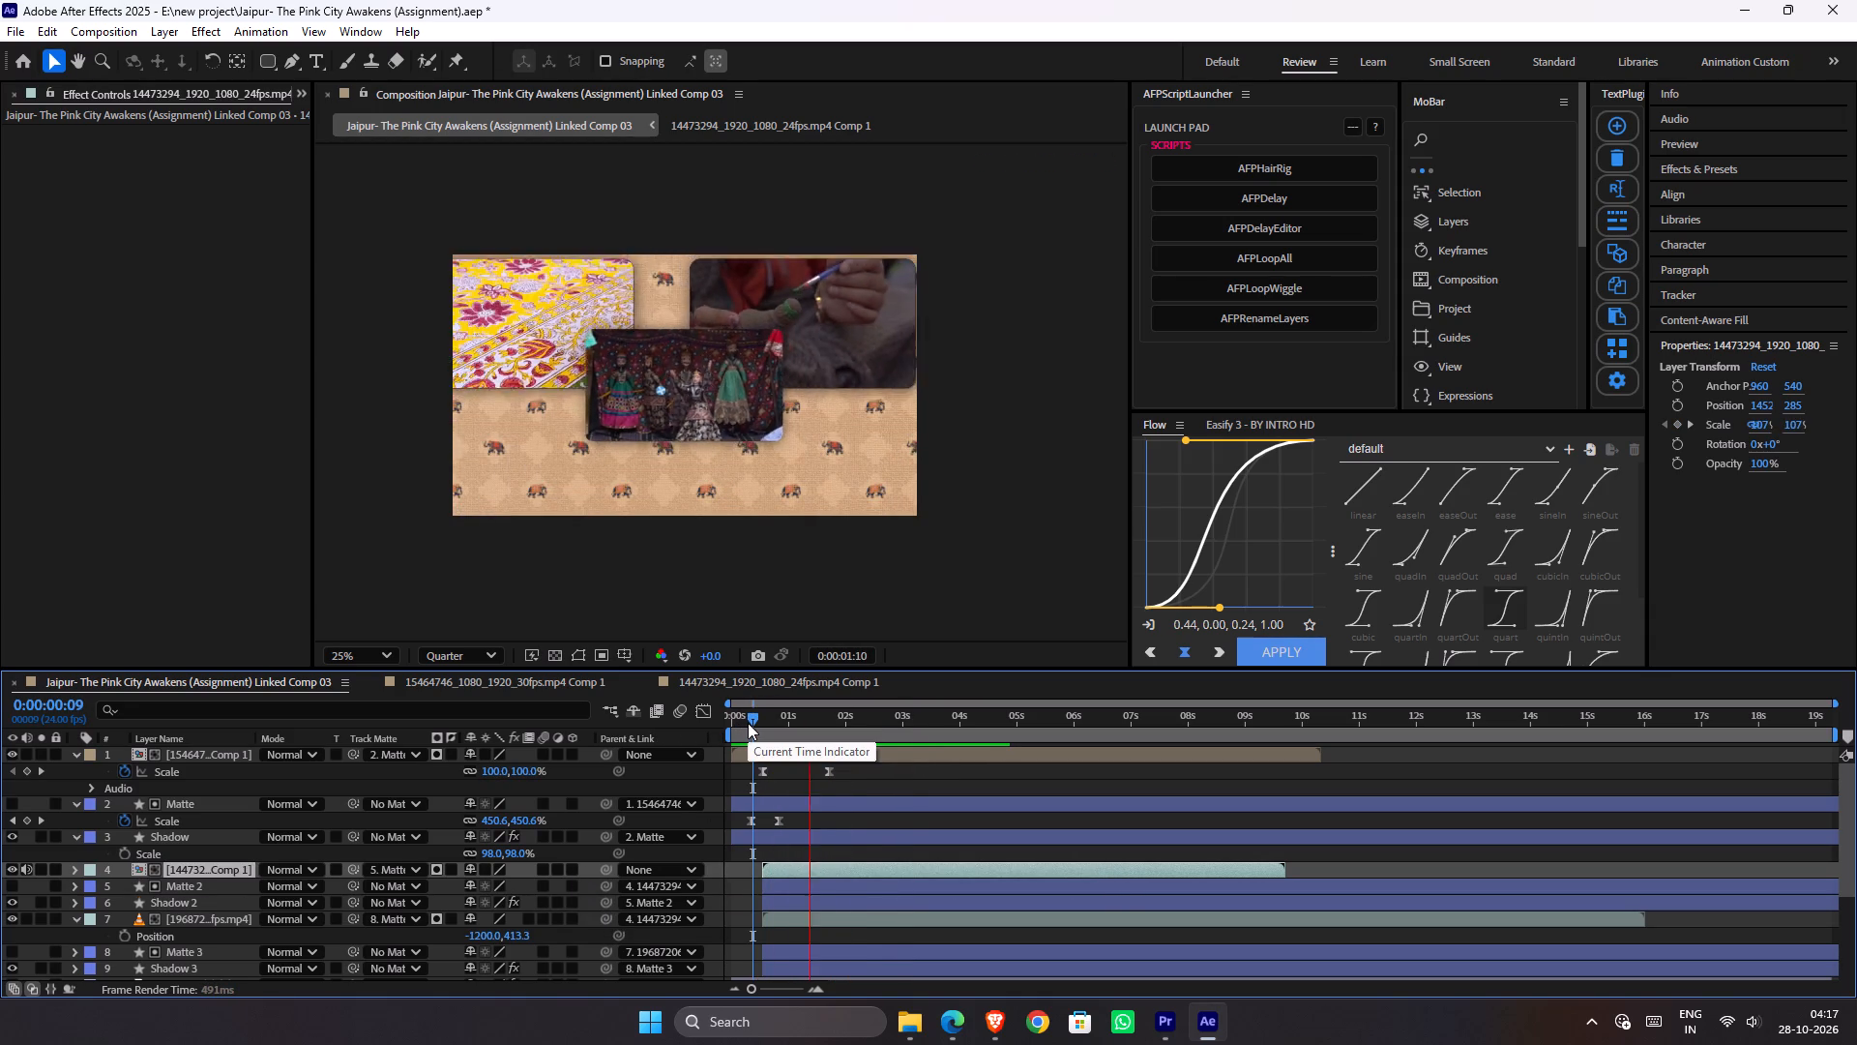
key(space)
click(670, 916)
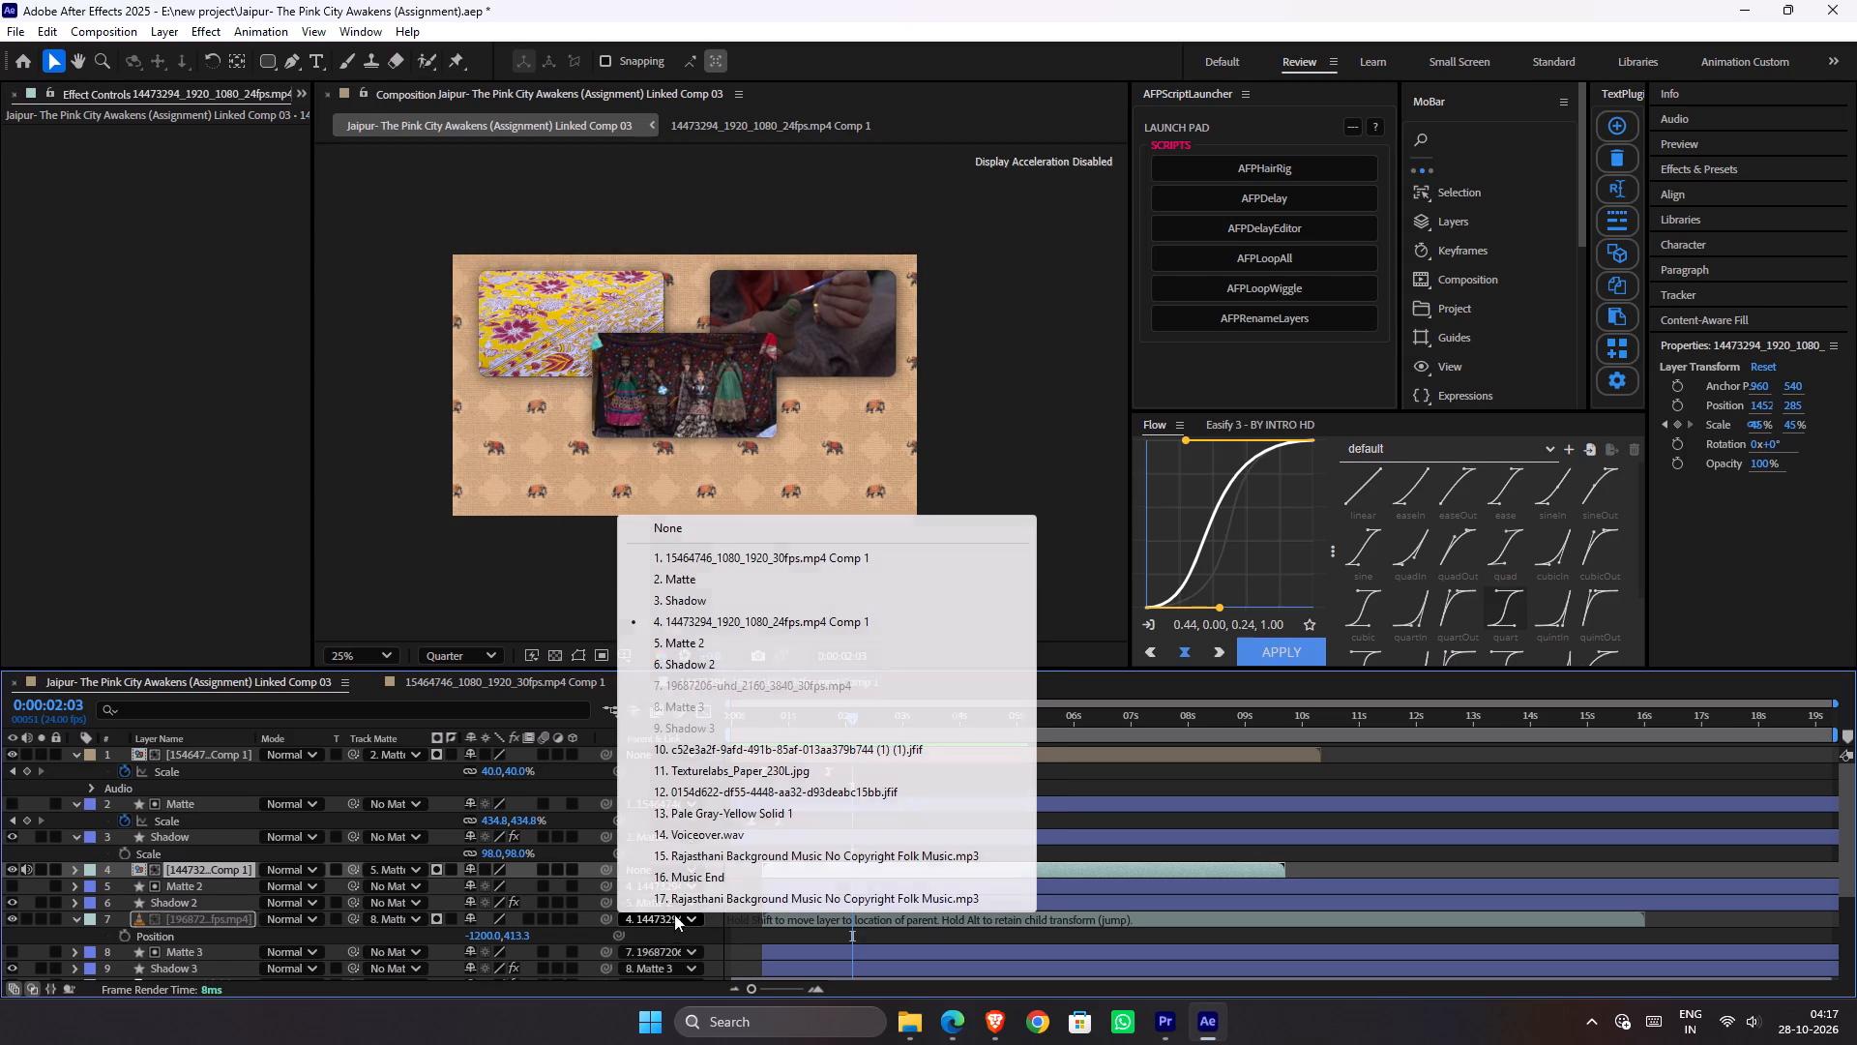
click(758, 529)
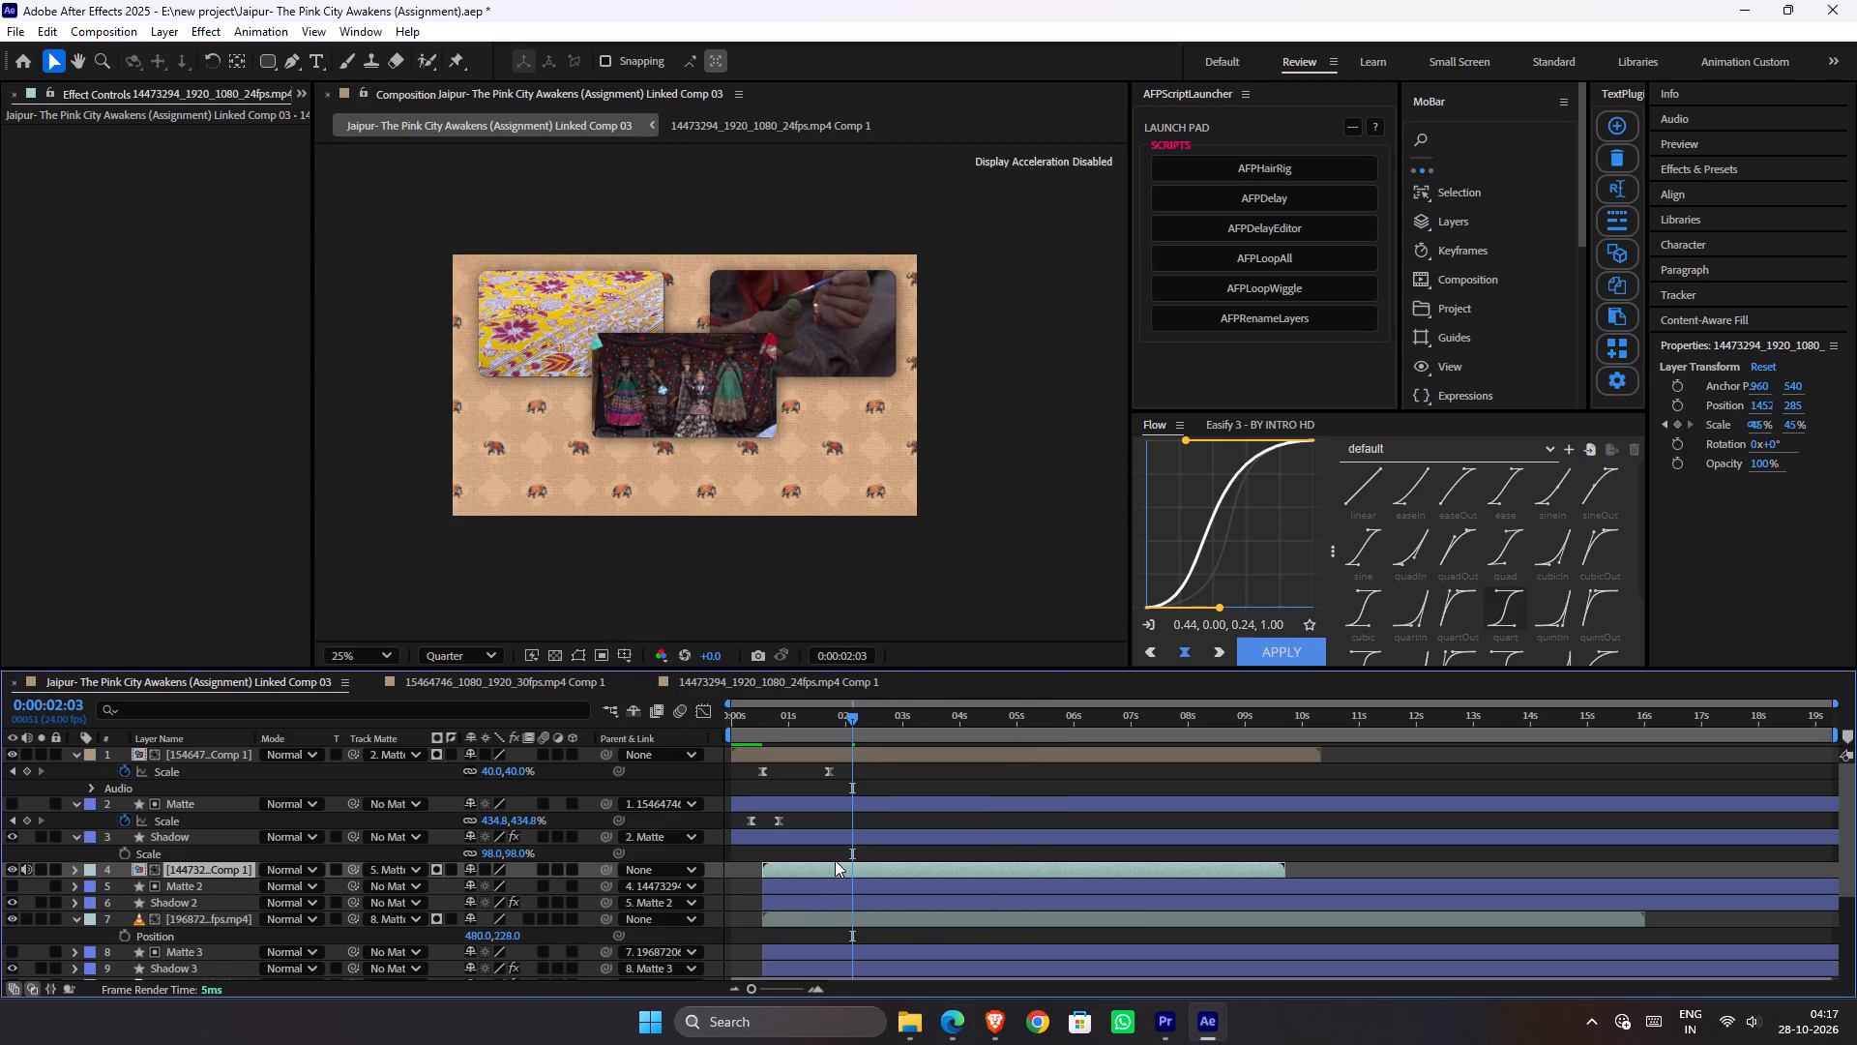
Animate the 19687206 clip's scale from 103% at 0:00:00:13 to 38% at 0:00:02:01, matching the 14473294 comp's keyframe times.
key(u)
key(j)
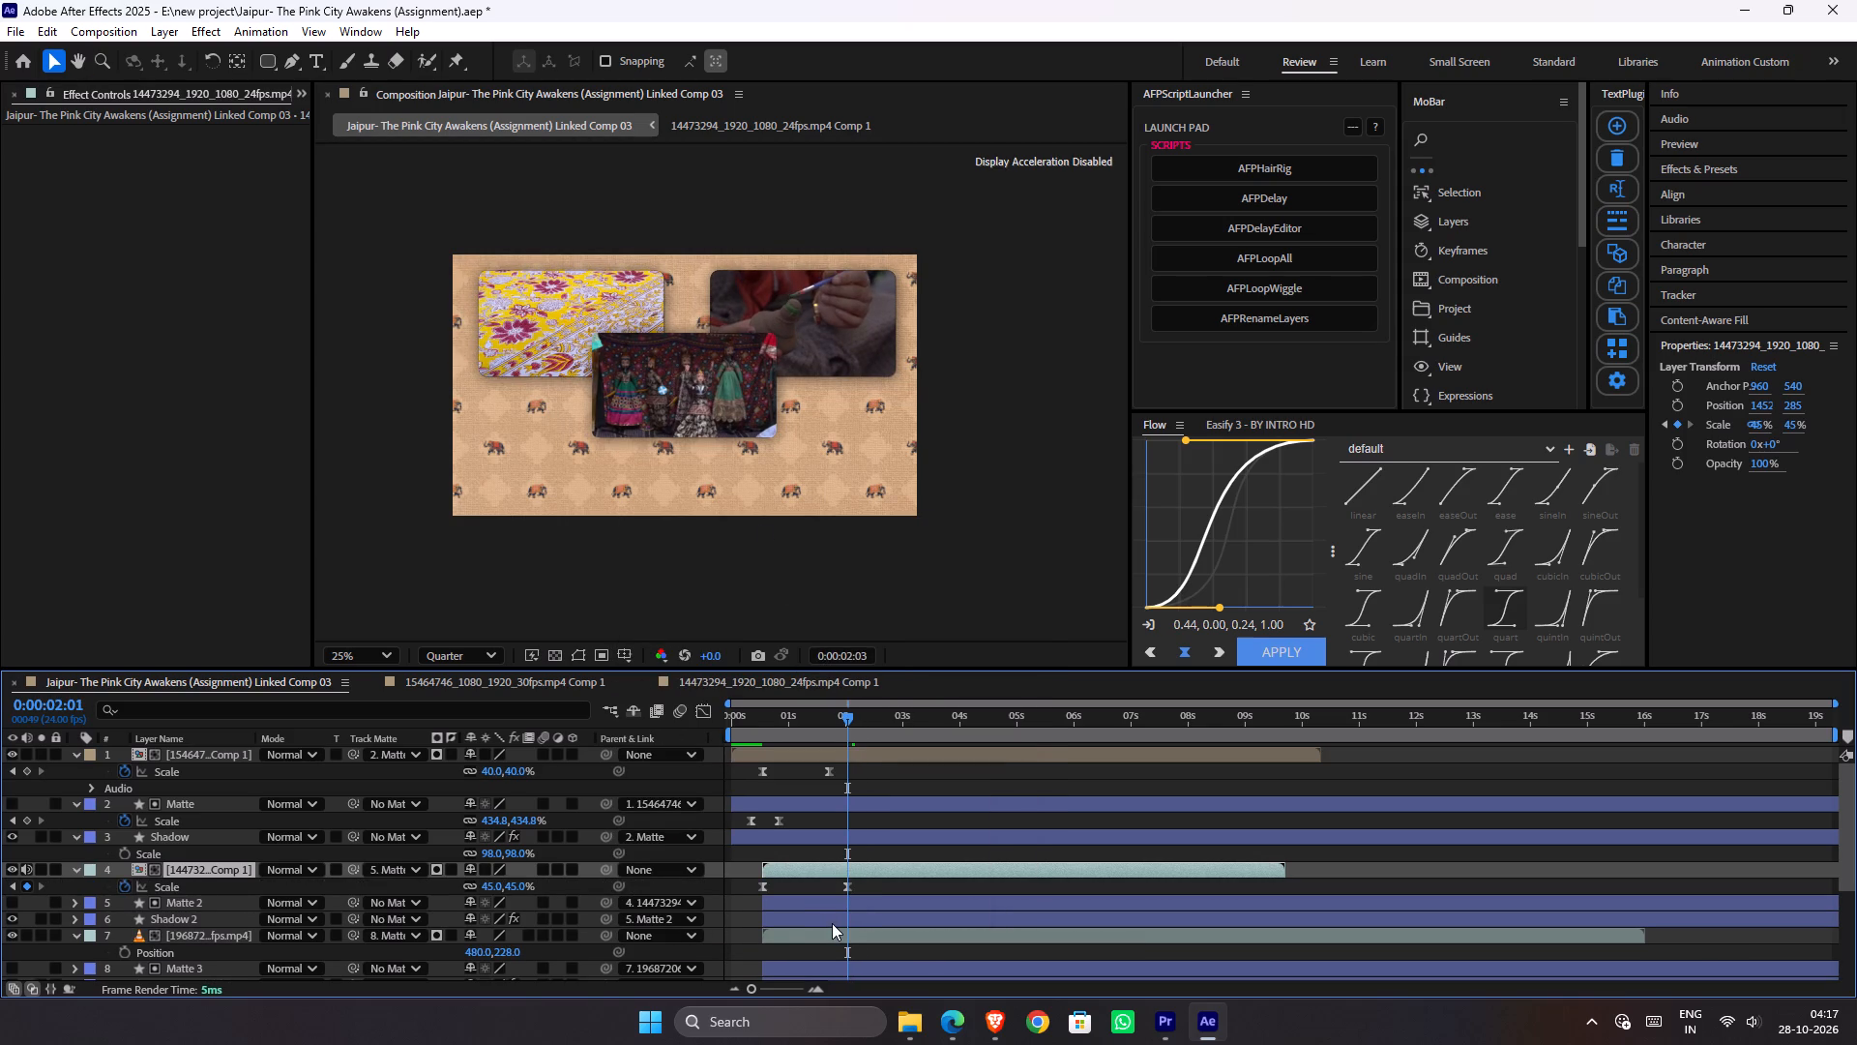
click(832, 931)
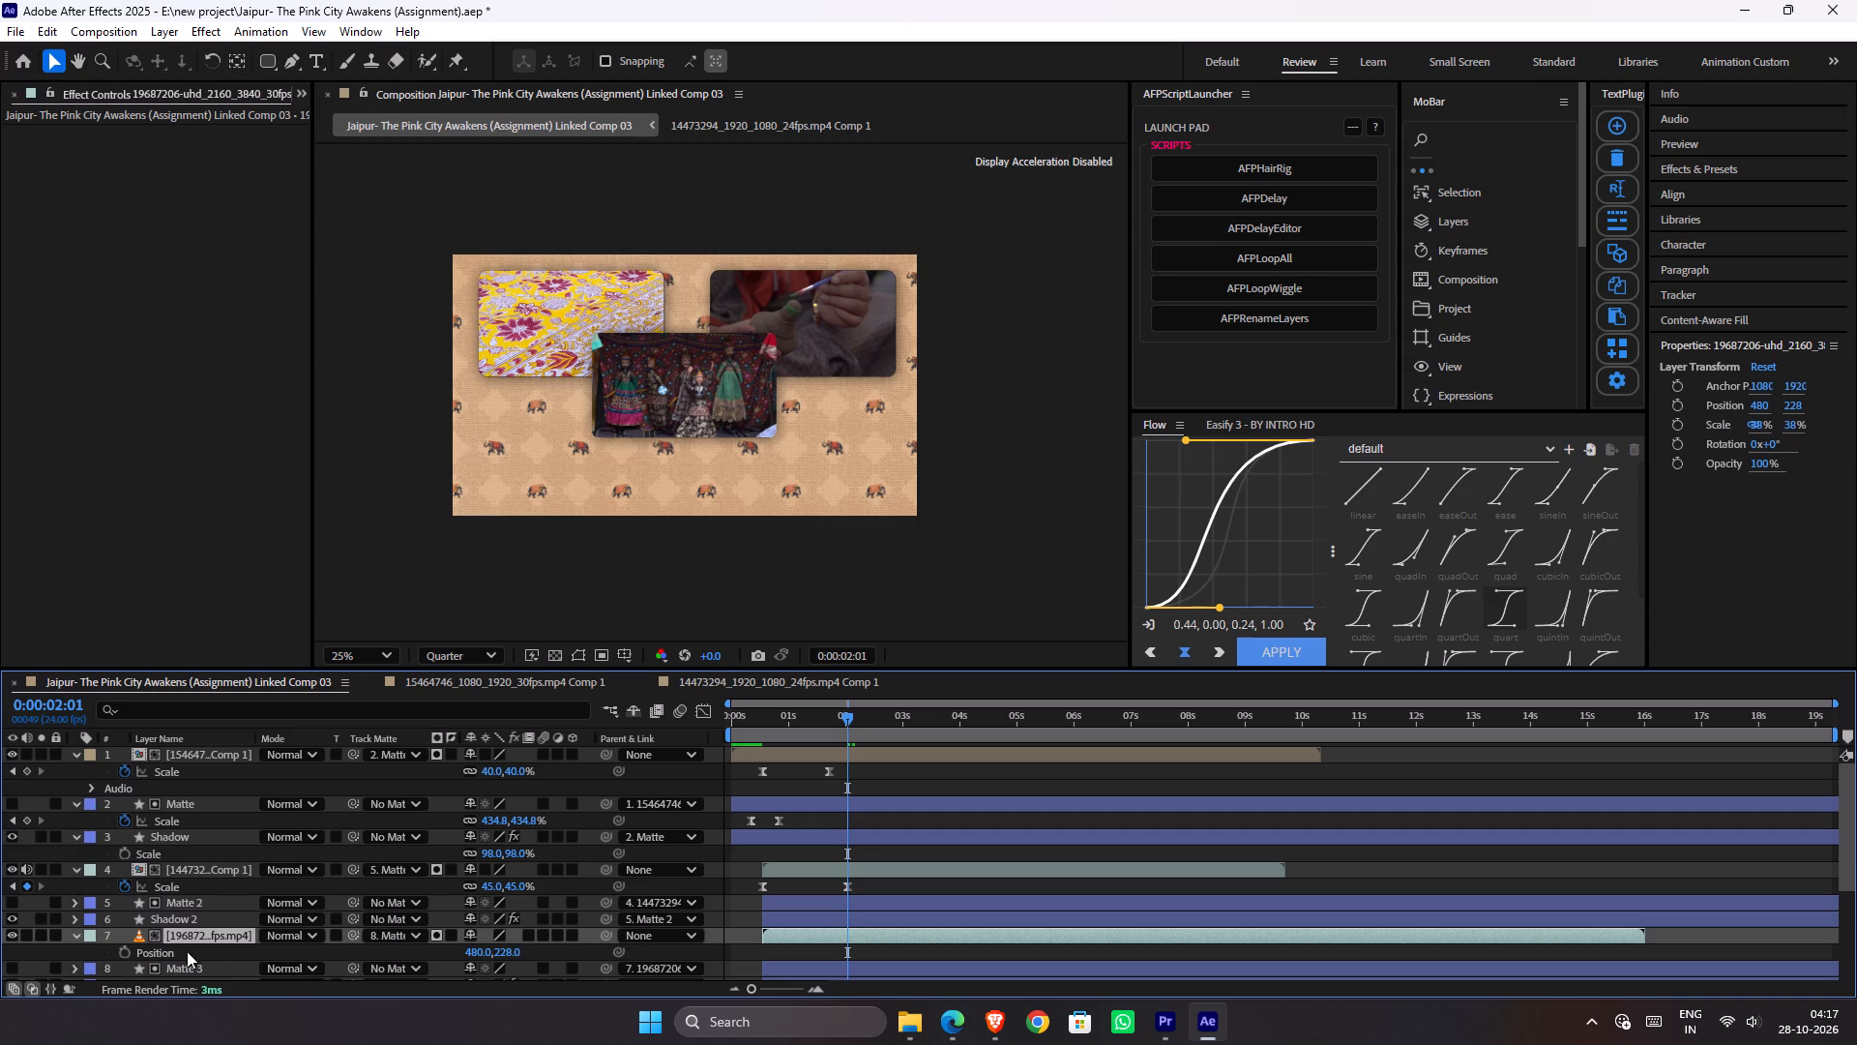
key(s)
click(129, 953)
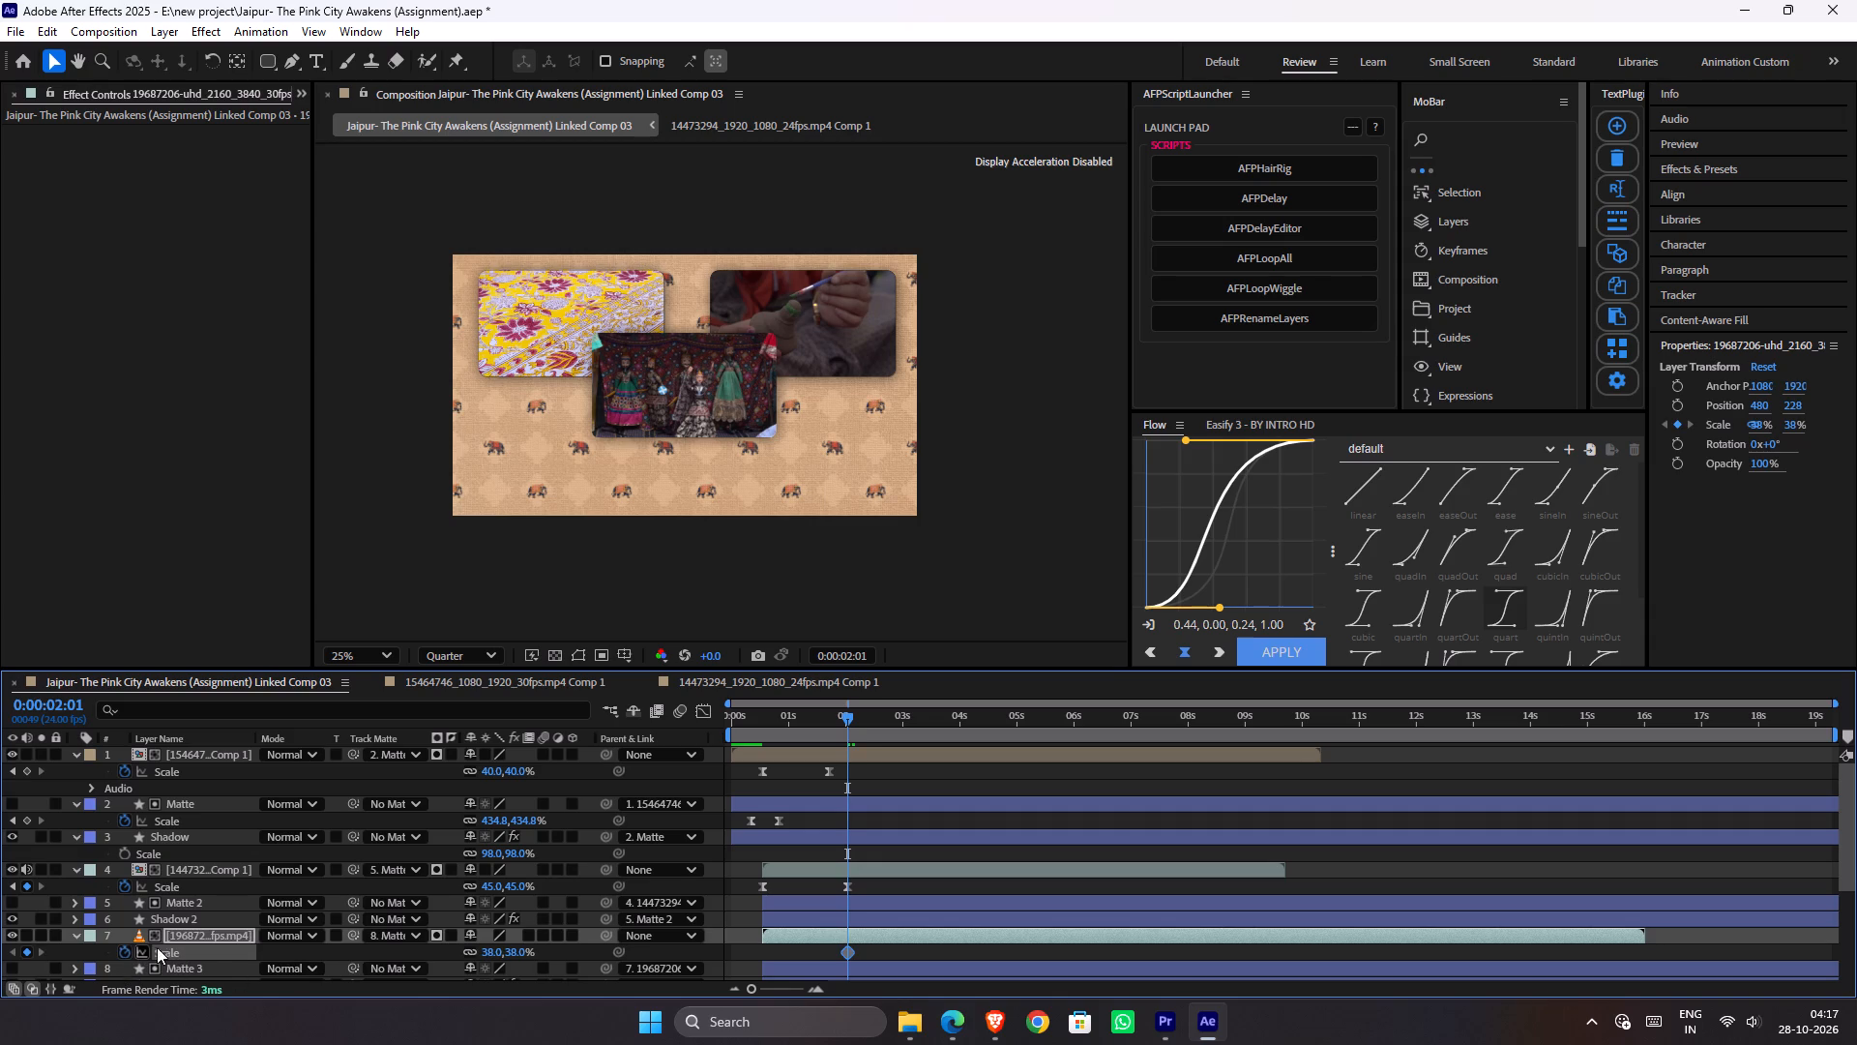
key(i)
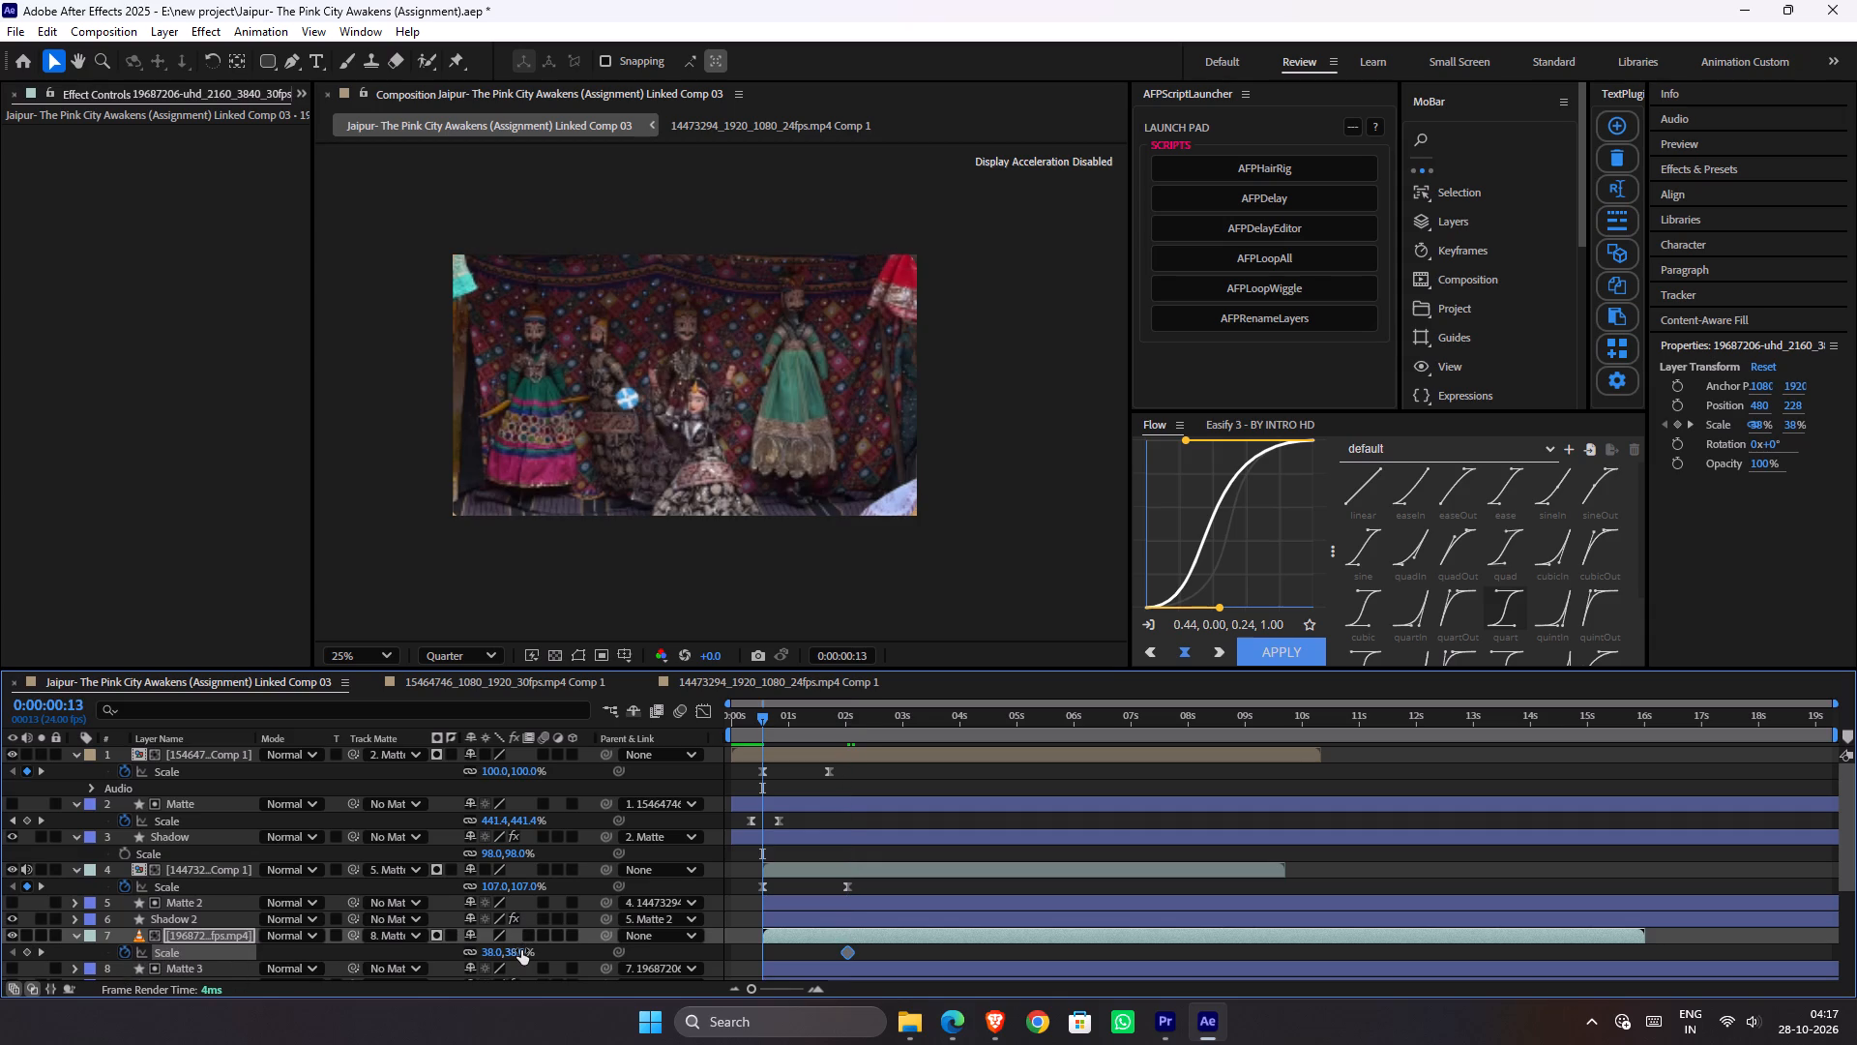
drag(521, 950, 560, 944)
drag(560, 944, 575, 941)
Apply the 0.44, 0.00, 0.24, 1.00 Flow easing curve to both scale keyframes of the 19687206 clip and save.
drag(870, 948, 719, 956)
click(1290, 643)
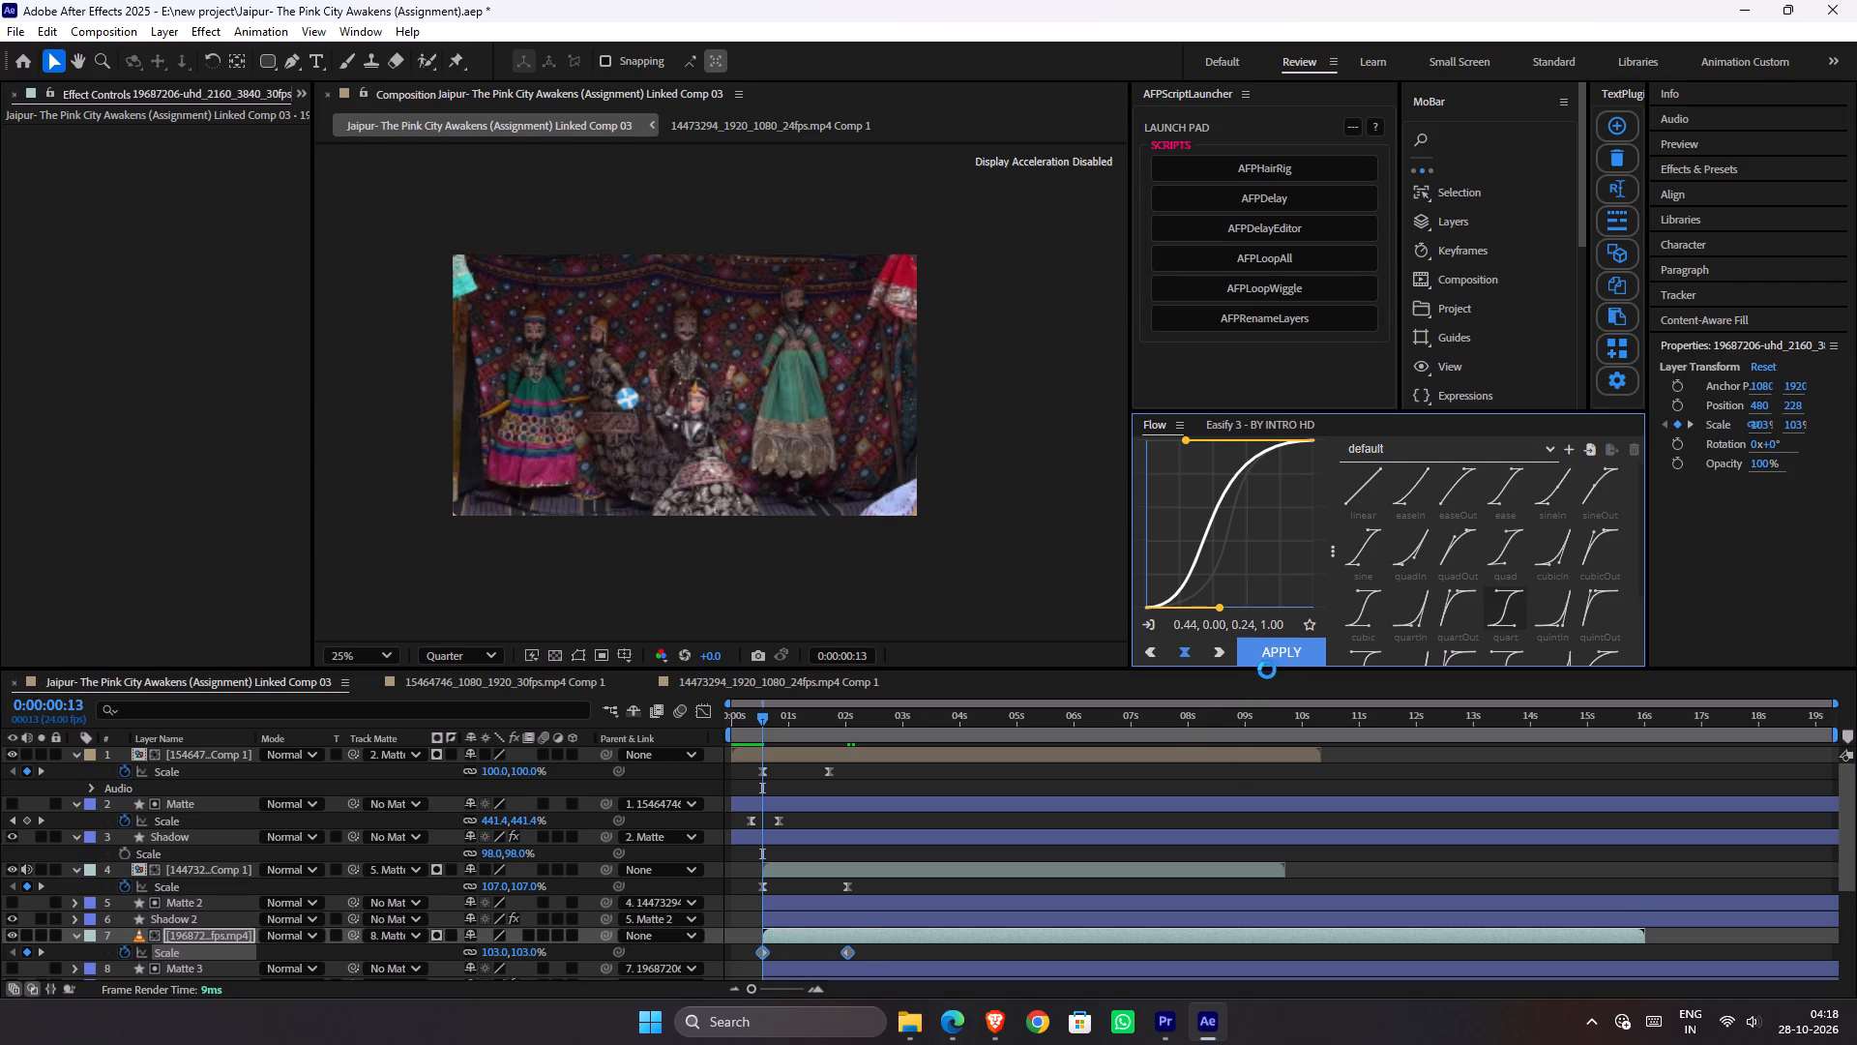
key(ctrl+s)
Play back Linked Comp 03 to check the 19687206 clip's scale animation alongside the other panels, and save the project.
key(space)
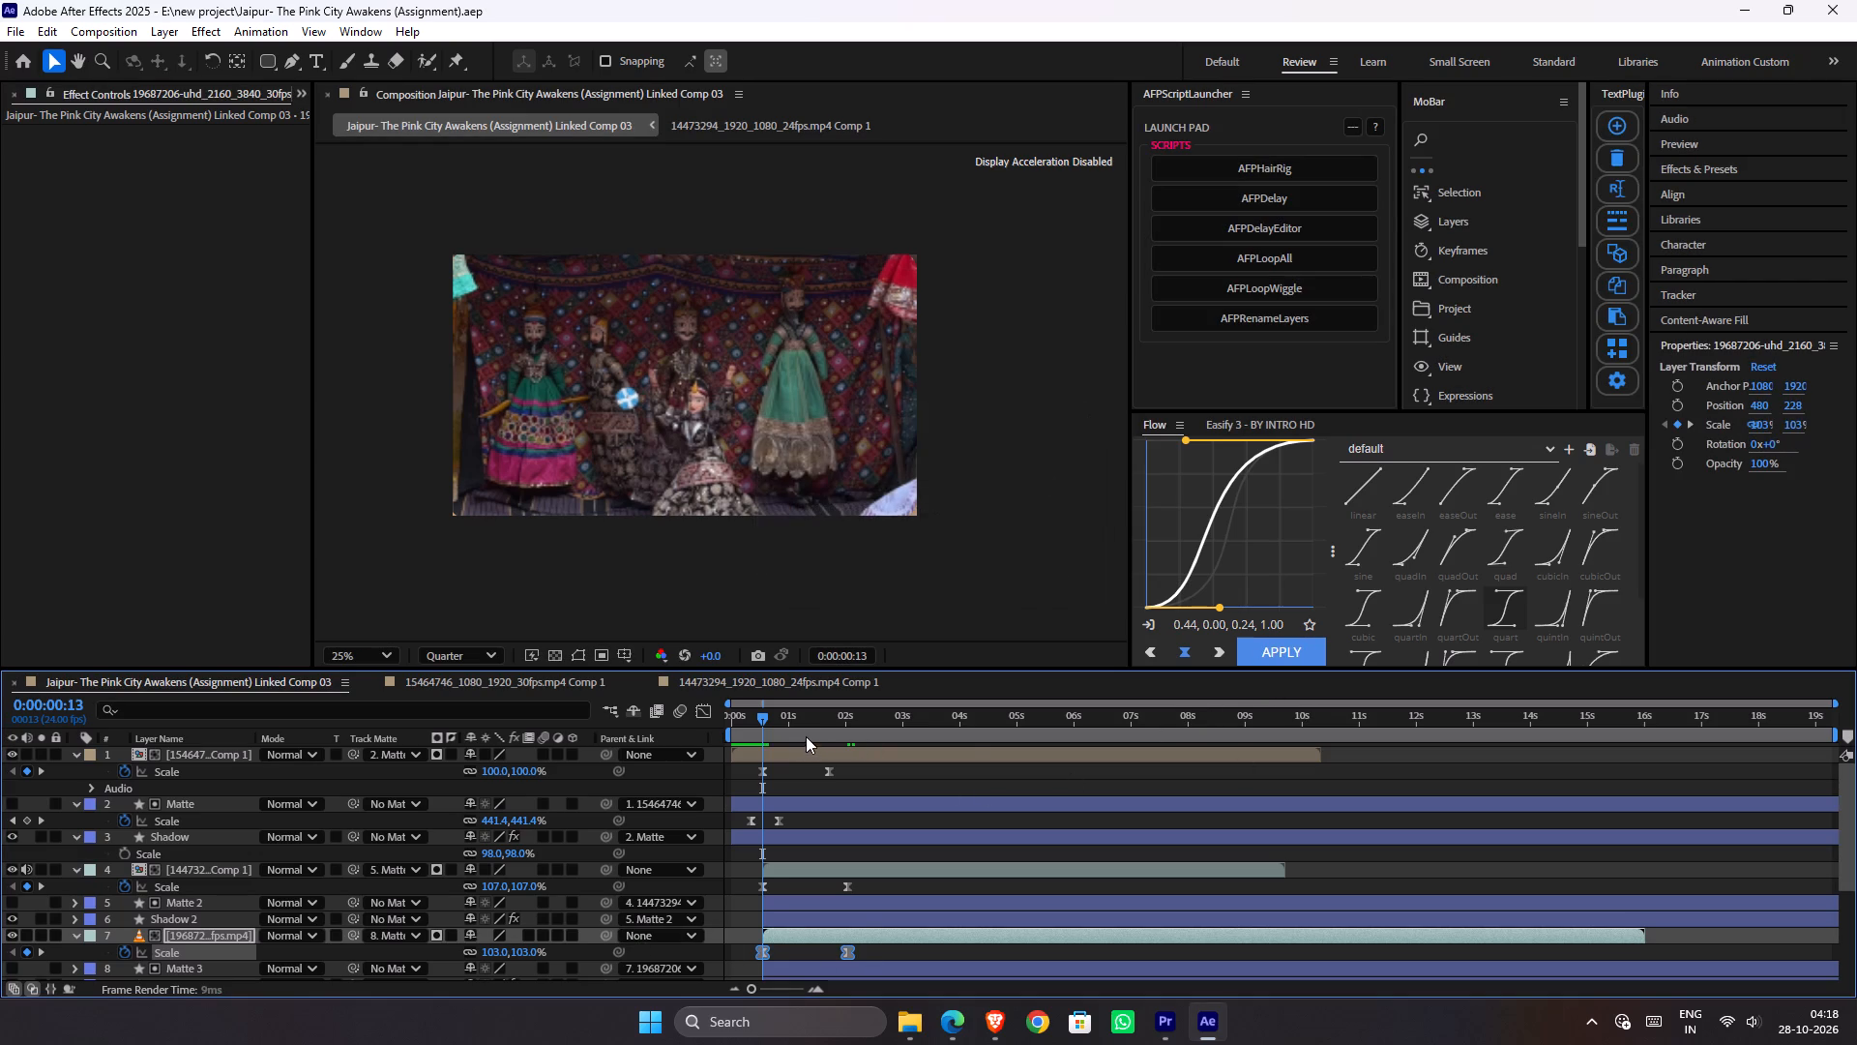
key(space)
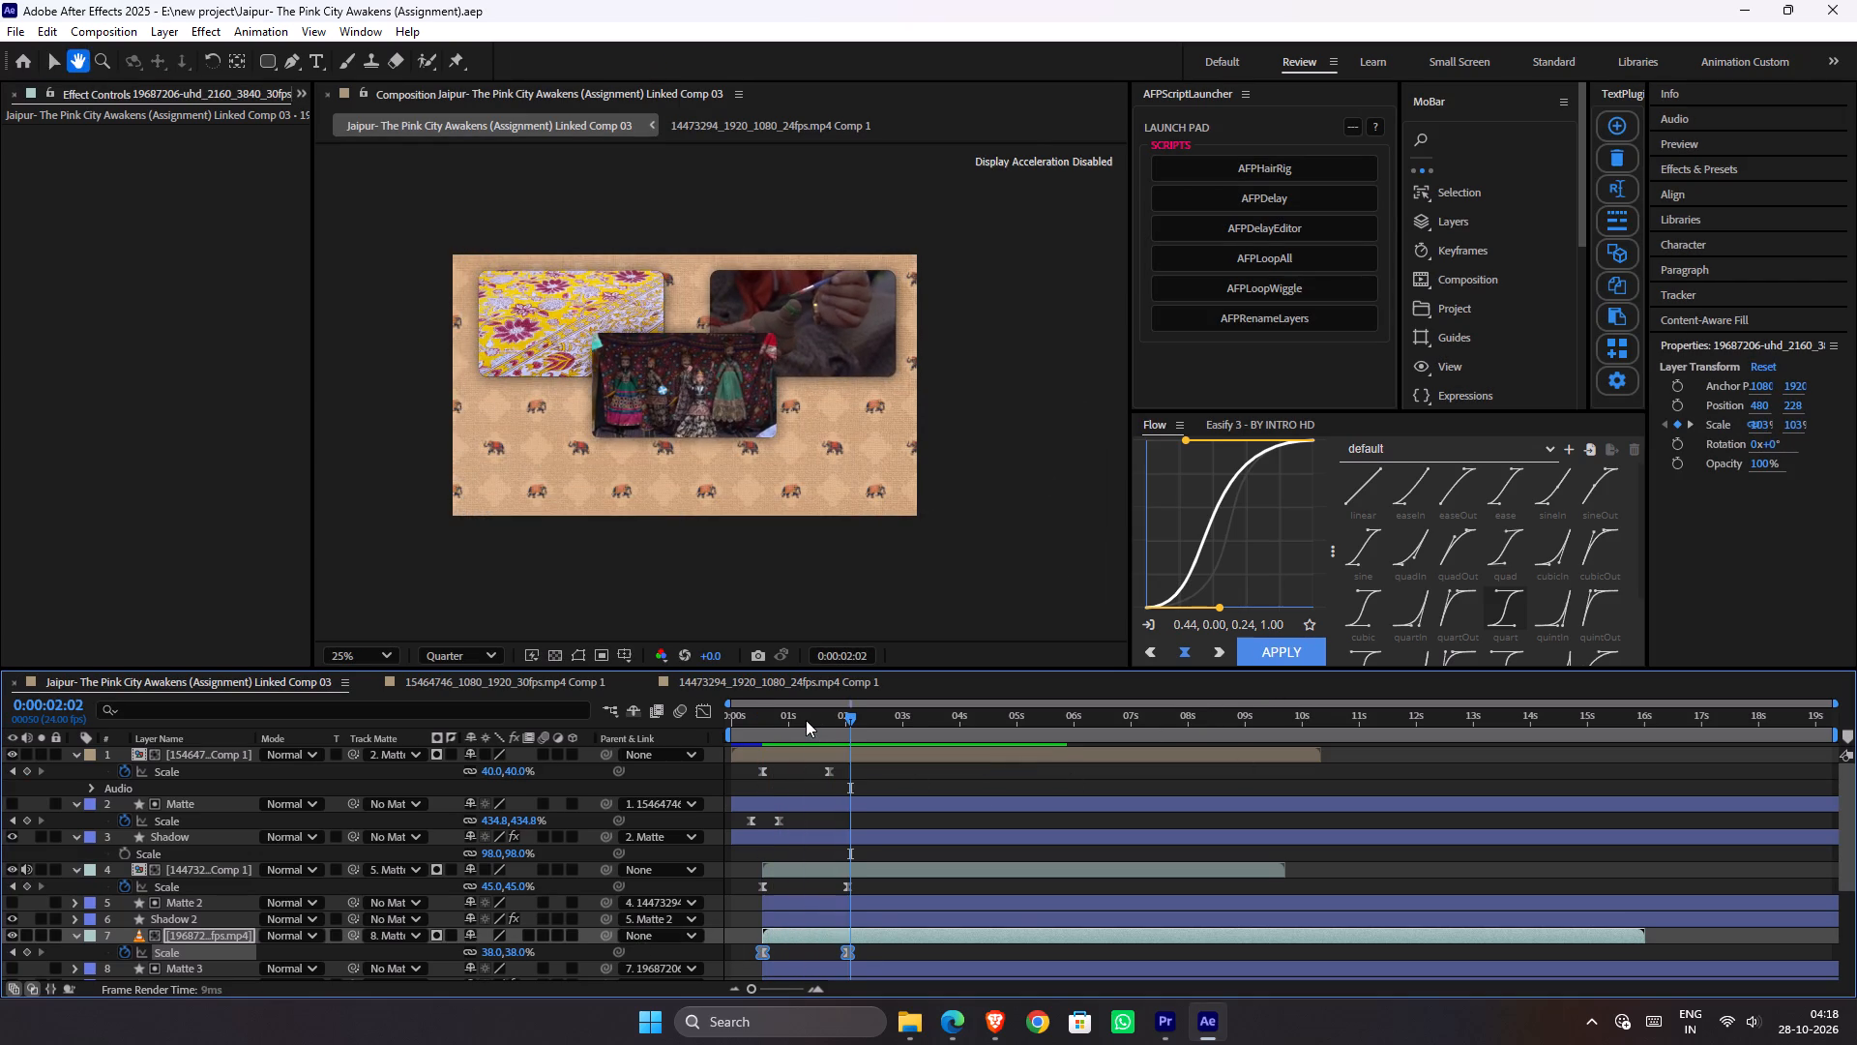
drag(805, 719, 631, 731)
key(space)
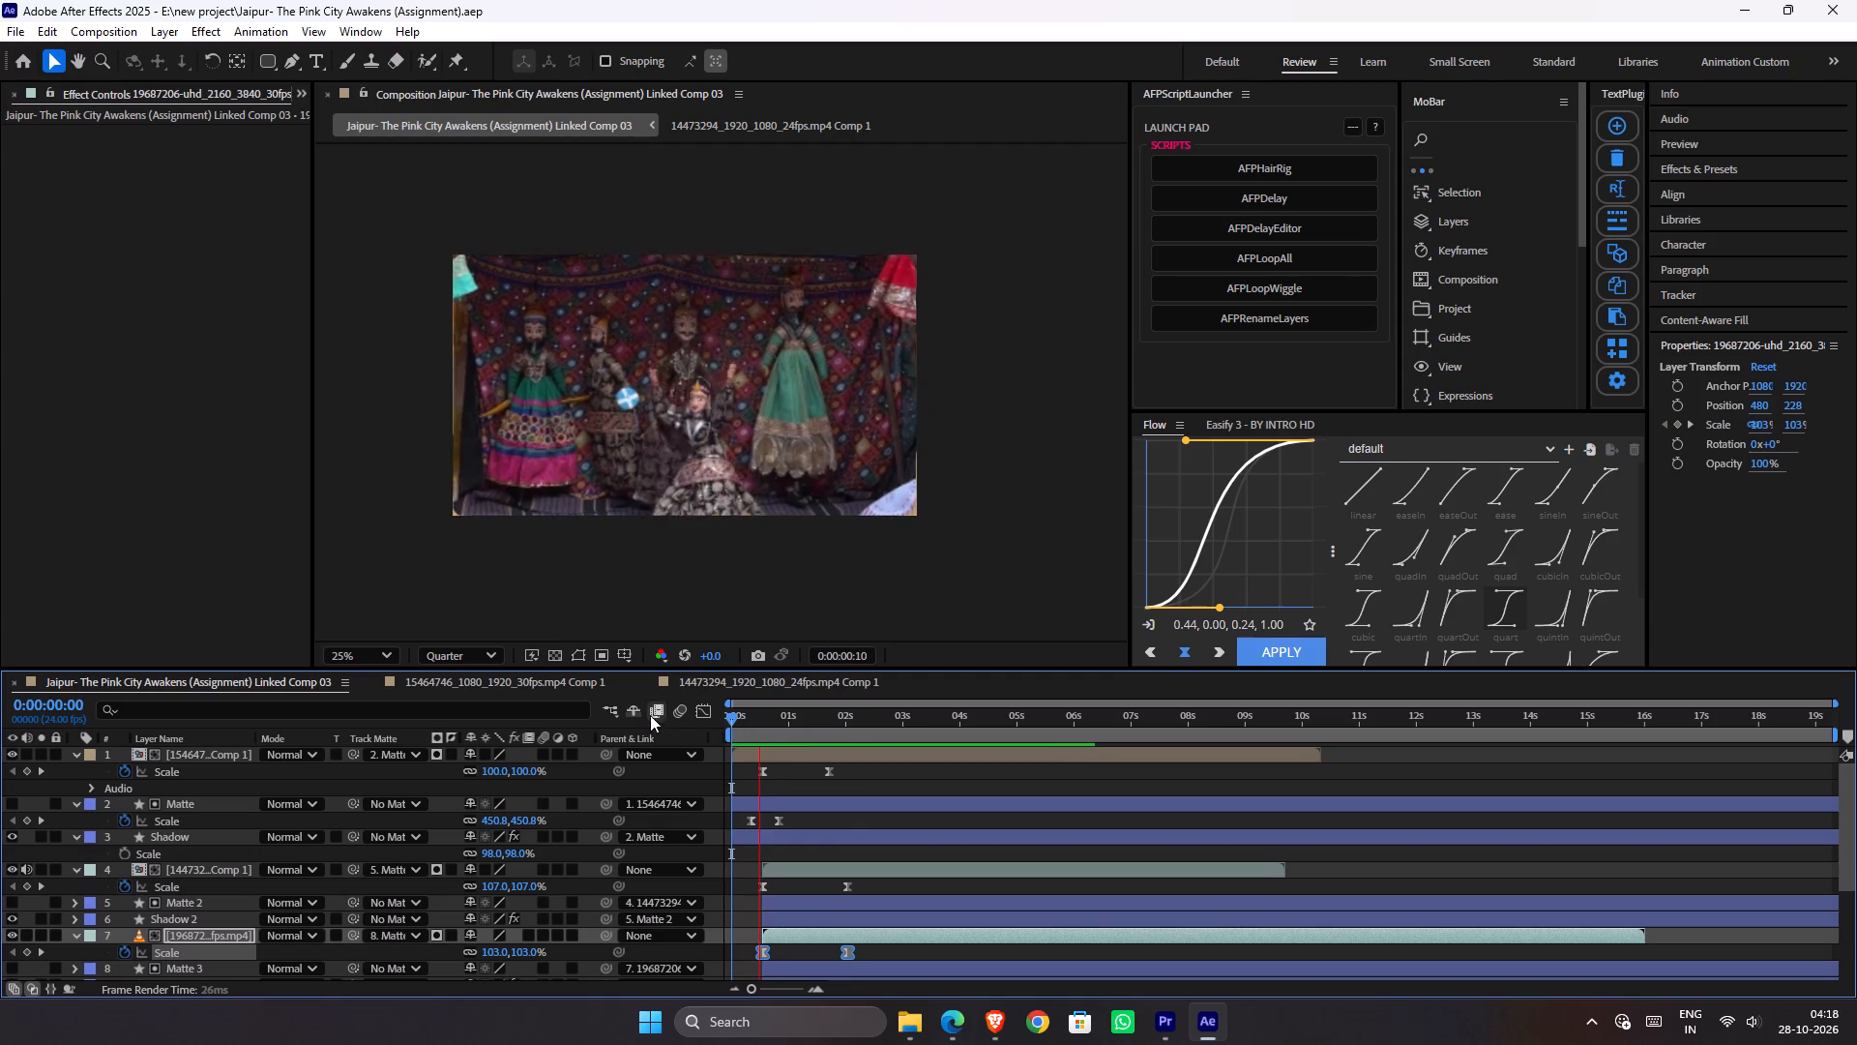
key(space)
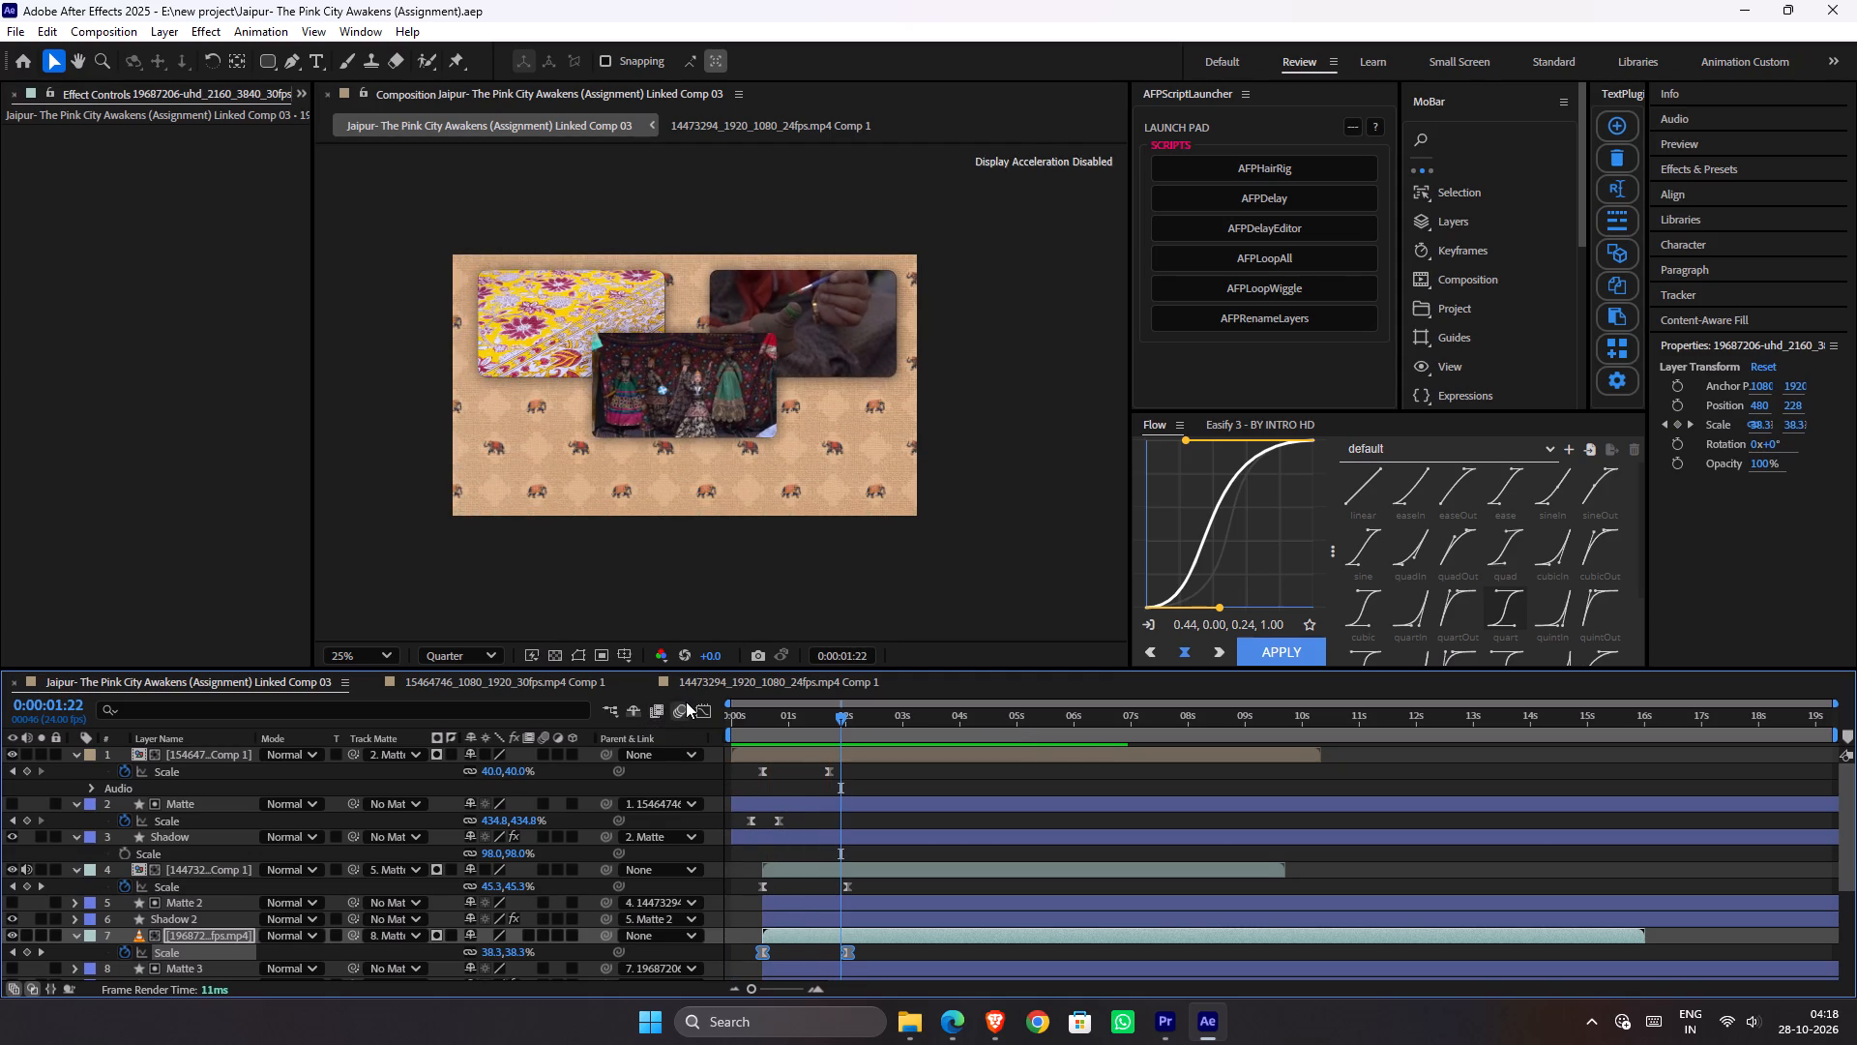
key(space)
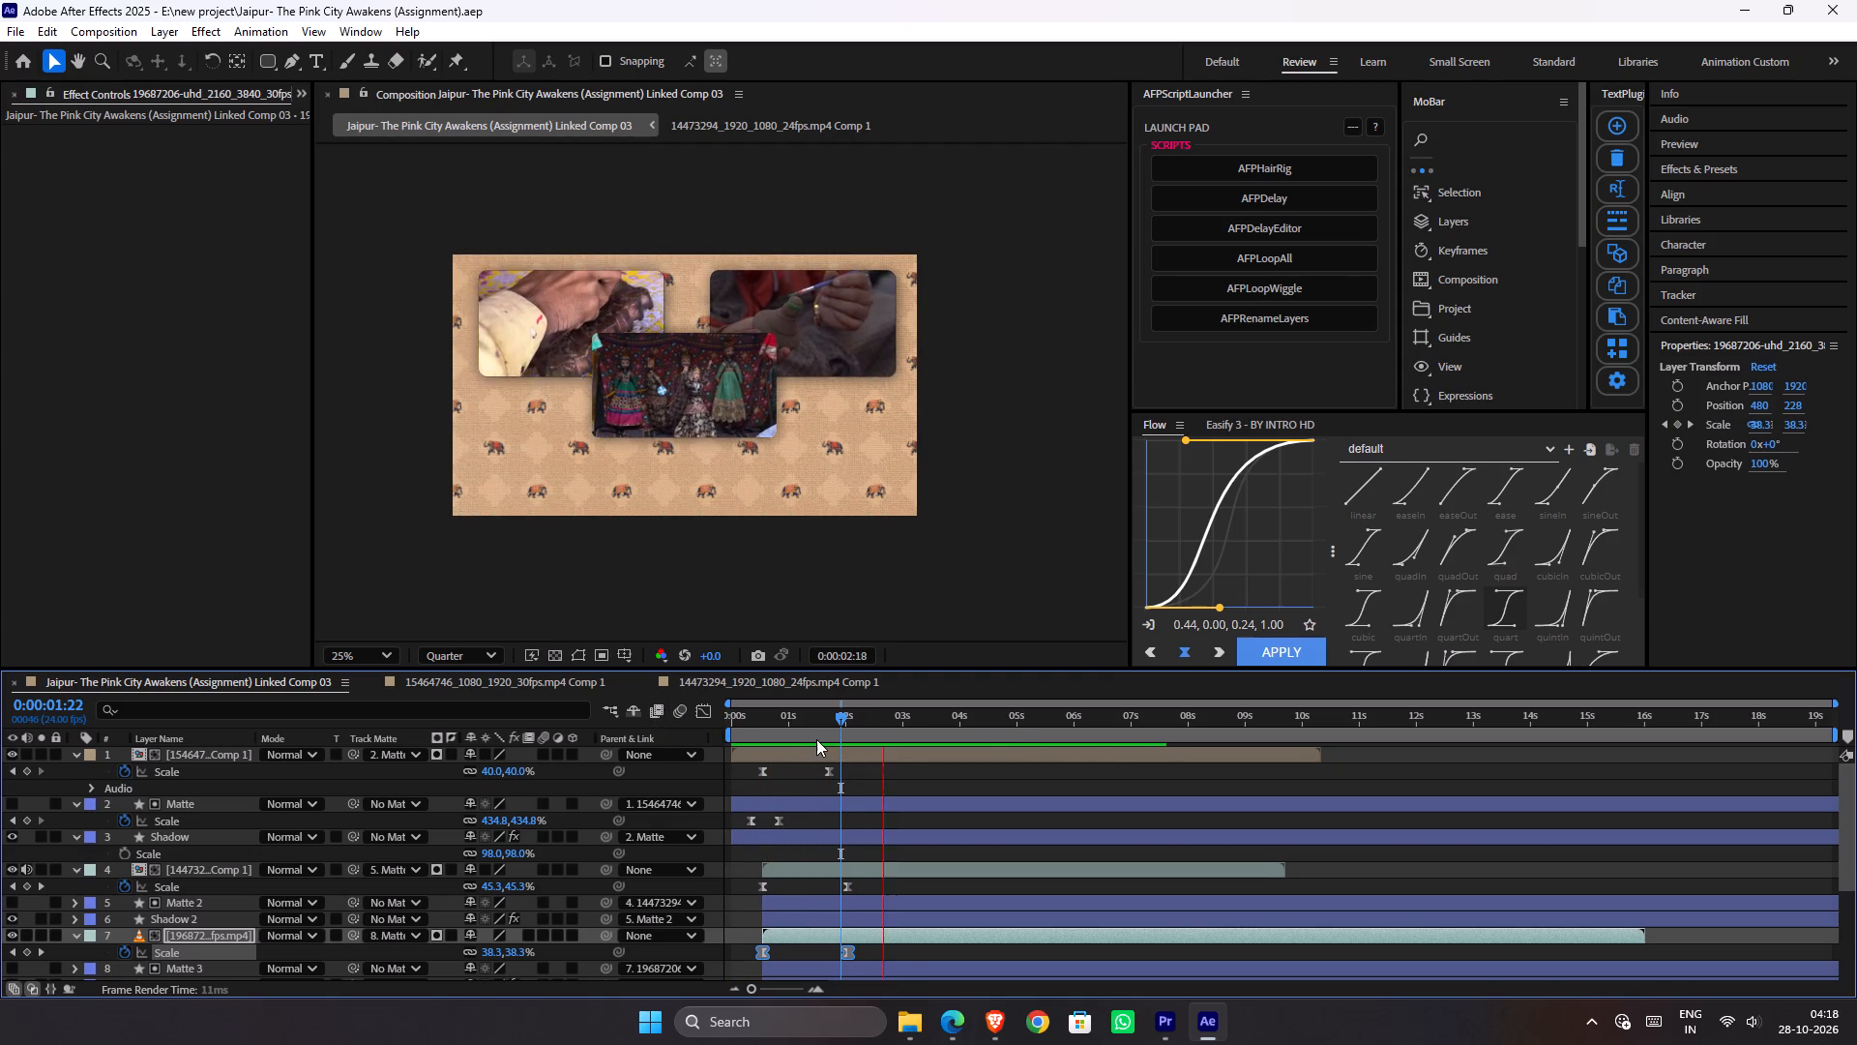
key(space)
key(space)
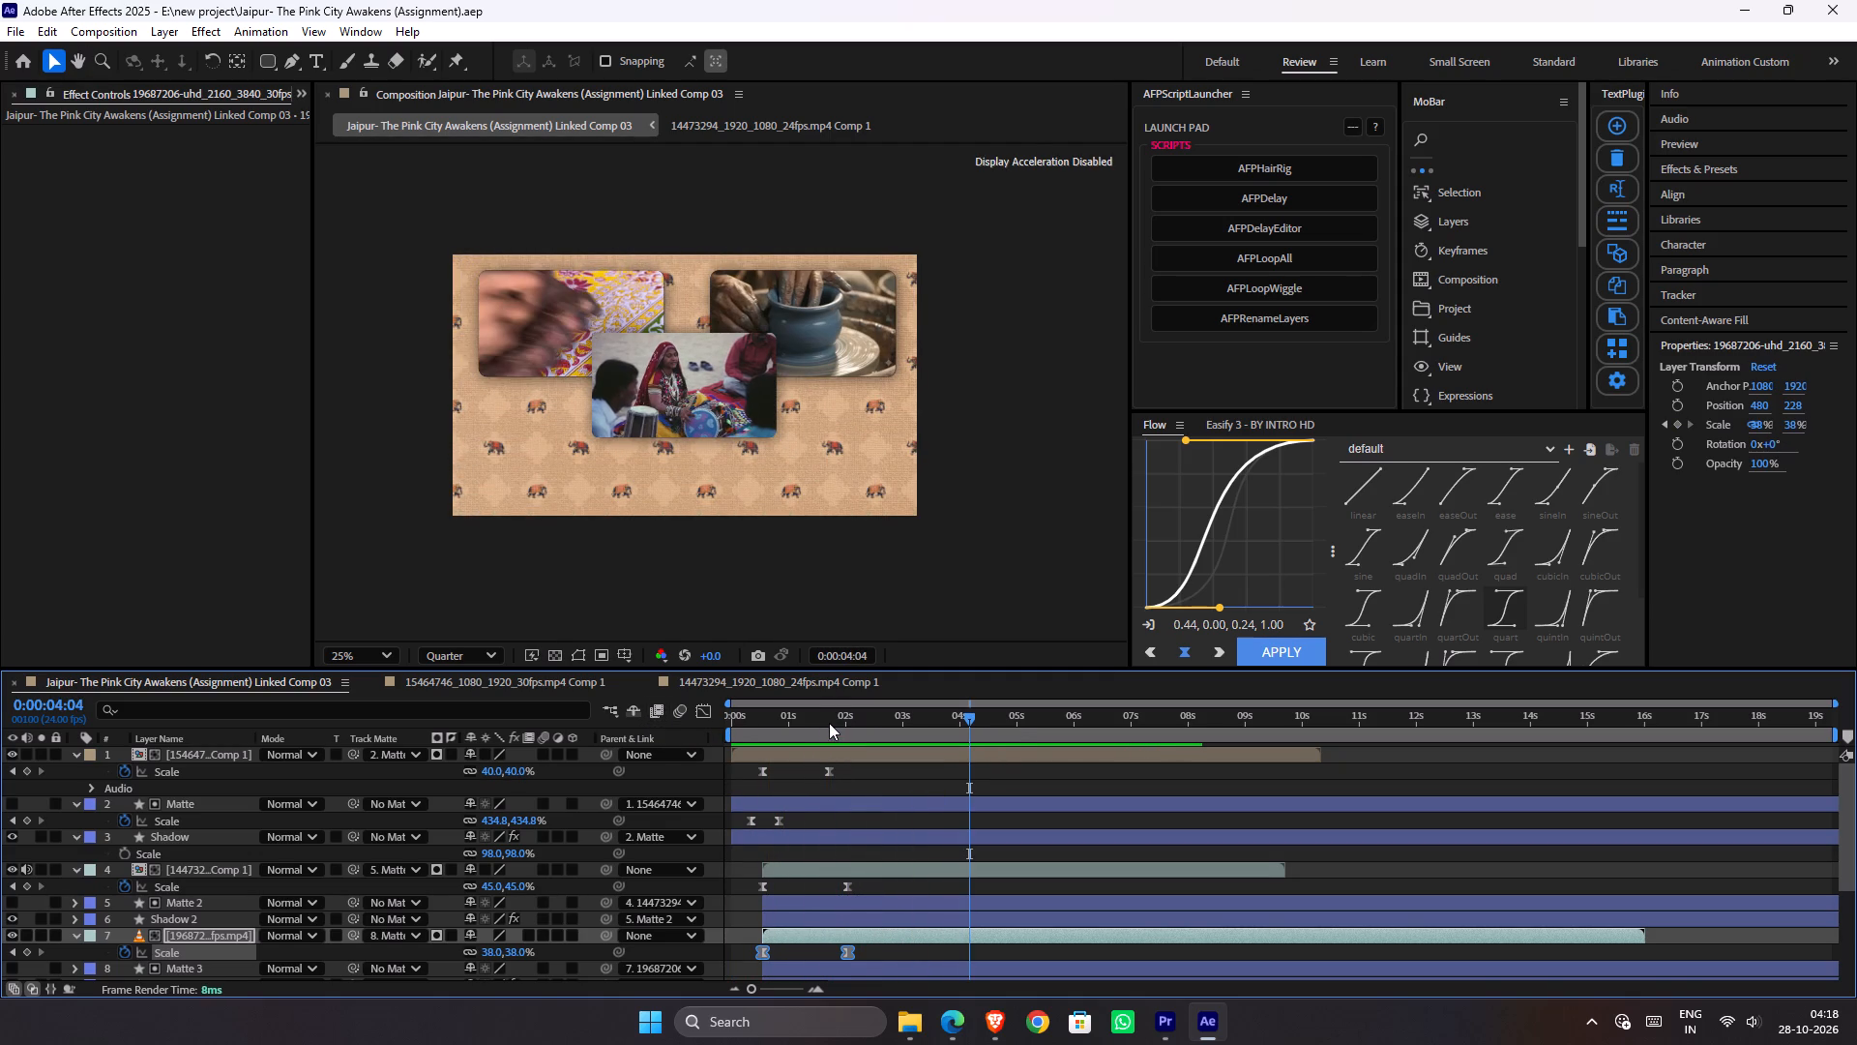
key(ctrl+s)
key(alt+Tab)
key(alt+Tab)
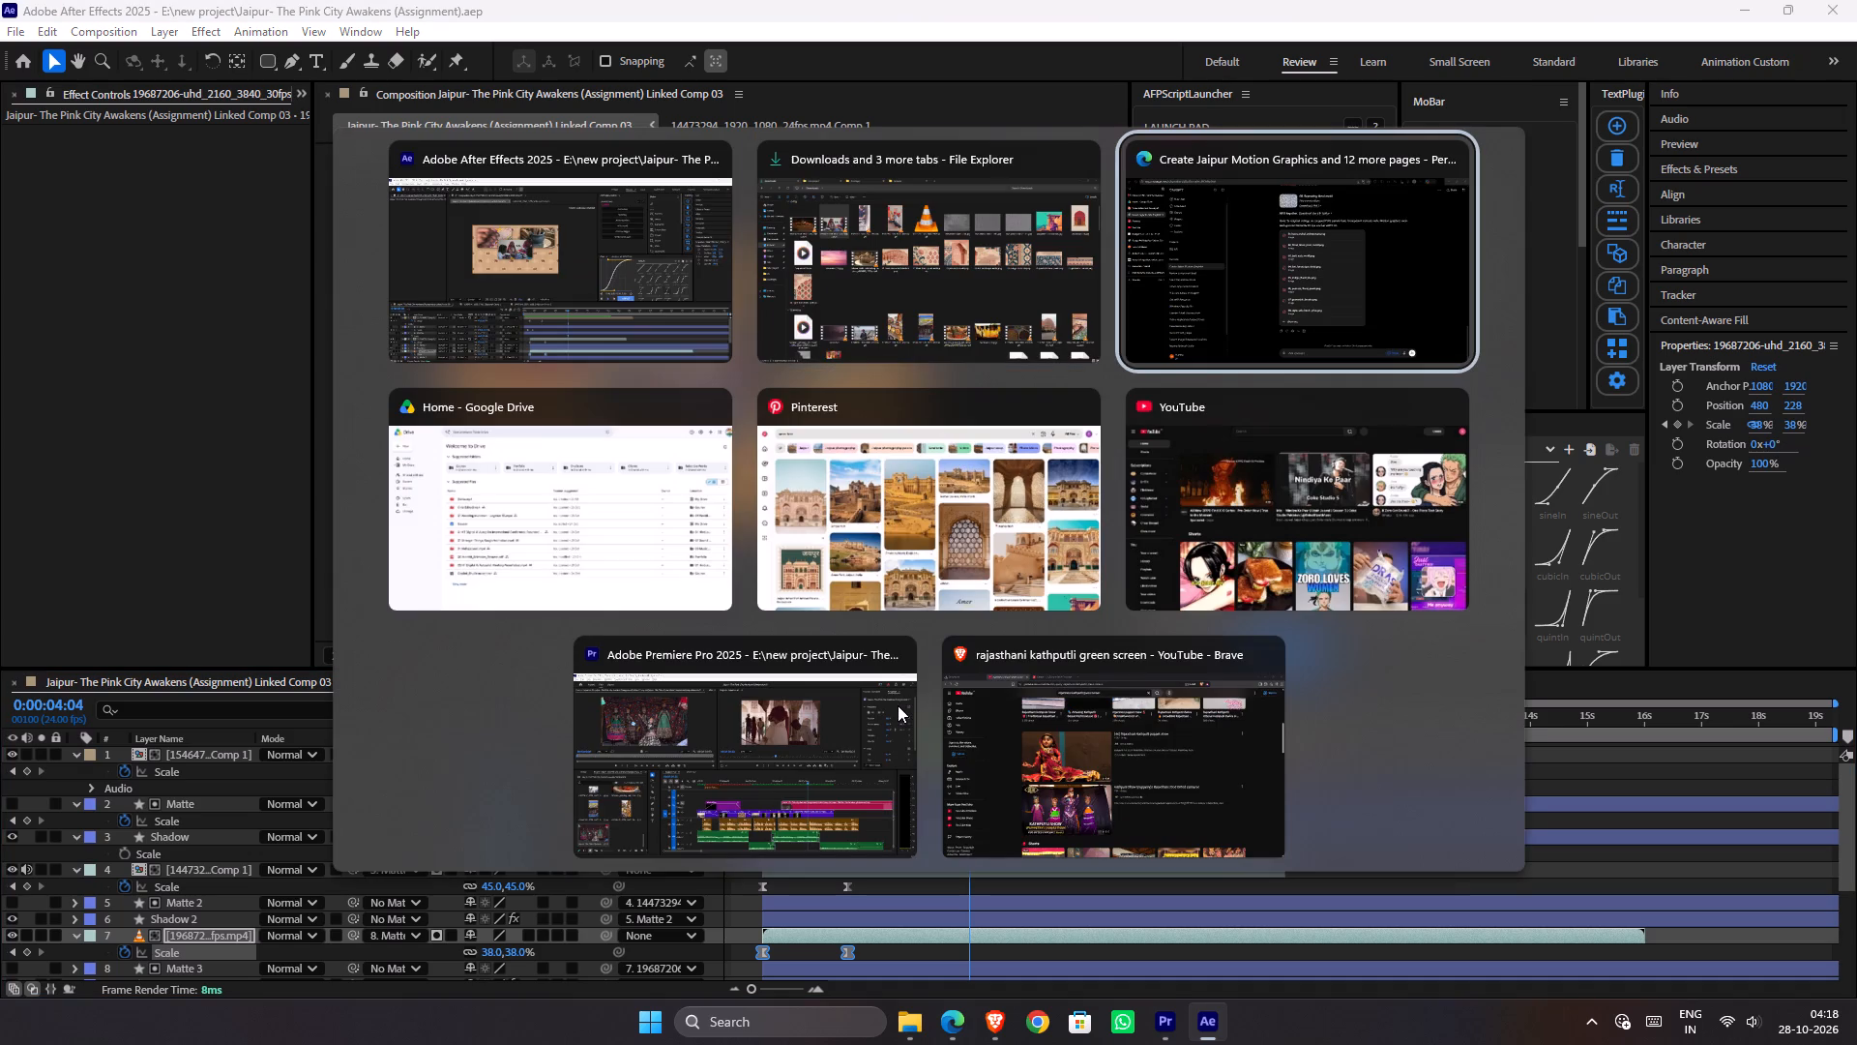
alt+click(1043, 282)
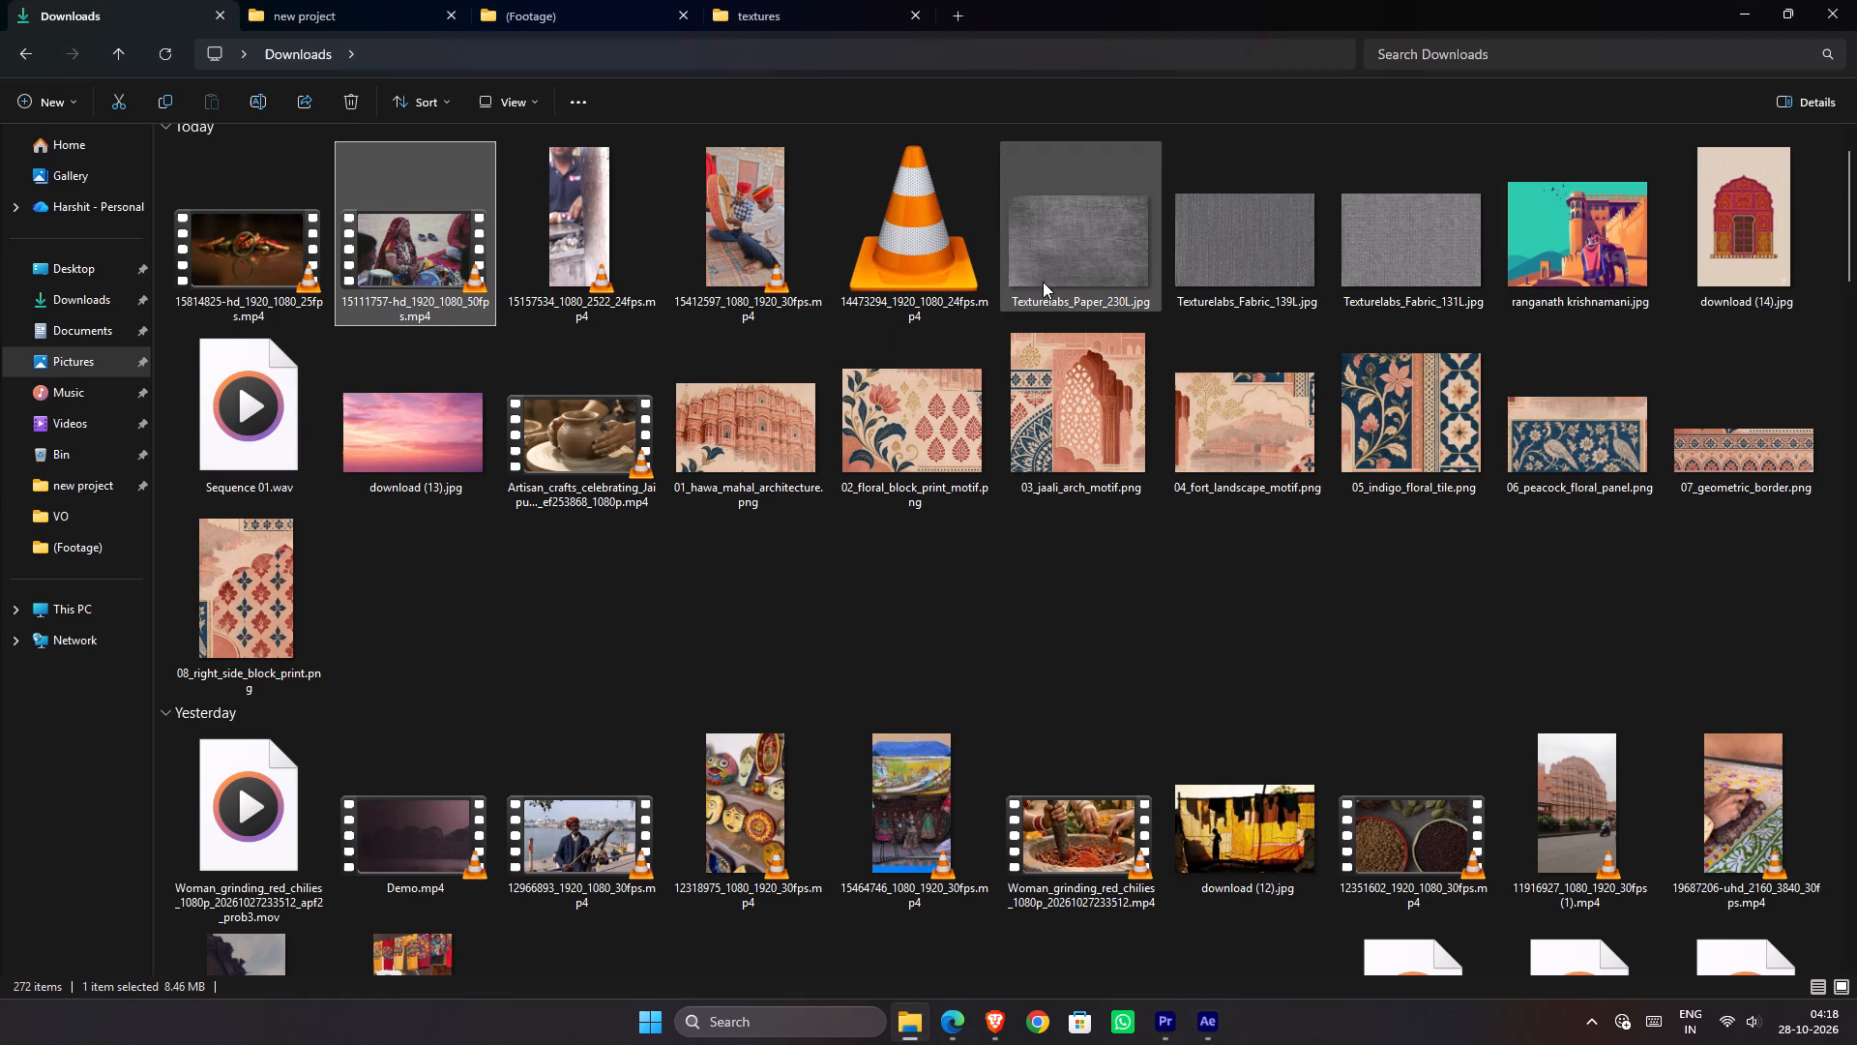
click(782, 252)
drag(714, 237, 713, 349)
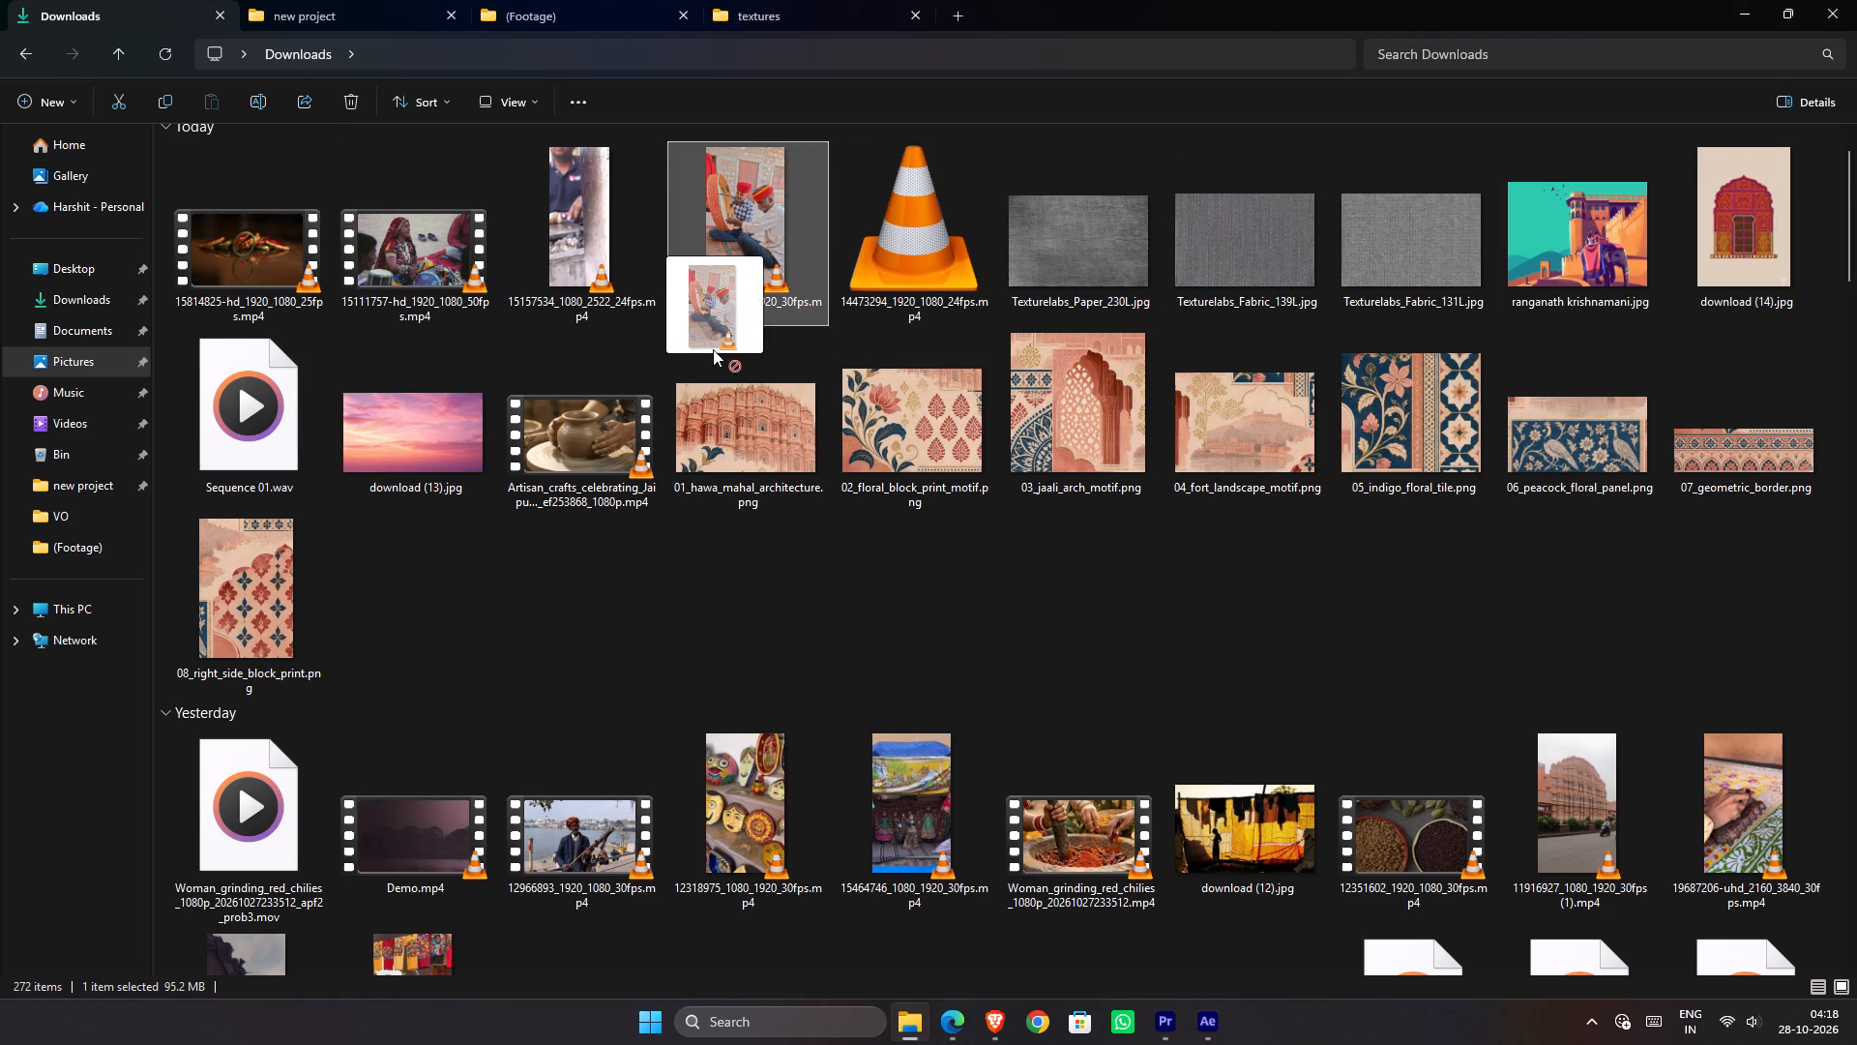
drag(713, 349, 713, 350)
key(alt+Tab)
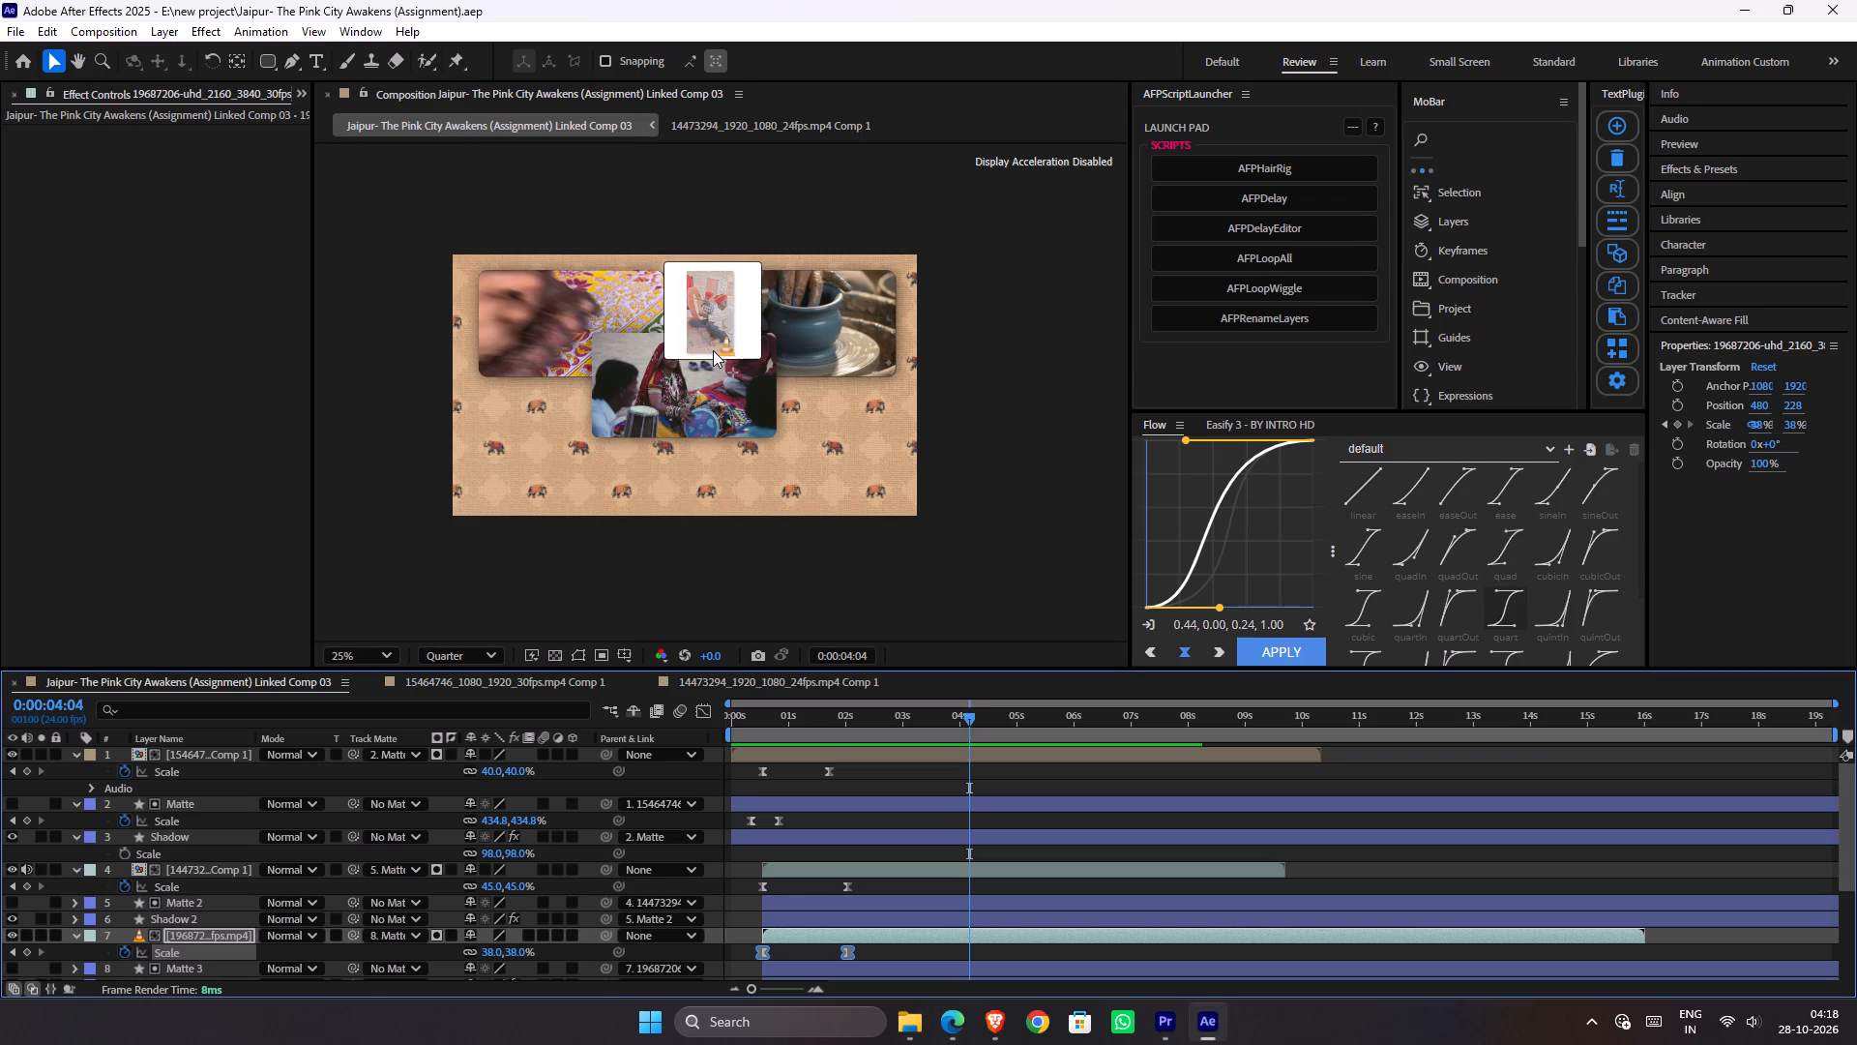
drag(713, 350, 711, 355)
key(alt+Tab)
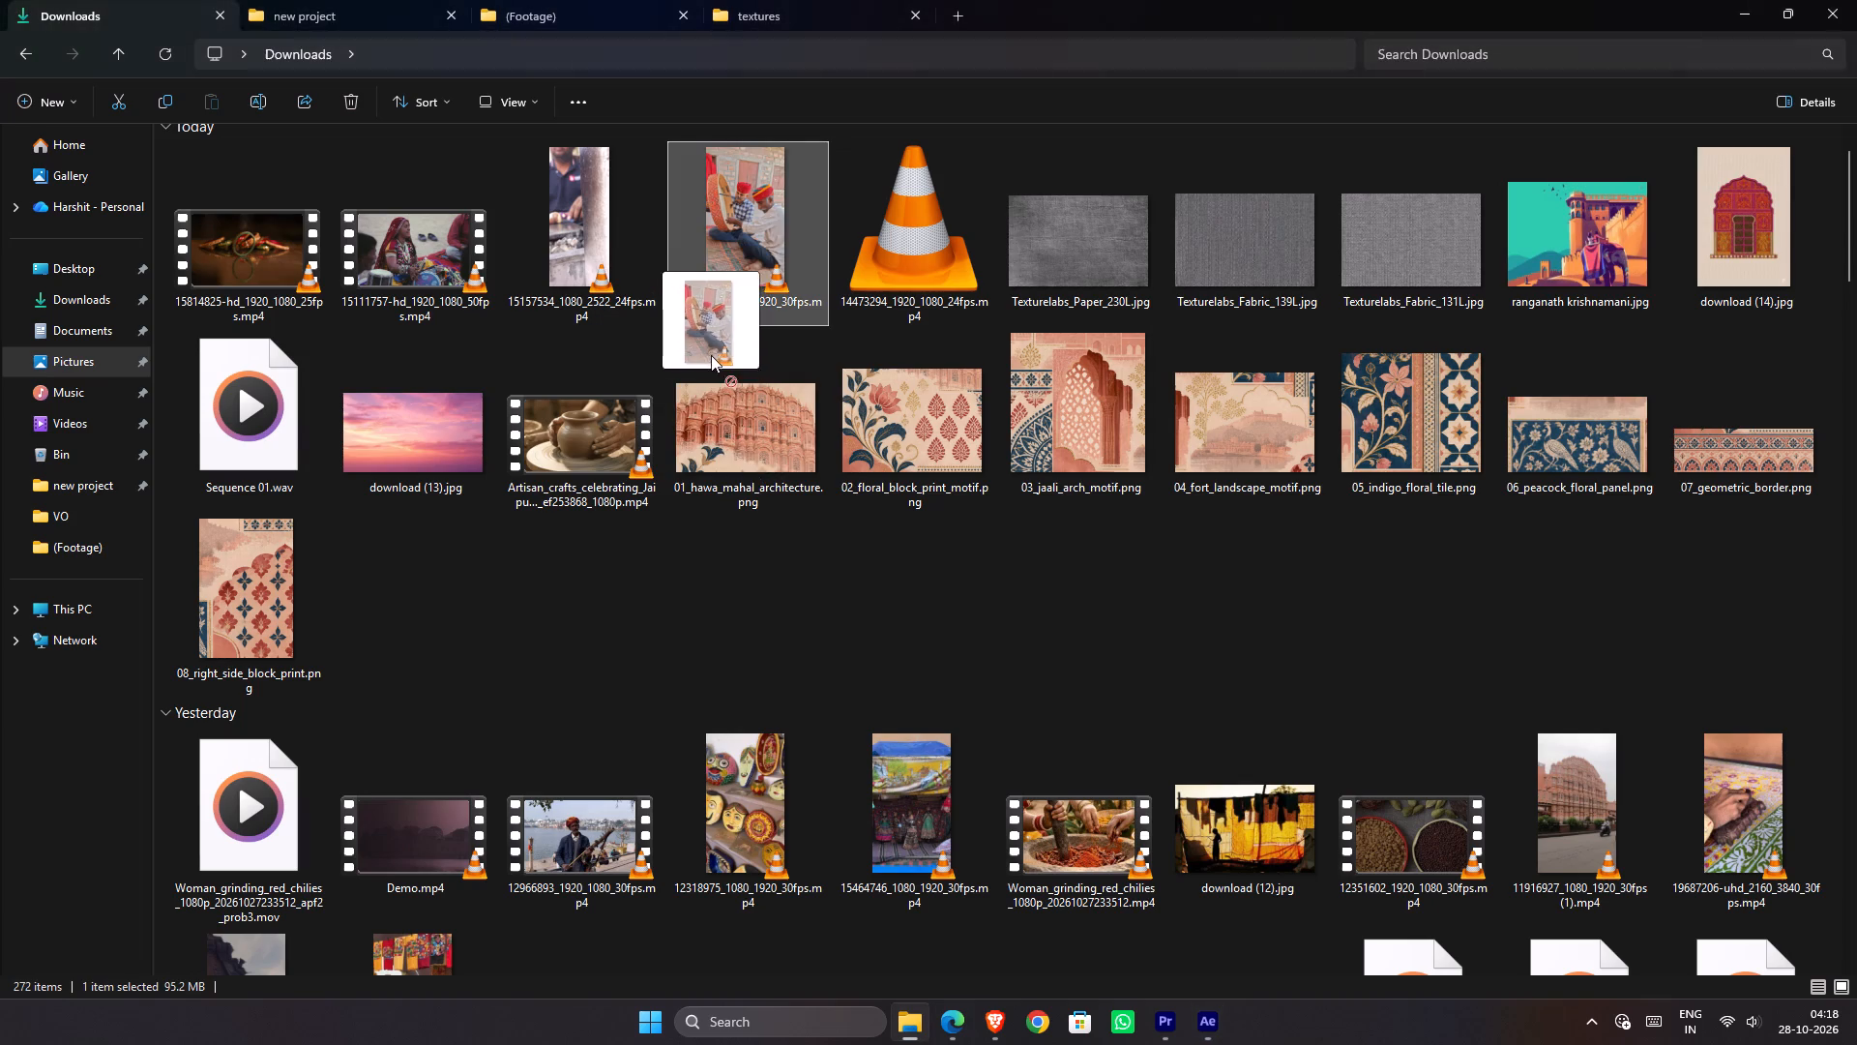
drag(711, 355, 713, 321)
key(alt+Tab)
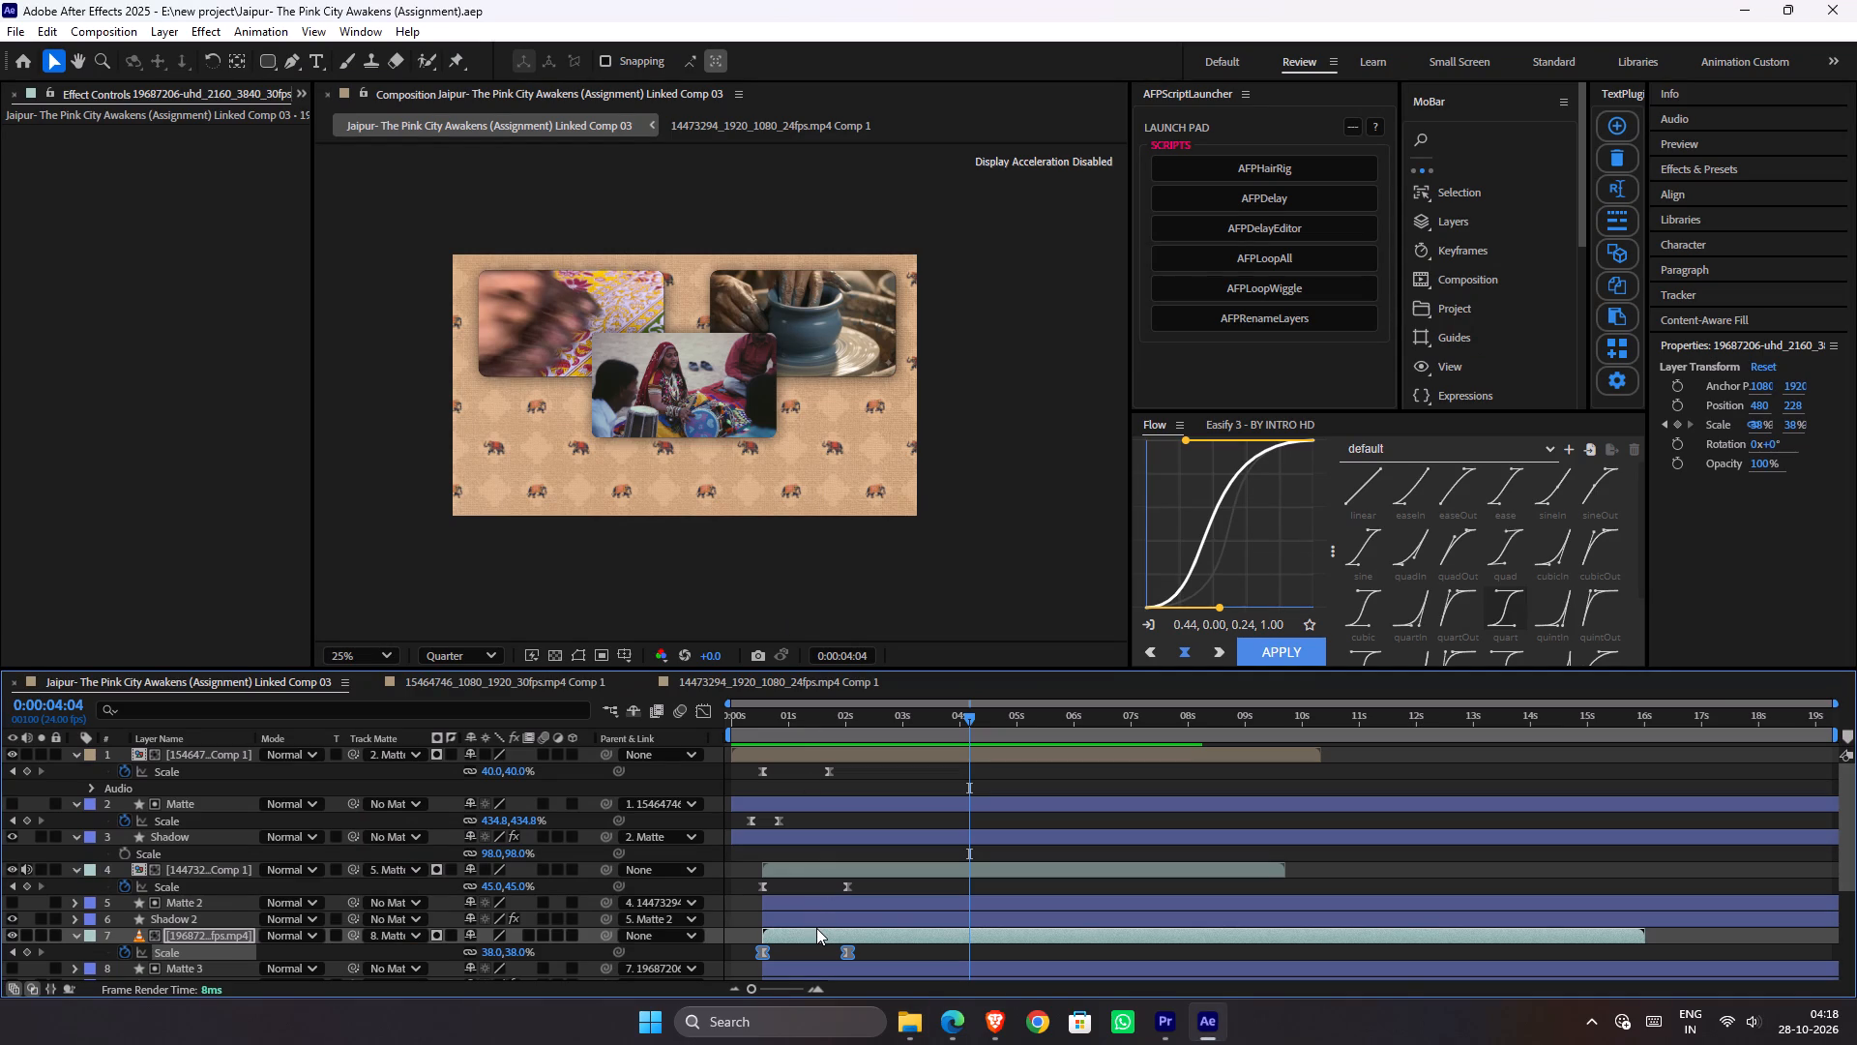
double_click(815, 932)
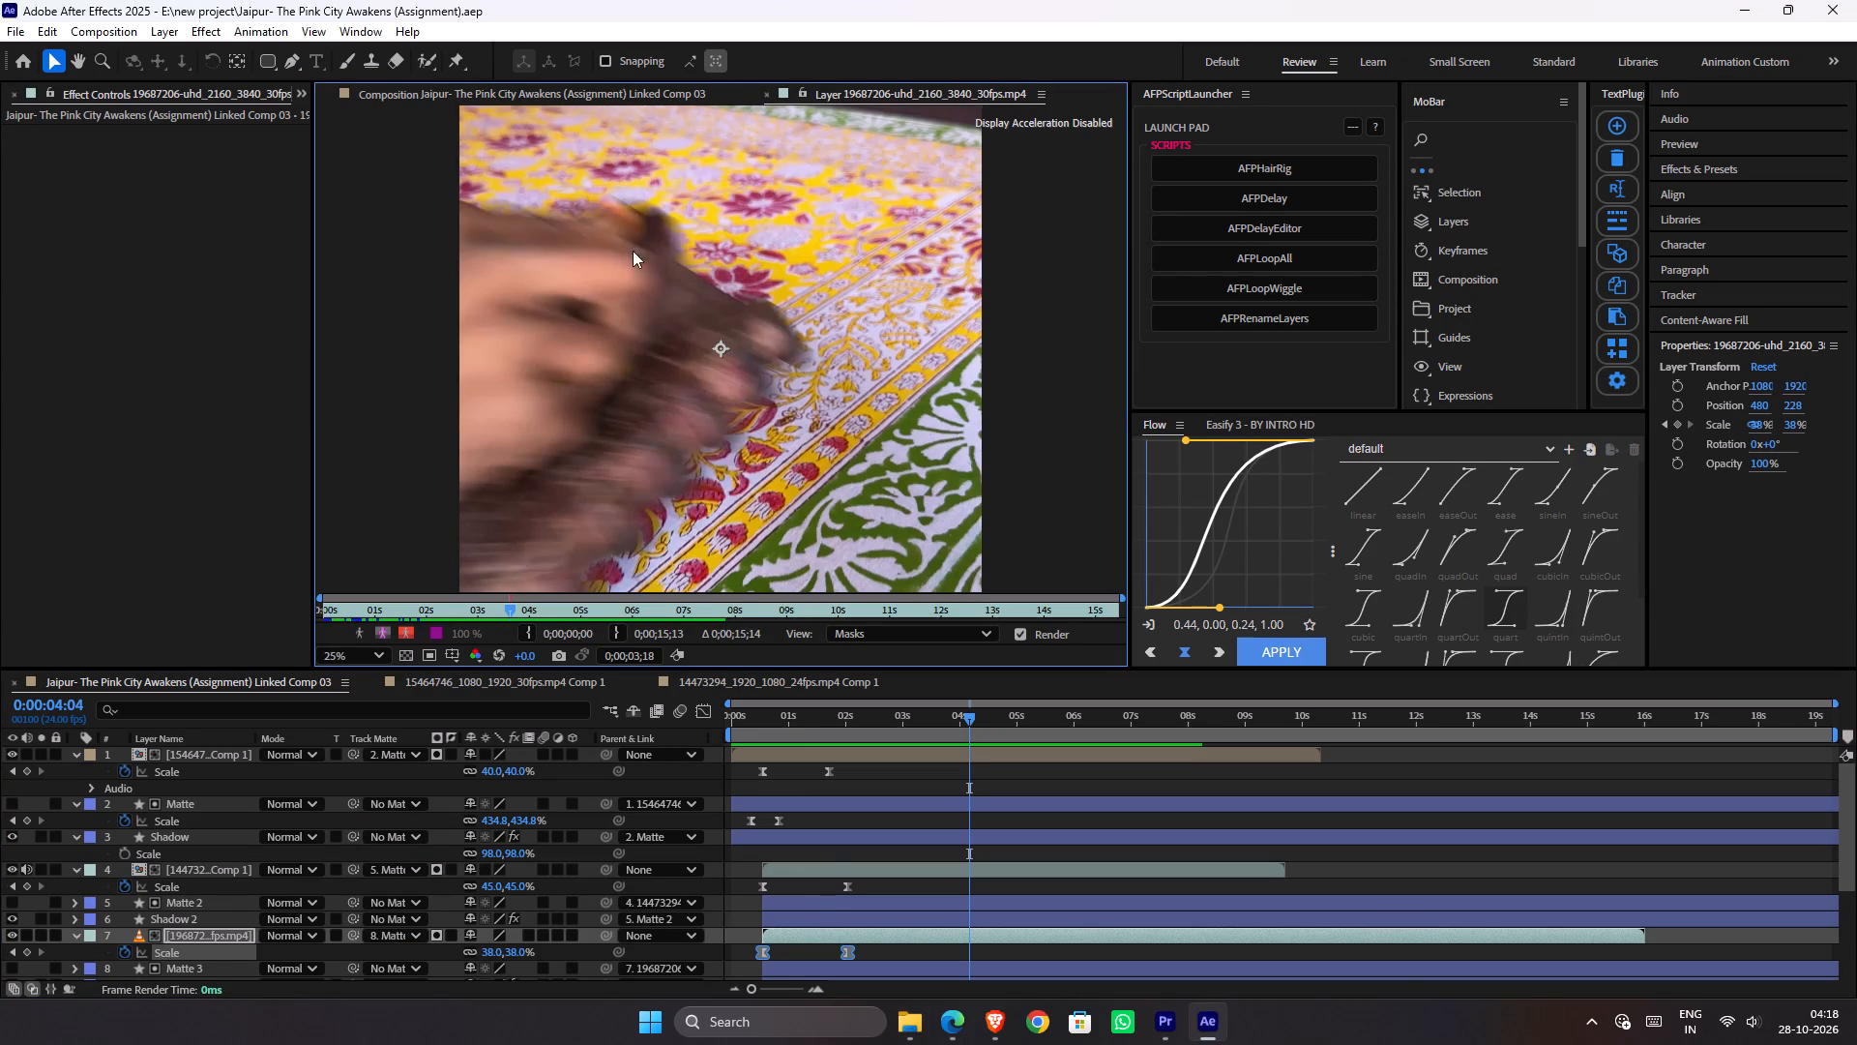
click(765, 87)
Pre-compose the 19687206 clip in Linked Comp 03, leaving its scale animation and attributes on the outer layer.
click(941, 913)
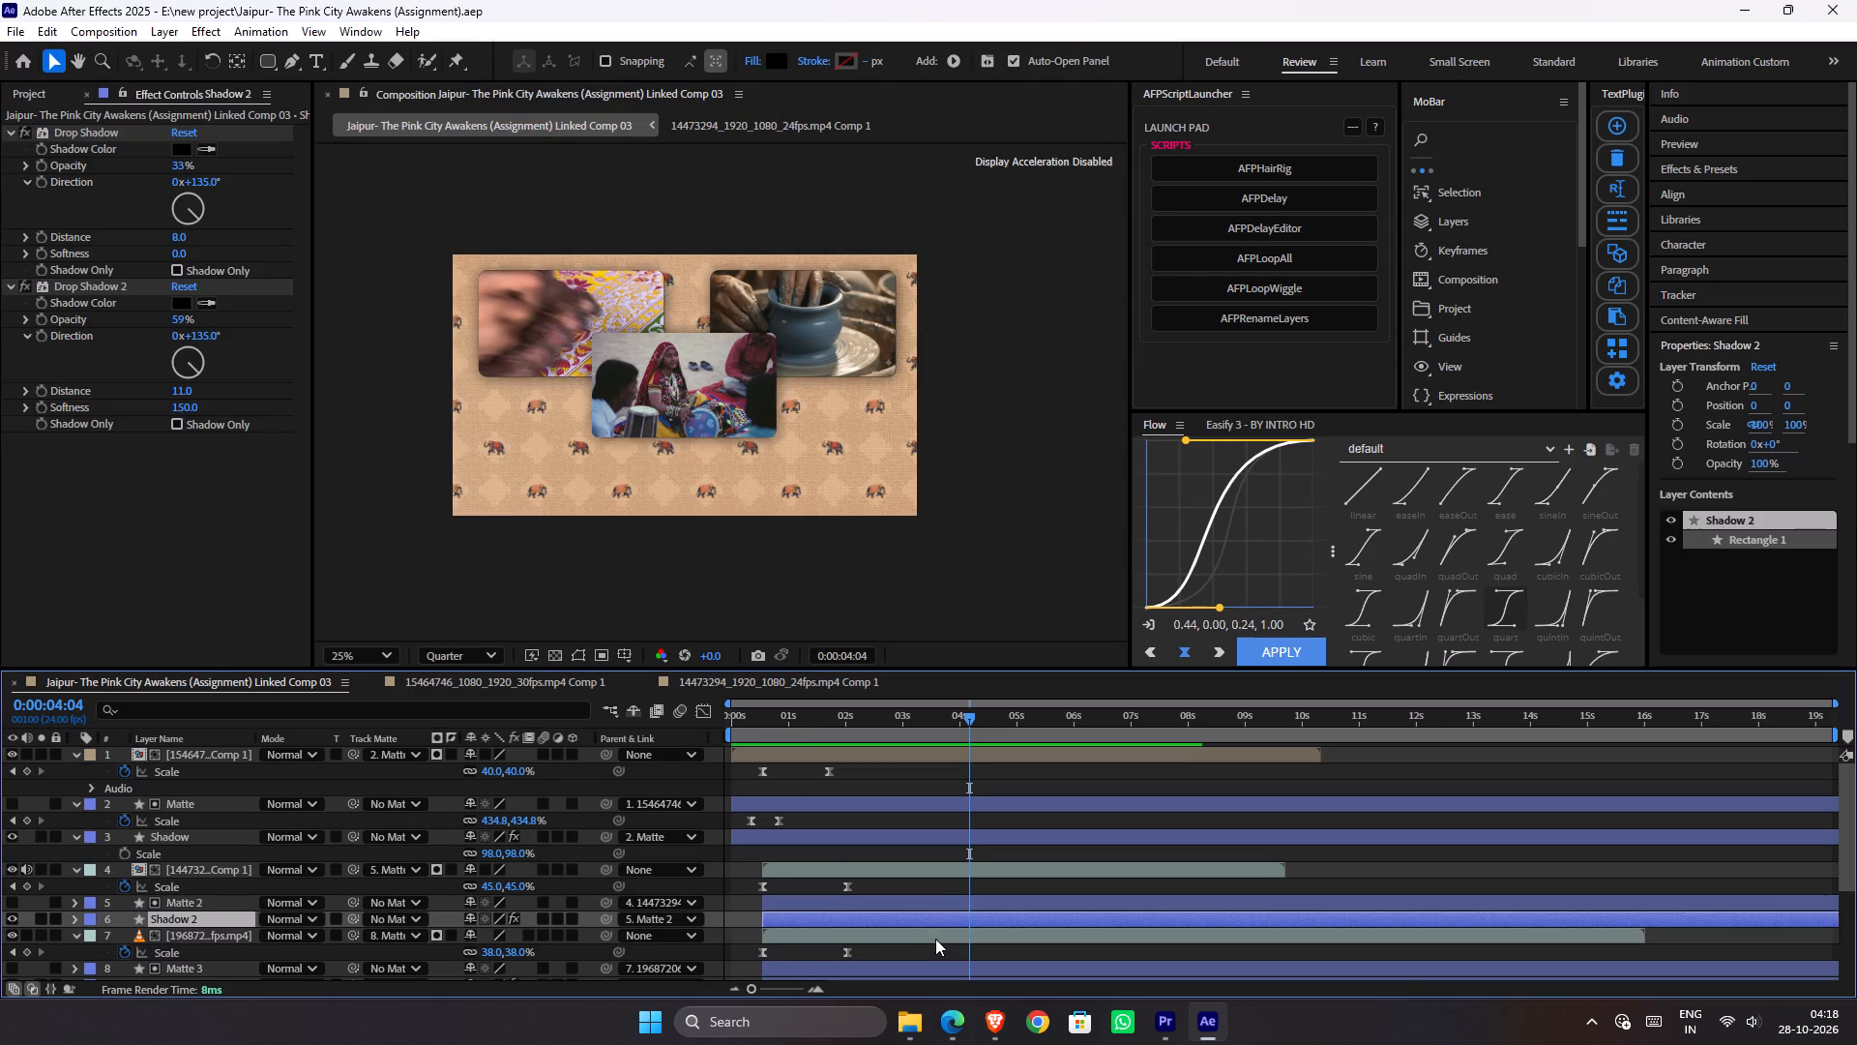
click(934, 930)
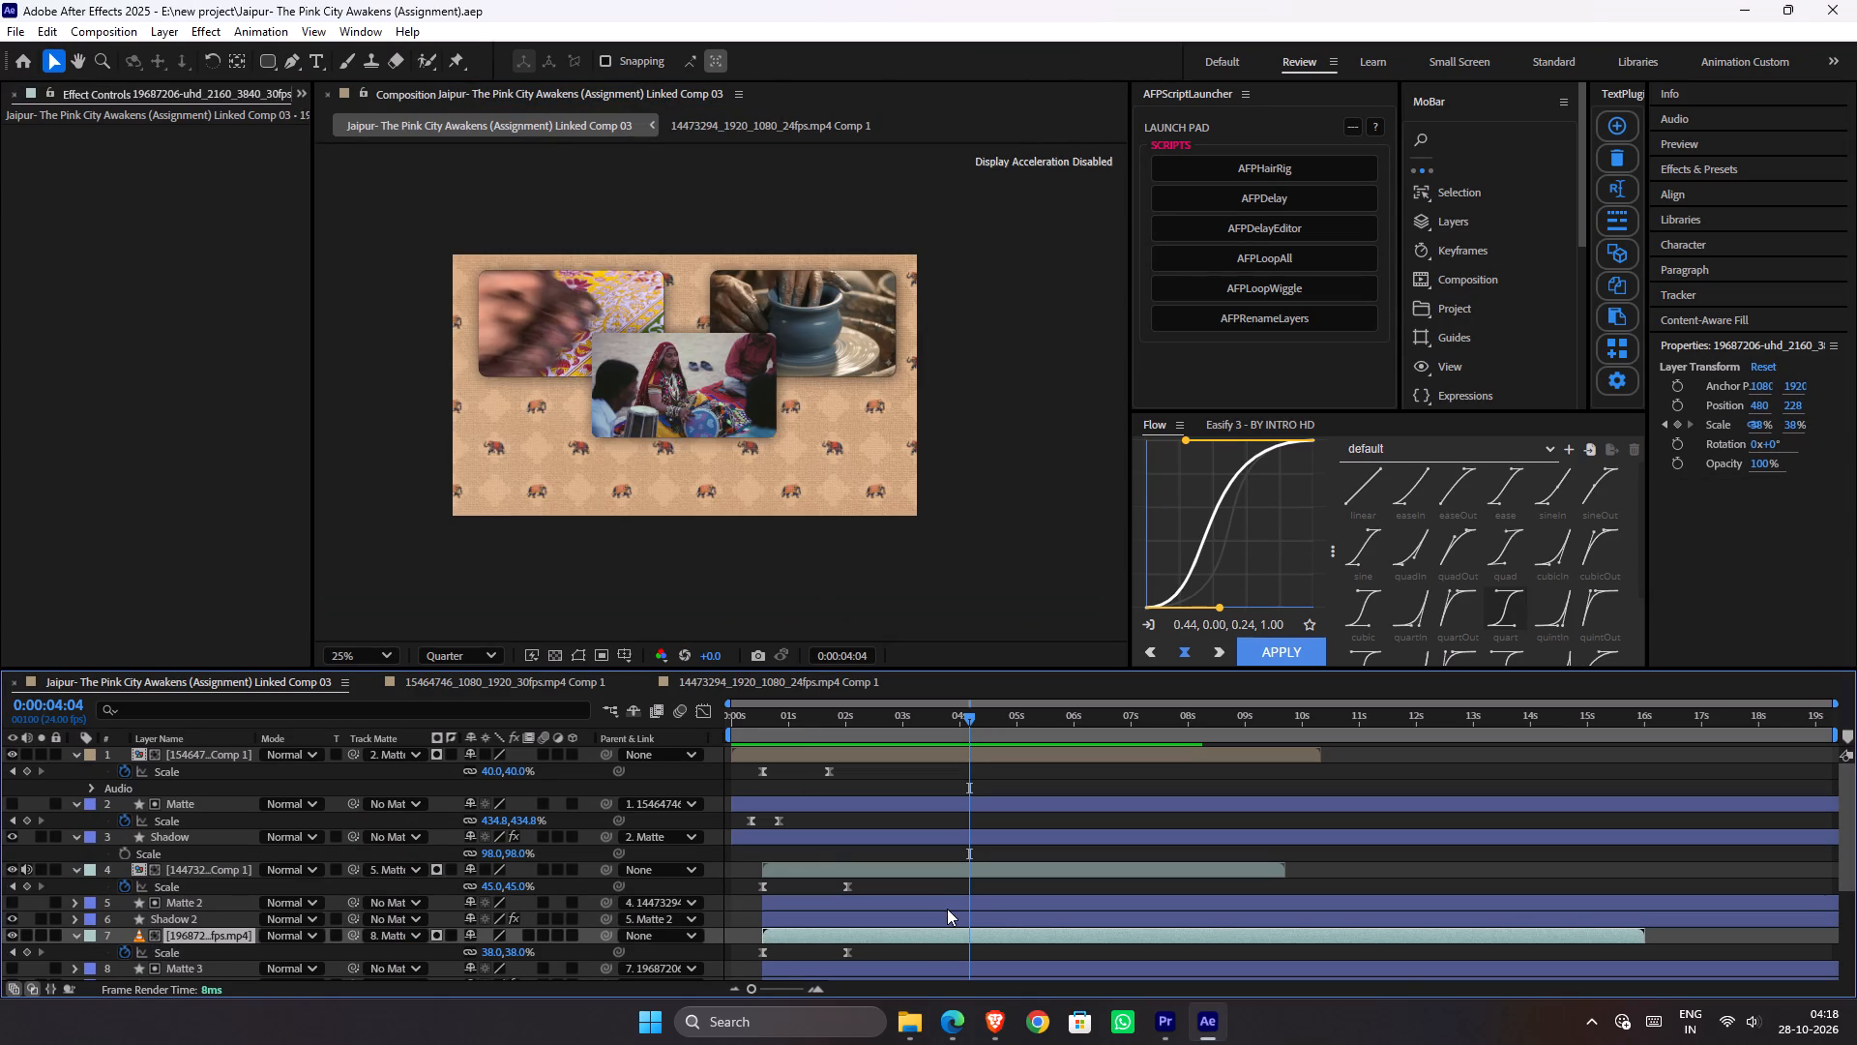
key(ctrl+shift+c)
click(1018, 648)
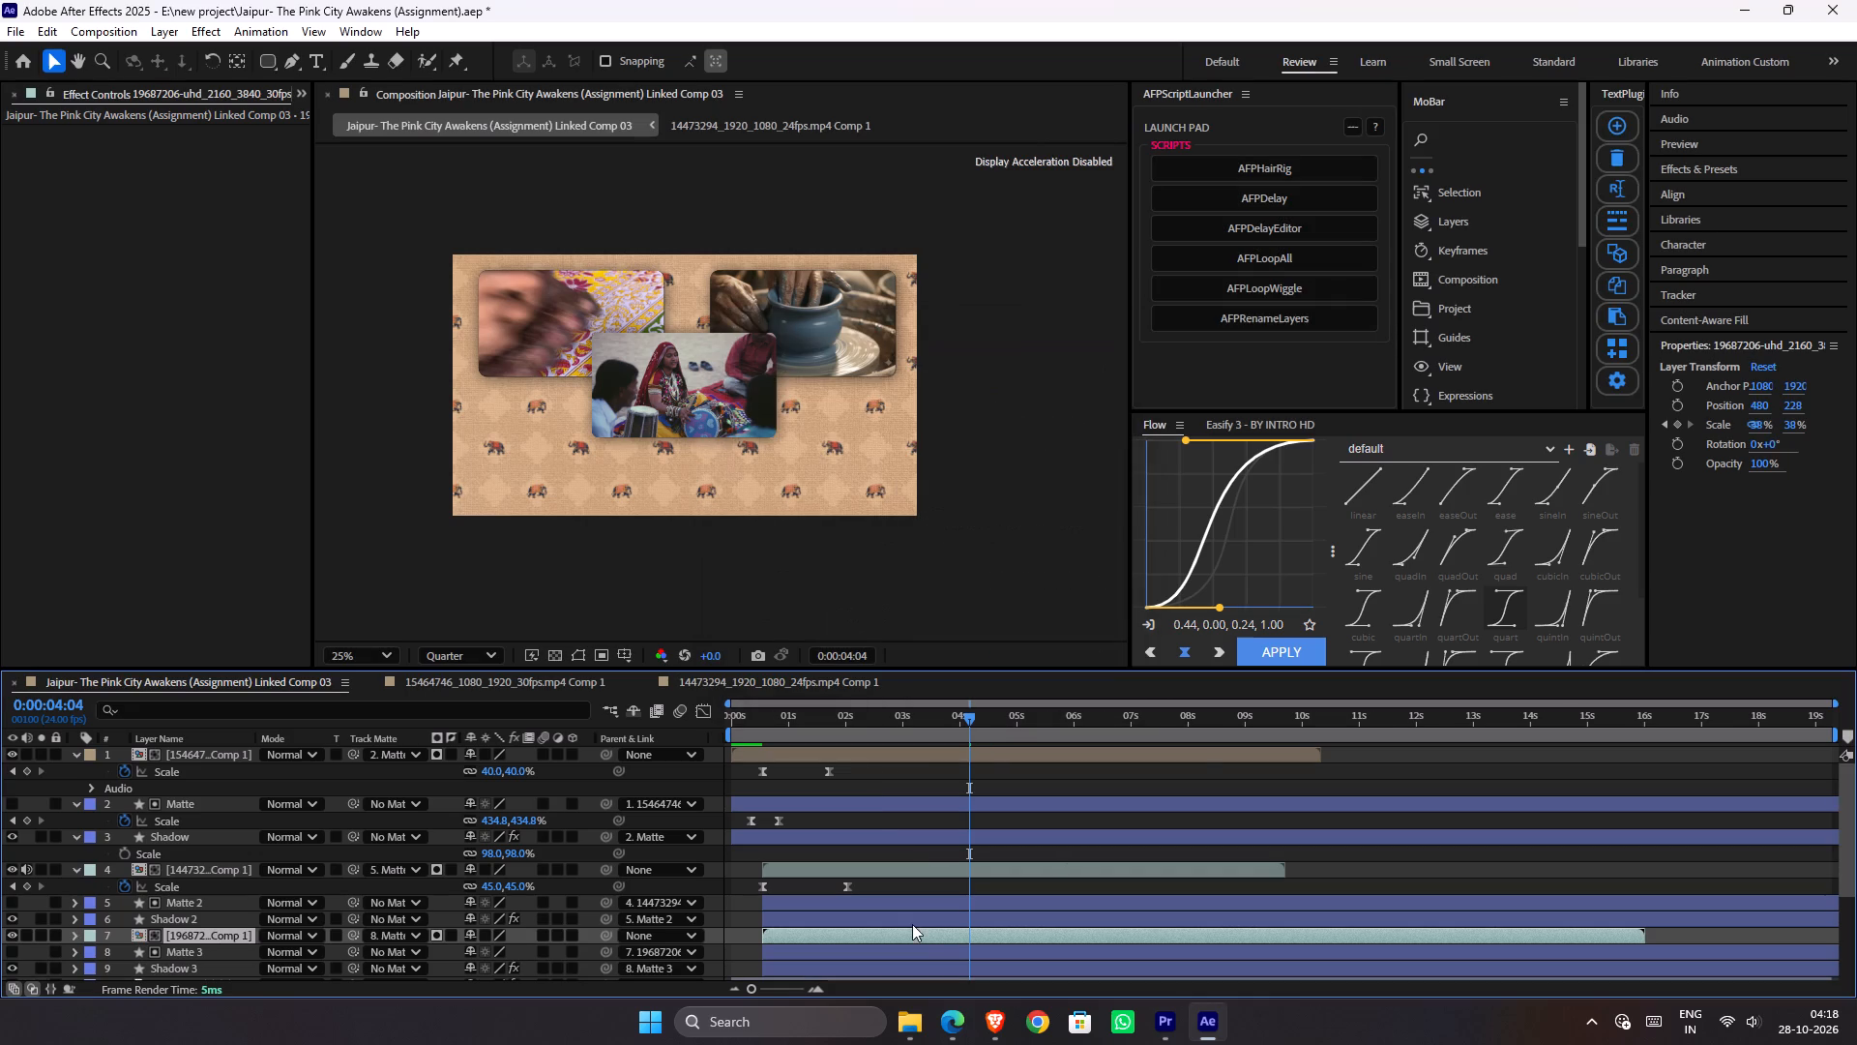
Inside the new 19687206 precomp, add the 15412597_1080_1920_30fps.mp4 clip from Downloads as the top layer, starting at 0;00;03;19.
click(915, 937)
double_click(915, 937)
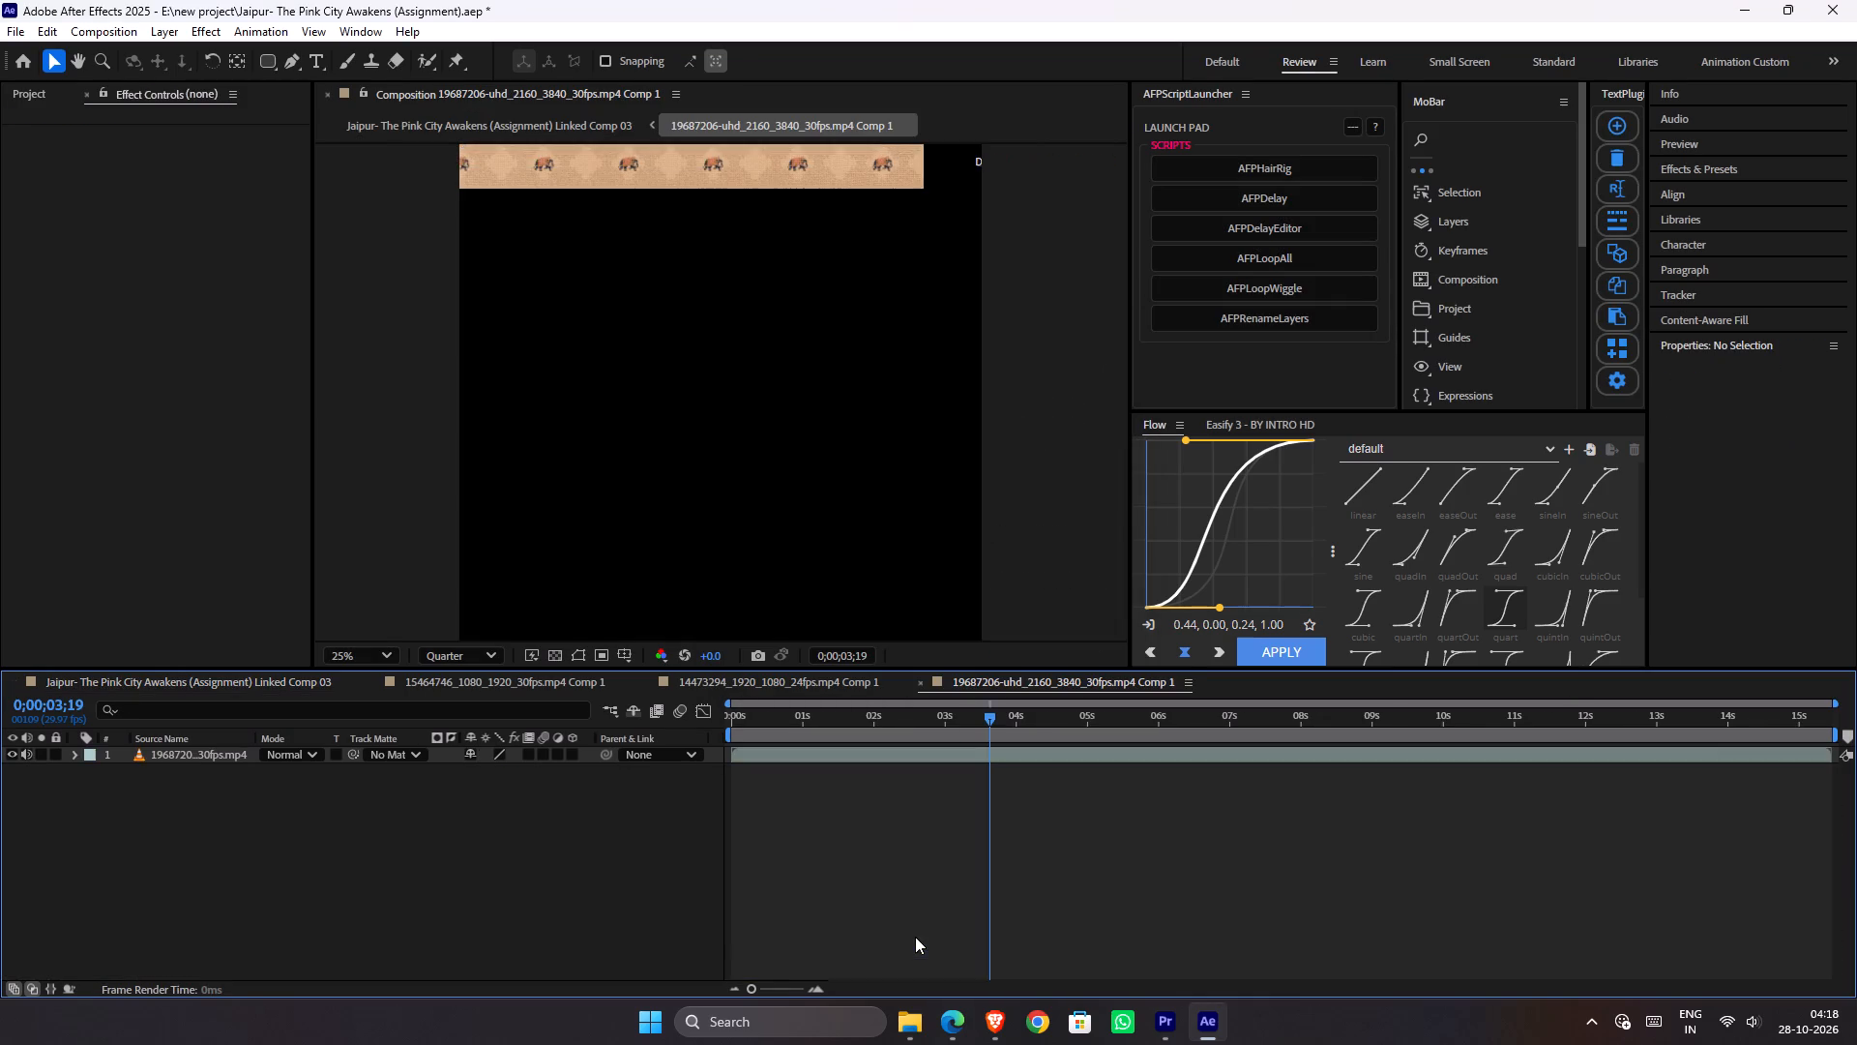
key(alt+Tab)
drag(768, 274, 811, 689)
key(alt+Tab)
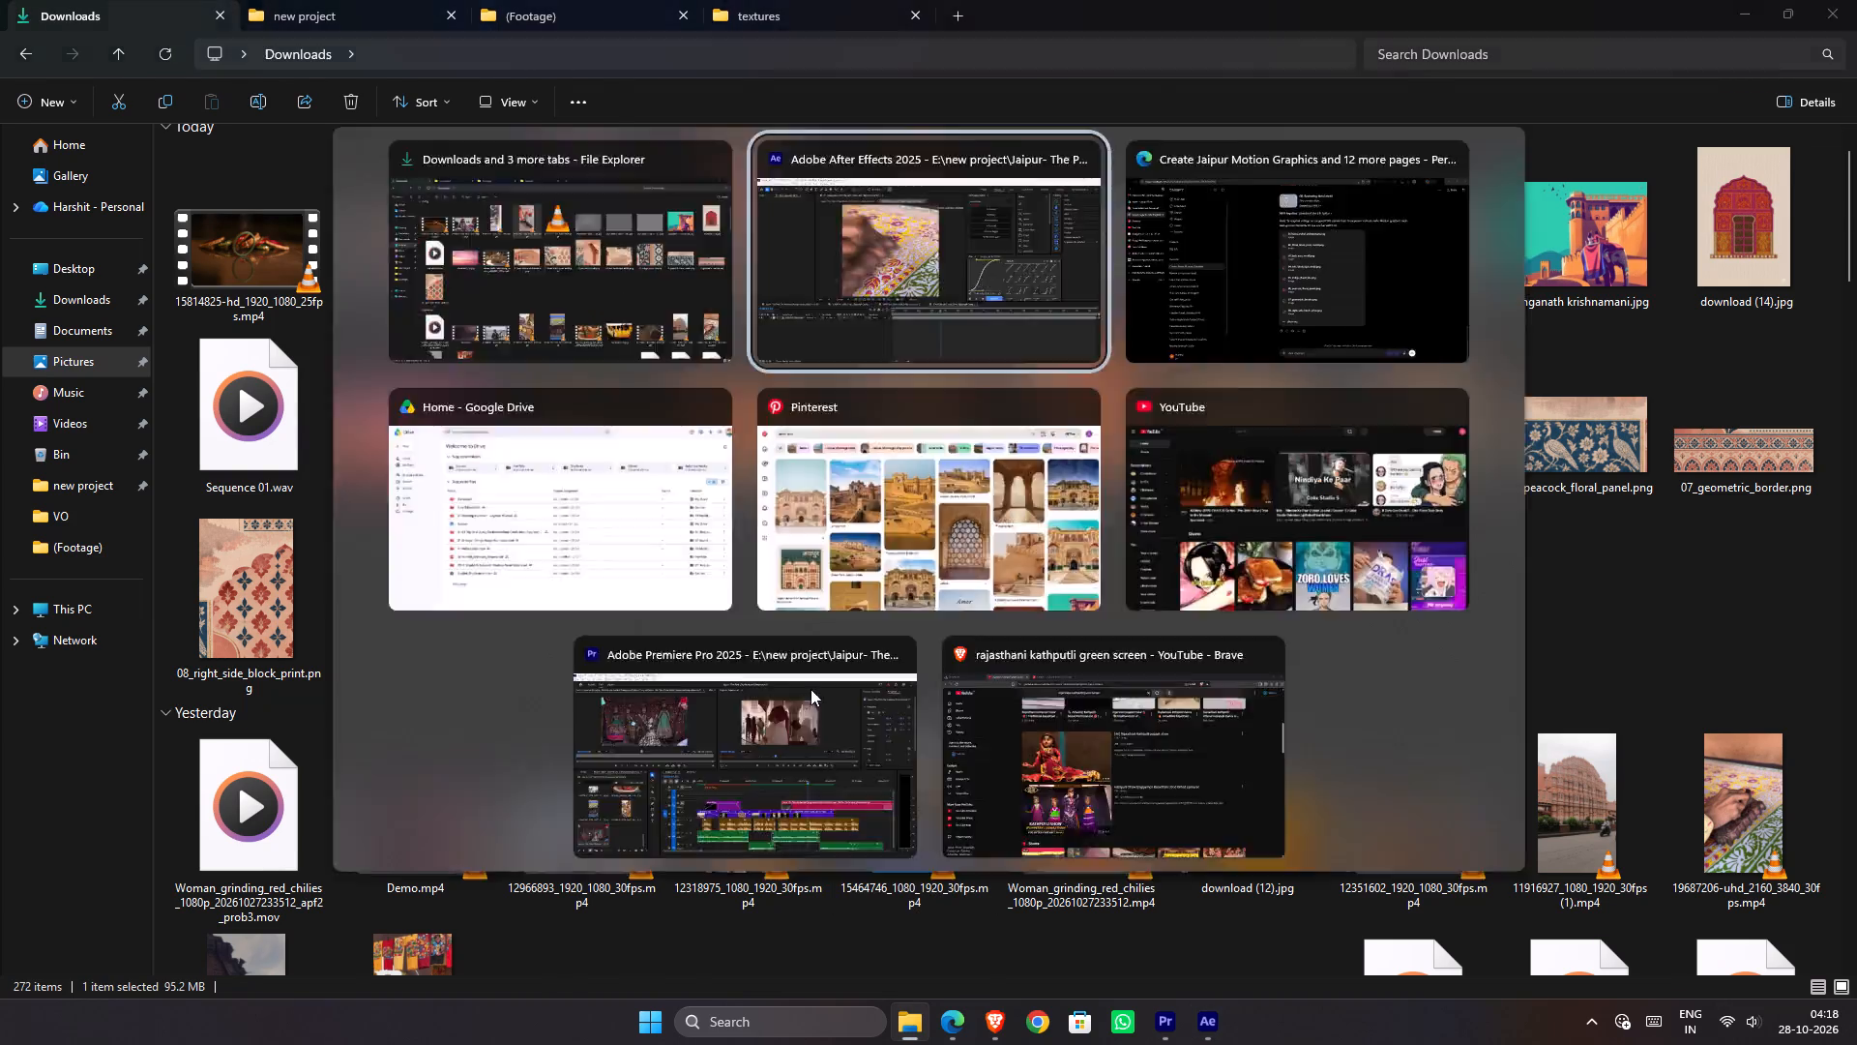
drag(811, 689, 843, 800)
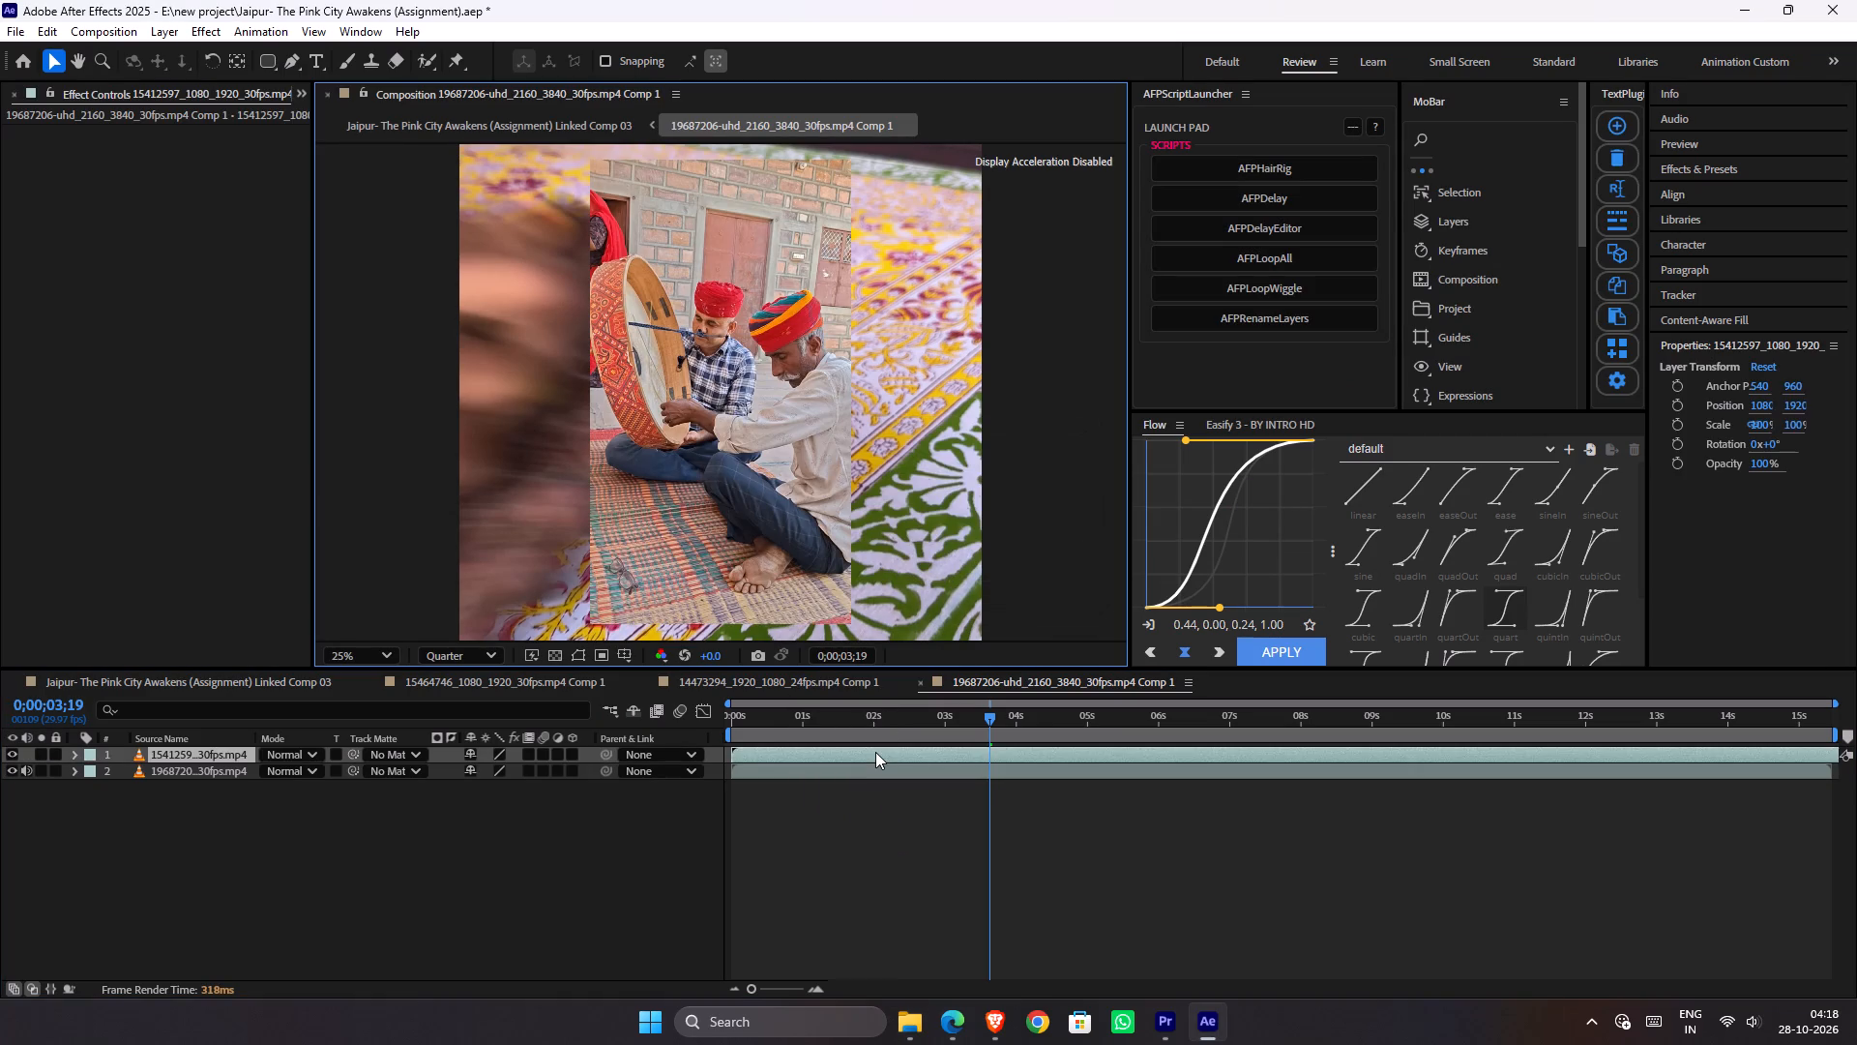
key(bracketleft)
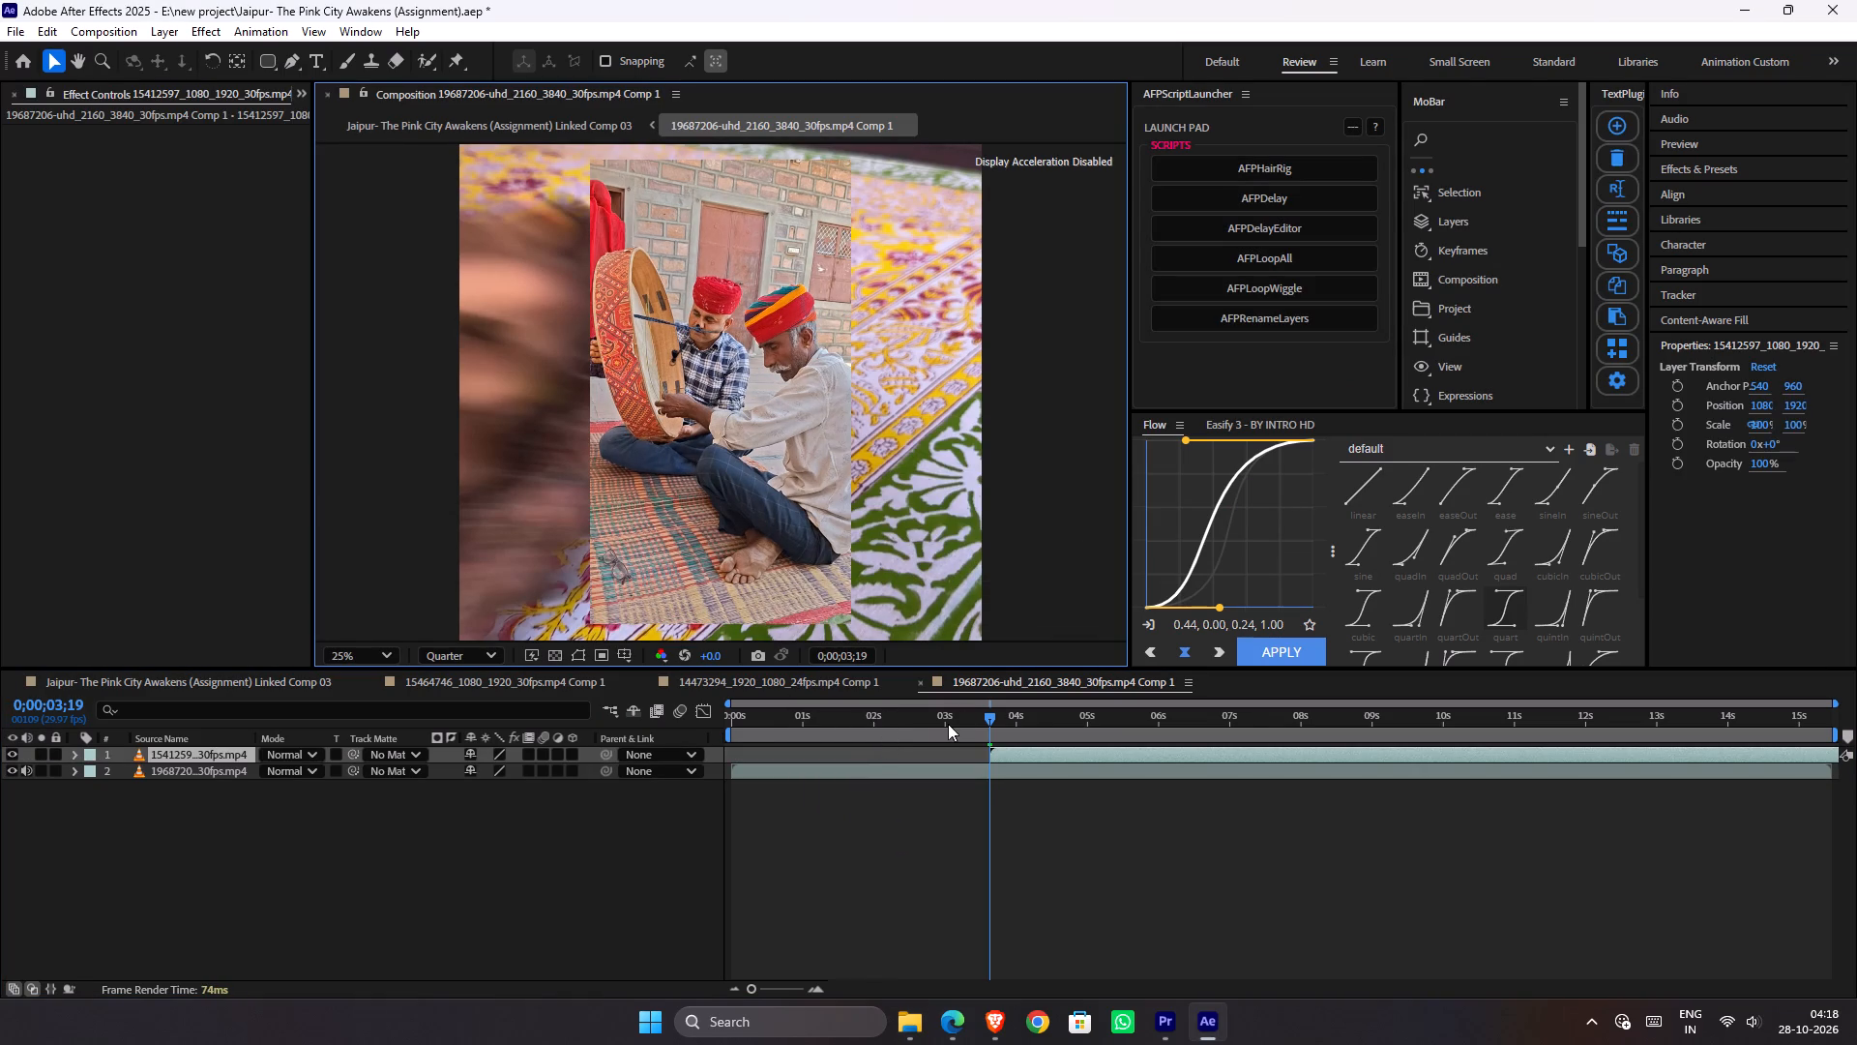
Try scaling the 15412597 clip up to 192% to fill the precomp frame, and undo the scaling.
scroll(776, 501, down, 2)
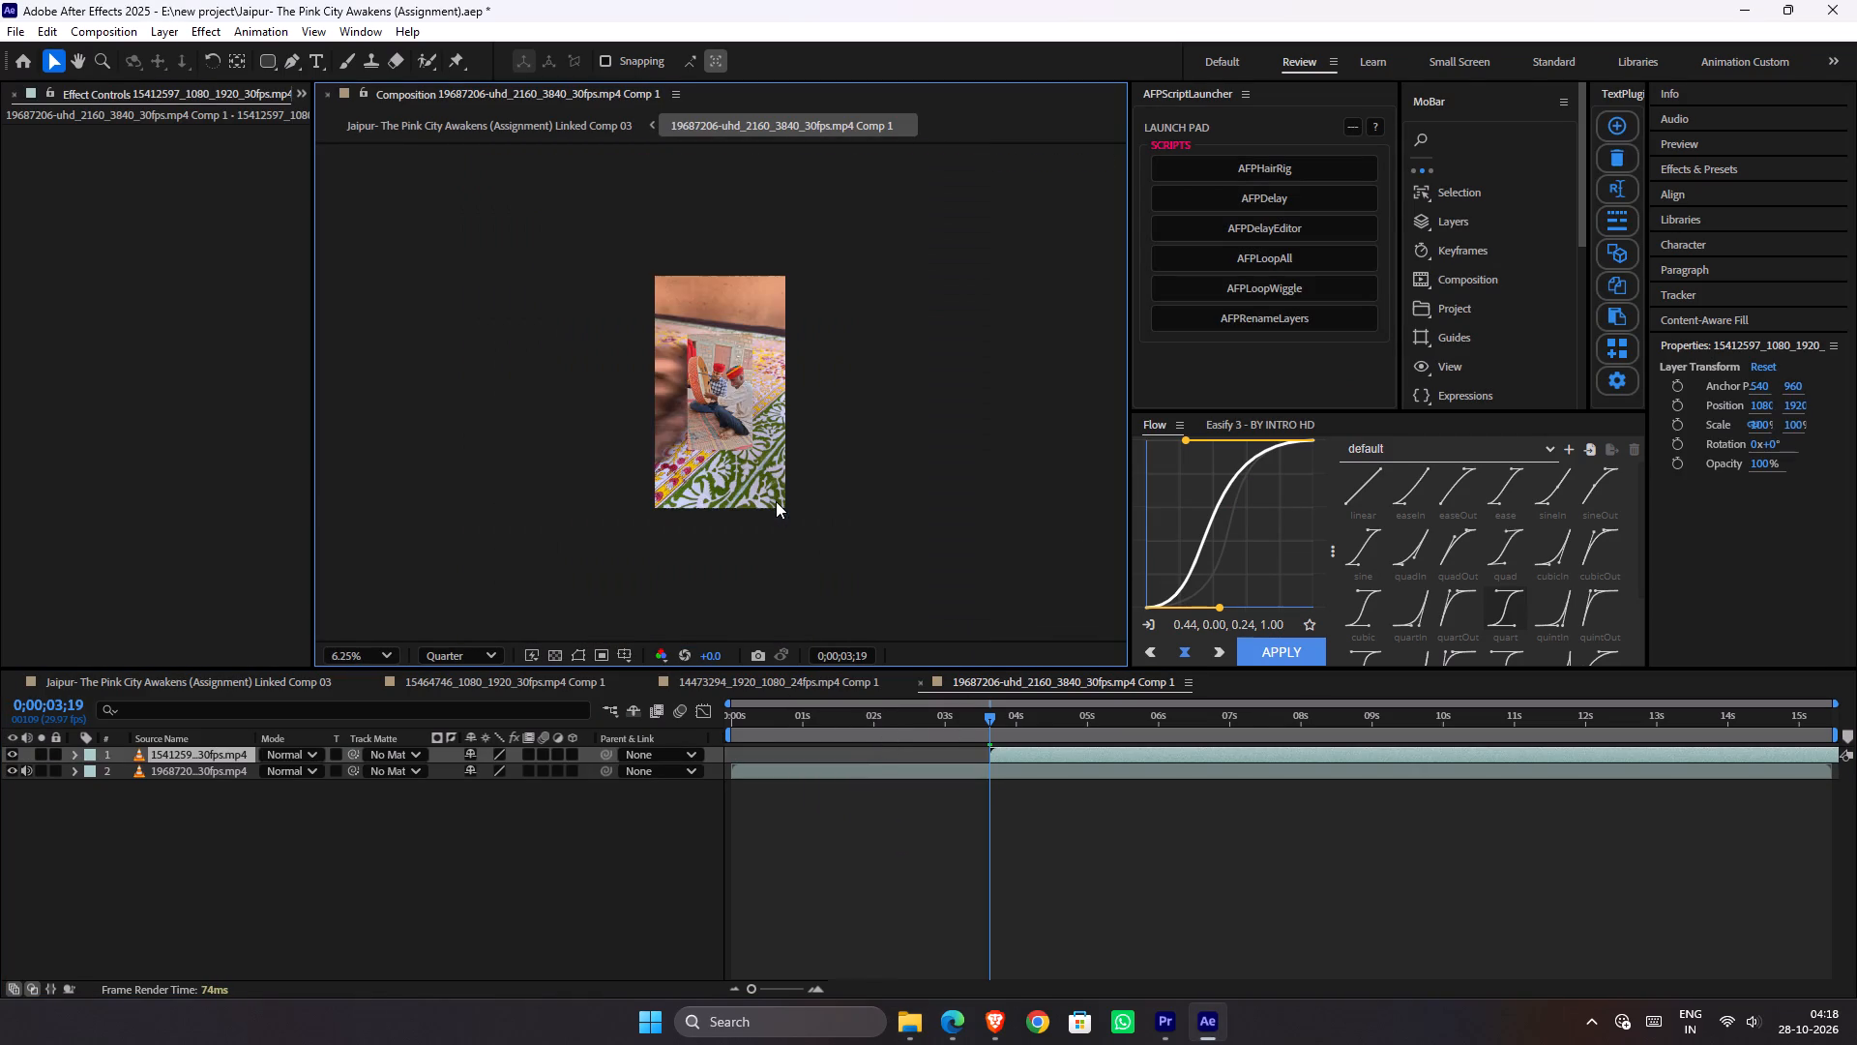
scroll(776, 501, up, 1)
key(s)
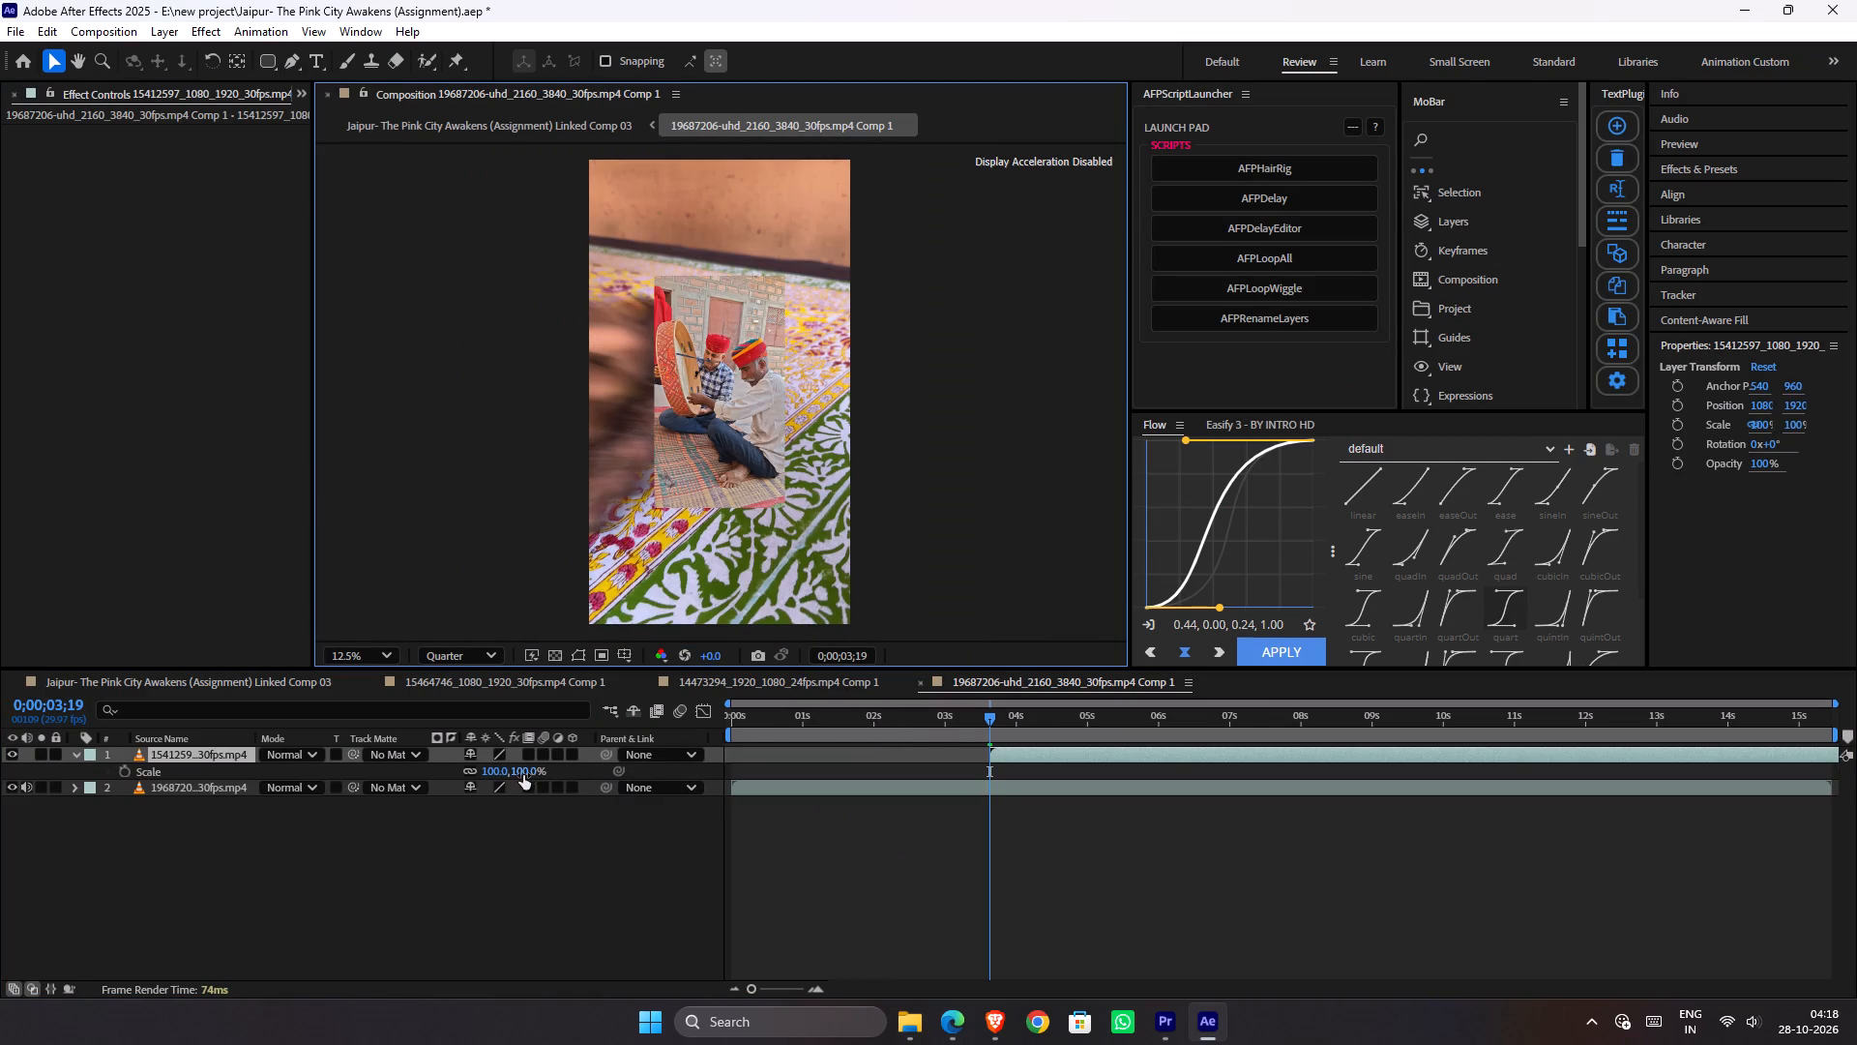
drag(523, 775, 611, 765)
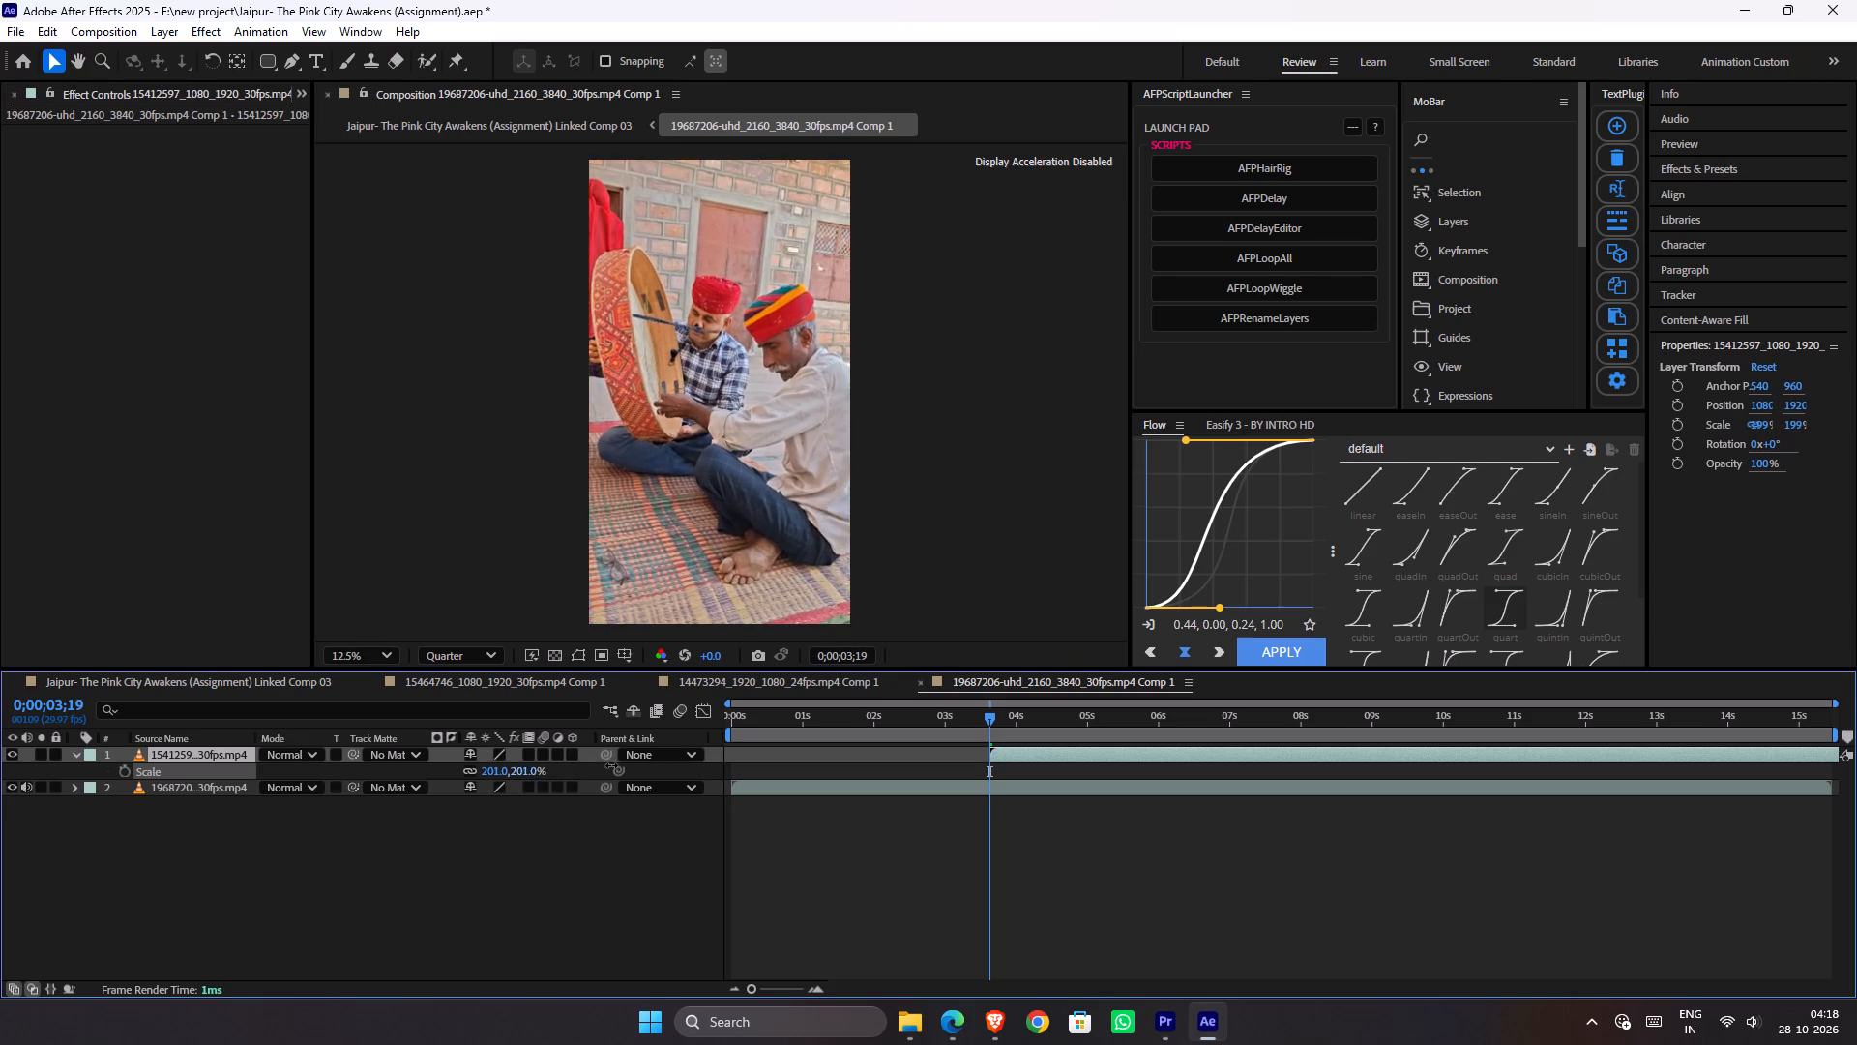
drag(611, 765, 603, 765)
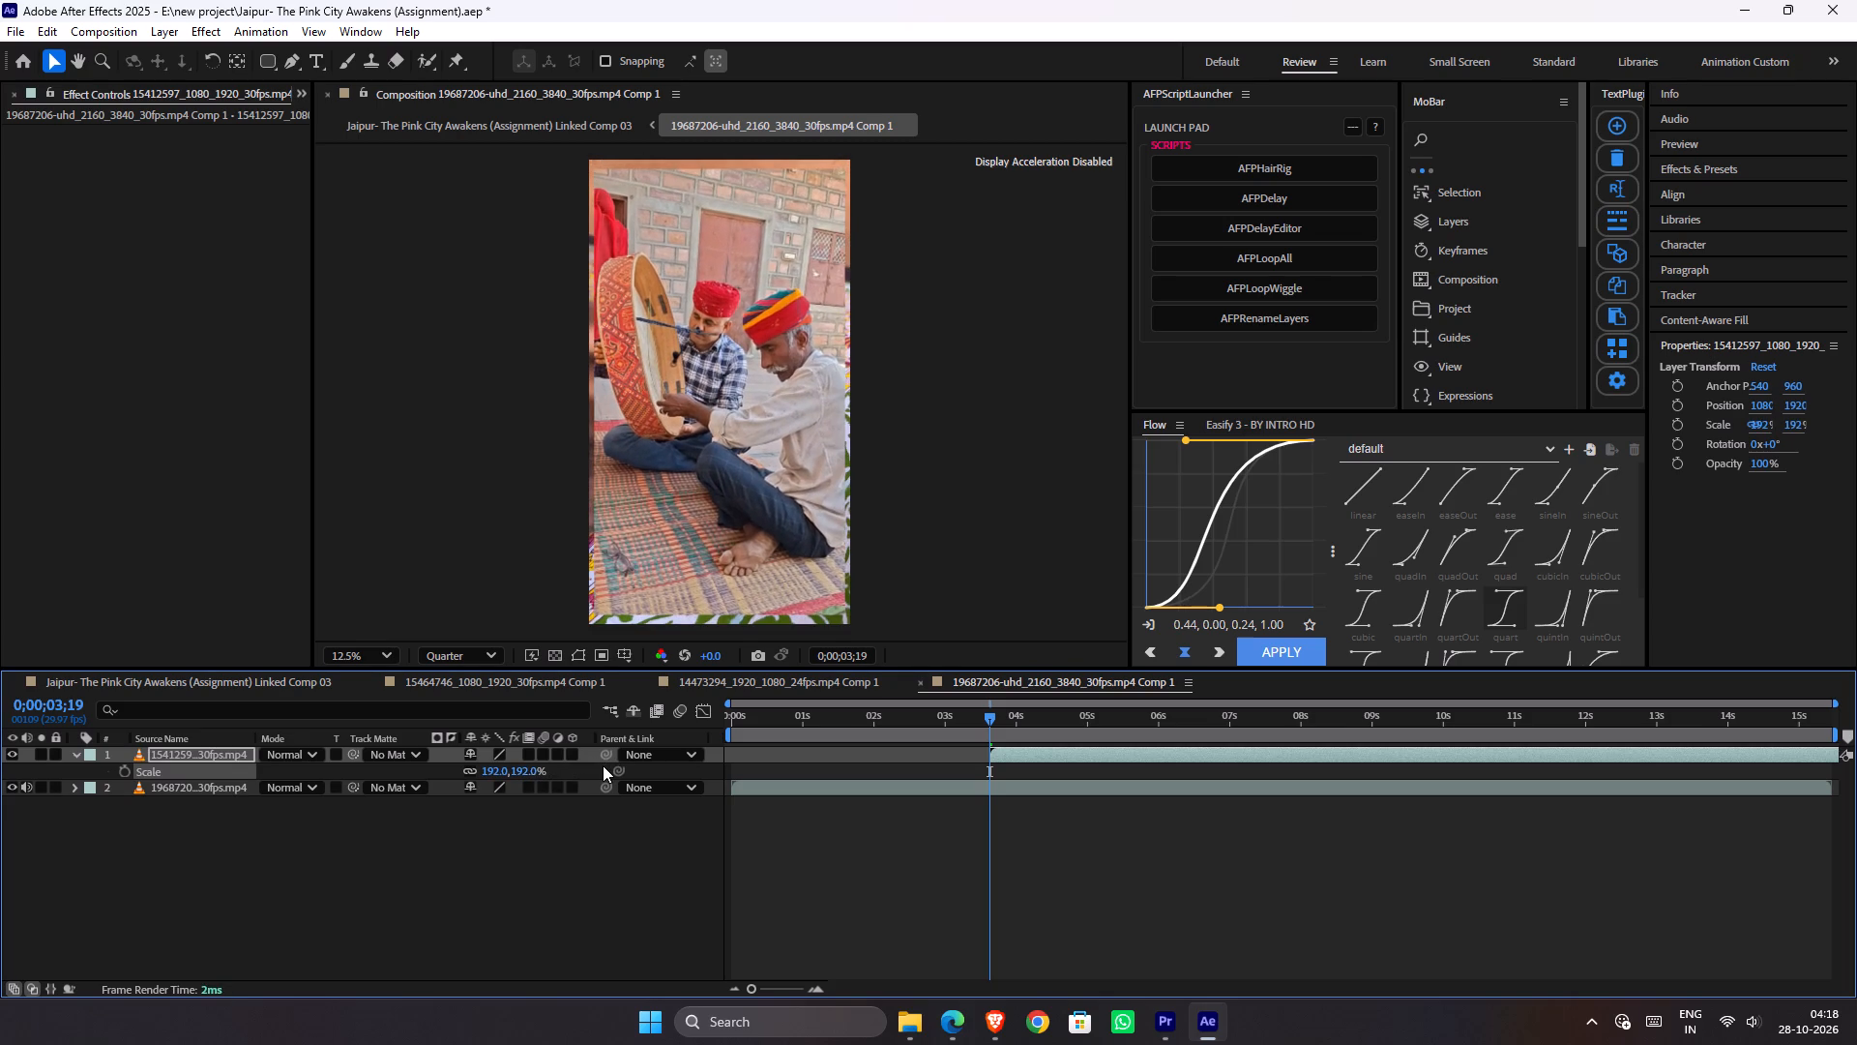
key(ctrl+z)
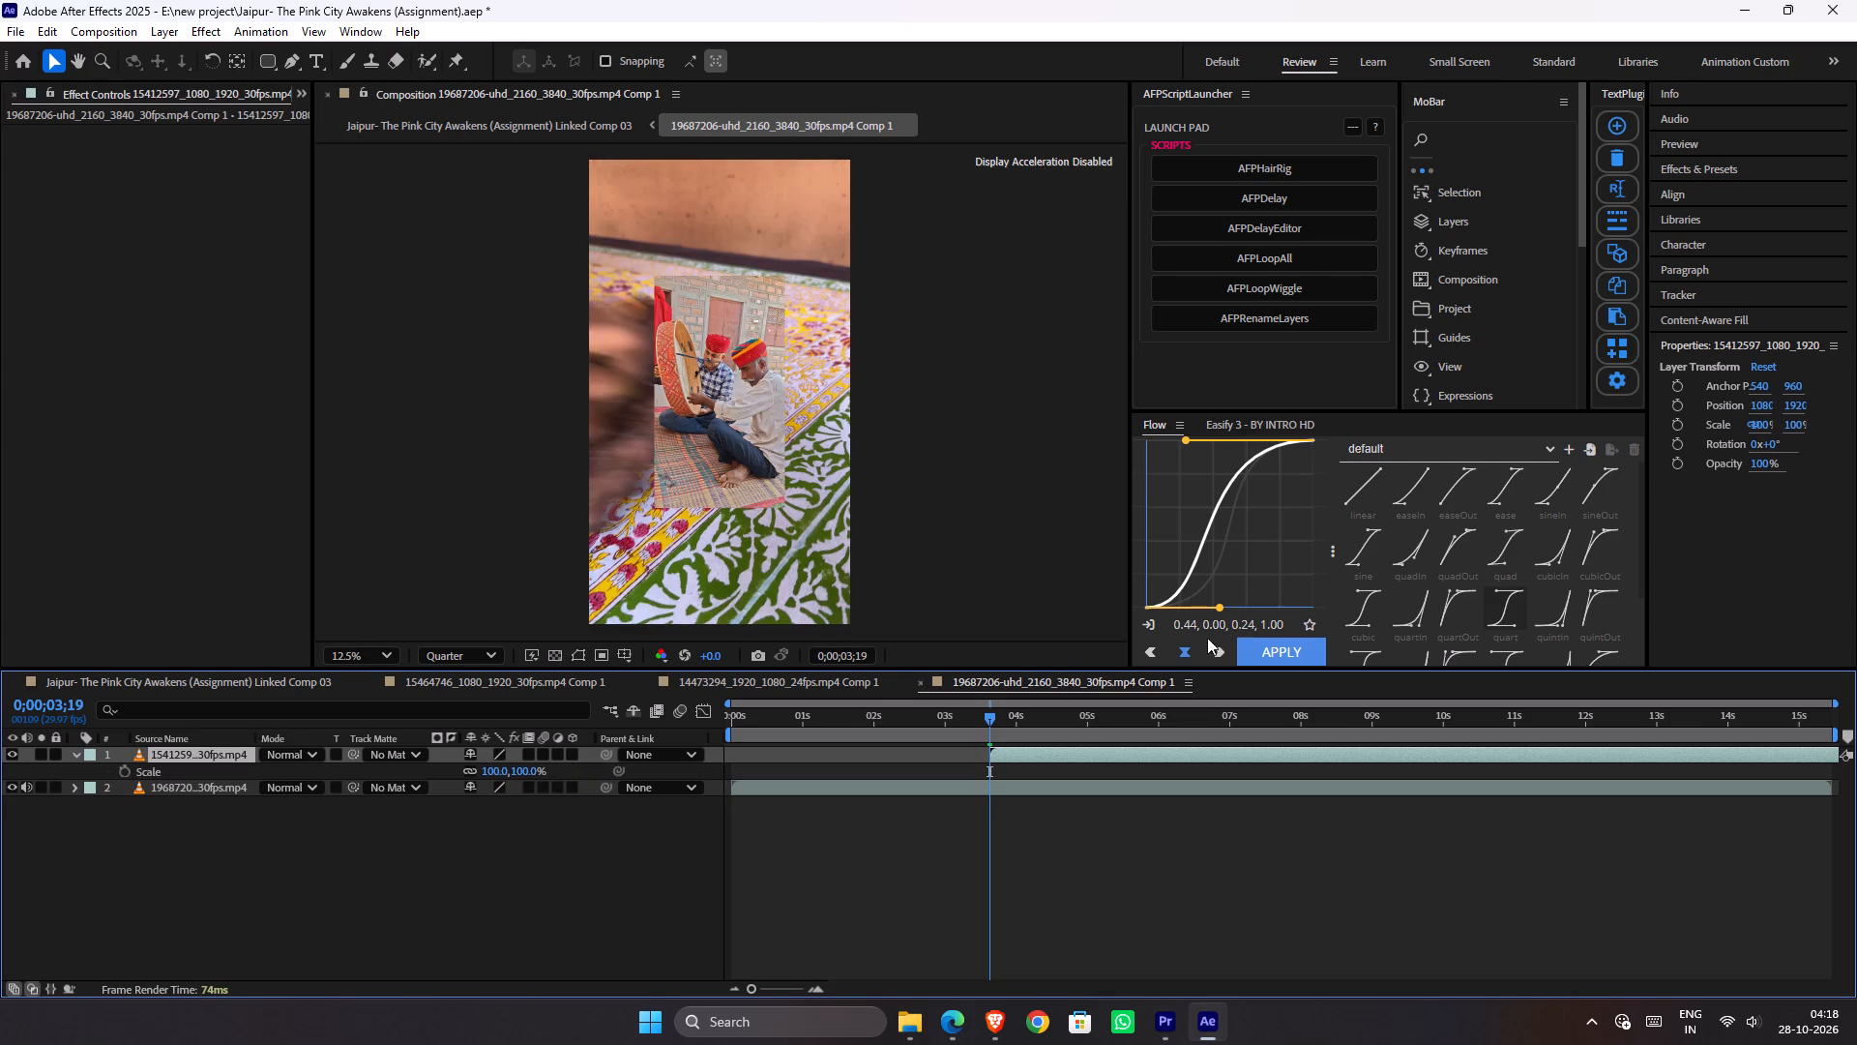
Resize the 19687206 precomp to 1080 x 1920 px, keeping the 9:16 aspect ratio locked.
key(Tab)
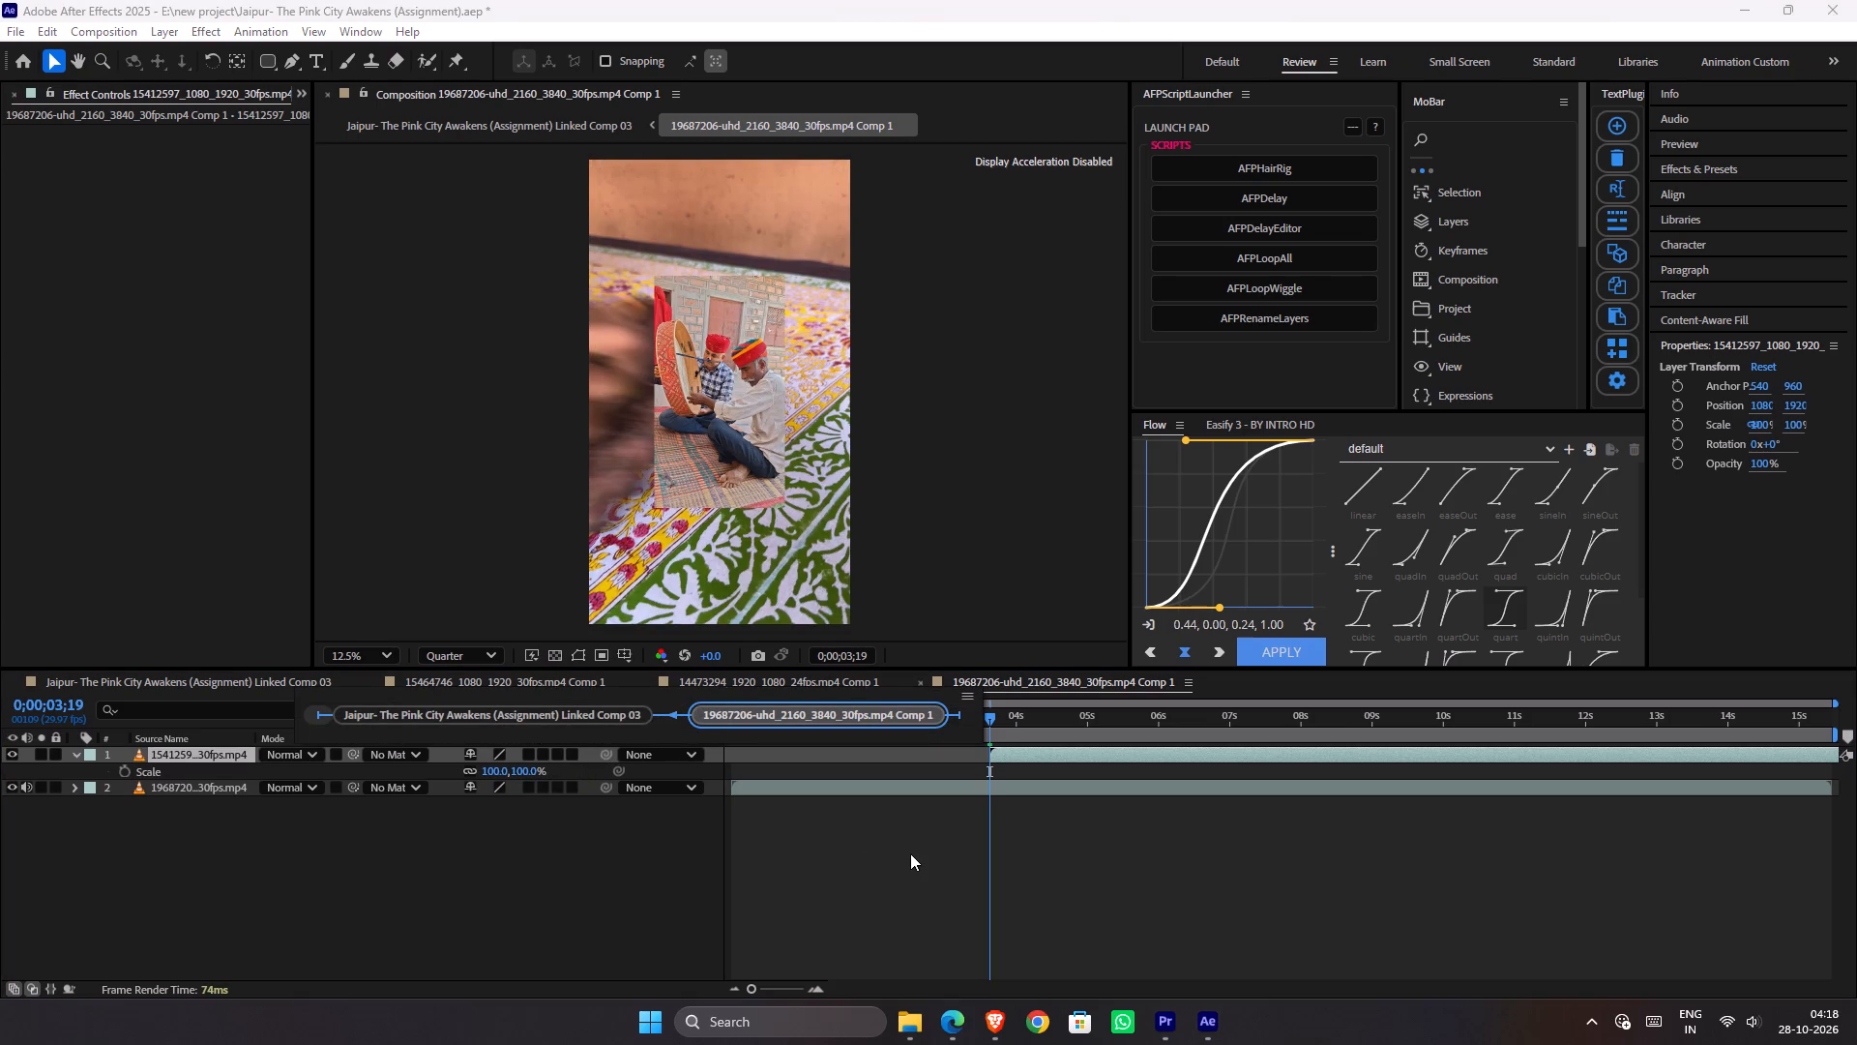
click(910, 853)
key(ctrl+k)
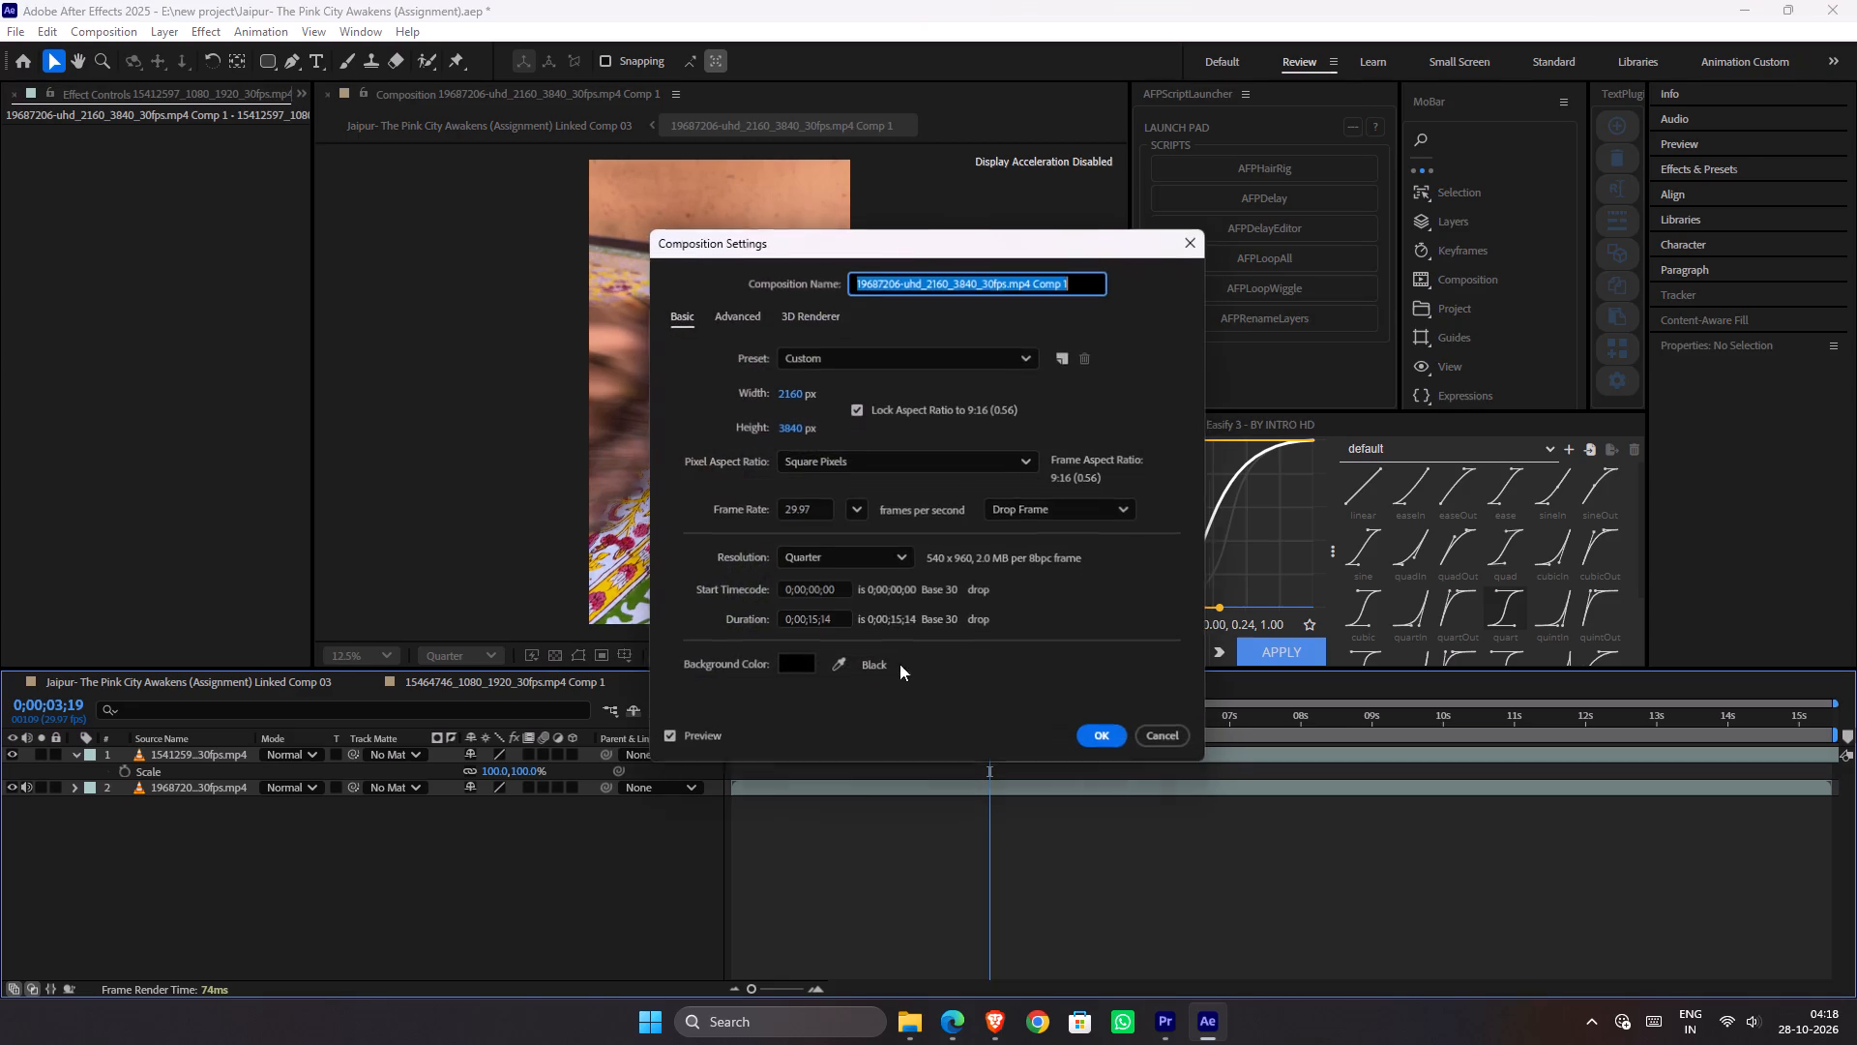
click(811, 425)
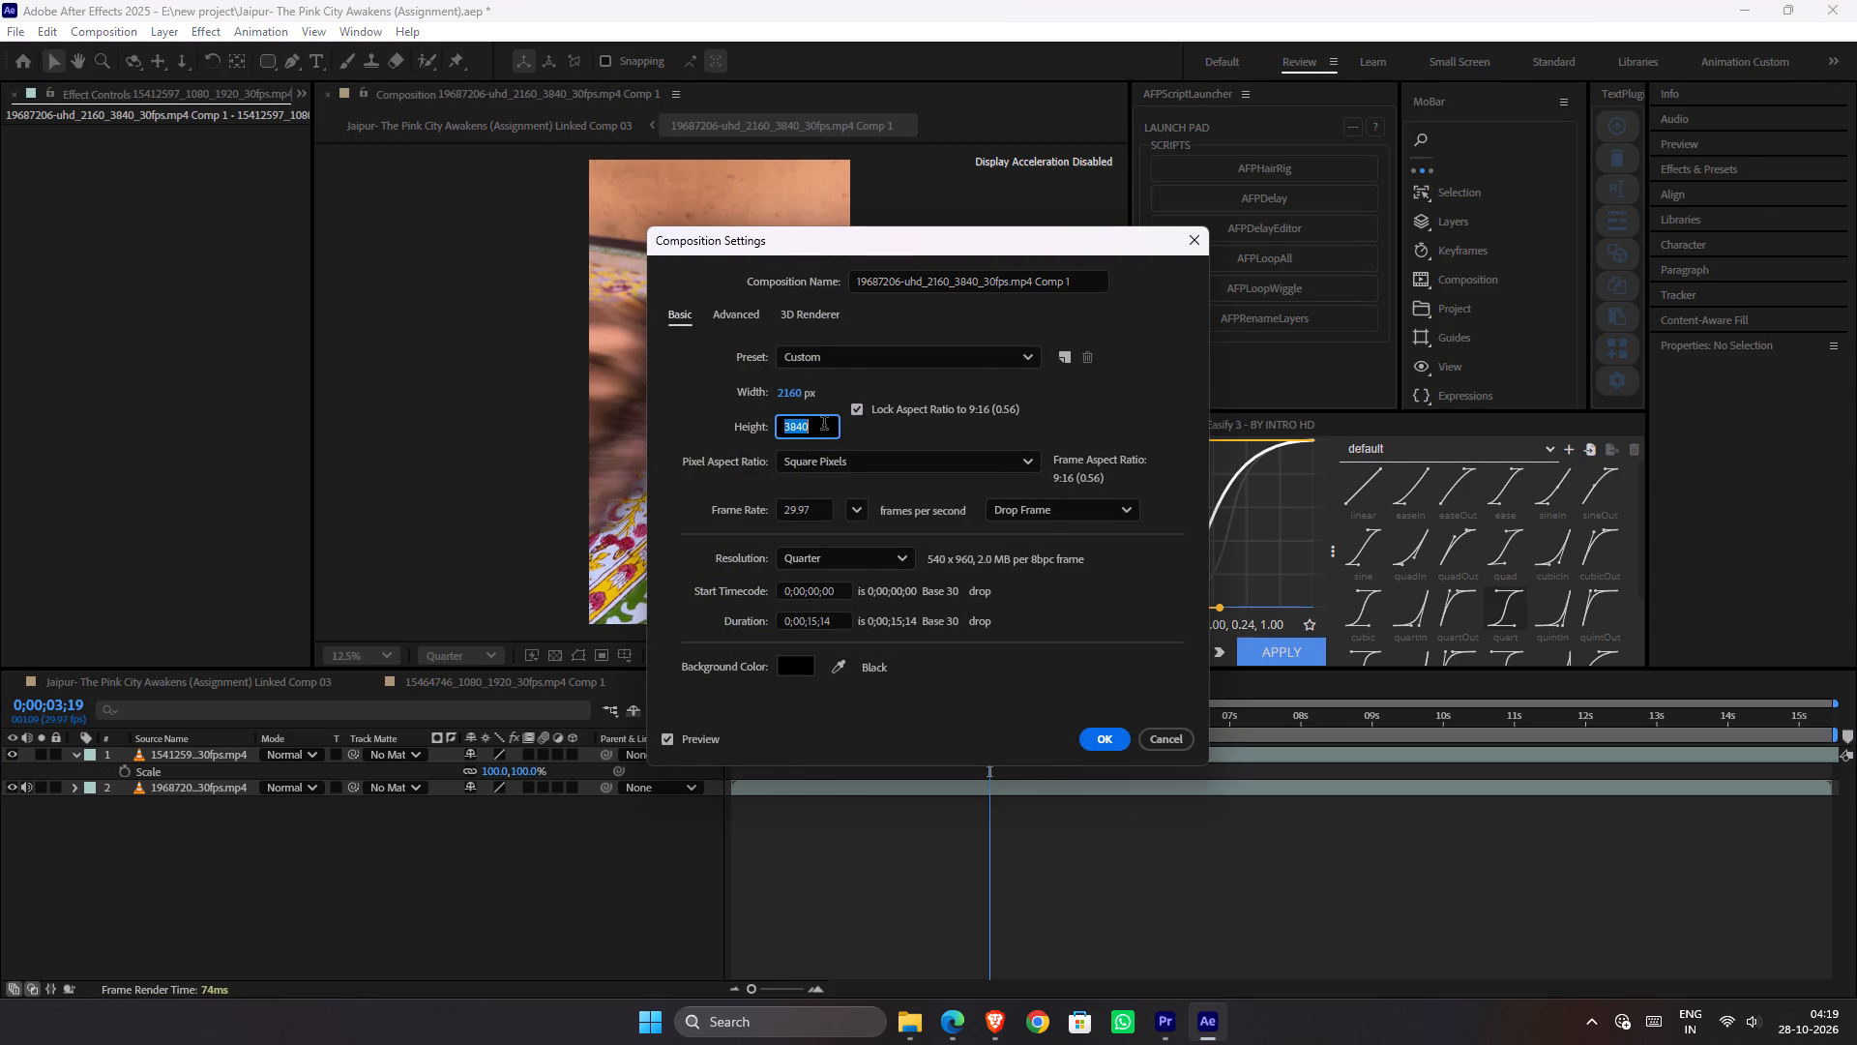
key(1)
text(92)
key(0)
click(1008, 599)
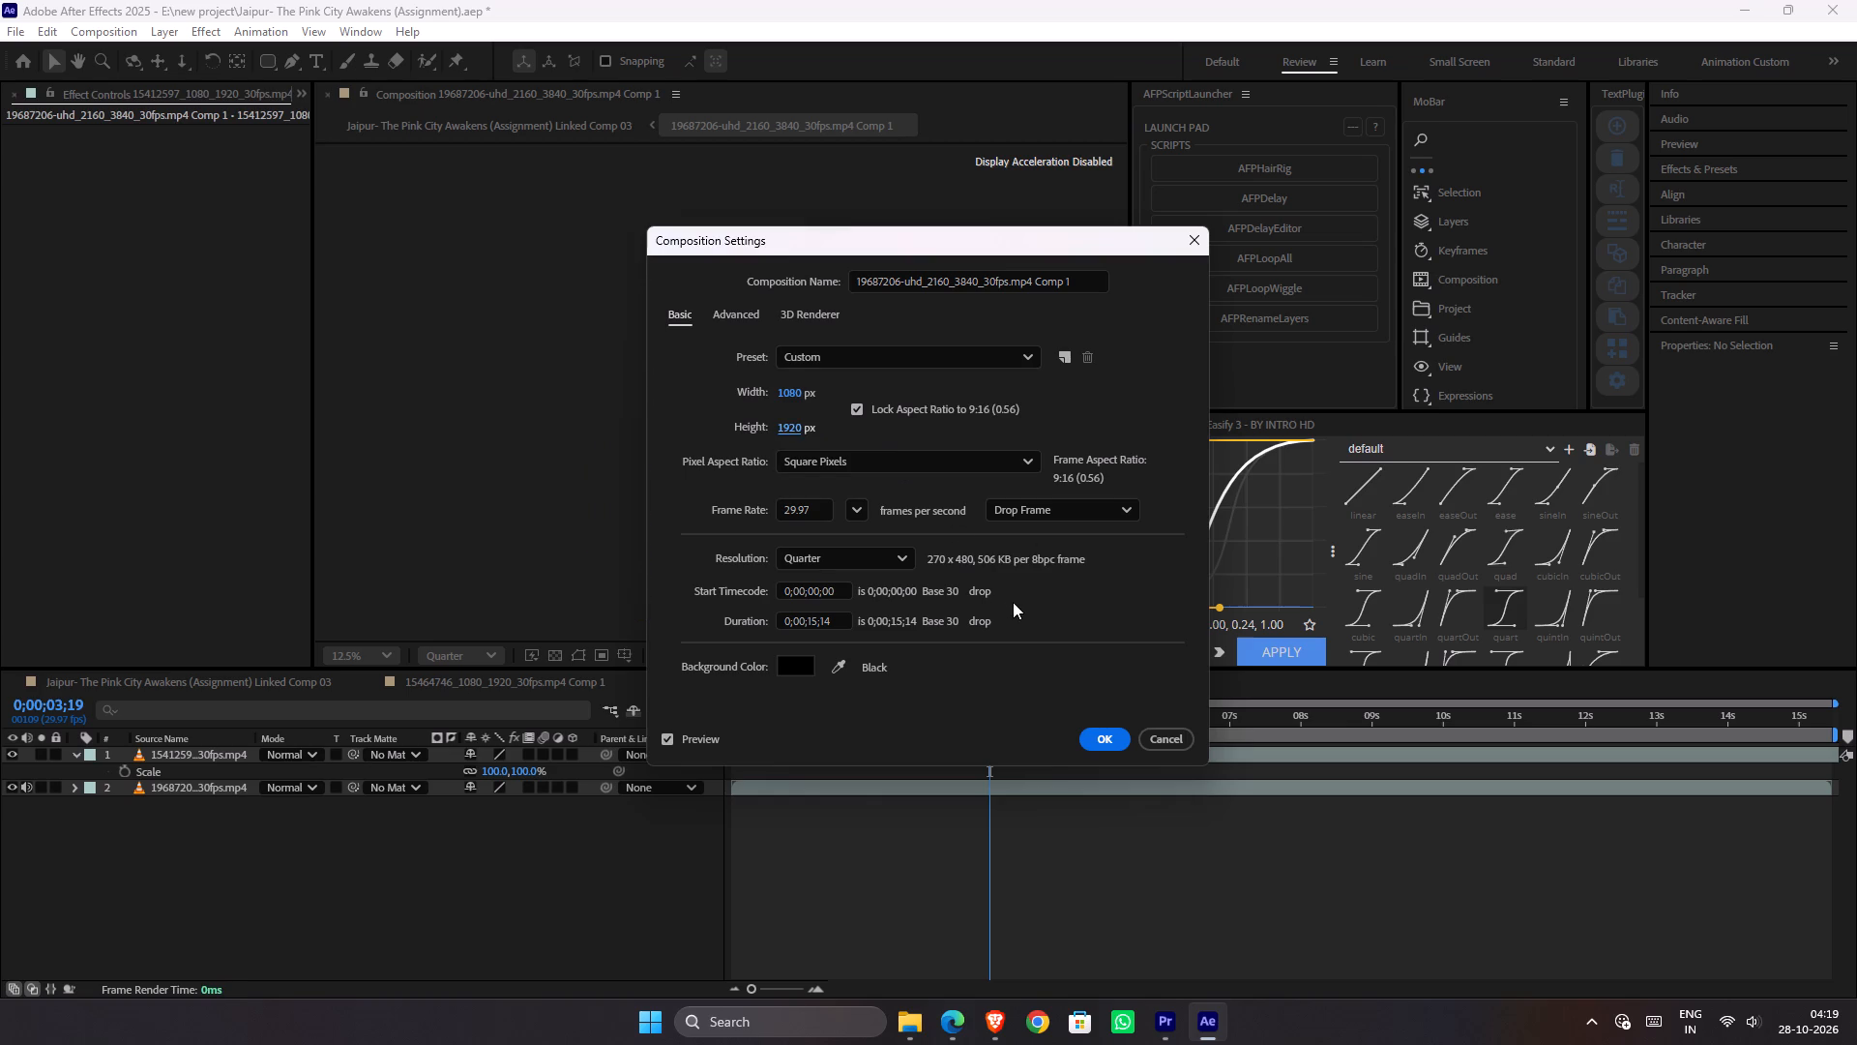
click(1105, 735)
click(925, 820)
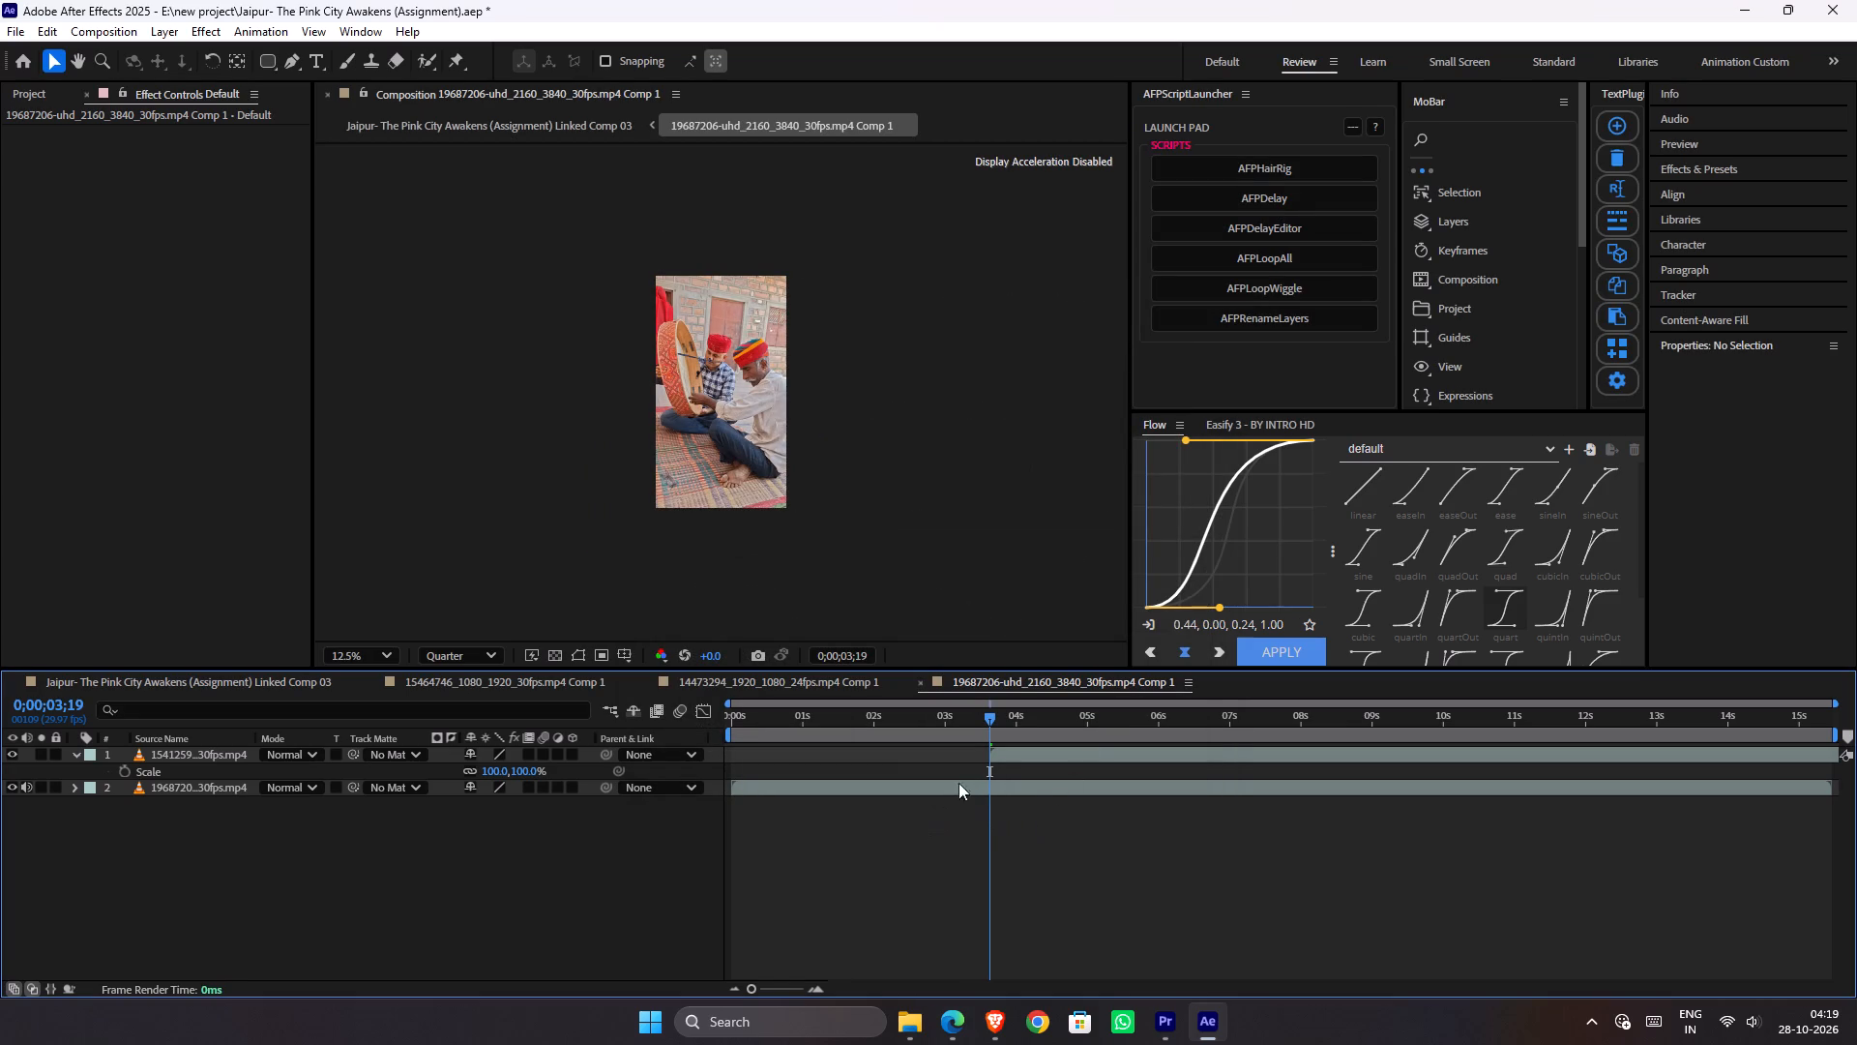
Set the 19687206 clip's scale to 50% inside the resized precomp and scrub through its frames to check the fit.
click(982, 781)
drag(951, 718, 851, 727)
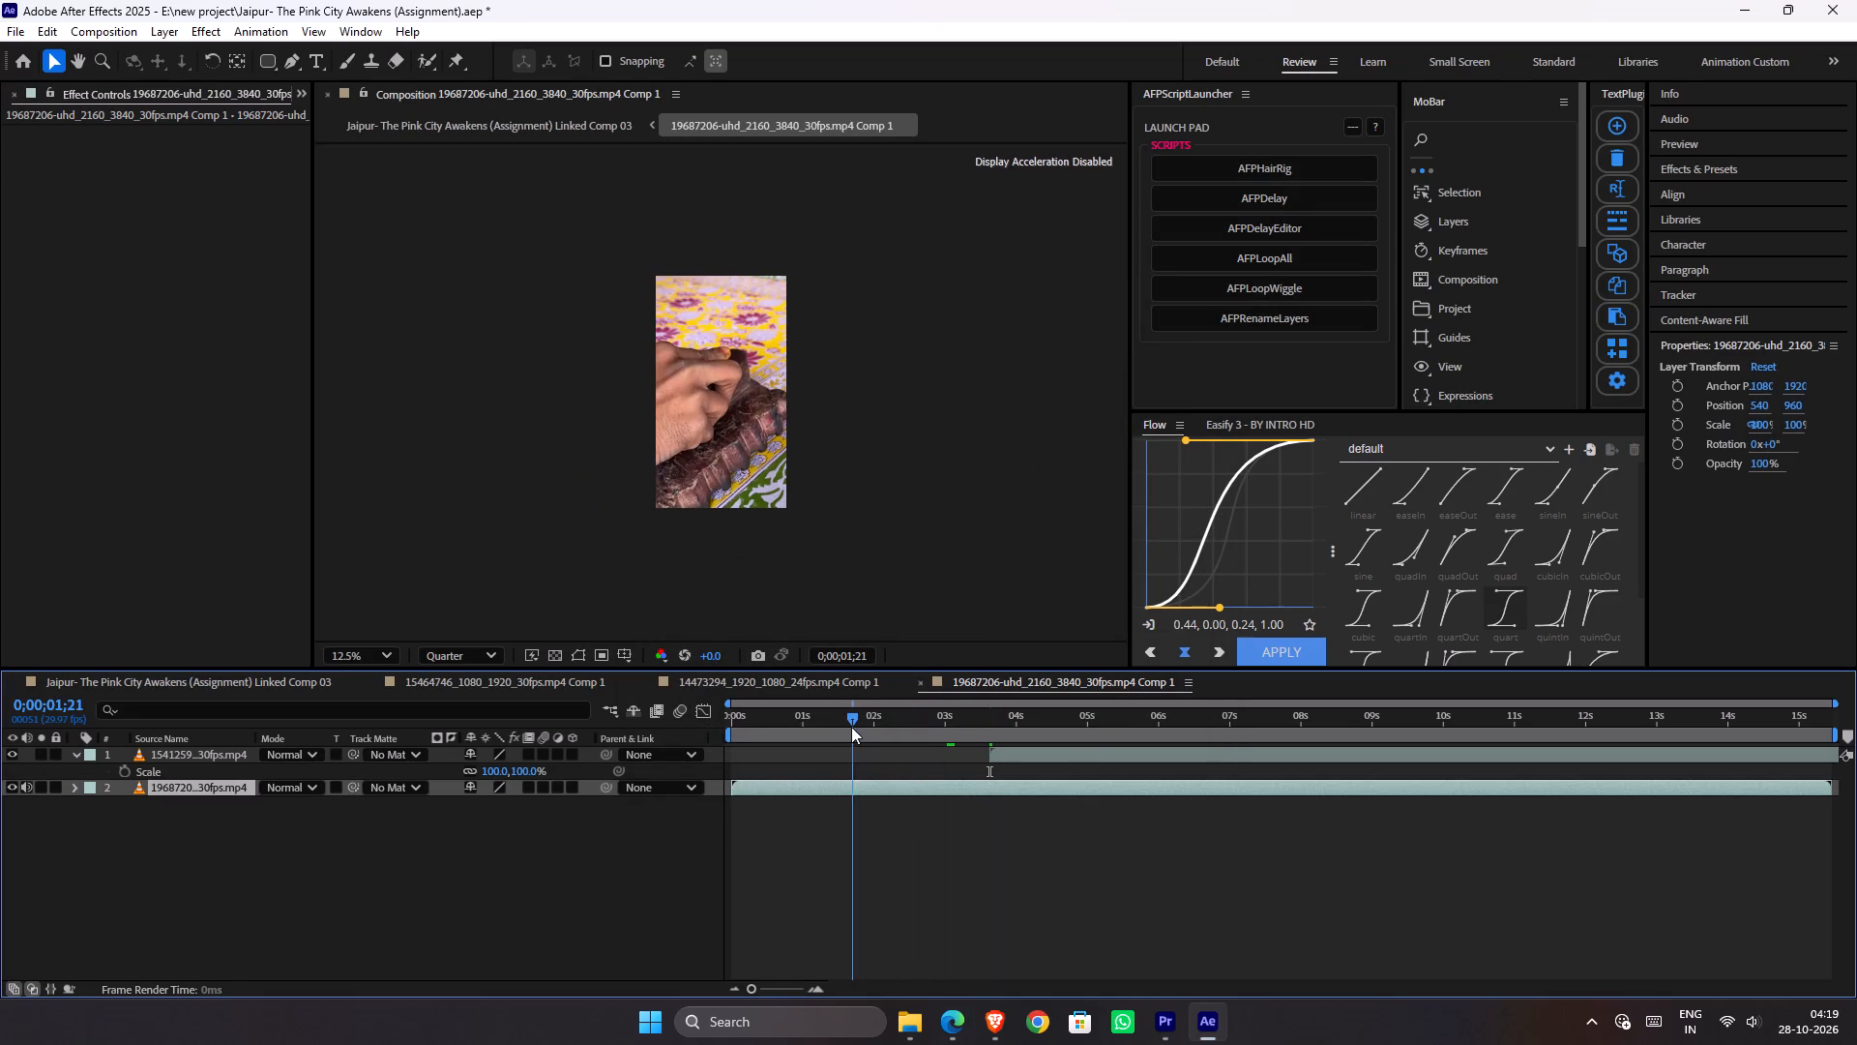
drag(851, 727, 854, 732)
click(851, 789)
key(s)
click(519, 809)
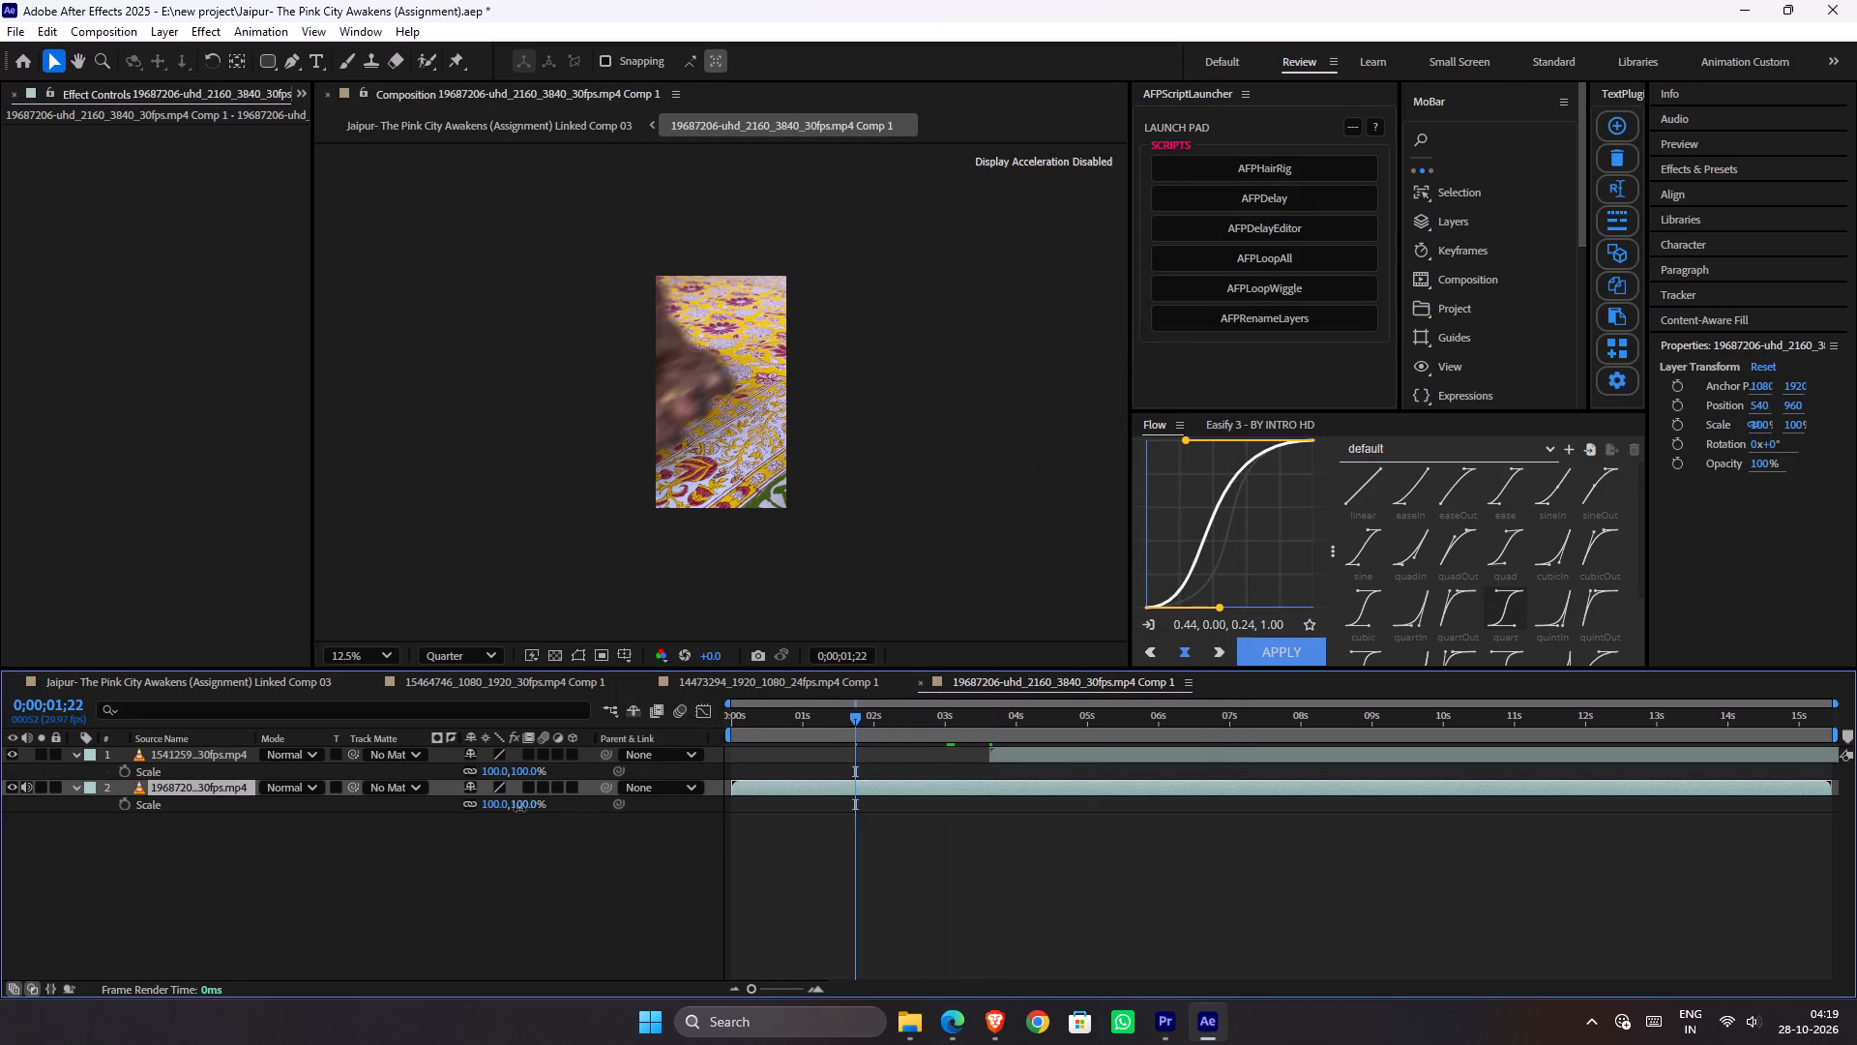
key(5)
key(0)
key(Return)
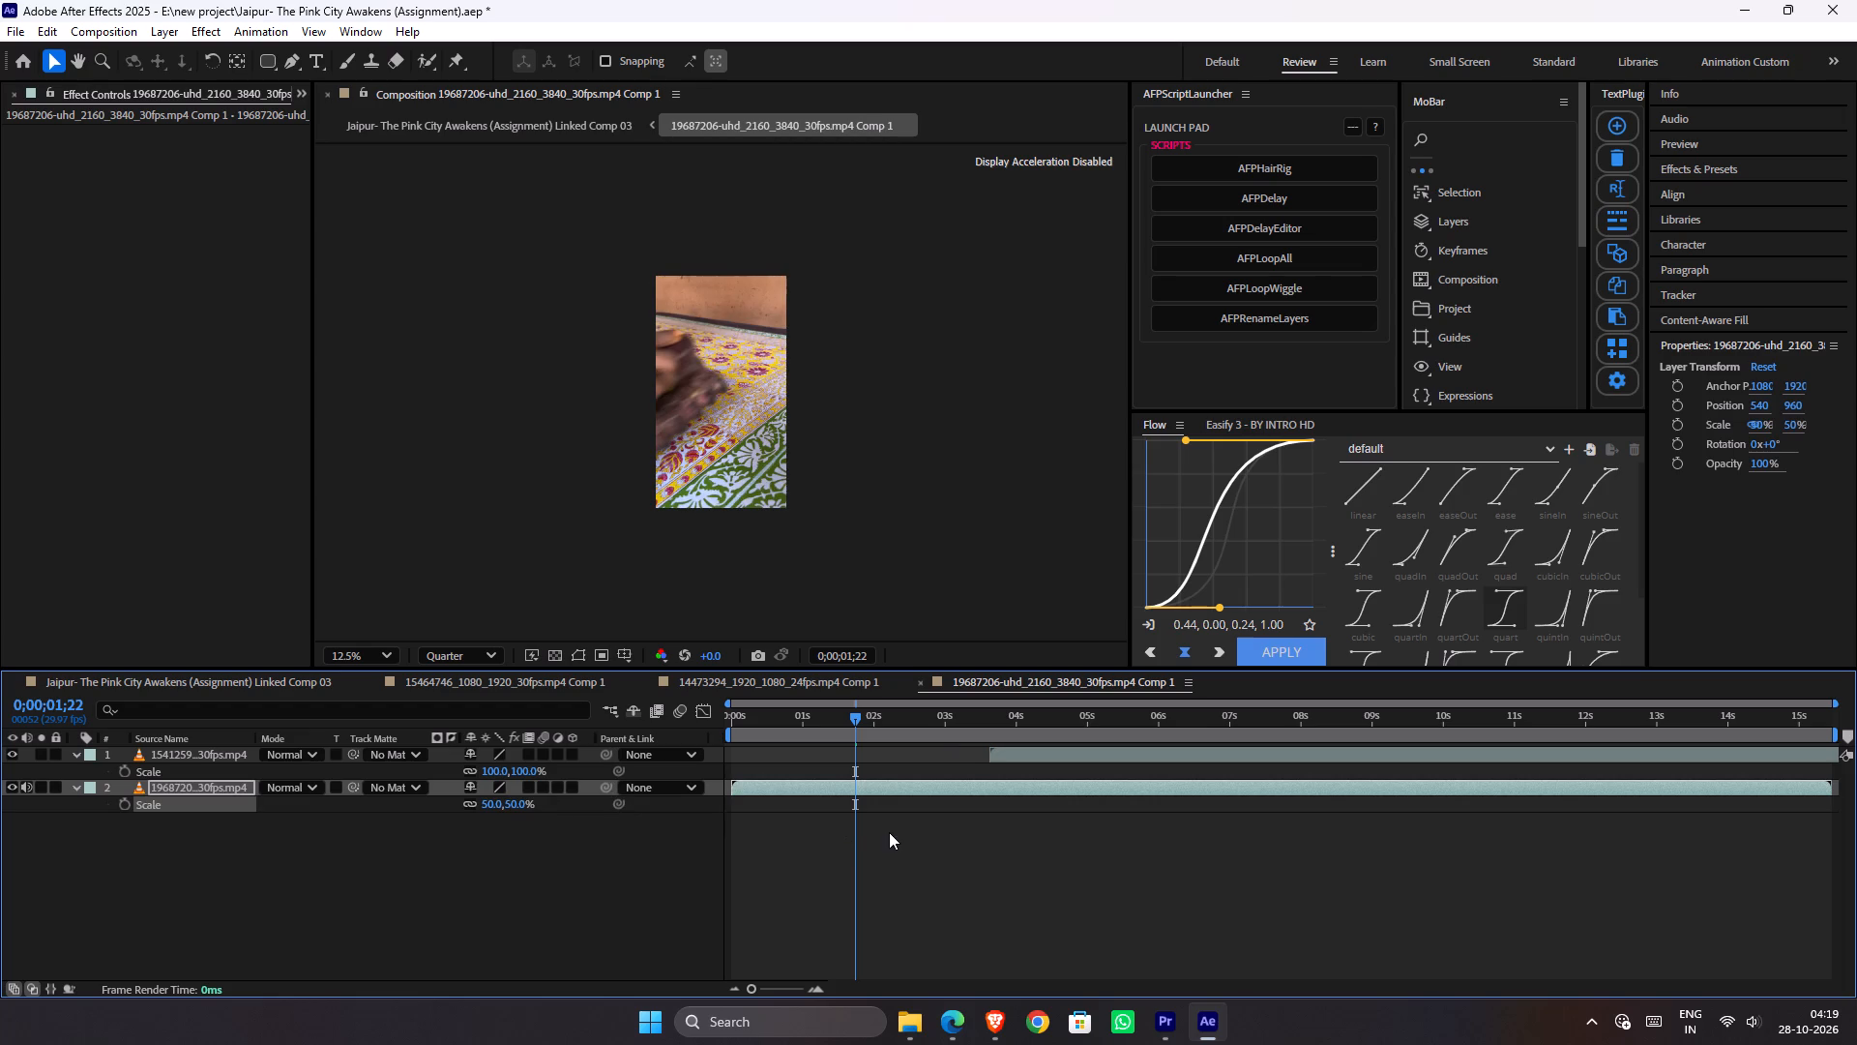
drag(840, 725, 869, 740)
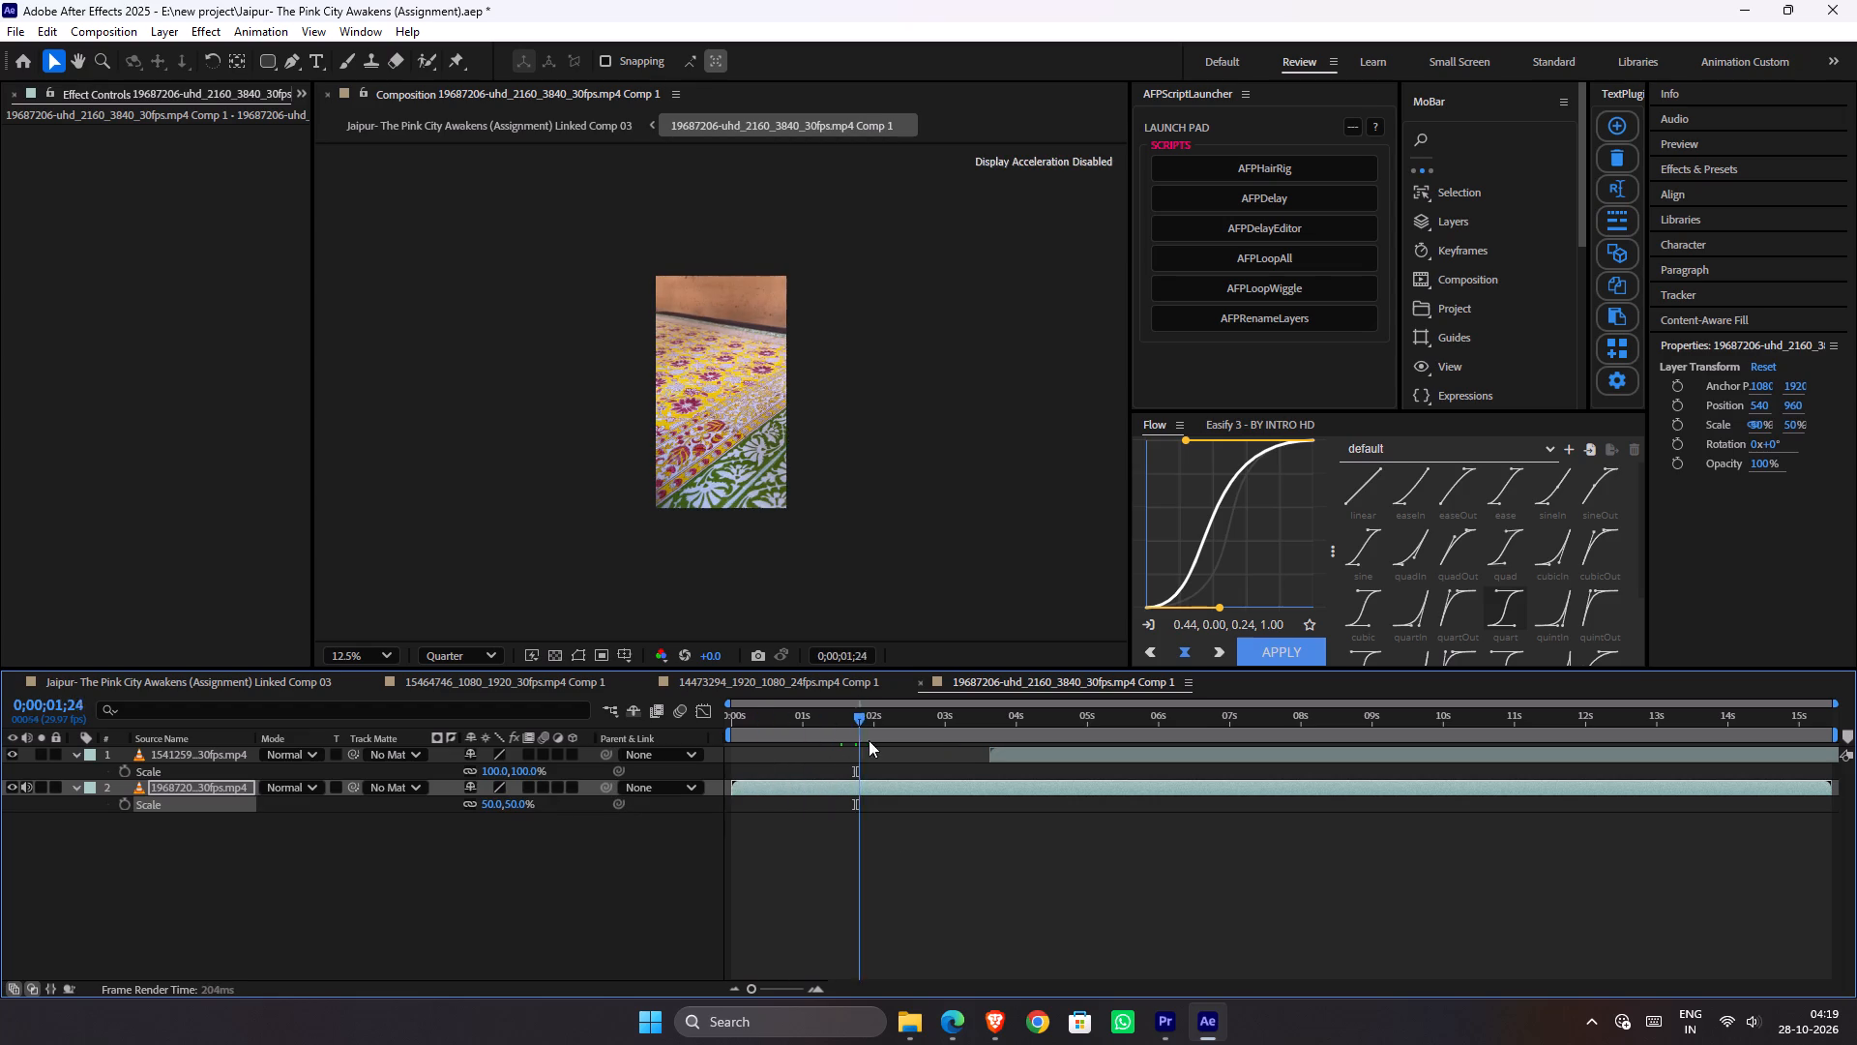
drag(869, 740, 917, 741)
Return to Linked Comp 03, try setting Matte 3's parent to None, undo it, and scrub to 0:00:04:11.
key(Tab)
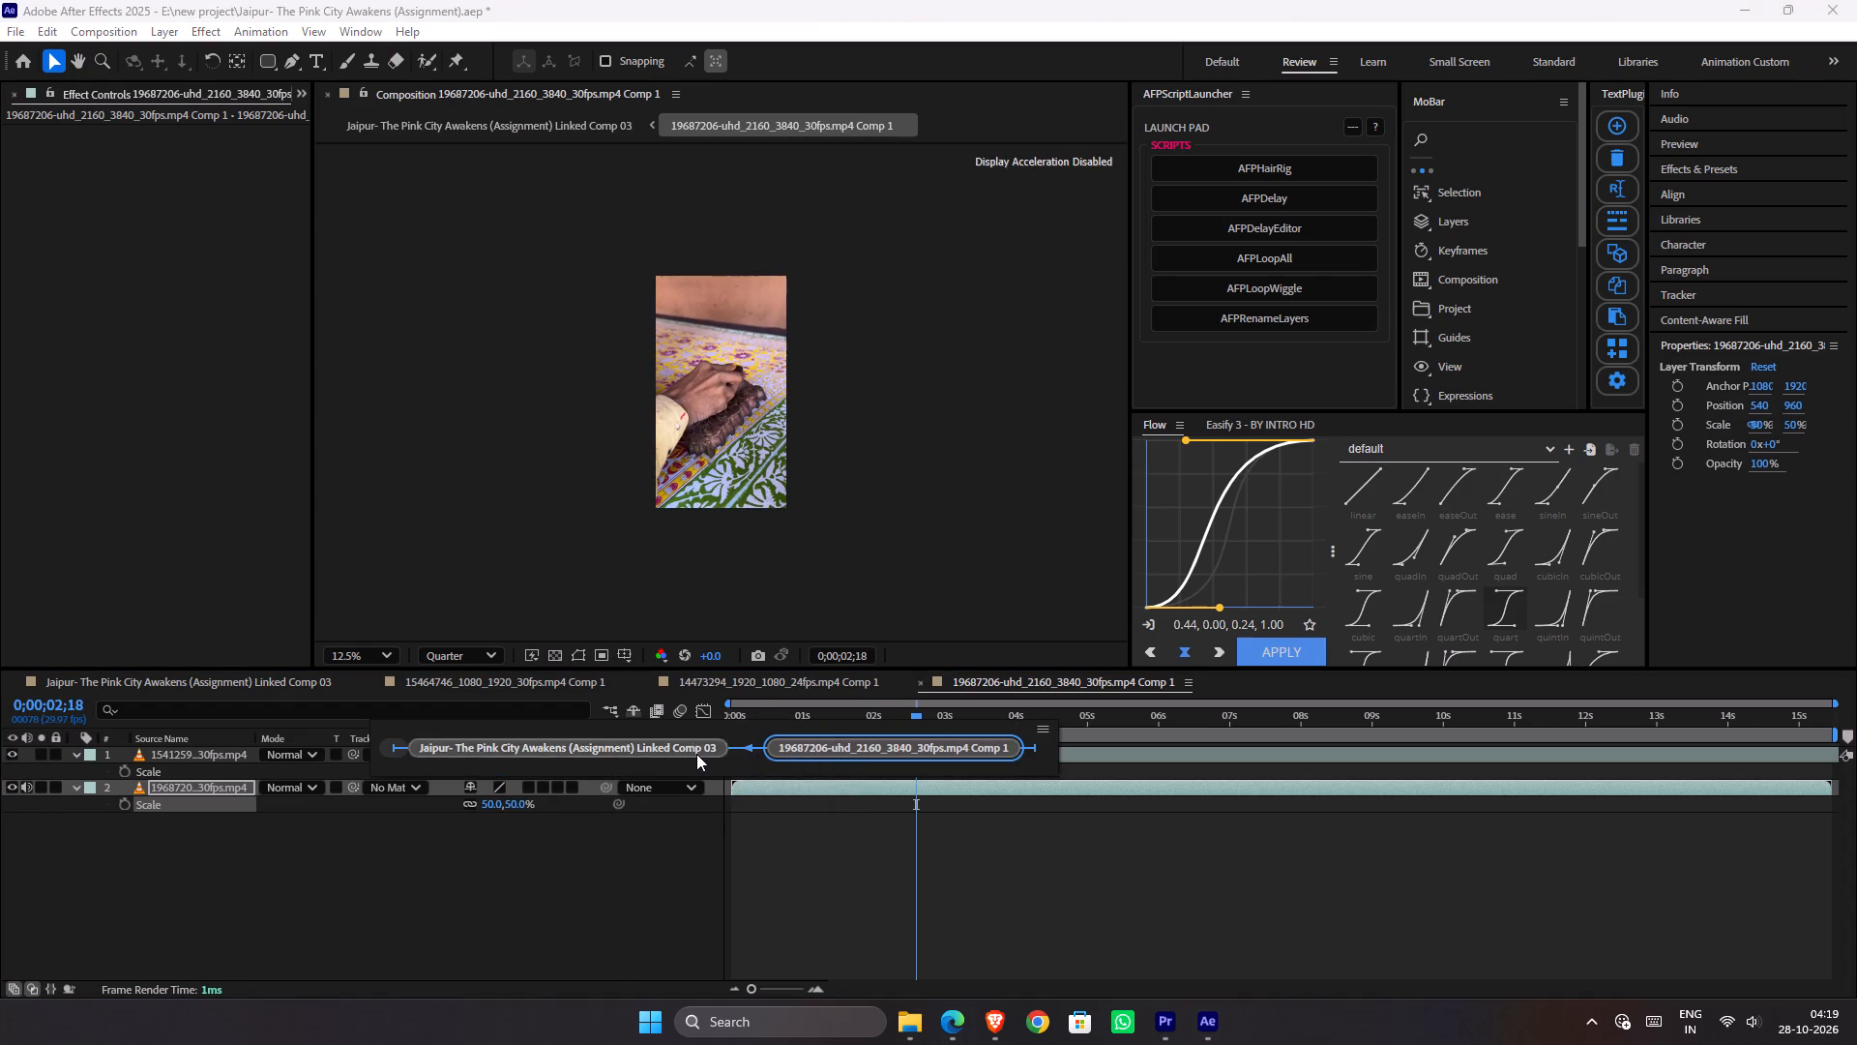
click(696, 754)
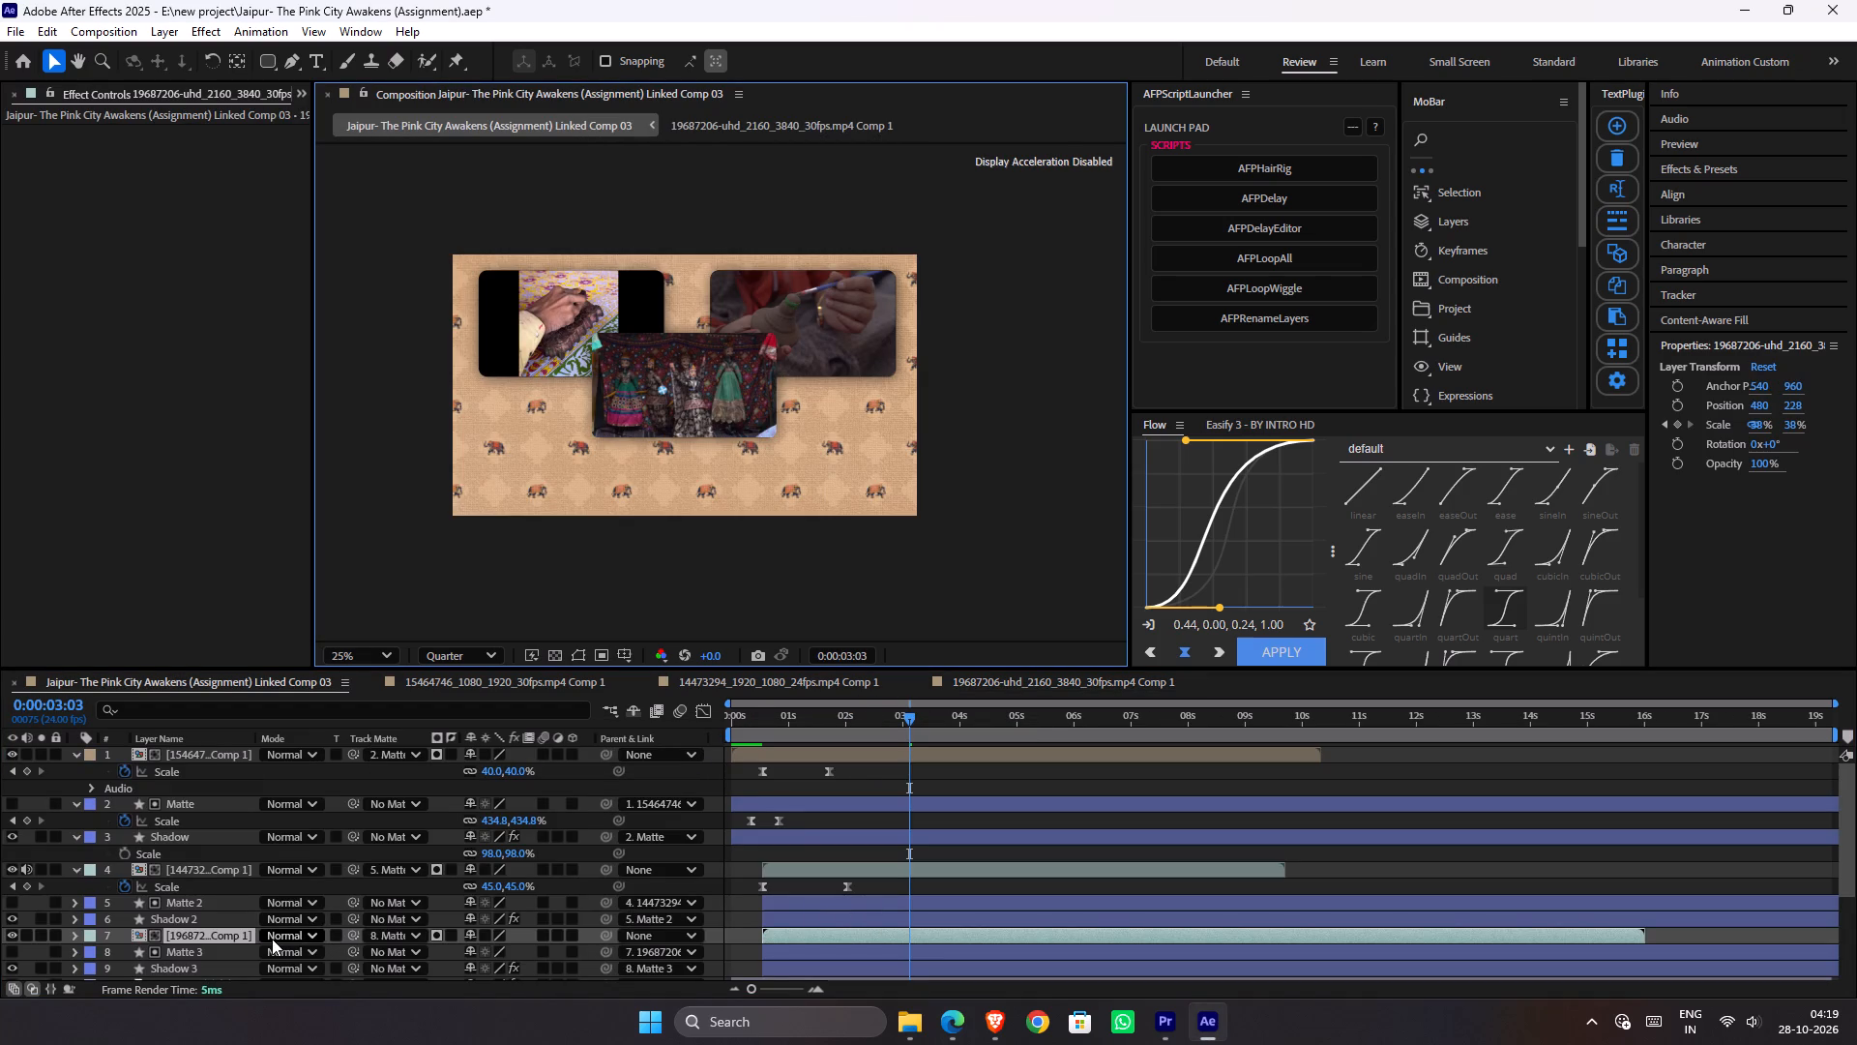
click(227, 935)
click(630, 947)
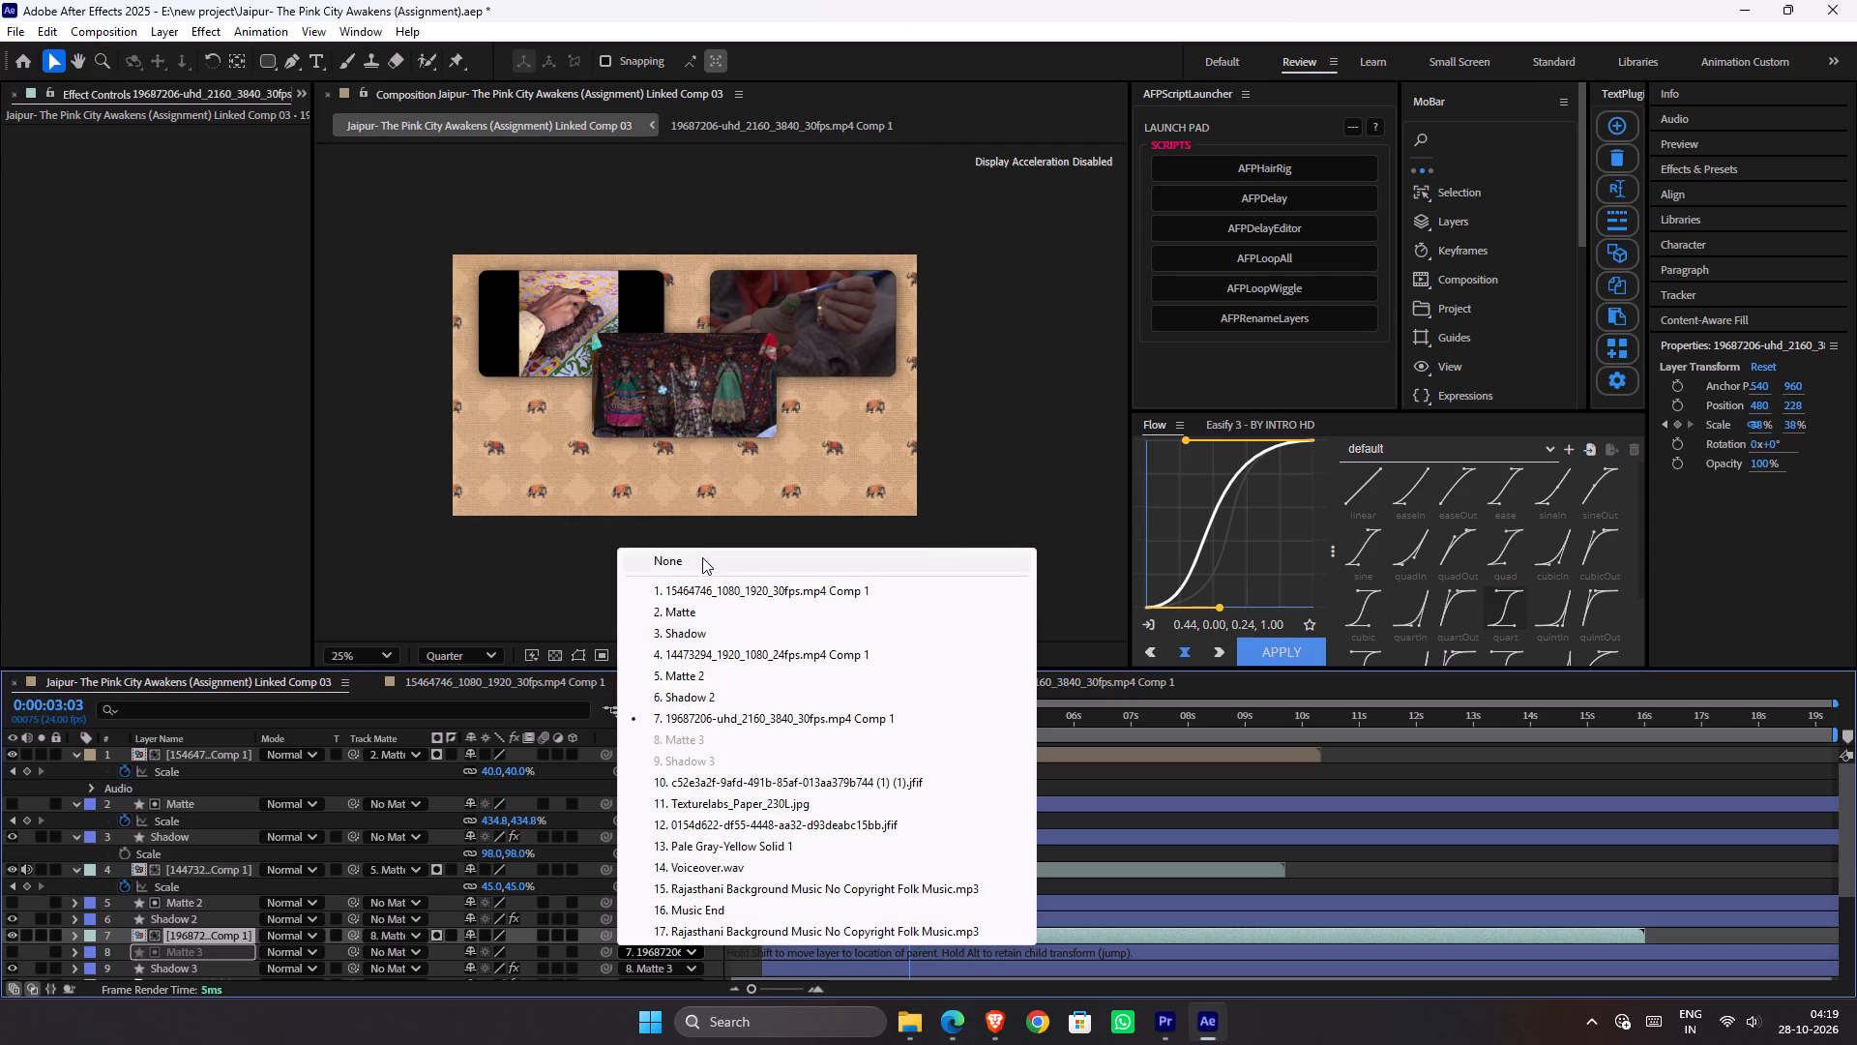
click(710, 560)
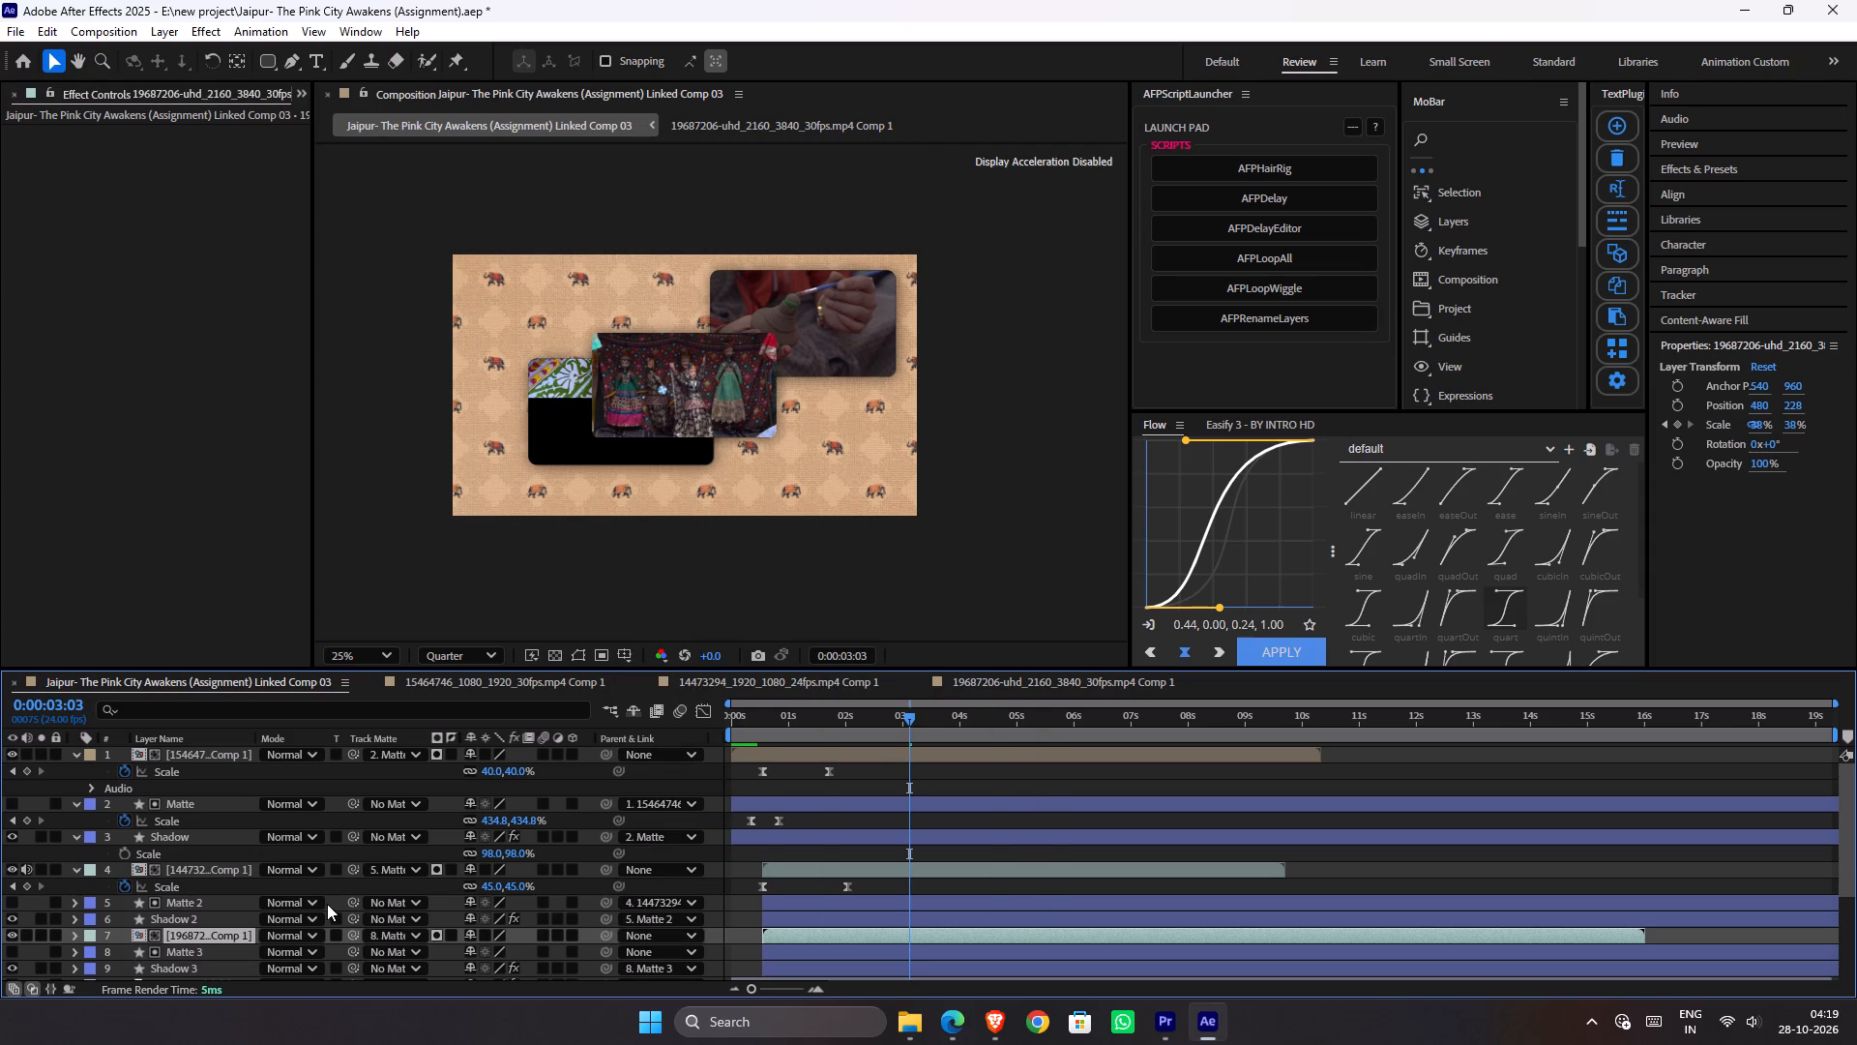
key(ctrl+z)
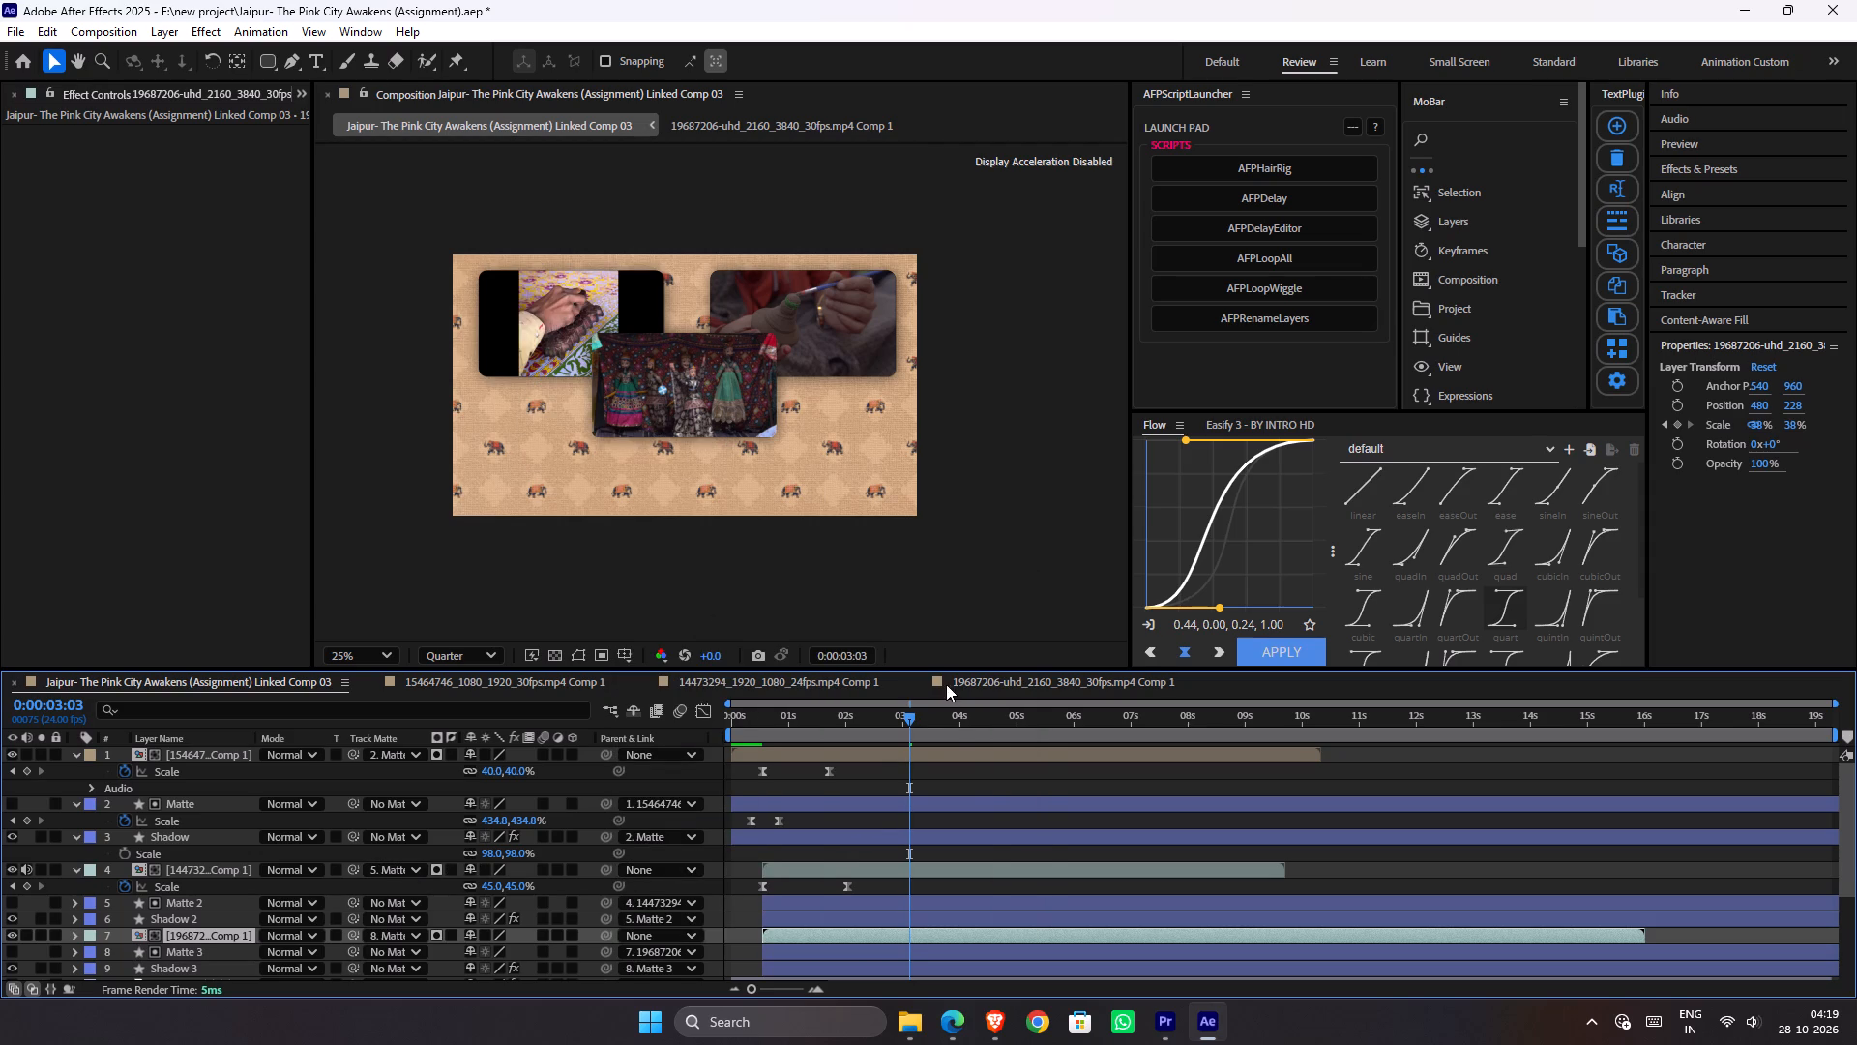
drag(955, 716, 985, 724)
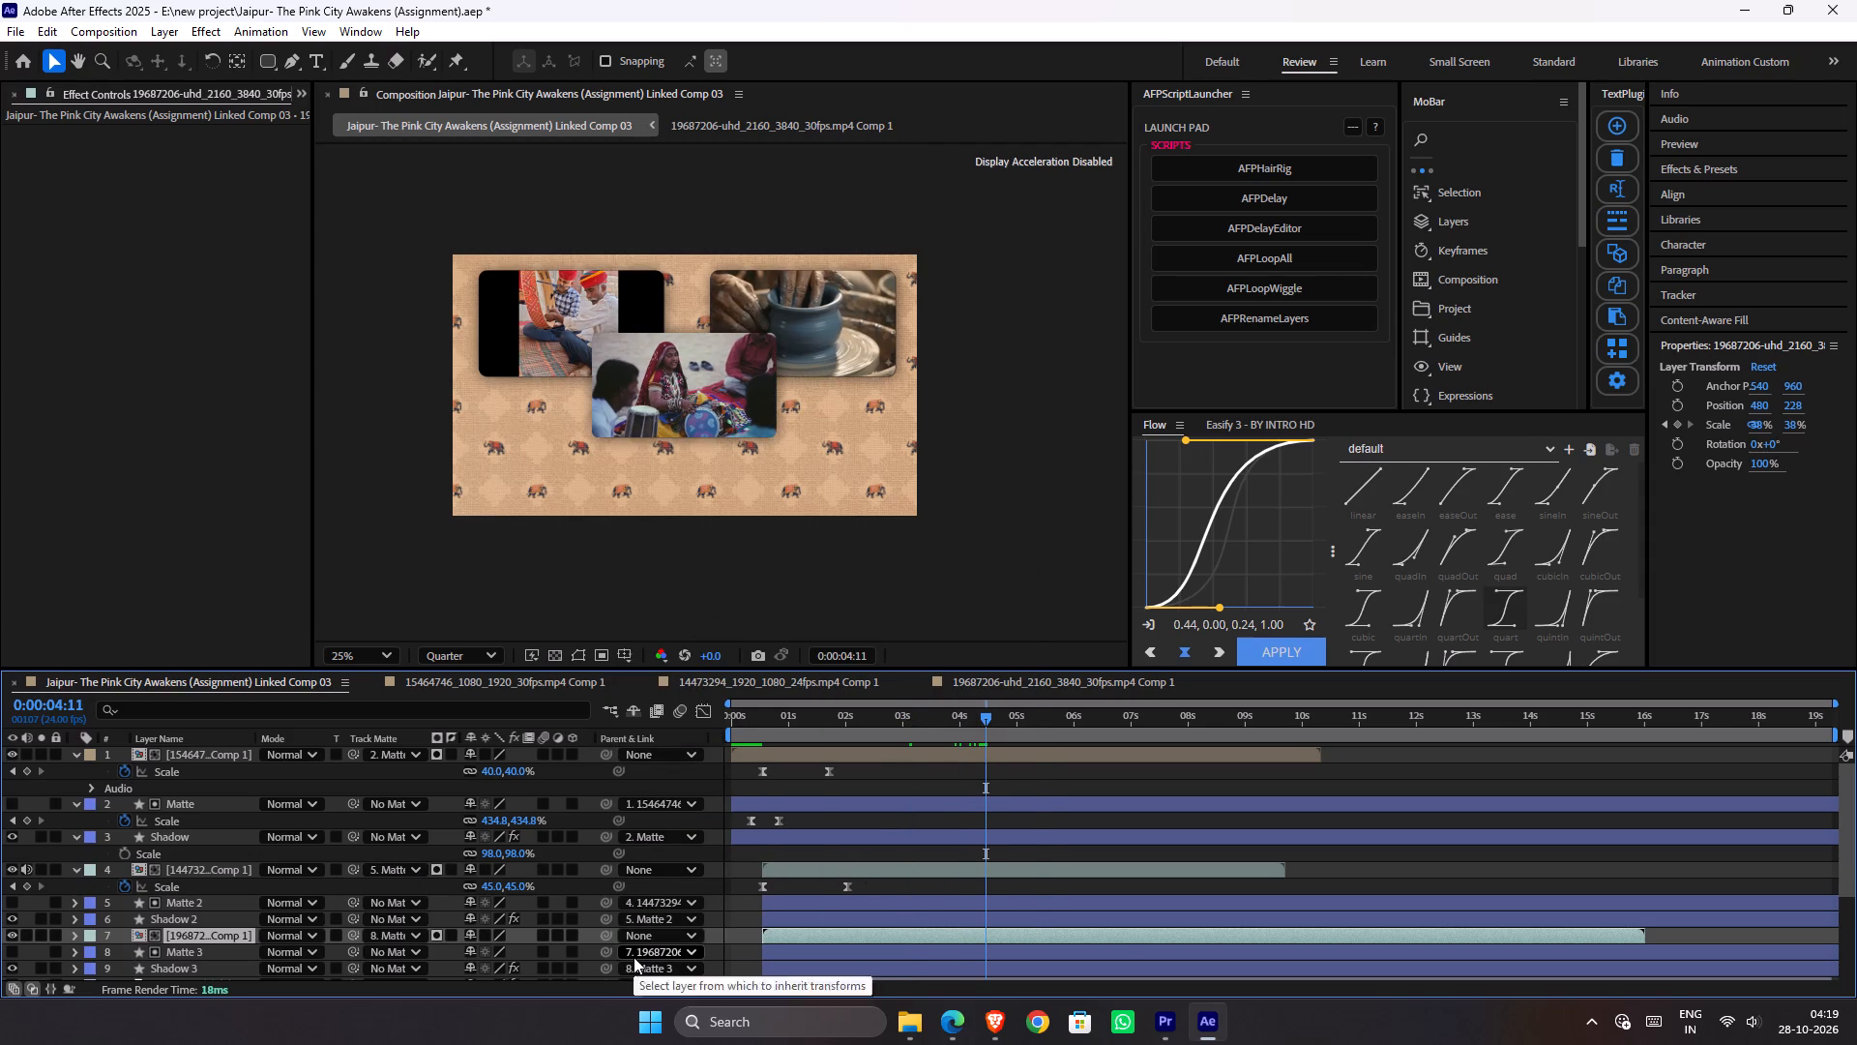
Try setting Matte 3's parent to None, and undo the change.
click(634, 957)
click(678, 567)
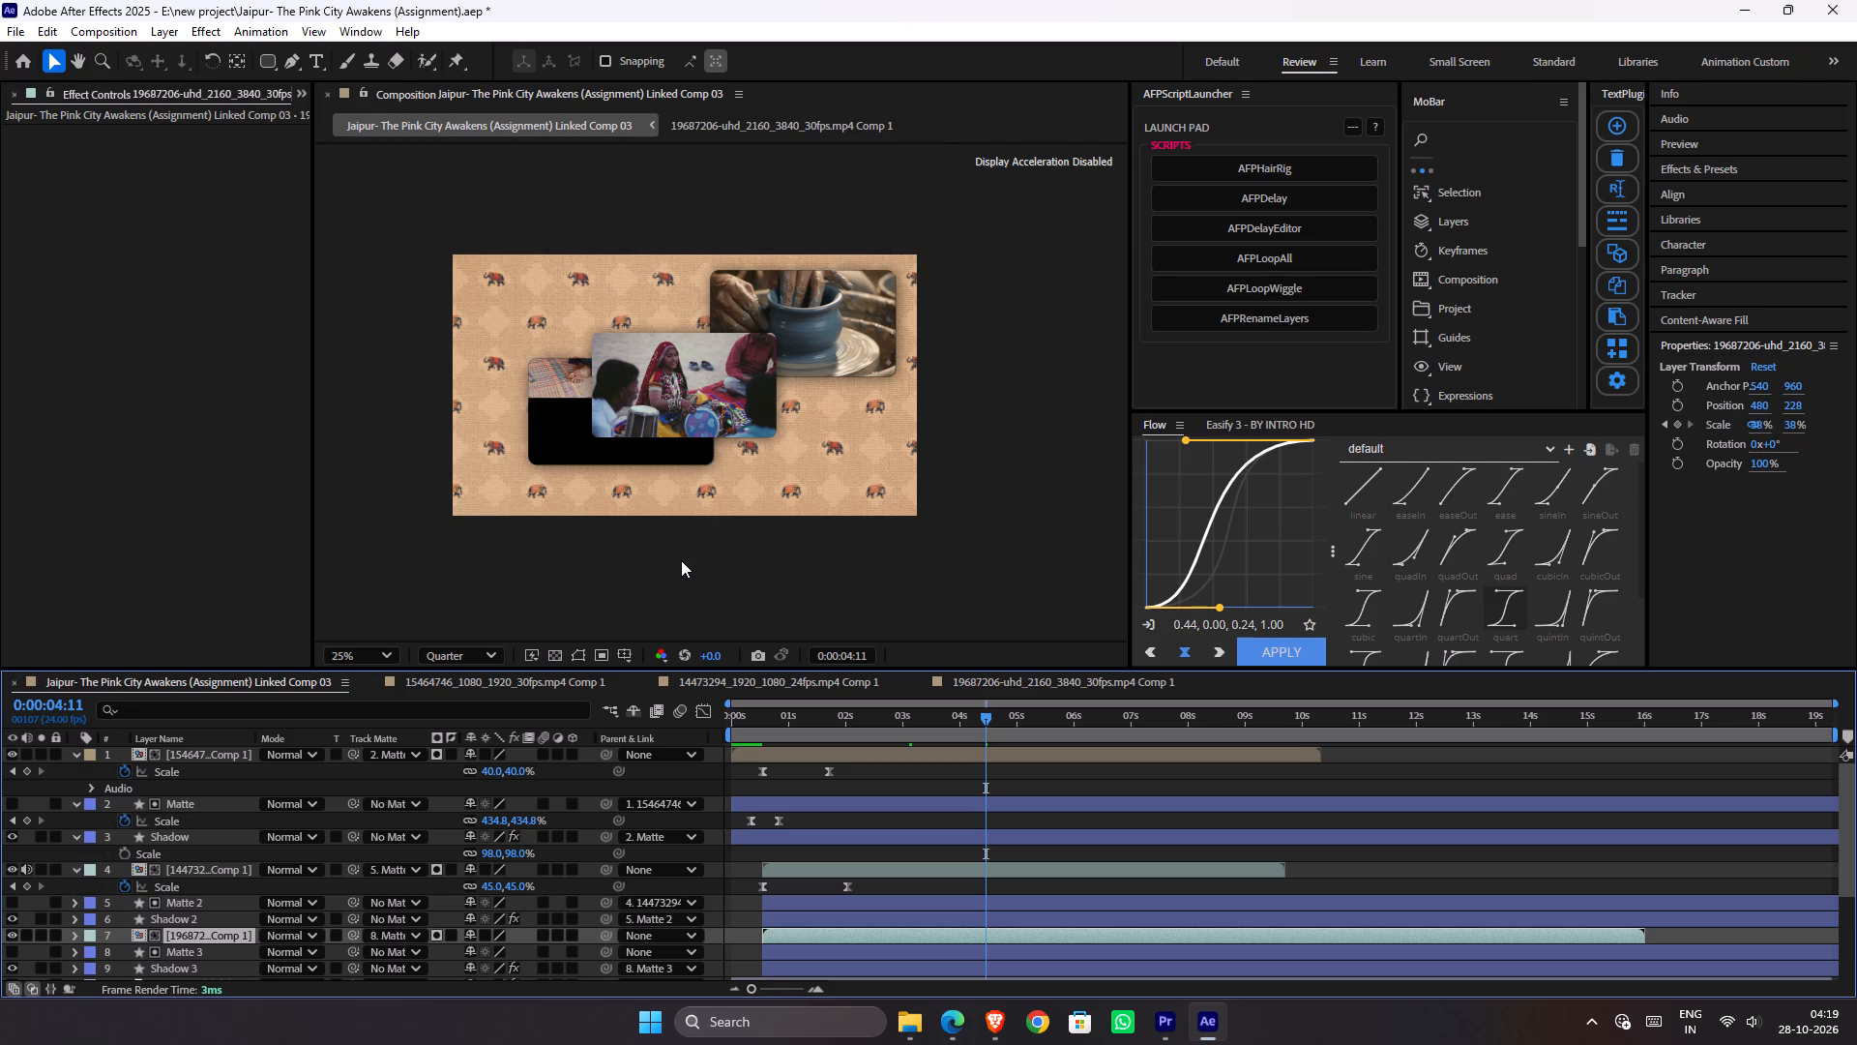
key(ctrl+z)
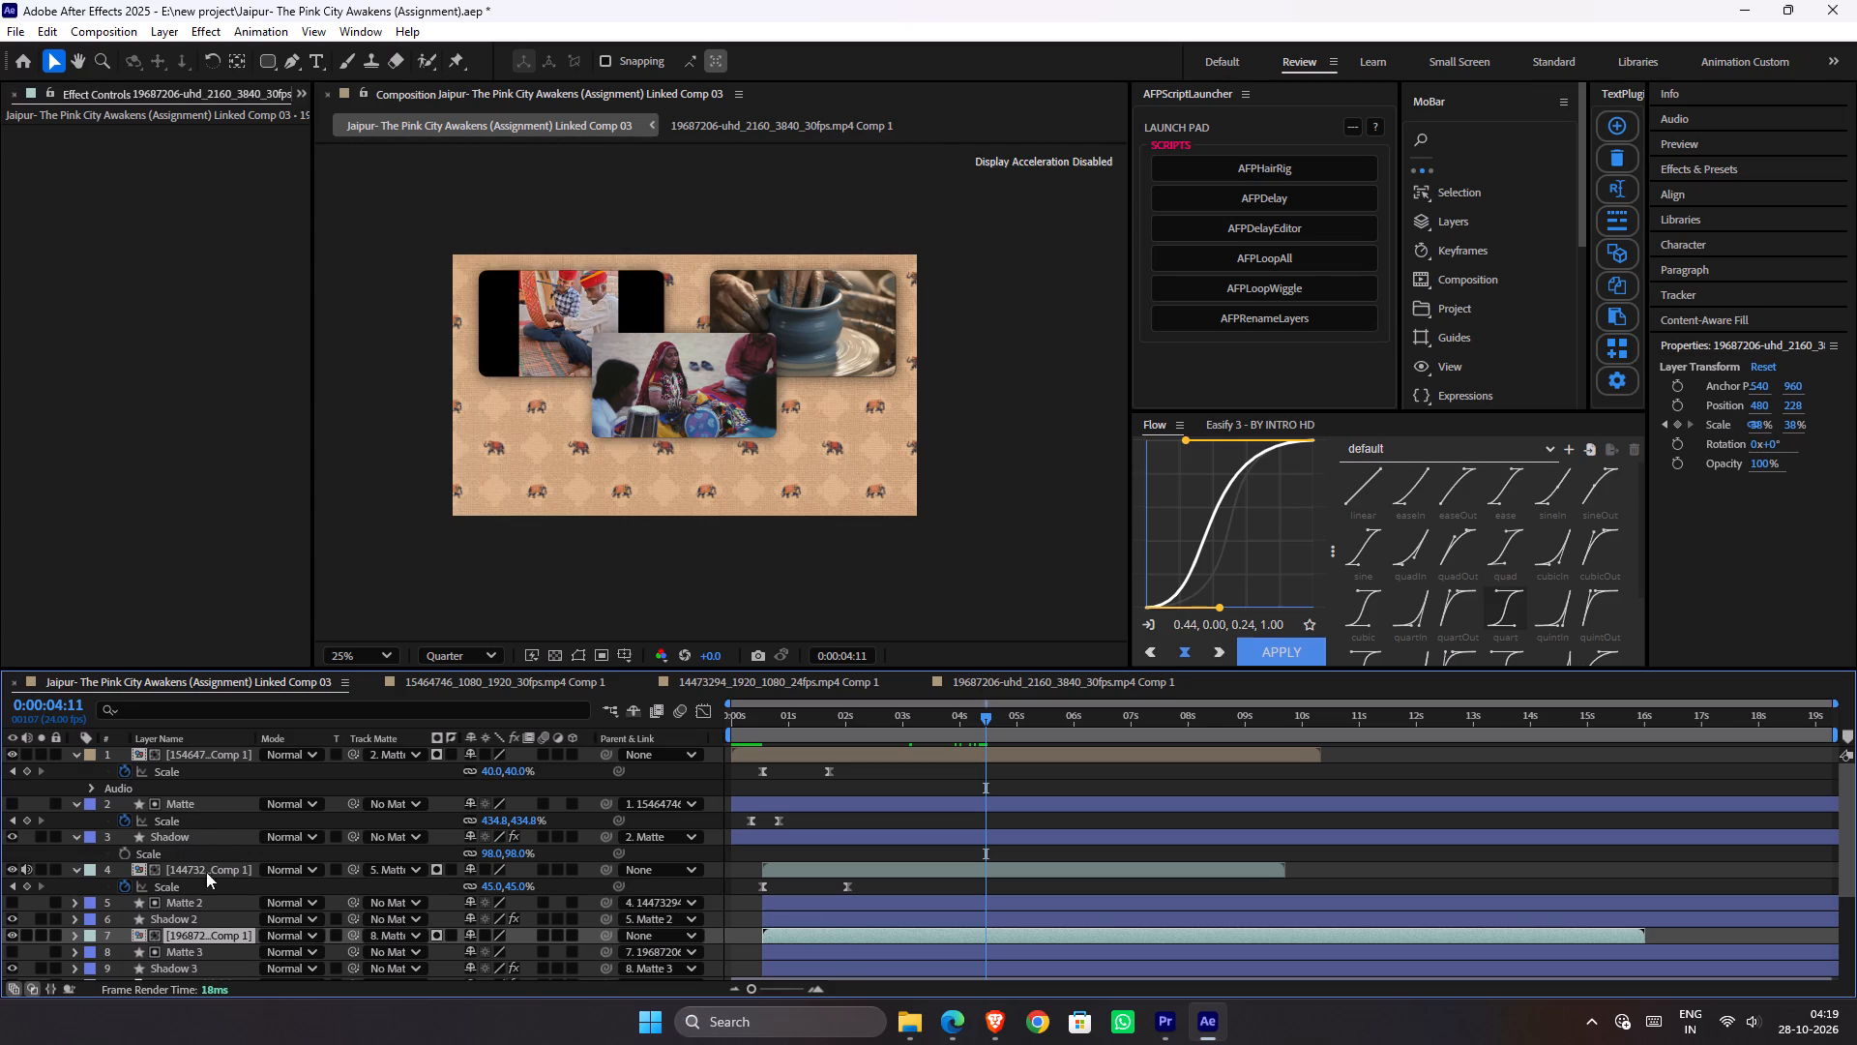
Inspect the 19687206 precomp's scale keyframes and Matte 3's keyframes, and scrub up to 0:00:03:07 to check the panel animation.
key(s)
scroll(240, 887, down, 1)
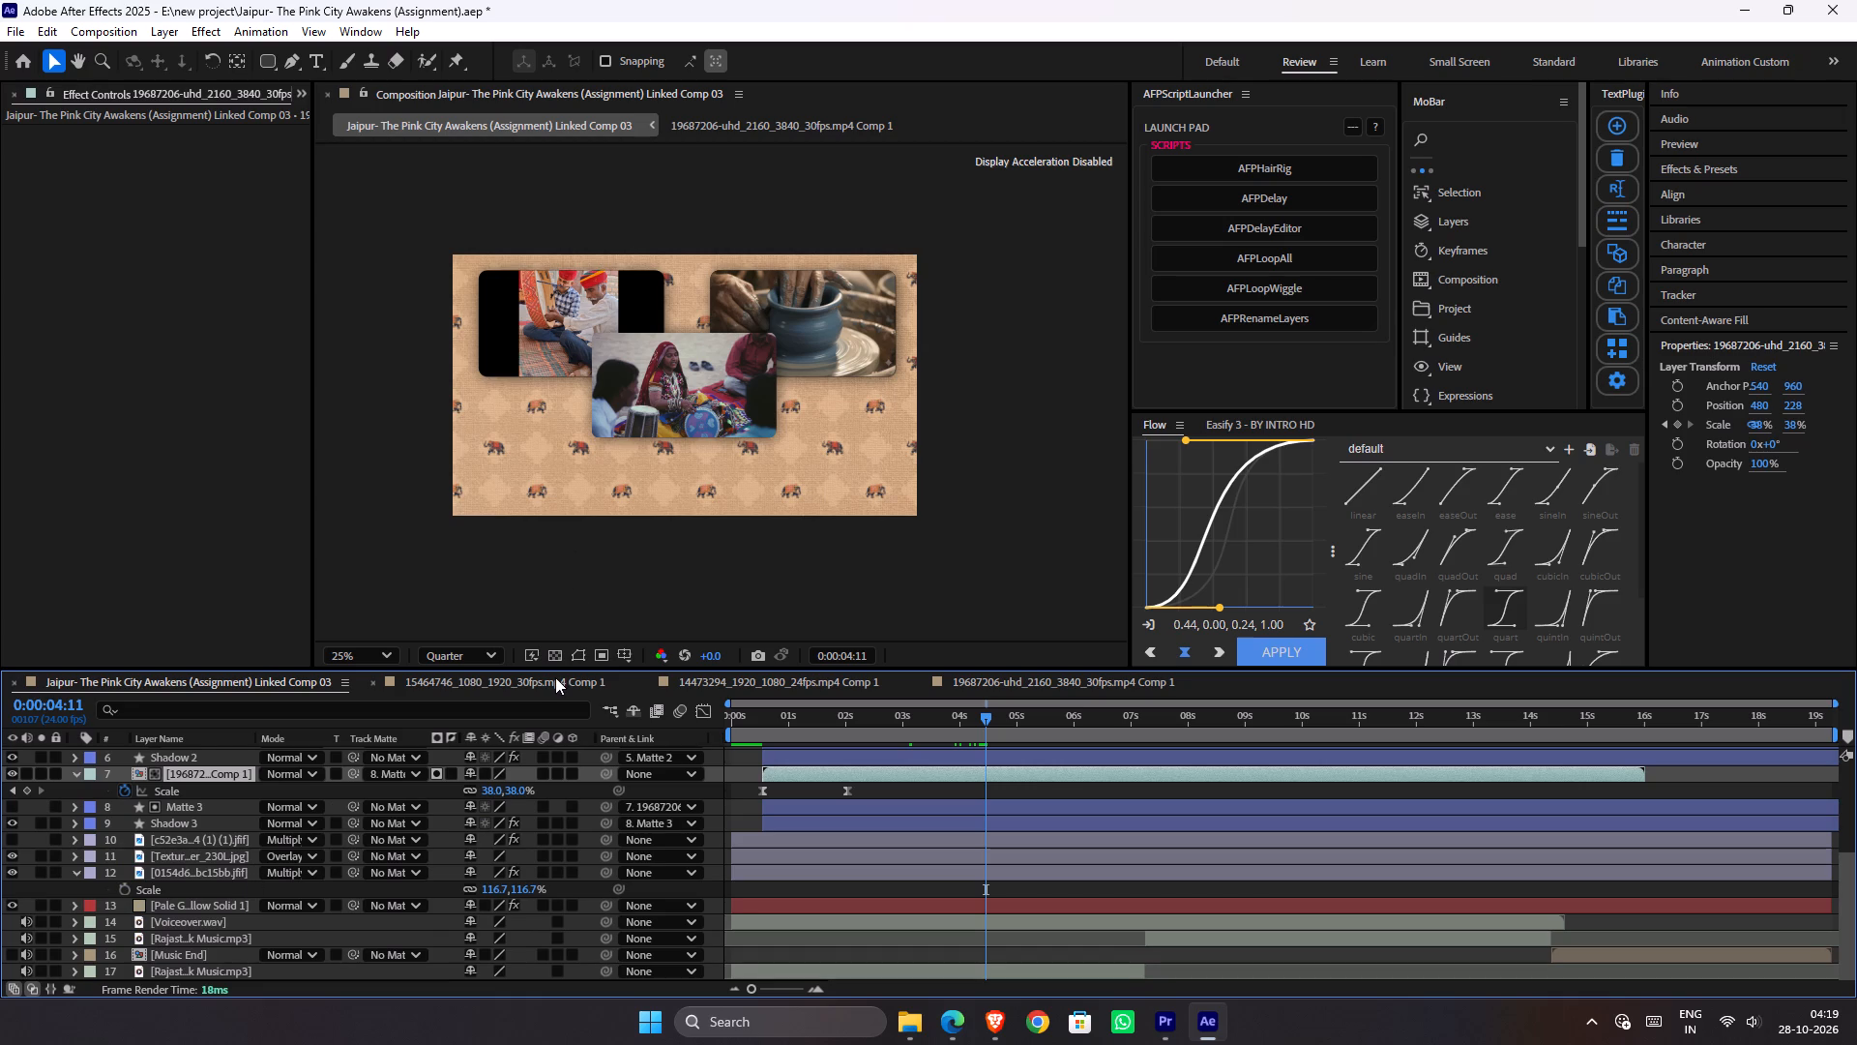
text(ss)
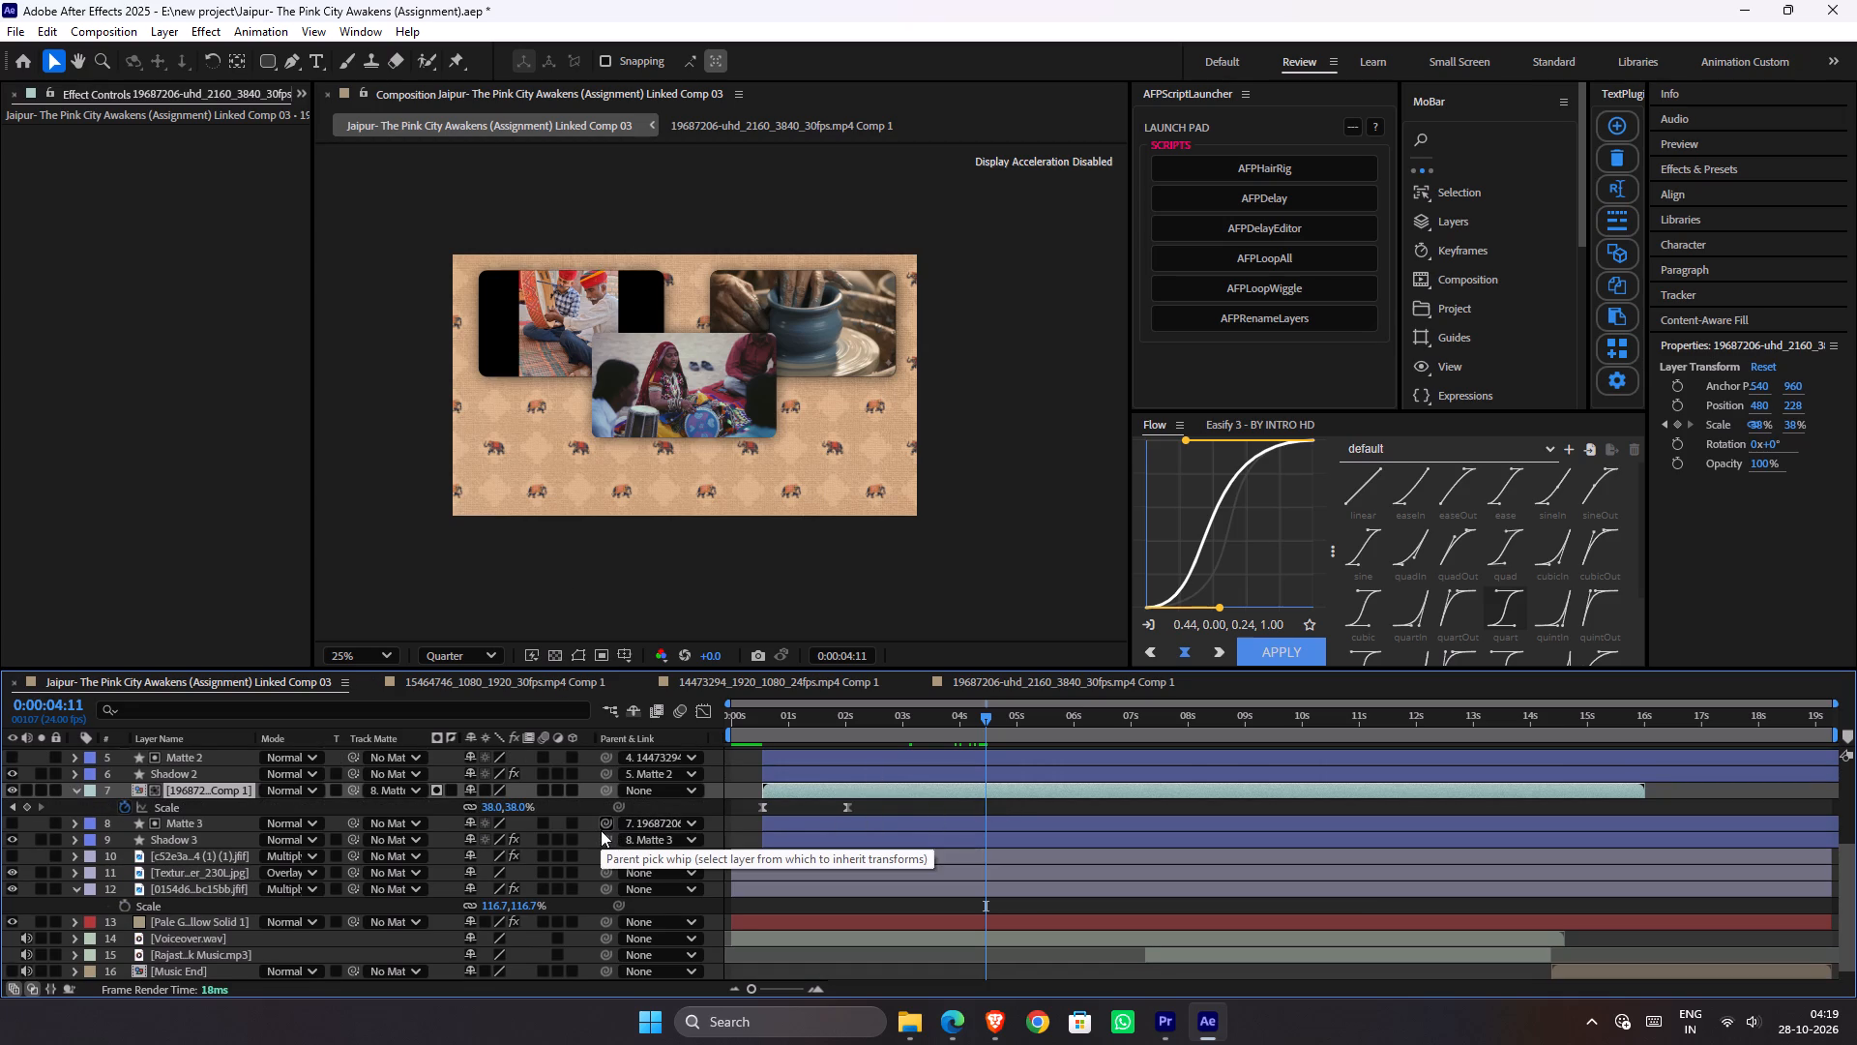
click(135, 818)
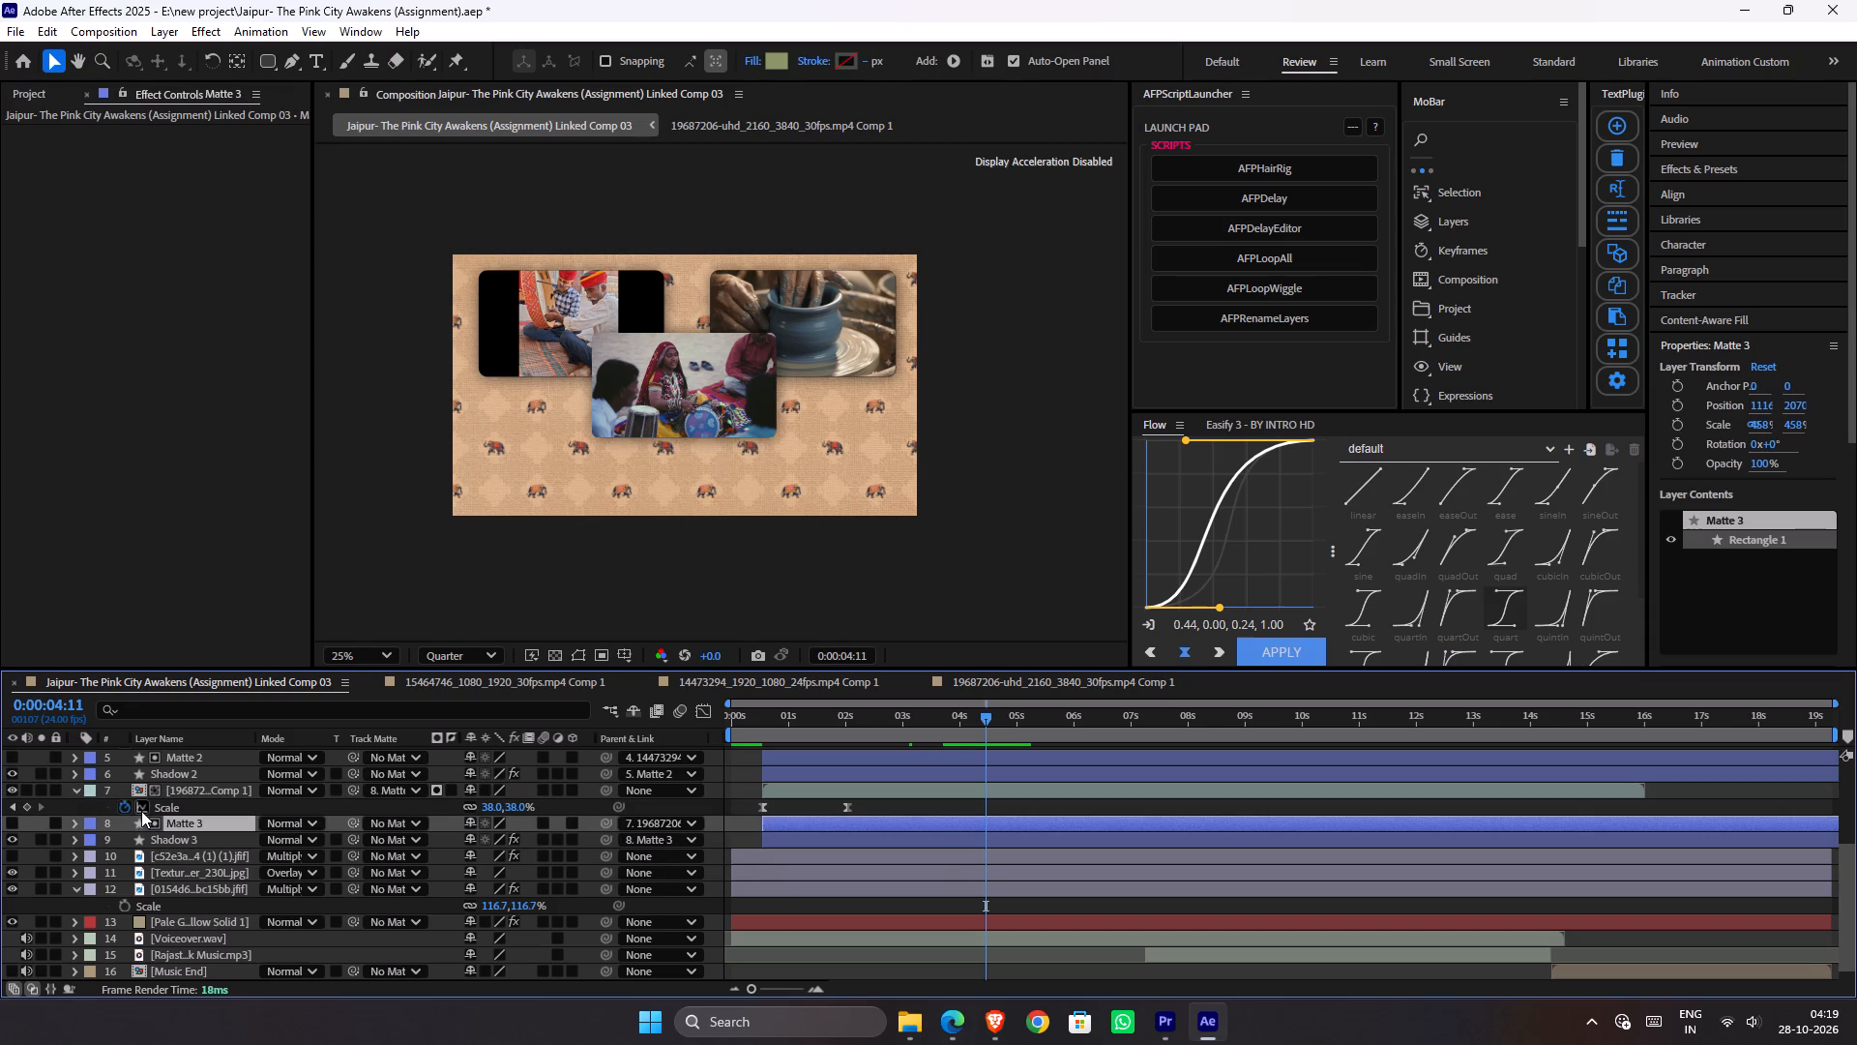
key(u)
key(u)
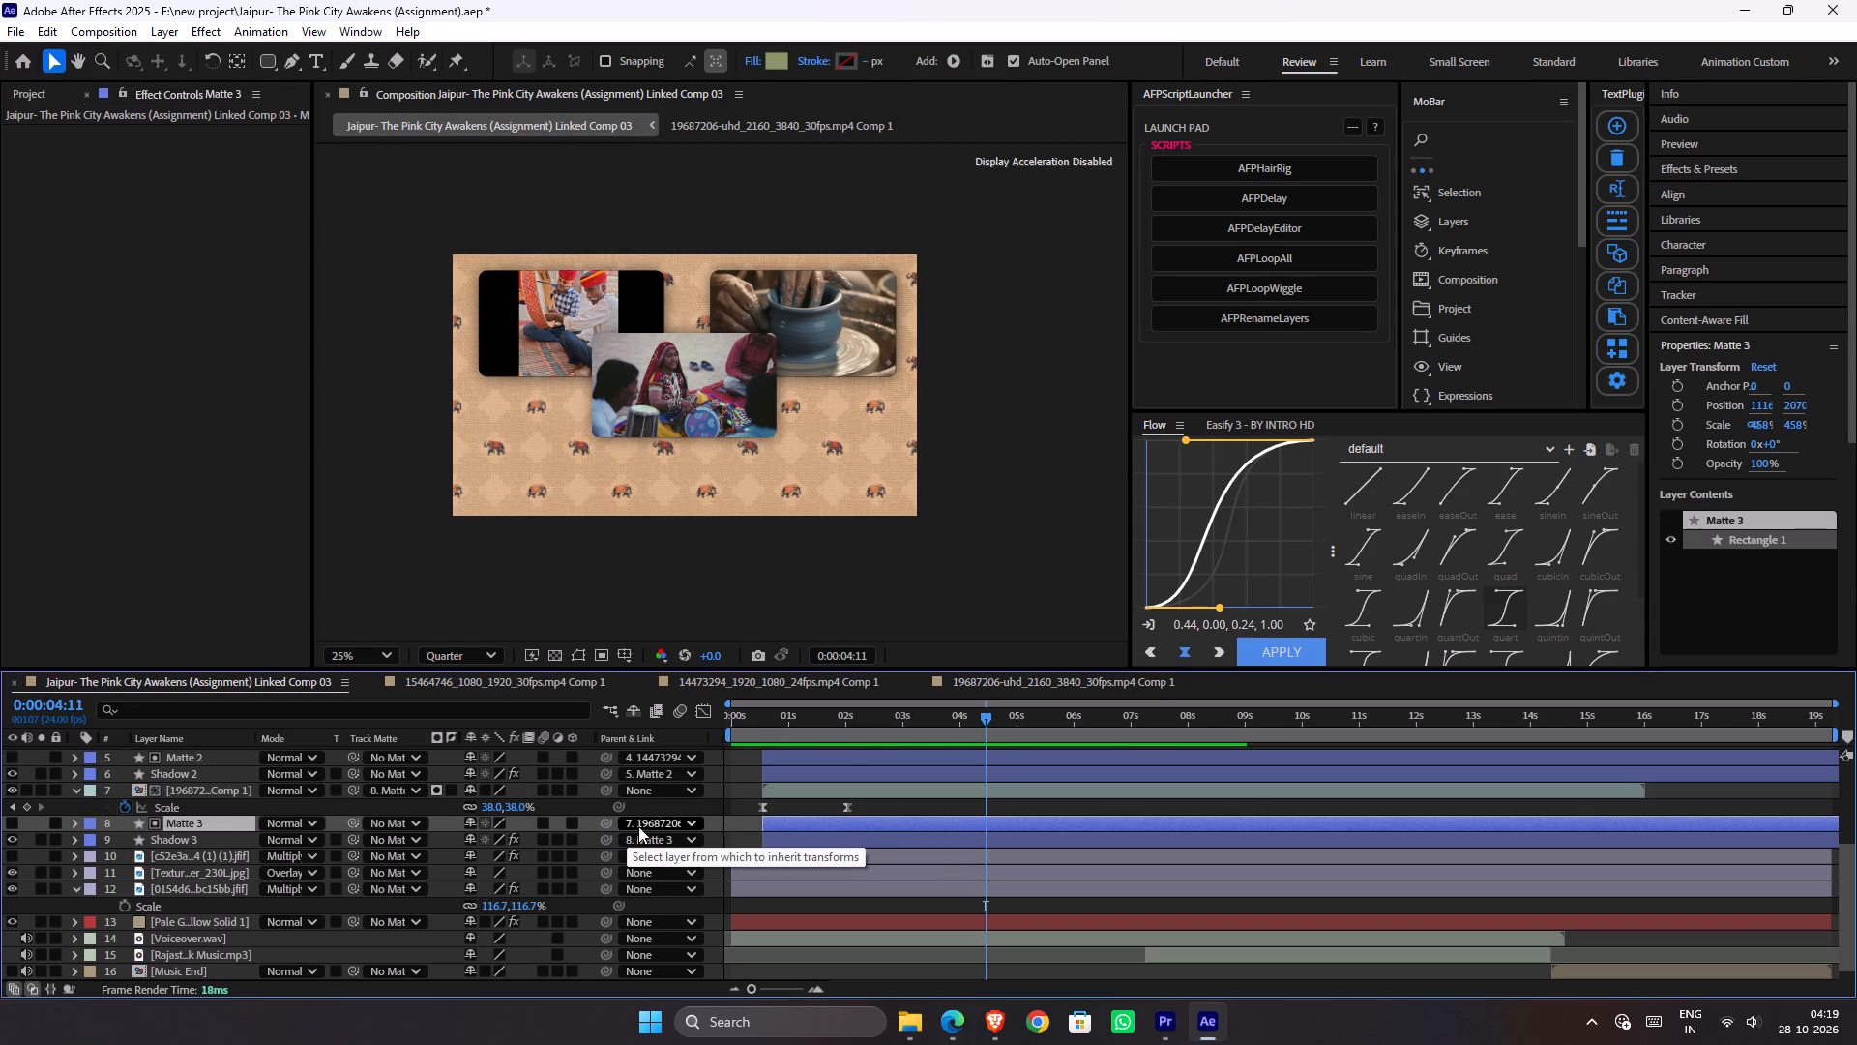
drag(751, 727, 853, 728)
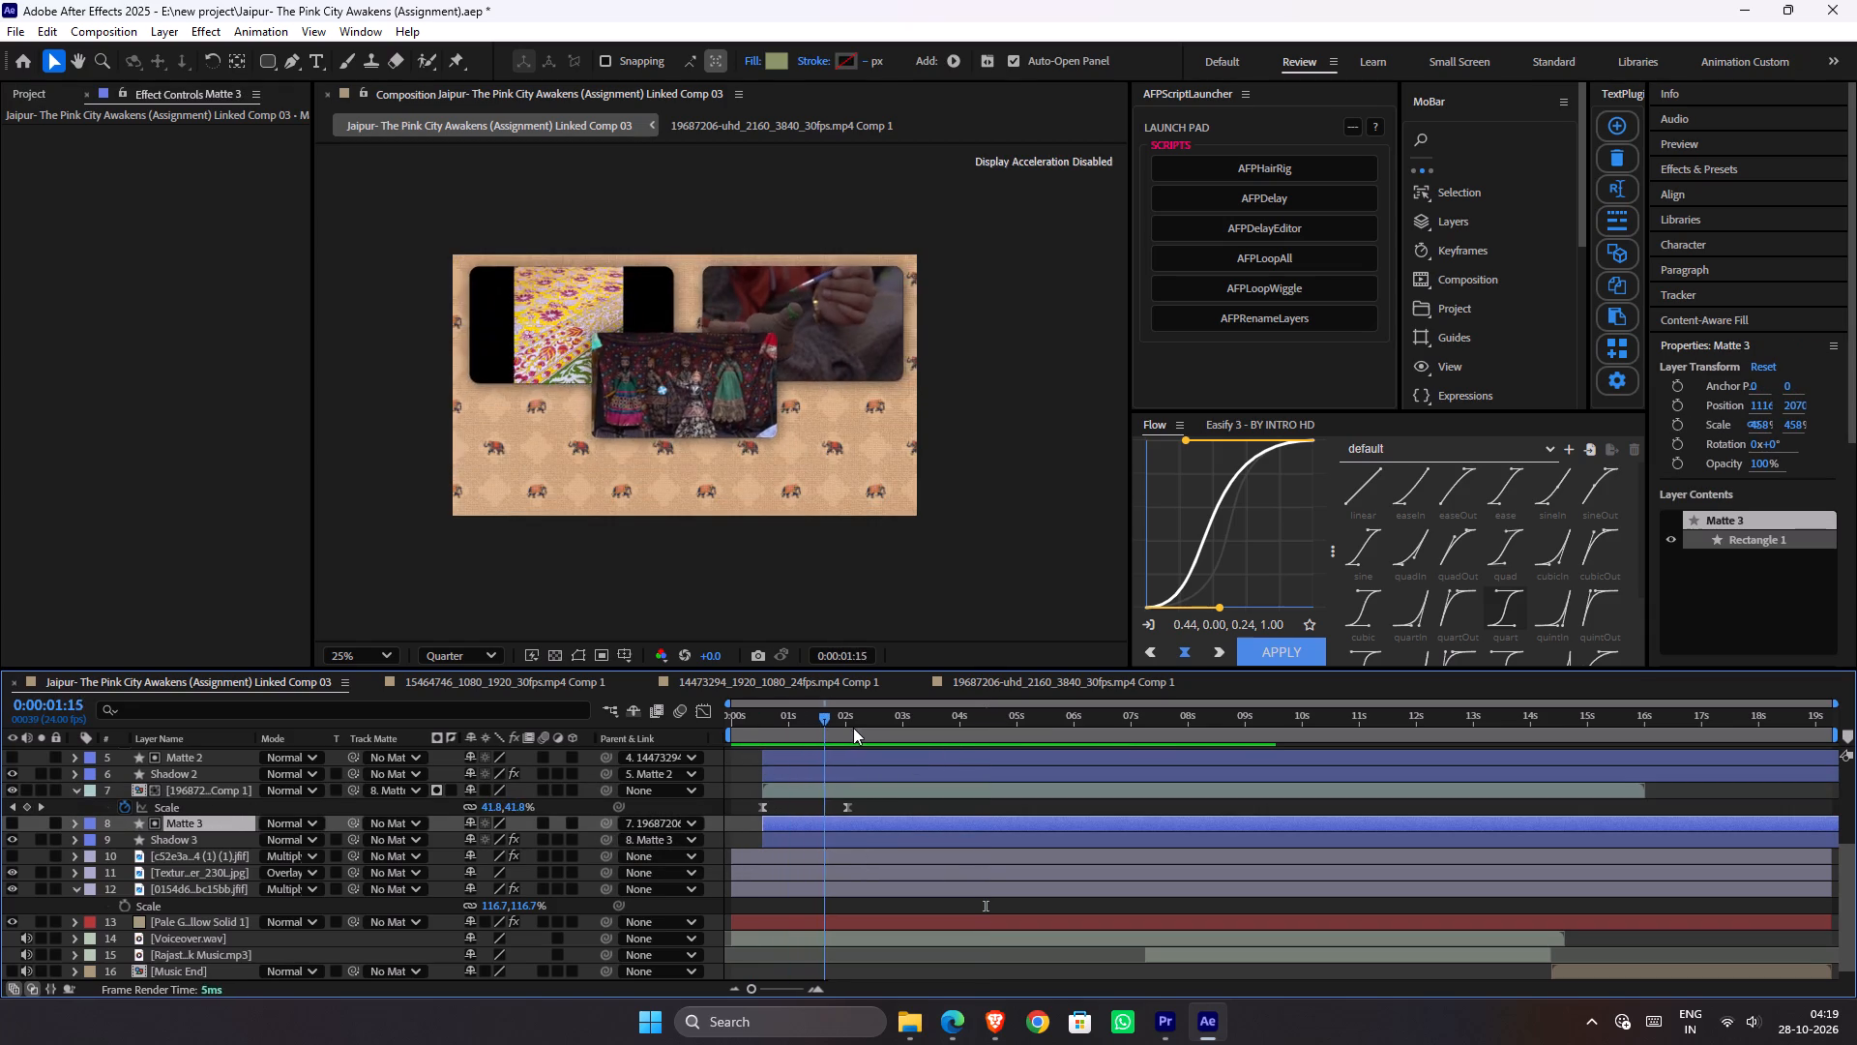
drag(853, 728, 874, 731)
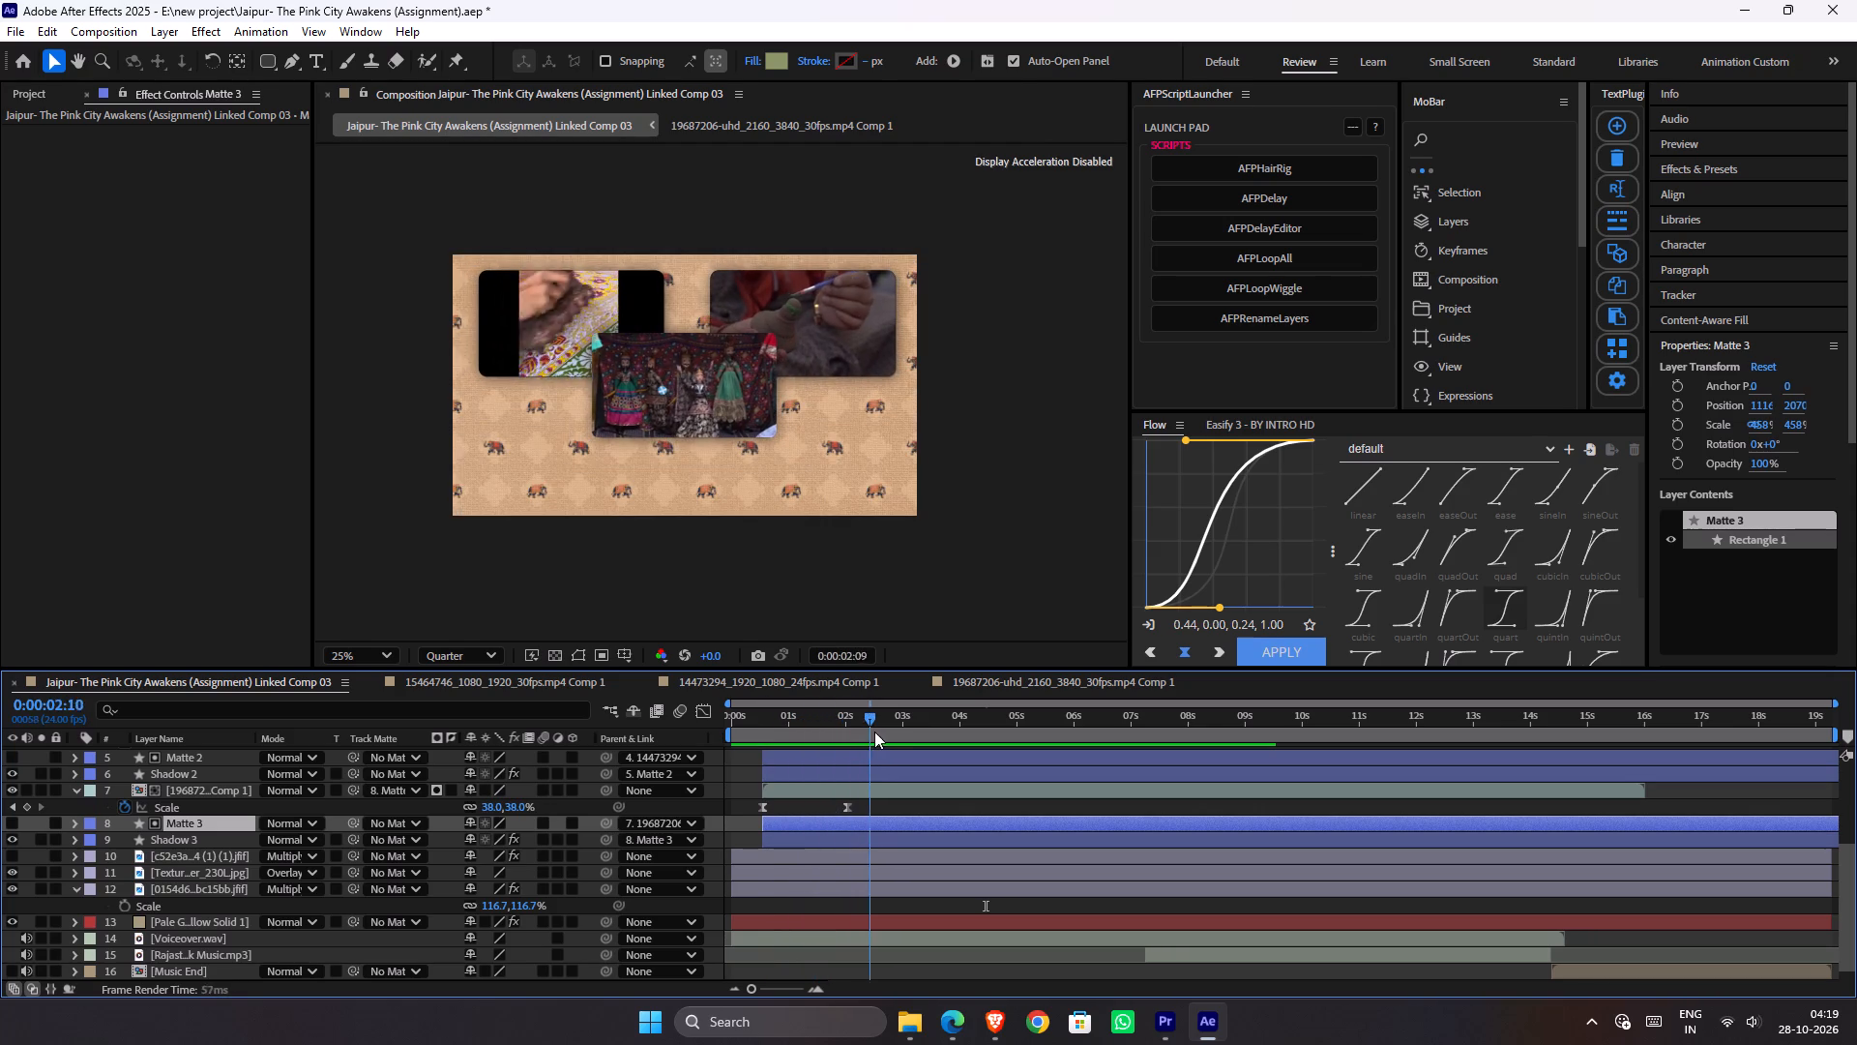
drag(874, 731, 920, 733)
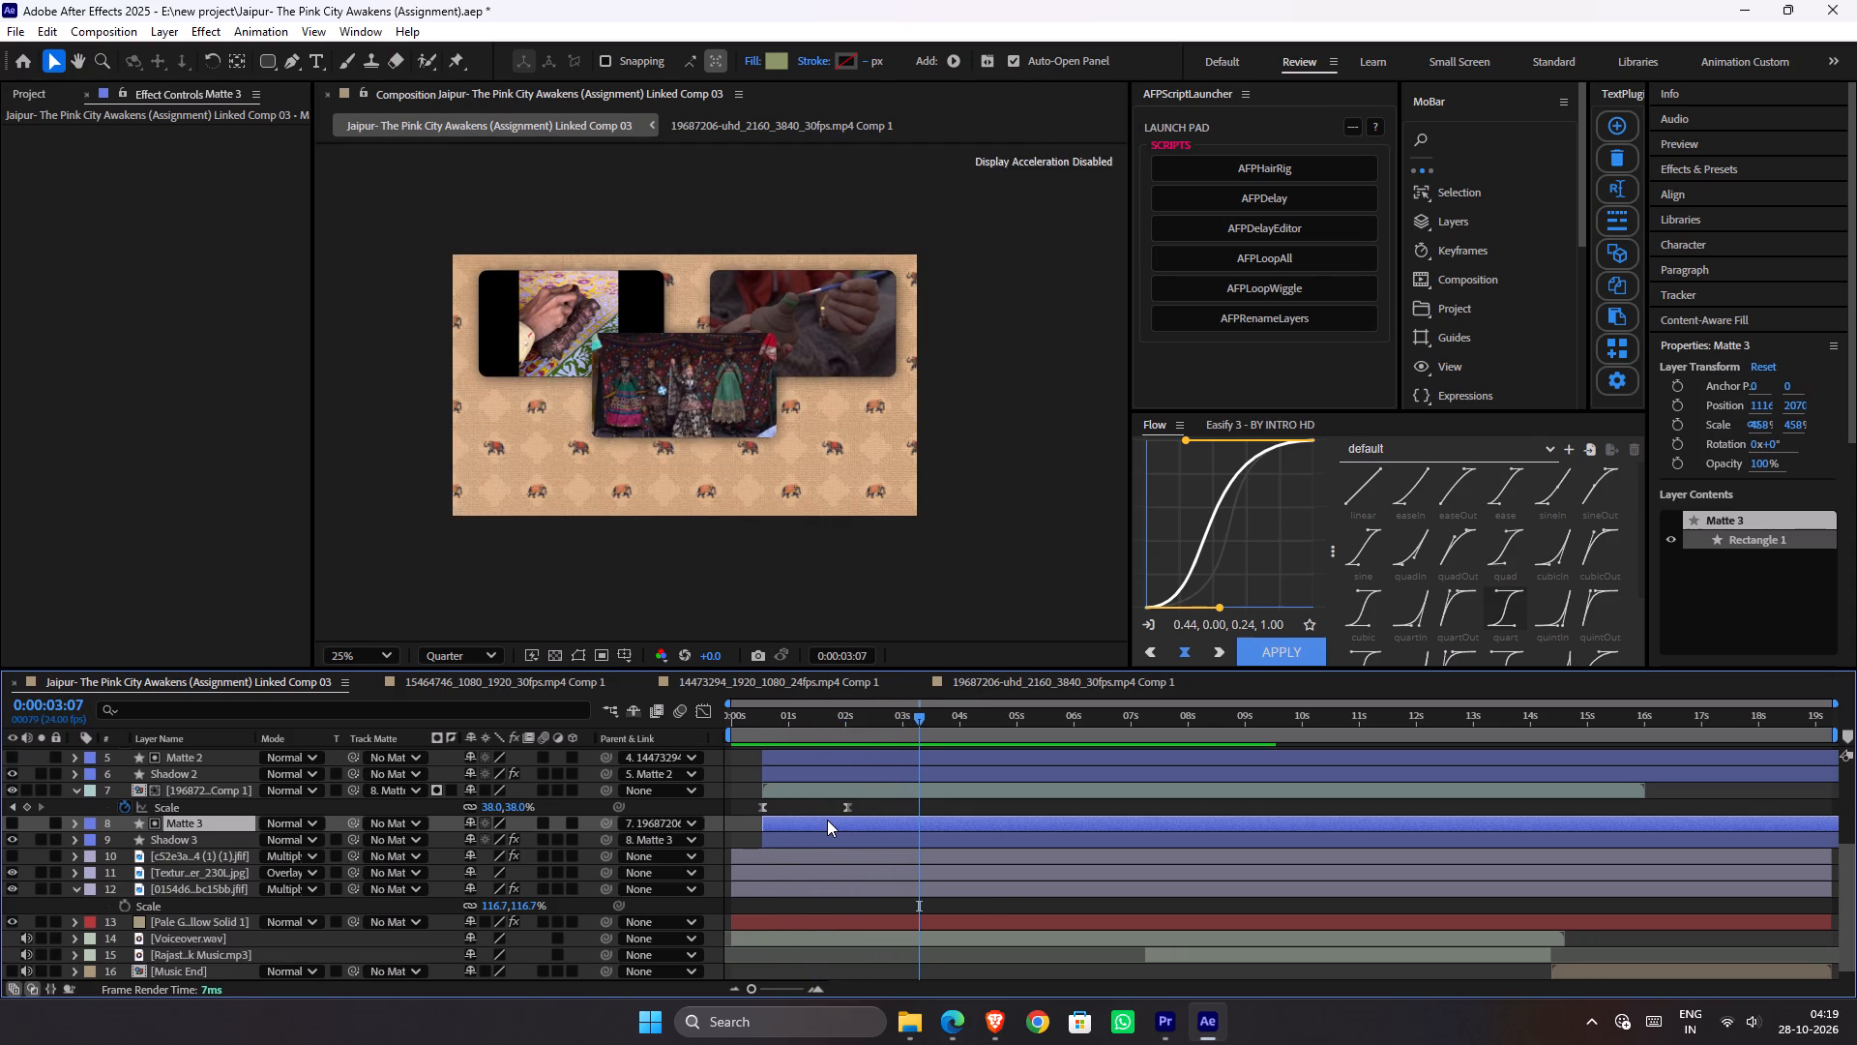
Set Matte 3's parent to None, and re-parent it to Matte 2 so it adopts that layer's position and scale.
click(856, 784)
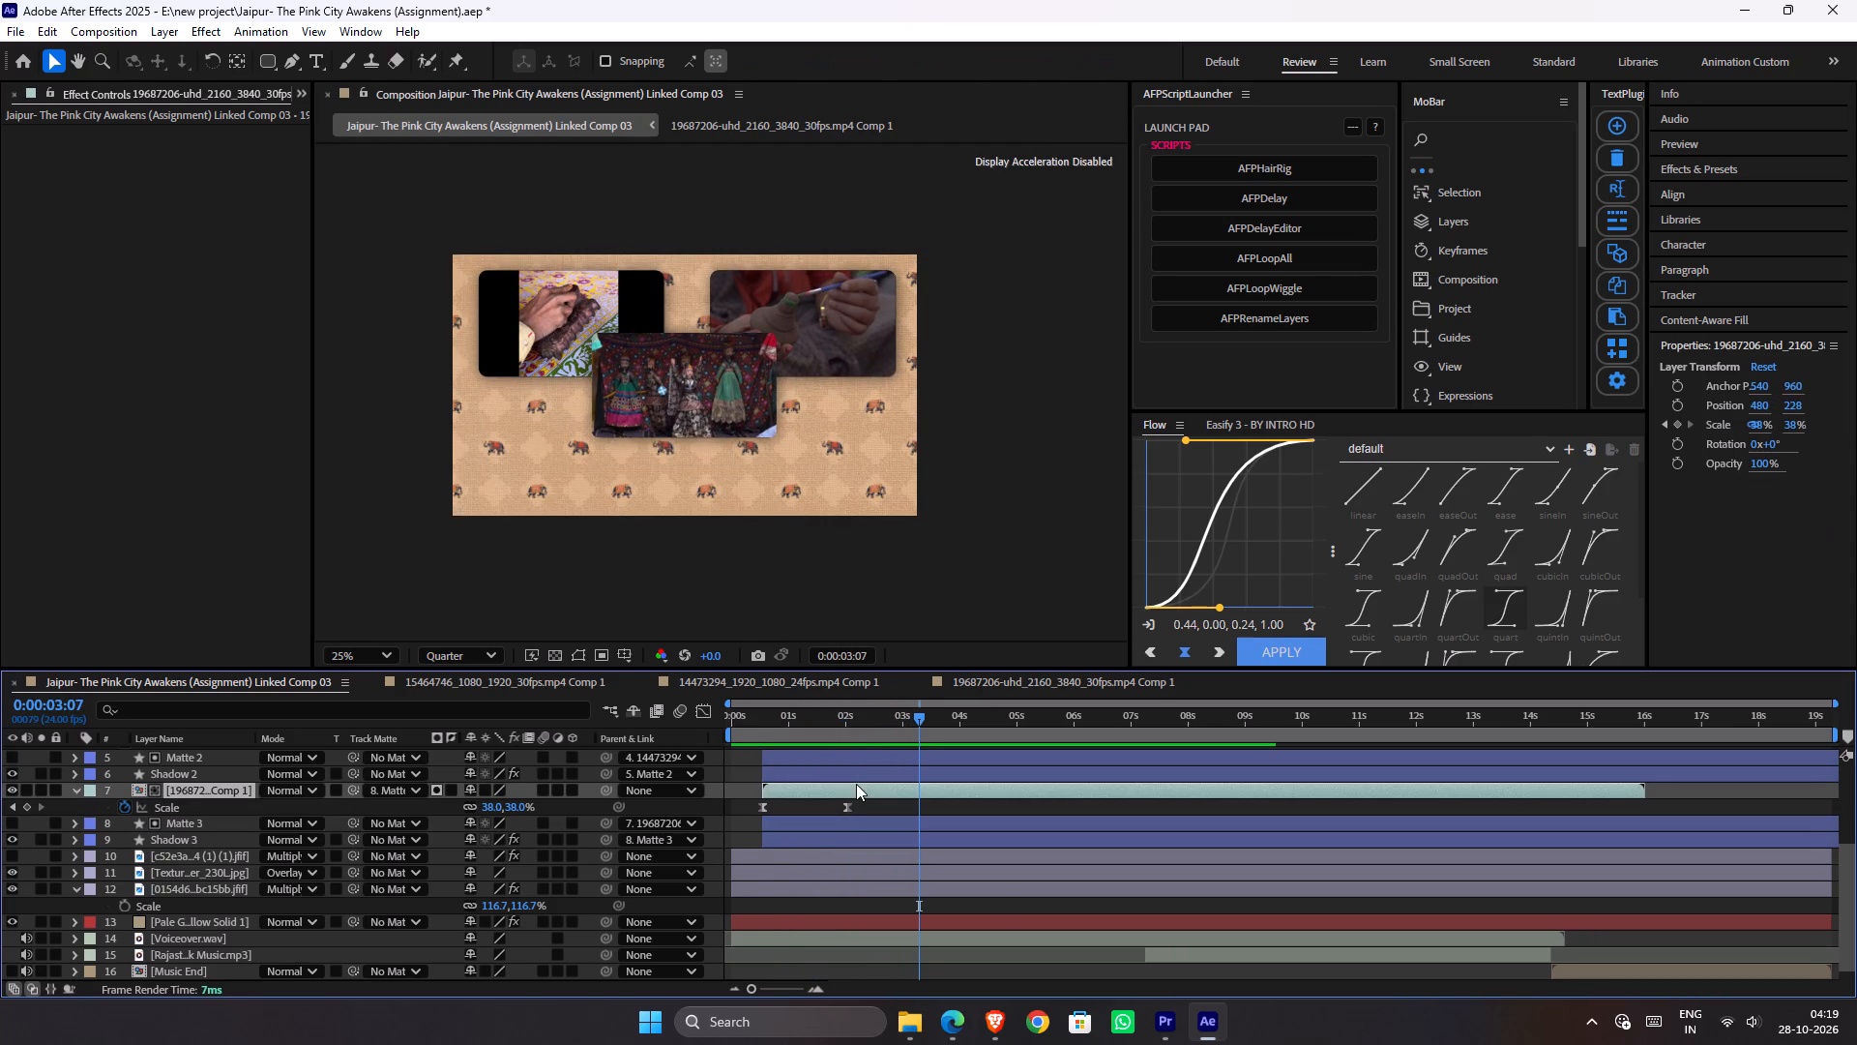
click(643, 819)
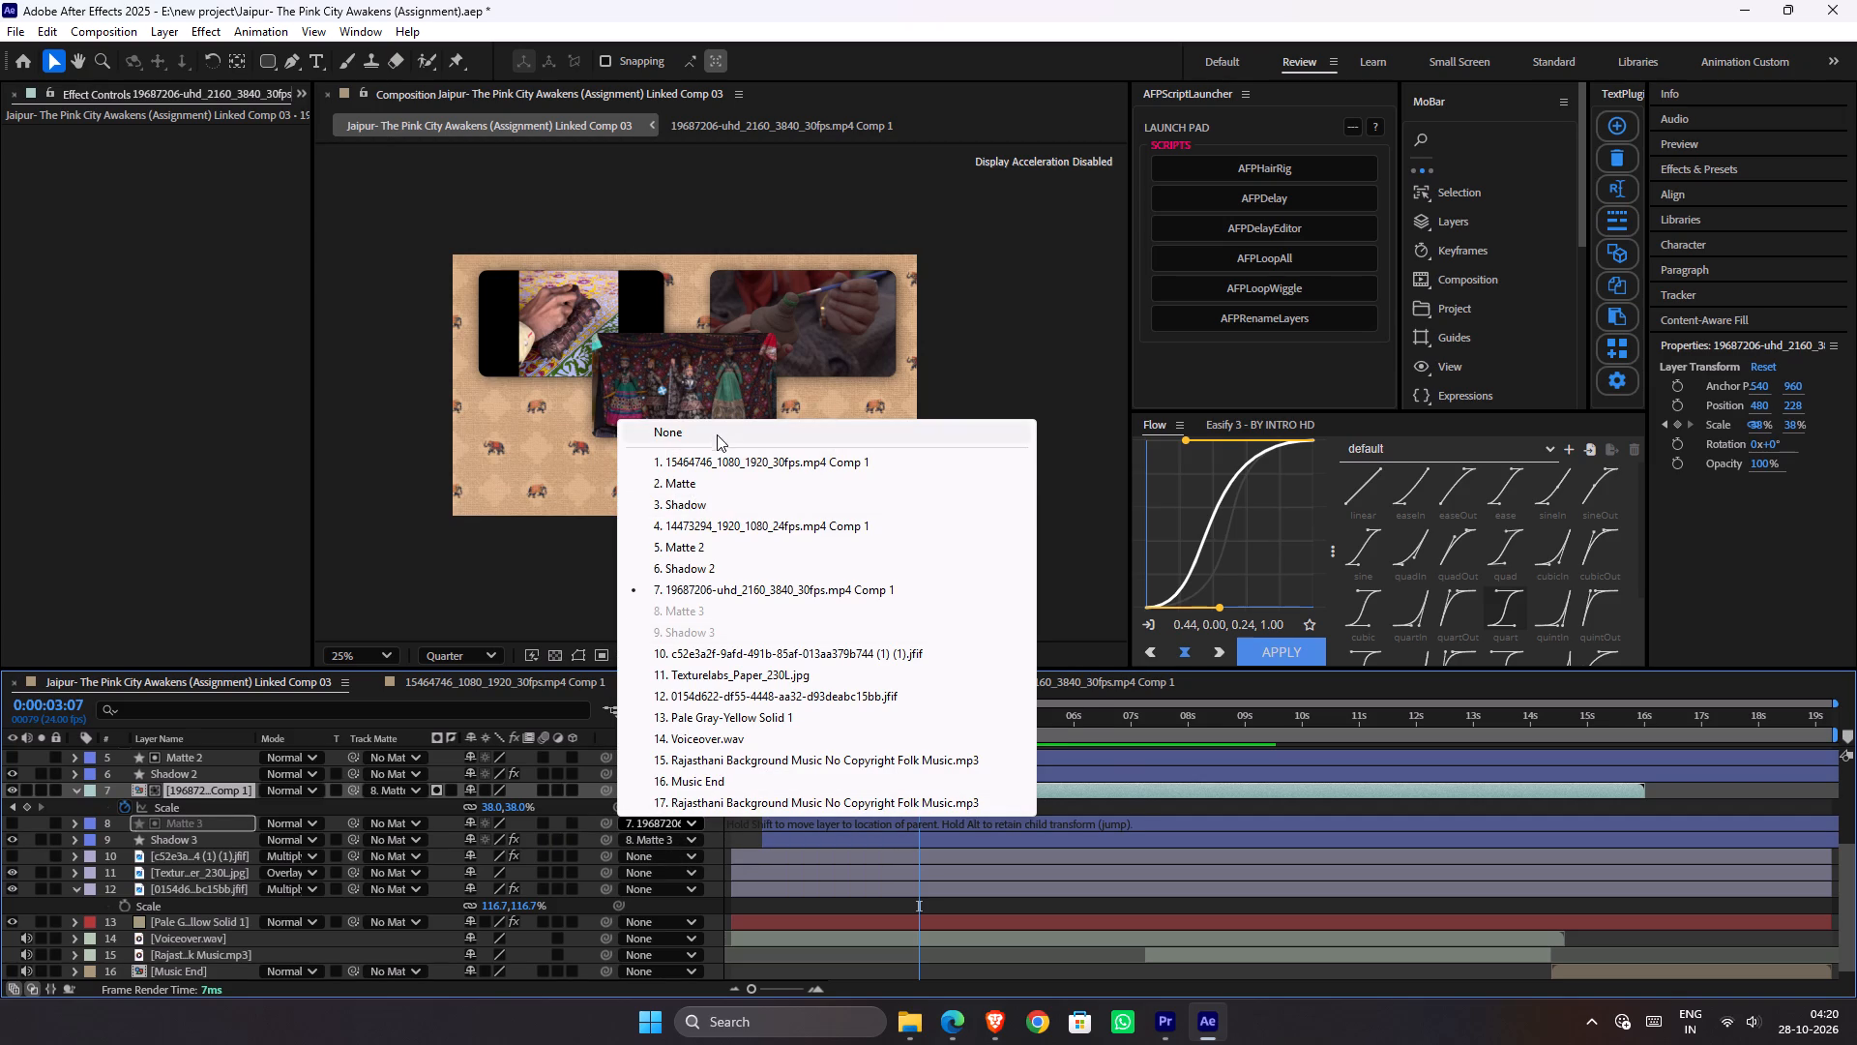
click(719, 432)
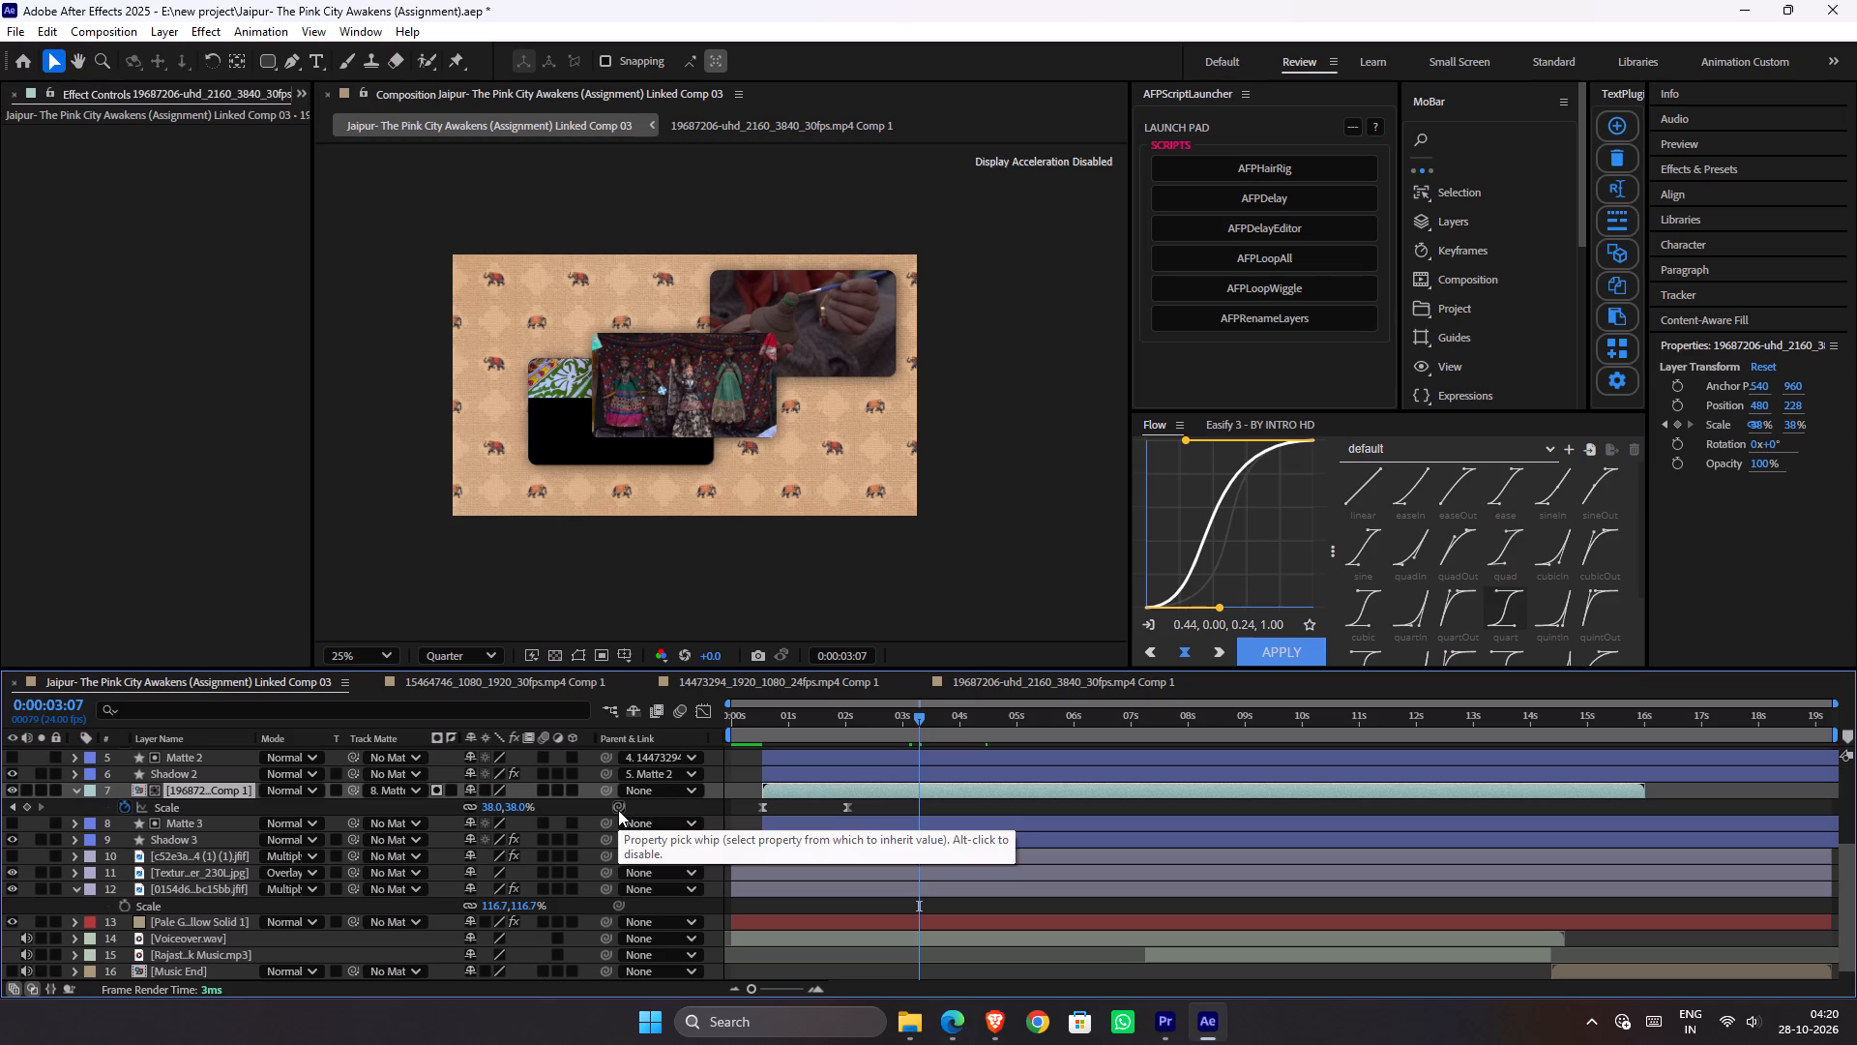
scroll(612, 829, up, 1)
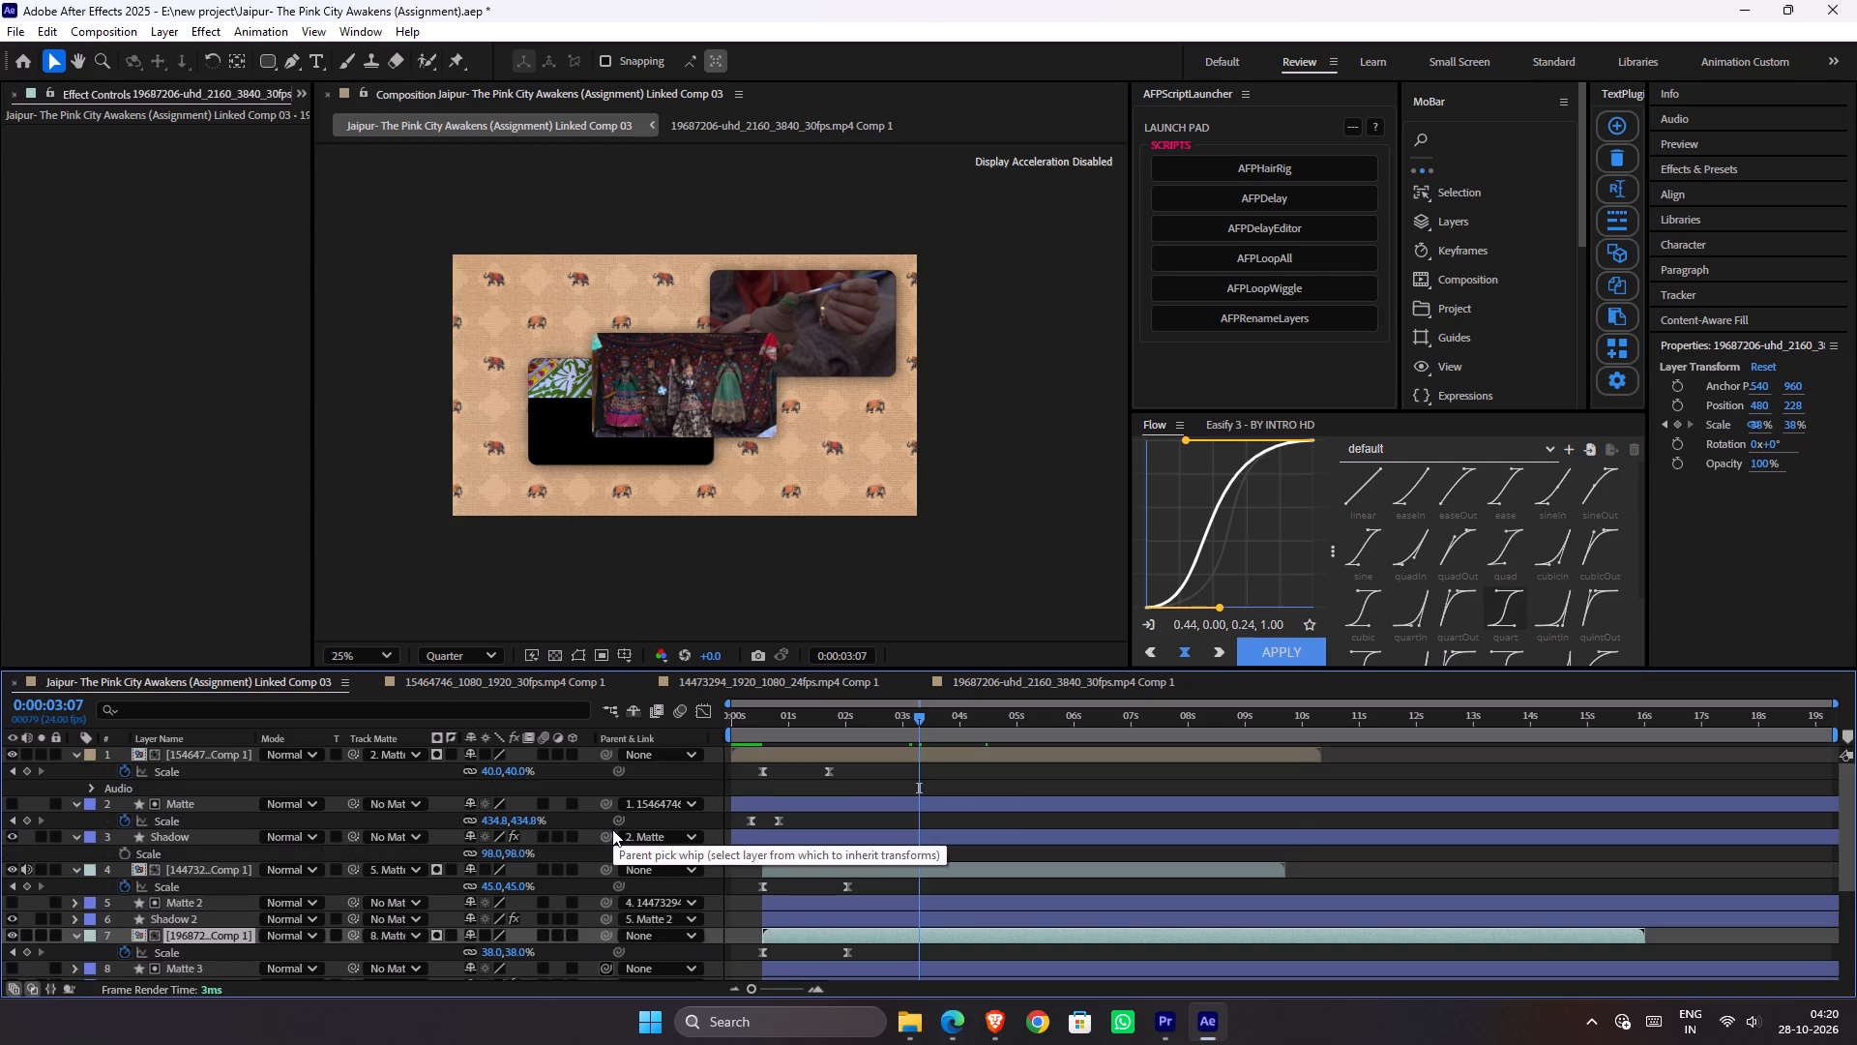
scroll(501, 918, down, 1)
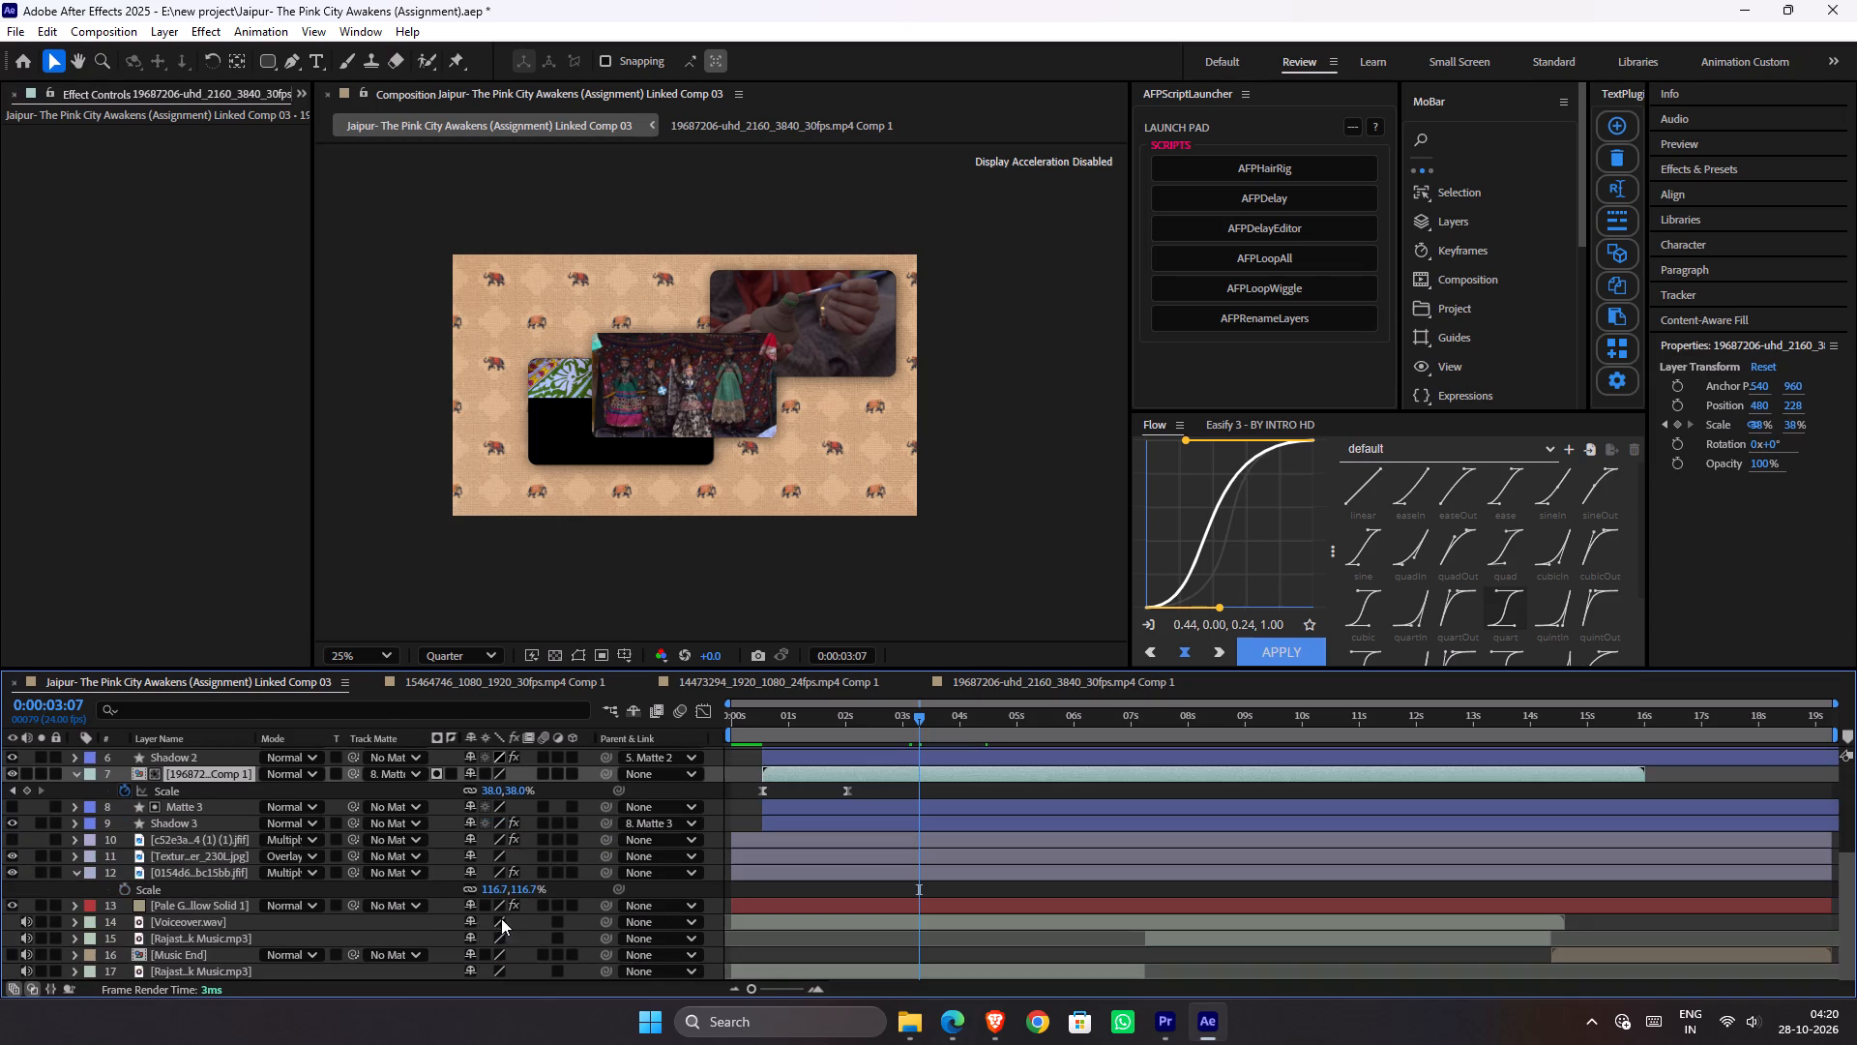
scroll(595, 875, up, 1)
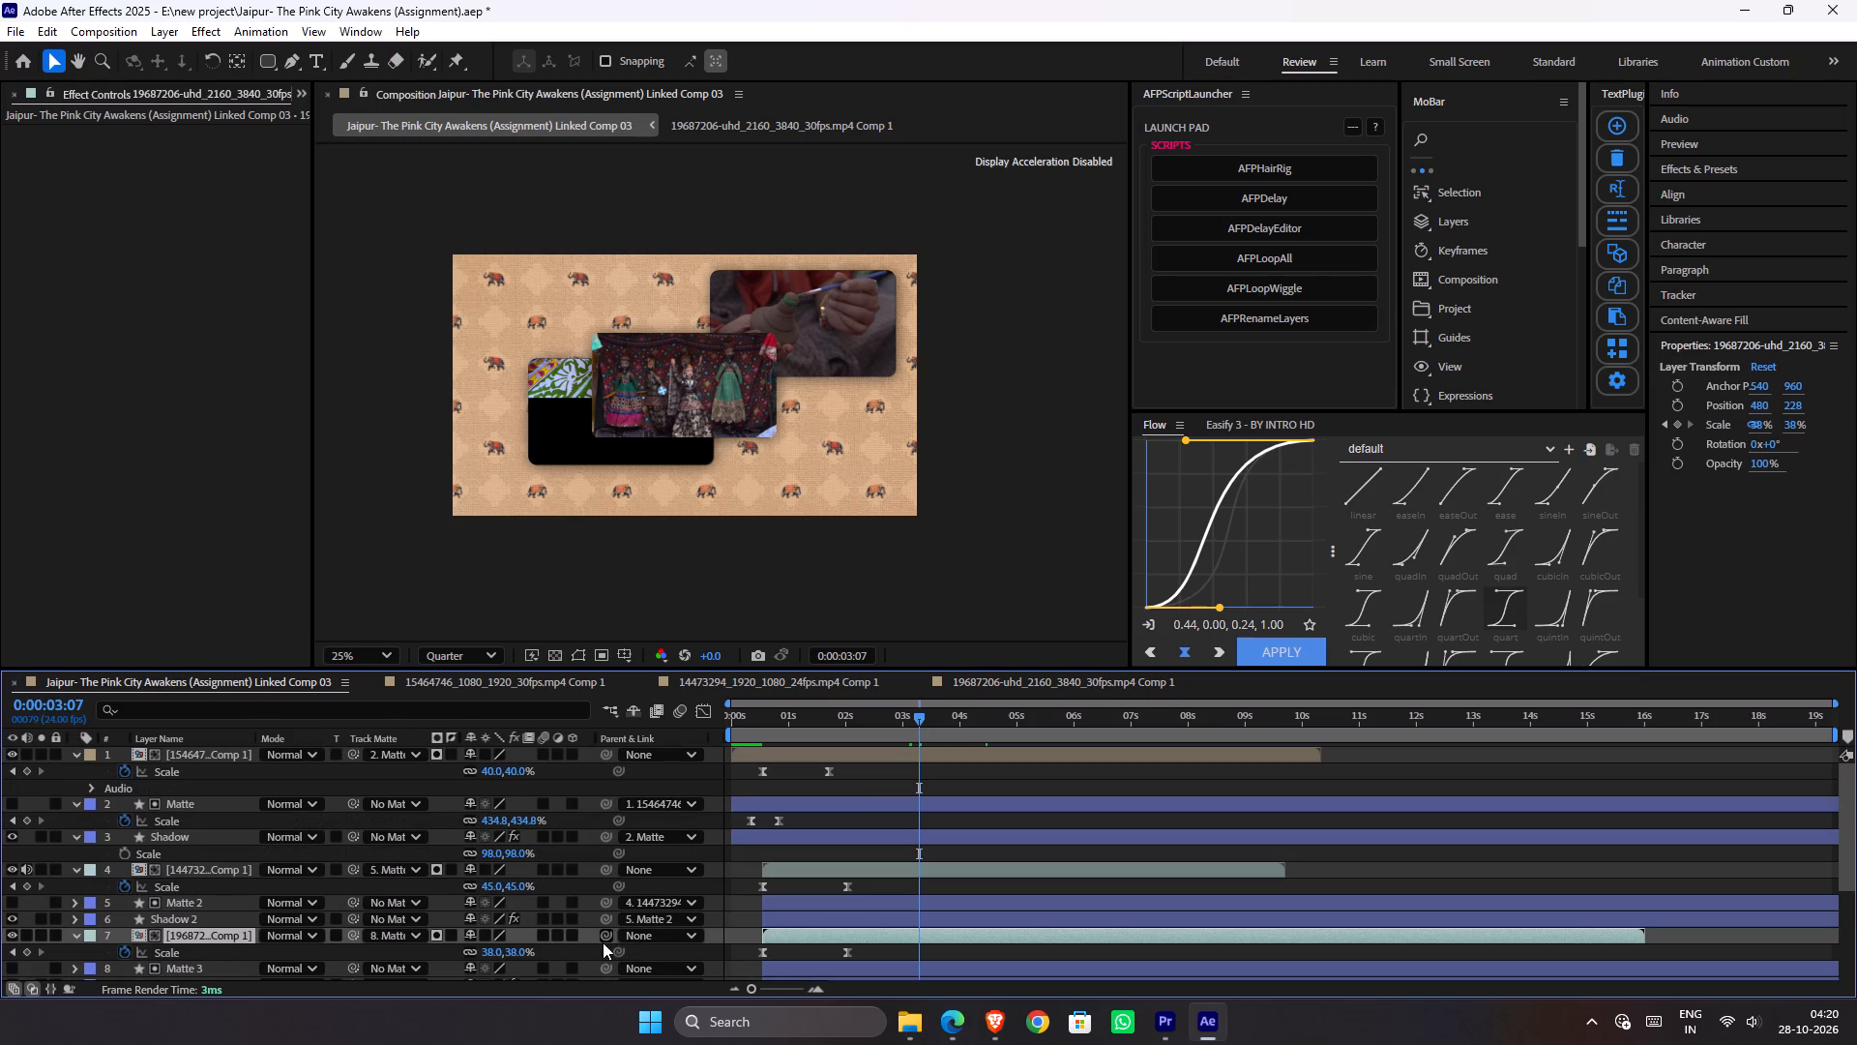
shift+drag(602, 966, 240, 909)
scroll(650, 851, down, 1)
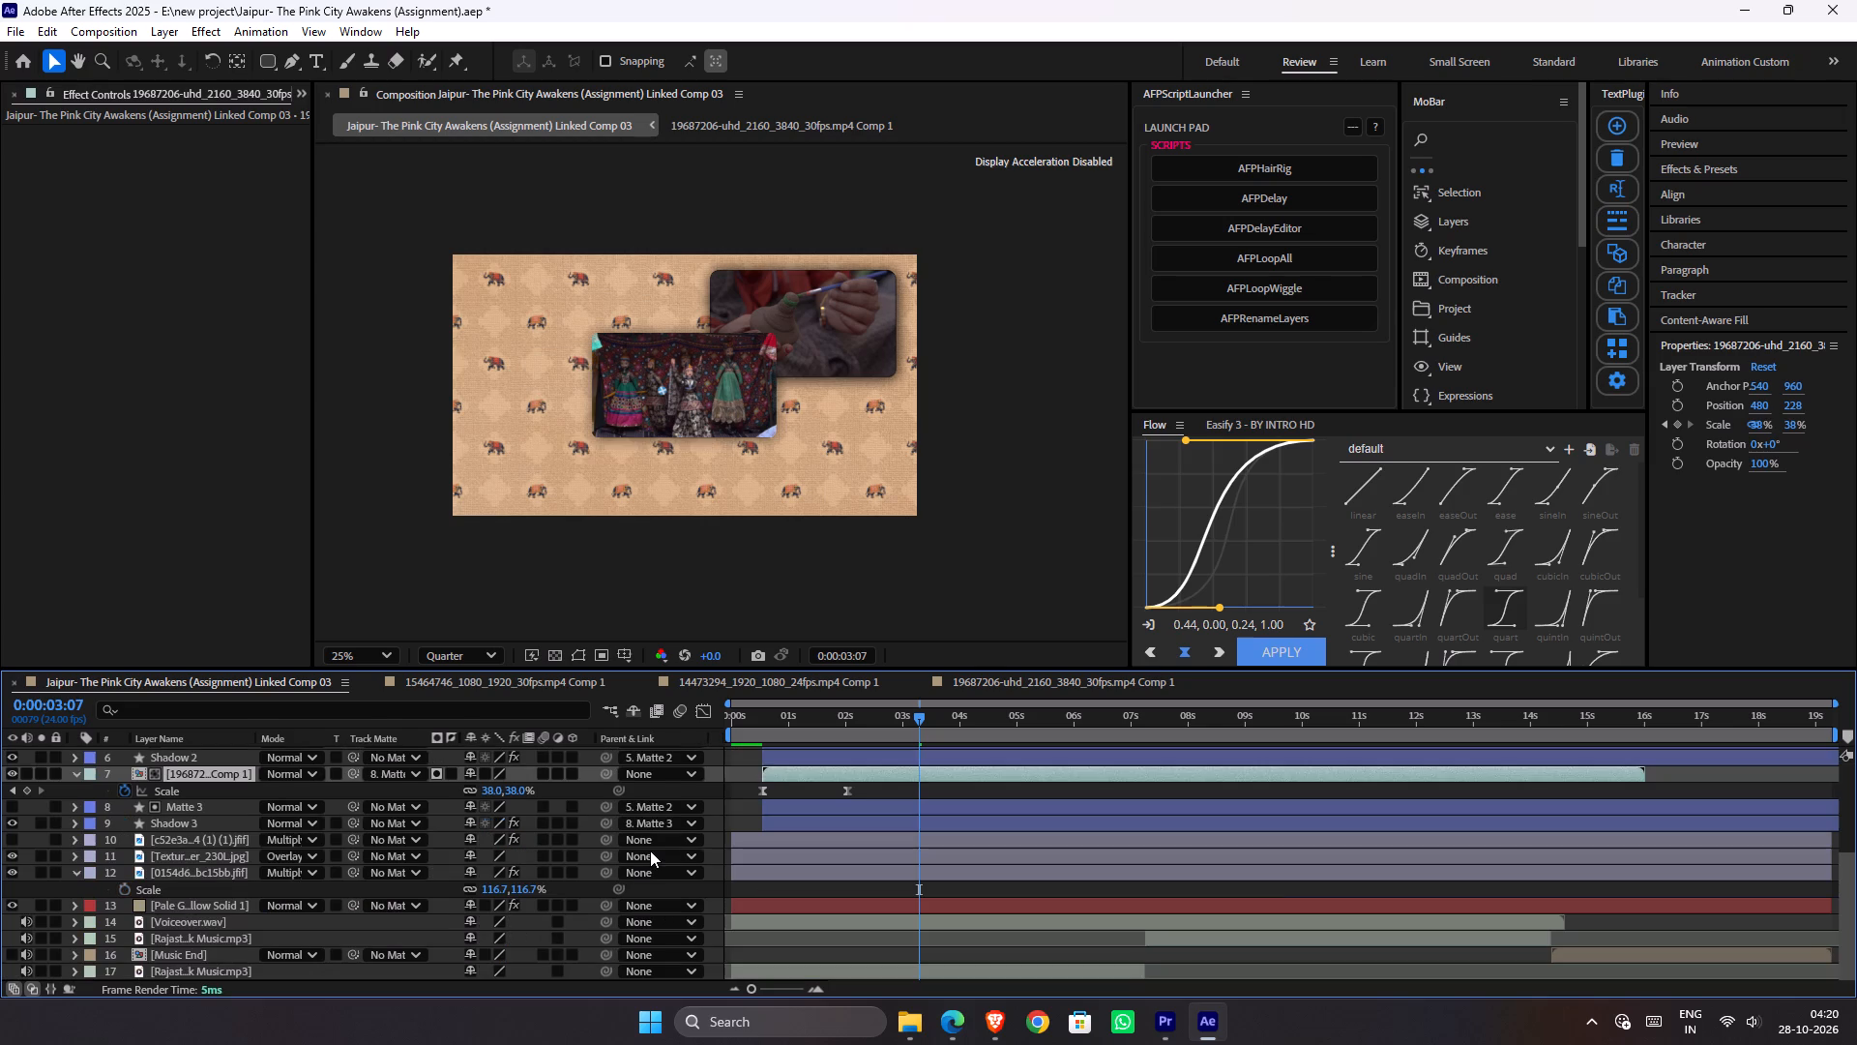
scroll(650, 851, down, 1)
Reveal Matte 3's Position property and detach the layer from Matte 2 by setting its parent to None.
click(205, 810)
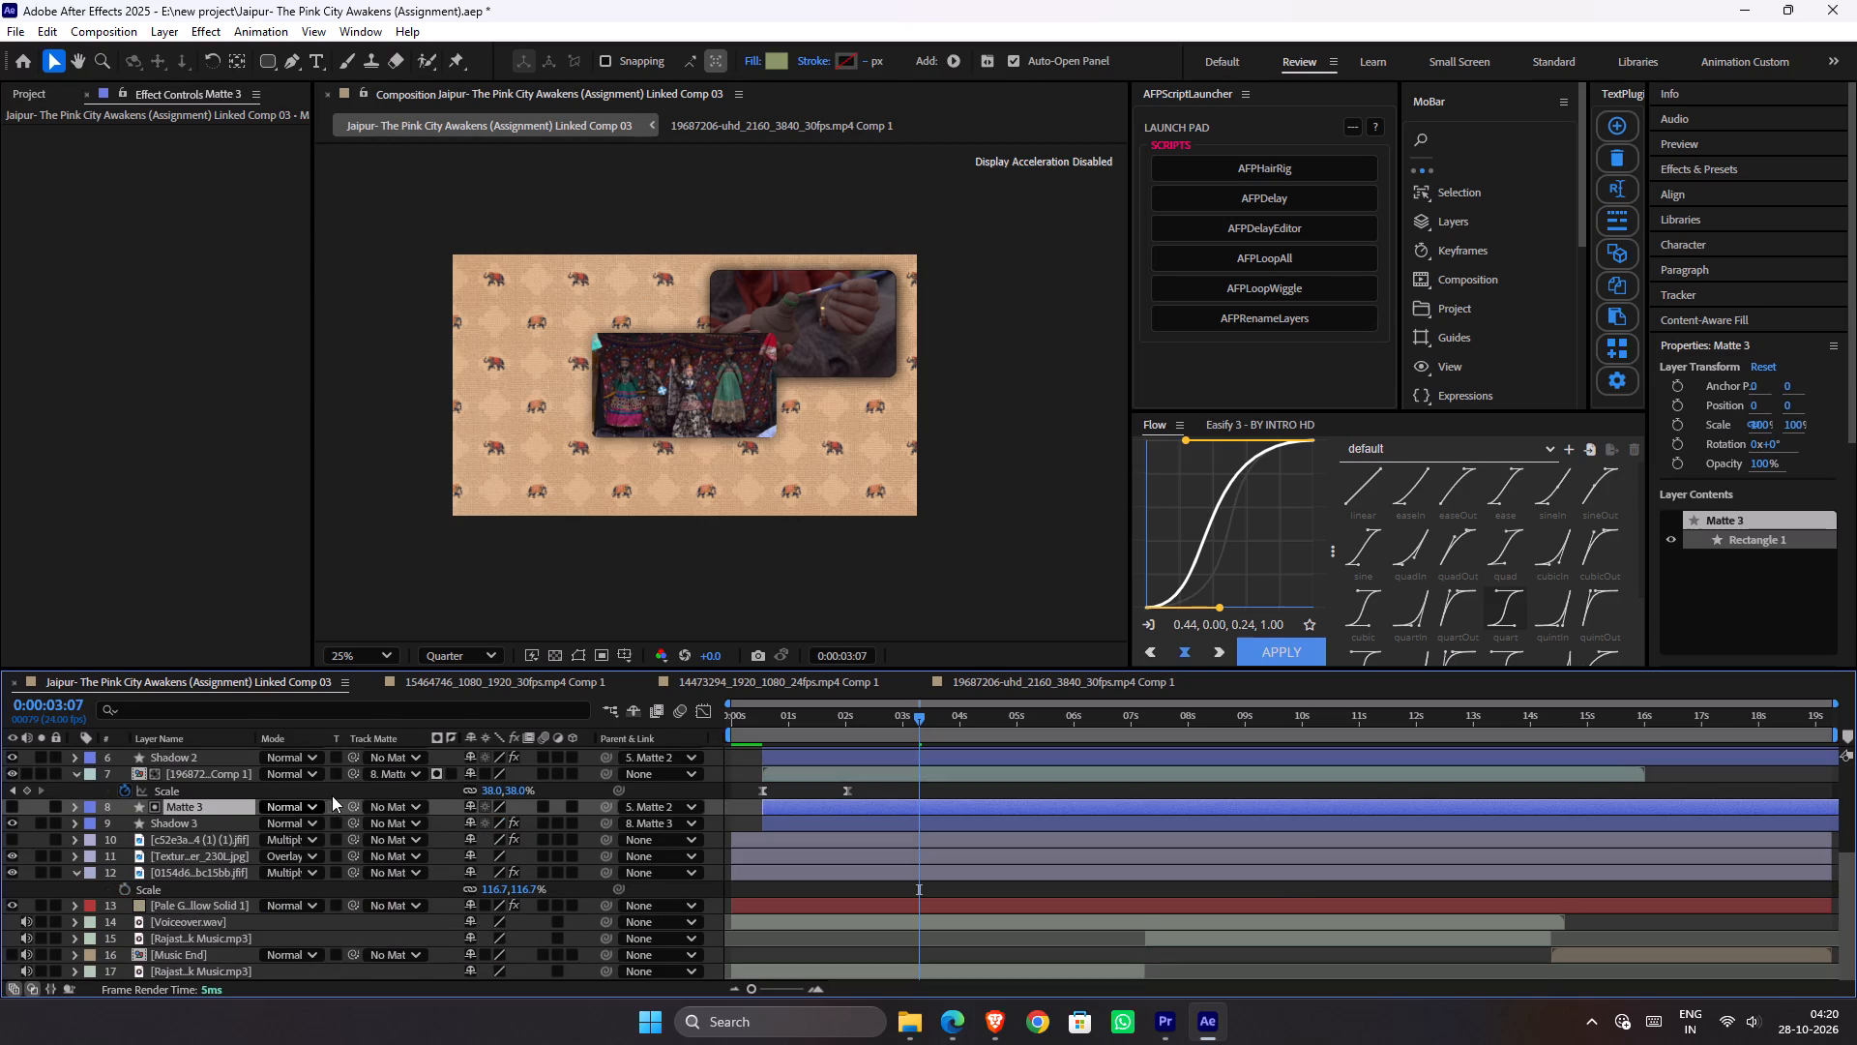
key(p)
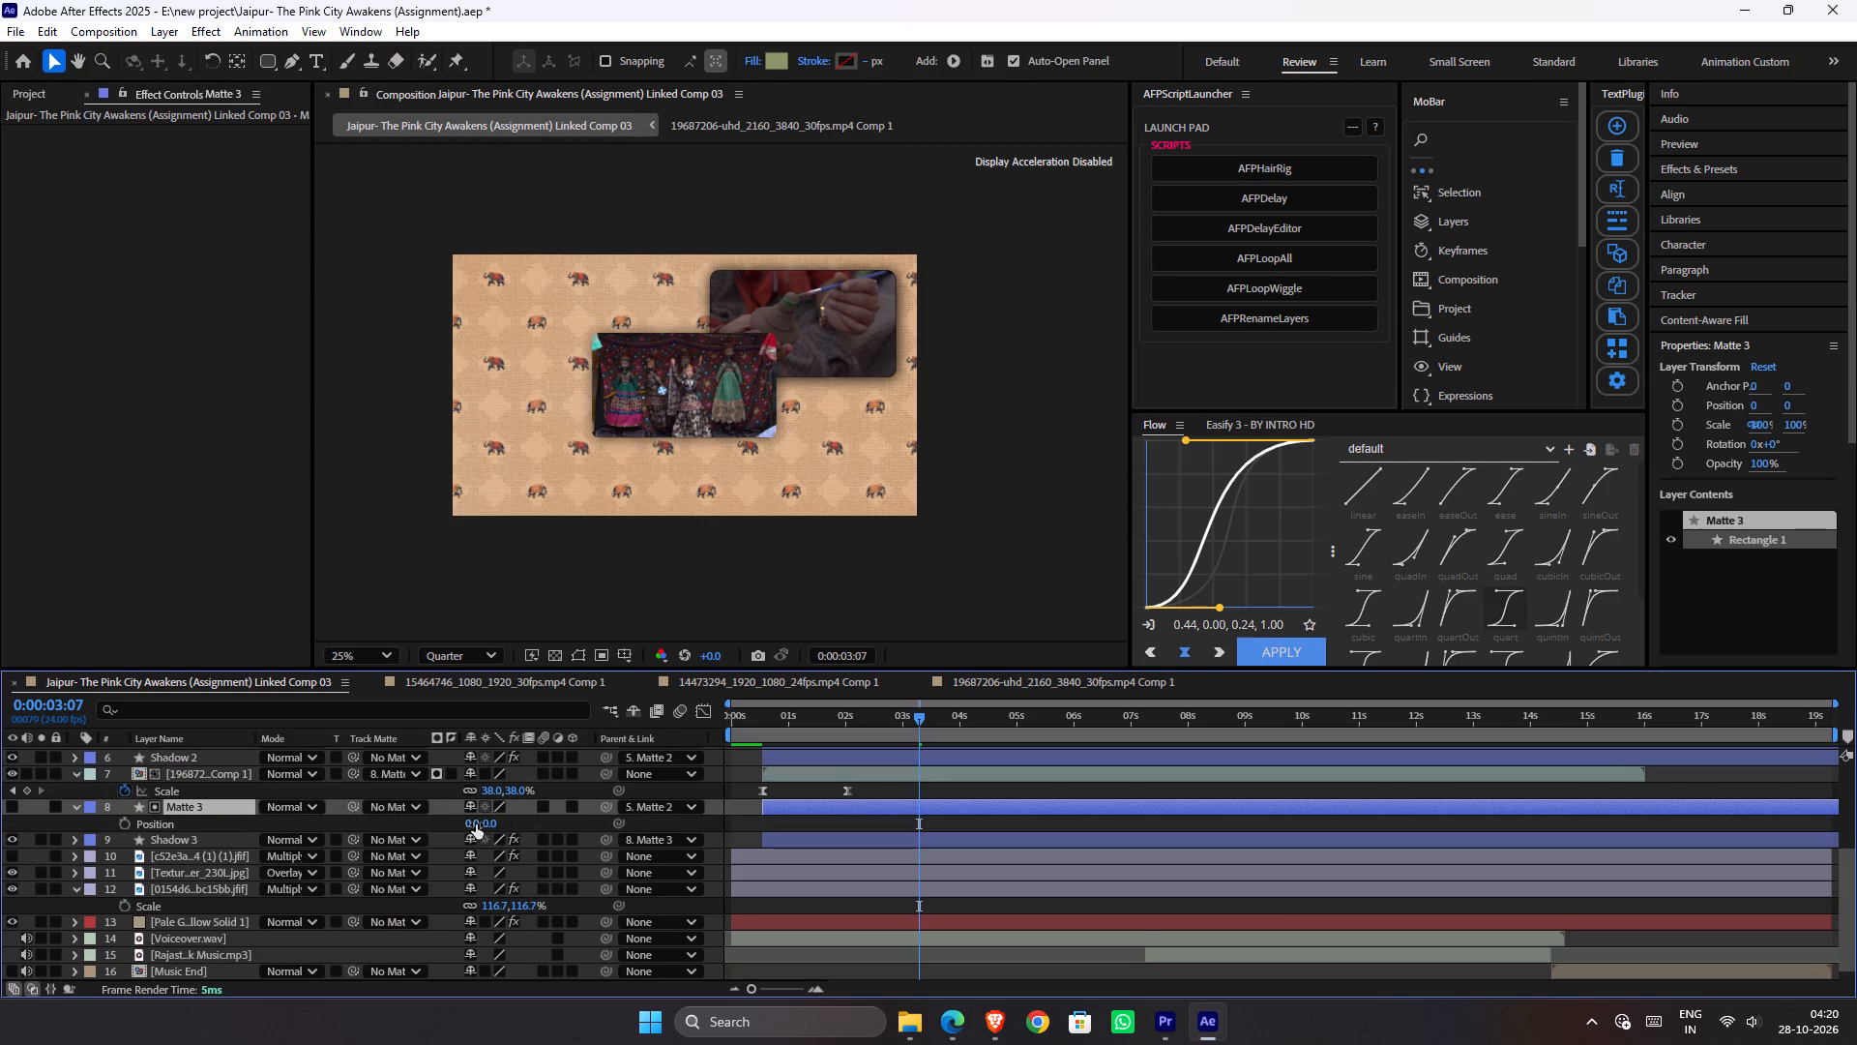
click(653, 803)
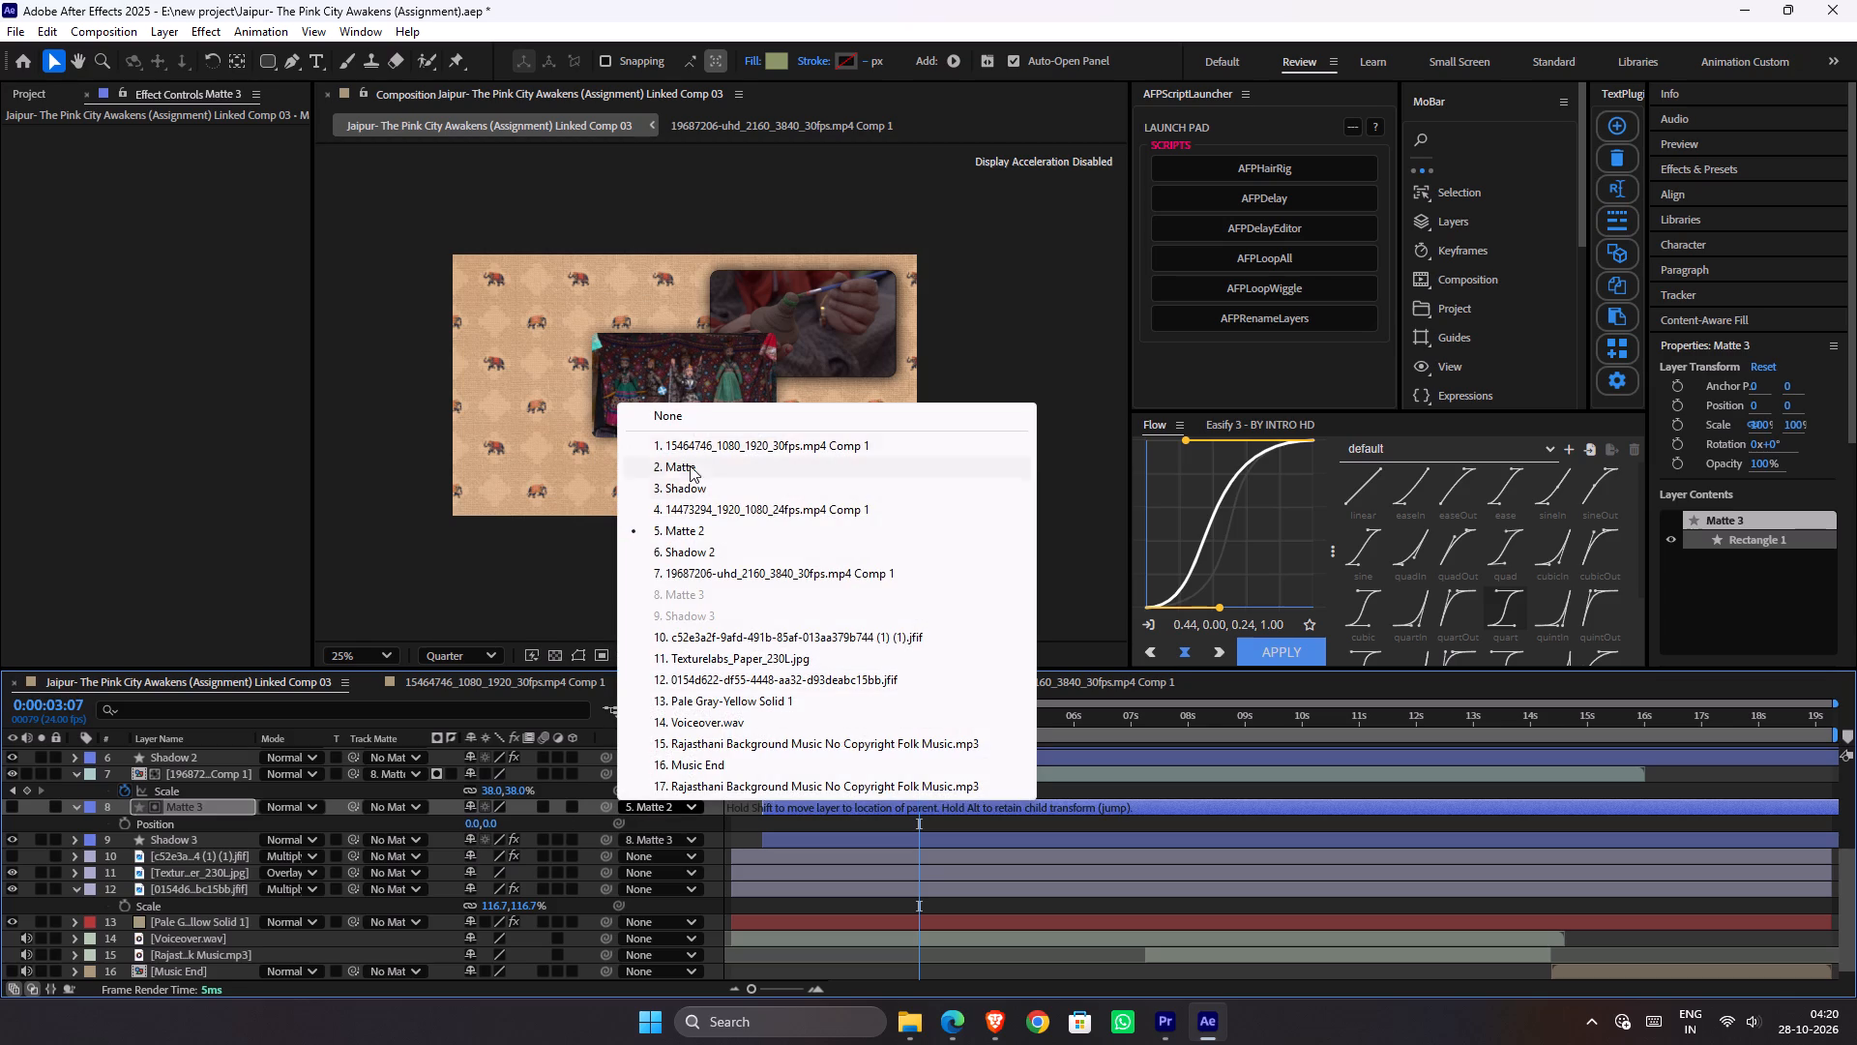
click(703, 403)
click(705, 420)
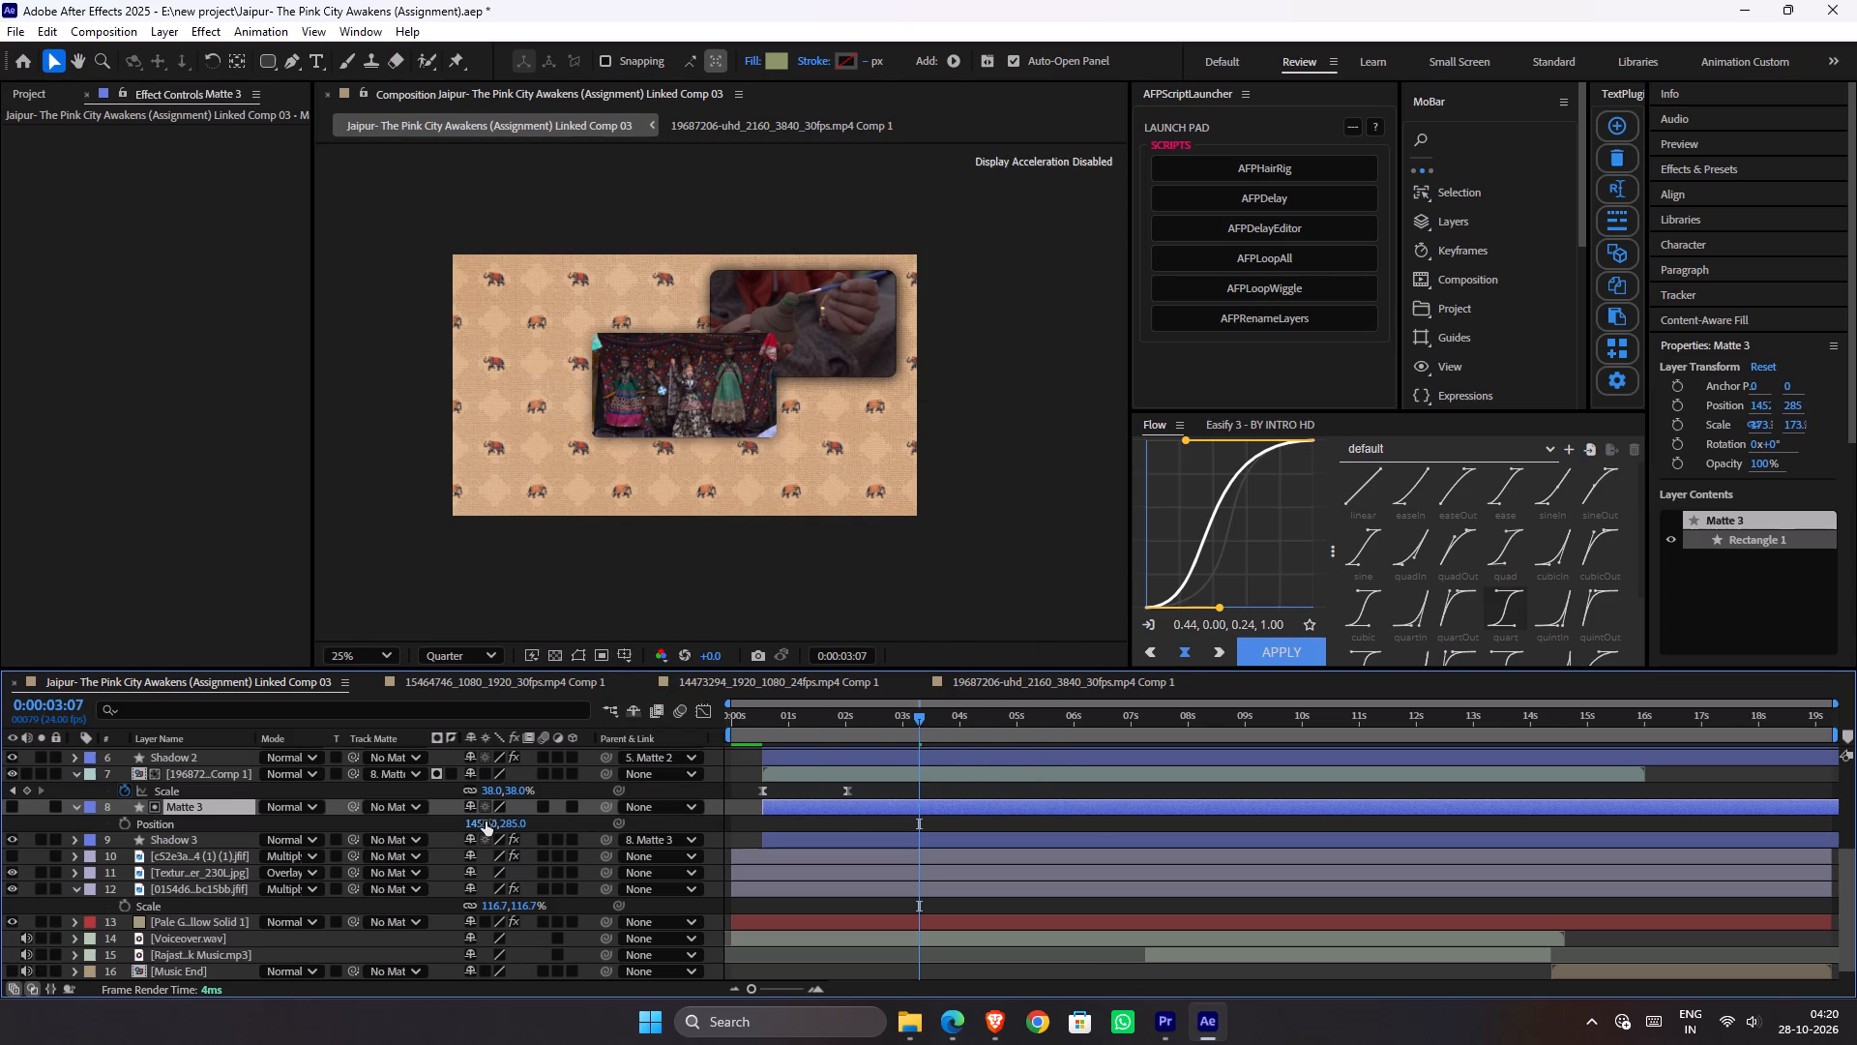
Move Matte 3 horizontally to position 483, 285 to frame the 19687206 panel.
drag(484, 821, 0, 749)
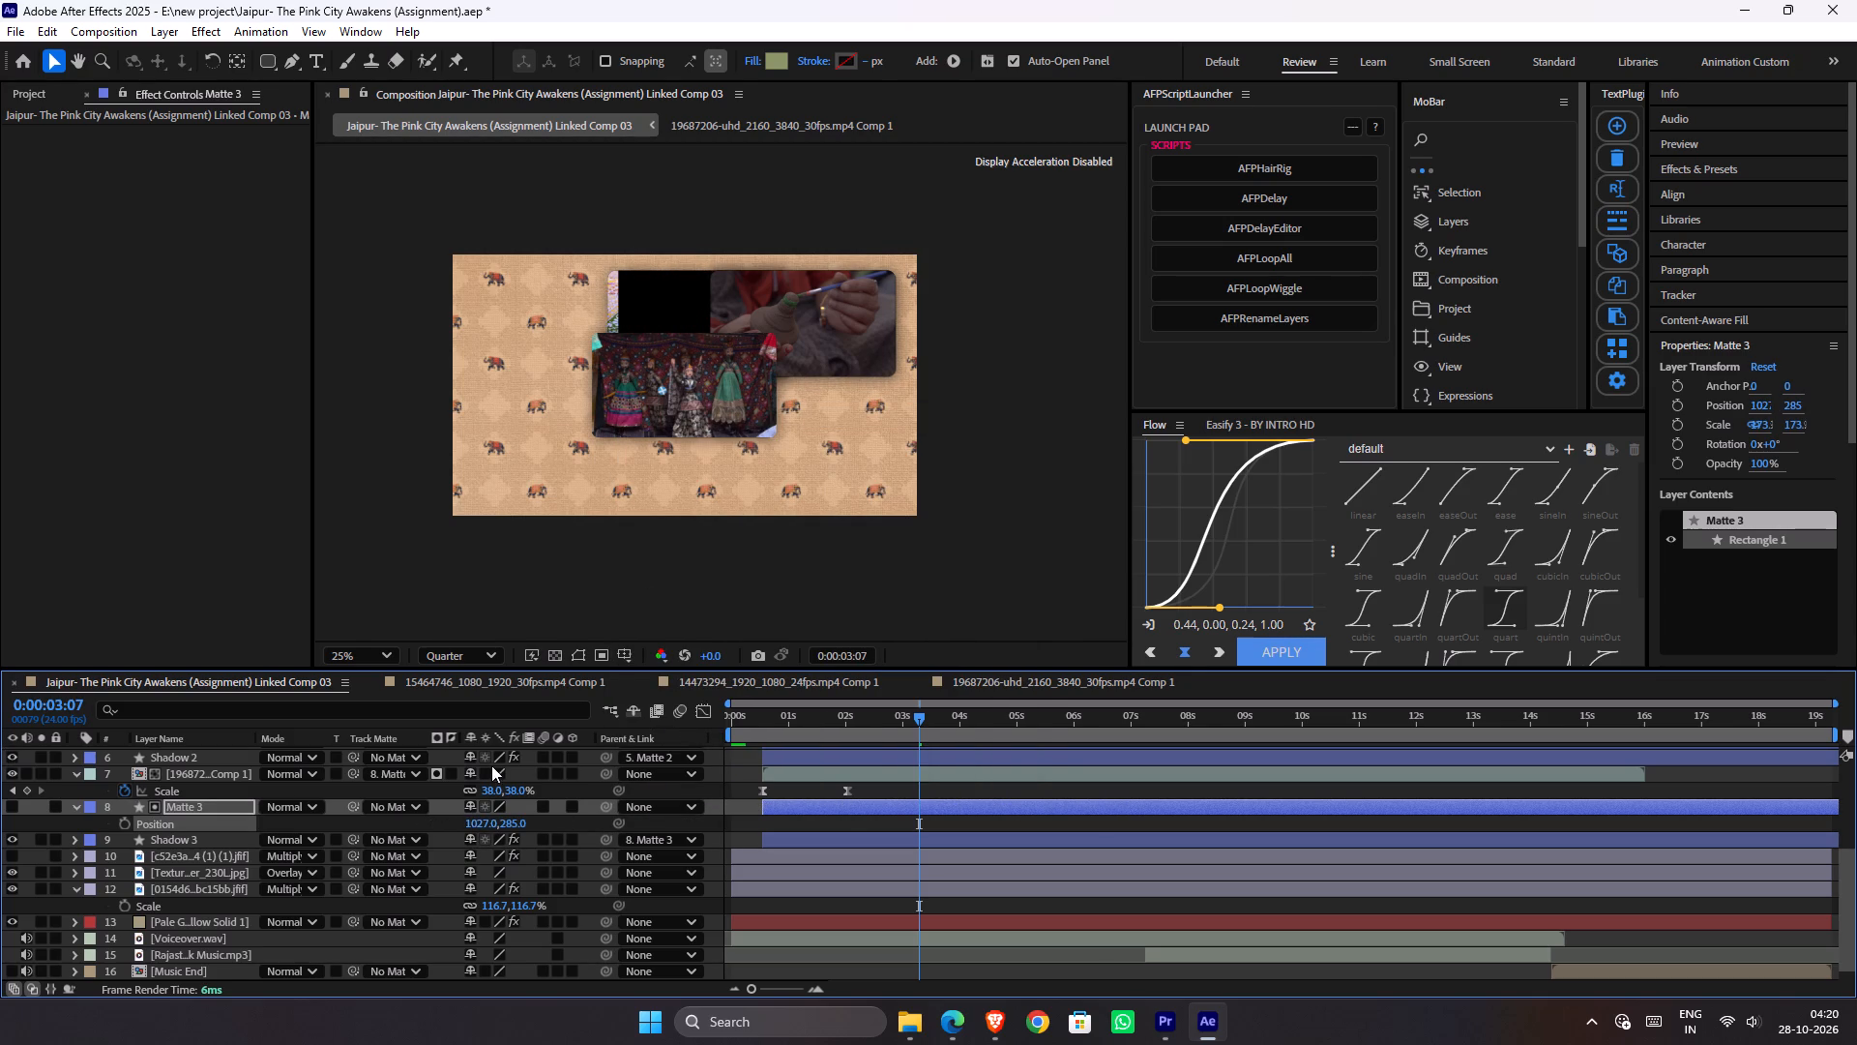
drag(484, 822, 162, 818)
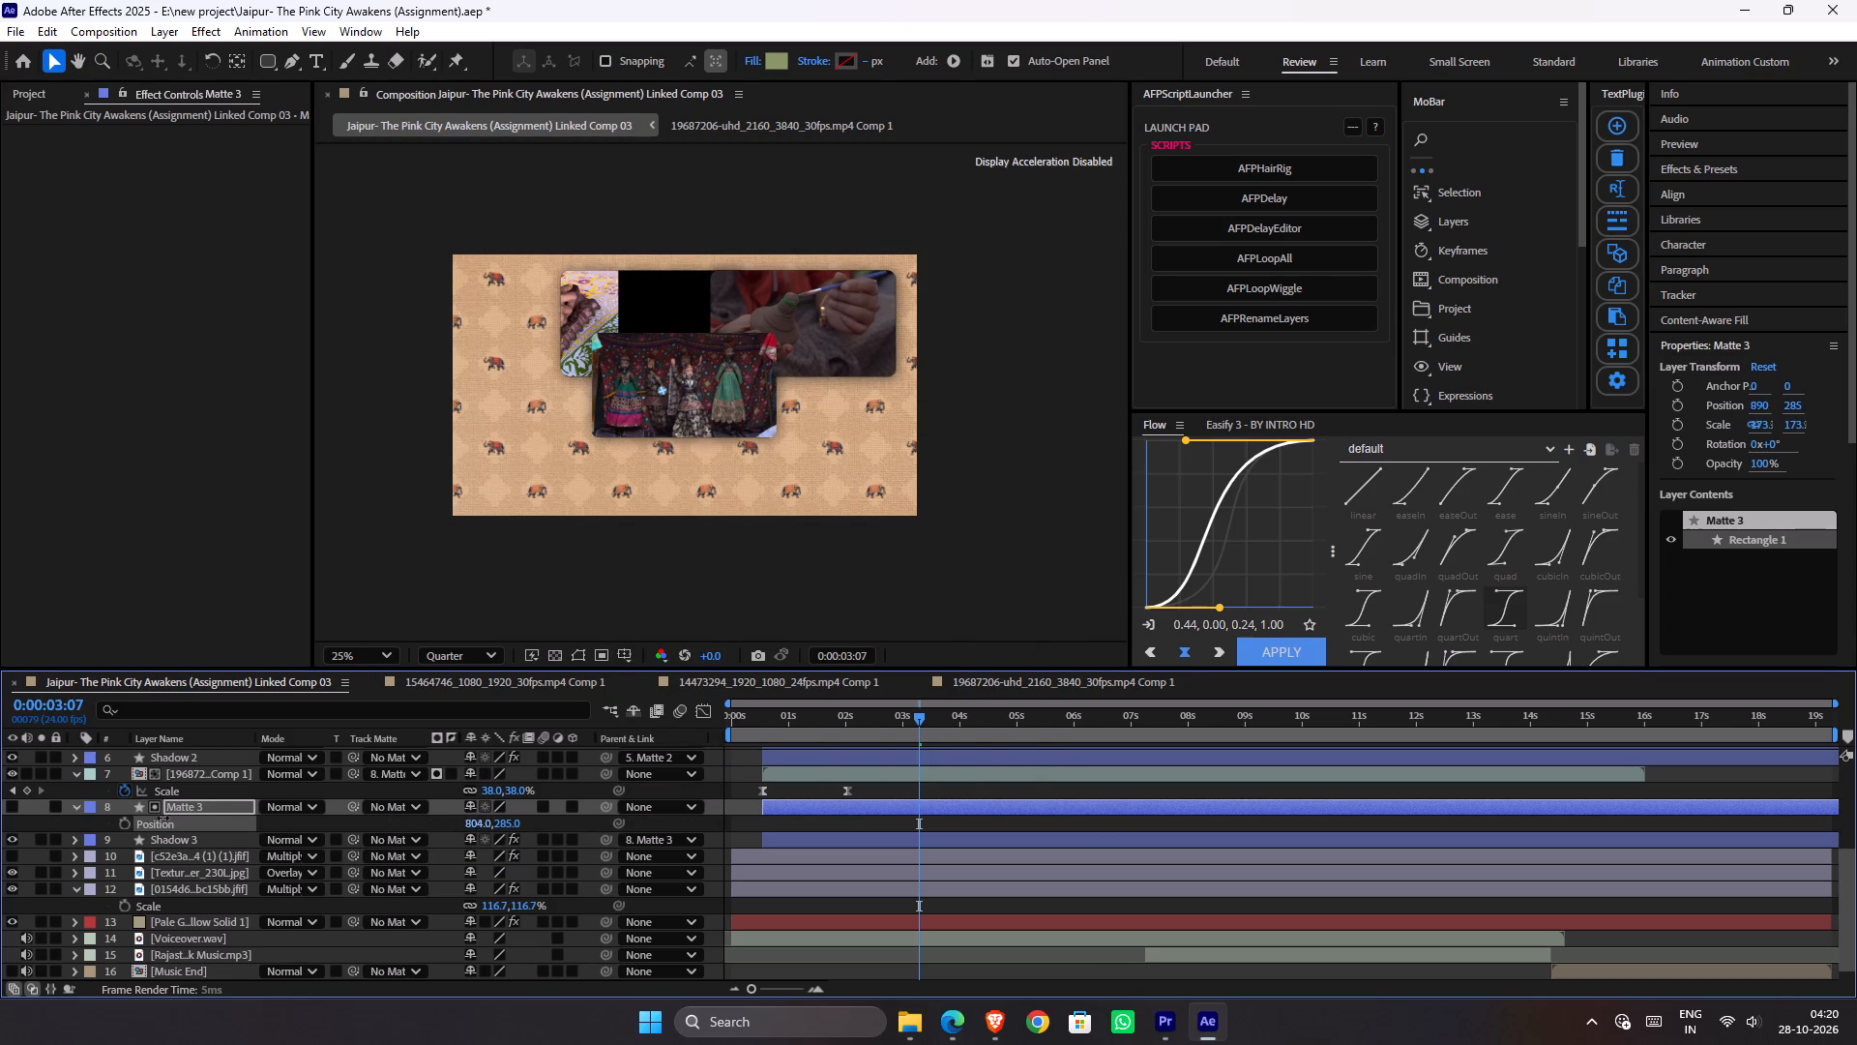
drag(162, 818, 0, 833)
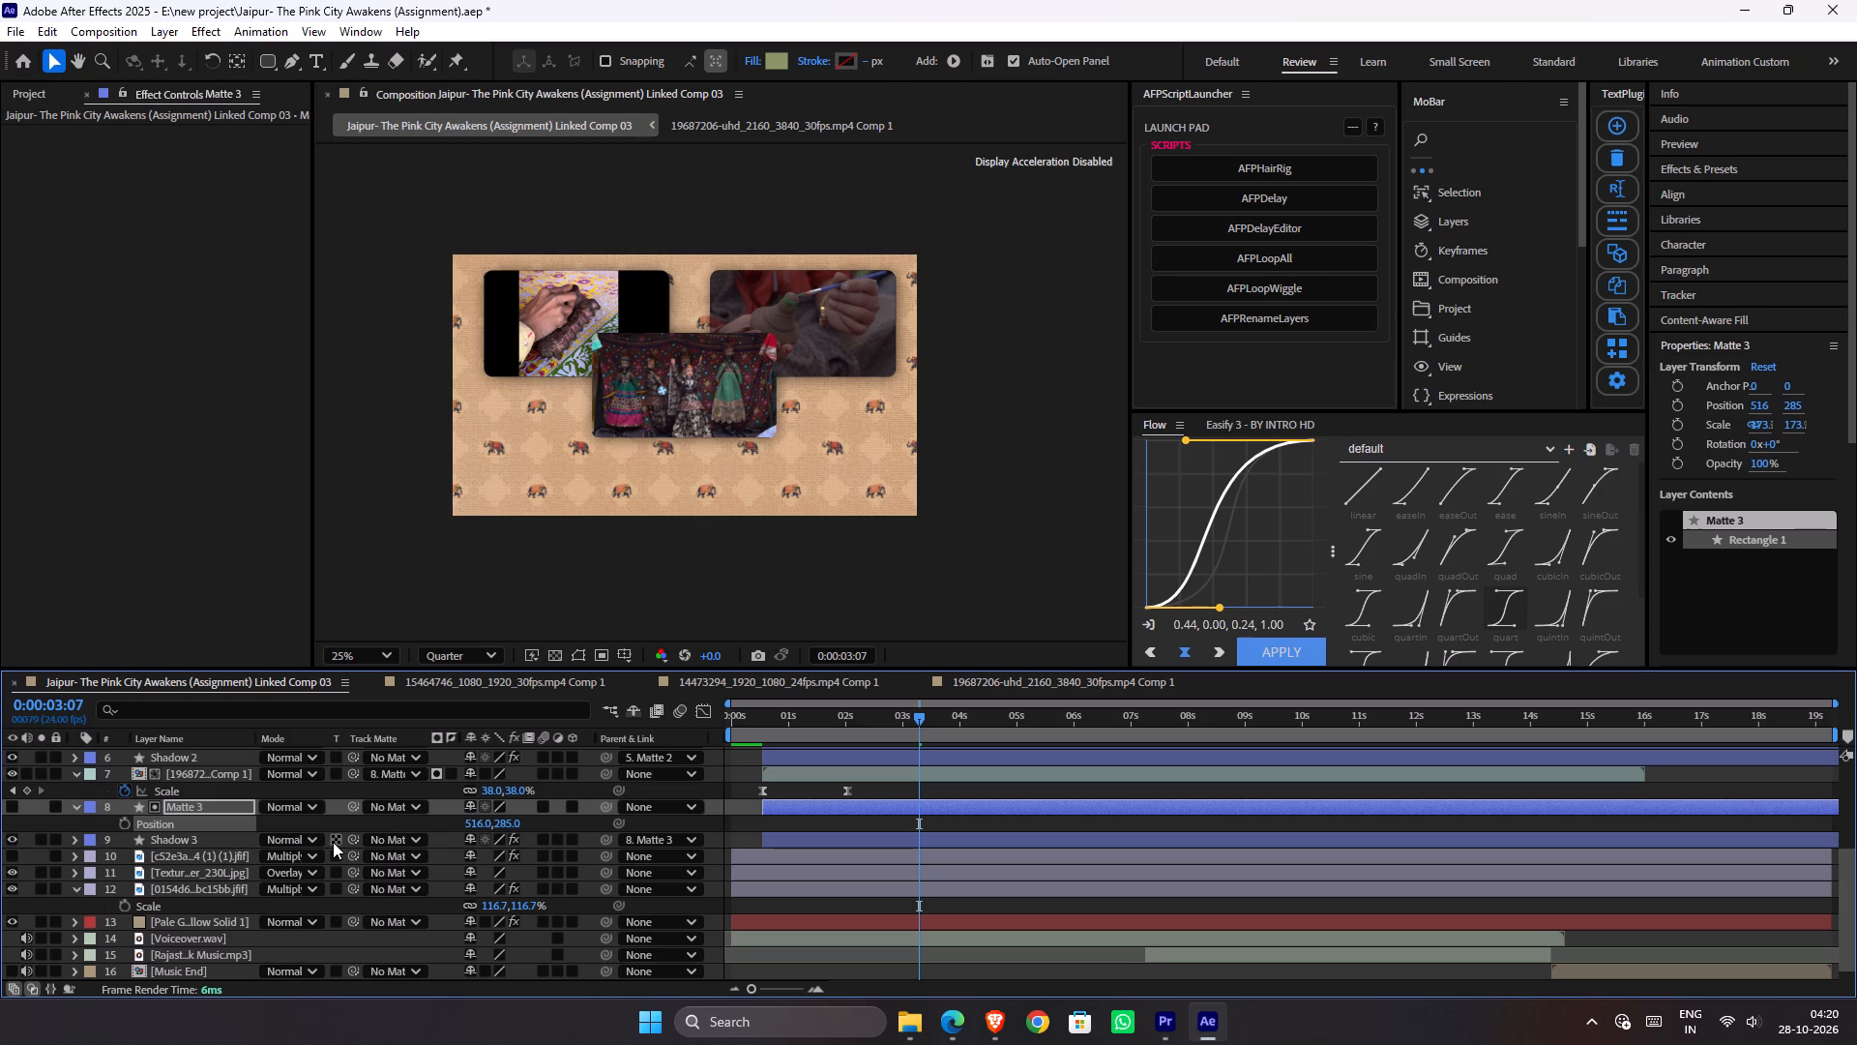
drag(471, 824, 415, 825)
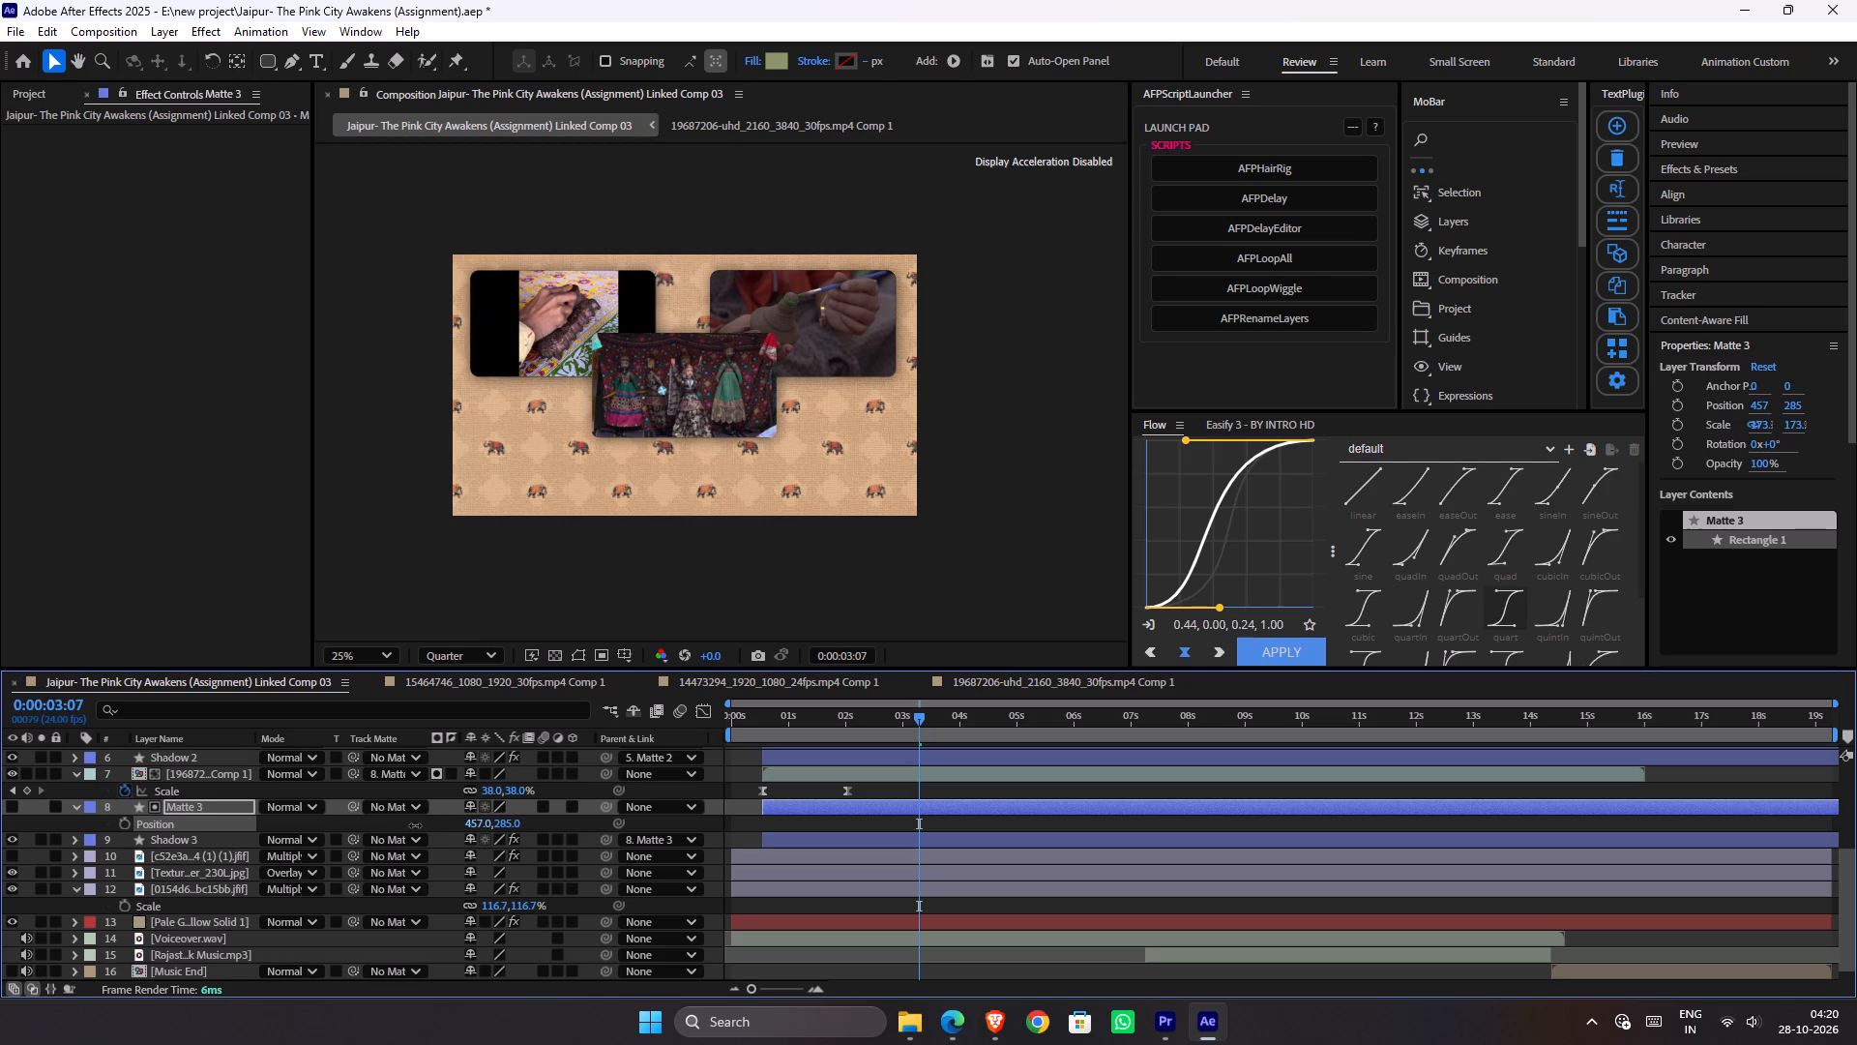
drag(415, 825, 432, 827)
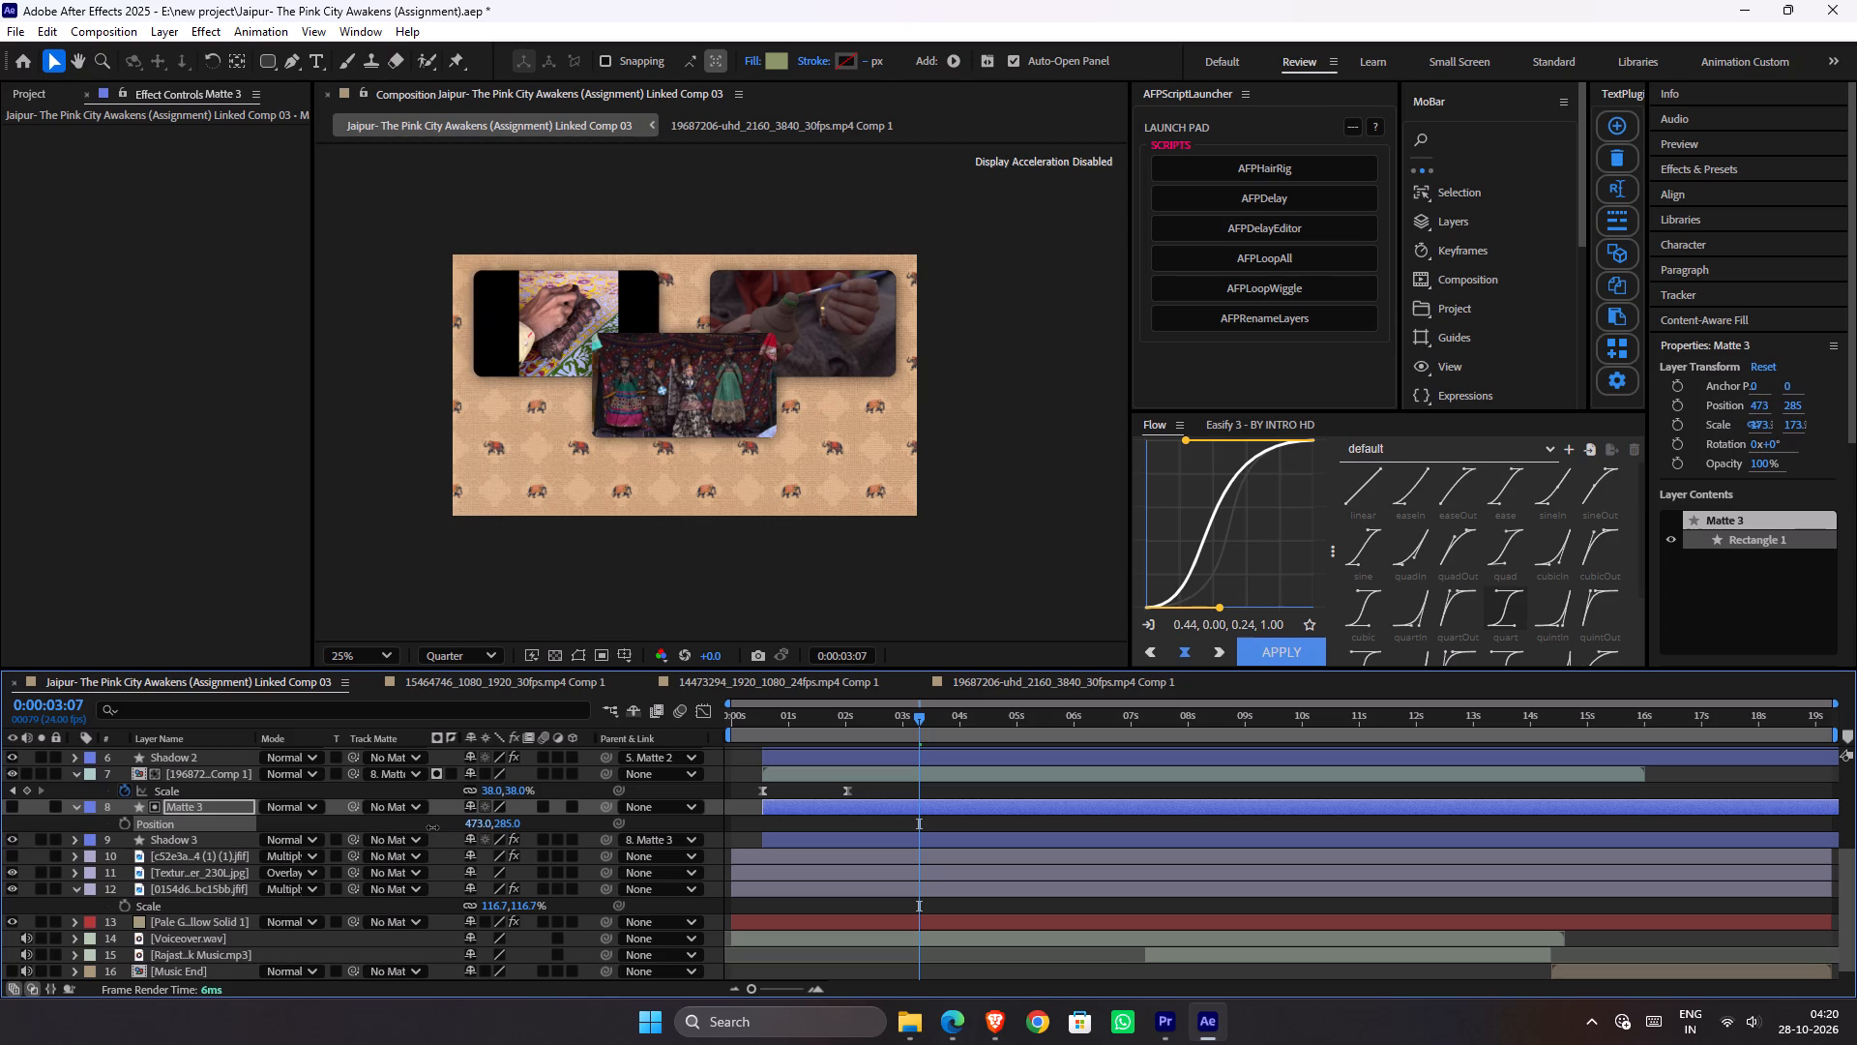
drag(432, 827, 445, 827)
drag(445, 827, 443, 828)
Raise the 19687206 precomp's scale keyframes together, reaching 72% at the 0:00:02:01 keyframe, so the footage fills its panel.
click(211, 803)
click(218, 781)
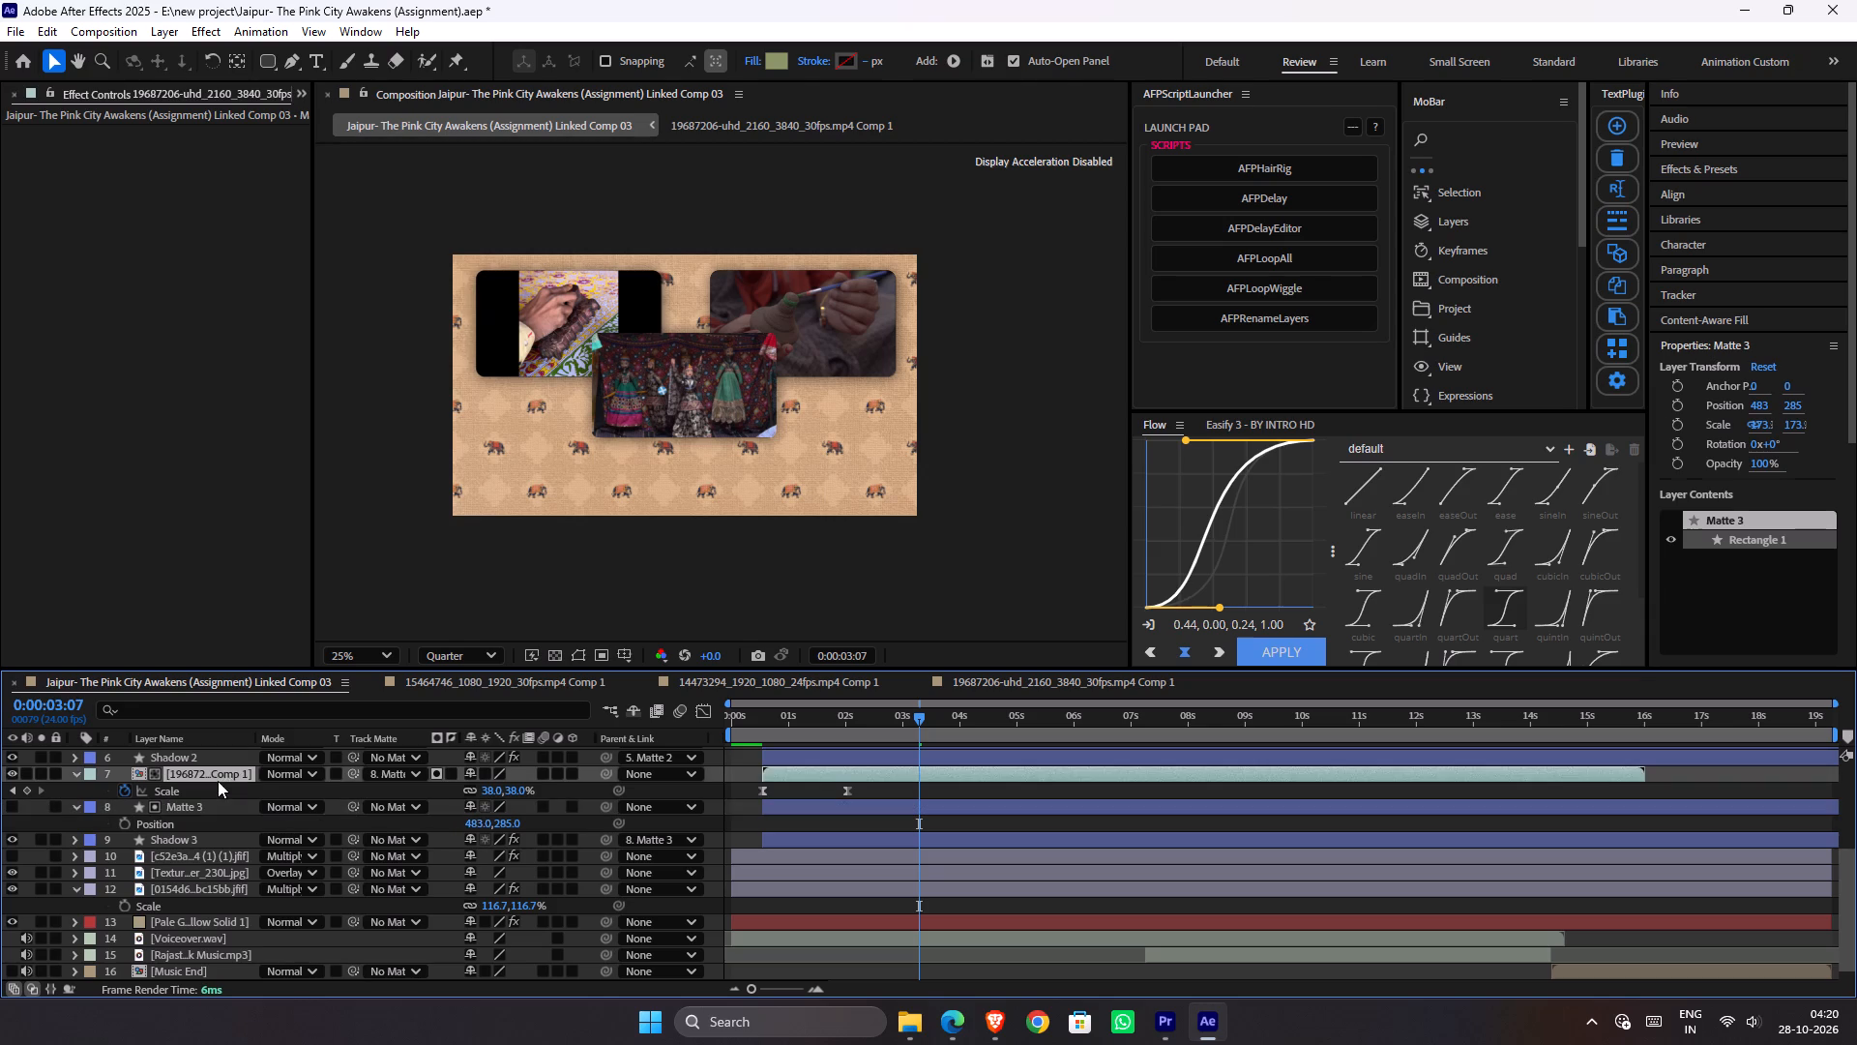
key(j)
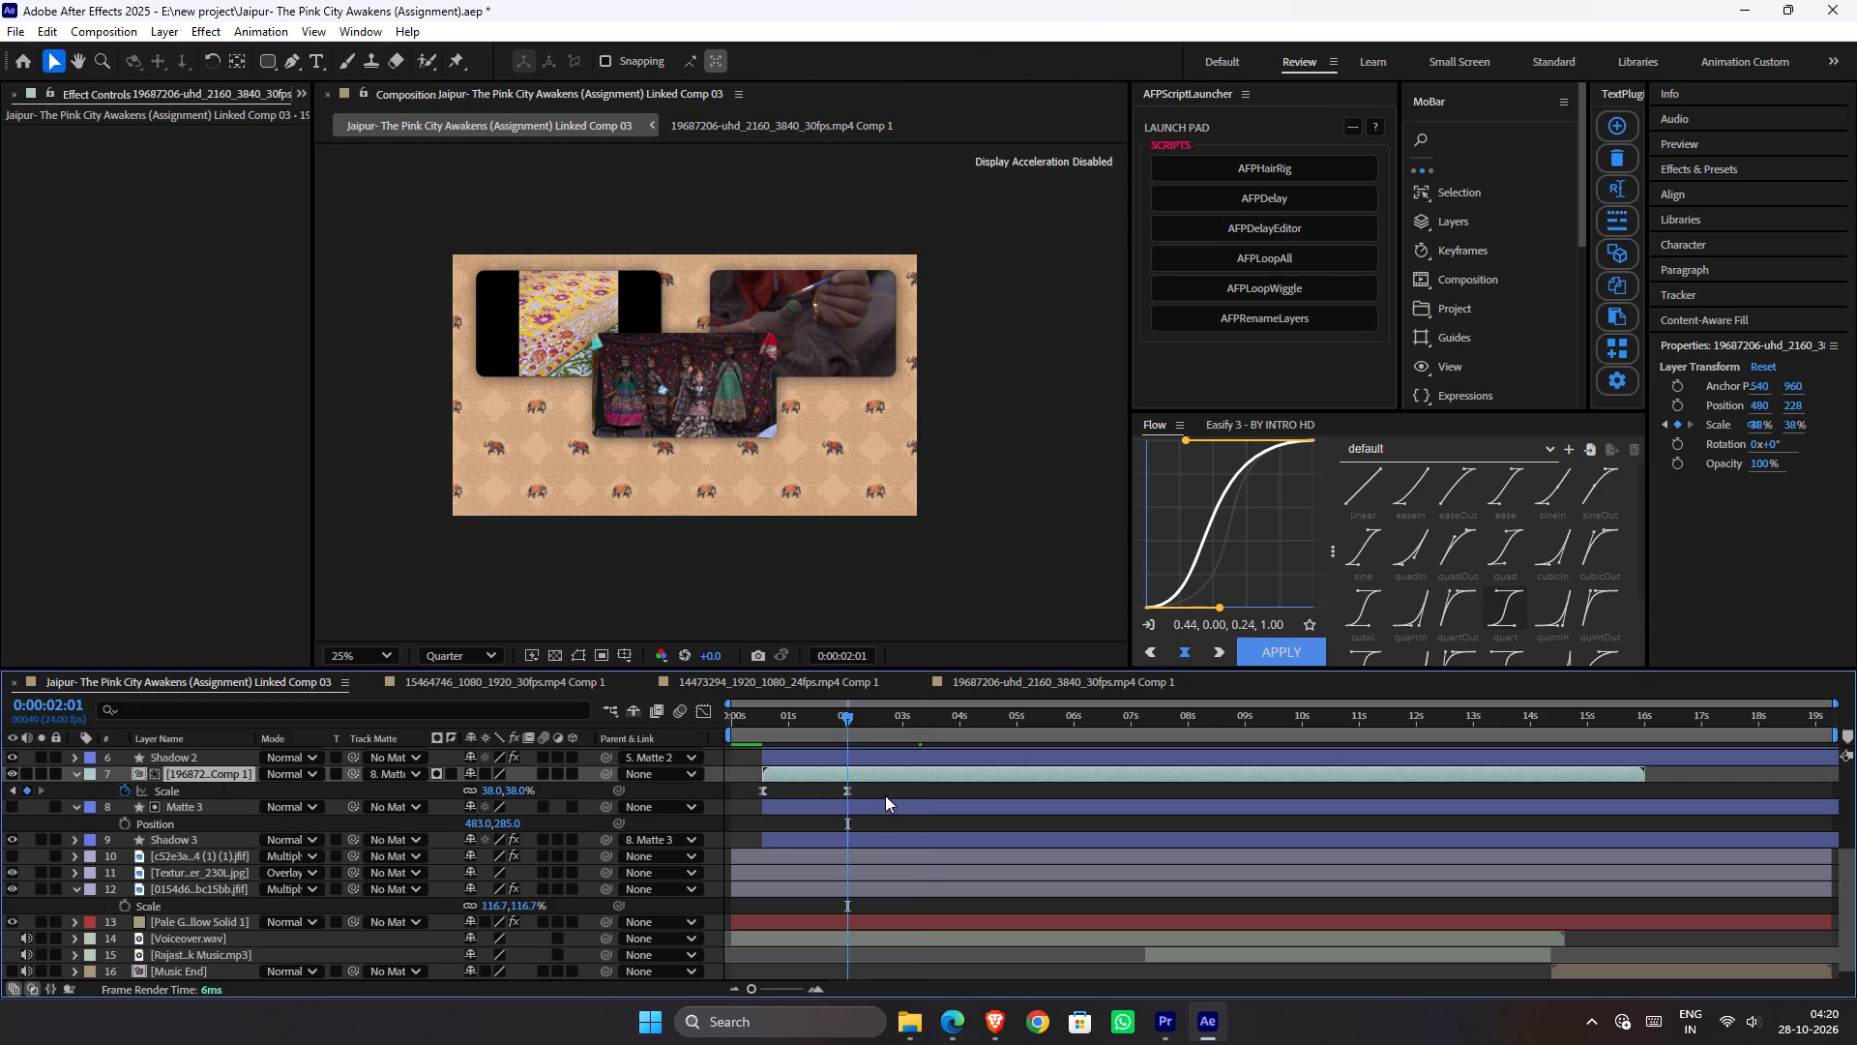
click(188, 788)
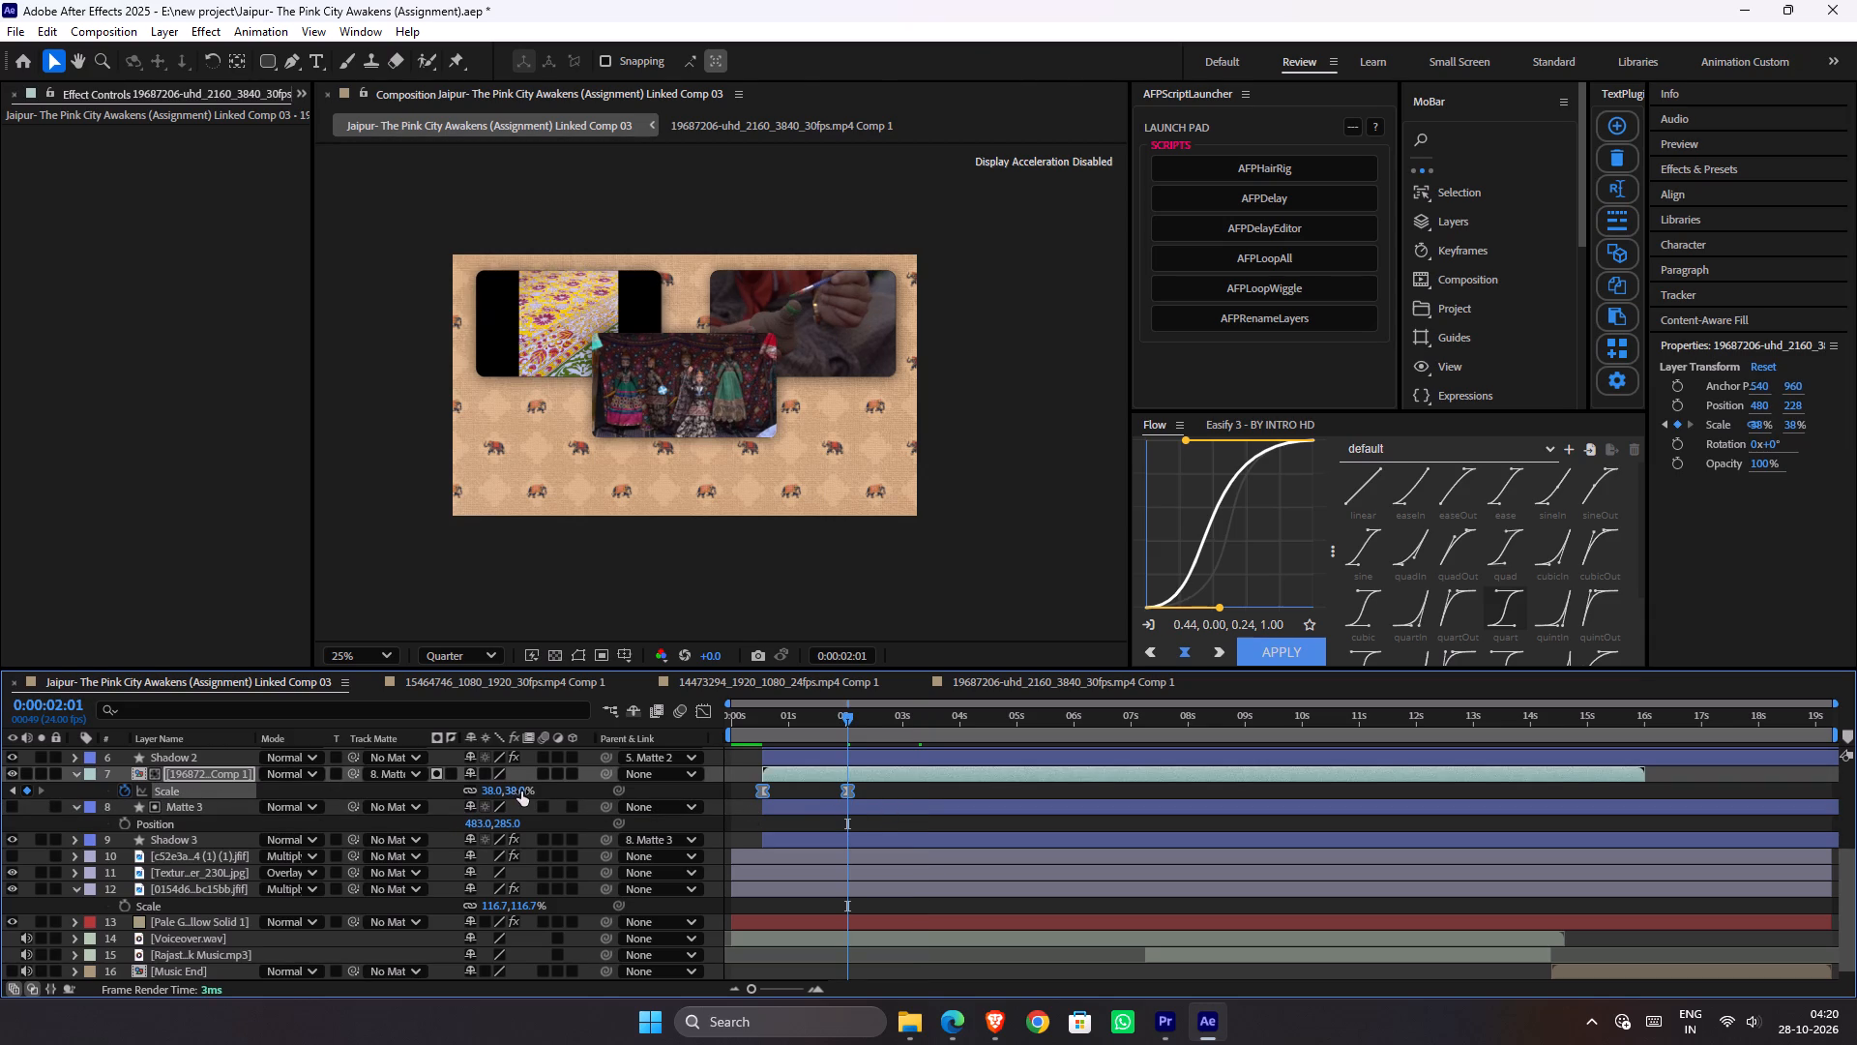
drag(521, 791, 554, 791)
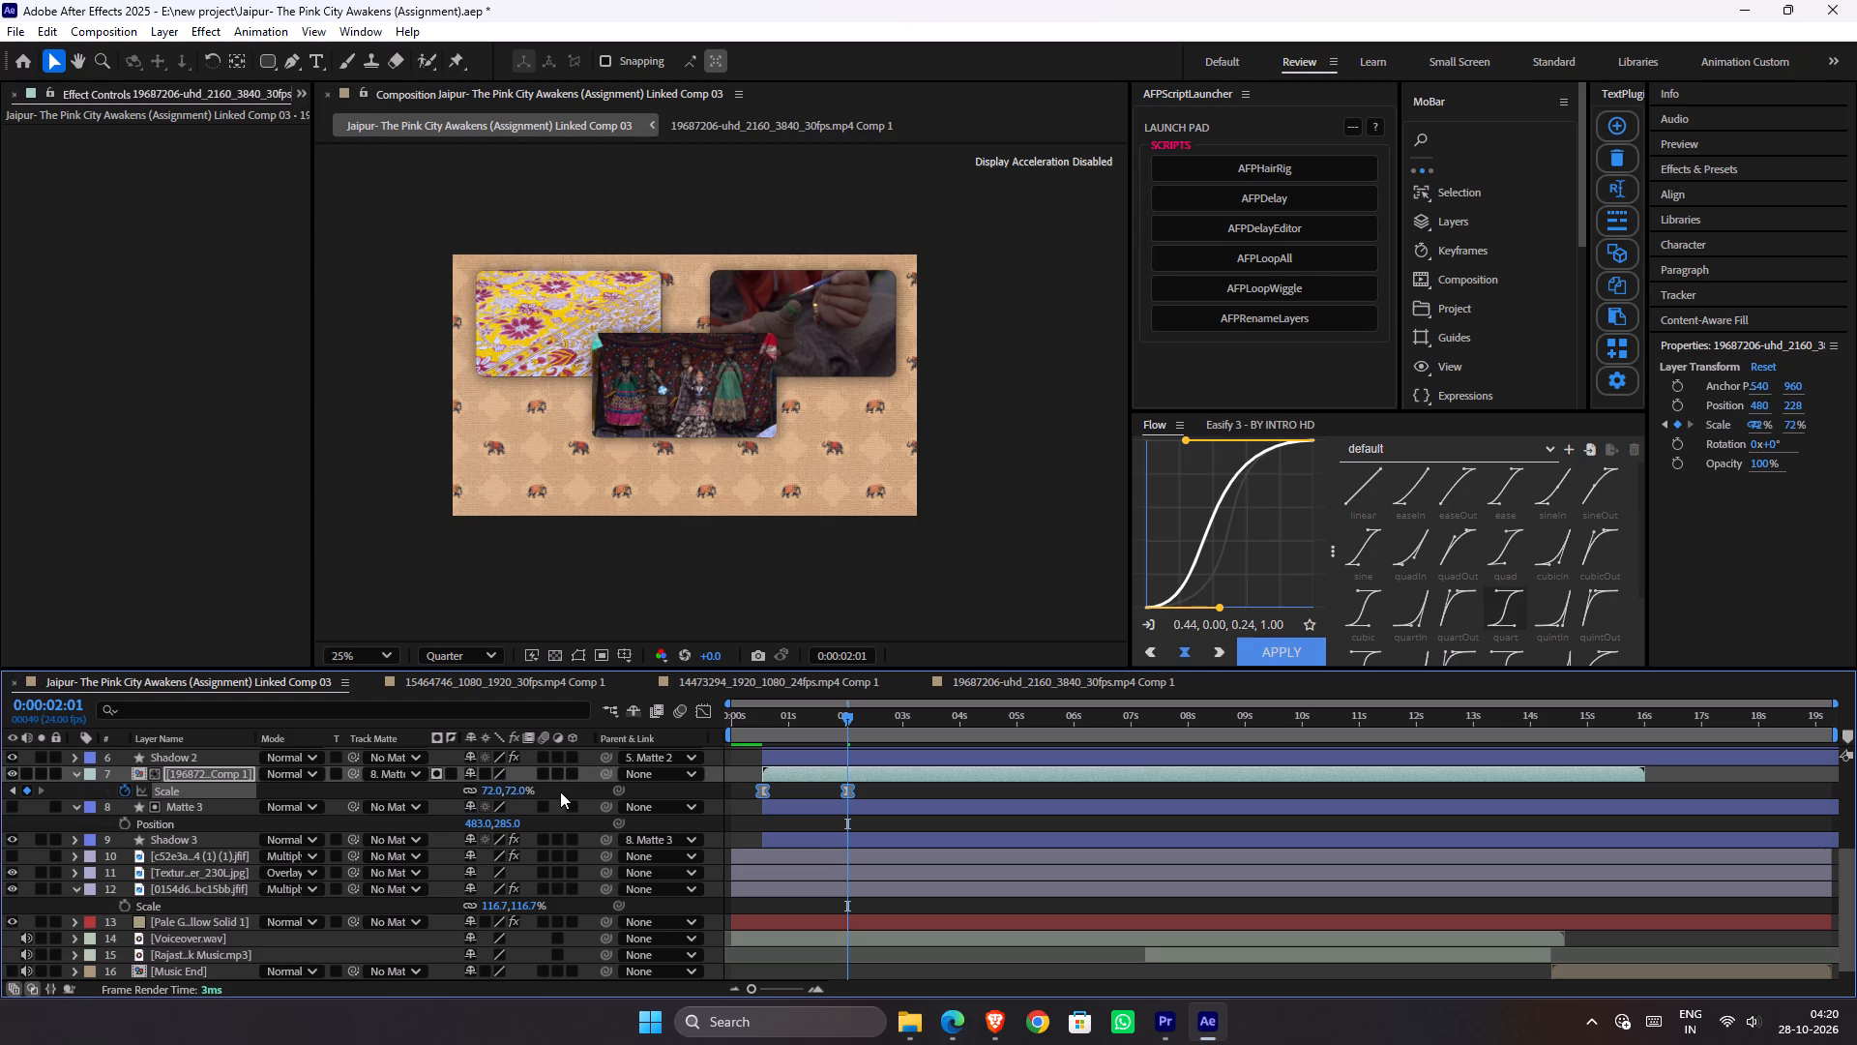
key(s)
click(860, 785)
Parent Matte 3 to the 19687206 precomp layer and save the project.
drag(606, 793, 590, 776)
key(ctrl+s)
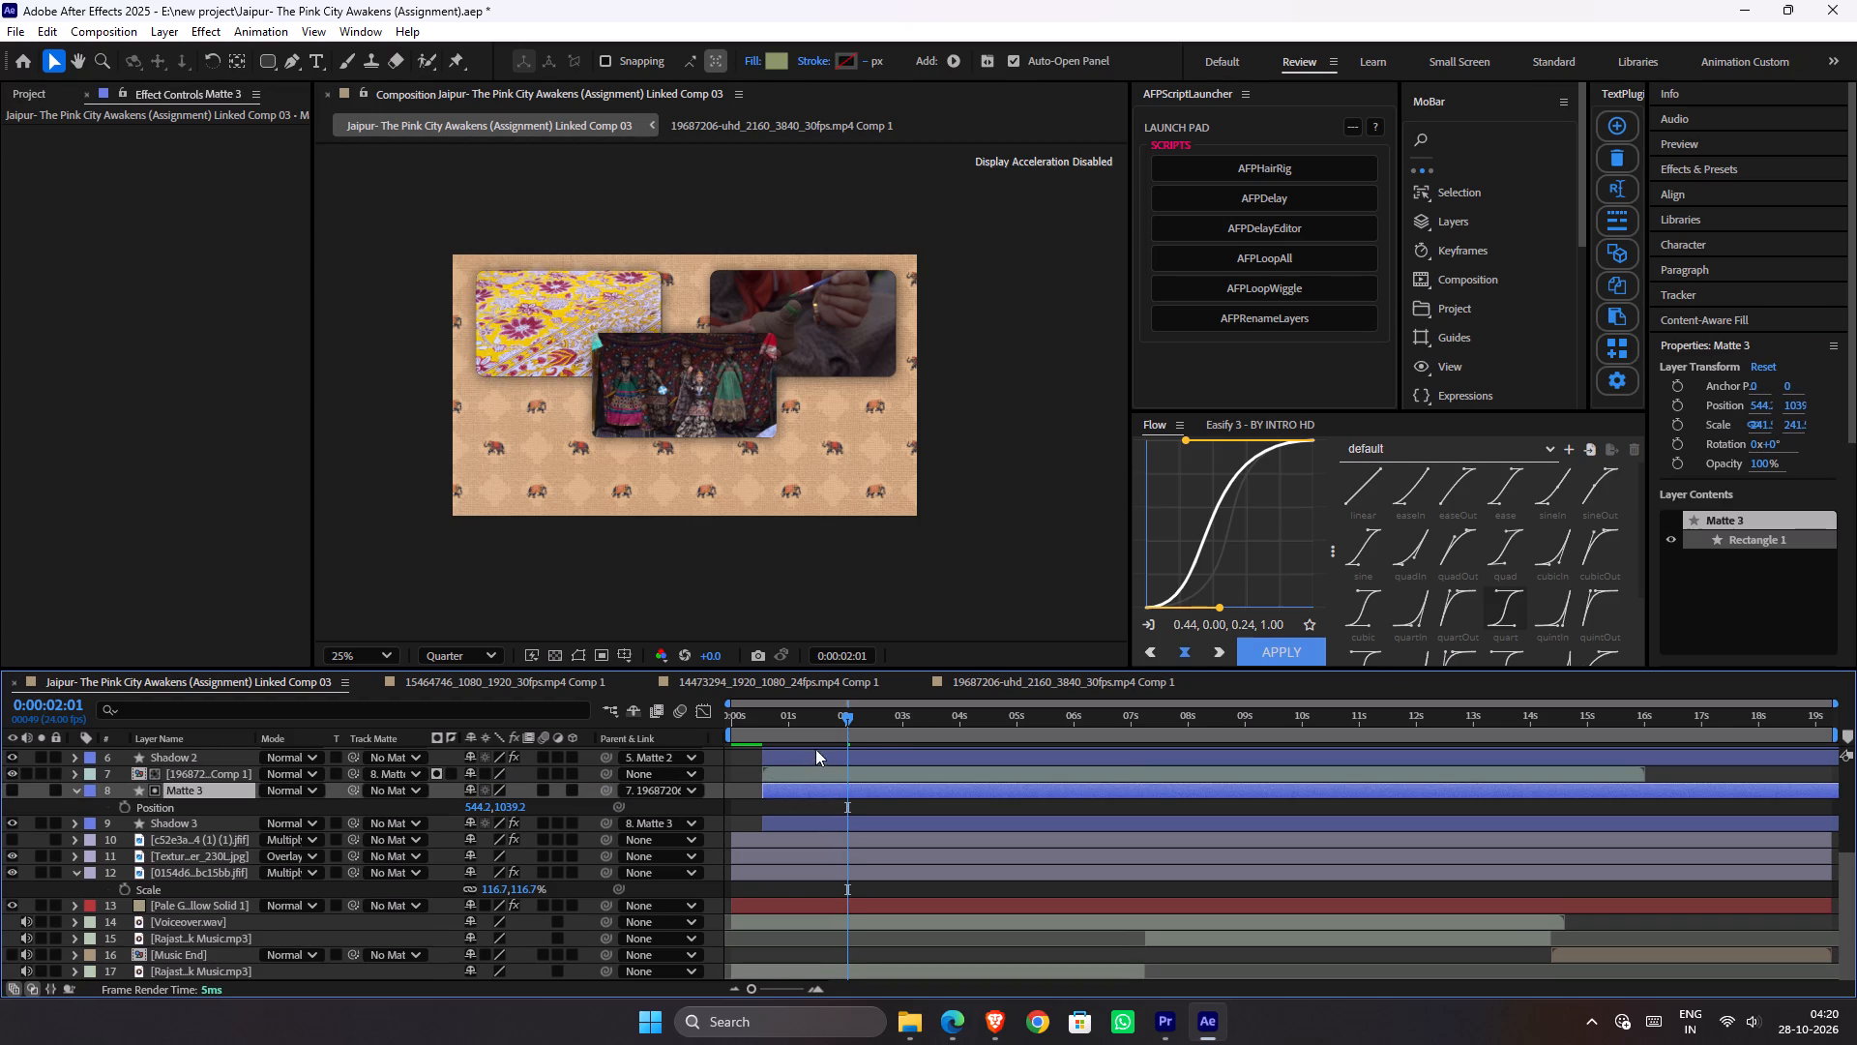
Preview Linked Comp 03 from 0:00:00:00 to check the panel animation.
drag(838, 720, 654, 720)
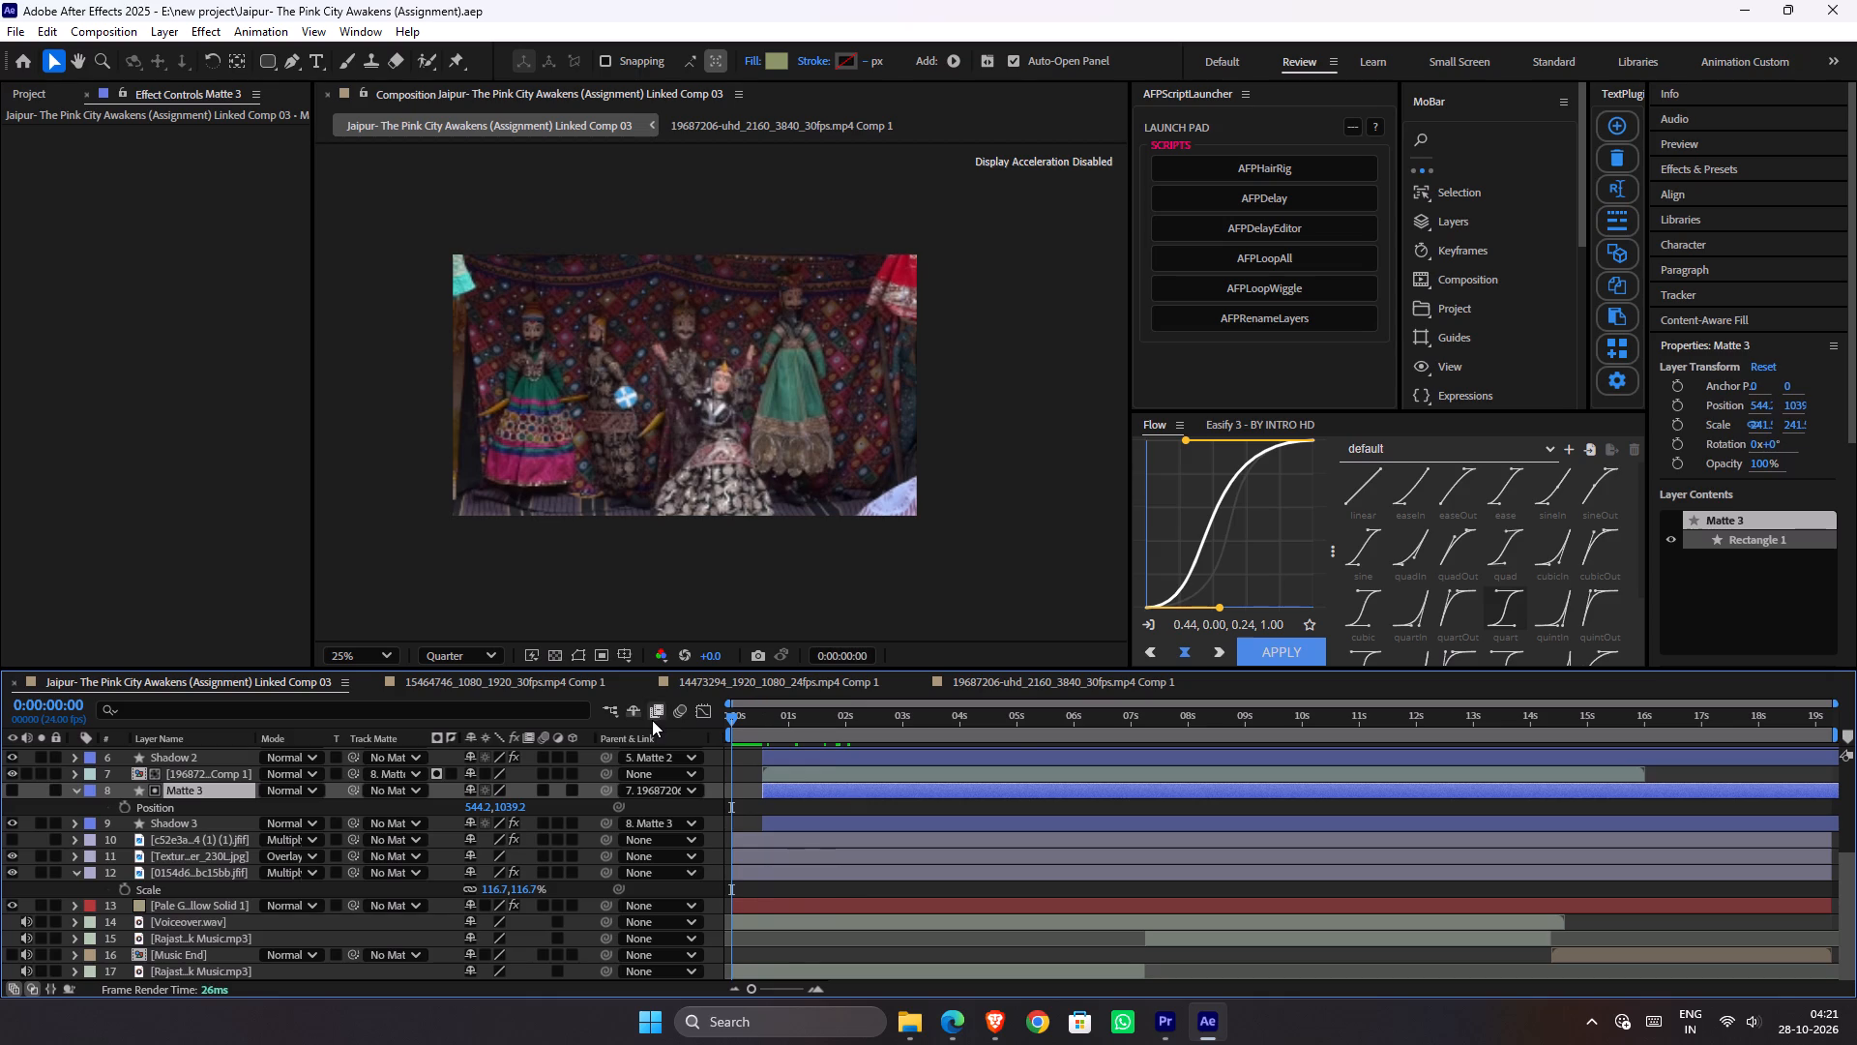
key(space)
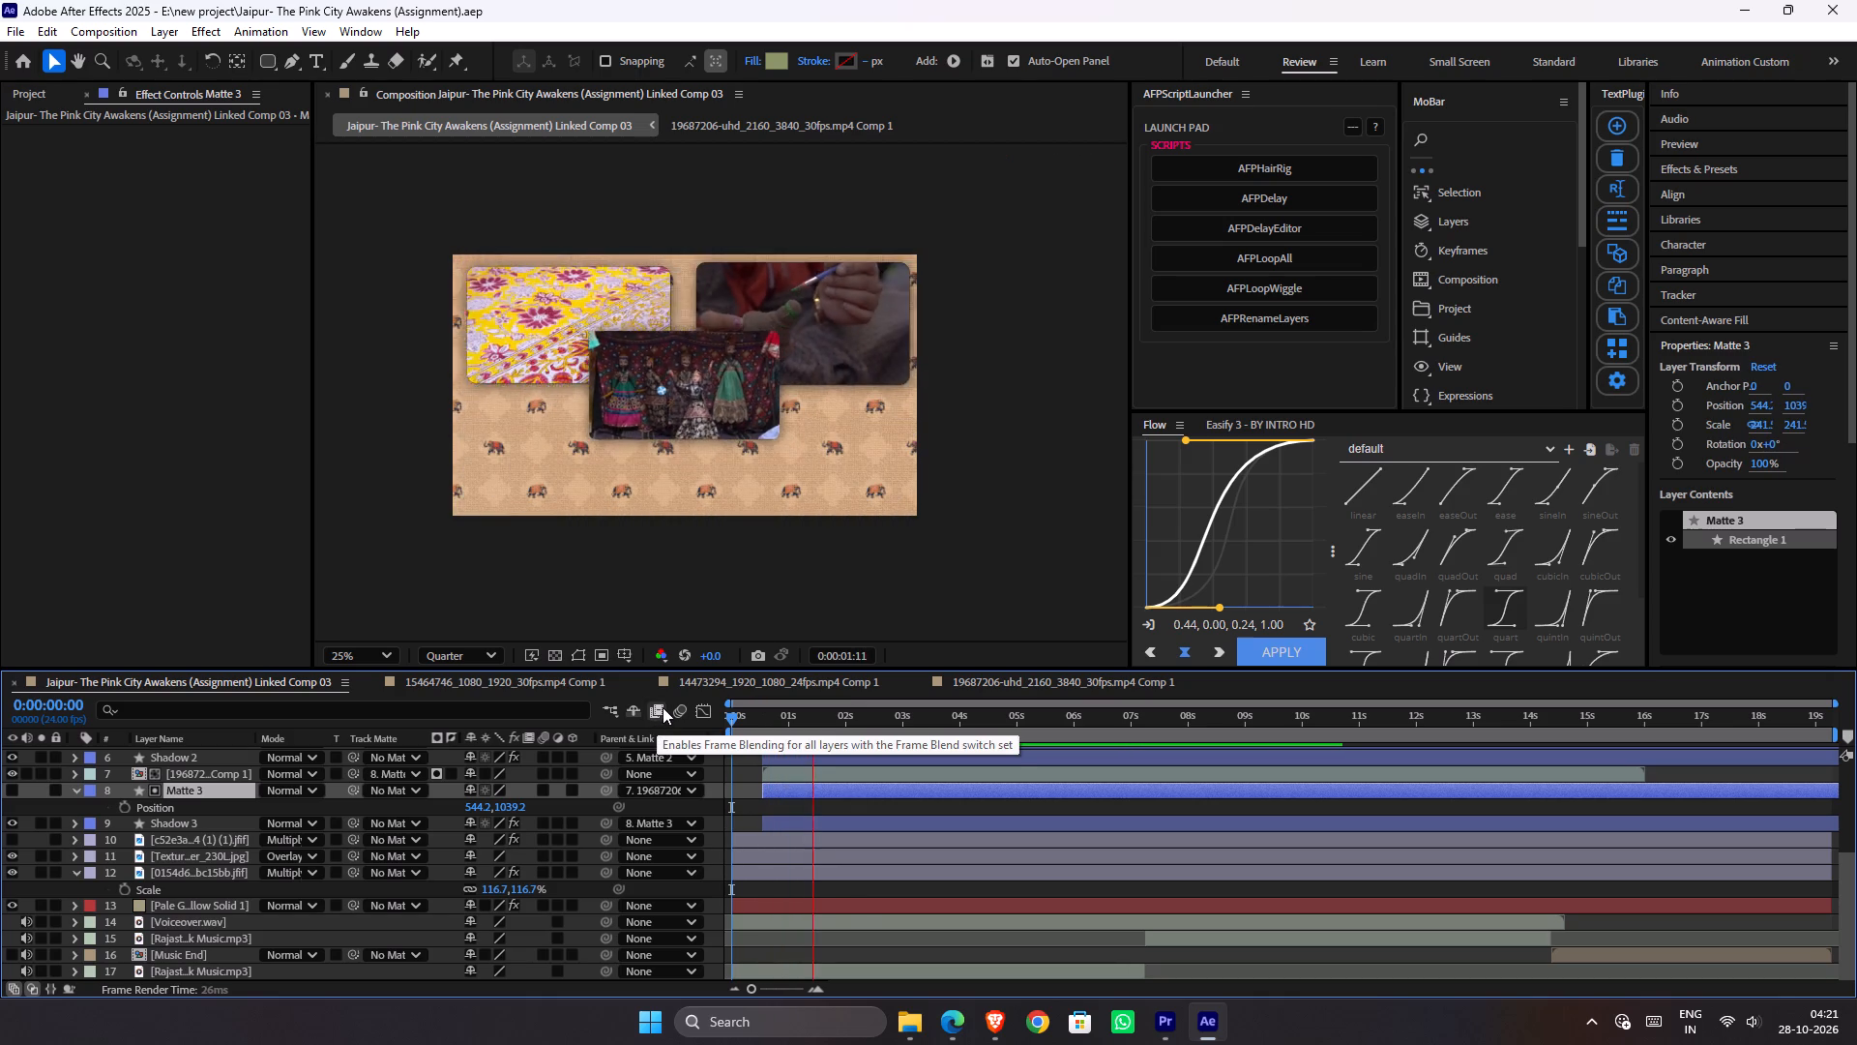
Continue previewing Linked Comp 03 through about 0:00:04:09 to check the clip changes inside the panels.
key(space)
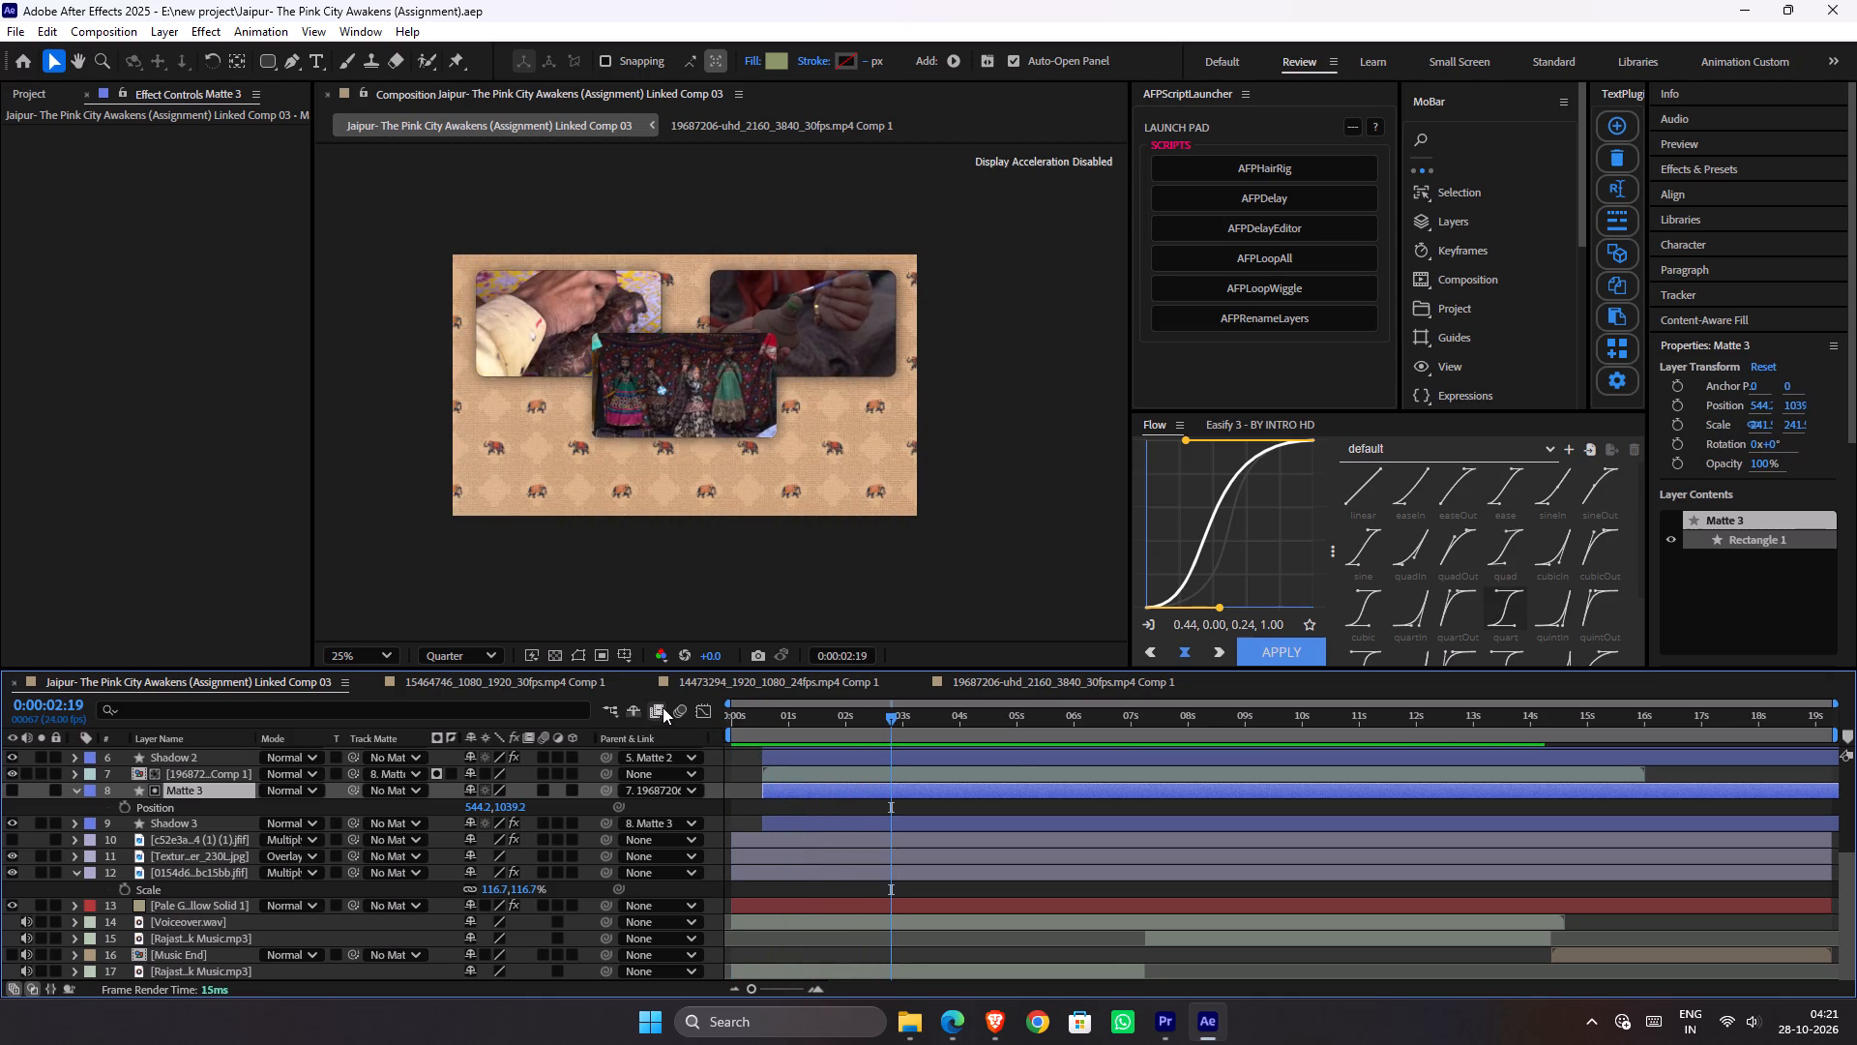
key(space)
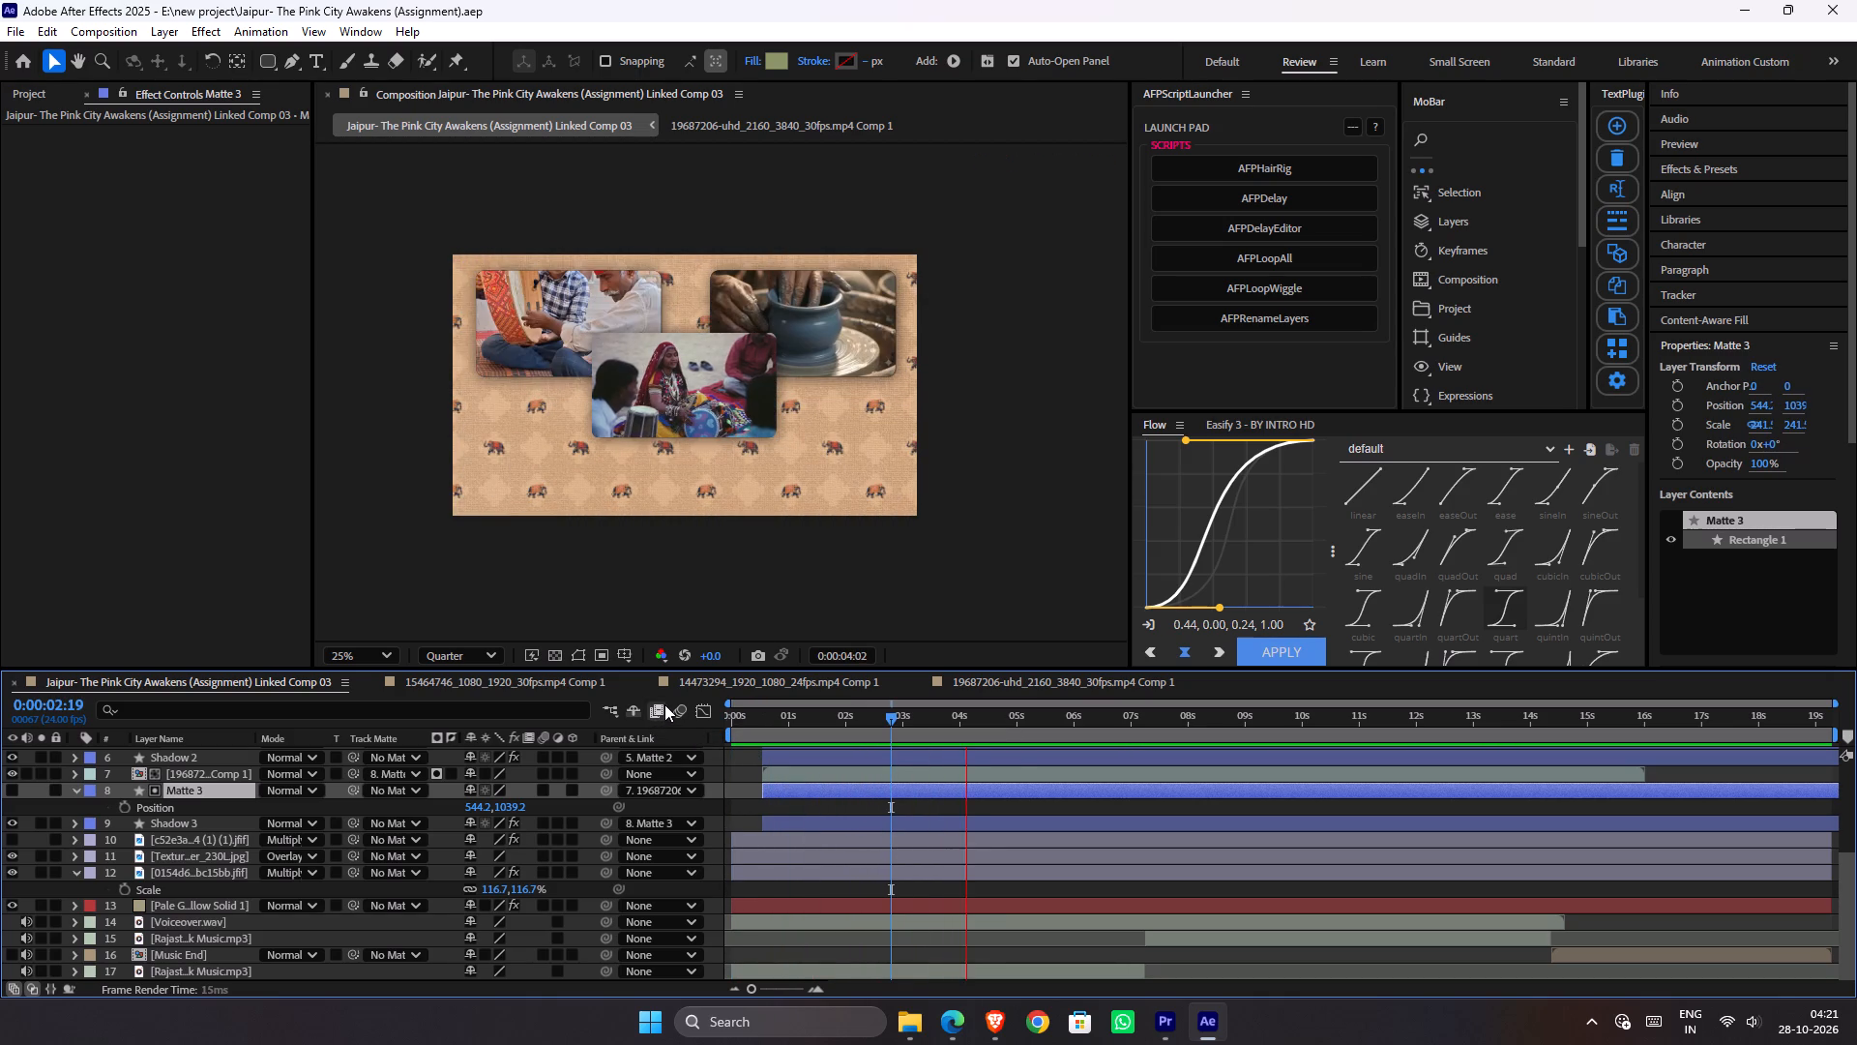
key(space)
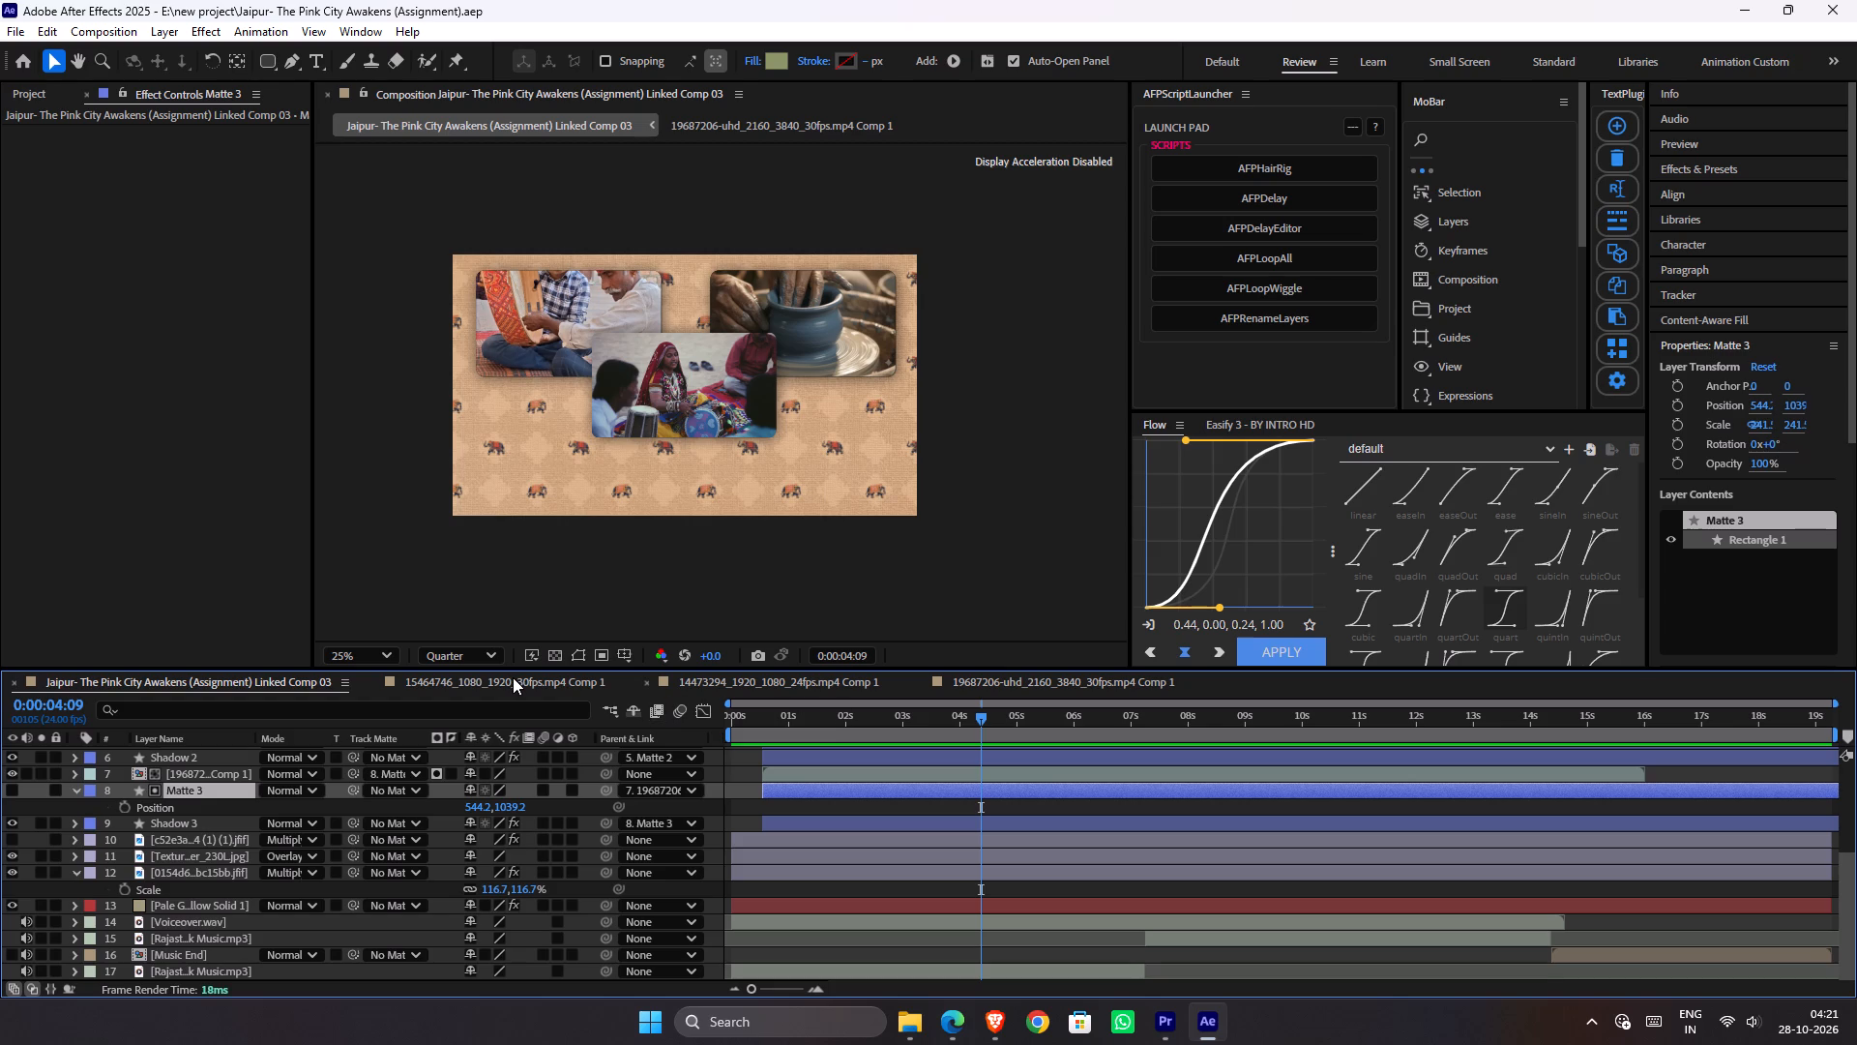
In the 19687206 precomp, move the 15412597 clip straight down to position 540, 1200 to reframe the two musicians.
click(1081, 677)
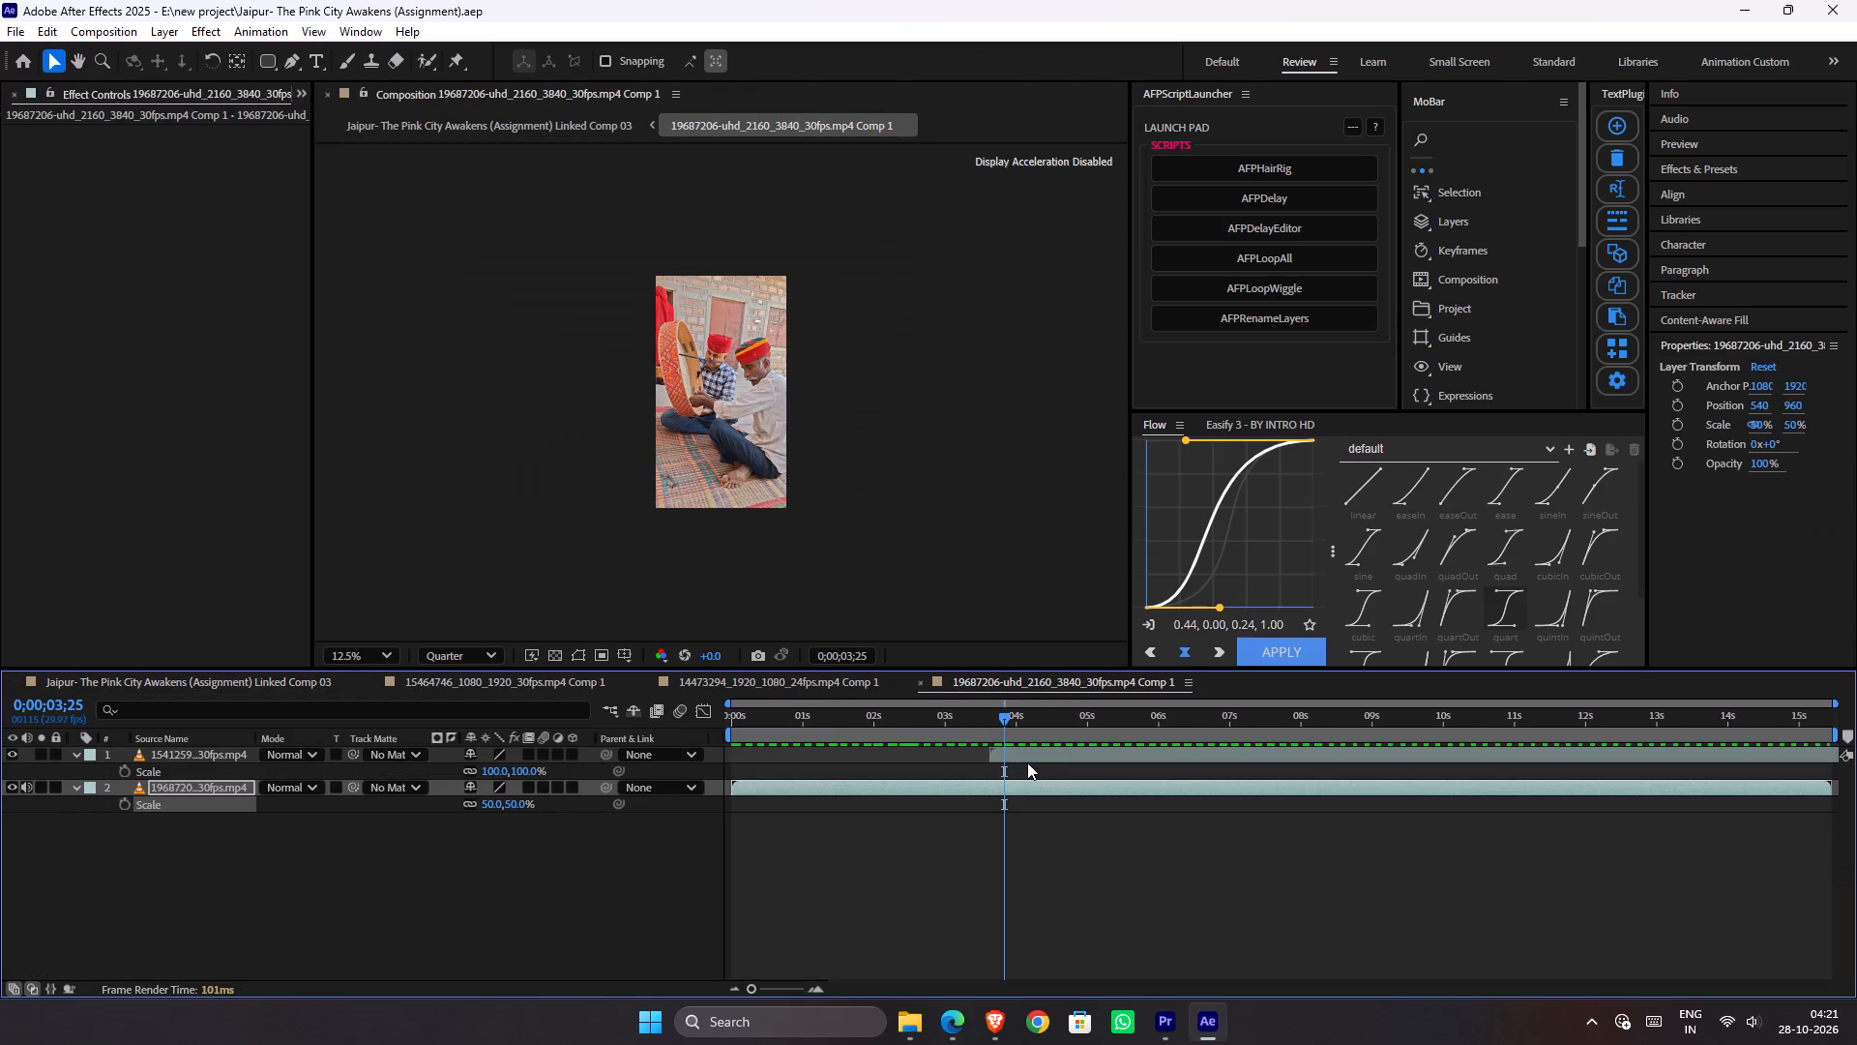
click(1027, 762)
click(1022, 748)
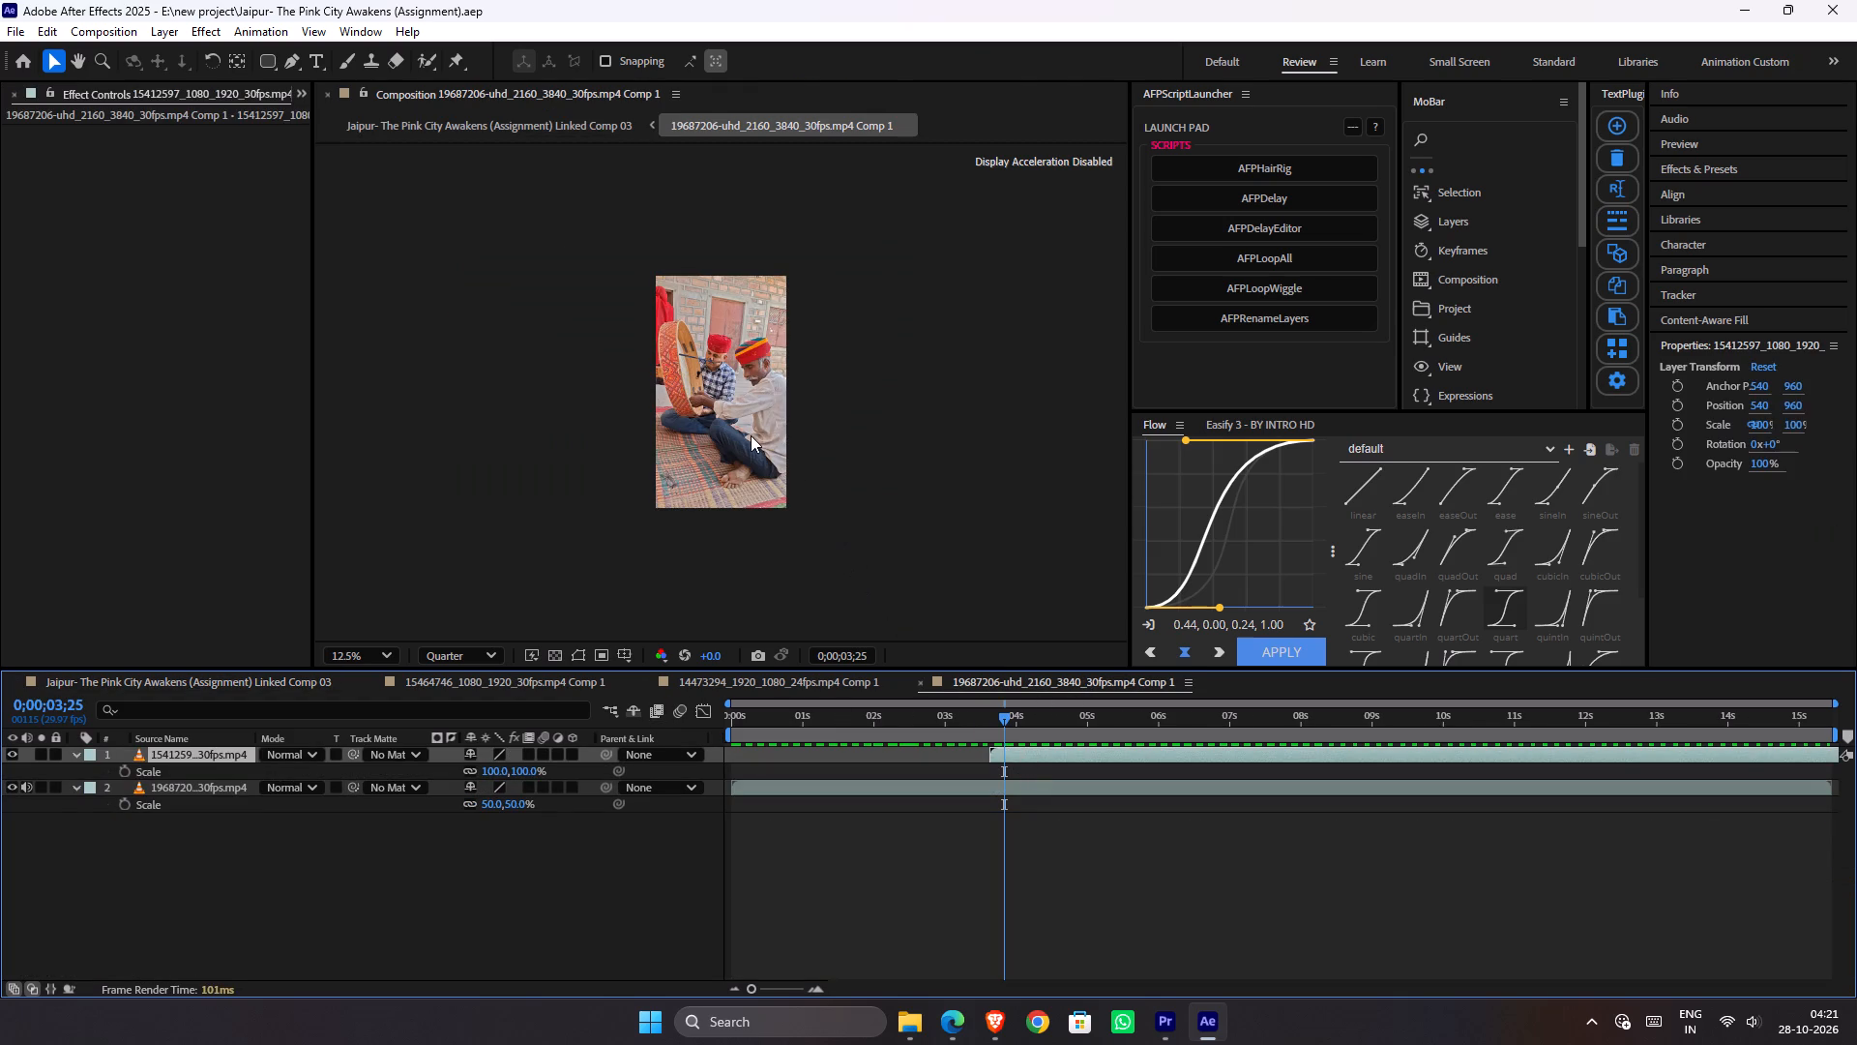
scroll(751, 435, up, 1)
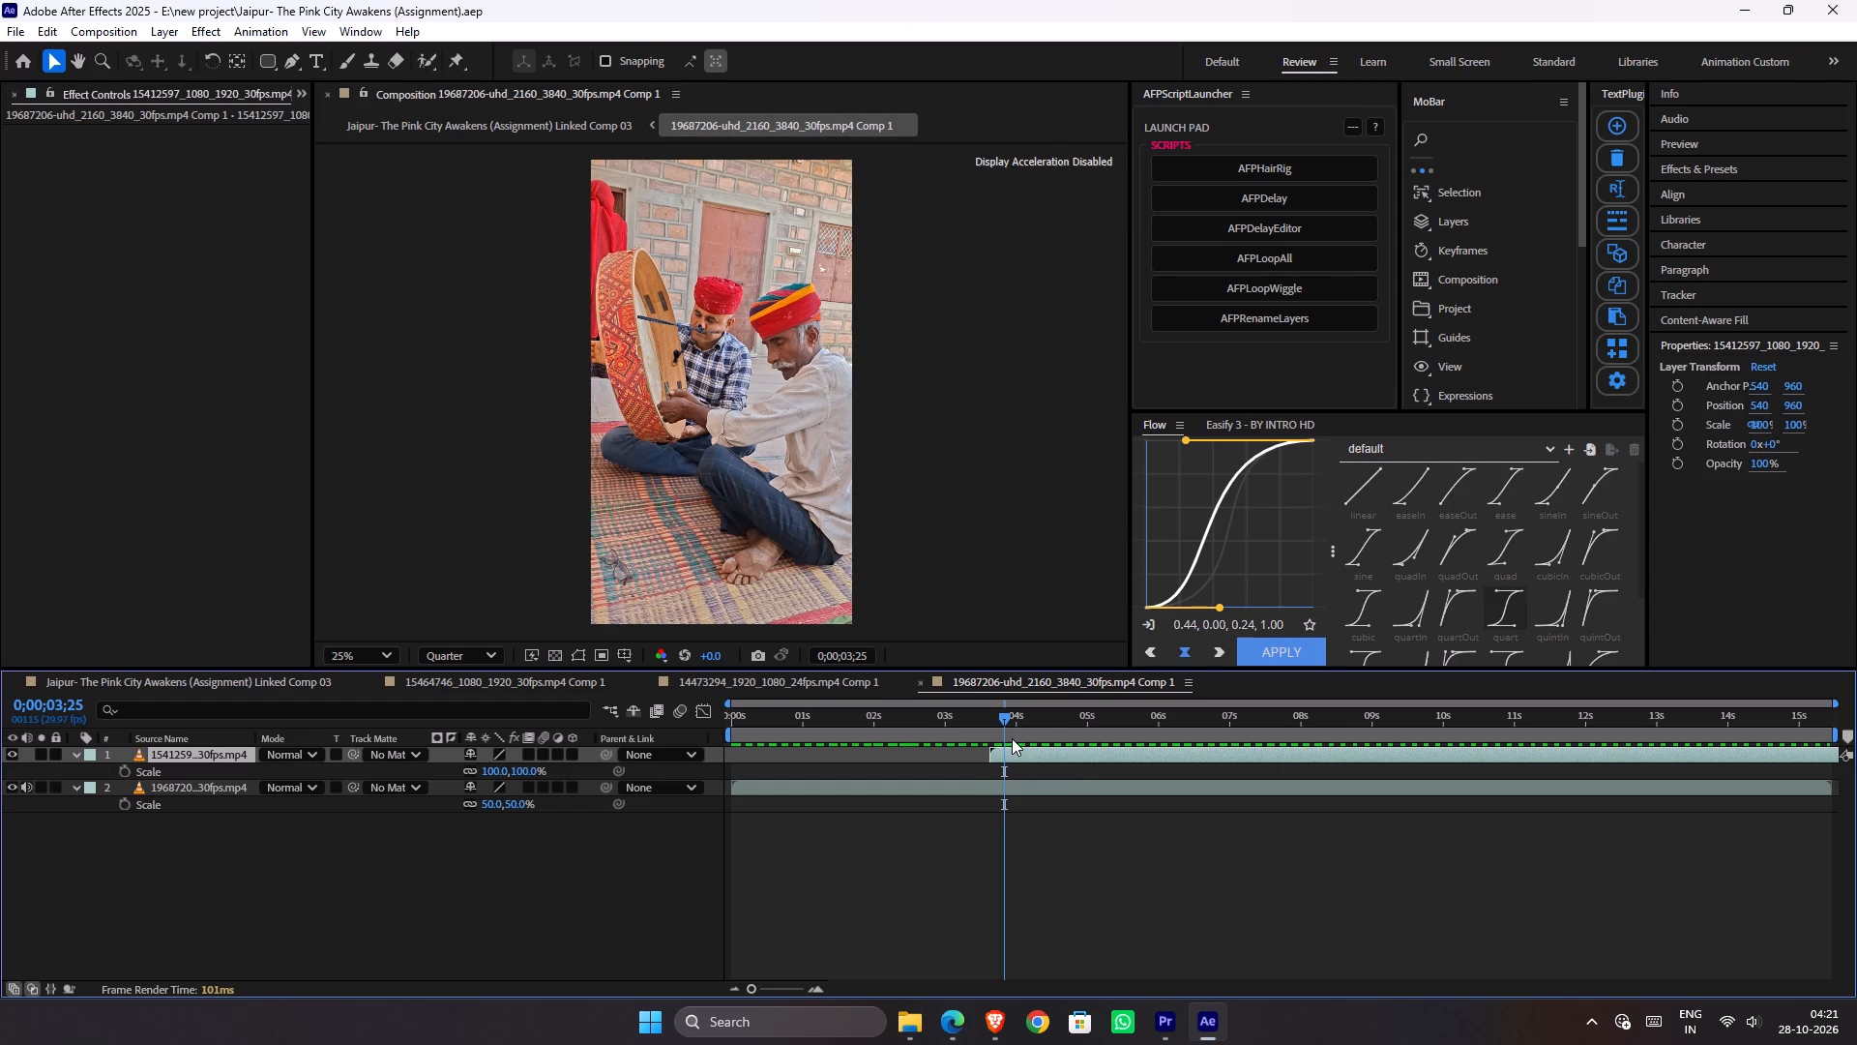
drag(679, 435, 675, 493)
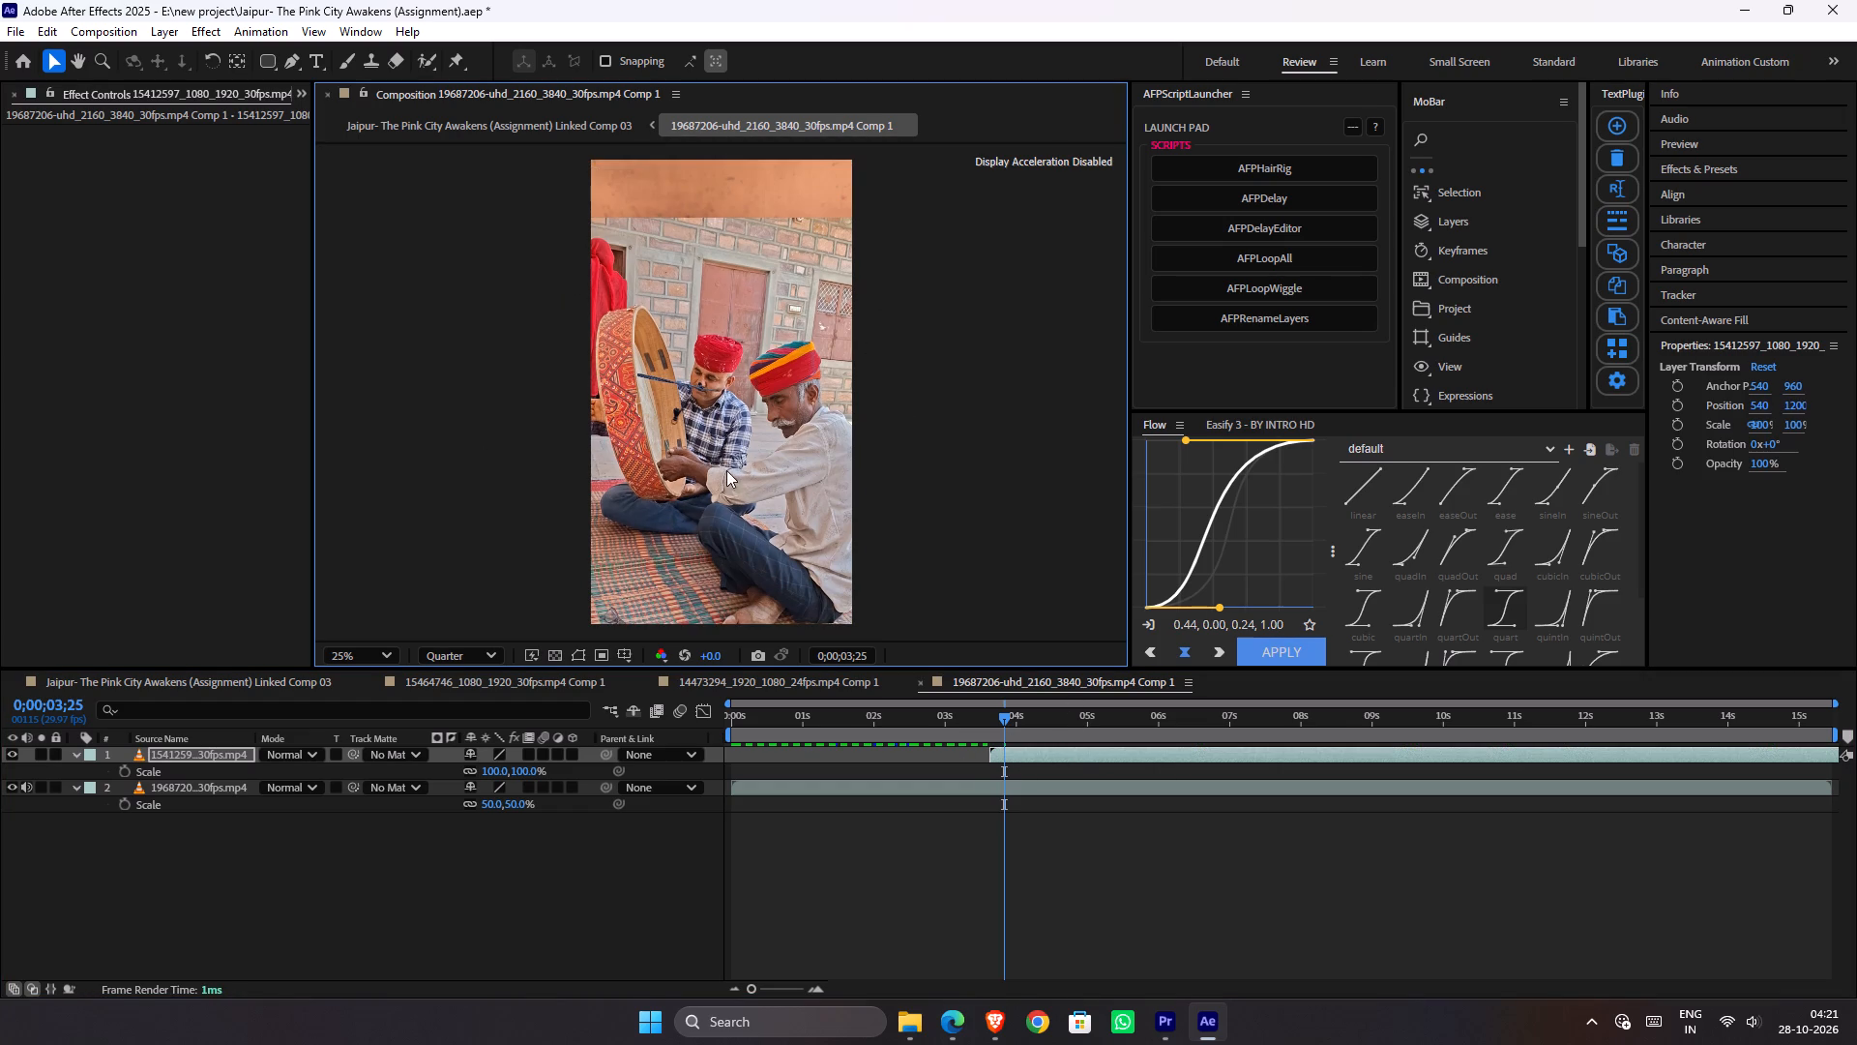
Preview Linked Comp 03 from about 0:00:02:01 to check the reframed musicians panel, and save the project.
click(290, 688)
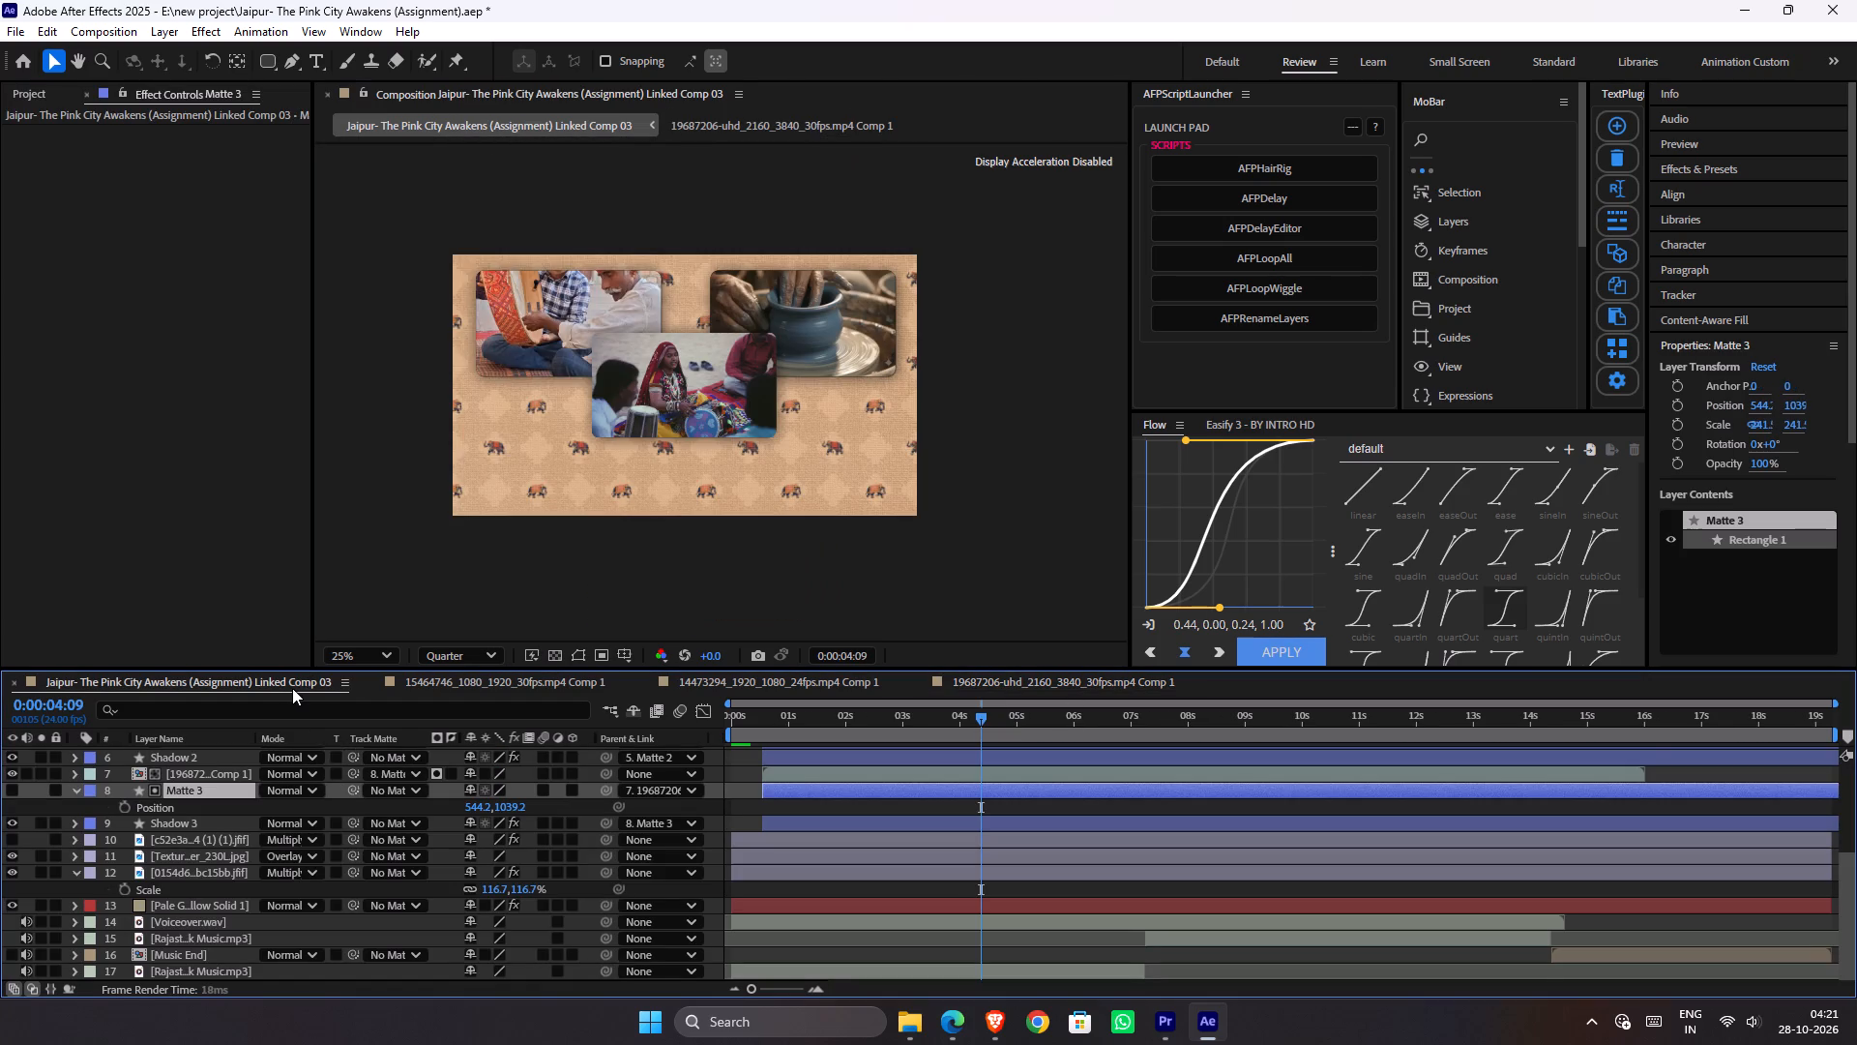
drag(908, 724, 842, 725)
key(space)
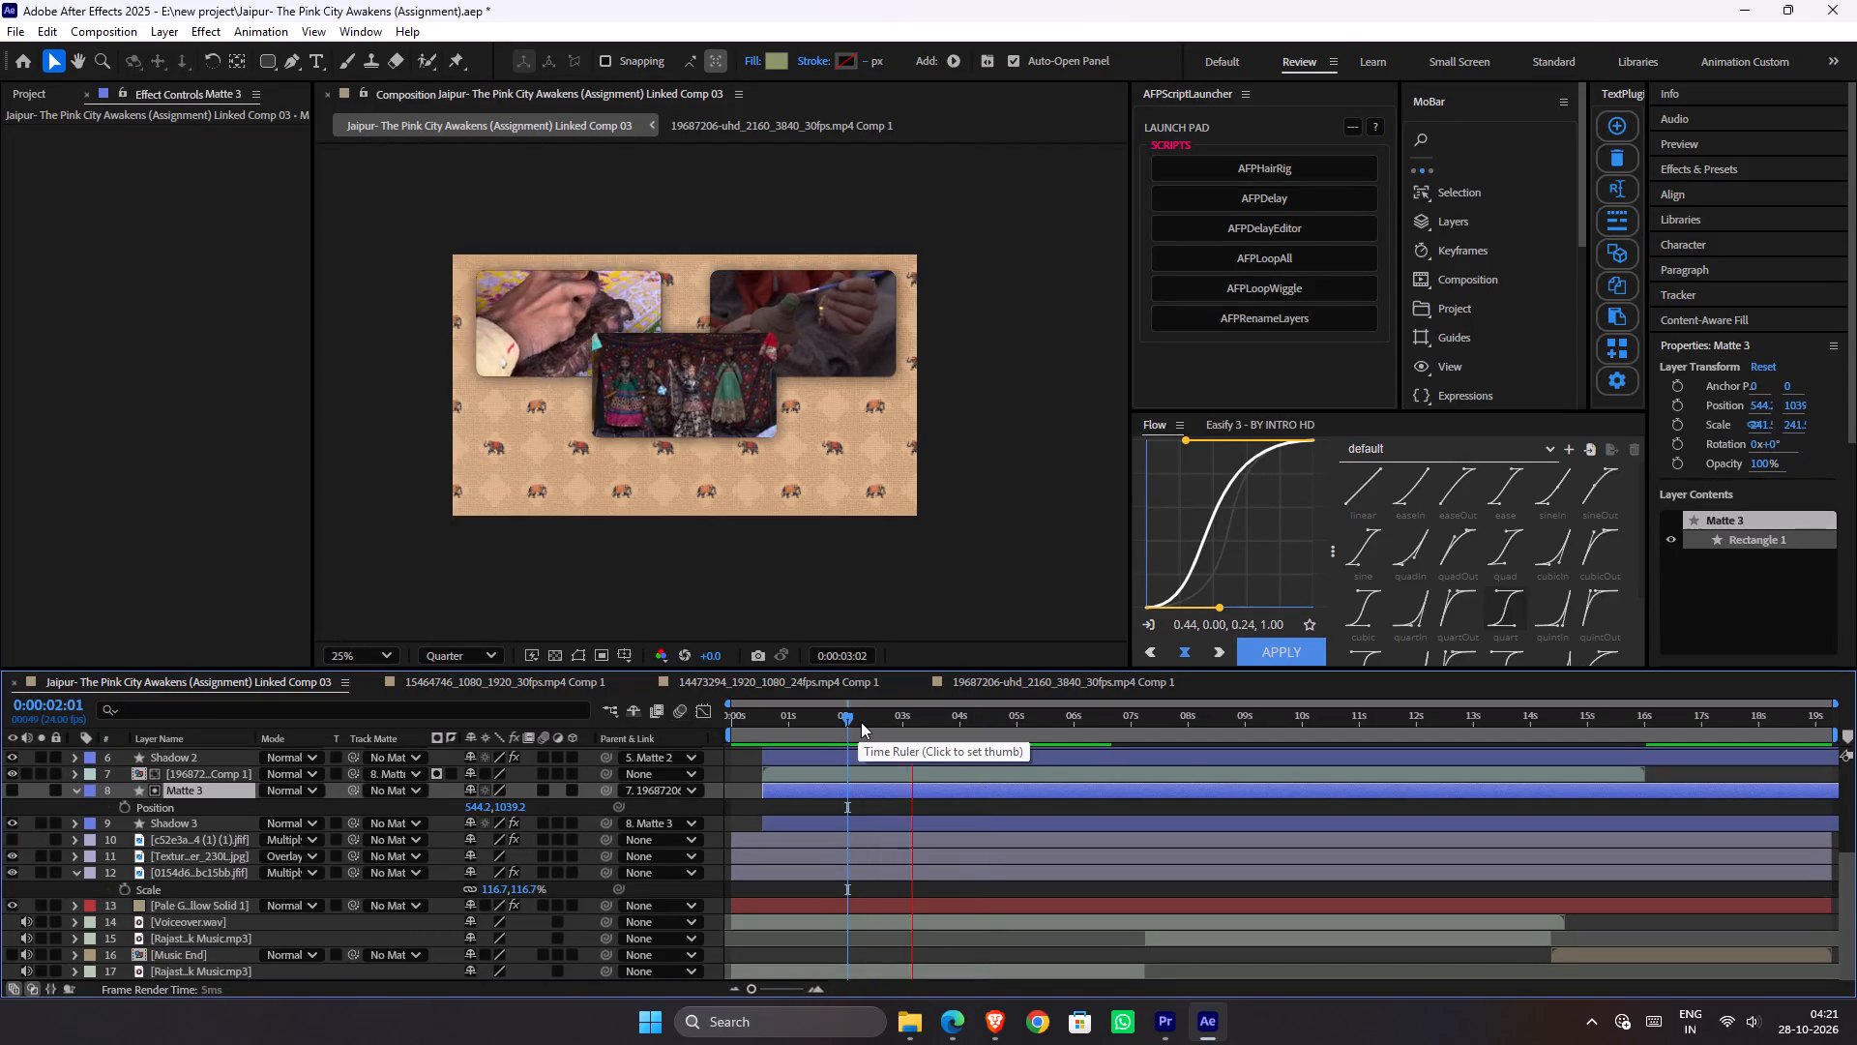
key(space)
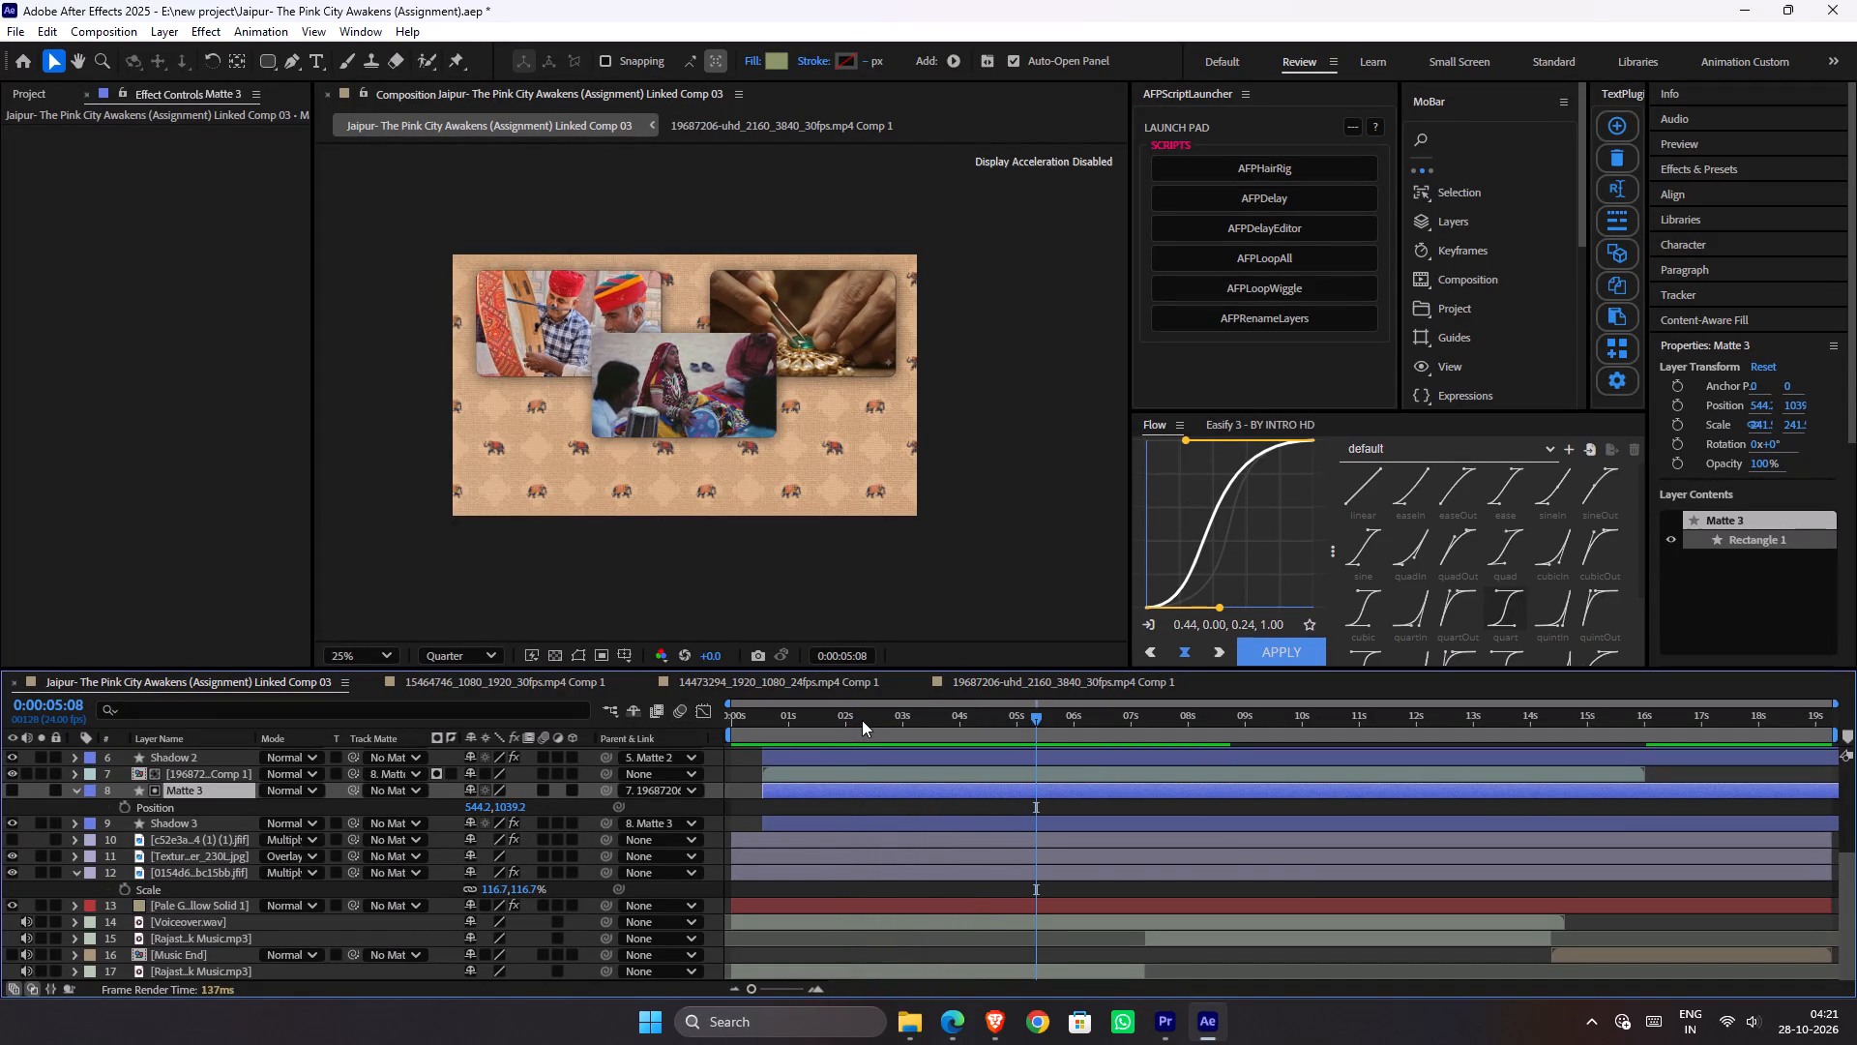
key(ctrl+s)
key(space)
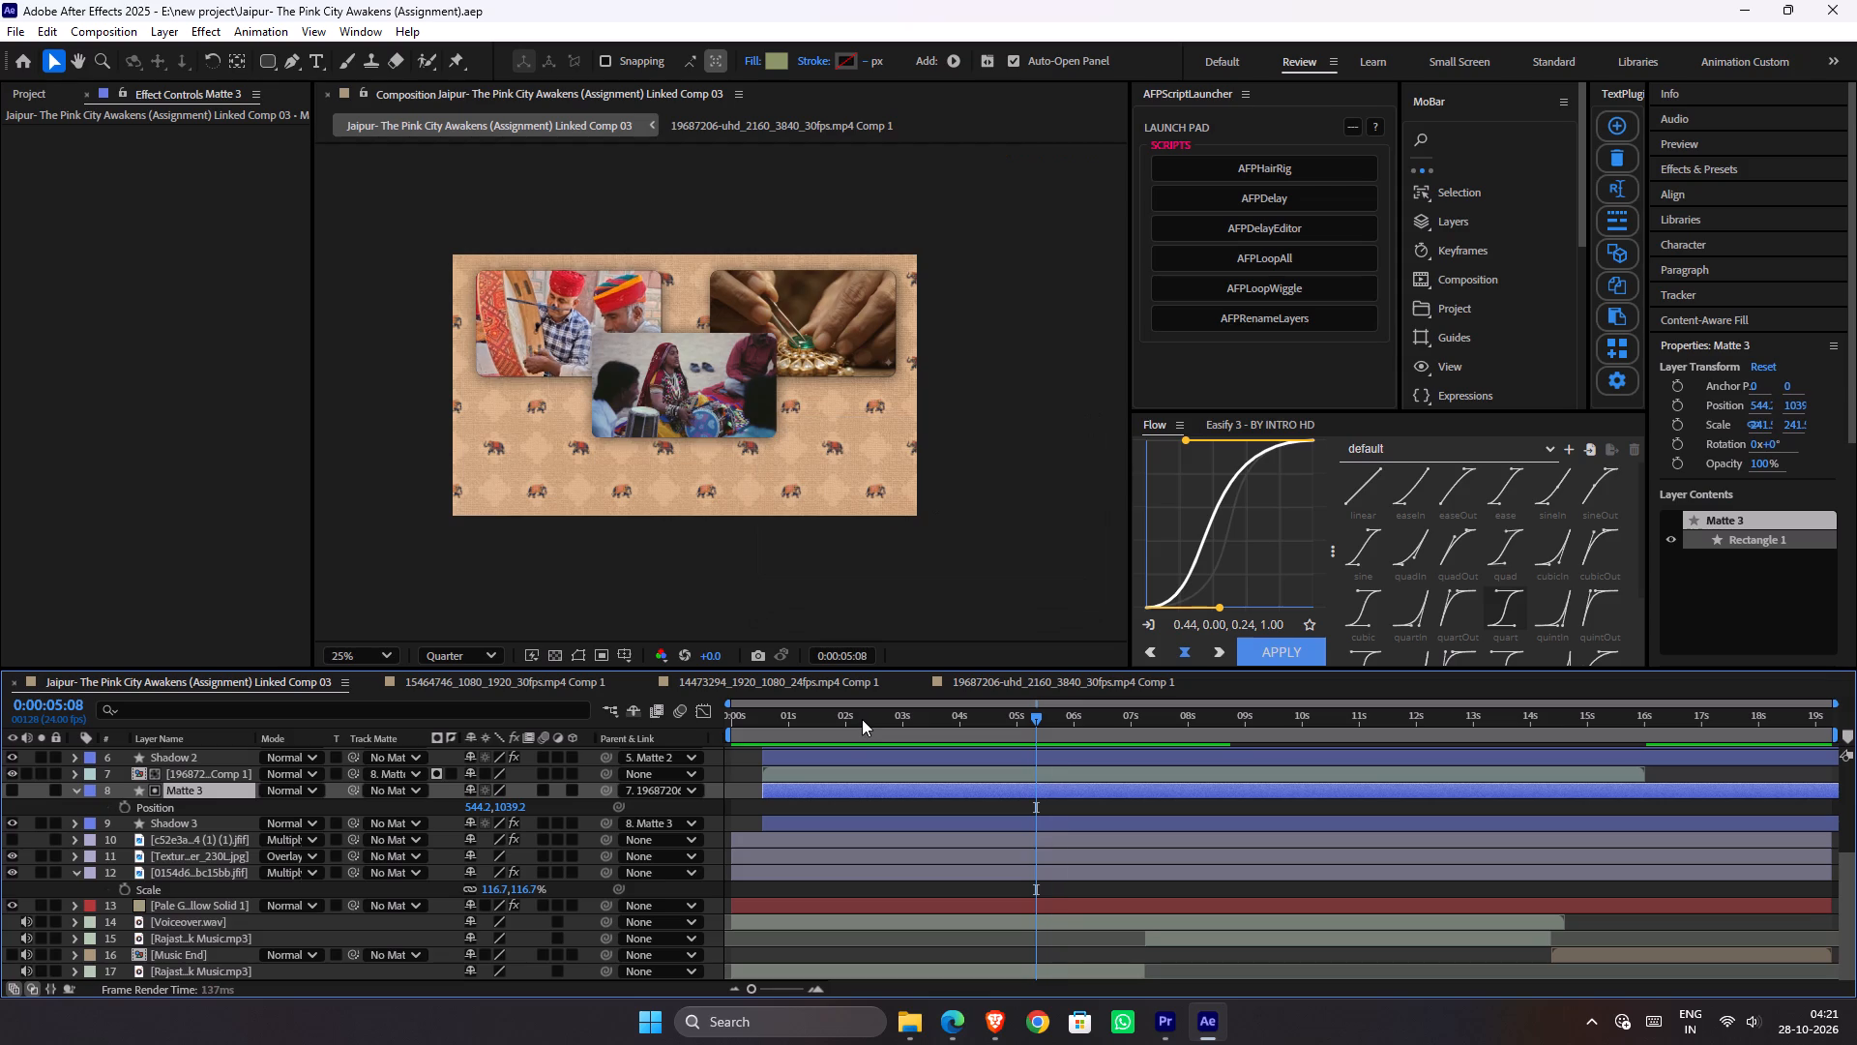
key(space)
drag(1017, 727, 1009, 727)
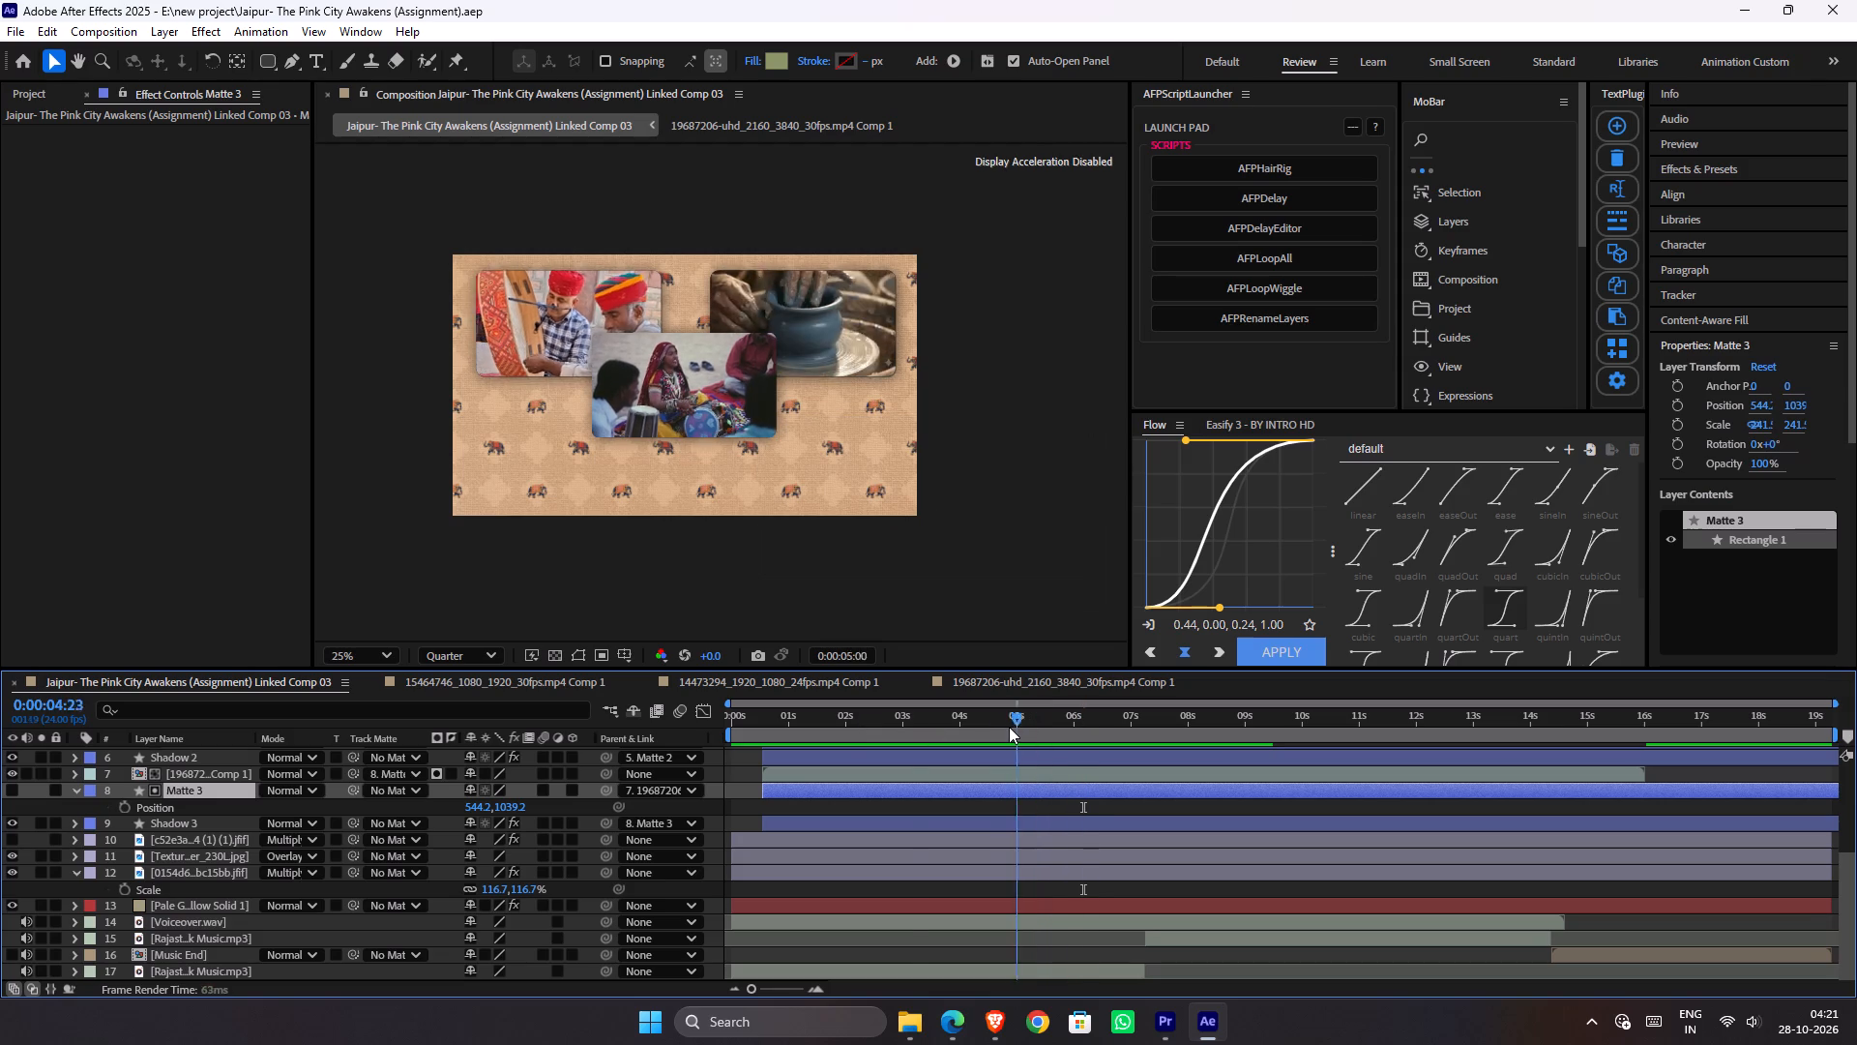
drag(1009, 727, 912, 740)
key(space)
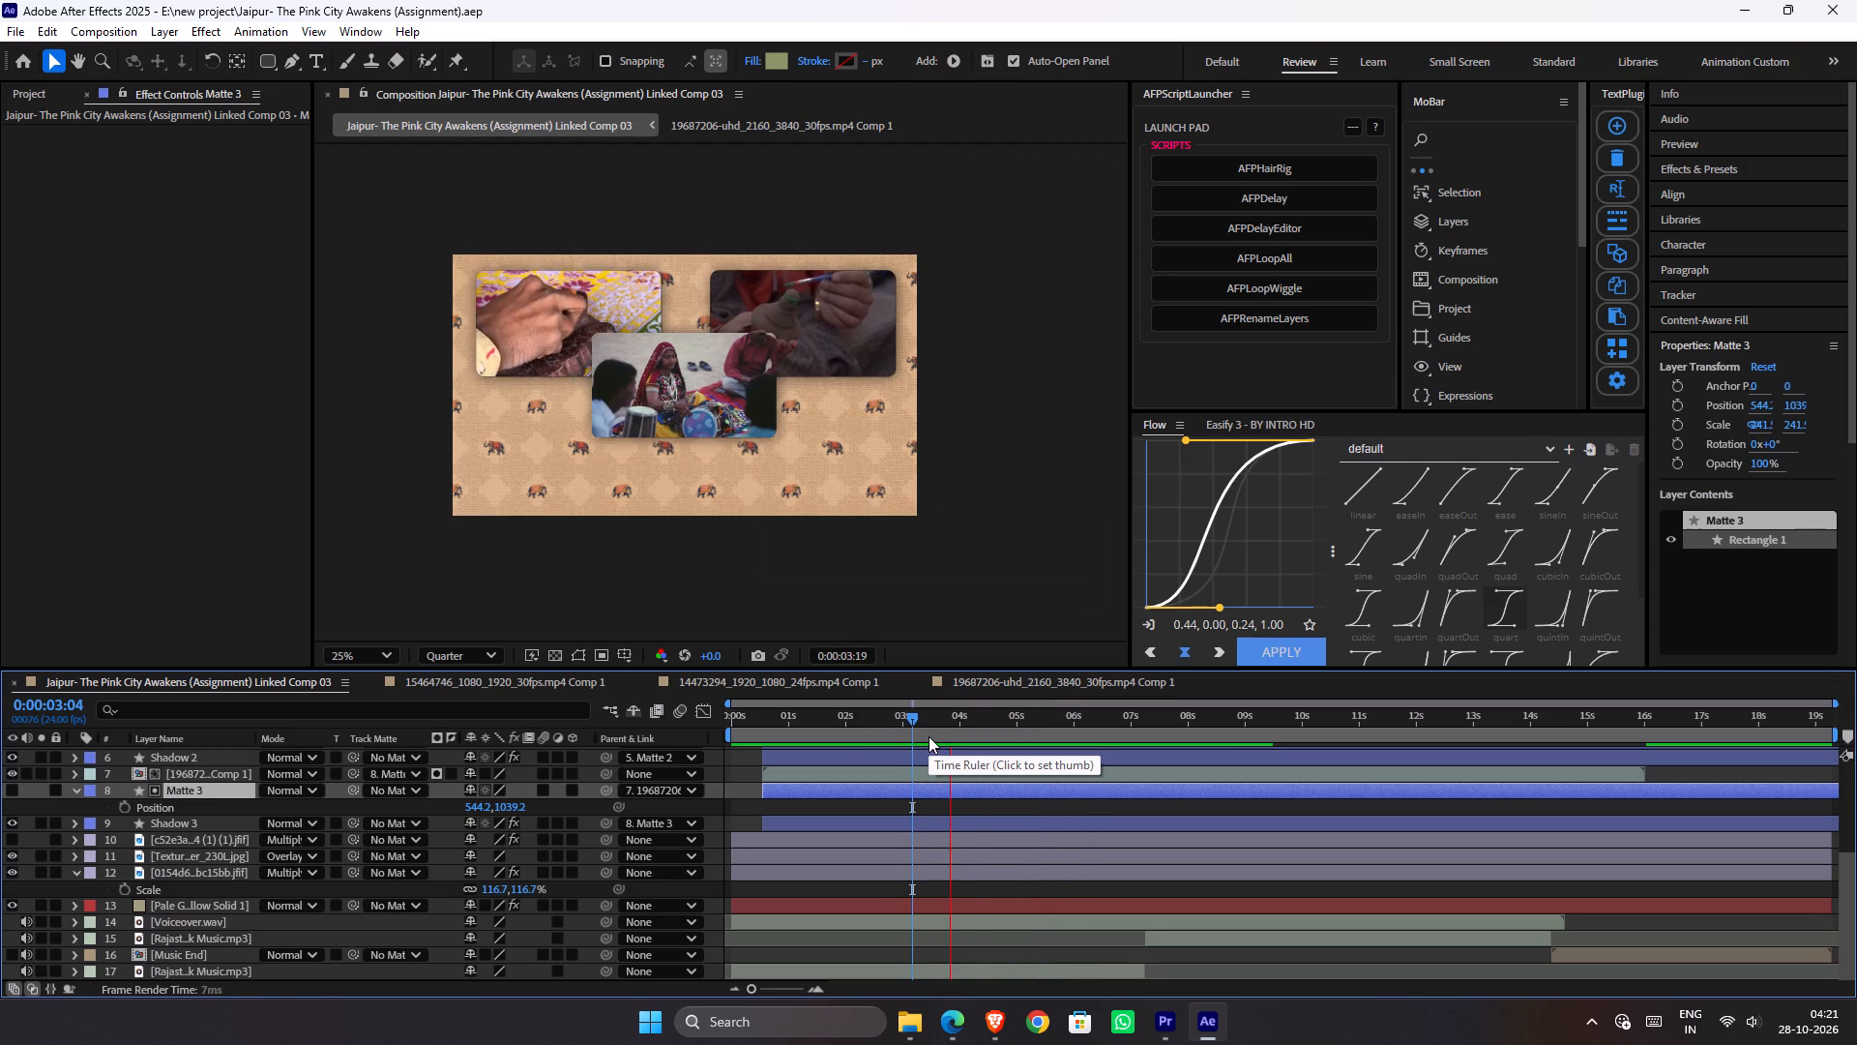
key(space)
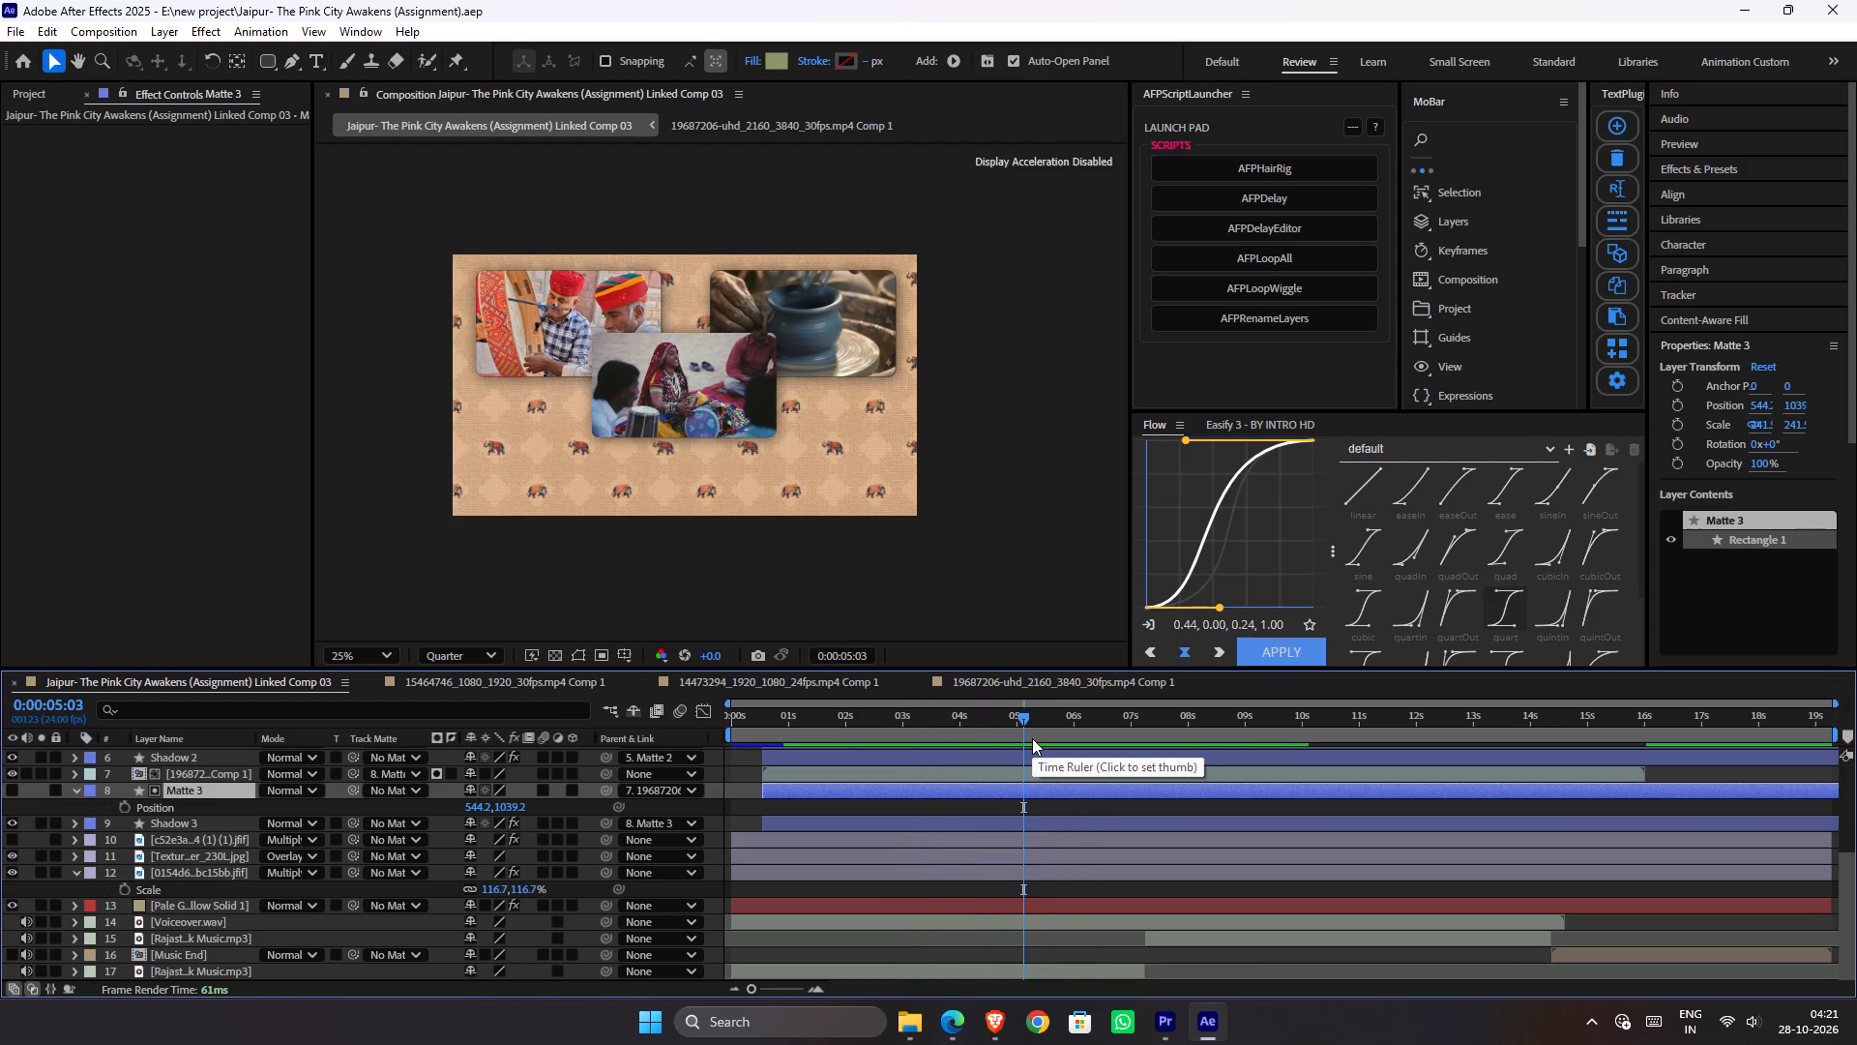
Look through the Downloads folder and the Pexels "bangle art rajasthan" video results in Edge for another craft clip.
key(alt+Tab)
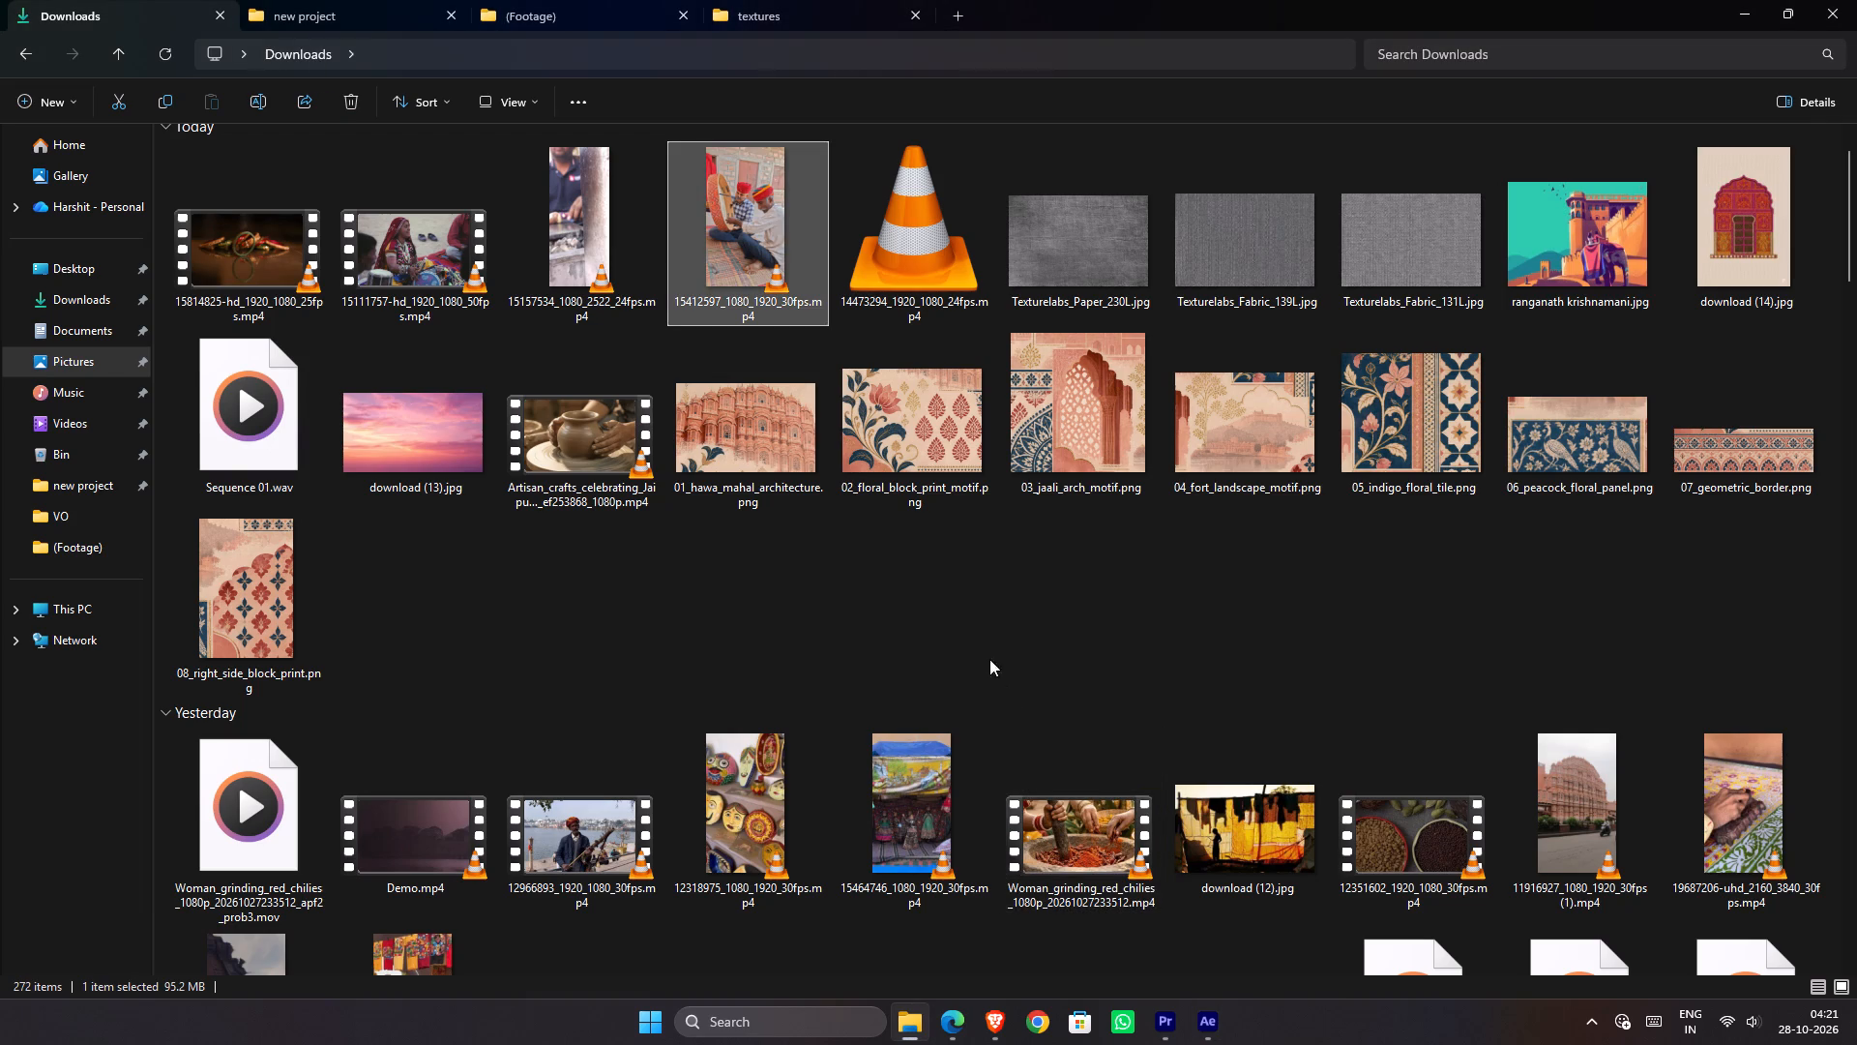
click(979, 615)
click(961, 1012)
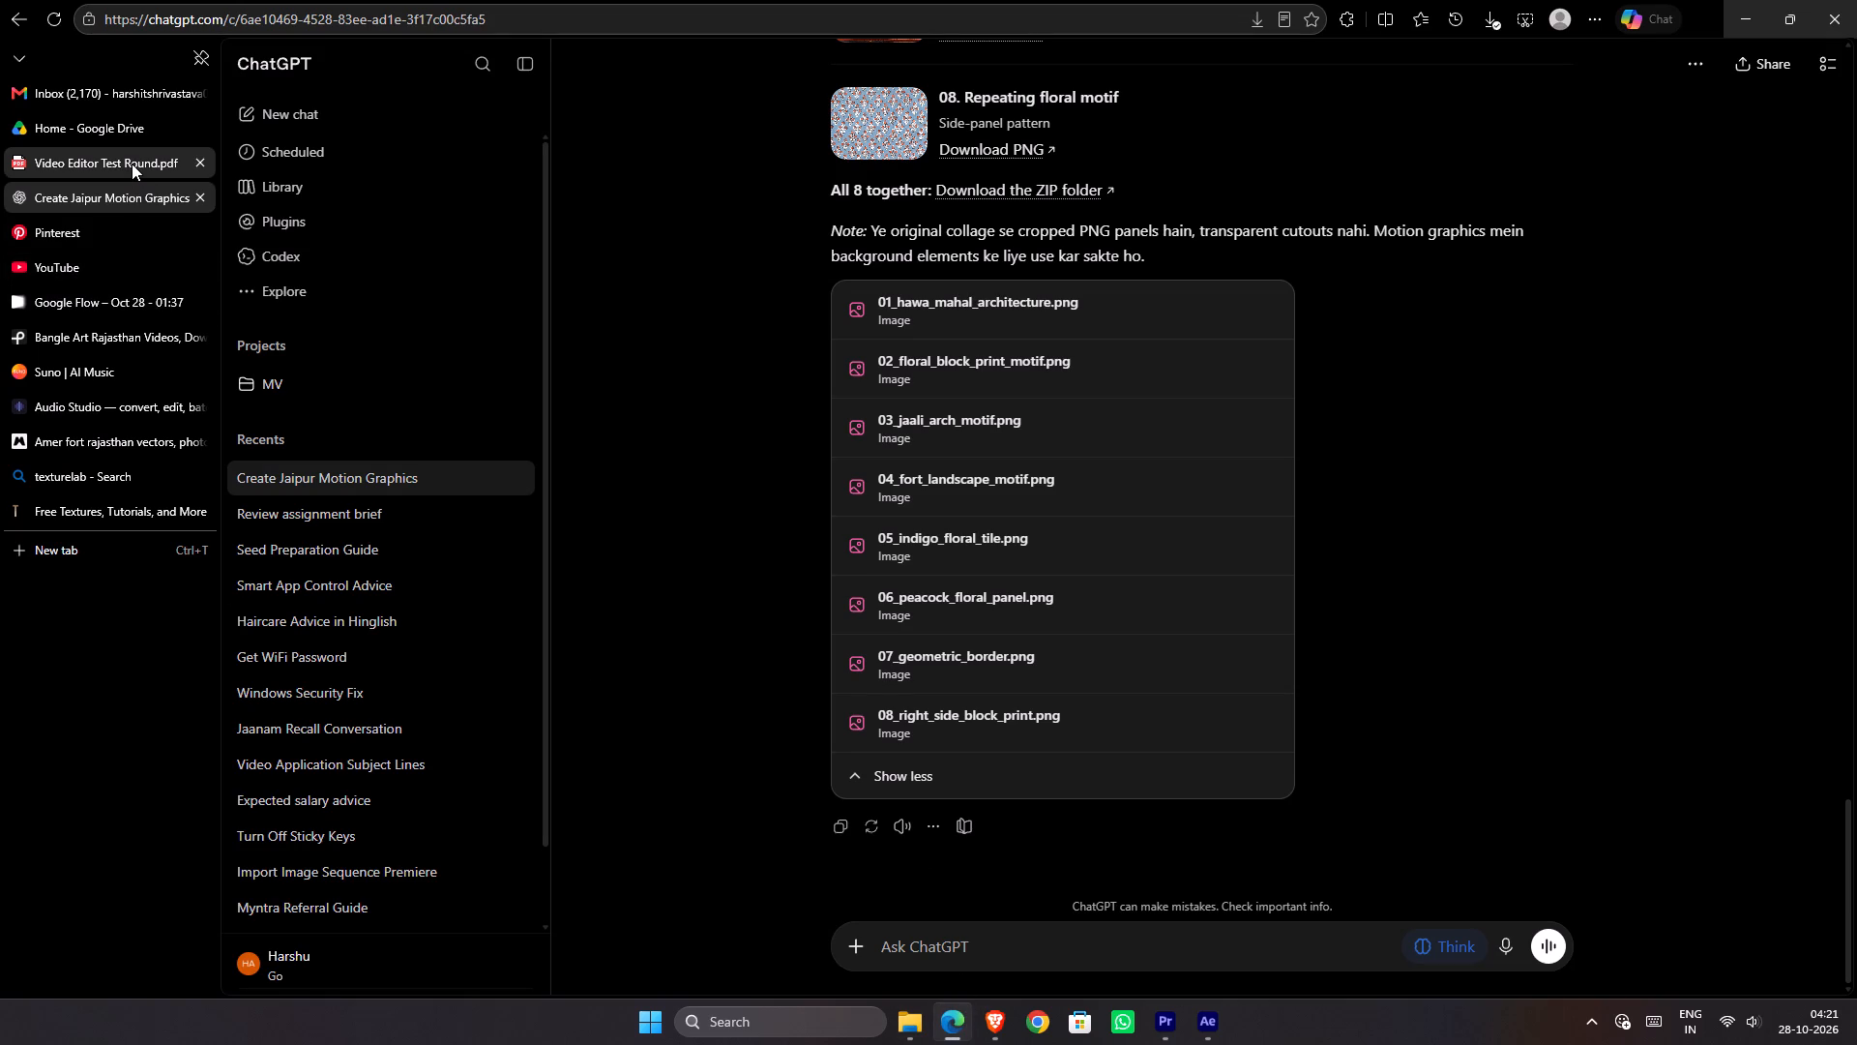
click(91, 342)
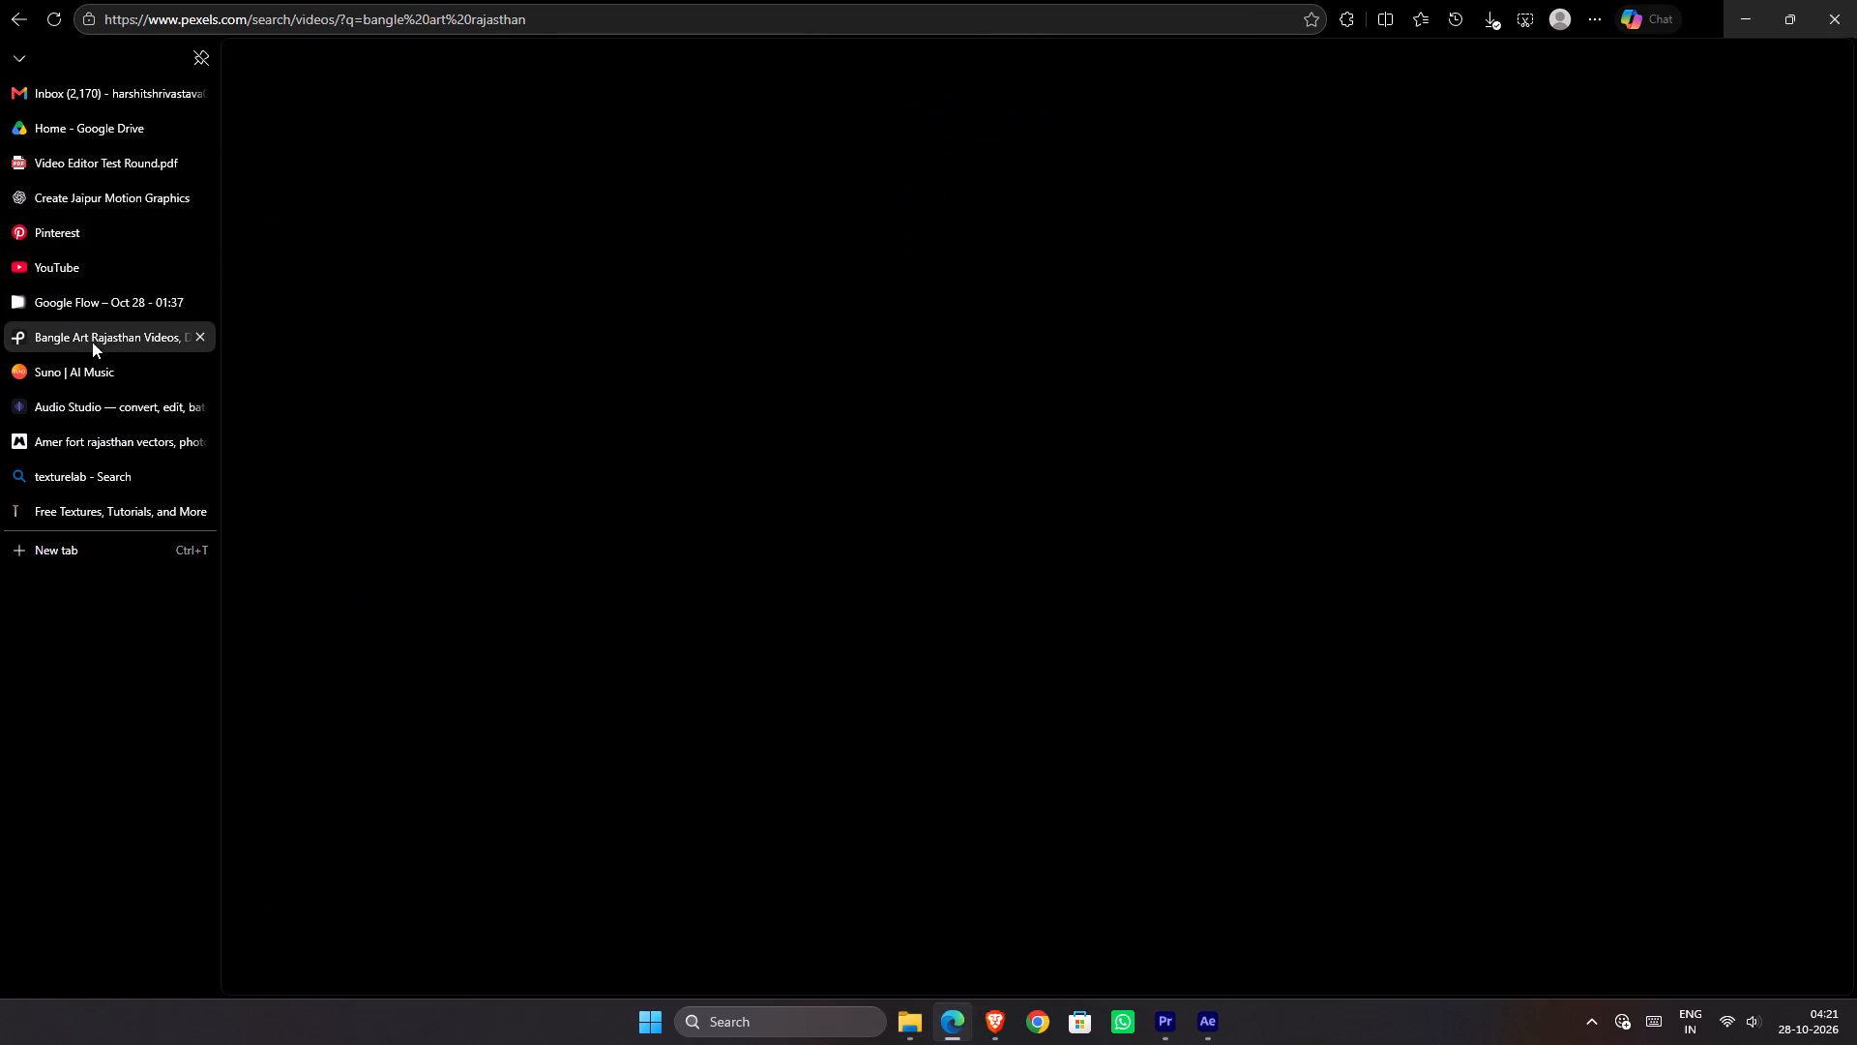
scroll(877, 428, up, 10)
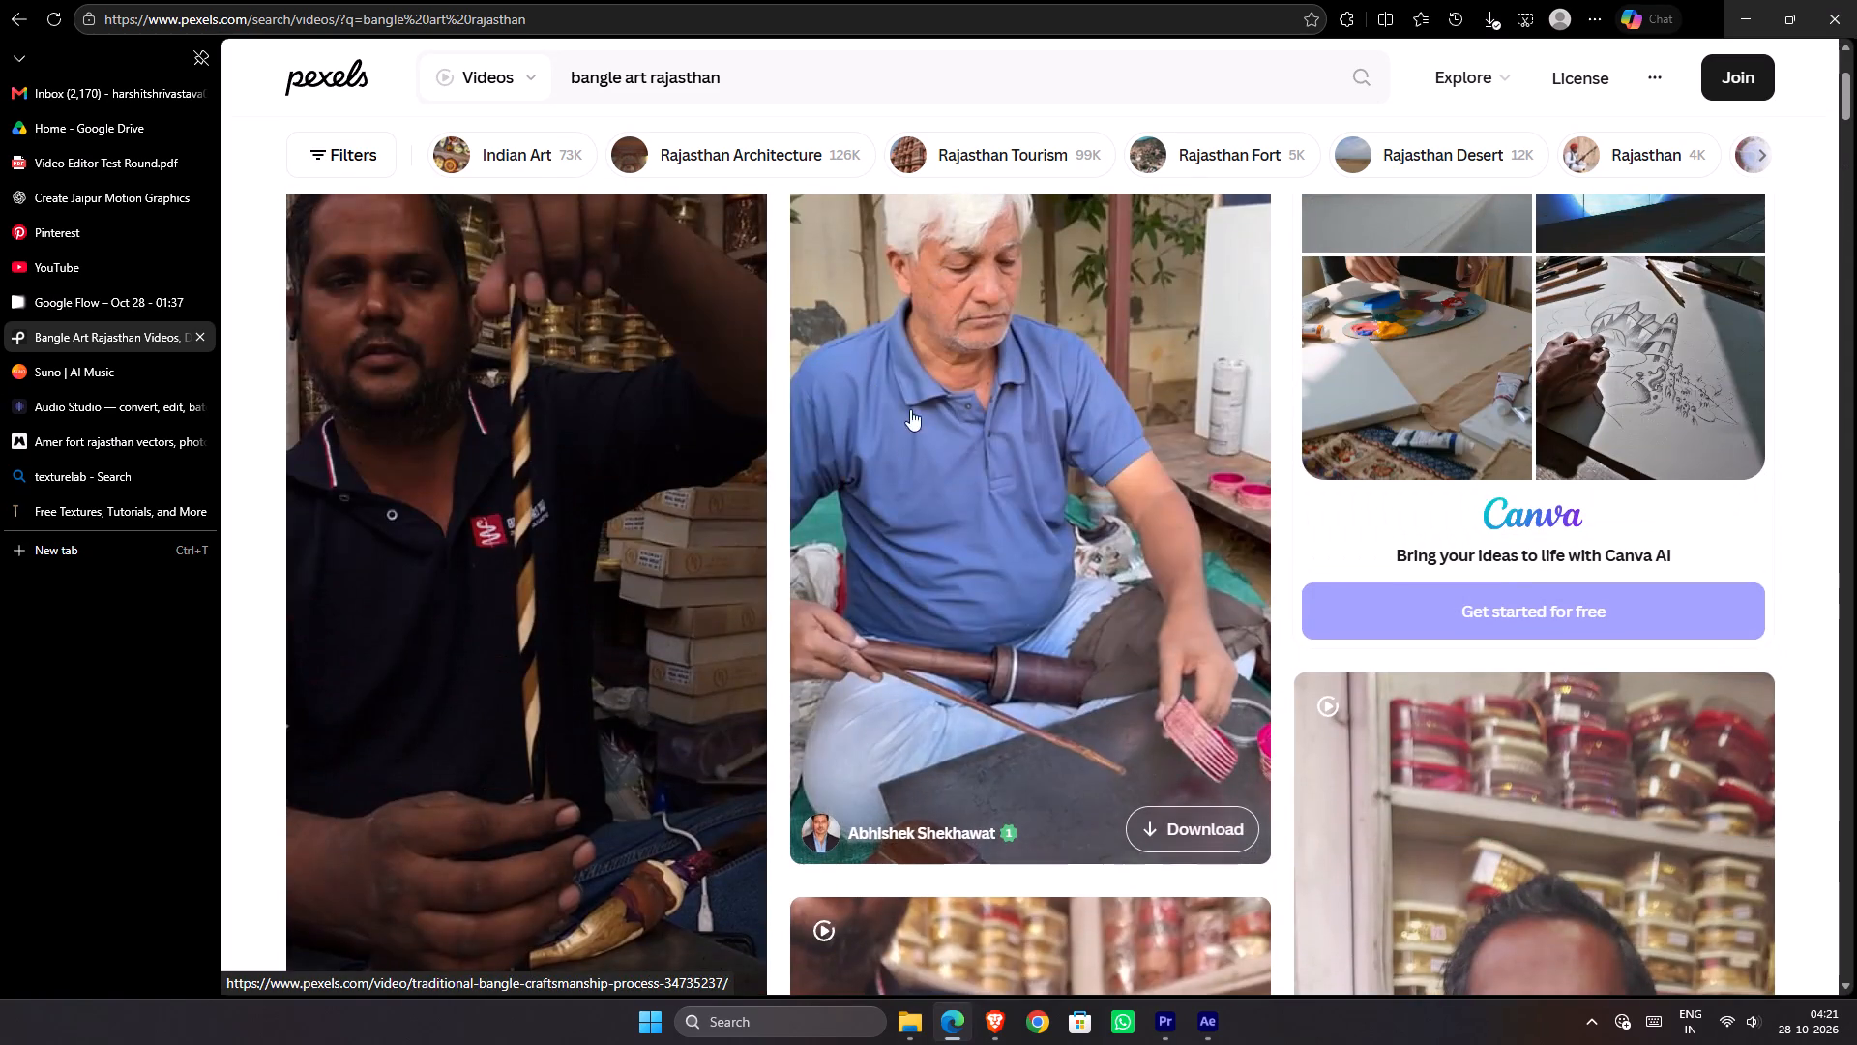
scroll(934, 429, up, 1)
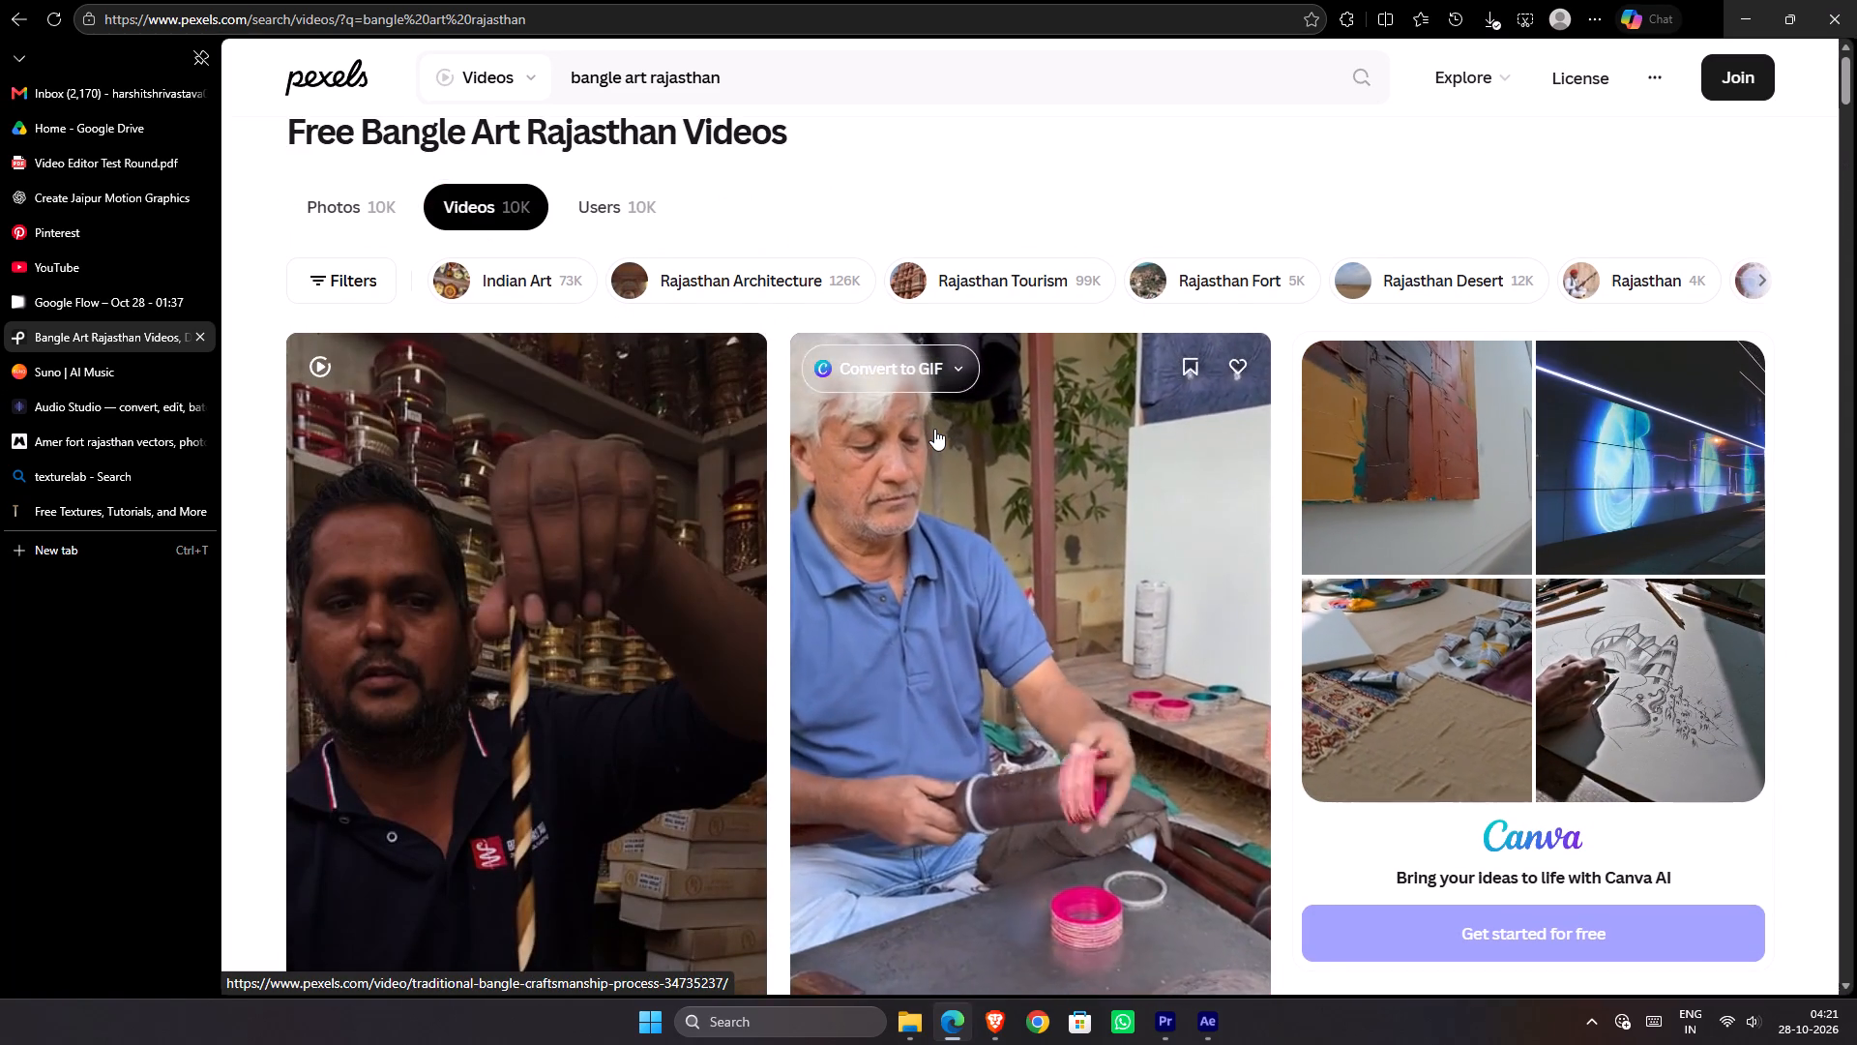
scroll(810, 613, down, 3)
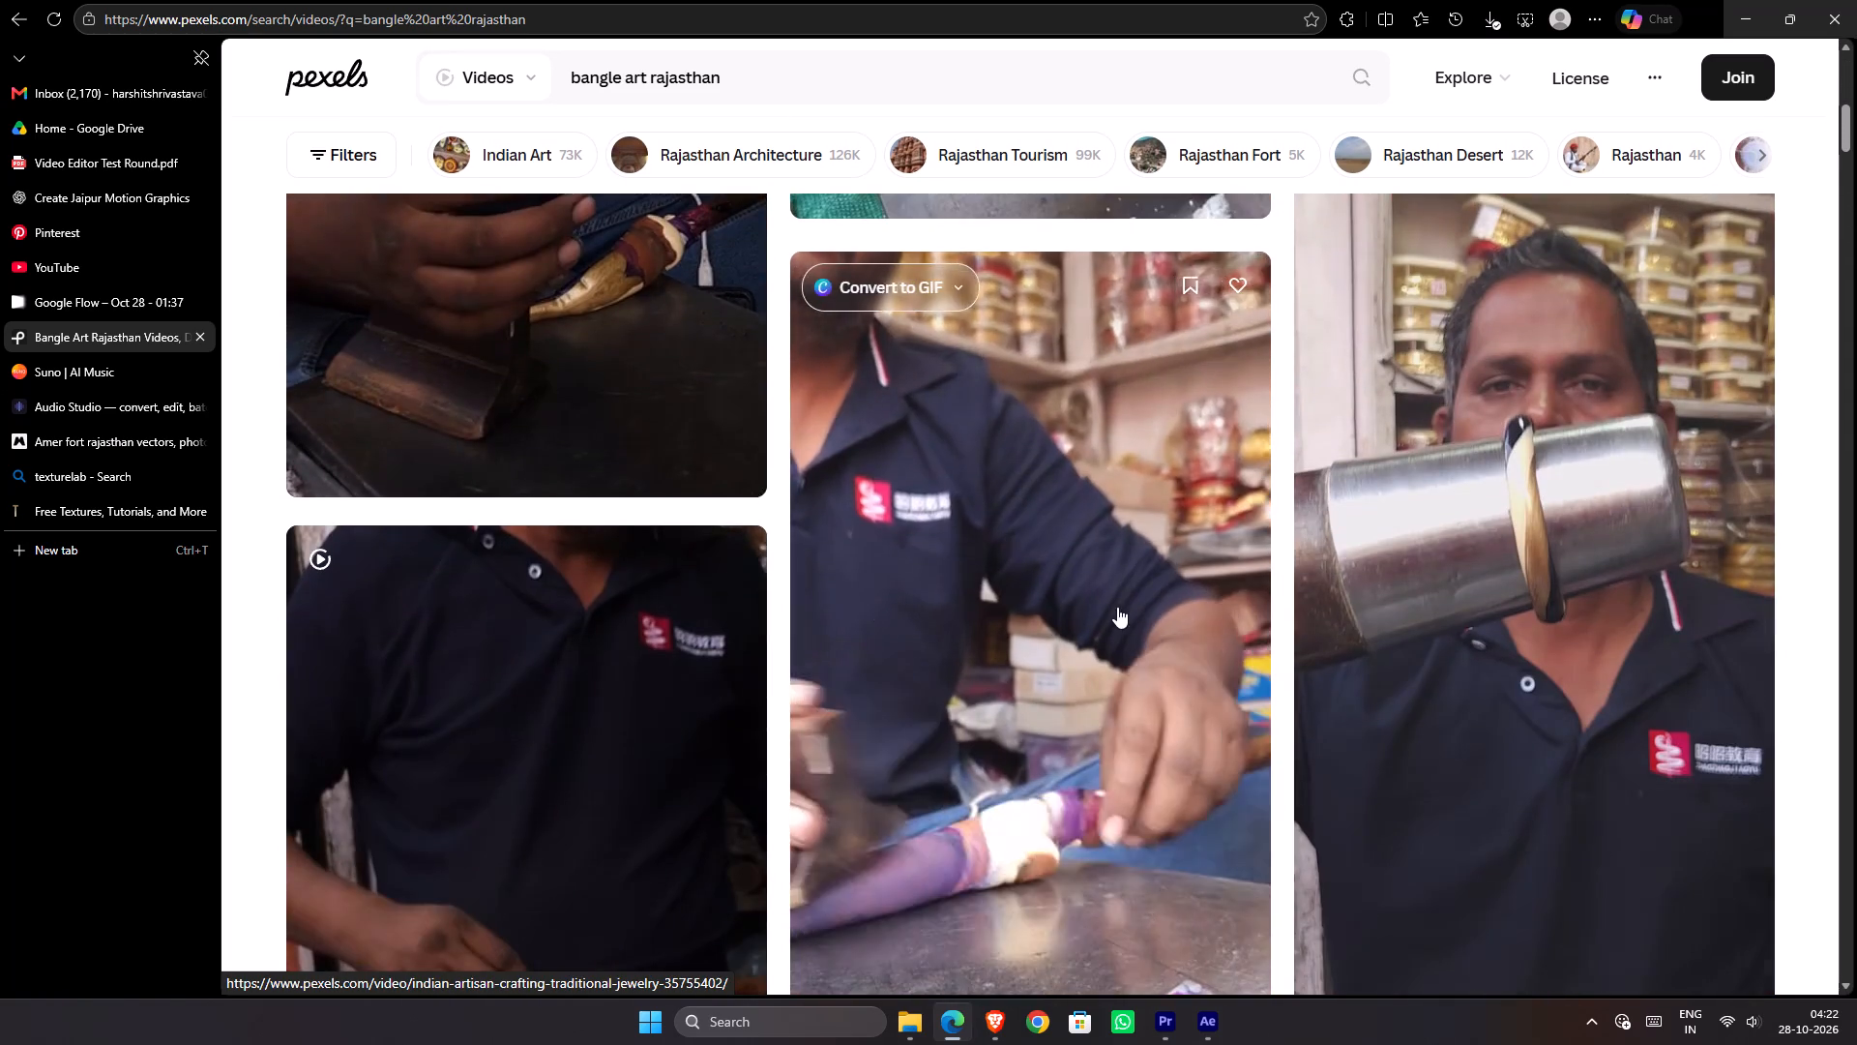
scroll(1121, 608, down, 1)
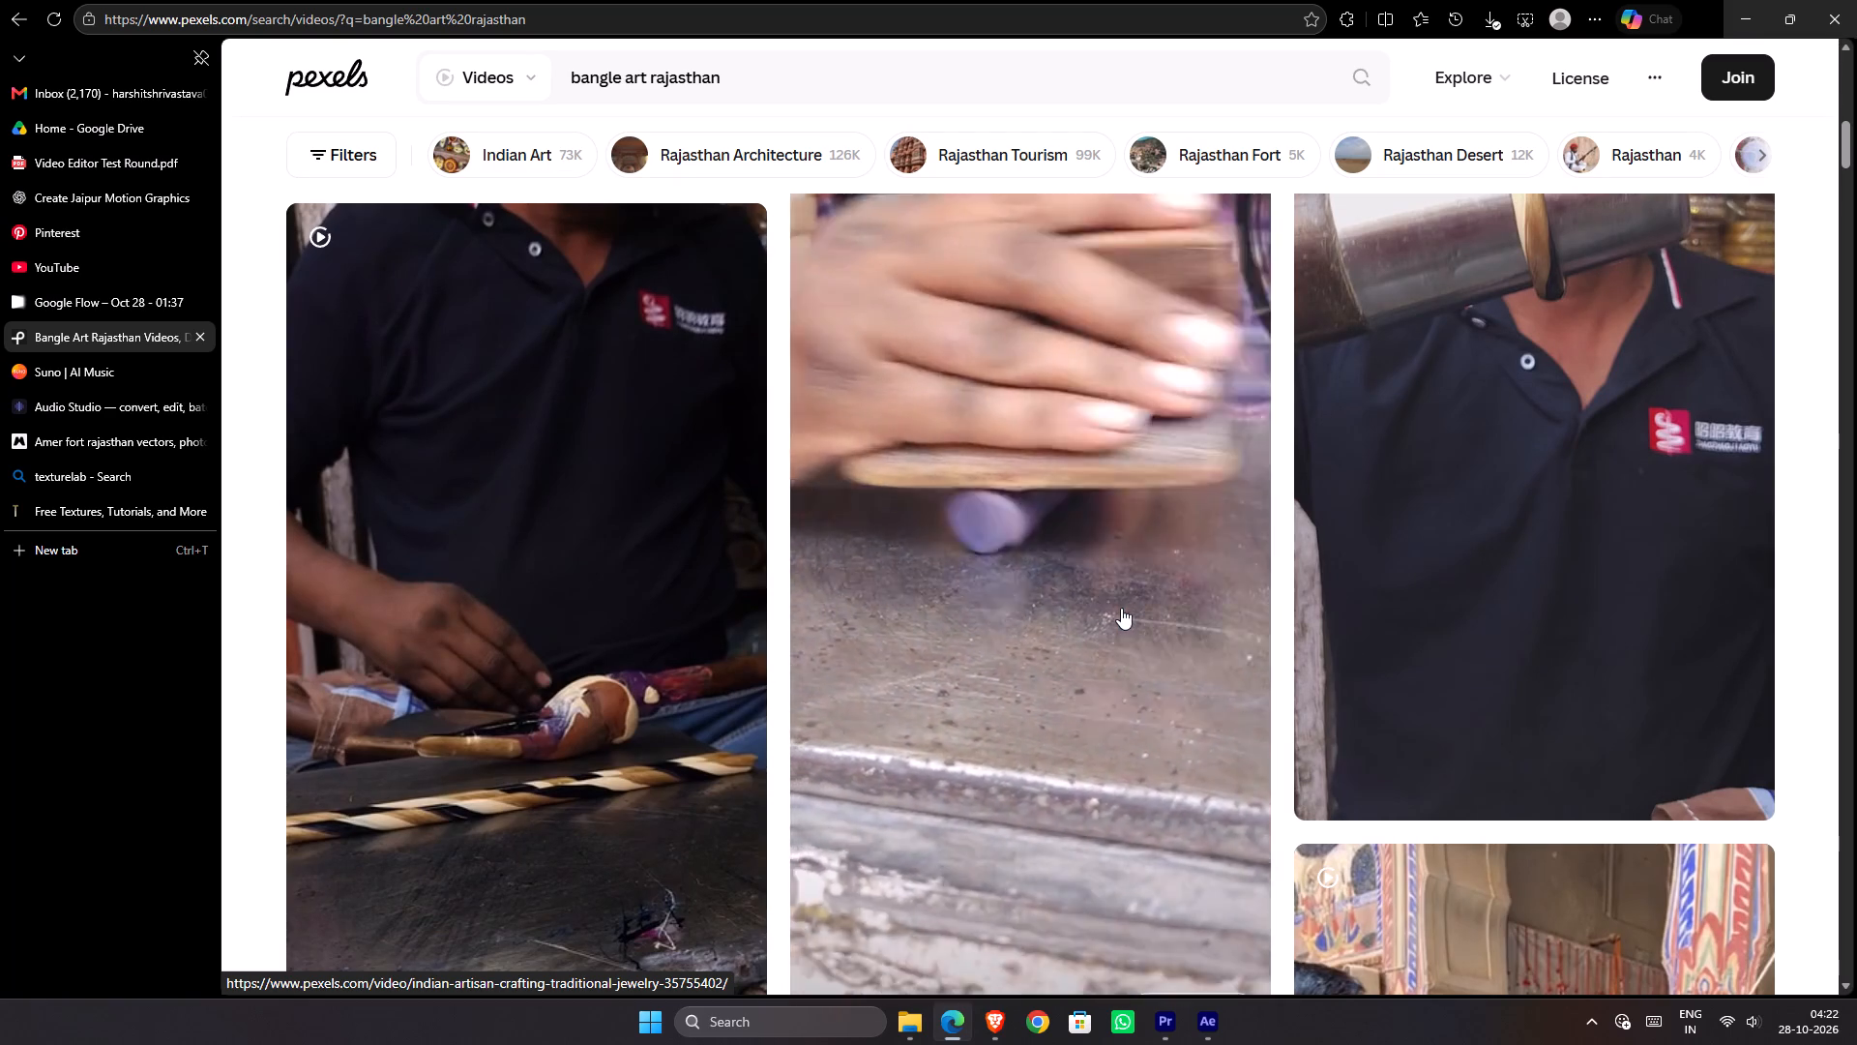
Bring 15157534_1080_2522_24fps.mp4 from the Downloads folder into the 14473294 precomp in After Effects as the top layer.
key(alt+Tab)
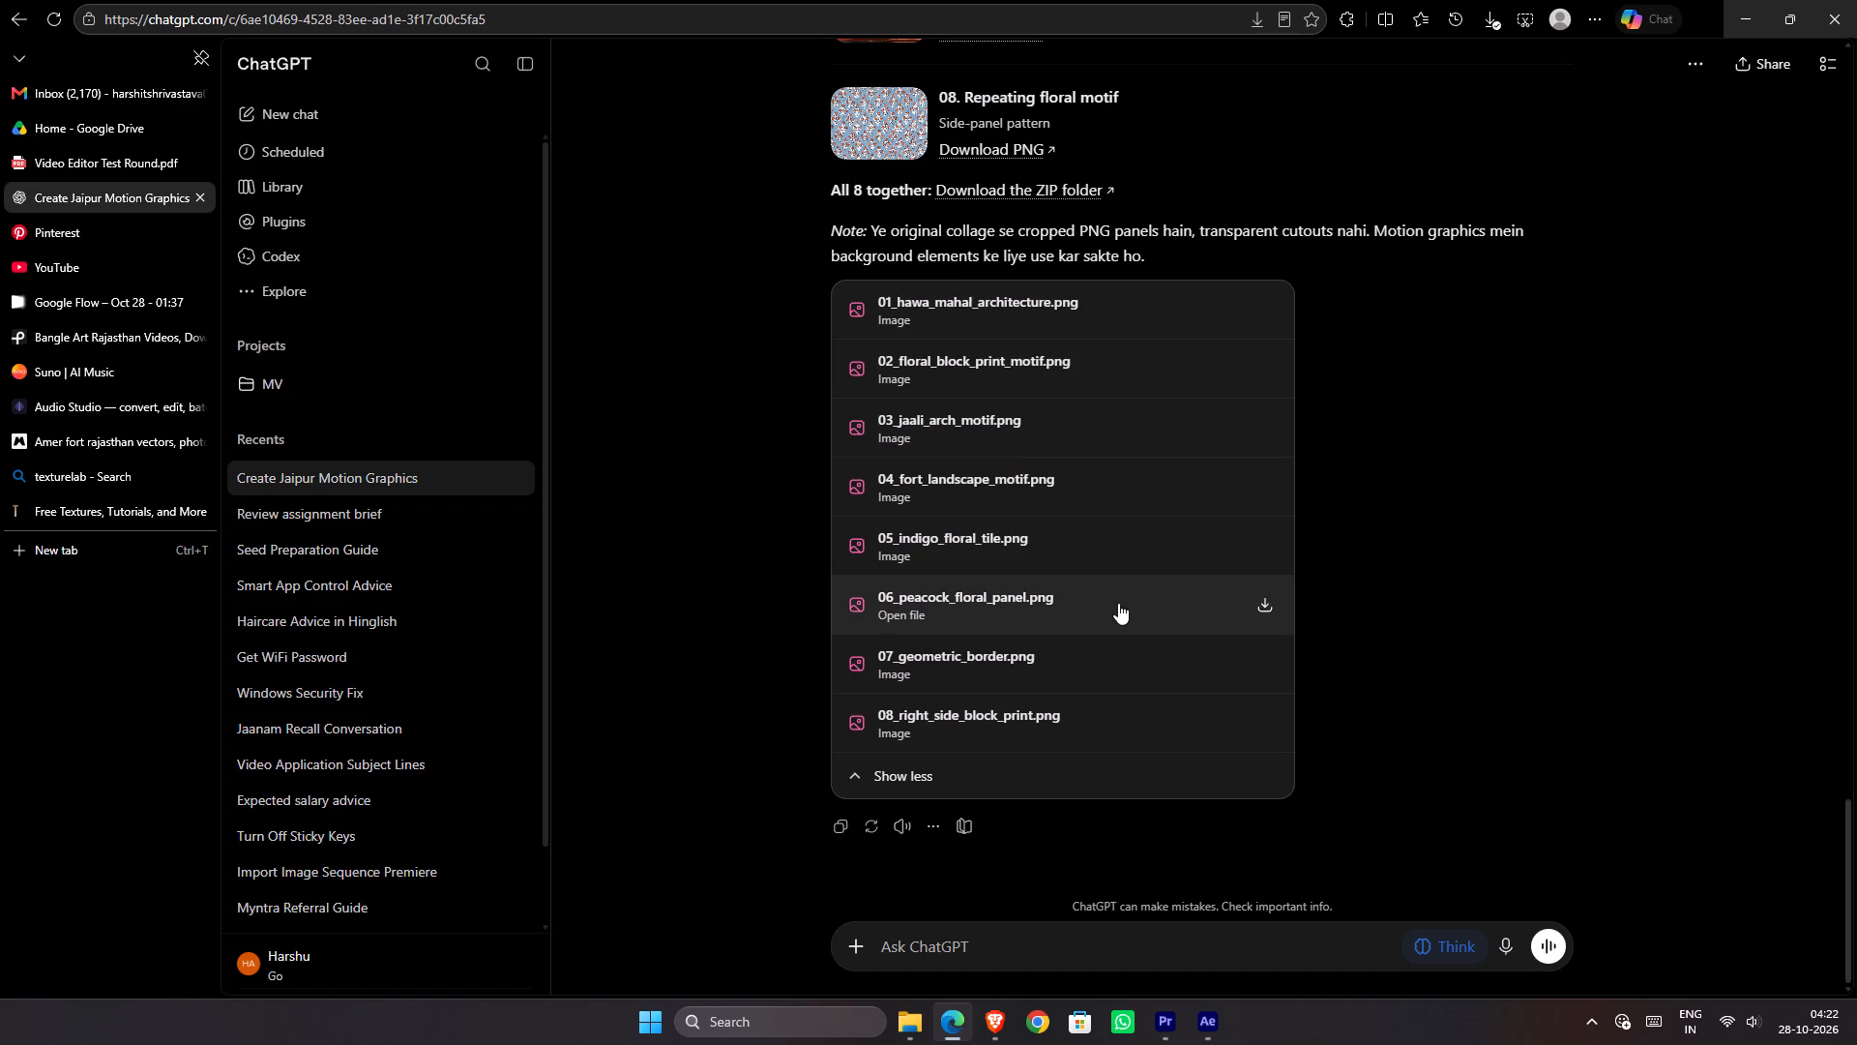
key(alt+Tab)
key(alt+Tab)
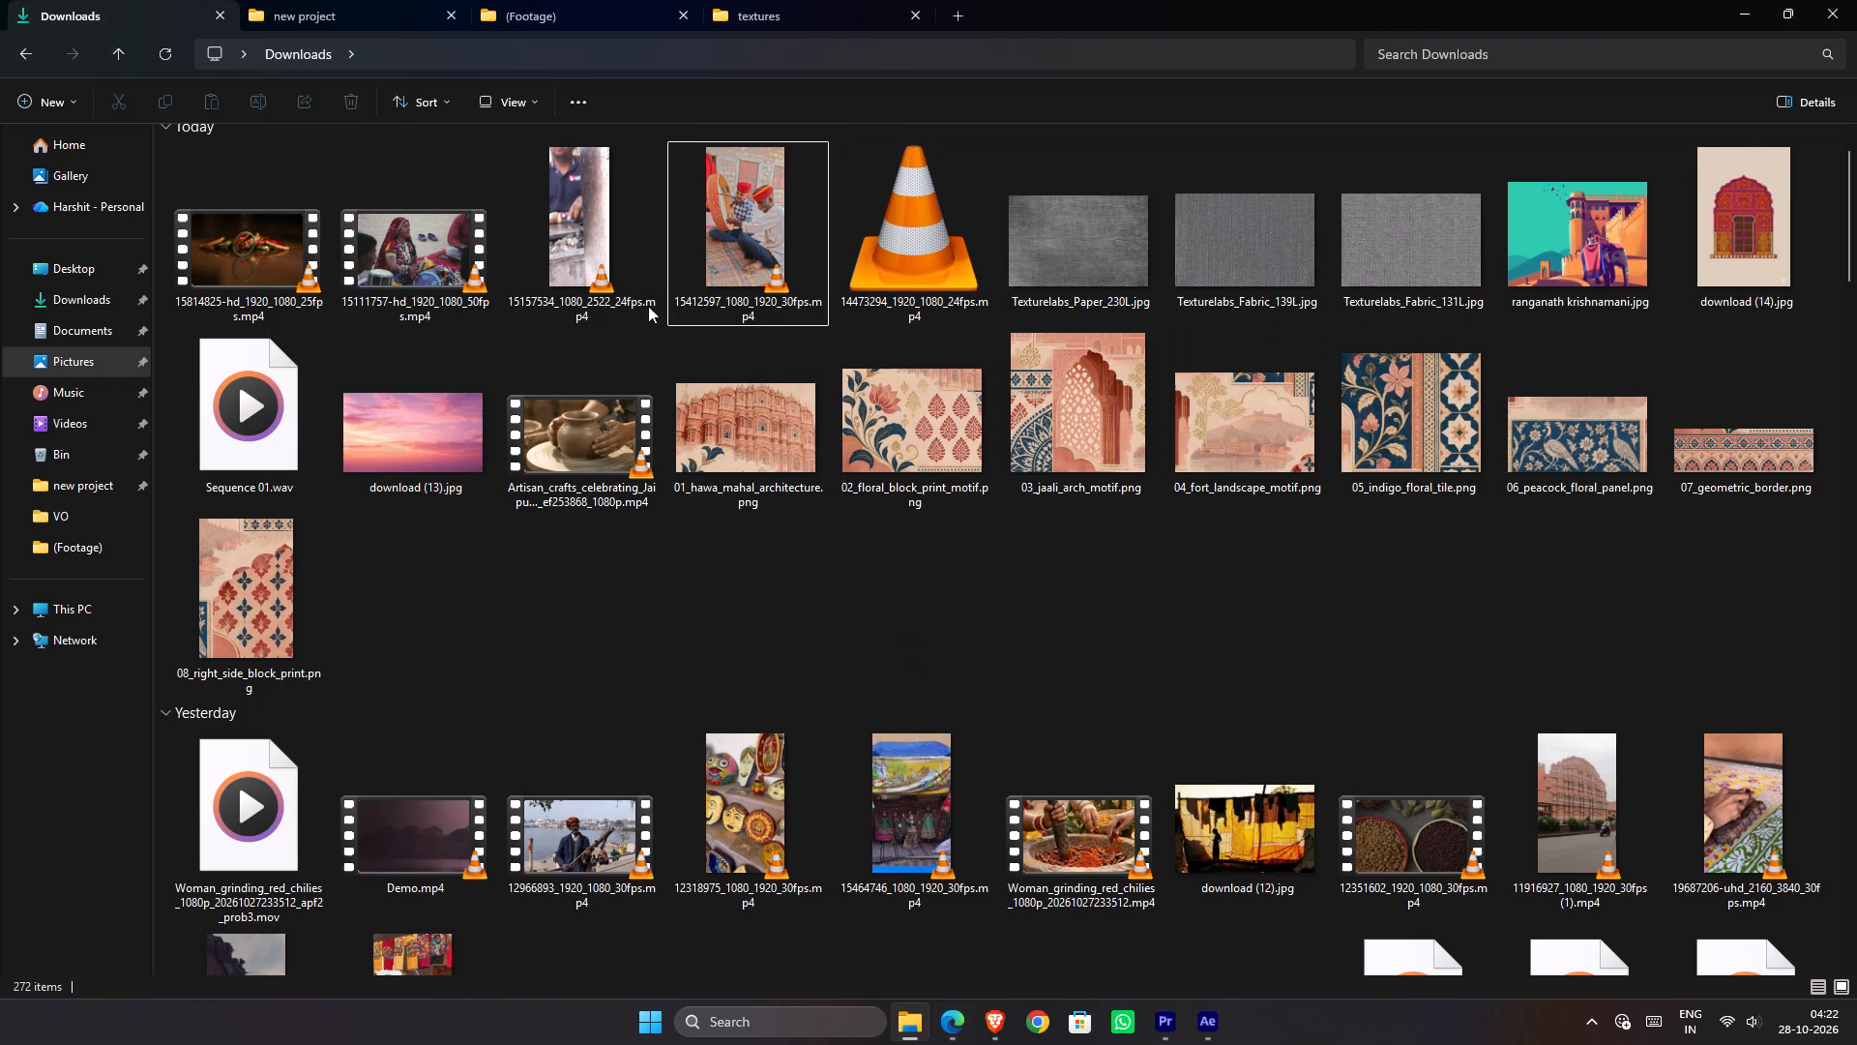
click(753, 262)
click(631, 247)
drag(569, 236, 581, 307)
key(alt+Tab)
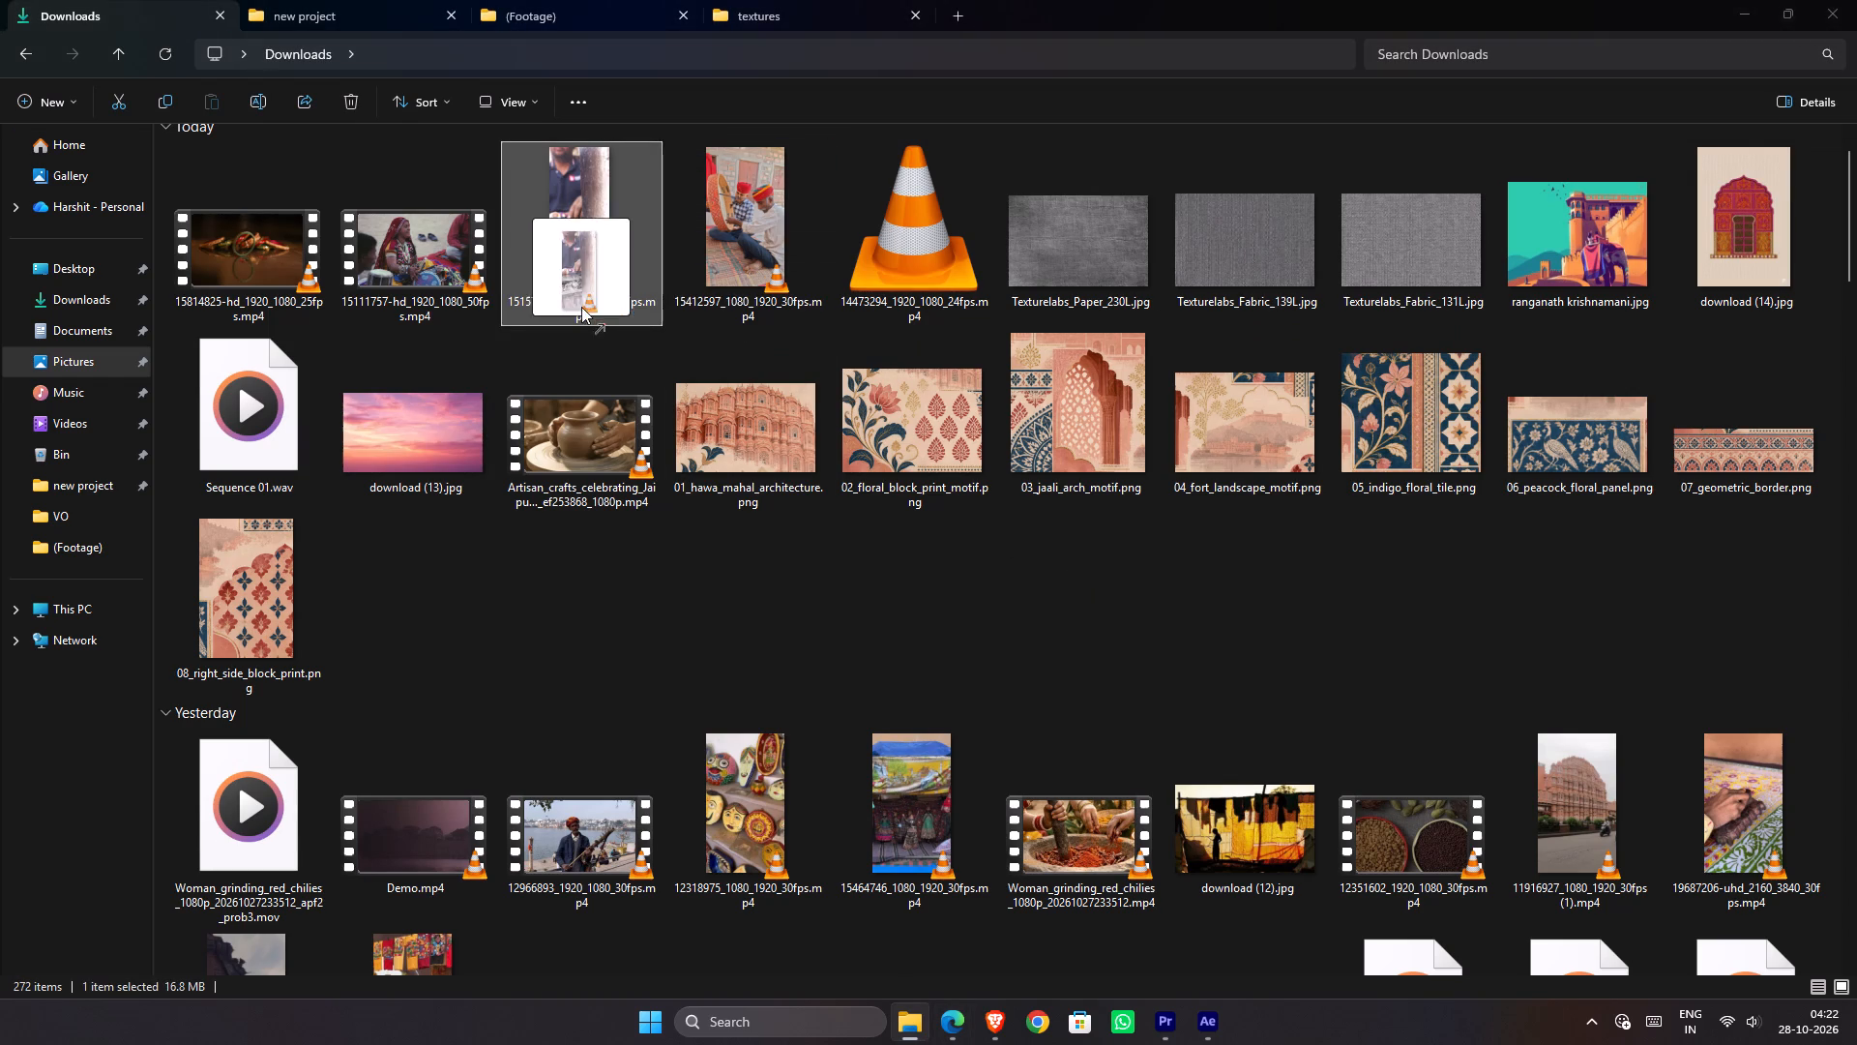
drag(581, 307, 640, 396)
key(alt+Tab)
key(alt+Tab)
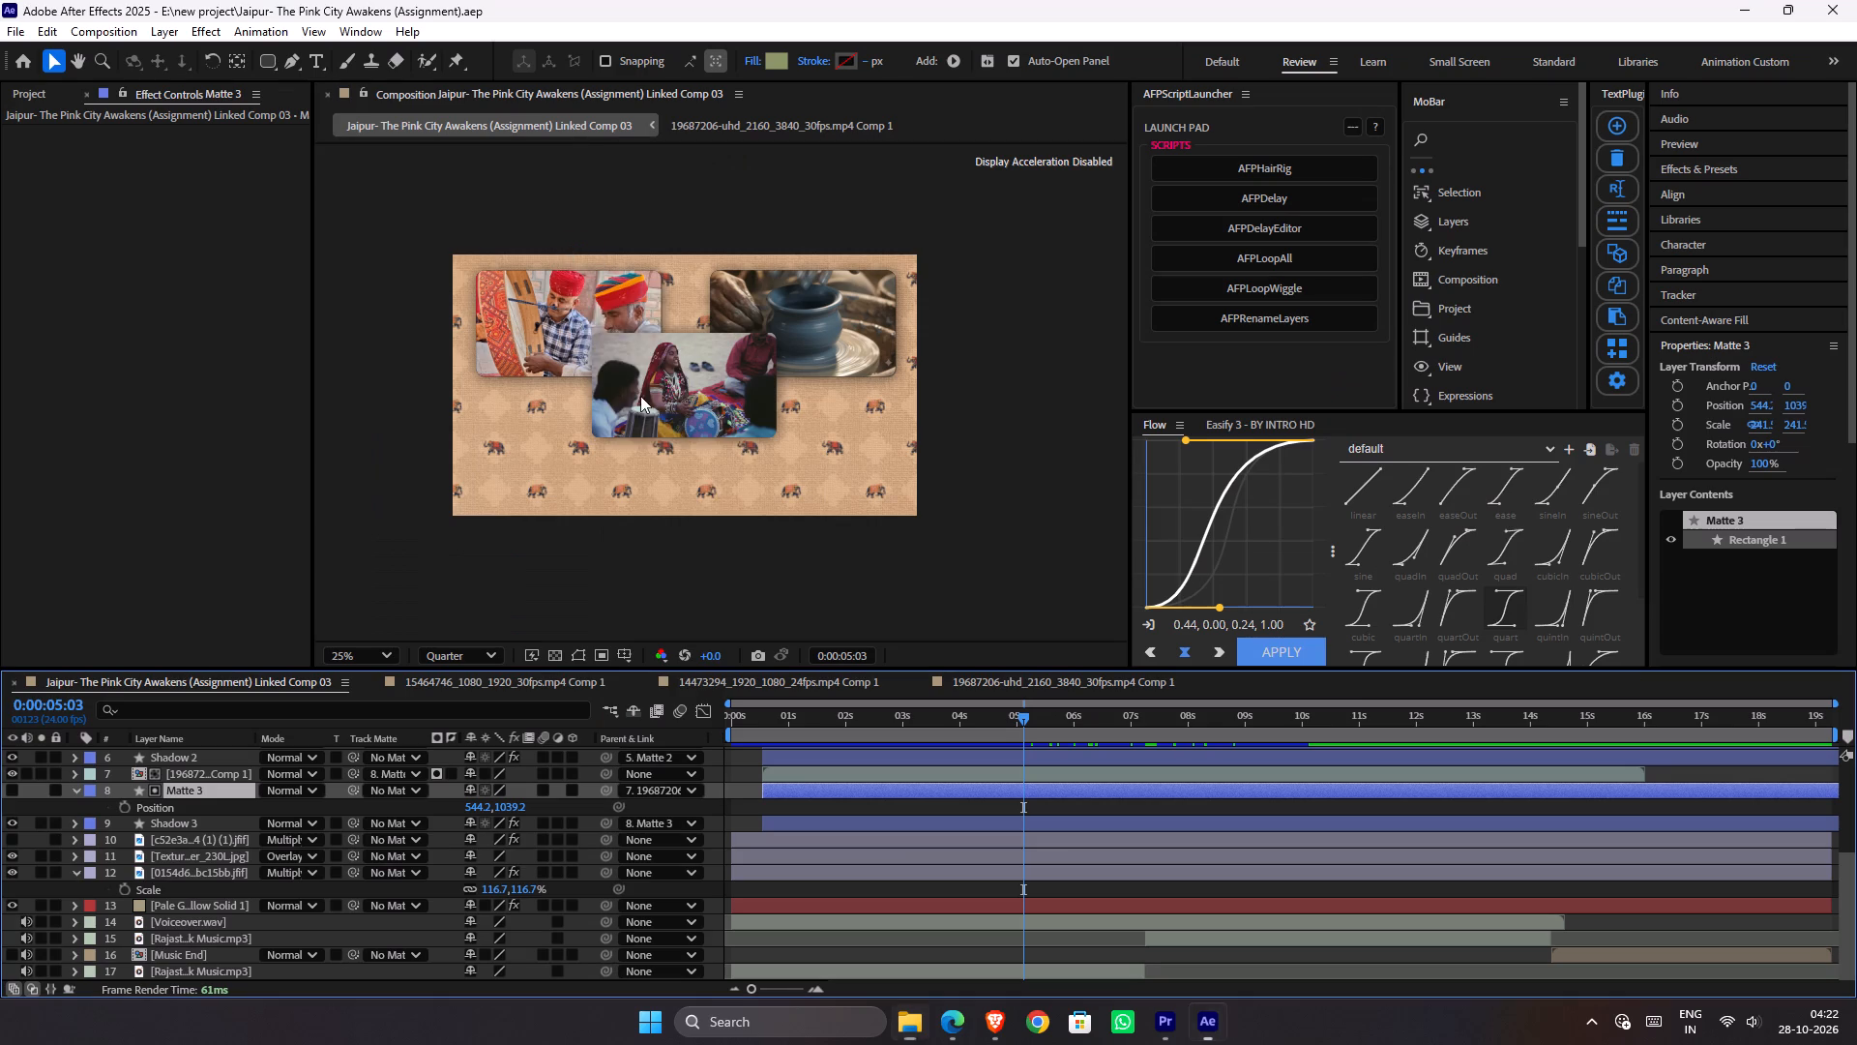
drag(640, 396, 749, 678)
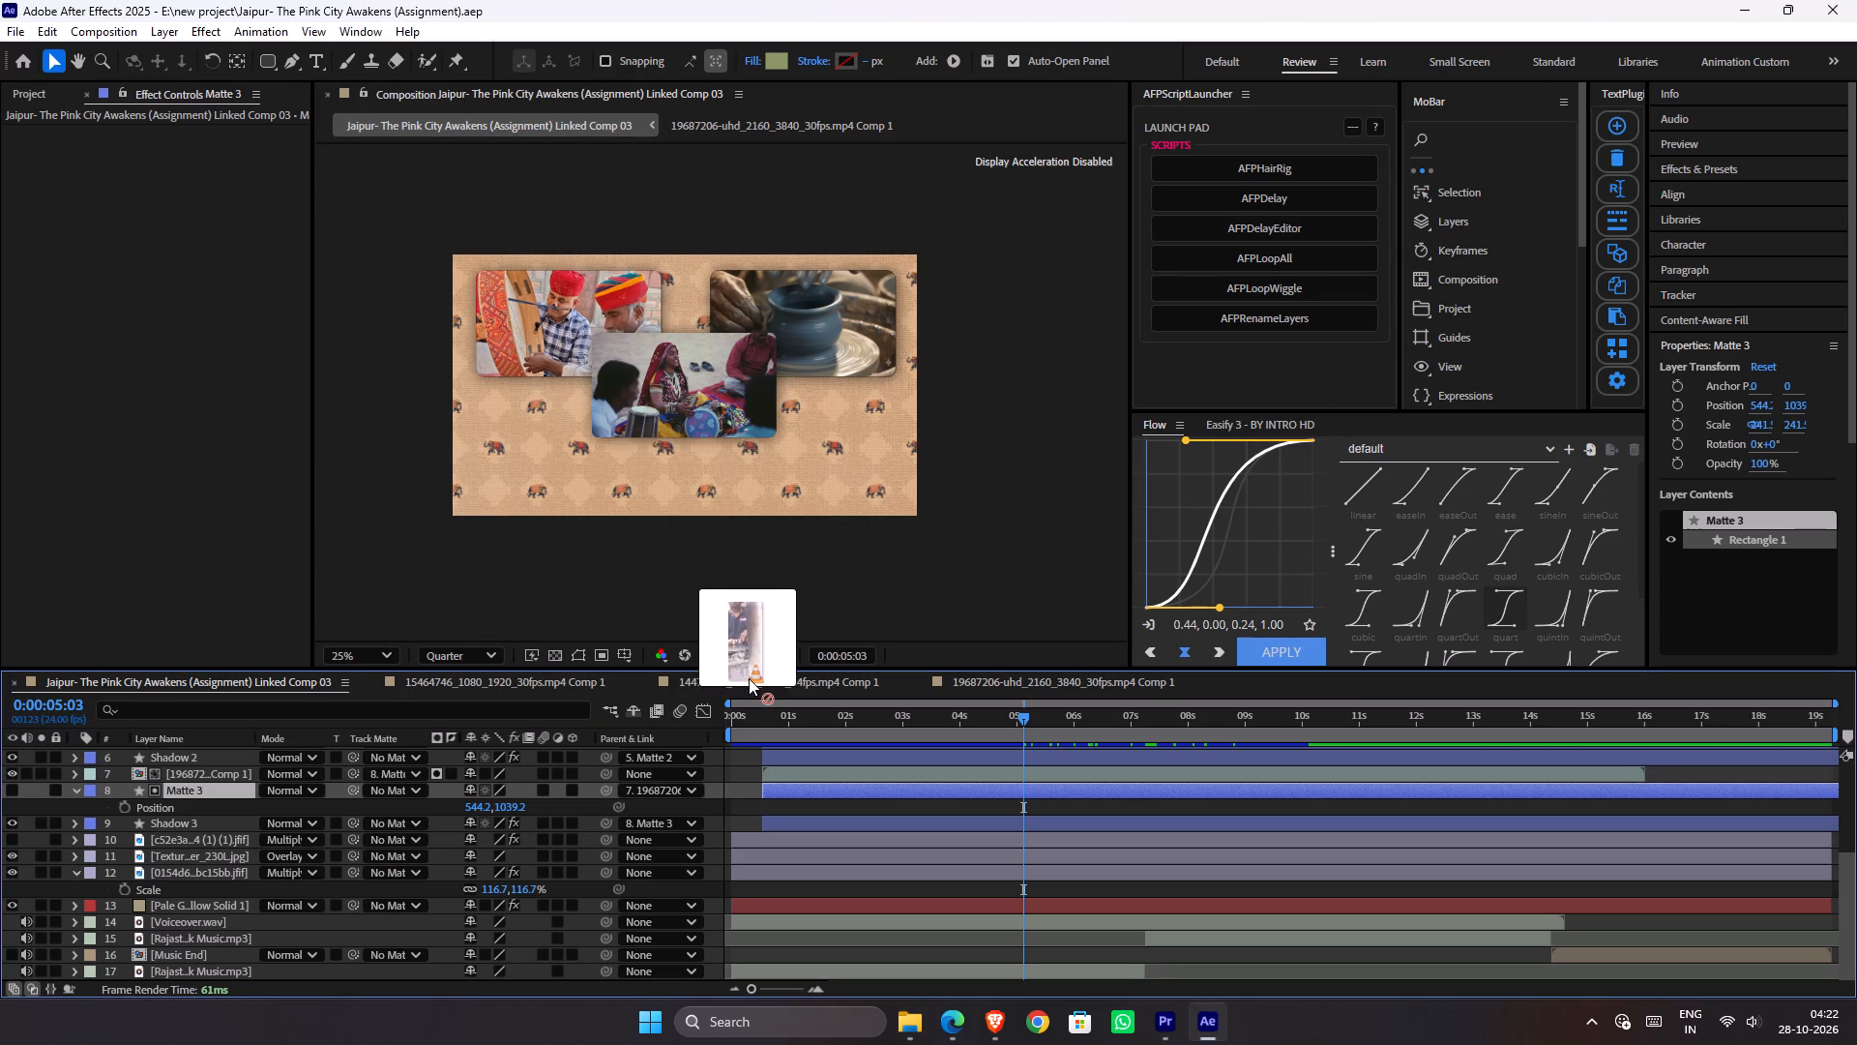
drag(749, 678, 725, 684)
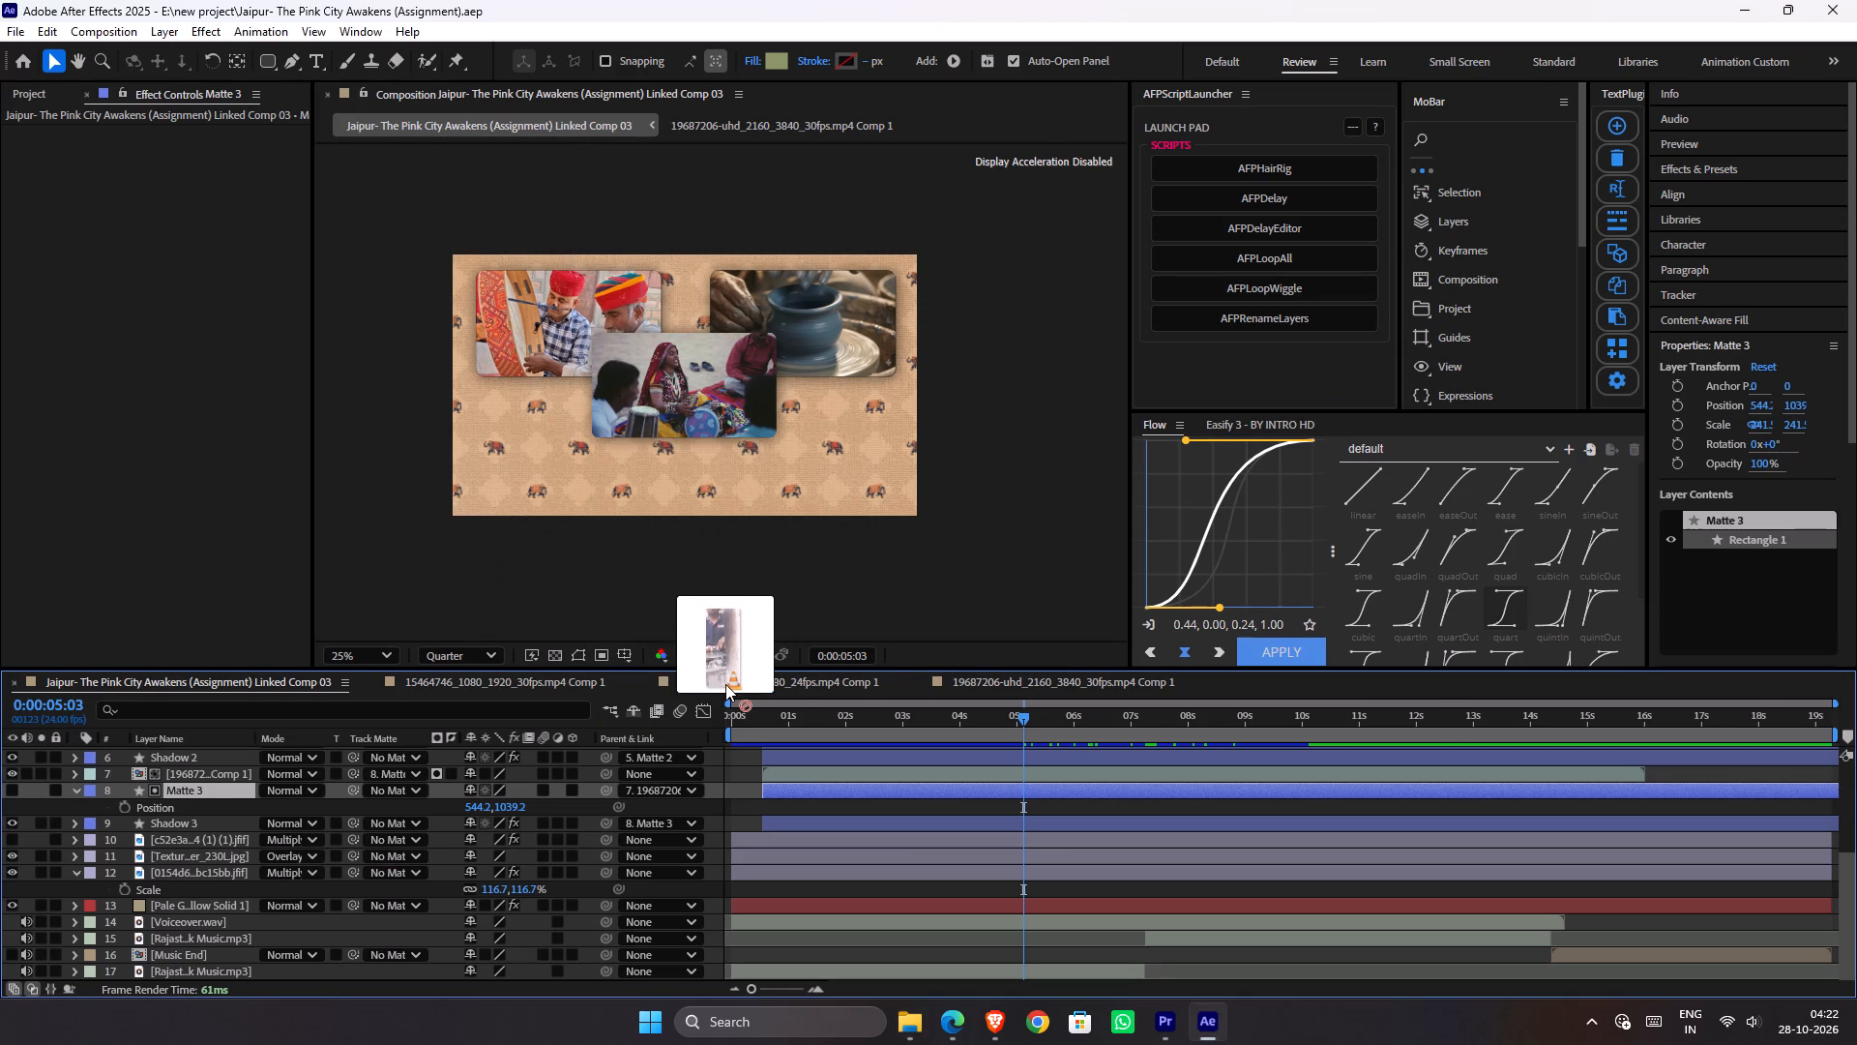
drag(725, 684, 1228, 761)
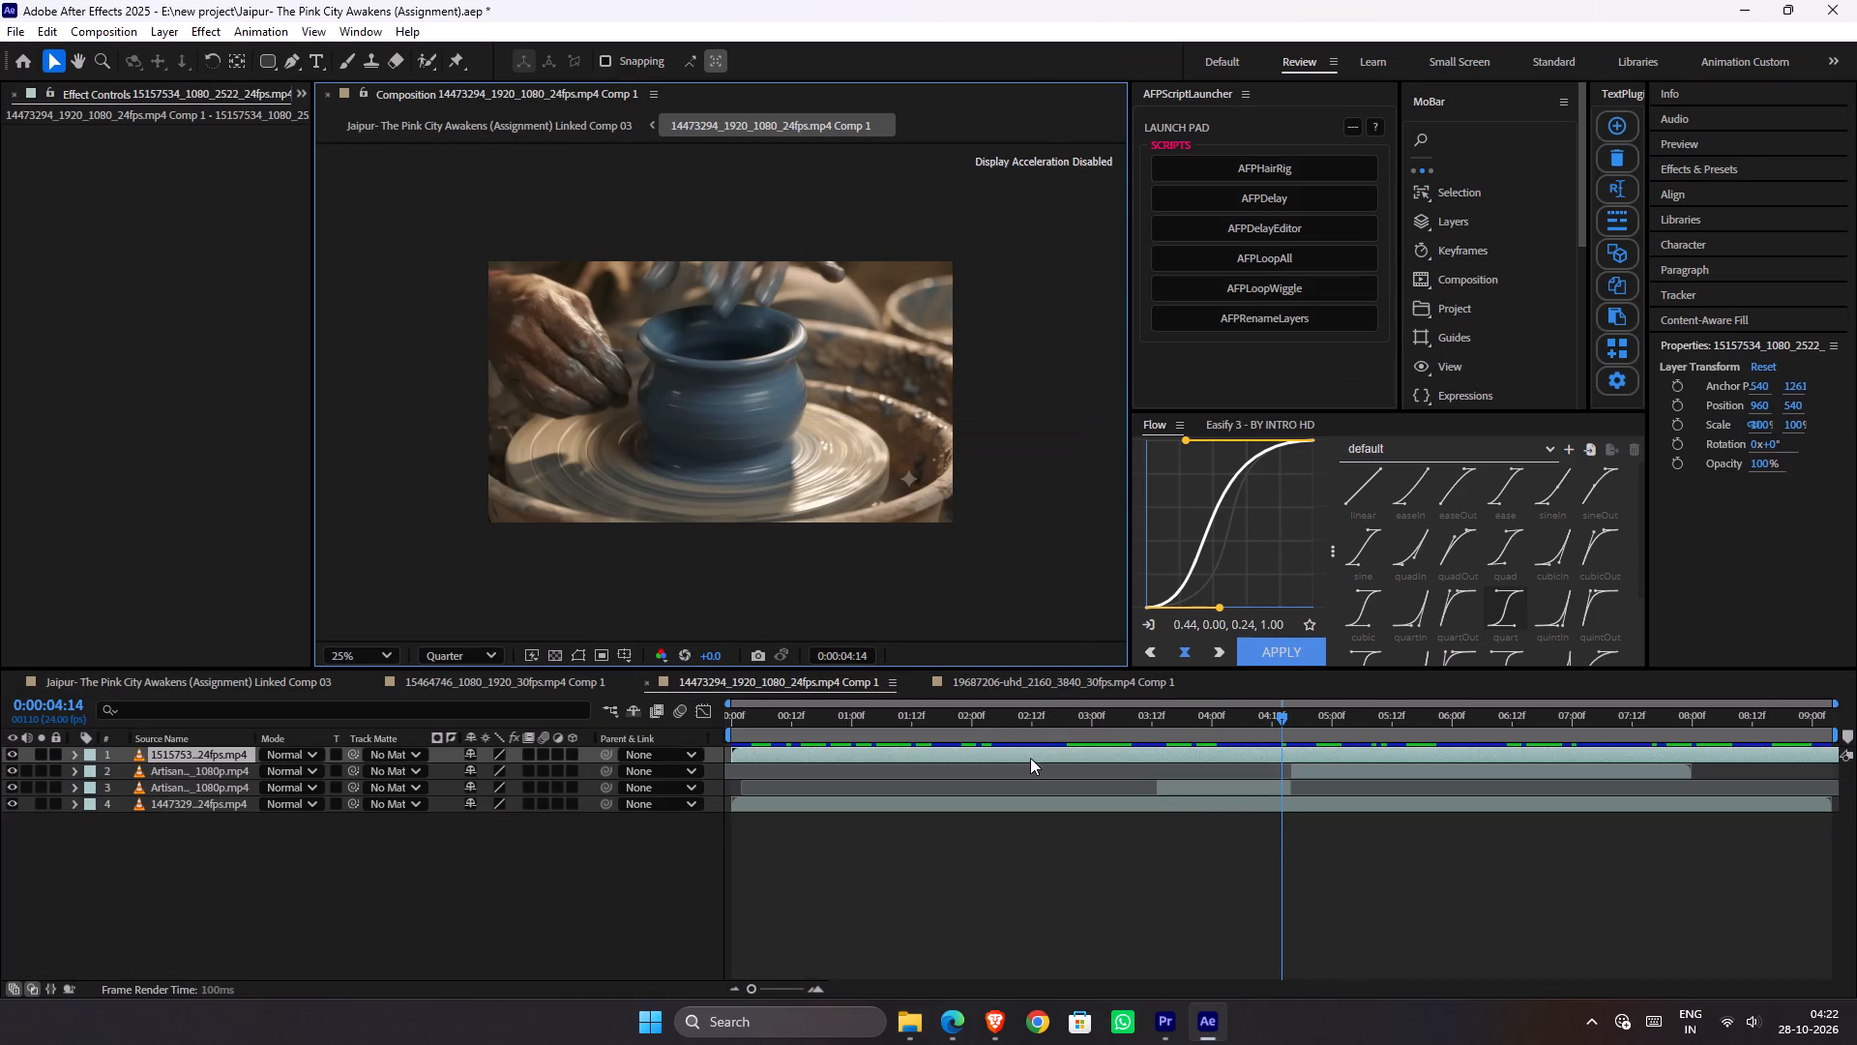
Shift the 15157534 clip to start at about 0:00:04:16 and delete the upper Artisan crafts layer that starts there.
drag(891, 749, 1458, 777)
click(1437, 766)
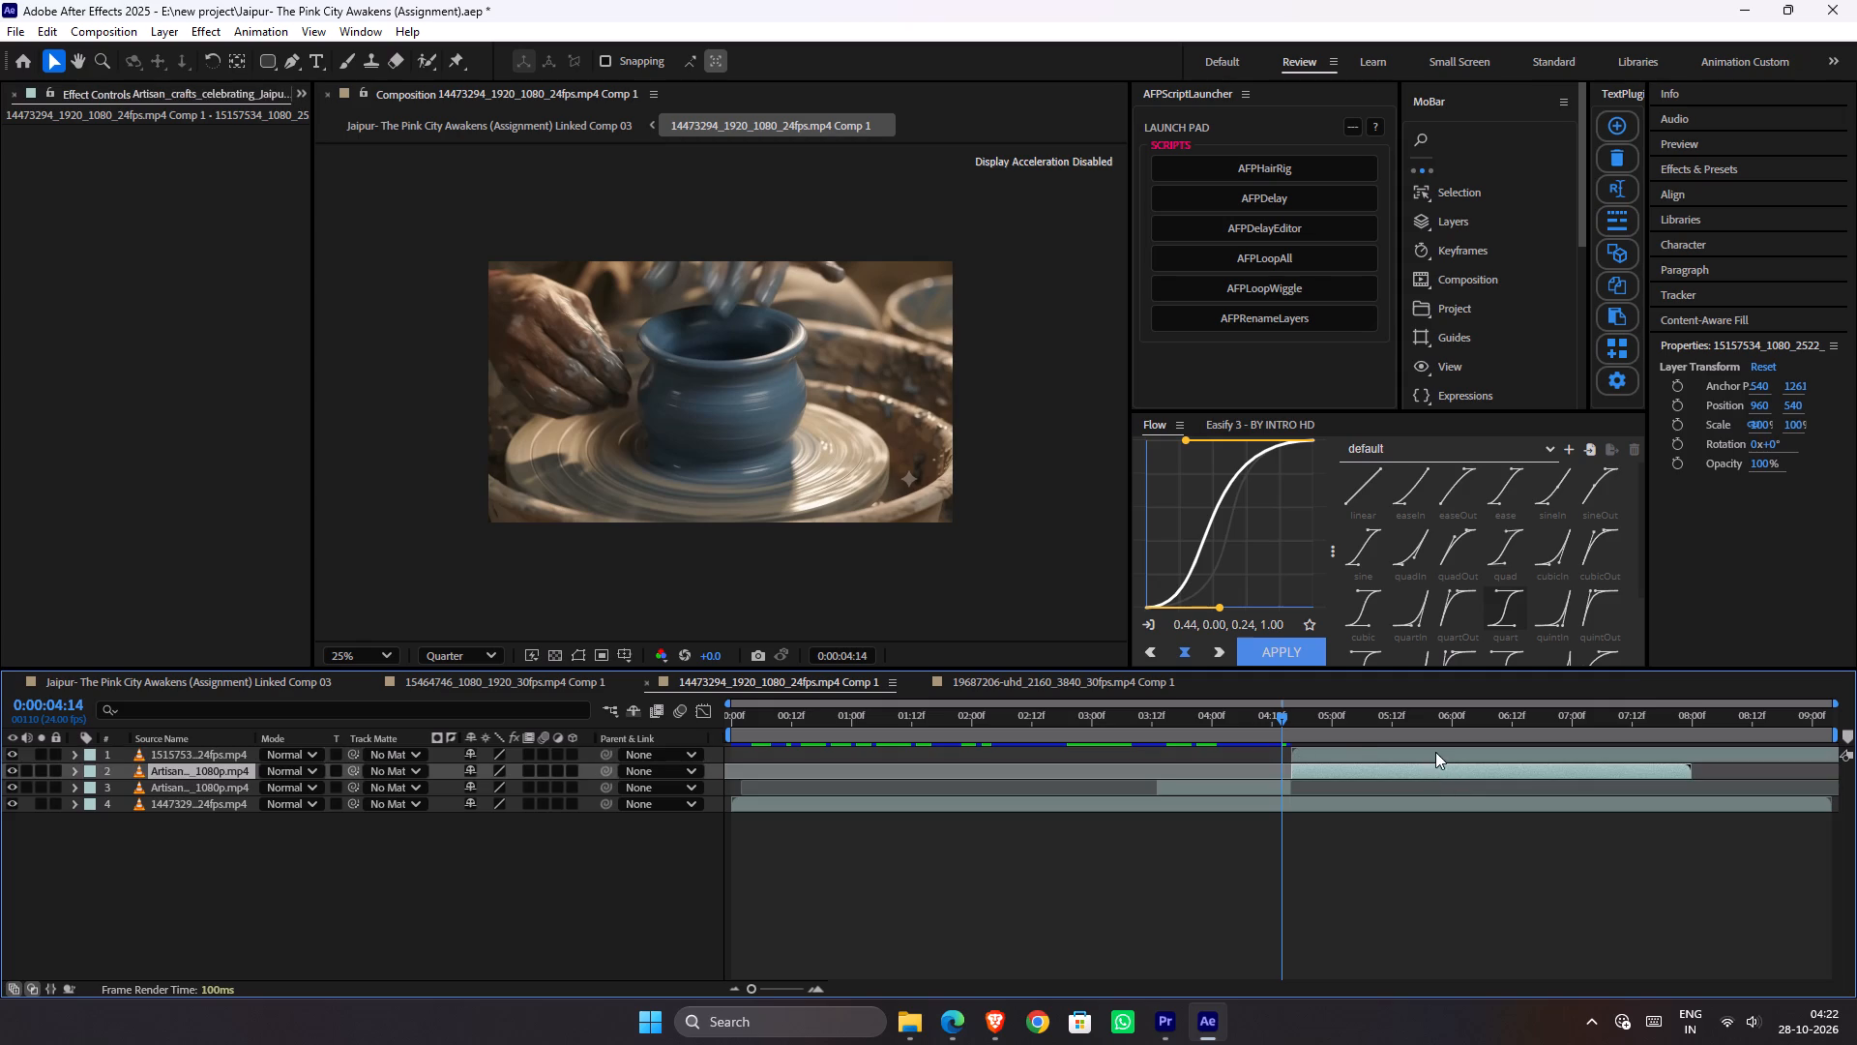
key(Delete)
click(1326, 752)
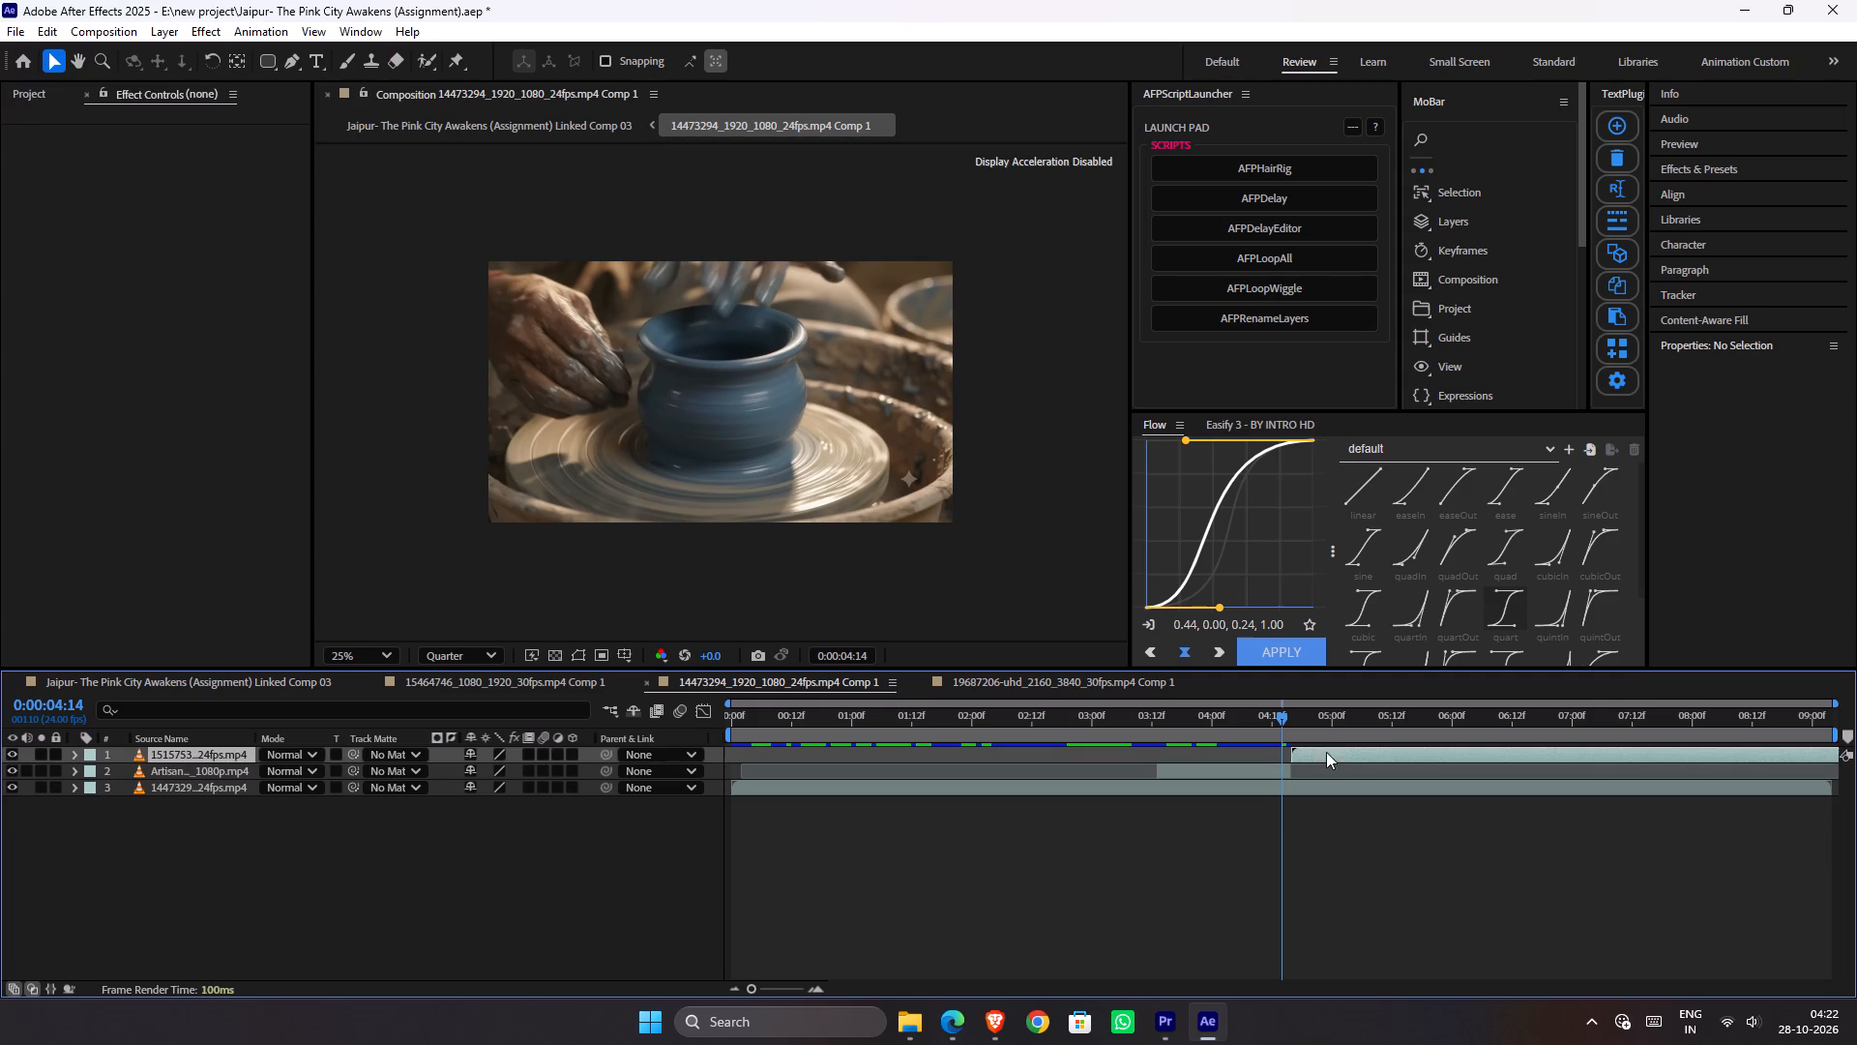
Scrub and preview the 14473294 precomp across the cuts into the potter's wheel clip and the 15157534 clip.
drag(1327, 726, 1364, 731)
drag(1324, 735, 1313, 735)
drag(1303, 733, 1283, 735)
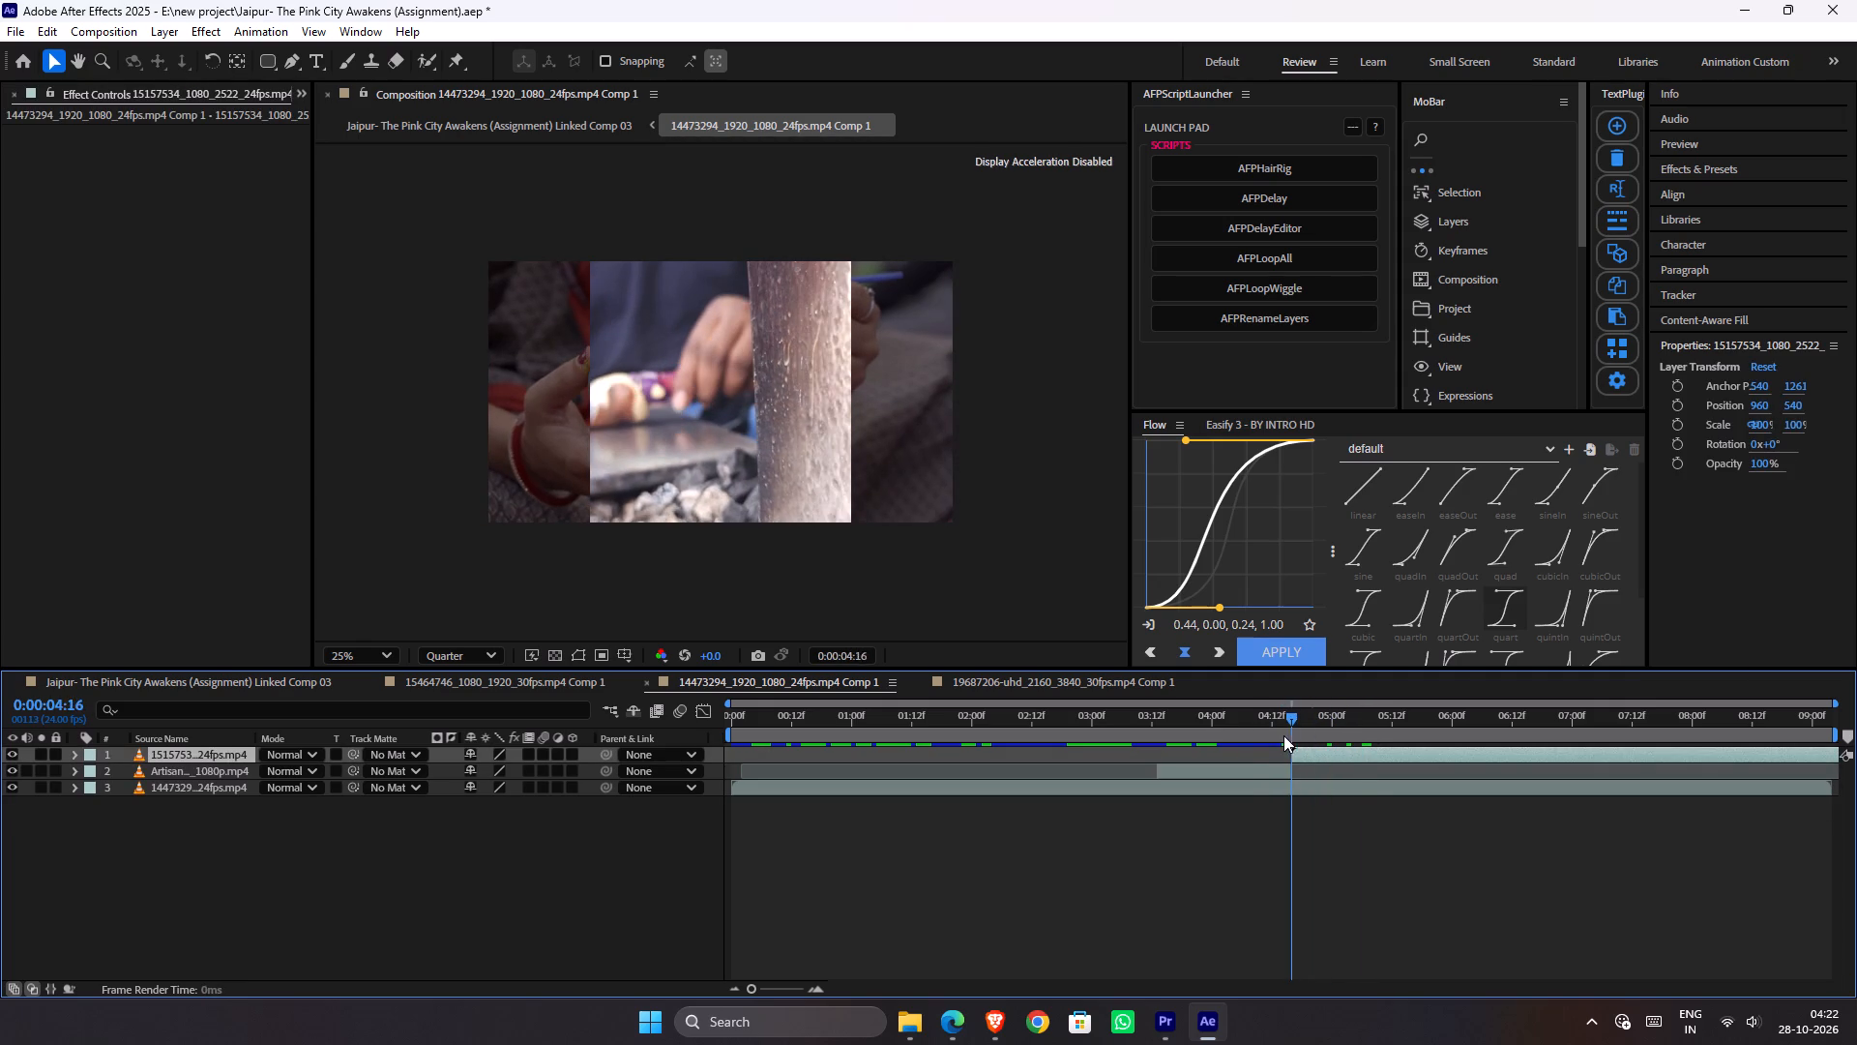
drag(1283, 735, 1245, 742)
click(1244, 775)
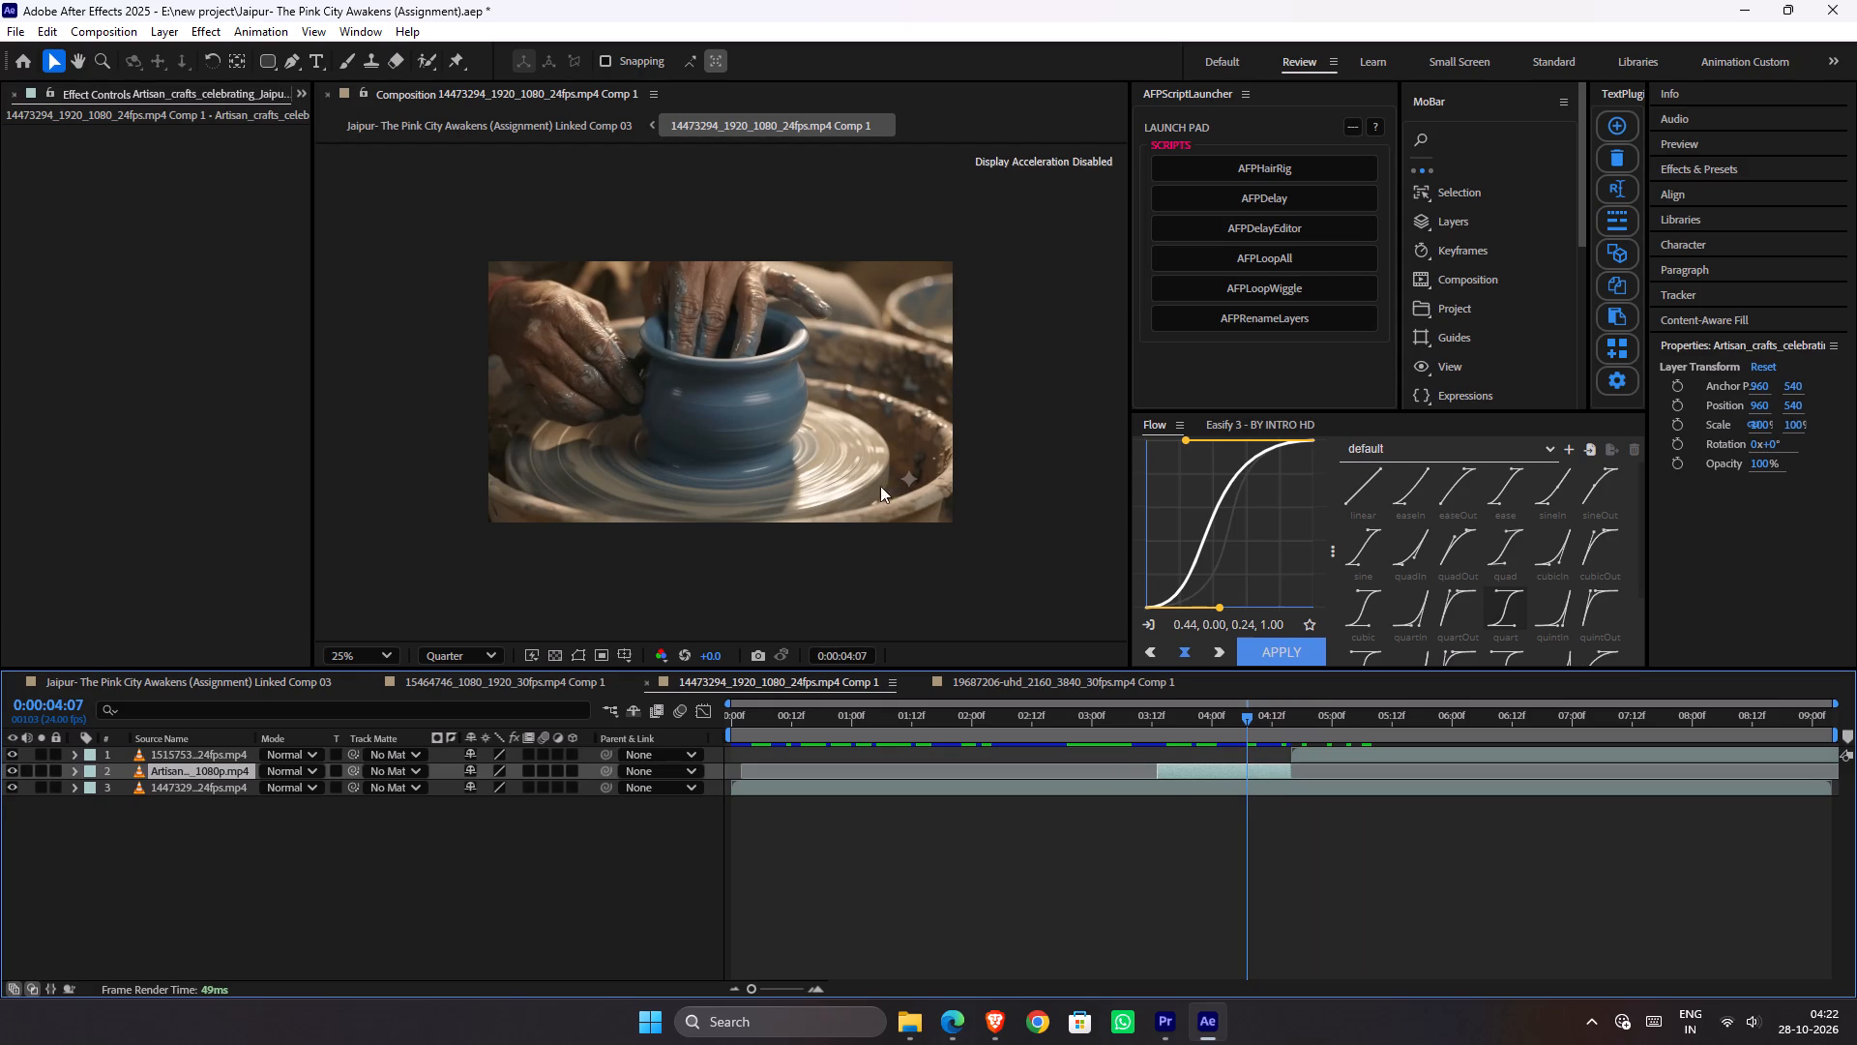
key(space)
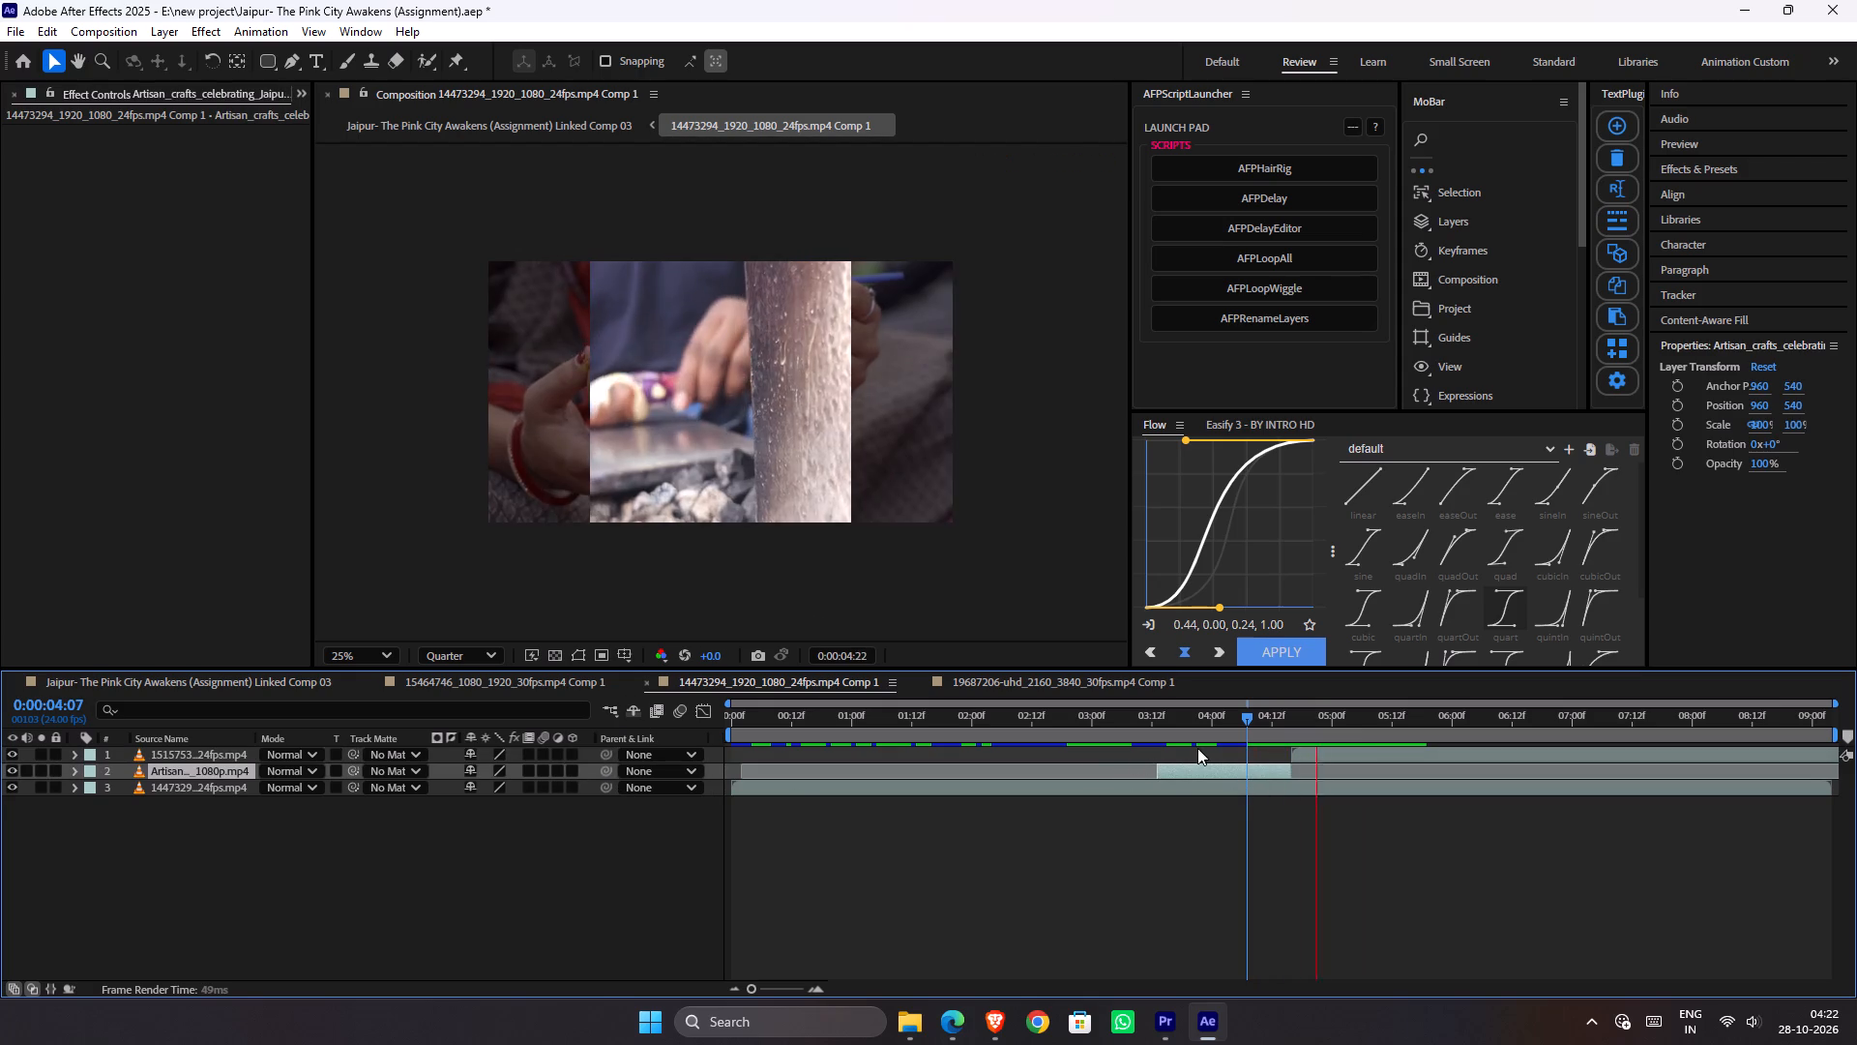
key(space)
drag(1230, 720, 1135, 734)
key(space)
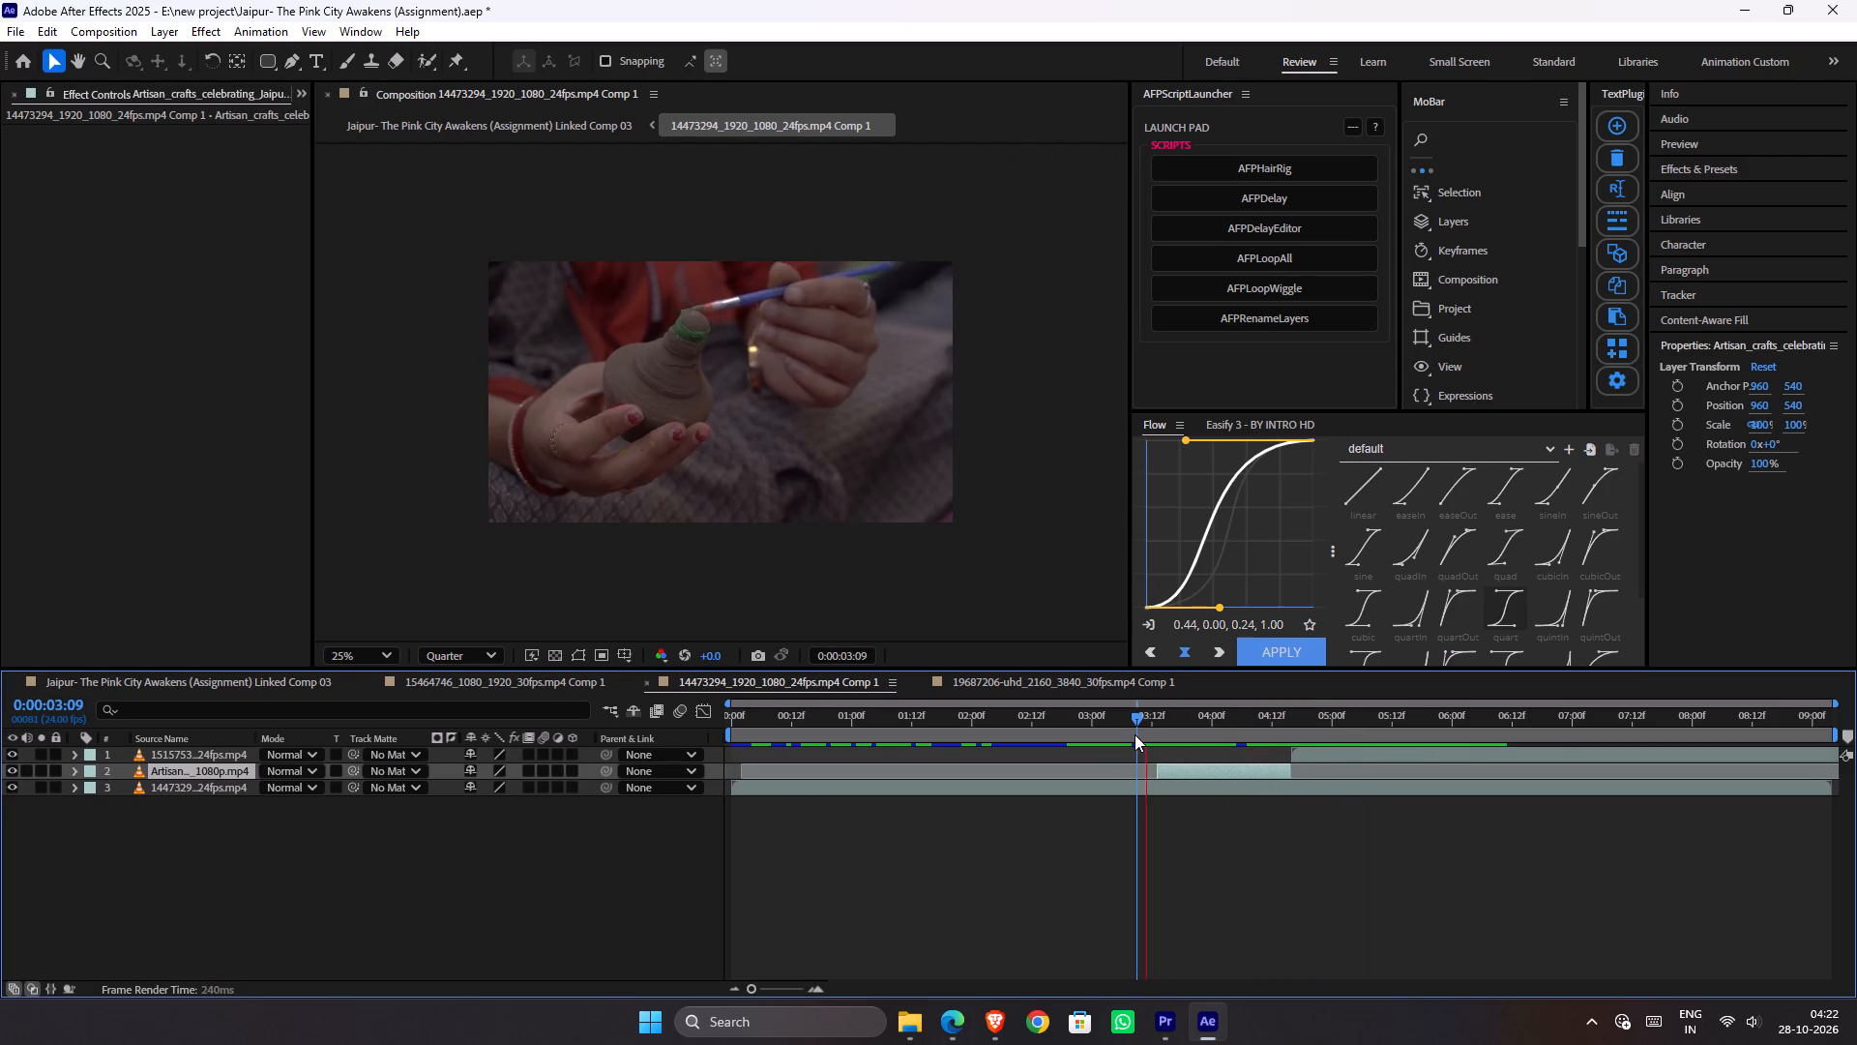
key(space)
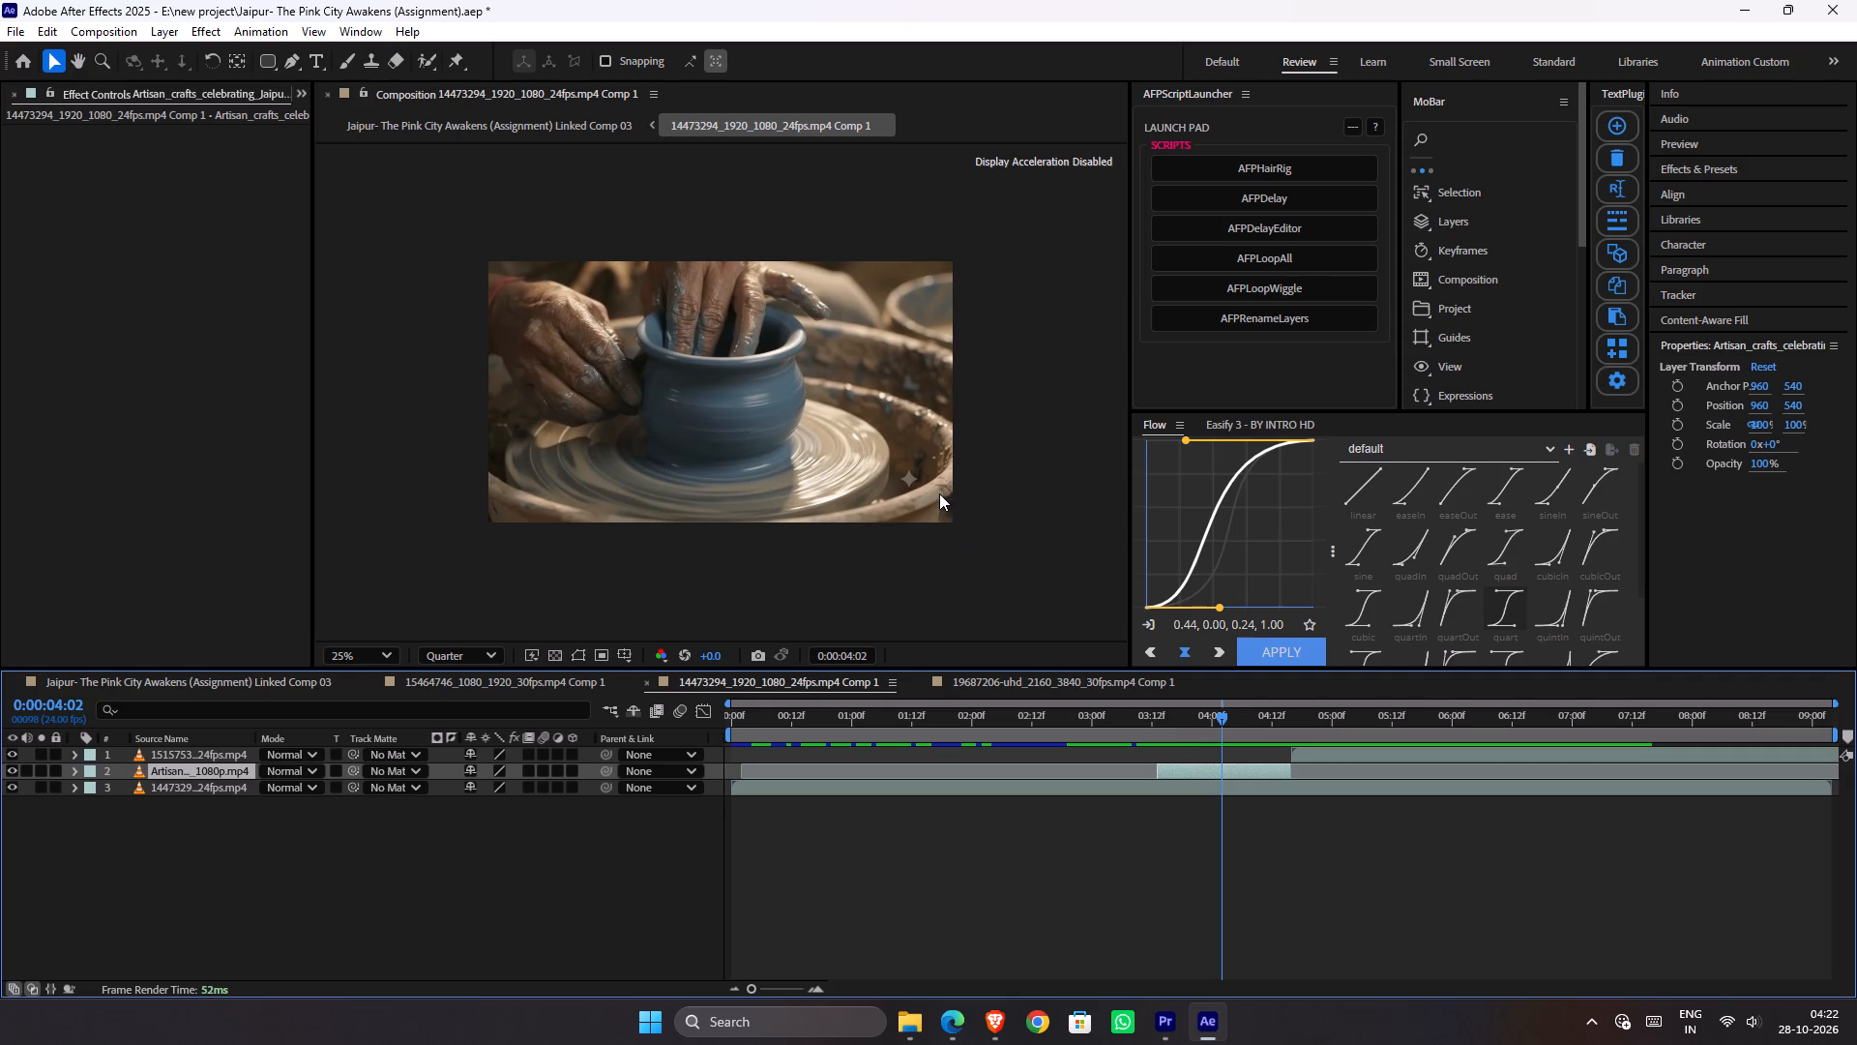
Examine the potter's wheel frame at 0:00:04:02 up close and check how it looks in its Linked Comp 03 panel.
scroll(889, 480, up, 1)
key(space)
key(space)
key(space)
key(space)
key(space)
key(space)
drag(979, 497, 928, 490)
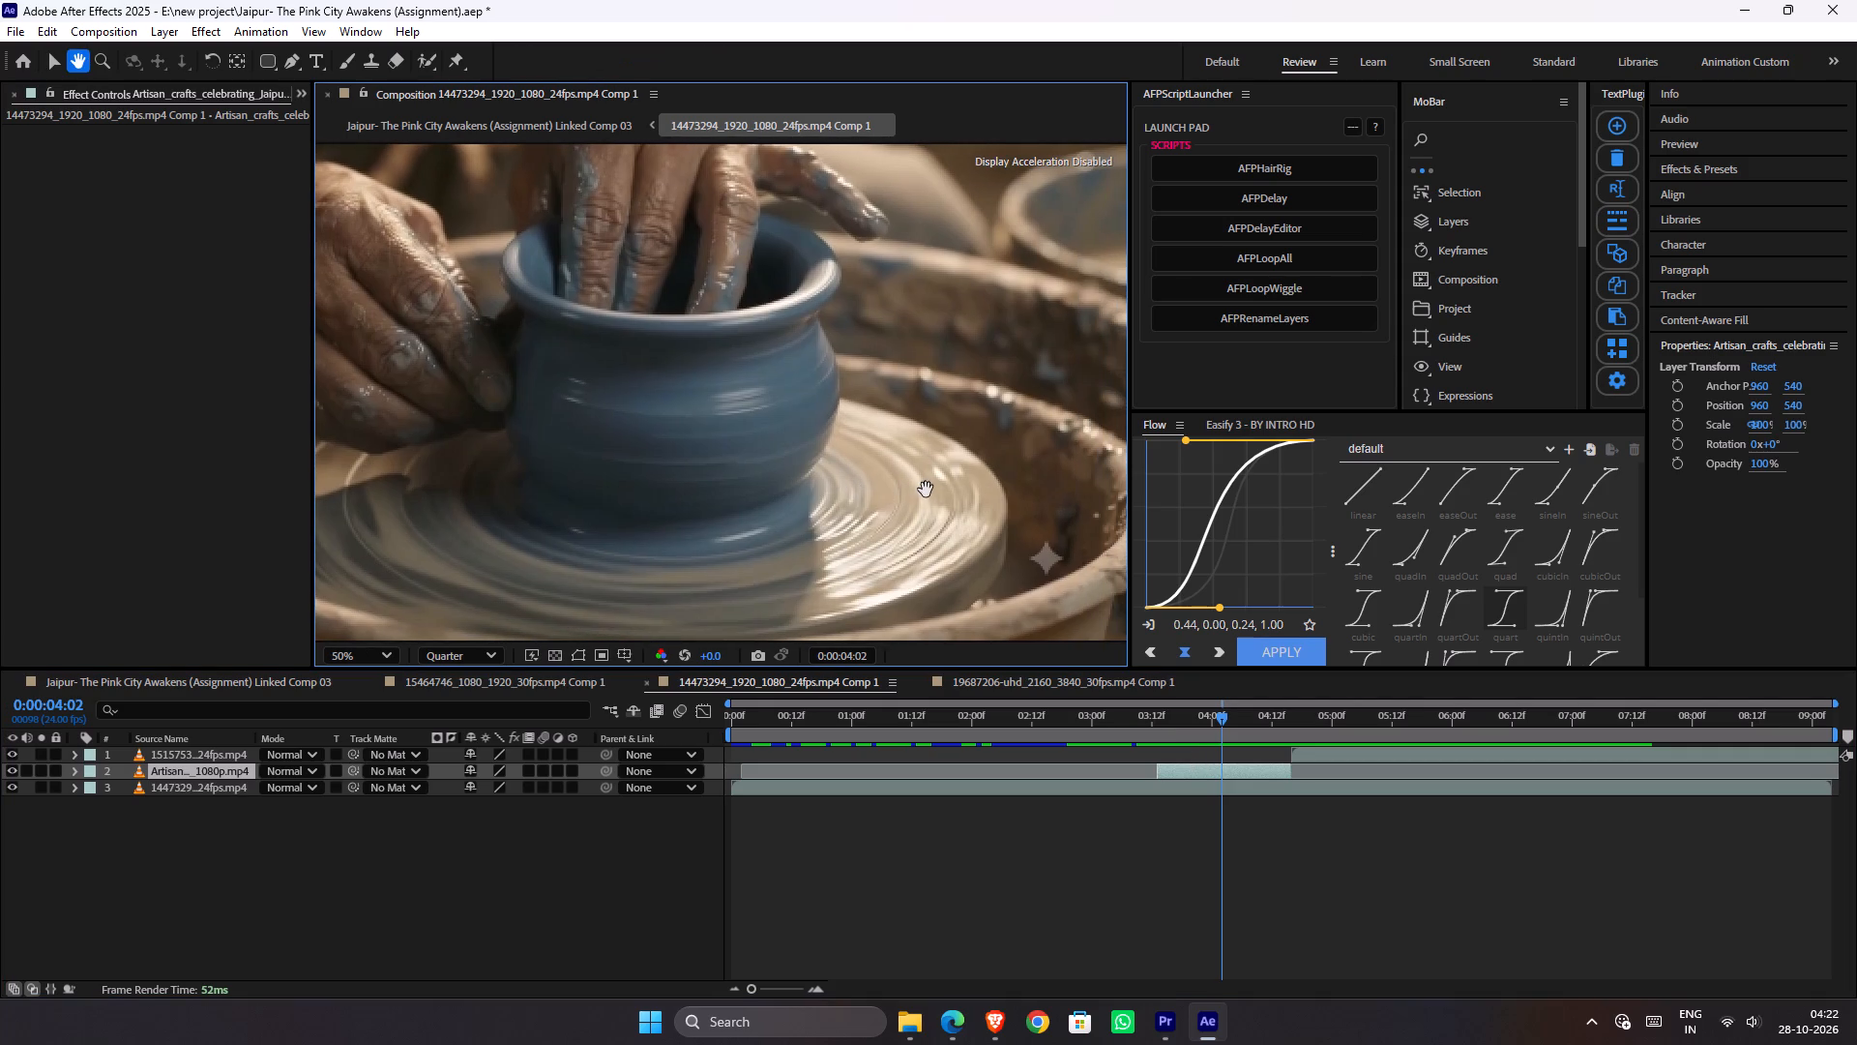
key(Tab)
click(725, 495)
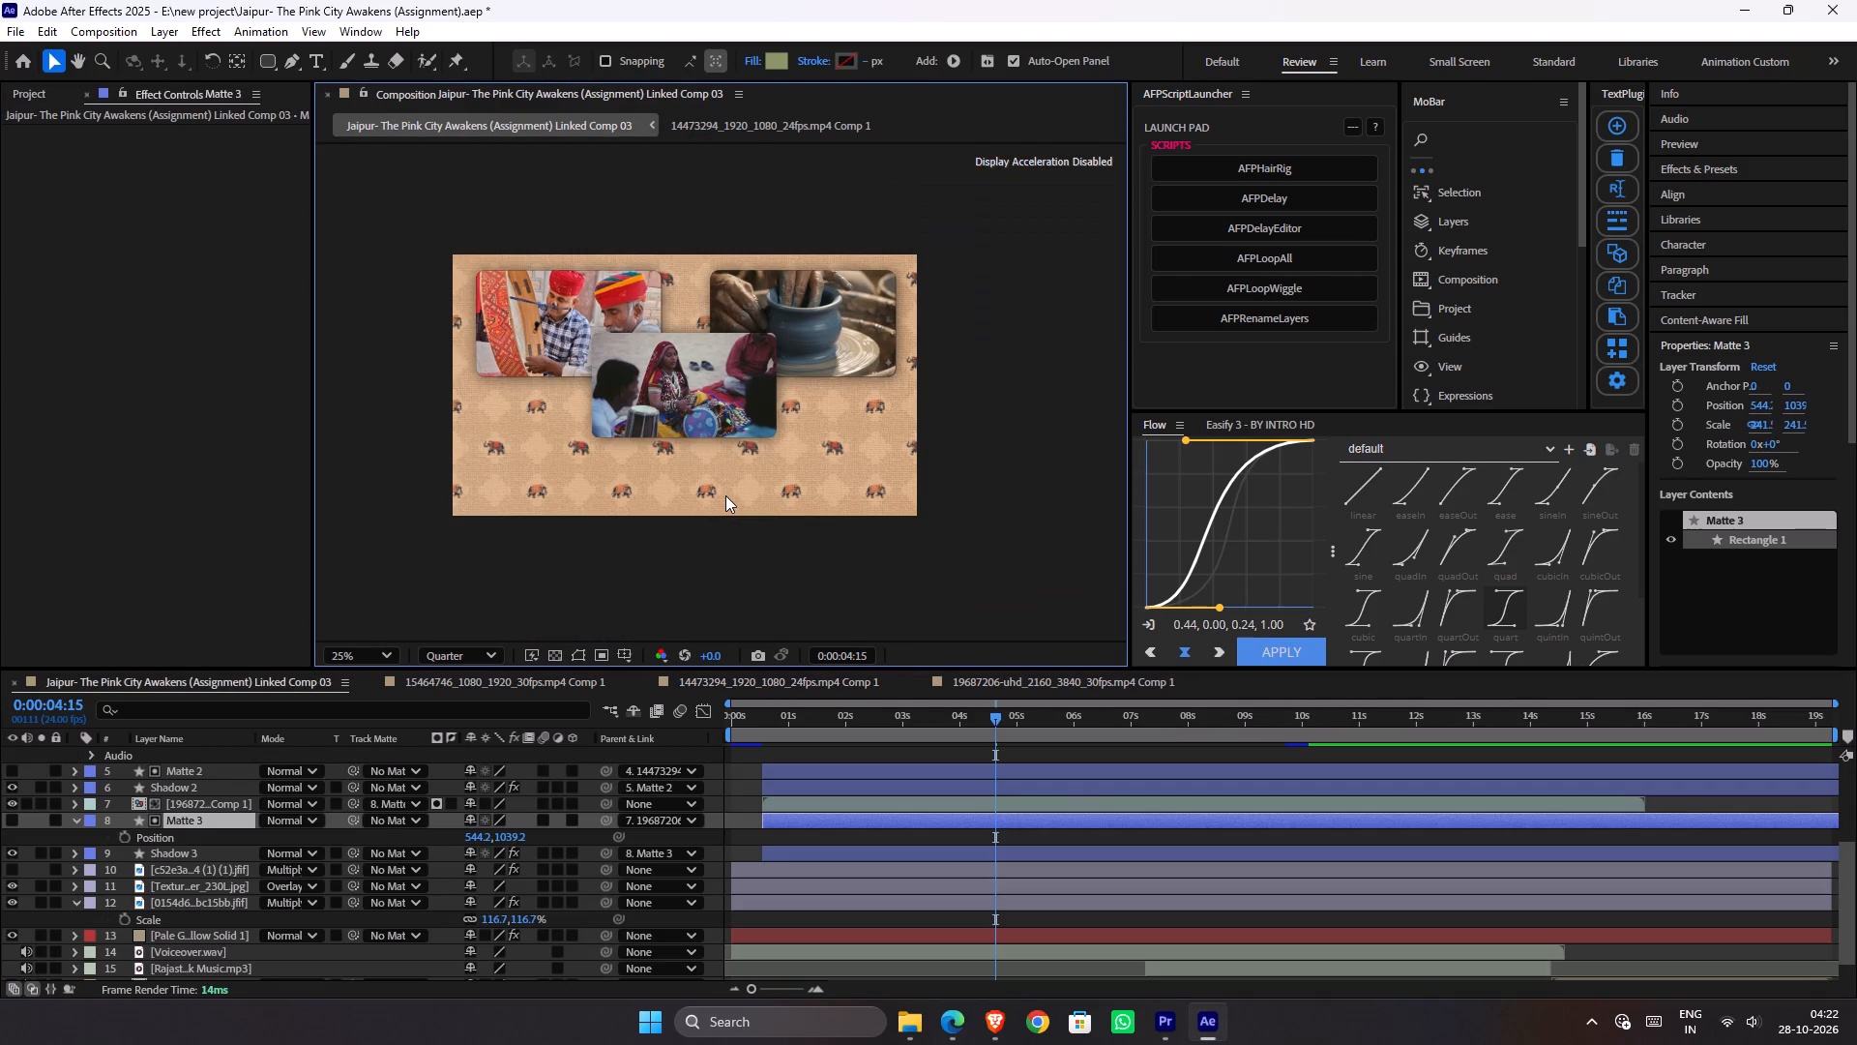
double_click(1008, 820)
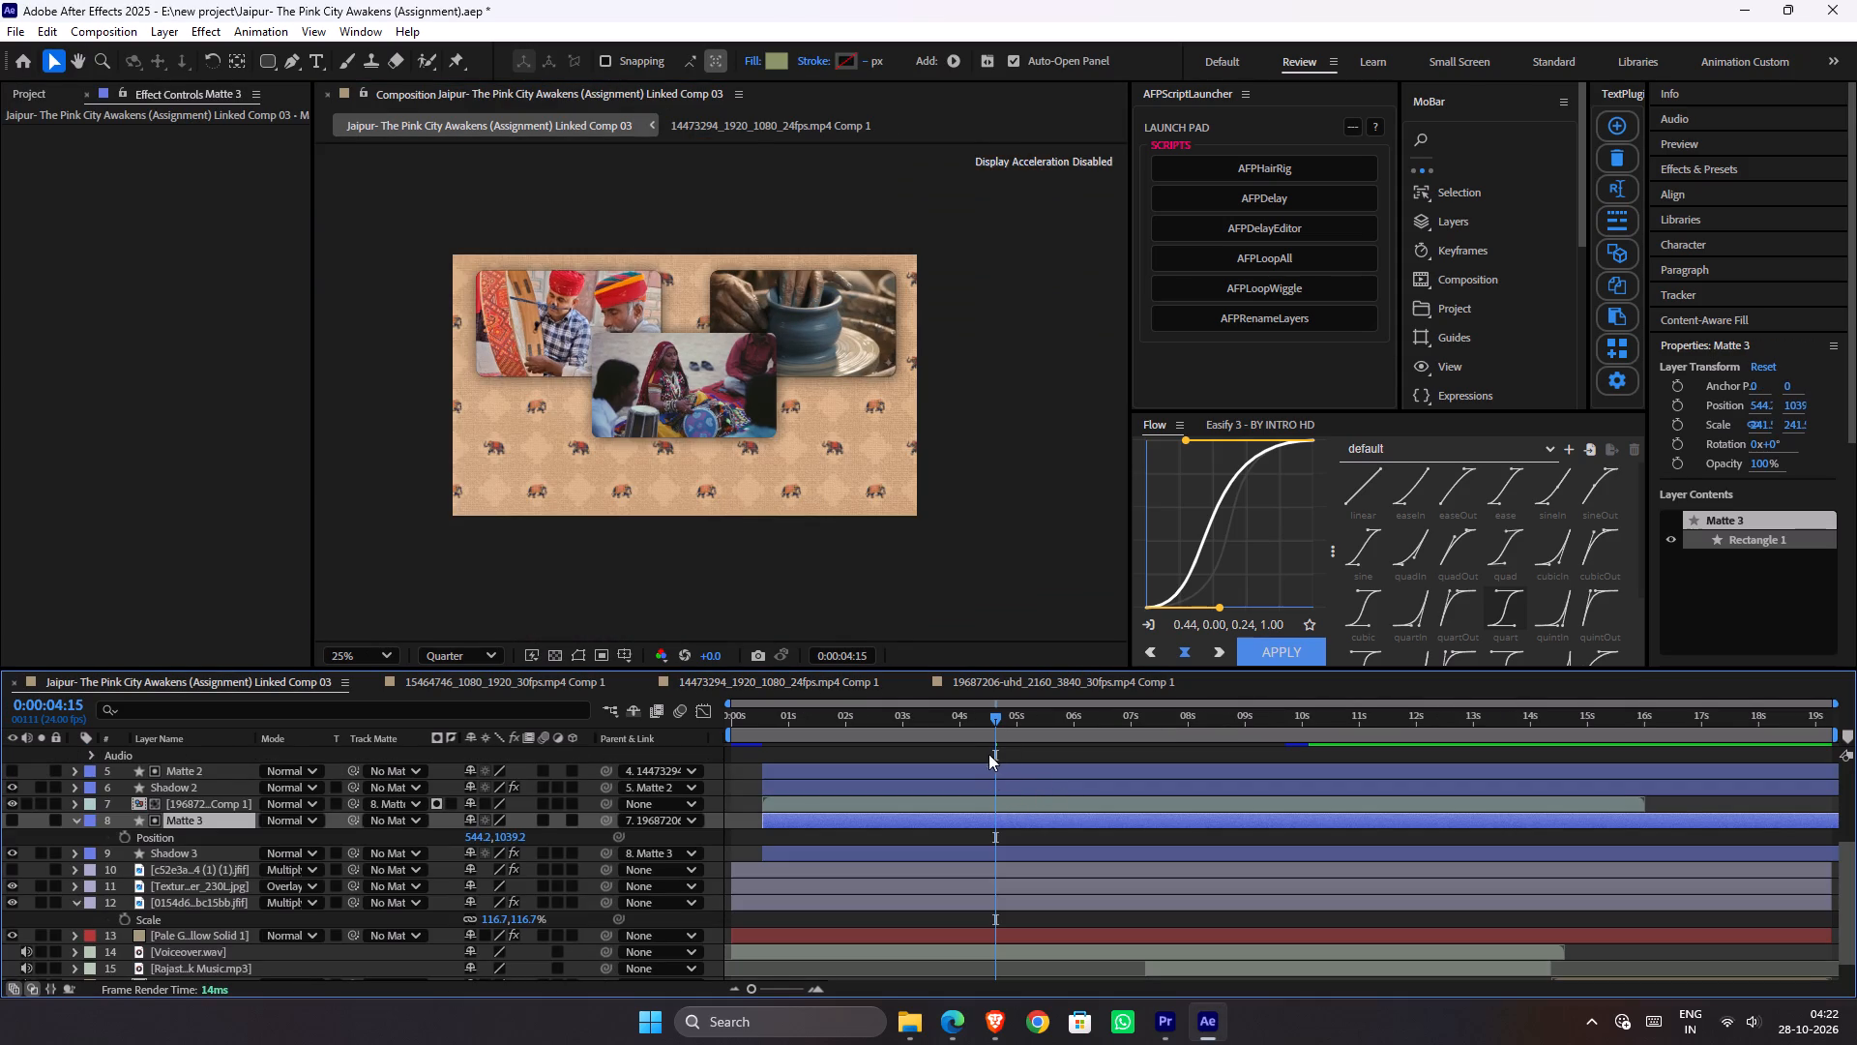
double_click(948, 809)
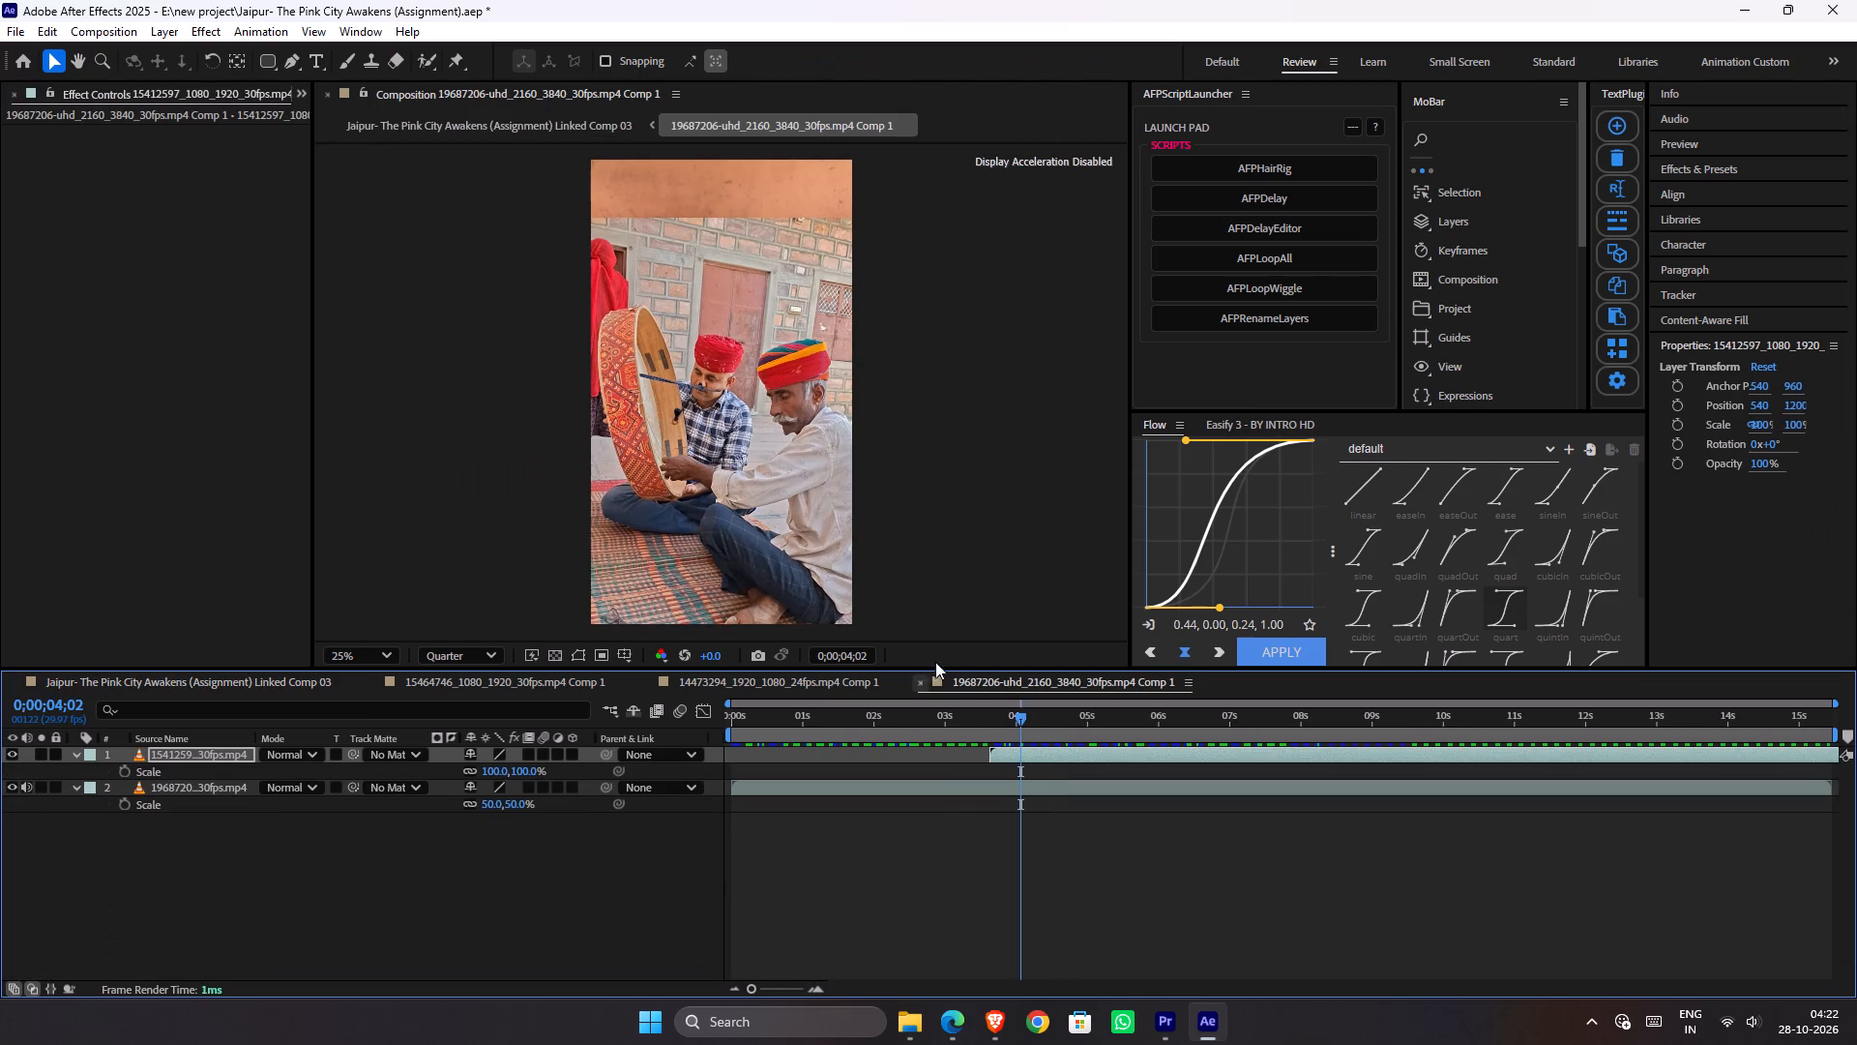
click(848, 685)
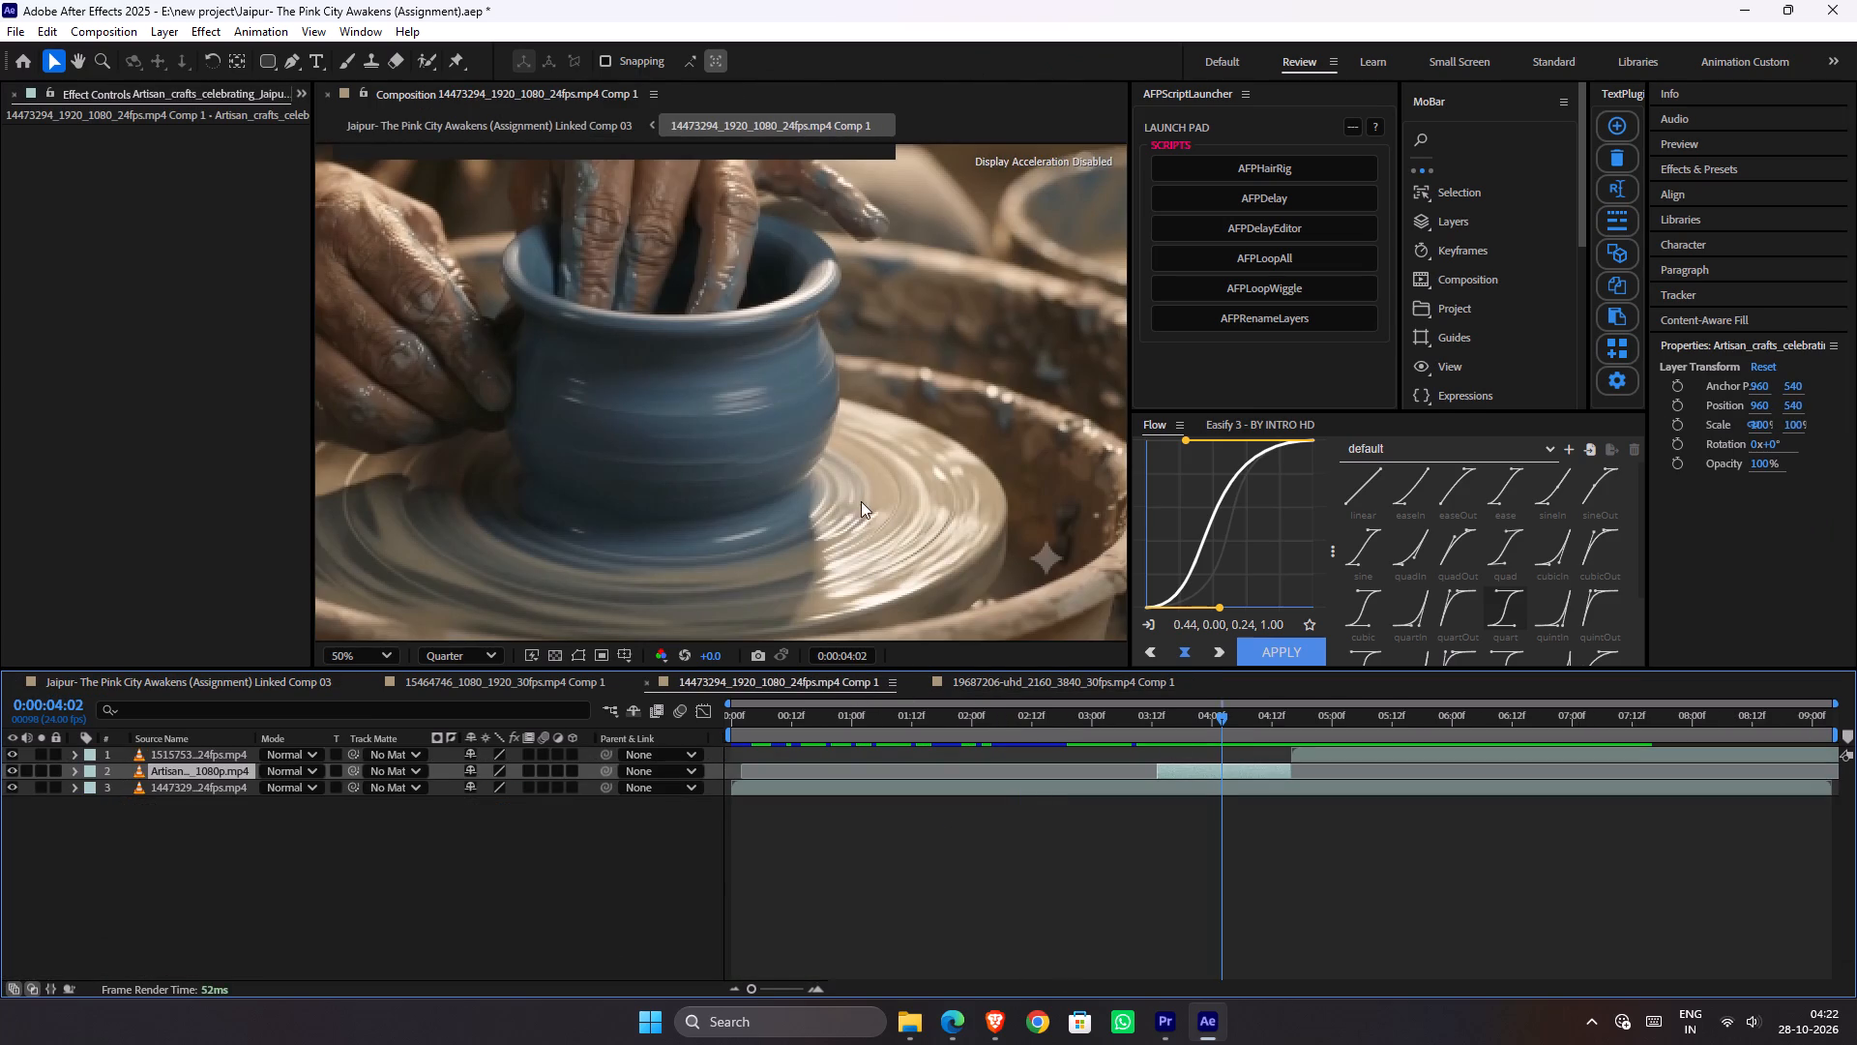
Inspect the sparkle watermark in the potter's wheel frame's lower-right corner, and save the project.
key(space)
key(space)
key(space)
key(space)
key(space)
key(space)
key(space)
key(space)
key(space)
key(space)
key(space)
key(space)
drag(941, 504, 739, 428)
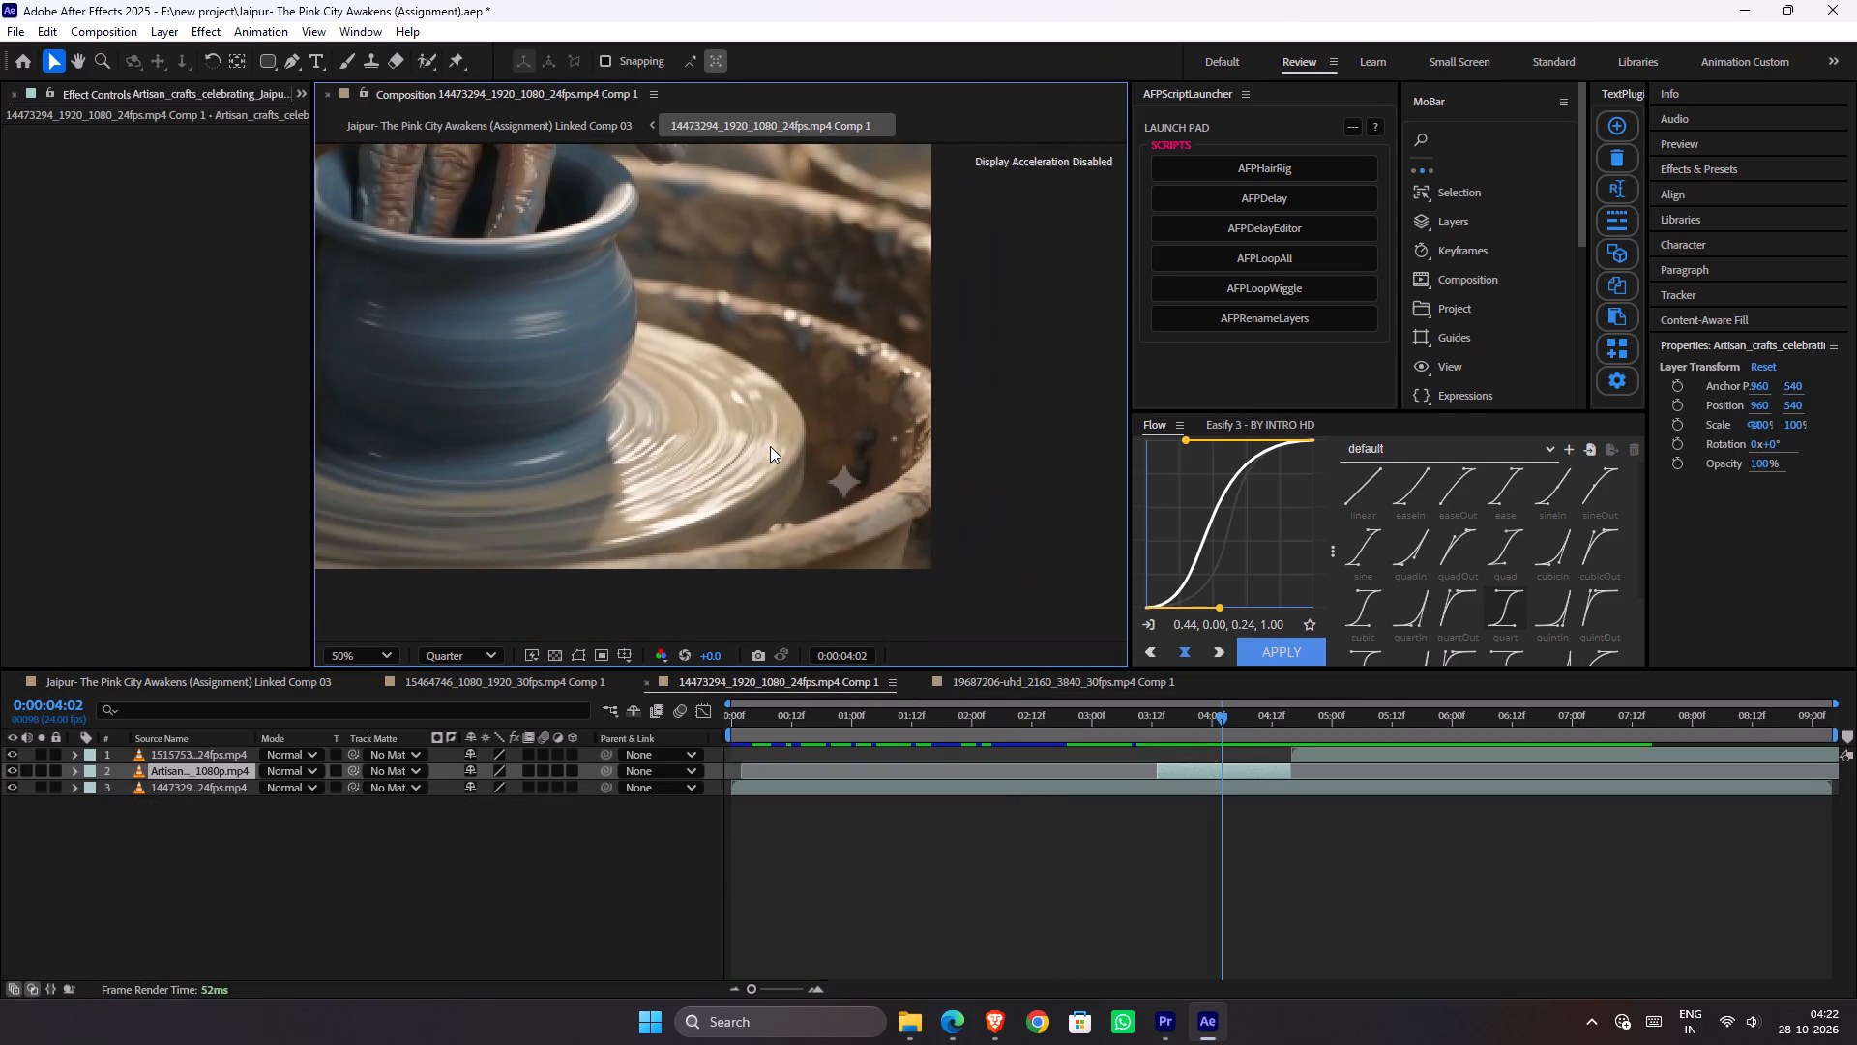
key(ctrl+s)
Apply the Fill effect to the Artisan crafts layer in the 14473294 precomp.
key(s)
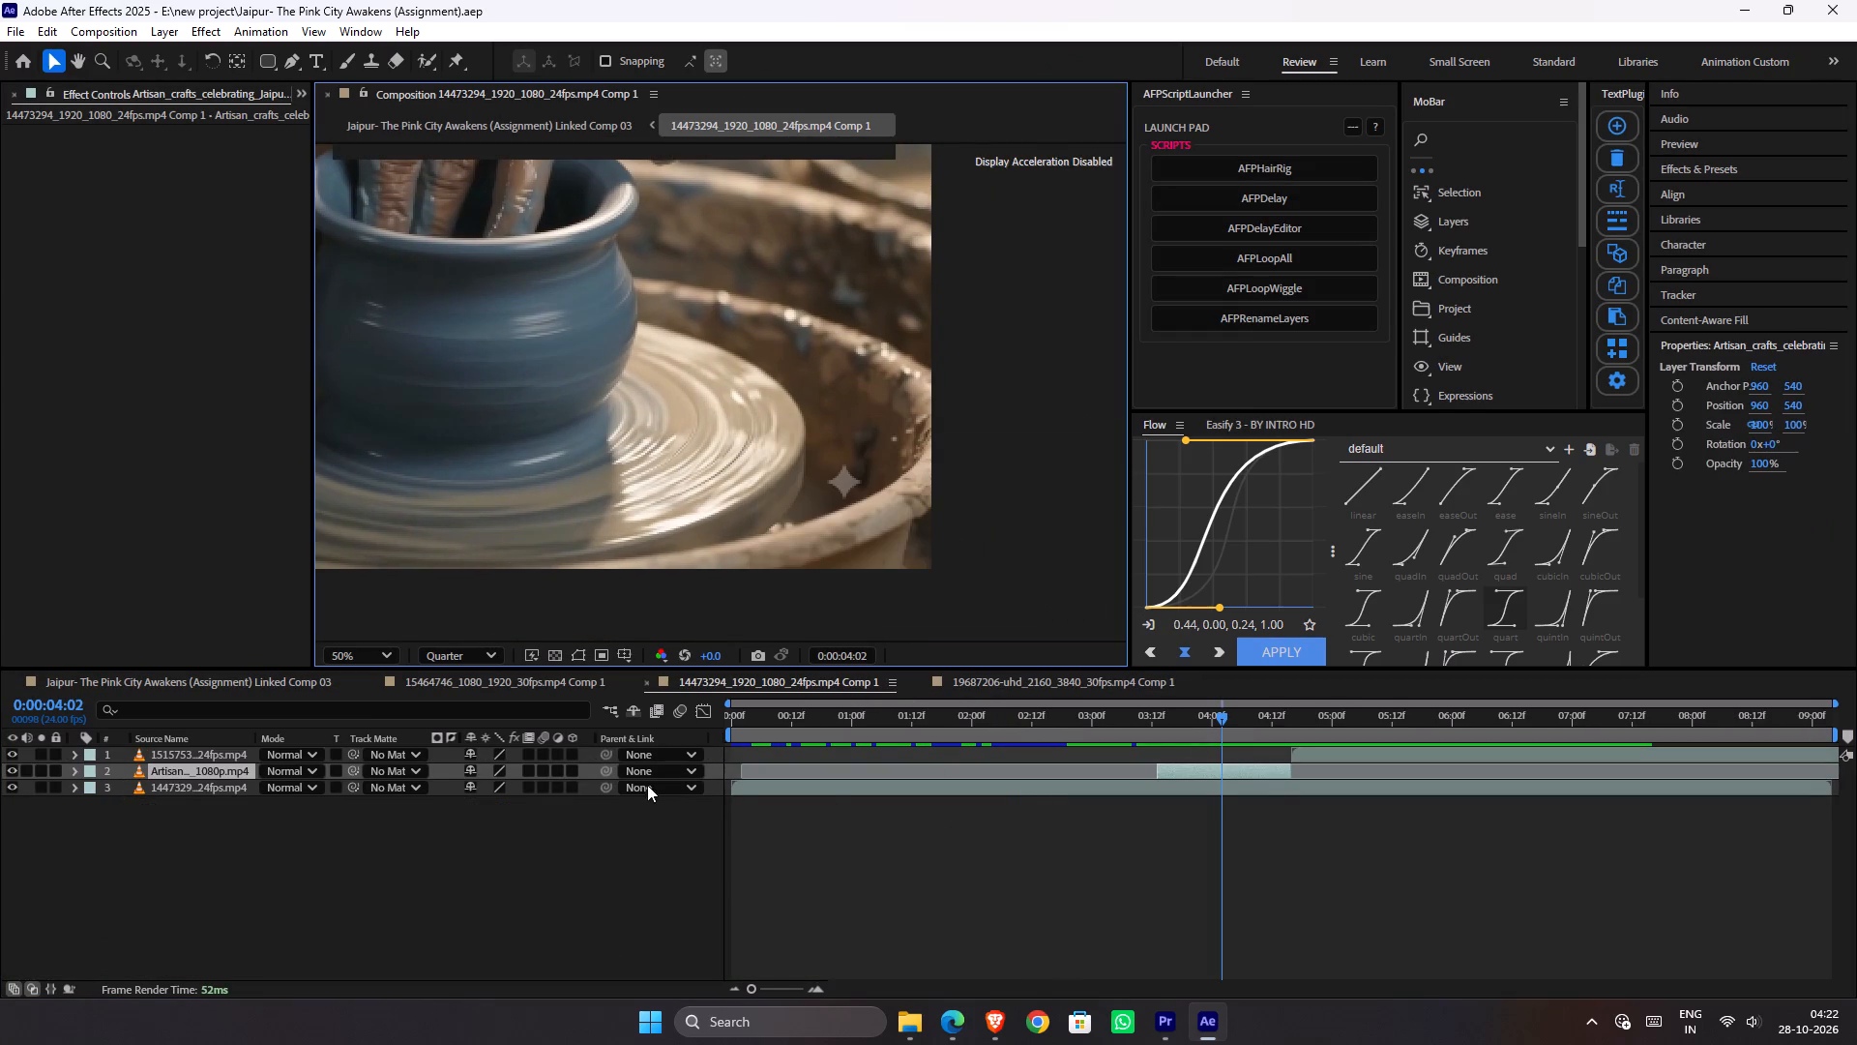
scroll(740, 593, down, 1)
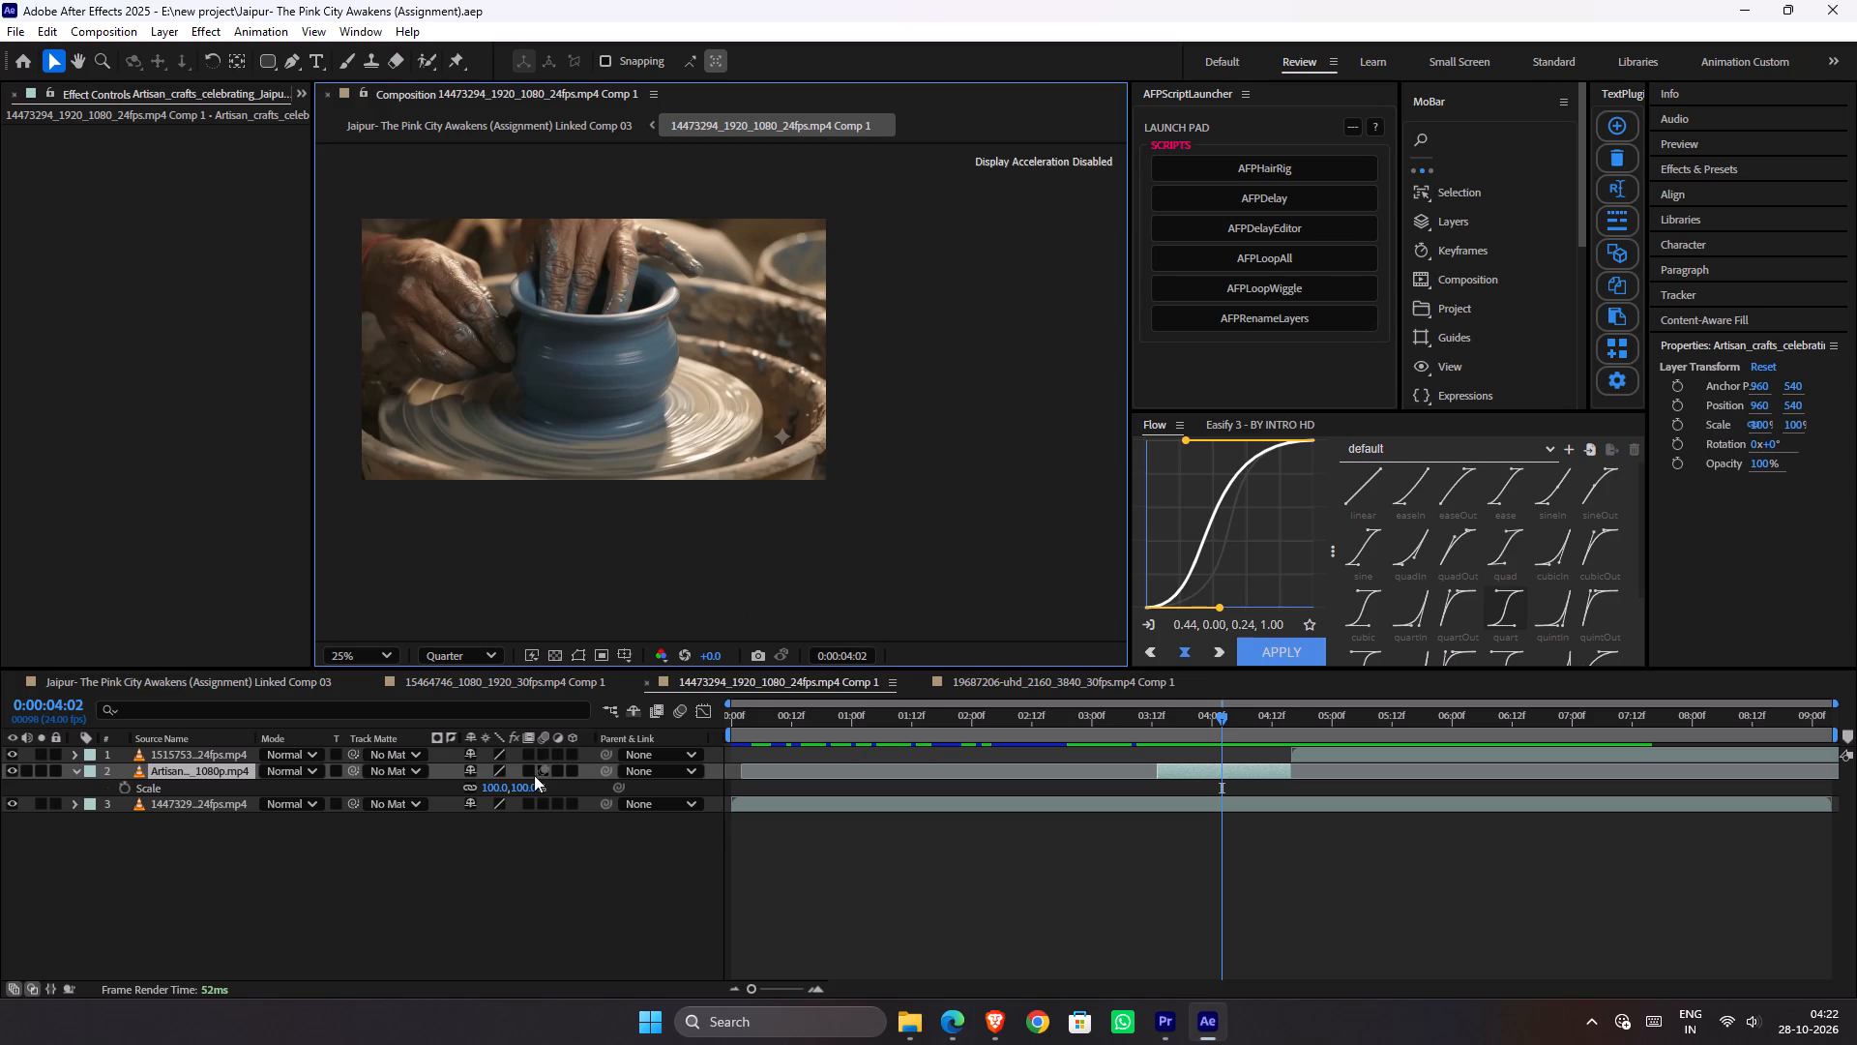
scroll(840, 511, up, 1)
key(ctrl+space)
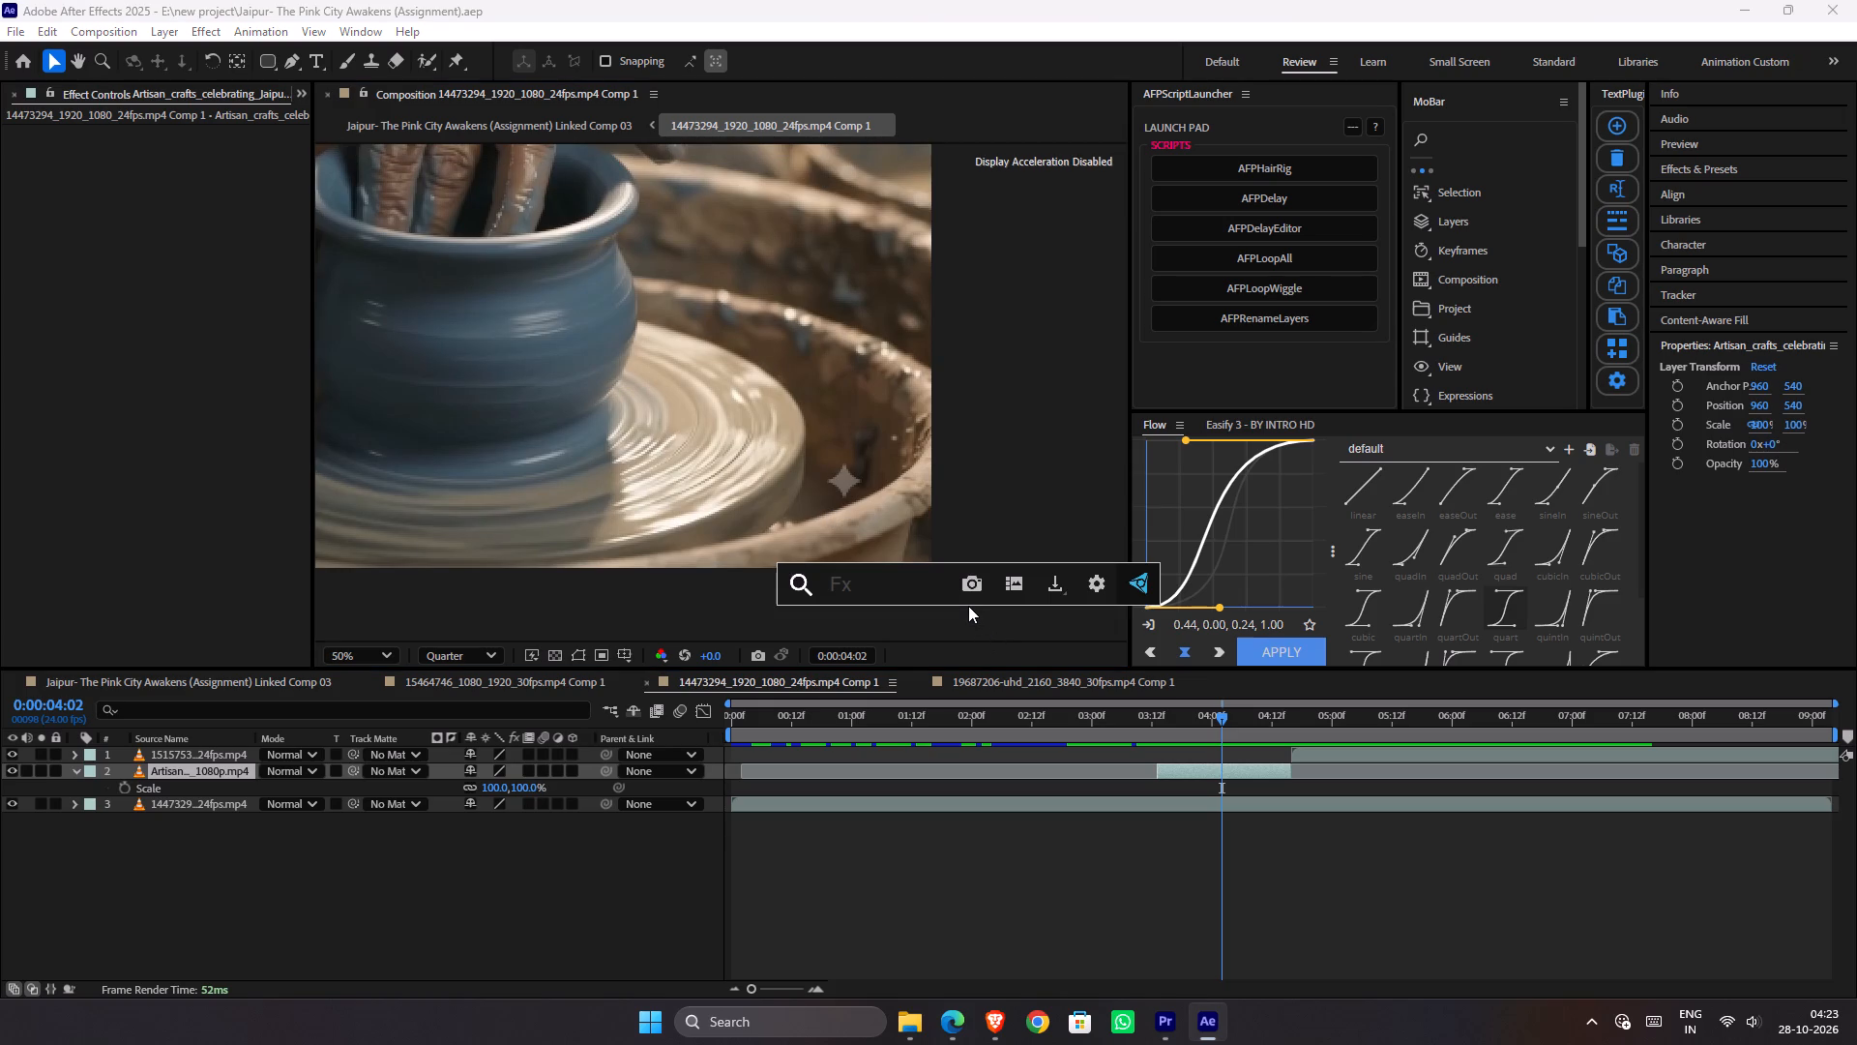
key(f)
key(i)
key(l)
key(l)
click(896, 647)
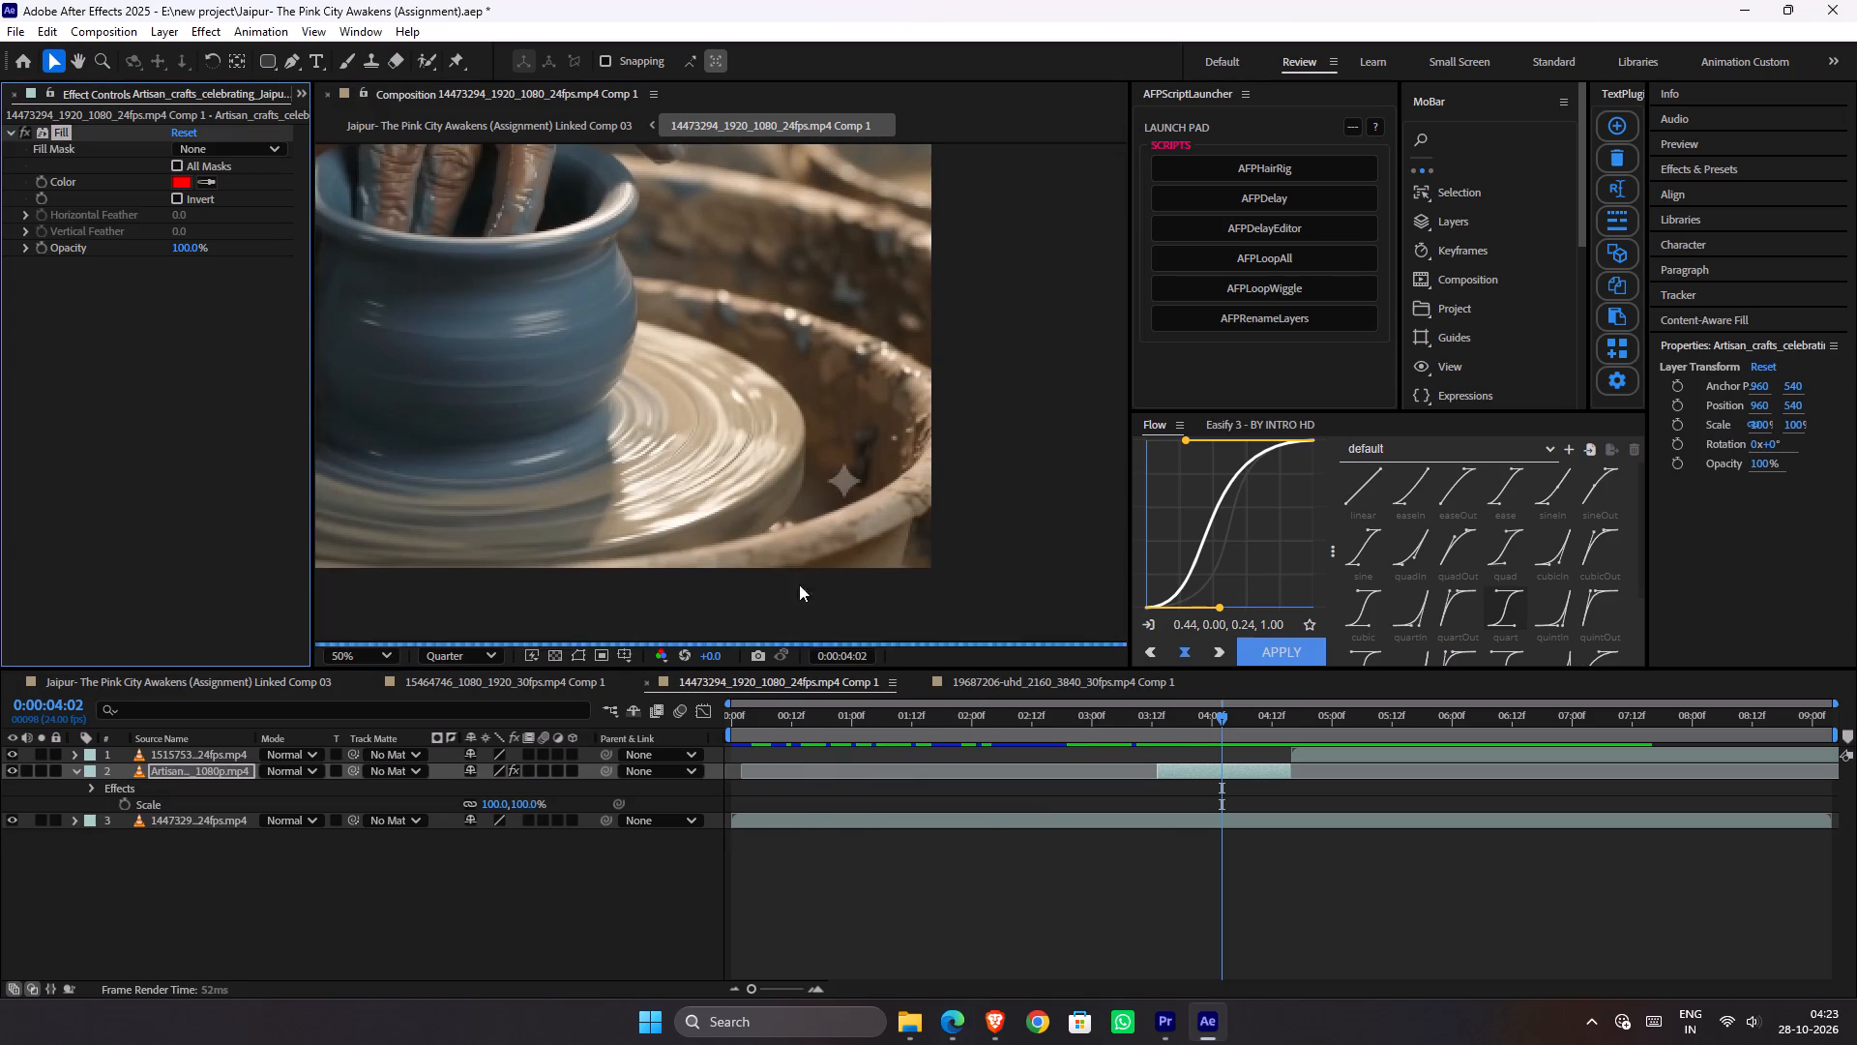
Temporarily disable the Fill to sample its colour from the dark brown area beside the sparkle watermark, and re-enable the effect.
click(19, 127)
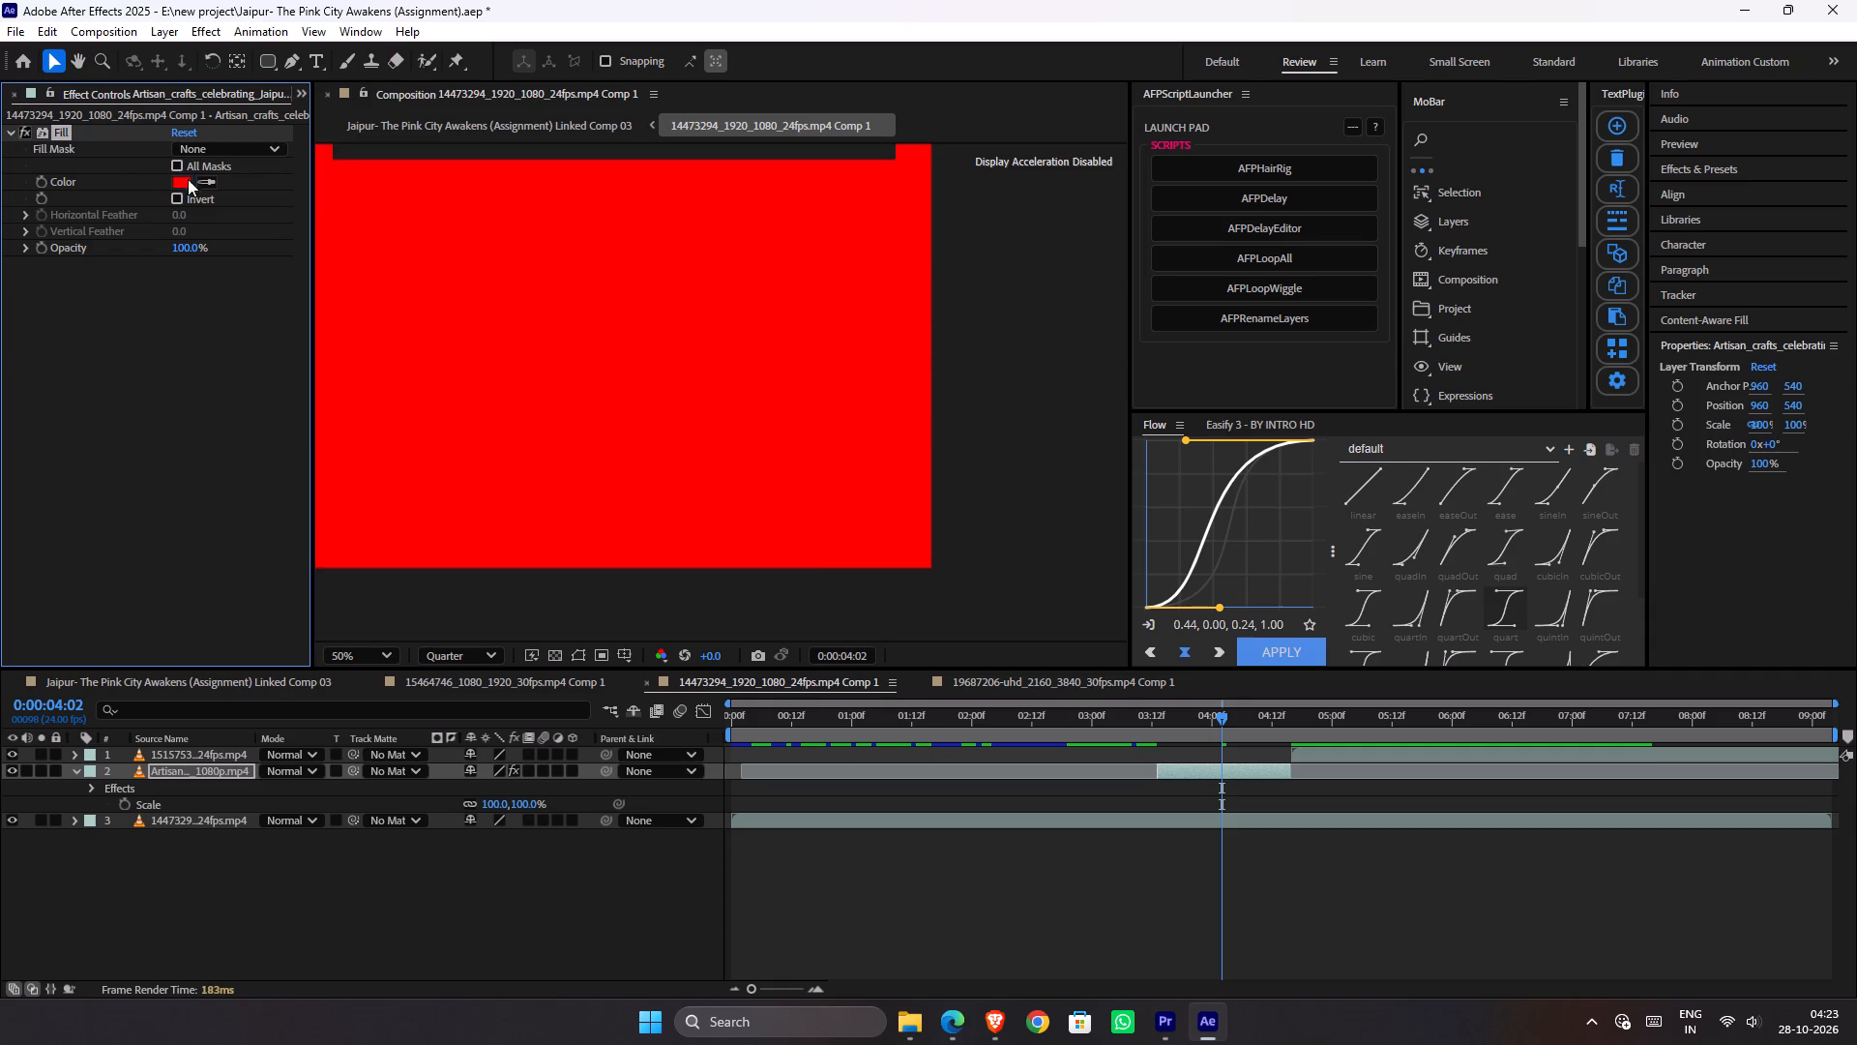
click(203, 184)
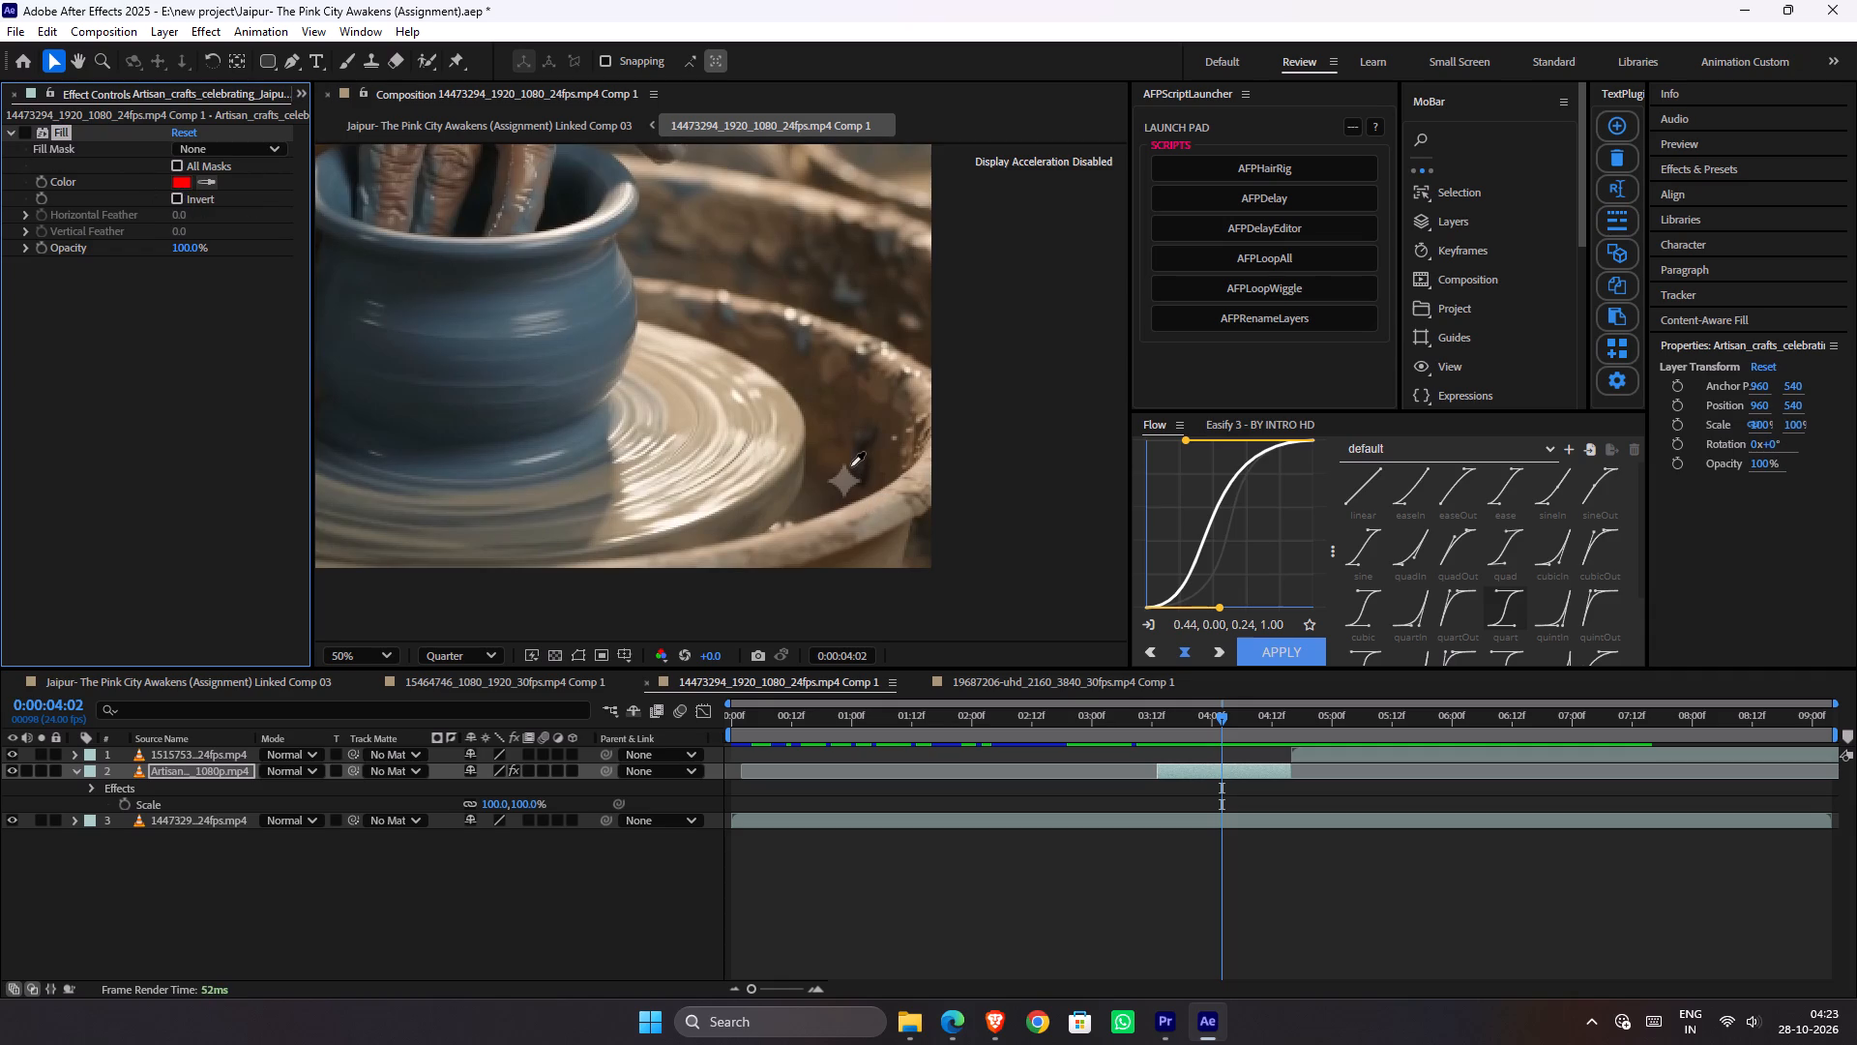
click(848, 460)
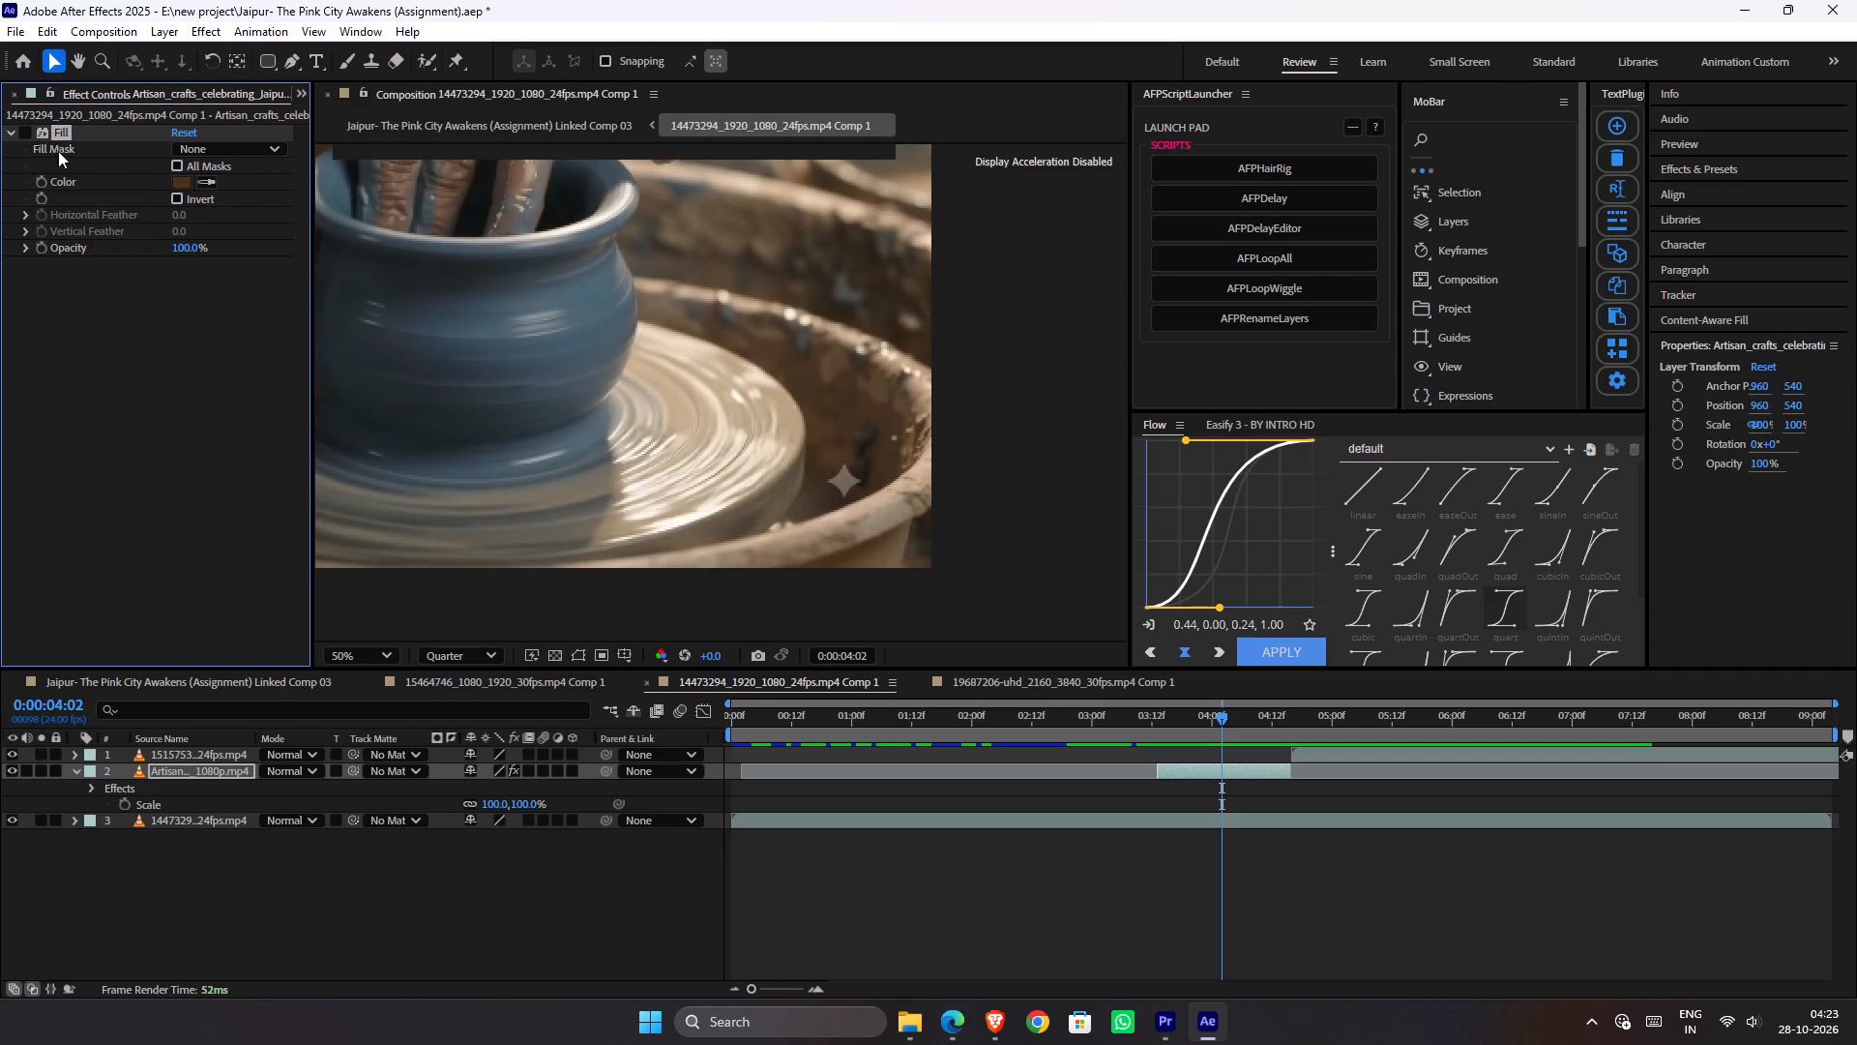
click(30, 133)
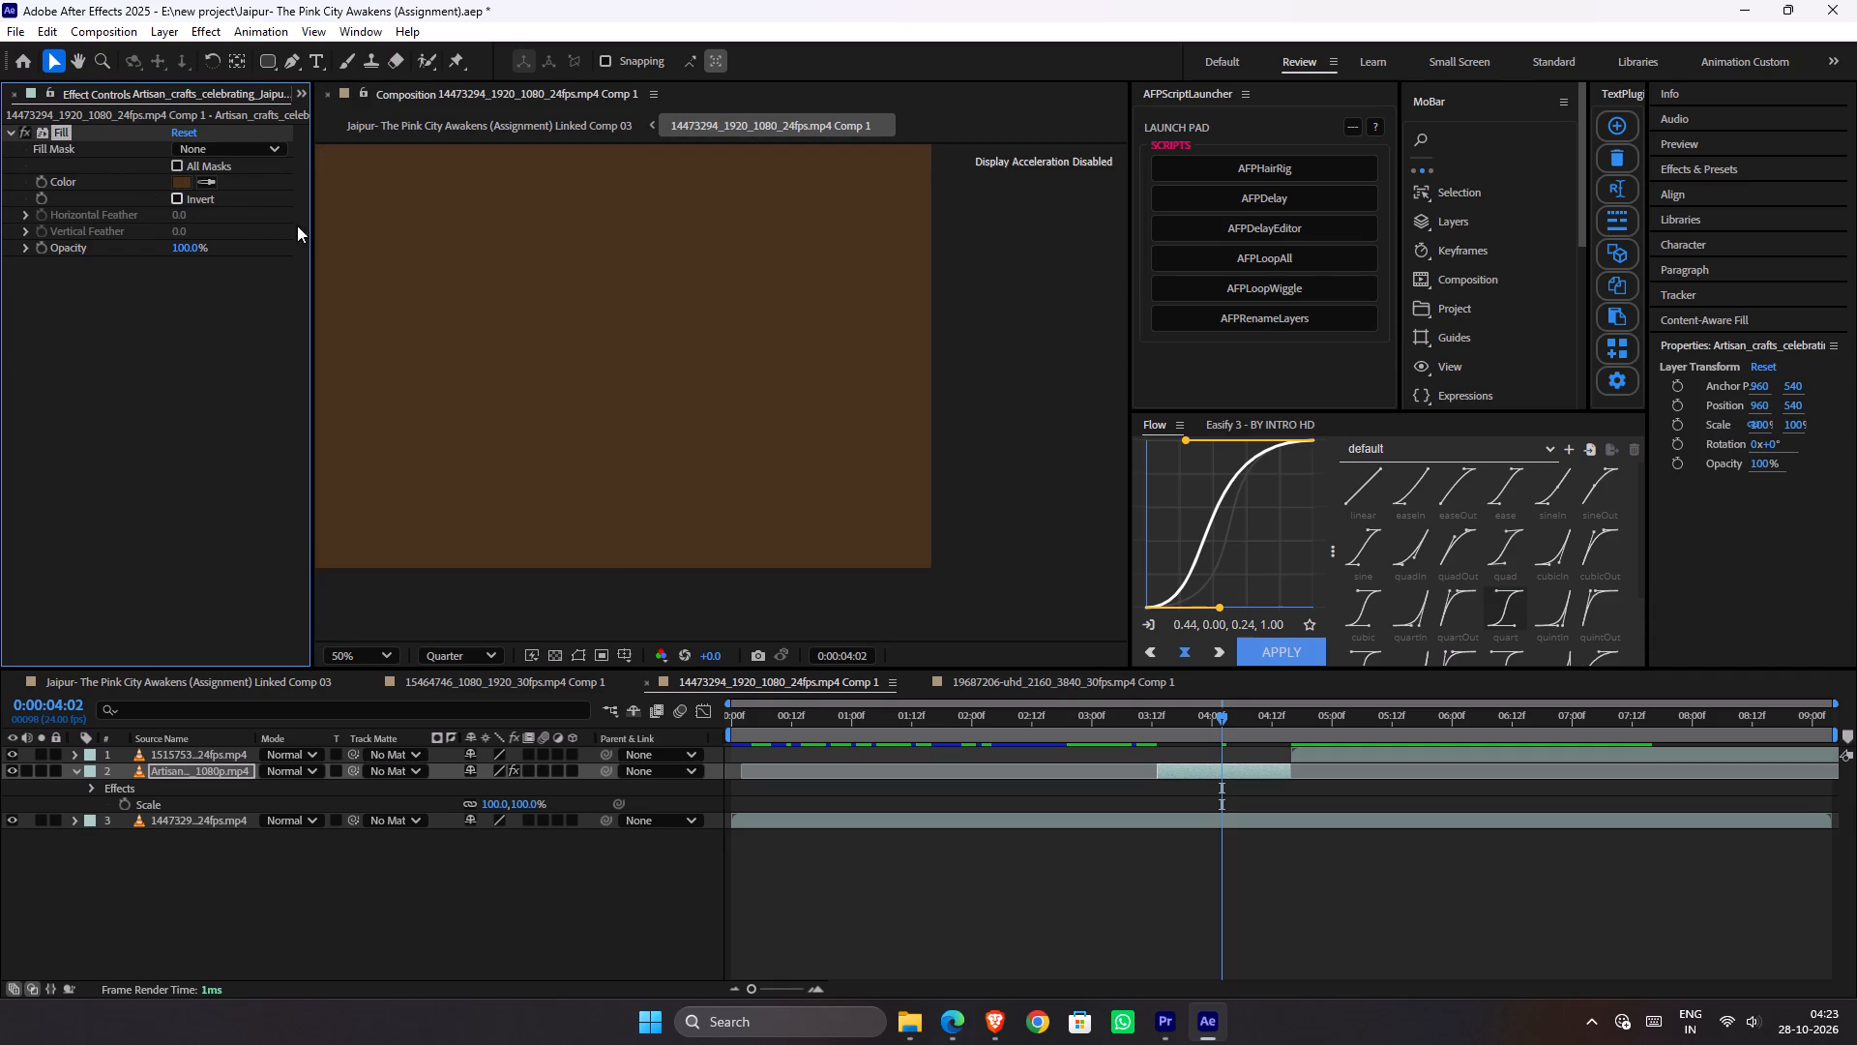
Draw a small elliptical mask on the Artisan crafts layer around the sparkle watermark's area near the frame's lower-right corner.
key(u)
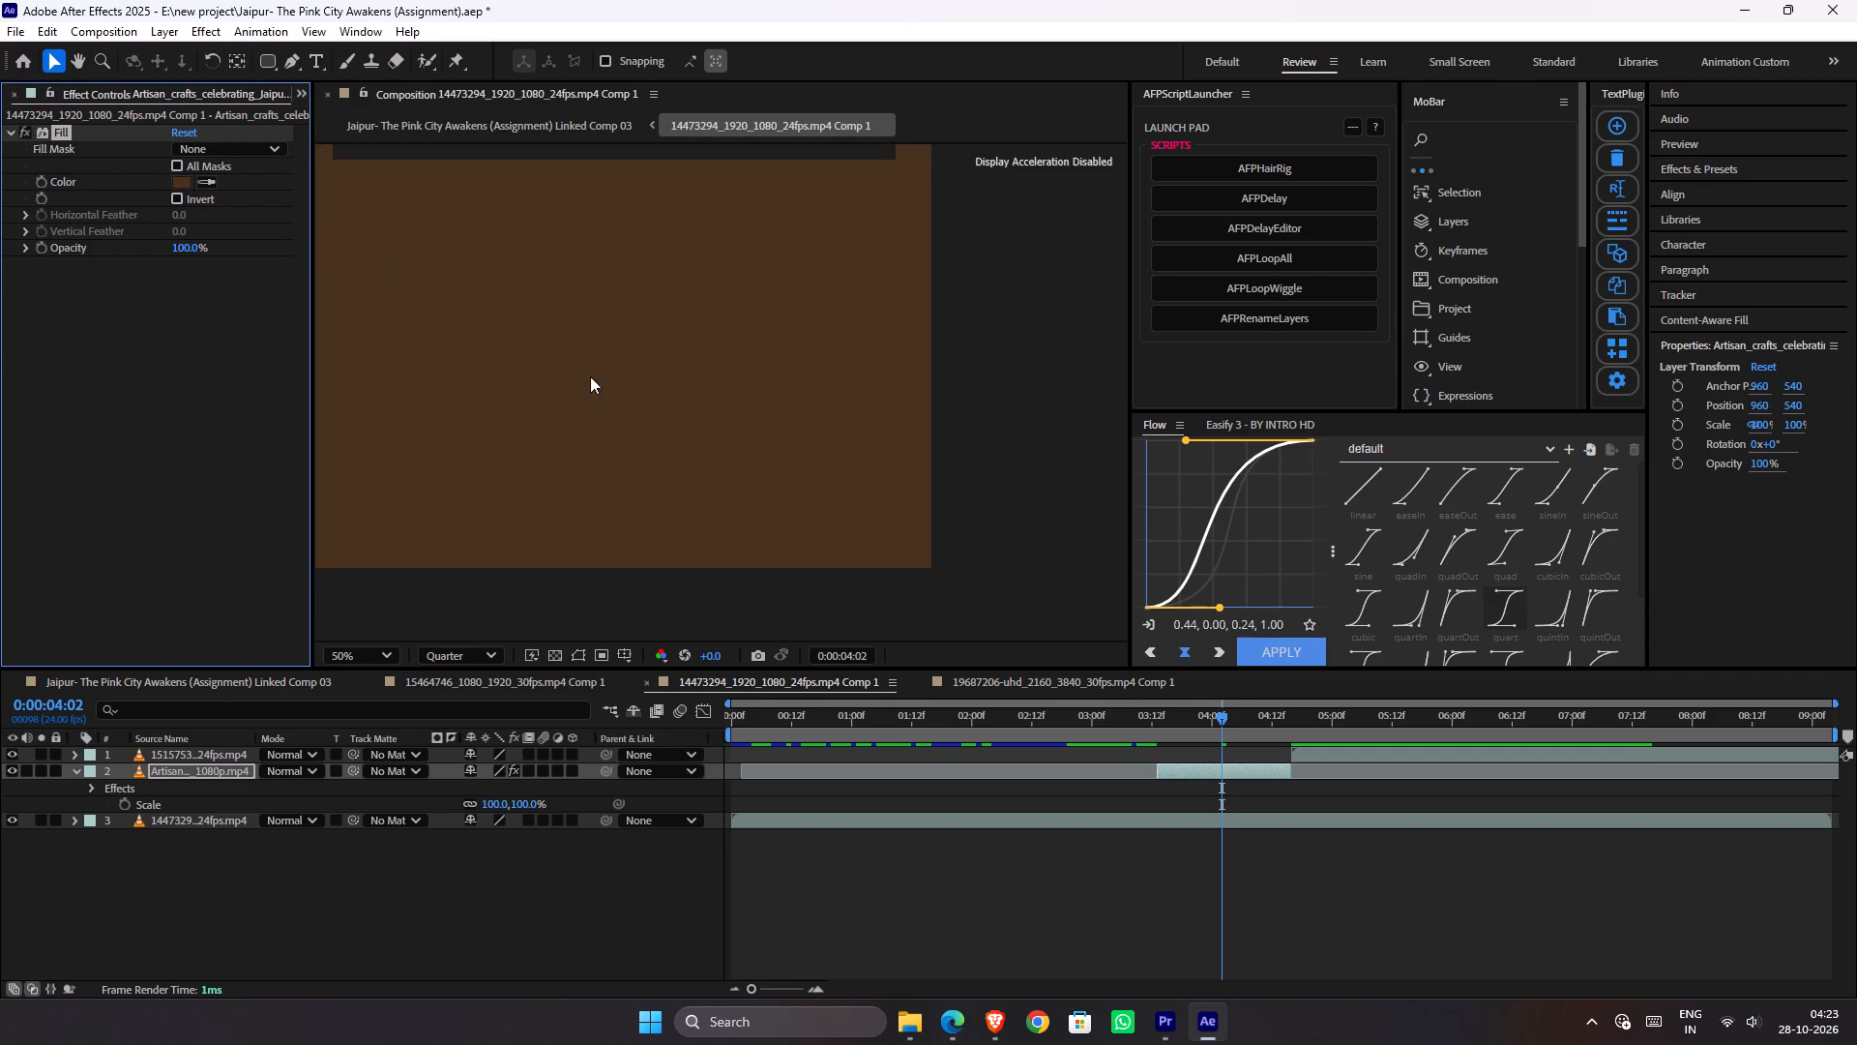
key(q)
key(q)
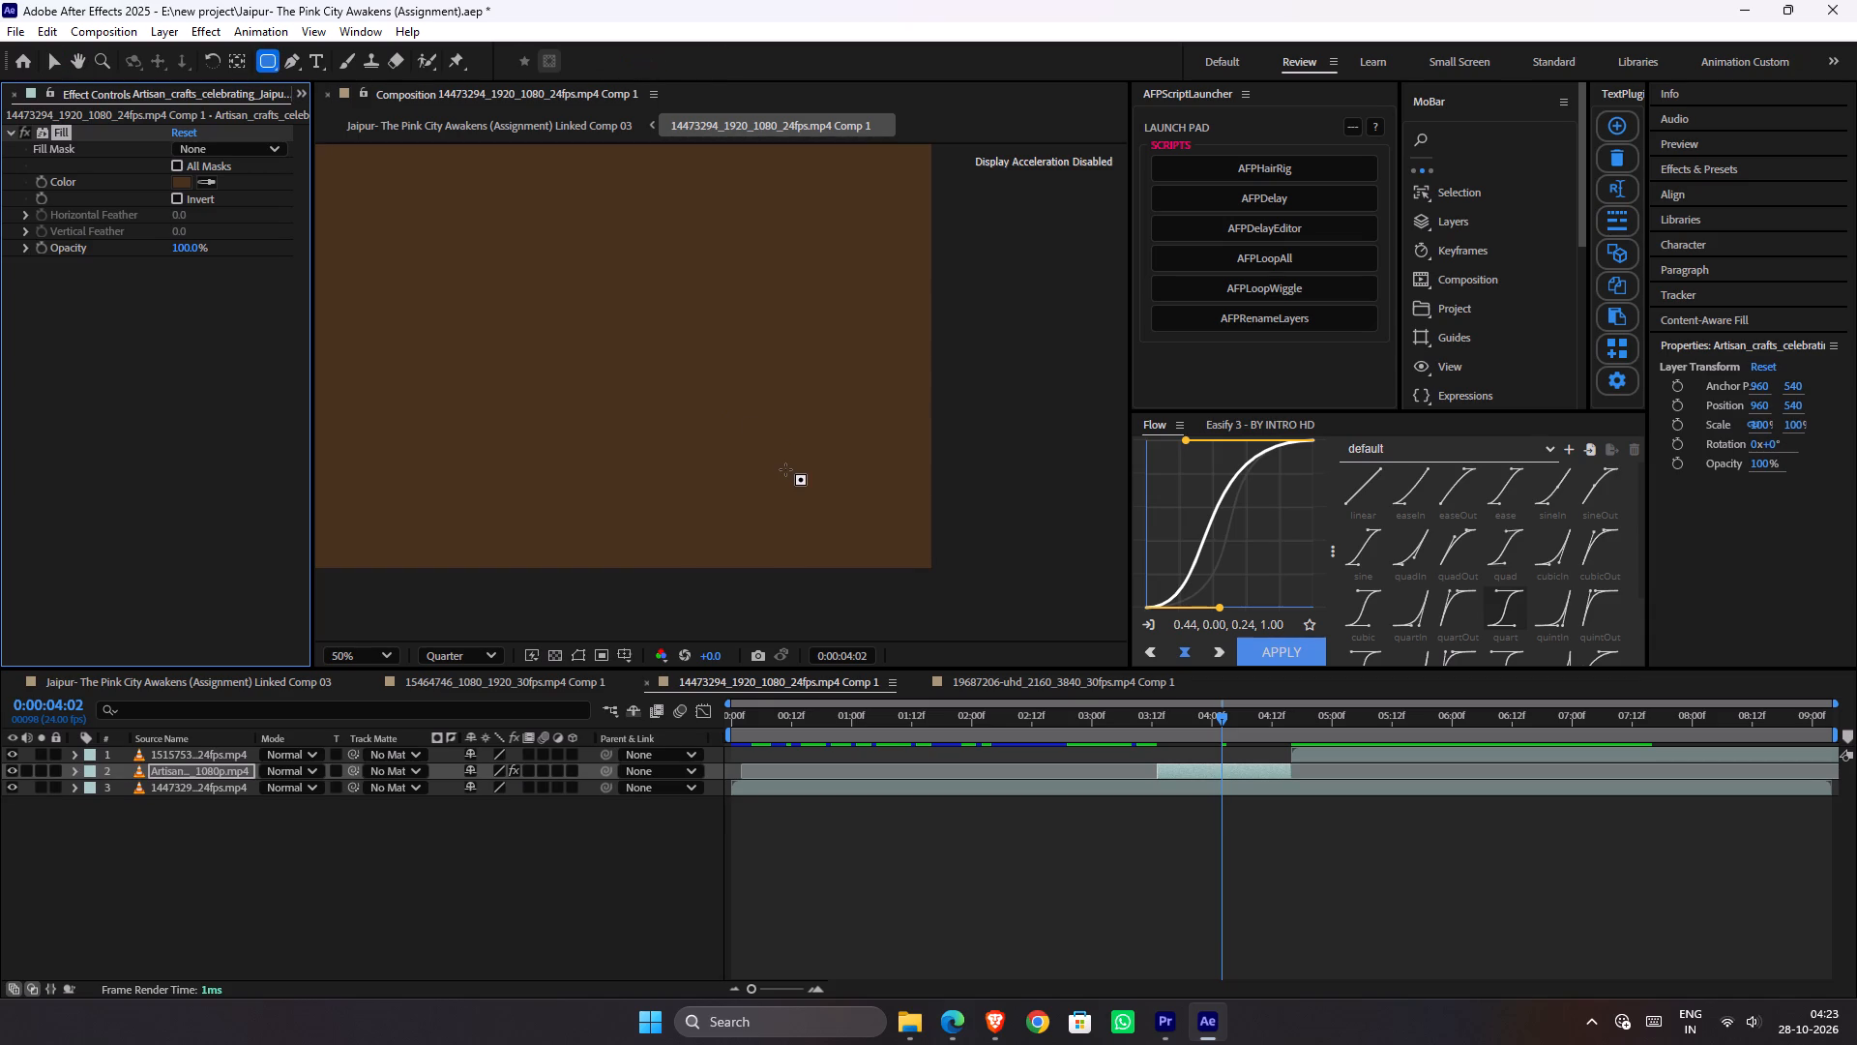
key(q)
drag(784, 461, 806, 497)
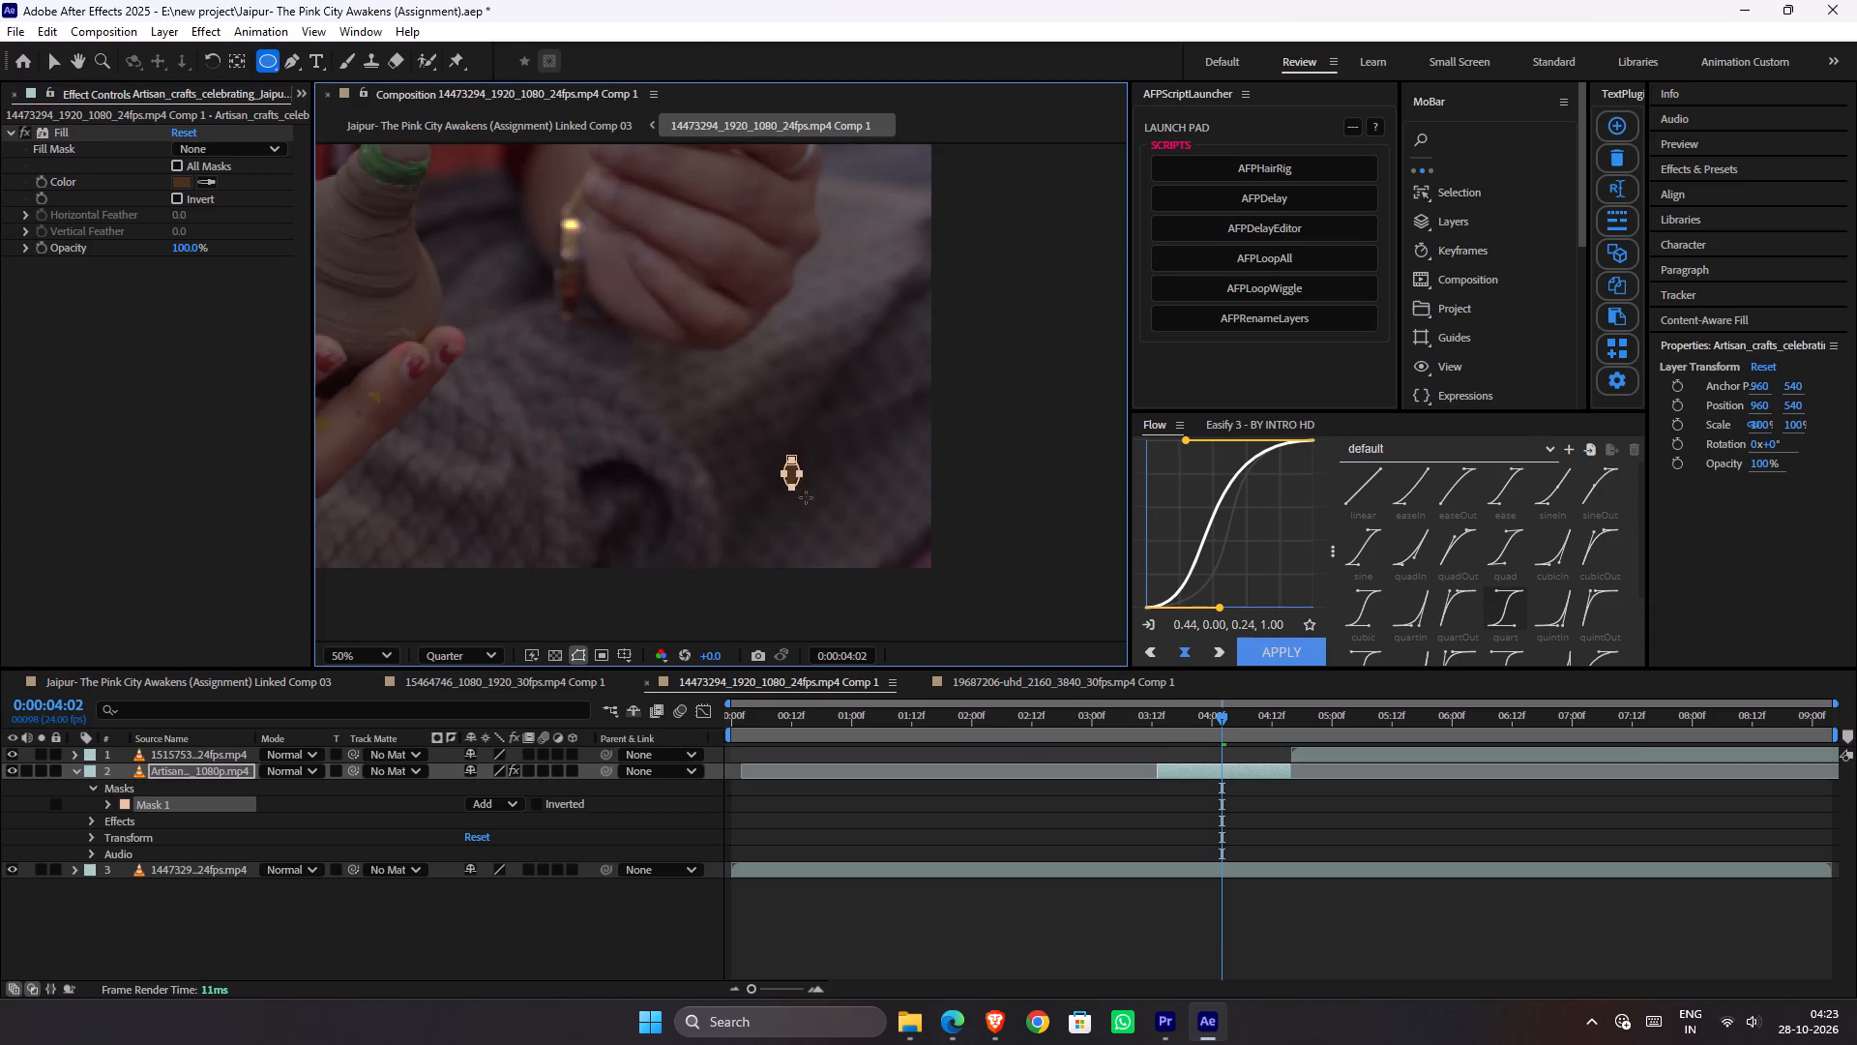
drag(806, 497, 866, 531)
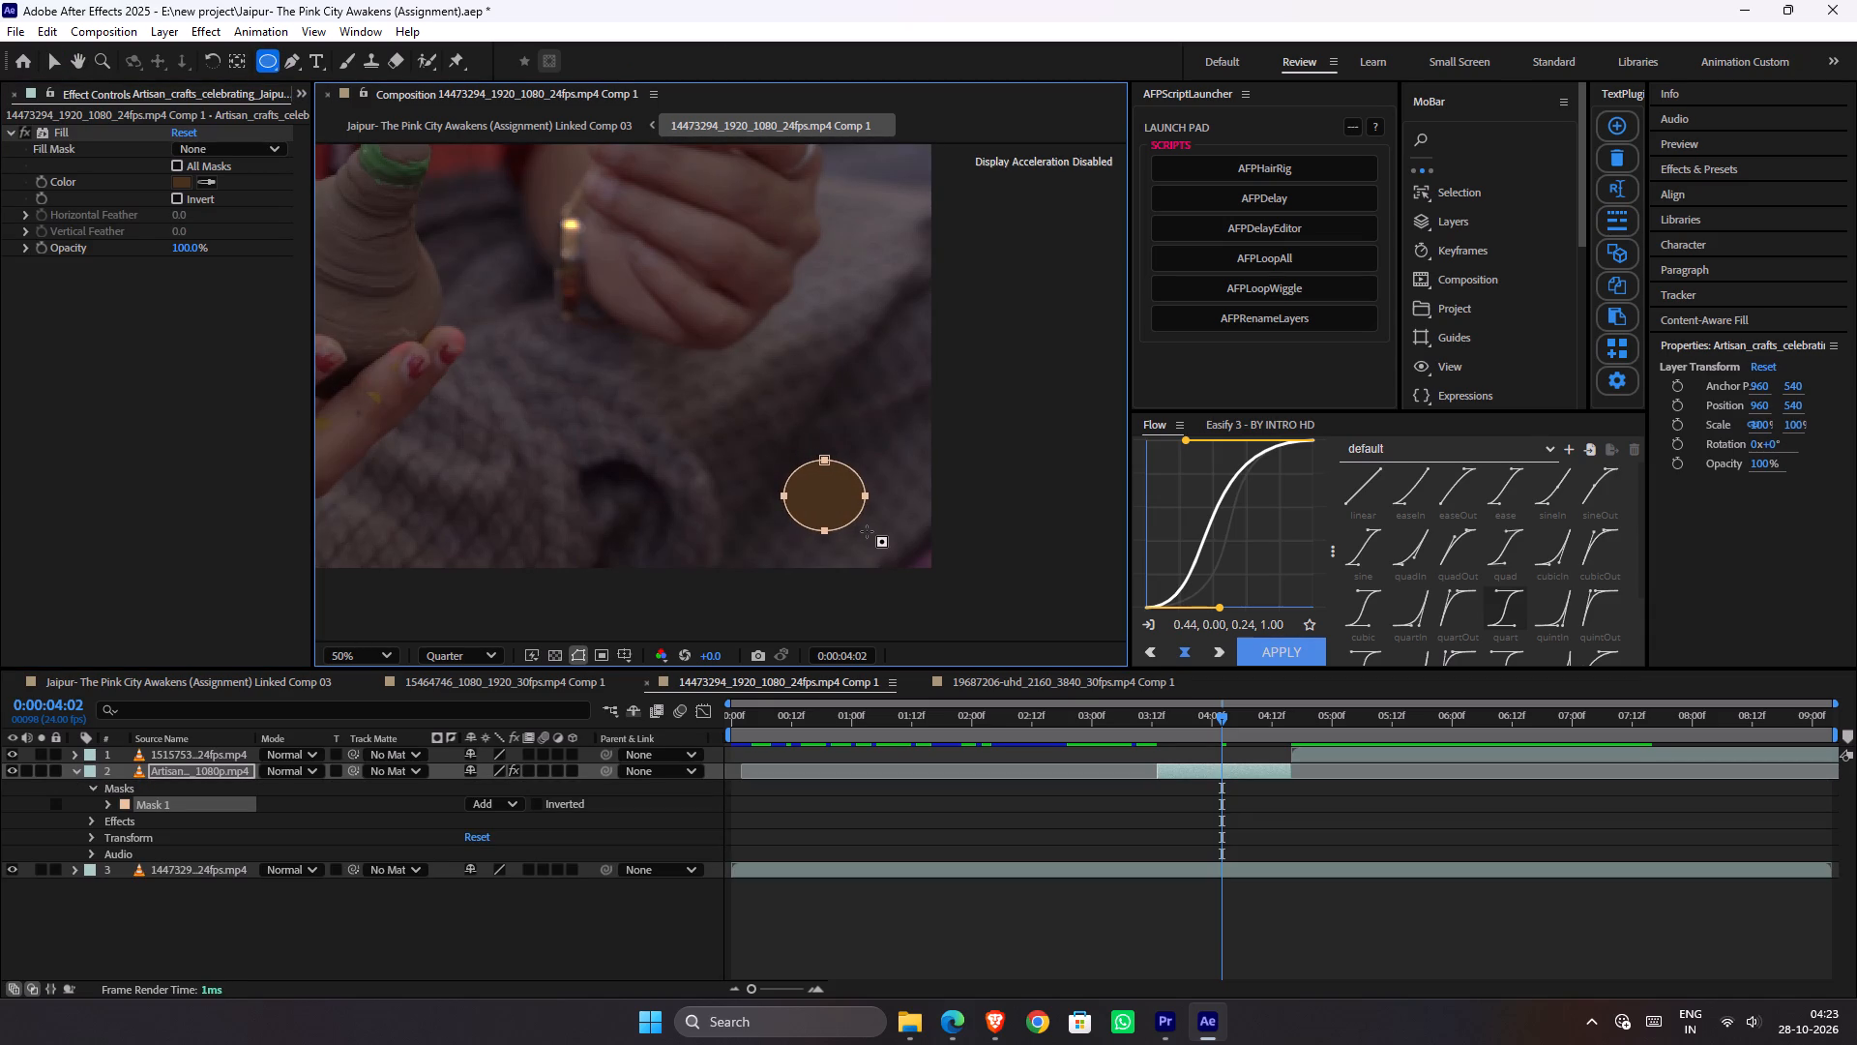
Restrict the Fill effect to Mask 1 through its compositing options and feather the mask to 118 pixels.
key(e)
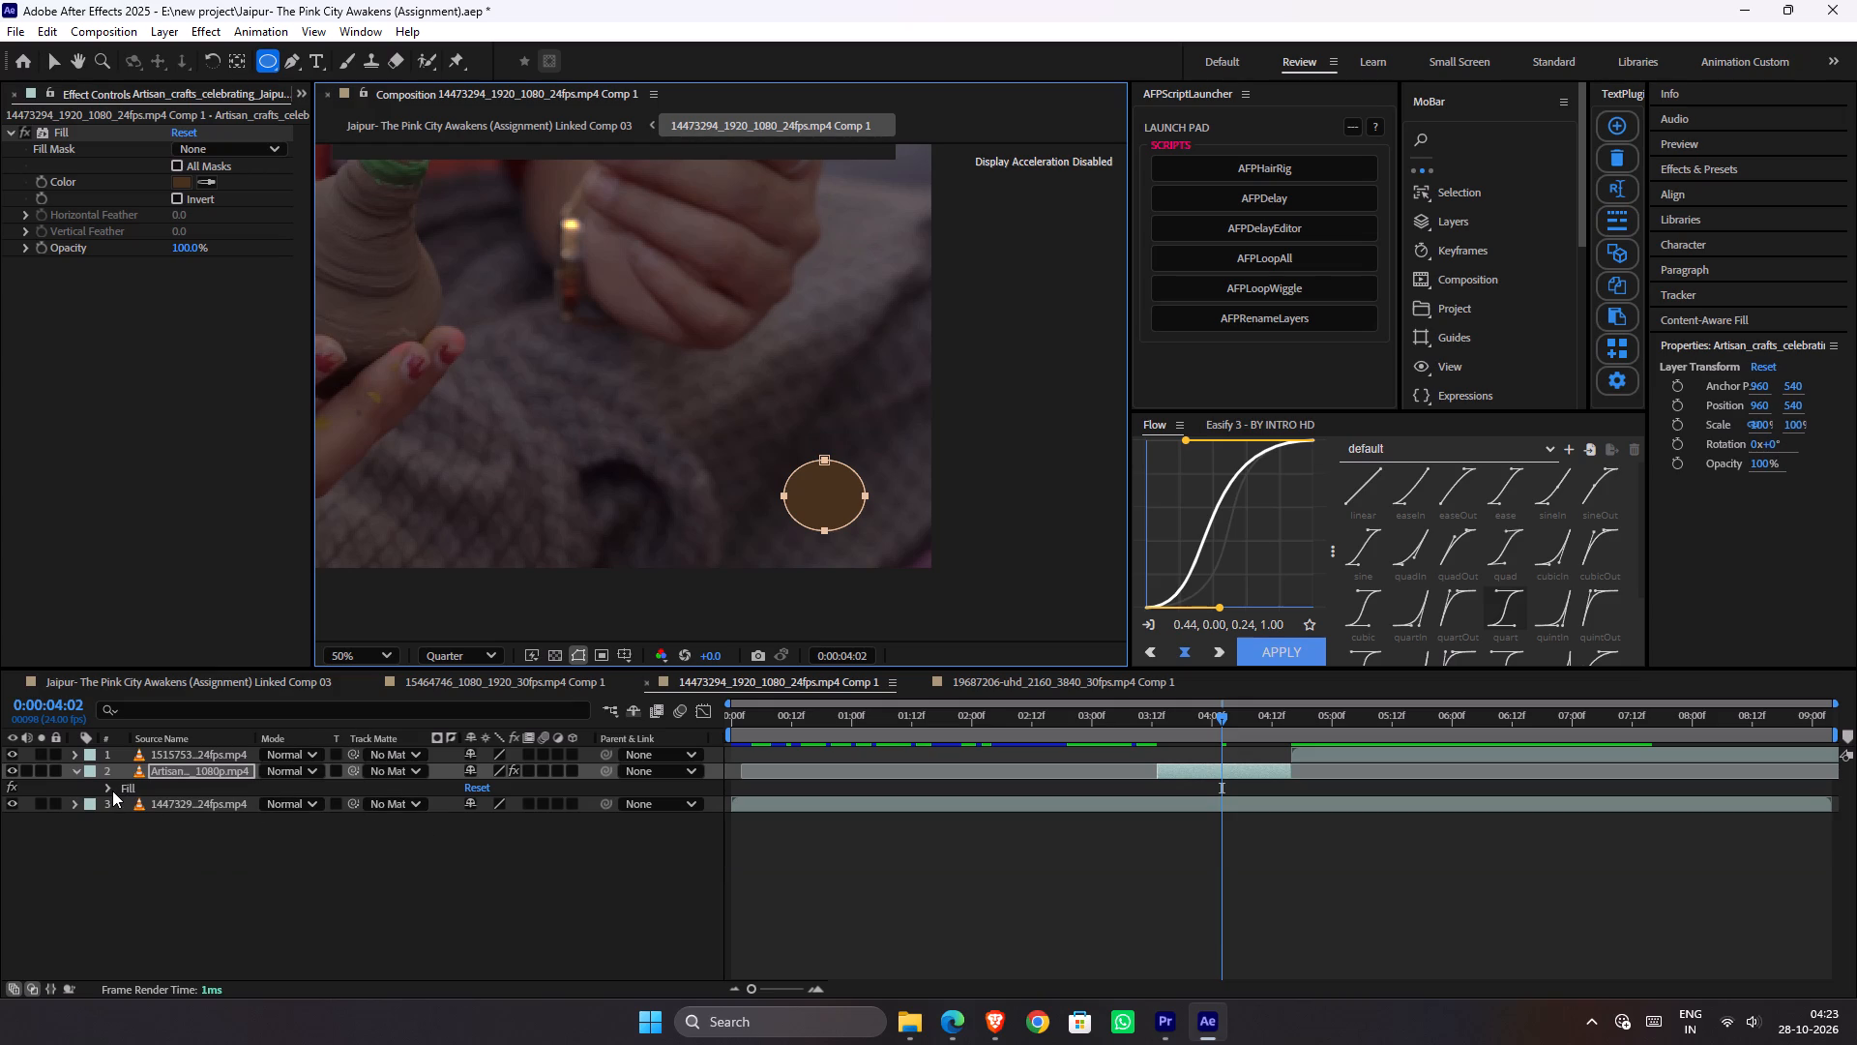
click(112, 791)
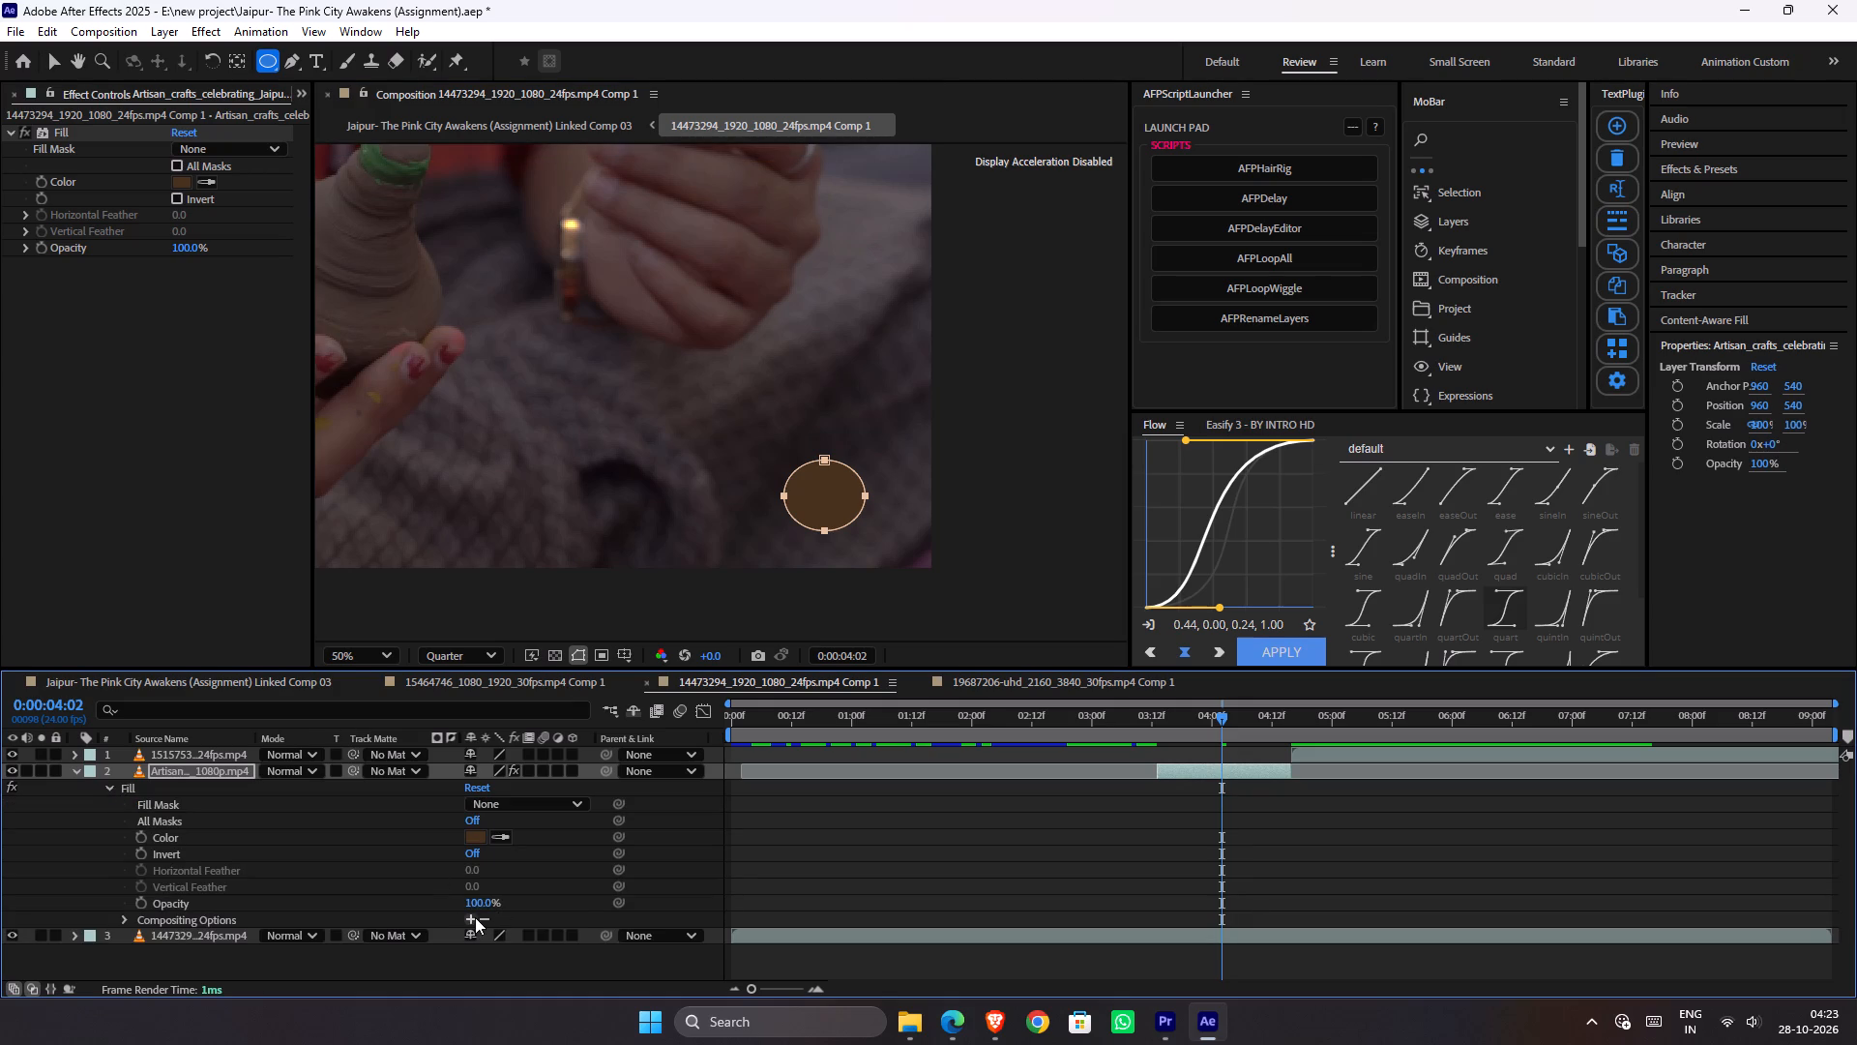
click(475, 917)
key(f)
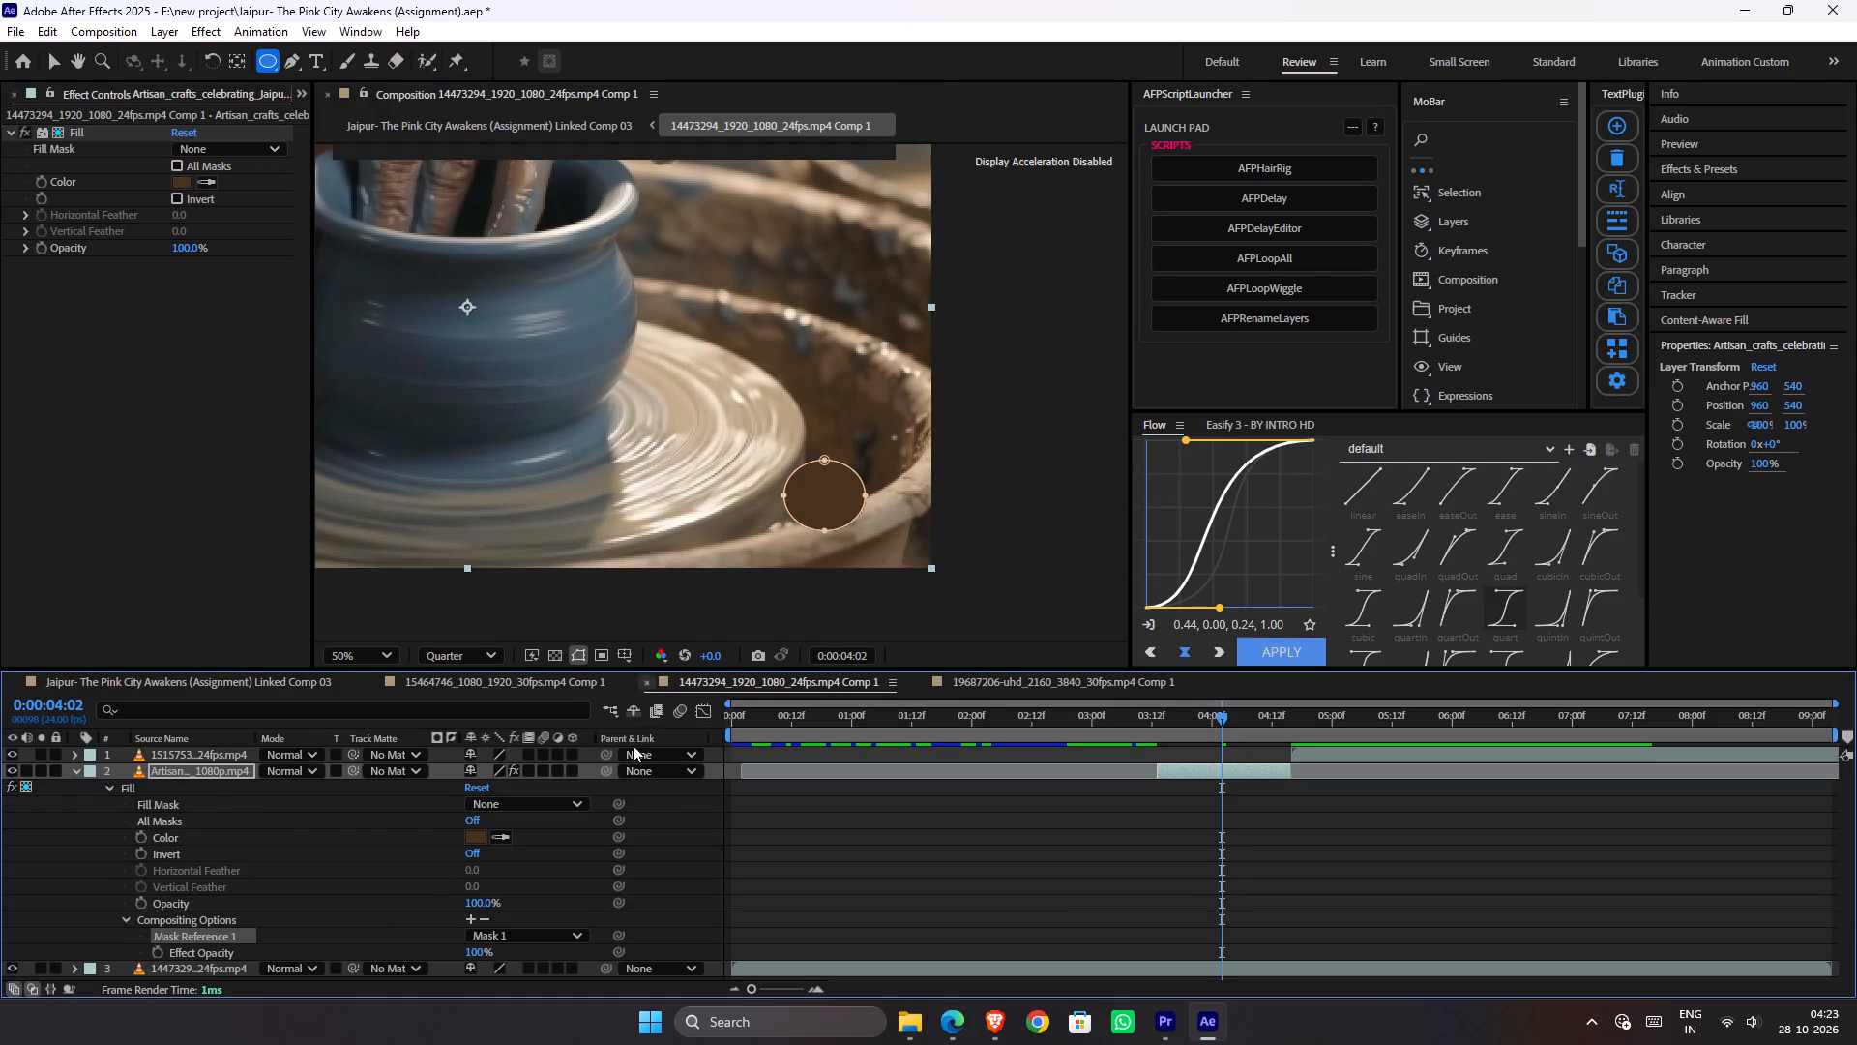
drag(506, 811, 659, 805)
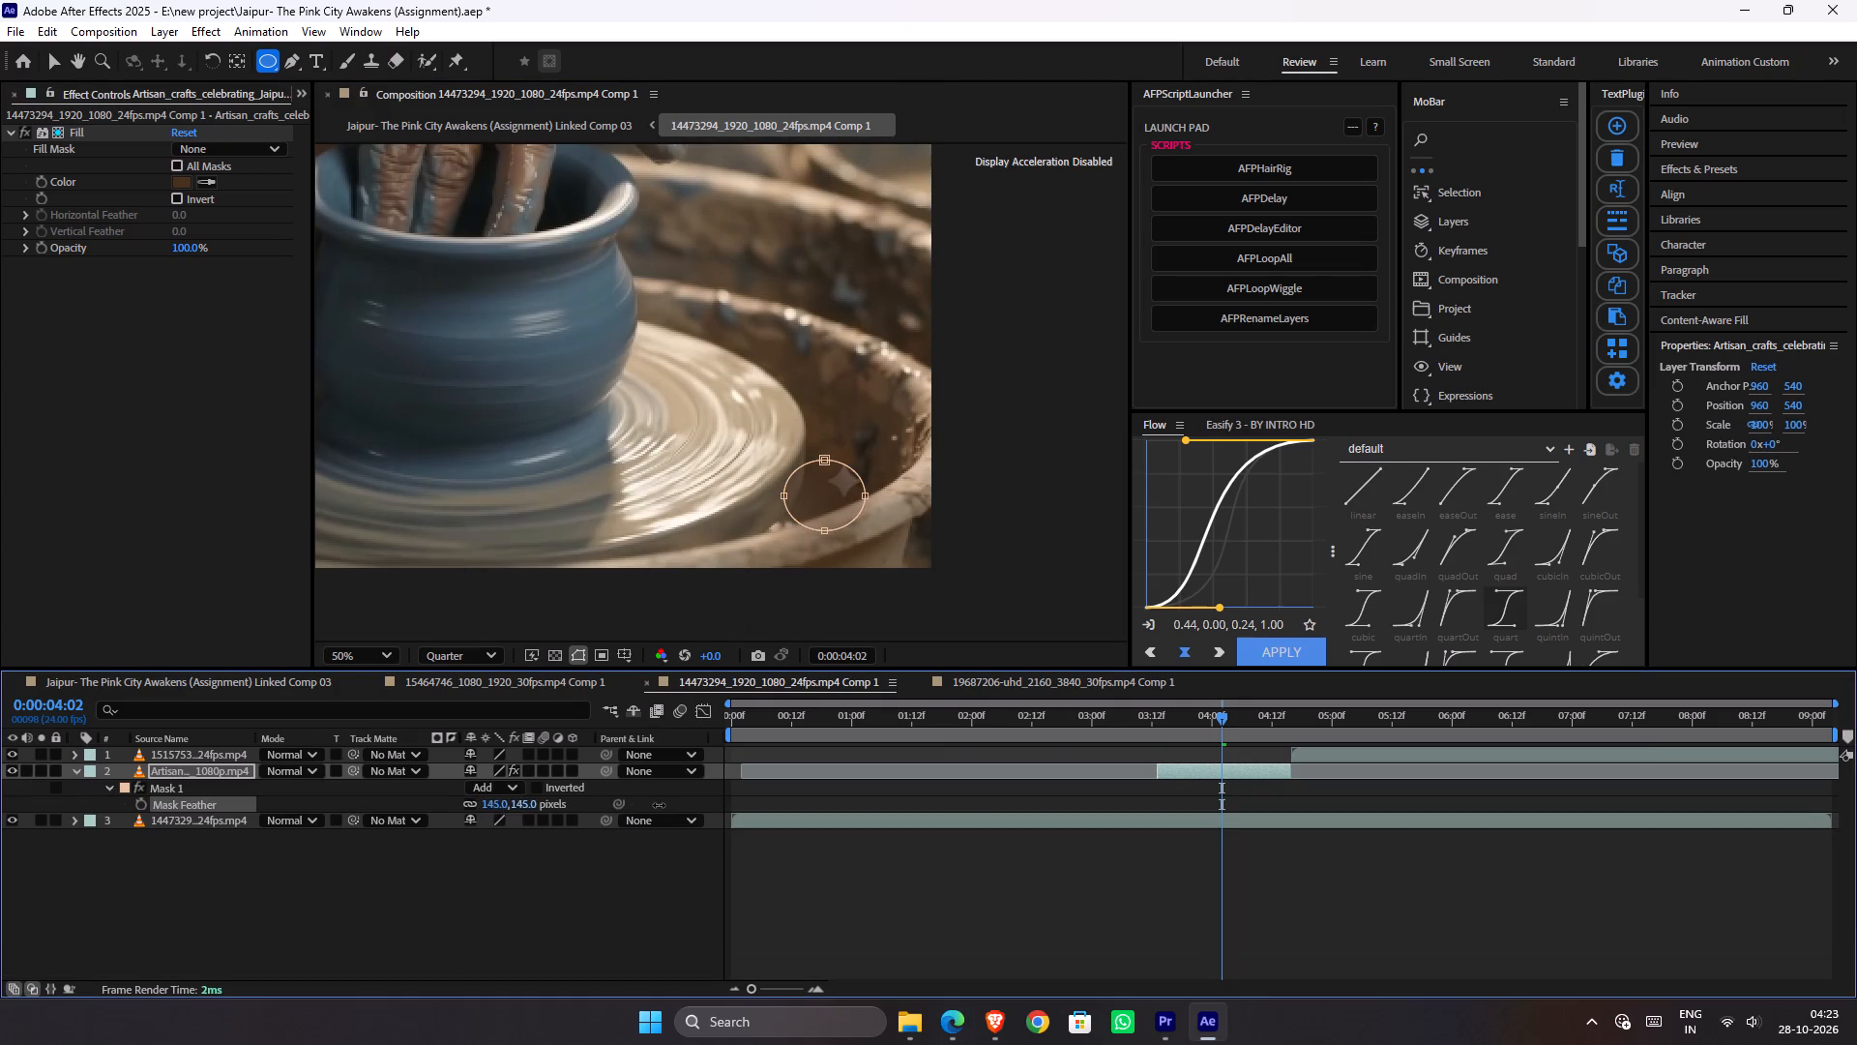
drag(659, 805, 604, 794)
Move Mask 1 so that it is centred over the sparkle watermark.
key(v)
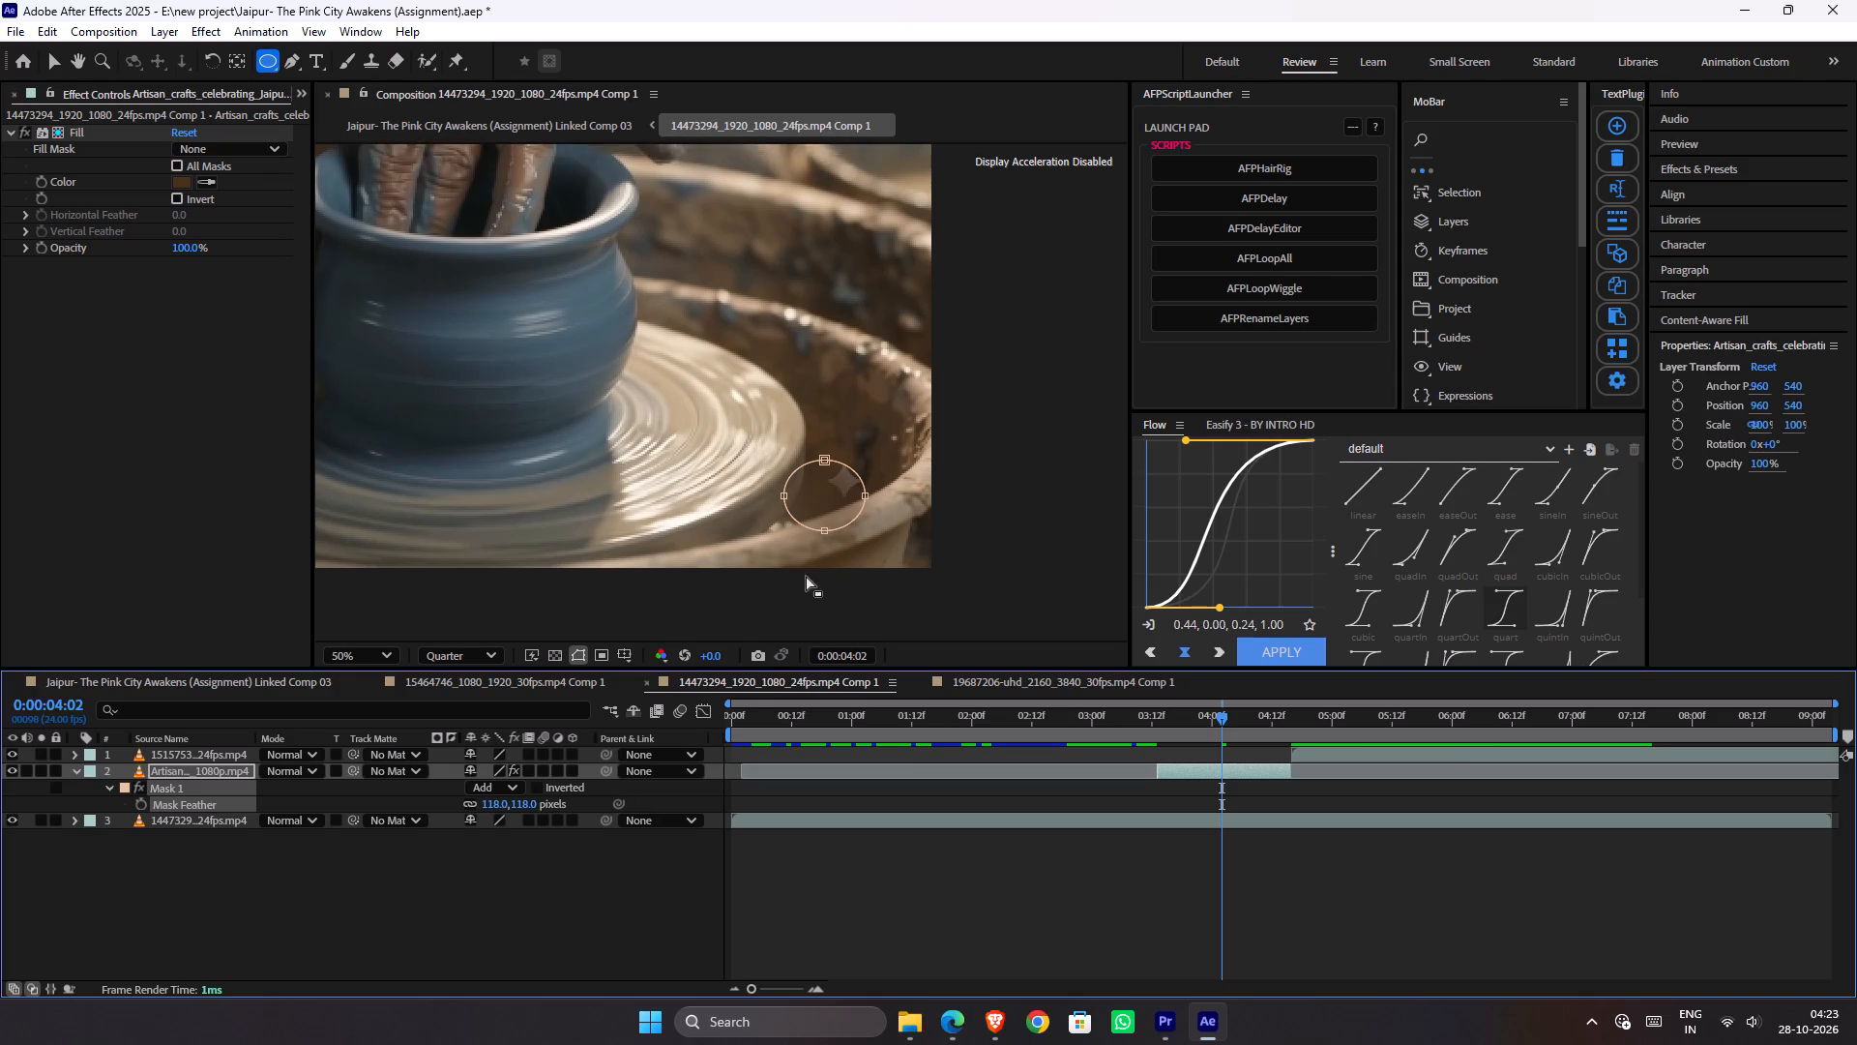
scroll(835, 511, up, 1)
double_click(927, 528)
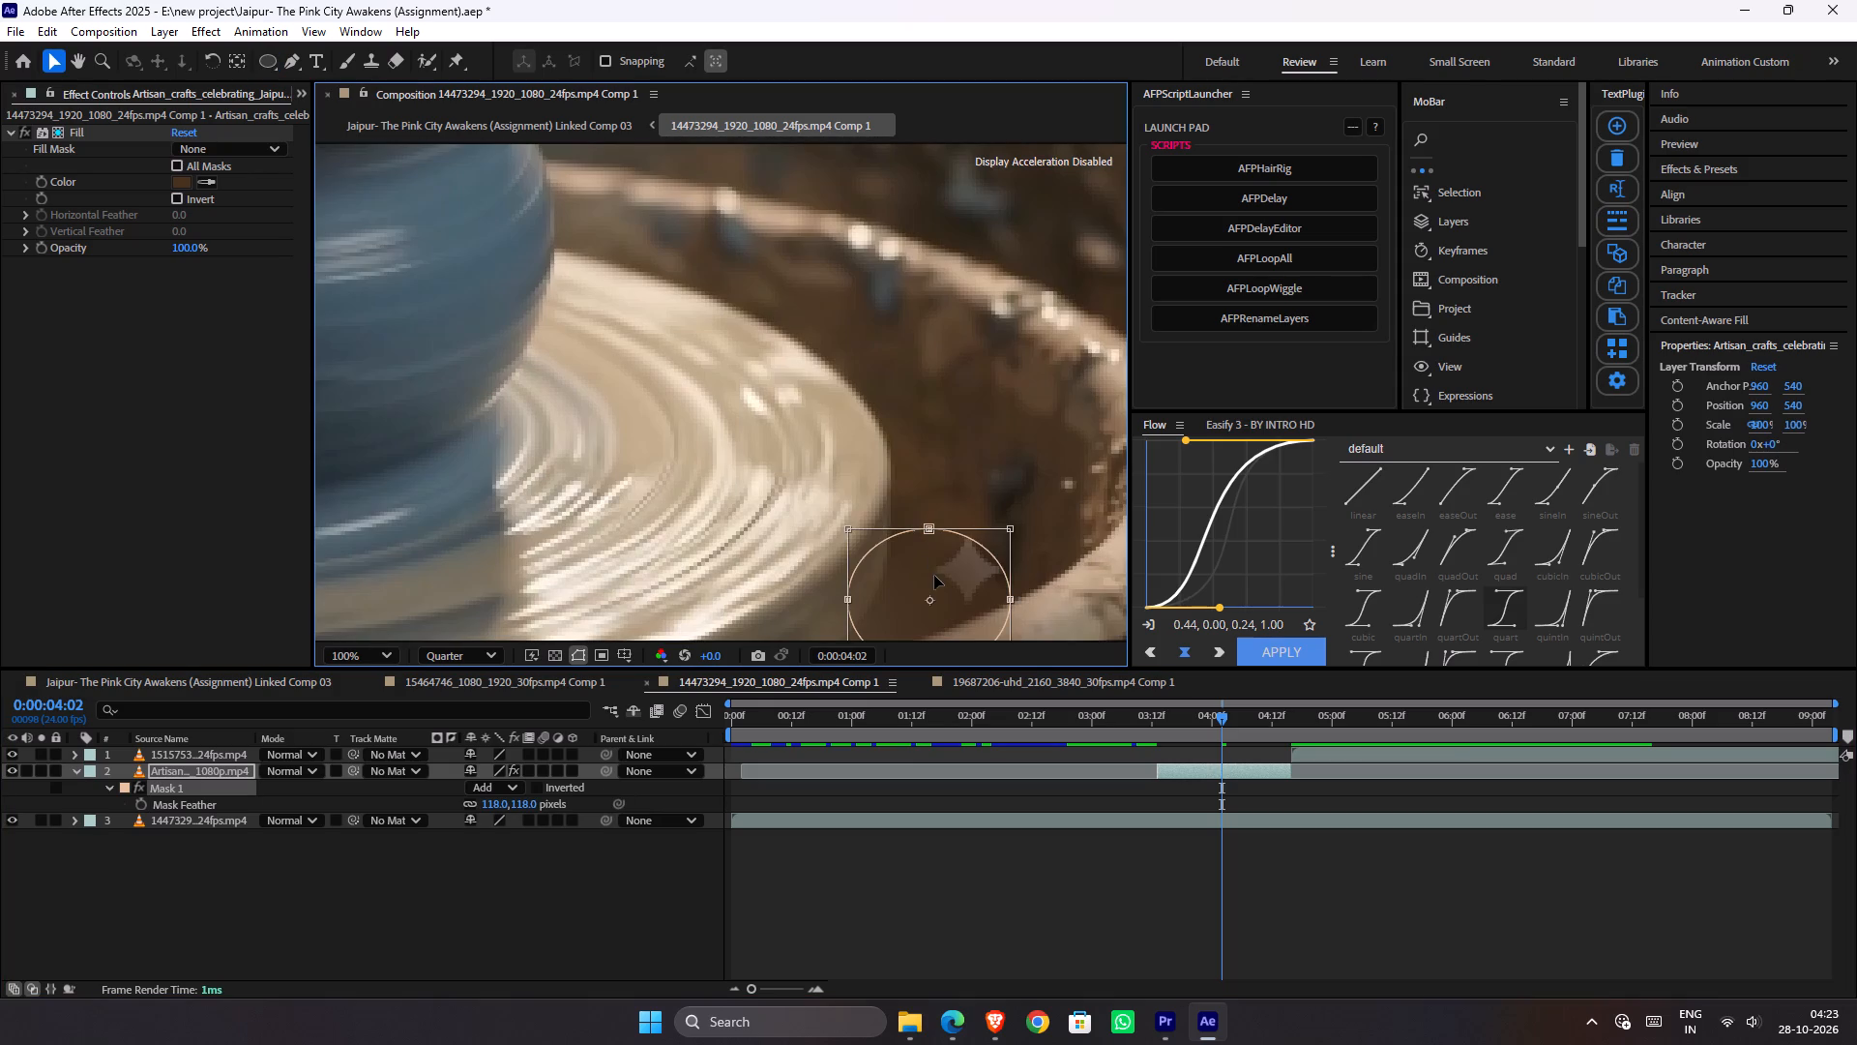
drag(934, 576, 963, 546)
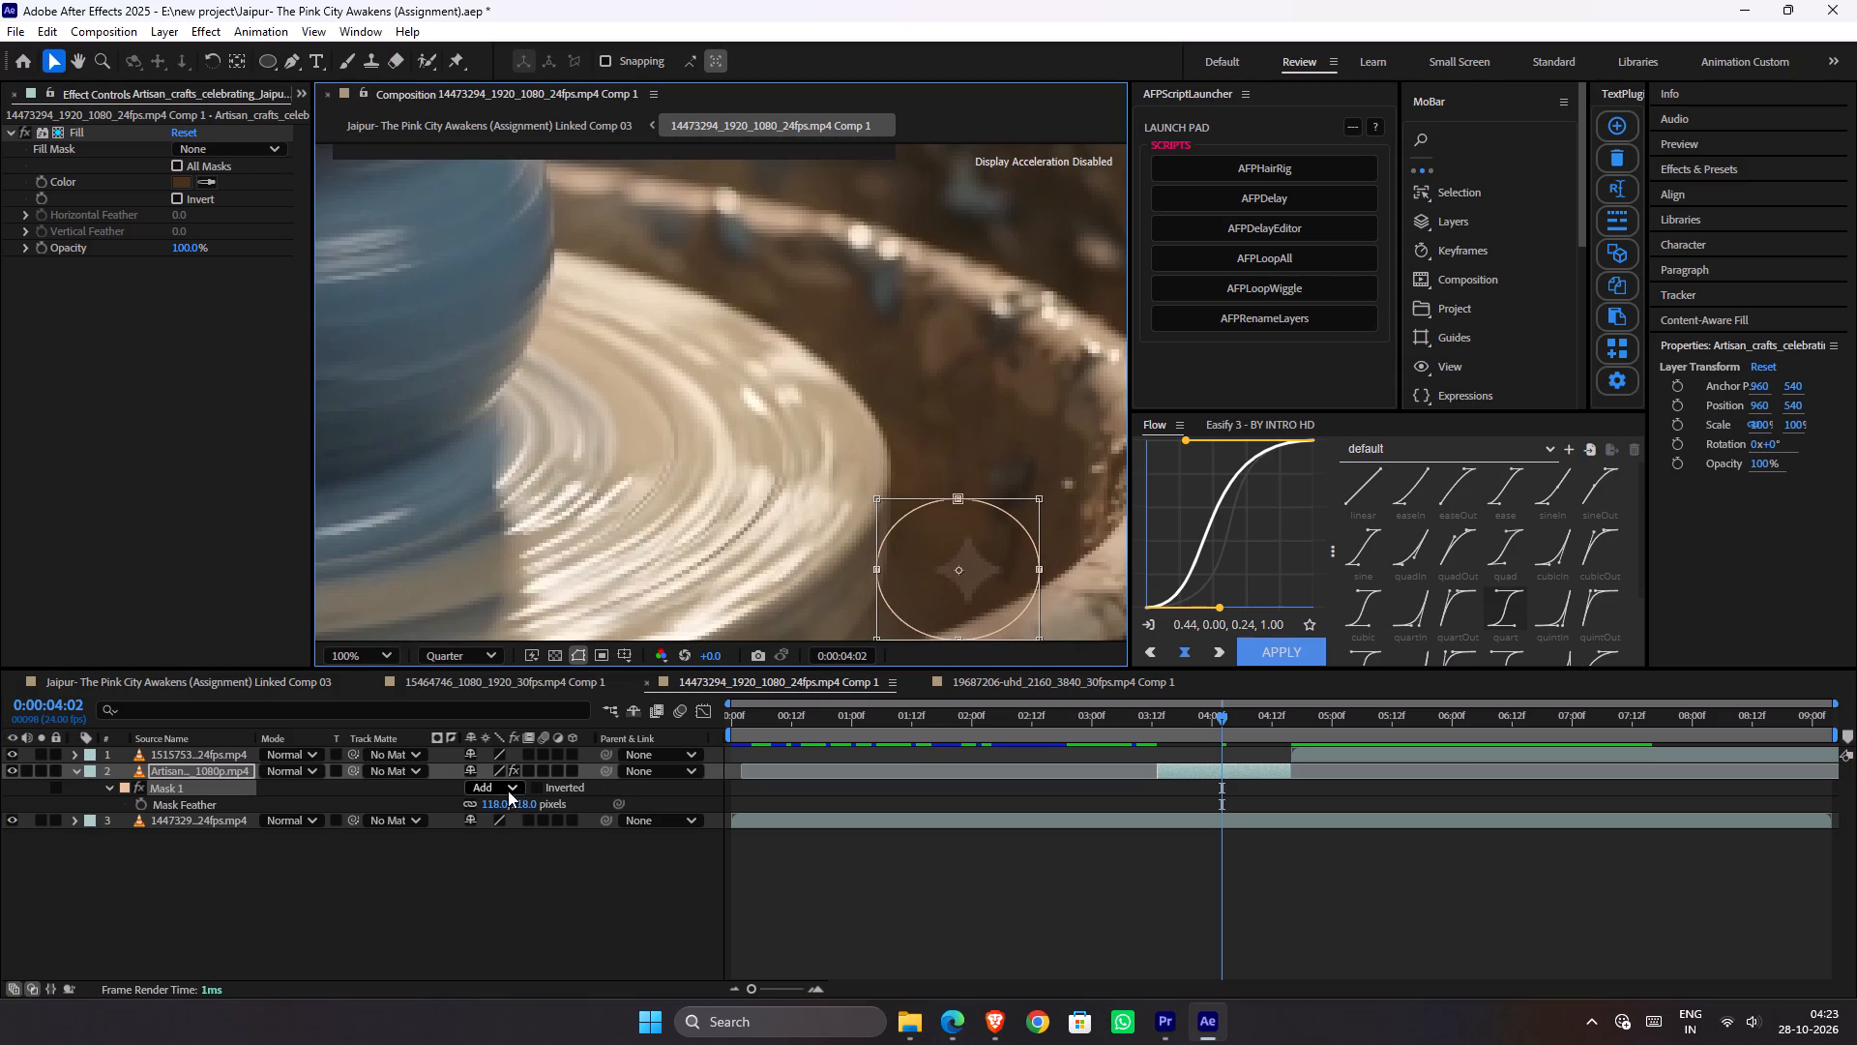
Reduce Mask 1's feather to 48 pixels and check the covered watermark area with the layer deselected.
drag(523, 803, 486, 804)
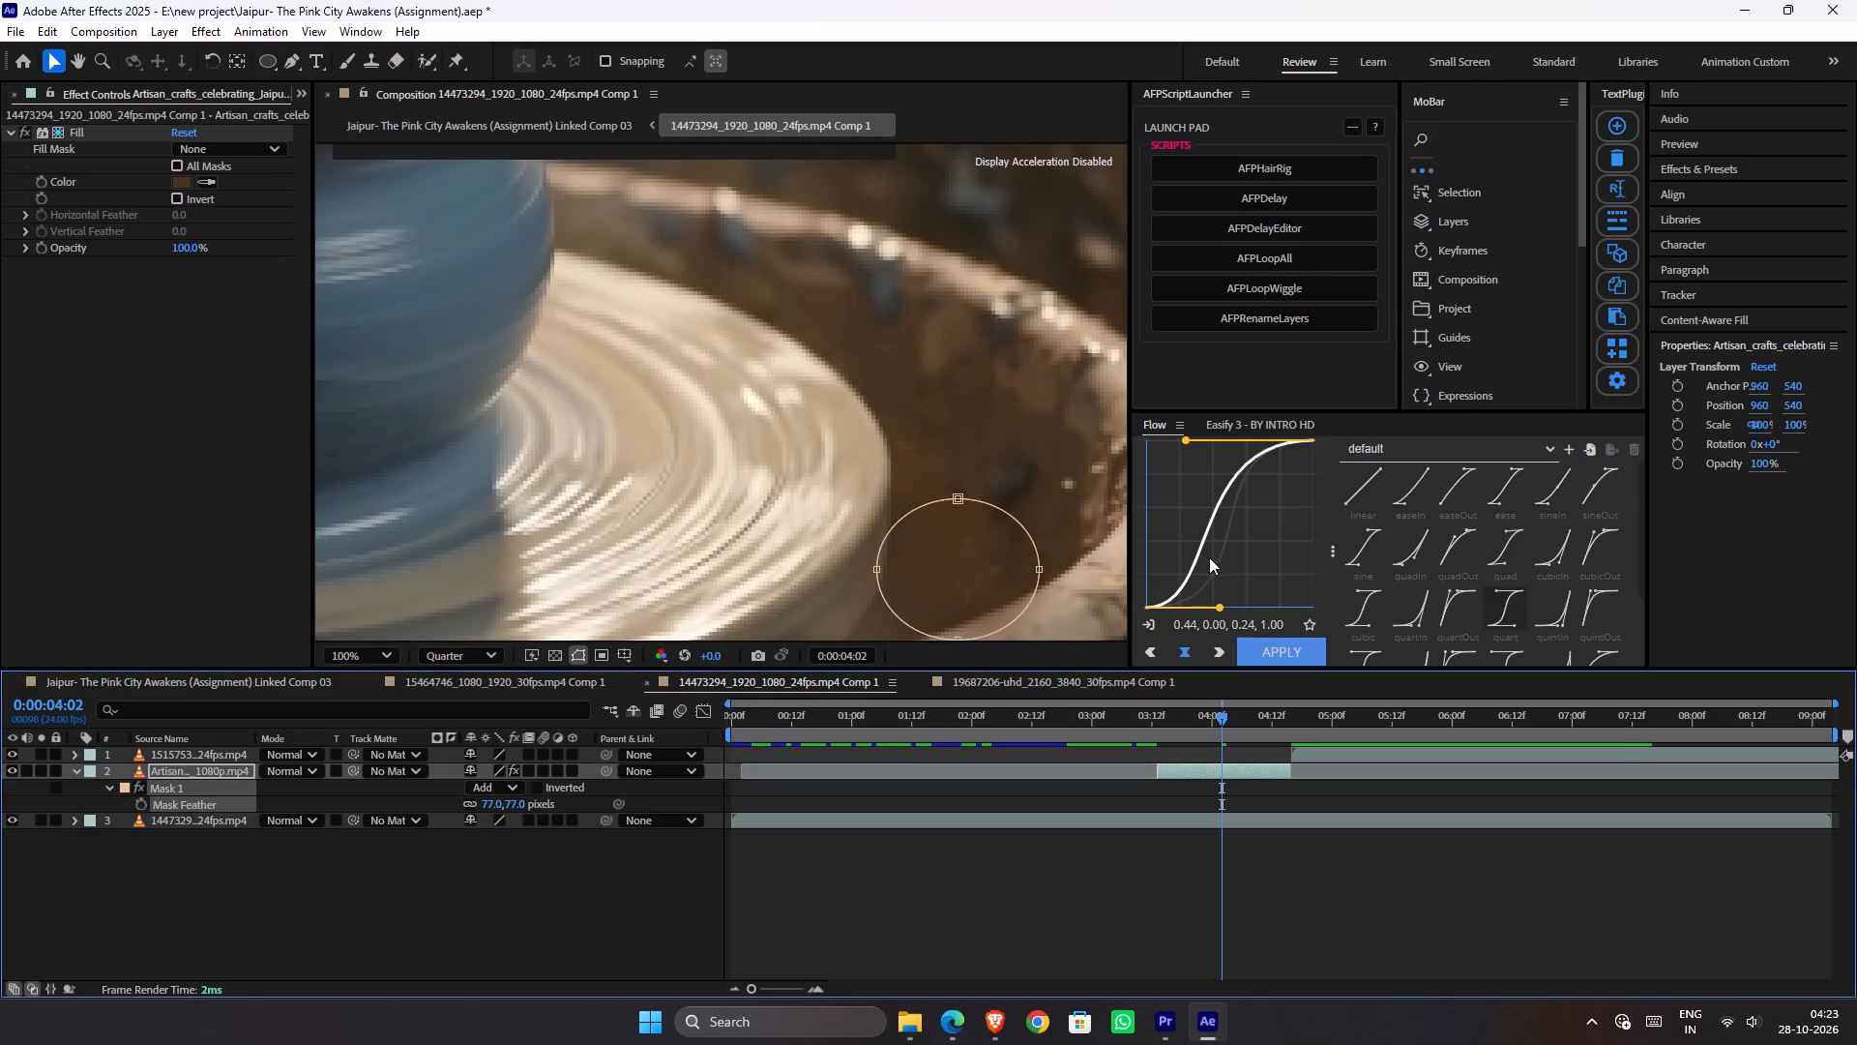
drag(1012, 580, 1020, 580)
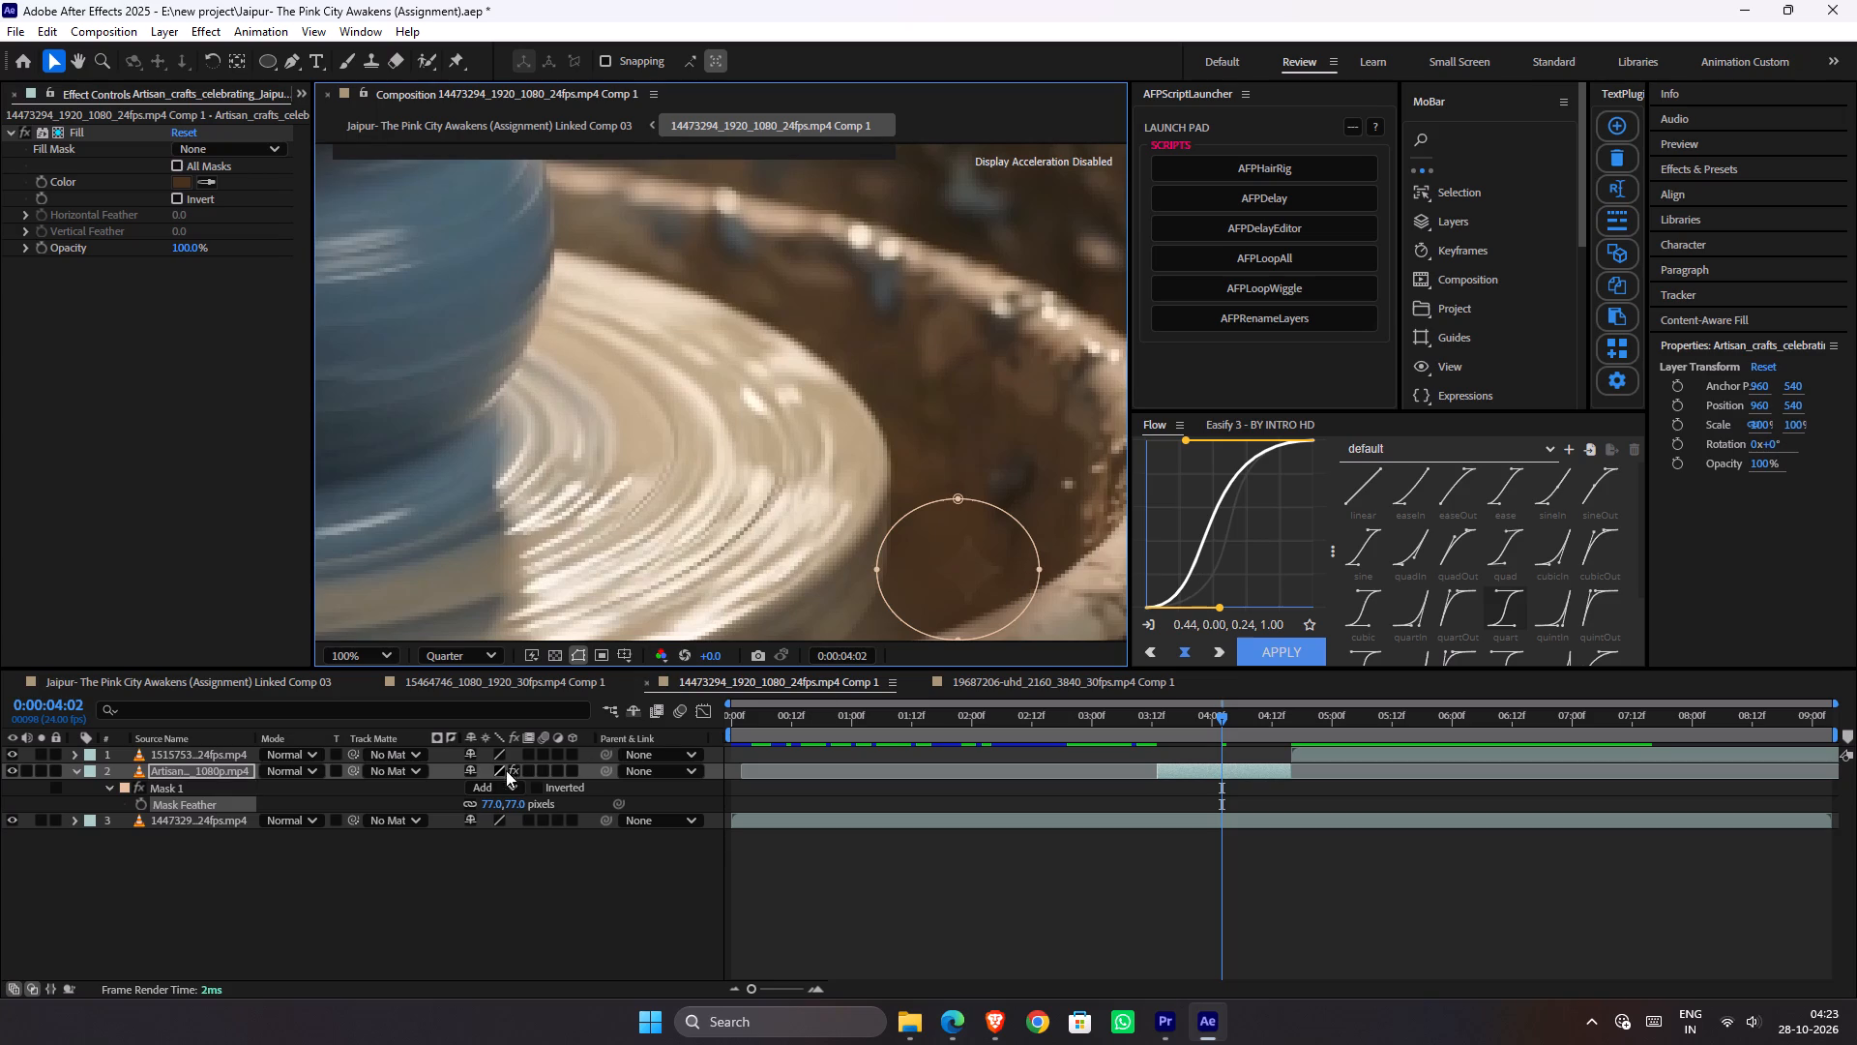
drag(514, 801, 487, 803)
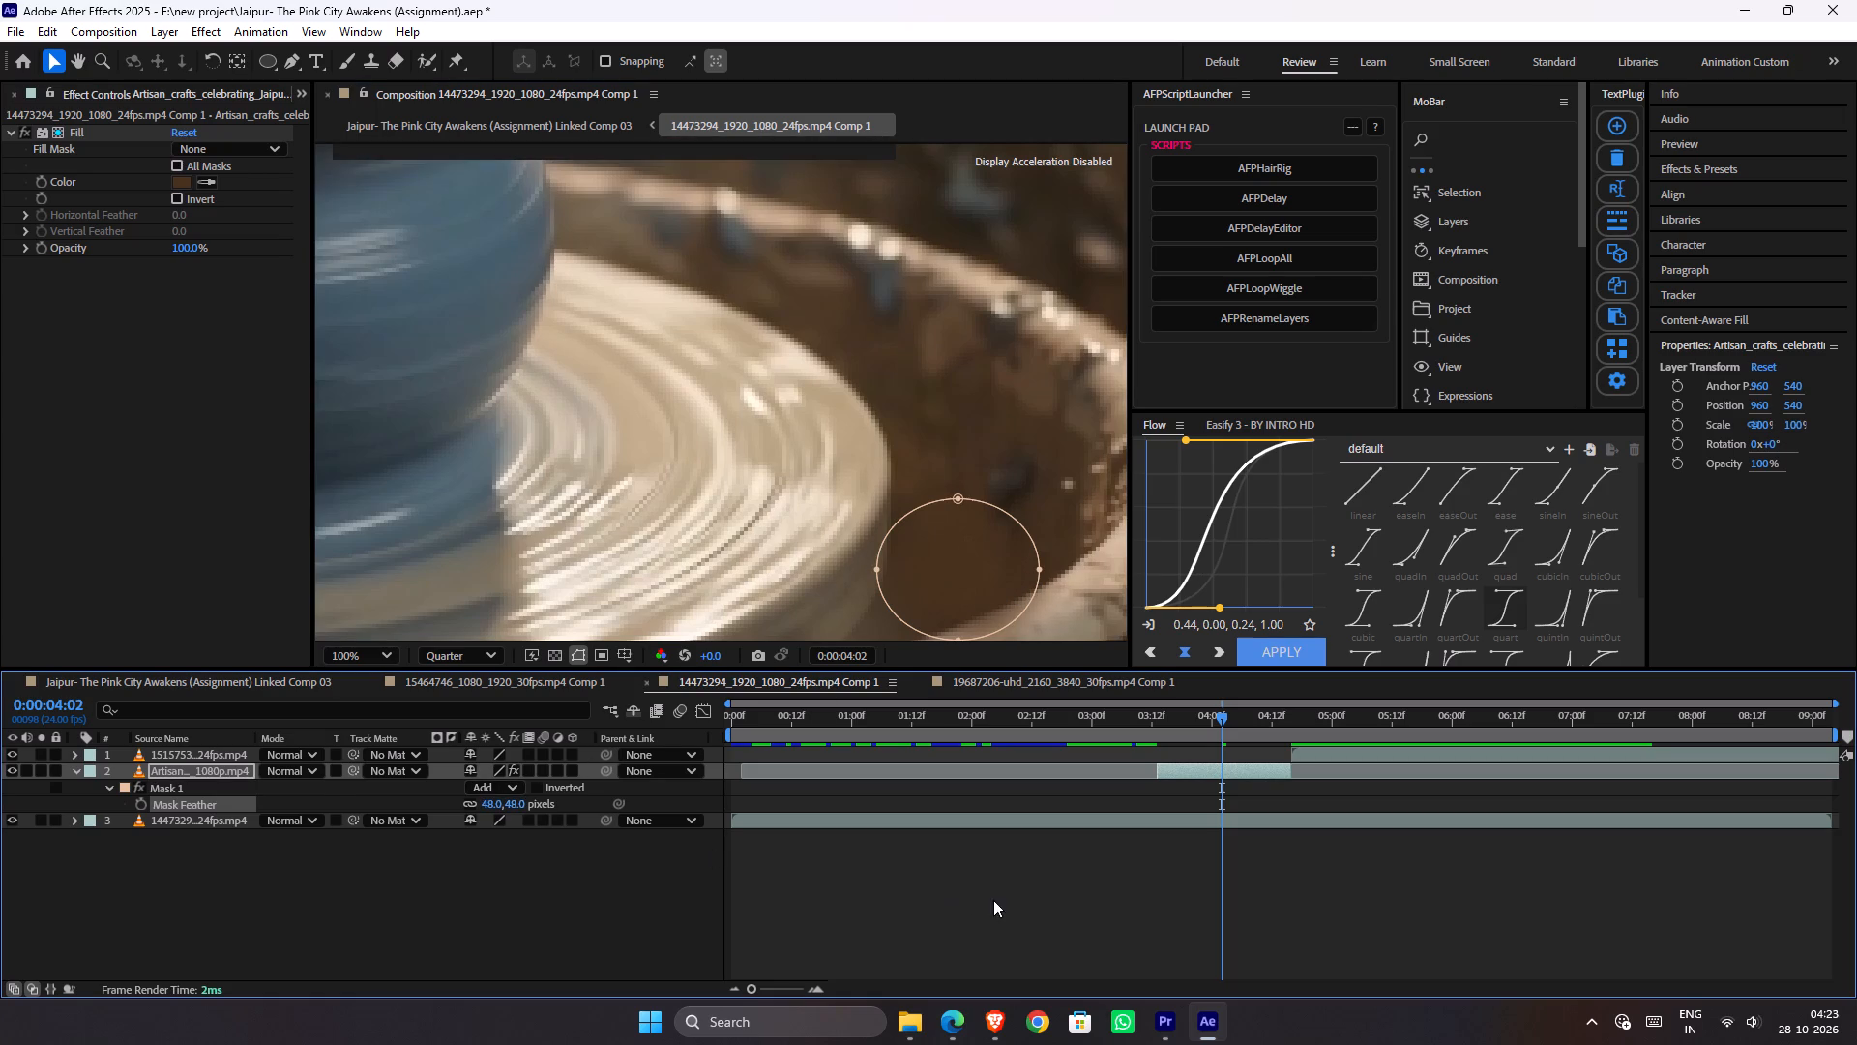
click(993, 900)
scroll(969, 512, down, 1)
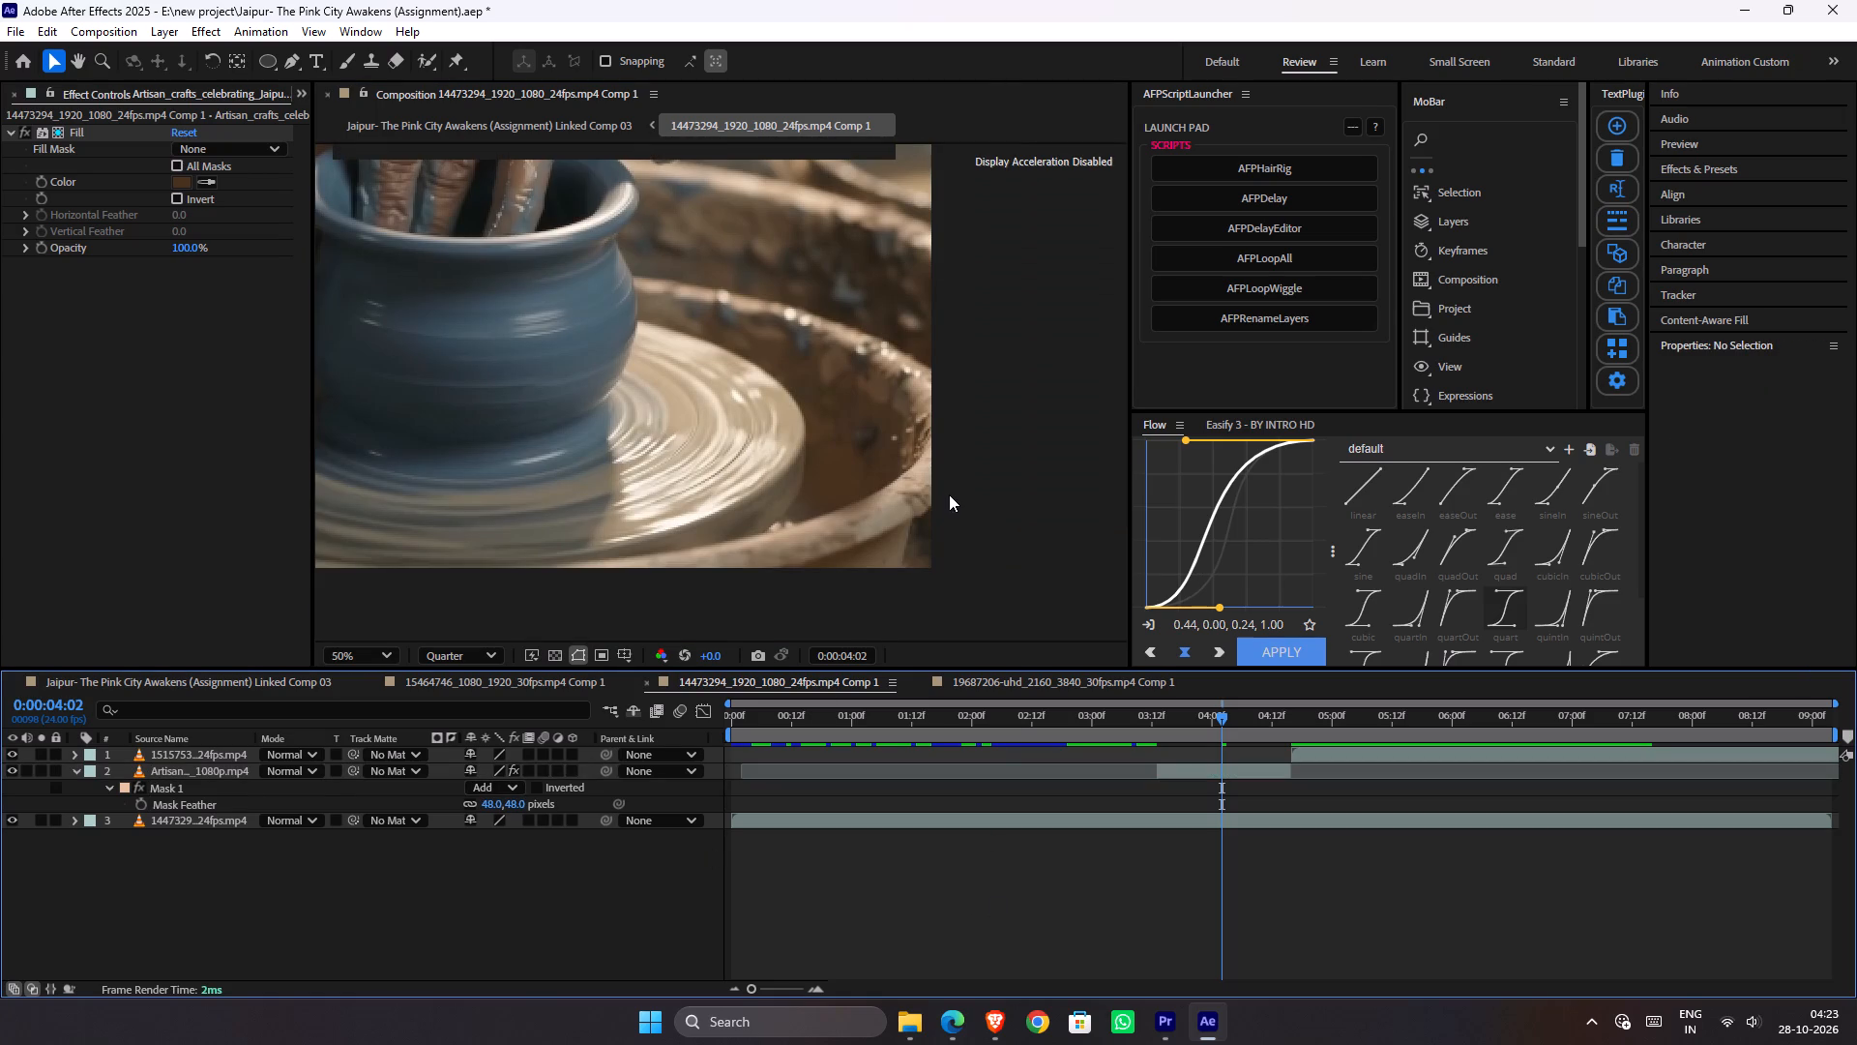
Preview the Artisan crafts clip from 0:00:03:06 and scrub to 0:00:04:00 to check the covered watermark area.
scroll(955, 514, down, 1)
drag(1162, 728, 1159, 728)
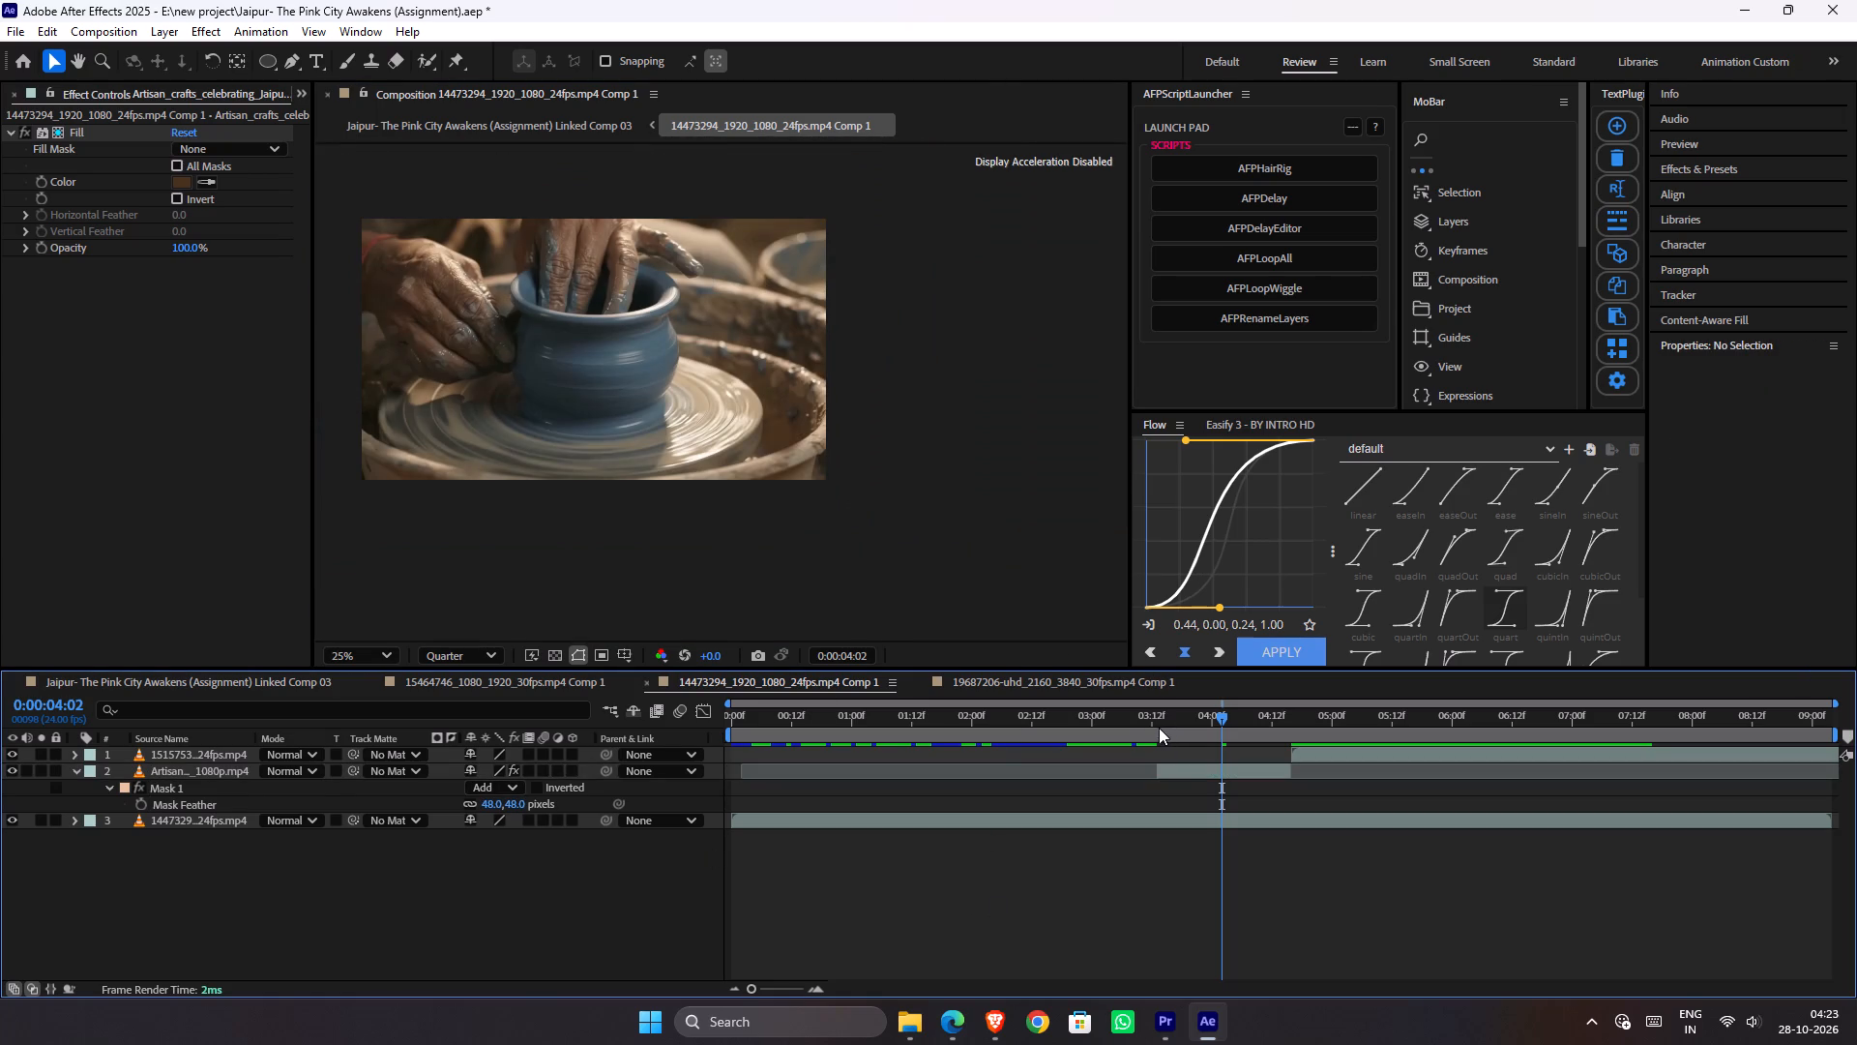
drag(1159, 728, 1123, 731)
key(space)
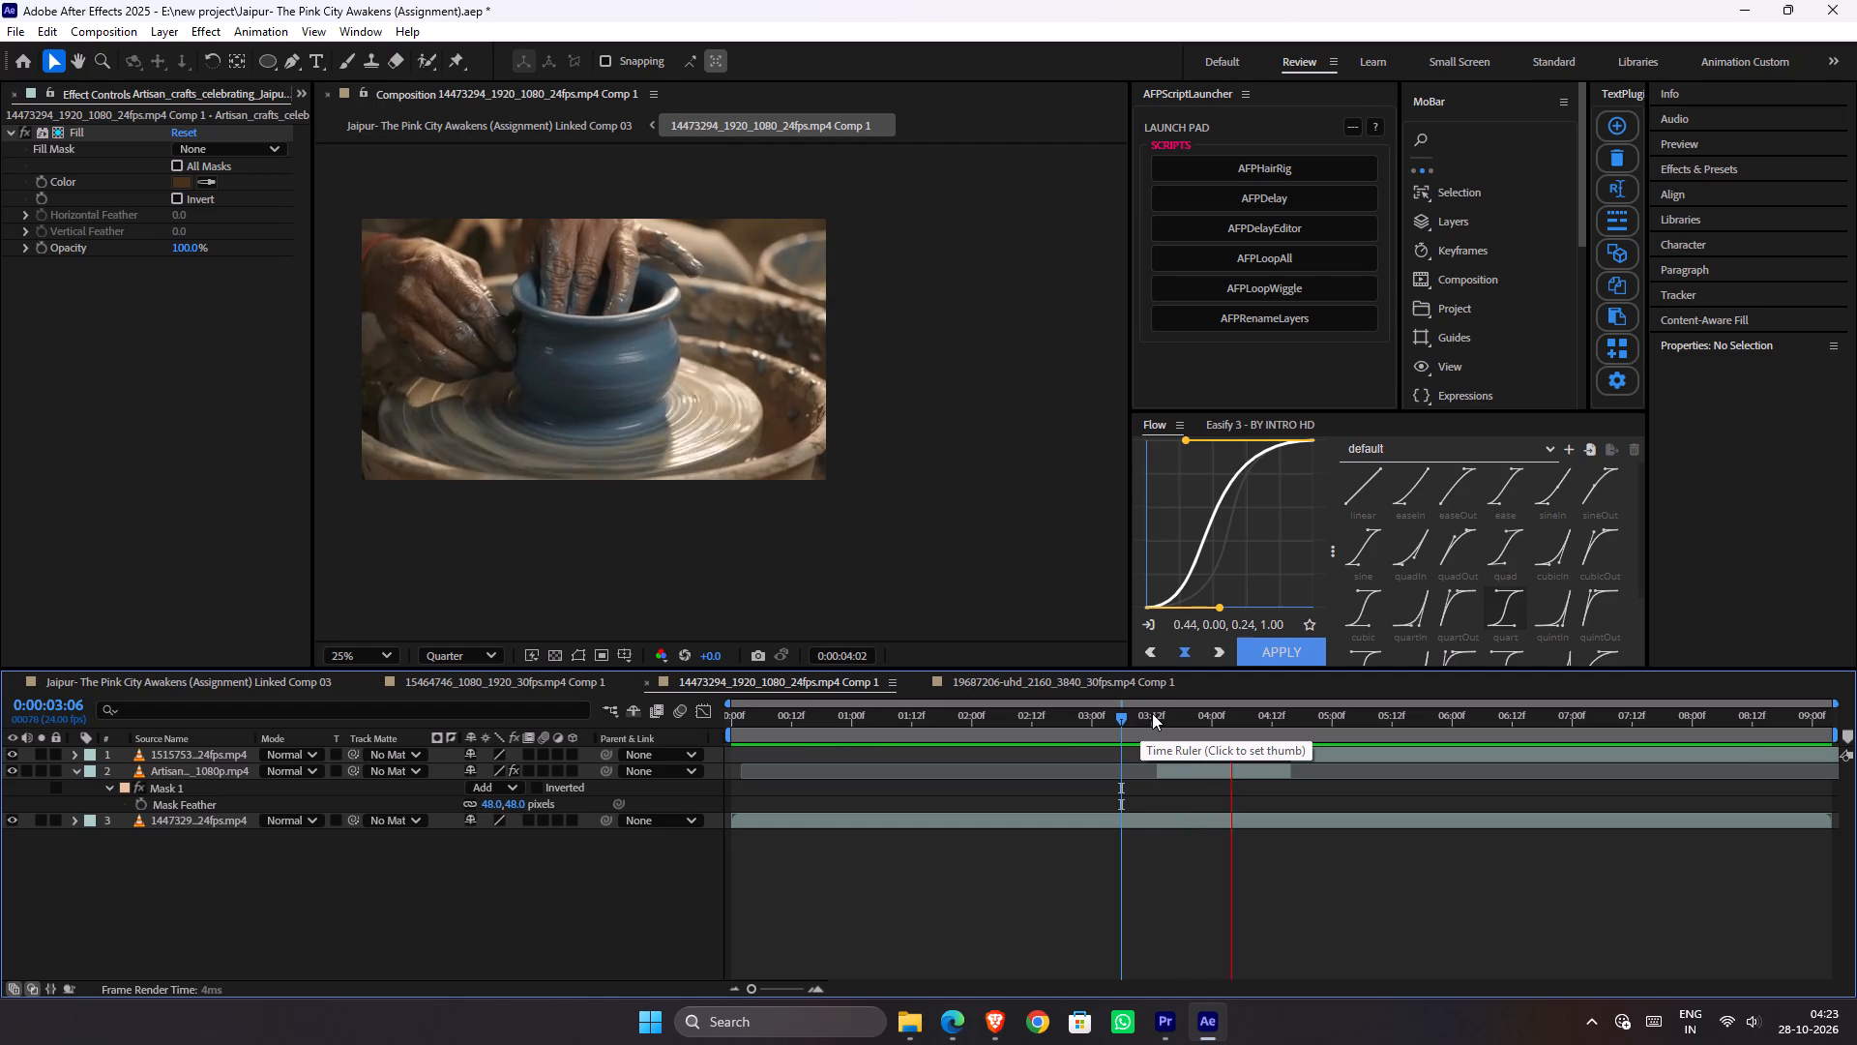
key(space)
drag(1215, 716, 1195, 721)
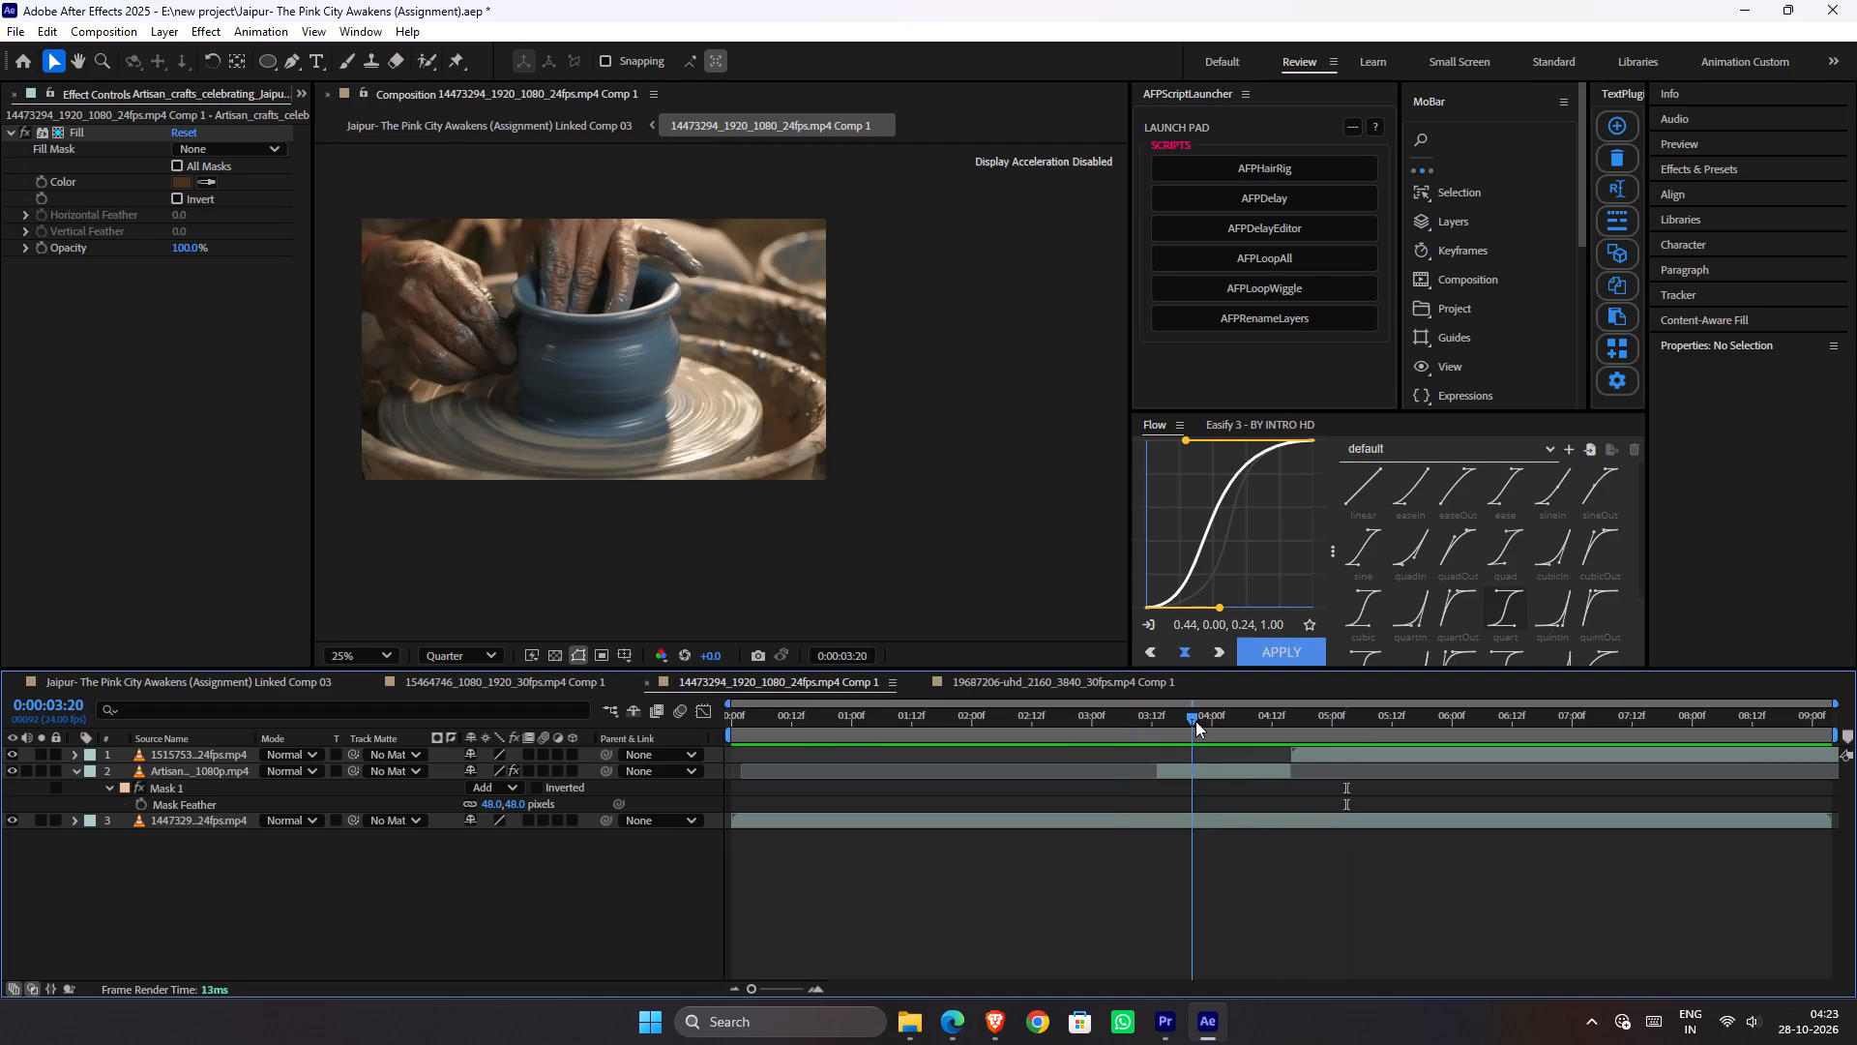
drag(1195, 721, 1211, 728)
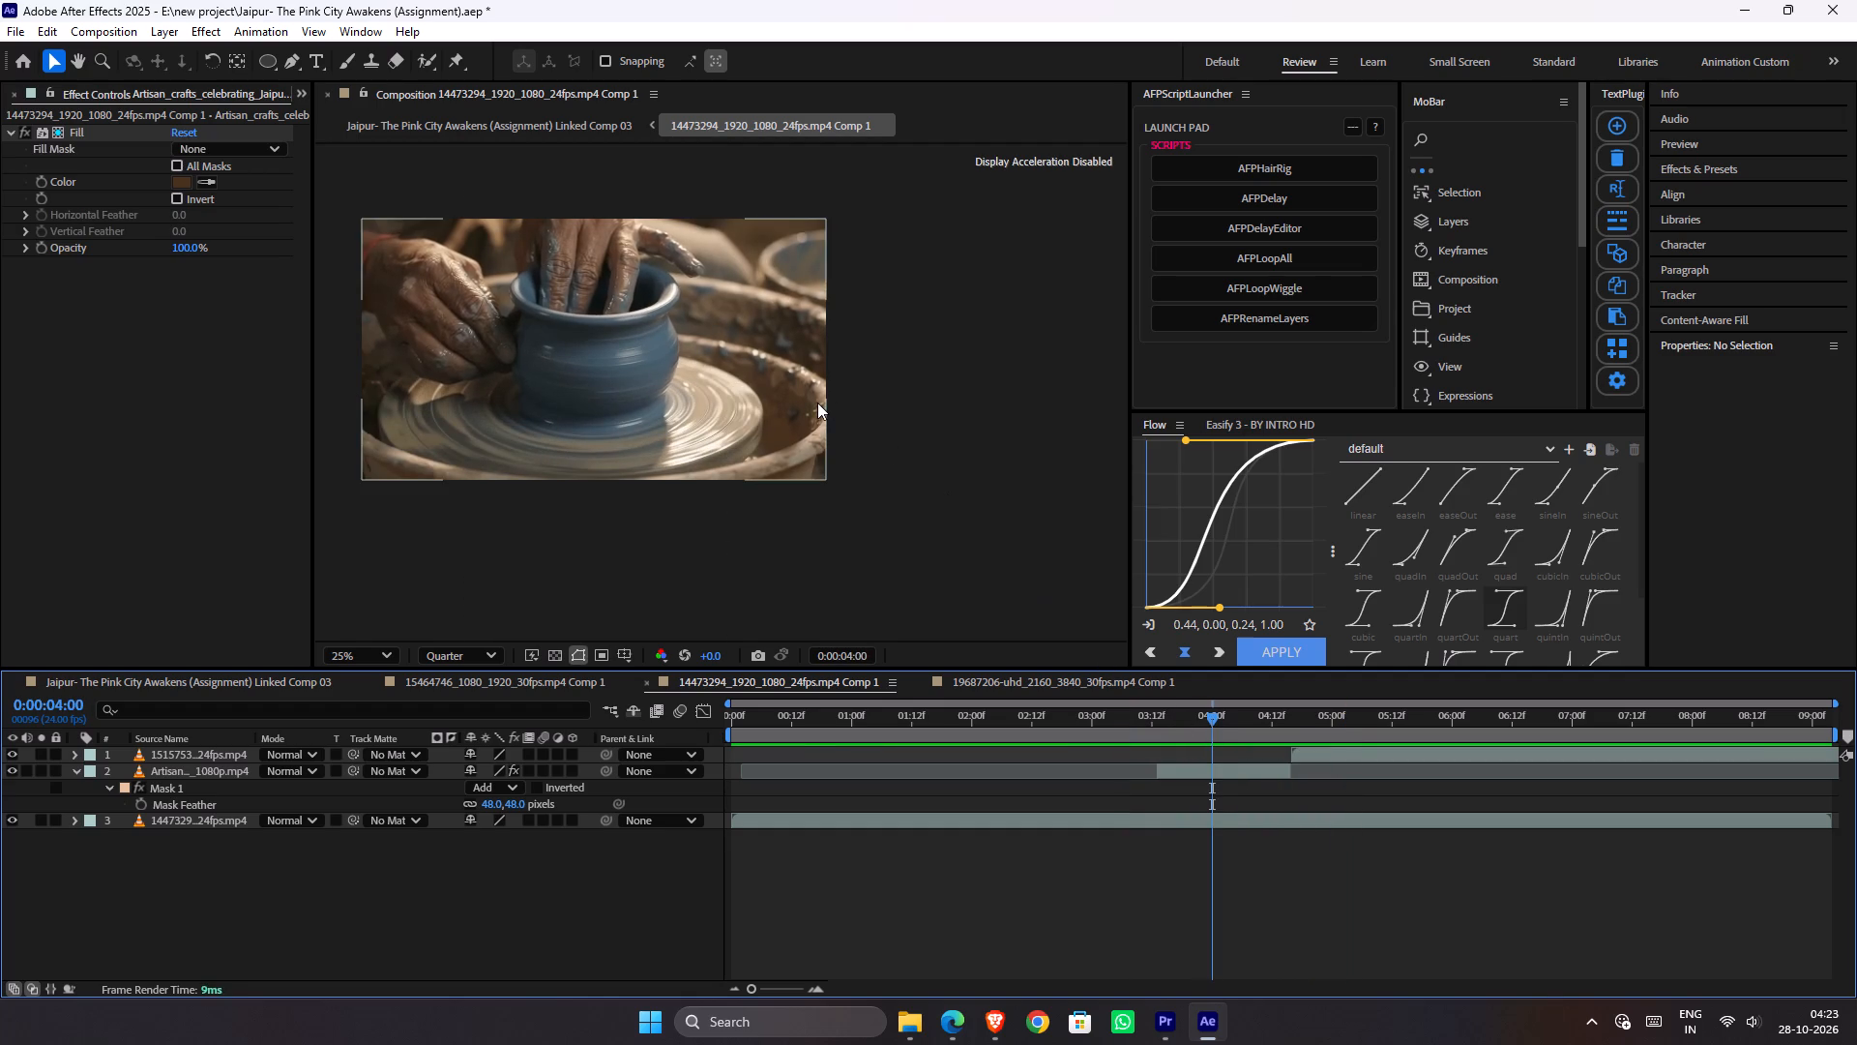
Reposition Mask 1 on the Artisan crafts layer slightly and extend its top point upward over the pot's rim area.
scroll(817, 403, up, 1)
key(space)
key(space)
key(space)
key(space)
key(space)
drag(903, 452, 851, 424)
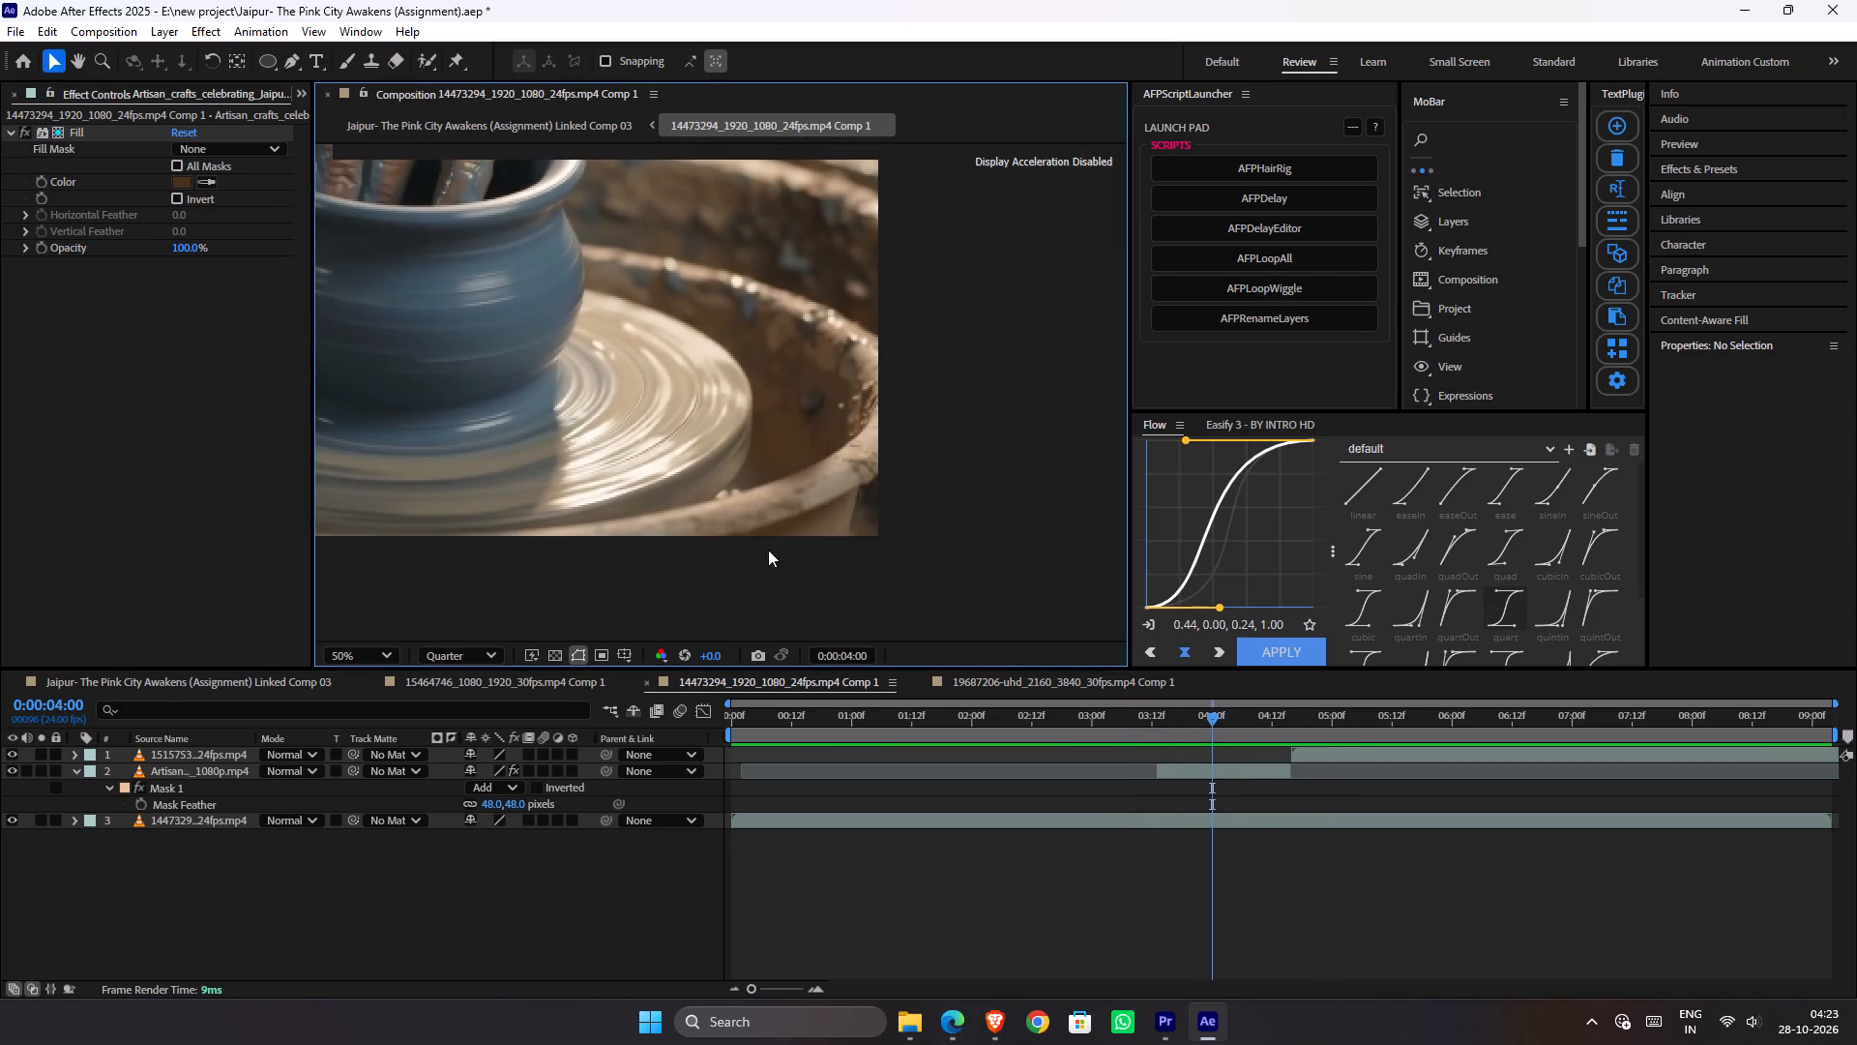
click(169, 786)
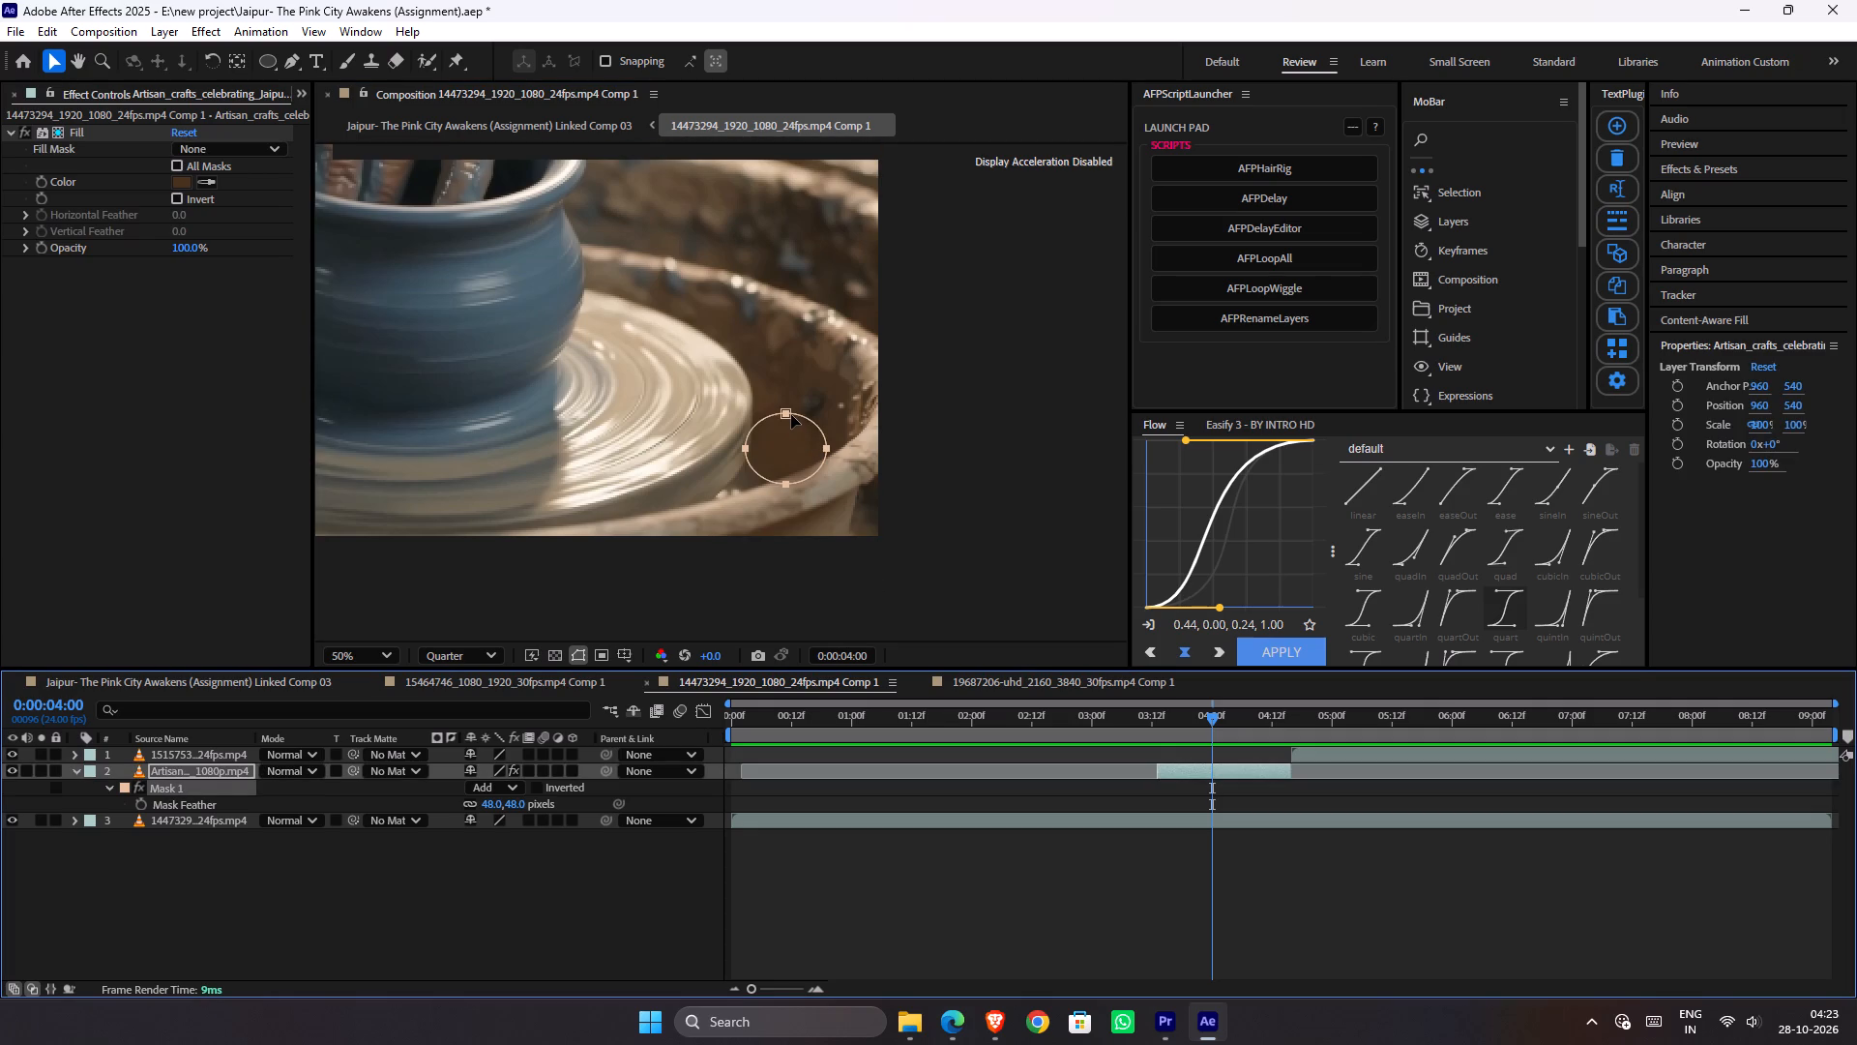
click(791, 415)
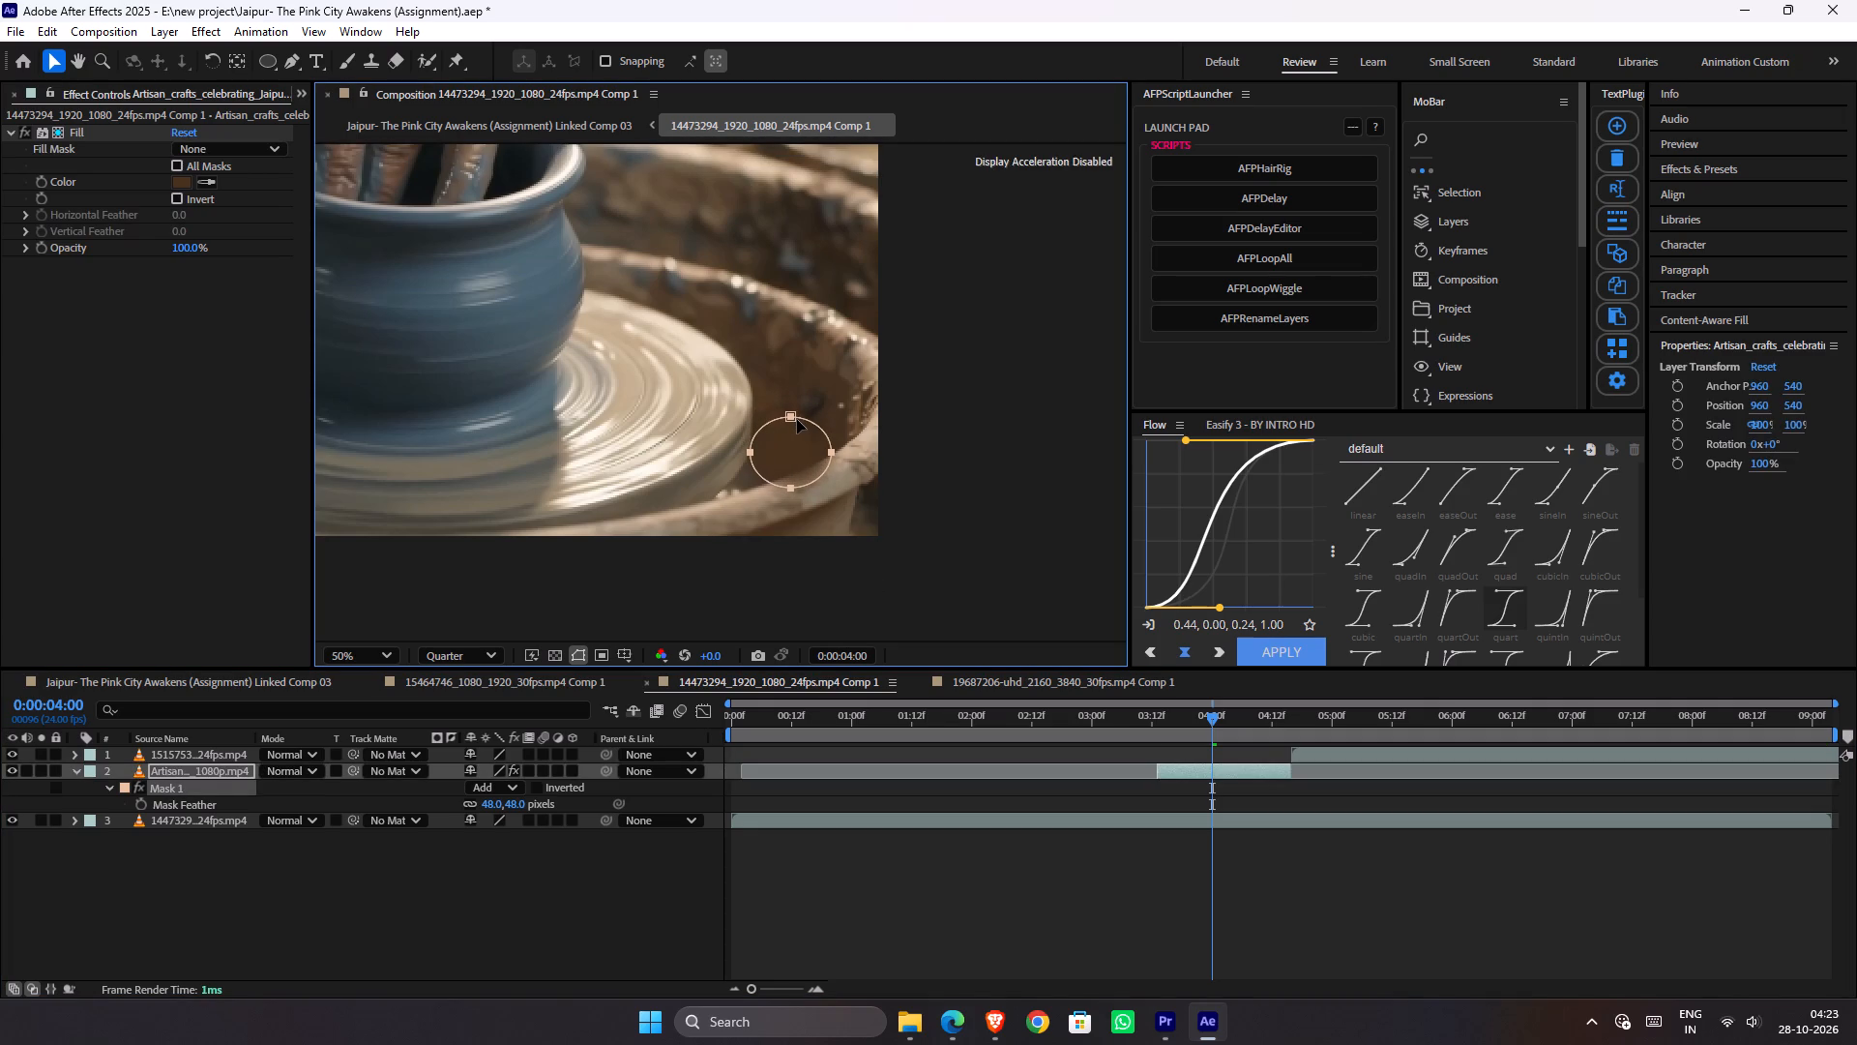
shift+click(788, 413)
drag(792, 417, 792, 406)
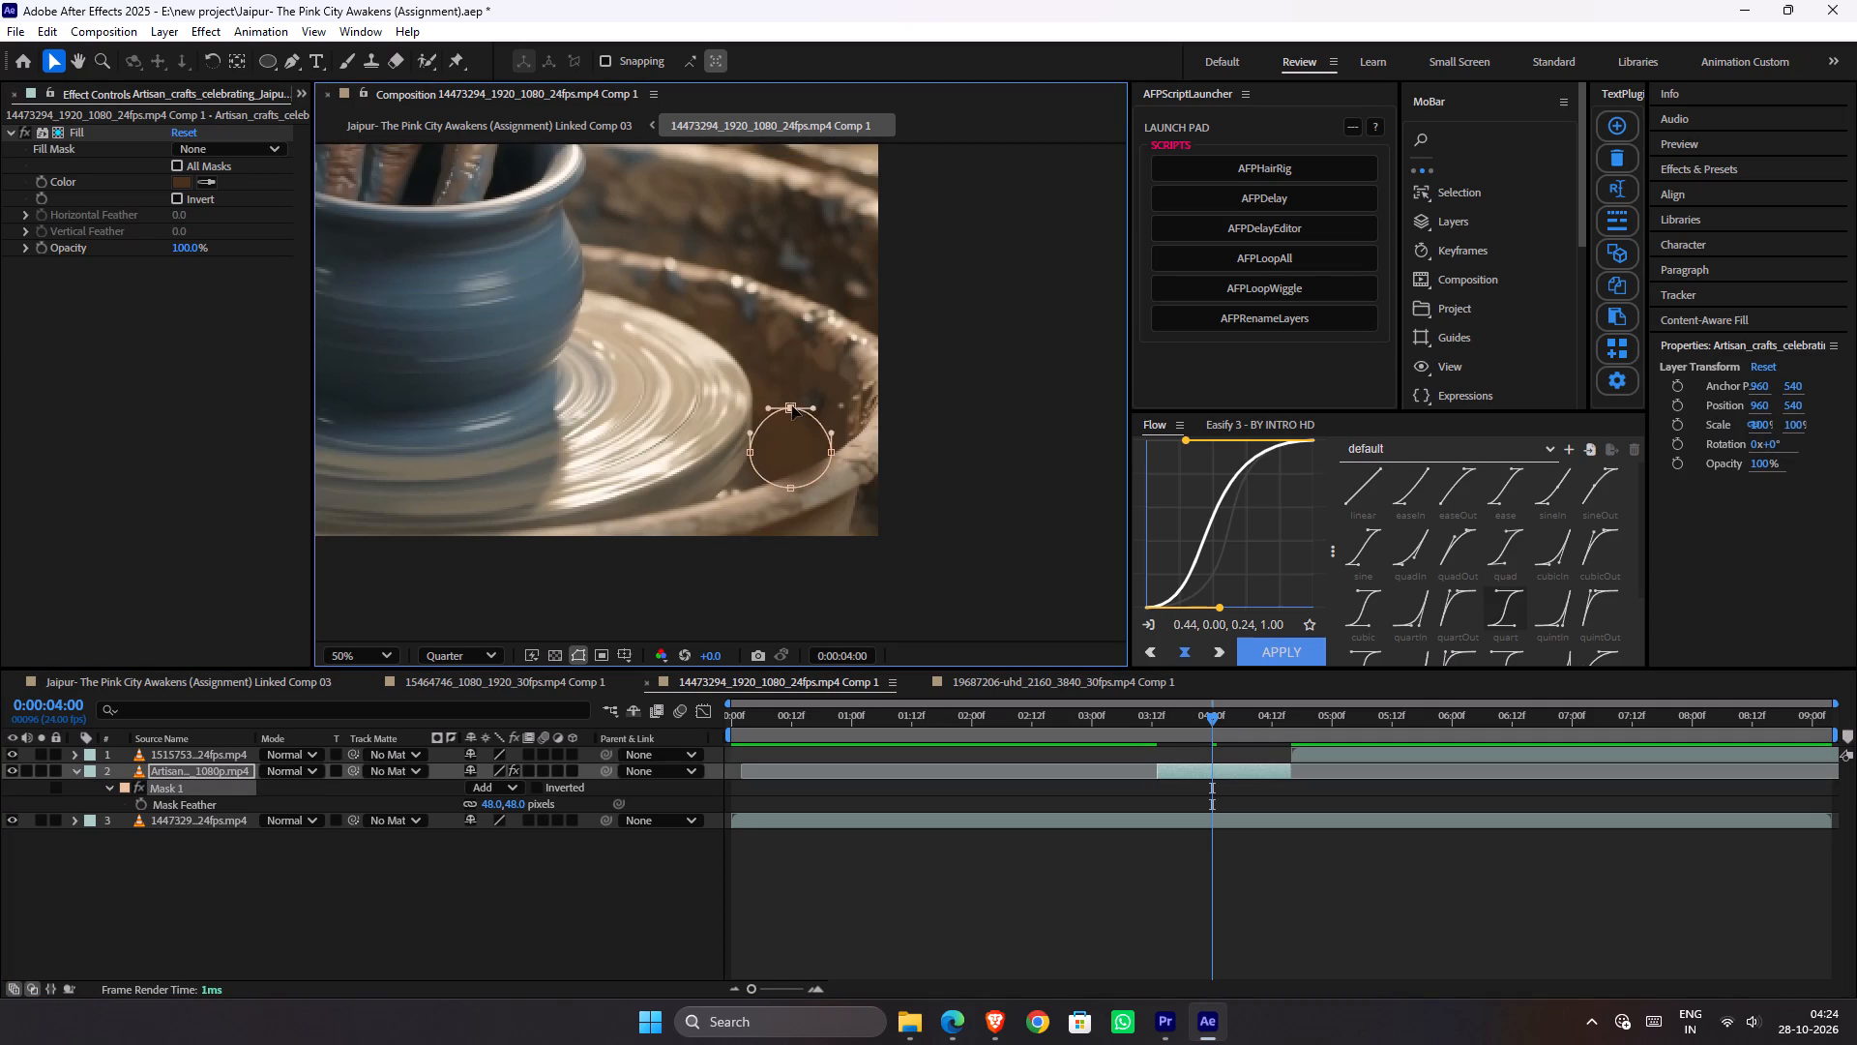
drag(792, 406, 813, 382)
click(1271, 880)
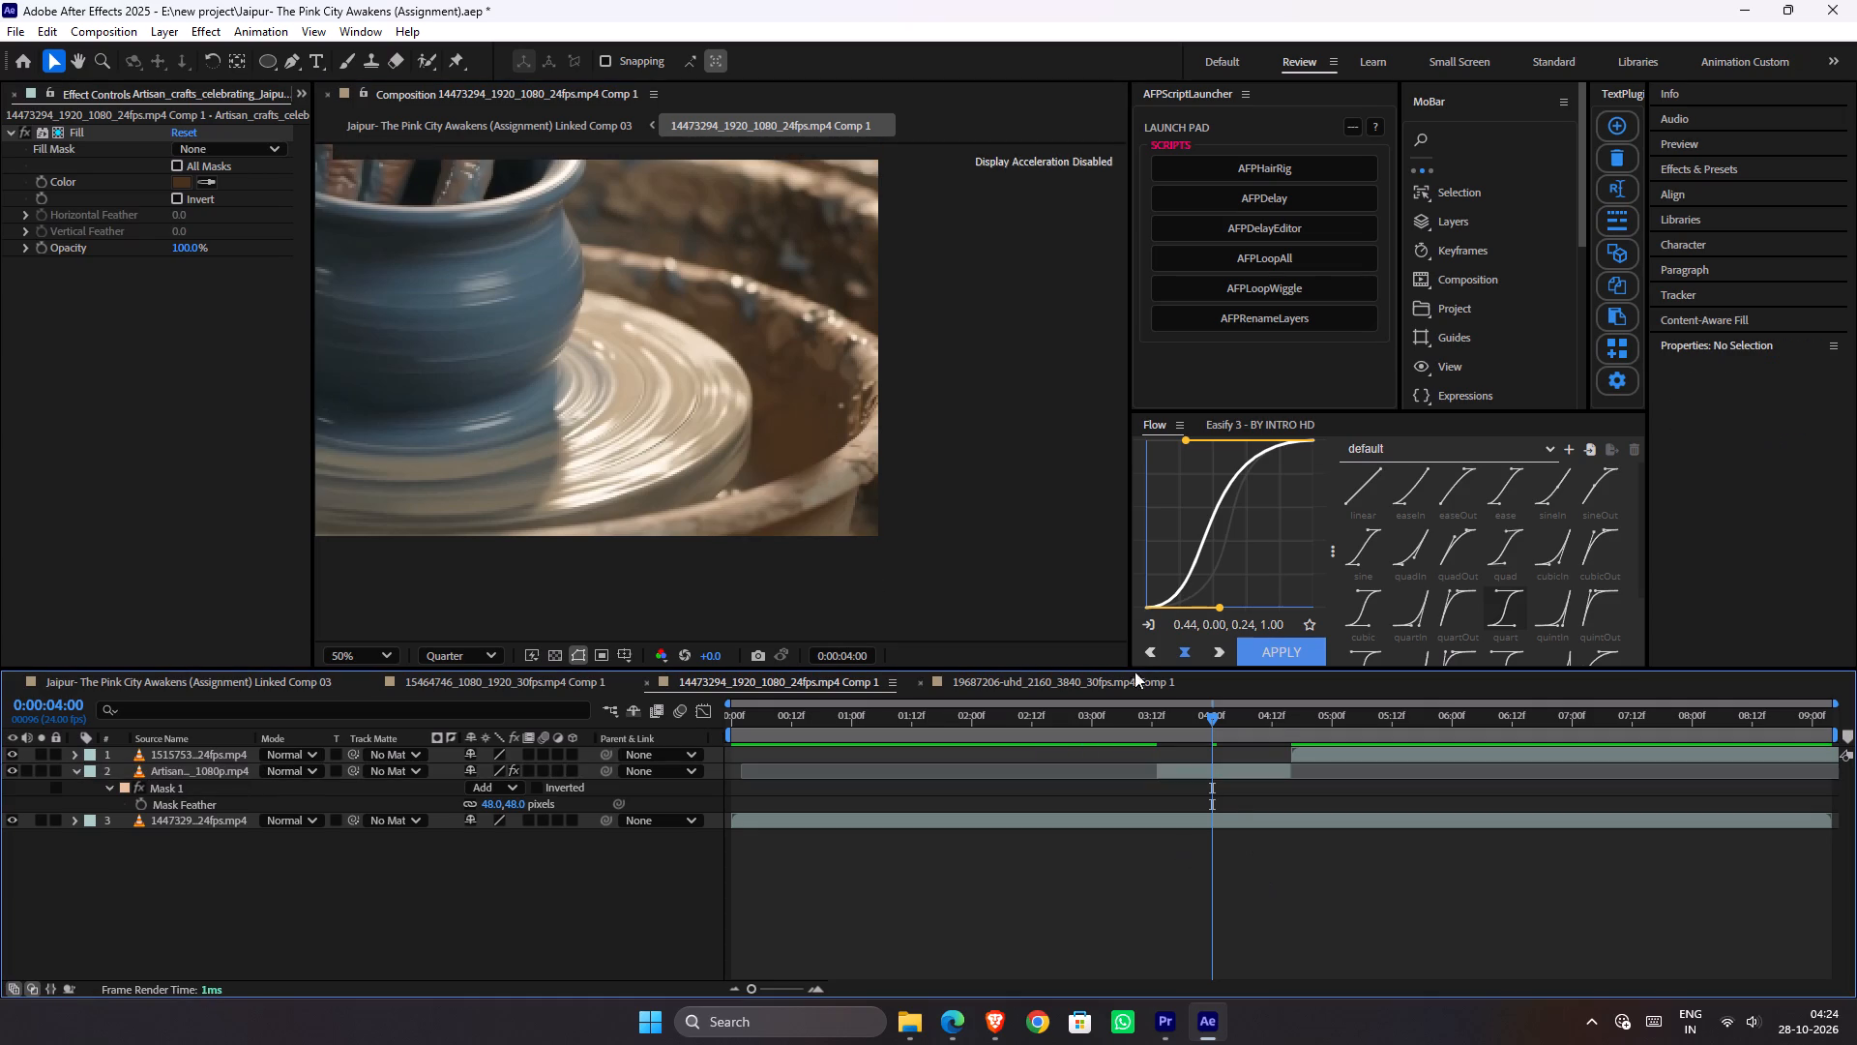
Play back the Artisan crafts clip from 0:00:03:06 to check the reshaped mask at full-frame view.
scroll(960, 504, down, 1)
drag(1206, 720, 1113, 723)
key(space)
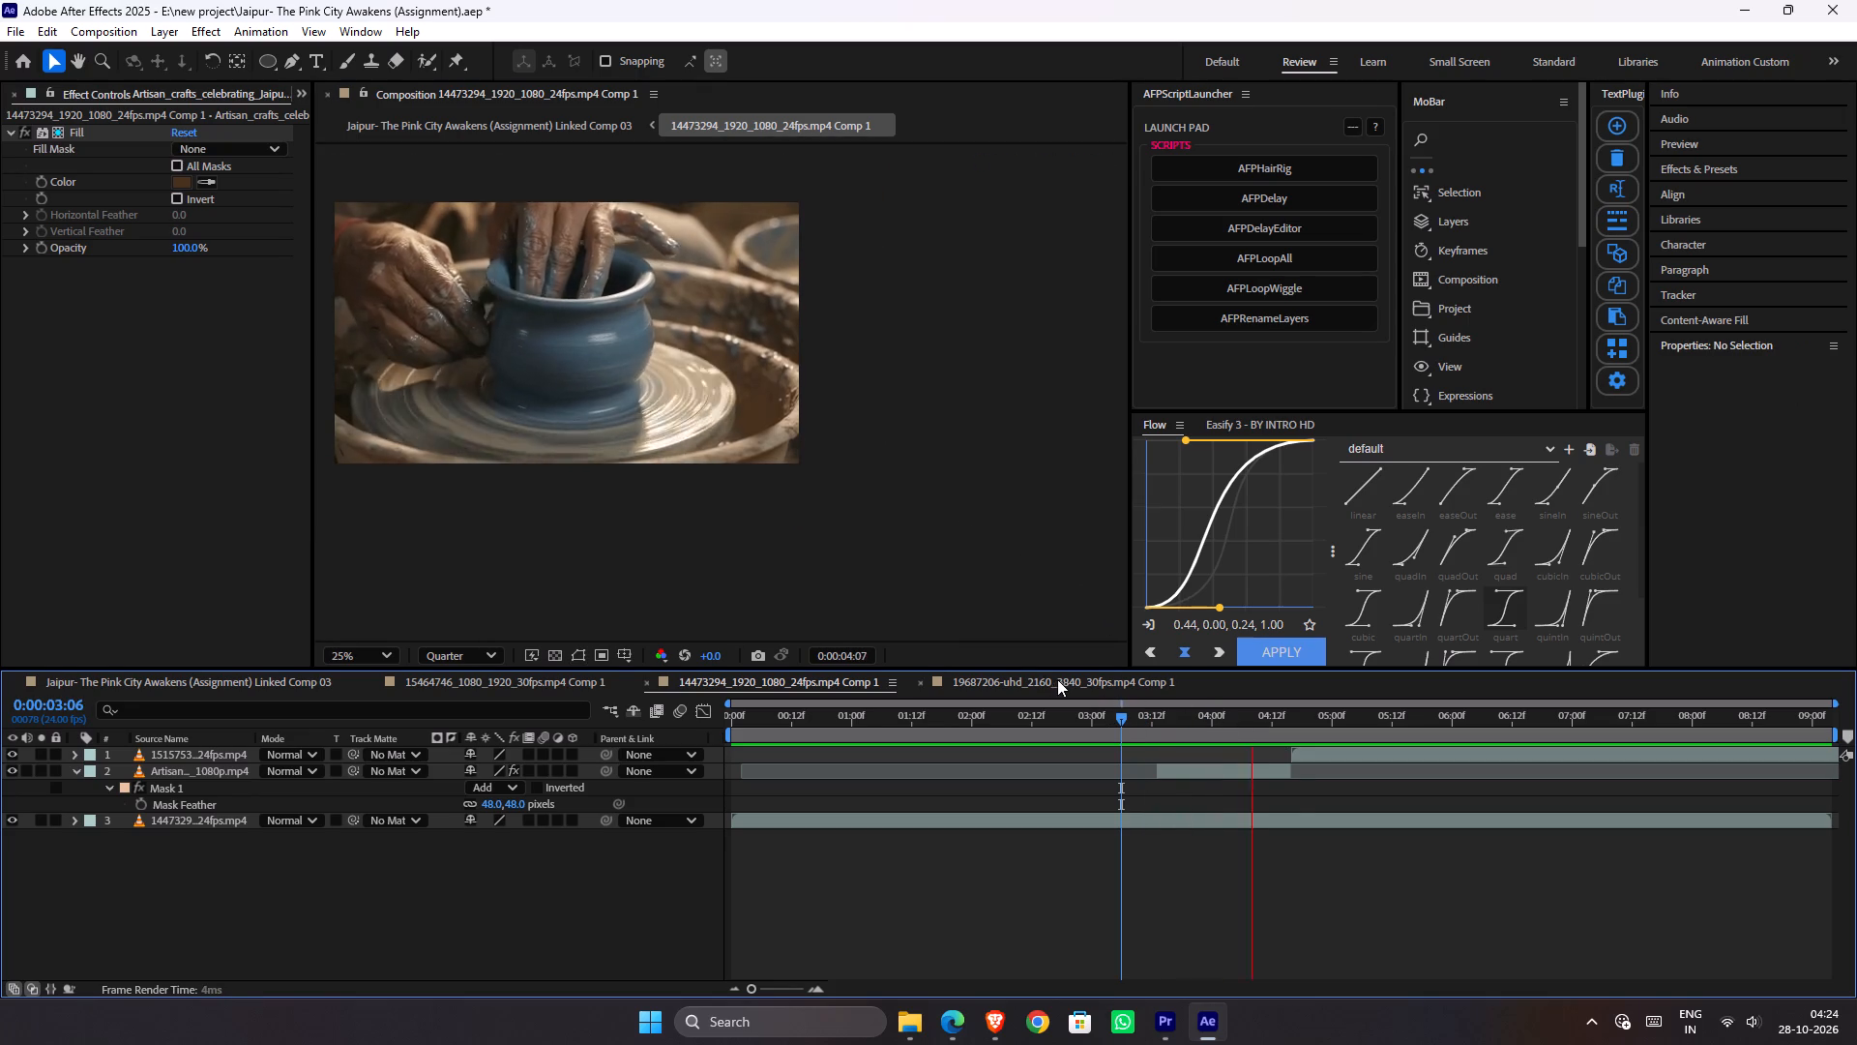
key(space)
Switch to the Linked Comp 03 composition and preview the panels from 0:00:02:23.
key(Tab)
click(747, 694)
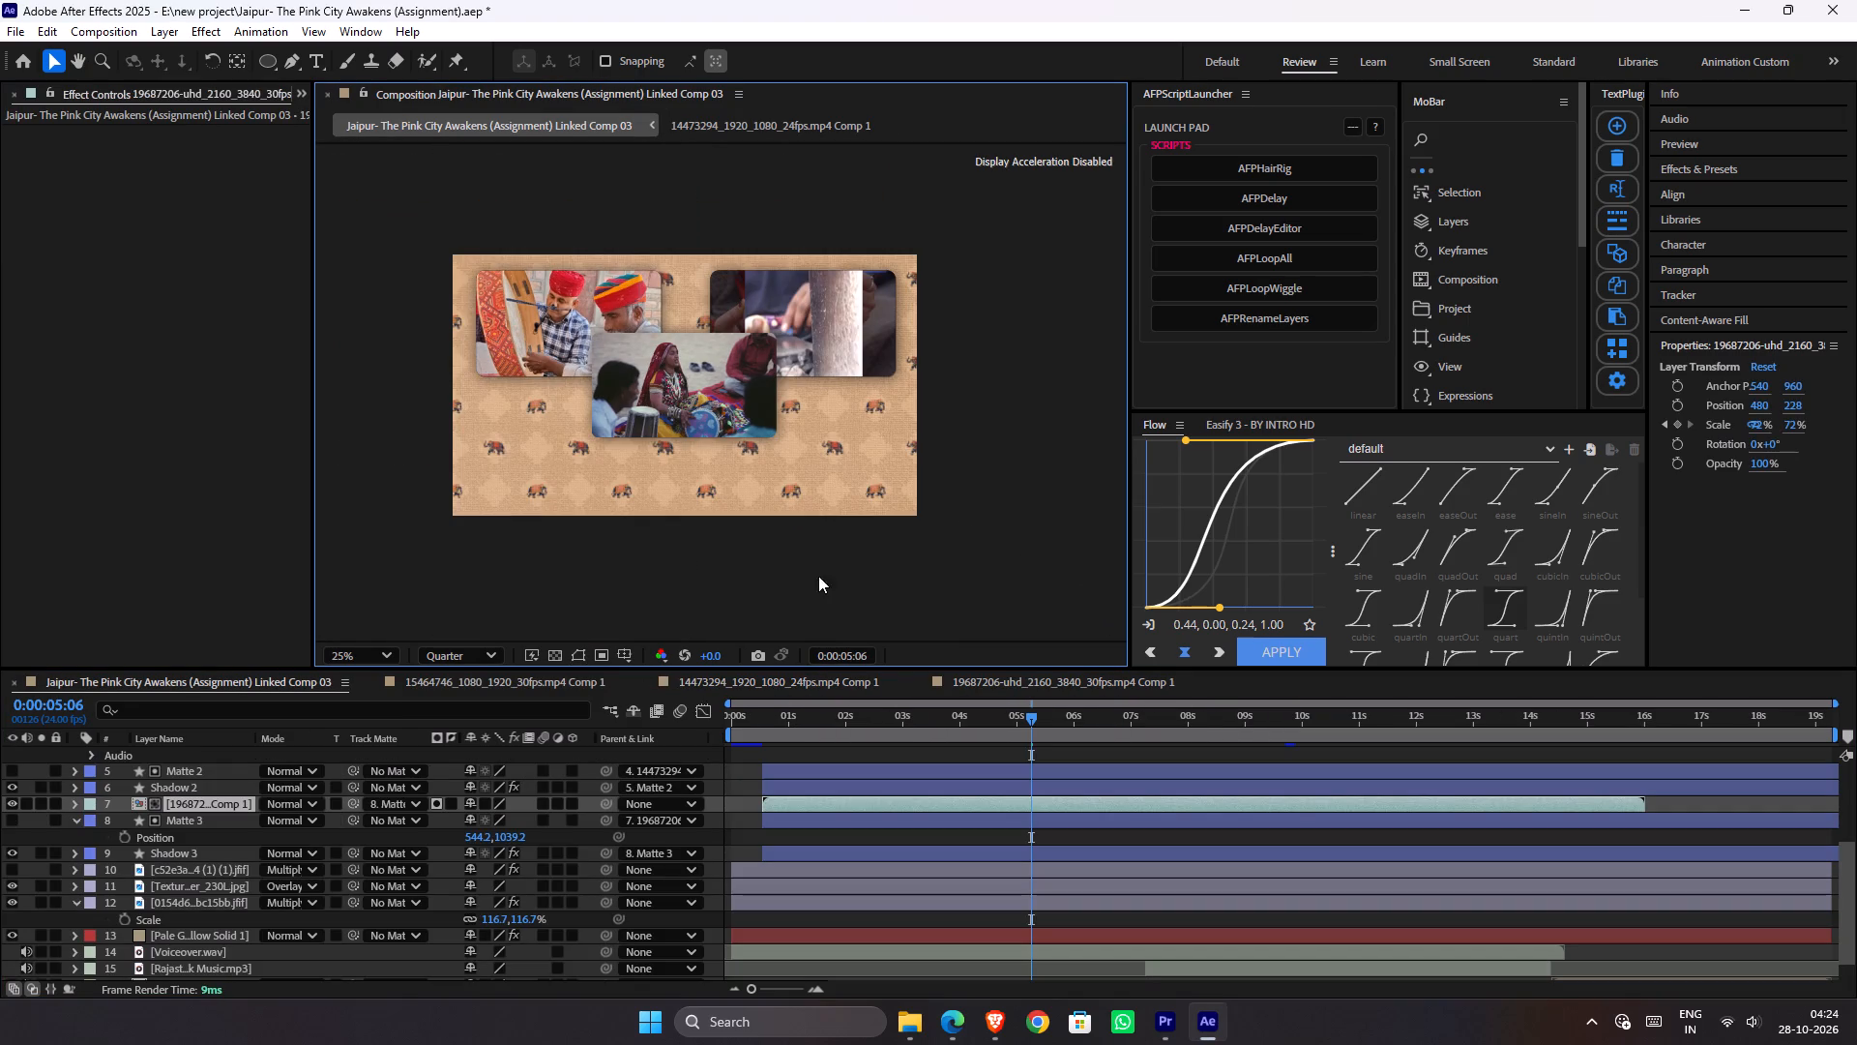
drag(959, 718, 900, 718)
key(space)
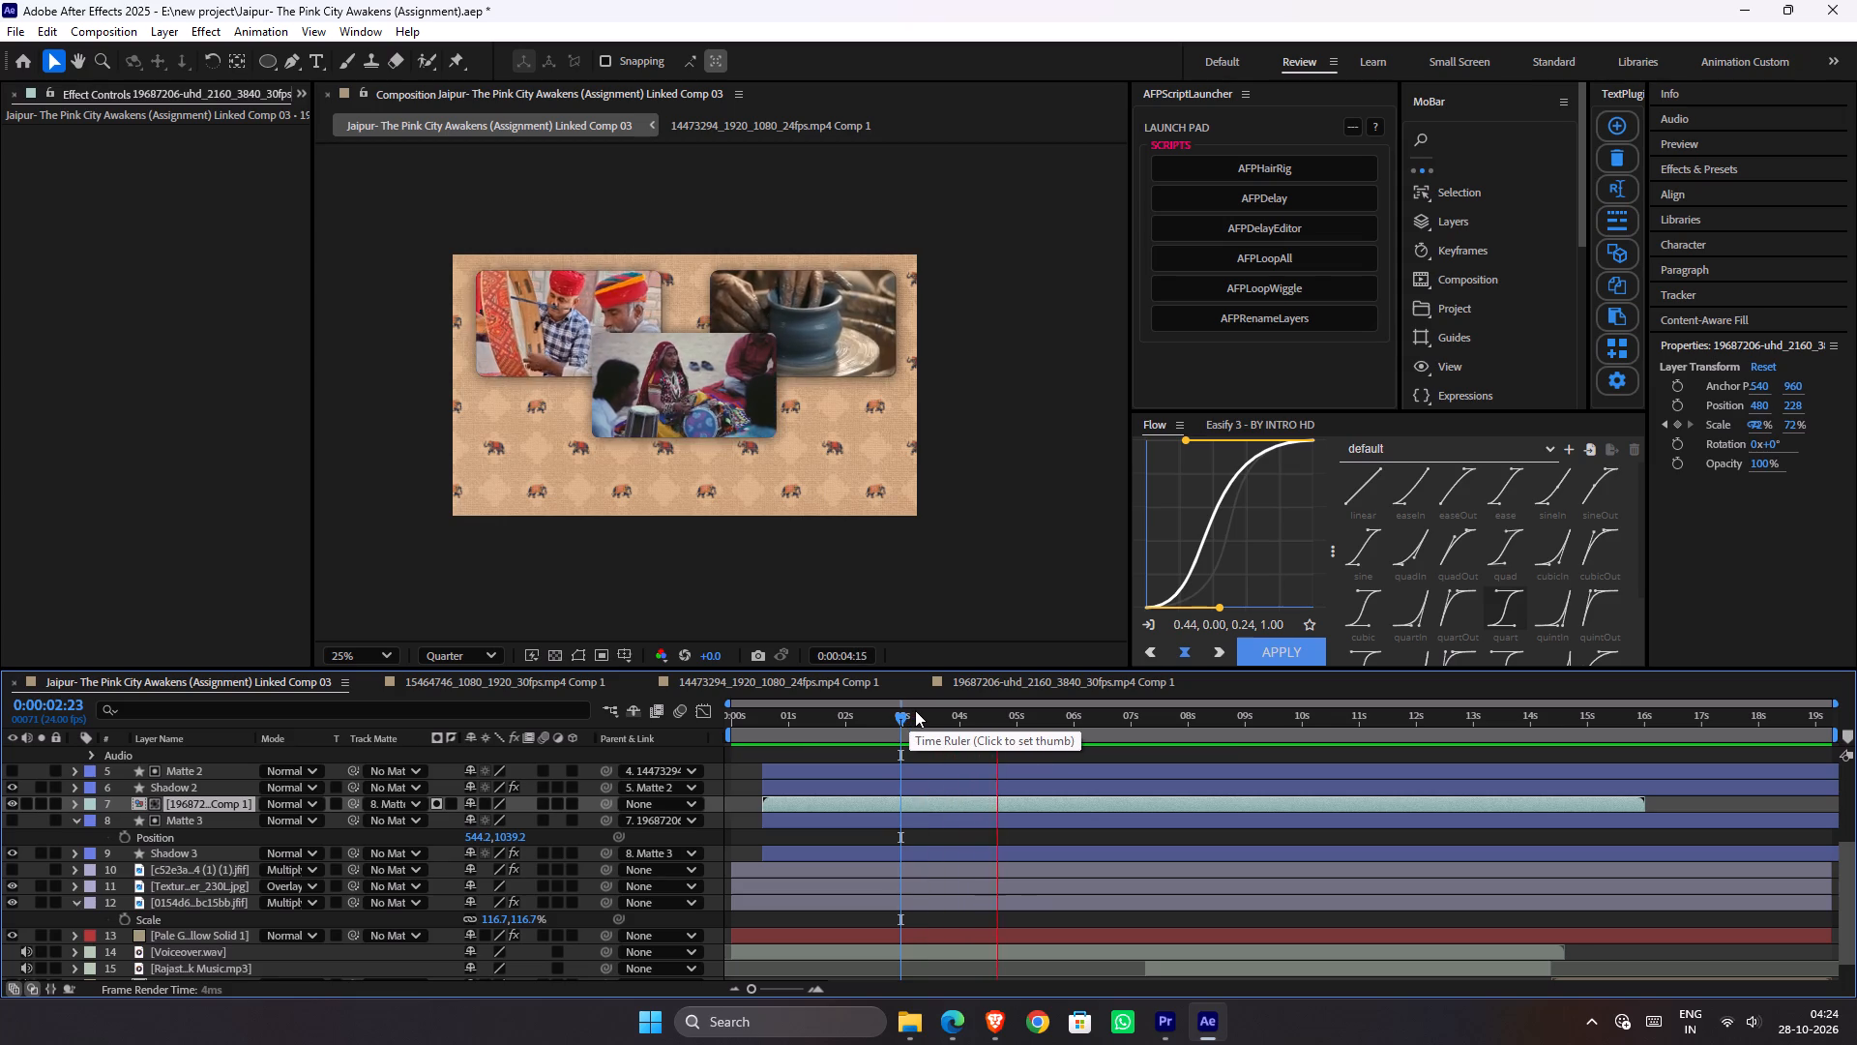
key(space)
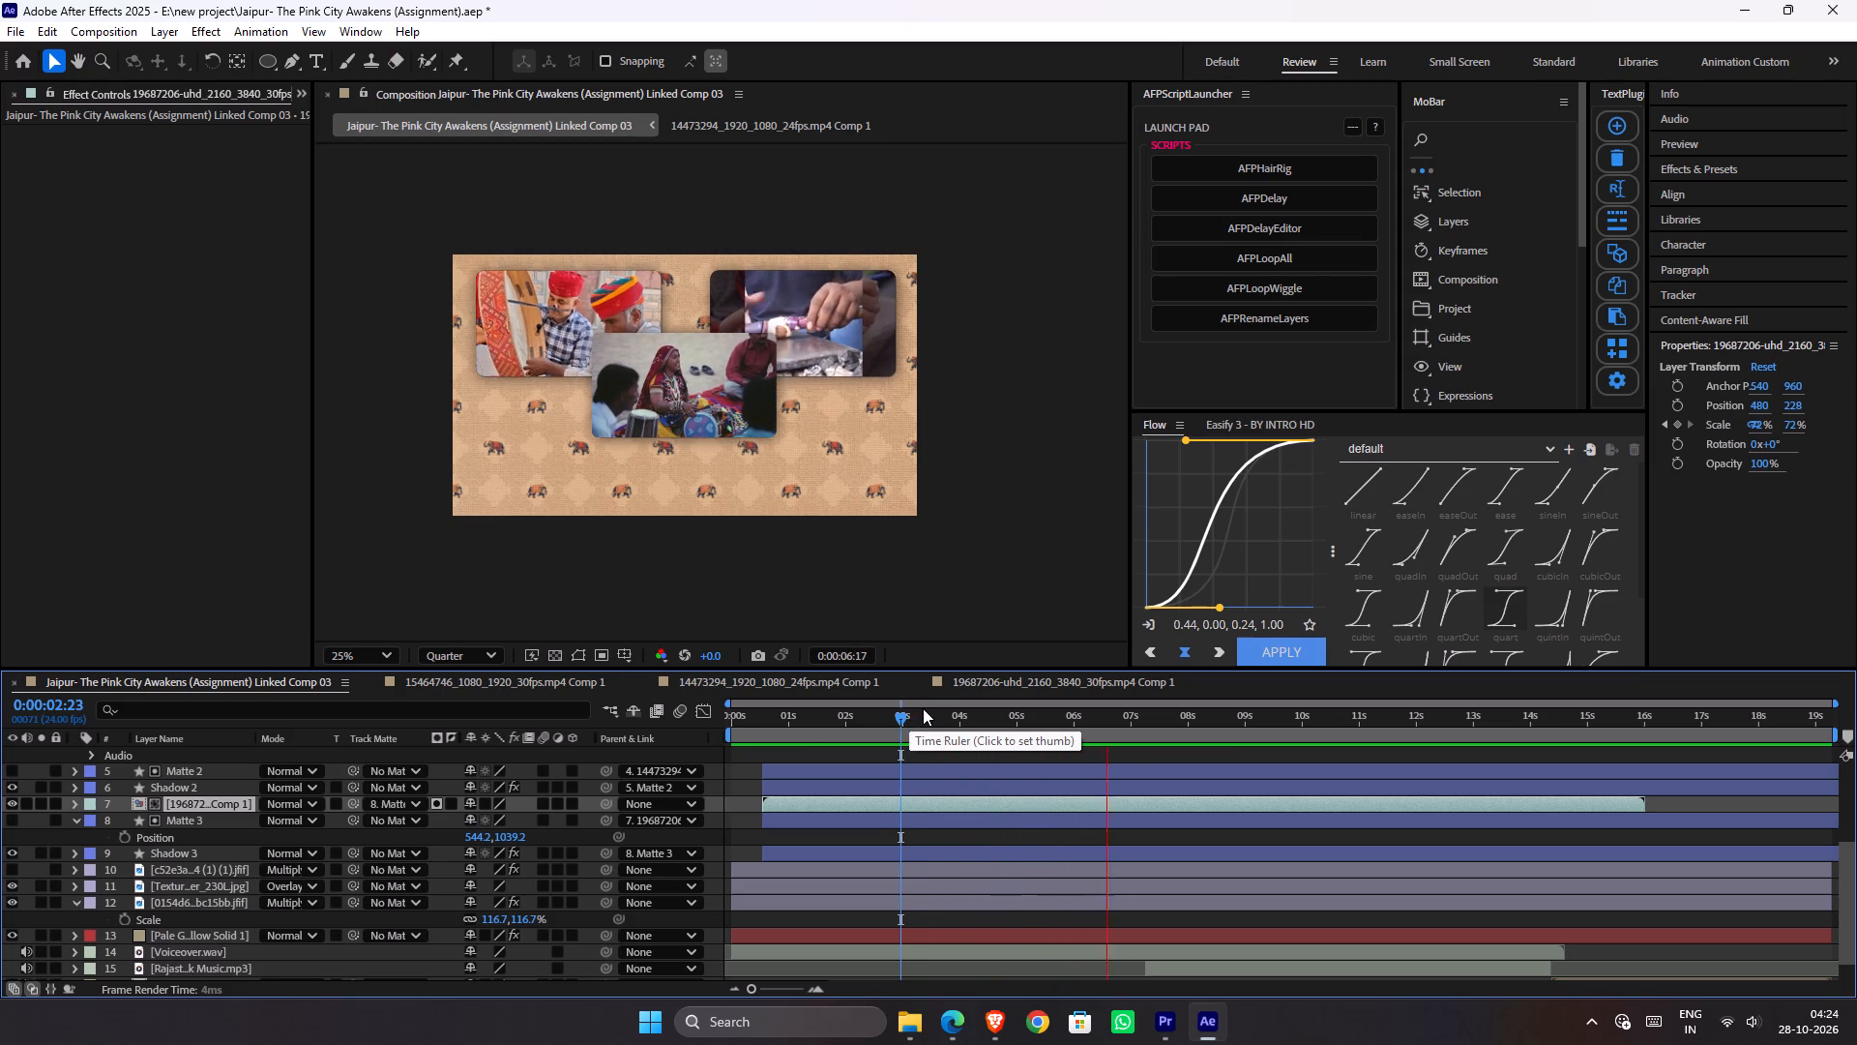
key(space)
key(space)
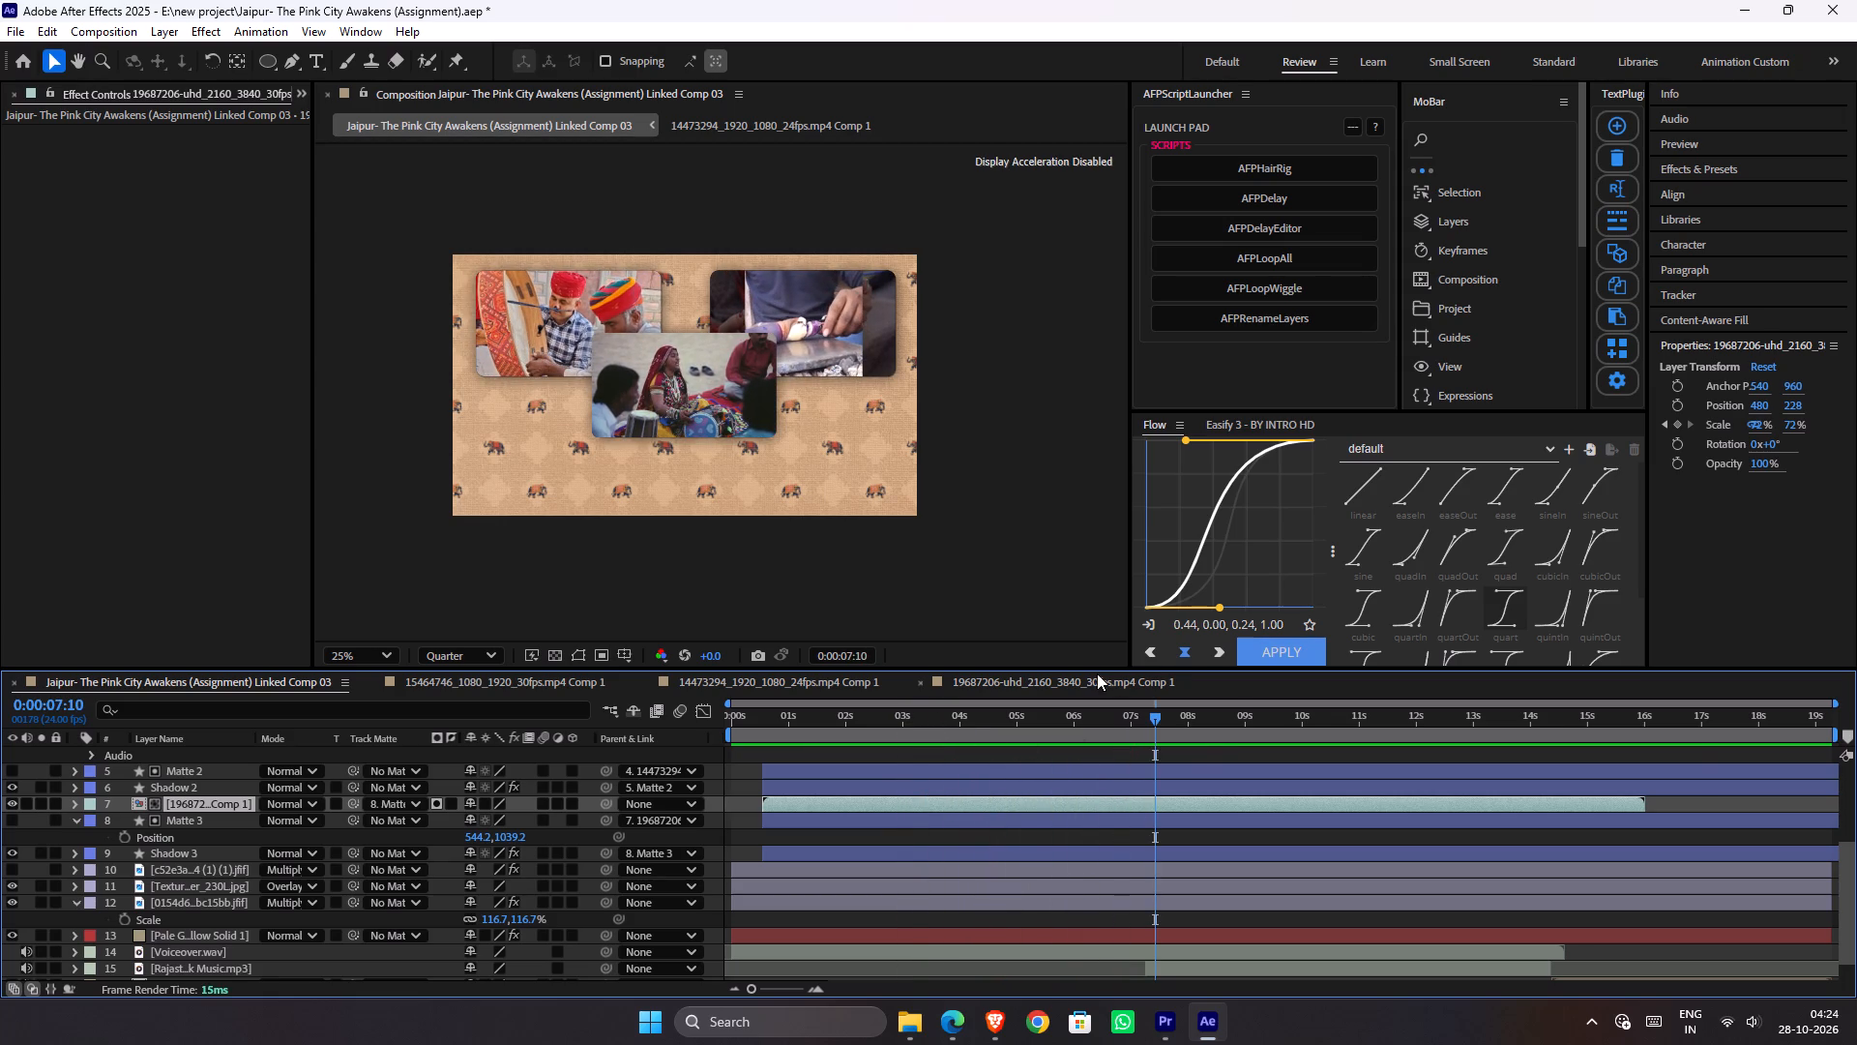
In the 14473294 precomp, scale the 15157534 clip to about 183% so it fills the frame's width.
click(1086, 686)
click(817, 687)
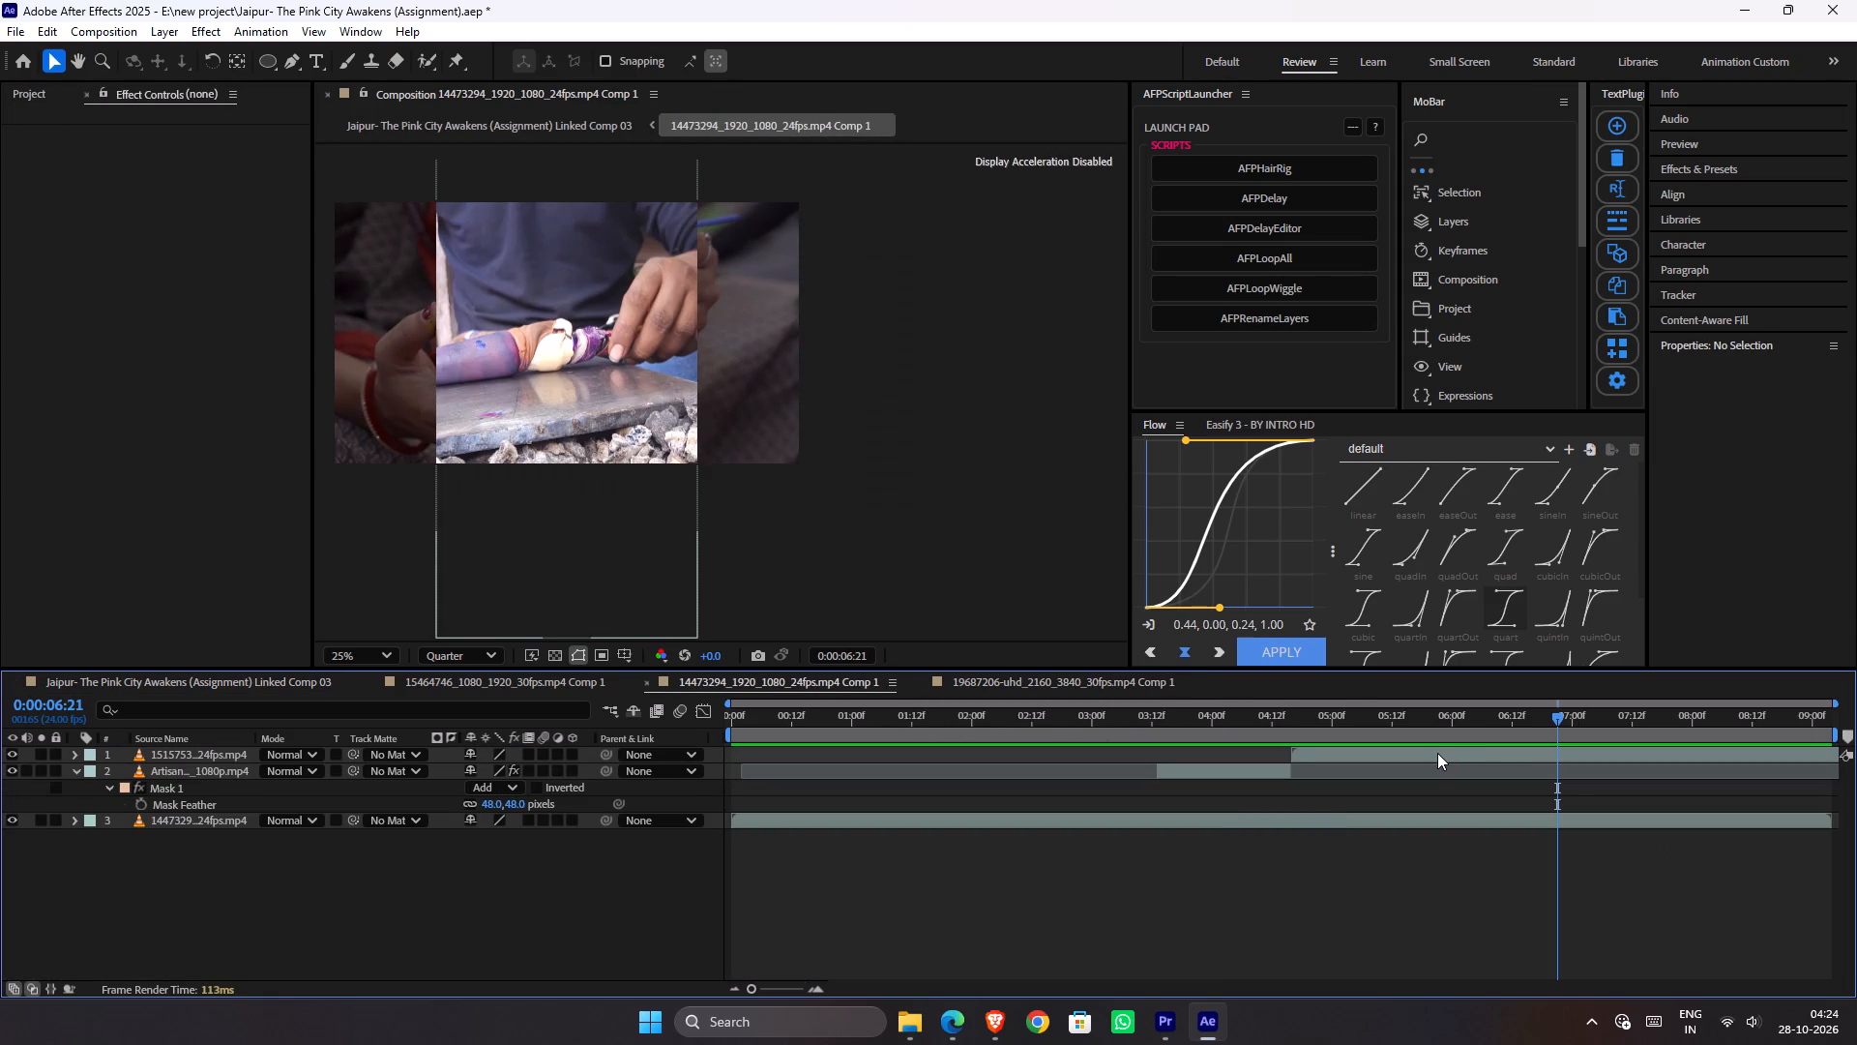
click(1437, 753)
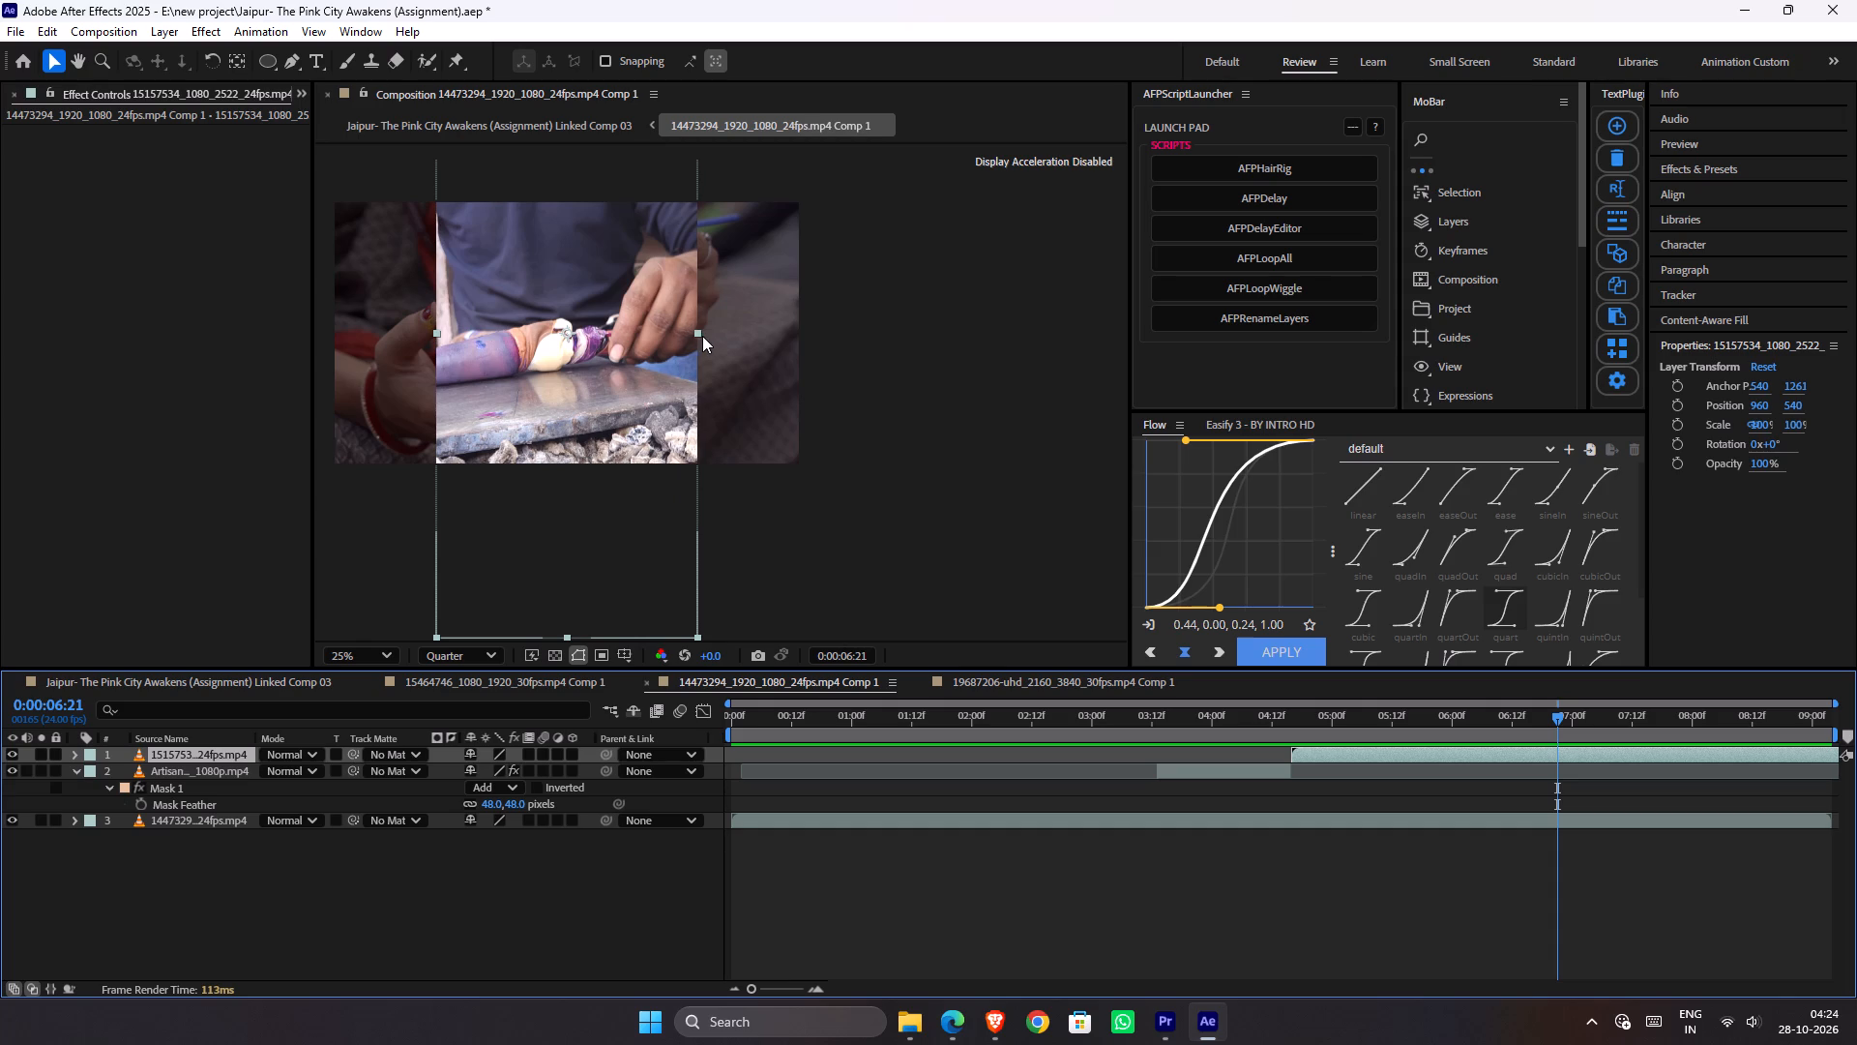
drag(697, 332, 804, 332)
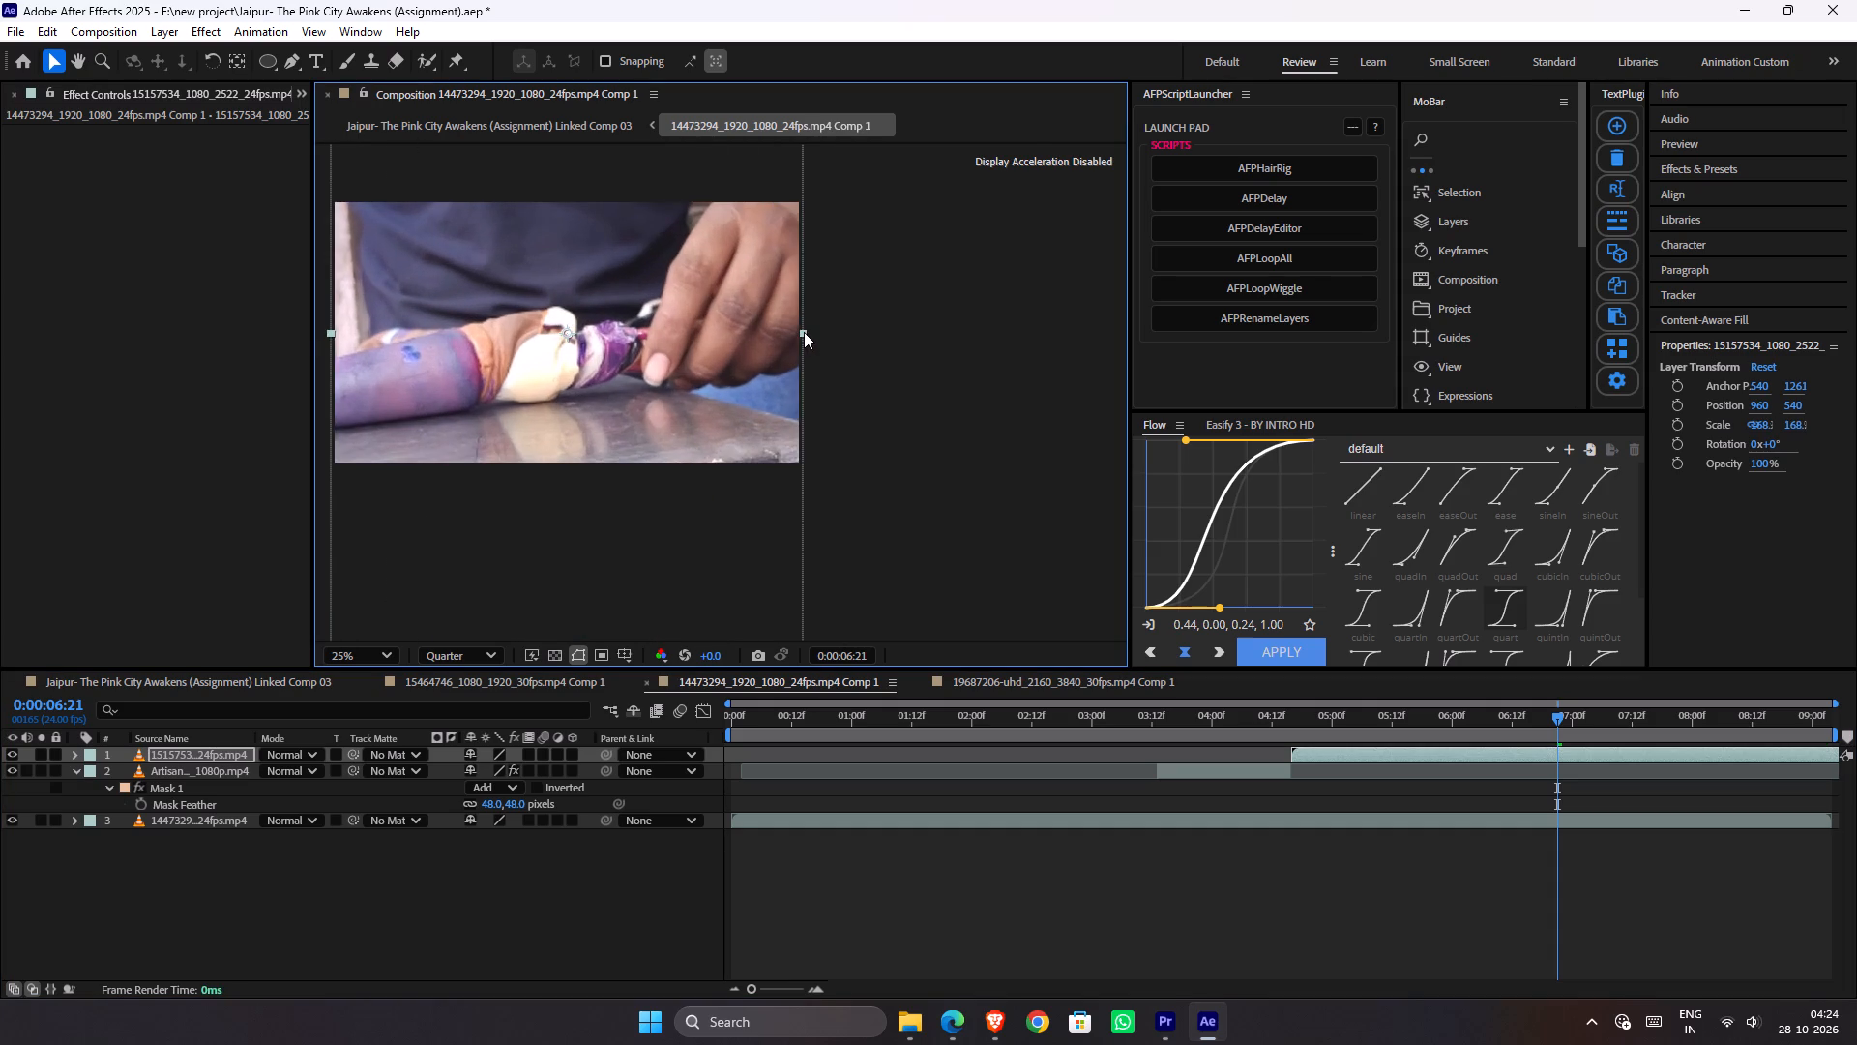
drag(804, 332, 805, 349)
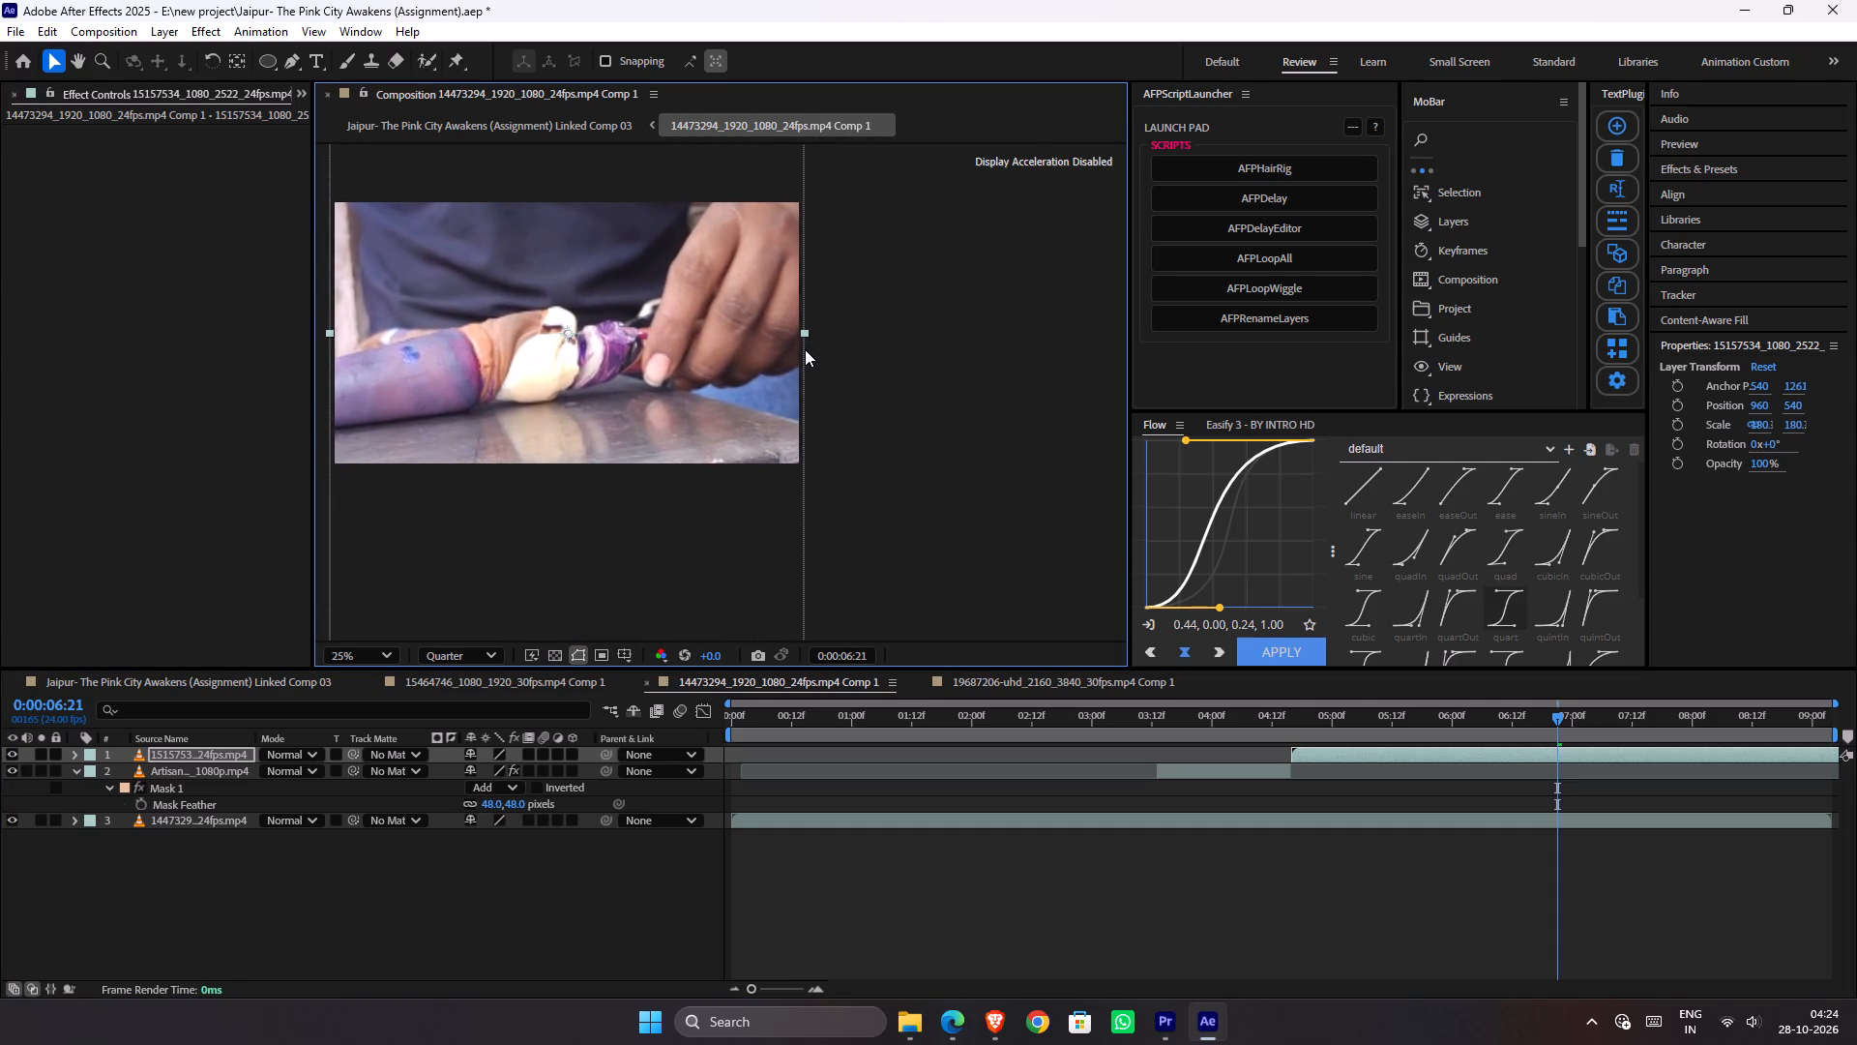
drag(805, 349, 807, 350)
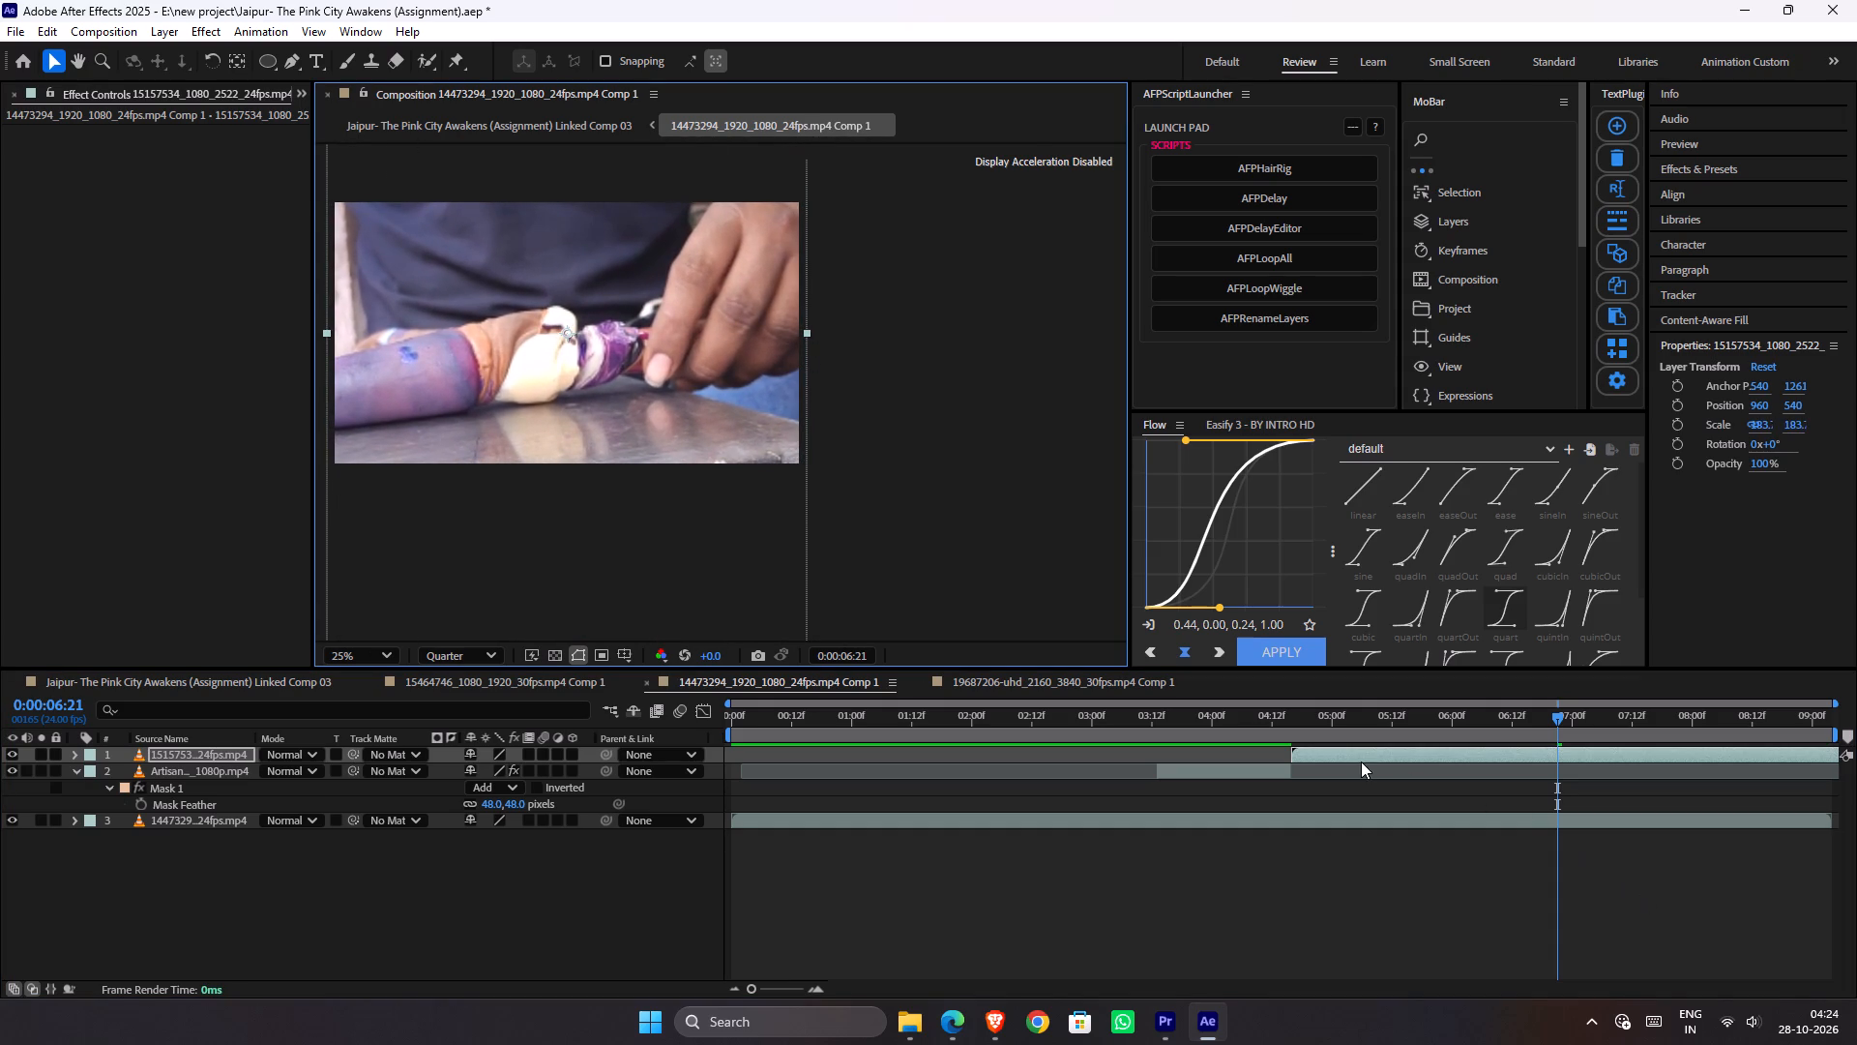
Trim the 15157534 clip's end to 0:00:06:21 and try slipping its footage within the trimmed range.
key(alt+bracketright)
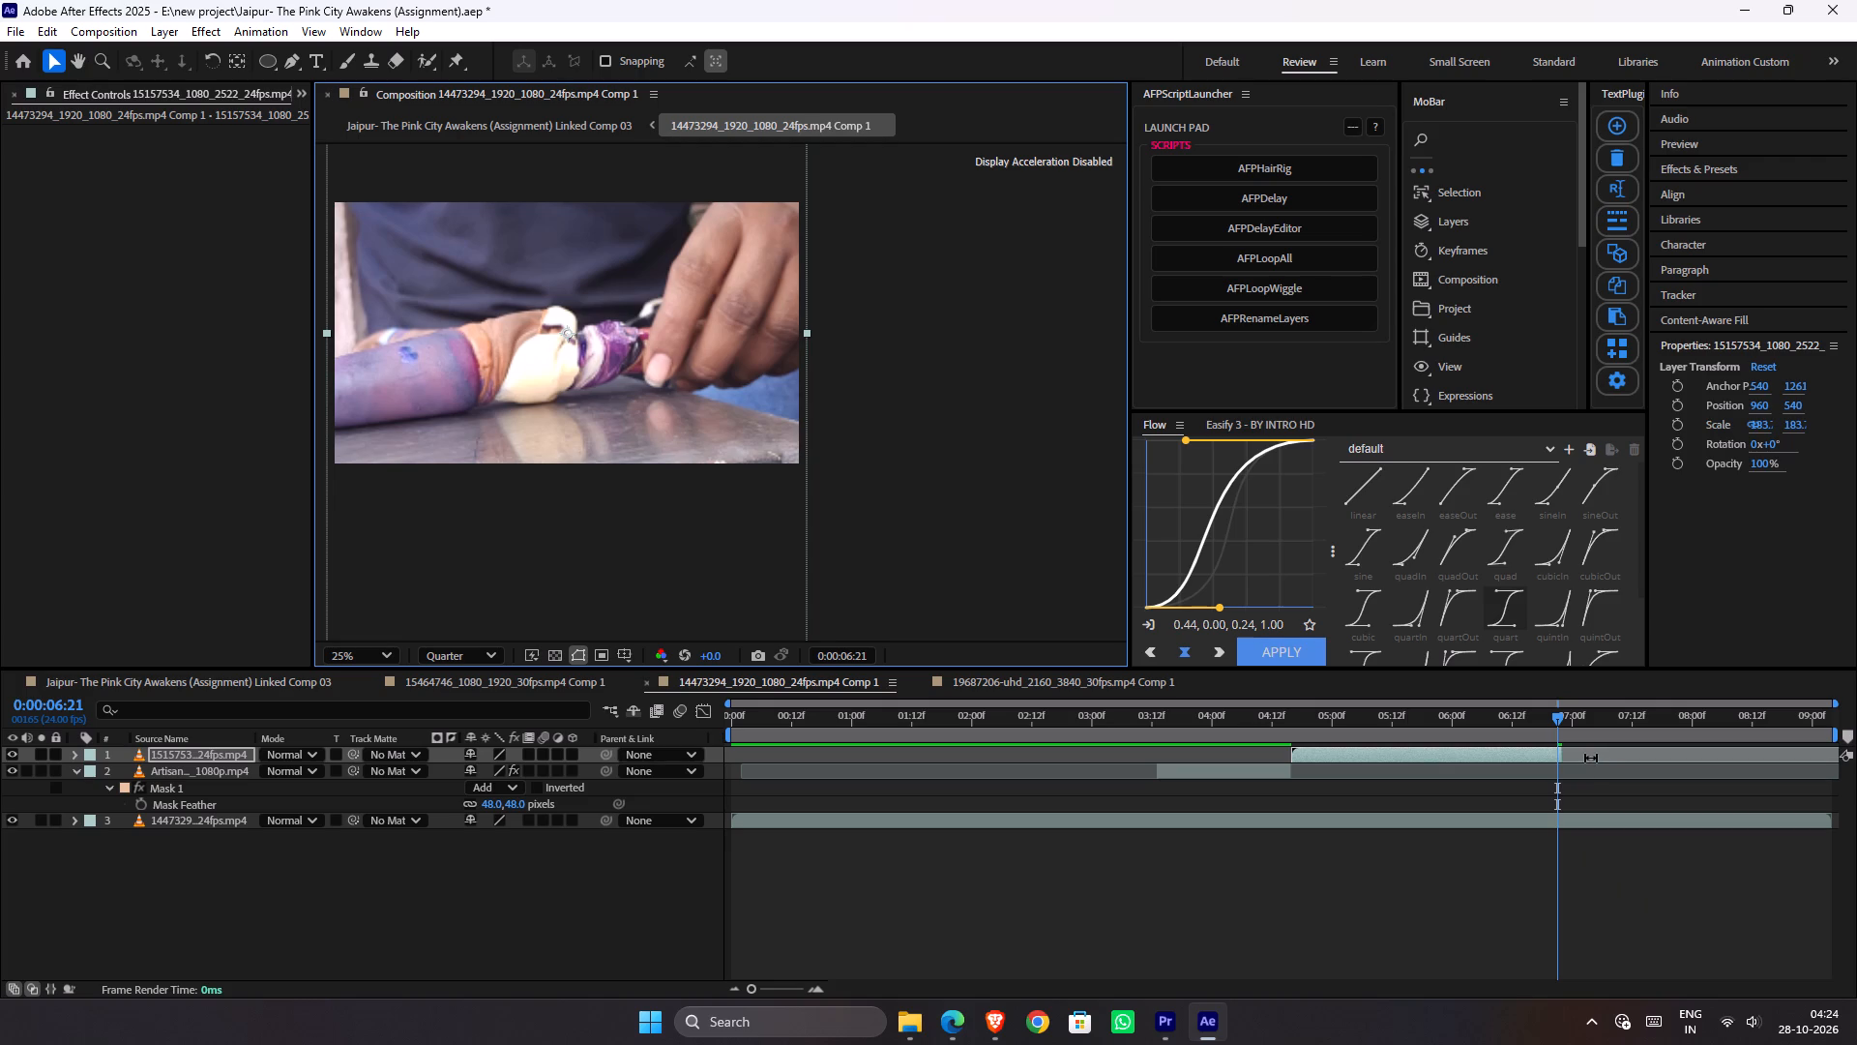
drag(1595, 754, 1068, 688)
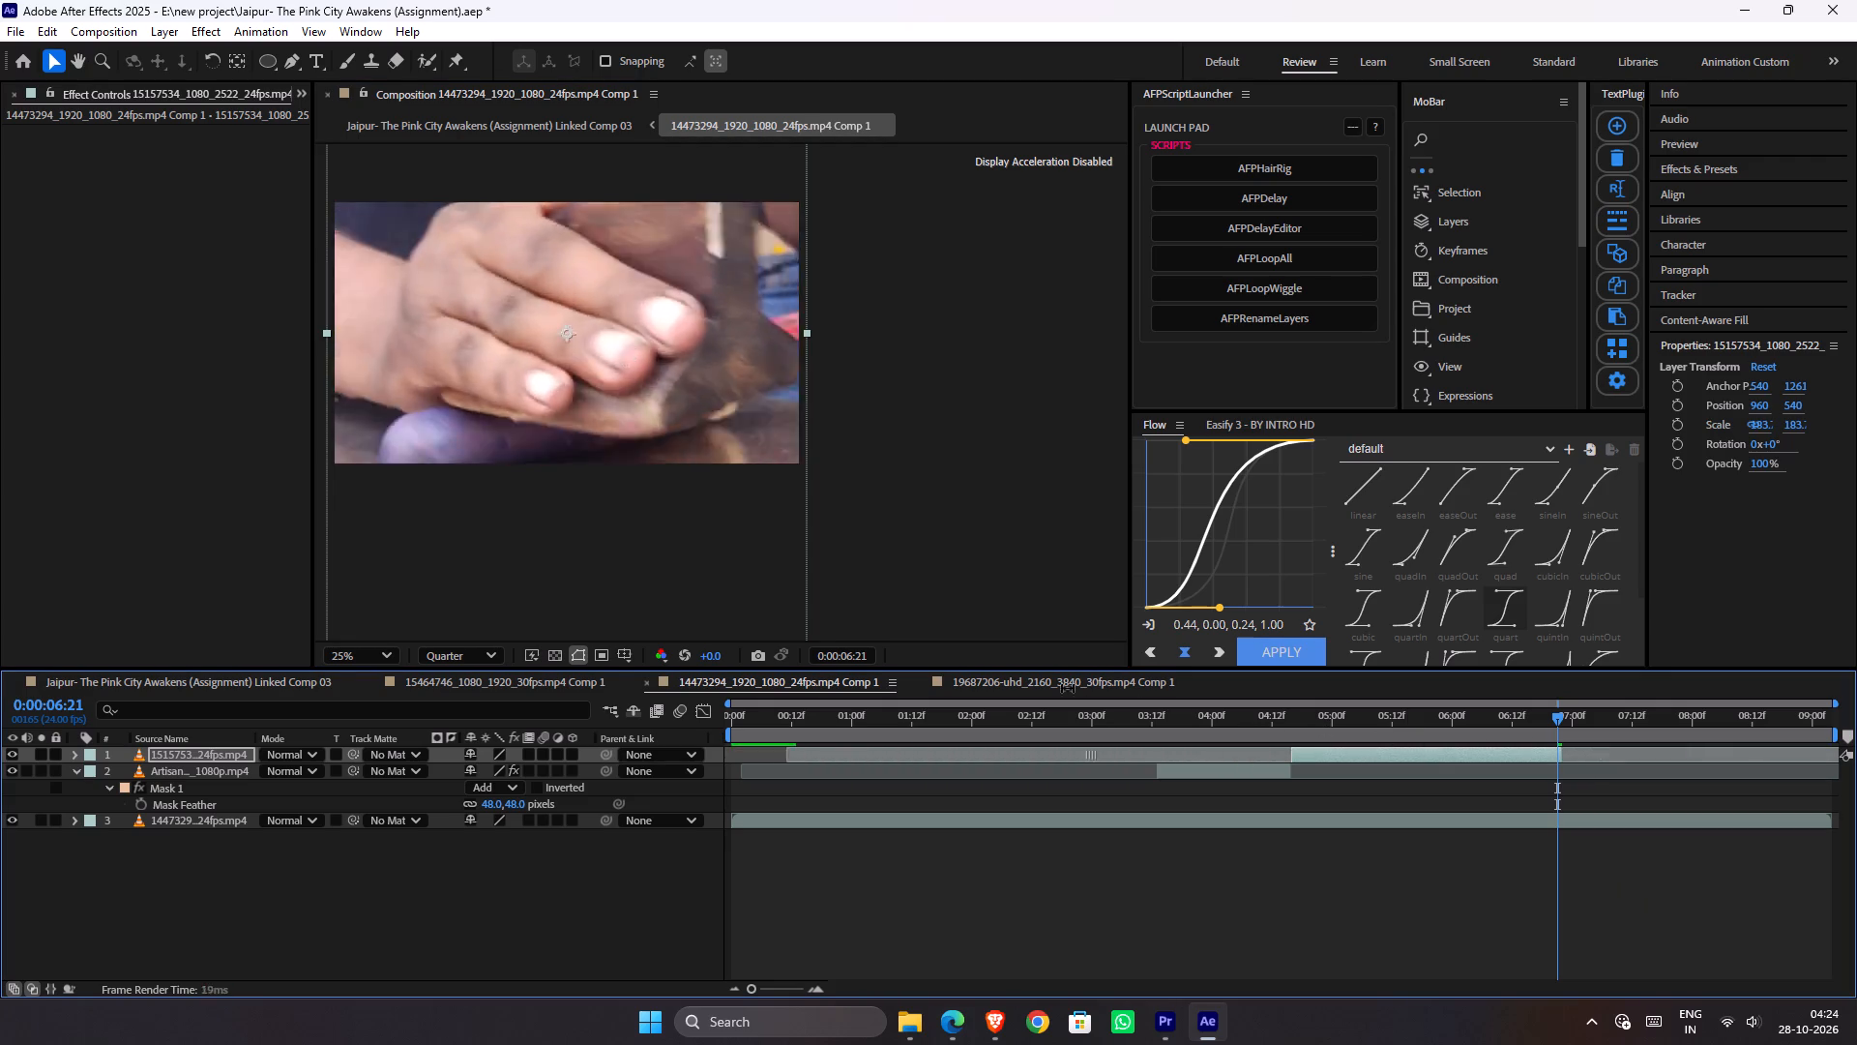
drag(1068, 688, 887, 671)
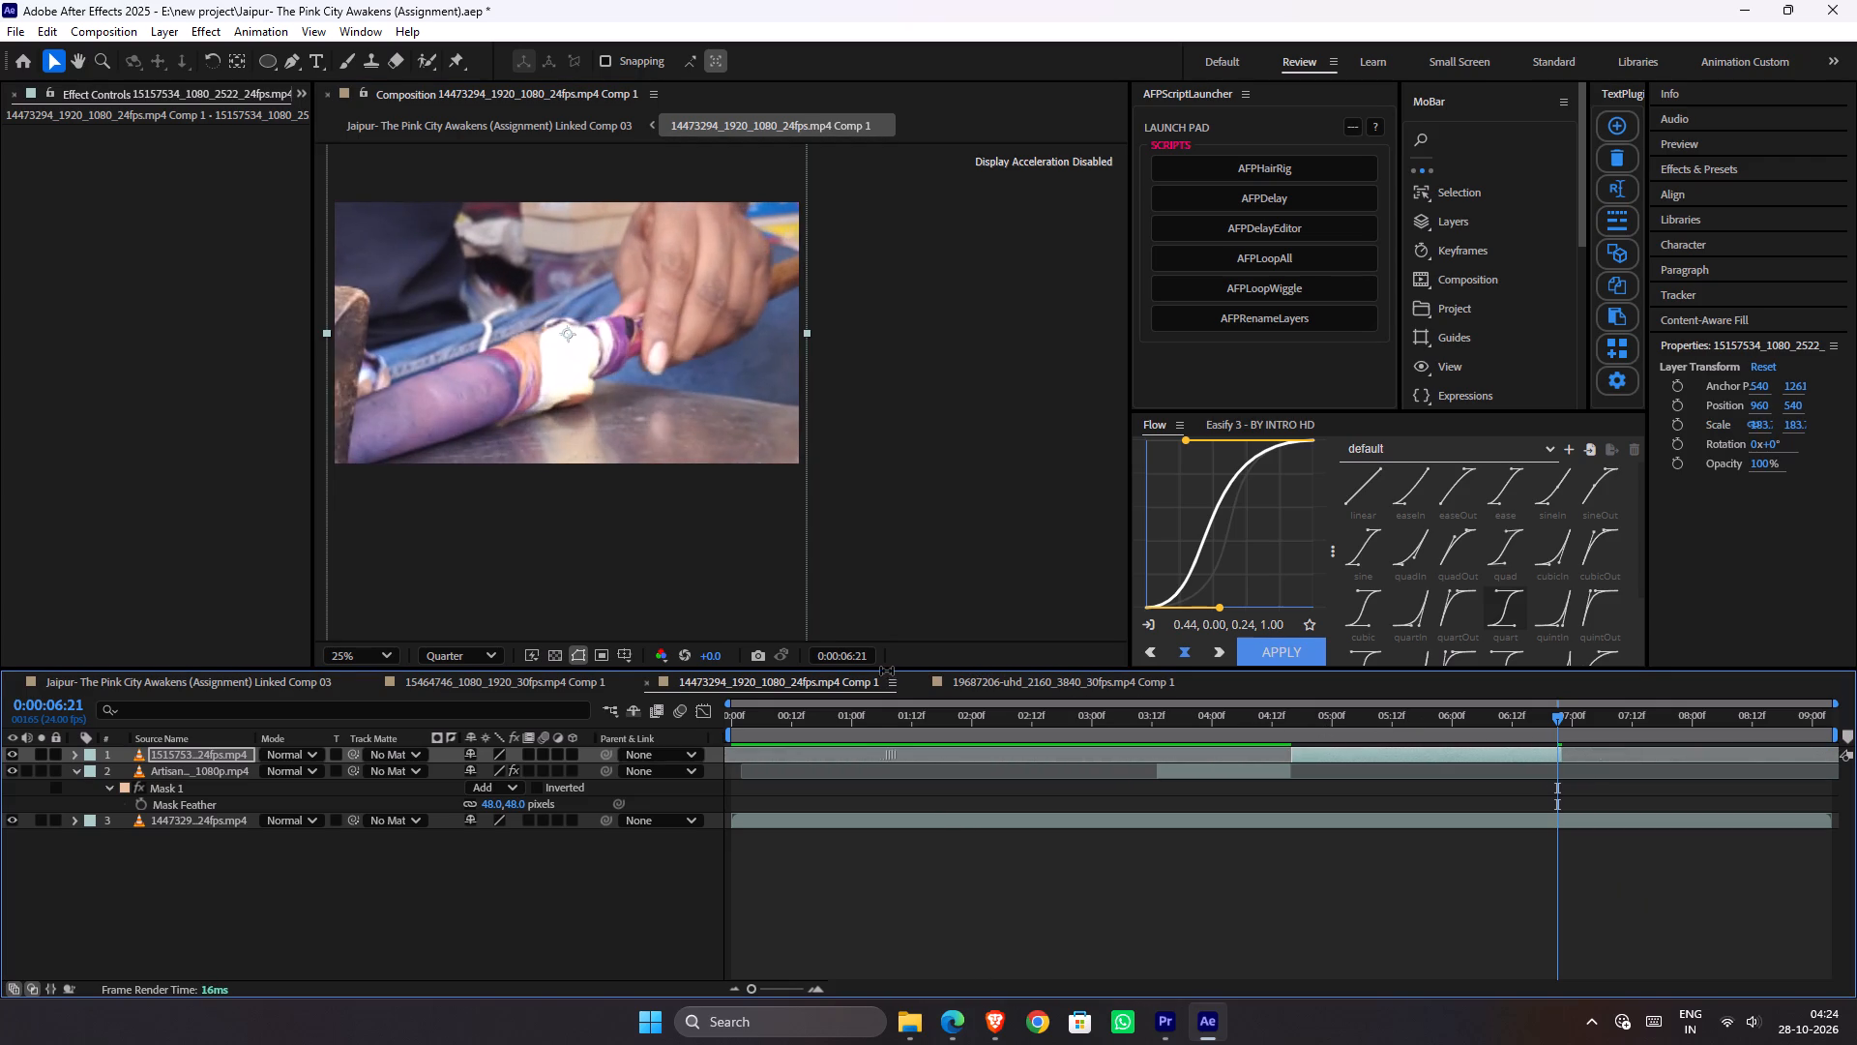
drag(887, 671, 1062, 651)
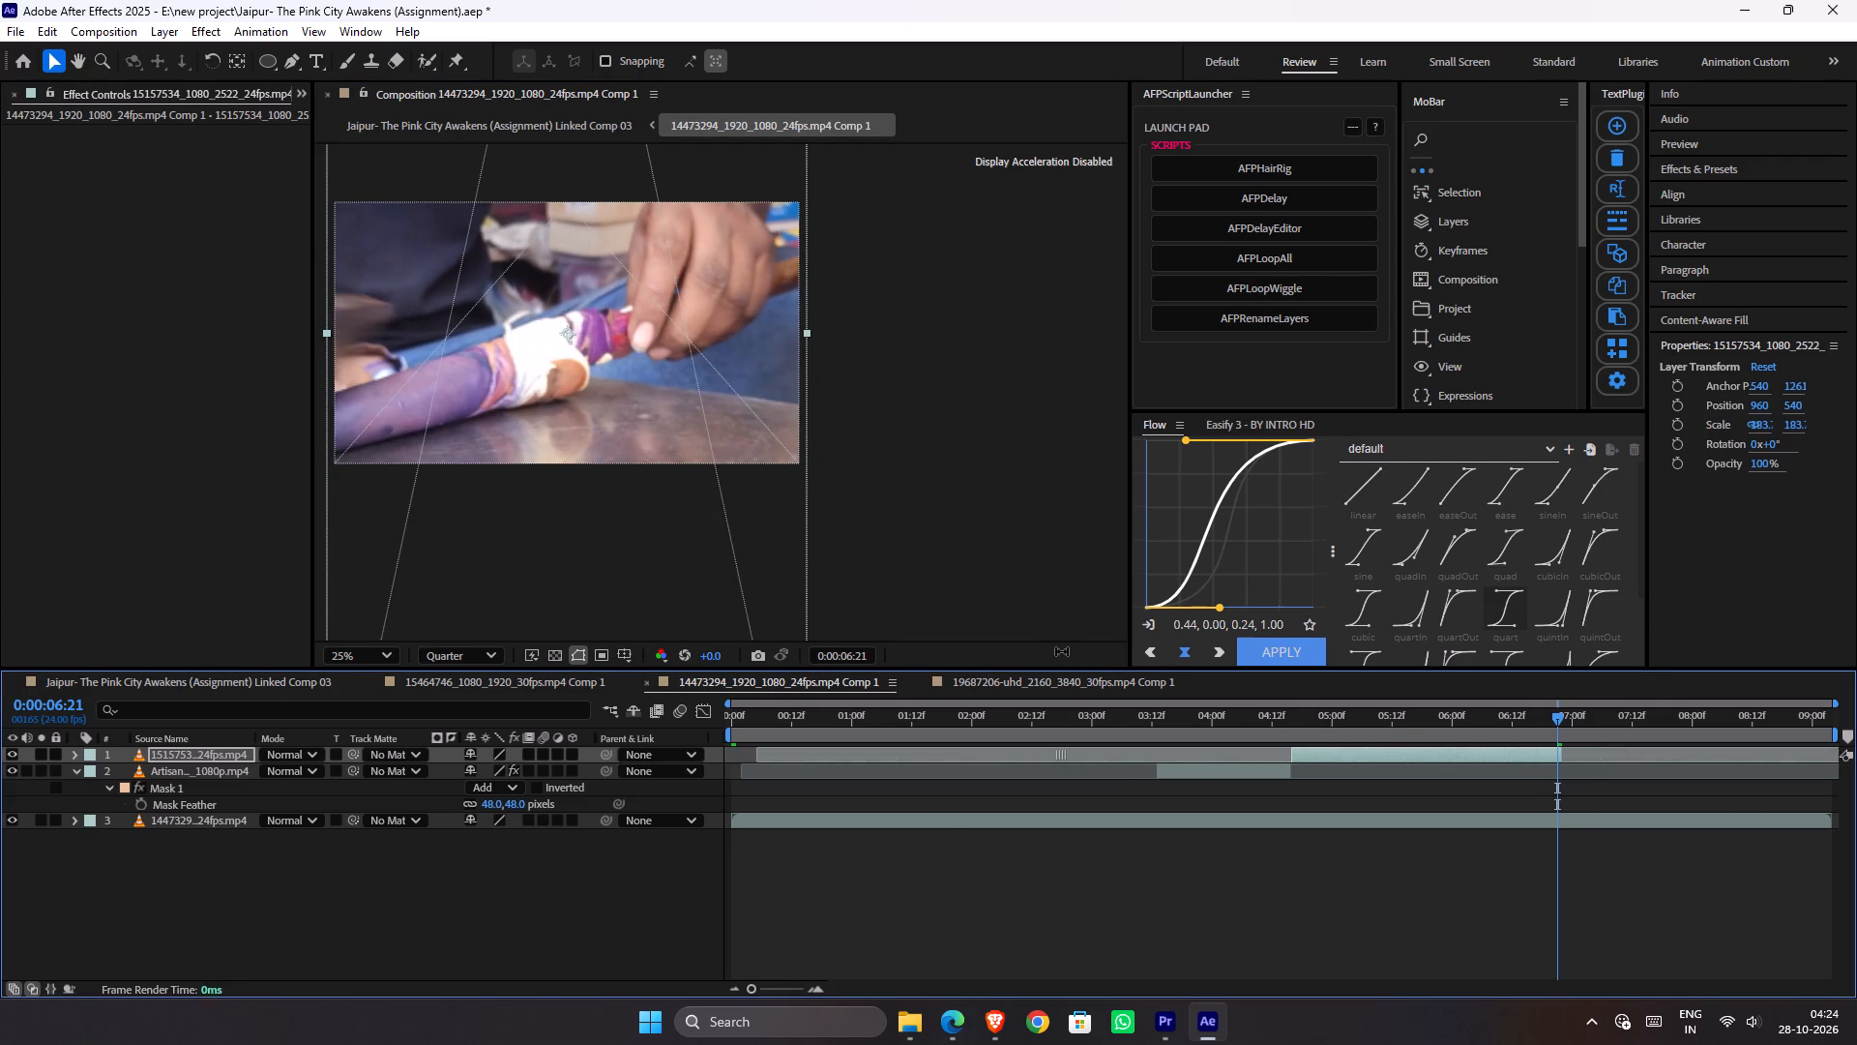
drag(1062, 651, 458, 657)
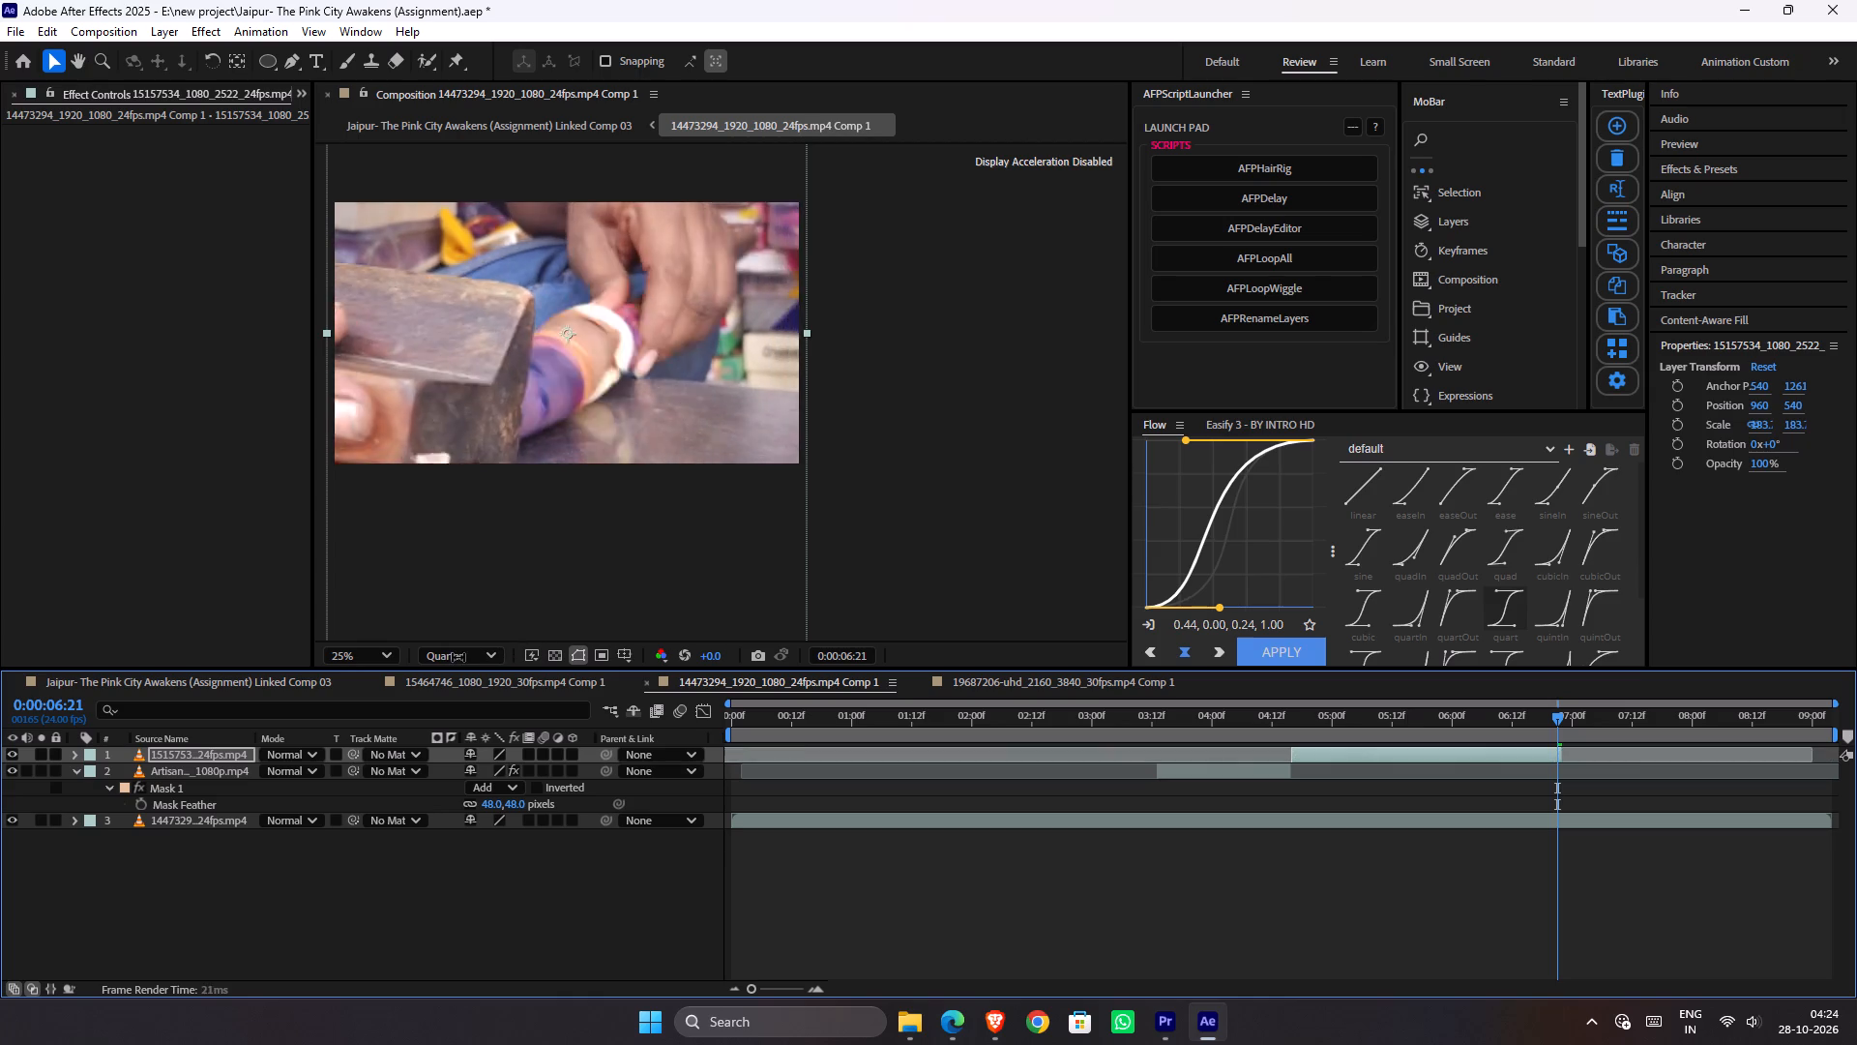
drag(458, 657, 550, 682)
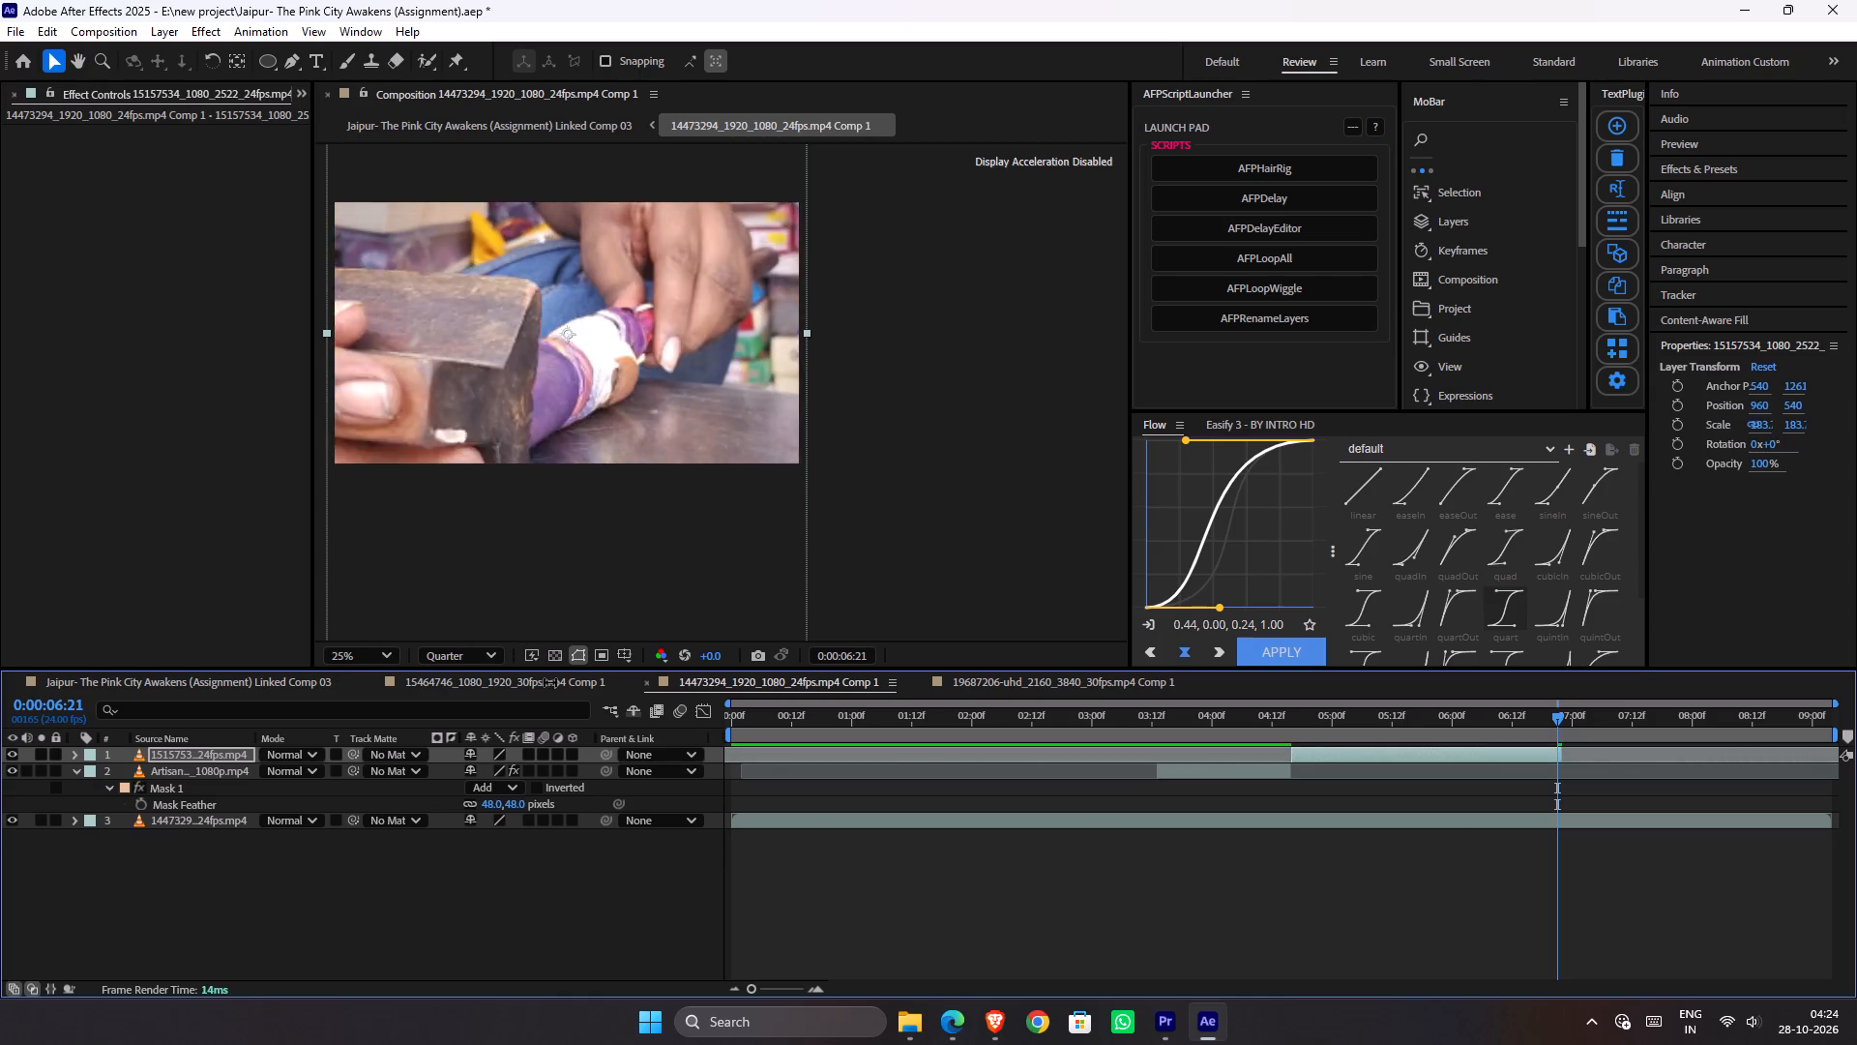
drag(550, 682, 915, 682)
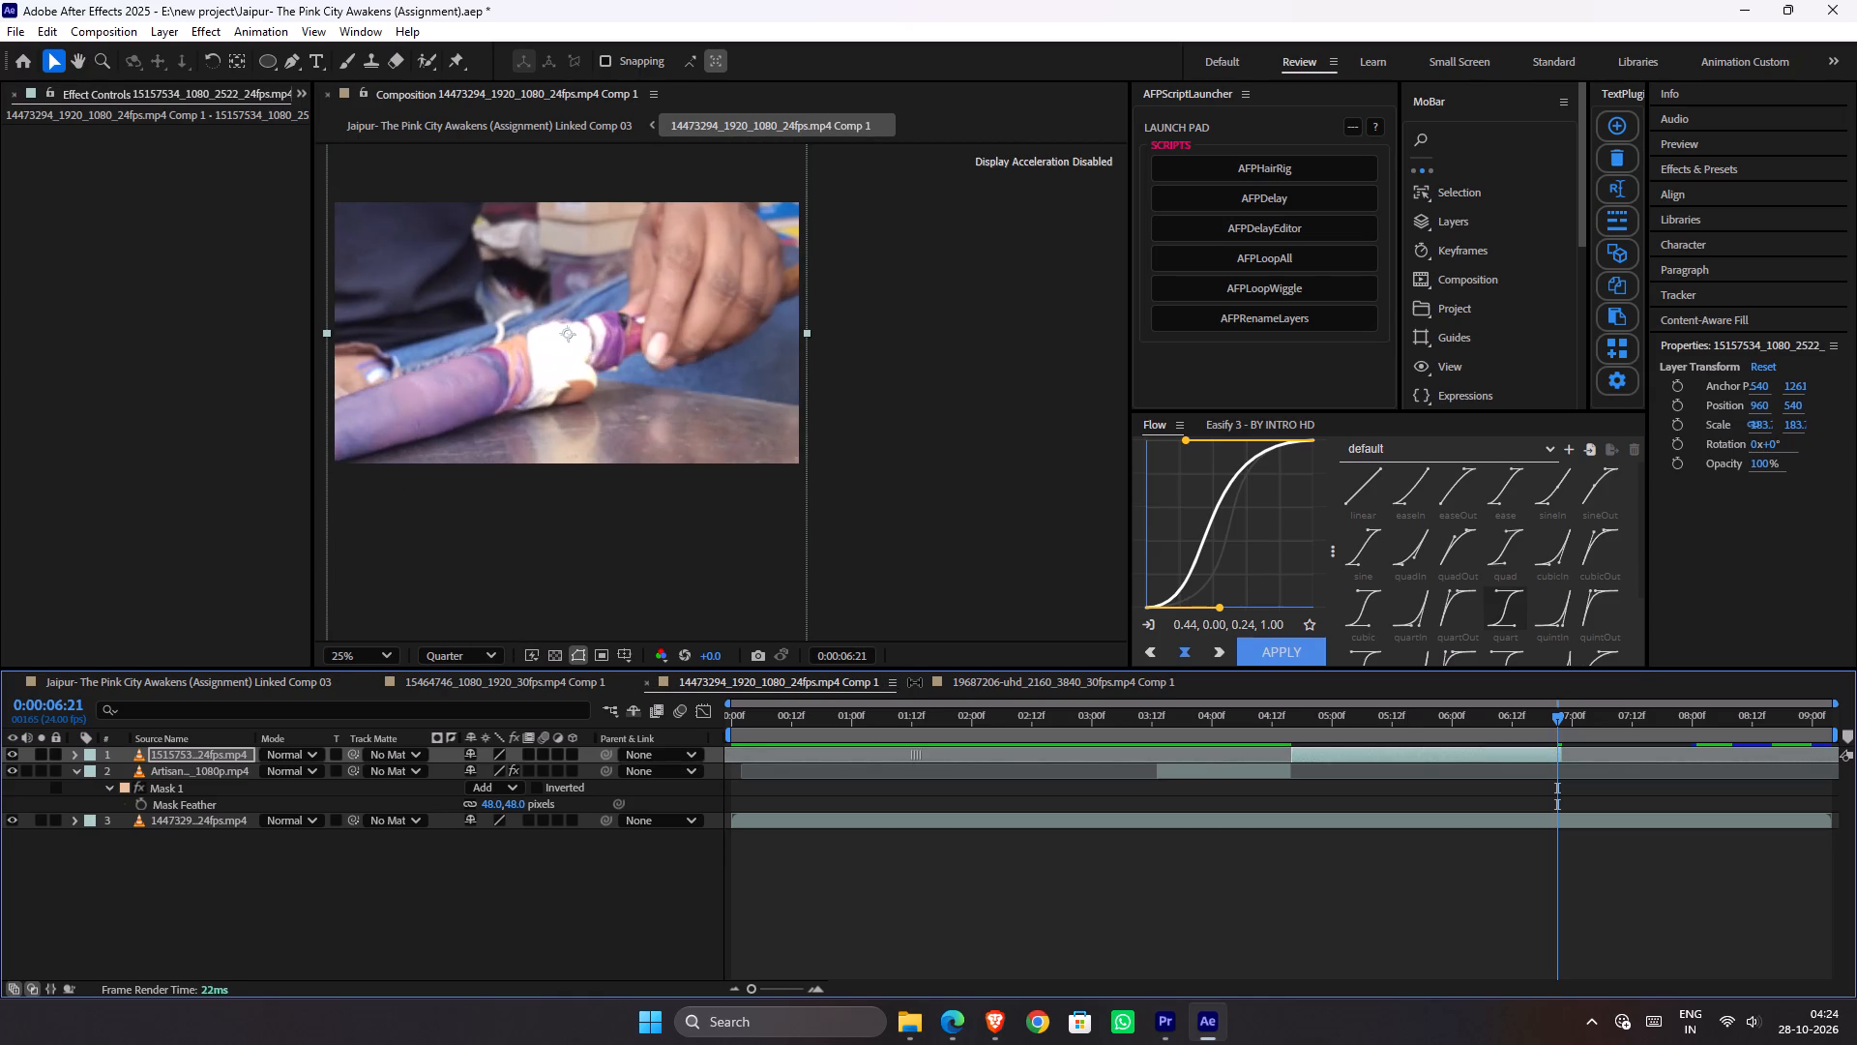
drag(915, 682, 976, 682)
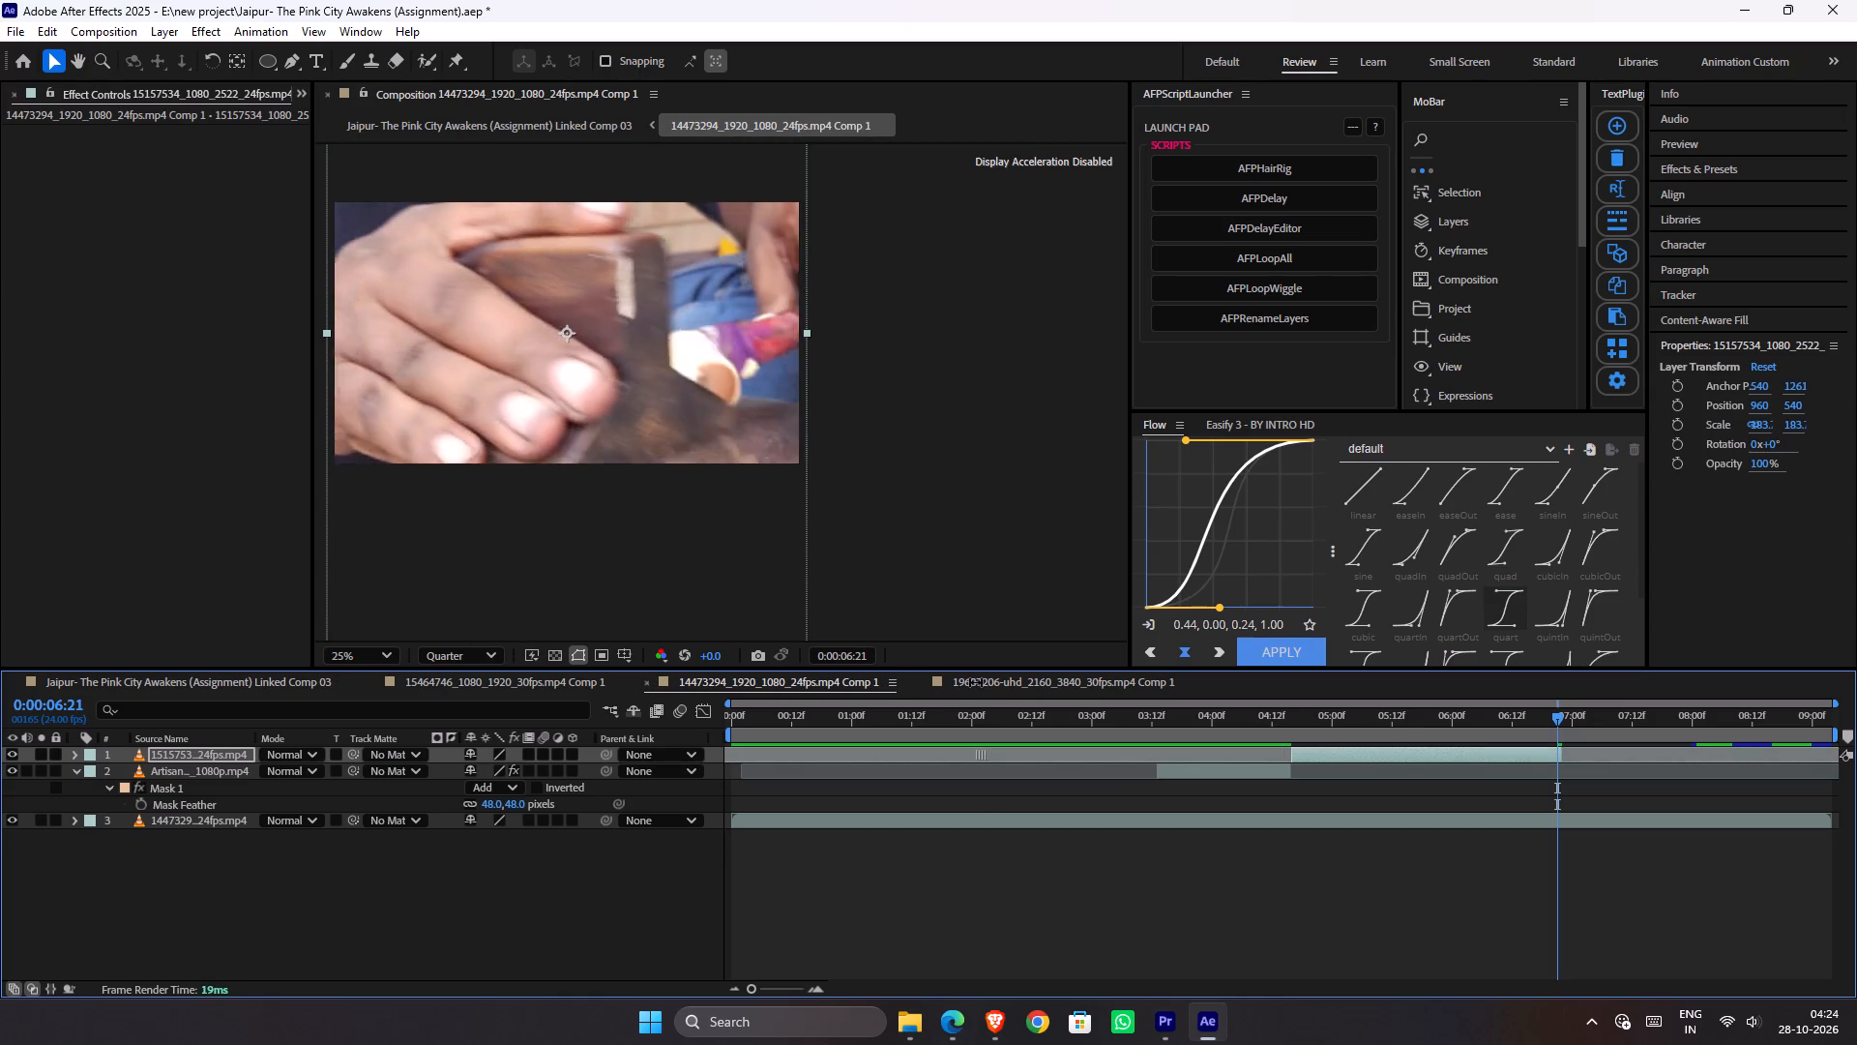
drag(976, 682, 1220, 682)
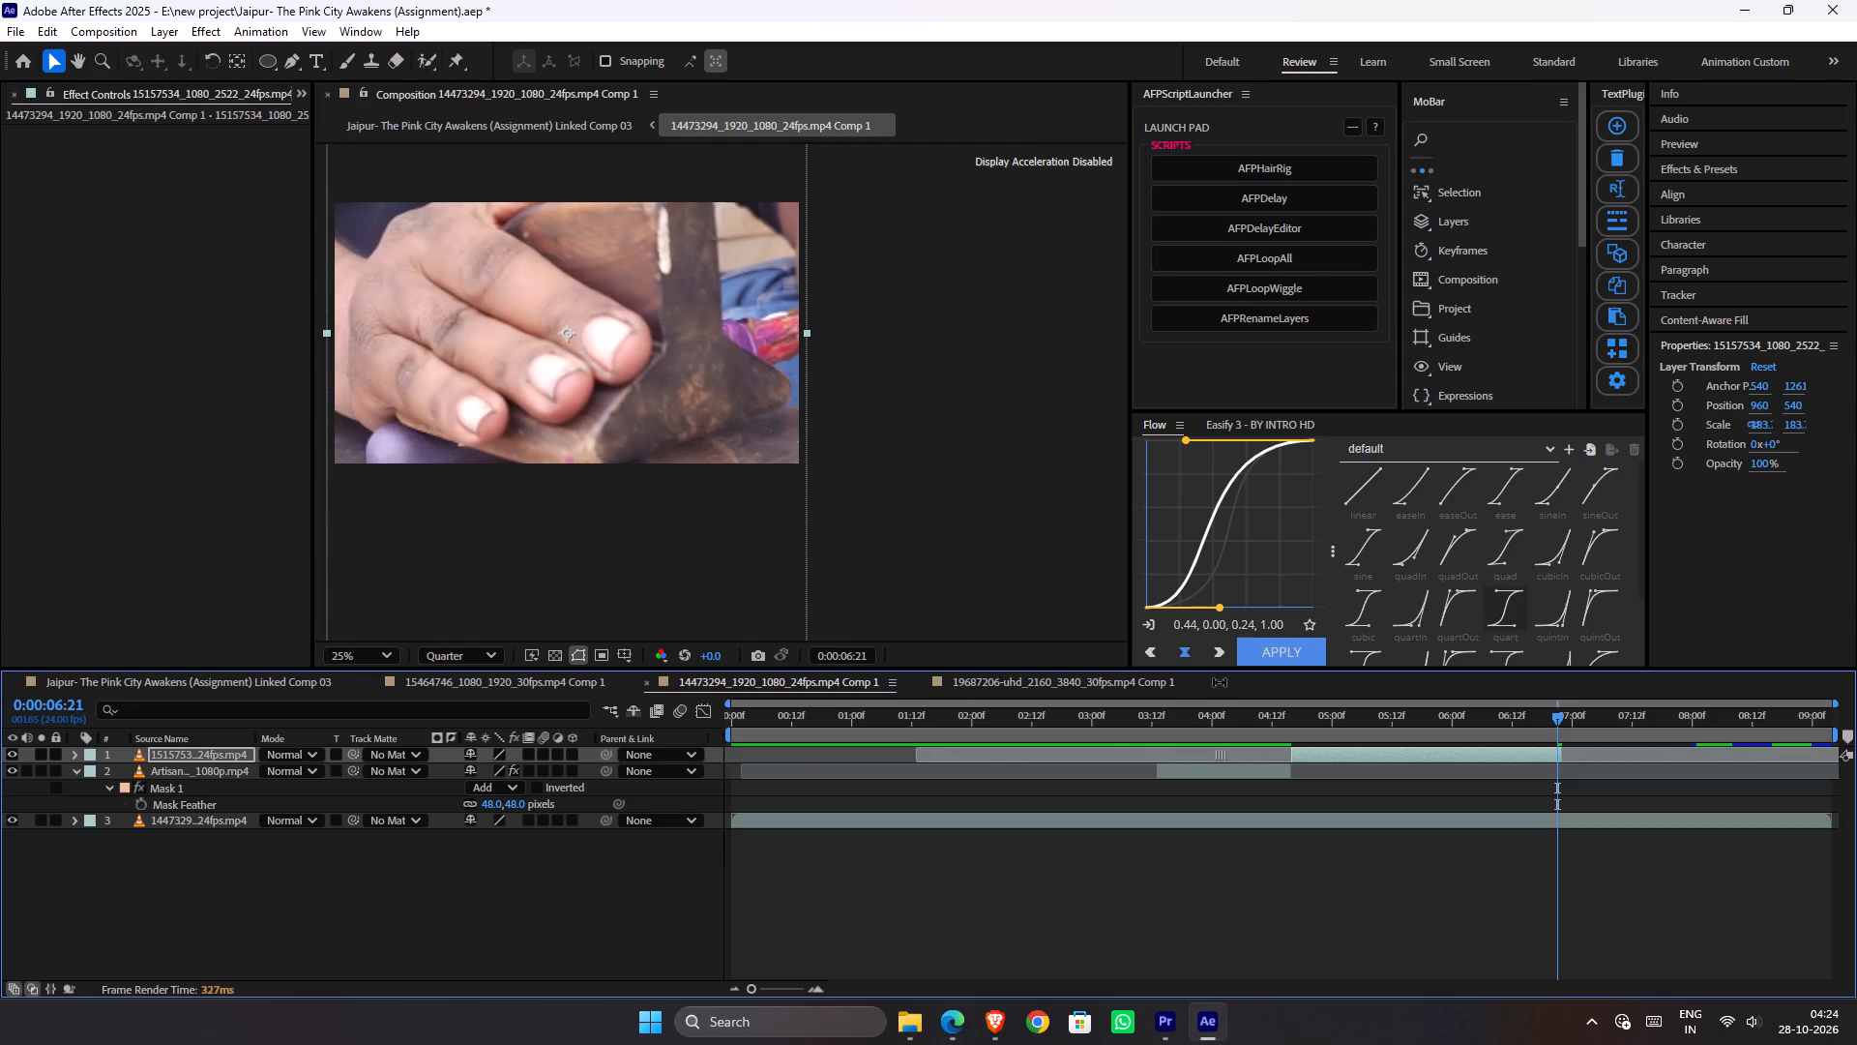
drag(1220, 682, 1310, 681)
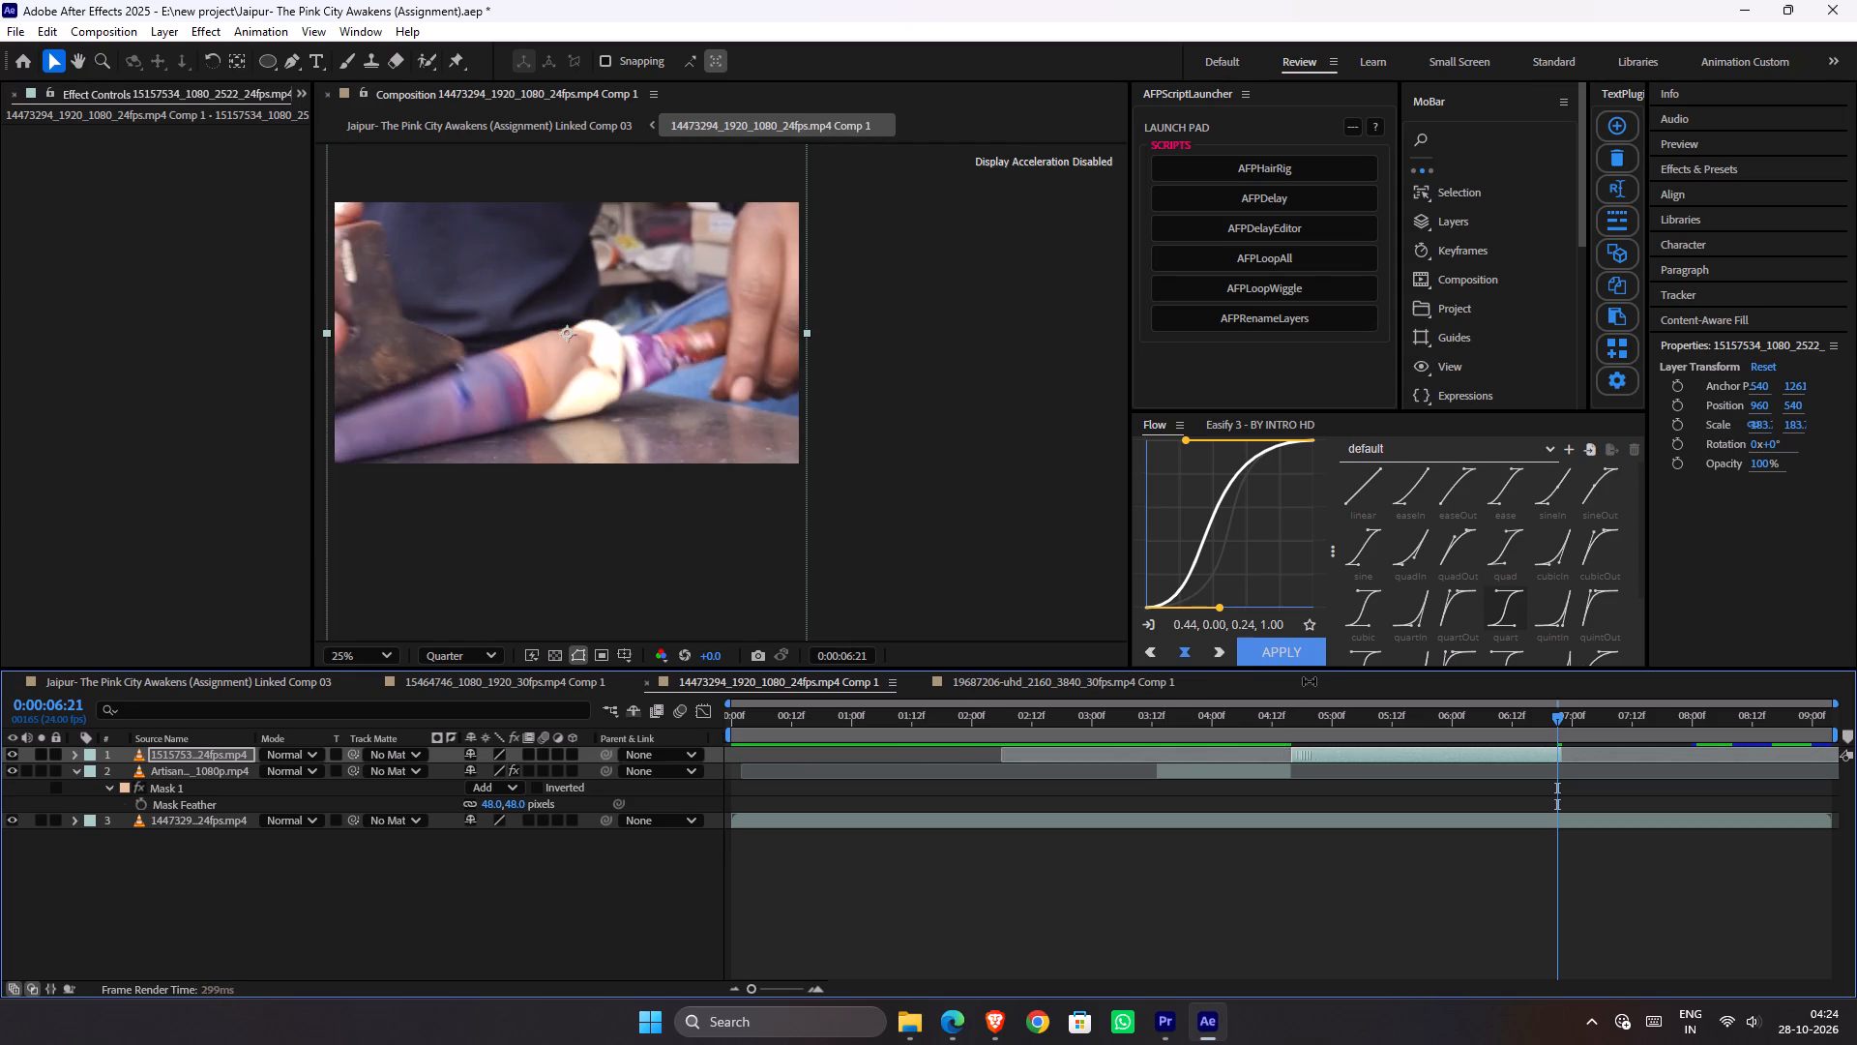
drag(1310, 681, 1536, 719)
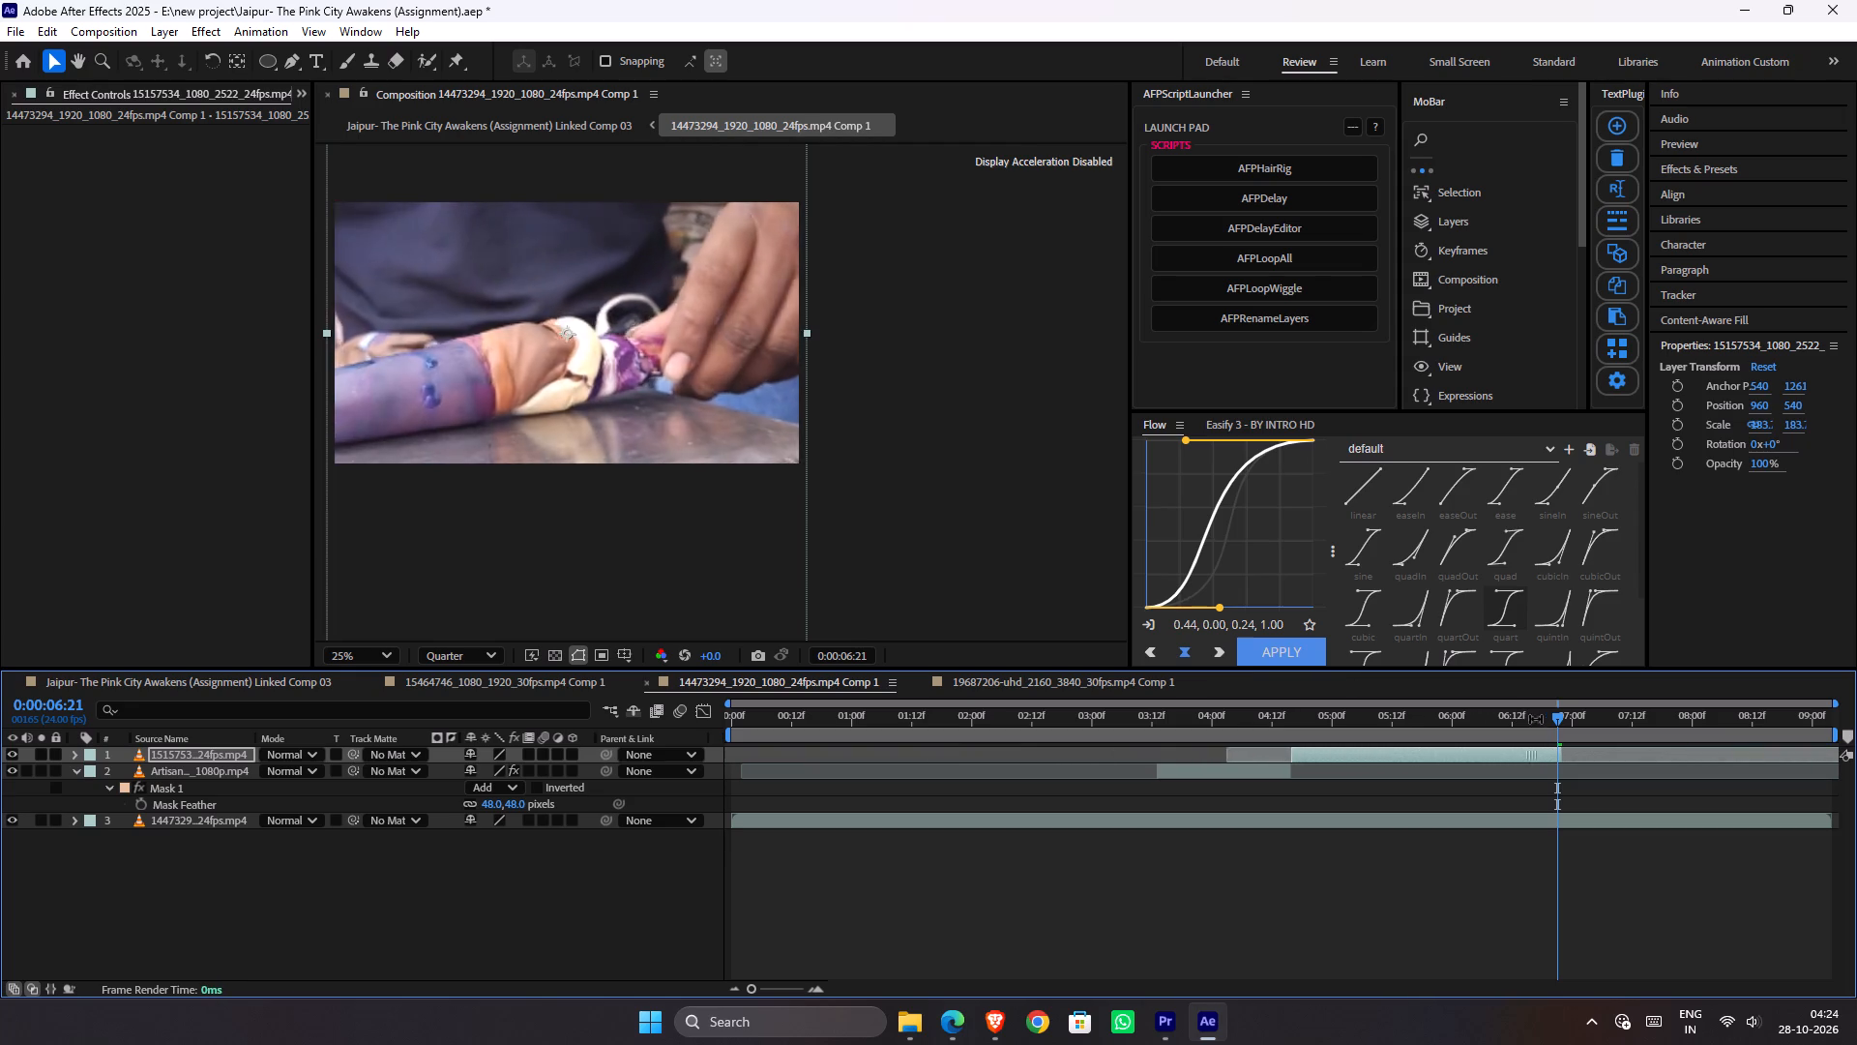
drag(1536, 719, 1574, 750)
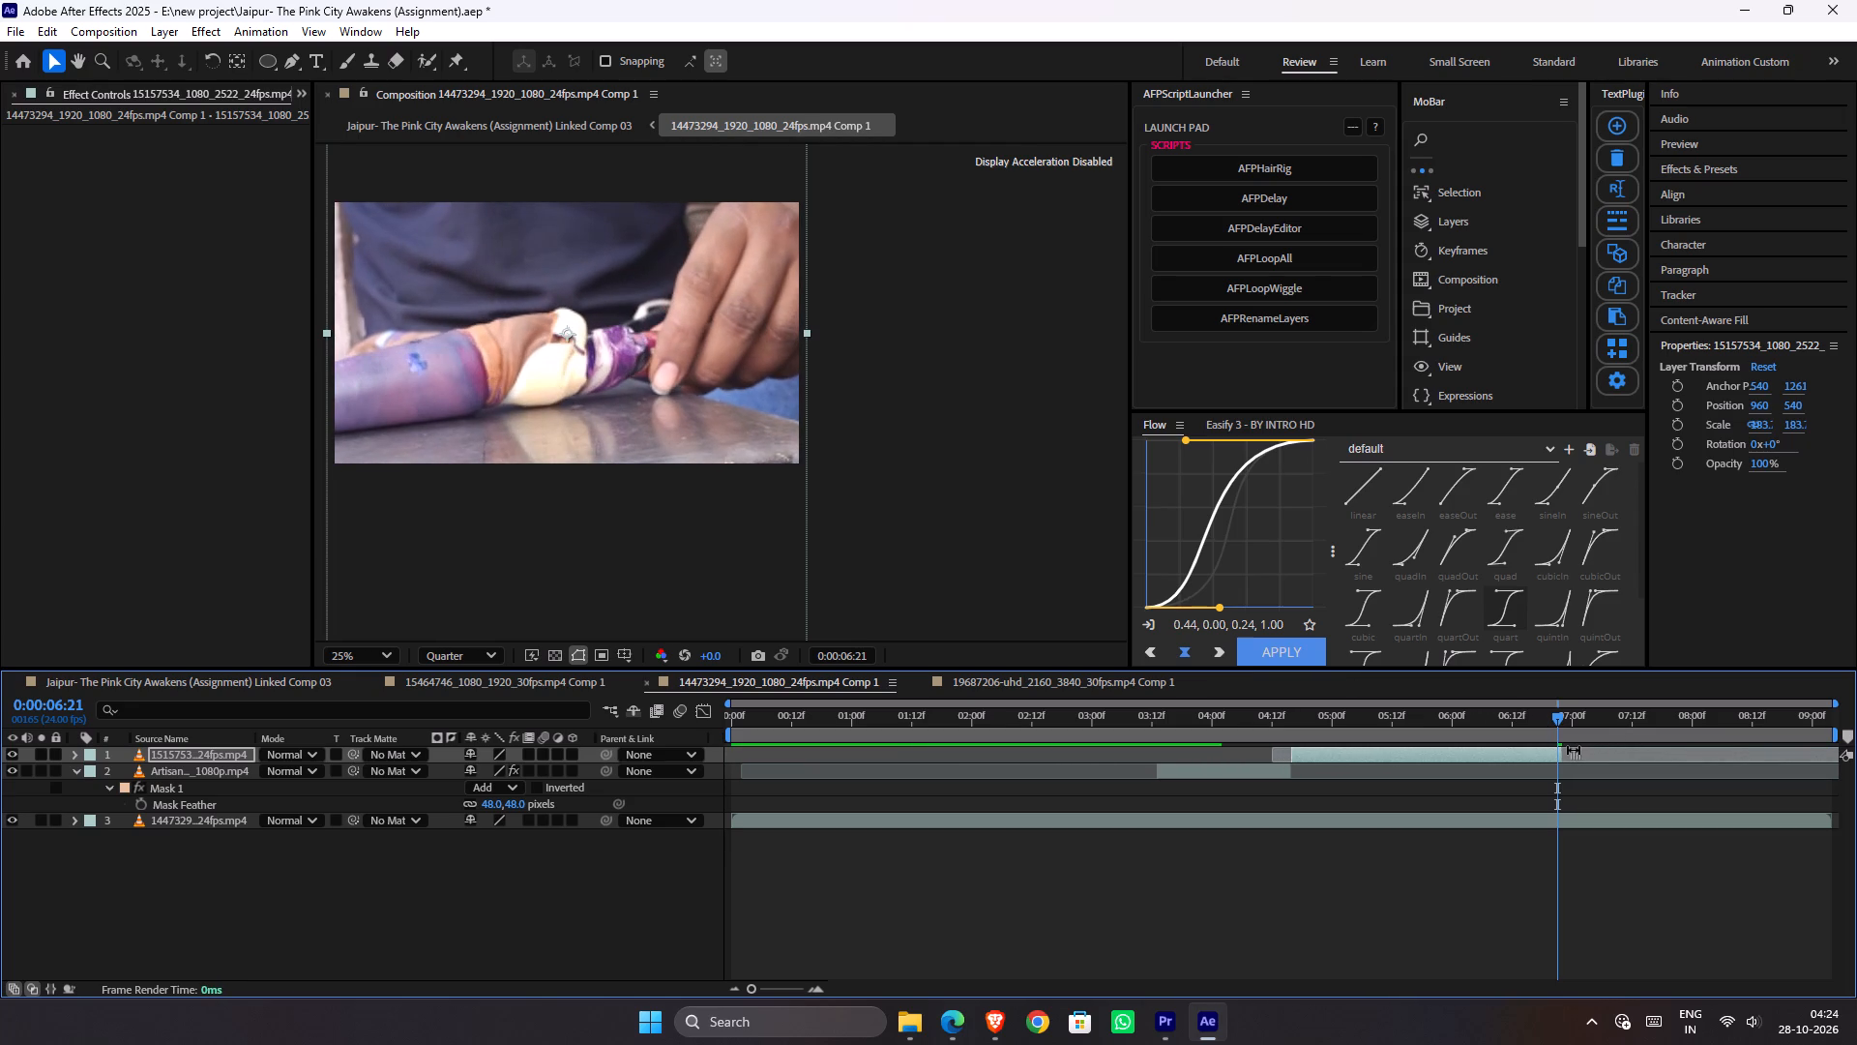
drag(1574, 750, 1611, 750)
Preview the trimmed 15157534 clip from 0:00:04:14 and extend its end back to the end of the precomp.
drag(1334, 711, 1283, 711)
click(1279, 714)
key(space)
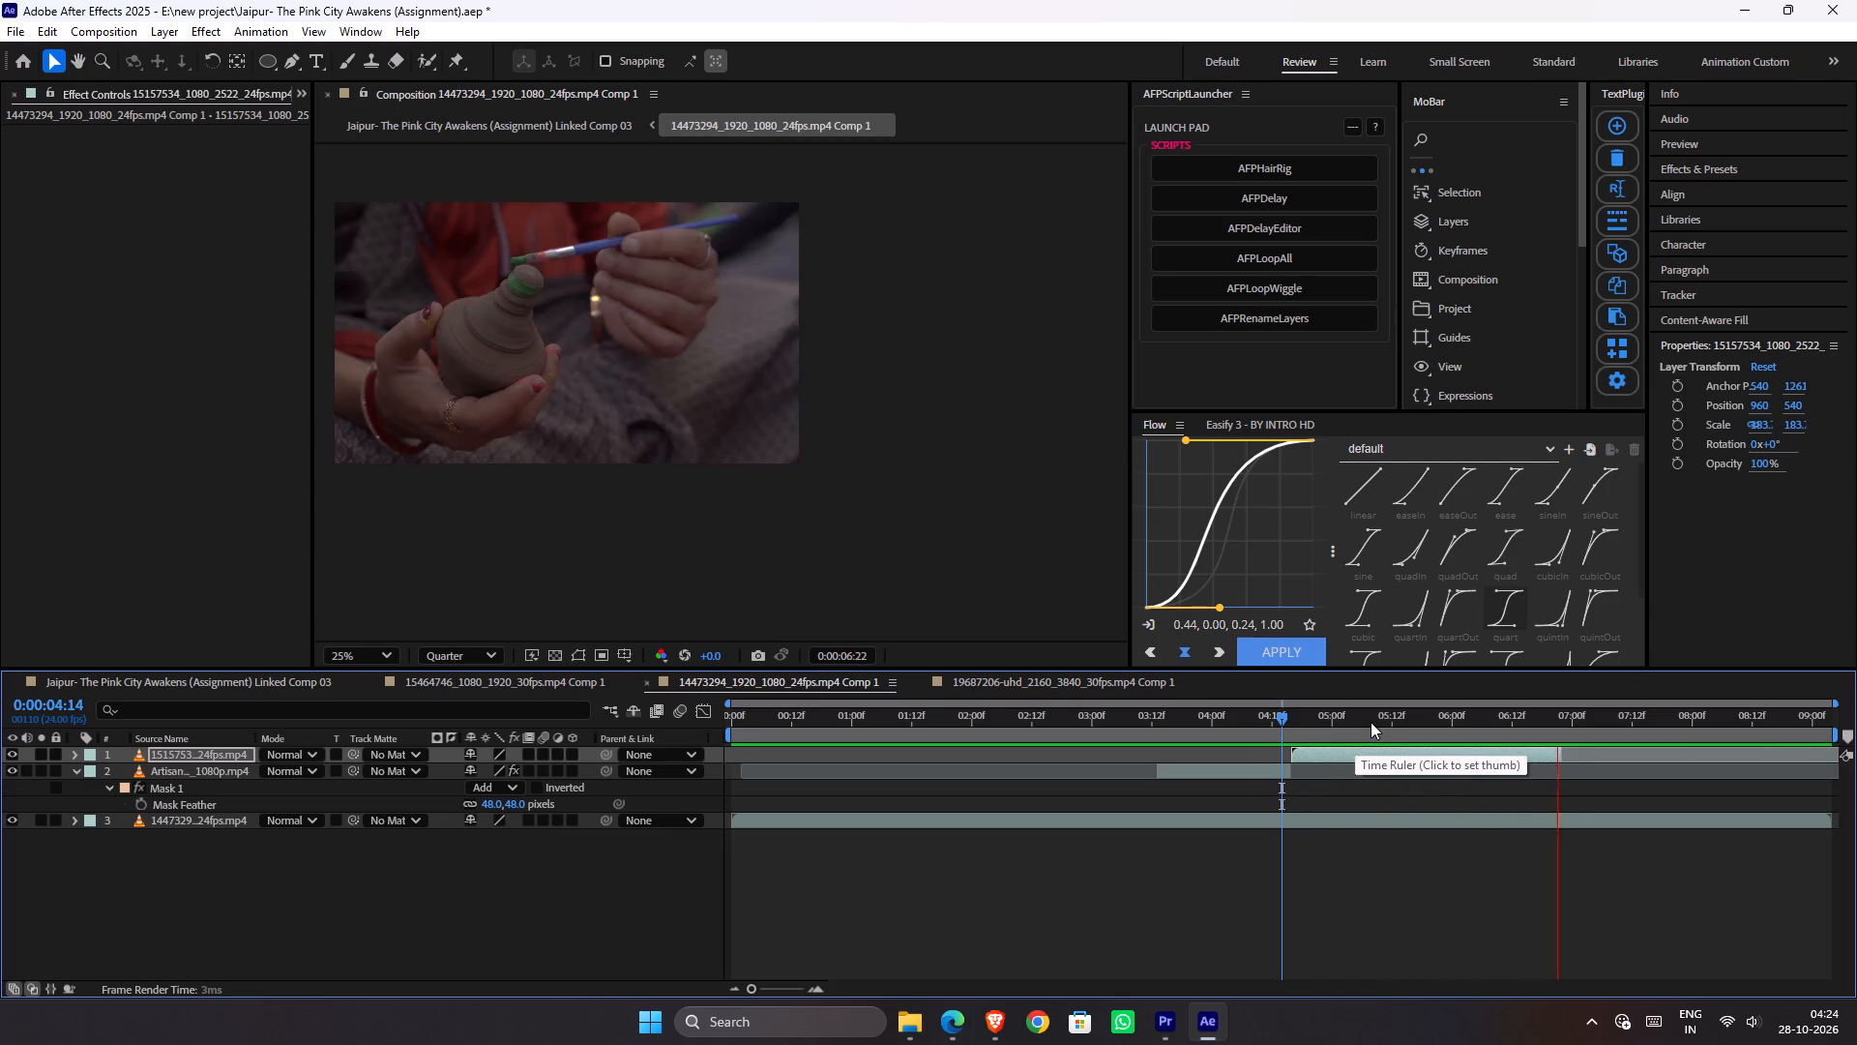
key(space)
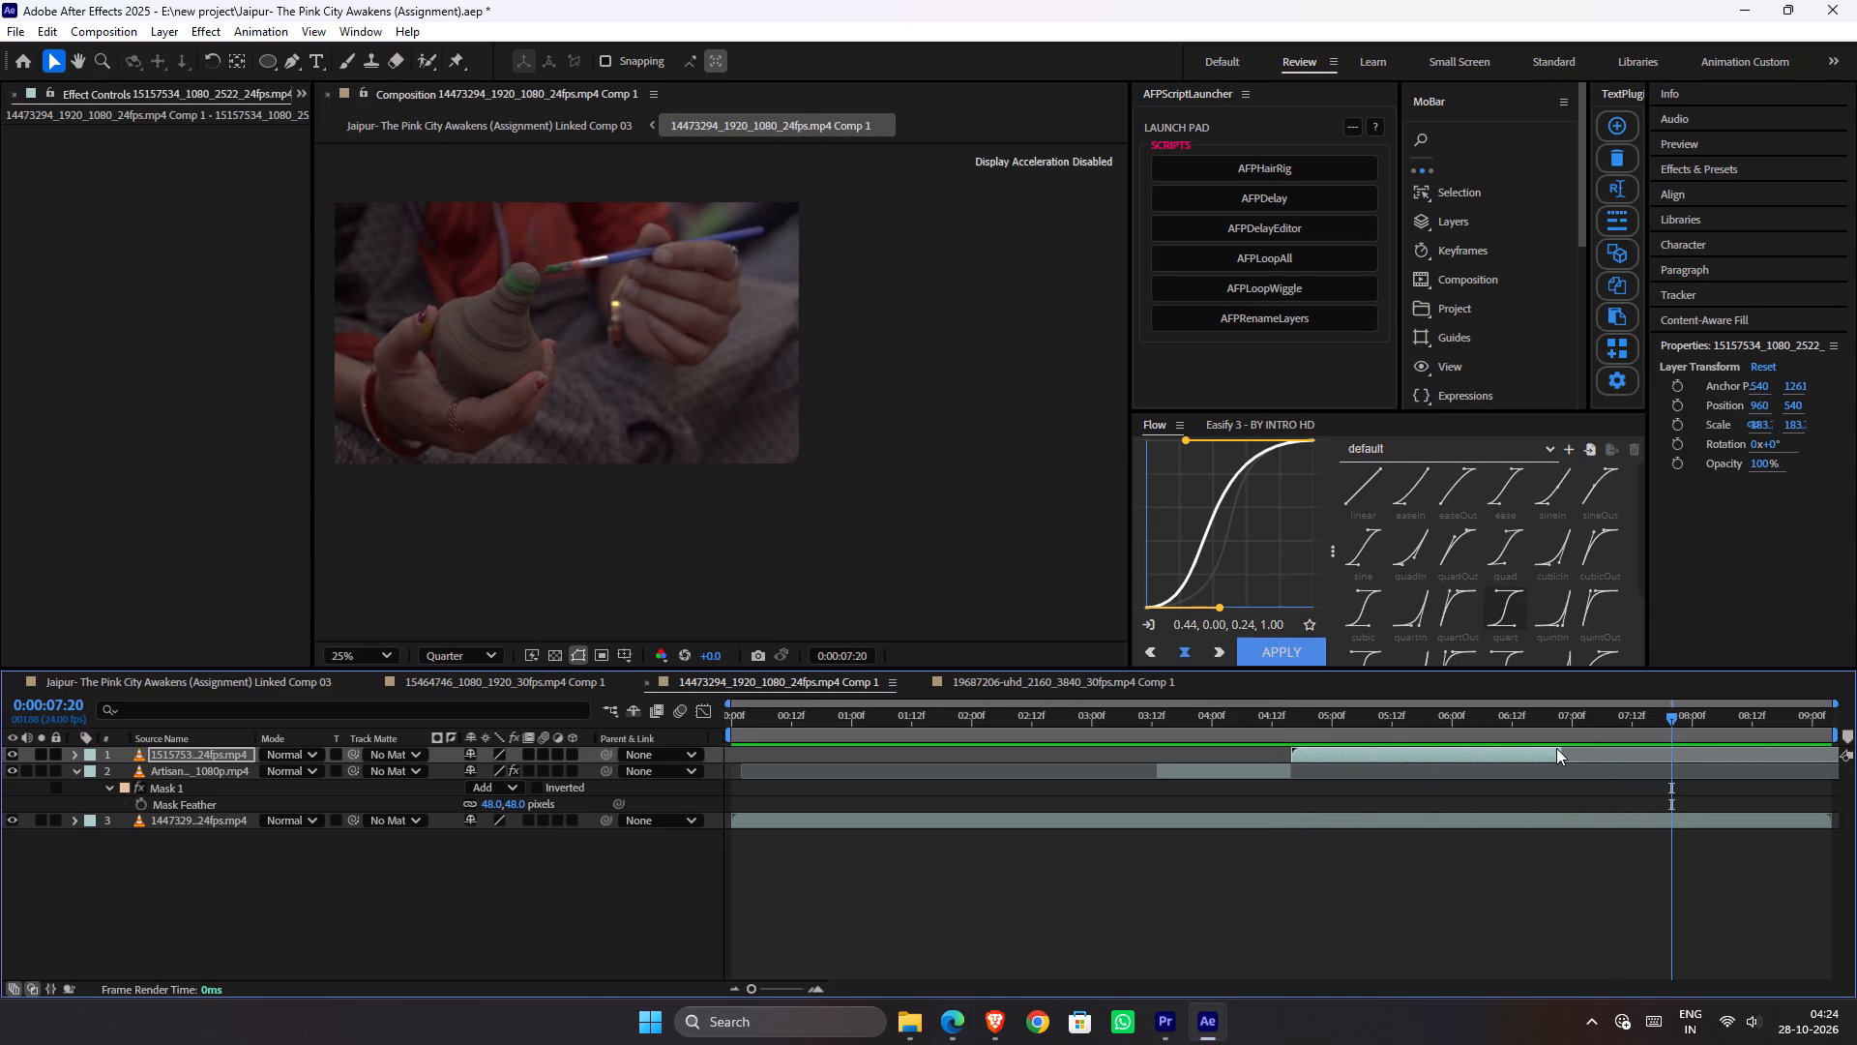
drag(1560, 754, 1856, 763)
Return to the Linked Comp 03 composition and save the project.
key(Tab)
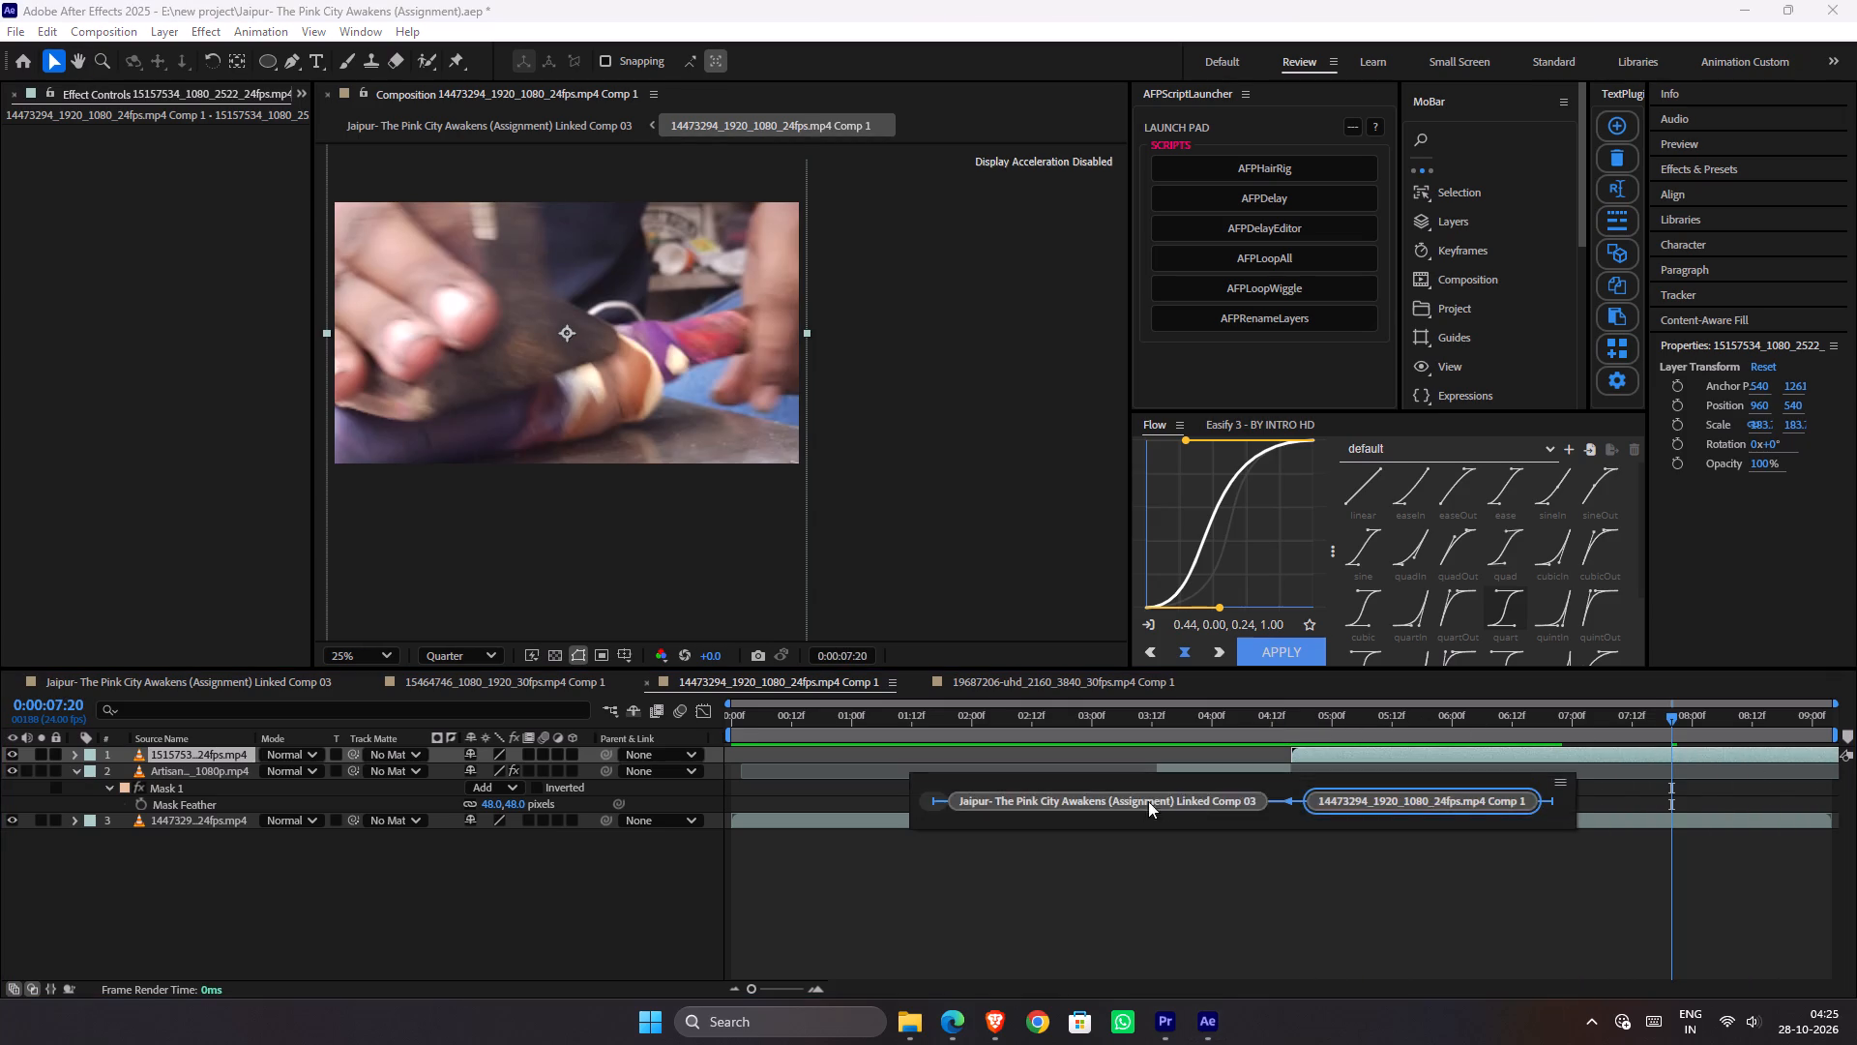
click(1136, 801)
key(ctrl+s)
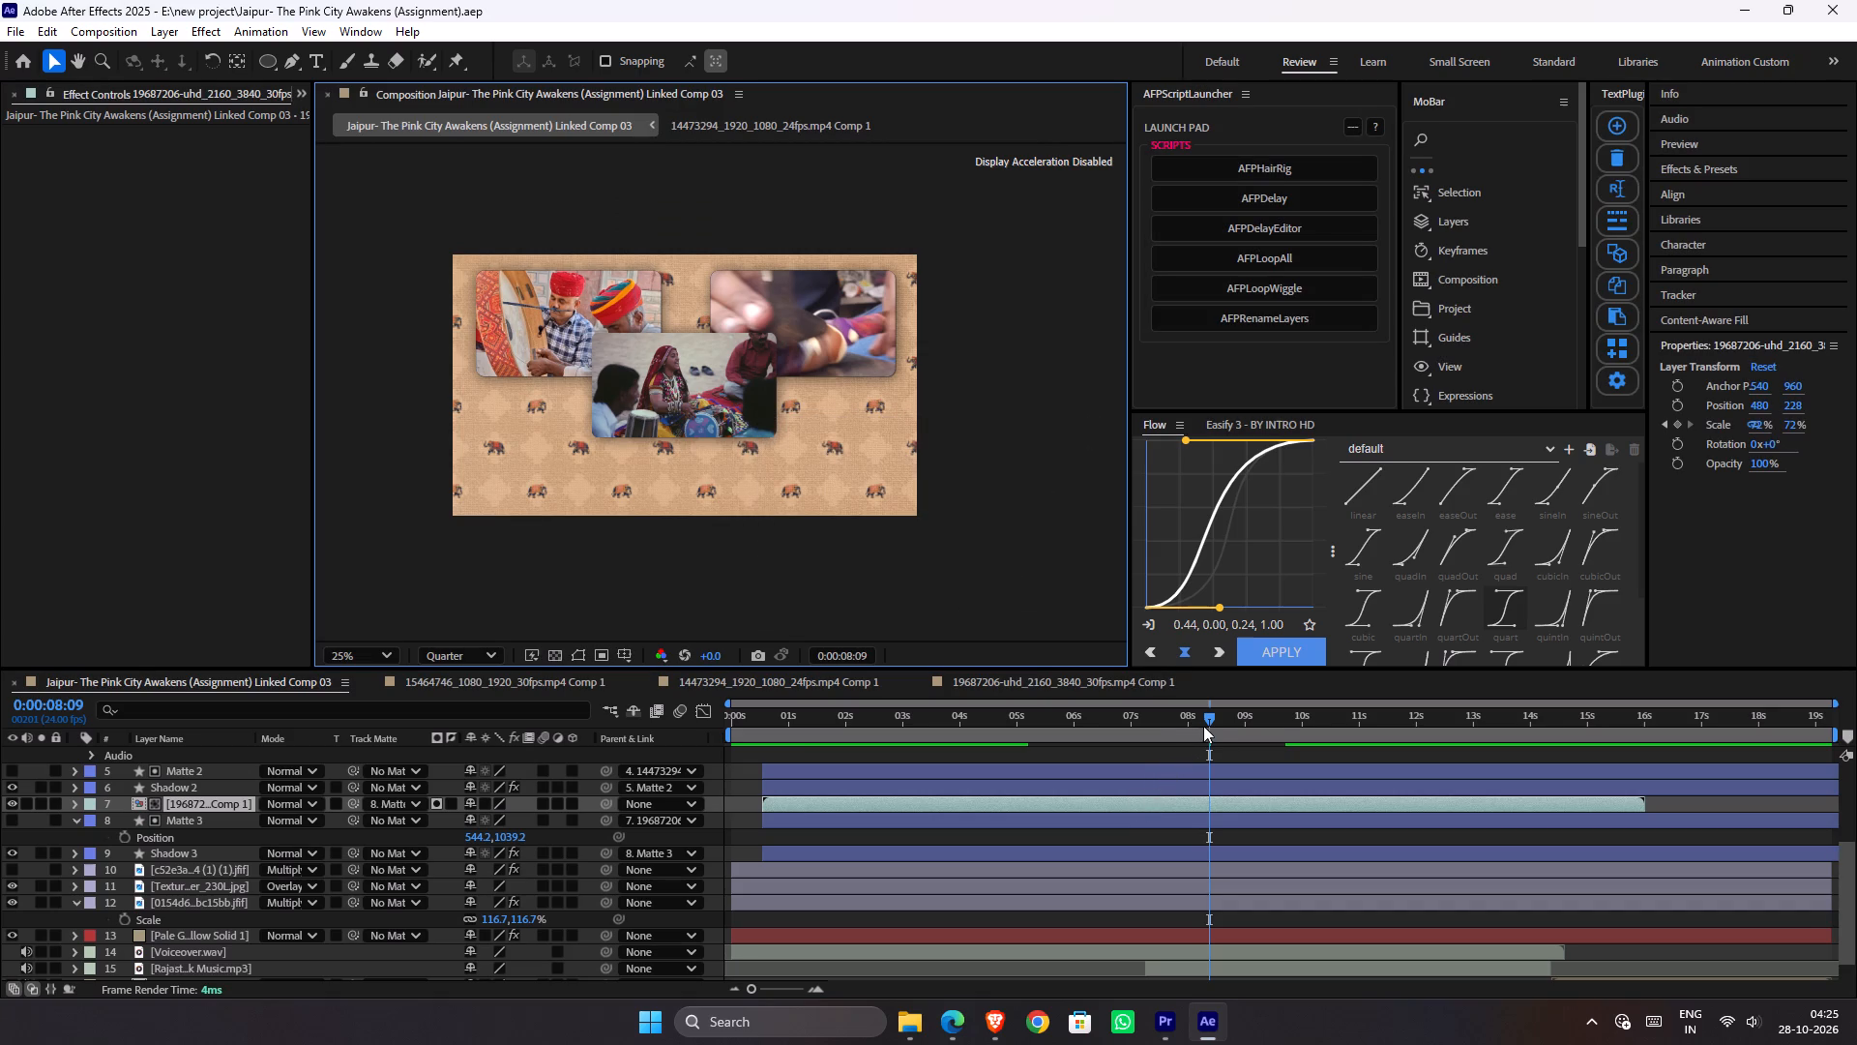
Preview the Linked Comp 03 composition from 0:00:00:04 and save the project.
drag(1208, 723, 740, 724)
key(space)
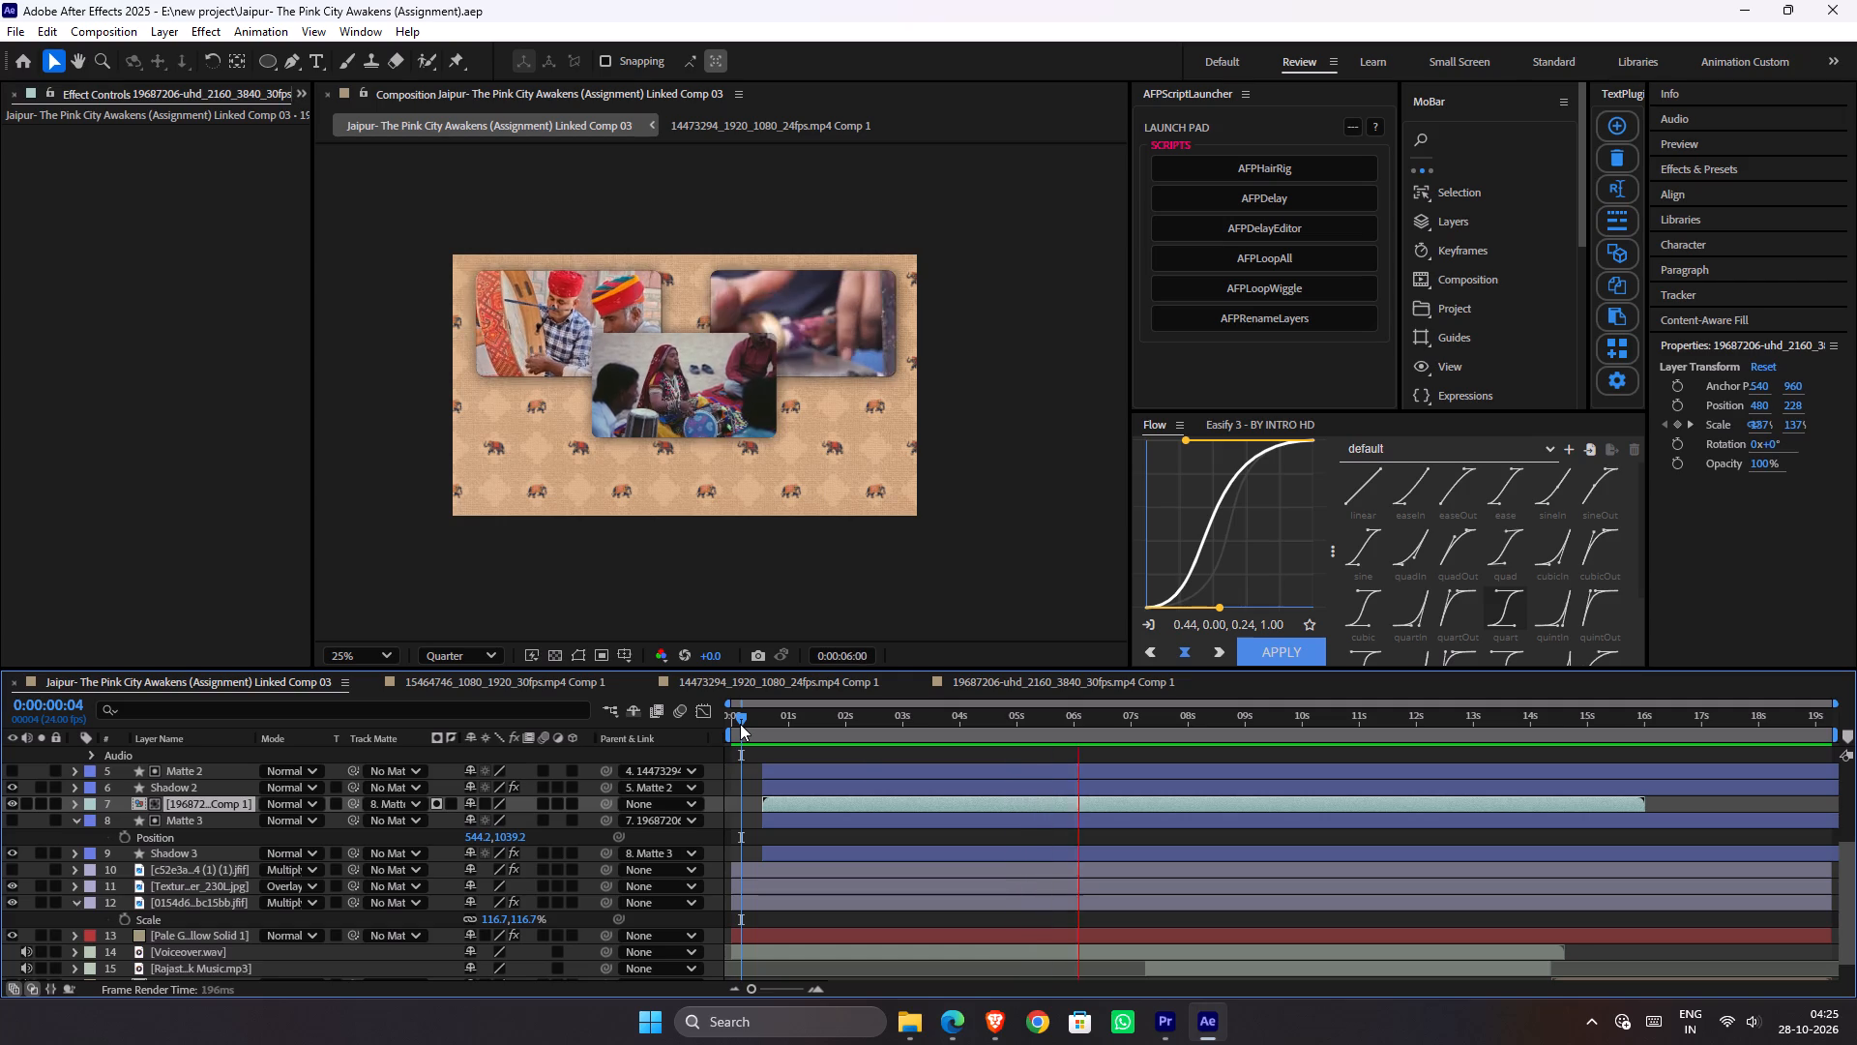
key(space)
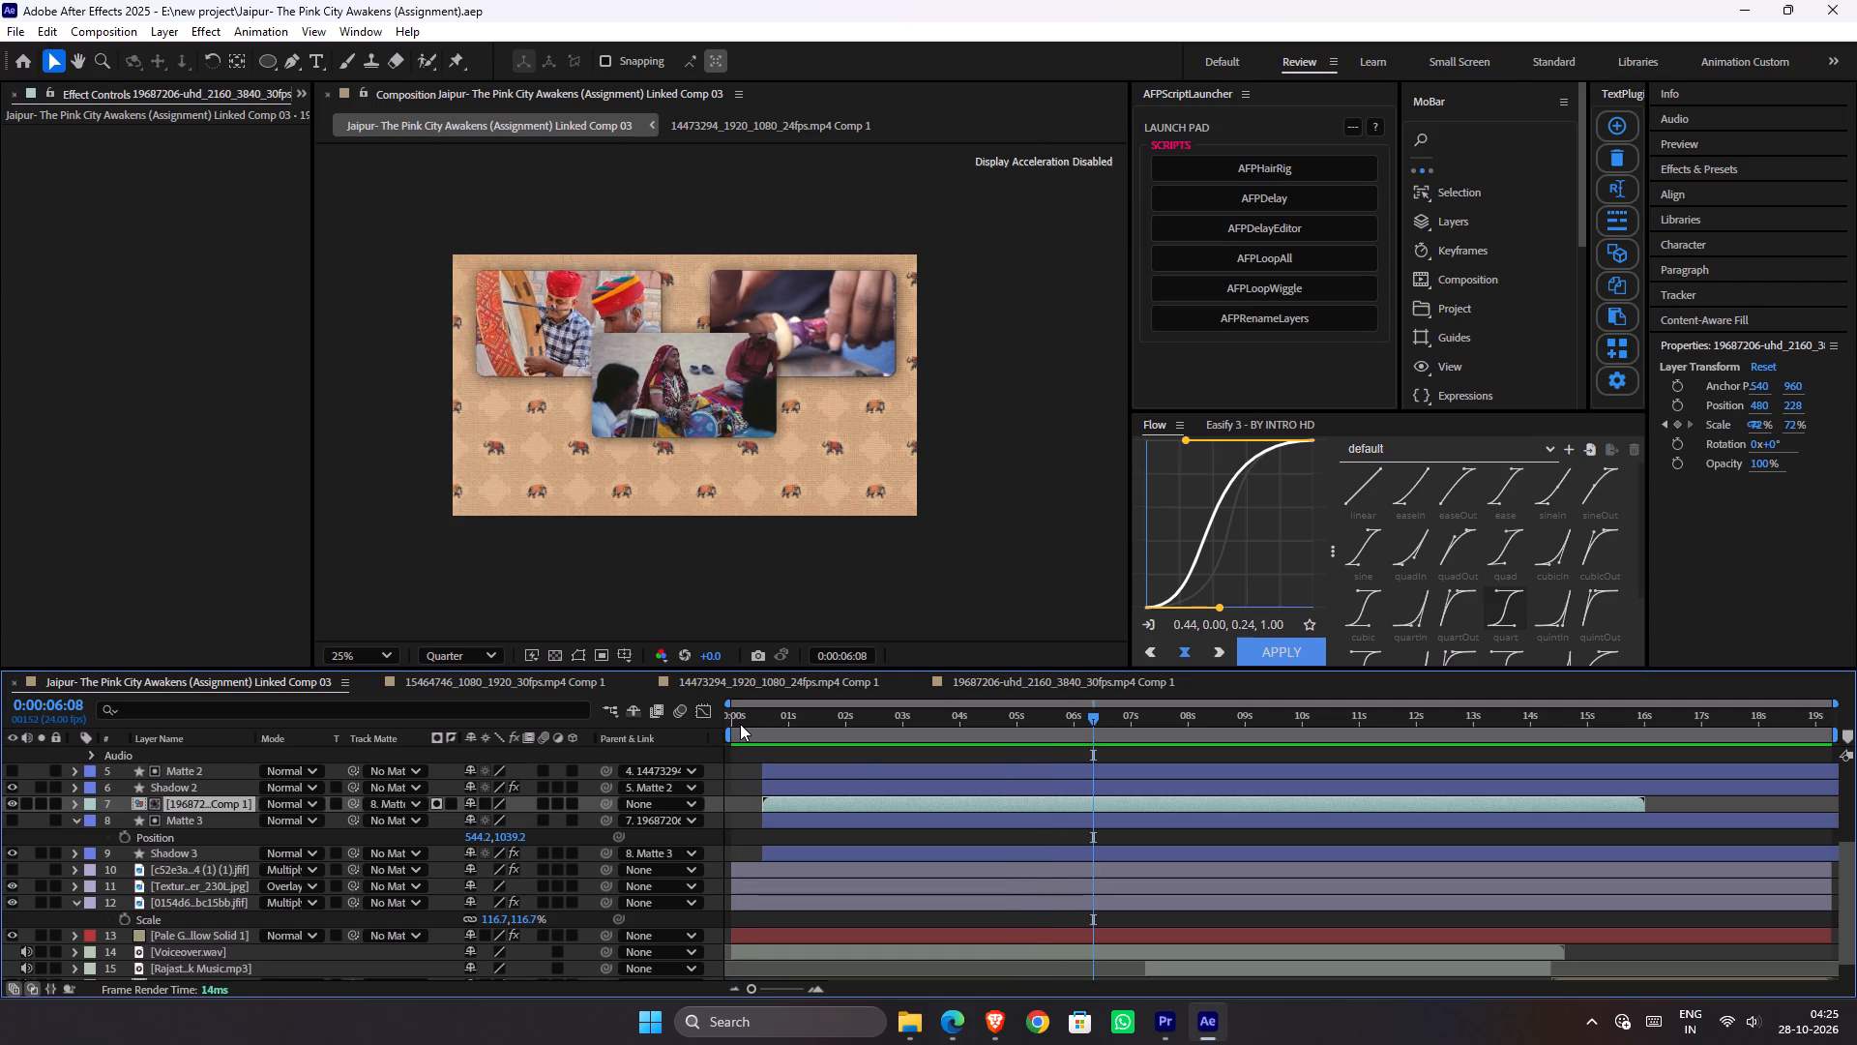
key(ctrl+s)
key(ctrl+s)
click(944, 1027)
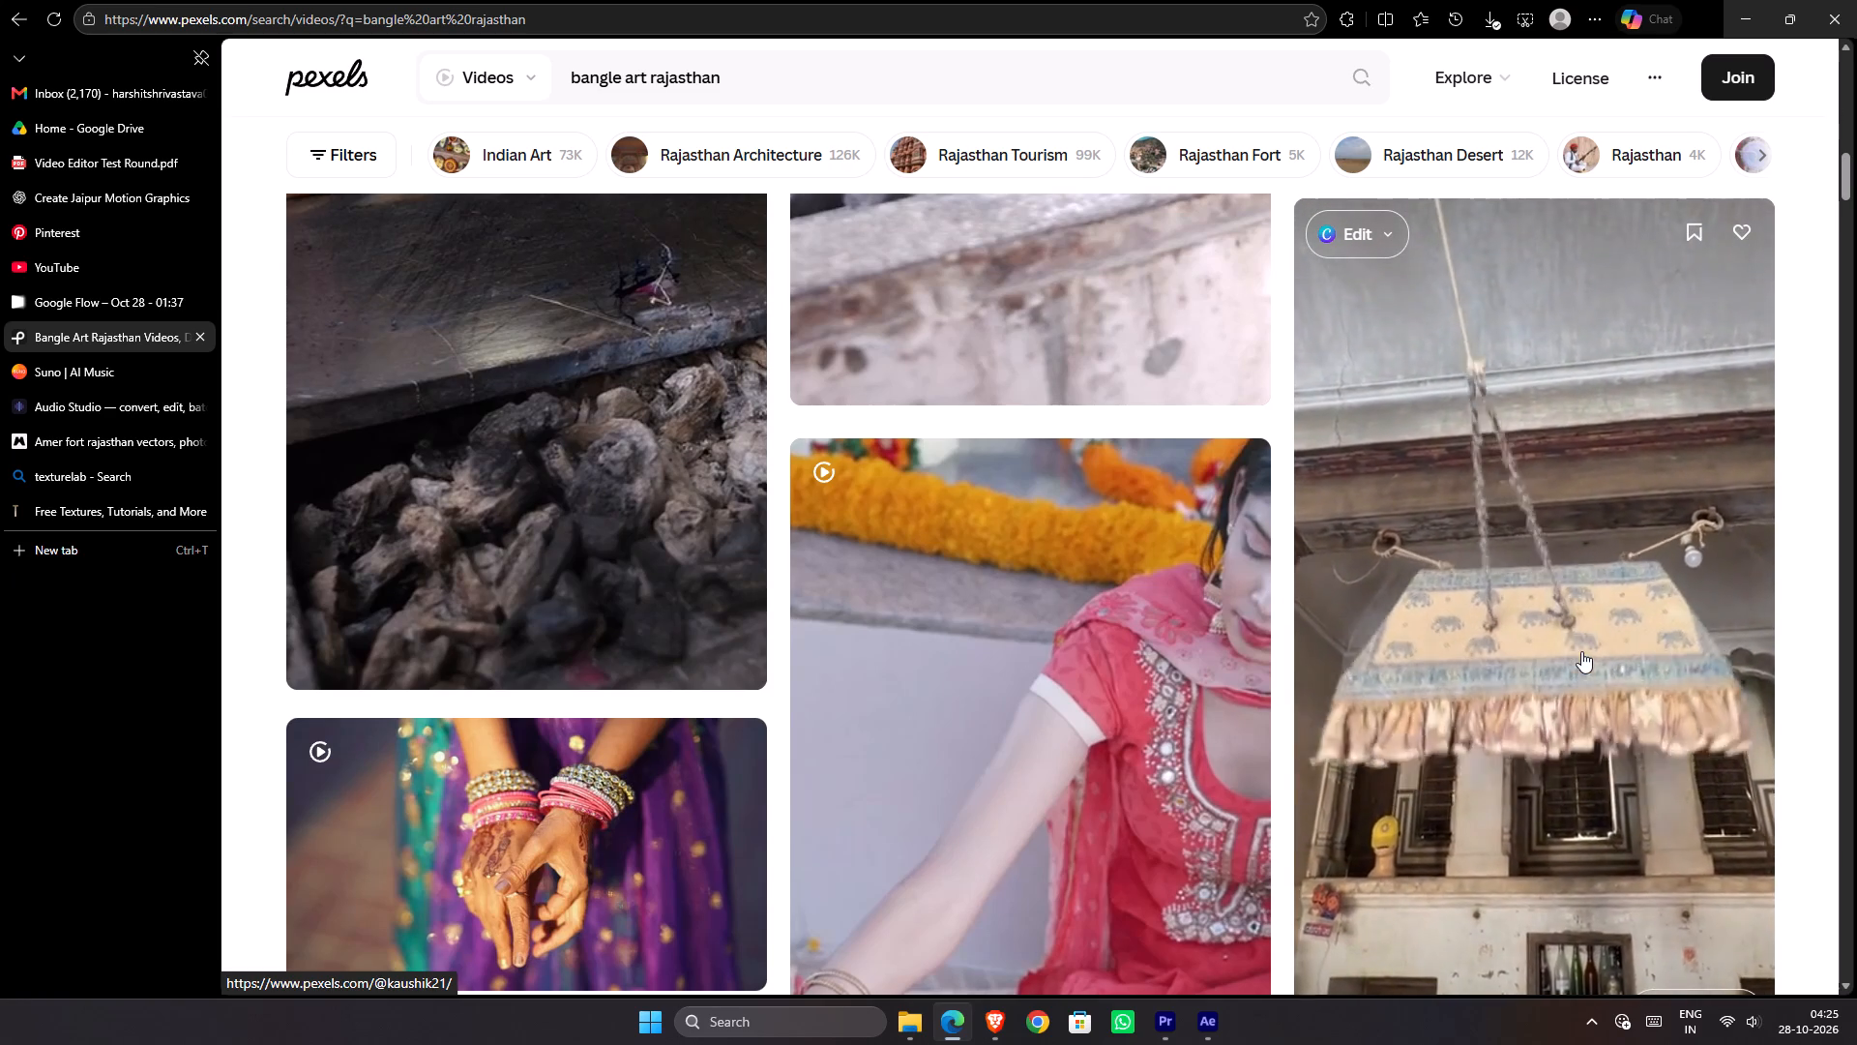
scroll(1581, 651, down, 2)
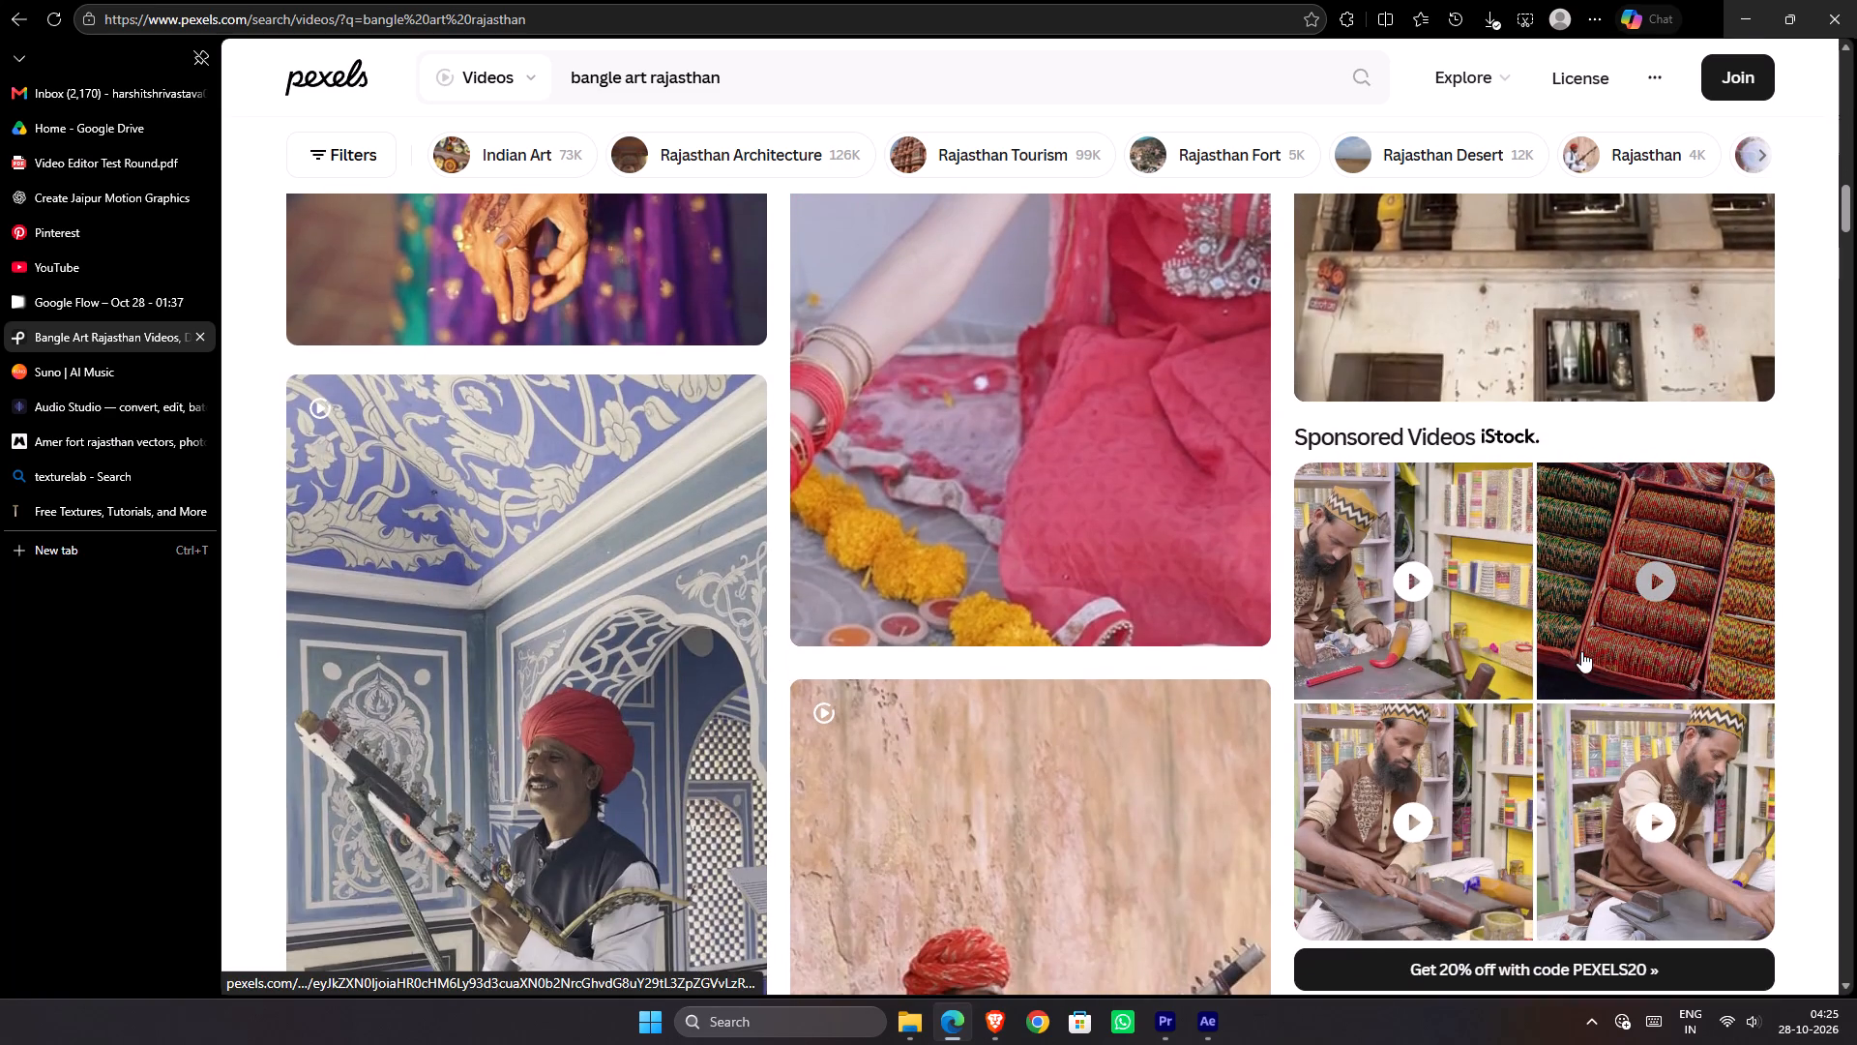
scroll(1581, 651, down, 4)
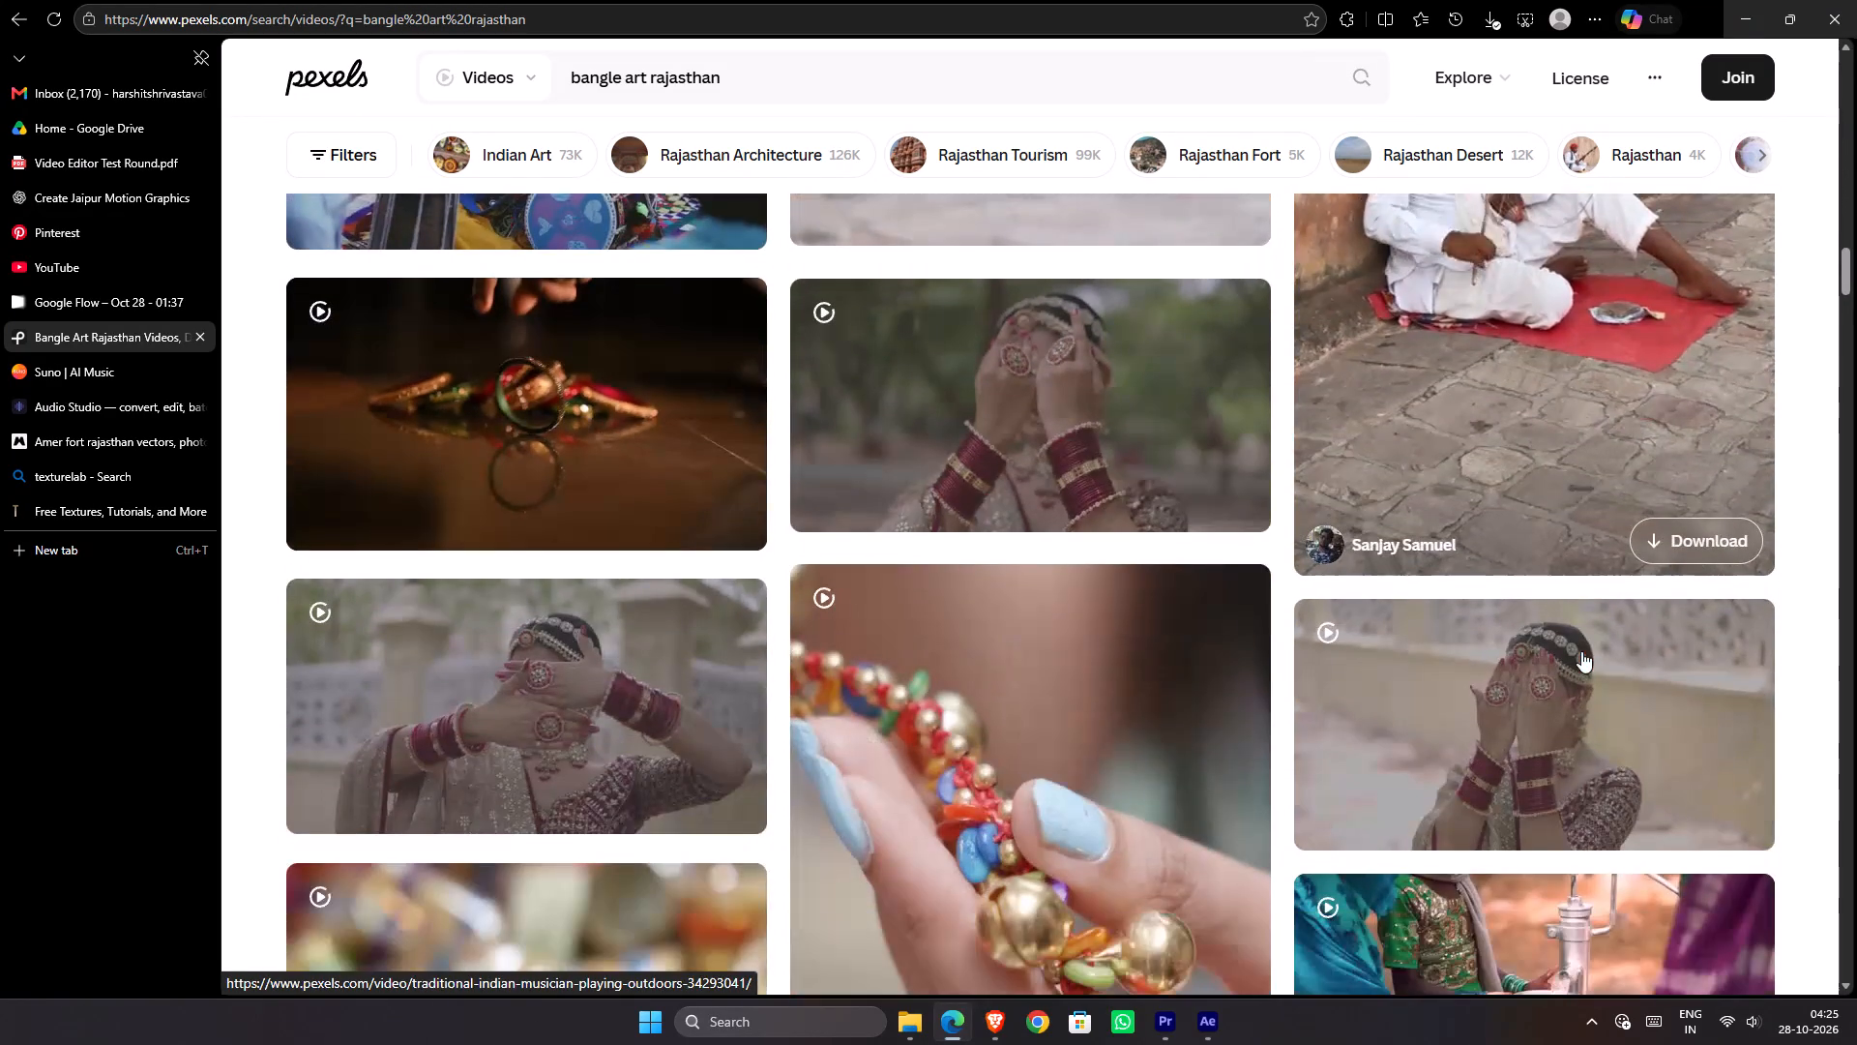
scroll(1581, 651, down, 6)
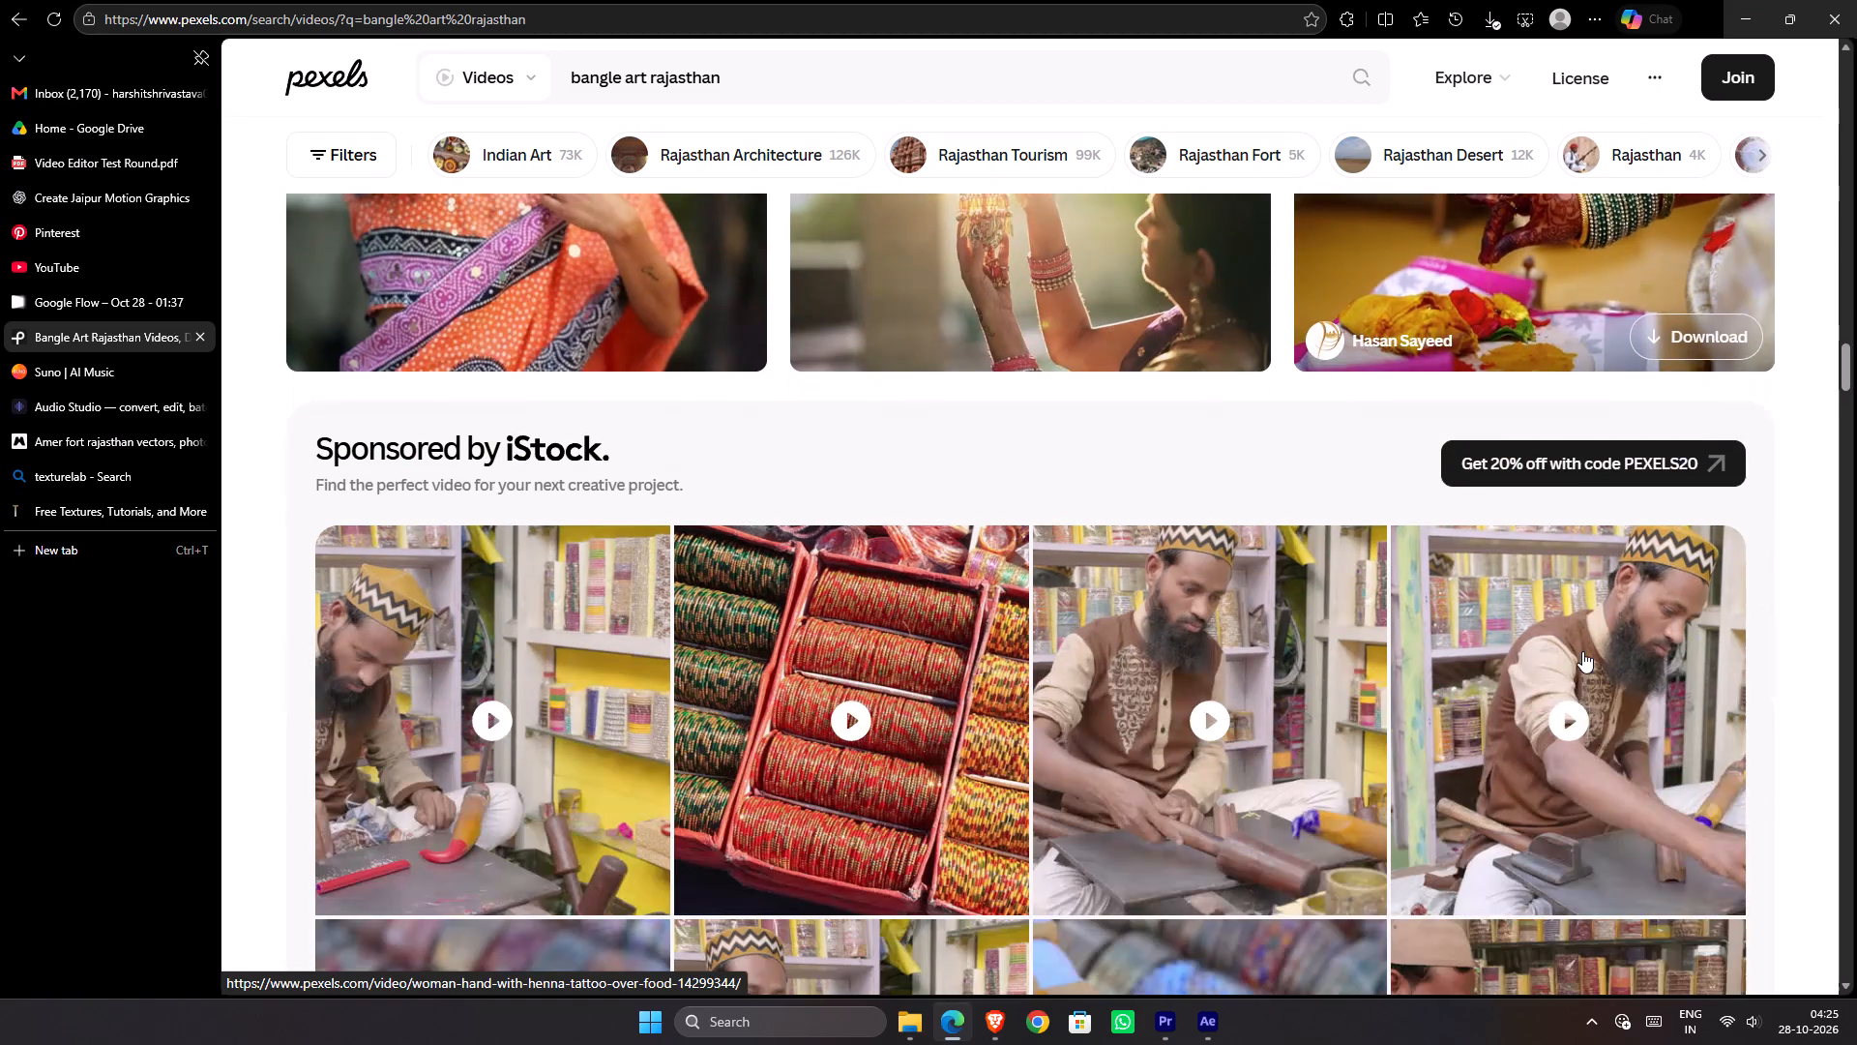
scroll(1582, 651, down, 3)
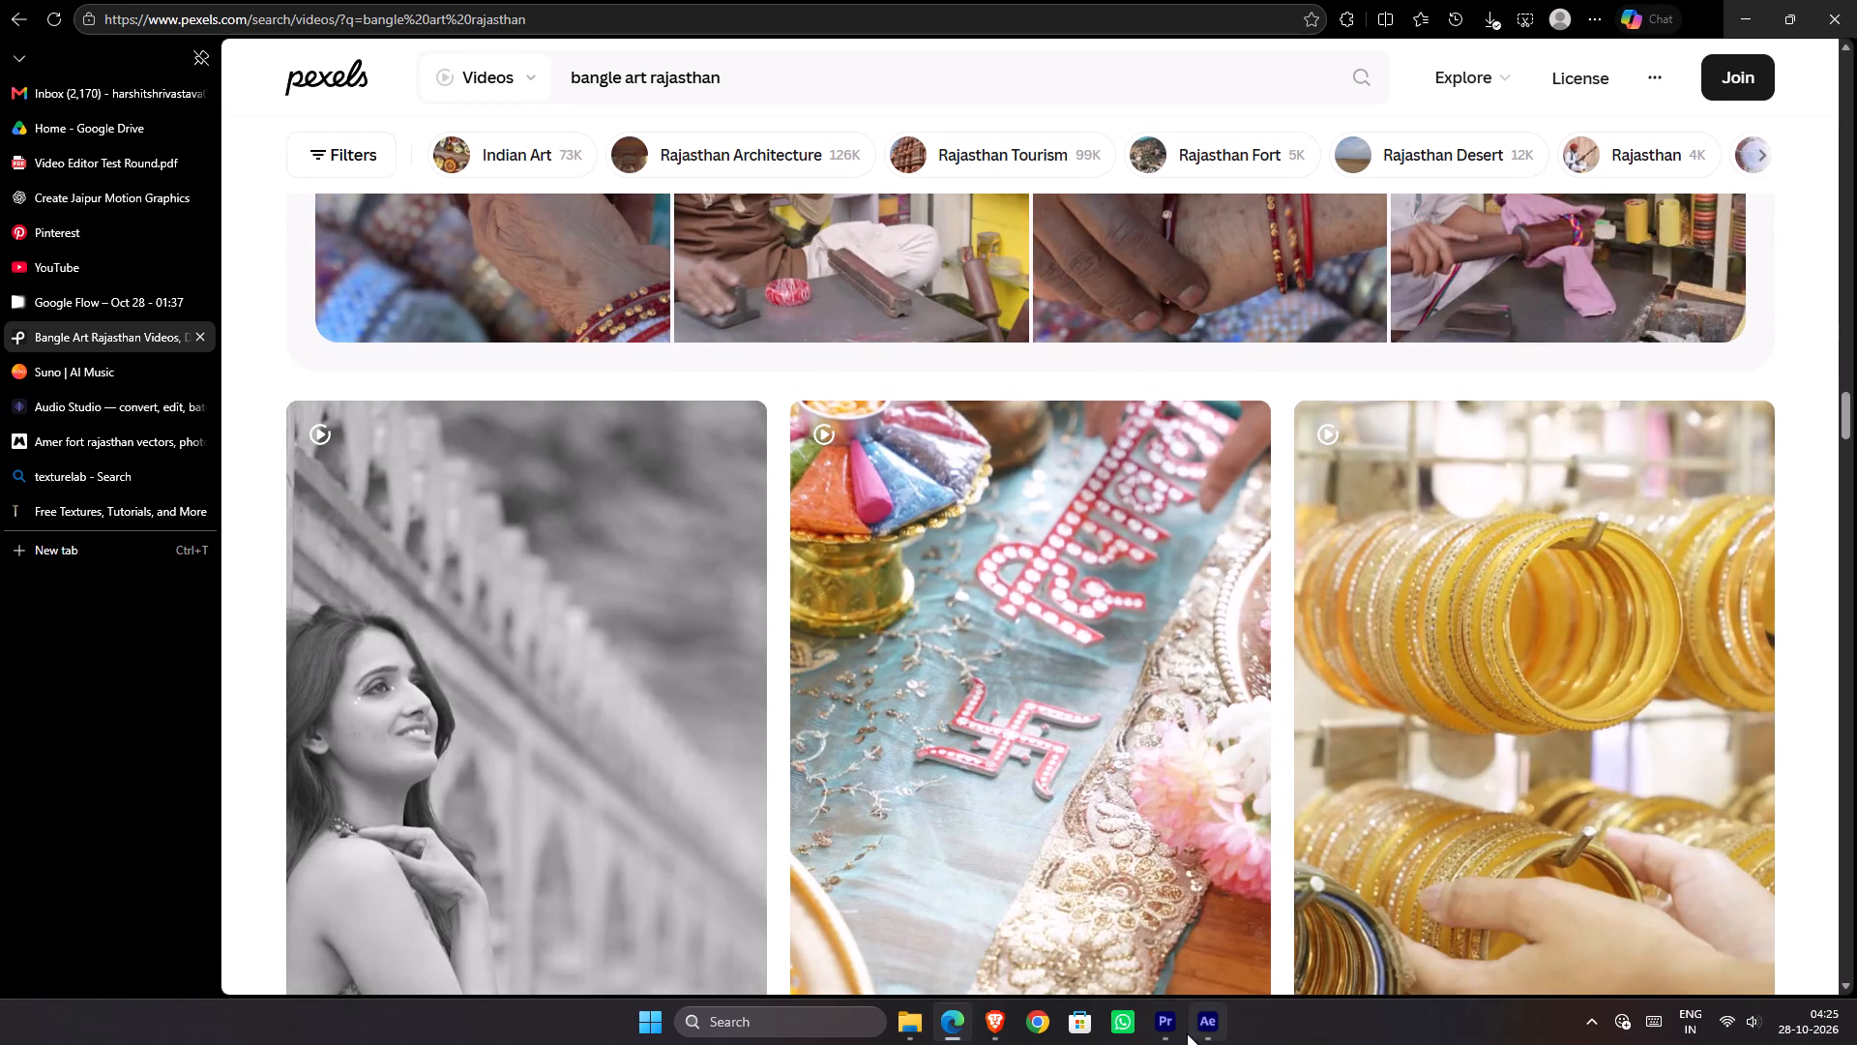
click(1196, 1033)
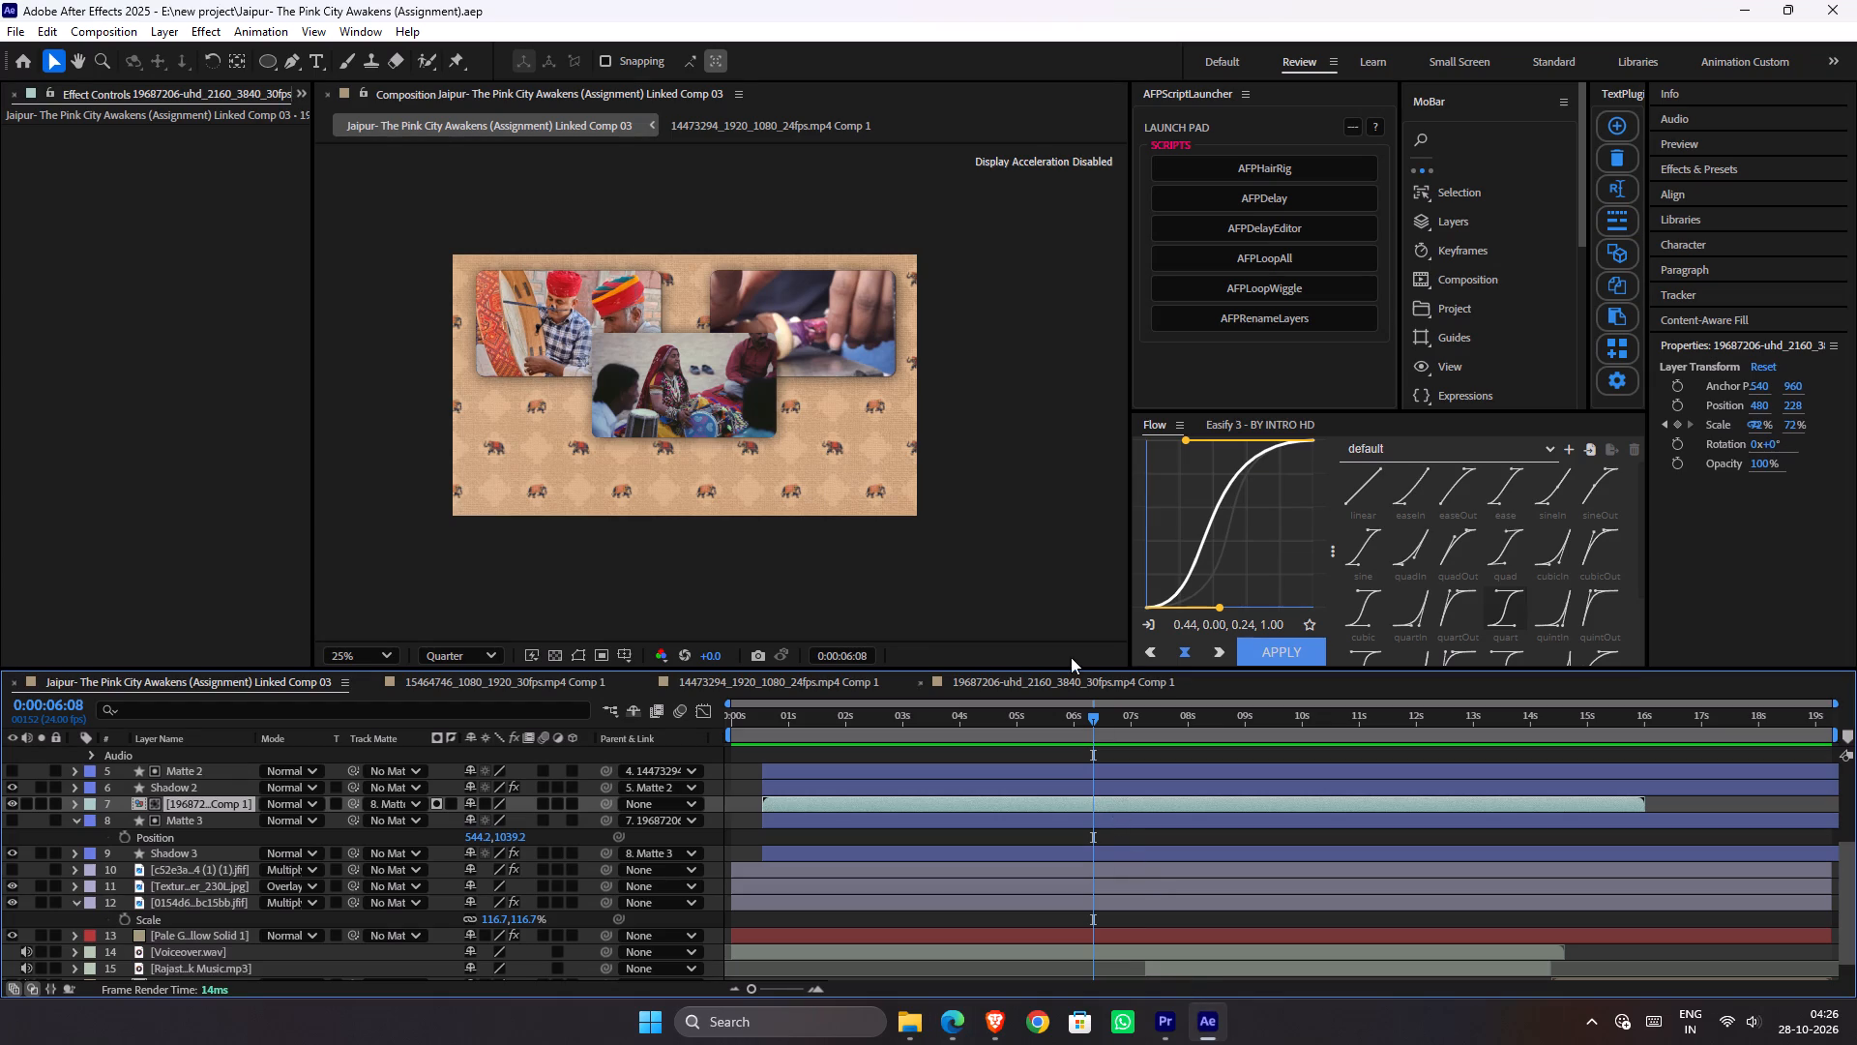
Compare the background with the elephant pattern layer hidden and shown, leaving the layer visible.
click(184, 892)
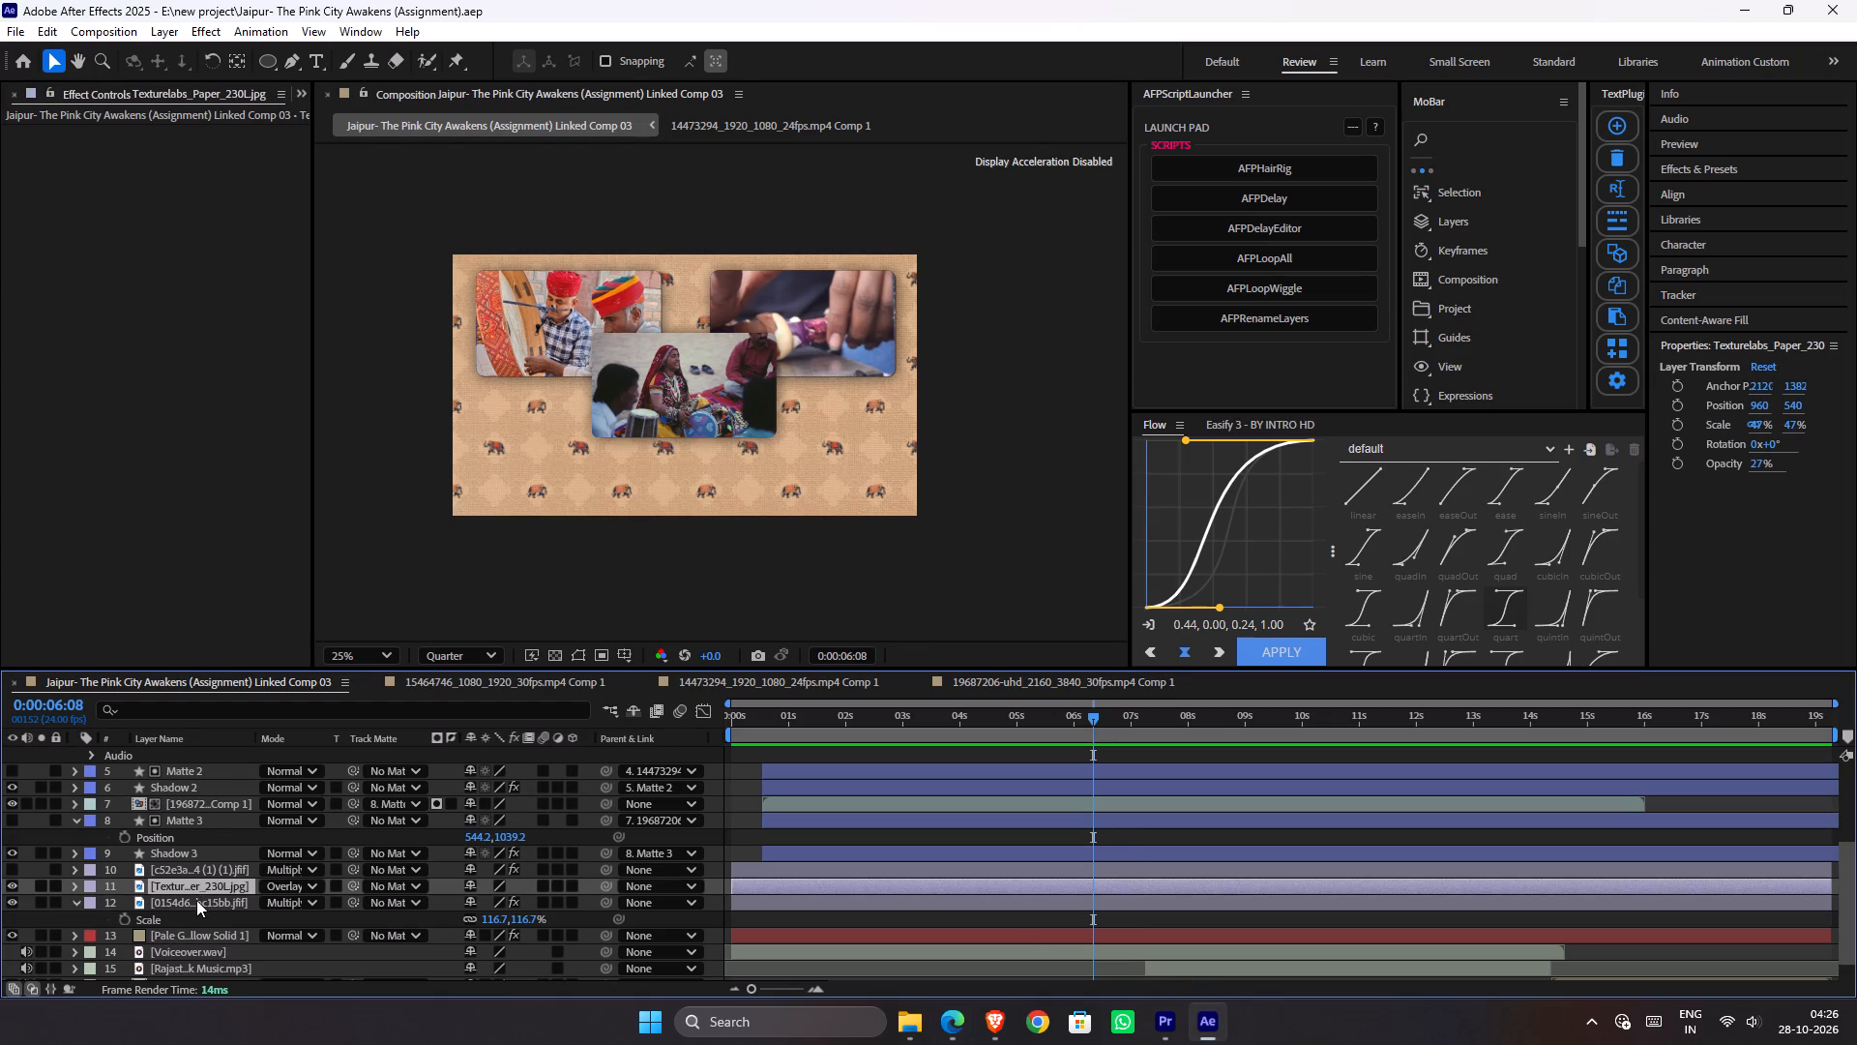
click(196, 900)
click(15, 903)
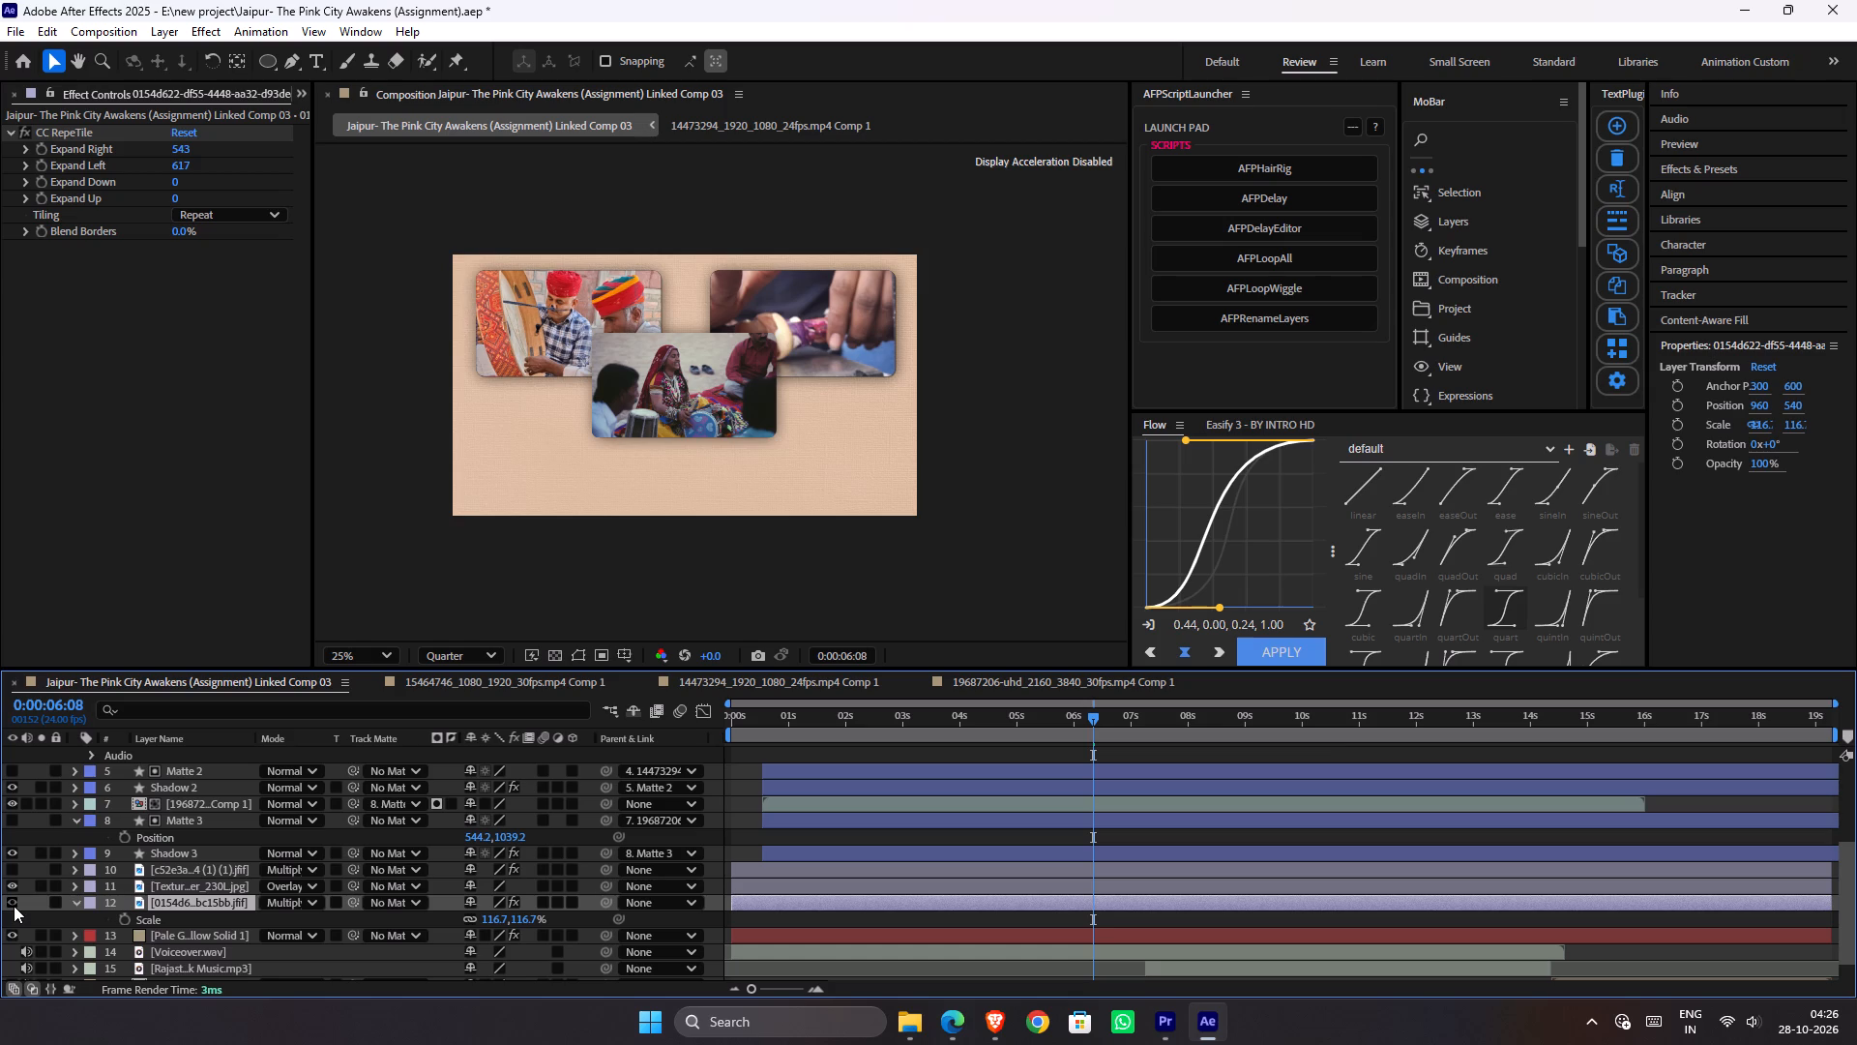
click(14, 906)
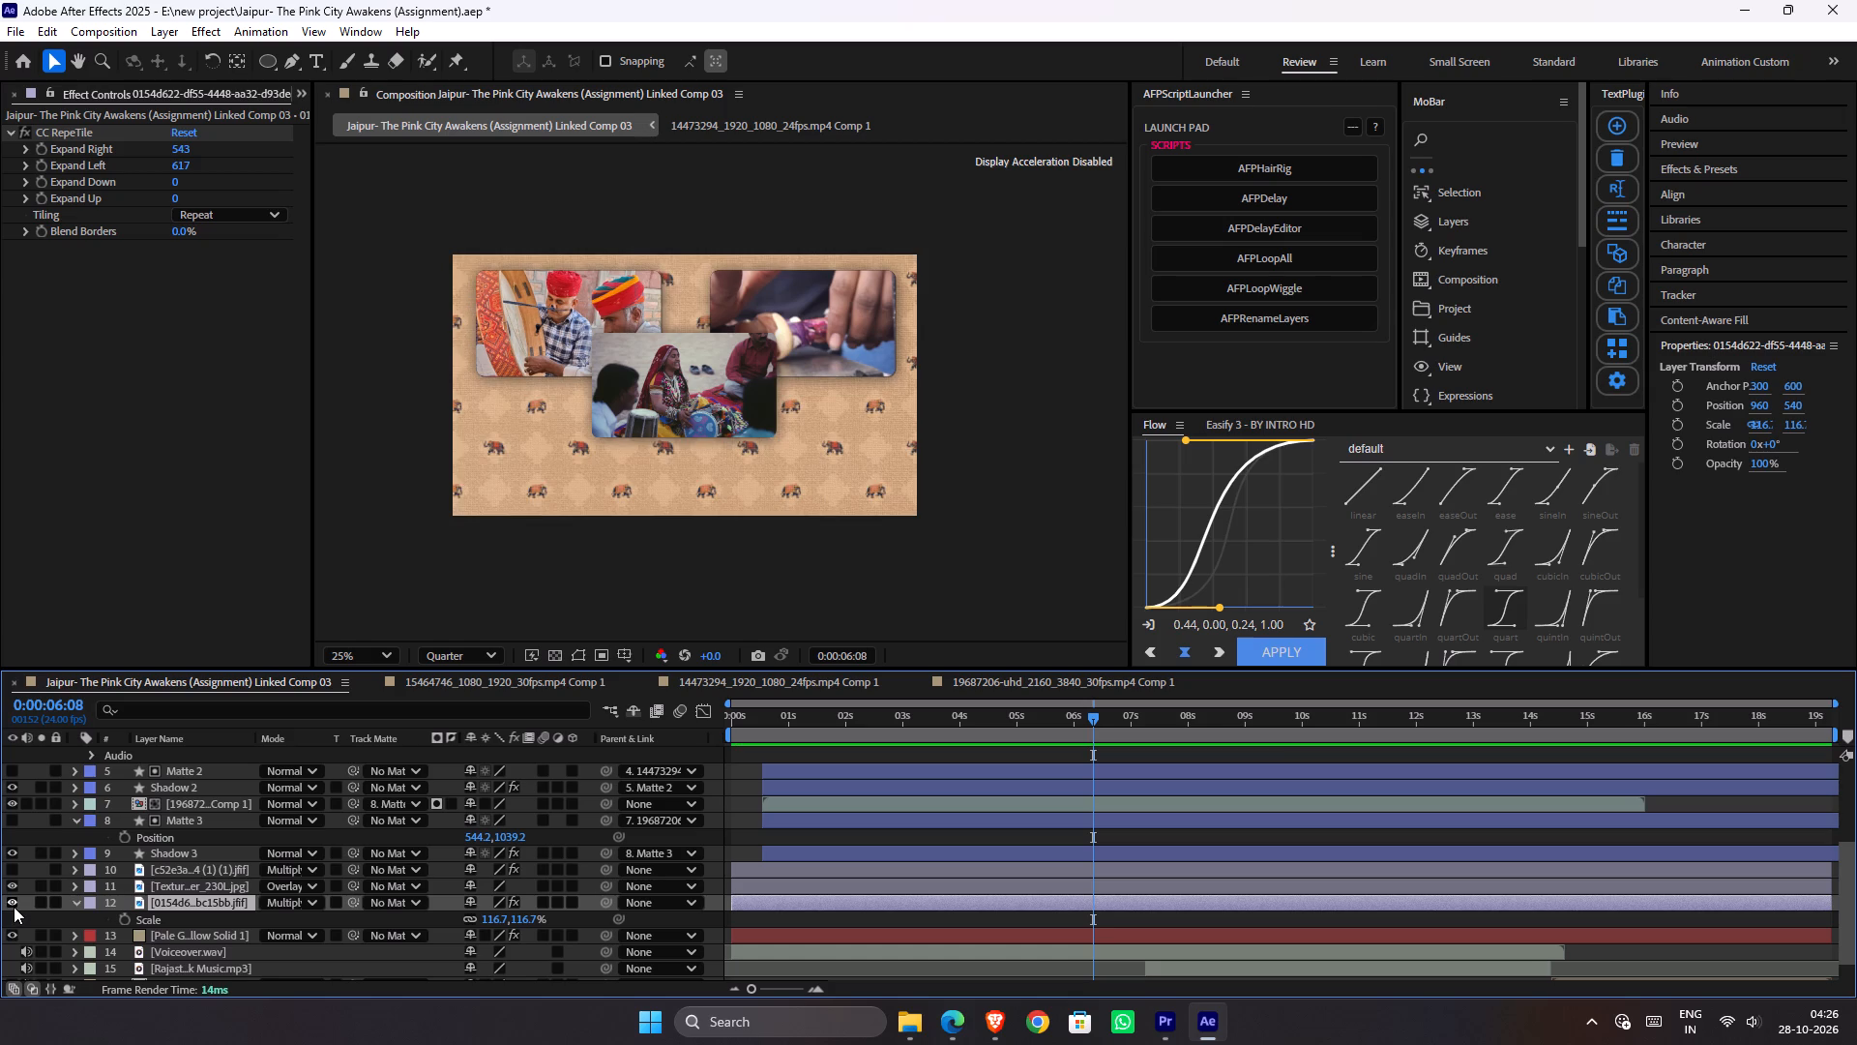
click(14, 907)
click(14, 907)
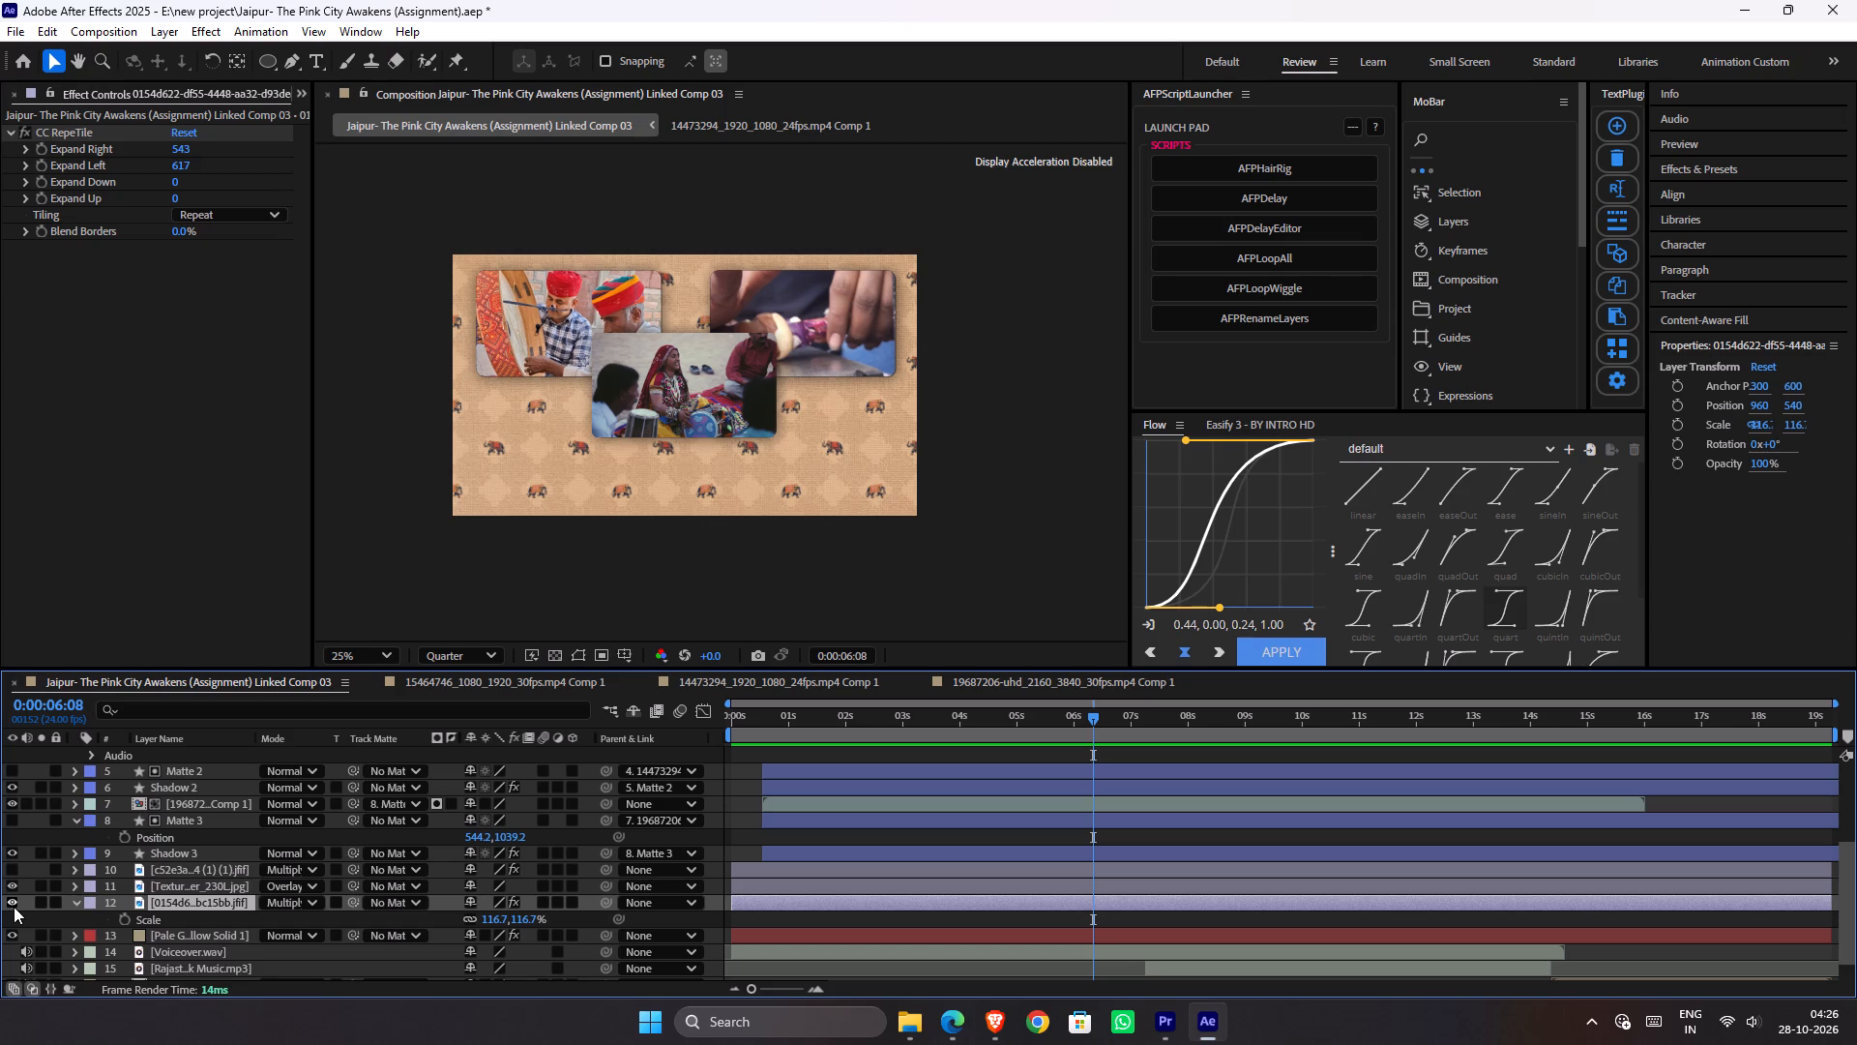
click(14, 907)
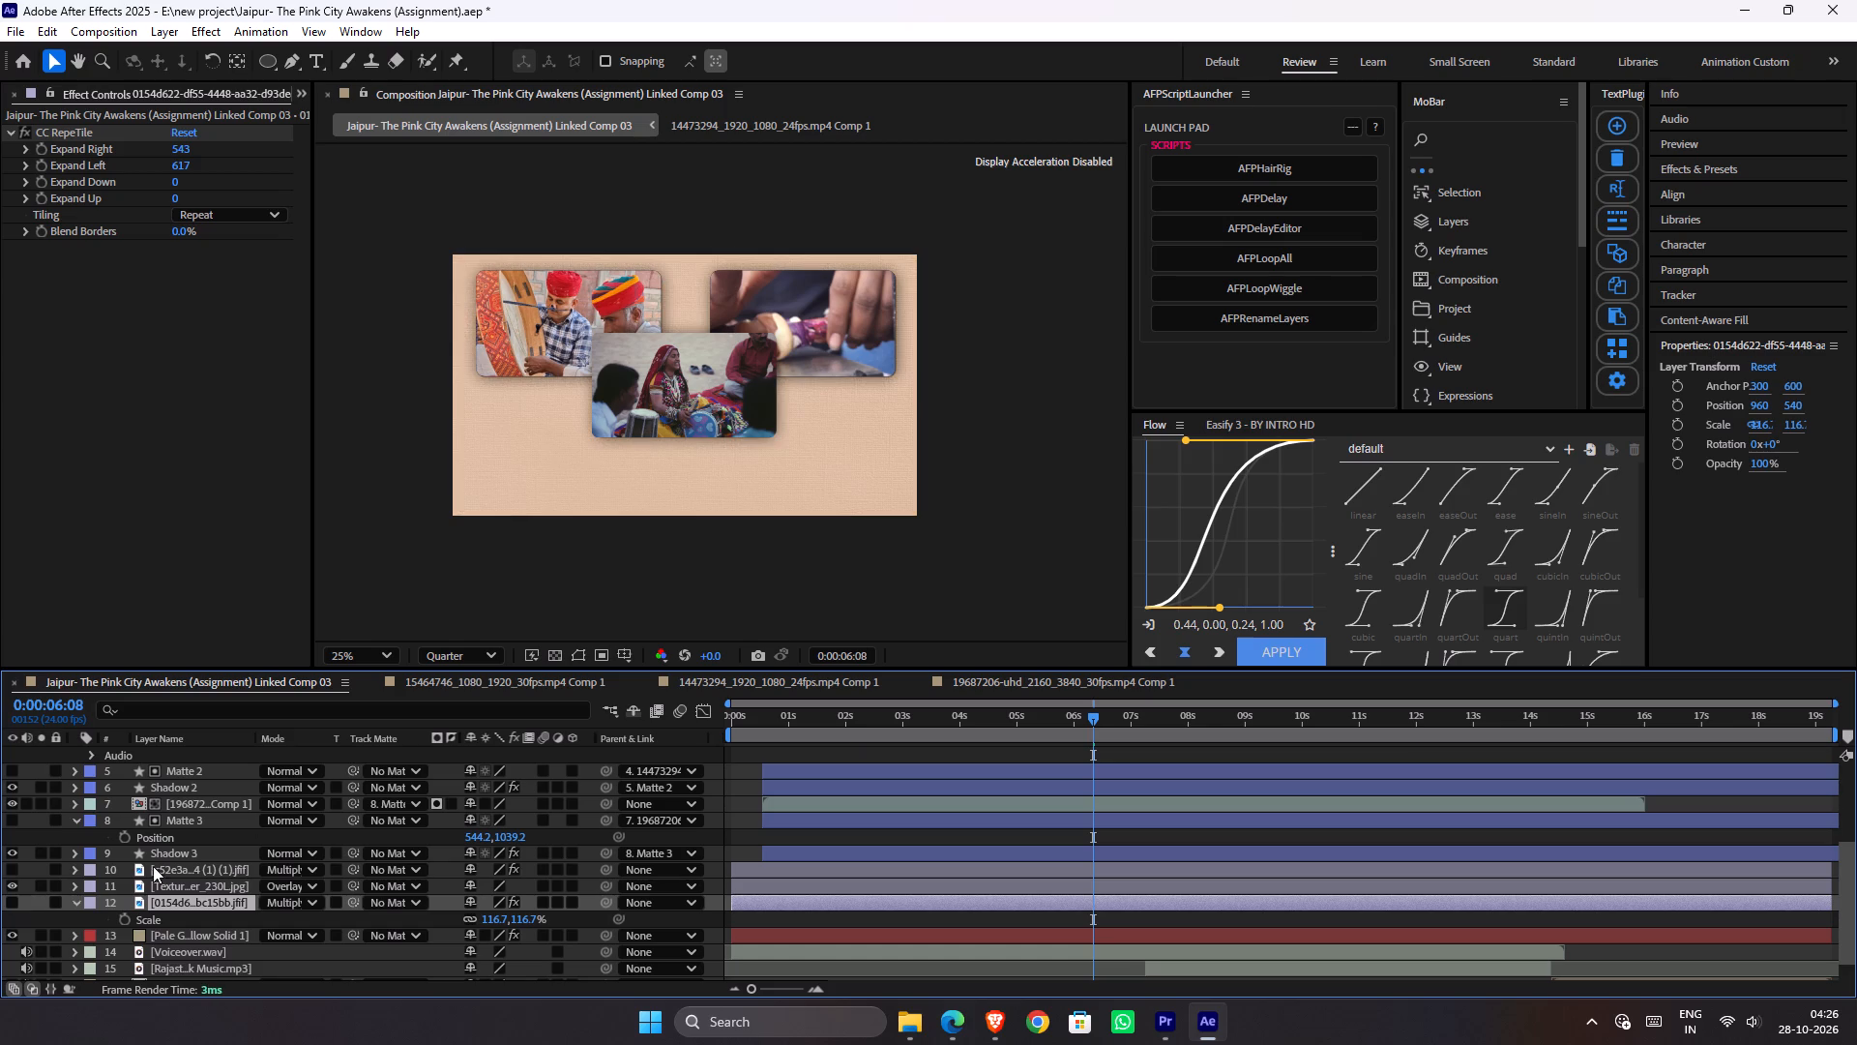
scroll(573, 536, up, 1)
scroll(575, 541, down, 1)
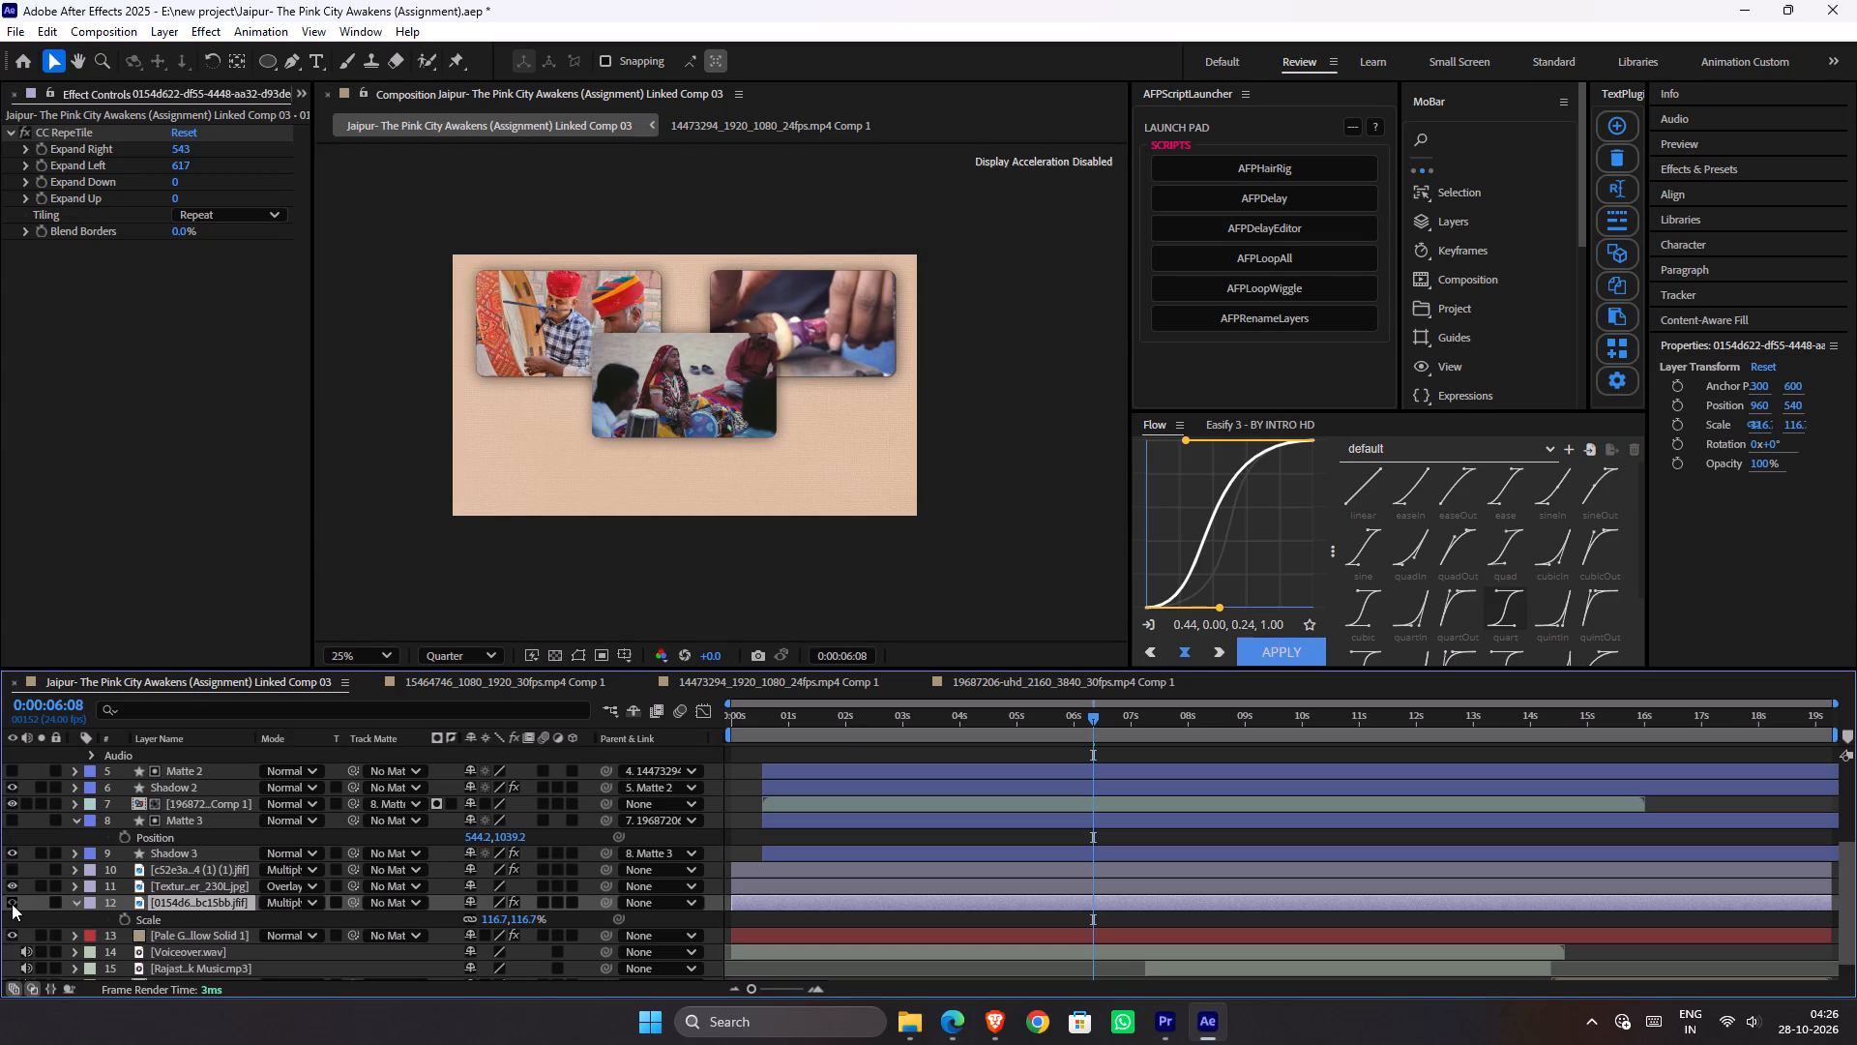
click(12, 904)
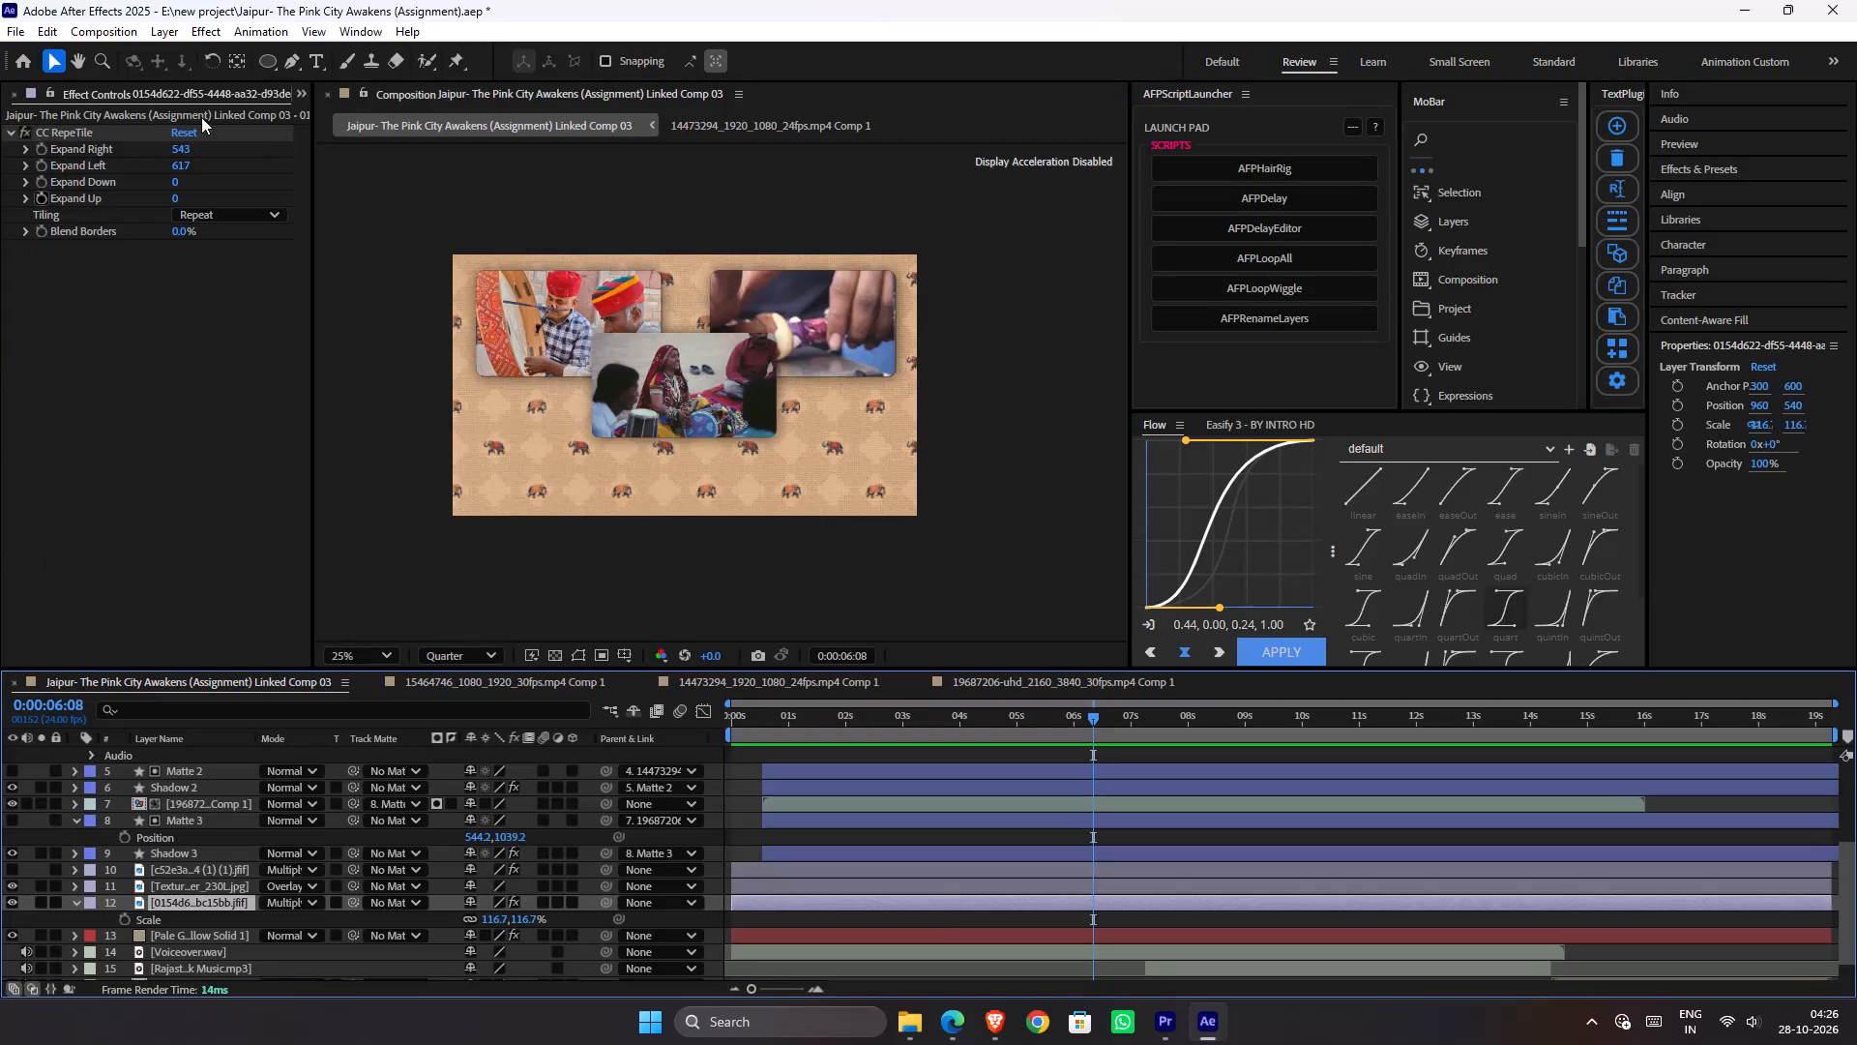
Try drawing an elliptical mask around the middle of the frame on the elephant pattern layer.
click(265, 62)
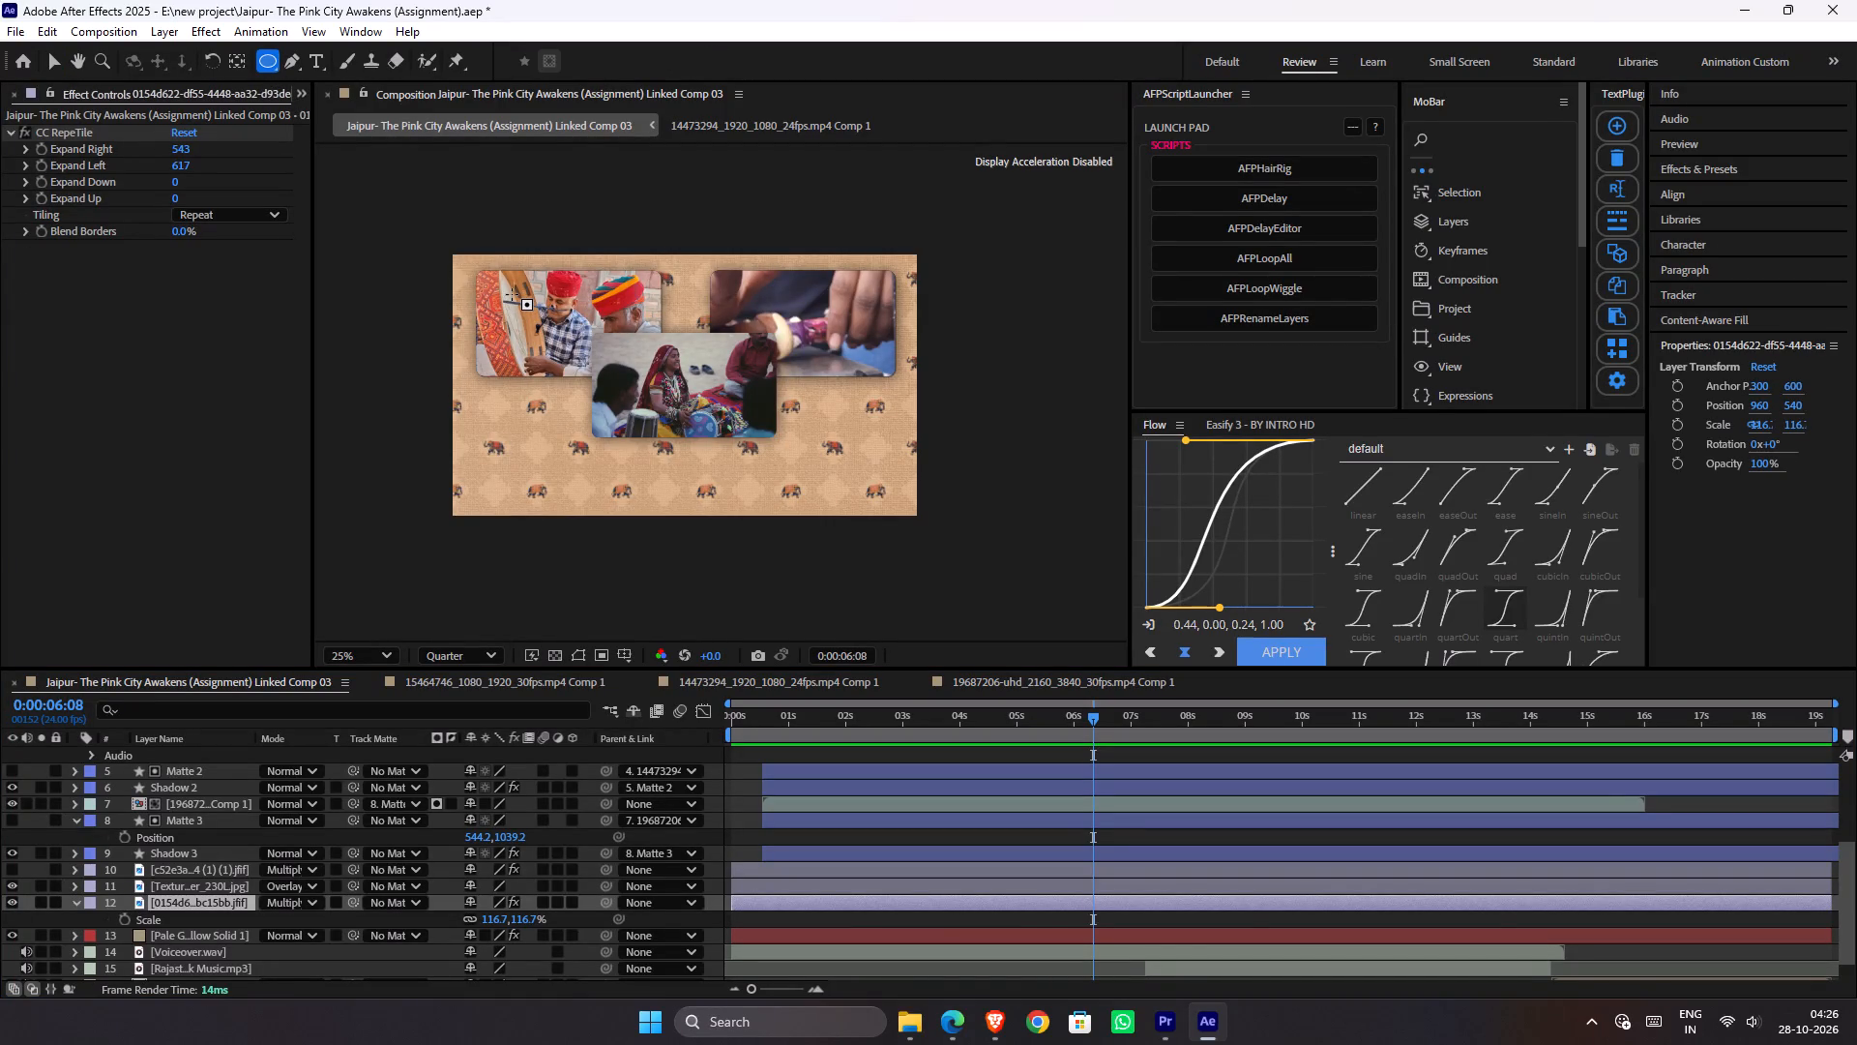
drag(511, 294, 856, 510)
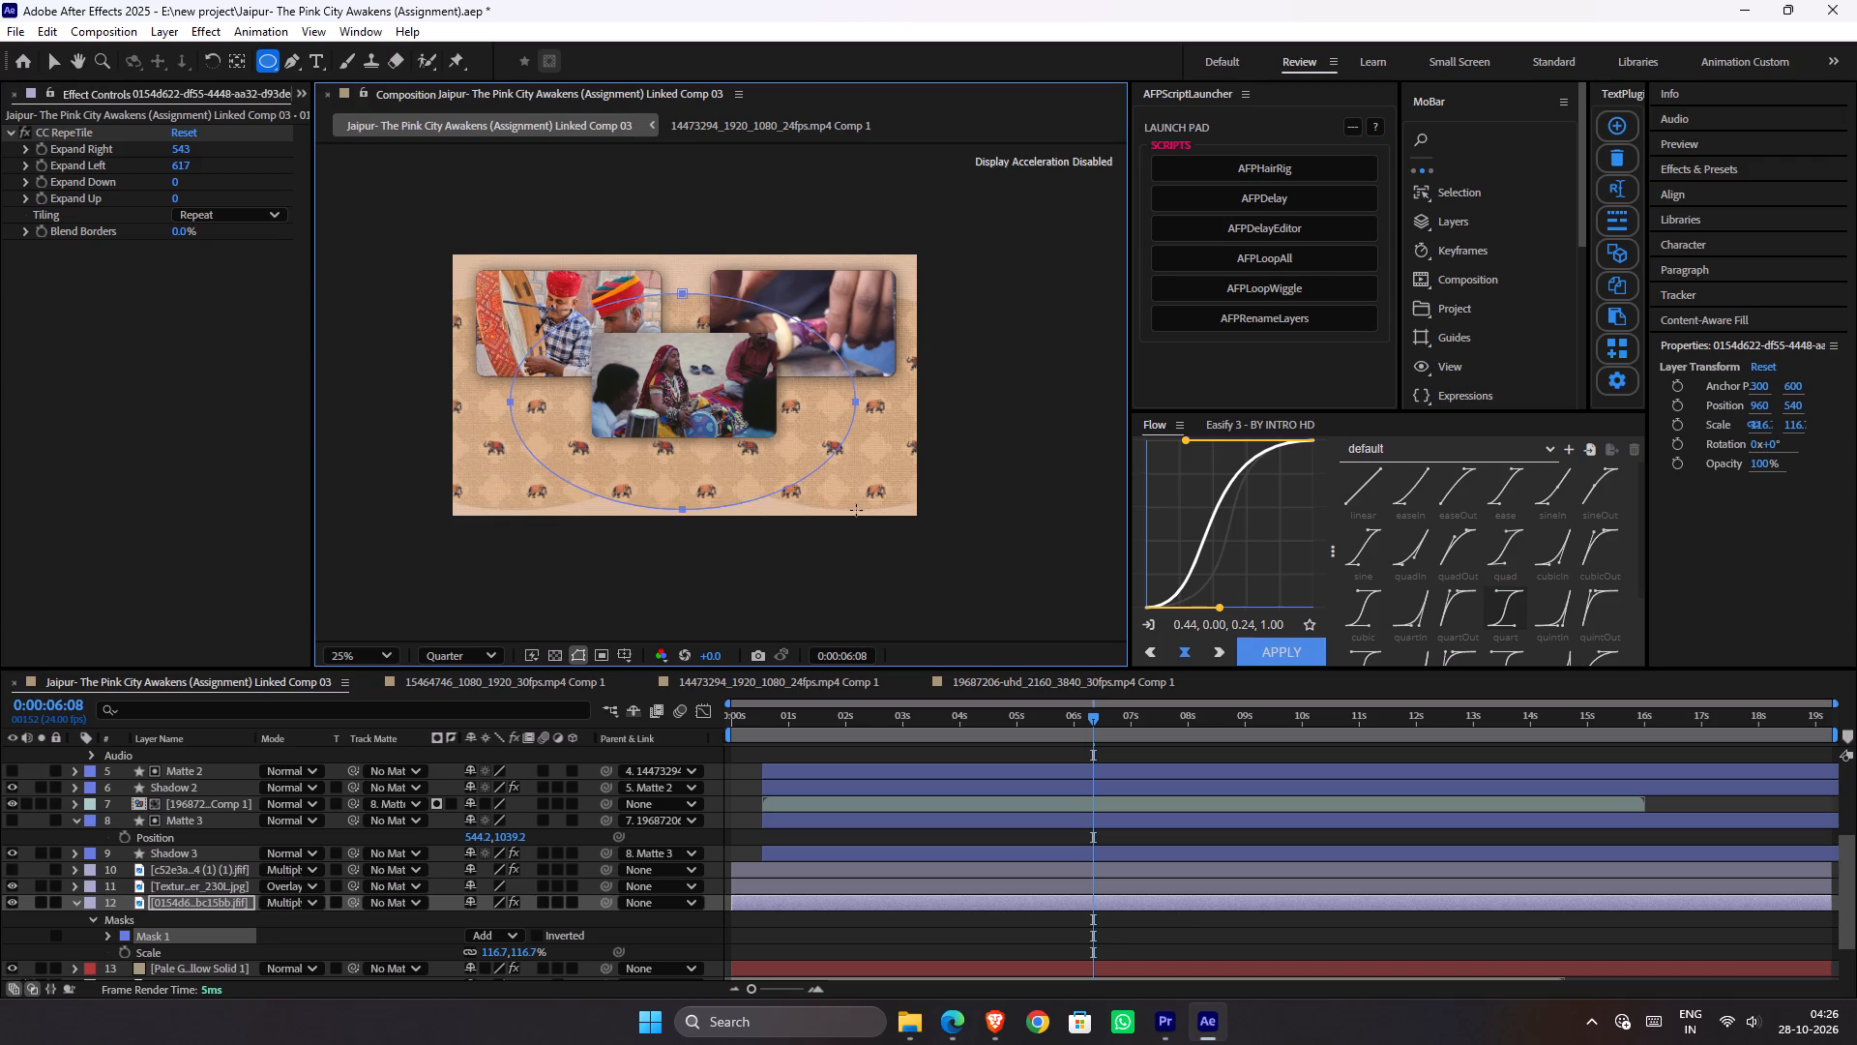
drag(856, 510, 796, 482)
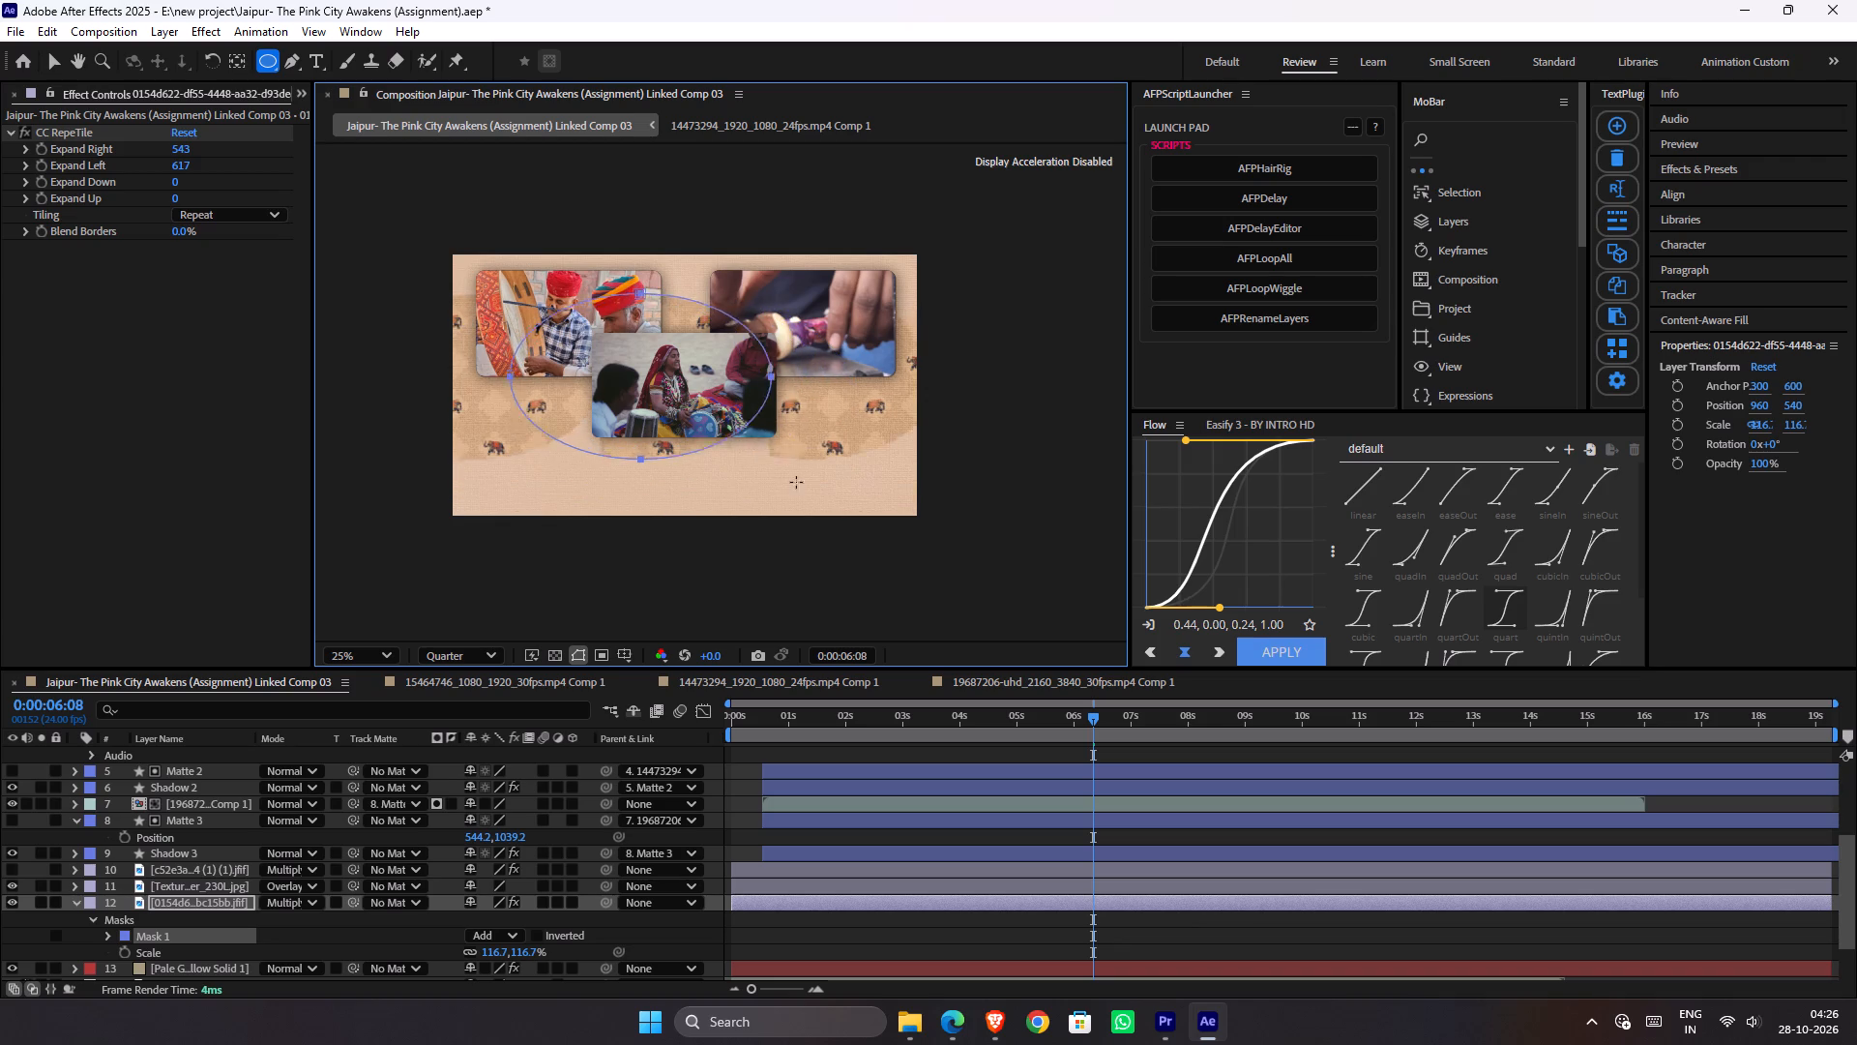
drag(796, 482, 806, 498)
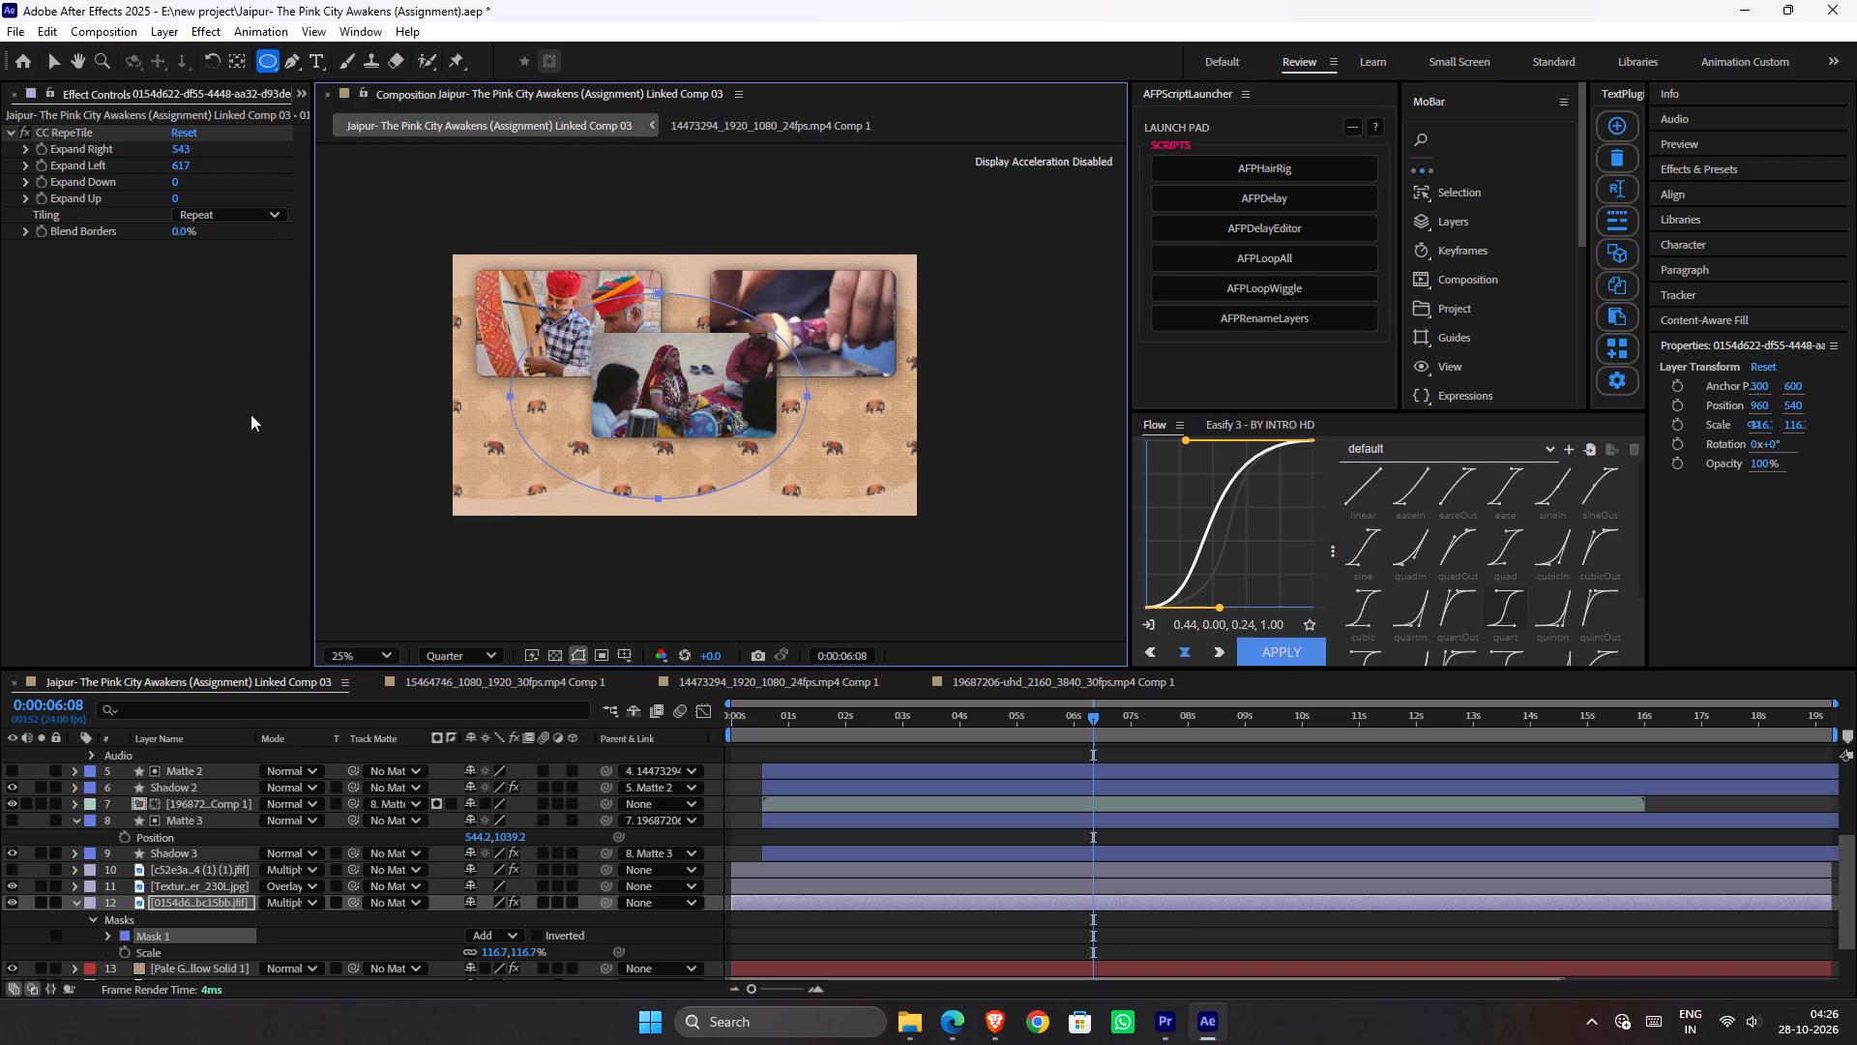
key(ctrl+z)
Pre-compose the elephant pattern layer, moving all attributes into the new composition.
click(237, 903)
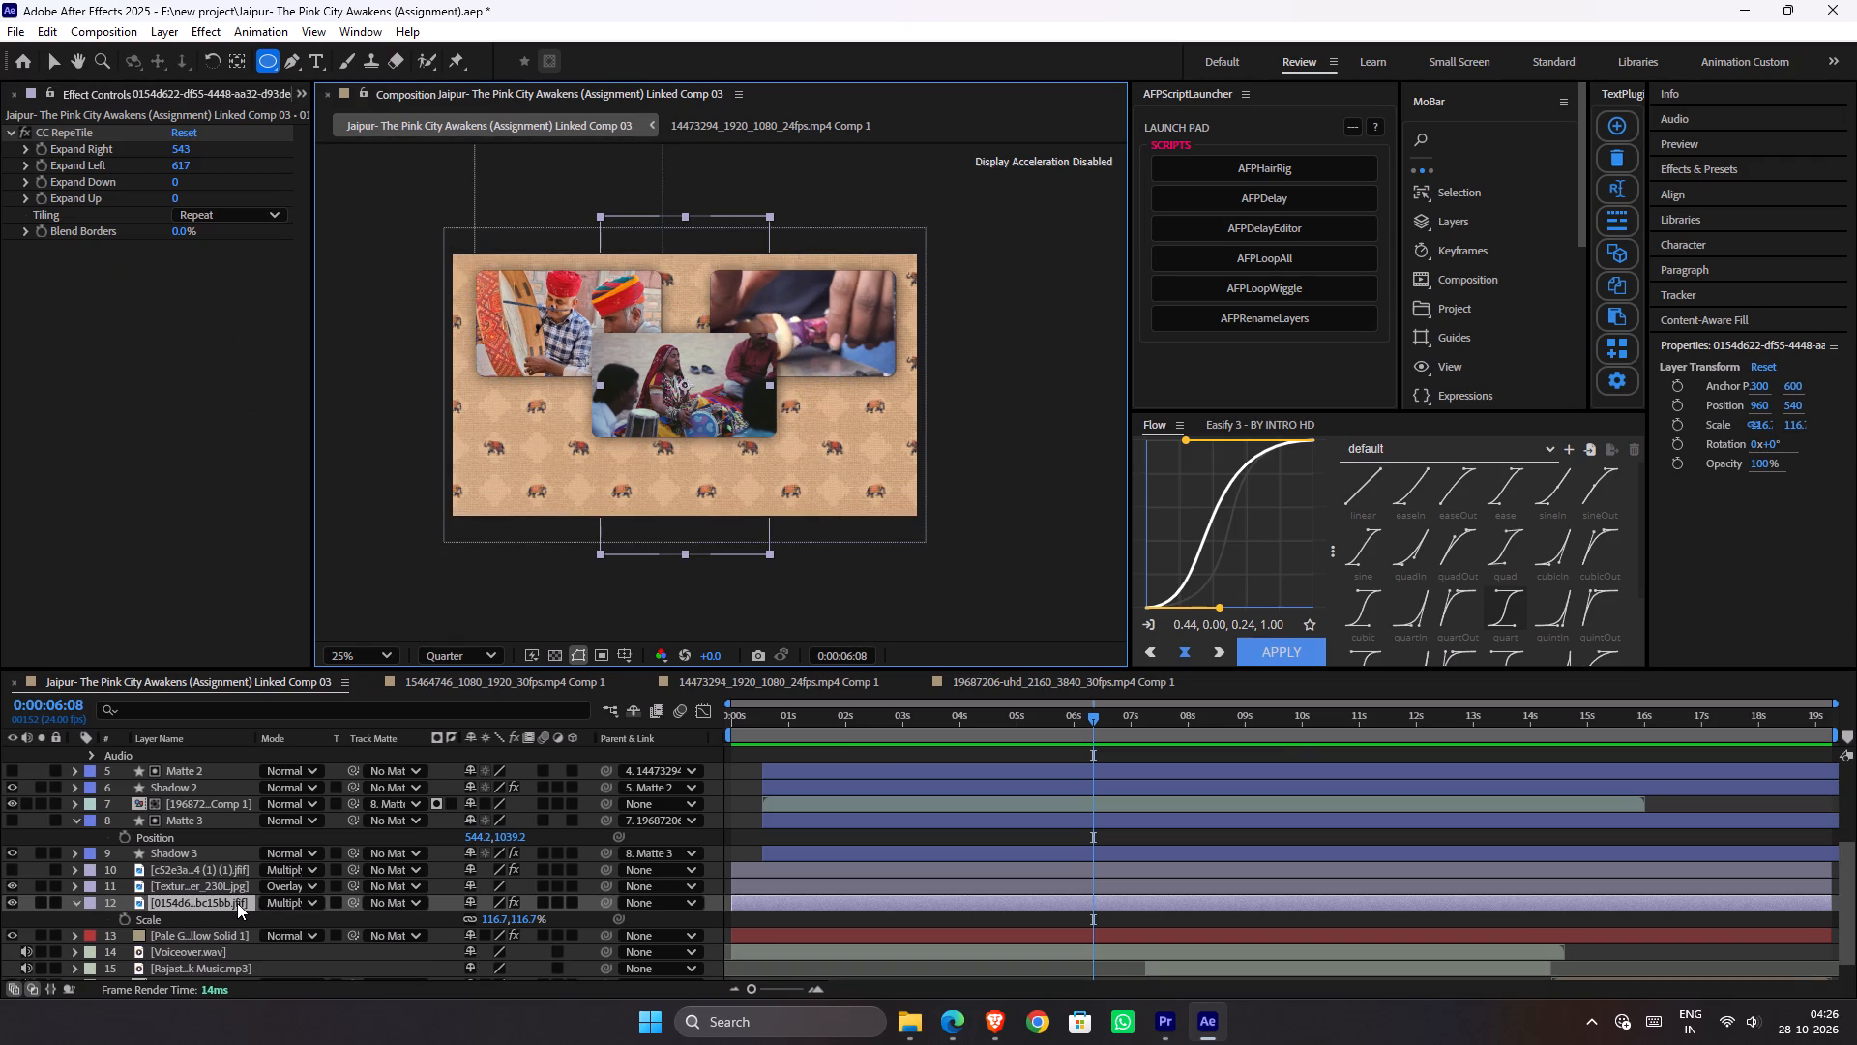
key(ctrl+shift+c)
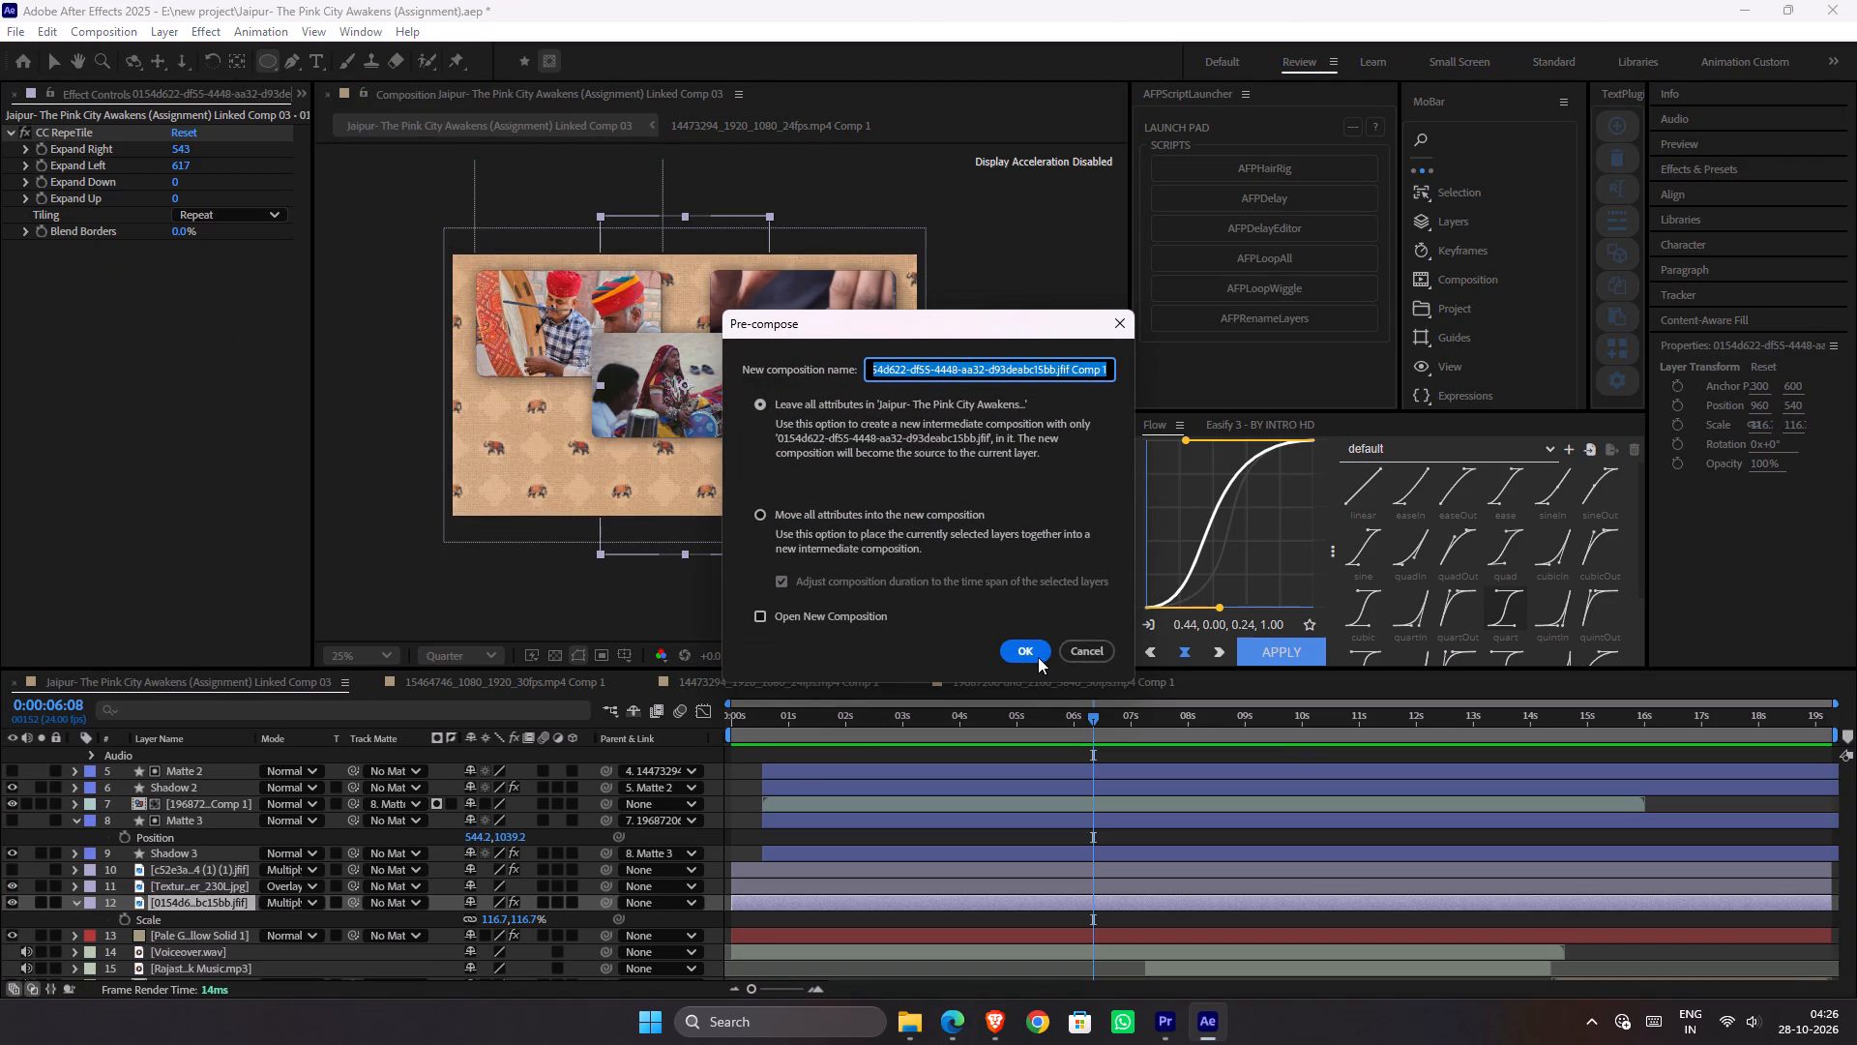
click(900, 504)
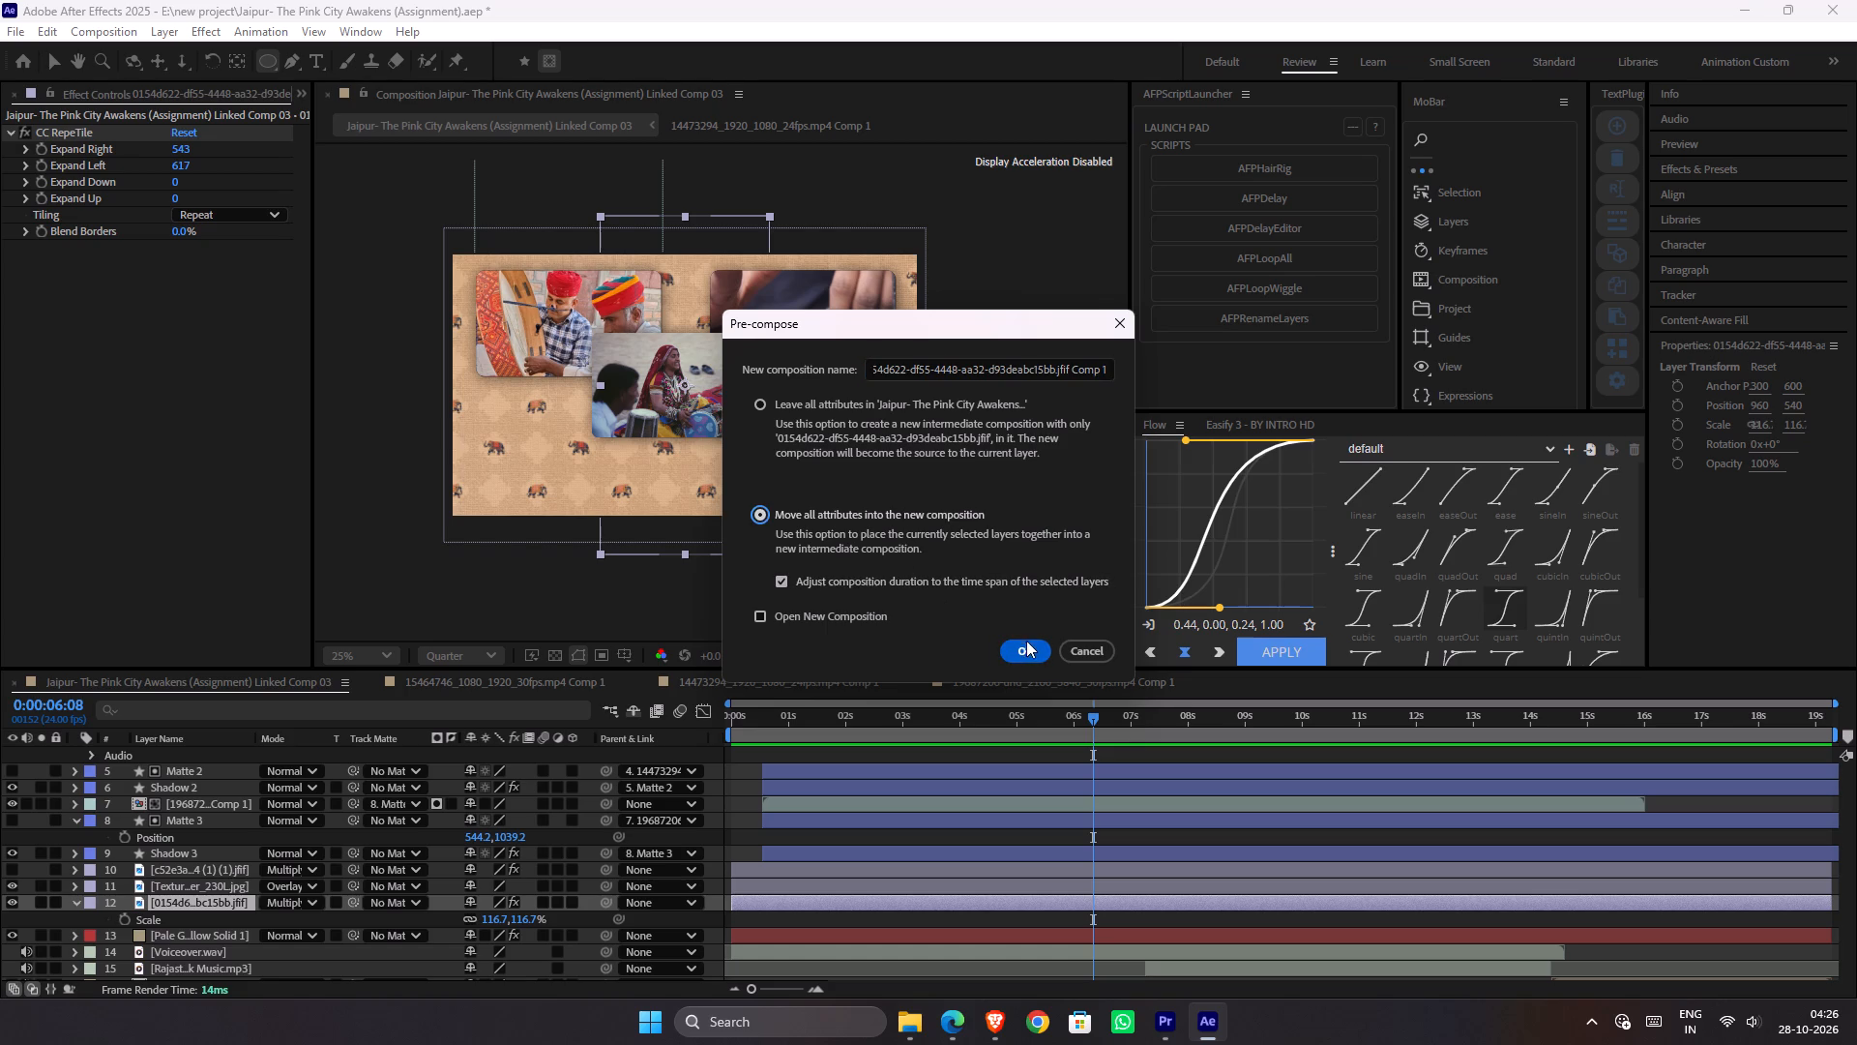
click(1029, 644)
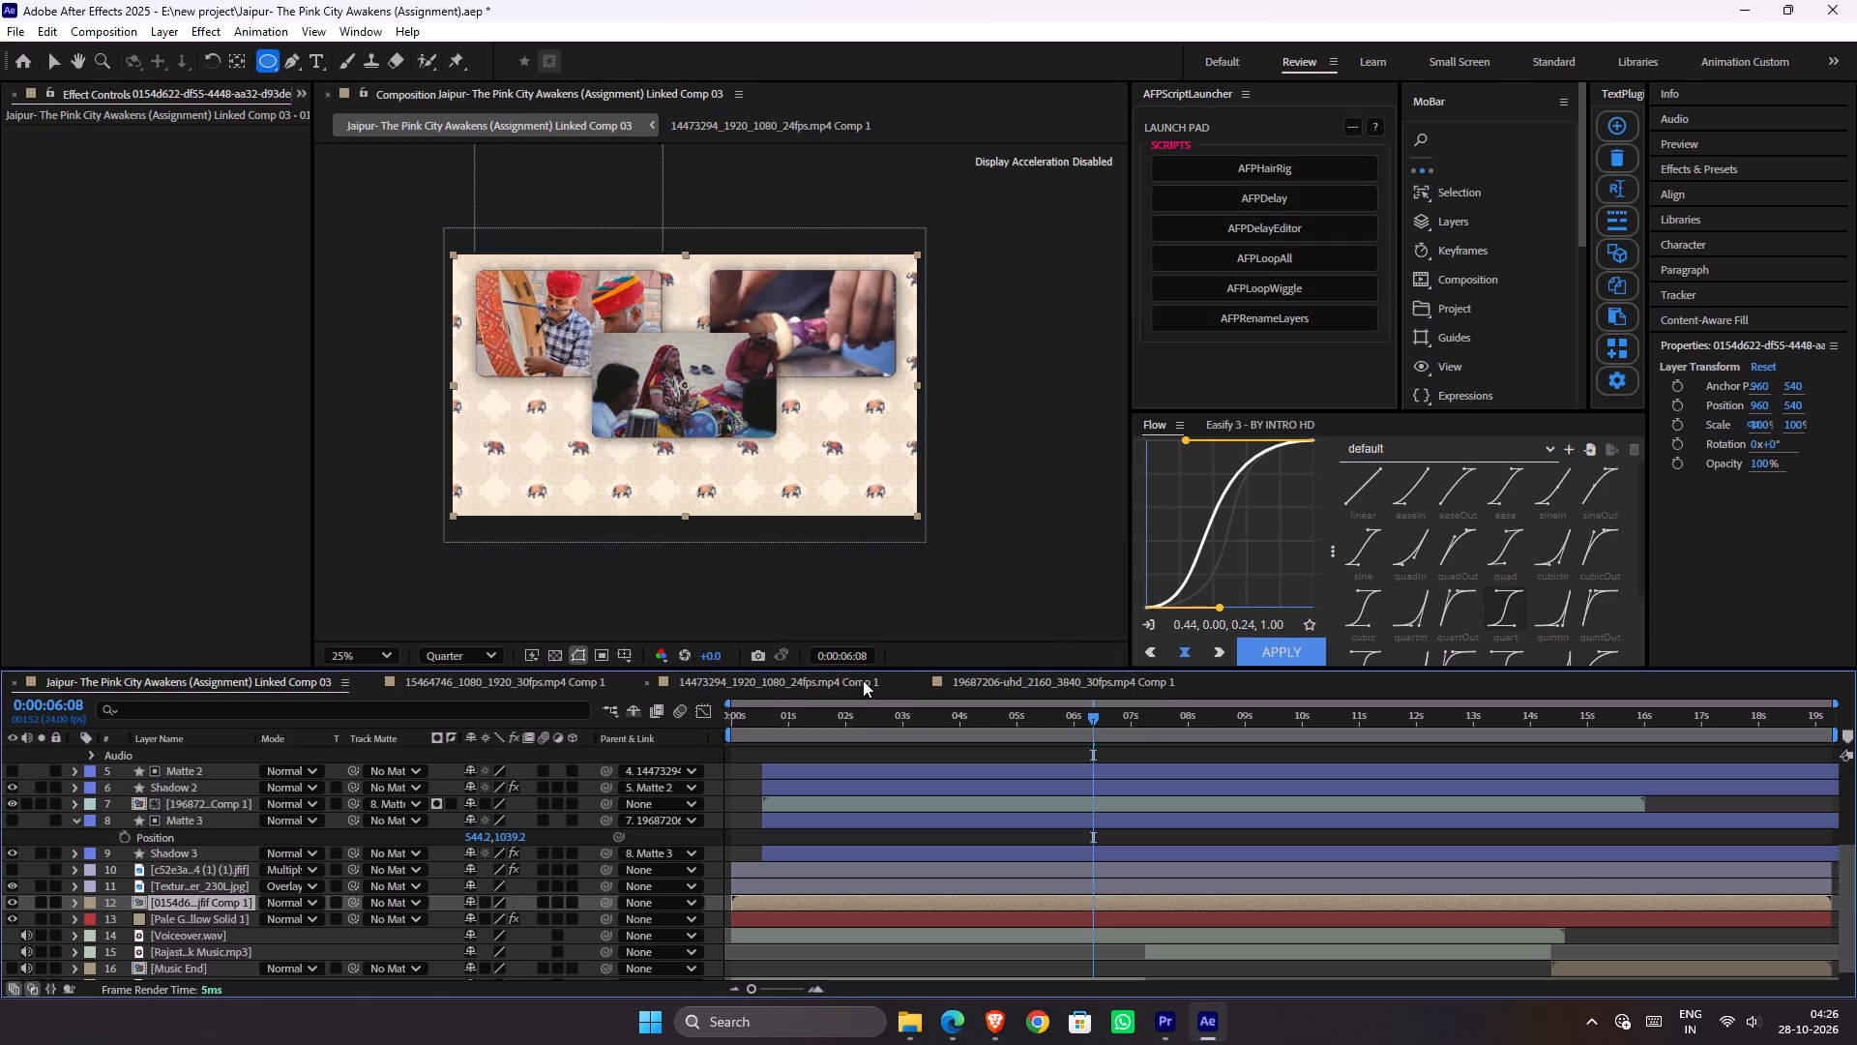
Check the pattern precomp's blending mode options and its source layer, ending back in Linked Comp 03.
click(295, 906)
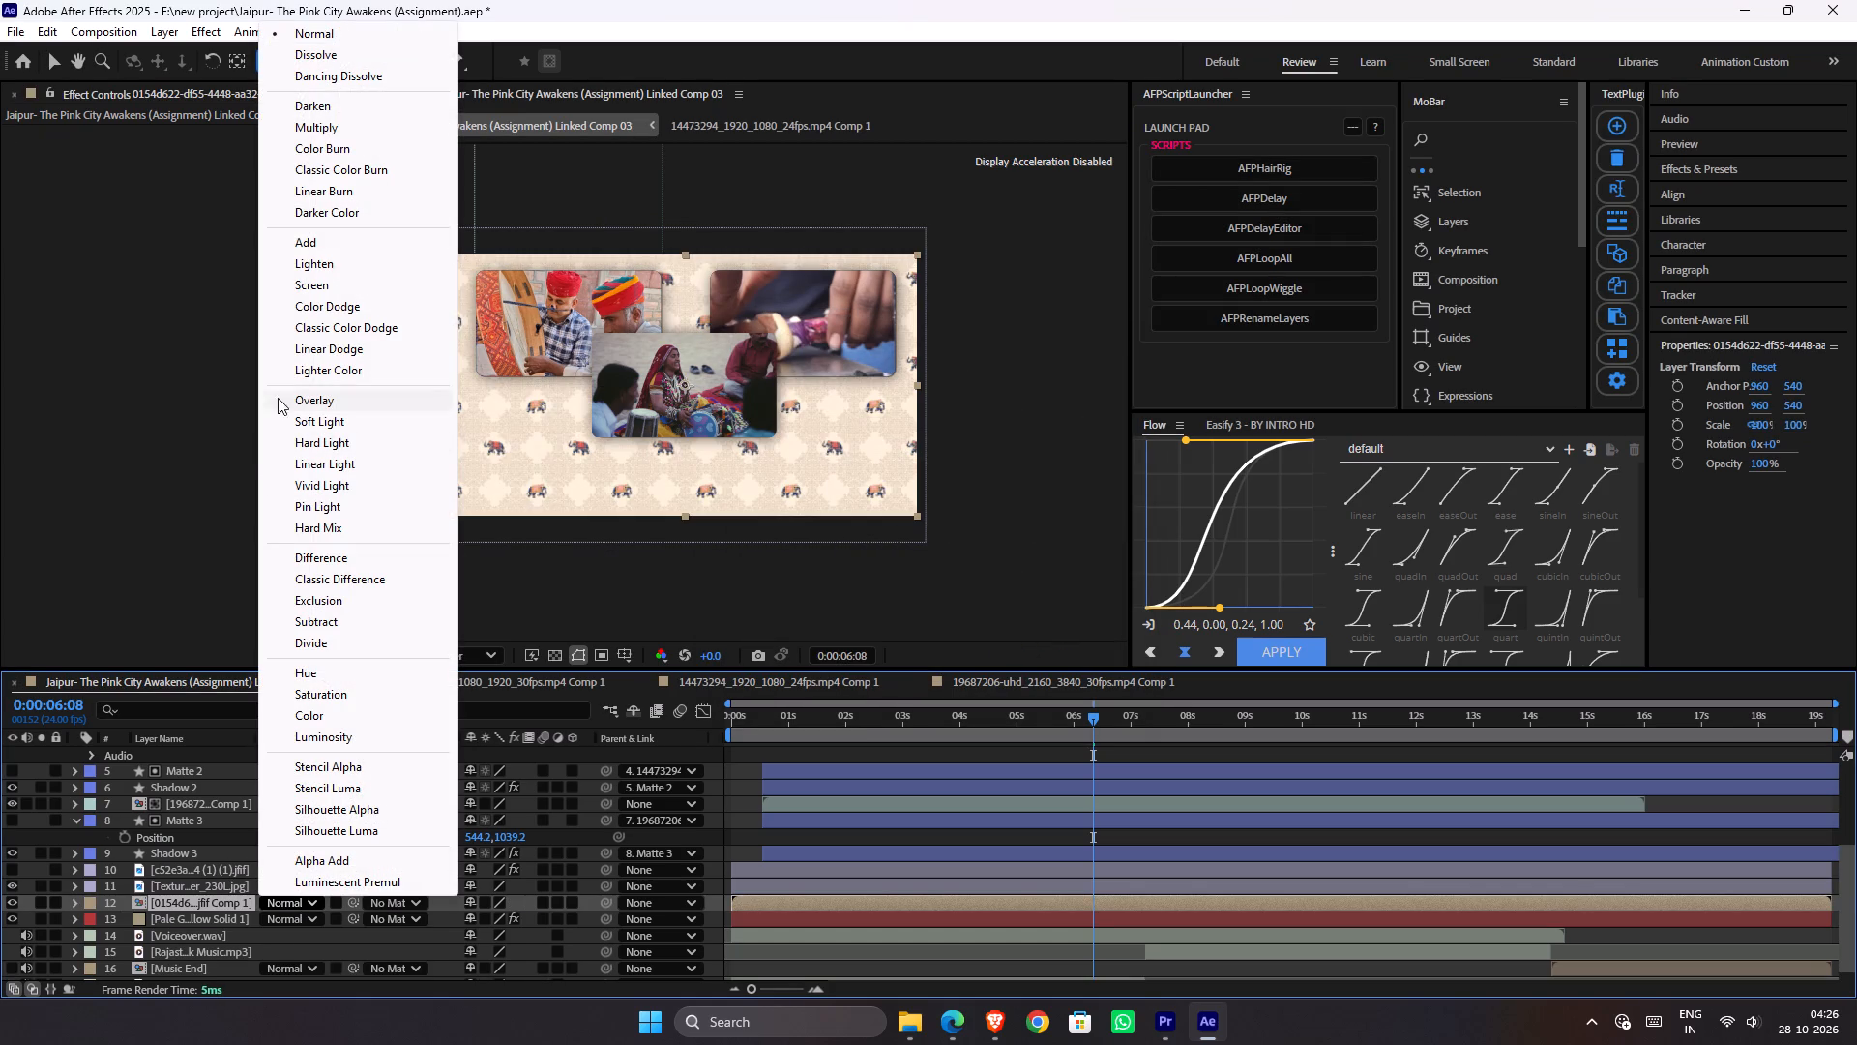
double_click(219, 901)
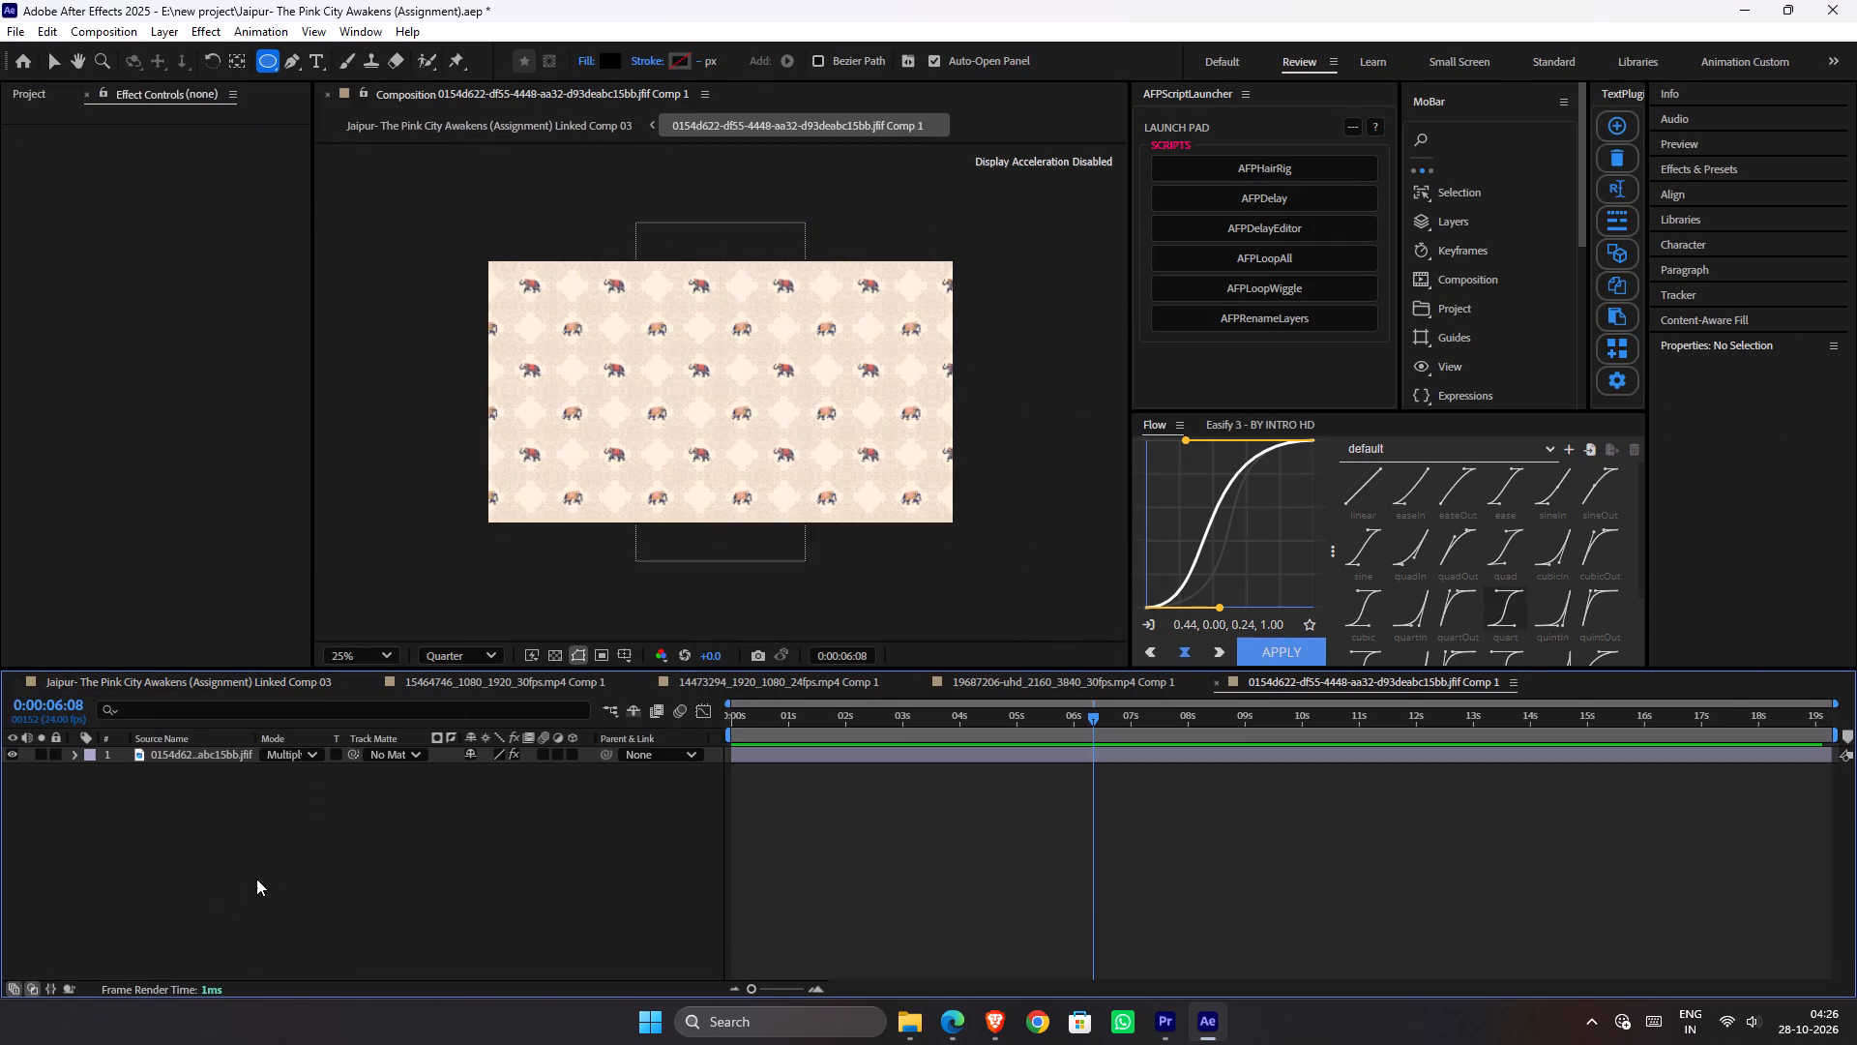
key(Tab)
click(181, 767)
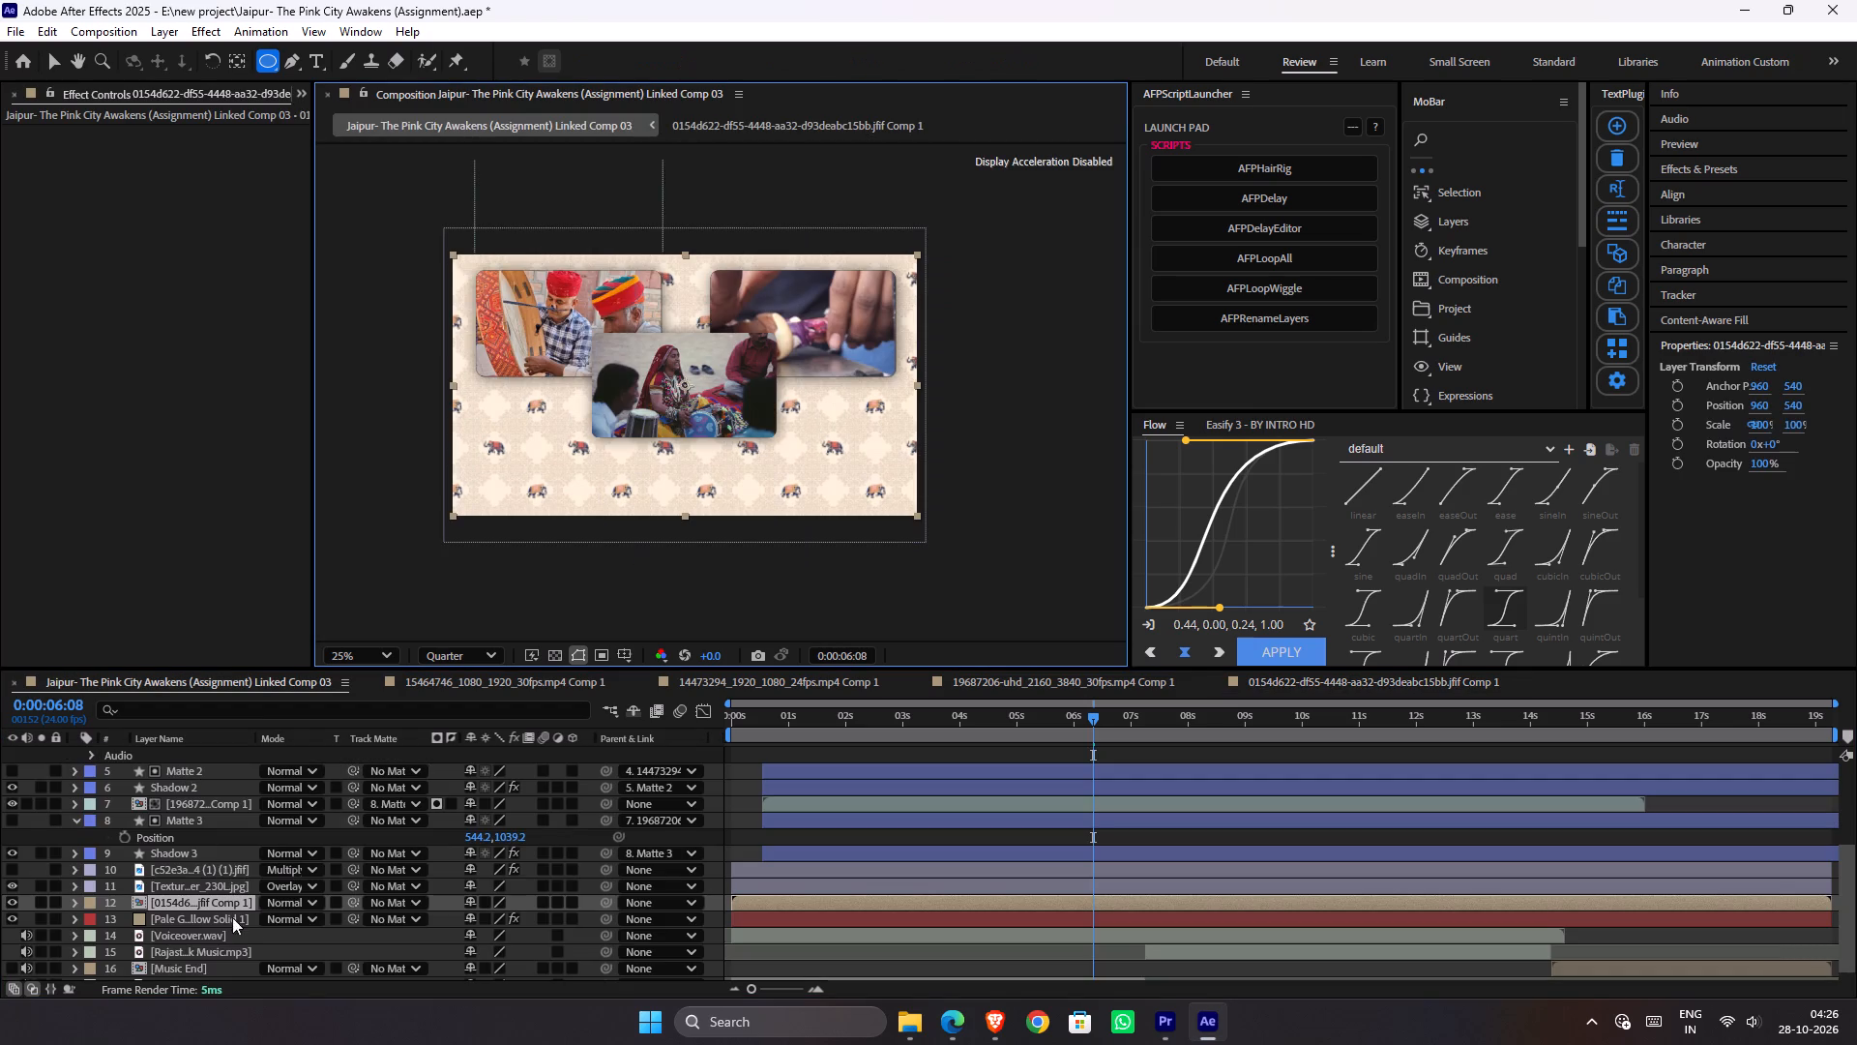
click(276, 908)
click(183, 506)
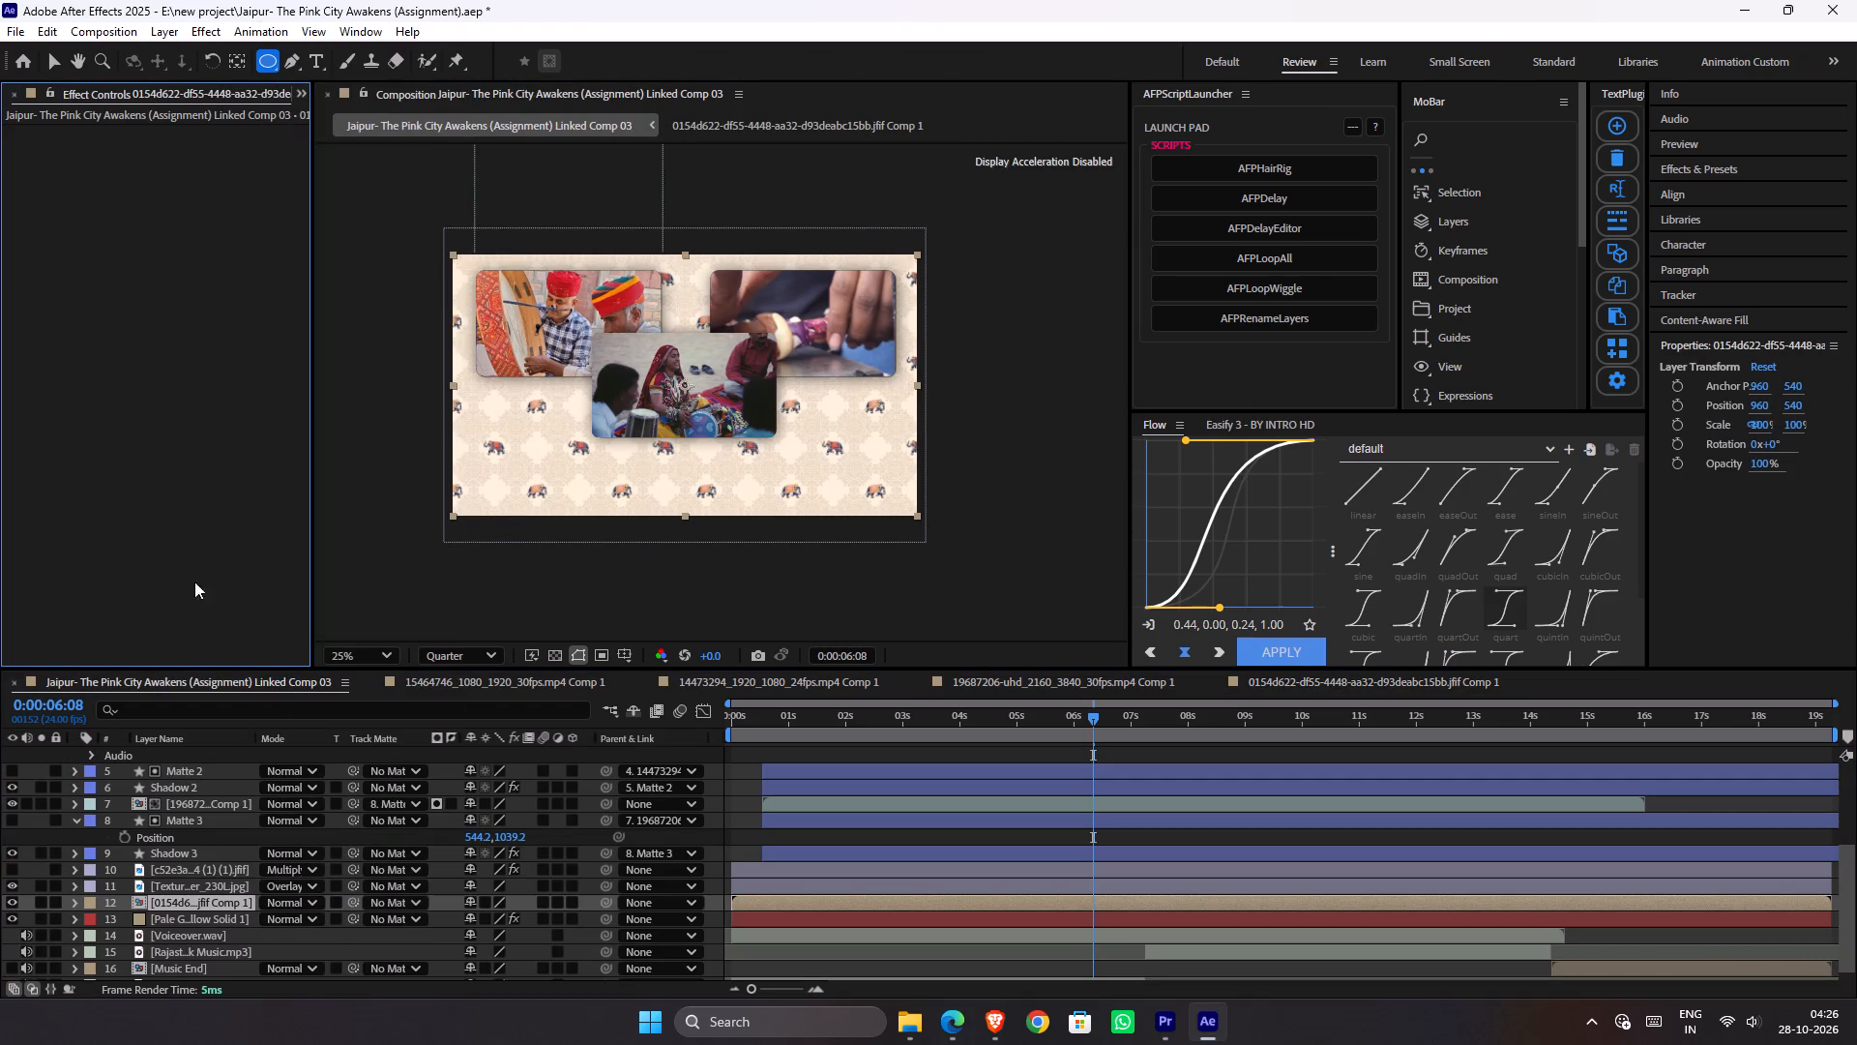
Collapse transformations on the elephant pattern precomp layer, save the project and keep that layer selected.
click(485, 905)
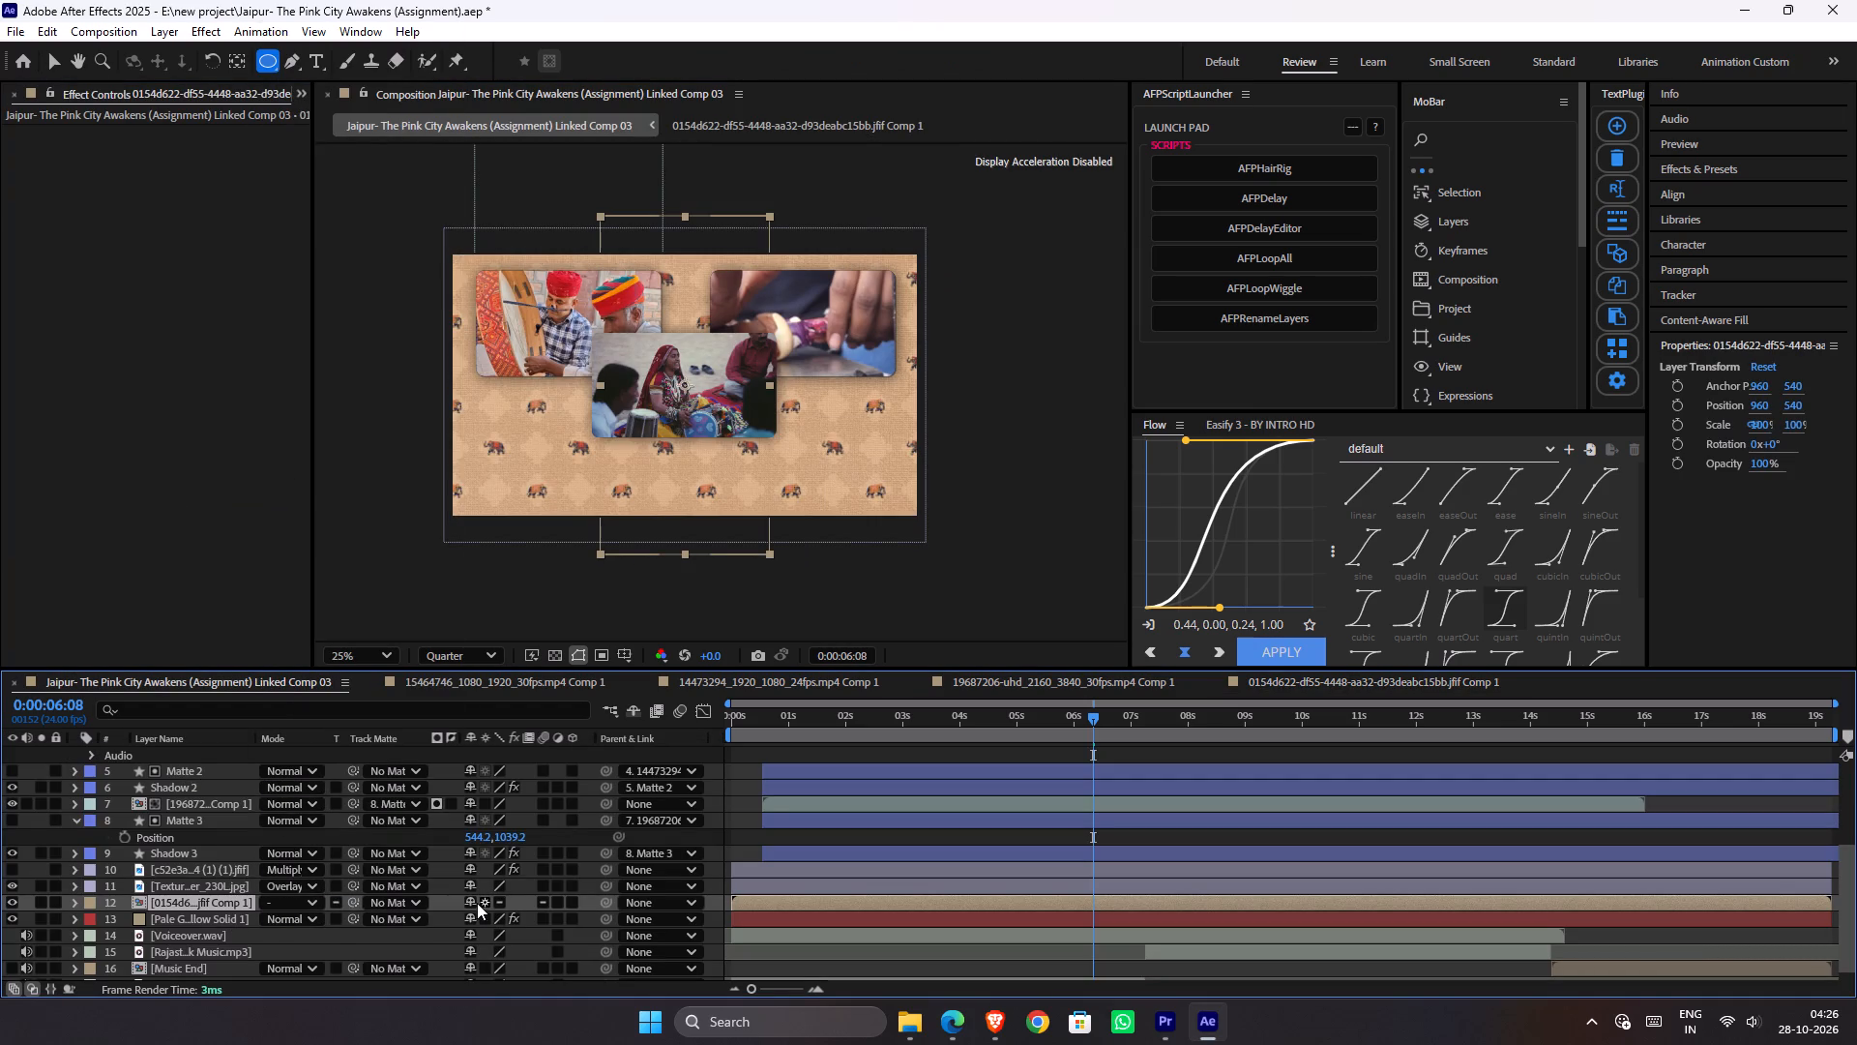
key(ctrl+s)
click(221, 908)
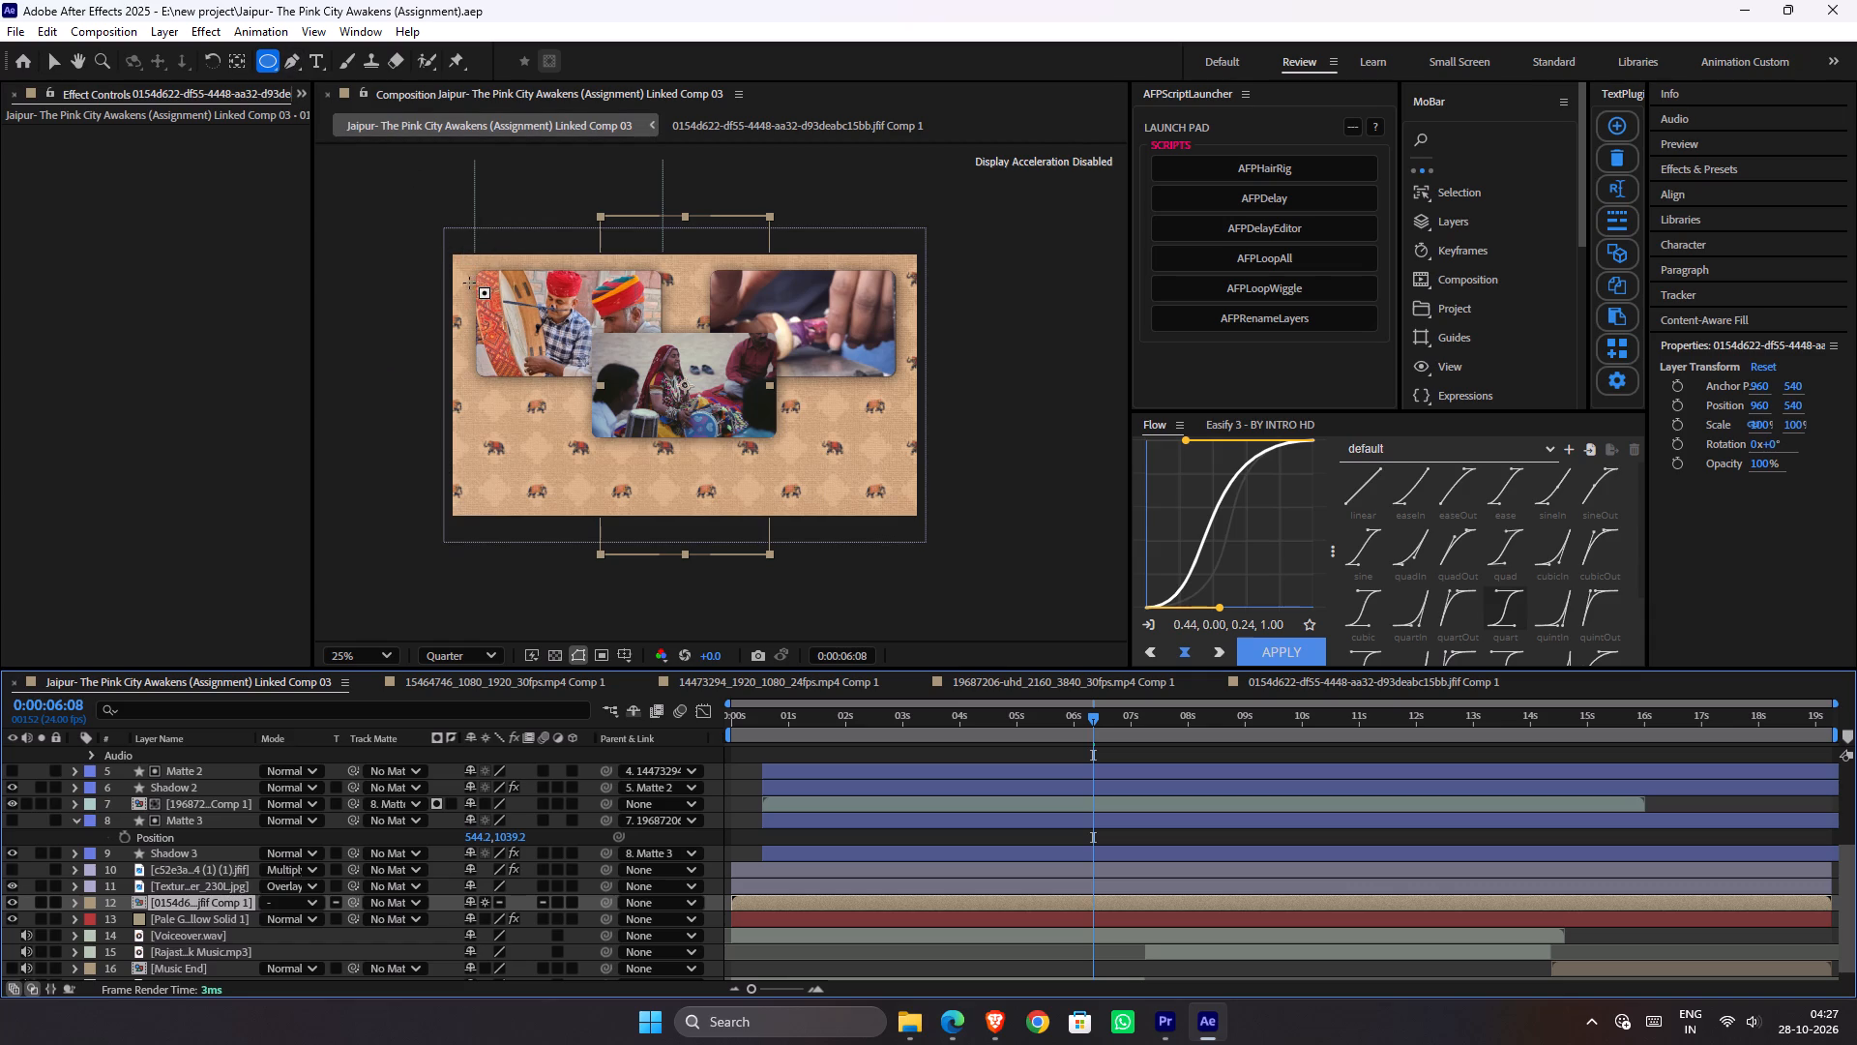
Draw an elliptical mask spanning most of the frame on the elephant pattern precomp and feather it 363 pixels.
drag(458, 276, 899, 504)
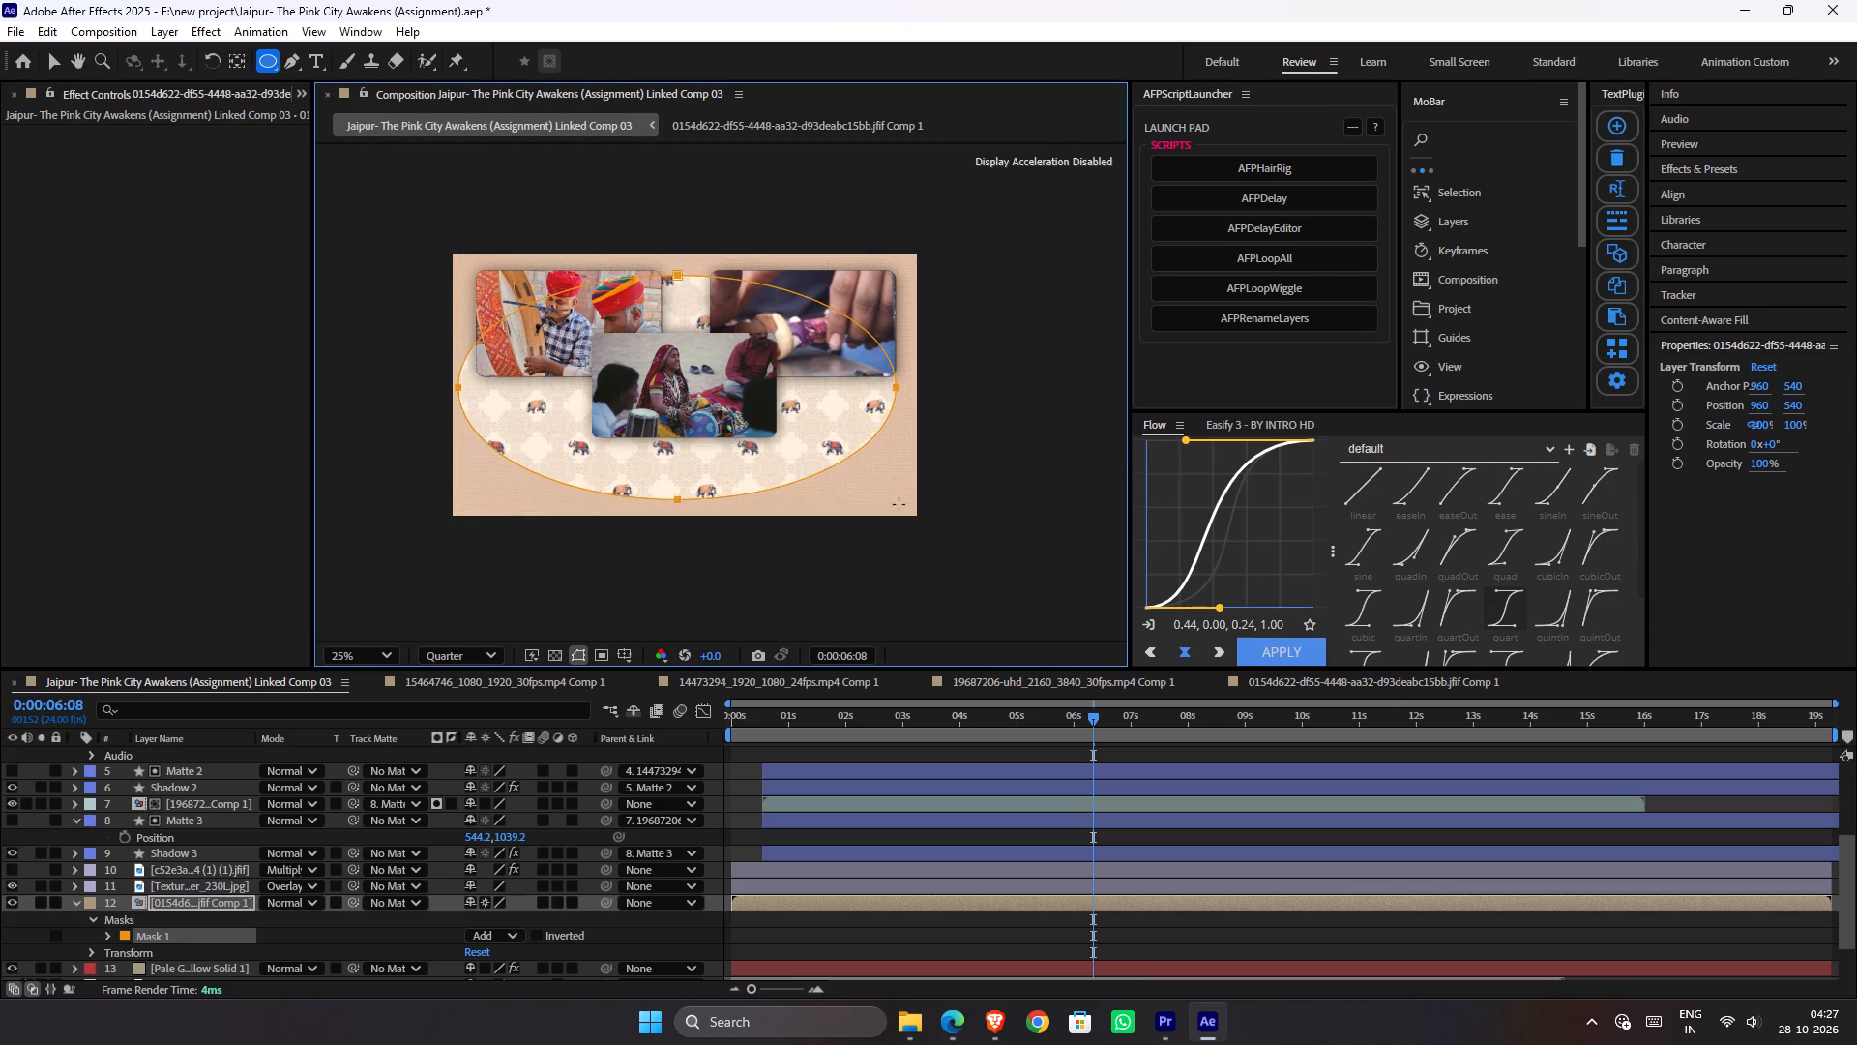
drag(899, 504, 886, 492)
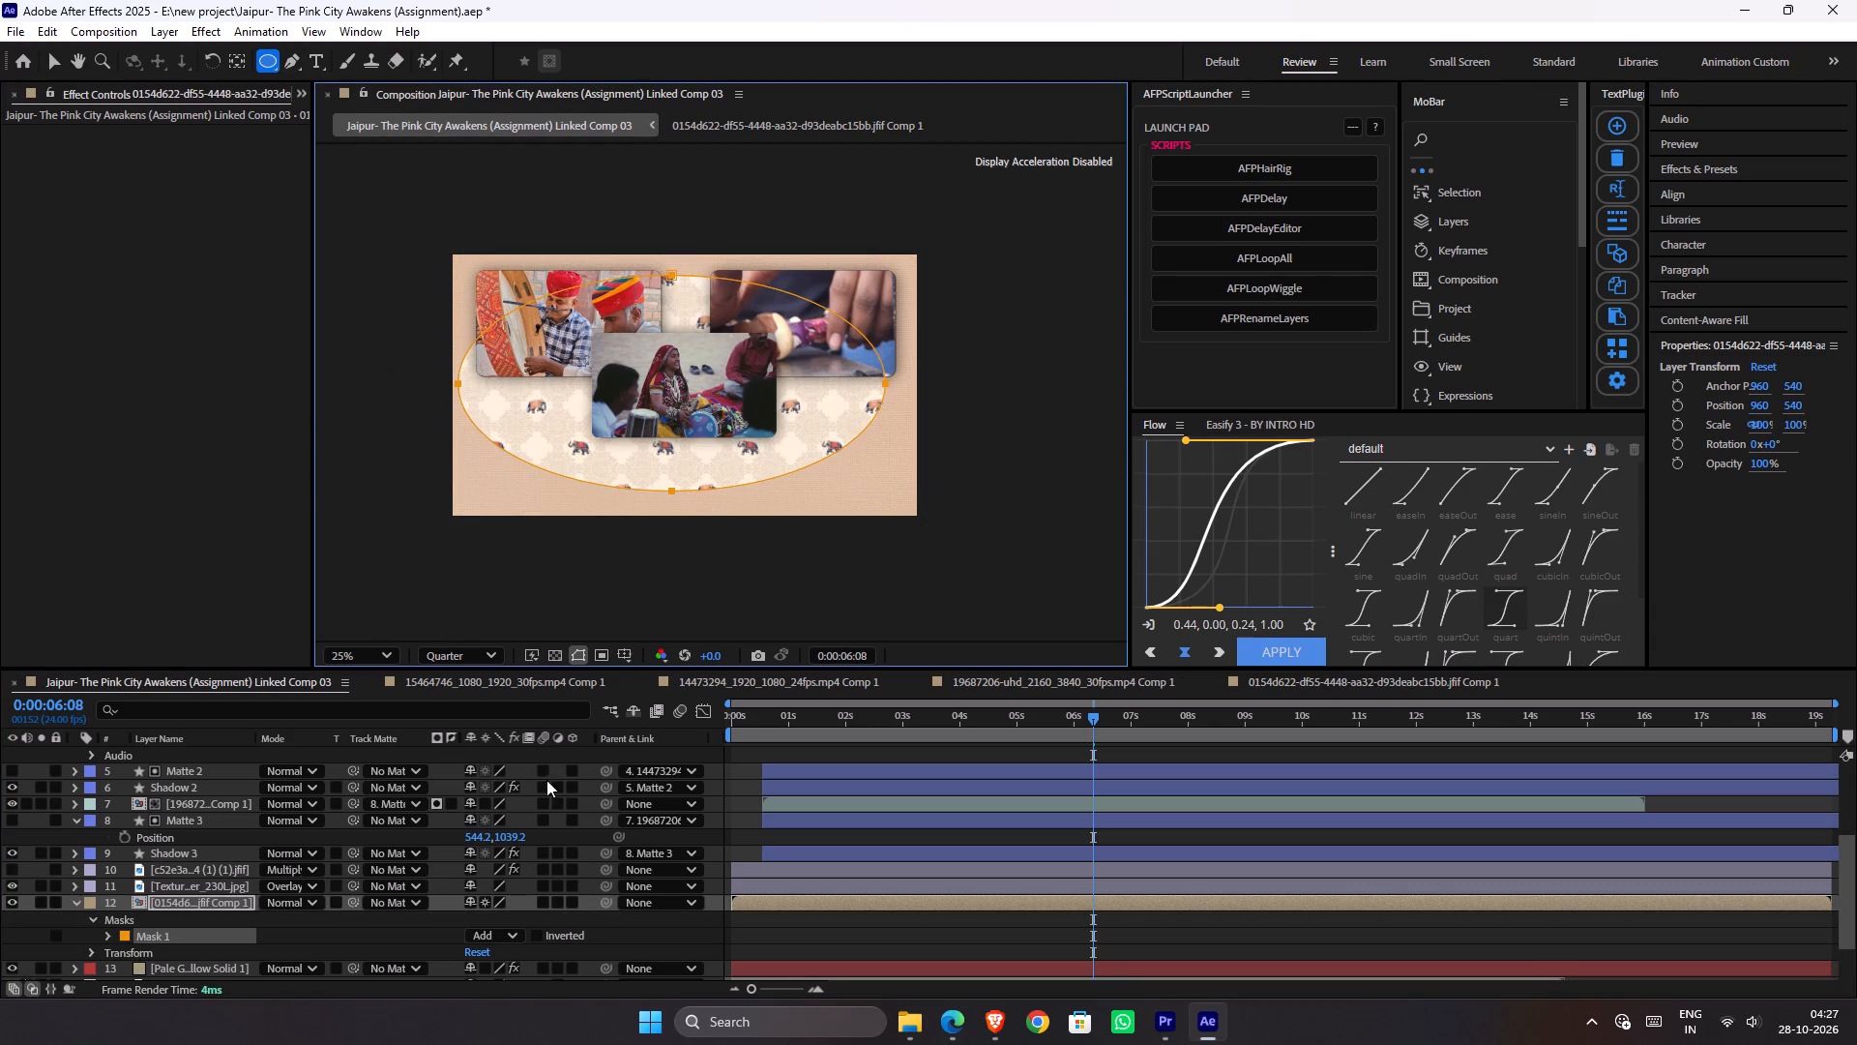
key(s)
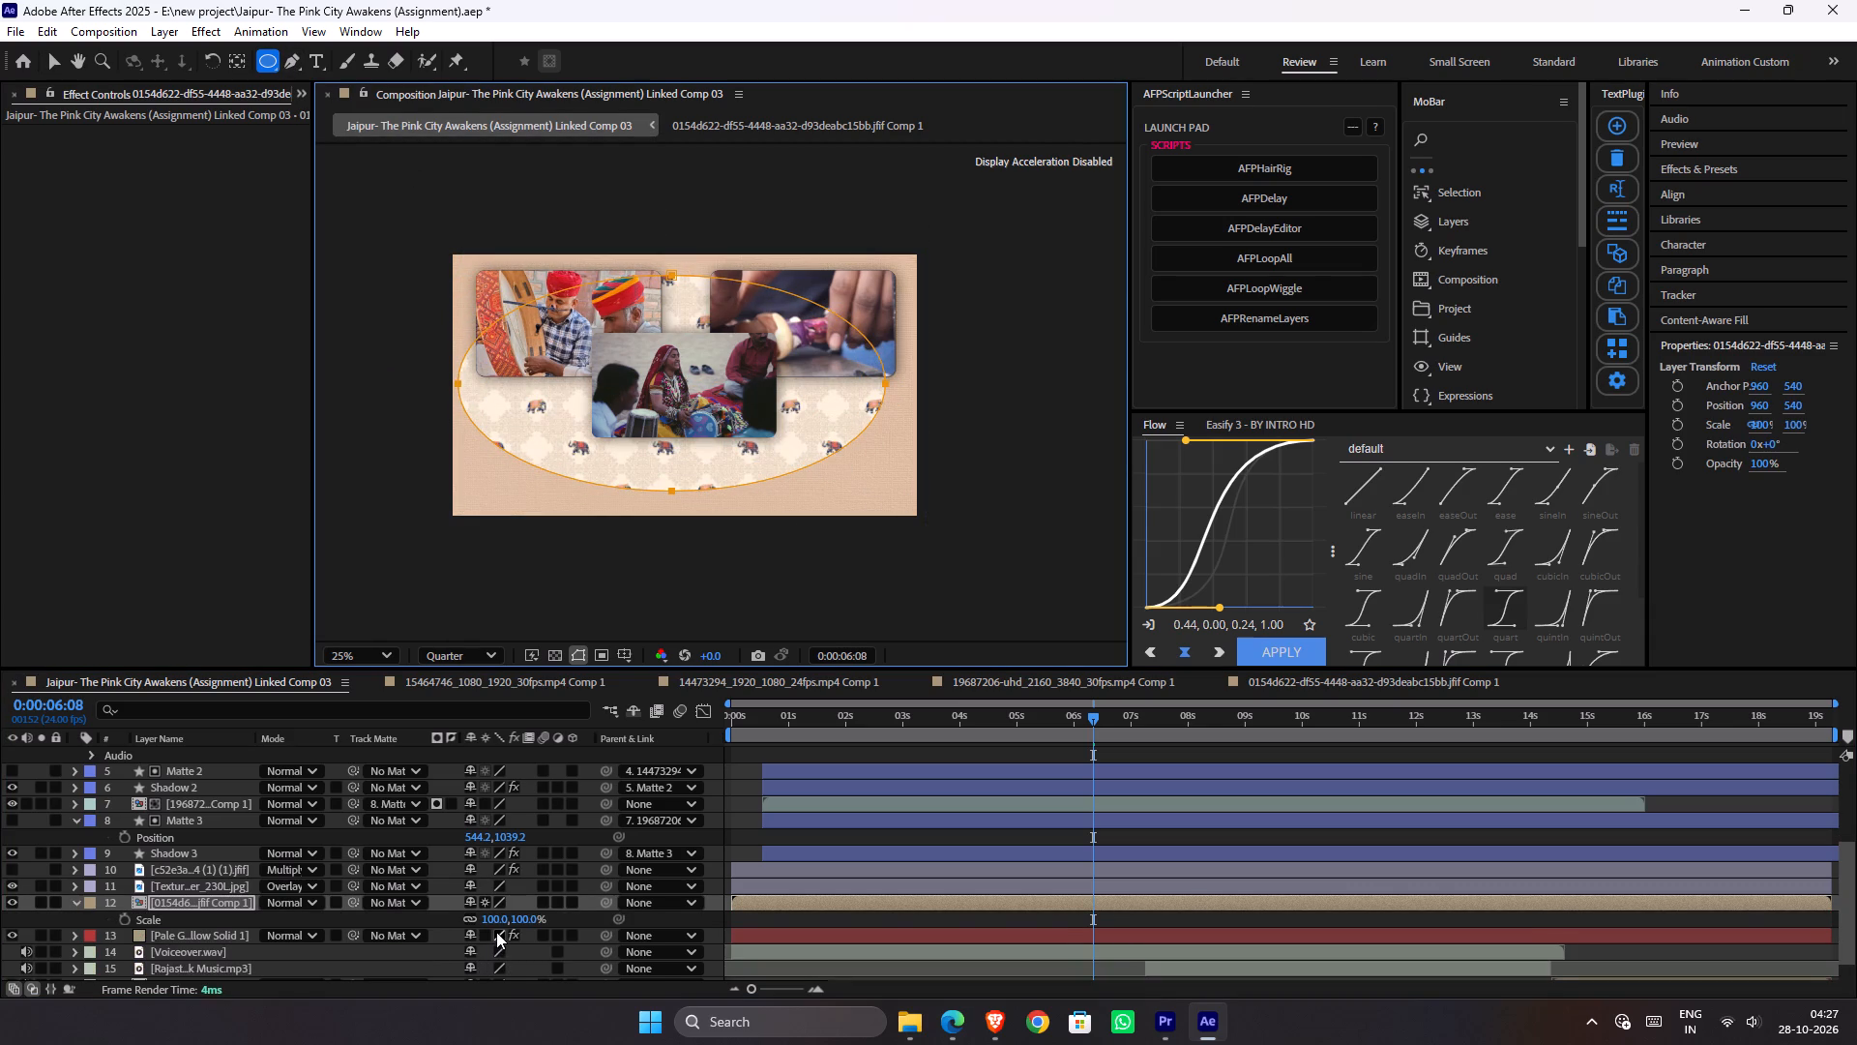
key(f)
drag(509, 937, 826, 906)
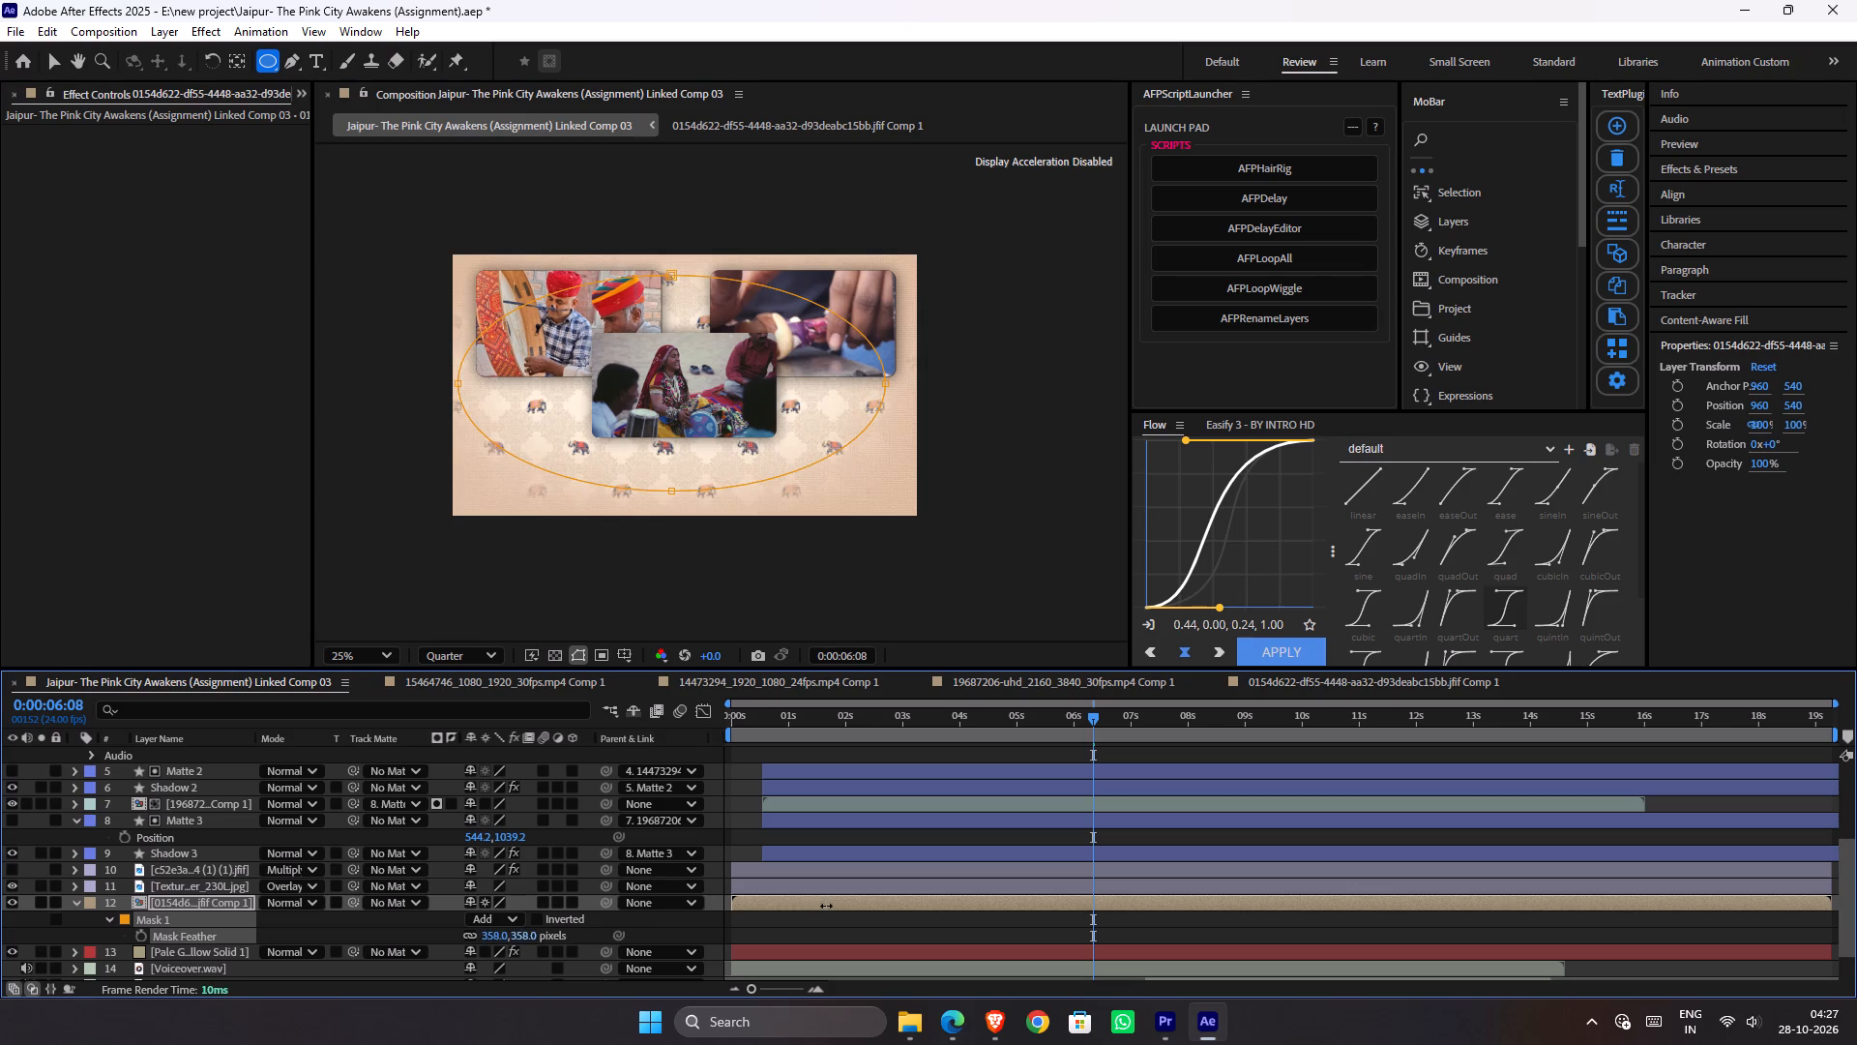
drag(826, 906, 829, 906)
Set the elephant pattern precomp's blending mode to Multiply and deselect the layer.
click(300, 899)
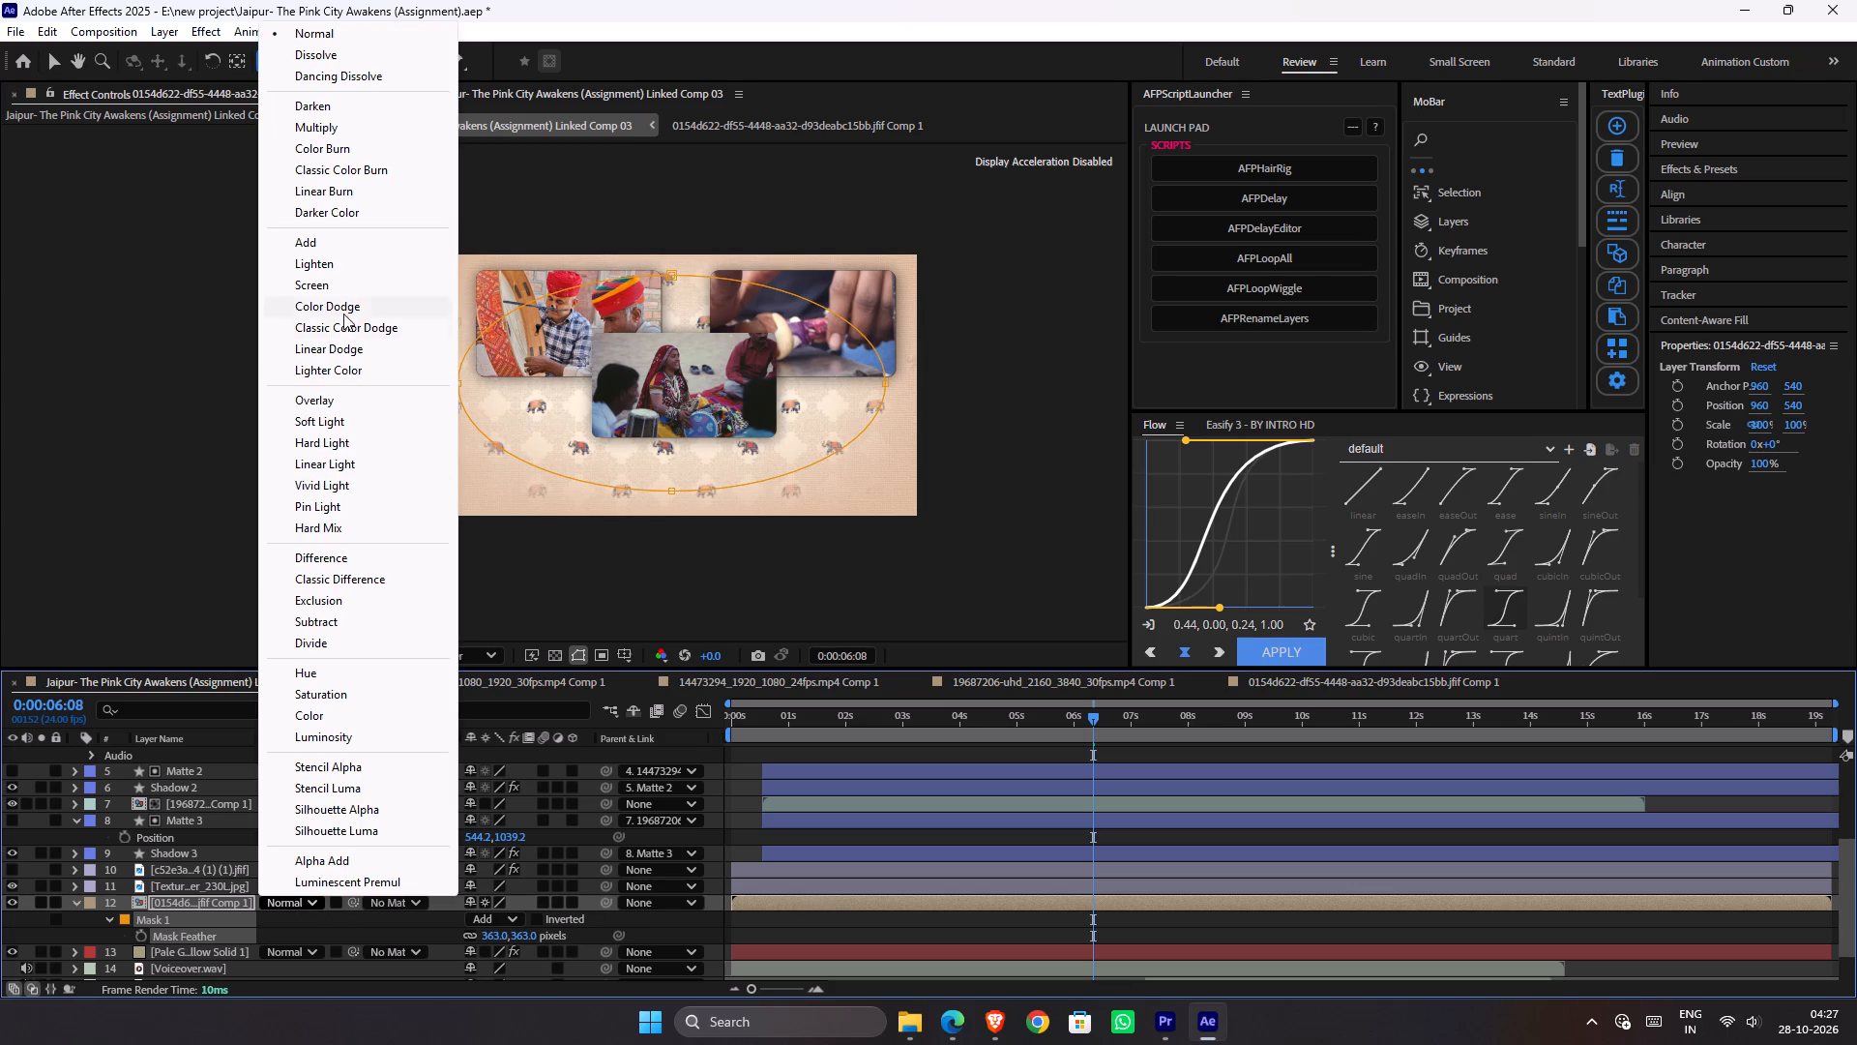
click(339, 130)
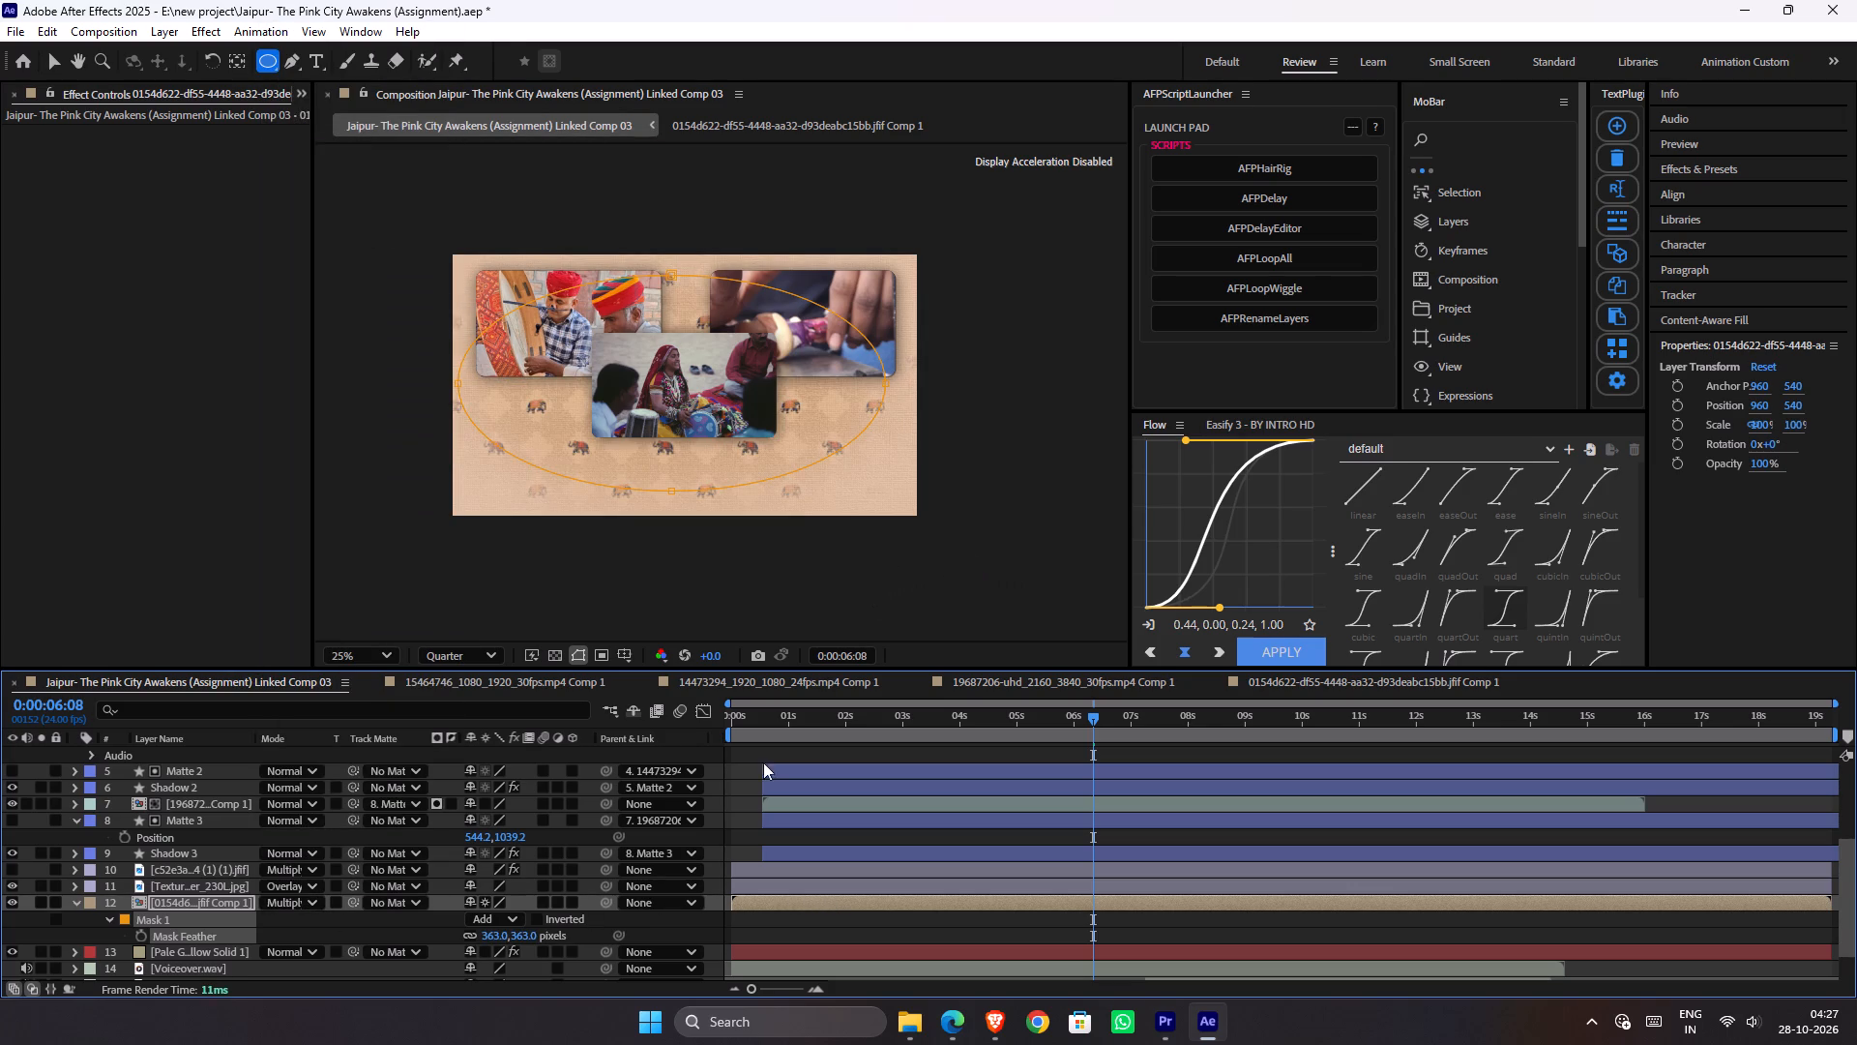
key(v)
click(967, 560)
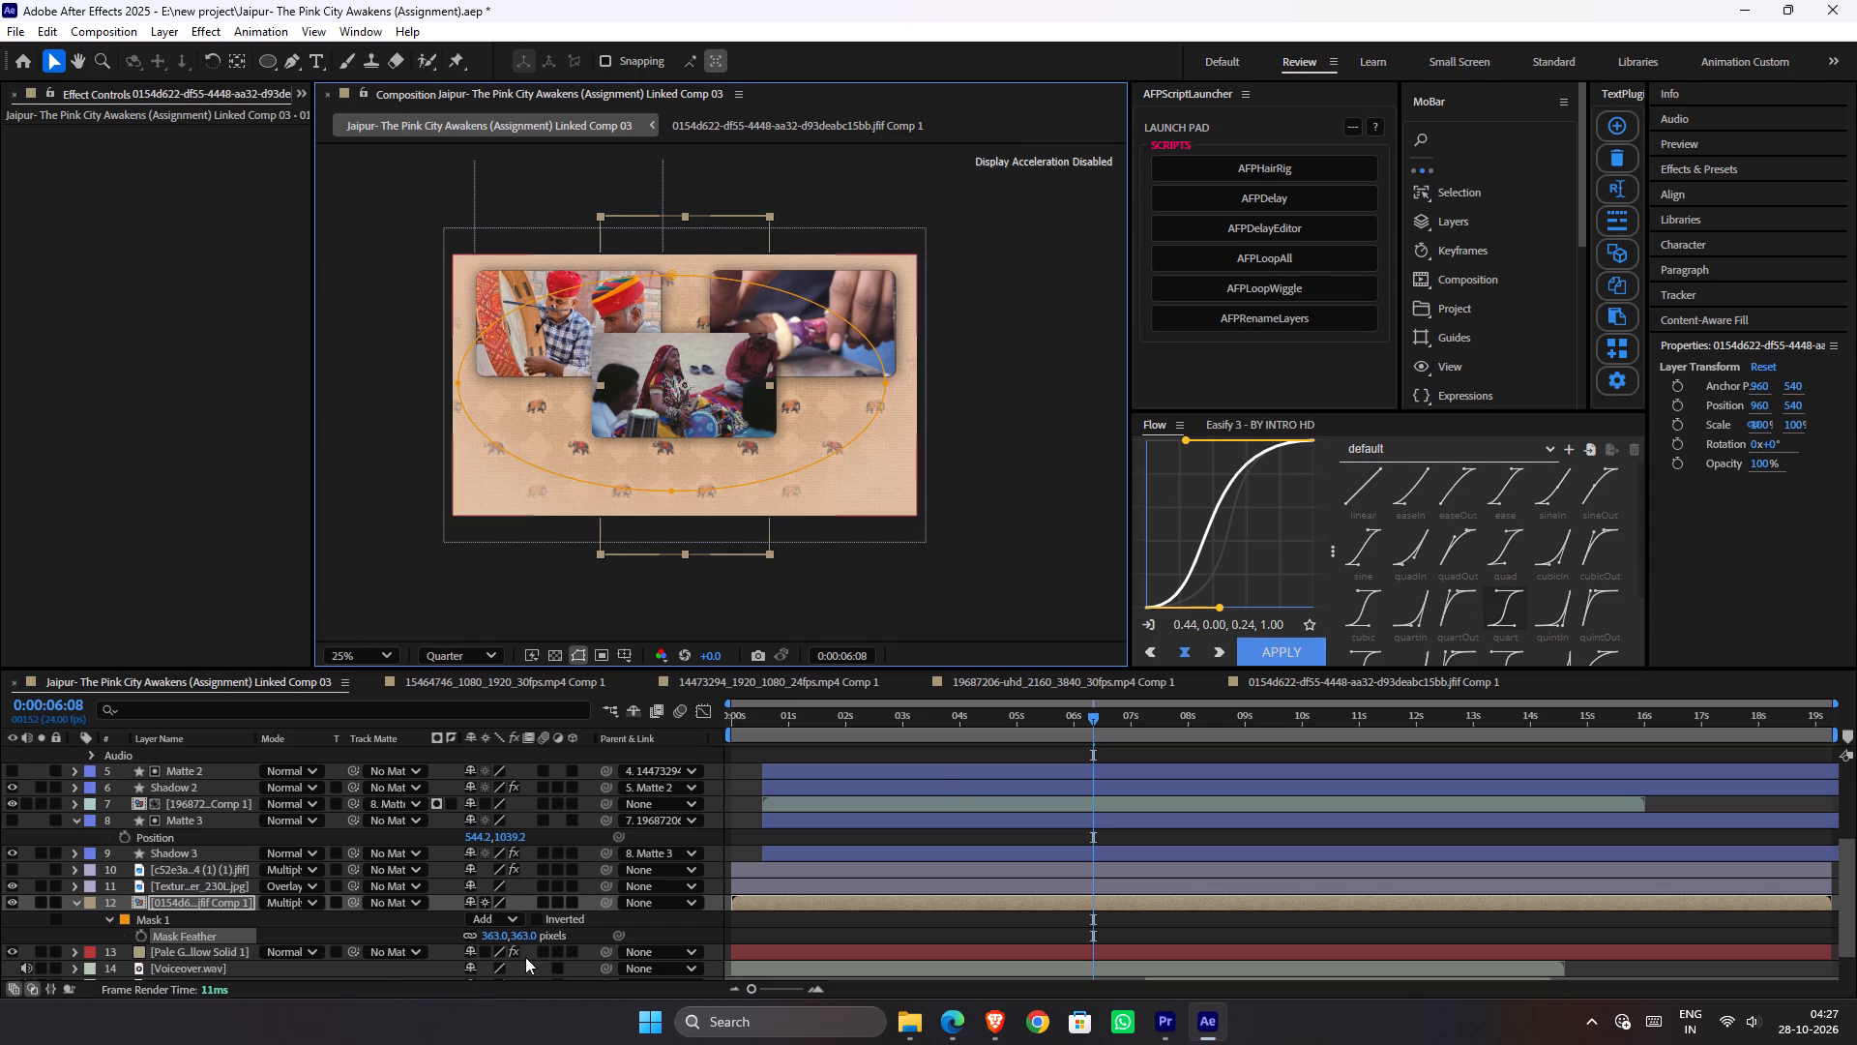
Invert the elephant pattern precomp's elliptical mask and set its feather to 776 pixels.
click(540, 913)
click(874, 610)
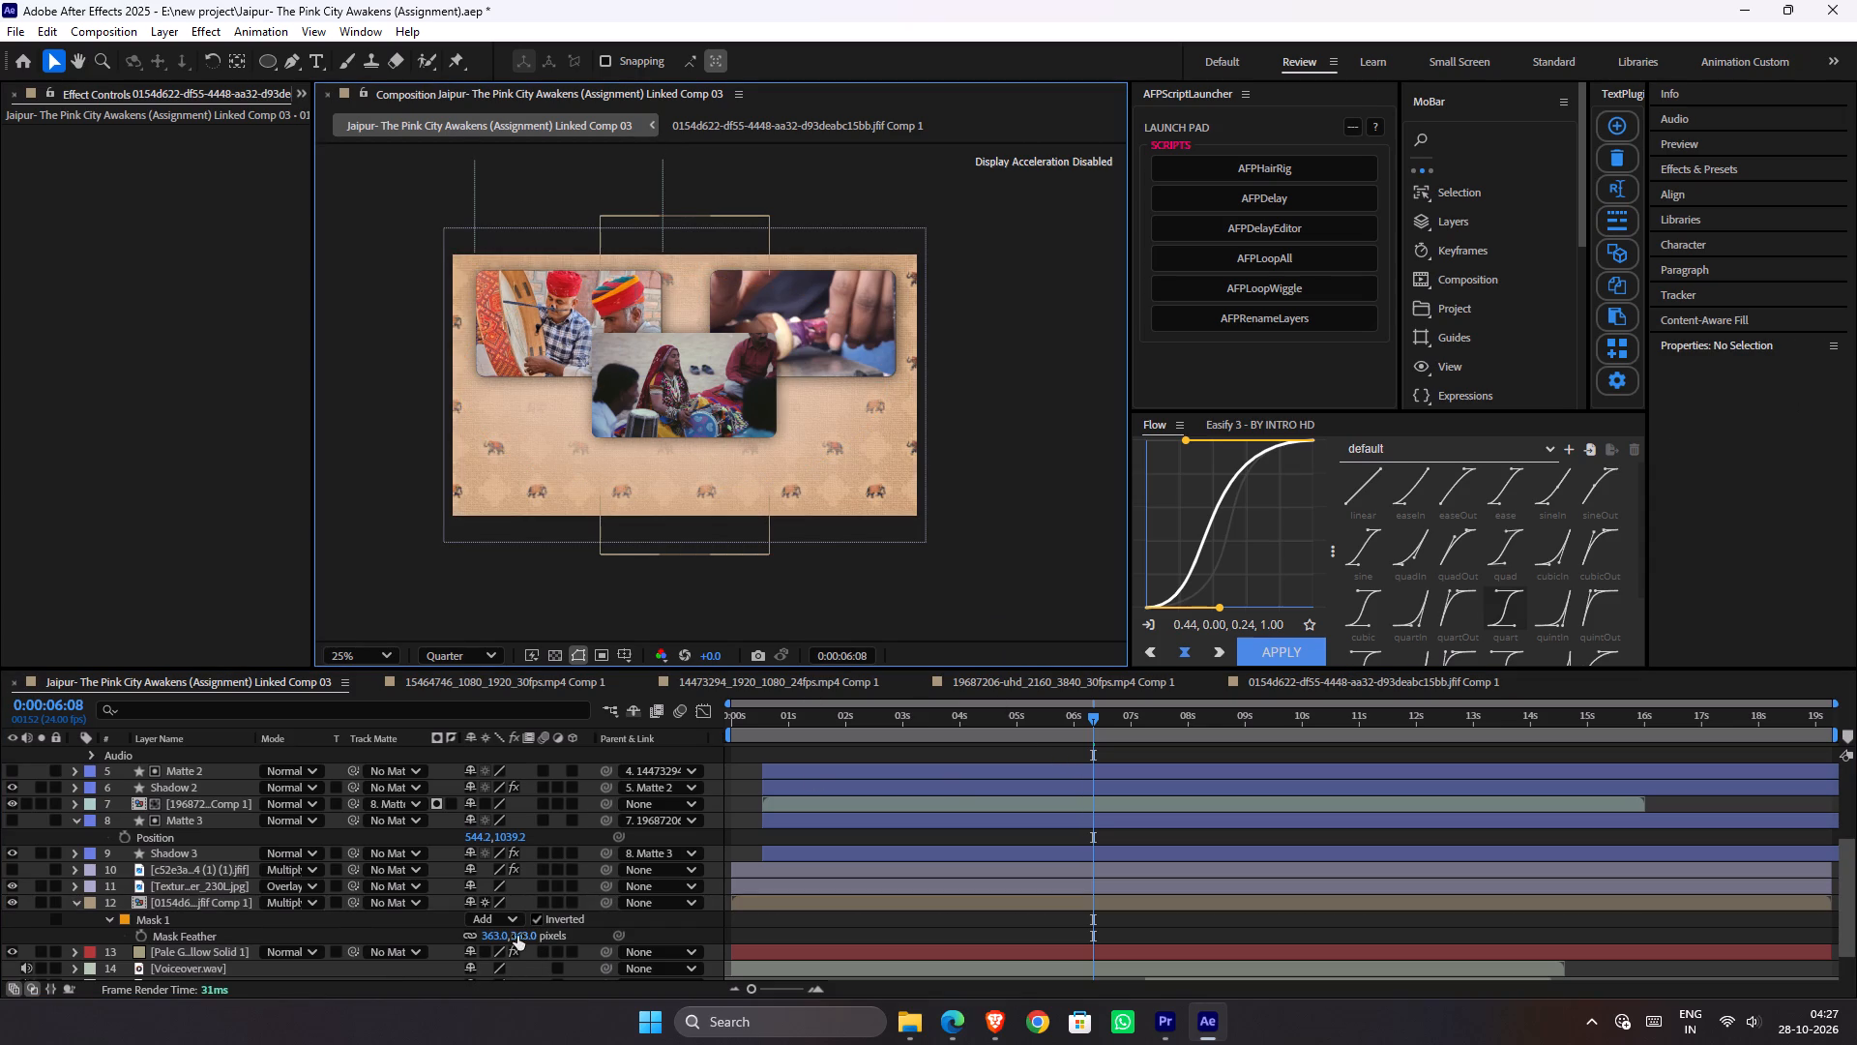
drag(529, 936, 818, 909)
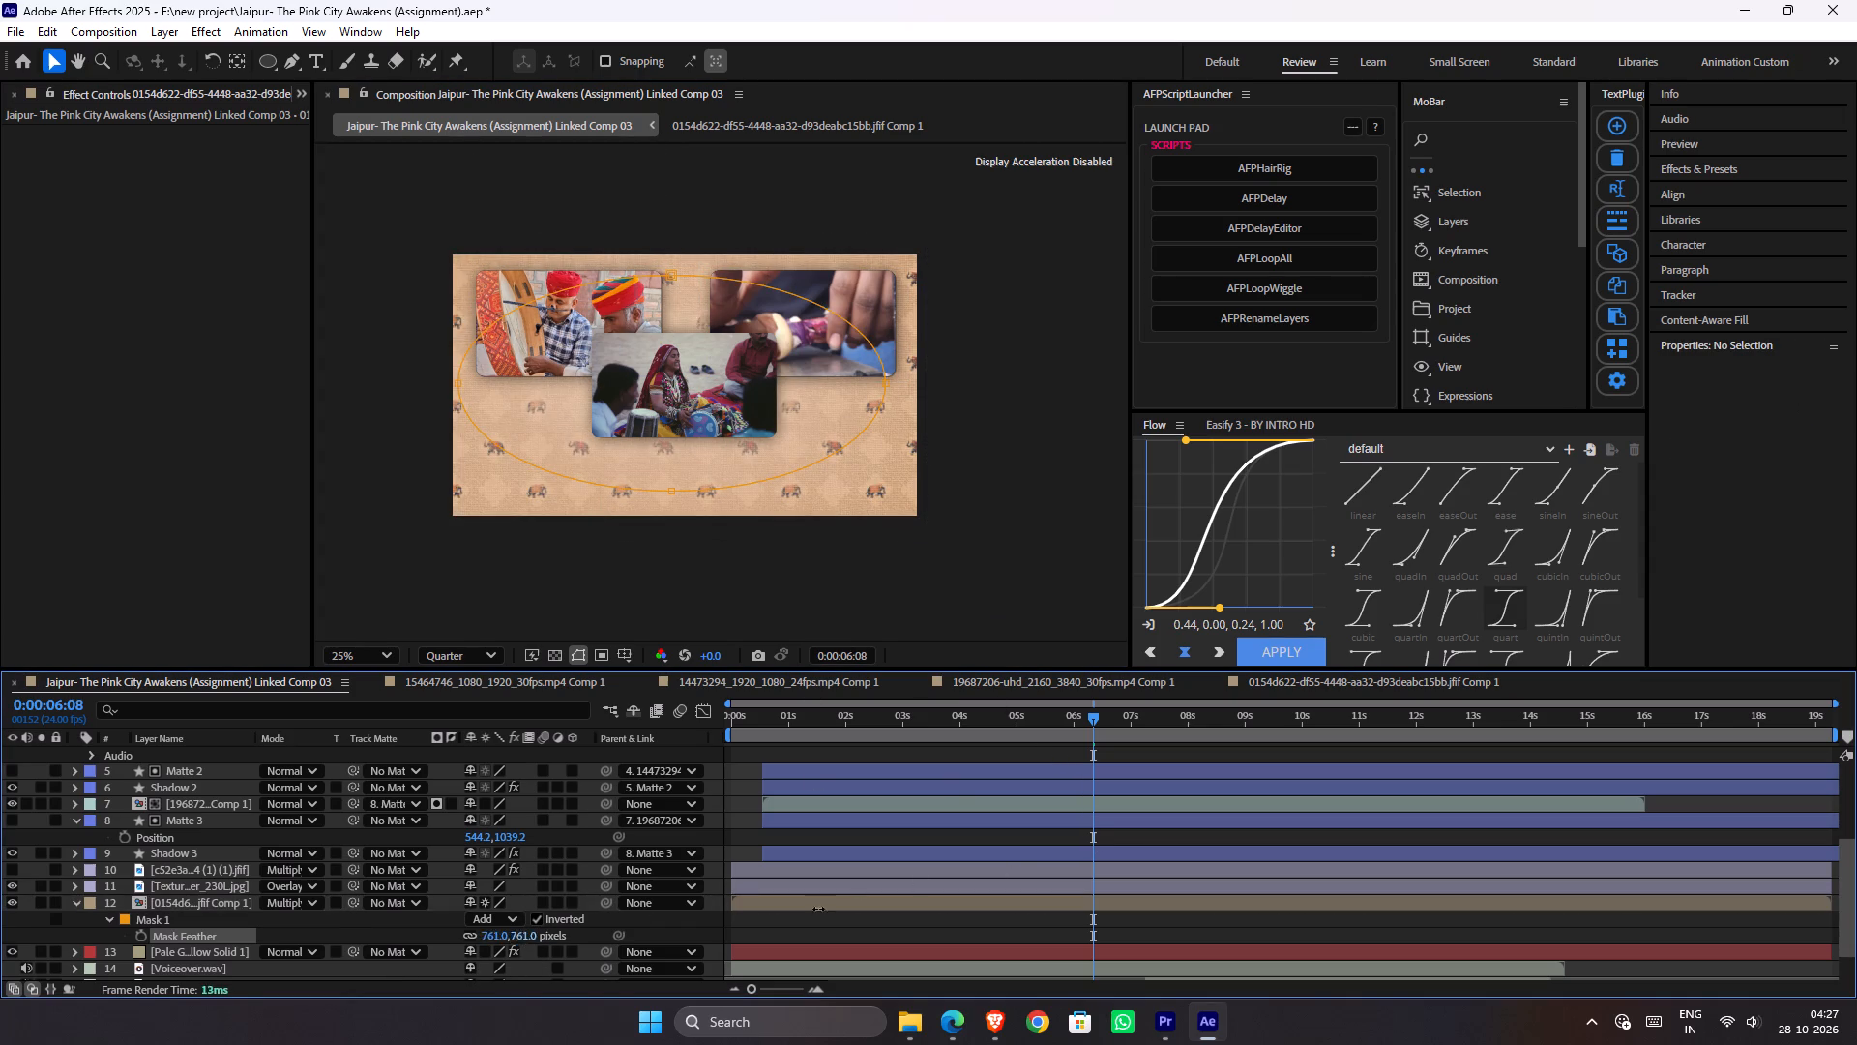
drag(818, 909, 1063, 943)
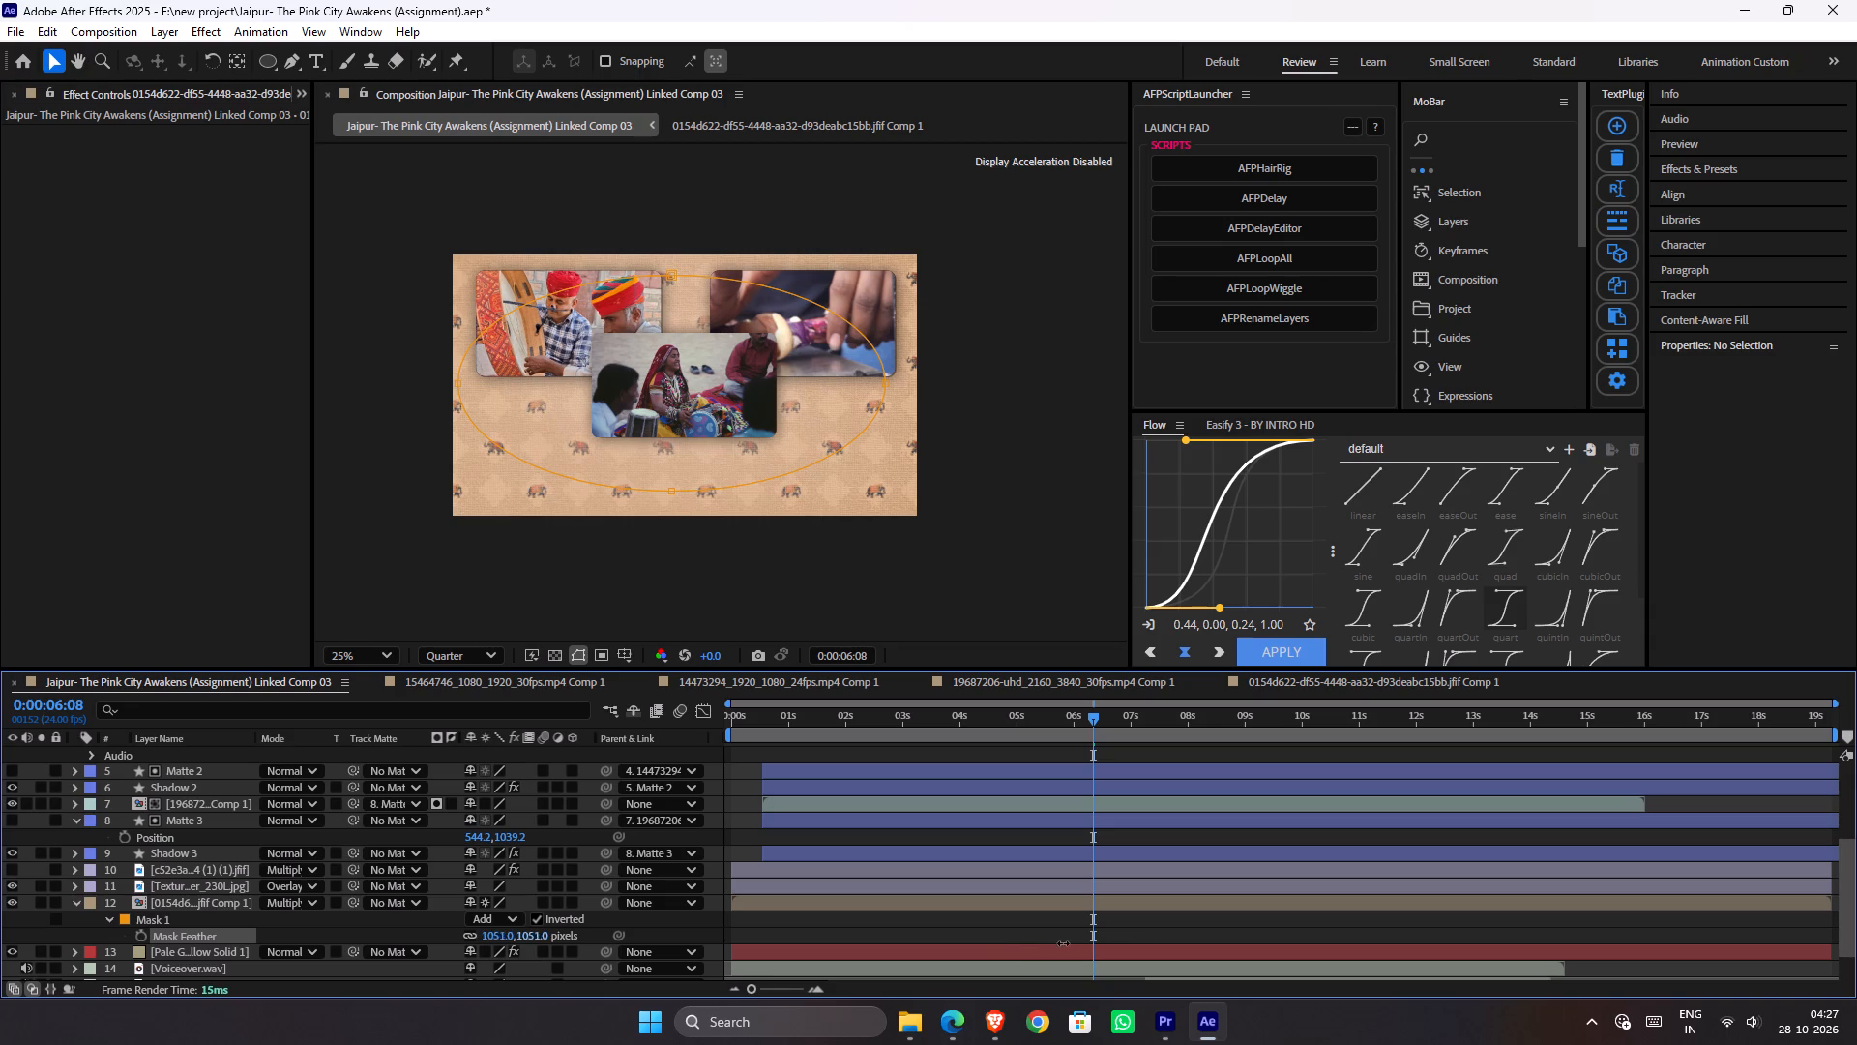
drag(1063, 943, 794, 943)
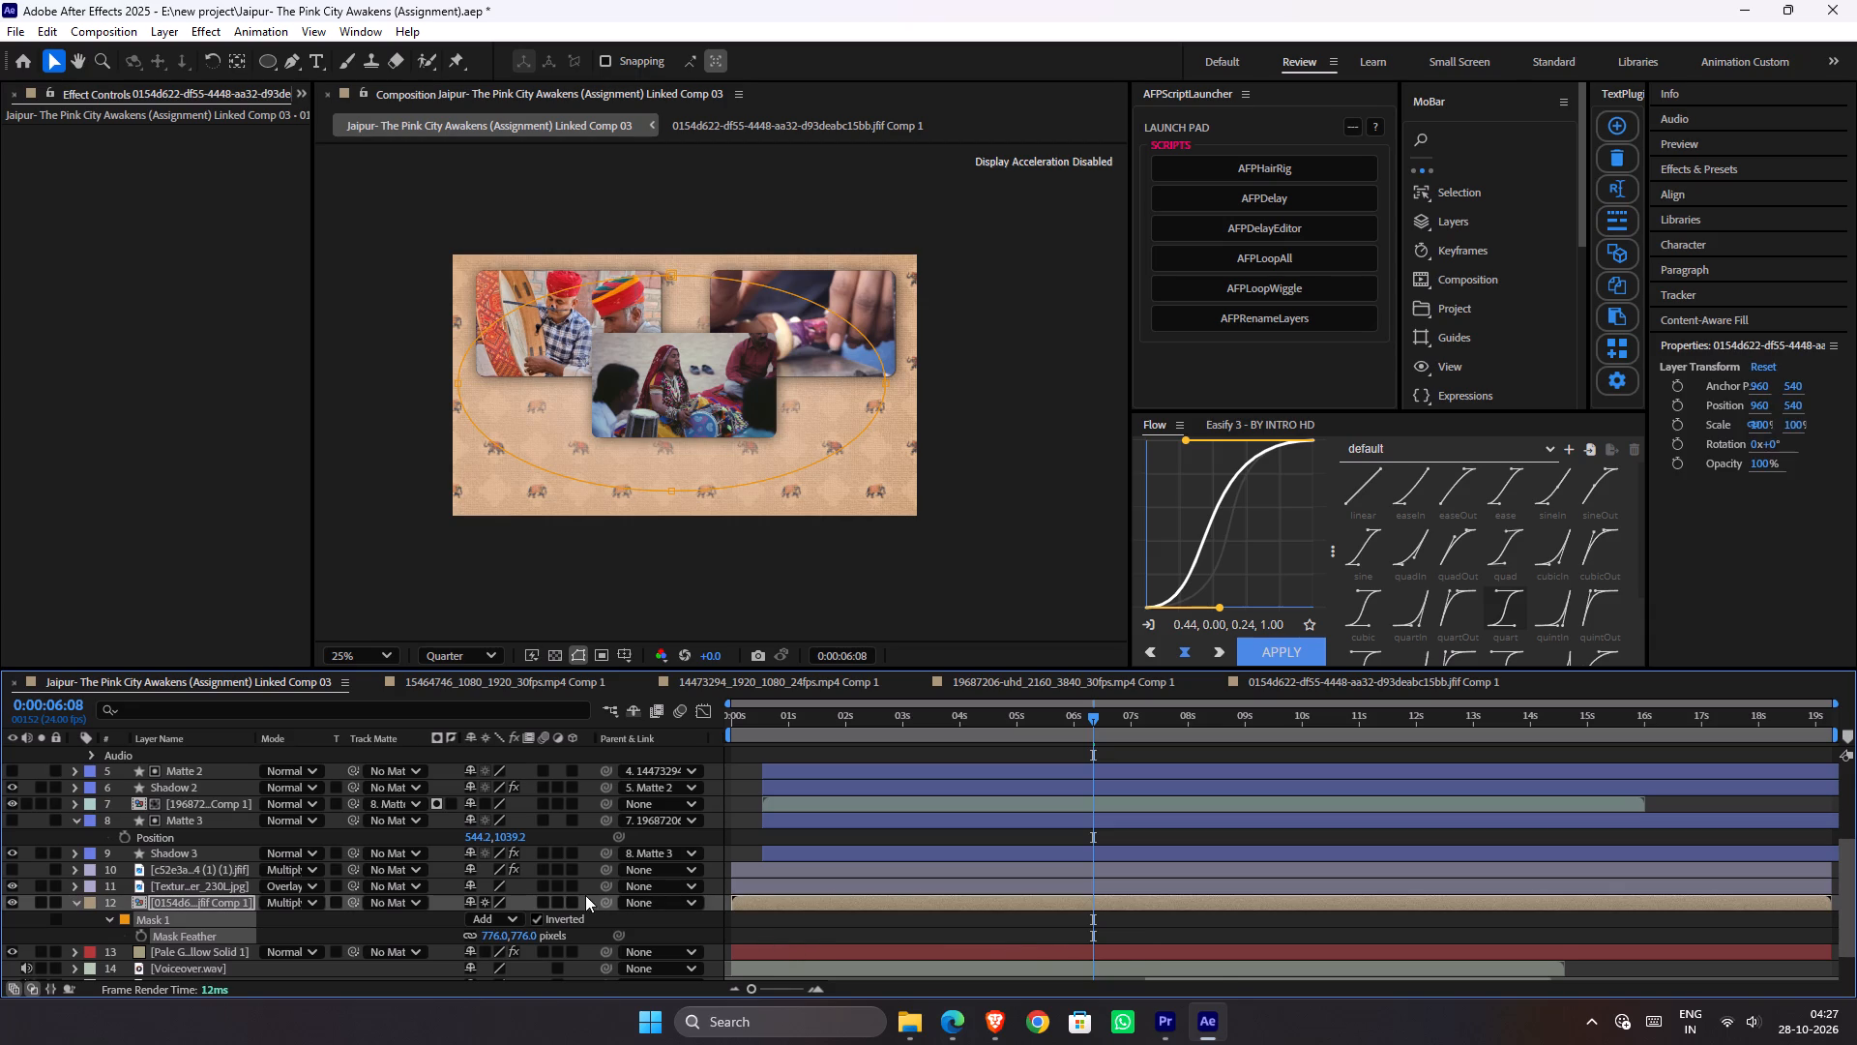
Reveal all properties of the elliptical mask, set its expansion to 358 pixels, and save the project.
key(m)
key(m)
key(m)
key(m)
scroll(516, 943, down, 1)
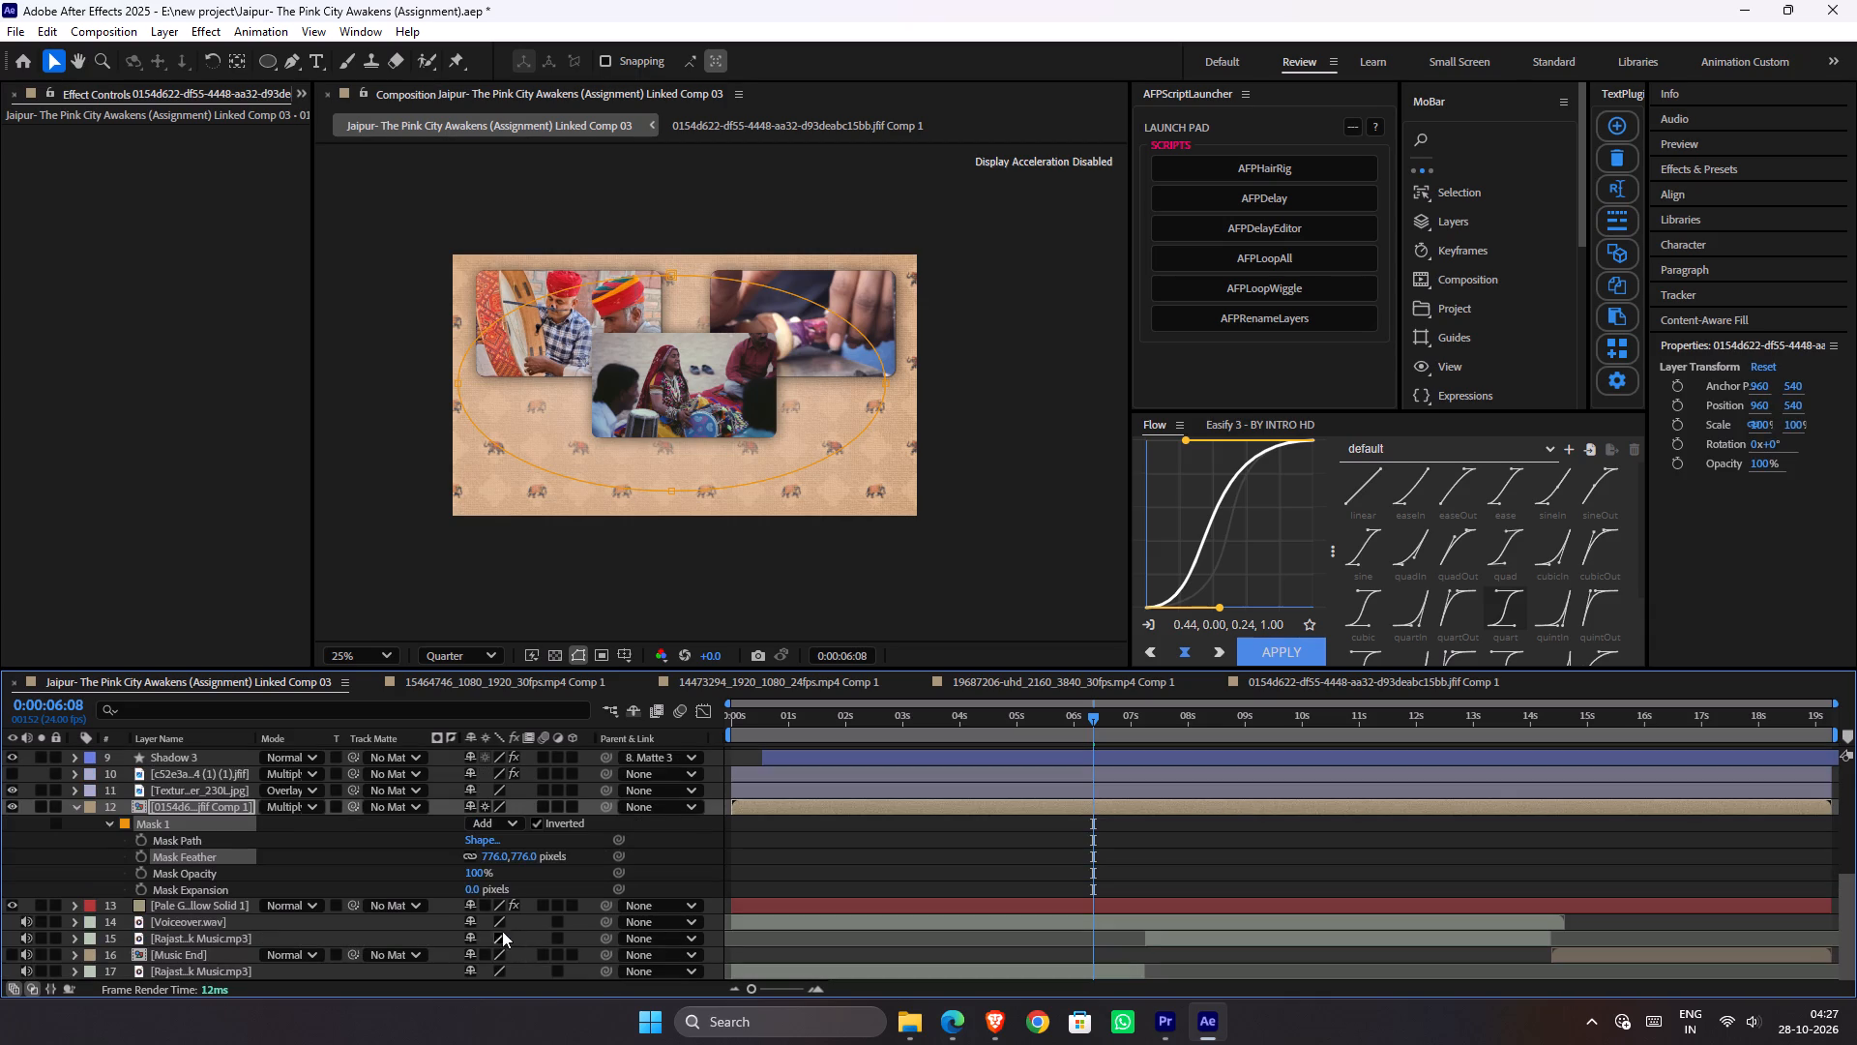
drag(474, 894, 484, 899)
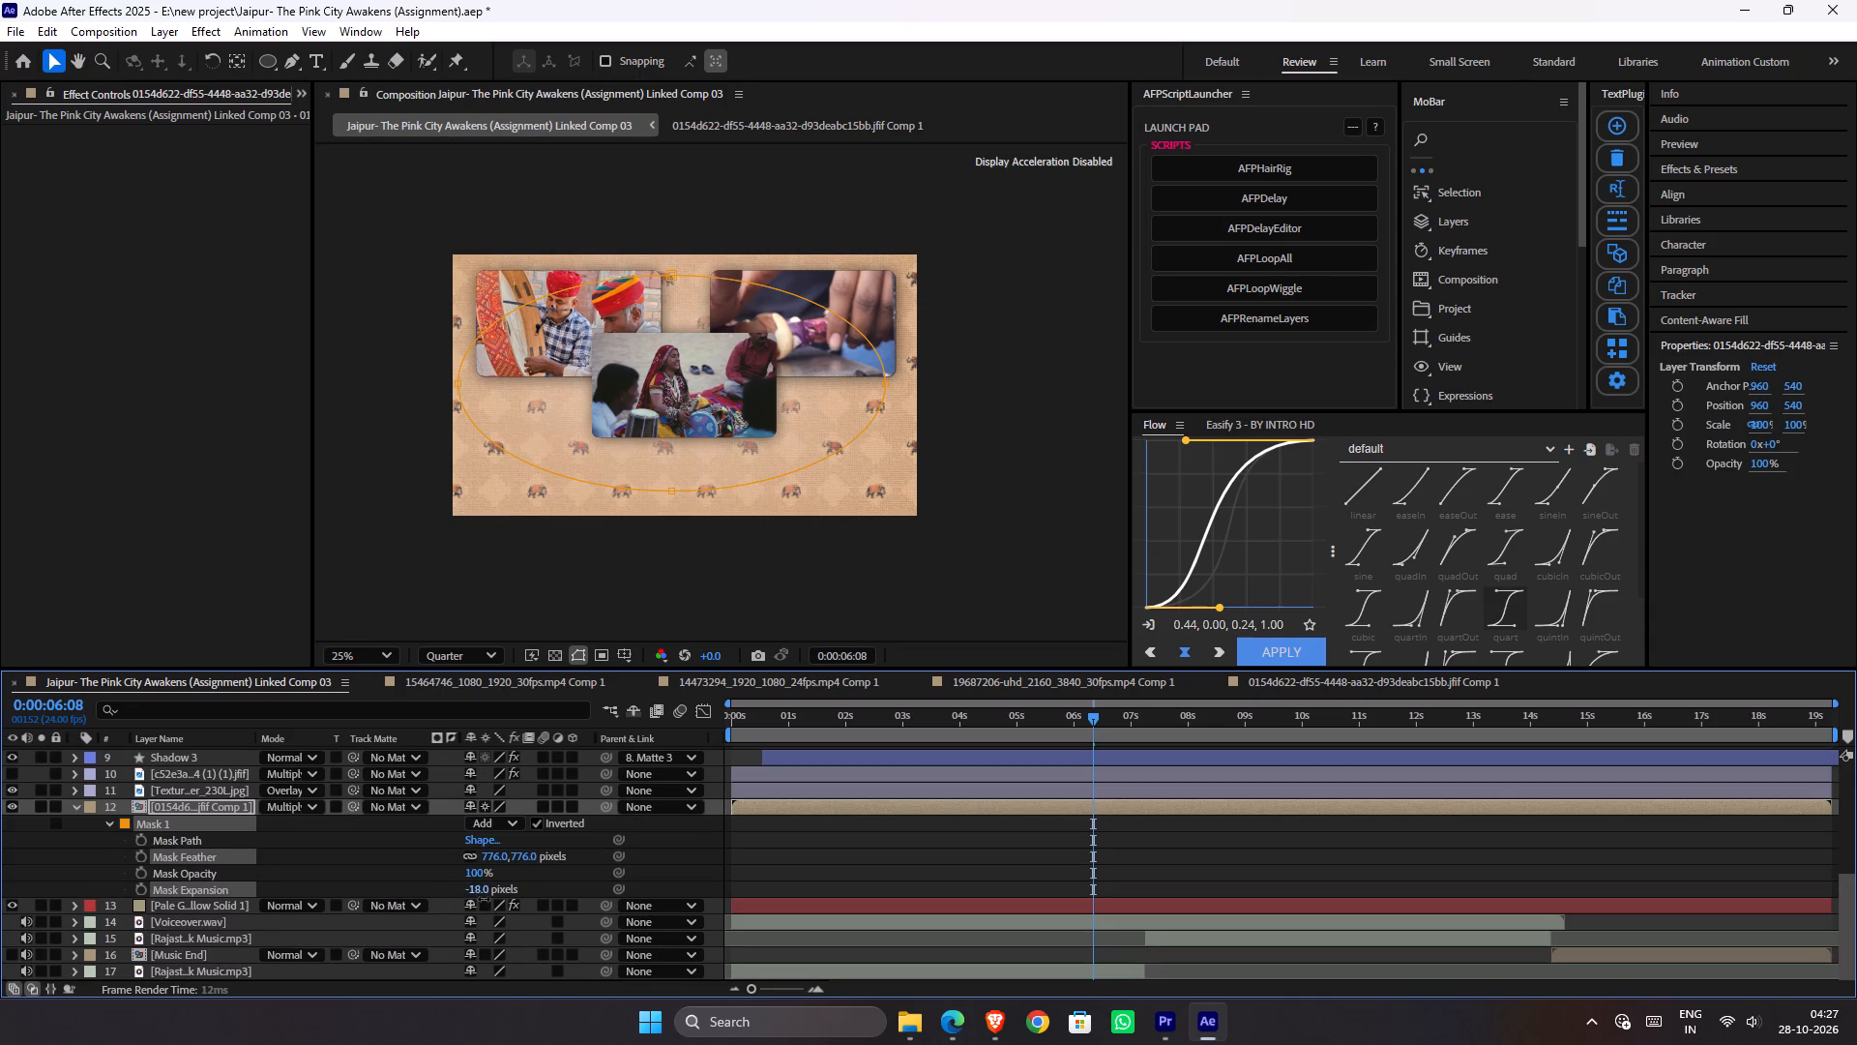
drag(484, 899, 869, 892)
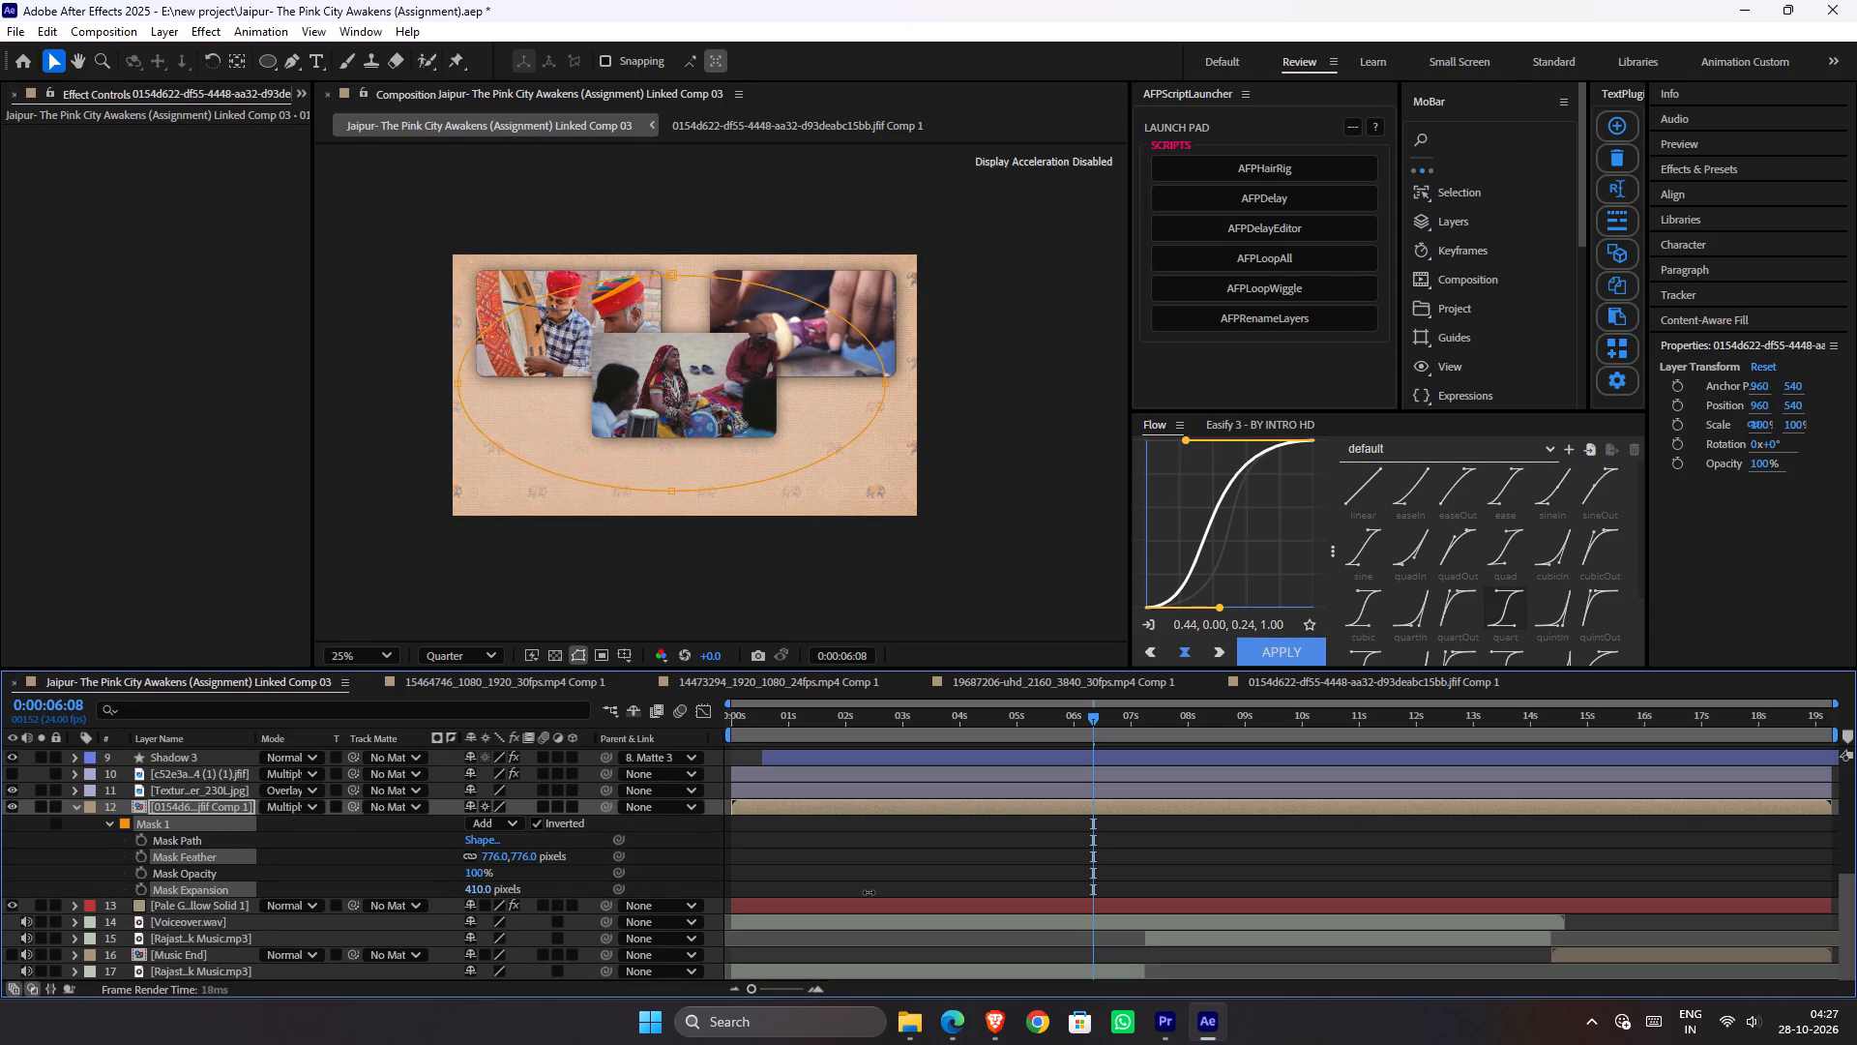
drag(869, 892, 769, 896)
drag(769, 896, 821, 895)
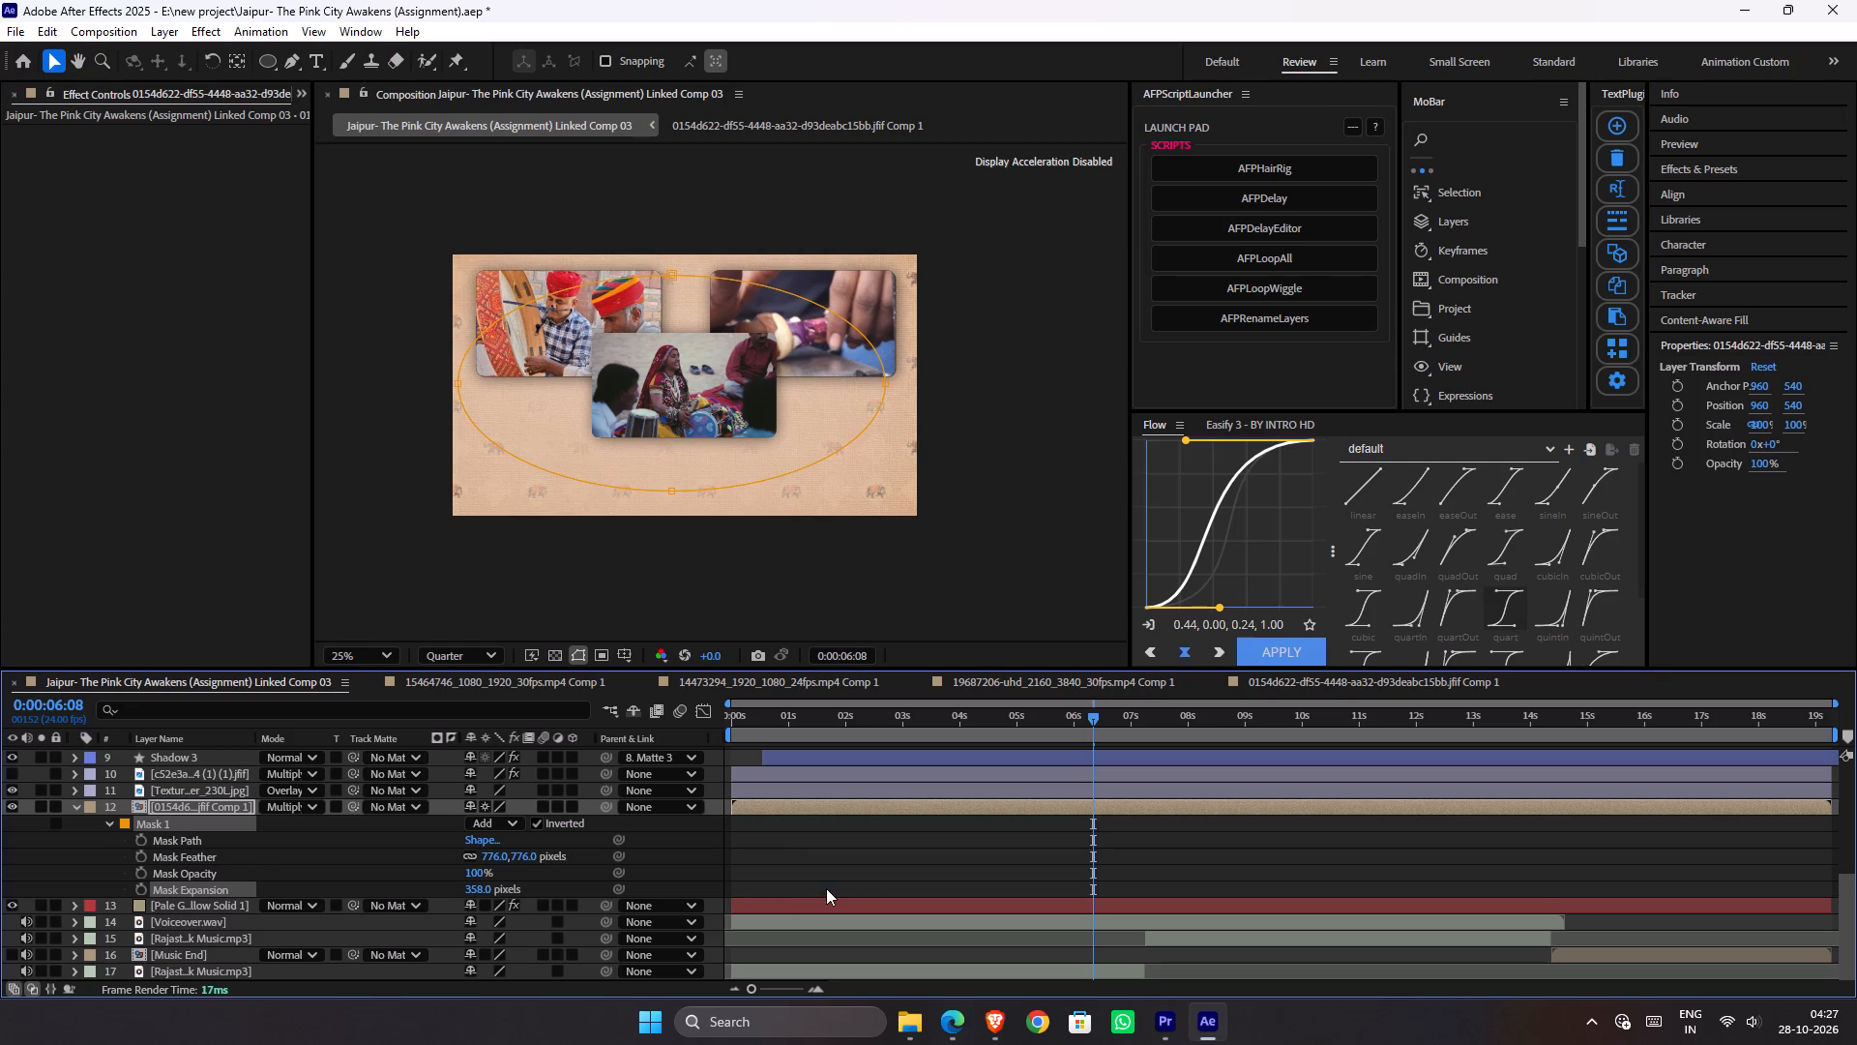
click(830, 883)
key(ctrl+s)
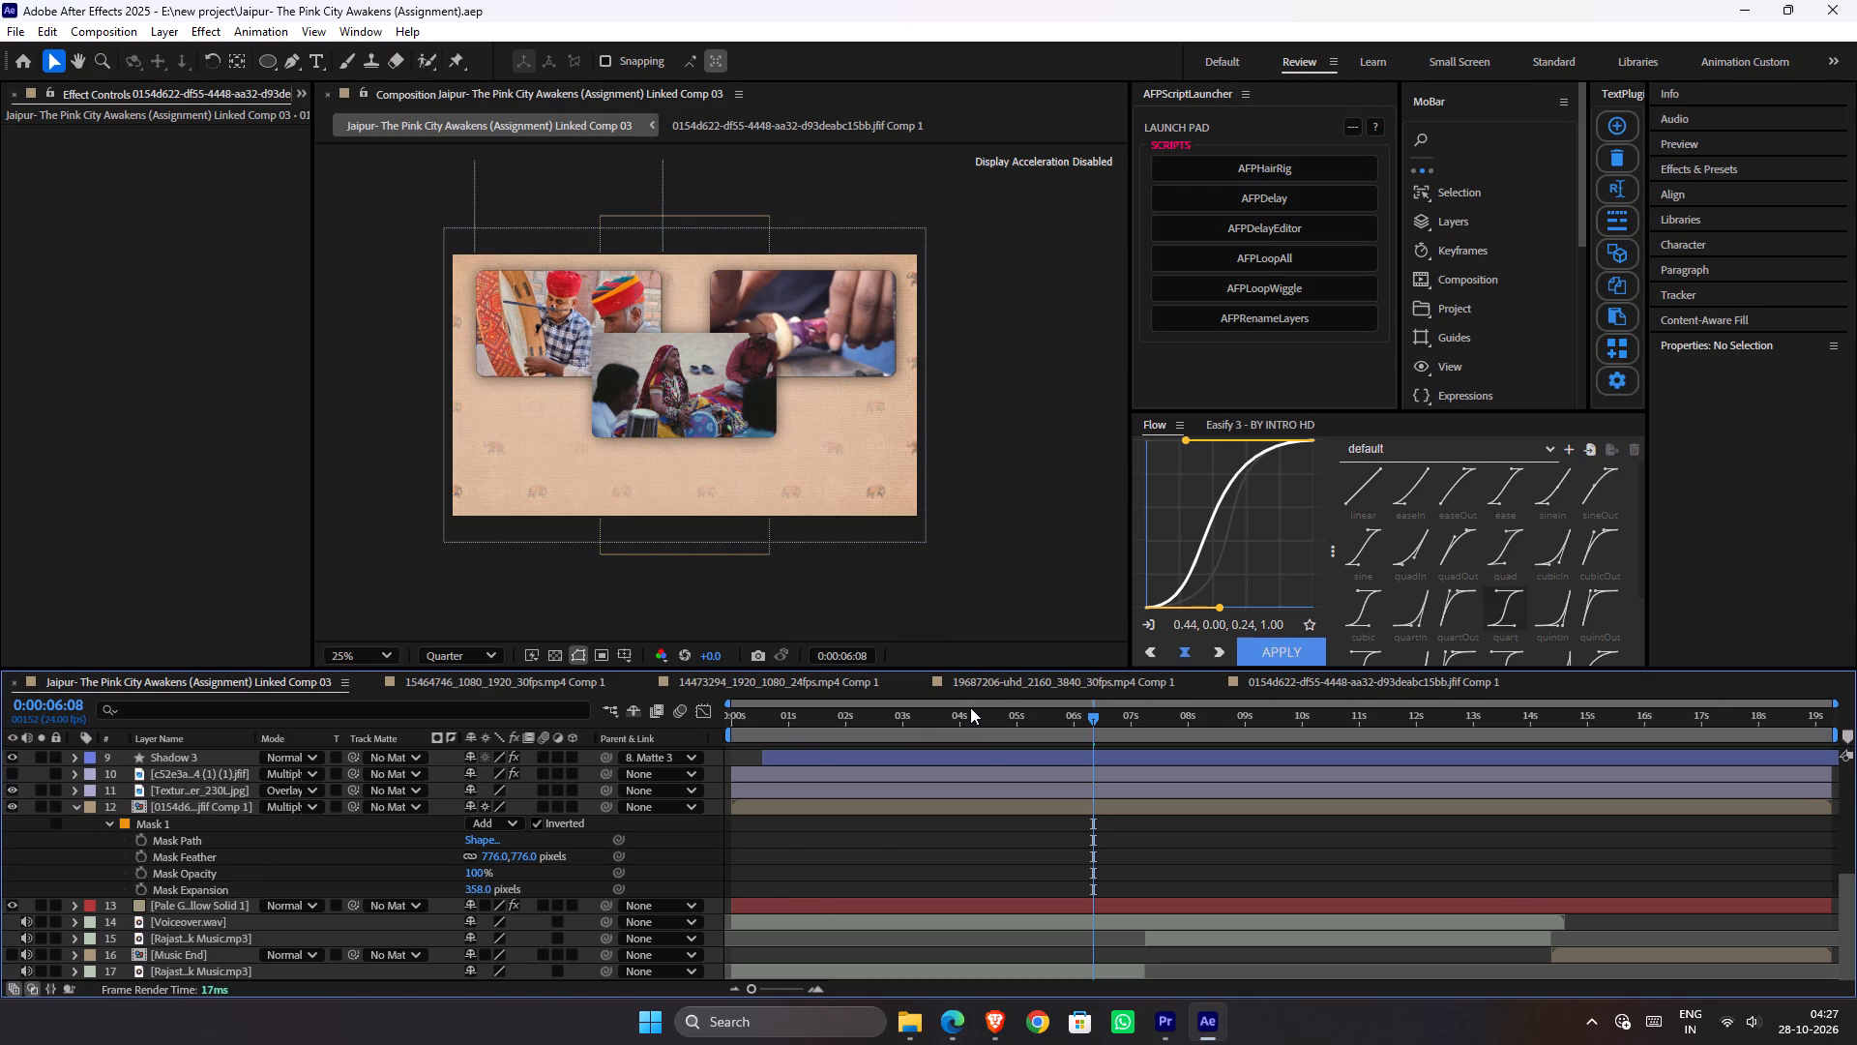
Switch to Microsoft Edge and look through the Pexels "bangle art rajasthan" video results for suitable Rajasthan craft footage.
key(alt+Tab)
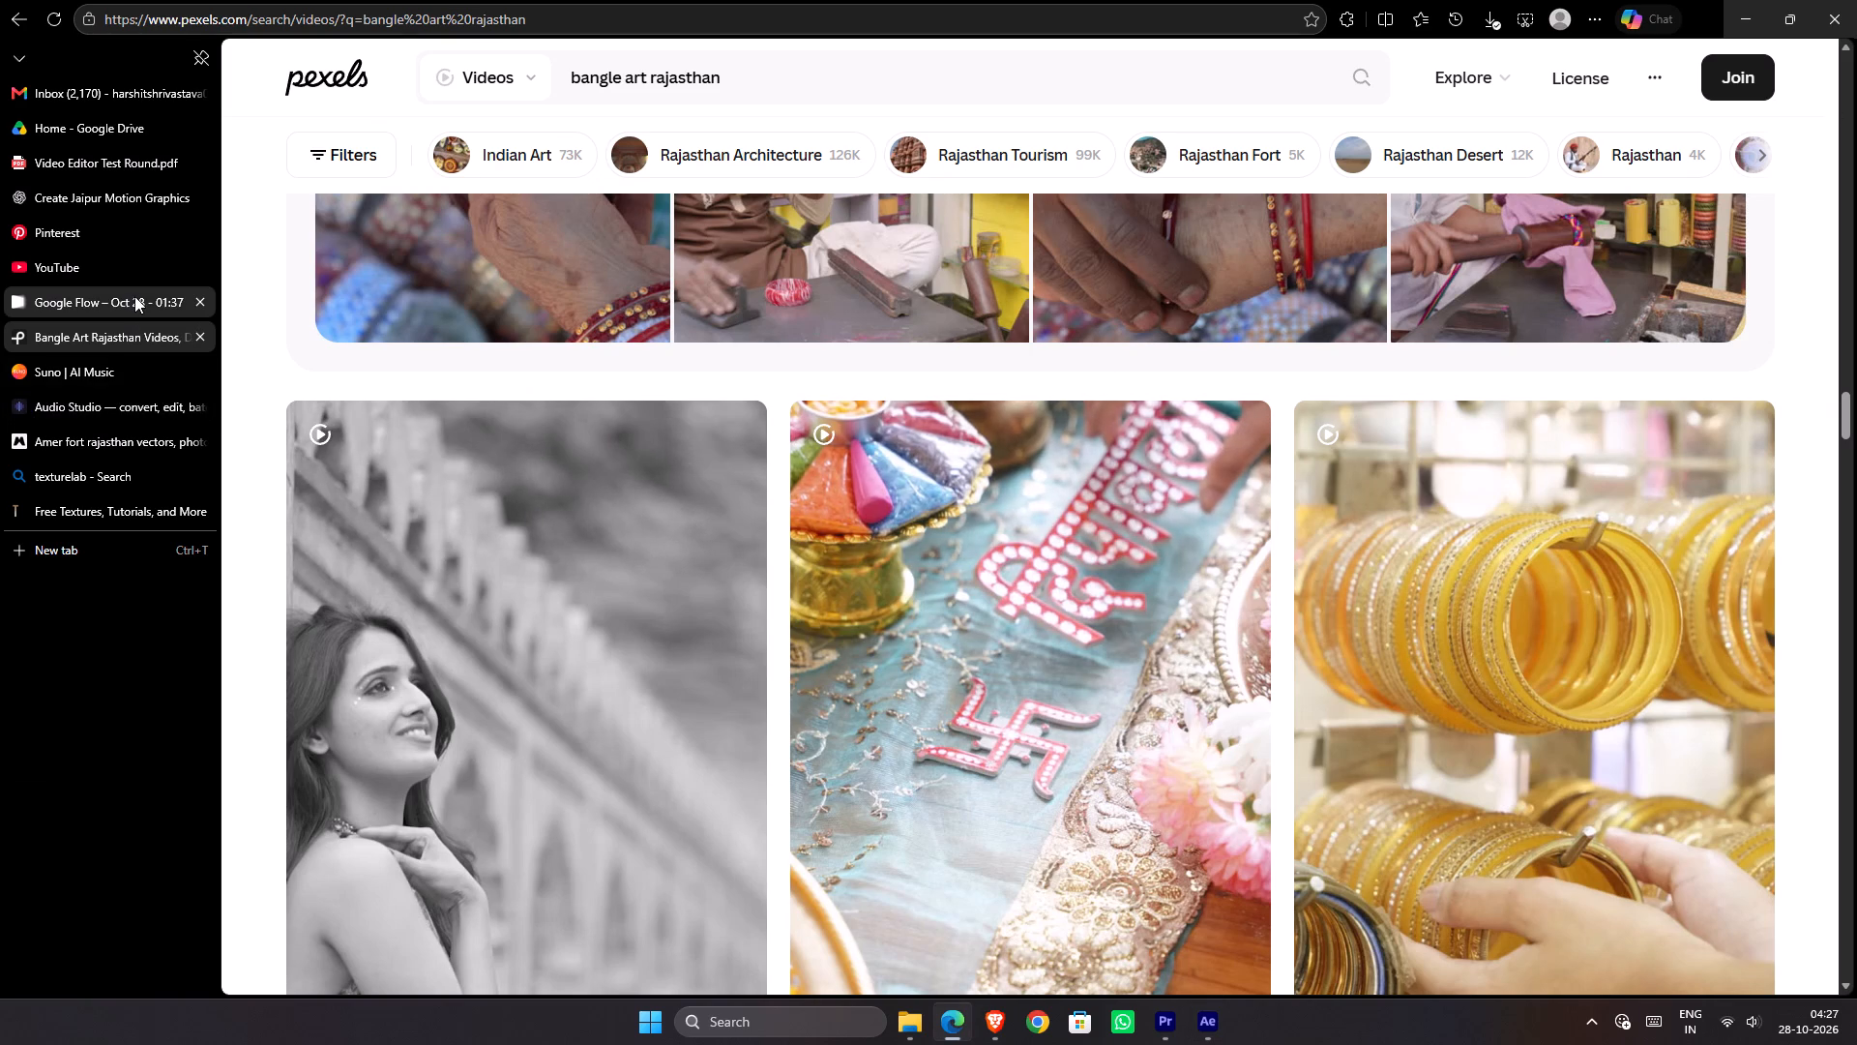
scroll(1461, 516, down, 2)
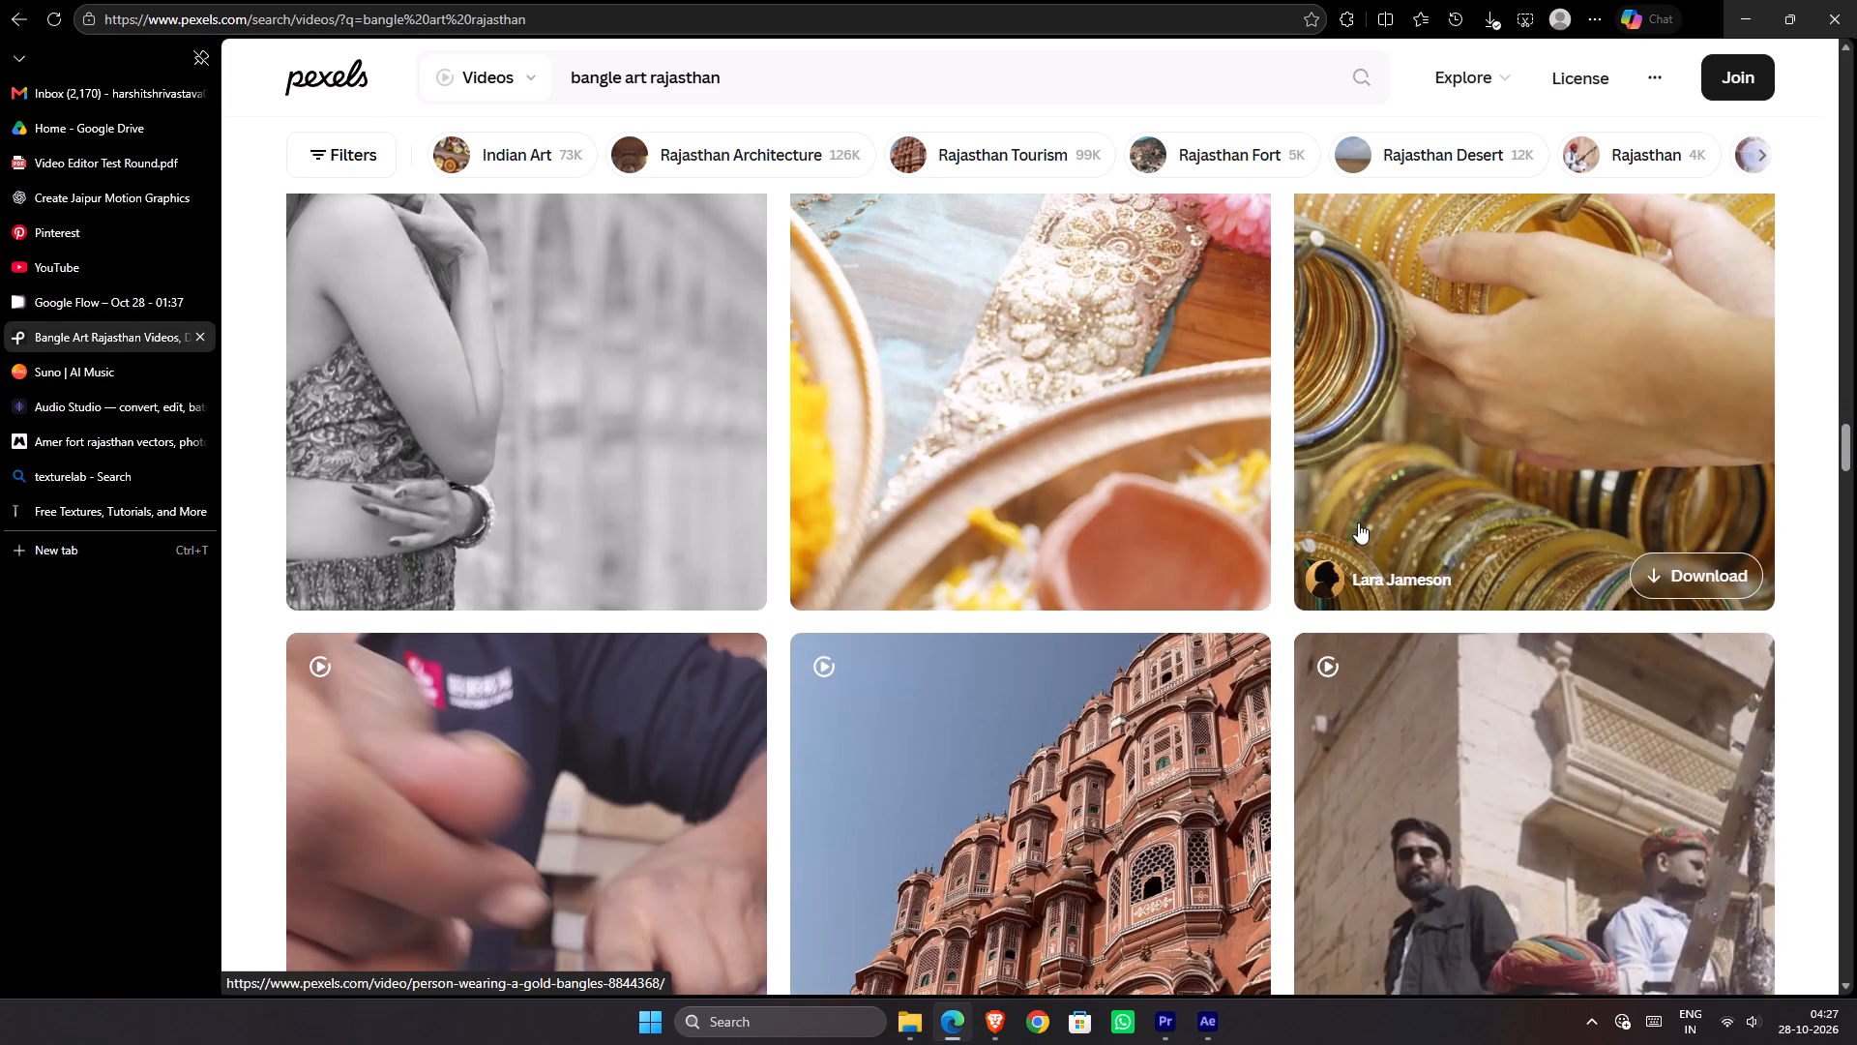
scroll(1358, 522, down, 3)
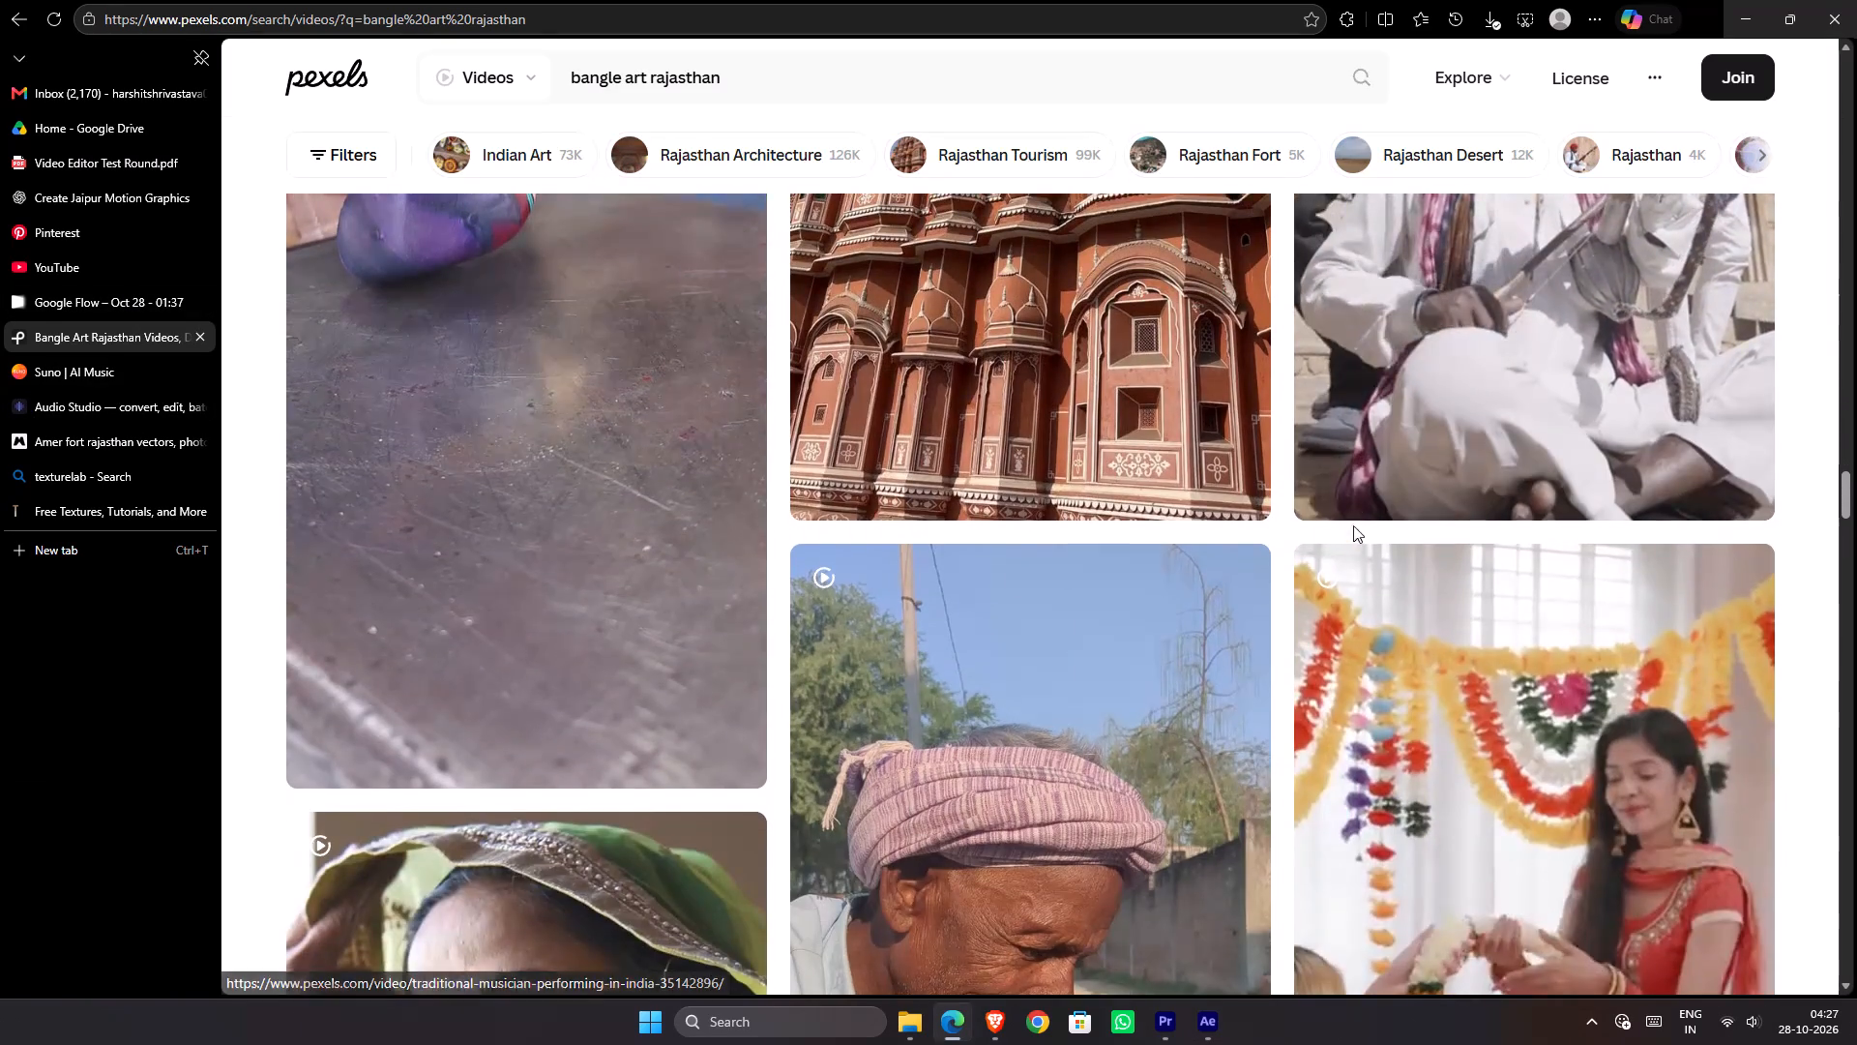
scroll(1353, 525, down, 1)
scroll(1112, 500, up, 3)
scroll(692, 654, down, 6)
scroll(1286, 632, down, 1)
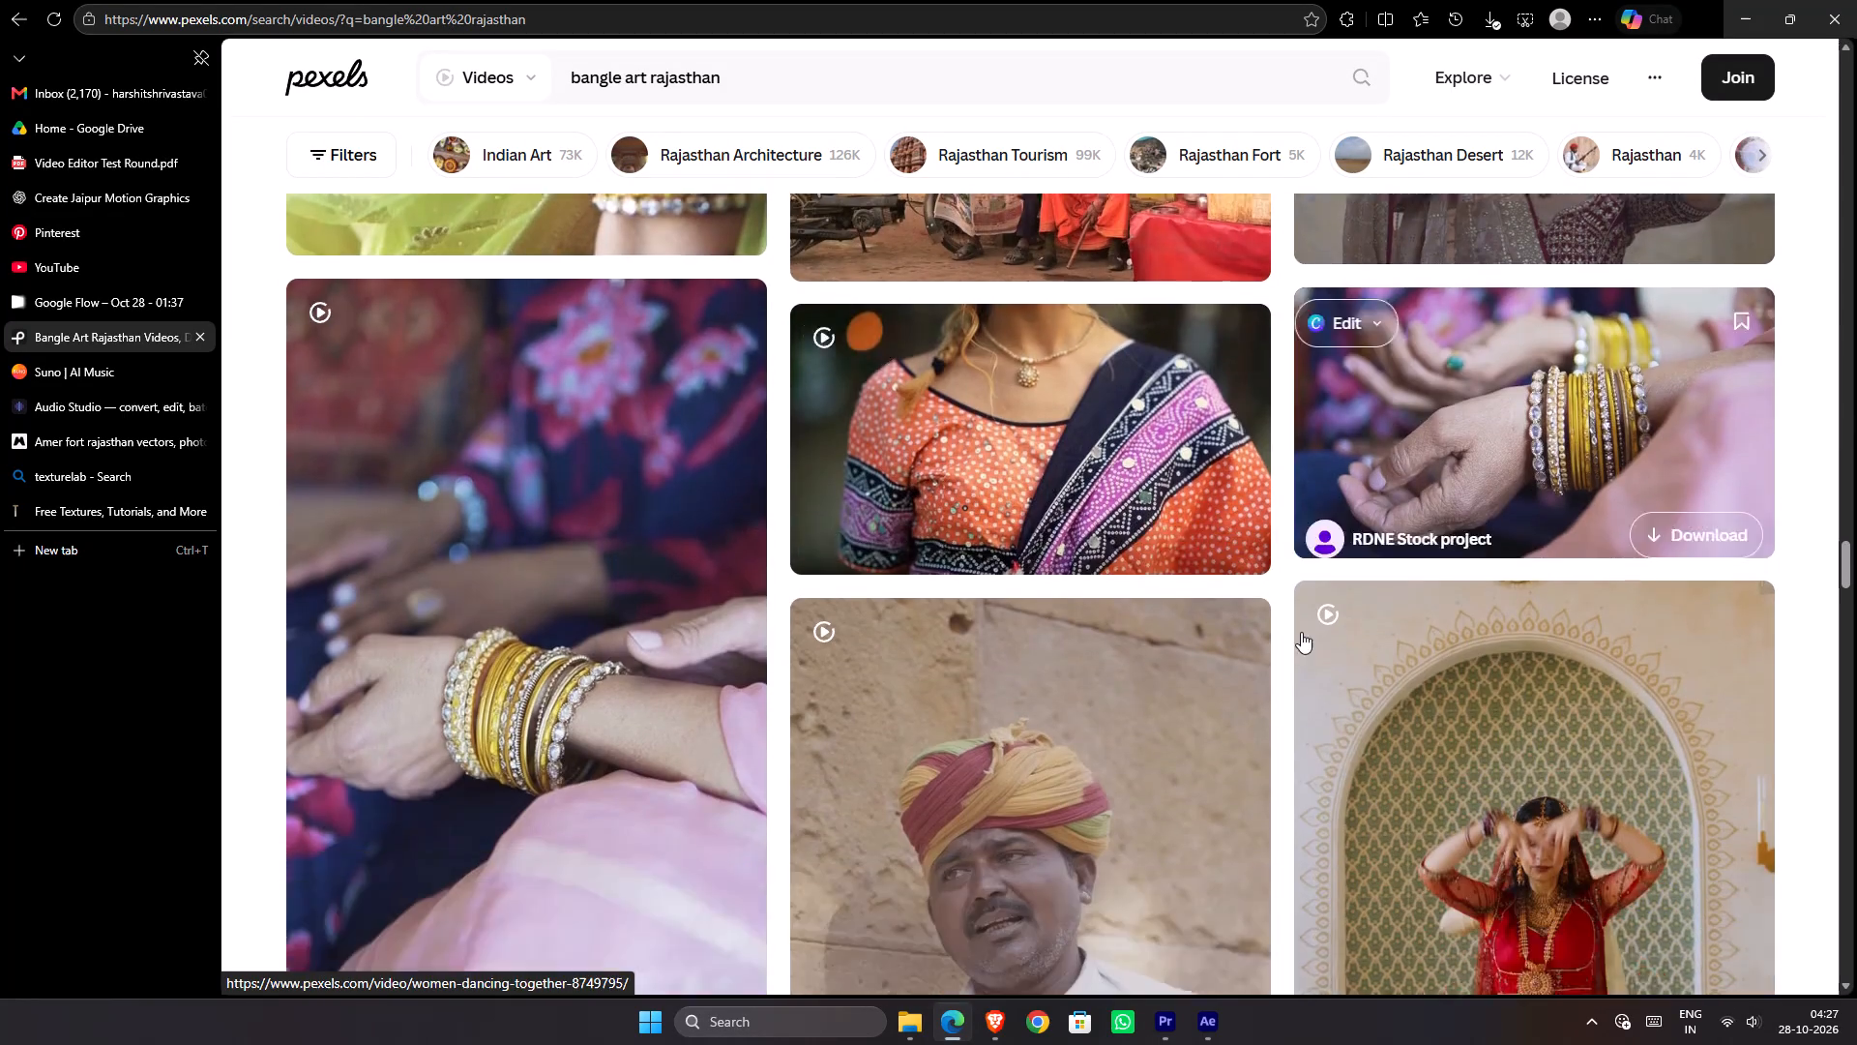
scroll(1301, 632, down, 1)
scroll(1301, 632, up, 2)
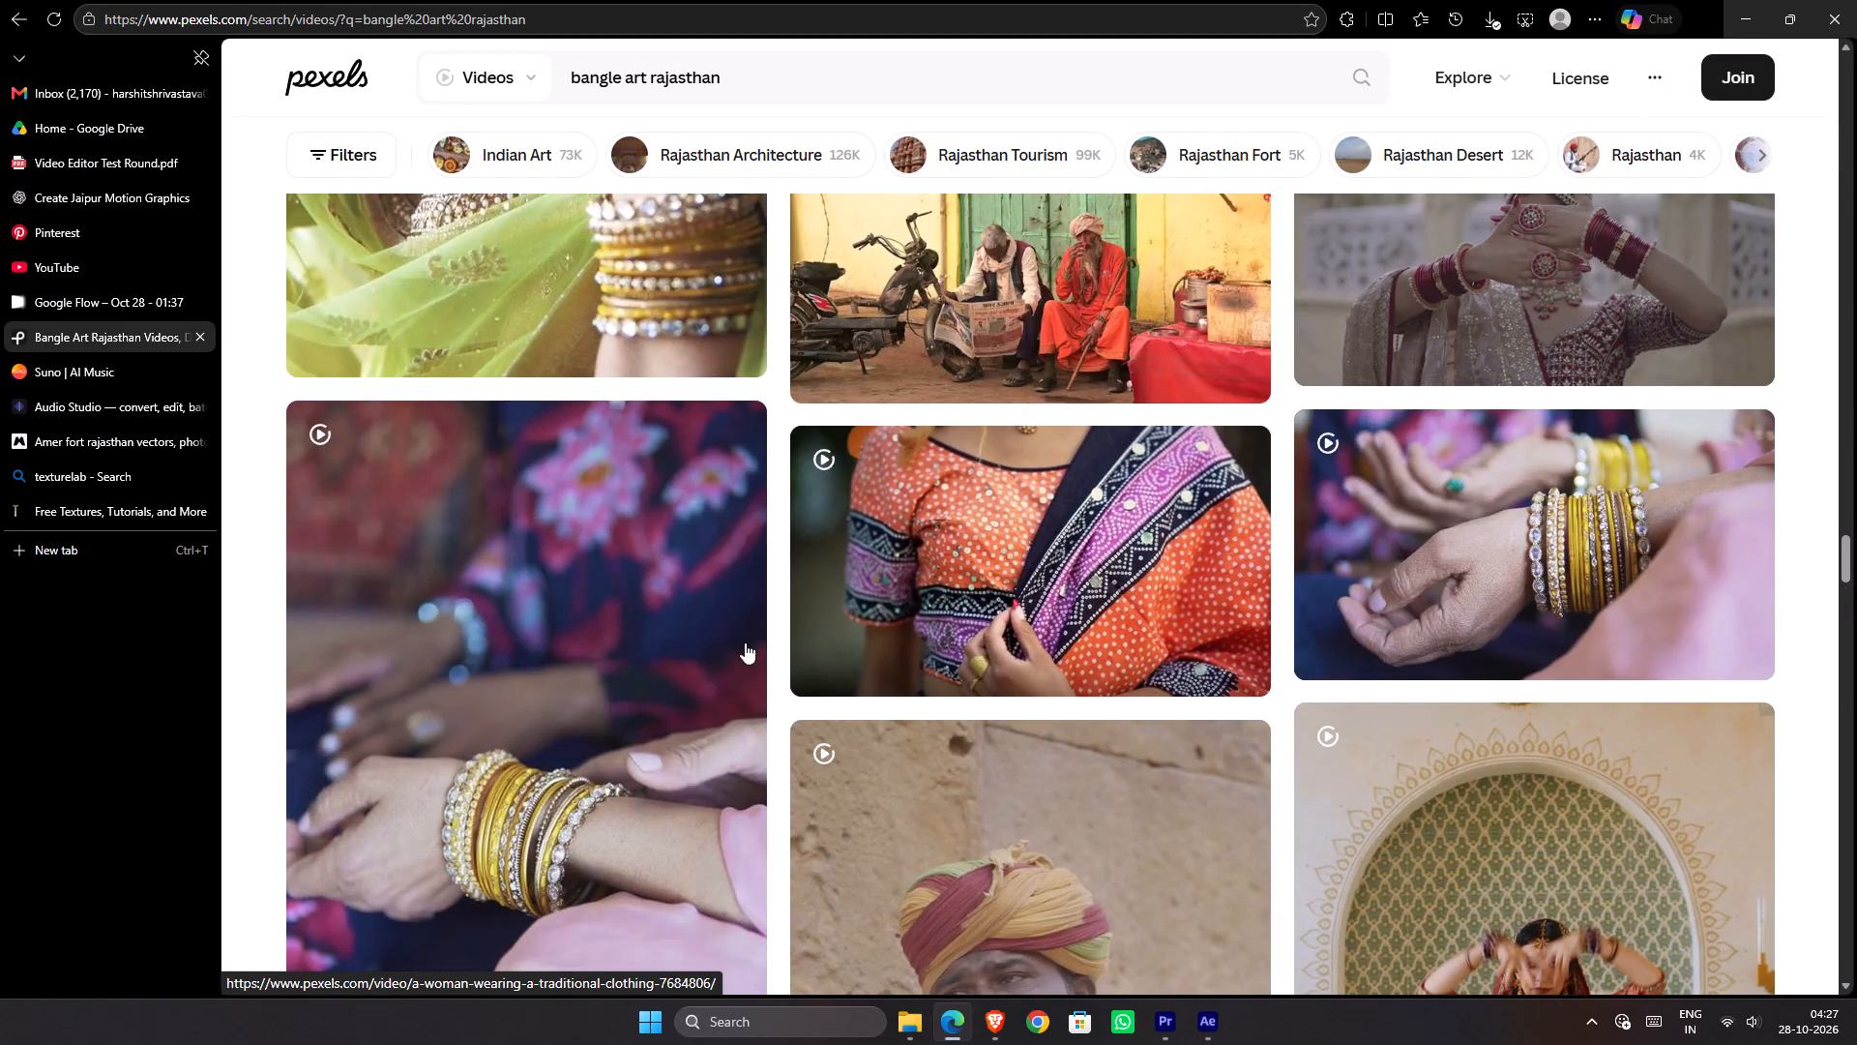
scroll(651, 646, down, 1)
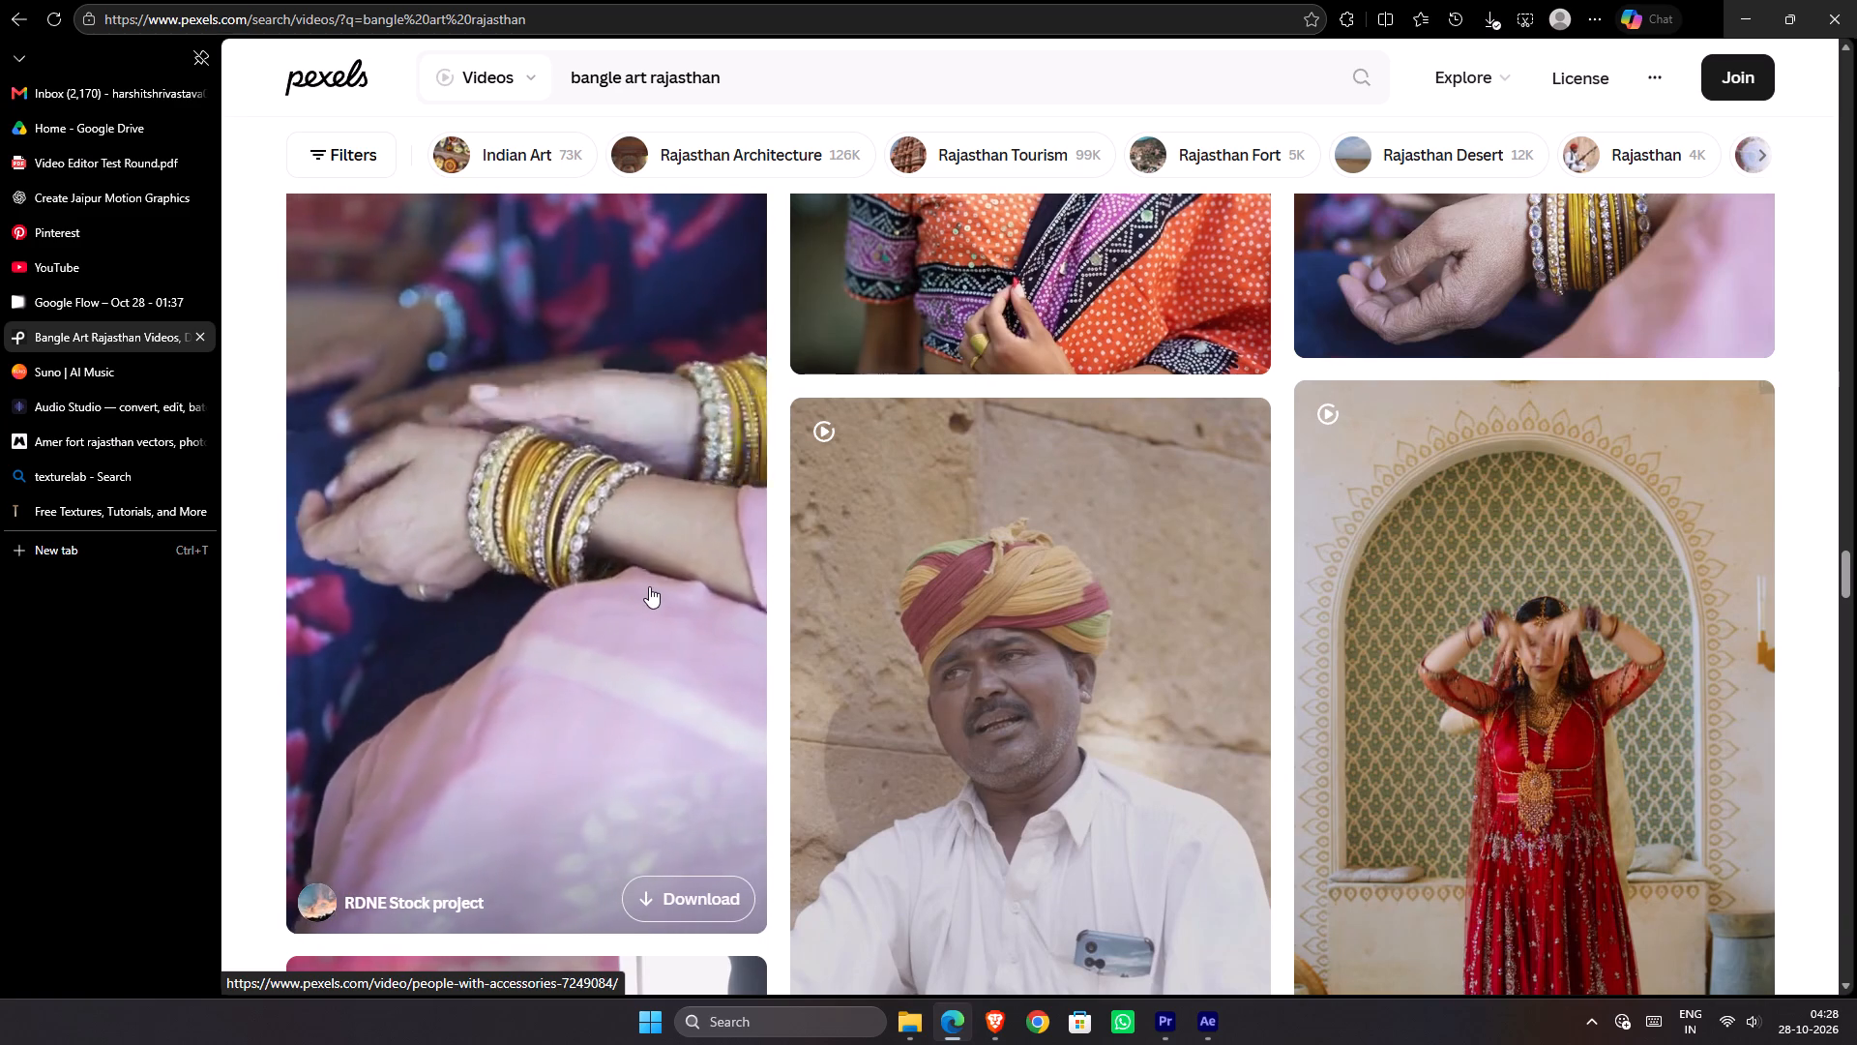
scroll(673, 576, down, 2)
scroll(1323, 577, down, 1)
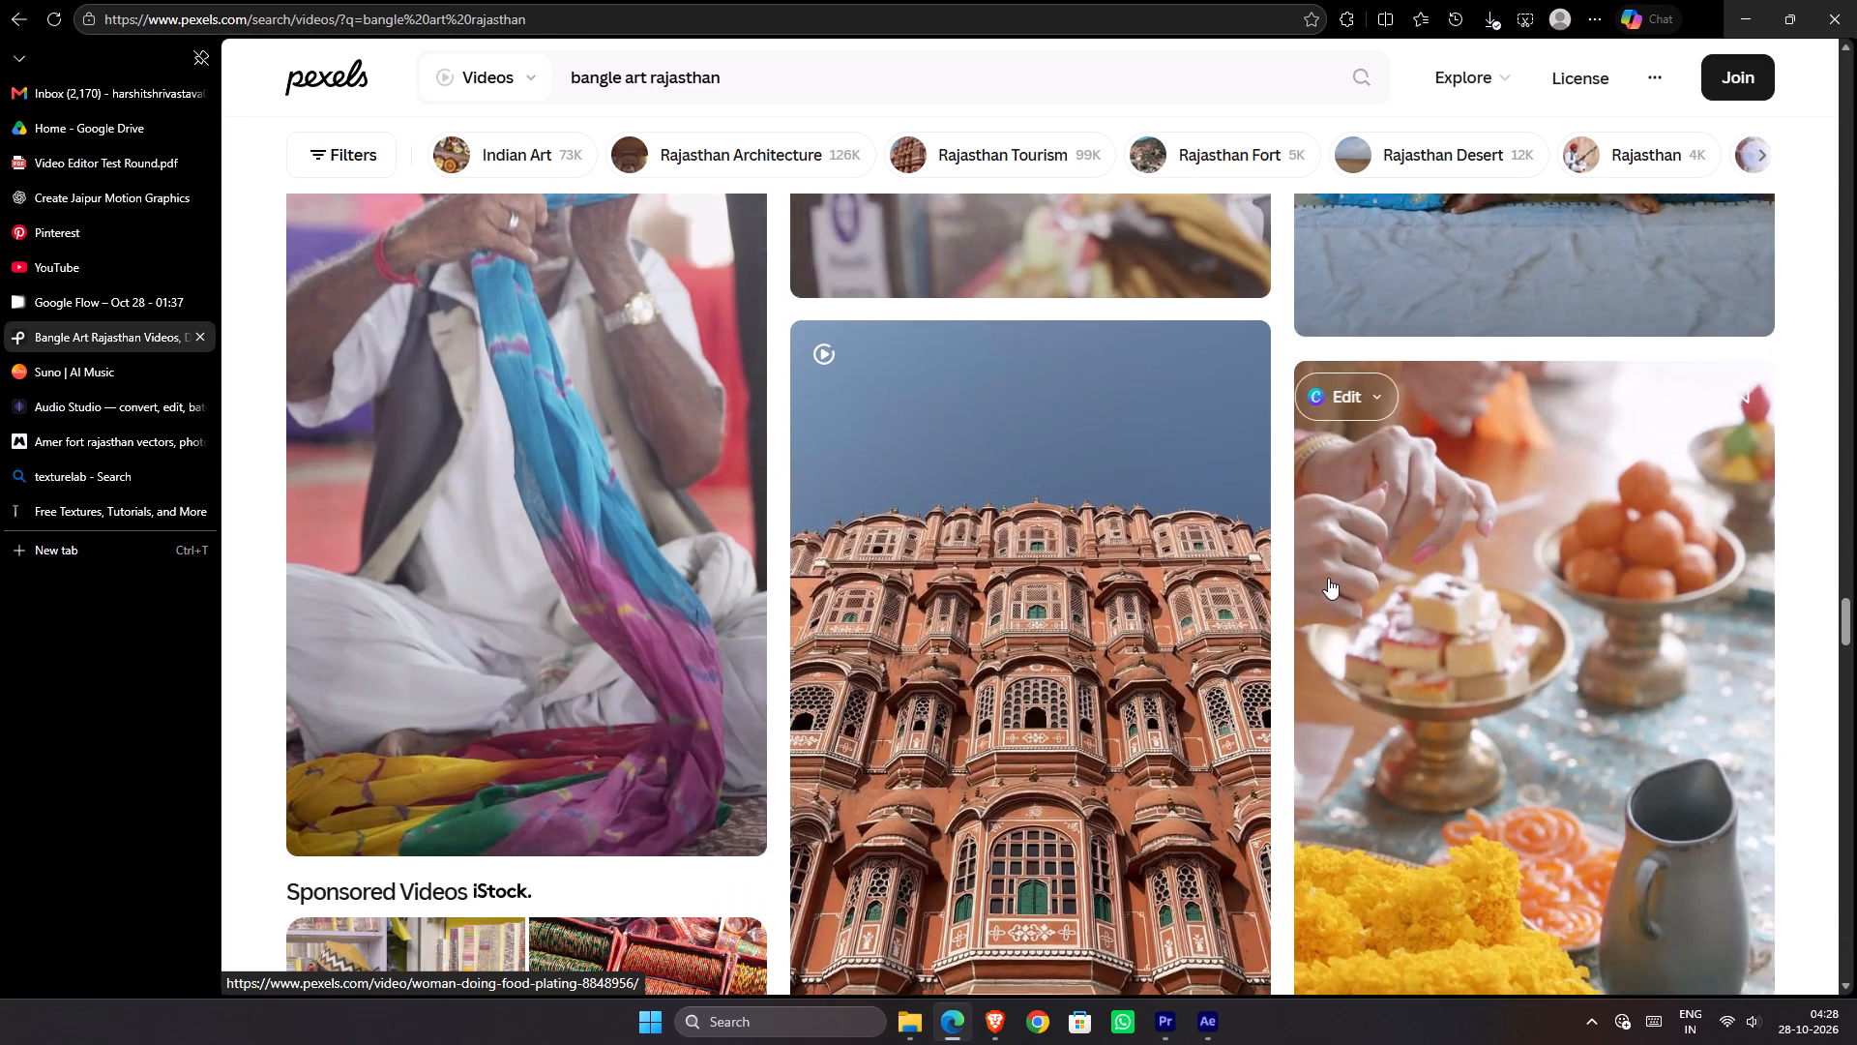
scroll(1423, 609, down, 2)
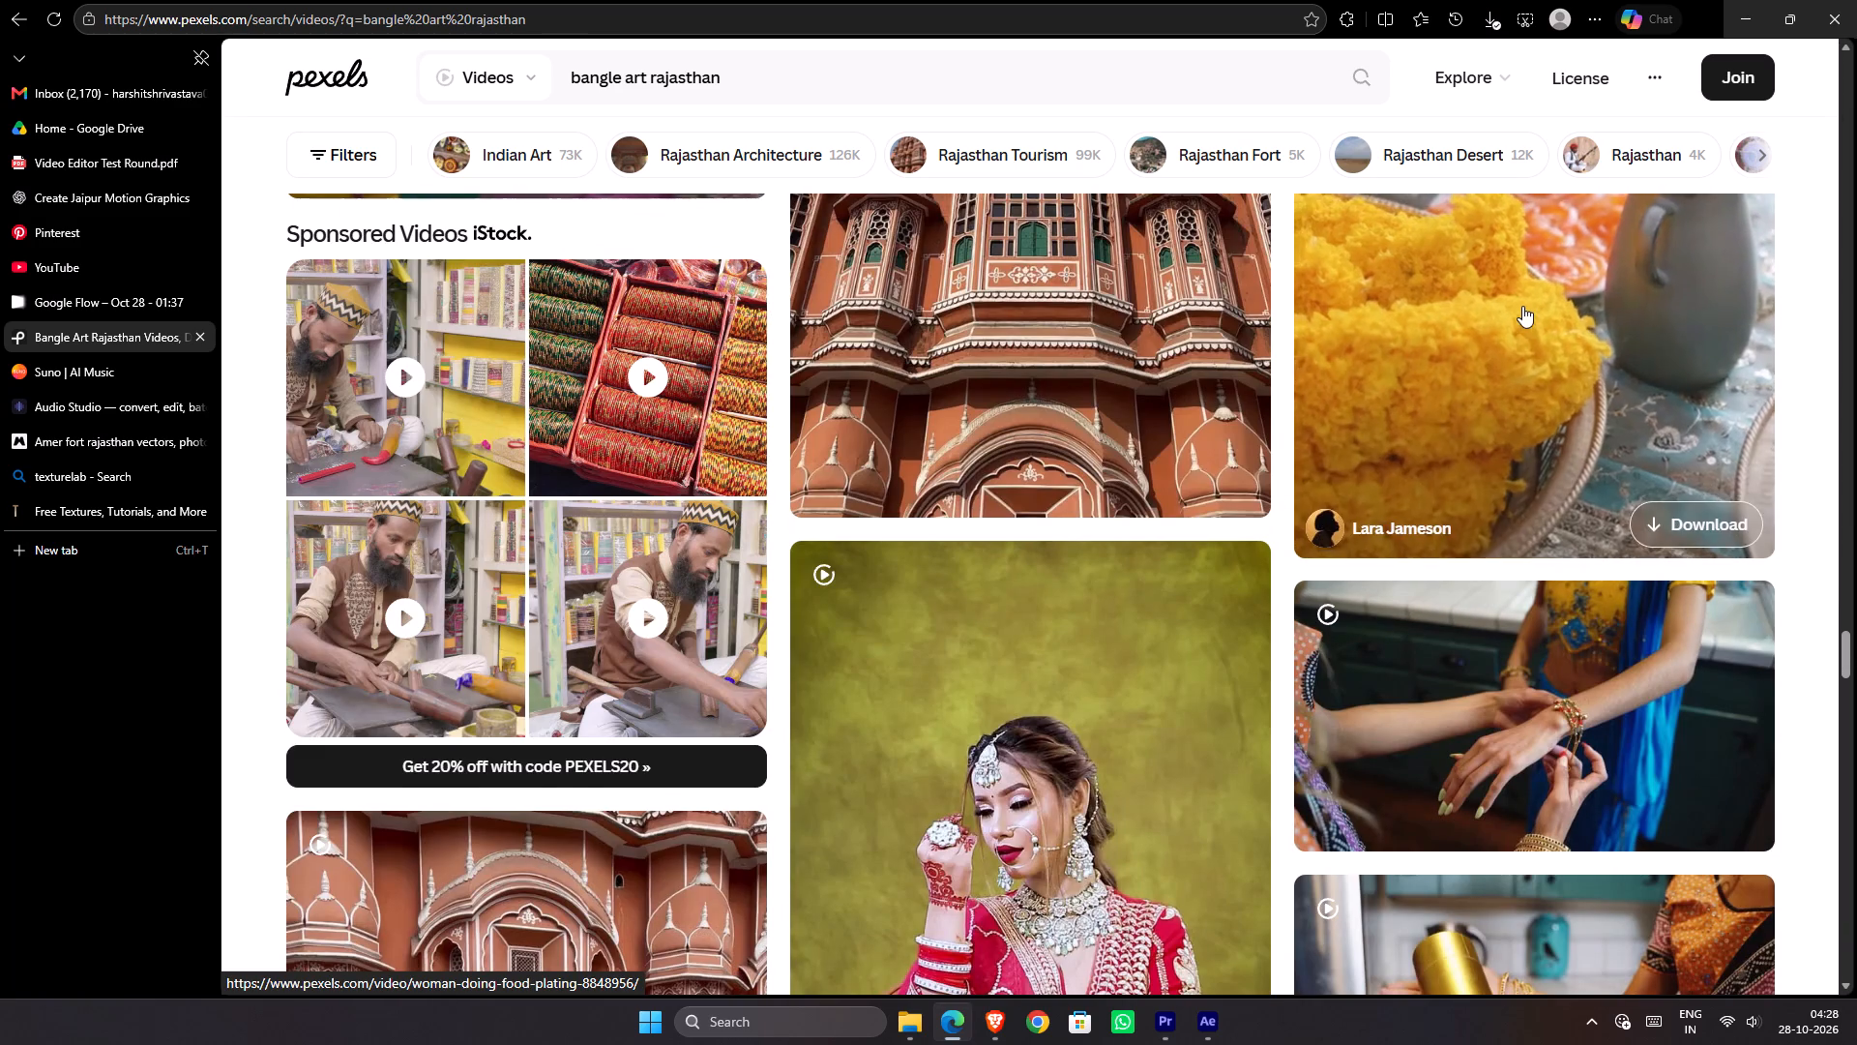
scroll(1513, 316, down, 4)
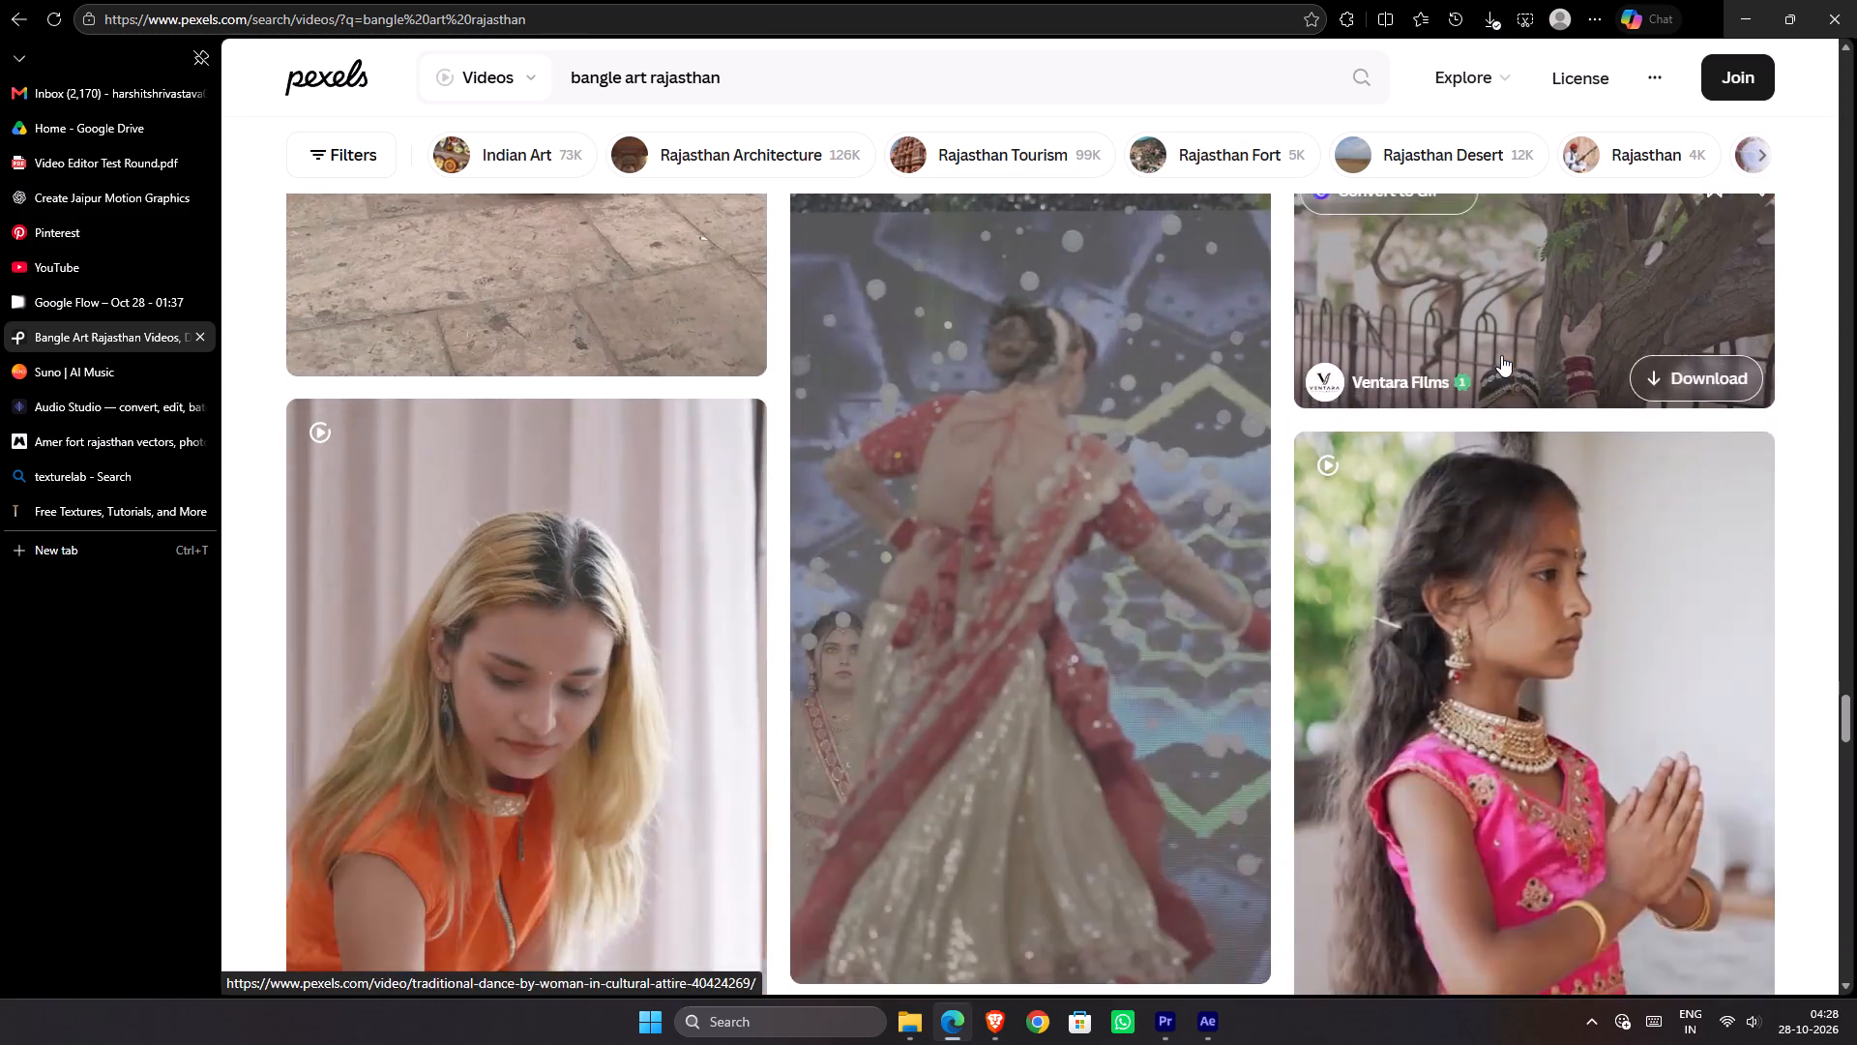
scroll(1501, 355, down, 1)
scroll(1501, 355, up, 1)
scroll(1501, 355, down, 1)
scroll(1501, 355, up, 3)
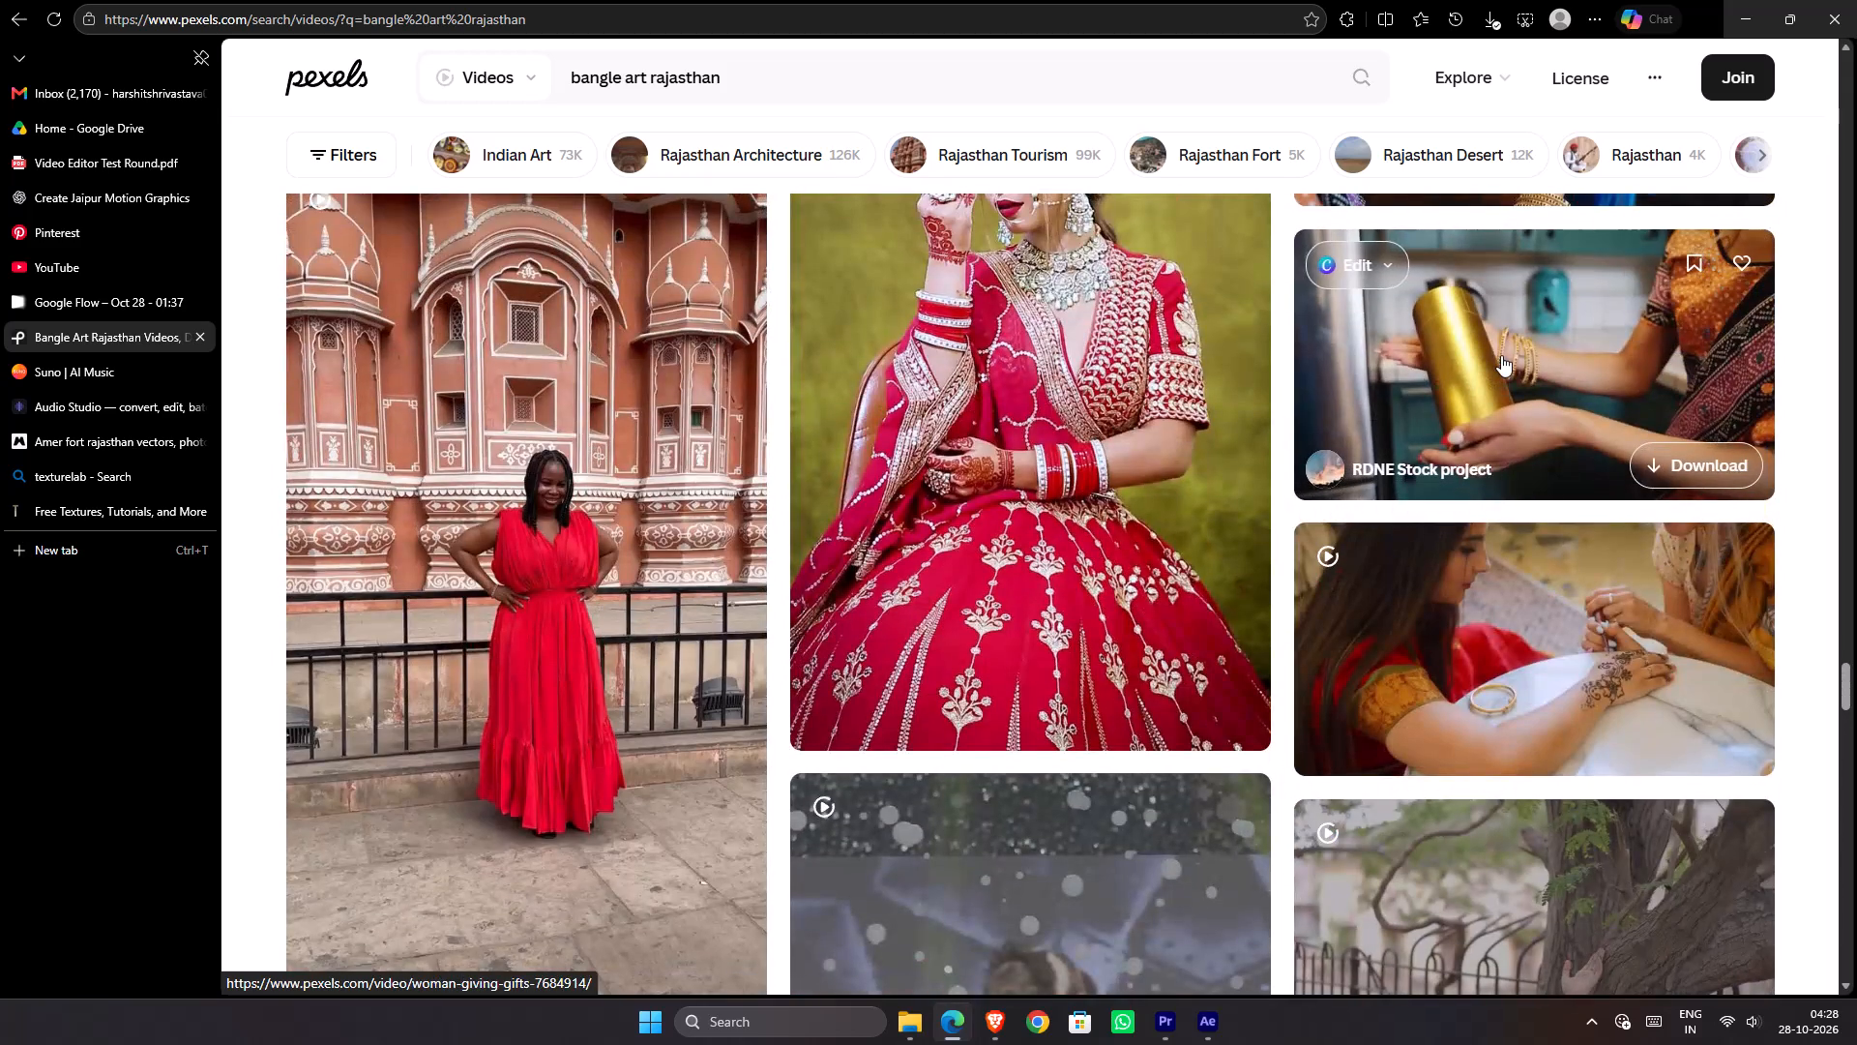
scroll(1501, 355, down, 4)
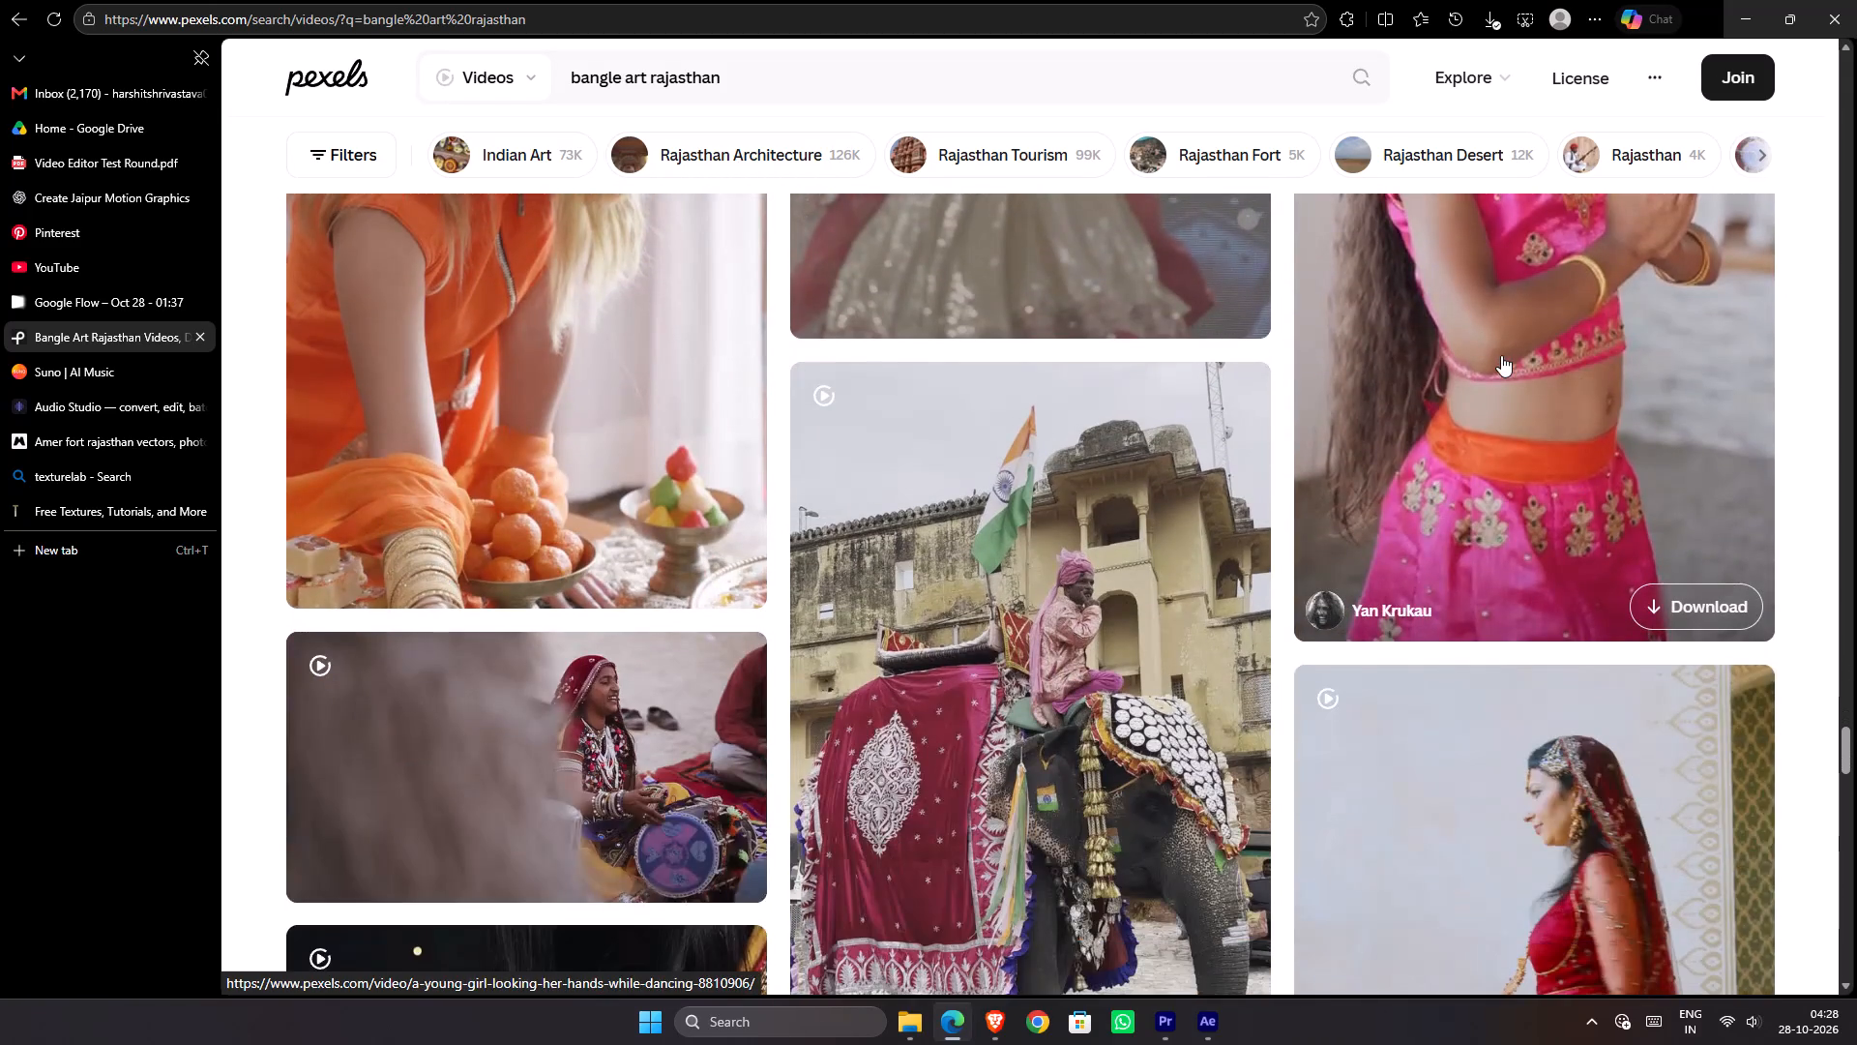
scroll(1501, 355, down, 3)
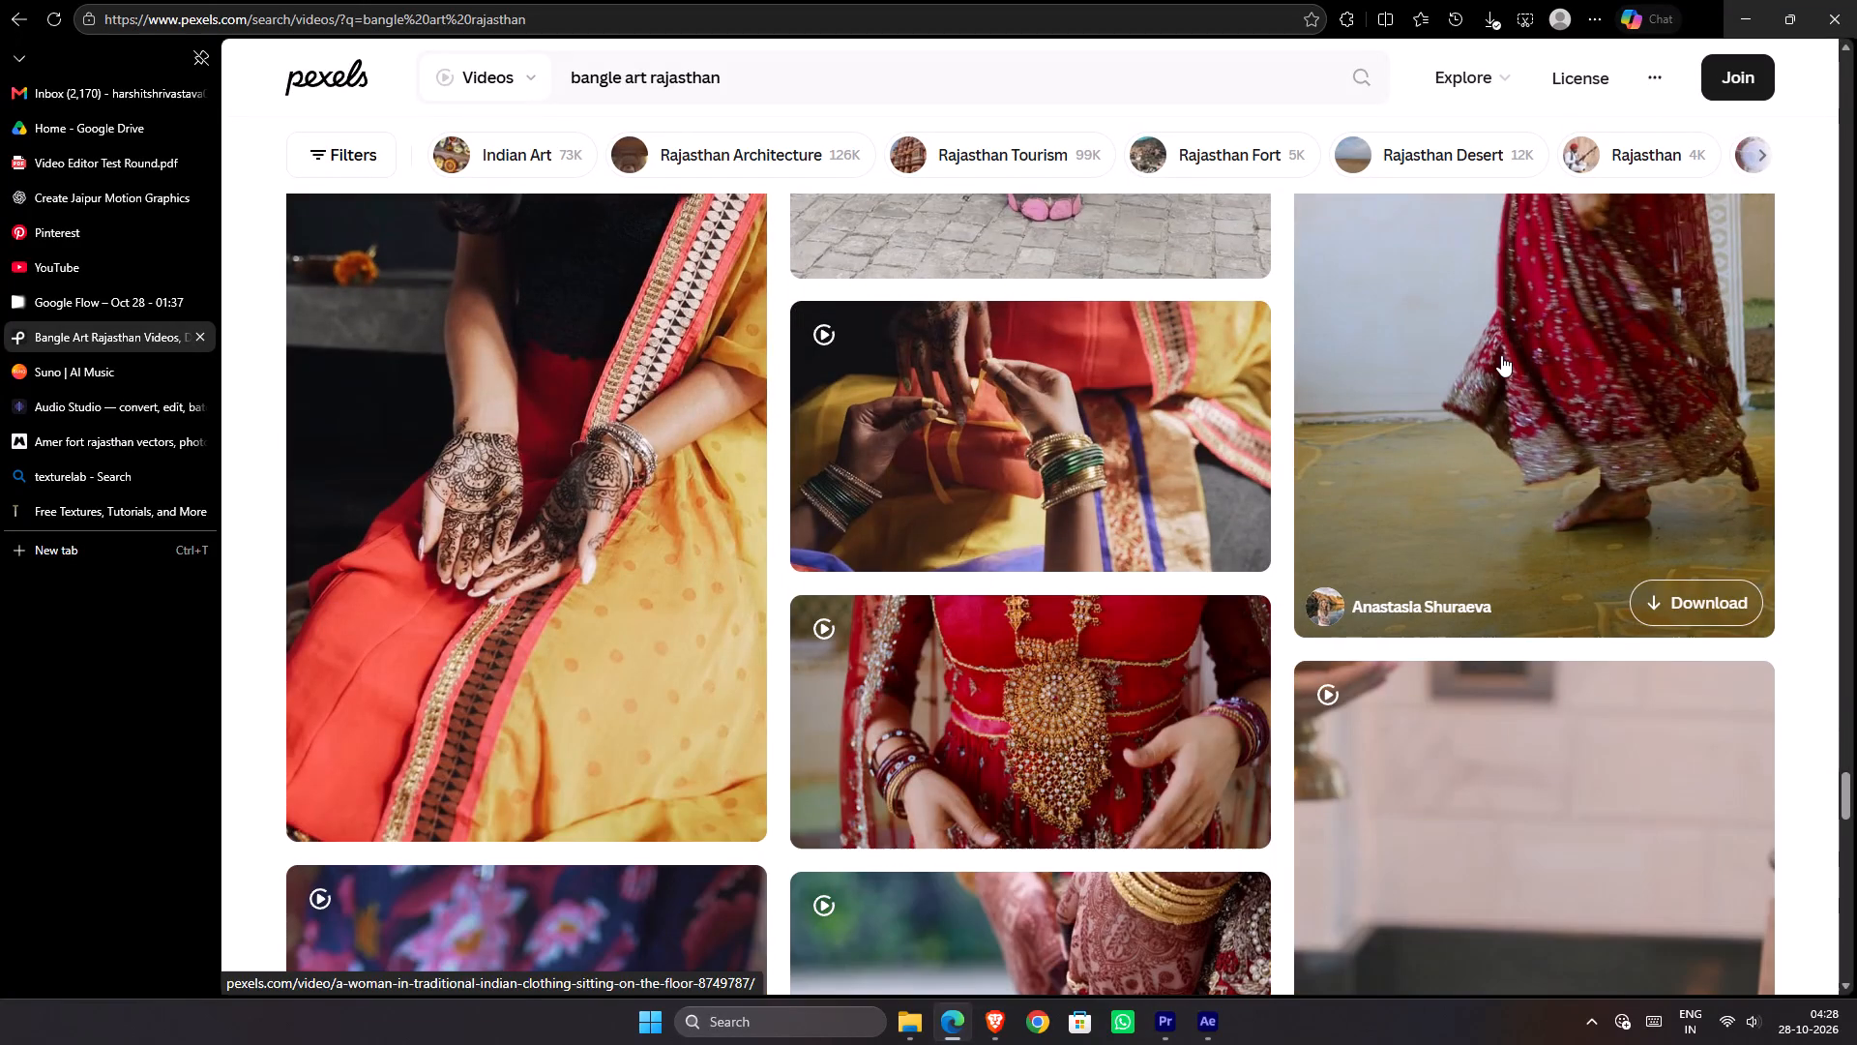
scroll(1501, 355, down, 2)
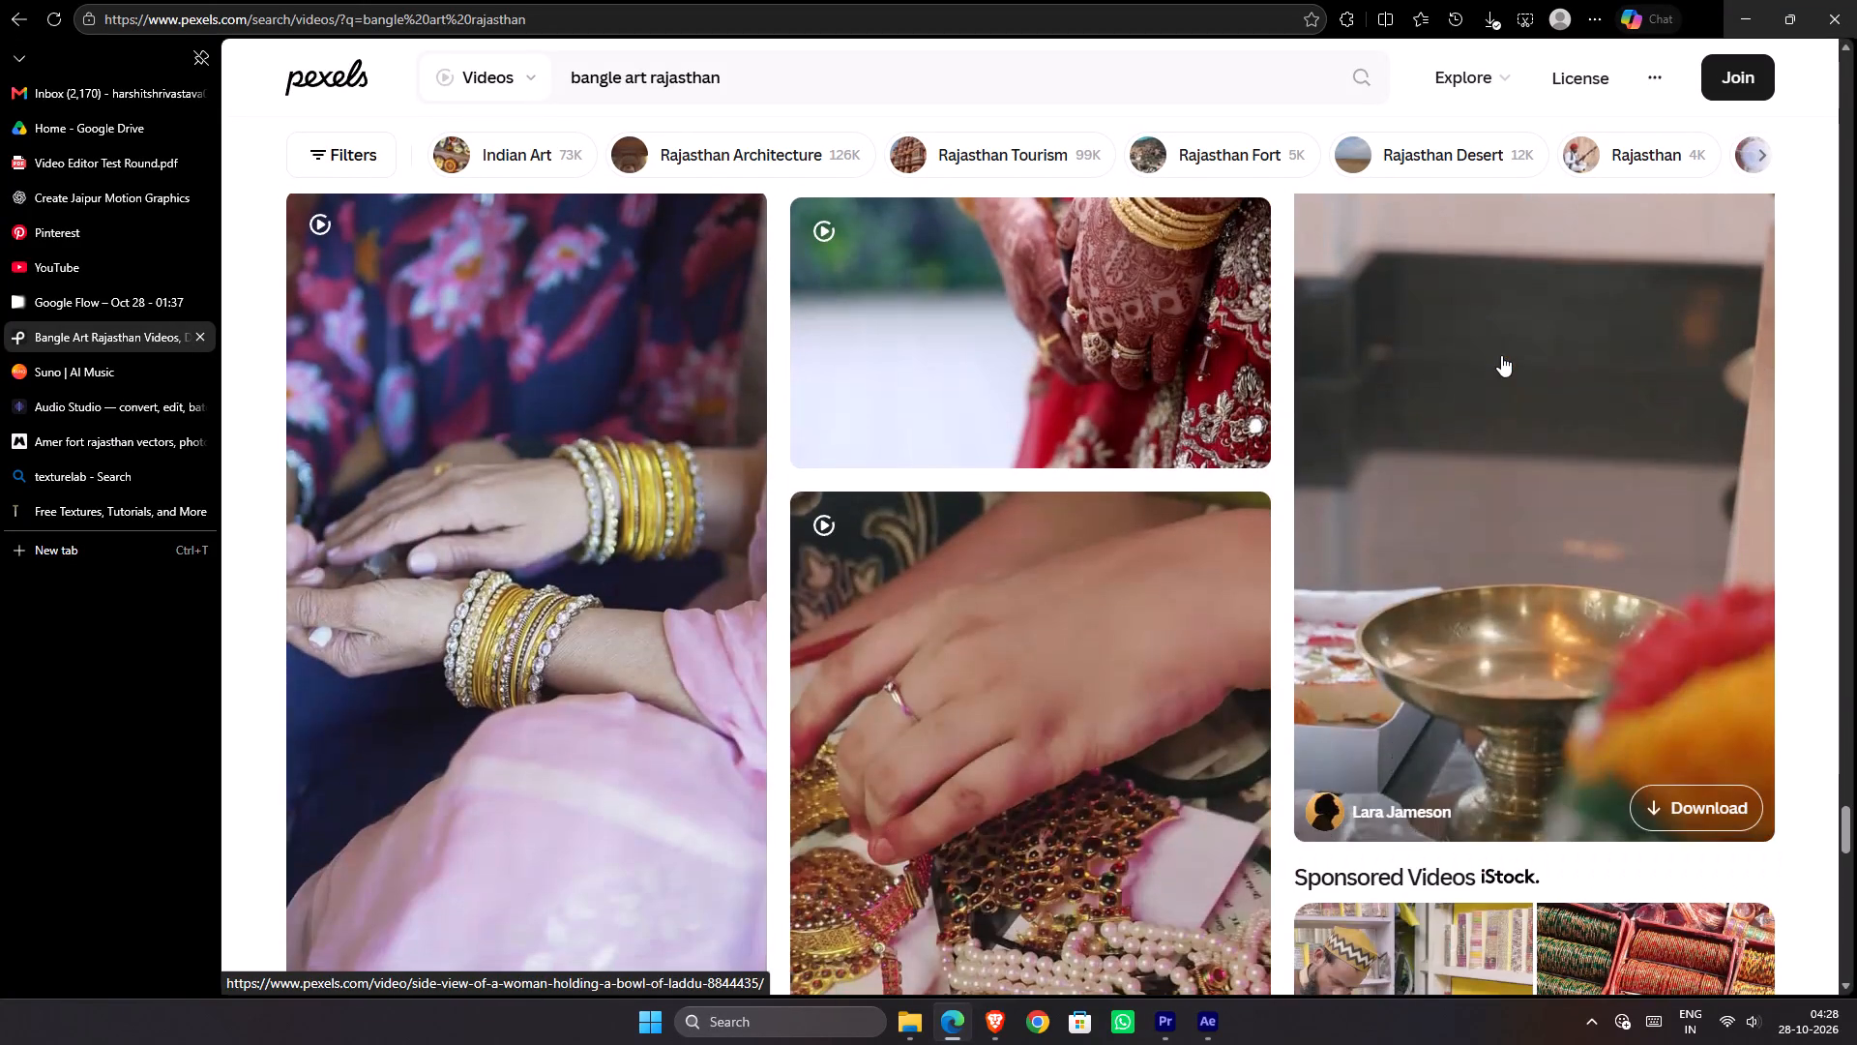
scroll(1501, 355, down, 3)
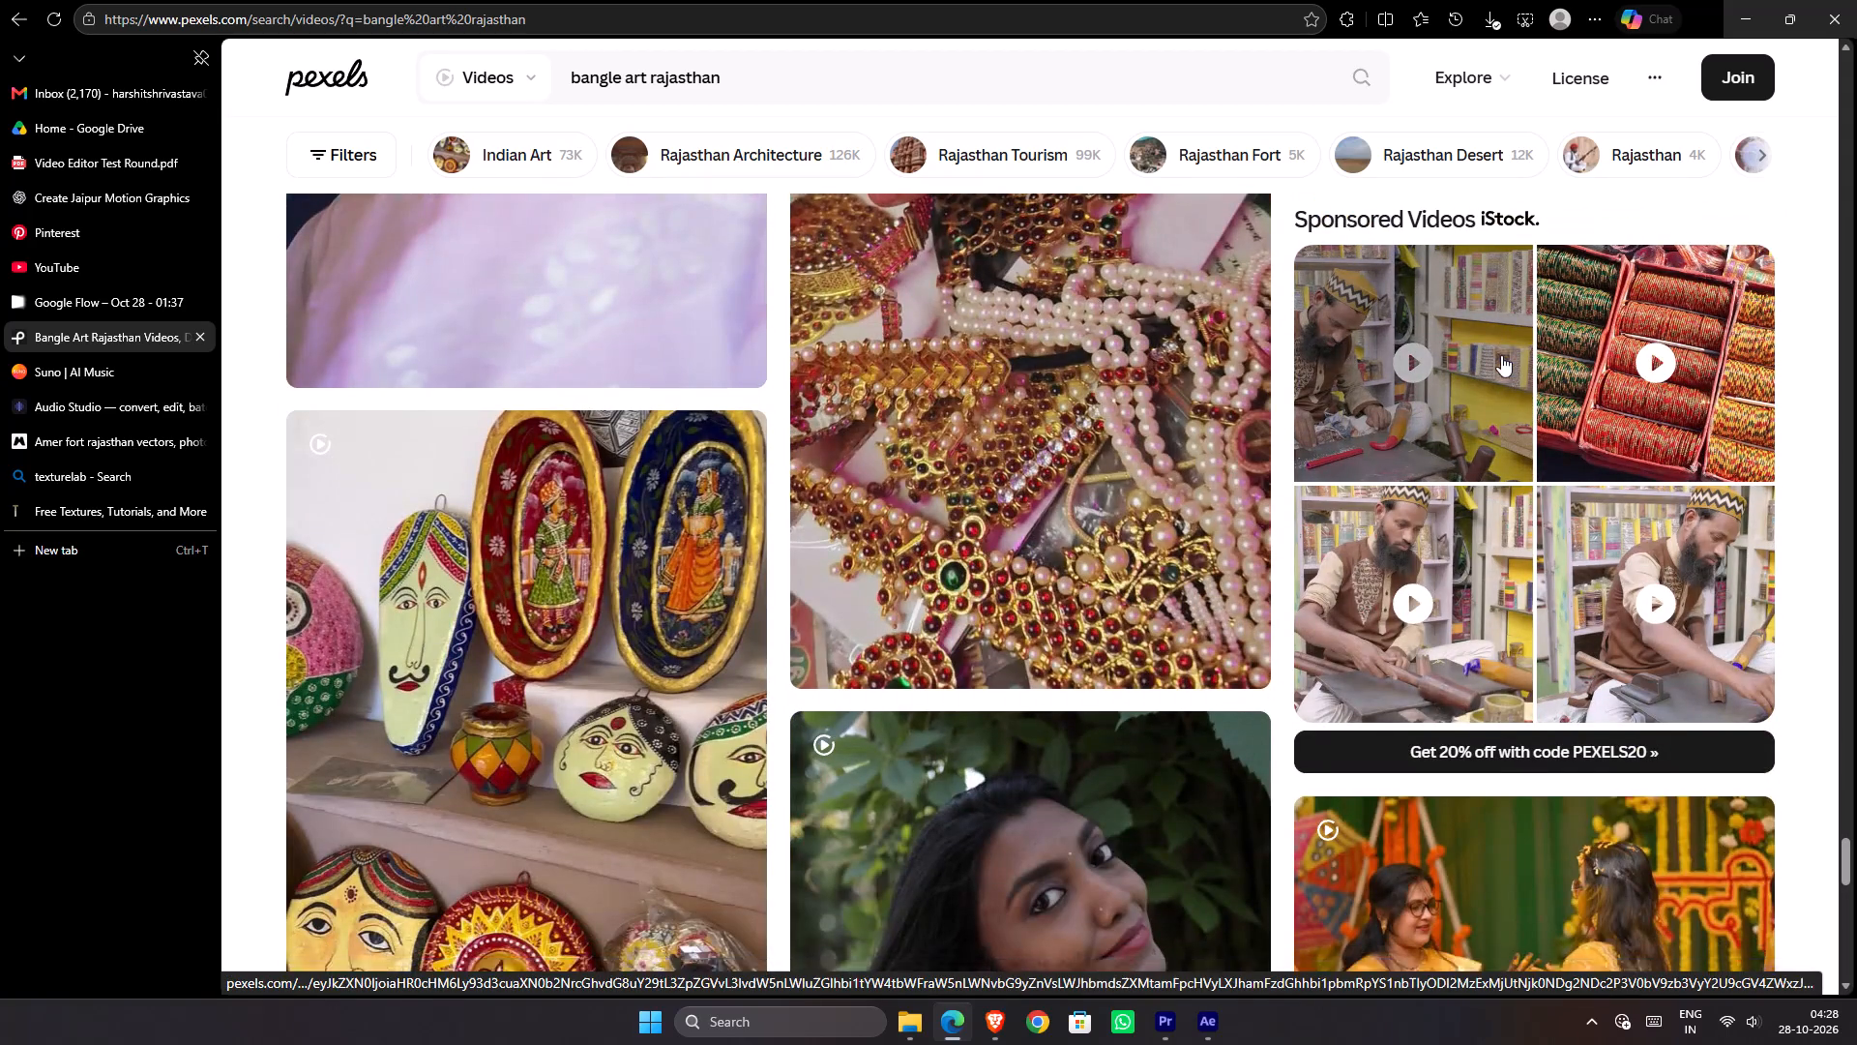
scroll(1501, 355, down, 2)
scroll(1071, 422, down, 2)
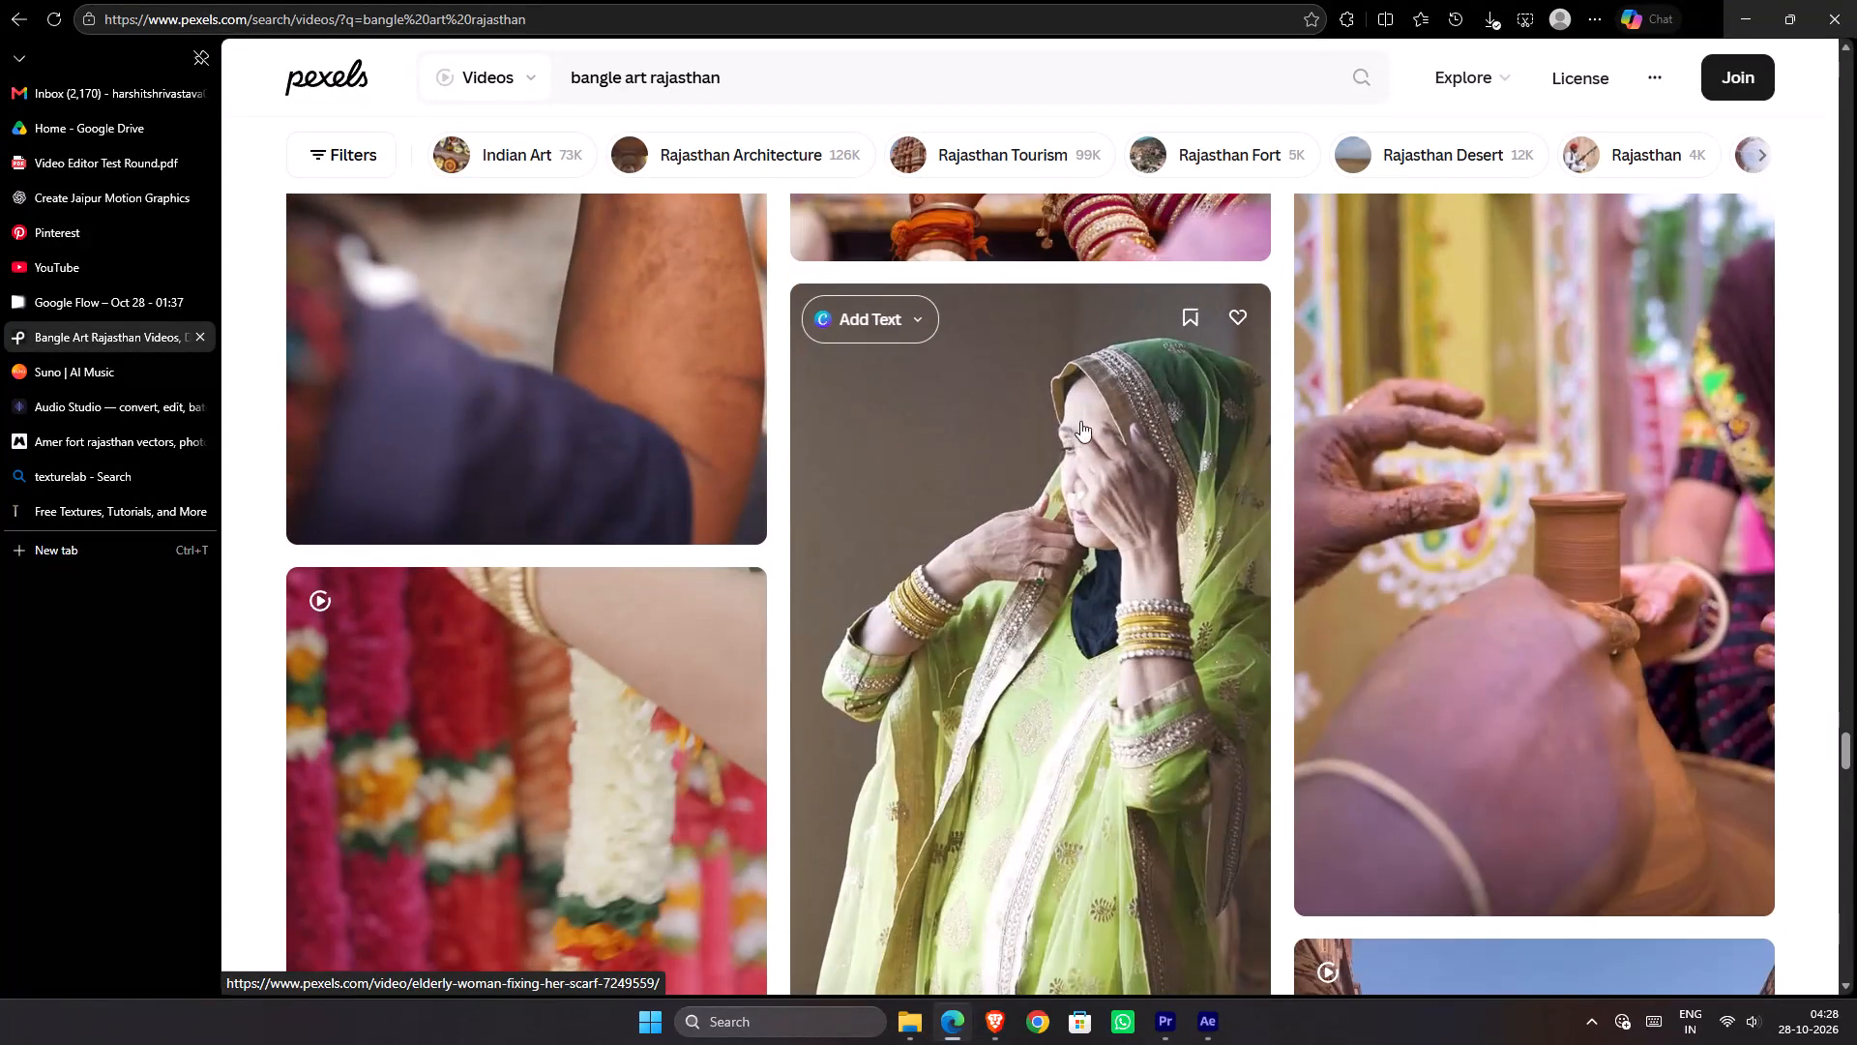
scroll(1087, 439, down, 3)
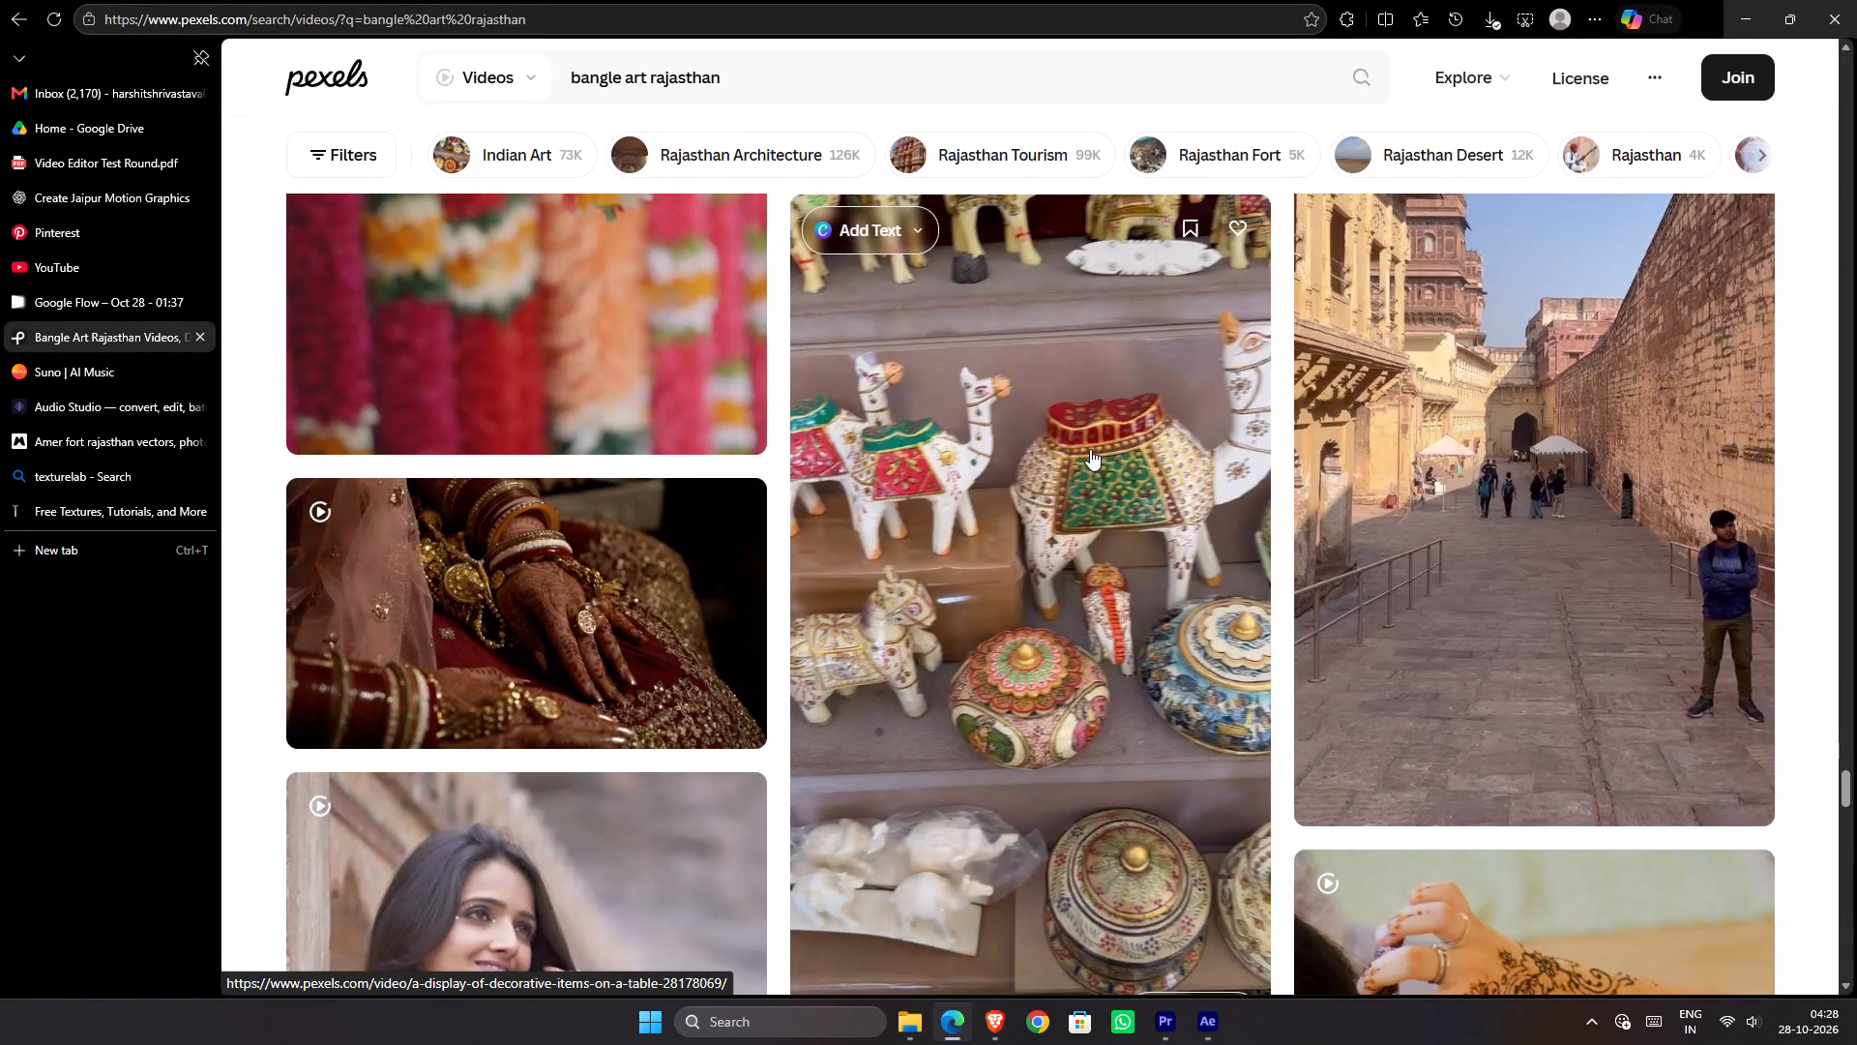
scroll(1101, 459, down, 1)
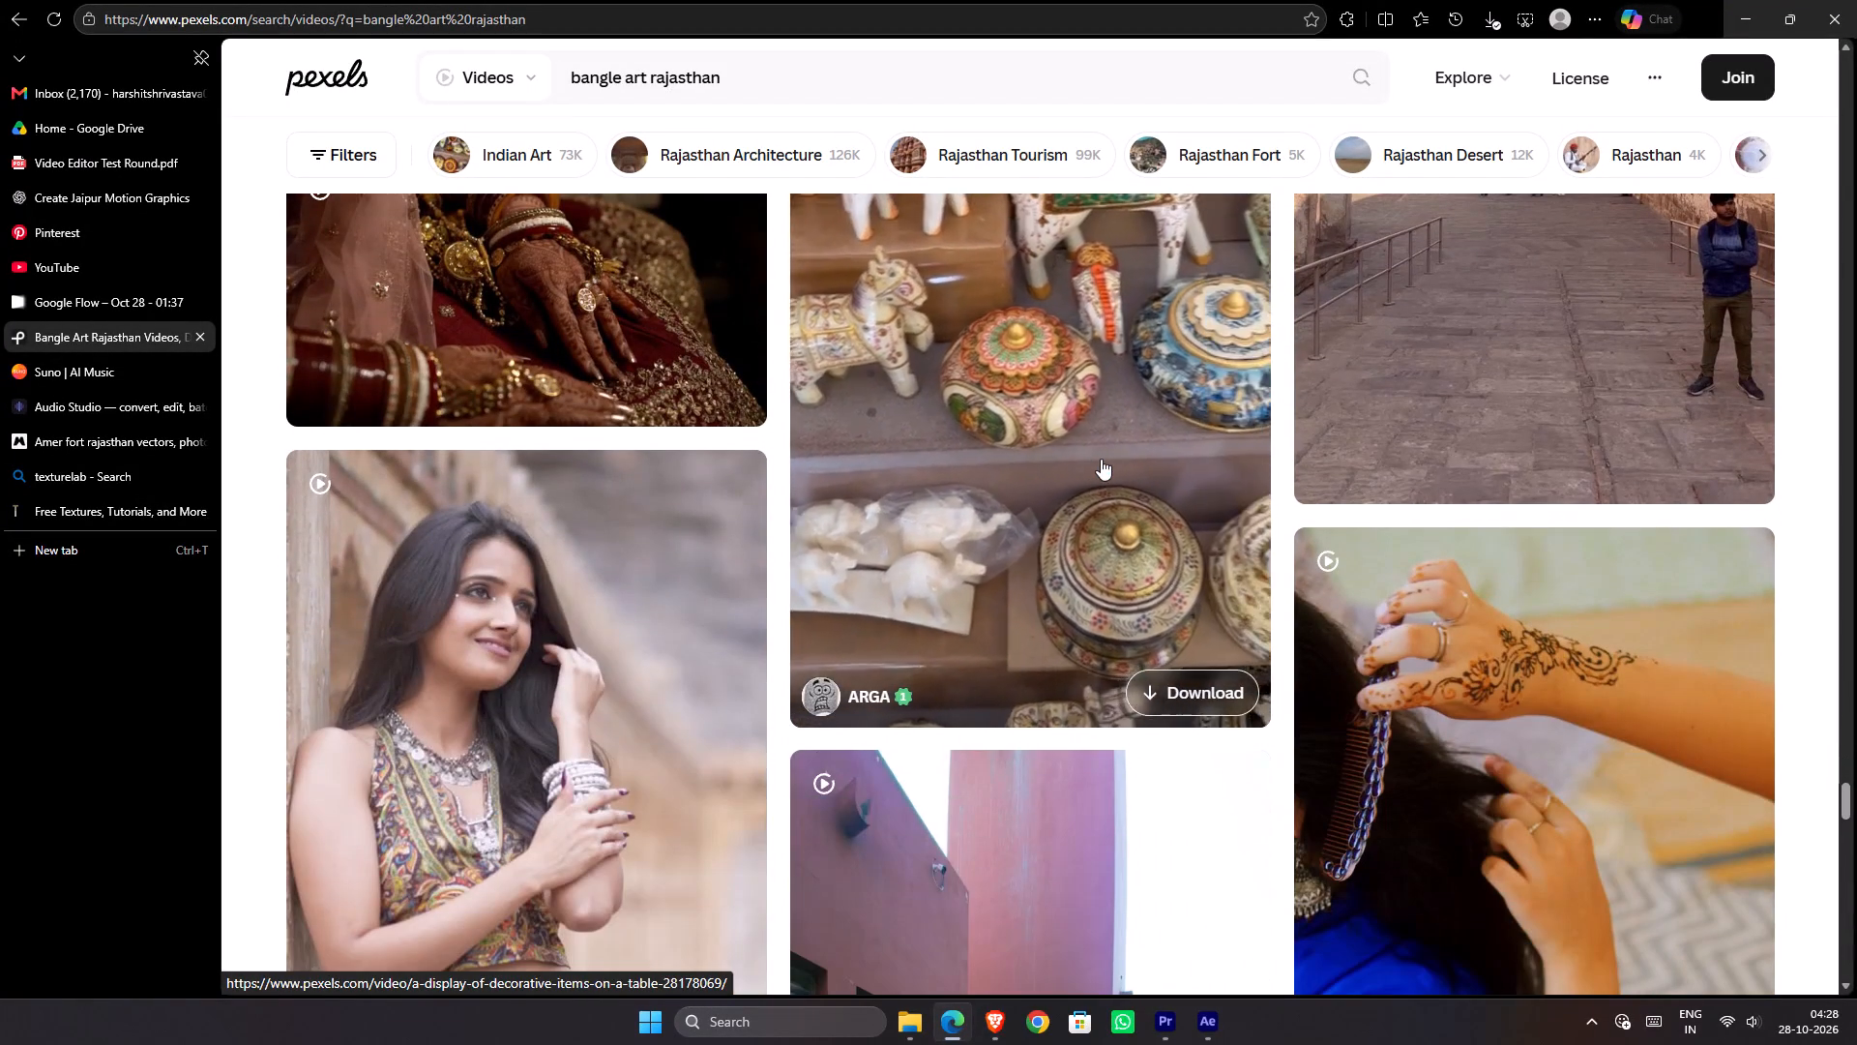
scroll(1101, 459, down, 3)
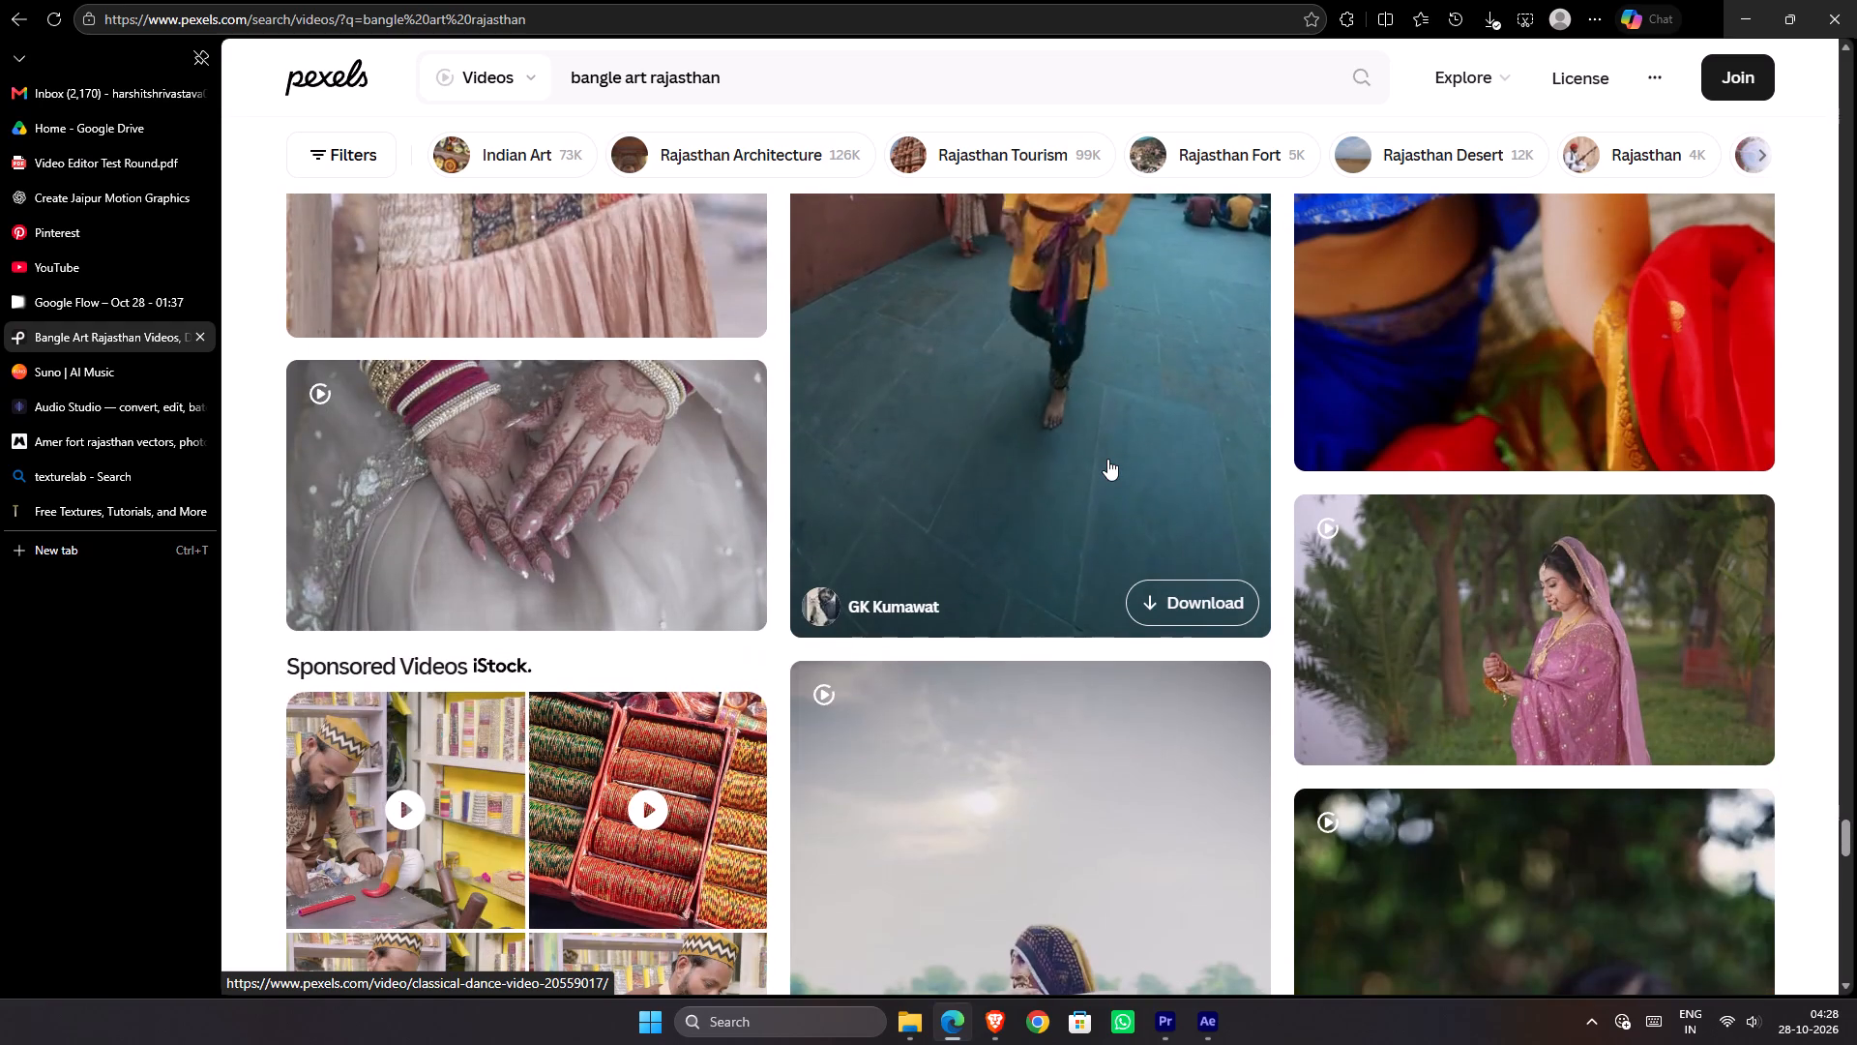
scroll(1107, 459, down, 2)
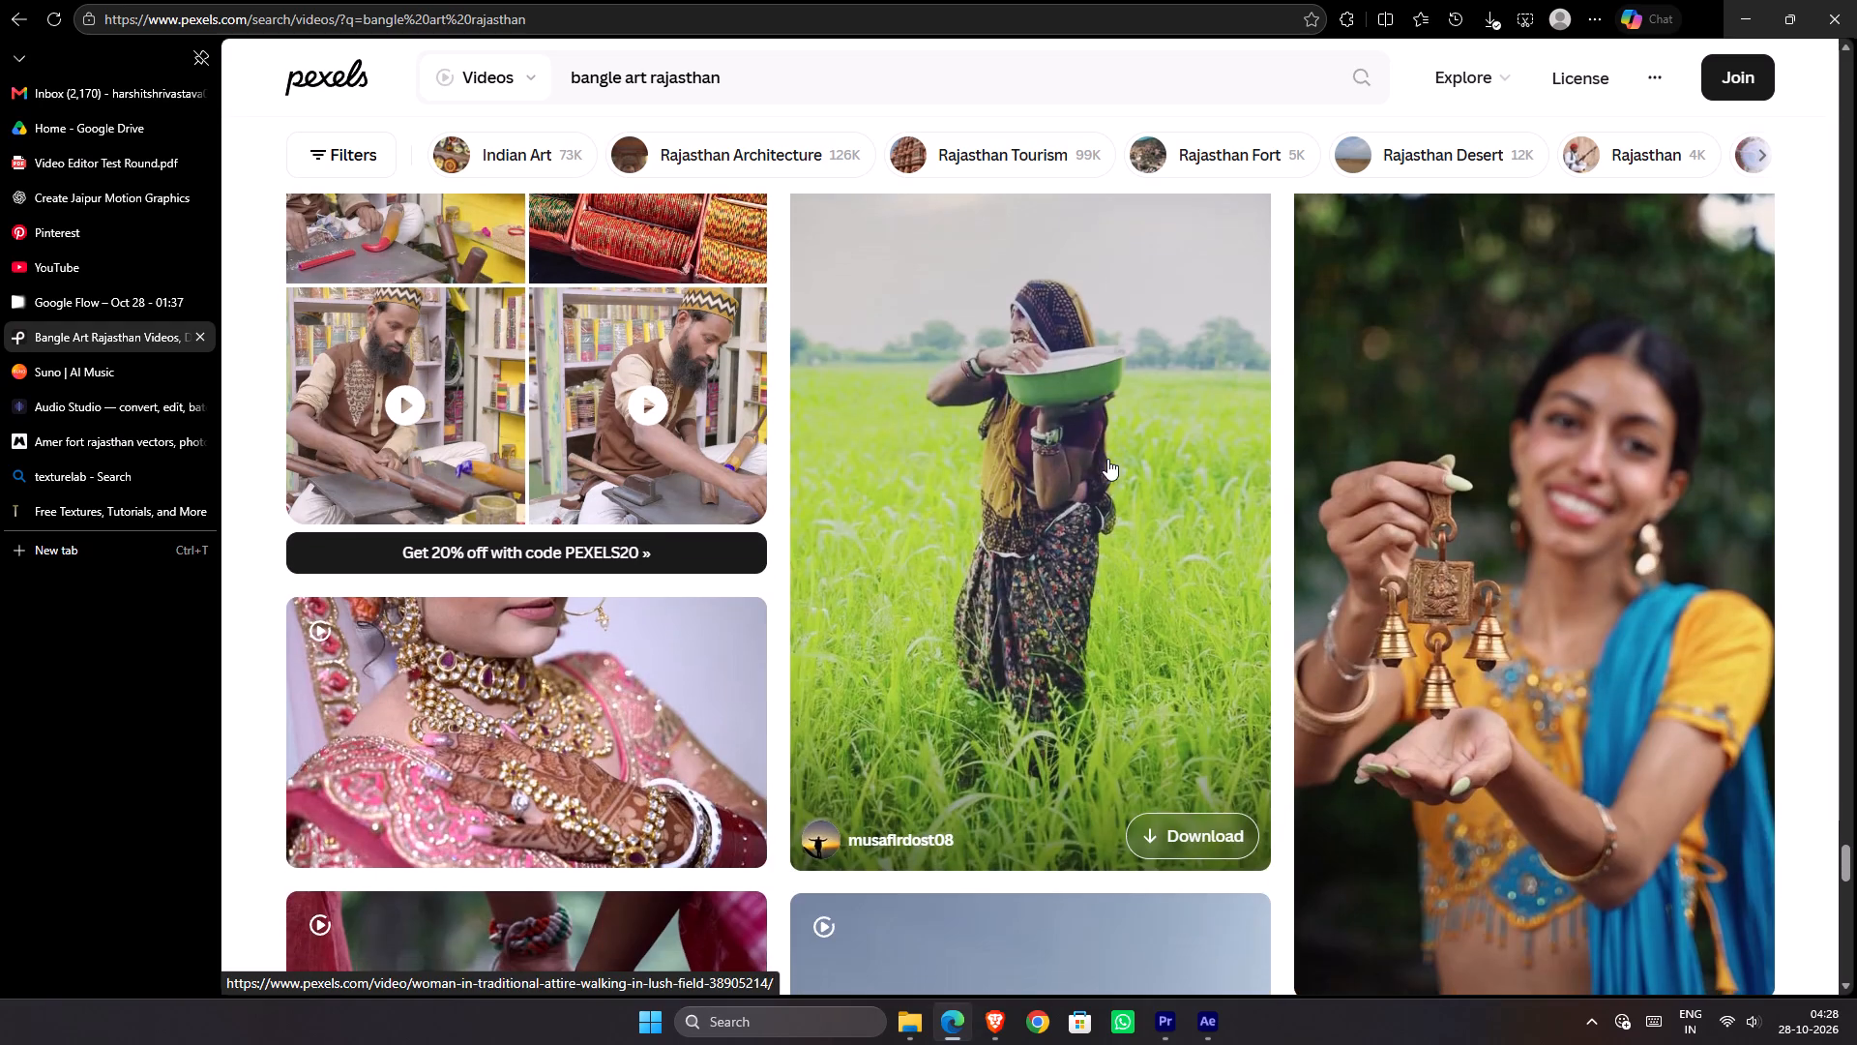
scroll(1107, 459, down, 5)
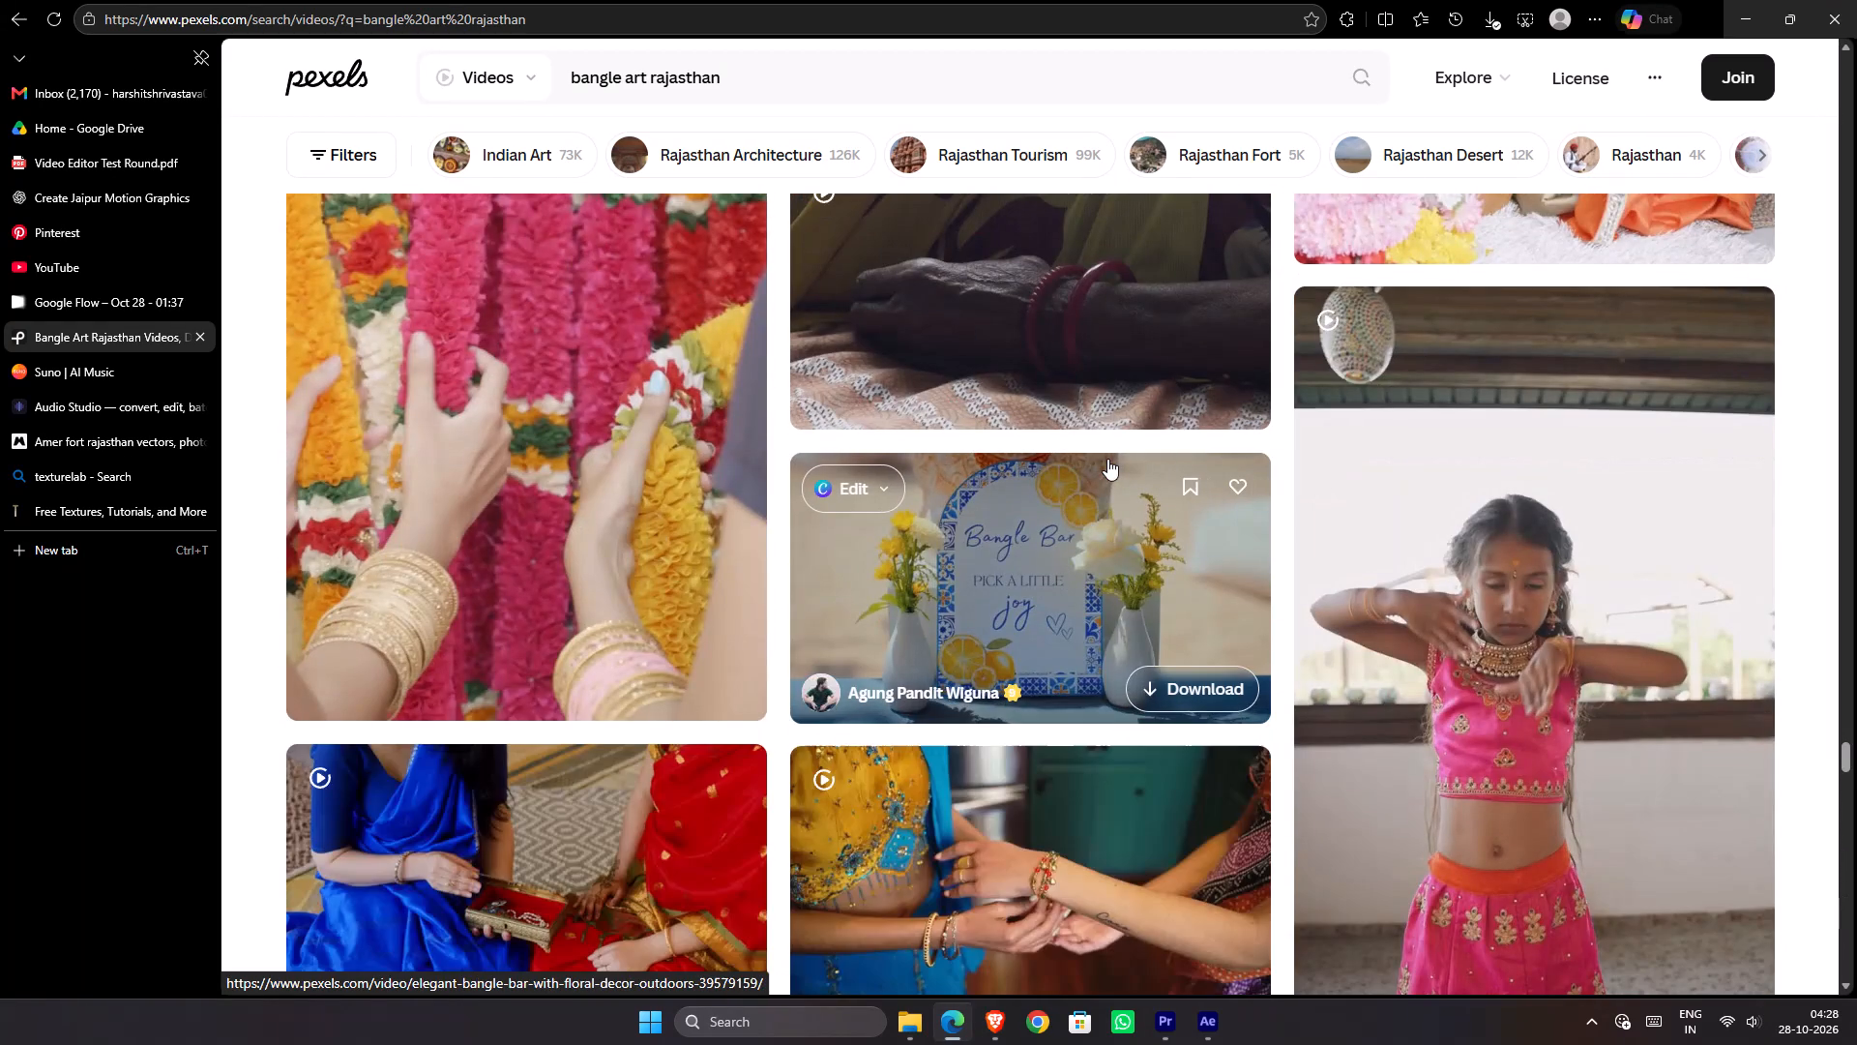
scroll(1107, 459, up, 1)
scroll(1107, 459, down, 4)
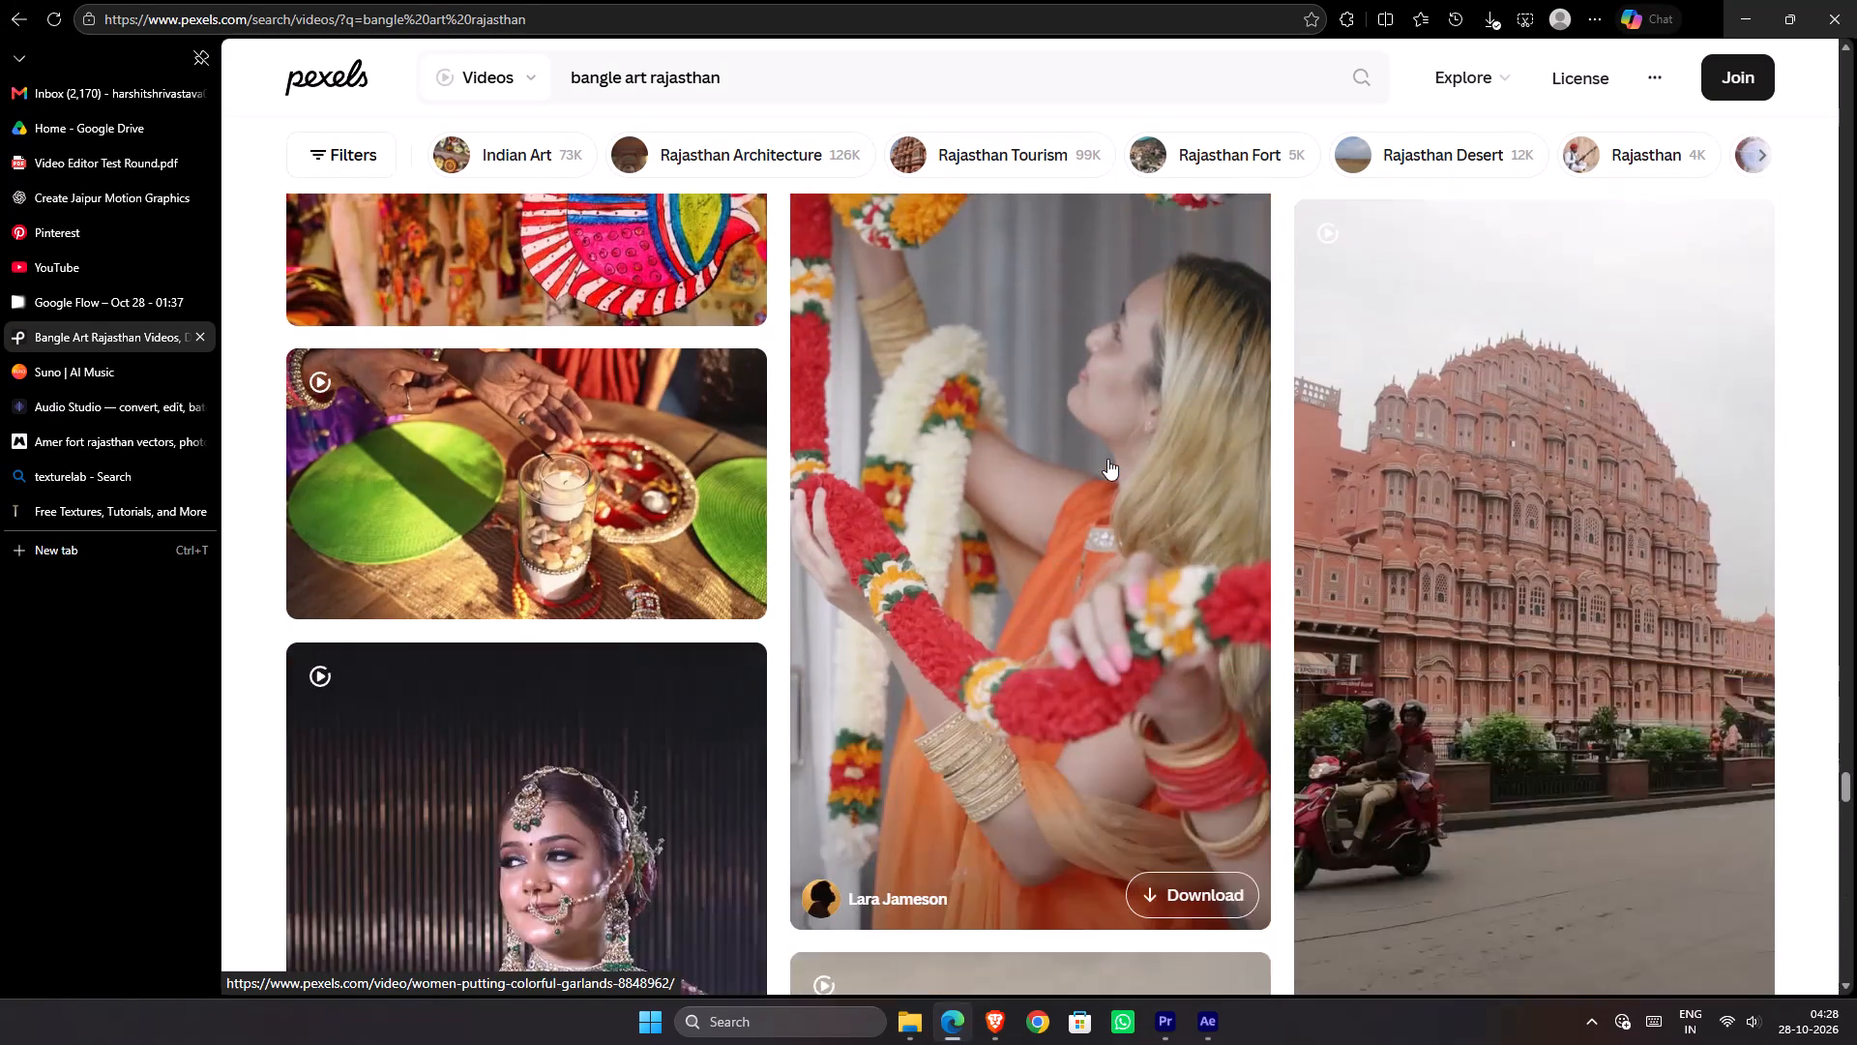
scroll(1107, 459, down, 4)
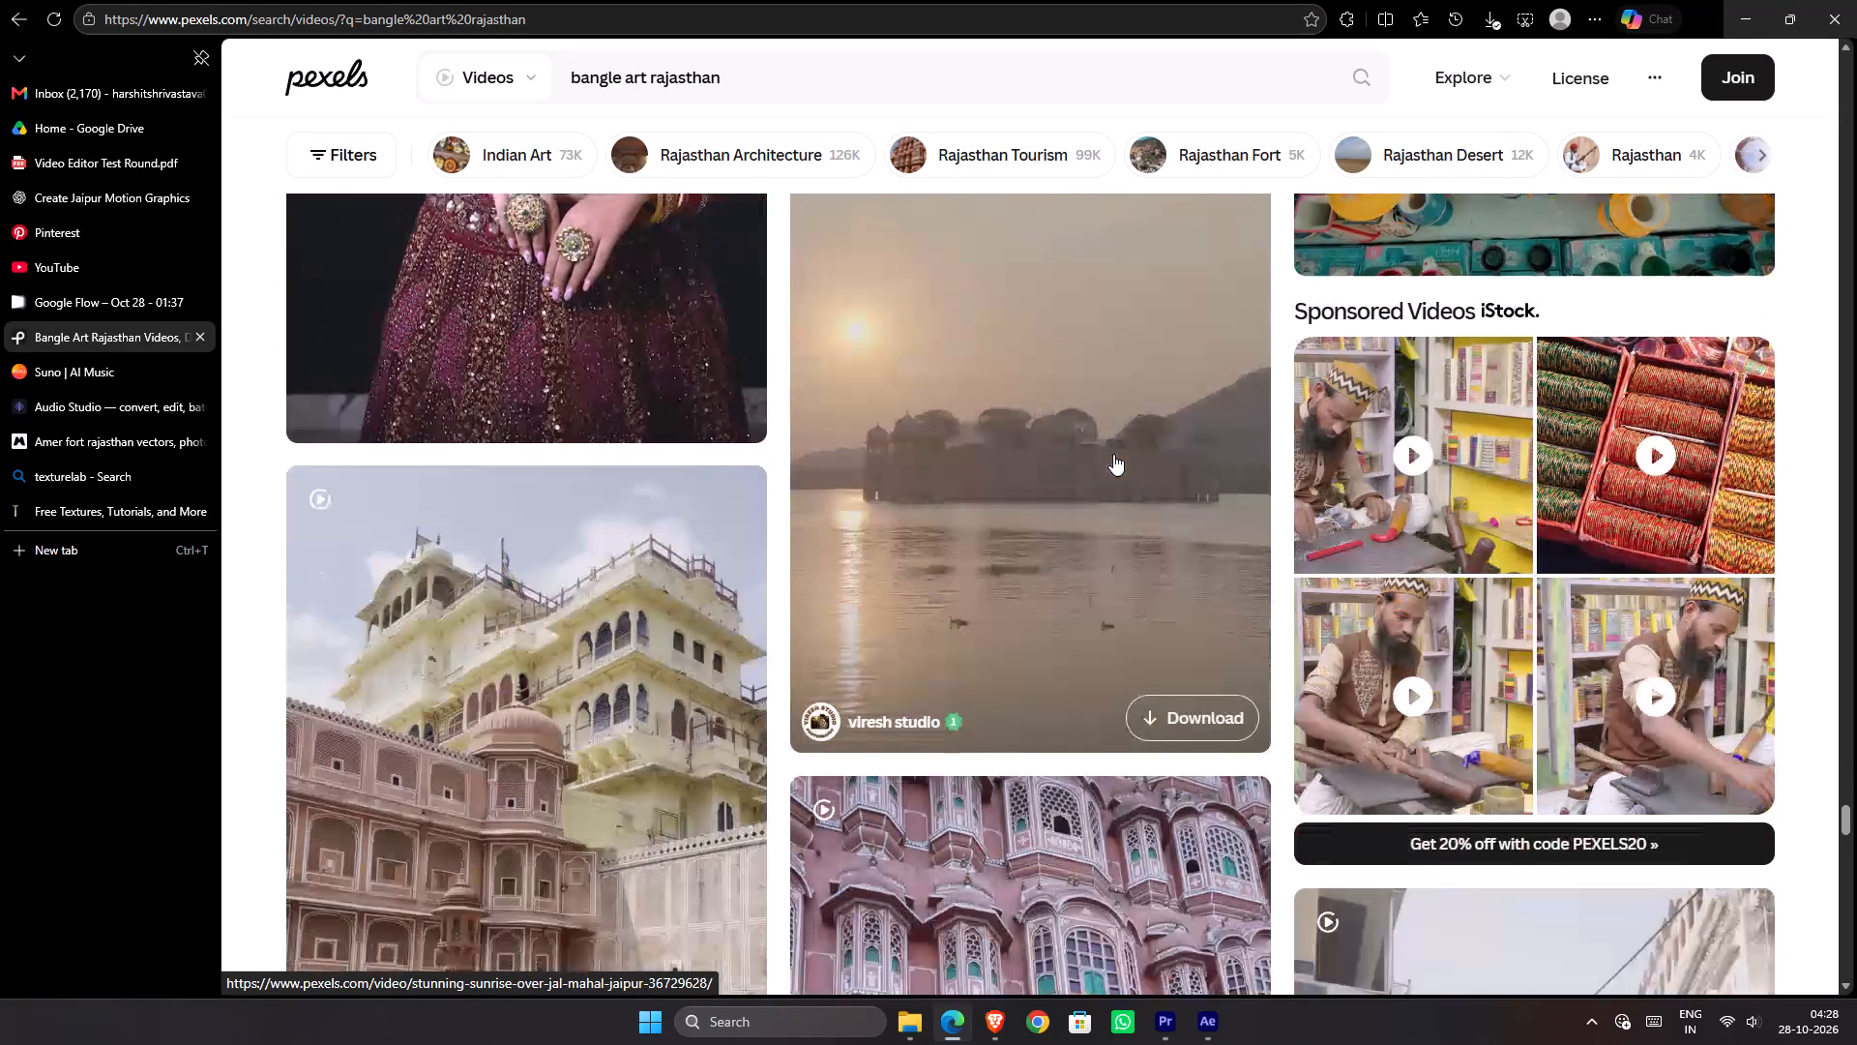
scroll(1113, 454, down, 3)
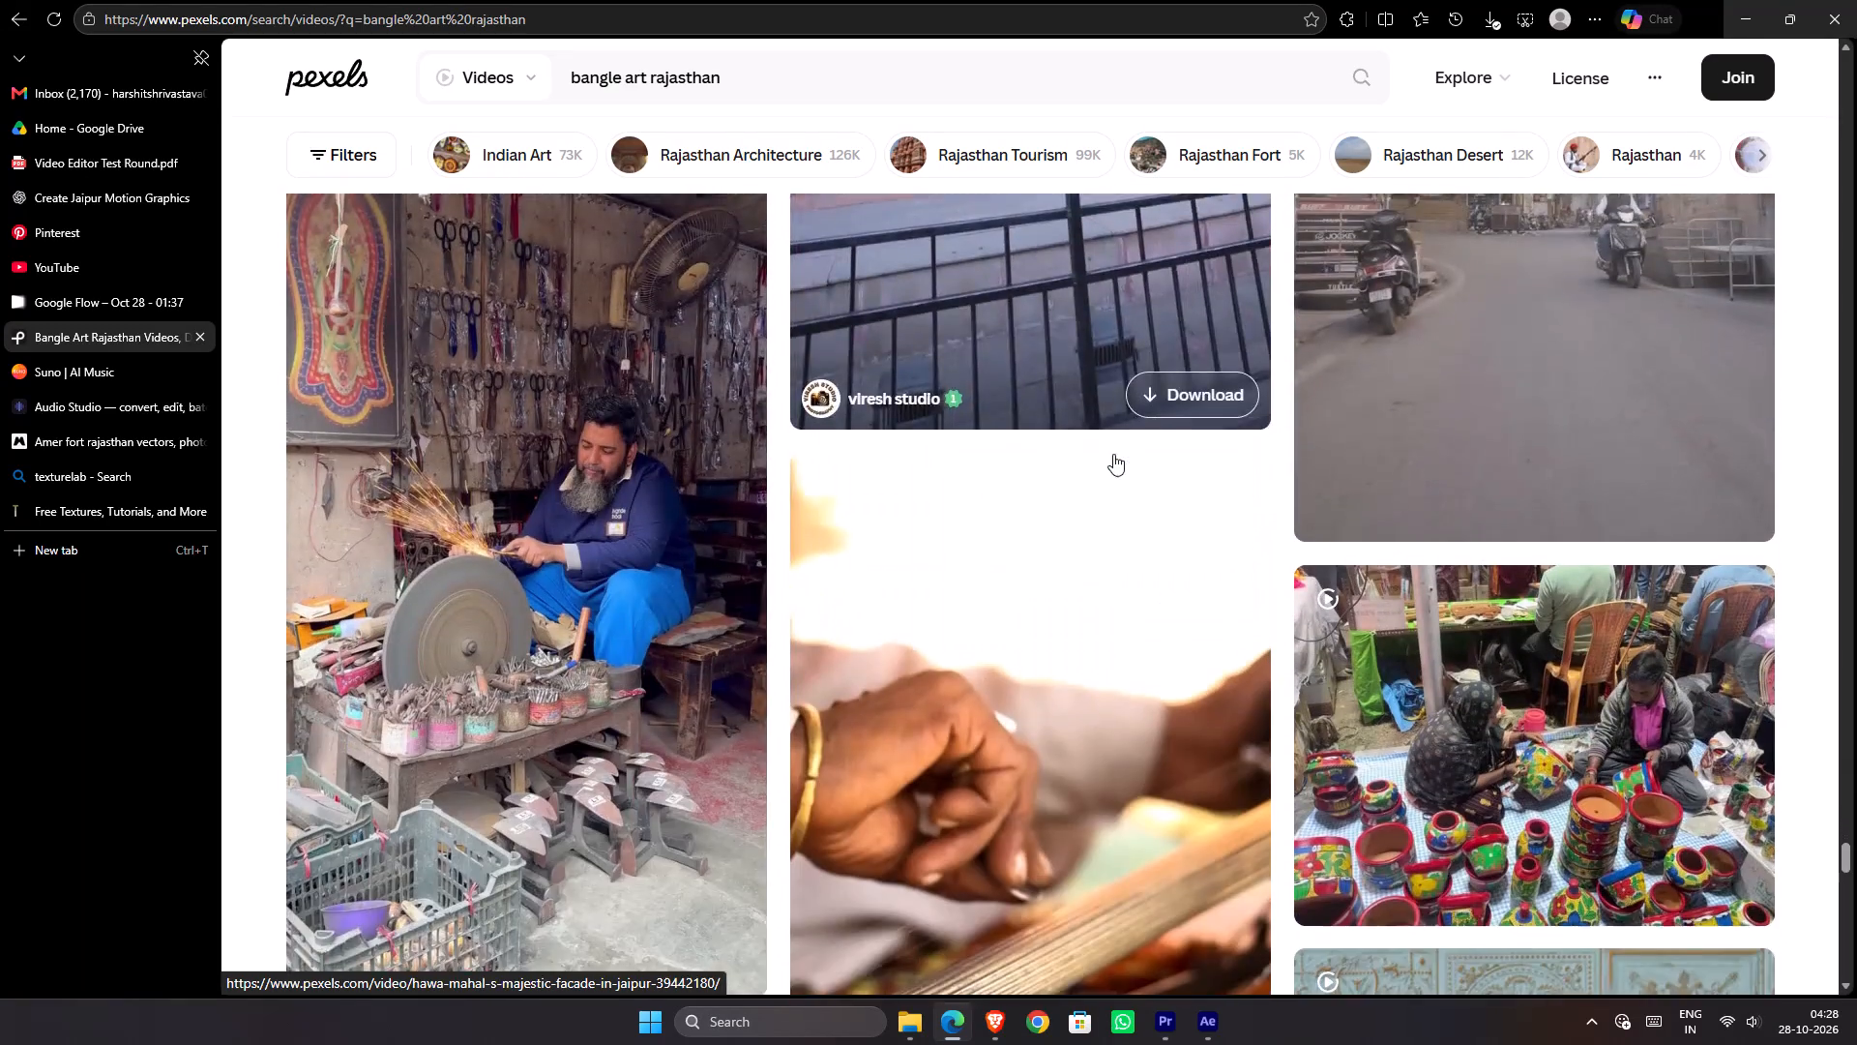
scroll(1113, 454, down, 3)
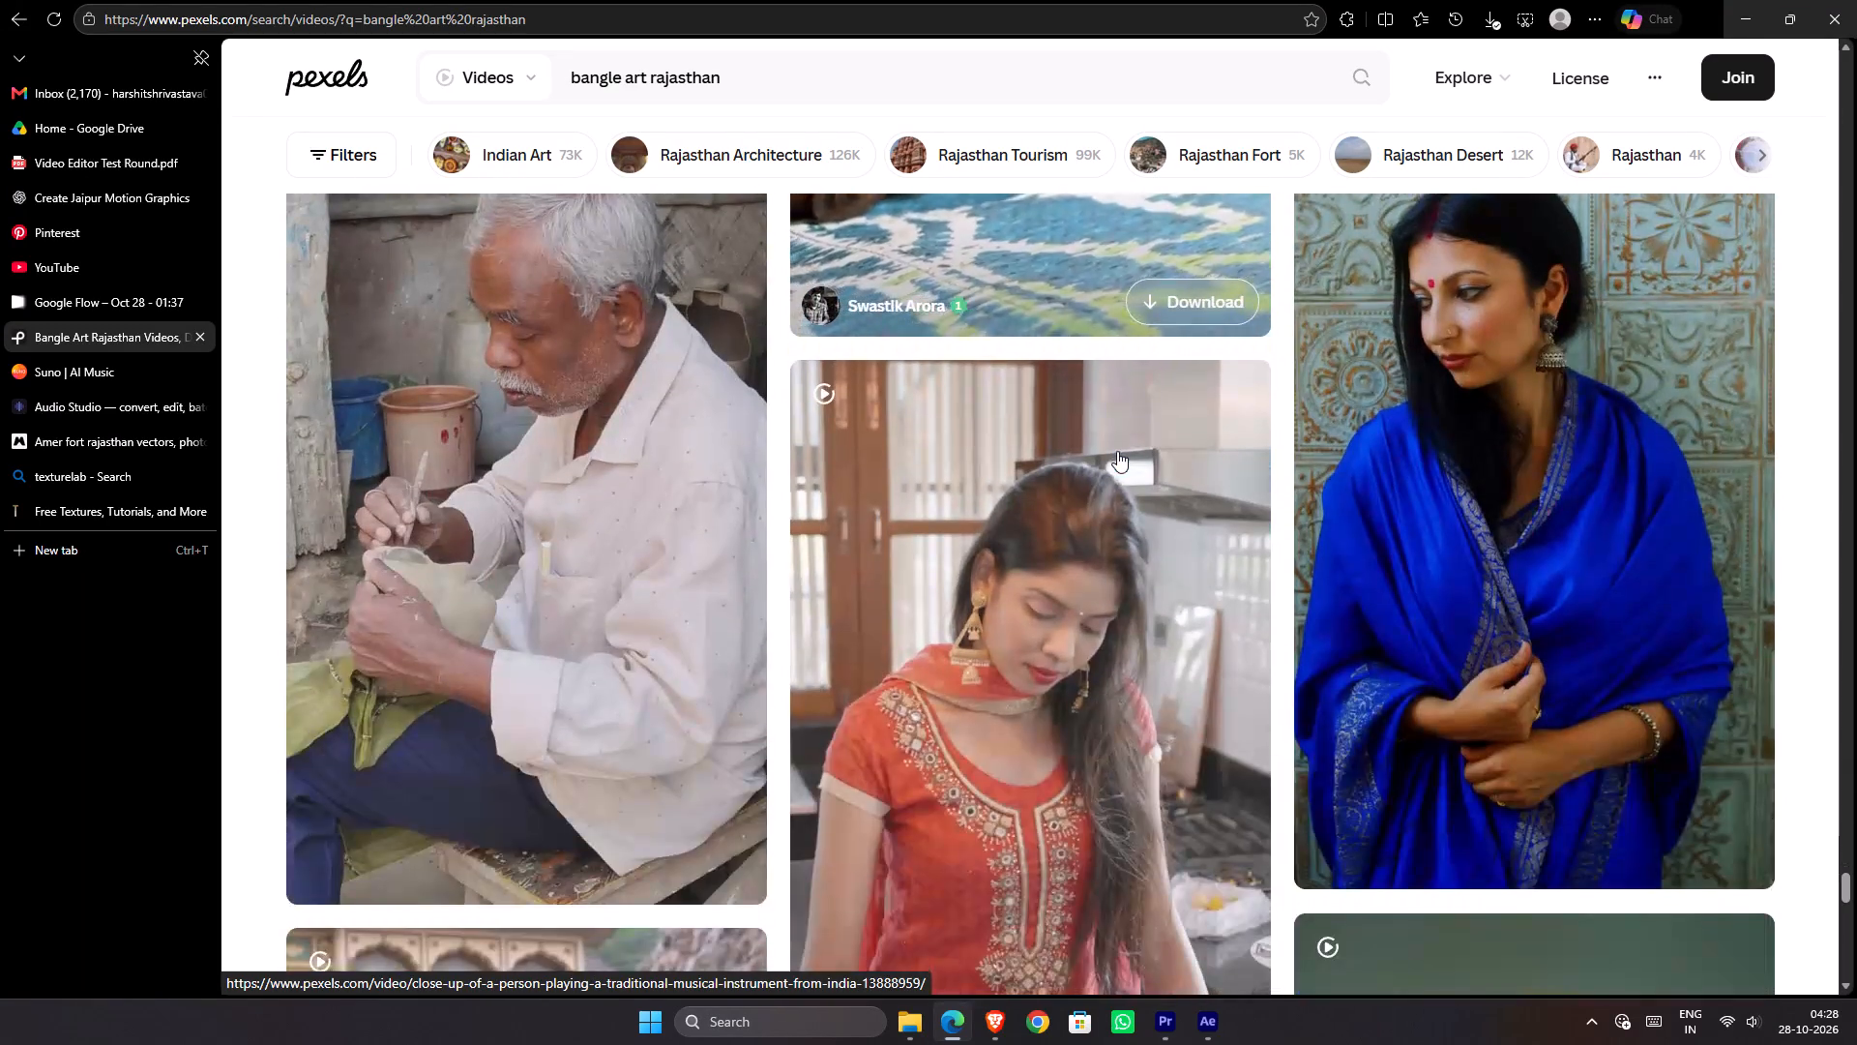
scroll(1117, 451, down, 4)
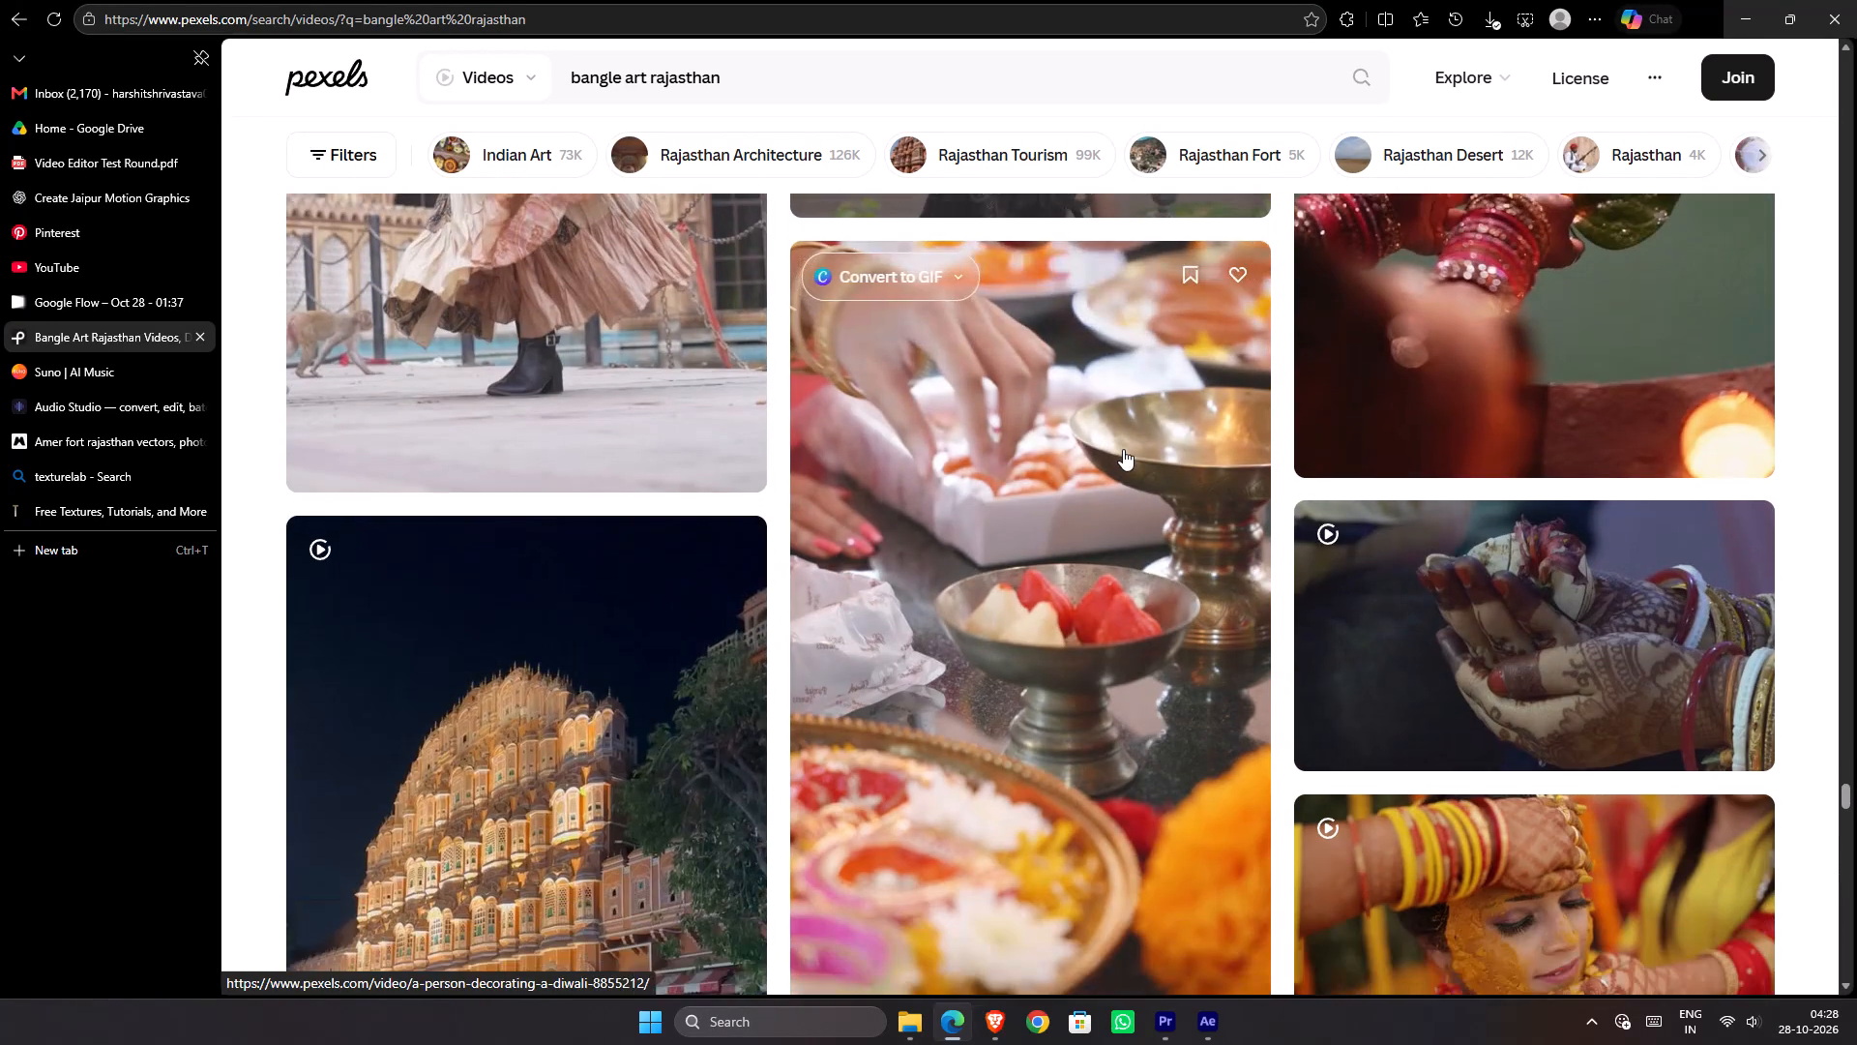
scroll(1123, 449, down, 2)
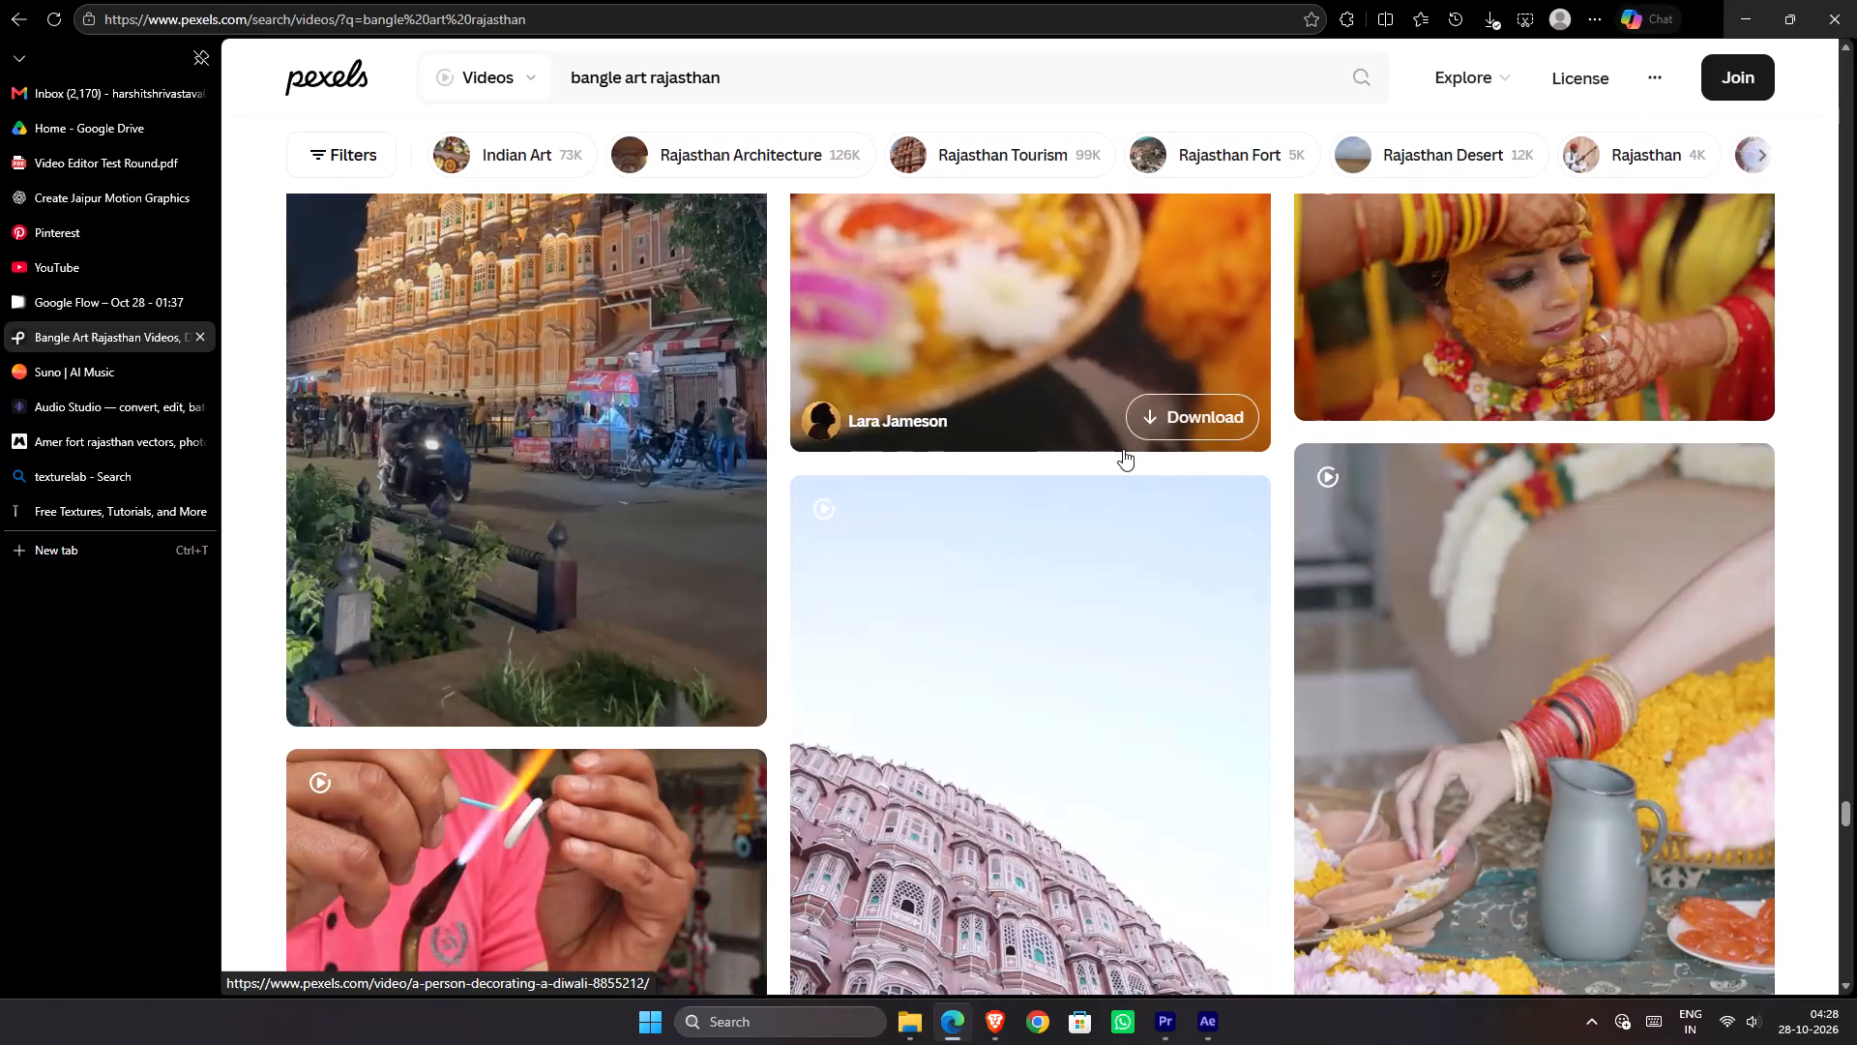
scroll(1123, 449, down, 3)
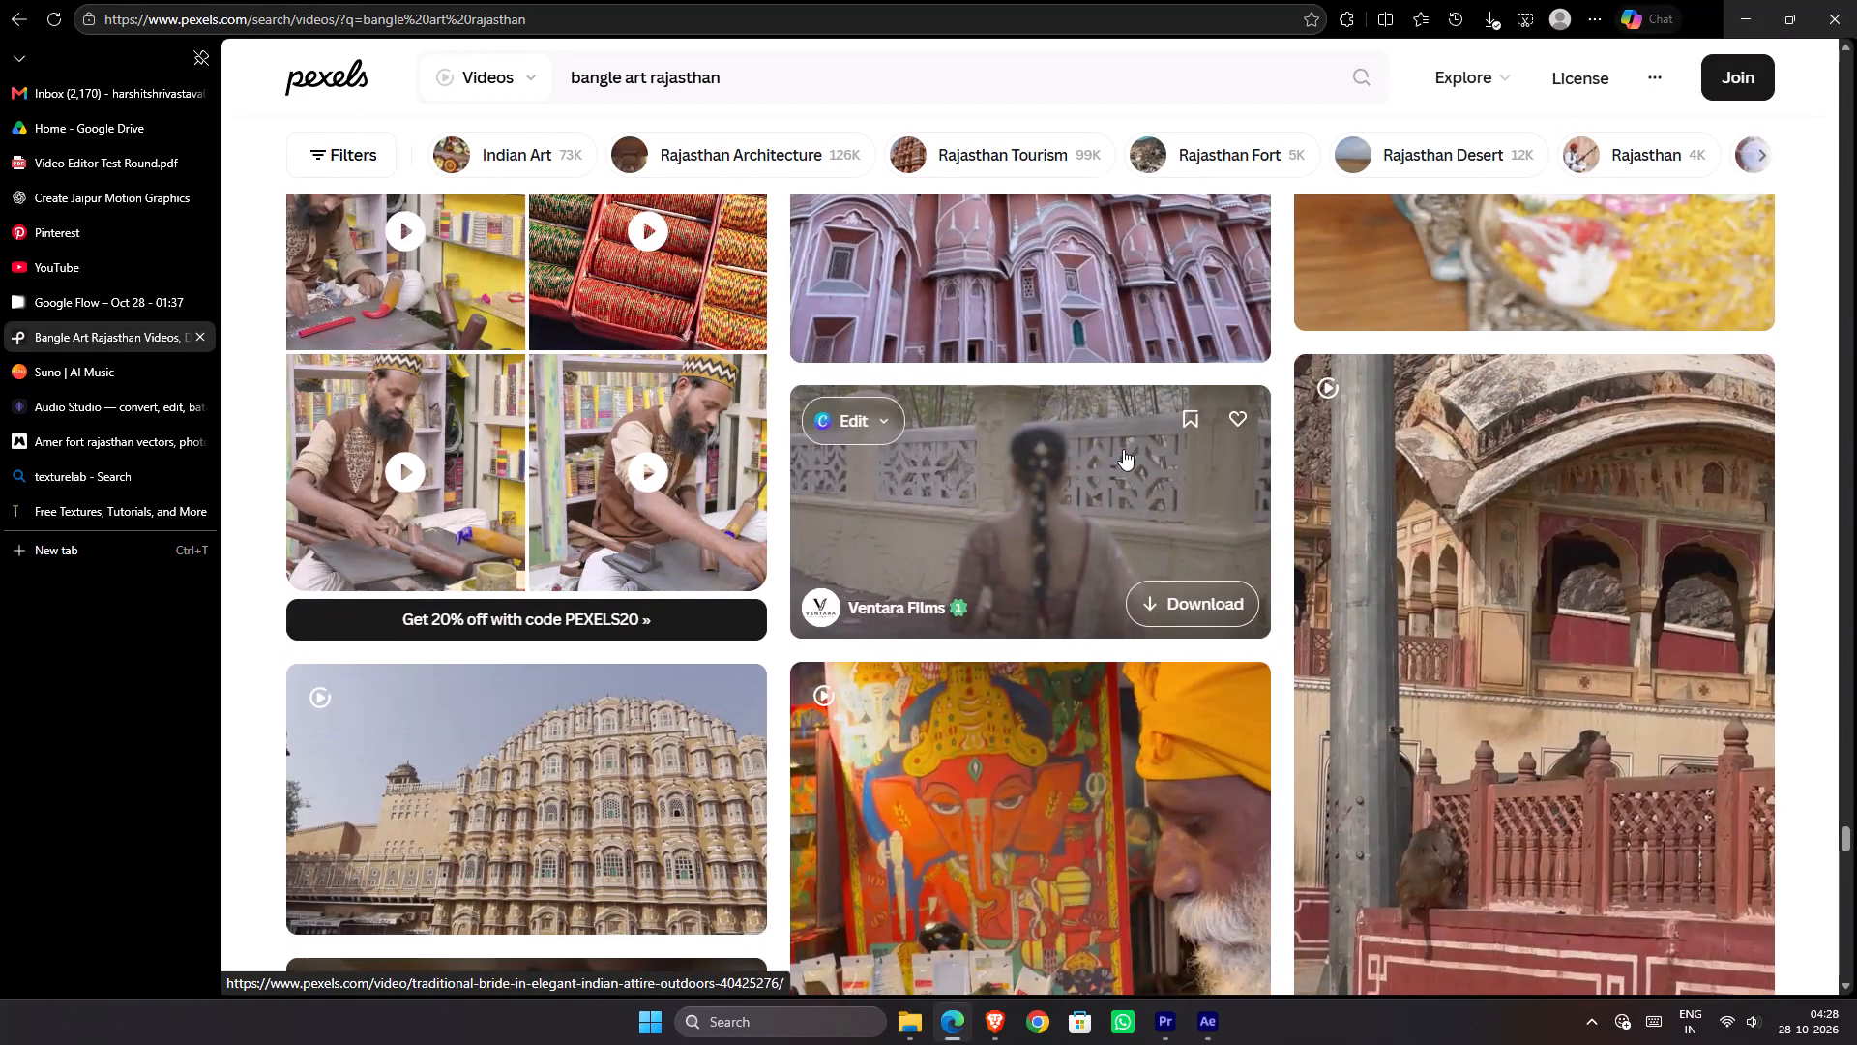
scroll(1123, 449, down, 2)
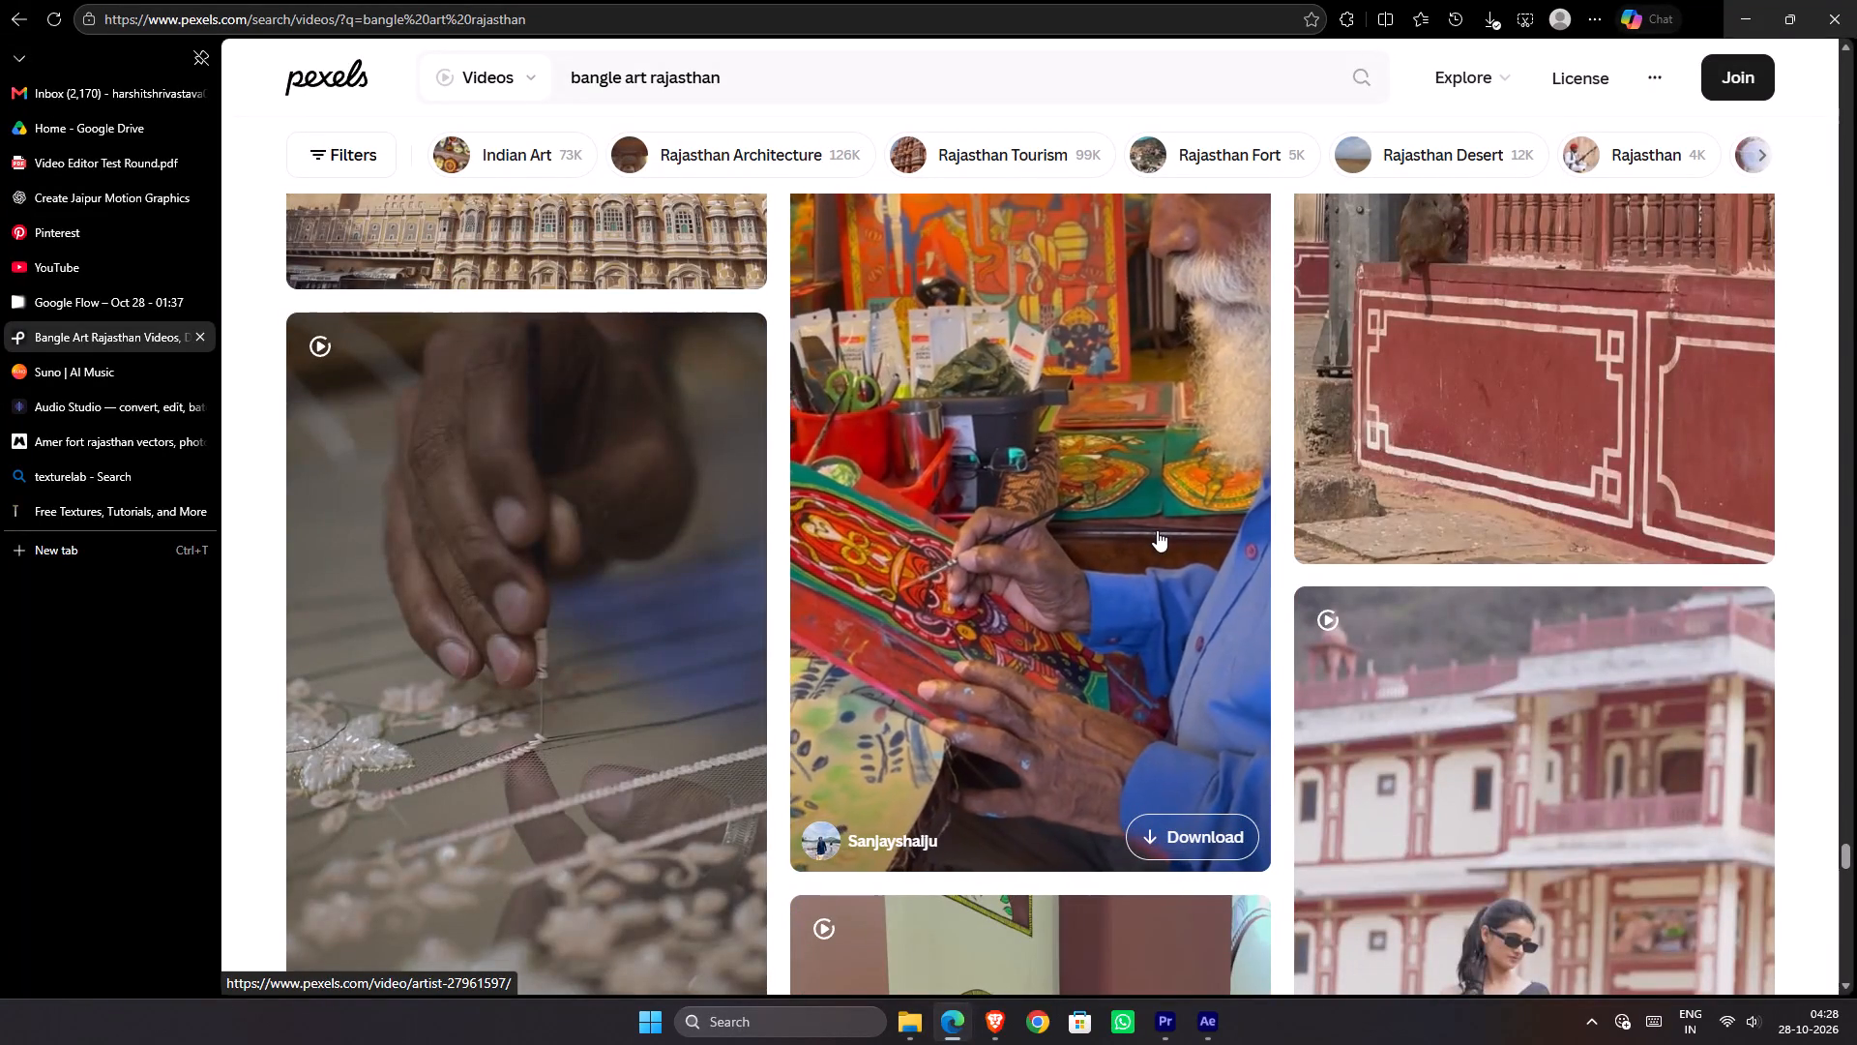
Open the video of the artisan painting a deity, look through its similar clips for craft footage, and return to the results.
scroll(1157, 530, up, 1)
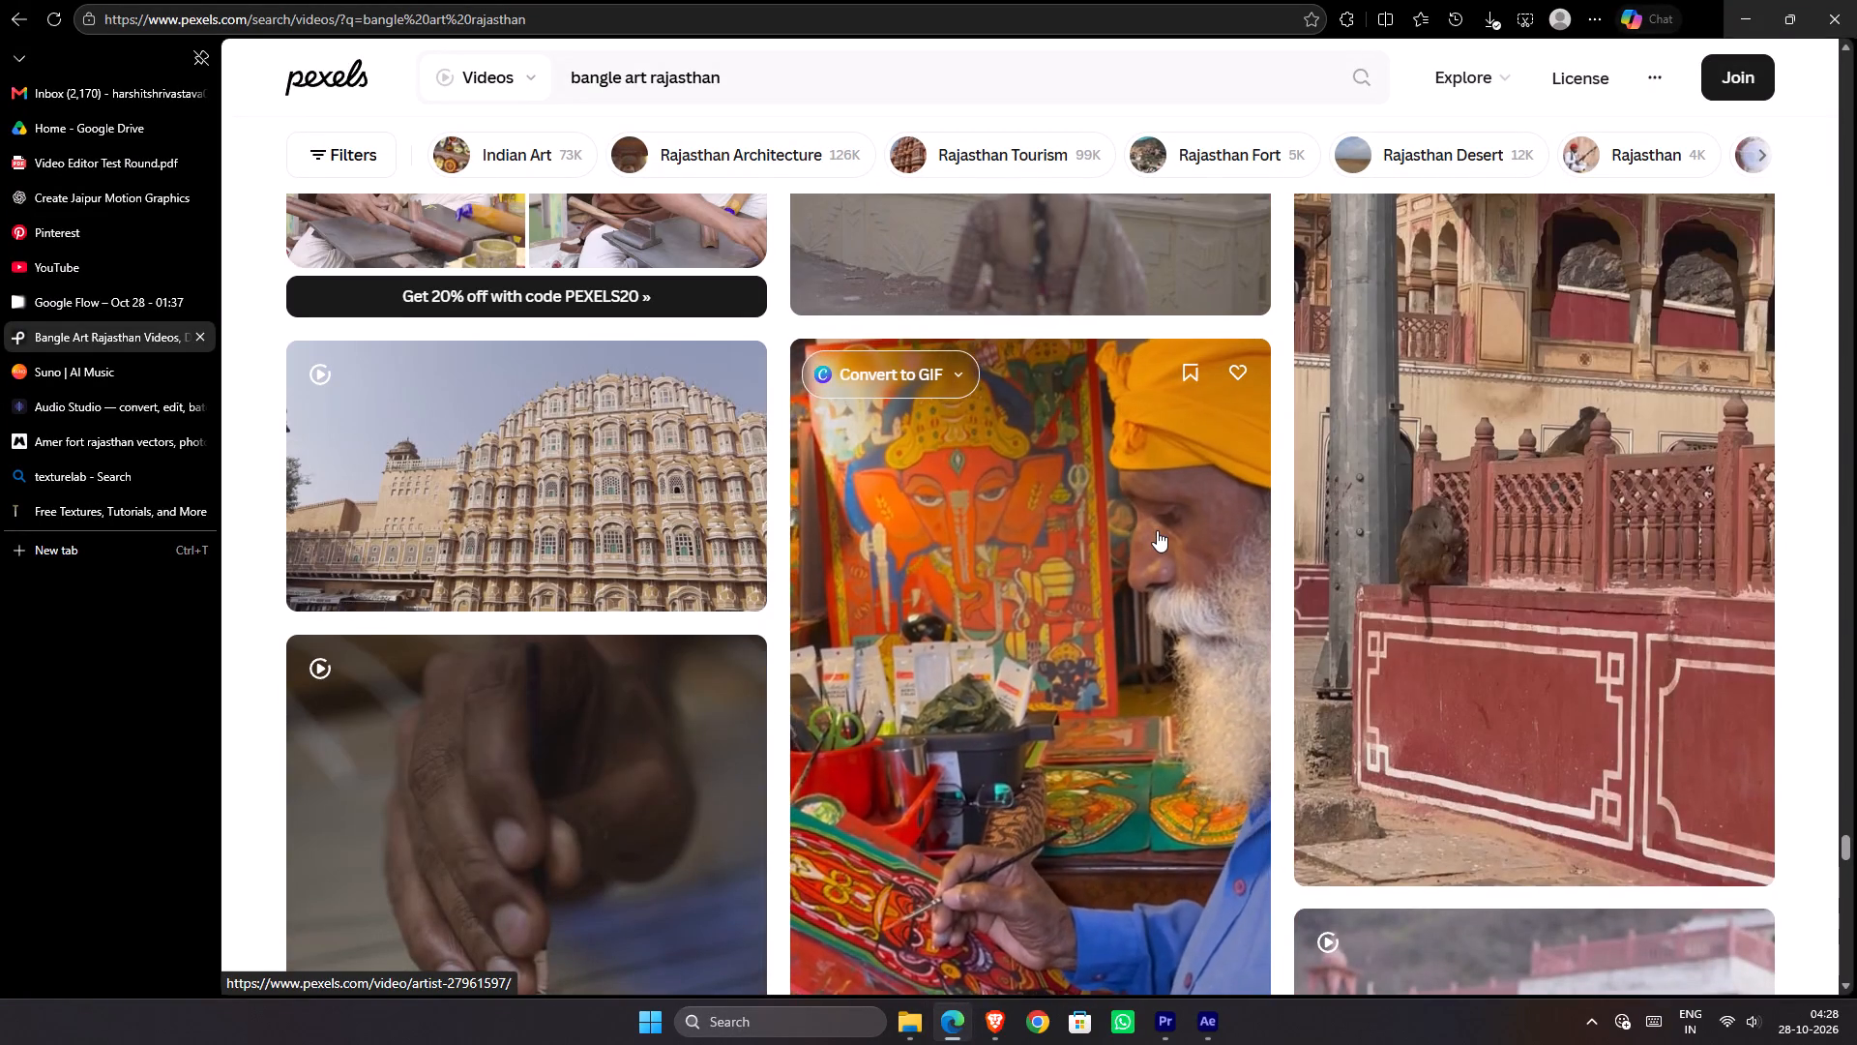
click(1157, 530)
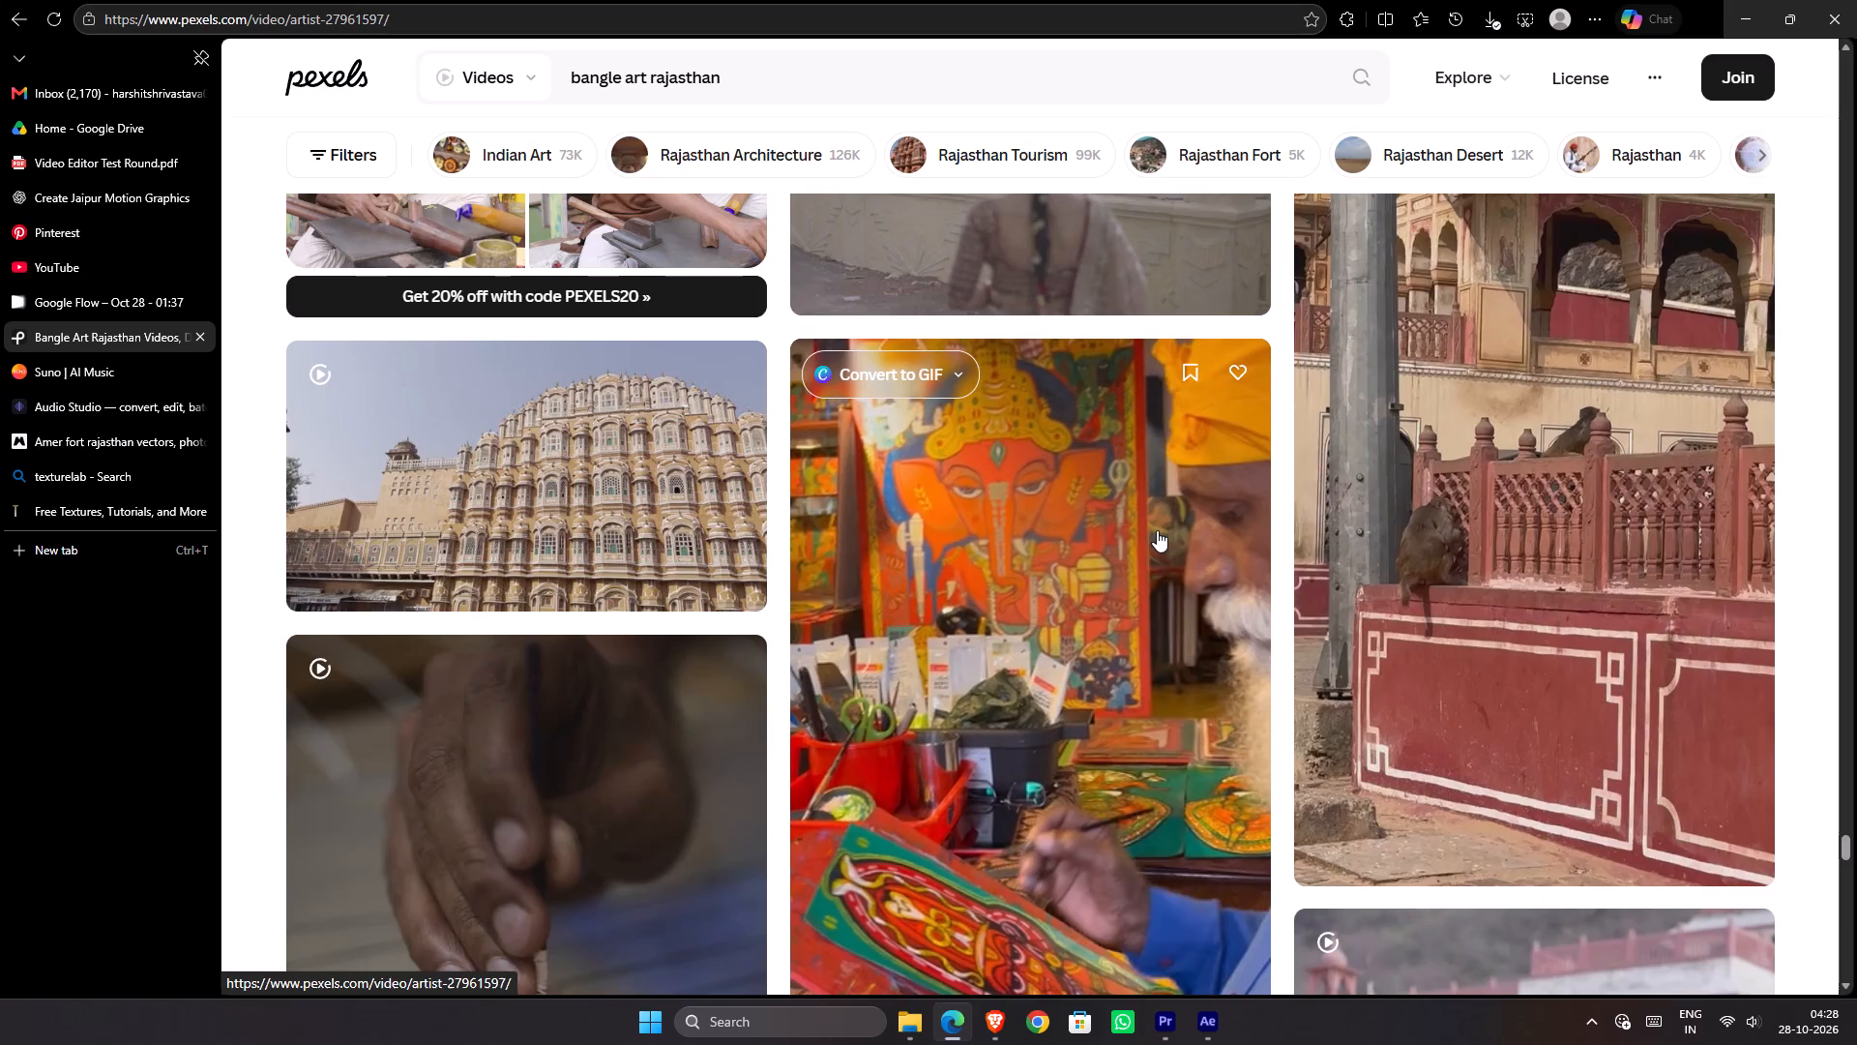
scroll(1157, 530, down, 2)
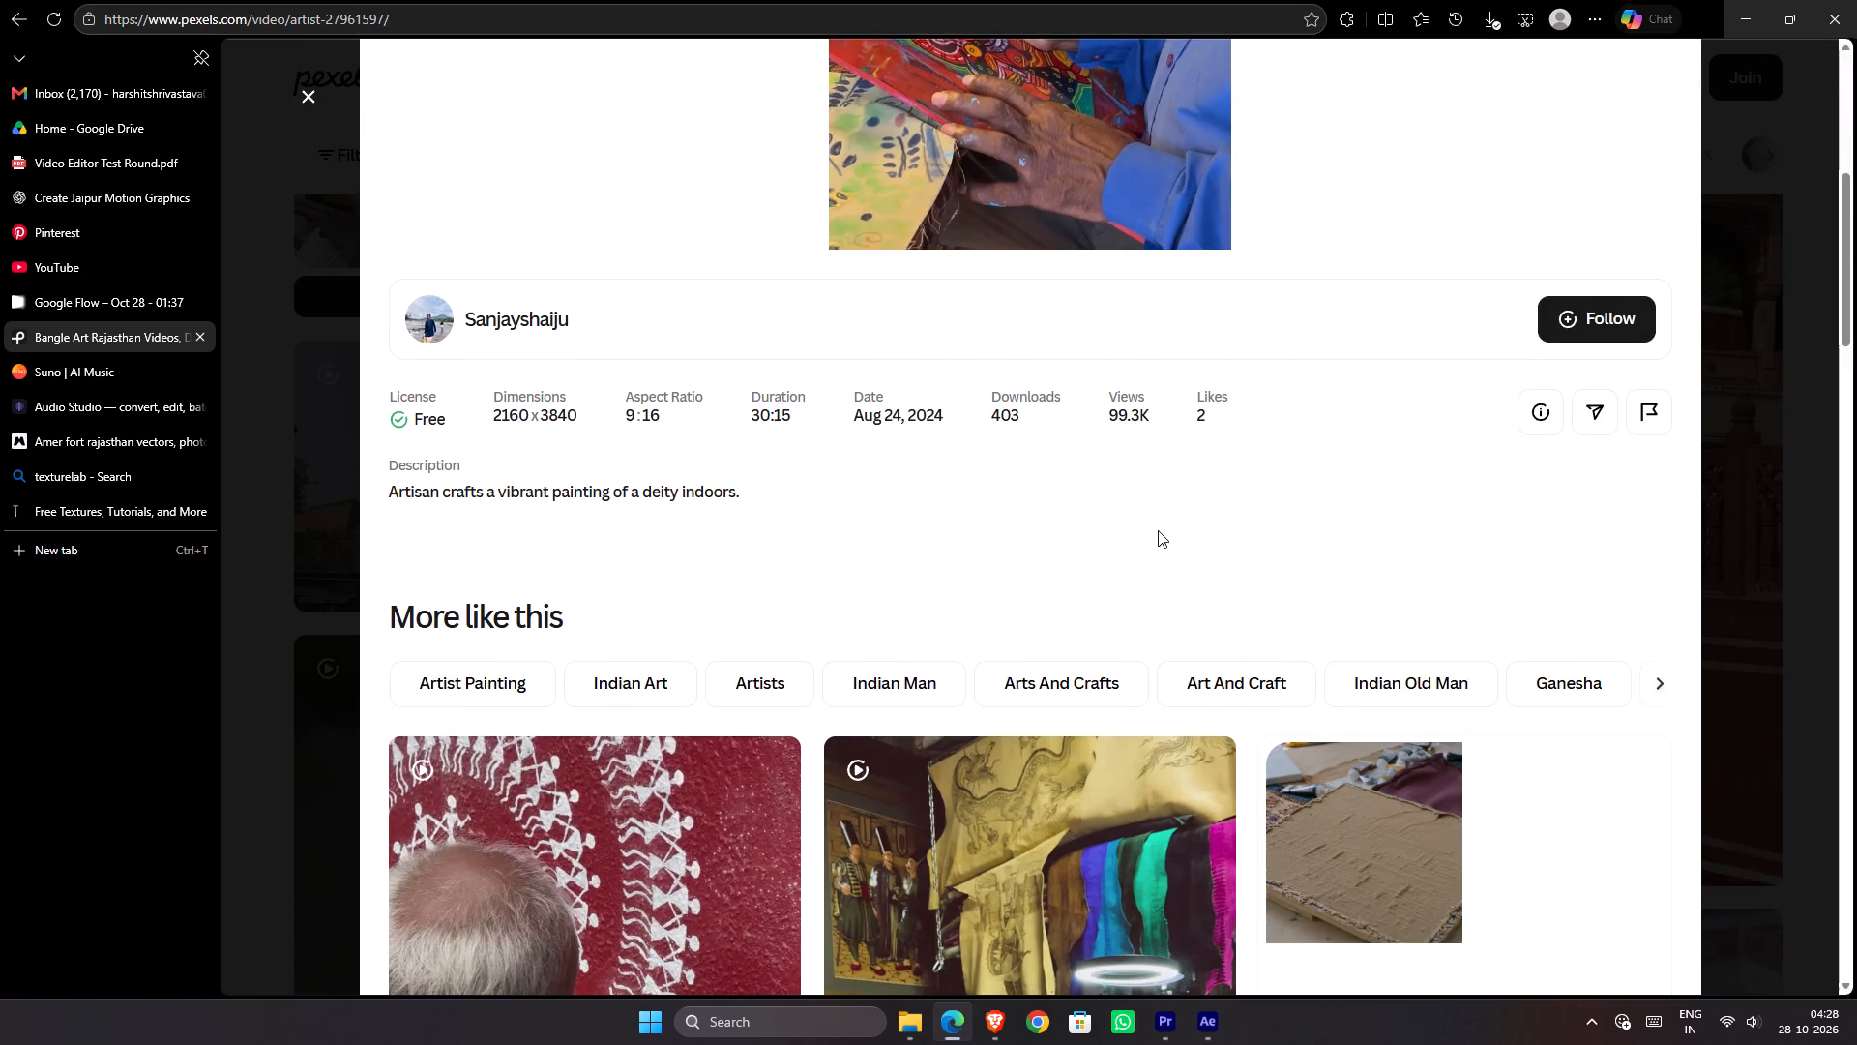
scroll(1161, 530, up, 1)
scroll(1163, 529, down, 3)
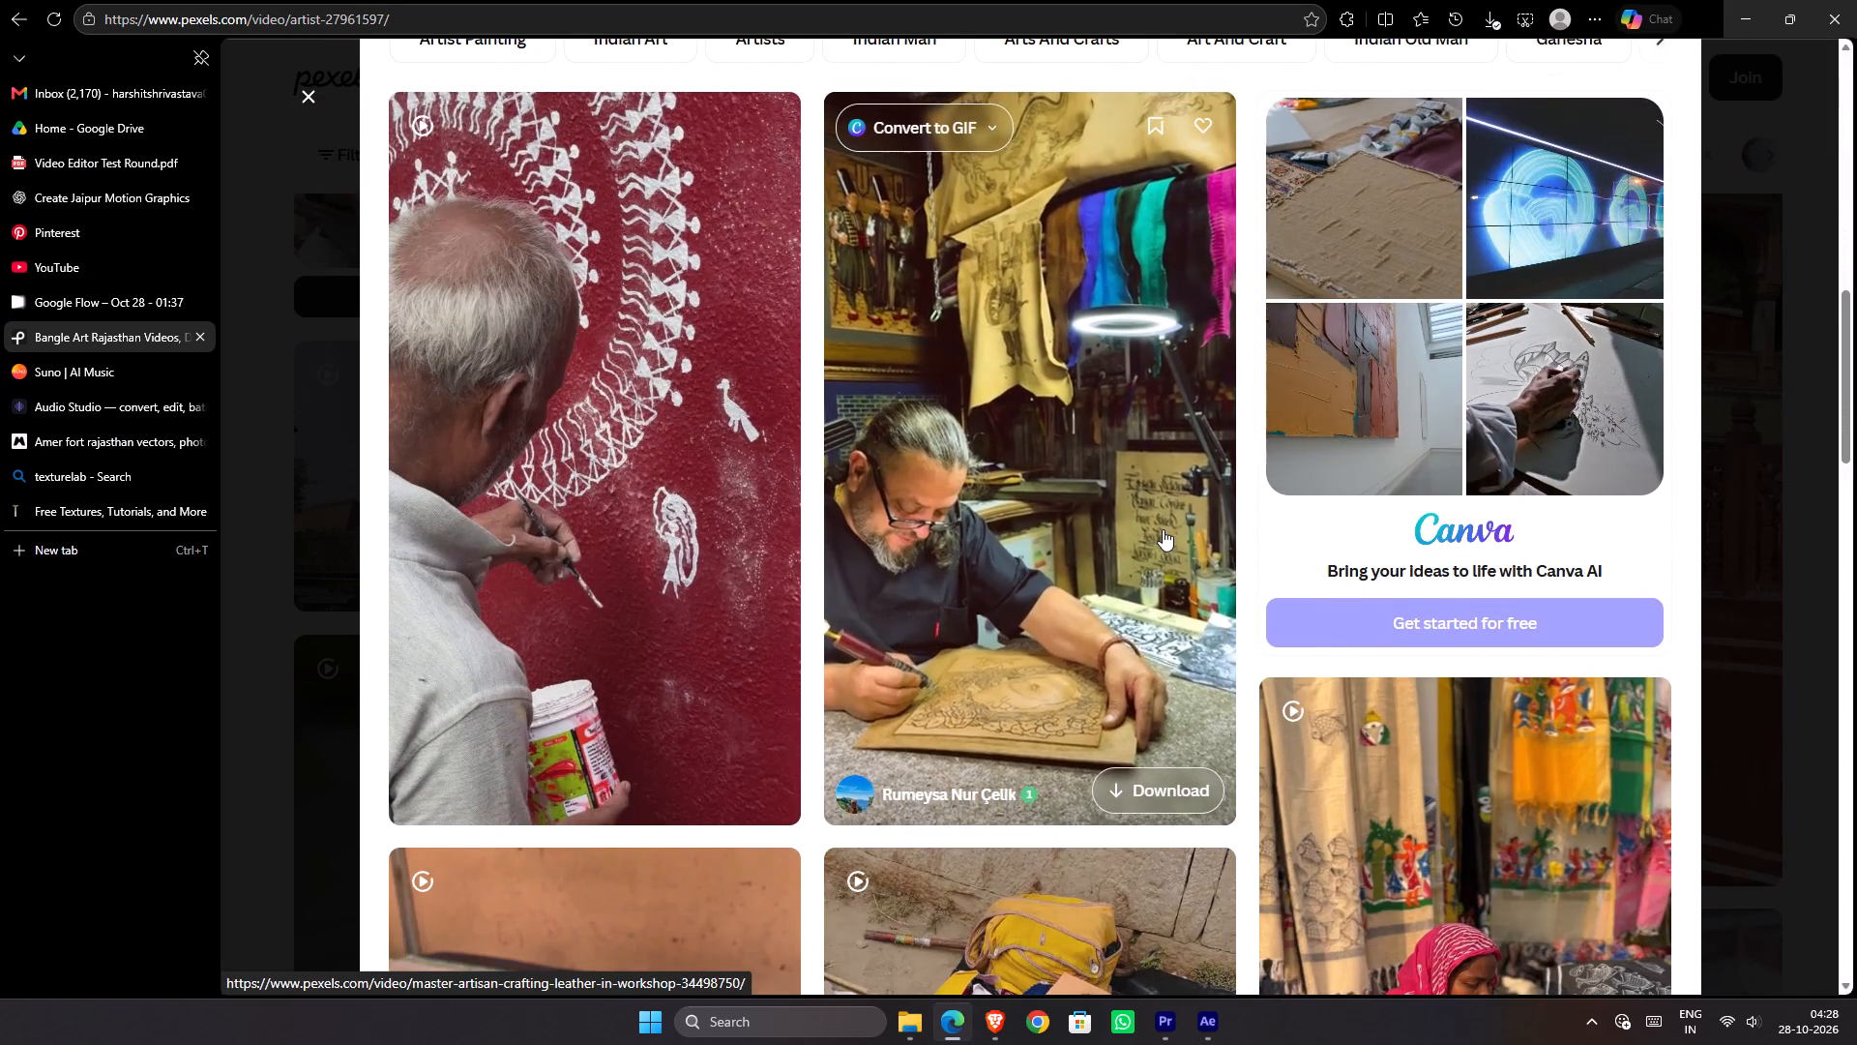
scroll(1163, 529, down, 1)
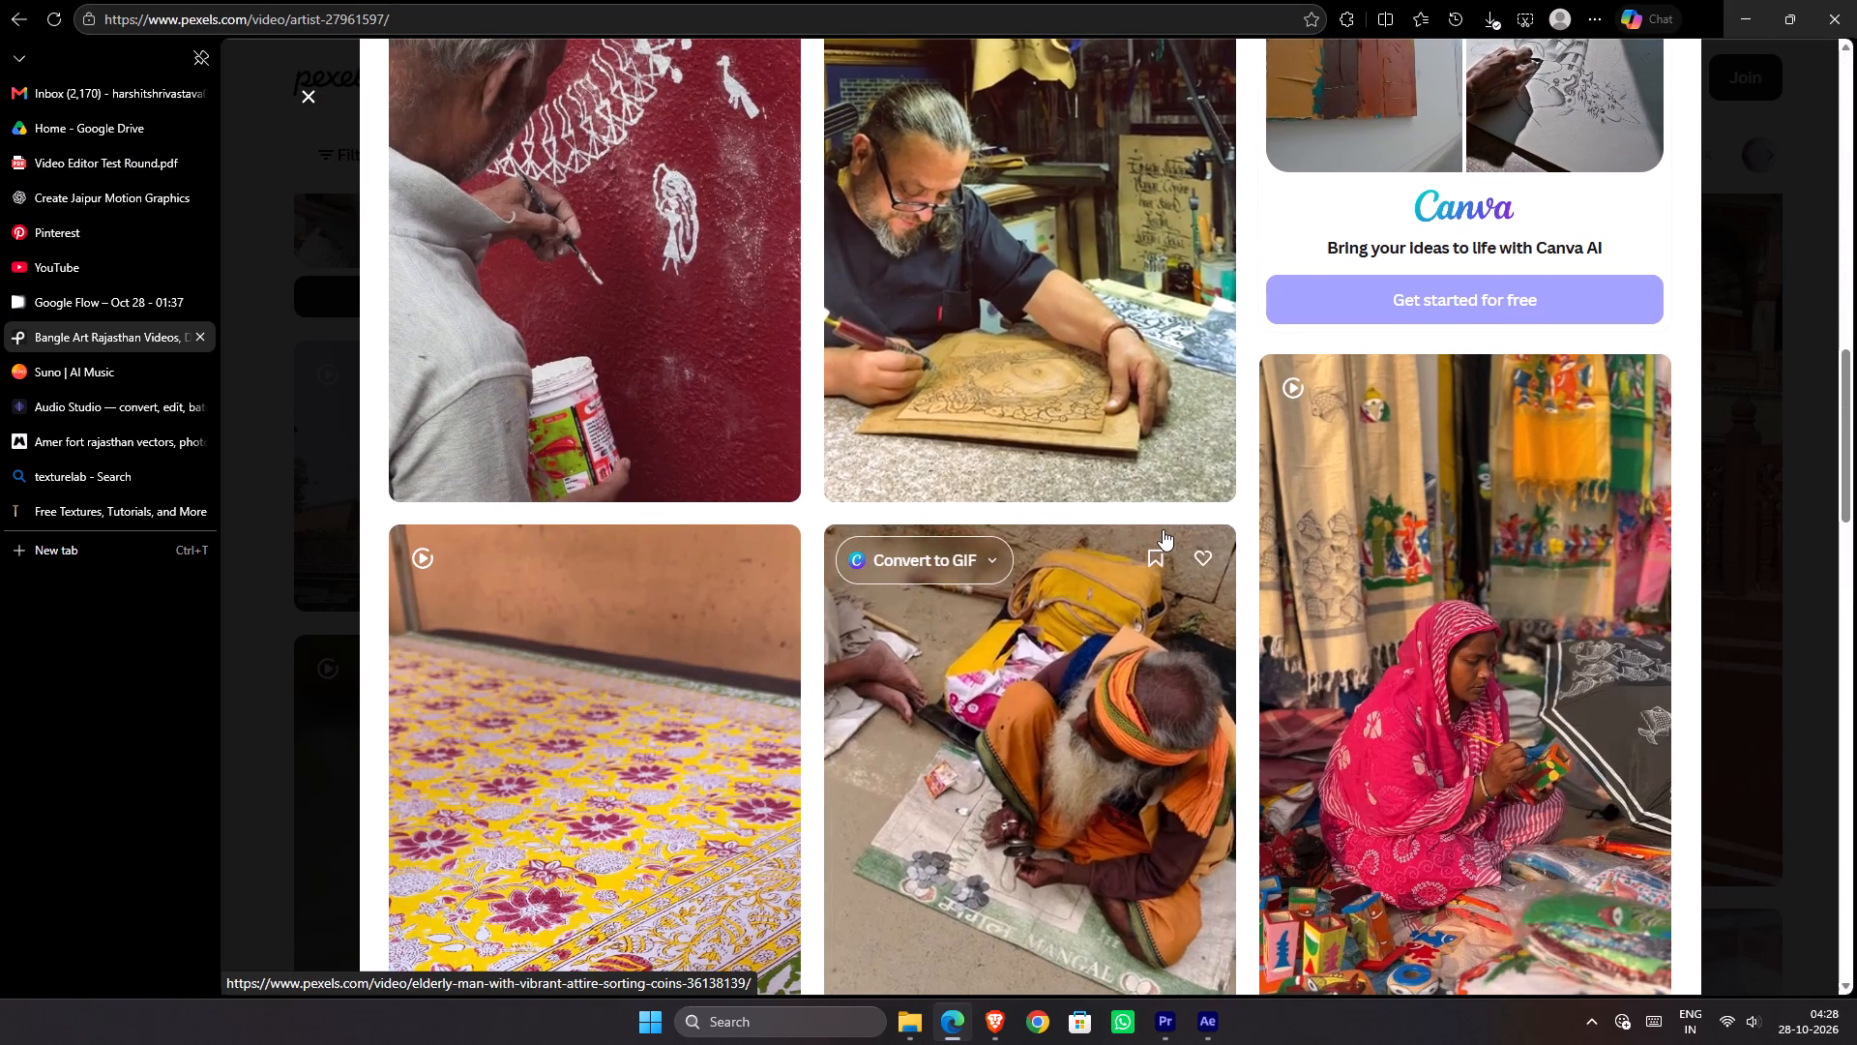
scroll(1163, 529, down, 1)
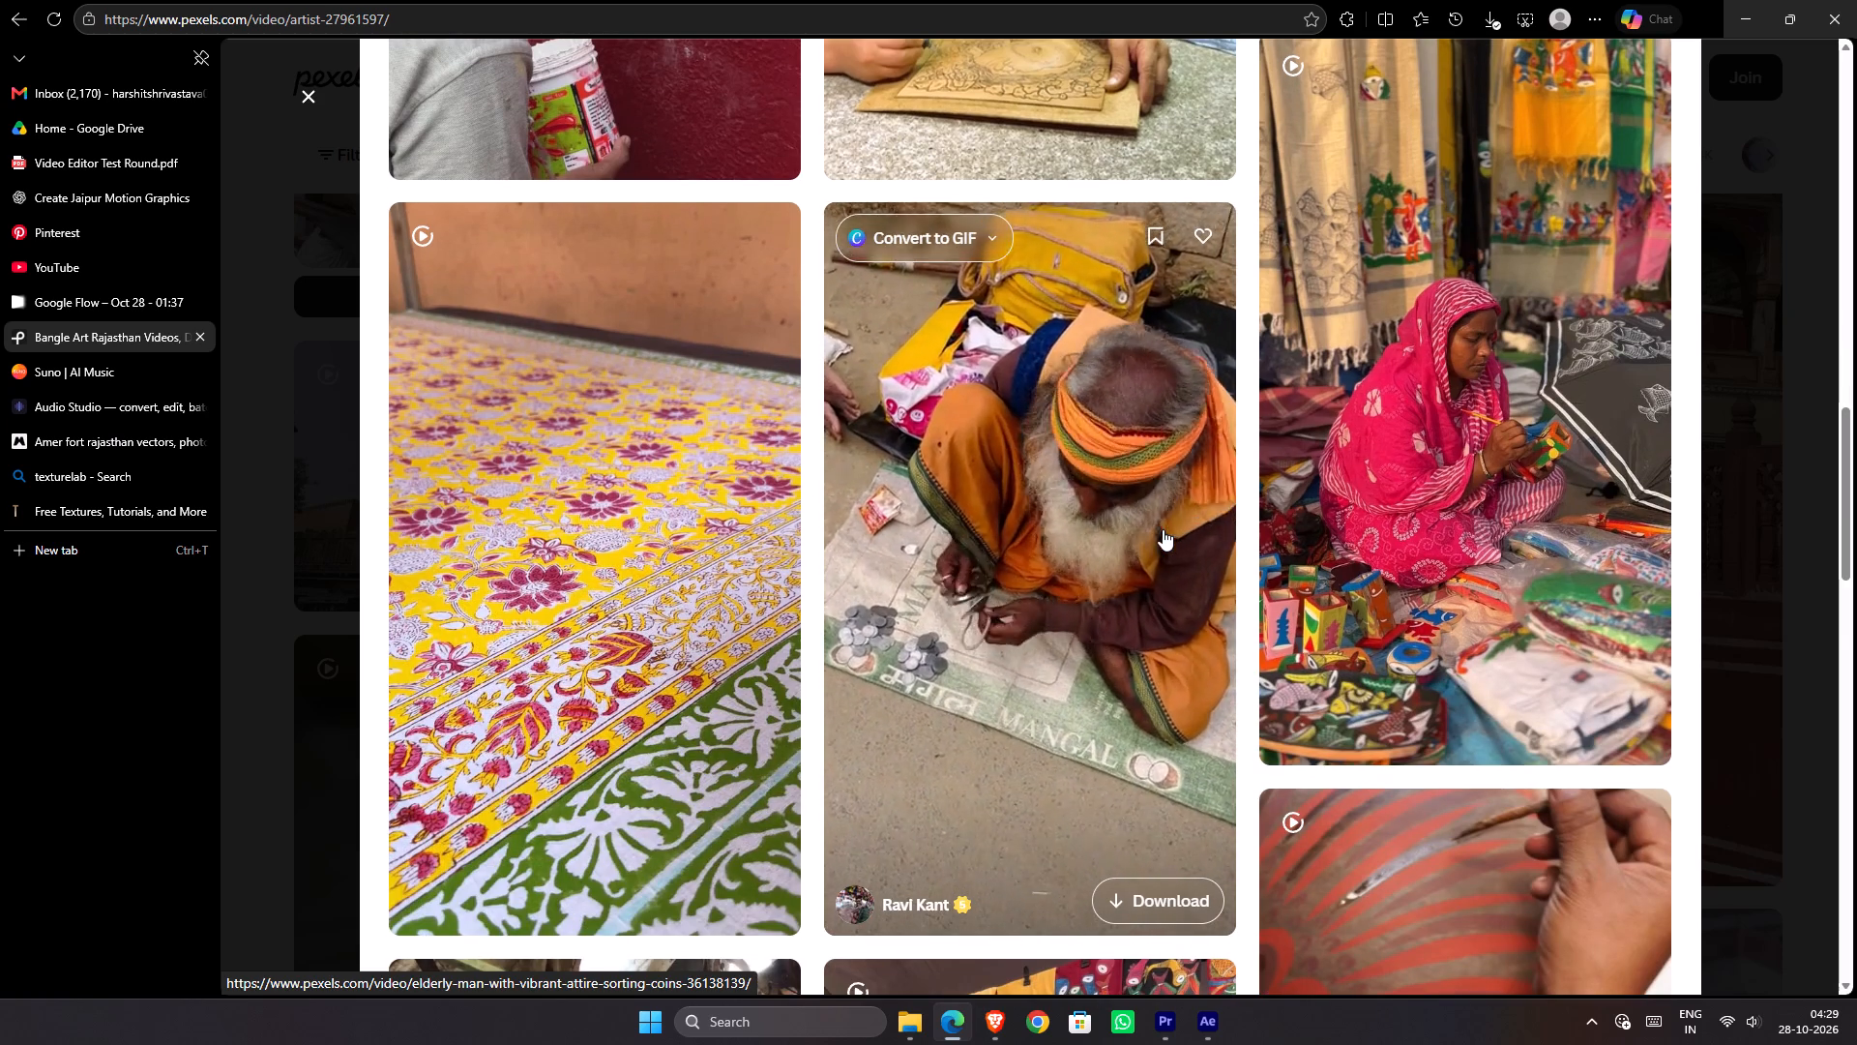
scroll(1163, 529, down, 2)
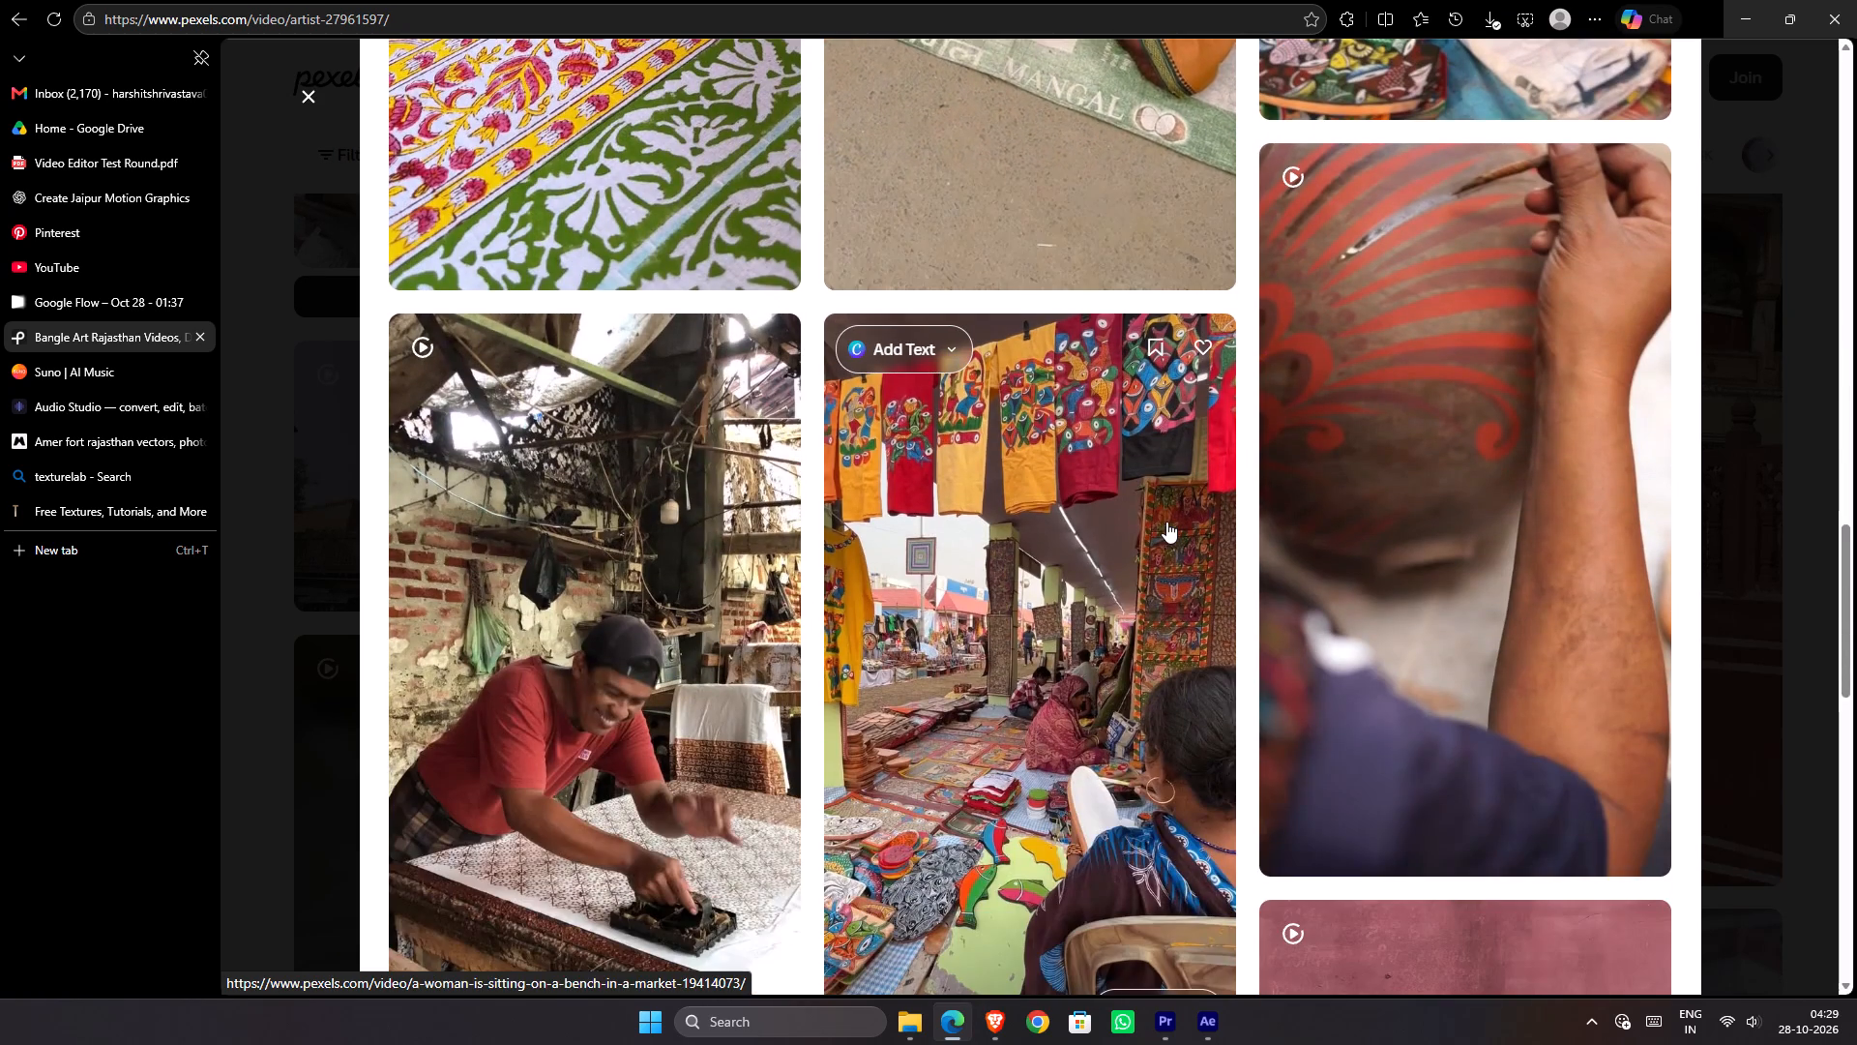
scroll(1166, 522, down, 2)
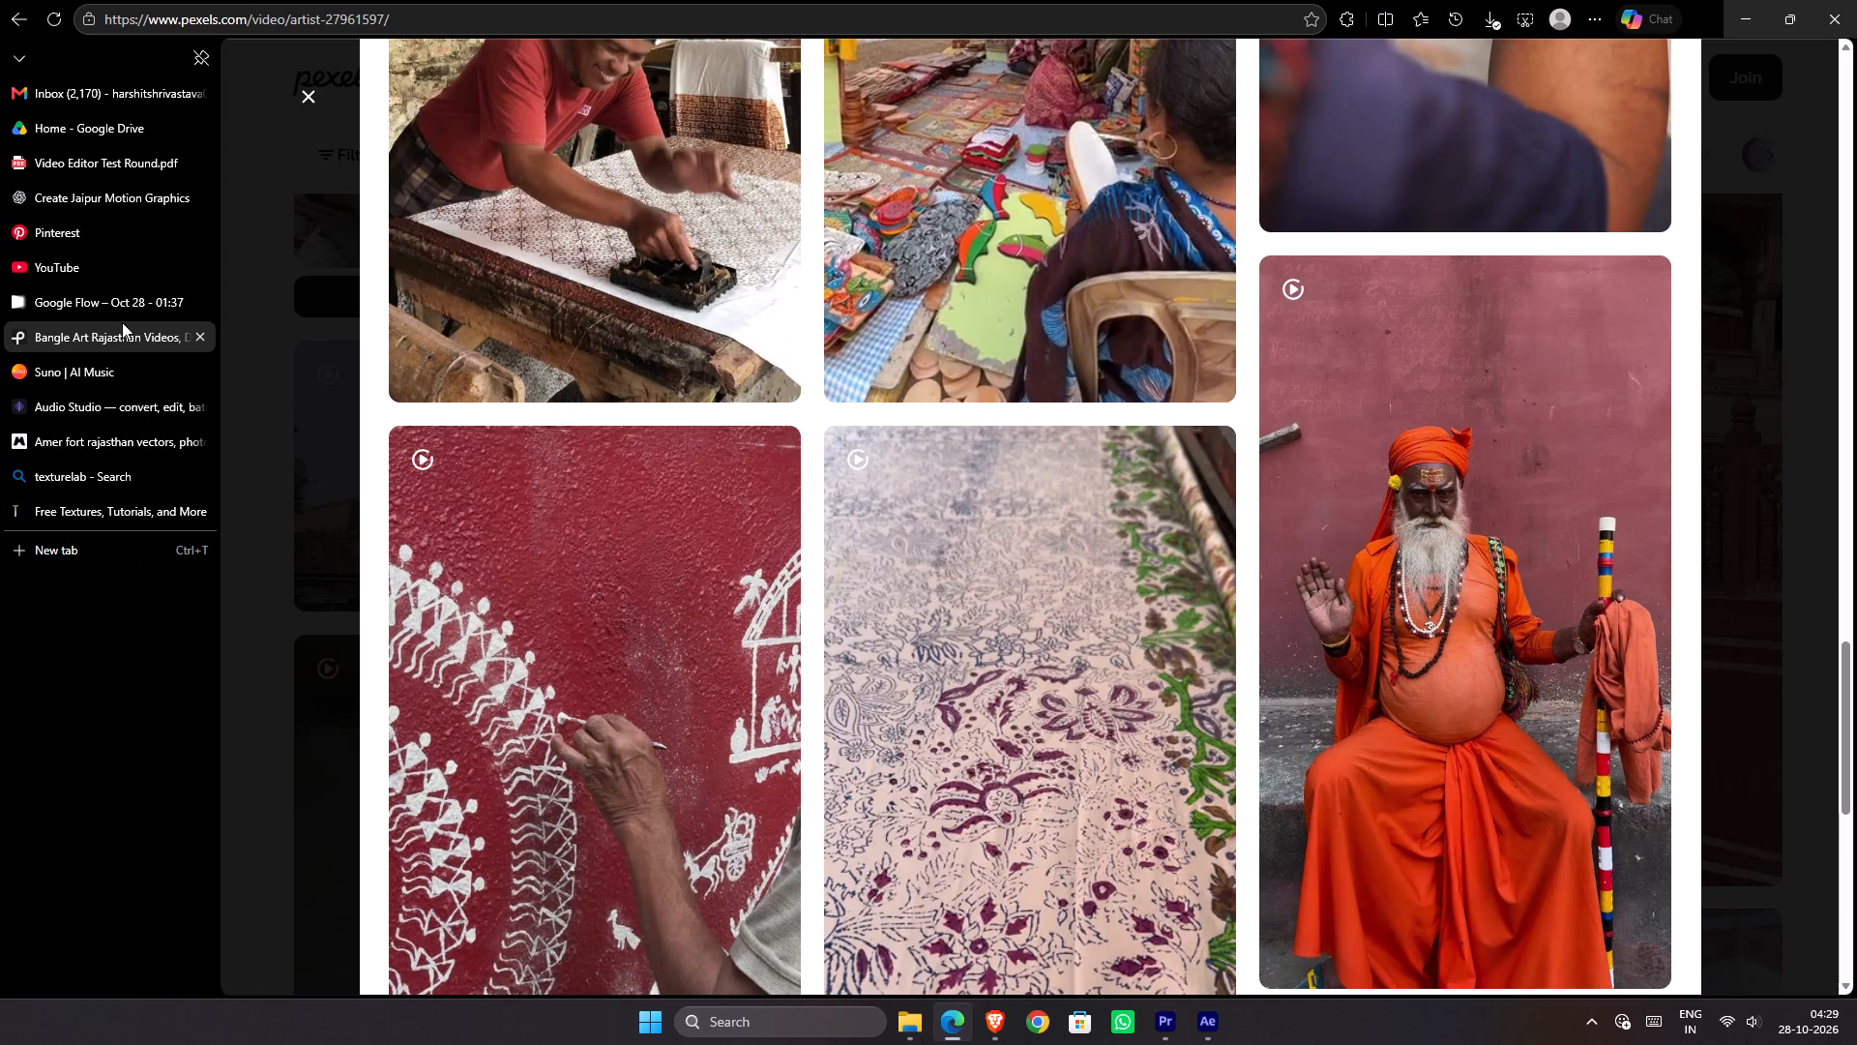
click(312, 336)
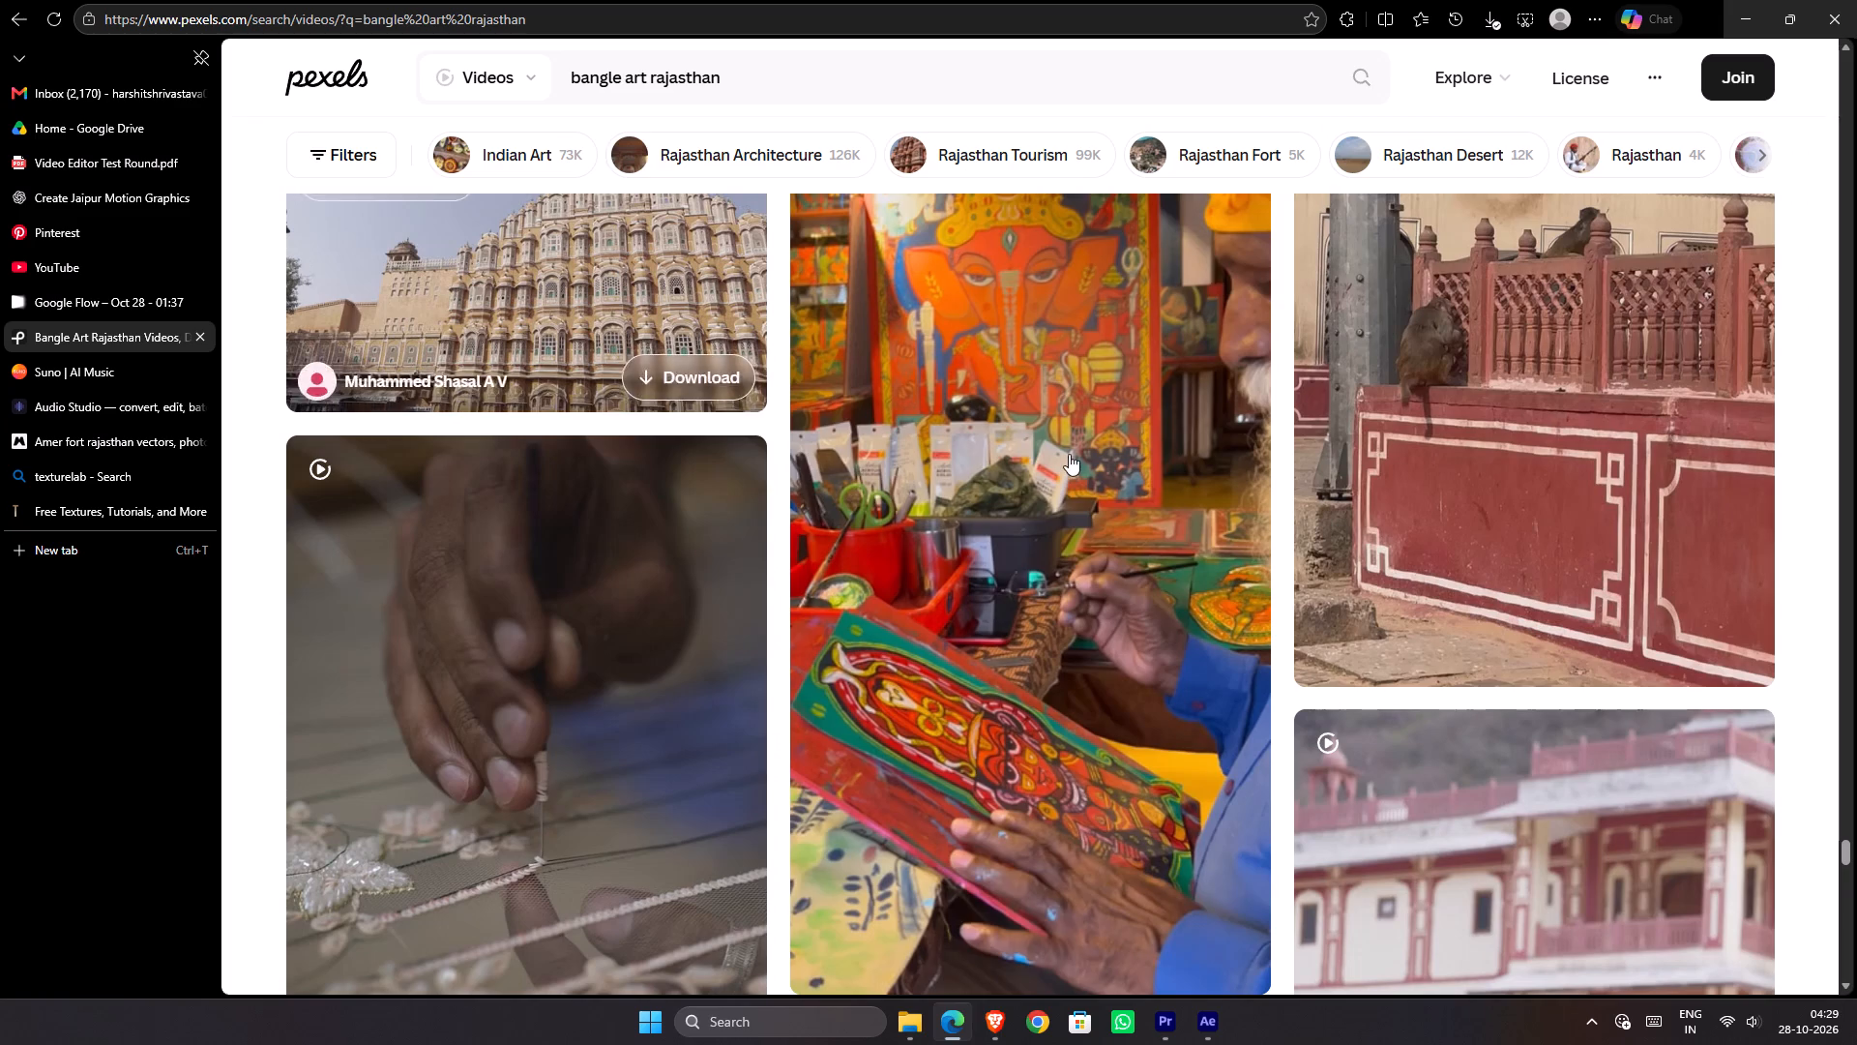
Look further through the "bangle art rajasthan" video results for suitable craft footage.
scroll(1072, 455, down, 3)
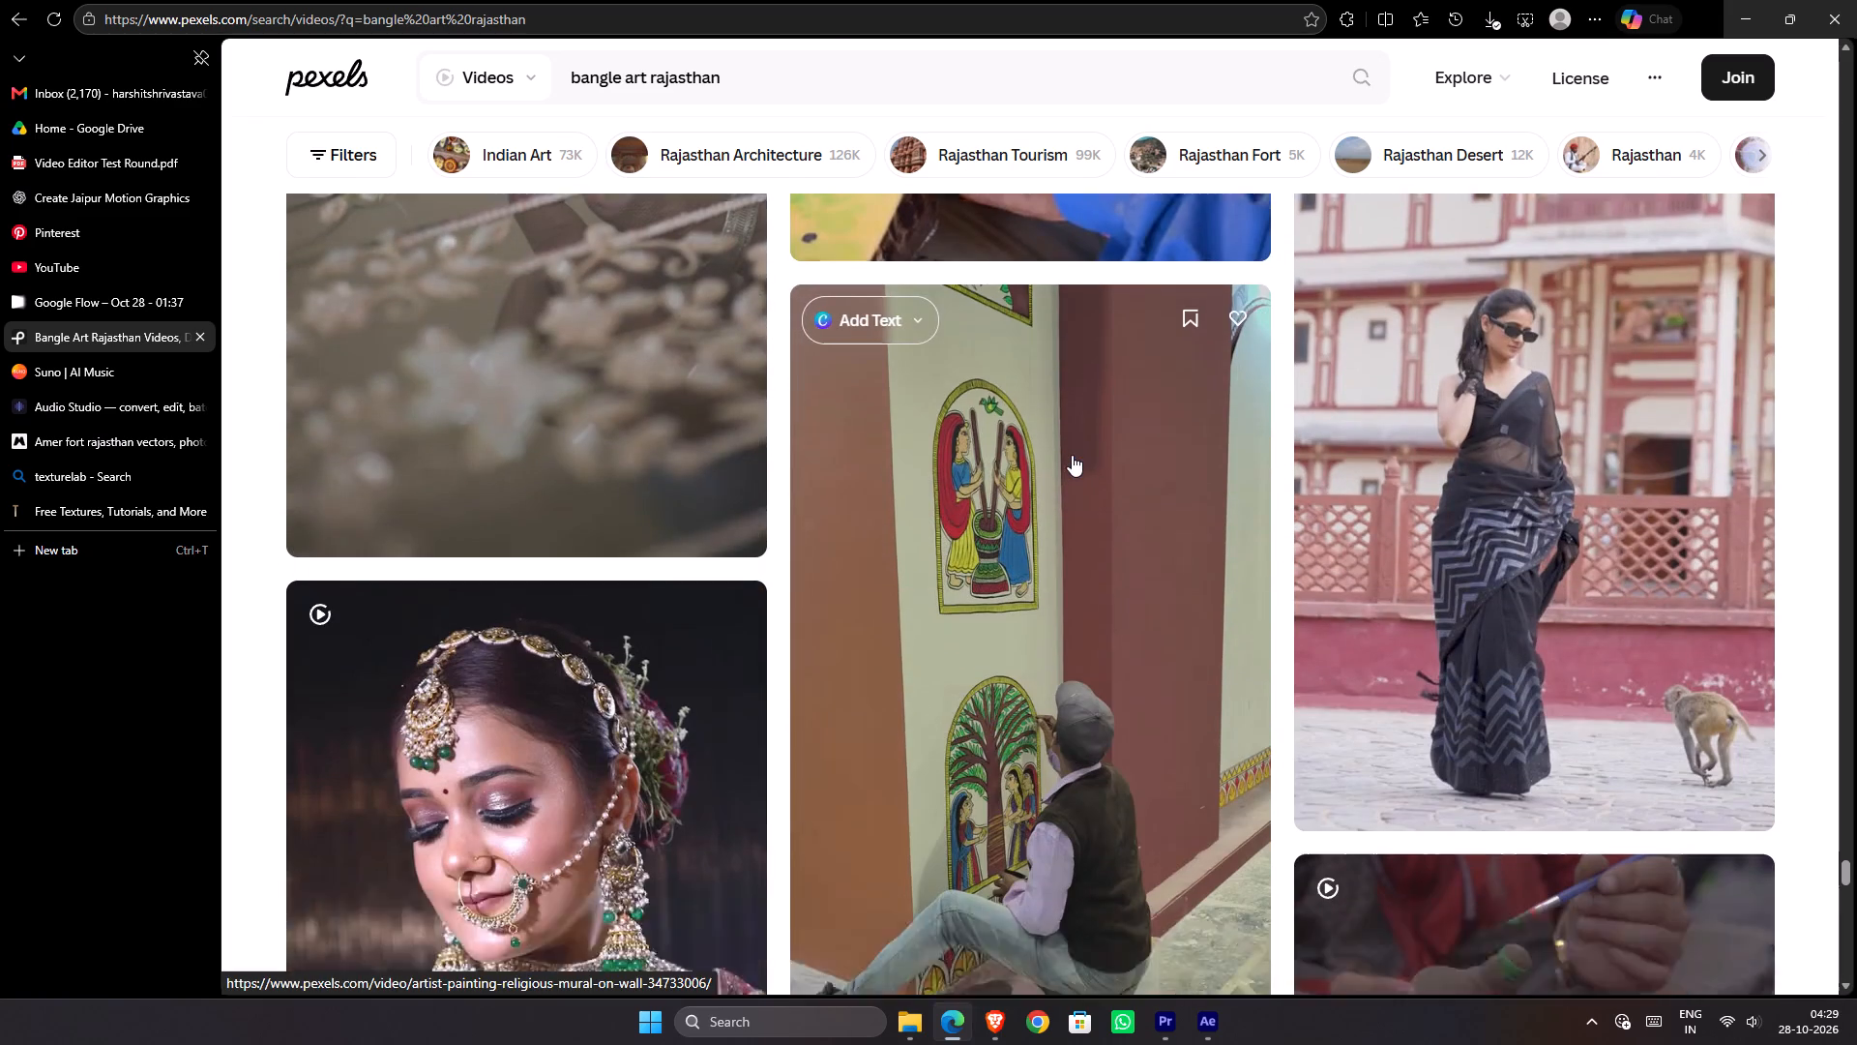
scroll(1072, 455, down, 1)
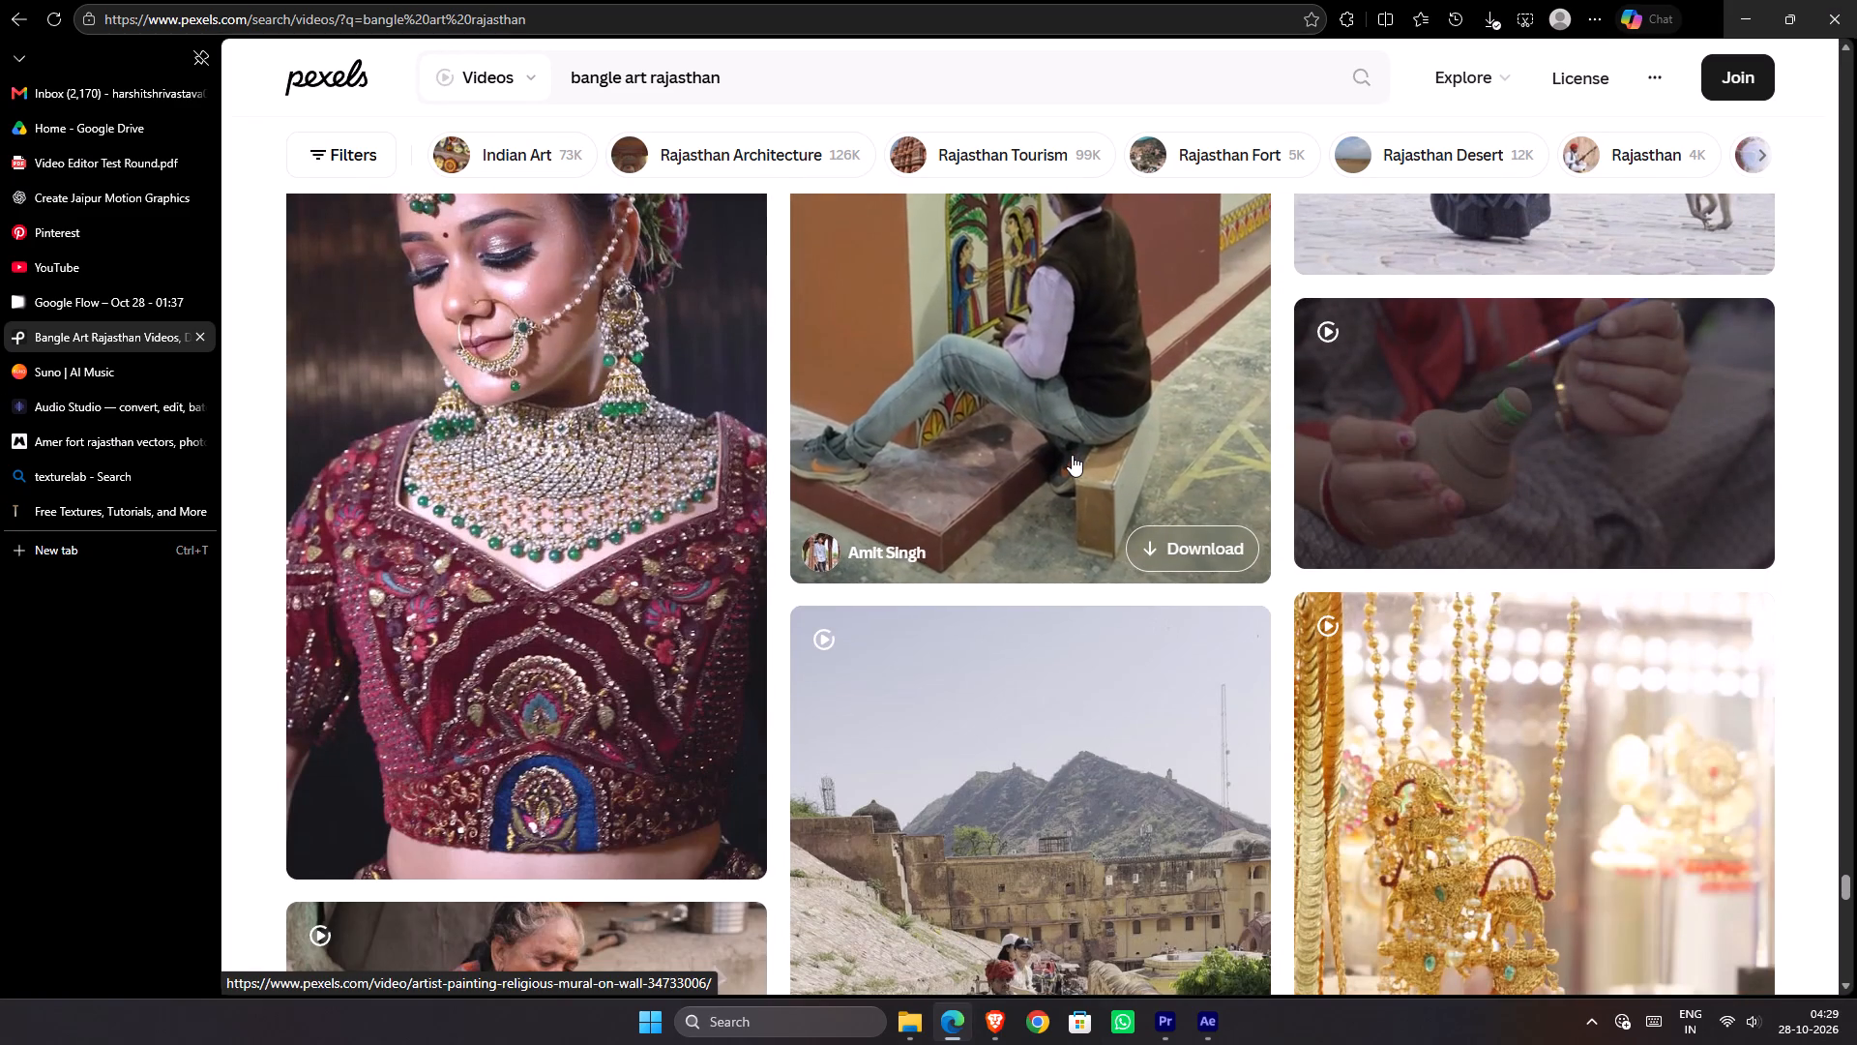
scroll(1072, 455, down, 1)
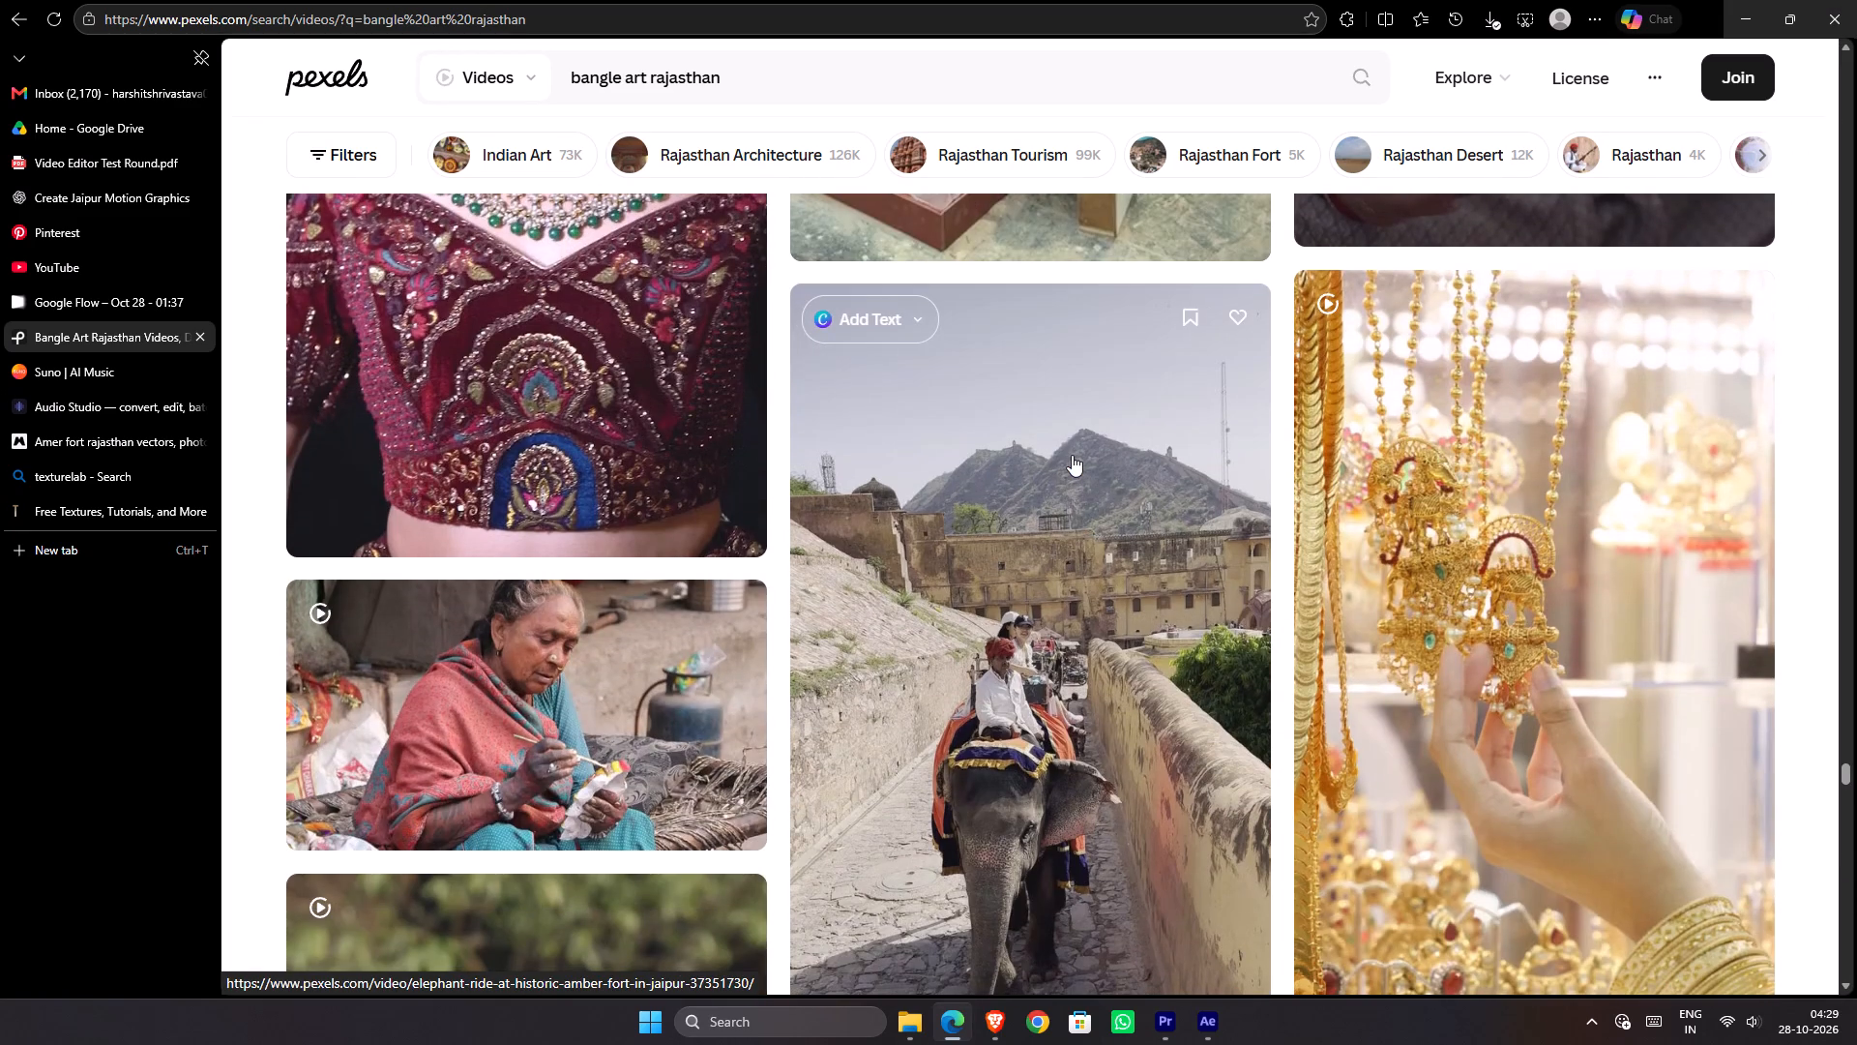
scroll(1072, 455, down, 2)
scroll(1072, 455, up, 4)
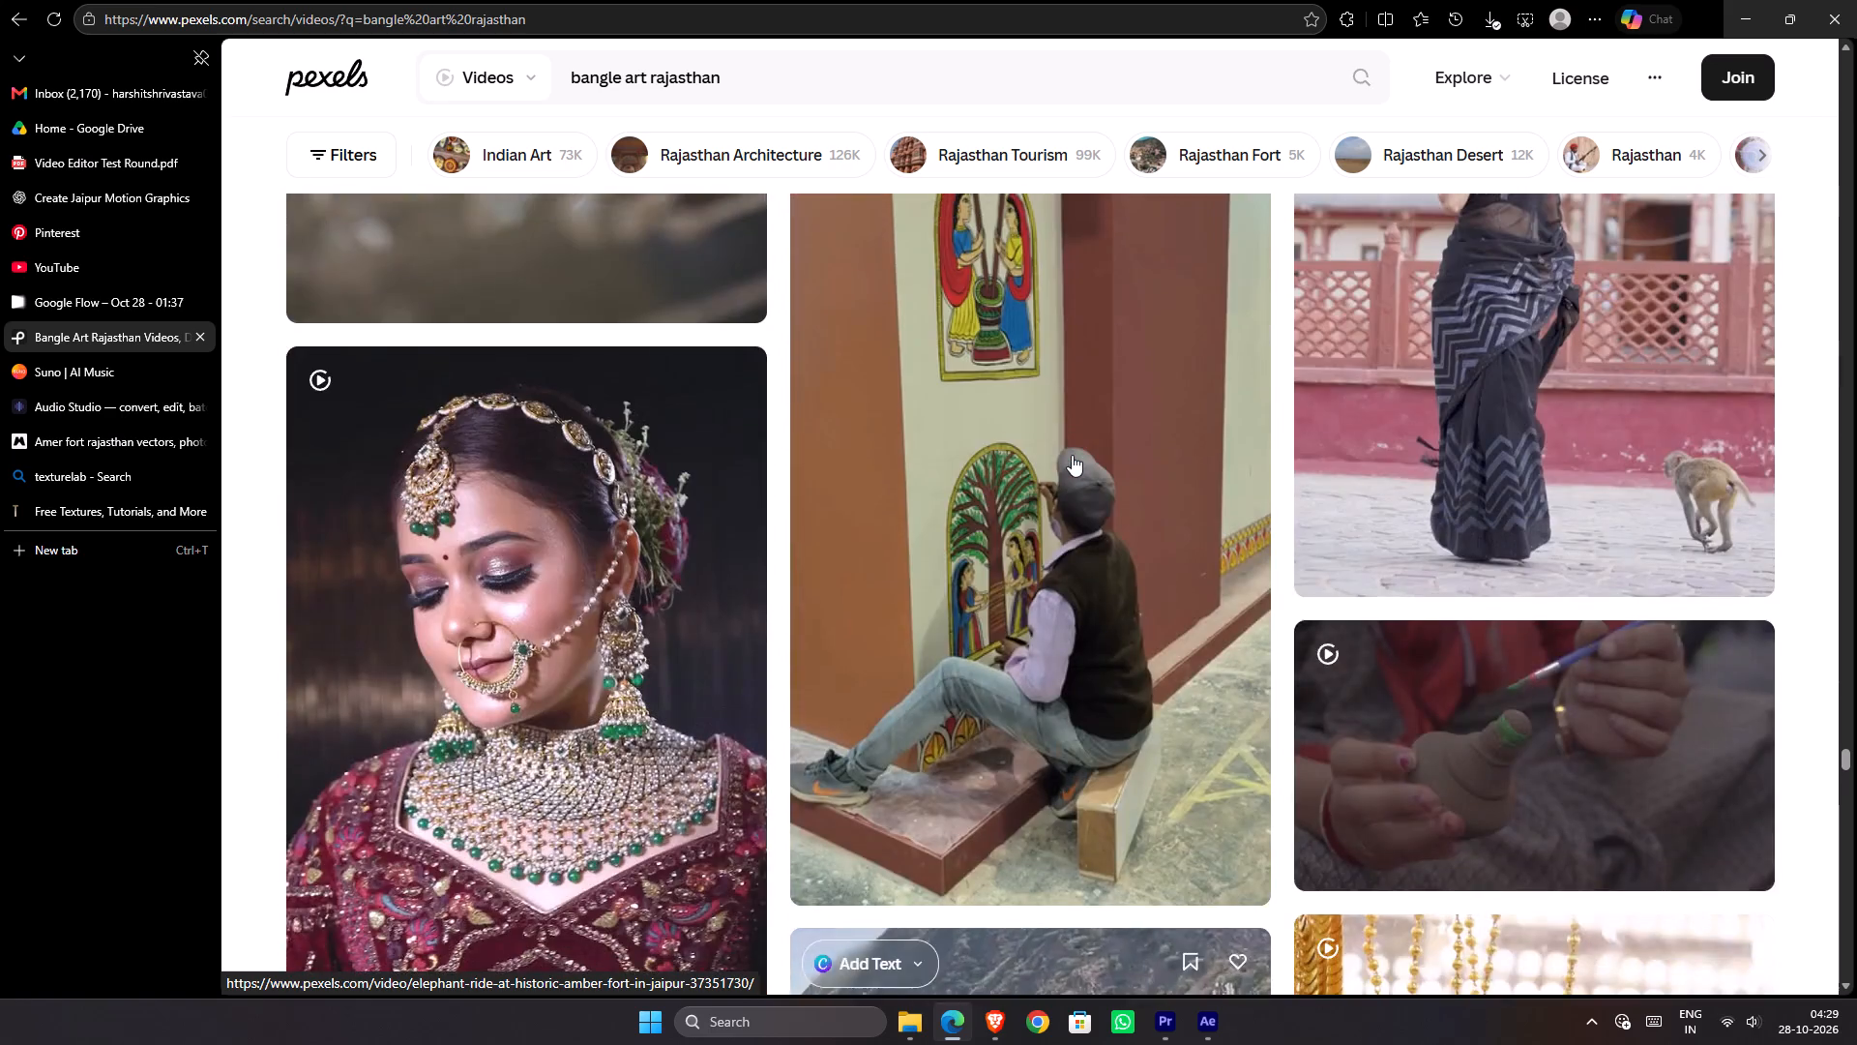
scroll(1072, 455, up, 3)
Reopen the video of the artisan painting a deity and look through its similar clips.
click(1074, 473)
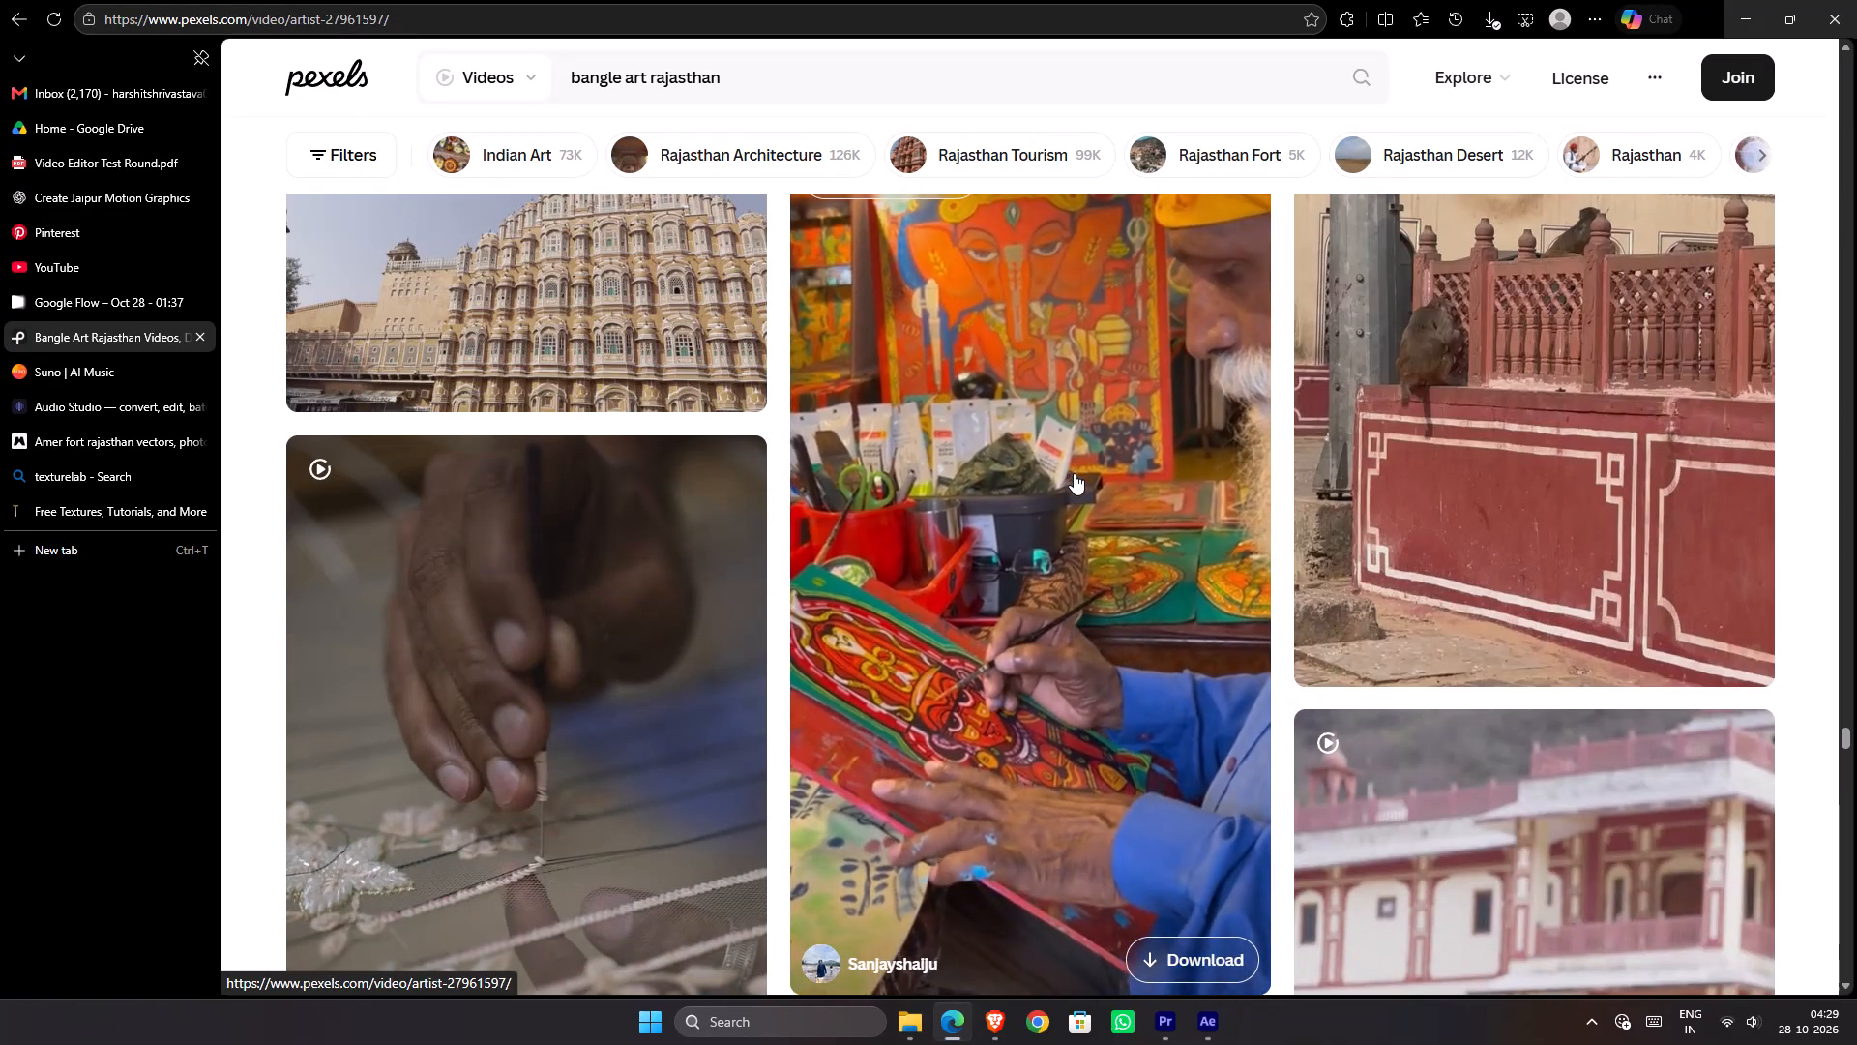
scroll(1078, 473, down, 3)
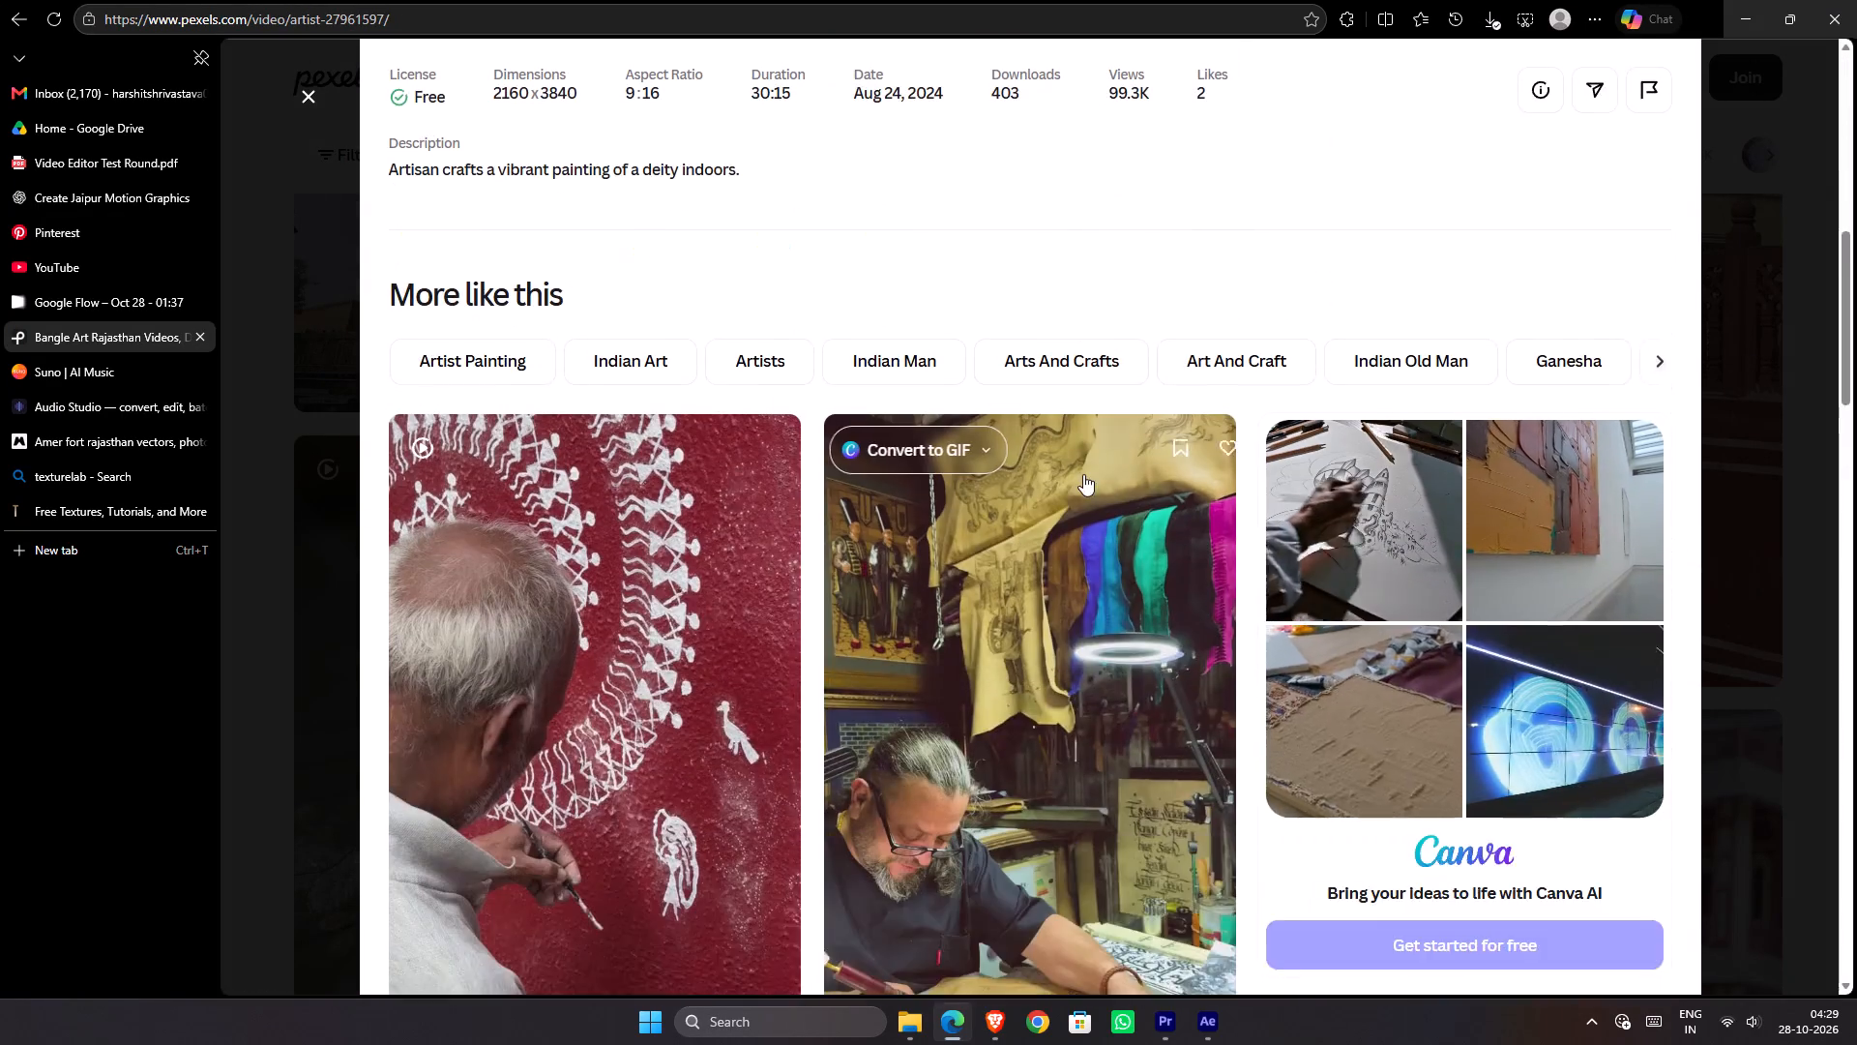
scroll(1083, 474, down, 3)
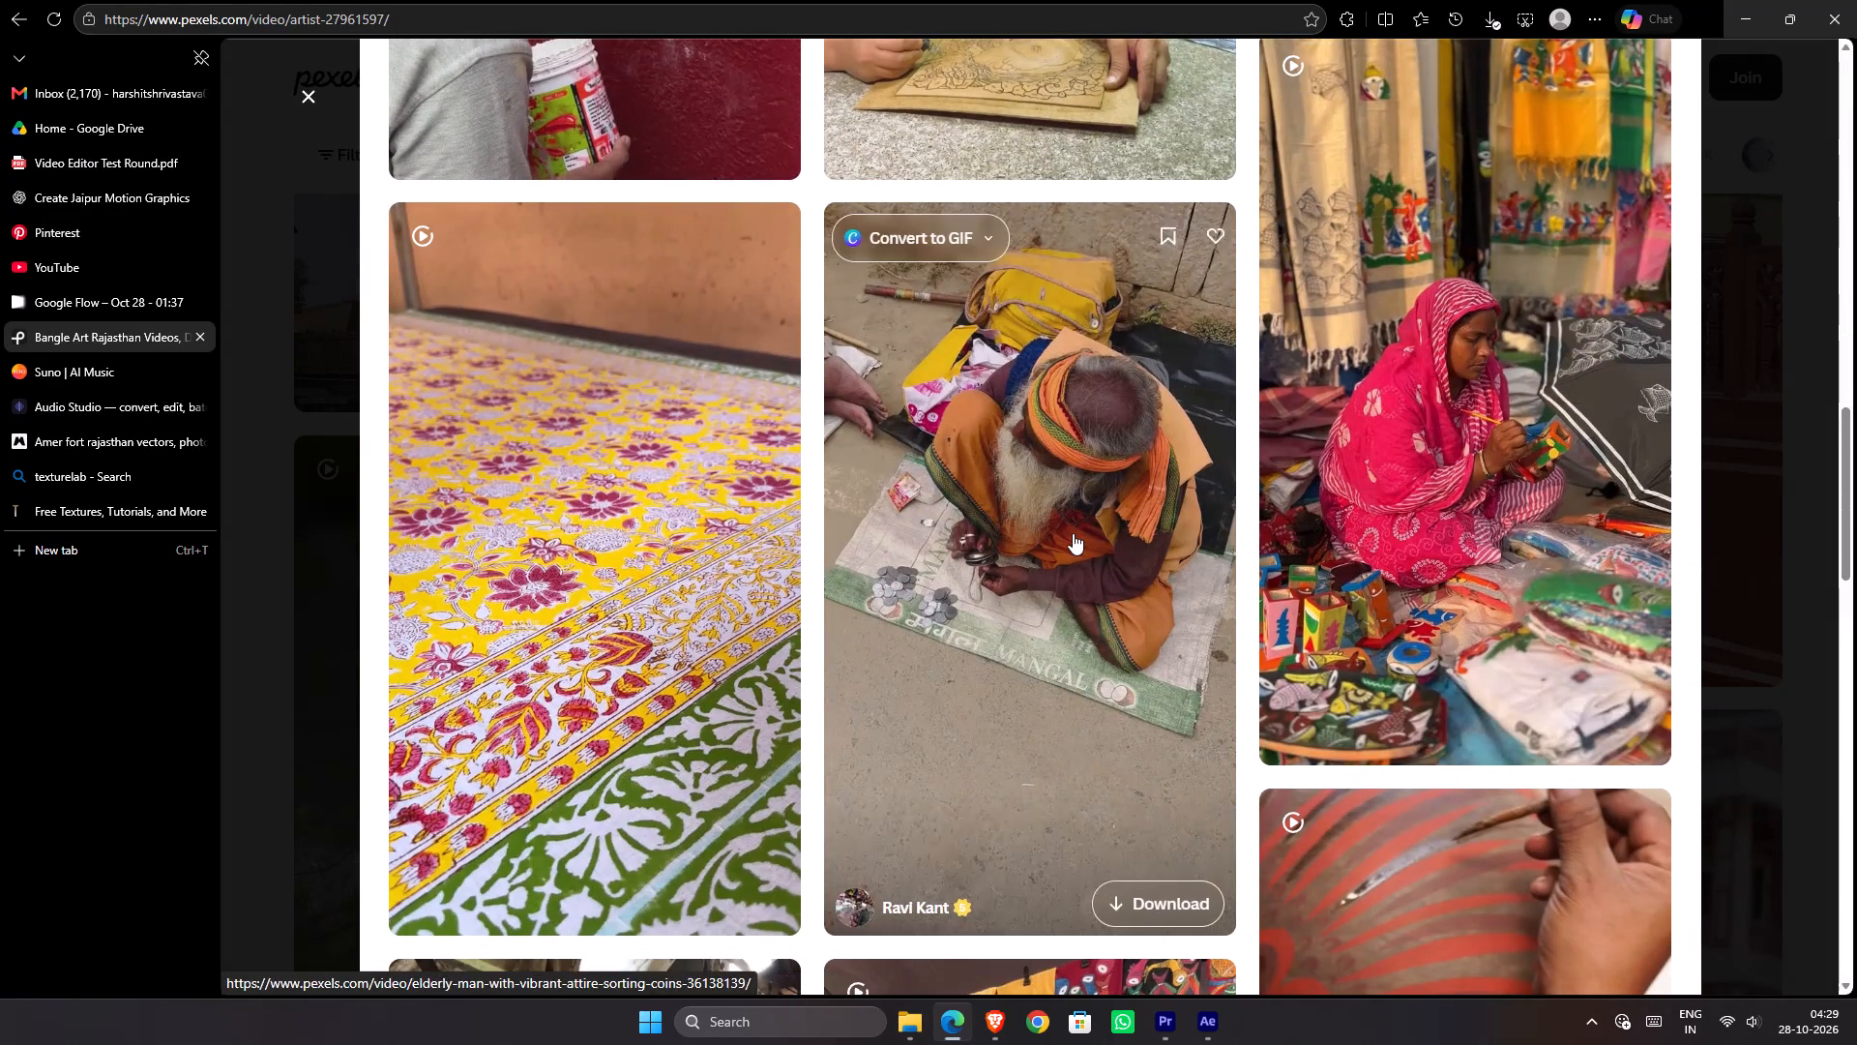
Open the similar clip of the elderly man sorting coins, look through its related videos, and return to the search results.
click(1073, 533)
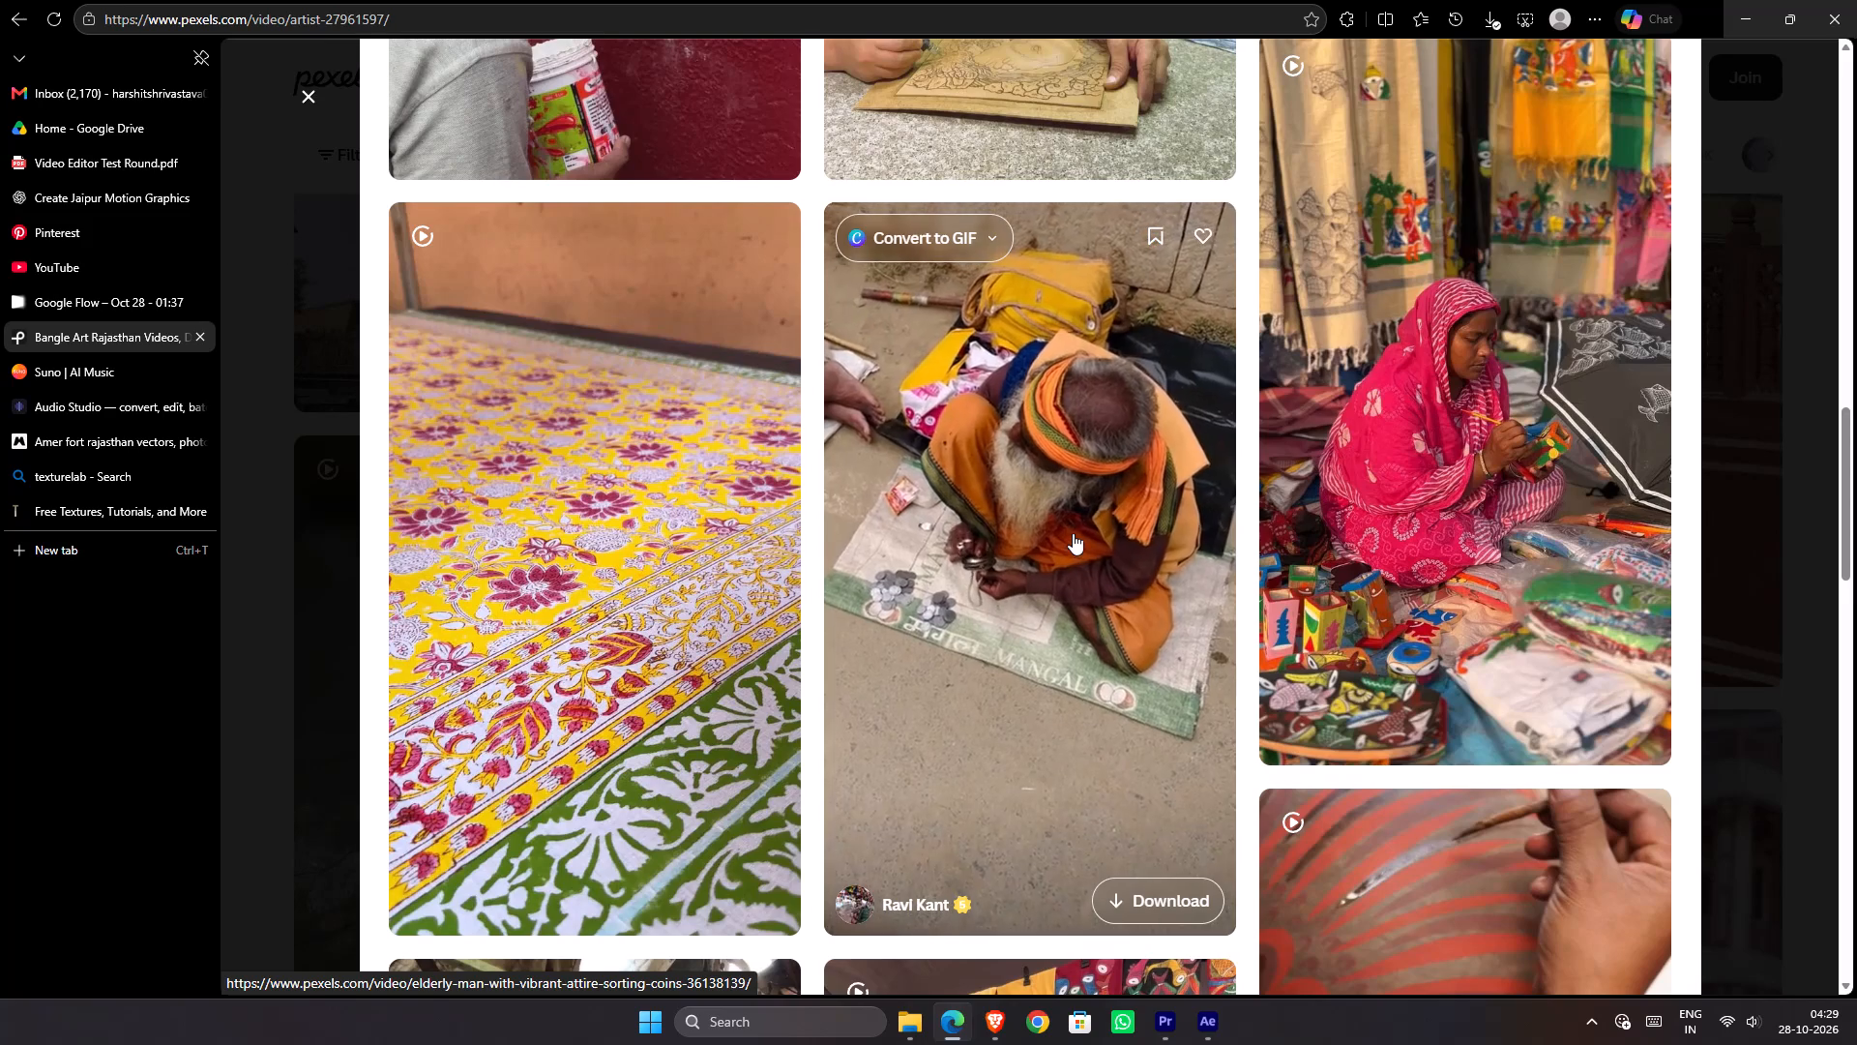
scroll(1087, 529, down, 3)
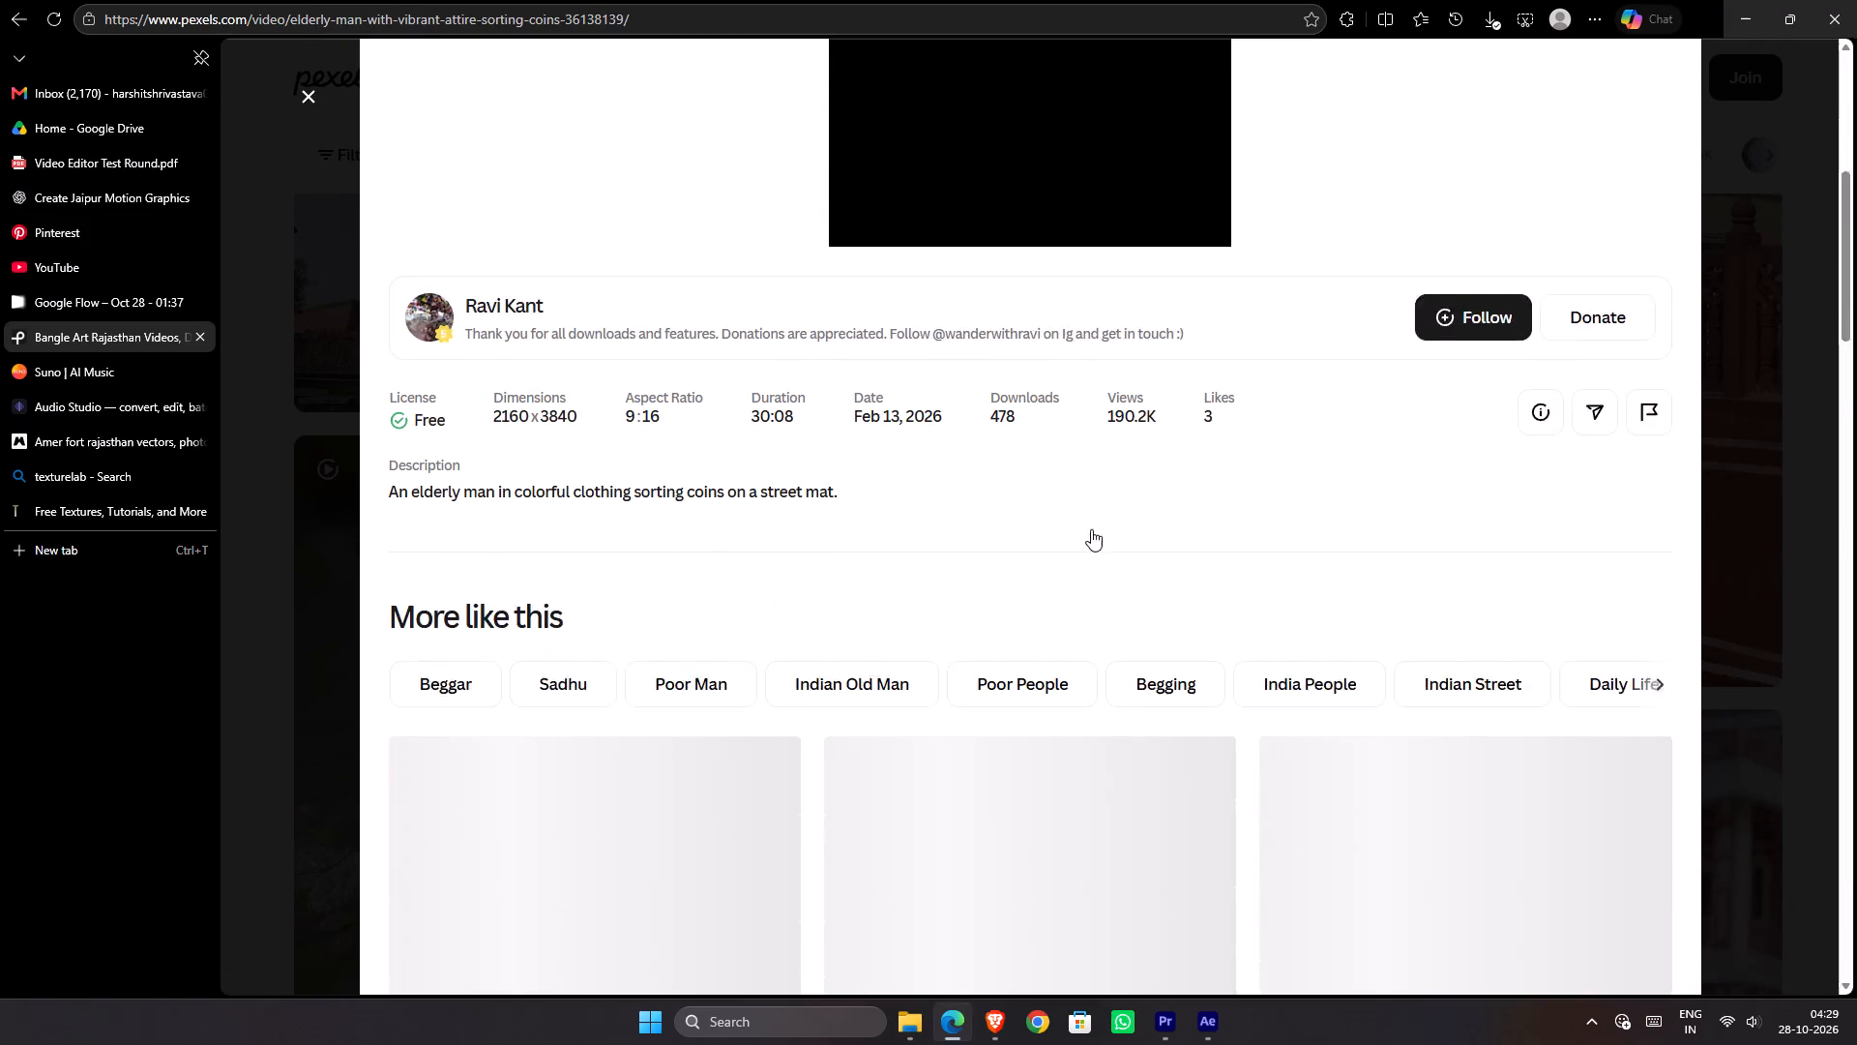
scroll(1091, 529, down, 4)
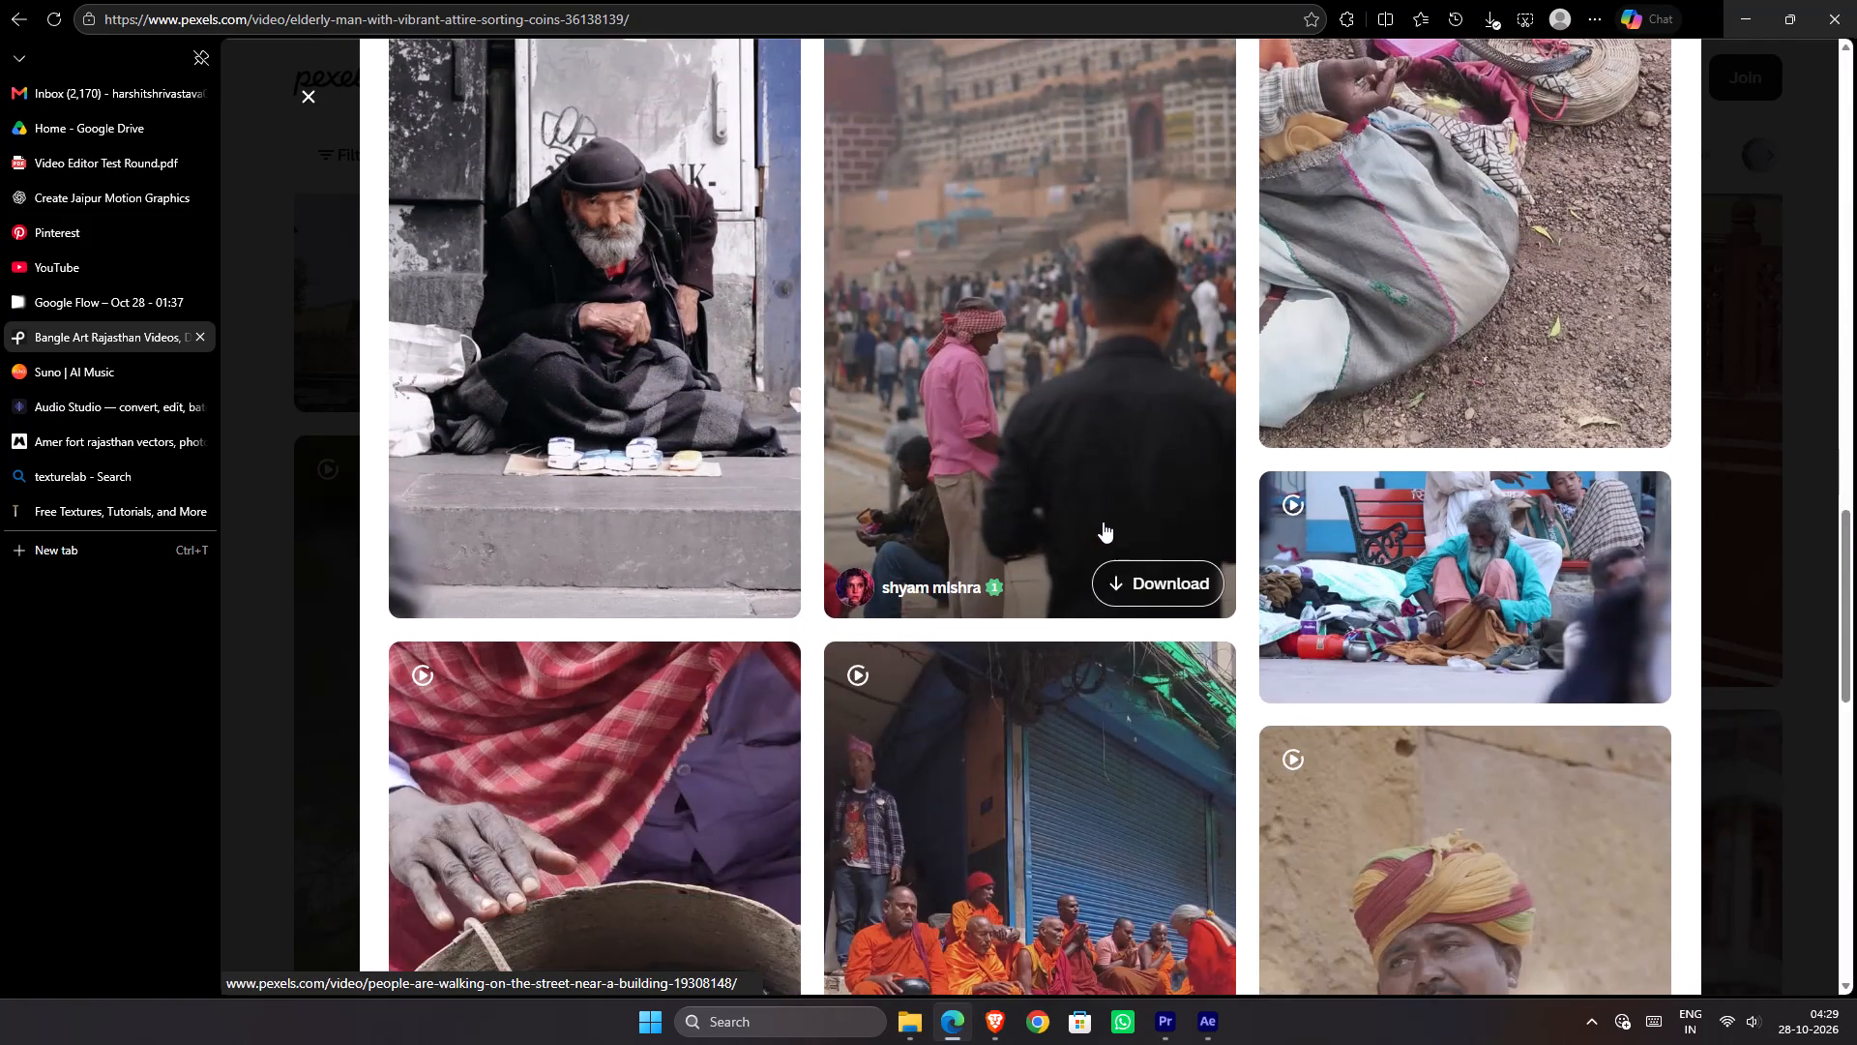
scroll(1155, 501, down, 2)
scroll(1268, 544, down, 1)
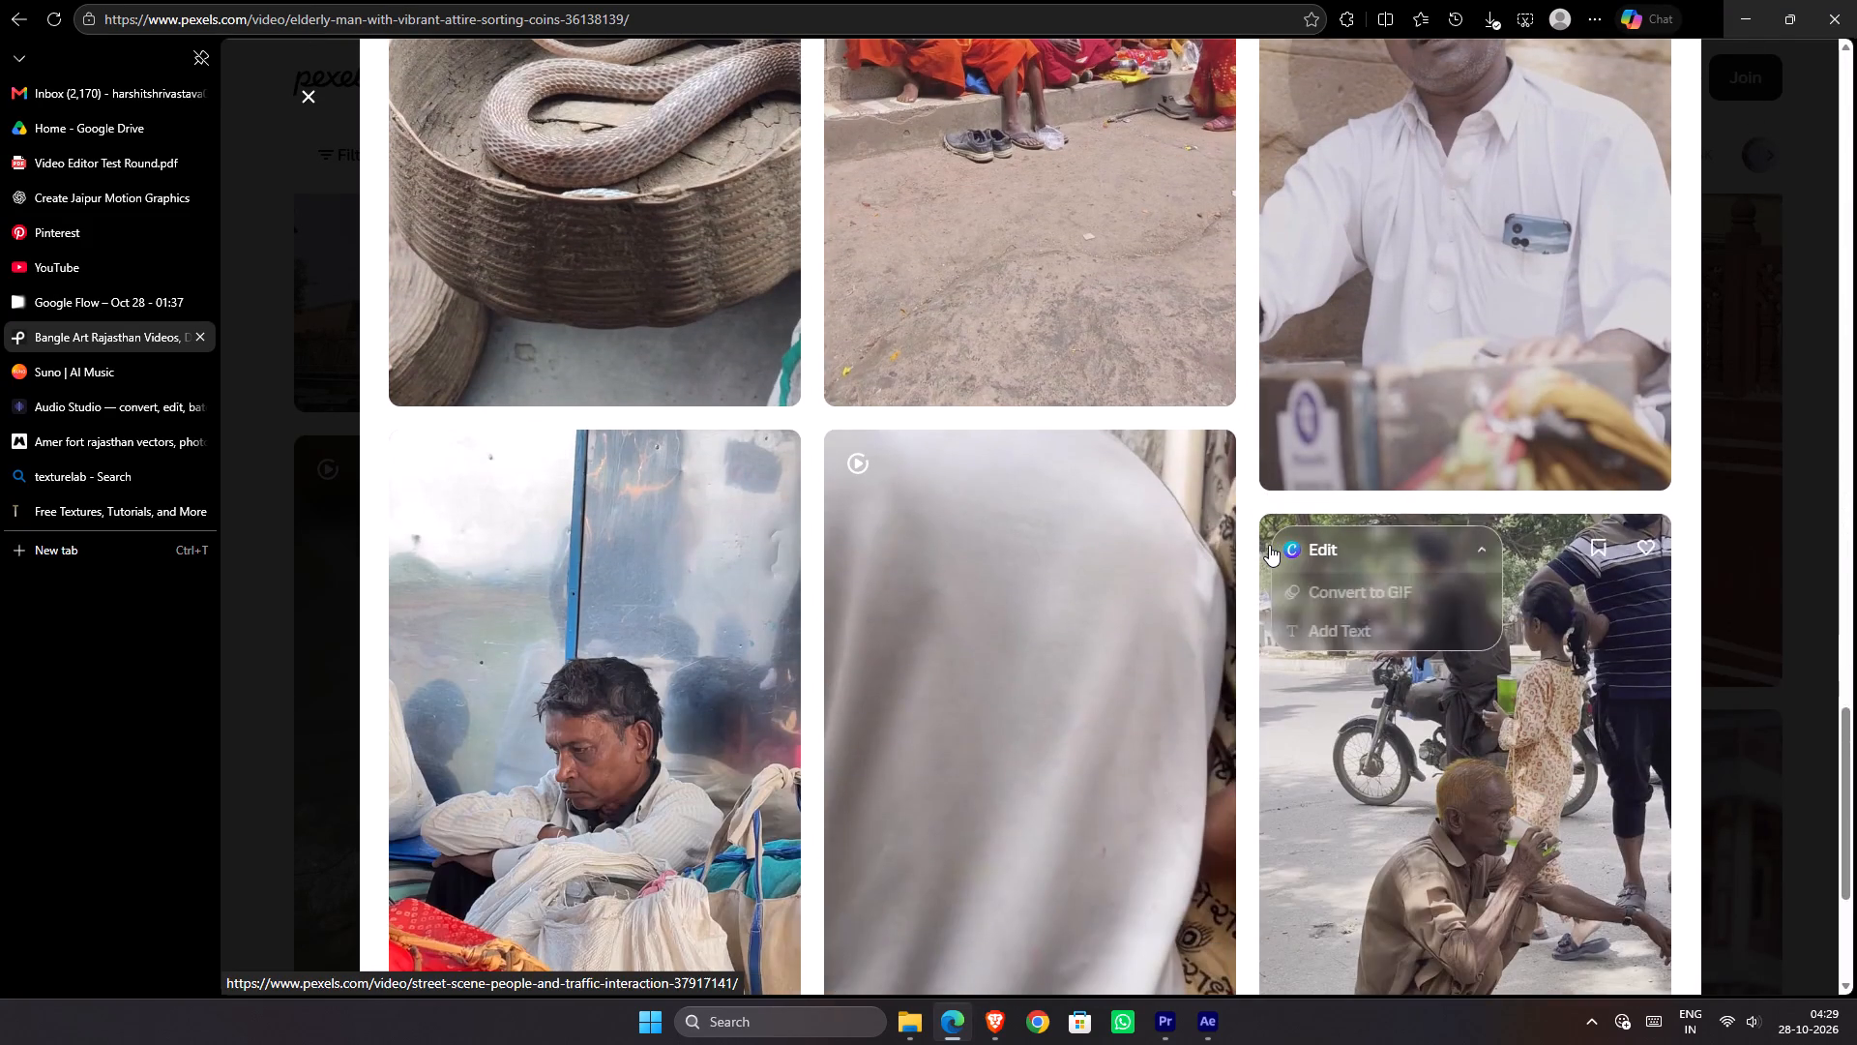
scroll(1269, 545, down, 2)
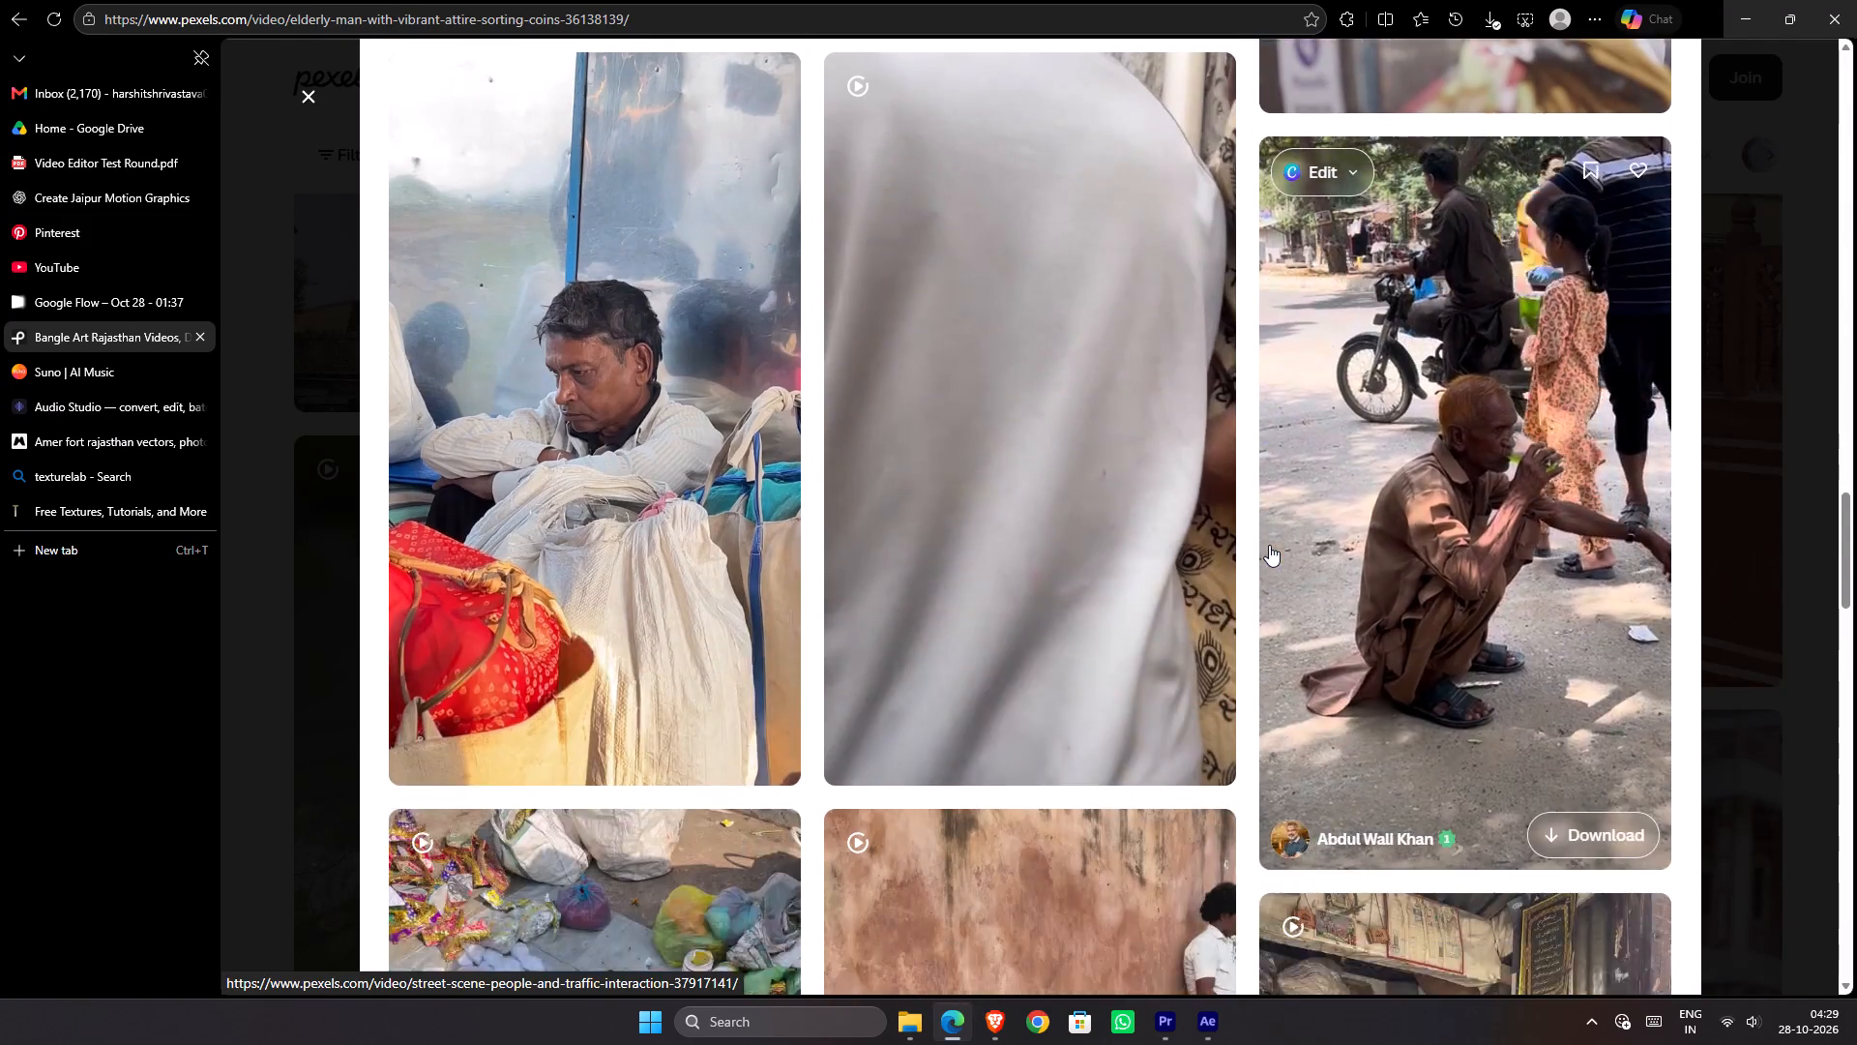
scroll(1269, 545, down, 3)
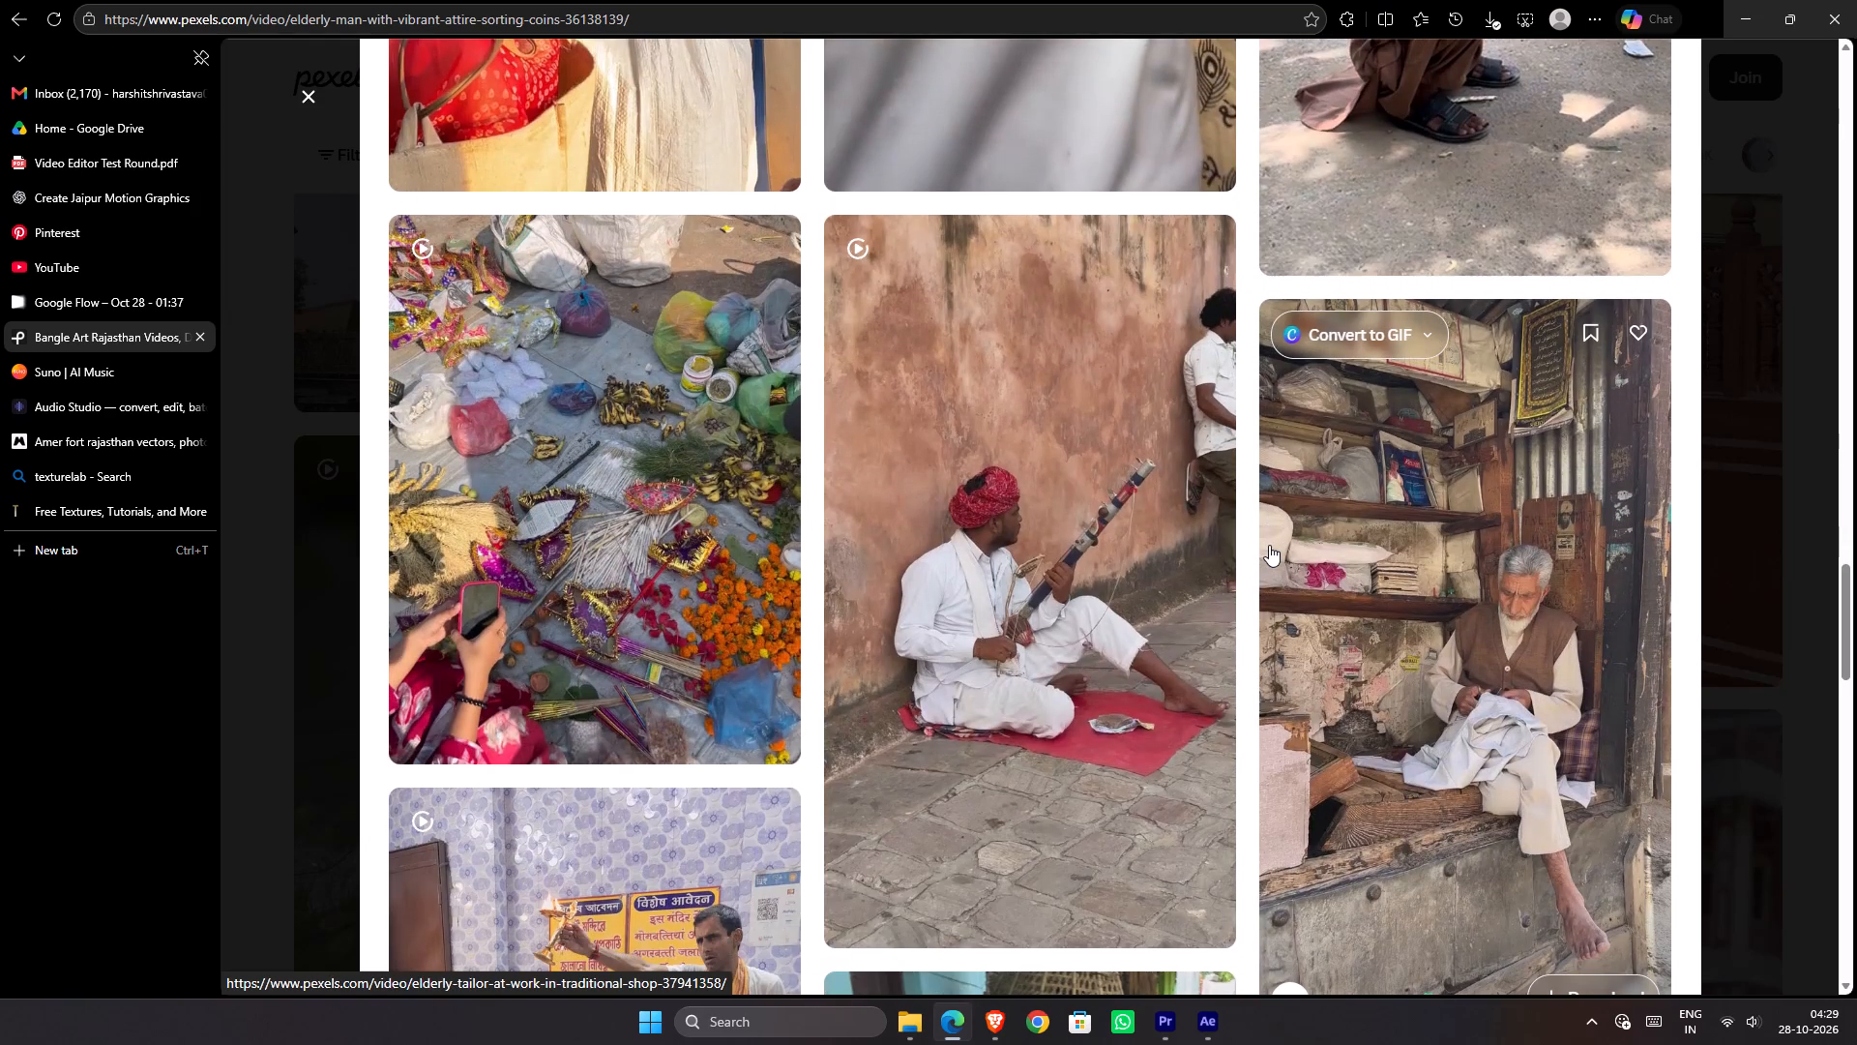
scroll(1269, 545, down, 11)
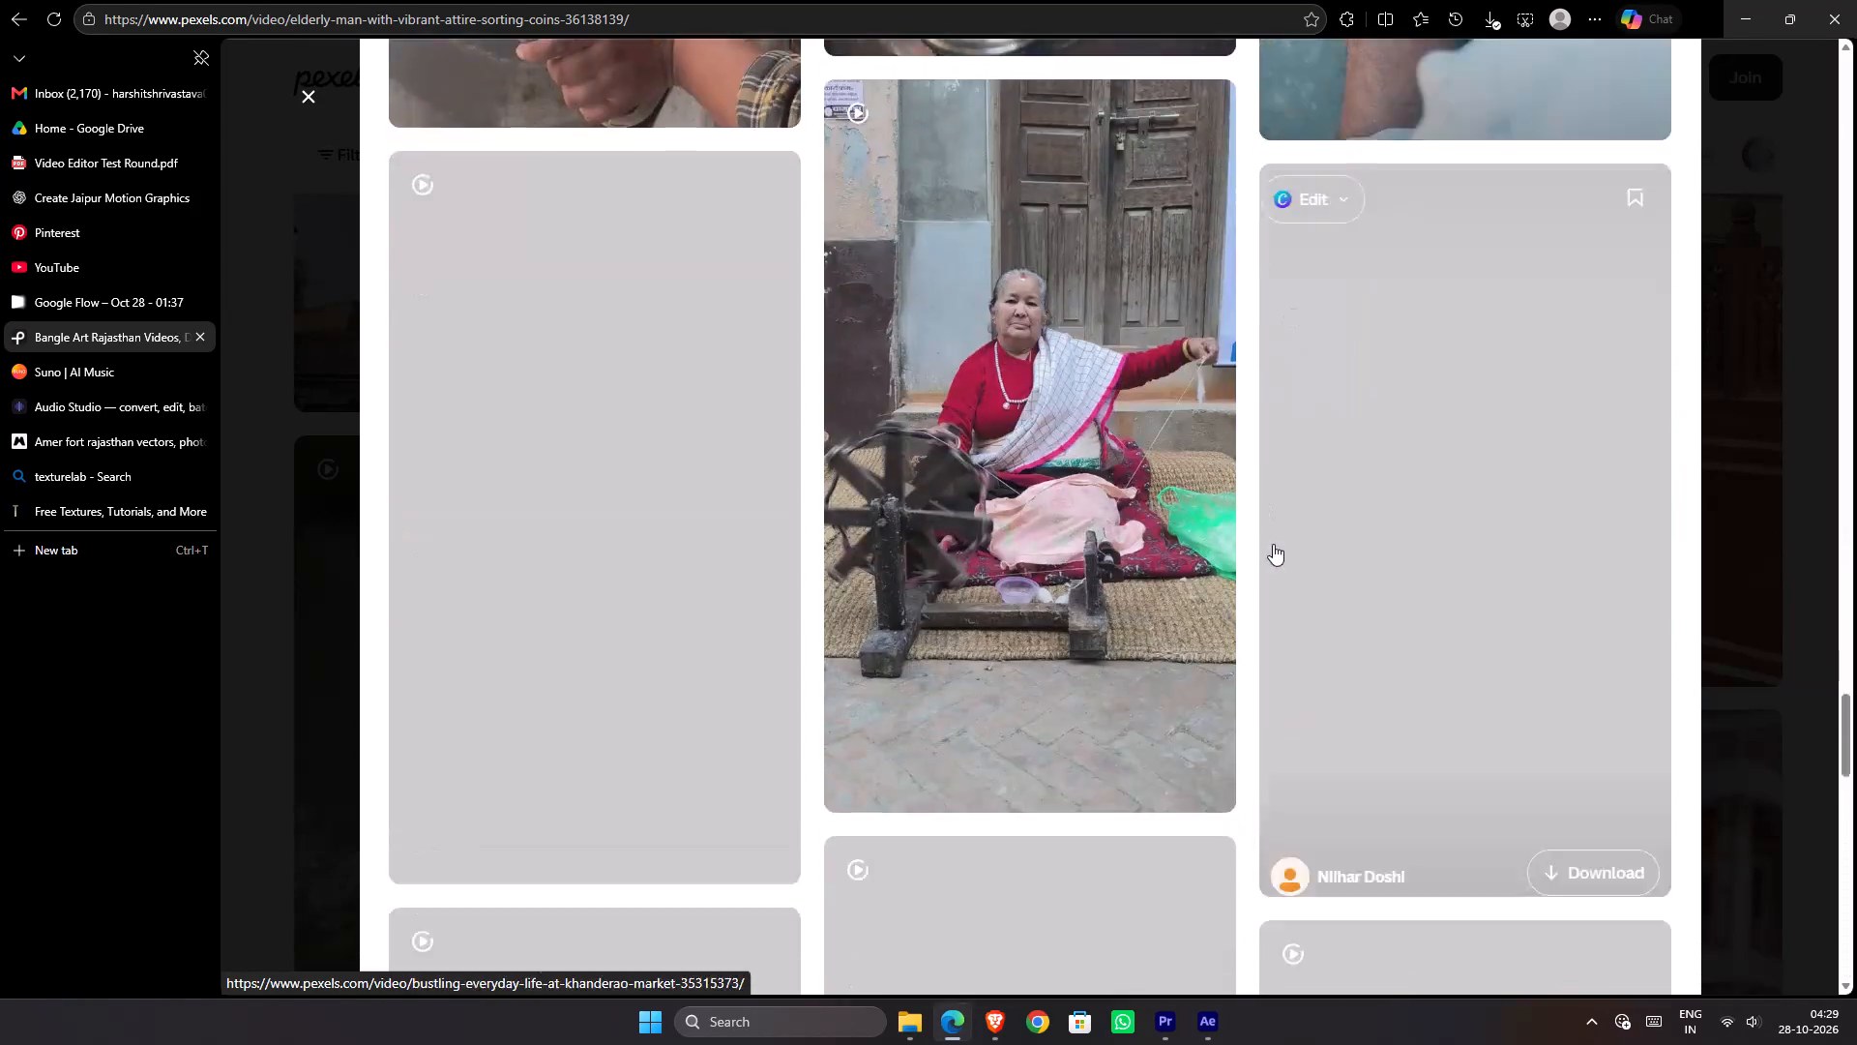
scroll(1273, 544, down, 1)
scroll(1273, 544, up, 2)
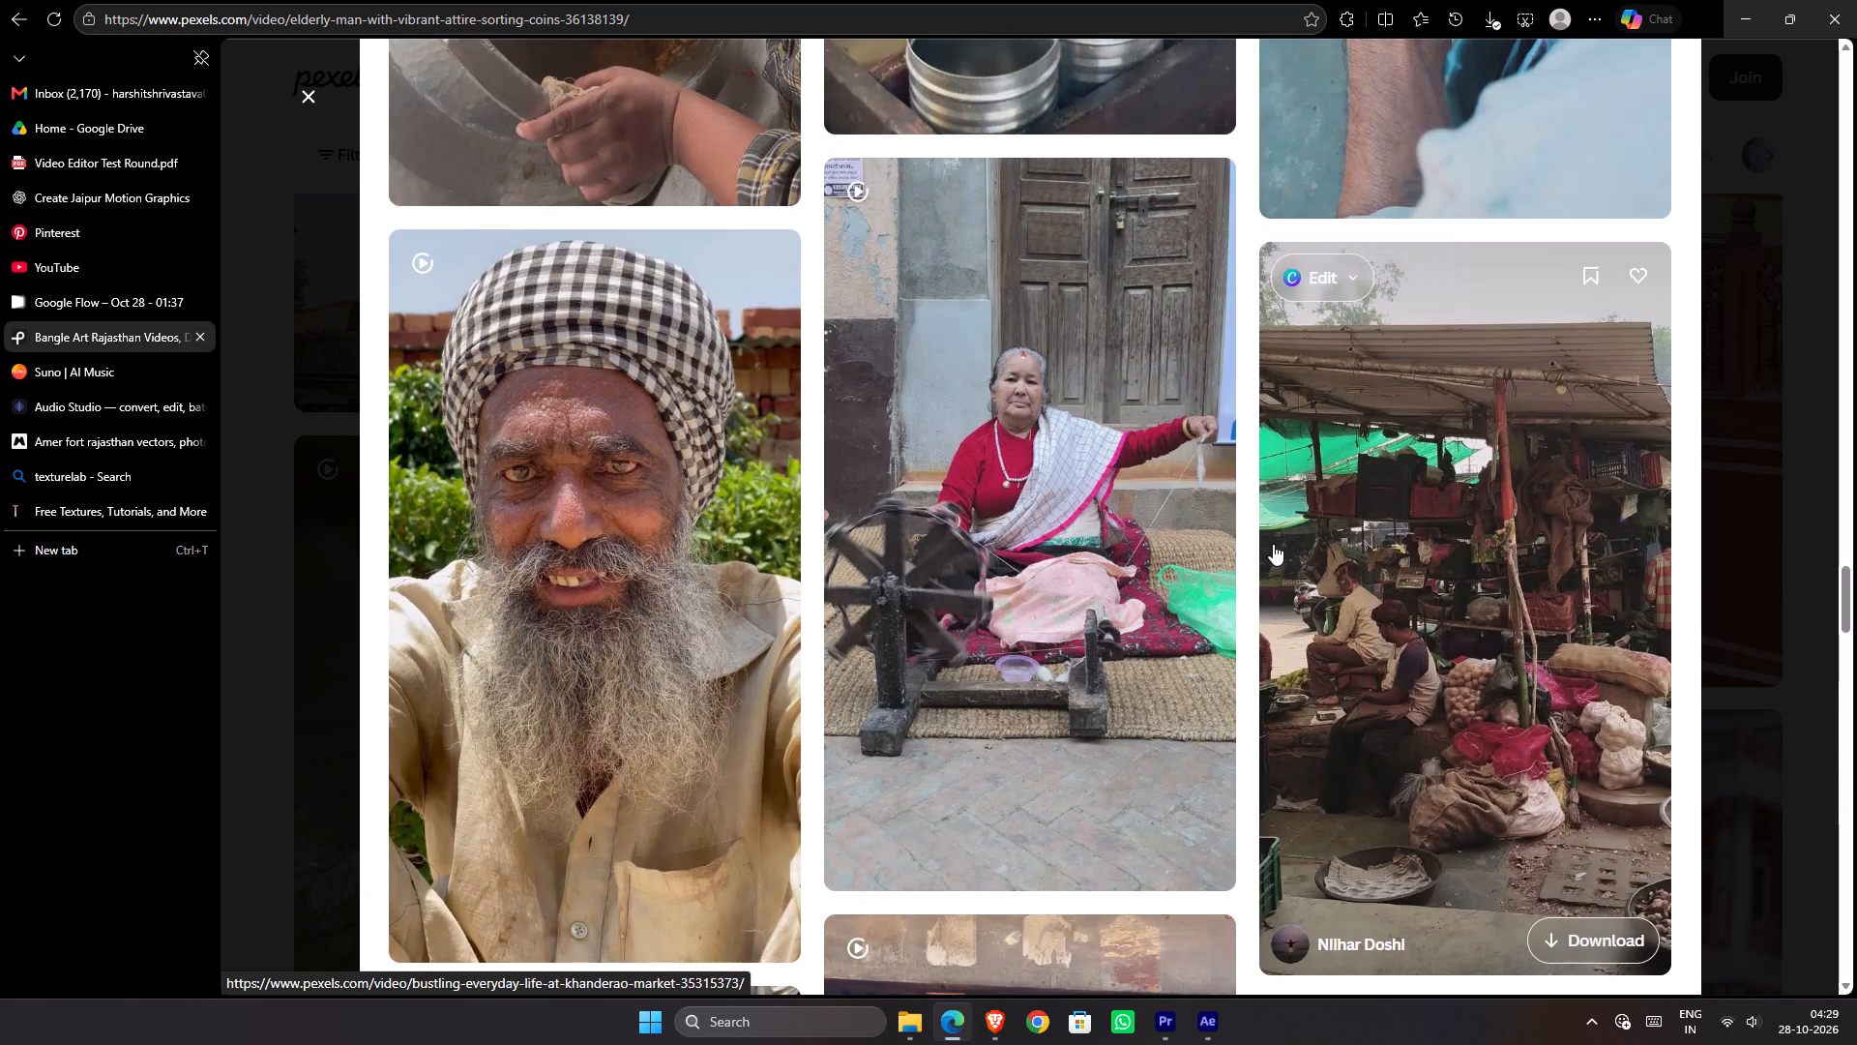
scroll(1273, 544, down, 4)
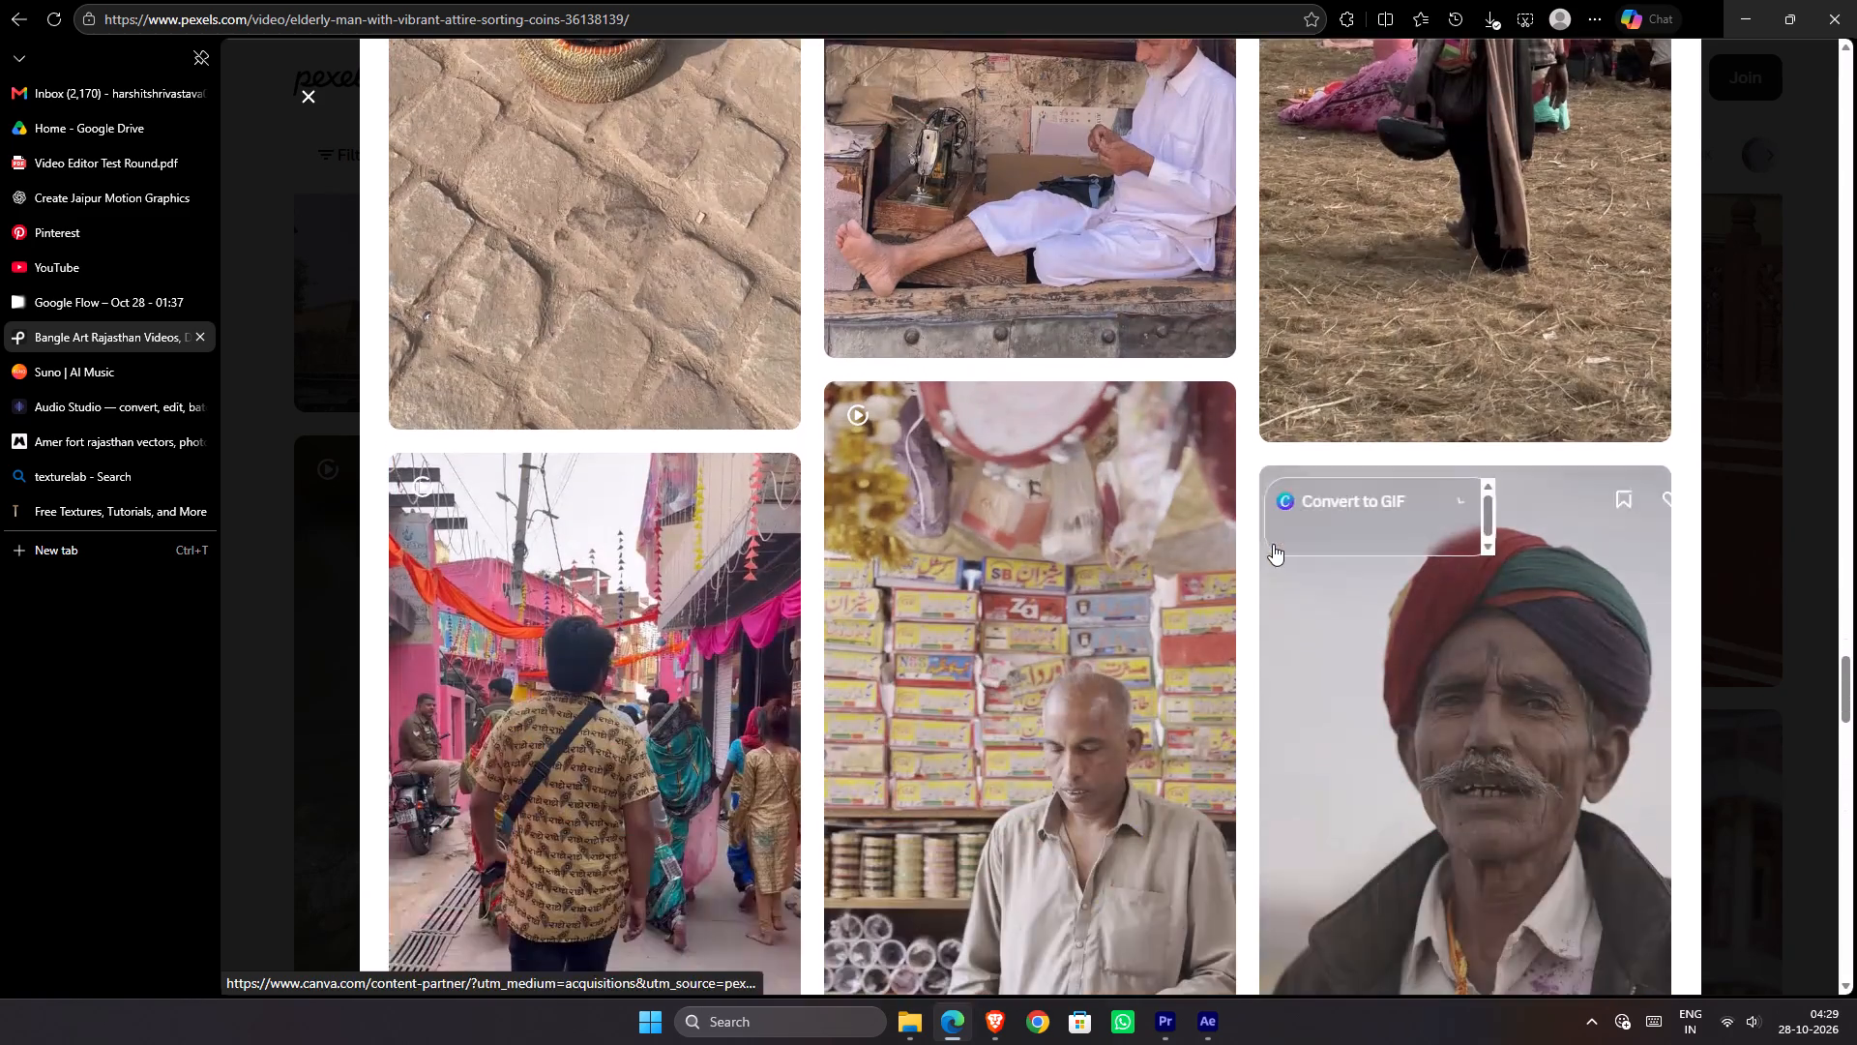
scroll(1273, 544, down, 4)
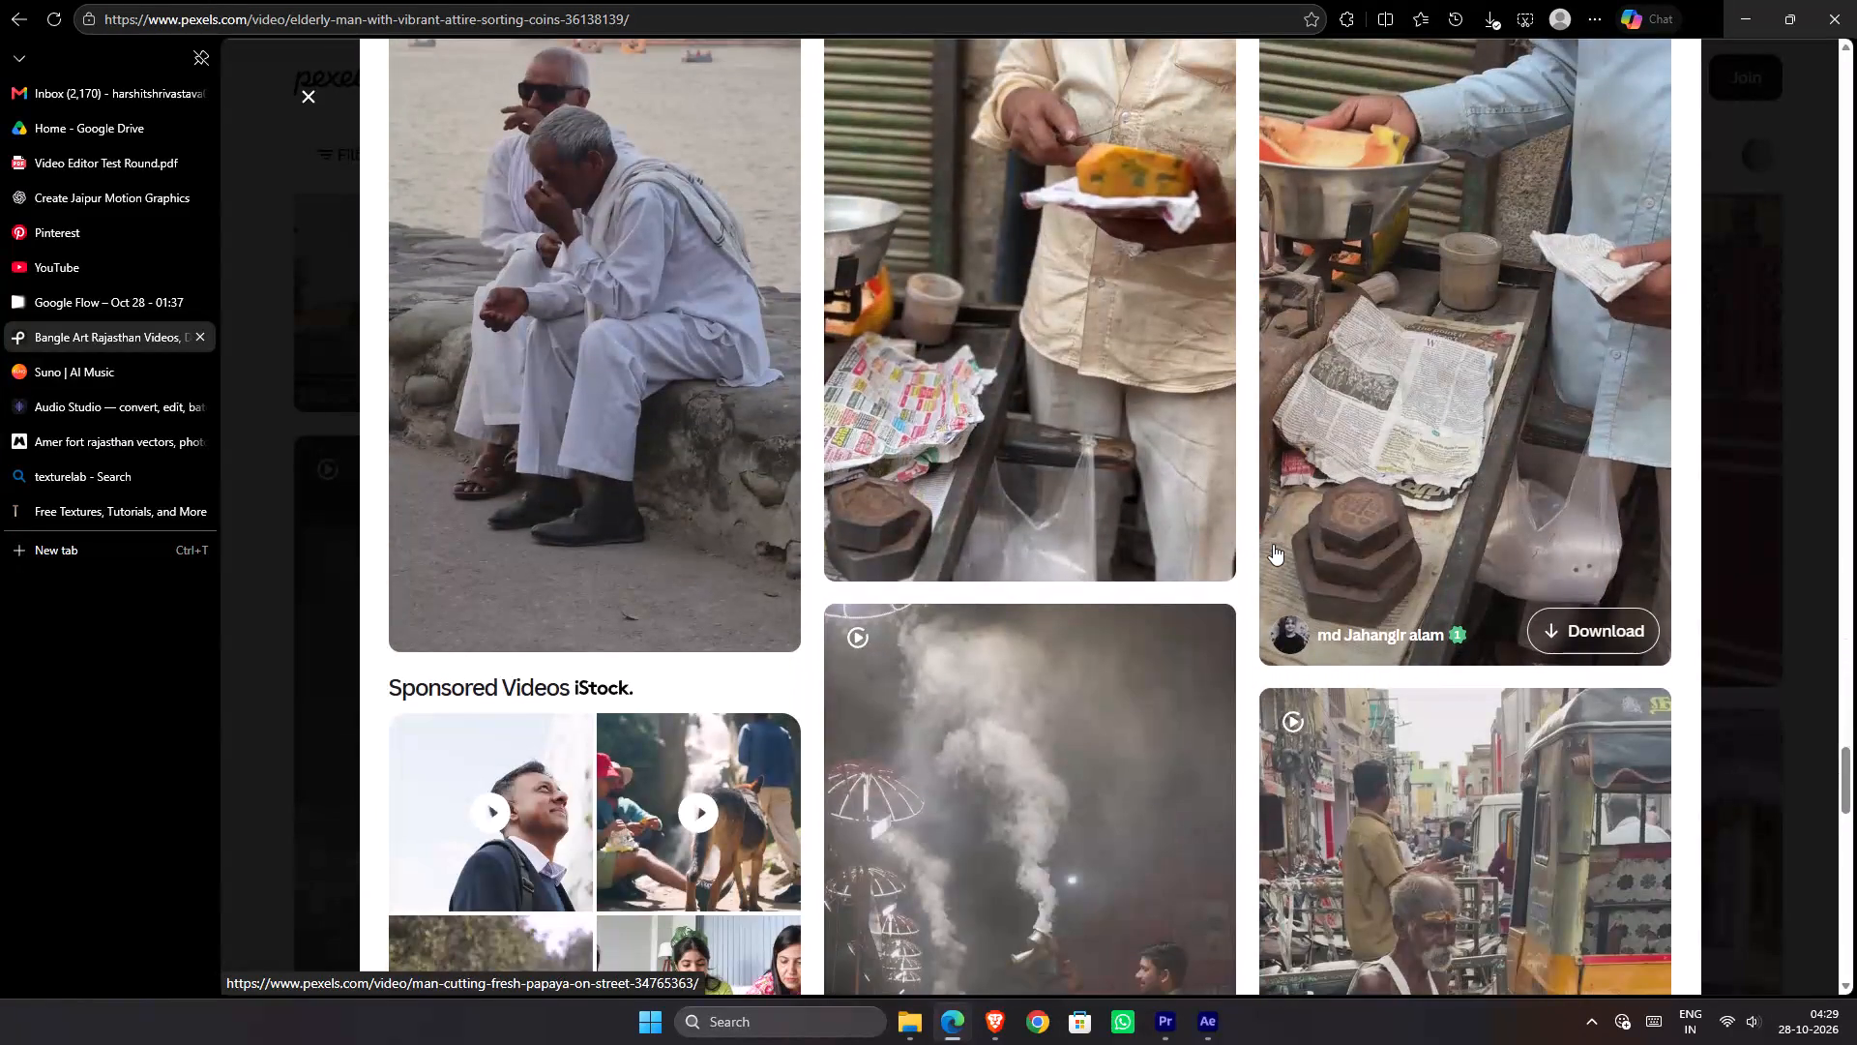
scroll(1426, 525, down, 3)
click(1743, 471)
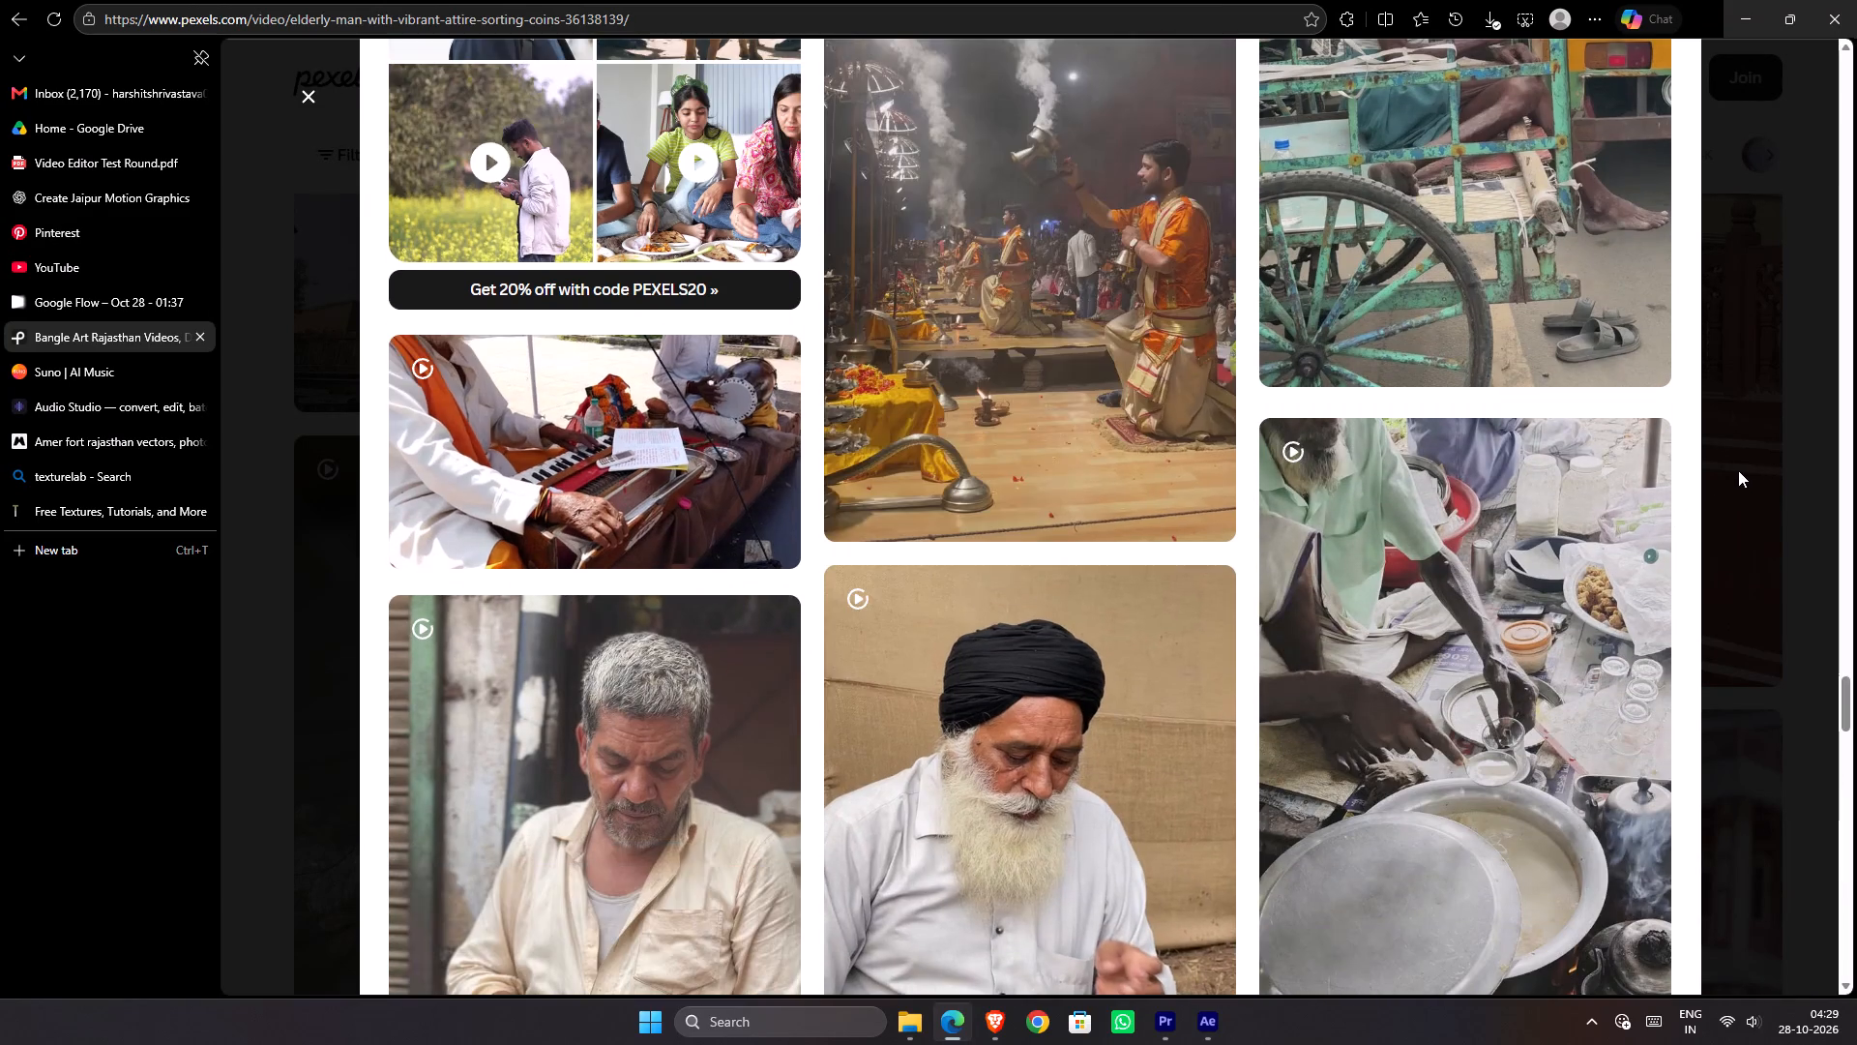
Look back up through the "bangle art rajasthan" video results for clips of artisans and Rajasthani people.
scroll(1715, 489, down, 1)
scroll(1701, 496, up, 2)
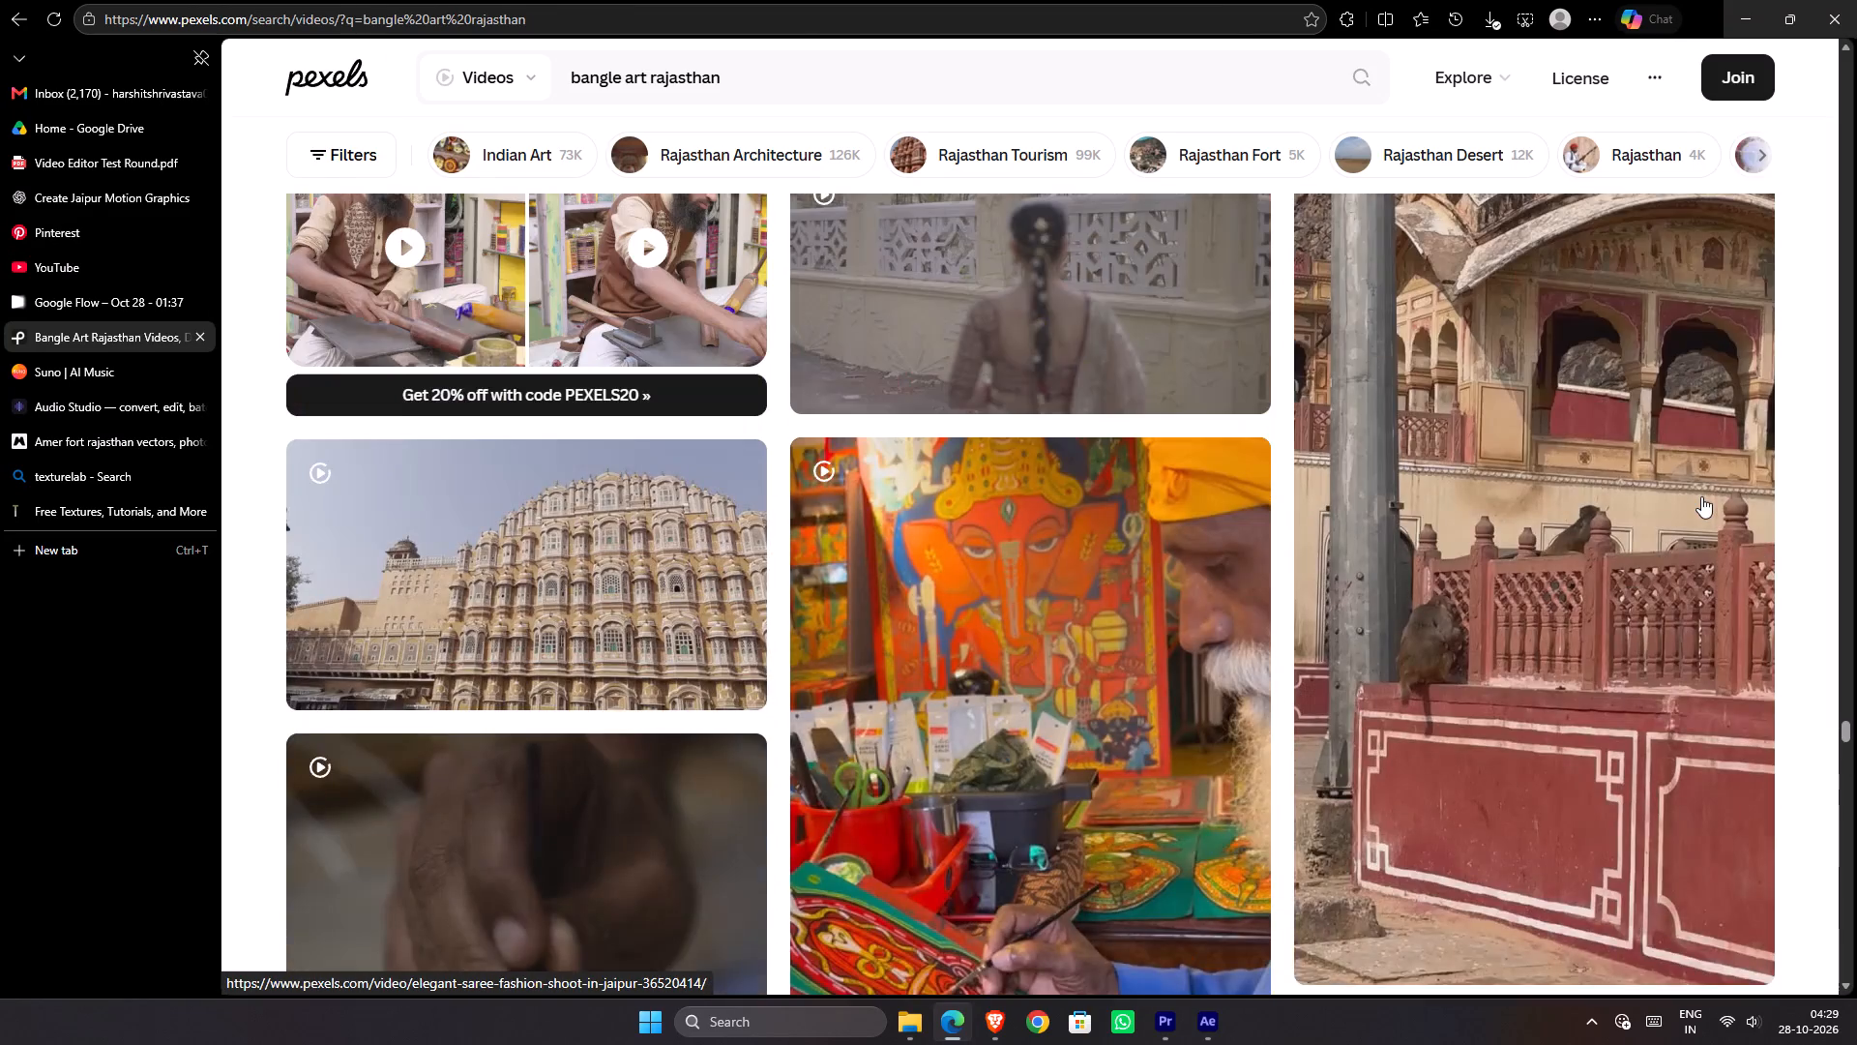
scroll(1695, 501, up, 11)
scroll(1690, 501, down, 1)
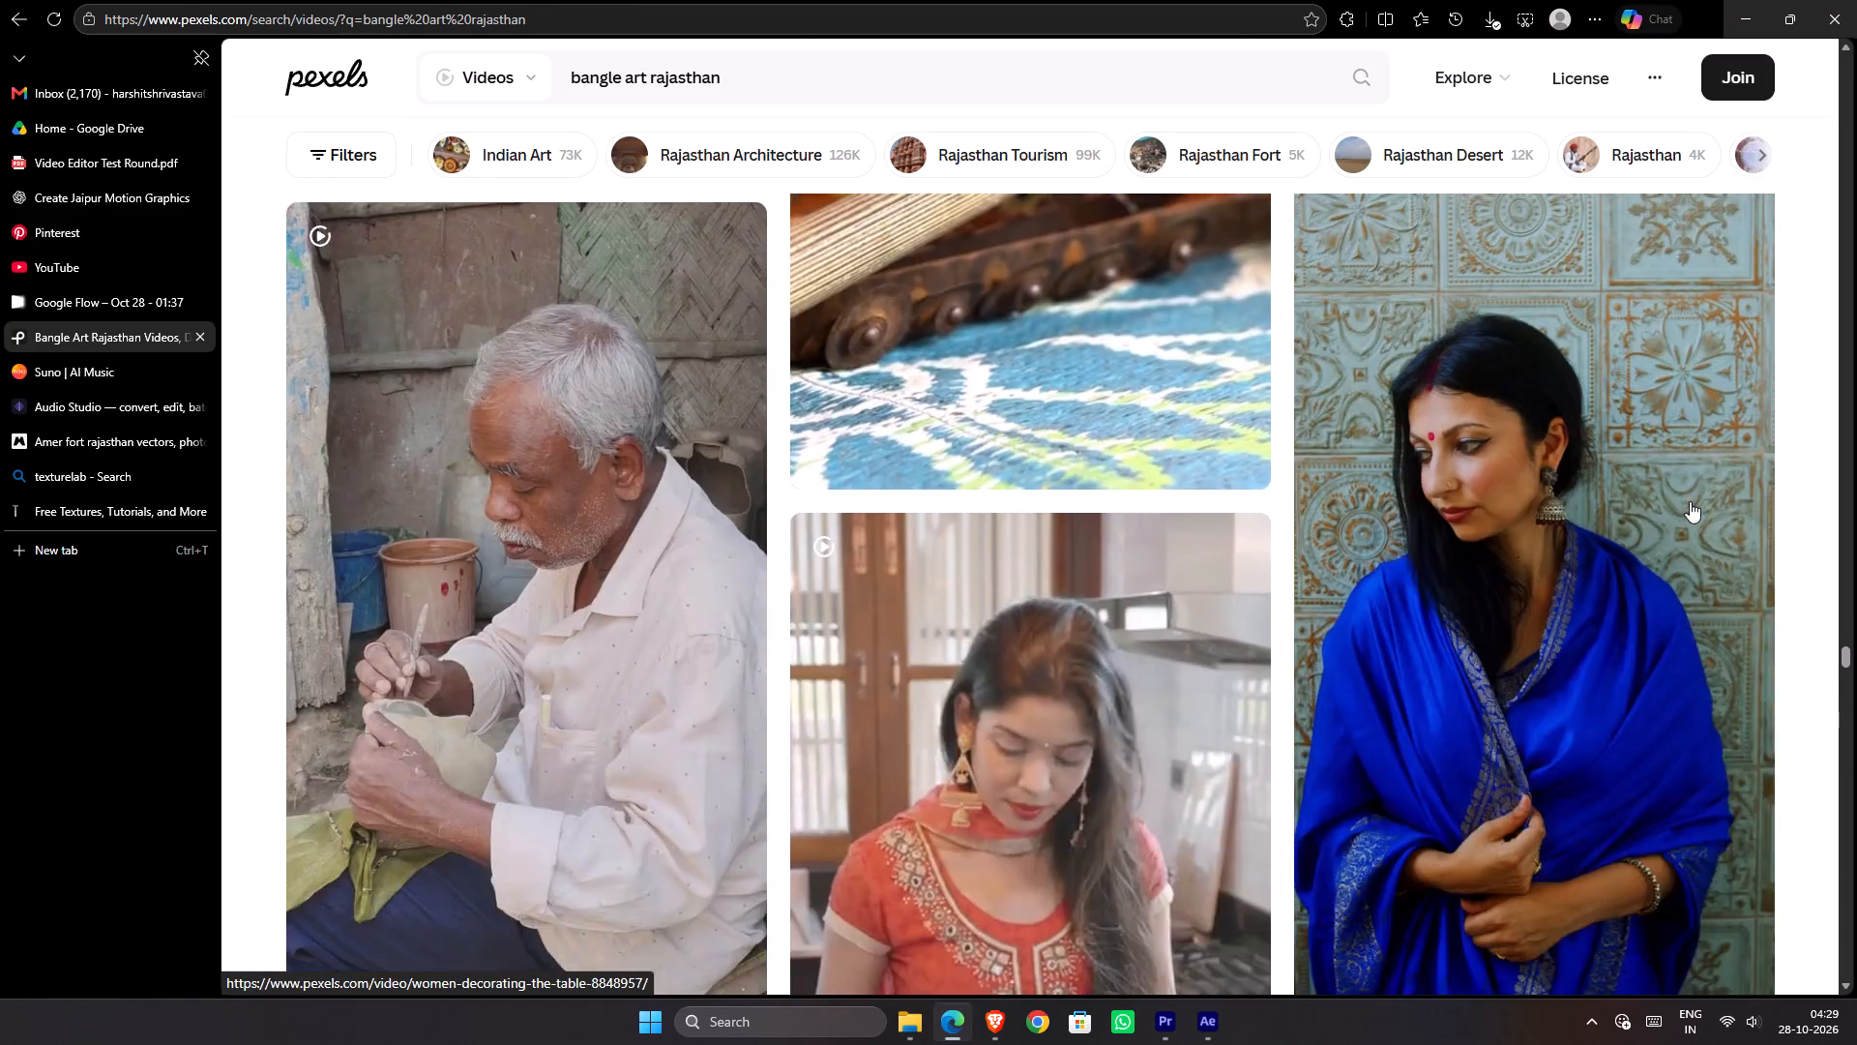
scroll(1690, 501, up, 5)
scroll(1690, 501, down, 1)
scroll(1690, 501, up, 6)
scroll(1684, 502, down, 1)
scroll(1668, 502, up, 4)
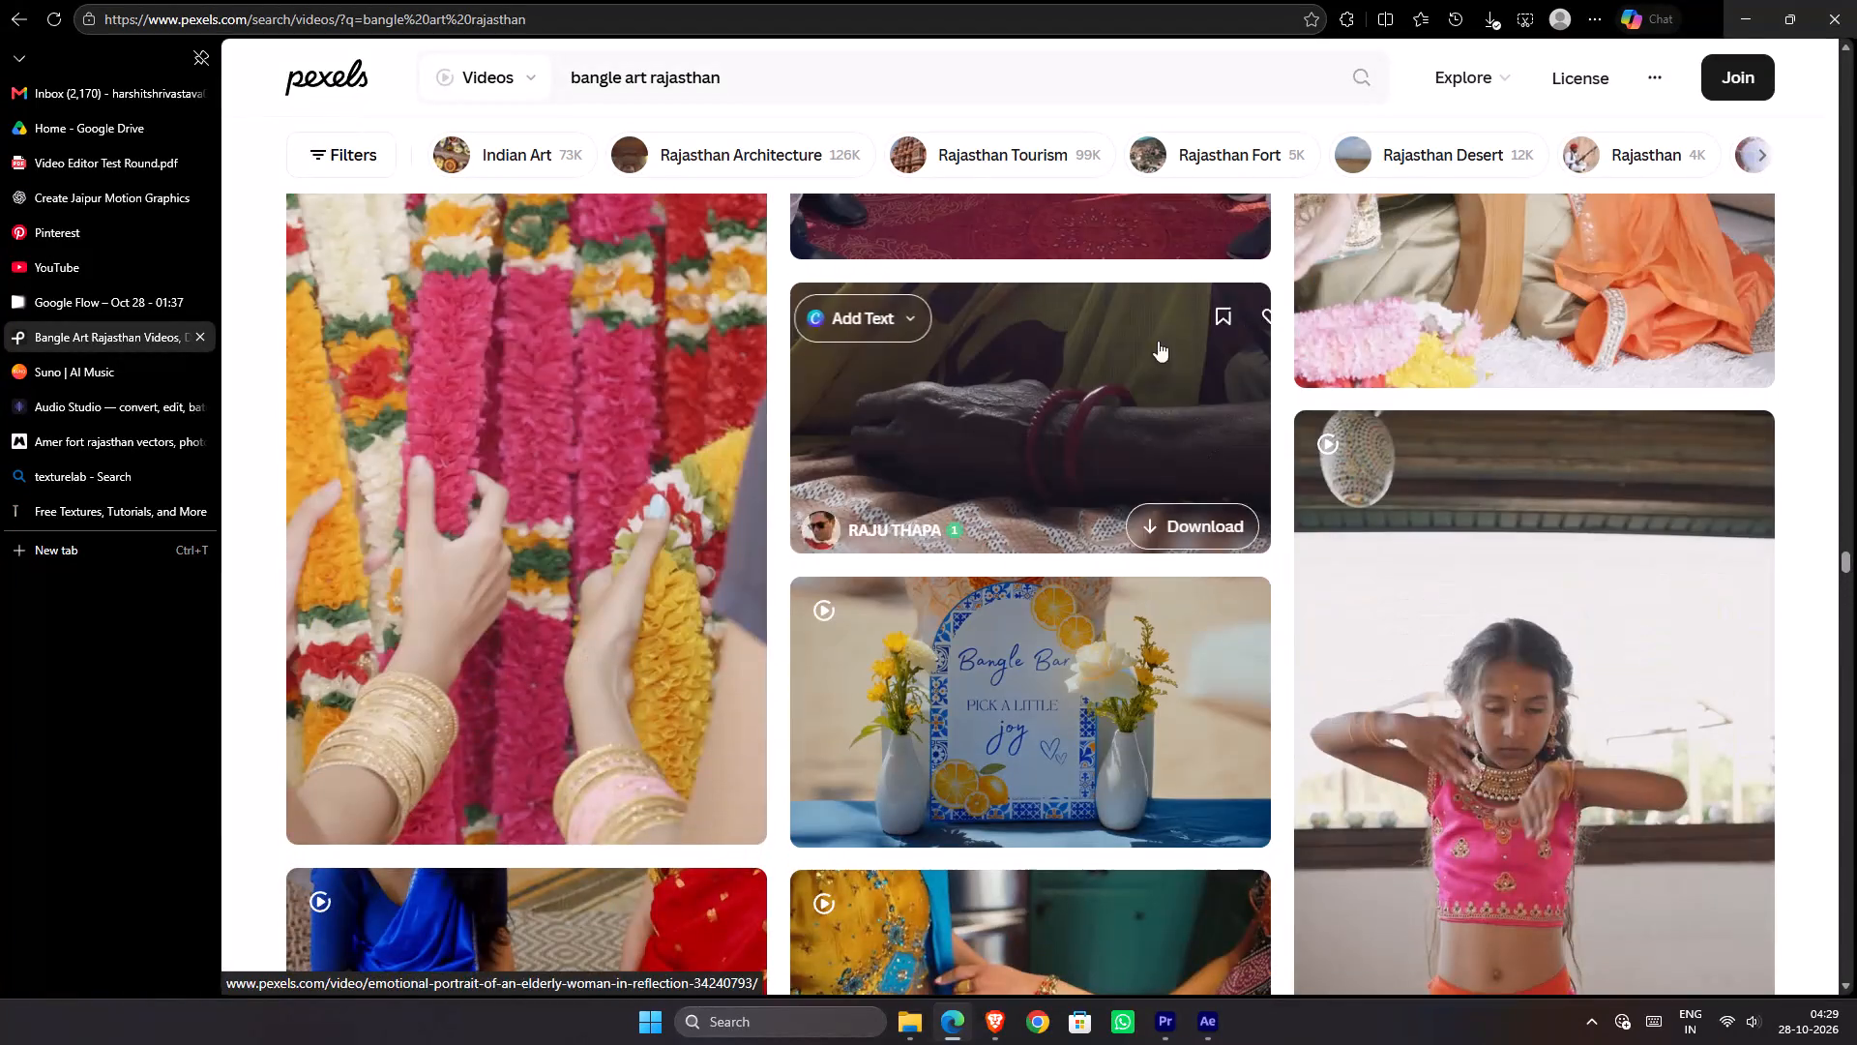
scroll(856, 295, up, 9)
scroll(871, 300, down, 1)
scroll(871, 300, up, 8)
scroll(840, 293, down, 3)
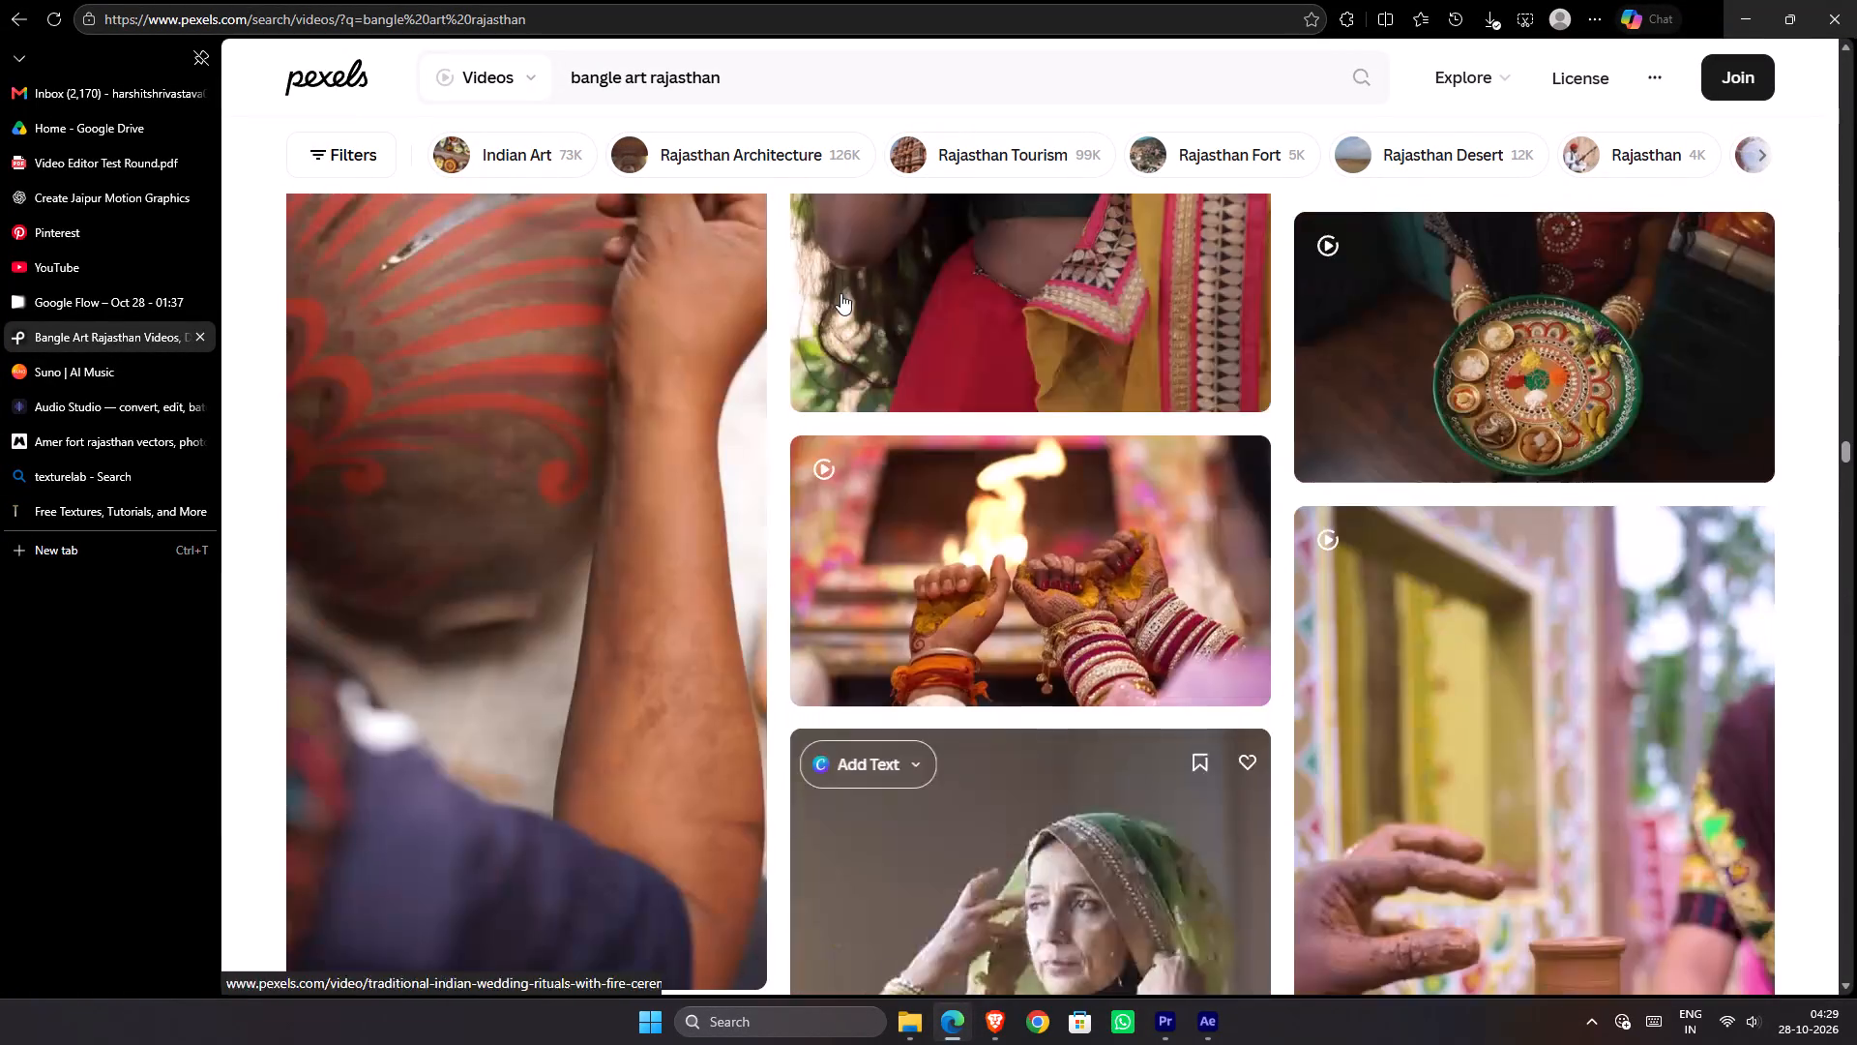
scroll(840, 293, down, 3)
scroll(846, 293, up, 4)
scroll(850, 293, down, 1)
scroll(850, 293, up, 3)
scroll(860, 288, down, 1)
scroll(860, 288, up, 12)
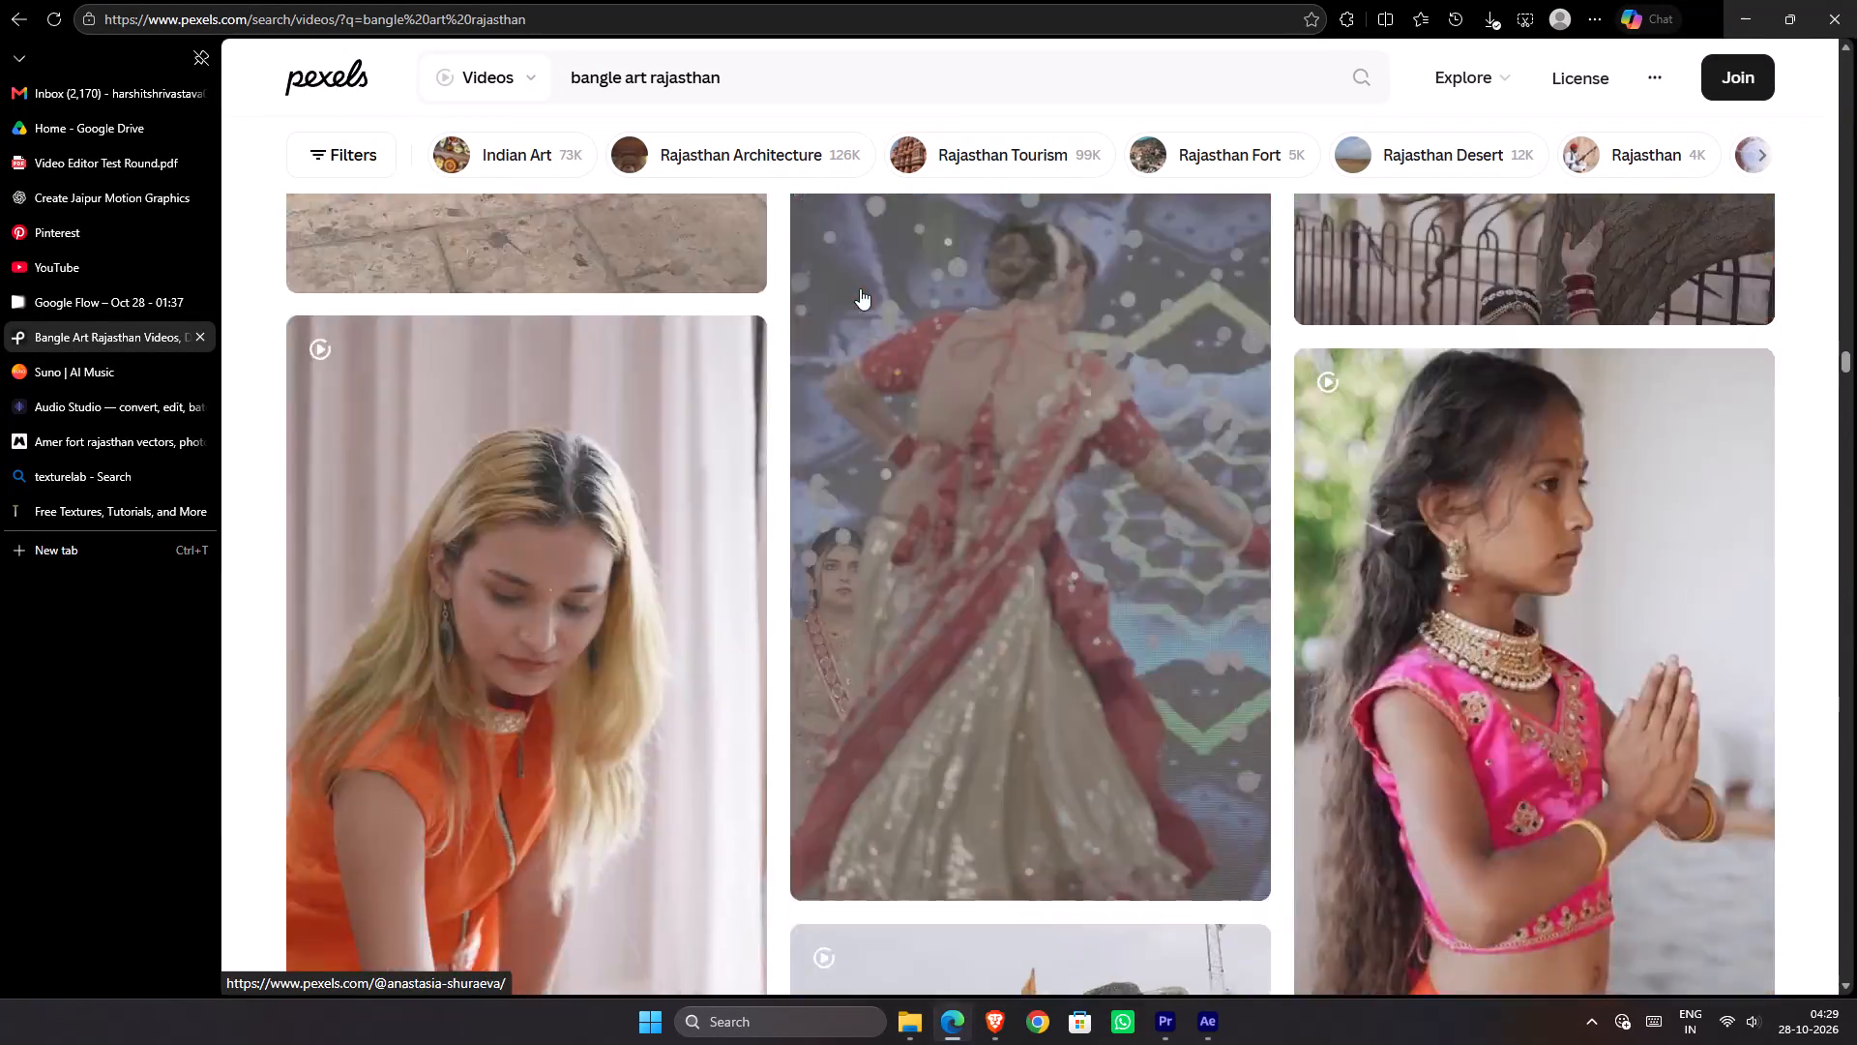
scroll(867, 284, up, 10)
scroll(872, 279, down, 1)
scroll(872, 279, up, 2)
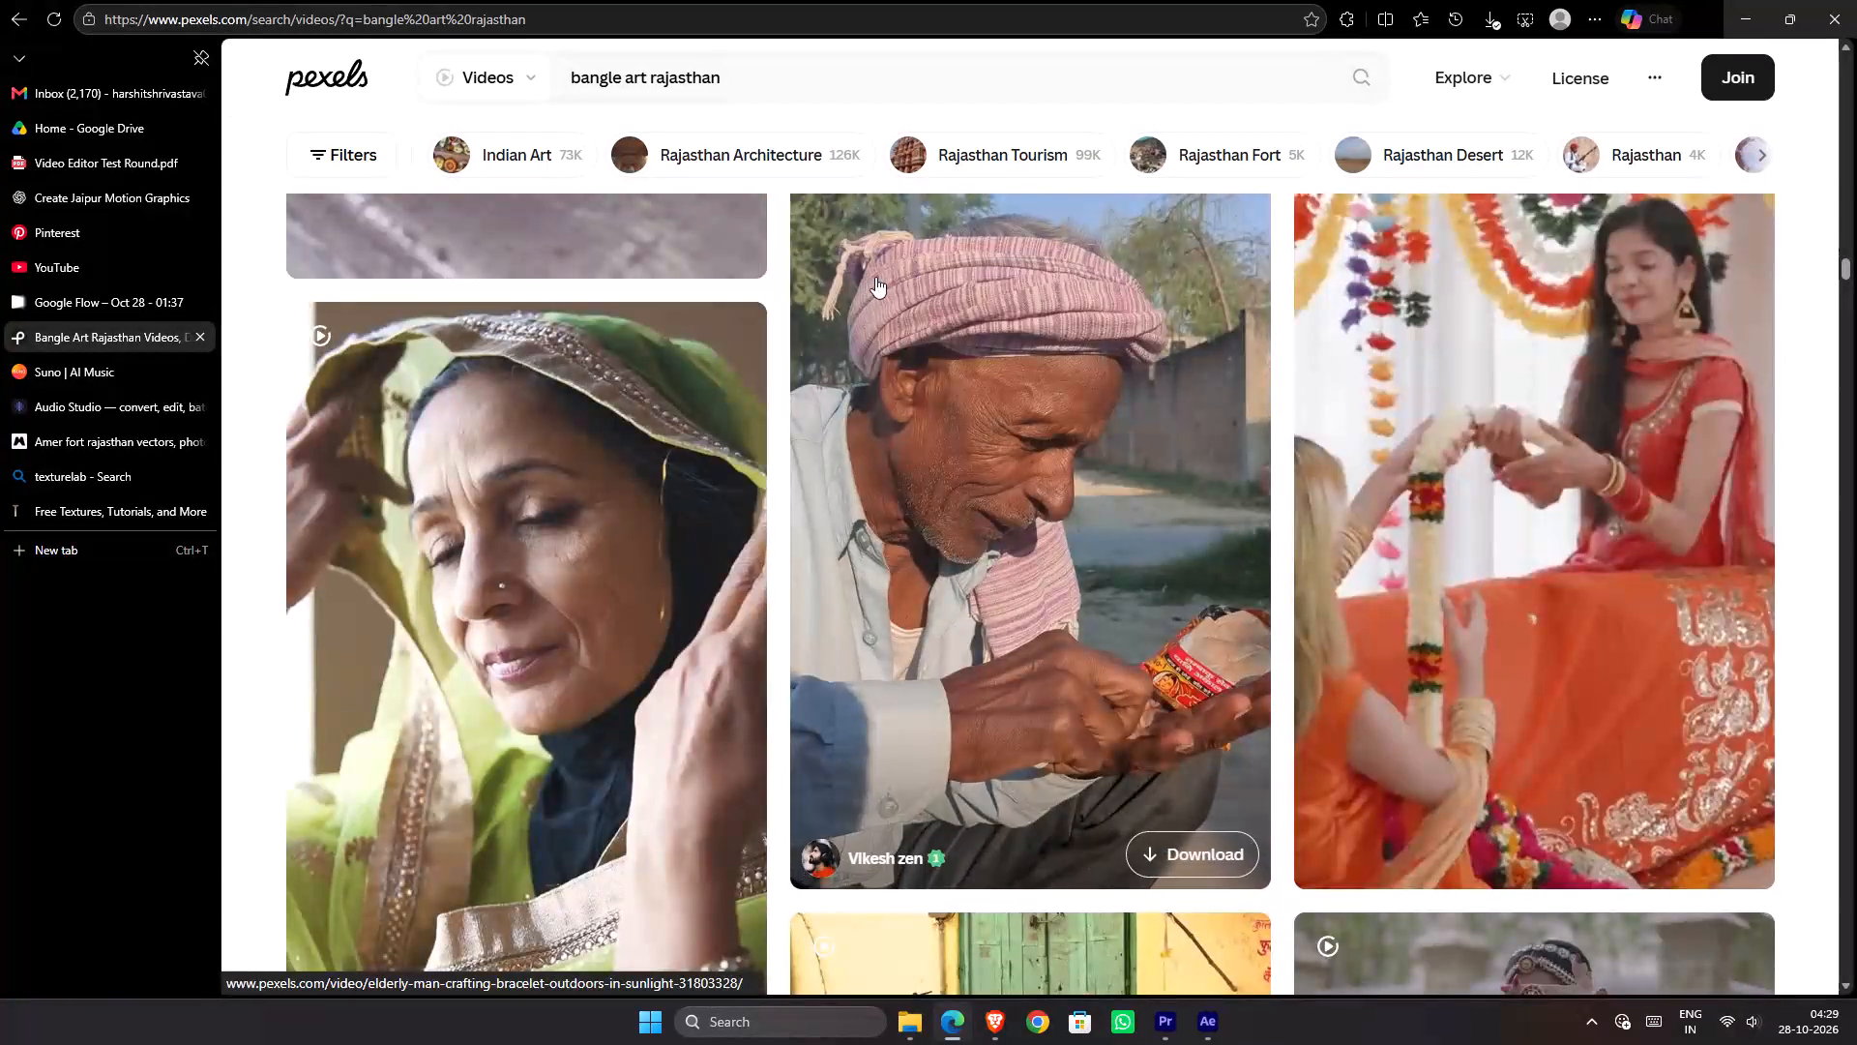
scroll(875, 277, down, 6)
scroll(877, 277, up, 2)
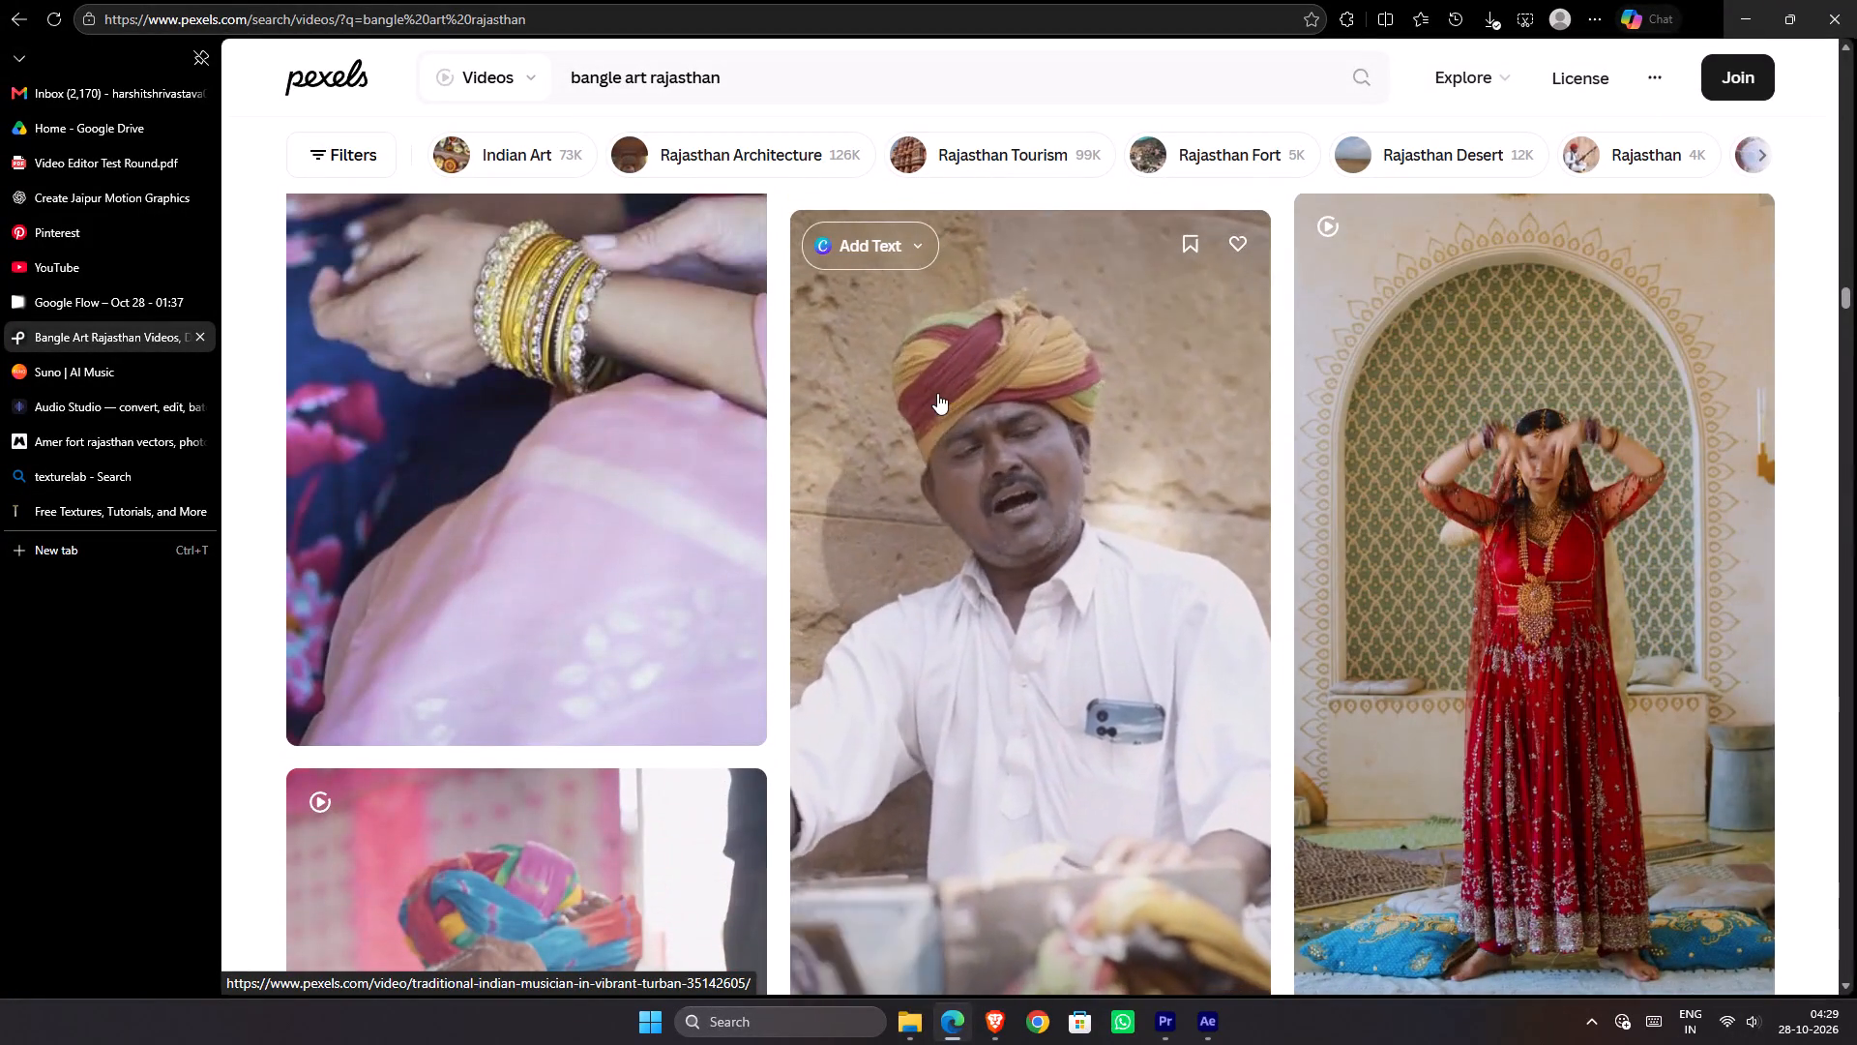
Open the video of the turbaned musician in a white shirt and look through its similar clips.
click(937, 393)
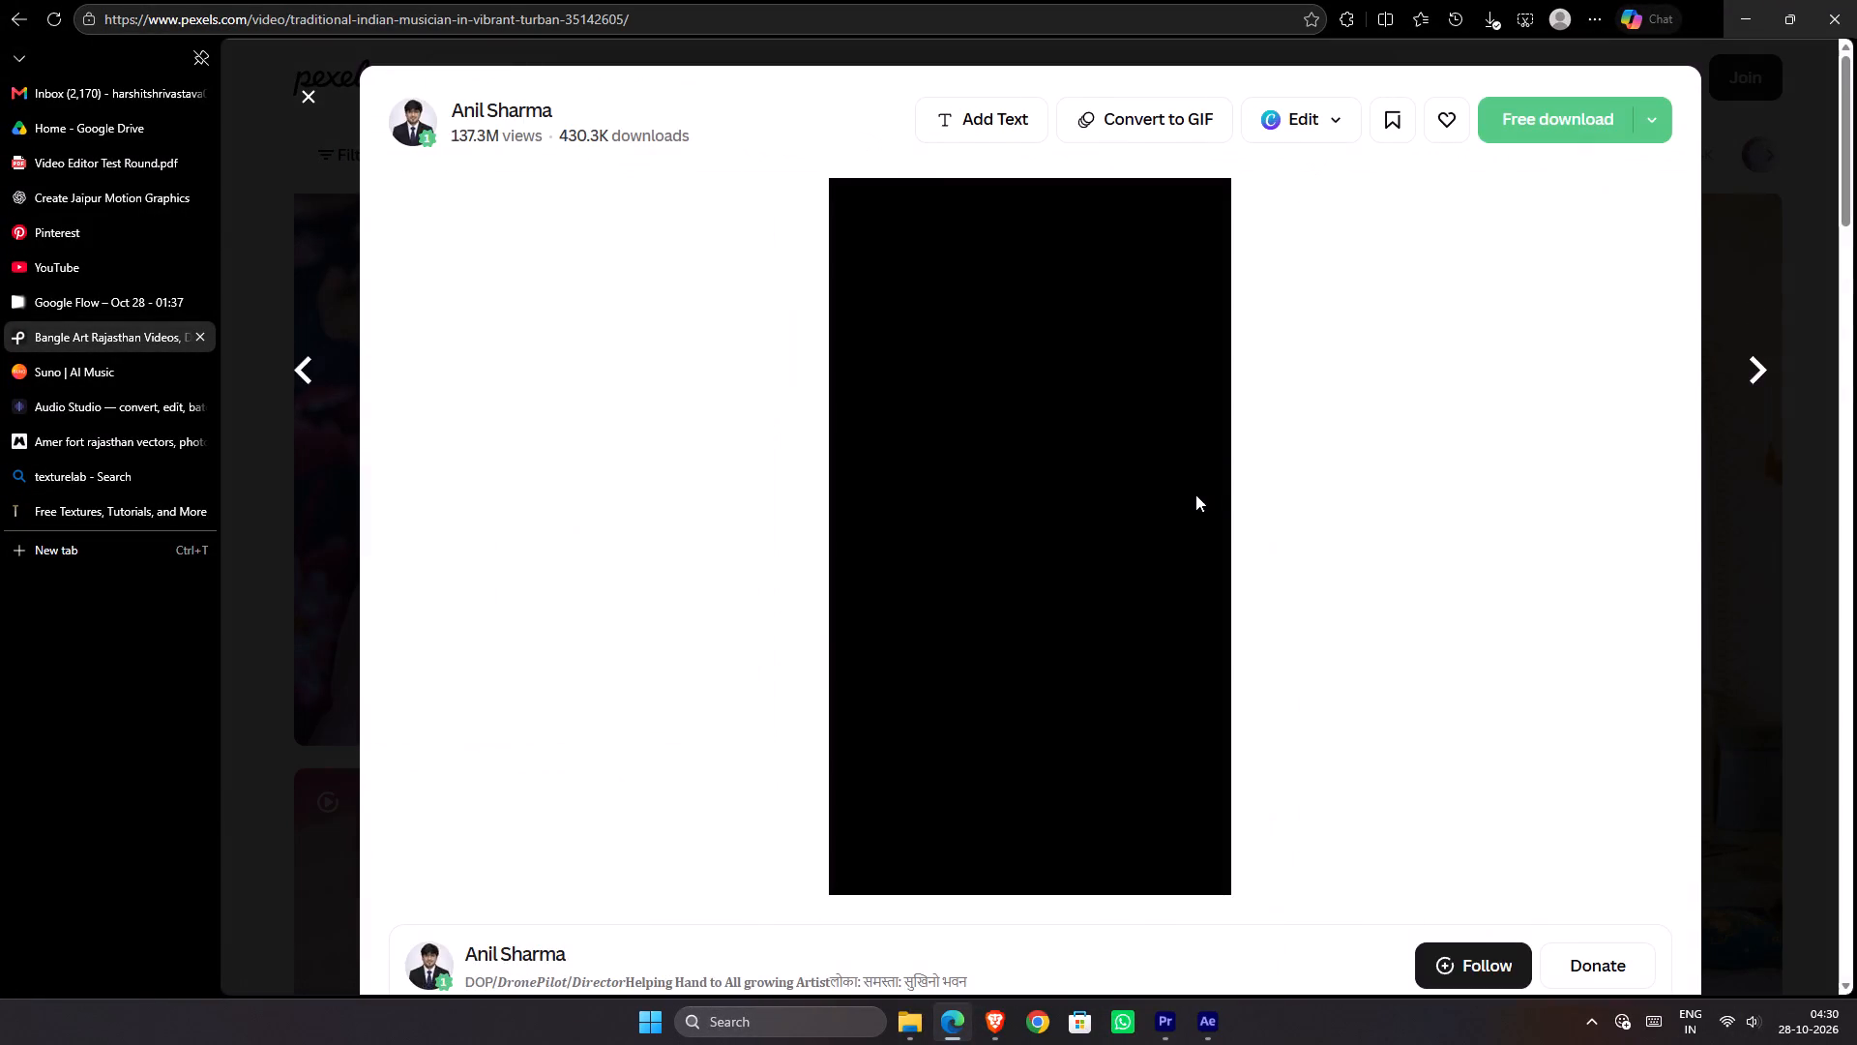
scroll(1195, 494, down, 5)
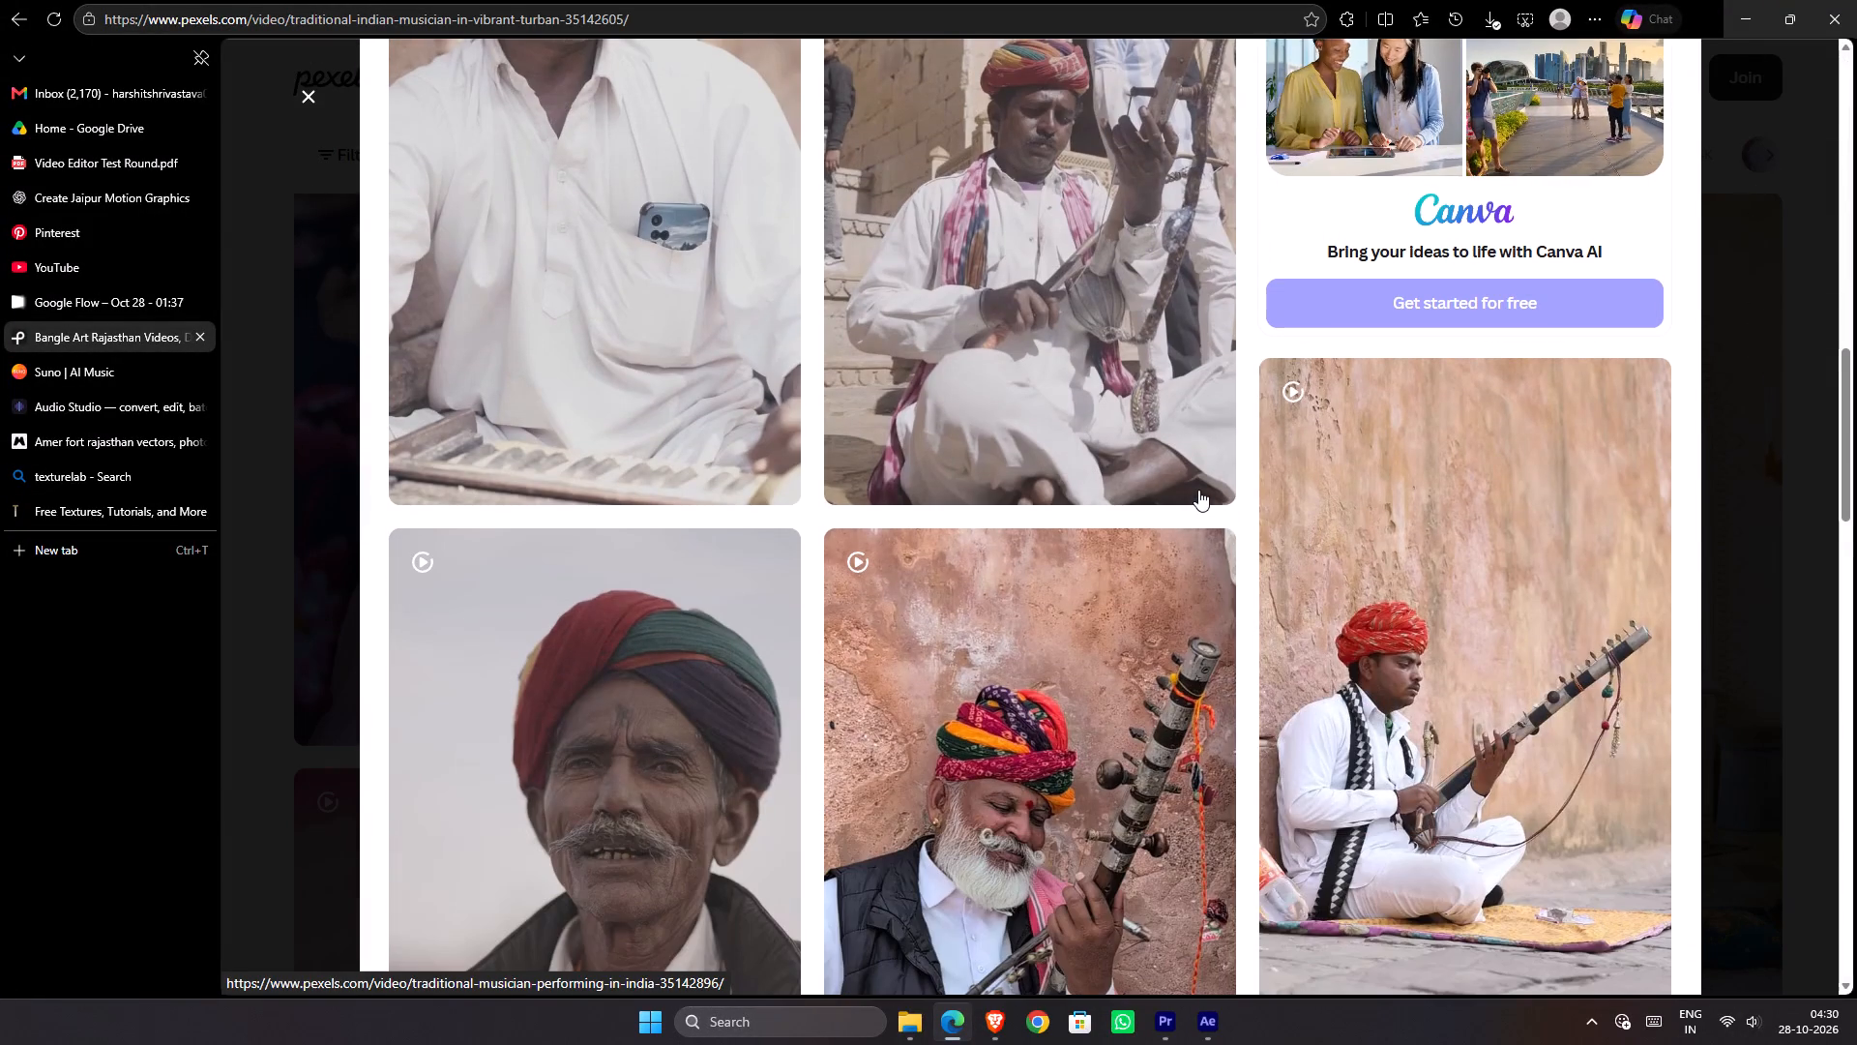
scroll(1198, 477, down, 2)
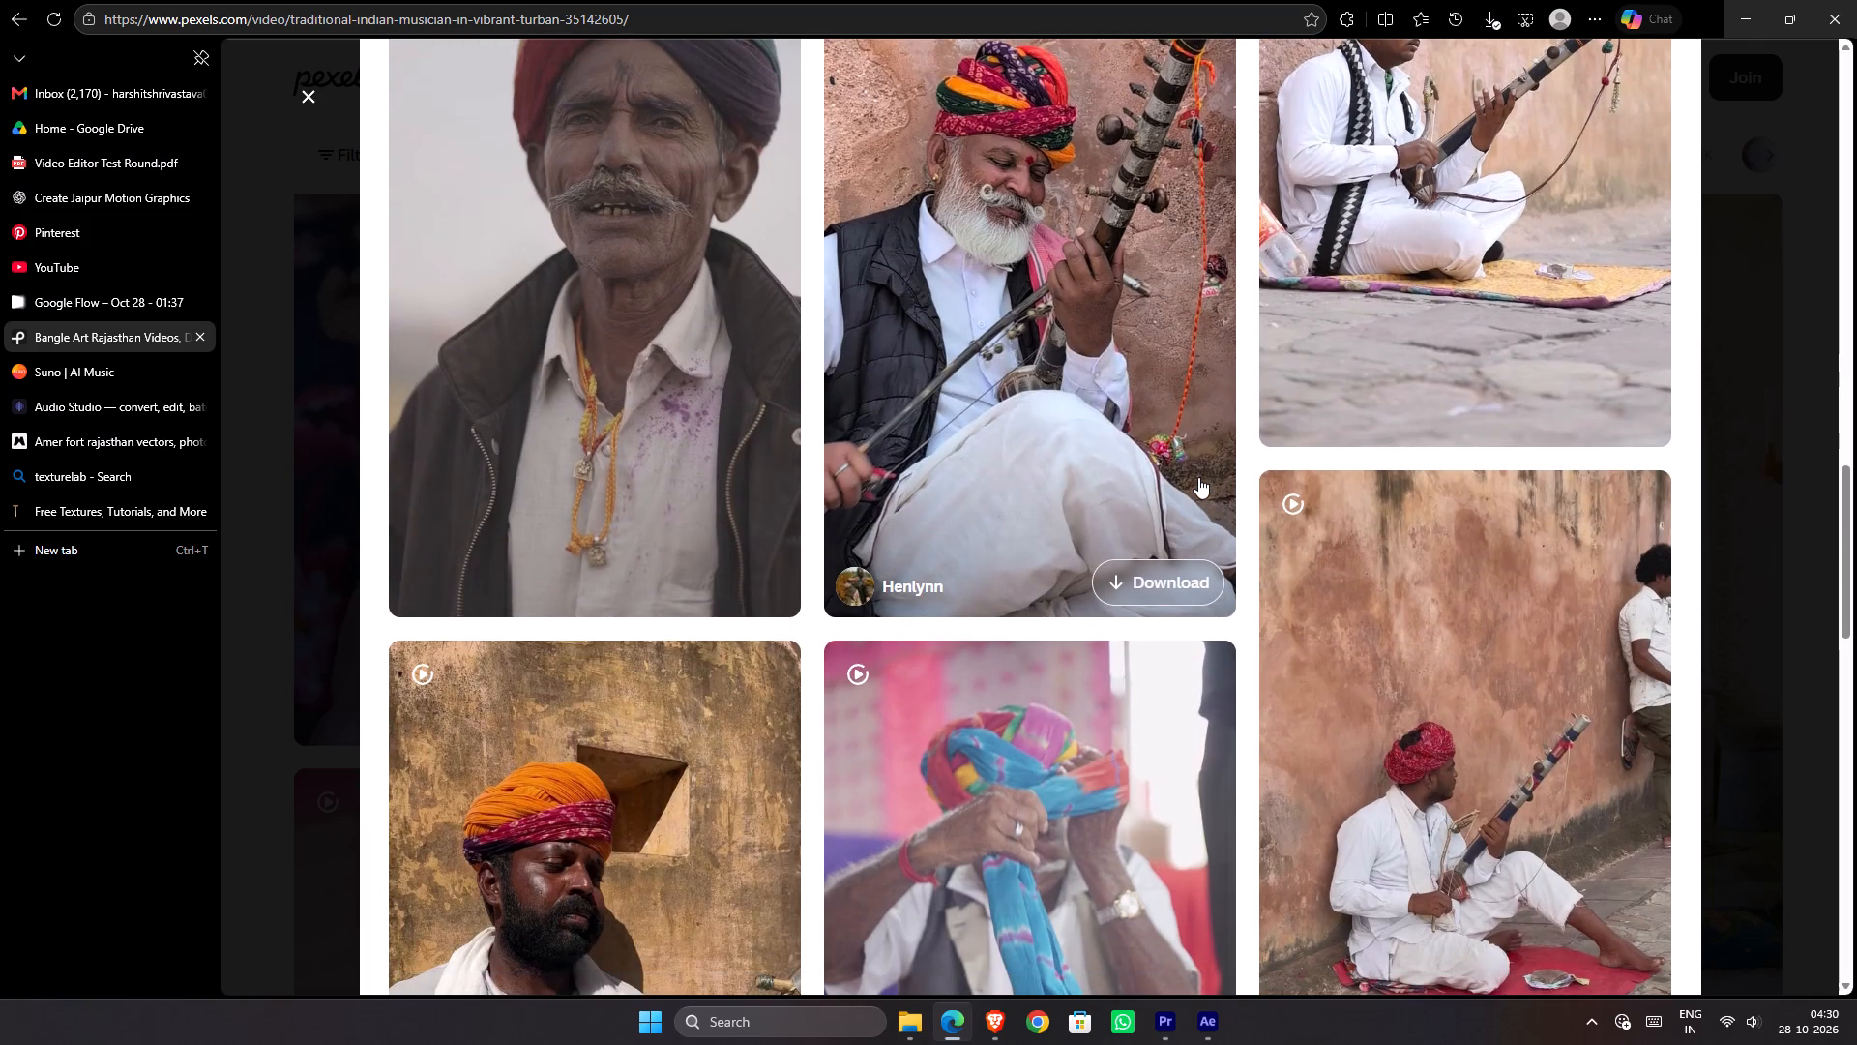
scroll(1198, 476, down, 2)
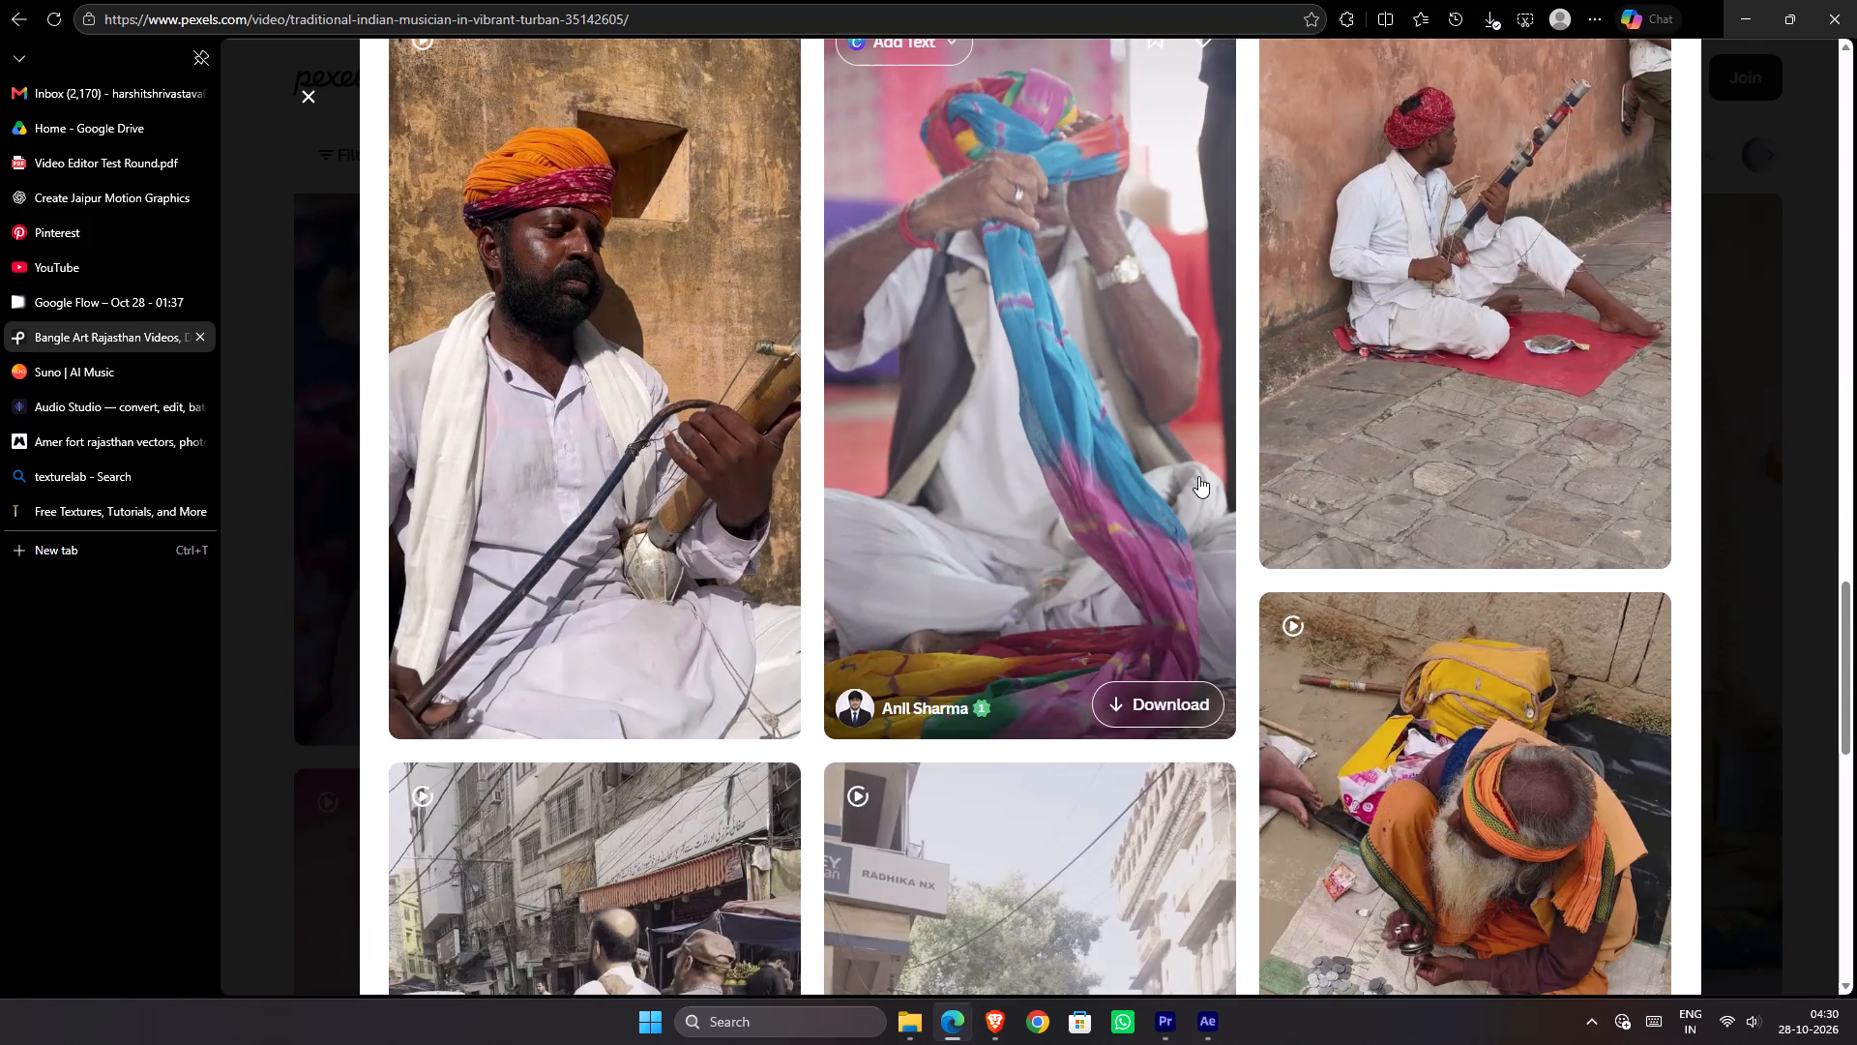
scroll(1198, 468, down, 2)
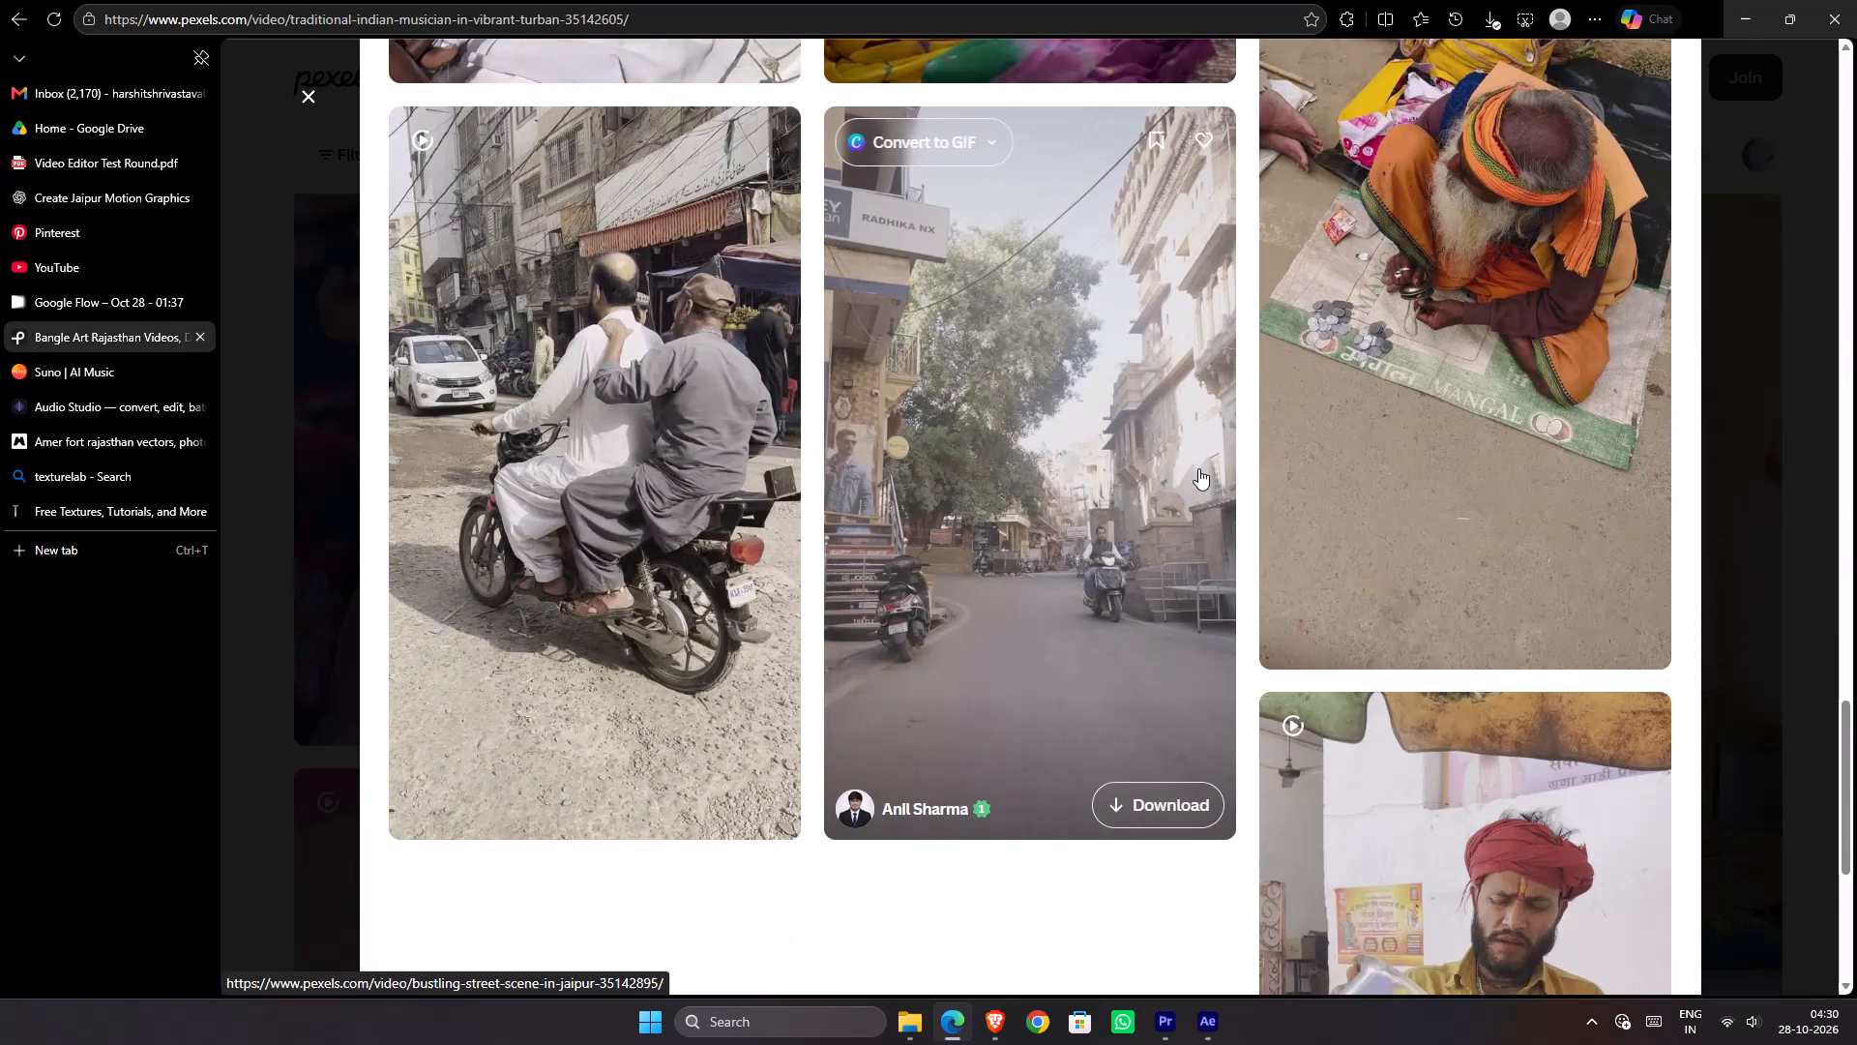
scroll(1198, 468, down, 4)
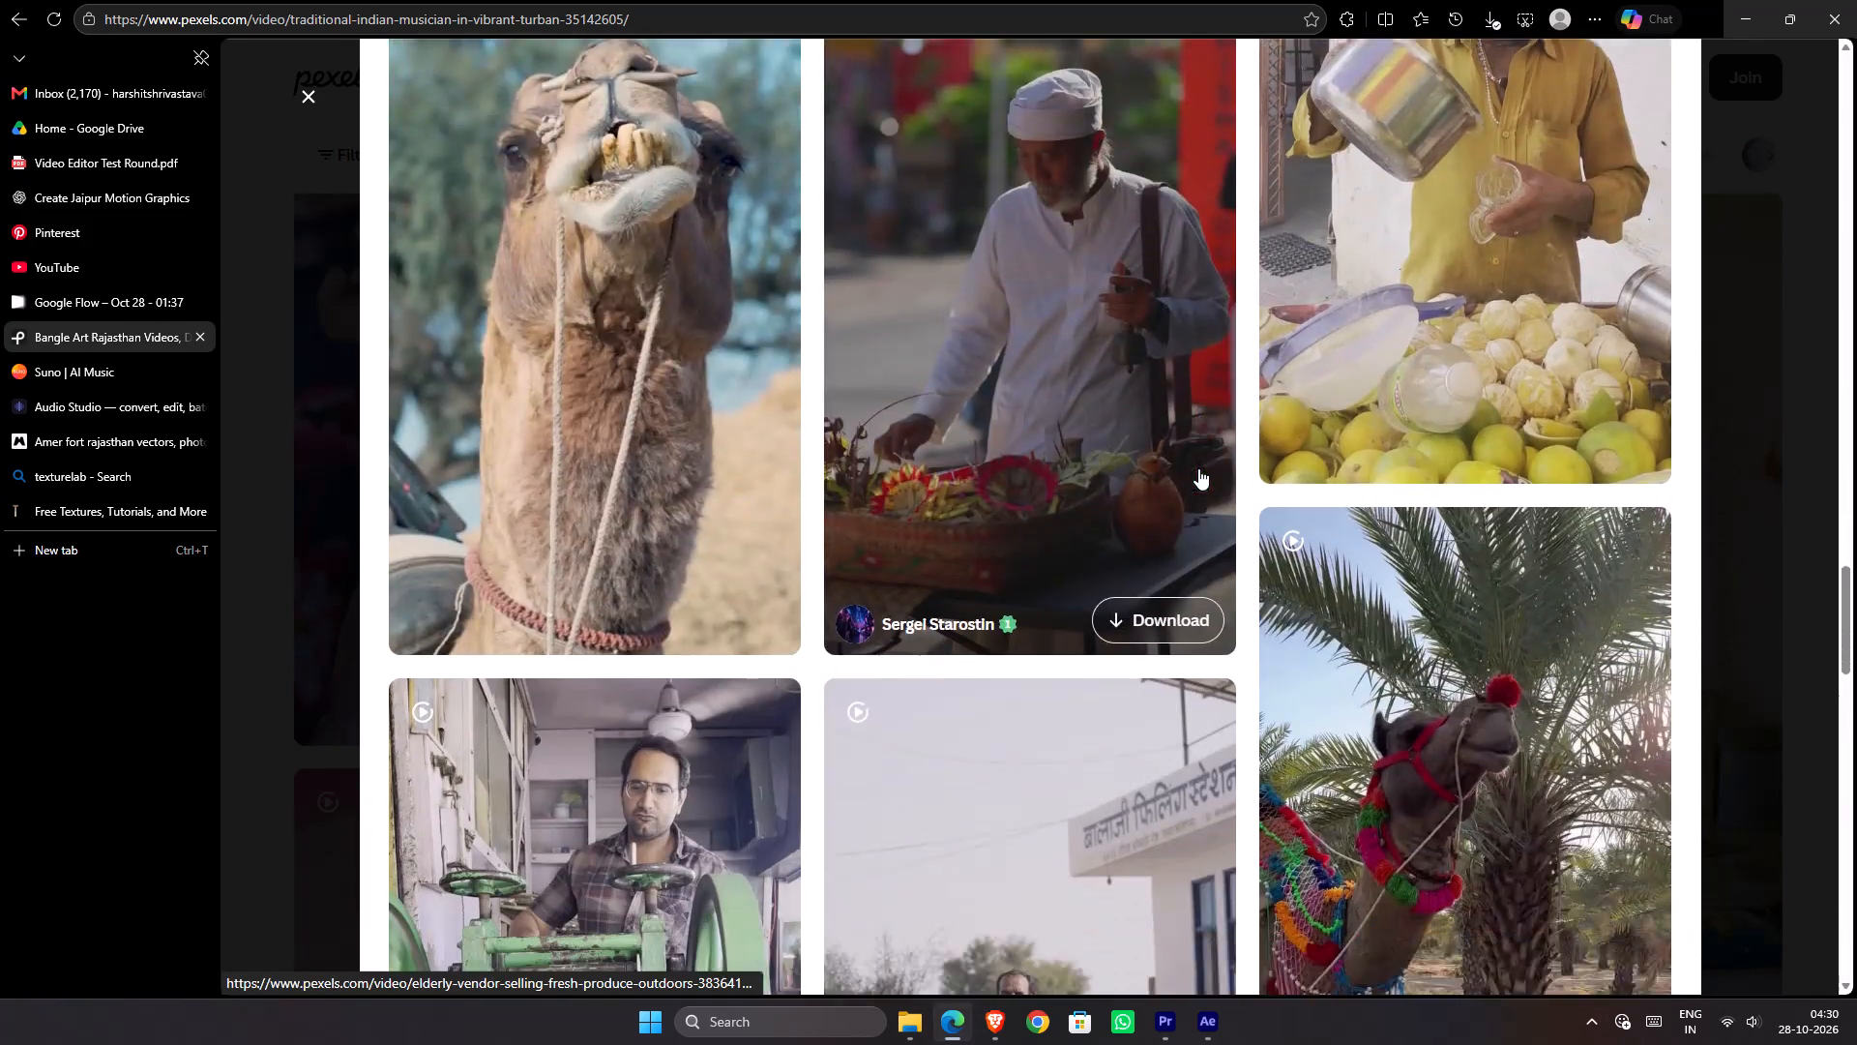
scroll(1198, 468, down, 3)
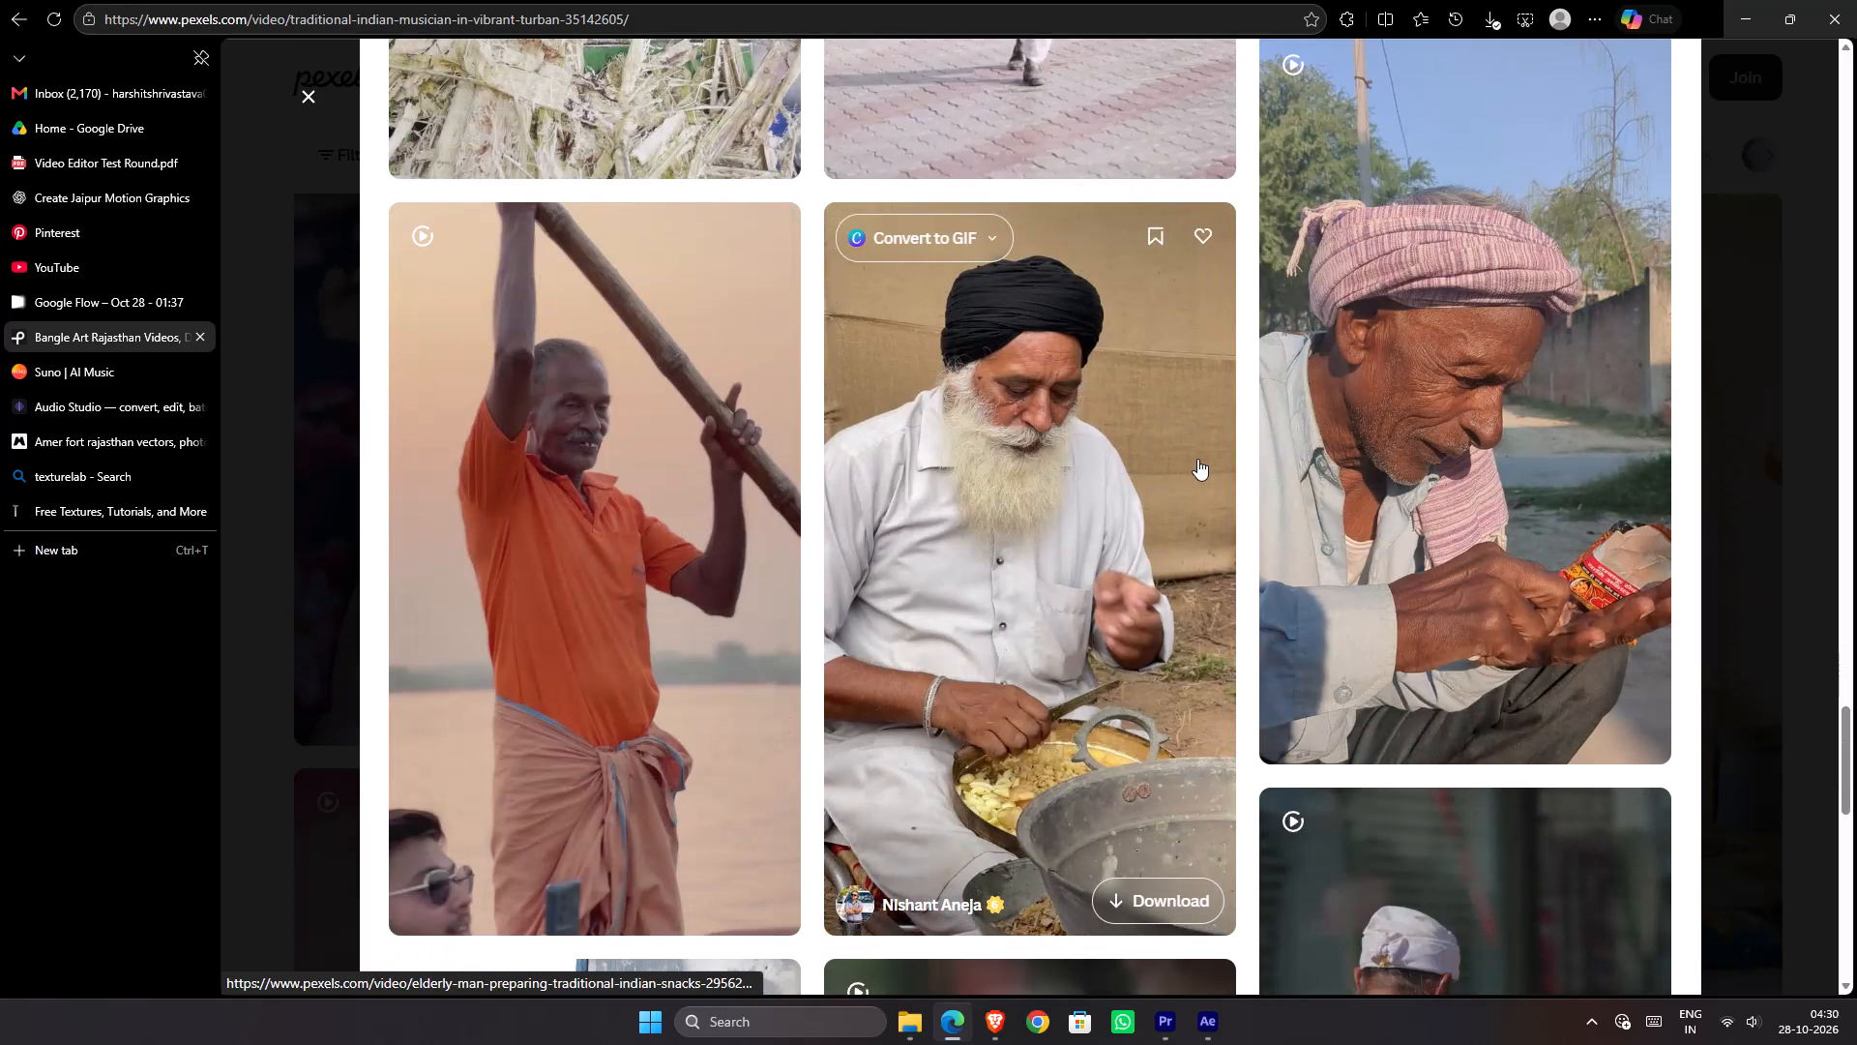
scroll(1194, 453, down, 2)
scroll(1194, 452, up, 3)
scroll(1194, 450, down, 1)
scroll(1194, 450, up, 4)
scroll(1194, 444, down, 1)
scroll(1194, 443, up, 2)
scroll(1194, 442, down, 1)
scroll(1194, 442, up, 12)
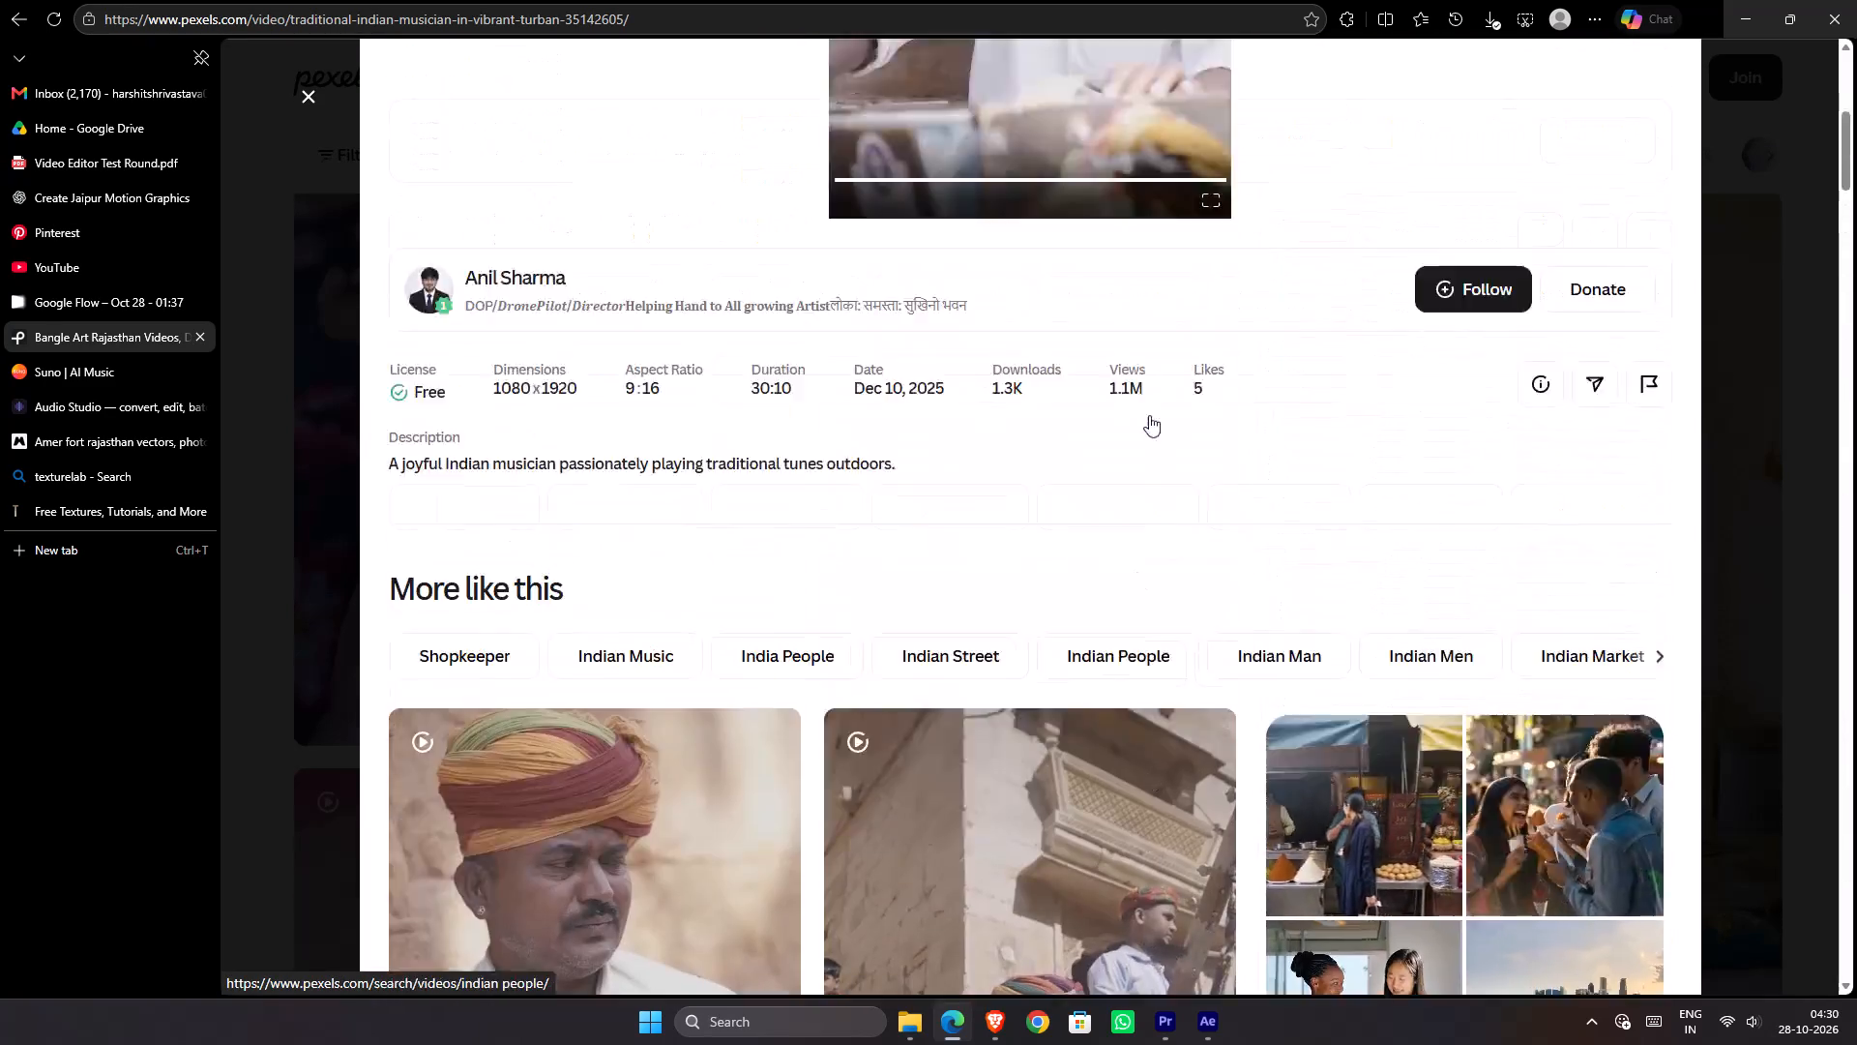
scroll(1149, 415, up, 2)
Compare the similar clips of turbaned string players and the turban-tying man for usable Rajasthani footage.
scroll(1149, 415, down, 5)
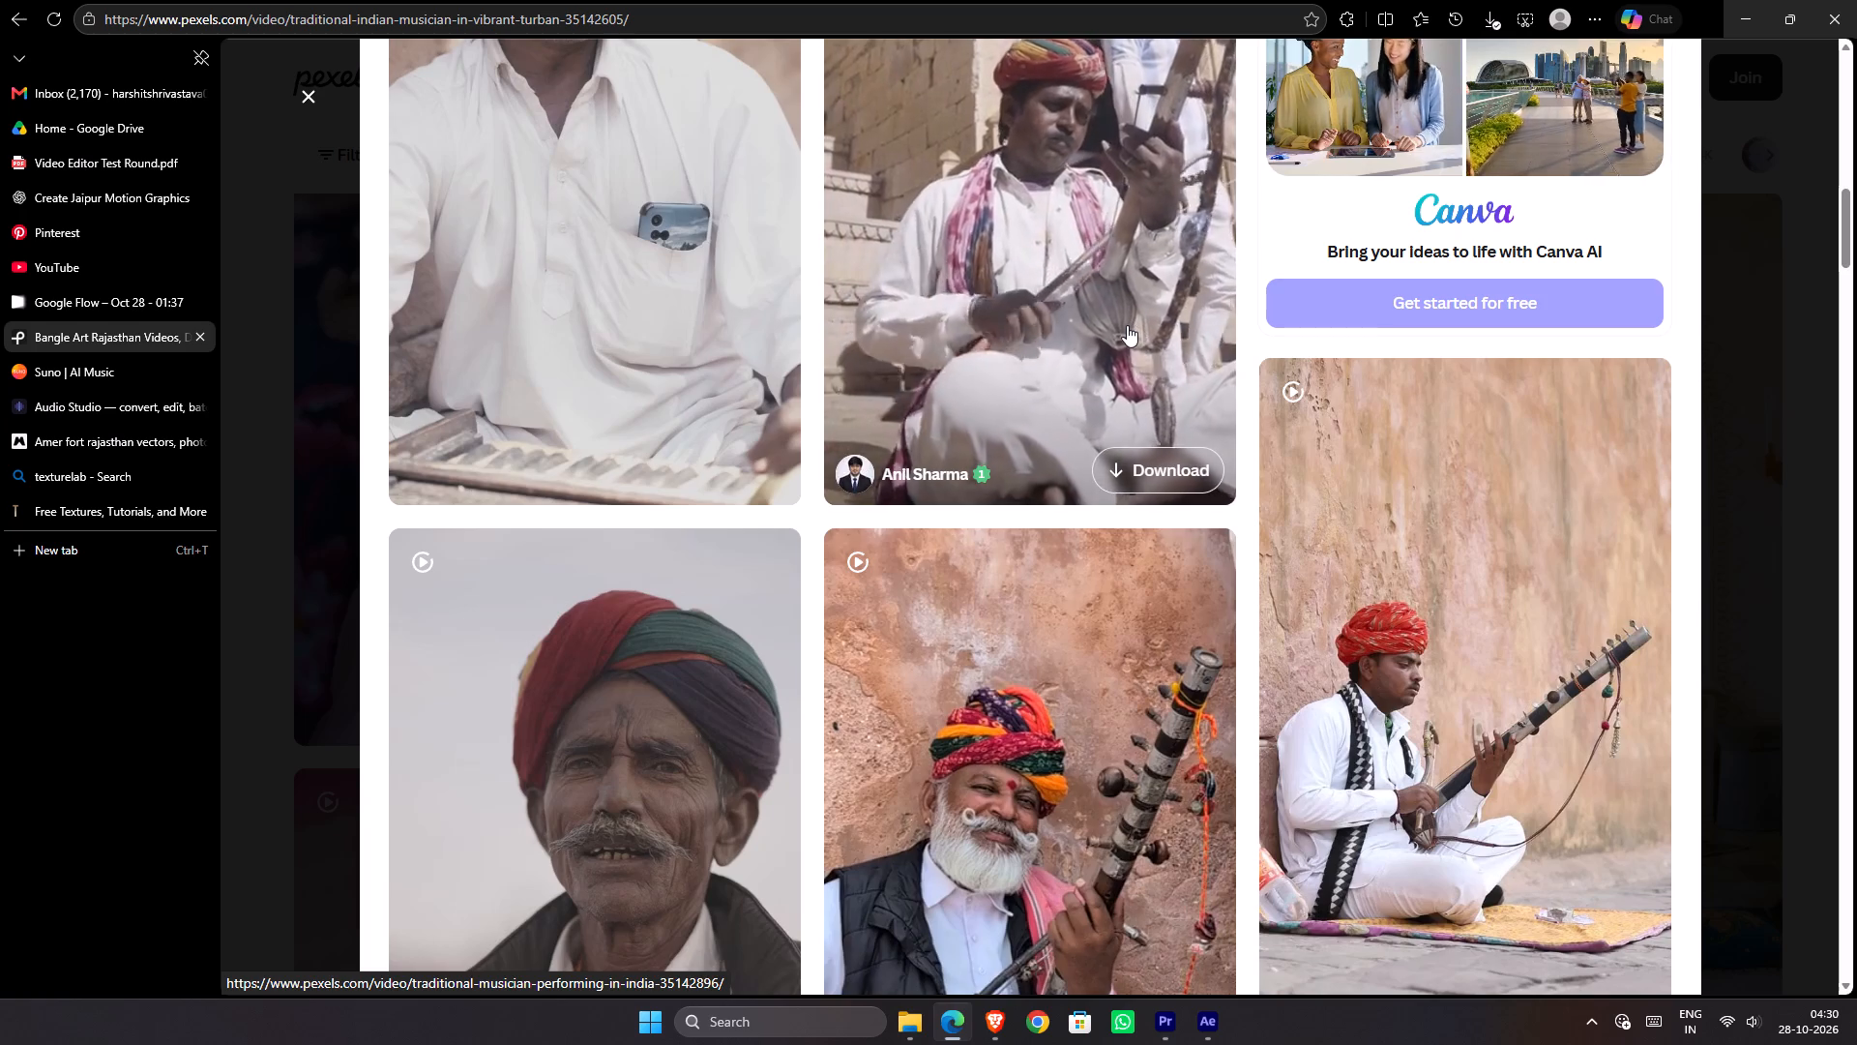
scroll(1127, 325, up, 1)
scroll(1127, 325, down, 2)
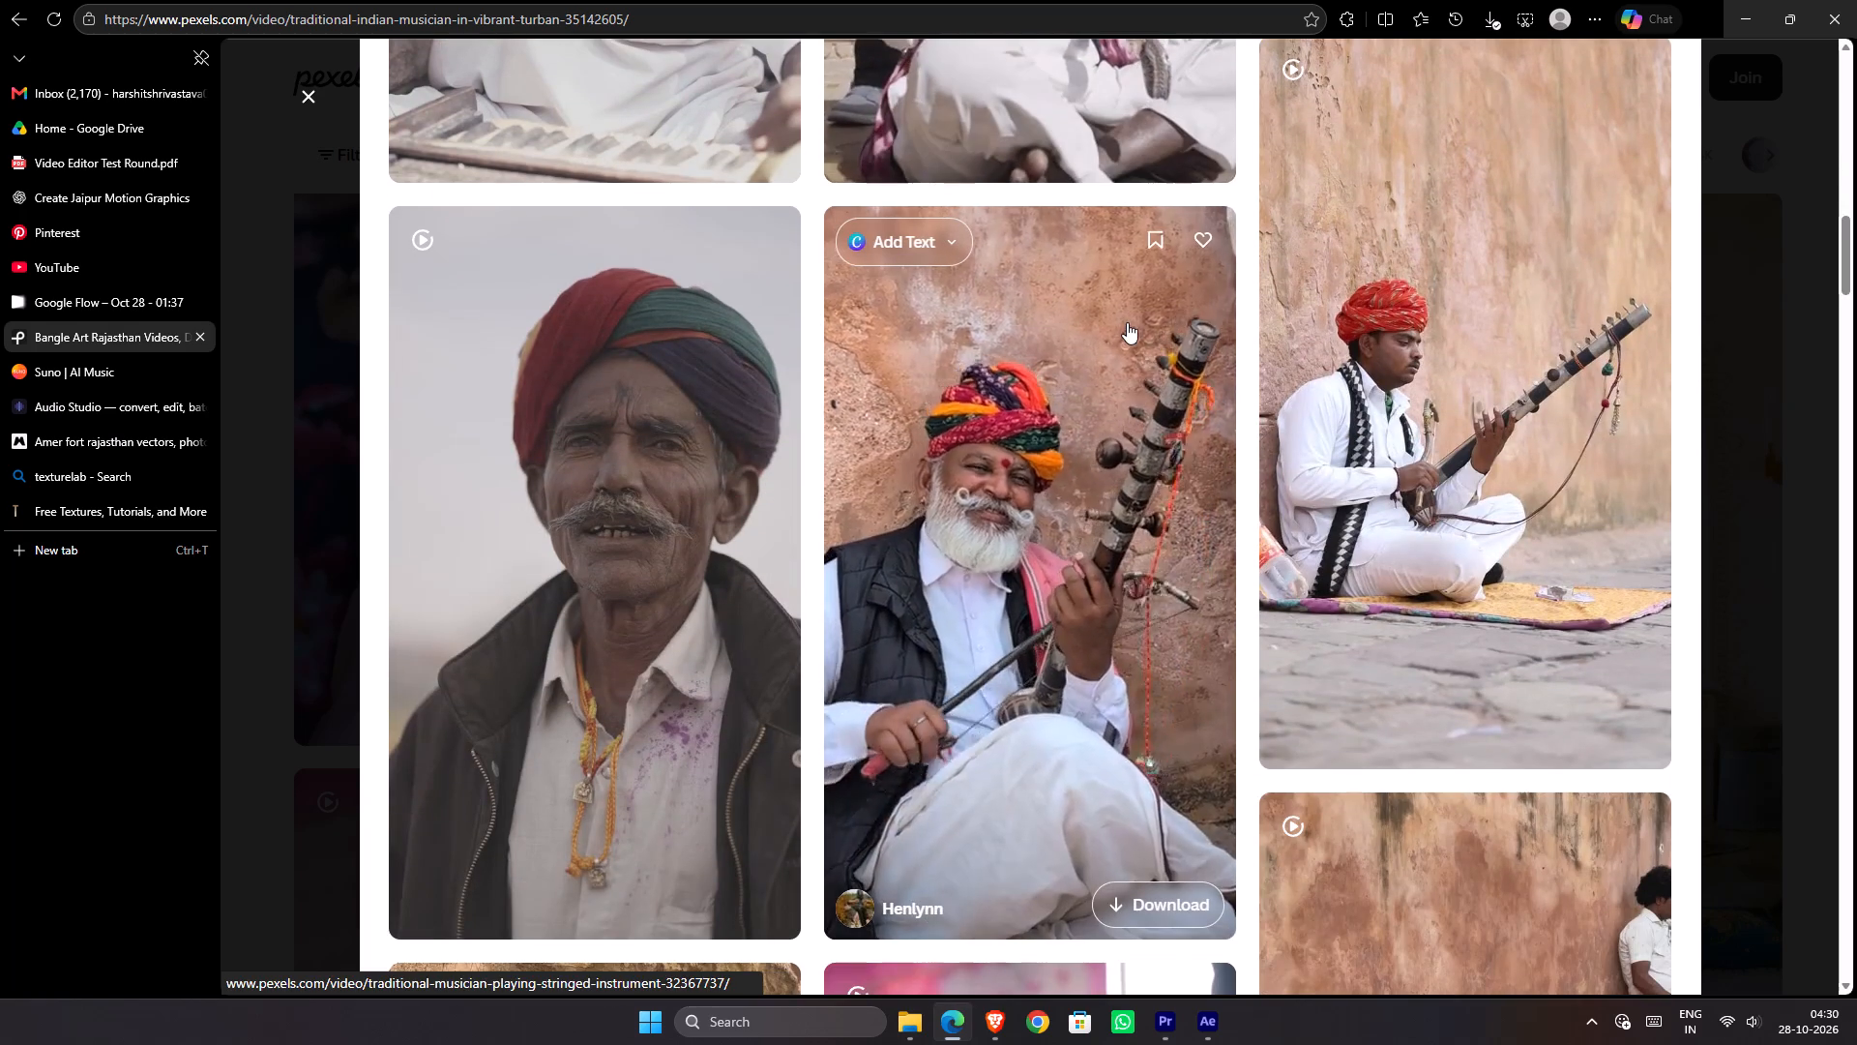
scroll(1097, 331, up, 3)
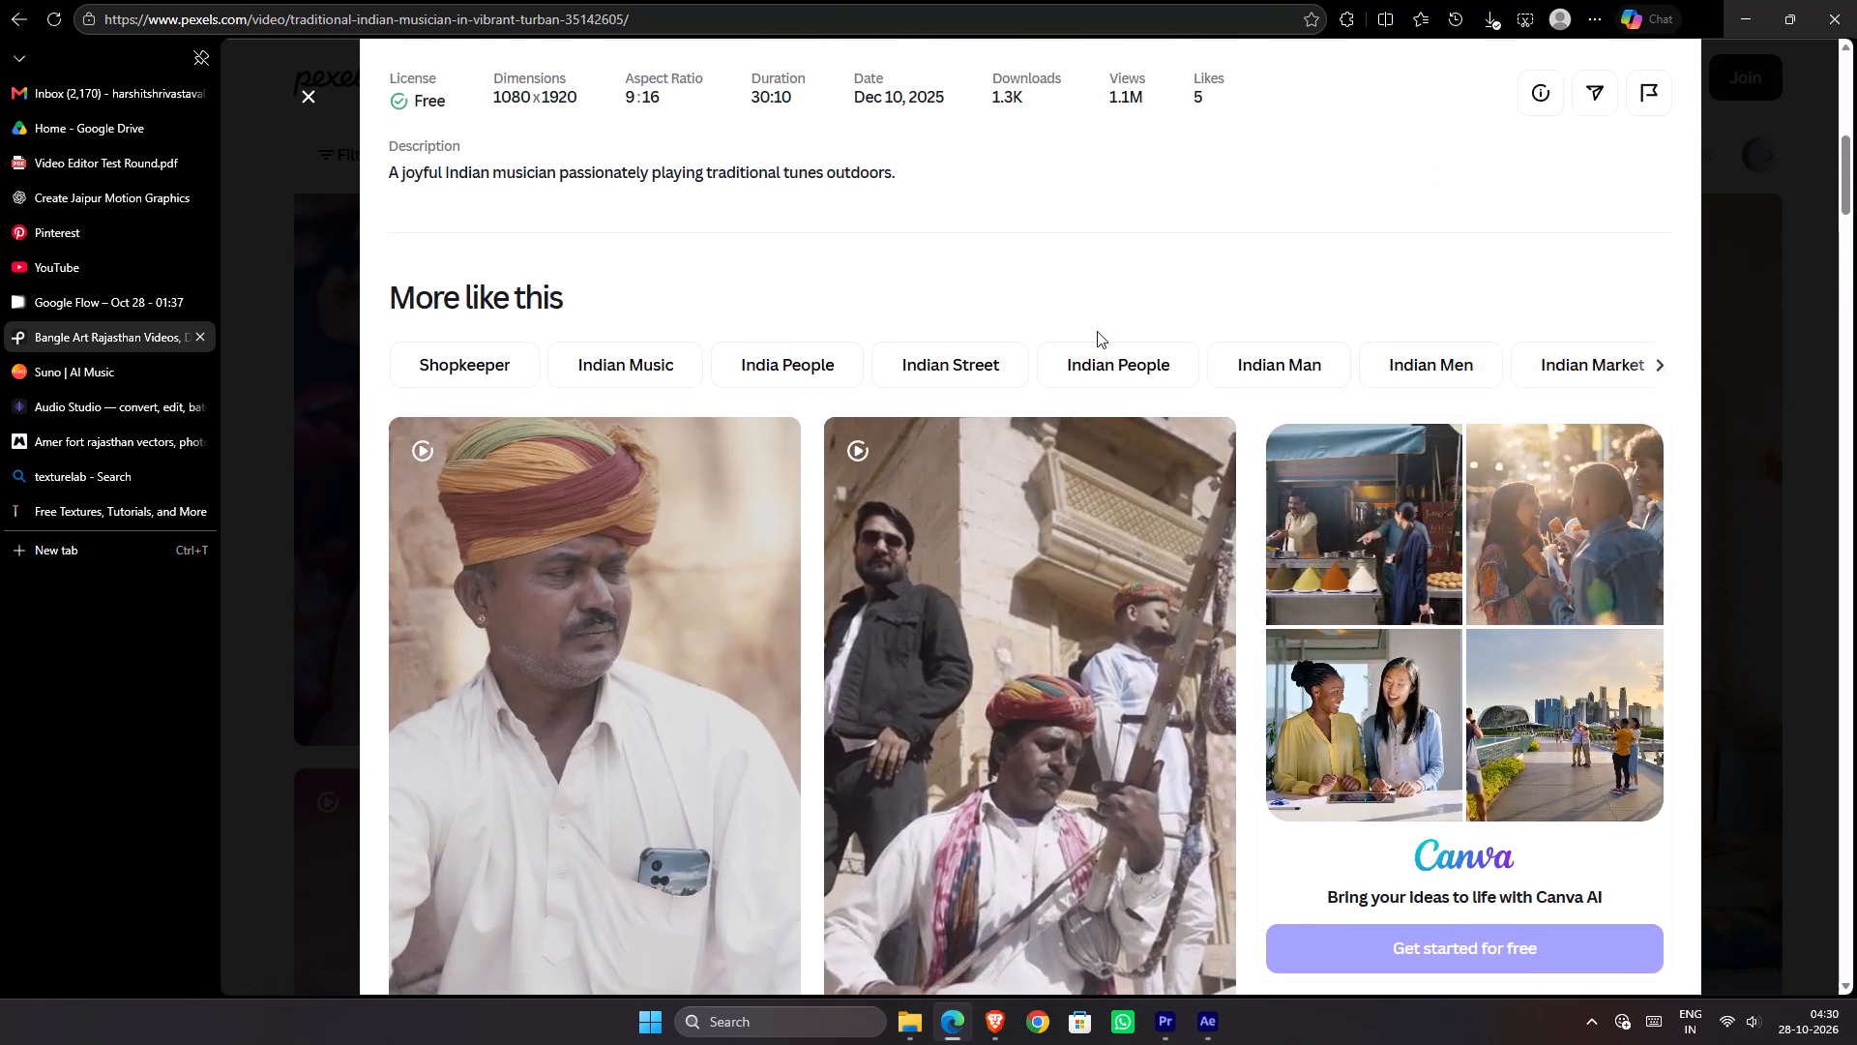
scroll(1097, 331, down, 3)
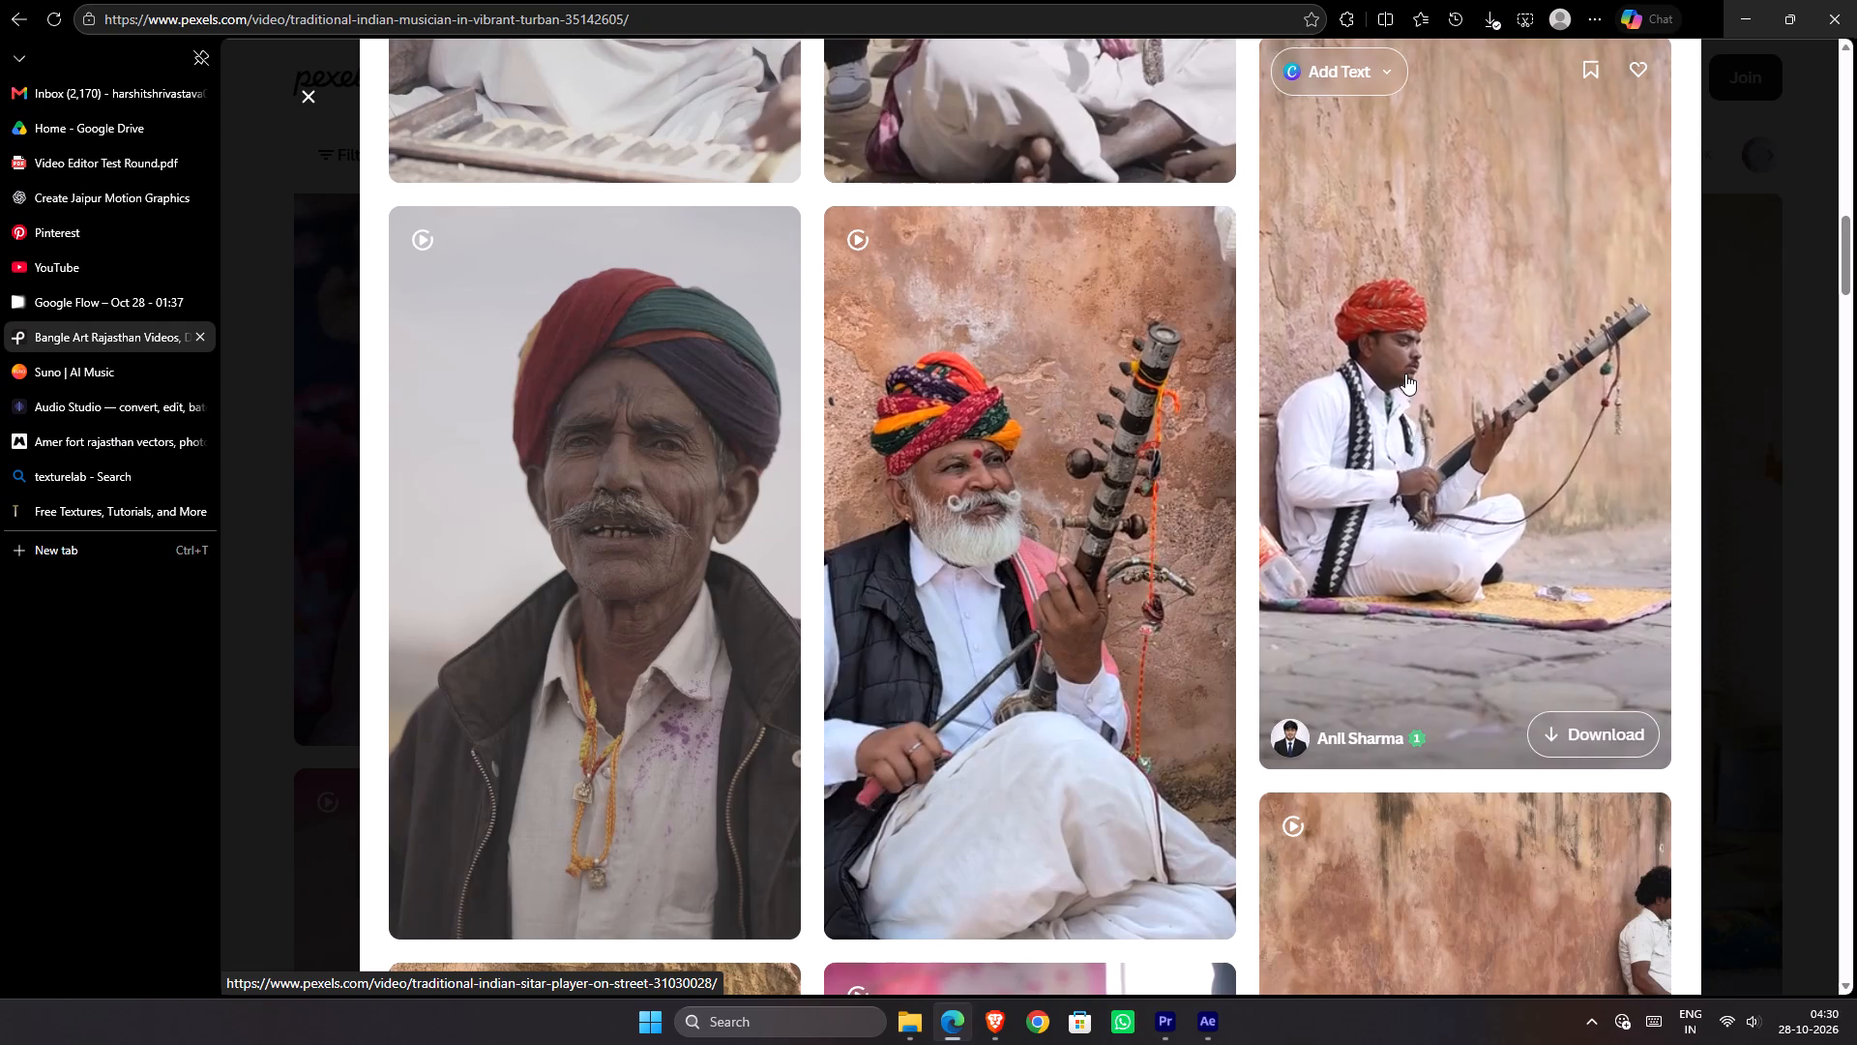
scroll(1402, 374, down, 2)
scroll(752, 456, up, 1)
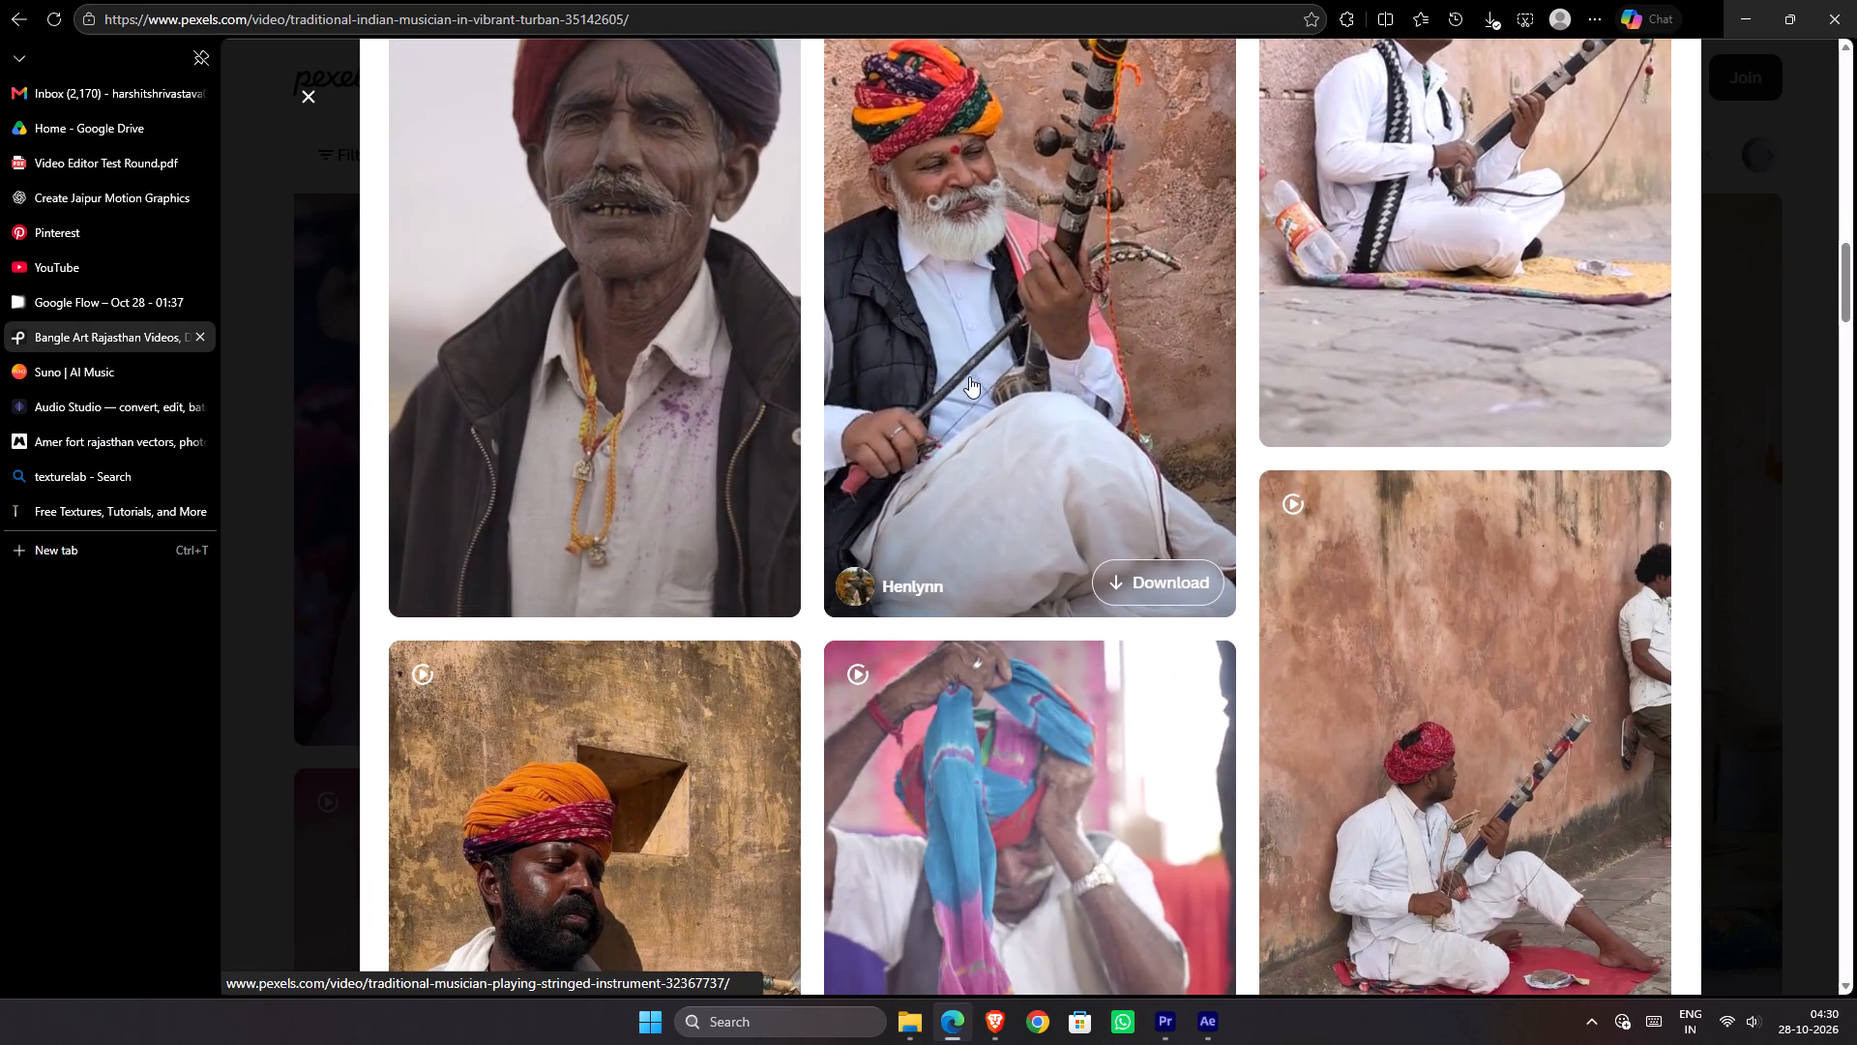
scroll(970, 376, down, 1)
scroll(988, 386, up, 1)
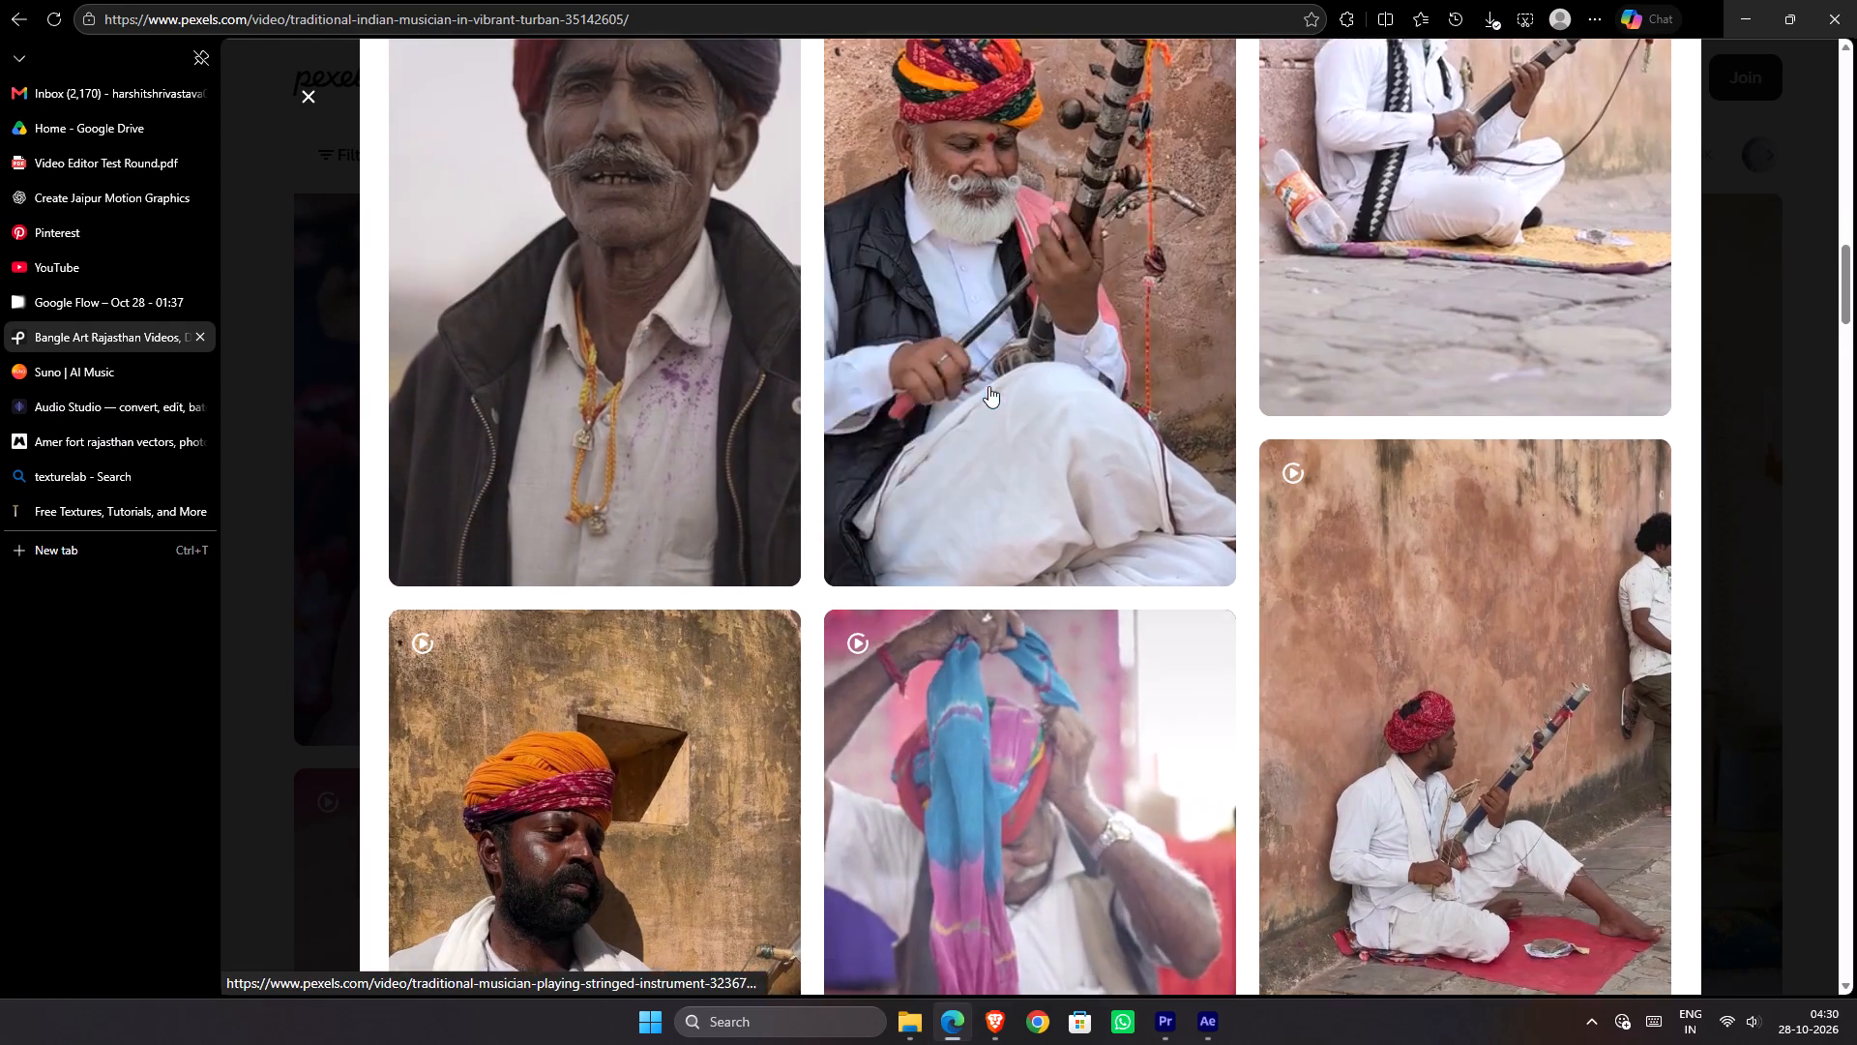
scroll(988, 392, down, 1)
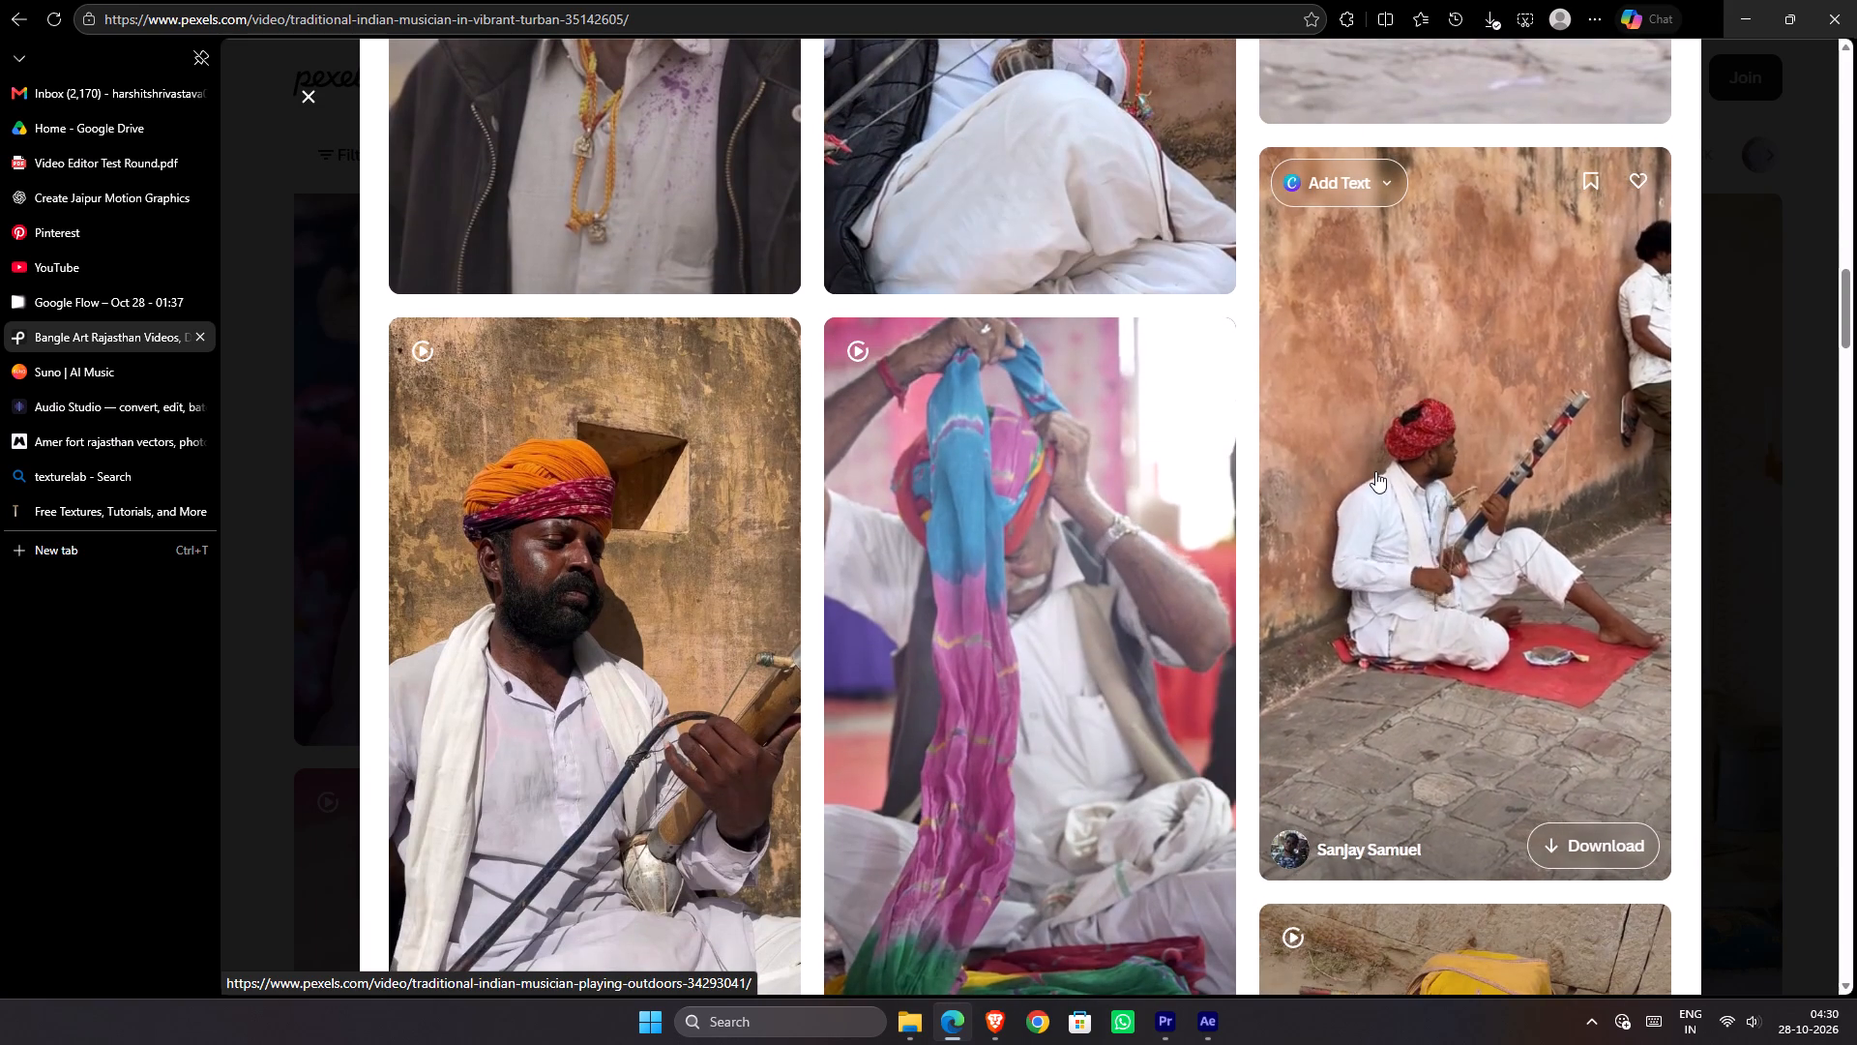
scroll(1378, 472, down, 1)
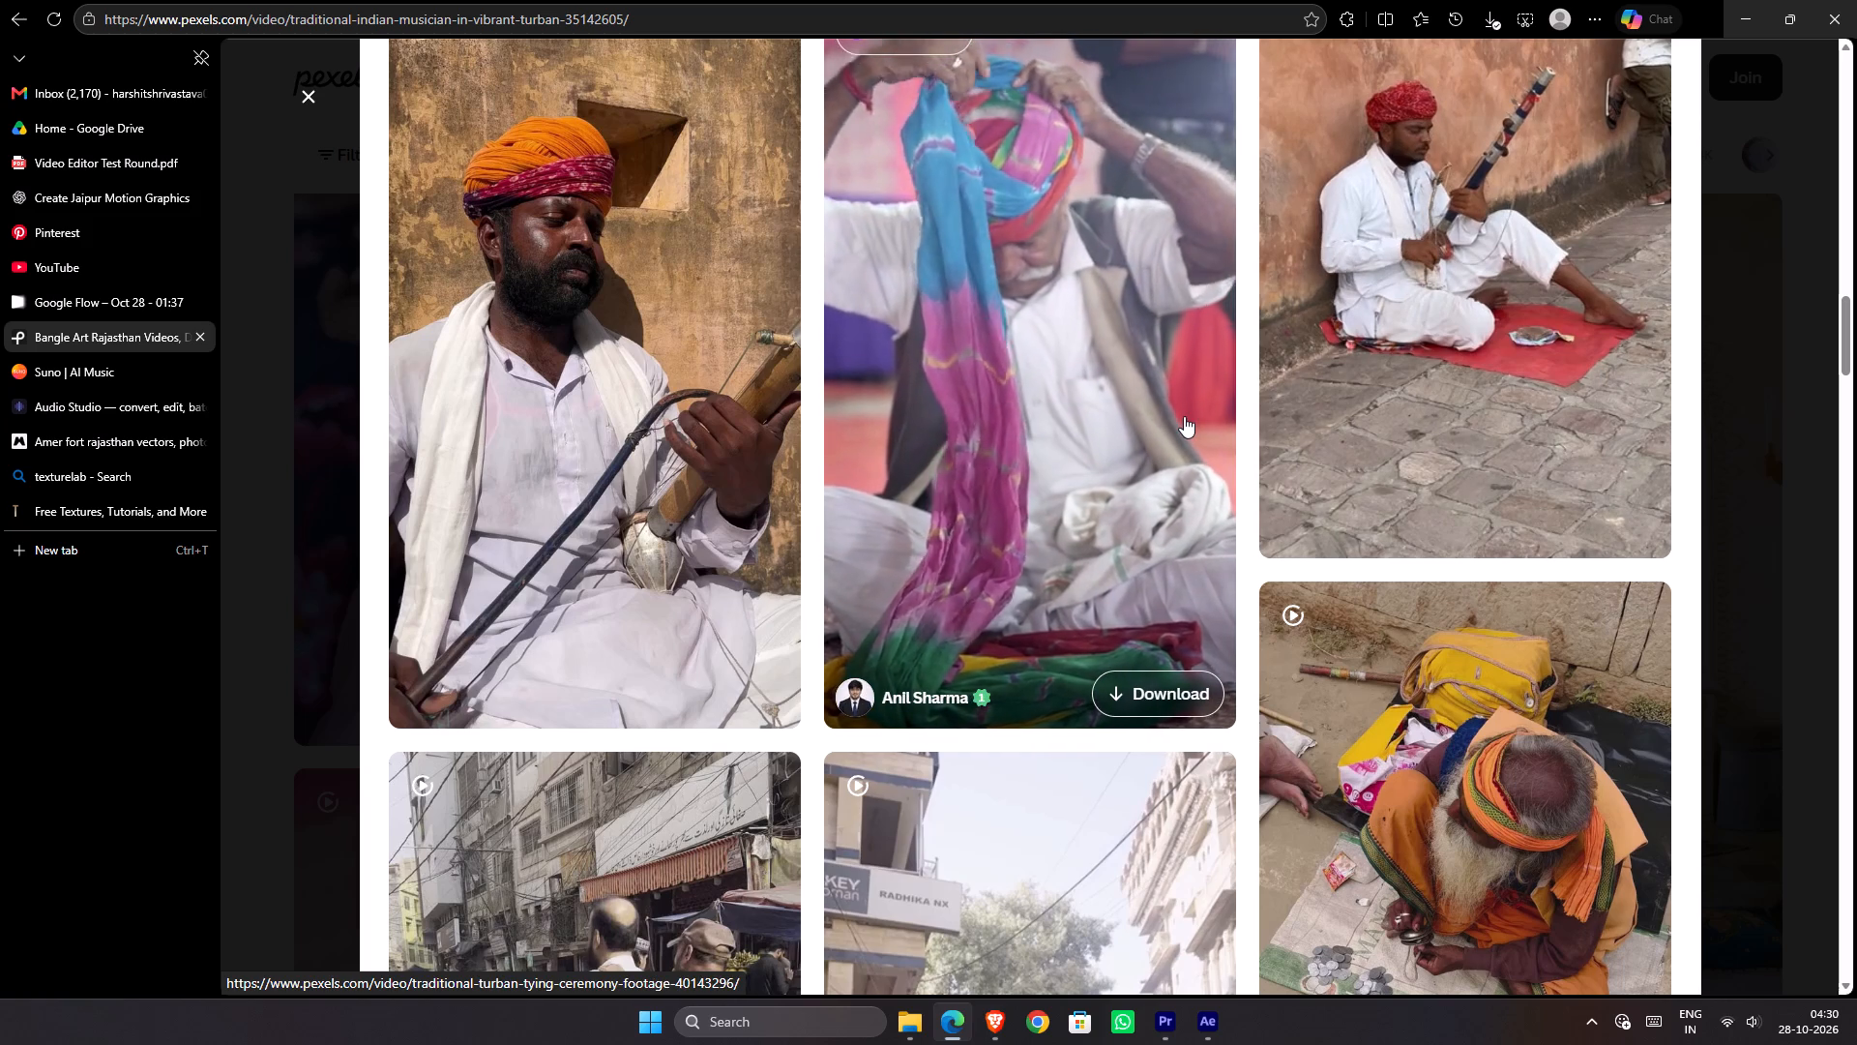
scroll(1184, 416, up, 1)
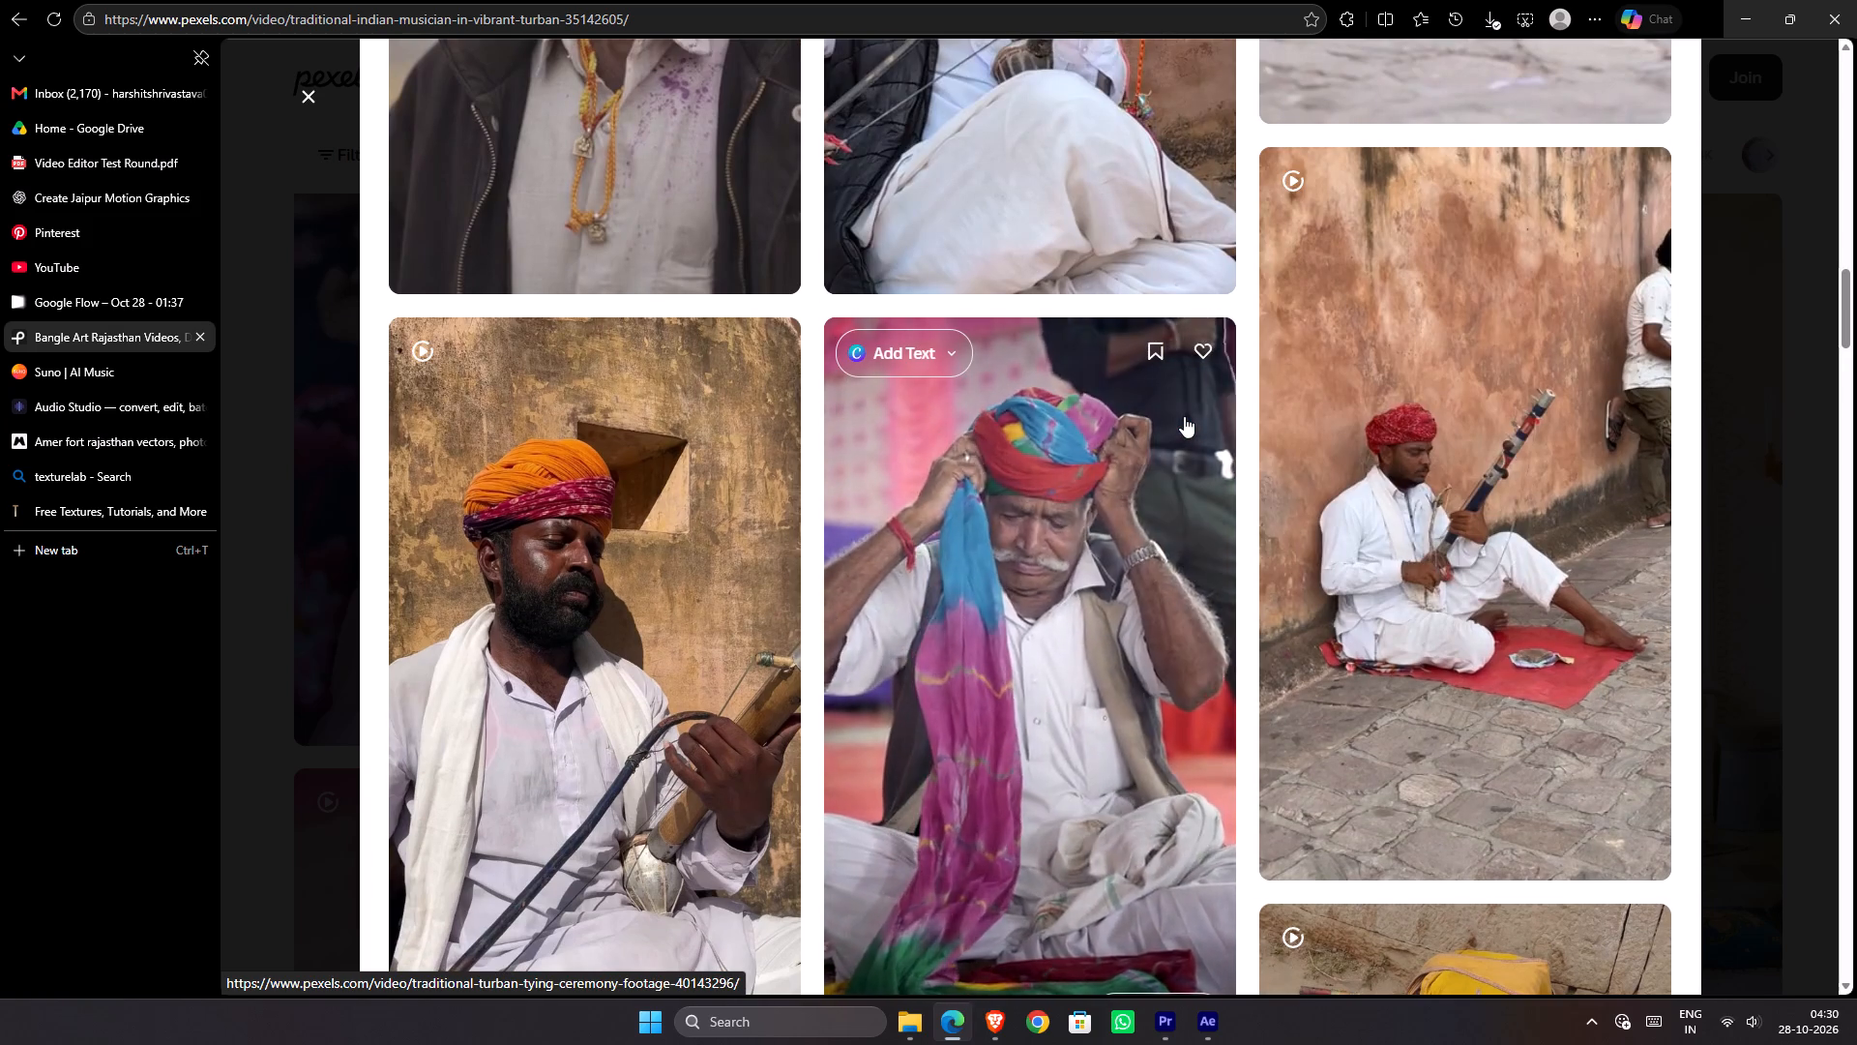
scroll(1183, 414, up, 1)
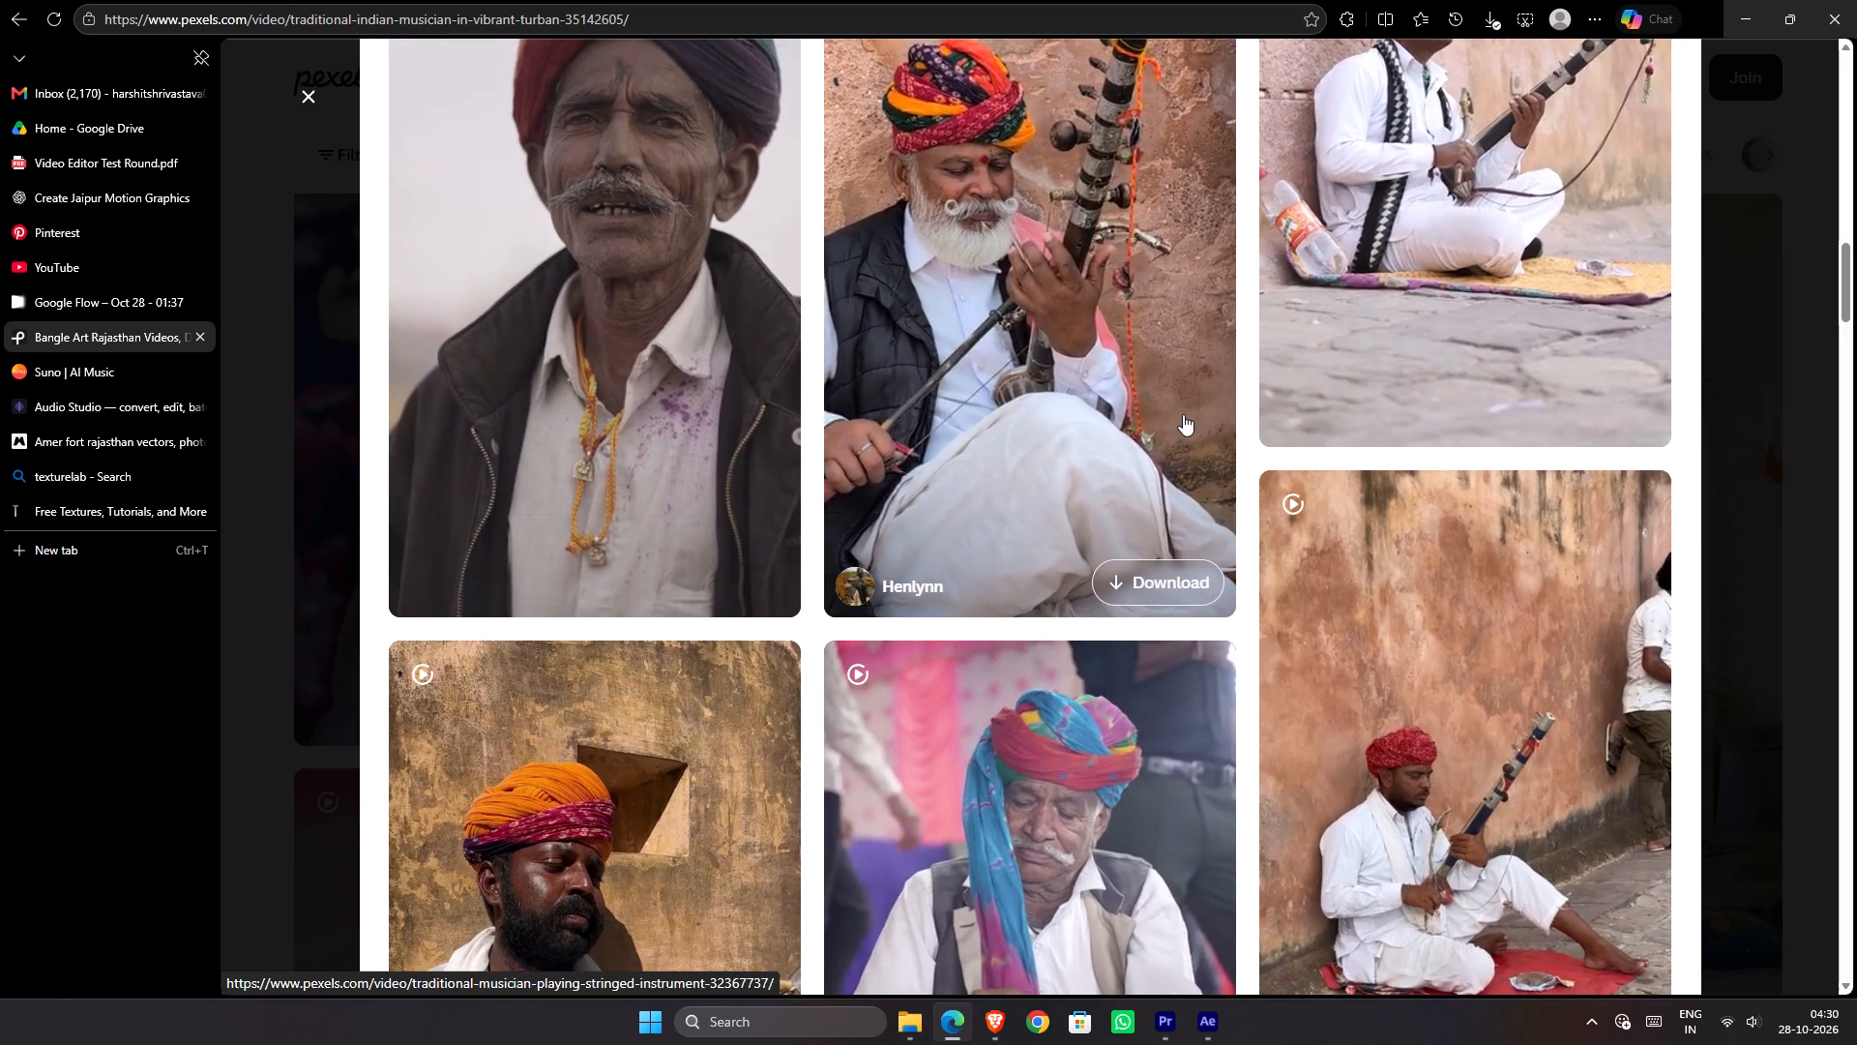
scroll(1183, 414, up, 1)
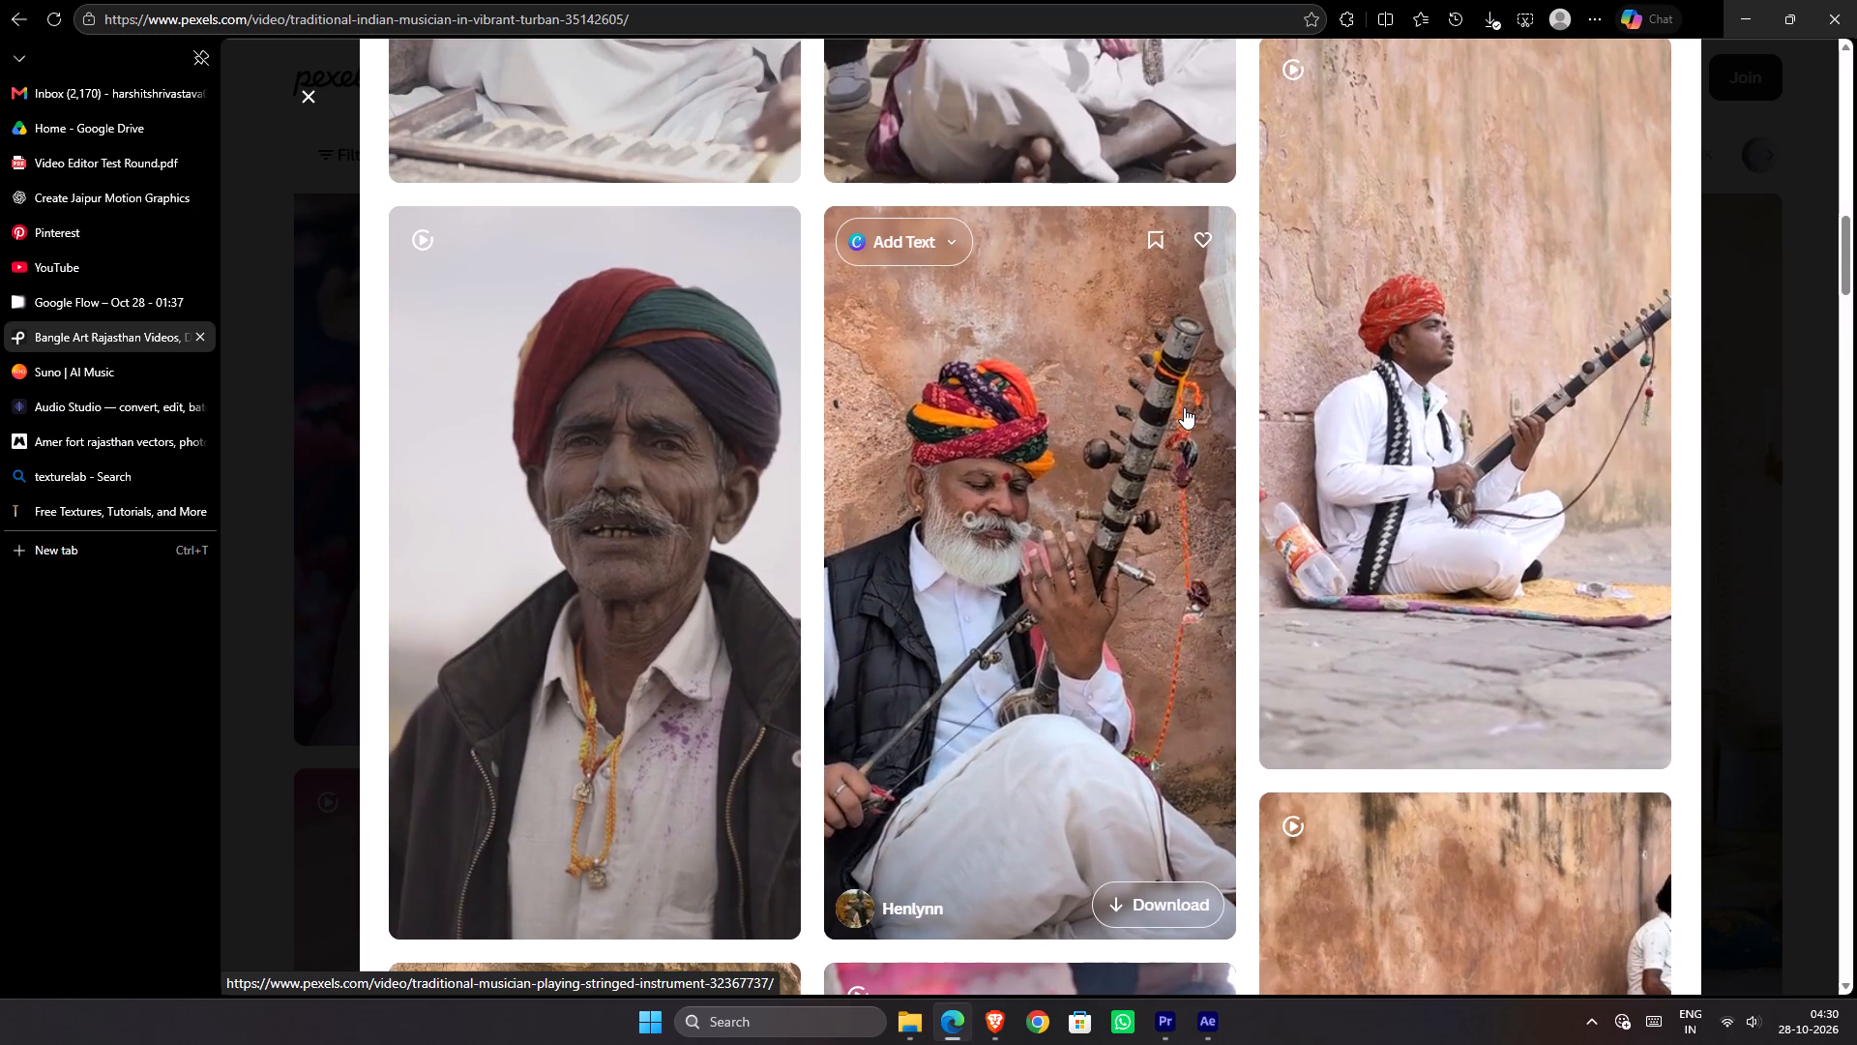
click(1184, 407)
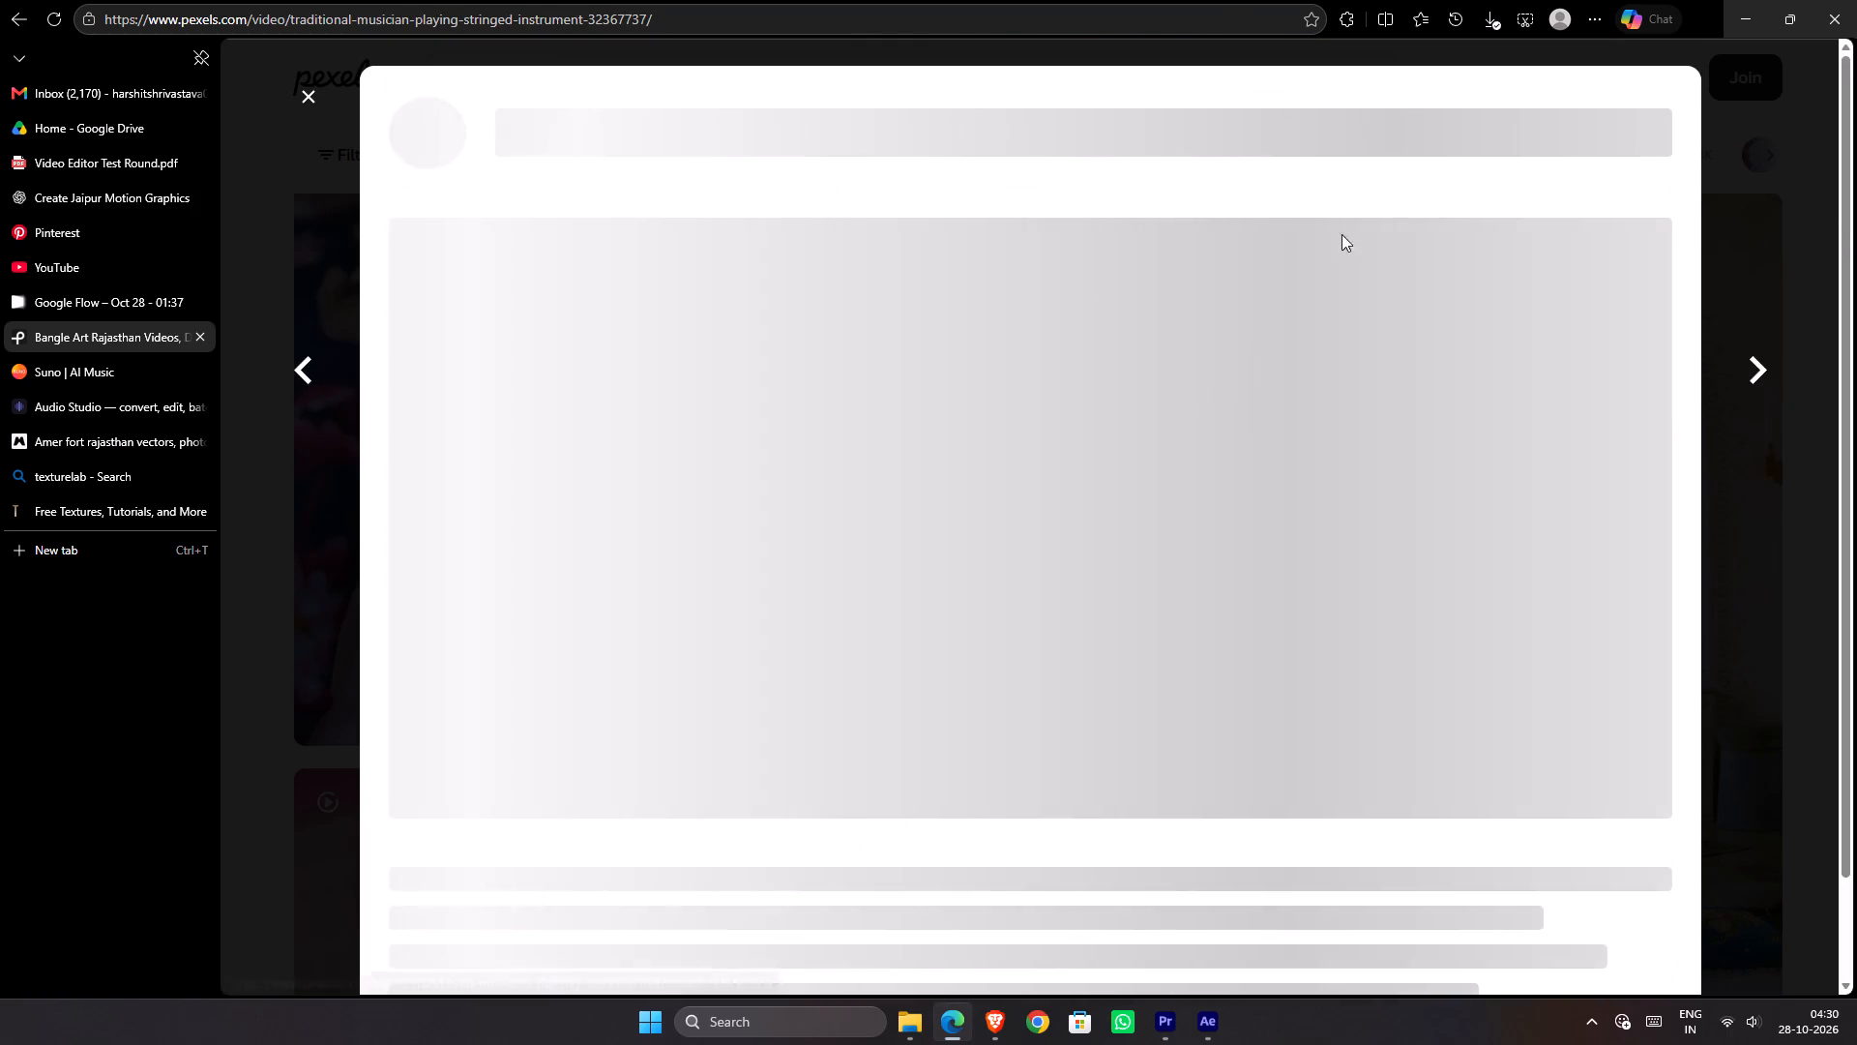
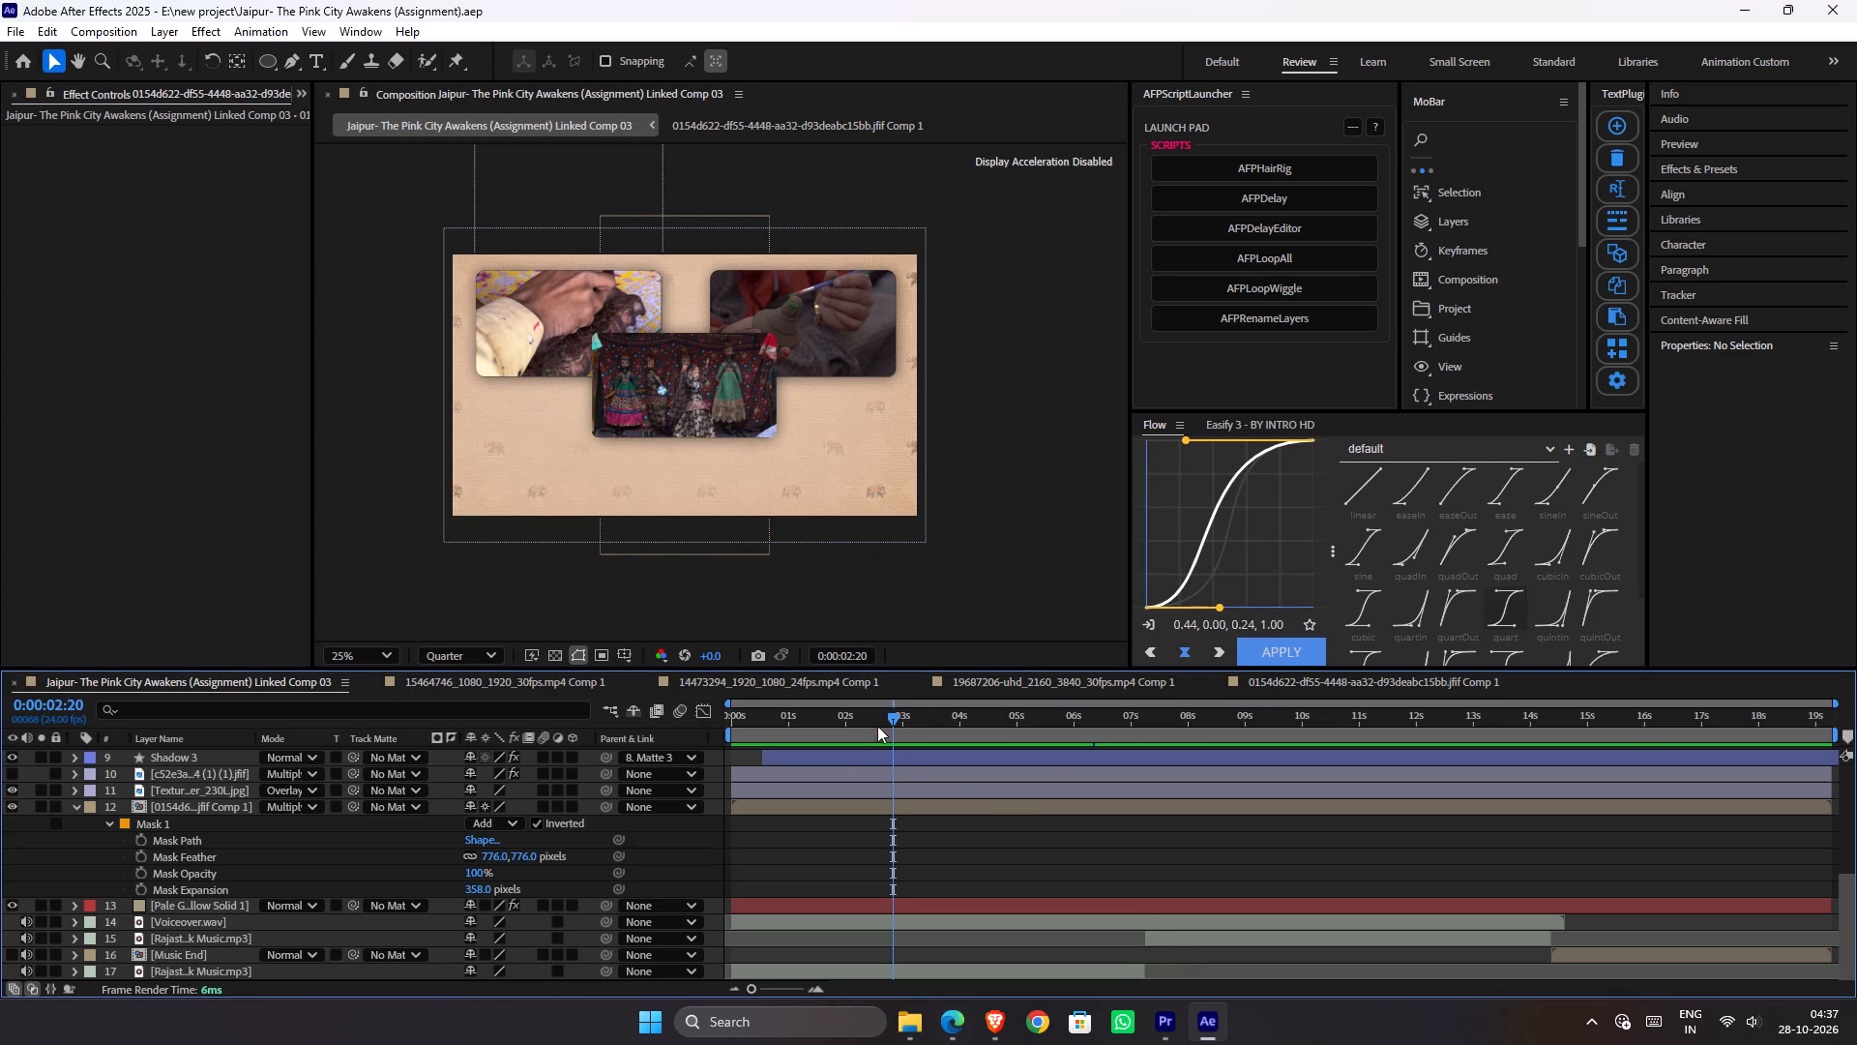
drag(878, 723, 768, 822)
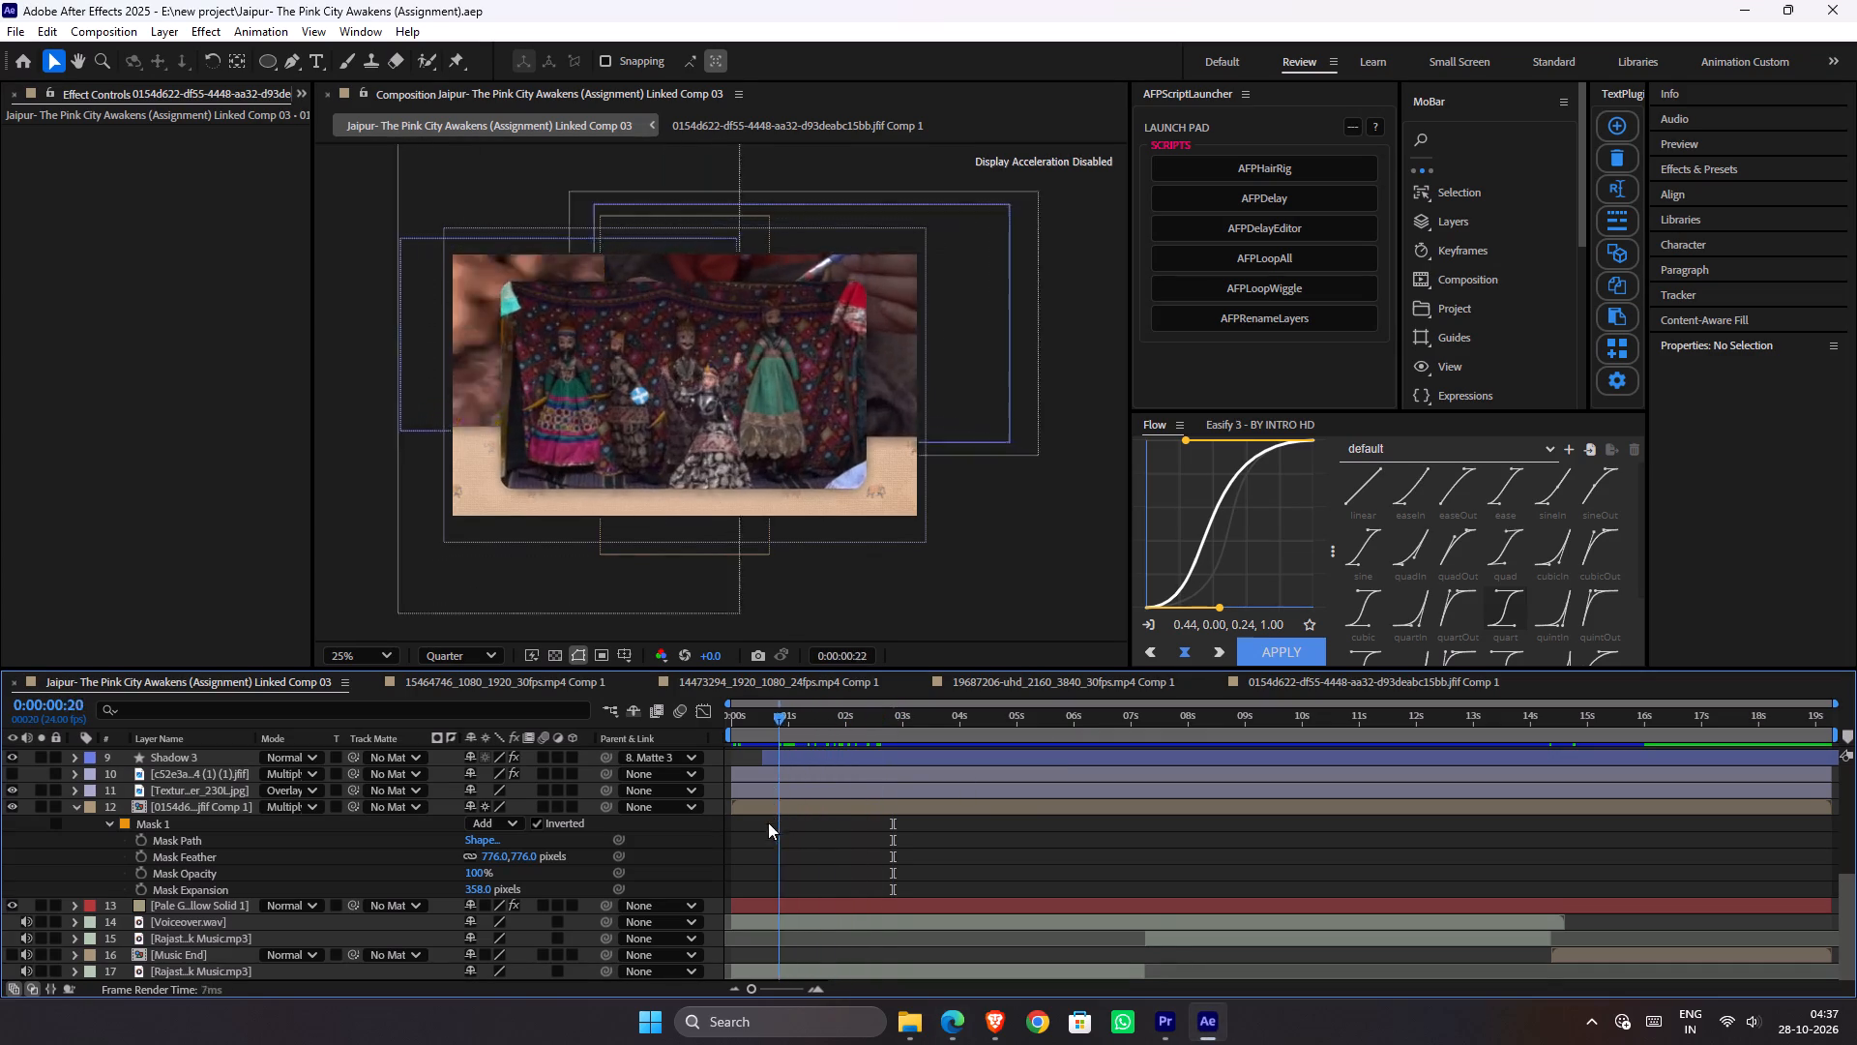
drag(768, 822, 663, 892)
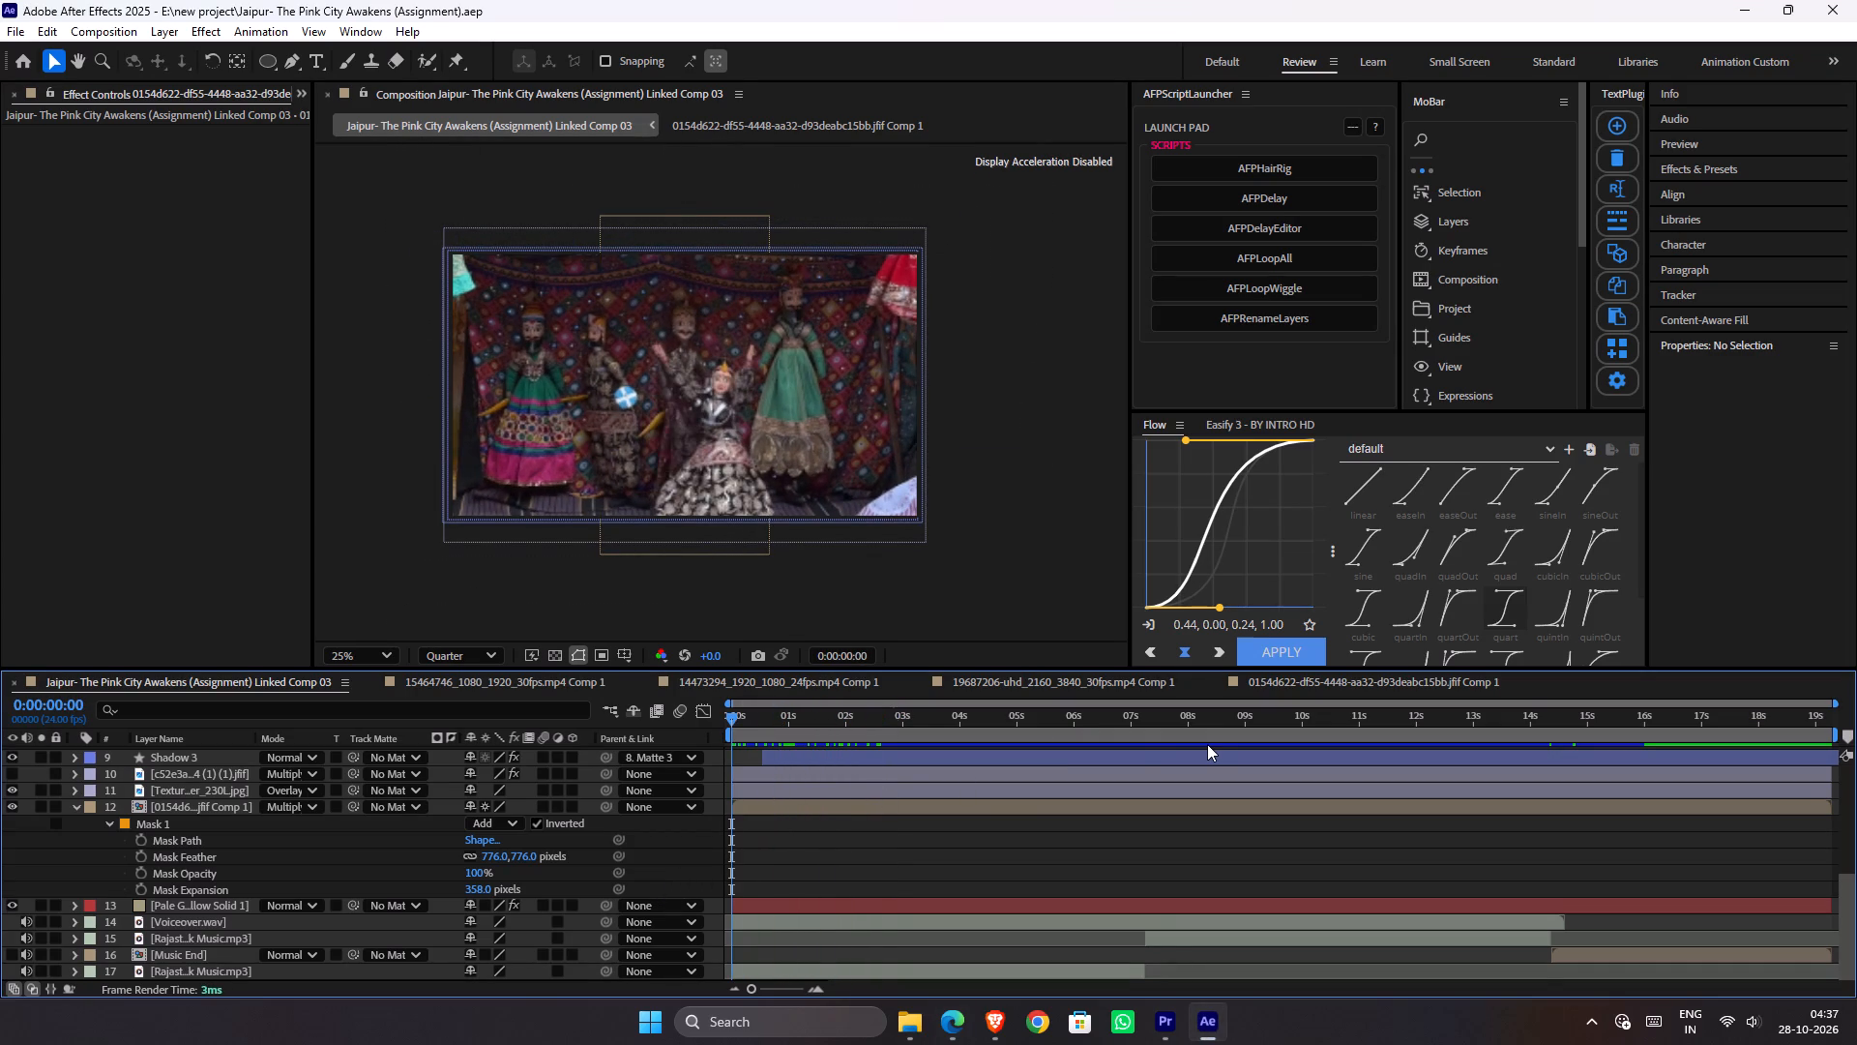
key(space)
key(space)
drag(764, 727, 698, 722)
key(space)
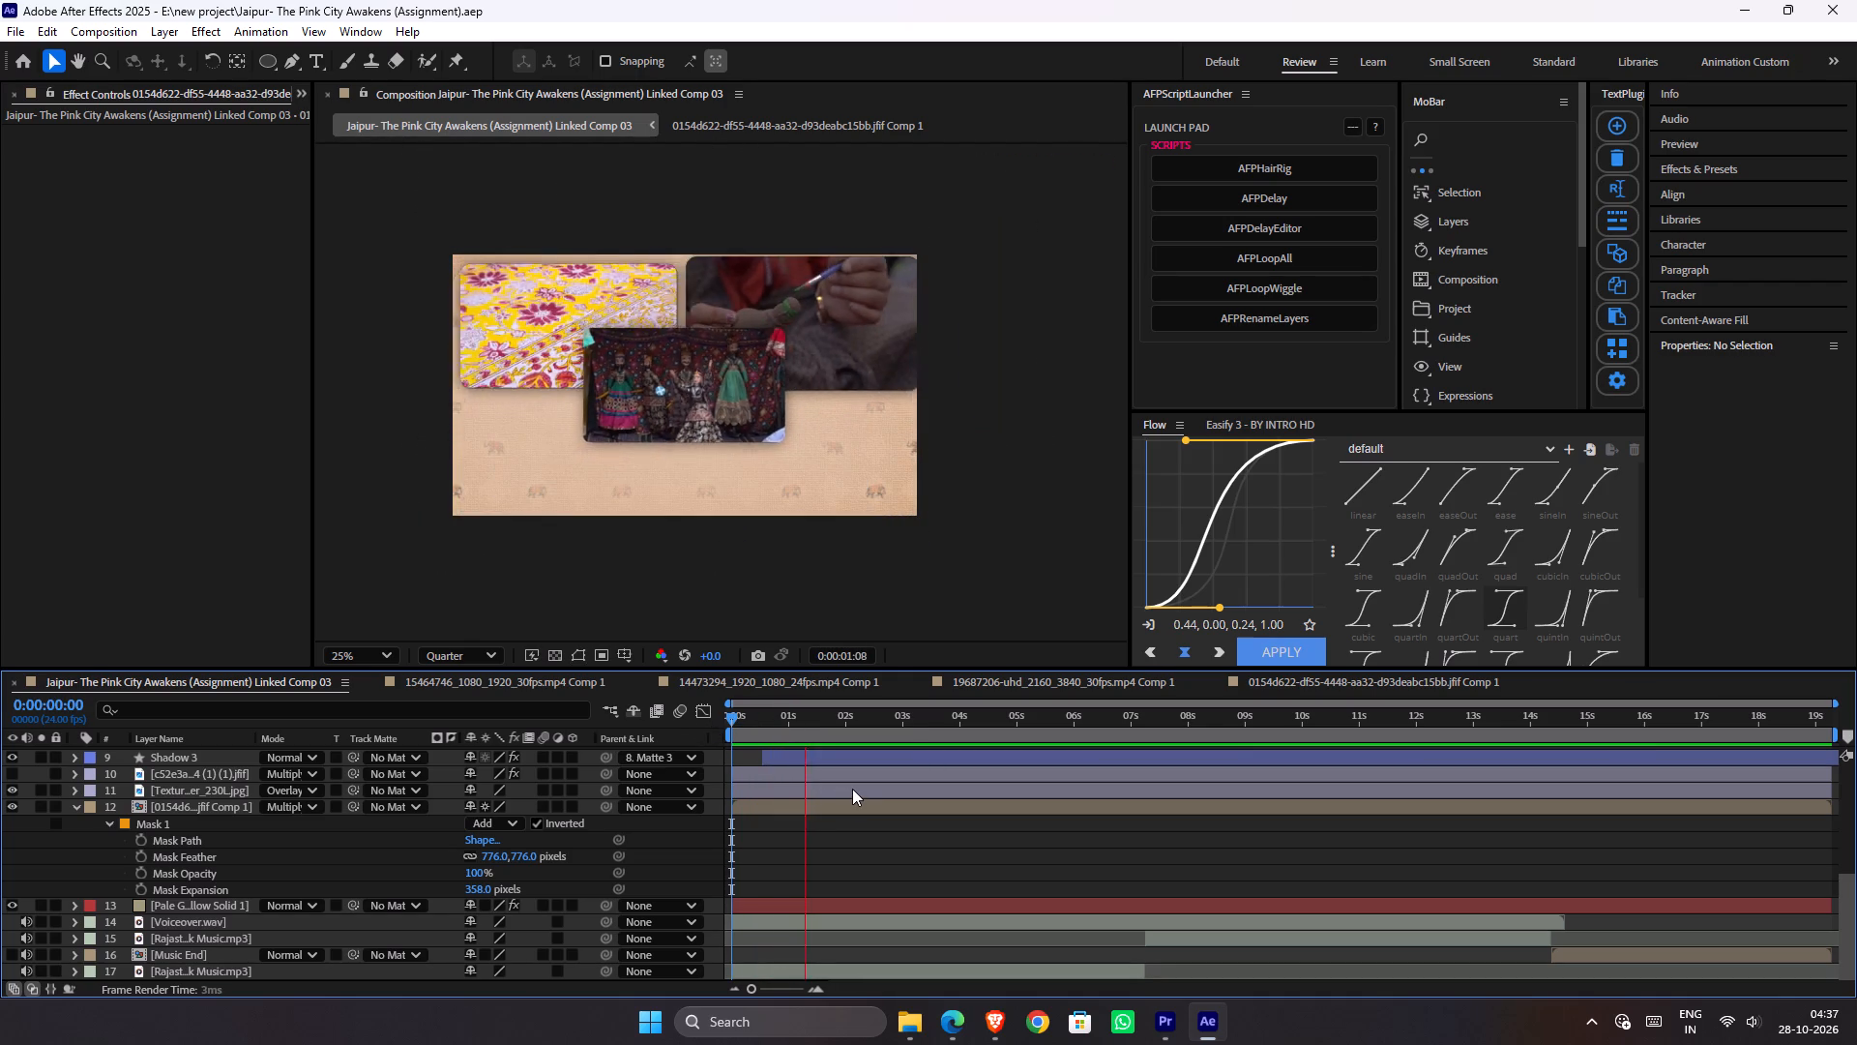
key(space)
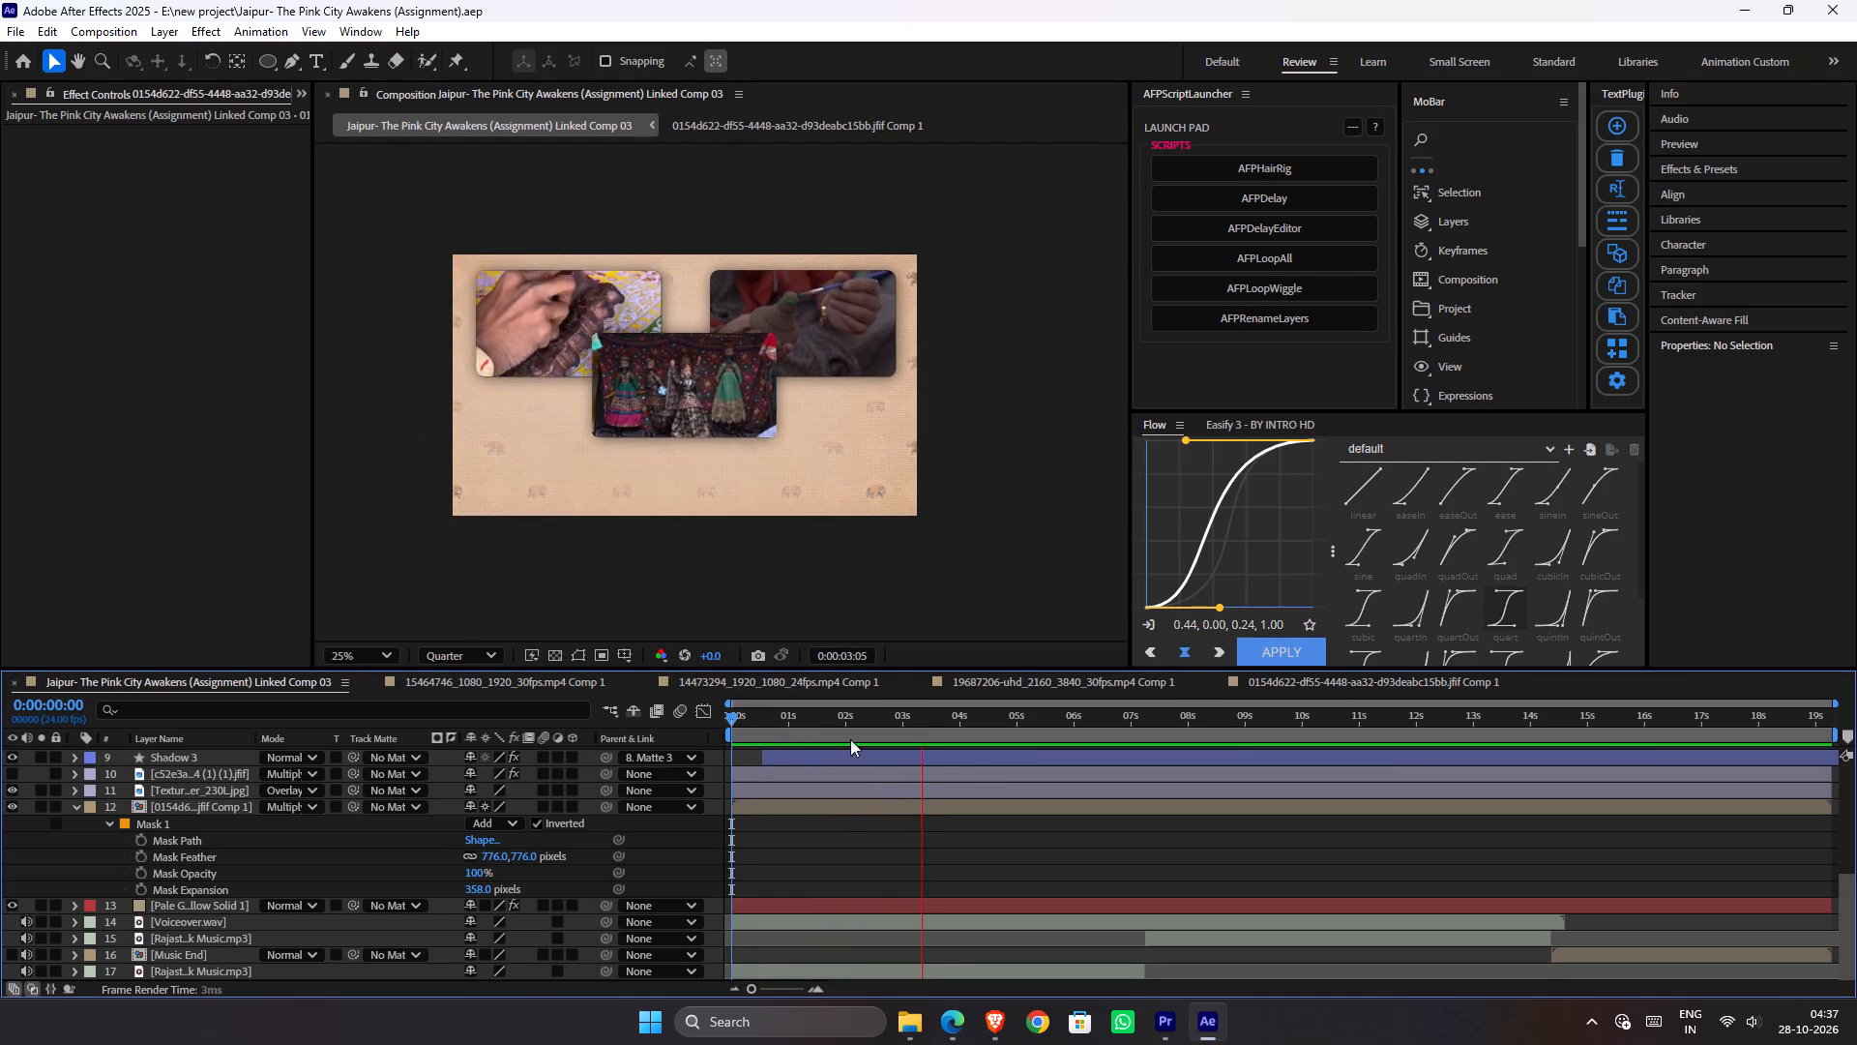
key(space)
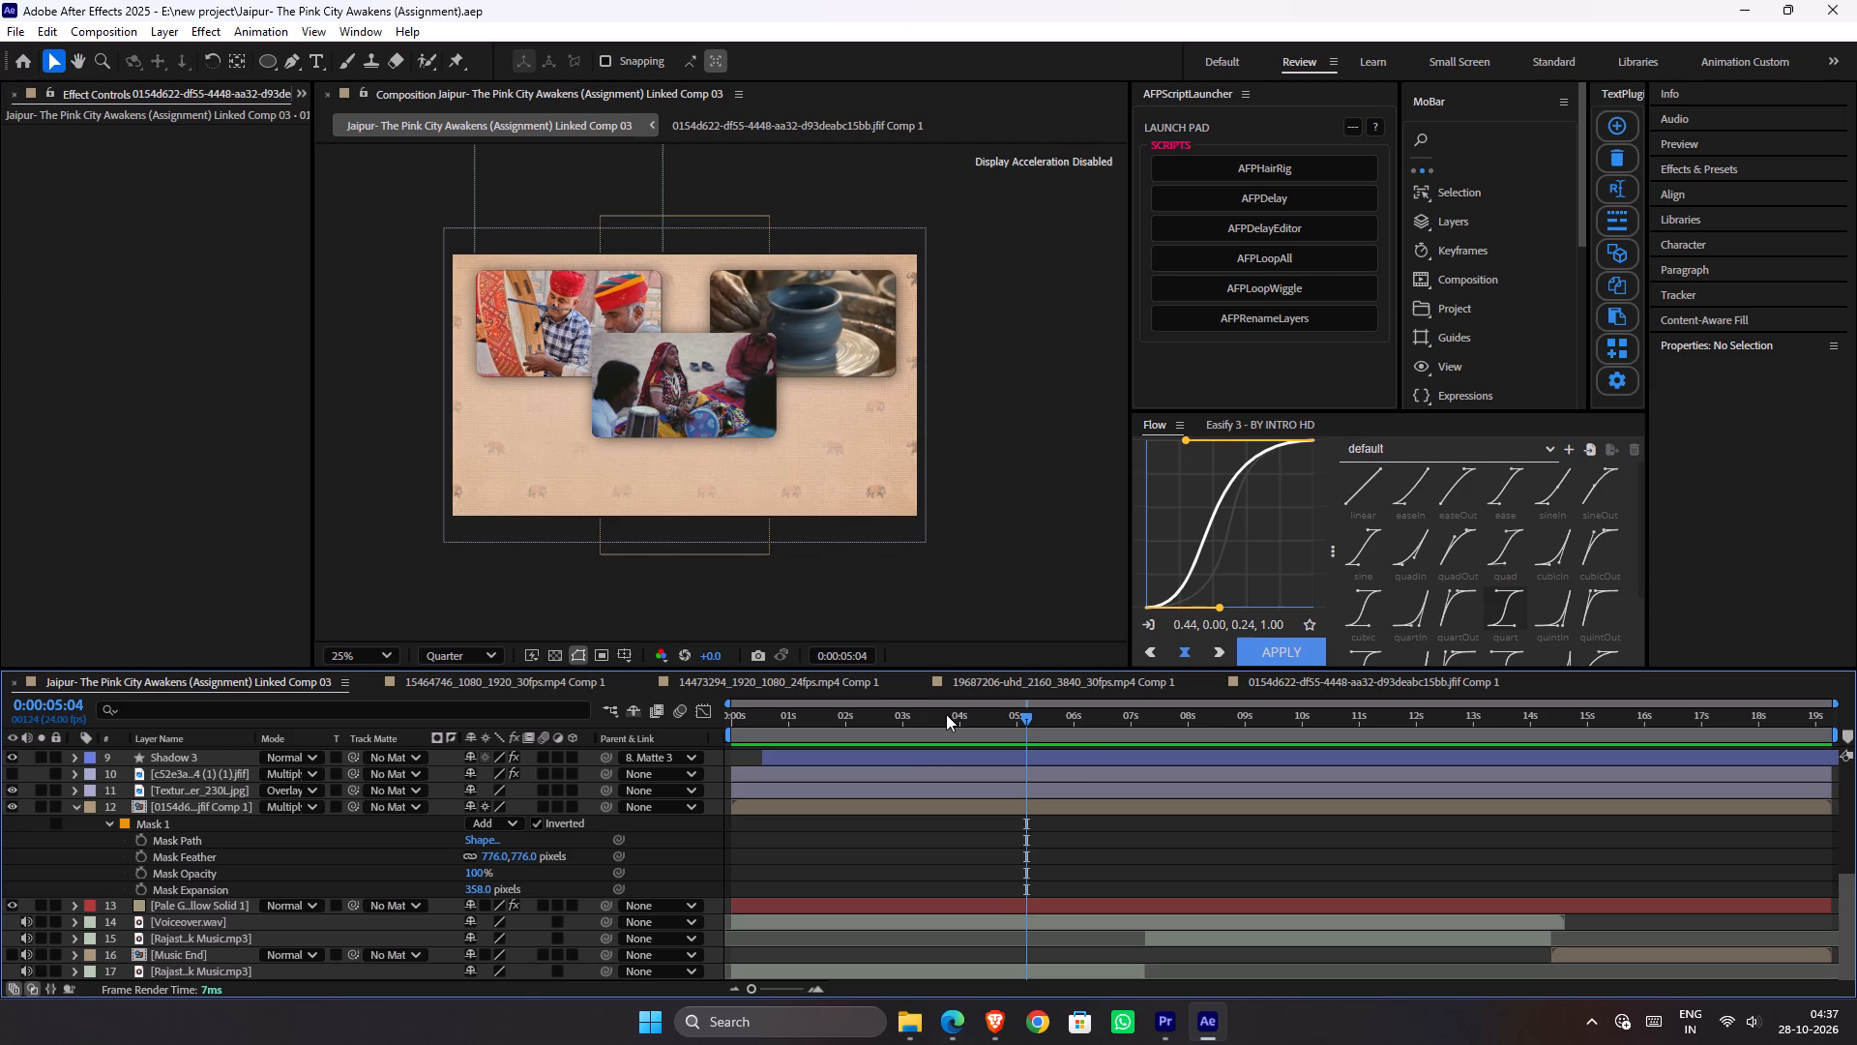
drag(946, 714, 605, 784)
key(space)
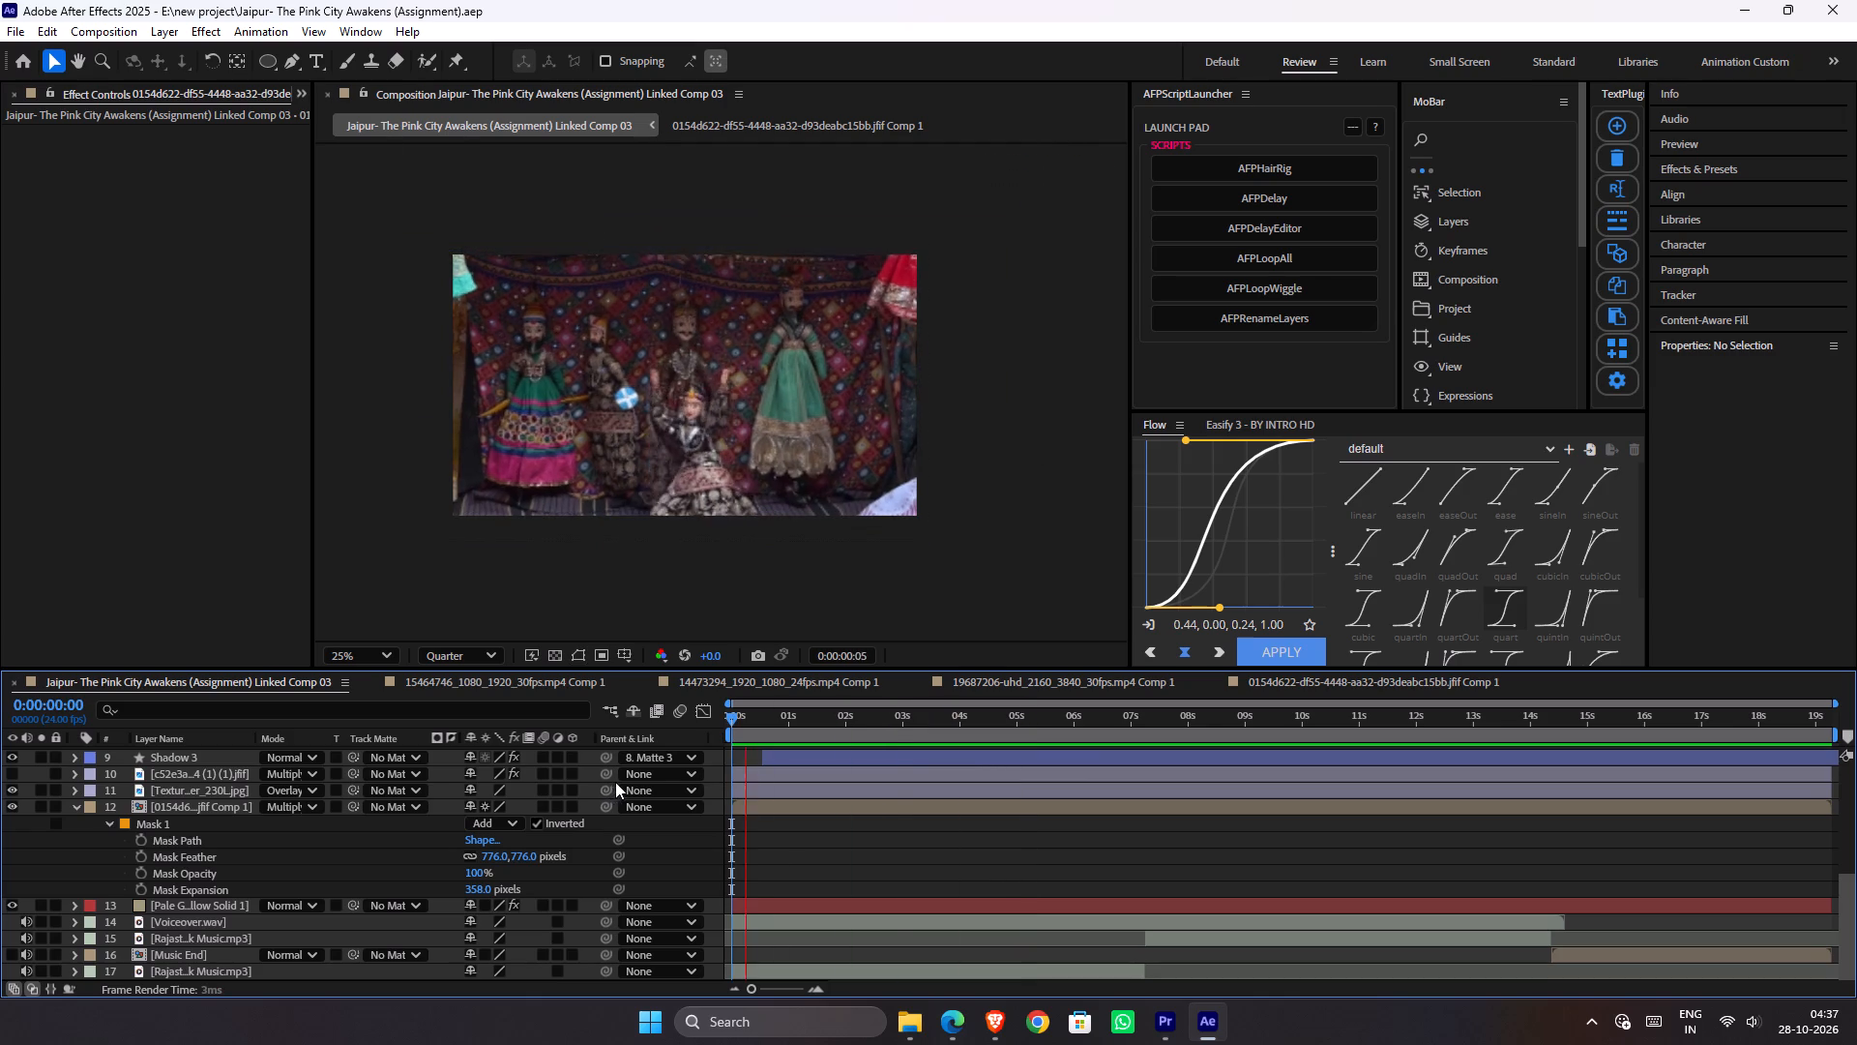
key(space)
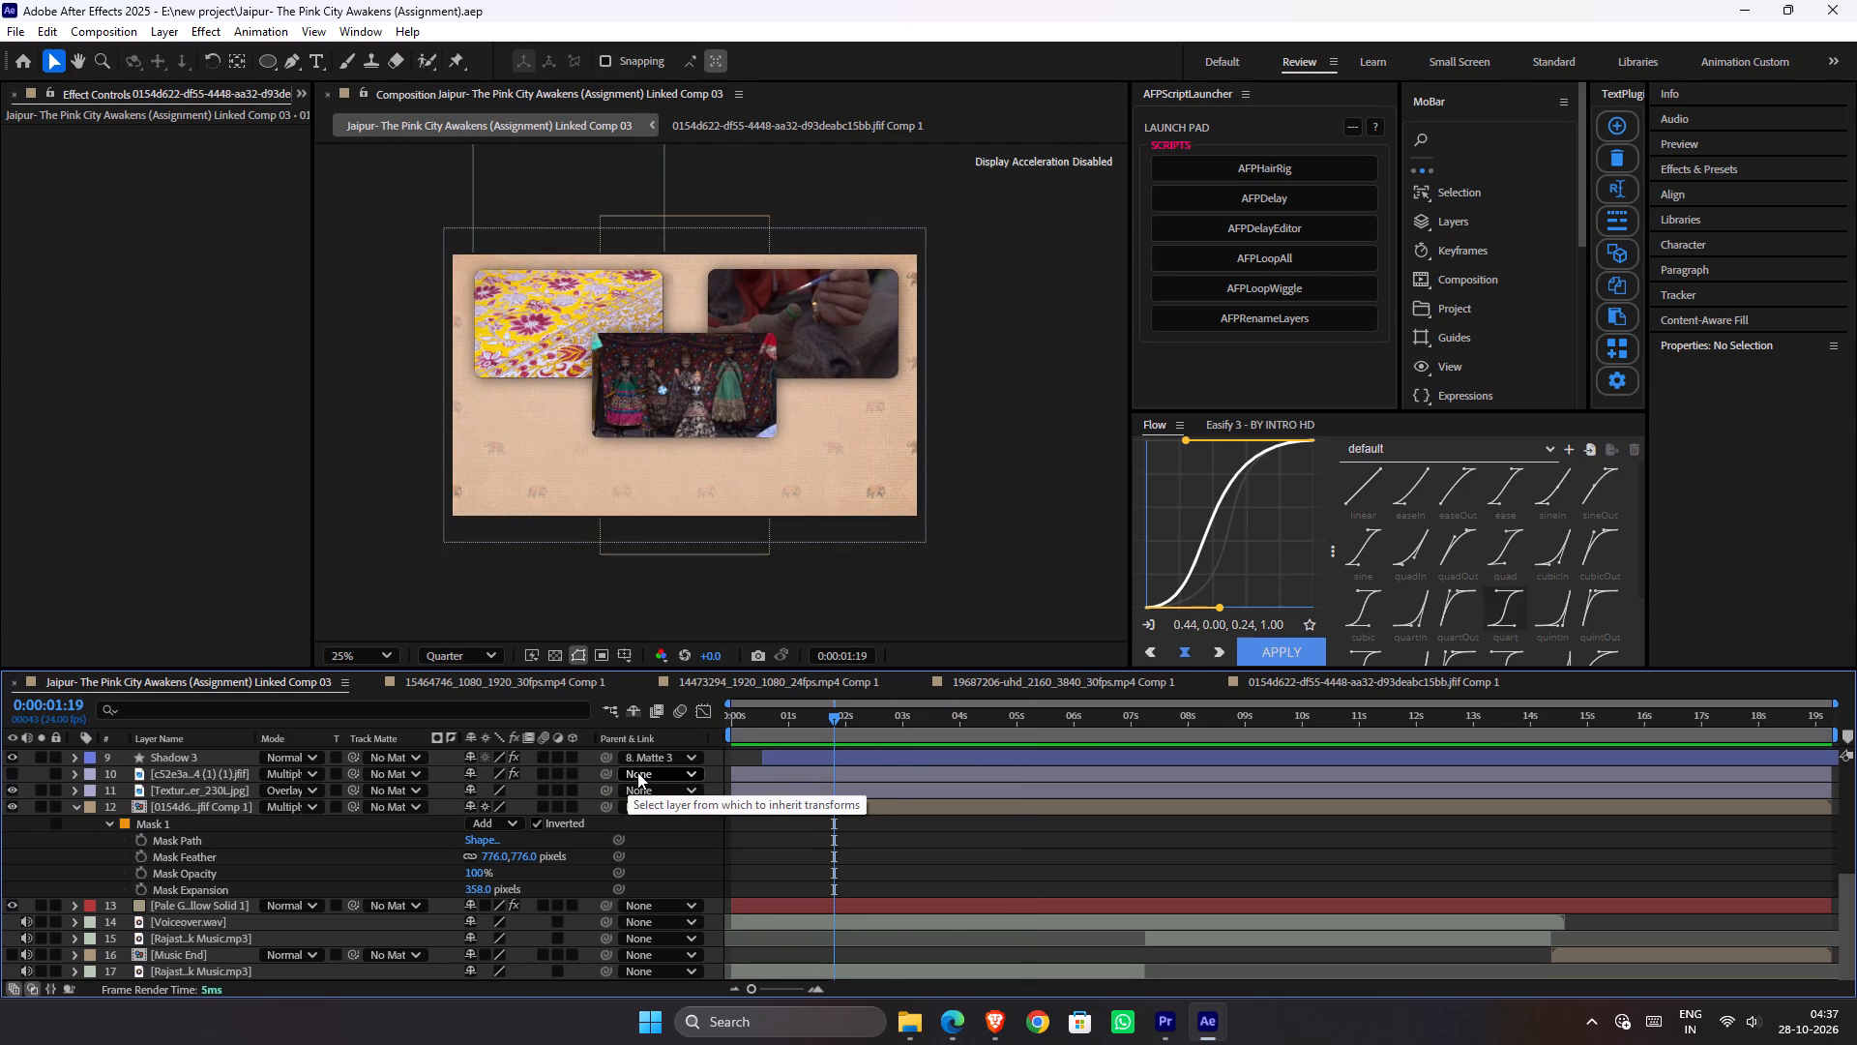
key(space)
key(space)
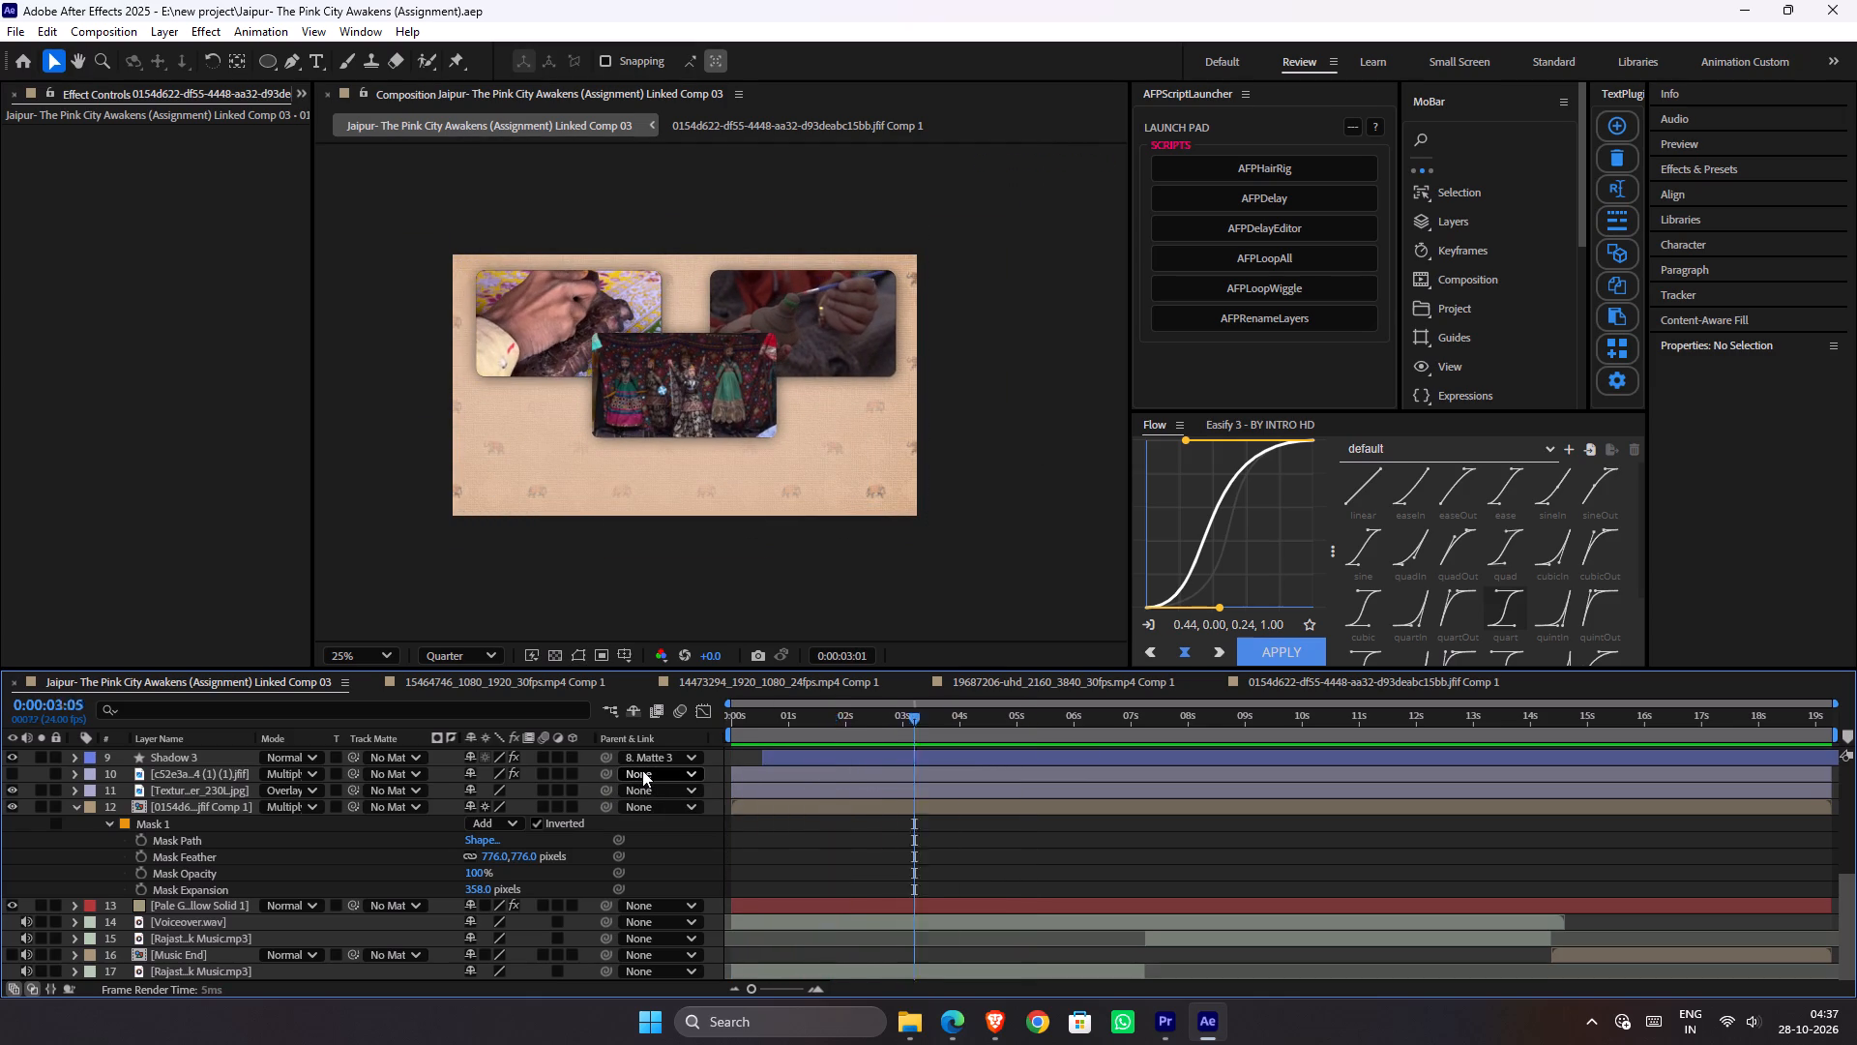
Play the three-panel composition repeatedly from about 3 seconds to 10 seconds to review how the footage changes in each panel.
key(space)
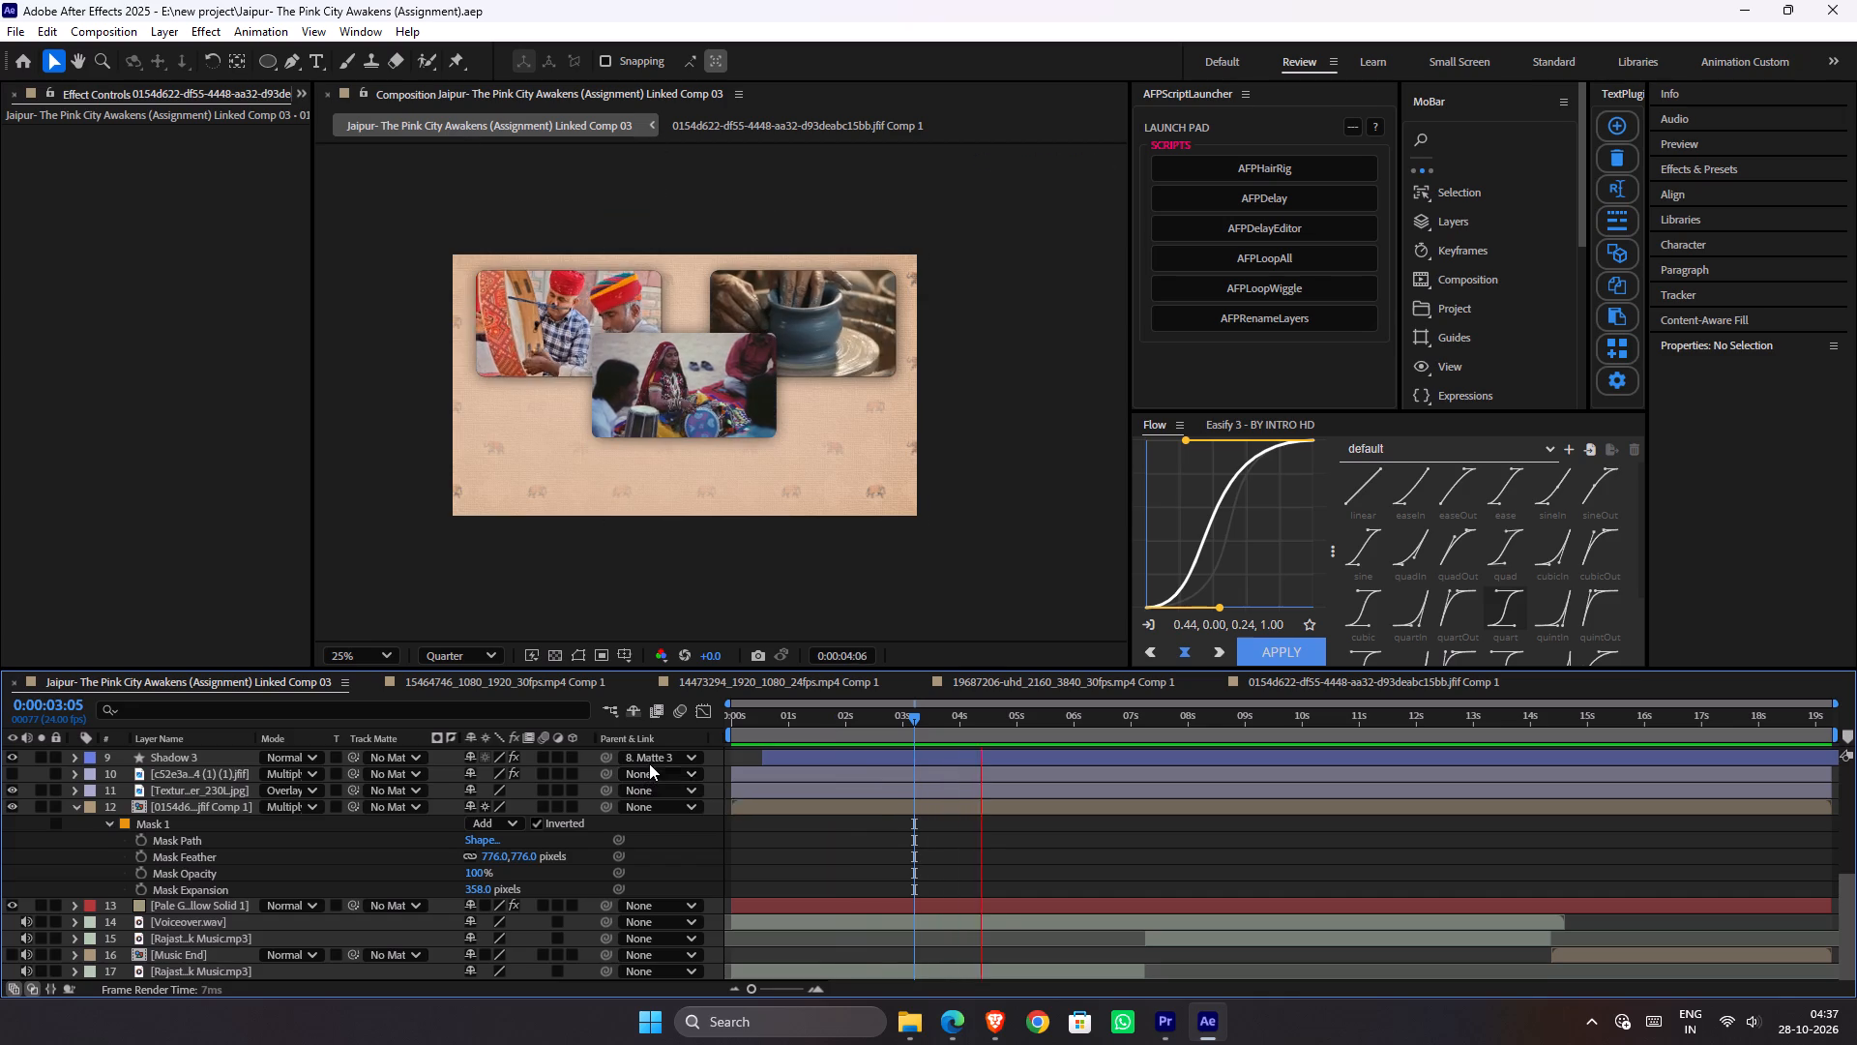
key(space)
key(space)
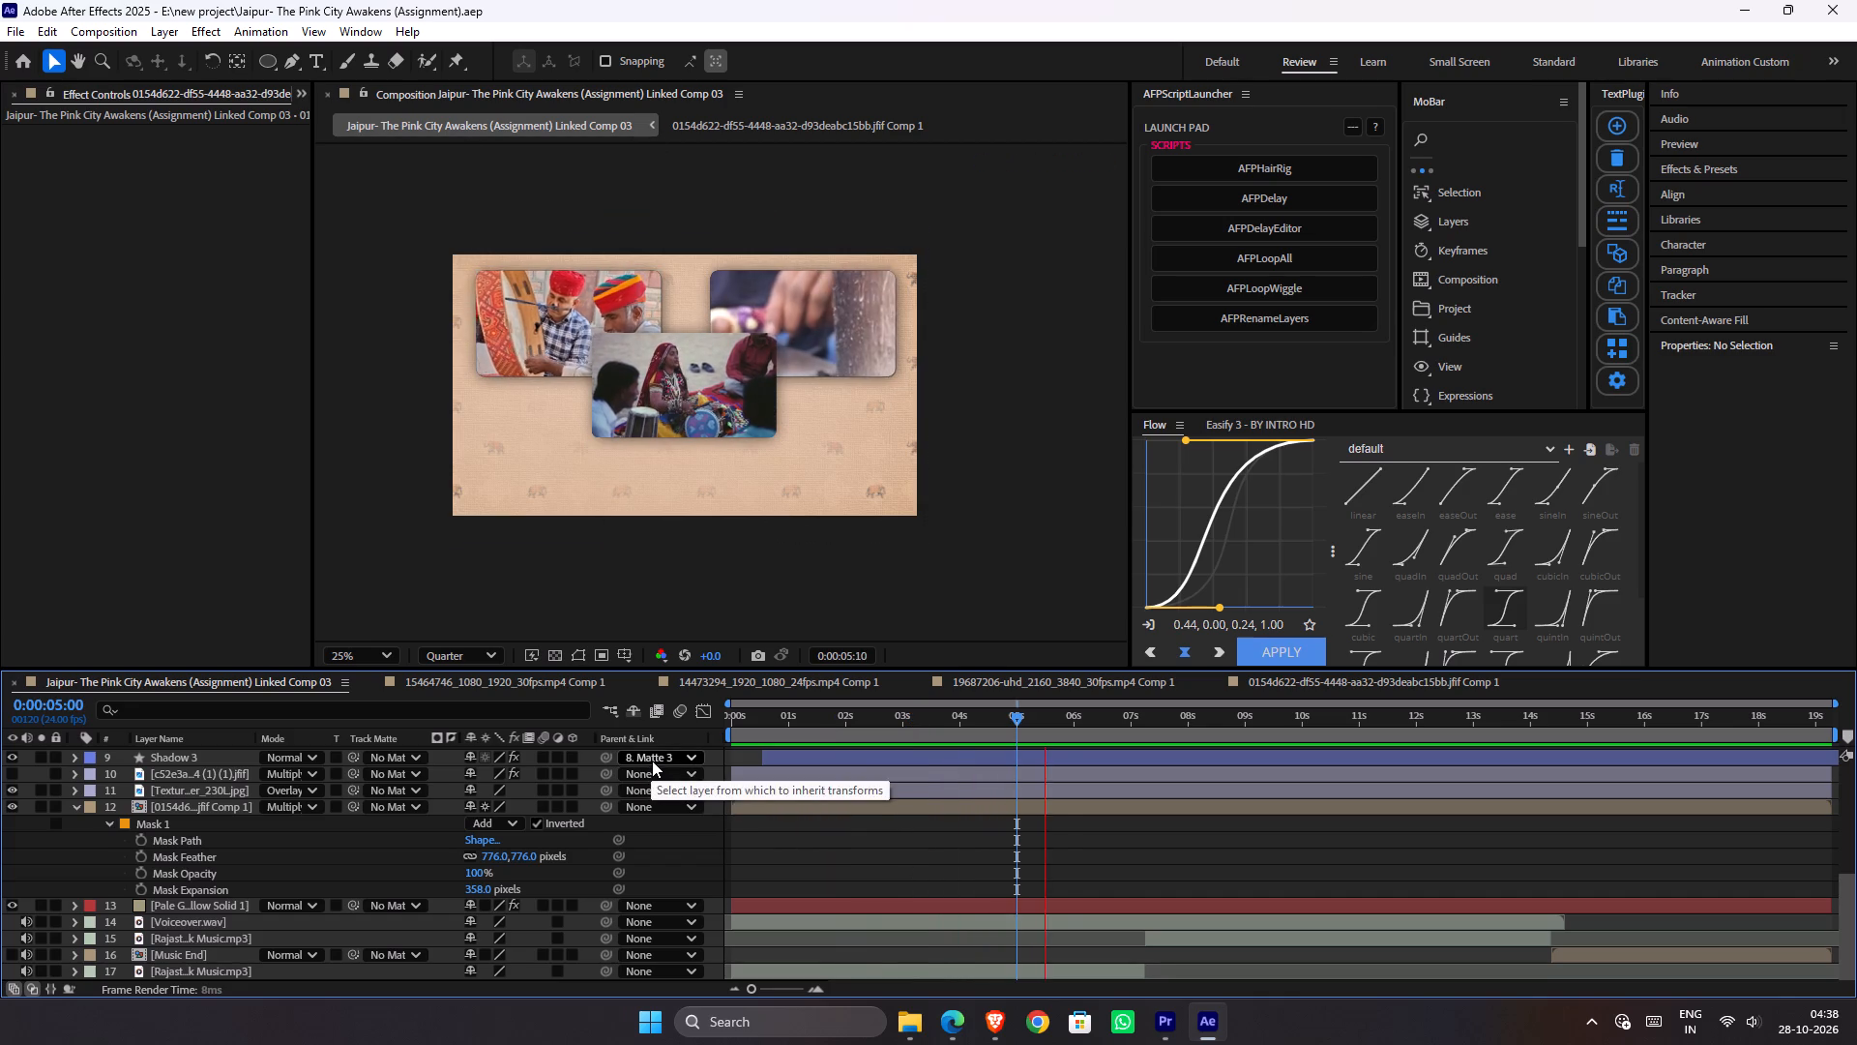
key(space)
key(space)
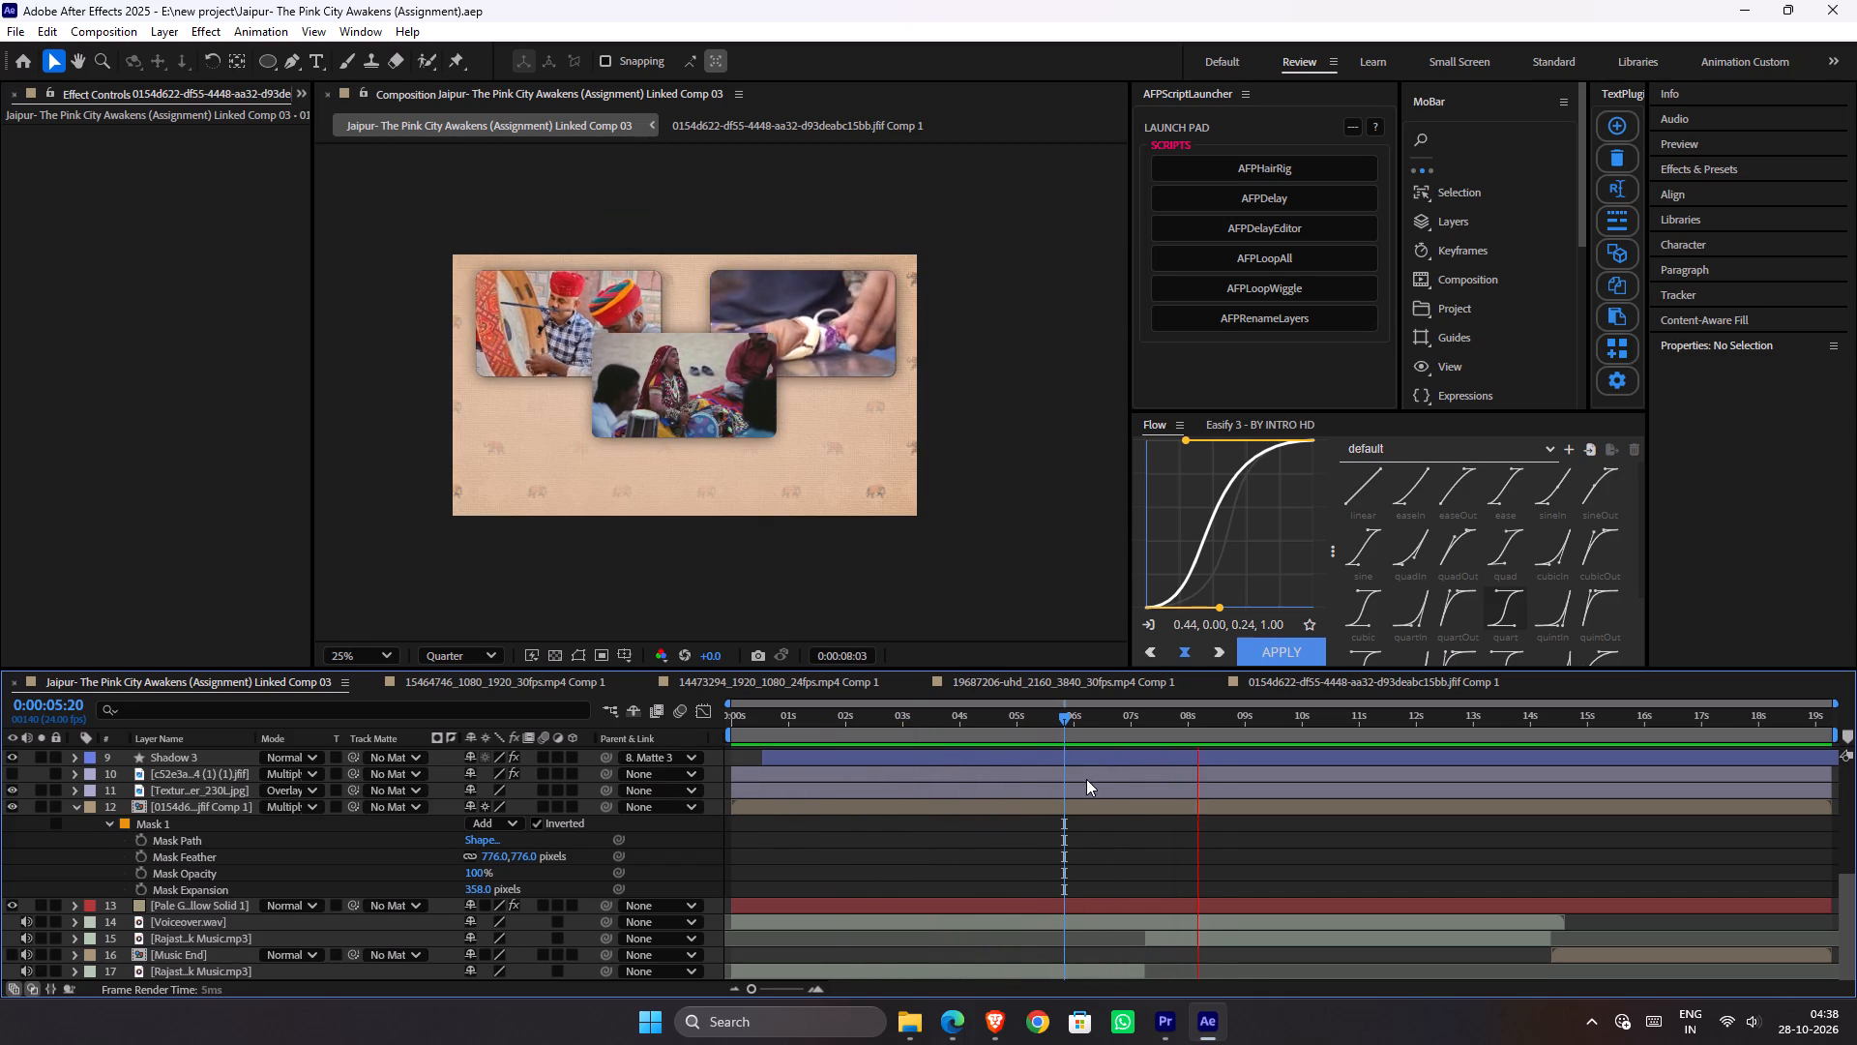
key(space)
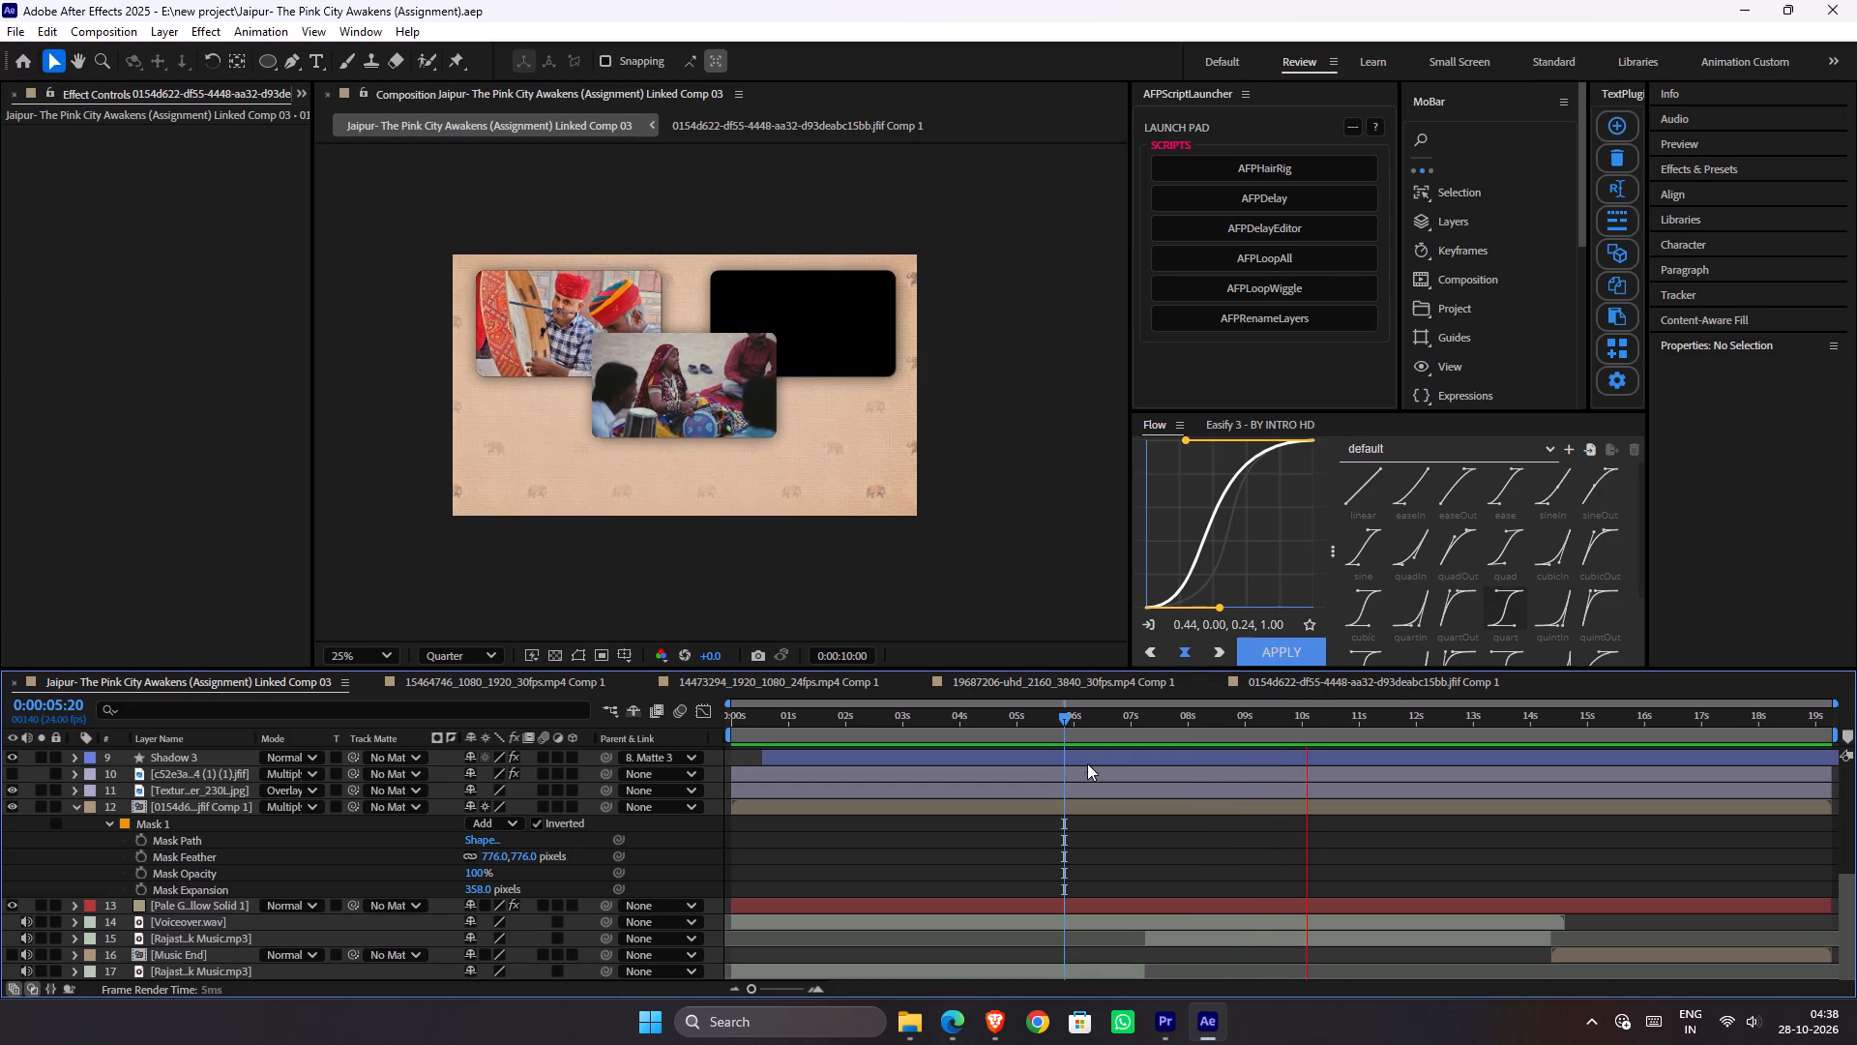
drag(1125, 715, 824, 766)
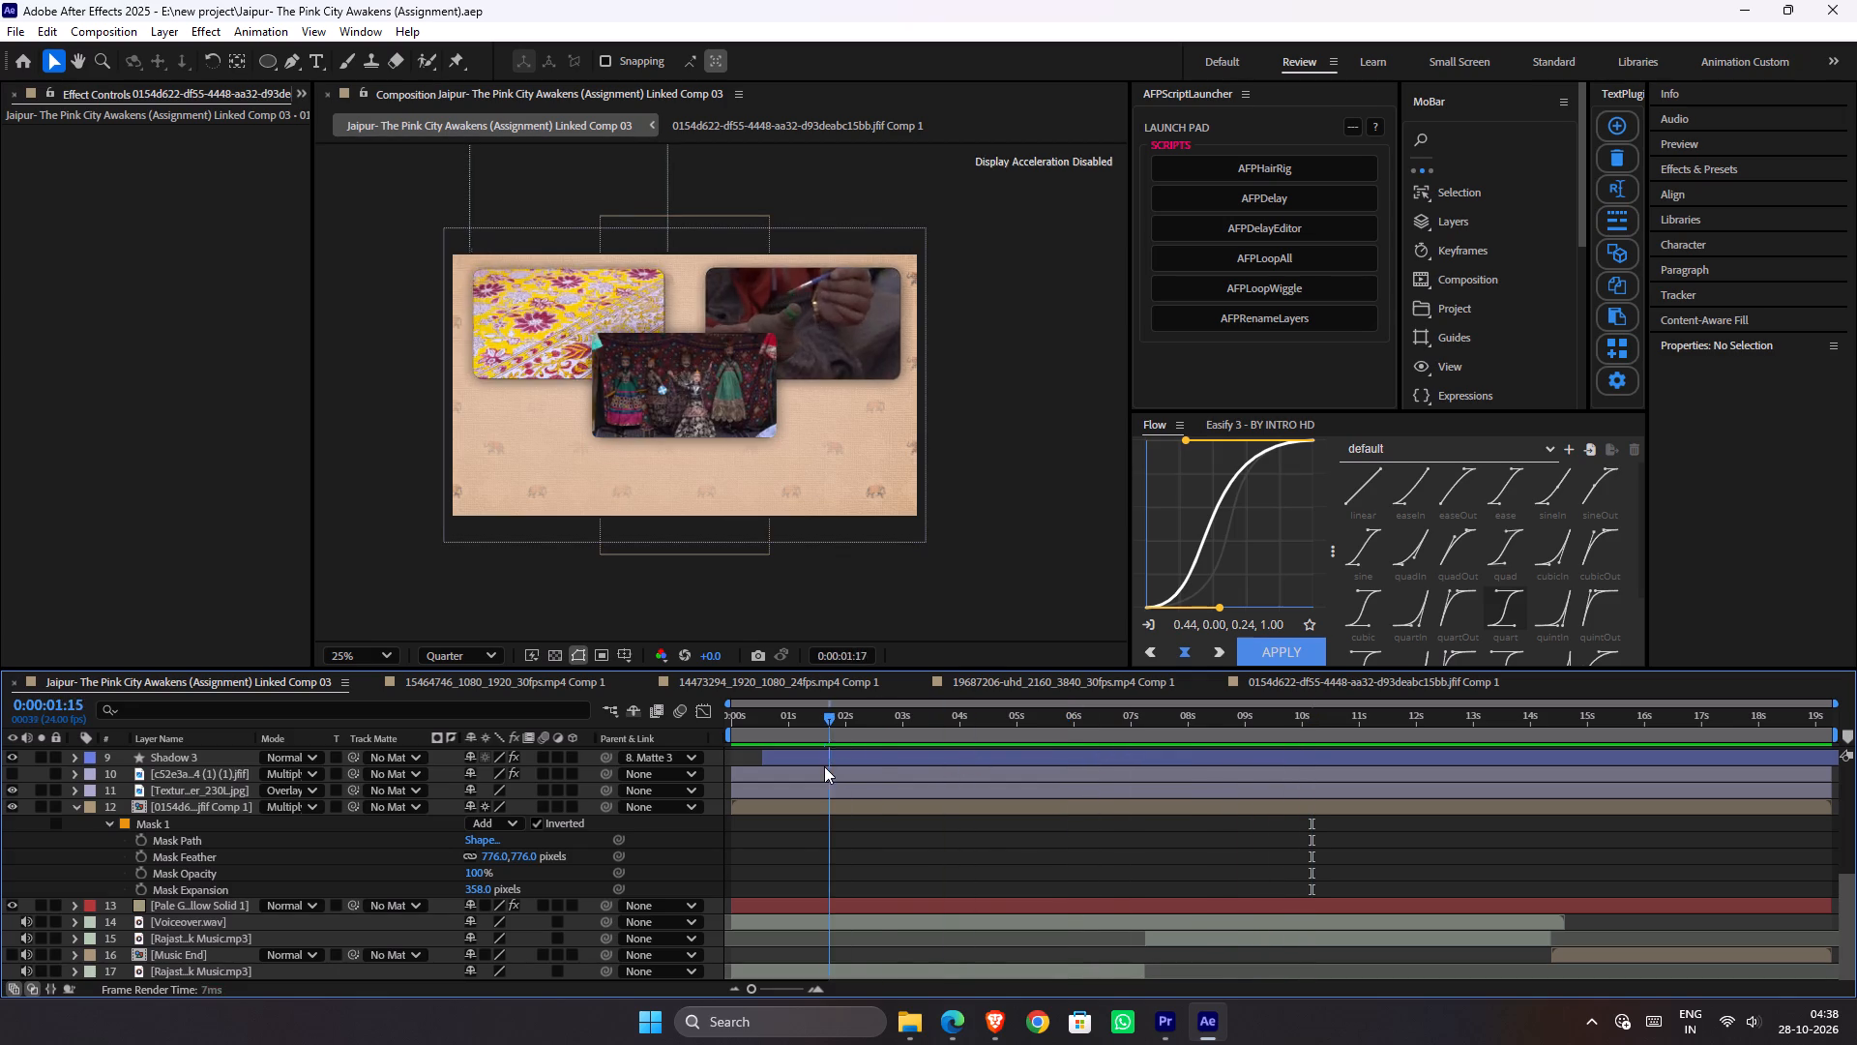
drag(824, 766, 930, 766)
key(space)
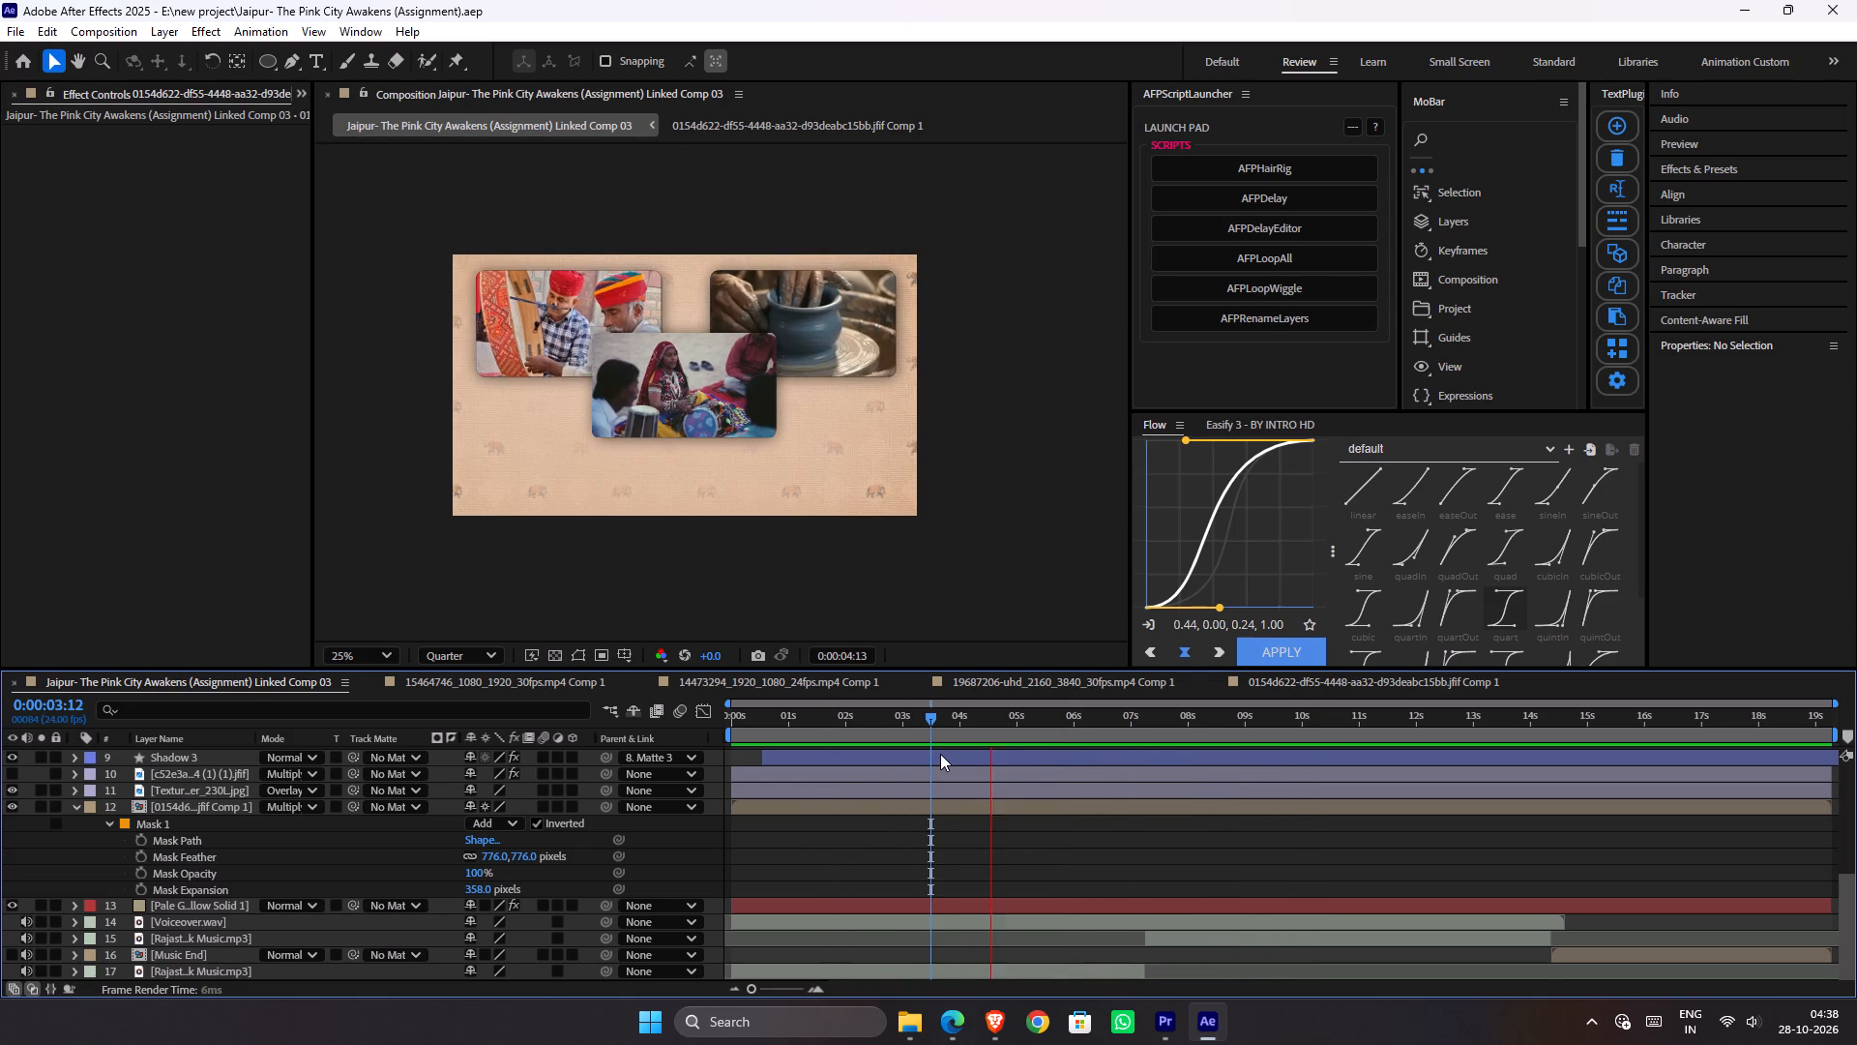
key(space)
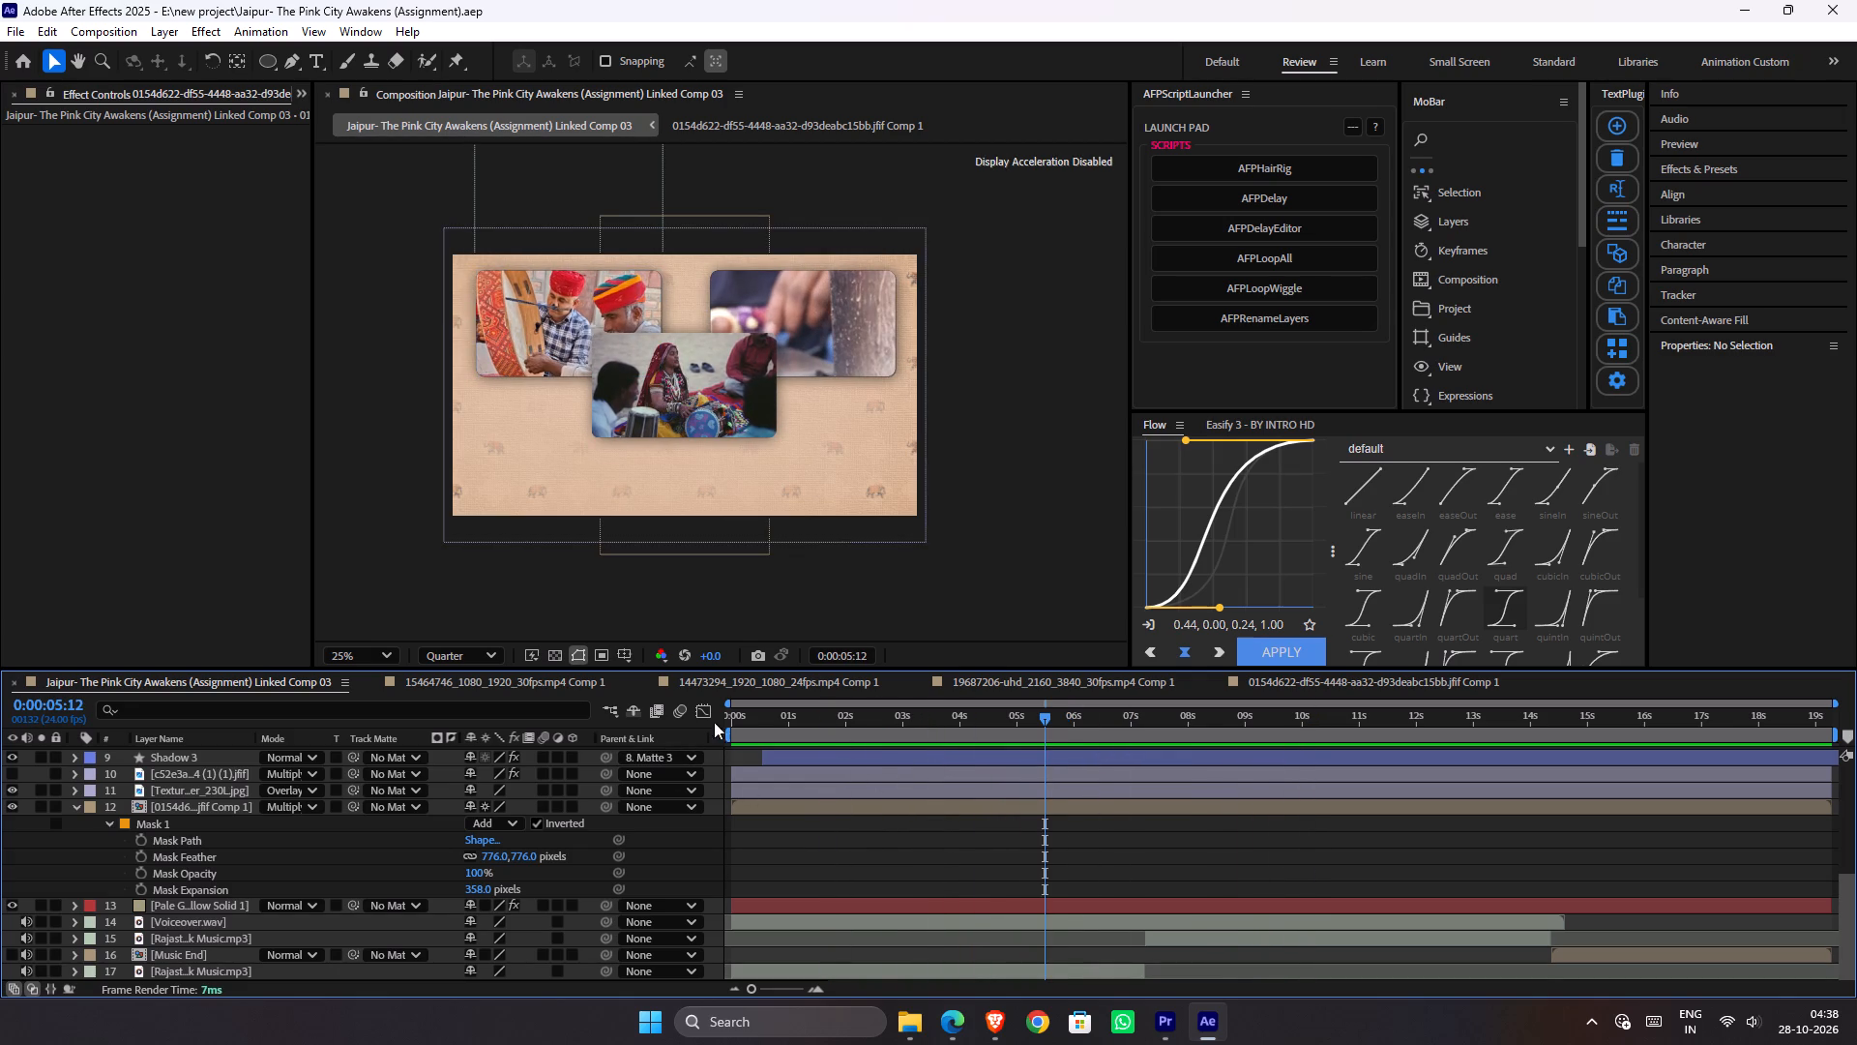
Save the project.
key(ctrl+s)
Replay the composition from 0:00:00:00 and again from 0:00:02:14 to check the timing of the panels' clip changes.
drag(995, 727, 913, 730)
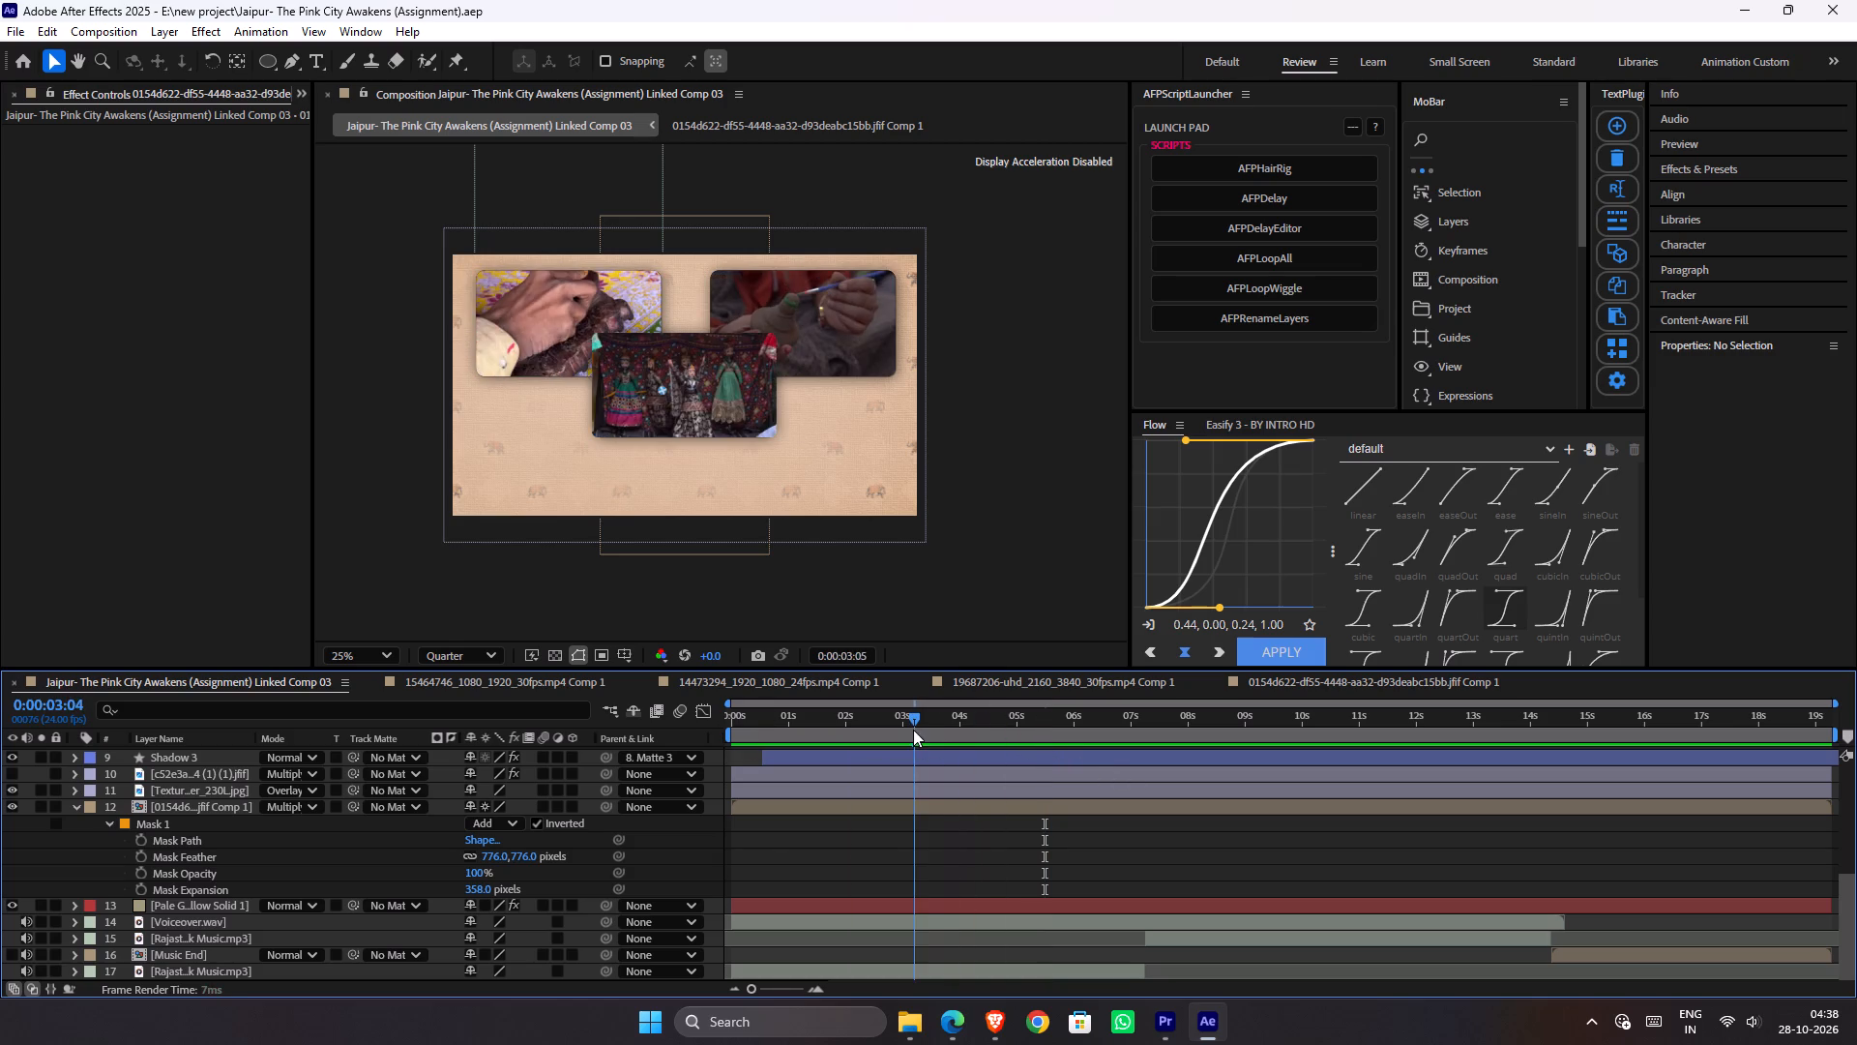
drag(913, 730, 637, 773)
key(space)
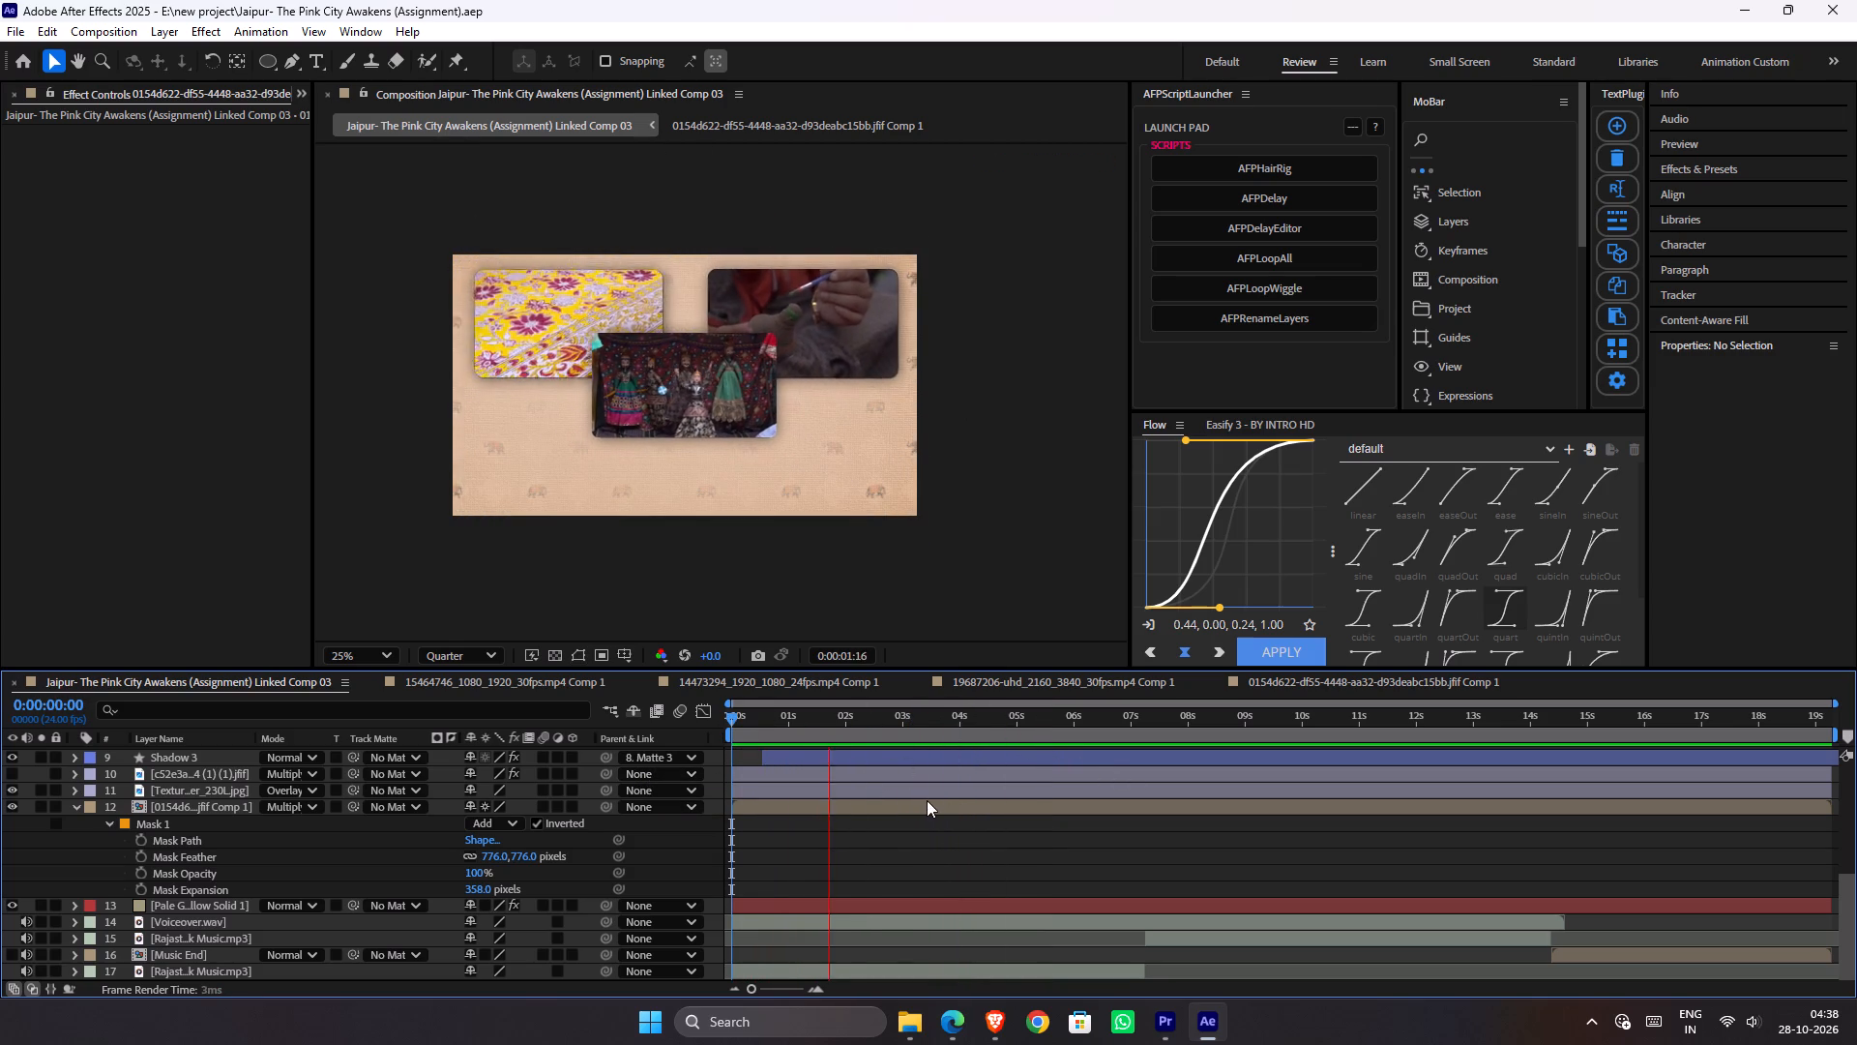
key(space)
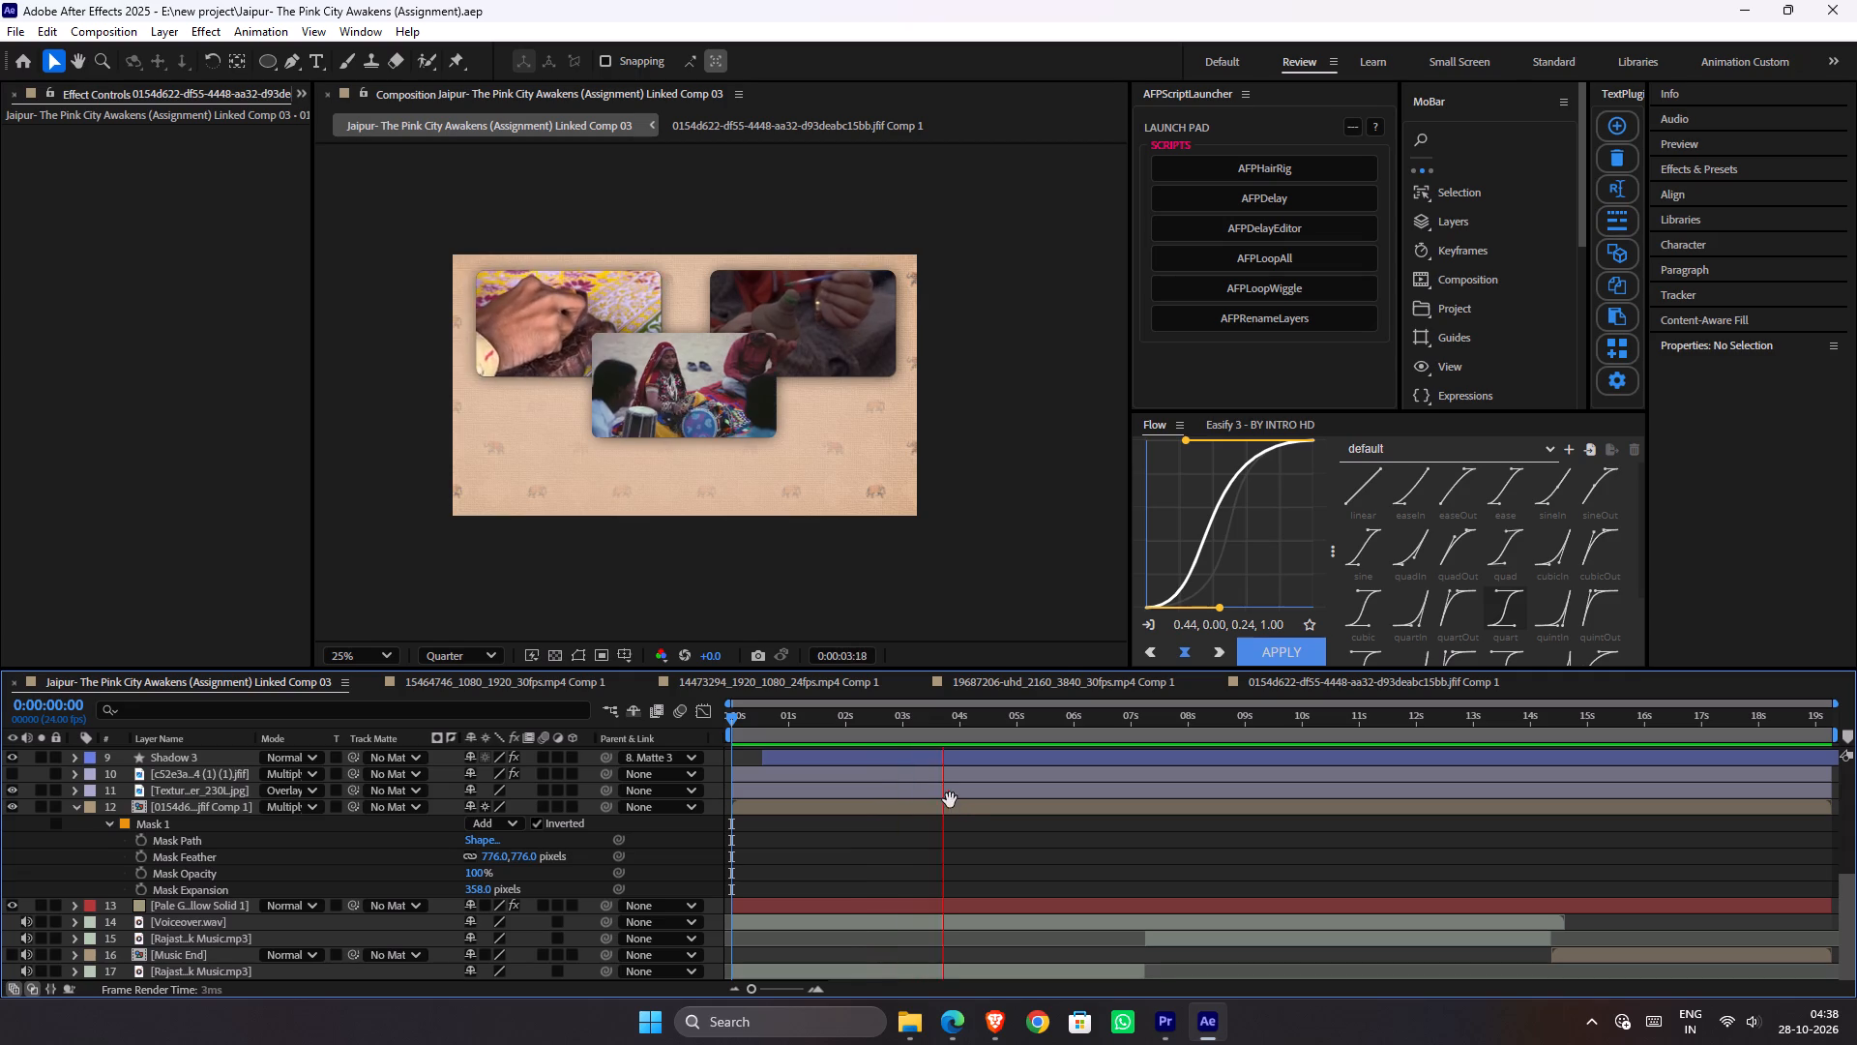
key(space)
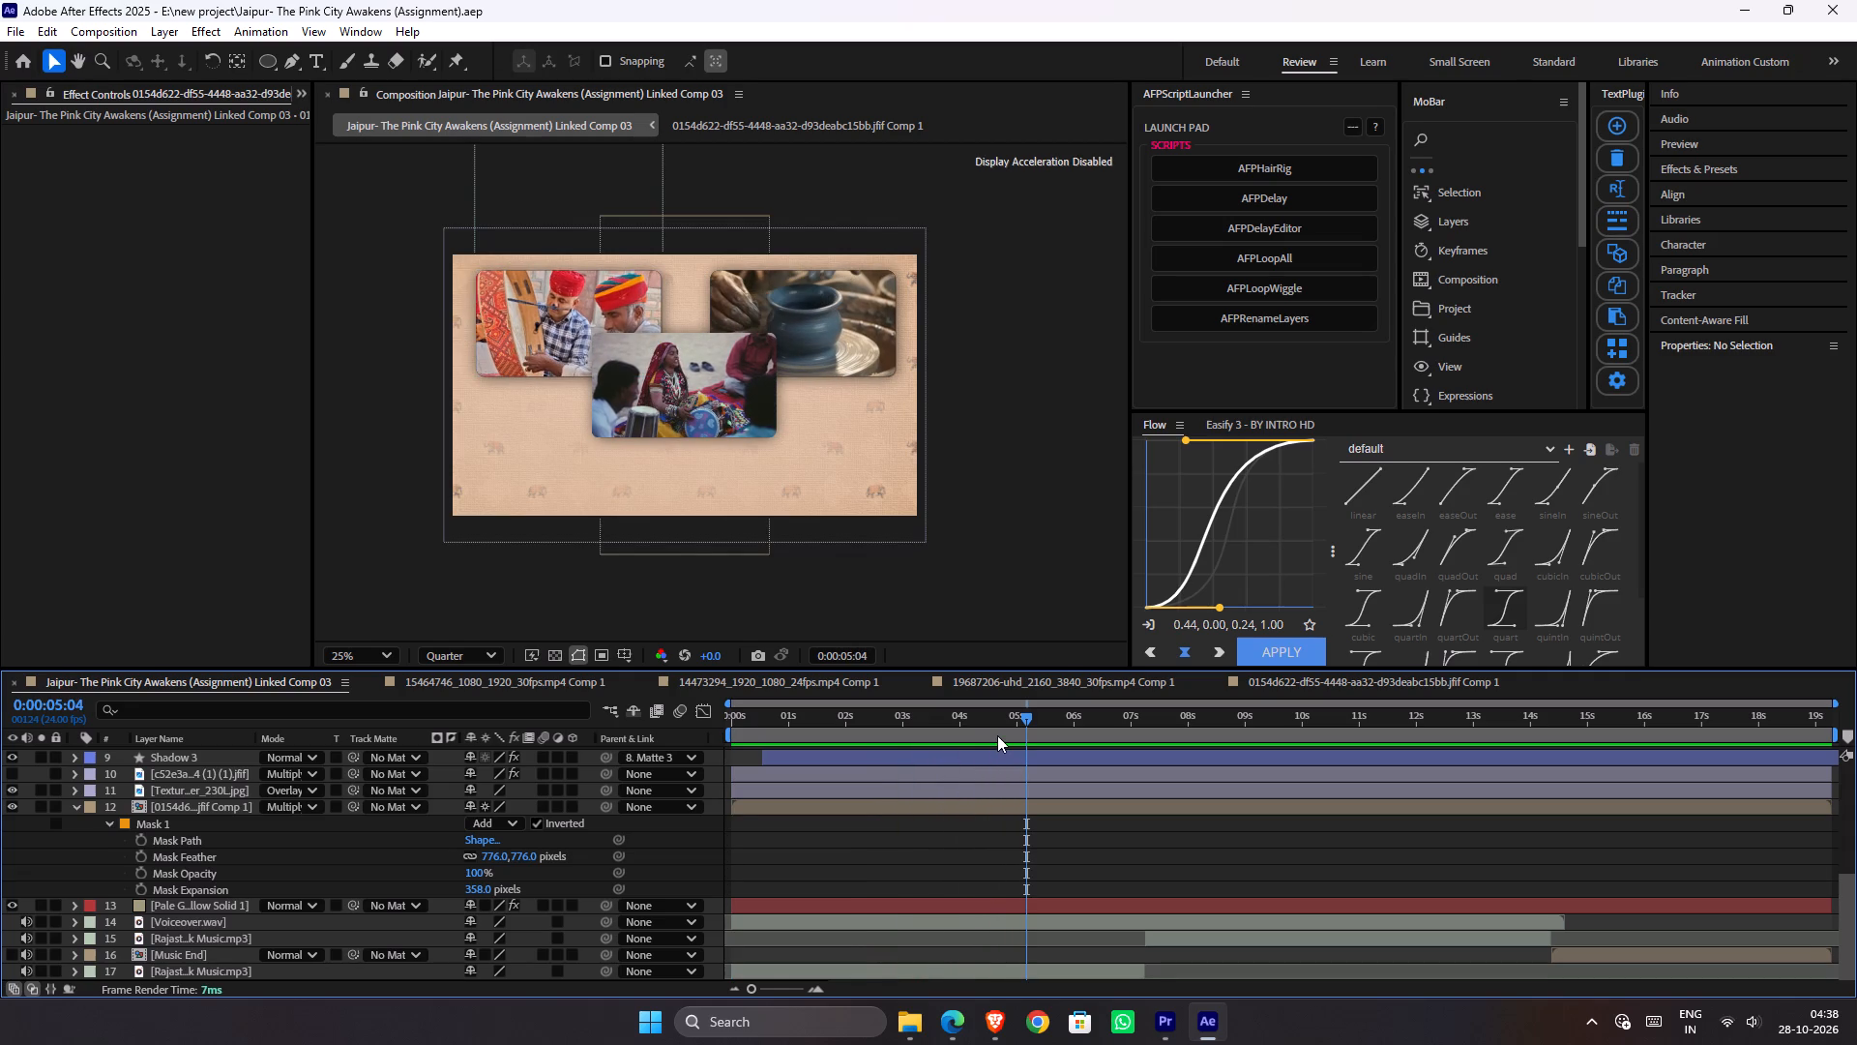
drag(991, 727, 879, 729)
key(space)
key(space)
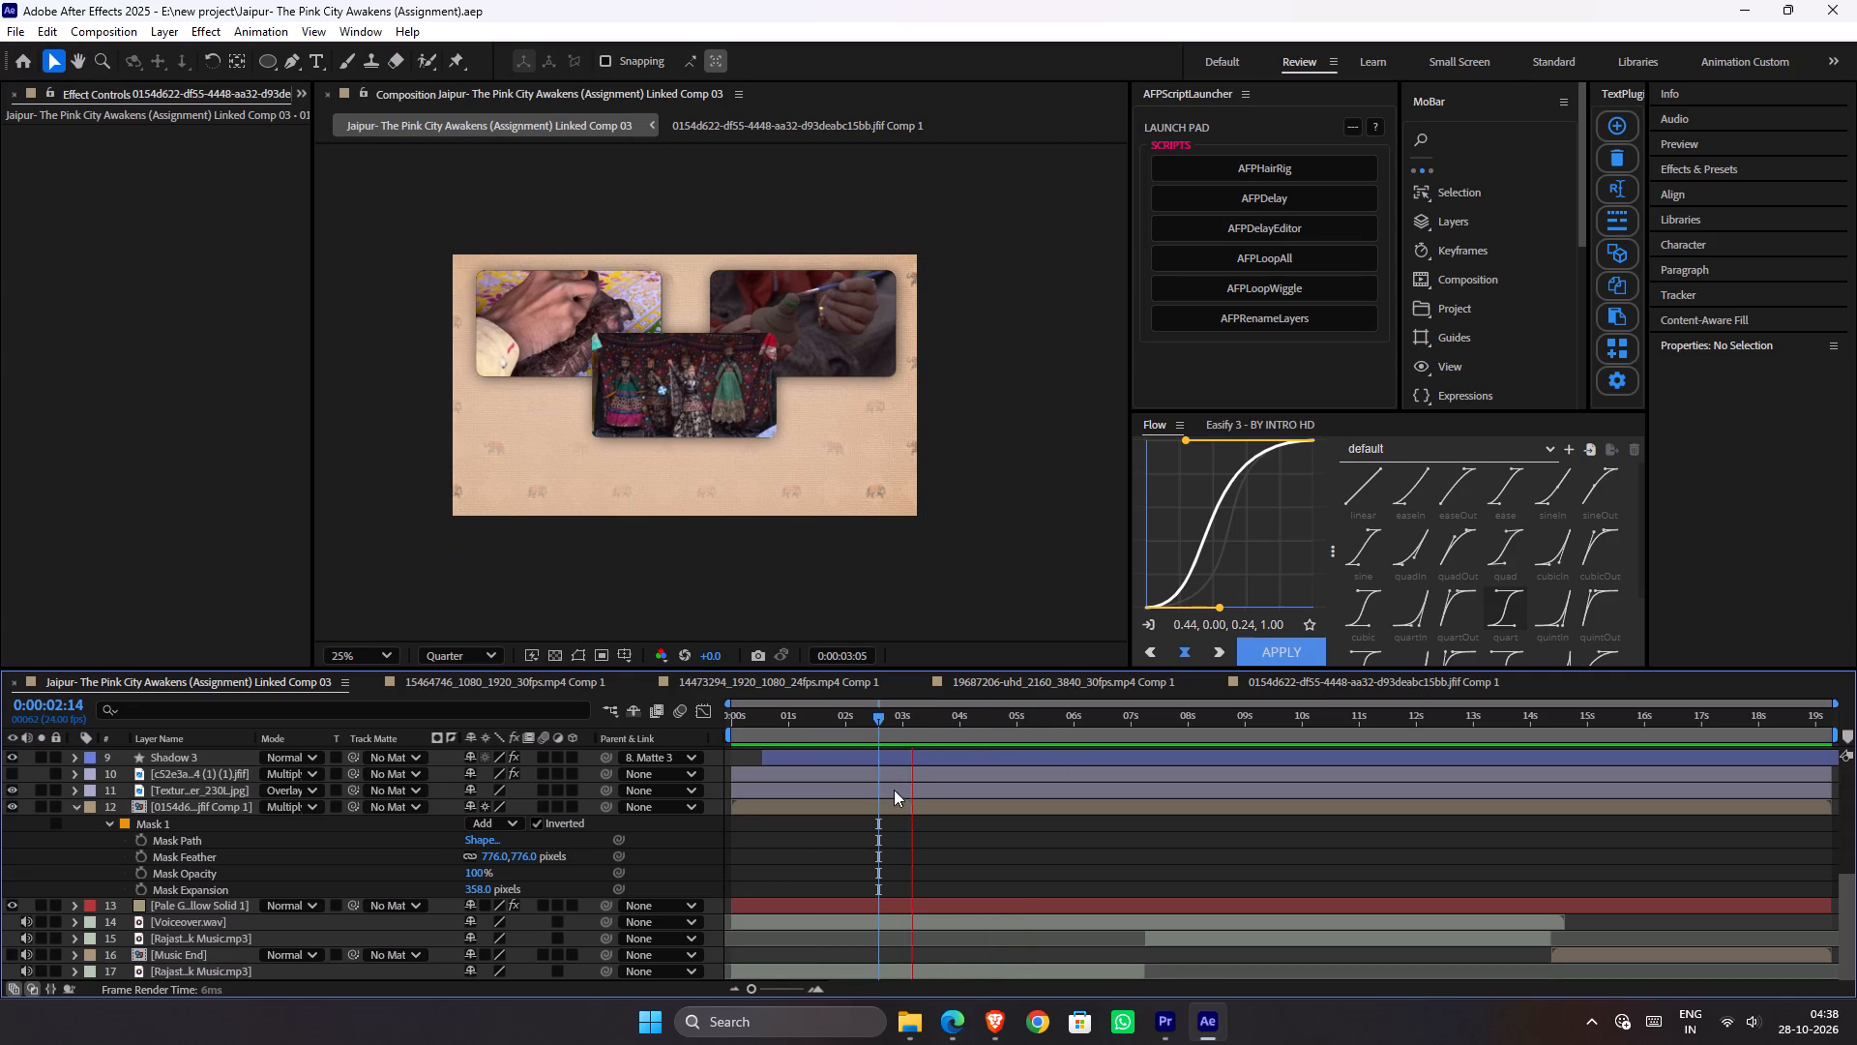
key(space)
key(space)
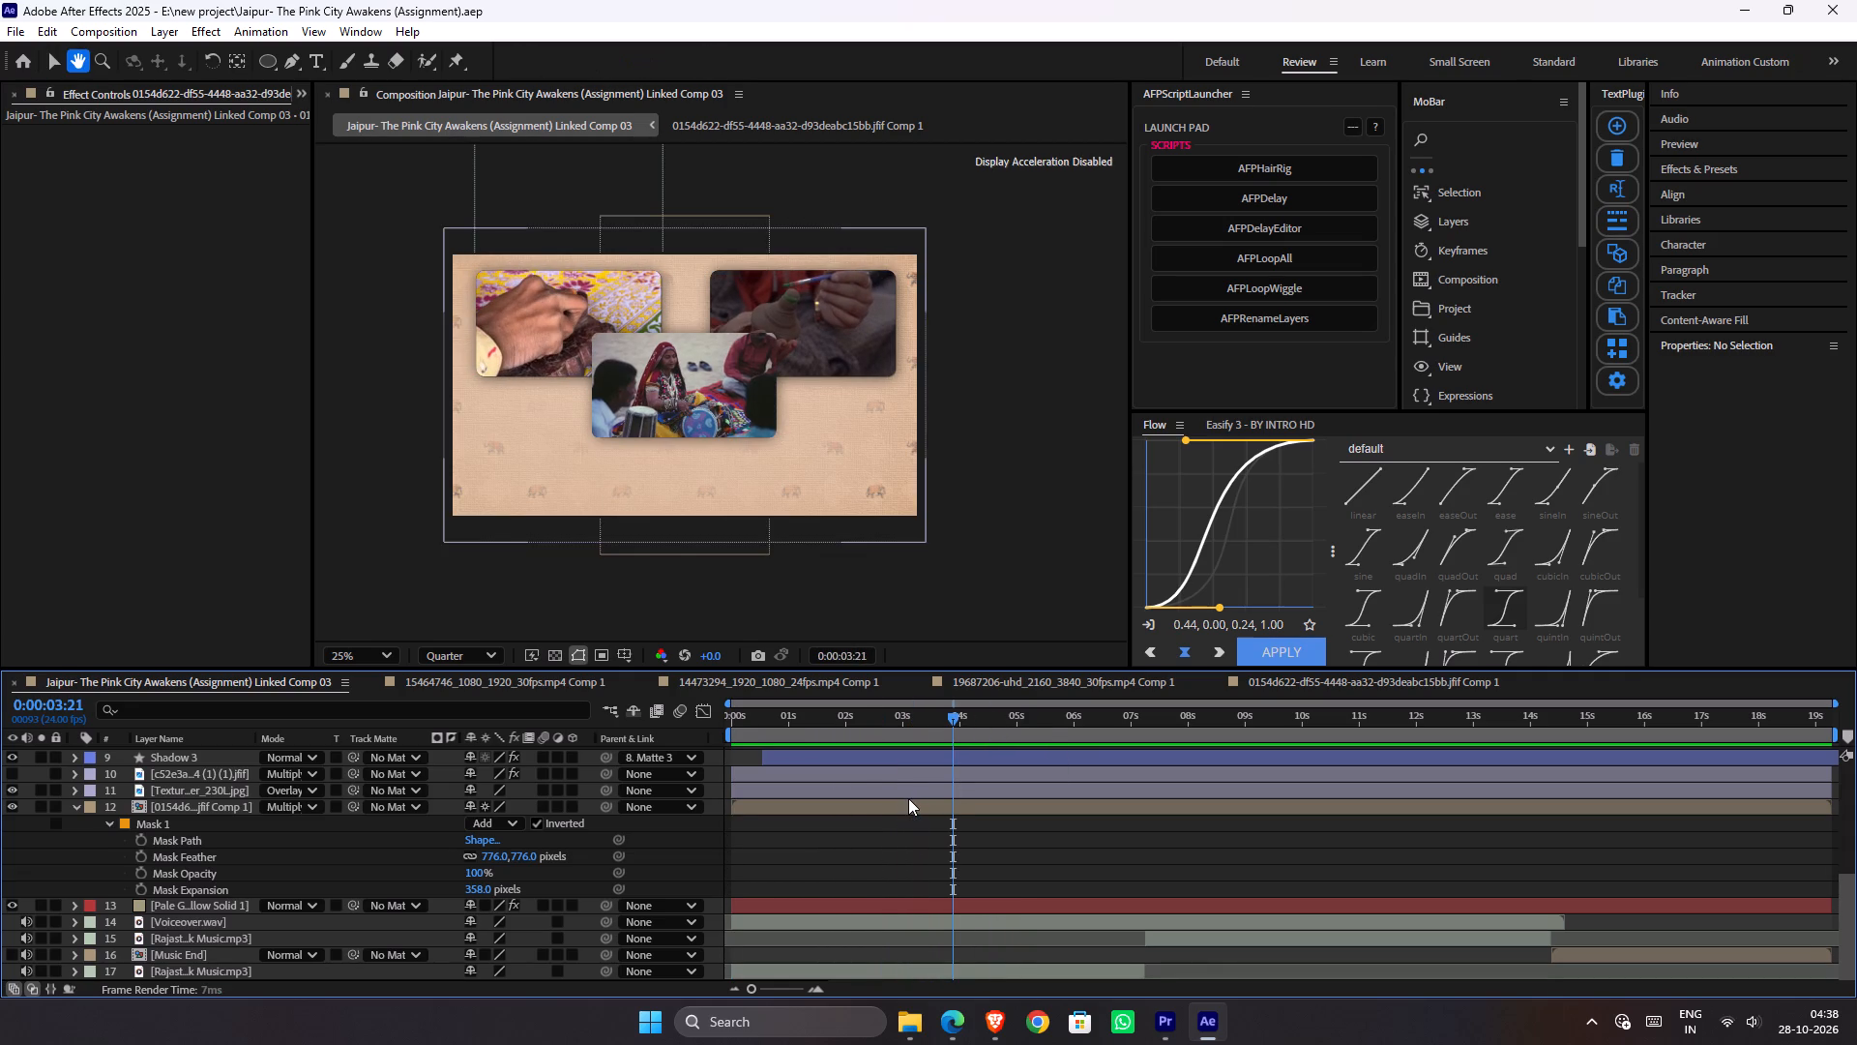
click(929, 808)
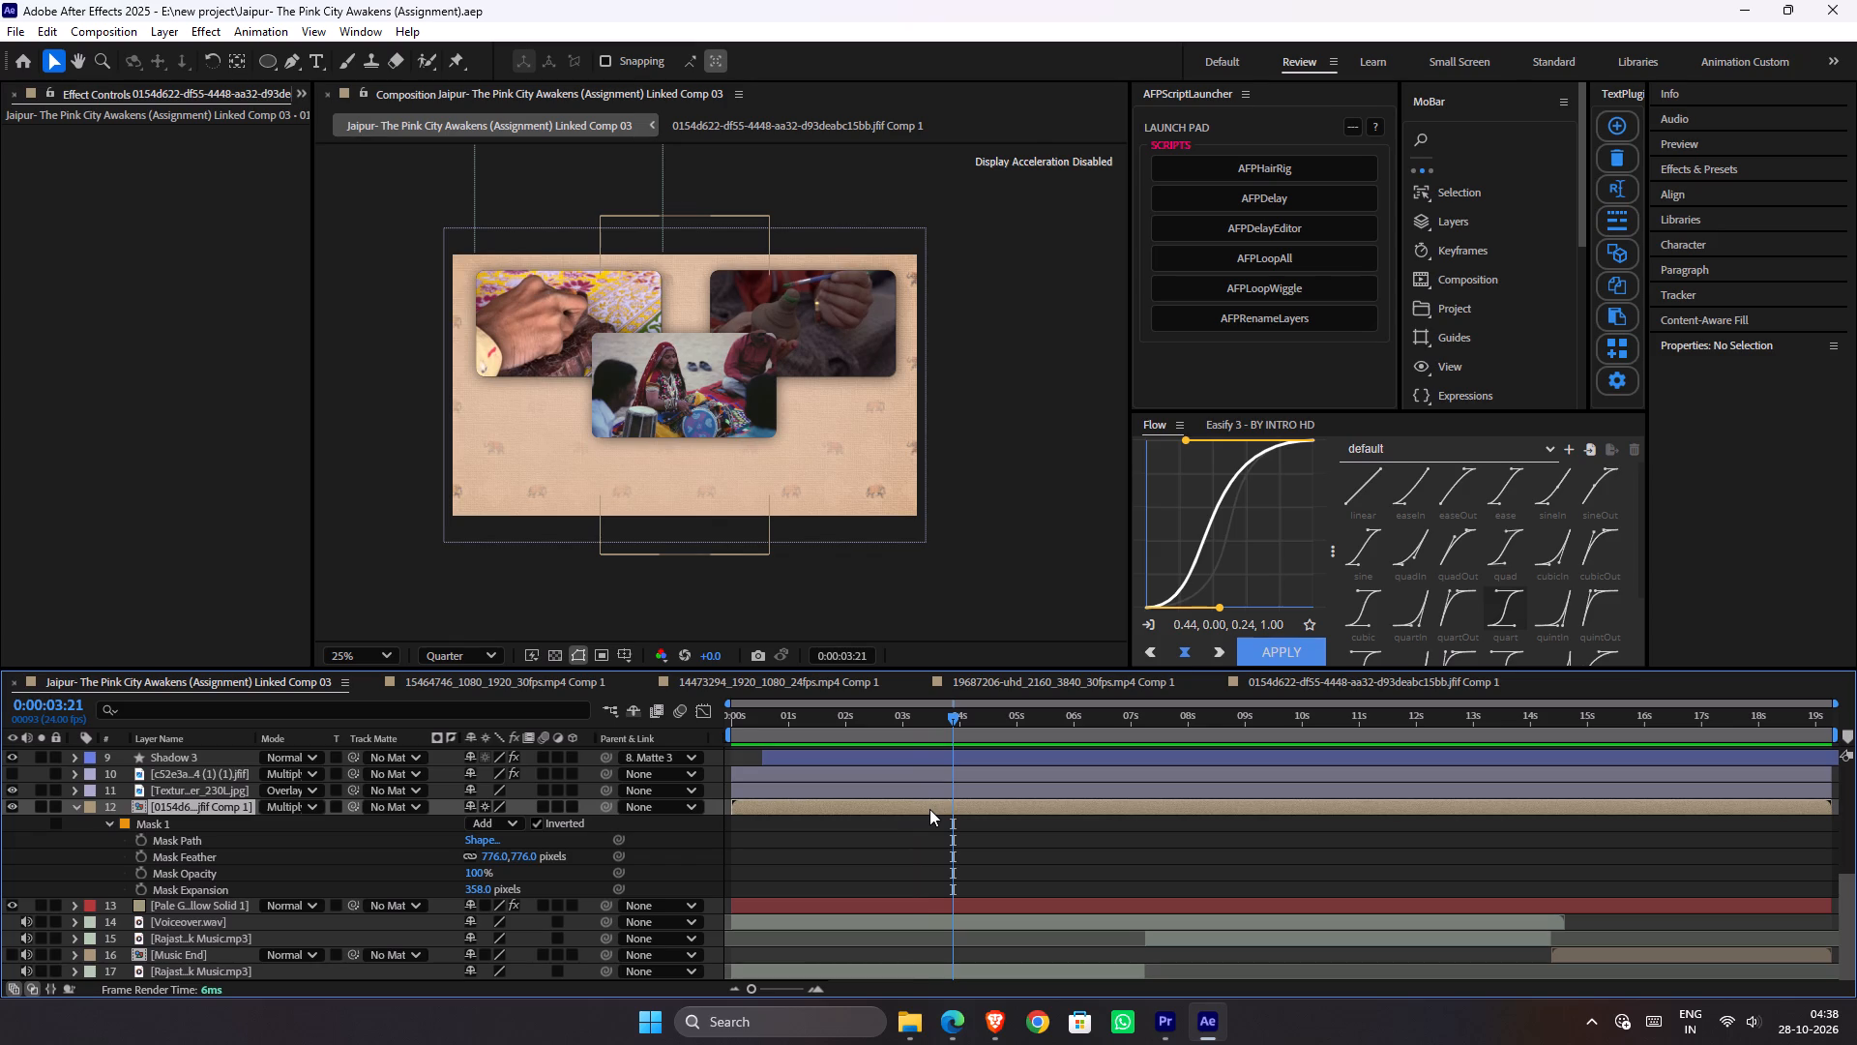
In the 19687206-uhd nested composition, move the drum players' clip earlier so it starts at 0;00;03;10.
scroll(929, 809, up, 1)
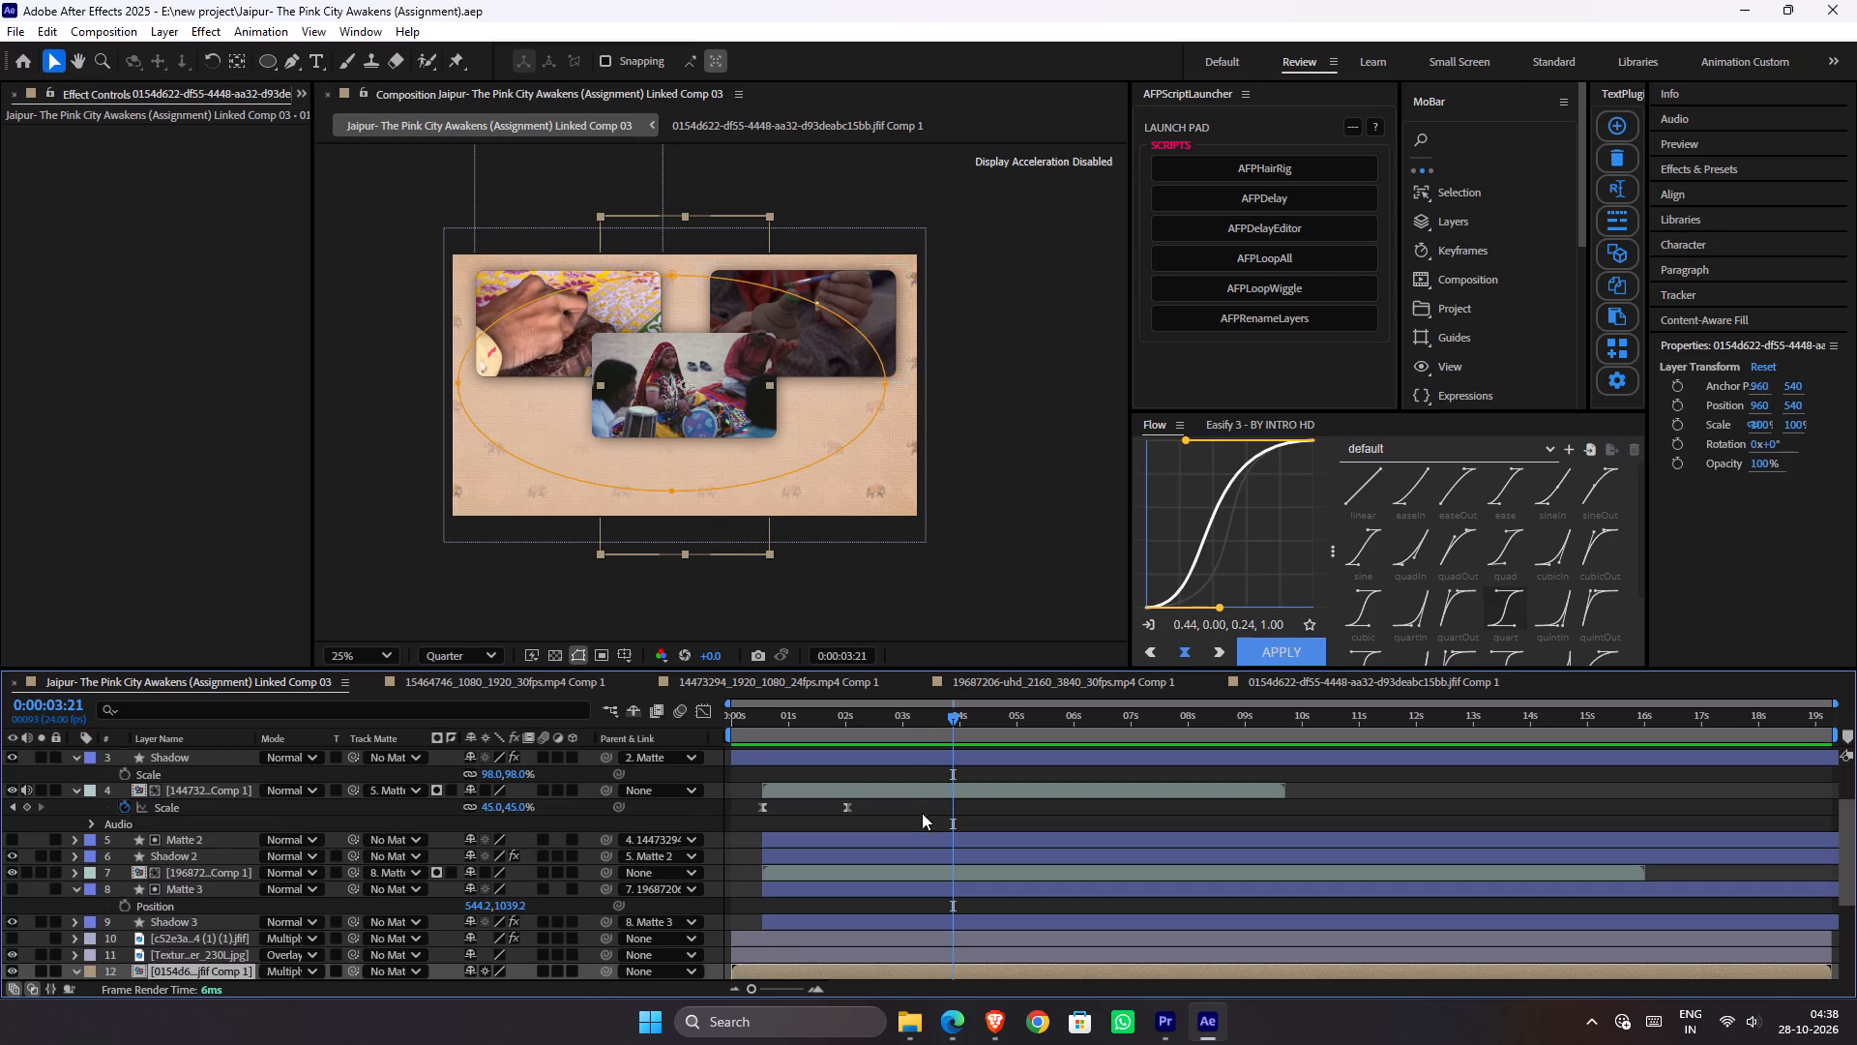
double_click(204, 876)
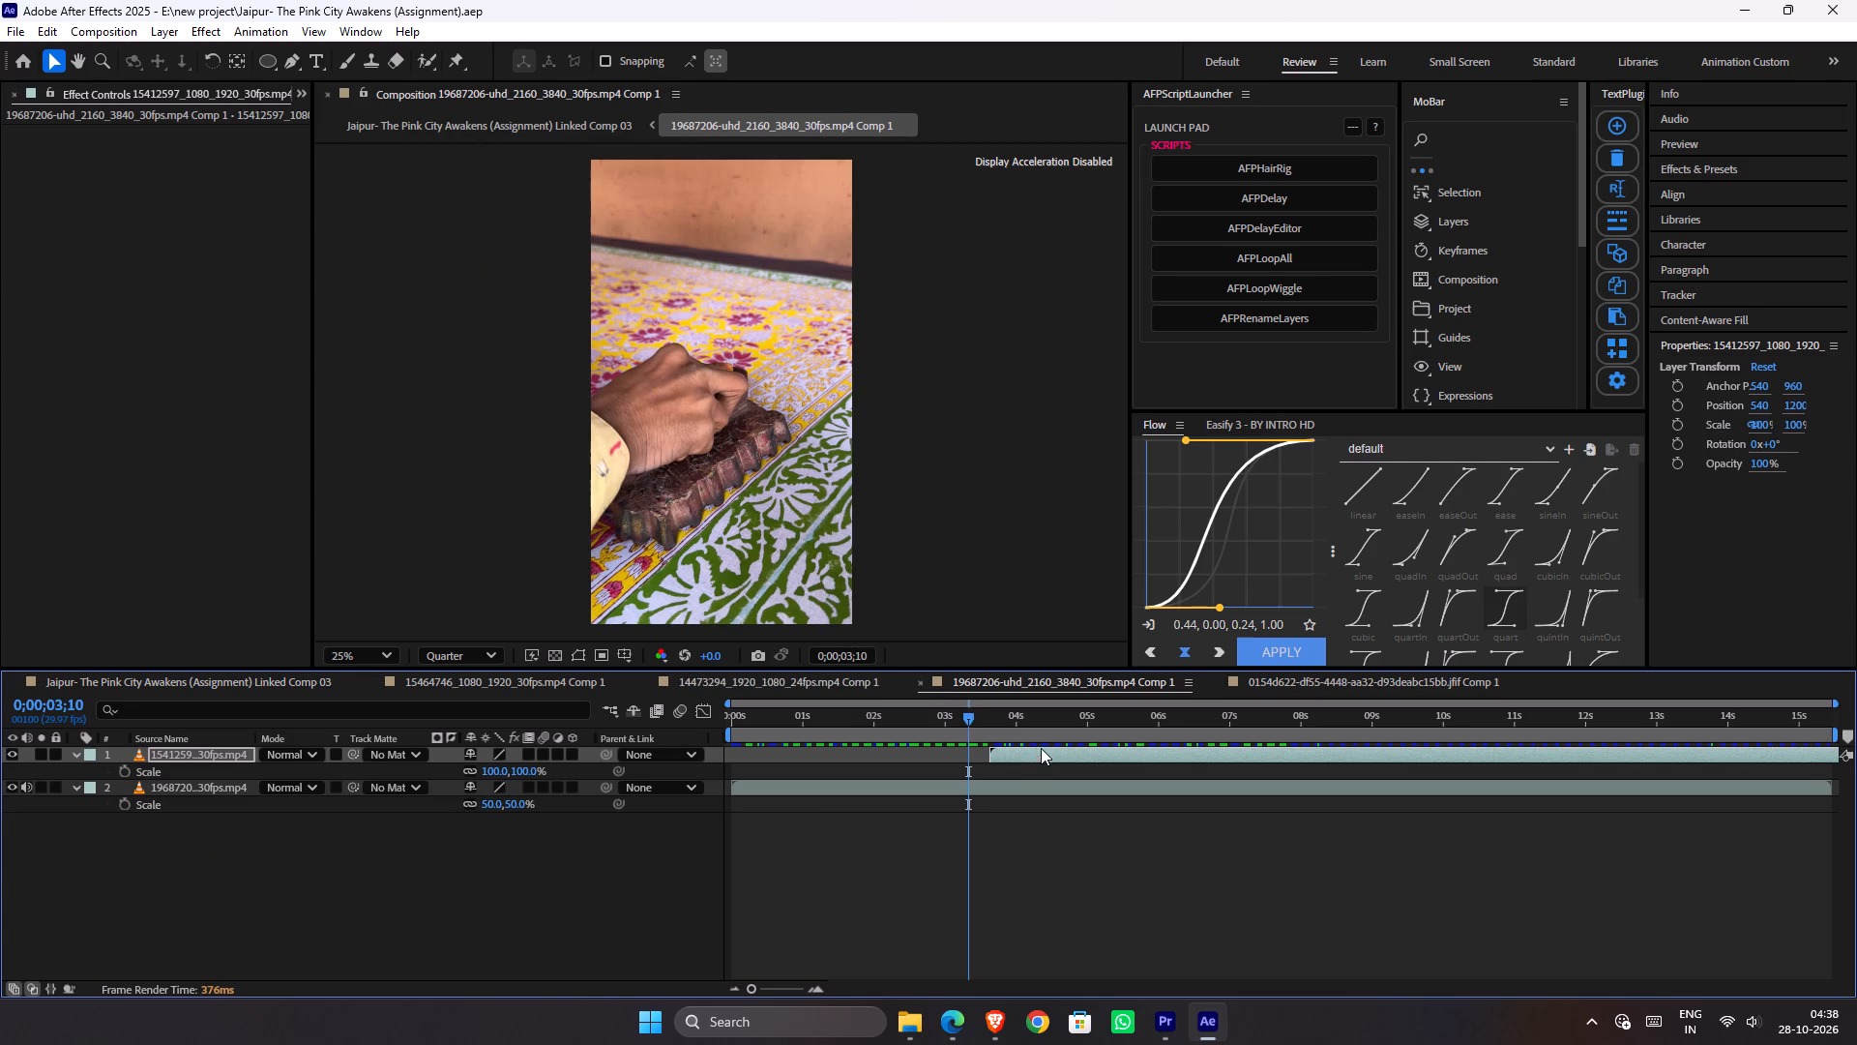
drag(1042, 753, 1021, 764)
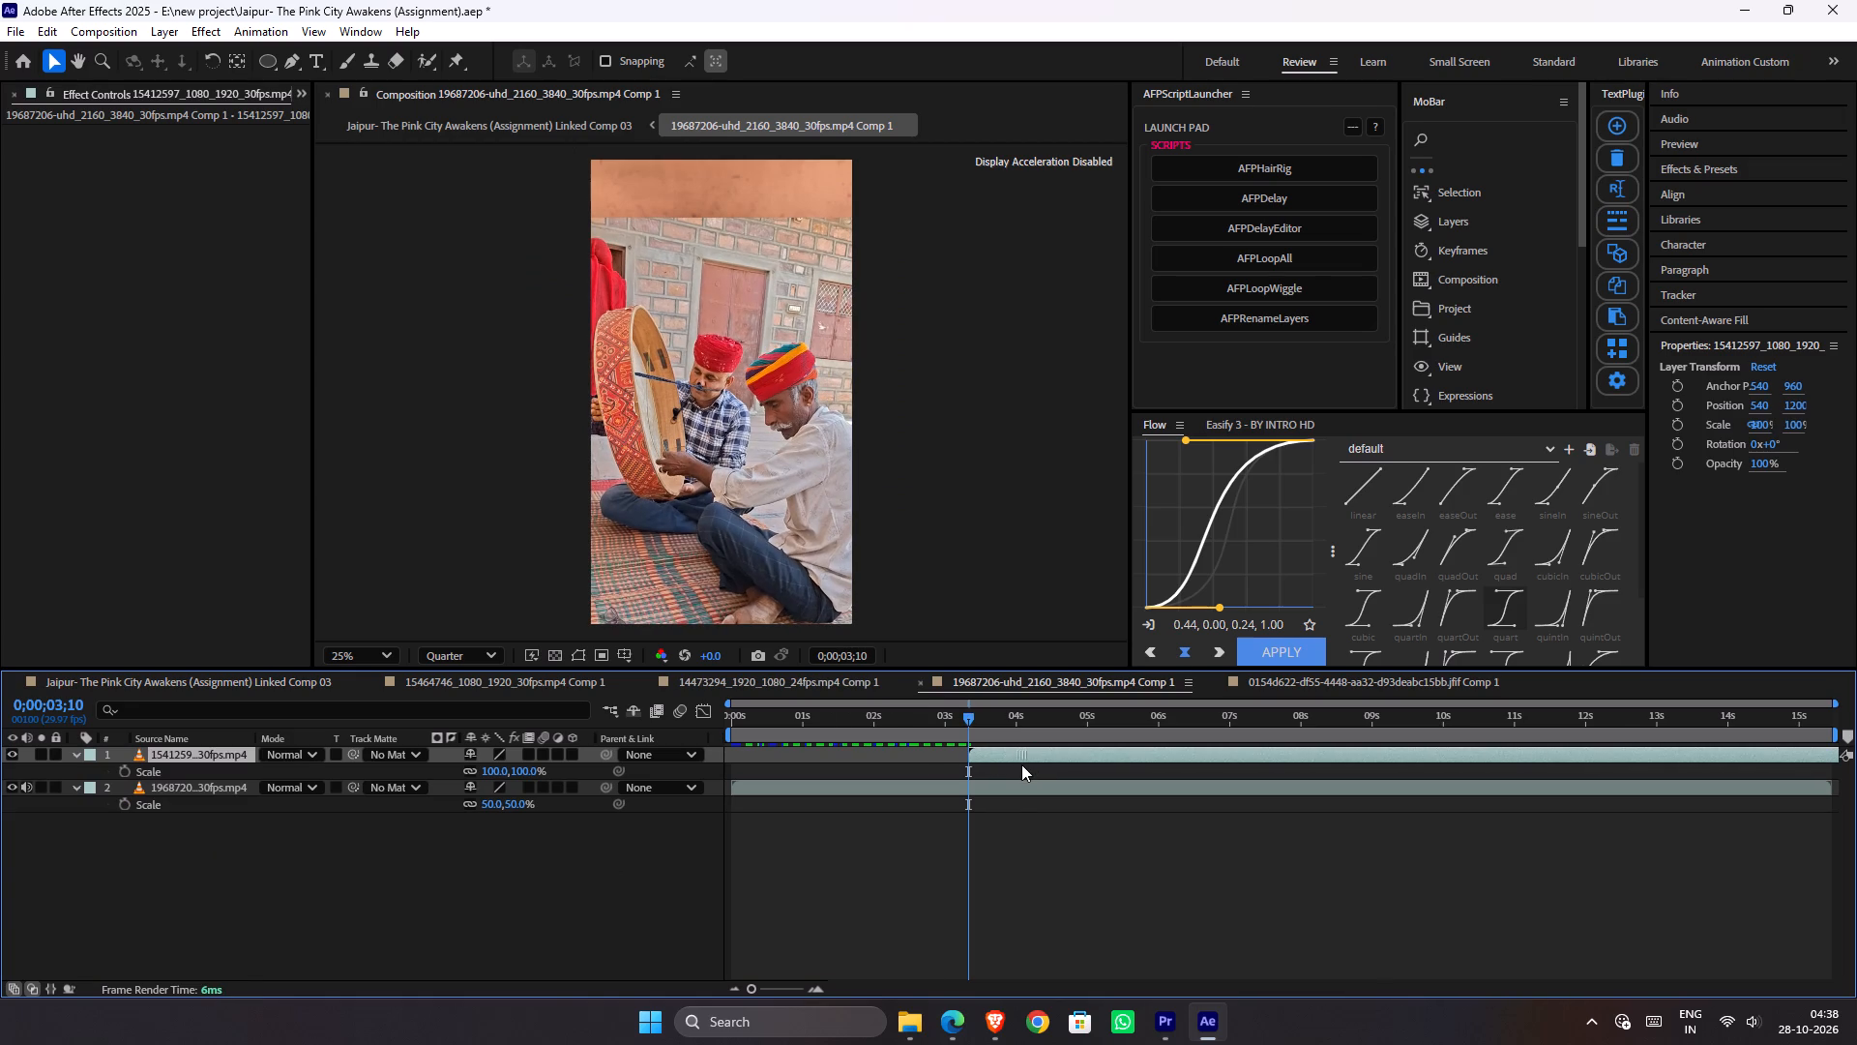
Add 13807910_1080_1920_30fps.mp4 from Downloads as the top layer of the nested composition, starting at about 5 seconds.
click(920, 1028)
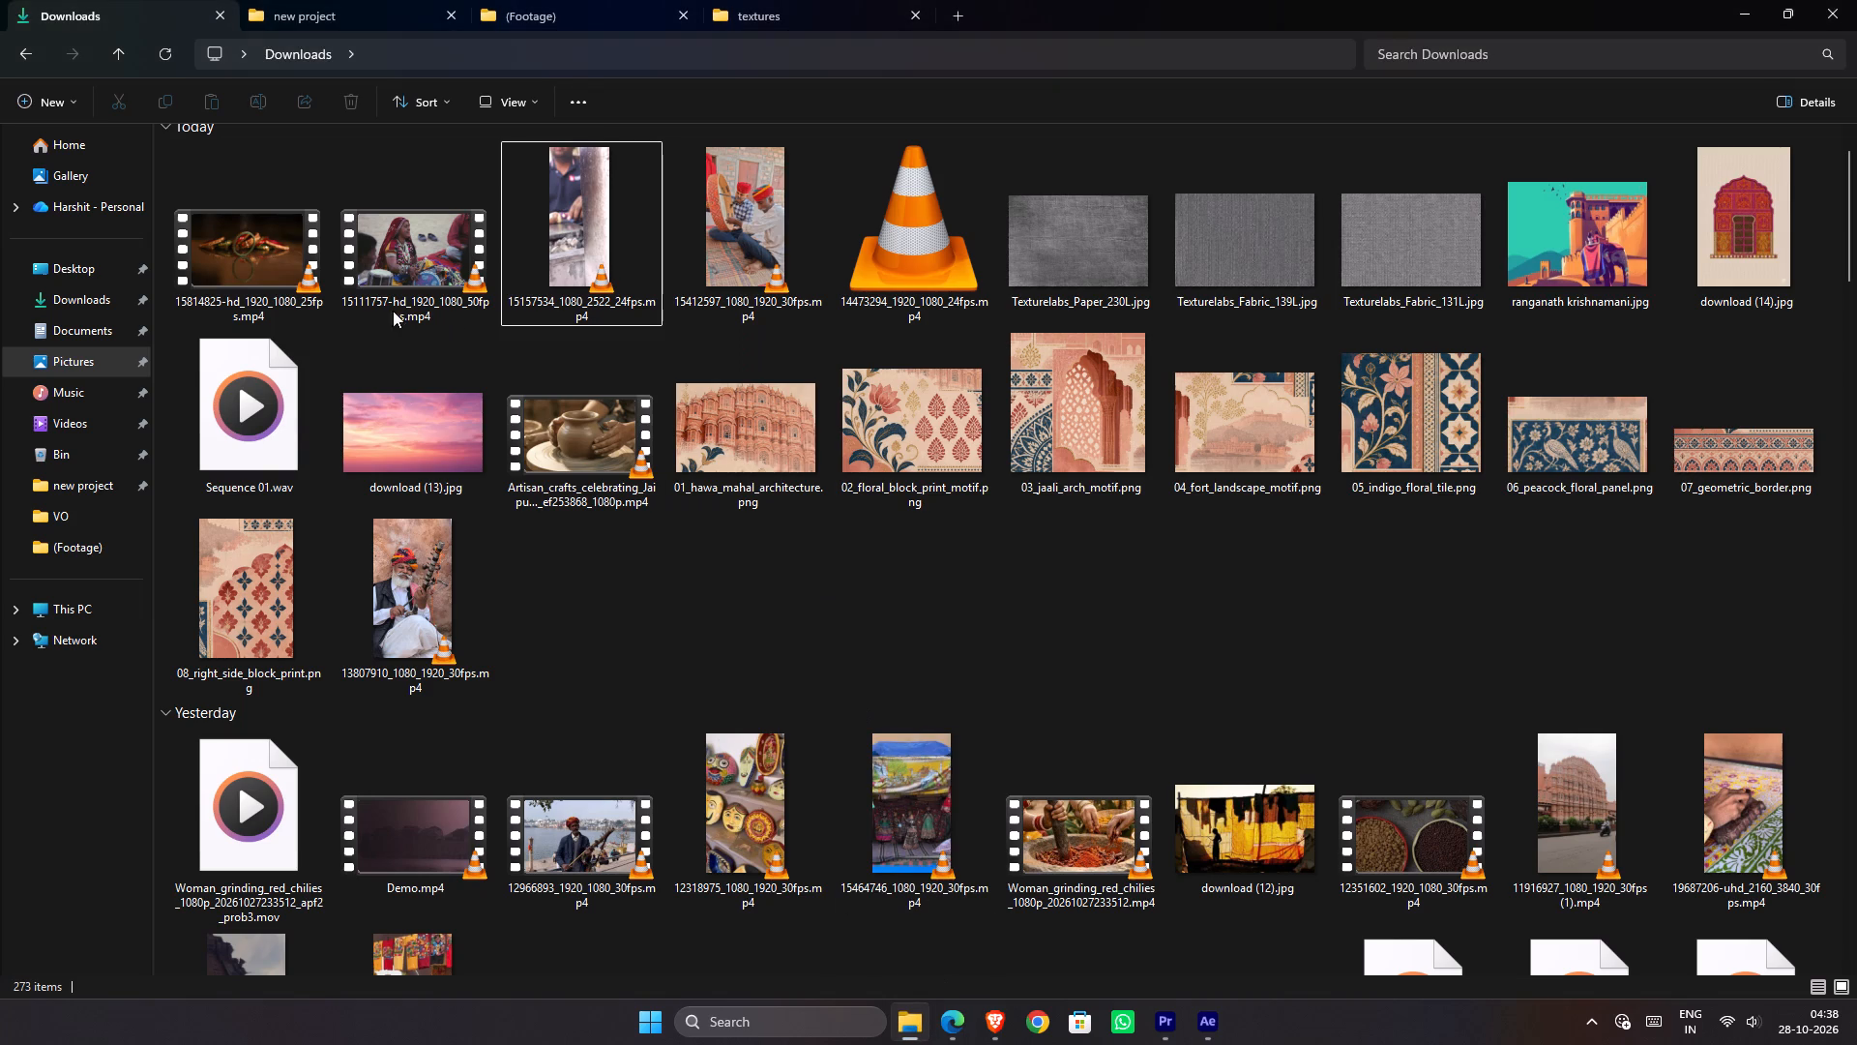
drag(433, 584, 454, 612)
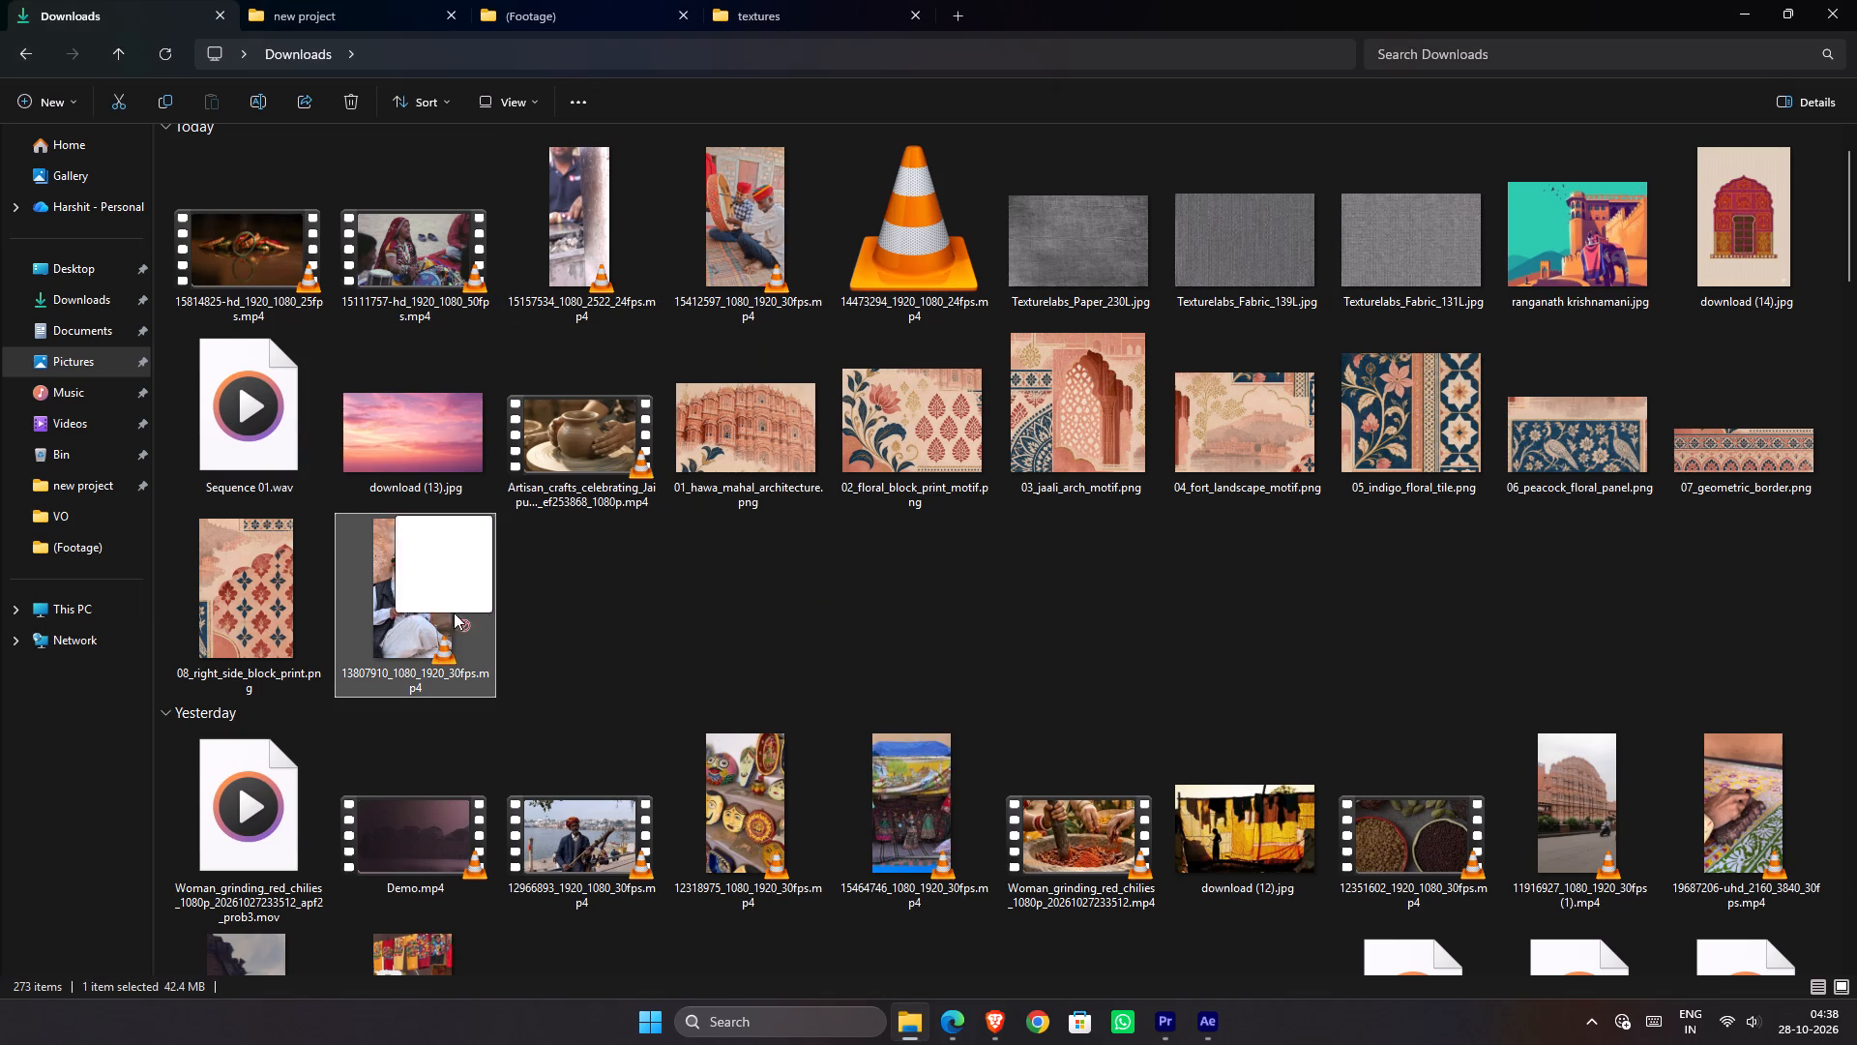
drag(454, 612, 1102, 760)
key(alt+Tab)
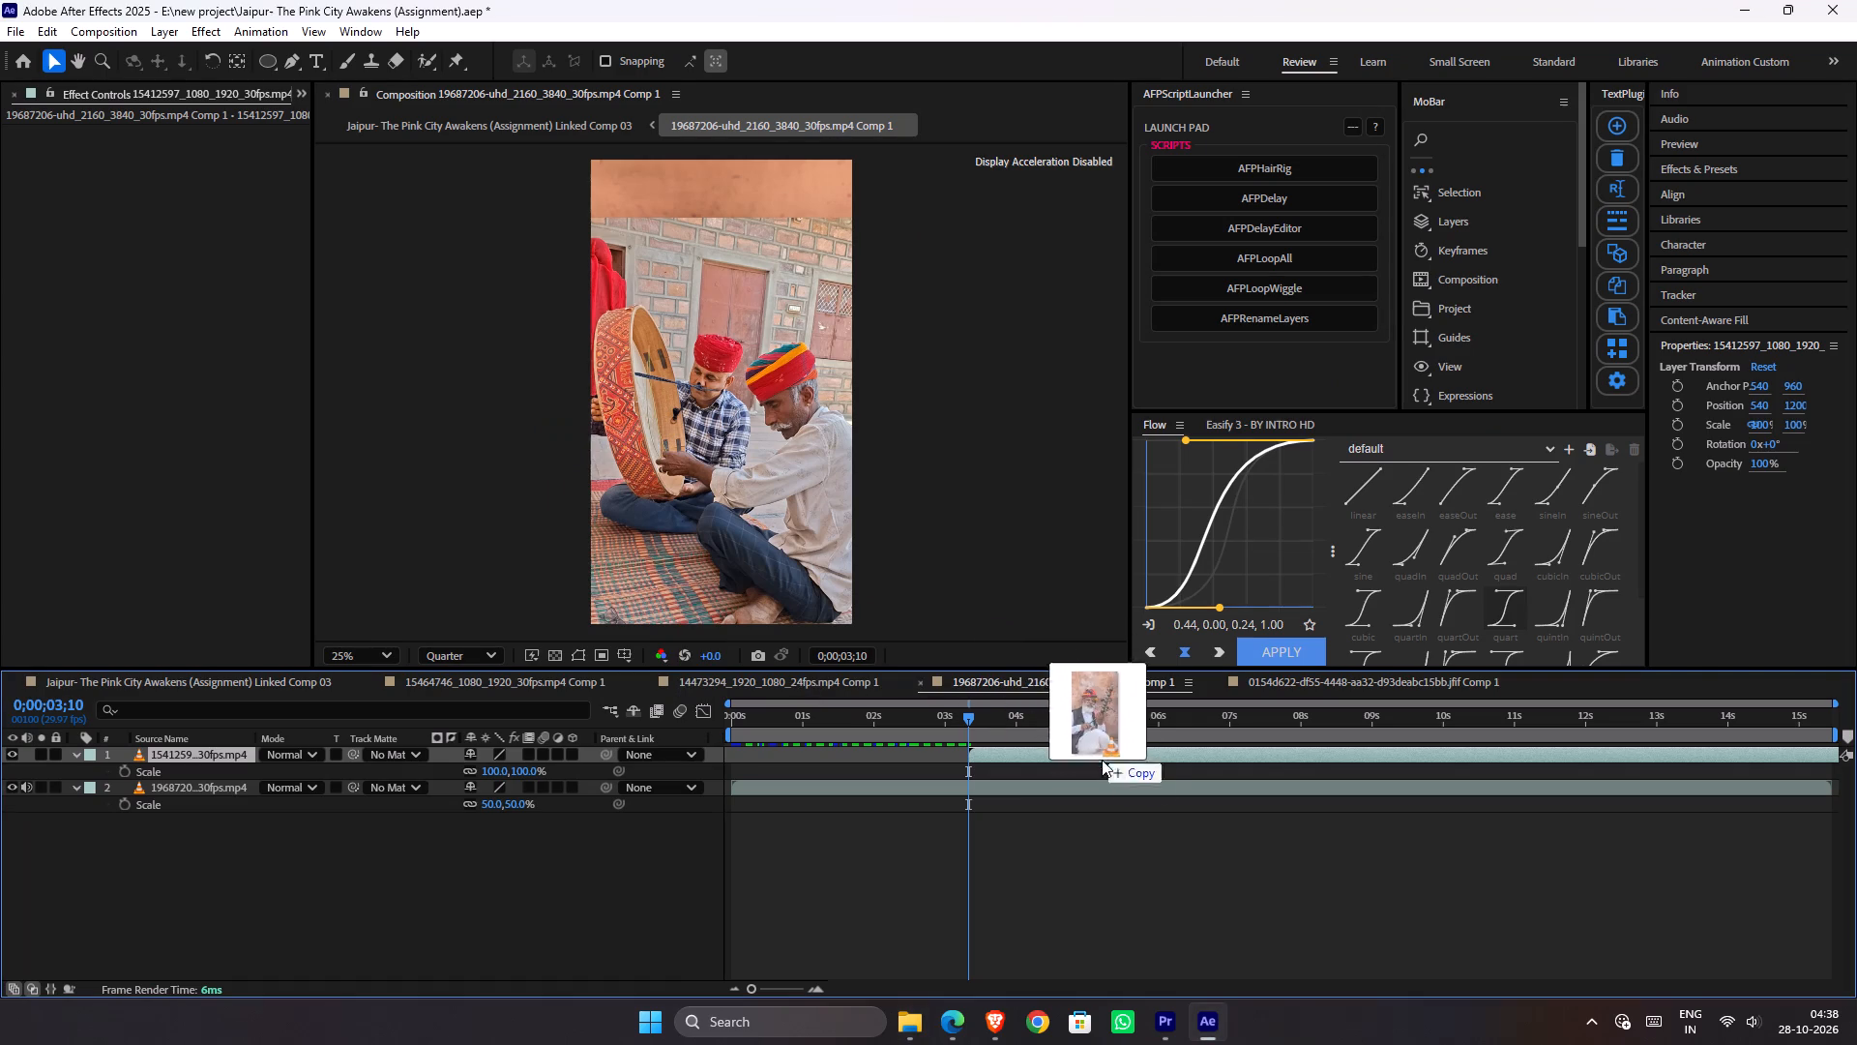
drag(1102, 760, 1106, 771)
drag(984, 754, 1341, 746)
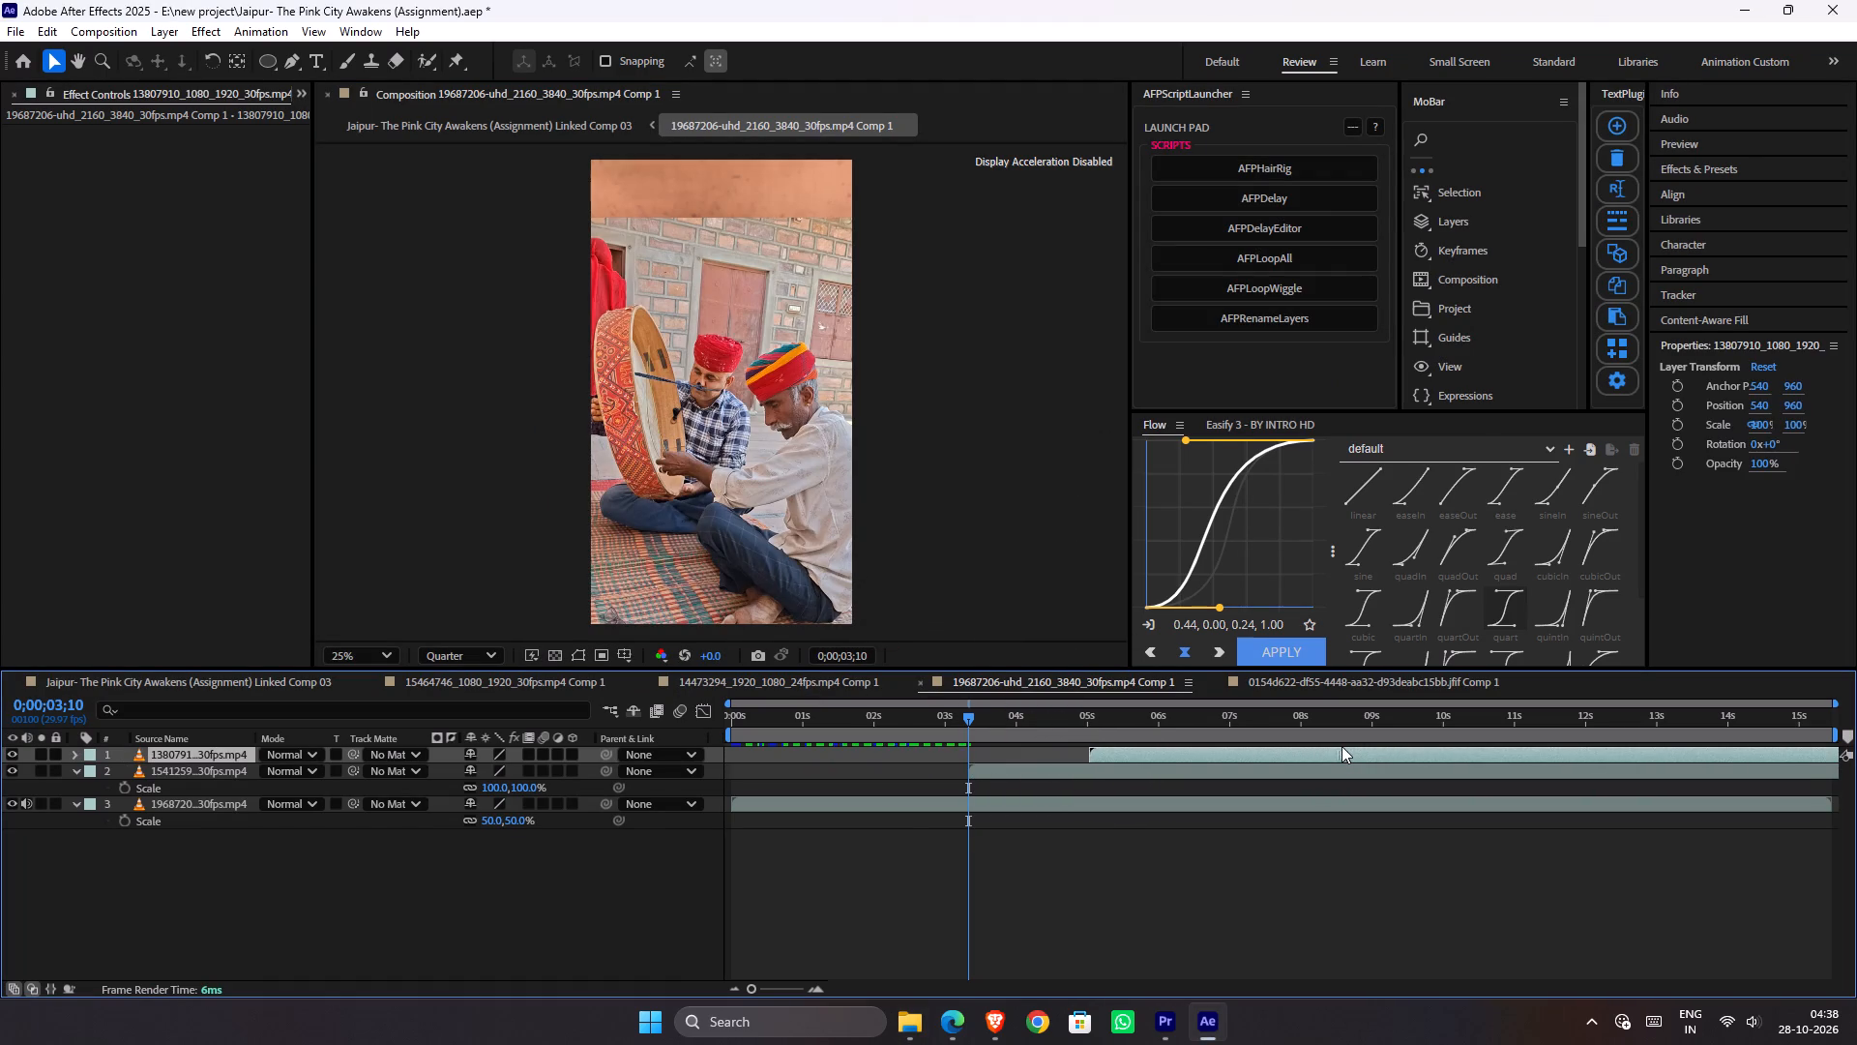
drag(1341, 746, 1338, 744)
Return to the main composition and play it from 0:00:03:21 to check the added turbaned musician clip in its panel.
key(Tab)
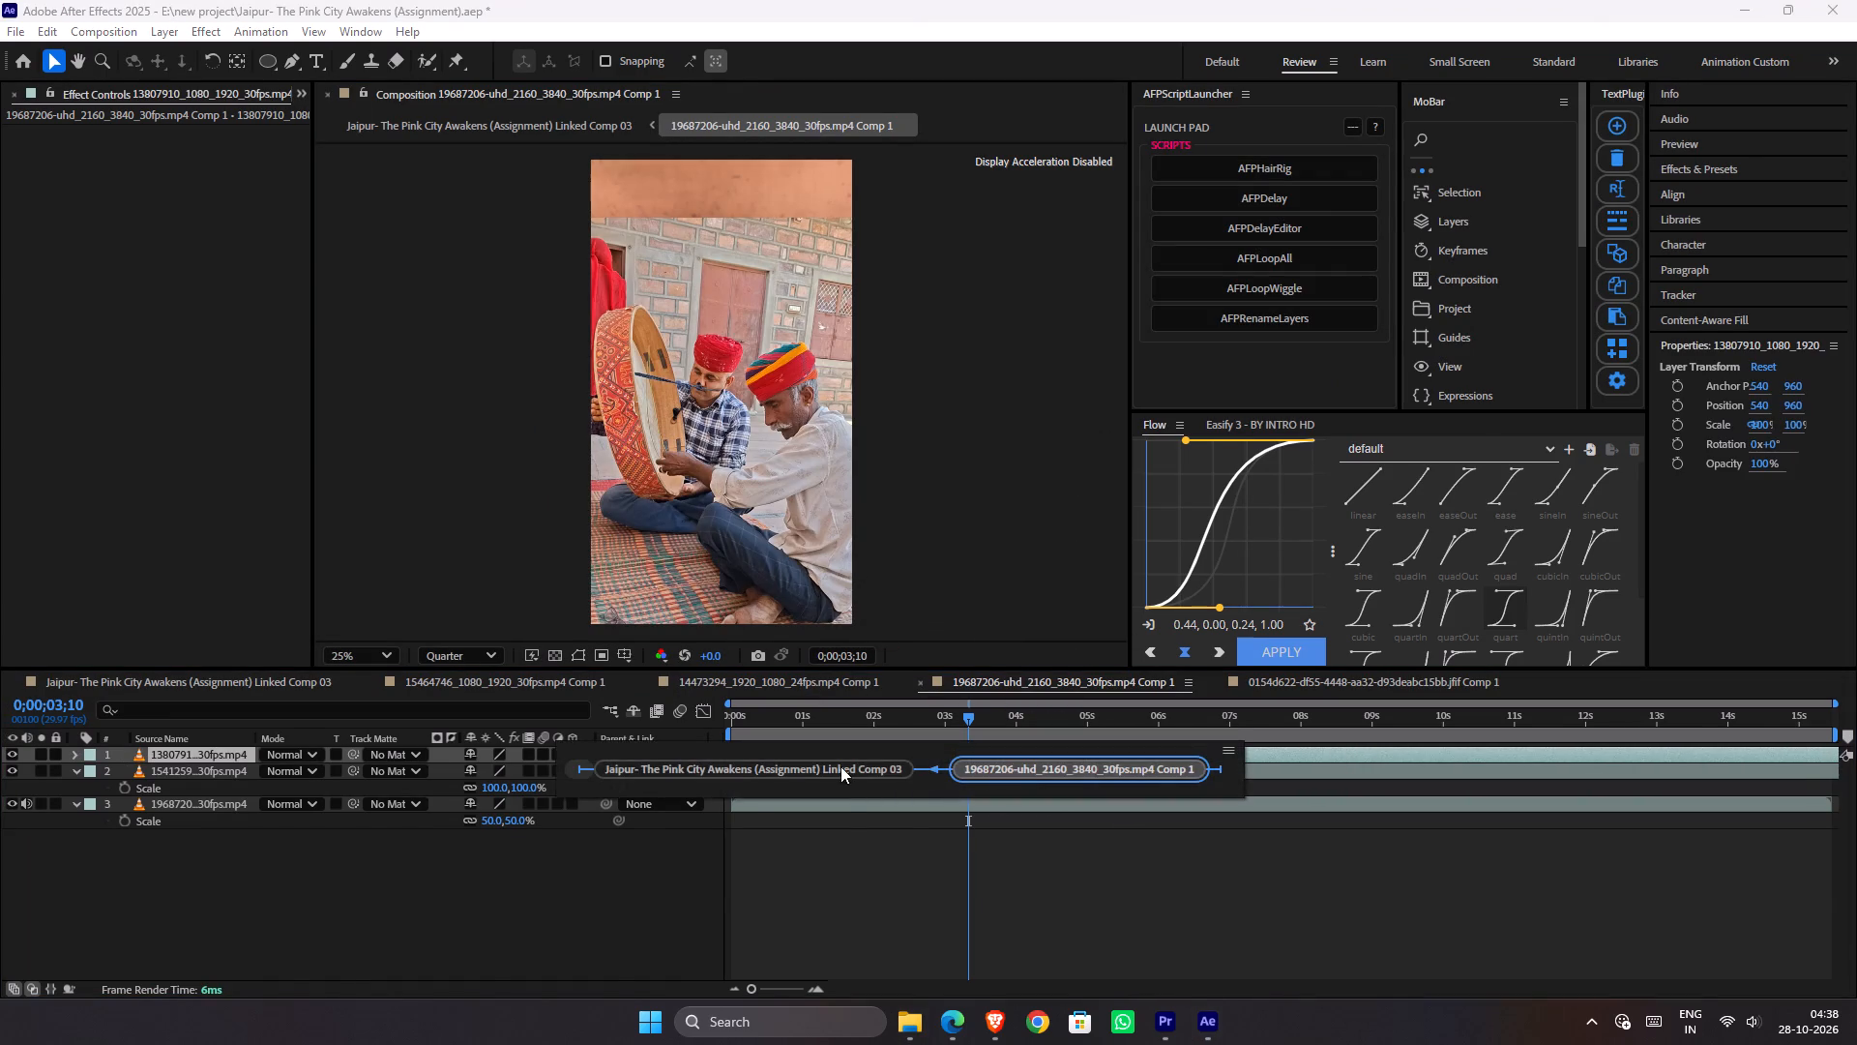
click(840, 766)
key(space)
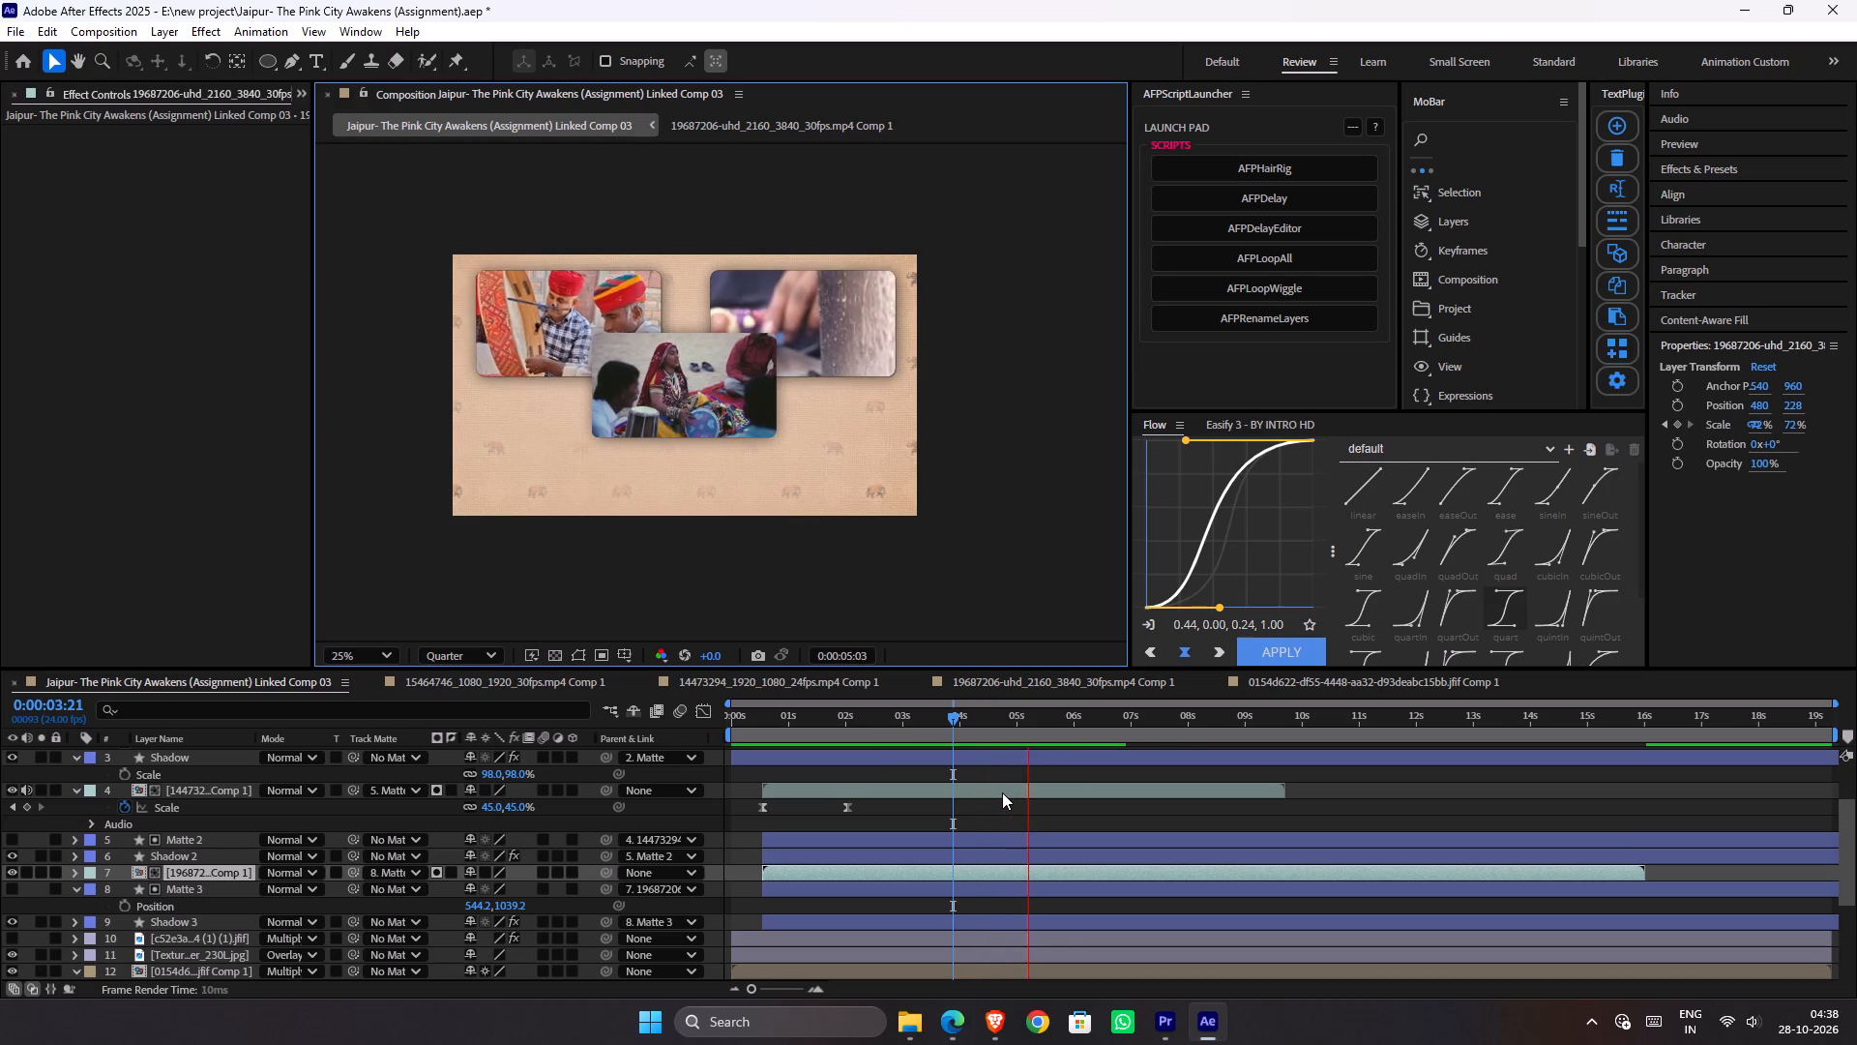
key(space)
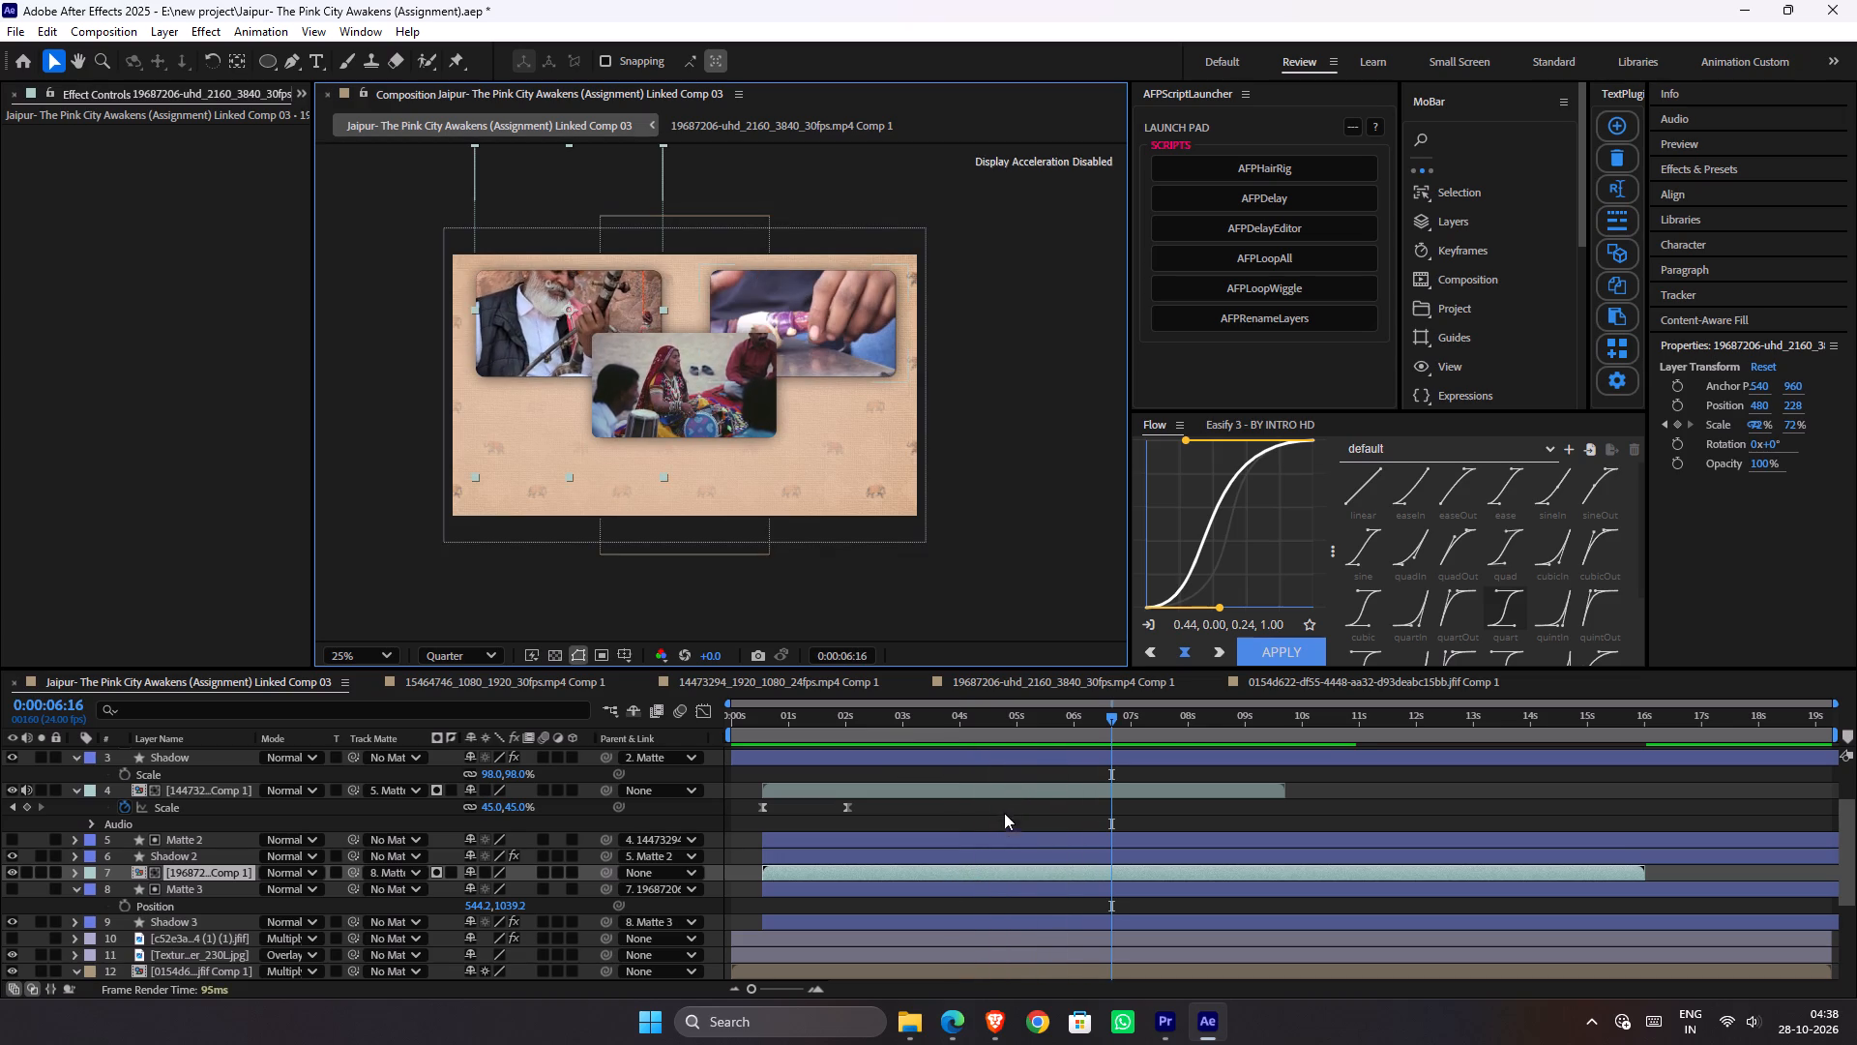
Close the elephant-pattern composition and, in the 19687206-uhd composition, lower the turbaned musician clip to a Y position of about 1036.
click(507, 682)
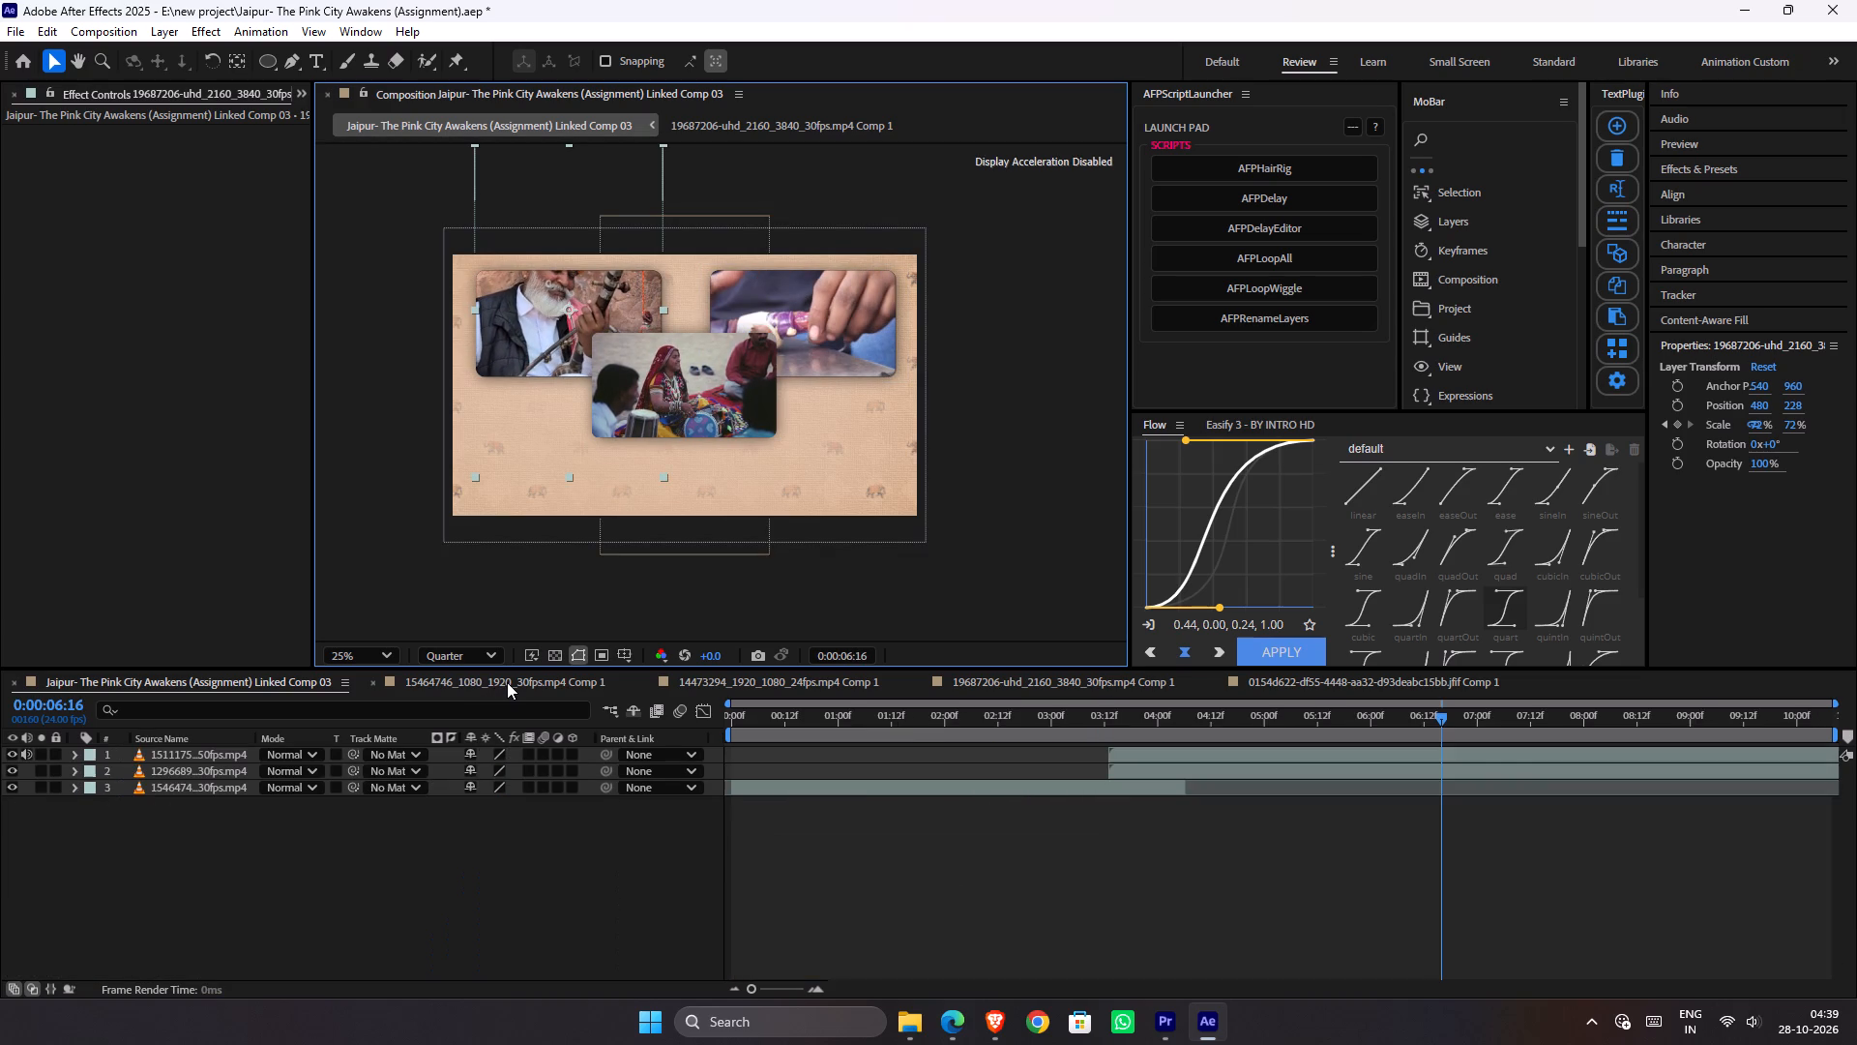
click(1342, 689)
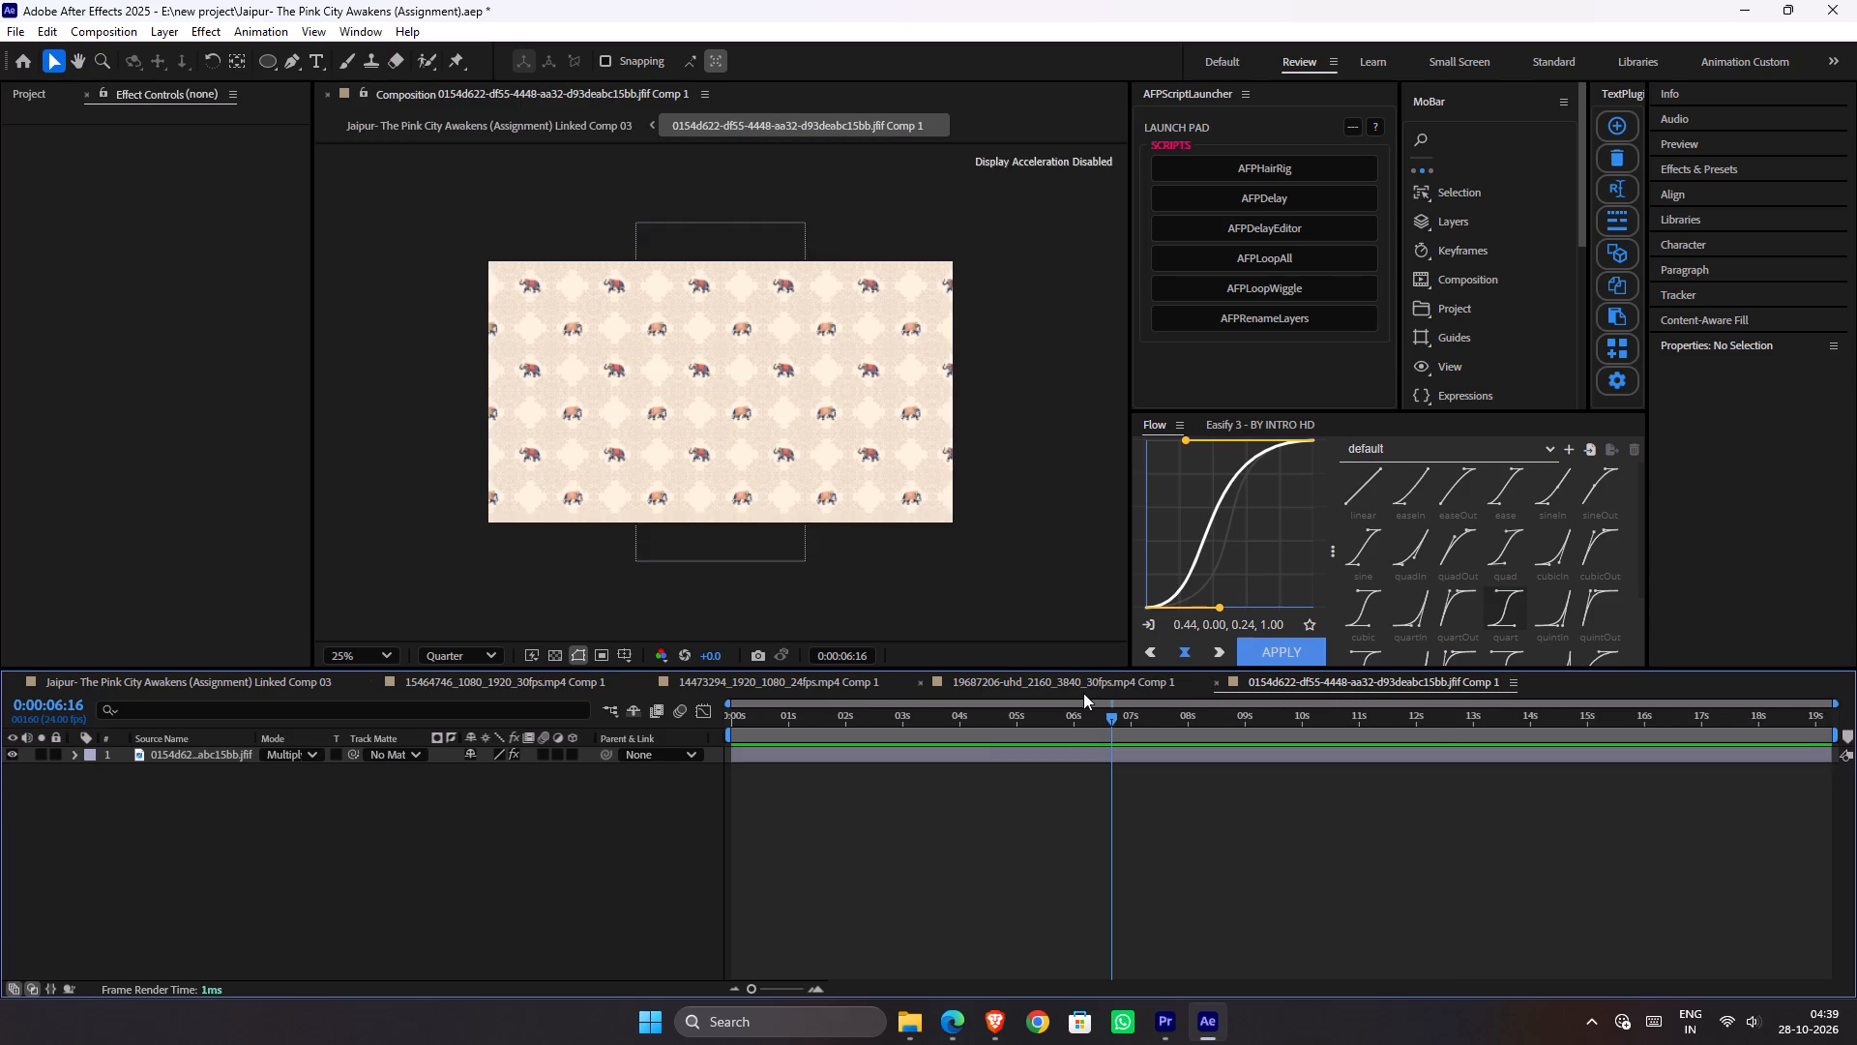
click(1083, 693)
click(1215, 689)
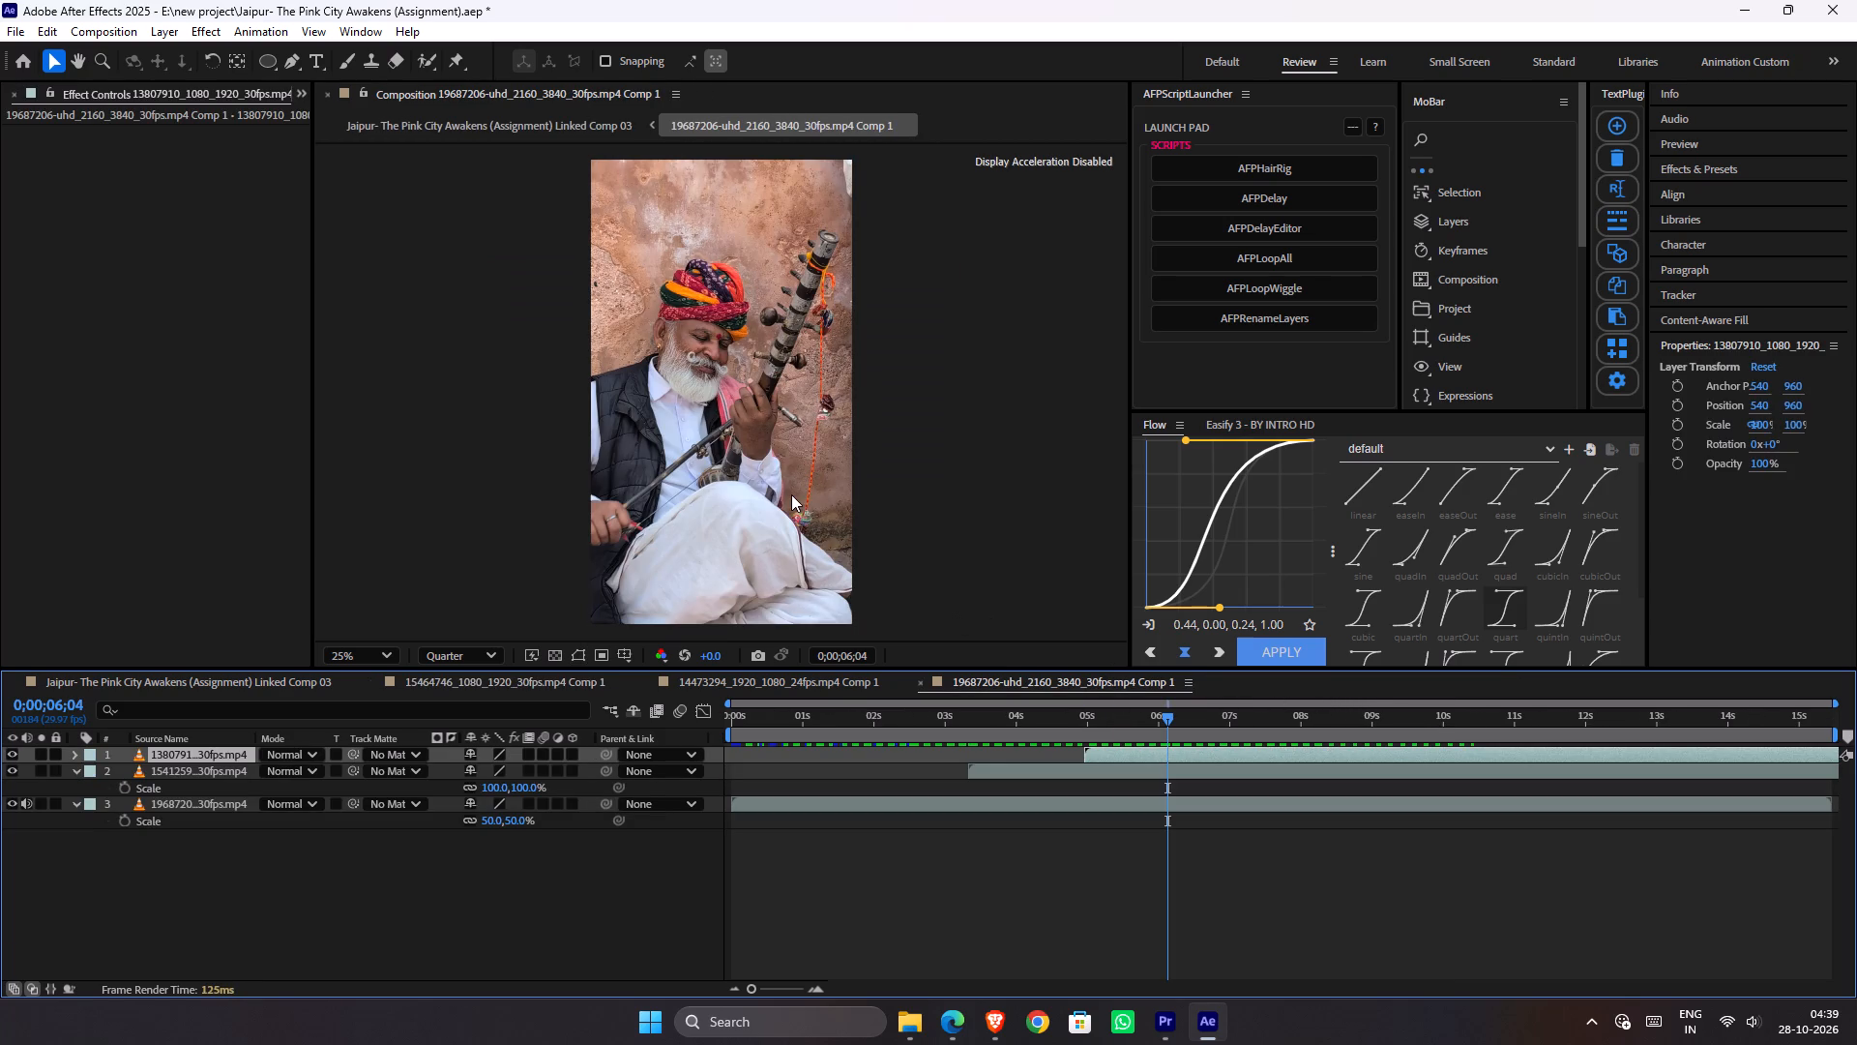
drag(791, 494, 800, 569)
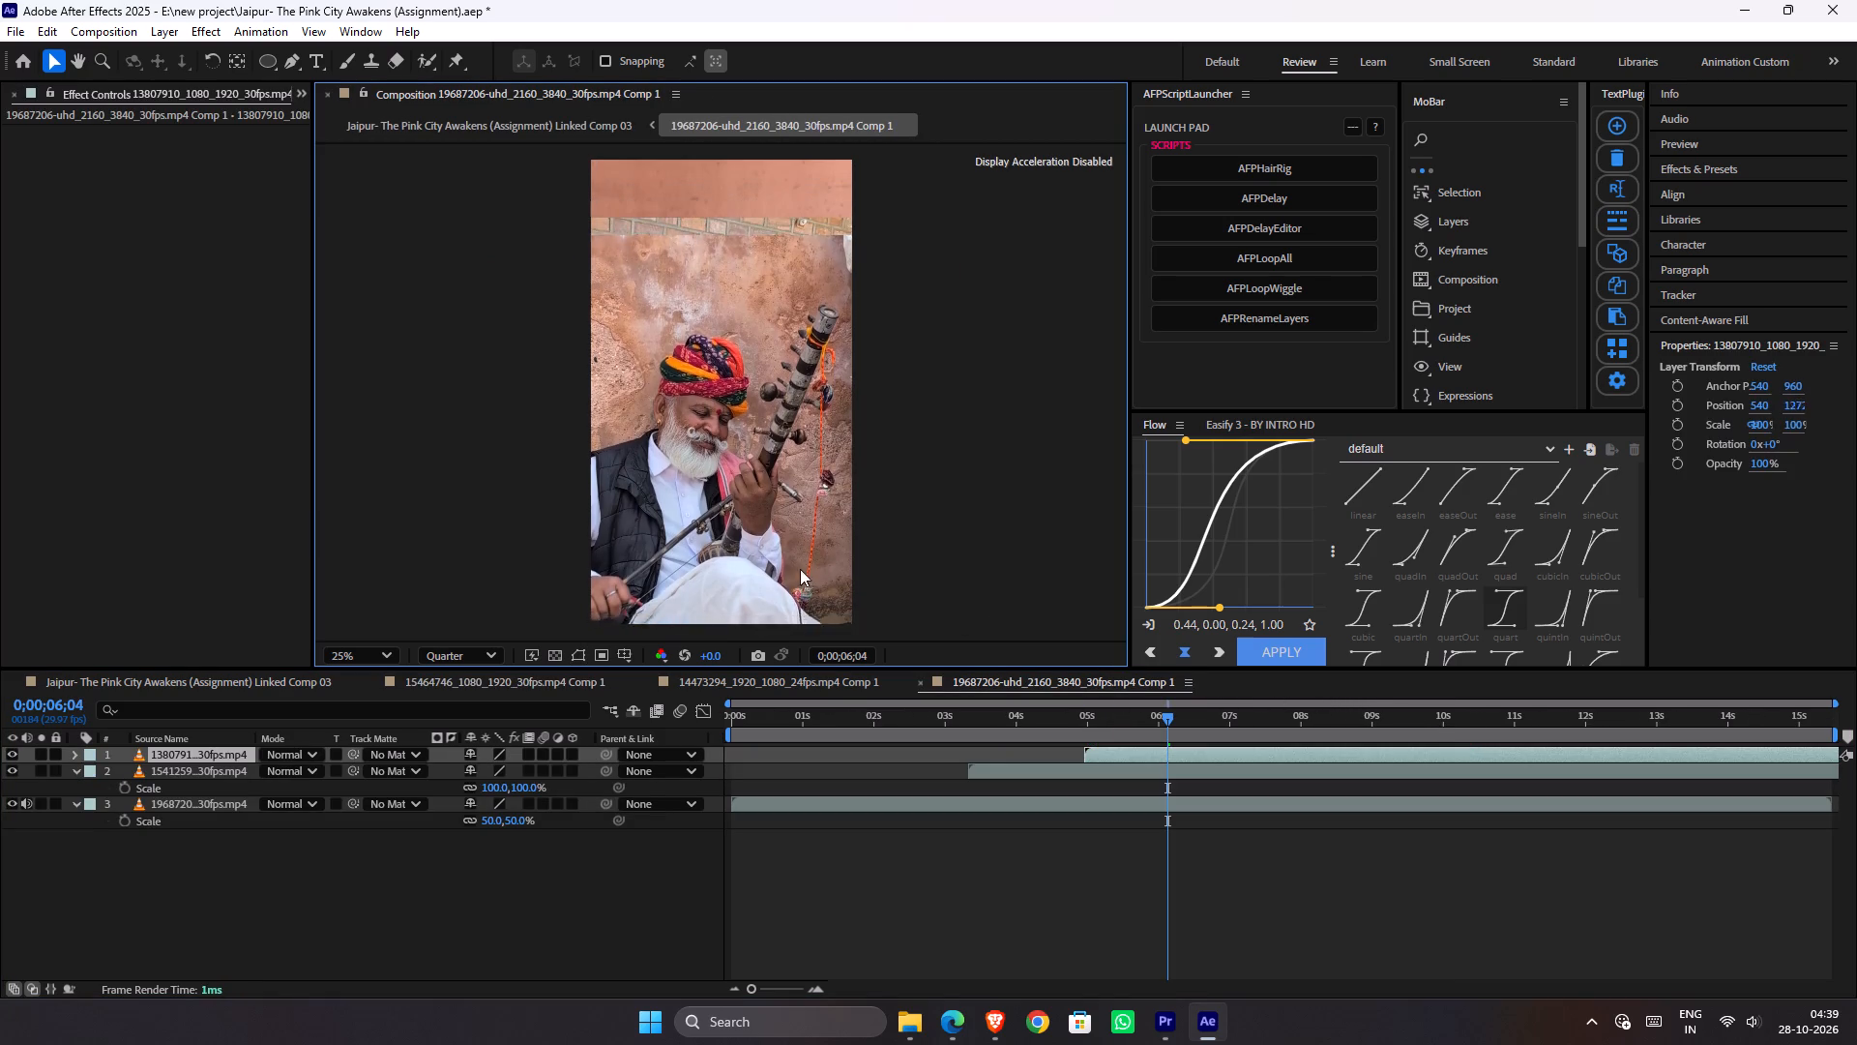
drag(800, 569, 796, 513)
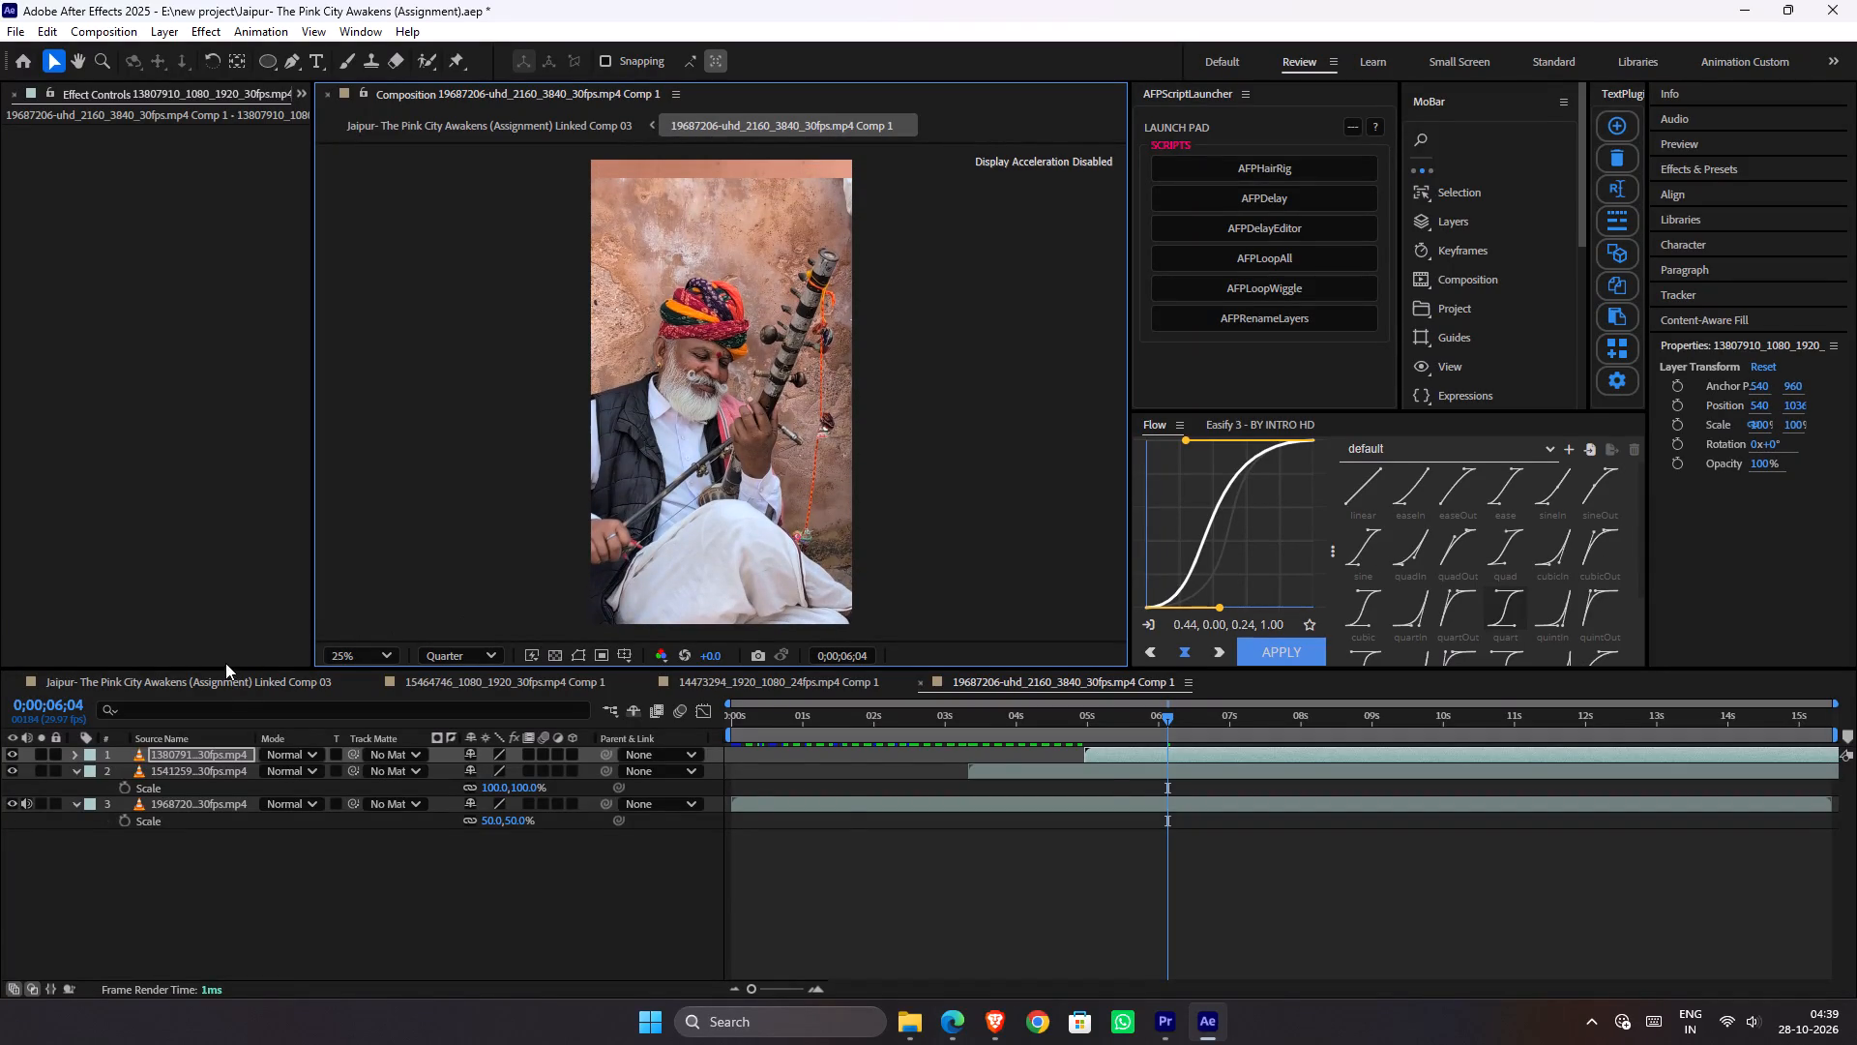
Return to the main composition and play it from 0:00:05:04 to check the musician clip's framing in its panel.
click(232, 684)
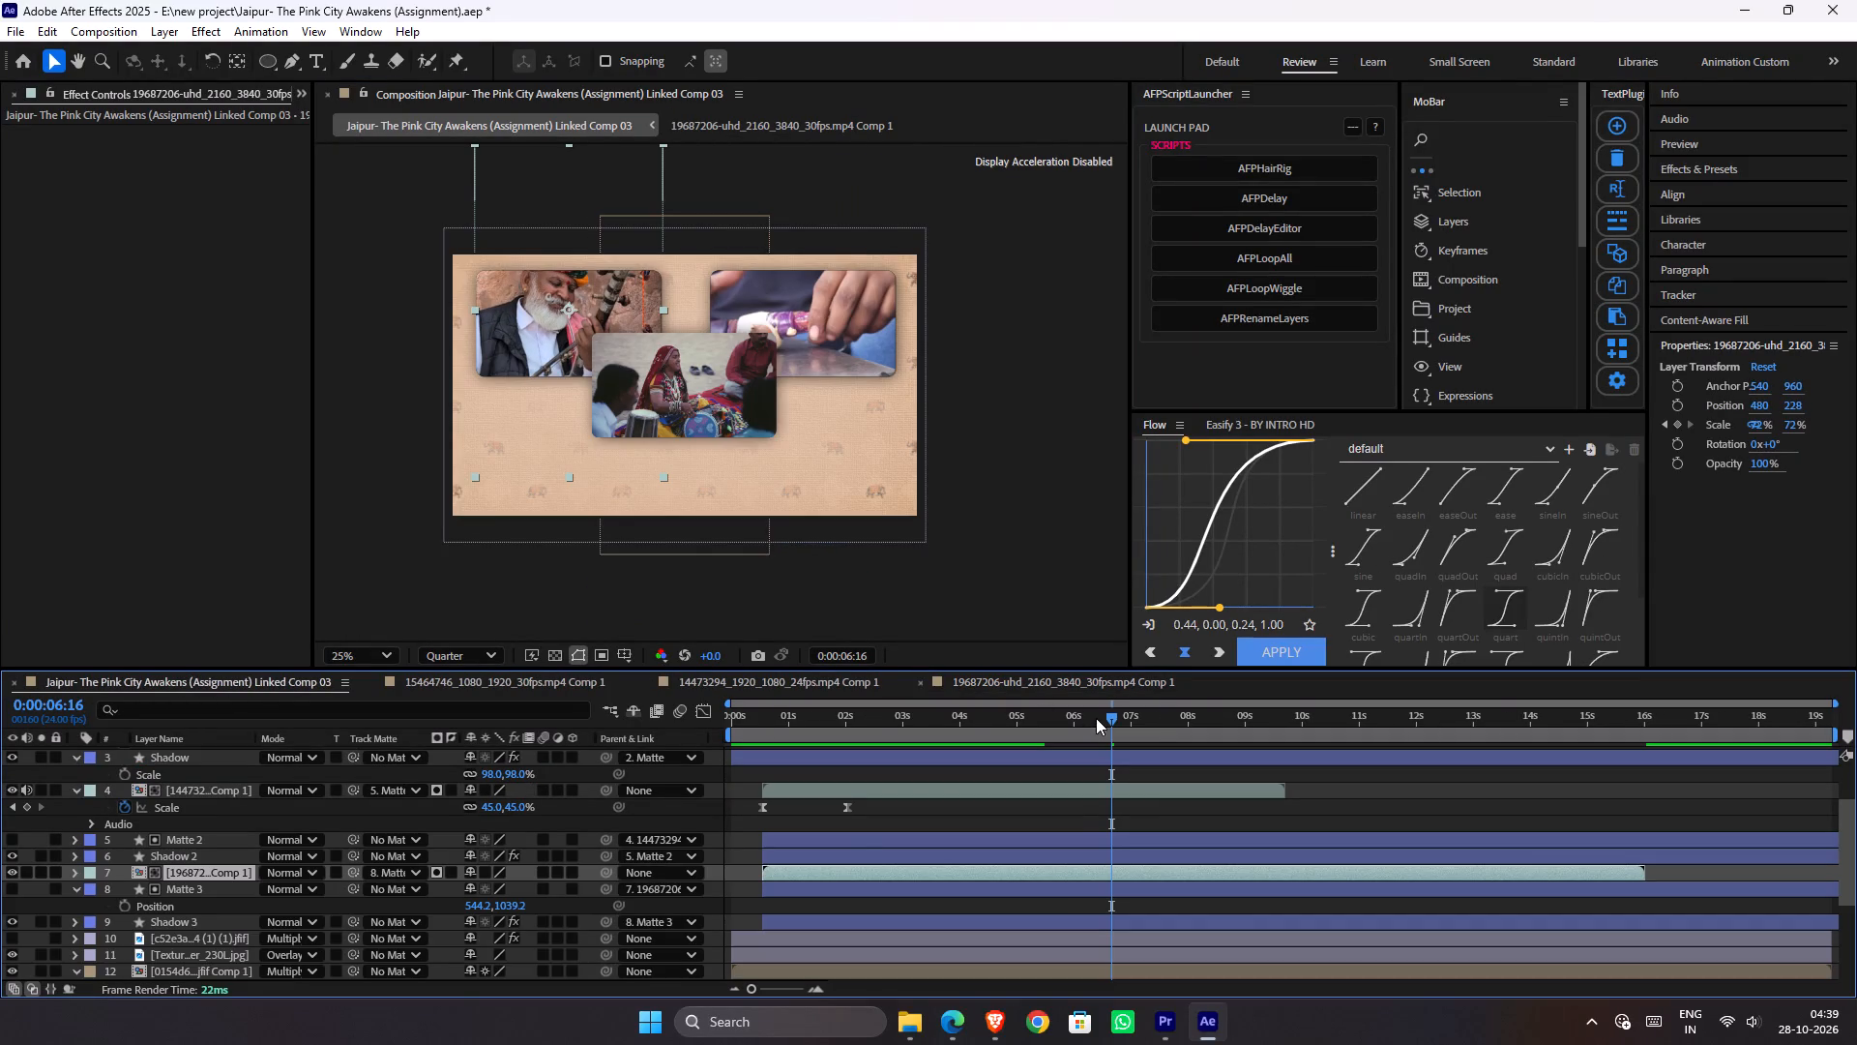
drag(1096, 718, 1027, 734)
key(space)
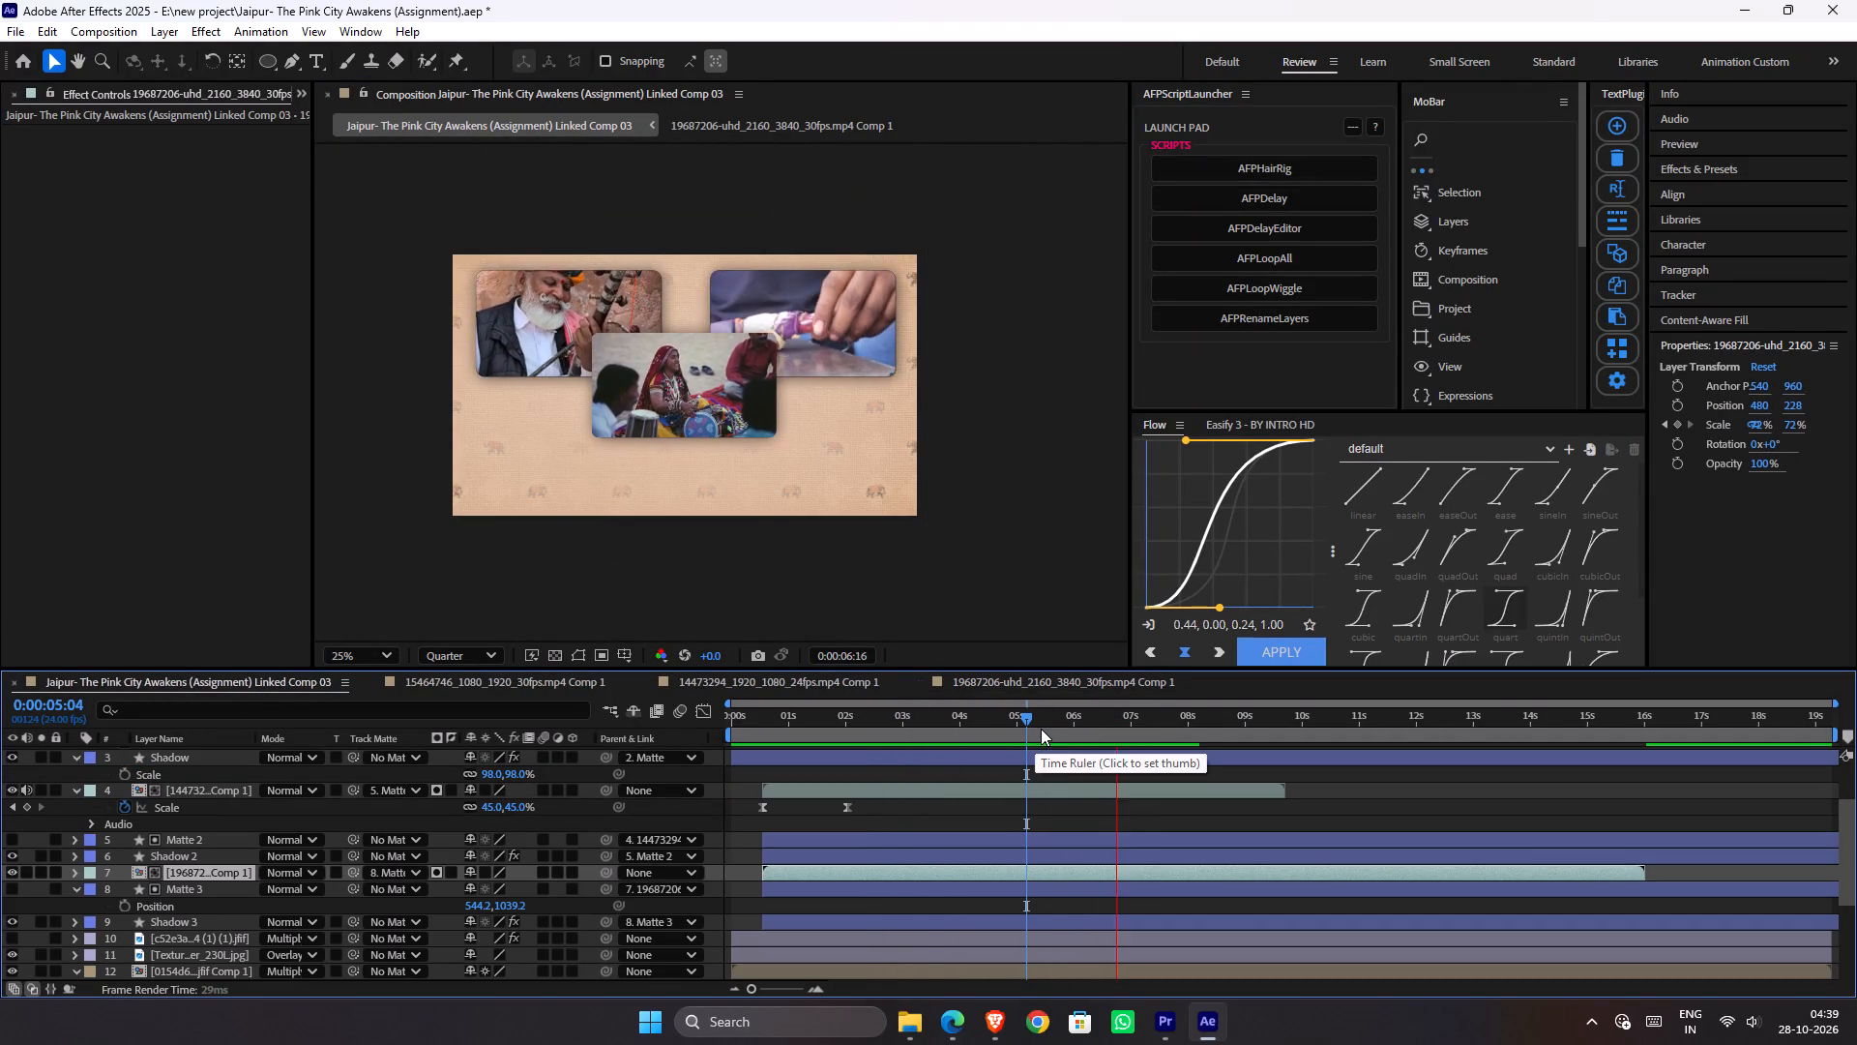
key(space)
key(space)
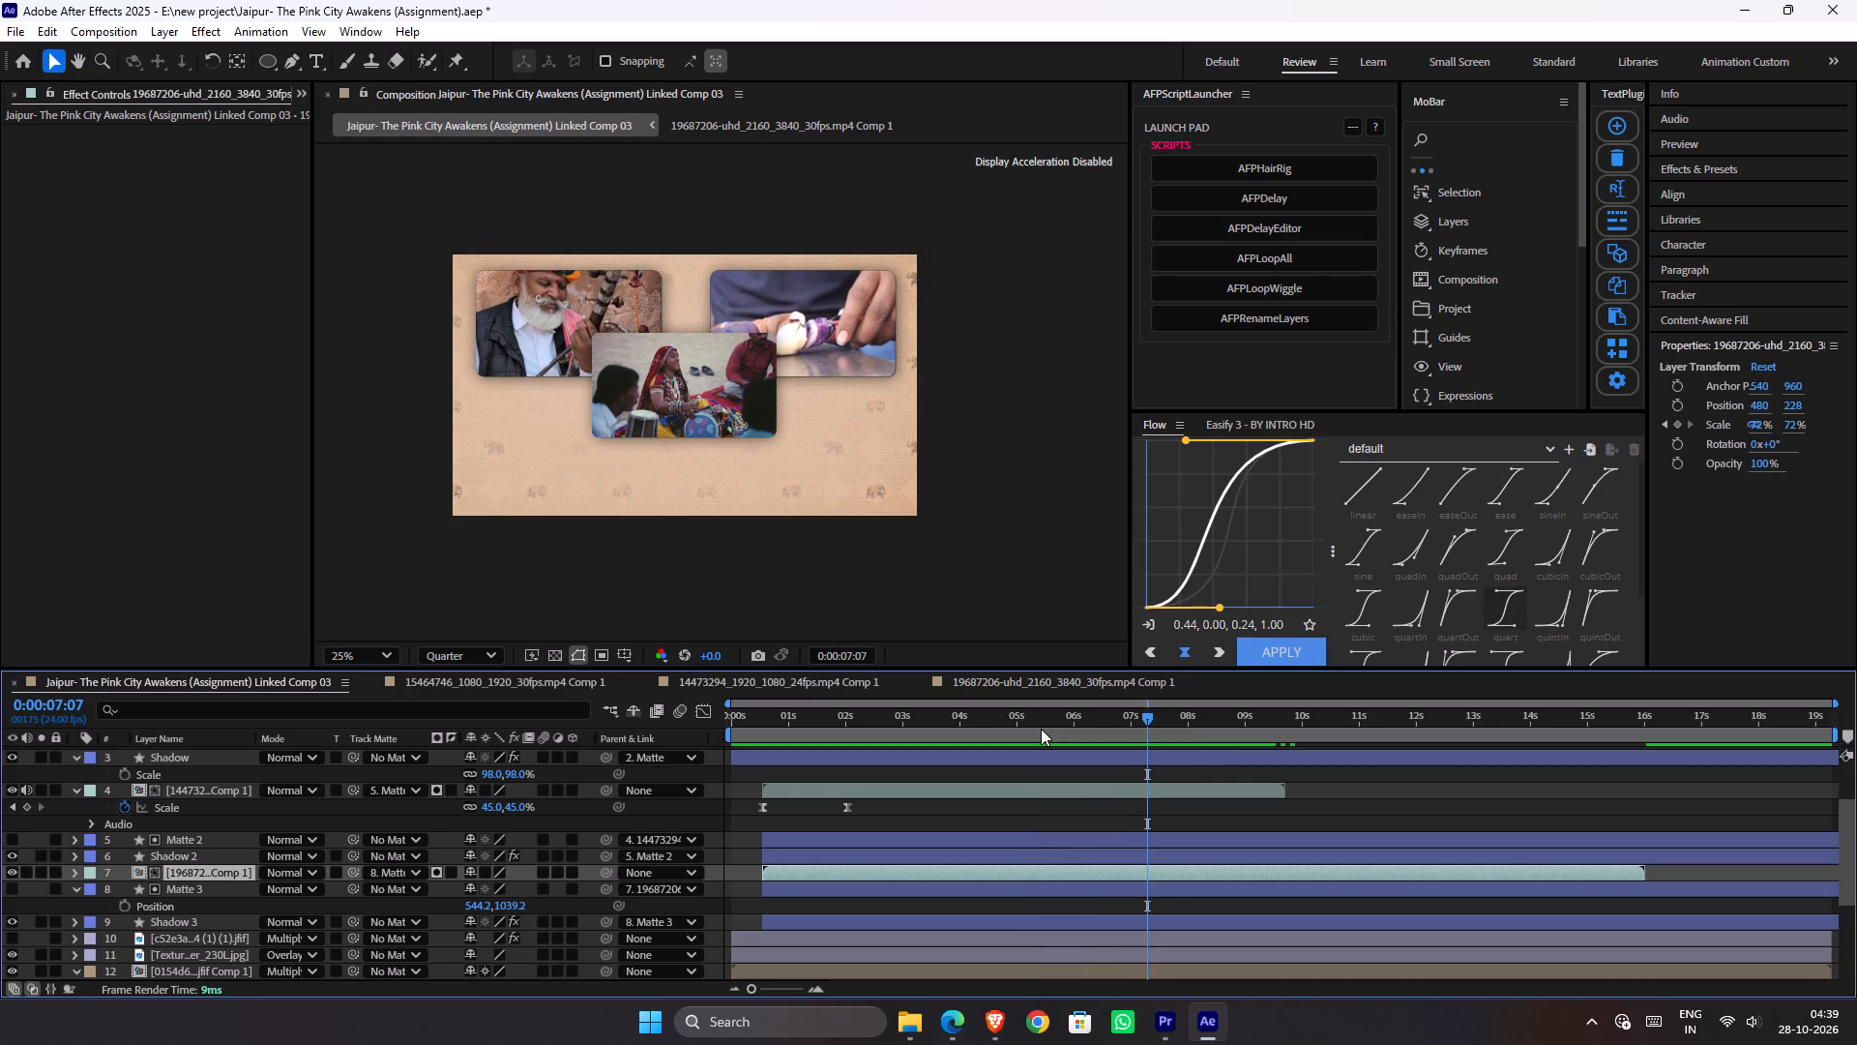
key(space)
Save the project and play the main composition from 0:00:00:00, checking when the clips change in the three panels.
drag(993, 710, 948, 718)
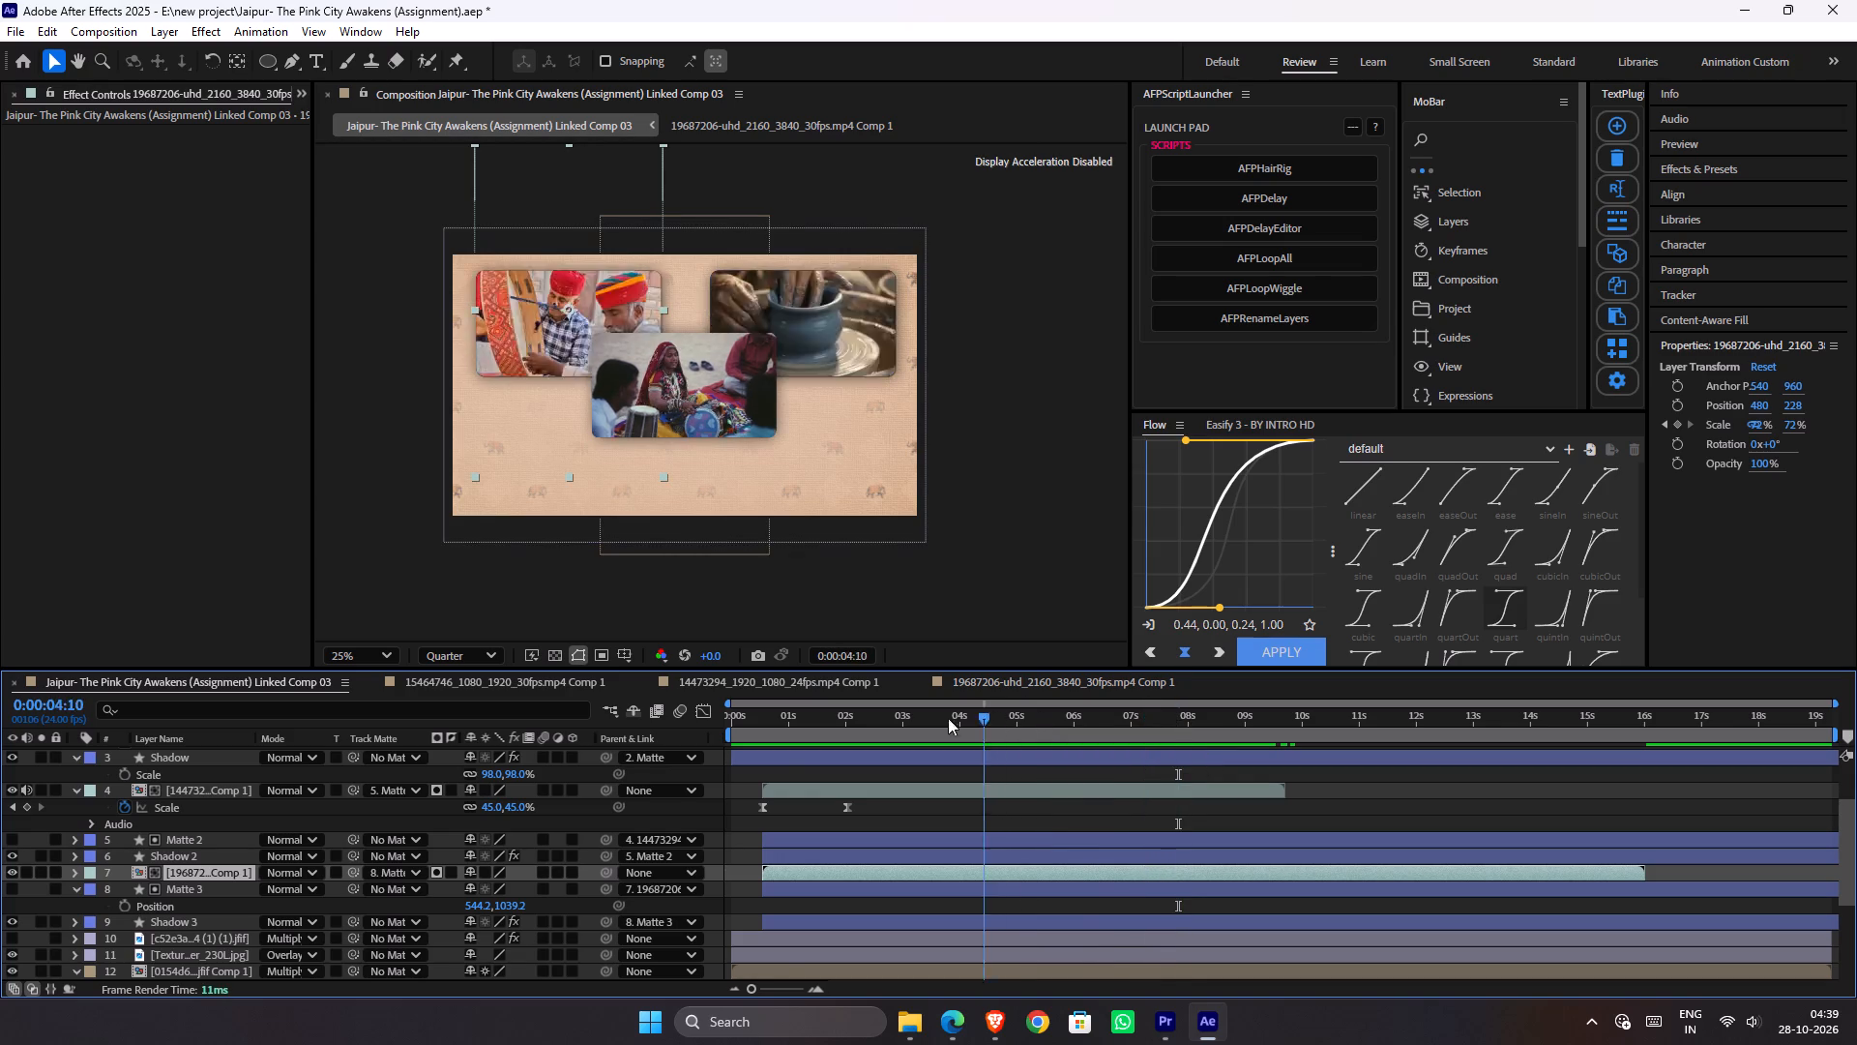
drag(948, 718, 607, 734)
key(ctrl+s)
key(space)
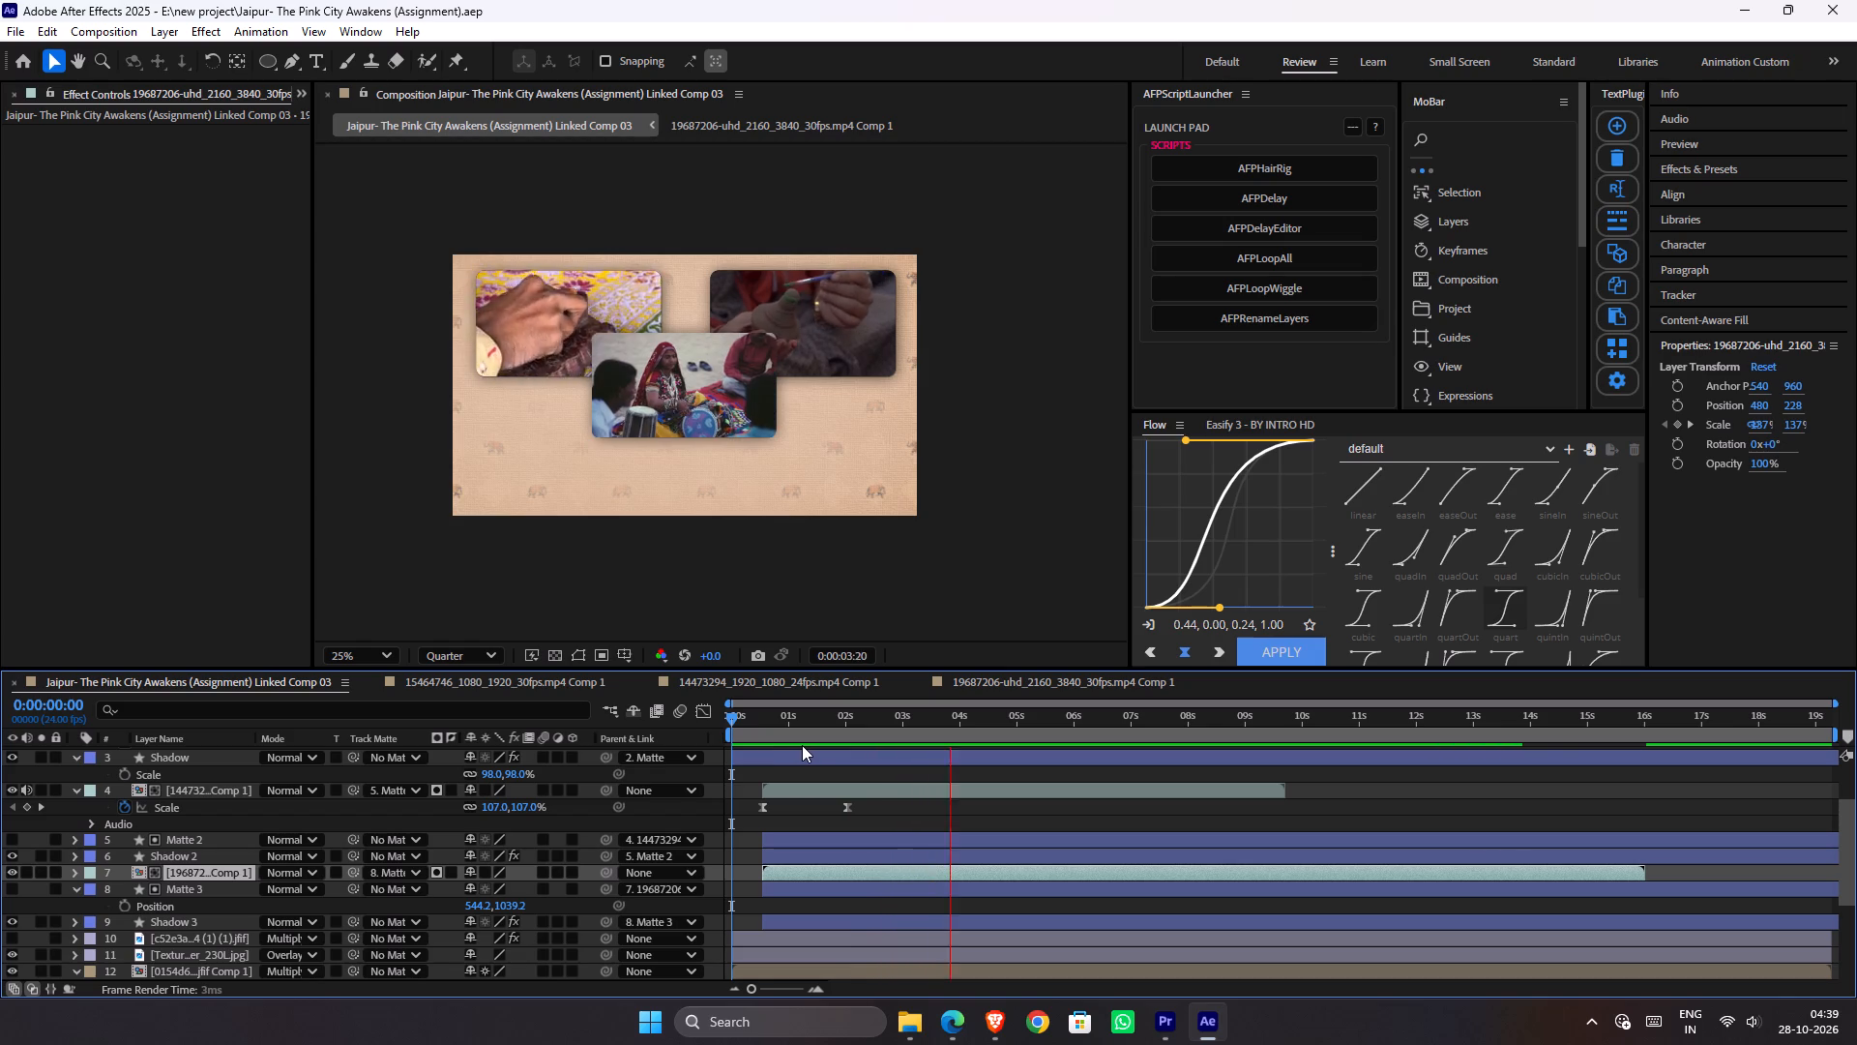
key(space)
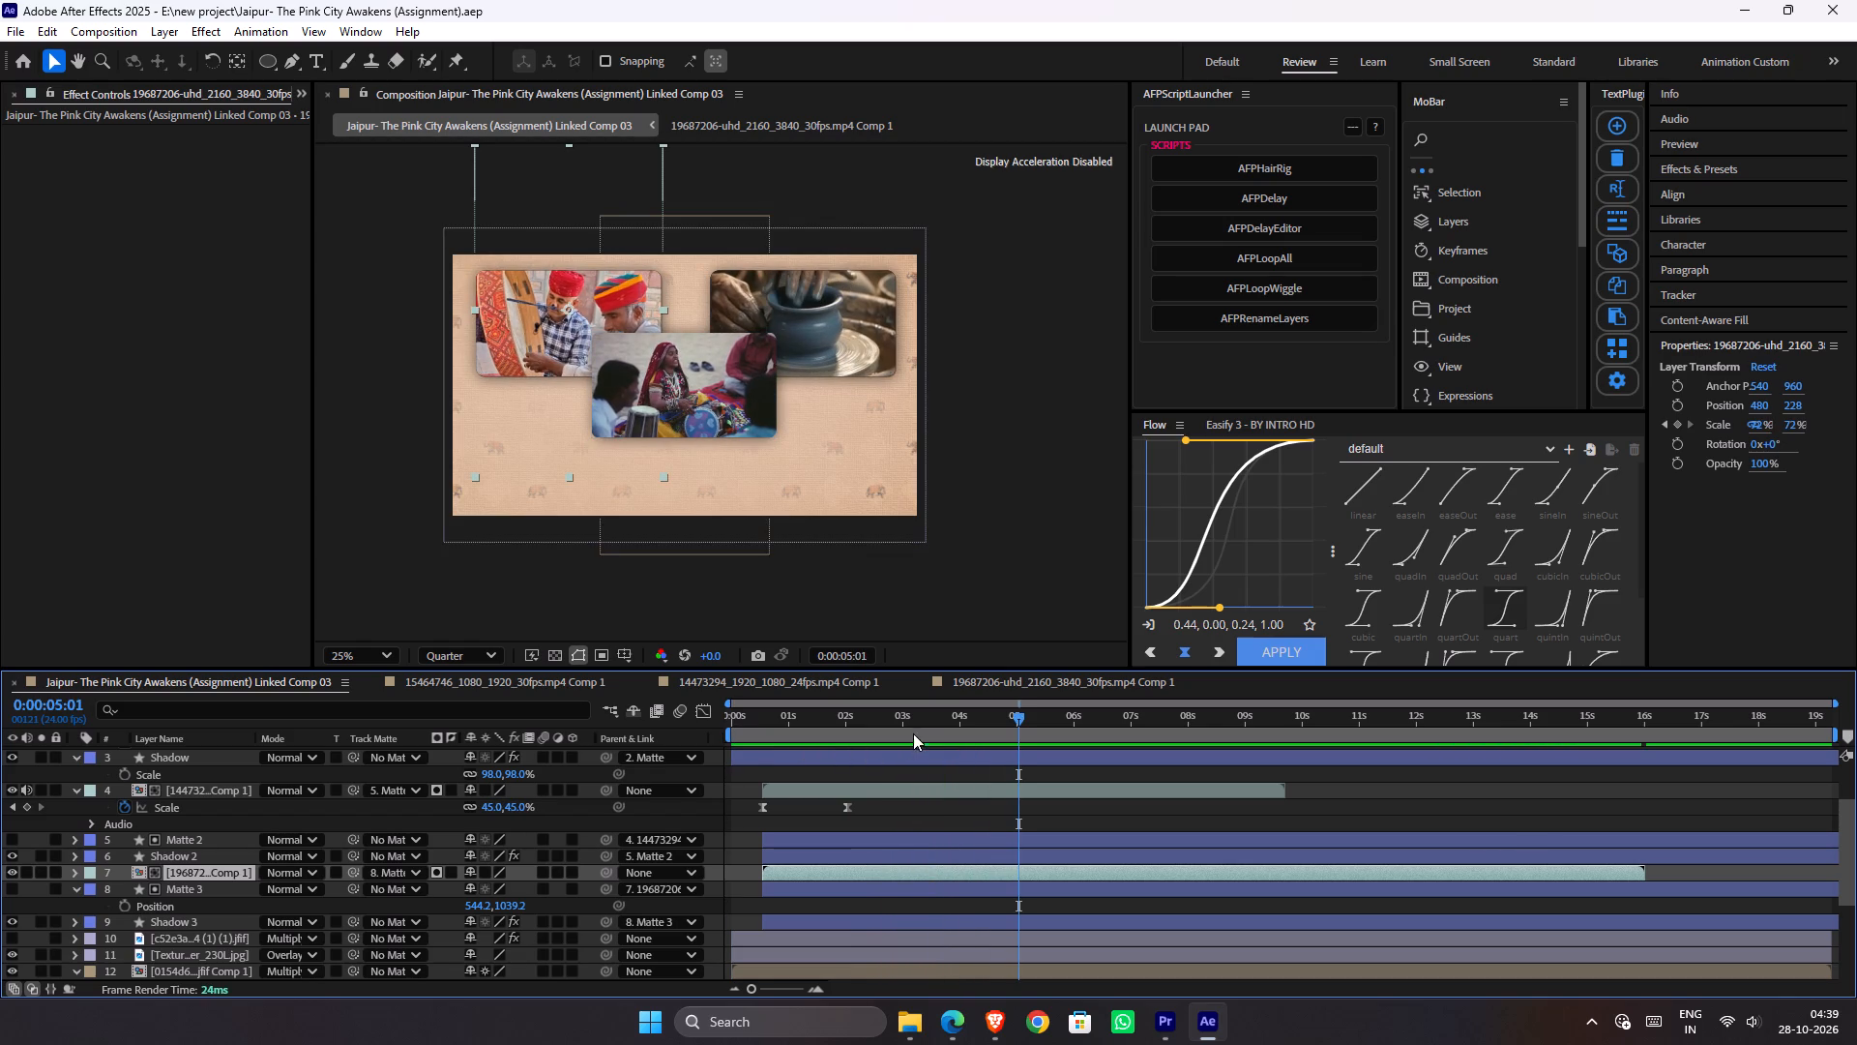
drag(913, 731, 879, 730)
key(space)
key(space)
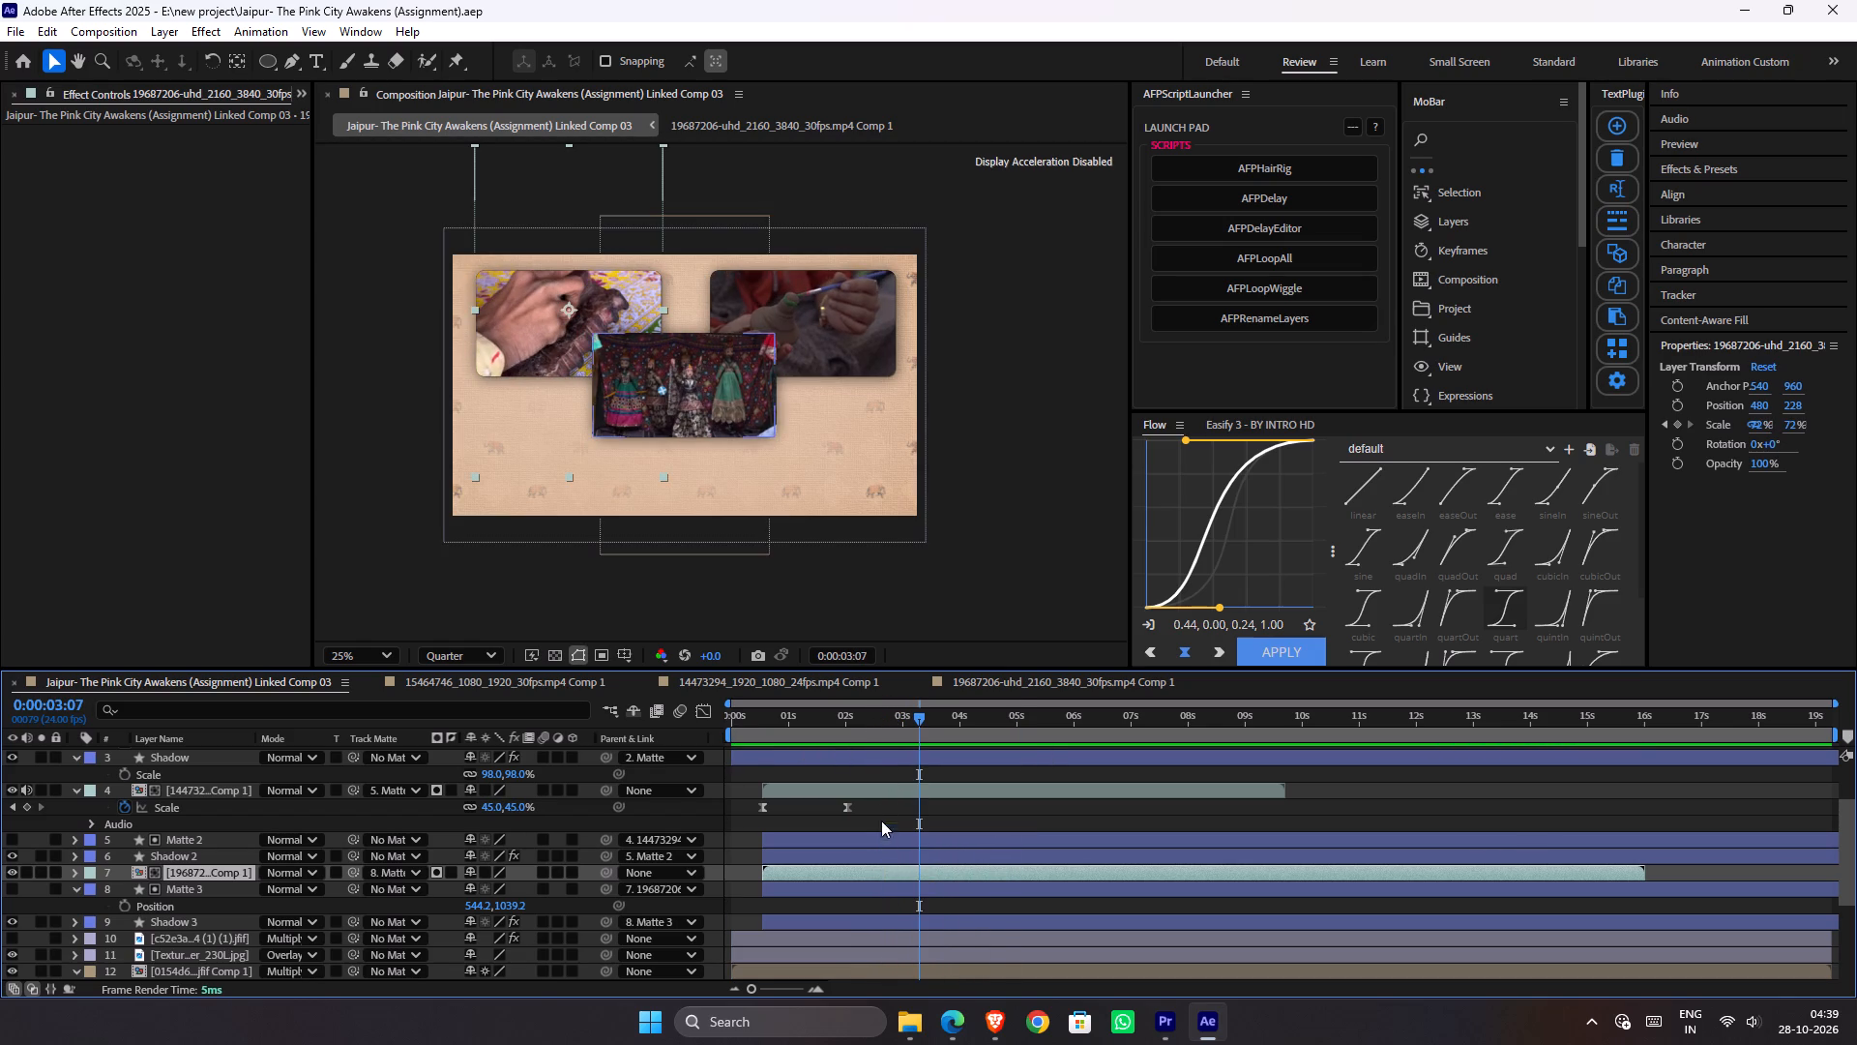
In the 14473294 composition, move the top two clips earlier together so the pottery-wheel clip starts at 0:00:02:18, and return to the main composition.
double_click(188, 792)
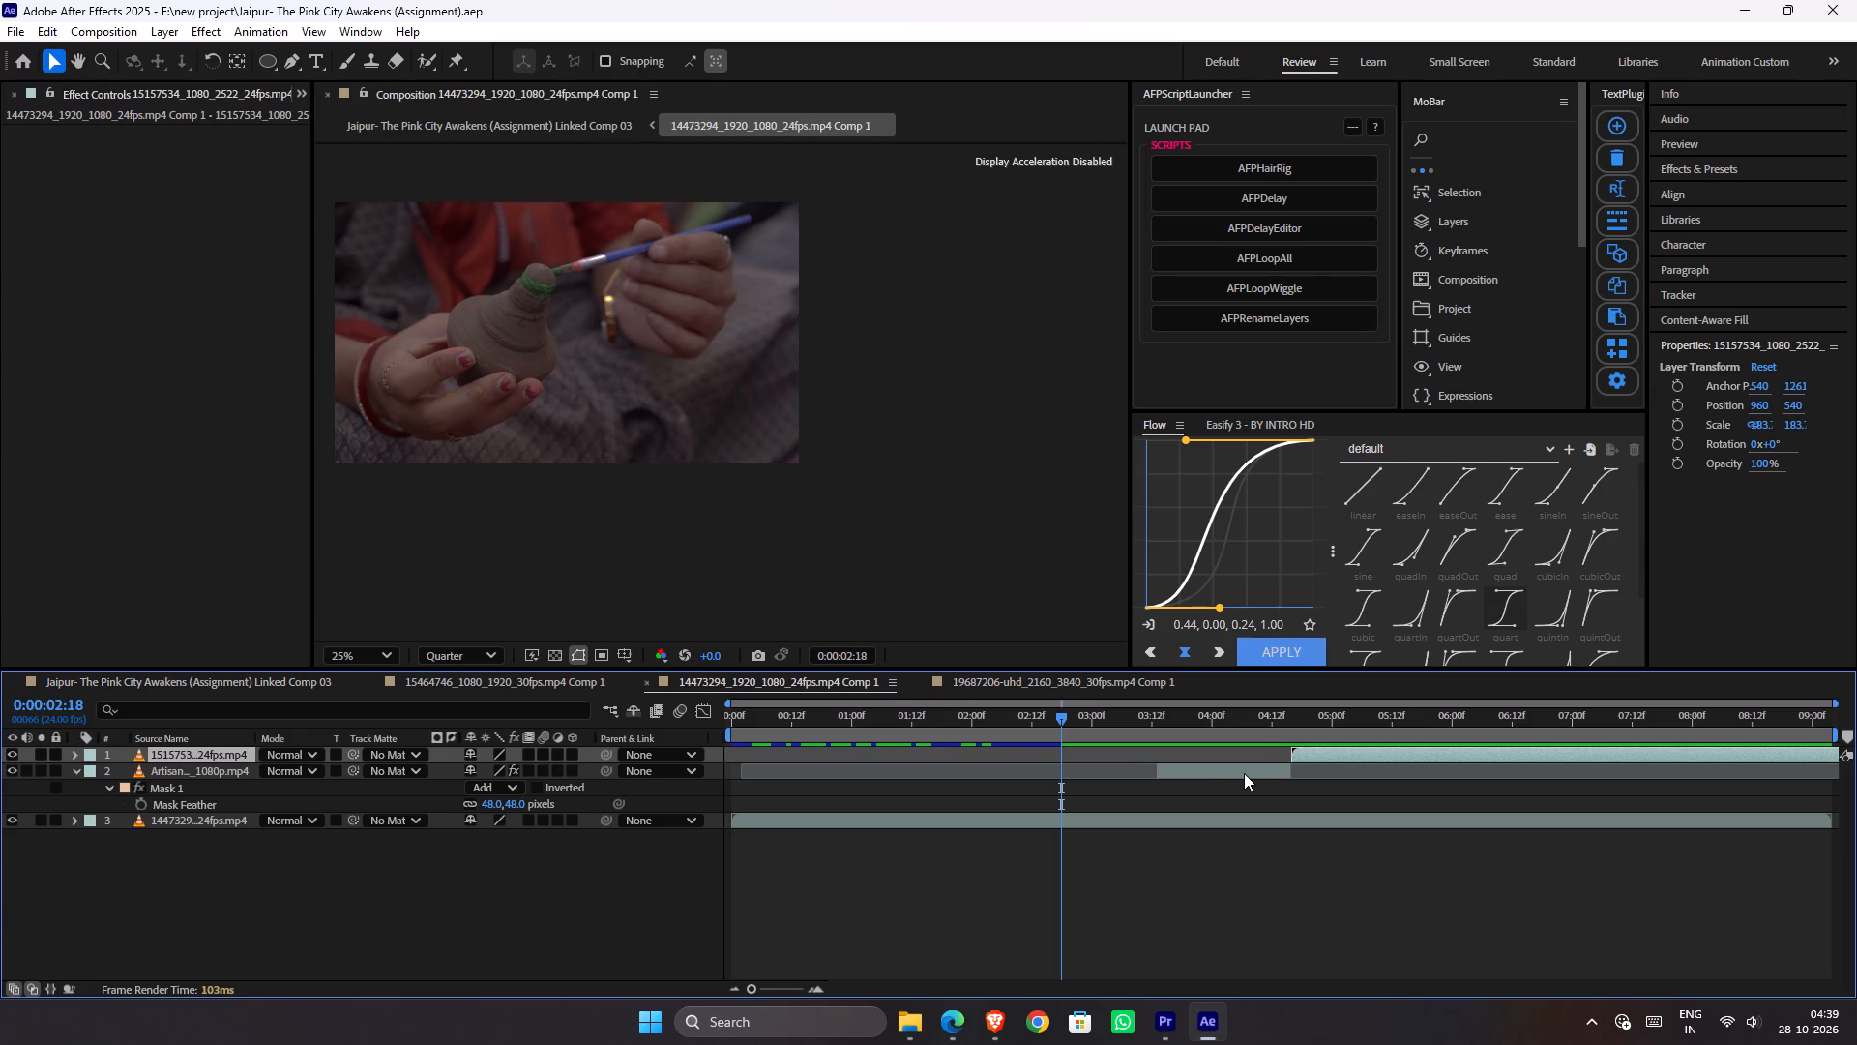
drag(1244, 773, 1254, 774)
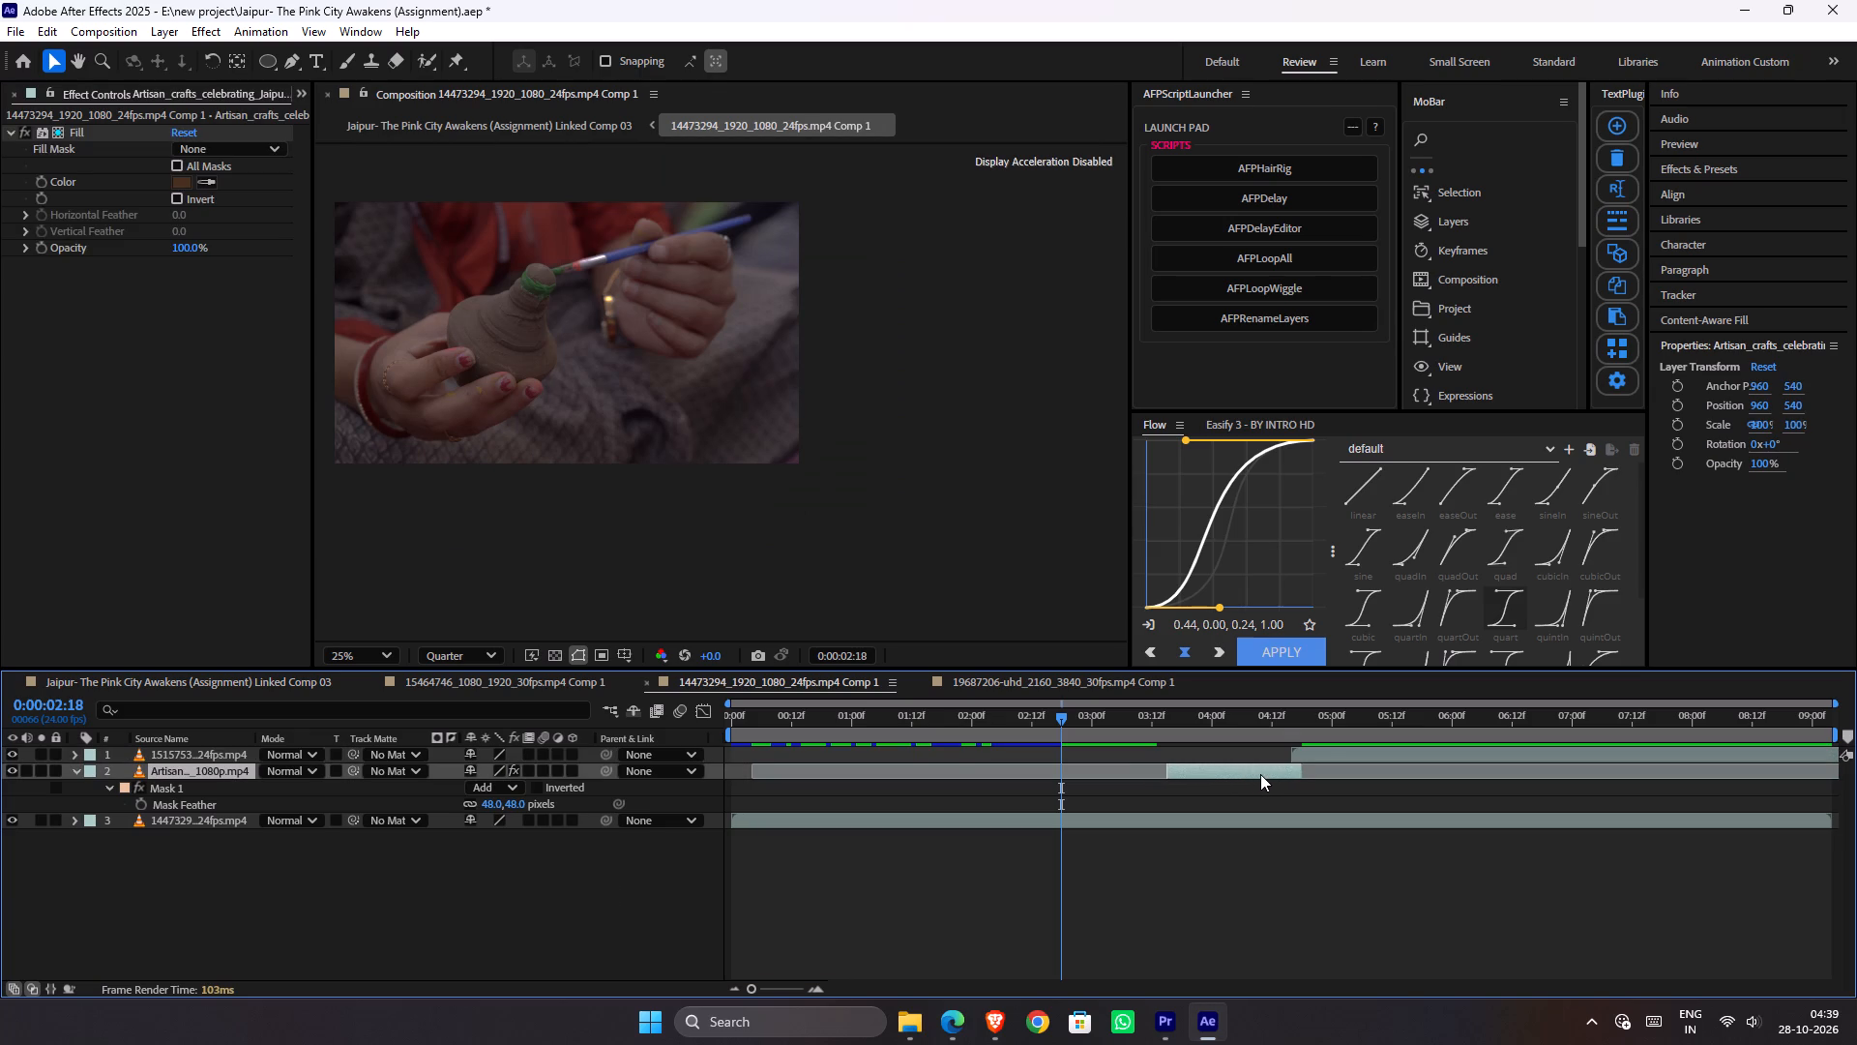
key(ctrl+z)
shift+click(1329, 750)
drag(1256, 775, 1220, 775)
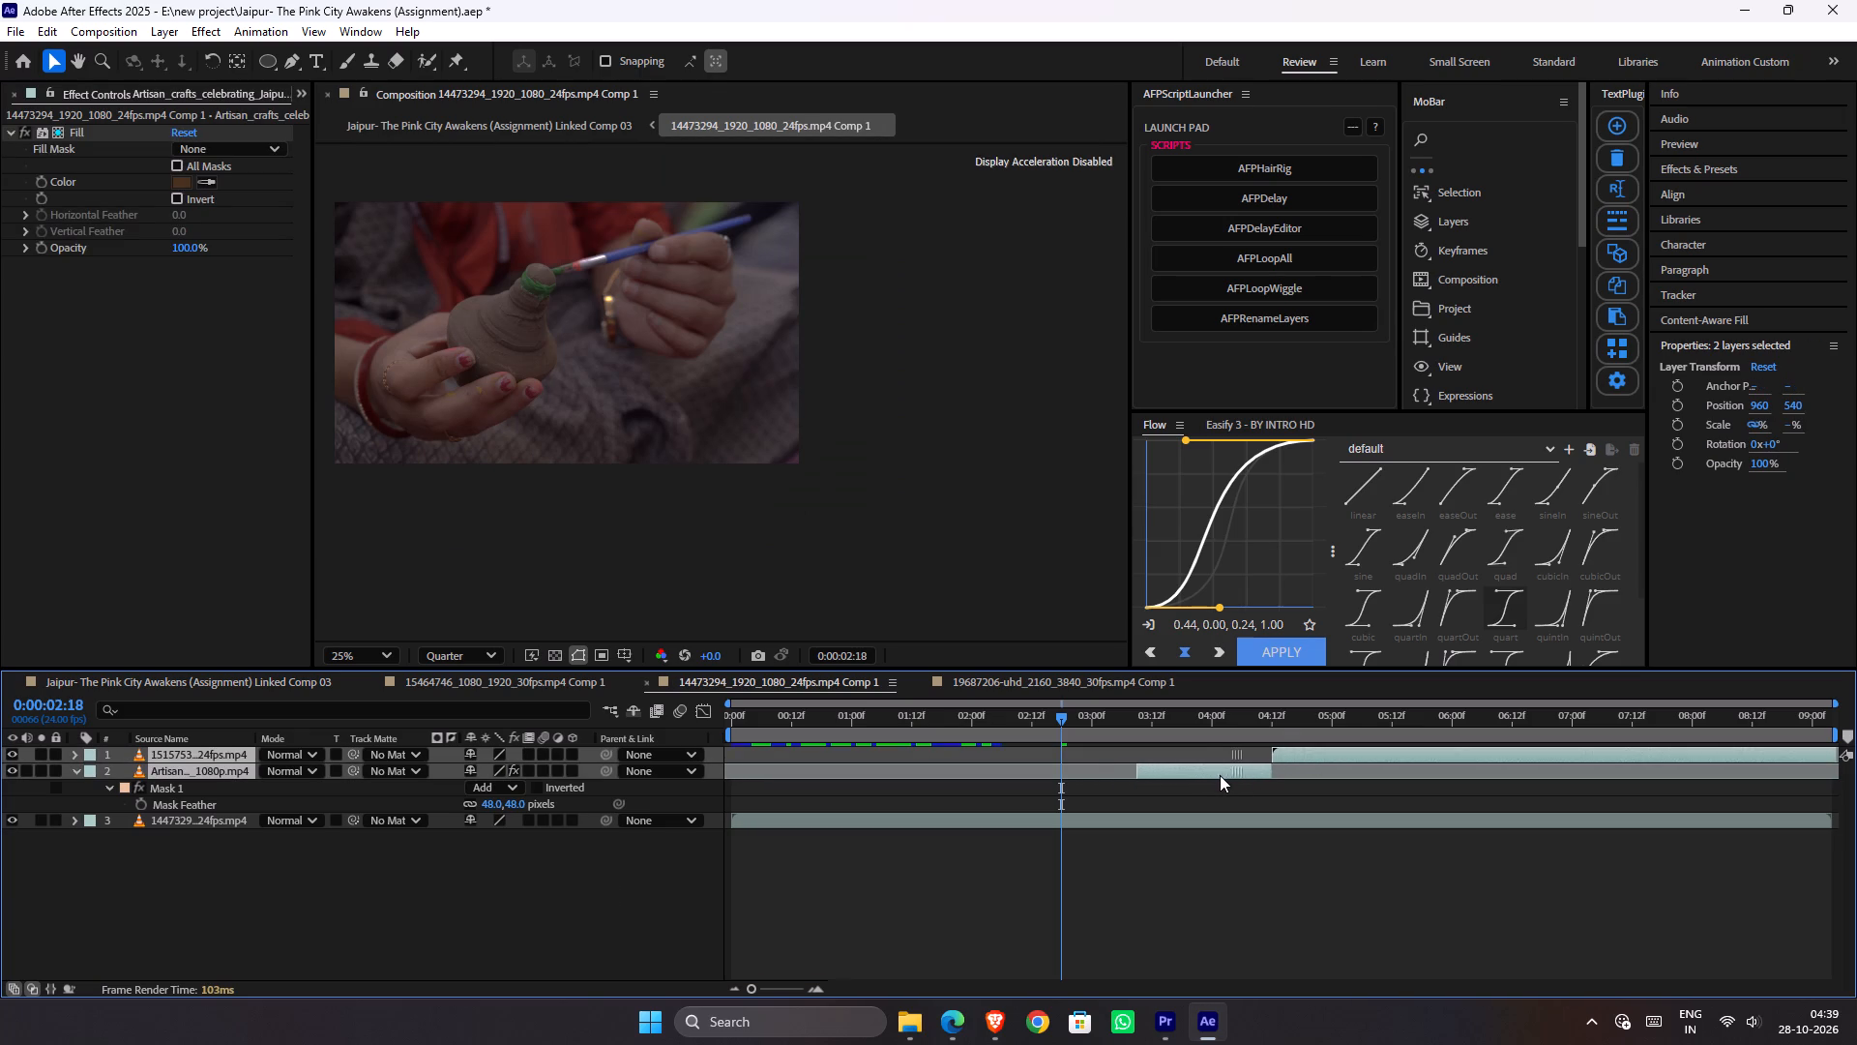
drag(1220, 775, 1167, 770)
key(Tab)
click(772, 796)
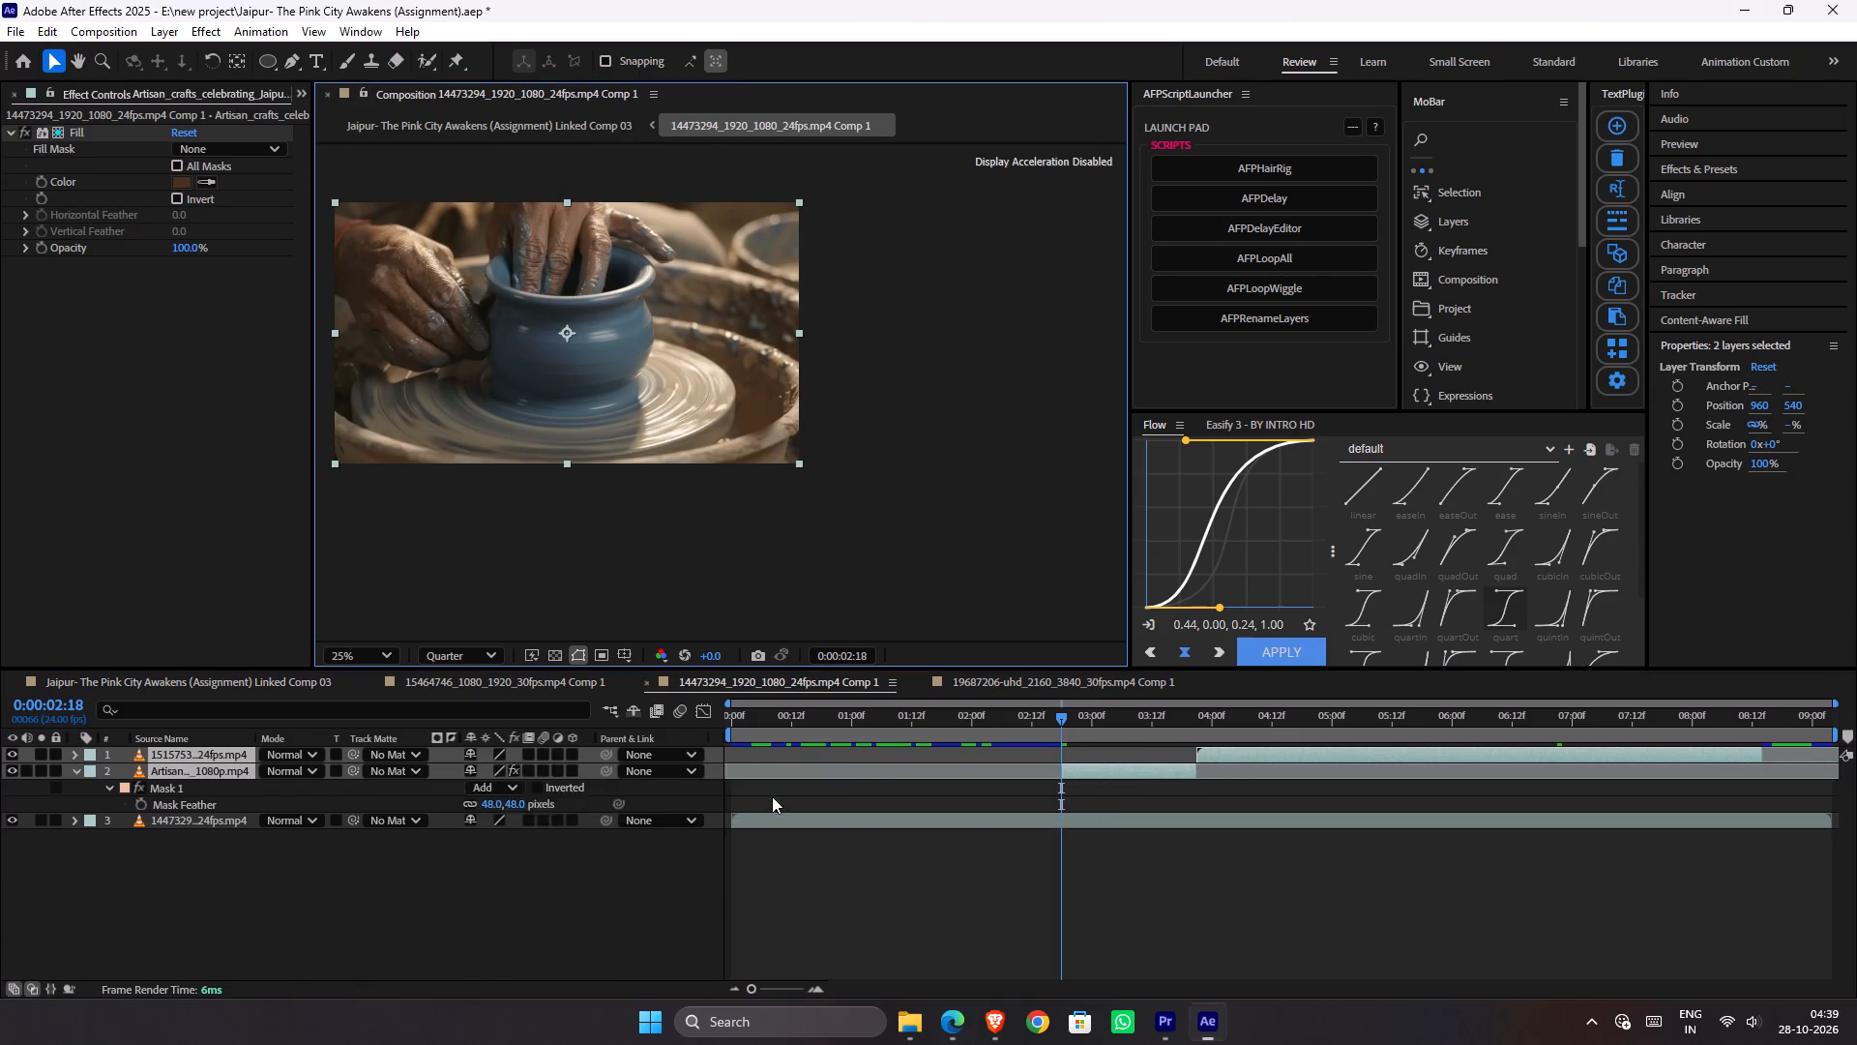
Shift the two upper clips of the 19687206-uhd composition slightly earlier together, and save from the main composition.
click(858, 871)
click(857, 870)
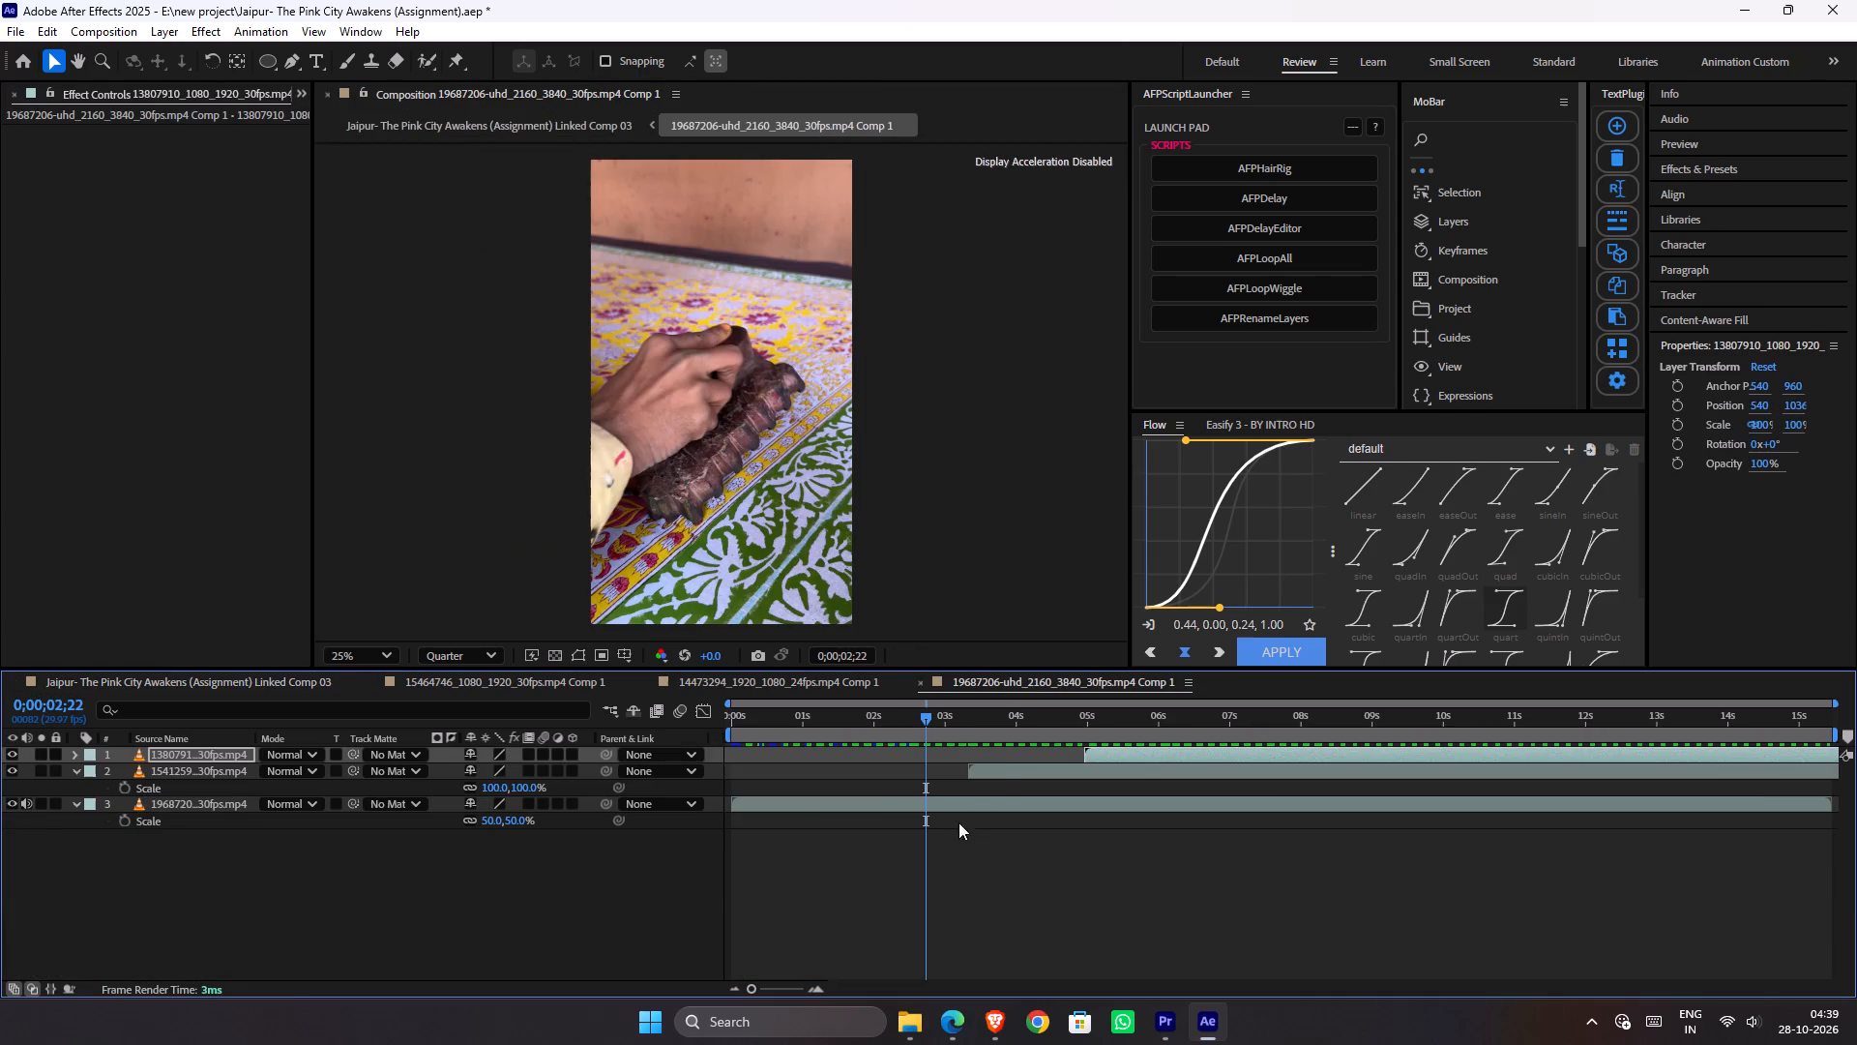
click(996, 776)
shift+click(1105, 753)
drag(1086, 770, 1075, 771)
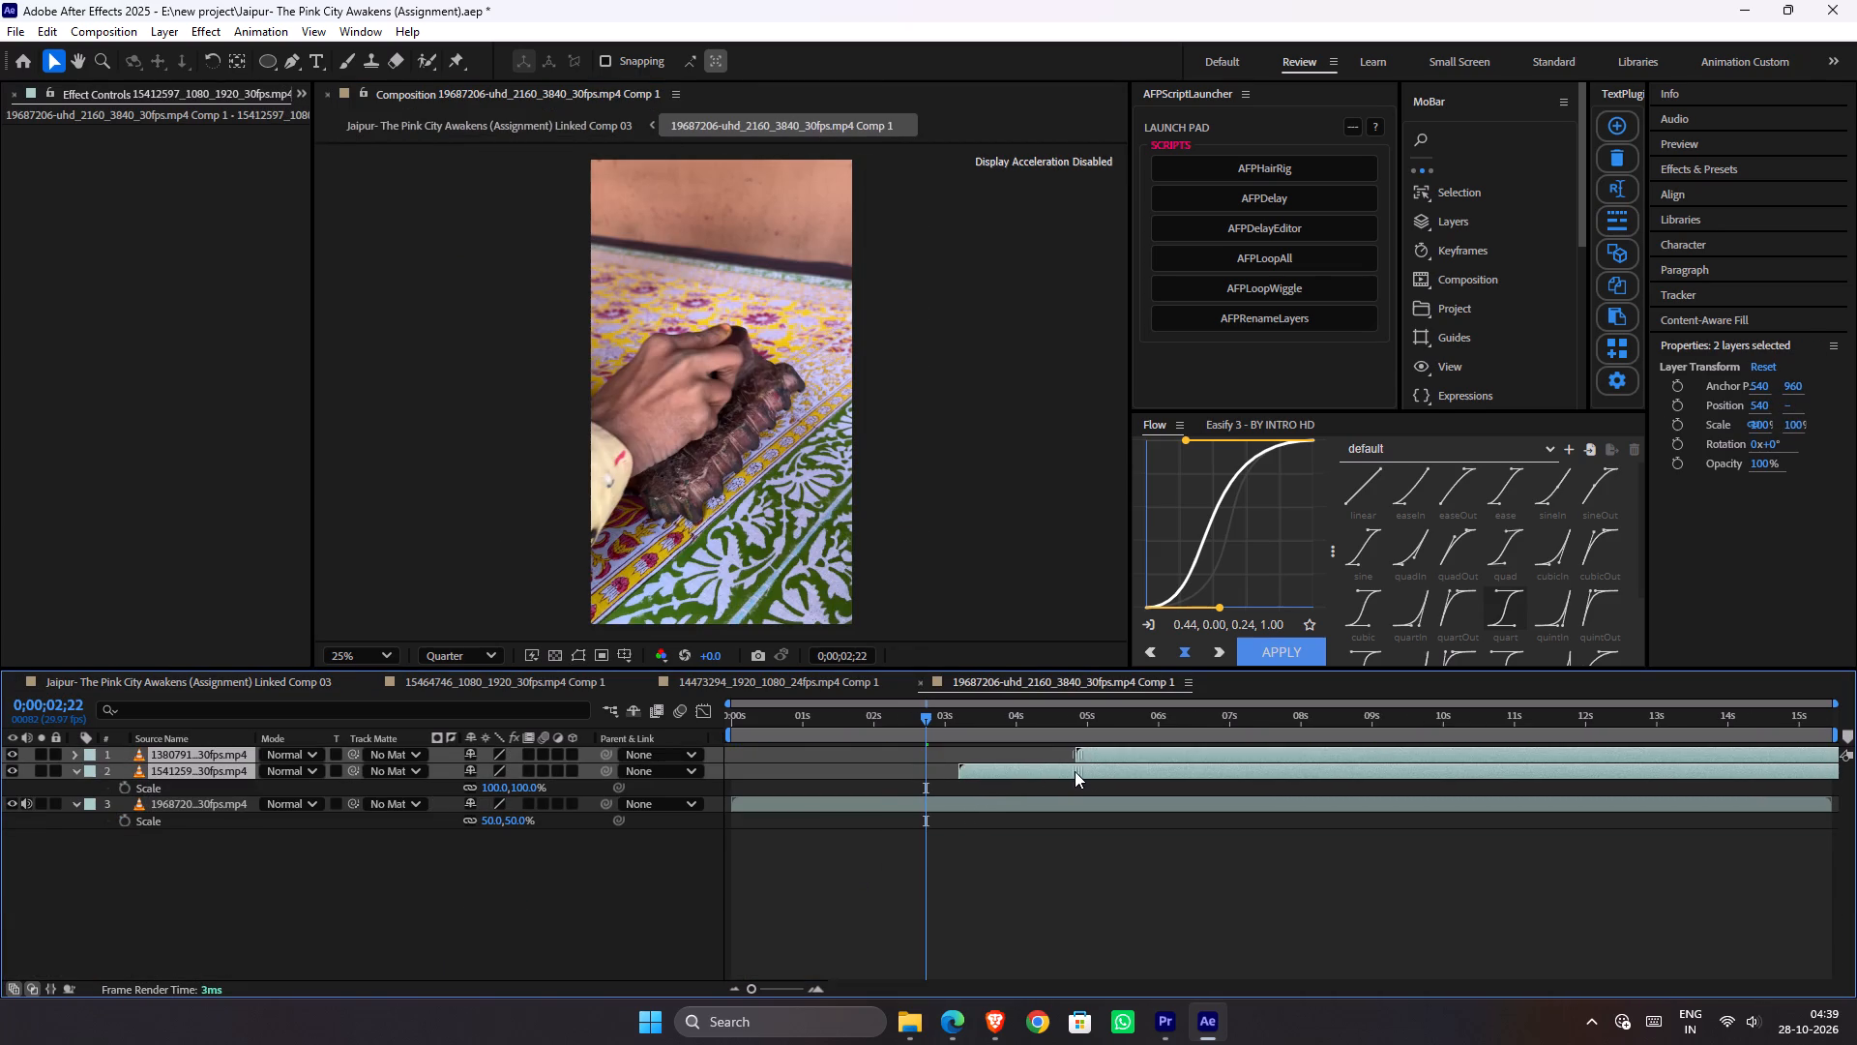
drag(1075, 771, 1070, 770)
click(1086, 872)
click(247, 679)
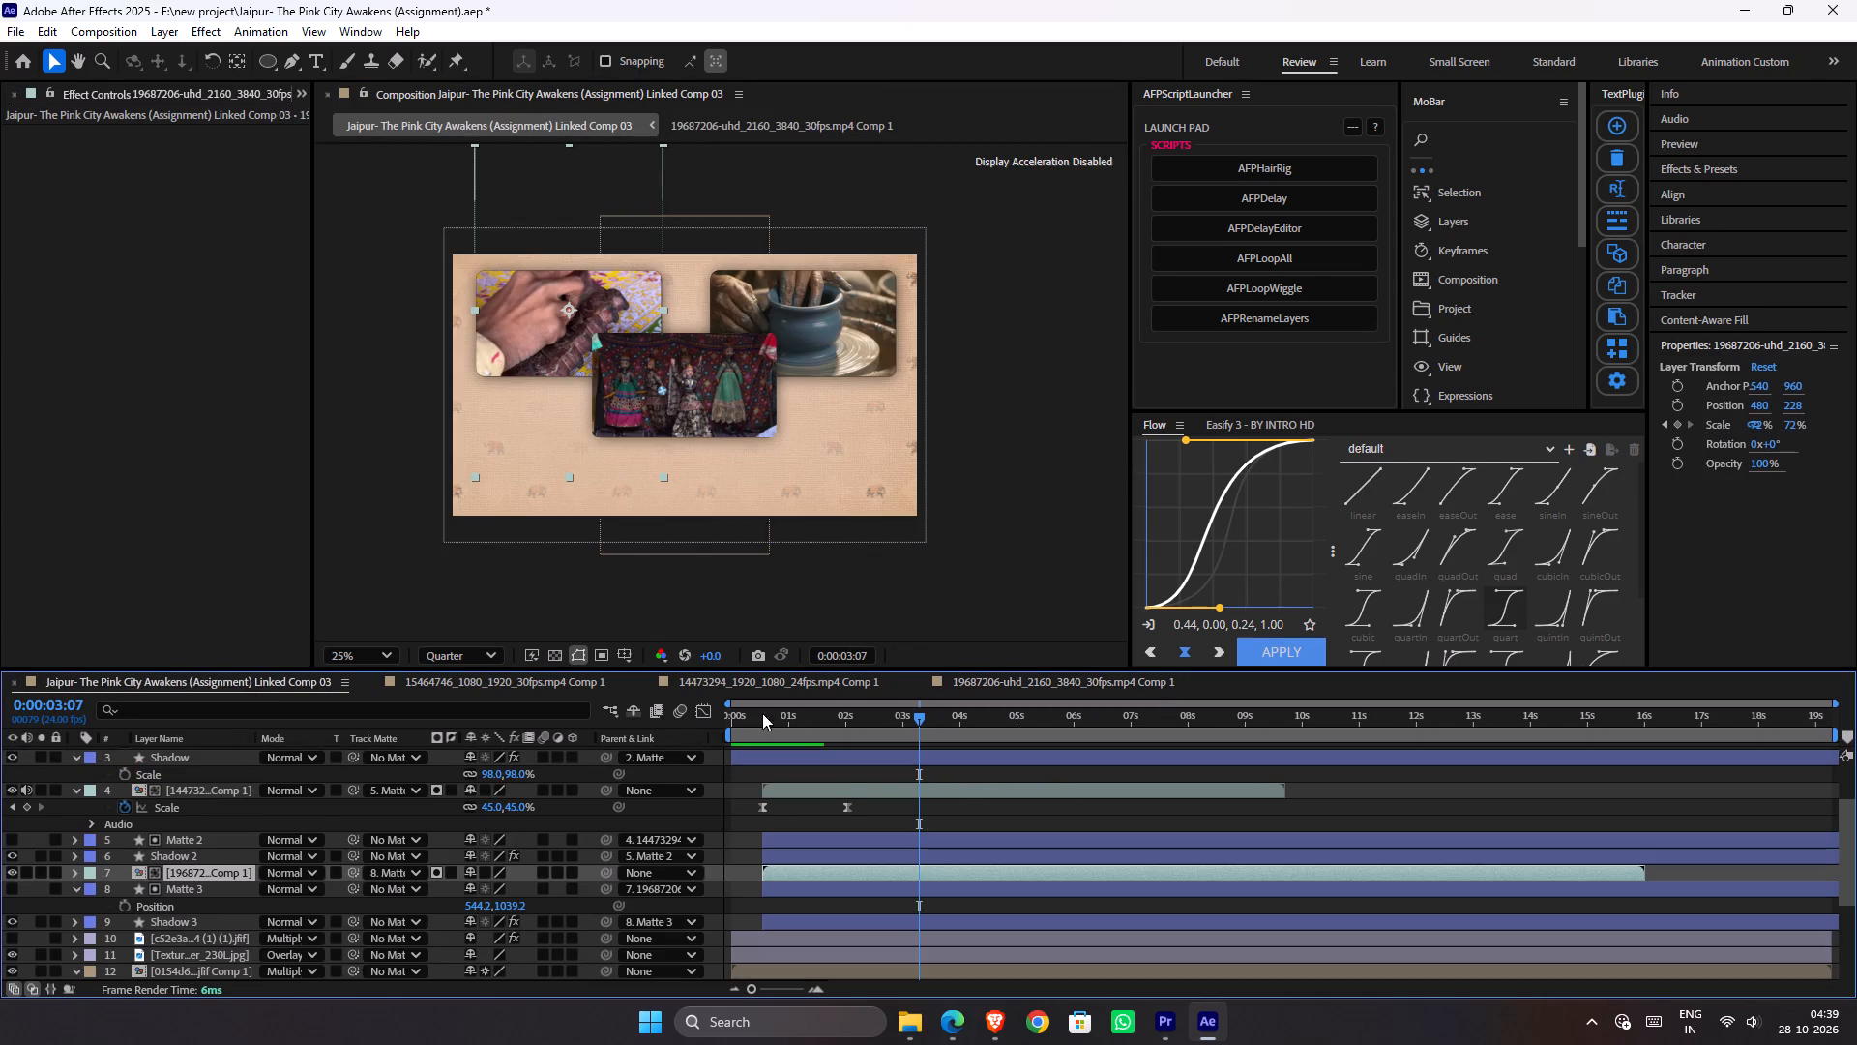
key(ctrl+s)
Play the main composition from 0:00:00:00 to check the retimed clip changes in the panels.
drag(844, 722, 643, 720)
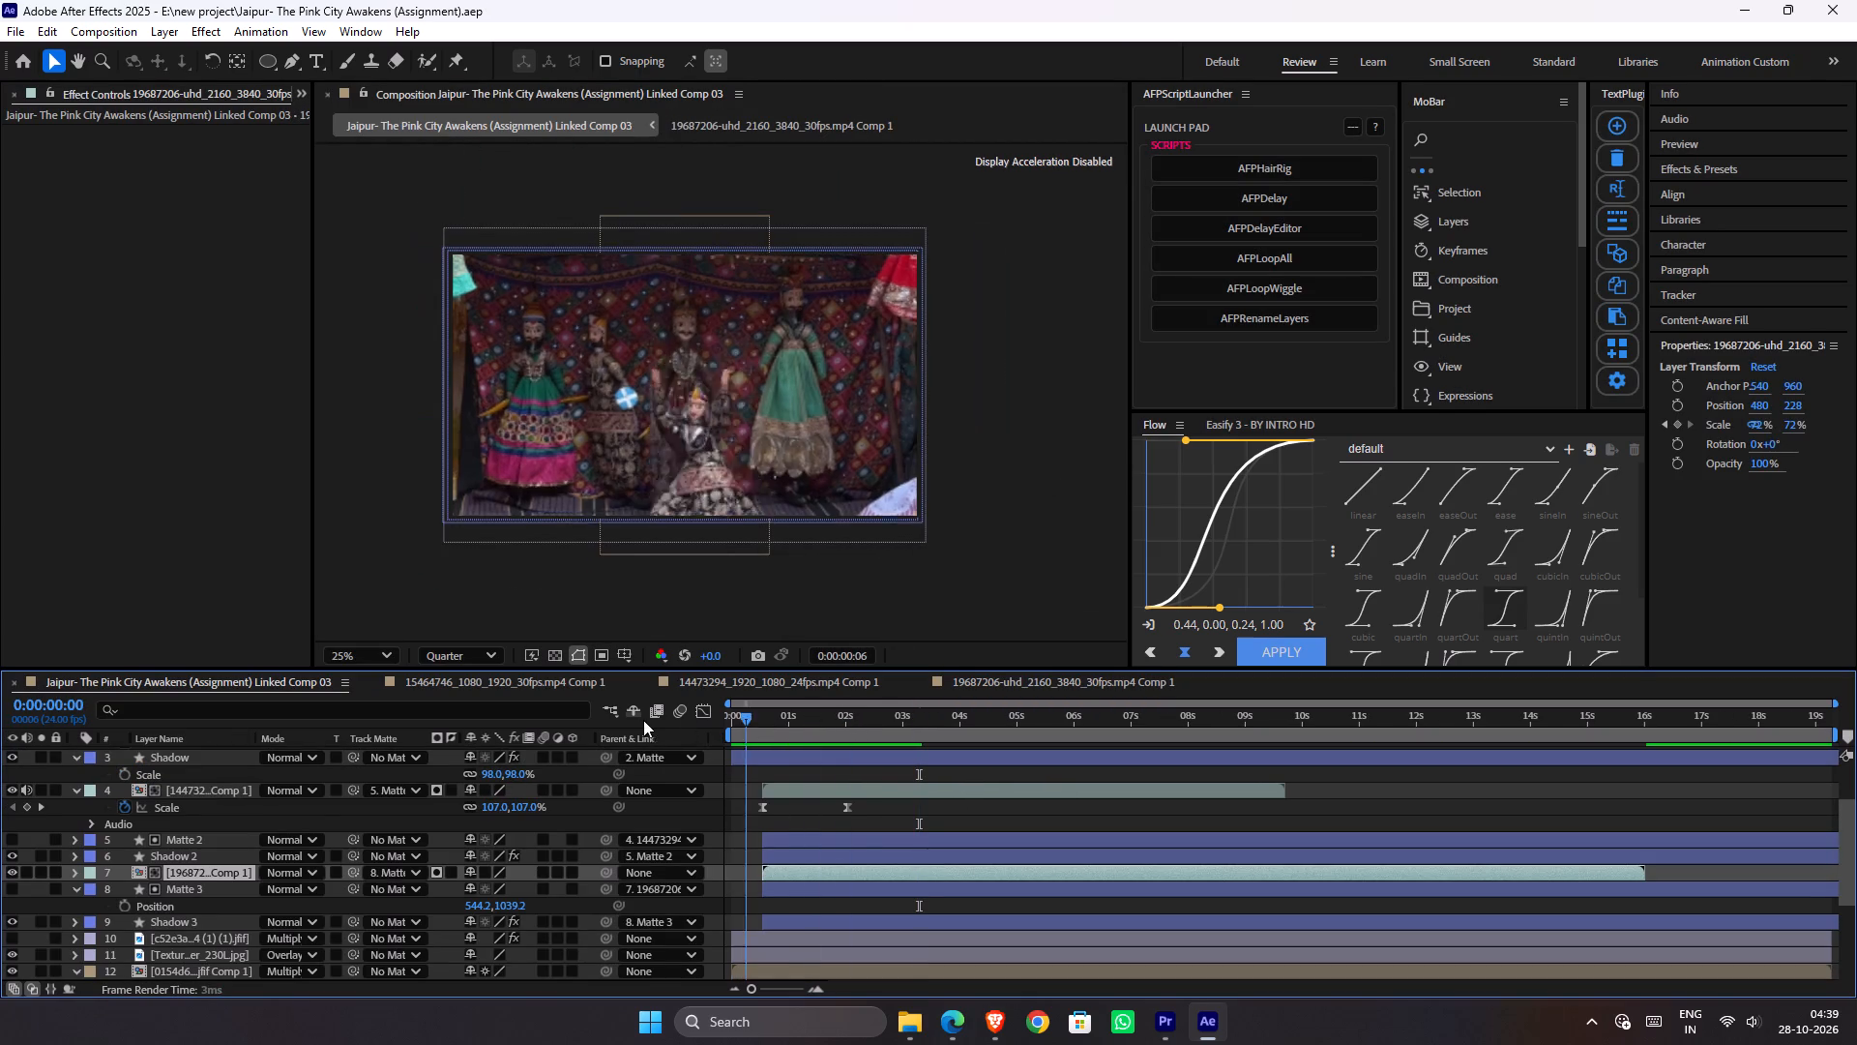
drag(643, 720, 634, 720)
key(space)
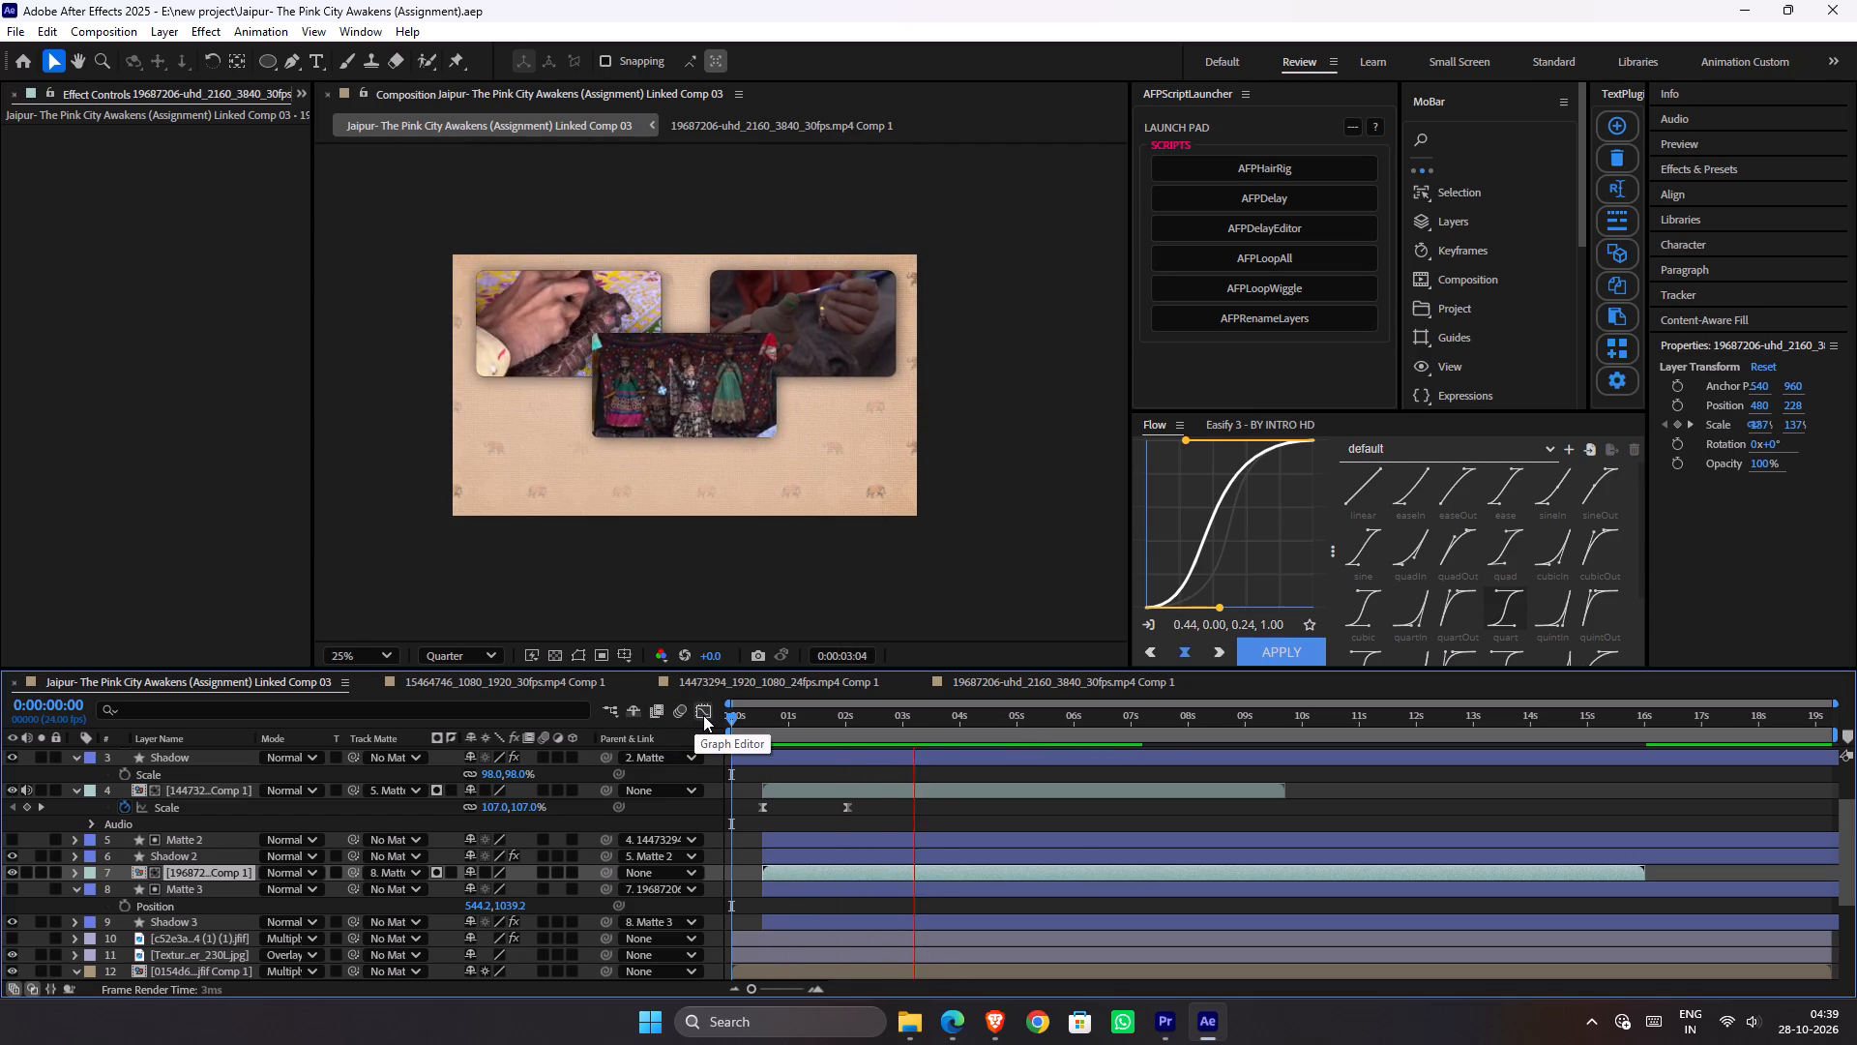
key(space)
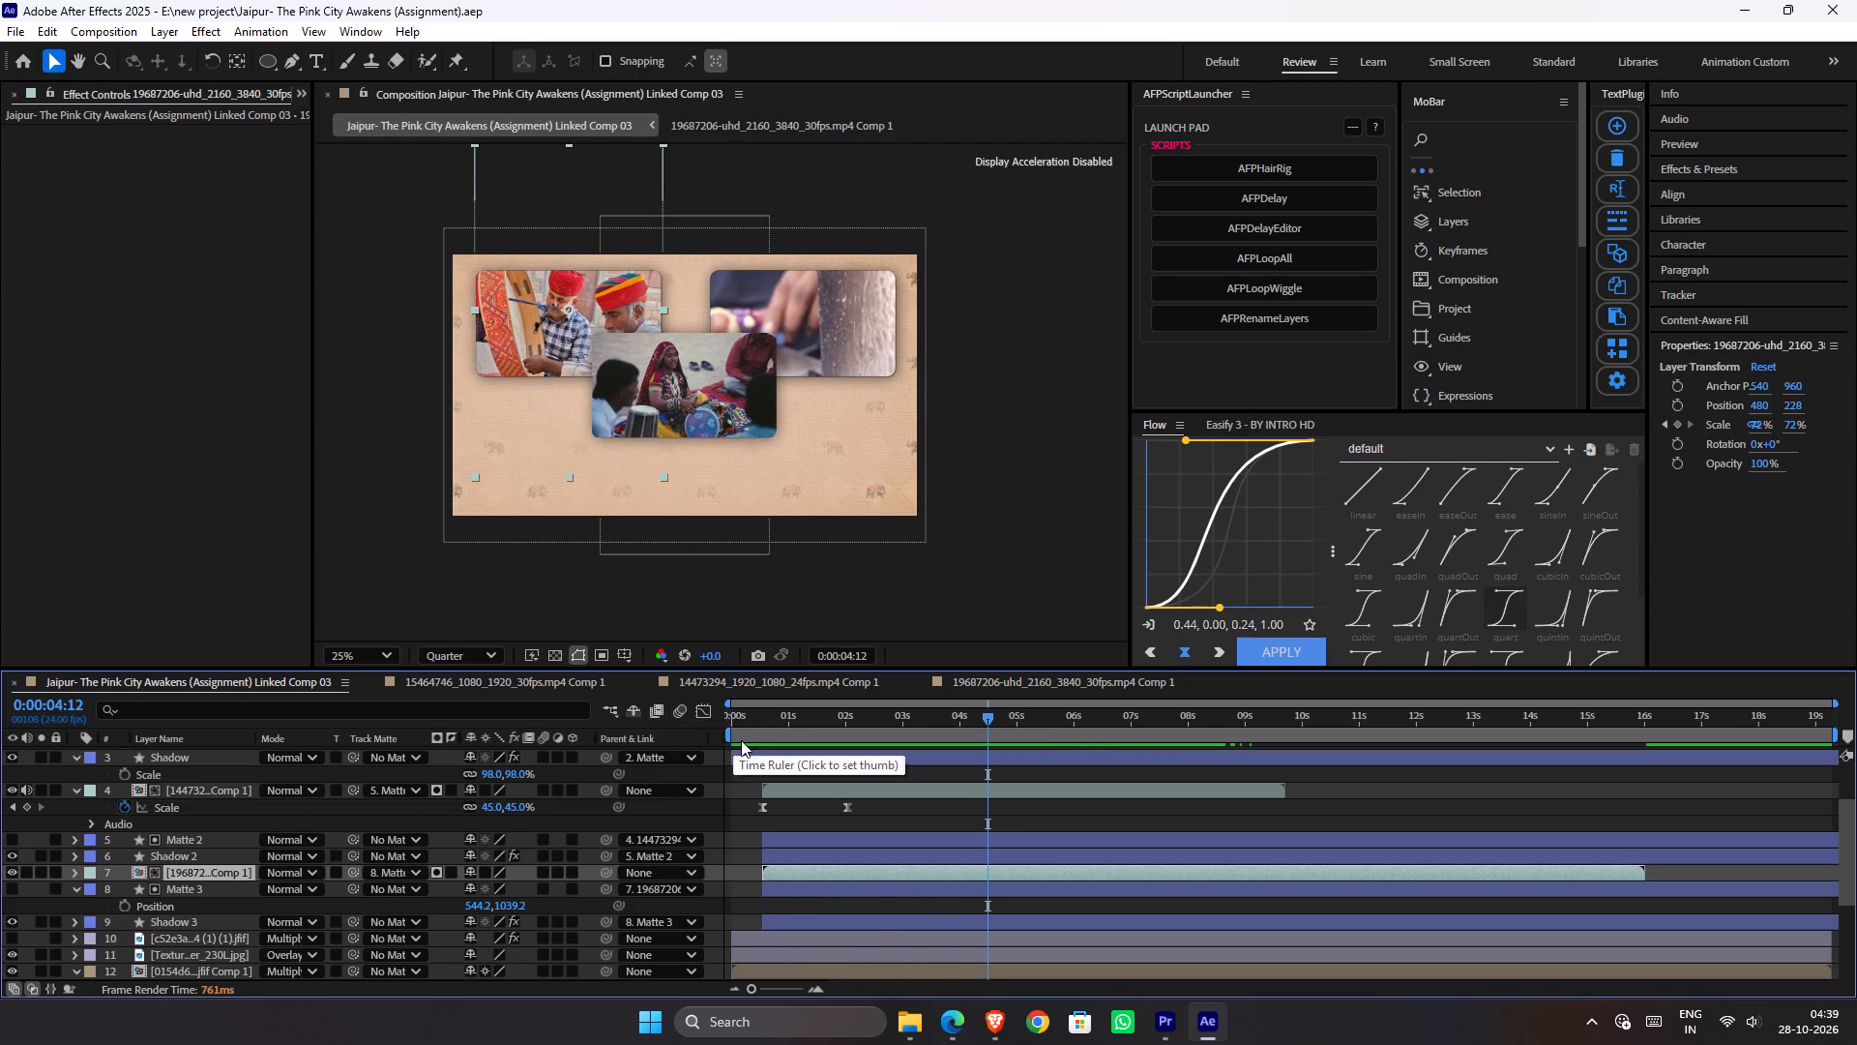
In the 19687206-uhd composition, undo the last shift, move both upper clips later to start at about 3.6 and 5.2 seconds, and save.
click(967, 689)
key(ctrl+z)
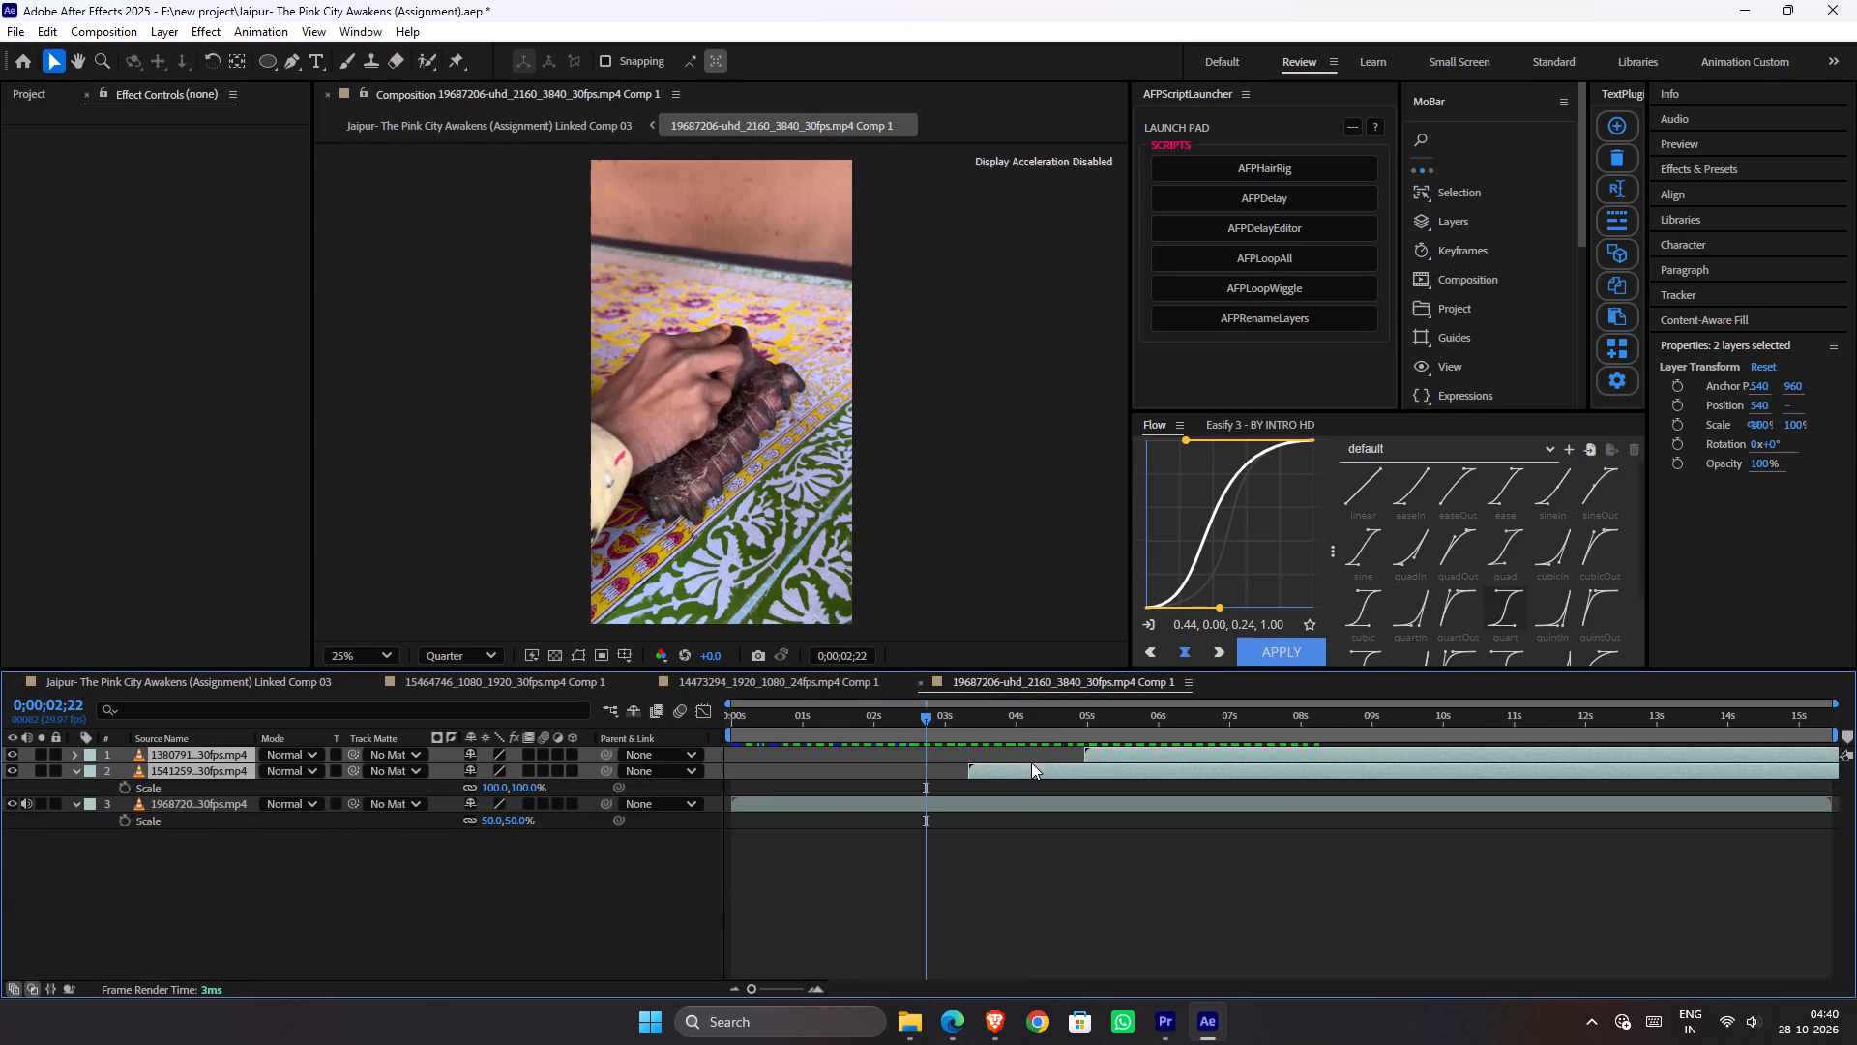
drag(988, 771, 1008, 780)
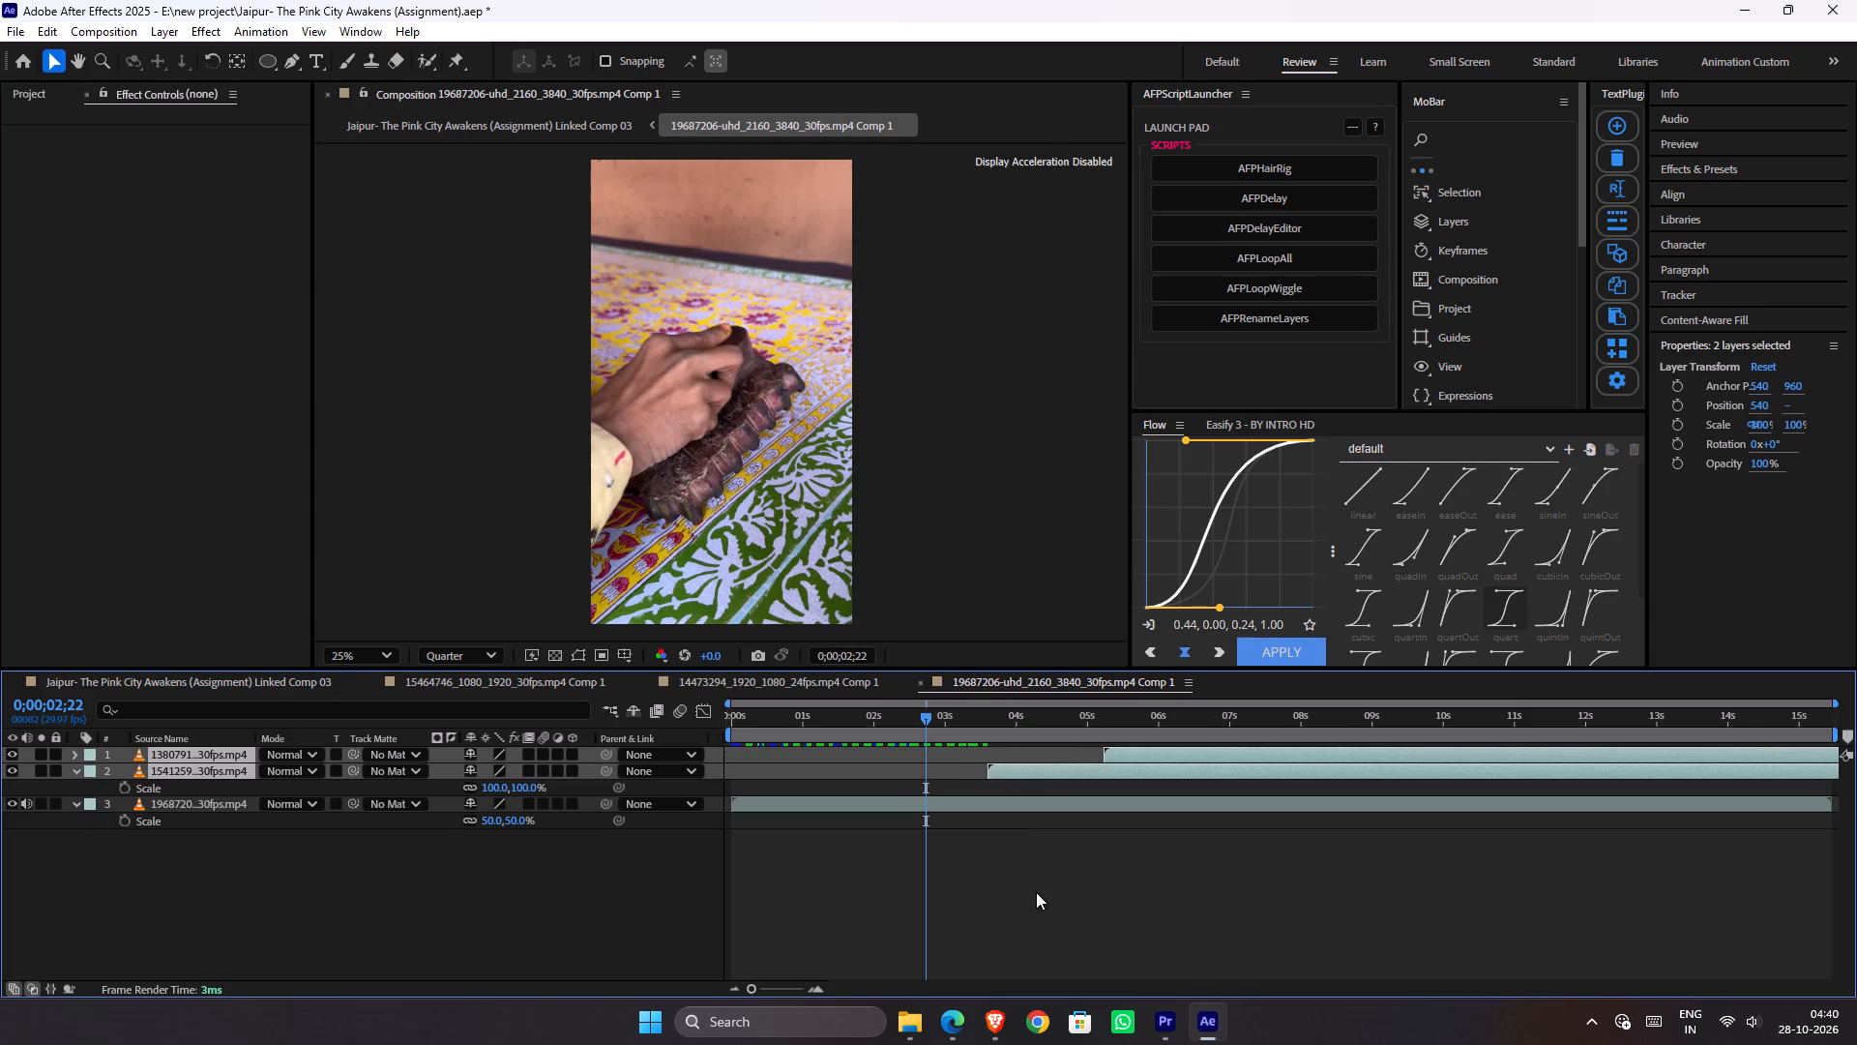
click(1036, 892)
key(Tab)
click(747, 872)
key(ctrl+s)
Play the main composition from 0:00:03:07 and again from 0:00:00:00 to check the panels' clip changes, and save.
click(876, 807)
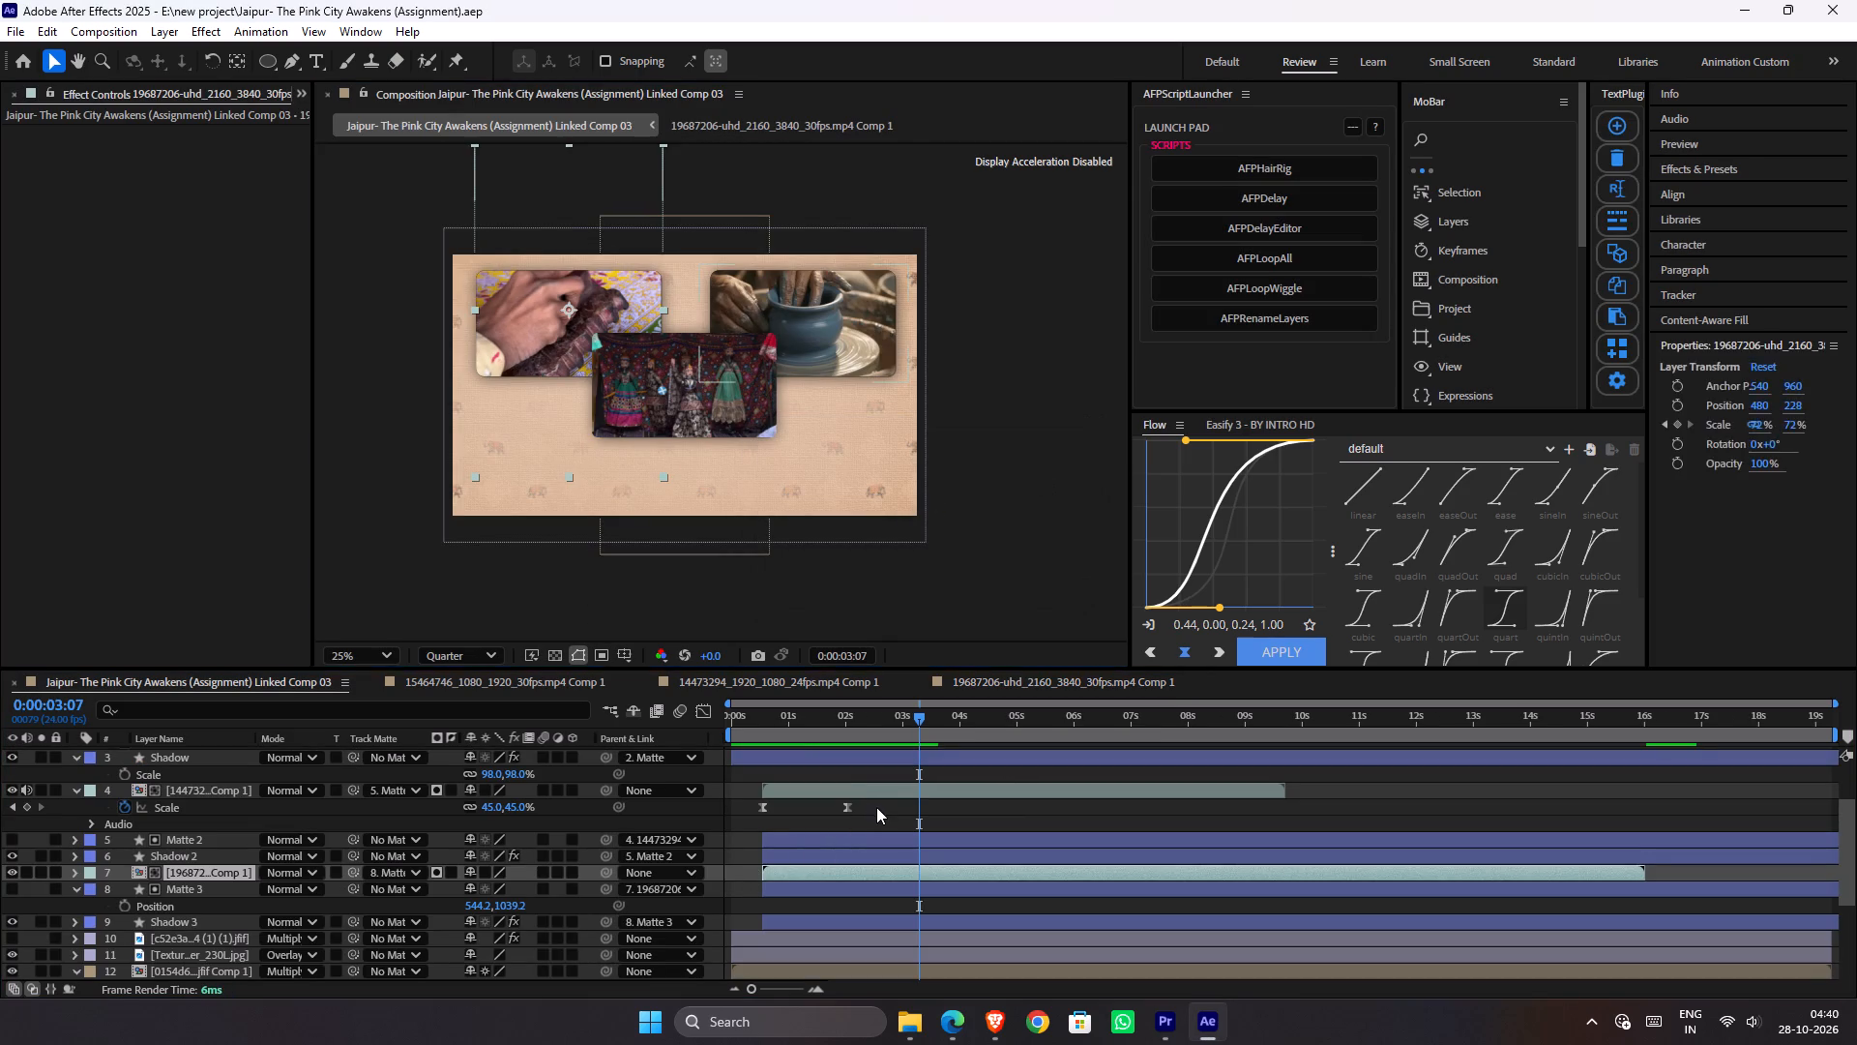
key(space)
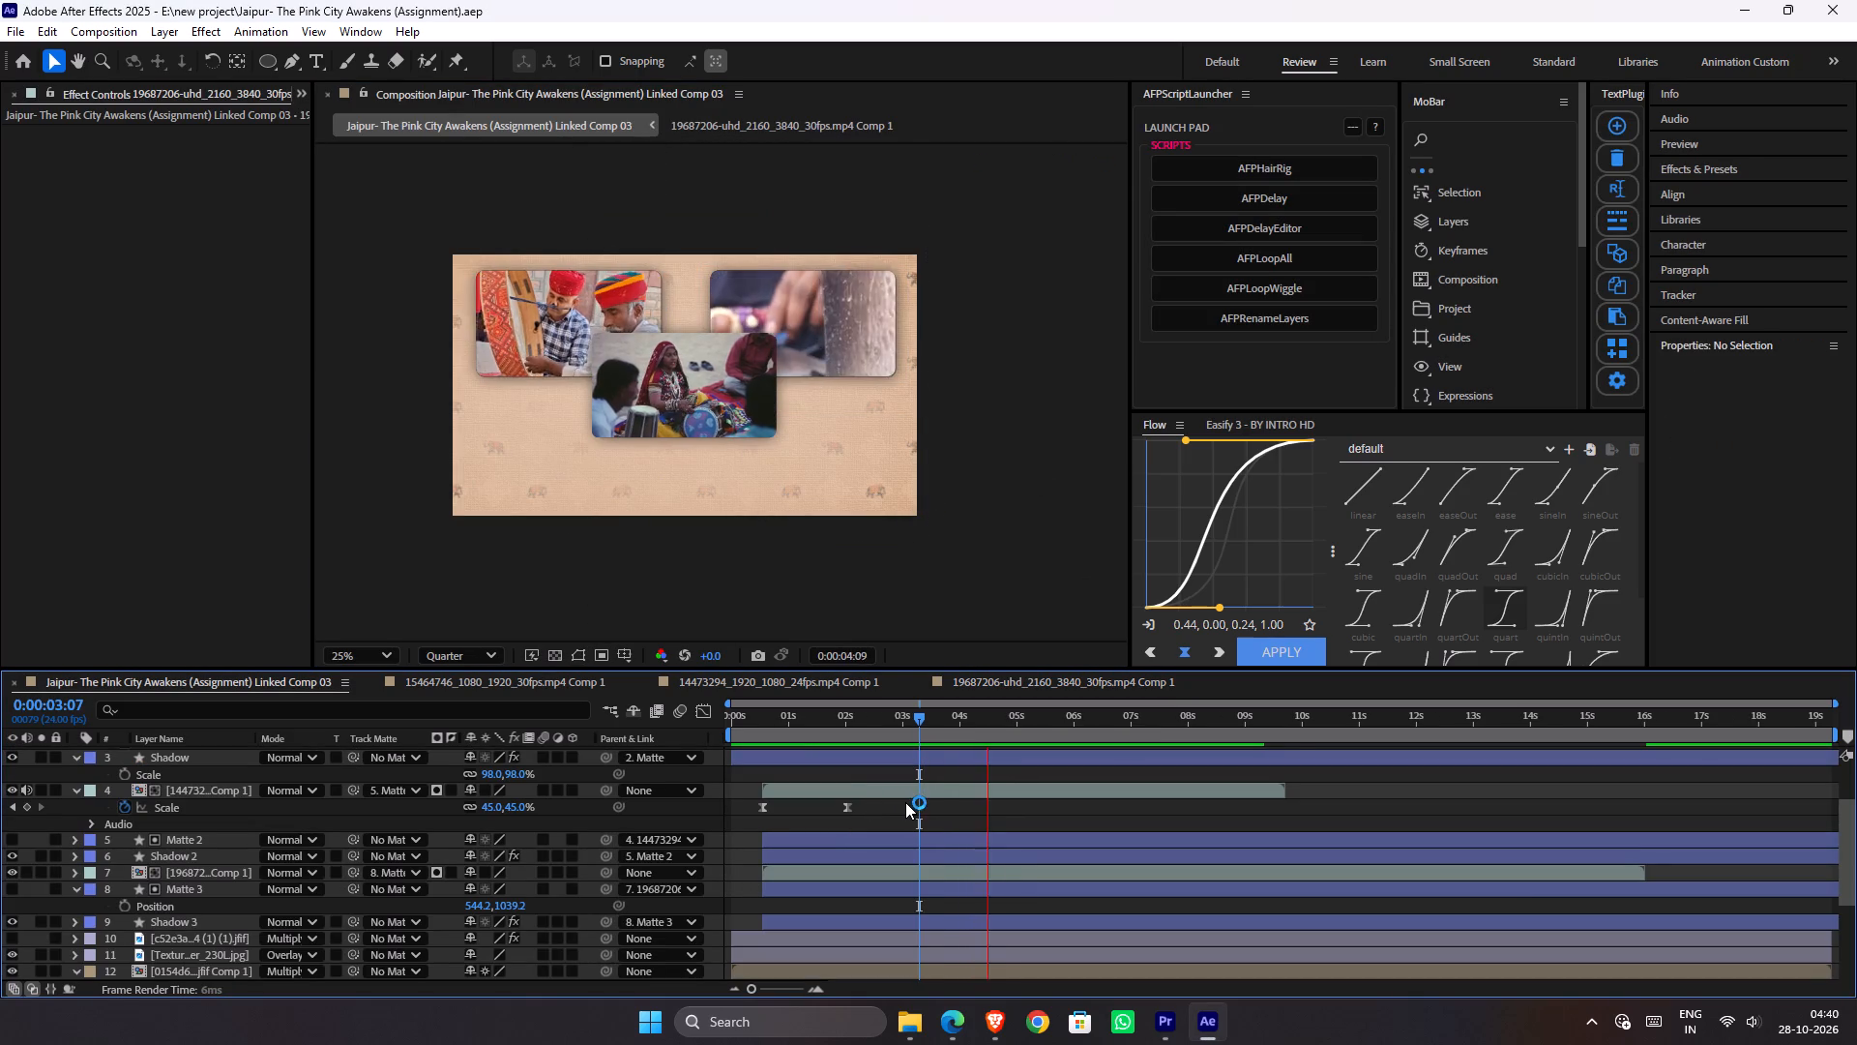
key(space)
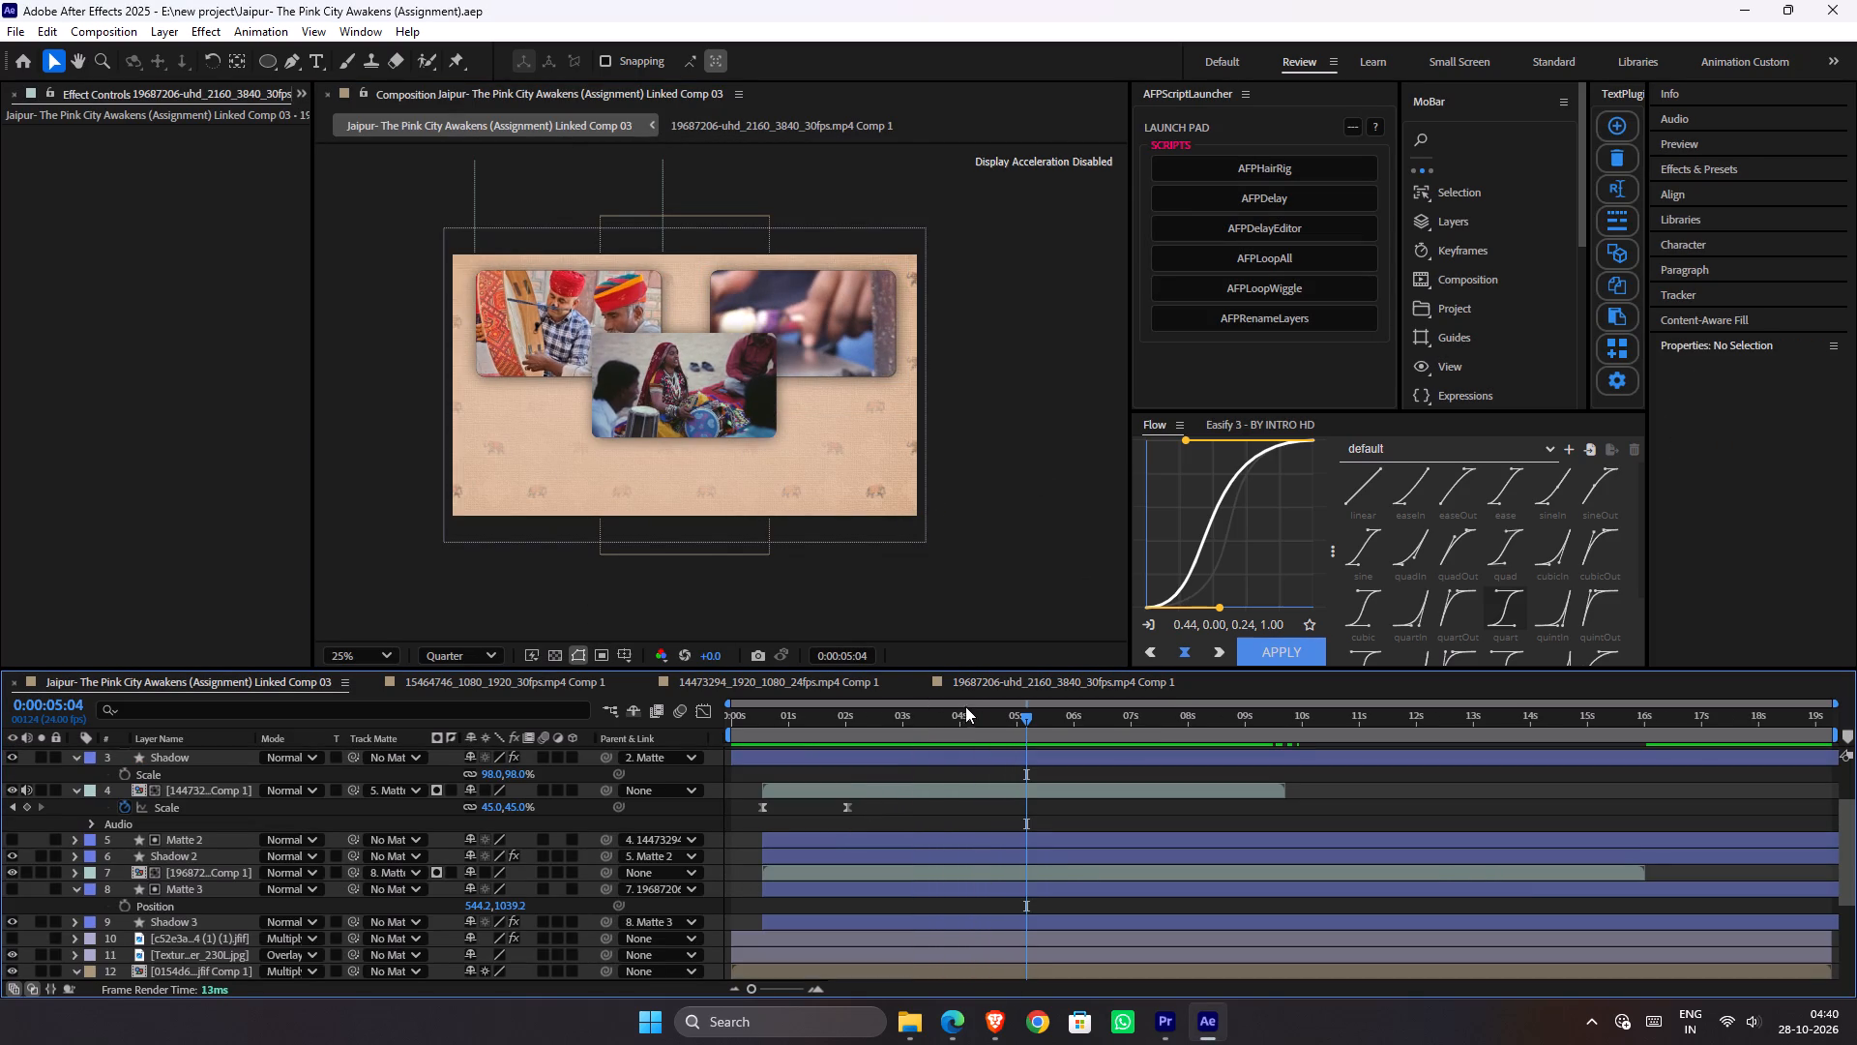
drag(980, 717, 684, 762)
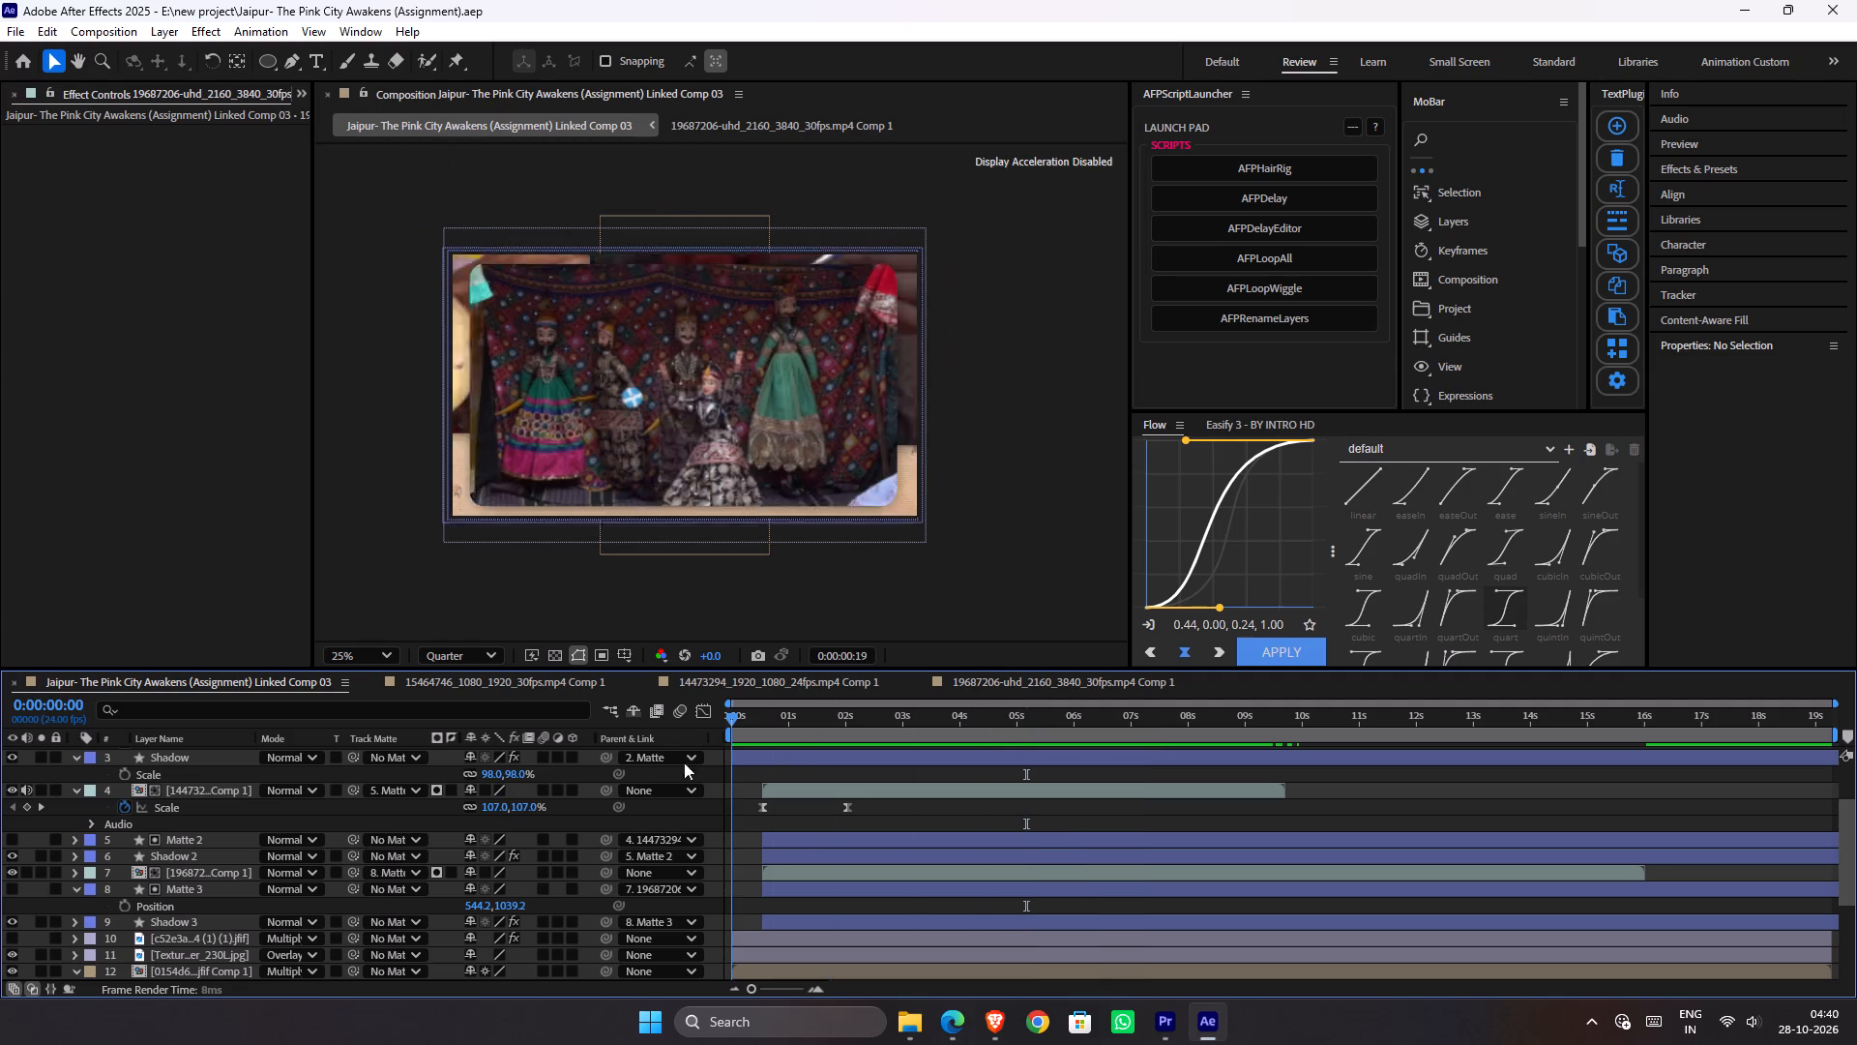
drag(684, 762, 631, 765)
key(ctrl+s)
key(space)
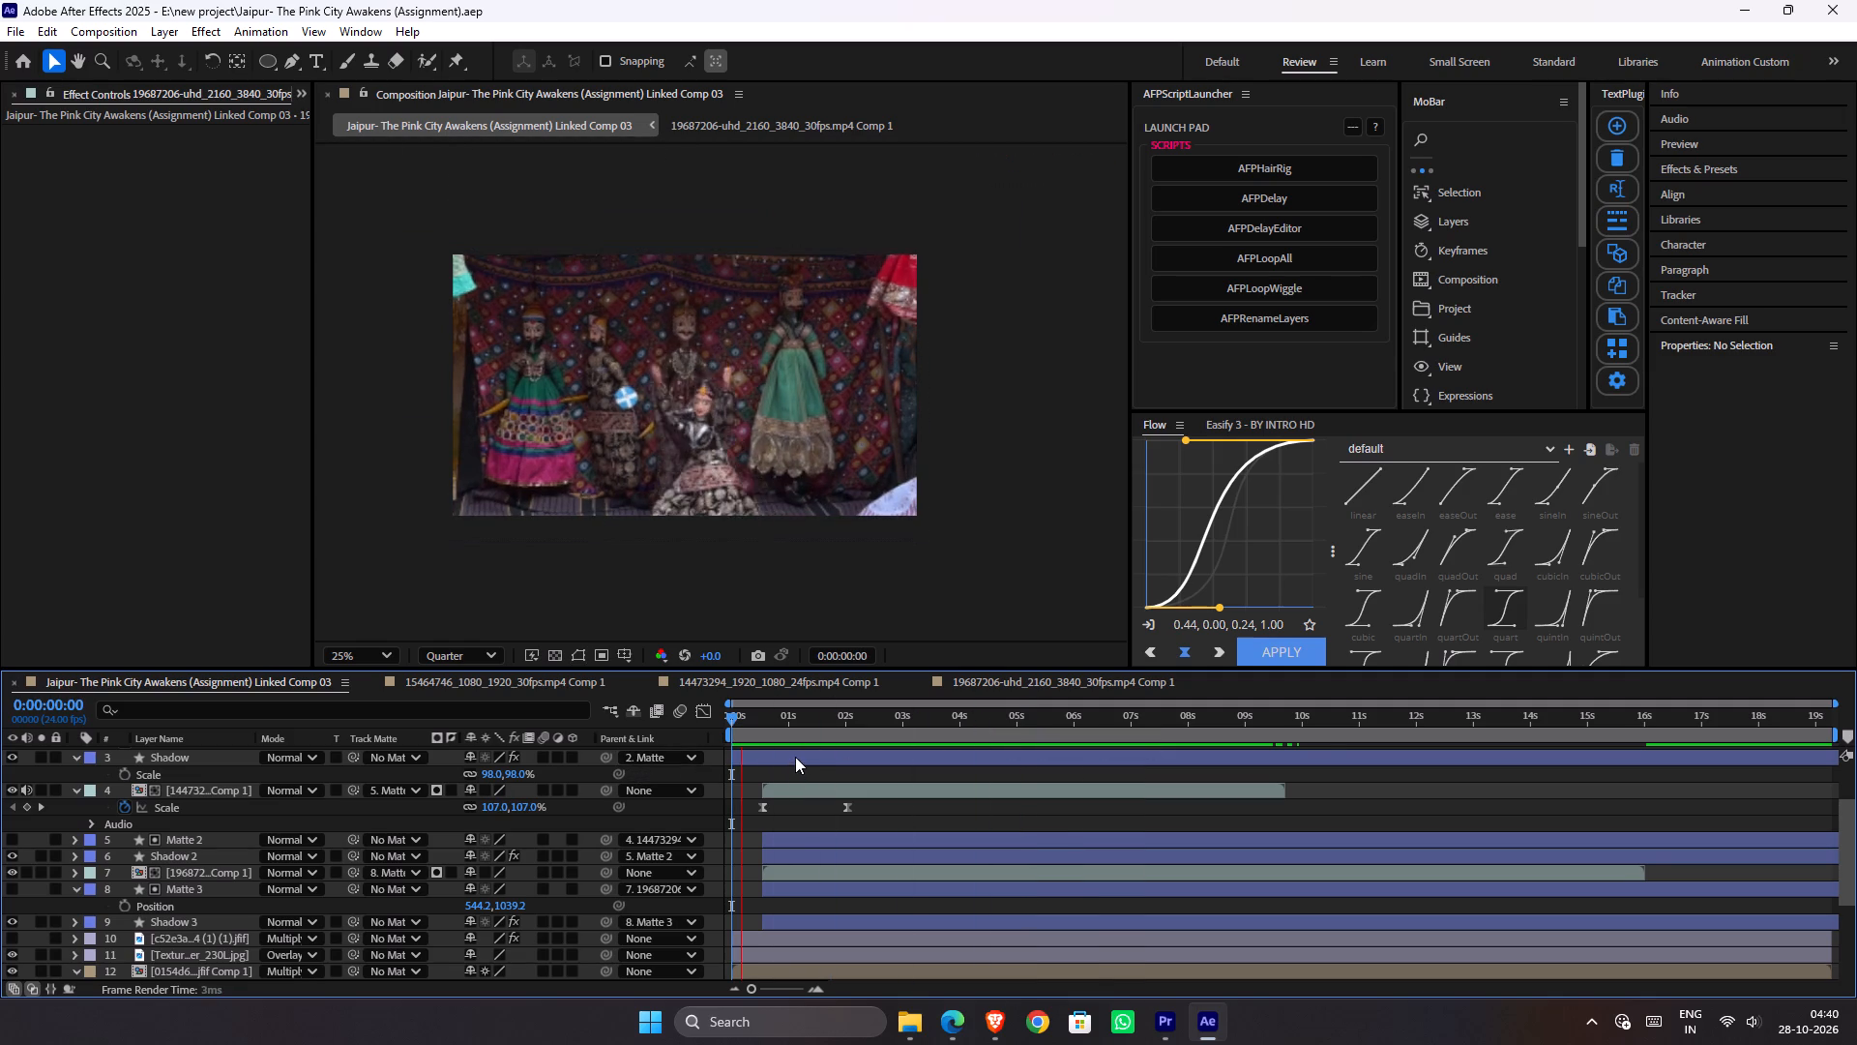
key(space)
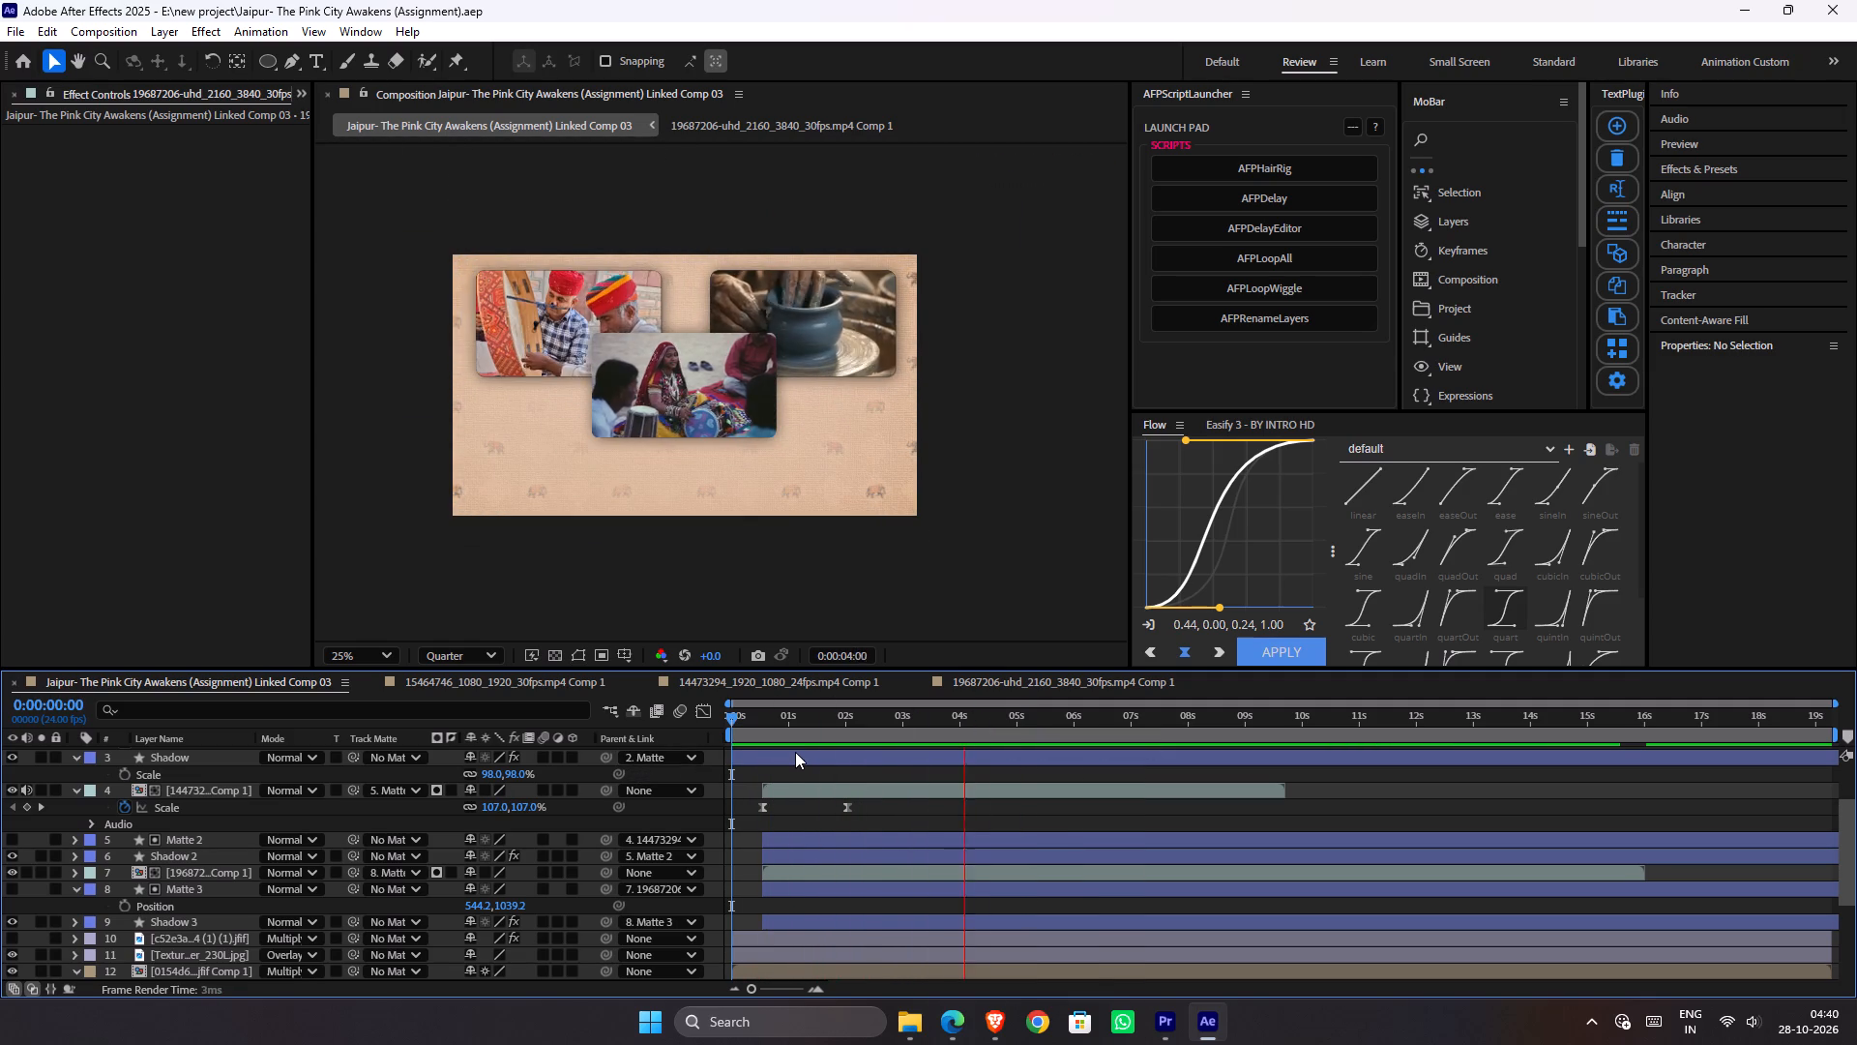
key(space)
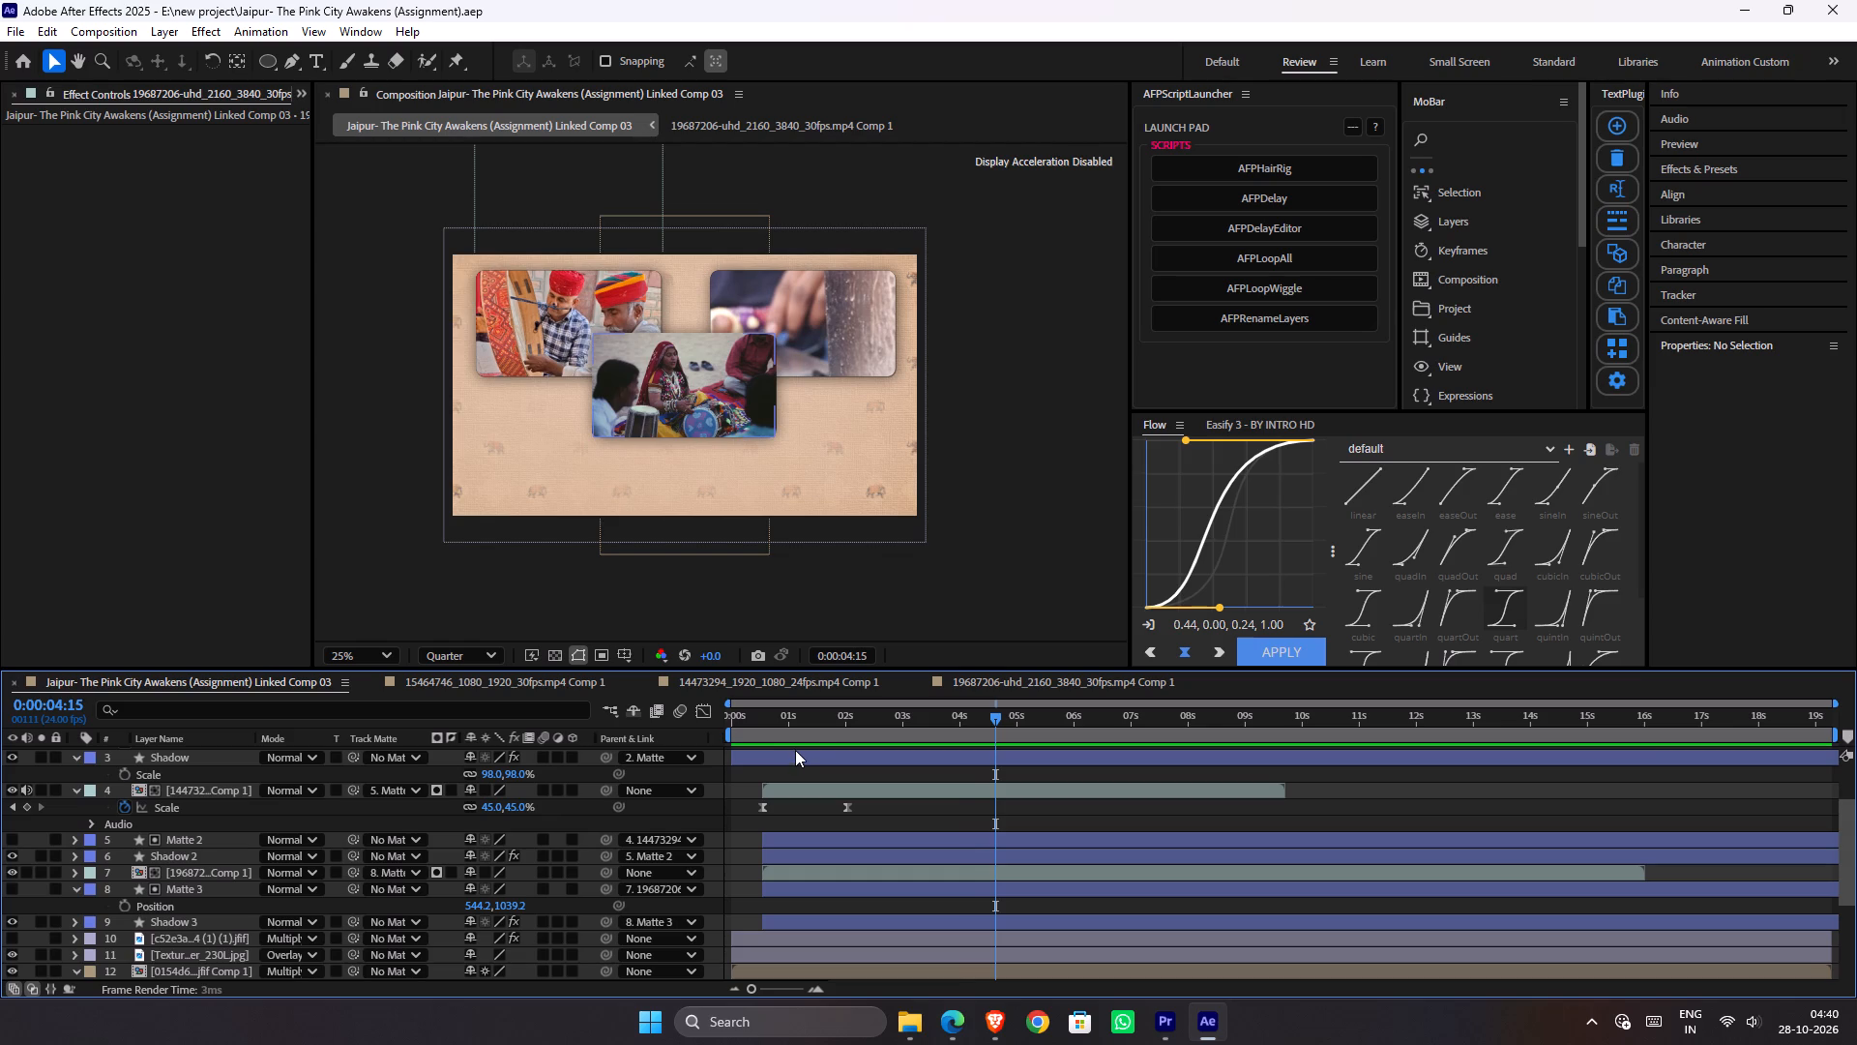
key(ctrl+s)
Replay the main composition from 0:00:00:00 in short stretches, reviewing the panel animation and clip-change timing, and save the project.
drag(818, 728, 719, 802)
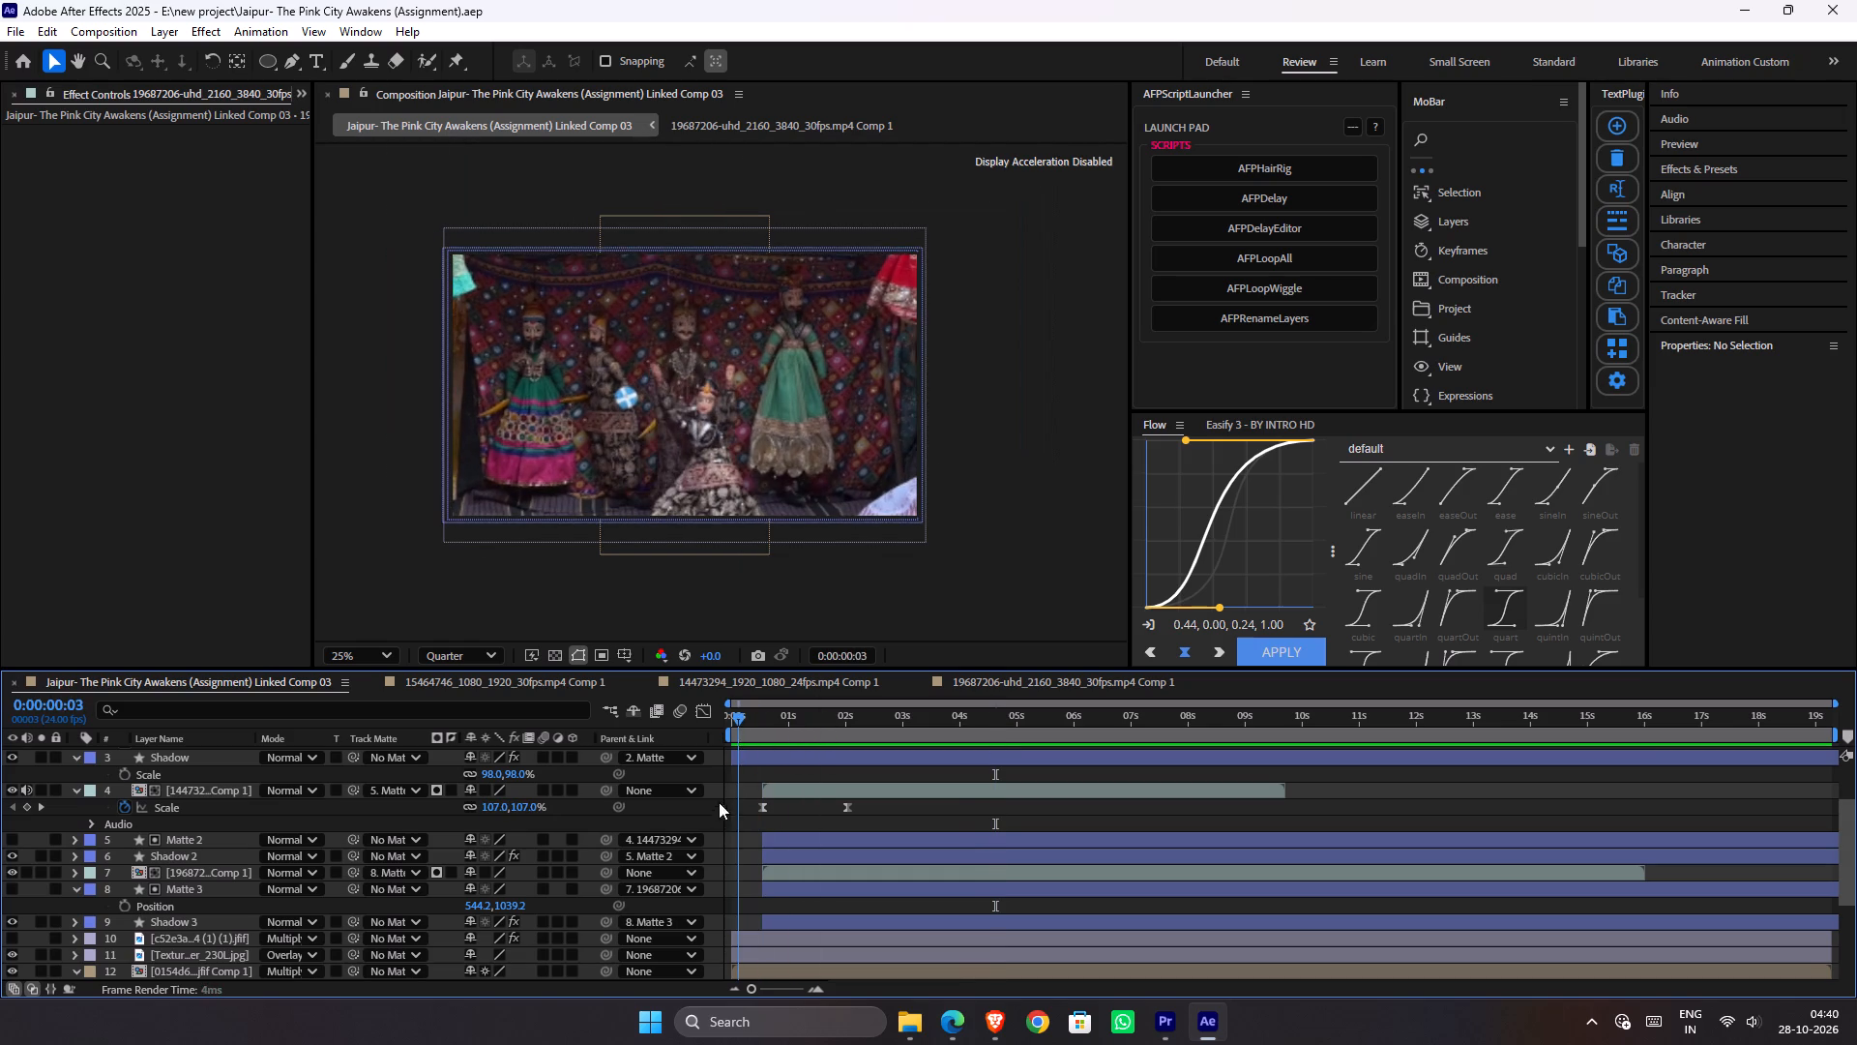
drag(719, 802, 705, 820)
key(space)
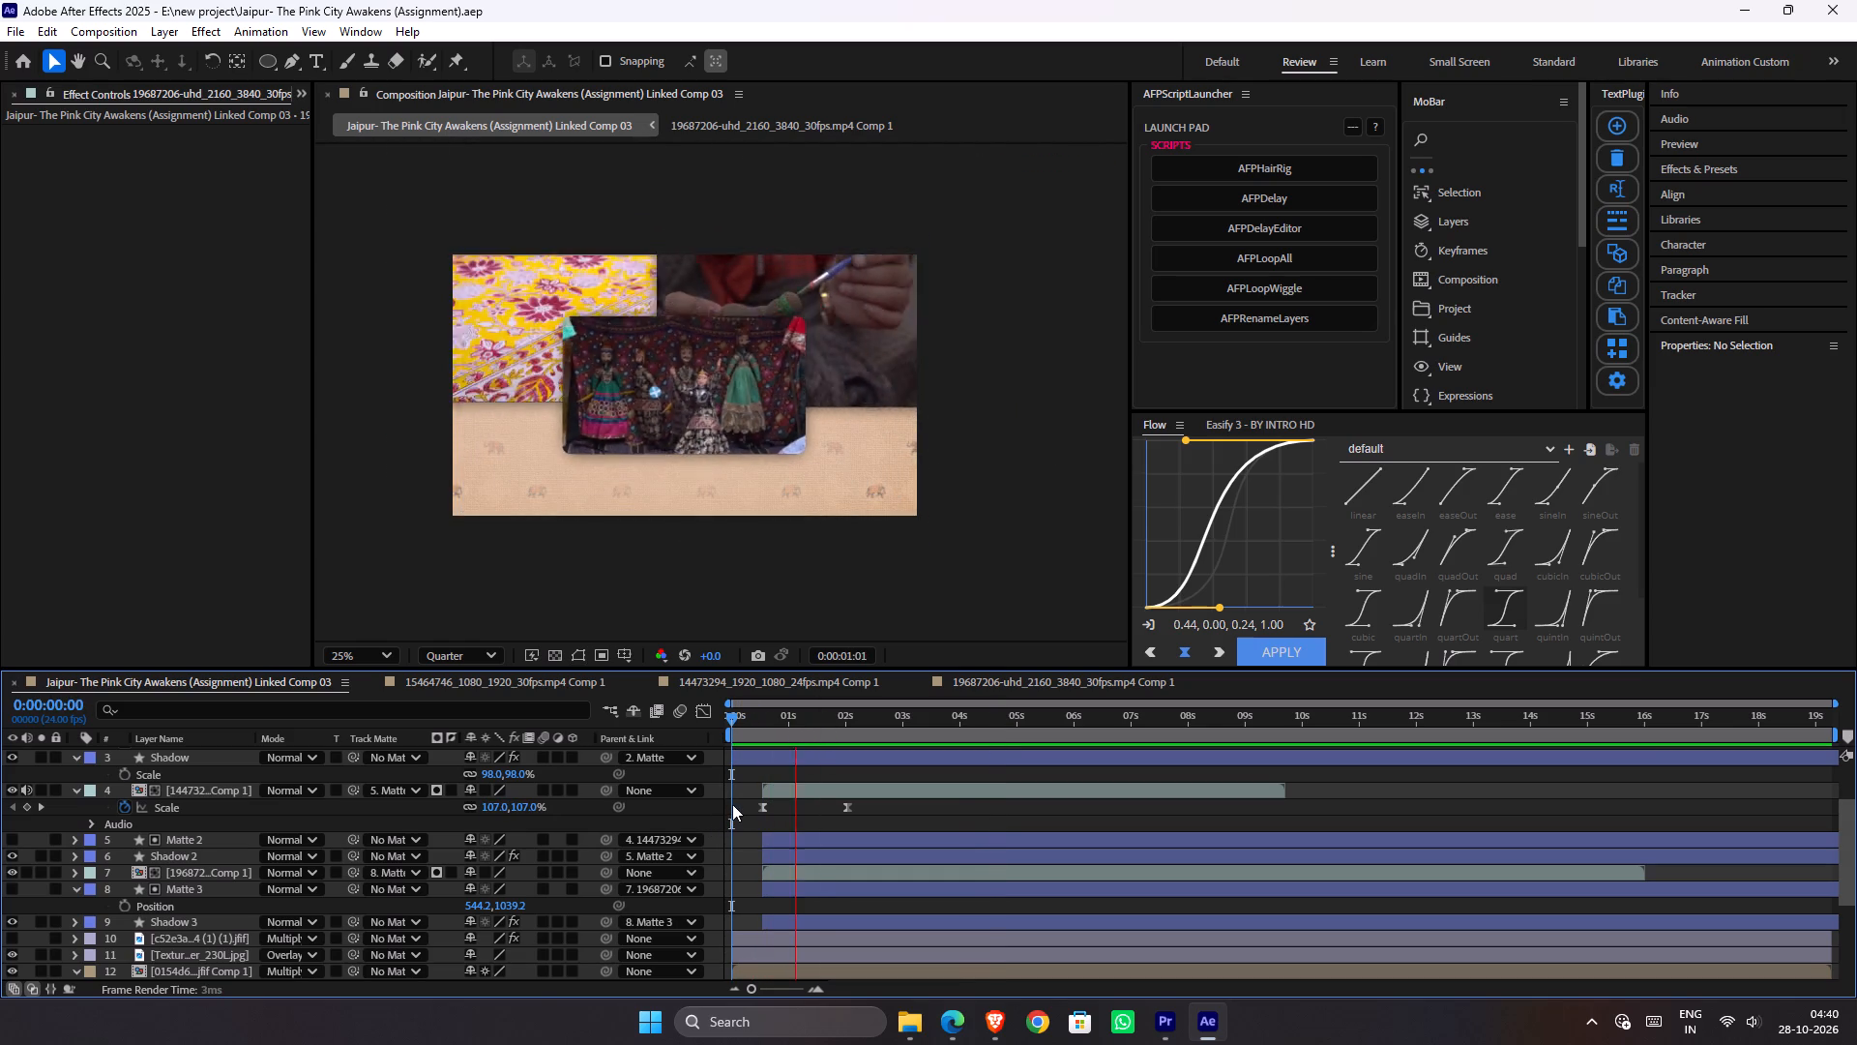
key(space)
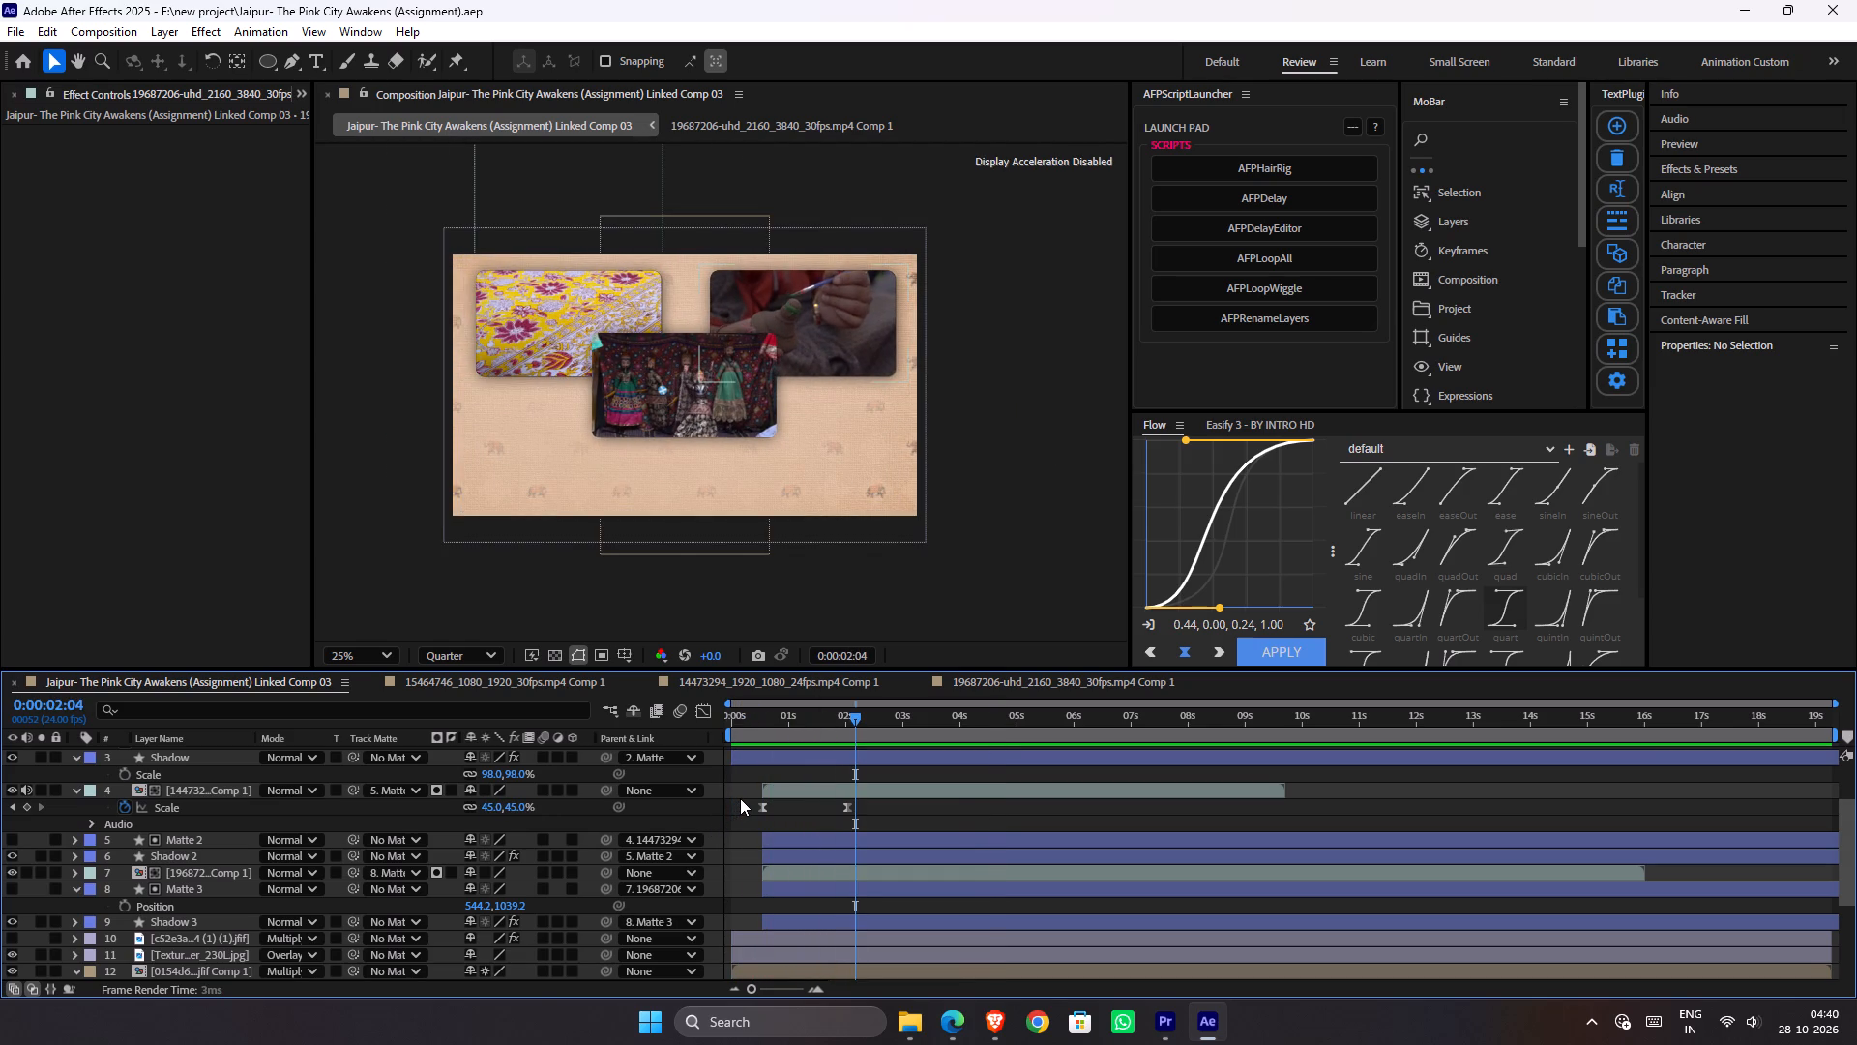
key(space)
key(space)
key(space)
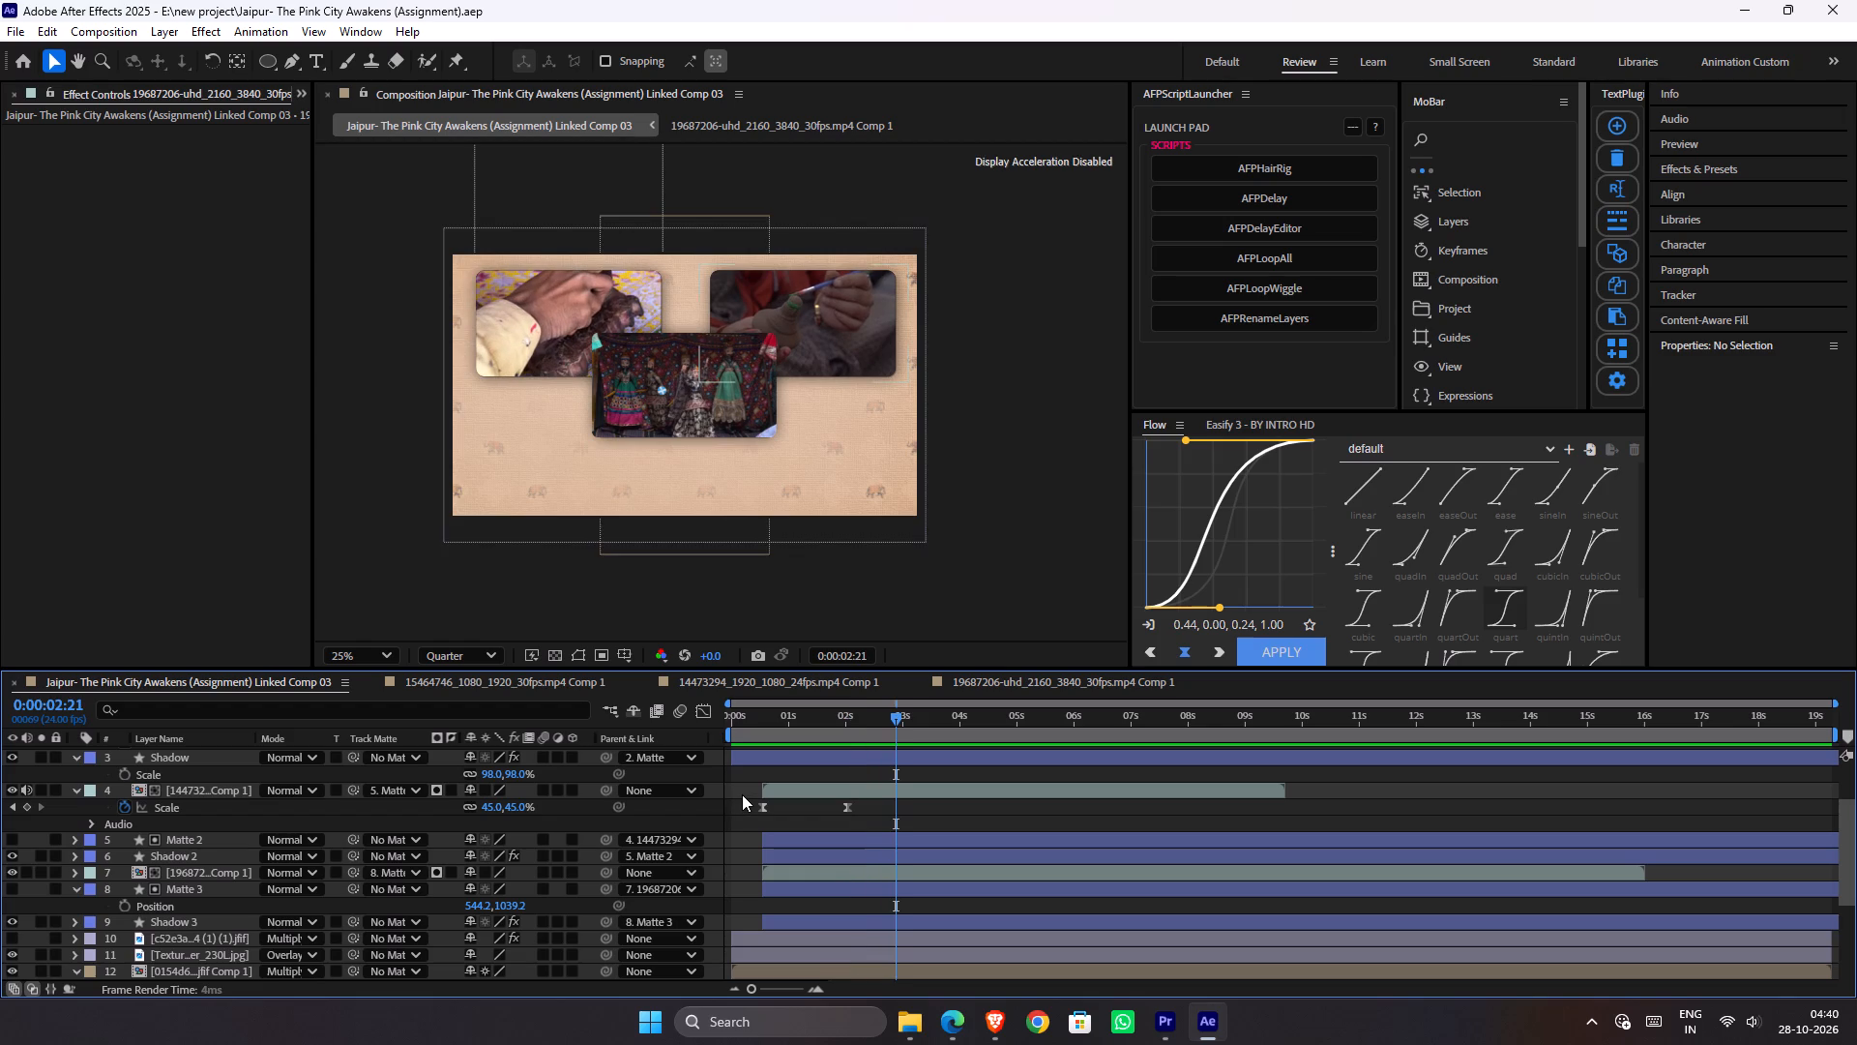
key(space)
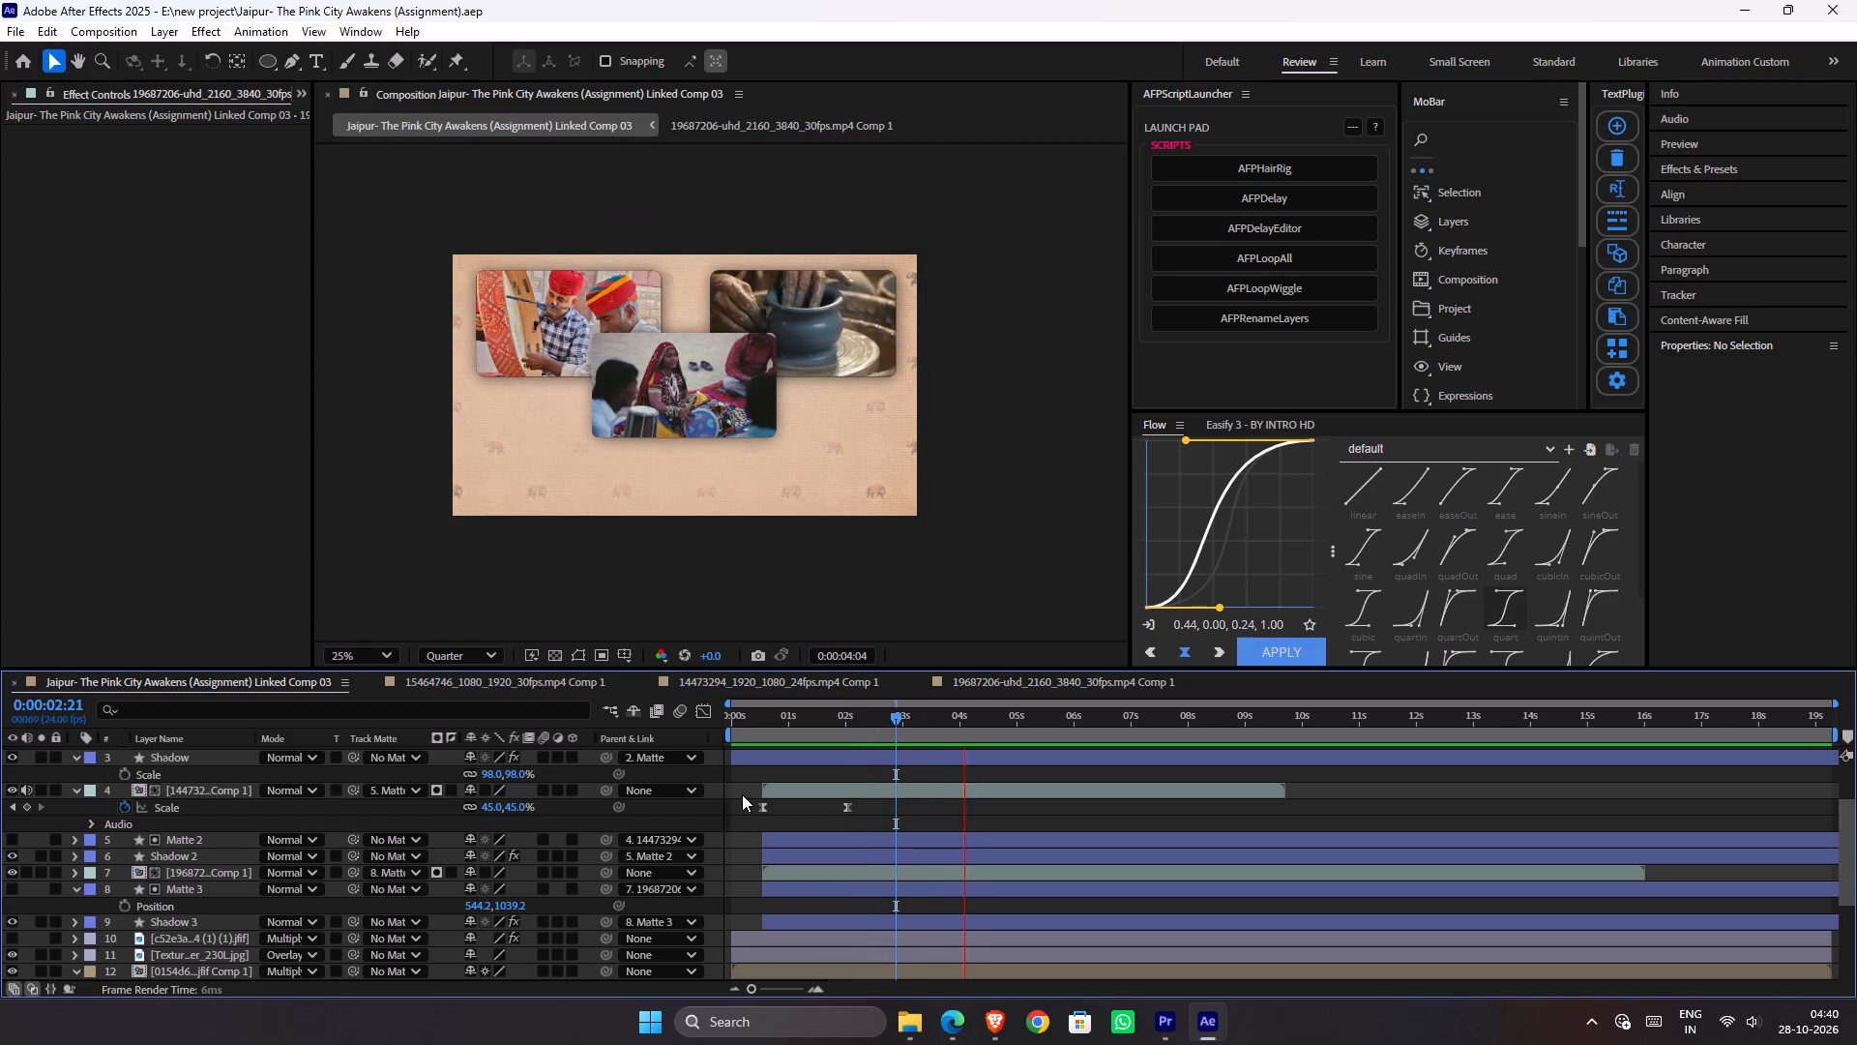
key(space)
key(space)
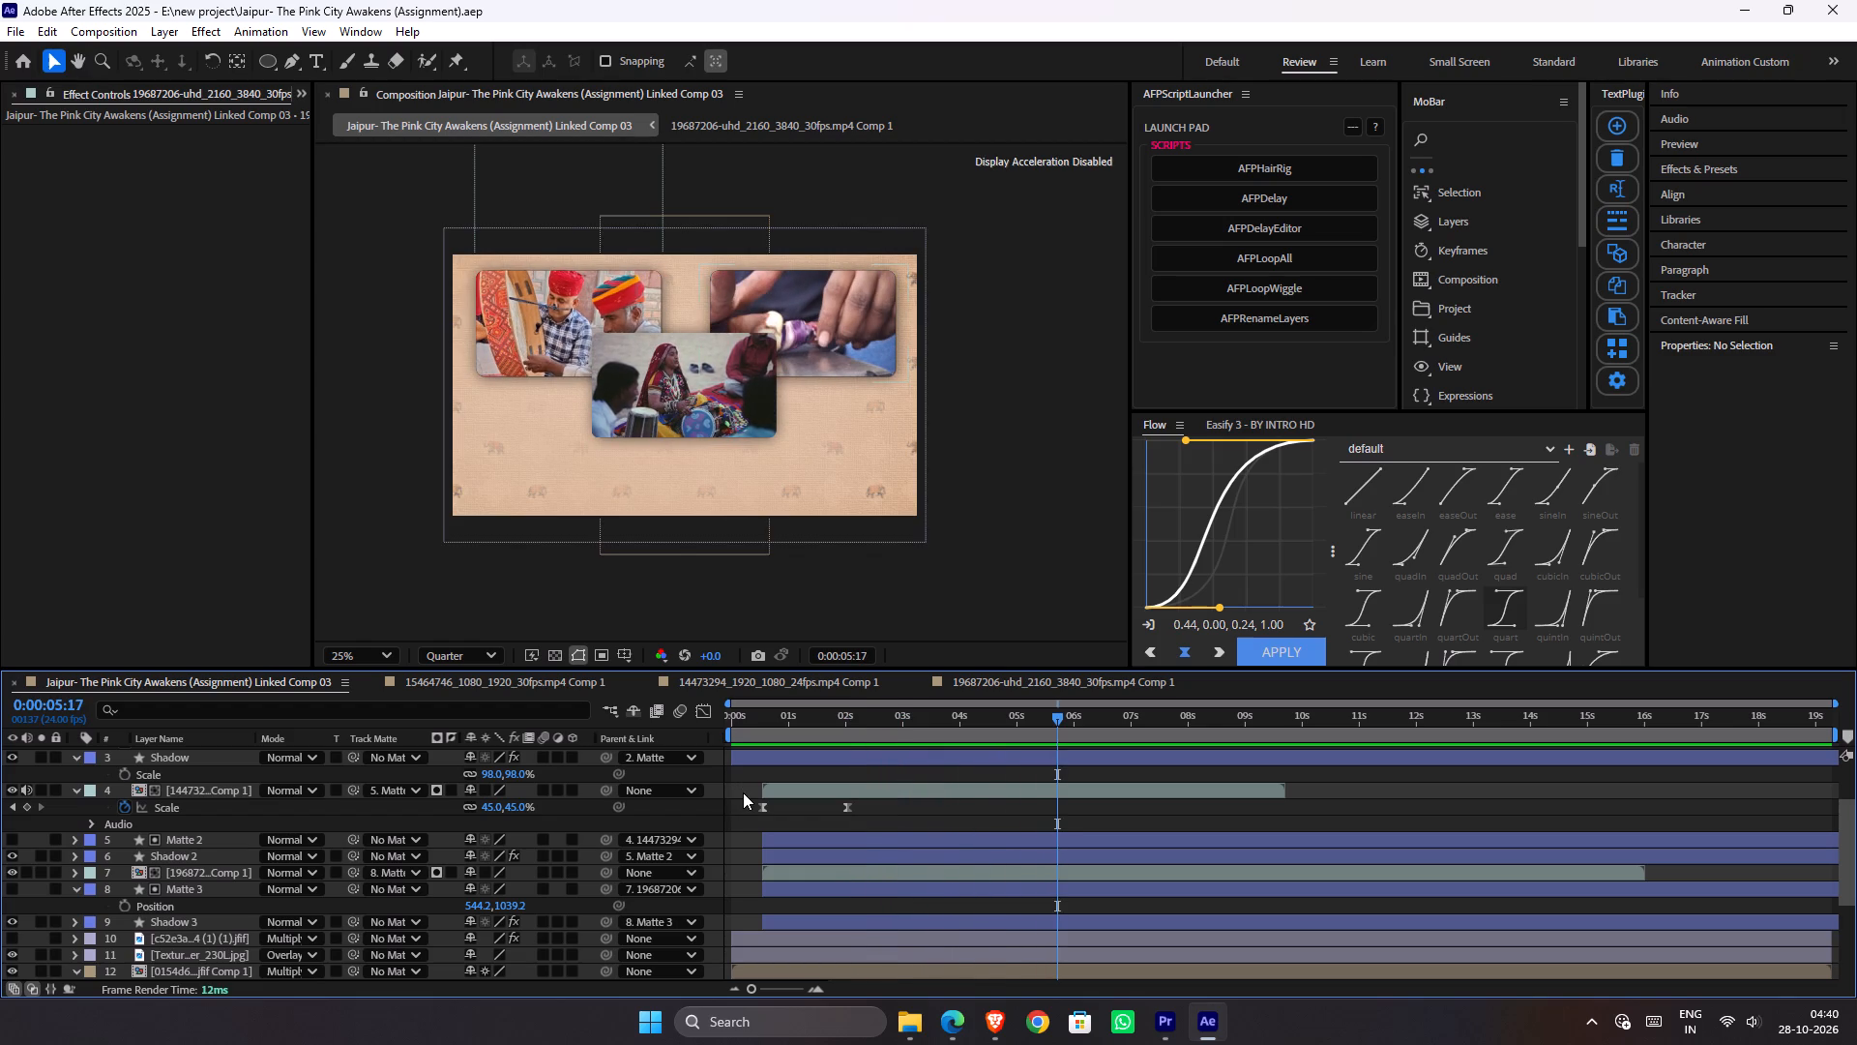
key(ctrl+s)
drag(823, 717, 594, 764)
key(space)
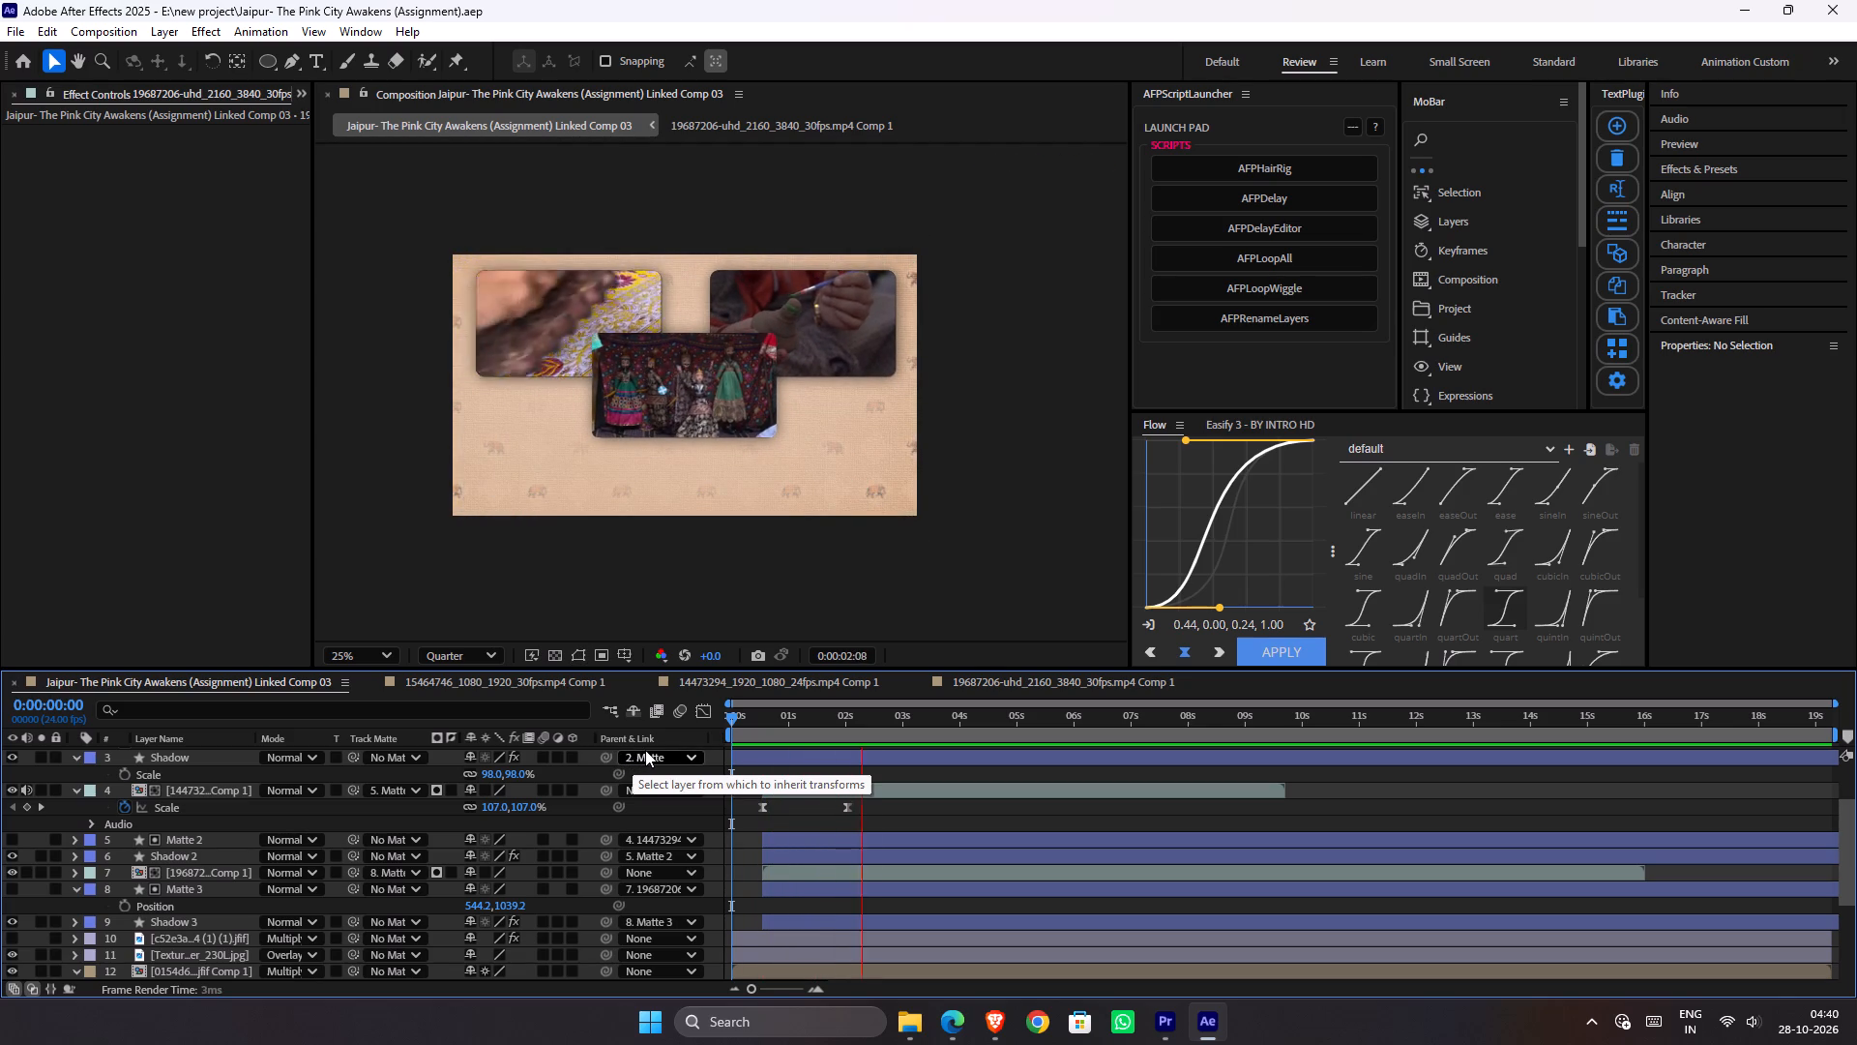
key(space)
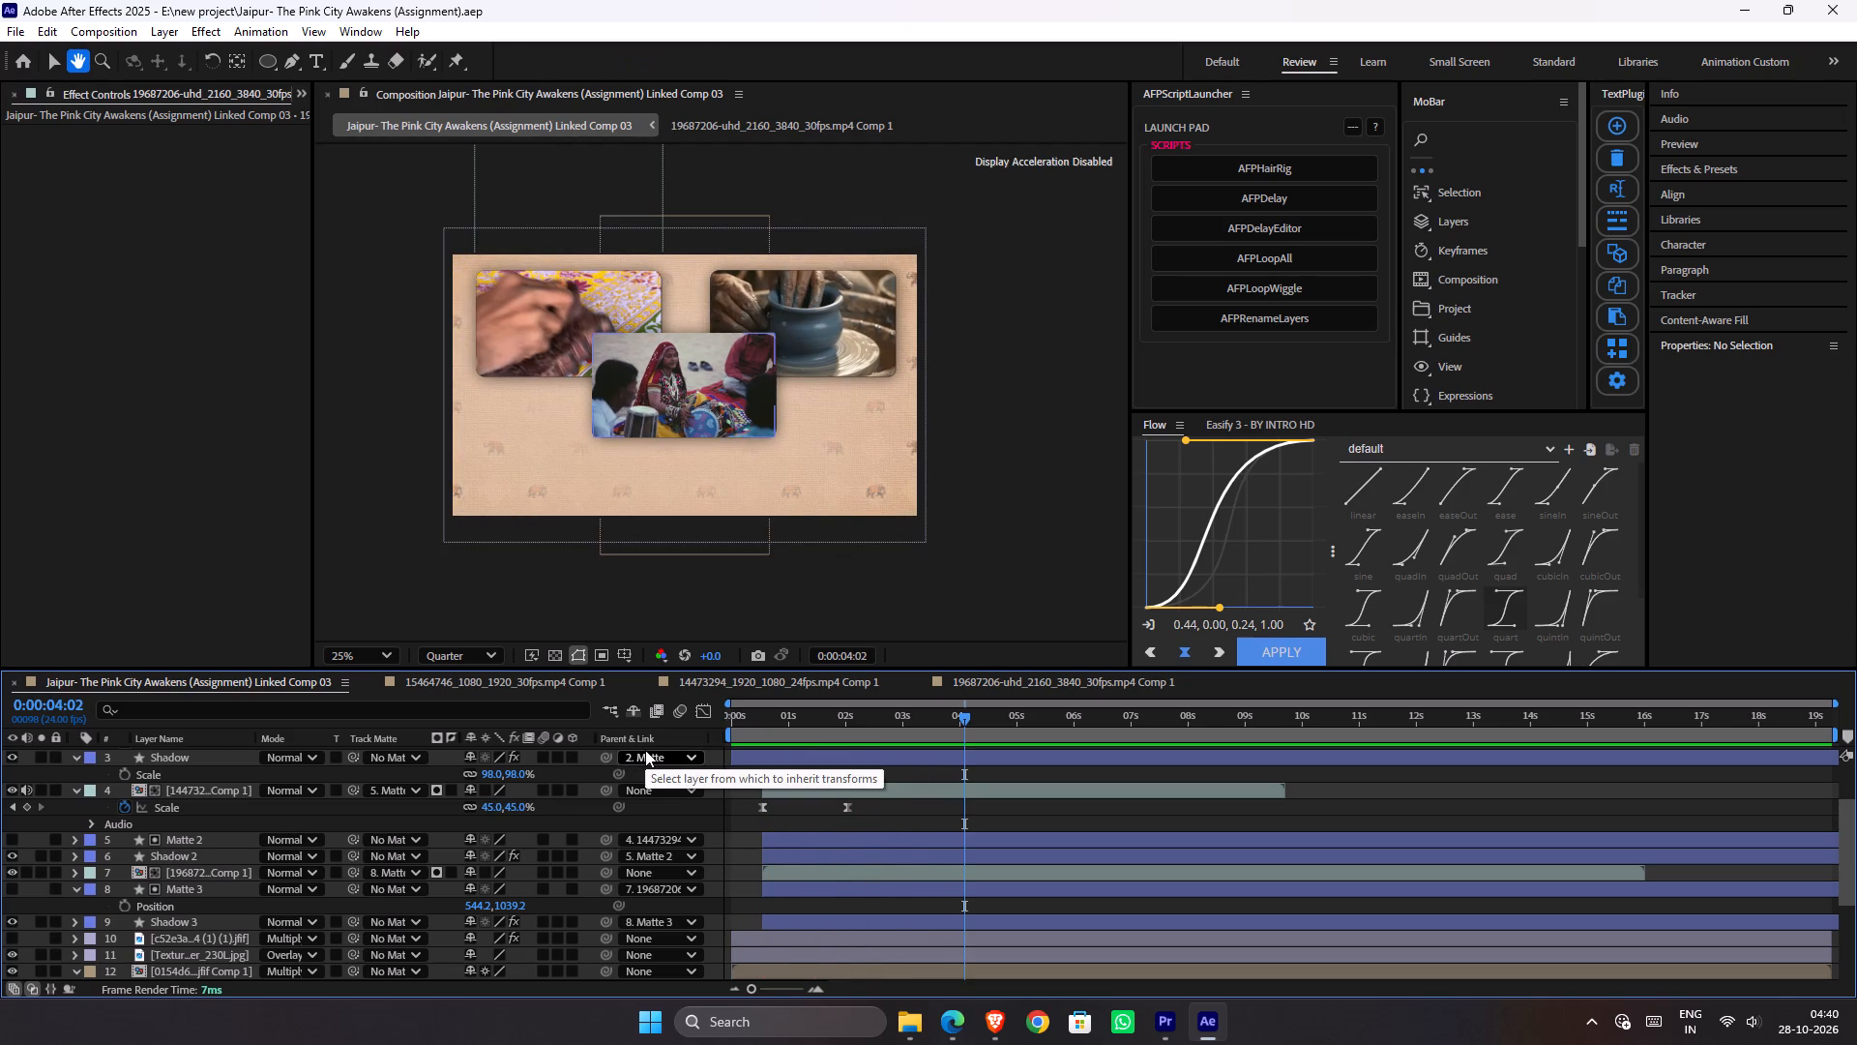
drag(761, 730, 639, 729)
Switch to Premiere Pro and play Sequence 01 from about 00:00:15:00 to about 00:00:19:13 to check the section with the linked composition.
click(1163, 1015)
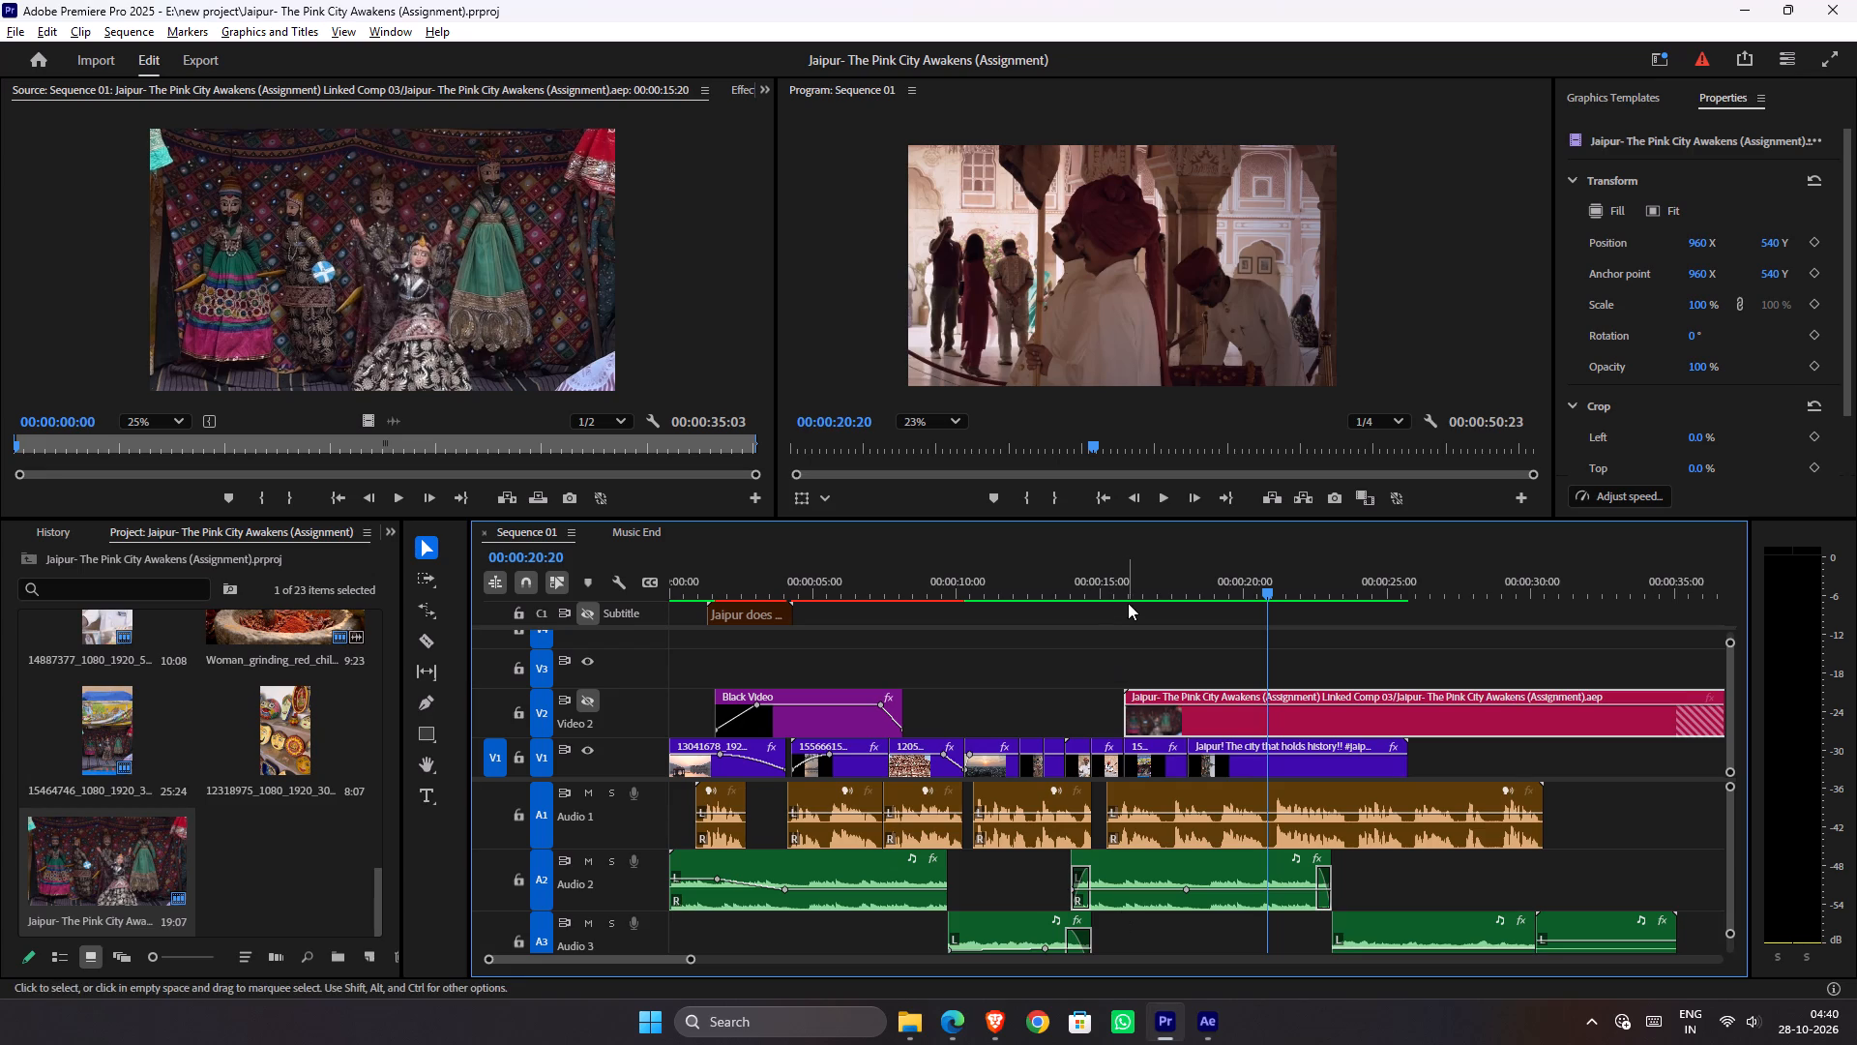
drag(1132, 586, 1099, 582)
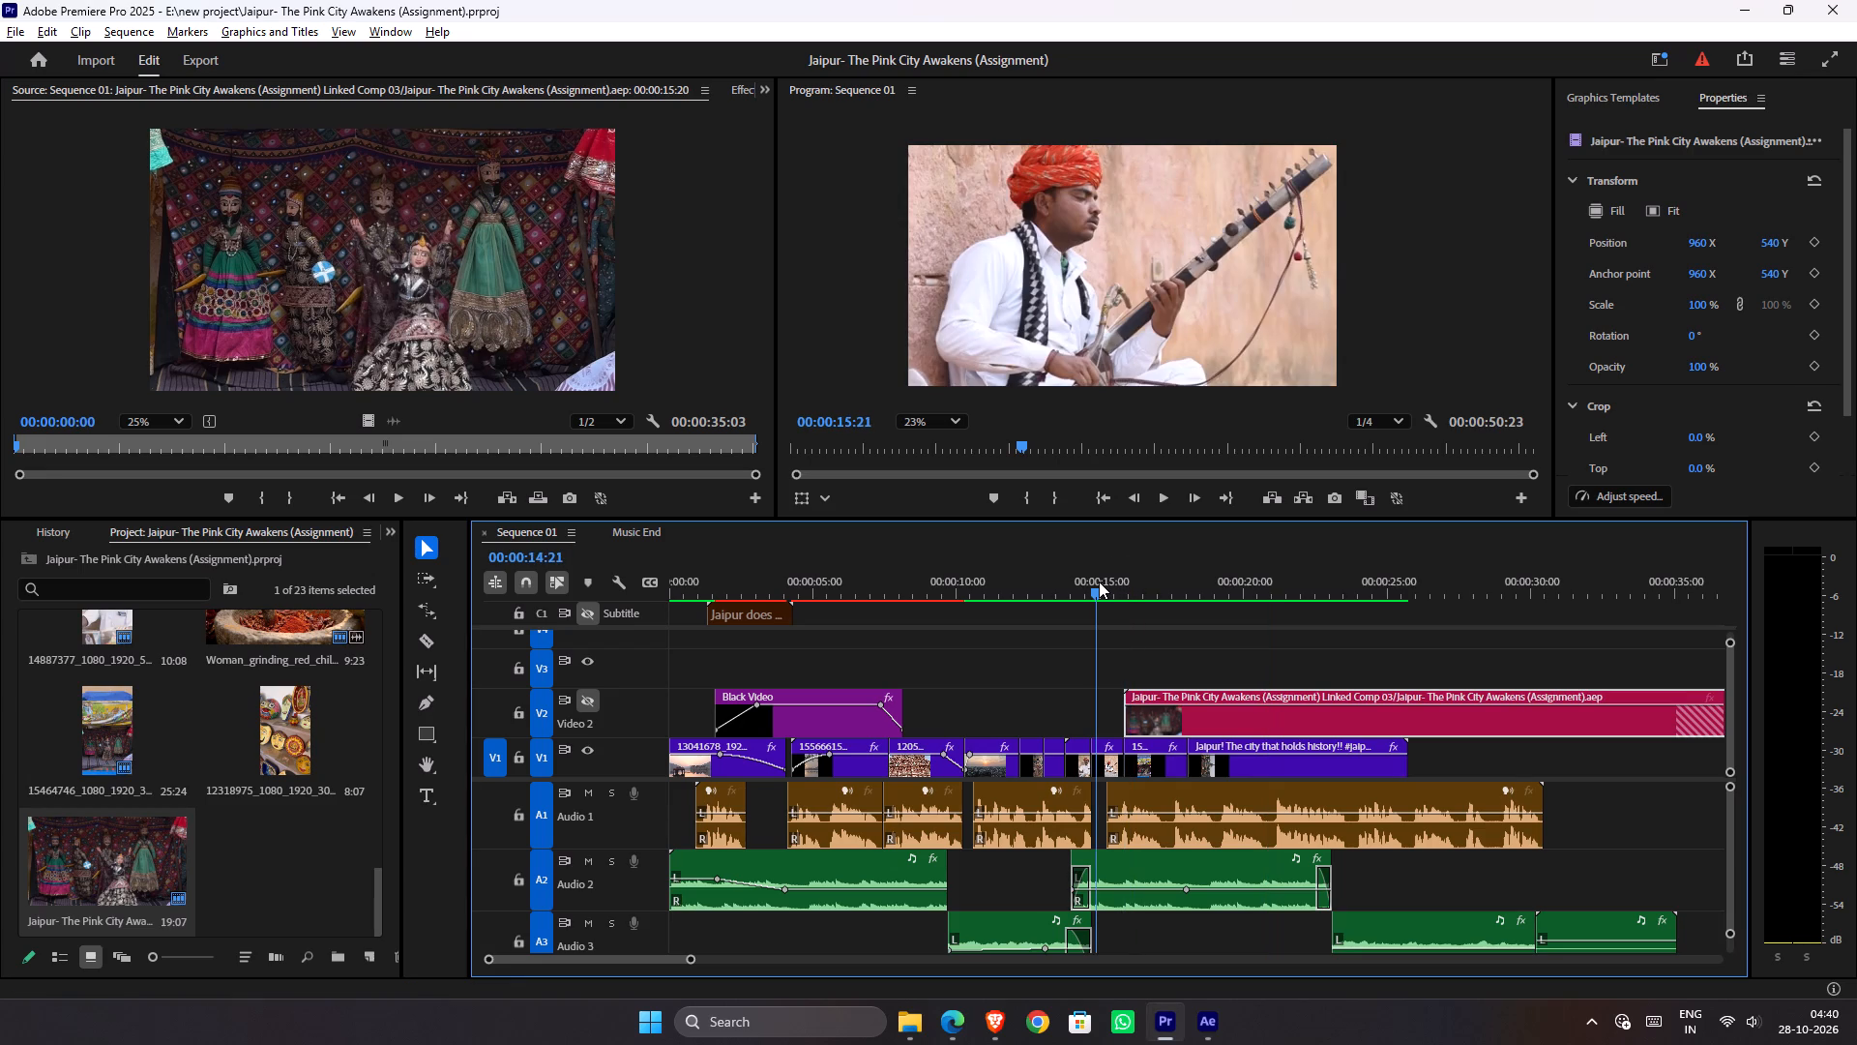
key(space)
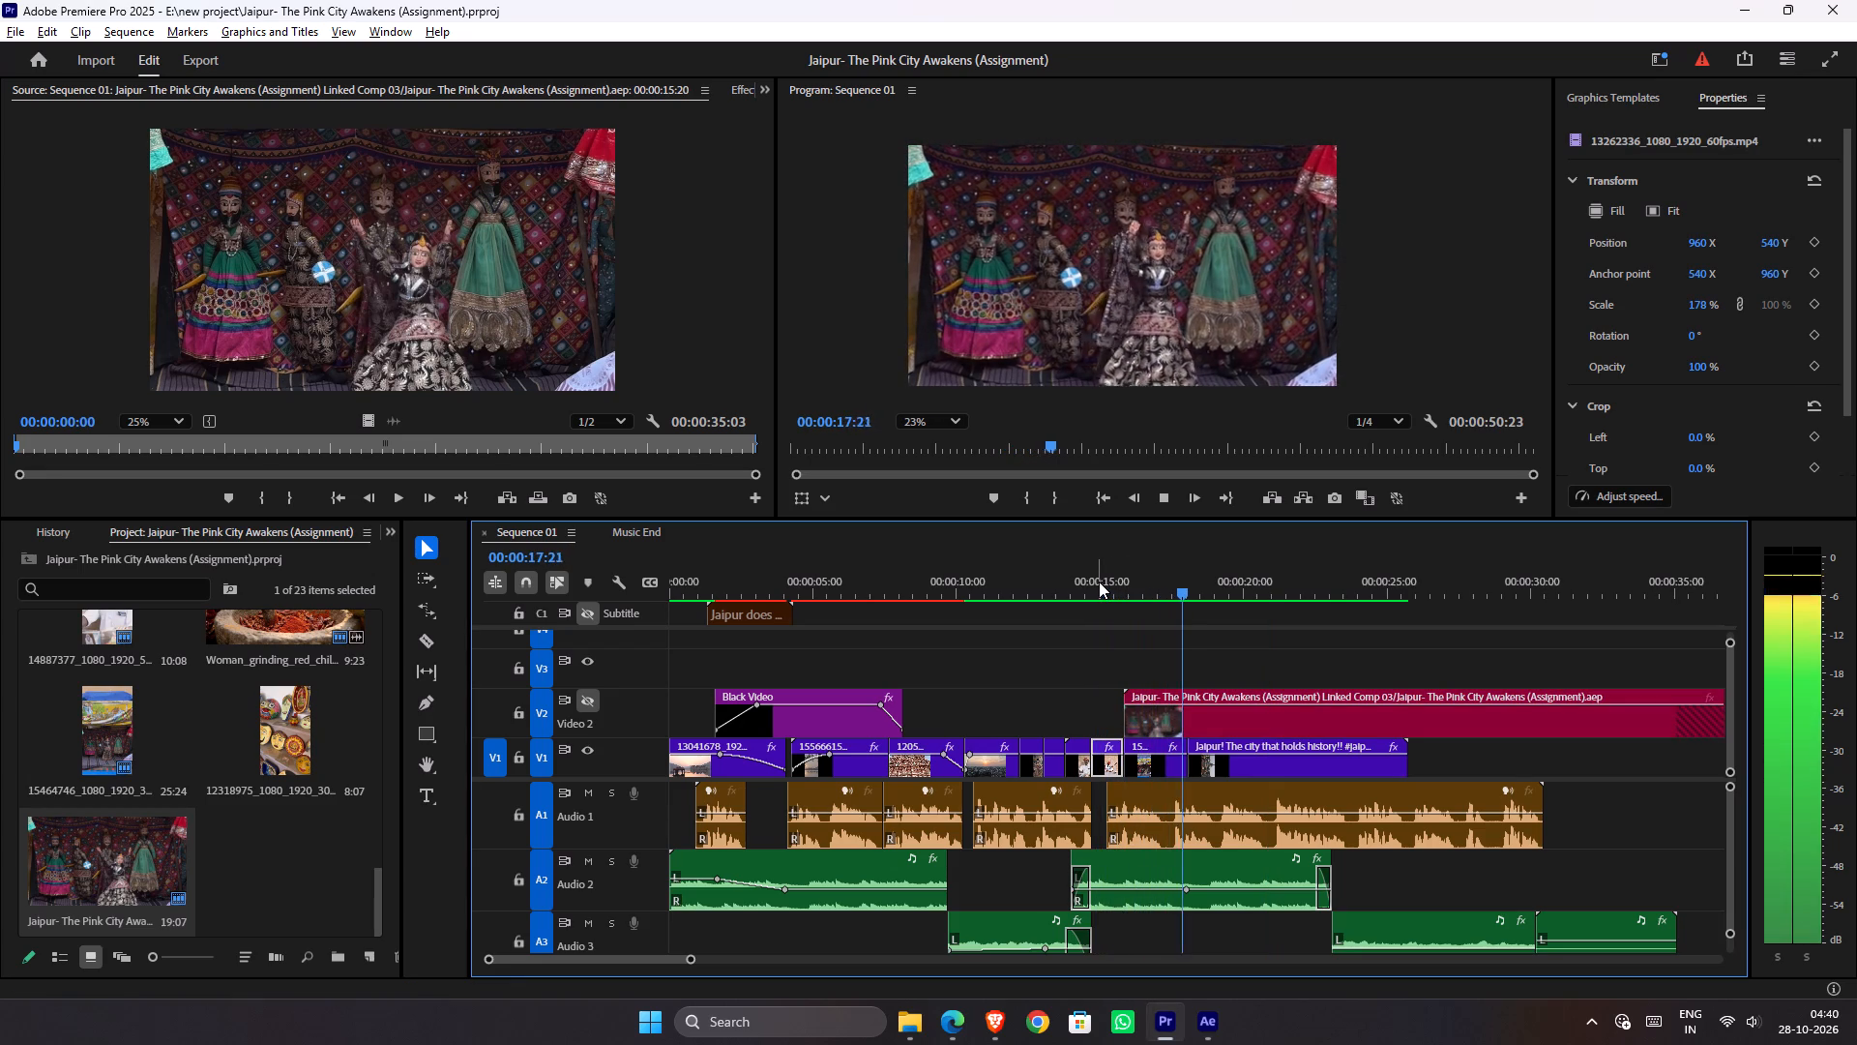
key(space)
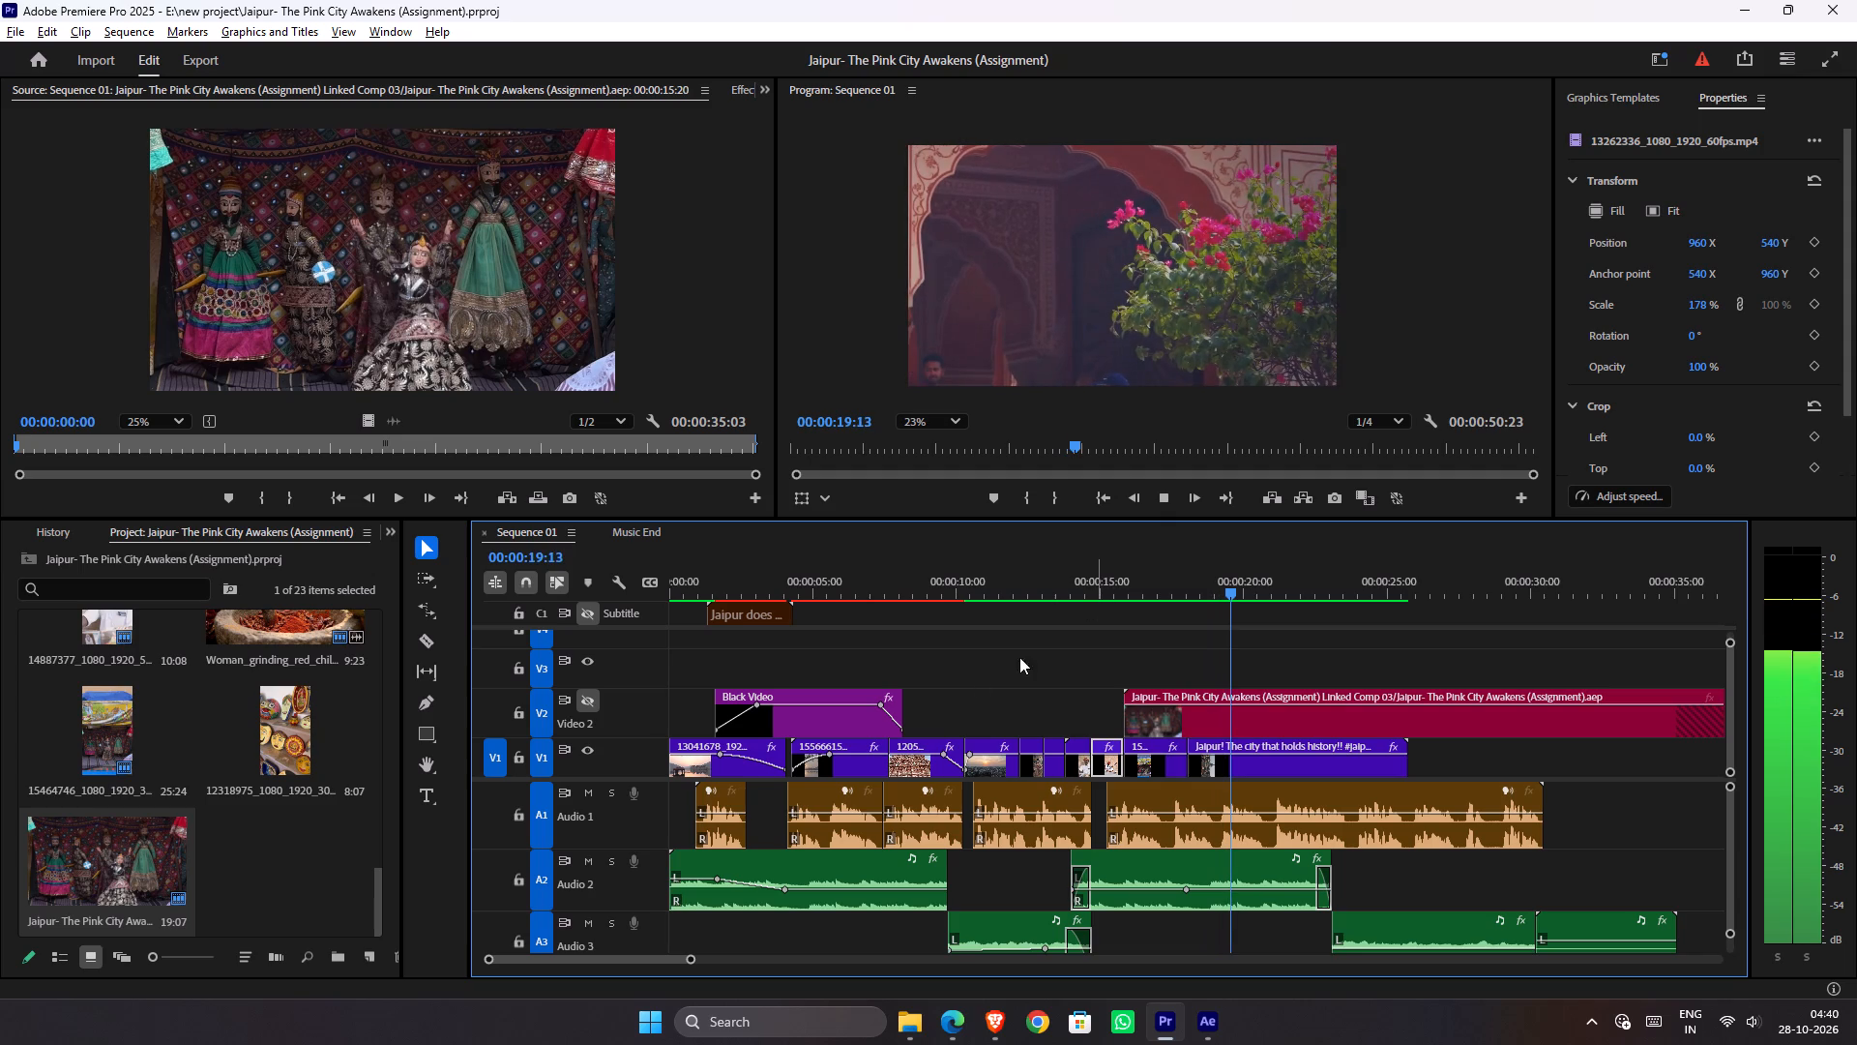
Turn on the Video 2 track output, save the project, and play Sequence 01 from 00:00:15:06 to review the panel composition.
click(589, 703)
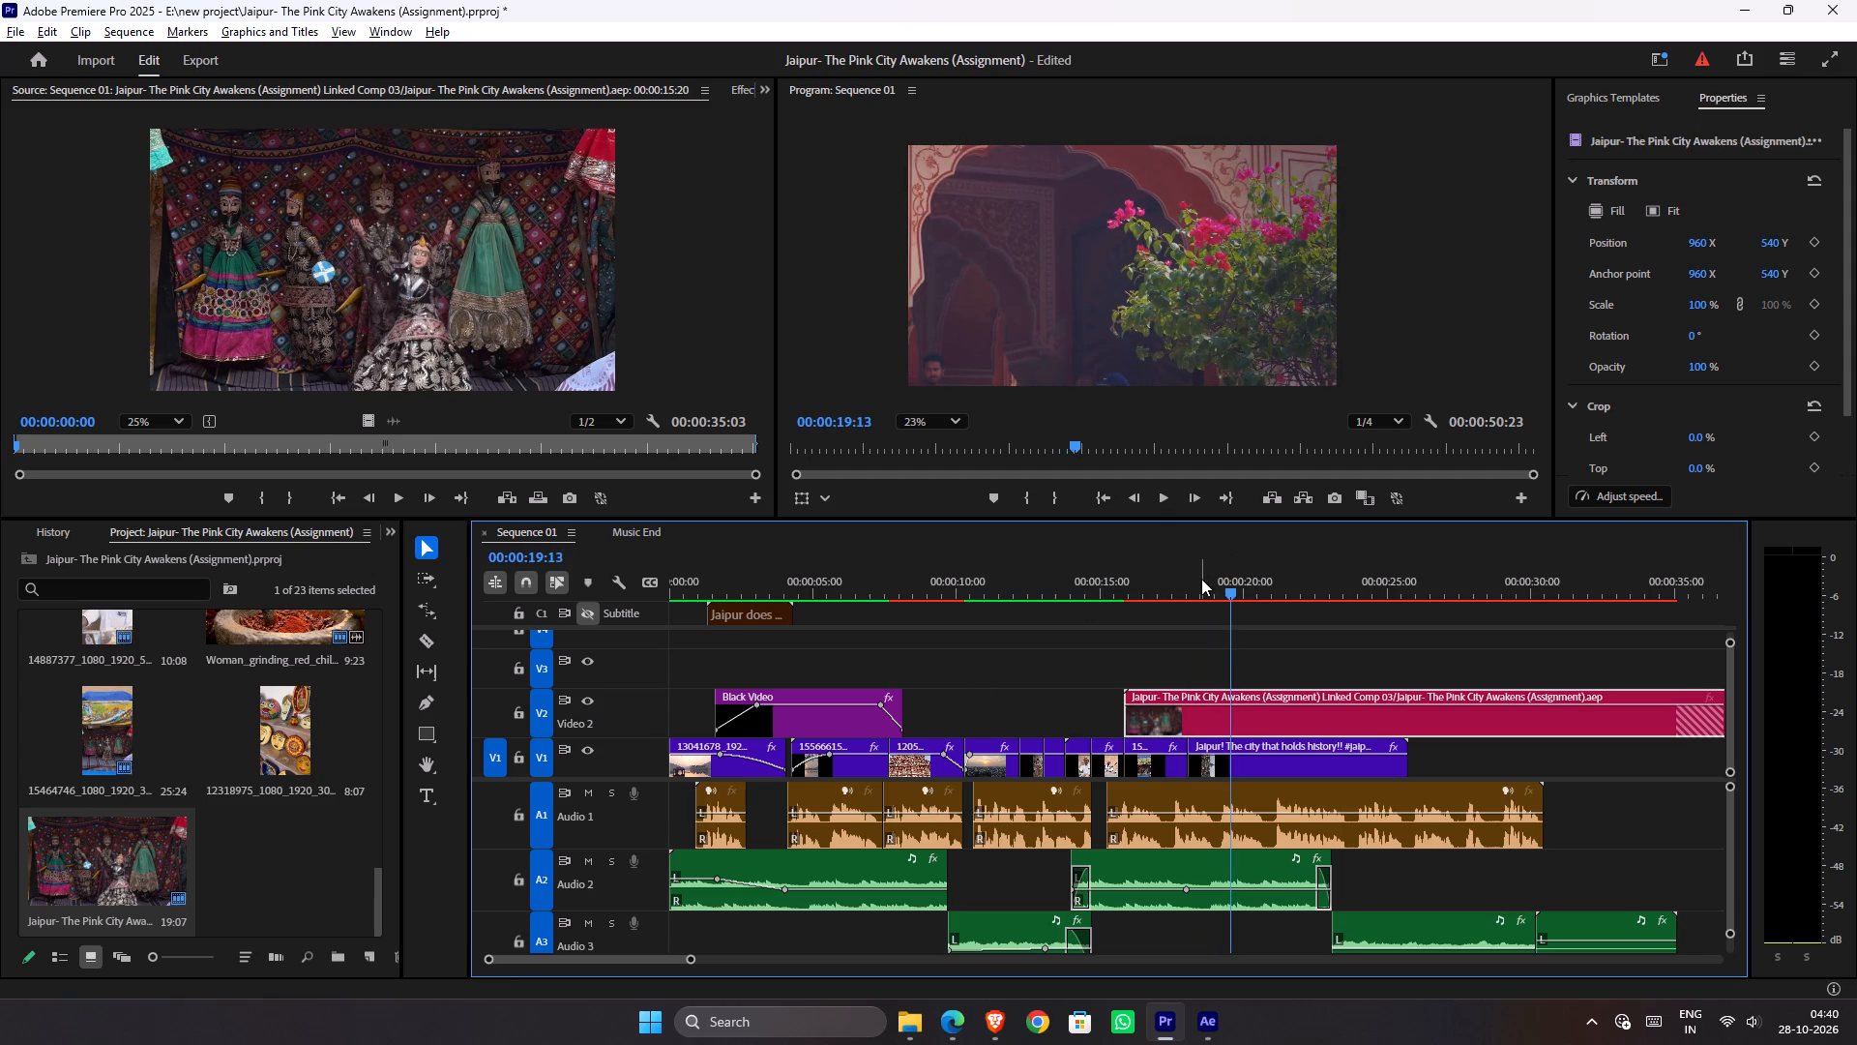
drag(1203, 581, 1109, 588)
key(ctrl+s)
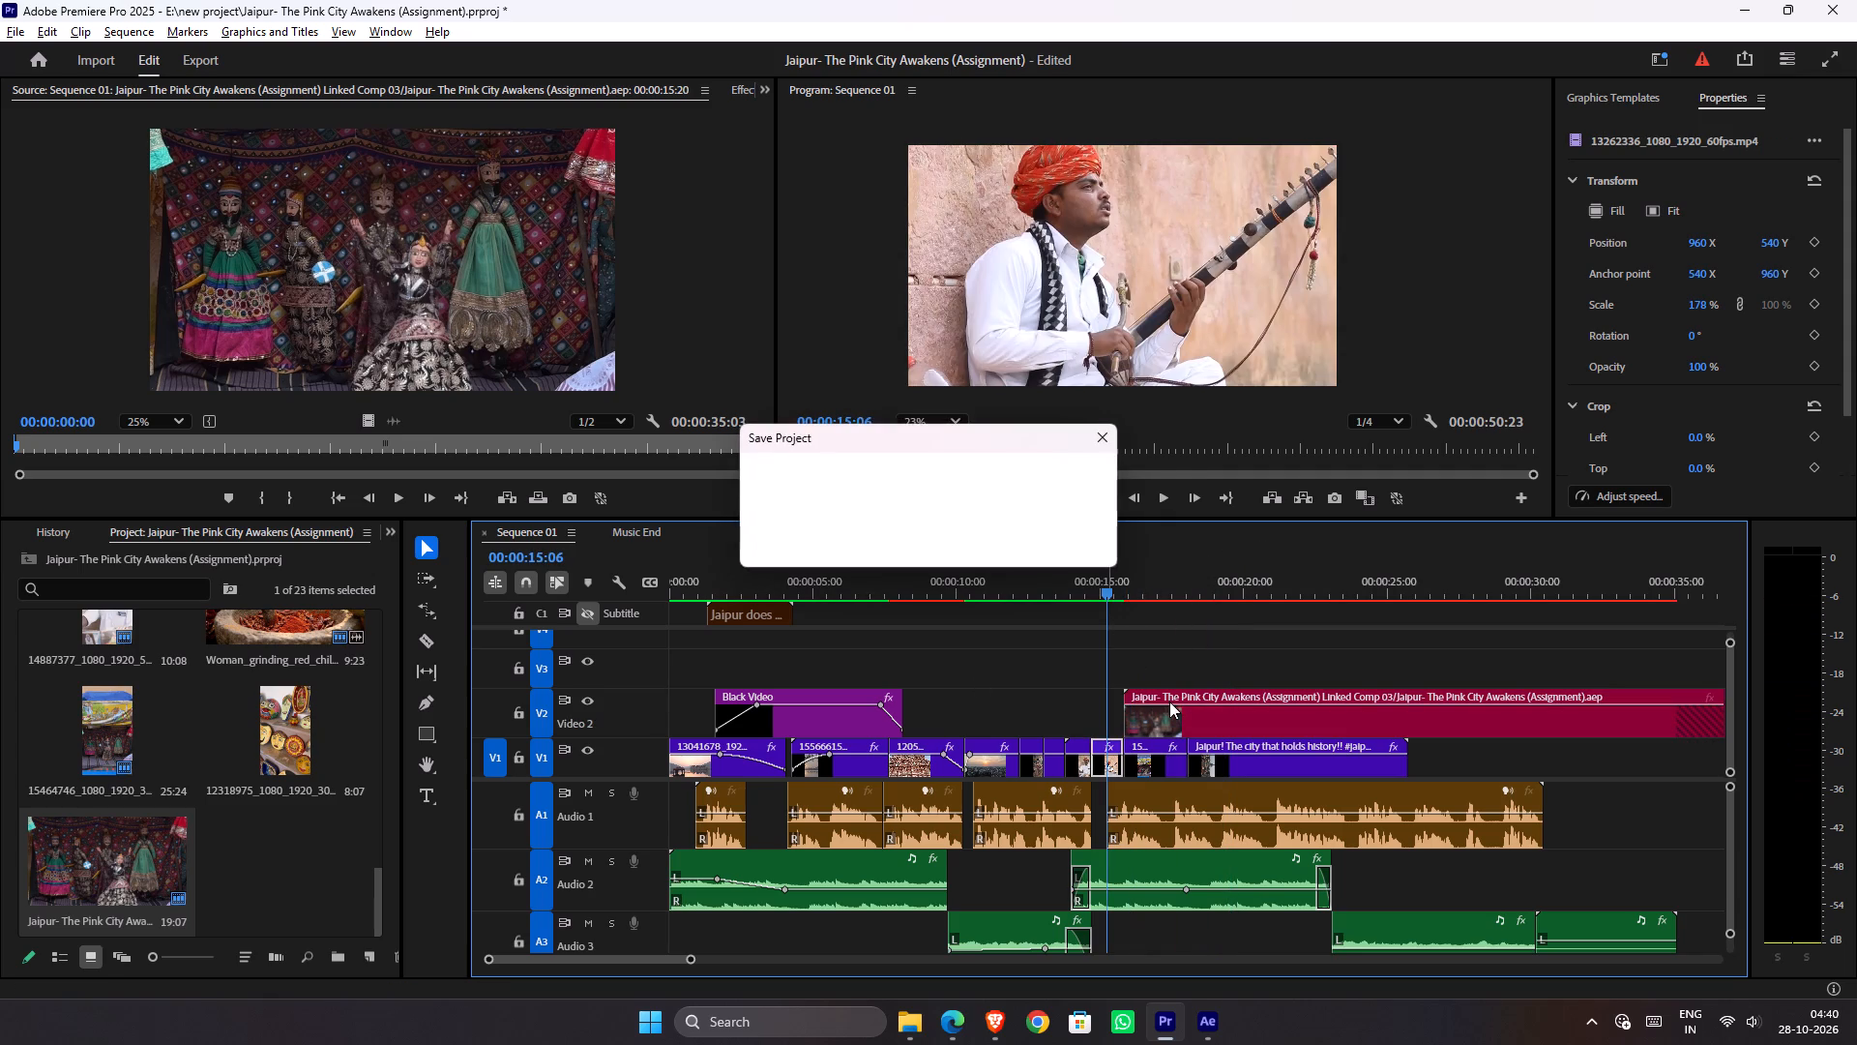
key(space)
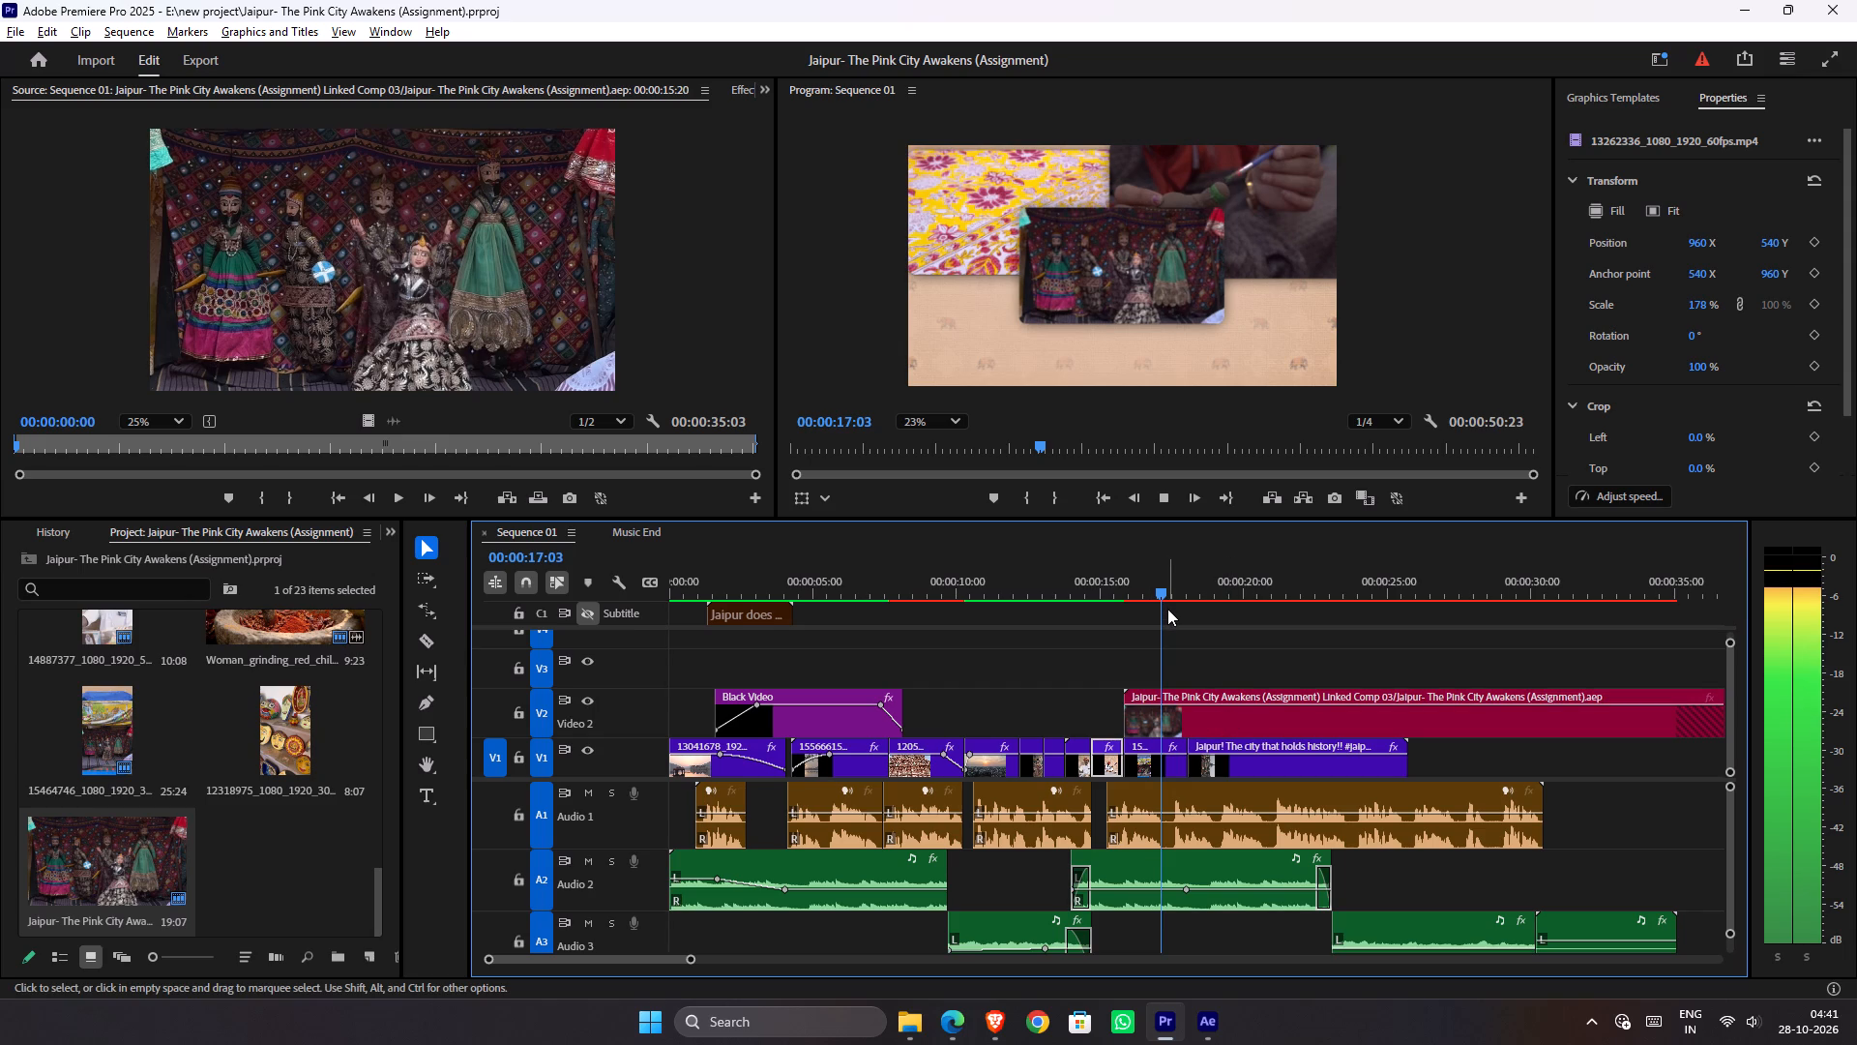
key(space)
drag(1177, 592, 1108, 606)
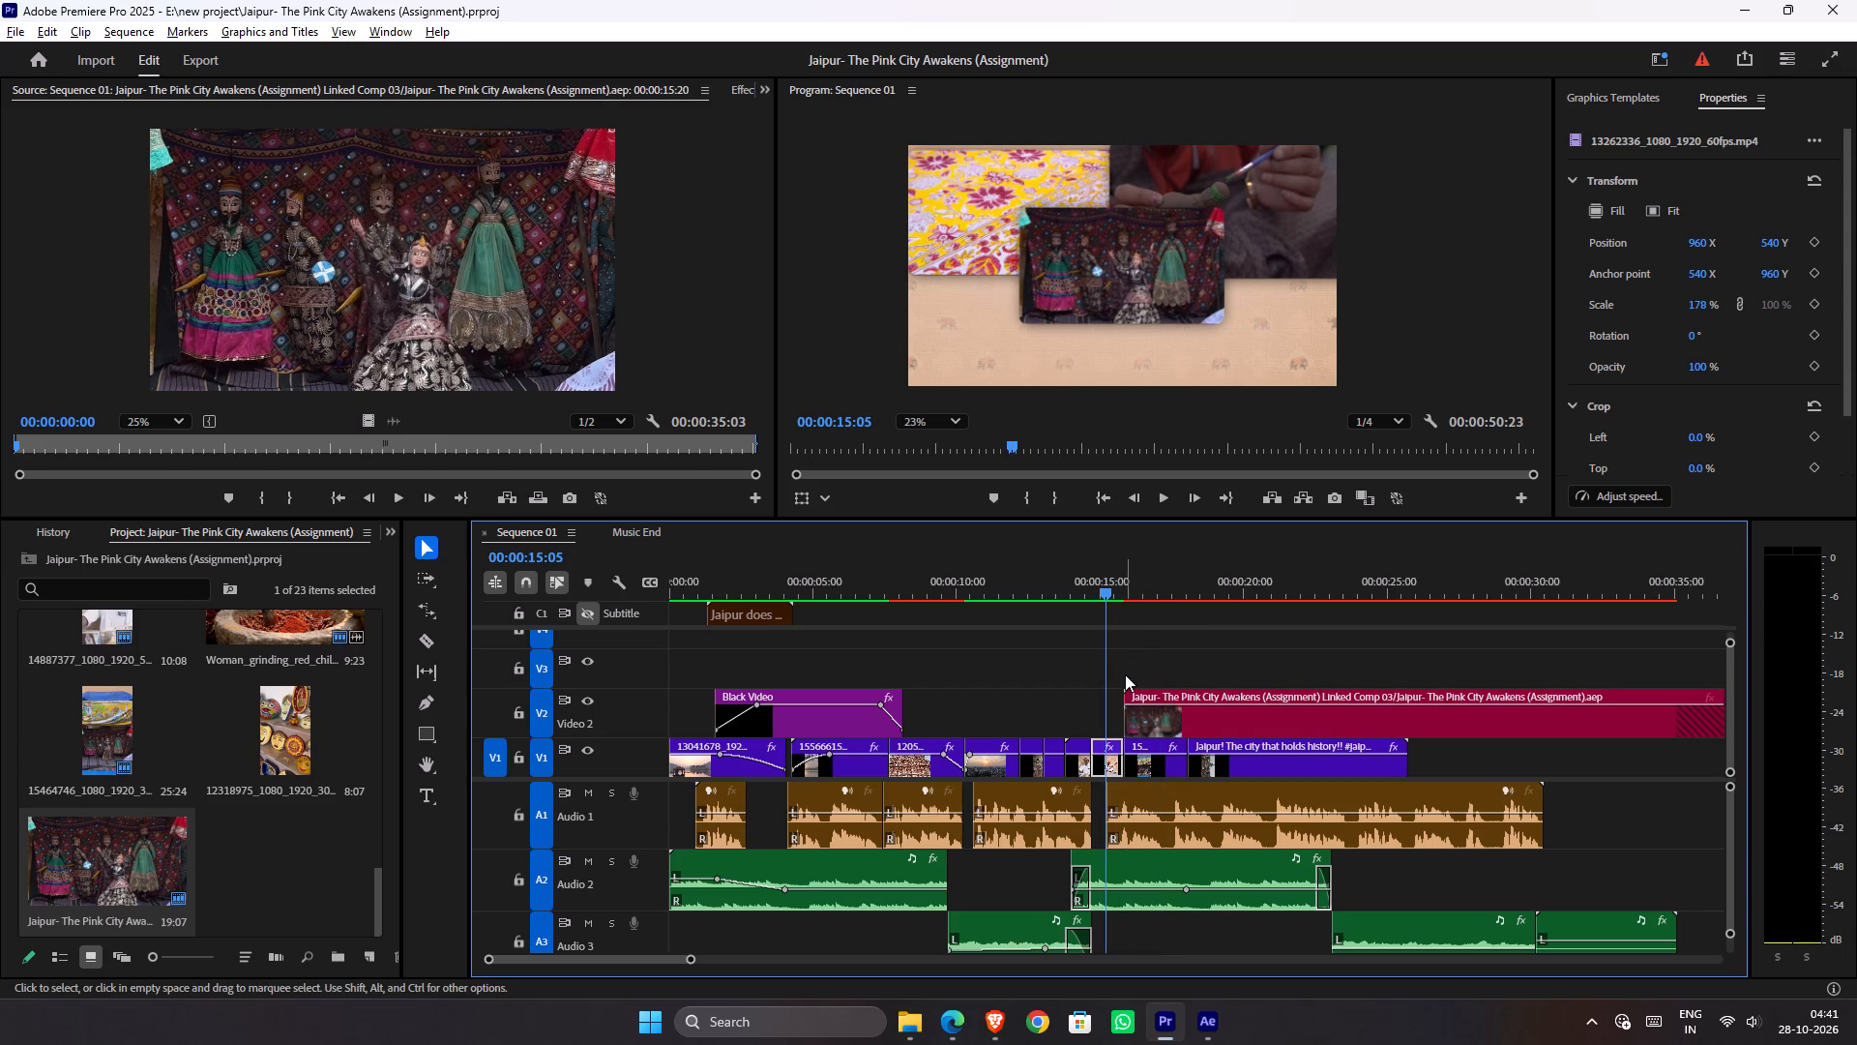
Switch to After Effects, play the main composition from 0:00:00:00 in stretches, save, and scrub between about 0:00:01:04 and 0:00:04:00.
click(1205, 1016)
key(space)
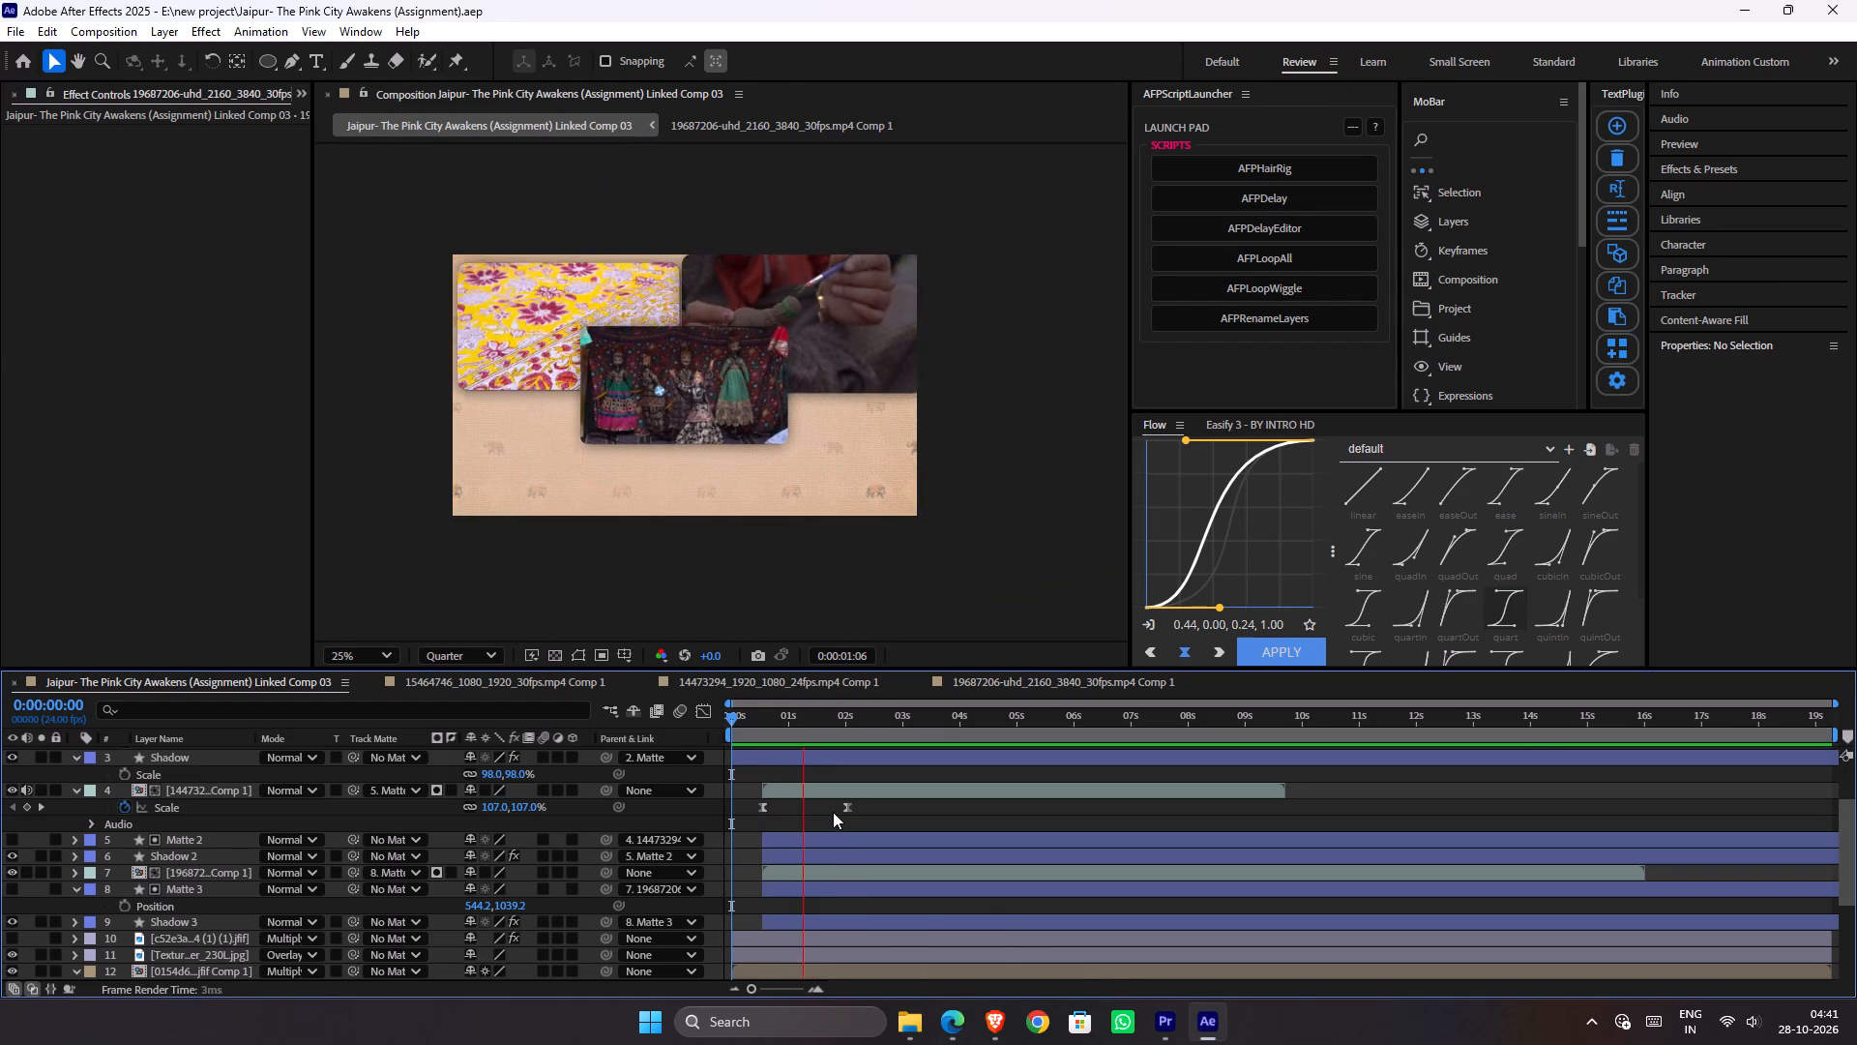
key(space)
key(space)
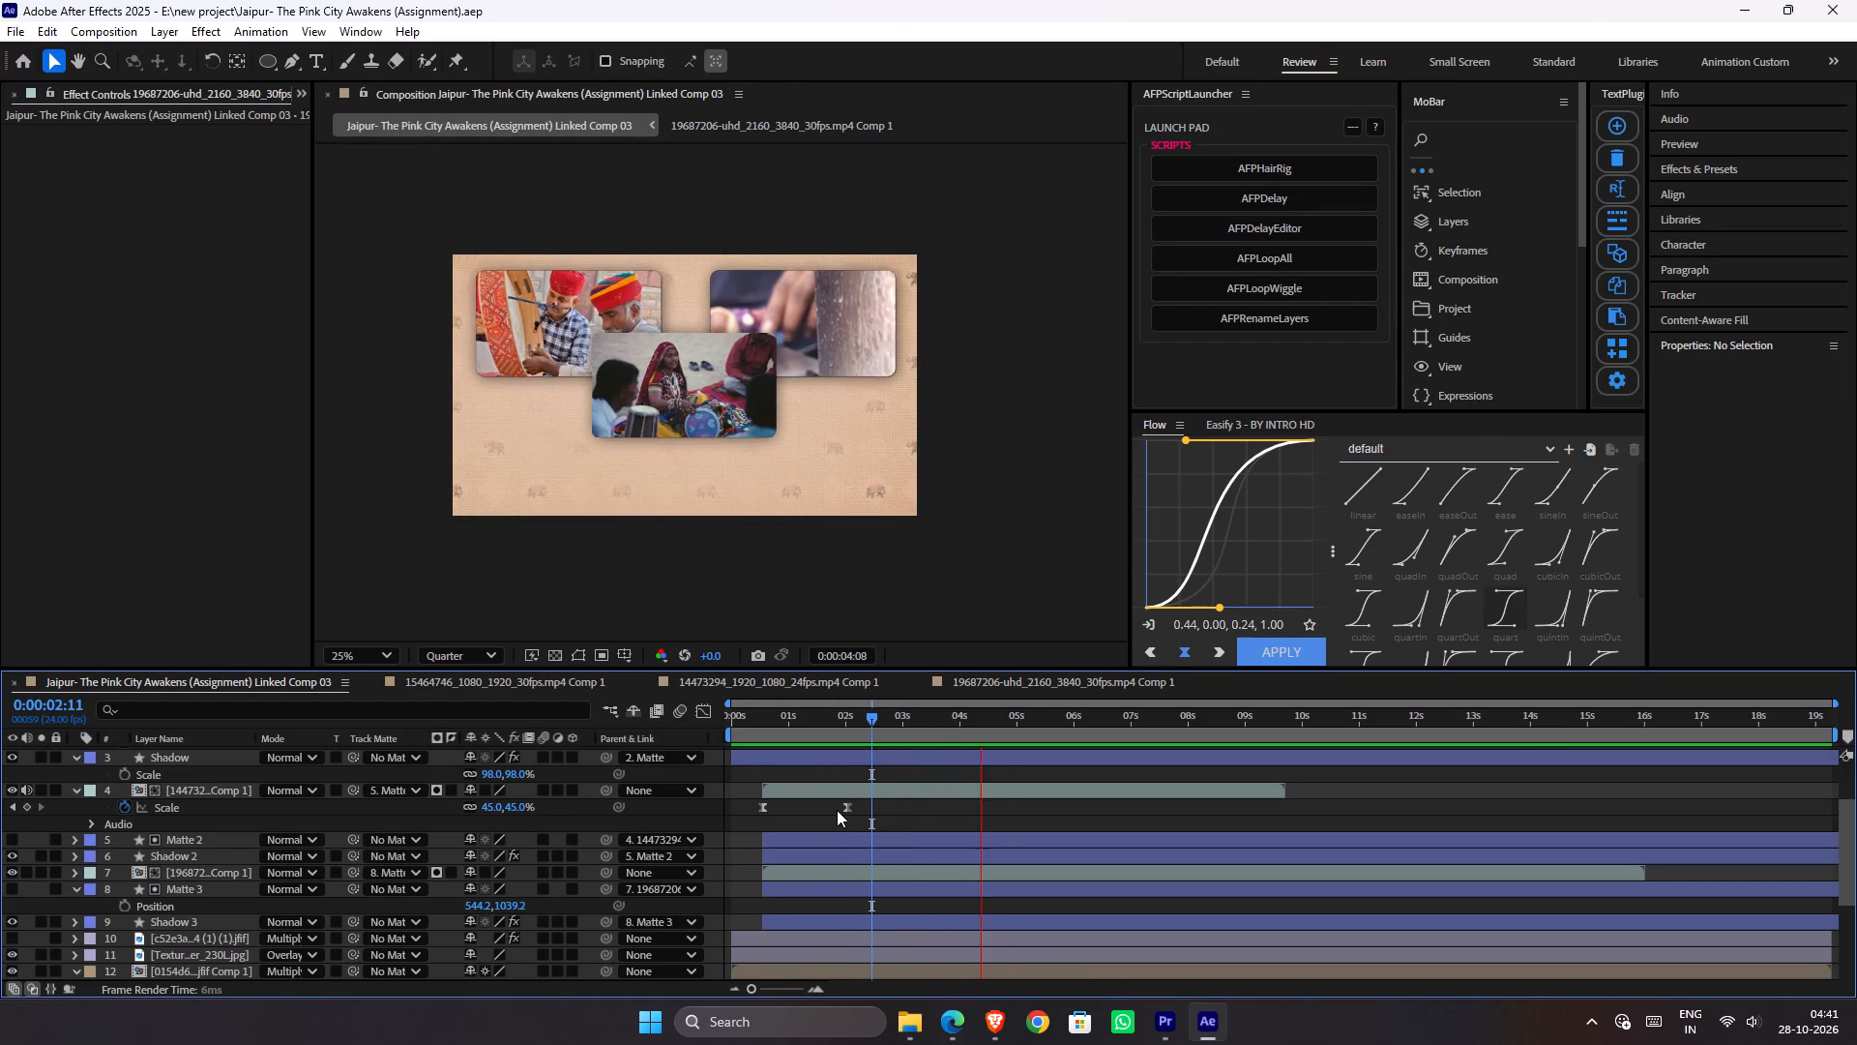
key(space)
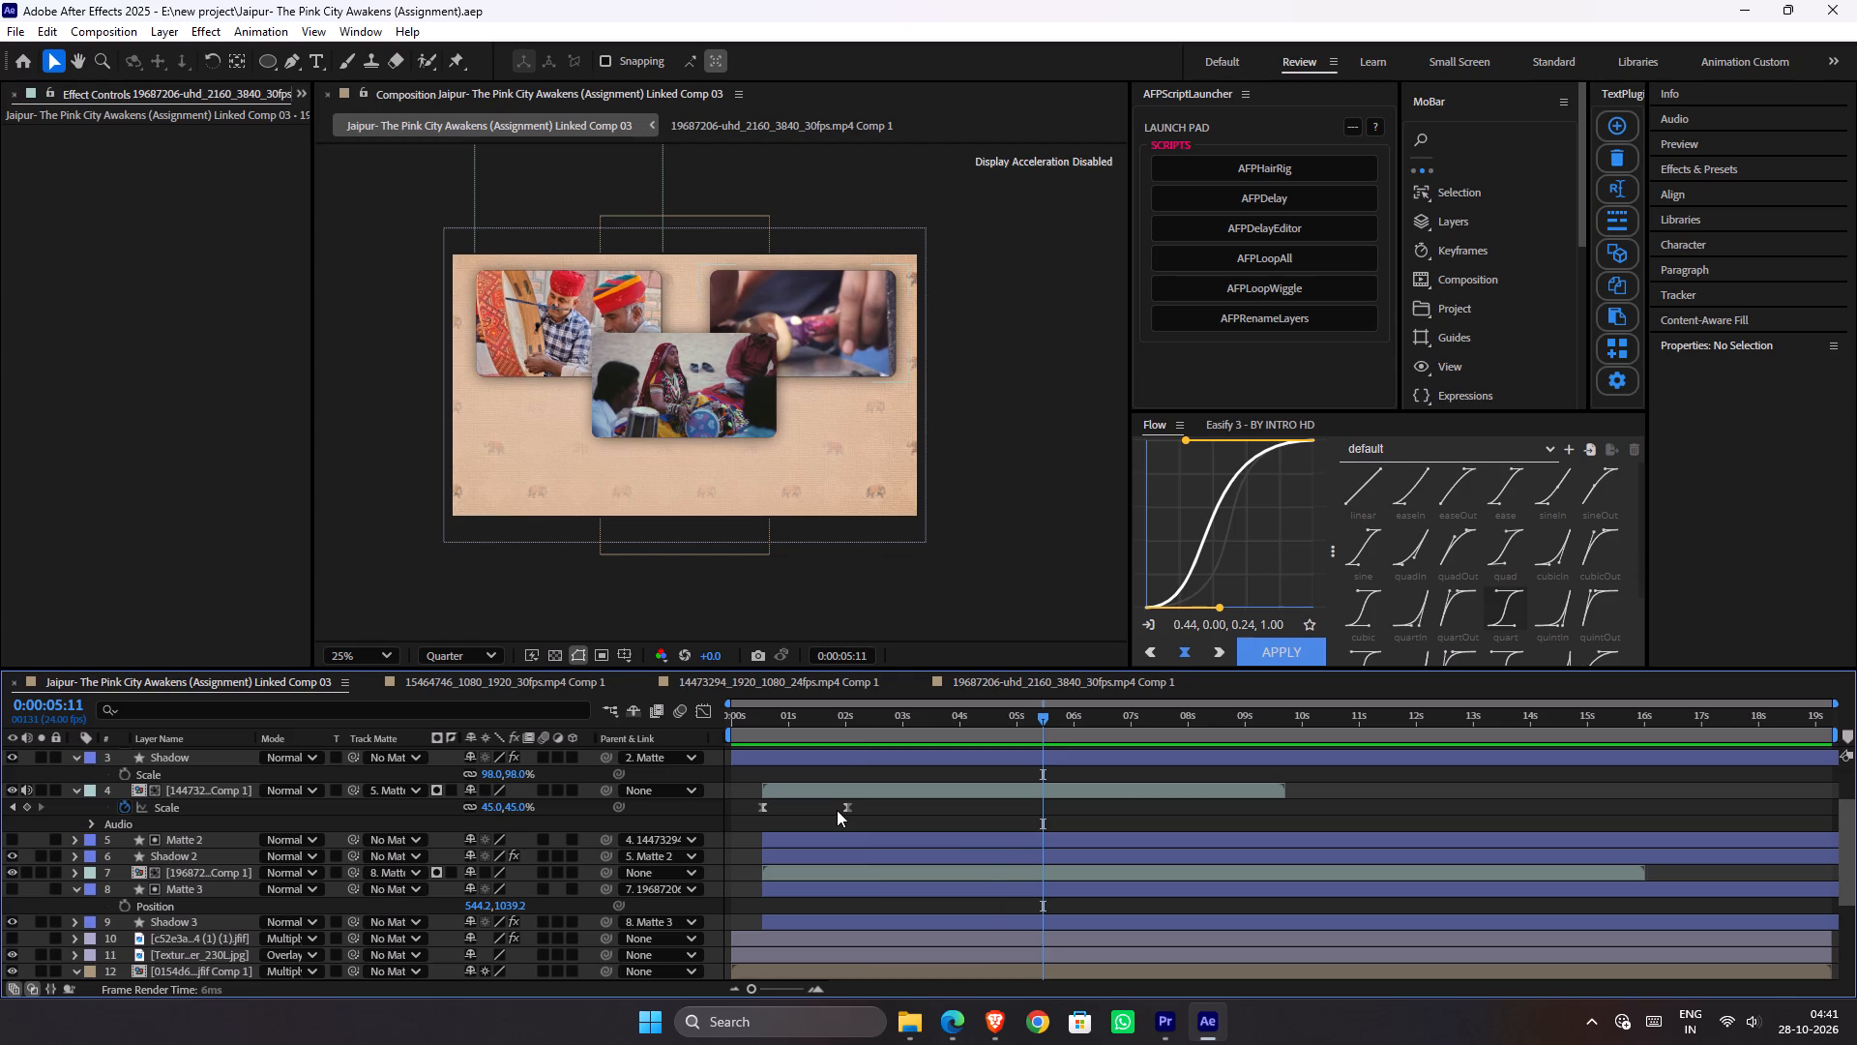
key(space)
key(space)
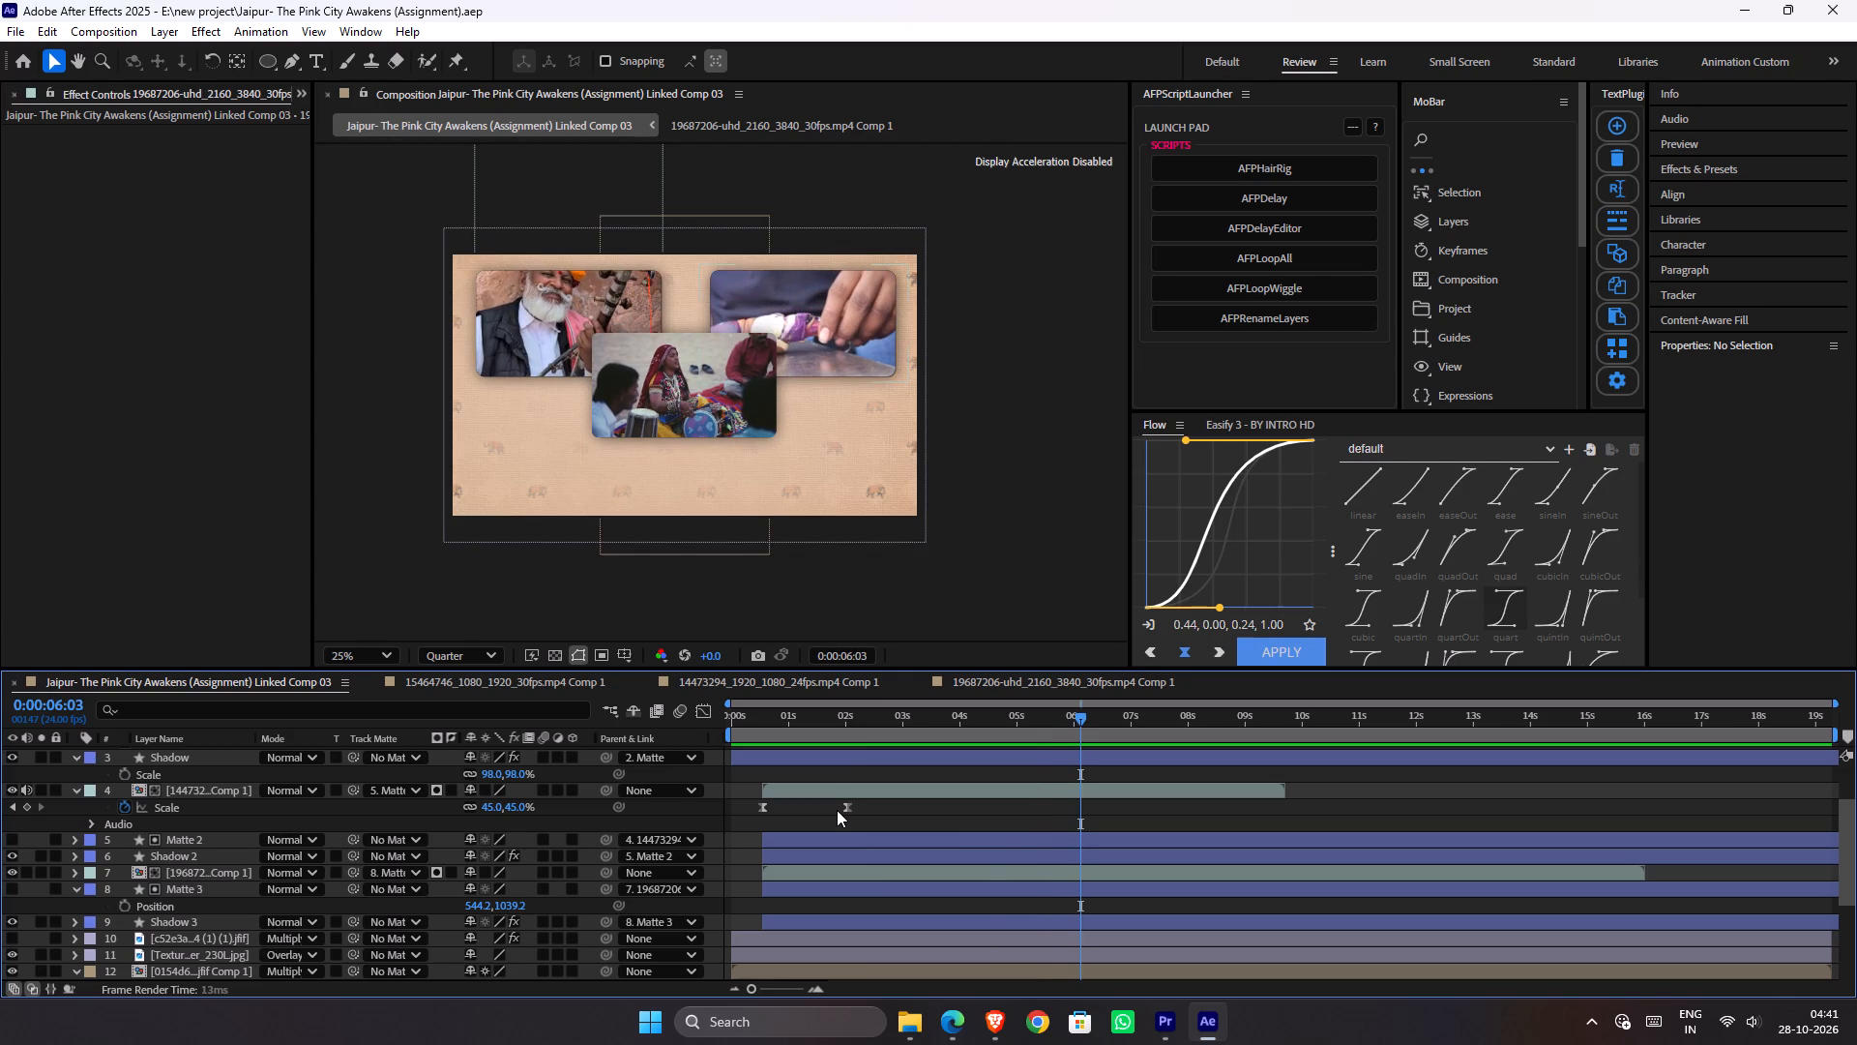
key(ctrl+s)
drag(900, 730, 785, 756)
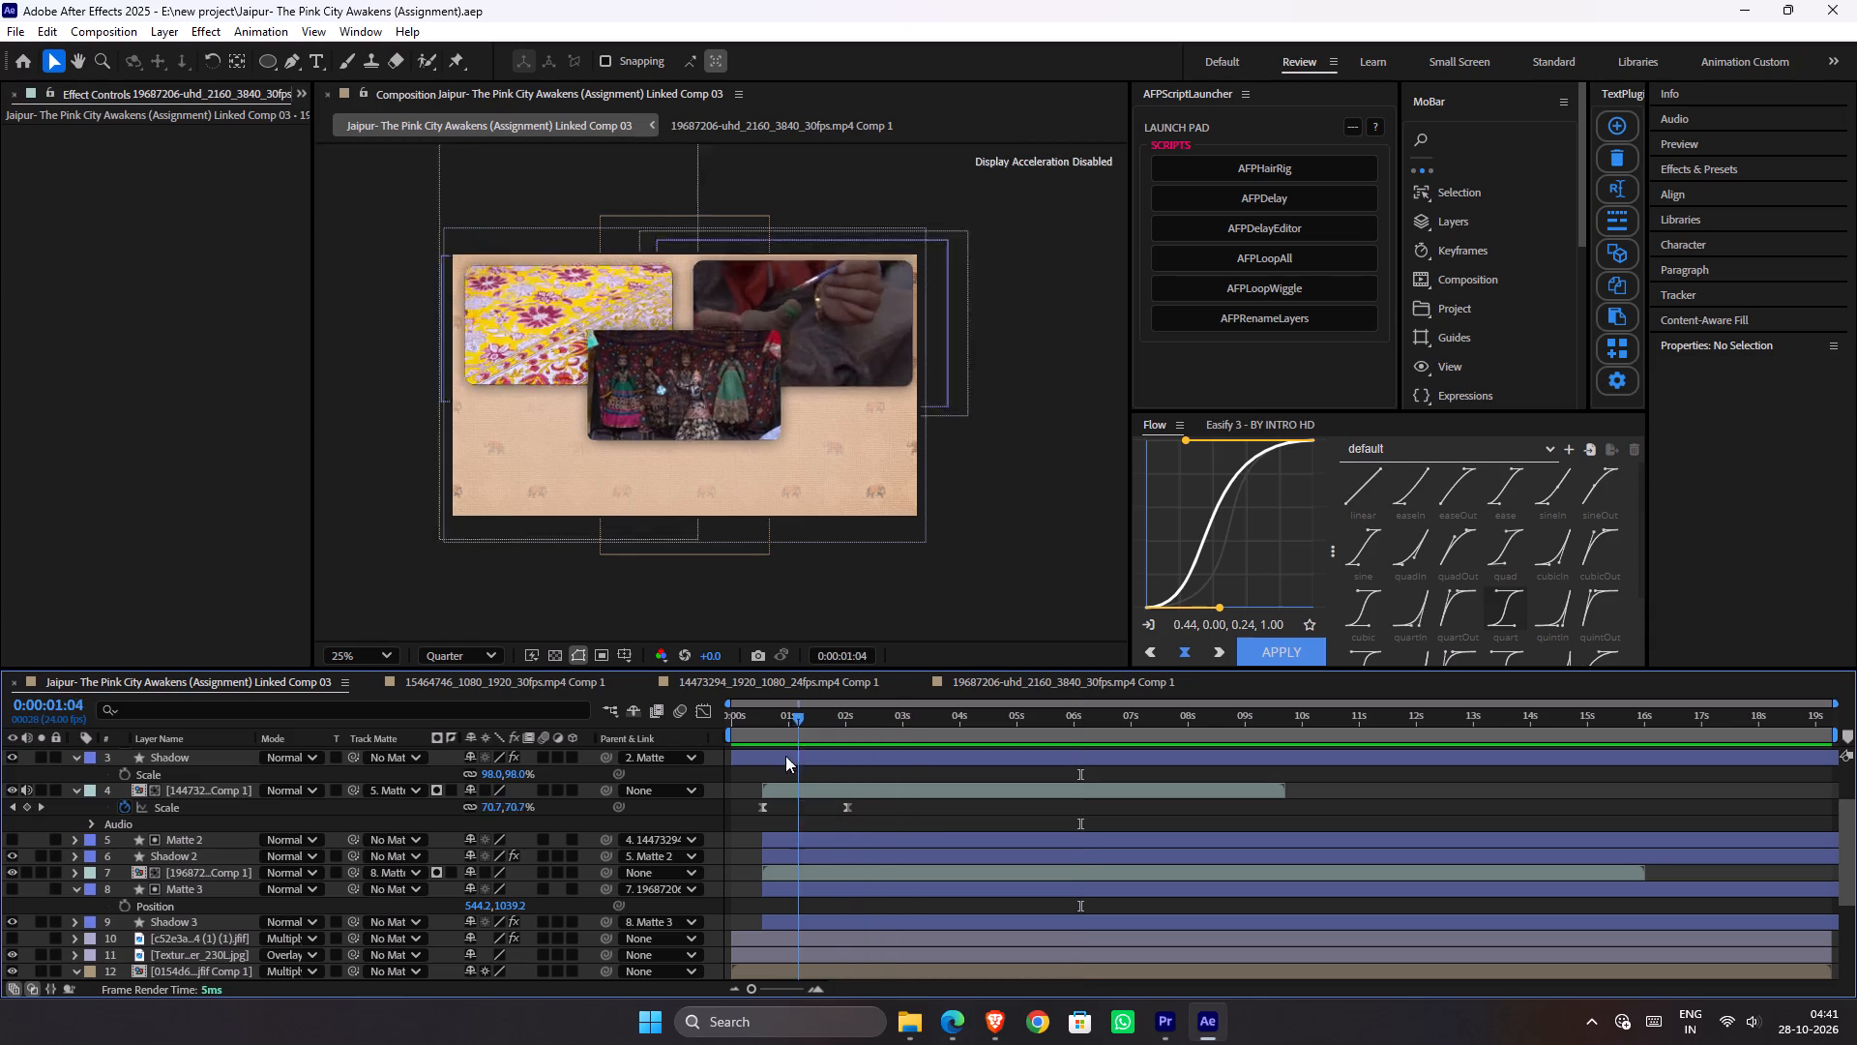
drag(785, 756, 911, 837)
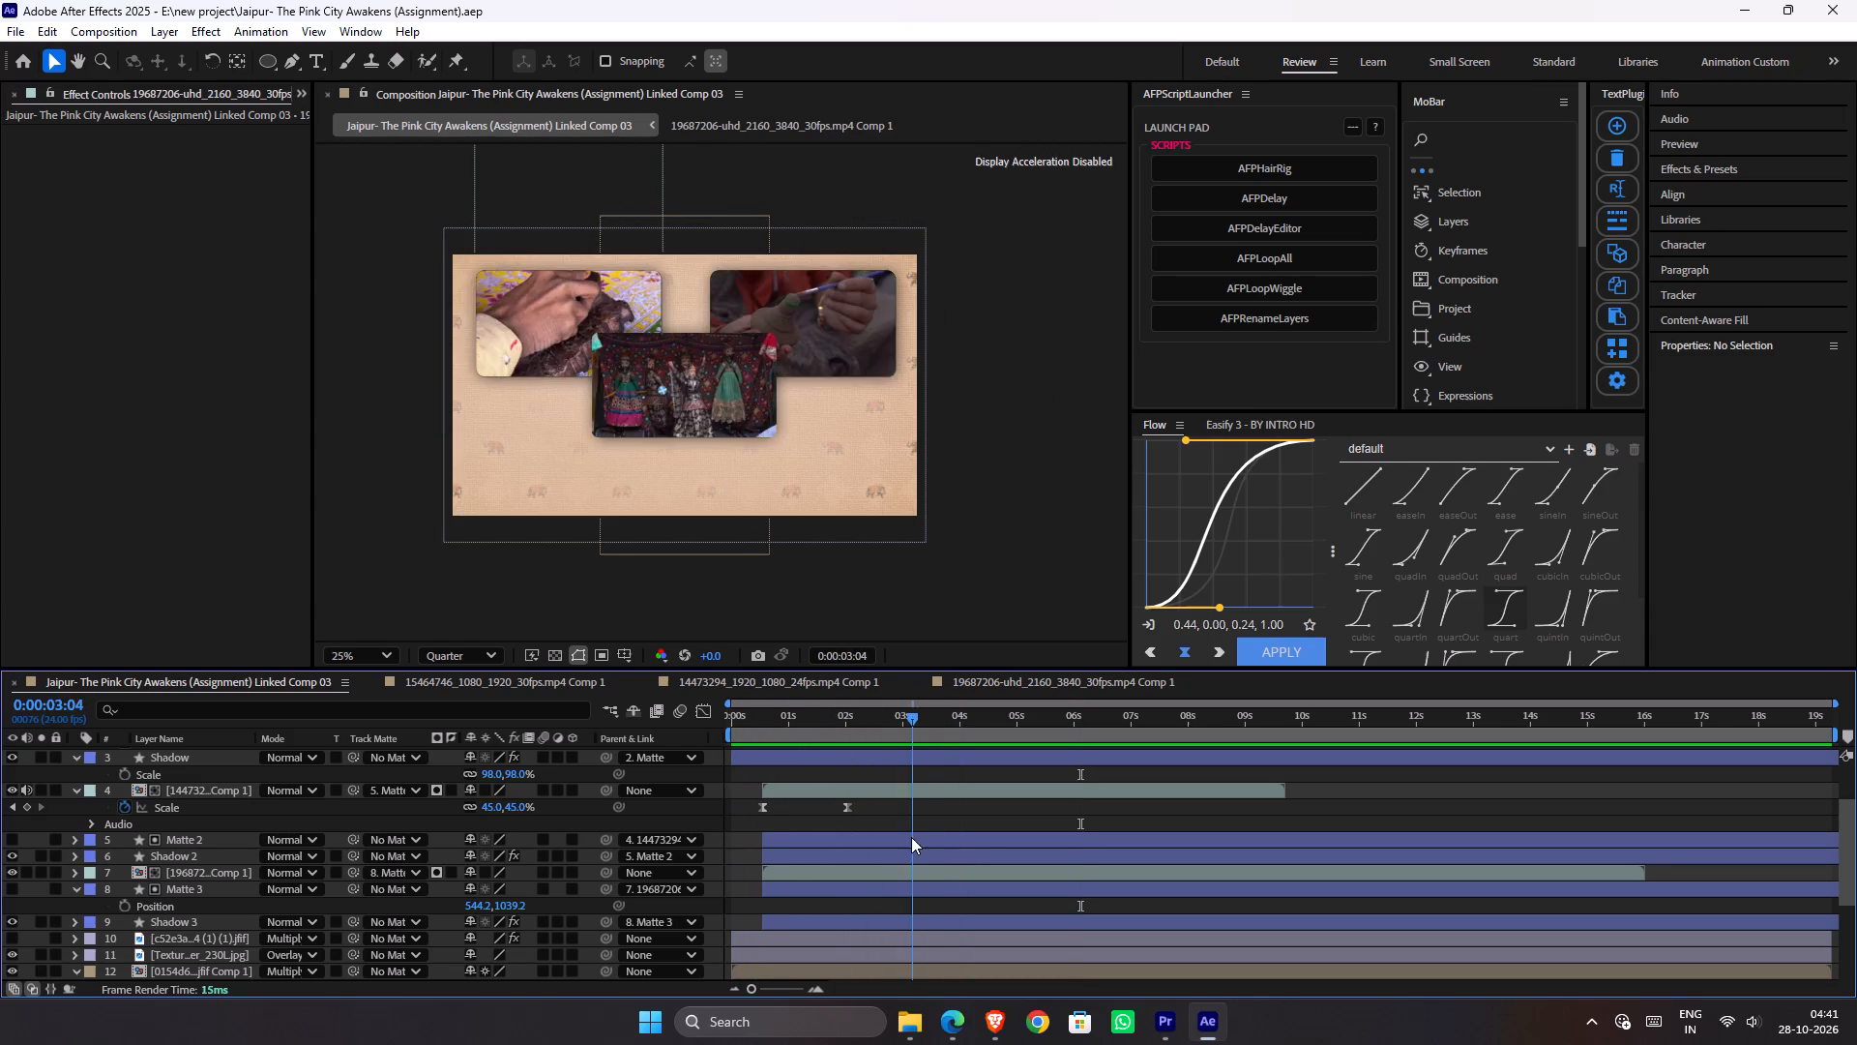
drag(911, 837, 958, 822)
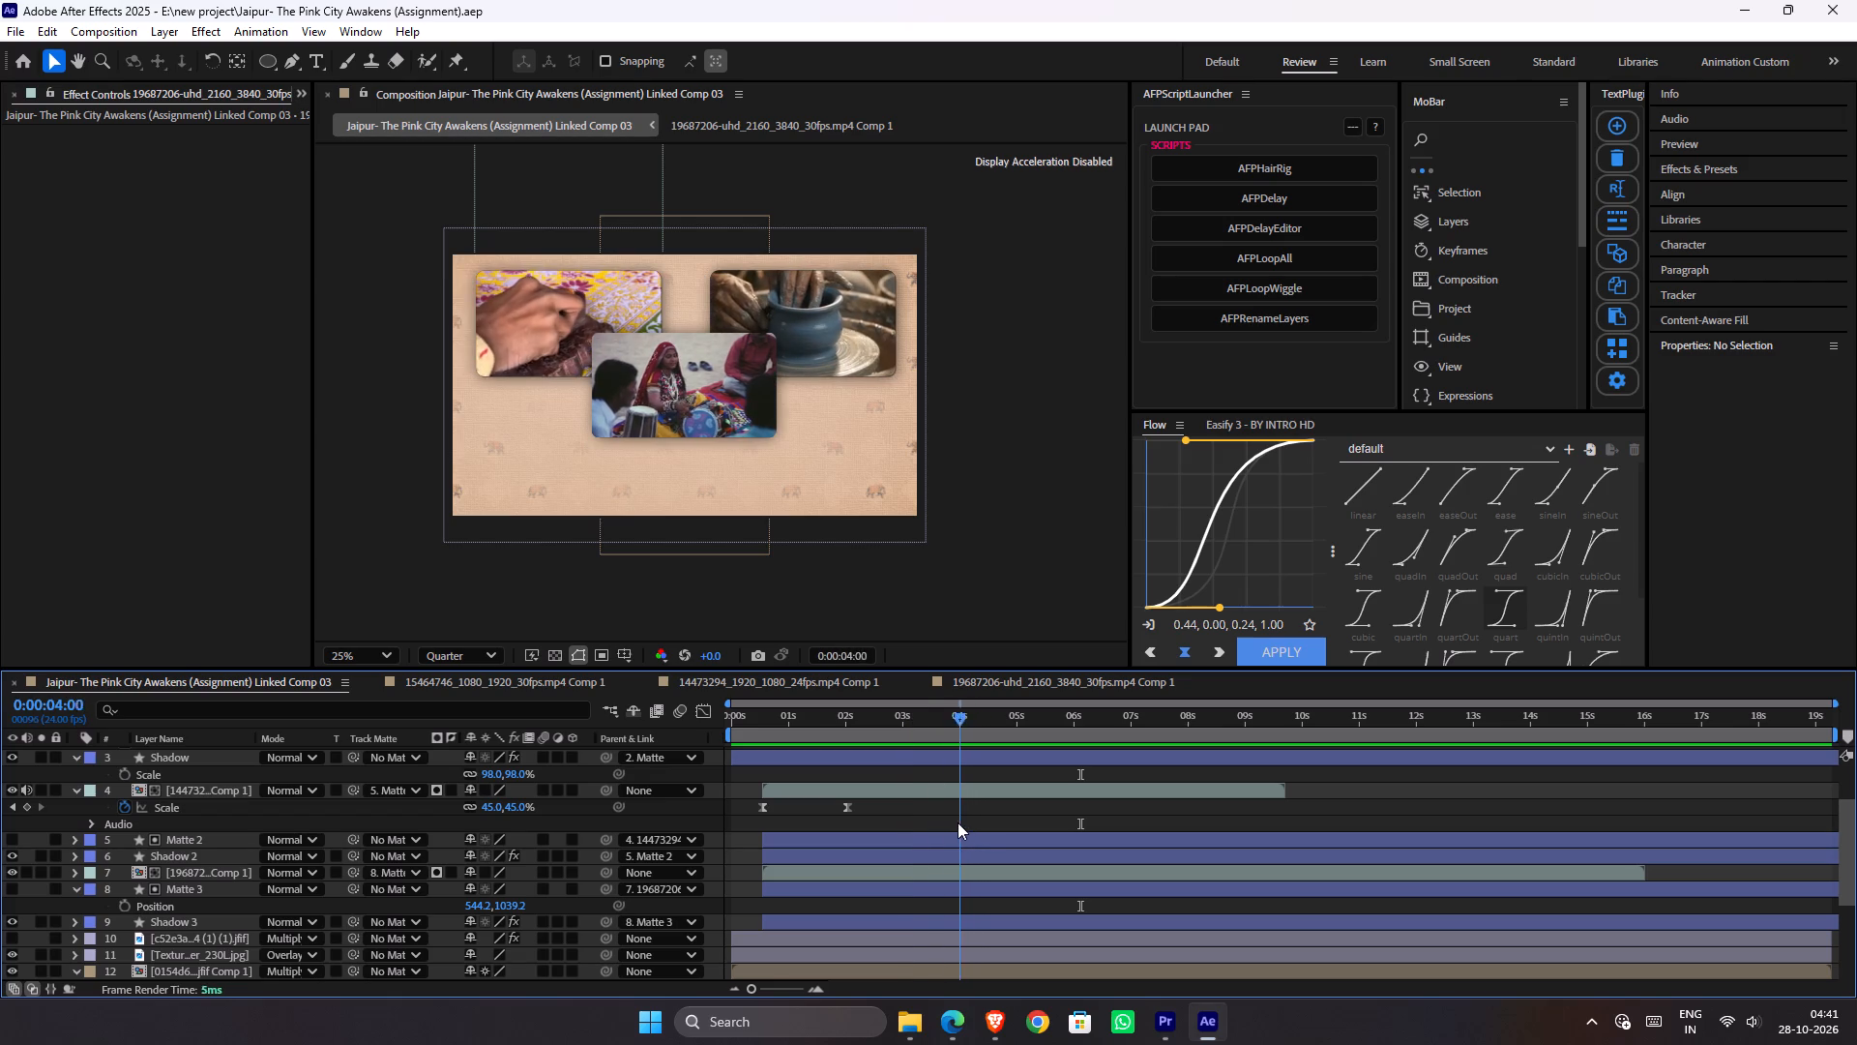
drag(958, 822, 900, 846)
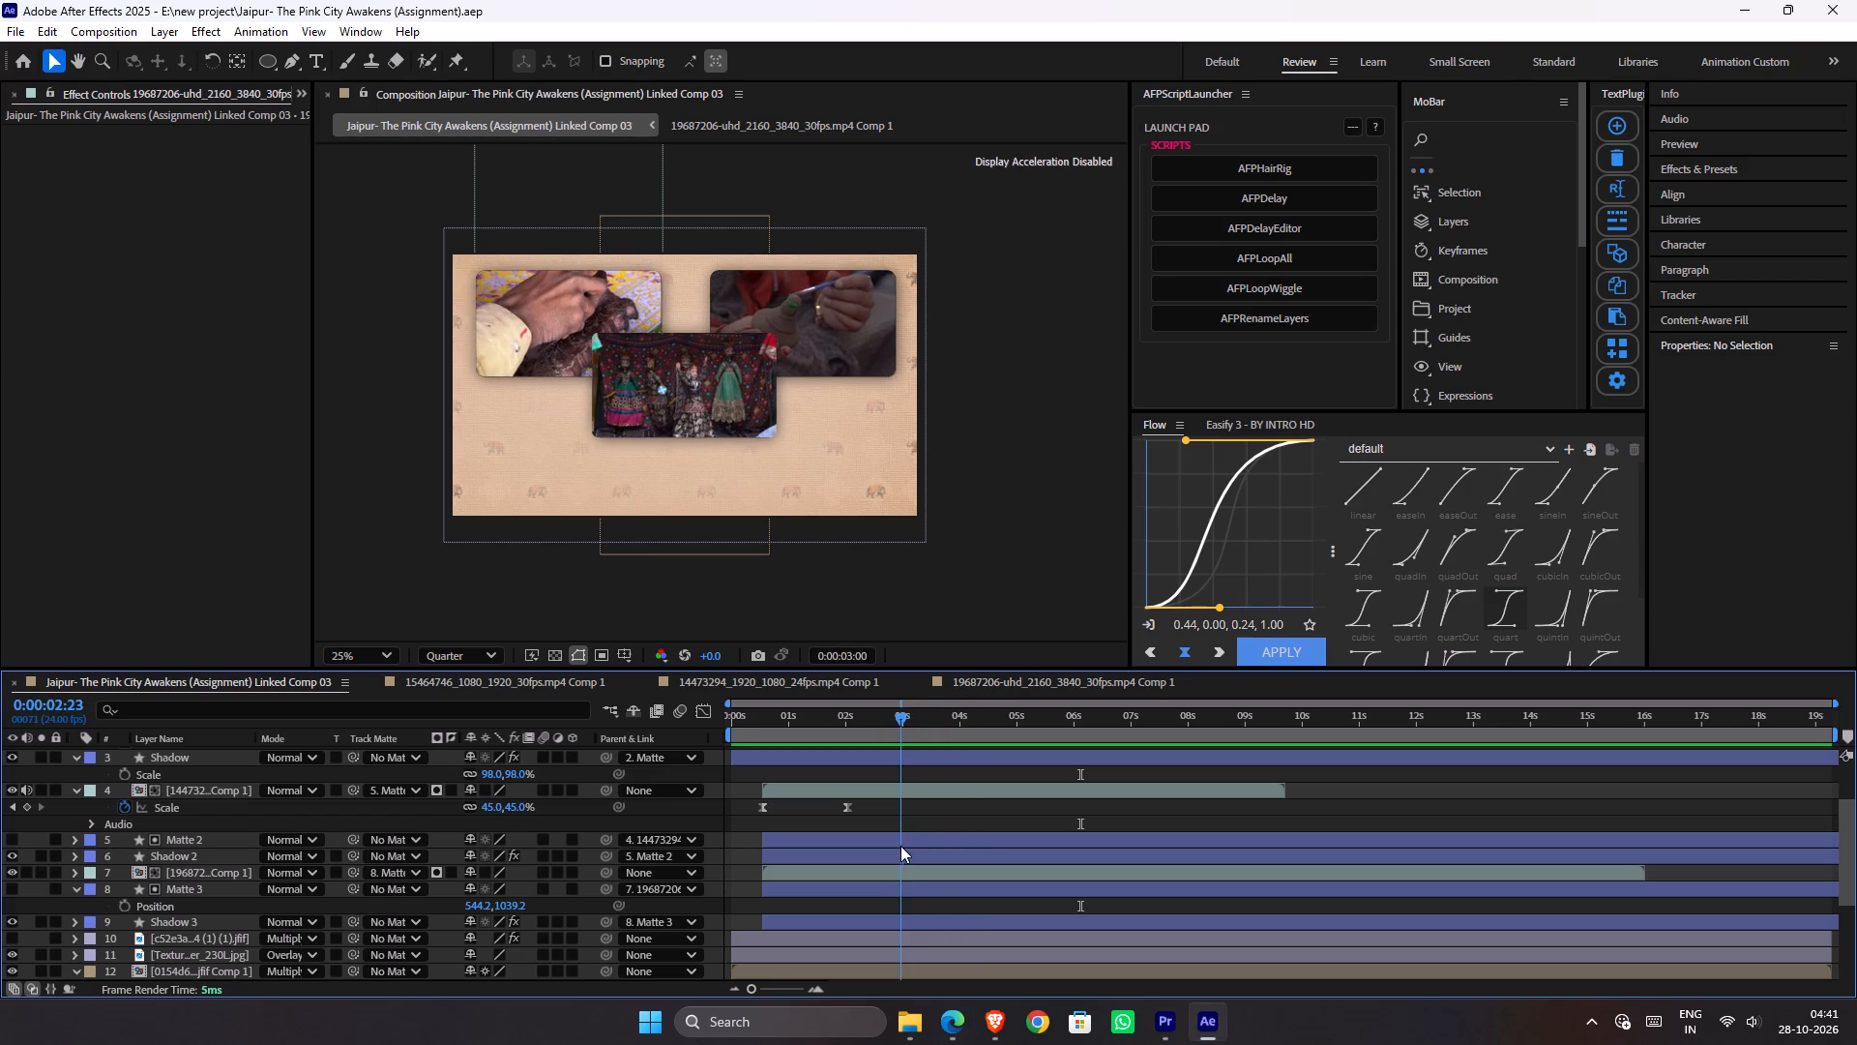
drag(900, 846, 912, 867)
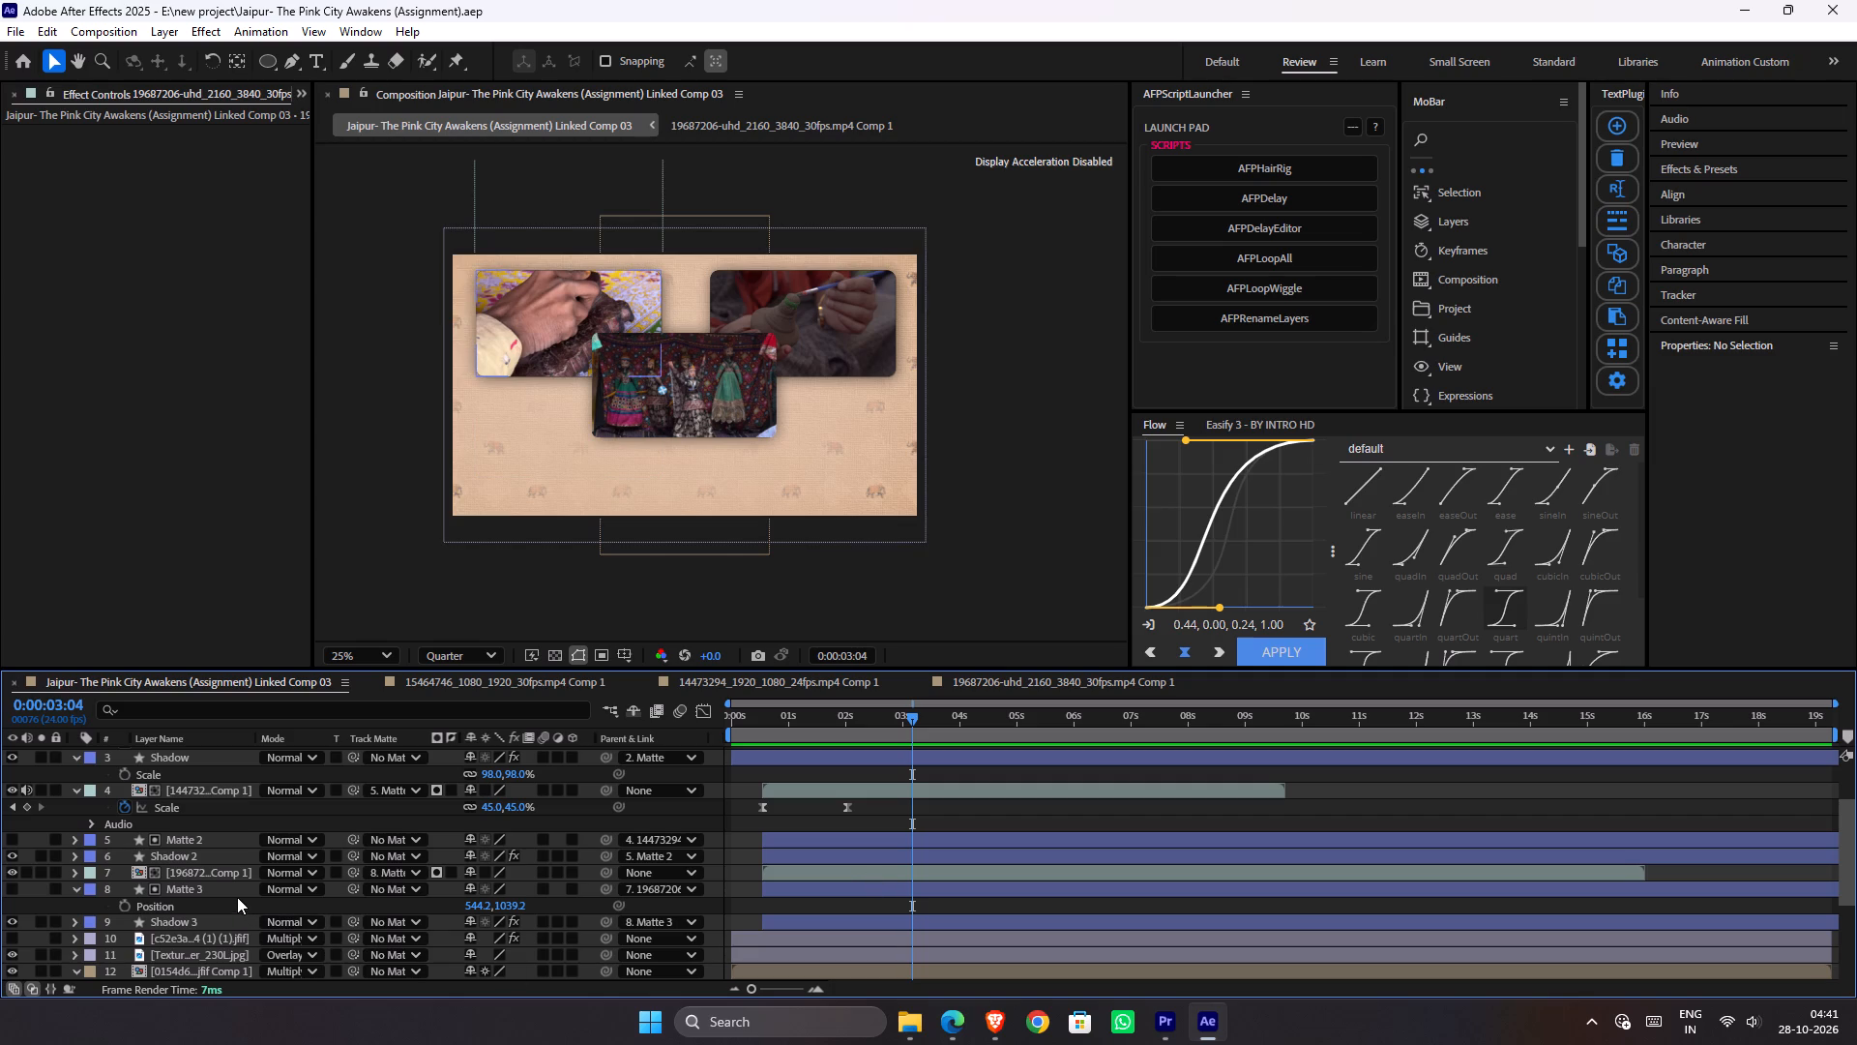
Select and collapse the six layers from the 14473294 composition through Shadow 3, and turn off the 14473294 composition's audio.
click(219, 926)
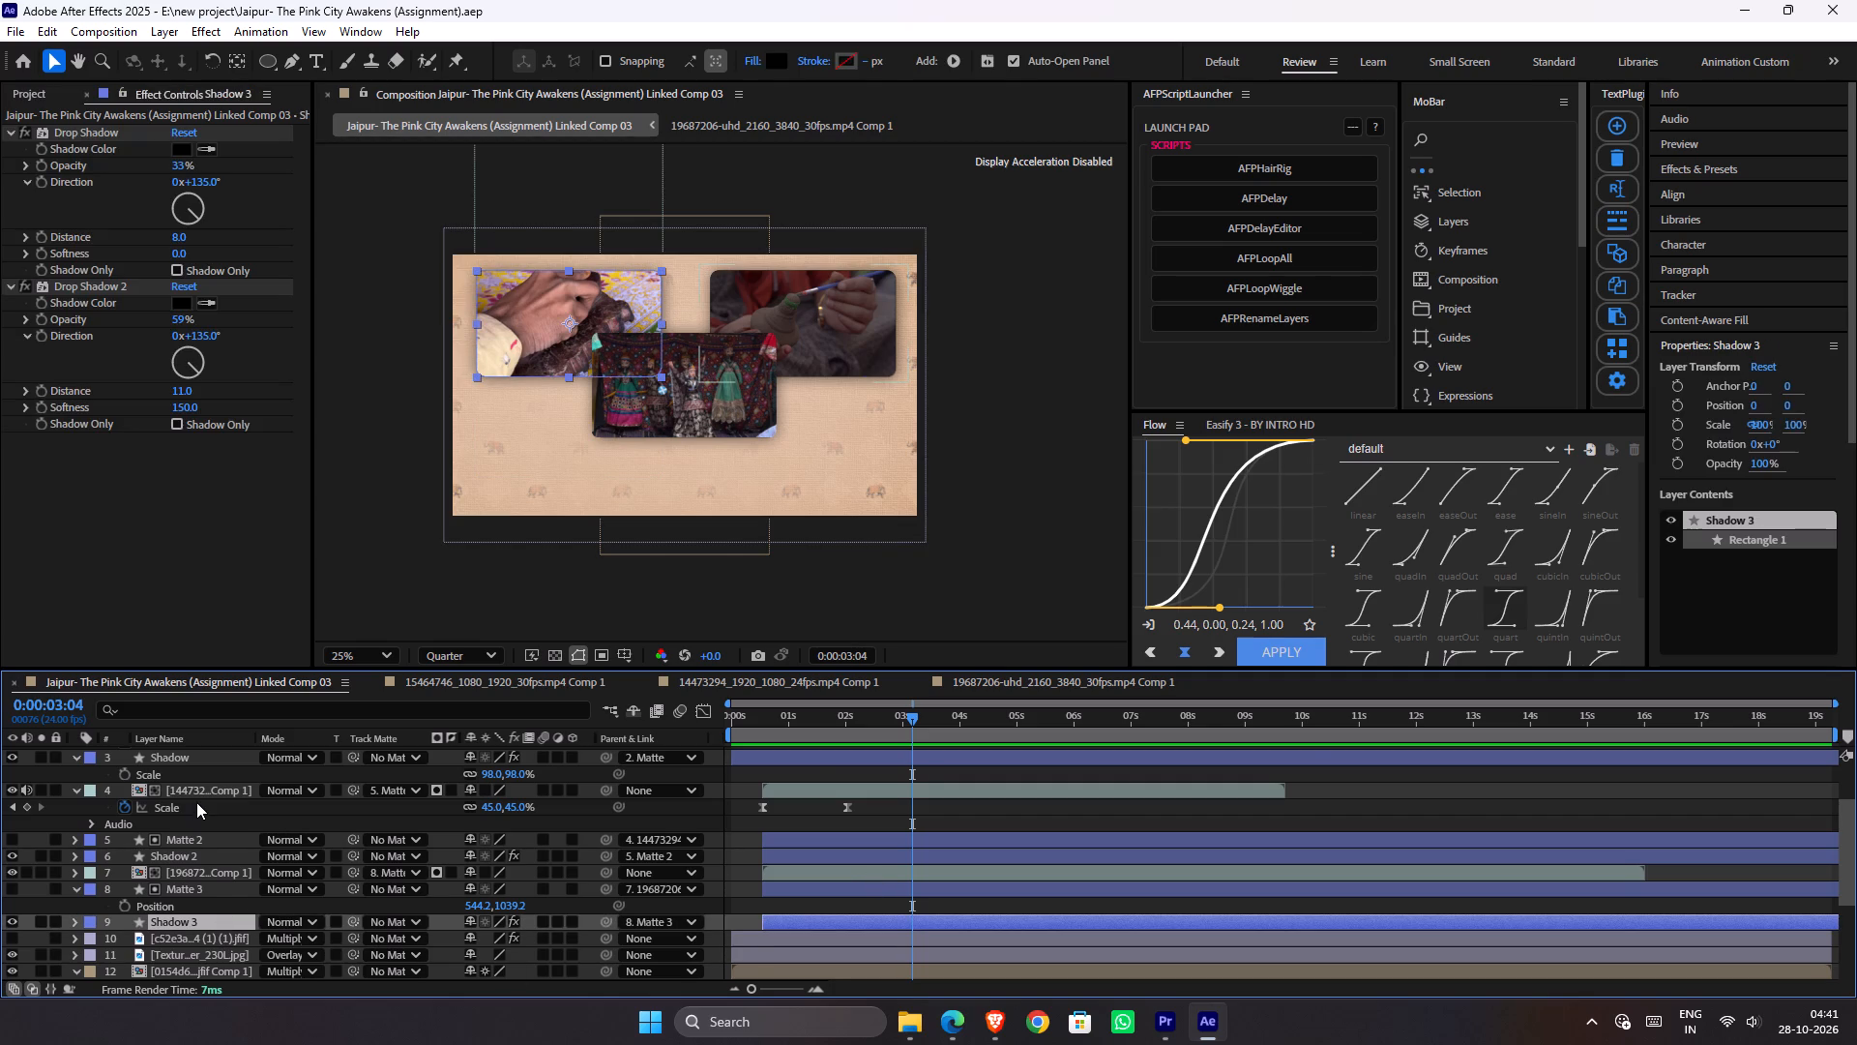
scroll(196, 802, up, 1)
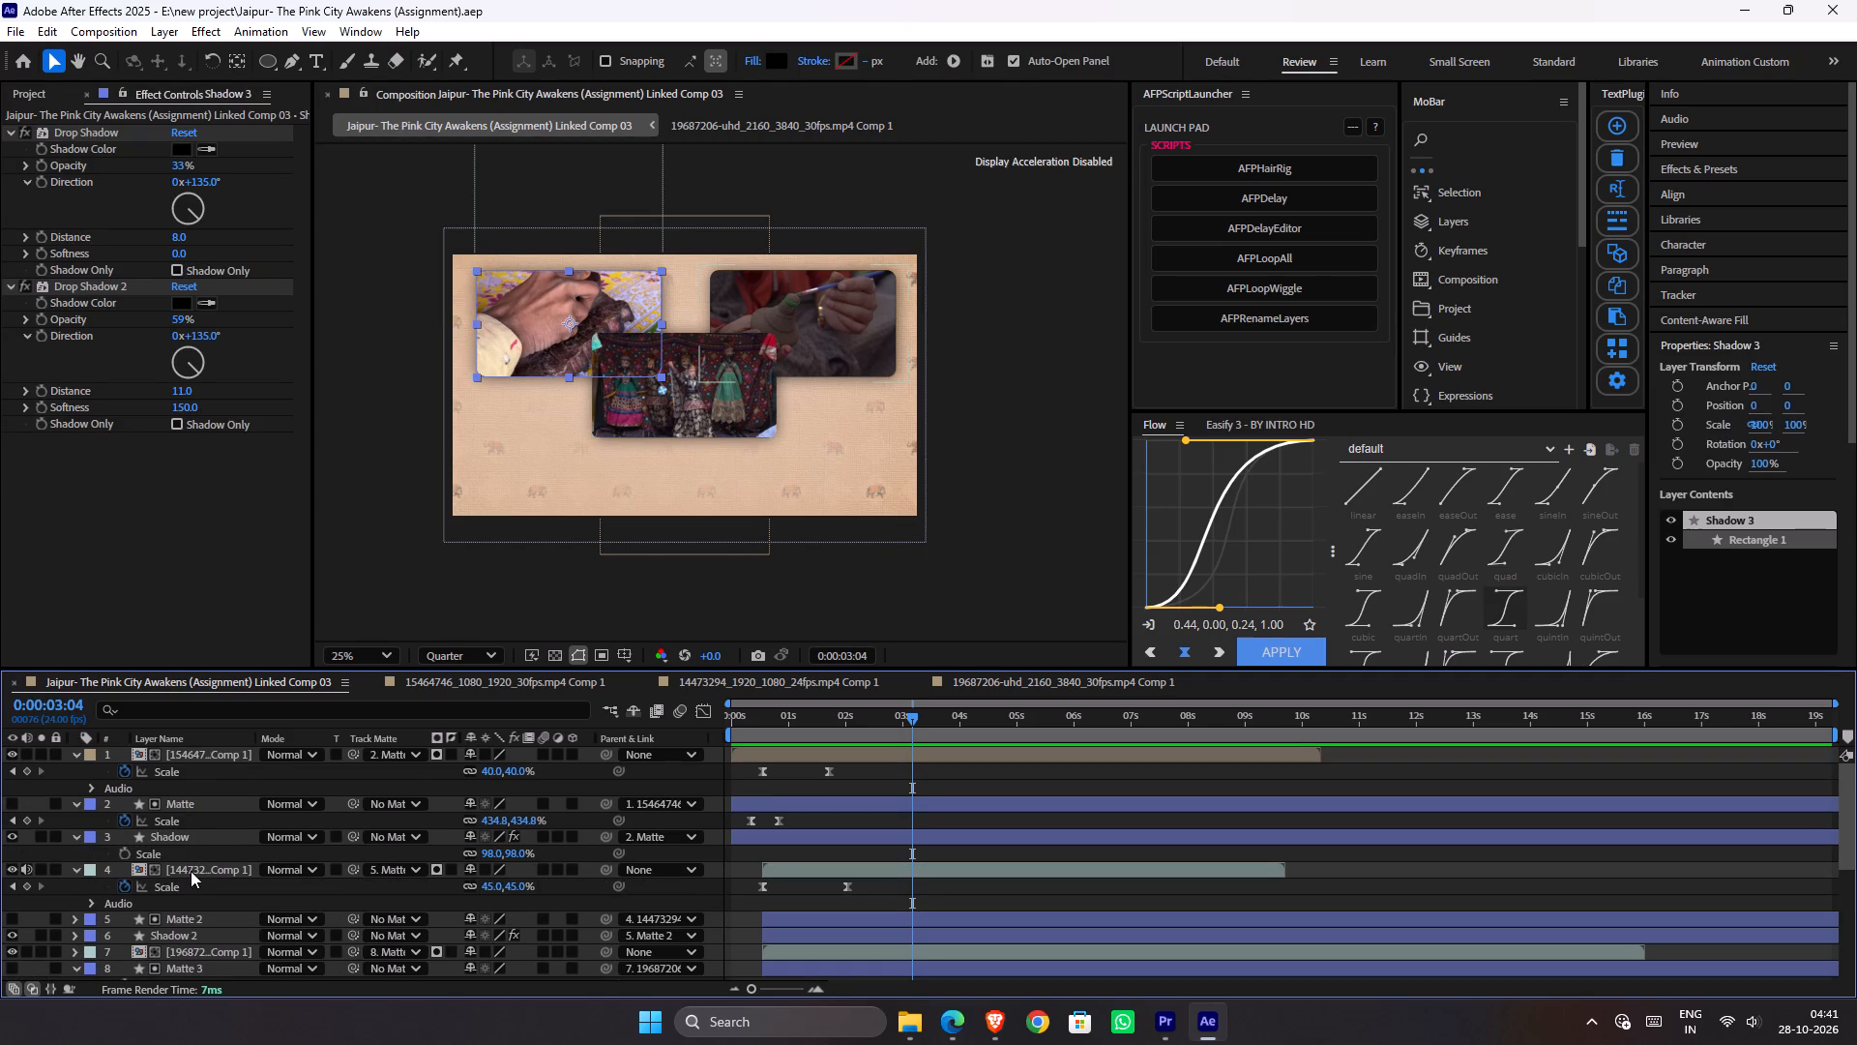
shift+click(191, 871)
click(71, 871)
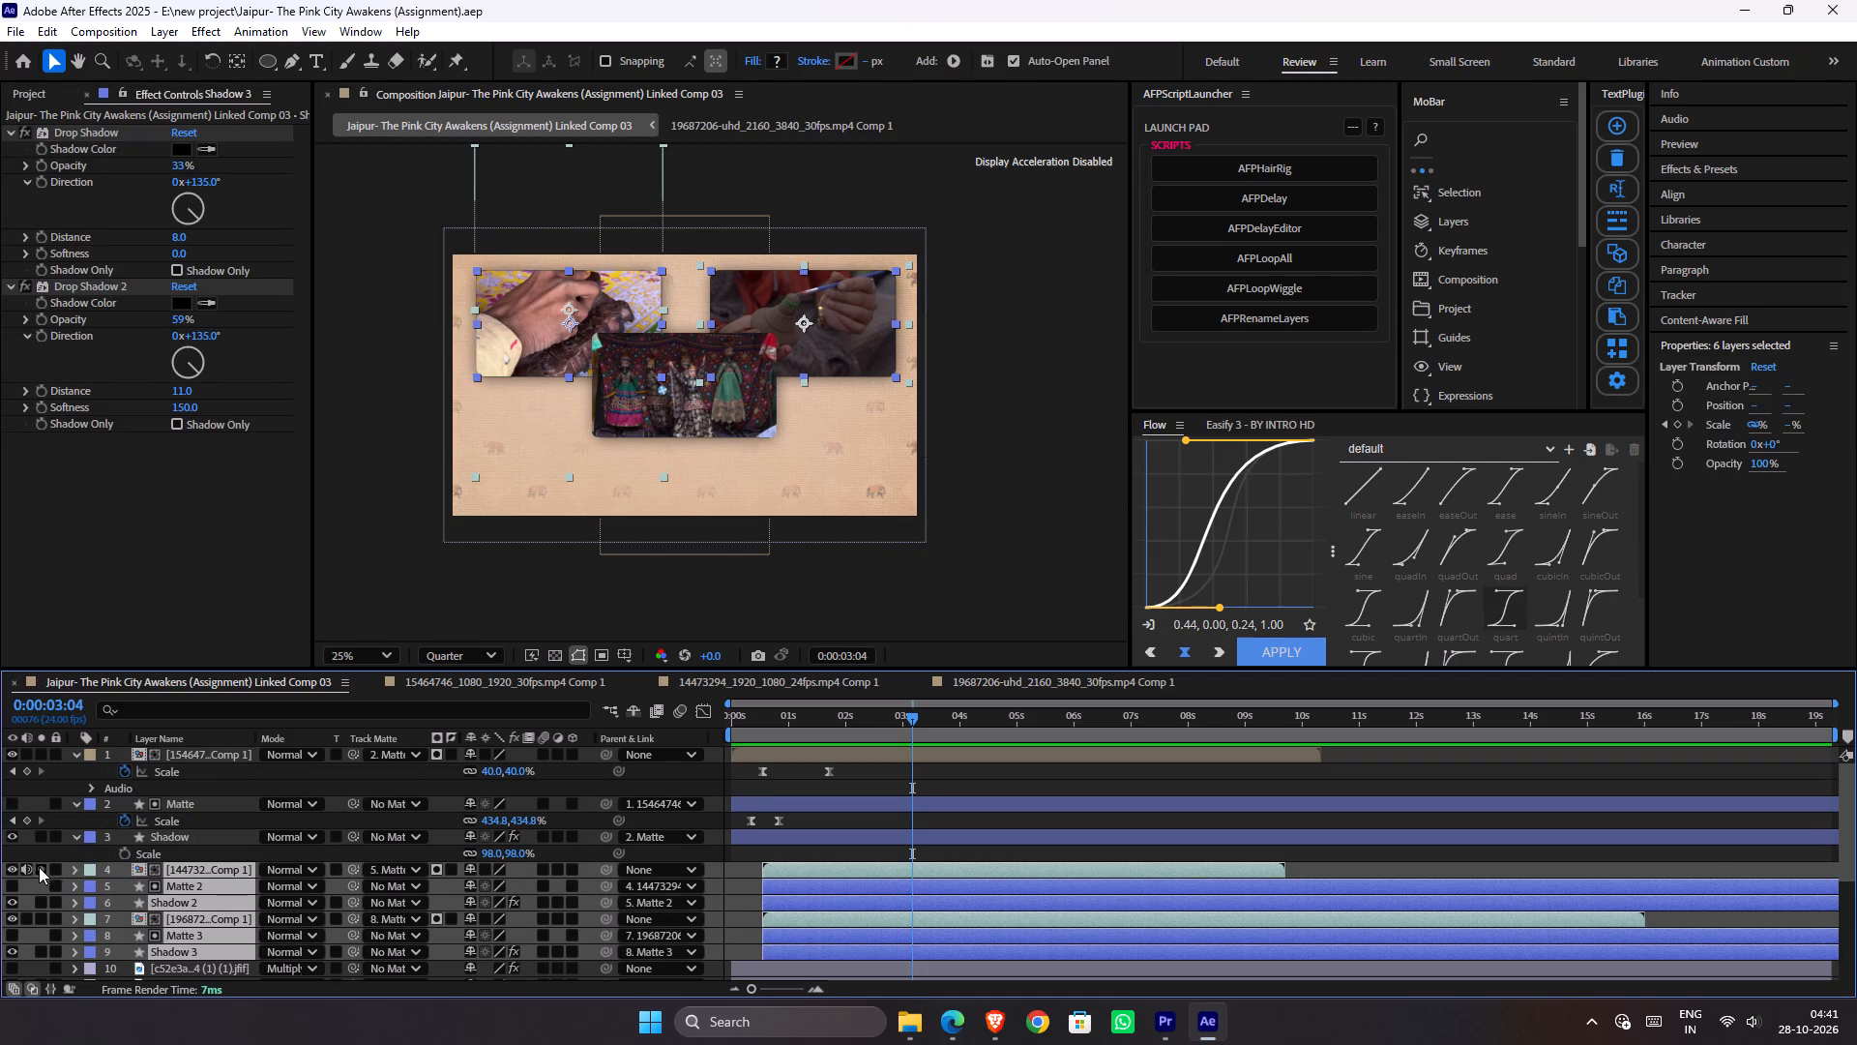
click(25, 868)
Duplicate the six selected panel layers and move the copies together below the Shadow 3 layer.
scroll(88, 900, down, 1)
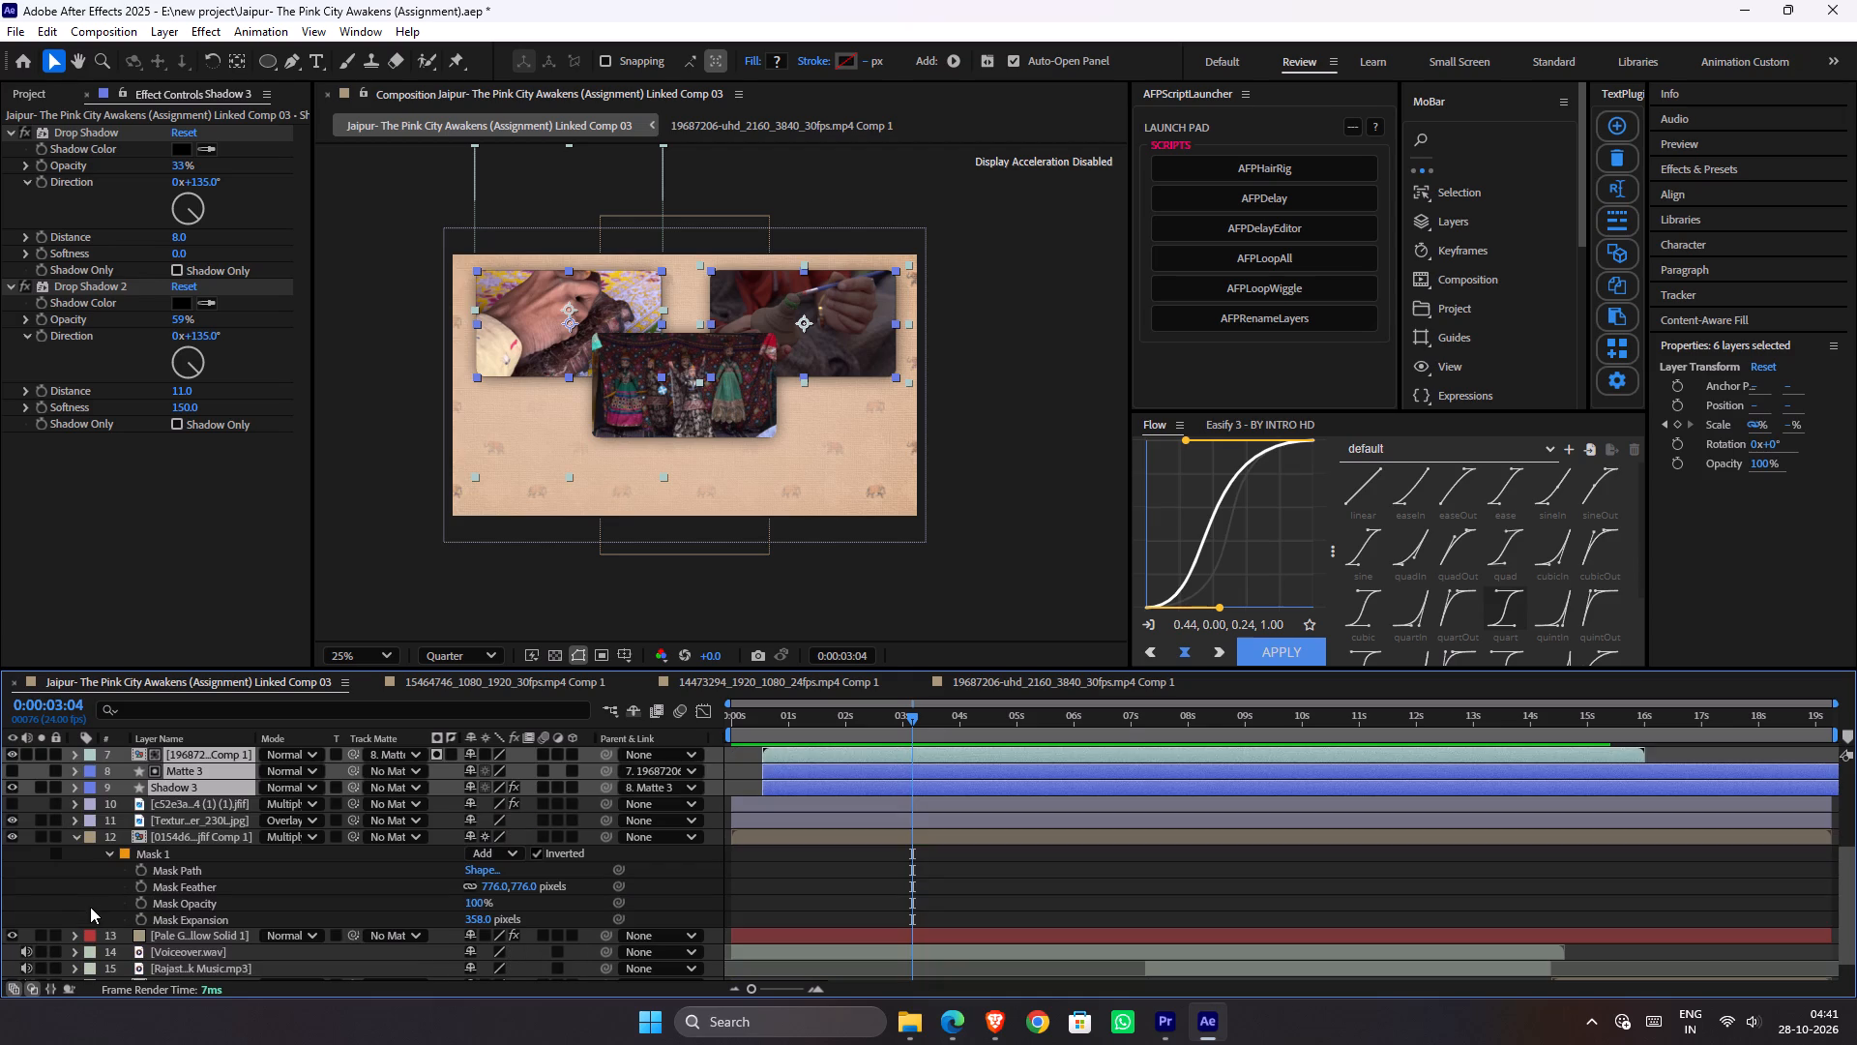
key(ctrl+d)
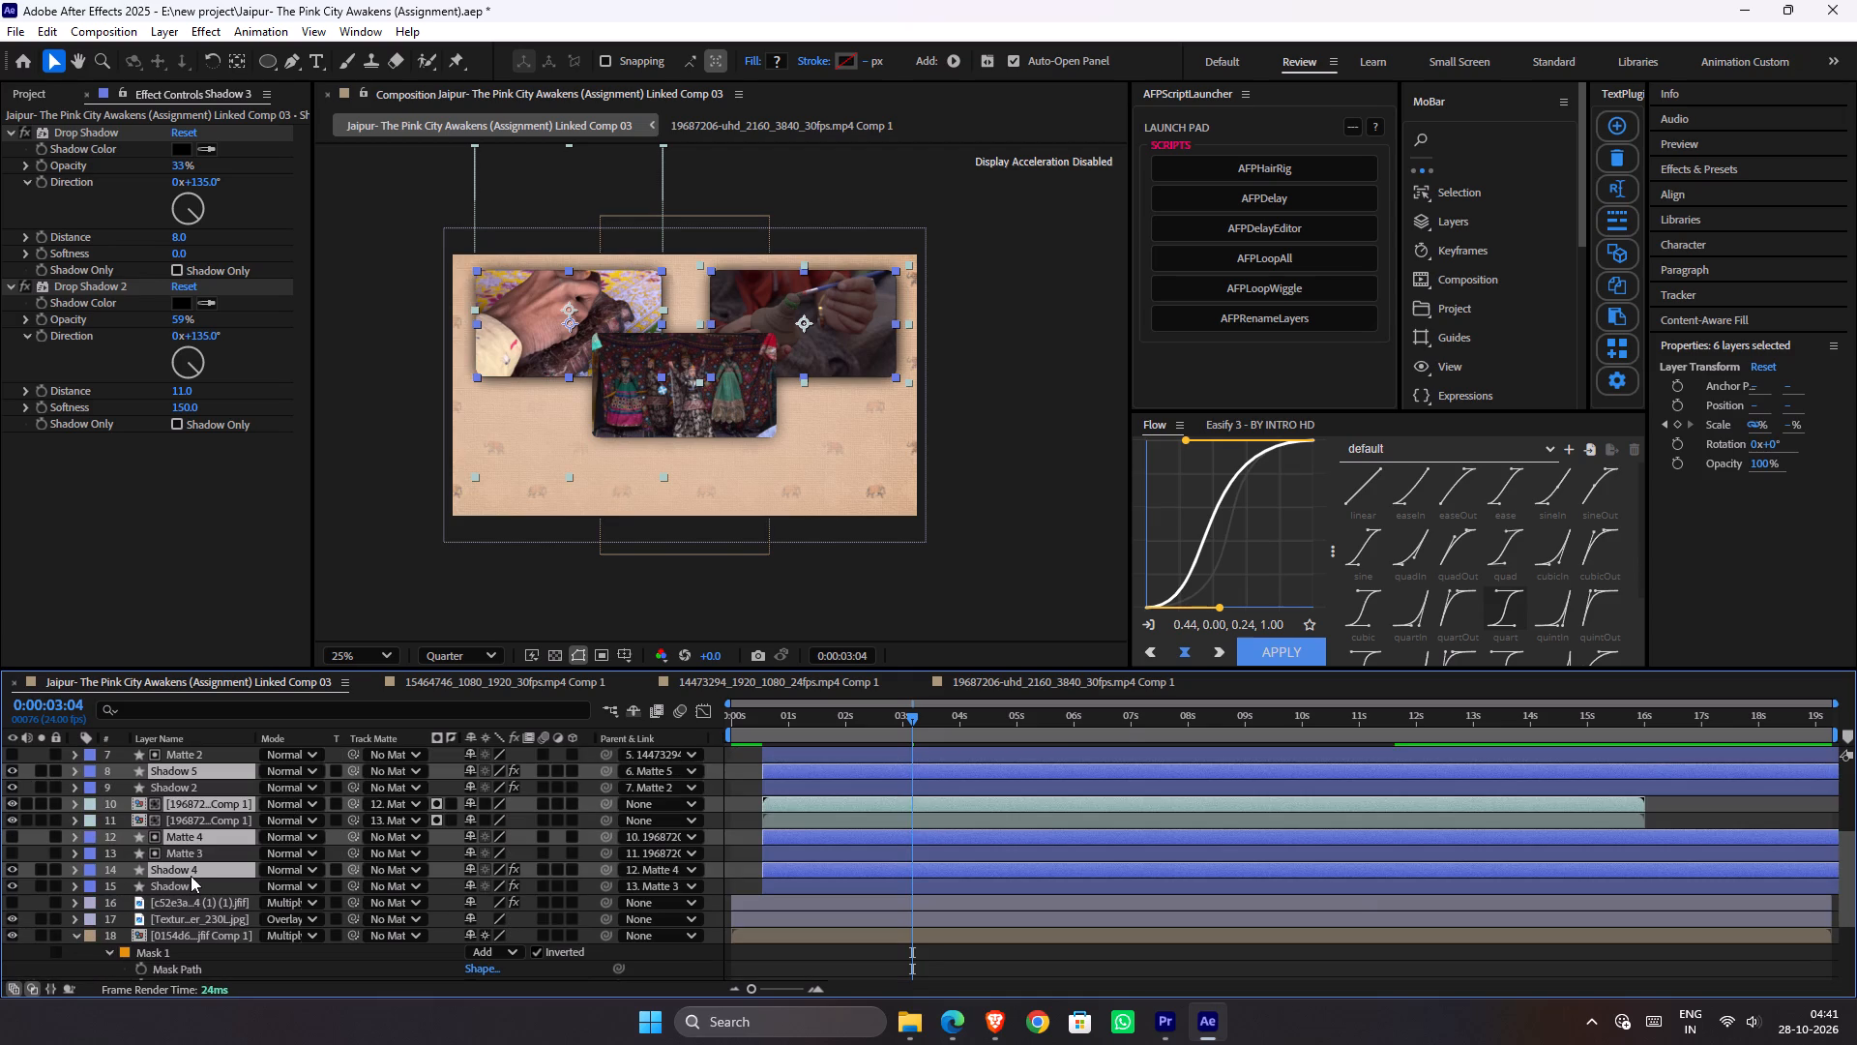
drag(207, 874, 207, 891)
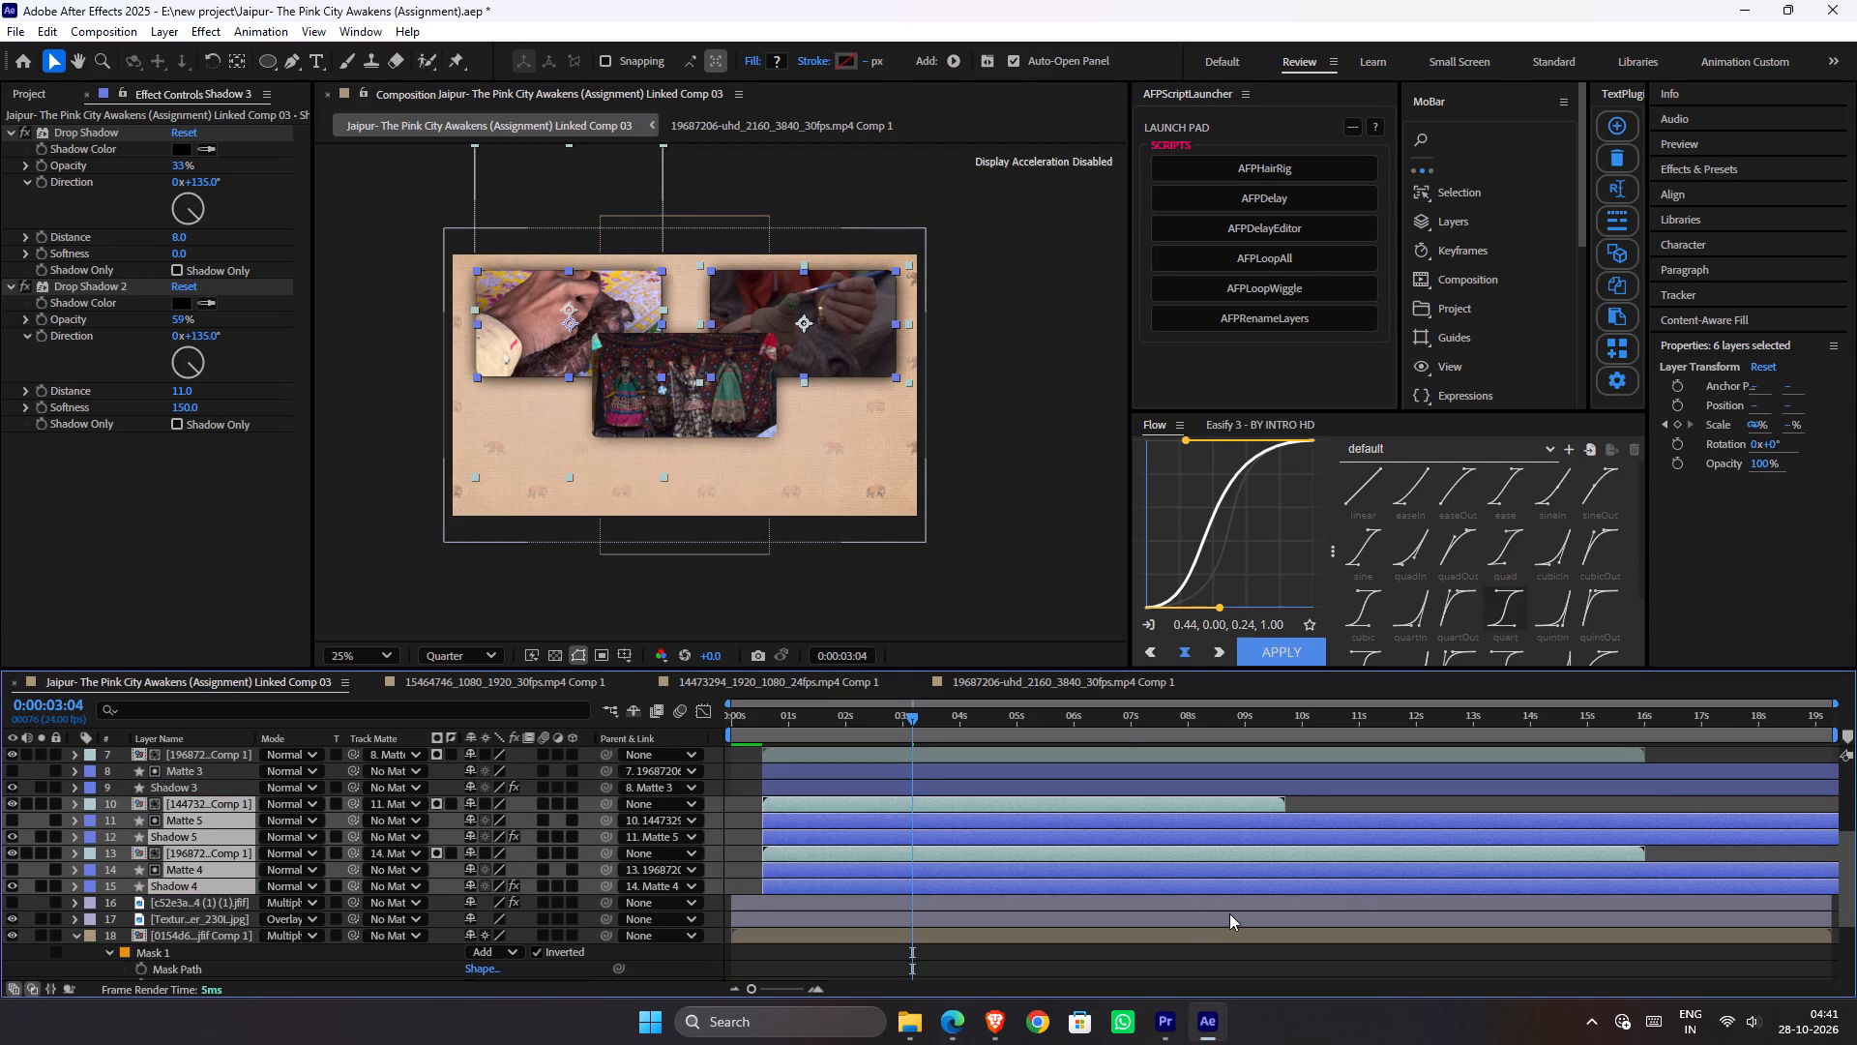
Move the duplicated 14473294 and 19687206 composition layers straight down to form two lower panels mirroring the upper pair.
click(756, 909)
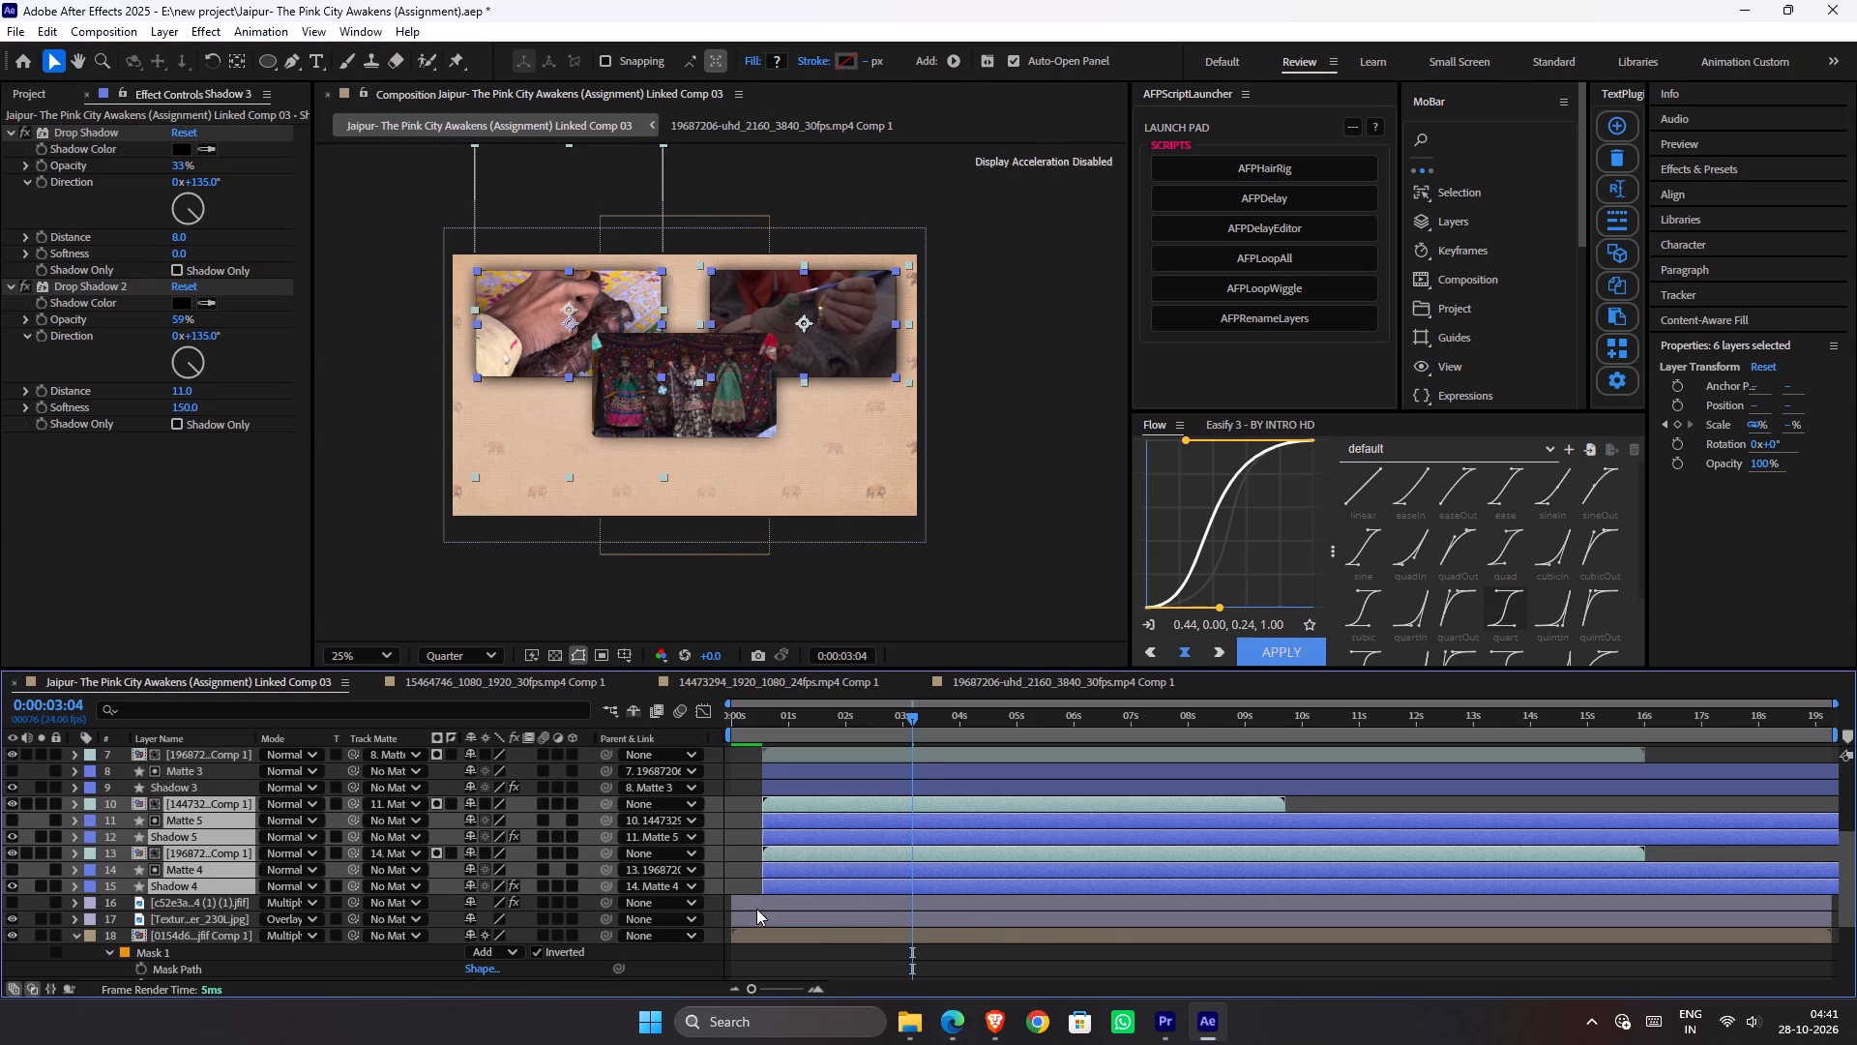
click(800, 807)
ctrl+click(775, 856)
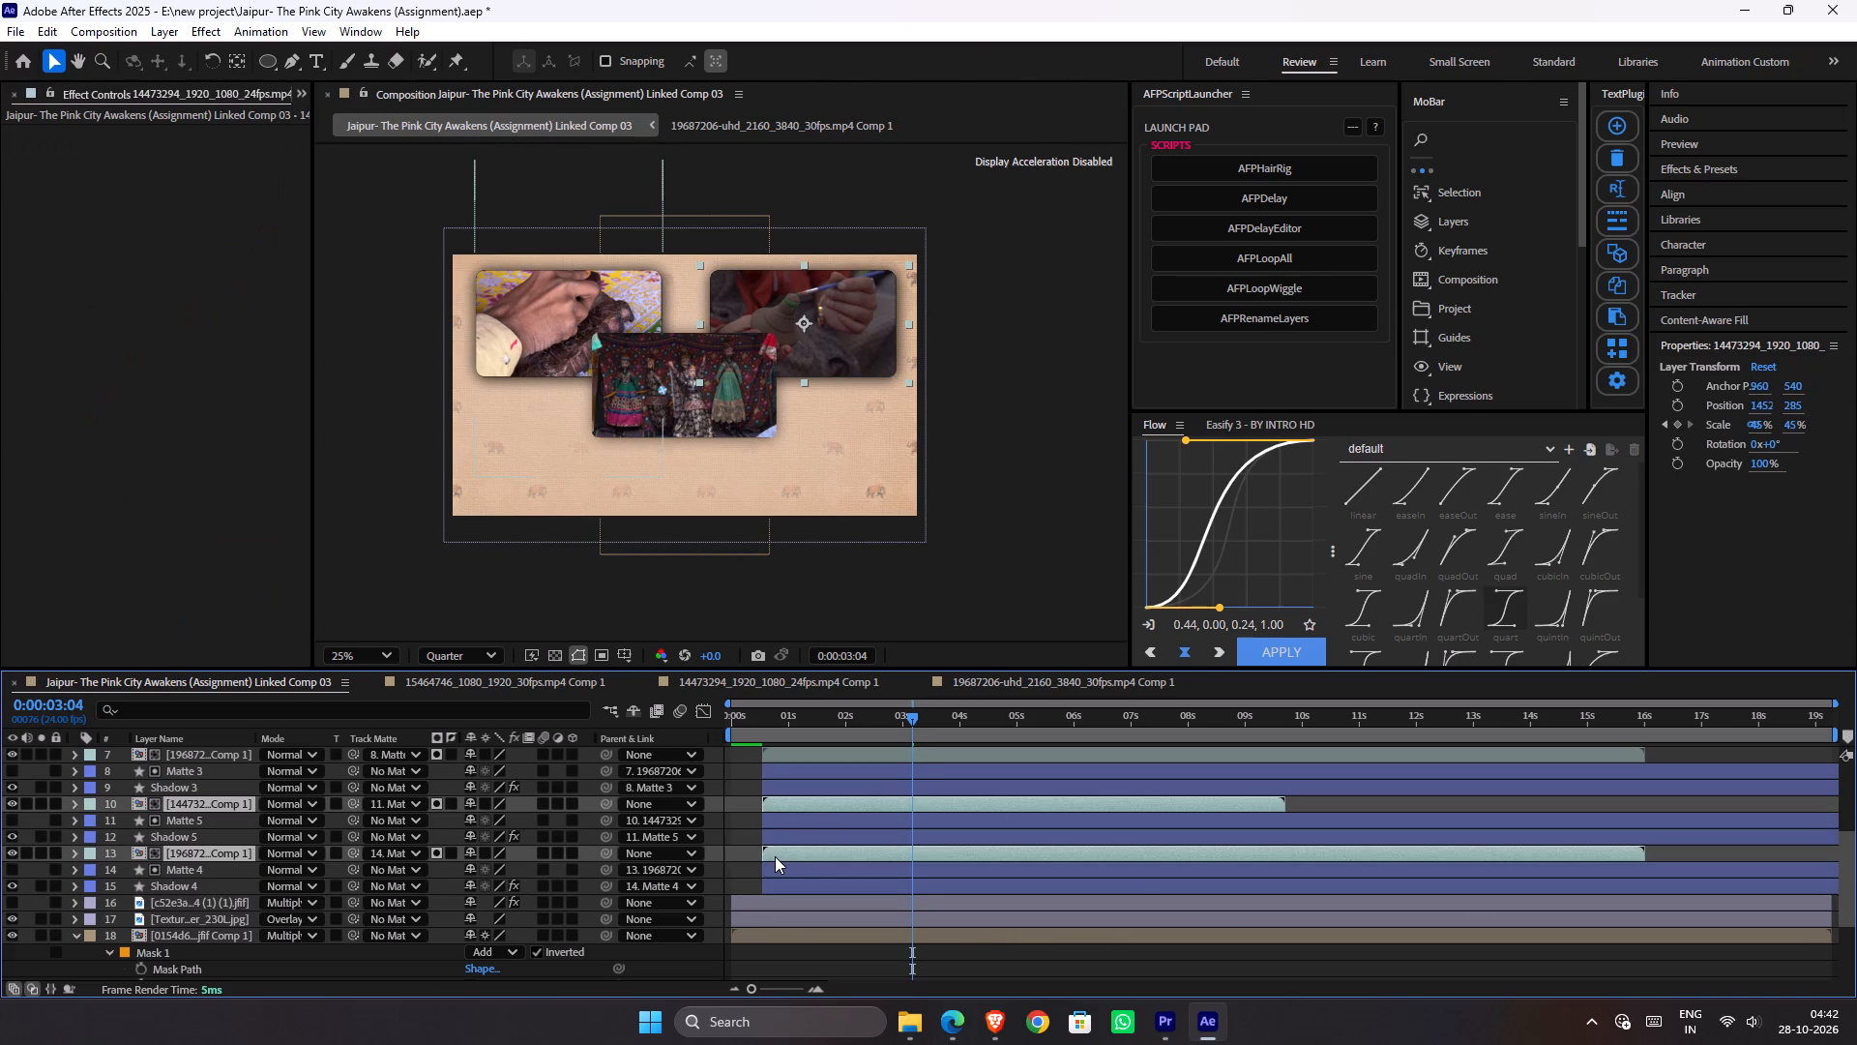
key(Down)
key(Down)
key(Down)
key(Down)
key(Down)
key(Down)
key(Down)
key(Down)
key(Down)
key(Down)
key(Down)
key(Down)
key(Down)
key(Down)
key(Down)
key(Down)
key(Down)
key(Down)
key(Down)
key(Down)
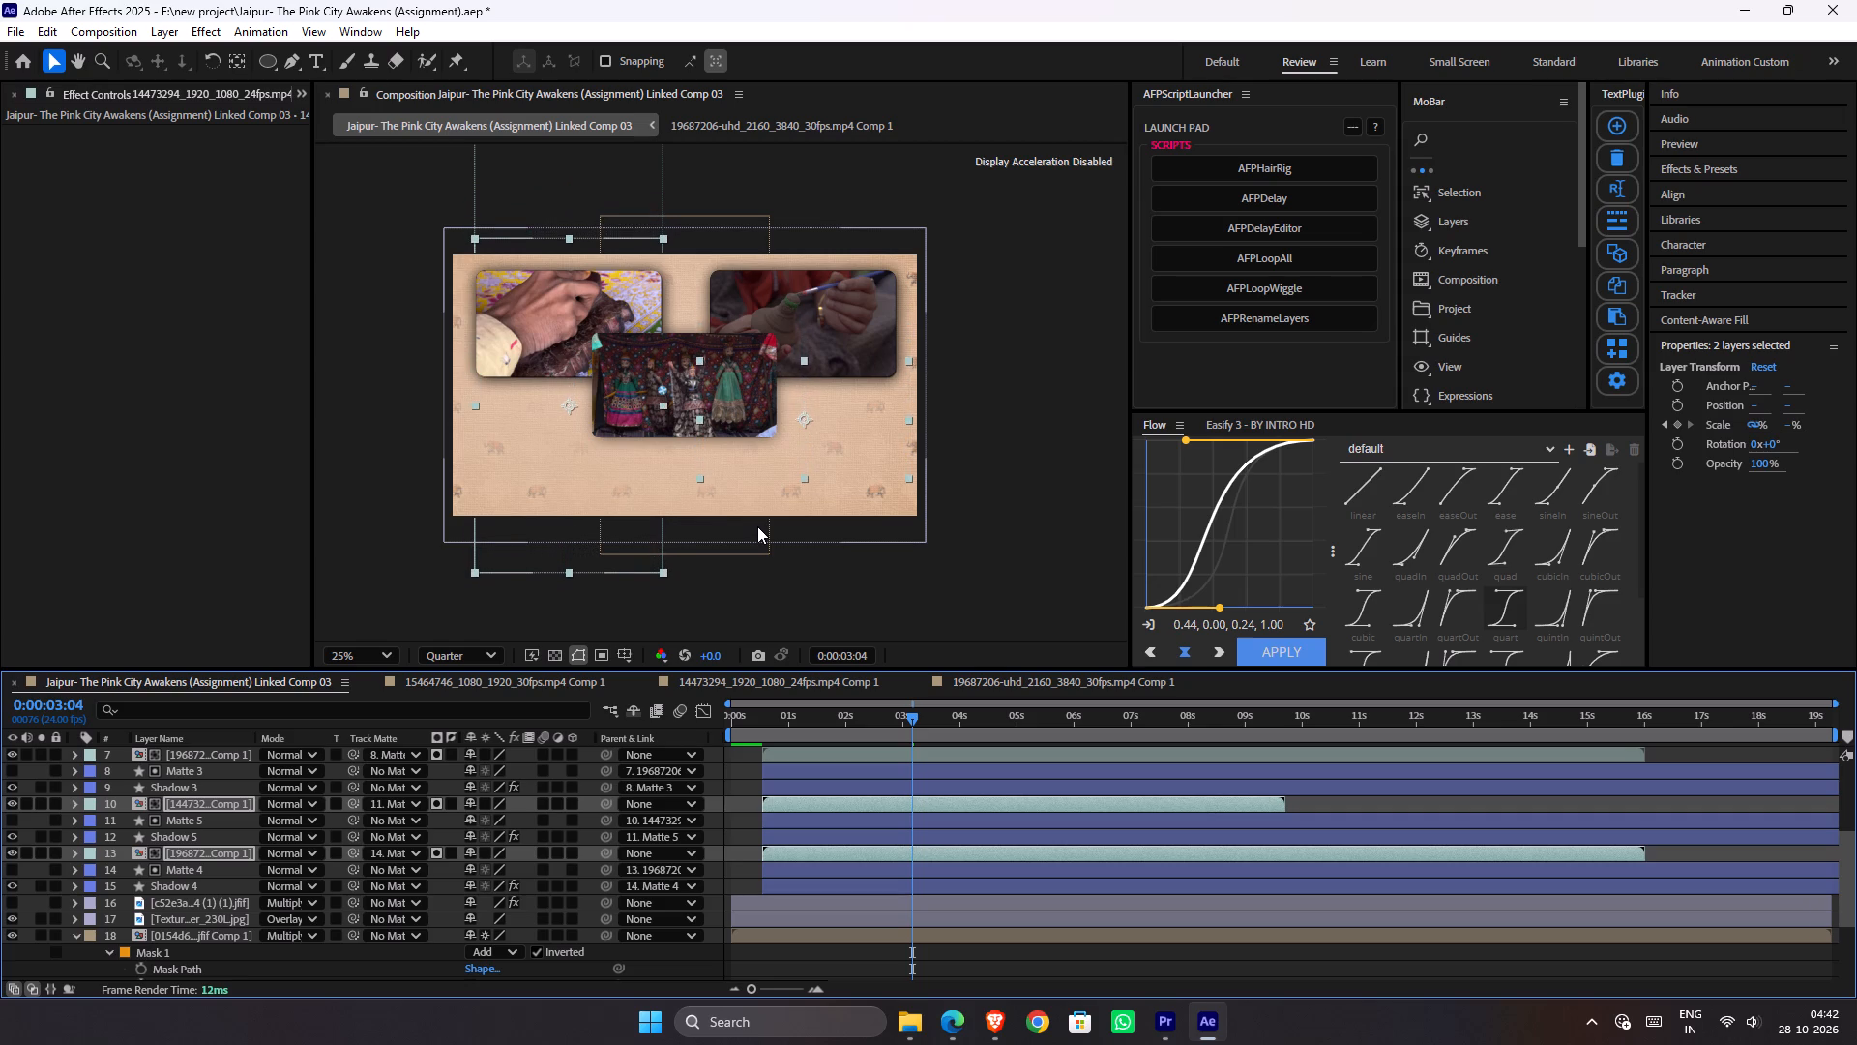
key(shift+Down)
key(shift+Down)
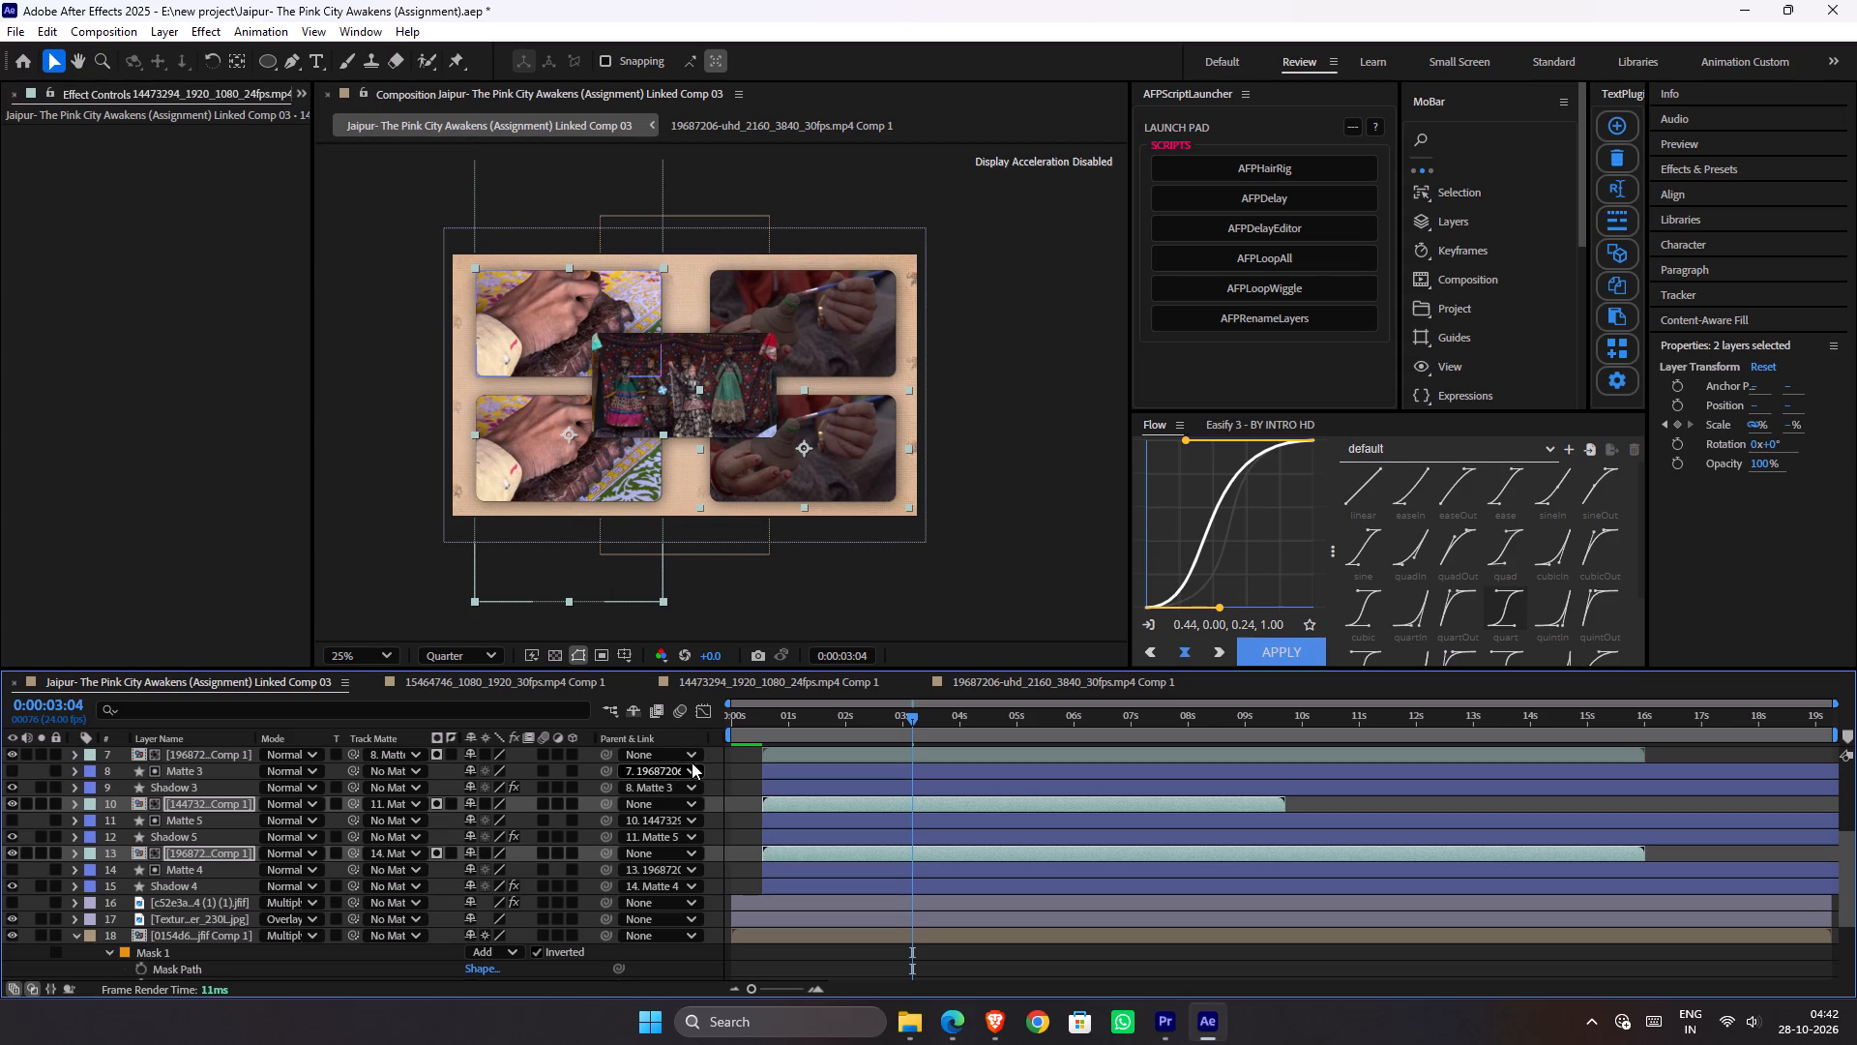
Reduce all Scale keyframes of both lower panels together, reaching 33% for 14473294 and 60% for 19687206 at 0:00:02:01.
key(s)
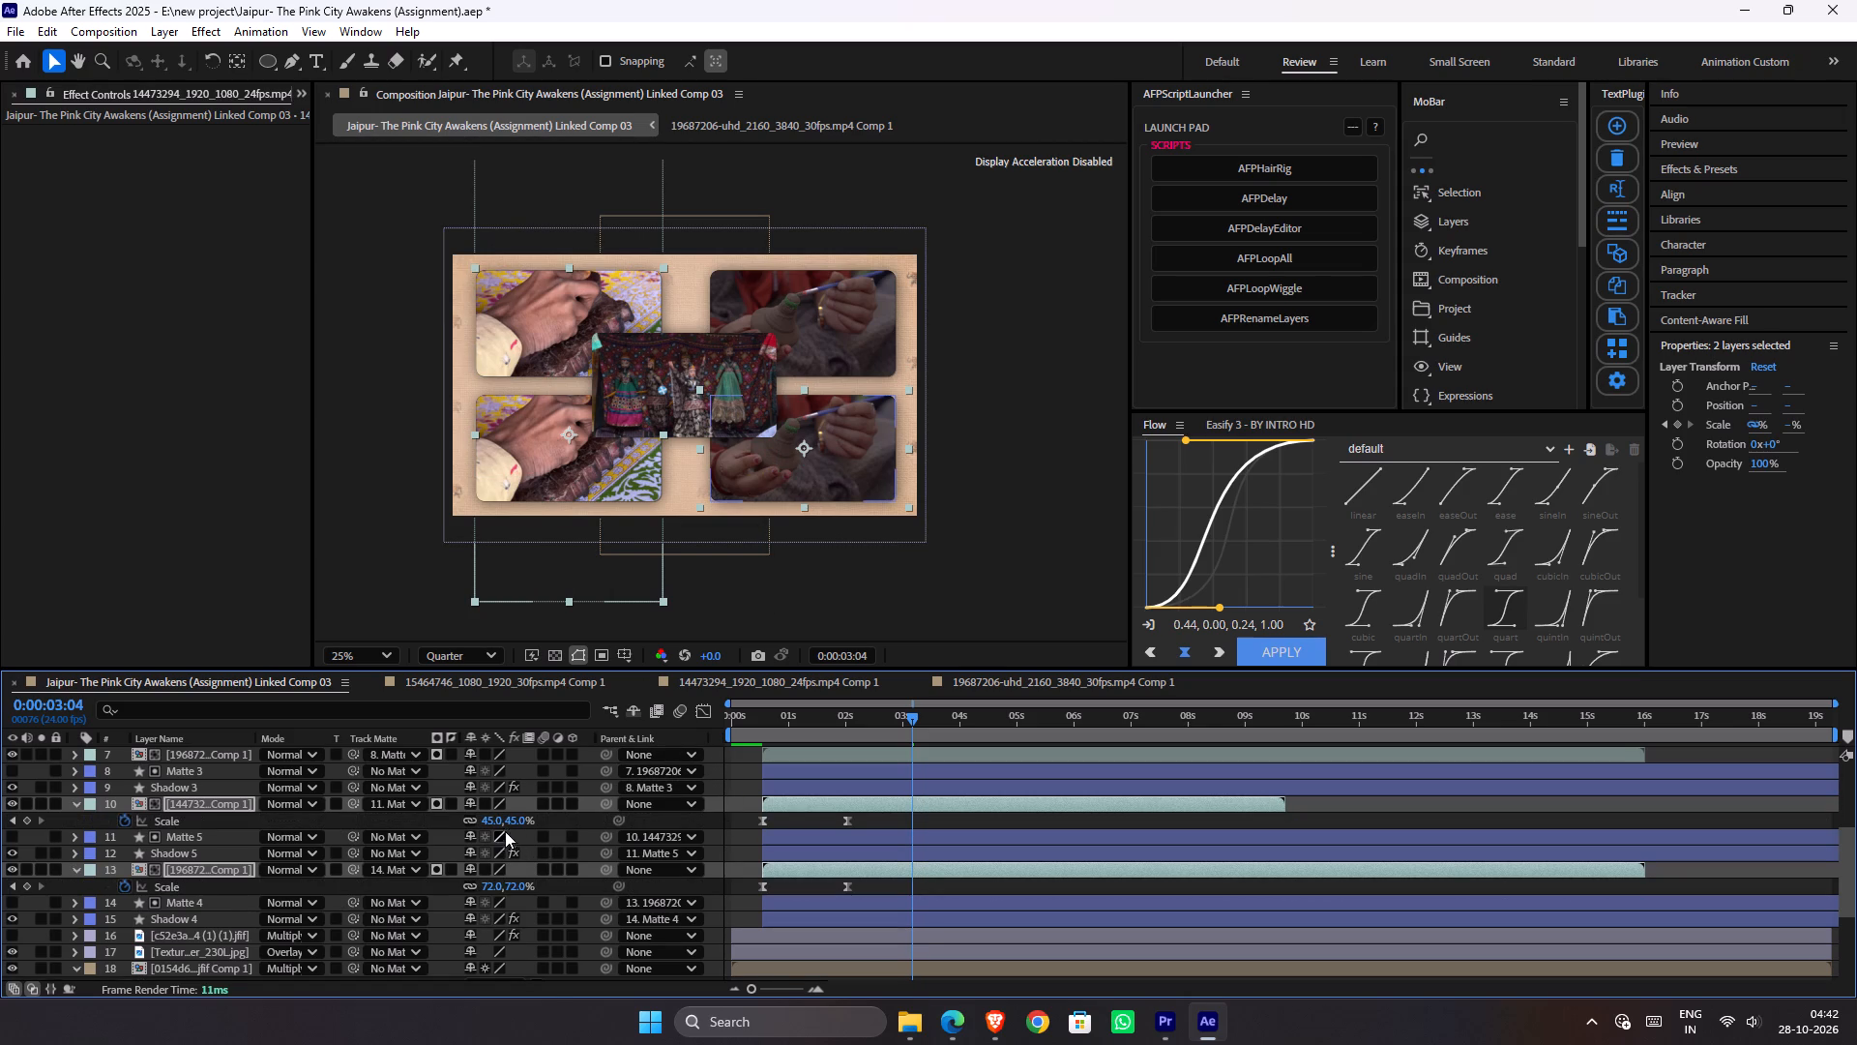
key(j)
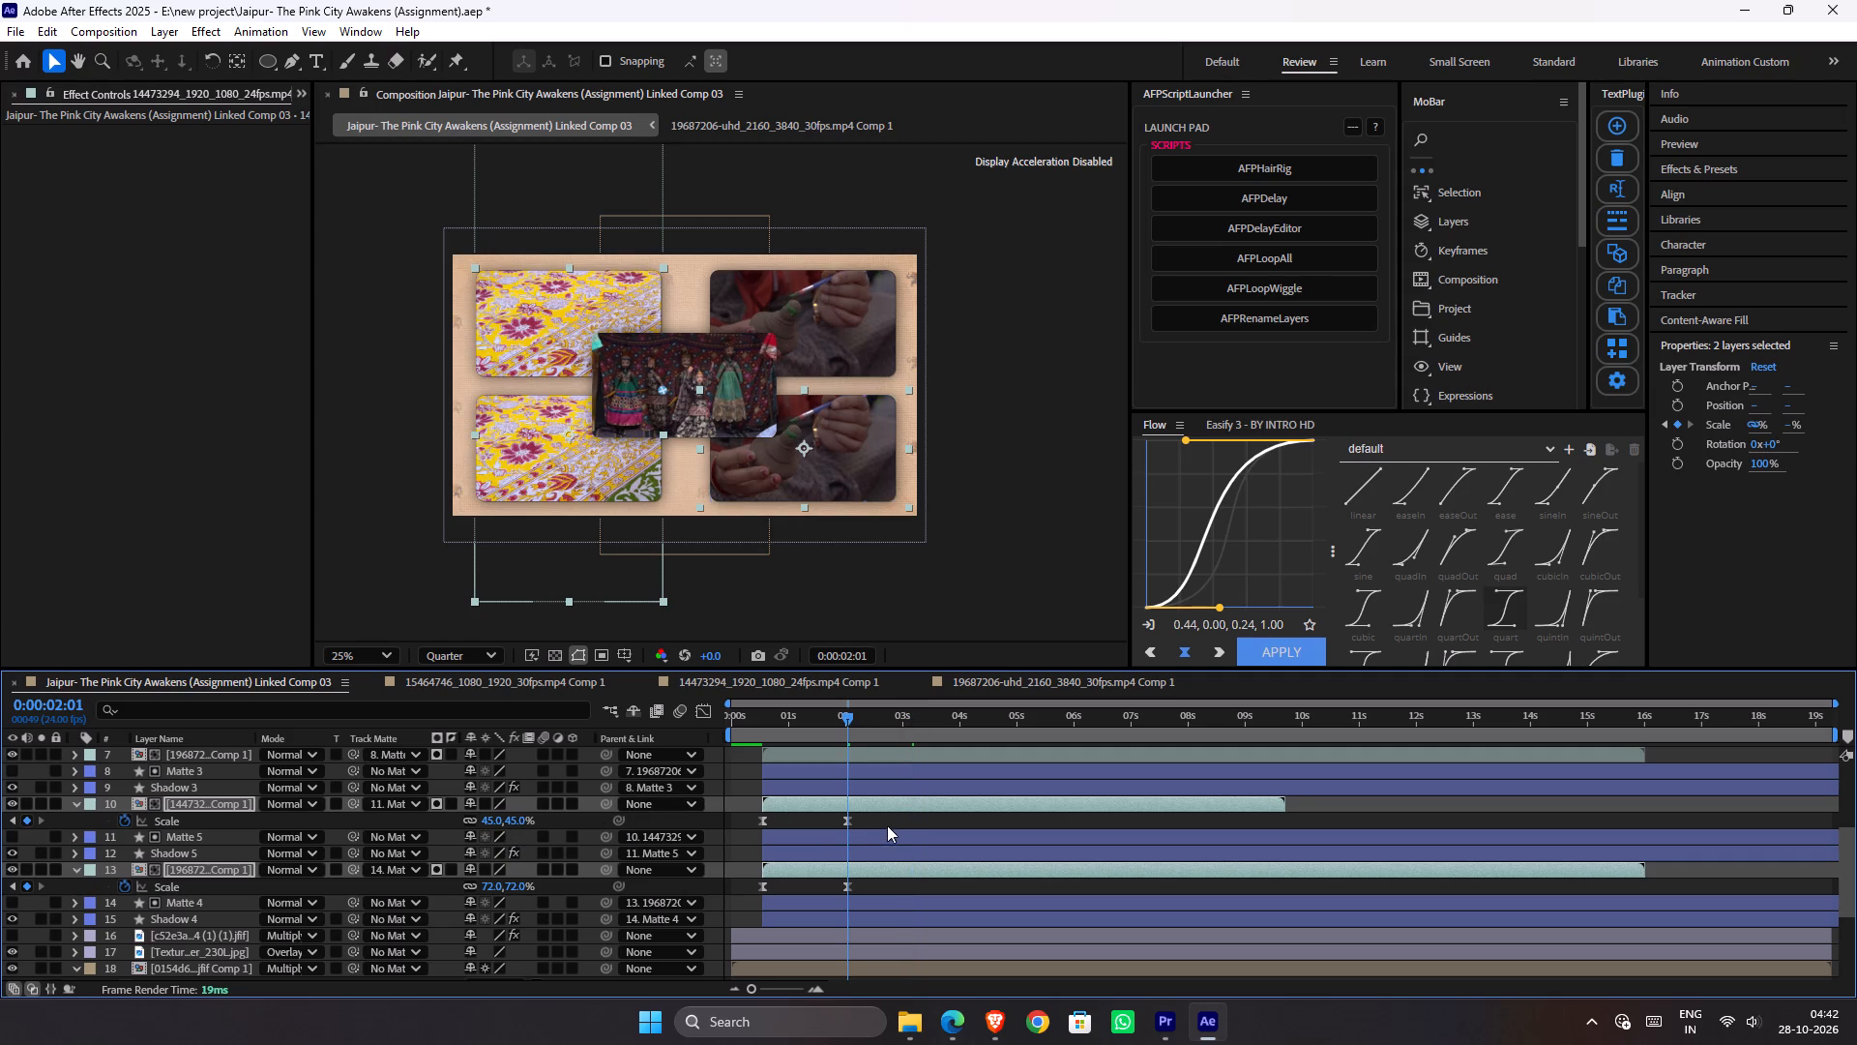
drag(887, 820, 701, 915)
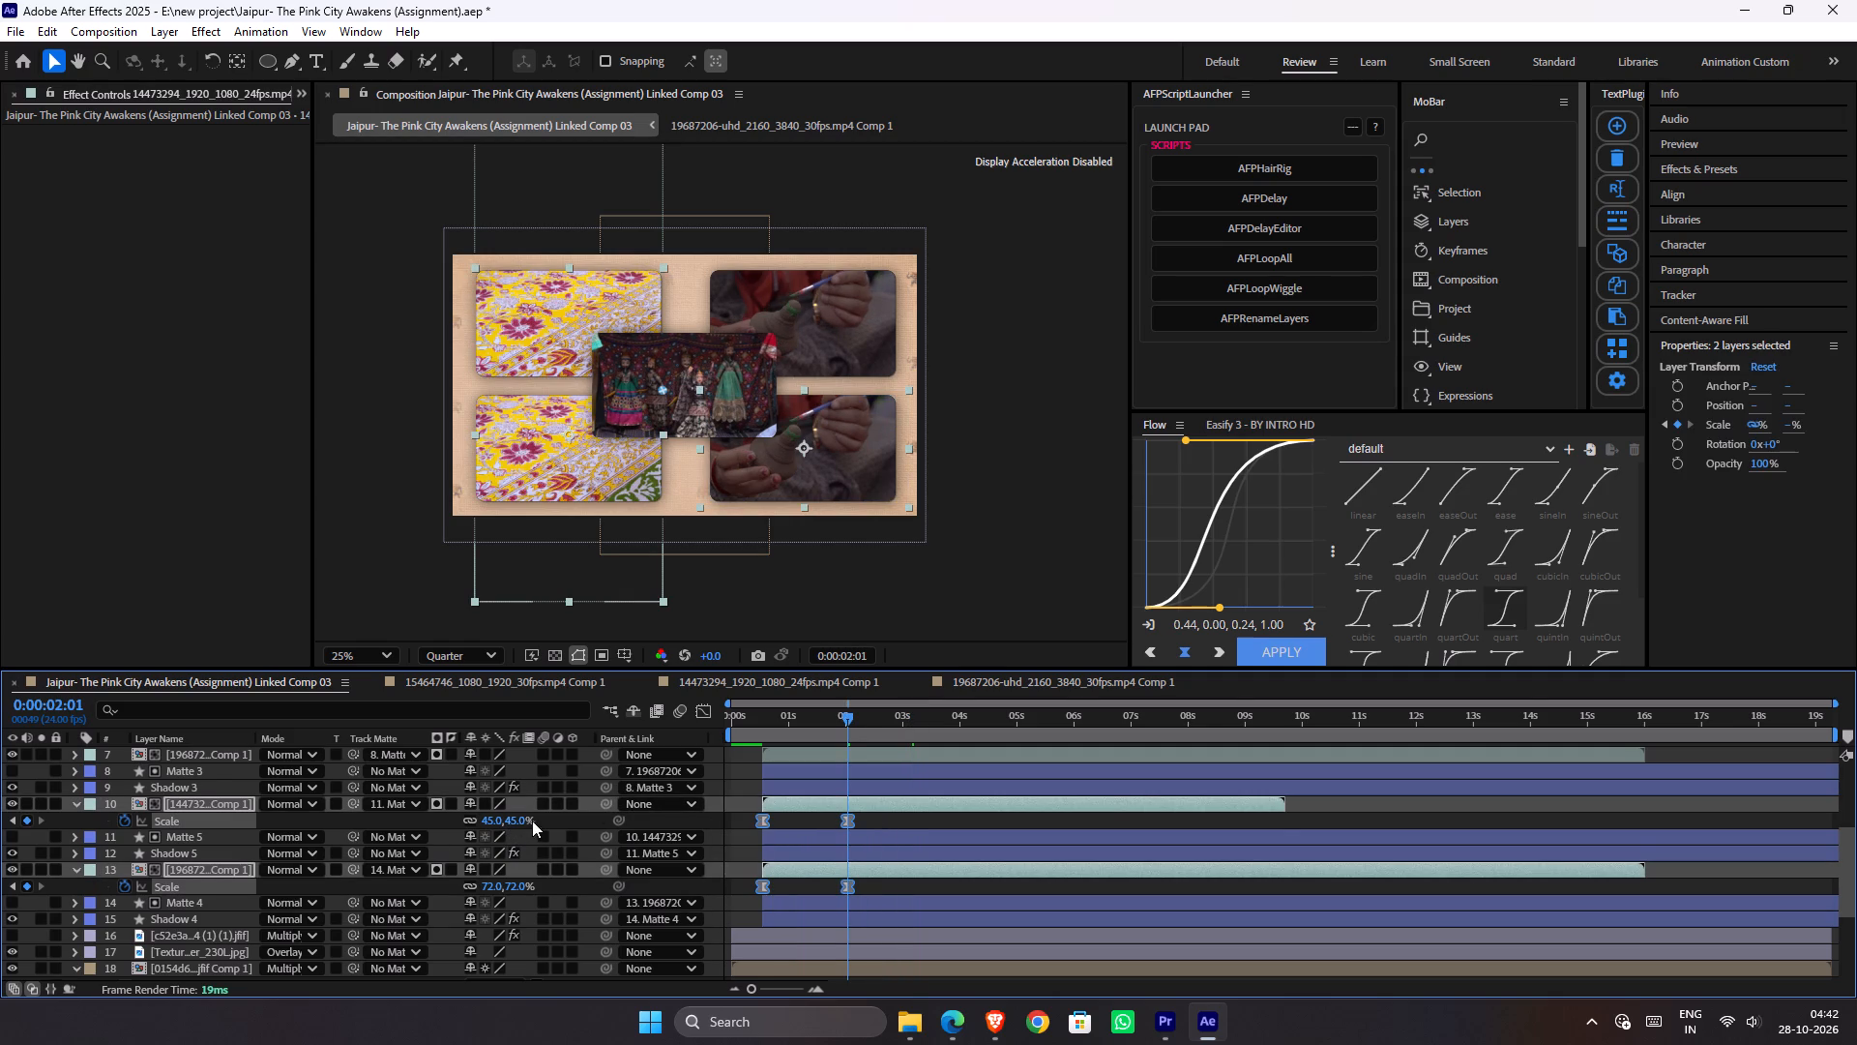
drag(516, 821, 507, 821)
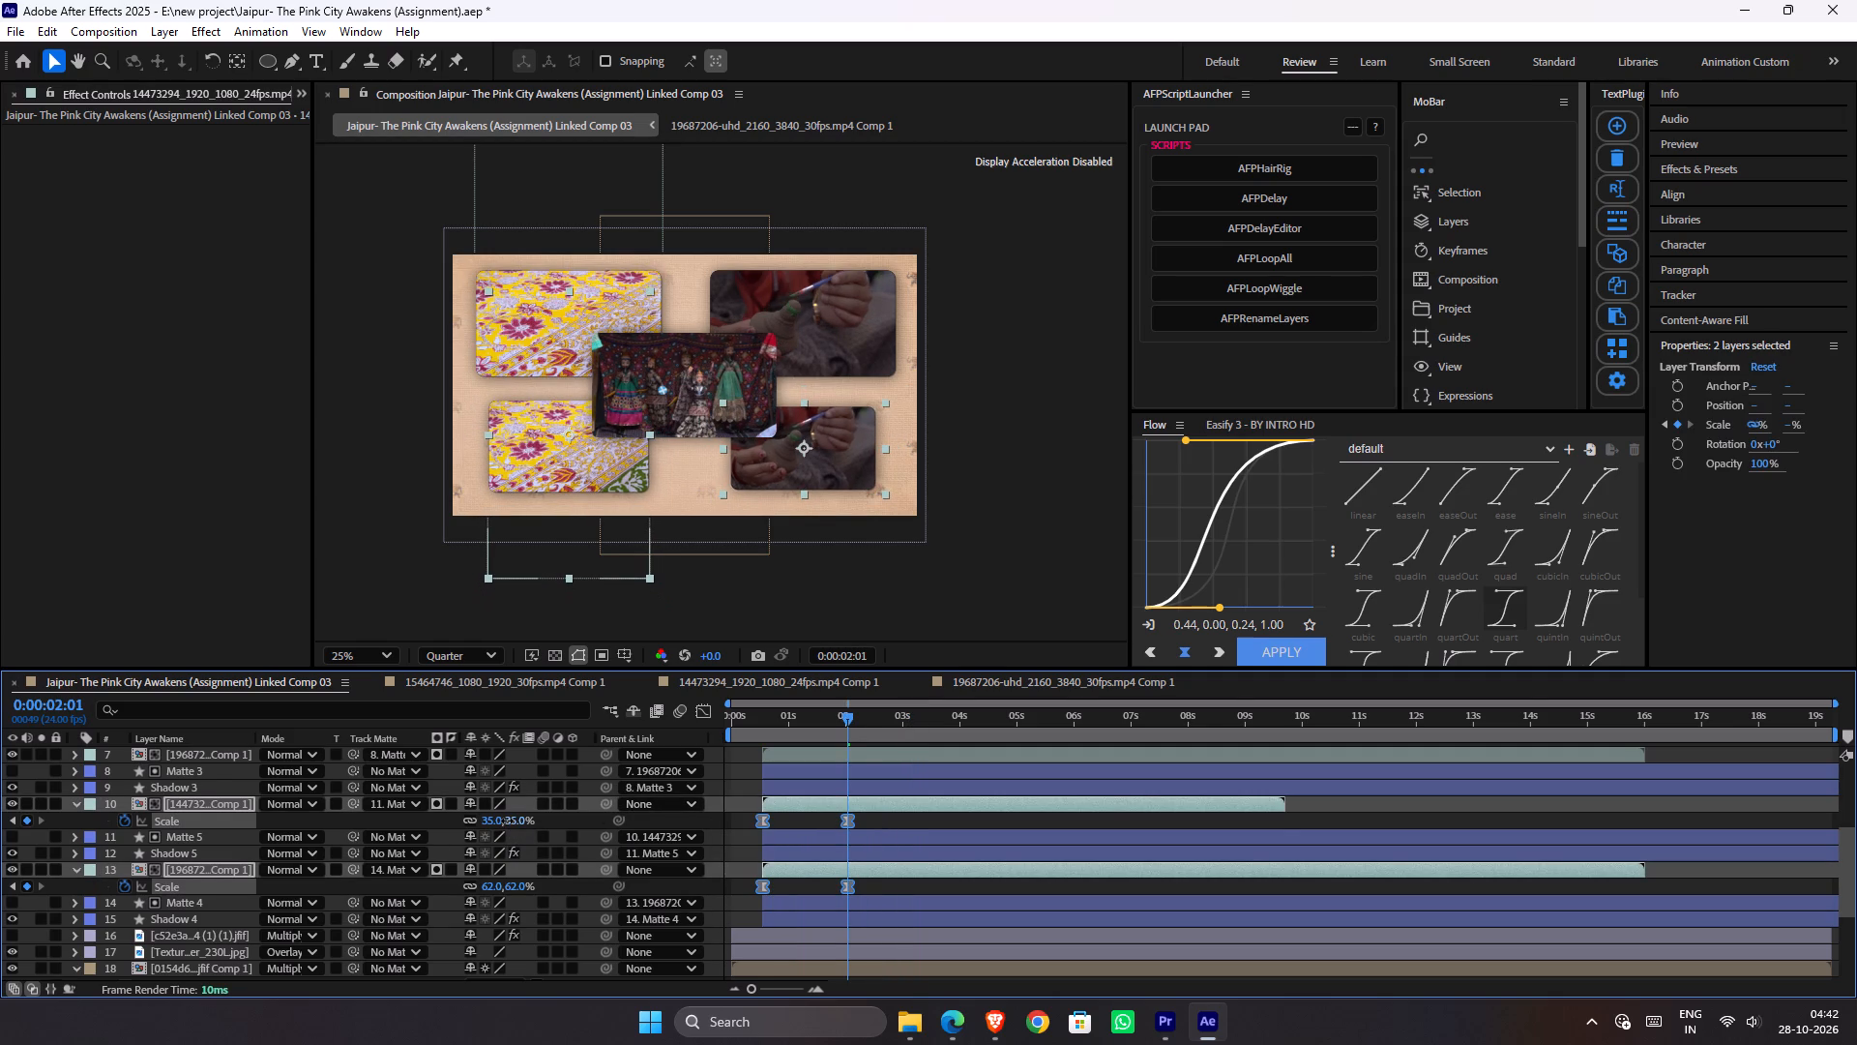
drag(507, 821, 505, 821)
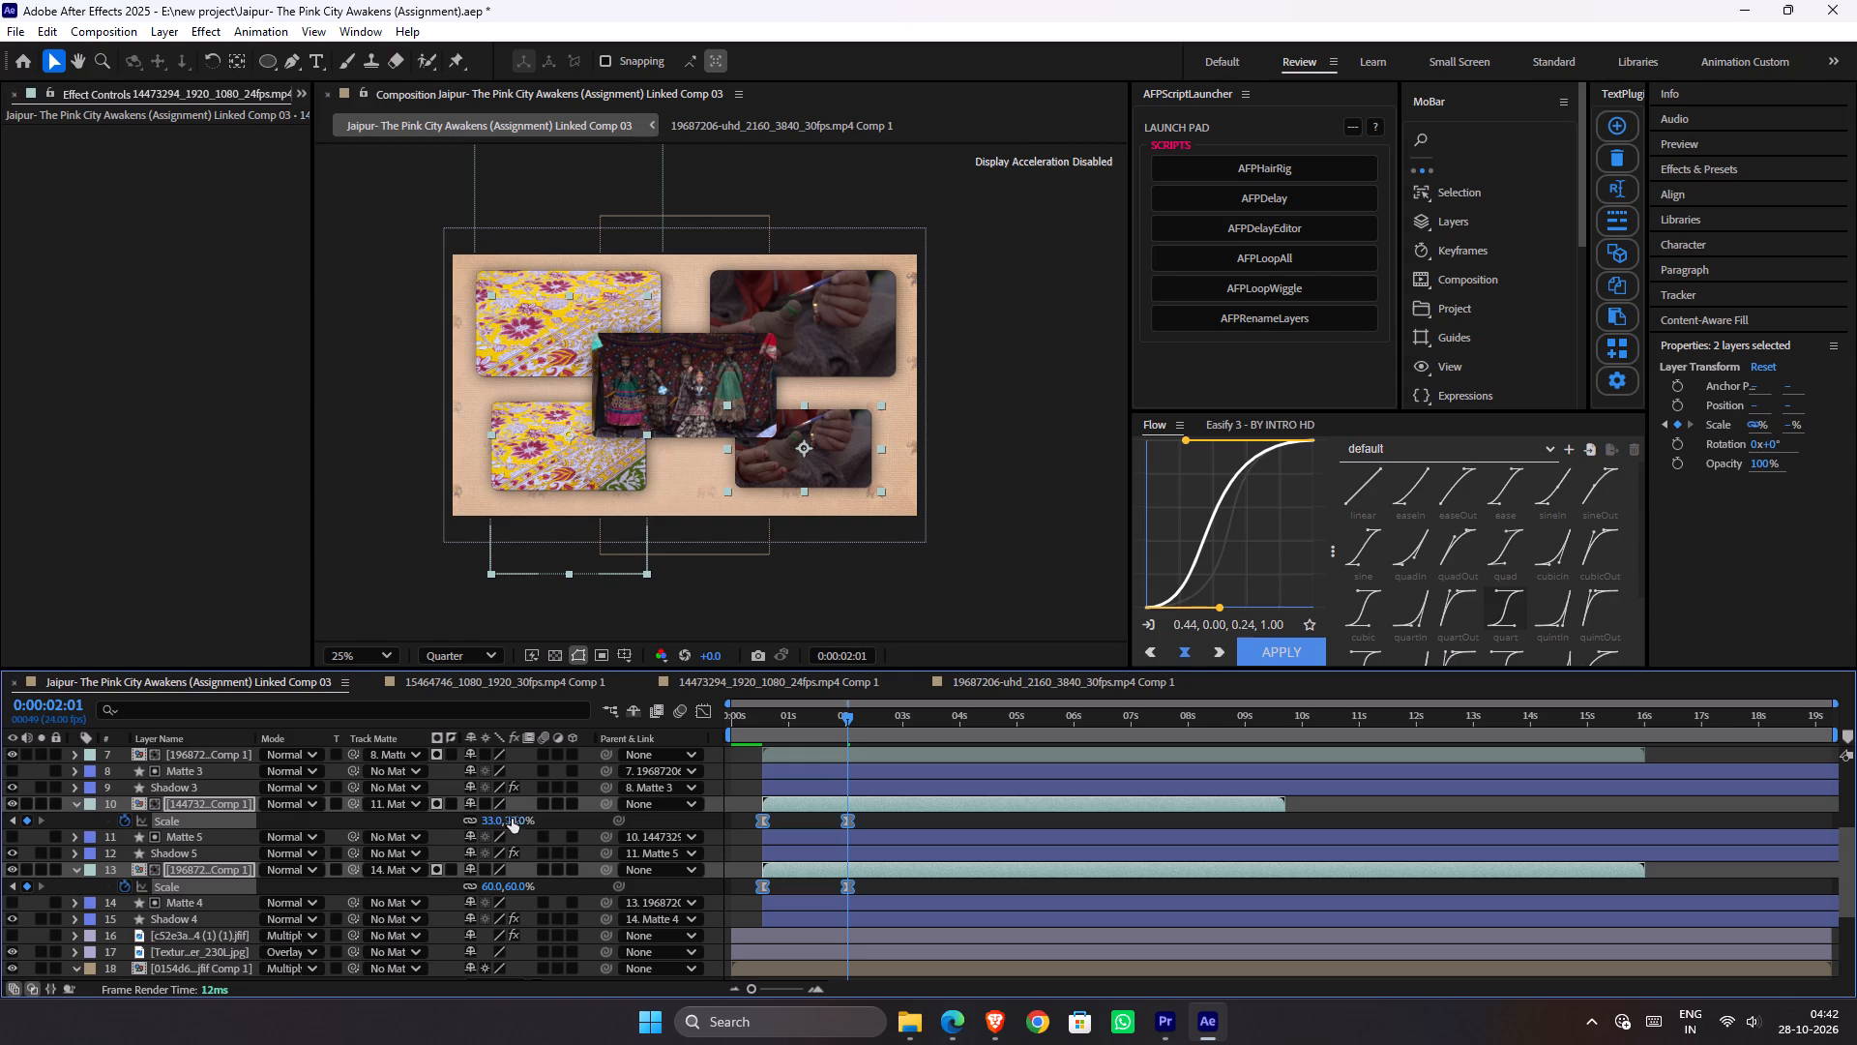
Raise the lower 14473294 composition layer's Scale keyframe at 0:00:02:01 to 38%.
click(875, 825)
drag(874, 825, 854, 828)
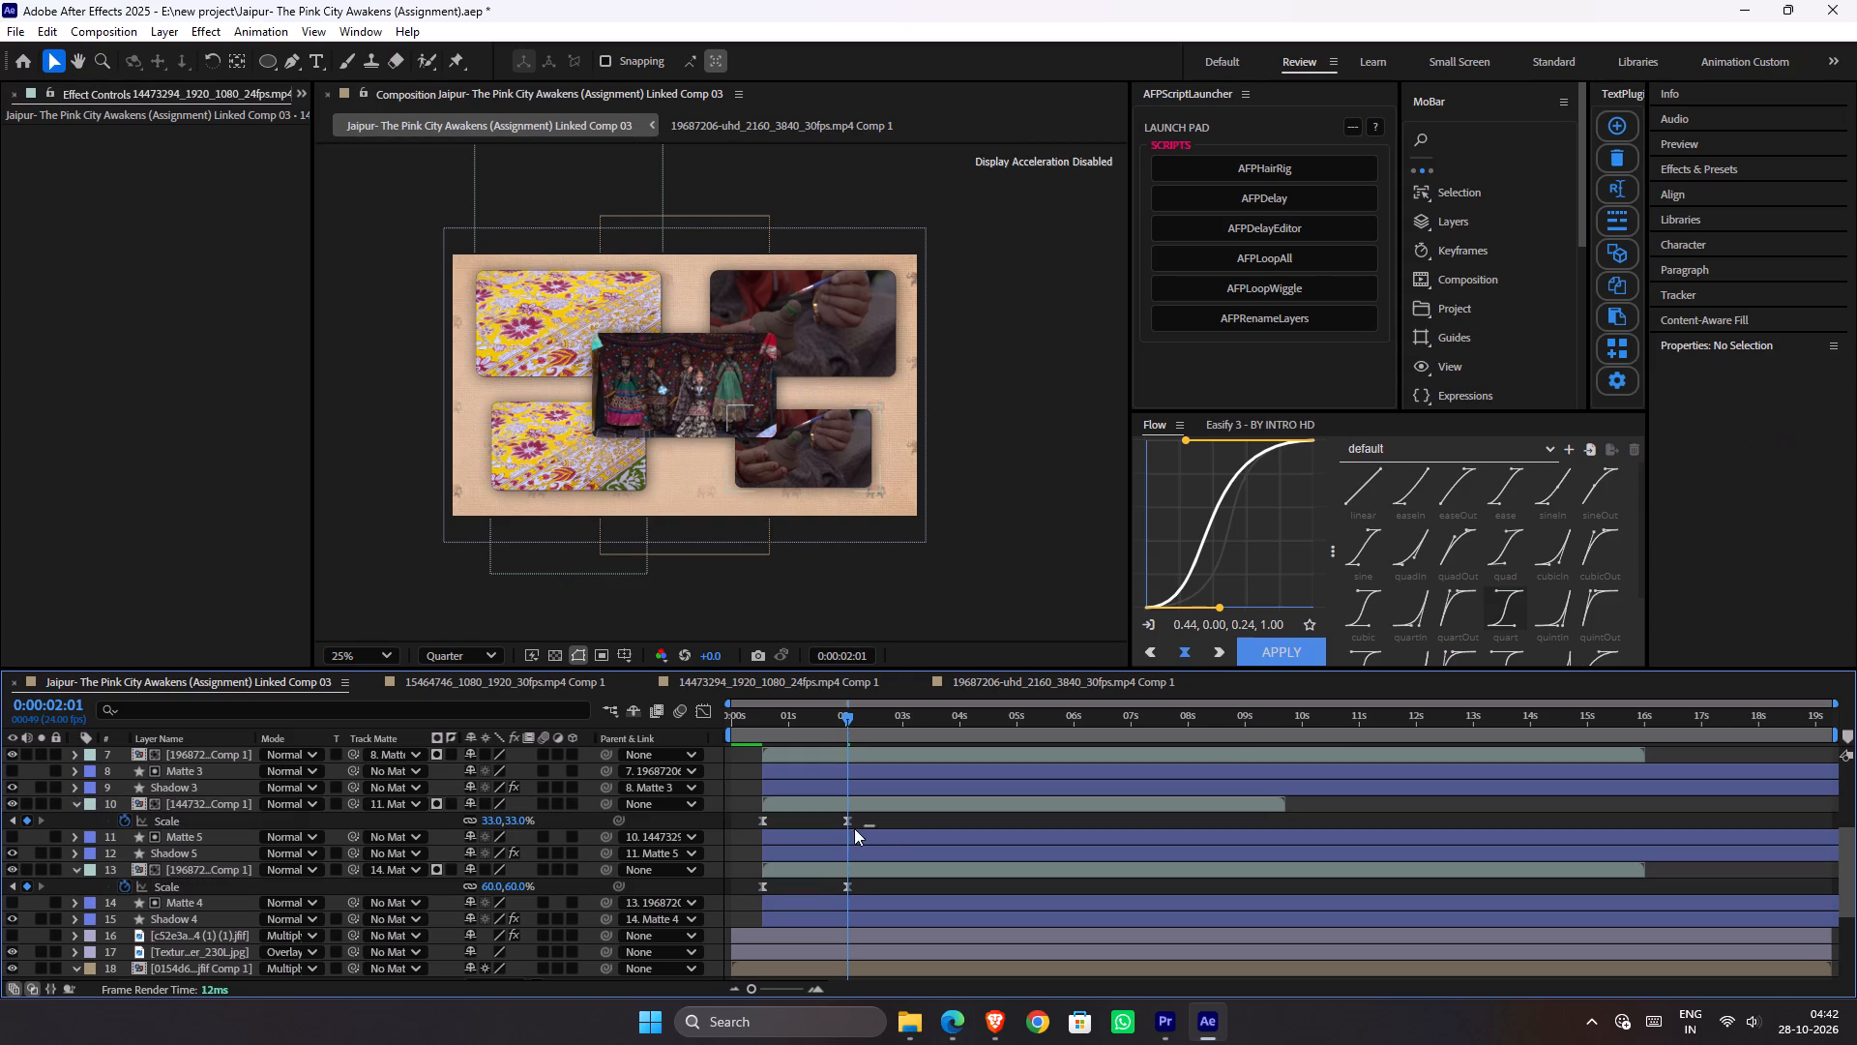
drag(854, 828, 729, 825)
click(517, 823)
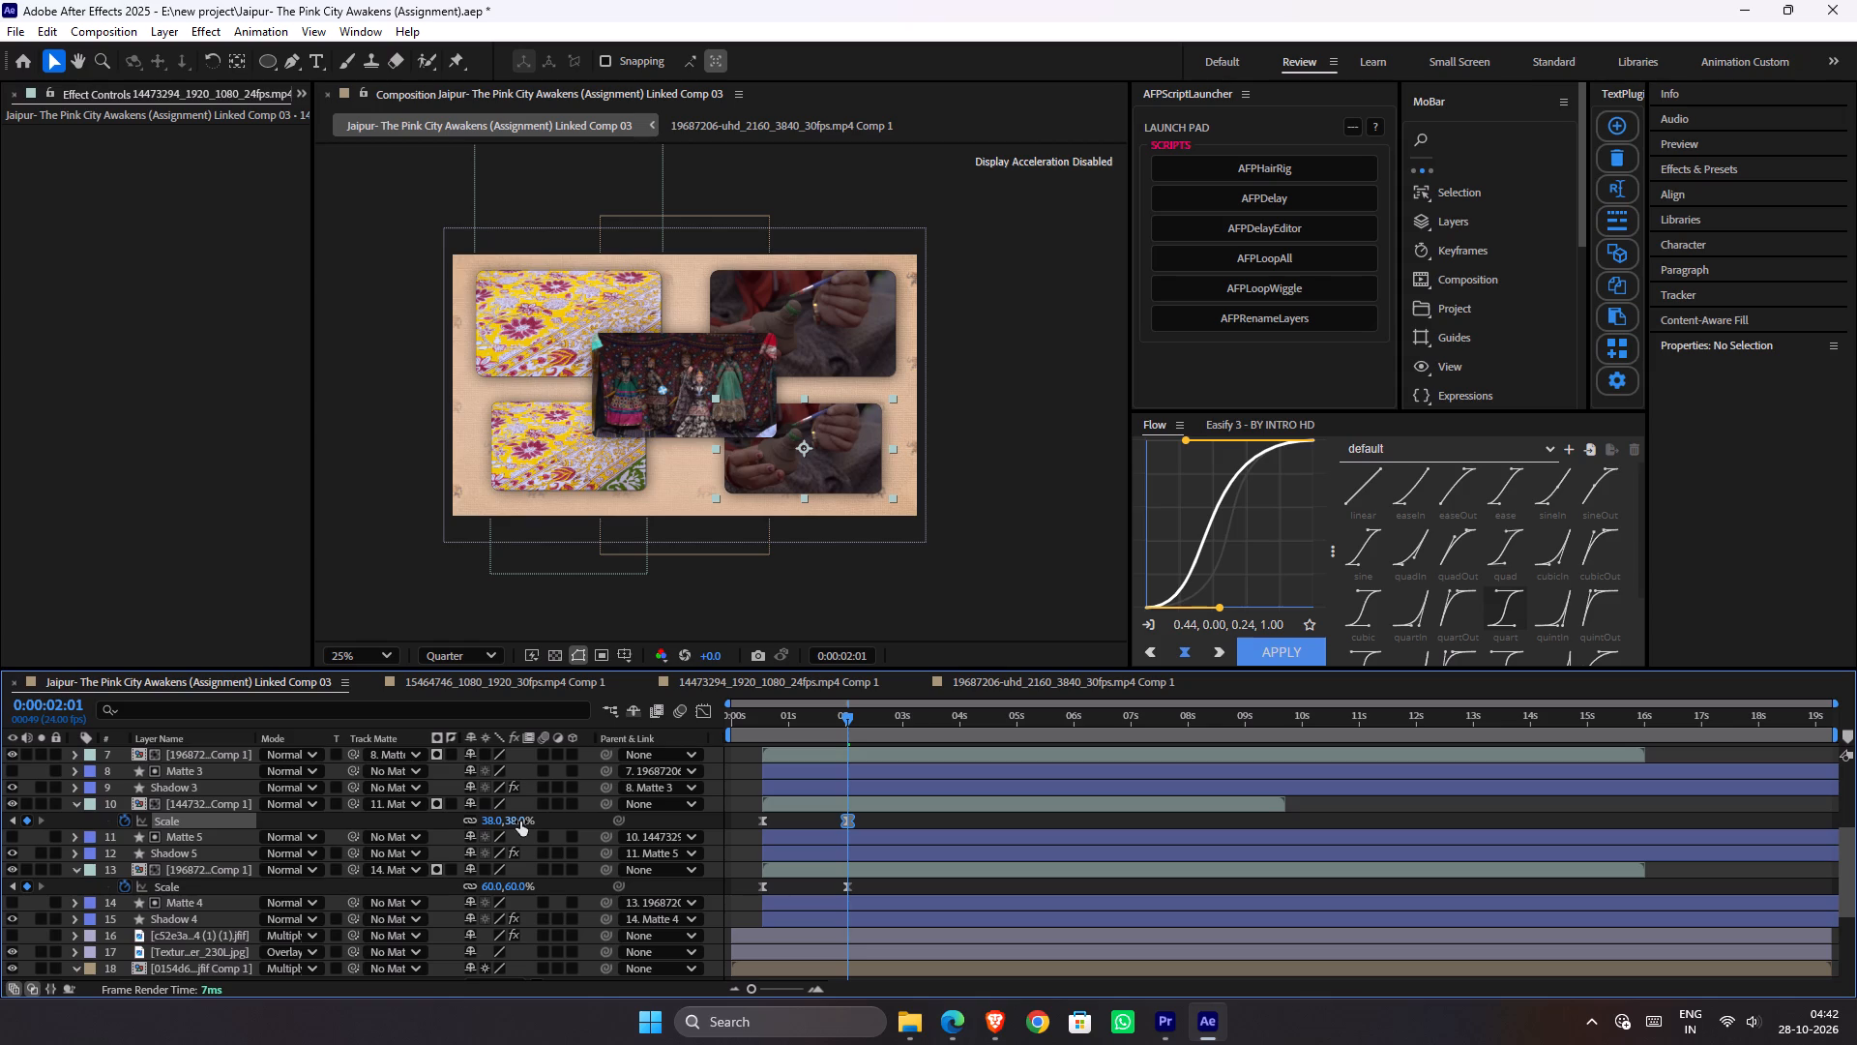
Nudge the lower 19687206 composition layer down to a vertical Position of 757, then collapse its properties.
key(p)
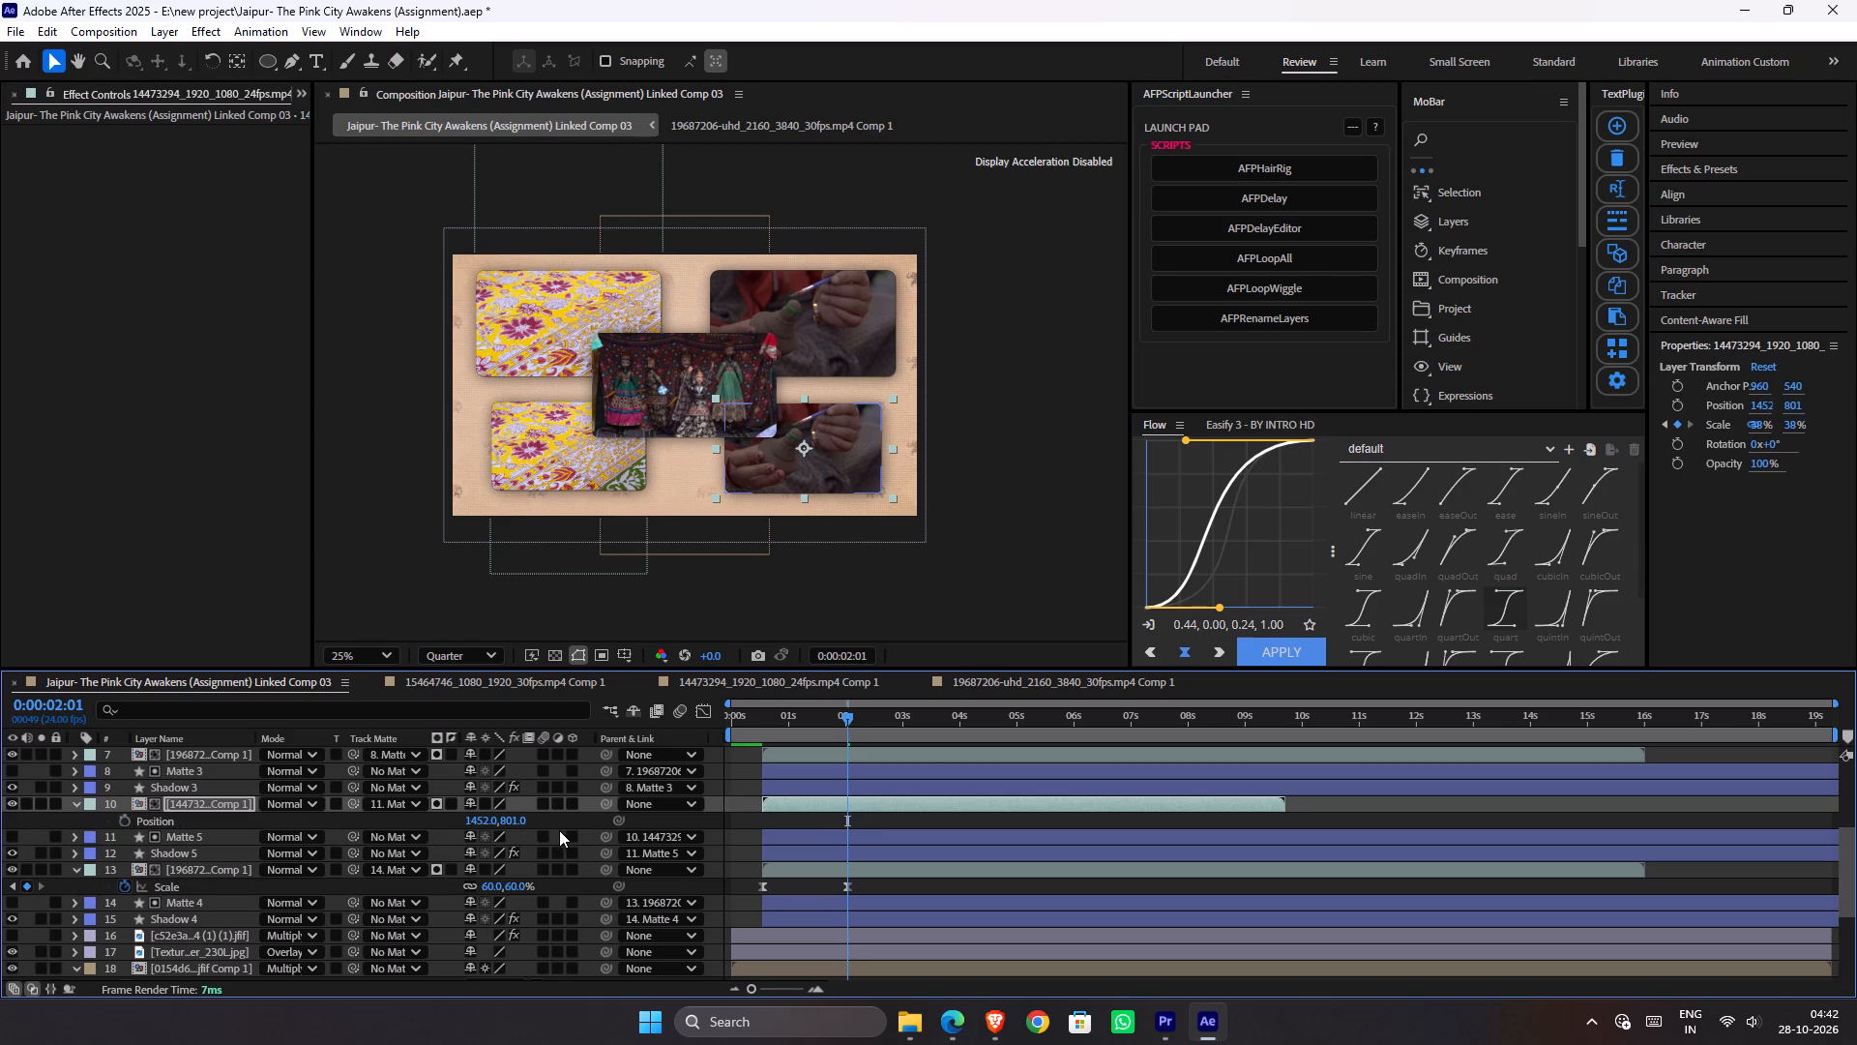
click(200, 868)
key(p)
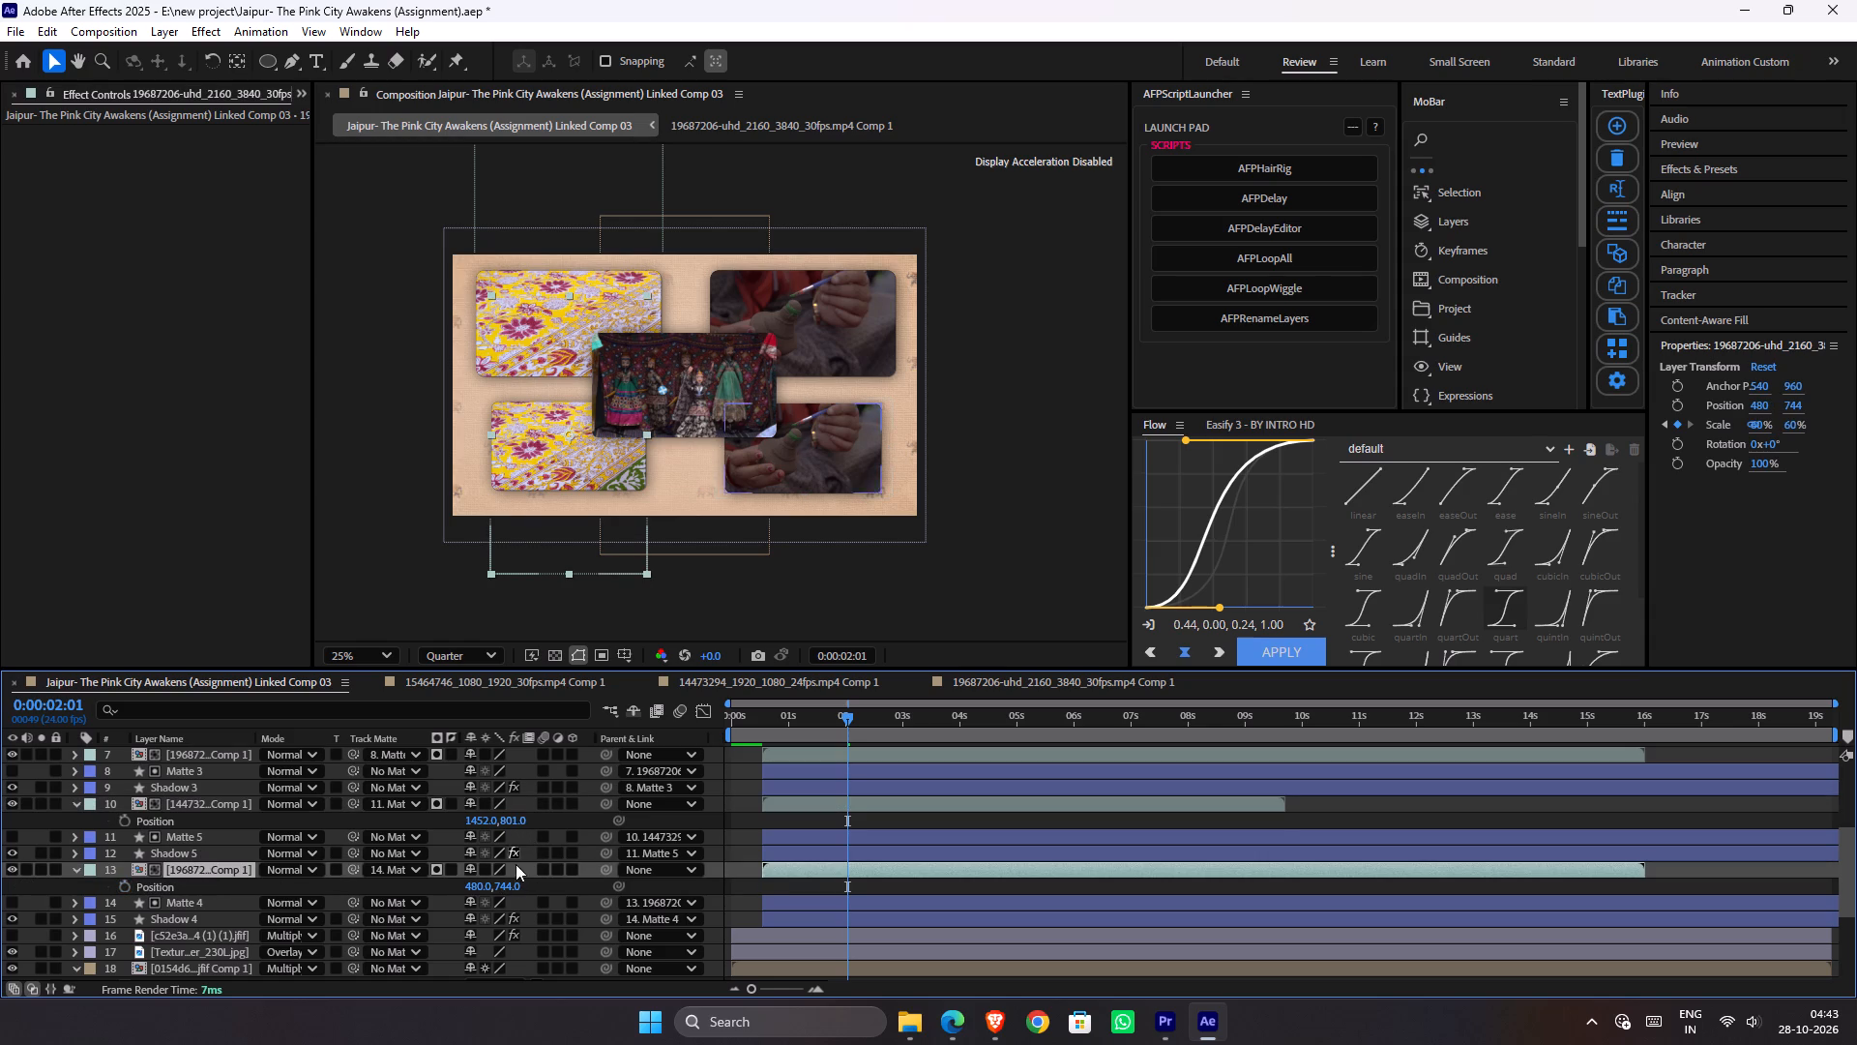
drag(505, 889, 508, 889)
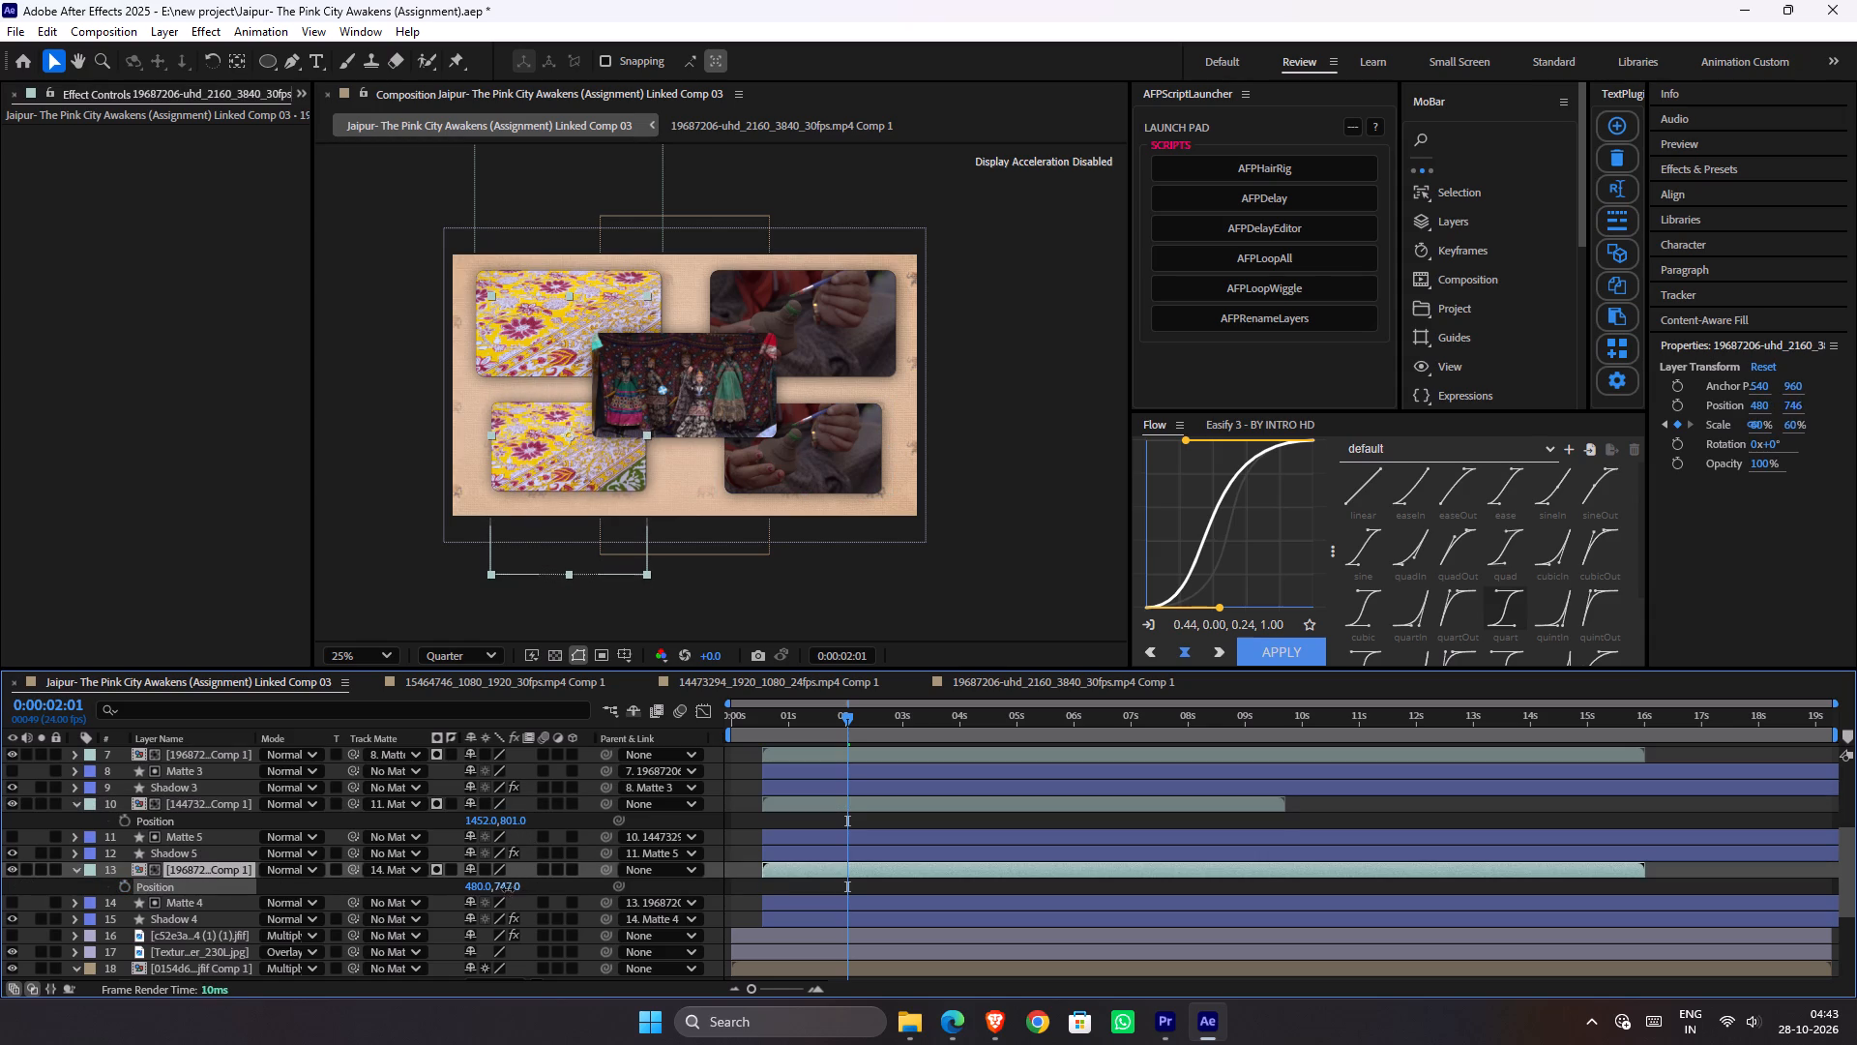
drag(508, 889, 518, 891)
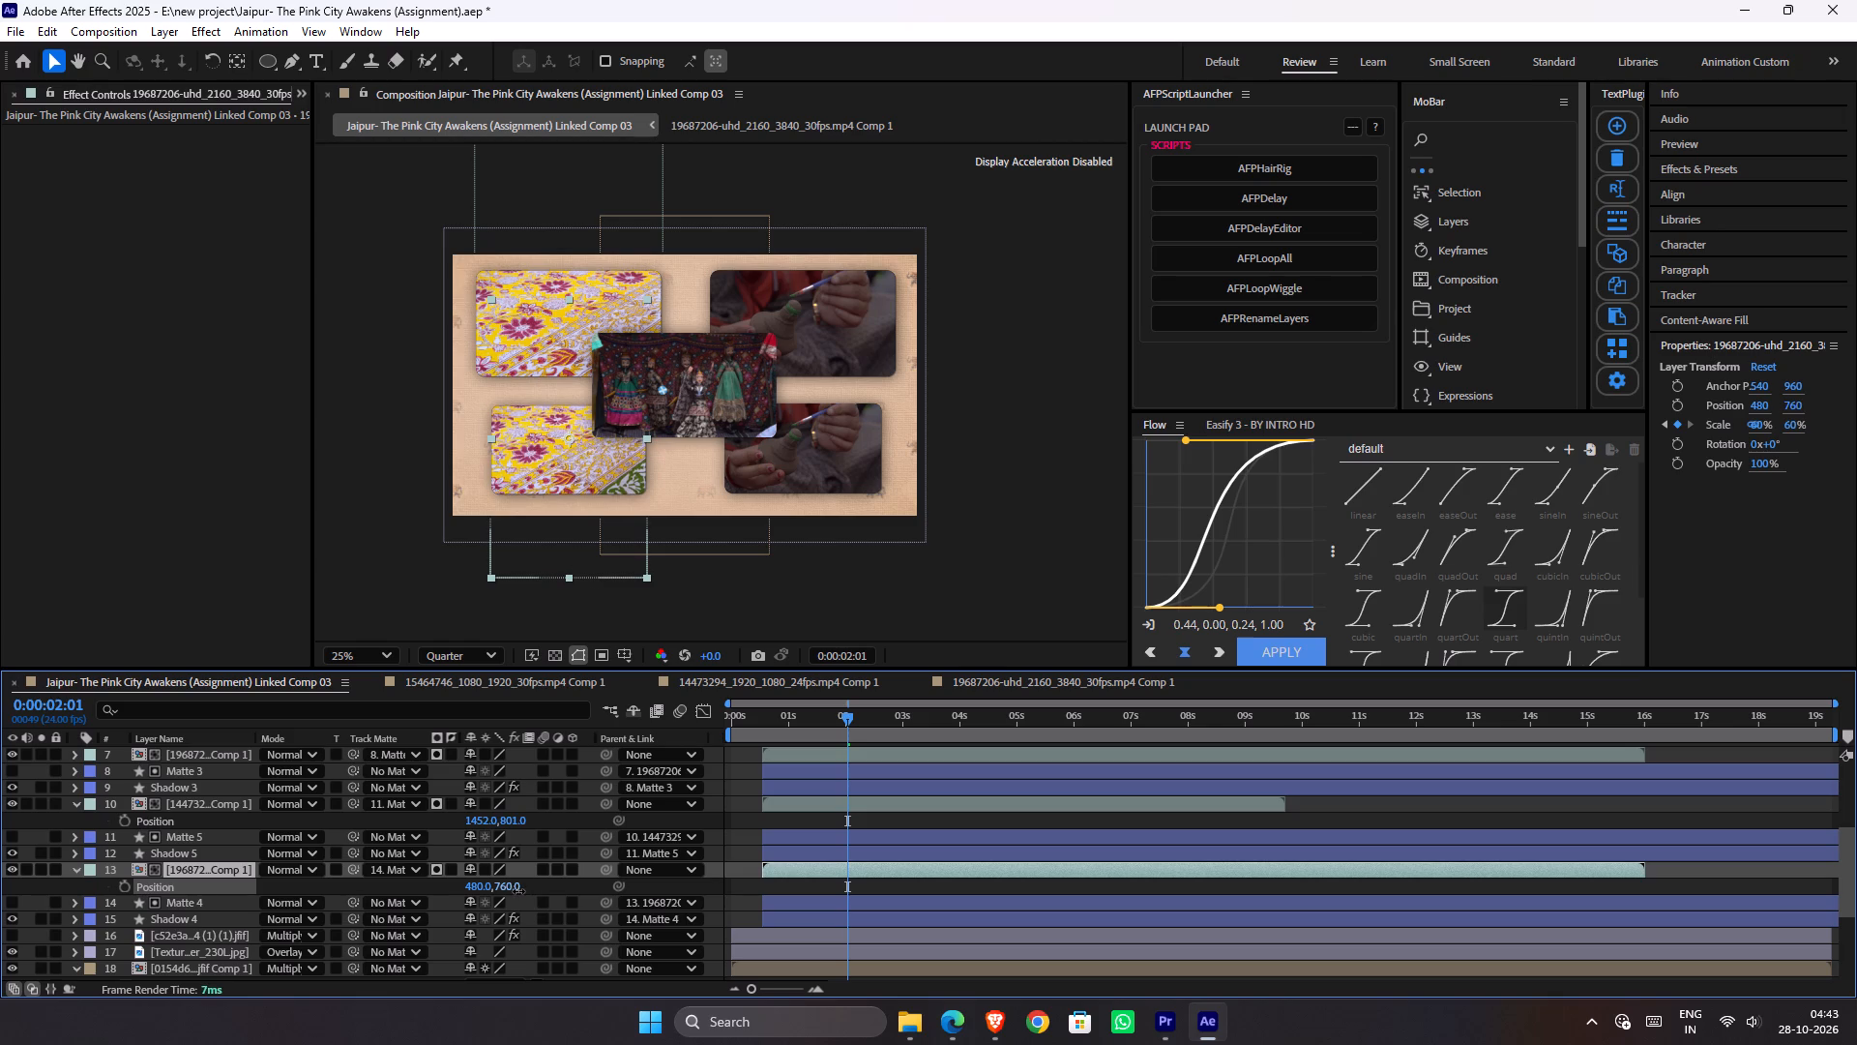
drag(518, 891, 516, 891)
key(p)
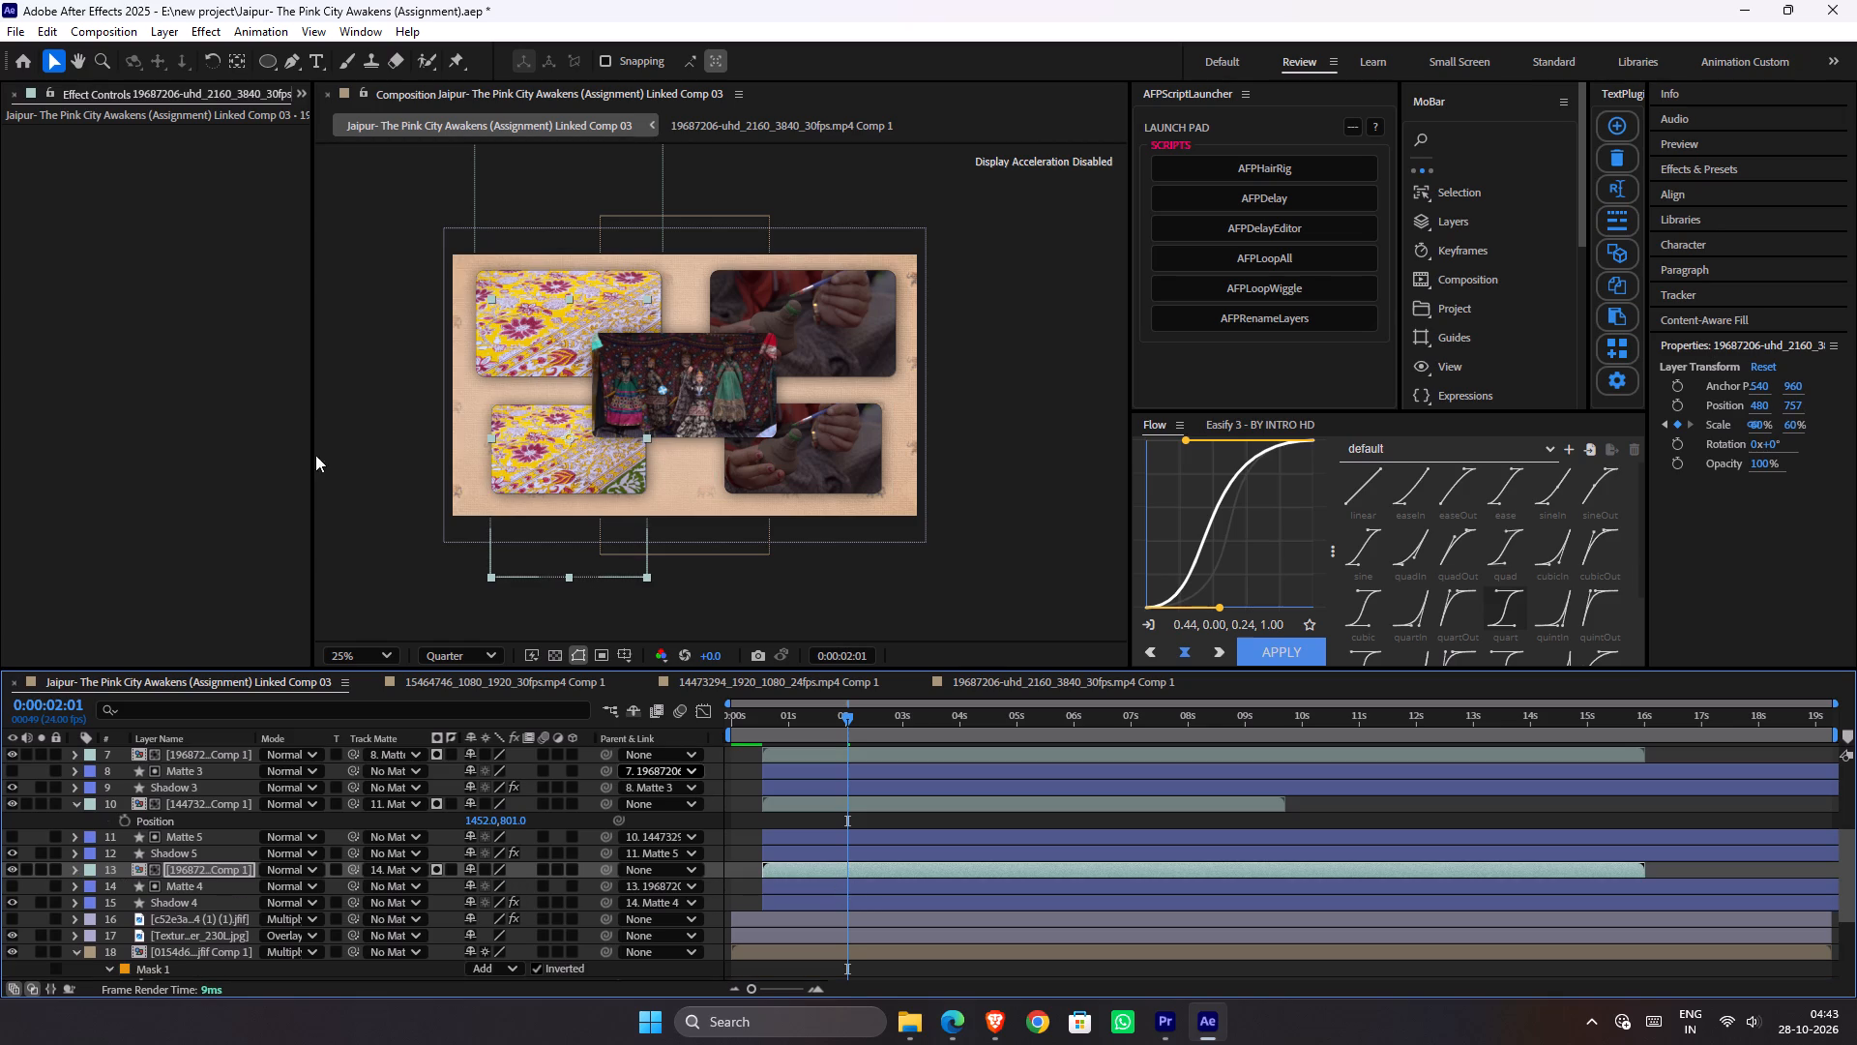
Bring up the project items, rename the 15464746 composition layer as For Matte 1, and copy that name.
click(292, 90)
click(320, 108)
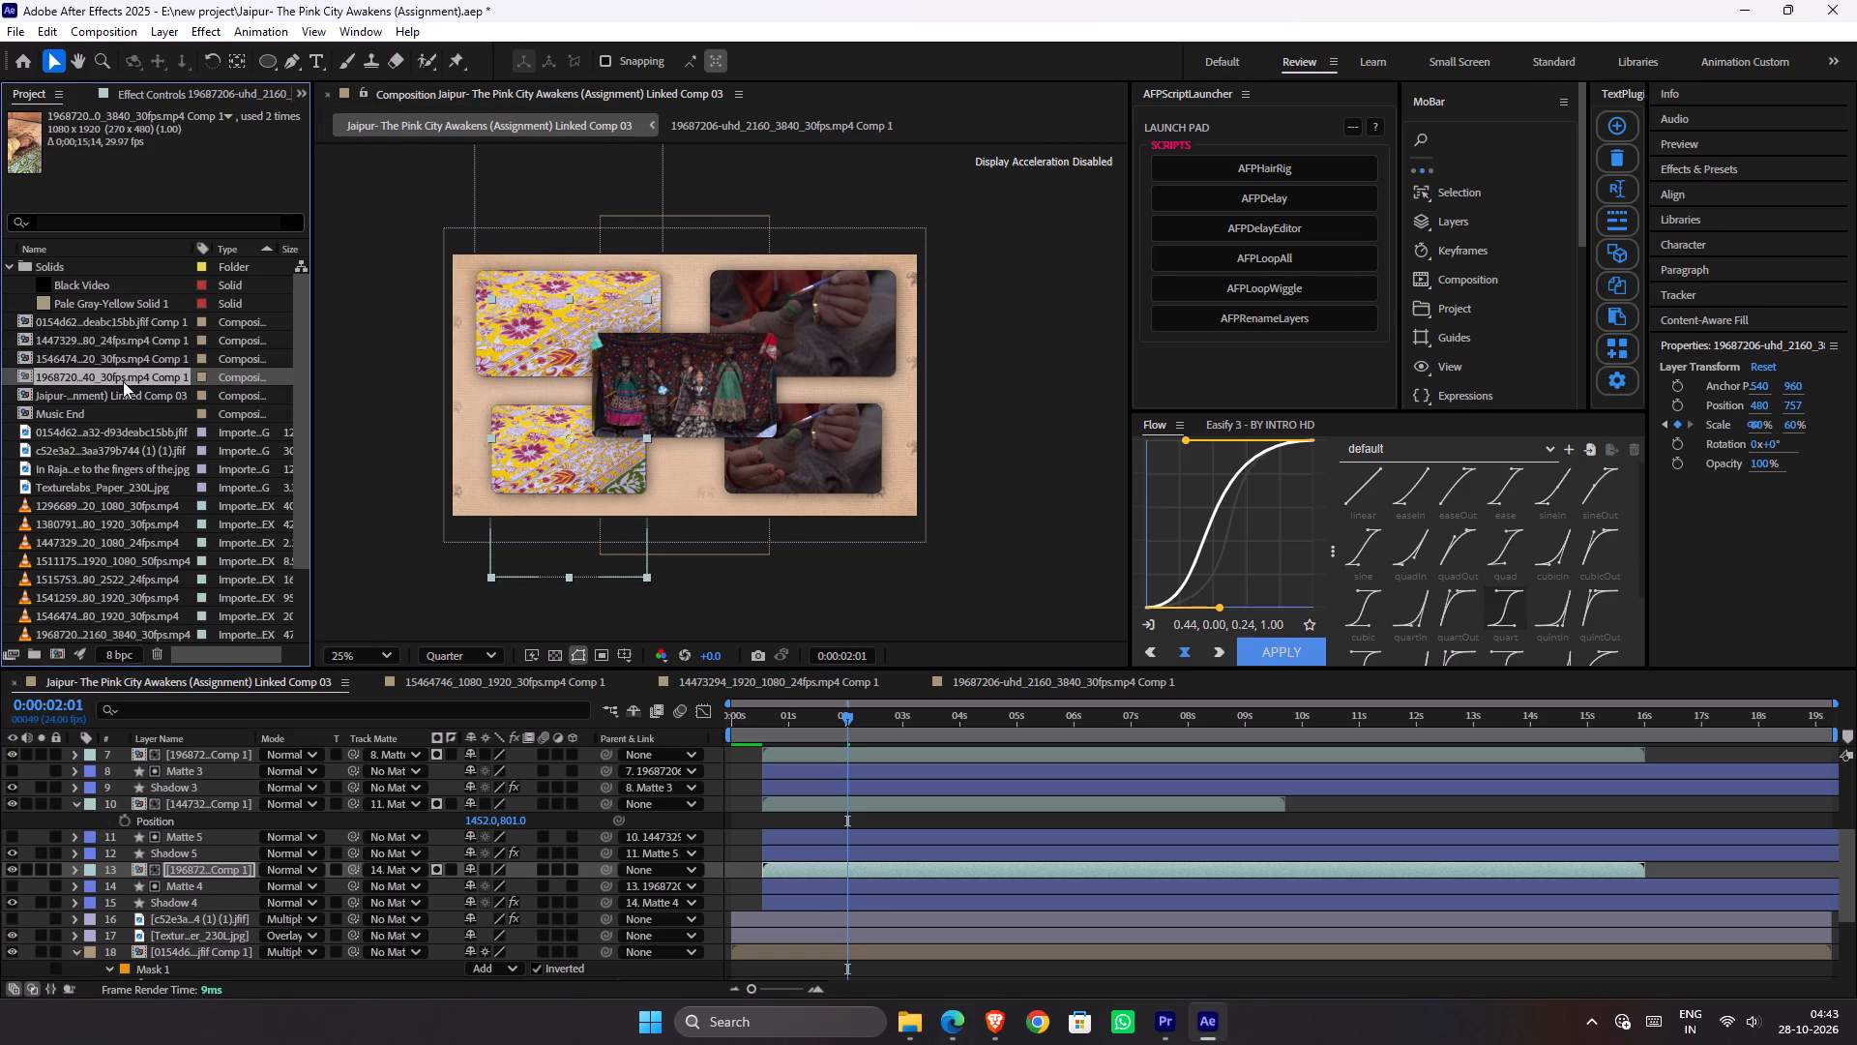
click(123, 381)
scroll(228, 815, up, 3)
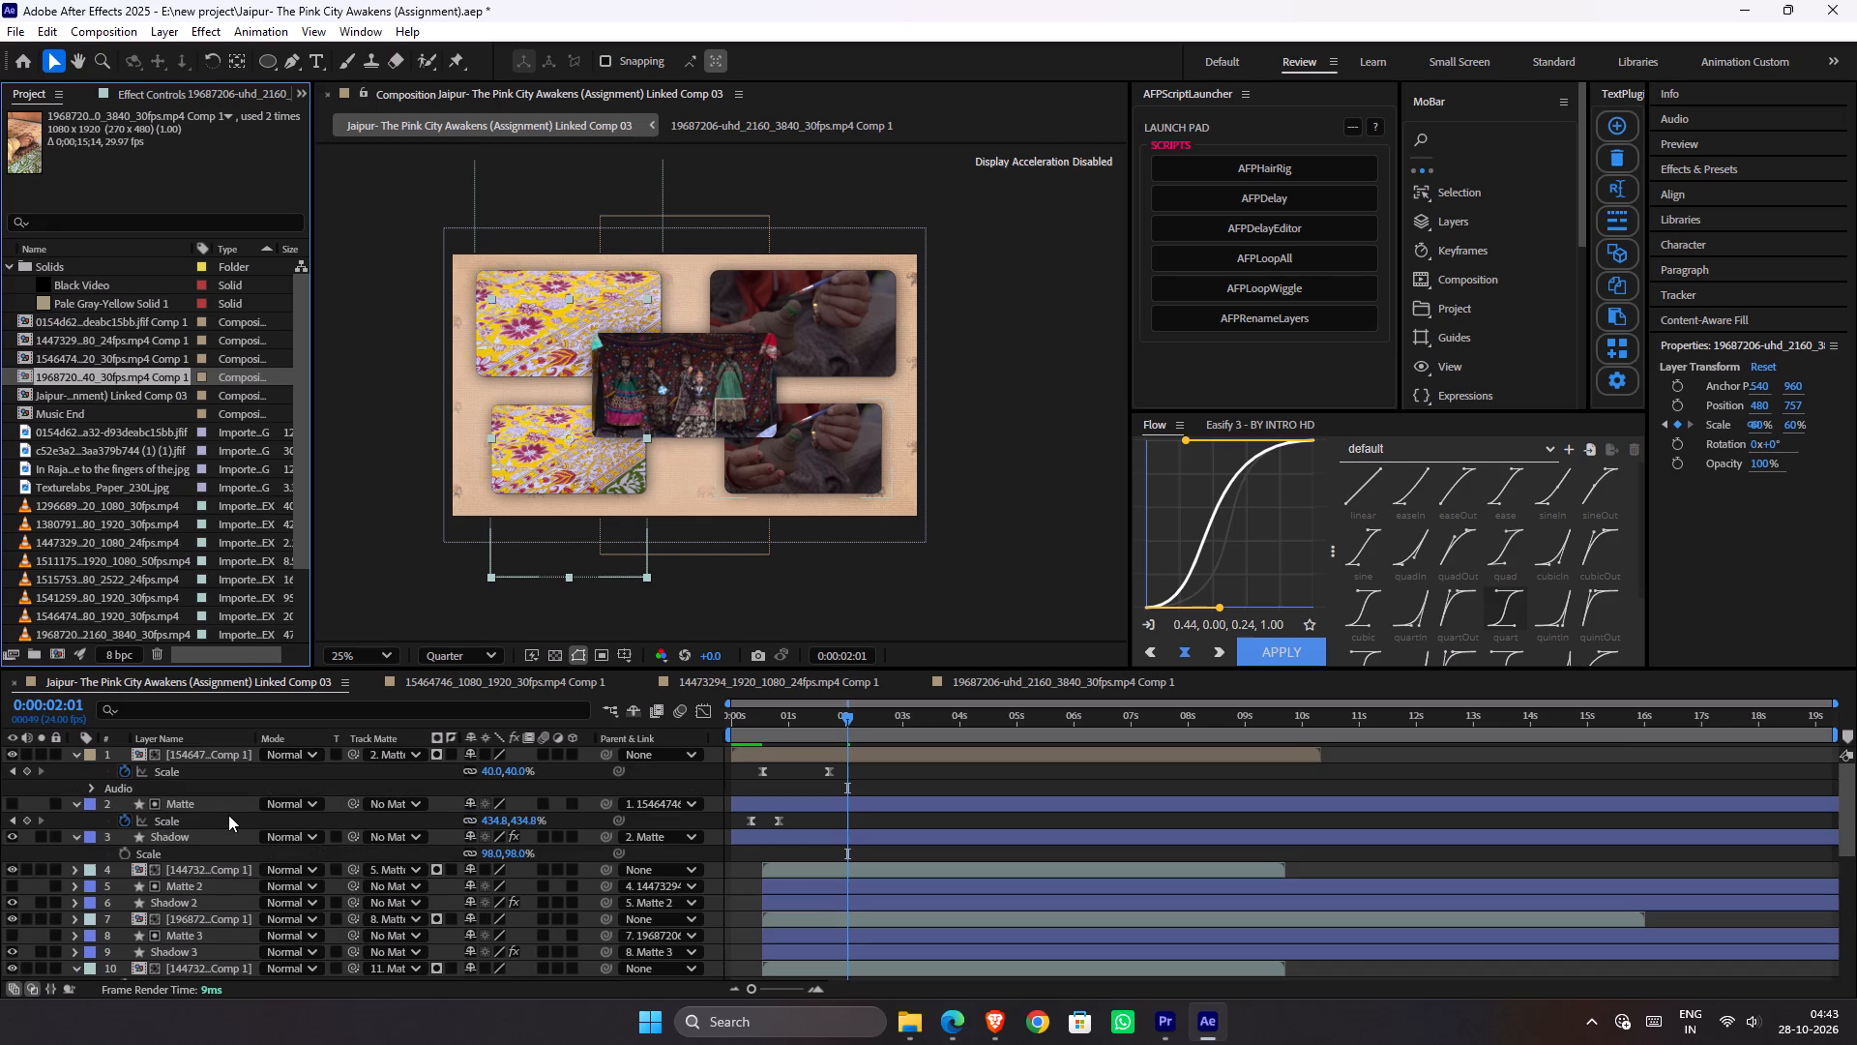
scroll(228, 815, up, 2)
click(245, 751)
right_click(245, 751)
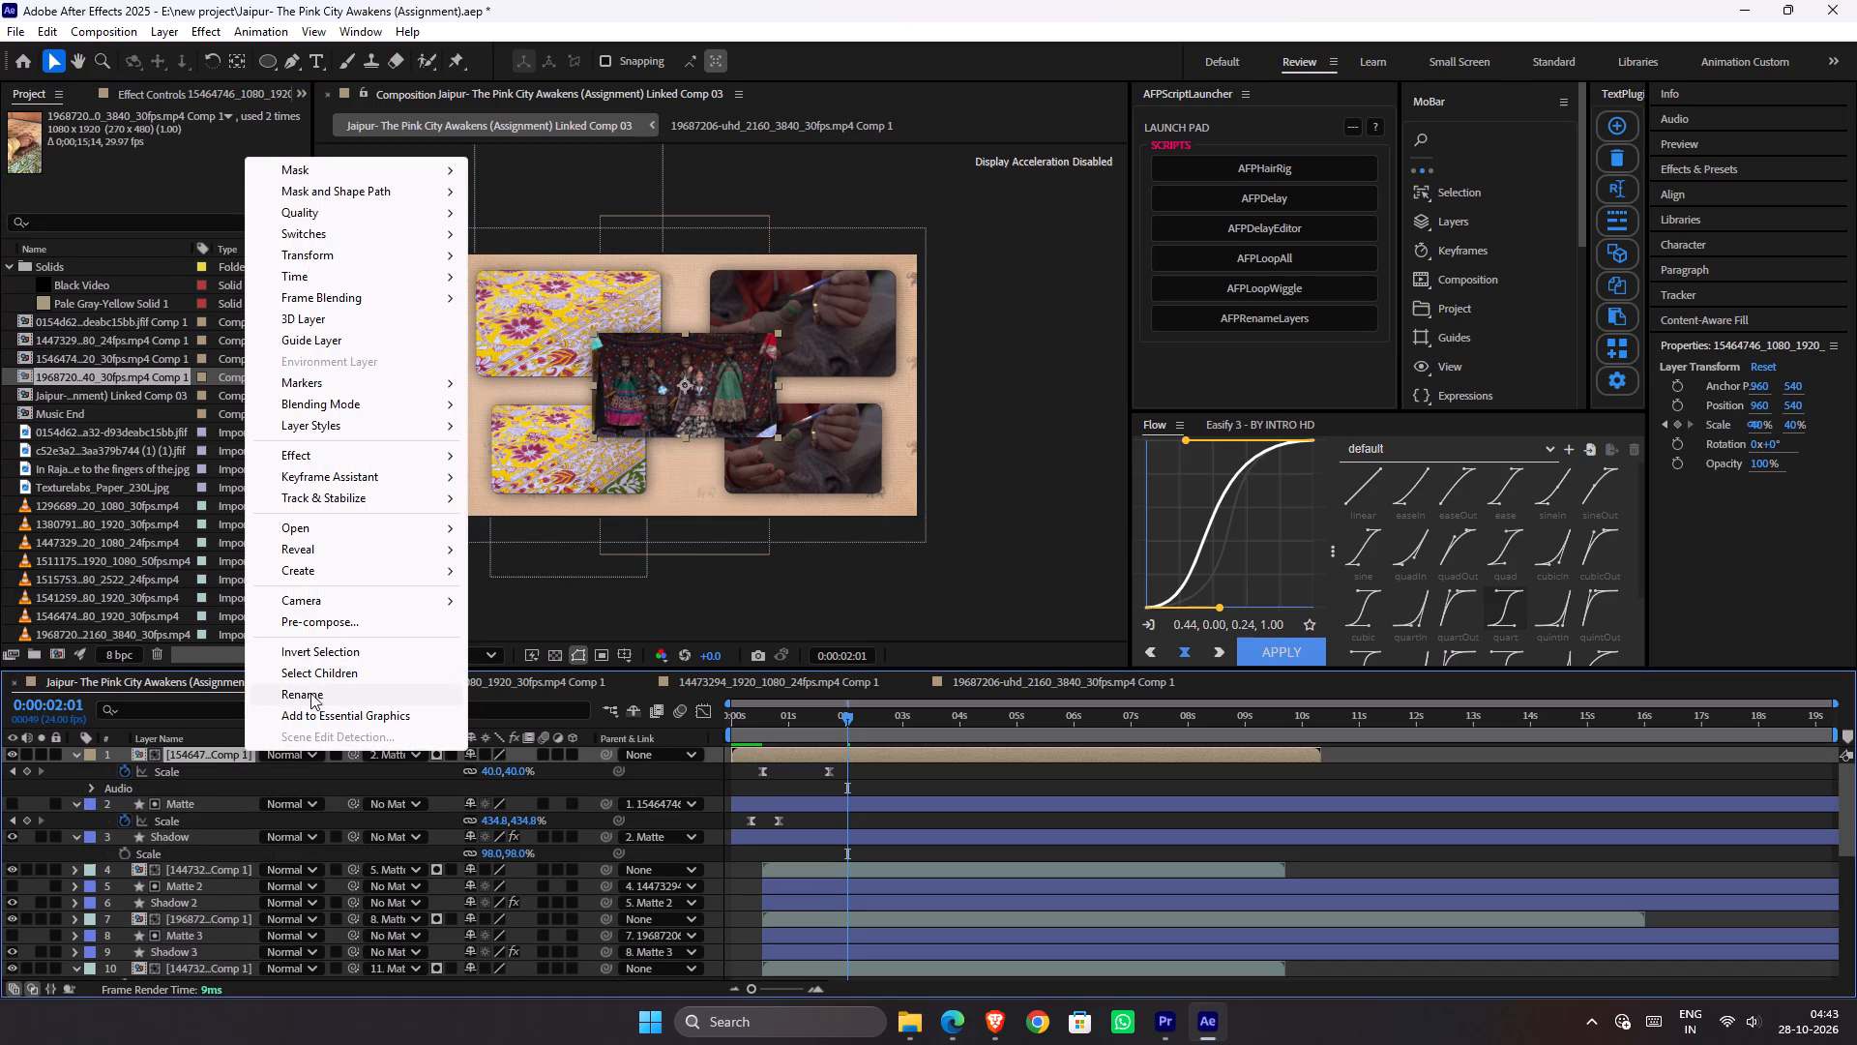
click(316, 687)
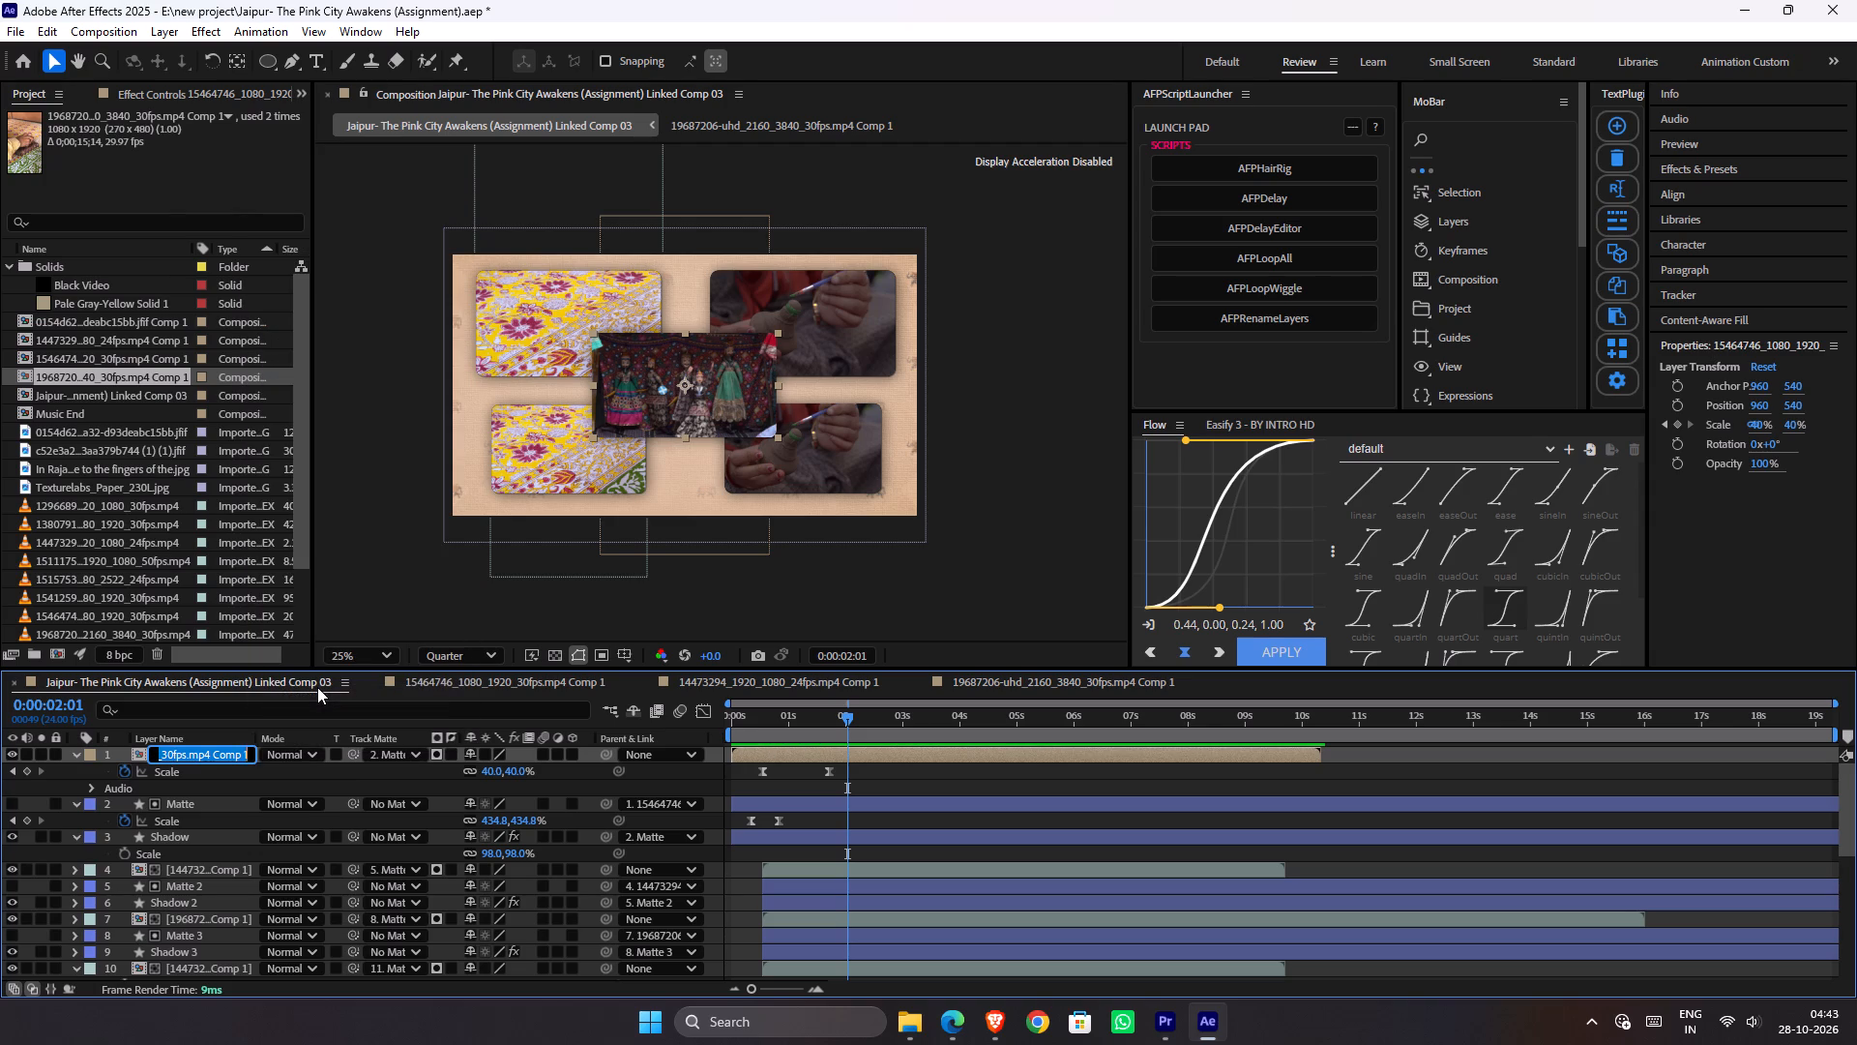
text(For M)
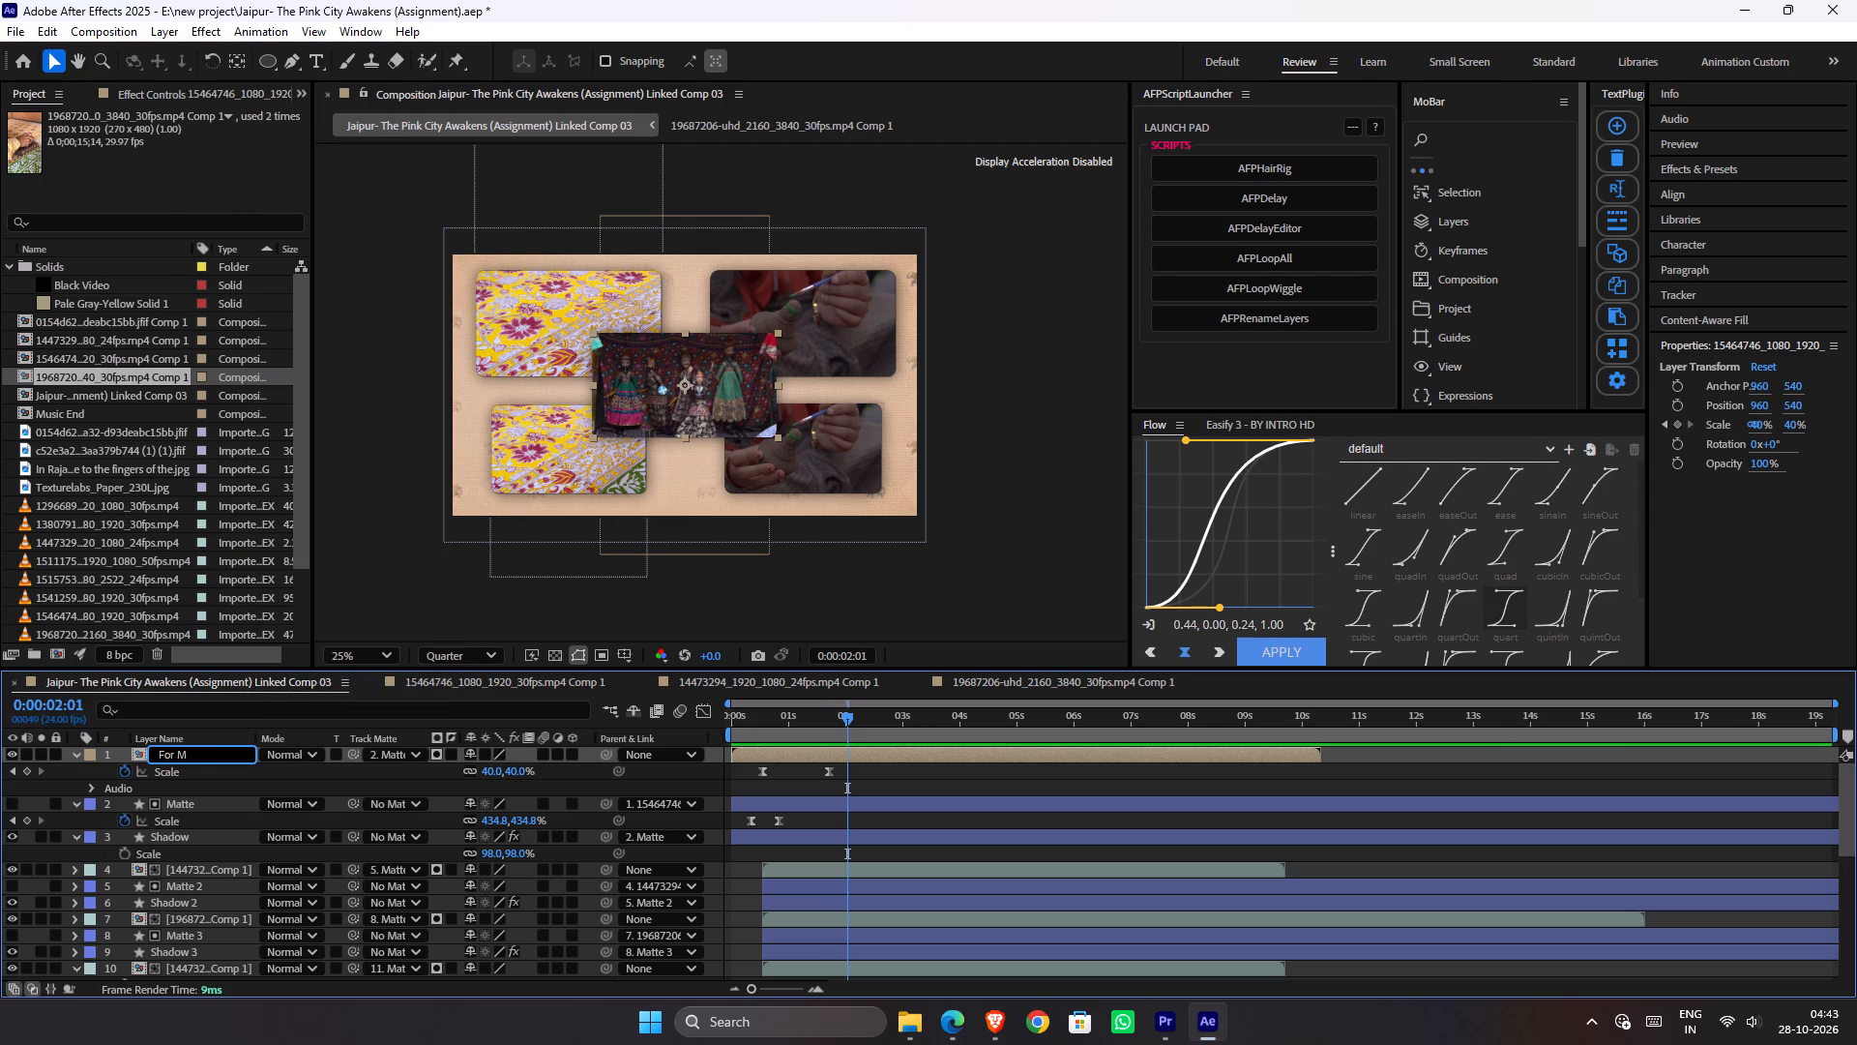
text(atte 1)
key(ctrl+a)
key(ctrl+c)
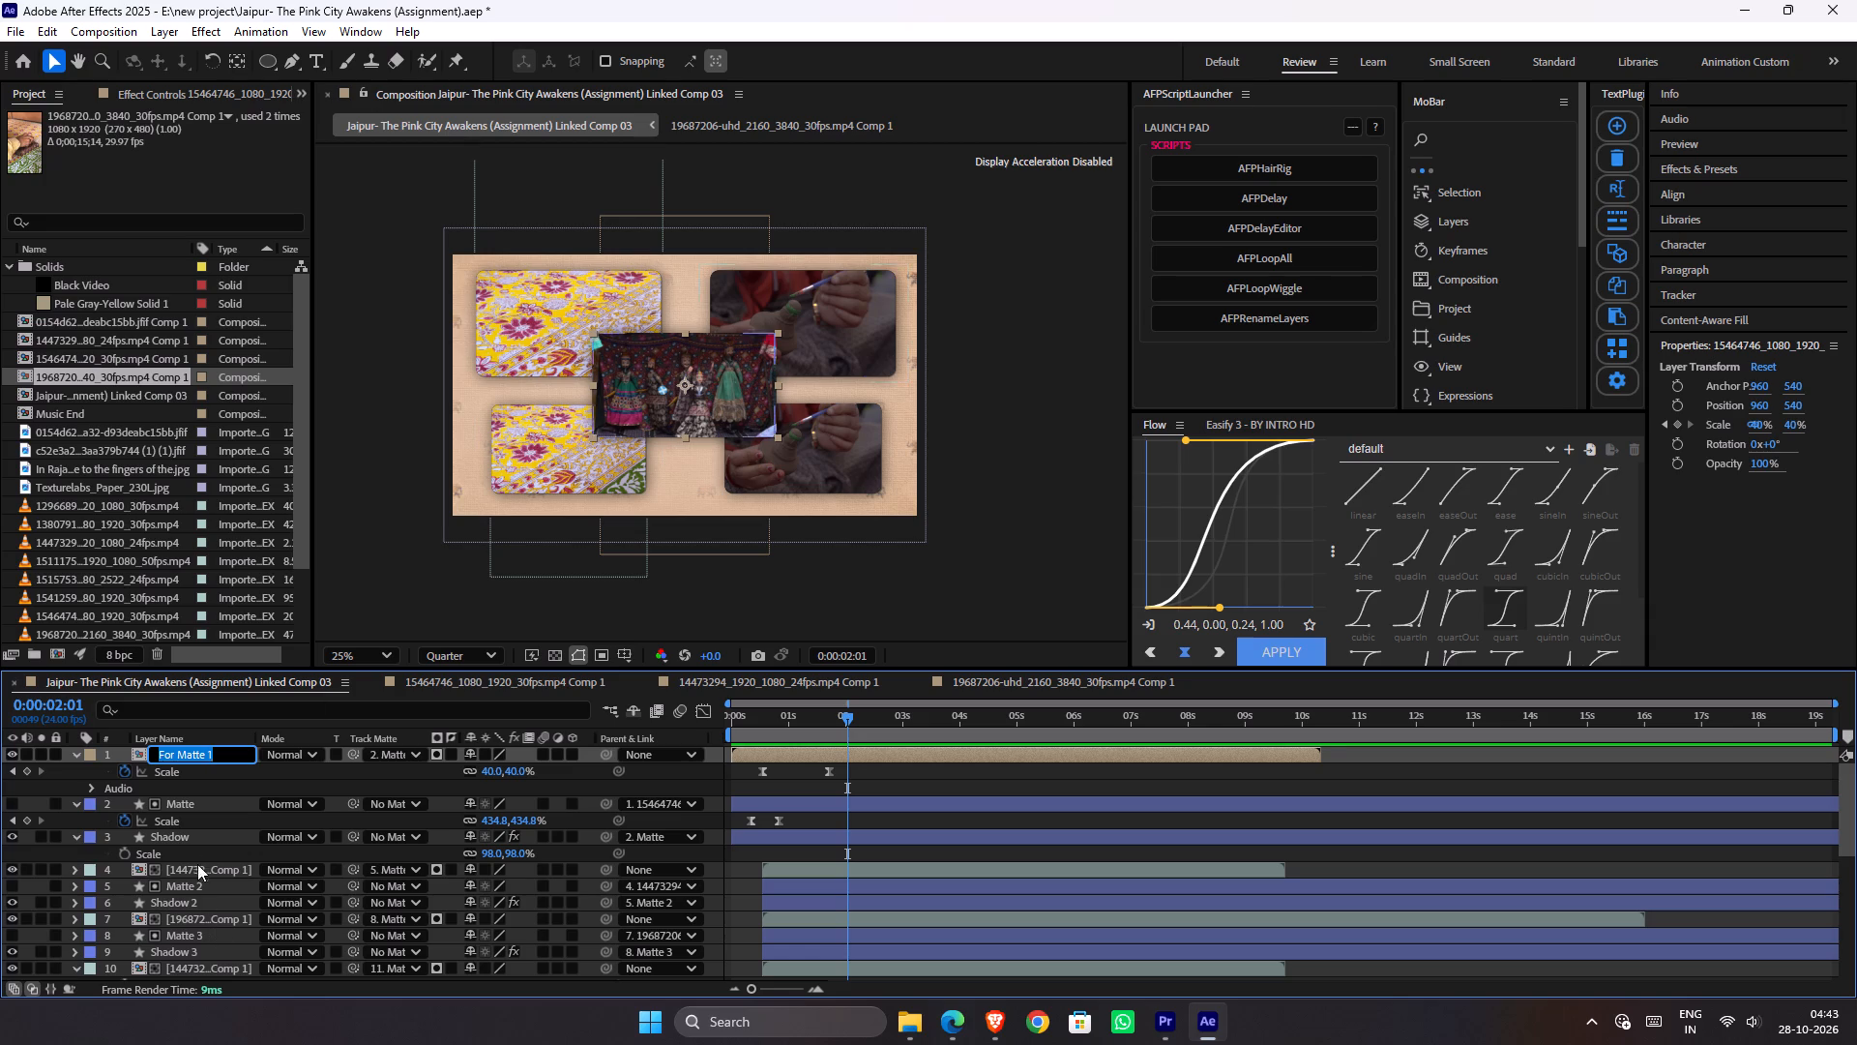
Rename the upper 14473294 composition layer as For Matte 2, reusing the copied name.
click(204, 867)
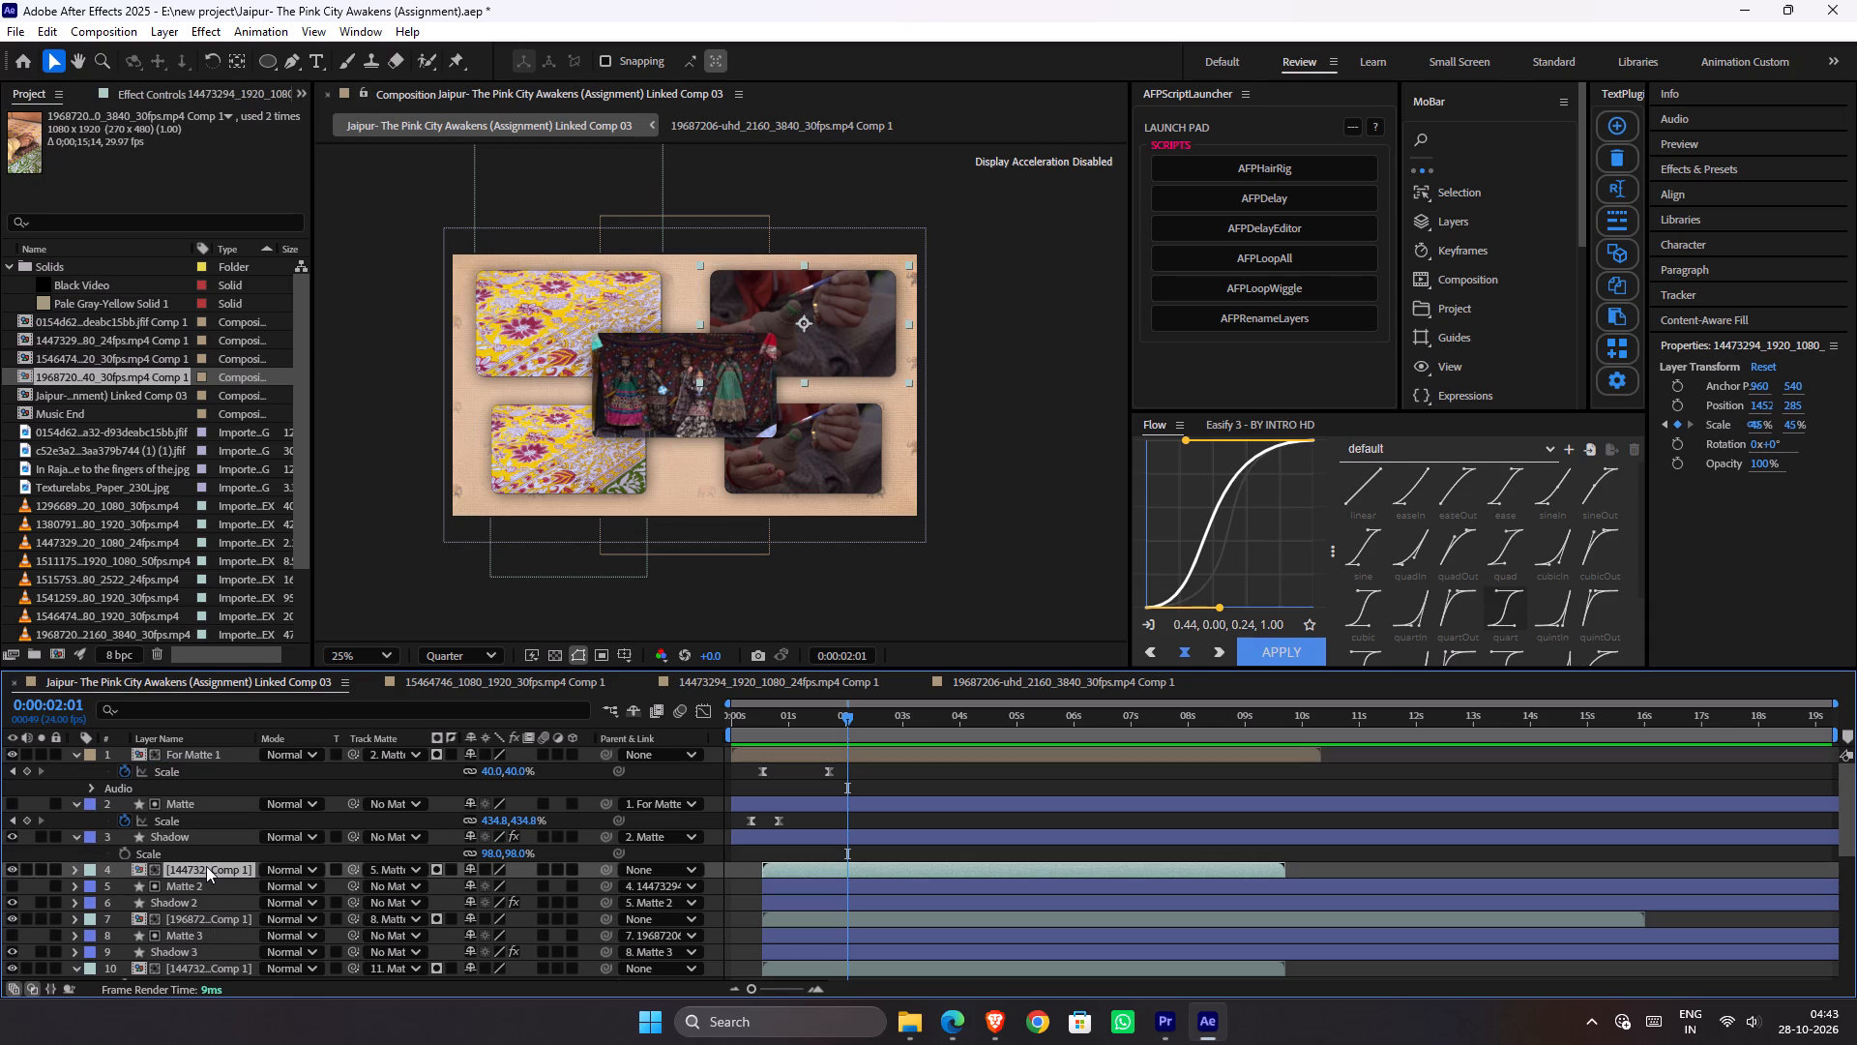
key(F2)
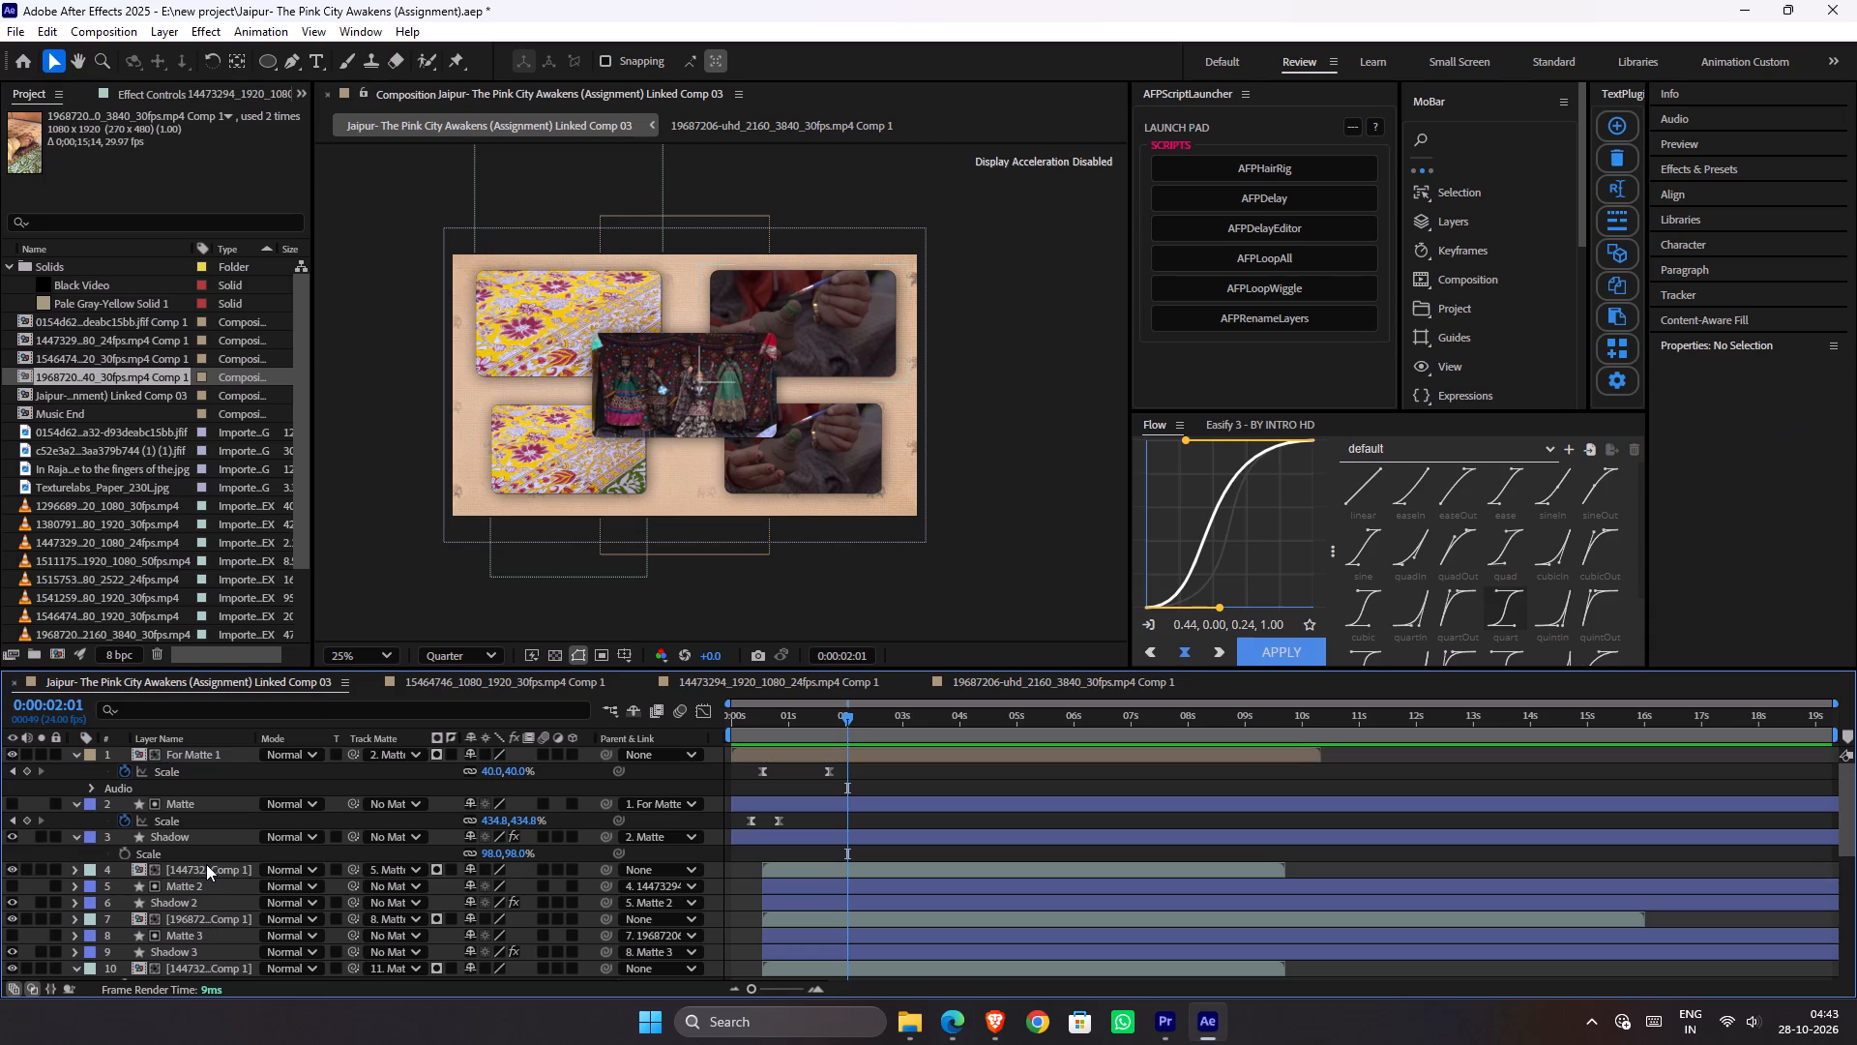
click(207, 873)
right_click(217, 872)
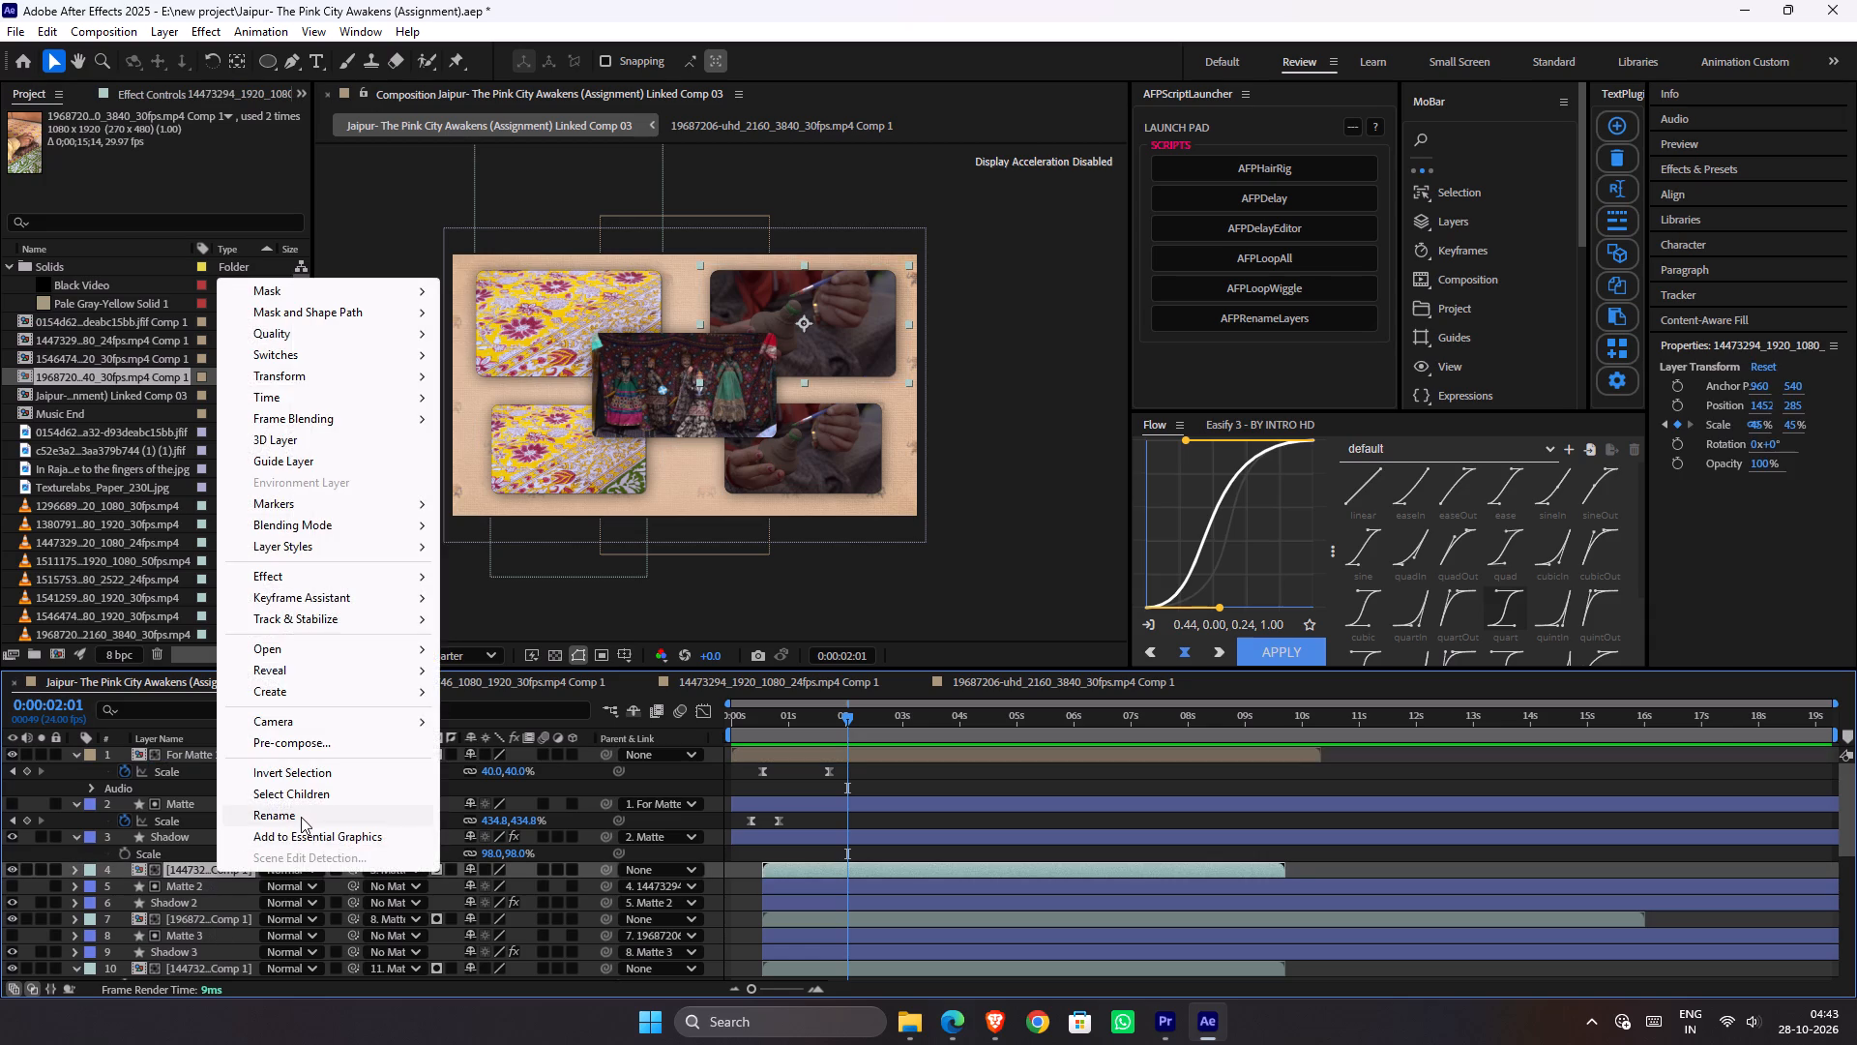
click(301, 817)
key(ctrl+v)
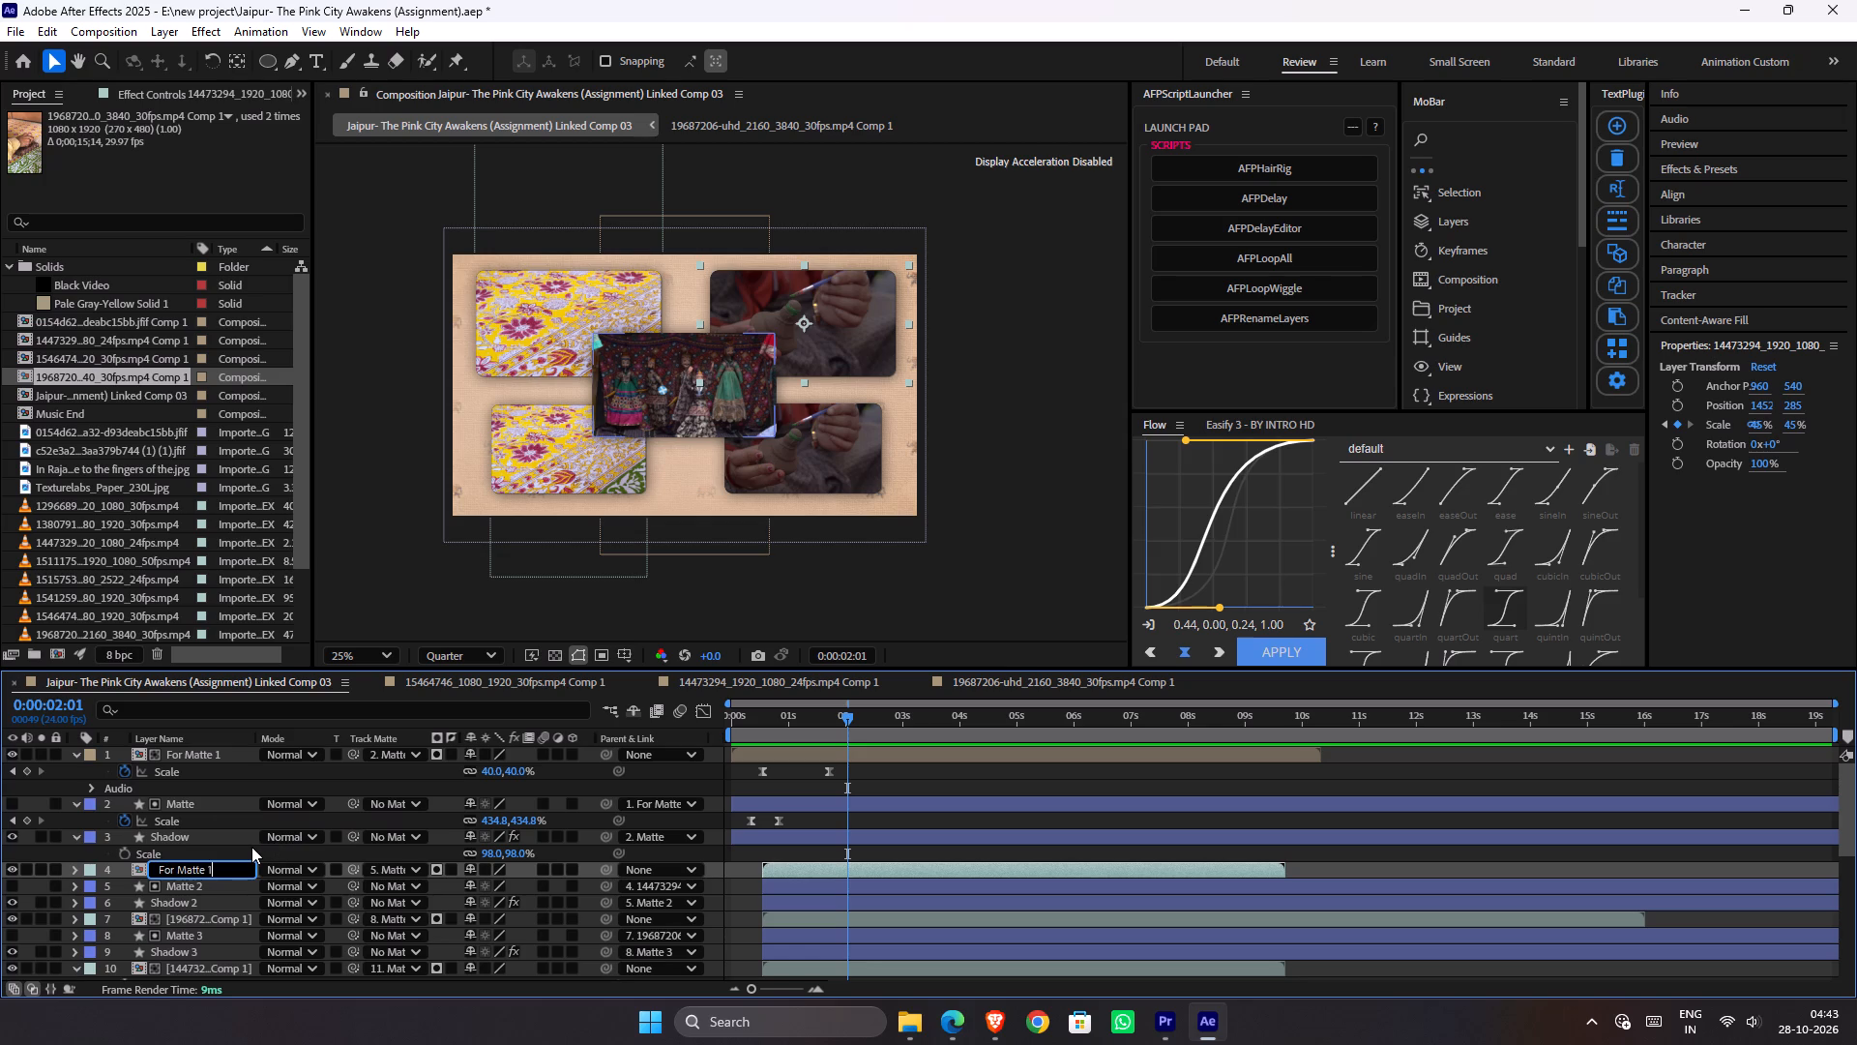
key(BackSpace)
key(2)
key(Return)
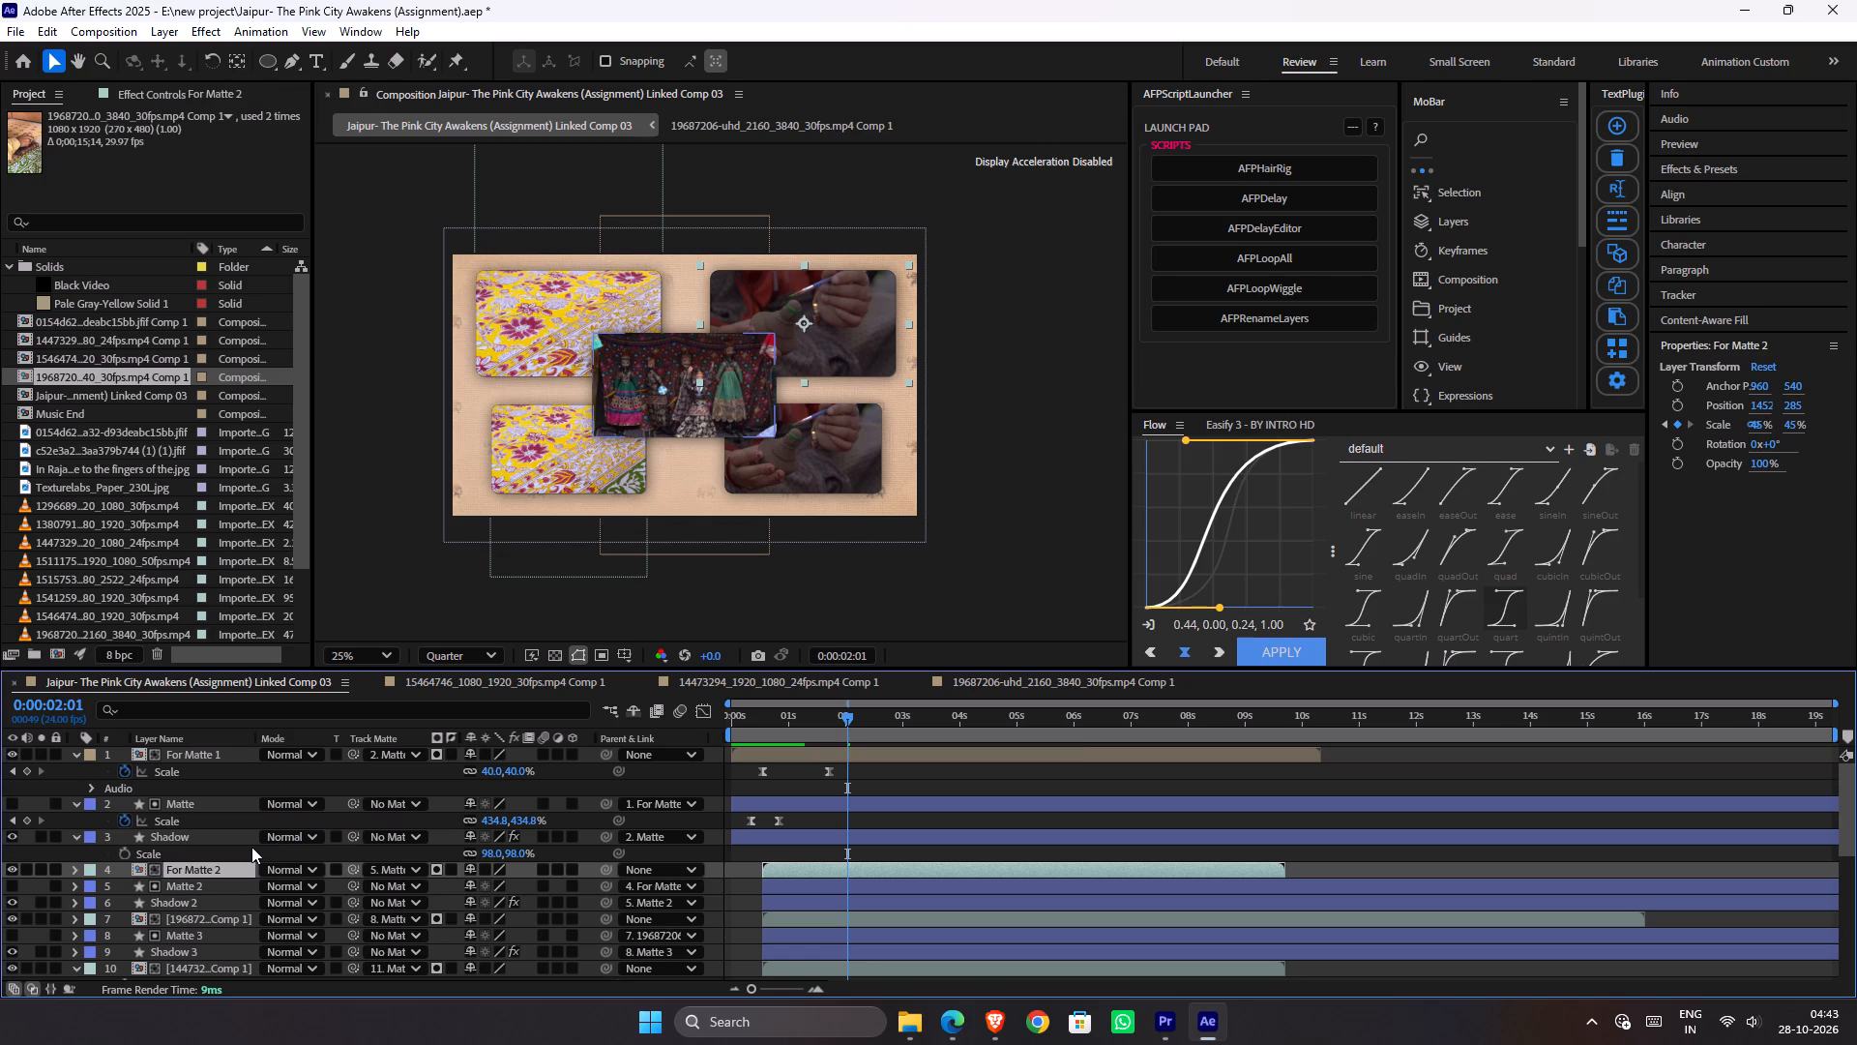
Rename the upper 19687206 composition layer as For Matte 4, reusing the copied name.
click(202, 923)
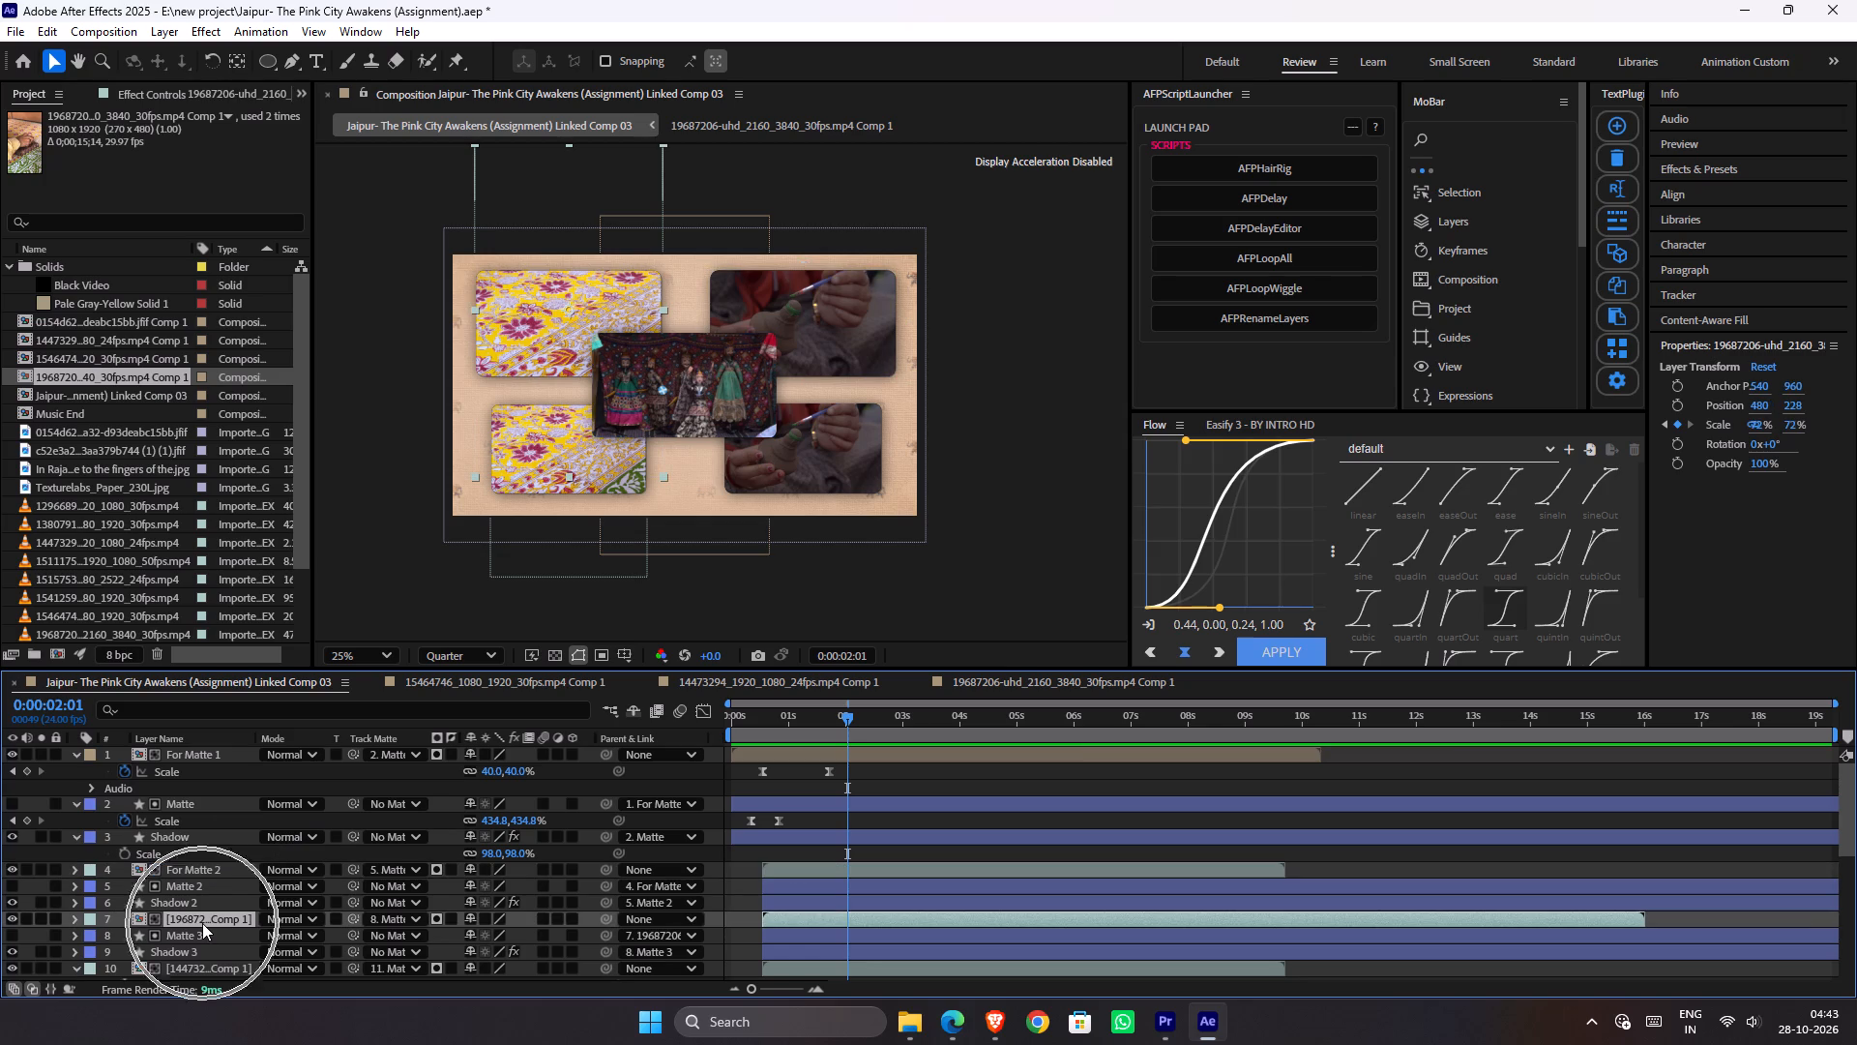
right_click(202, 923)
click(280, 867)
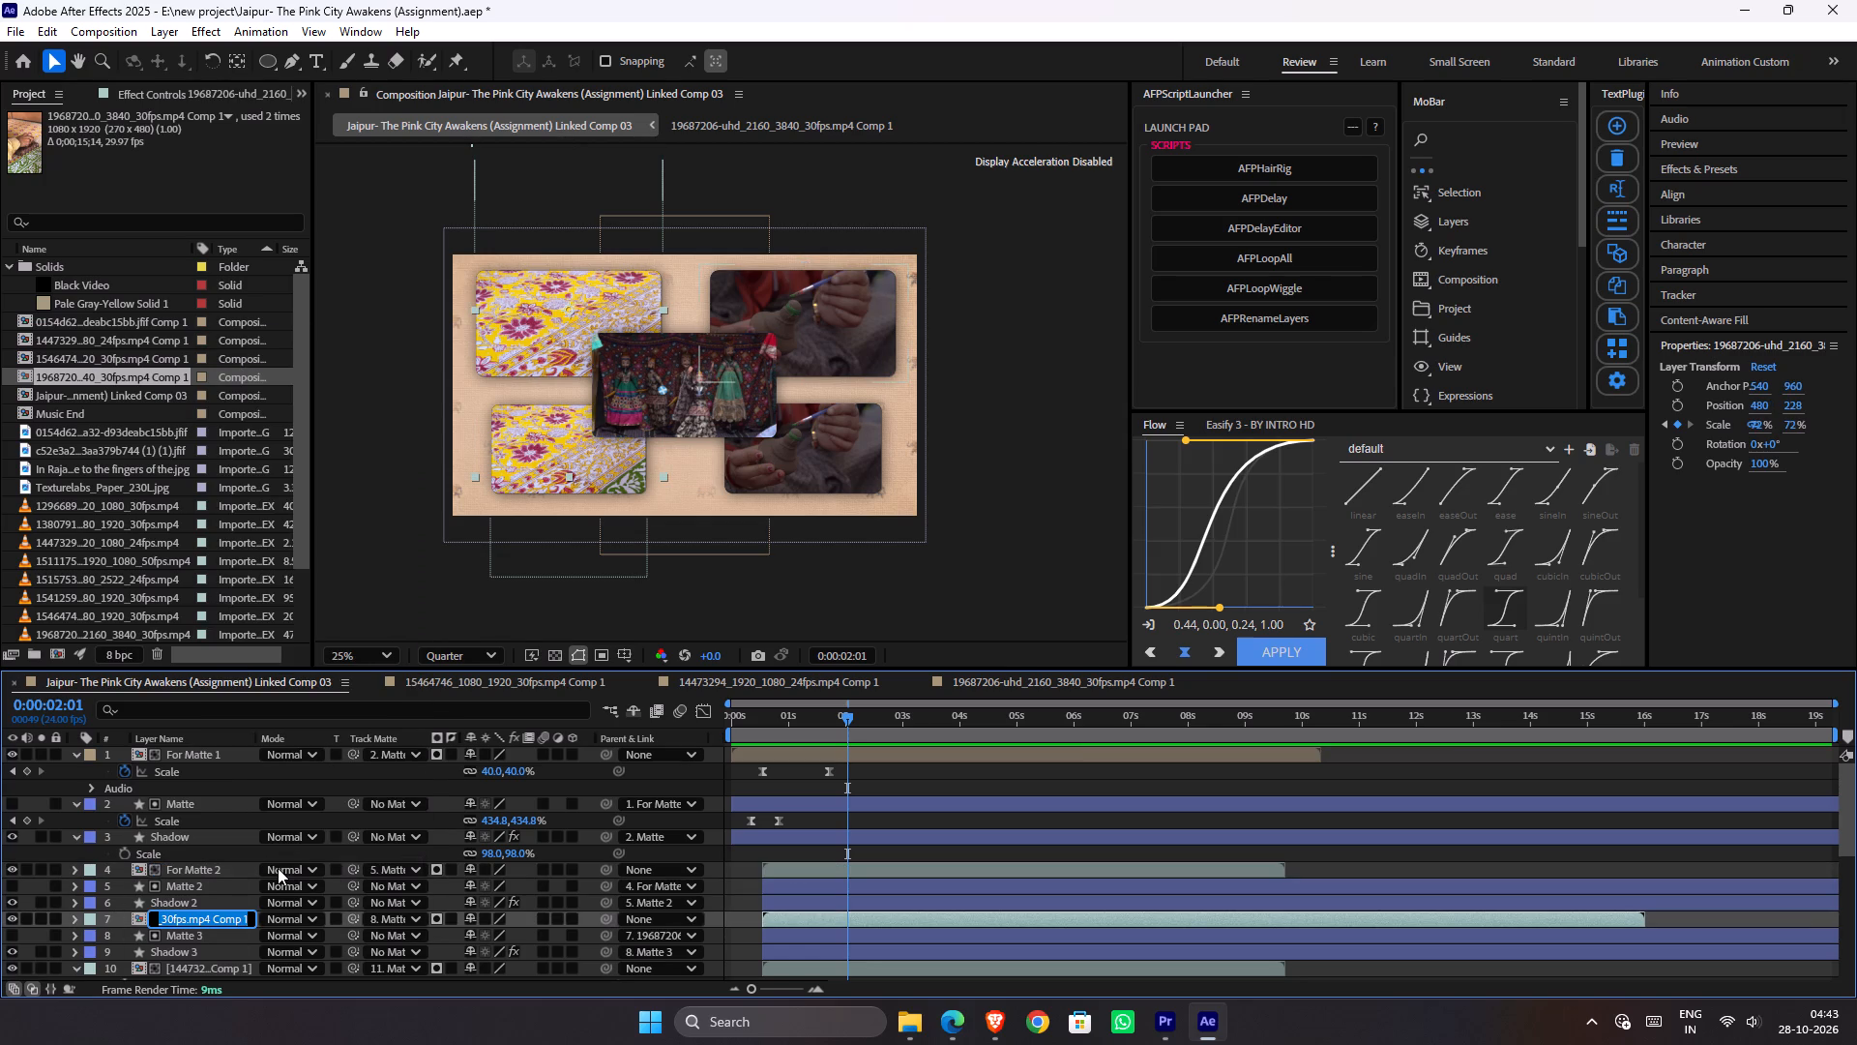
key(ctrl+v)
key(BackSpace)
key(4)
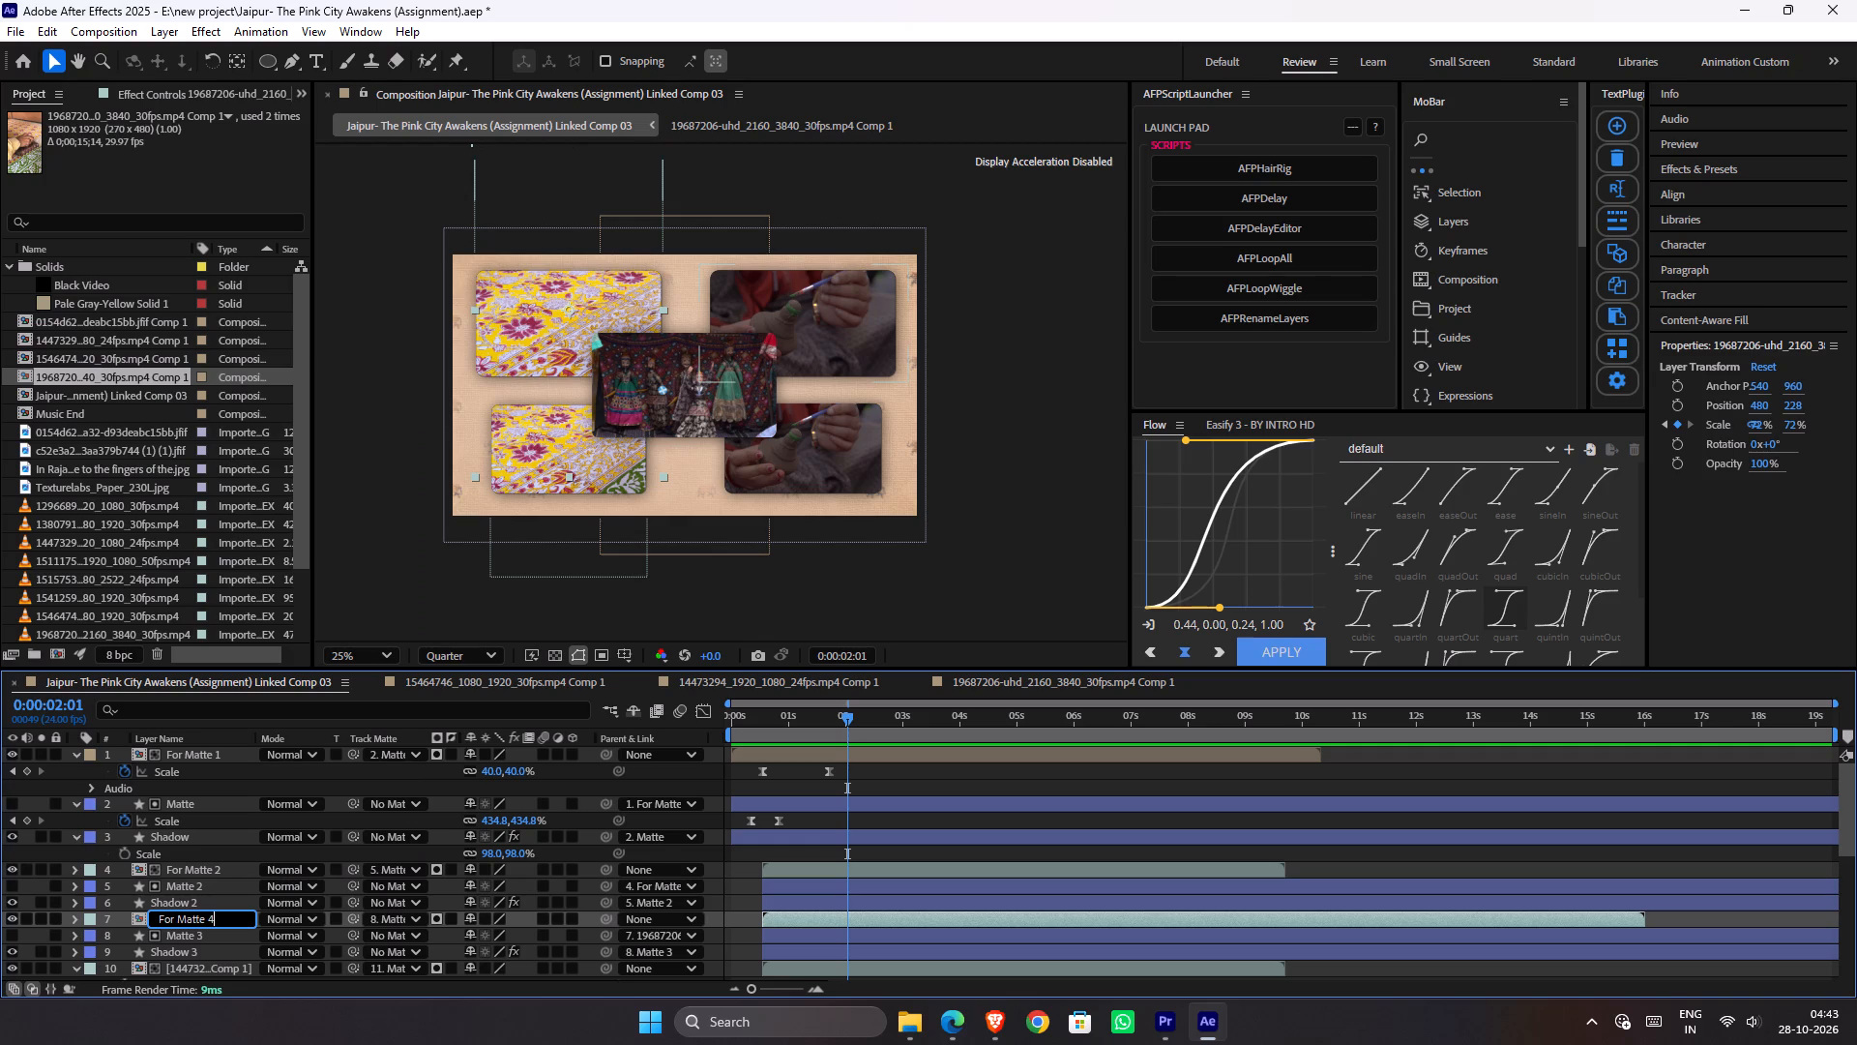
key(Return)
Reveal the For Matte 1 layer's source composition in the project and rename it For Matte 1.
scroll(206, 875, down, 1)
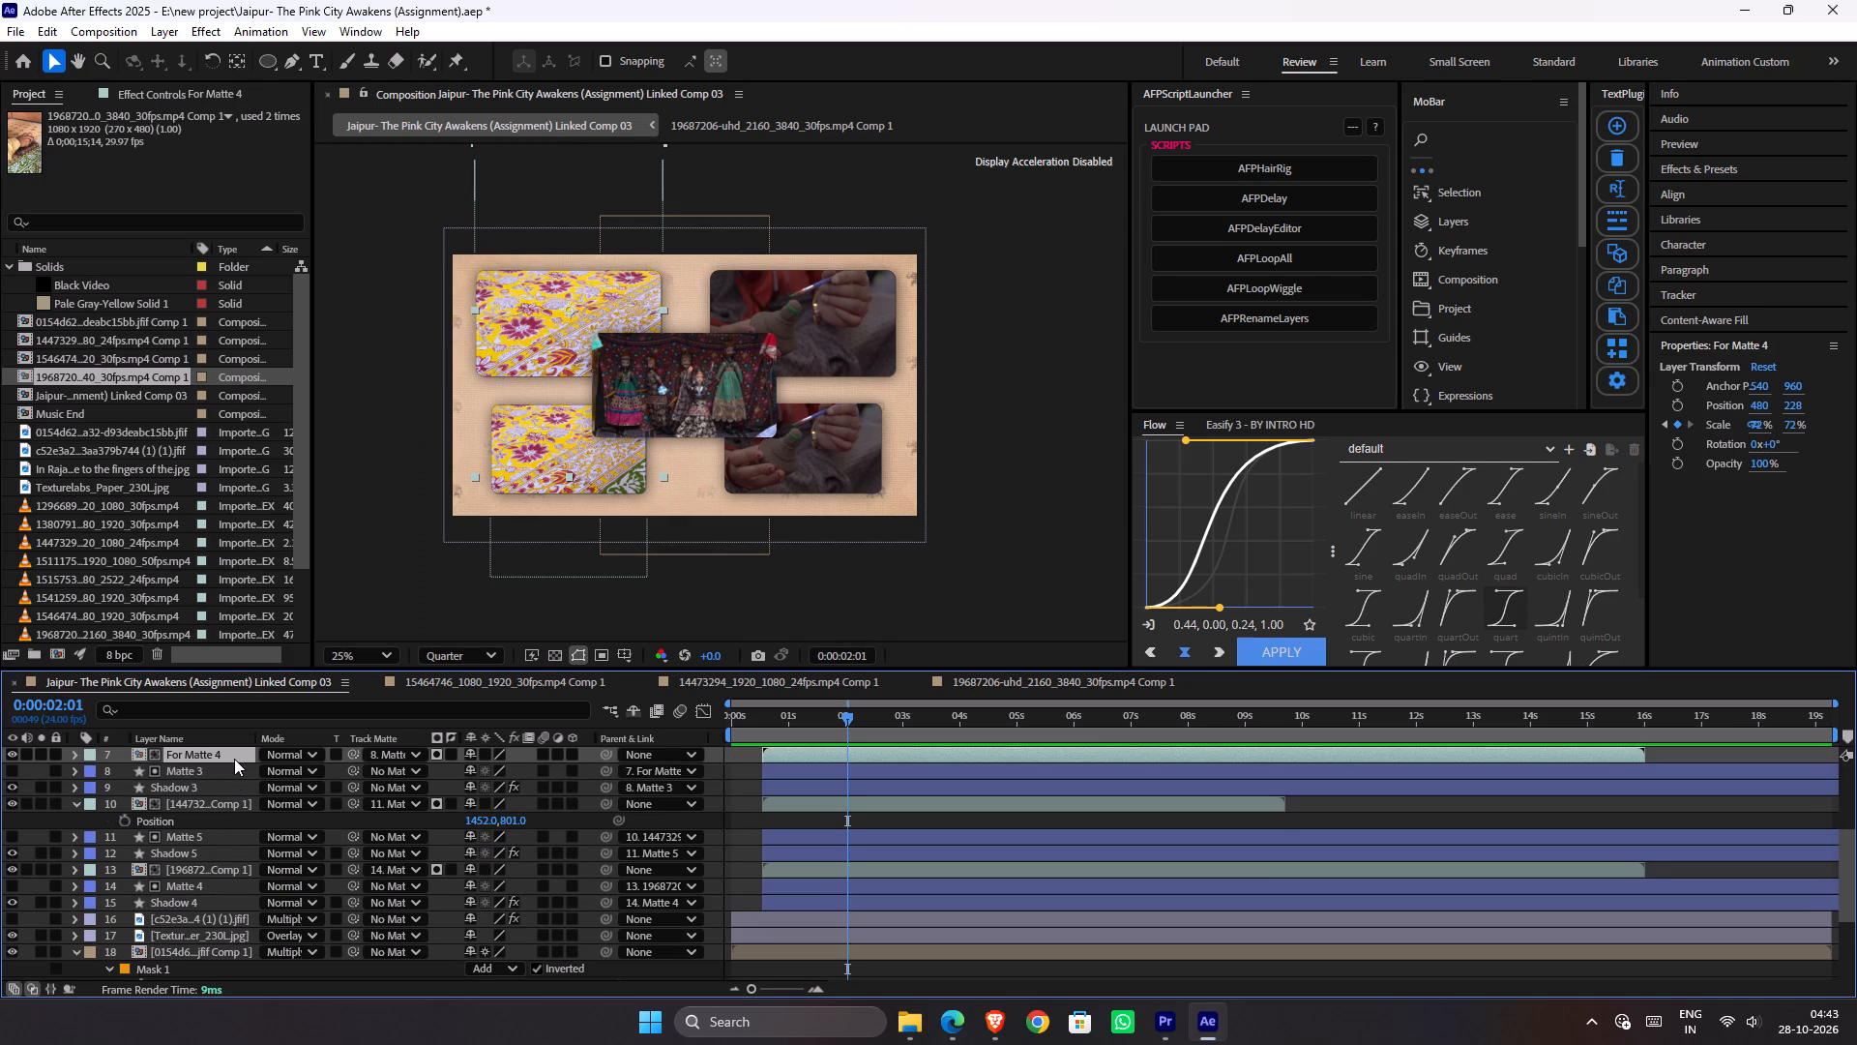
scroll(235, 766, up, 1)
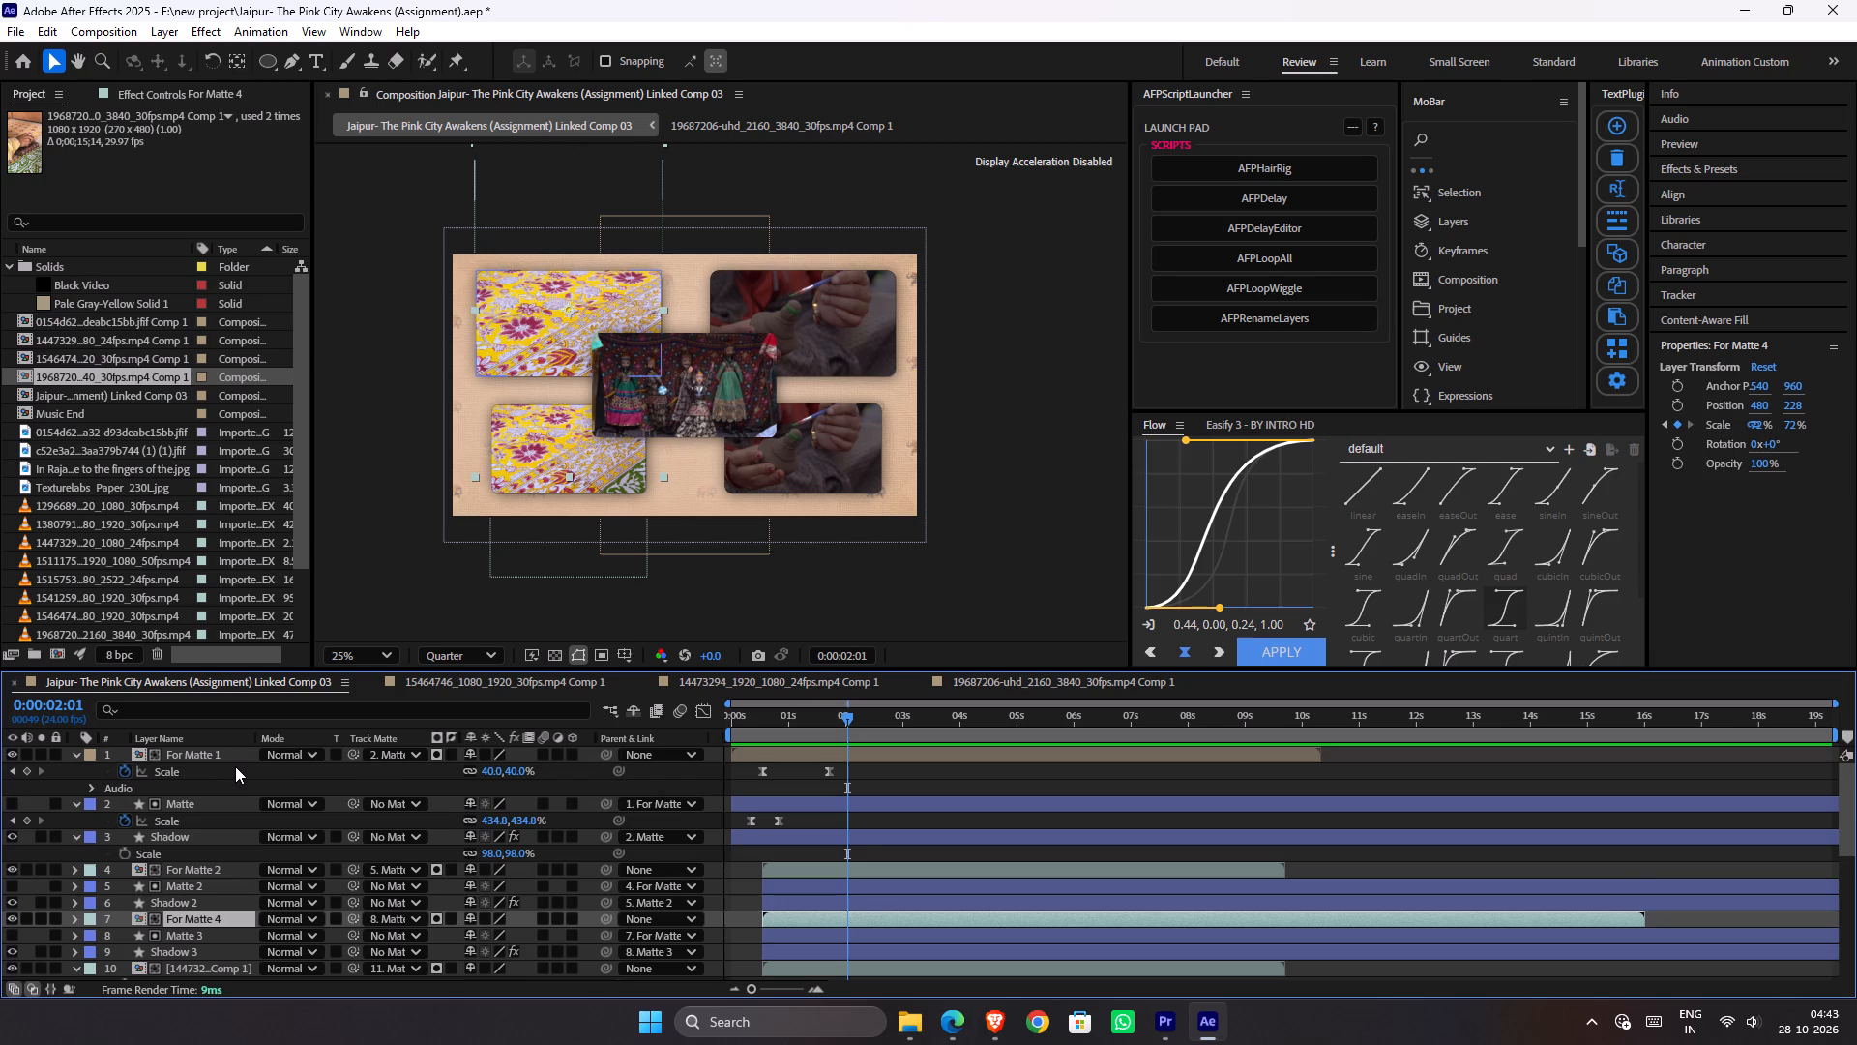
scroll(228, 770, up, 1)
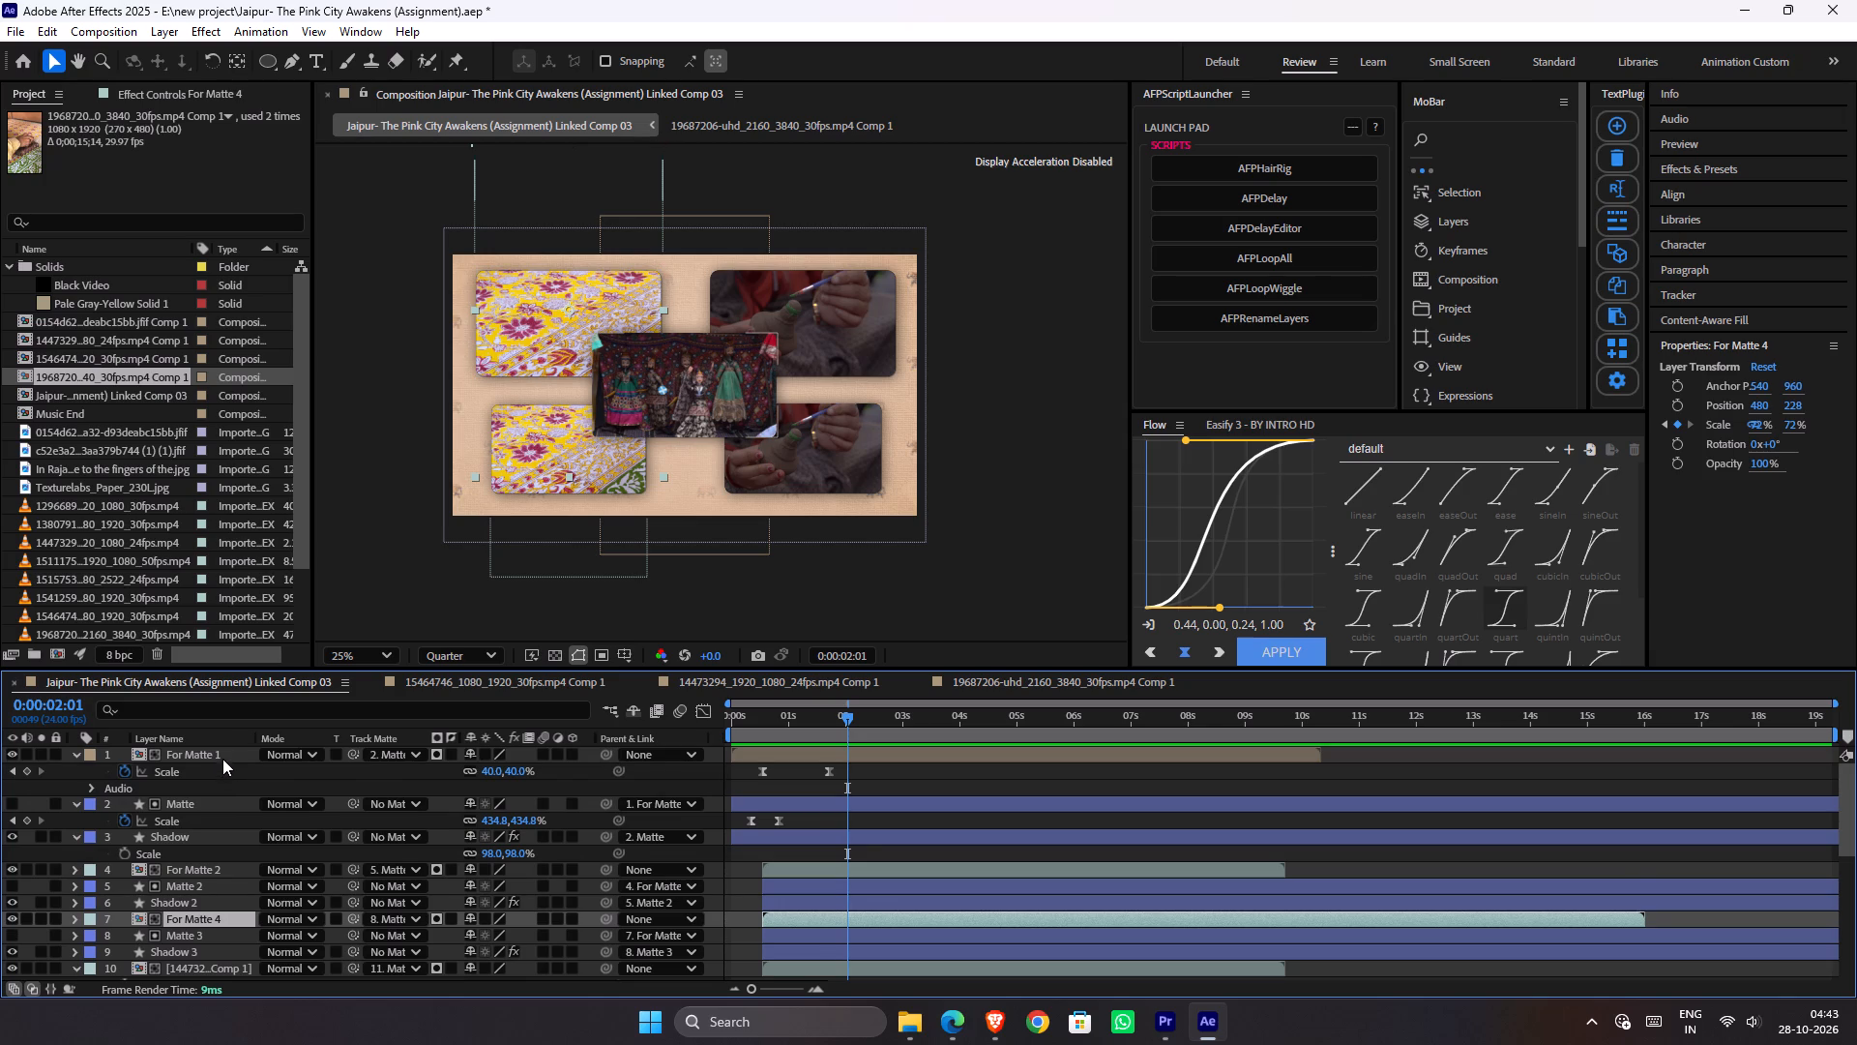
right_click(223, 755)
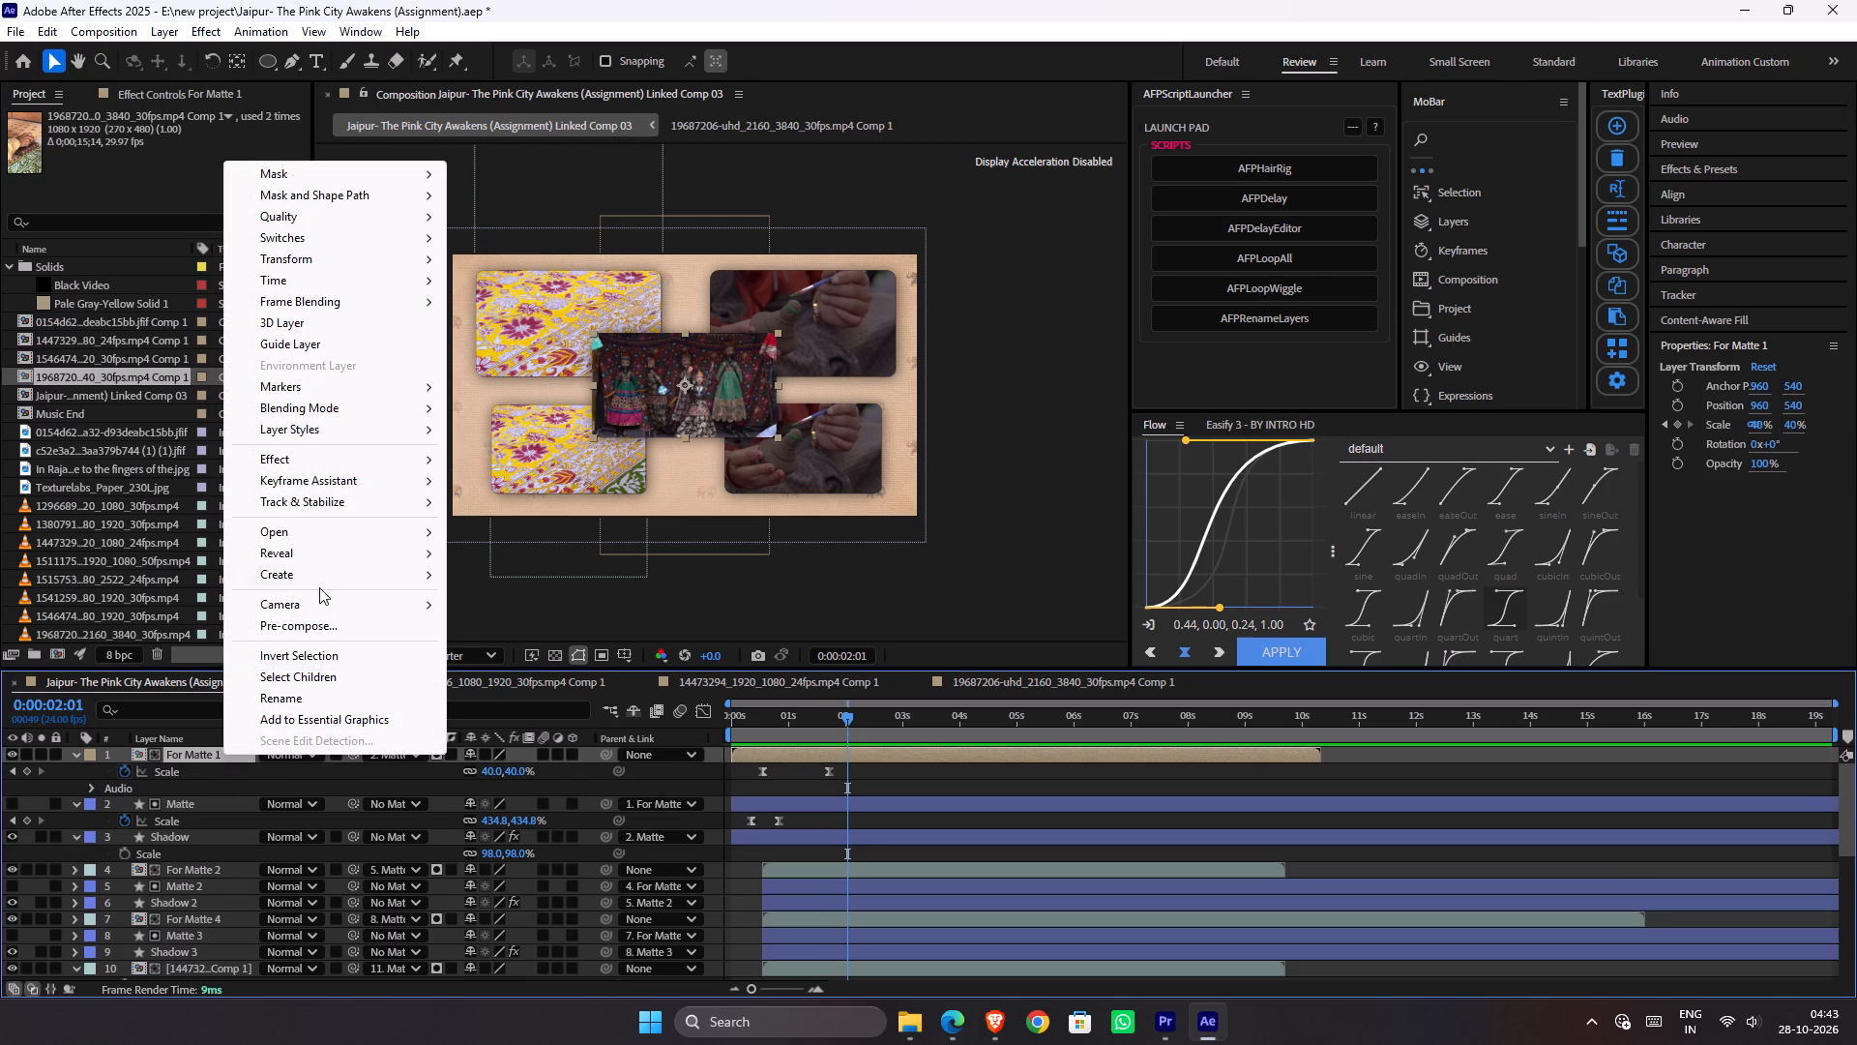
click(339, 551)
click(515, 582)
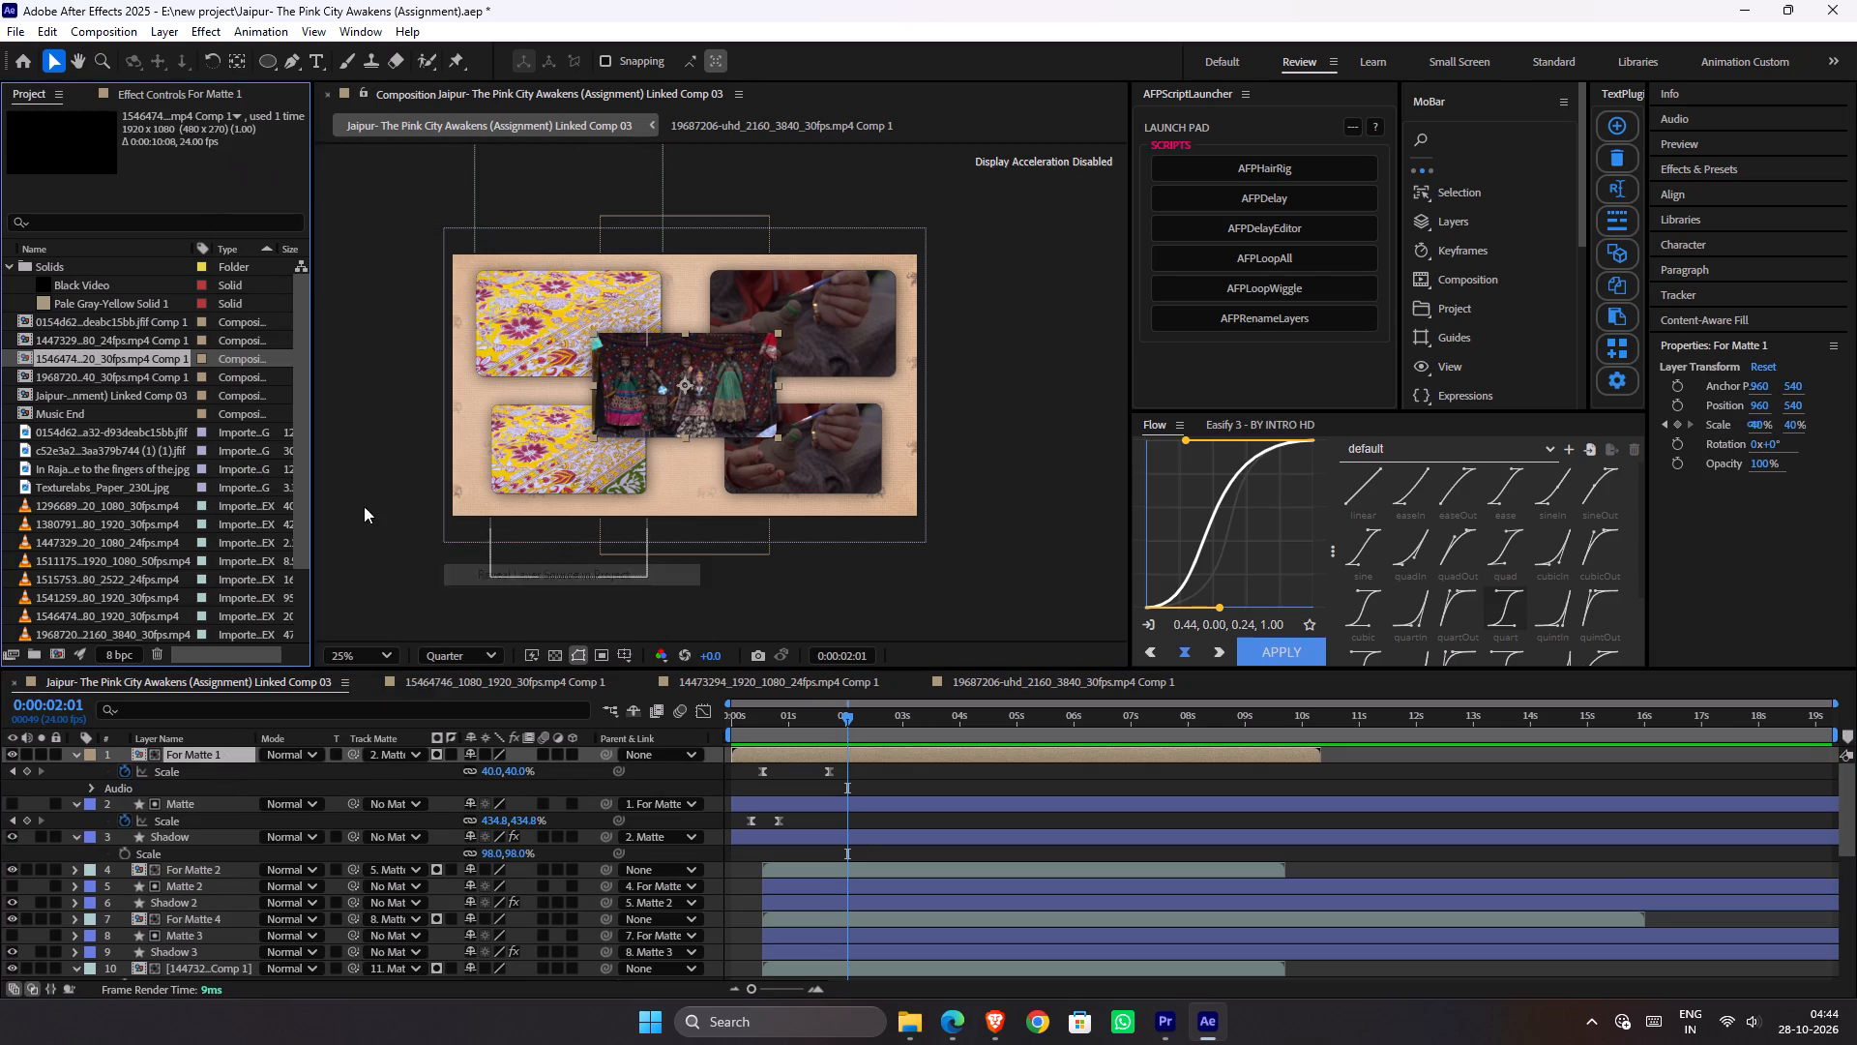
right_click(177, 360)
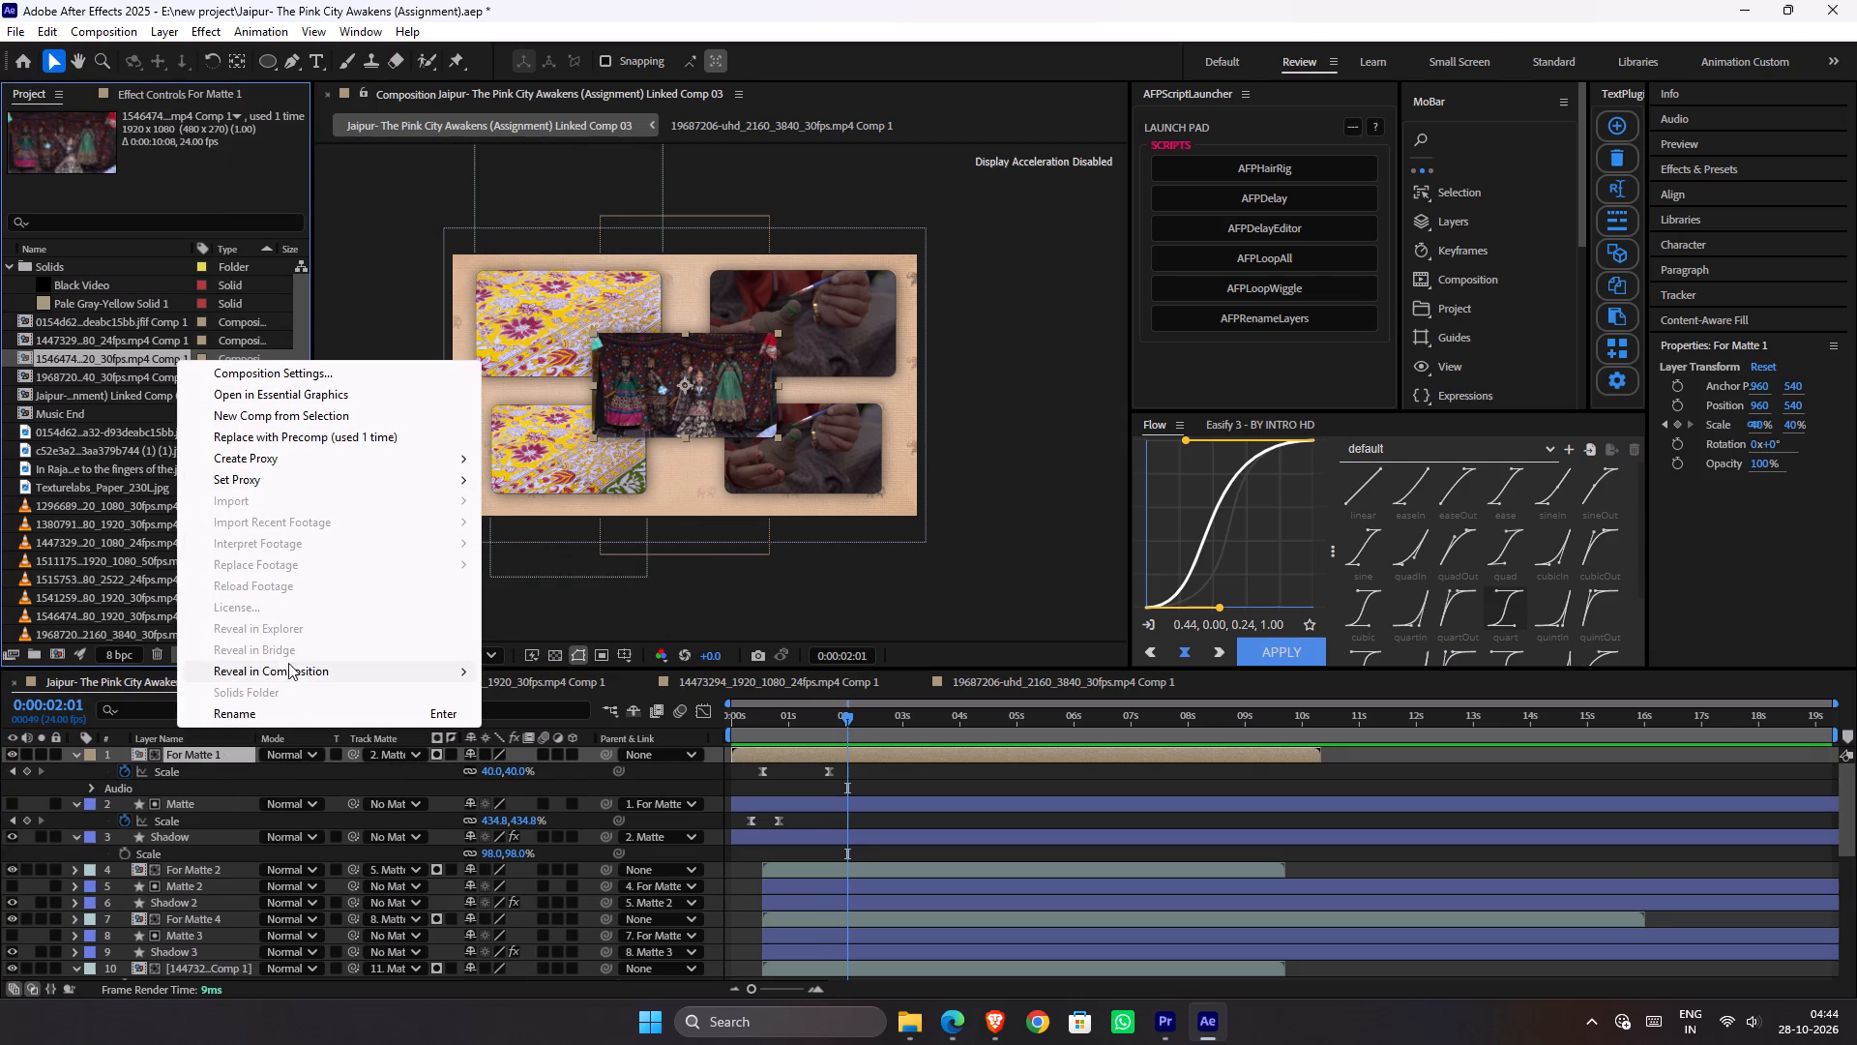
click(281, 711)
key(ctrl+v)
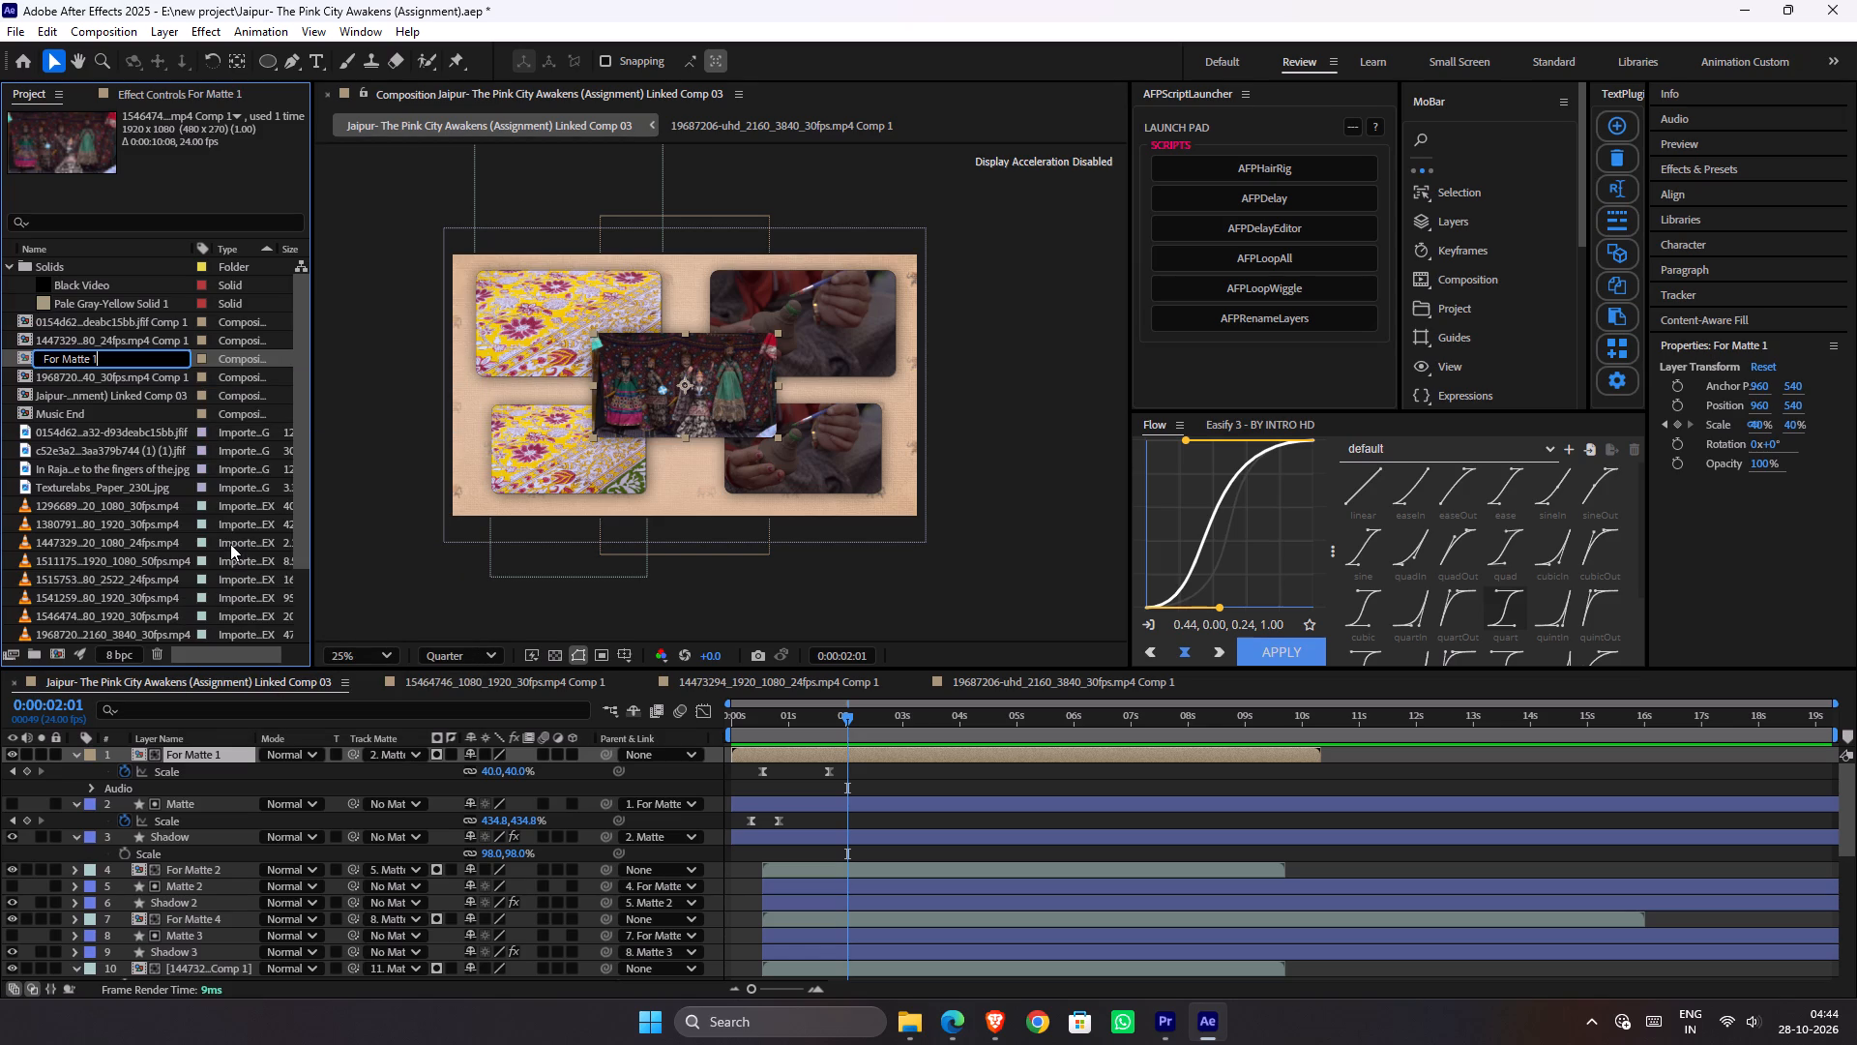
Reveal the For Matte 2 layer's source composition in the project and rename it For Matte 2, reusing the copied name.
right_click(203, 866)
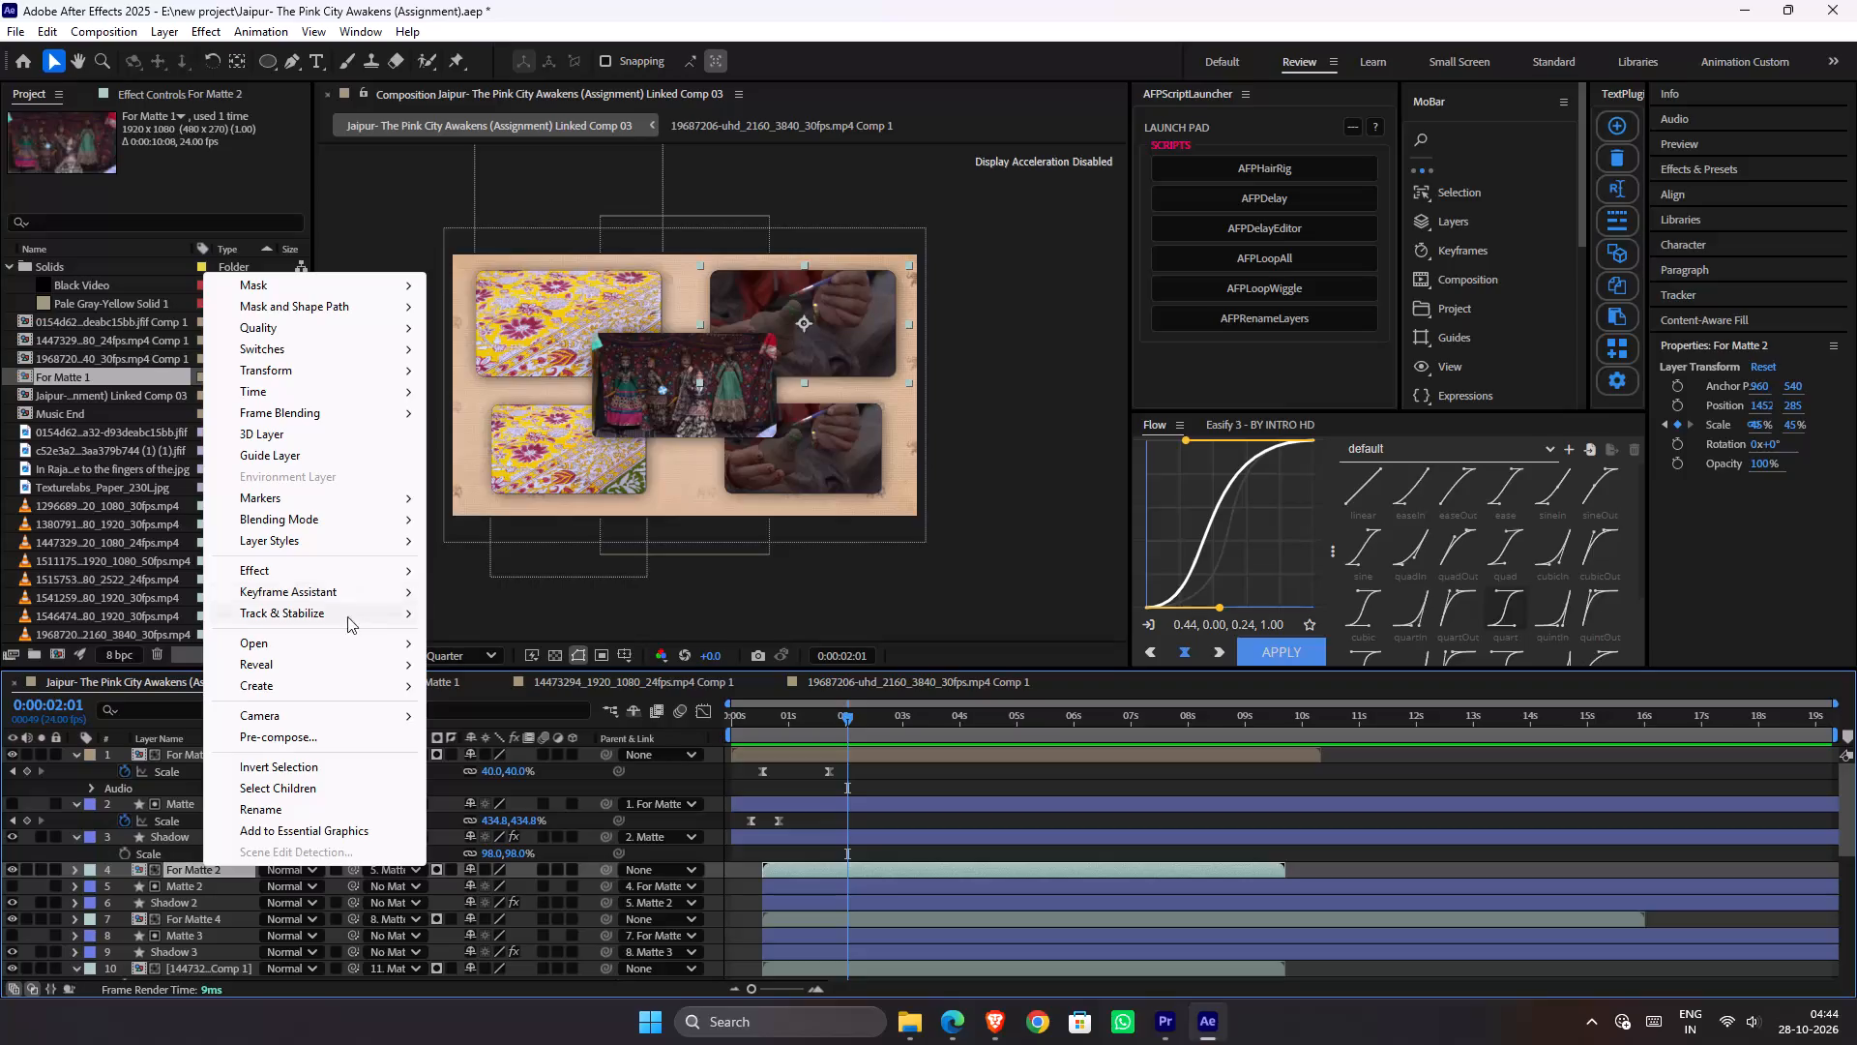
click(446, 679)
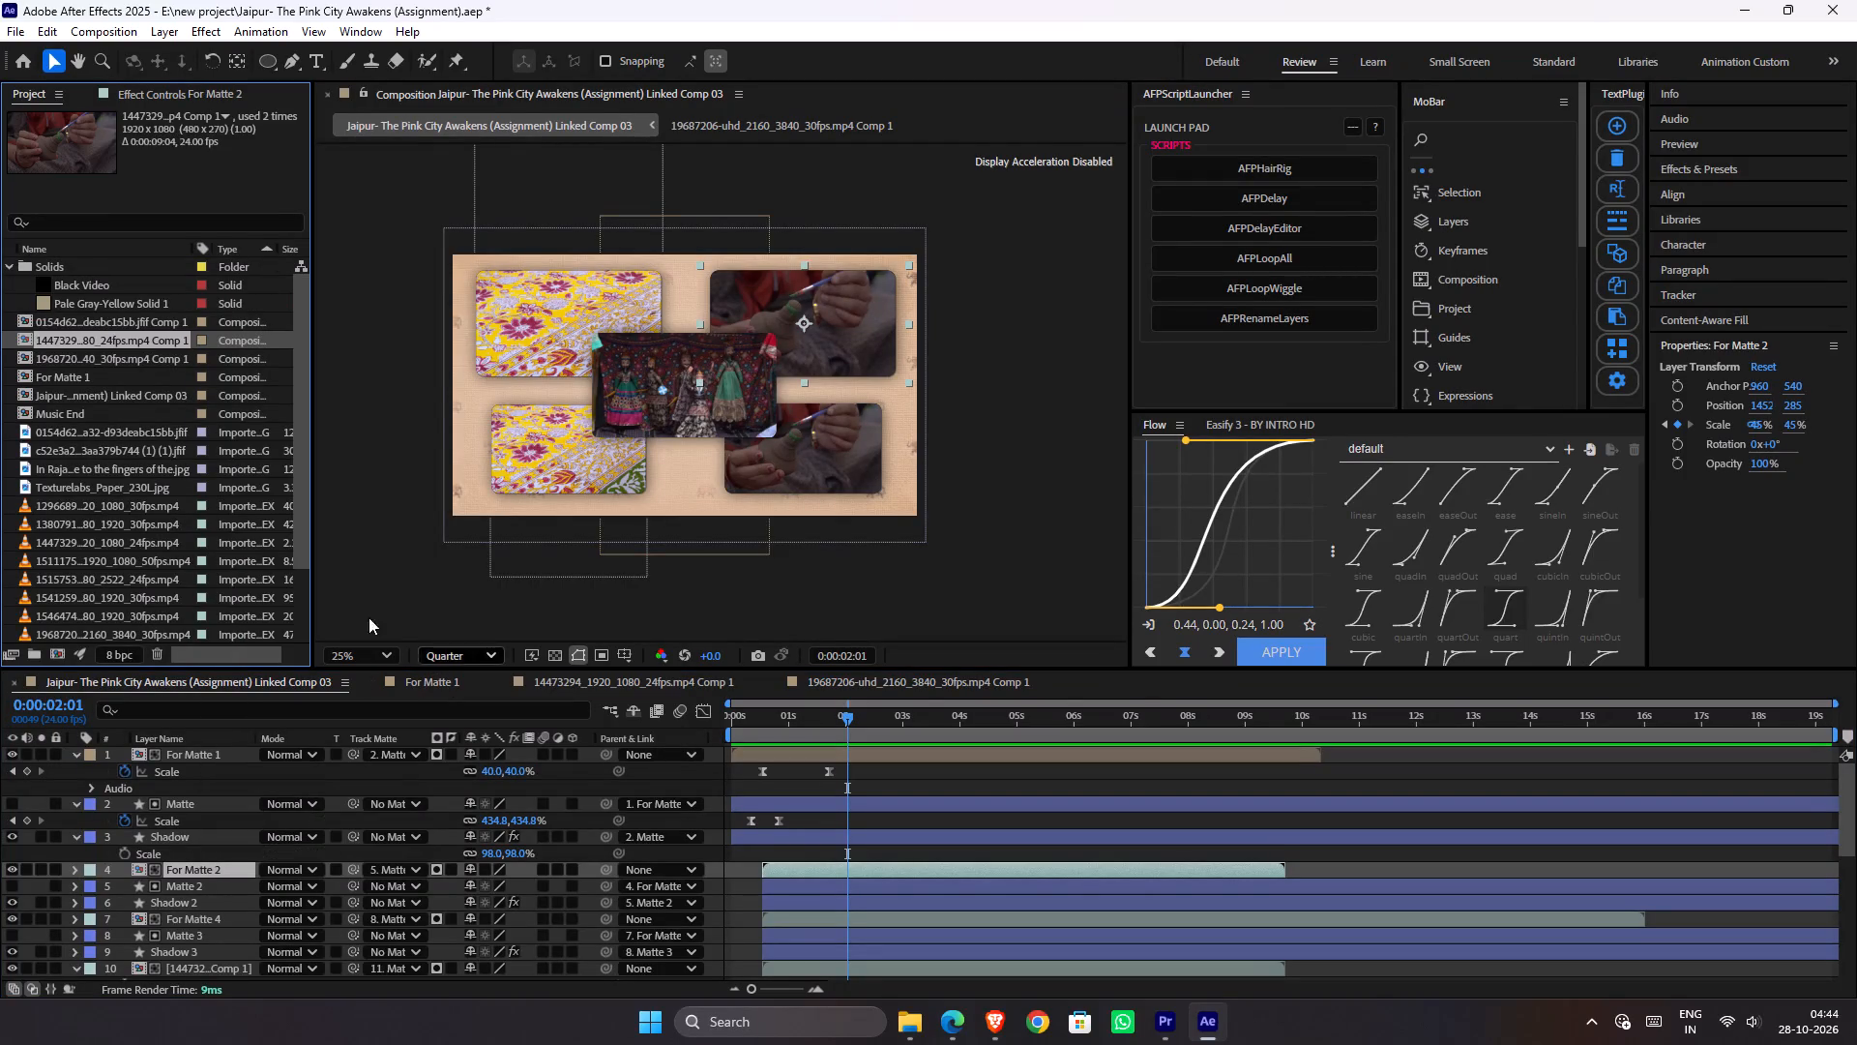
right_click(68, 333)
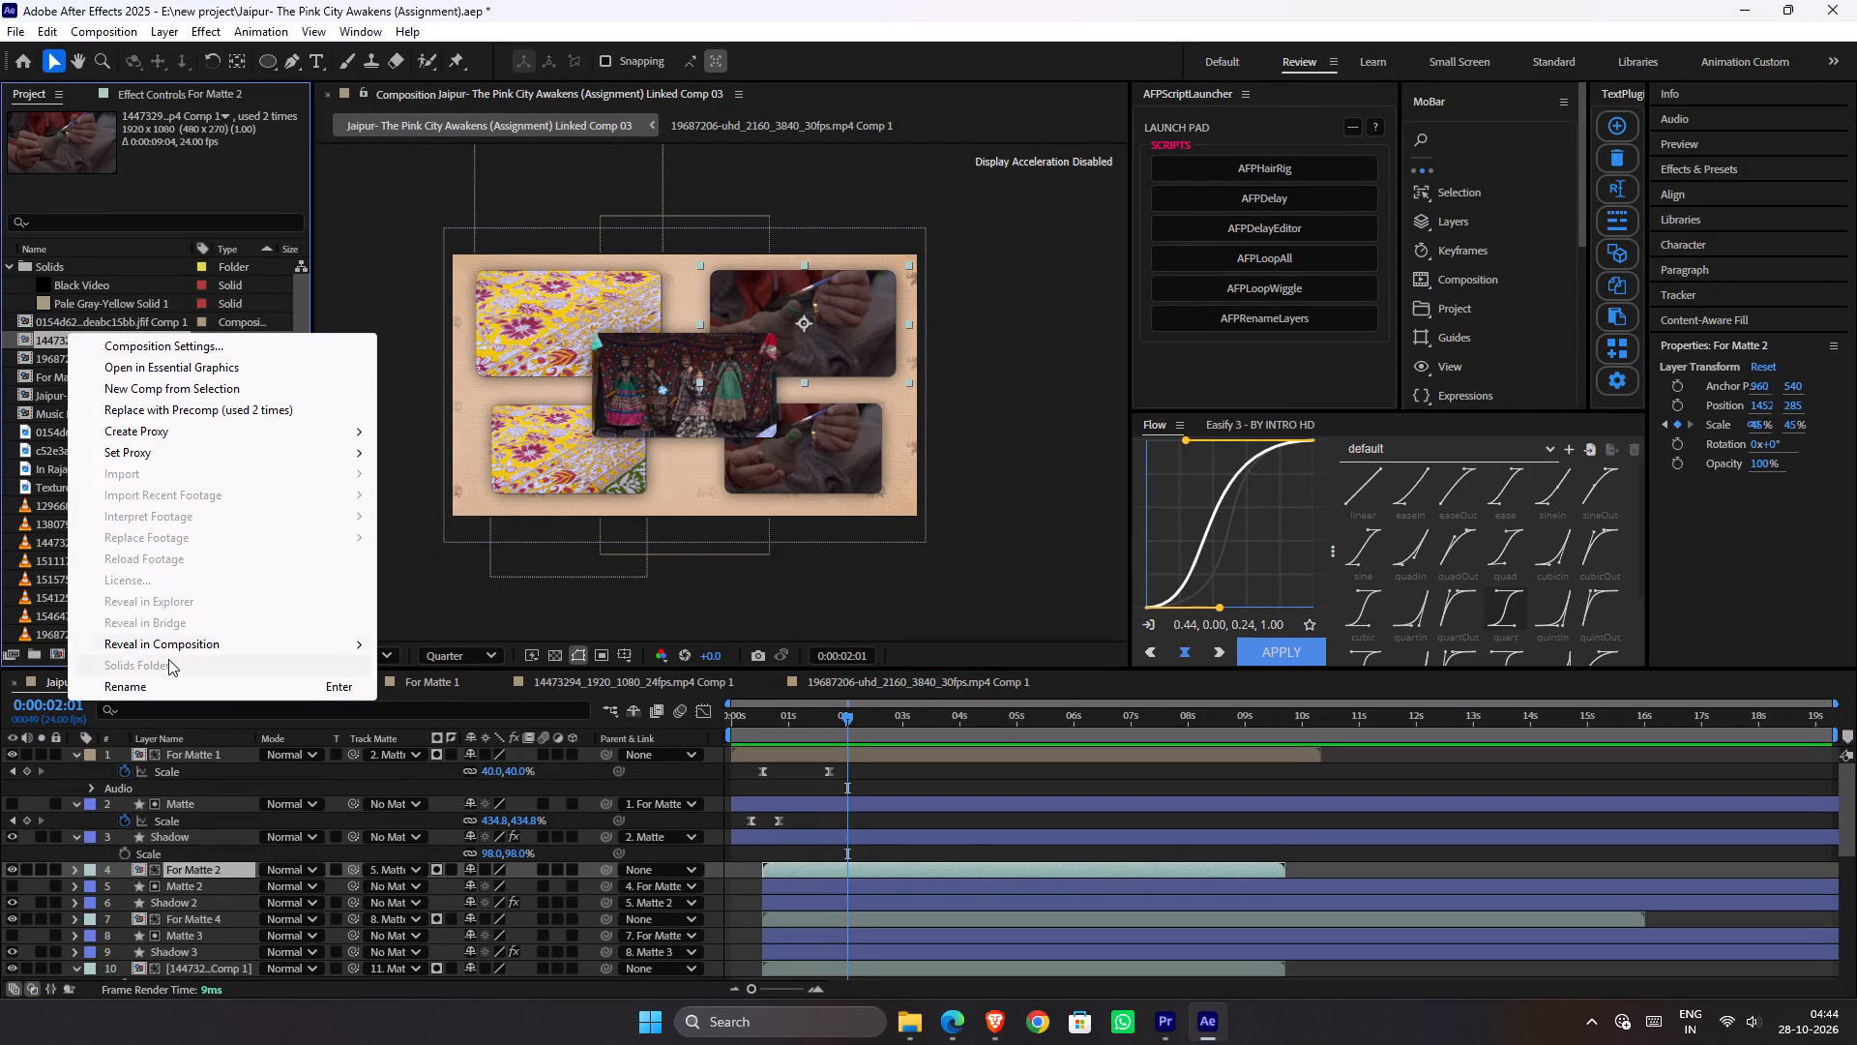
click(173, 684)
key(ctrl+v)
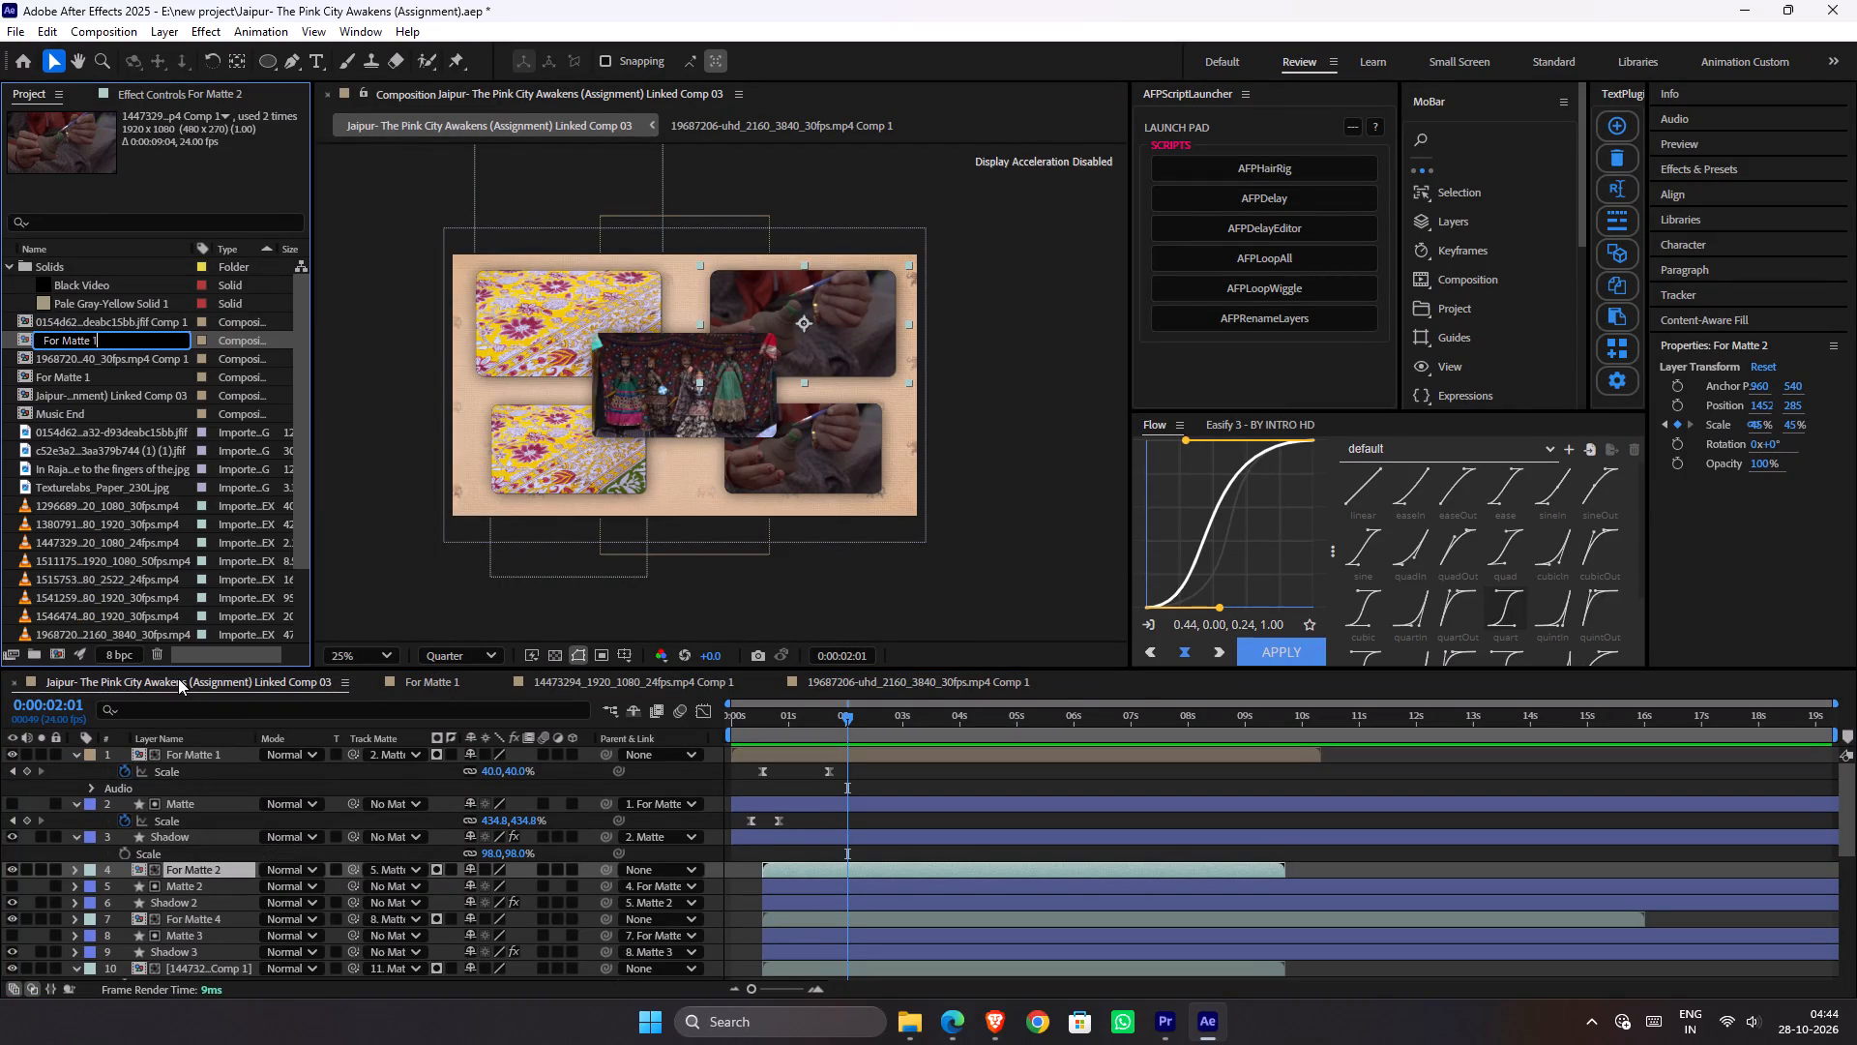
key(Right)
key(BackSpace)
key(2)
key(Return)
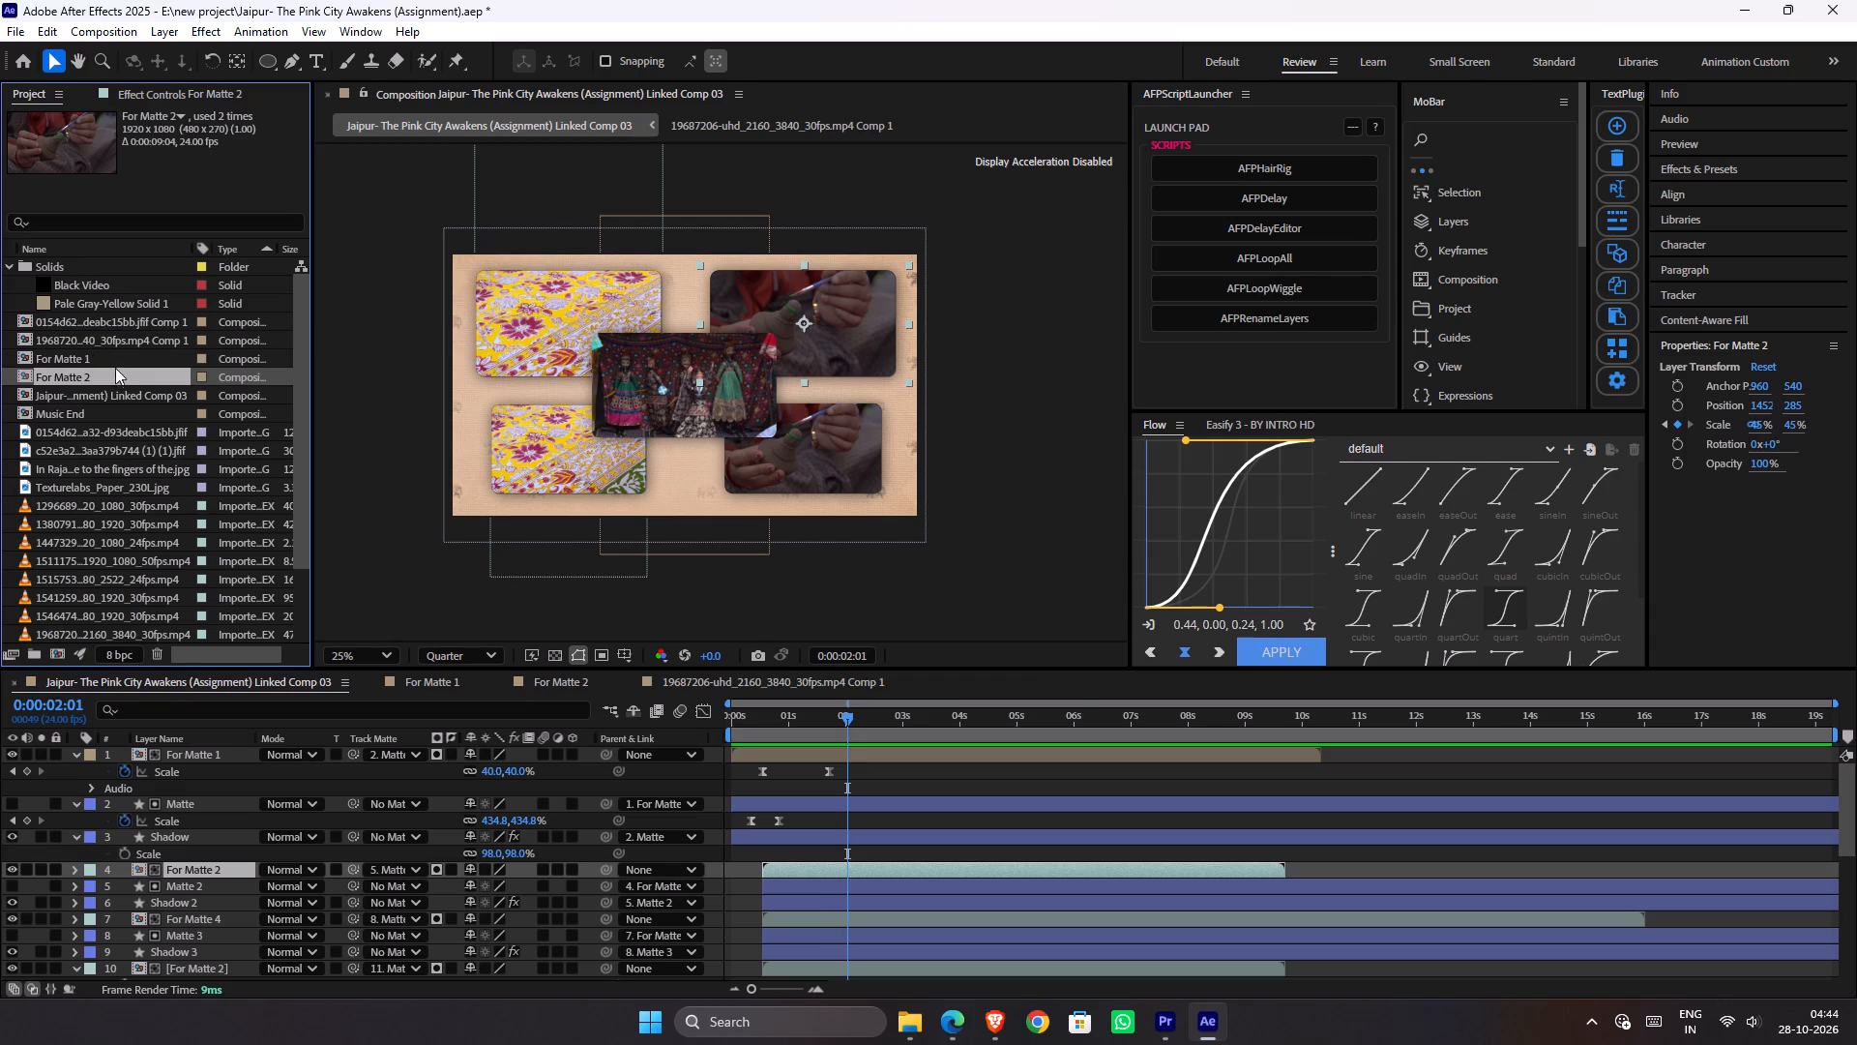
Look through the layer stack and compare the panel layers' own names with their source names.
right_click(227, 922)
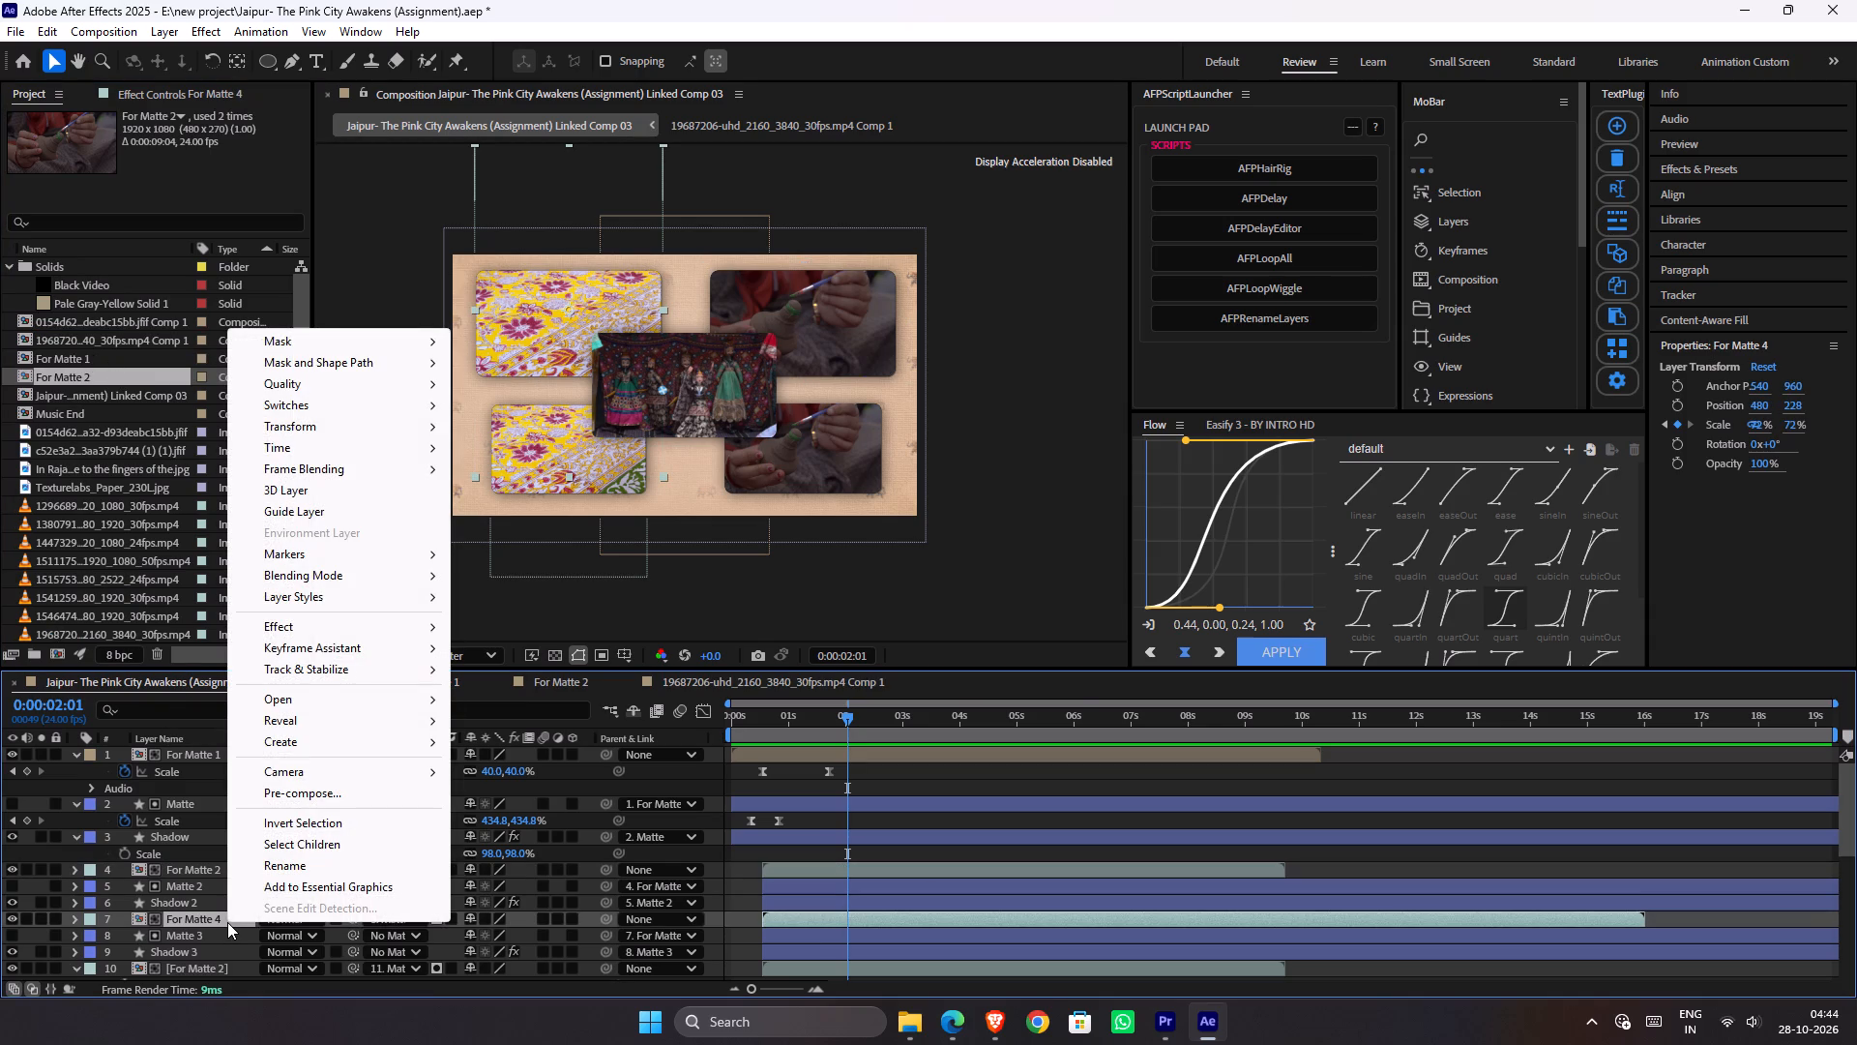
click(171, 925)
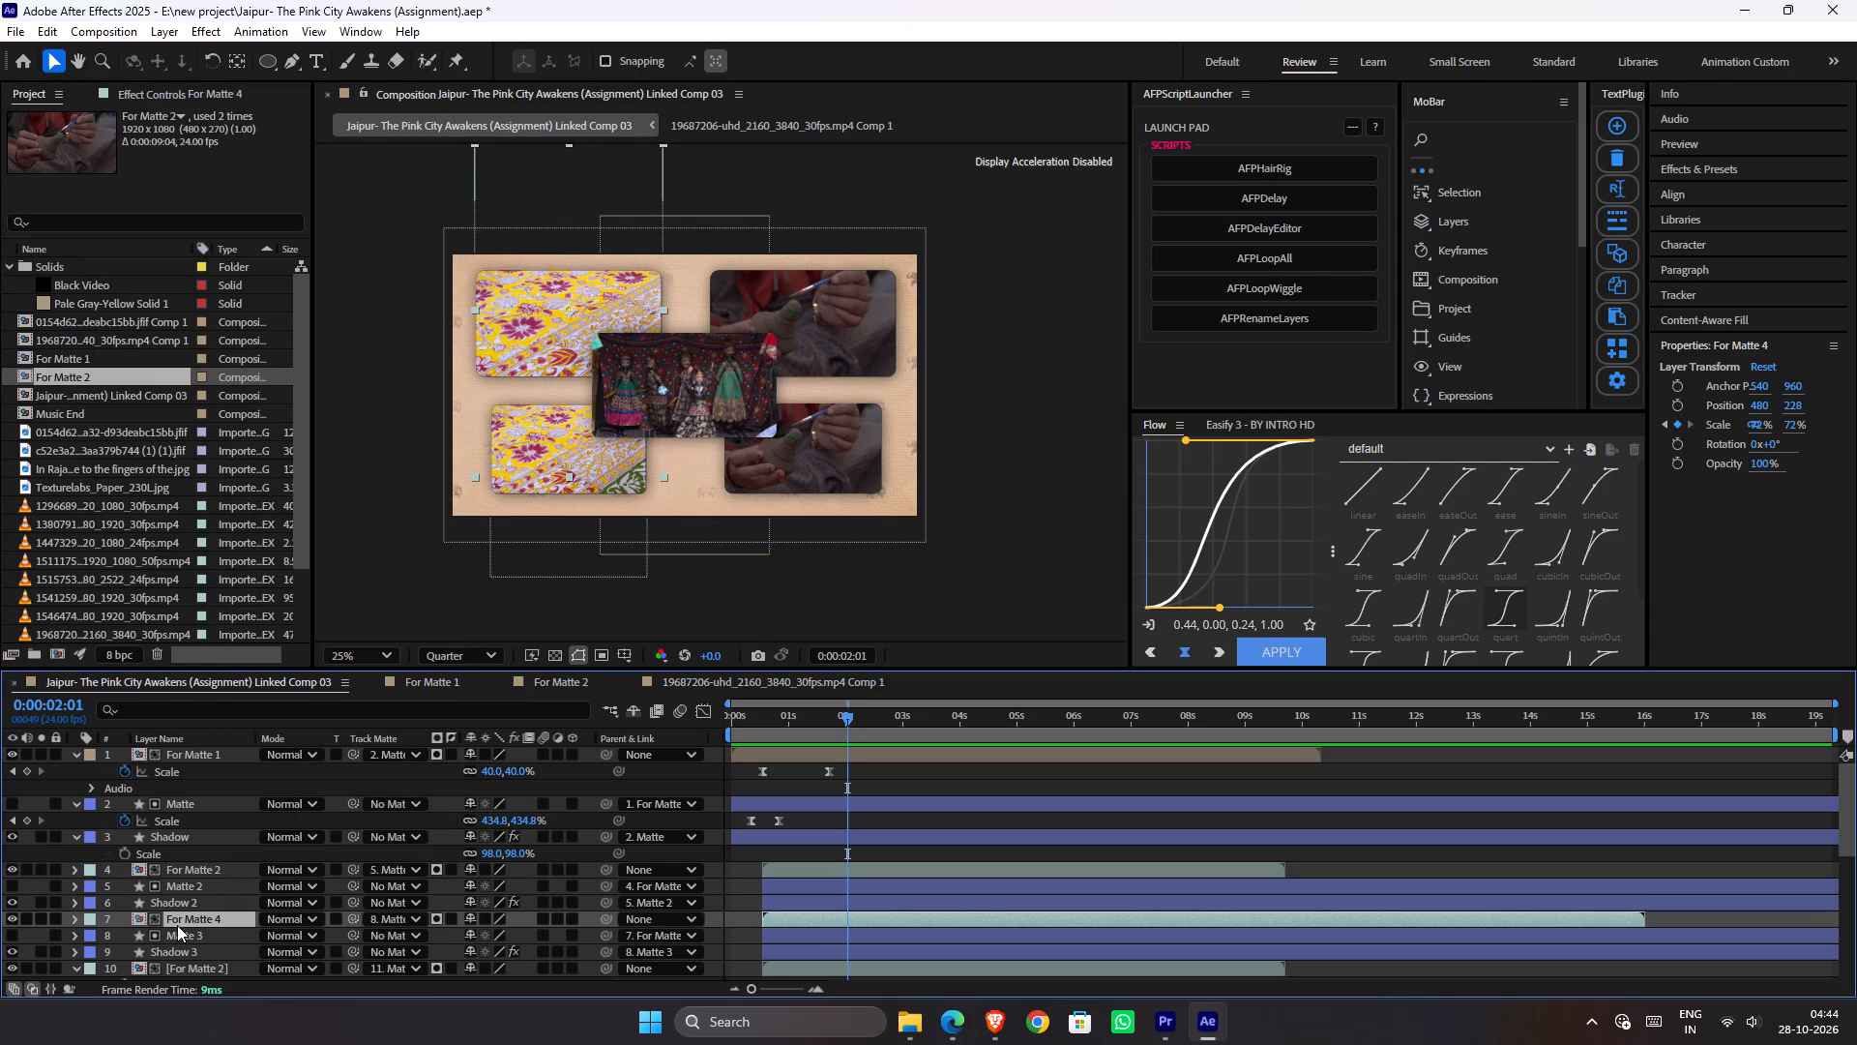
scroll(193, 924, down, 1)
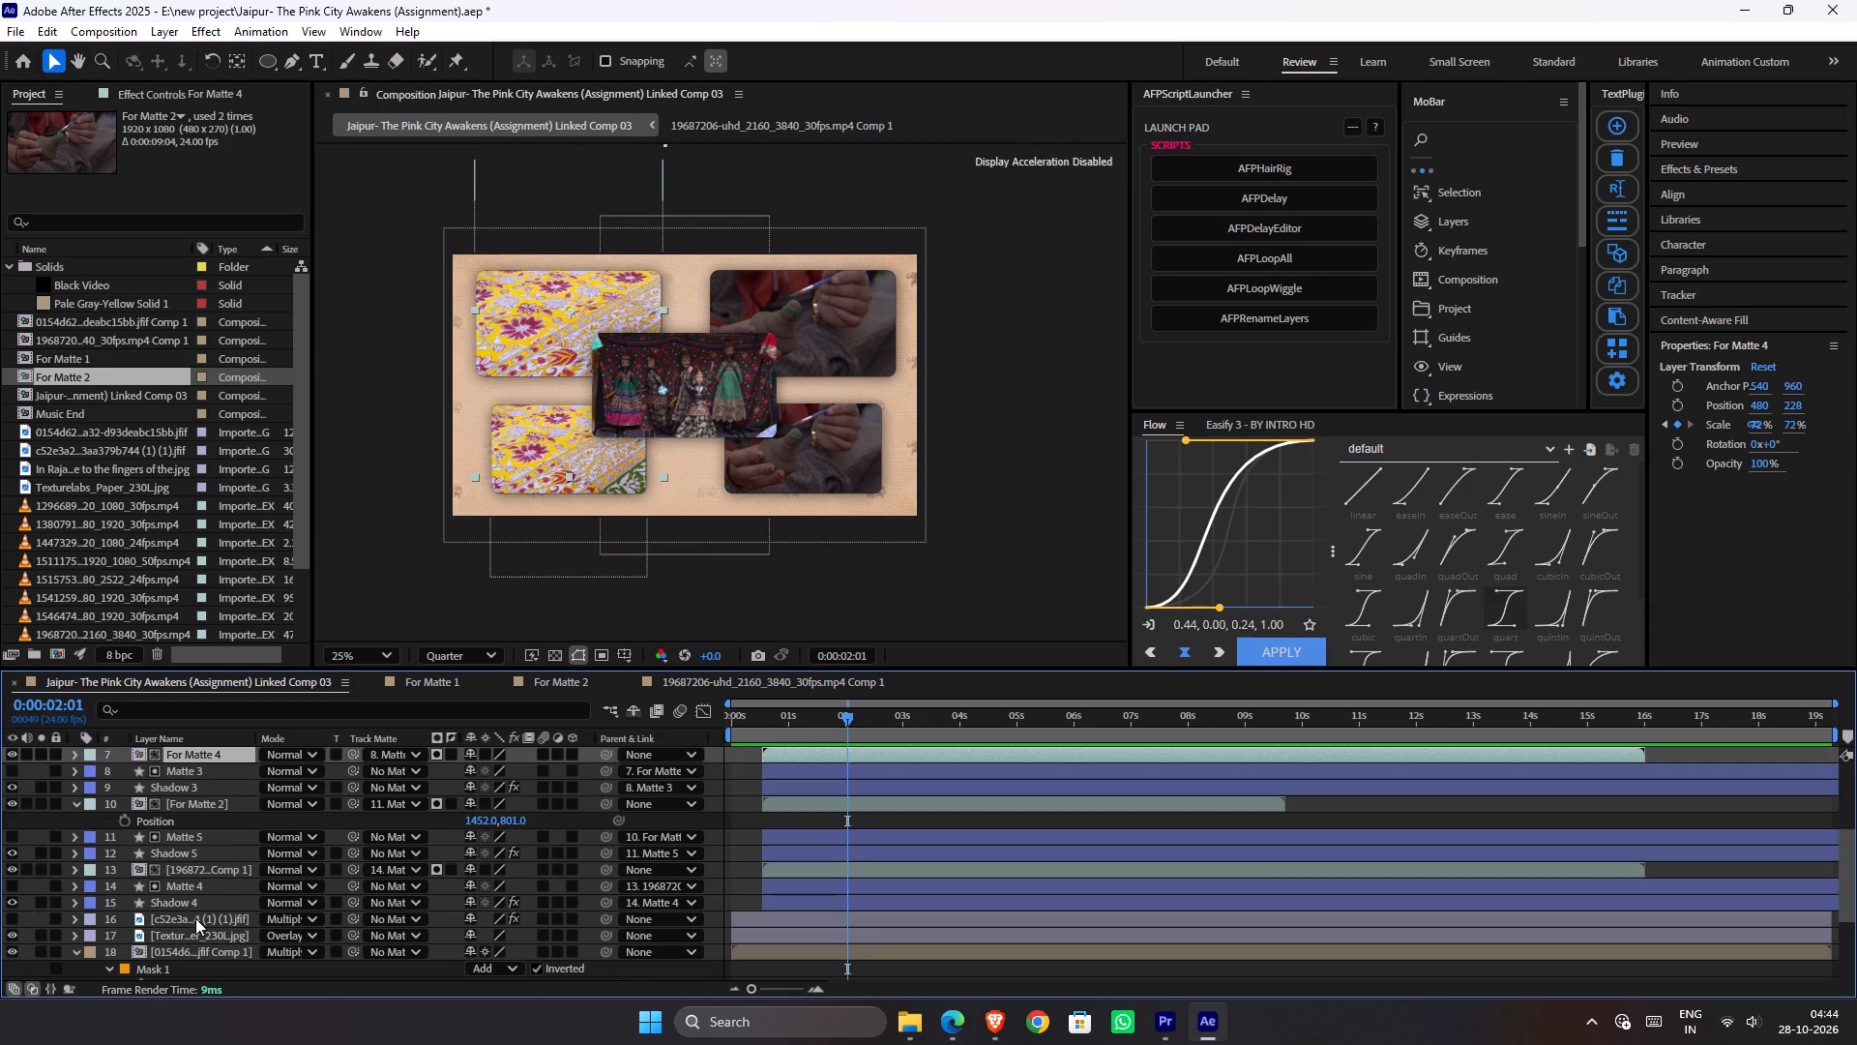
scroll(195, 918, up, 1)
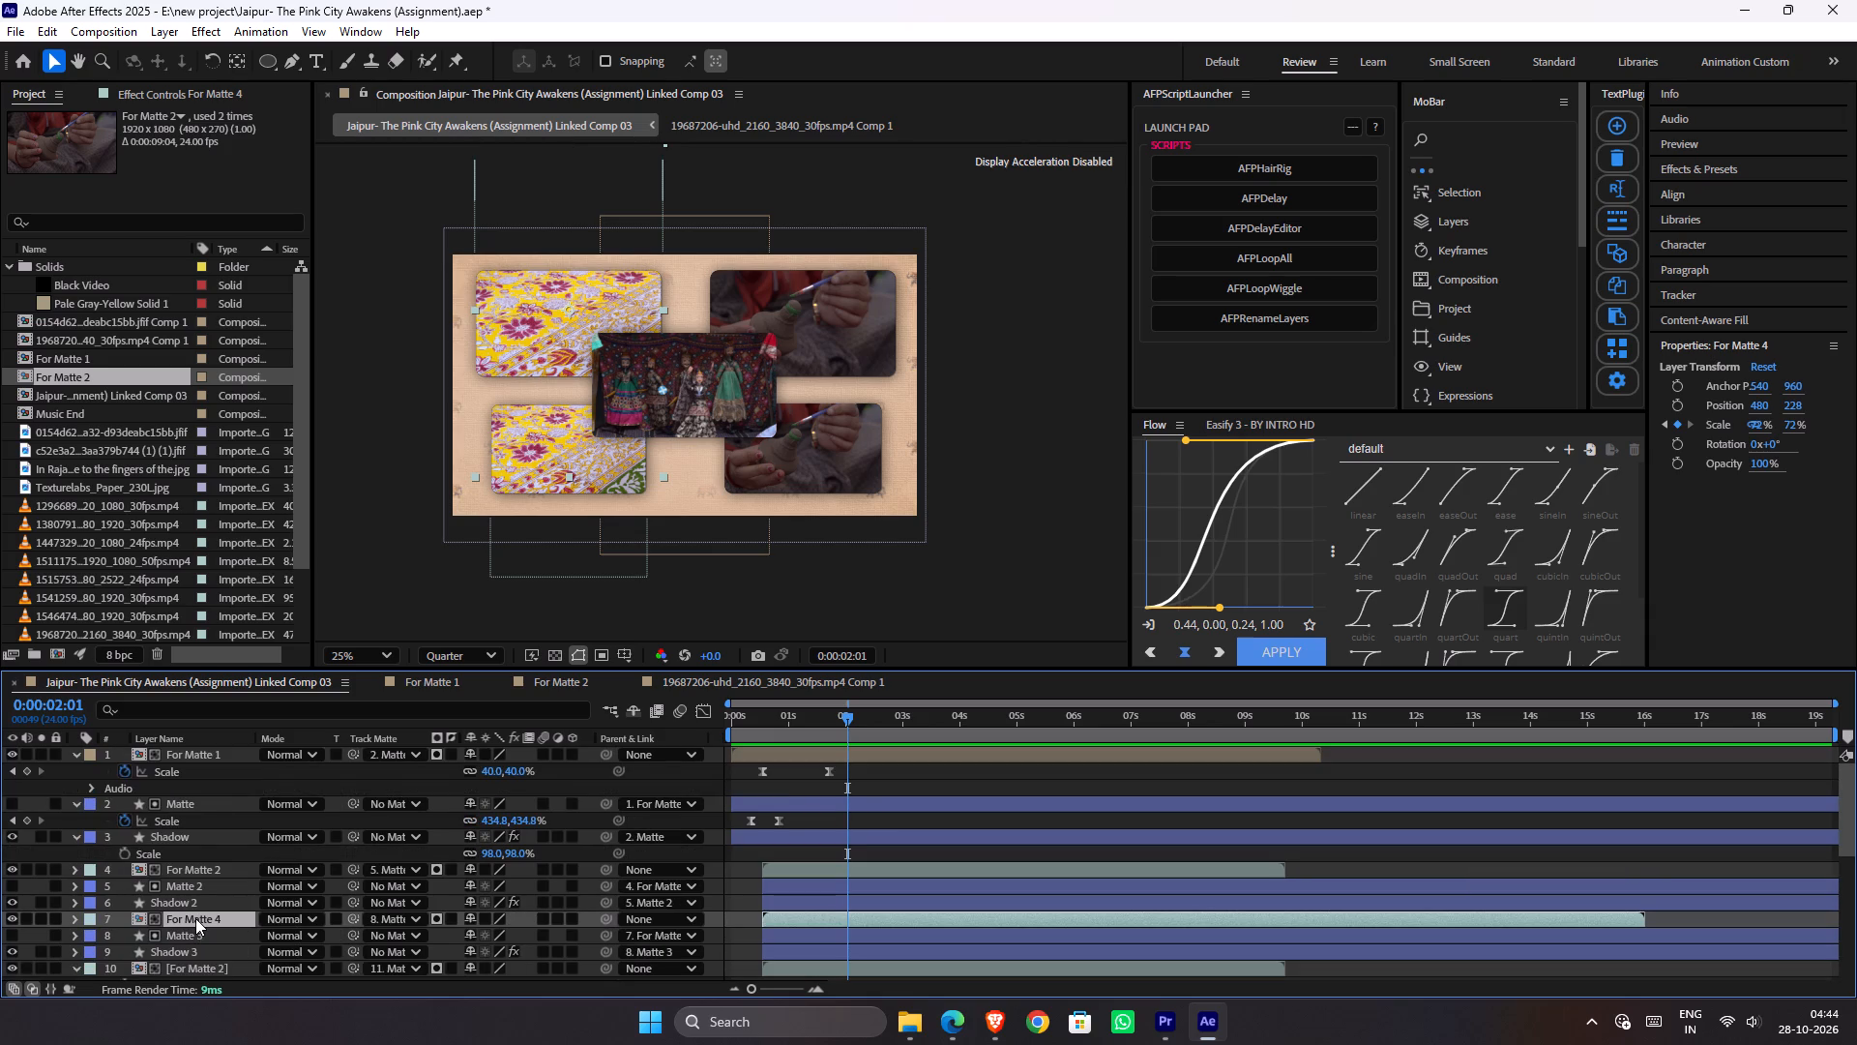
click(193, 739)
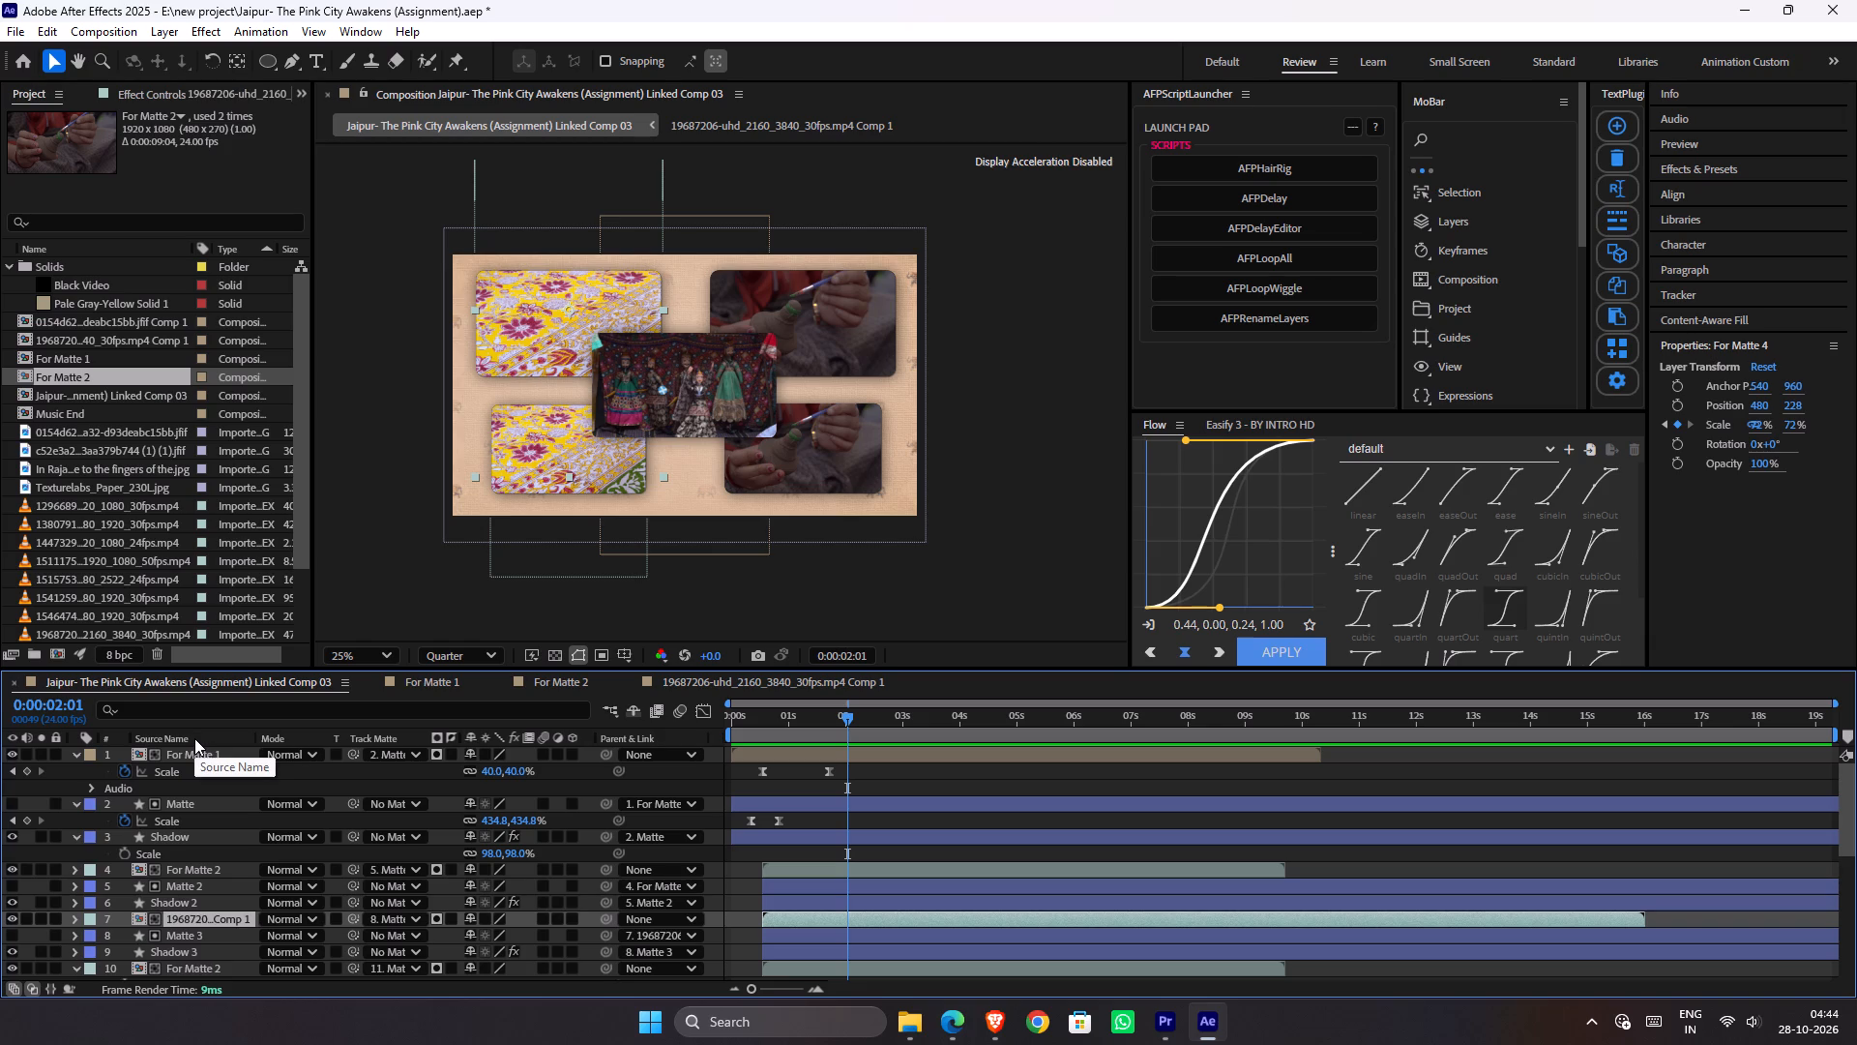
click(194, 738)
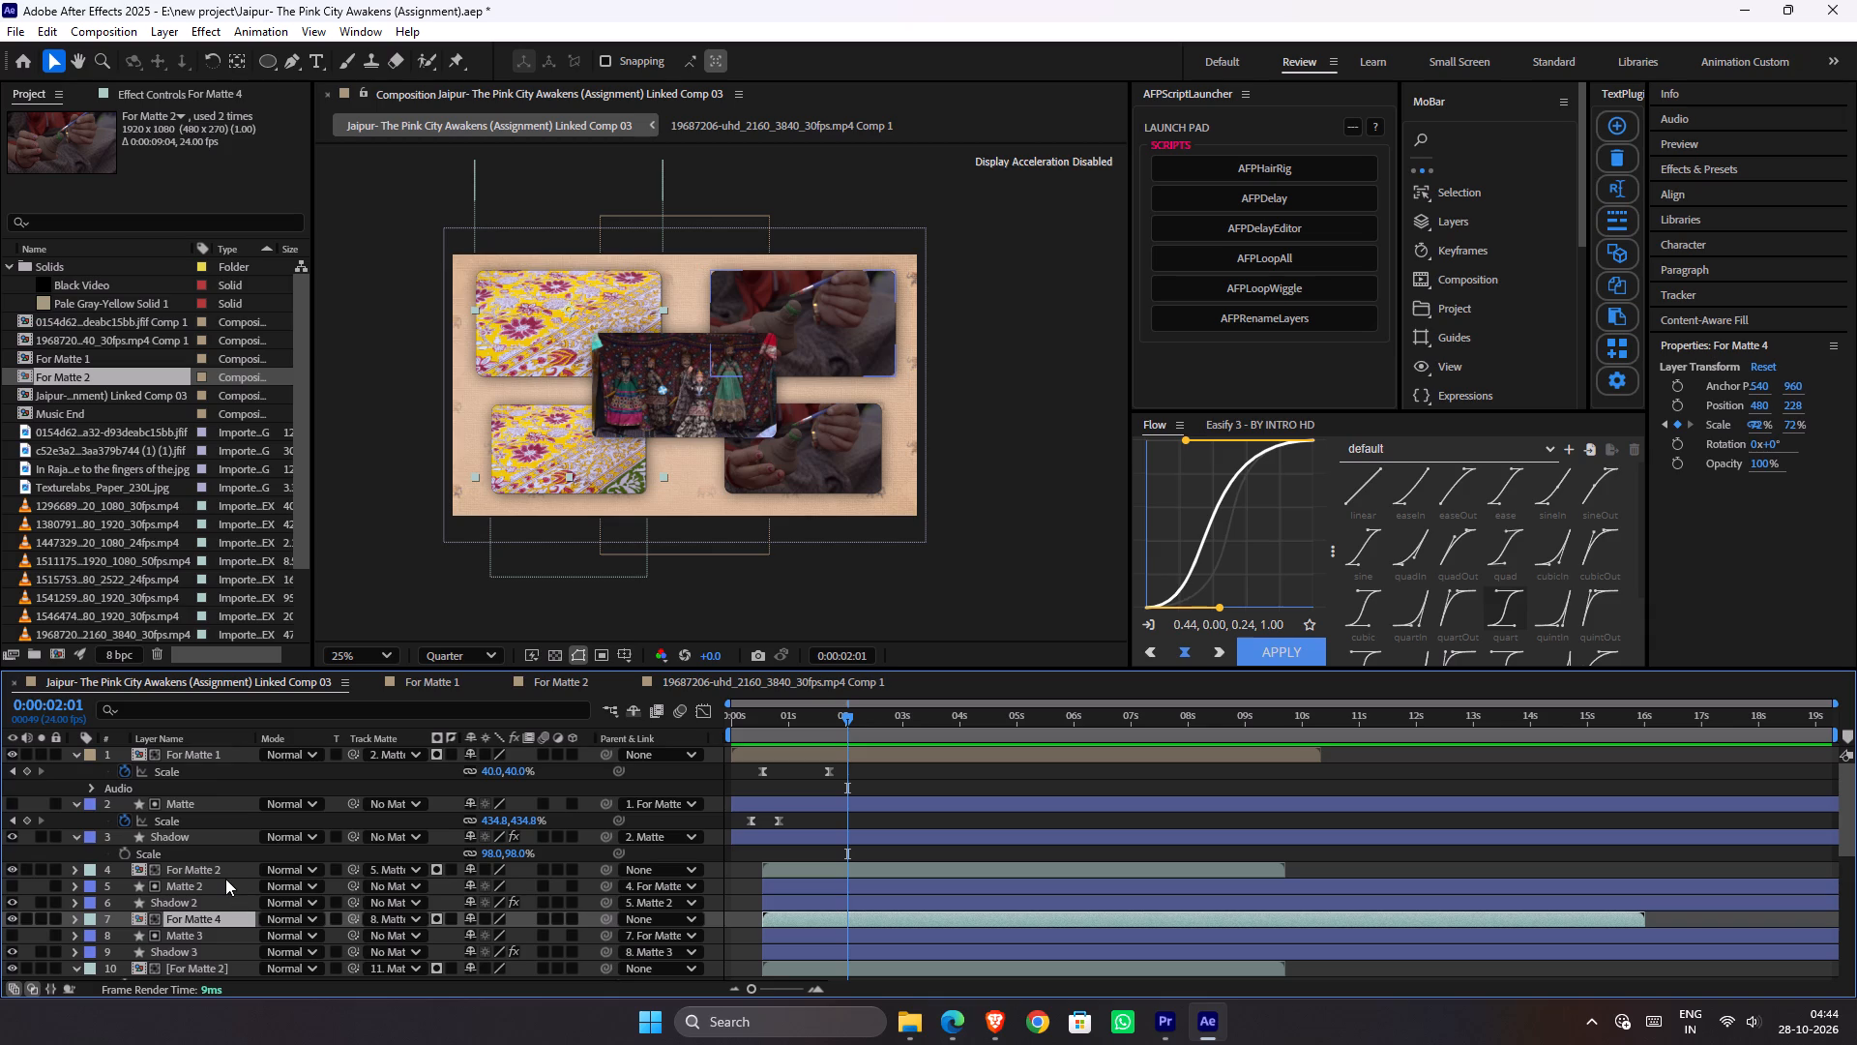
scroll(224, 878, down, 1)
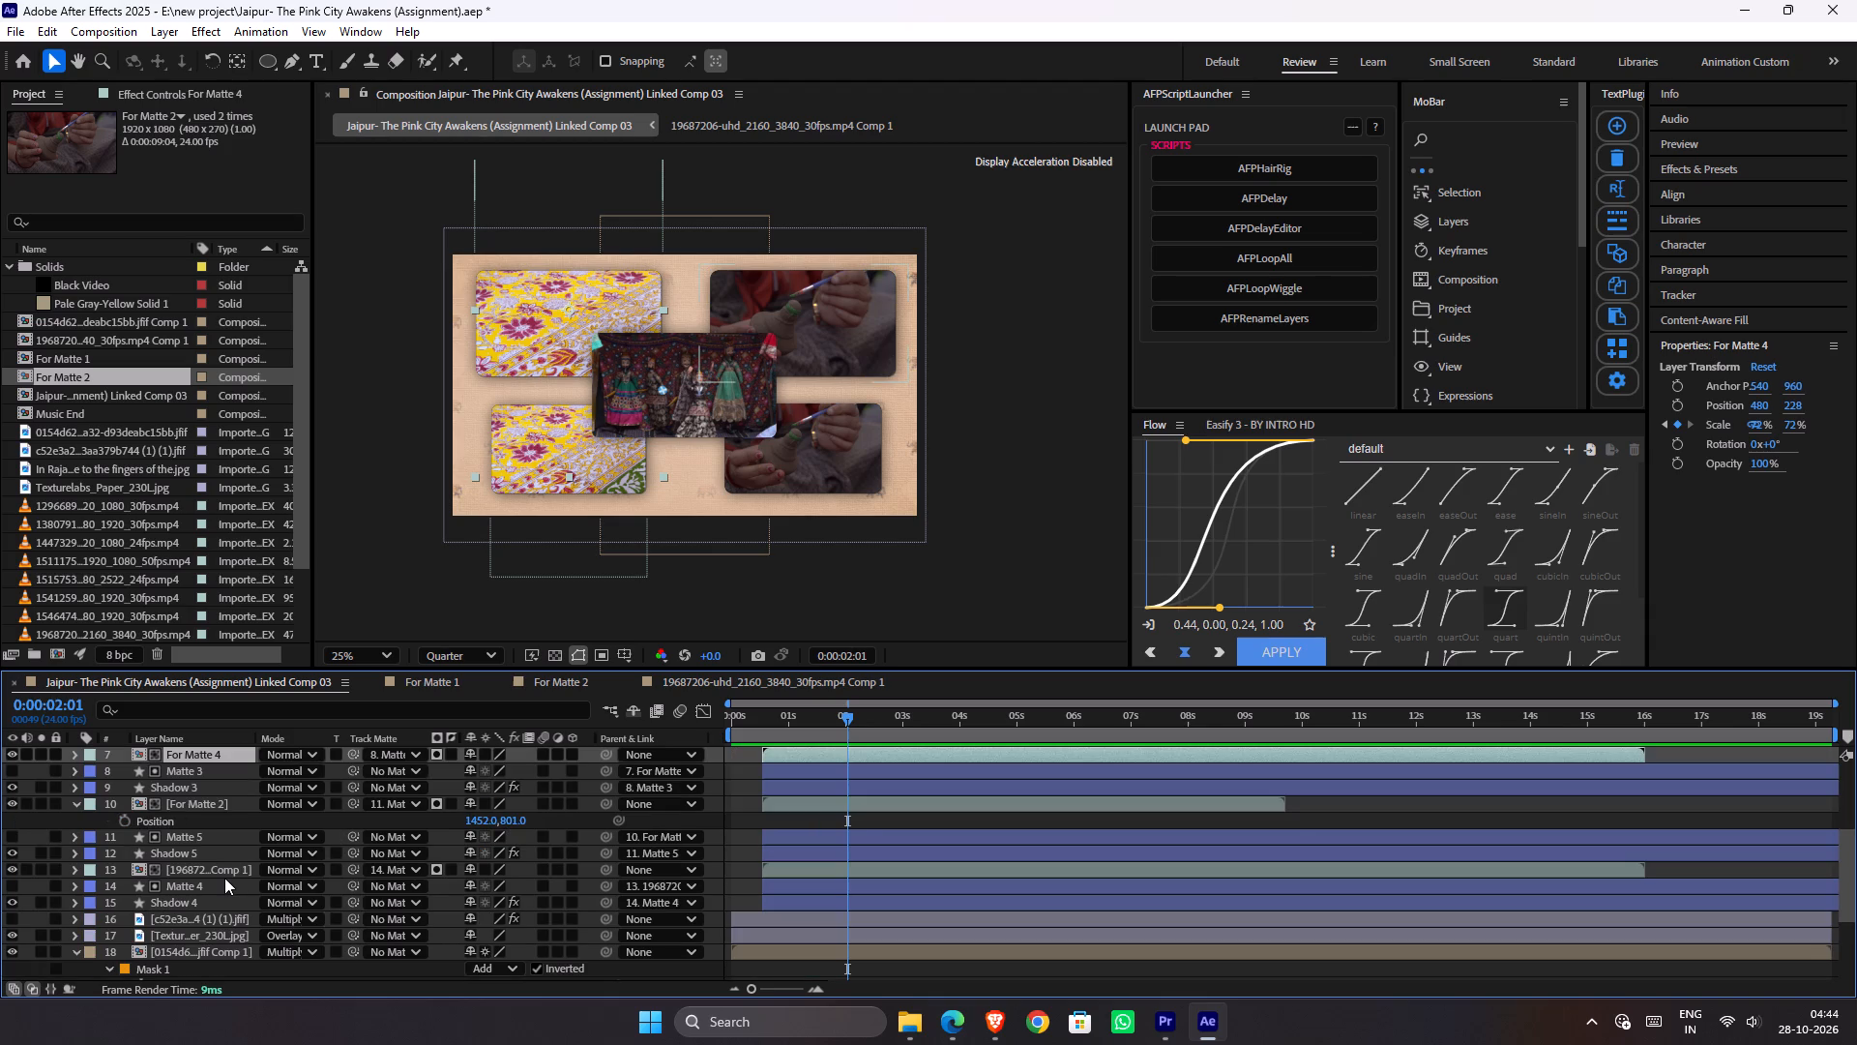
scroll(224, 878, up, 1)
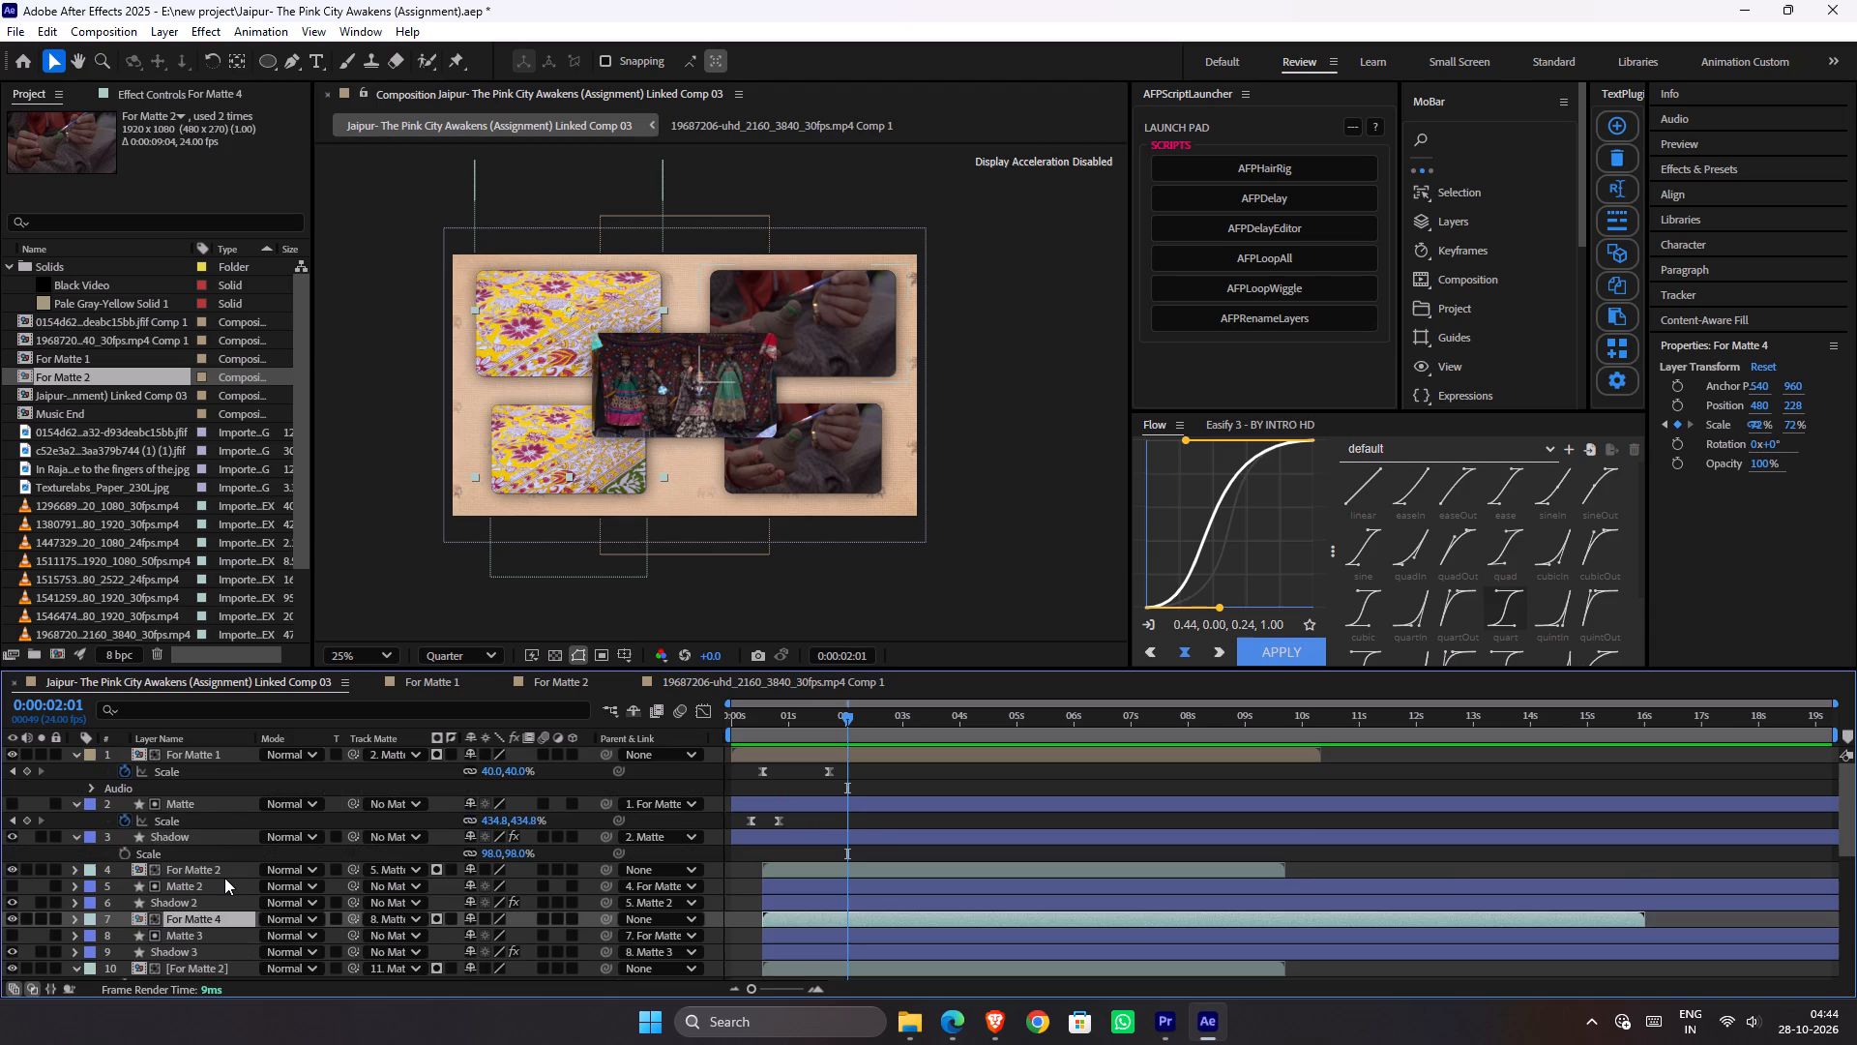
scroll(224, 878, up, 1)
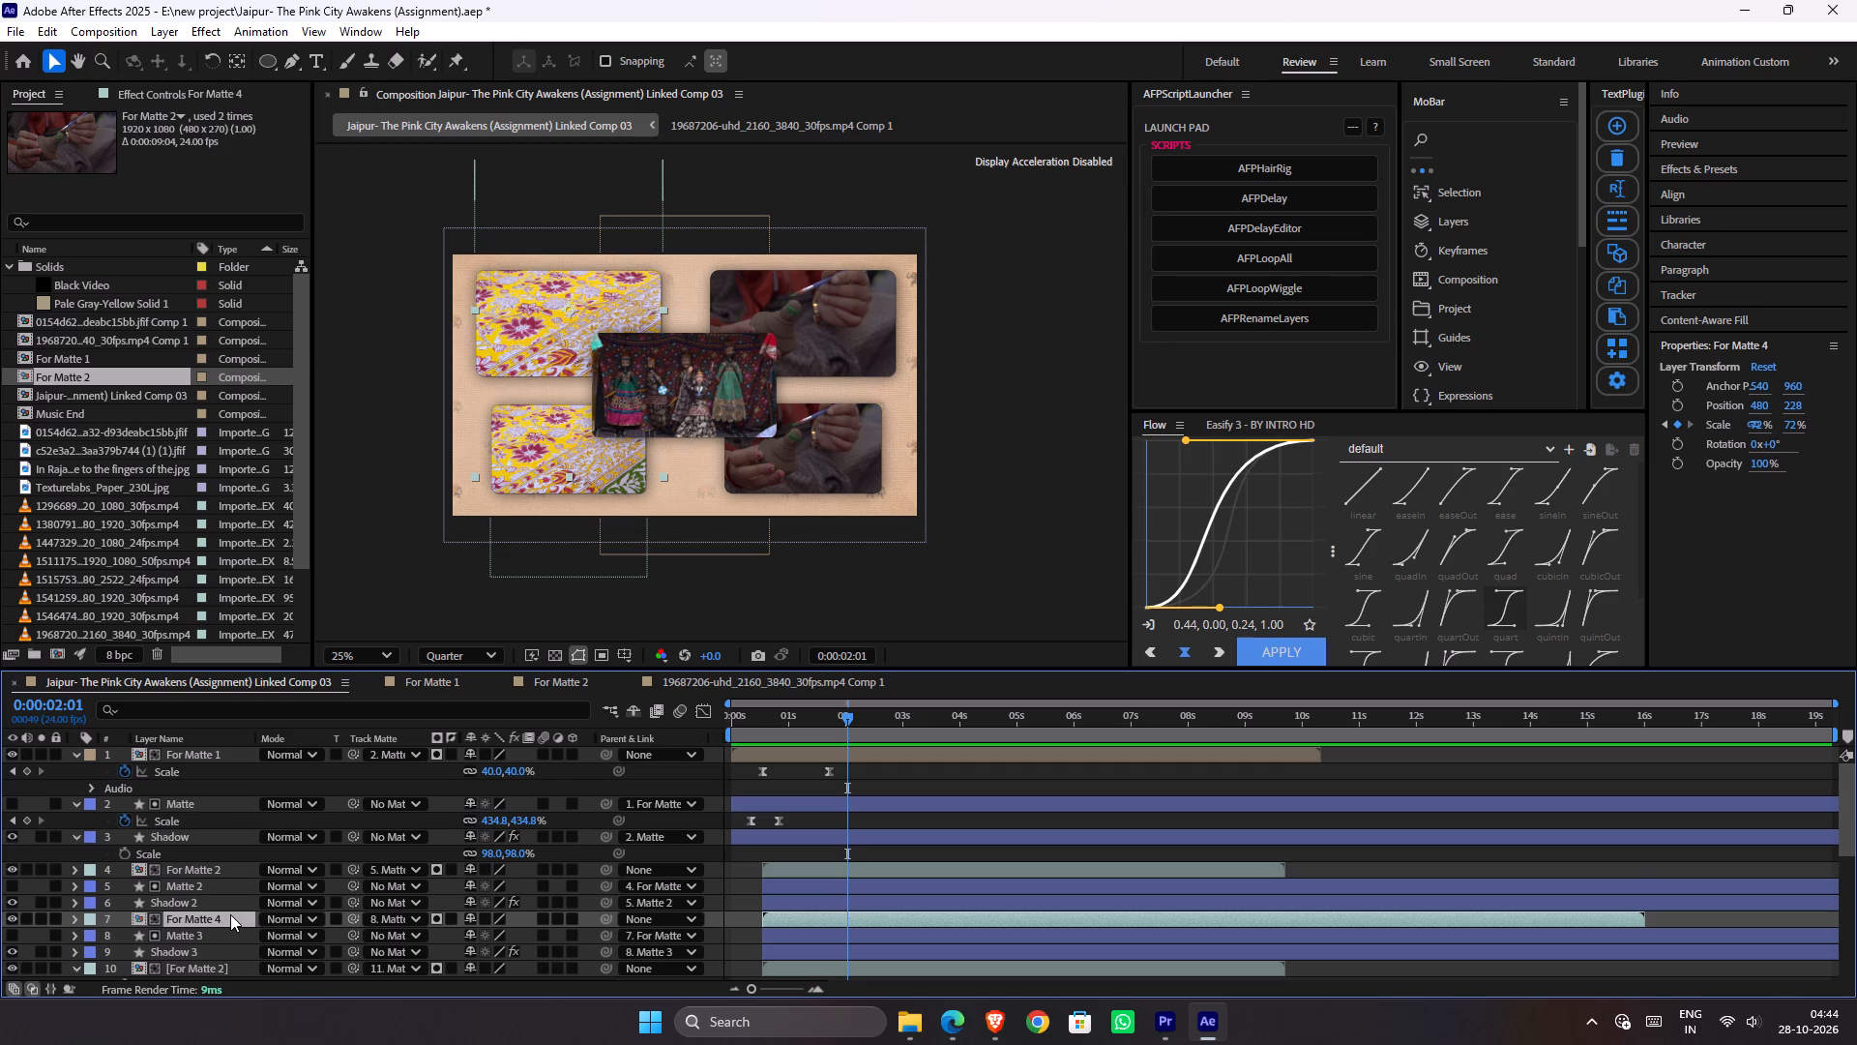
Reveal the For Matte 4 layer's source composition in the project and rename it For Matte 3, reusing the copied name.
right_click(226, 915)
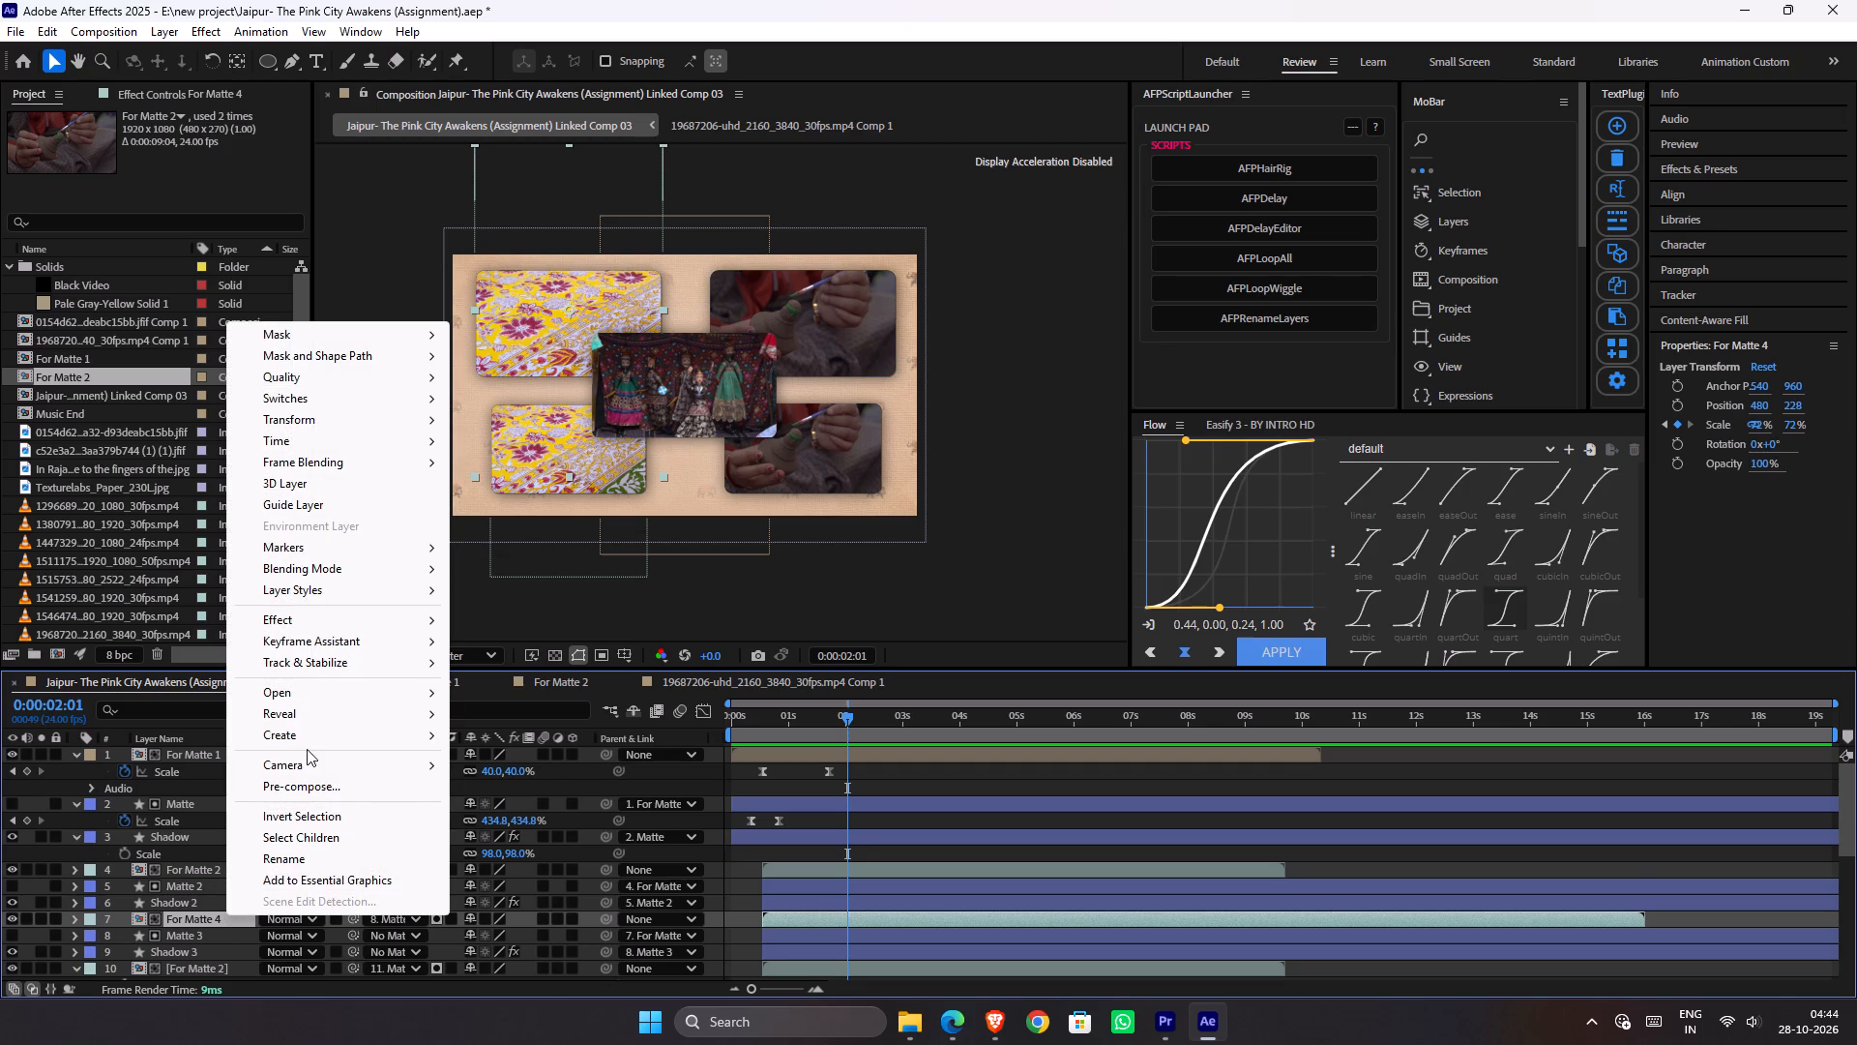
click(494, 734)
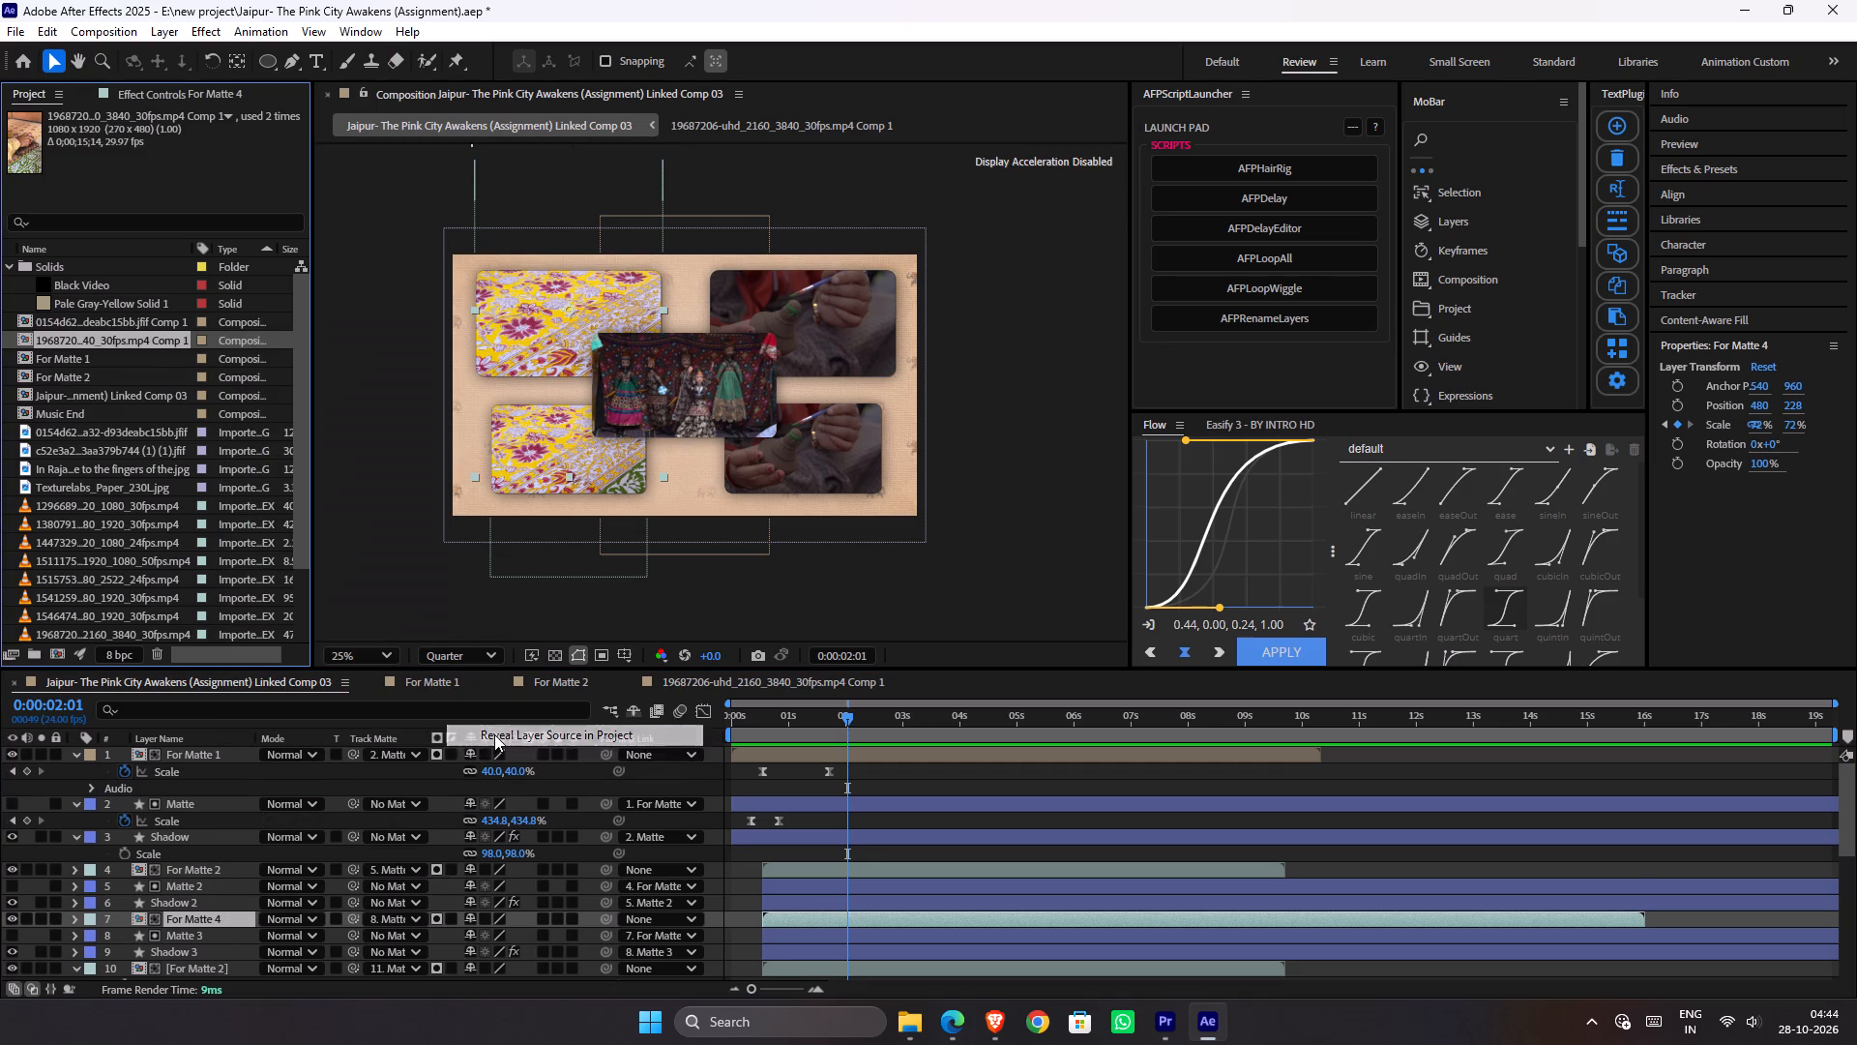
right_click(158, 337)
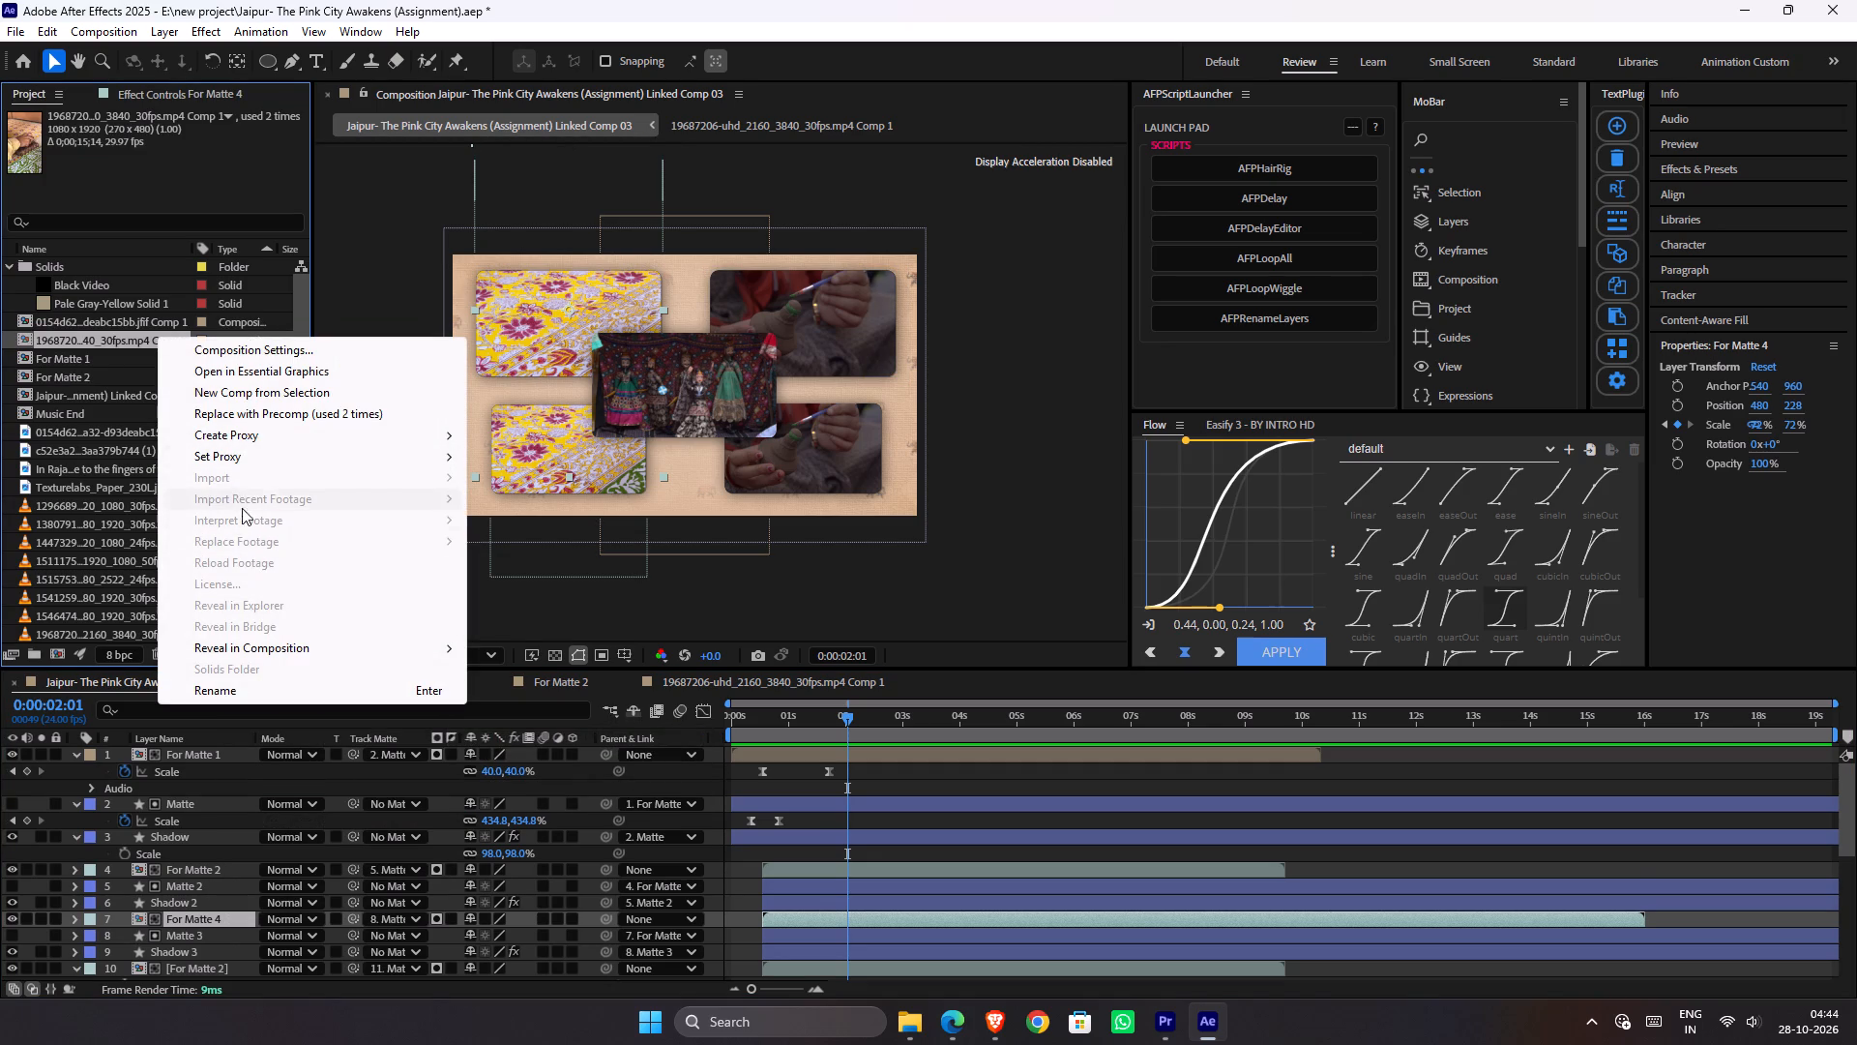
click(294, 683)
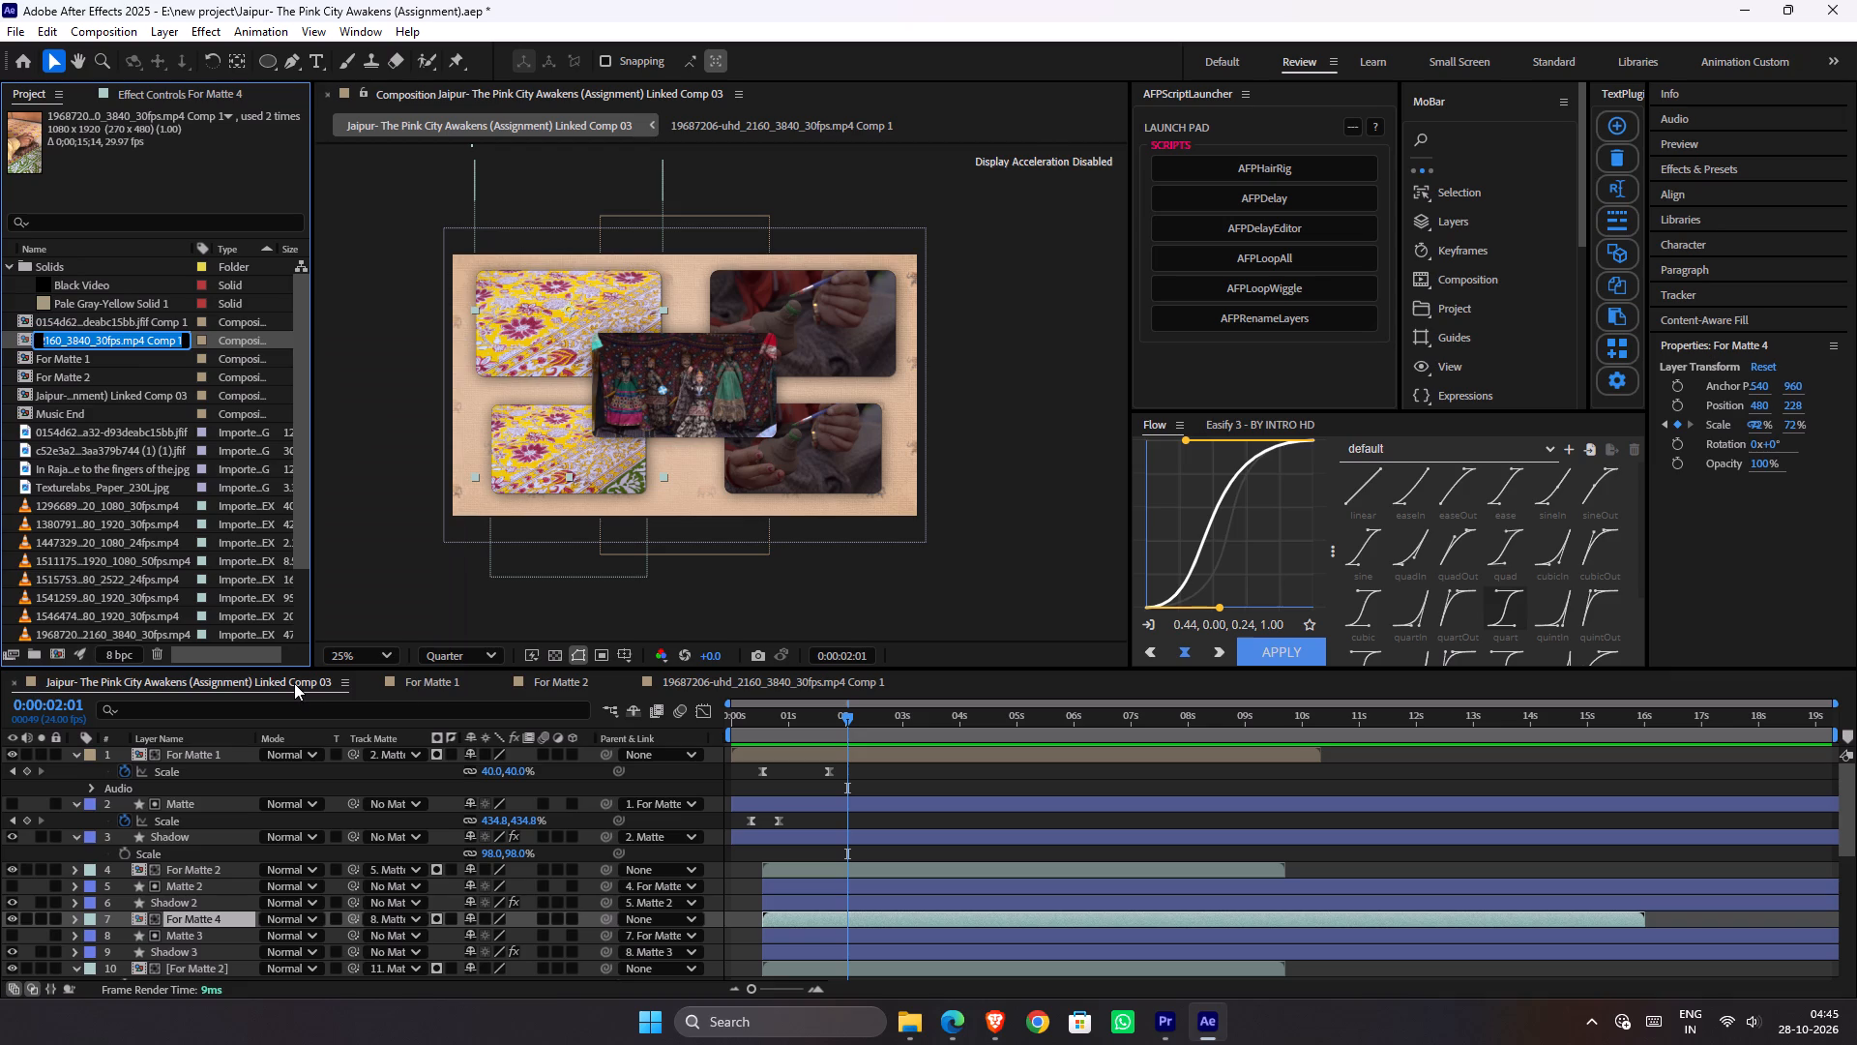
key(ctrl+v)
key(Right)
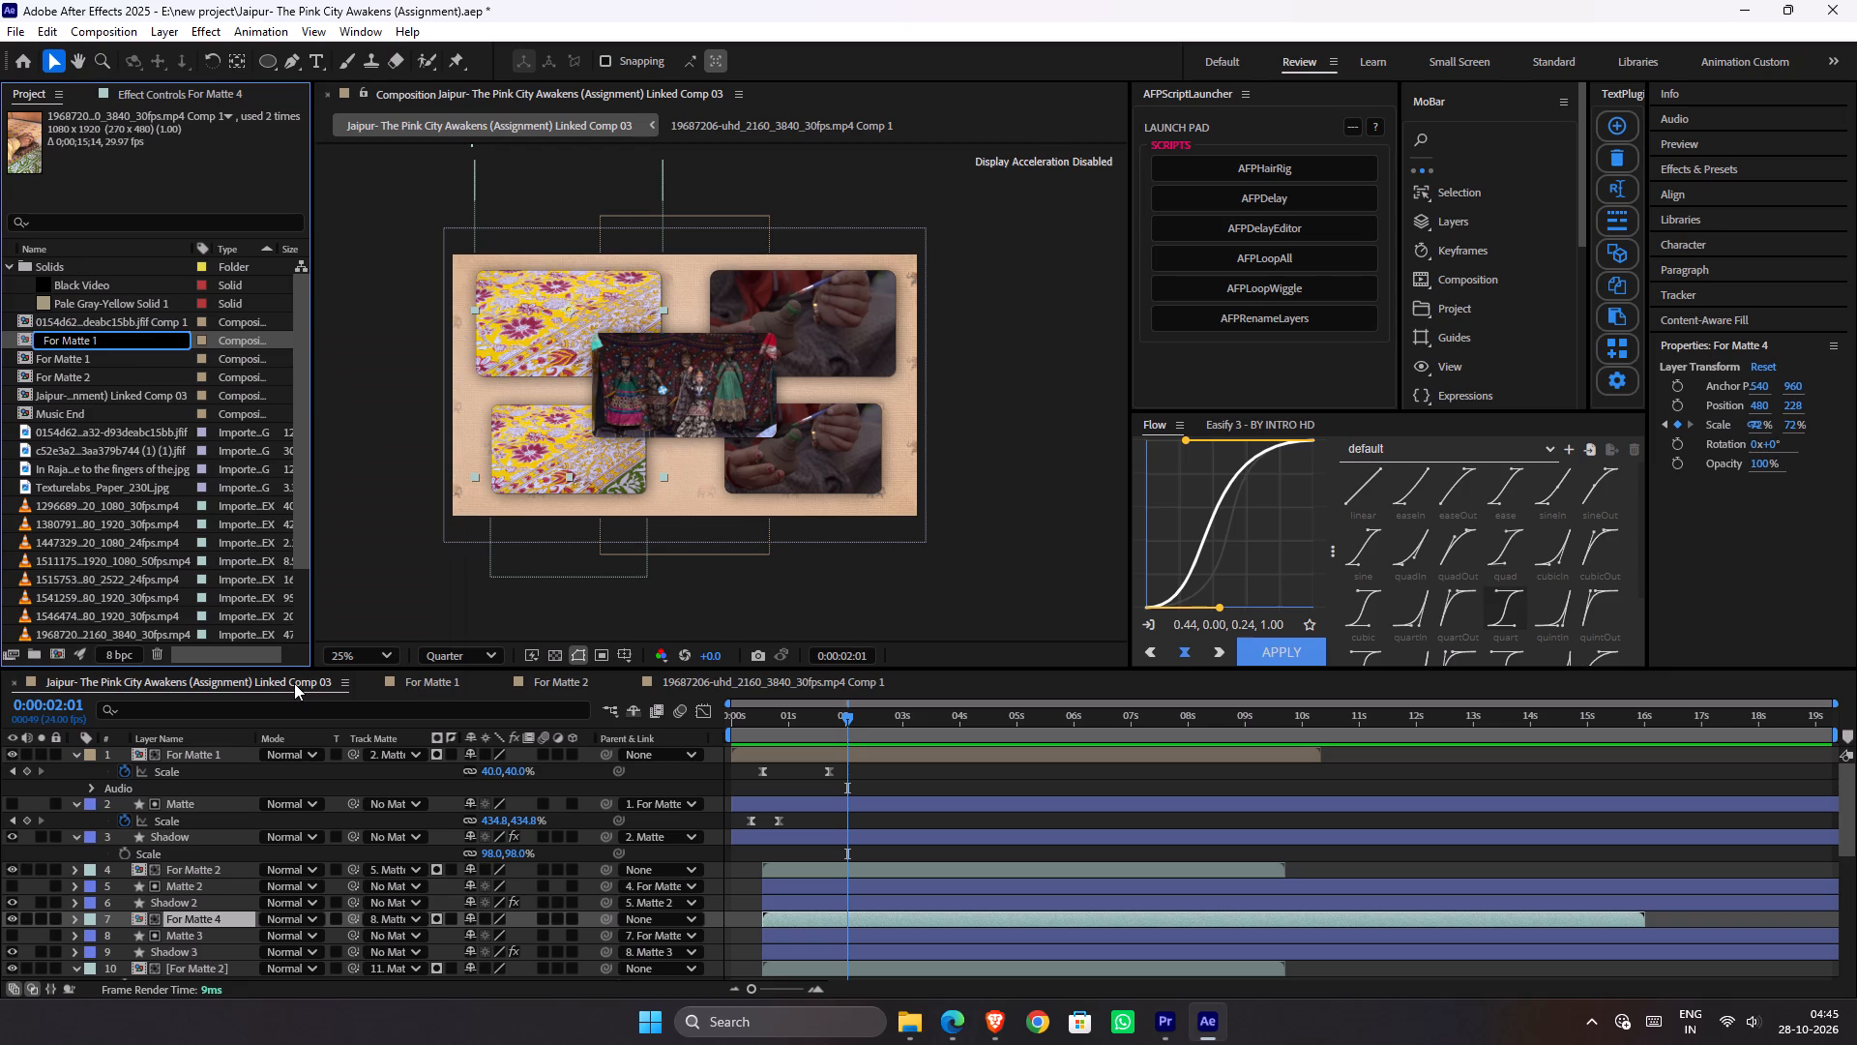
key(BackSpace)
key(3)
key(Return)
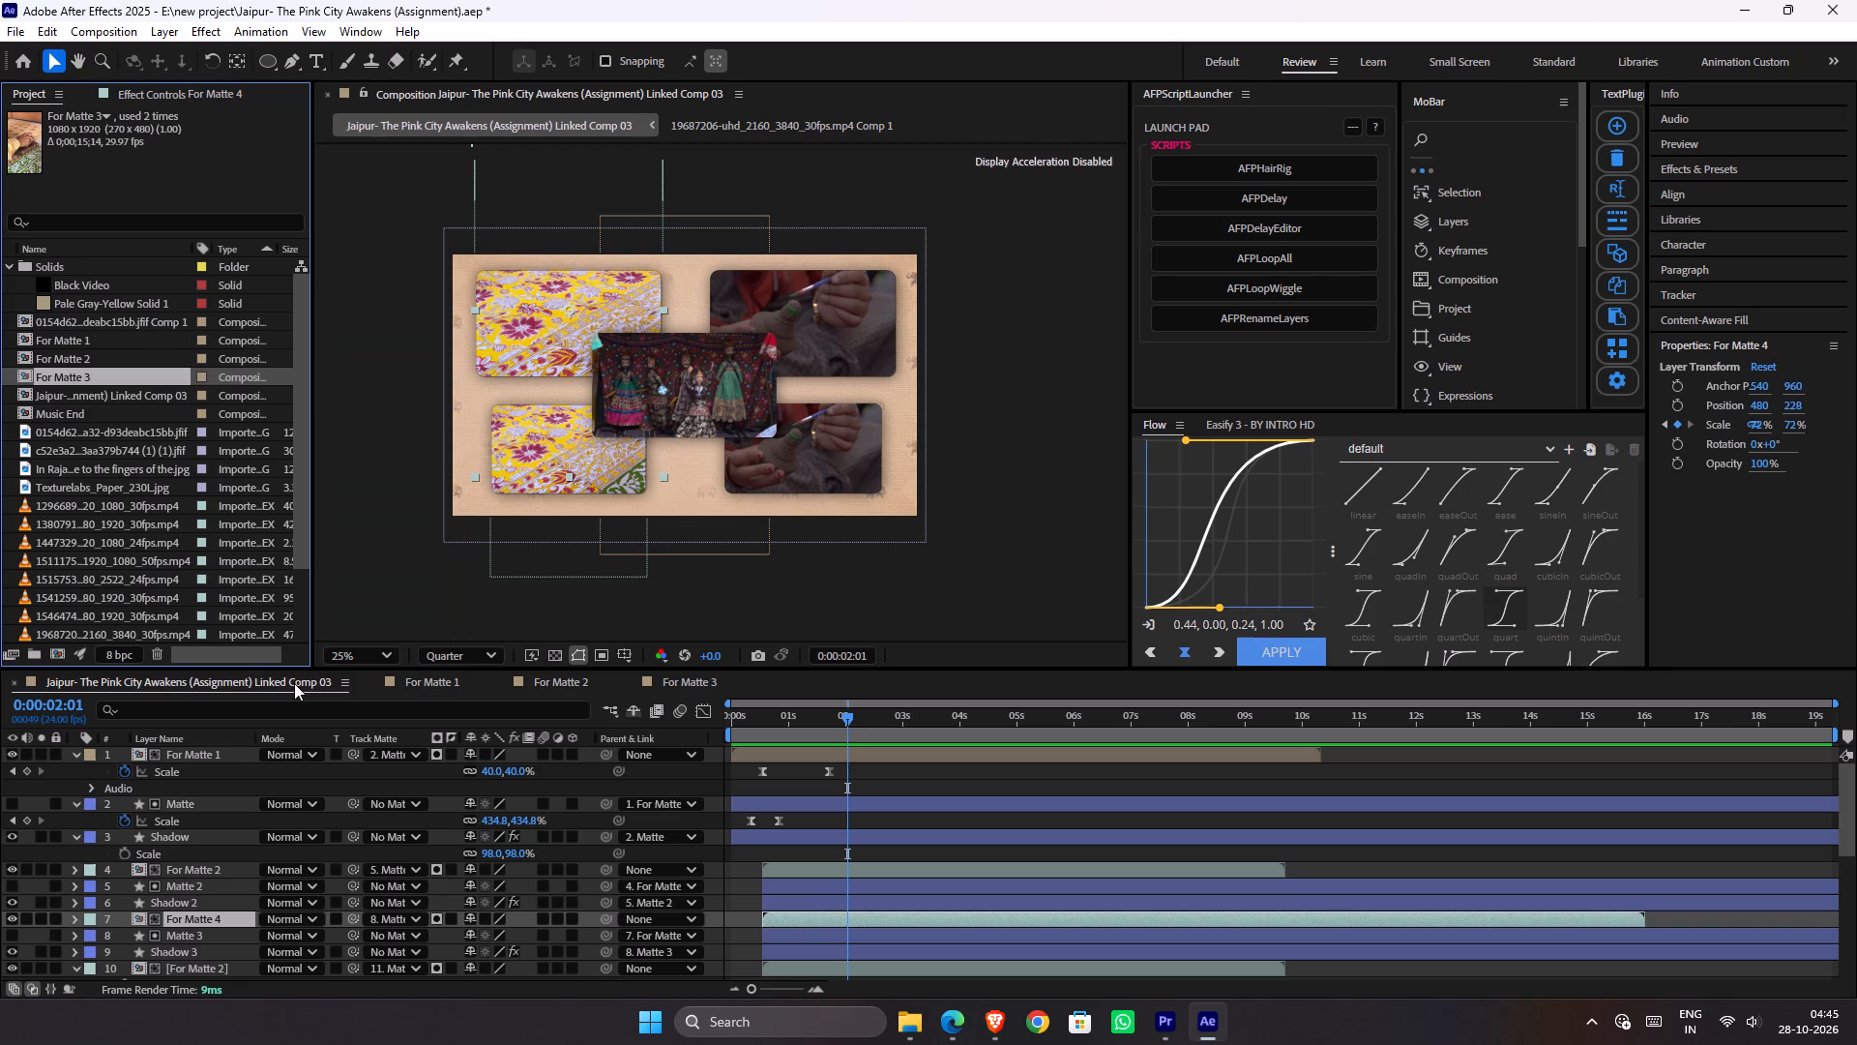
Rename the 0154d62 jfif composition in the project as For Matte 4, reusing the copied name.
right_click(176, 320)
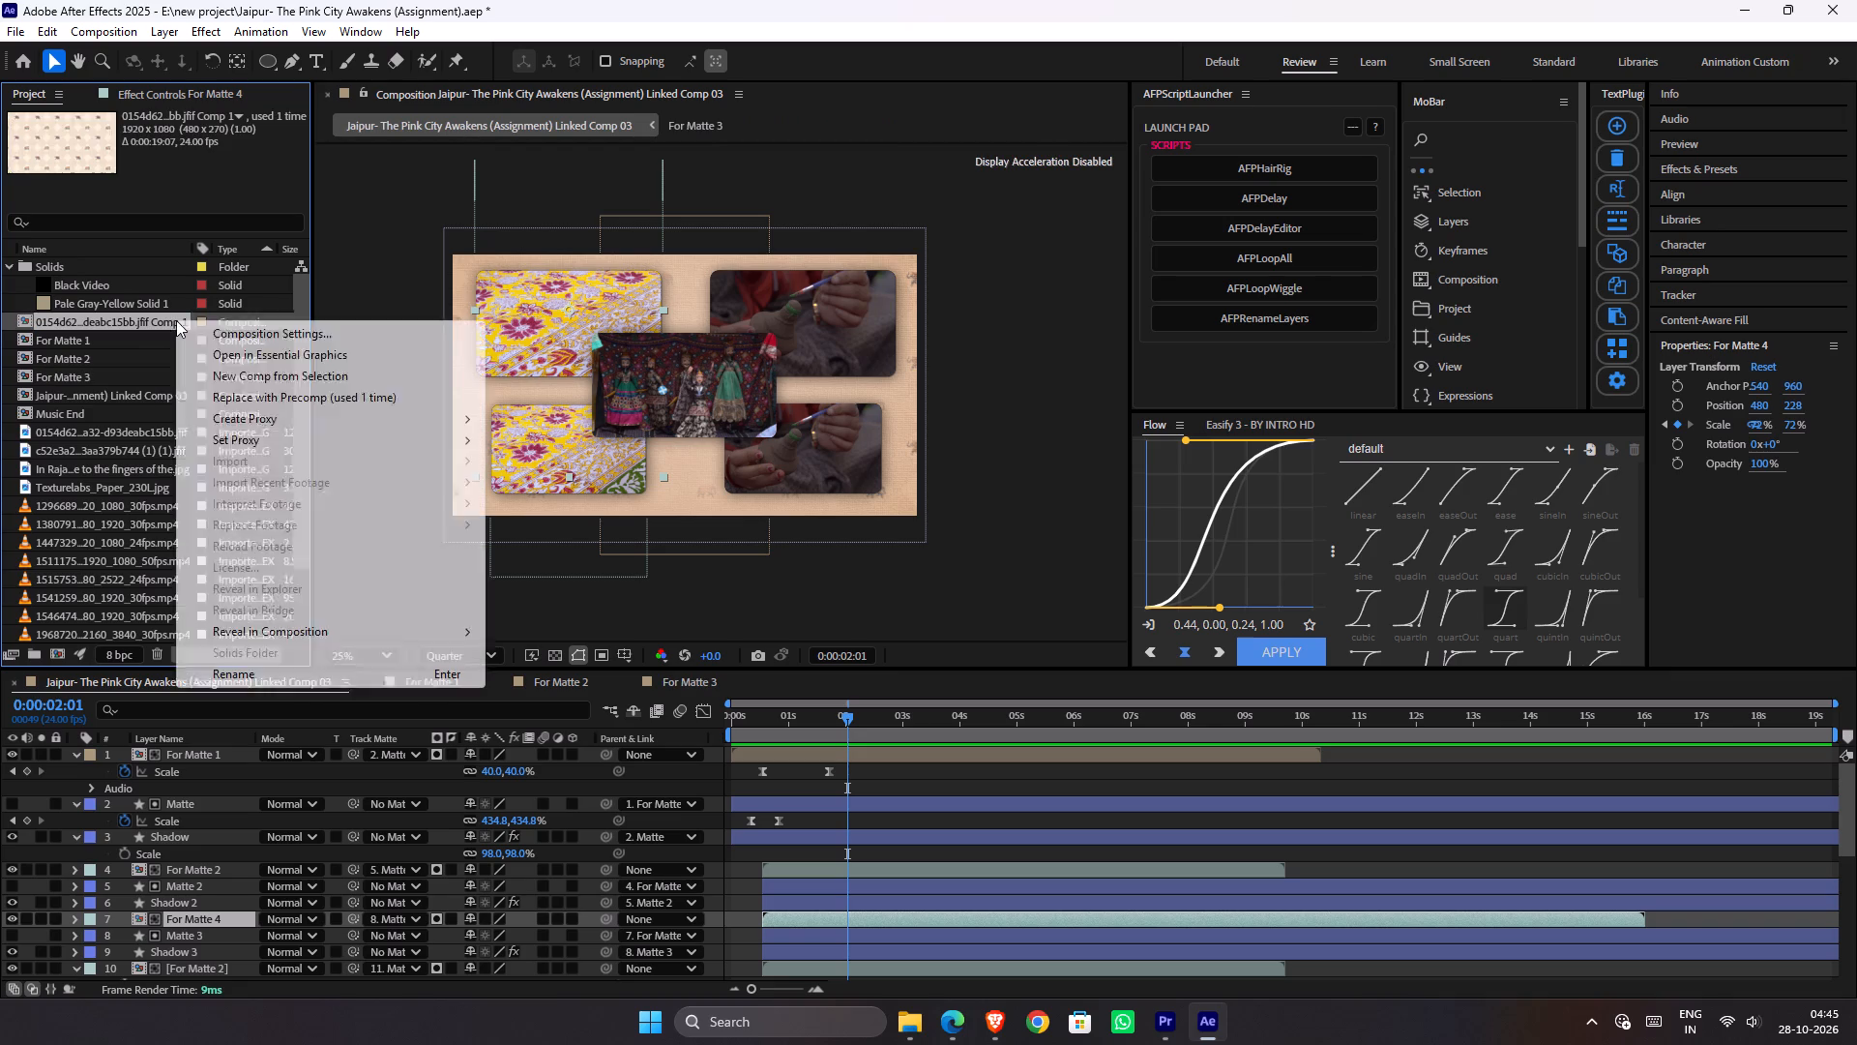
click(274, 667)
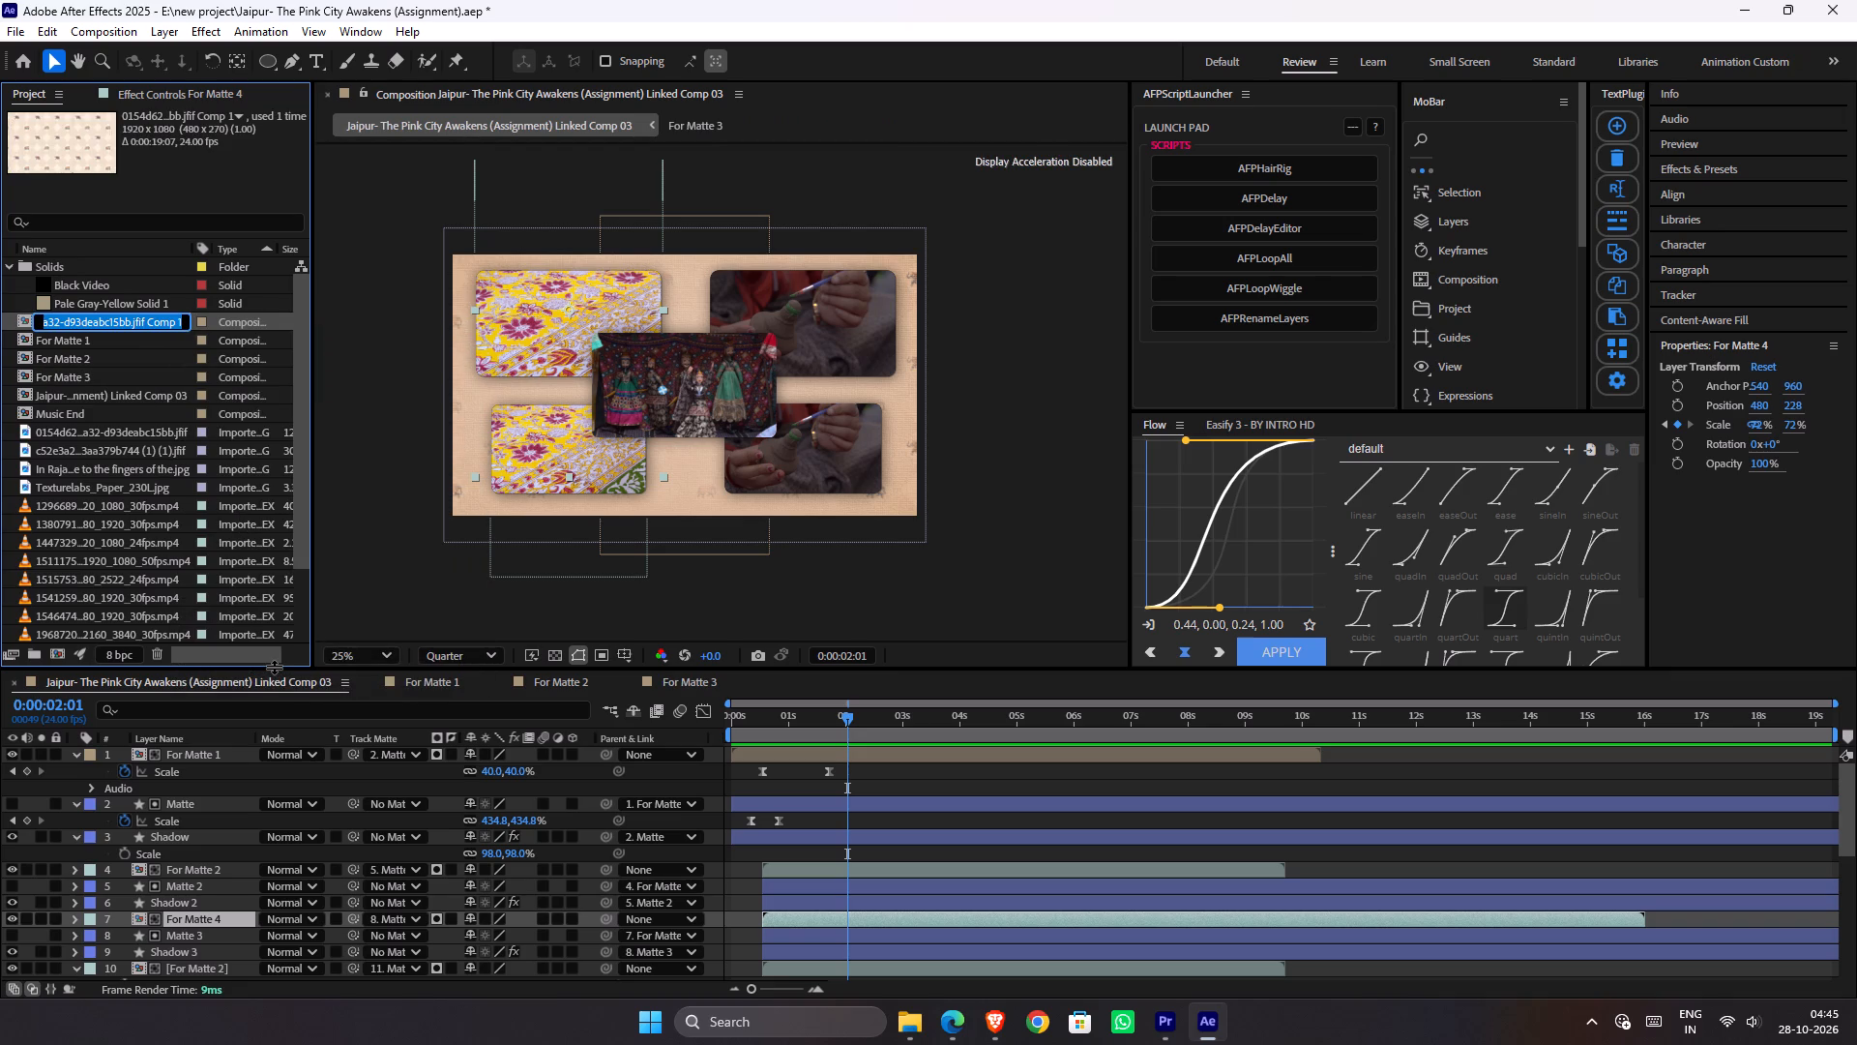
key(ctrl+v)
key(Right)
key(BackSpace)
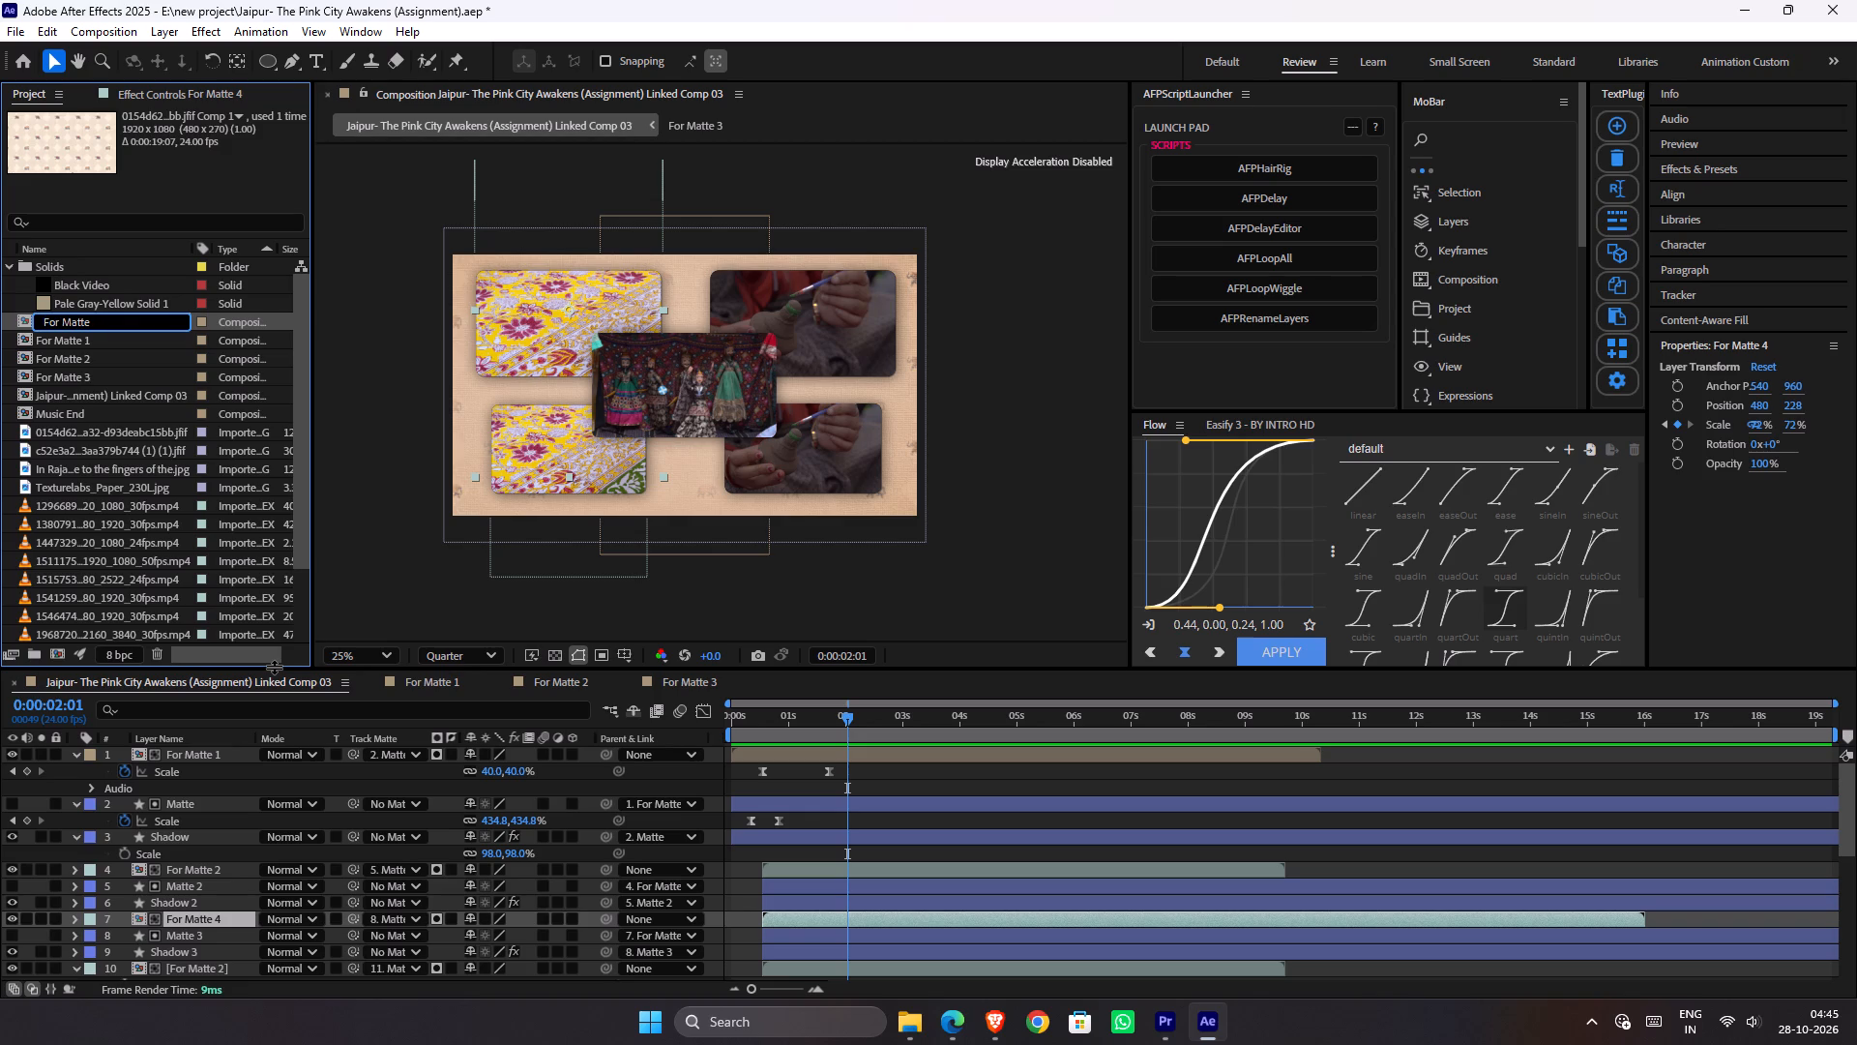
key(4)
key(Return)
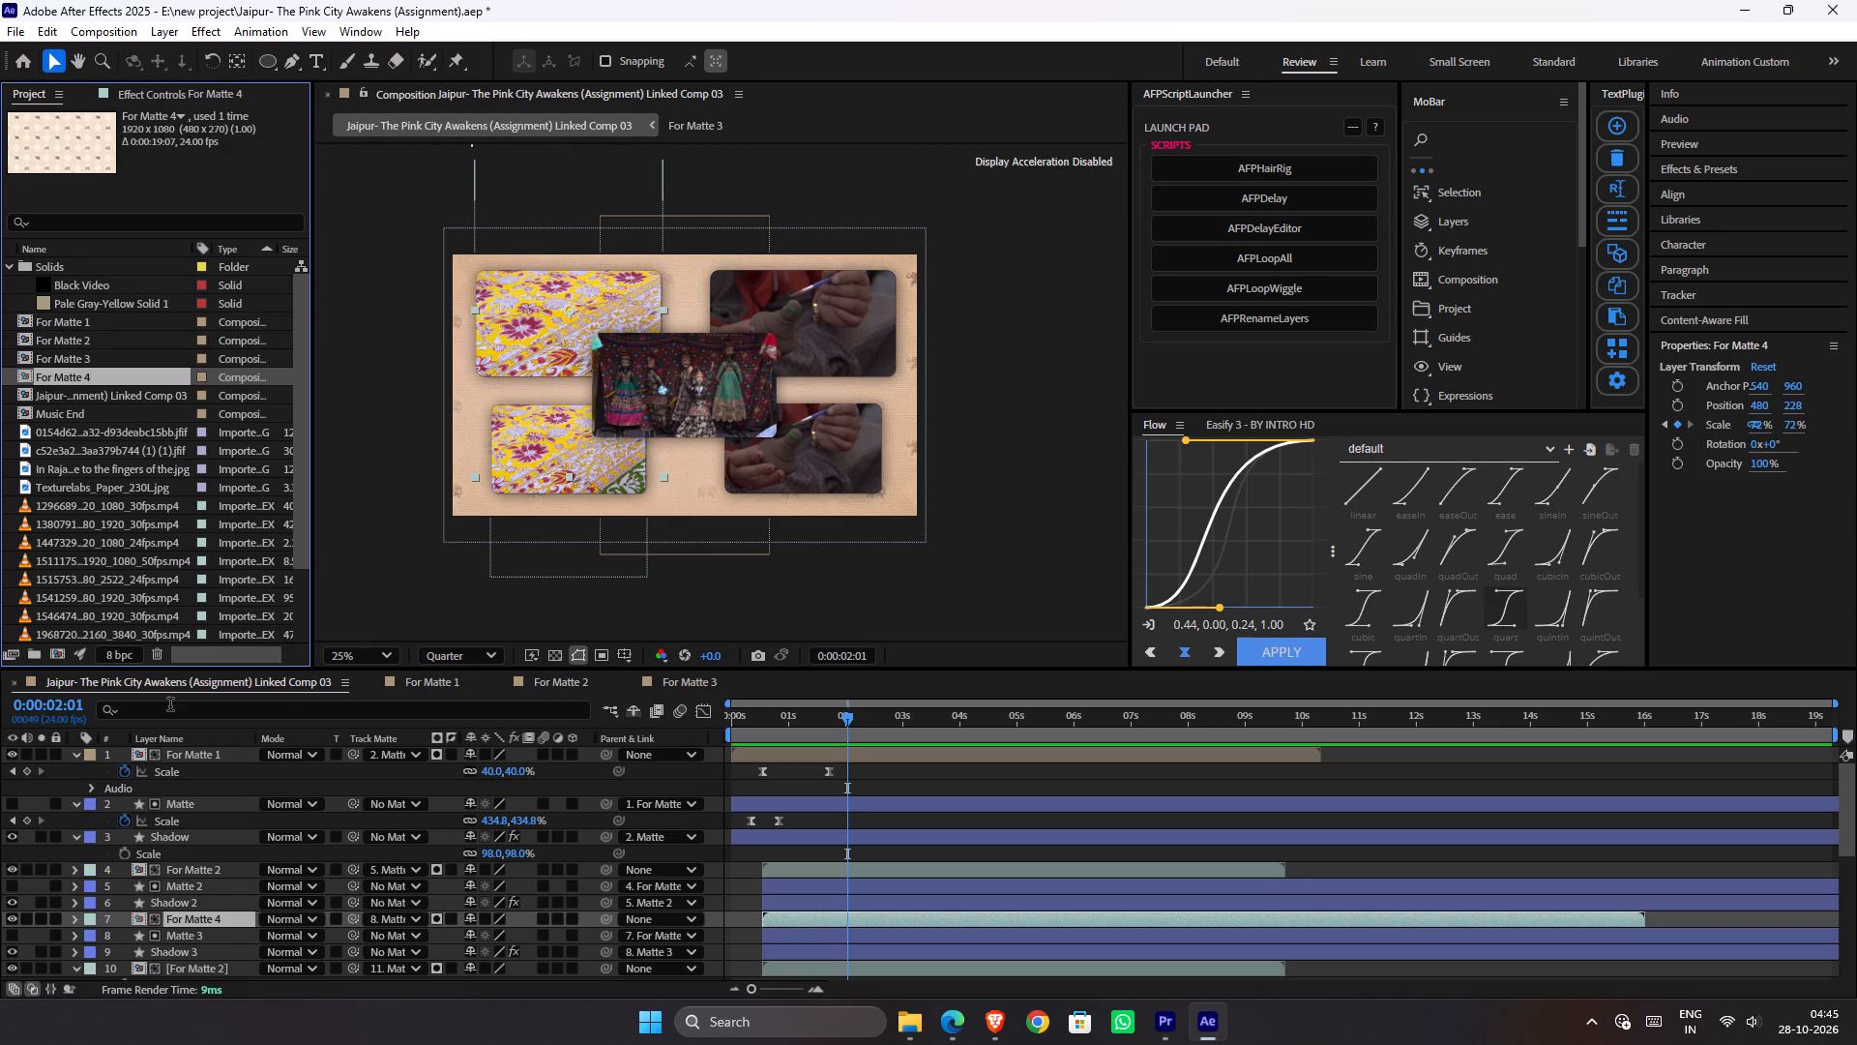
Rename the For Matte 4 layer above Matte 3 as For Matte 3.
right_click(220, 915)
click(249, 854)
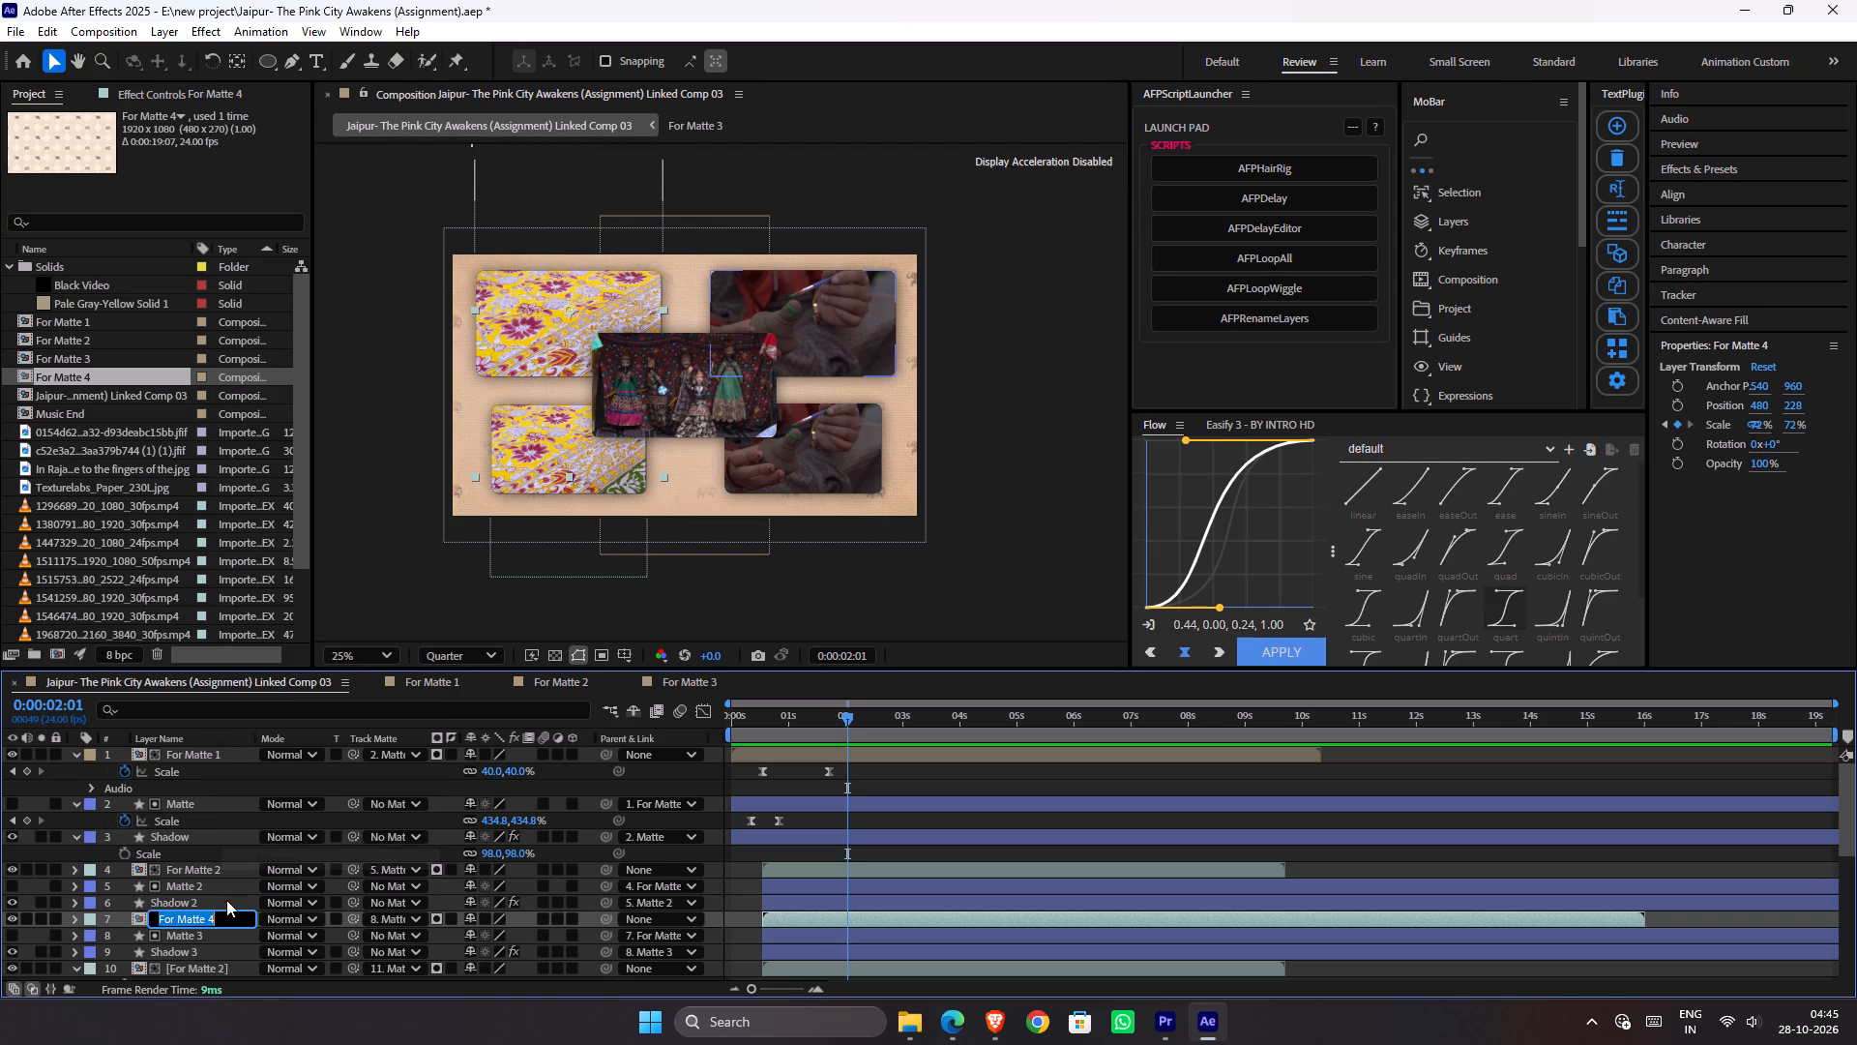
click(215, 911)
key(BackSpace)
key(3)
key(Return)
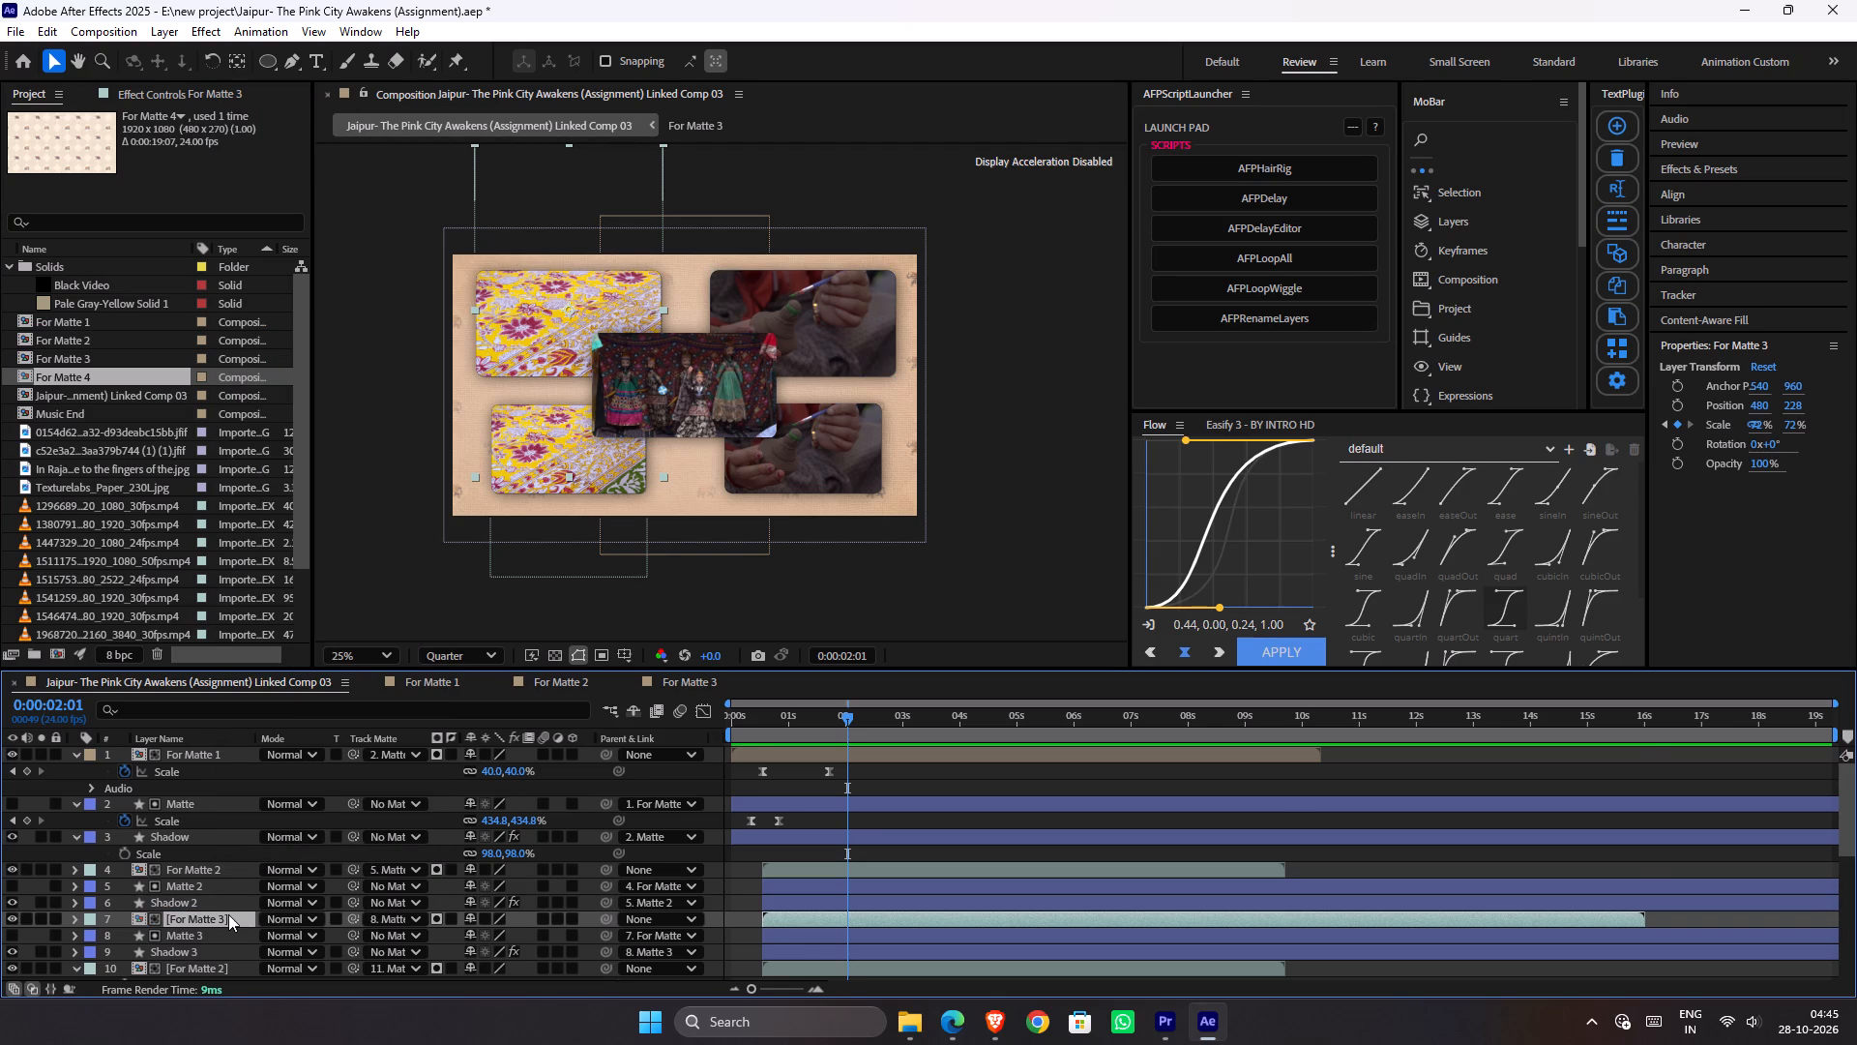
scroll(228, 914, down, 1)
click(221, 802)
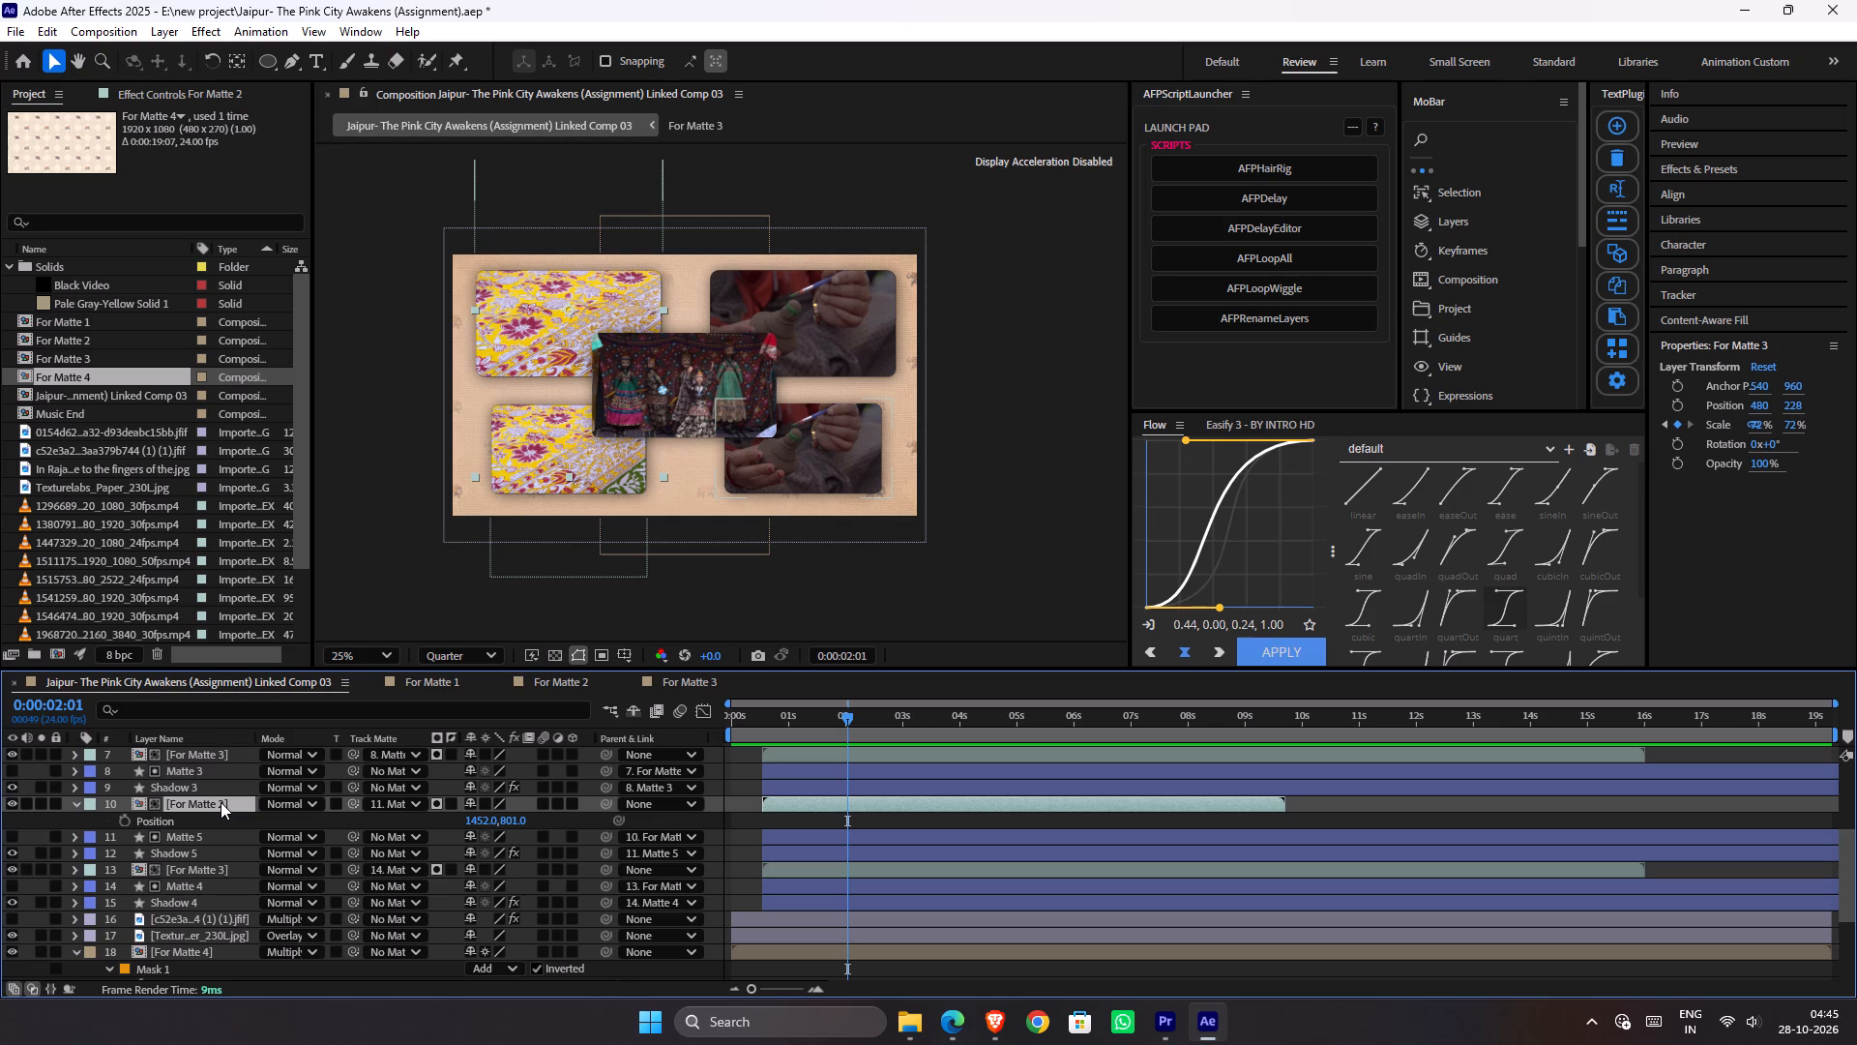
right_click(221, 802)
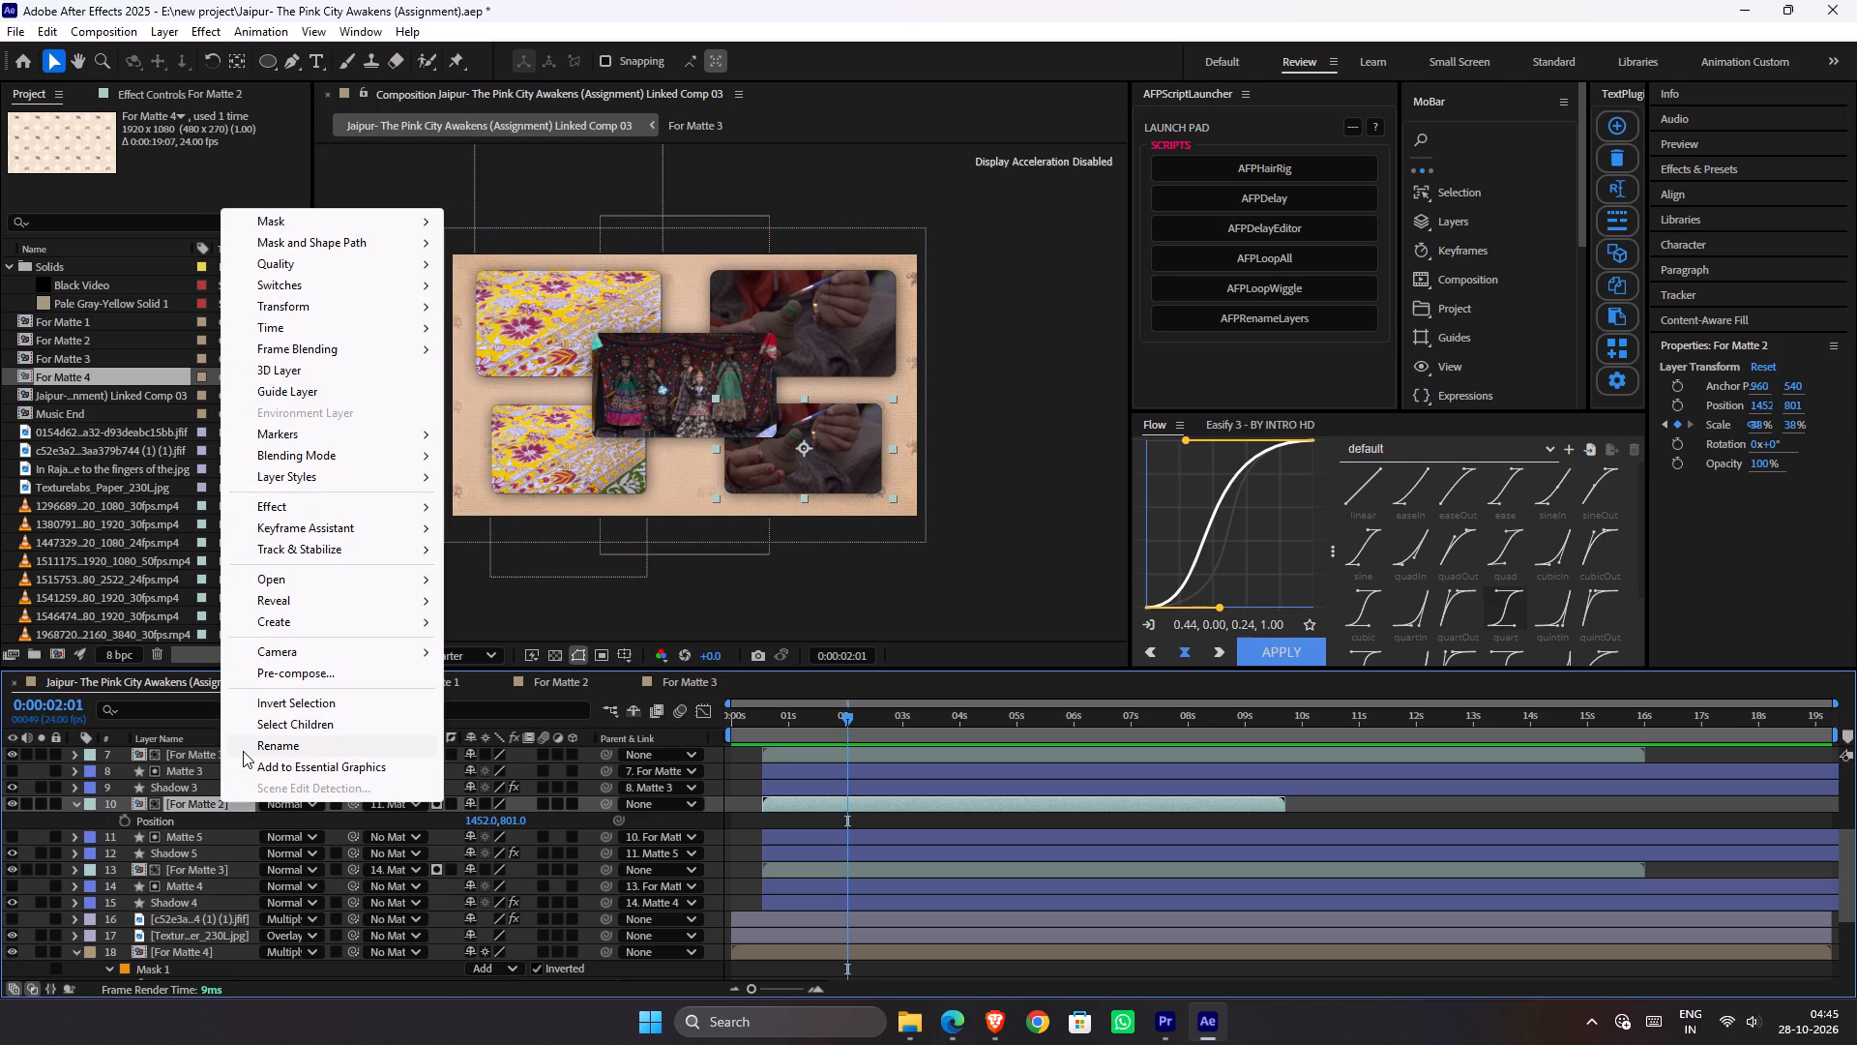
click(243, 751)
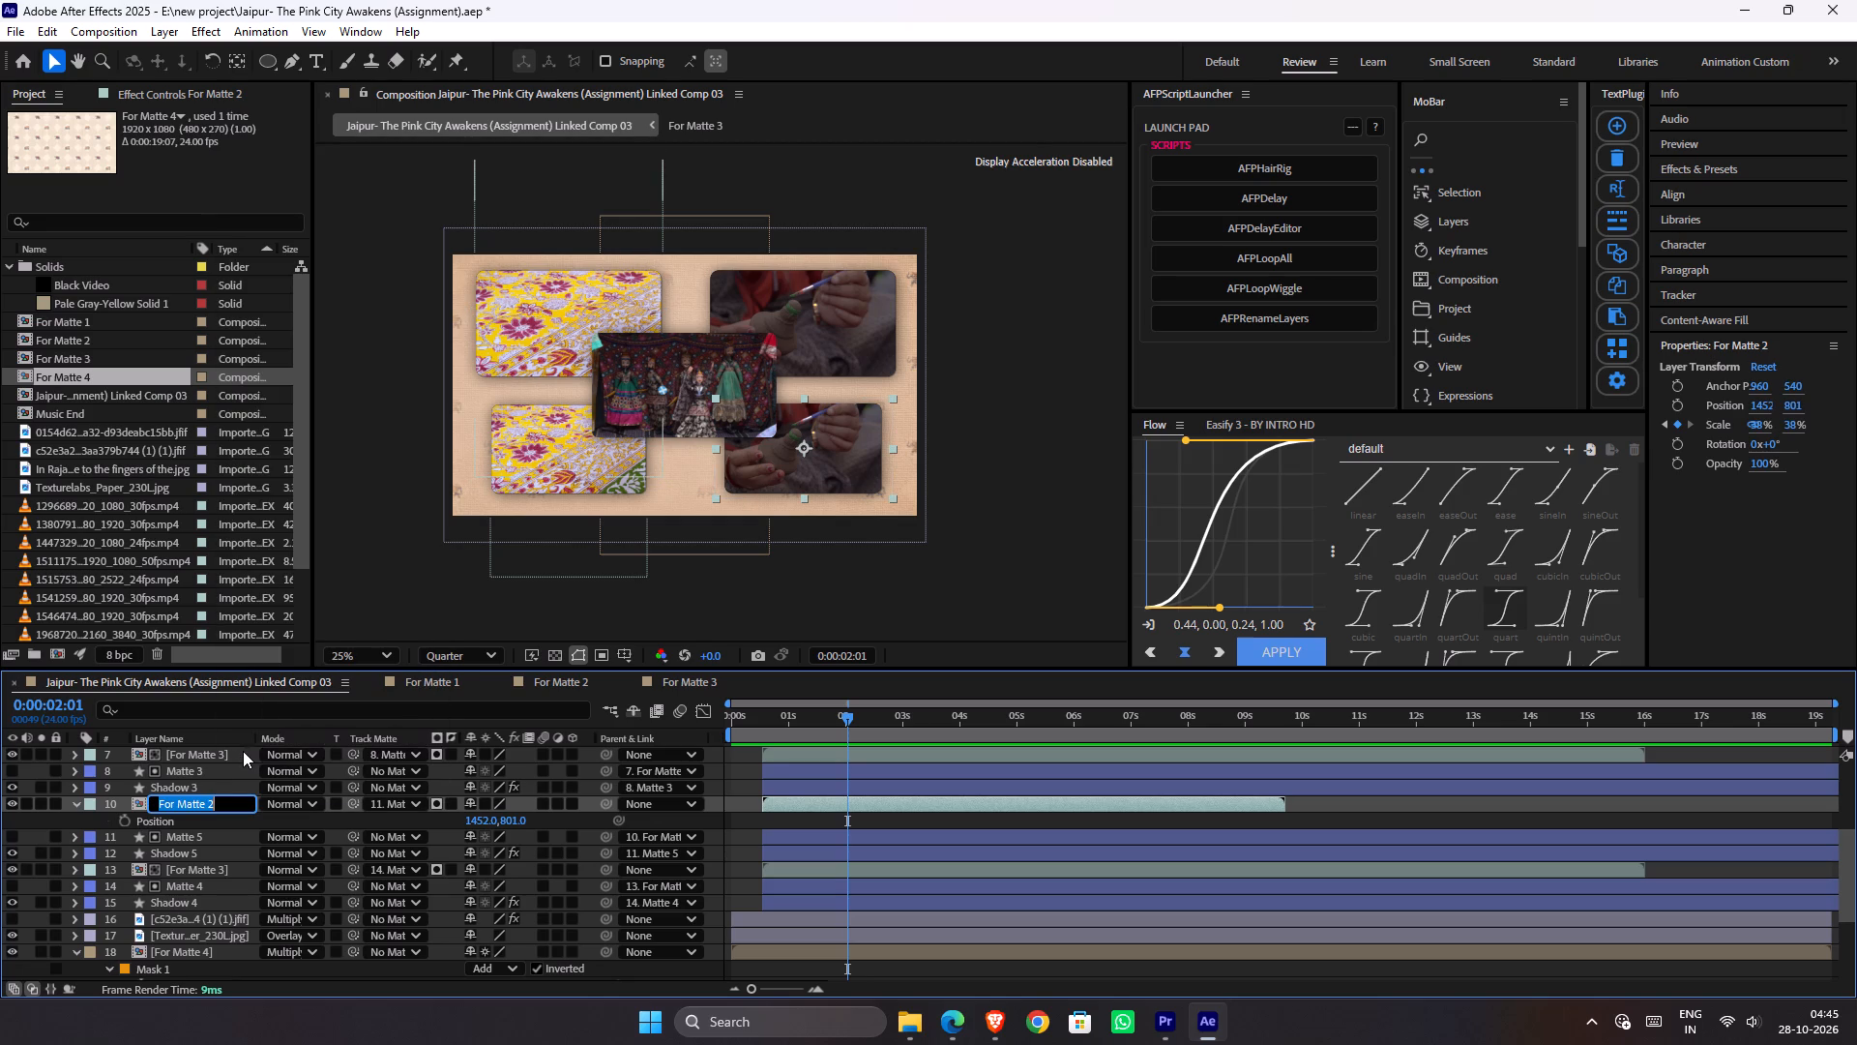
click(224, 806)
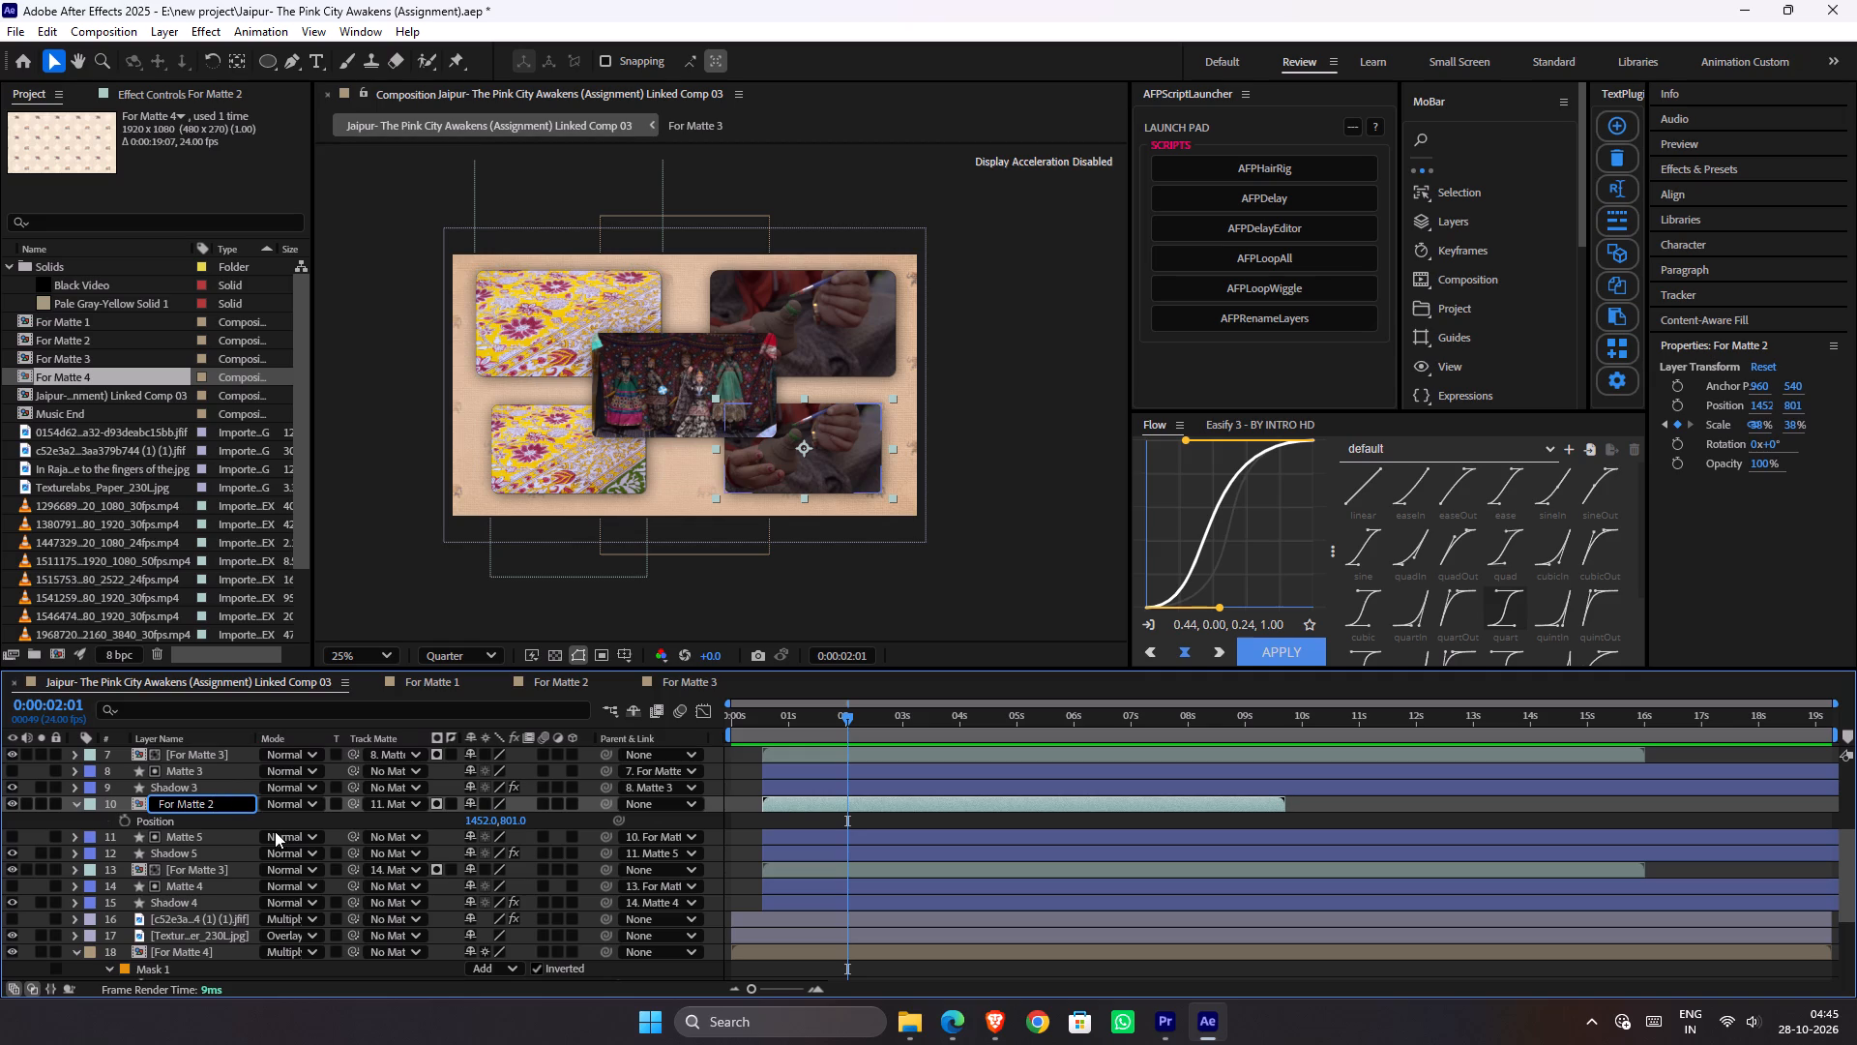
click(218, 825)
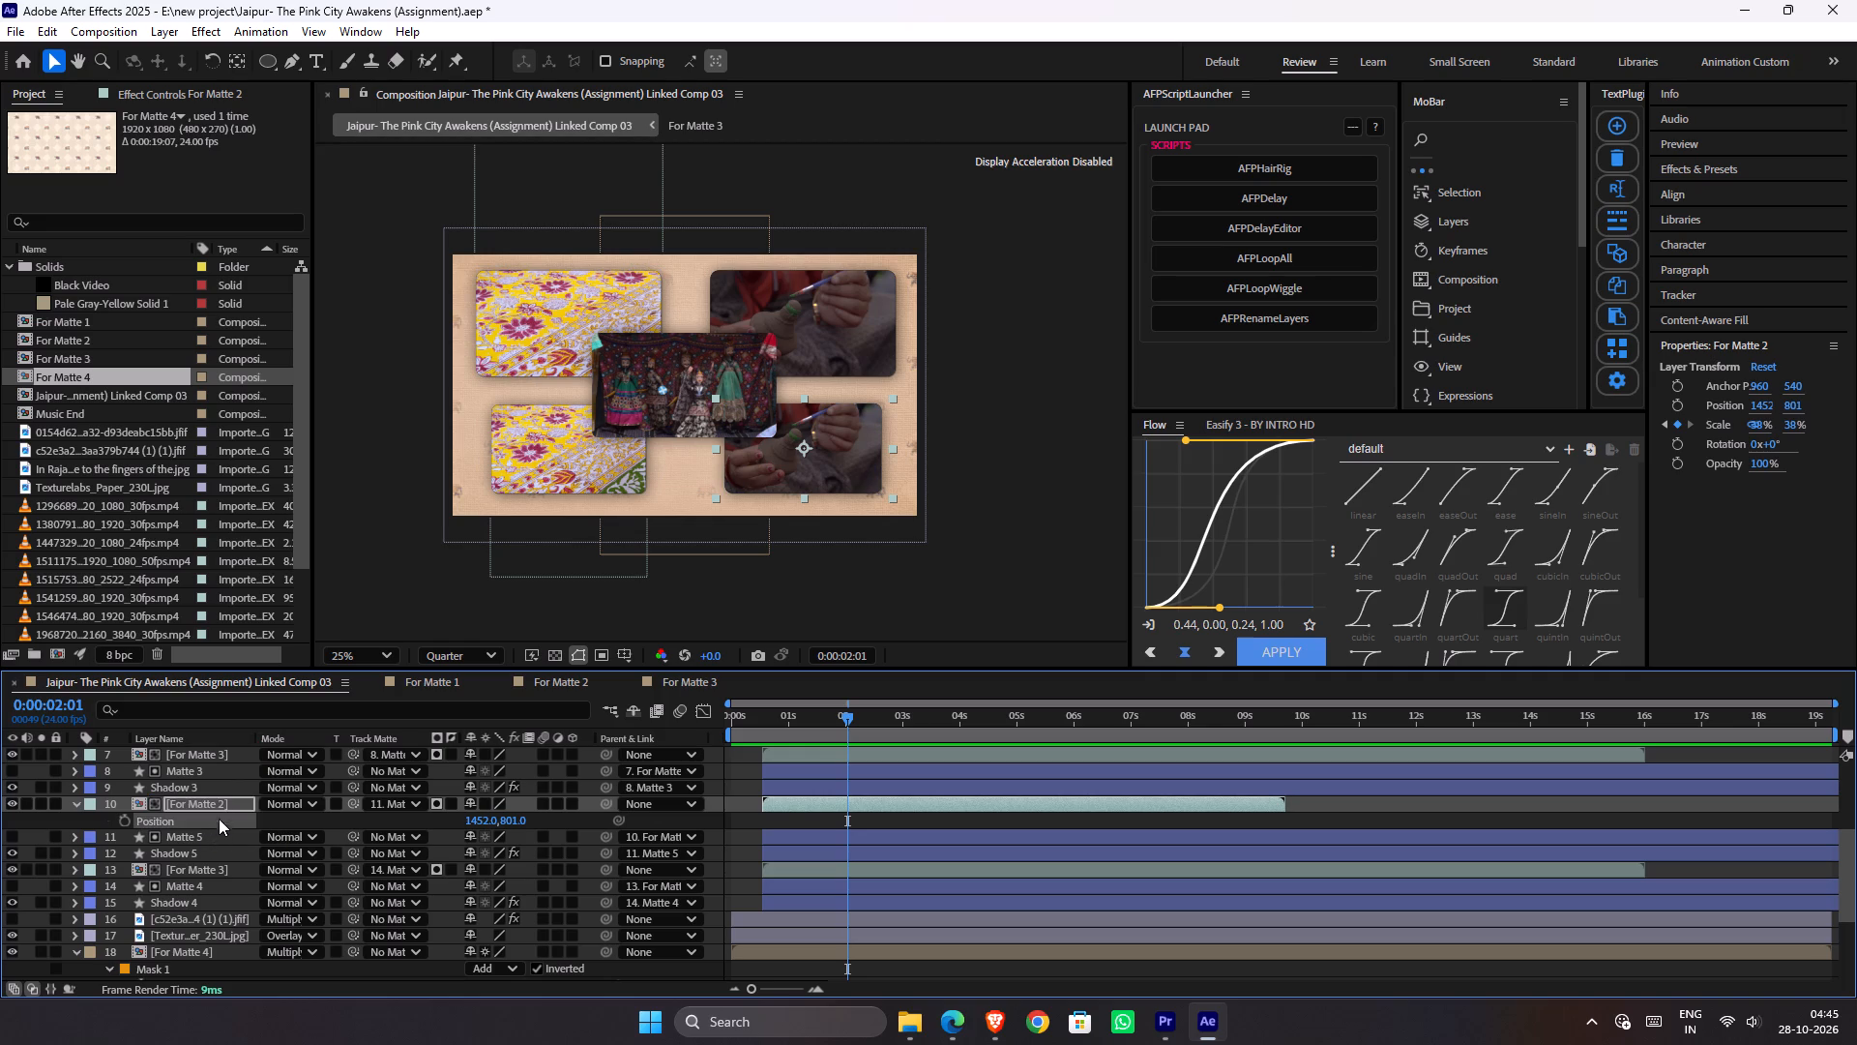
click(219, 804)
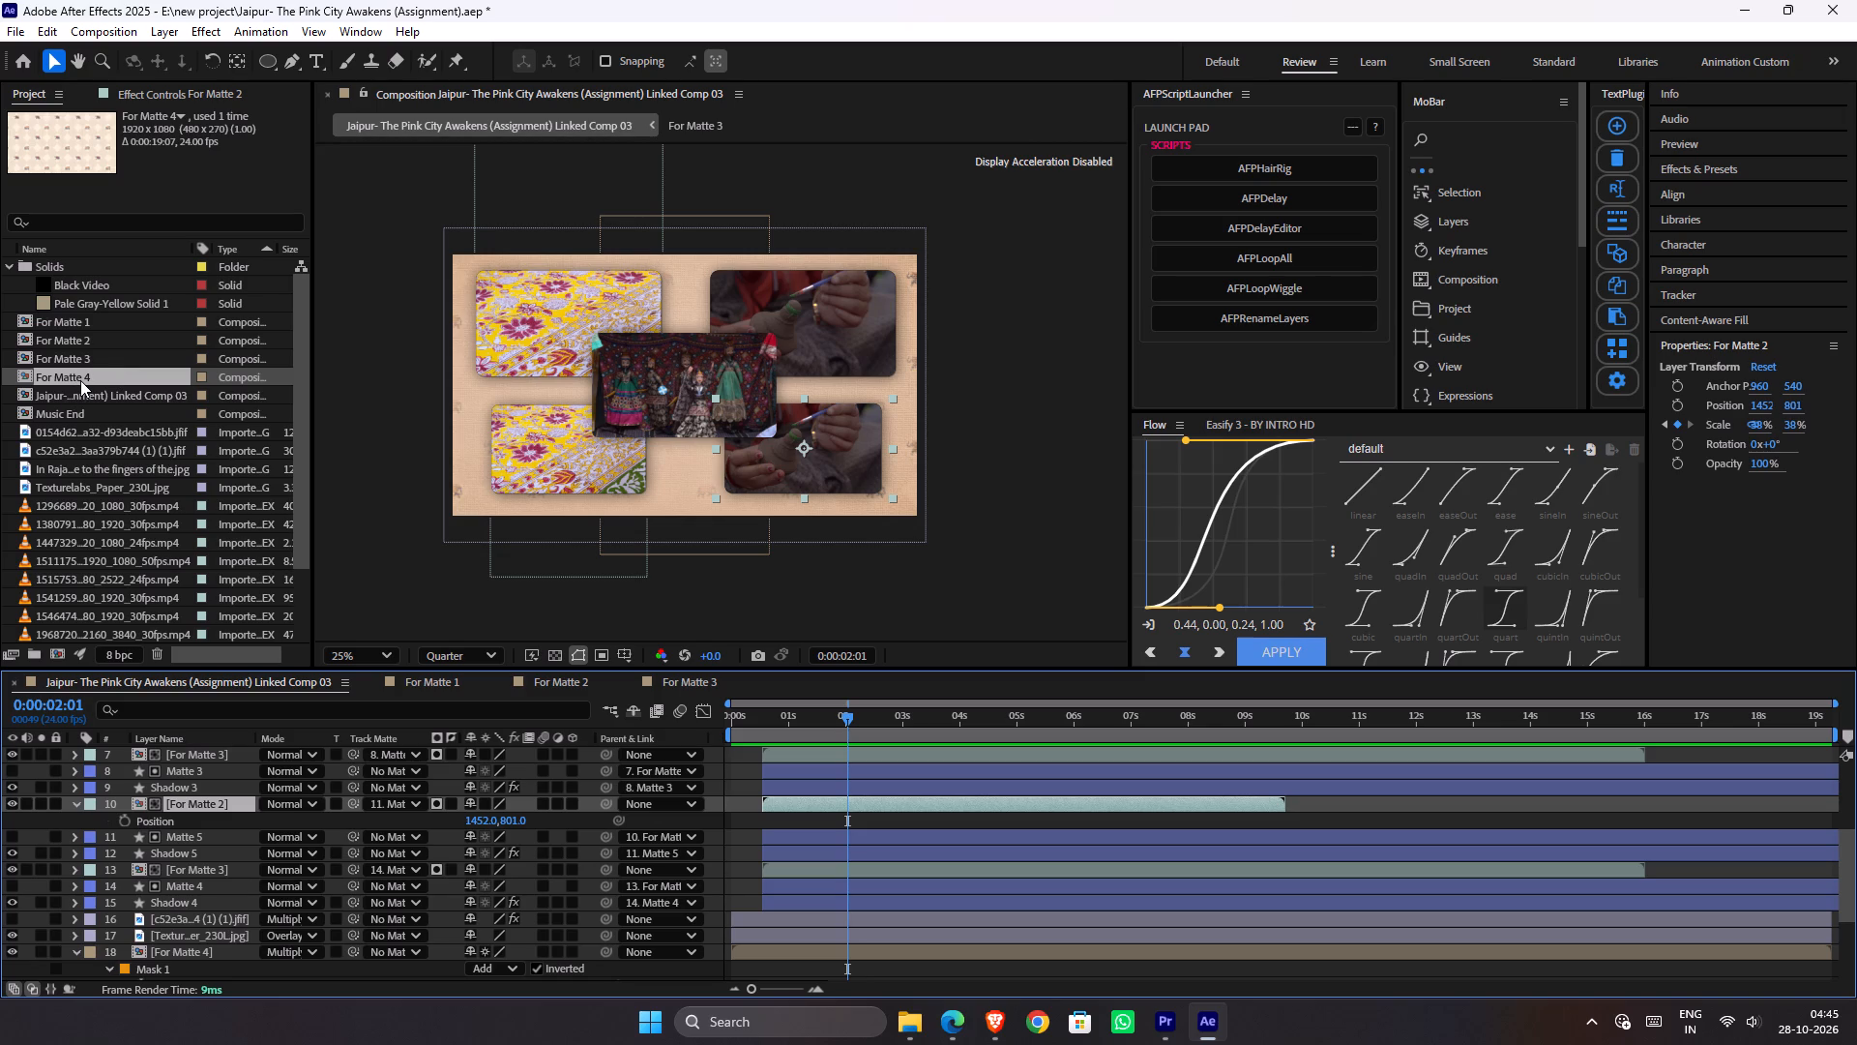
Rename the For Matte 4 composition in the project as Elephant Textile and save the project.
right_click(80, 380)
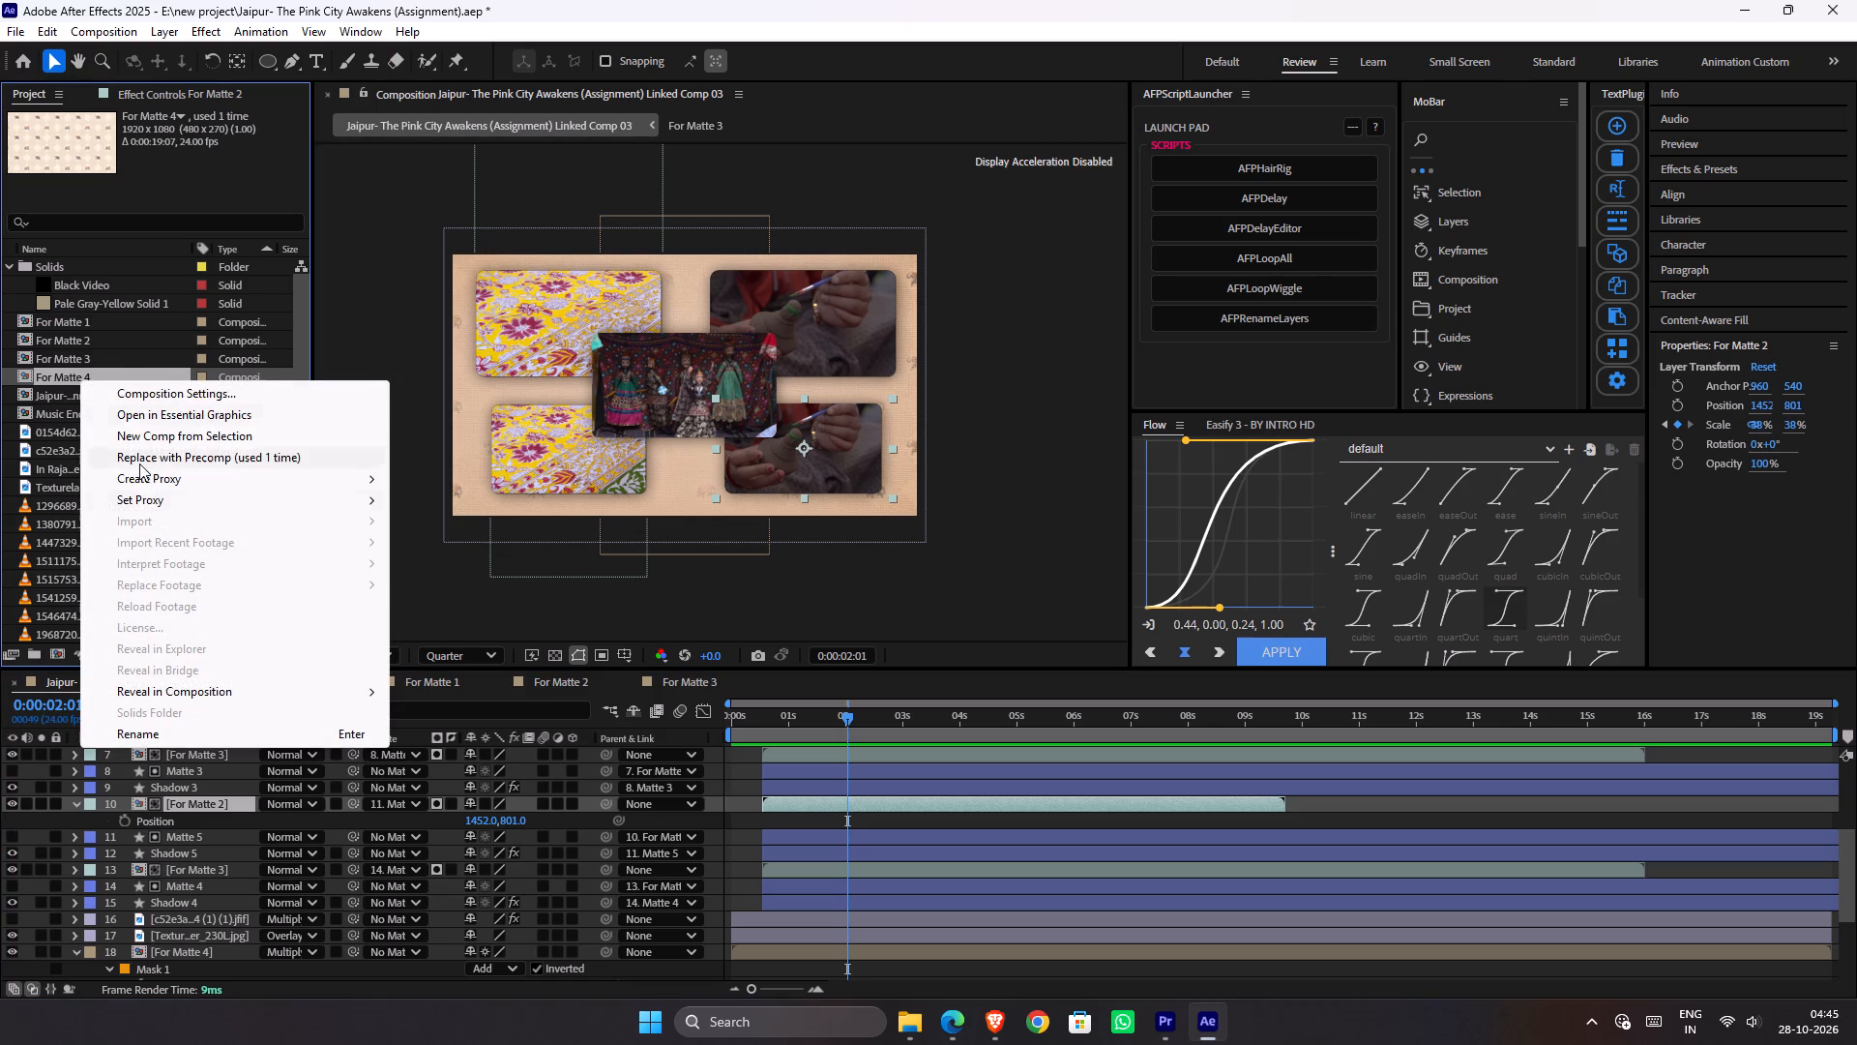
click(169, 728)
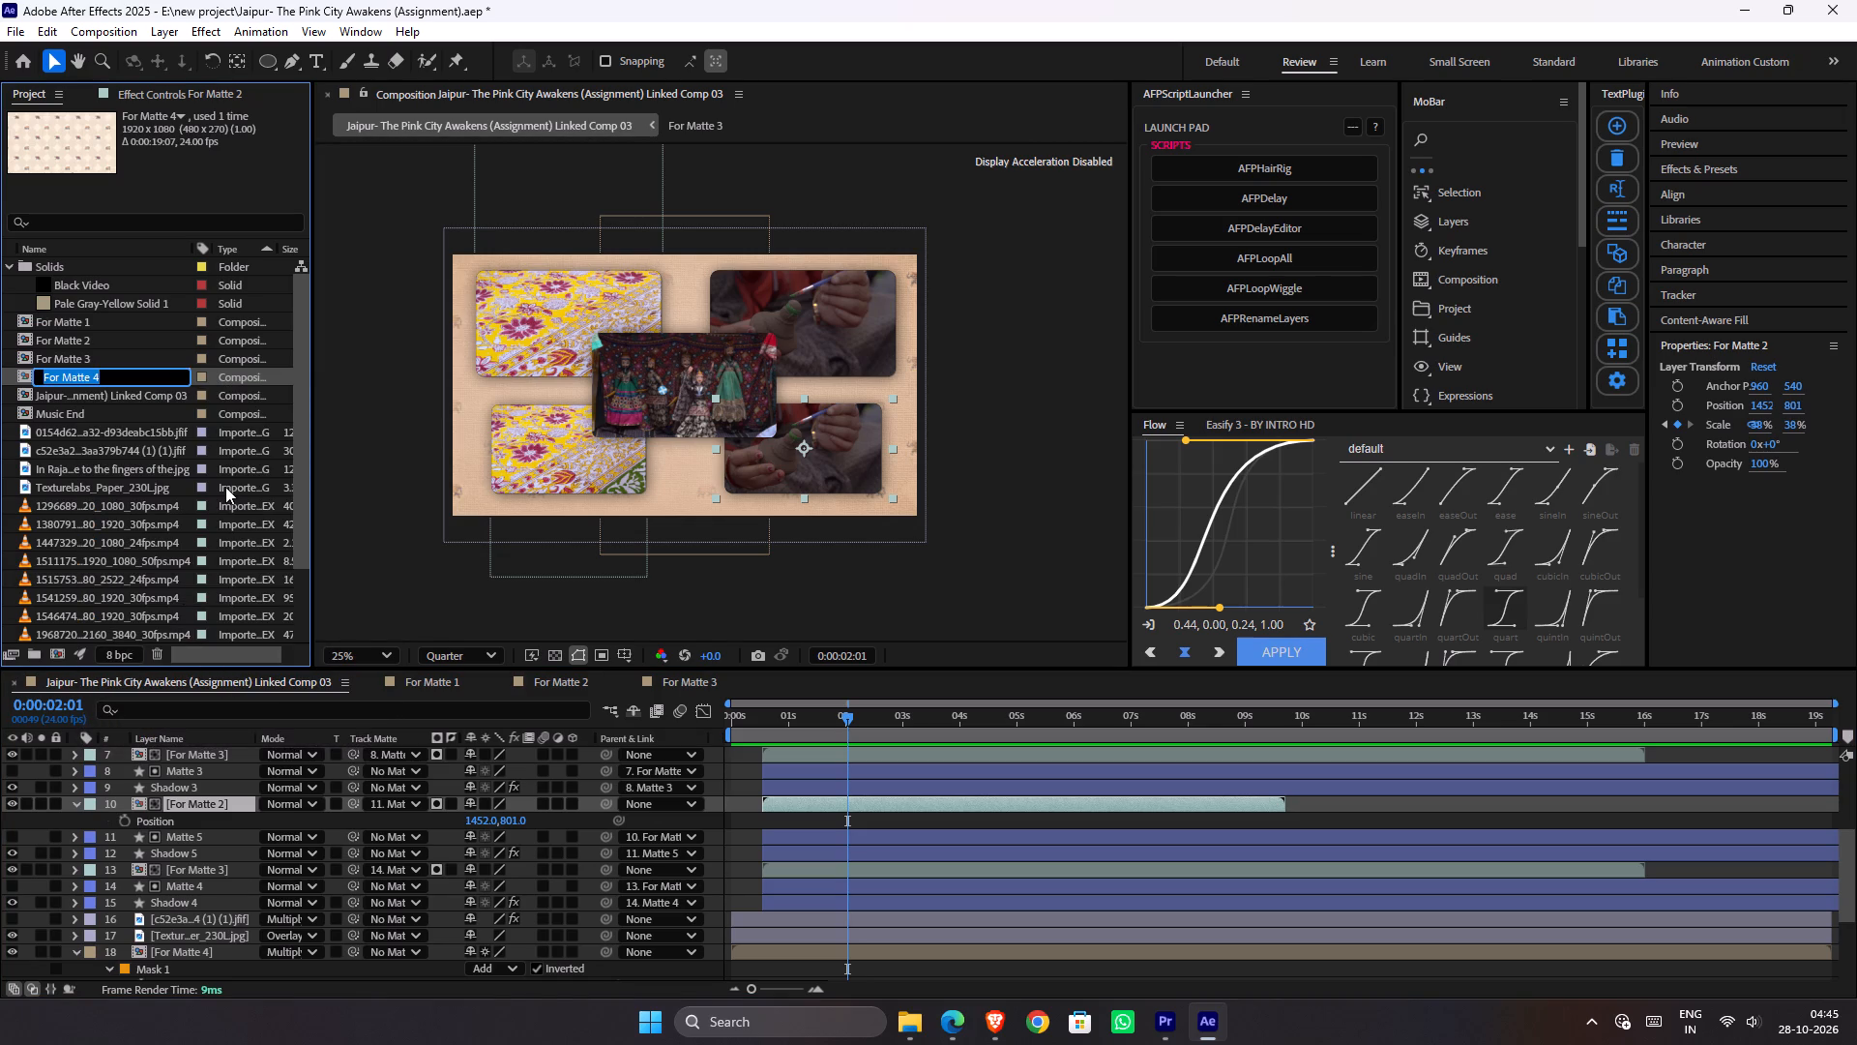
key(Right)
key(BackSpace)
key(BackSpace)
key(BackSpace)
key(BackSpace)
key(BackSpace)
key(BackSpace)
key(BackSpace)
key(BackSpace)
key(BackSpace)
key(BackSpace)
key(BackSpace)
key(BackSpace)
key(BackSpace)
key(BackSpace)
key(BackSpace)
key(BackSpace)
text(Elem)
key(BackSpace)
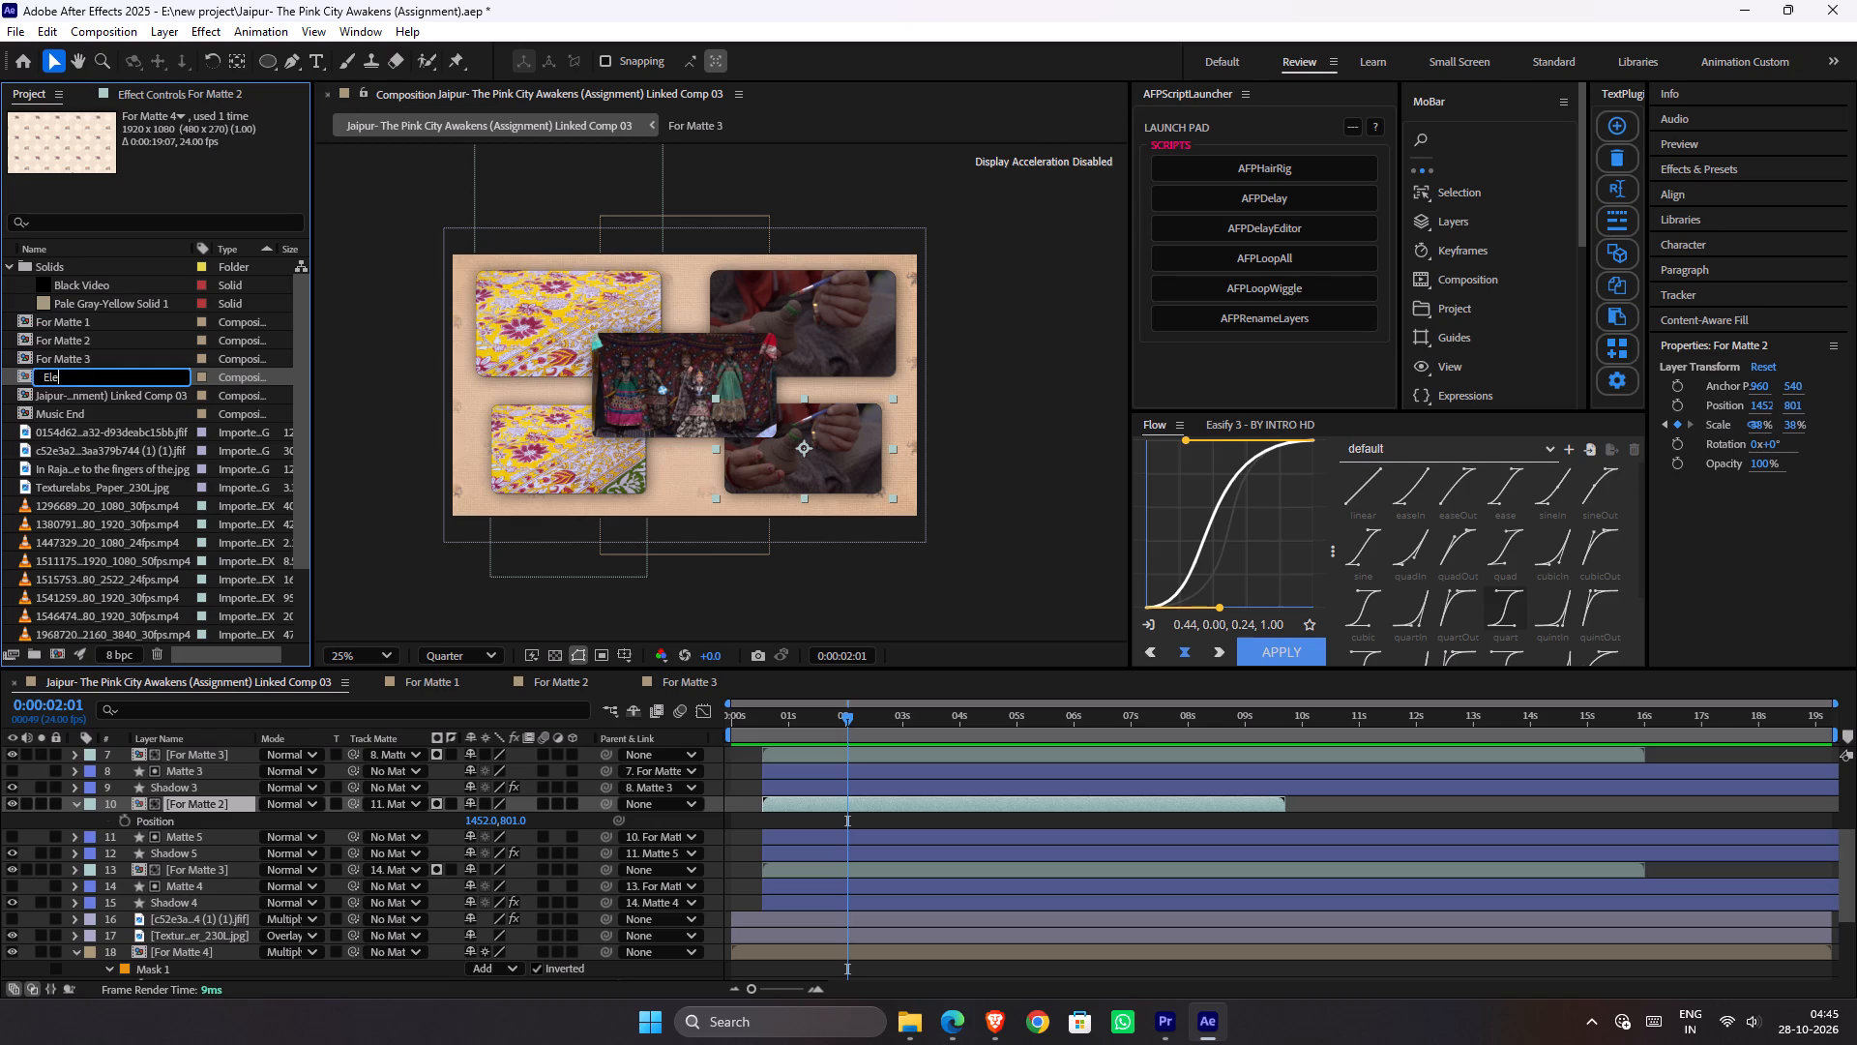
text(phant Tex)
text(tile)
key(Return)
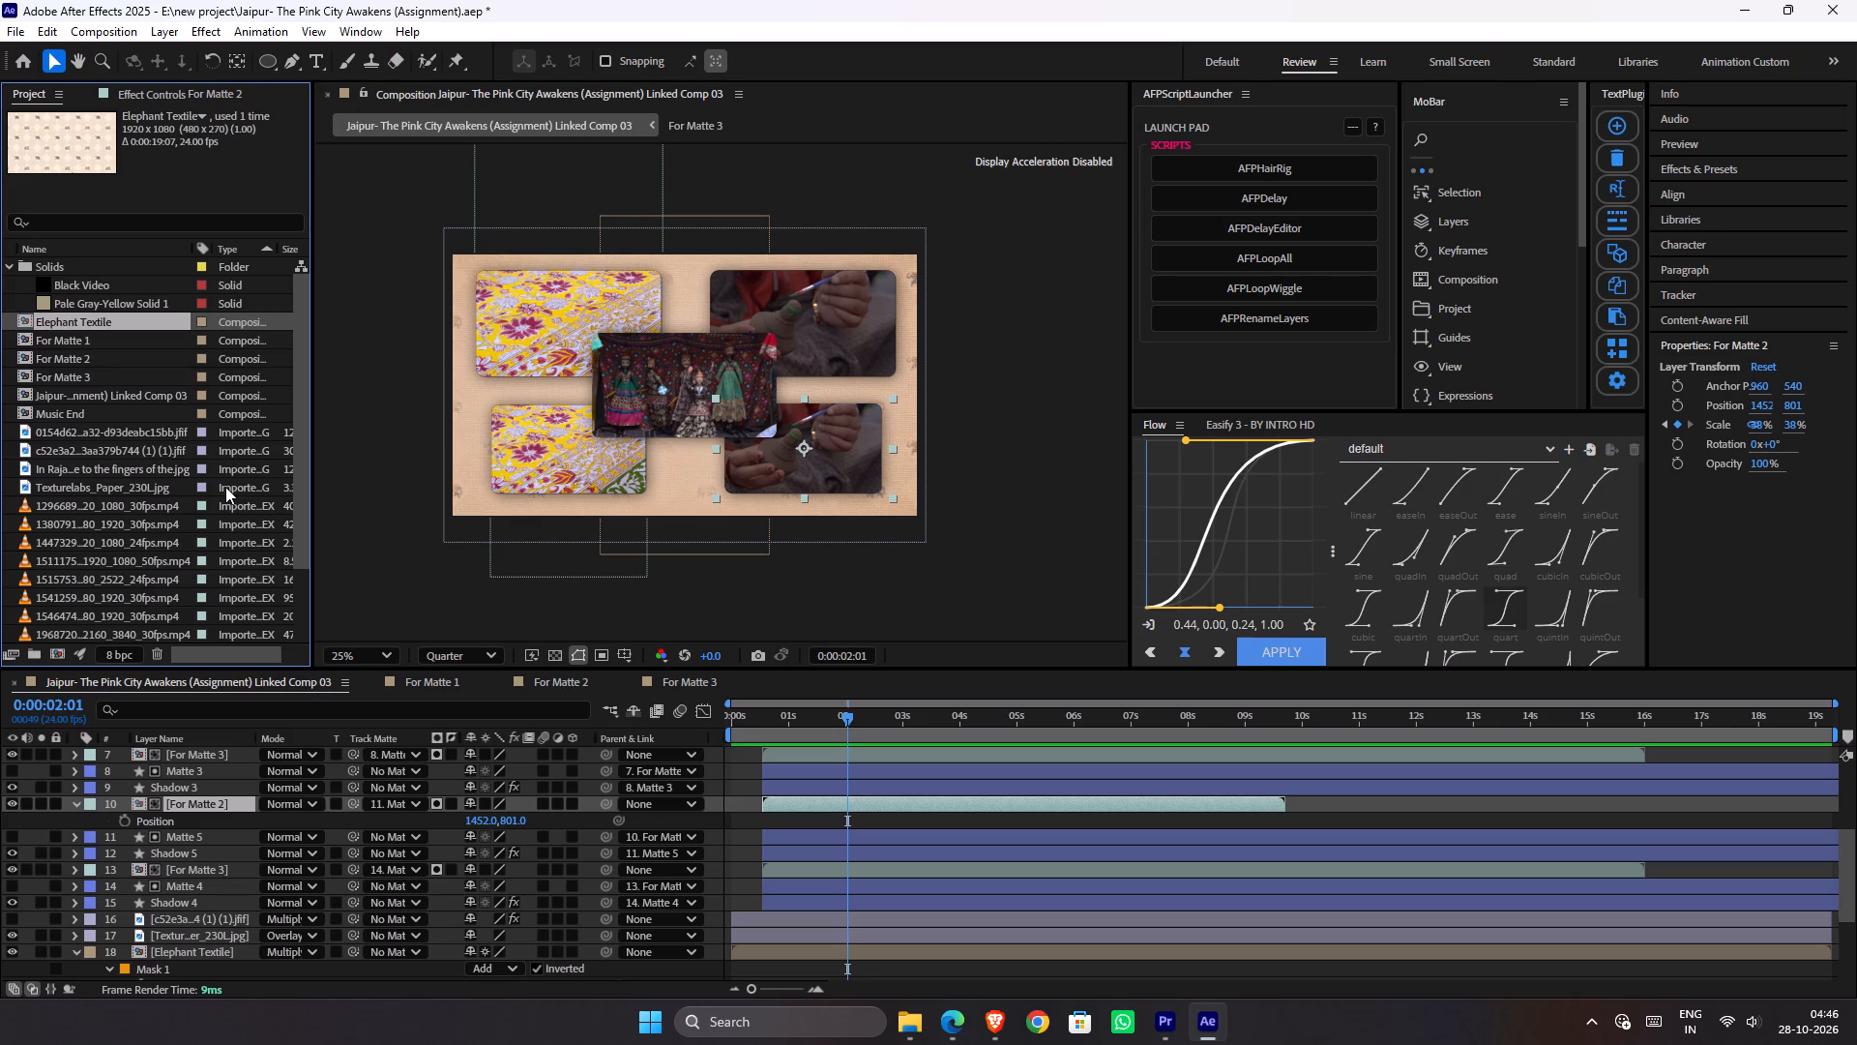
key(ctrl+s)
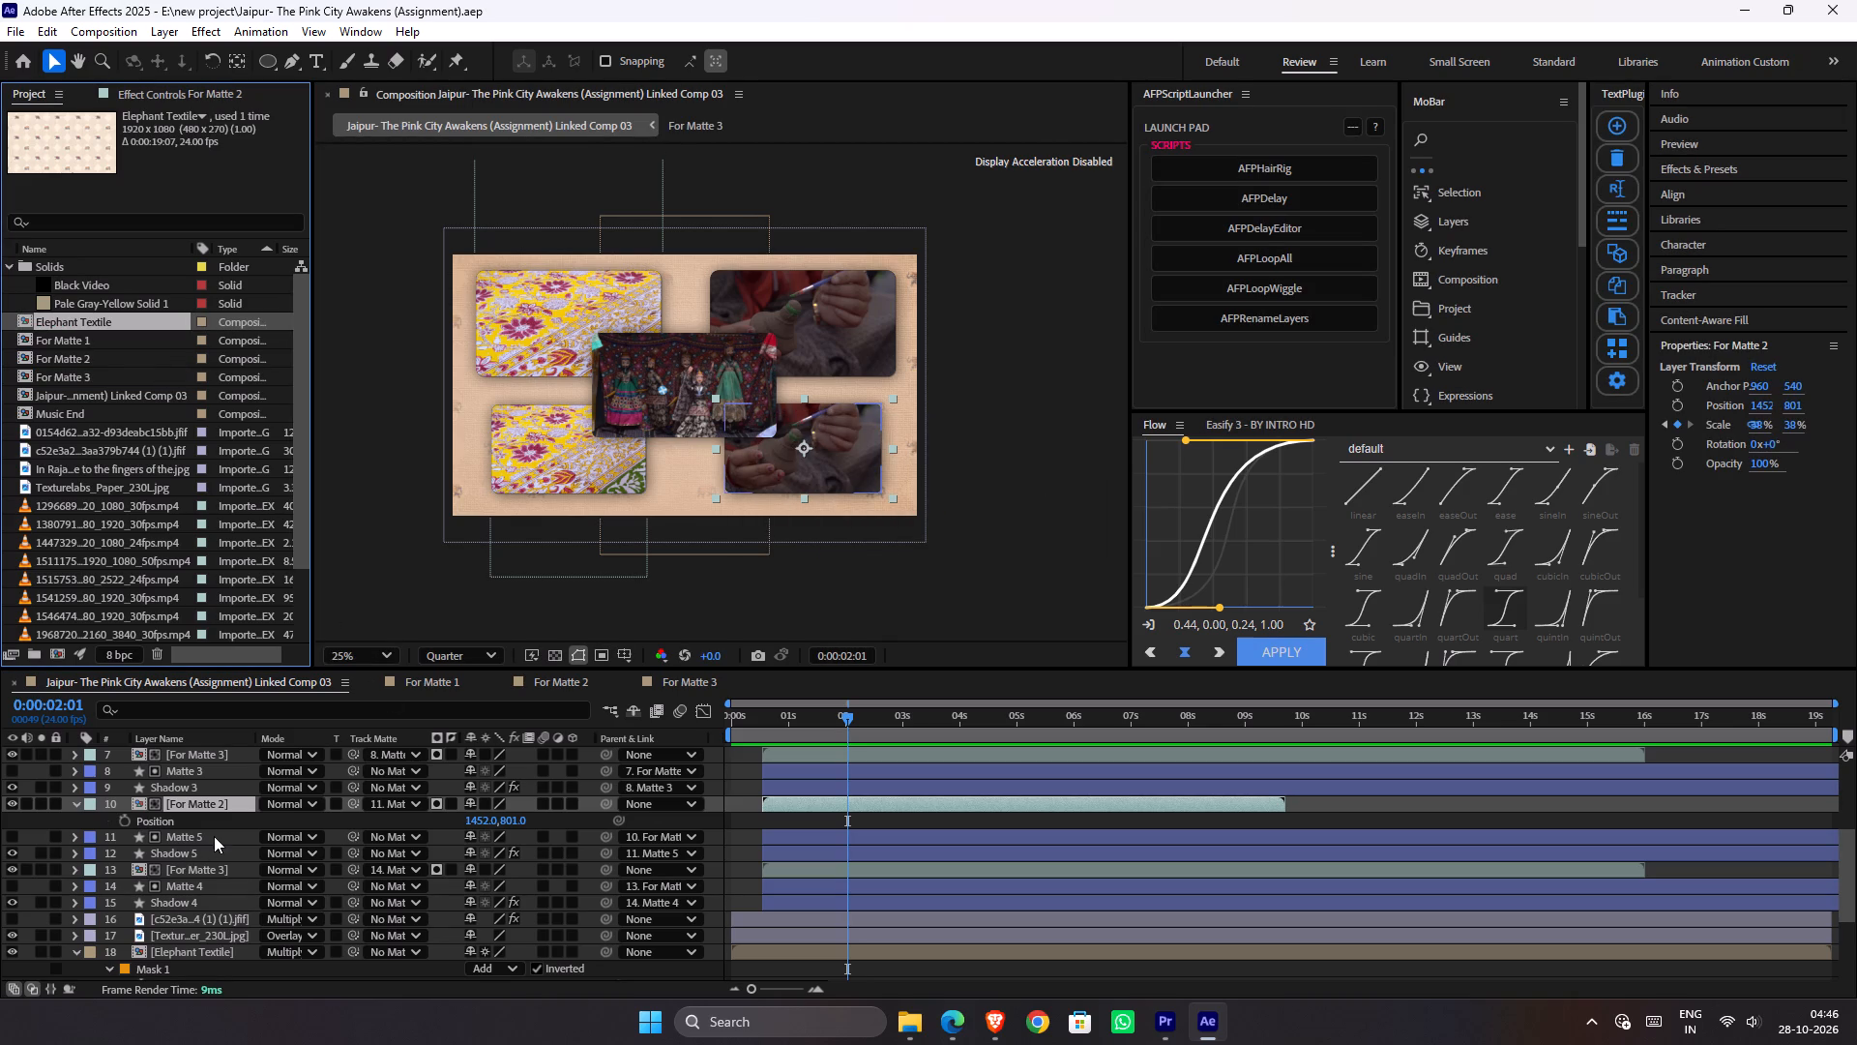
Compare the panel layers' own names with their source names in the layer stack.
click(215, 870)
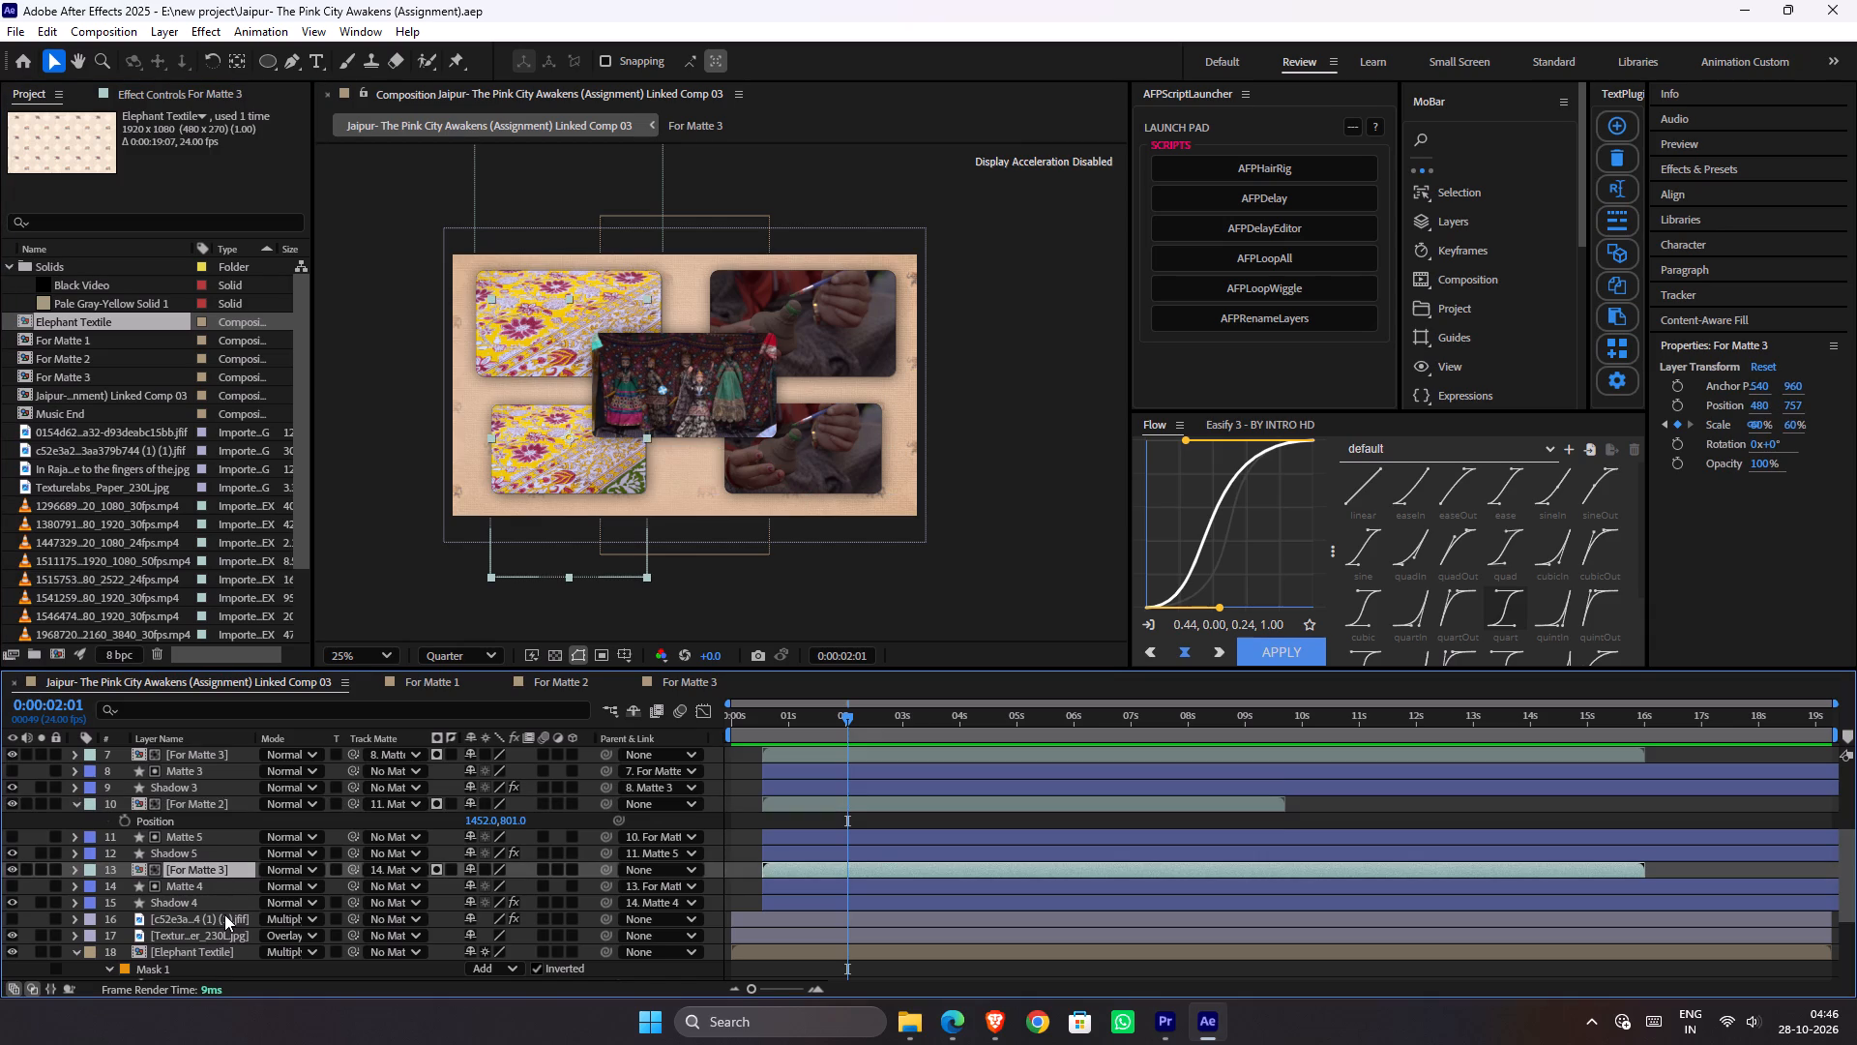
click(186, 742)
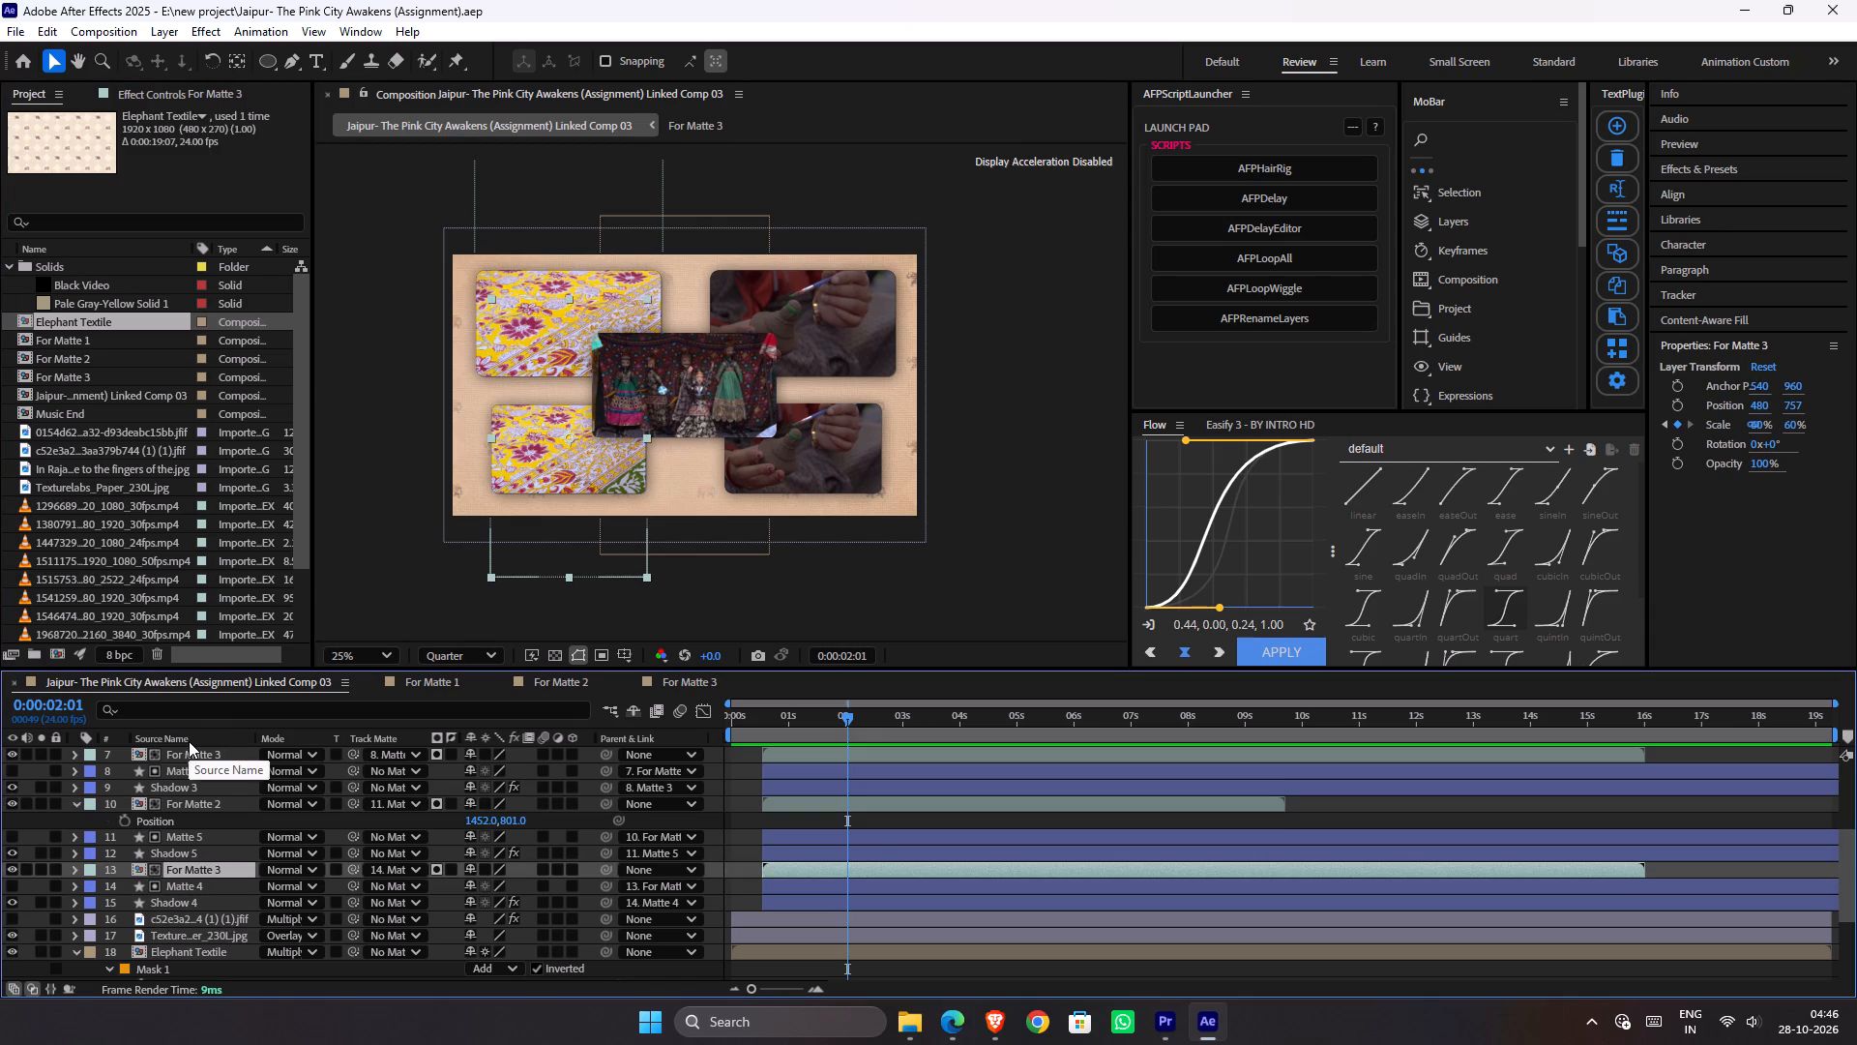
click(189, 741)
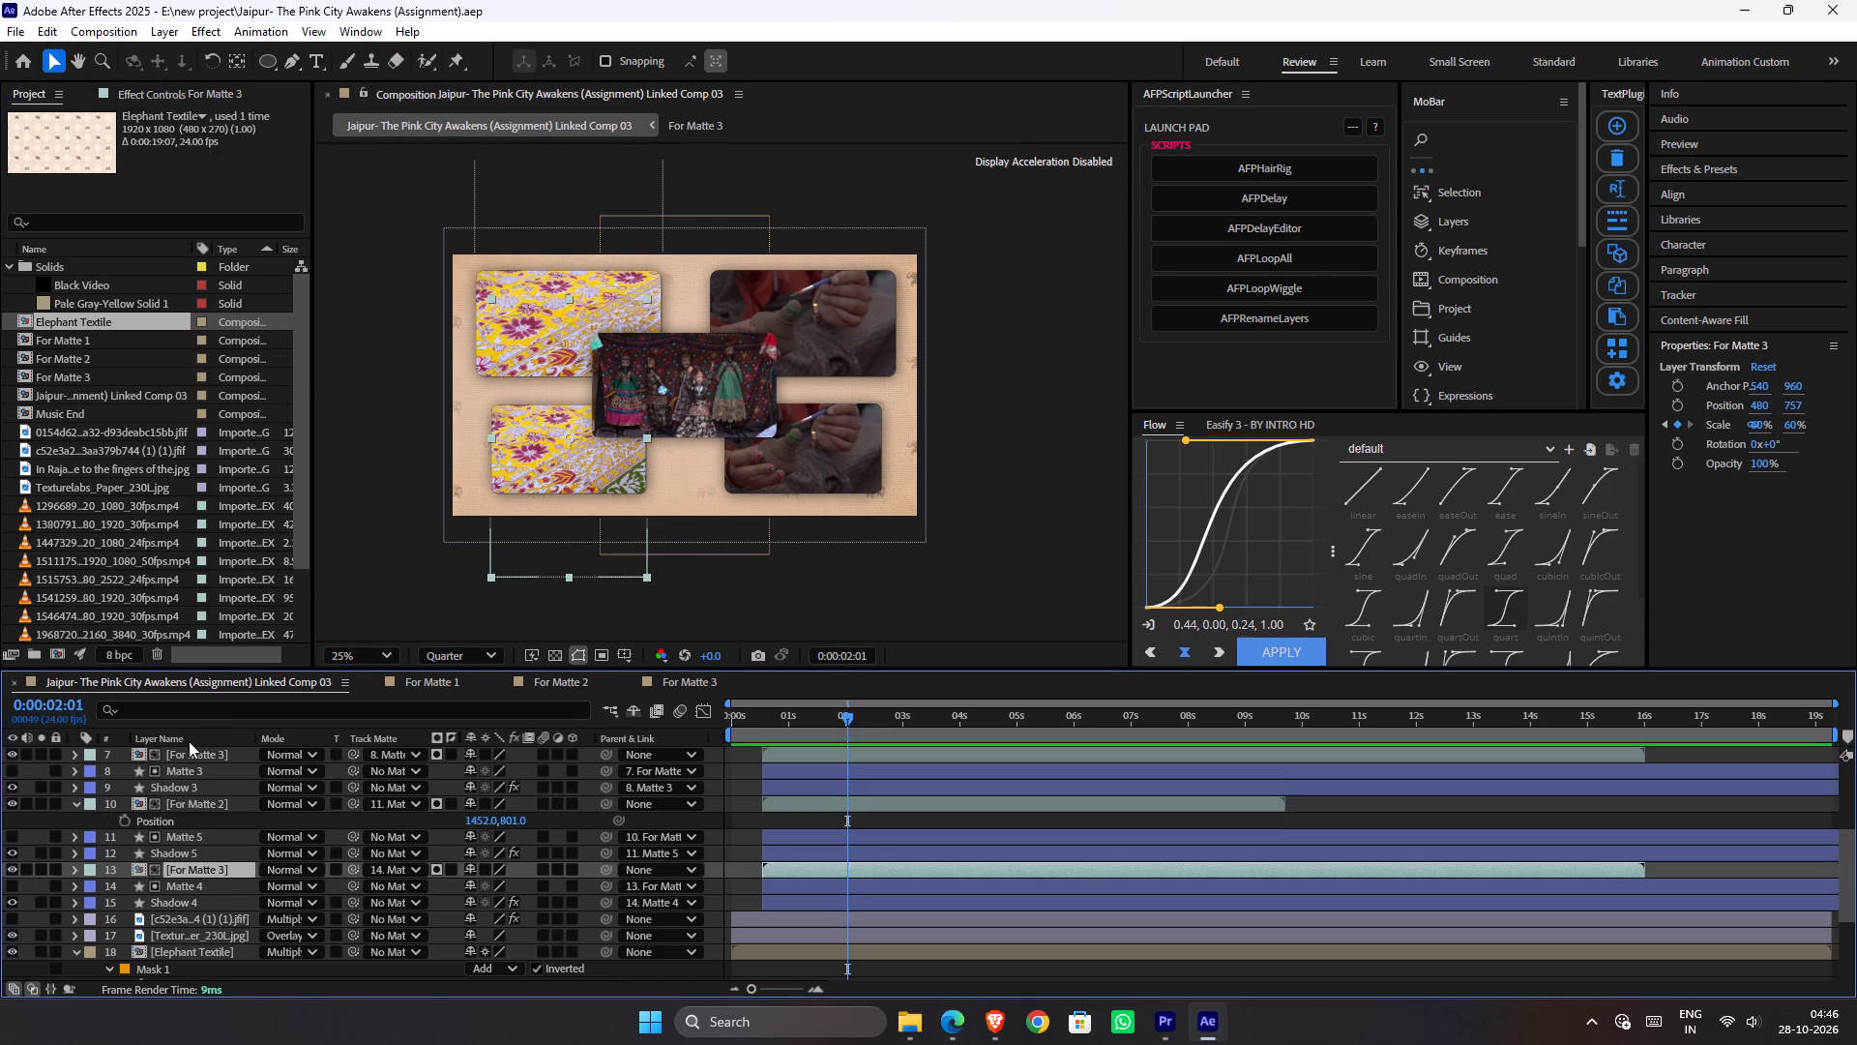
click(189, 741)
click(189, 741)
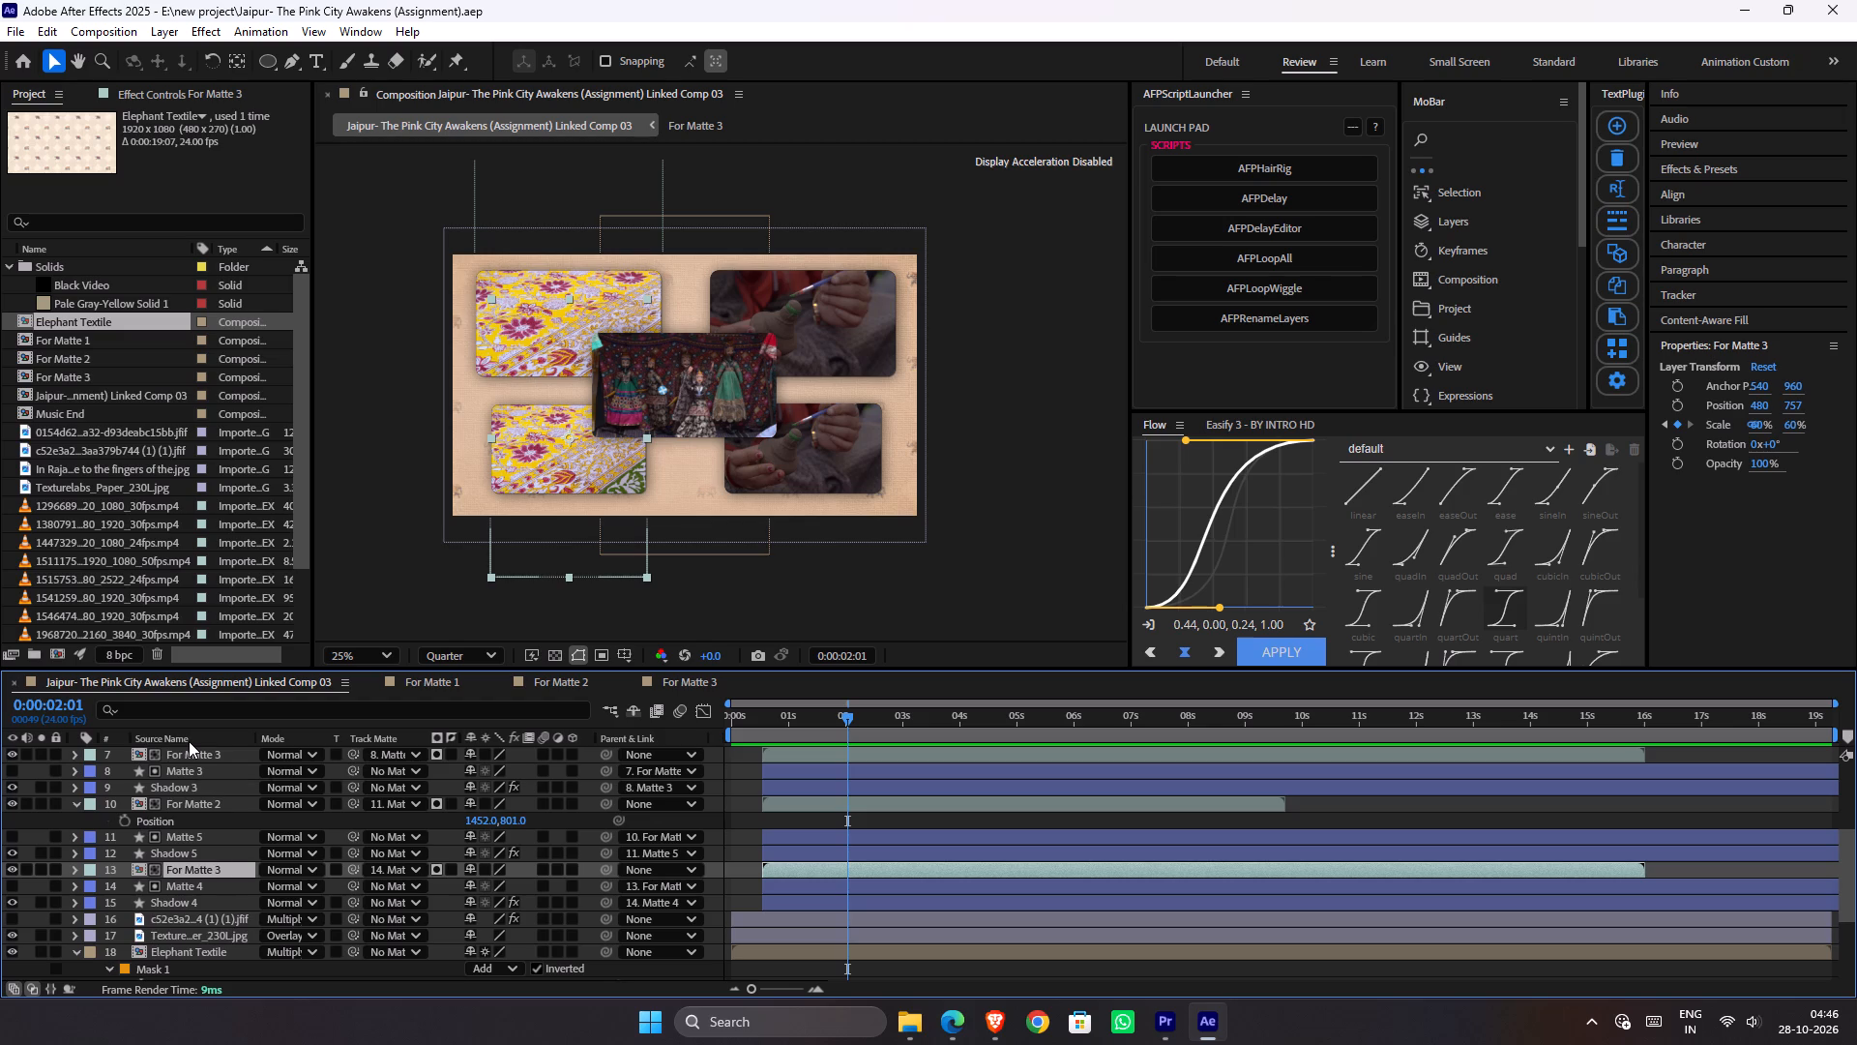
click(189, 741)
click(189, 741)
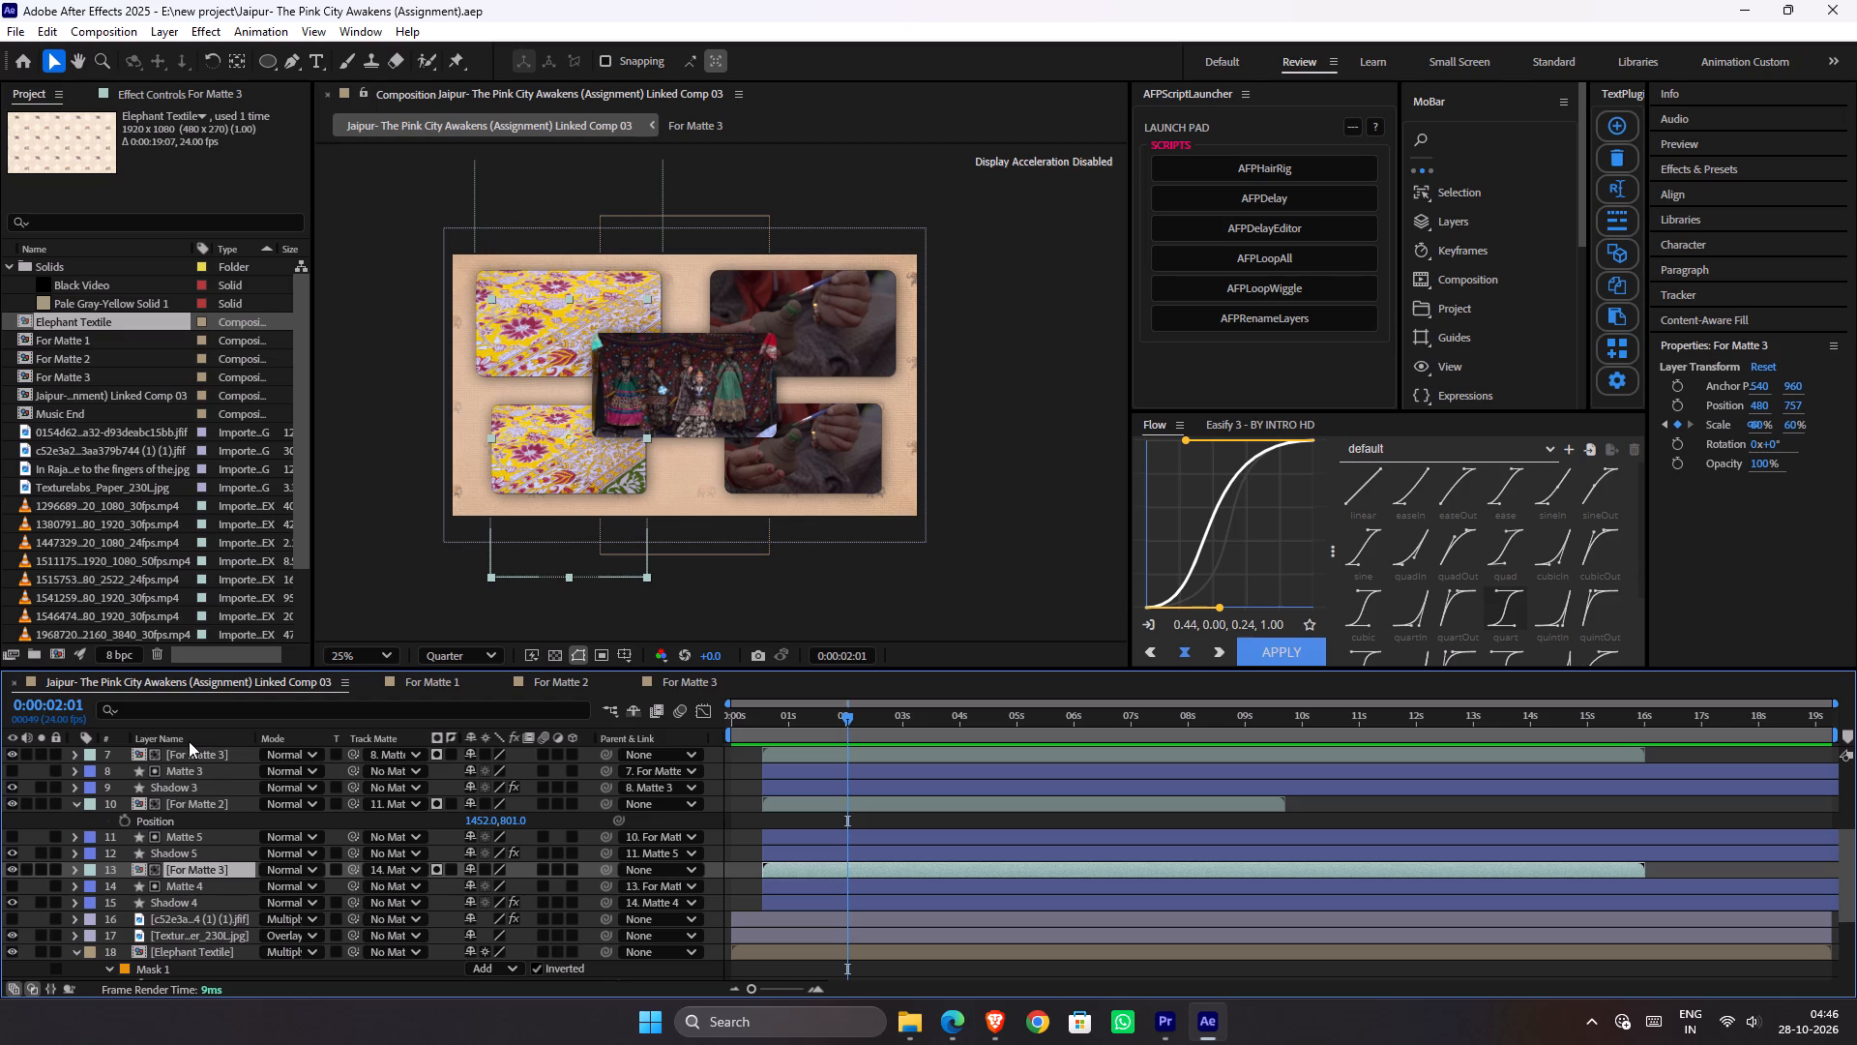
Collapse the expanded properties of the For Matte 1, Matte, Shadow and lower For Matte 2 layers.
scroll(189, 817, up, 1)
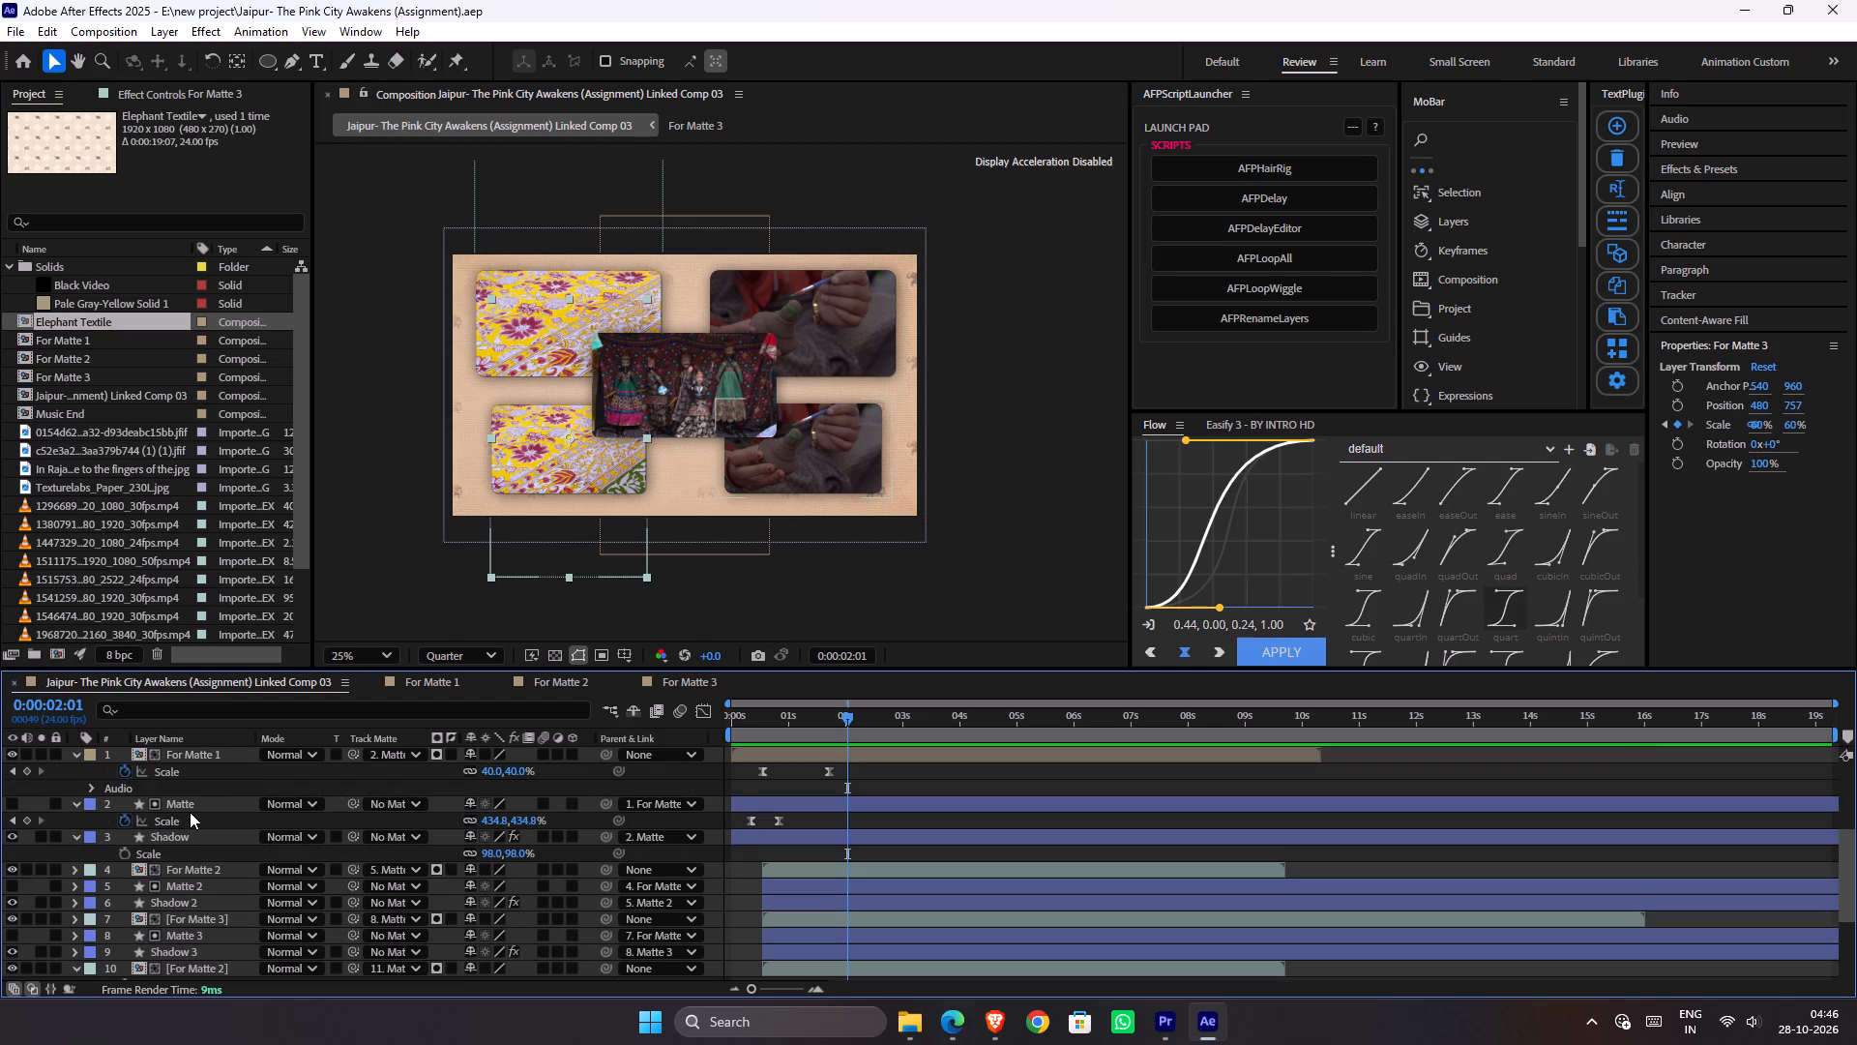
click(74, 755)
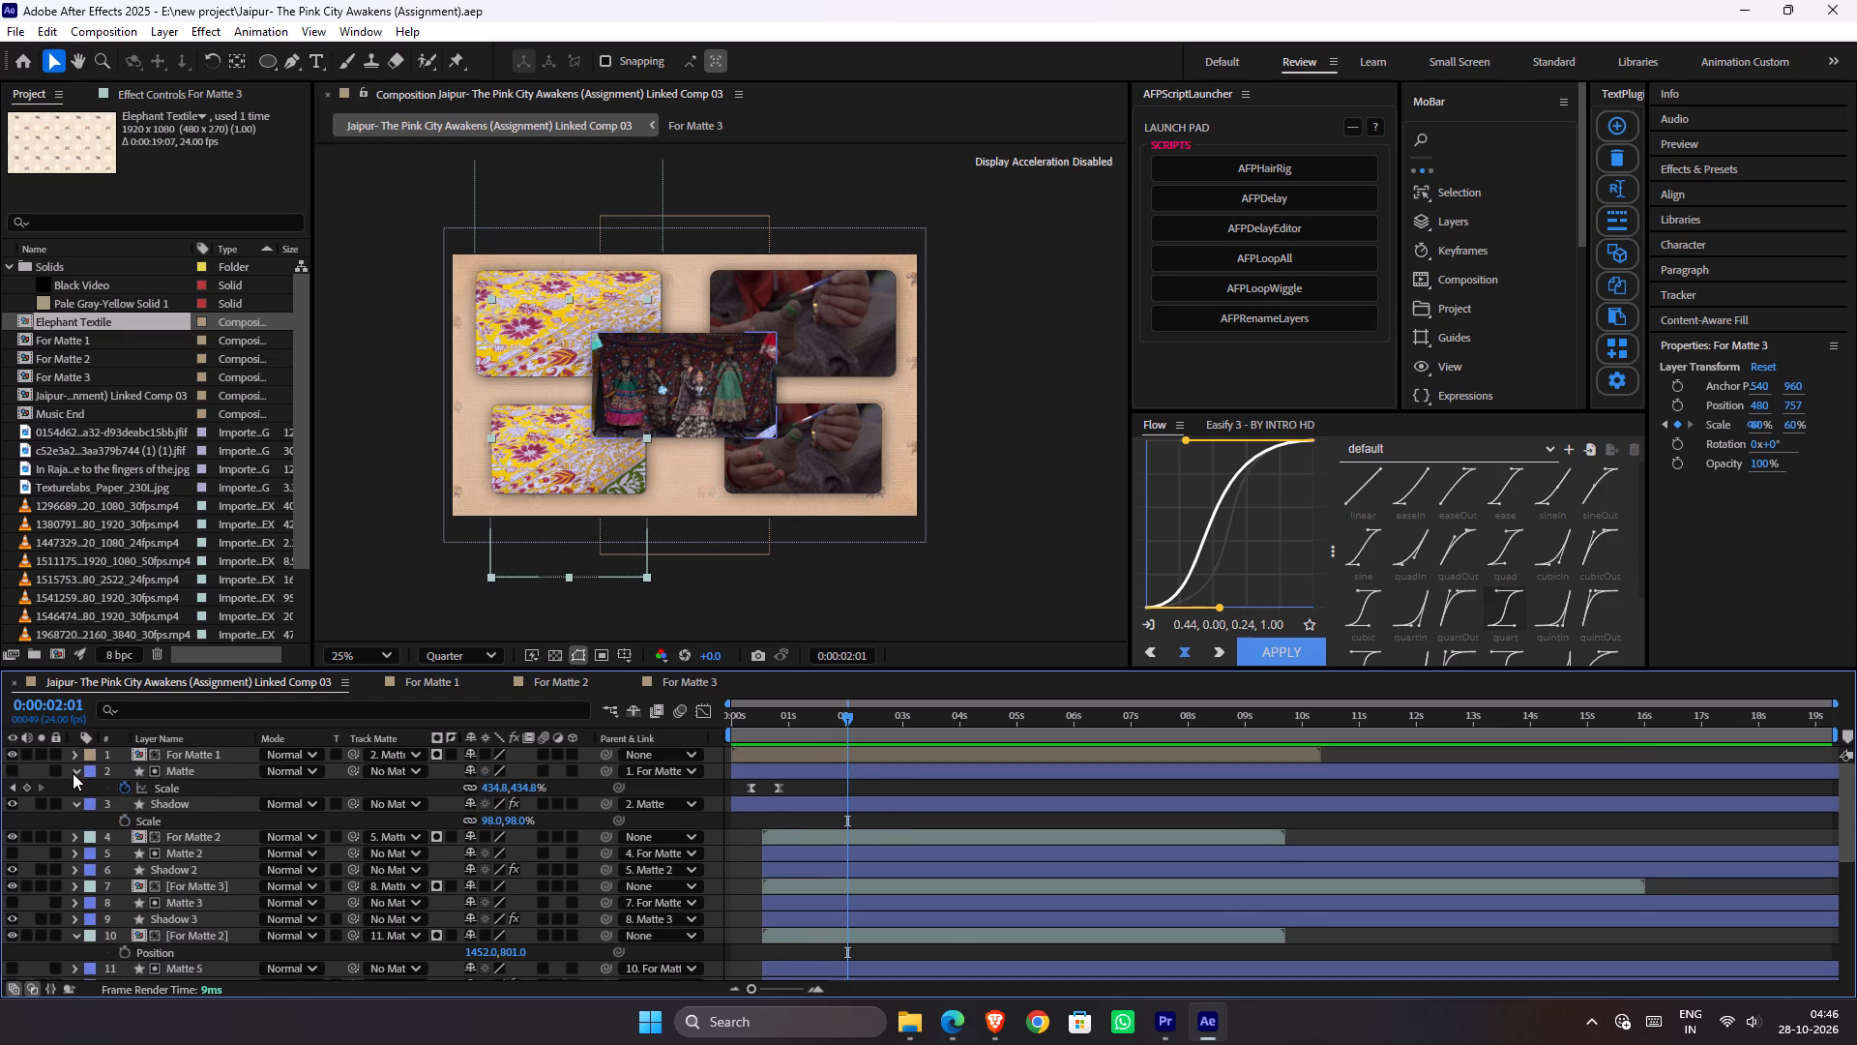
click(73, 773)
click(72, 783)
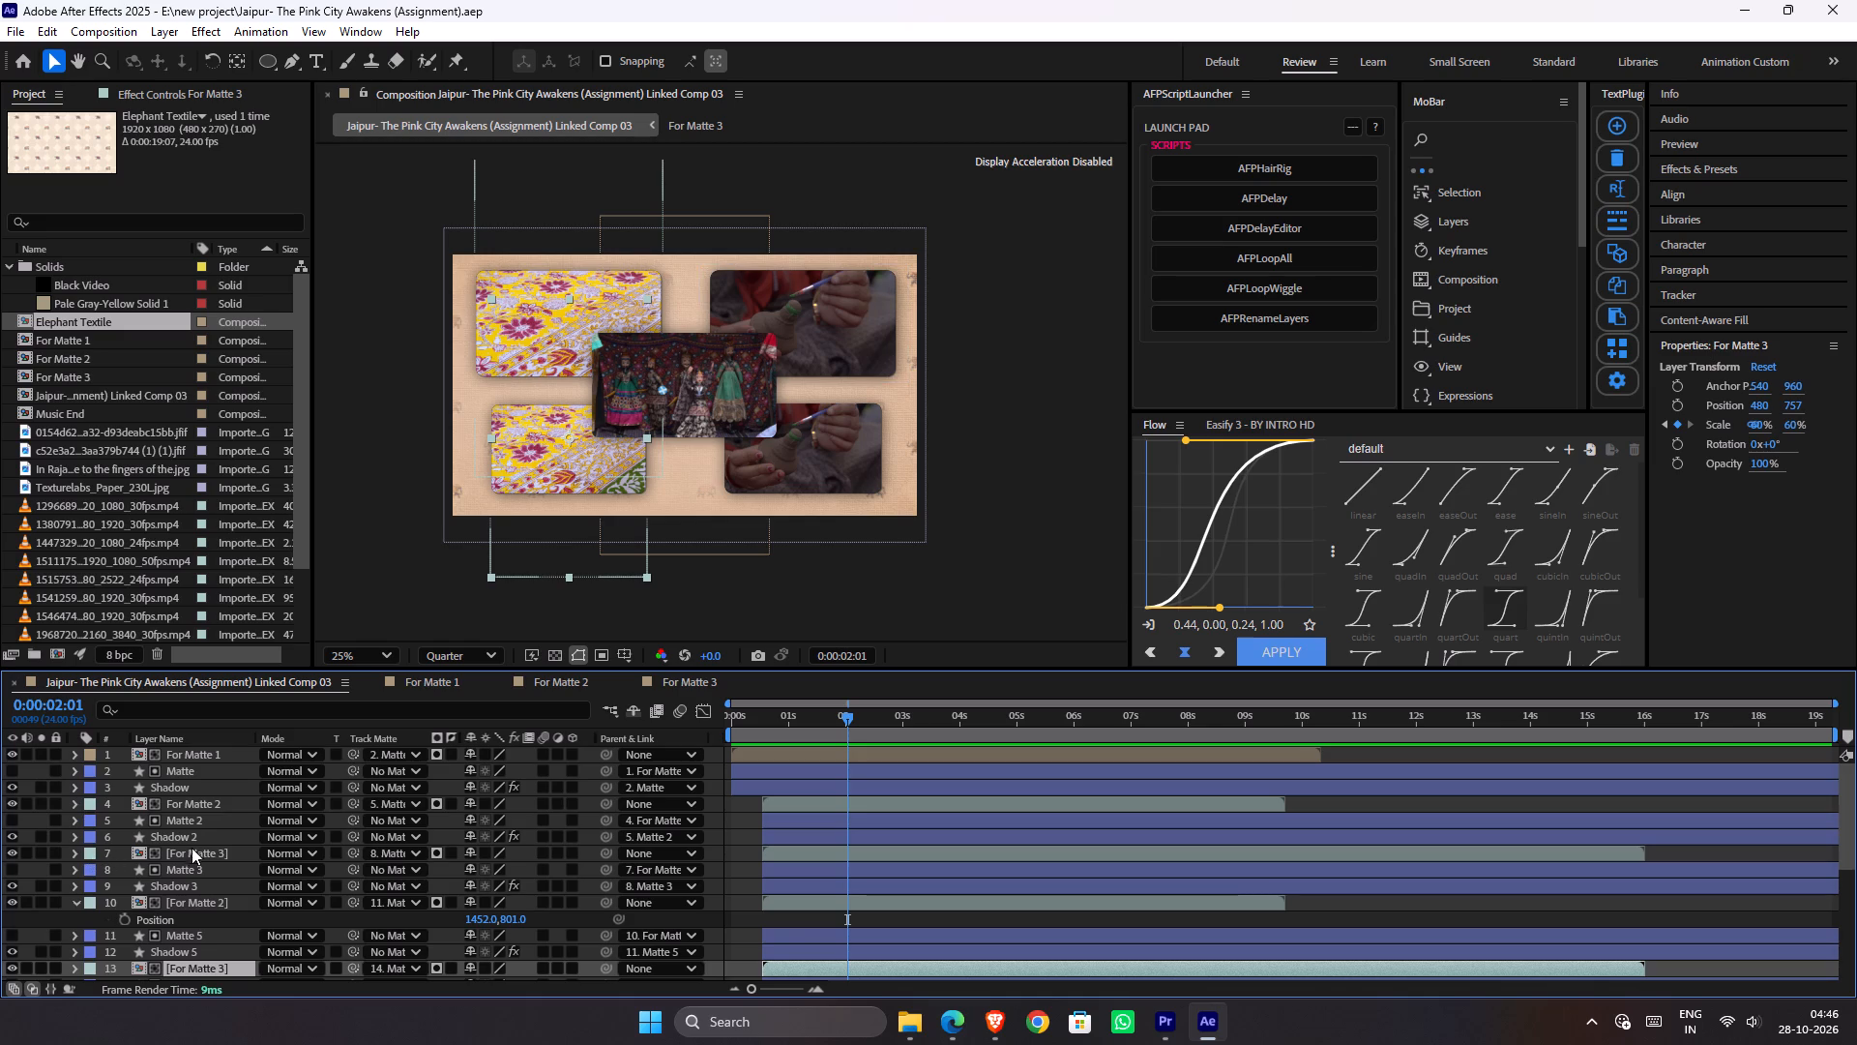
click(79, 904)
Duplicate the For Matte 2 composition in the project and replace the source of the For Matte 2 layer above Matte 5 with the copy.
click(192, 731)
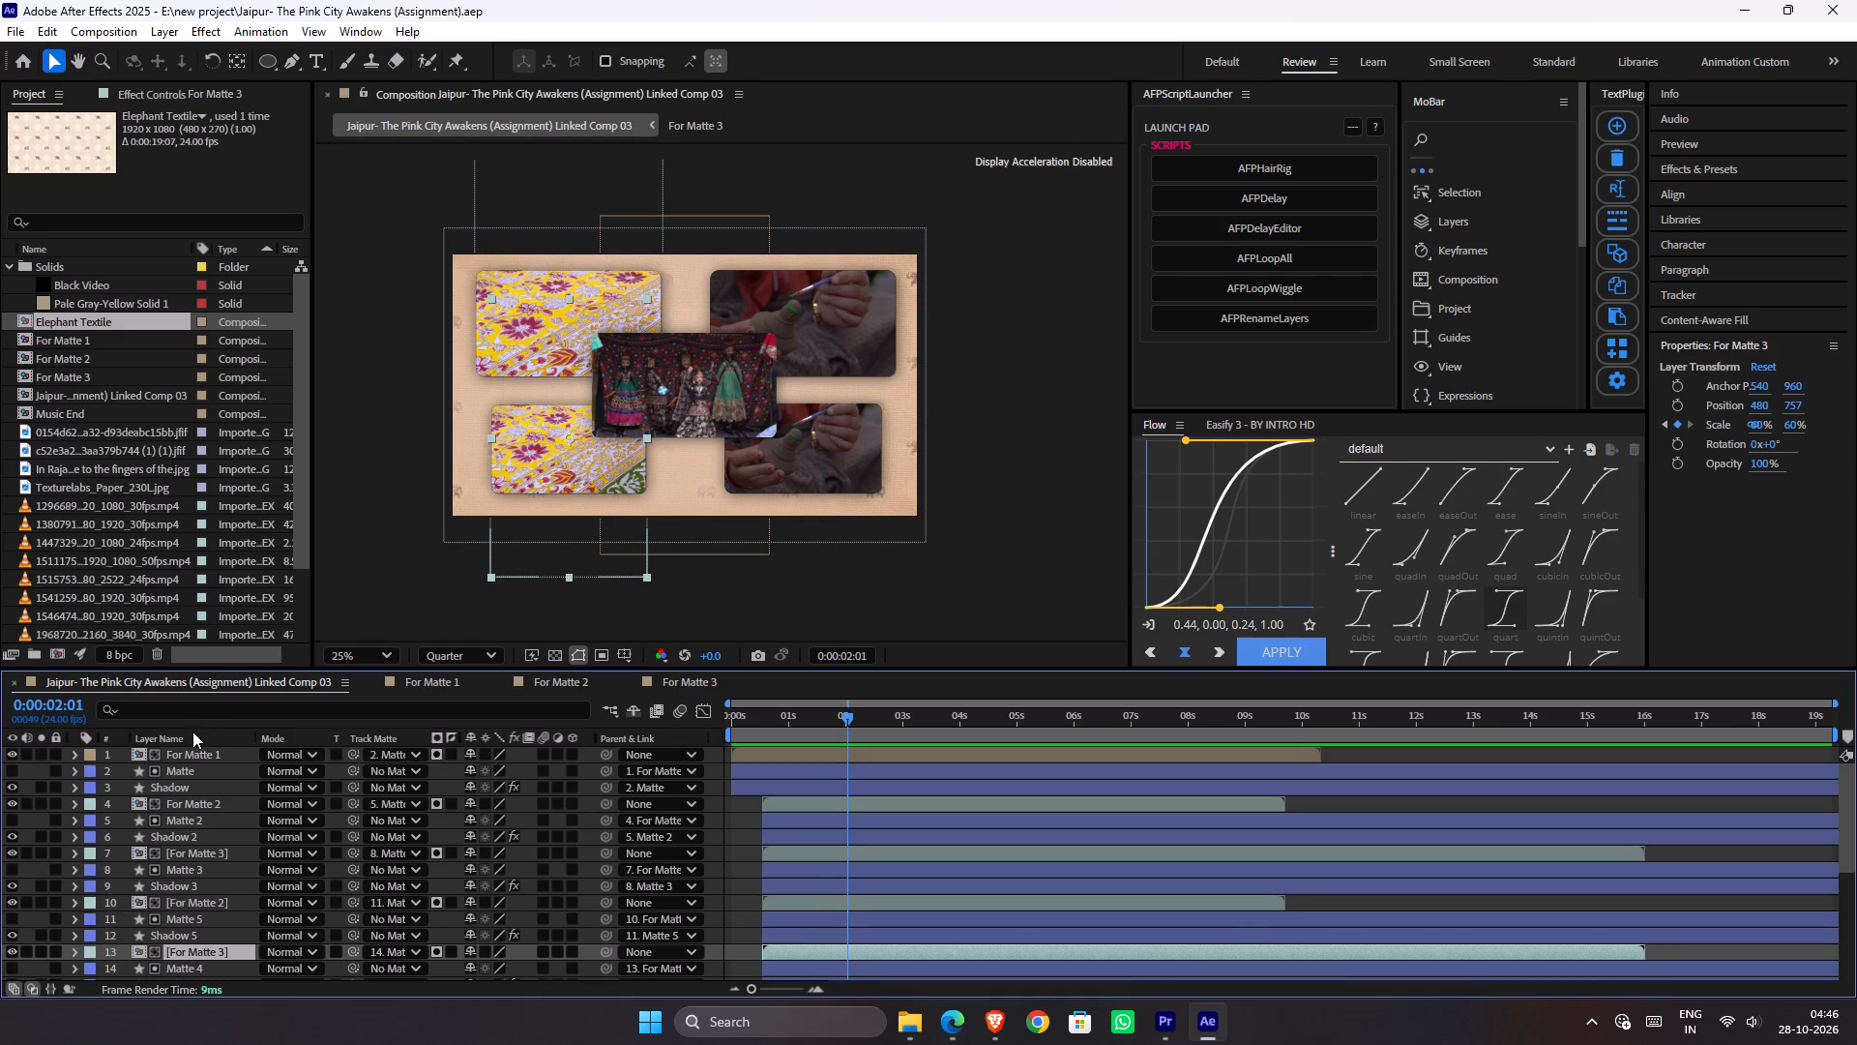
click(192, 731)
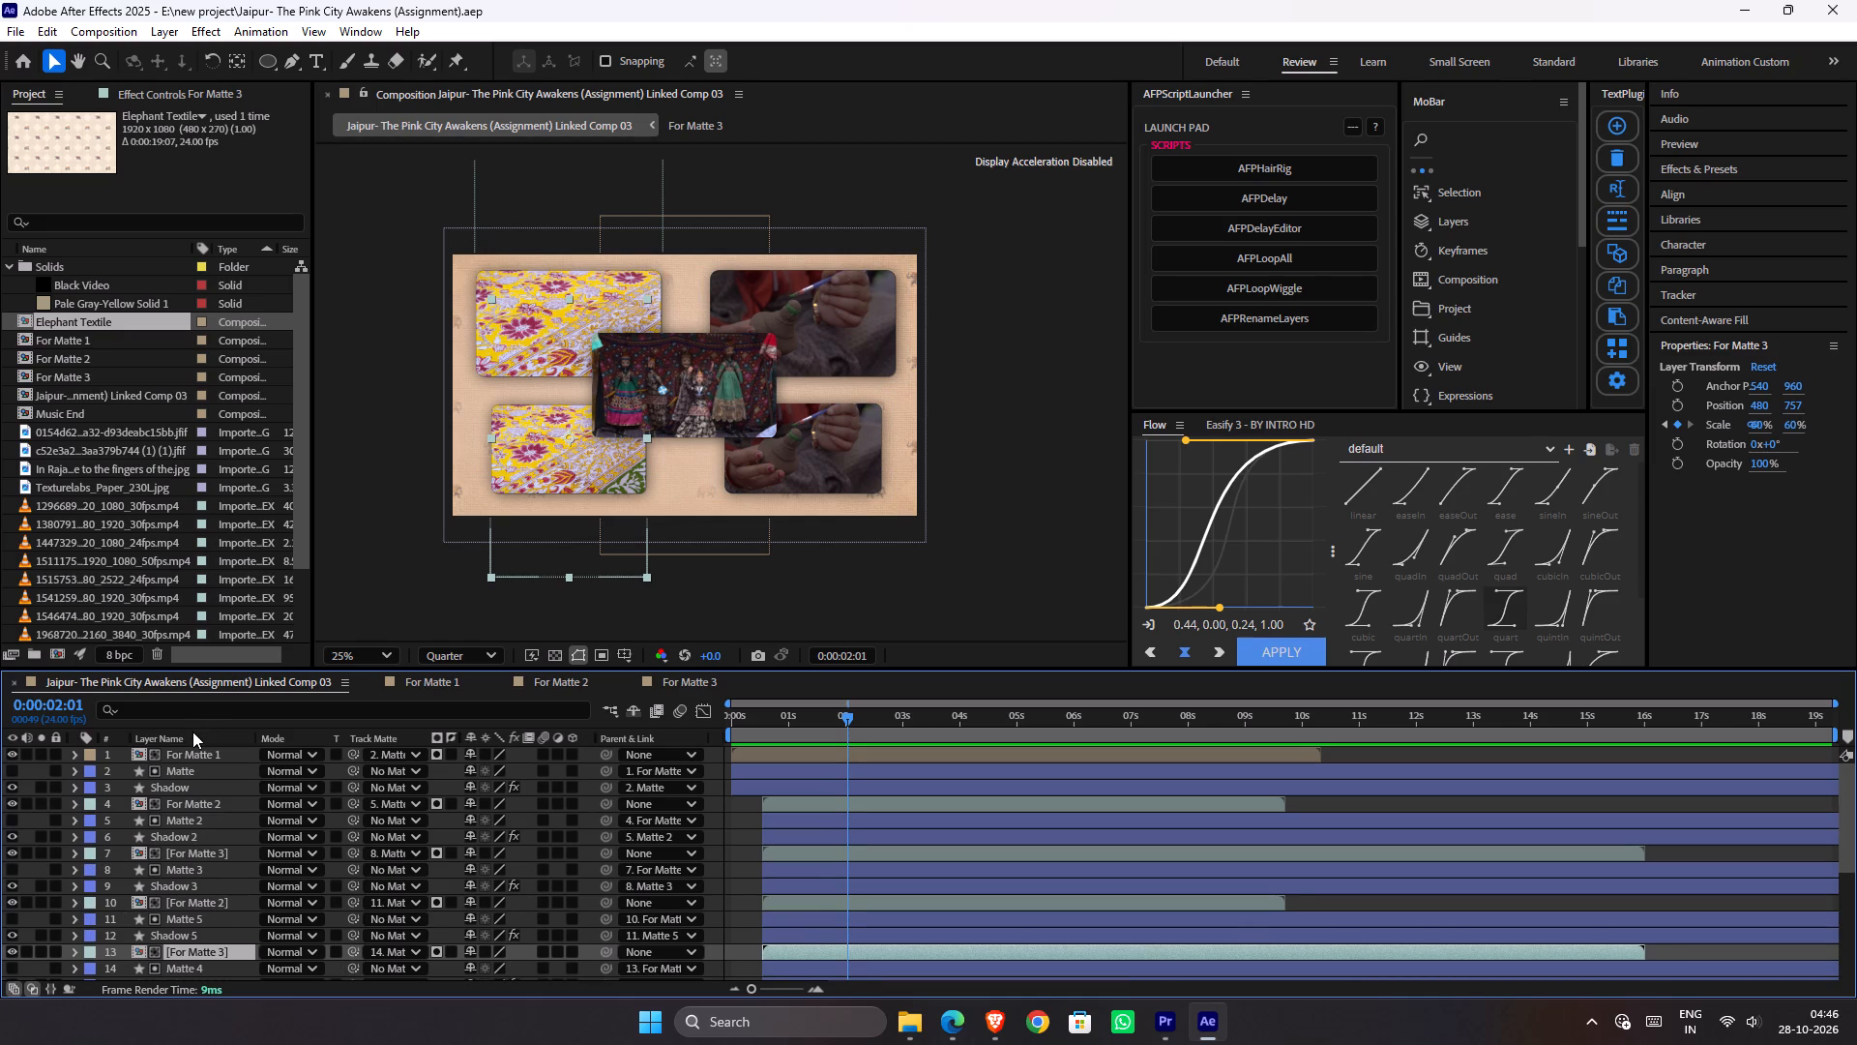
click(192, 731)
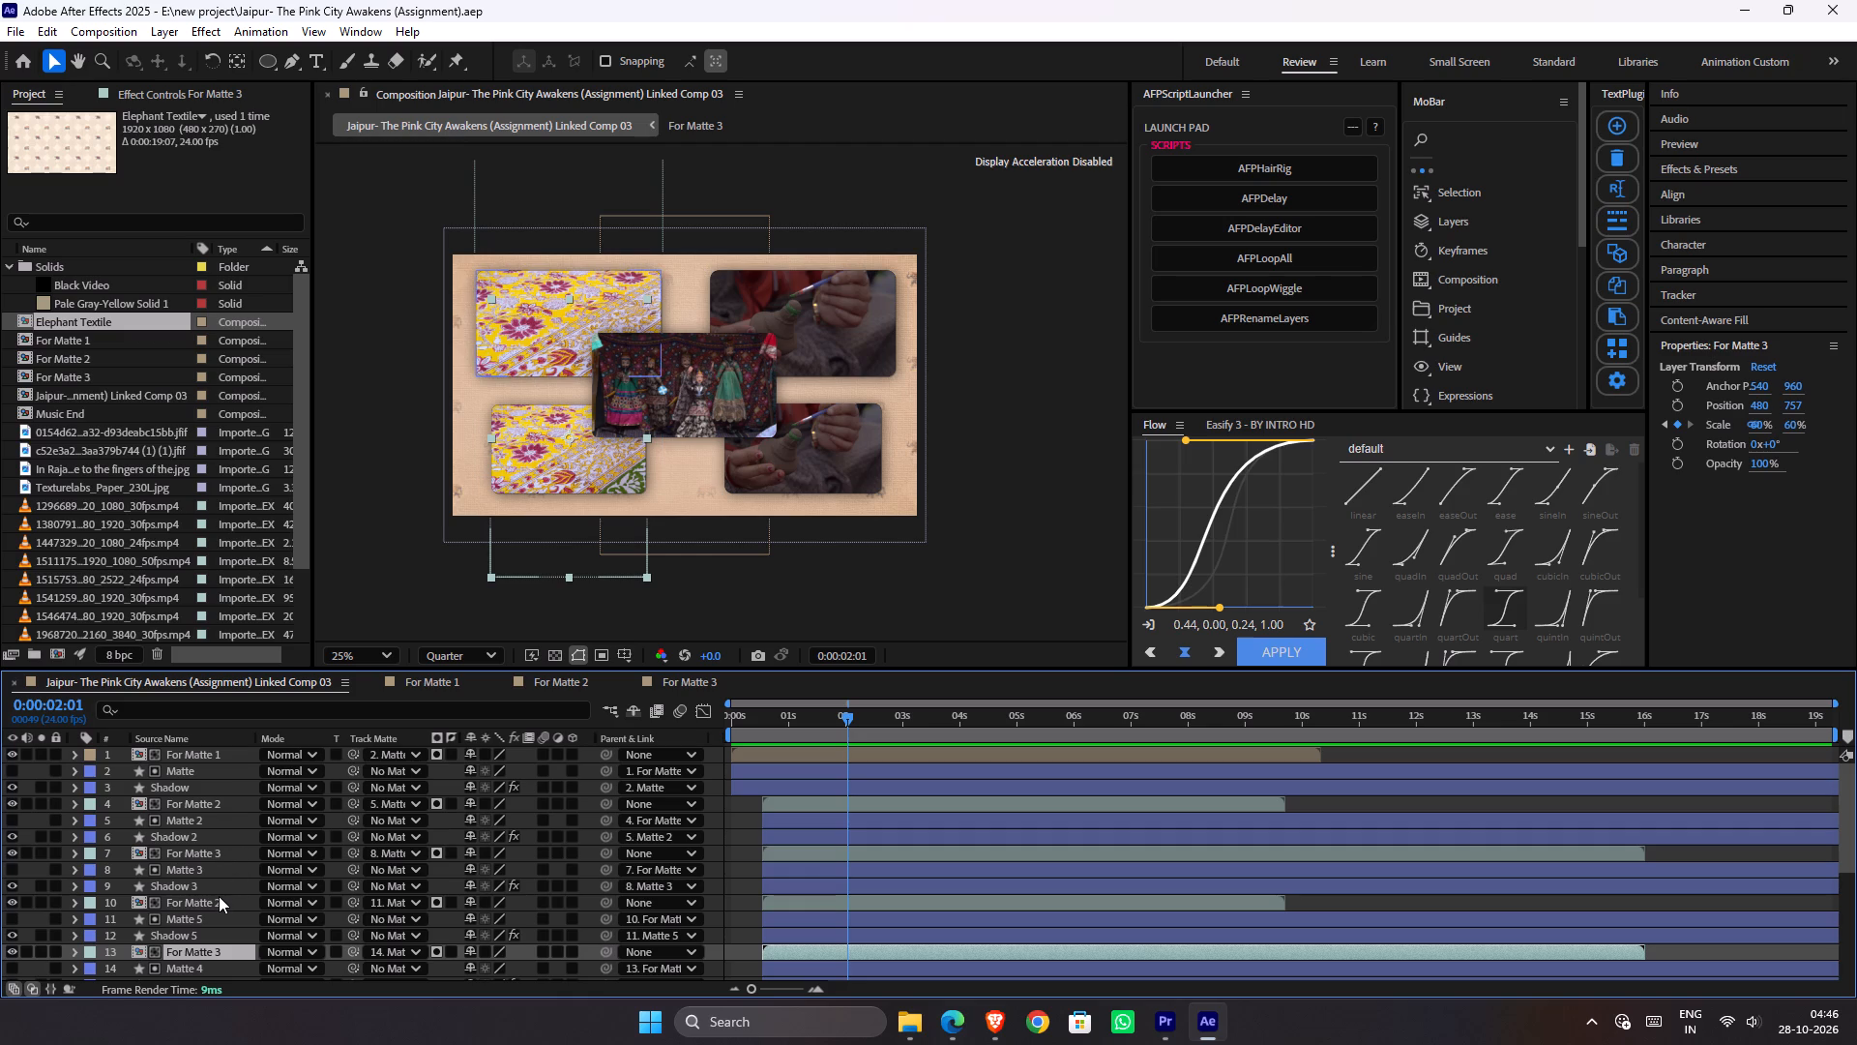
click(219, 896)
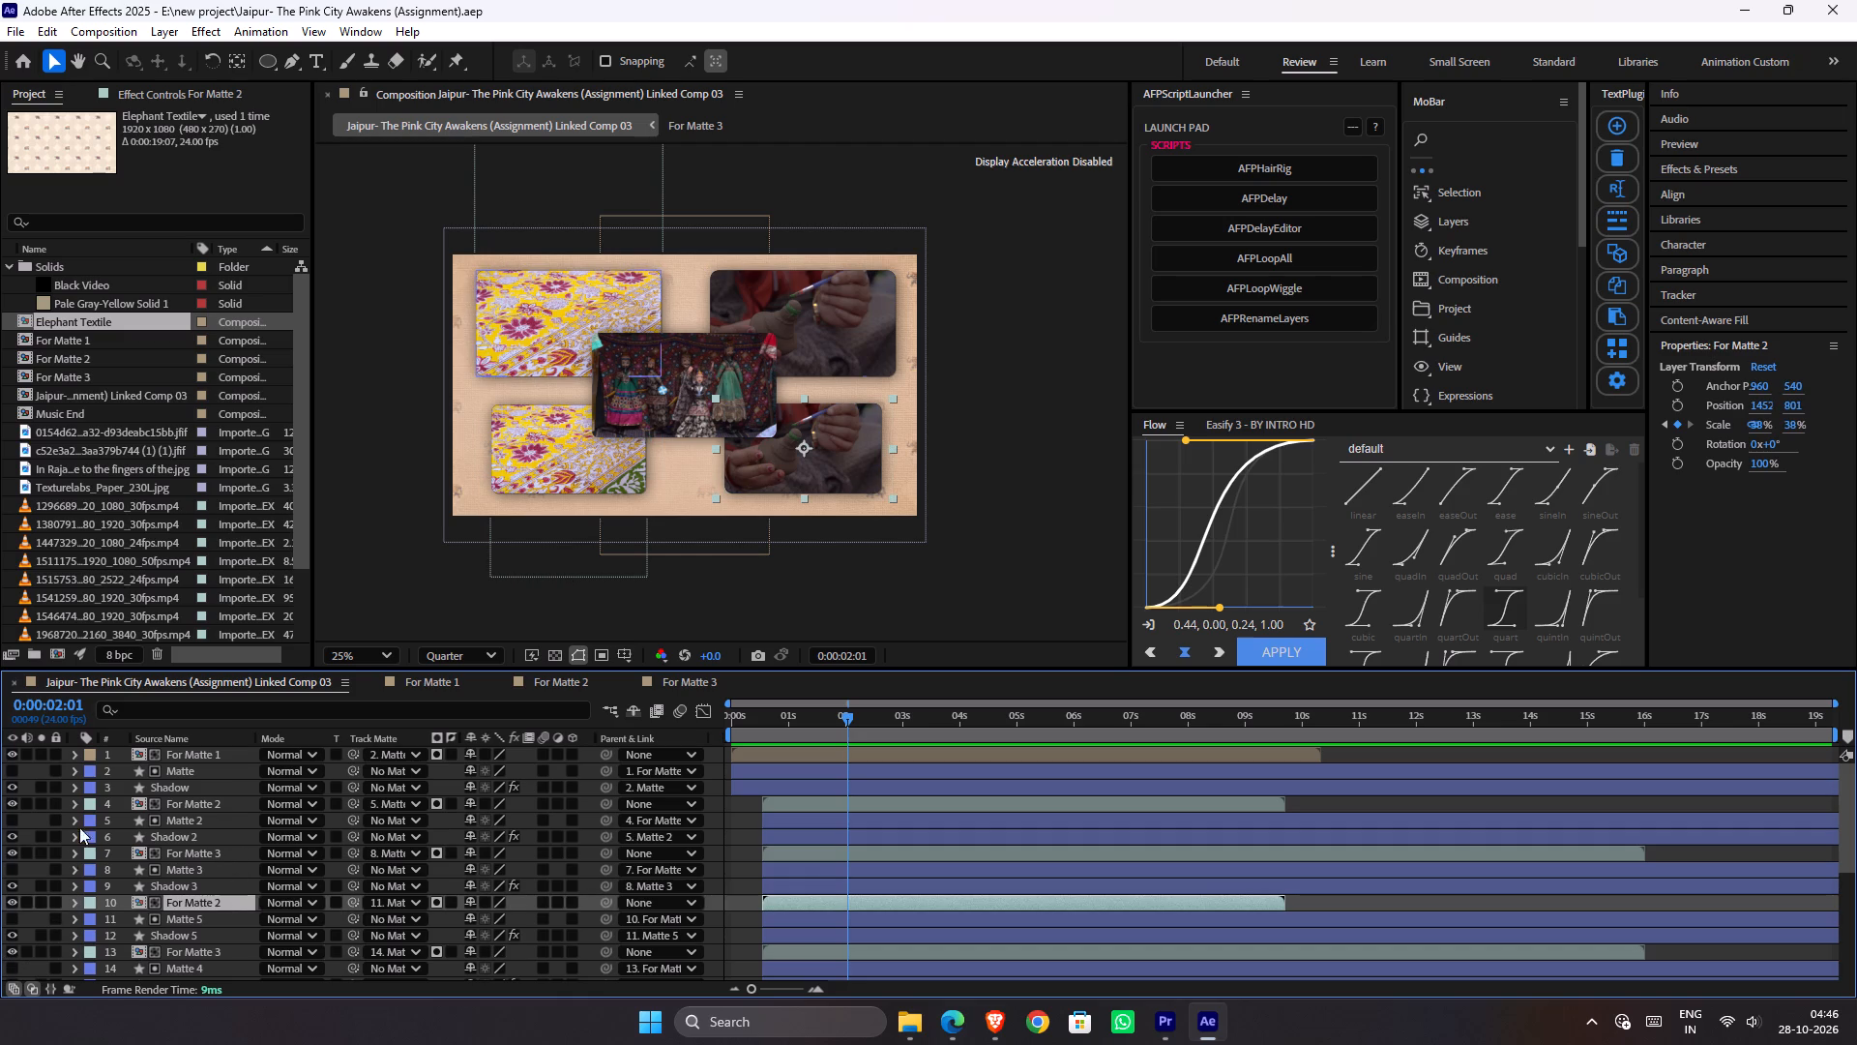
click(73, 382)
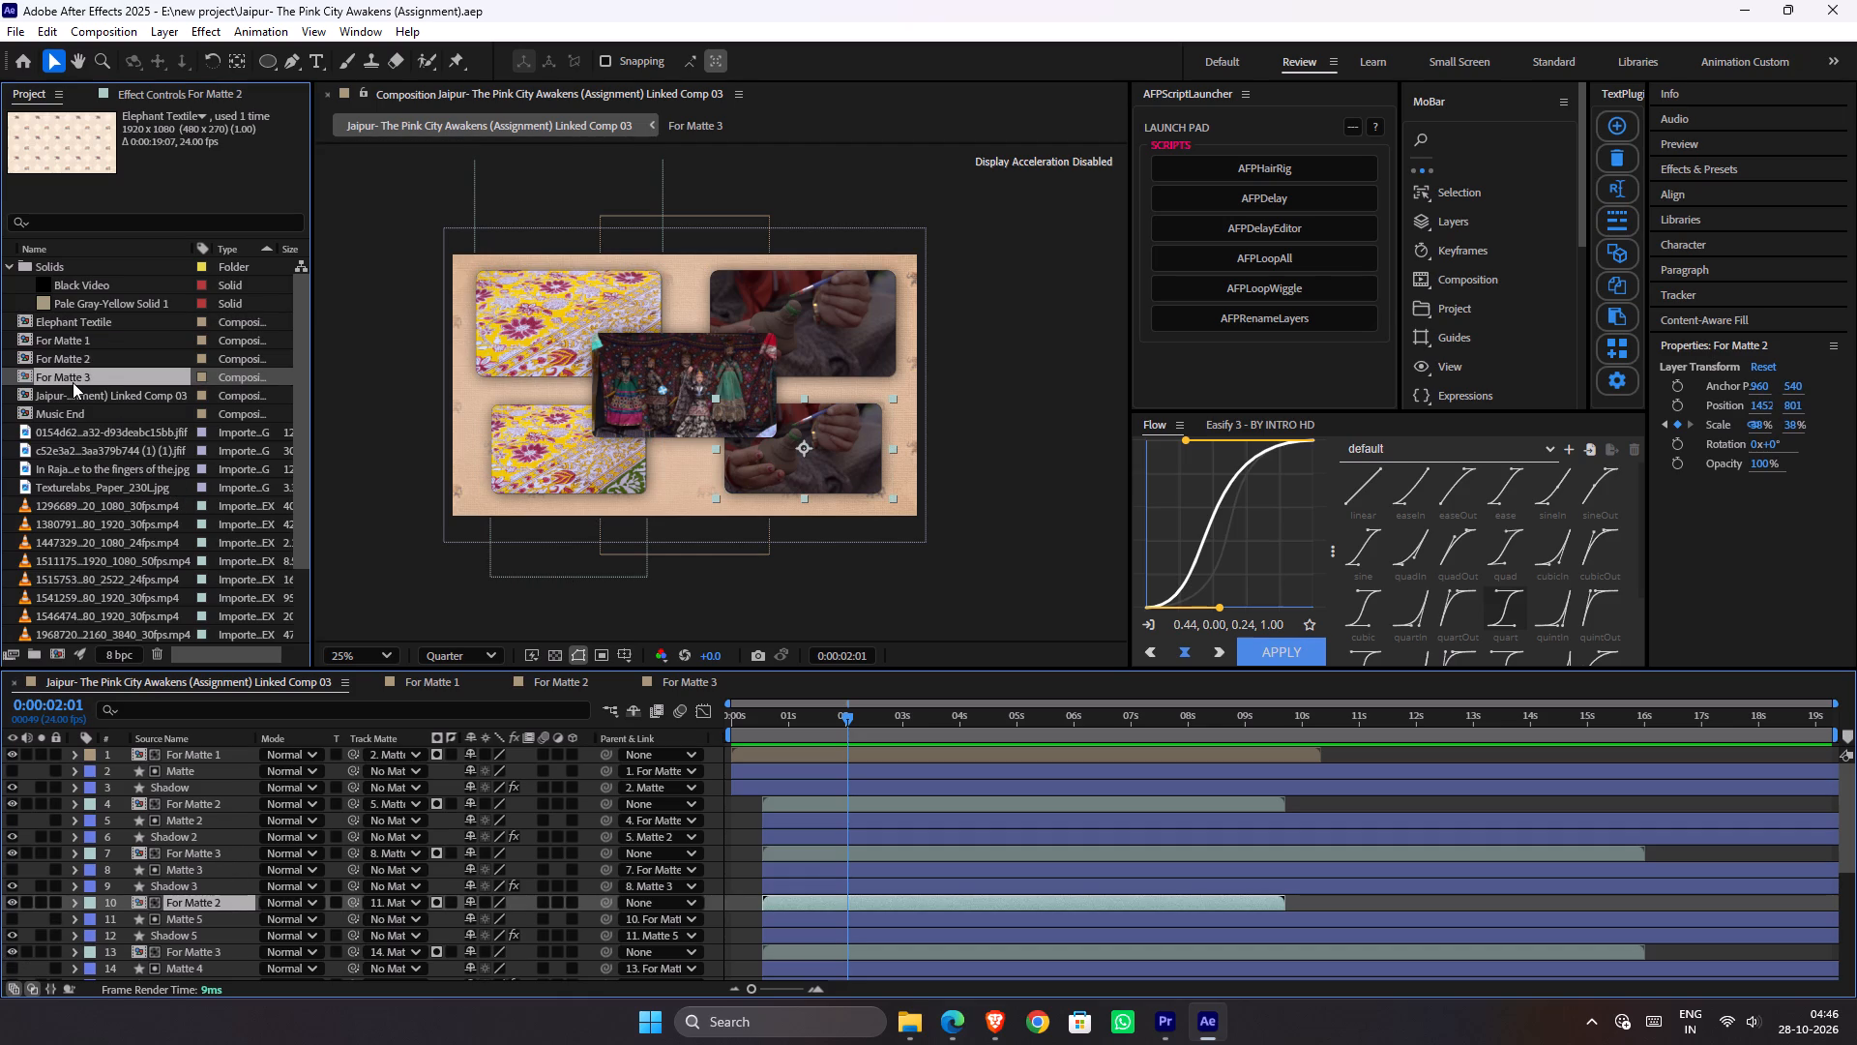
click(86, 359)
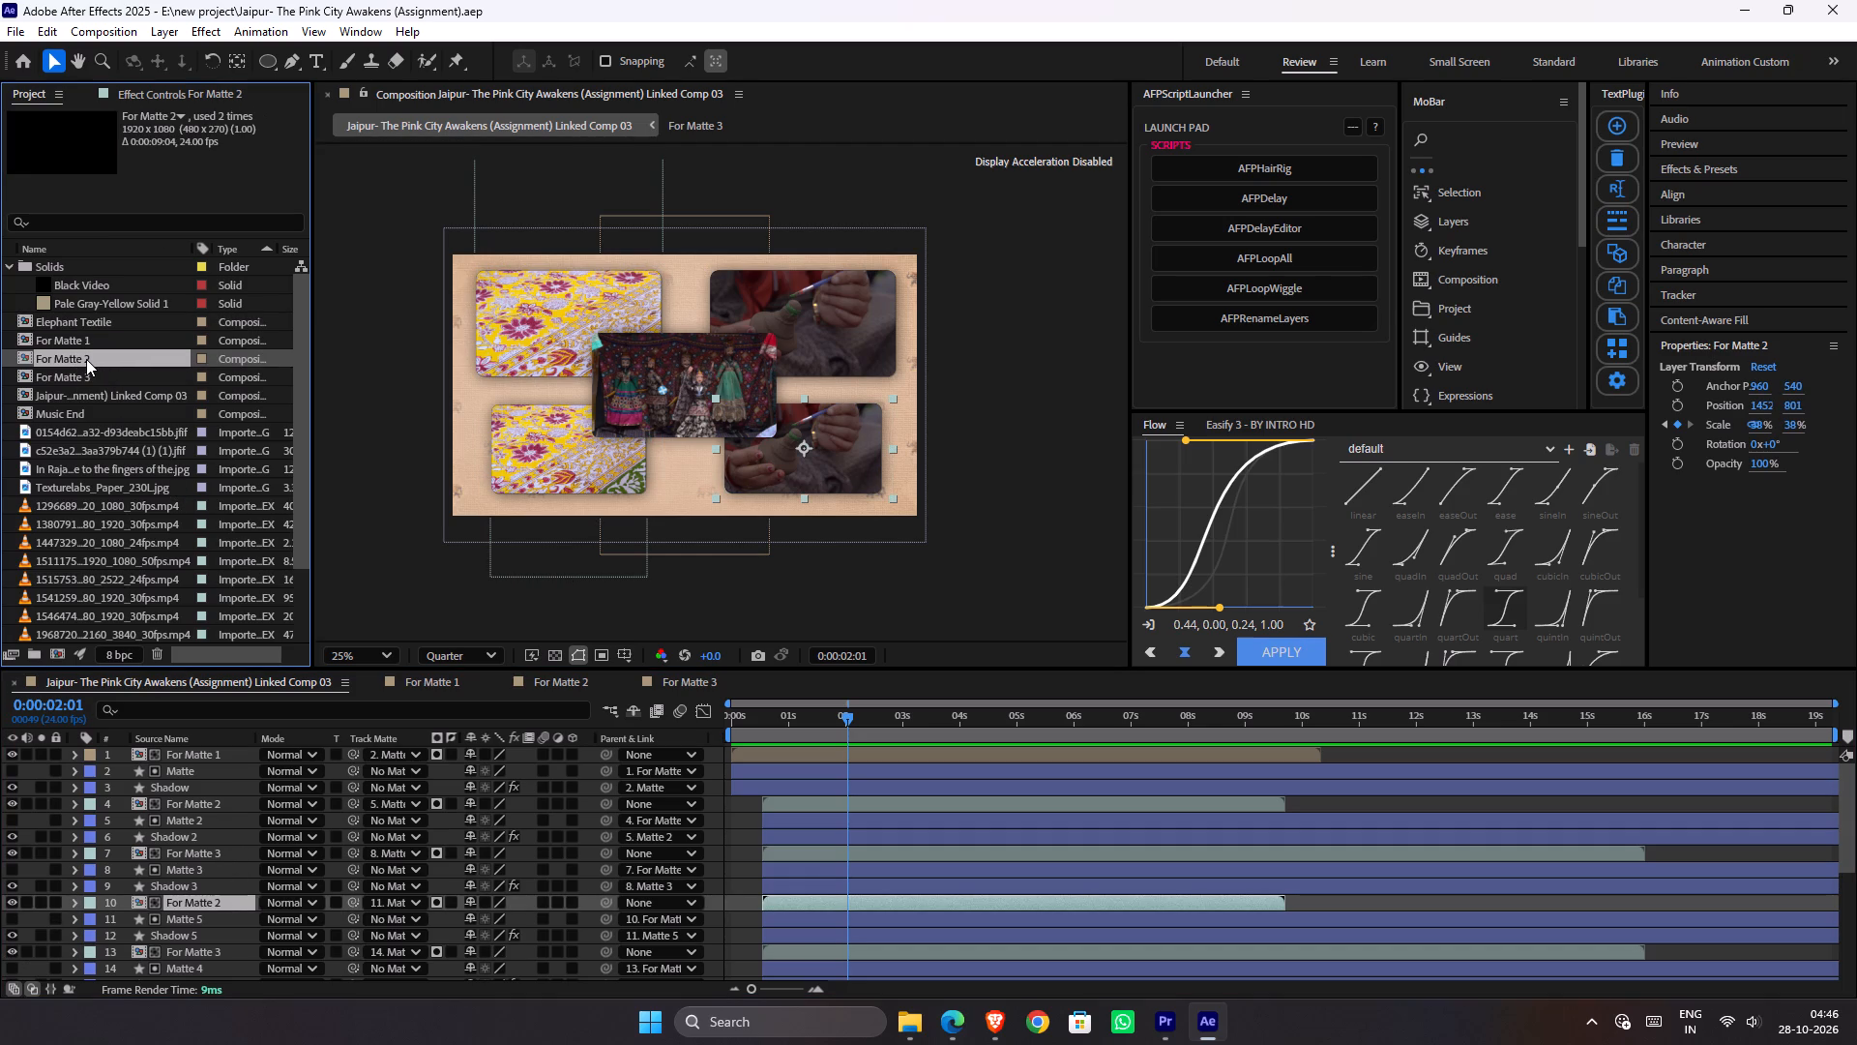
key(ctrl+d)
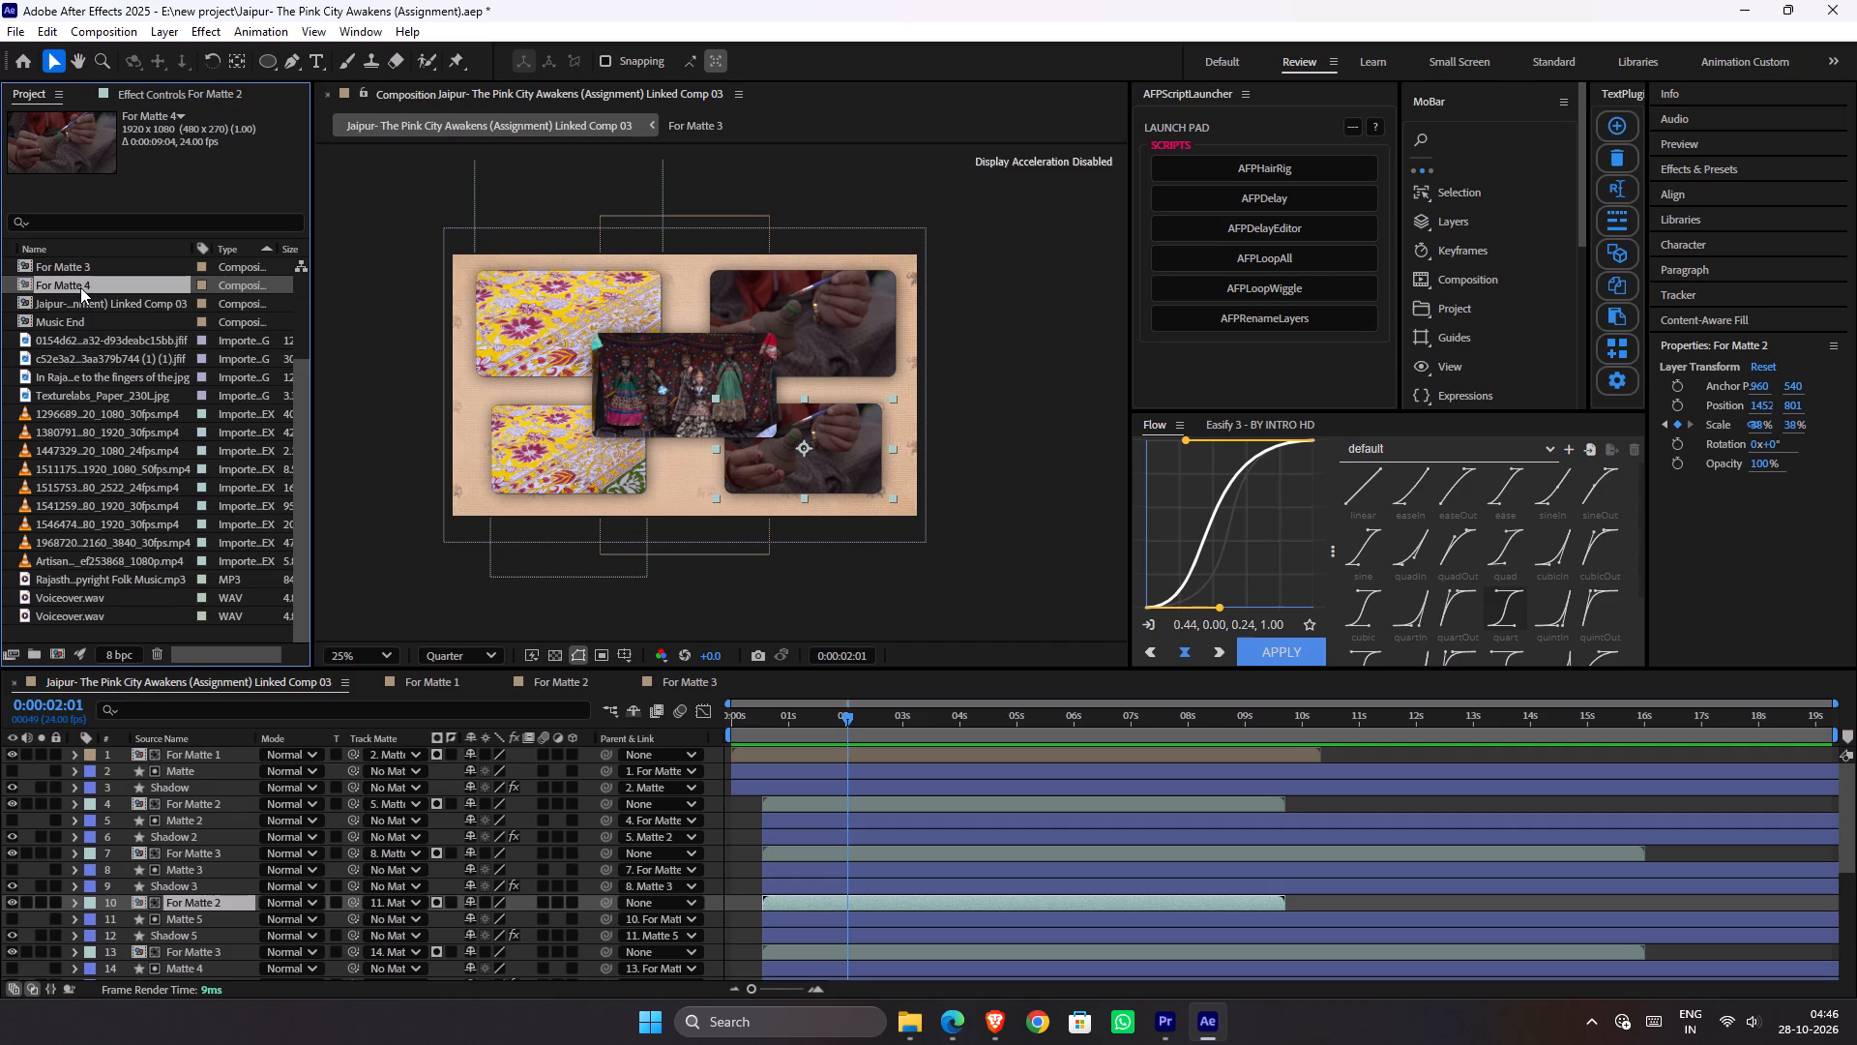
drag(80, 287, 205, 894)
drag(205, 894, 215, 903)
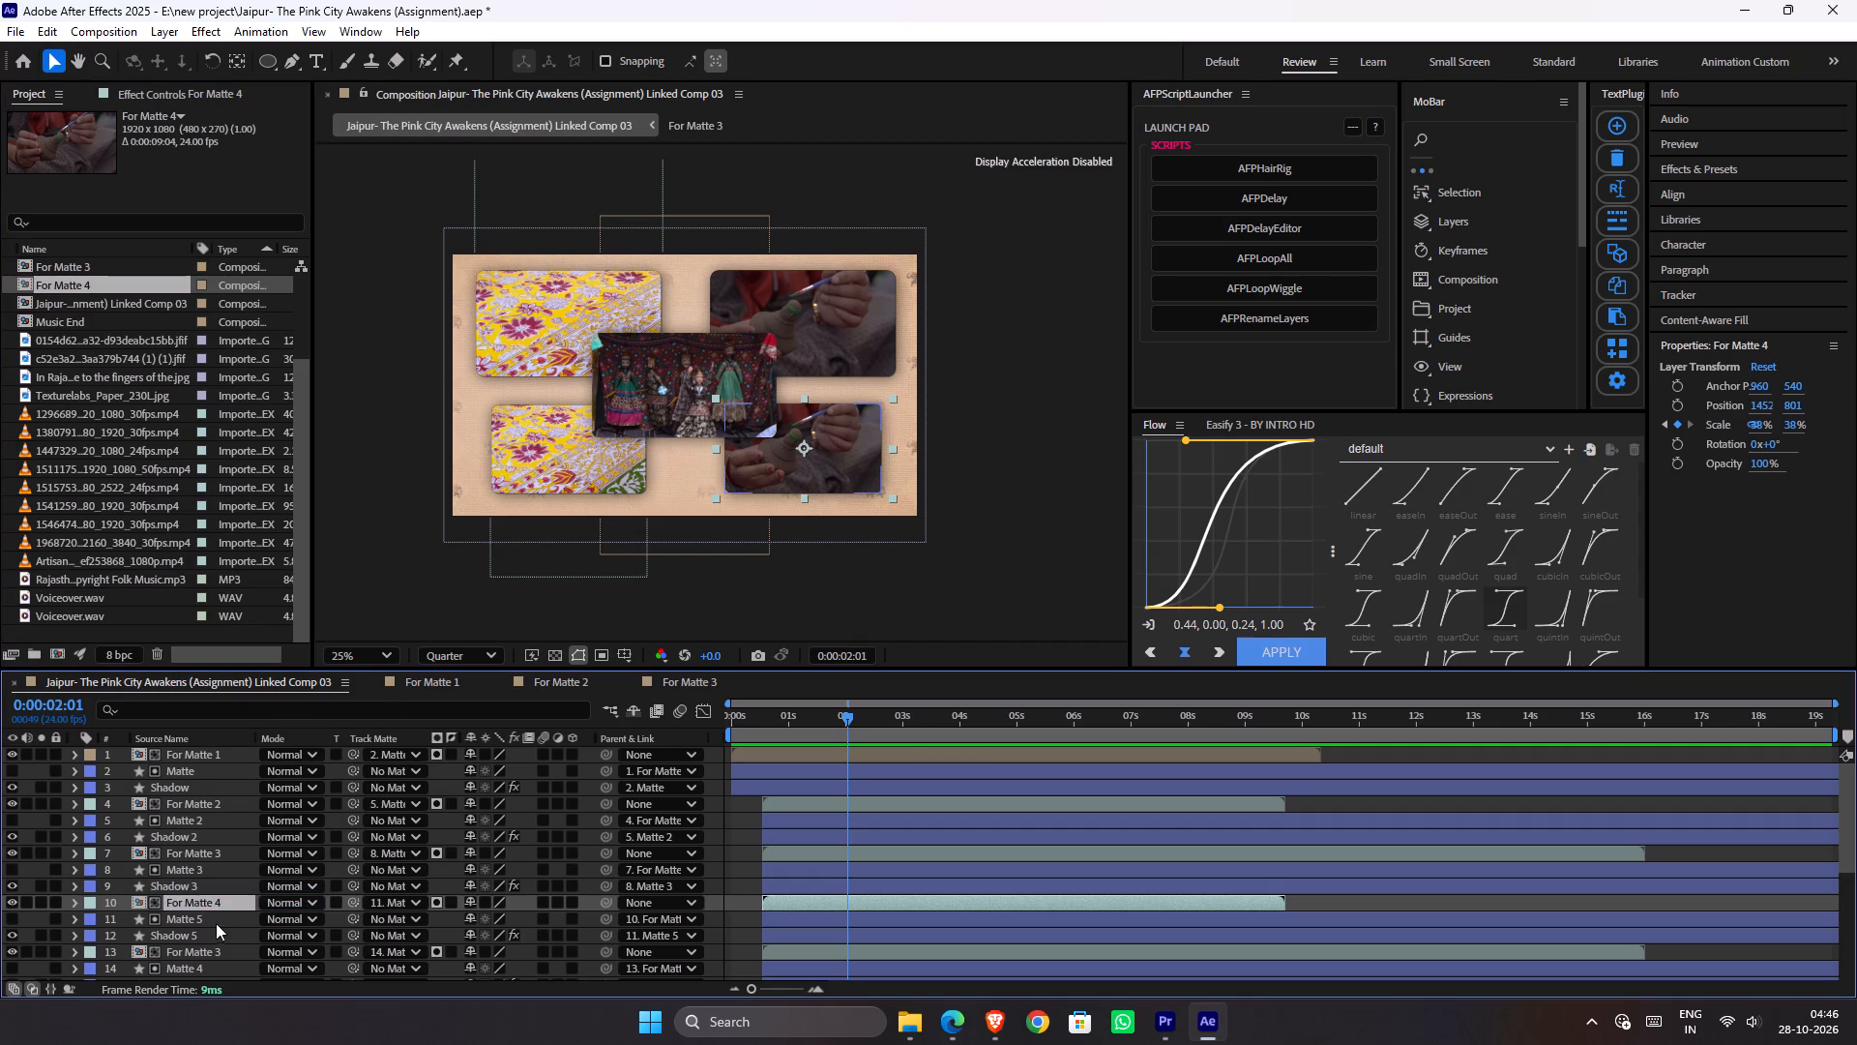
Duplicate the For Matte 3 composition, replace the source of the For Matte 3 layer above Matte 4 with the copy, and save.
click(112, 267)
key(ctrl+d)
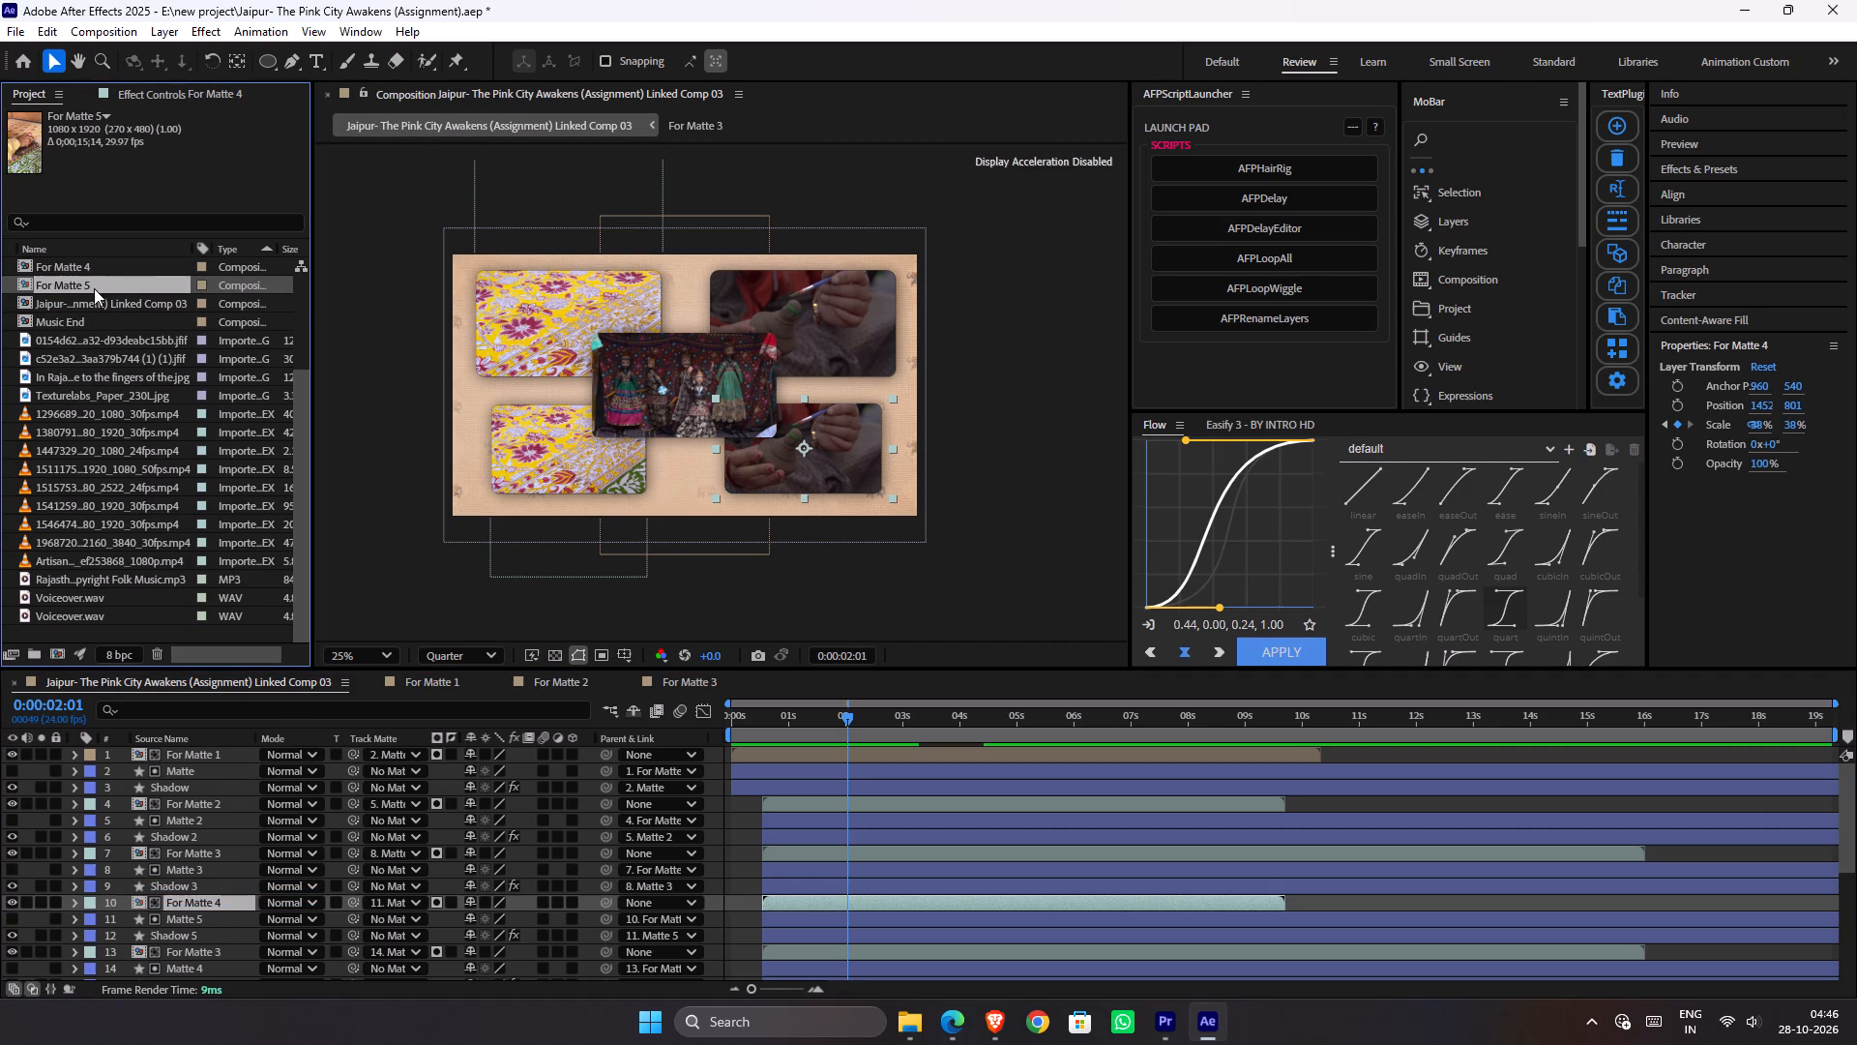
click(229, 955)
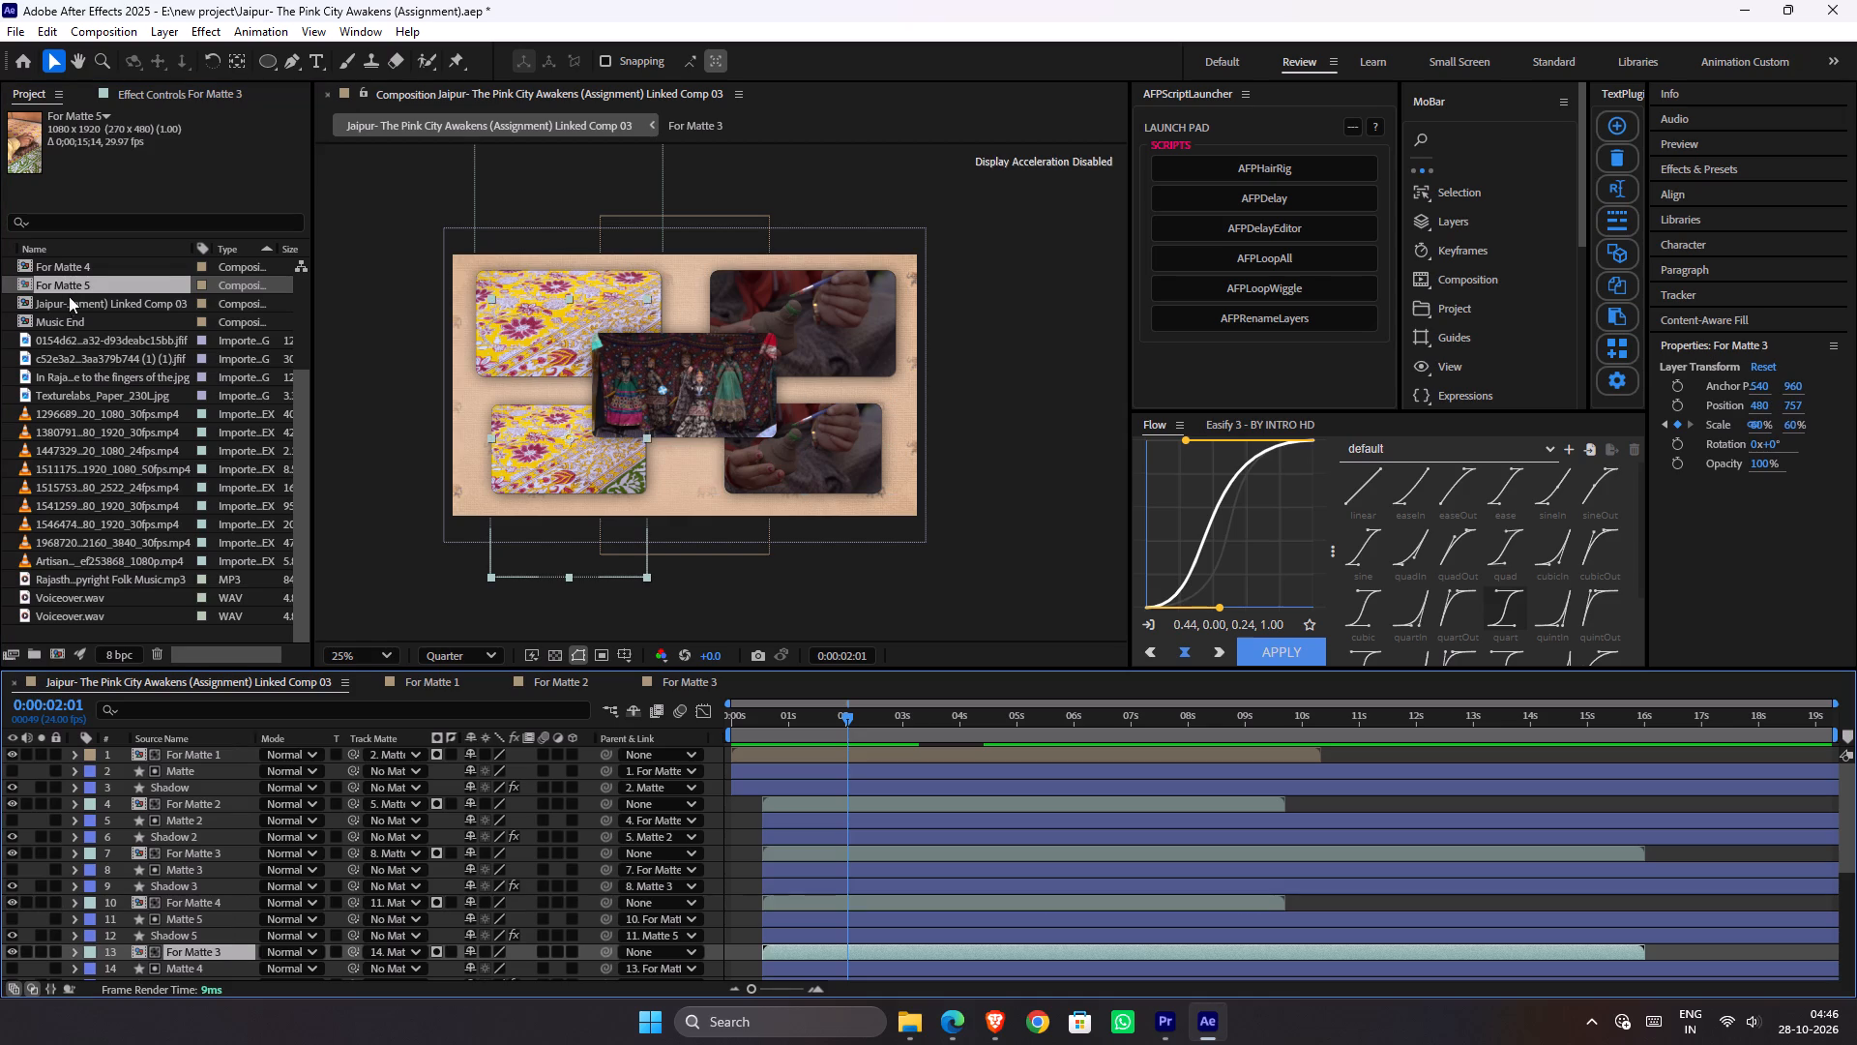
drag(82, 286, 217, 946)
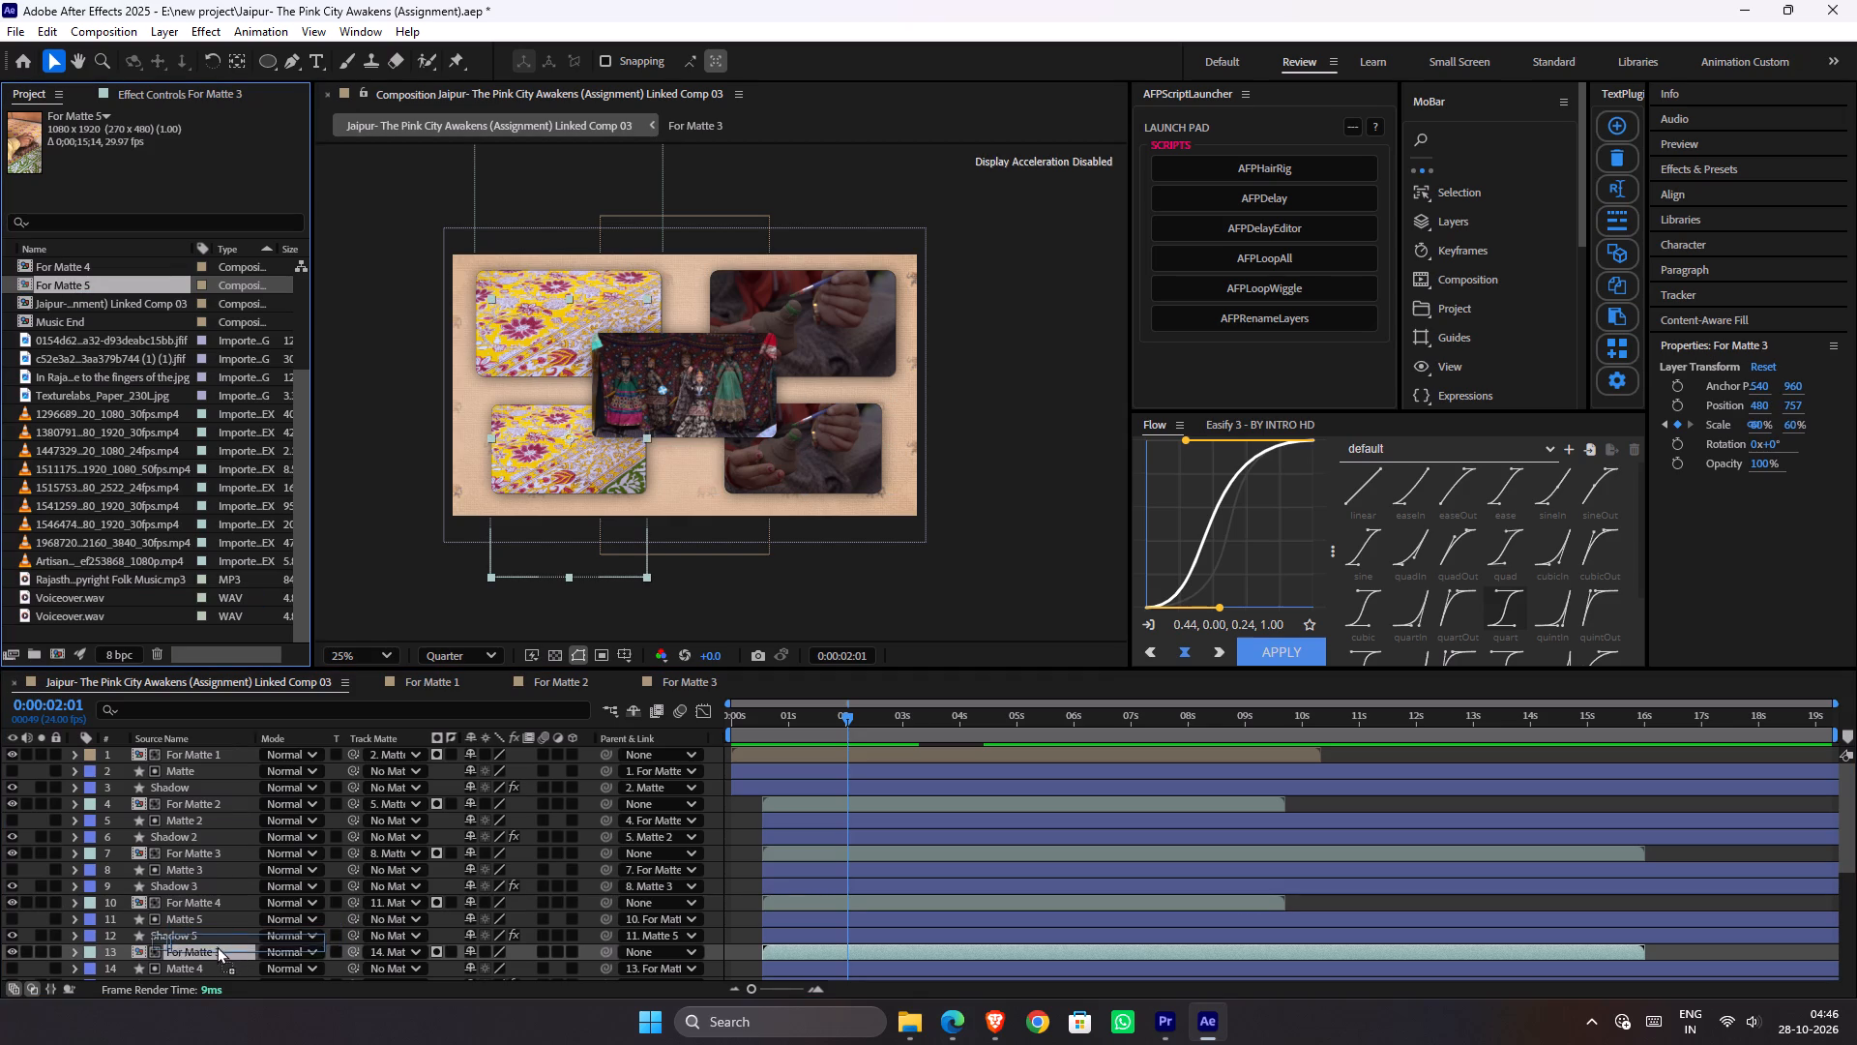
drag(217, 946, 219, 955)
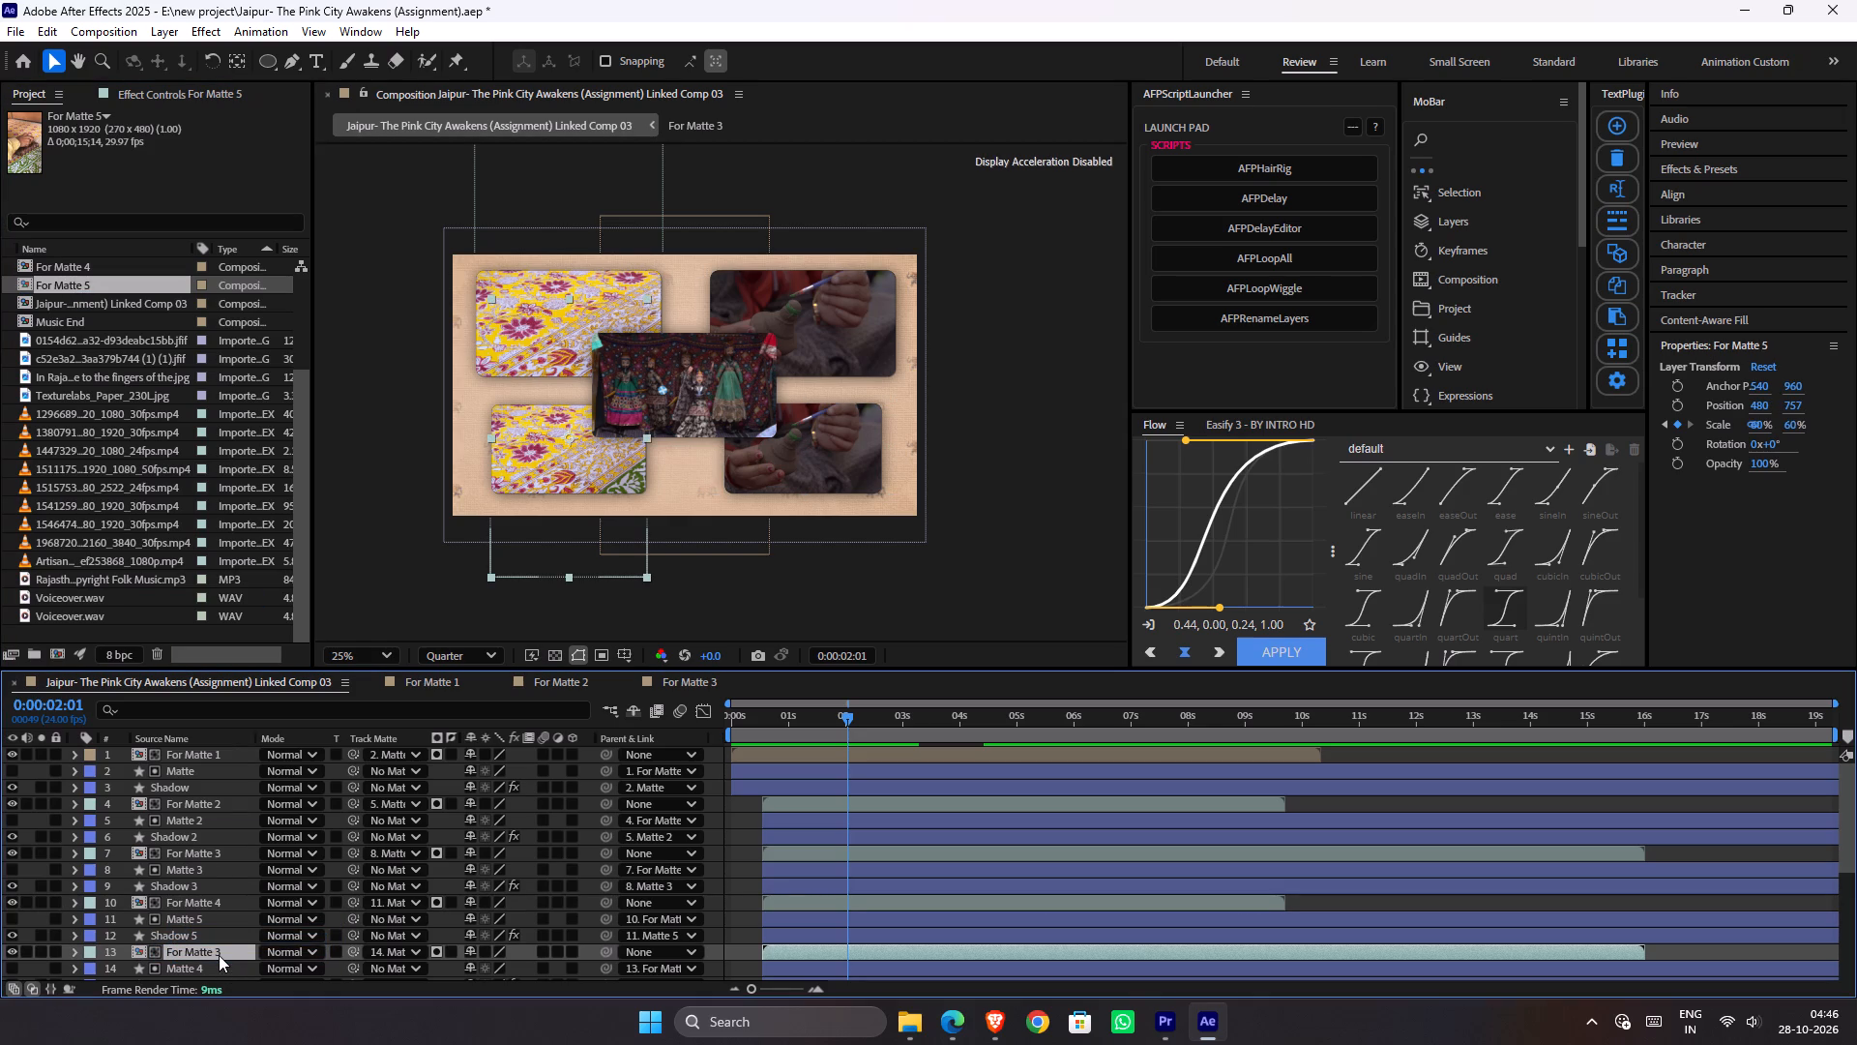
key(ctrl+s)
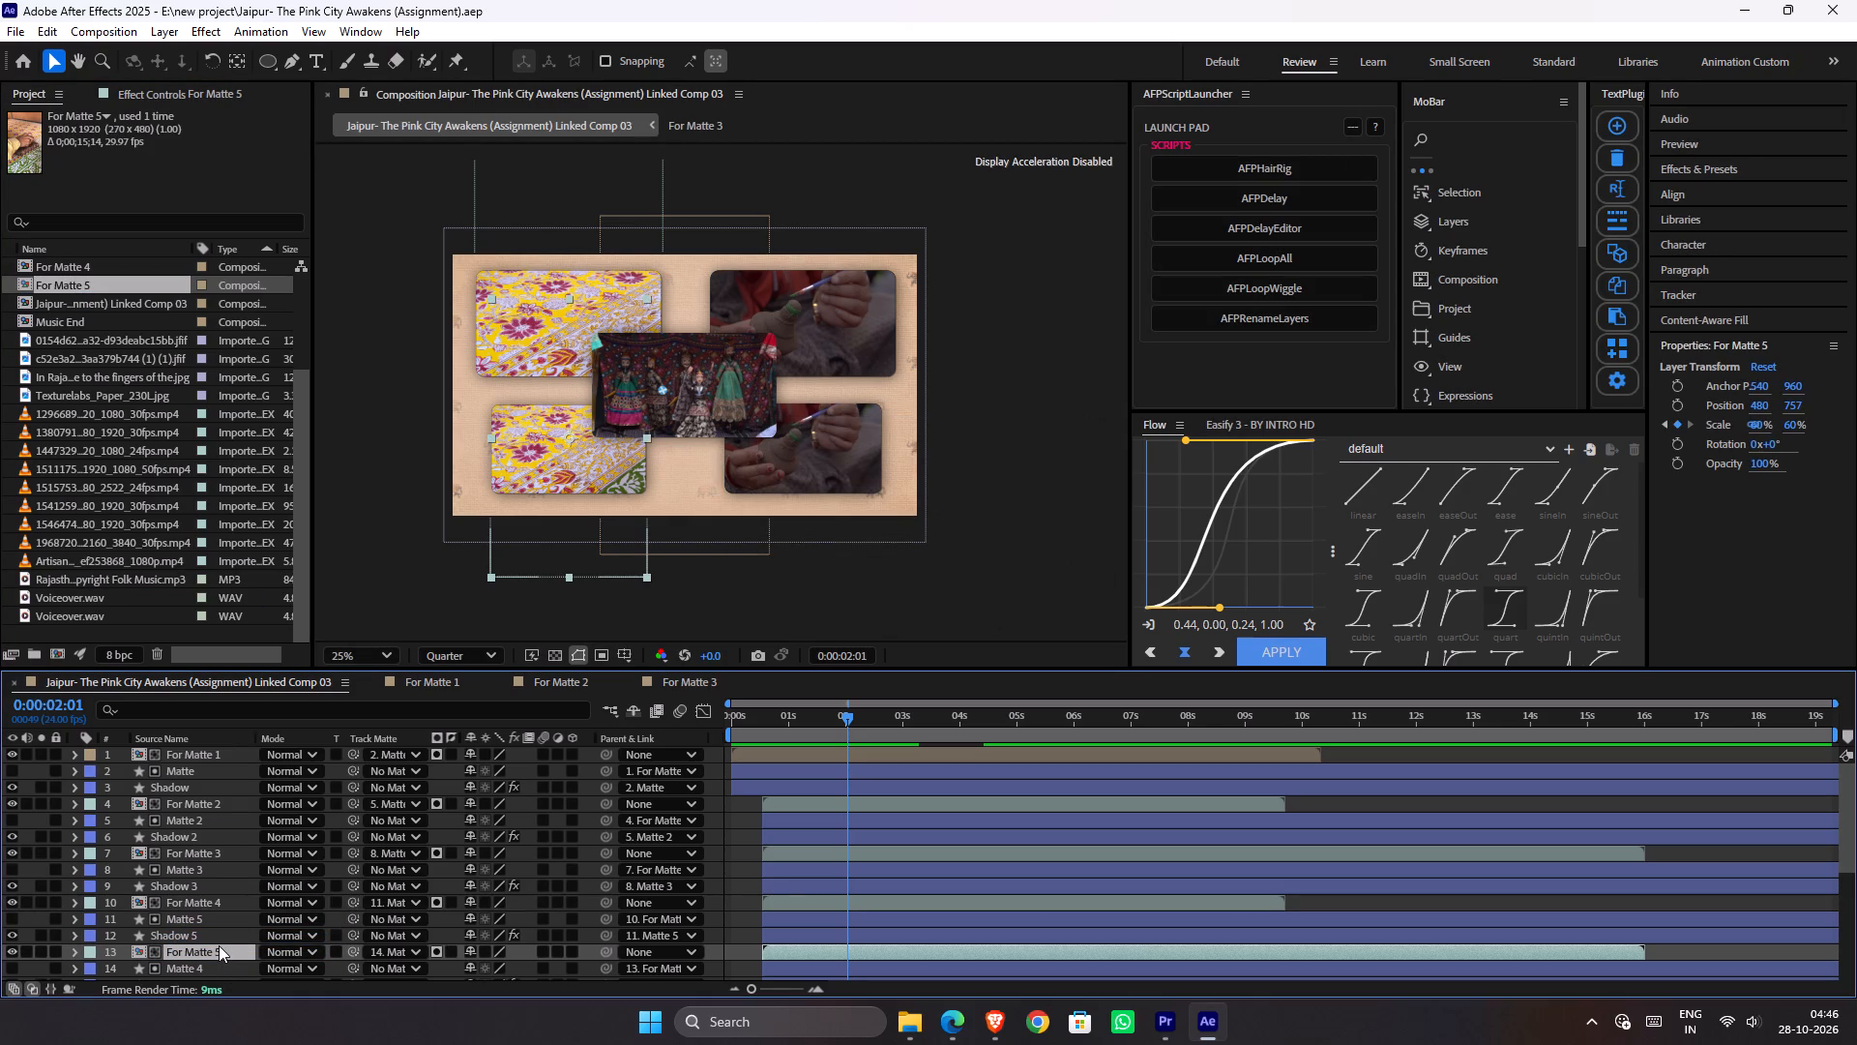
Rename the Matte 5 layer beneath For Matte 4 as Matte 4.
click(220, 895)
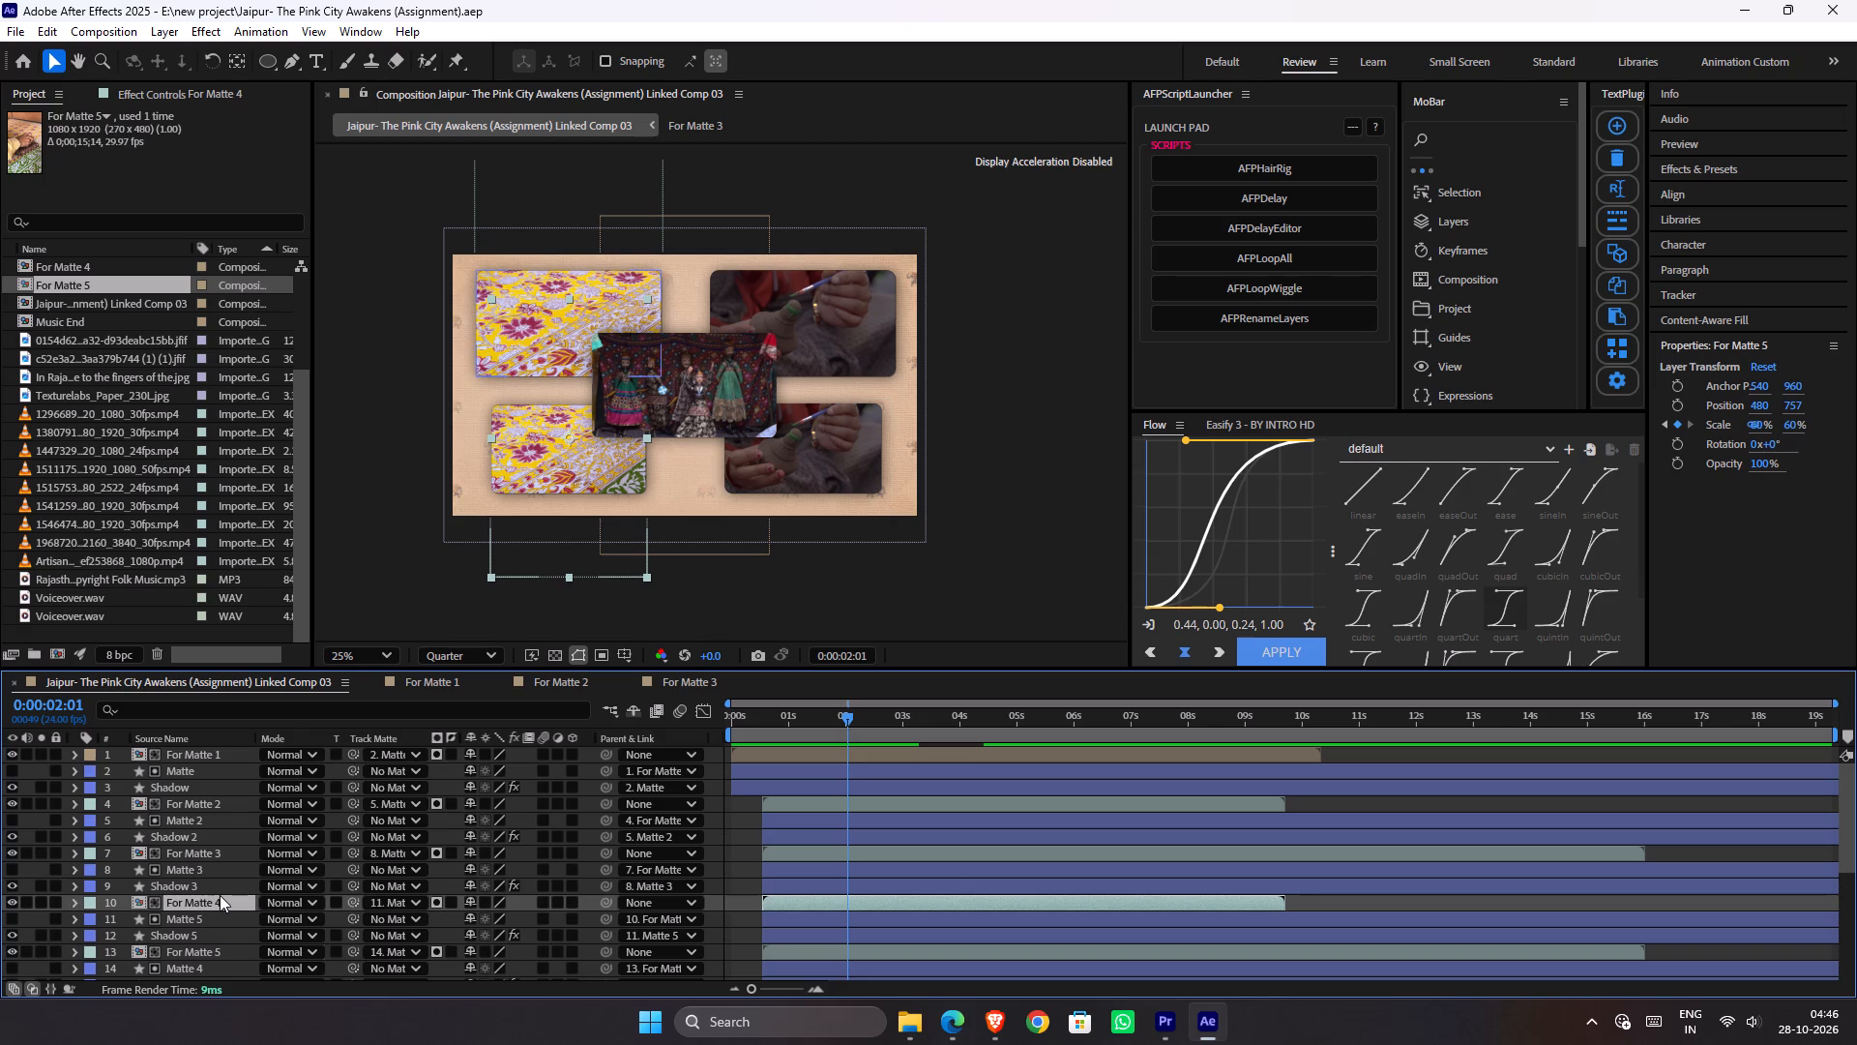
click(213, 917)
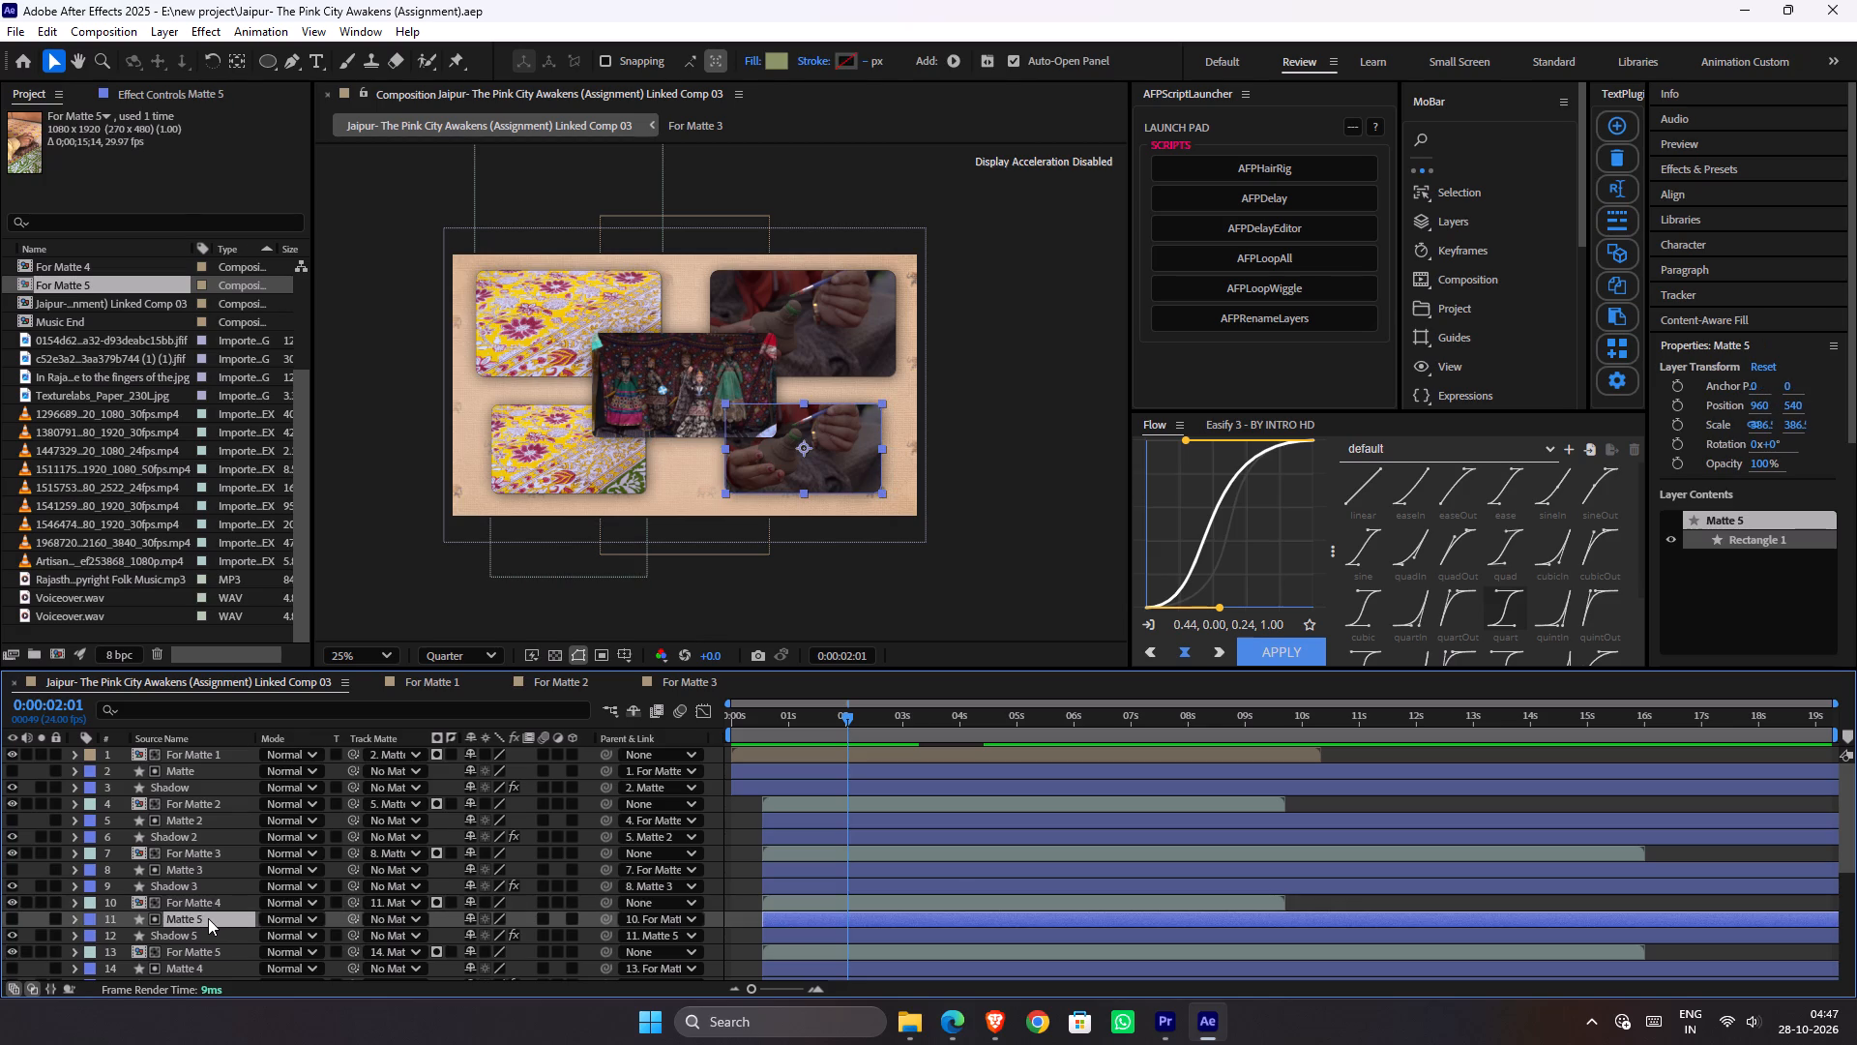
right_click(208, 918)
click(251, 866)
click(218, 916)
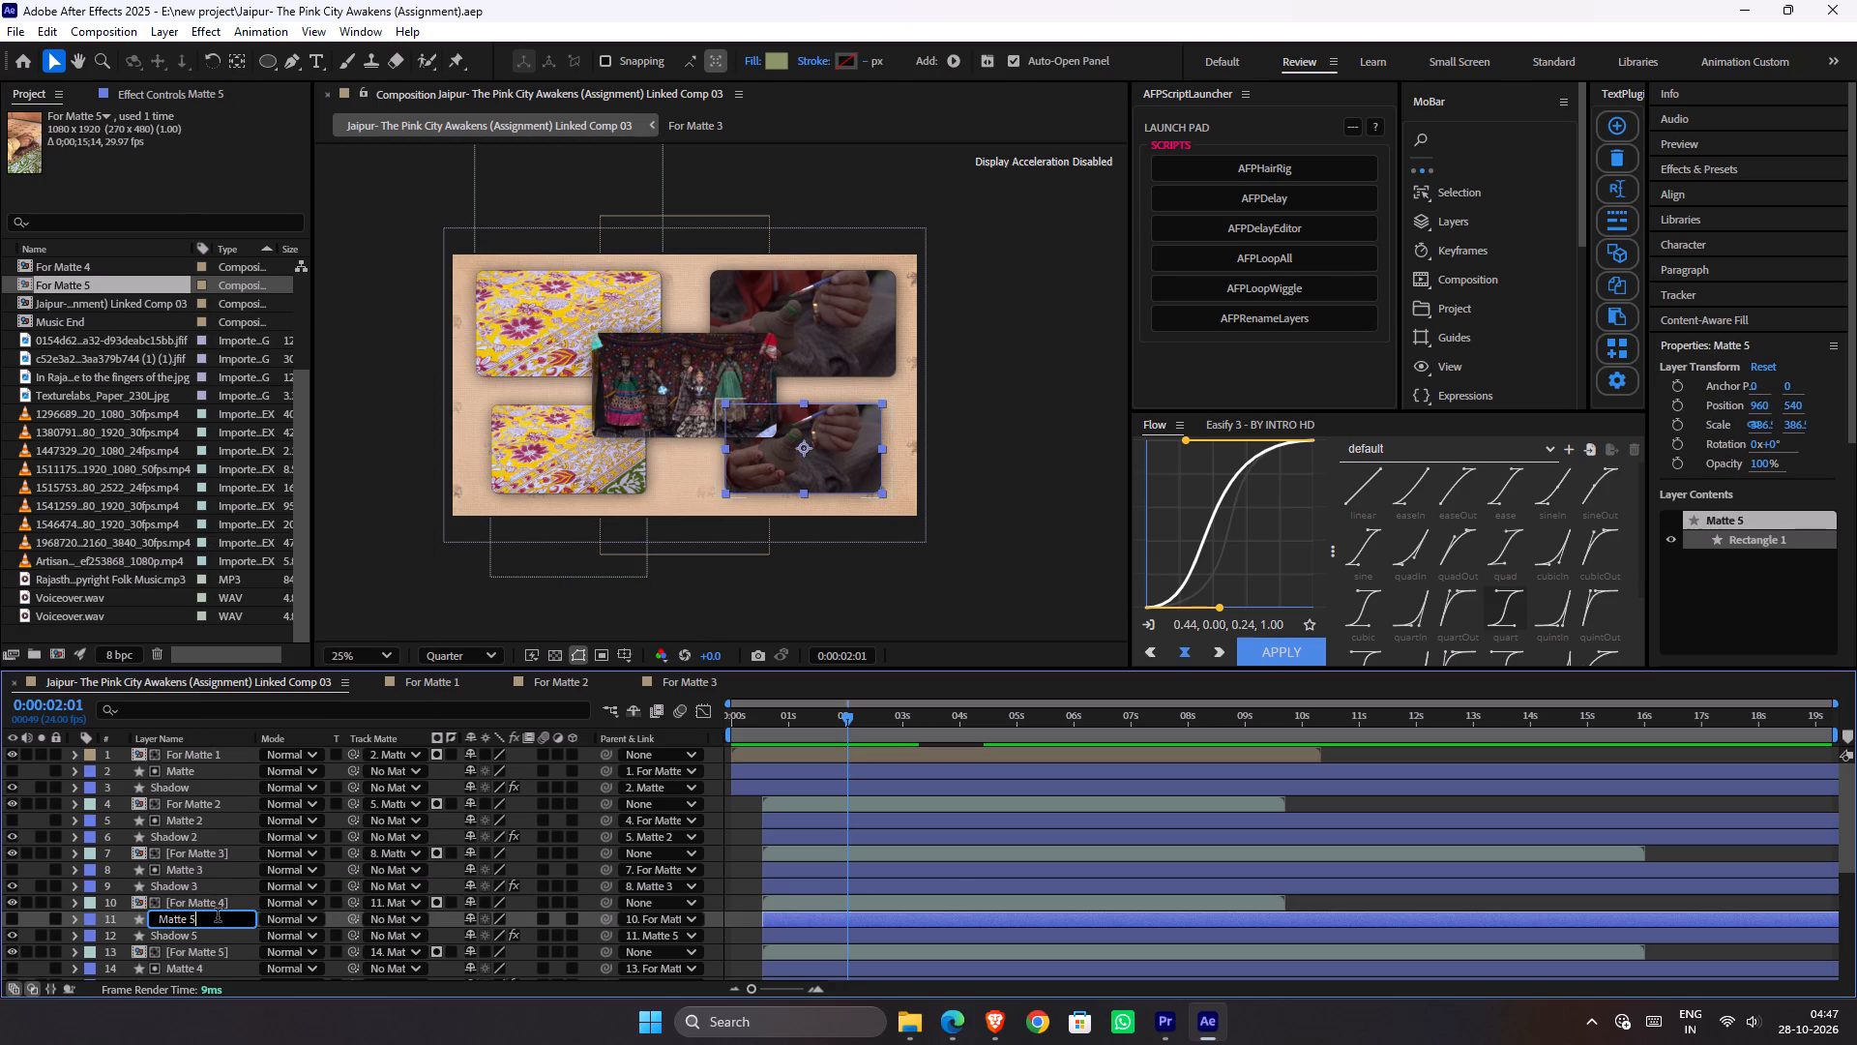
key(BackSpace)
key(4)
Rename the Shadow 5 layer above For Matte 5 as Shadow 4.
click(210, 933)
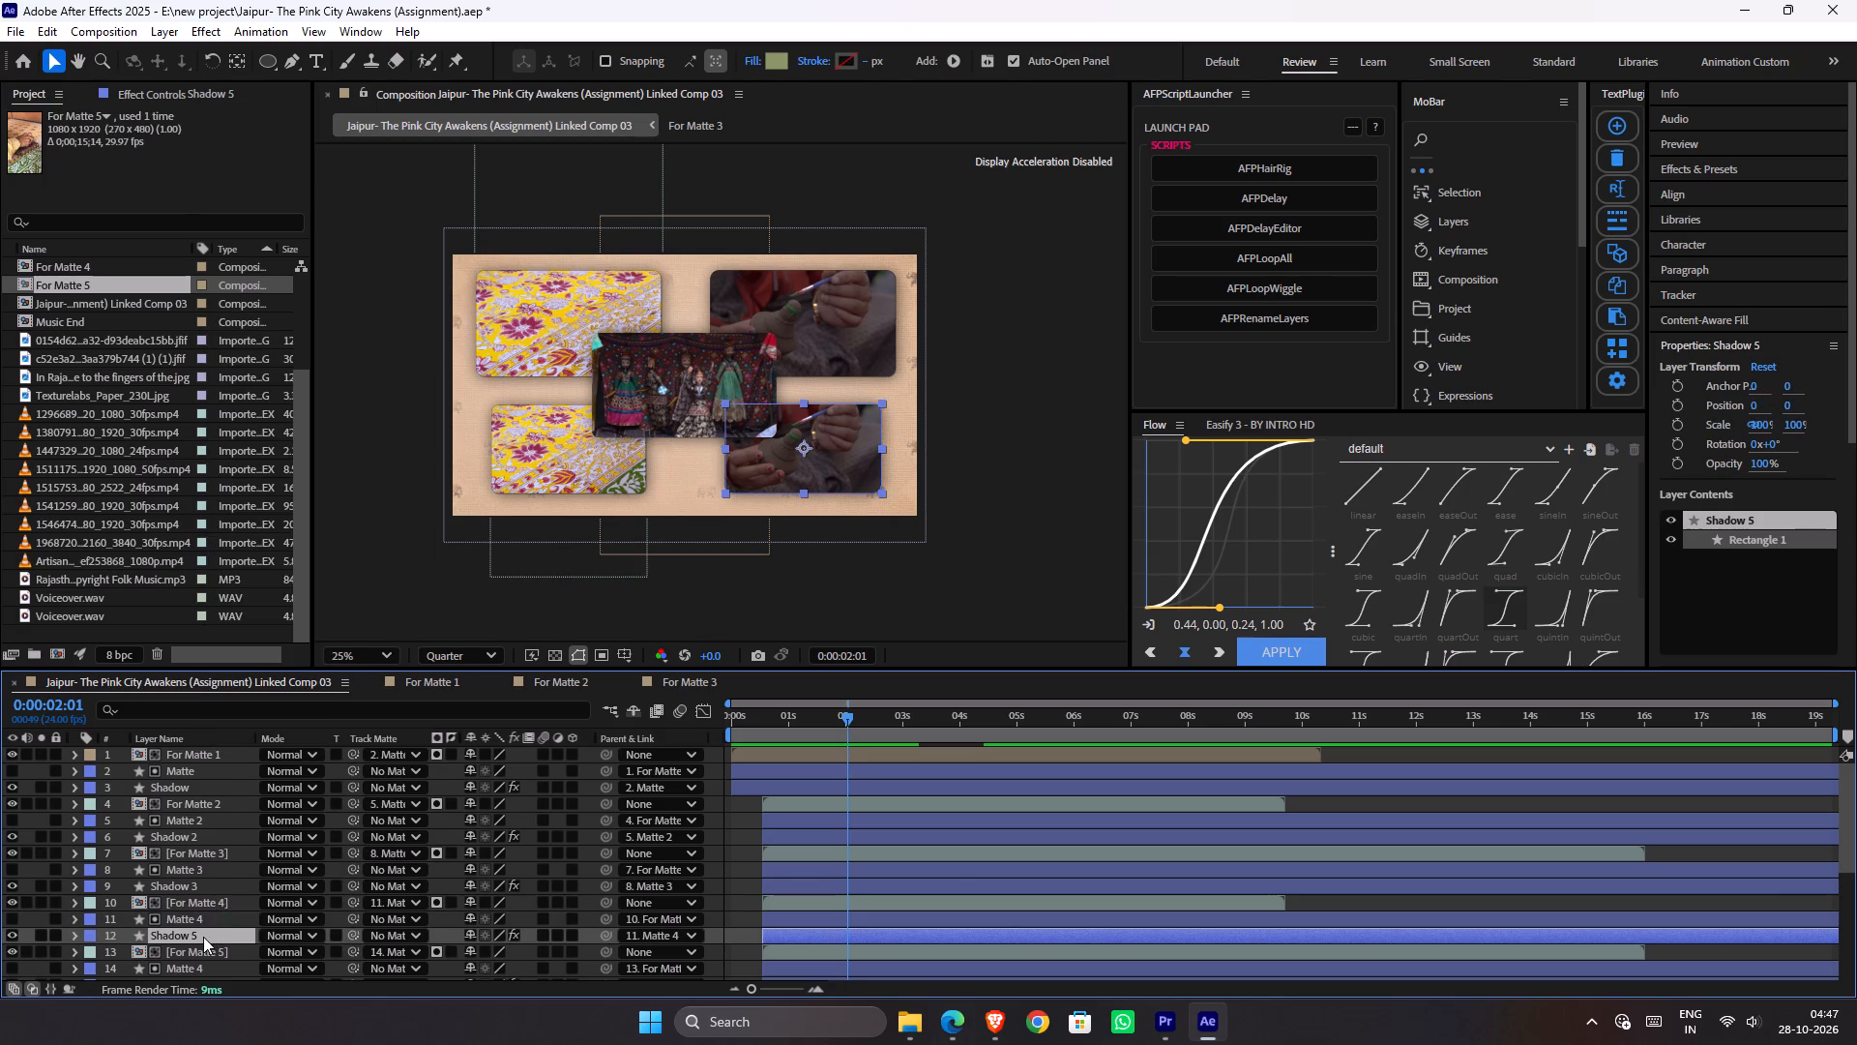
right_click(202, 937)
click(237, 876)
click(222, 930)
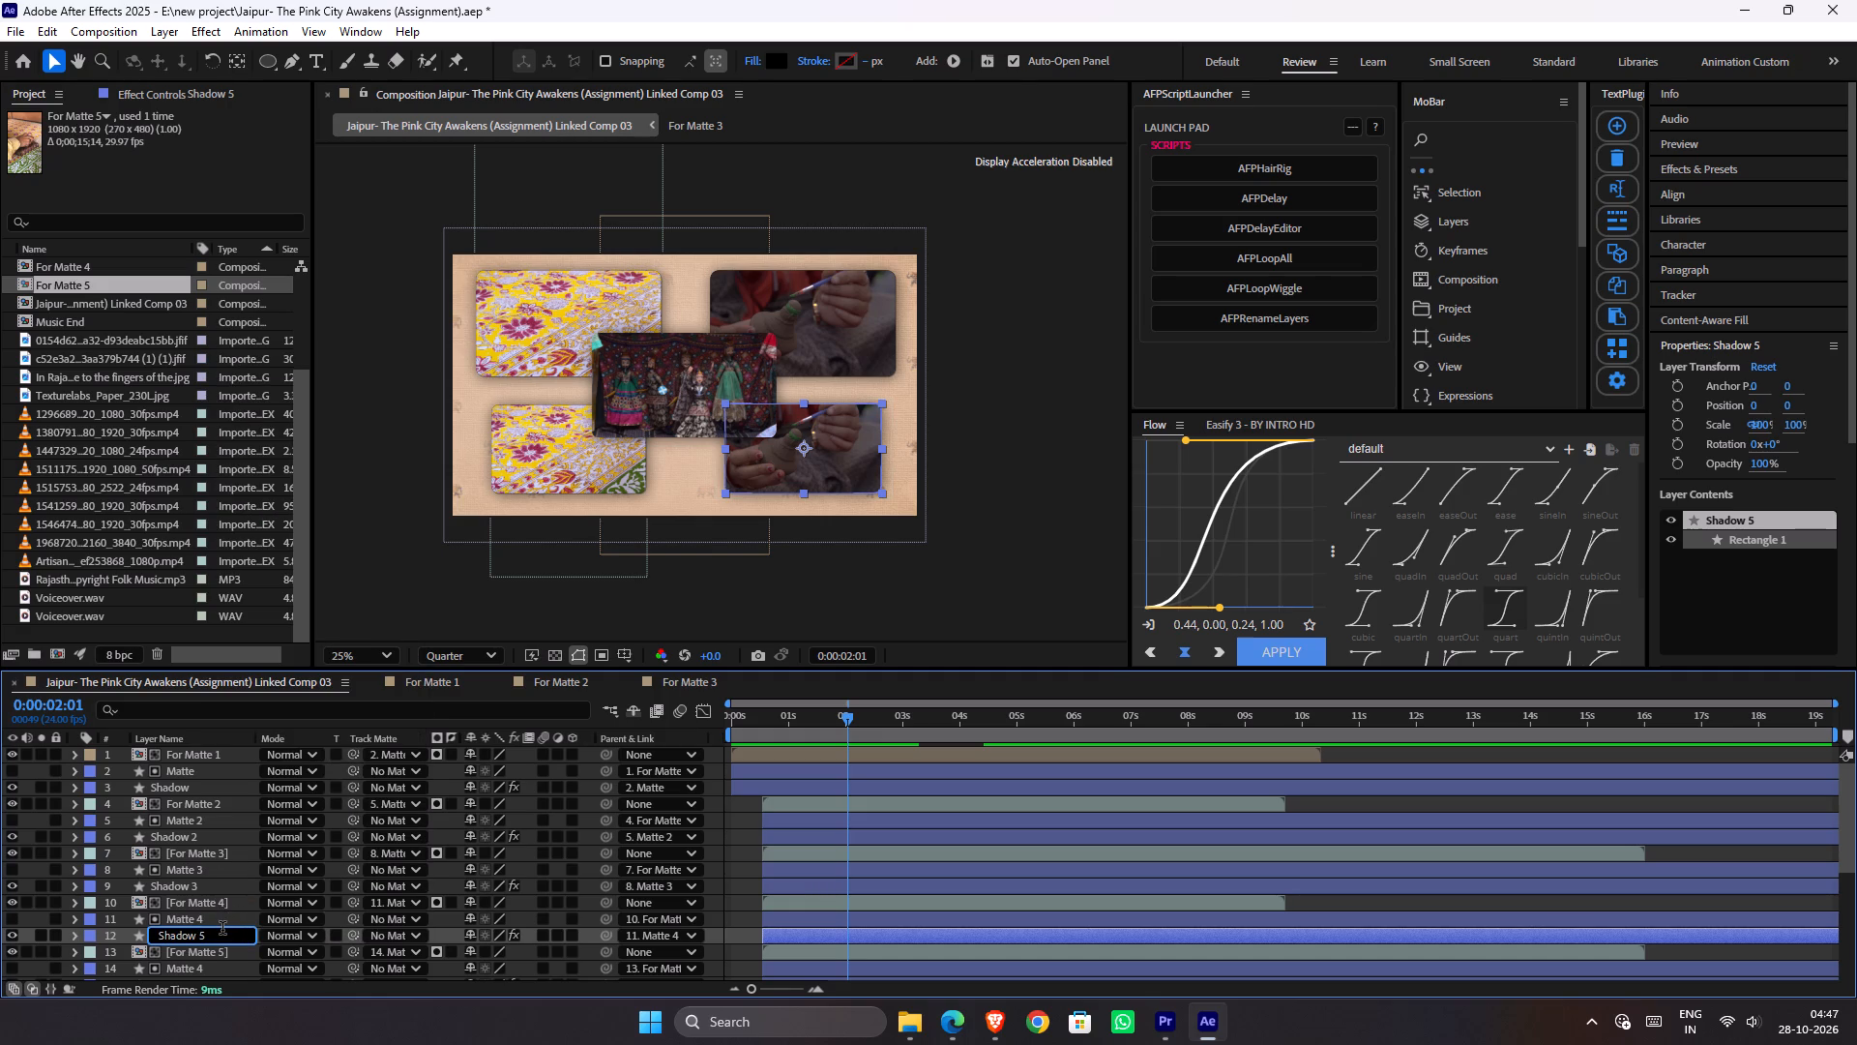
key(BackSpace)
key(4)
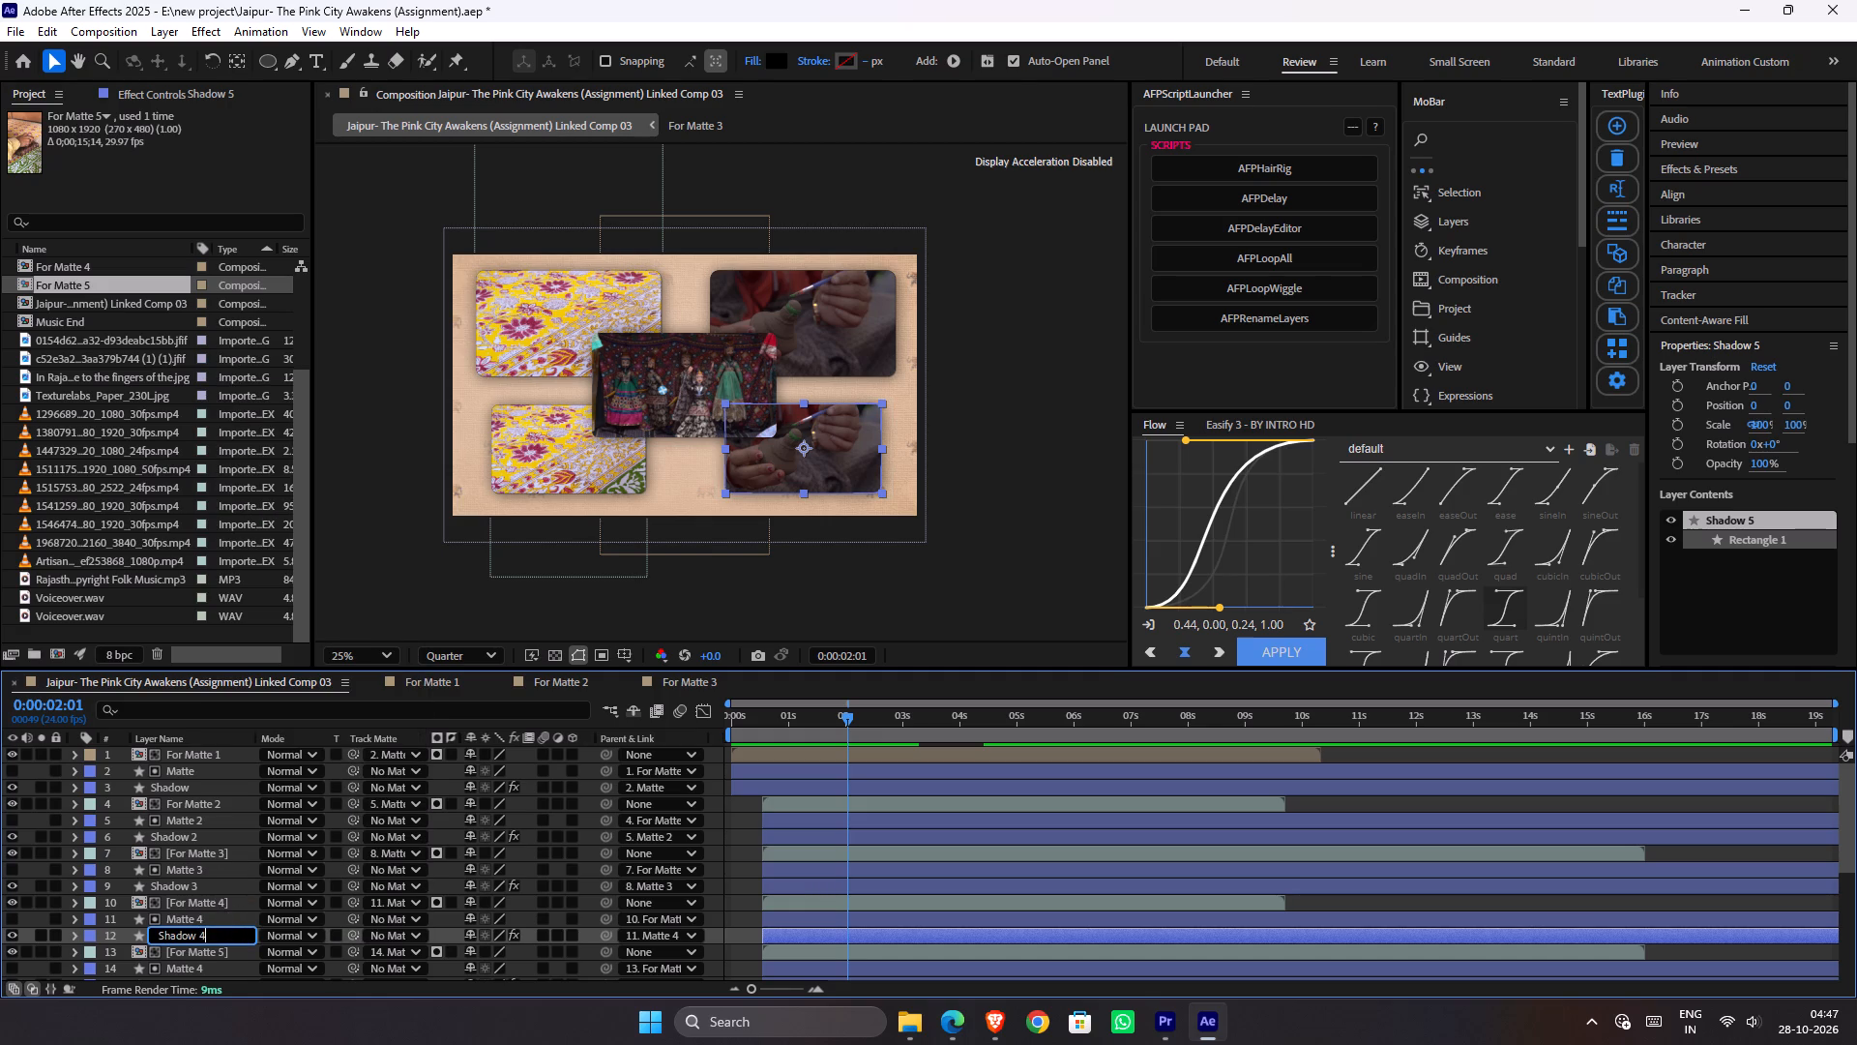
click(241, 919)
Rename the Matte 4 layer directly beneath For Matte 5 as Matte 5.
scroll(230, 930, down, 1)
click(211, 811)
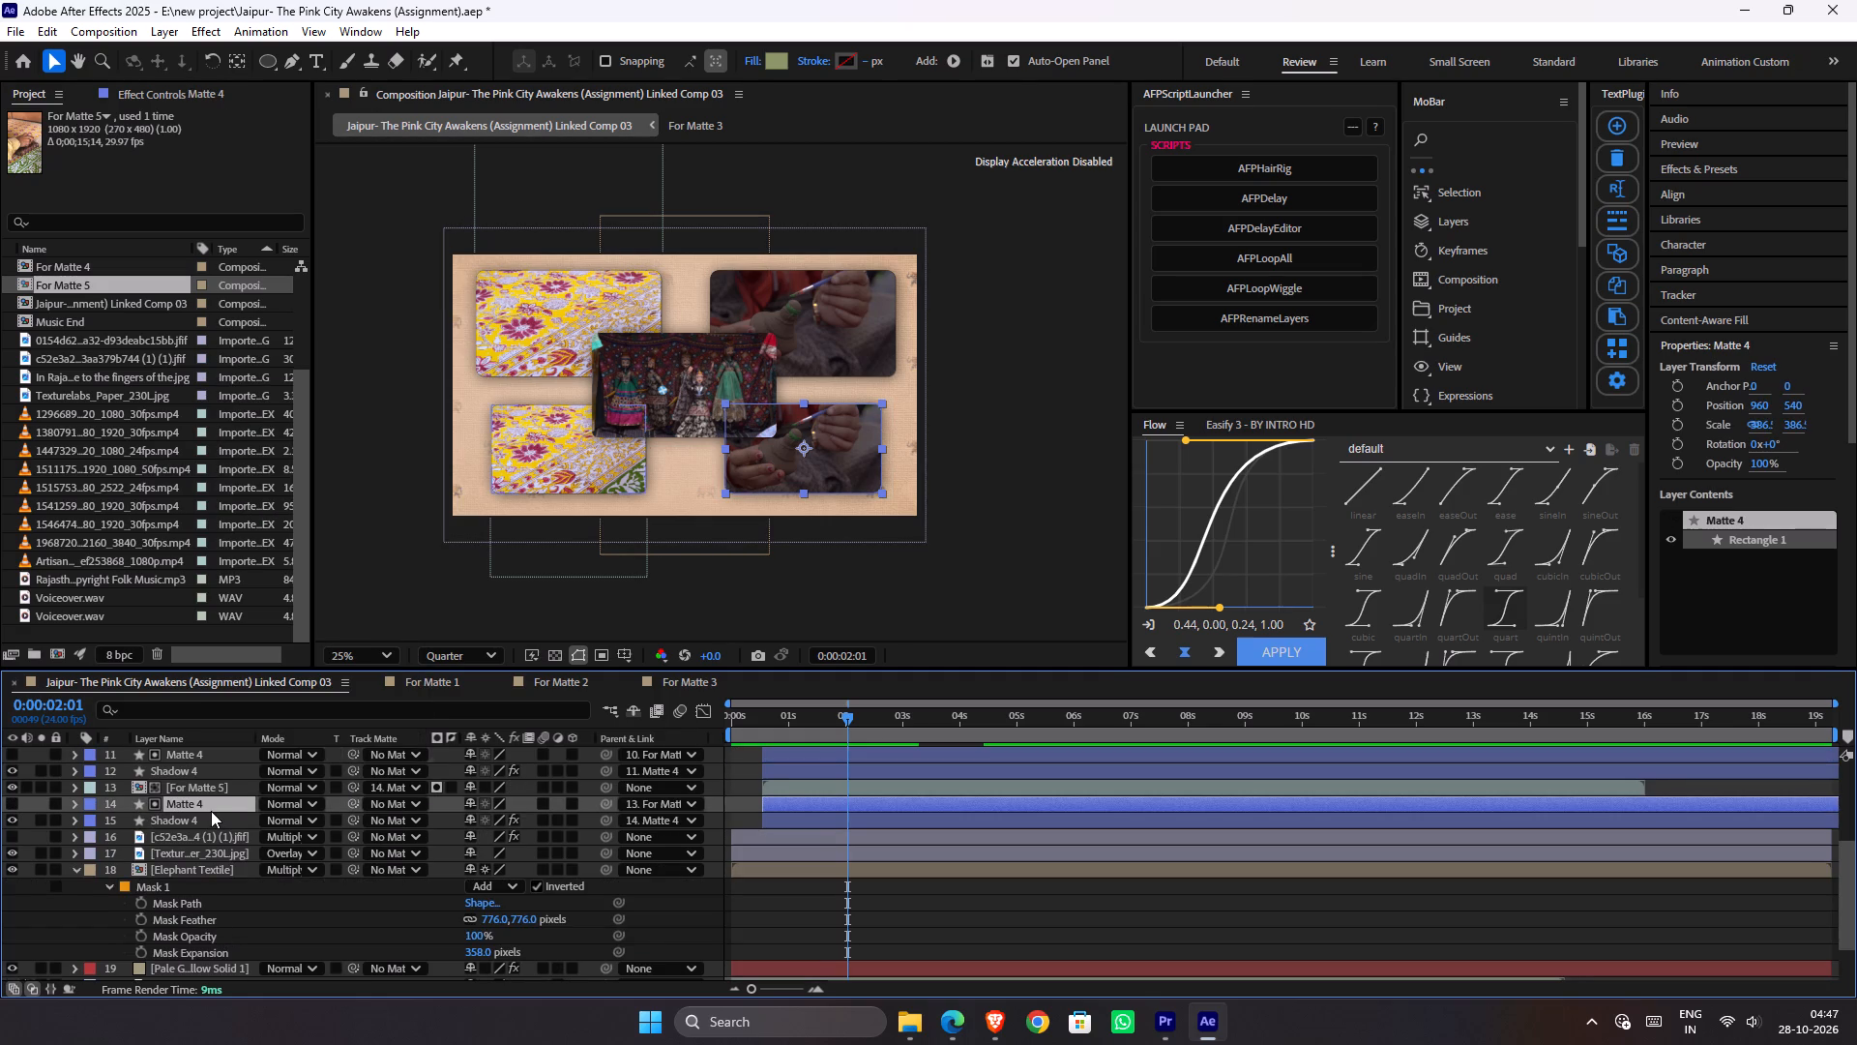
right_click(213, 809)
click(250, 752)
click(226, 811)
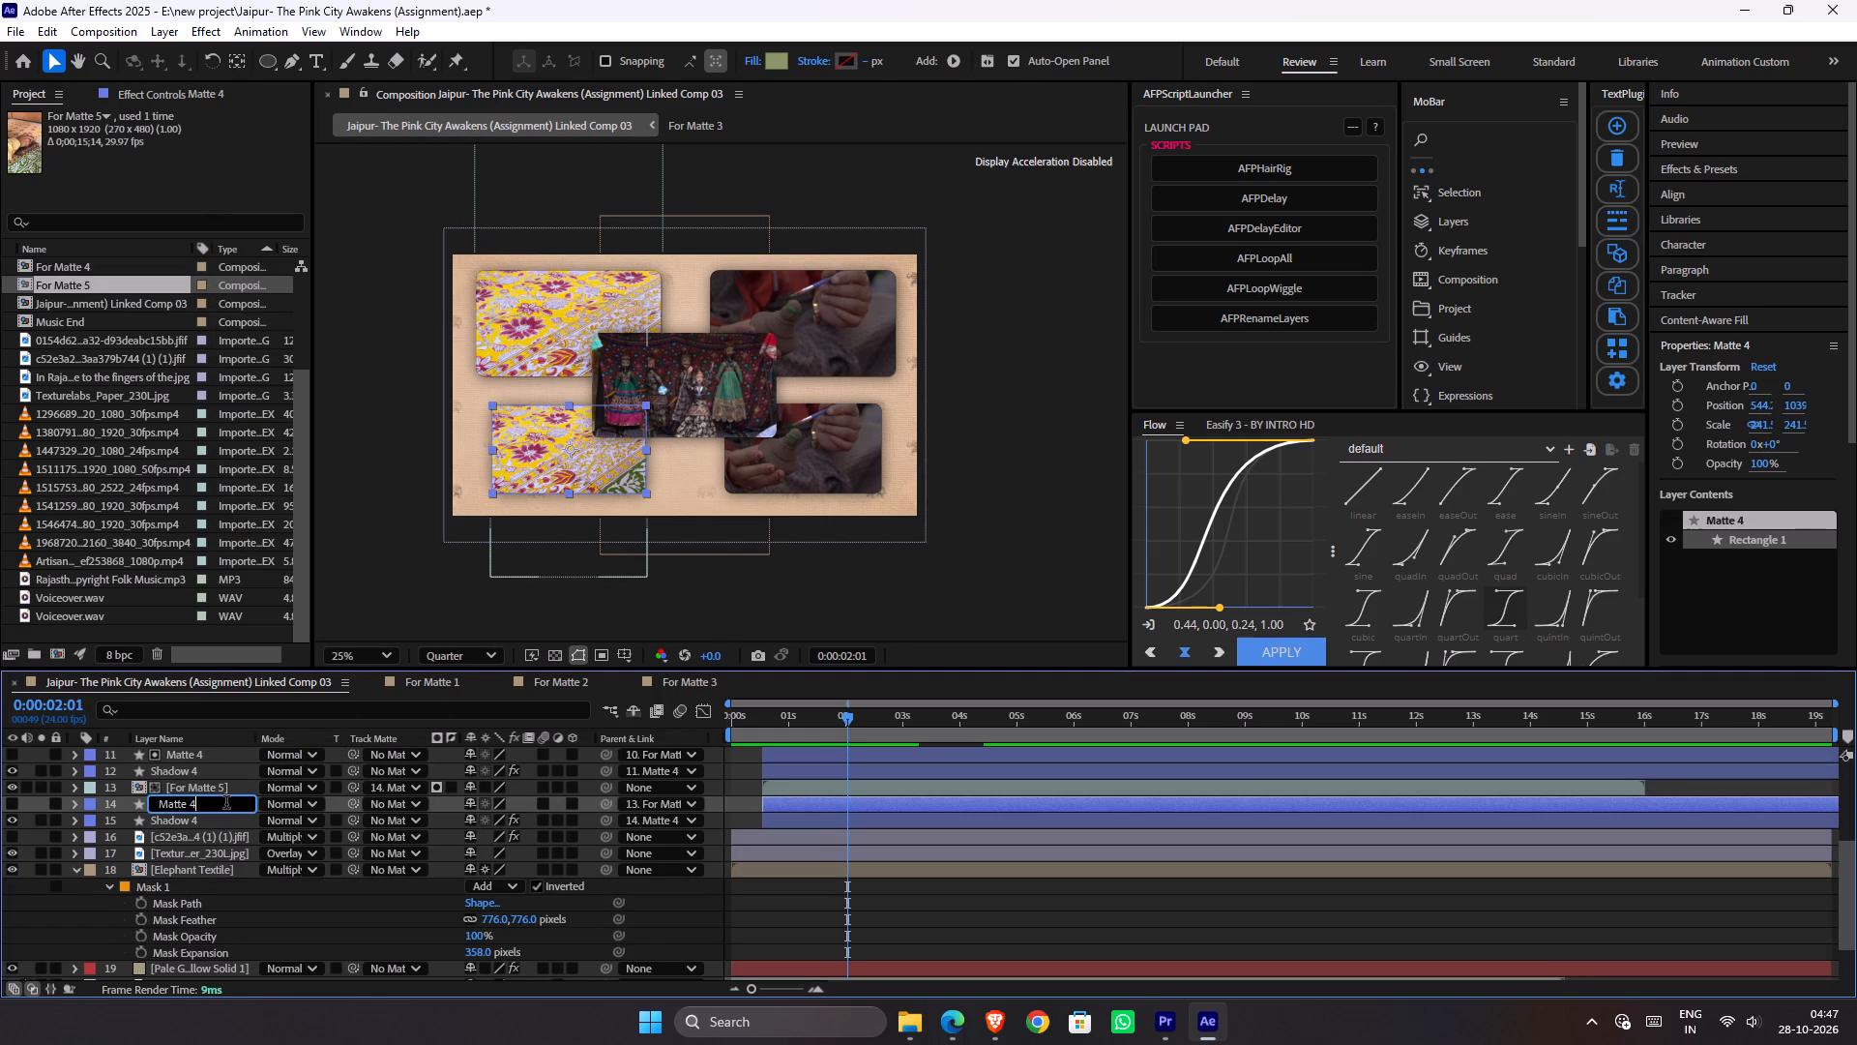
key(BackSpace)
key(5)
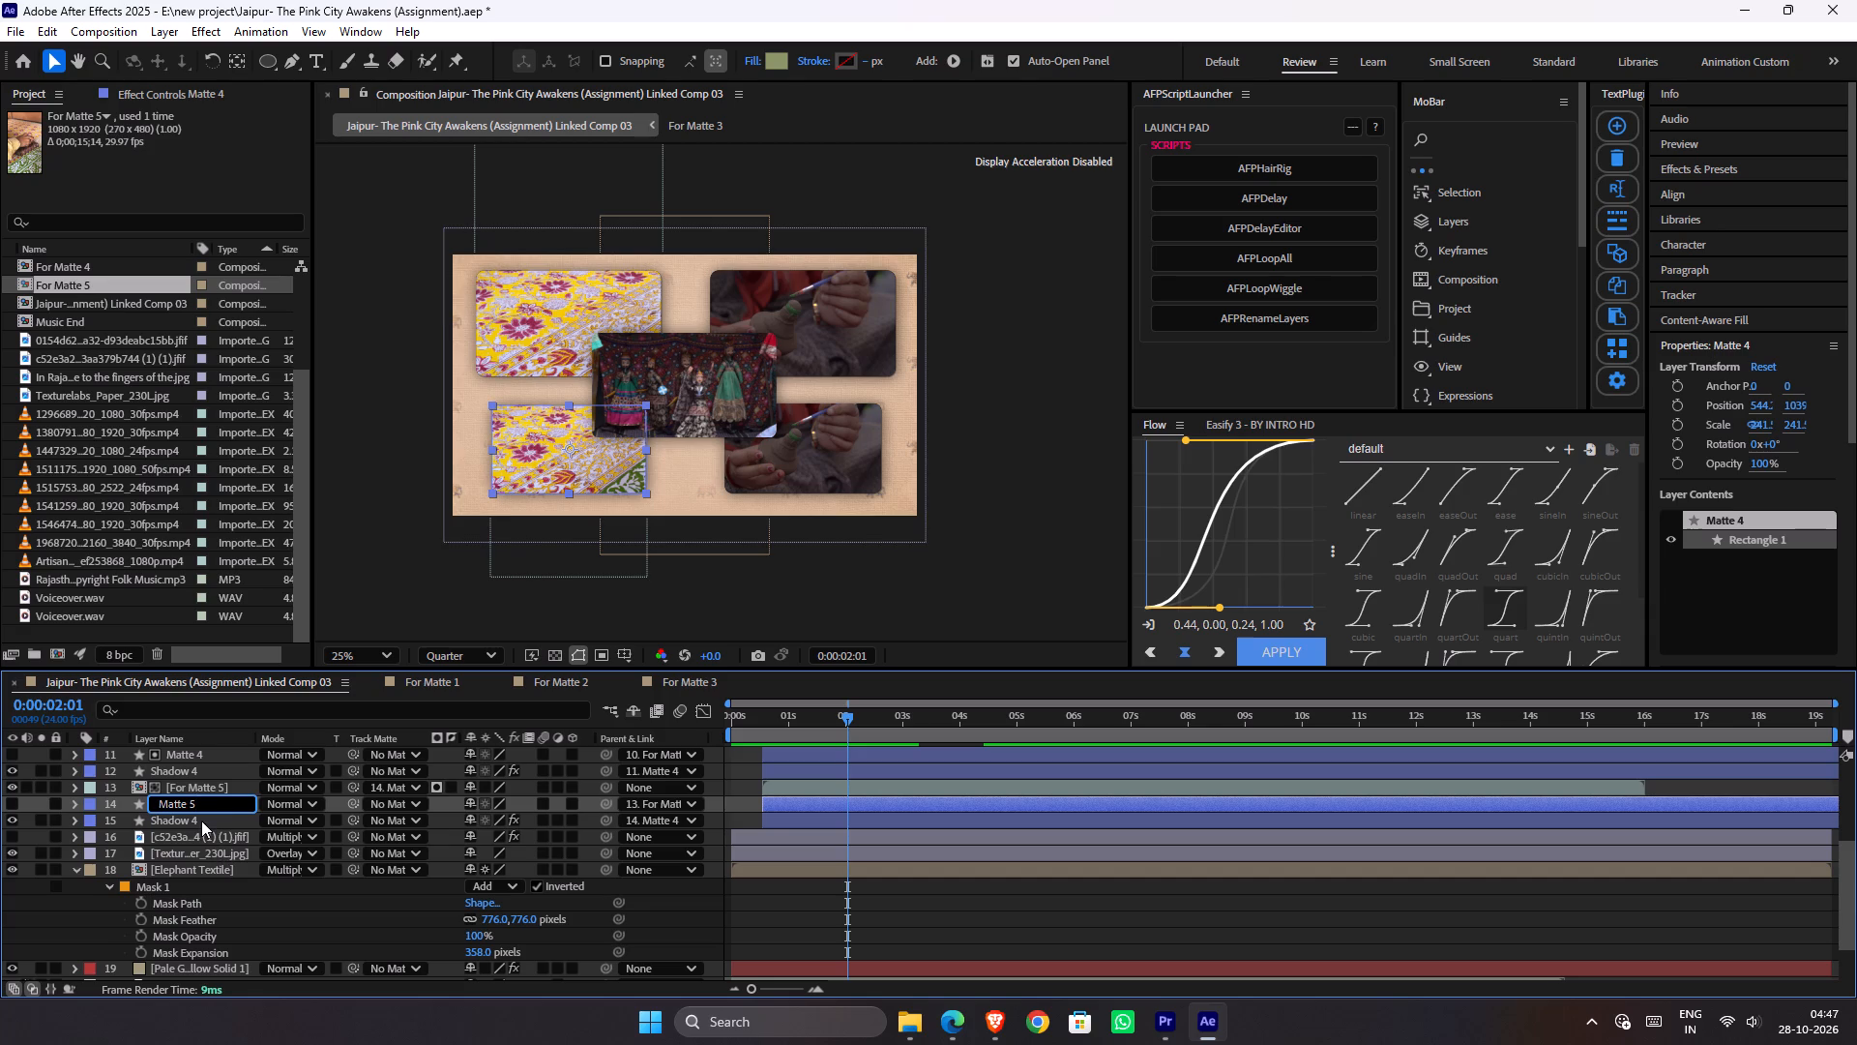
Rename the Shadow 4 layer beneath Matte 5 as Shadow 5 and save the project.
click(201, 821)
right_click(201, 821)
click(239, 761)
click(220, 815)
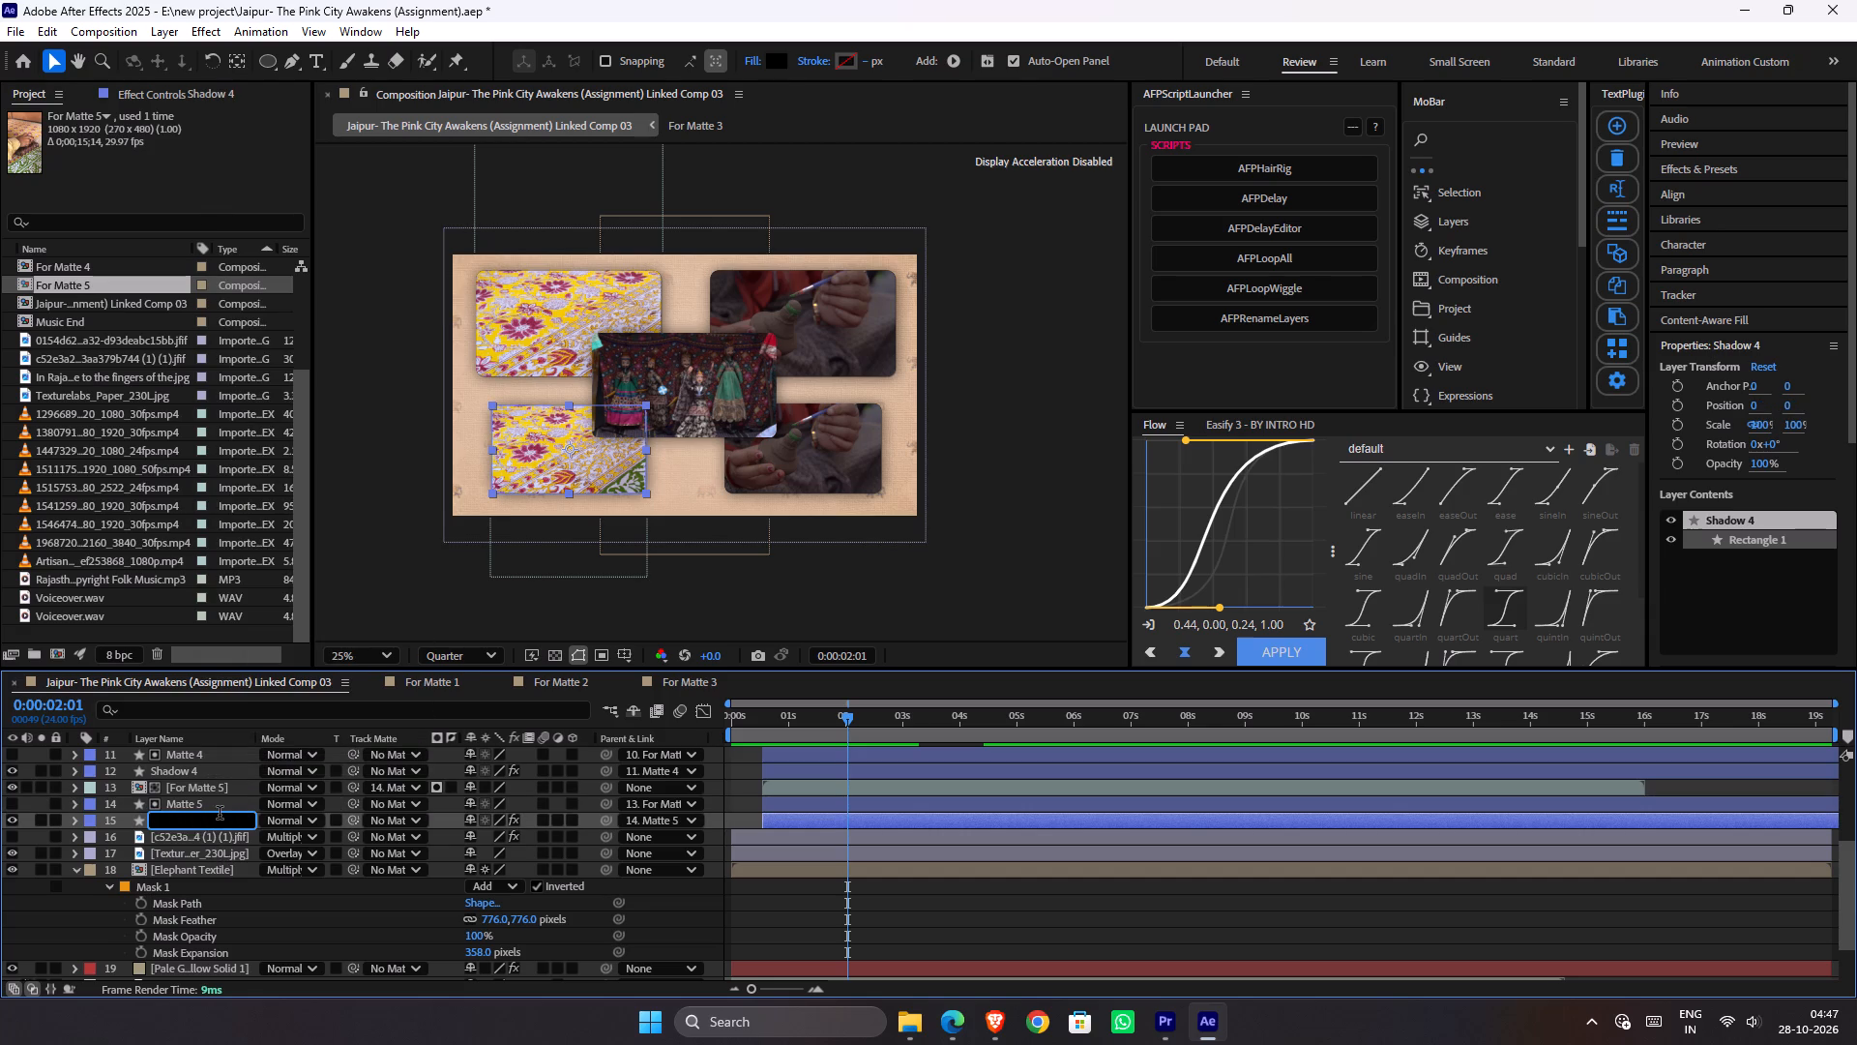
key(BackSpace)
key(5)
click(225, 821)
click(225, 807)
key(ctrl+s)
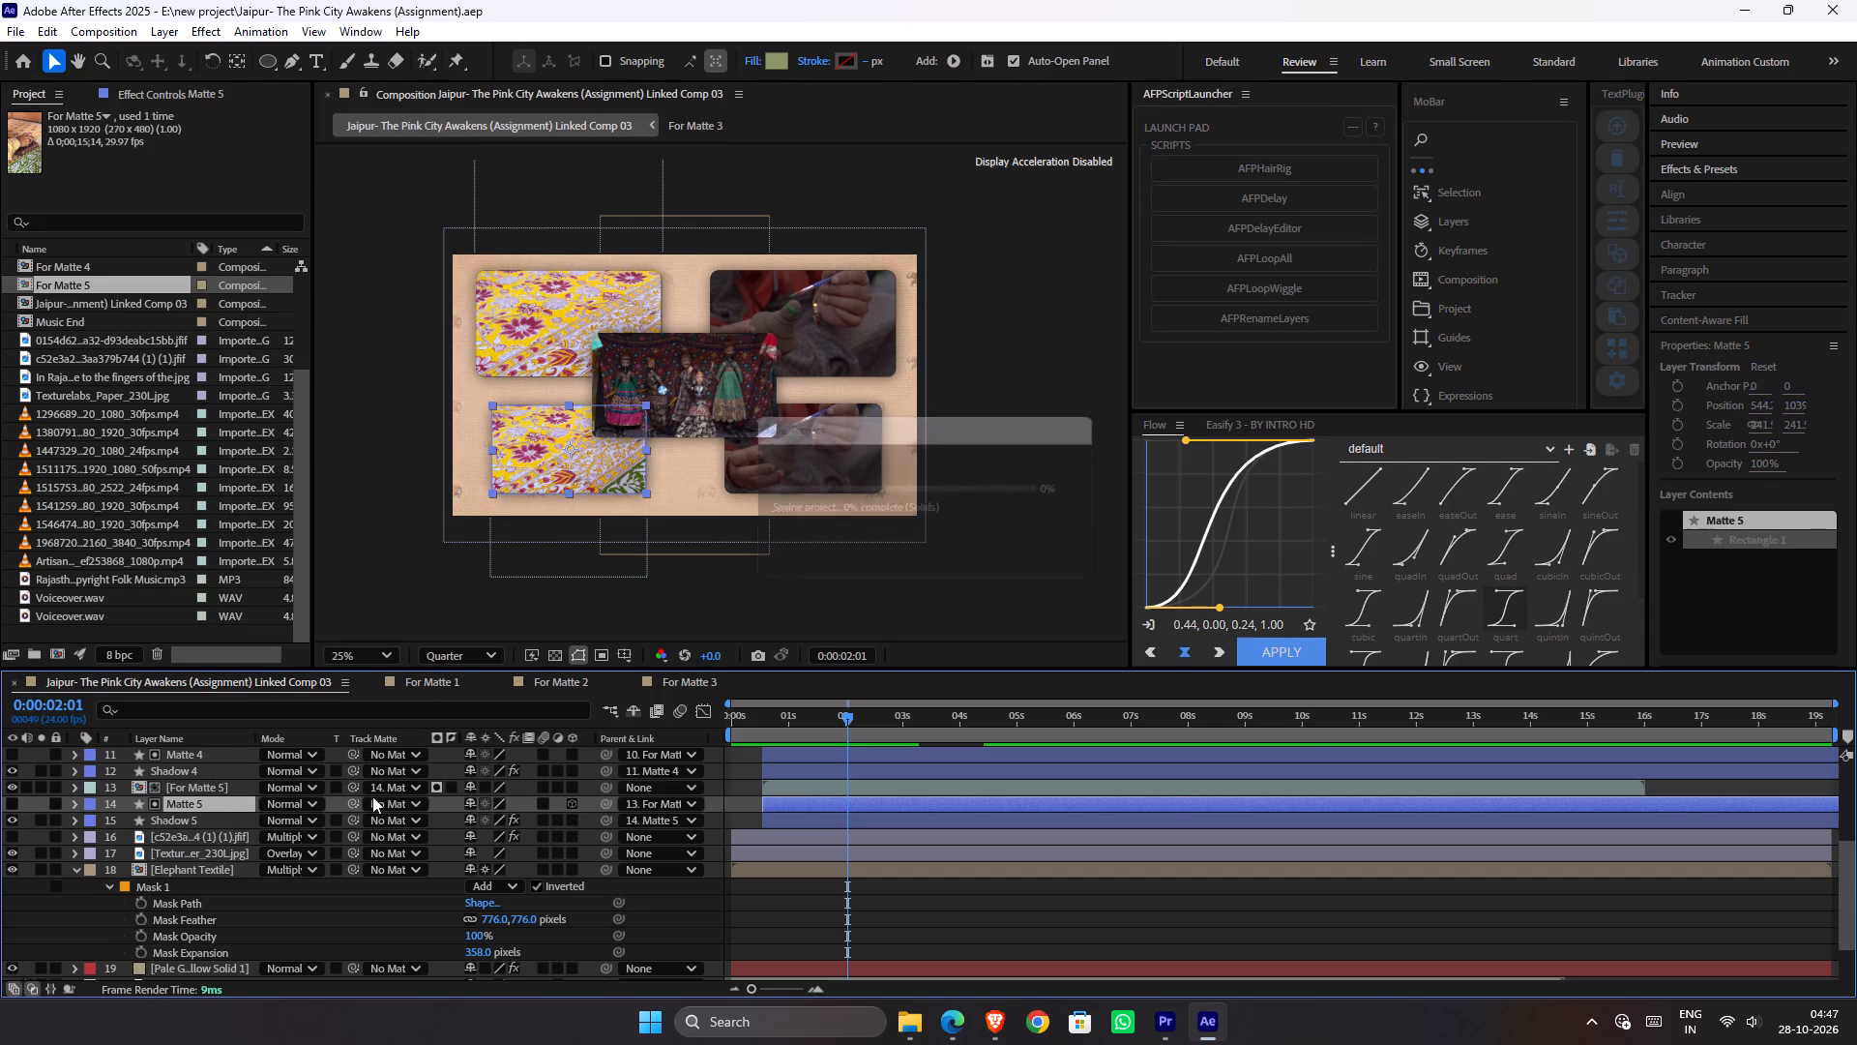
Examine the clips inside the For Matte 4, For Matte 5, For Matte 1 and For Matte 2 compositions.
scroll(353, 796, up, 1)
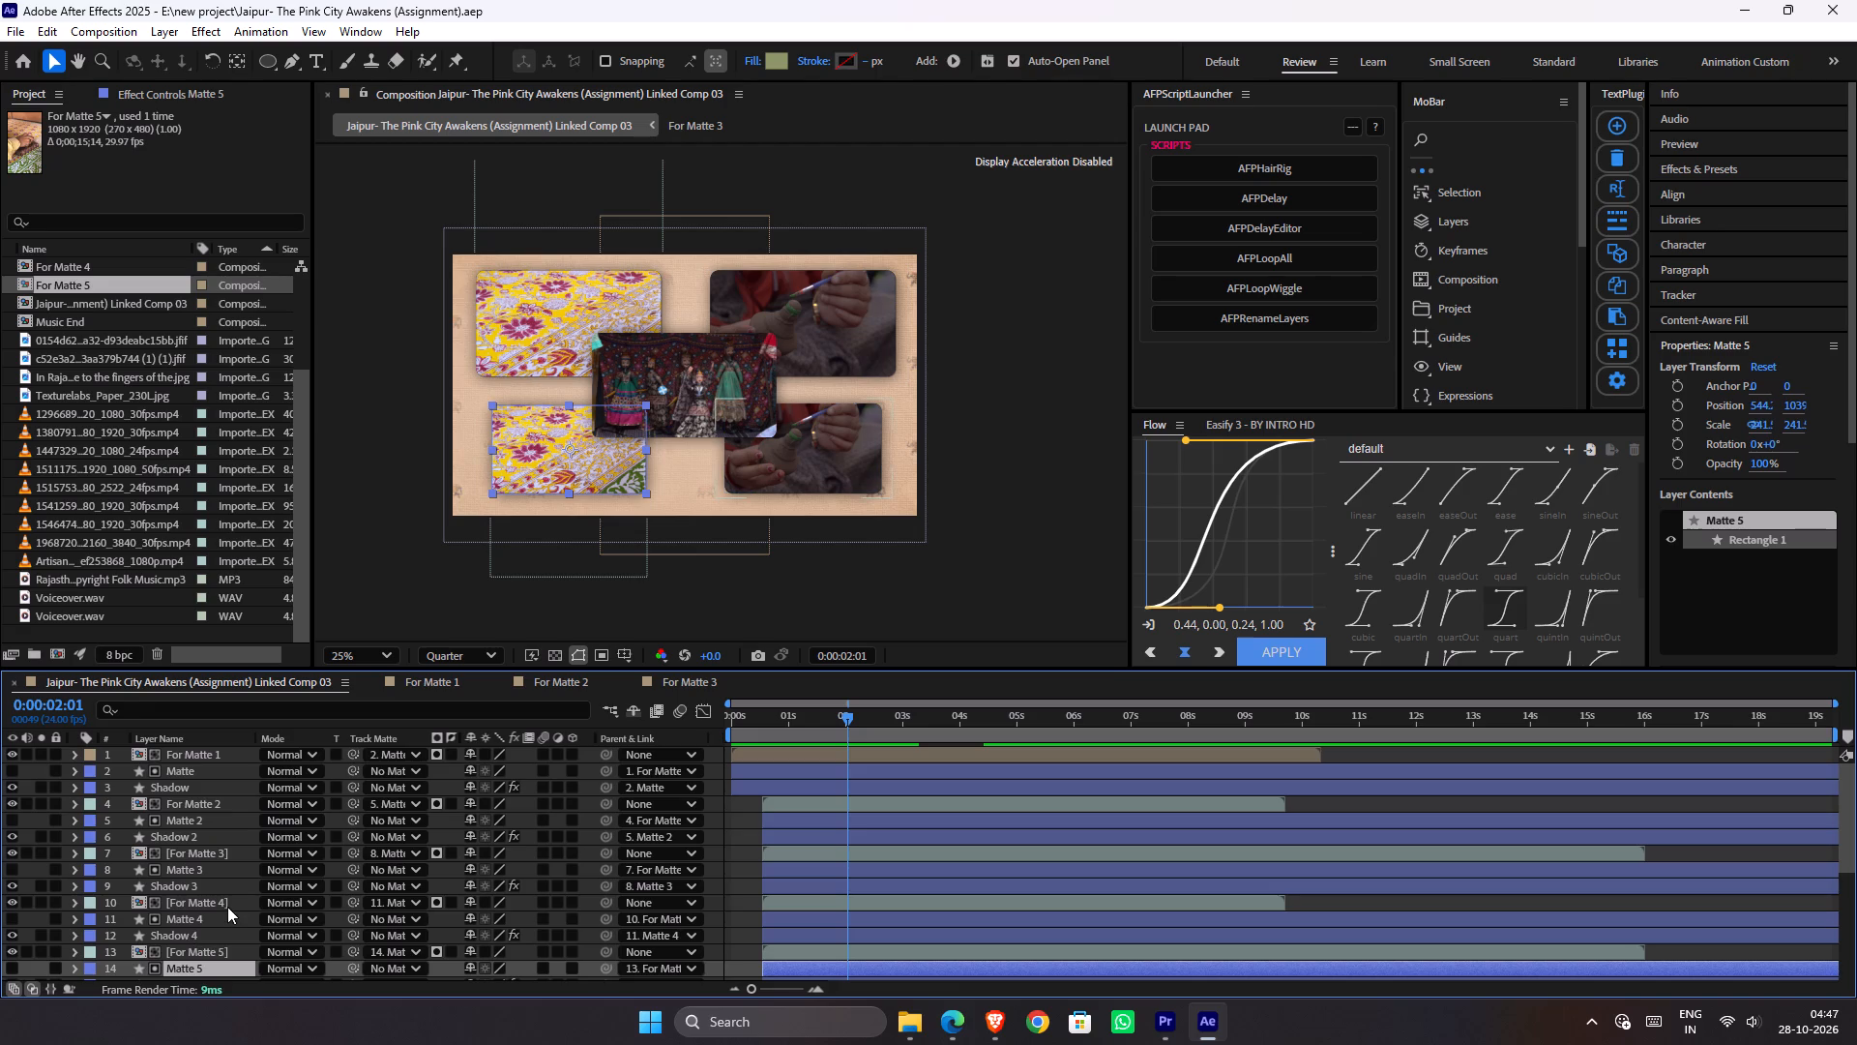
double_click(227, 907)
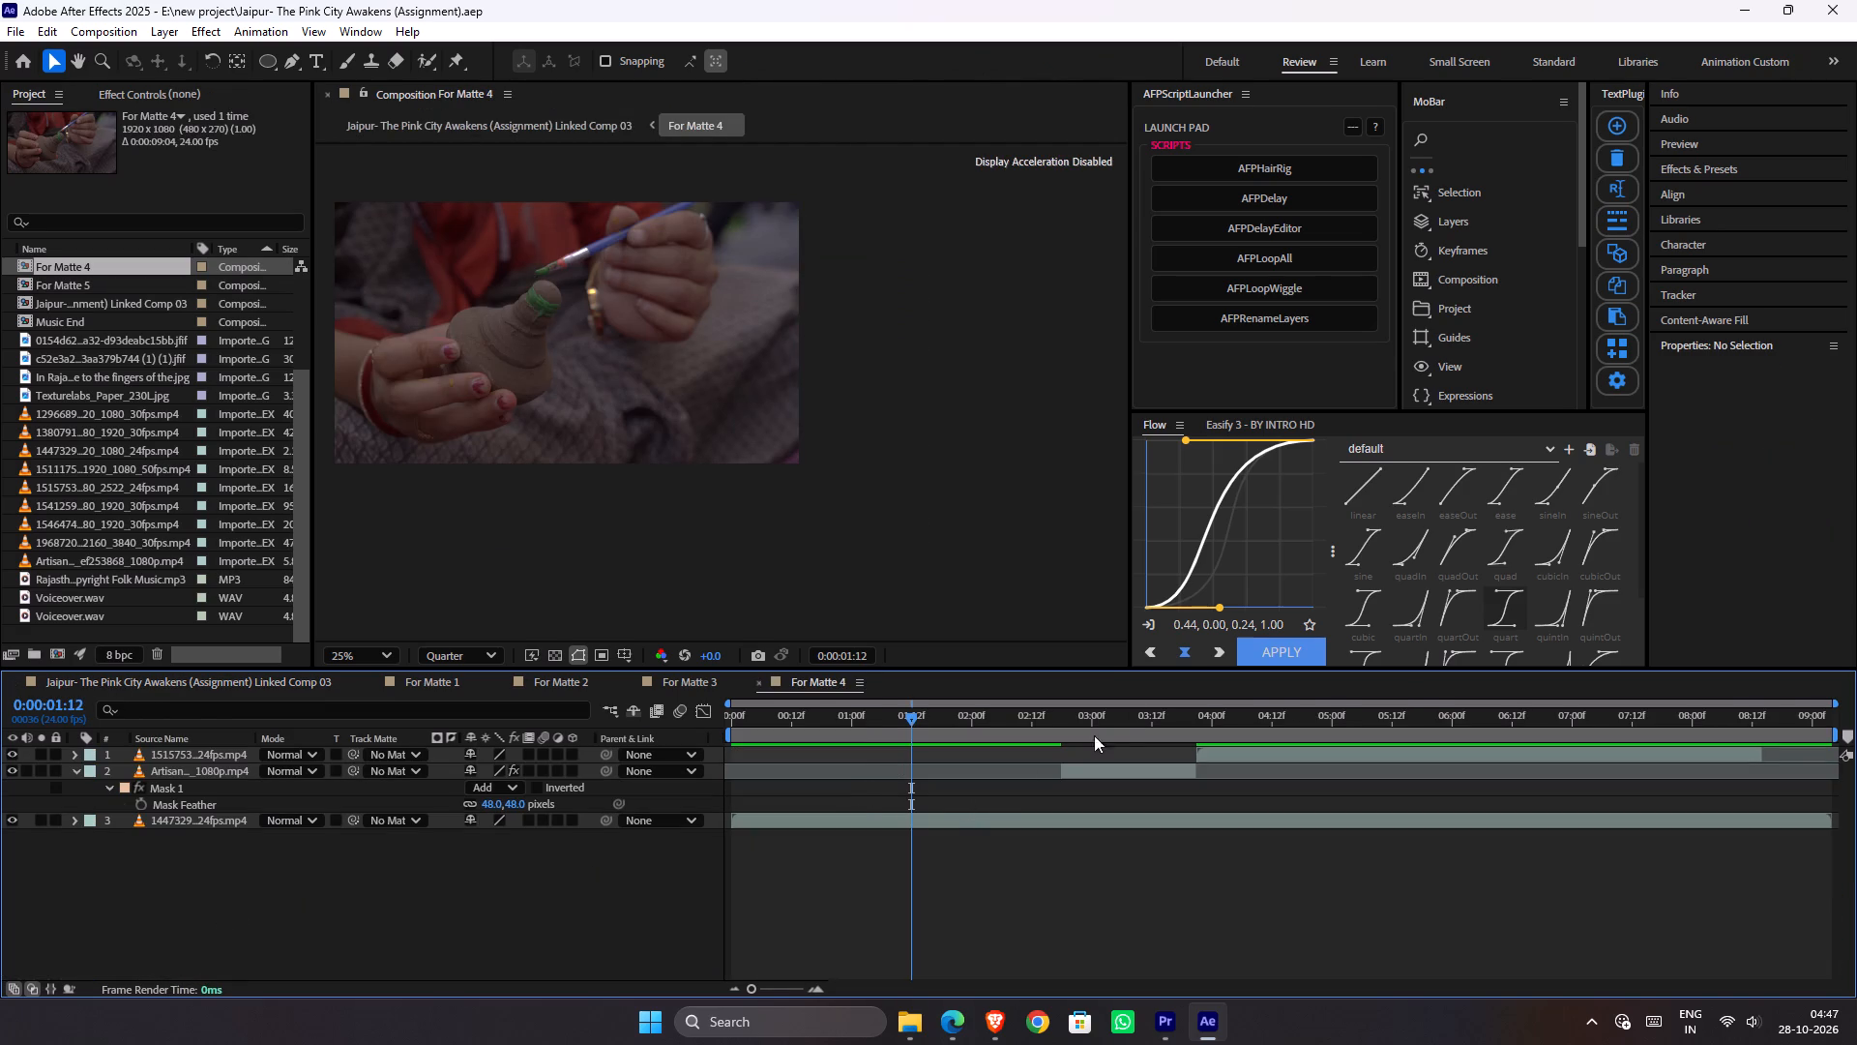
click(275, 675)
double_click(206, 951)
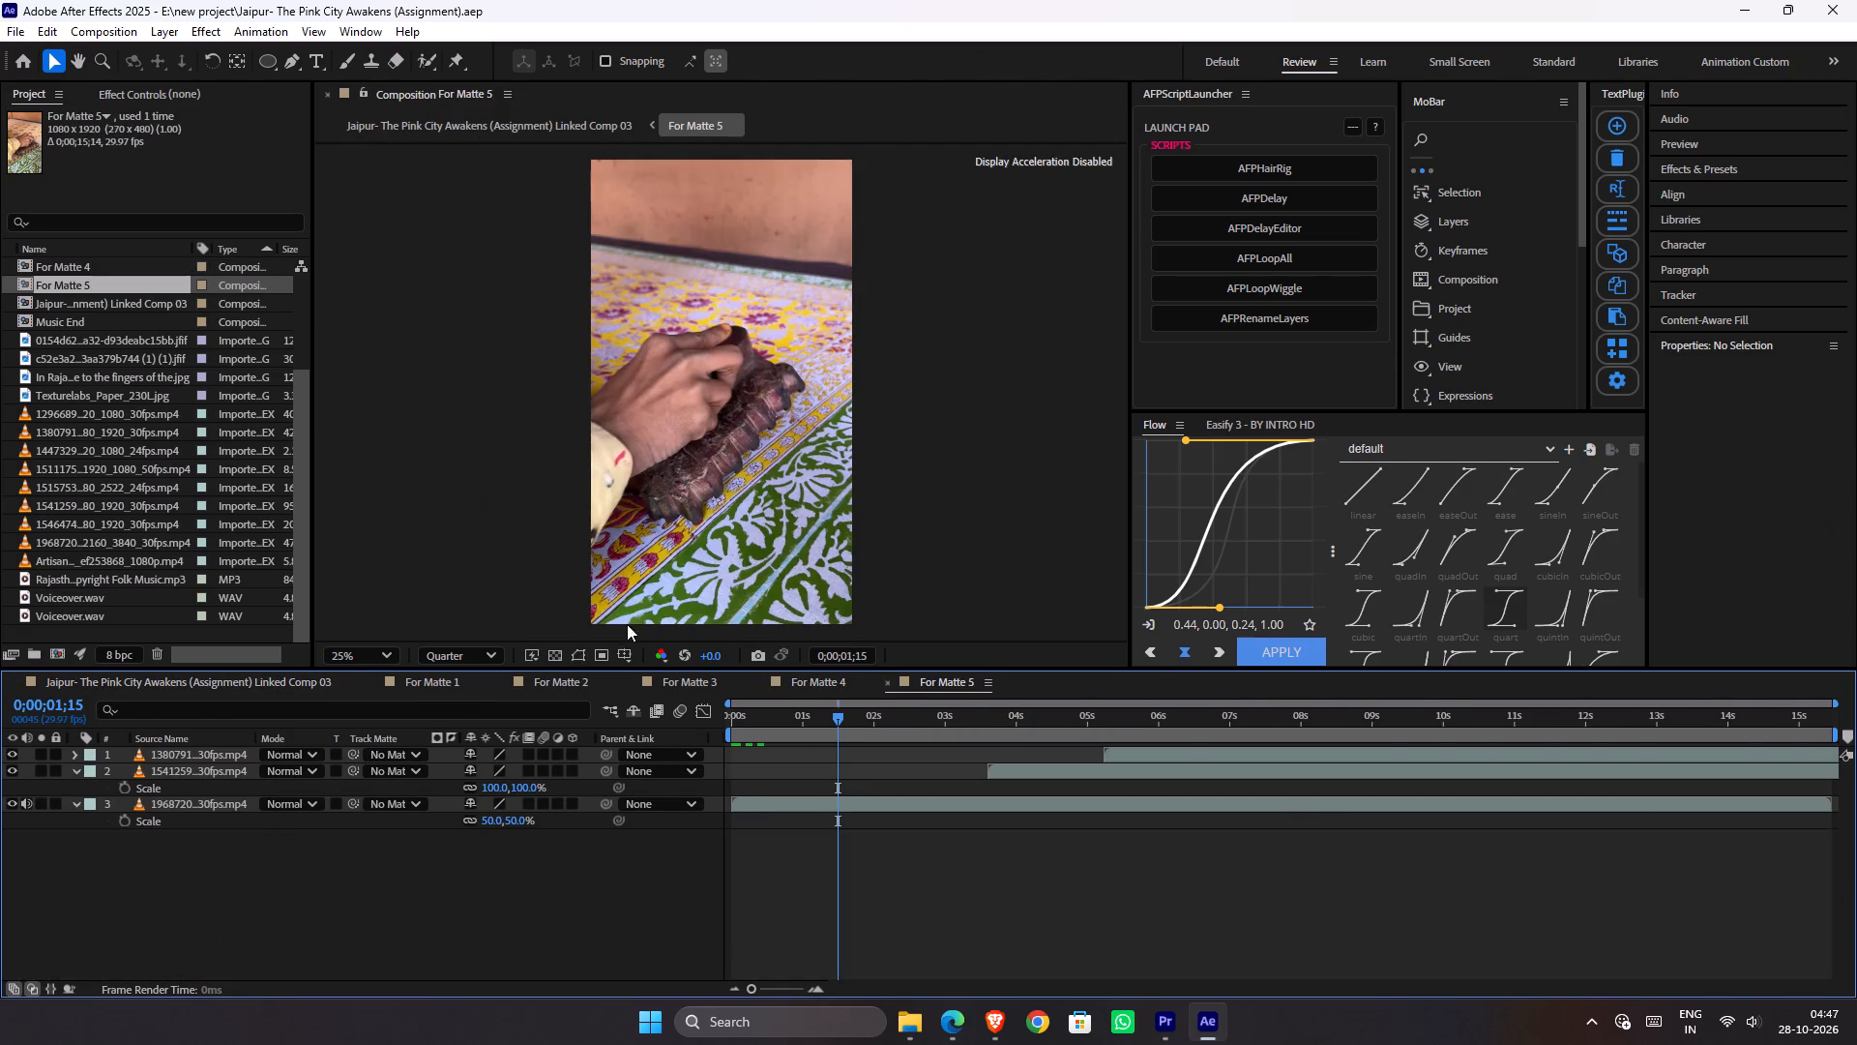
click(442, 681)
drag(1010, 722, 1343, 729)
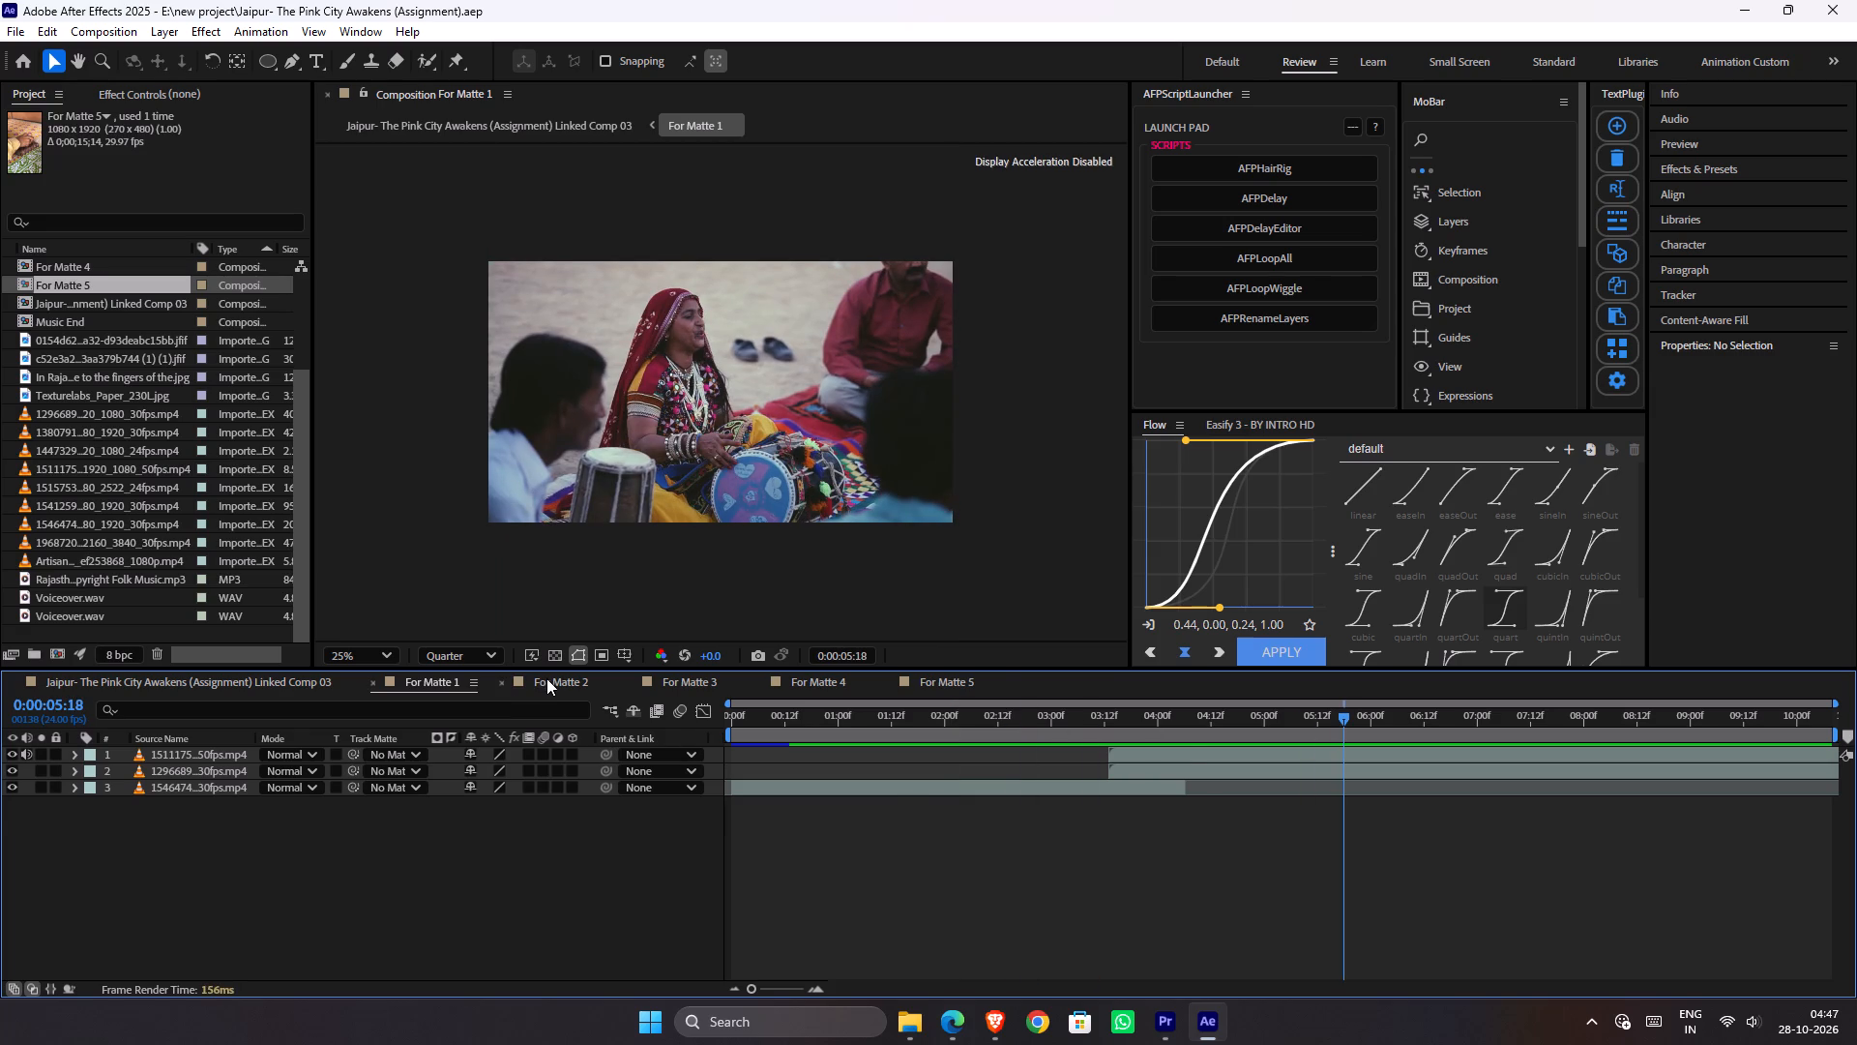
click(546, 678)
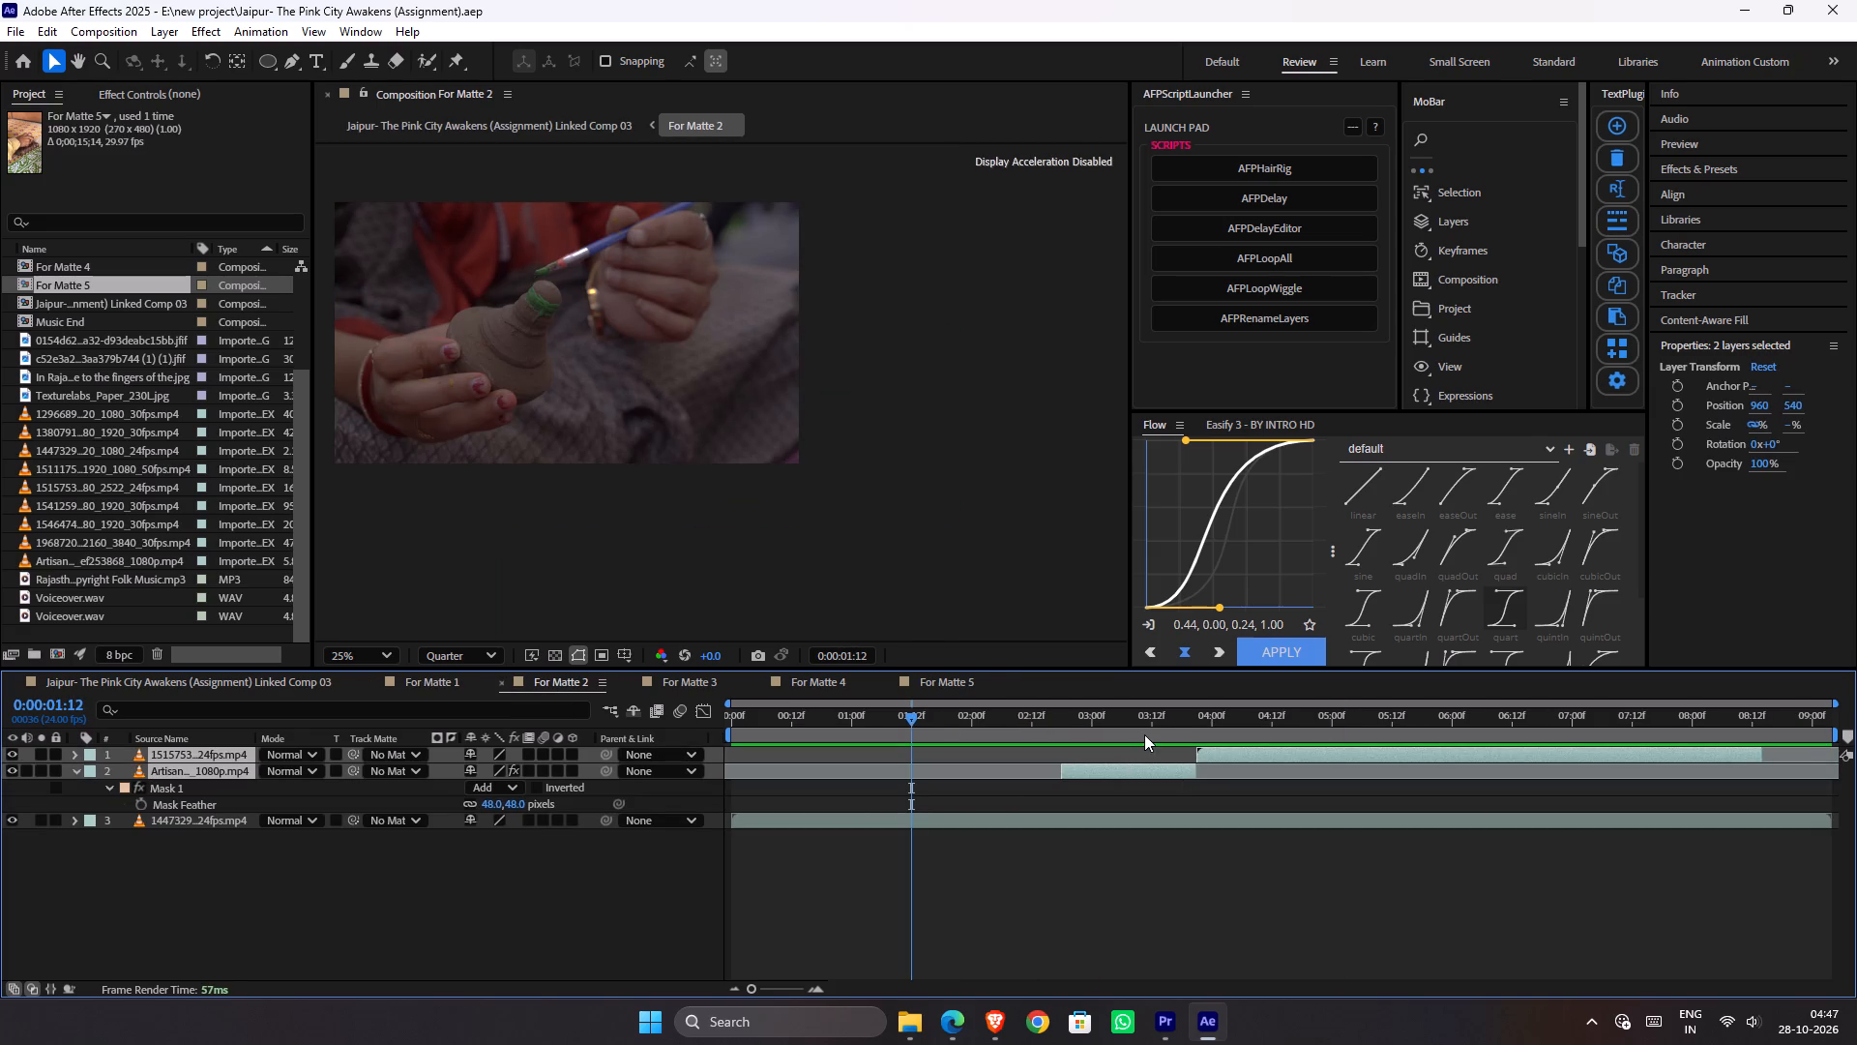
drag(1144, 734, 1205, 753)
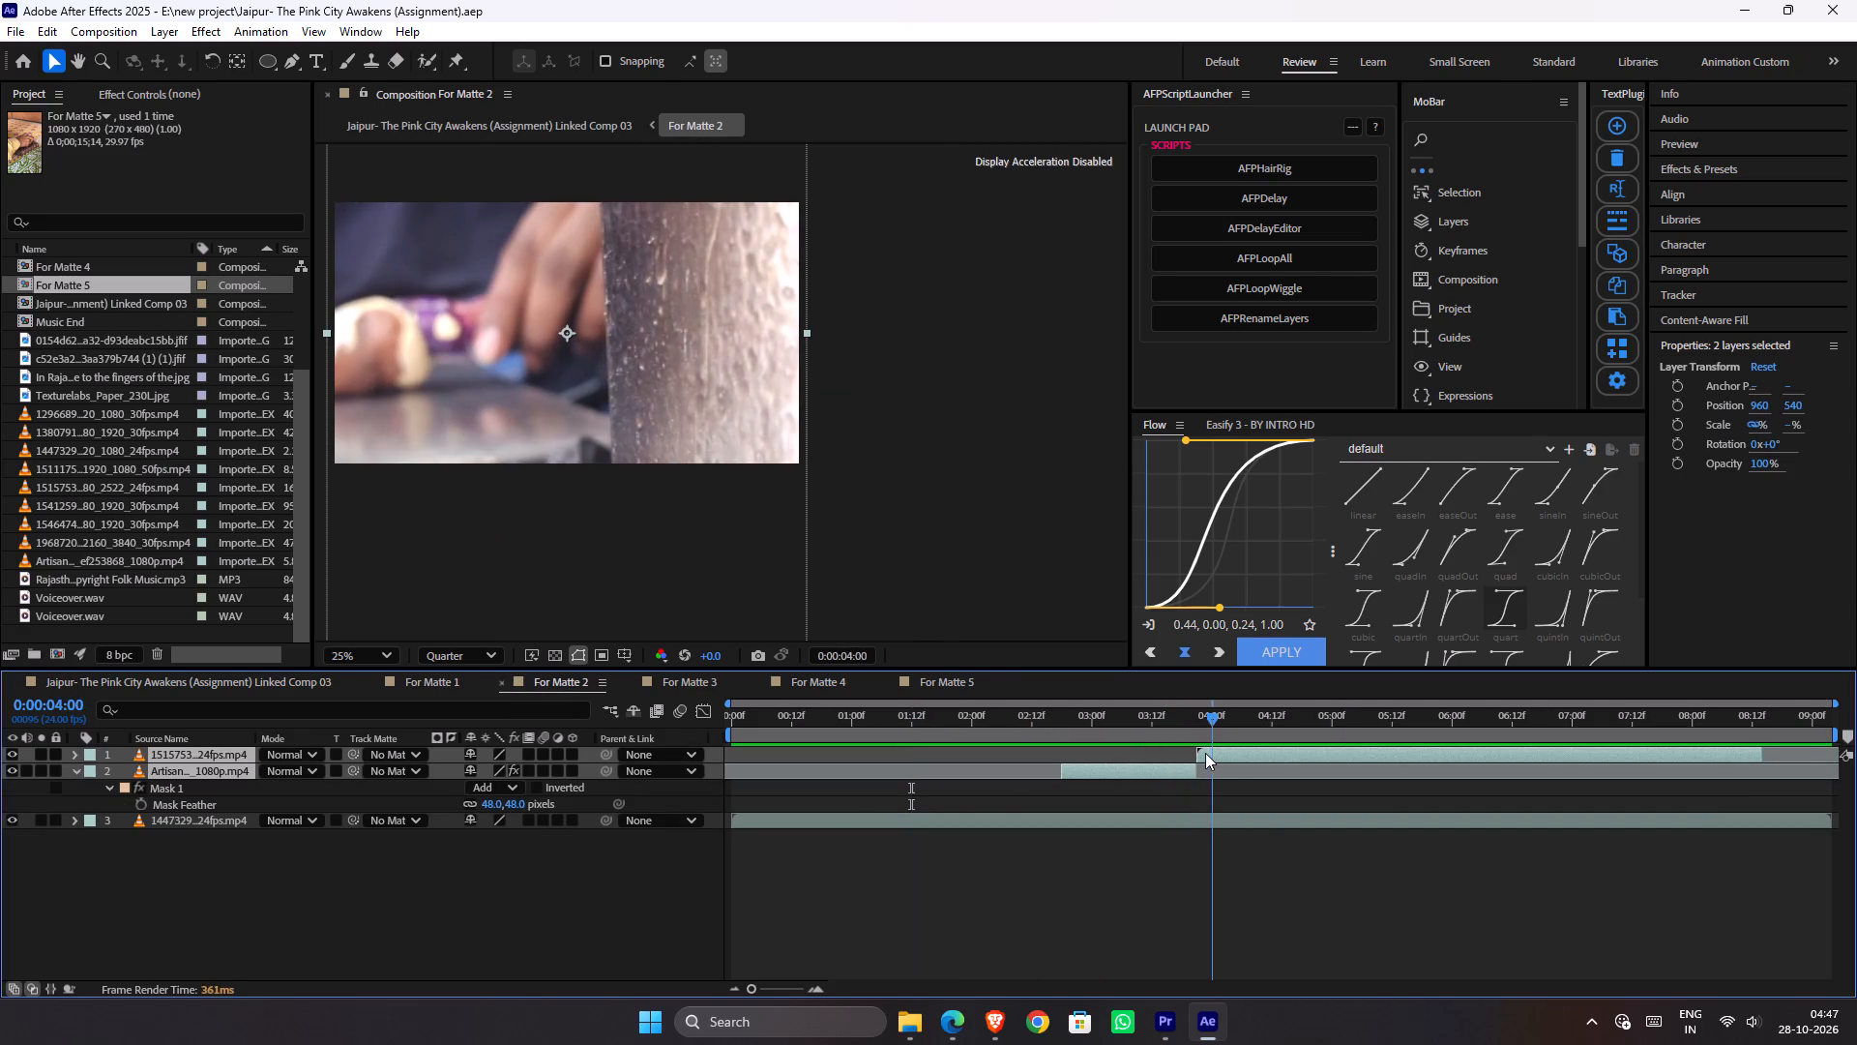
drag(1205, 753, 1173, 746)
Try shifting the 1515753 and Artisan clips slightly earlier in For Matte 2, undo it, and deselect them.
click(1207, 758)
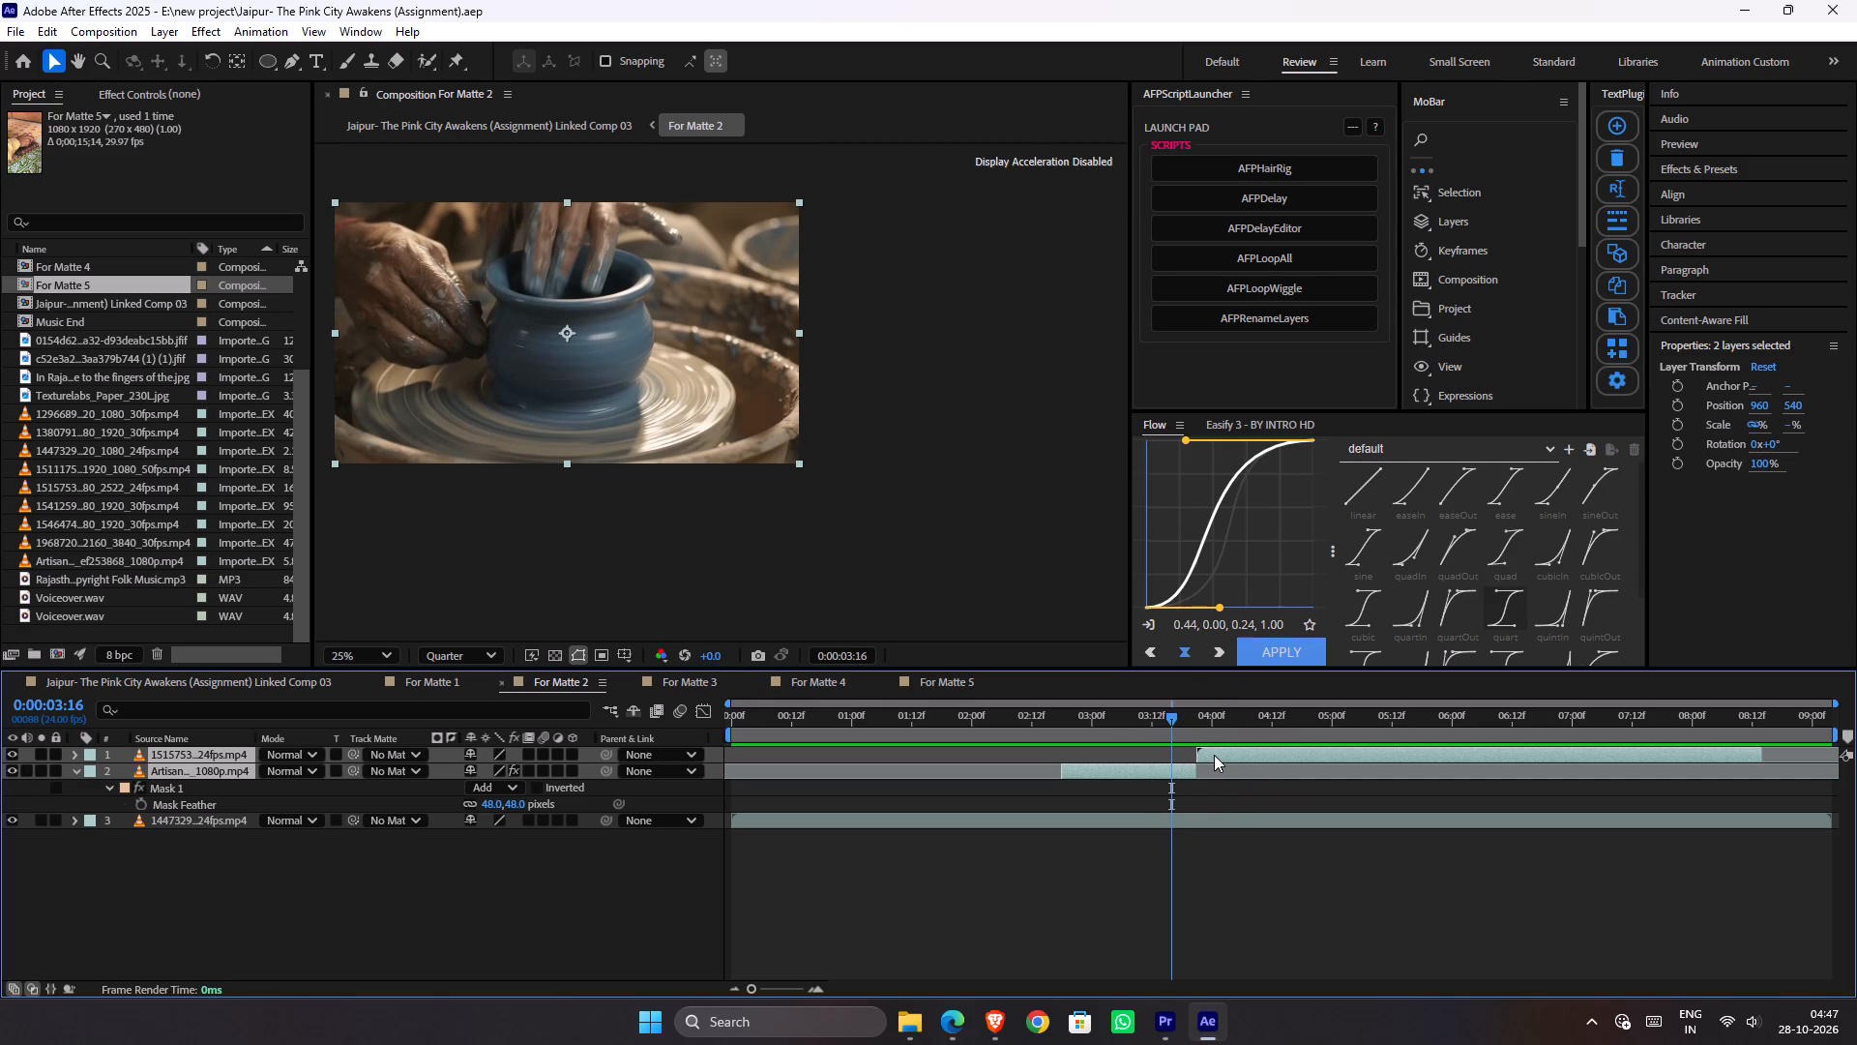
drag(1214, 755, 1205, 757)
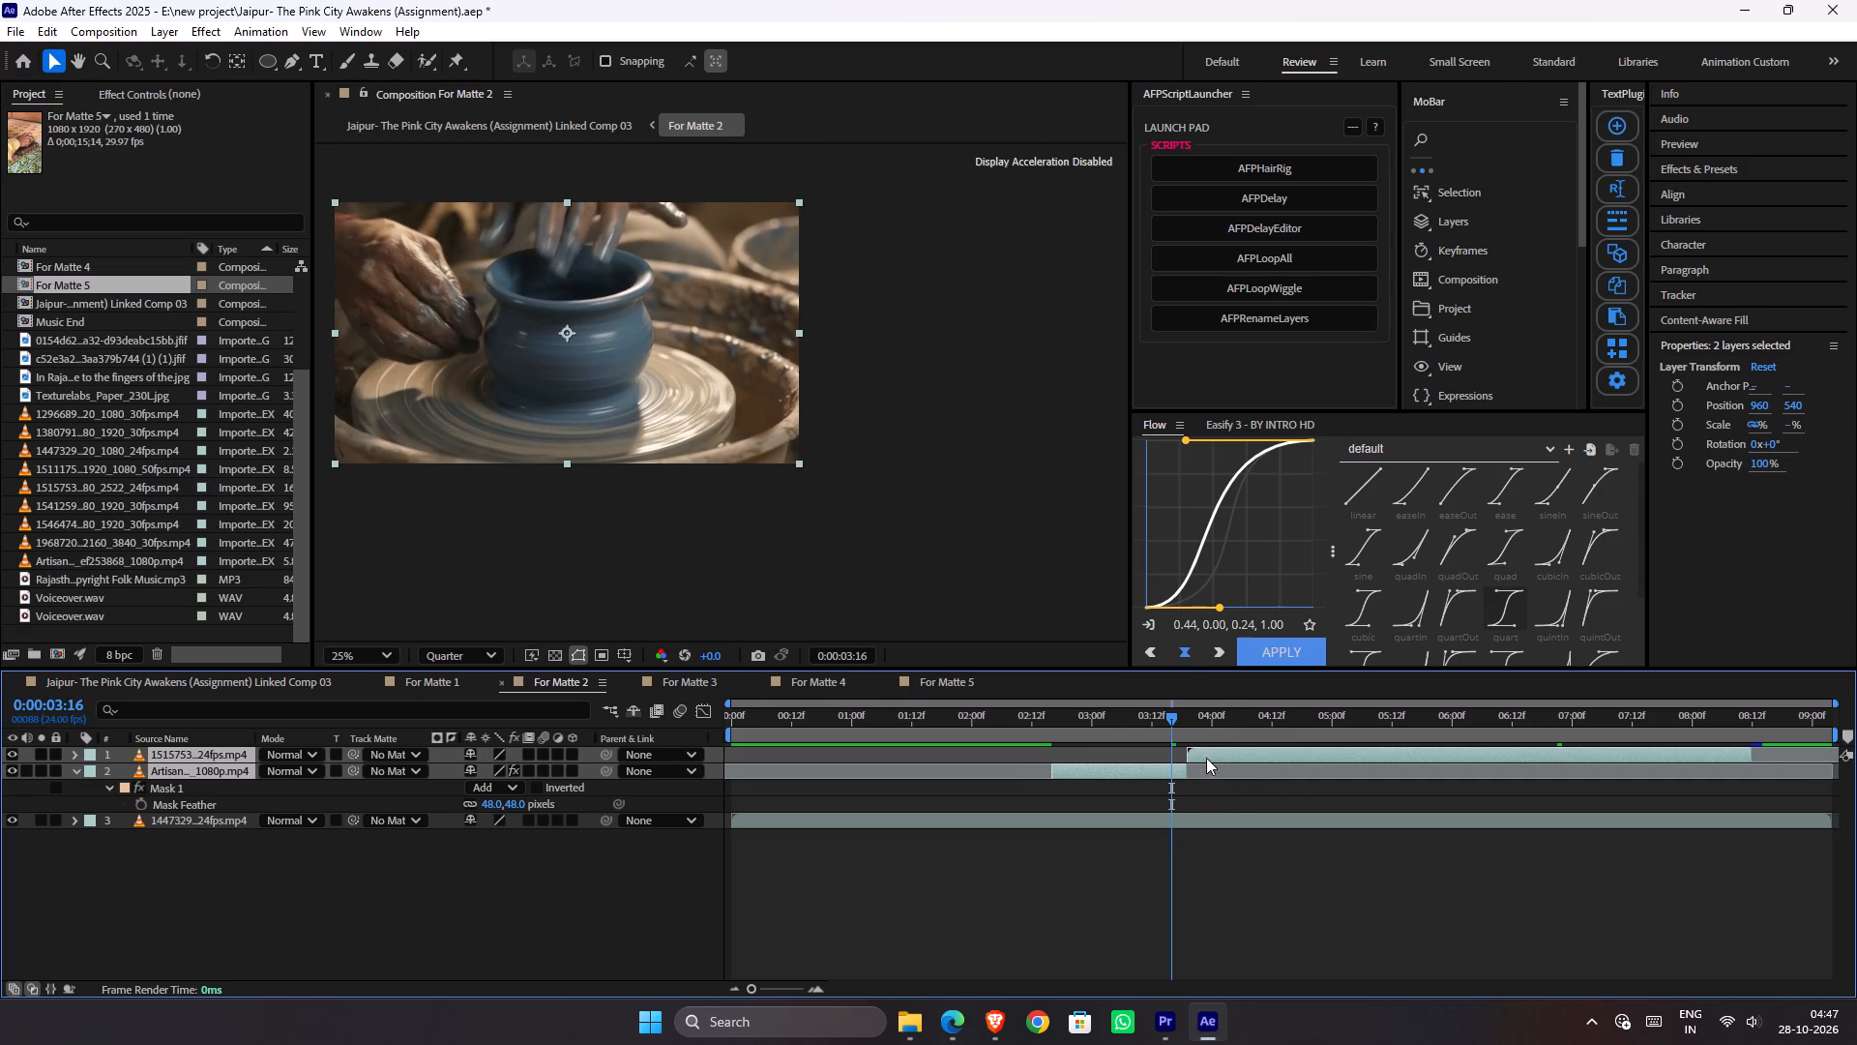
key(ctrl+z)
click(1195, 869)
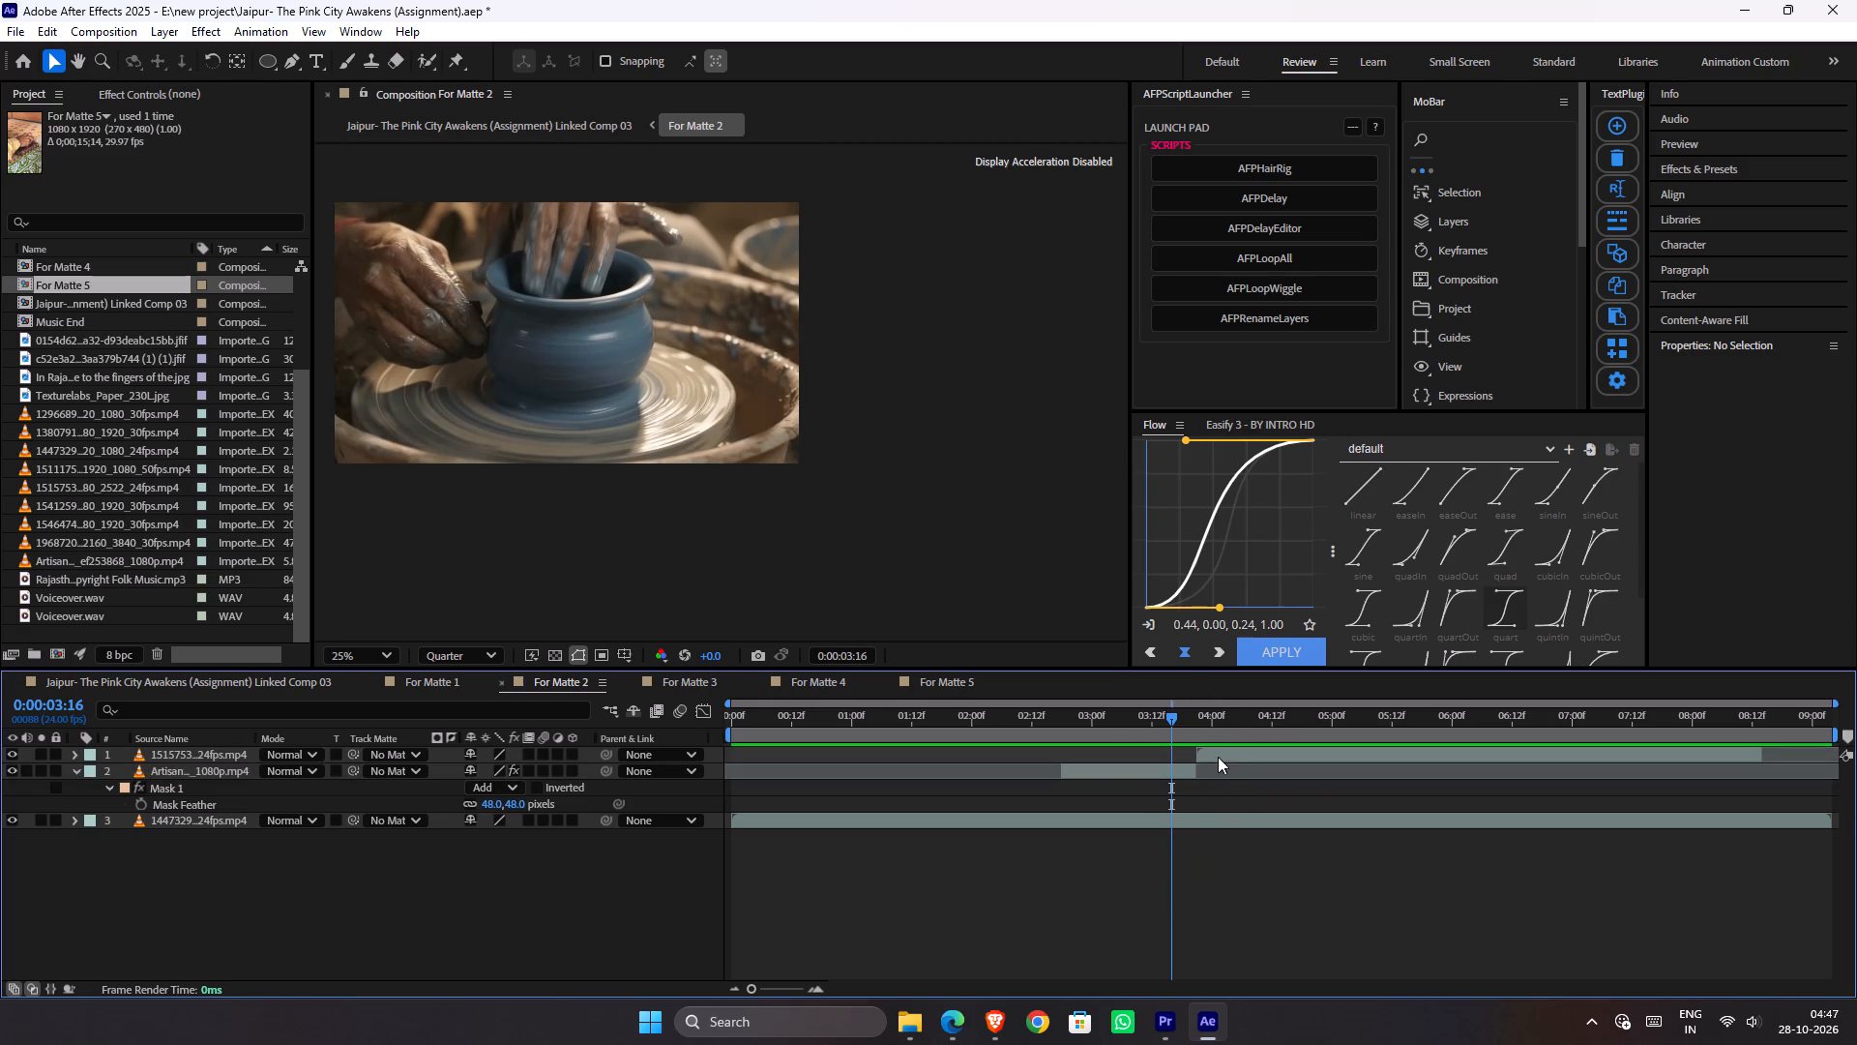
In For Matte 2, move the 1515753 clip earlier so it starts where the visible part of the Artisan clip starts.
drag(1217, 756, 1093, 776)
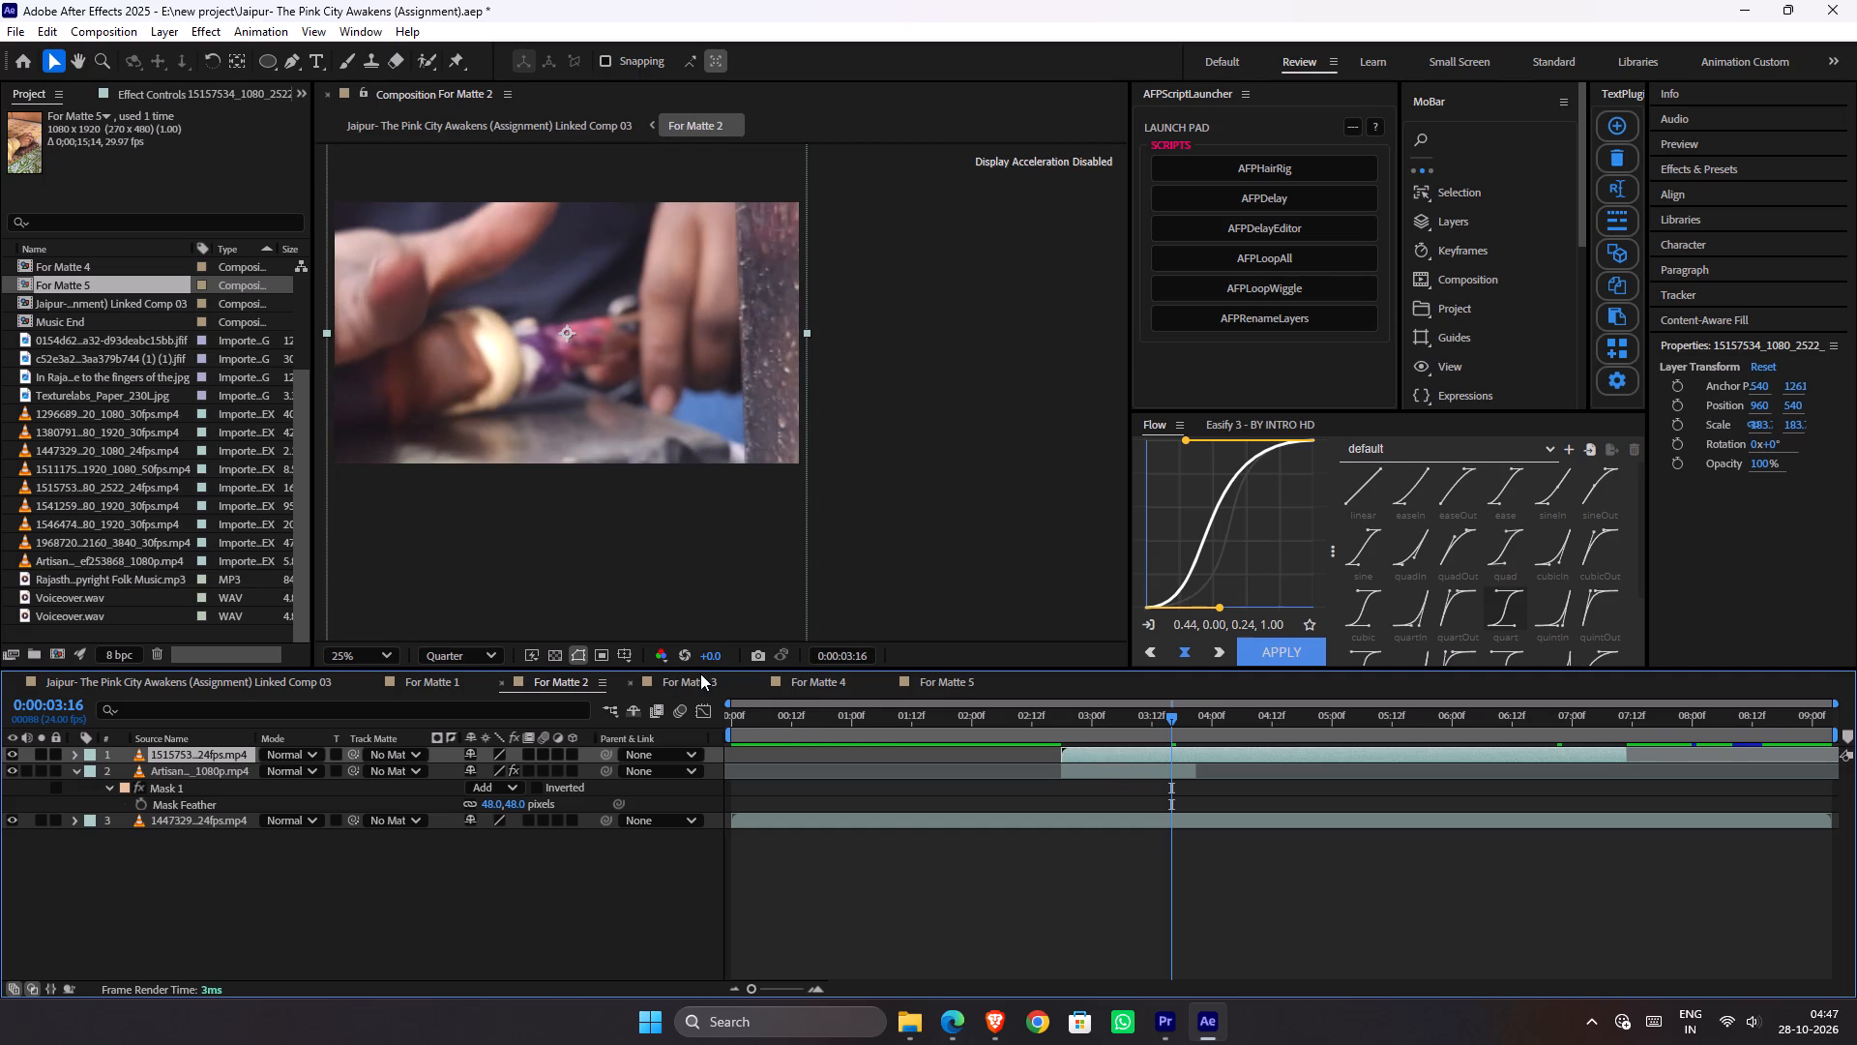
Copy the Artisan clip in For Matte 2, and in For Matte 4 move the Artisan clip to the composition's start.
click(1091, 772)
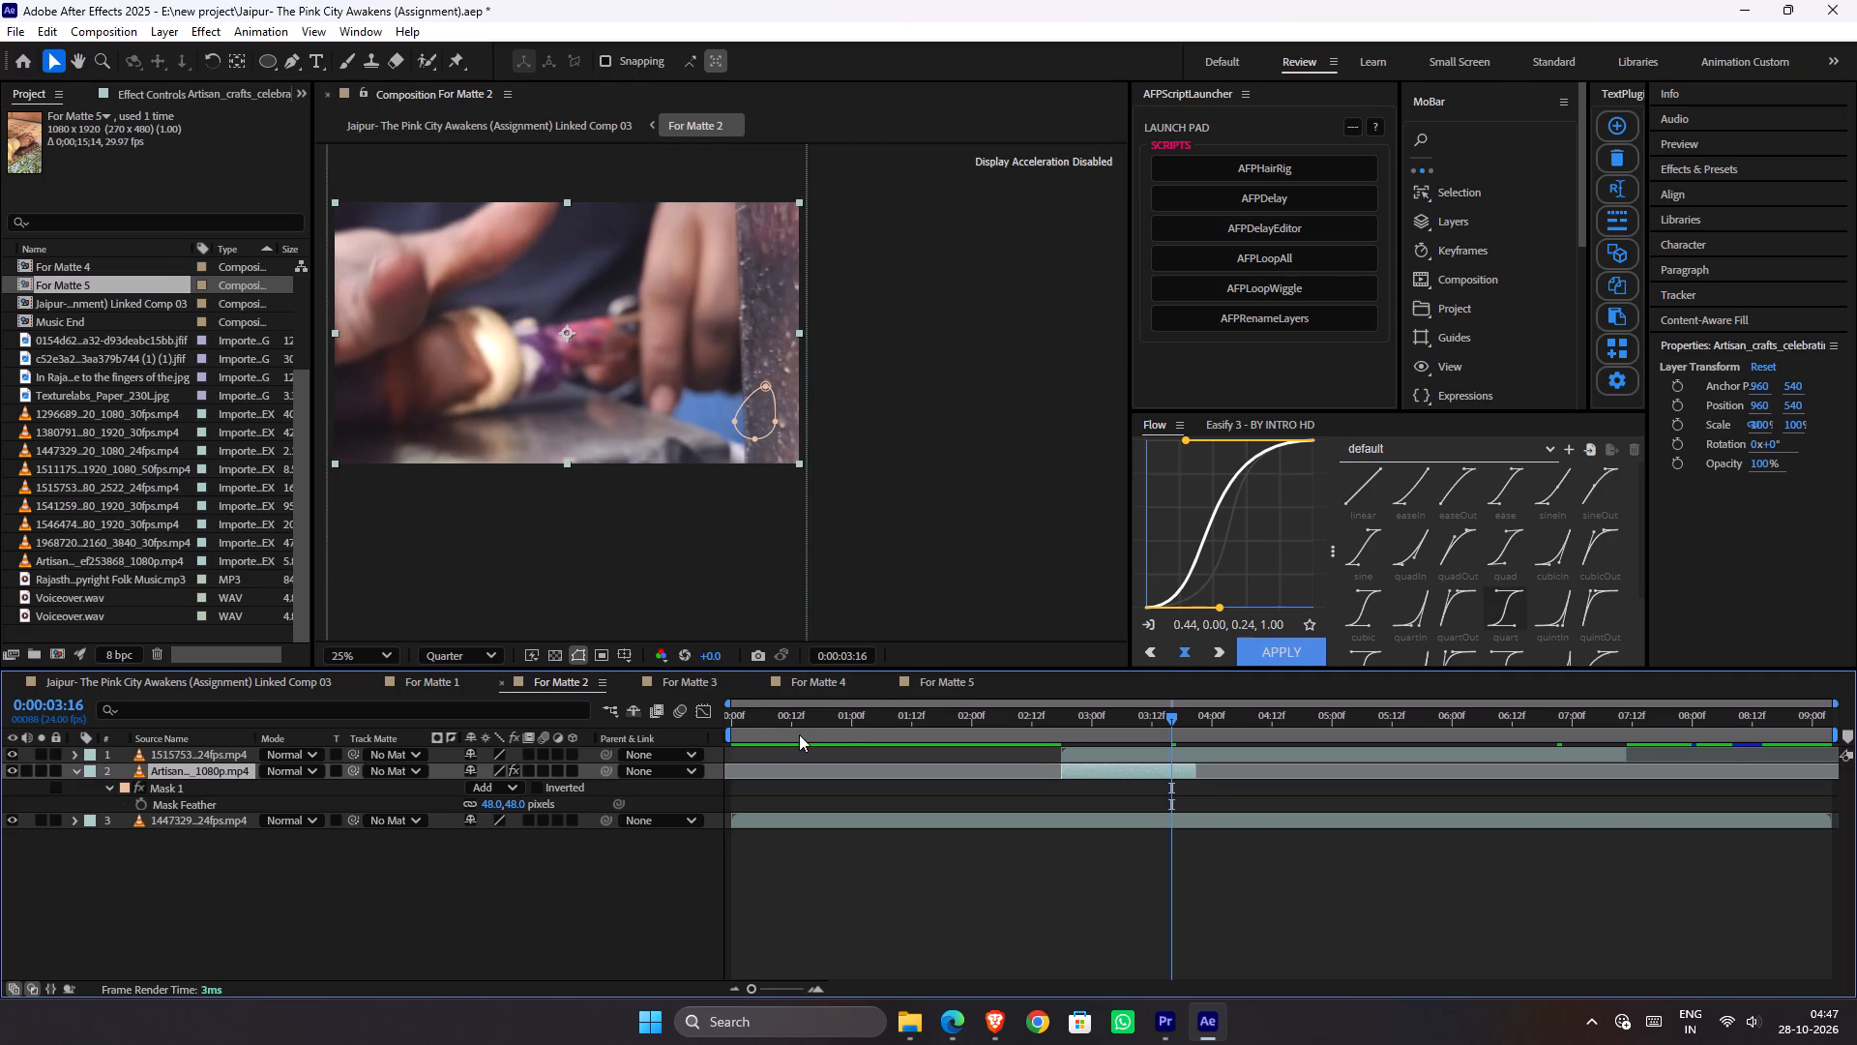
key(ctrl+c)
click(802, 677)
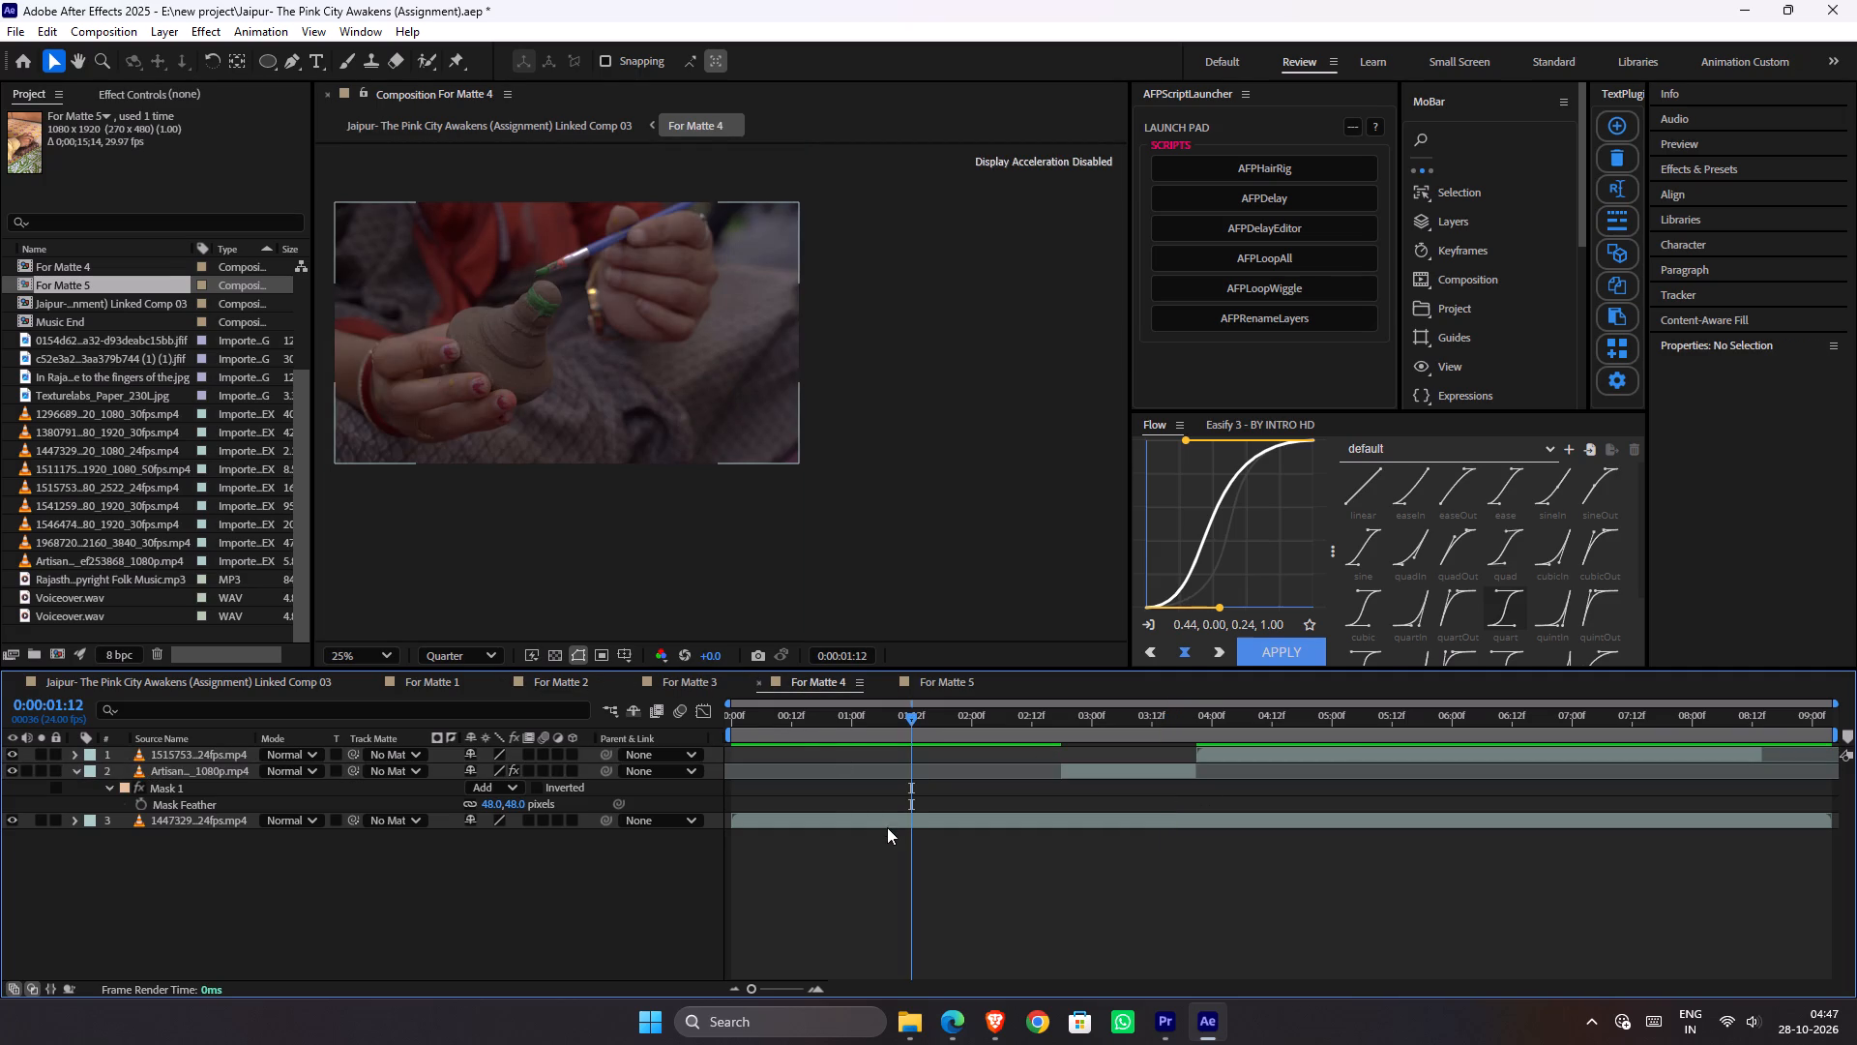
drag(1080, 770, 754, 770)
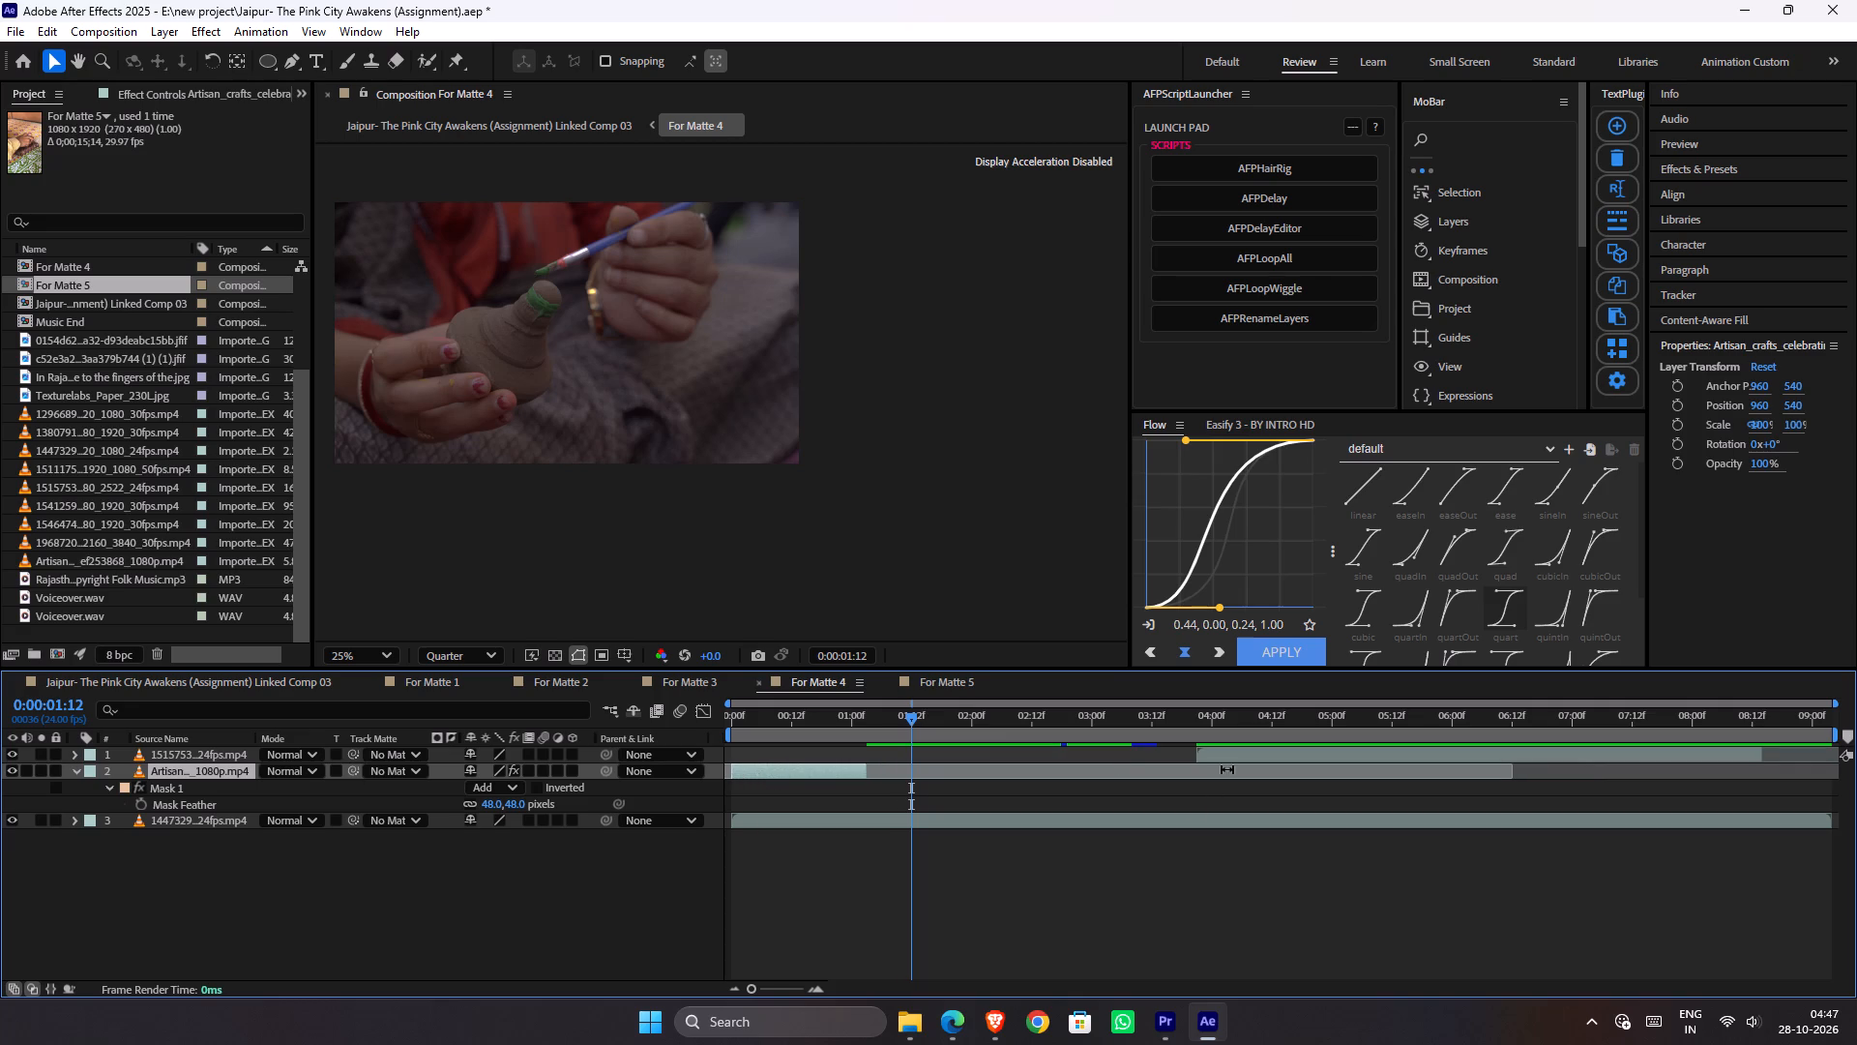
Delete the 1515753 and 1447329 clips from For Matte 4, leaving only the Artisan clip.
click(1197, 825)
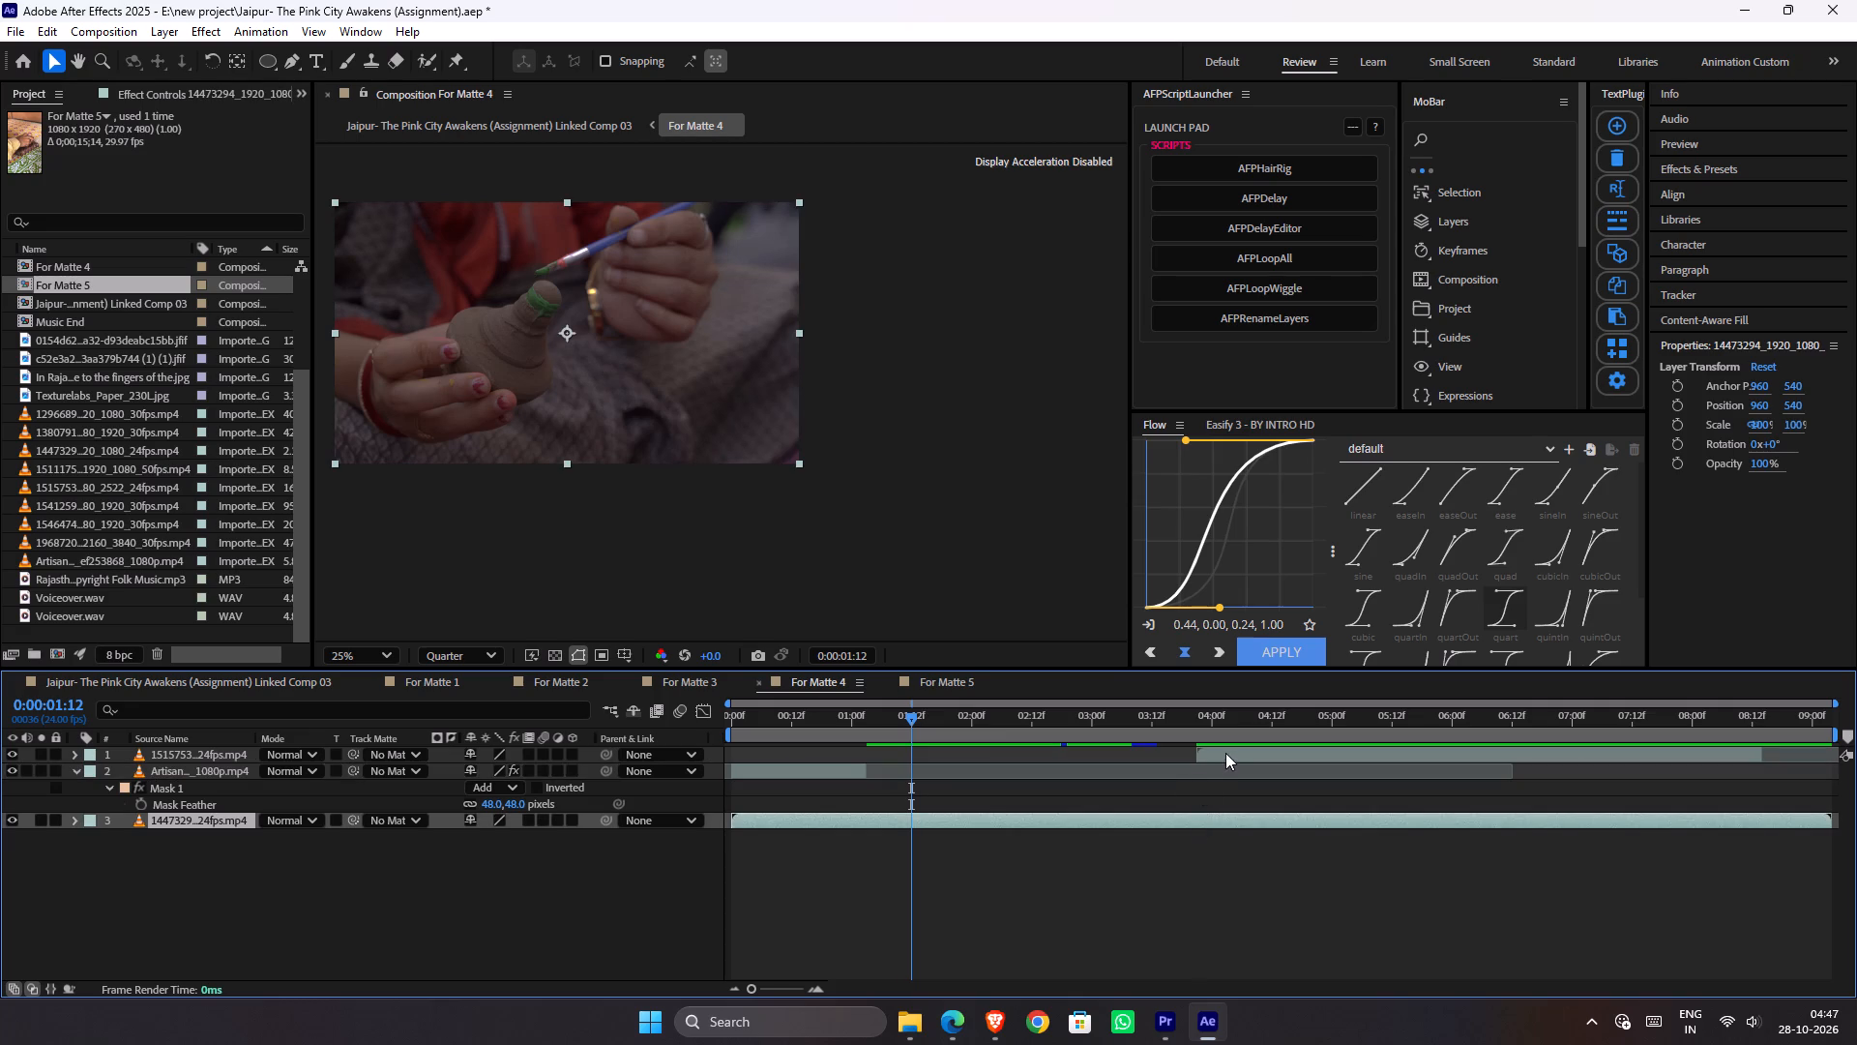
drag(1225, 753, 1225, 752)
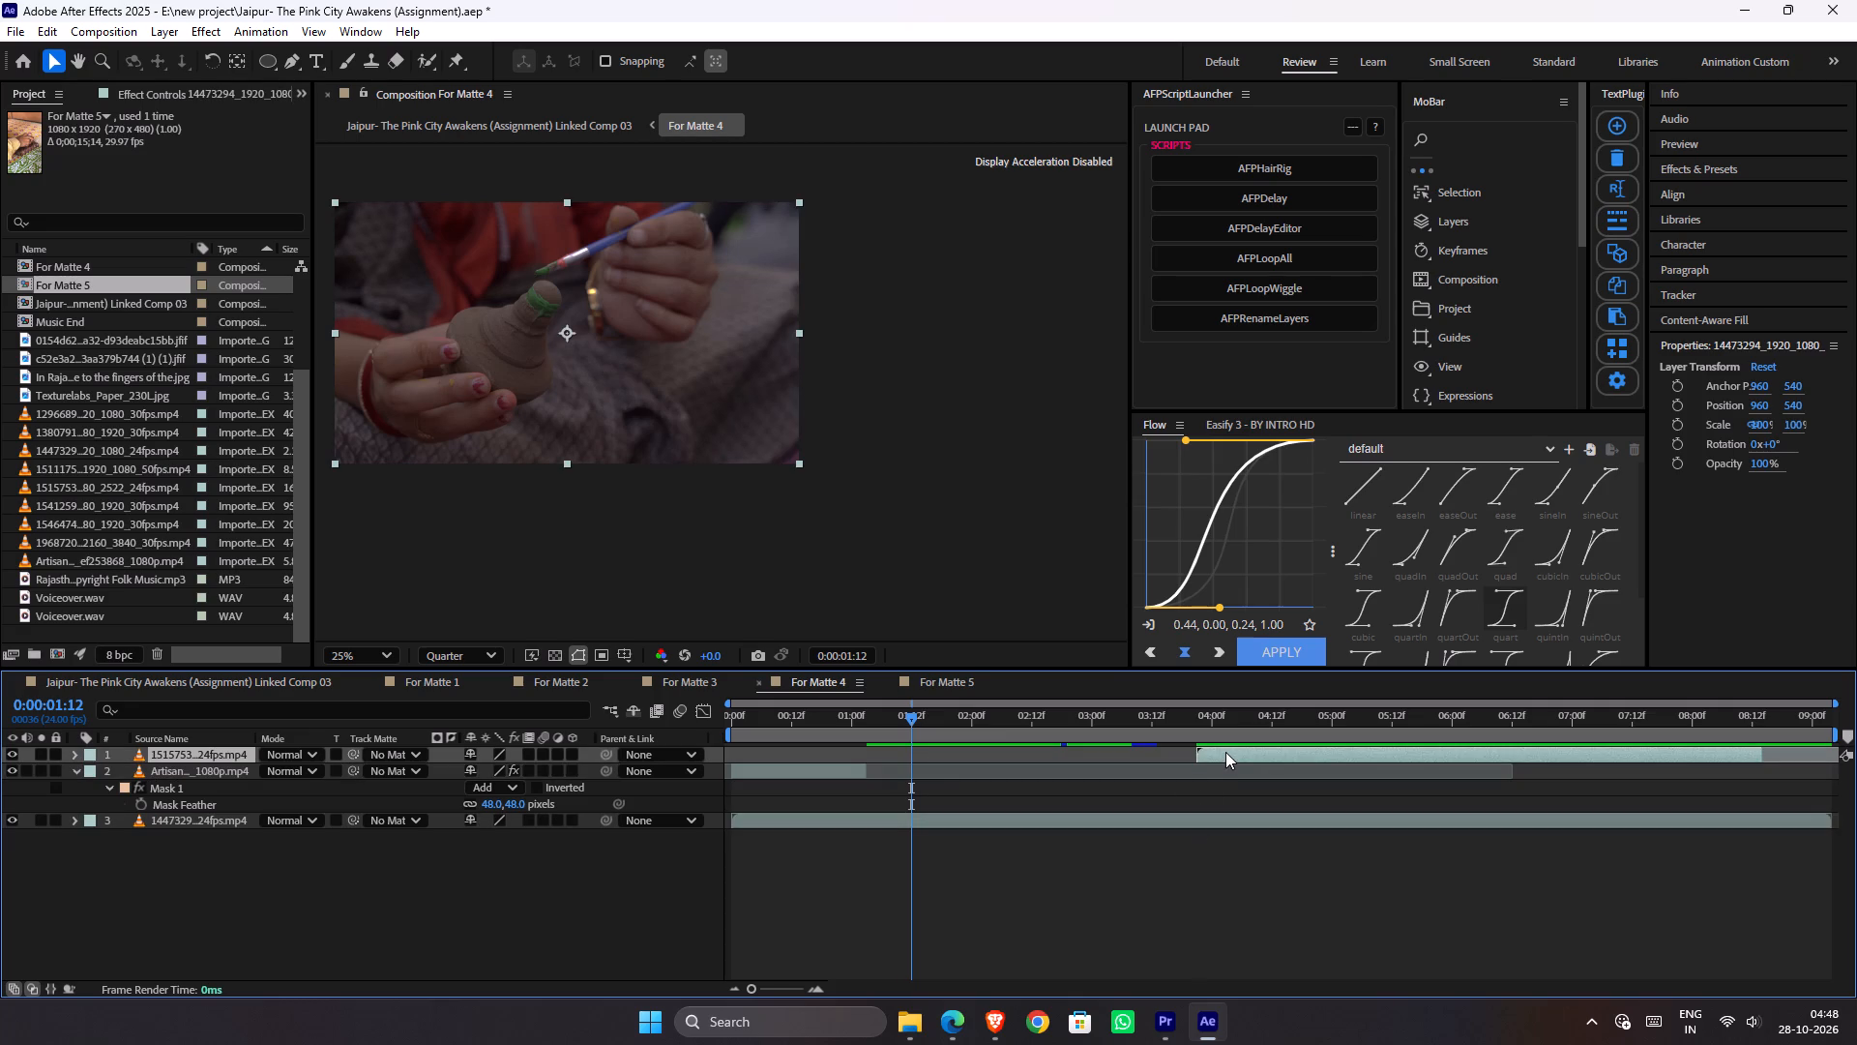
drag(1225, 752, 1164, 746)
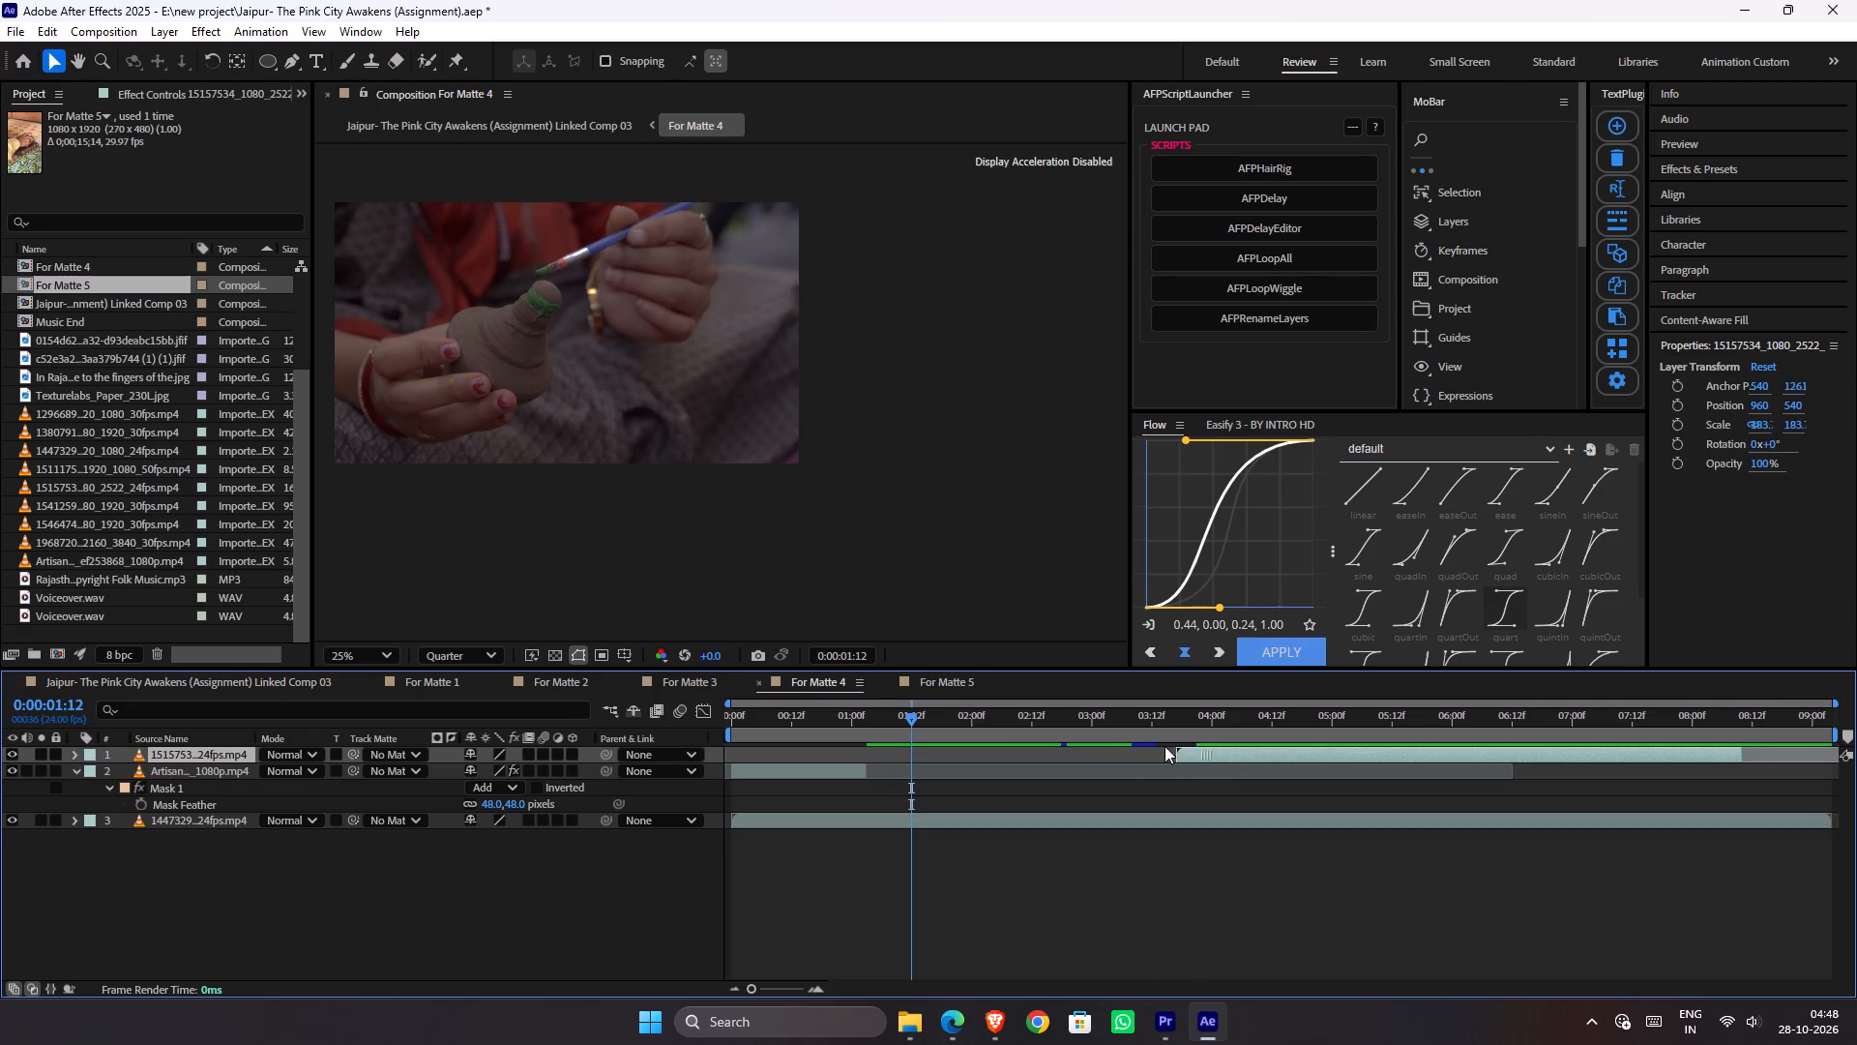
drag(1164, 746, 1022, 747)
key(Delete)
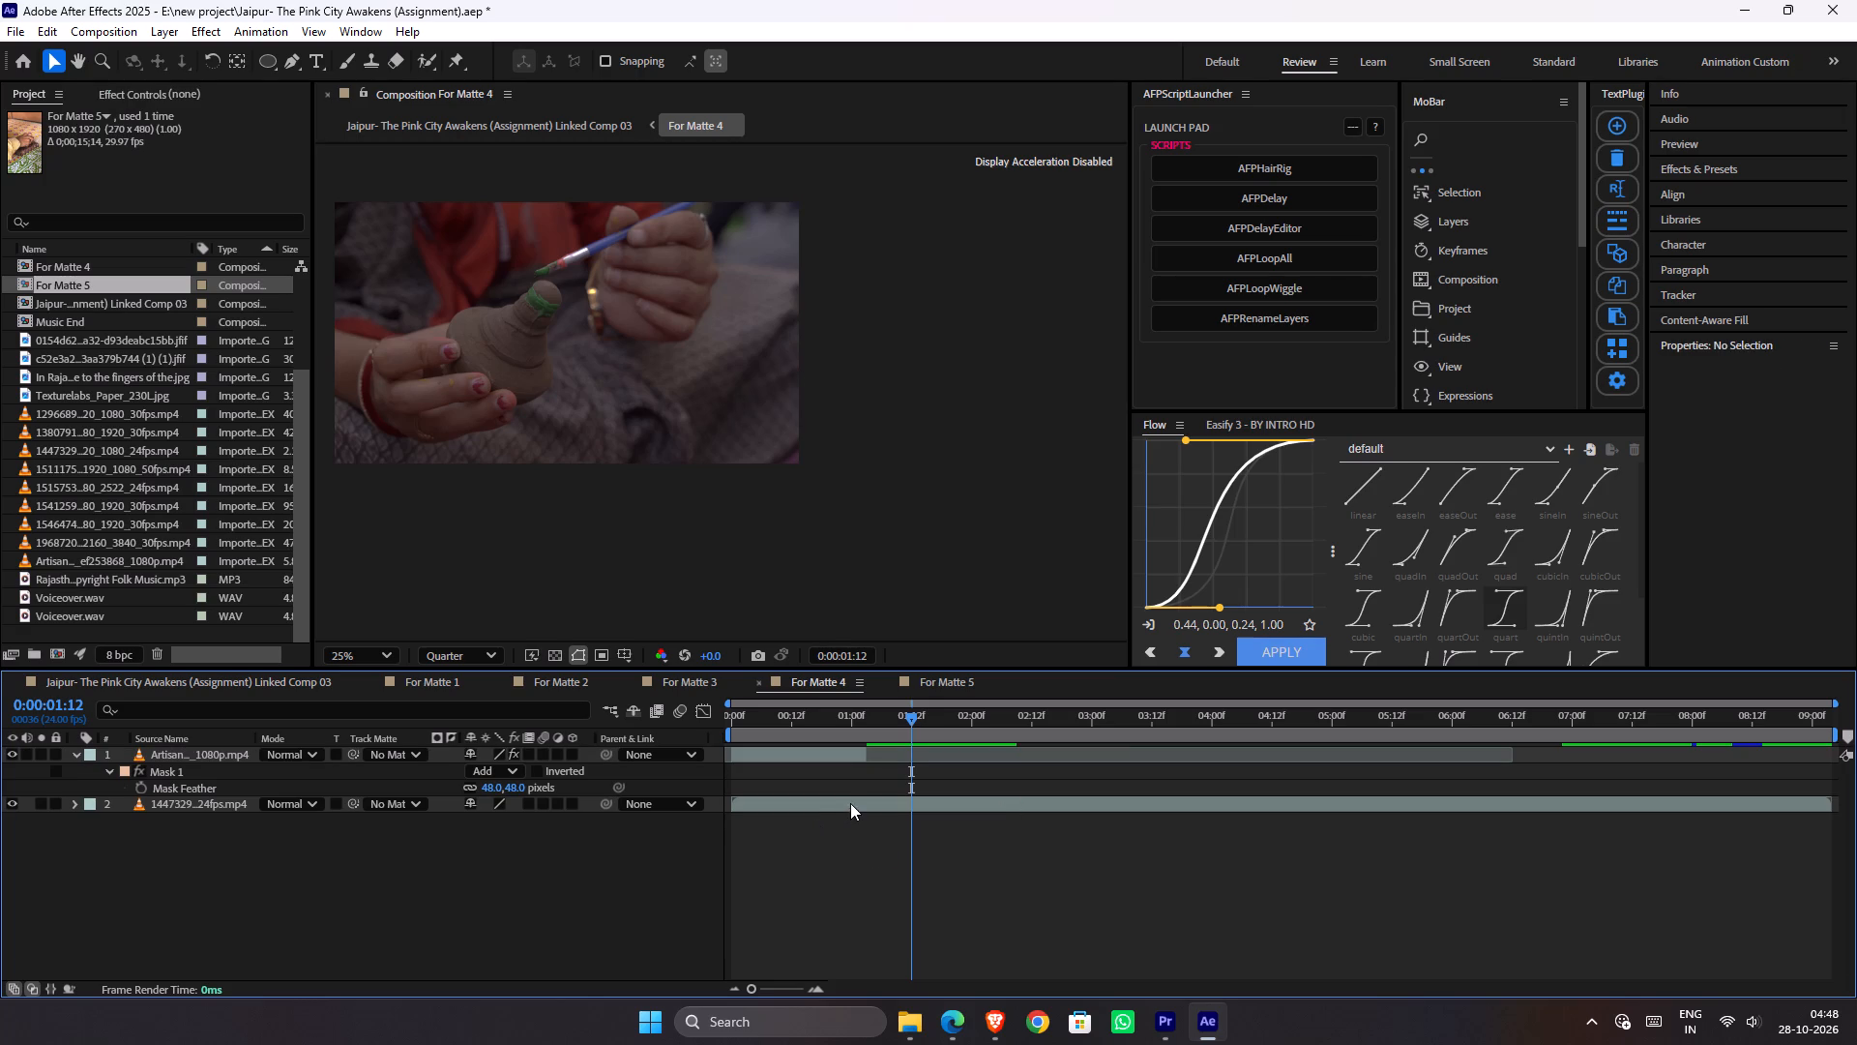
click(850, 803)
key(Delete)
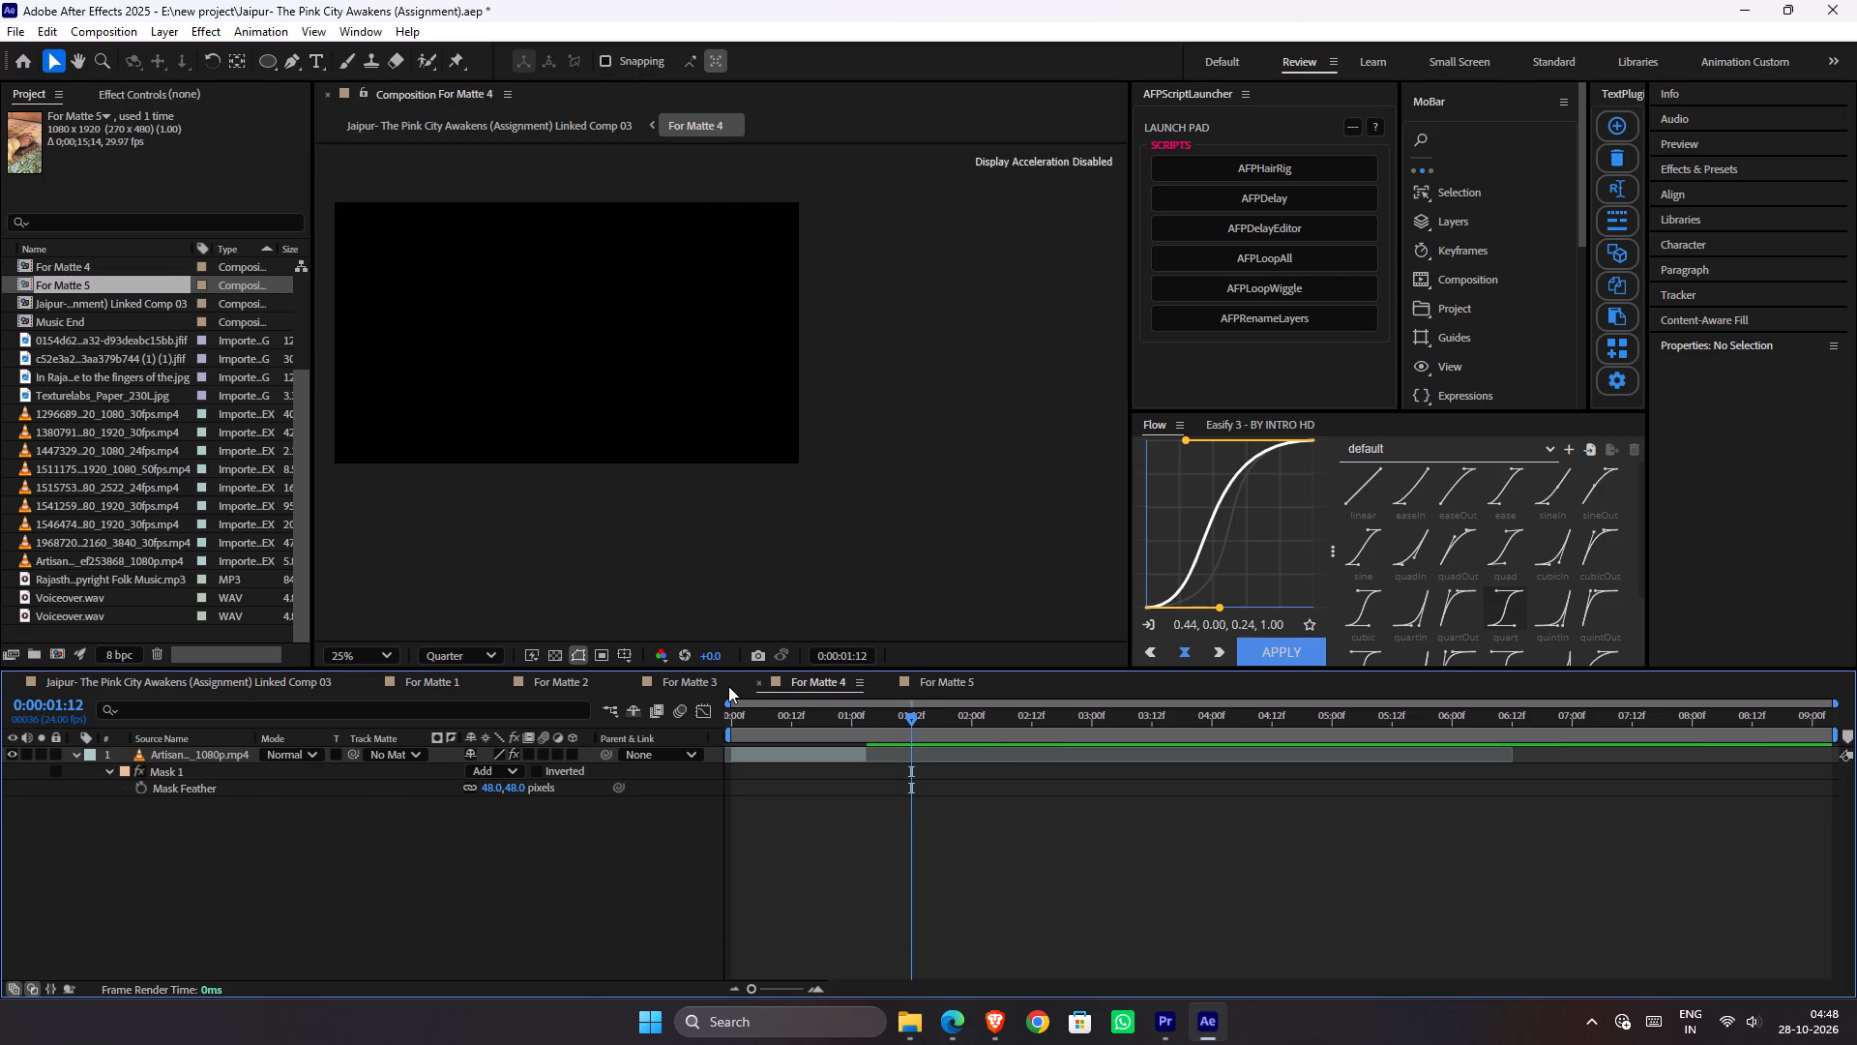
In For Matte 3, shift the 1380791 and 1541259 clips together slightly later in the timeline.
click(719, 686)
drag(996, 724, 1035, 729)
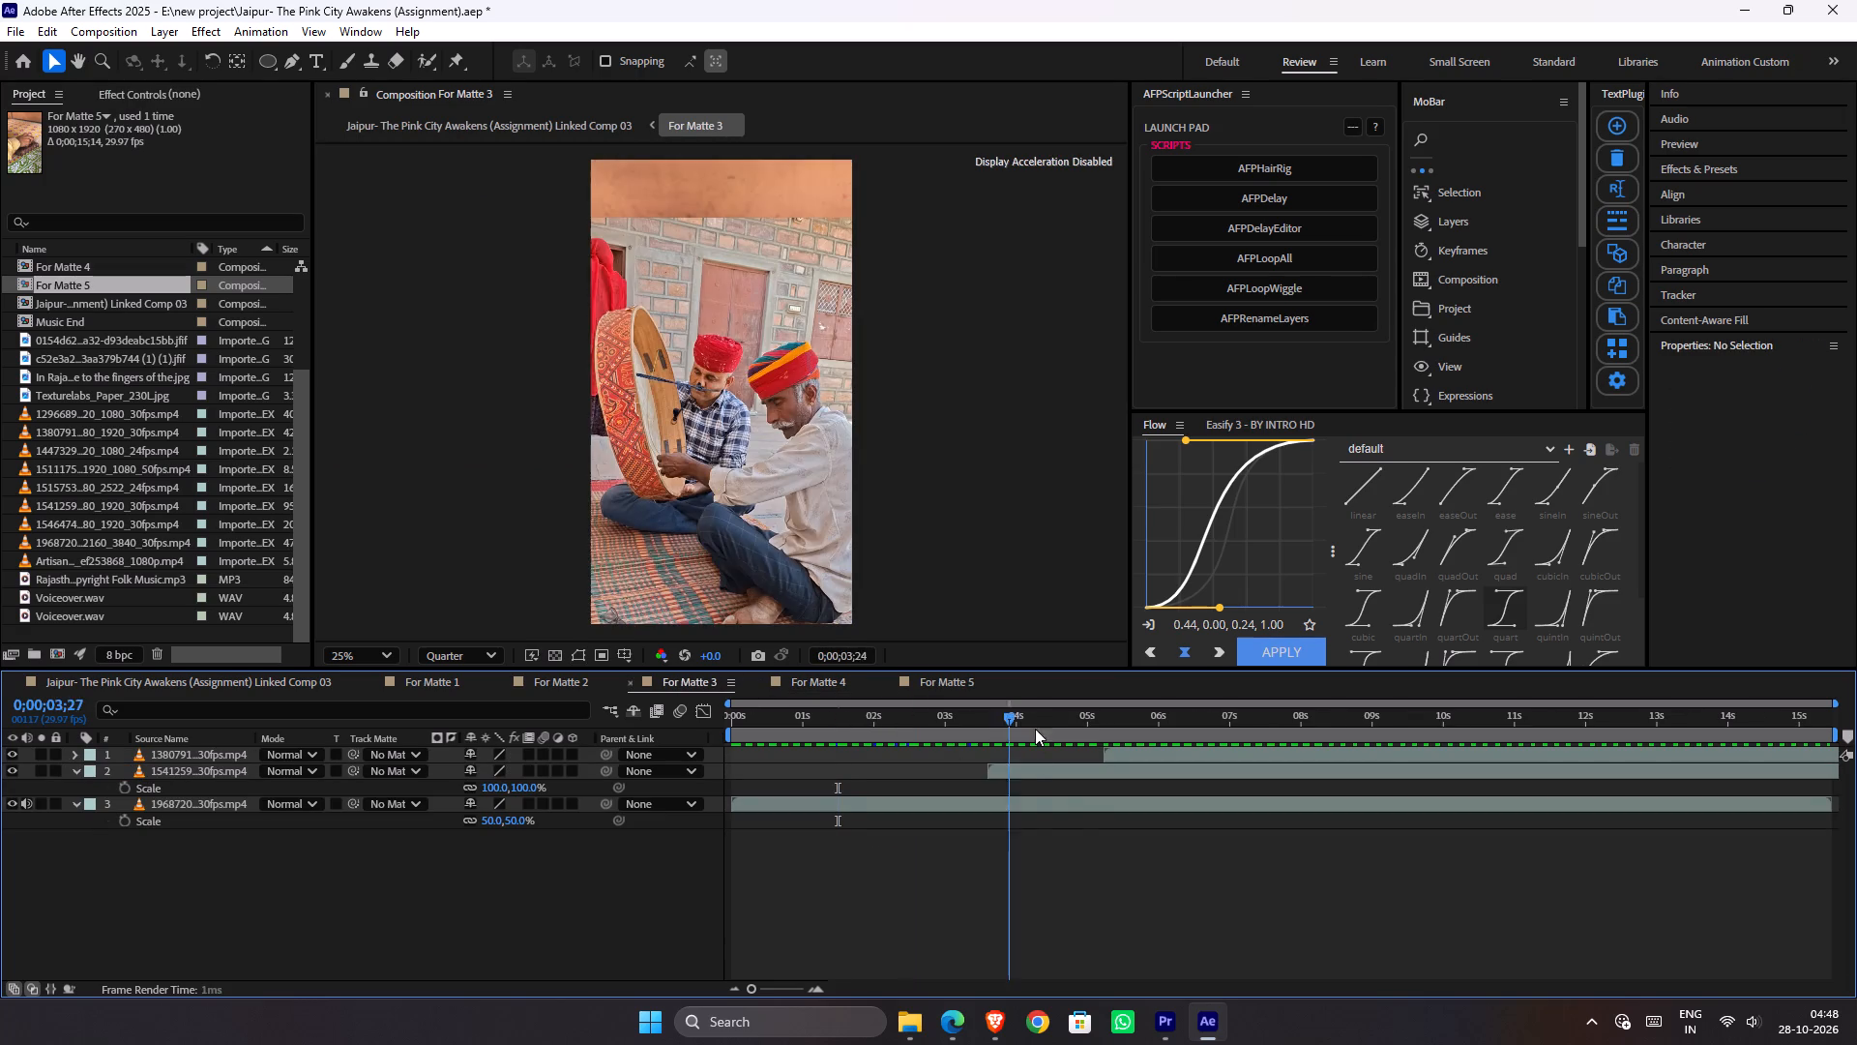
drag(1035, 729, 1097, 730)
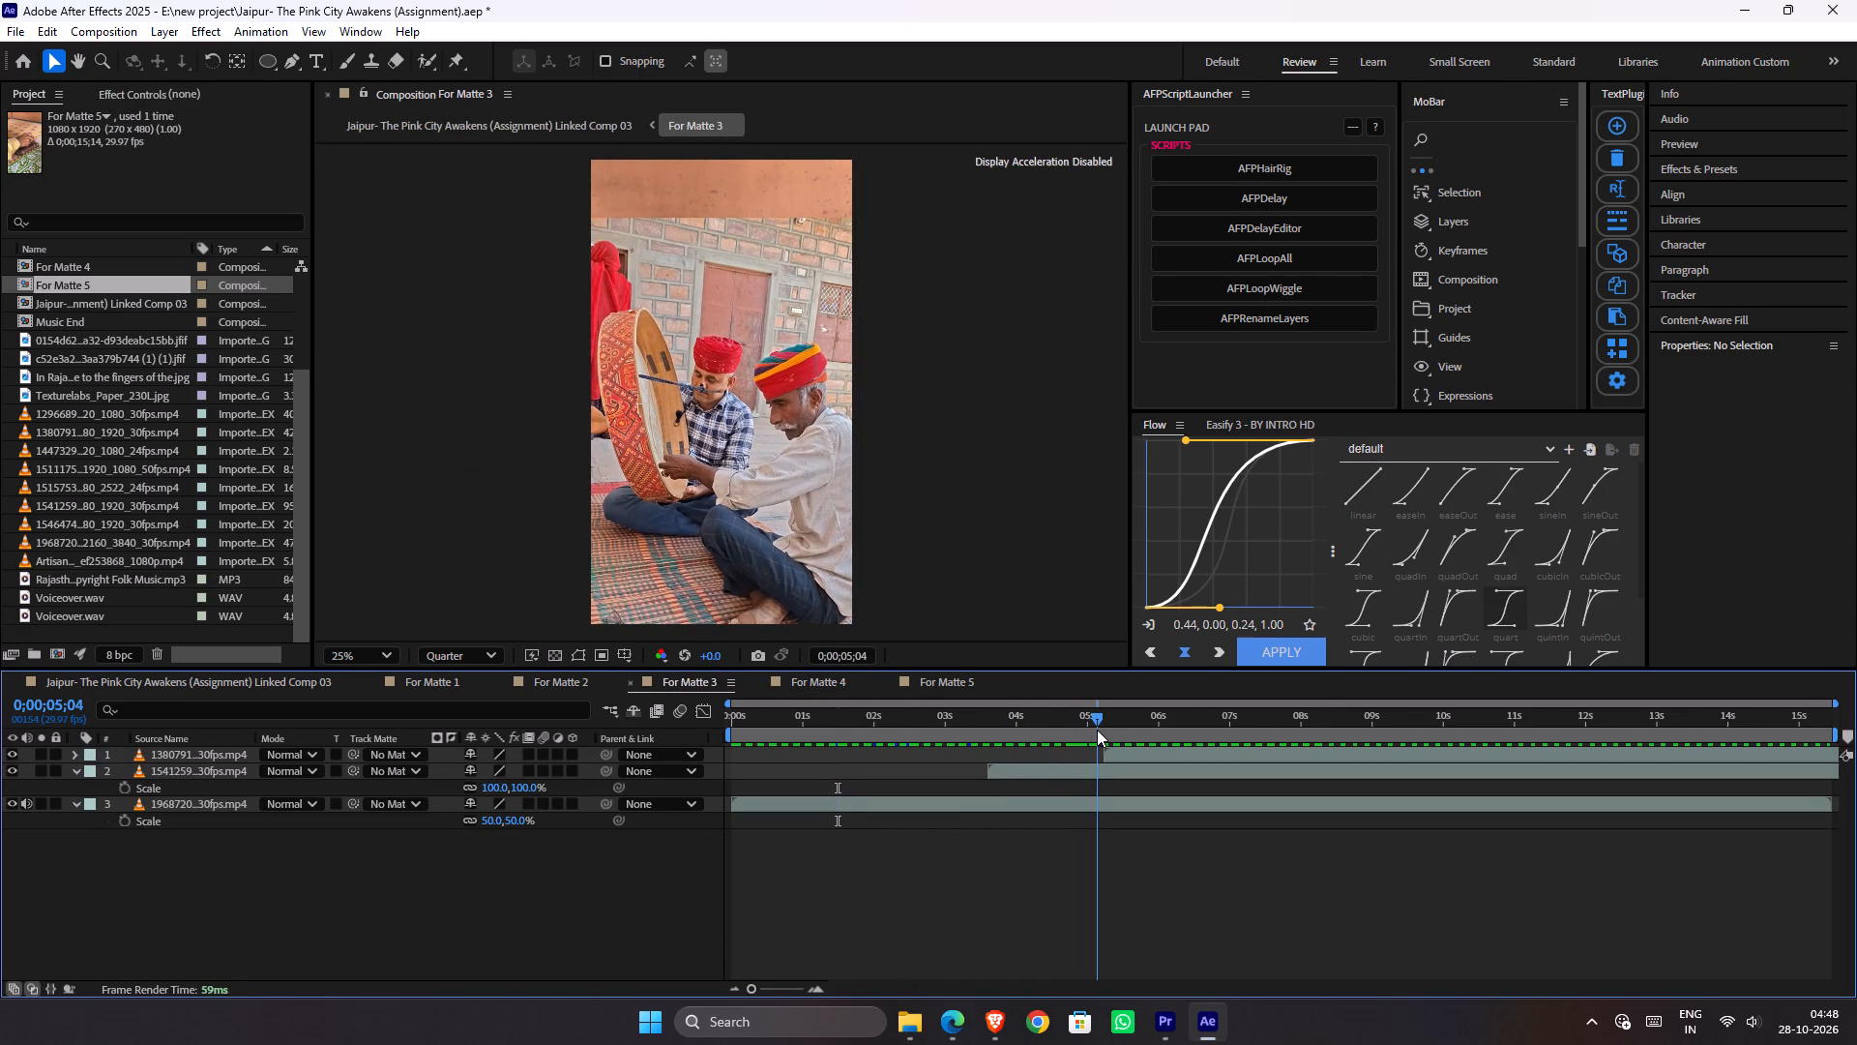
drag(1097, 730, 1104, 730)
click(1123, 776)
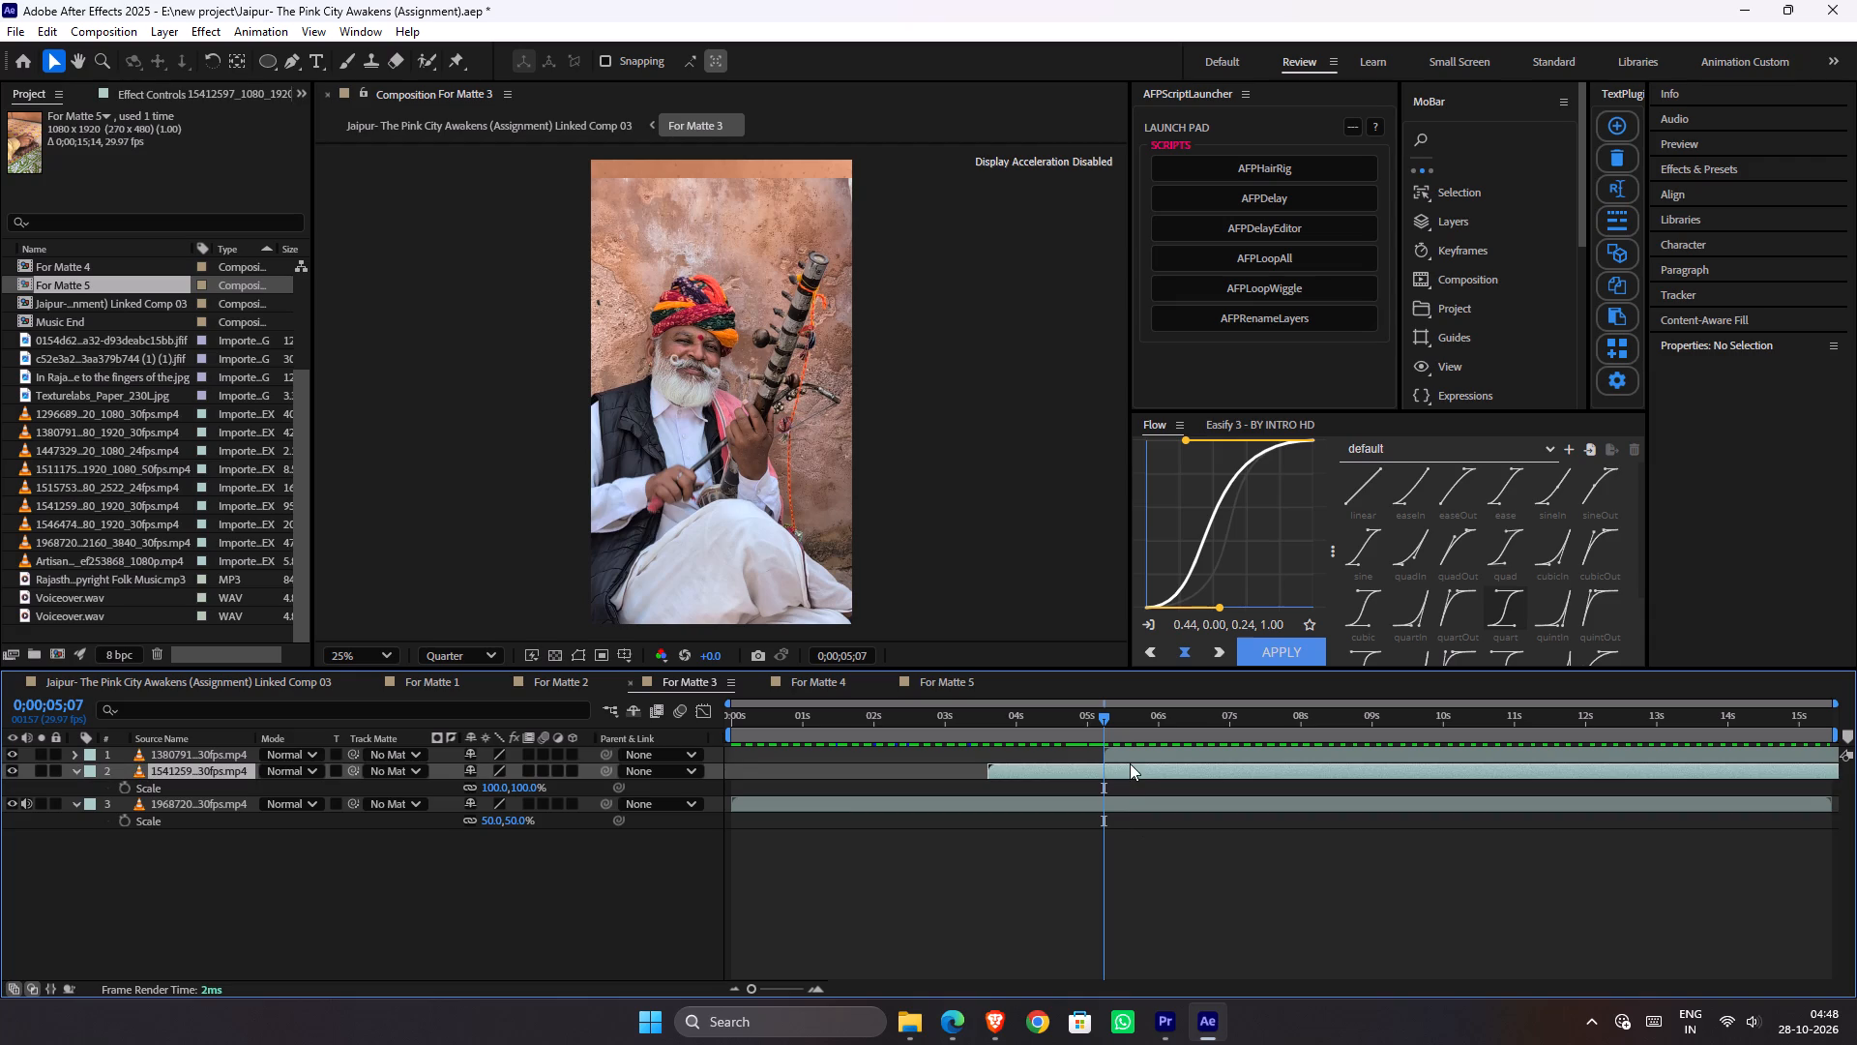
shift+click(1130, 763)
shift+click(1124, 755)
drag(1093, 772, 1105, 772)
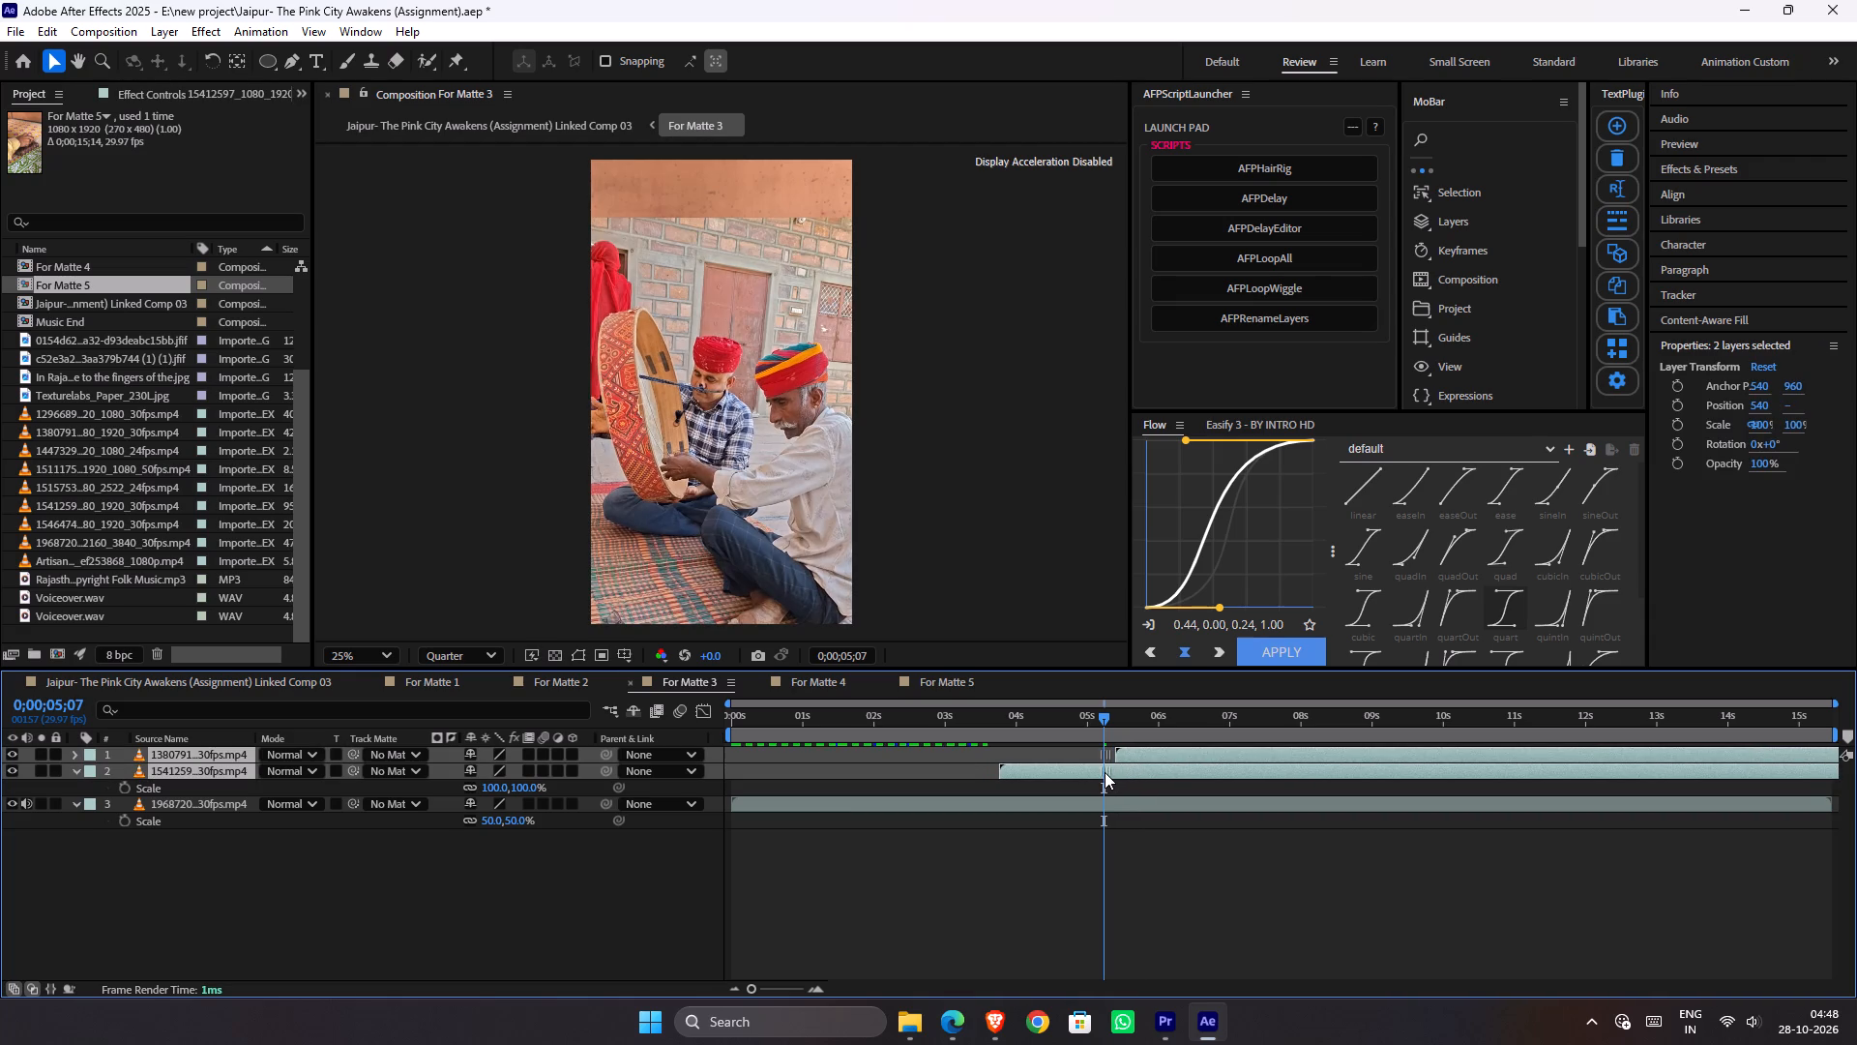
drag(1105, 772, 1118, 772)
click(1177, 885)
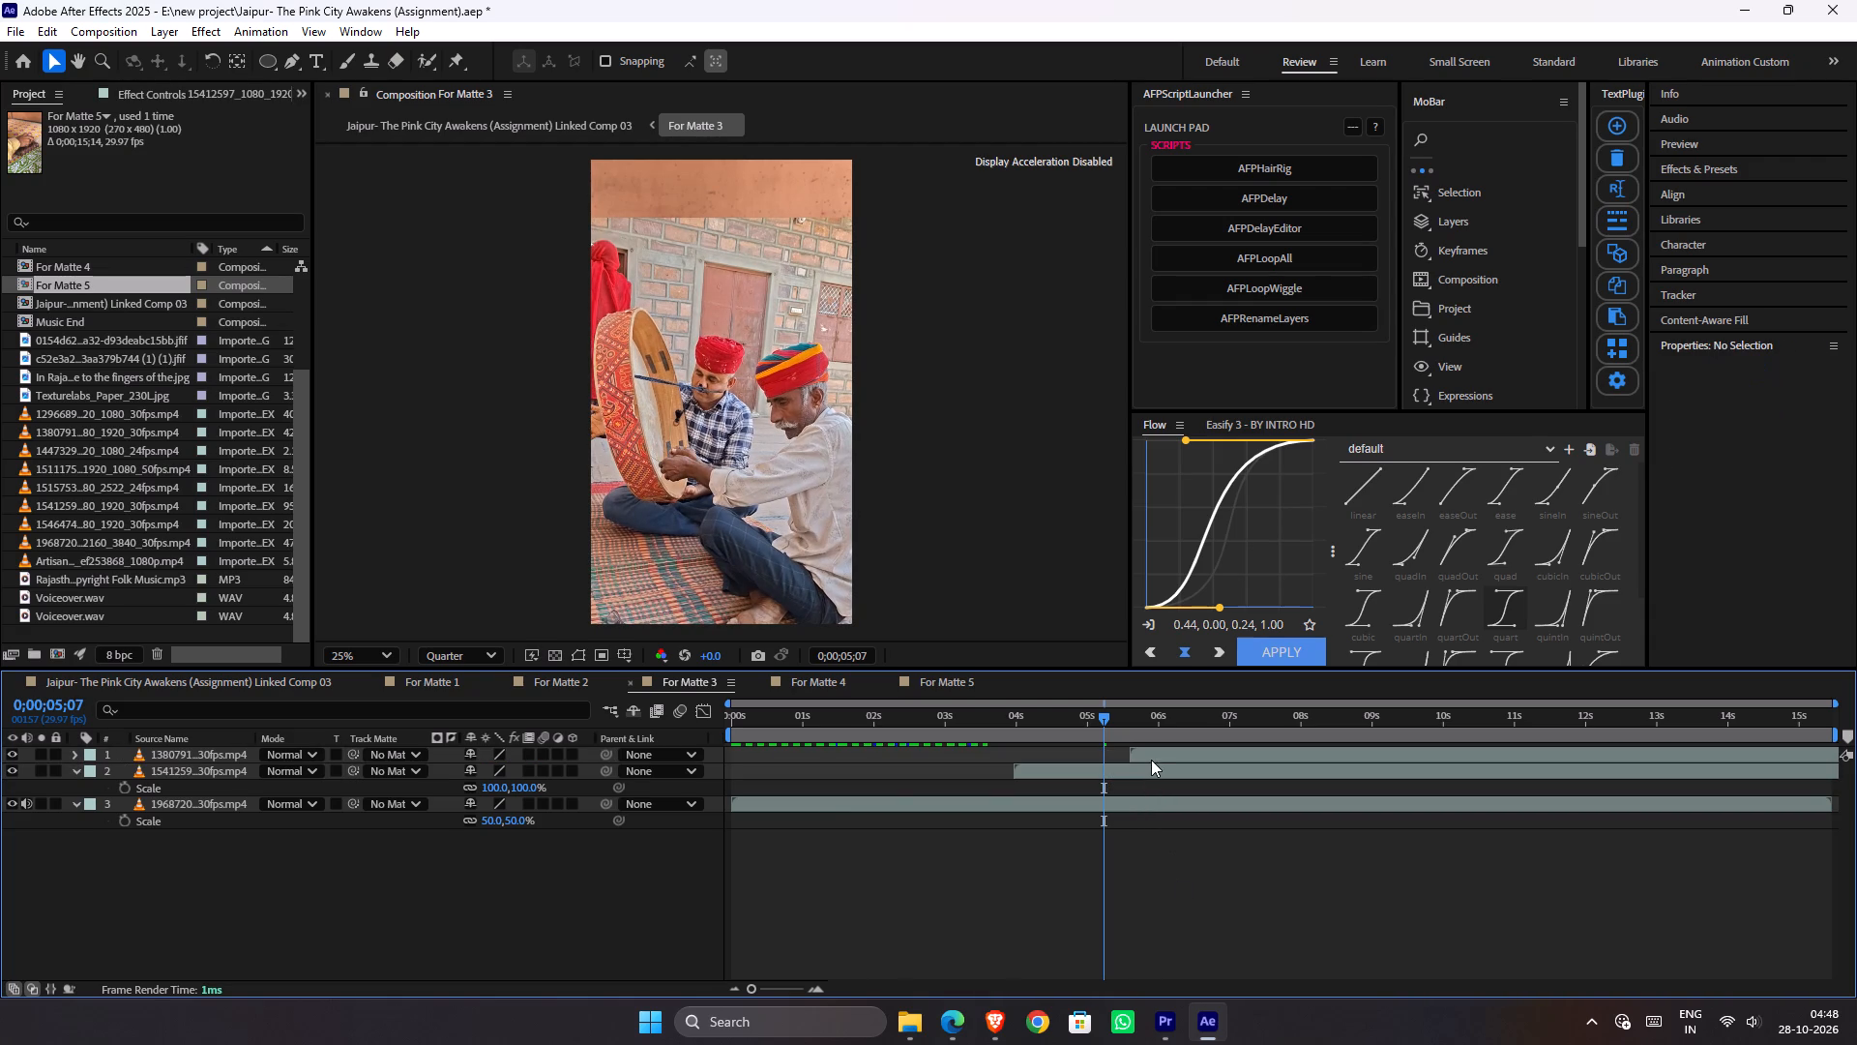
Cut the 1380791 clip from For Matte 3.
click(1151, 760)
key(ctrl+x)
In For Matte 5, delete the 1968720 clip and move the 1541259 clip to the composition's start.
click(958, 687)
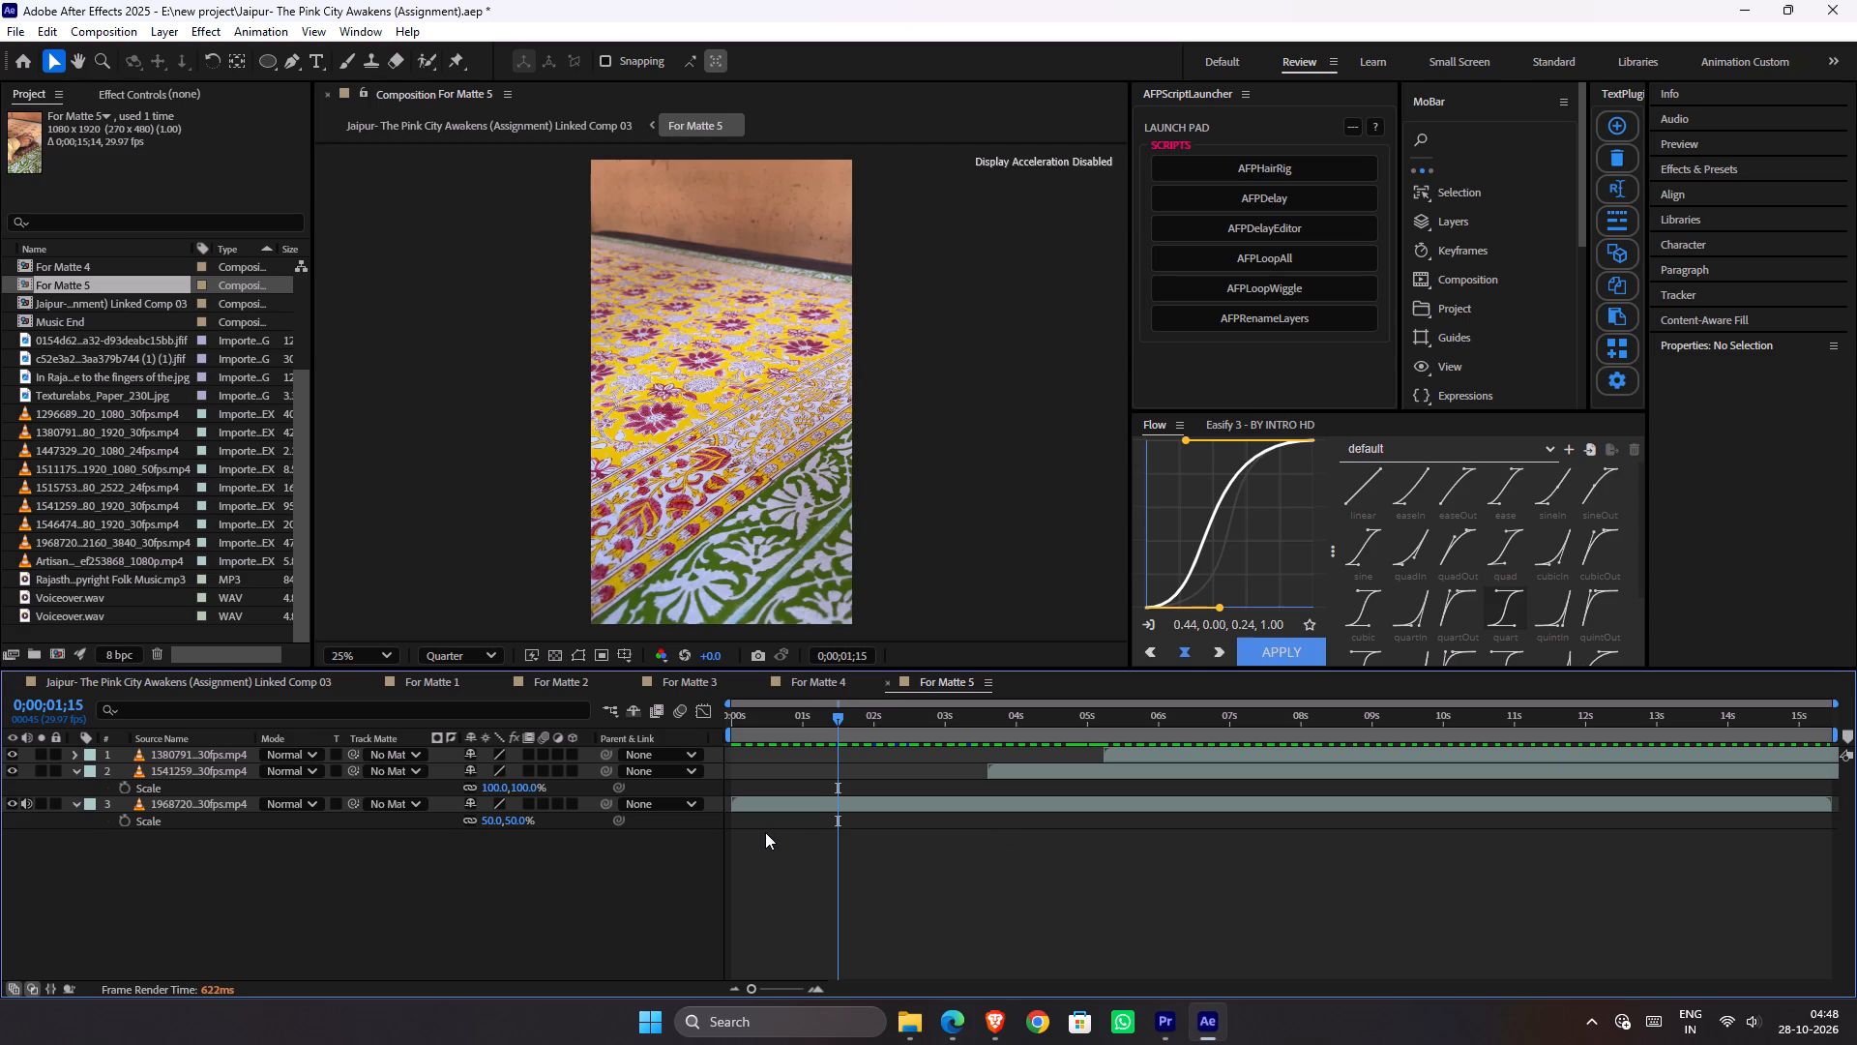
drag(461, 851, 222, 742)
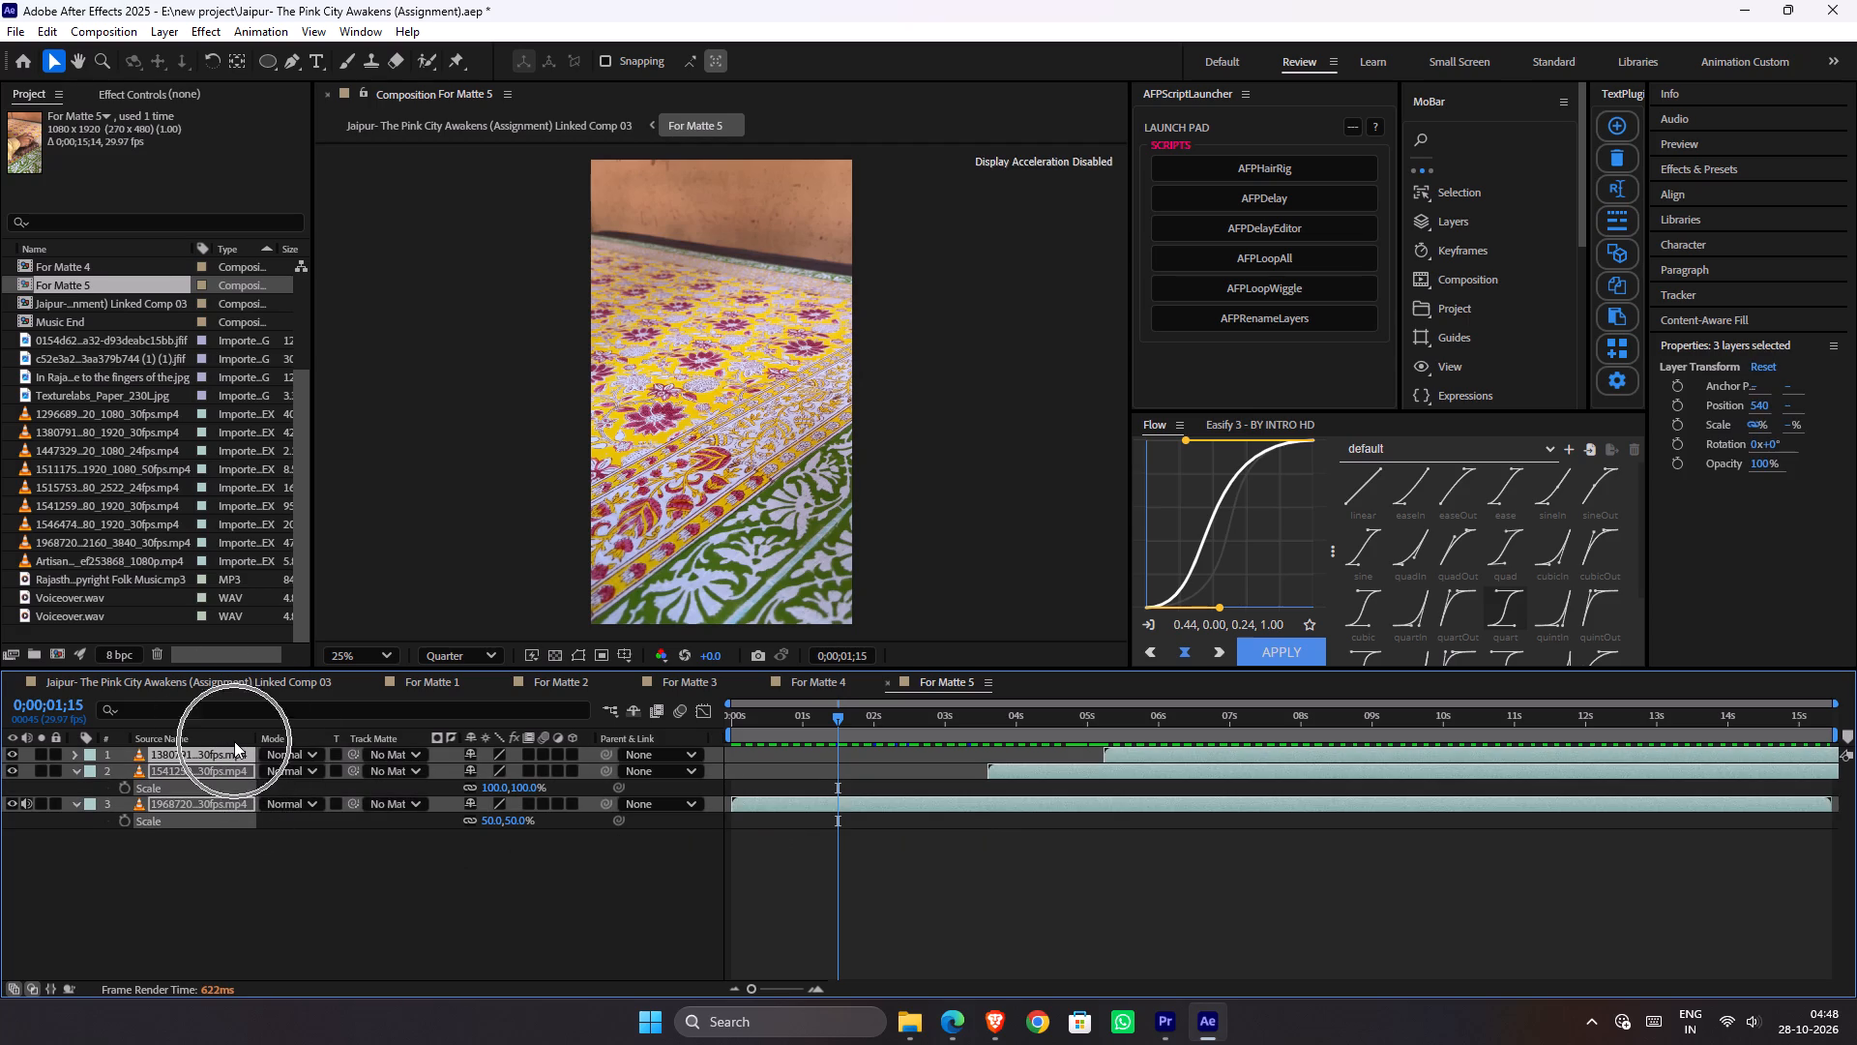
click(1172, 907)
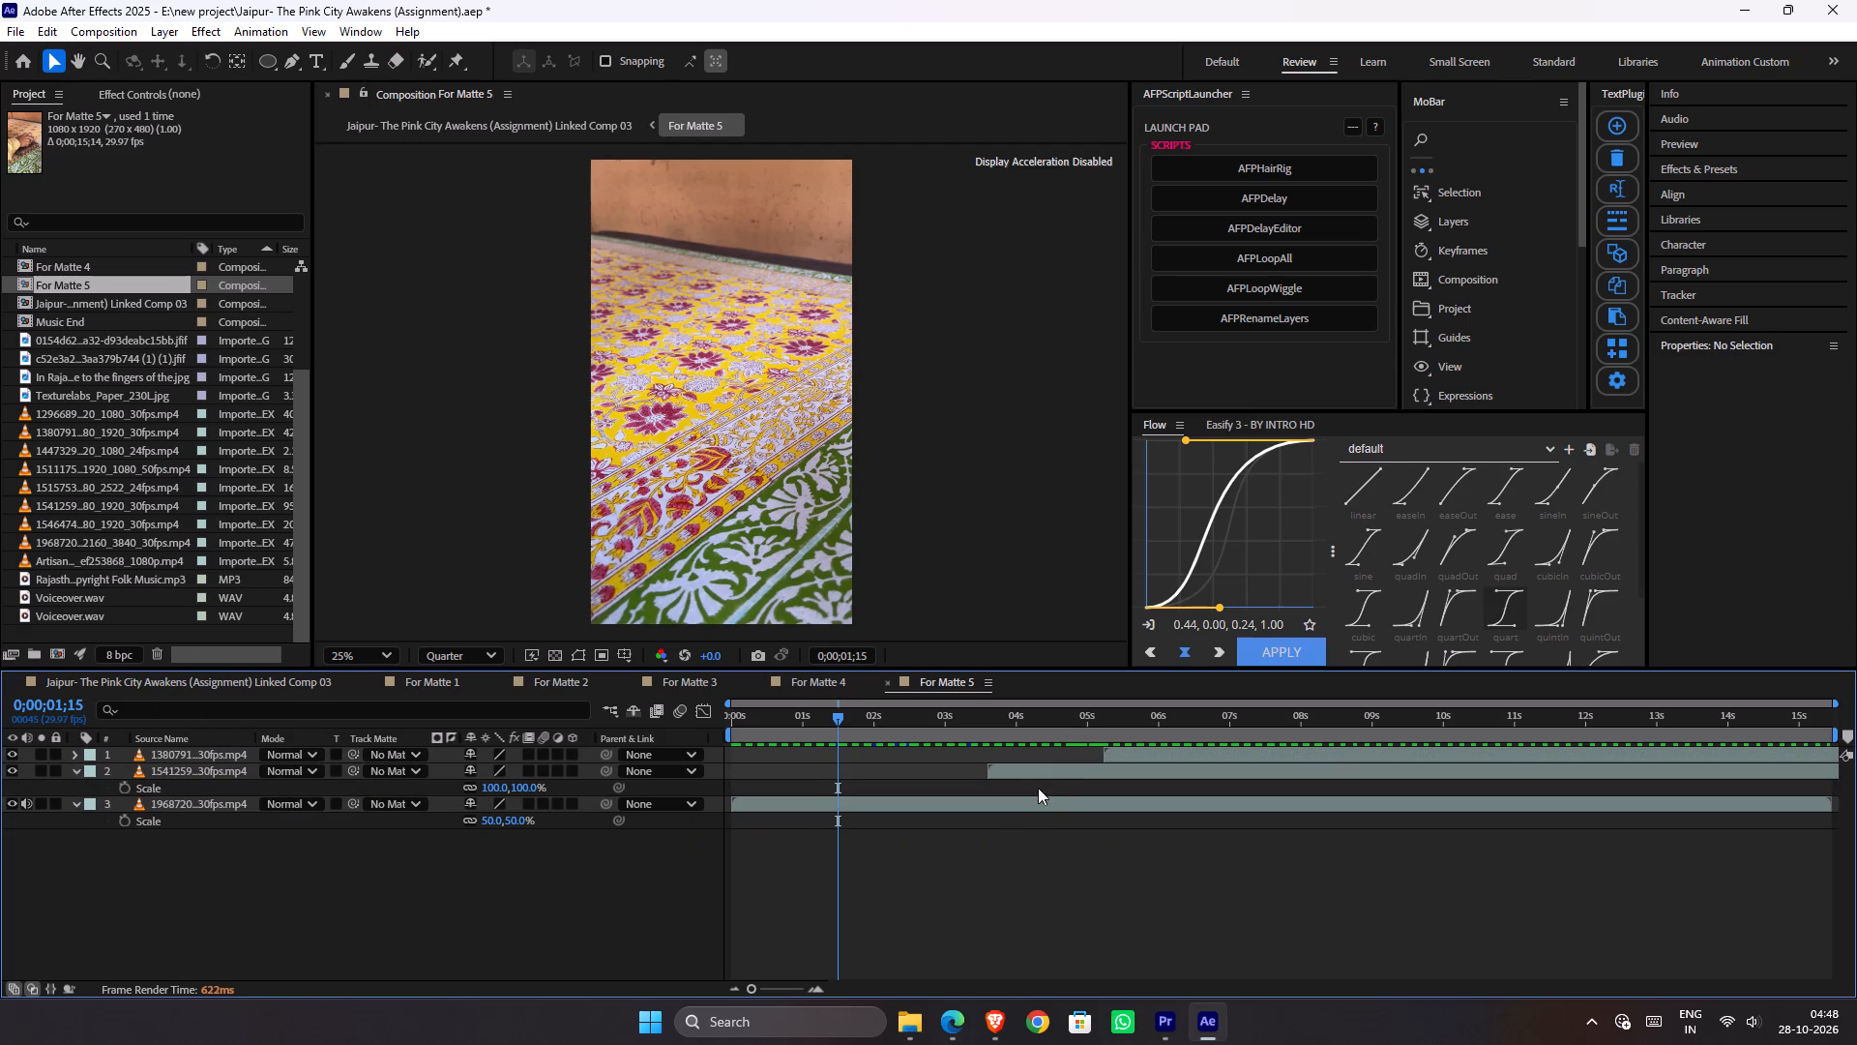
click(1065, 719)
drag(1108, 718, 1137, 725)
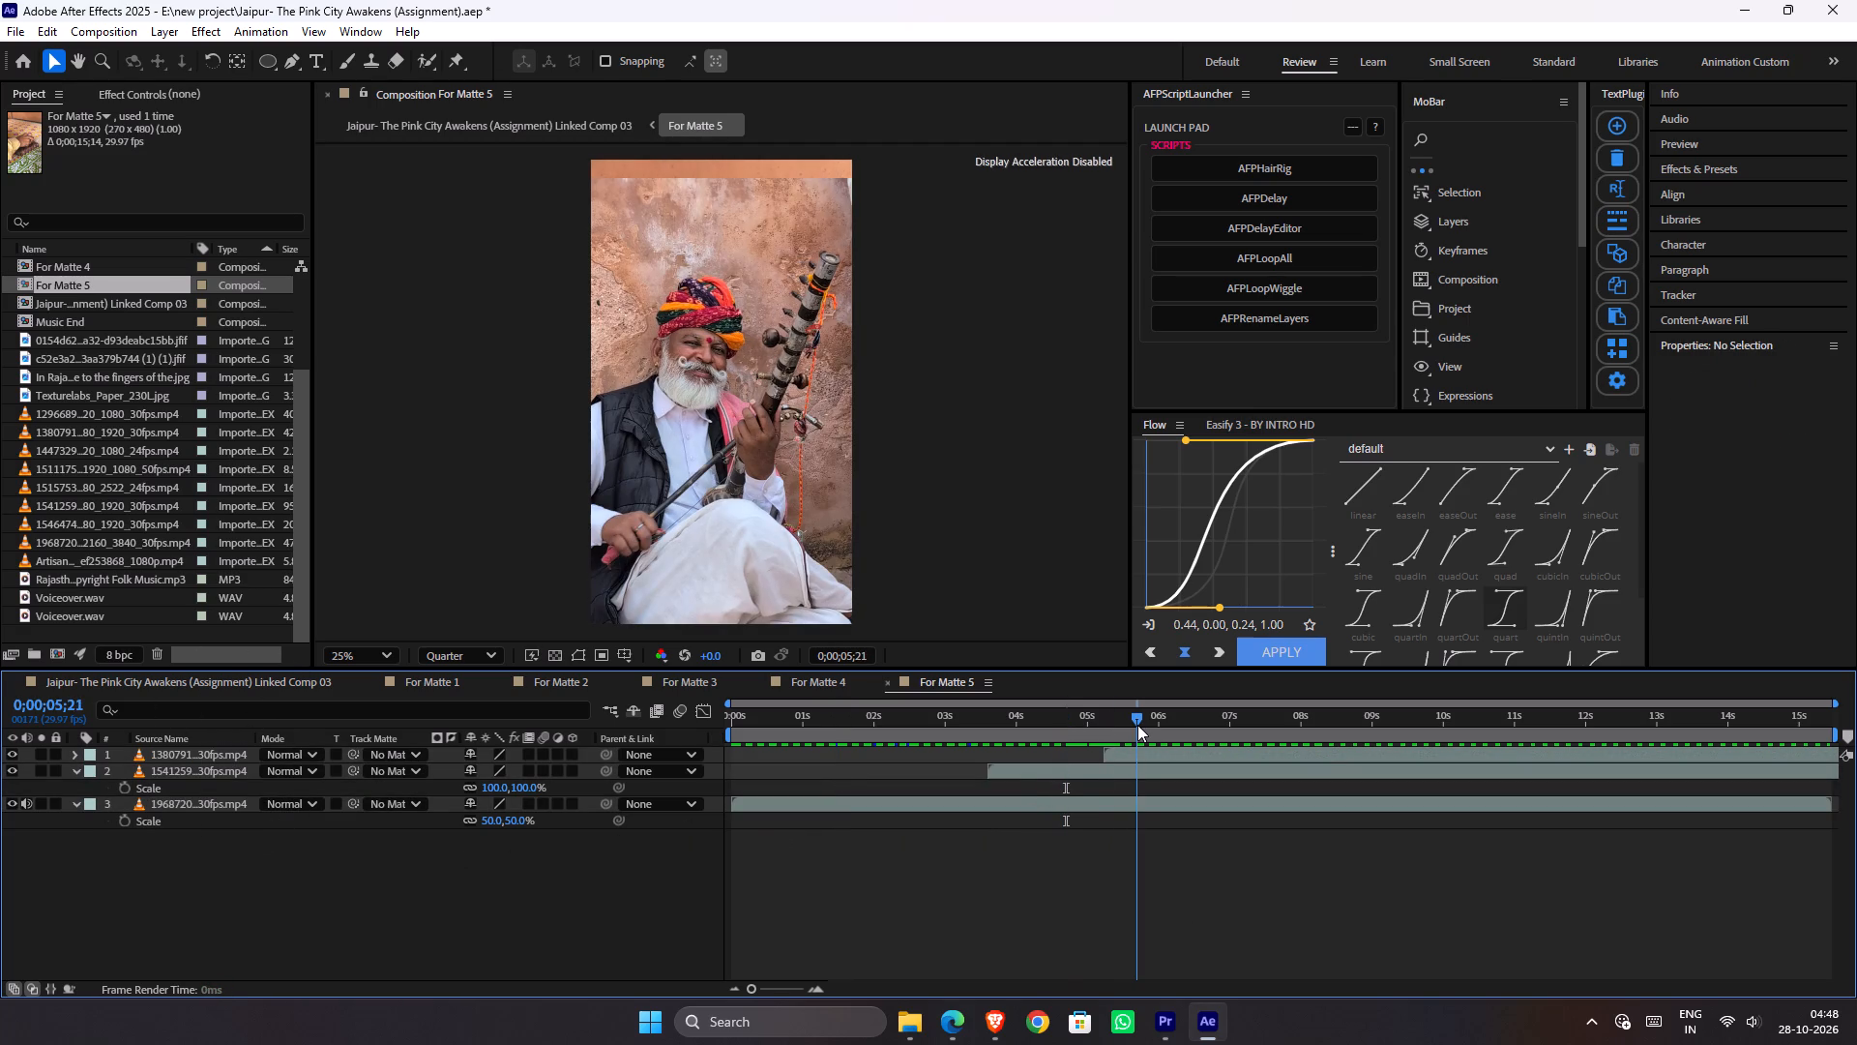
drag(1137, 725, 1077, 734)
click(1068, 777)
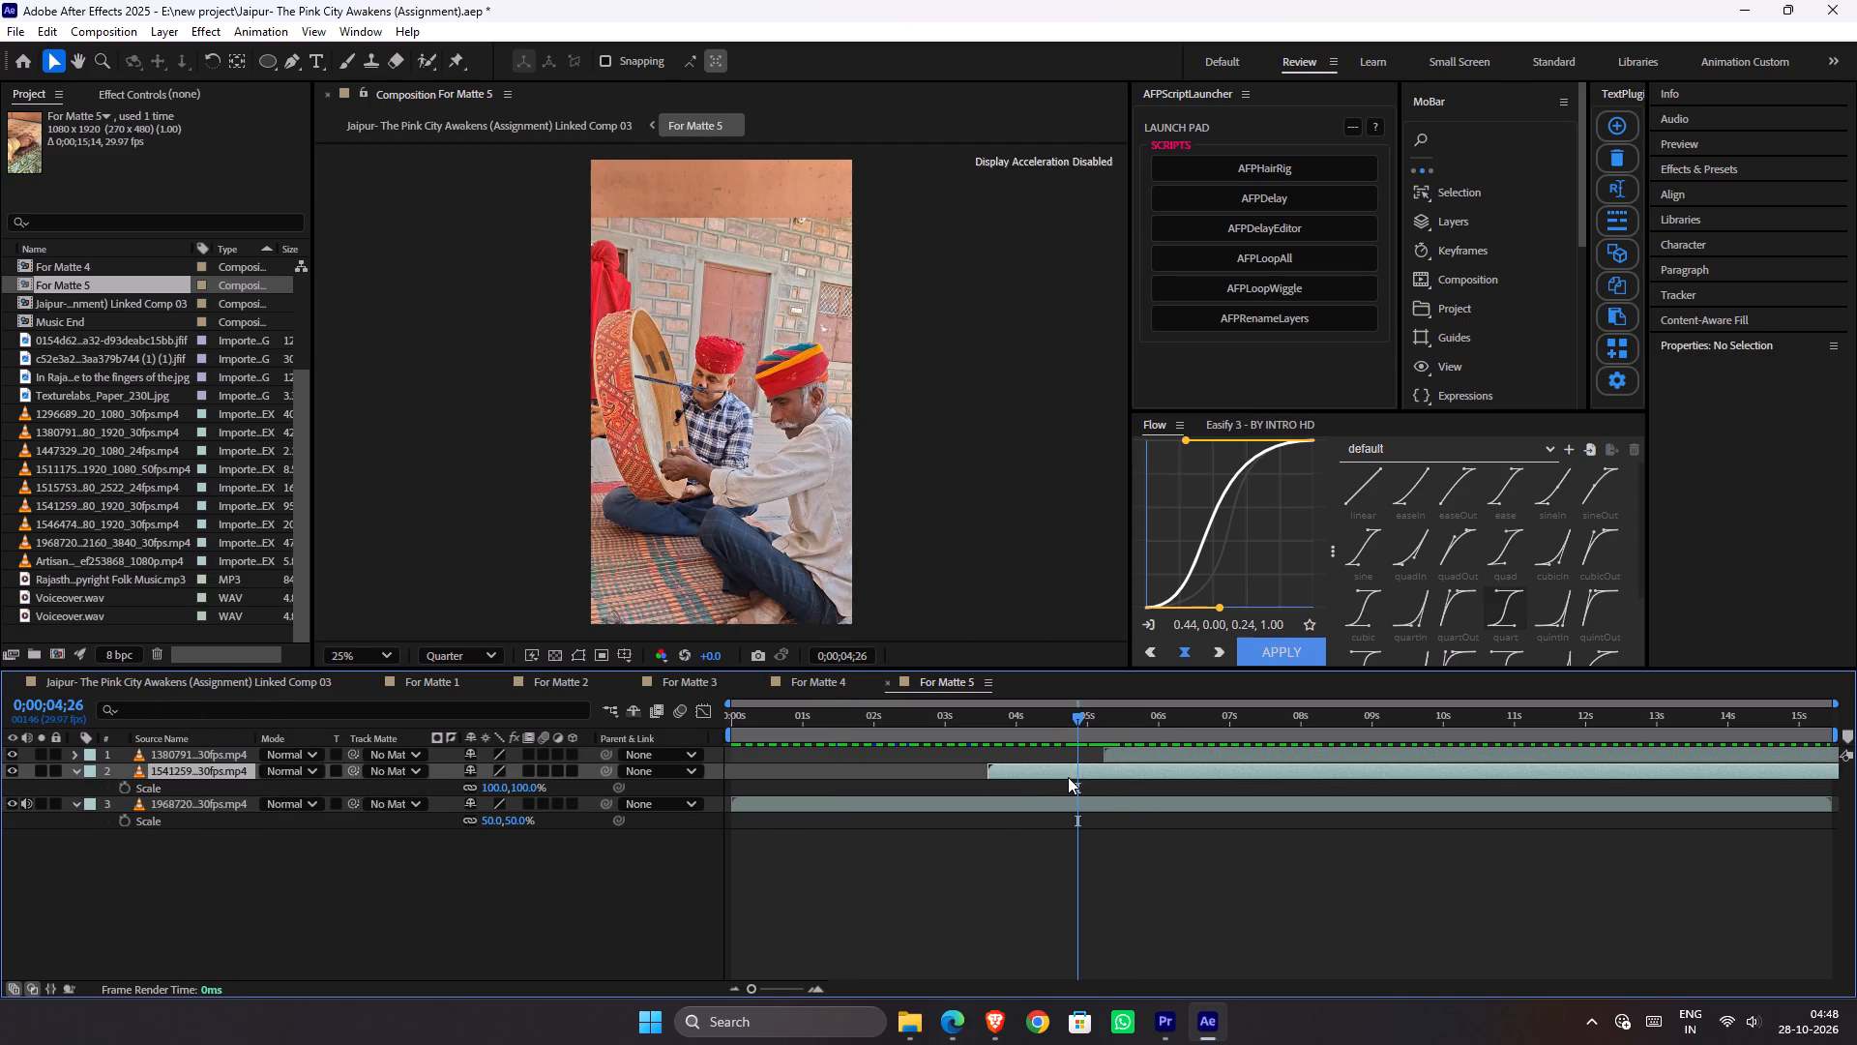
click(1064, 801)
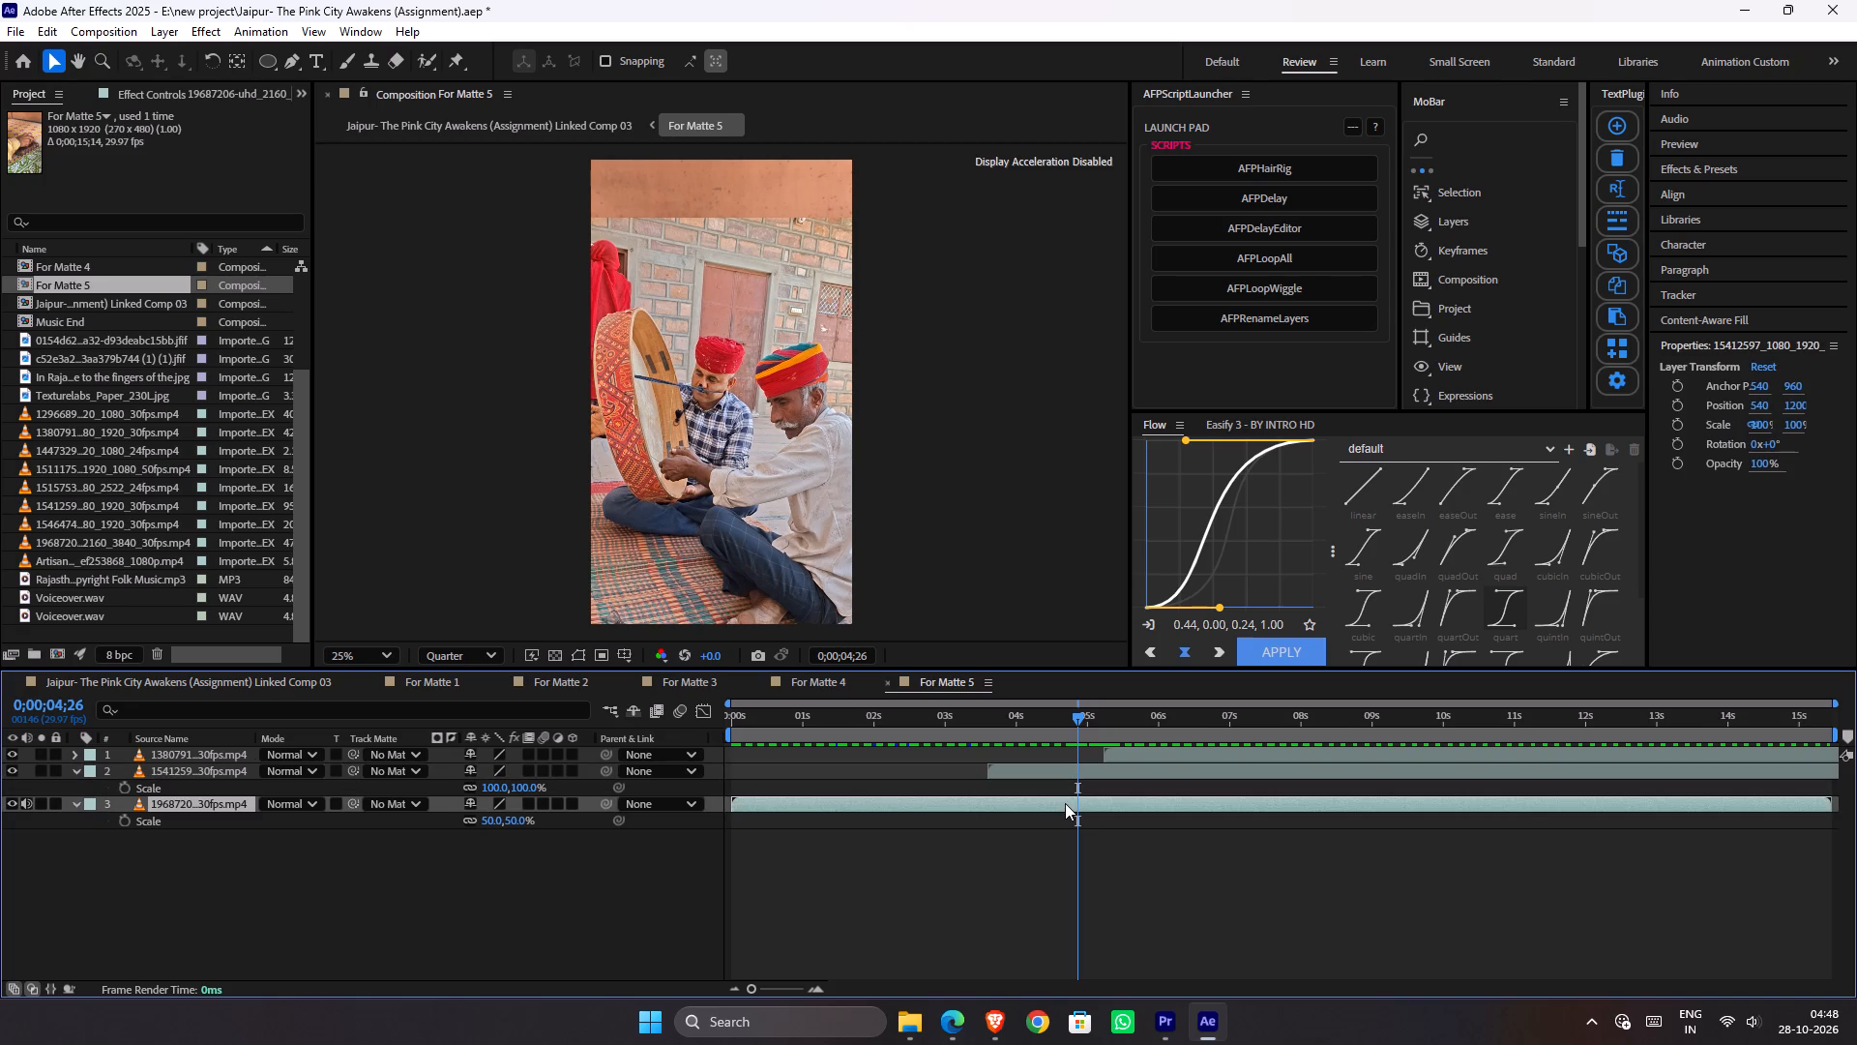
key(Delete)
drag(1074, 770, 969, 783)
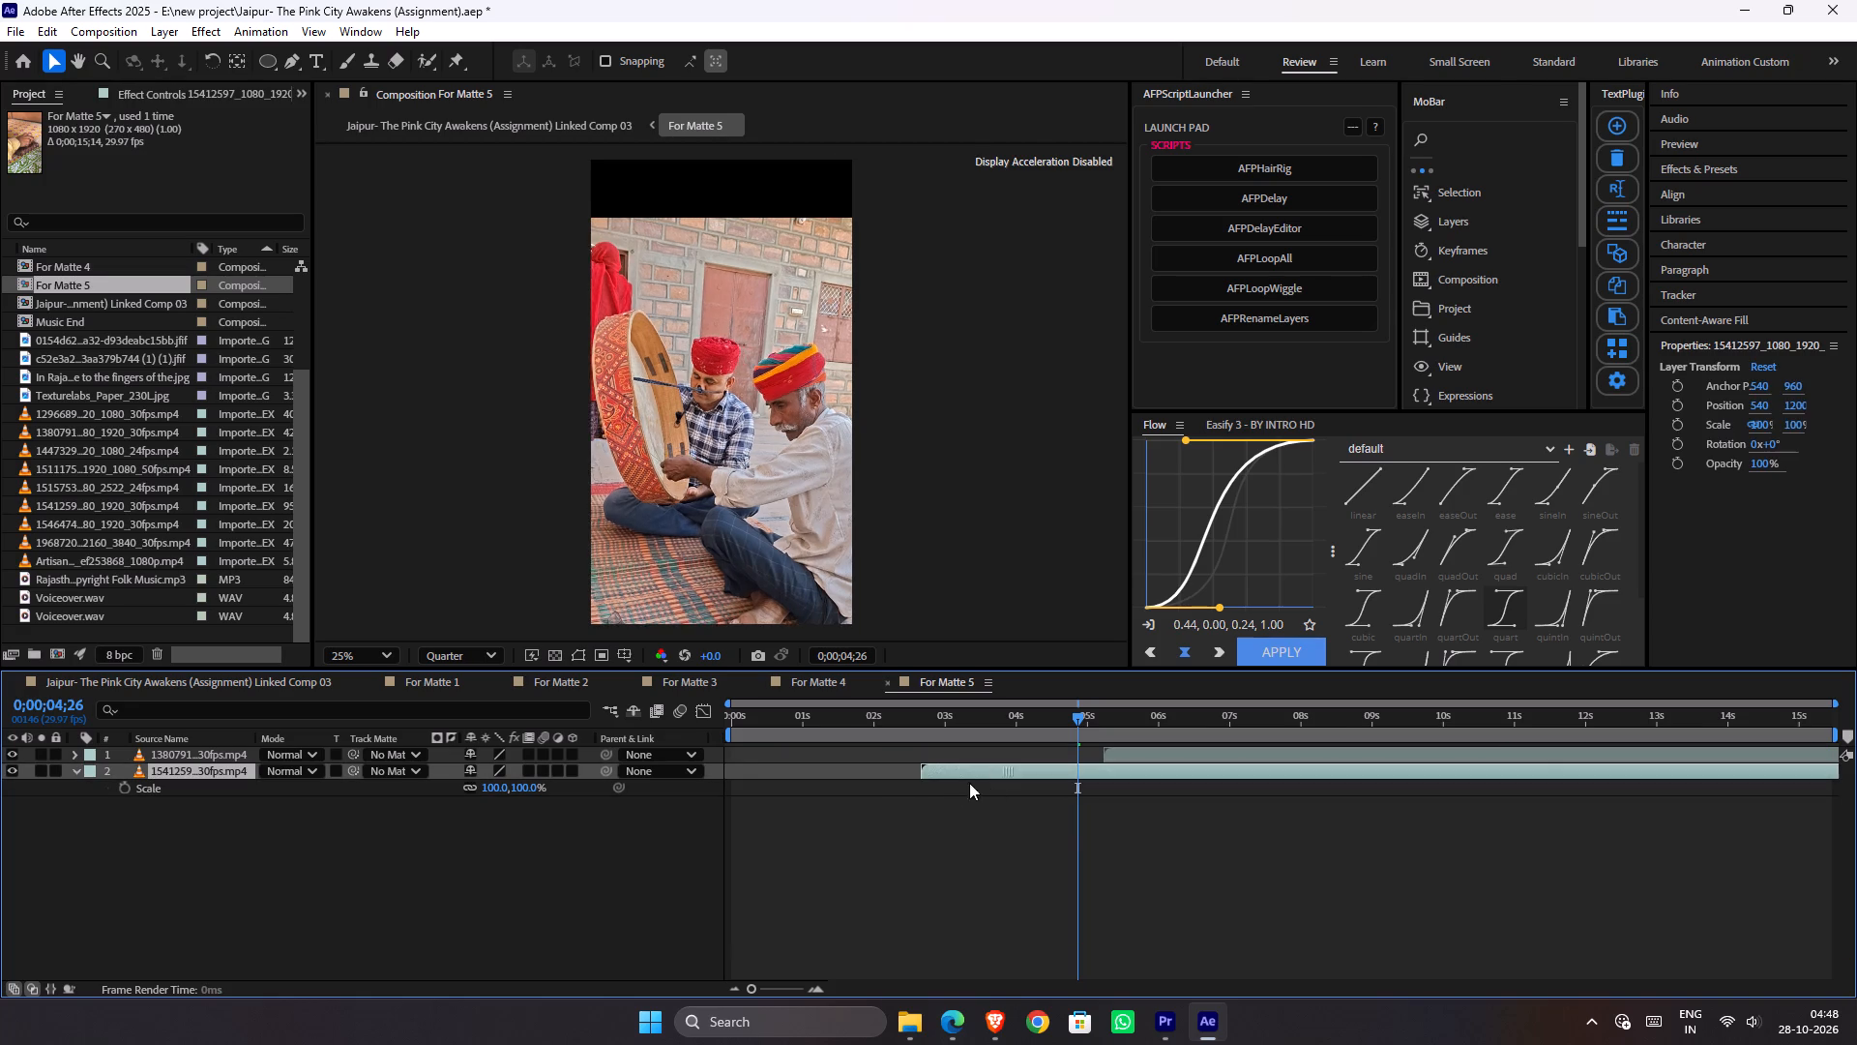
drag(969, 783, 815, 810)
Move the 1380791 clip from For Matte 5 into For Matte 4, starting where the Artisan clip ends, and save the project.
click(1138, 753)
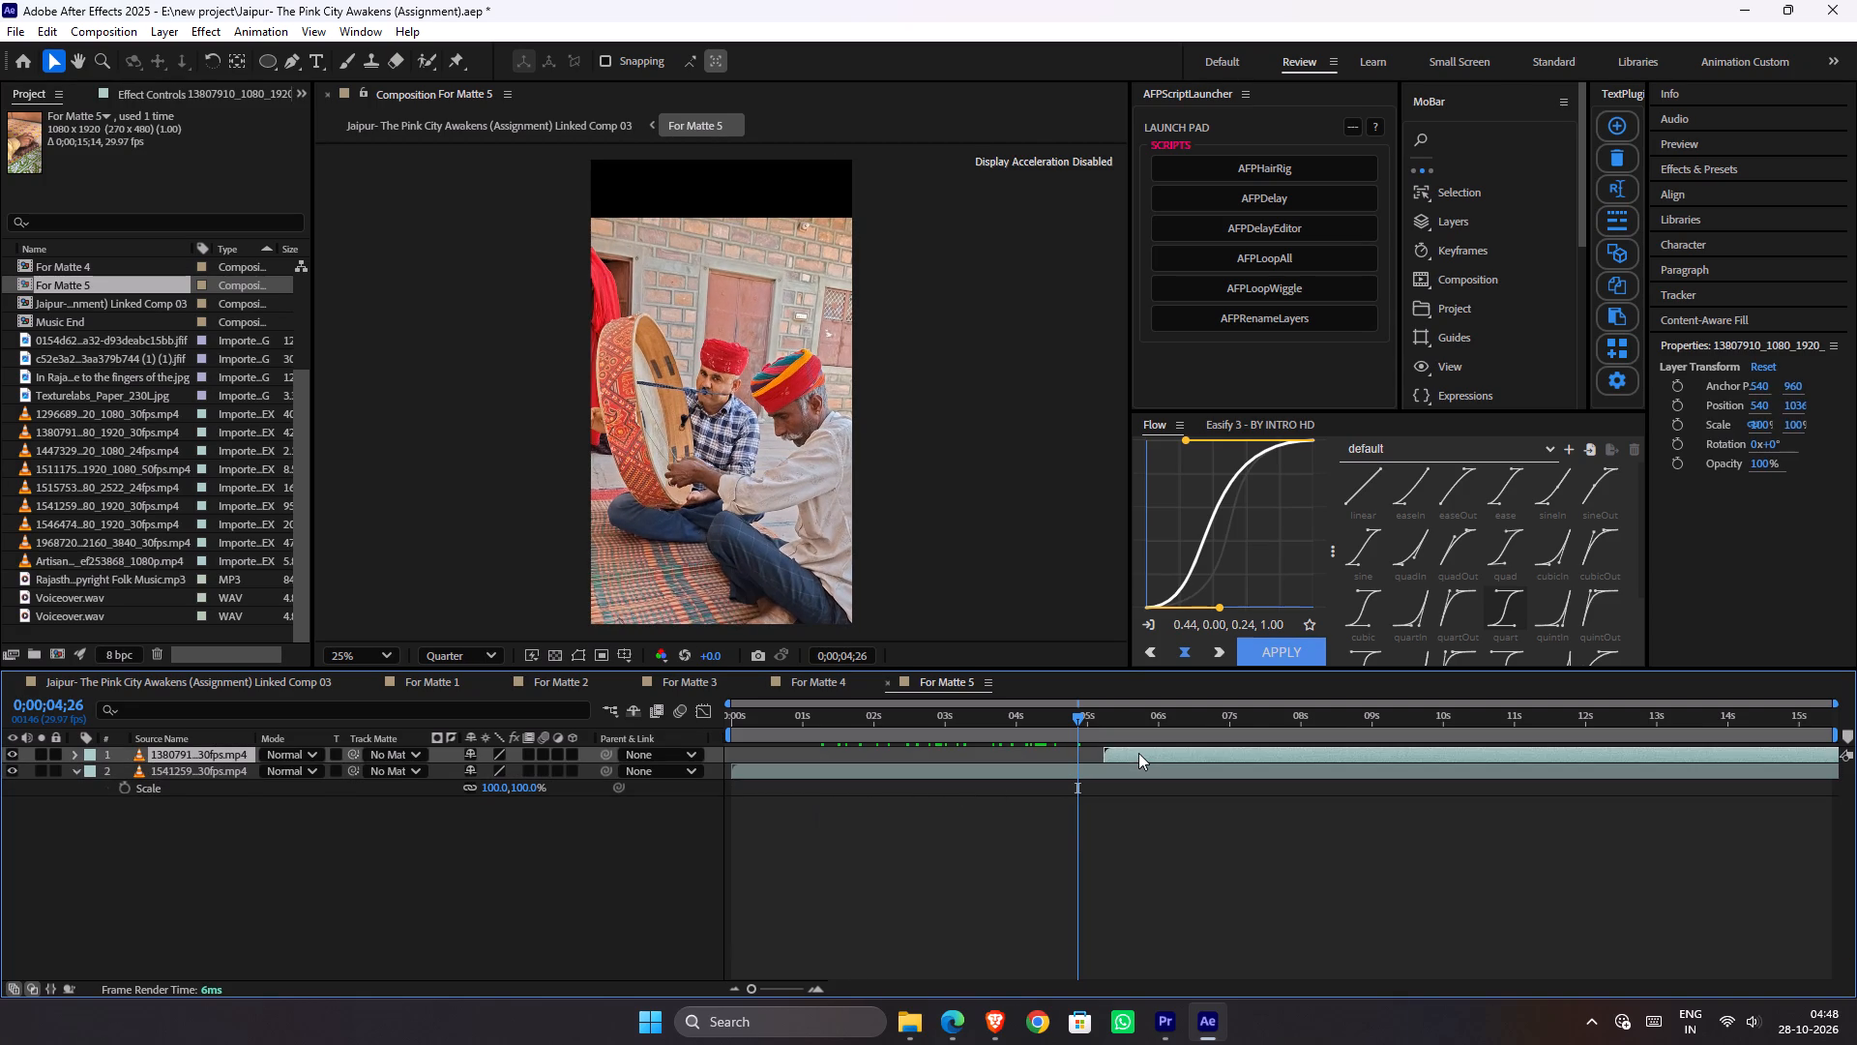
key(ctrl+x)
click(828, 682)
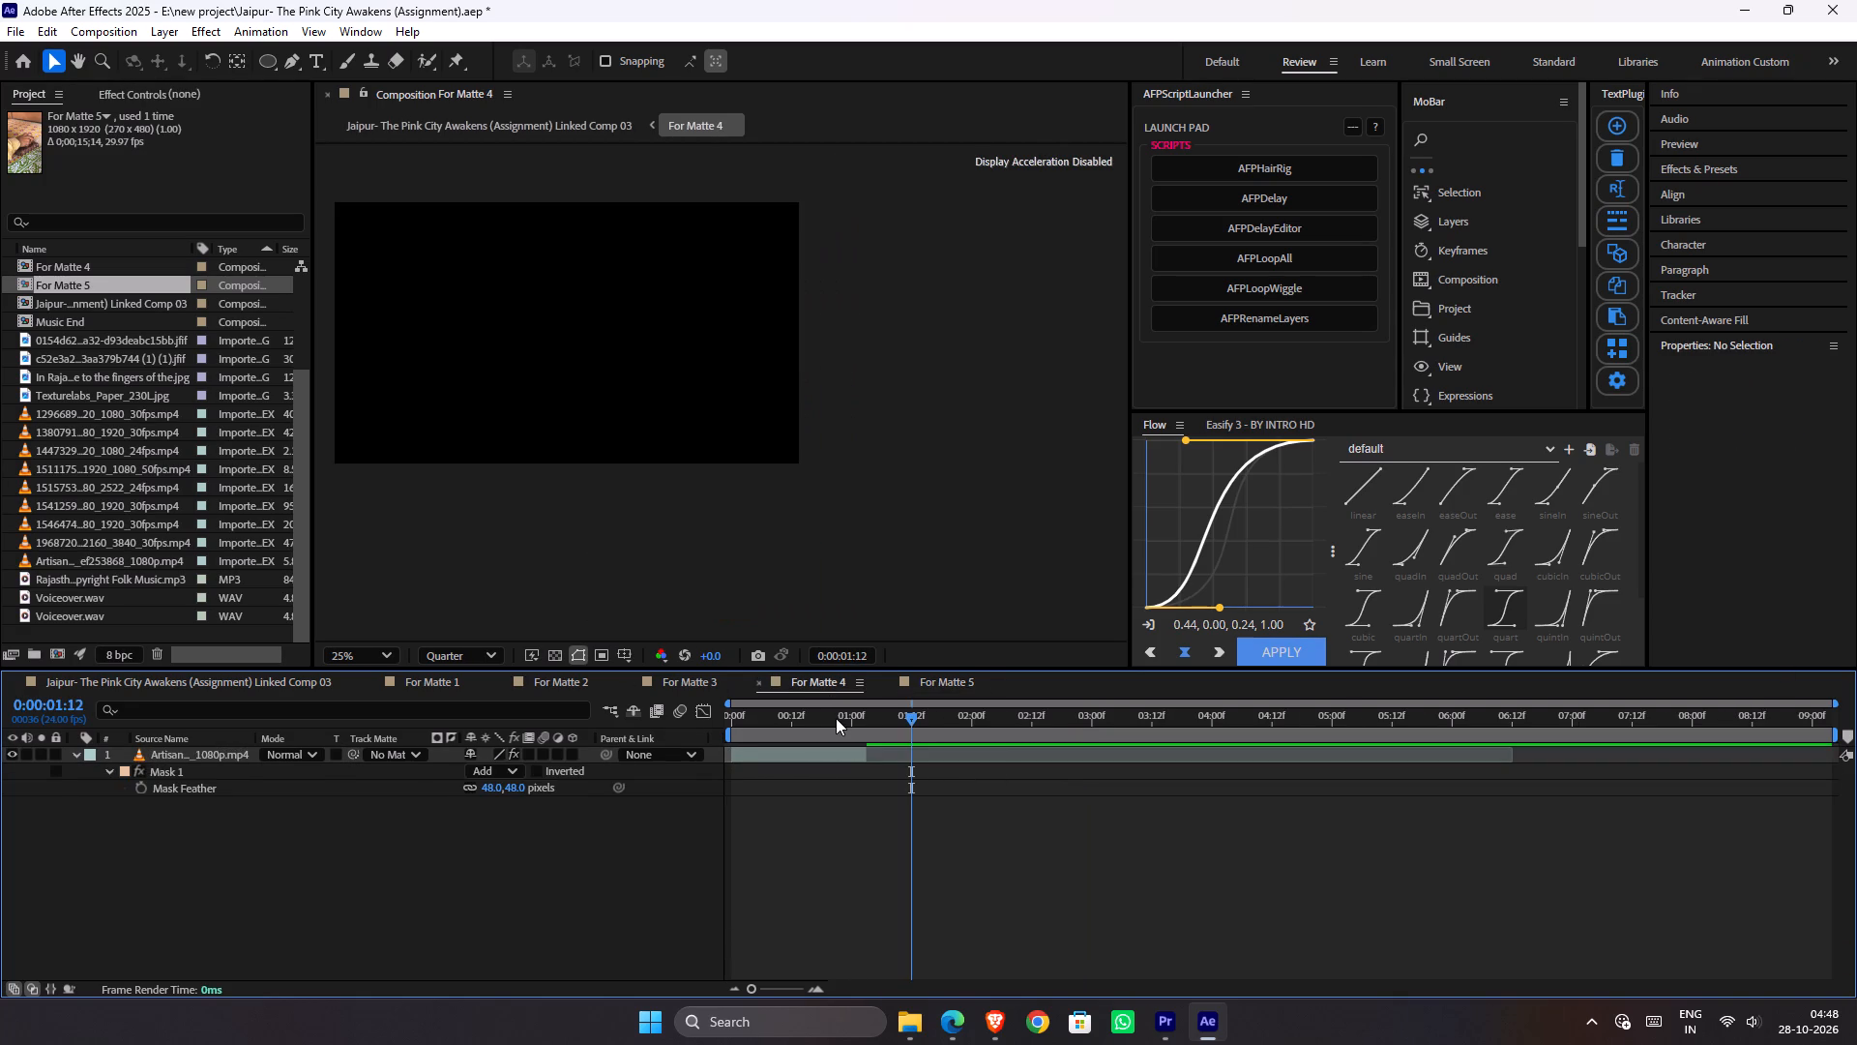
key(ctrl+v)
drag(1449, 756, 939, 833)
drag(862, 714, 541, 727)
key(ctrl+s)
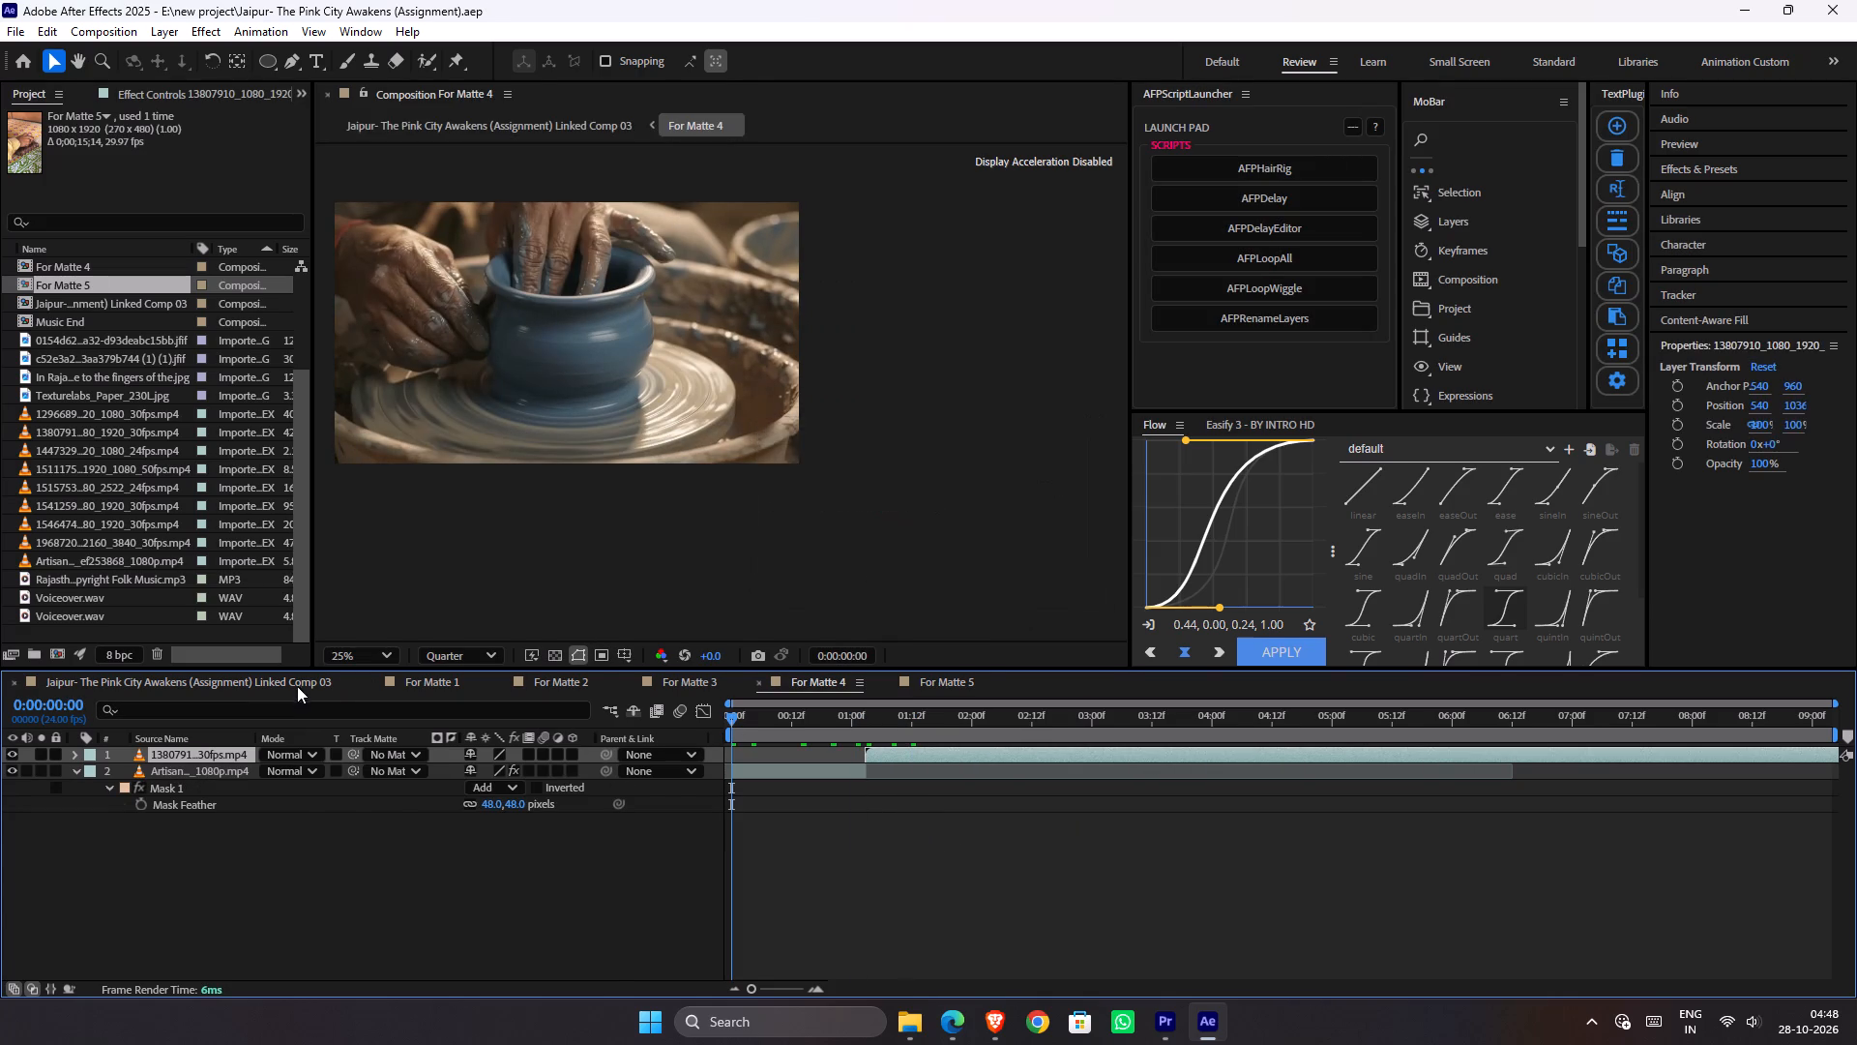
Play back Linked Comp 03 to check the clips in the panels, and save the project.
click(297, 685)
key(v)
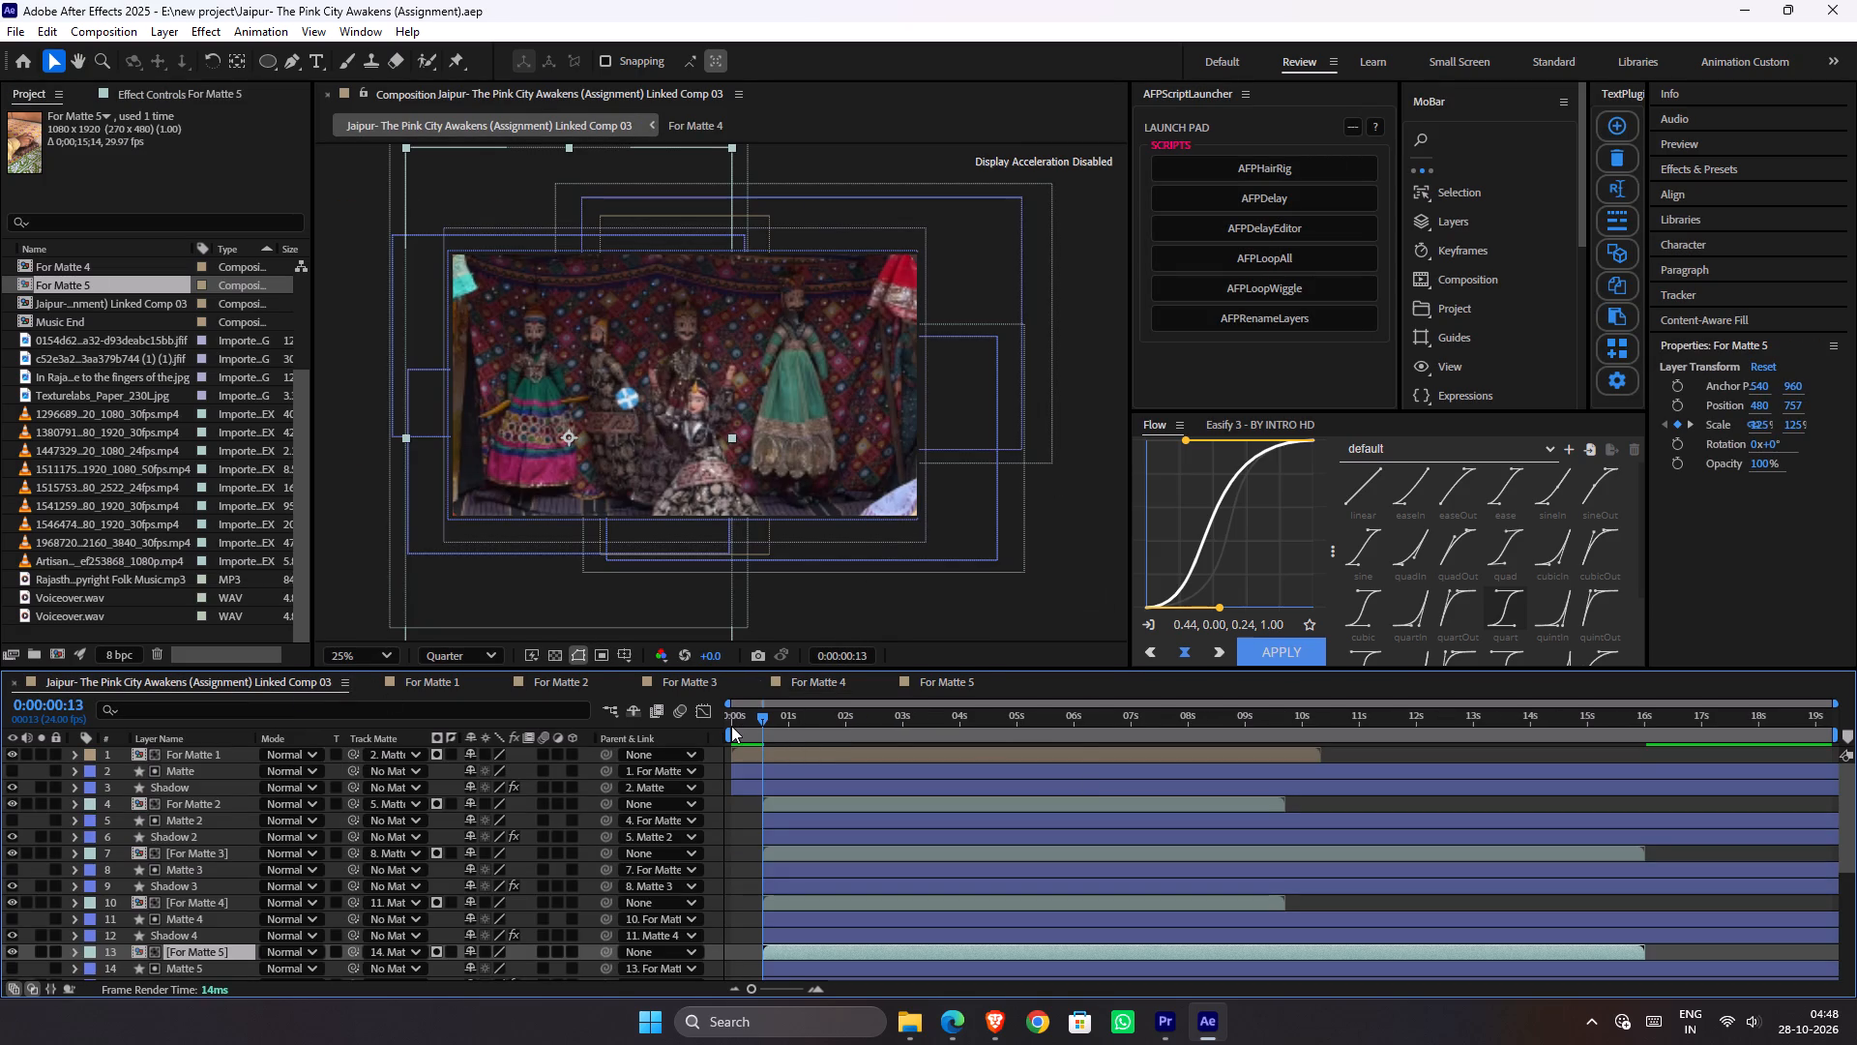
key(space)
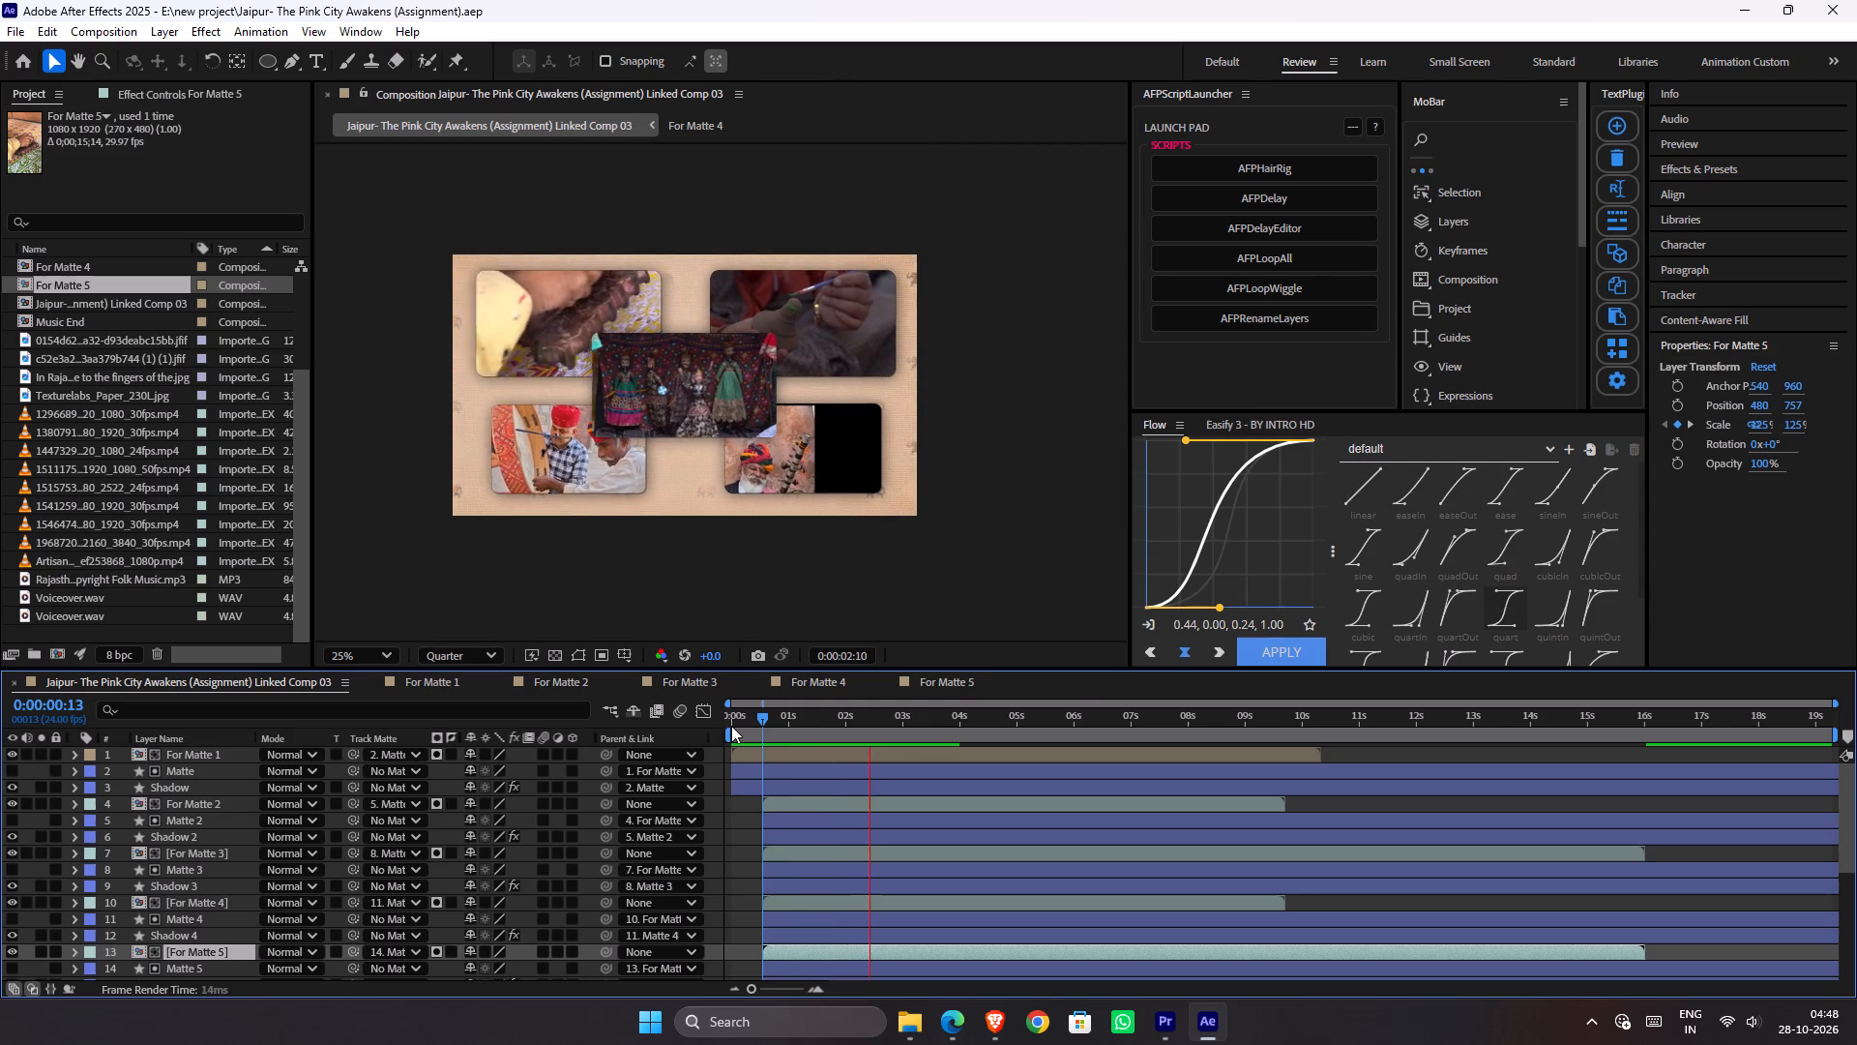
key(space)
key(ctrl+s)
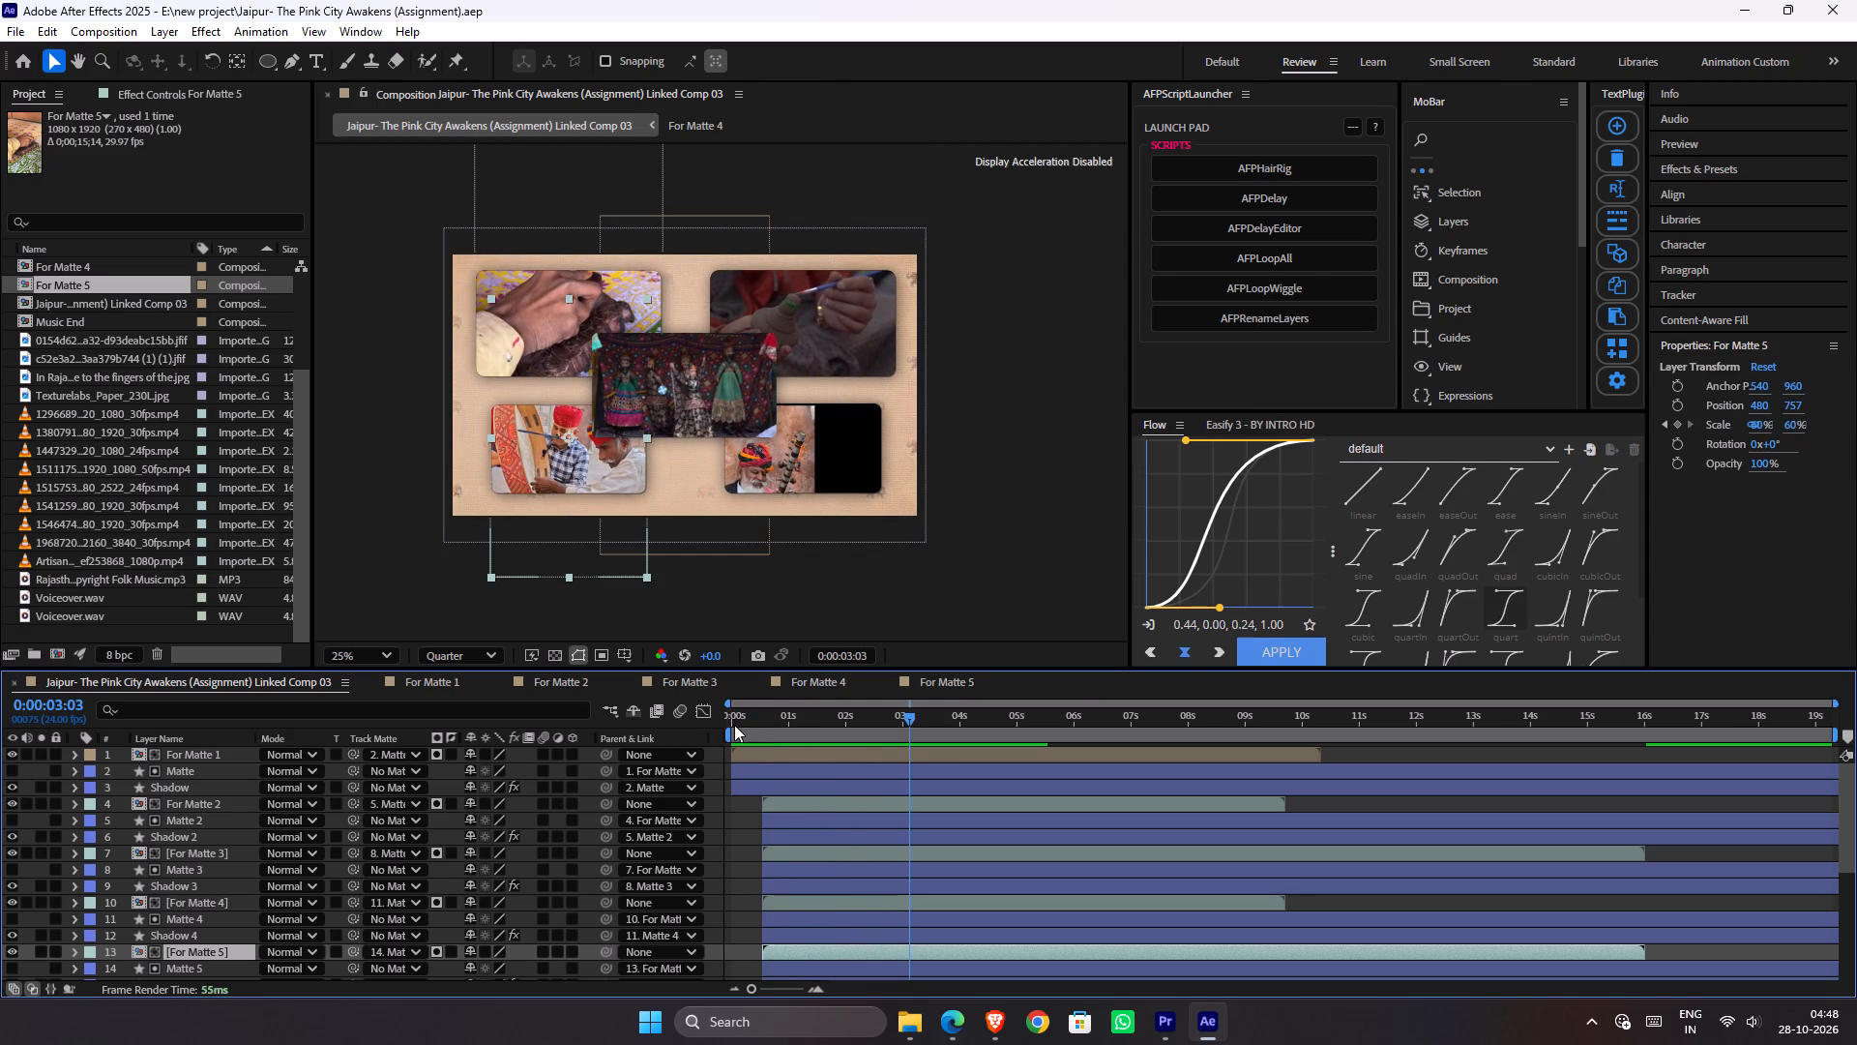
In For Matte 4, scale the 1380791 clip to about 166% and reposition it to about 932, 608 to frame the musician.
click(974, 677)
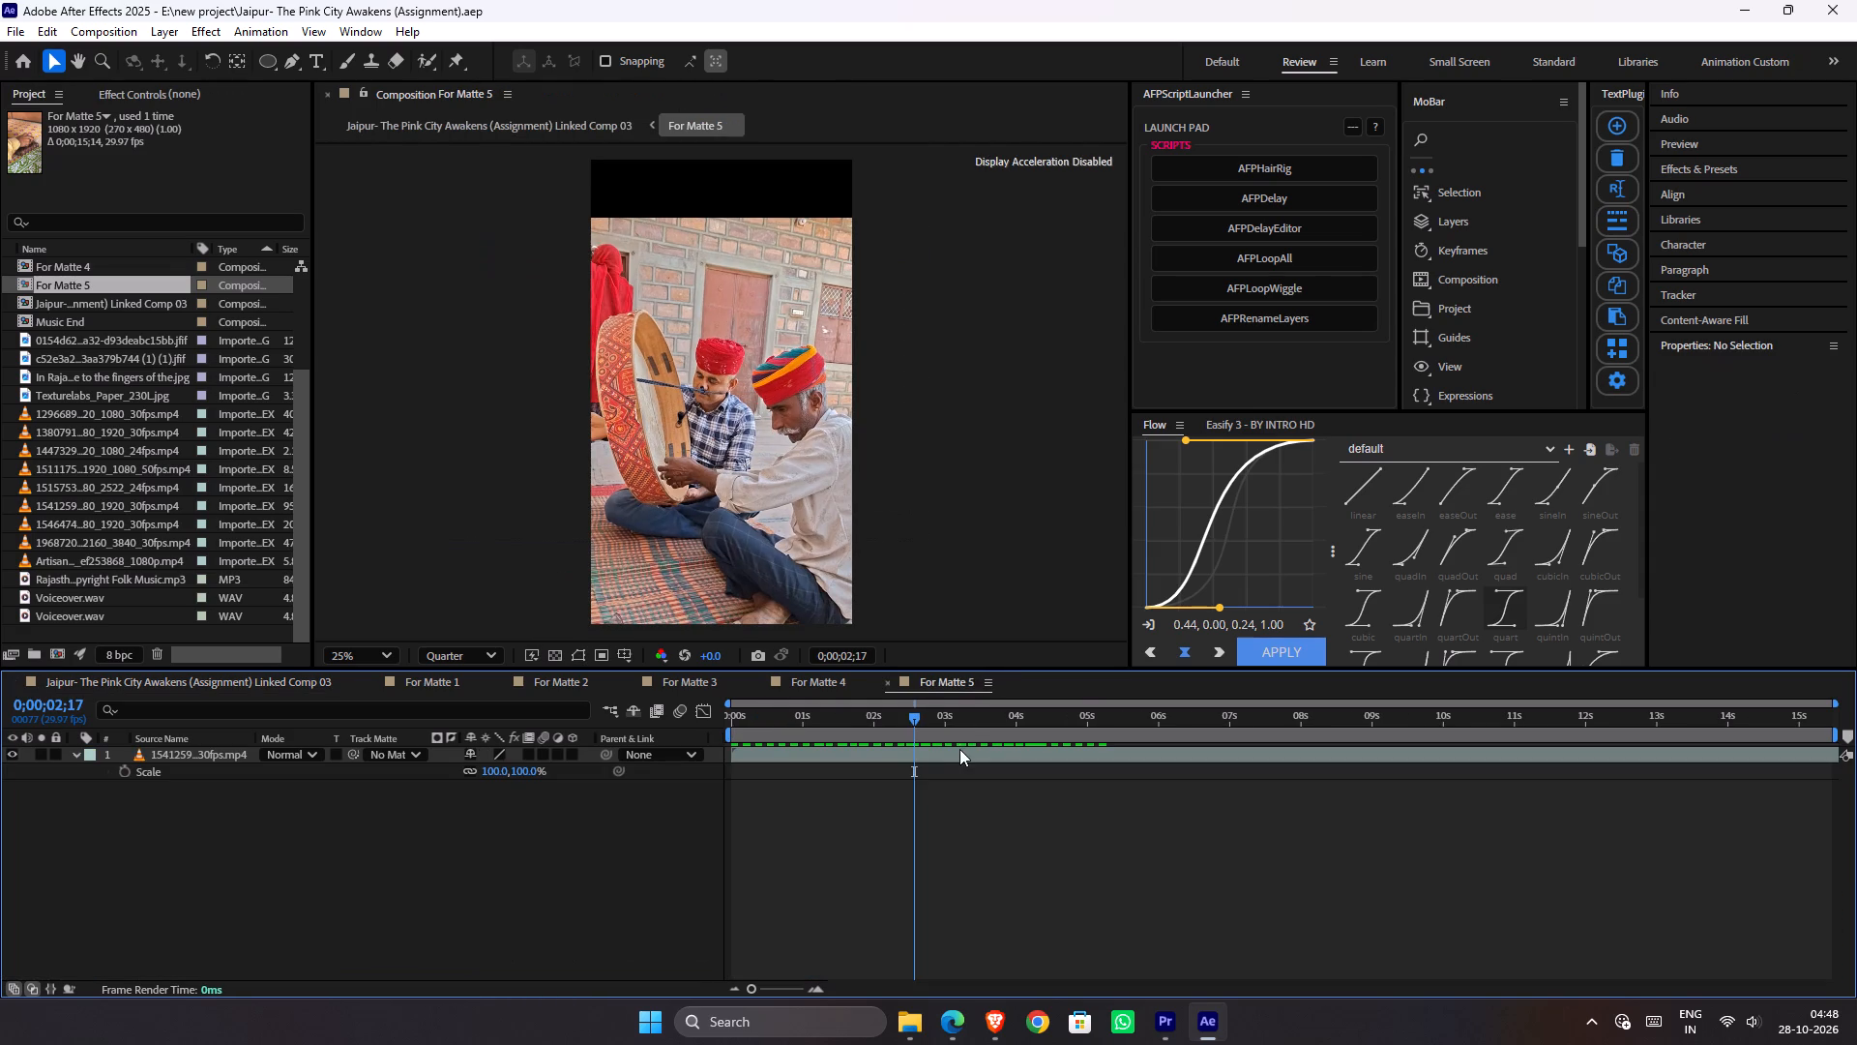
click(819, 674)
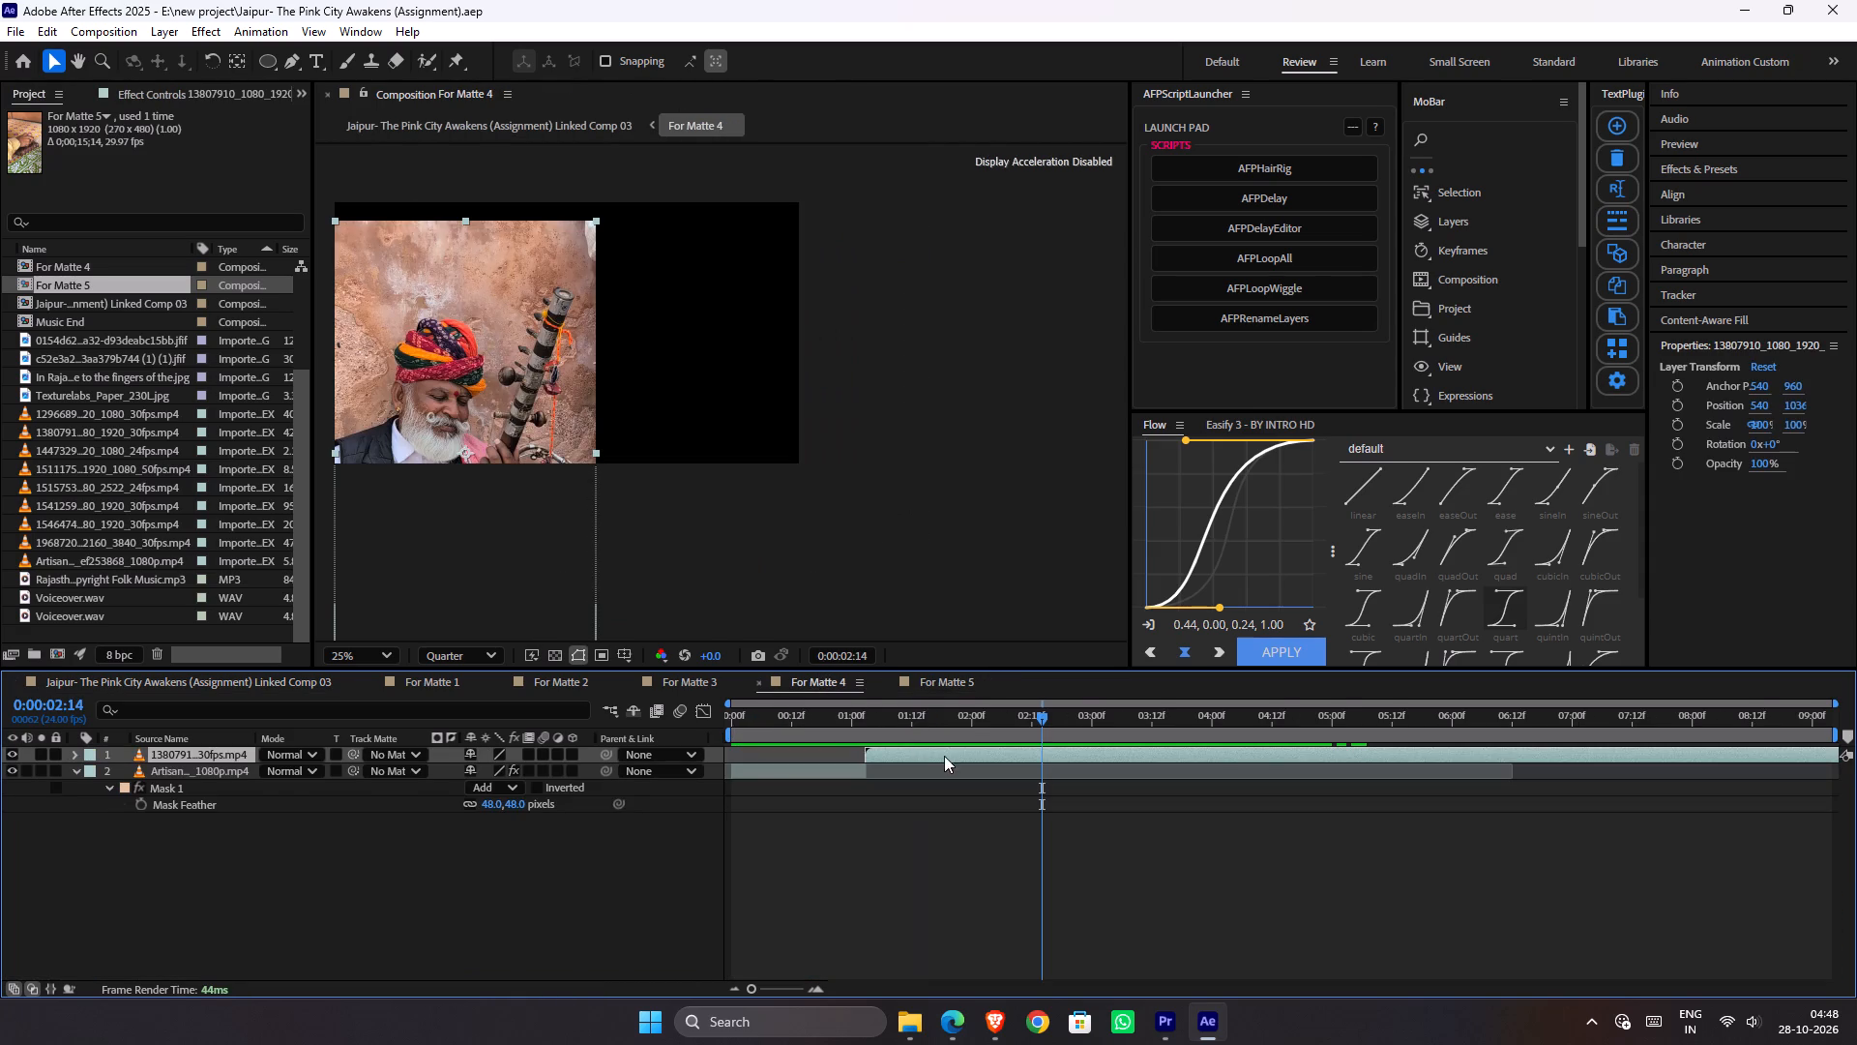
drag(536, 548, 633, 479)
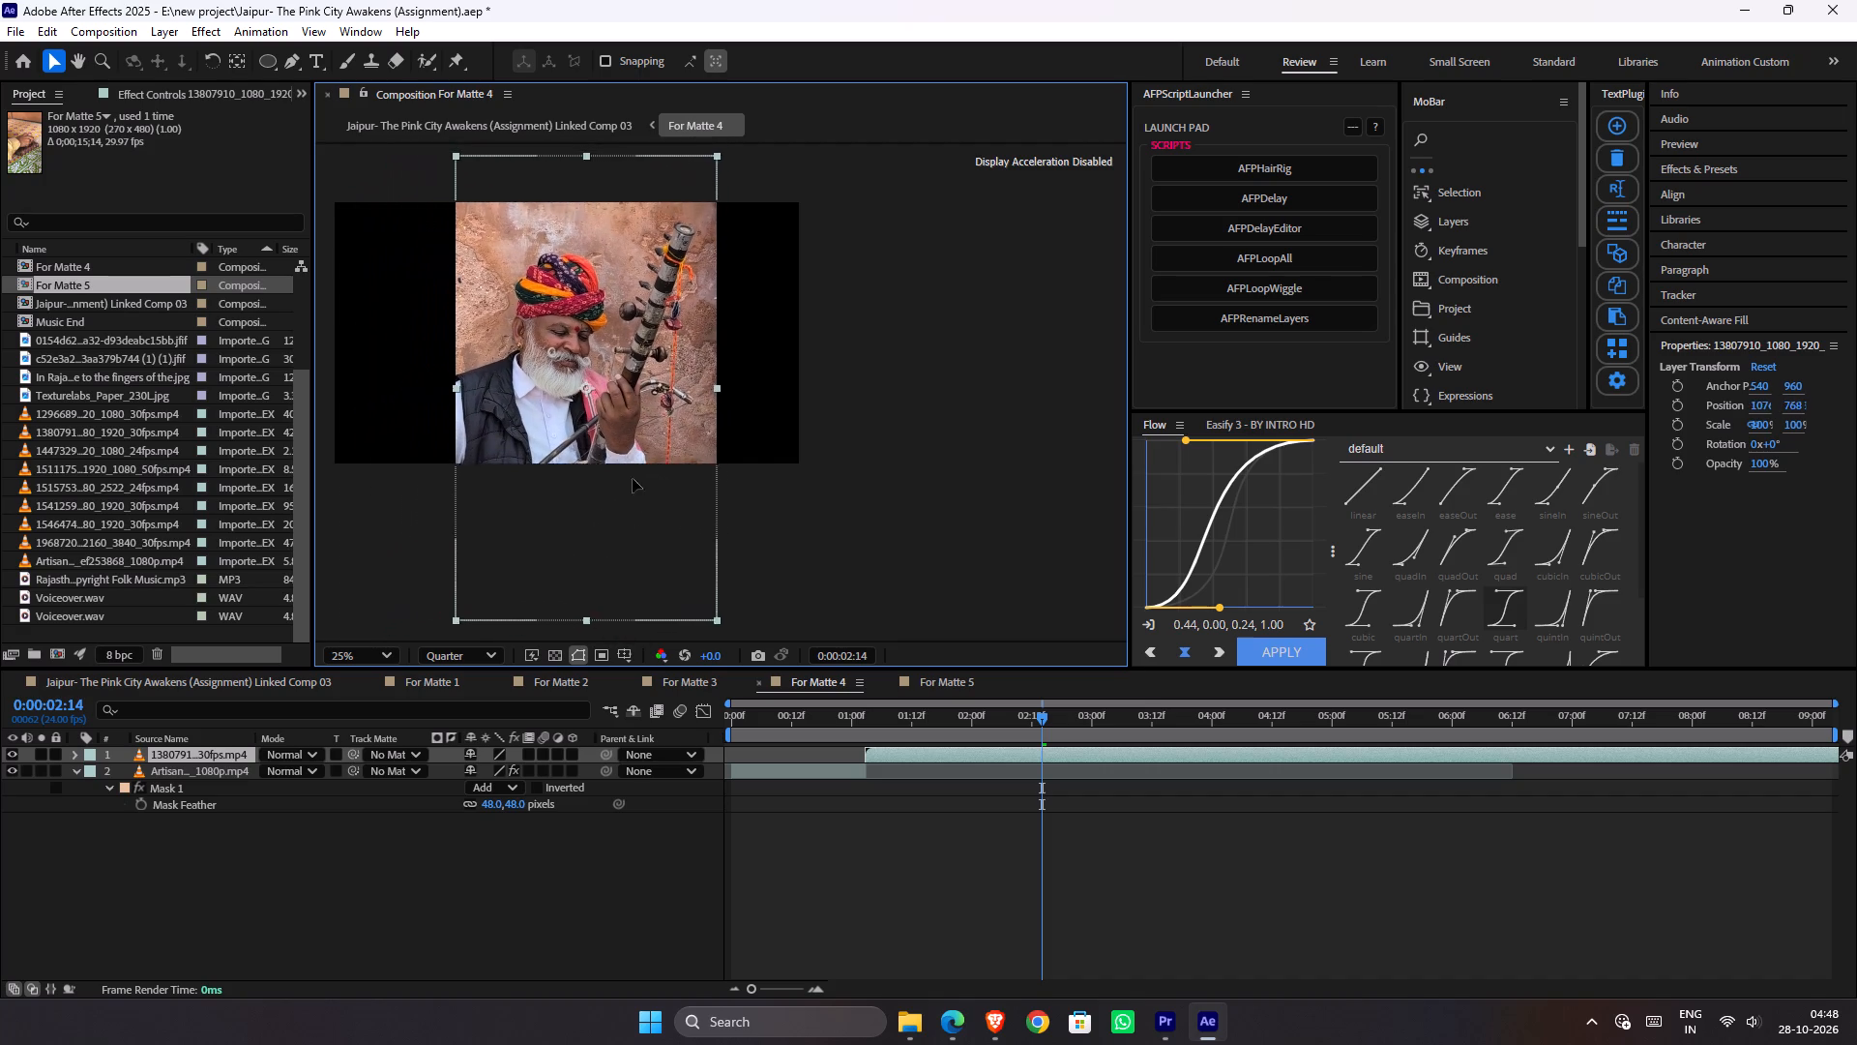
drag(633, 479, 622, 467)
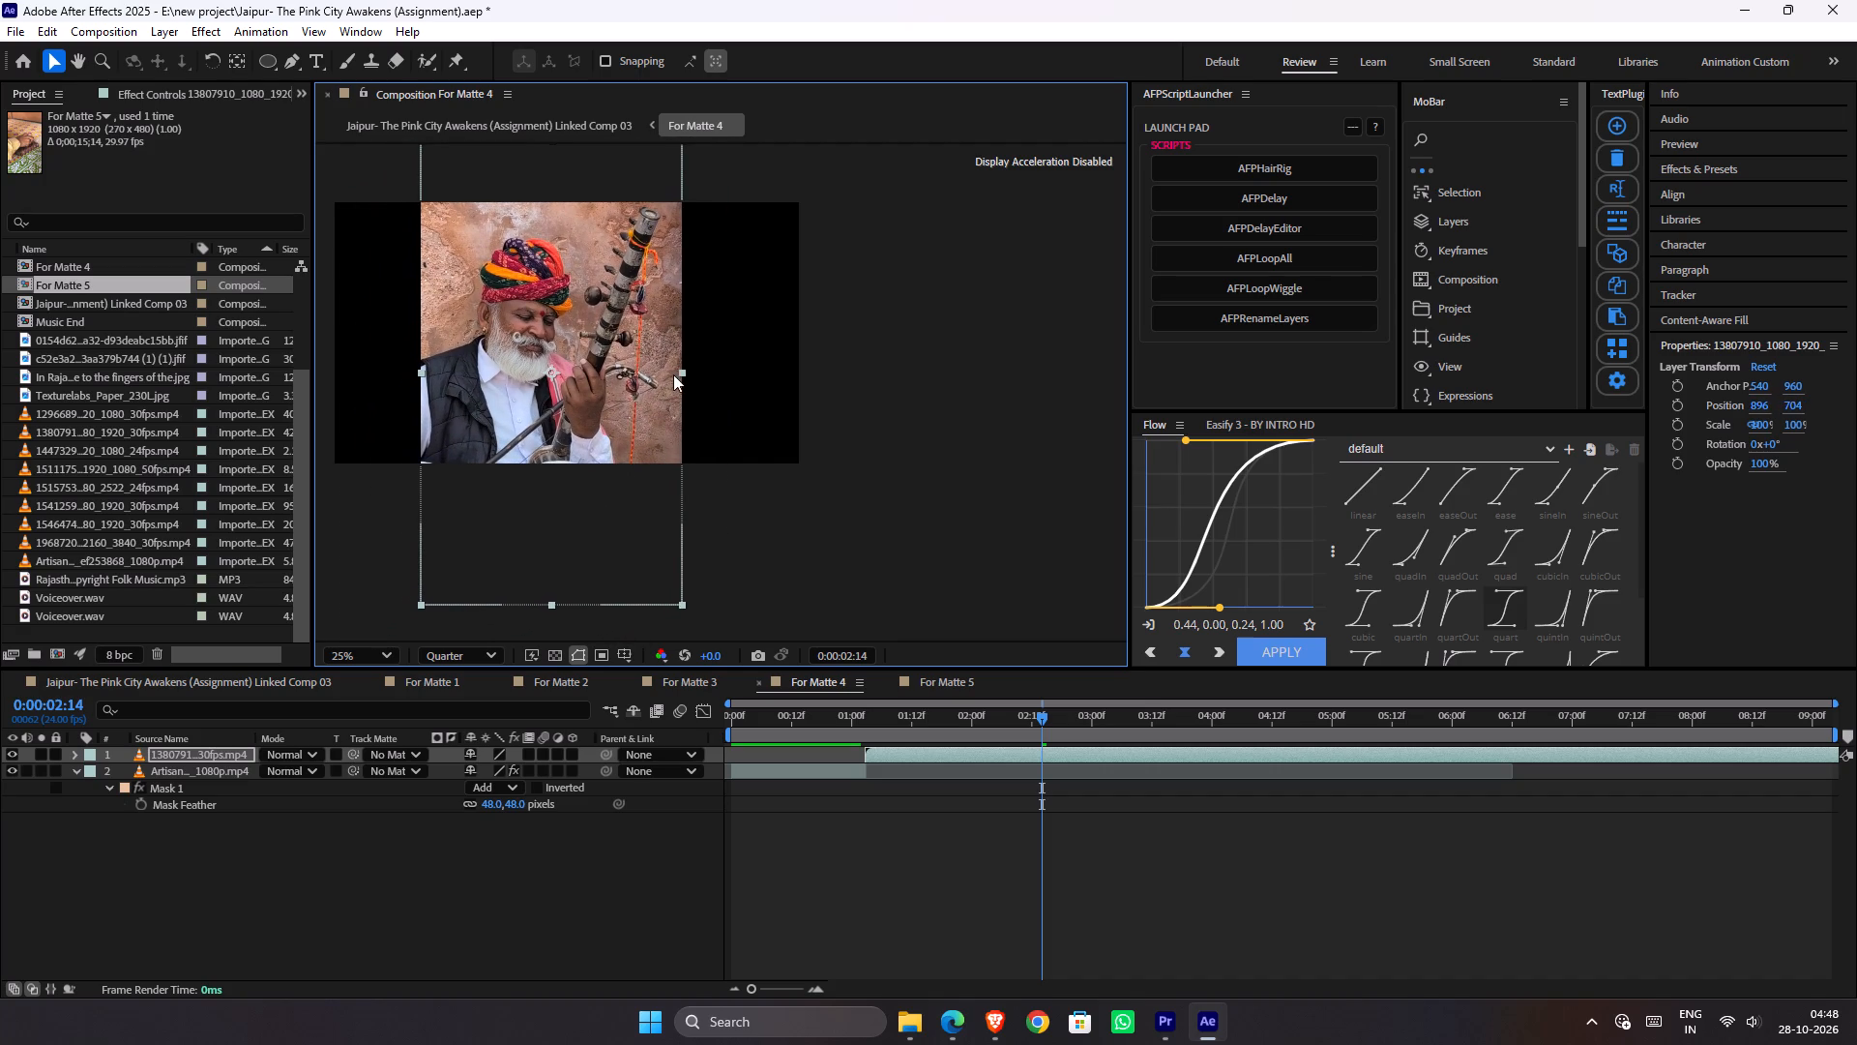
drag(682, 374, 787, 400)
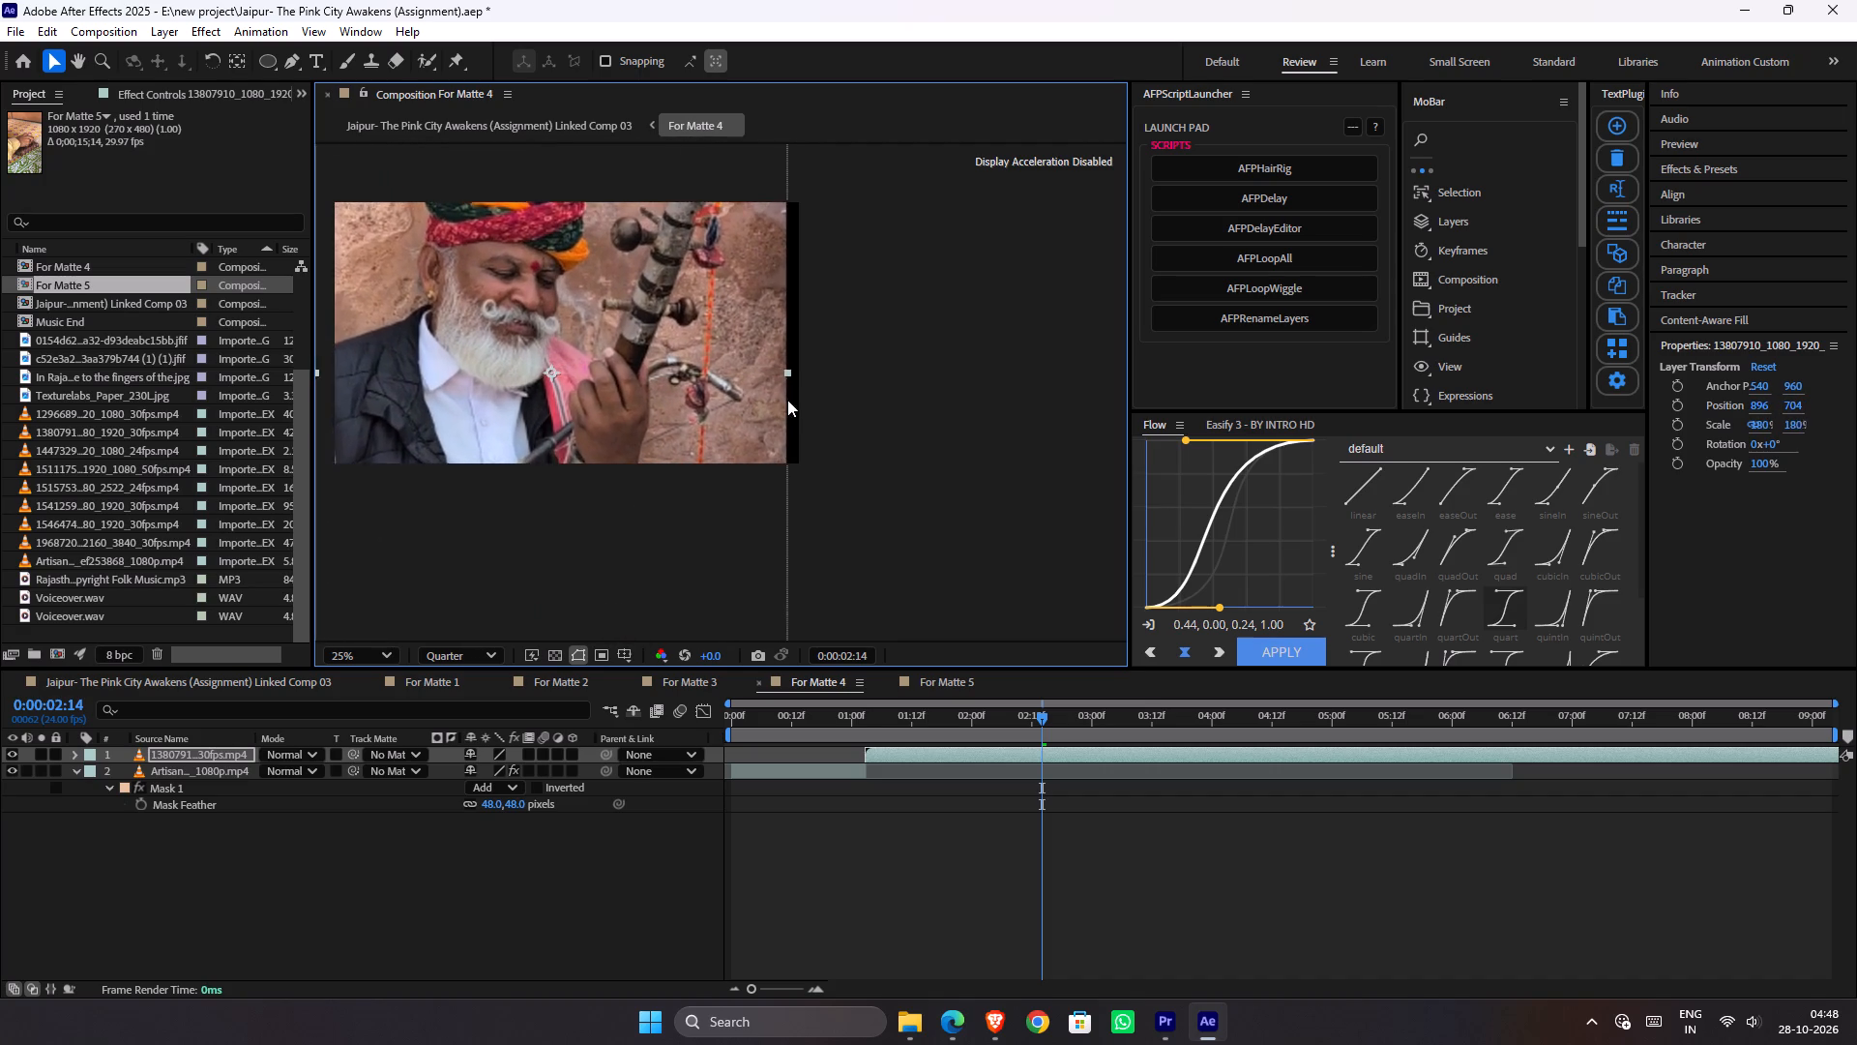
drag(787, 400, 784, 409)
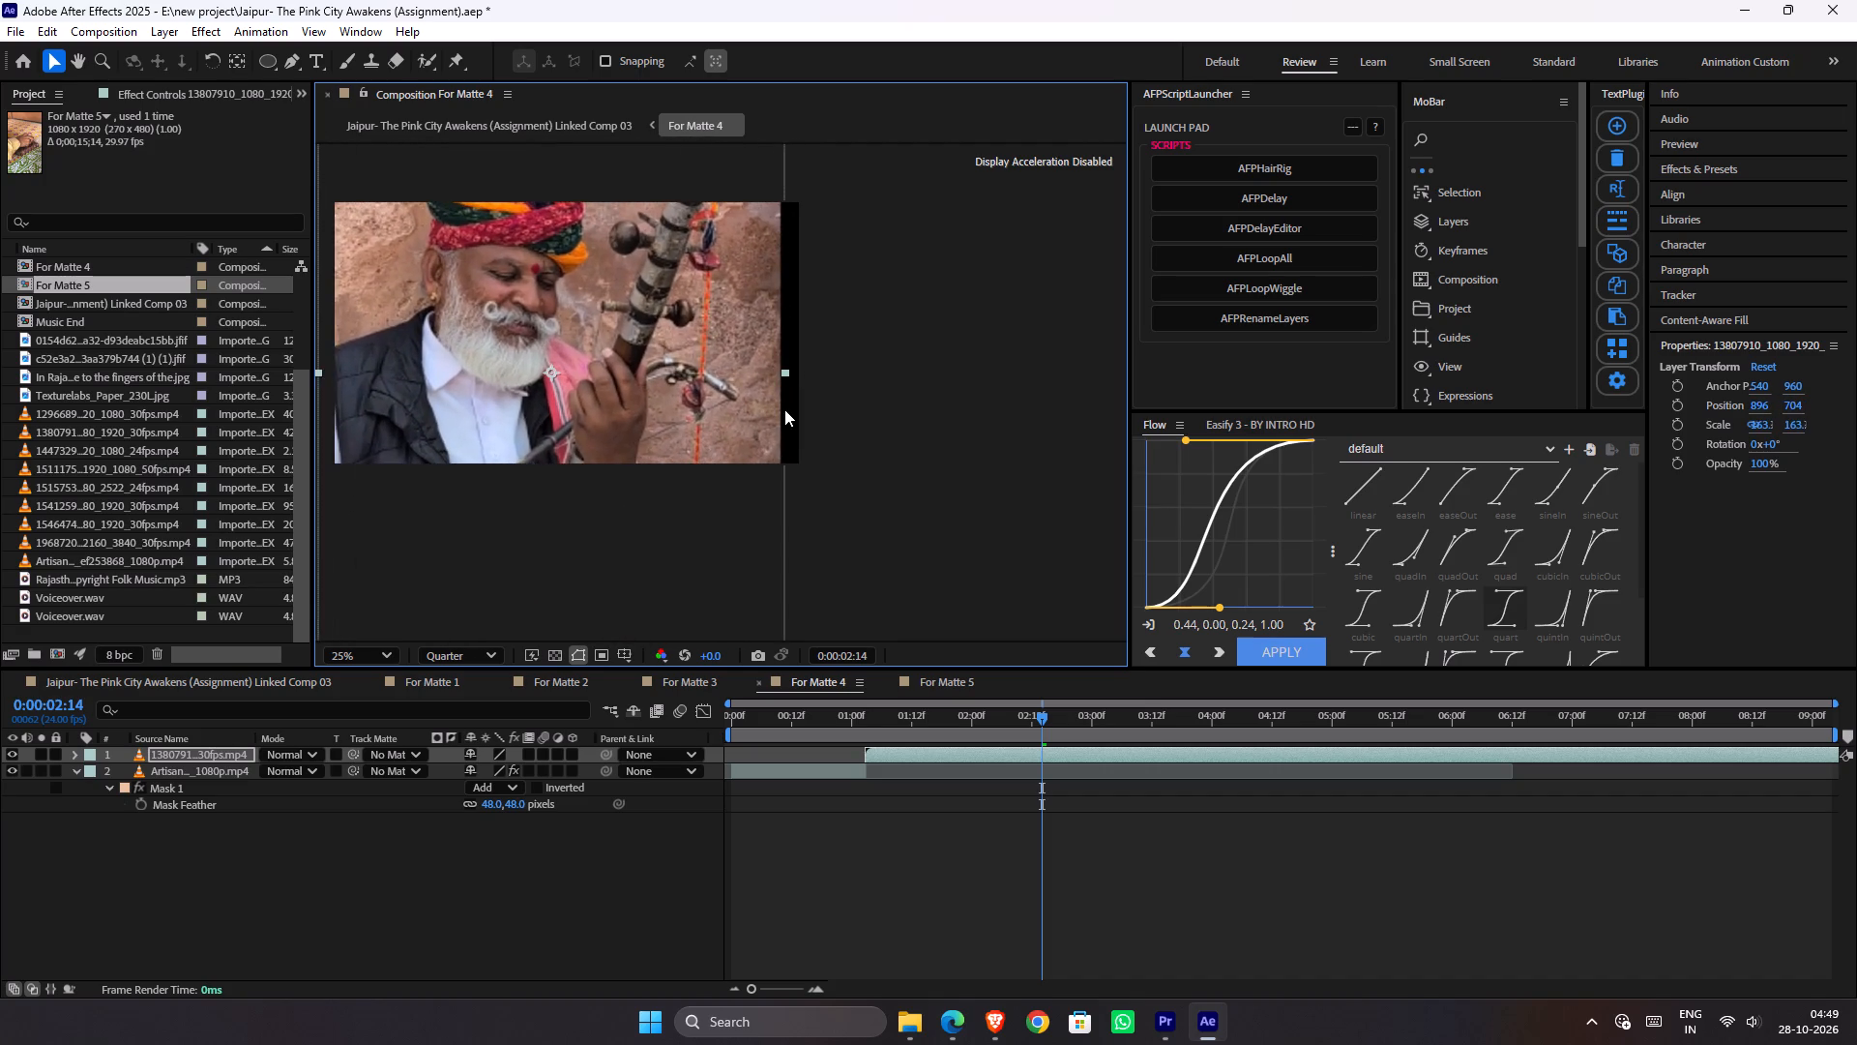
drag(784, 409, 769, 408)
drag(726, 459, 747, 438)
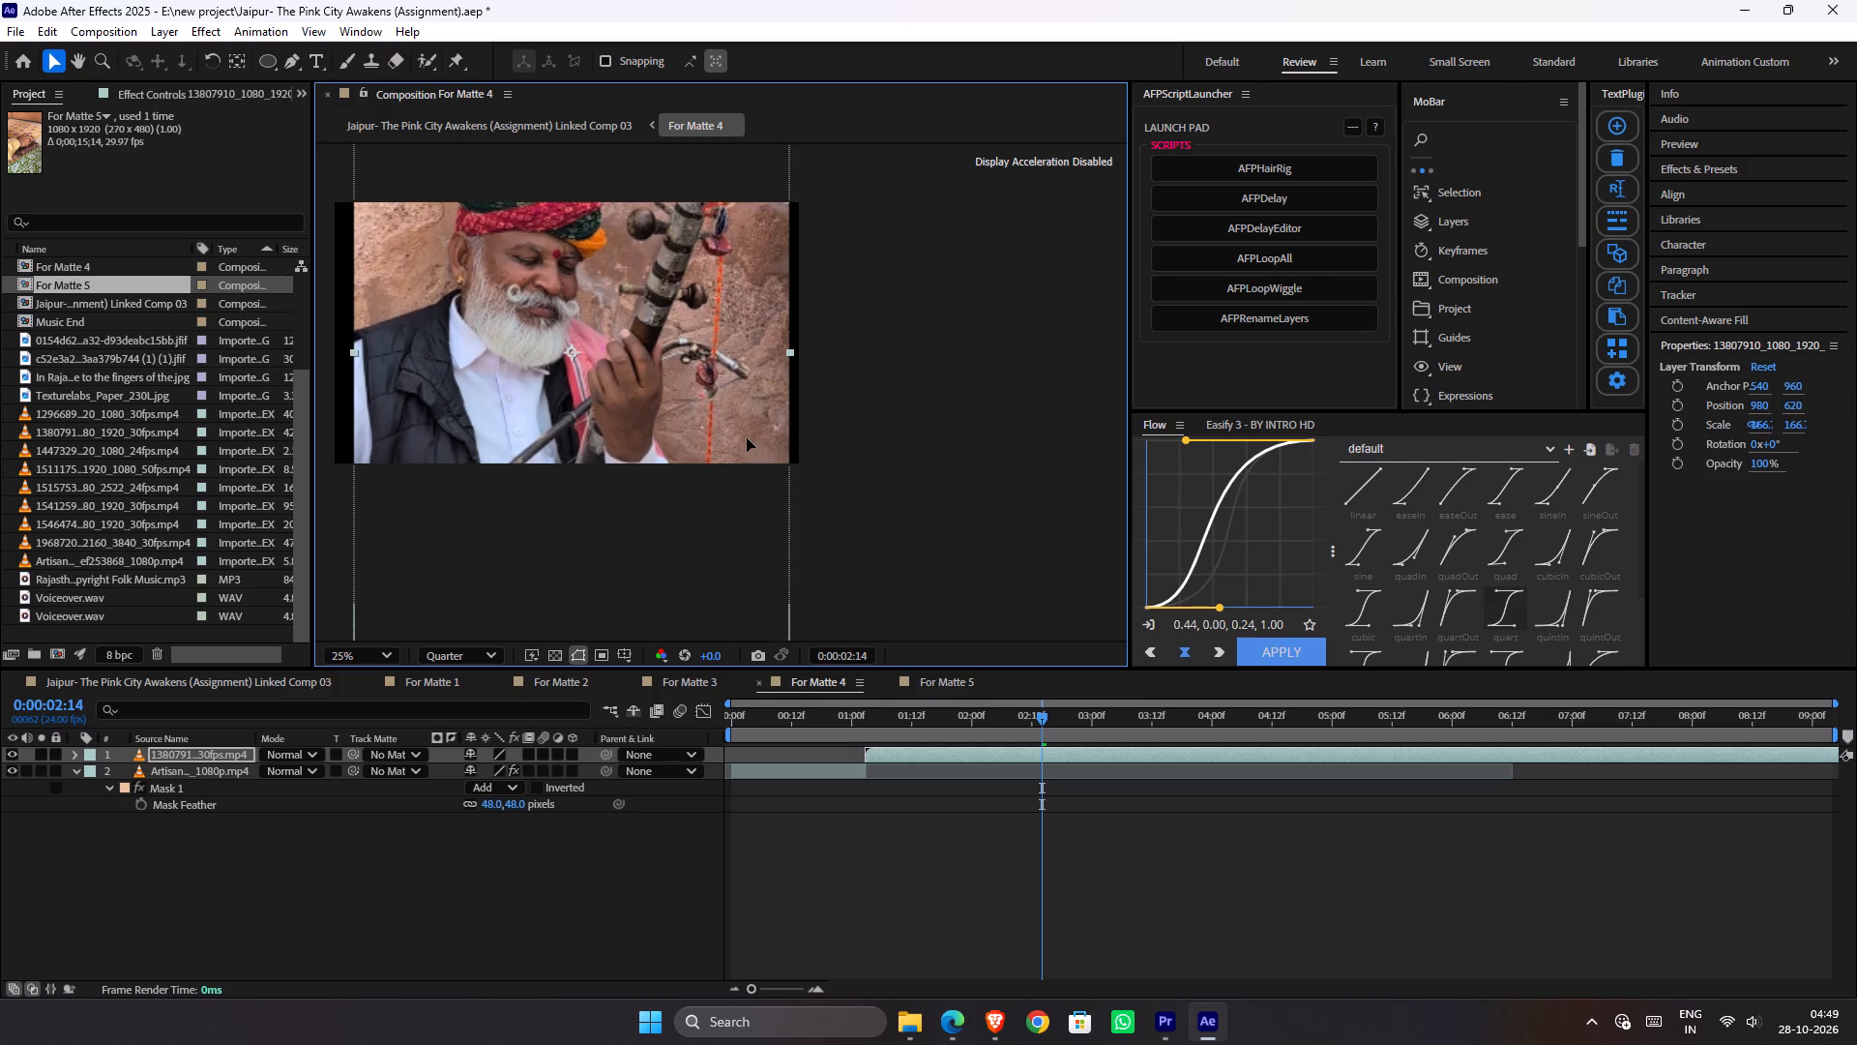
drag(747, 438, 735, 435)
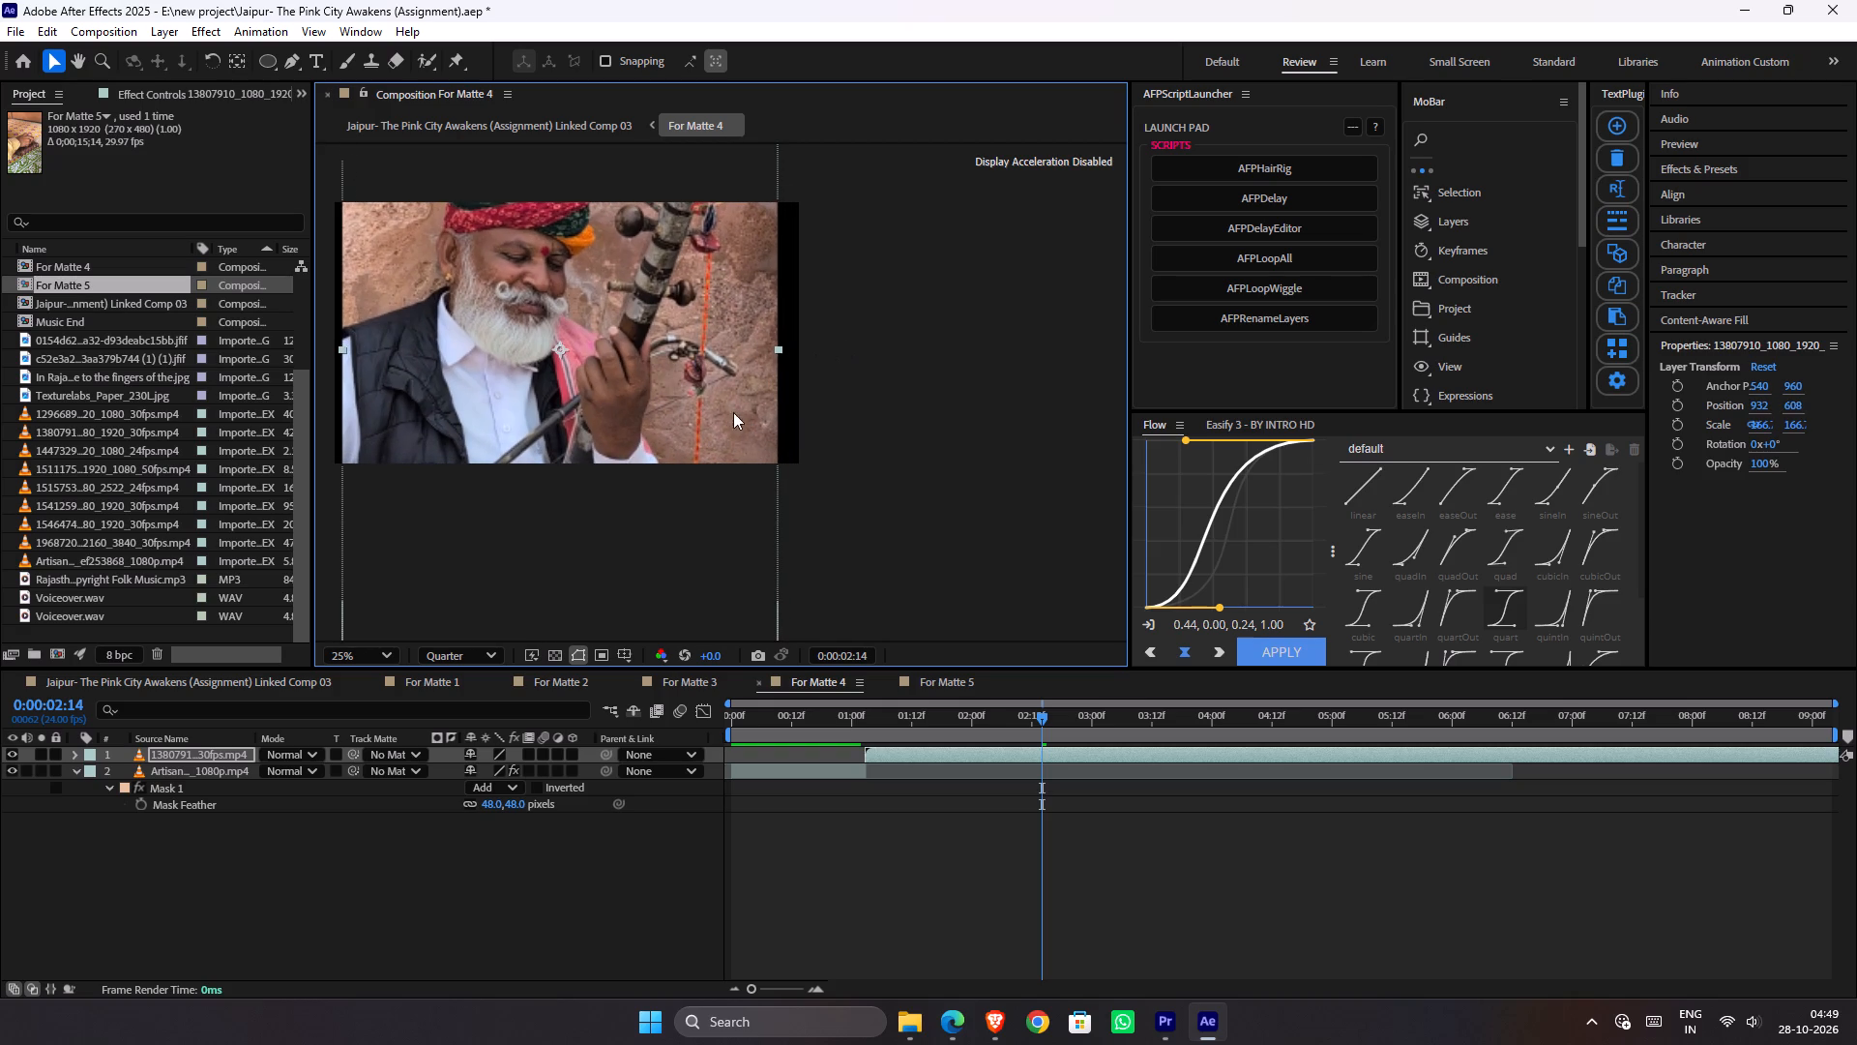
Apply Motion Tile to the 1380791 clip in For Matte 4 with Mirror Edges enabled and Output Width 110.
key(ctrl+space)
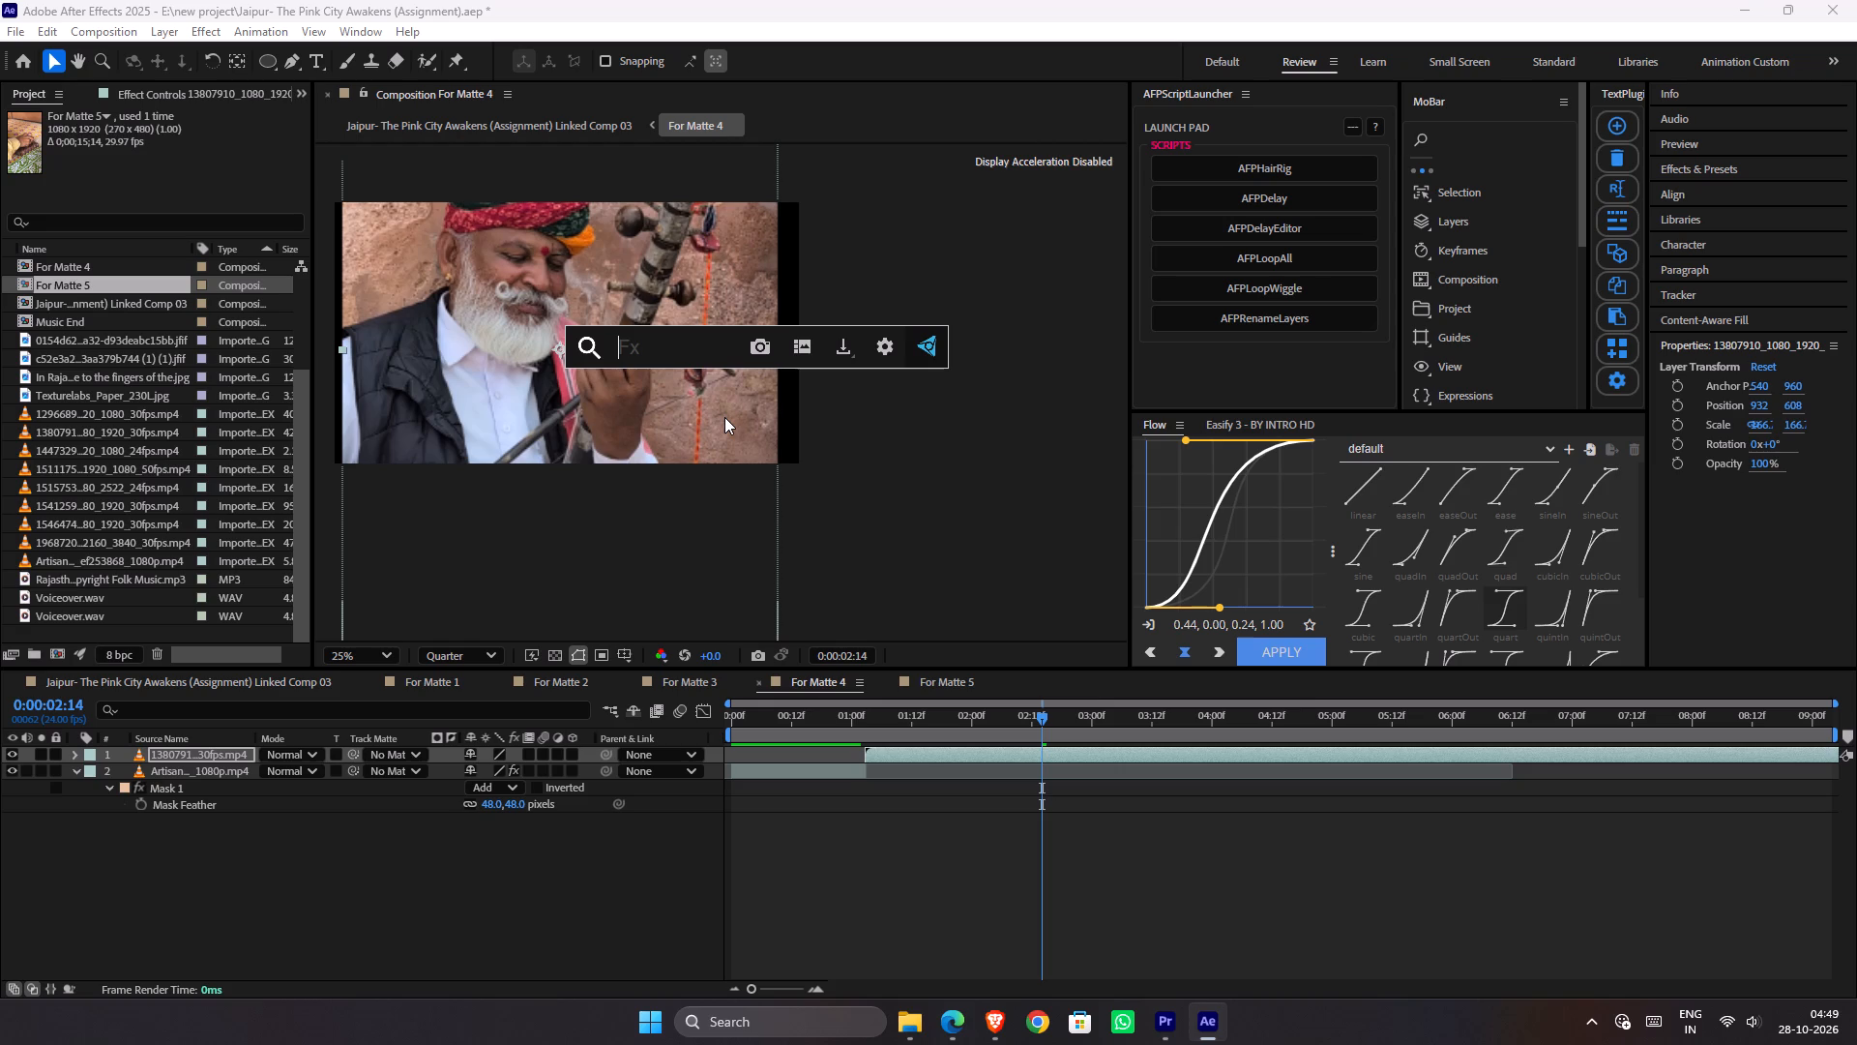
key(m)
key(o)
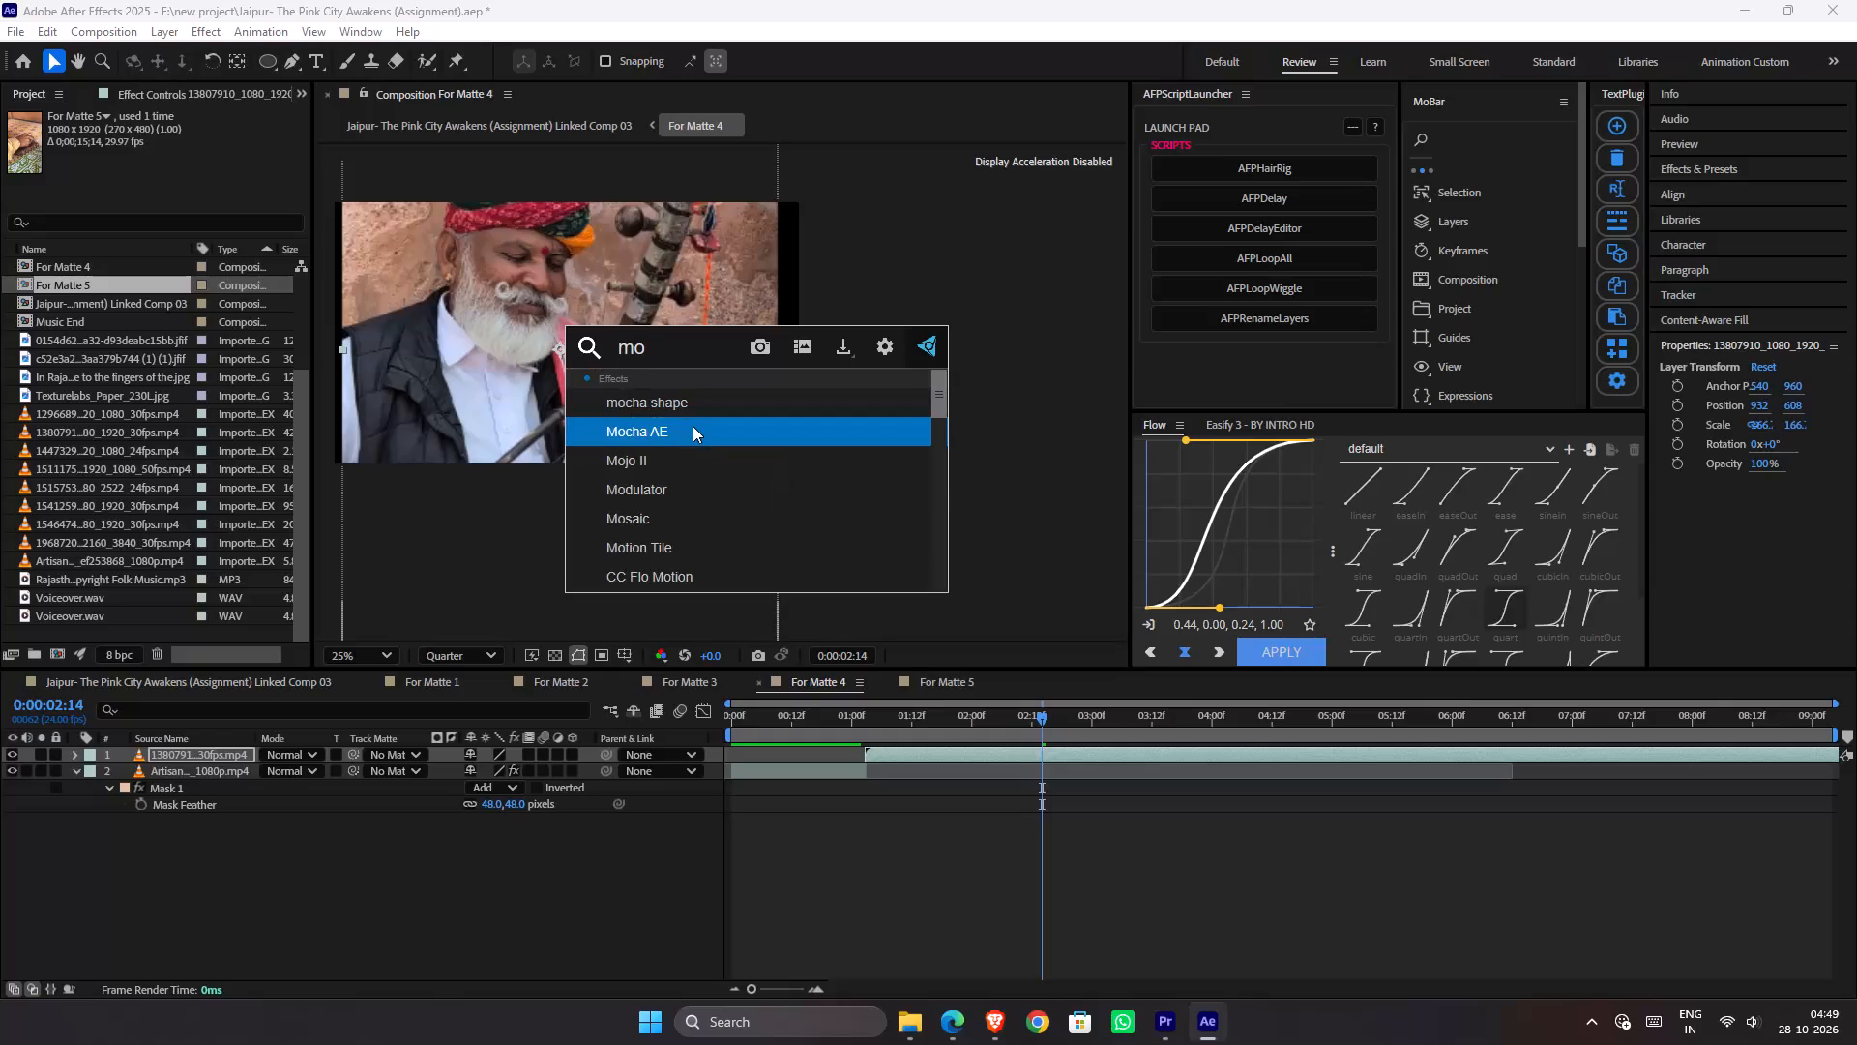
key(t)
key(i)
key(o)
click(683, 406)
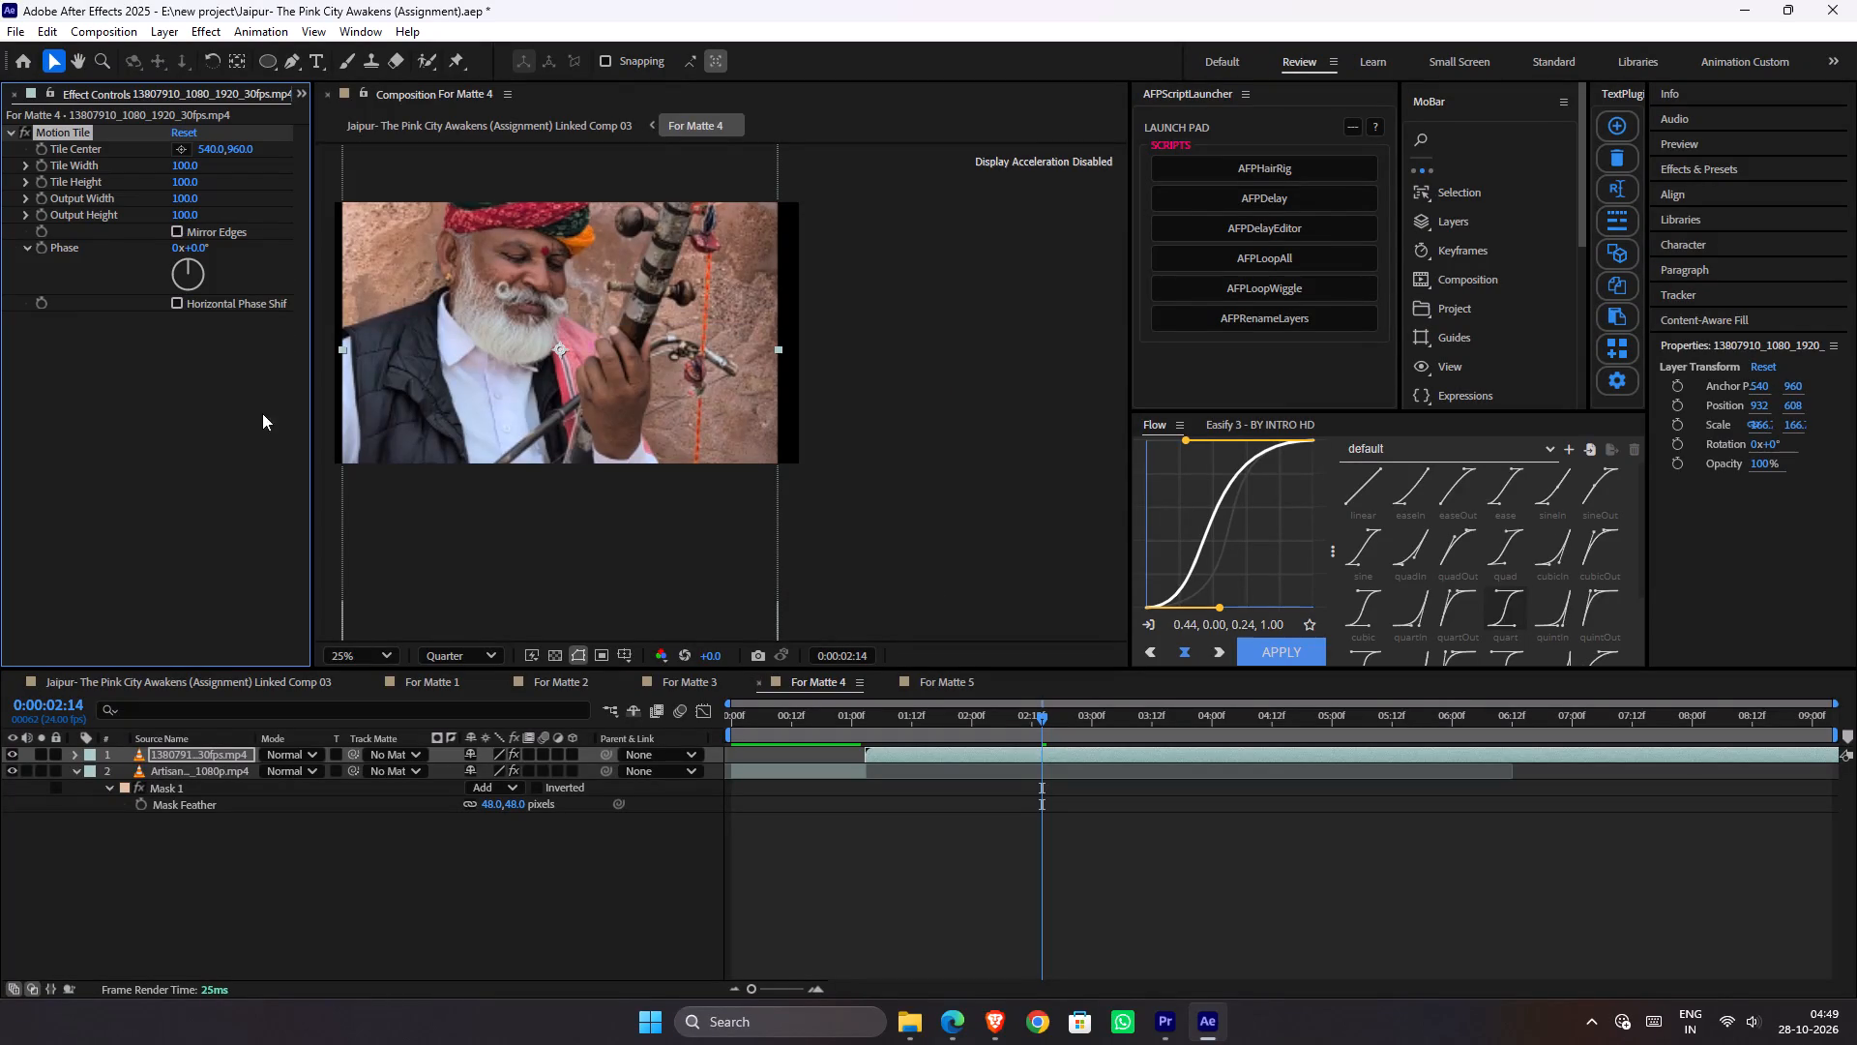
click(172, 229)
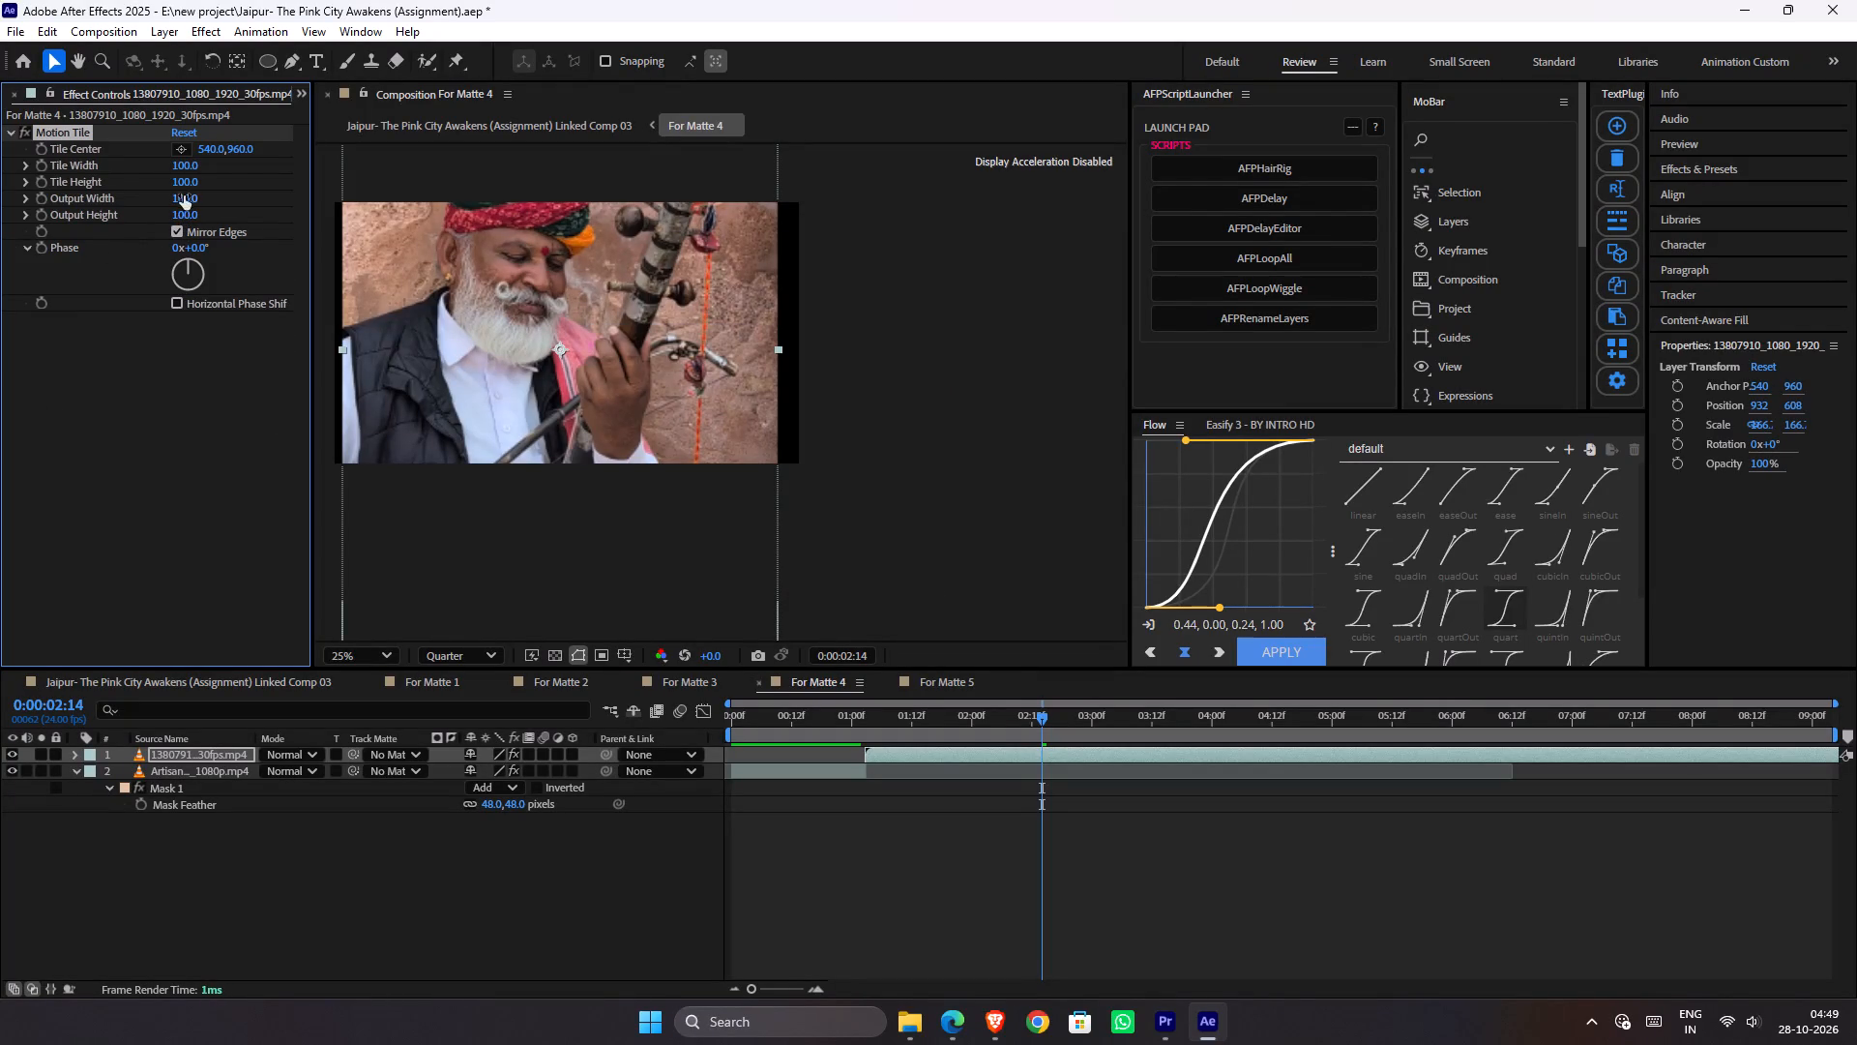
click(186, 192)
key(Up)
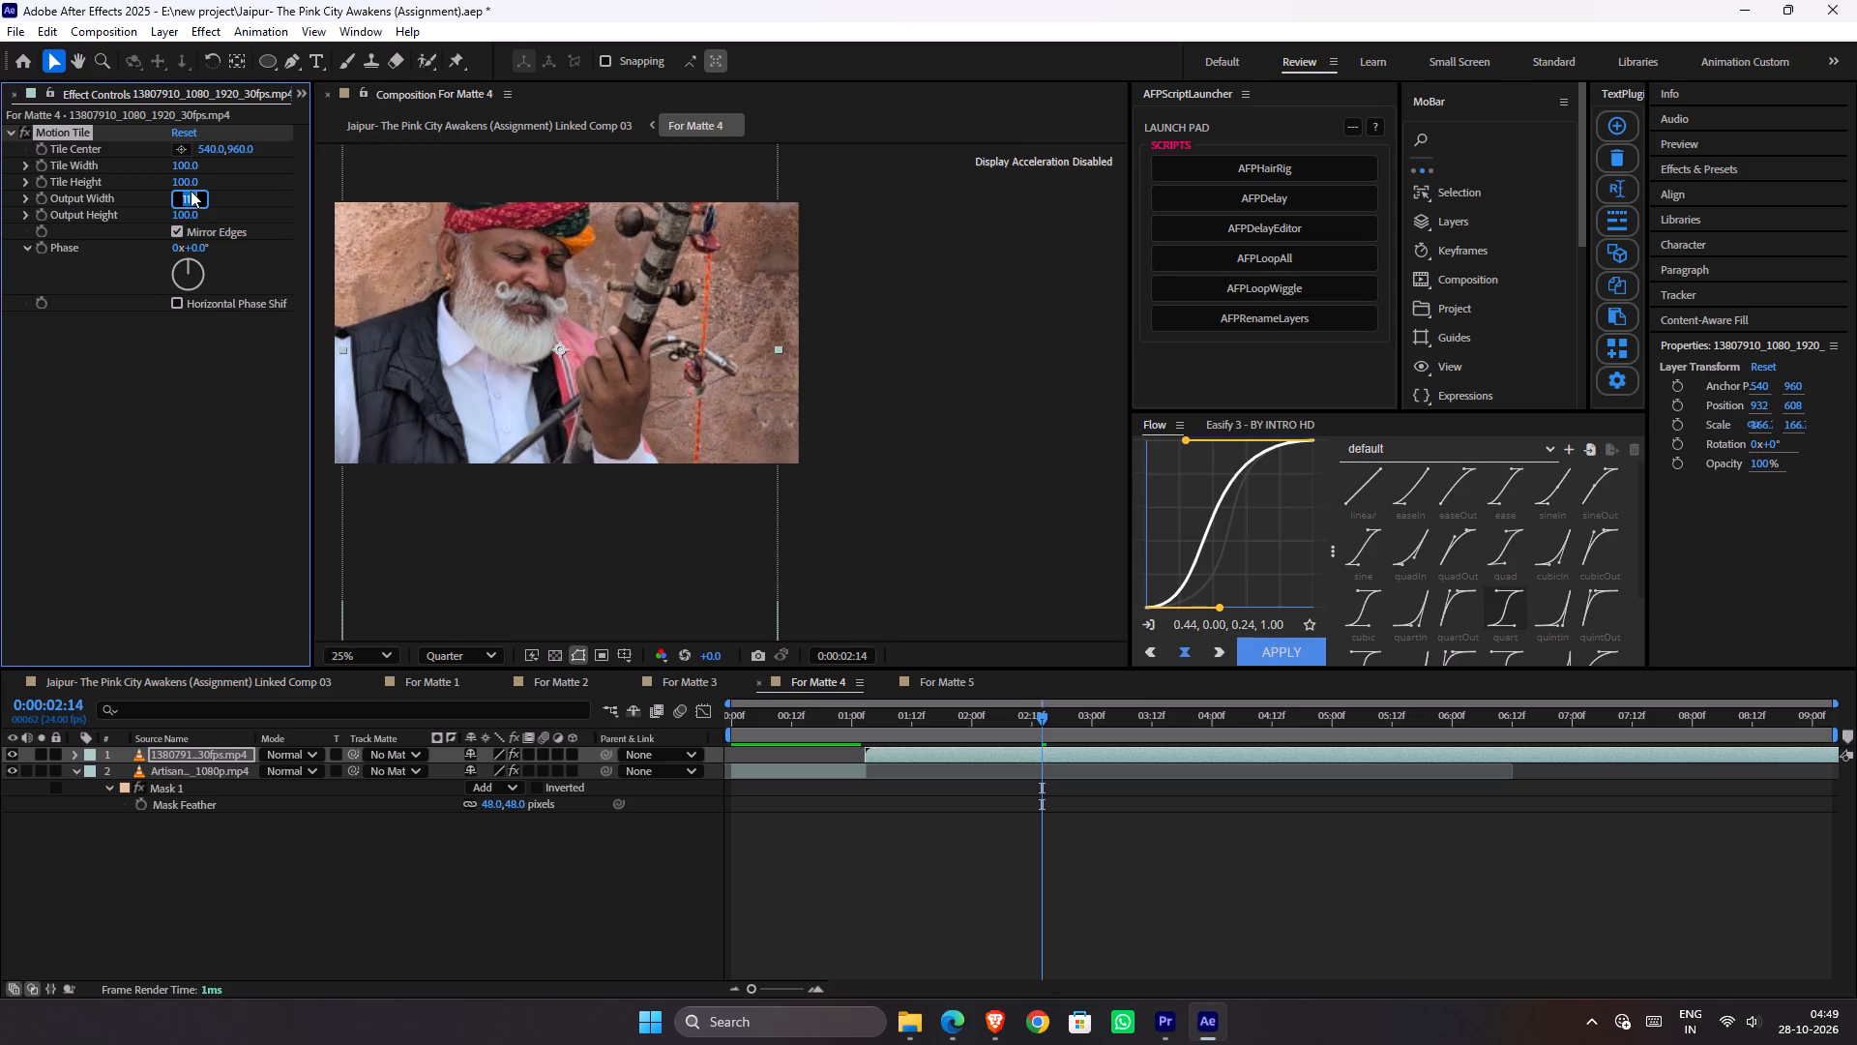
click(968, 517)
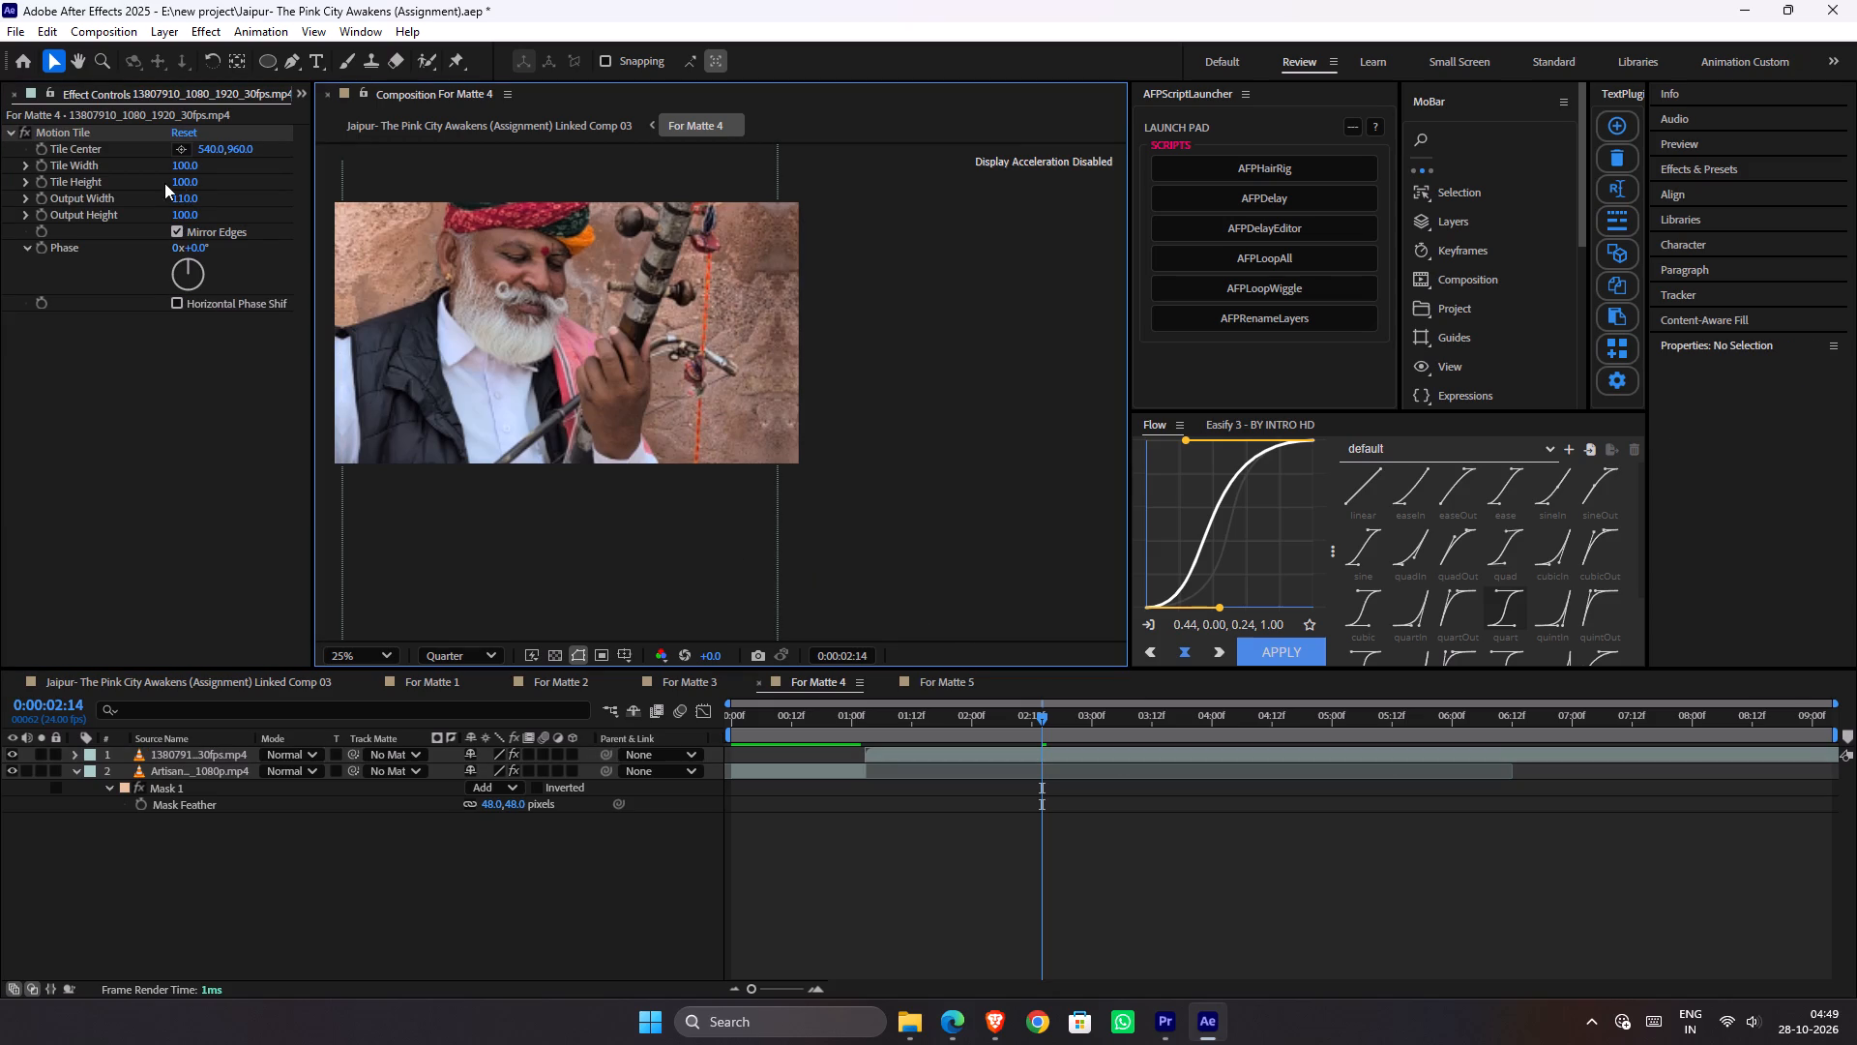
Preview For Matte 4, and play Linked Comp 03 from the start to check the timing of the clip changes in the panels.
drag(937, 713, 825, 710)
key(space)
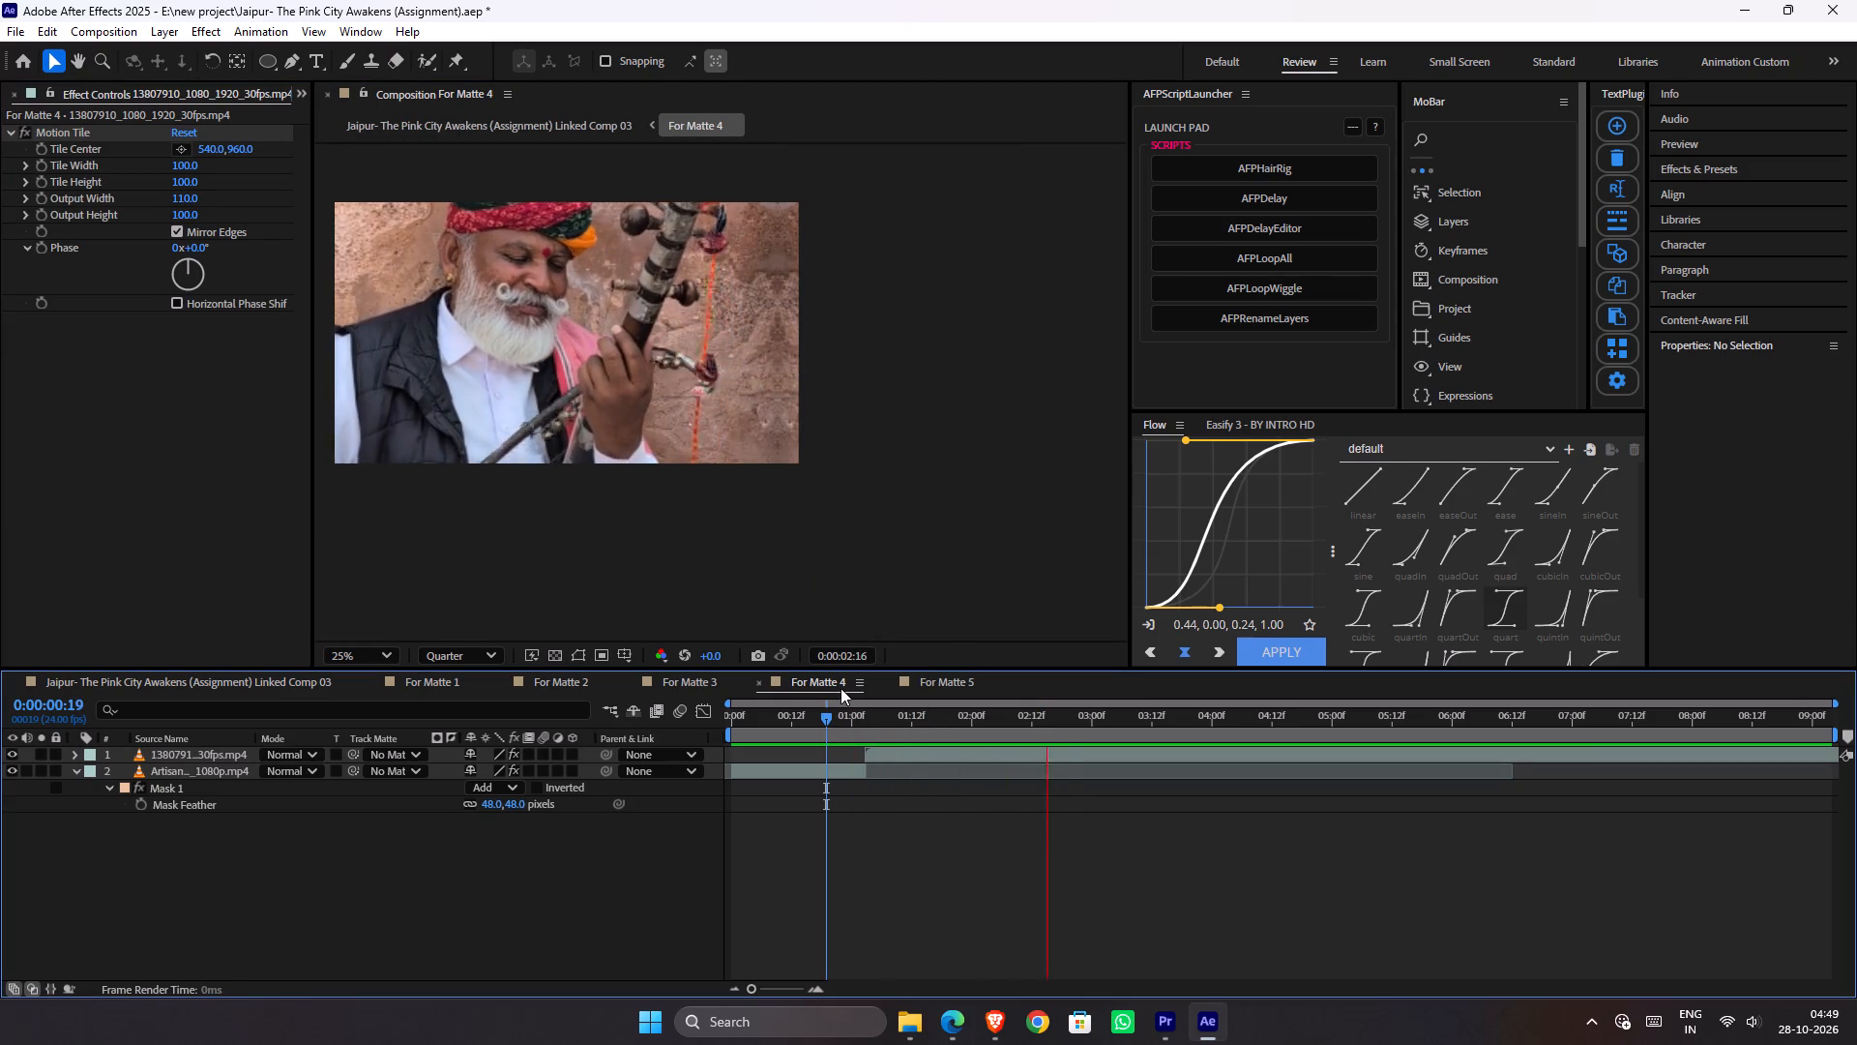
key(space)
click(221, 683)
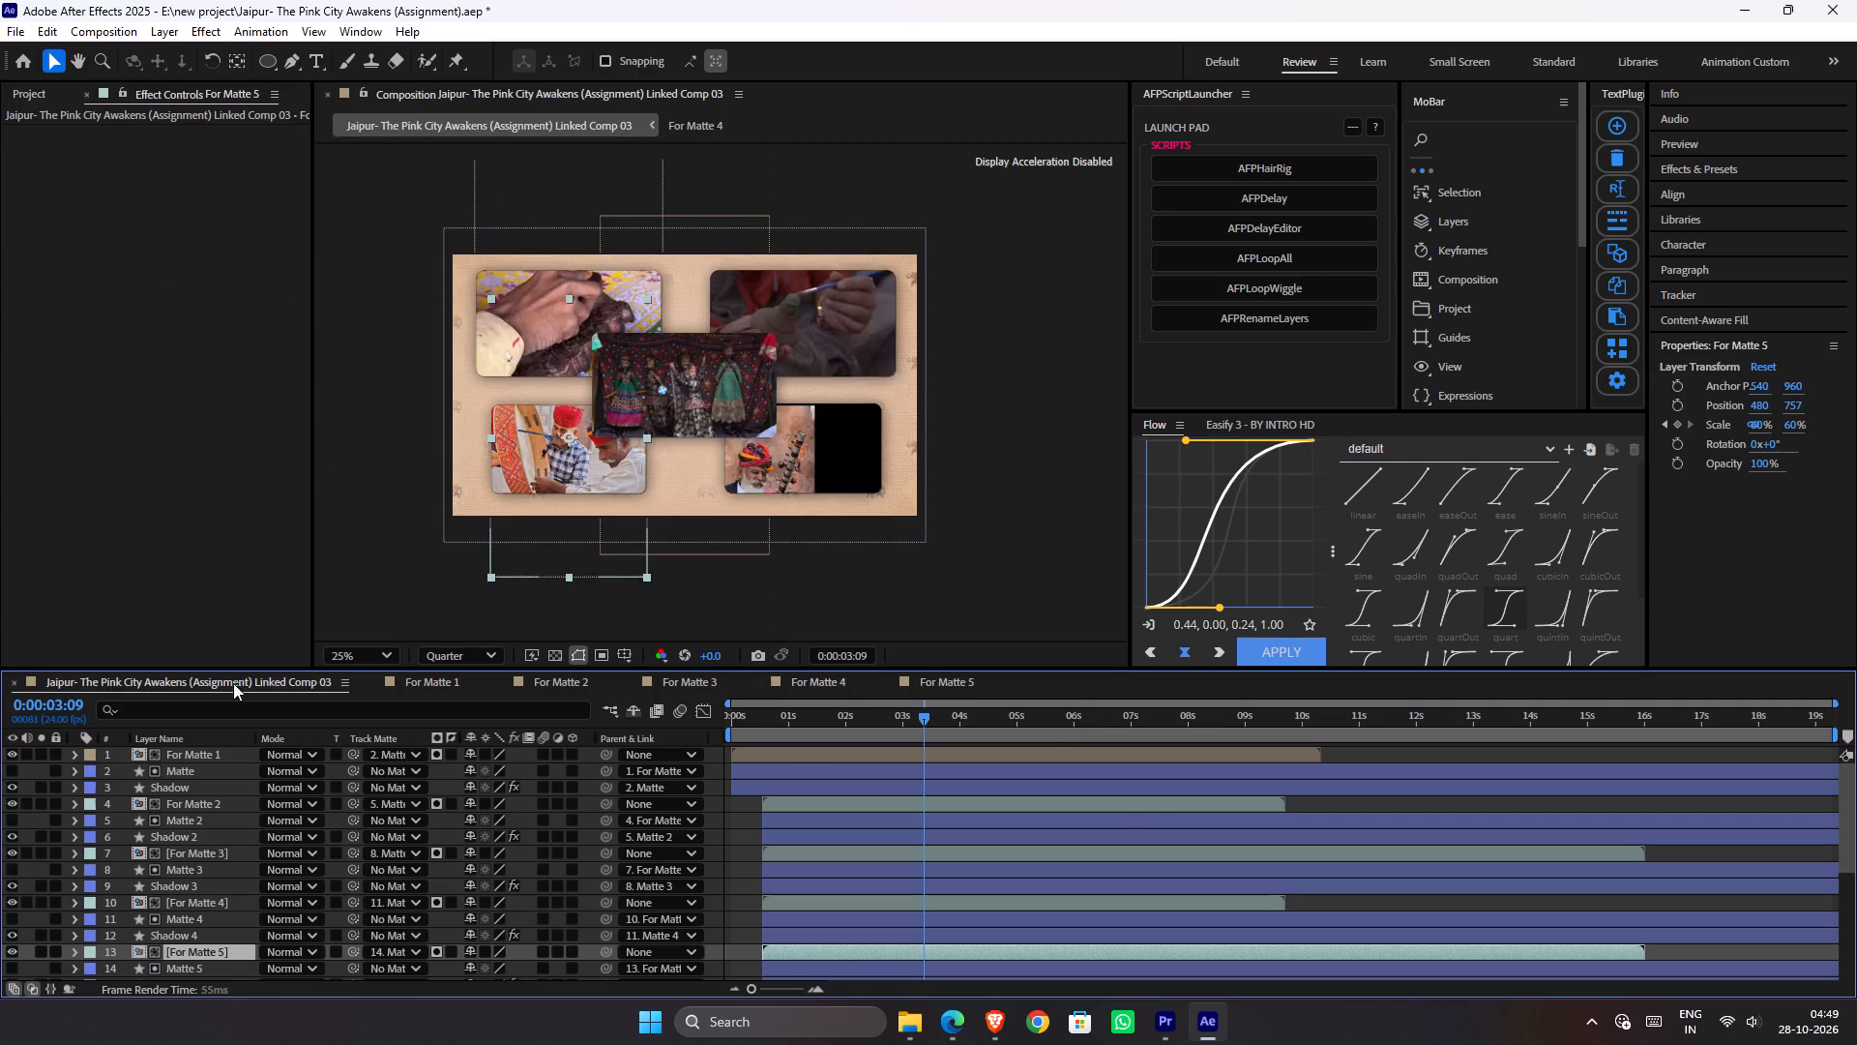
drag(874, 711, 663, 751)
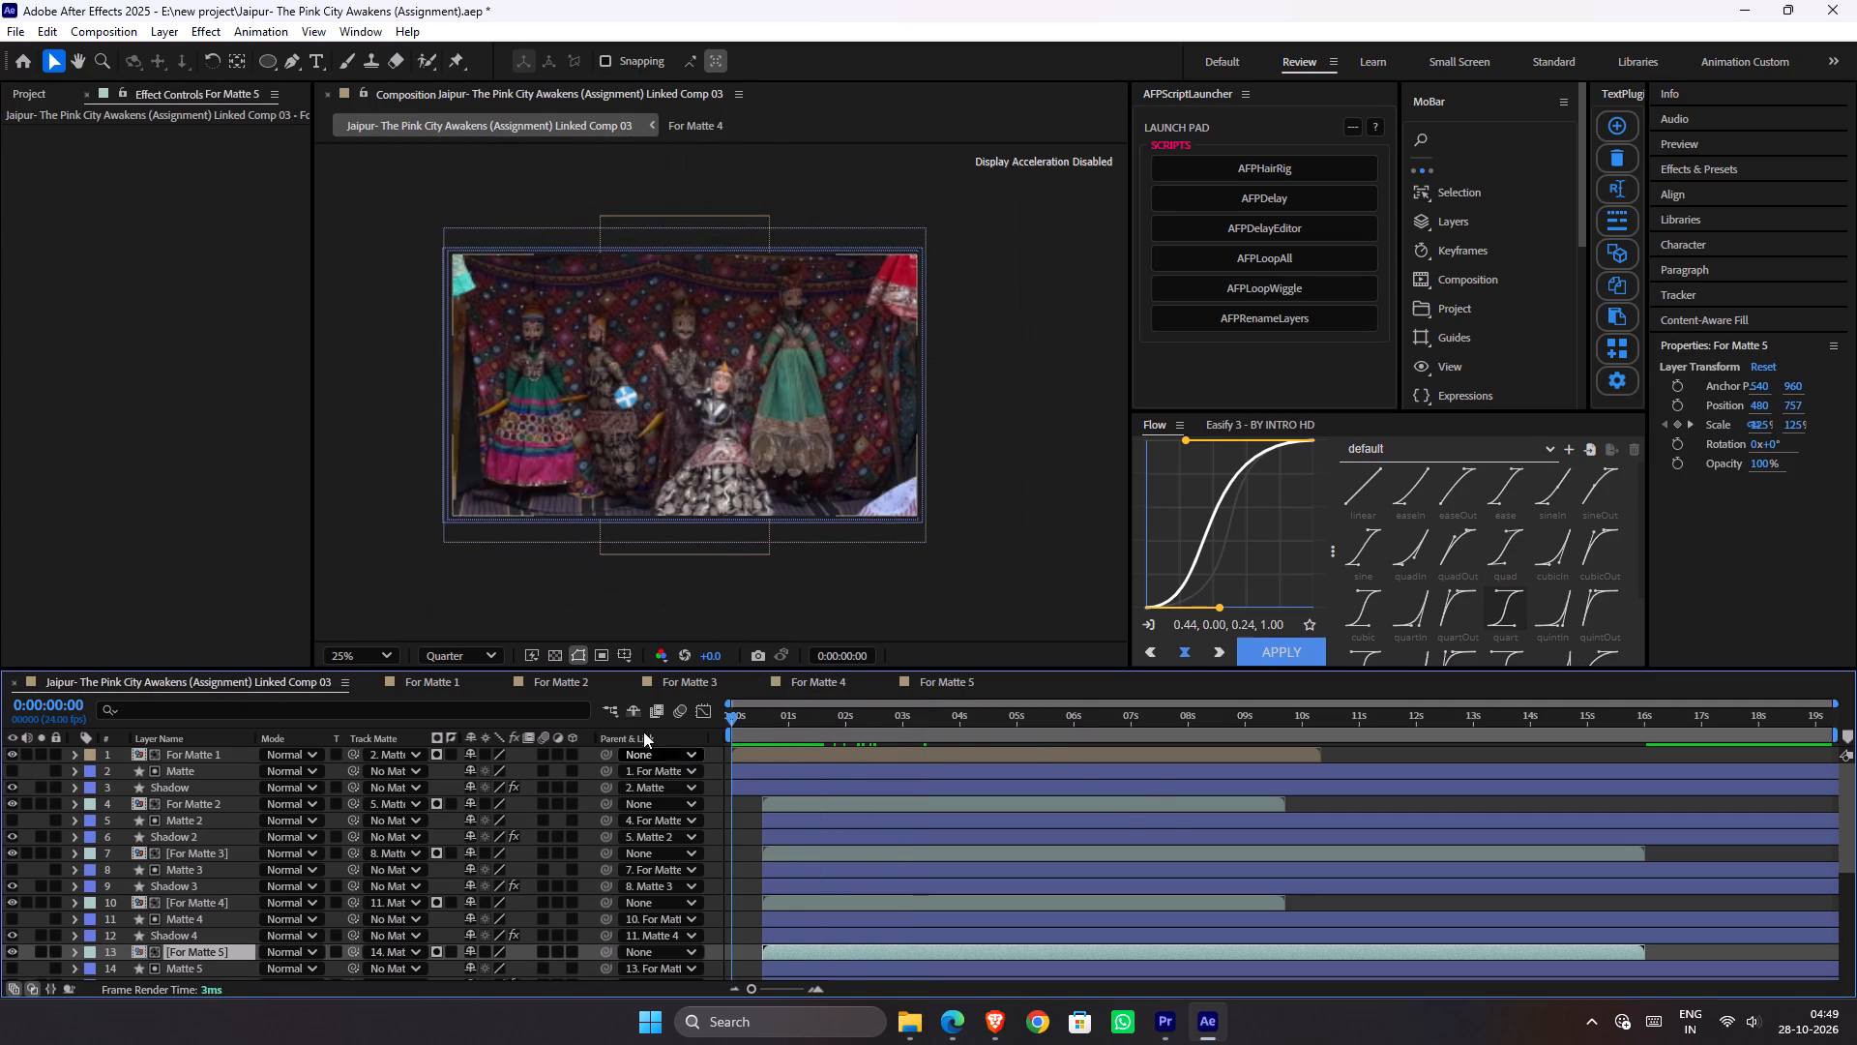
key(space)
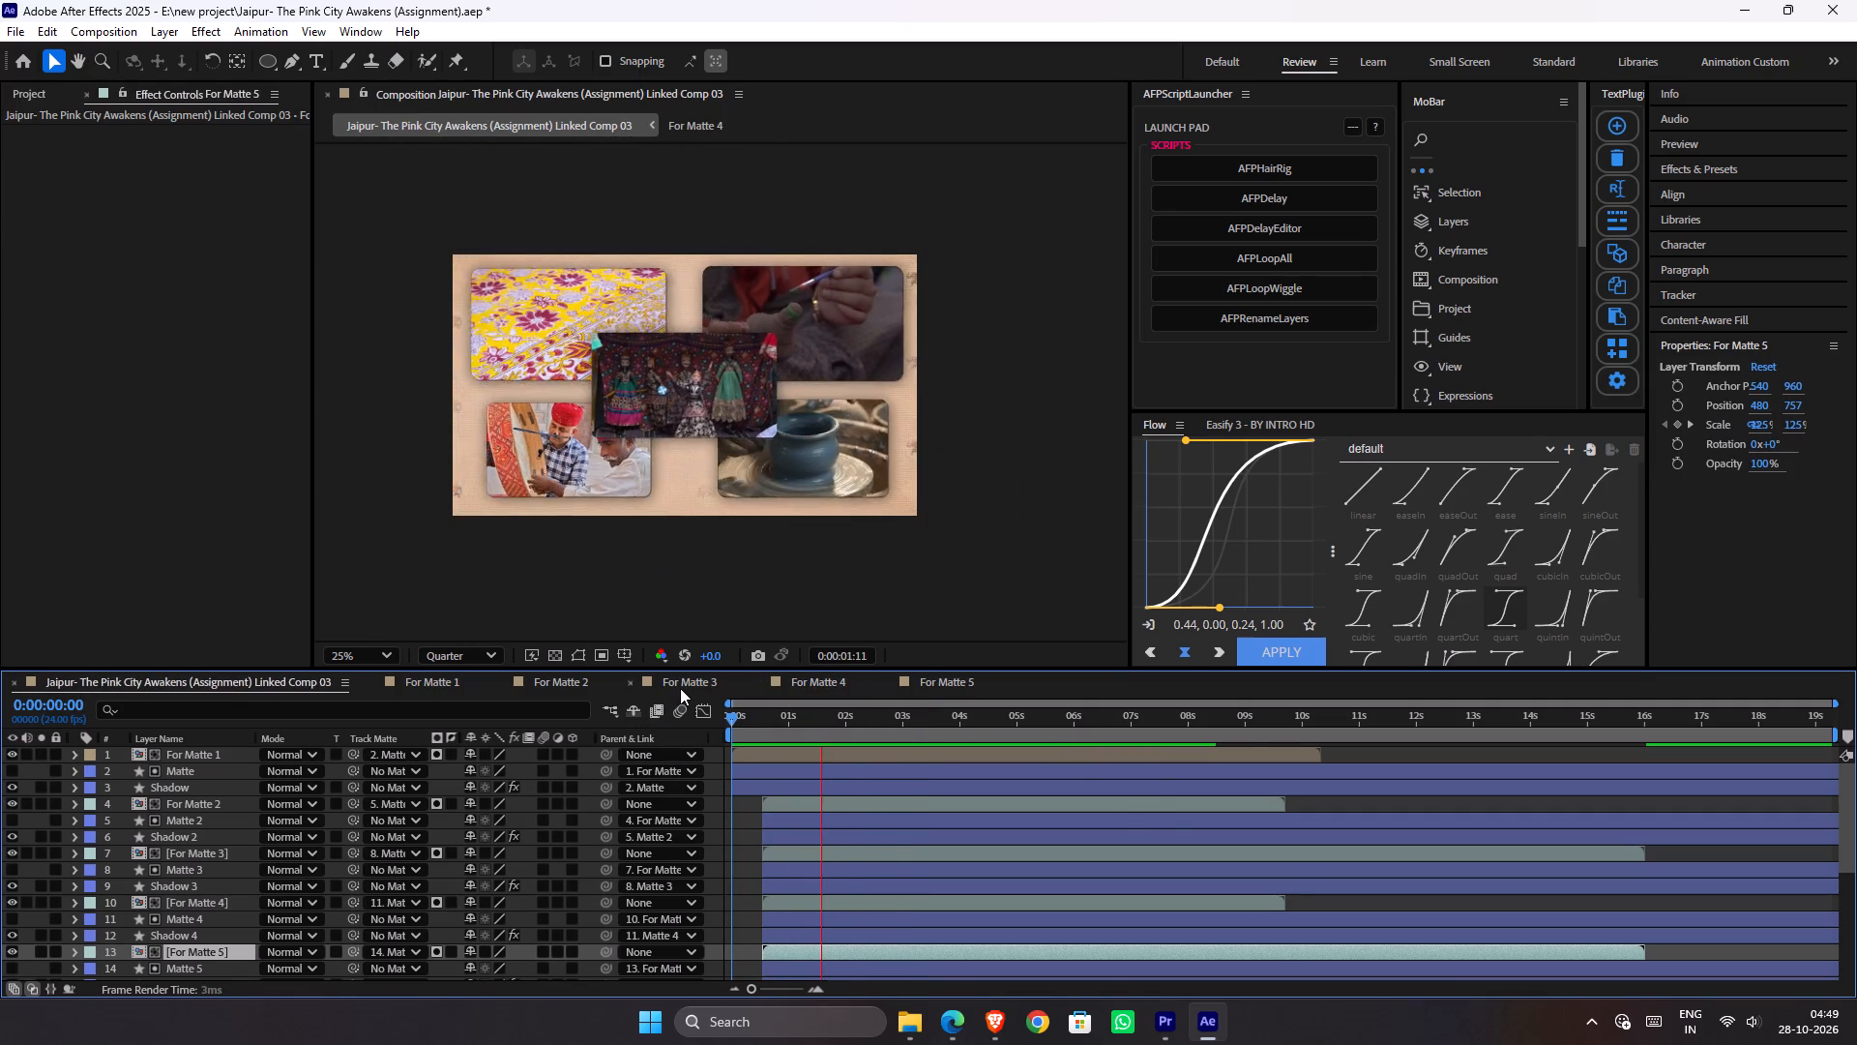
key(space)
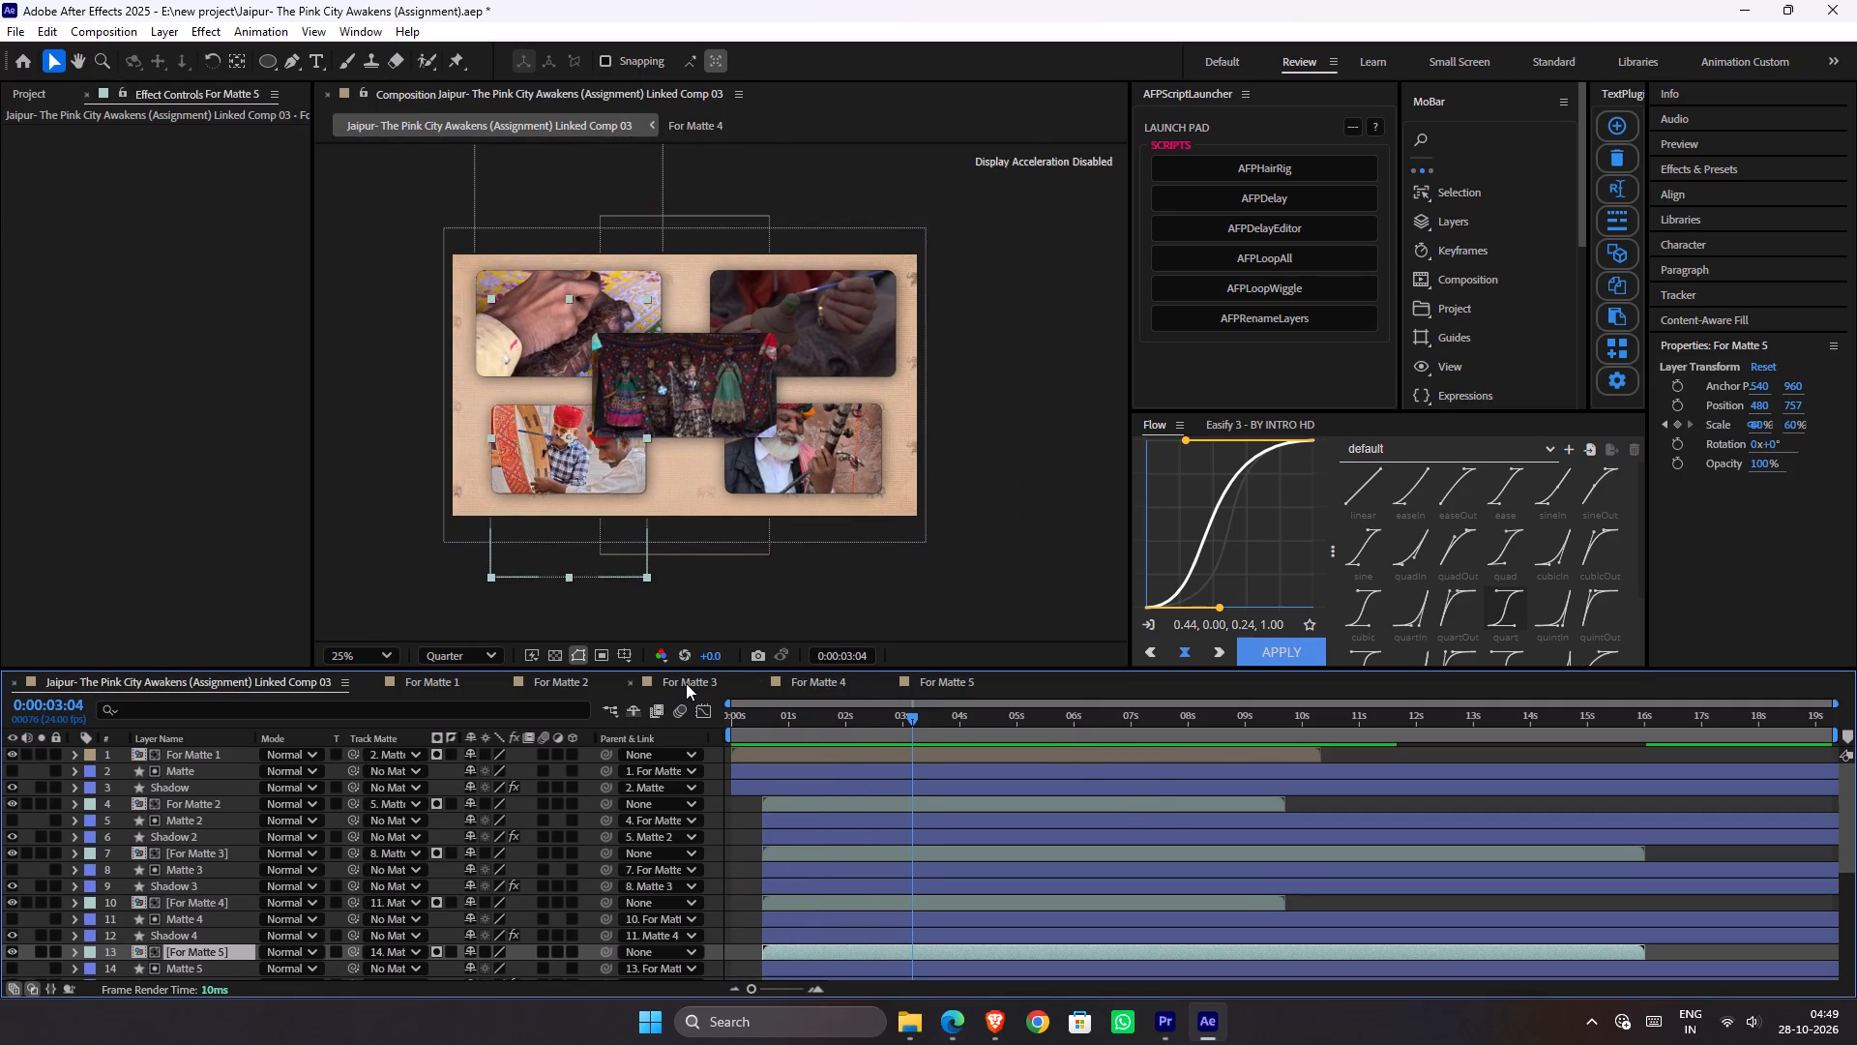
key(space)
key(space)
key(space)
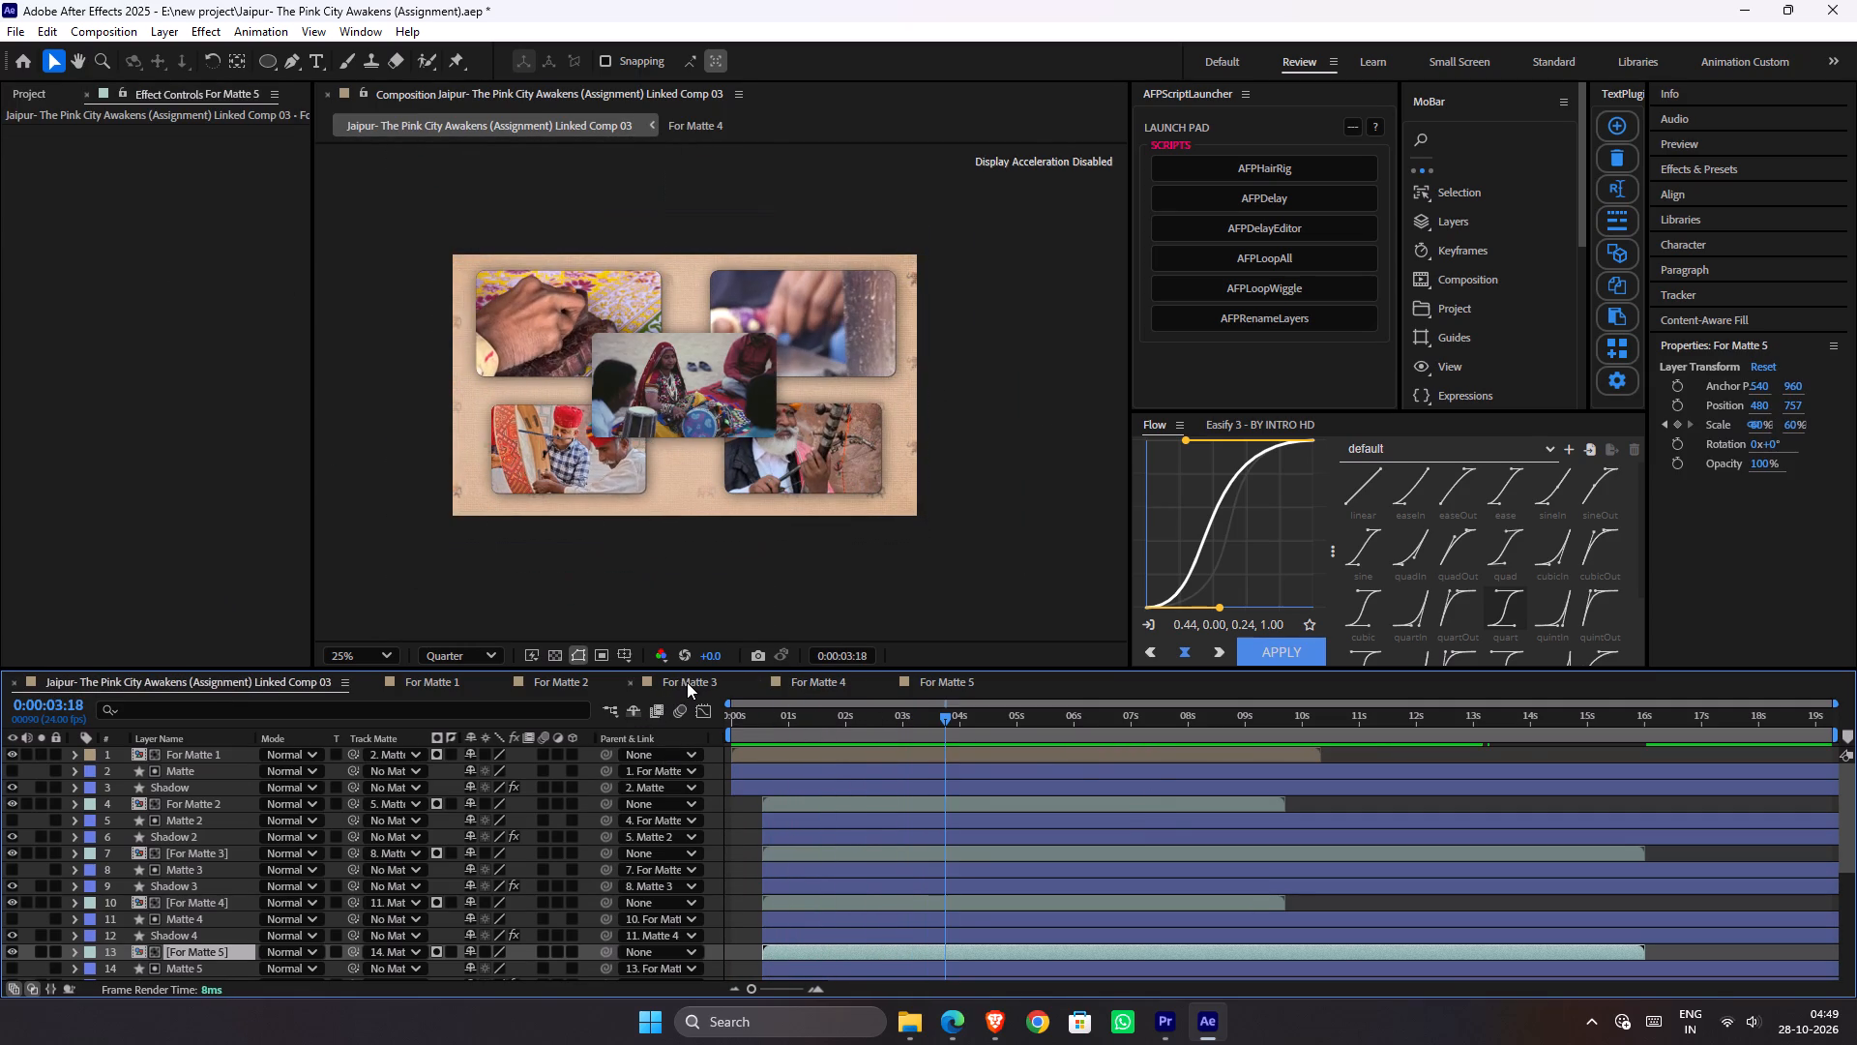
key(space)
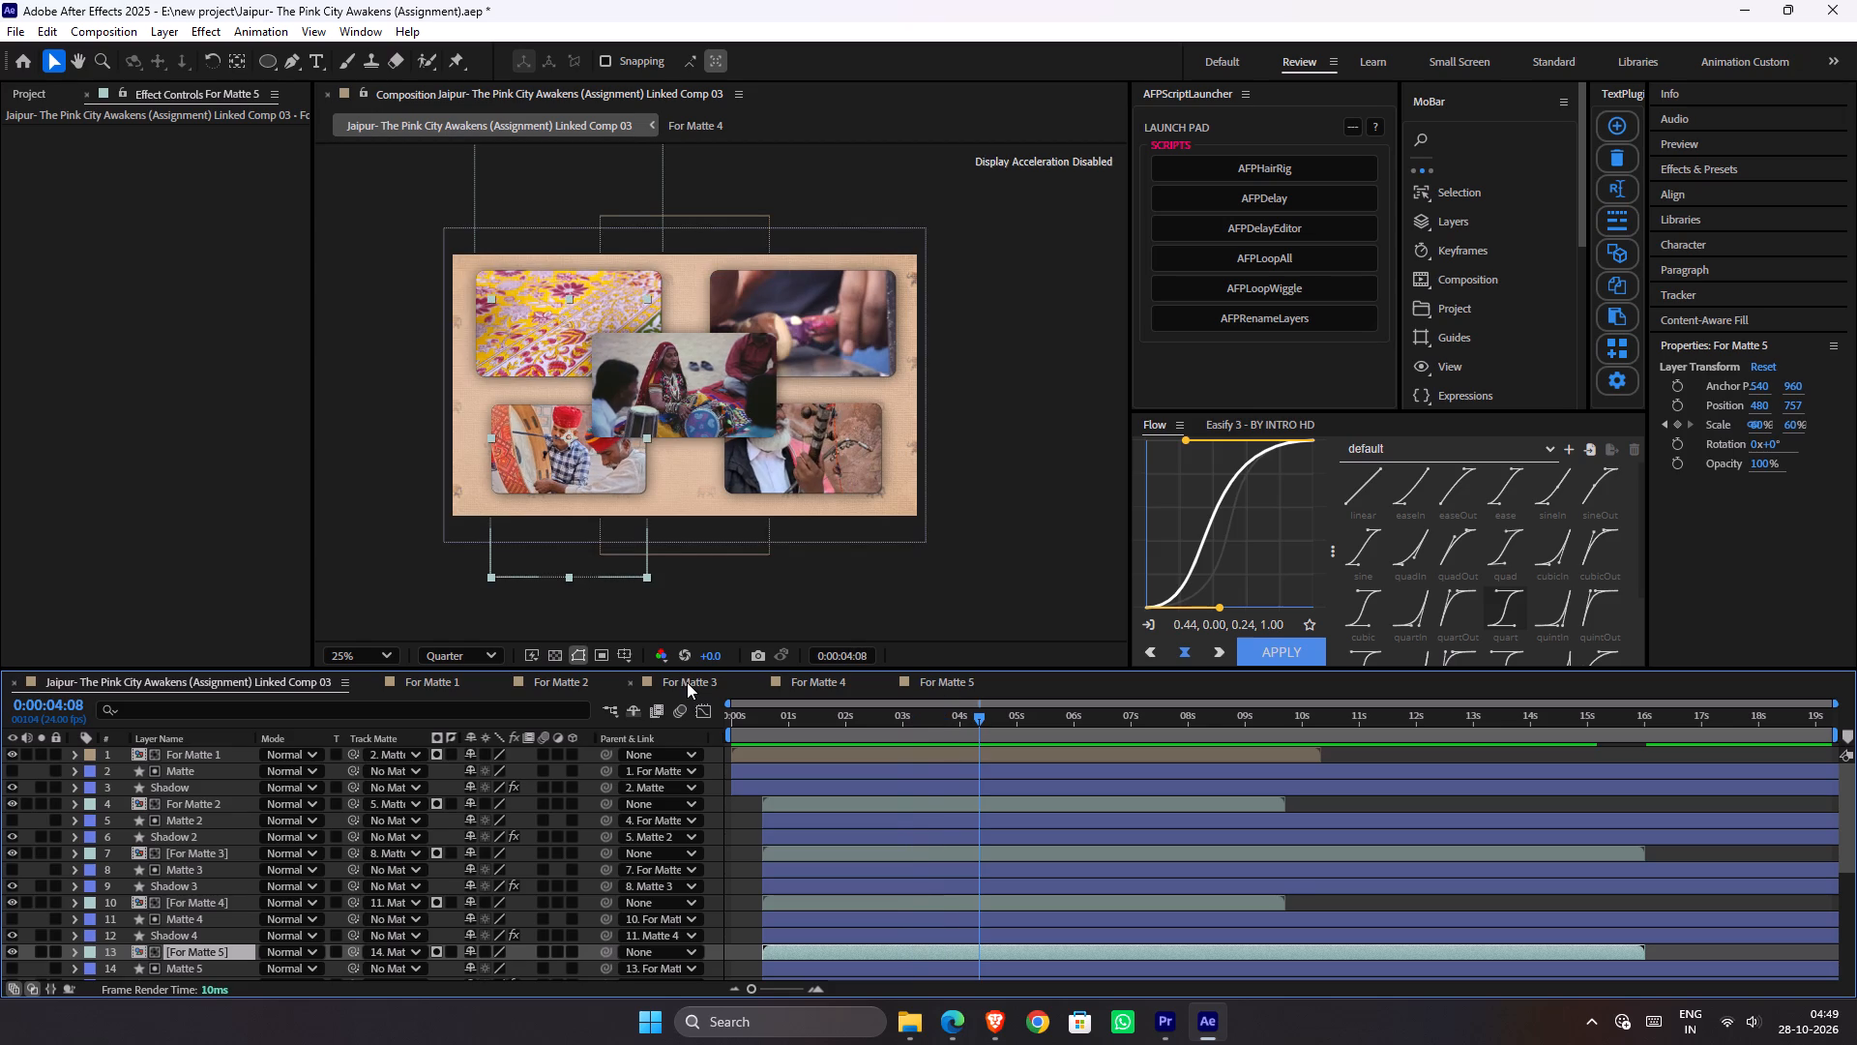
drag(745, 722, 671, 728)
key(space)
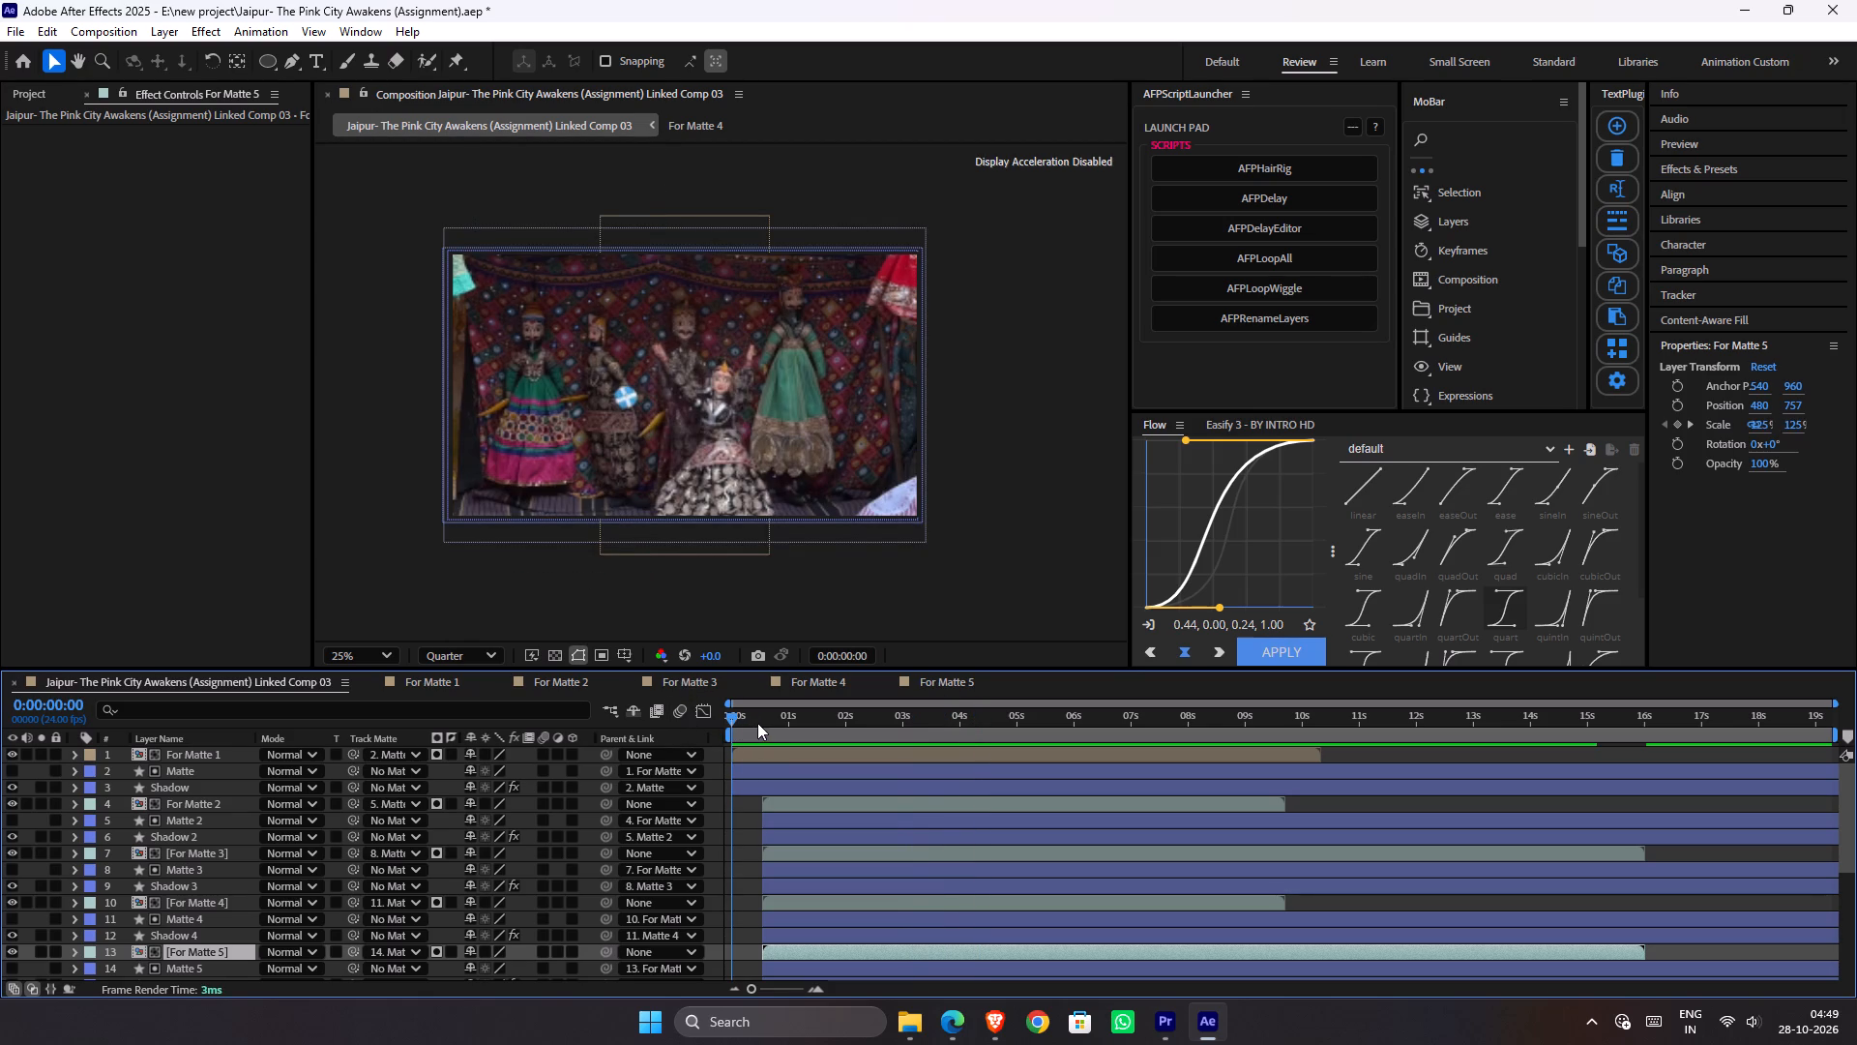
Play Linked Comp 03 from the start in short stretches to check when each panel changes its clip.
drag(760, 722, 710, 734)
key(space)
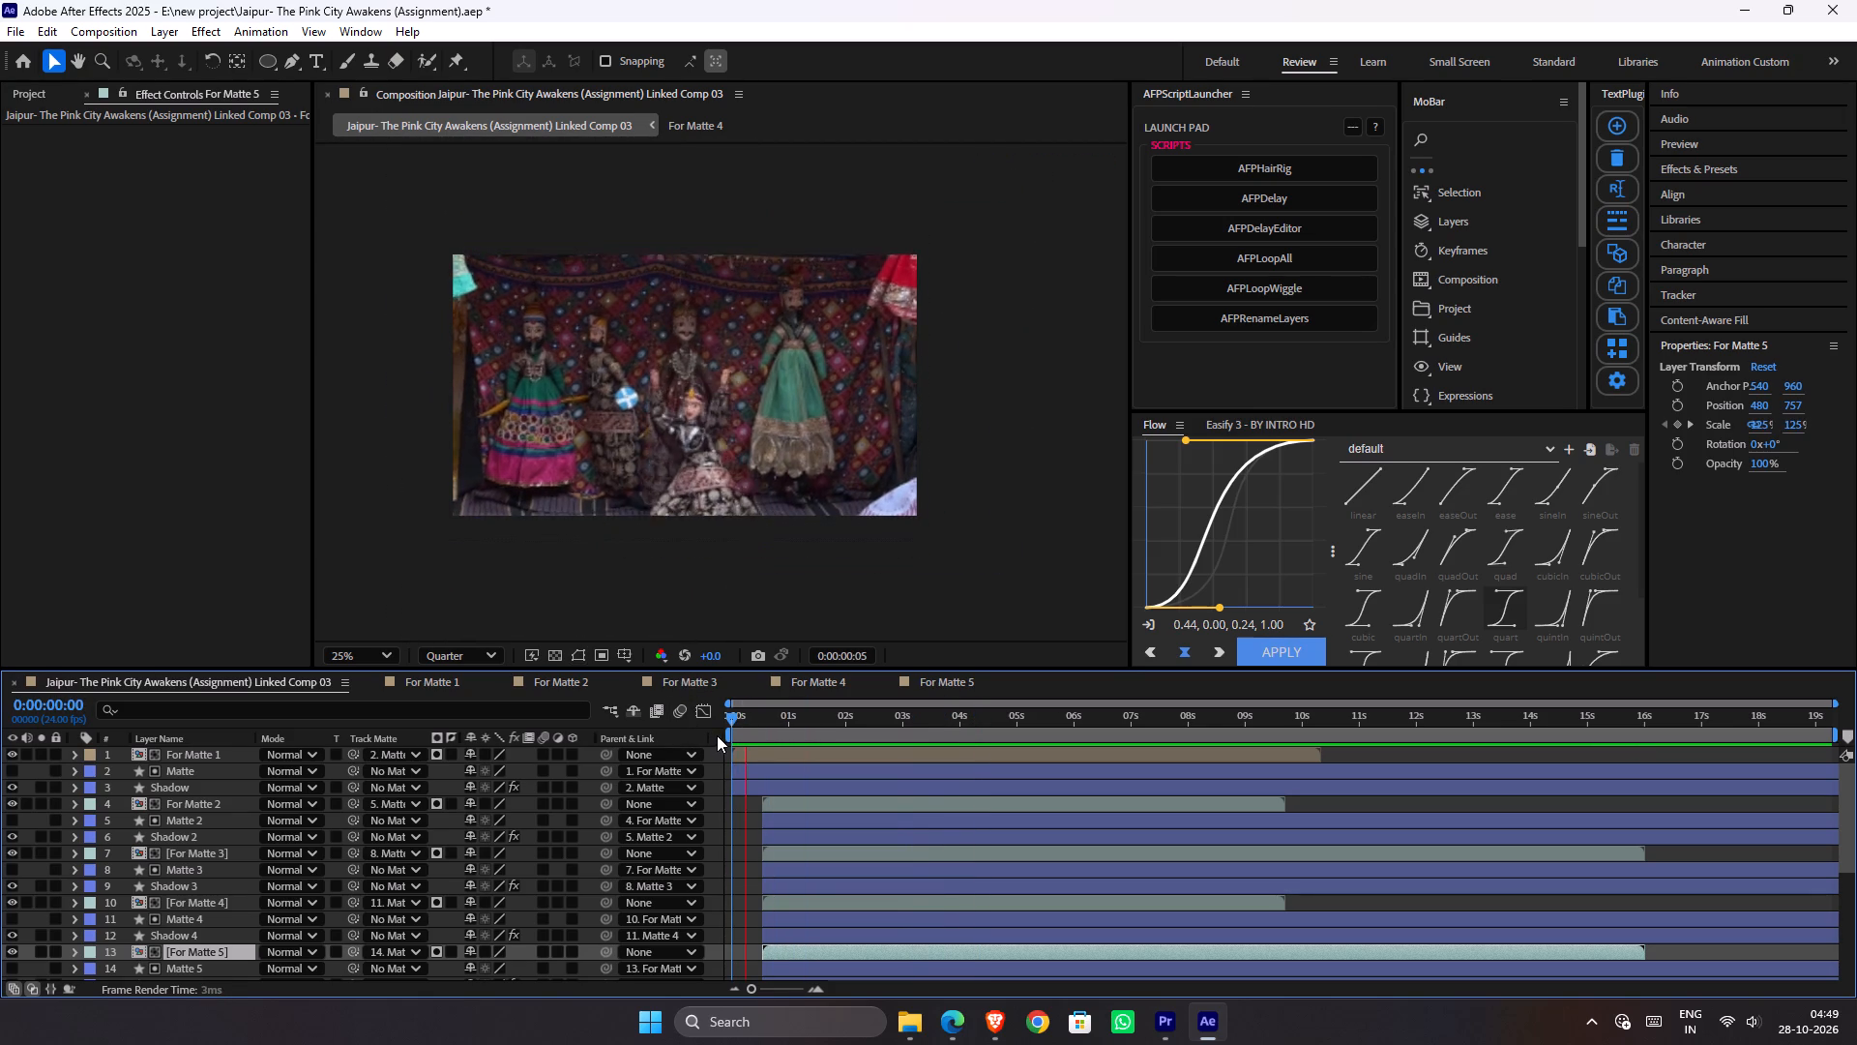
key(space)
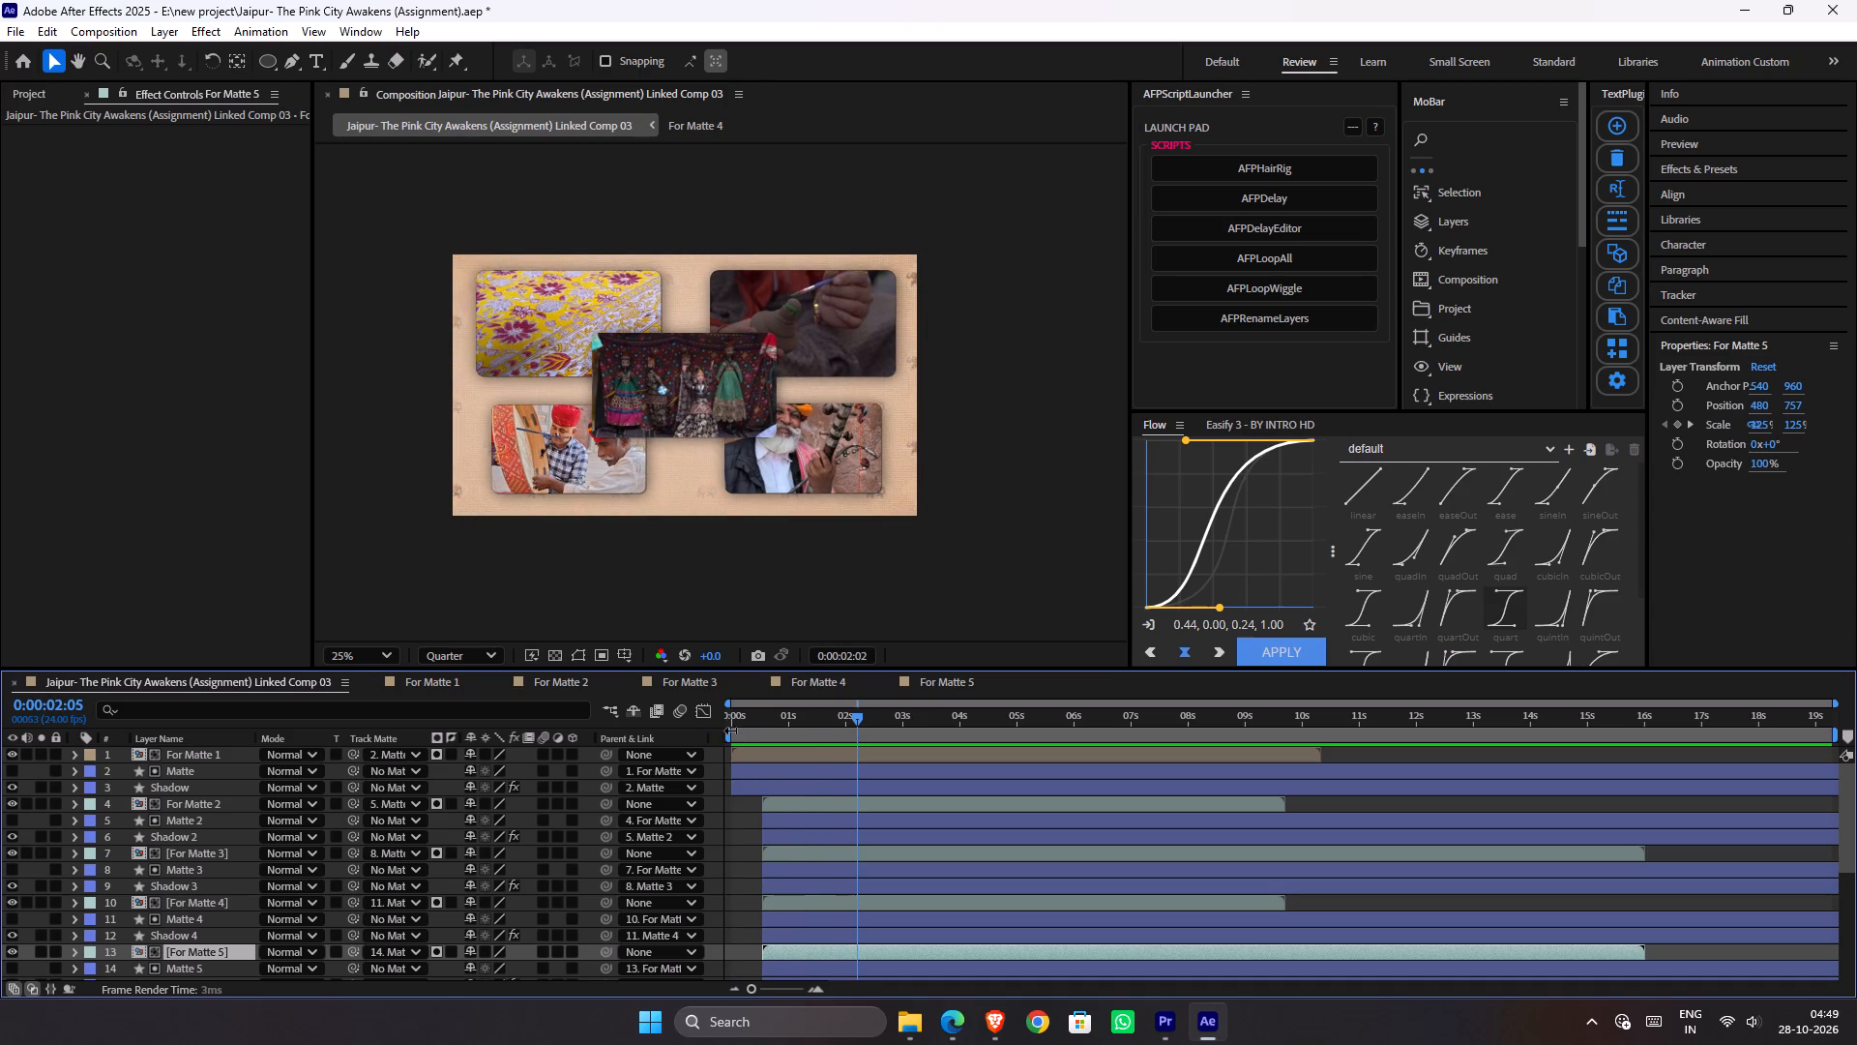
key(space)
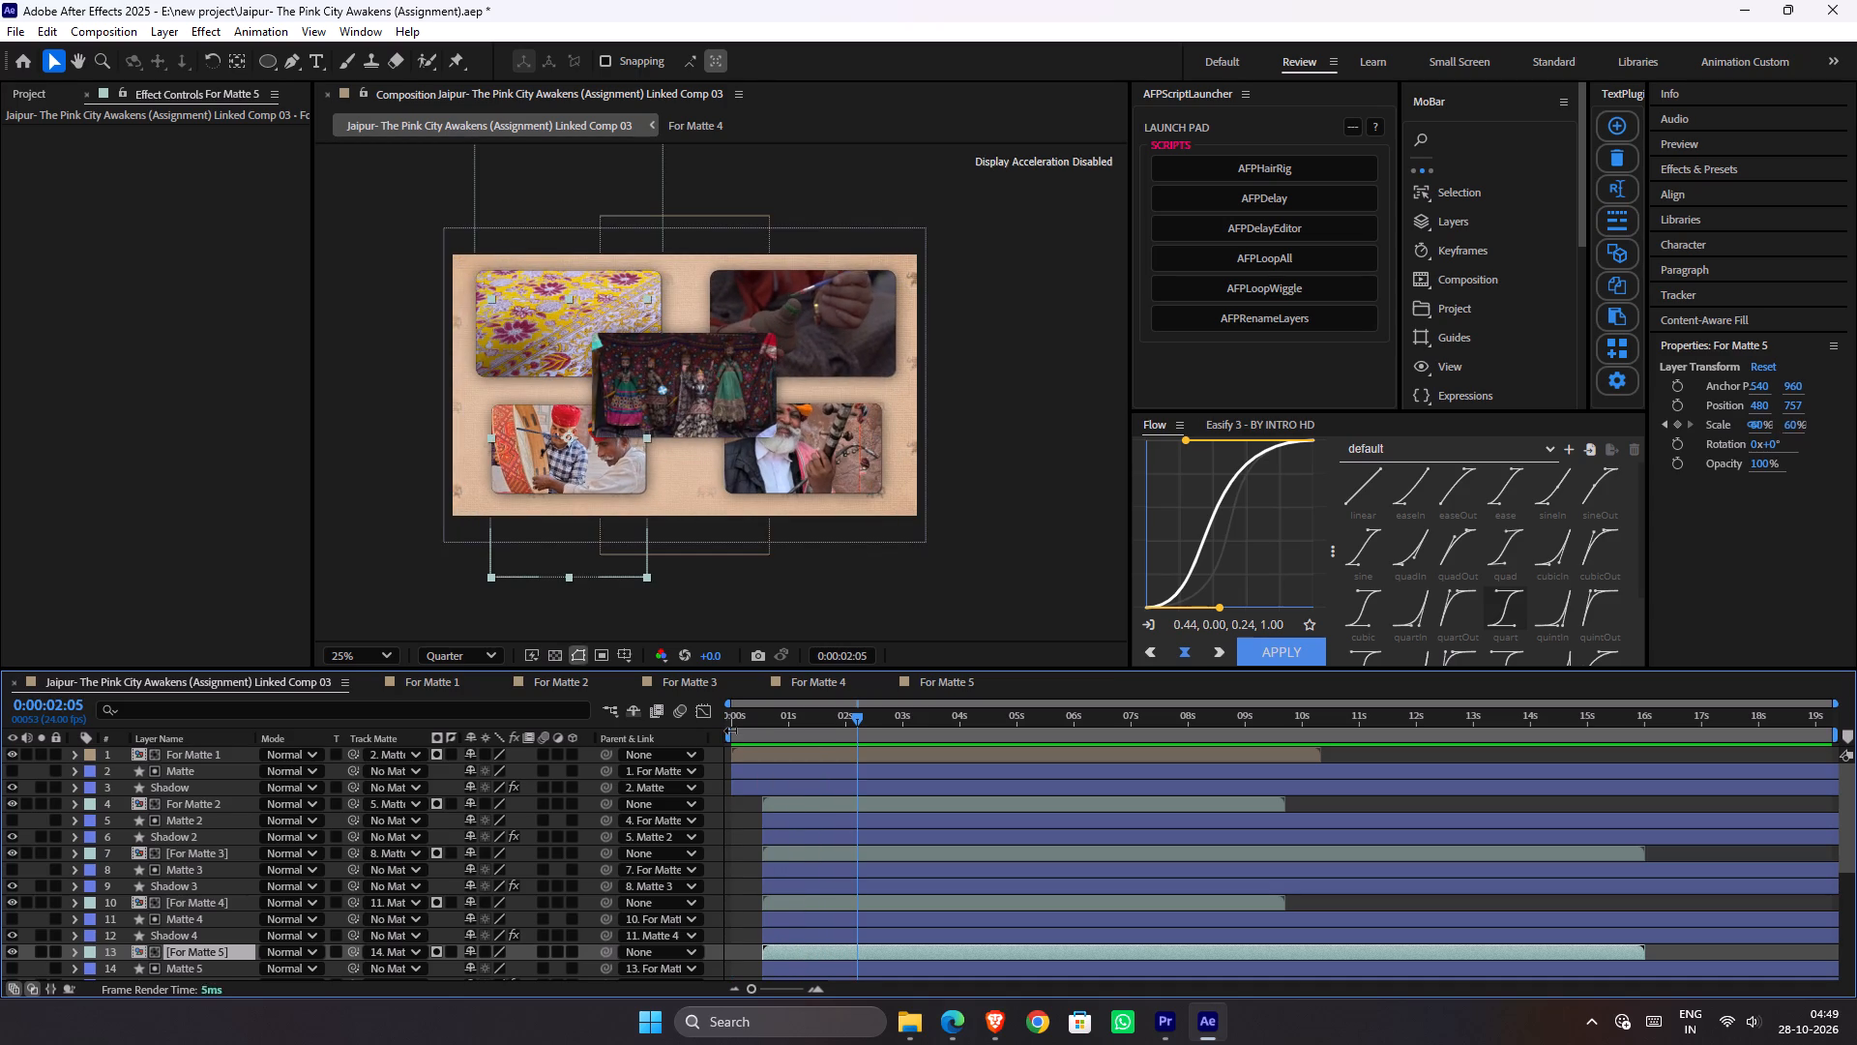
key(space)
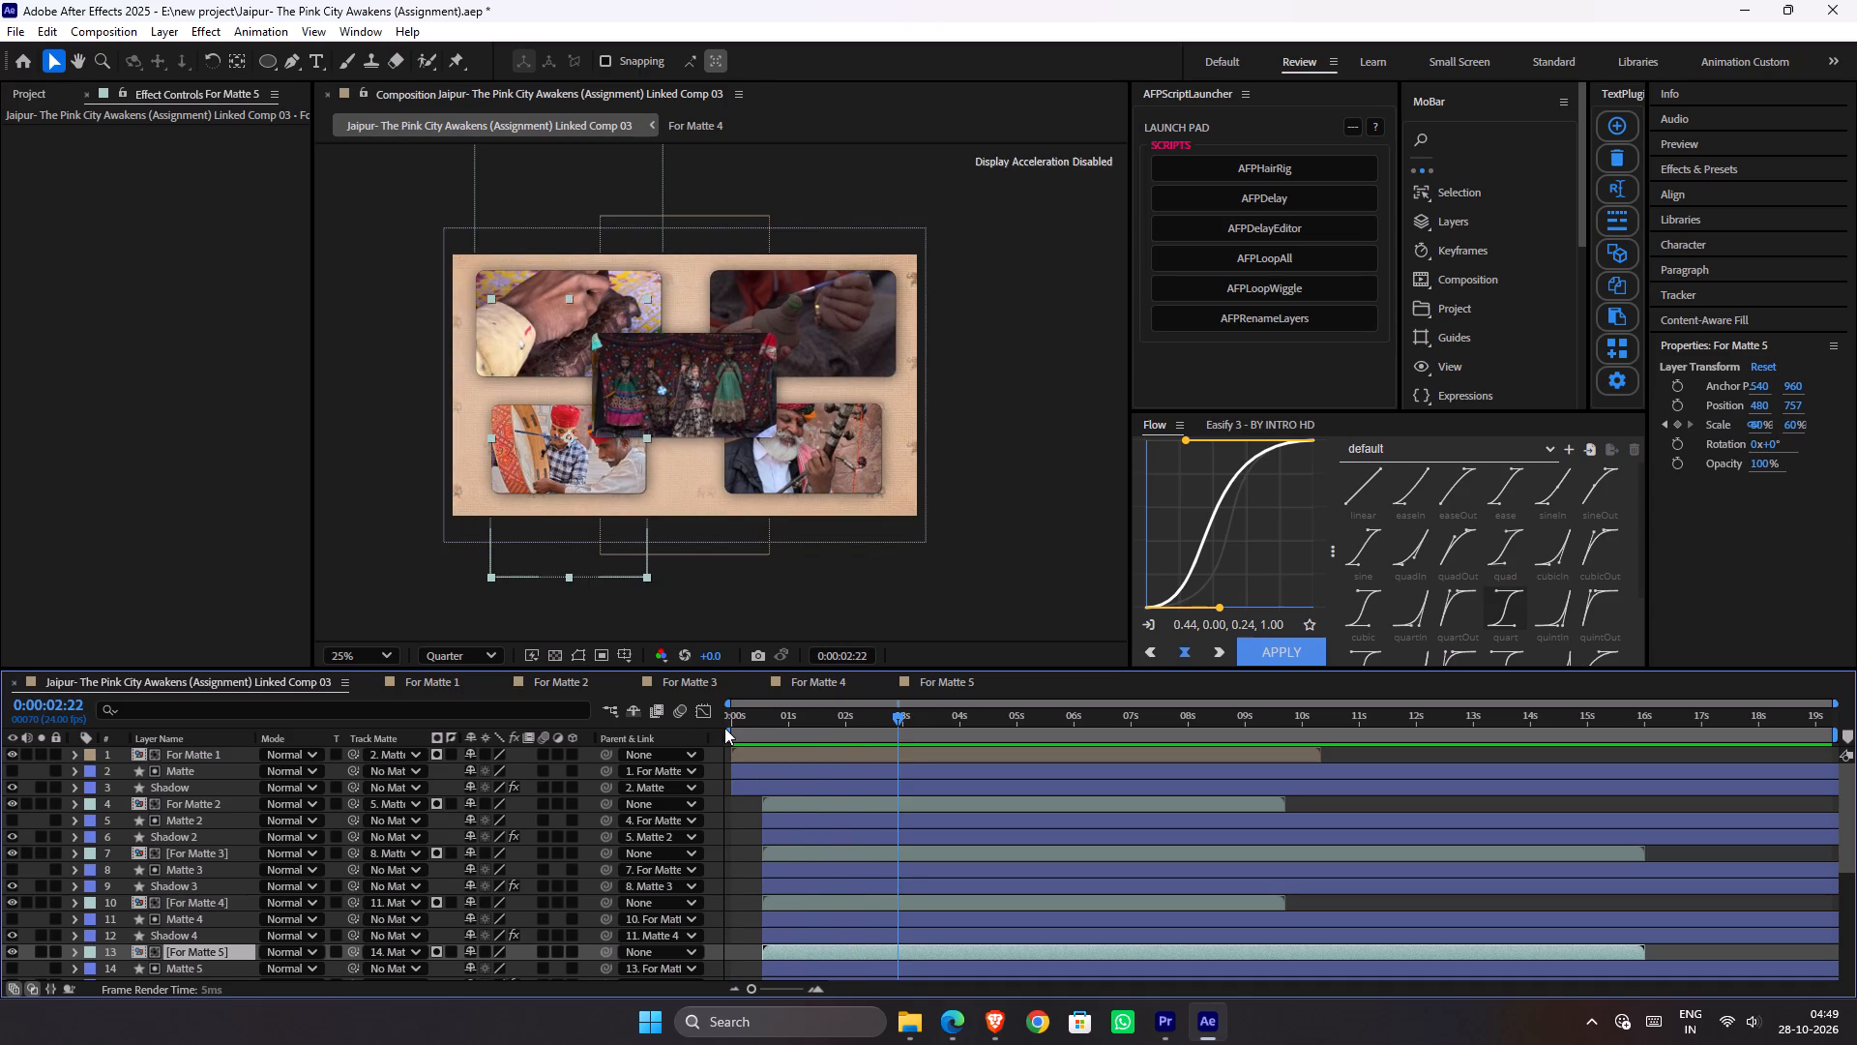
key(space)
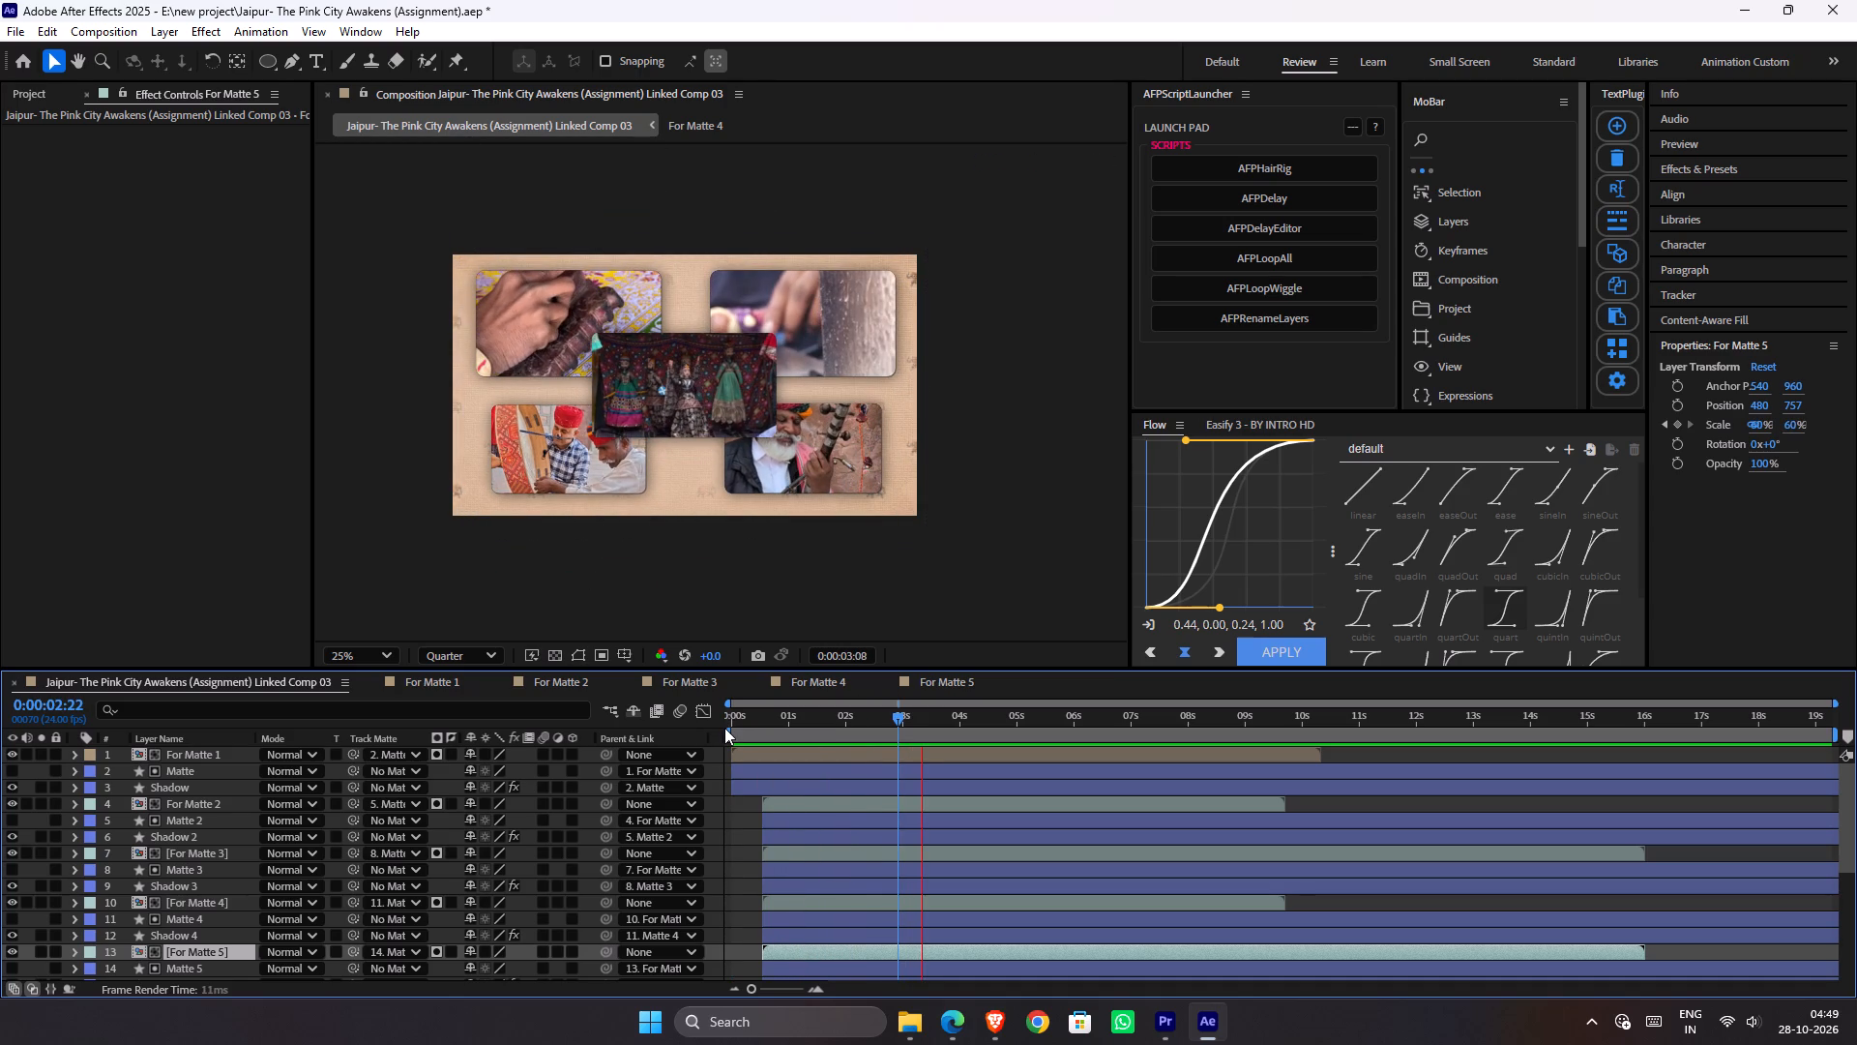
key(space)
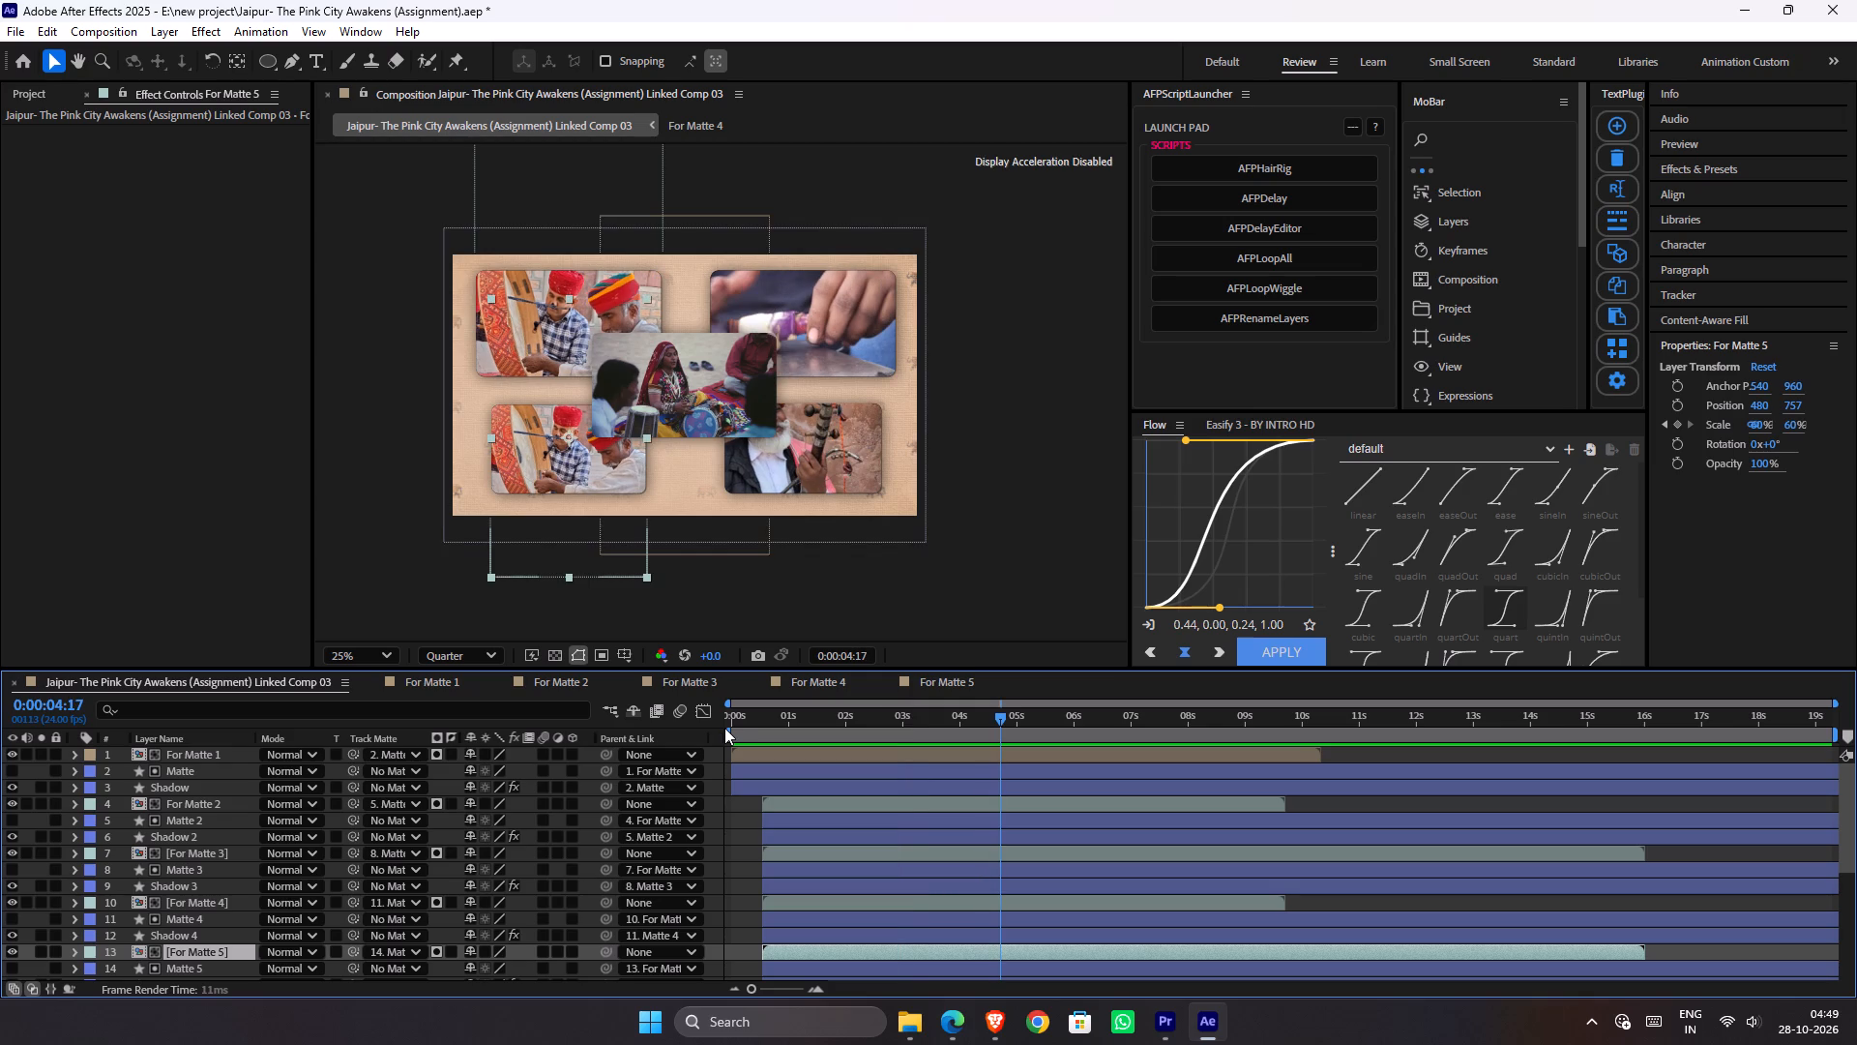
In For Matte 3, delete the 15412597 drummers clip layered over the block-print footage from about 4 seconds.
click(689, 683)
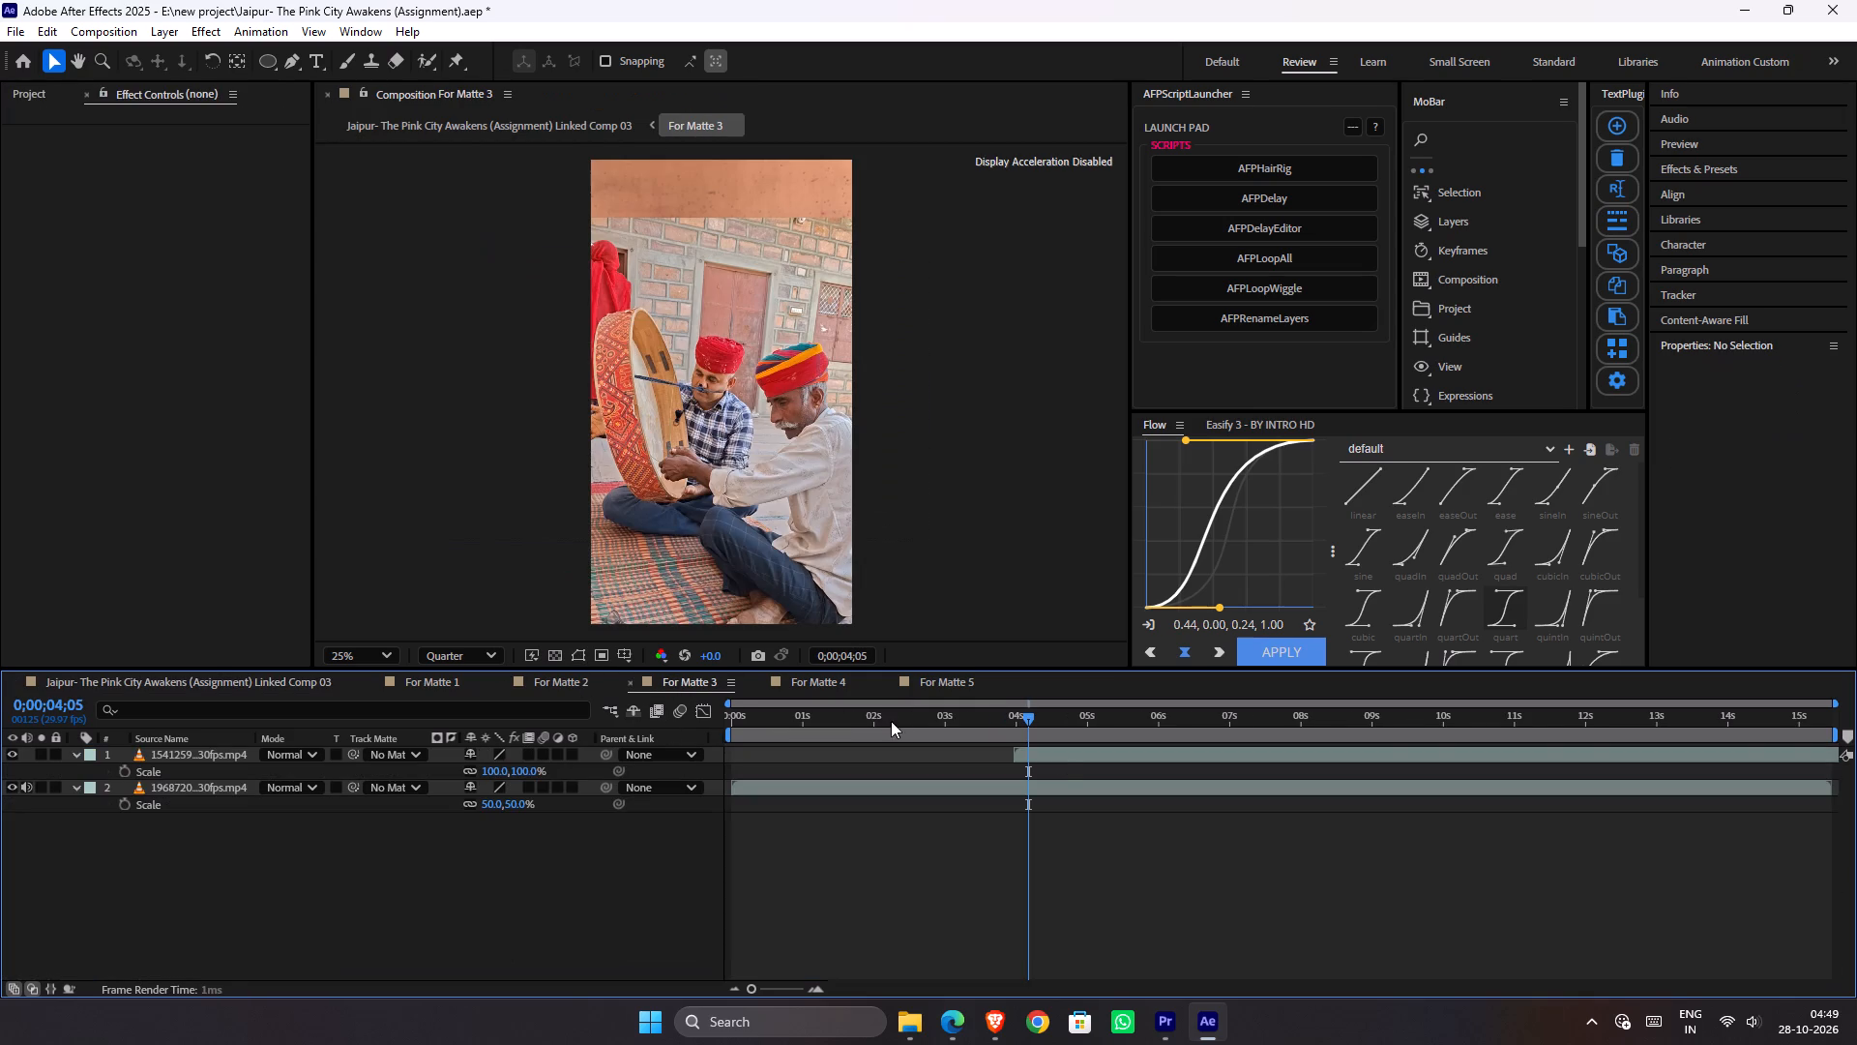
click(1059, 757)
key(Delete)
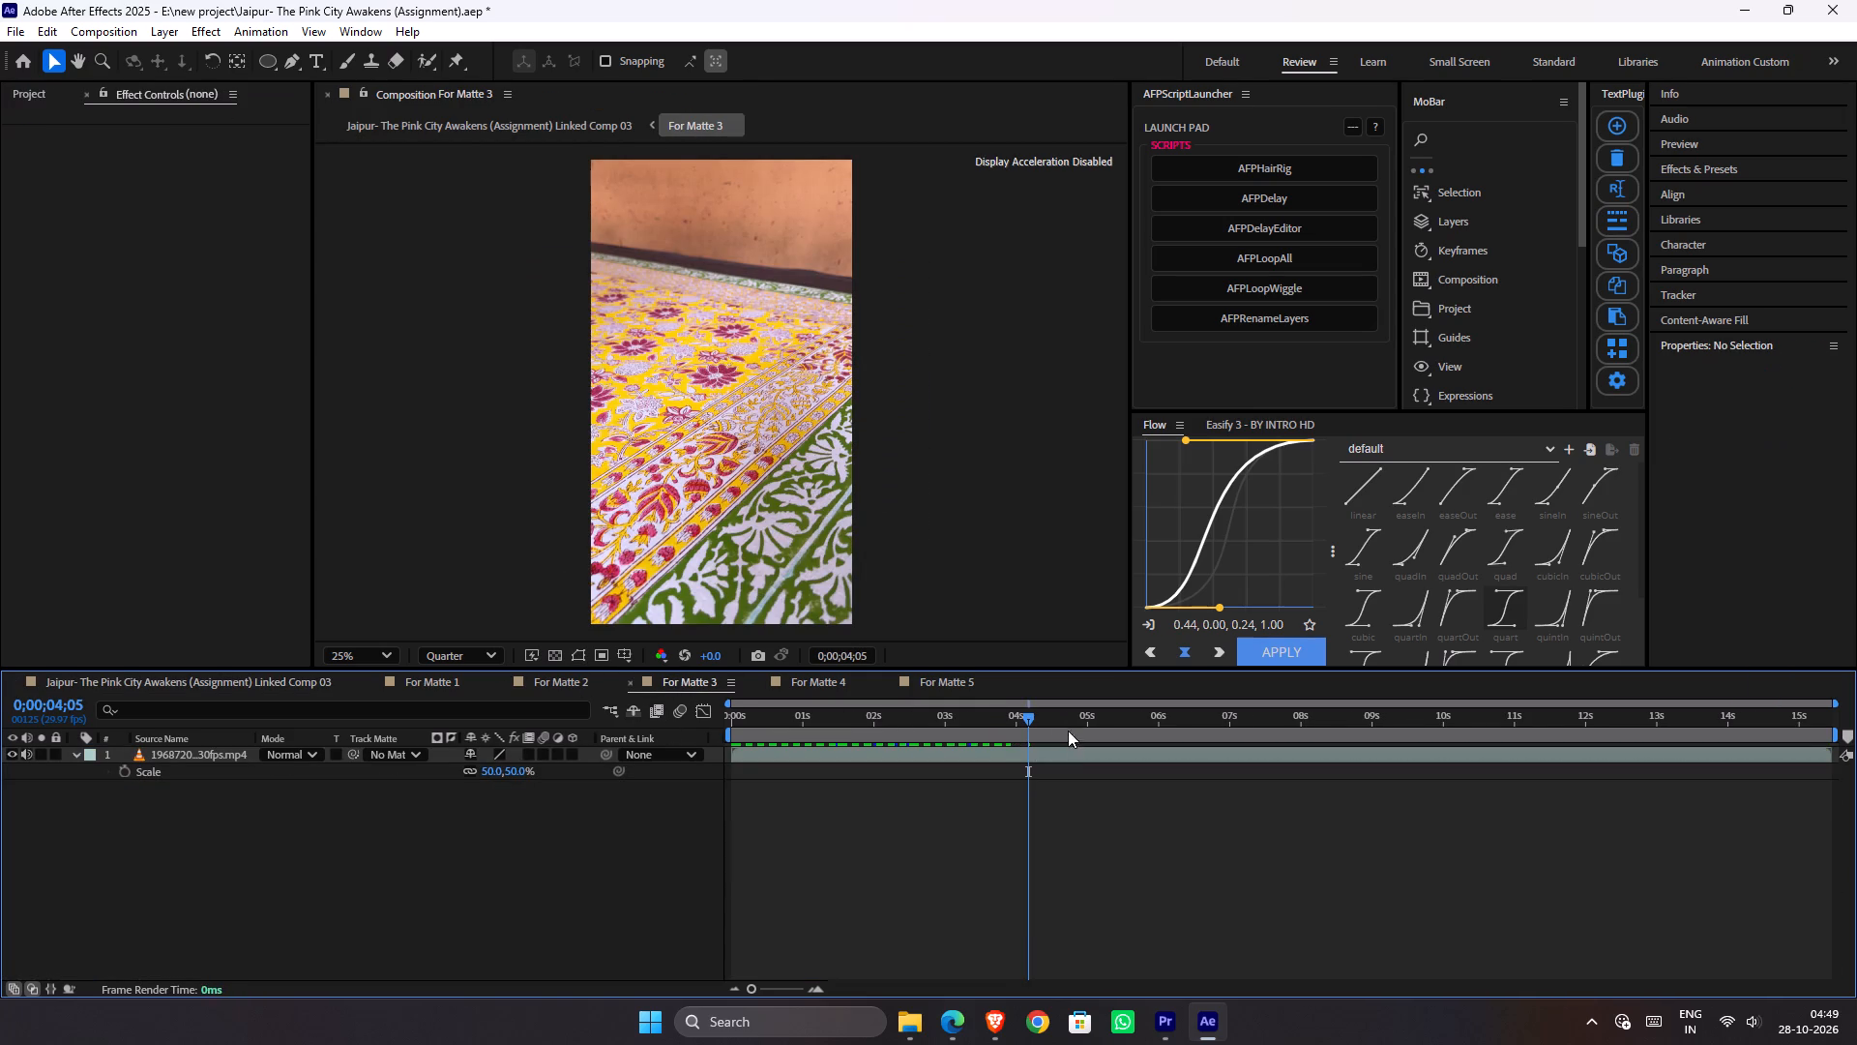
drag(1034, 718, 504, 721)
Return to Linked Comp 03 and play it from the start to check the panel fed by For Matte 3.
click(284, 674)
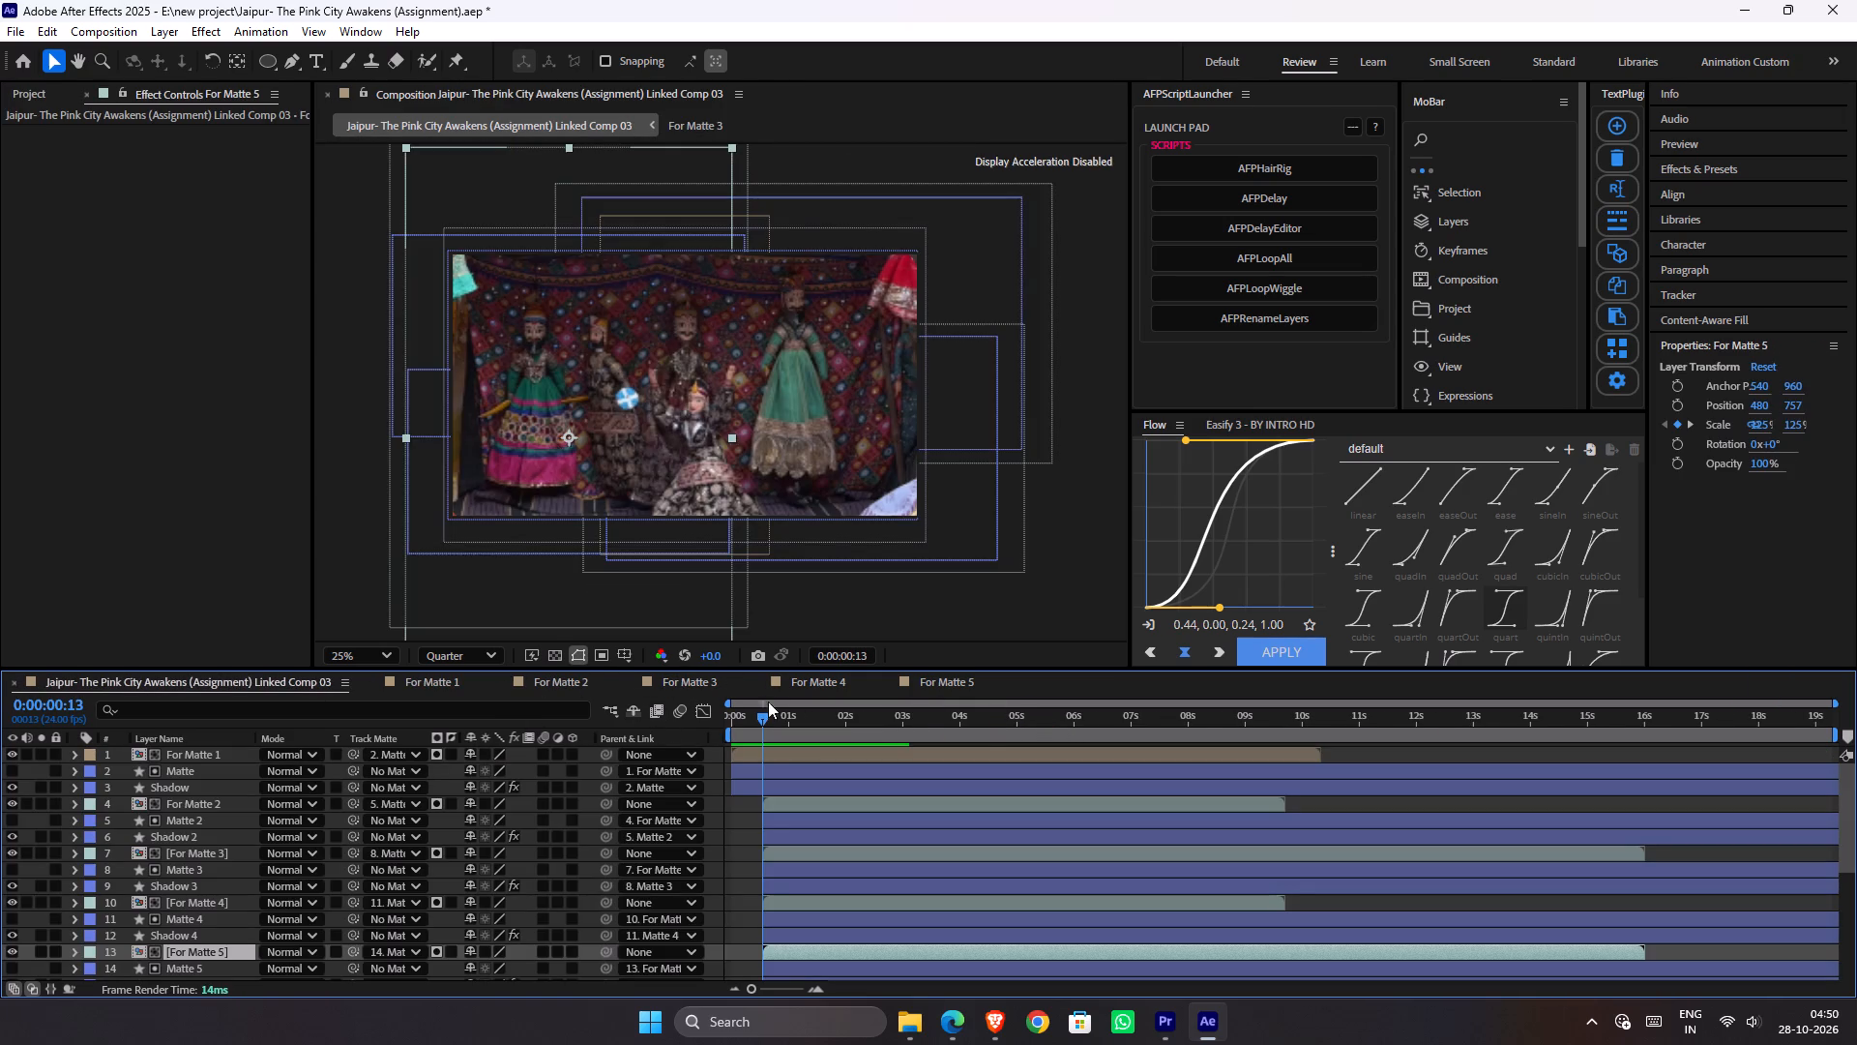
drag(752, 711, 684, 715)
key(space)
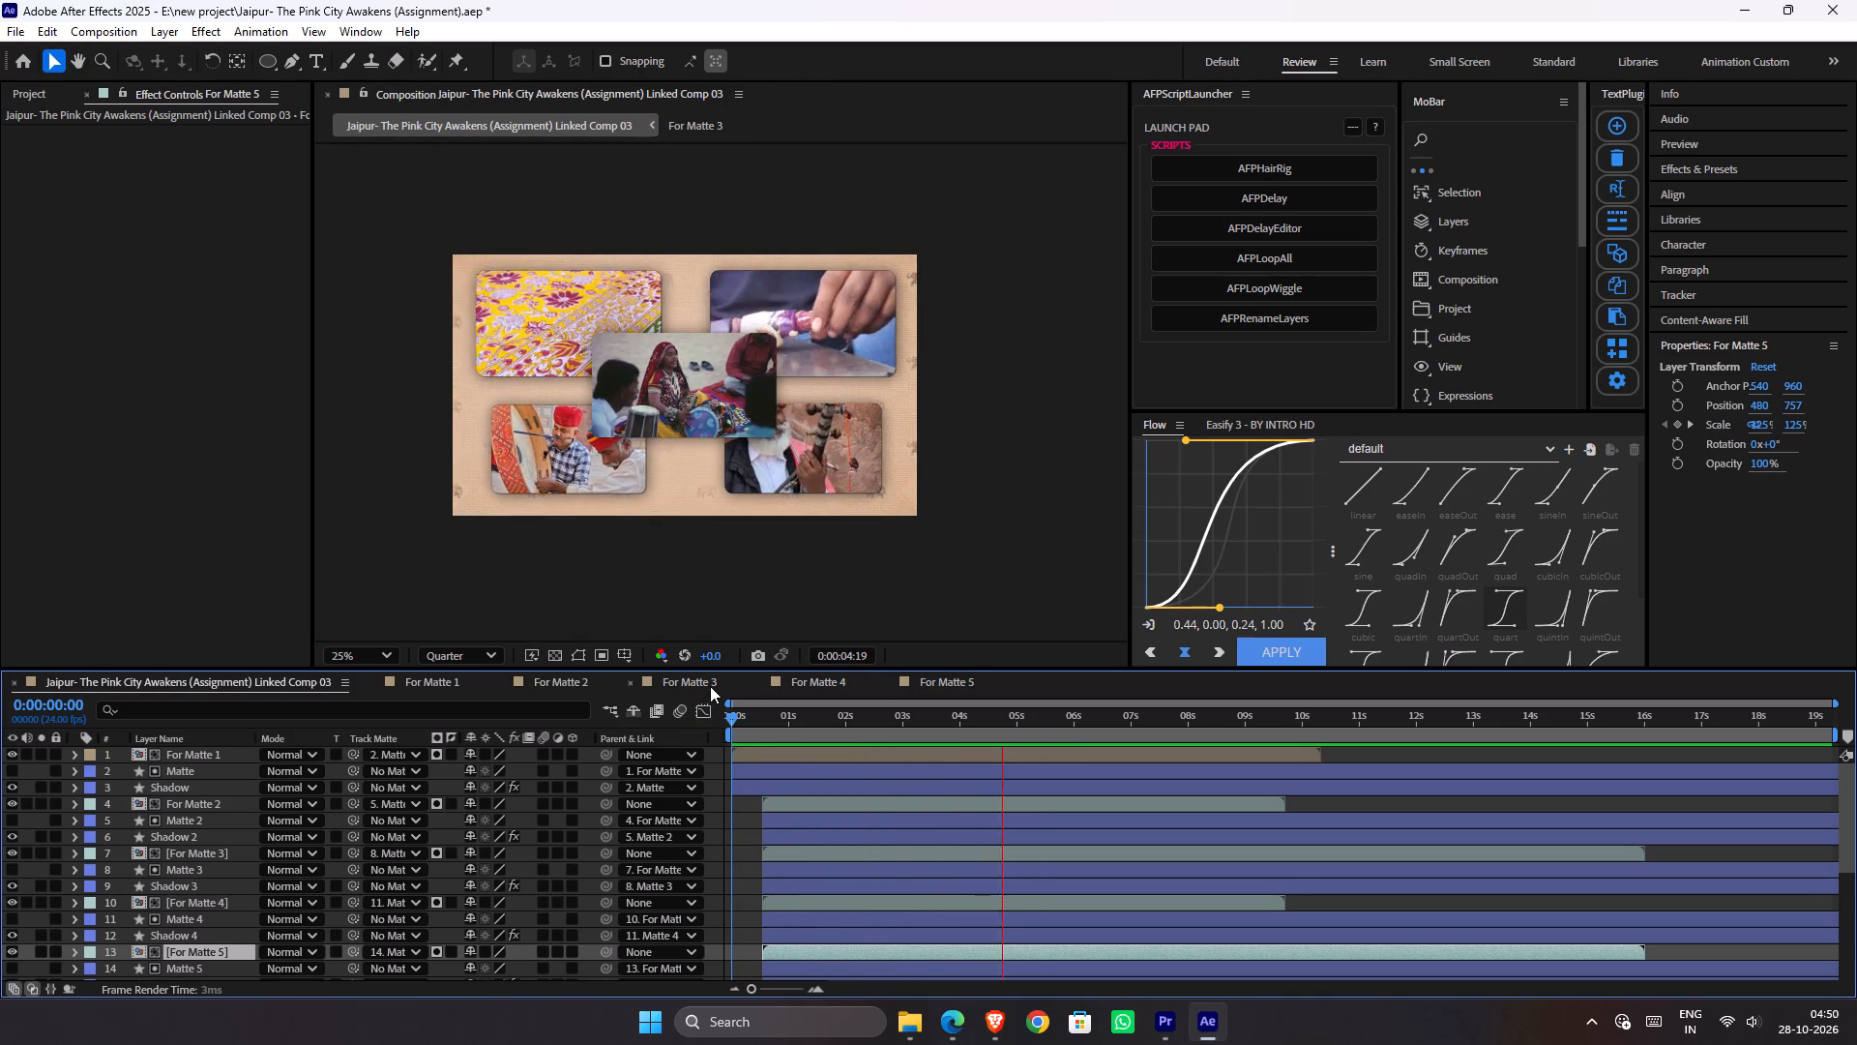
key(space)
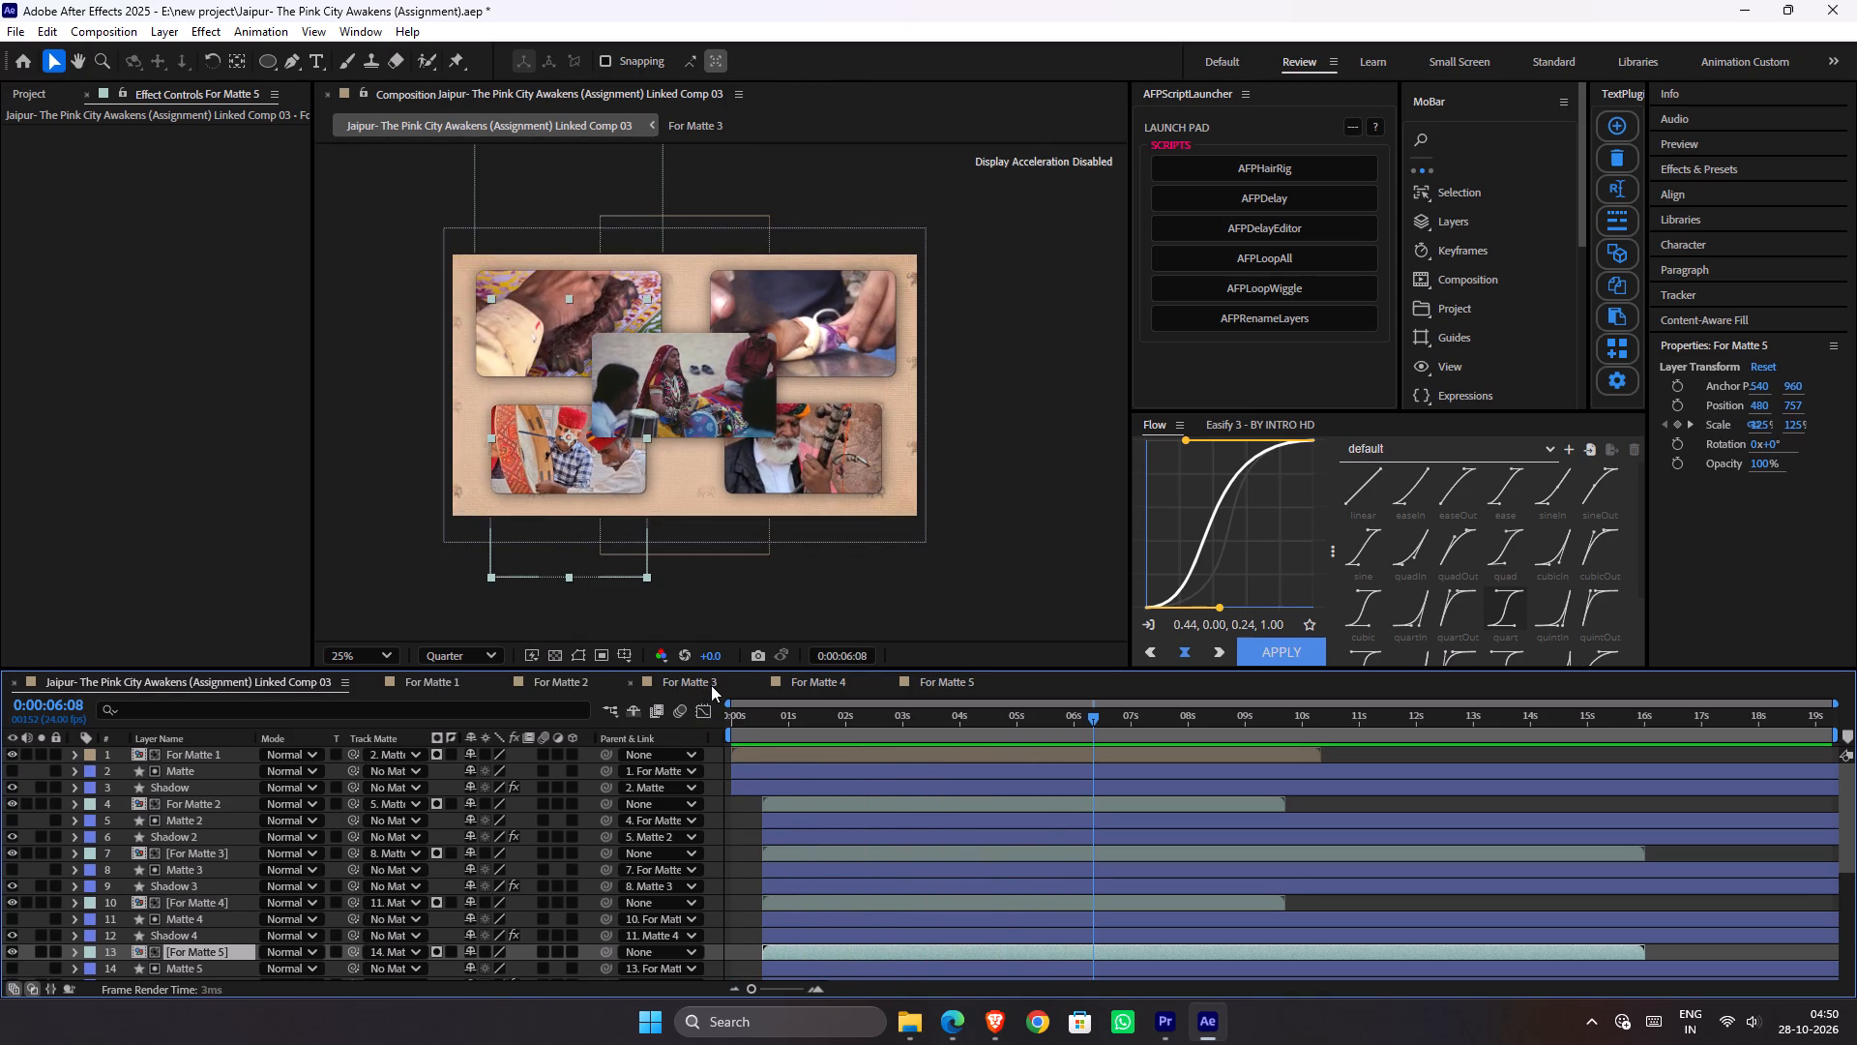
In File Explorer's Downloads folder, preview the 12966893_1920_1080_30fps.mp4 musician clip in VLC and look through the other footage for candidate clips.
click(925, 1021)
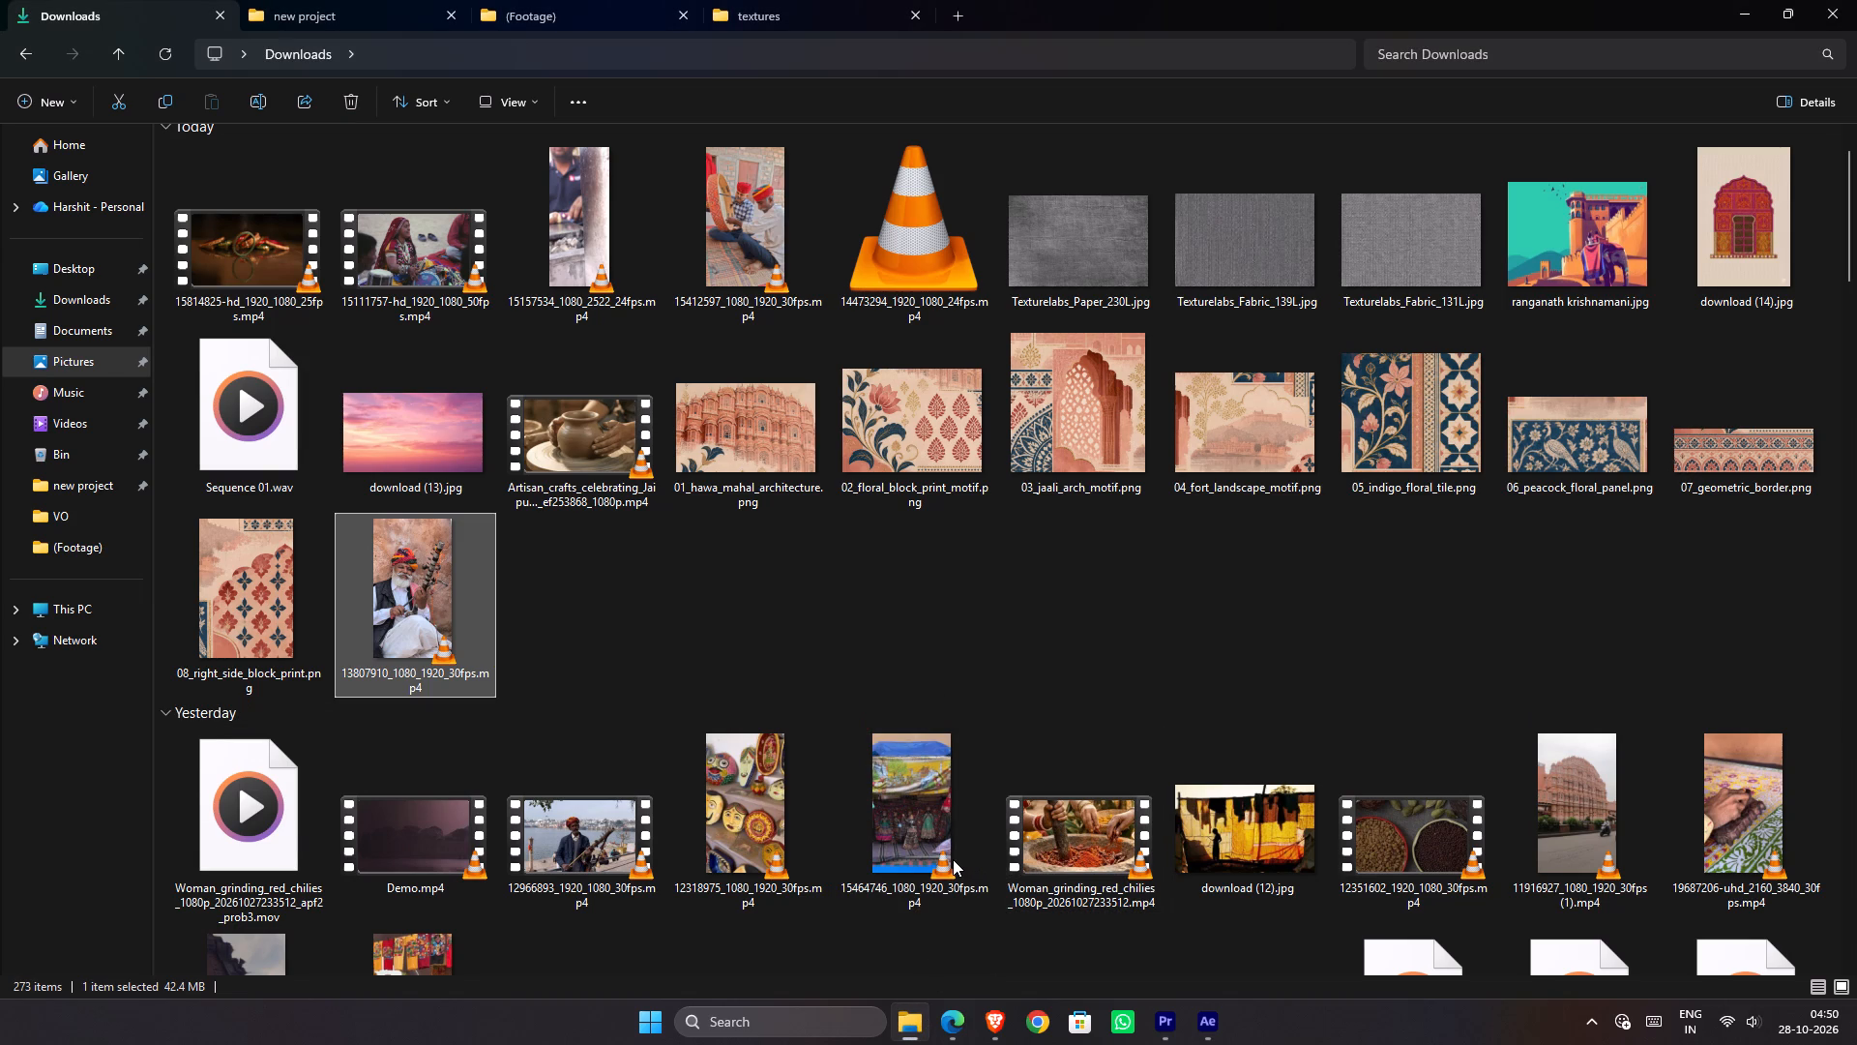
click(616, 855)
click(616, 855)
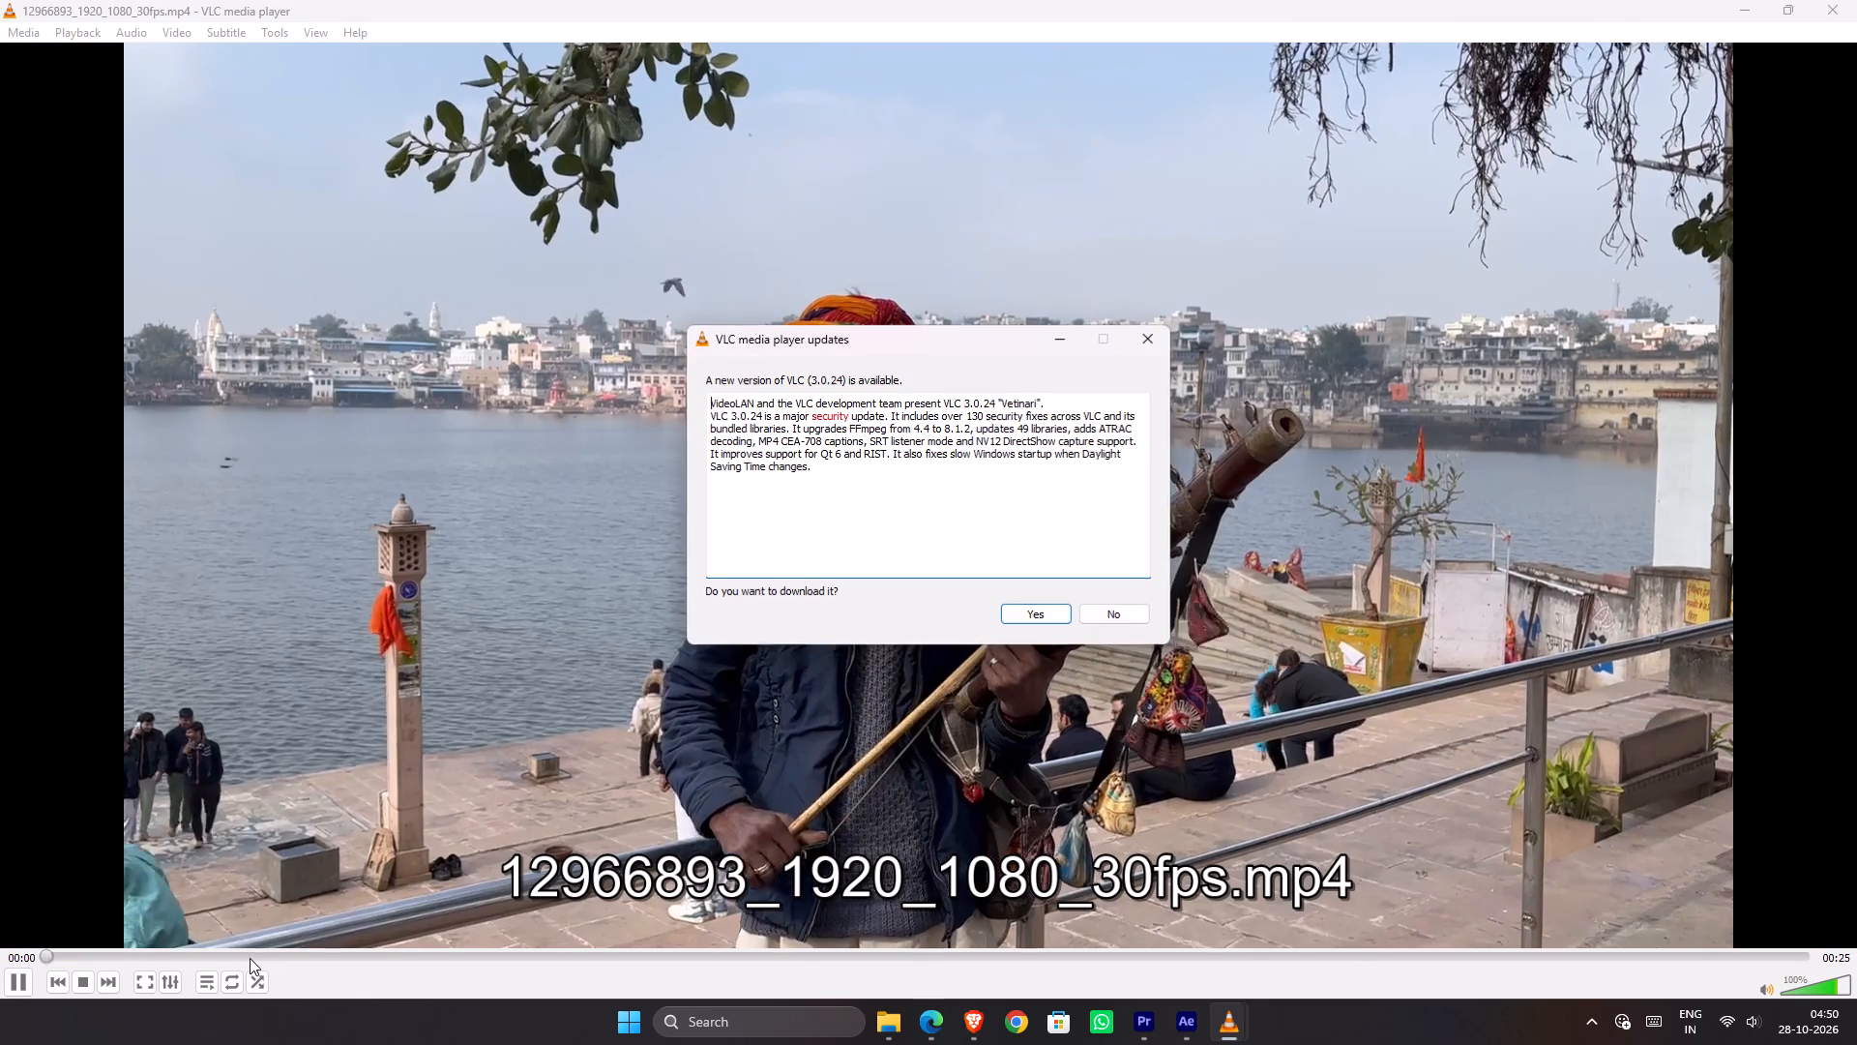
click(1104, 615)
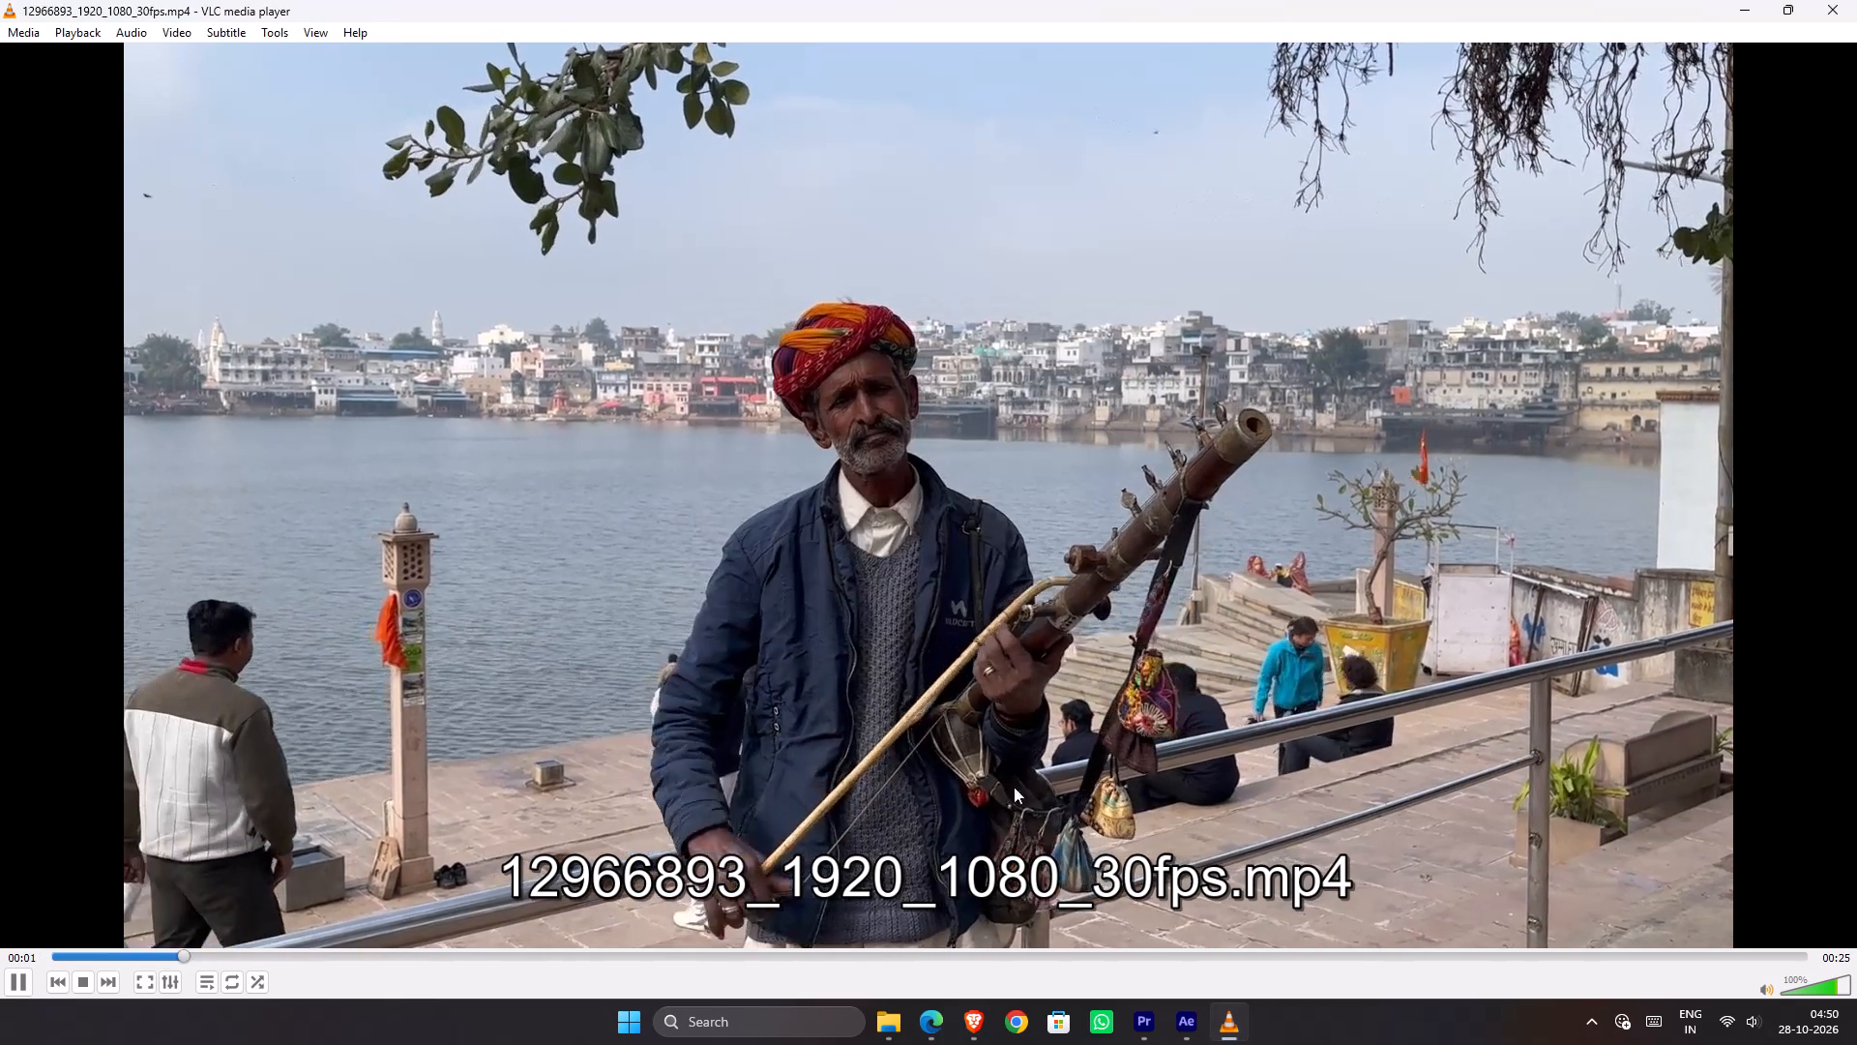
click(763, 969)
click(861, 962)
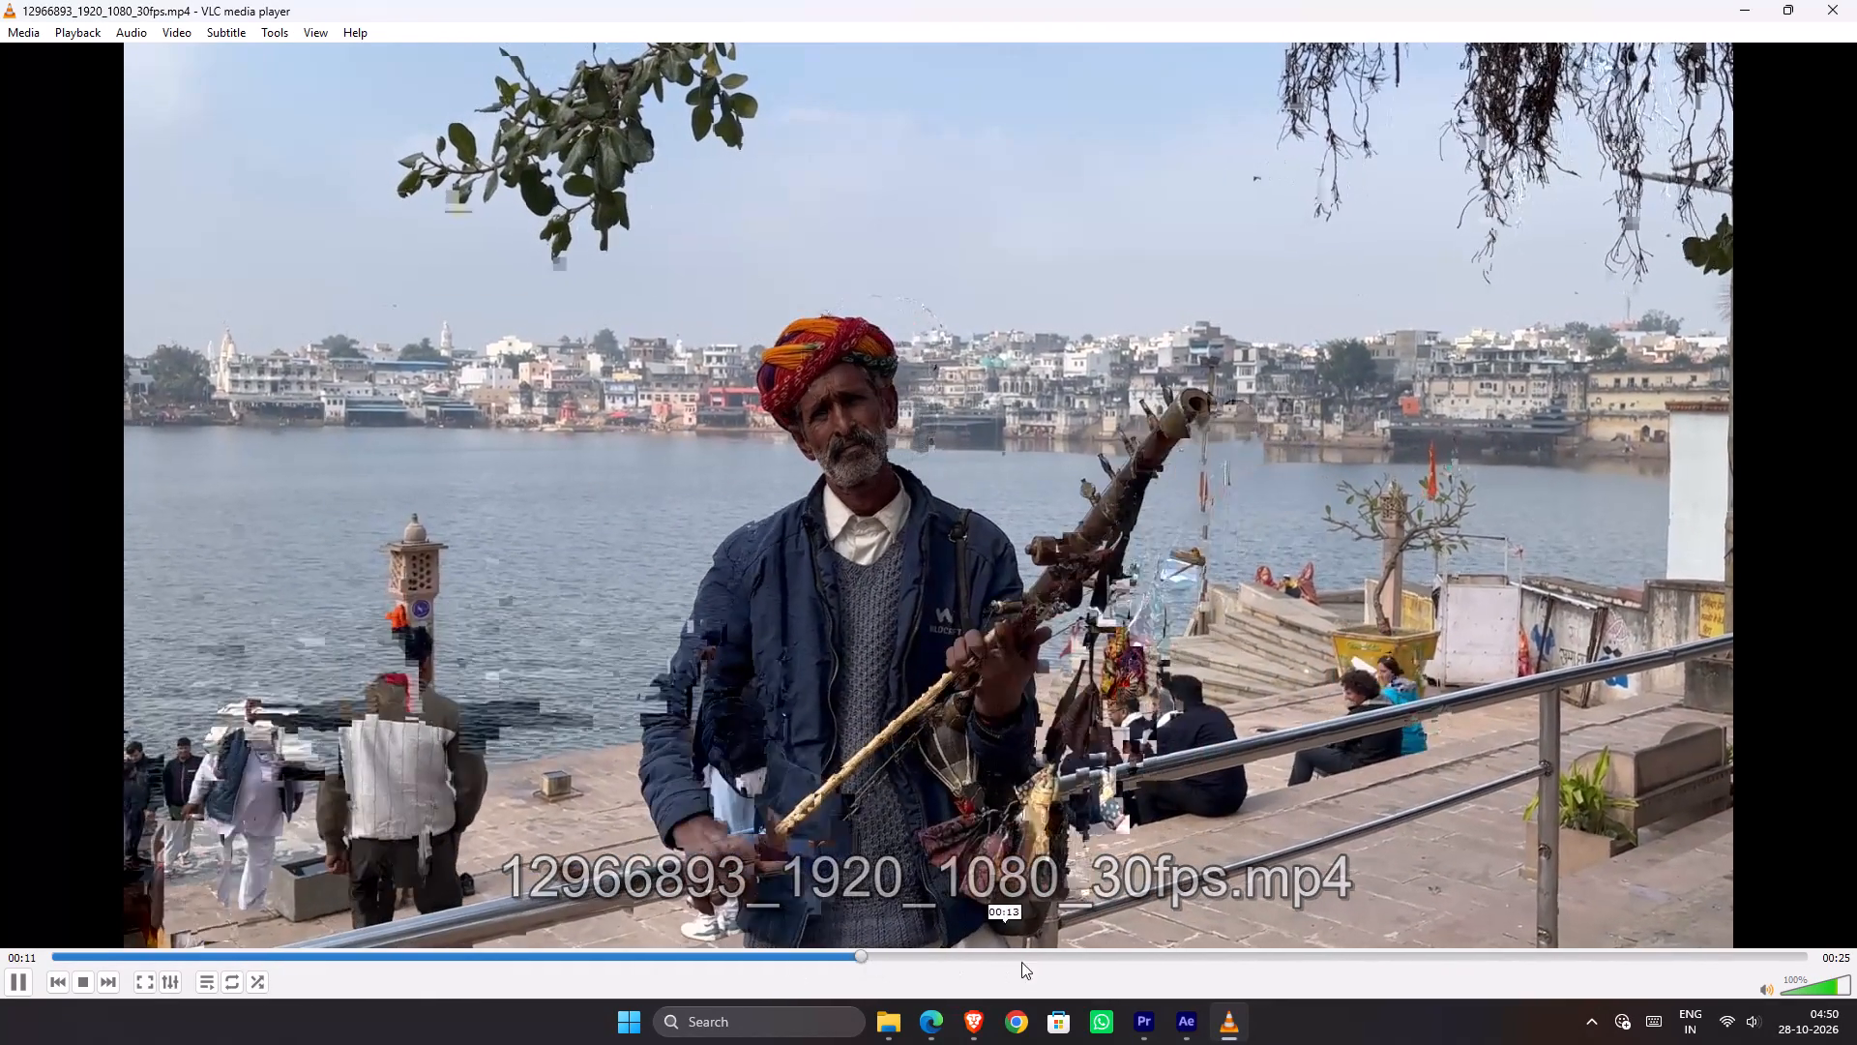
click(1856, 0)
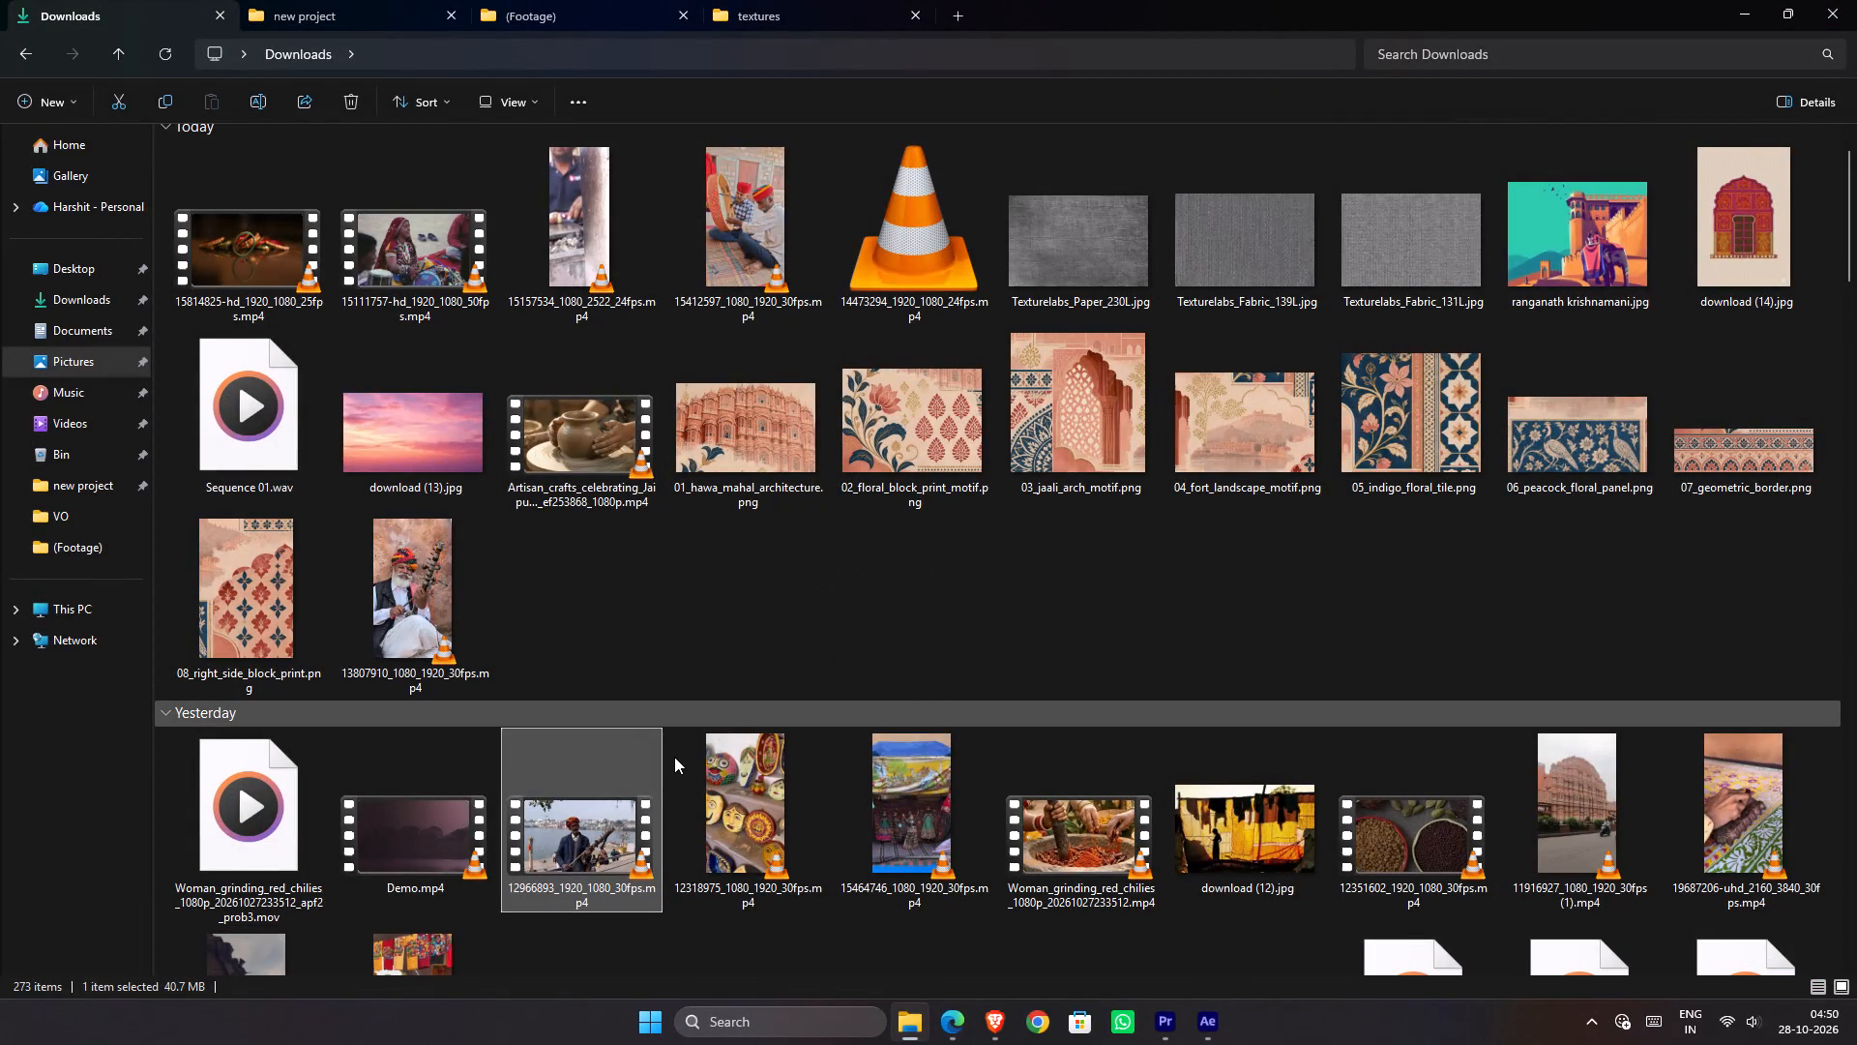
click(790, 826)
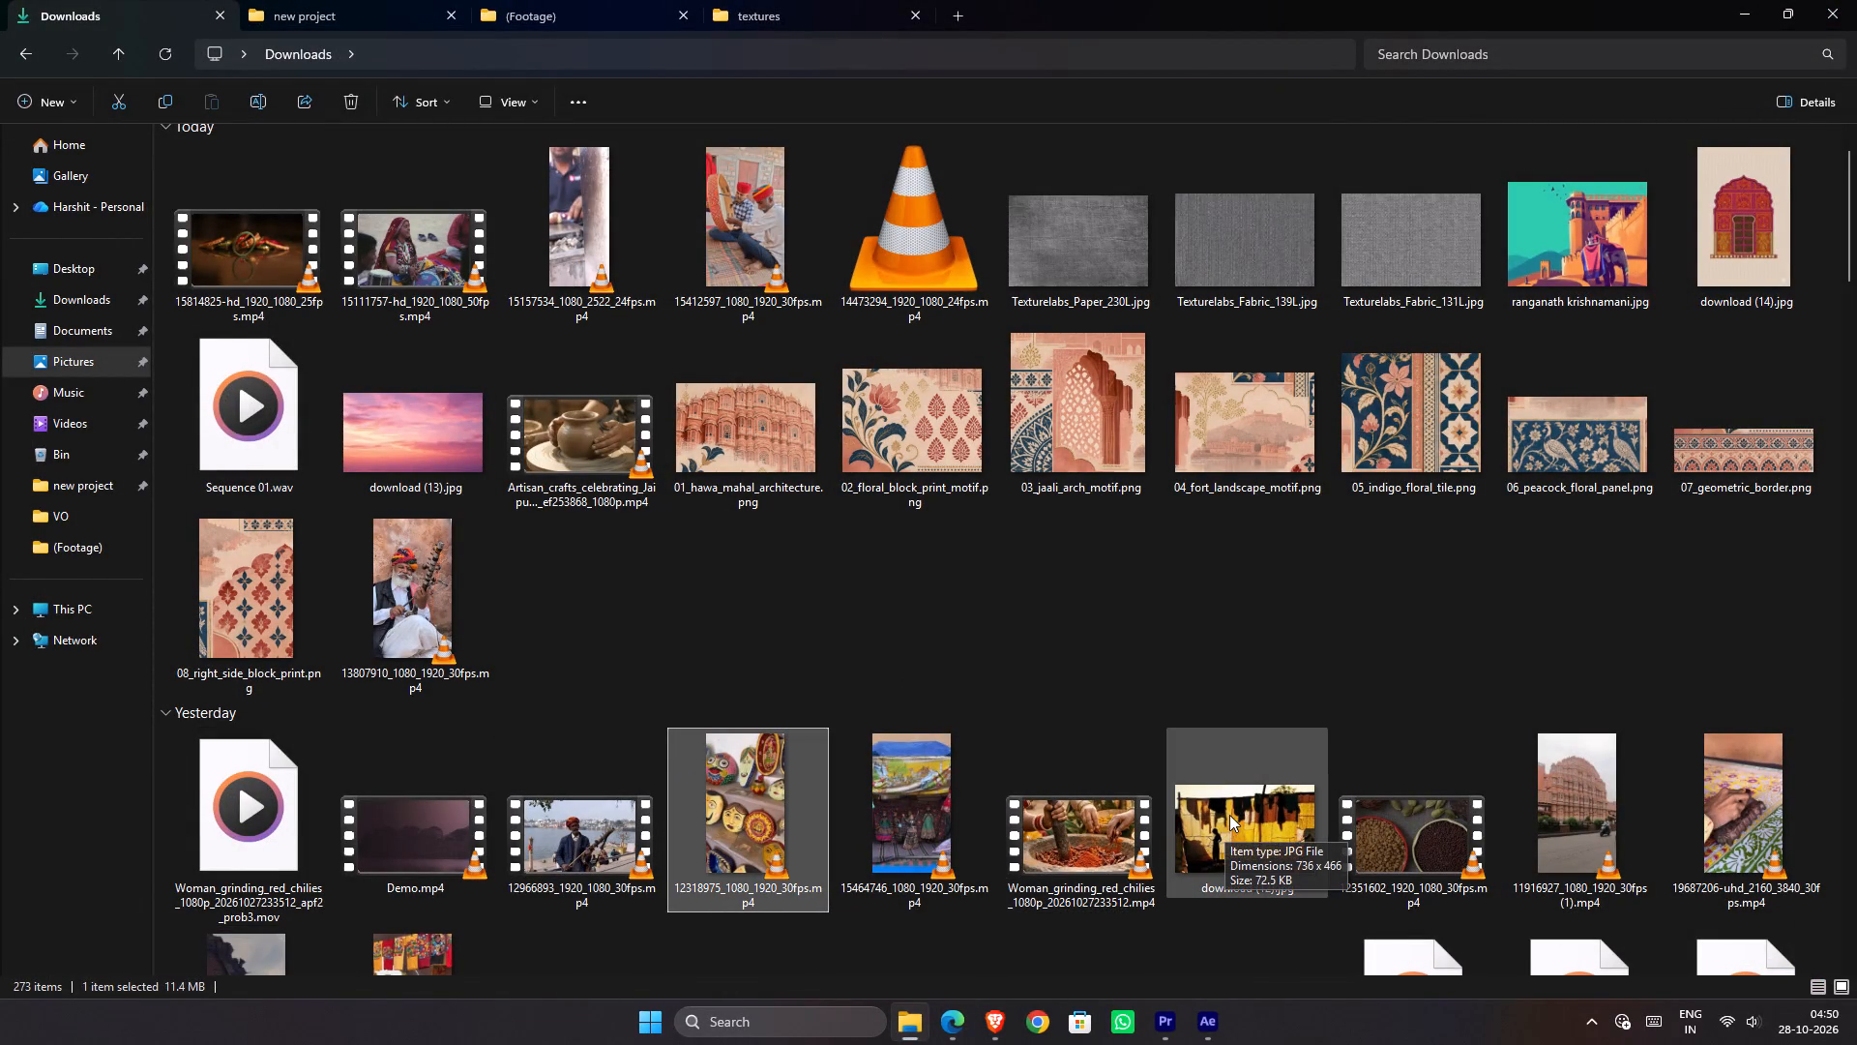
scroll(1230, 809, down, 1)
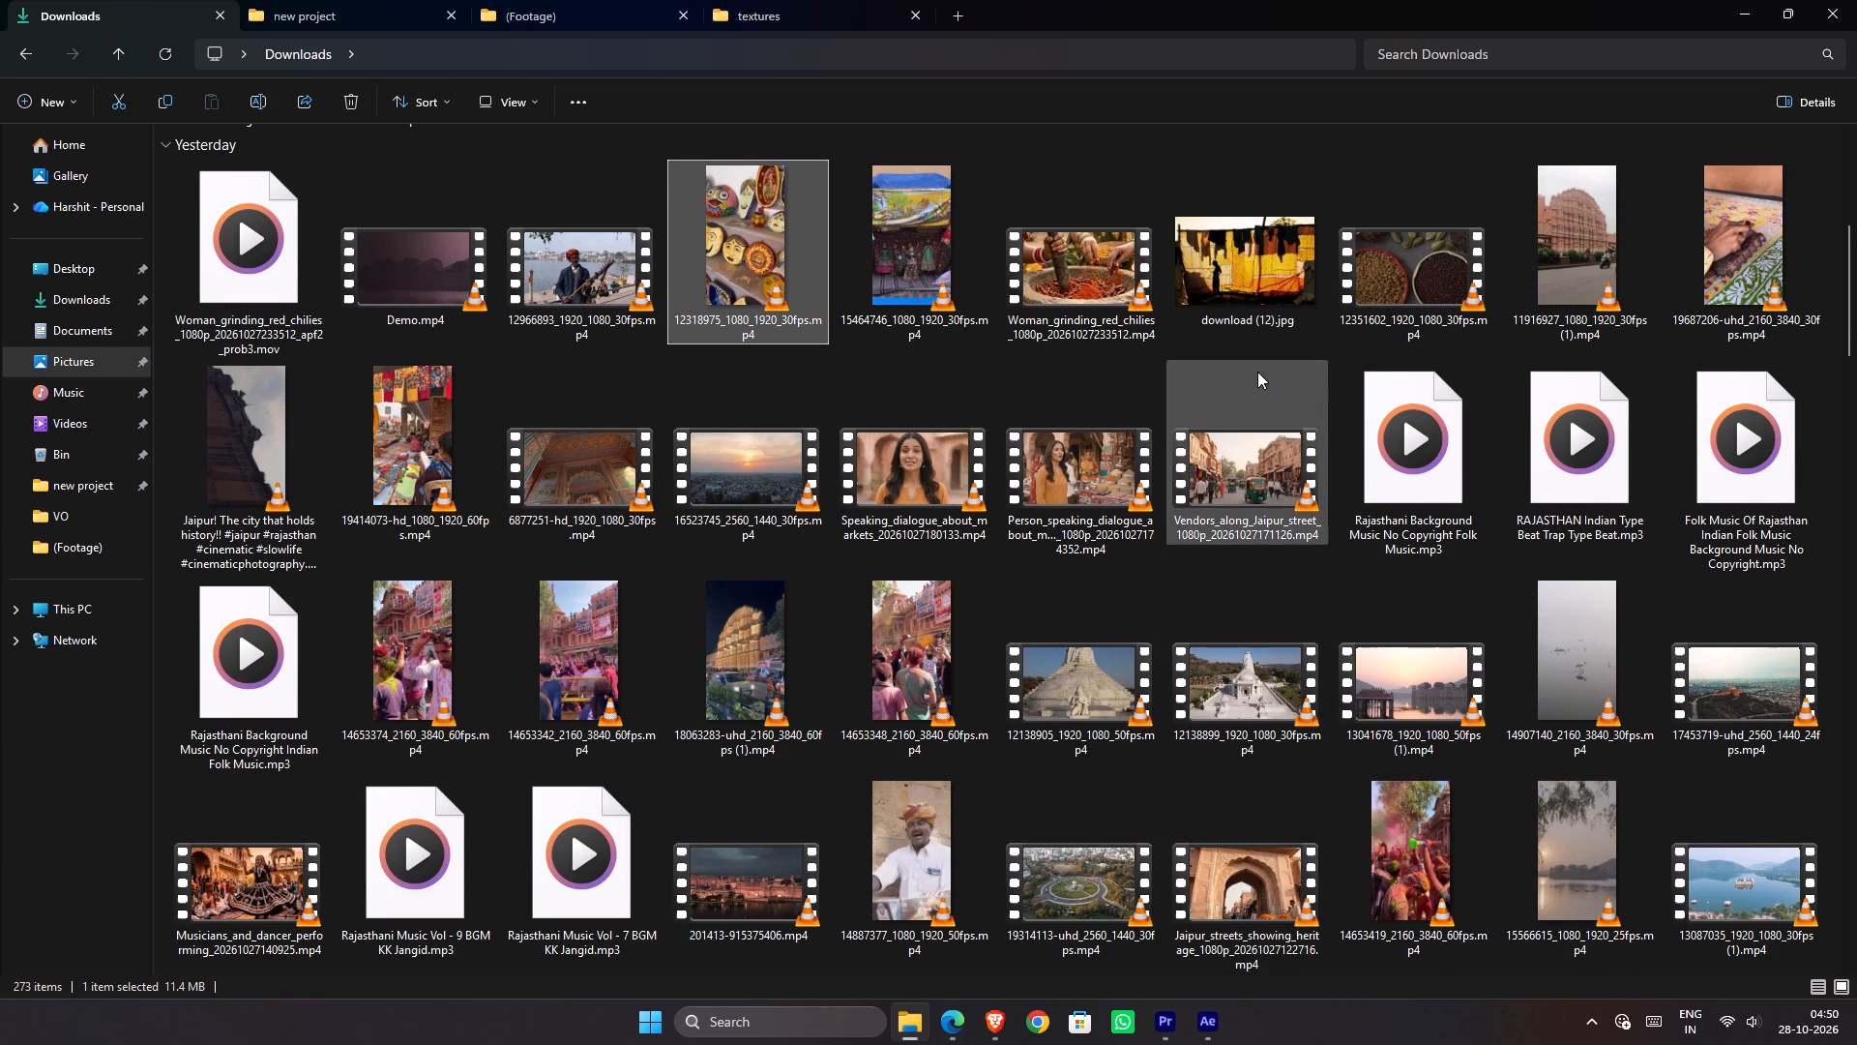
drag(1276, 286, 1241, 296)
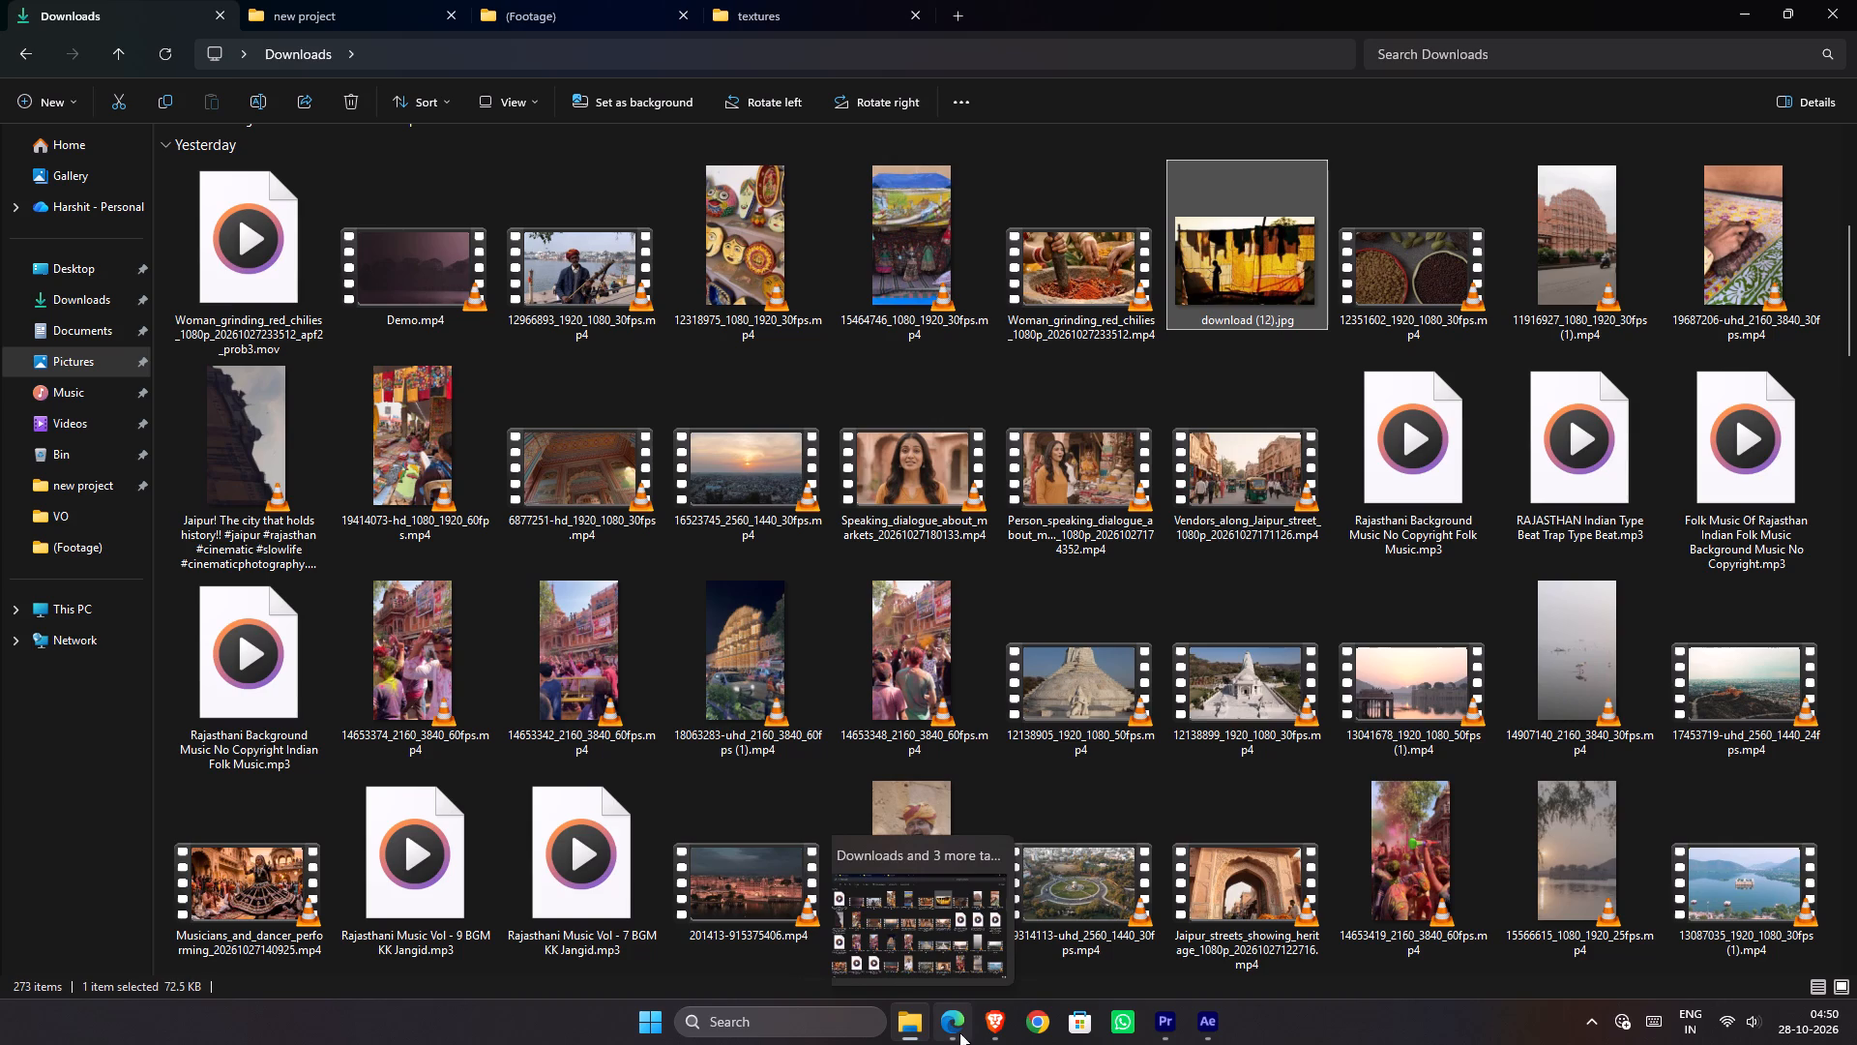
Switch back to After Effects and play Linked Comp 03 from the start through about 7 seconds to review all five panels.
click(1214, 1025)
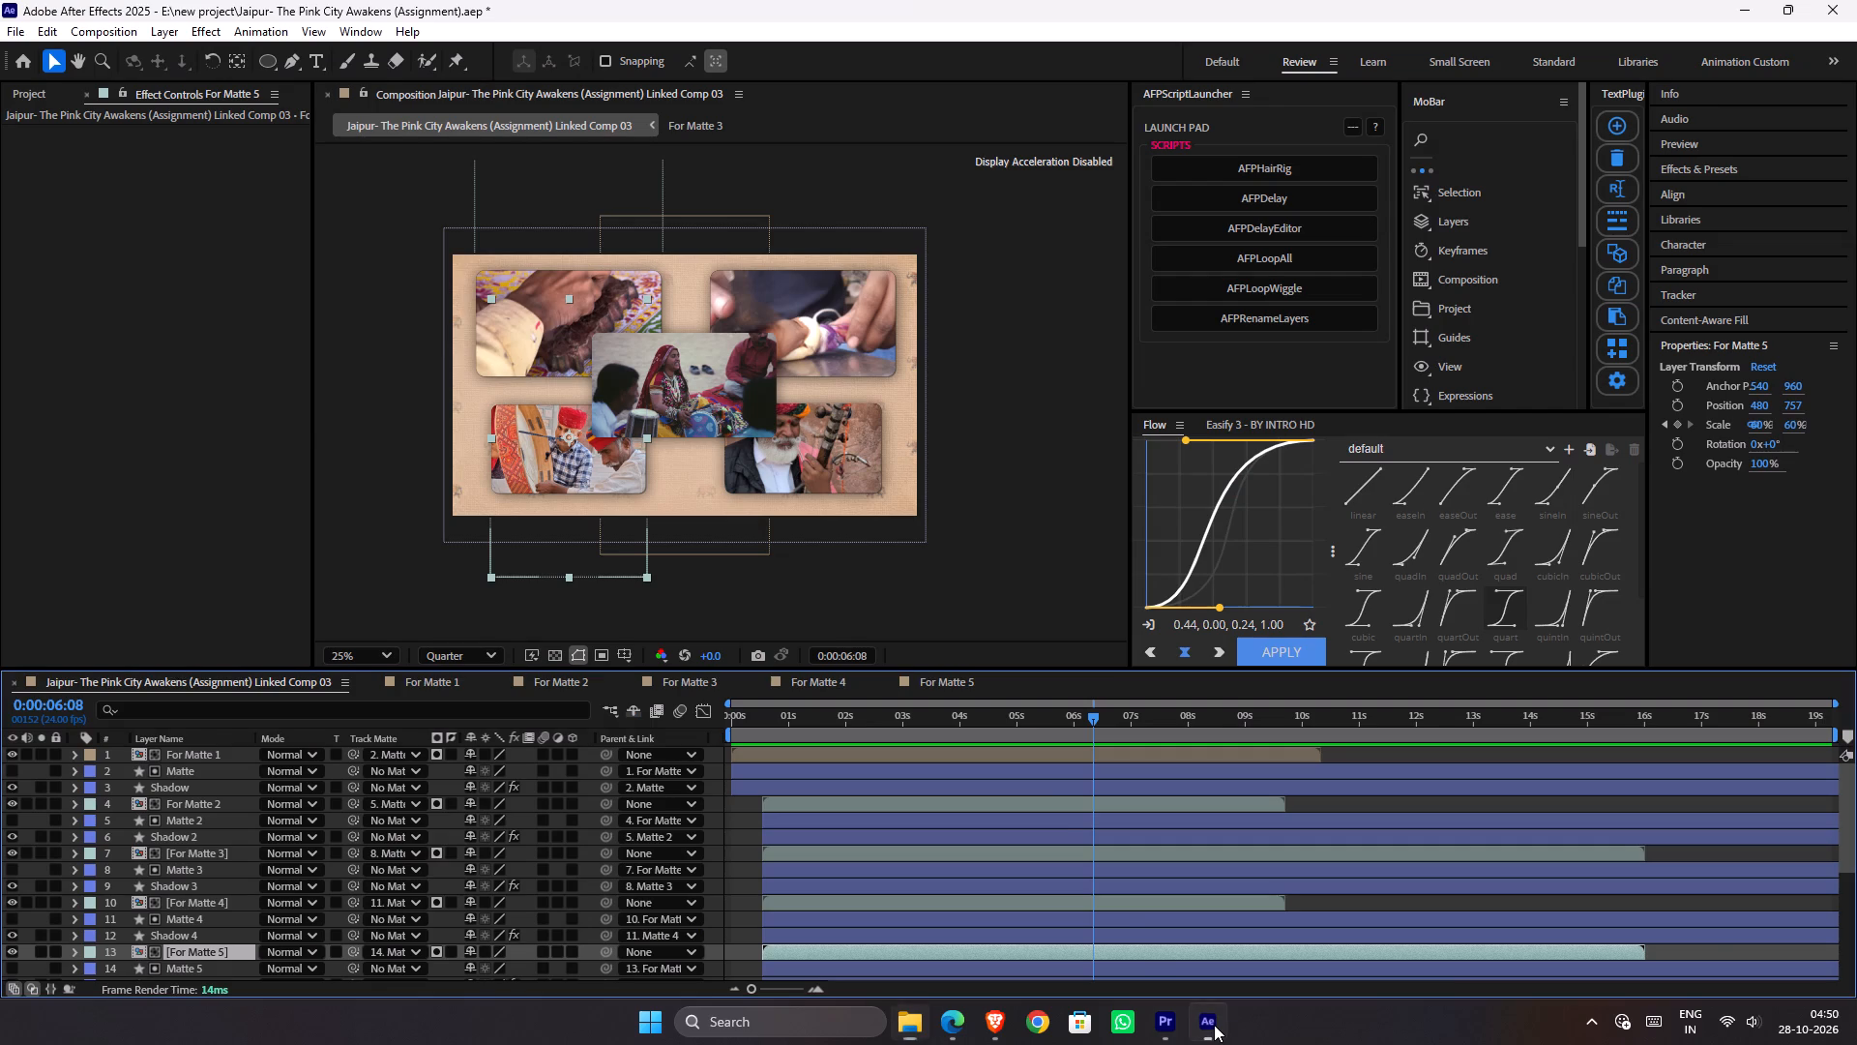
drag(1034, 717, 800, 734)
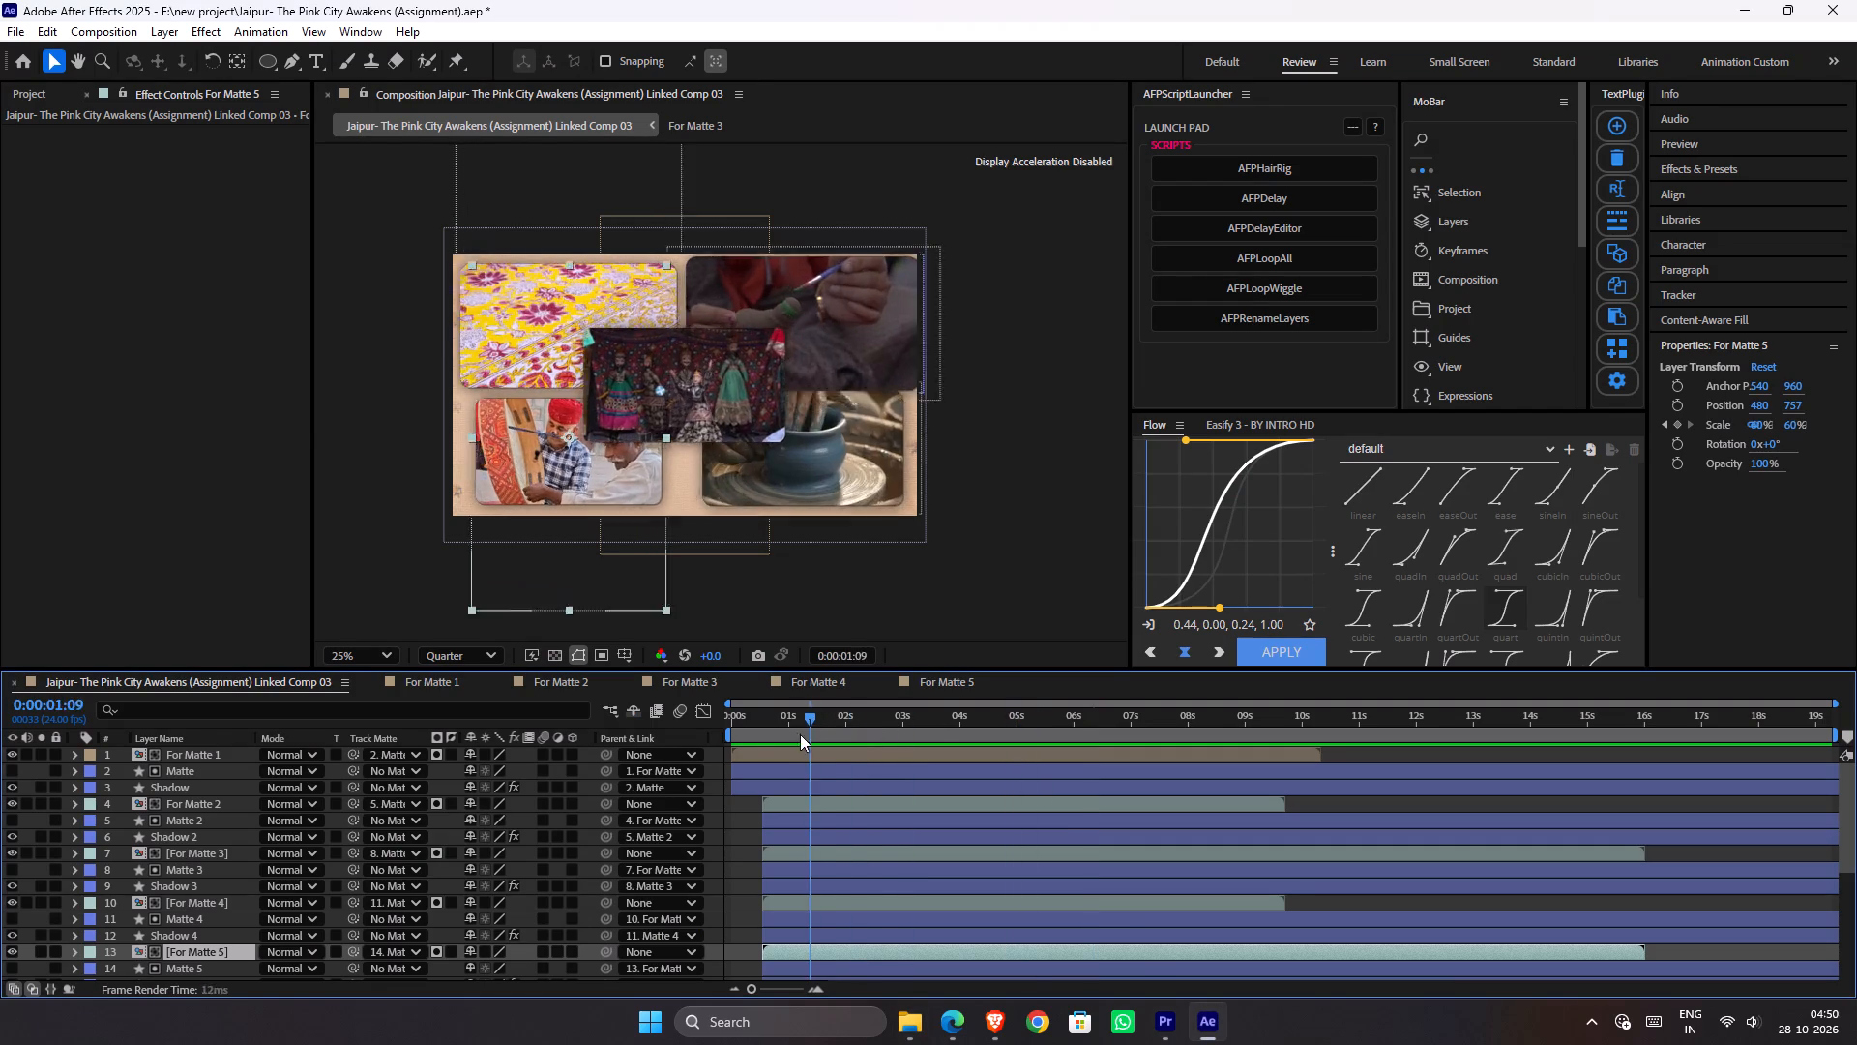
drag(800, 734, 565, 735)
key(space)
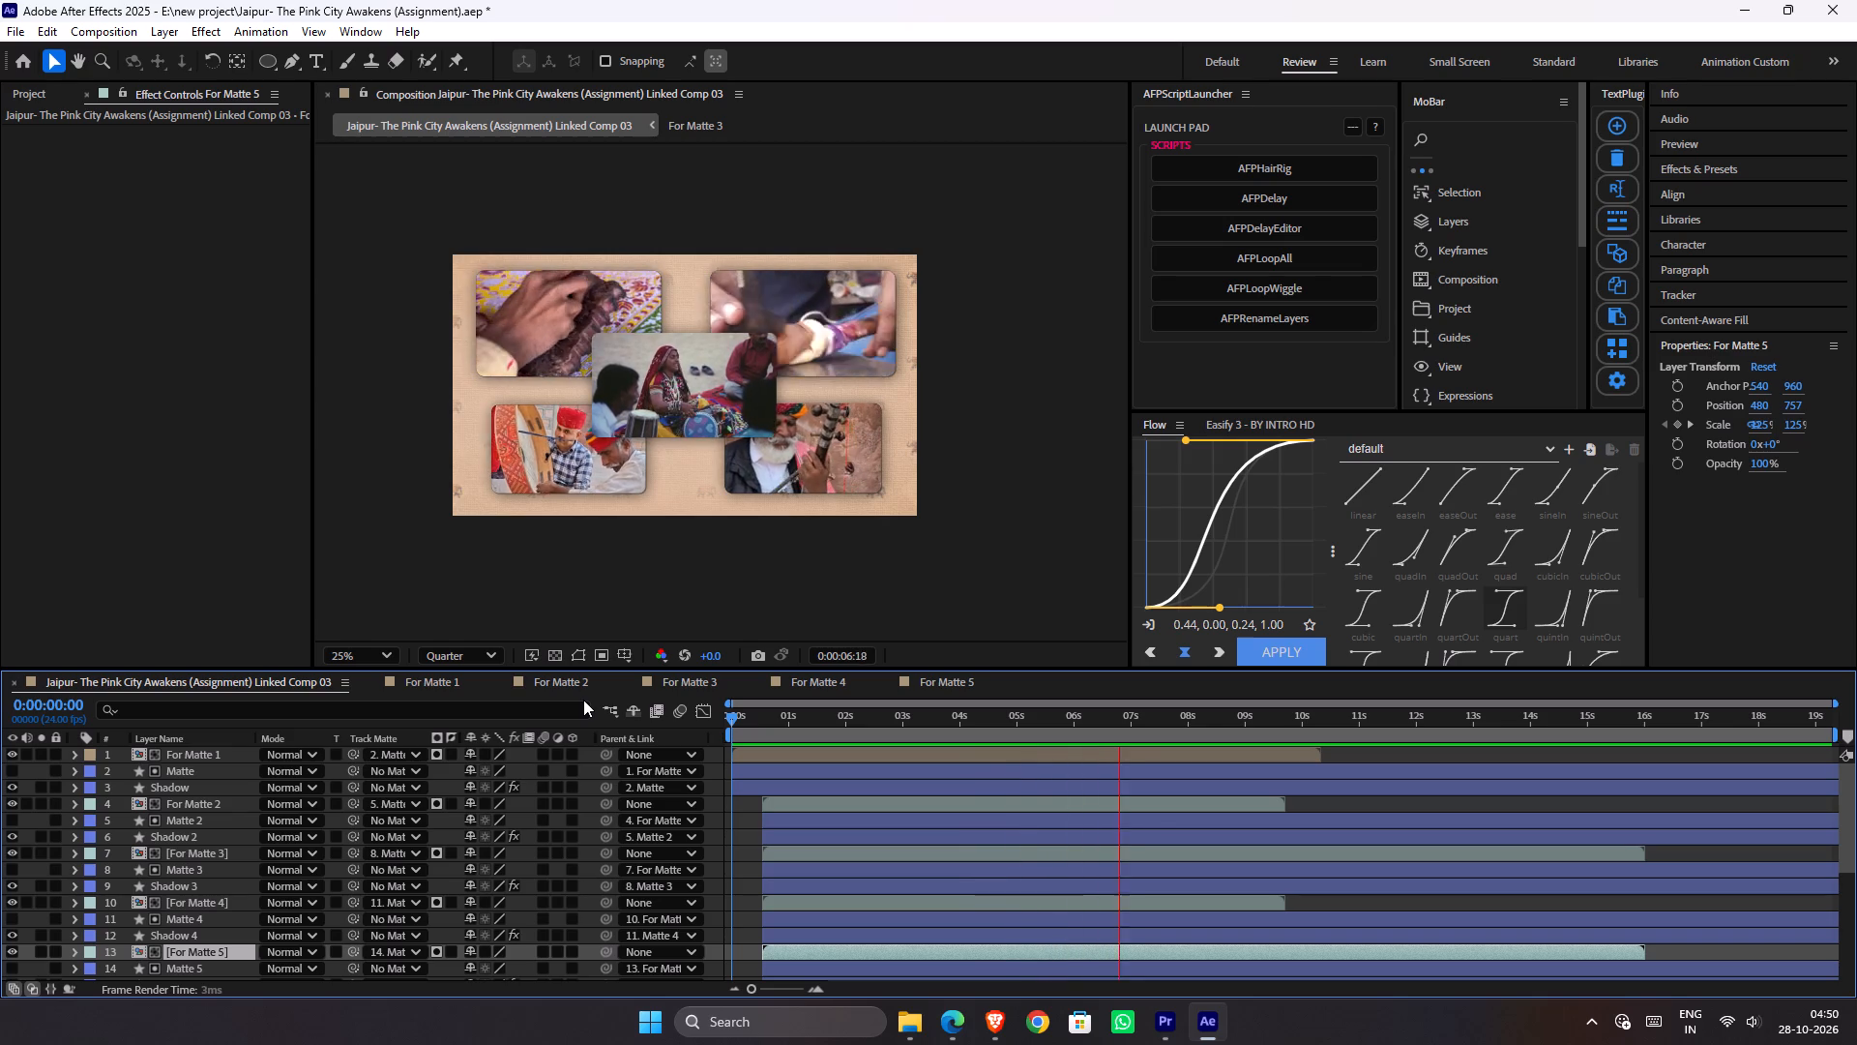
key(space)
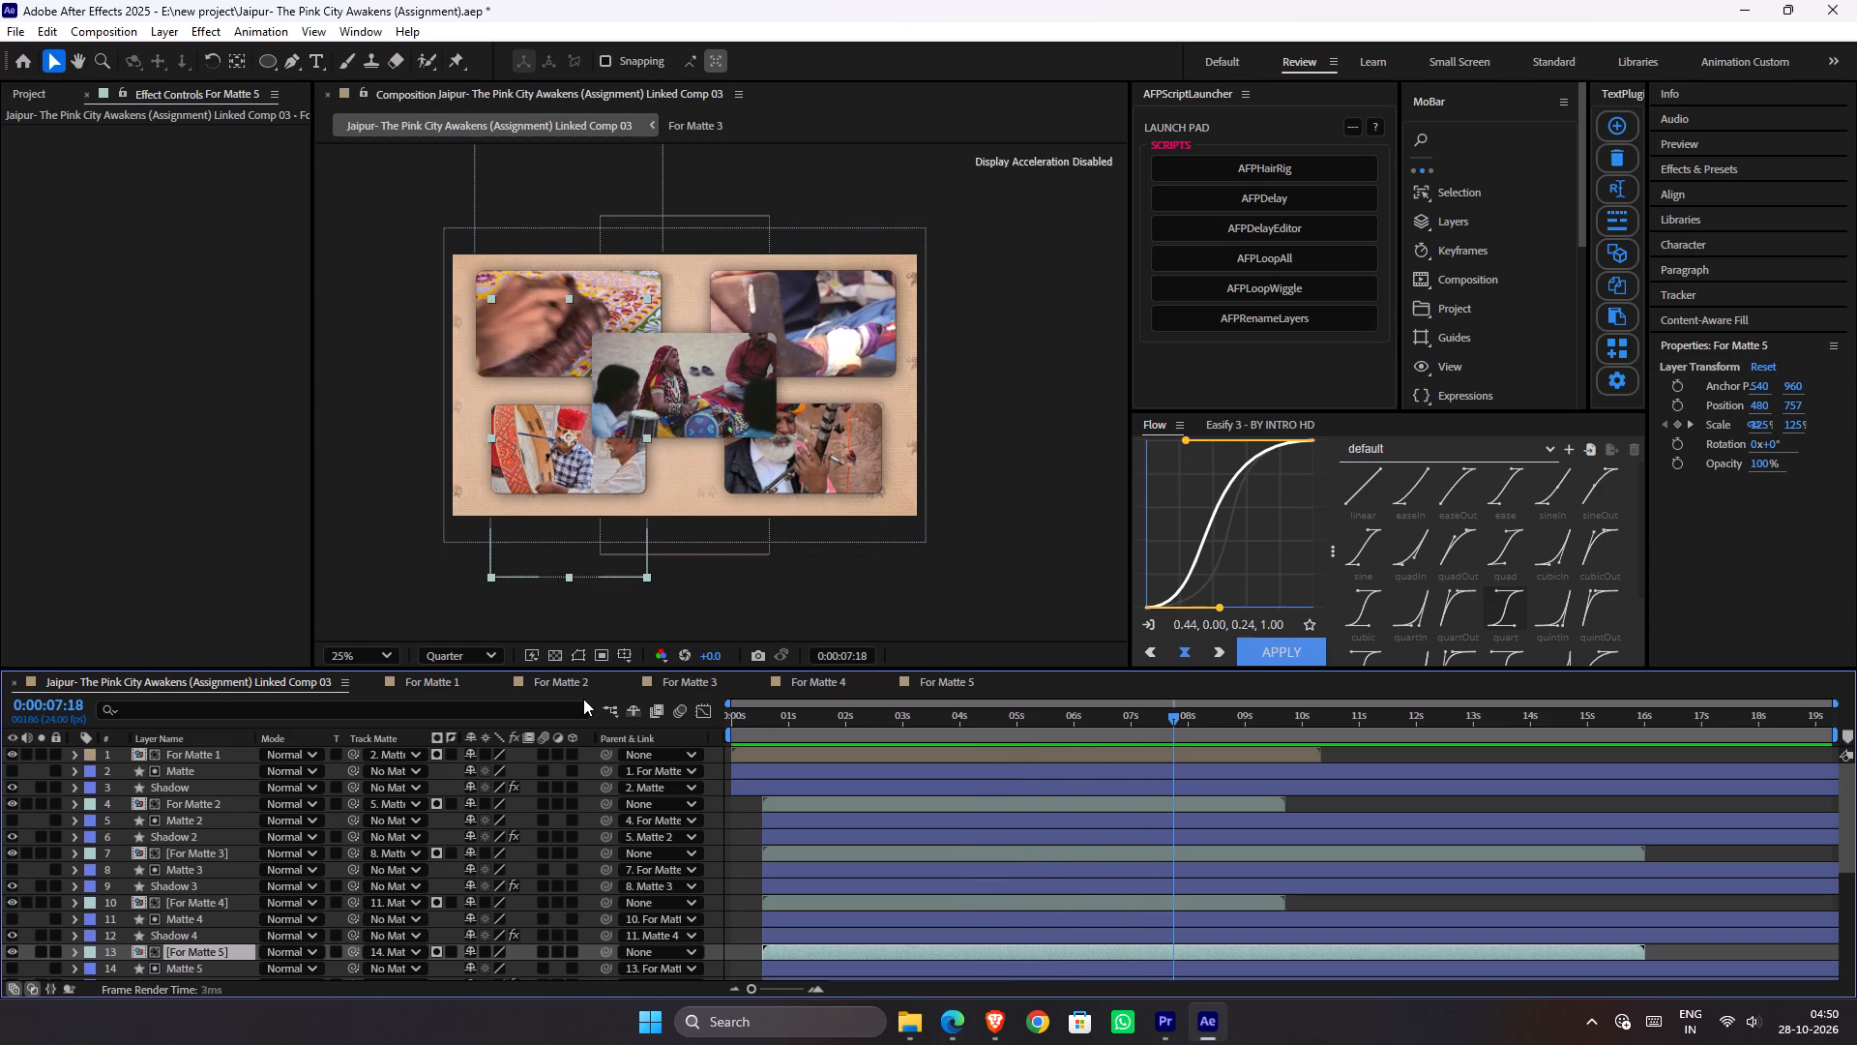
Replay the first 5 seconds of Linked Comp 03, pausing around each clip change to examine the timing across the panels.
drag(744, 716, 628, 724)
key(space)
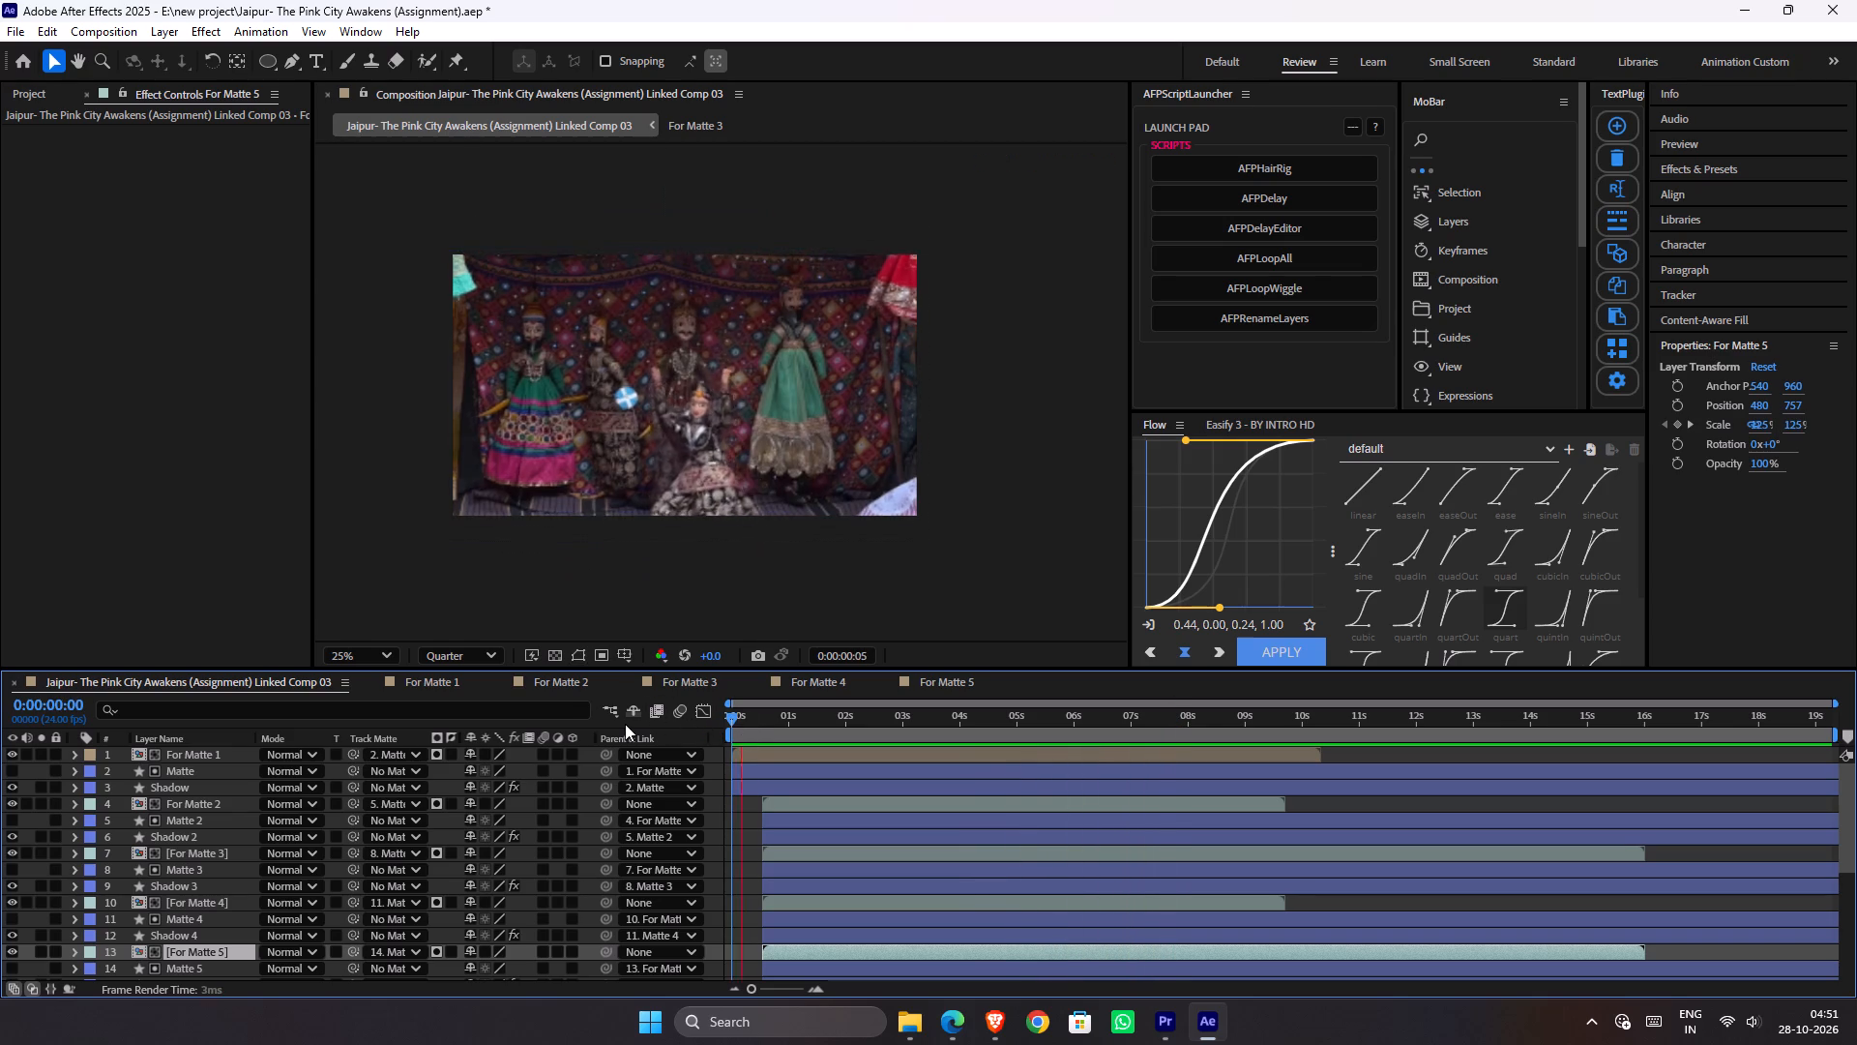
key(space)
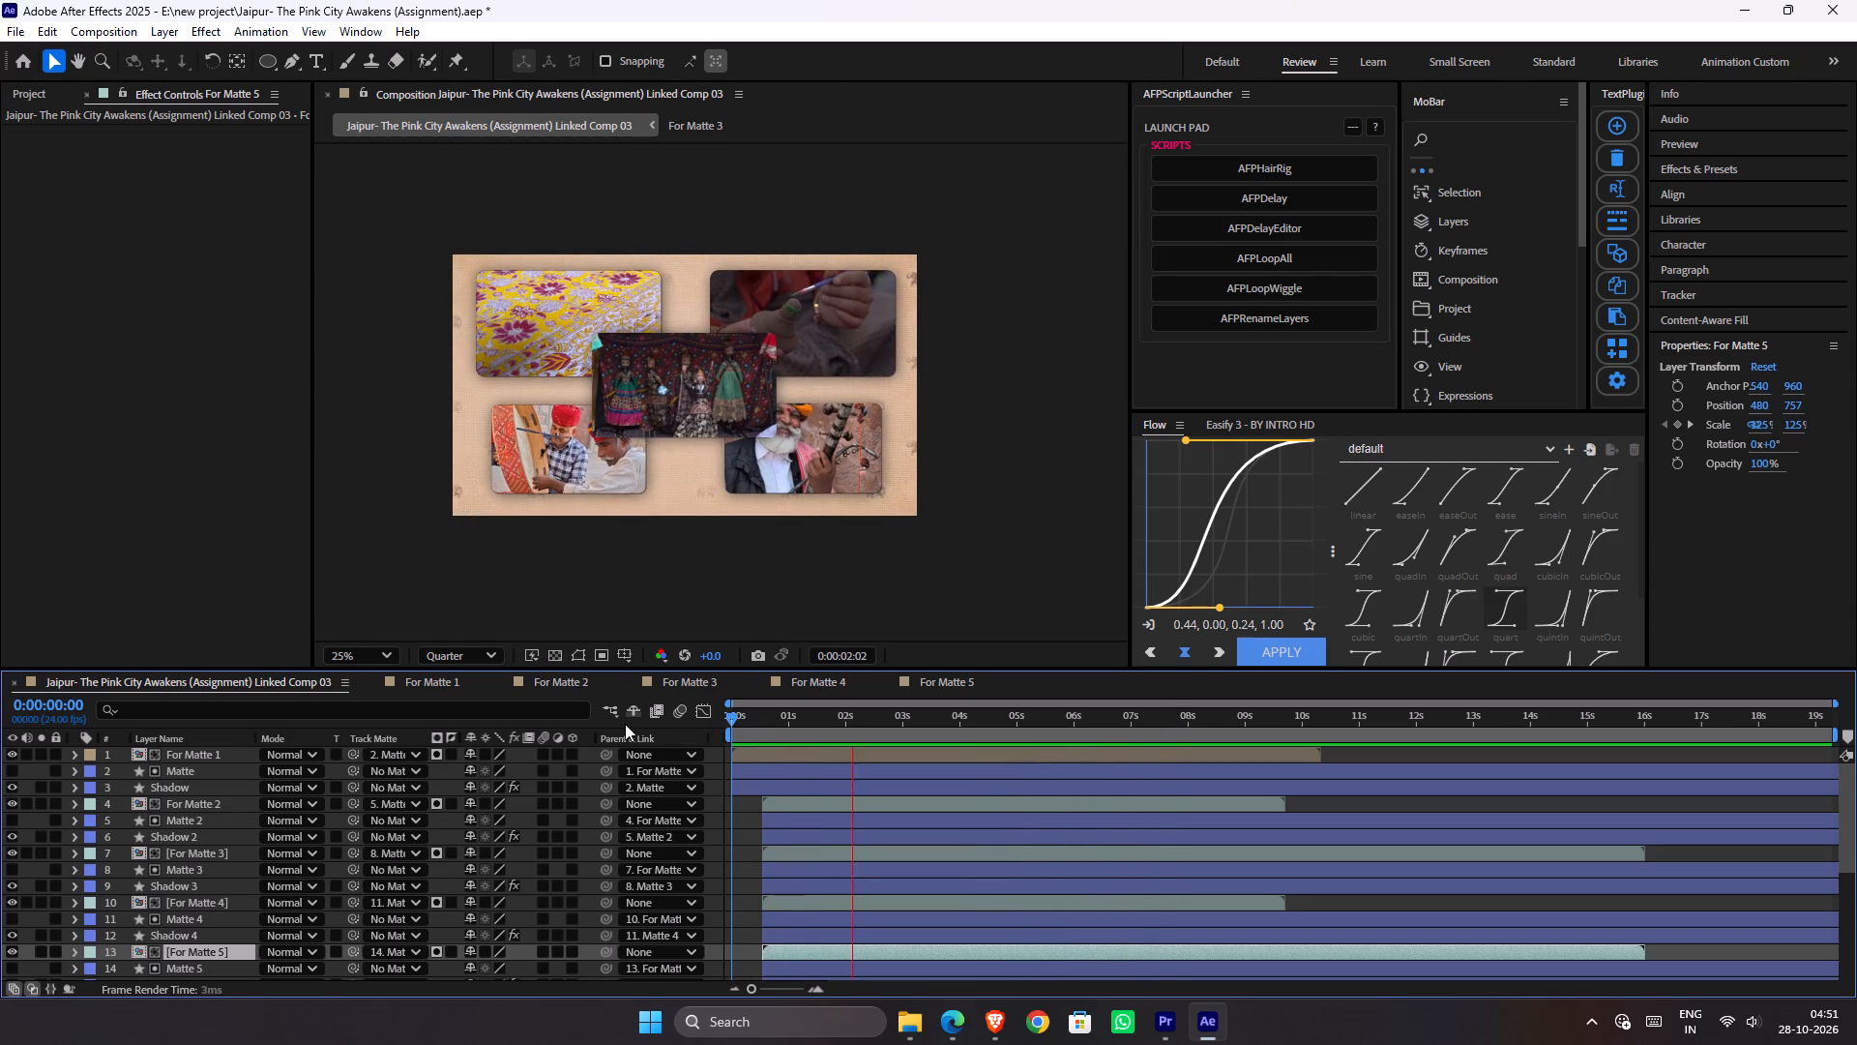
key(space)
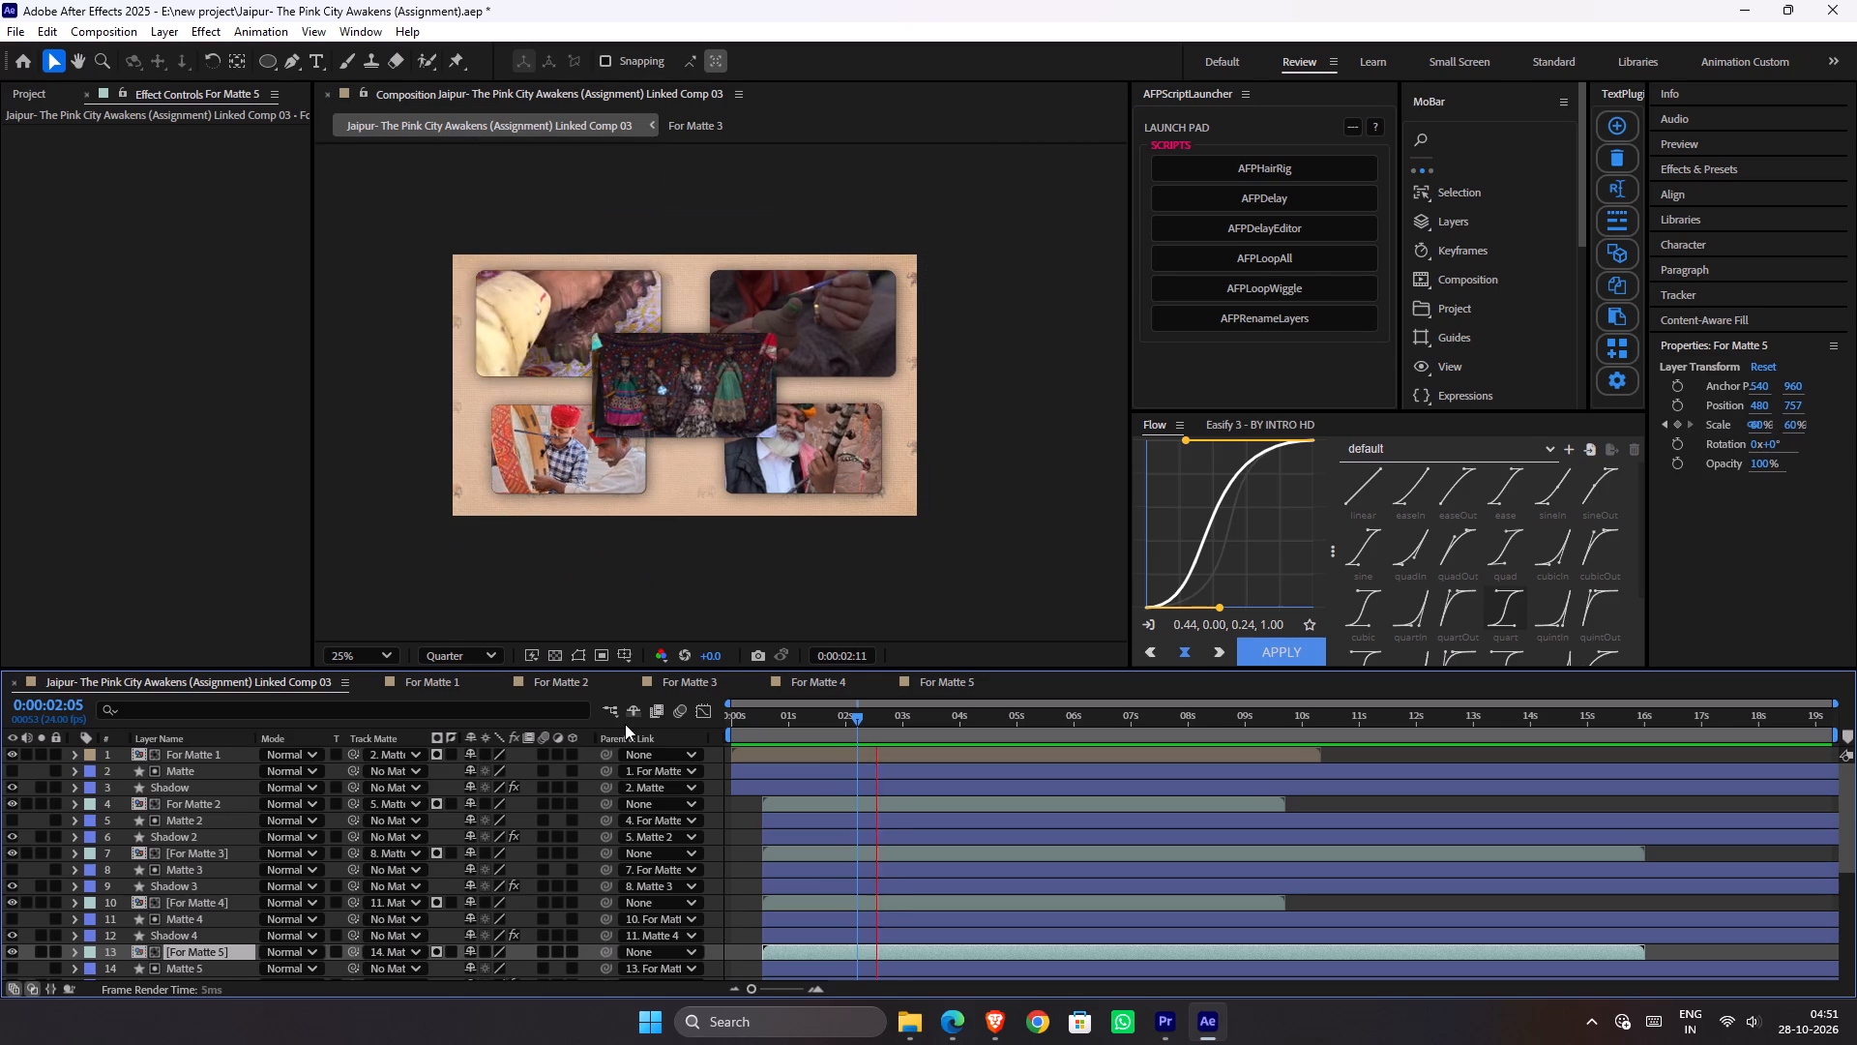
key(space)
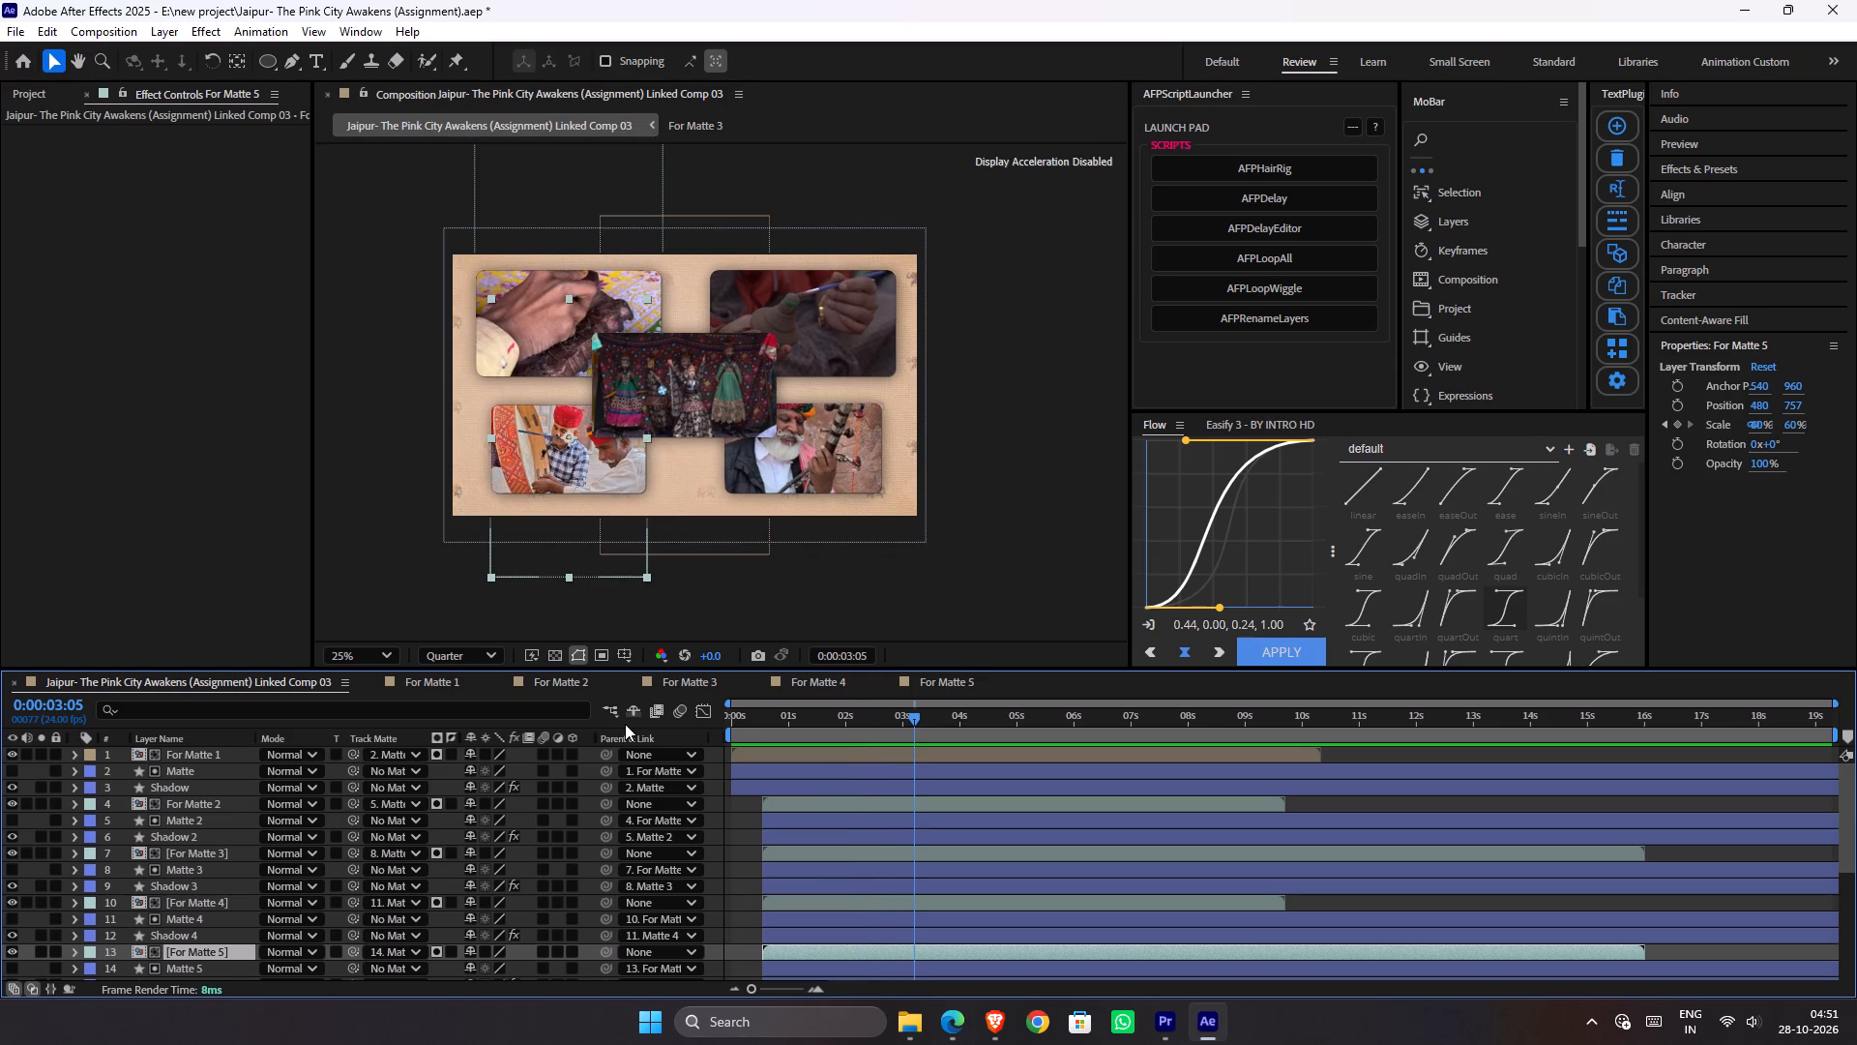
key(space)
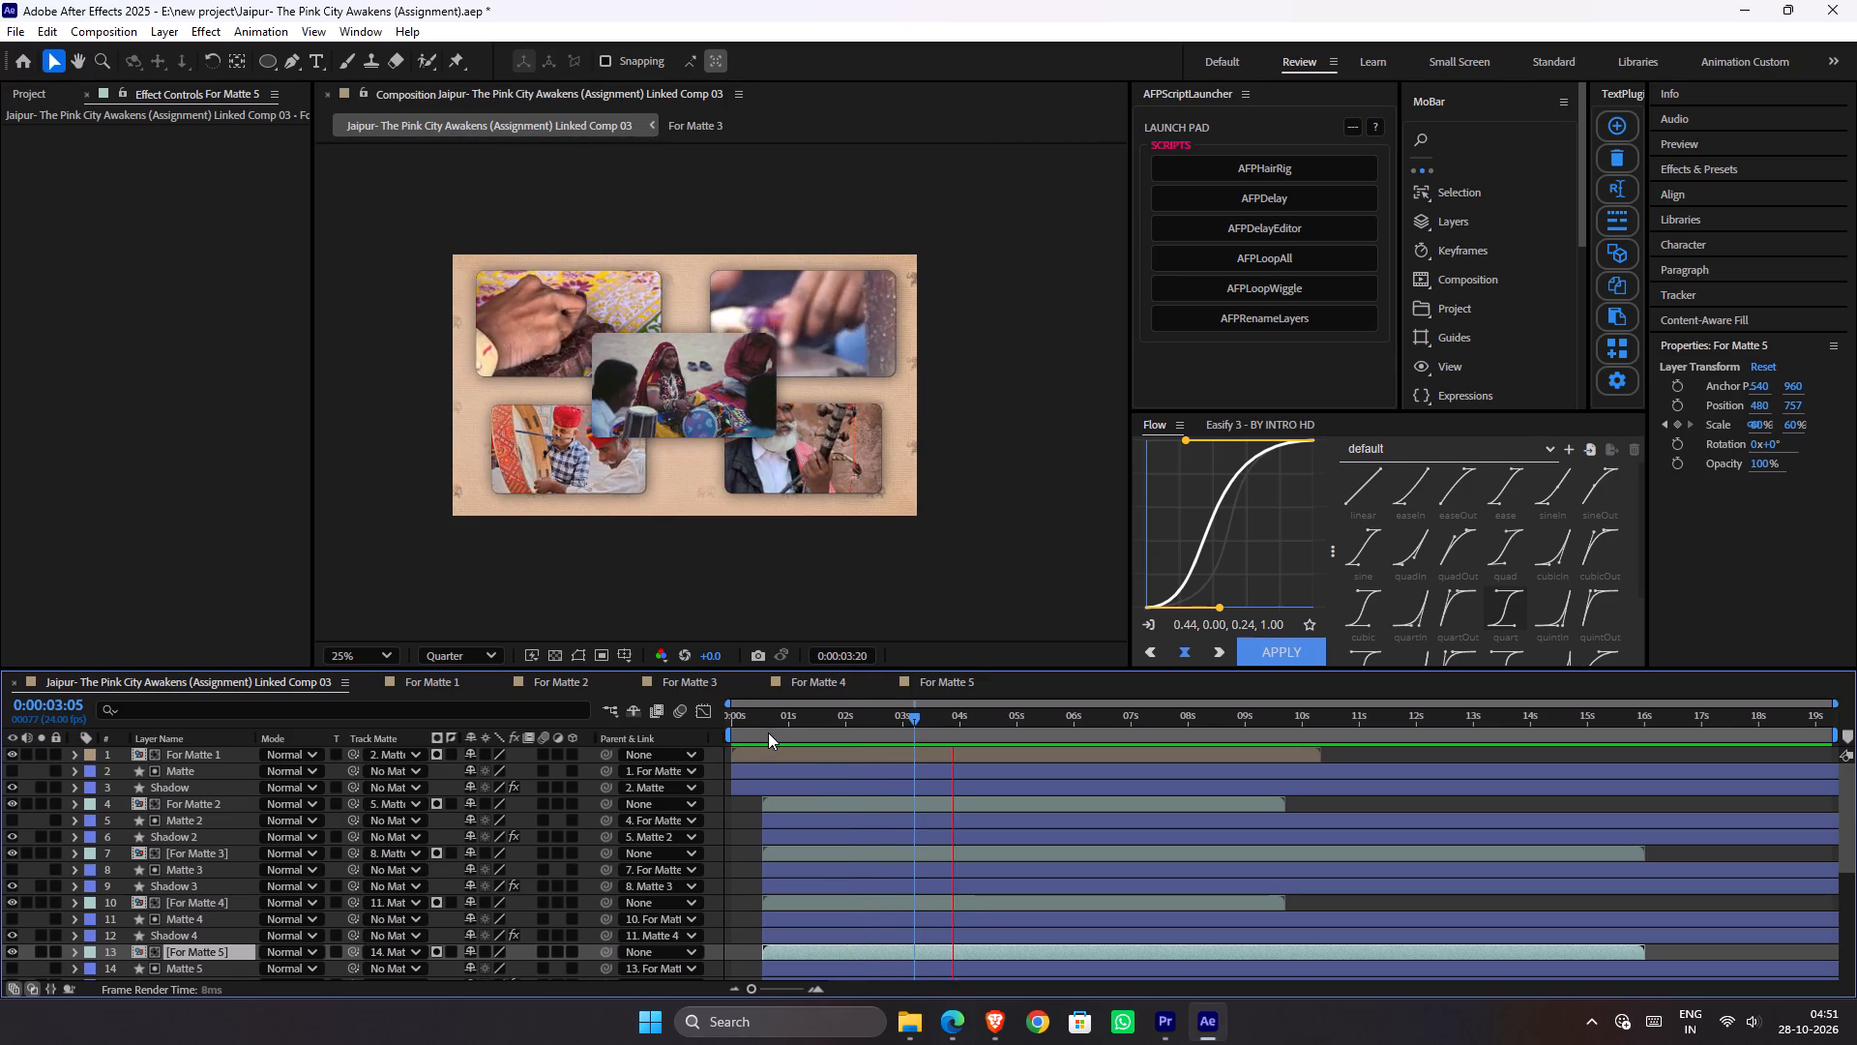
key(space)
key(space)
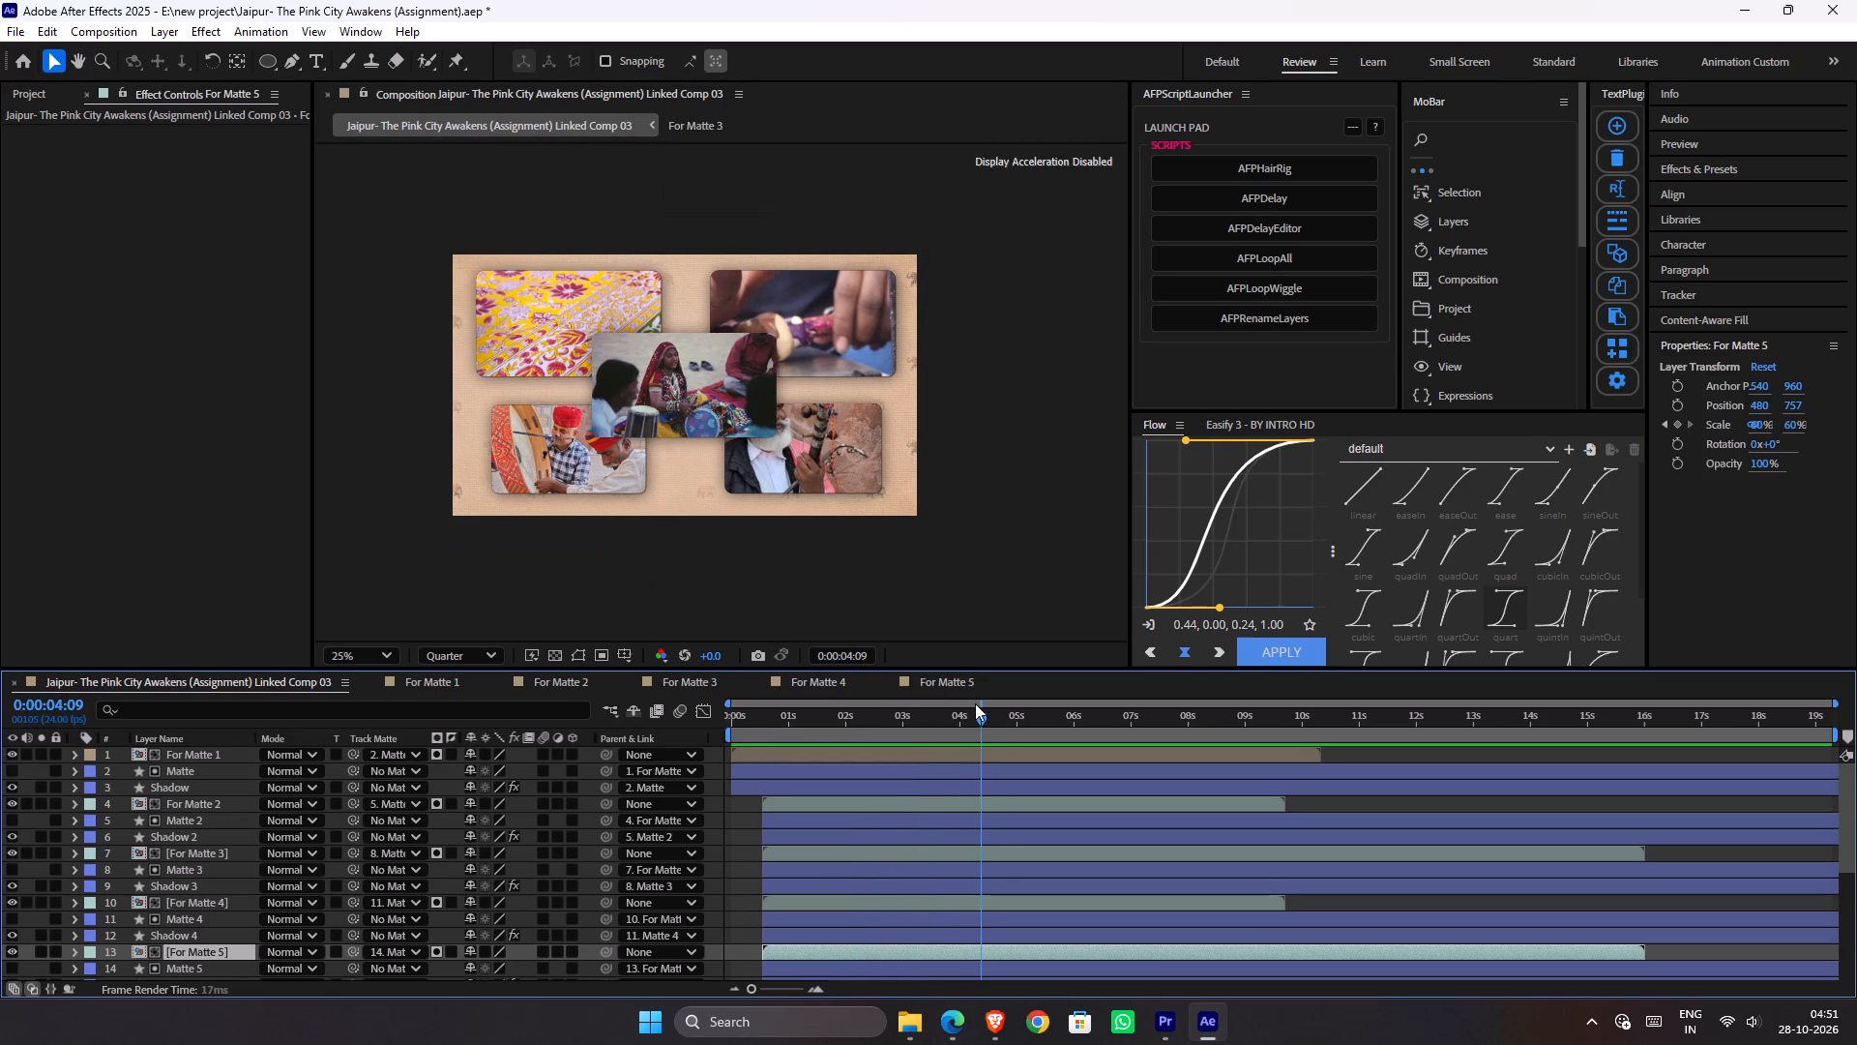
key(space)
drag(975, 722, 914, 731)
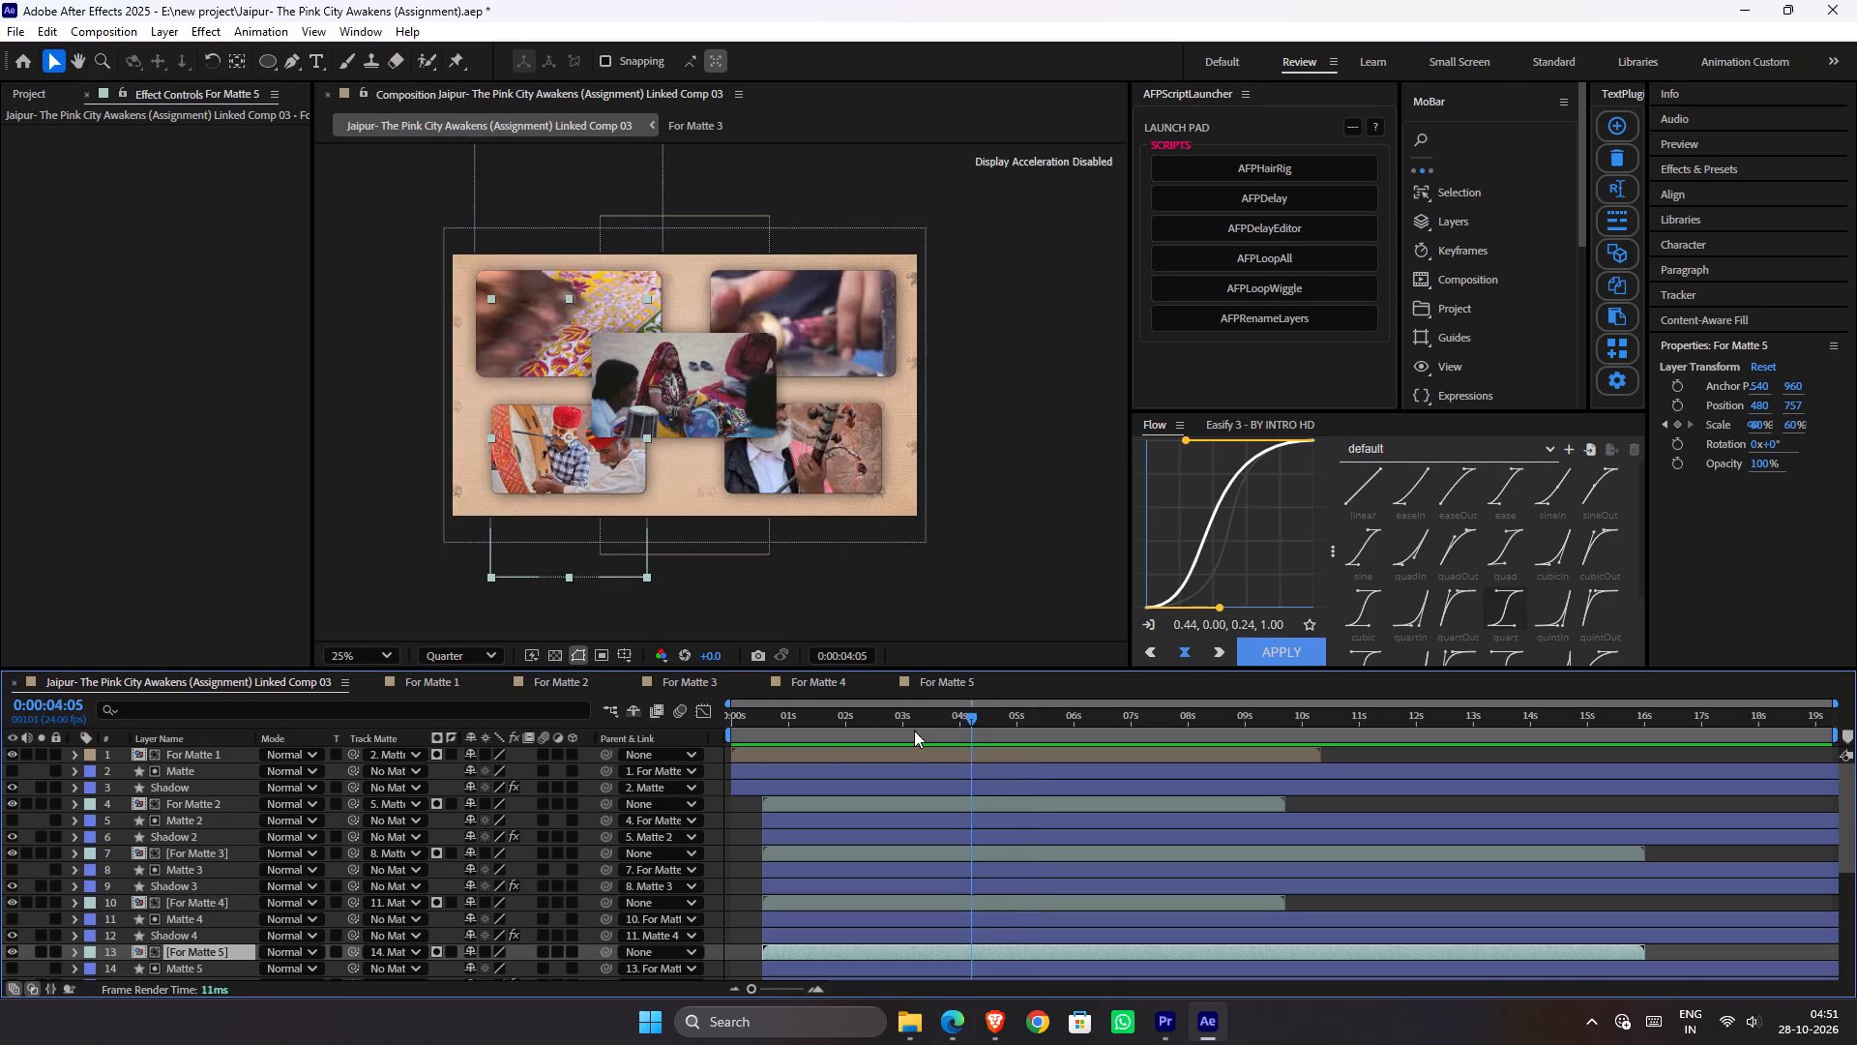
drag(914, 731, 722, 766)
key(space)
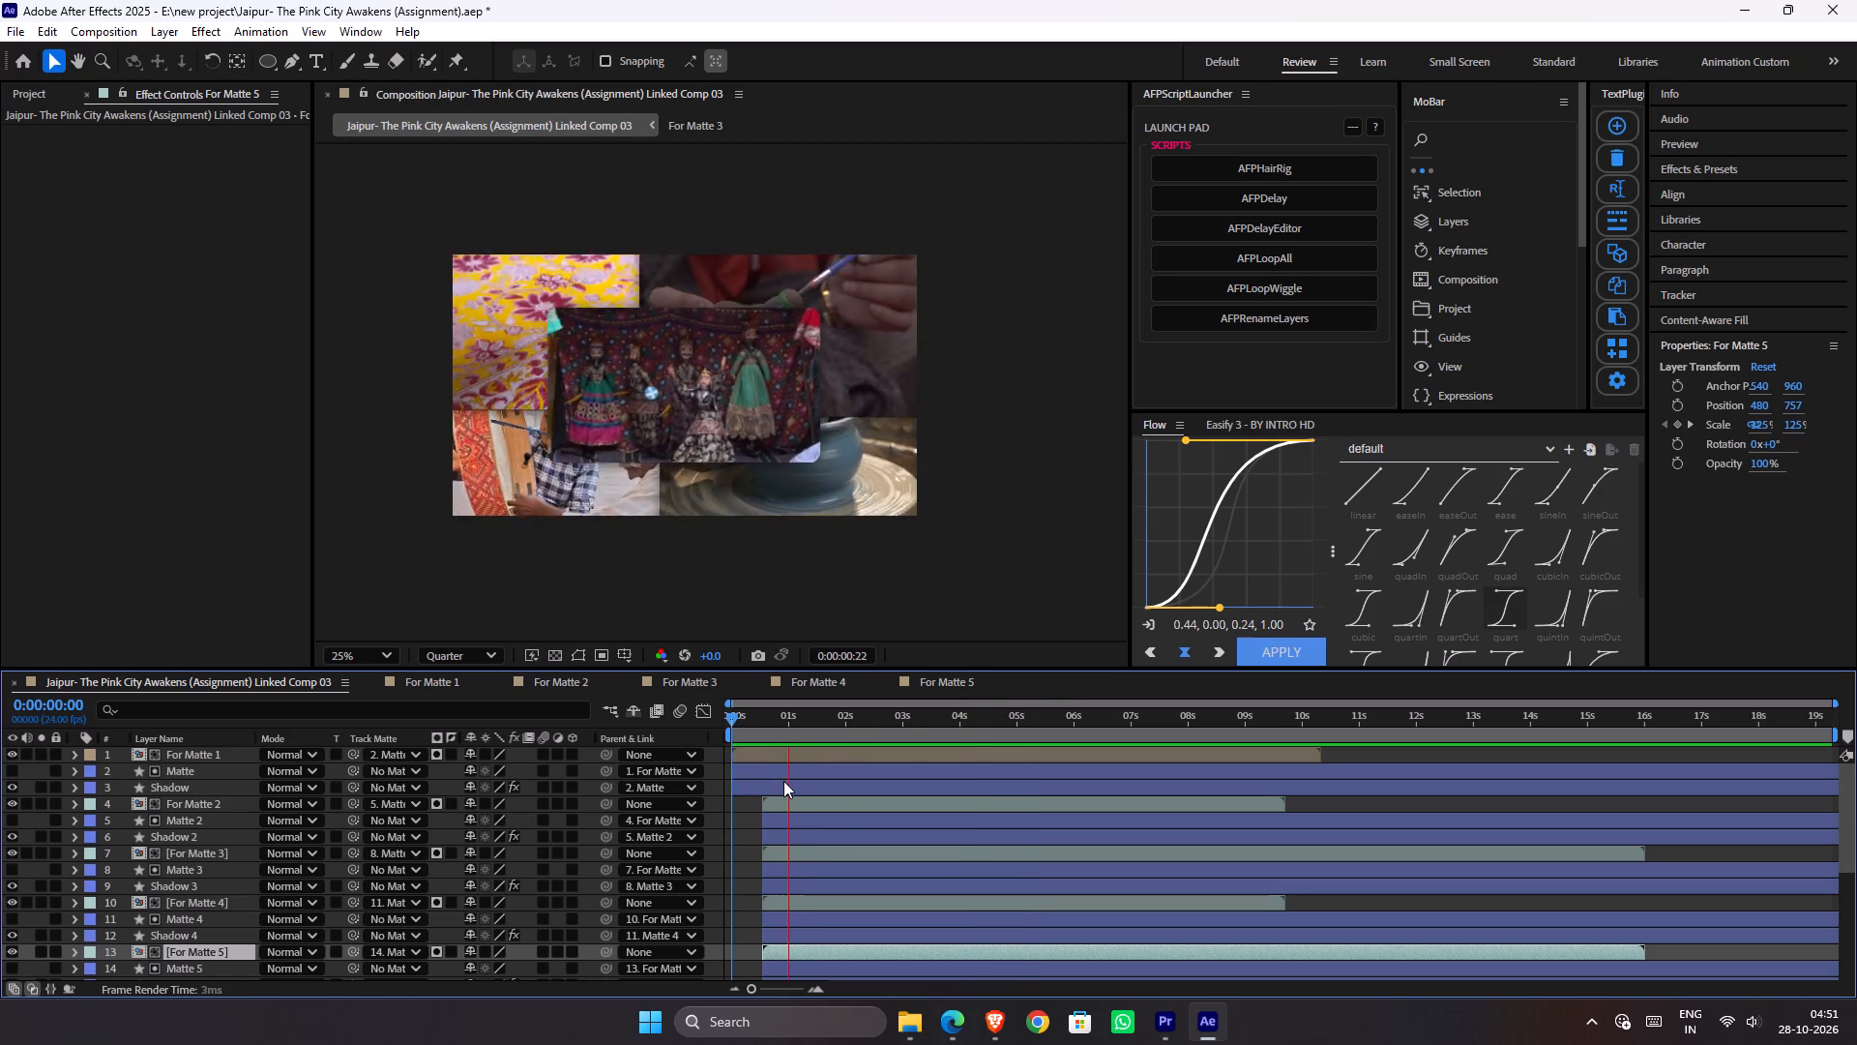
key(space)
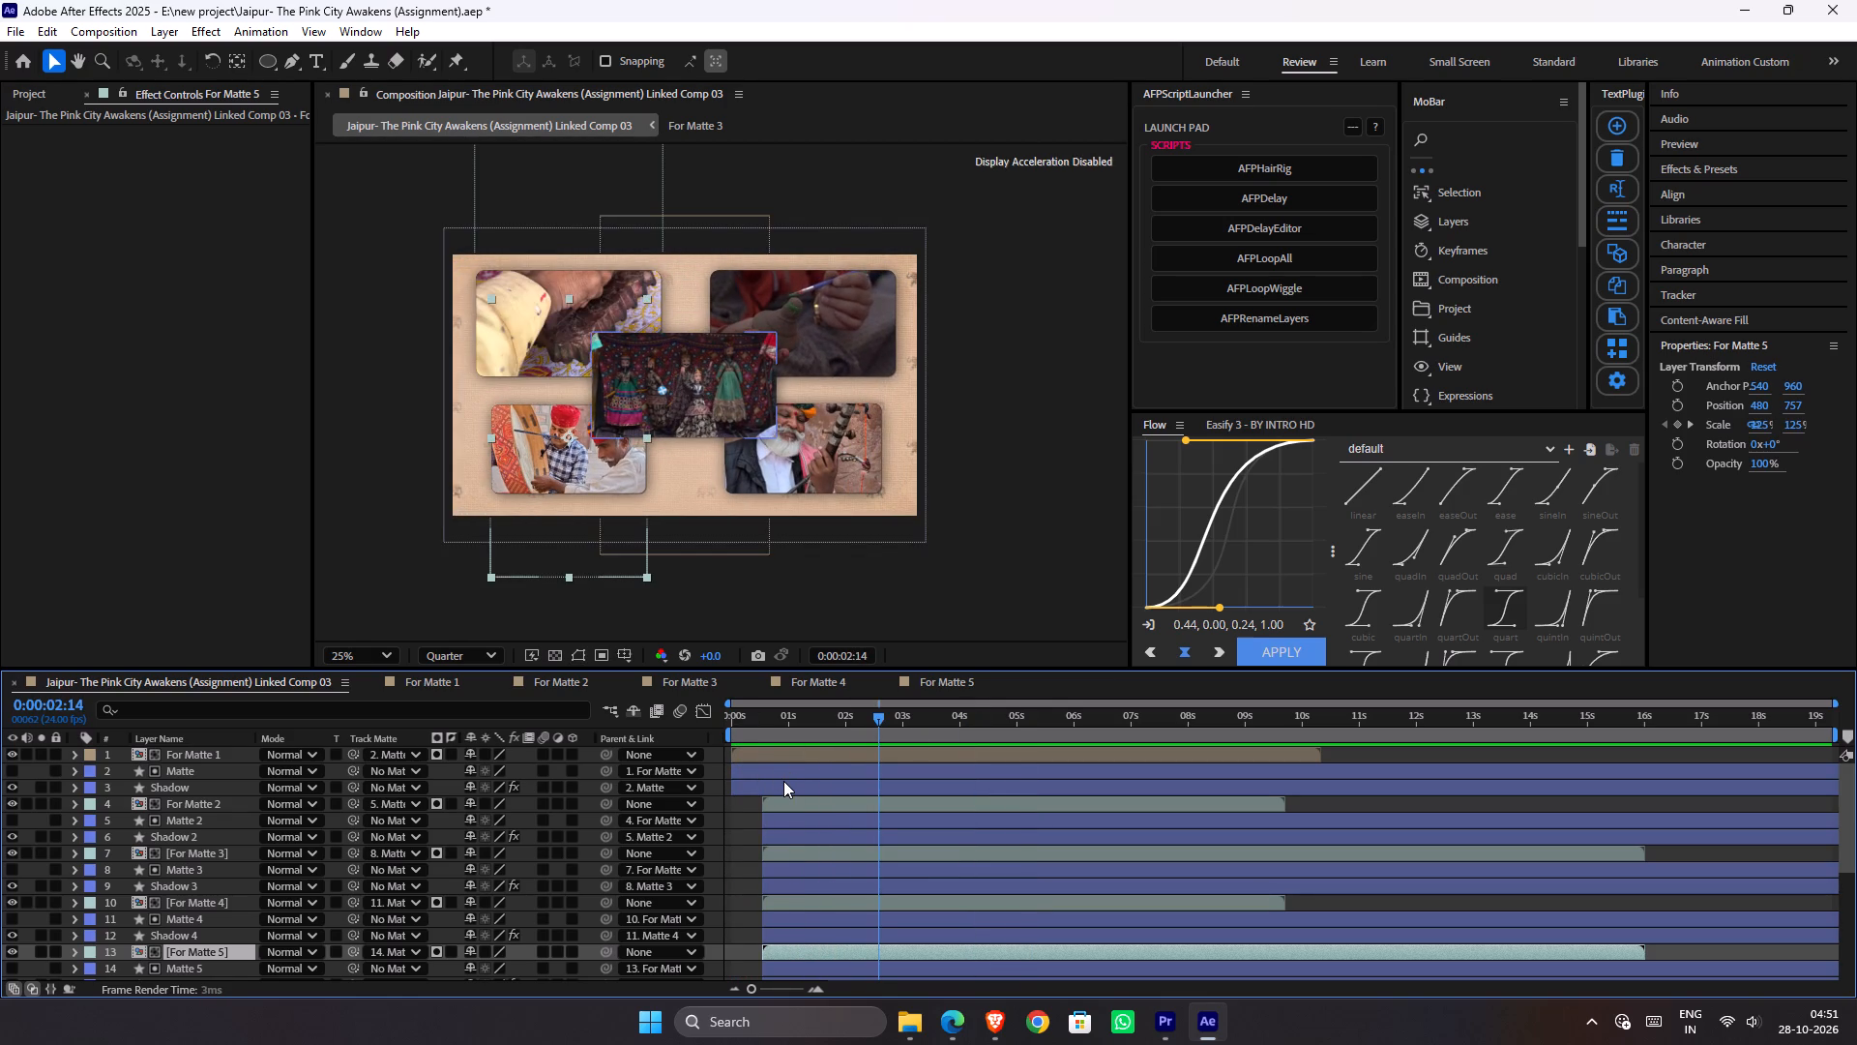
key(space)
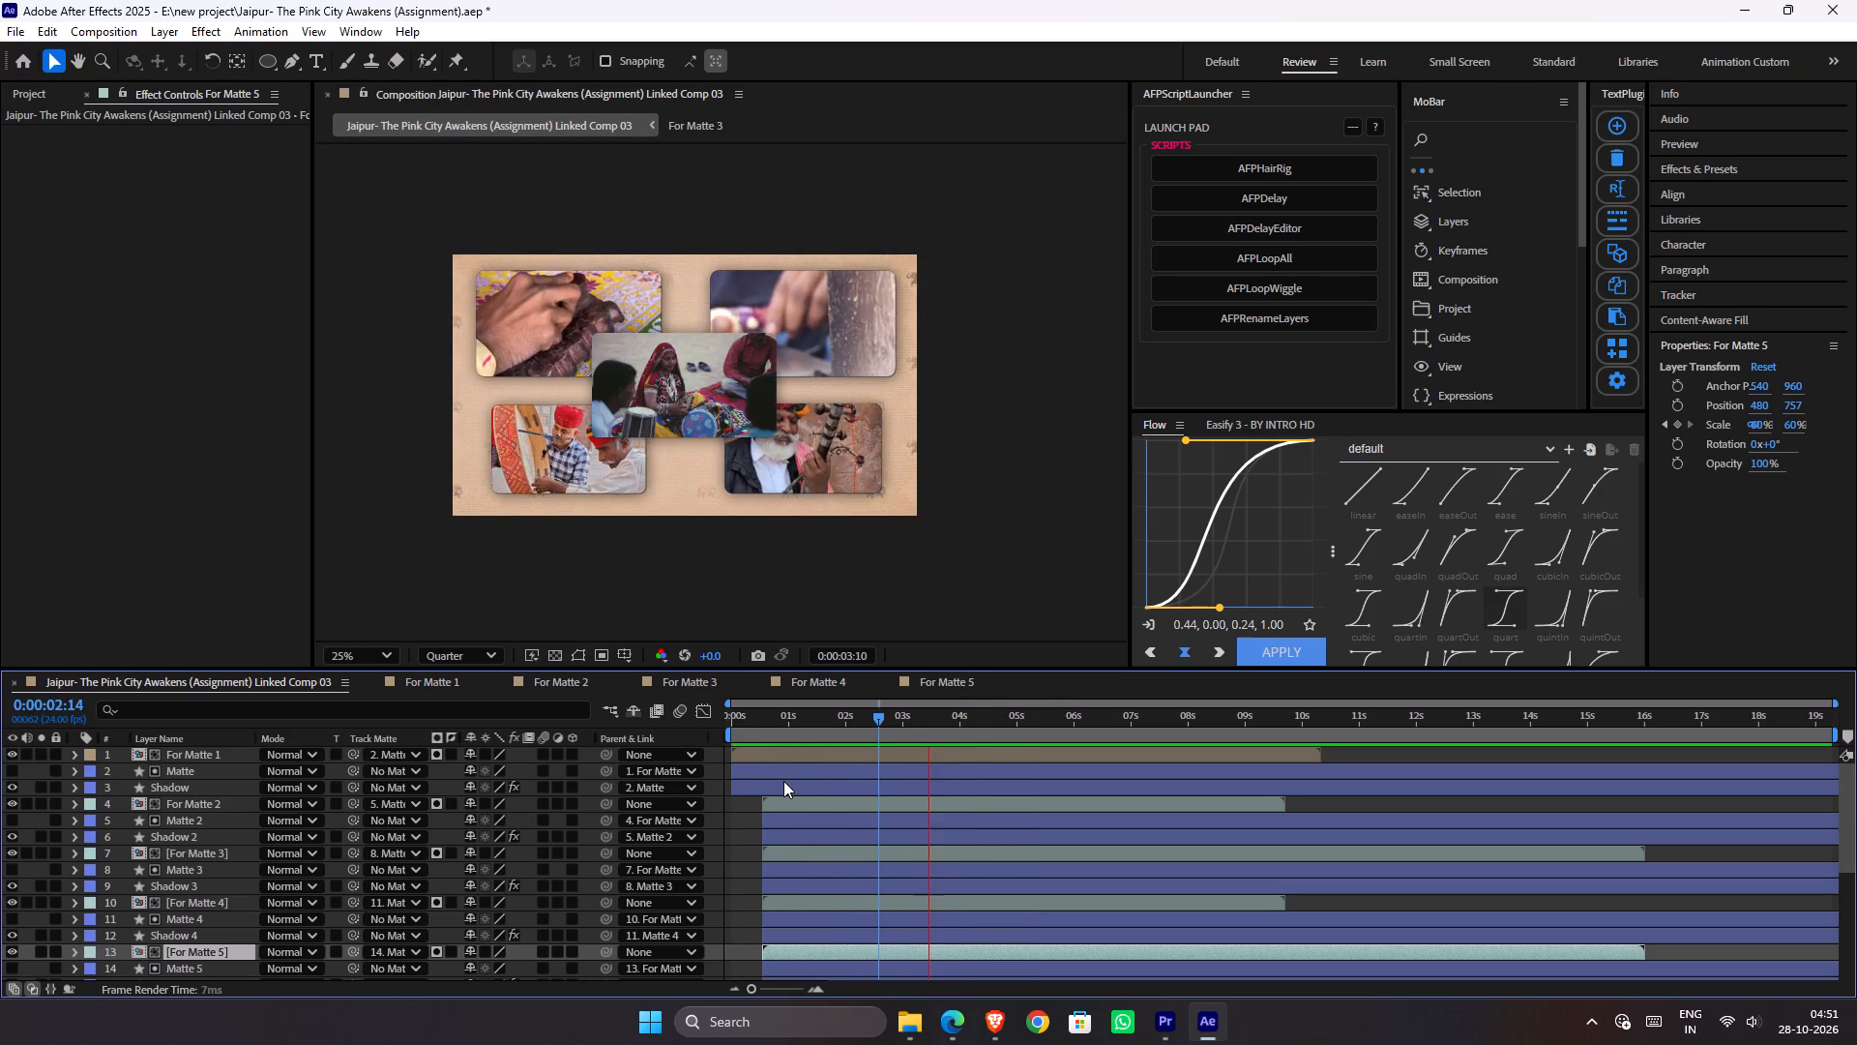
key(space)
key(space)
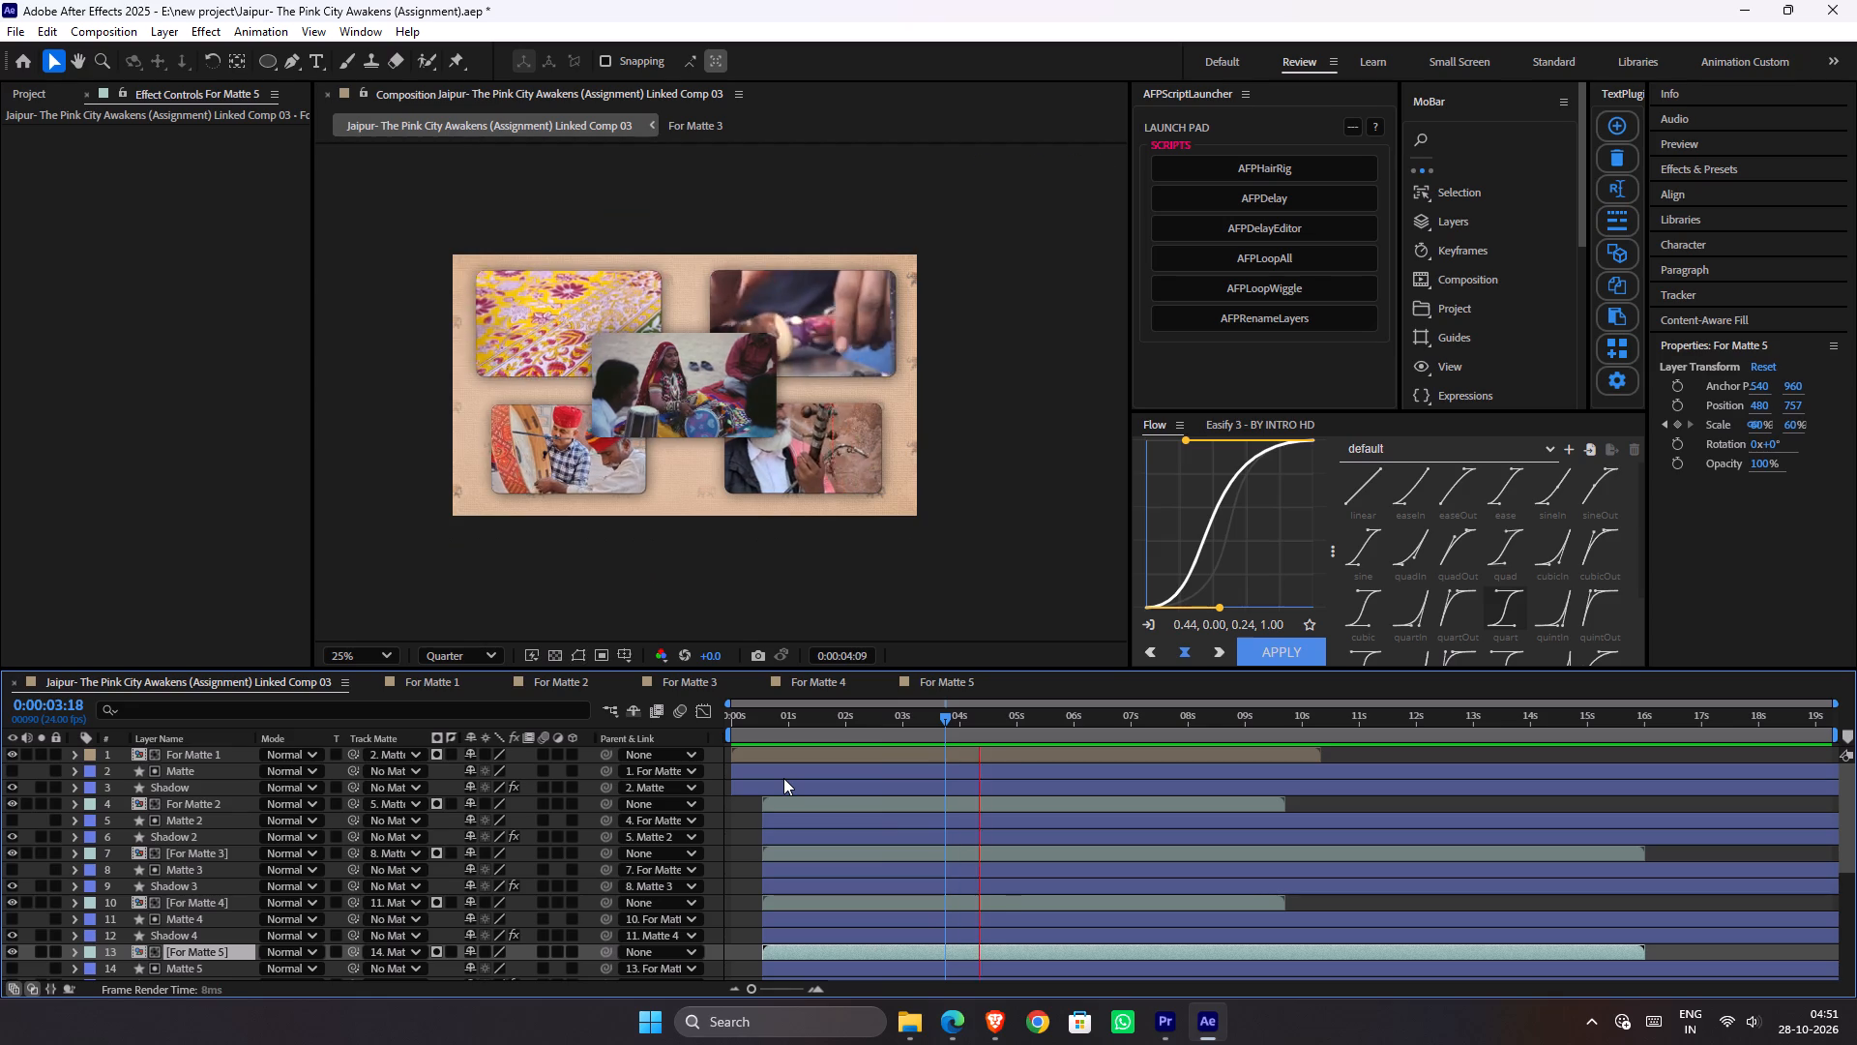
key(space)
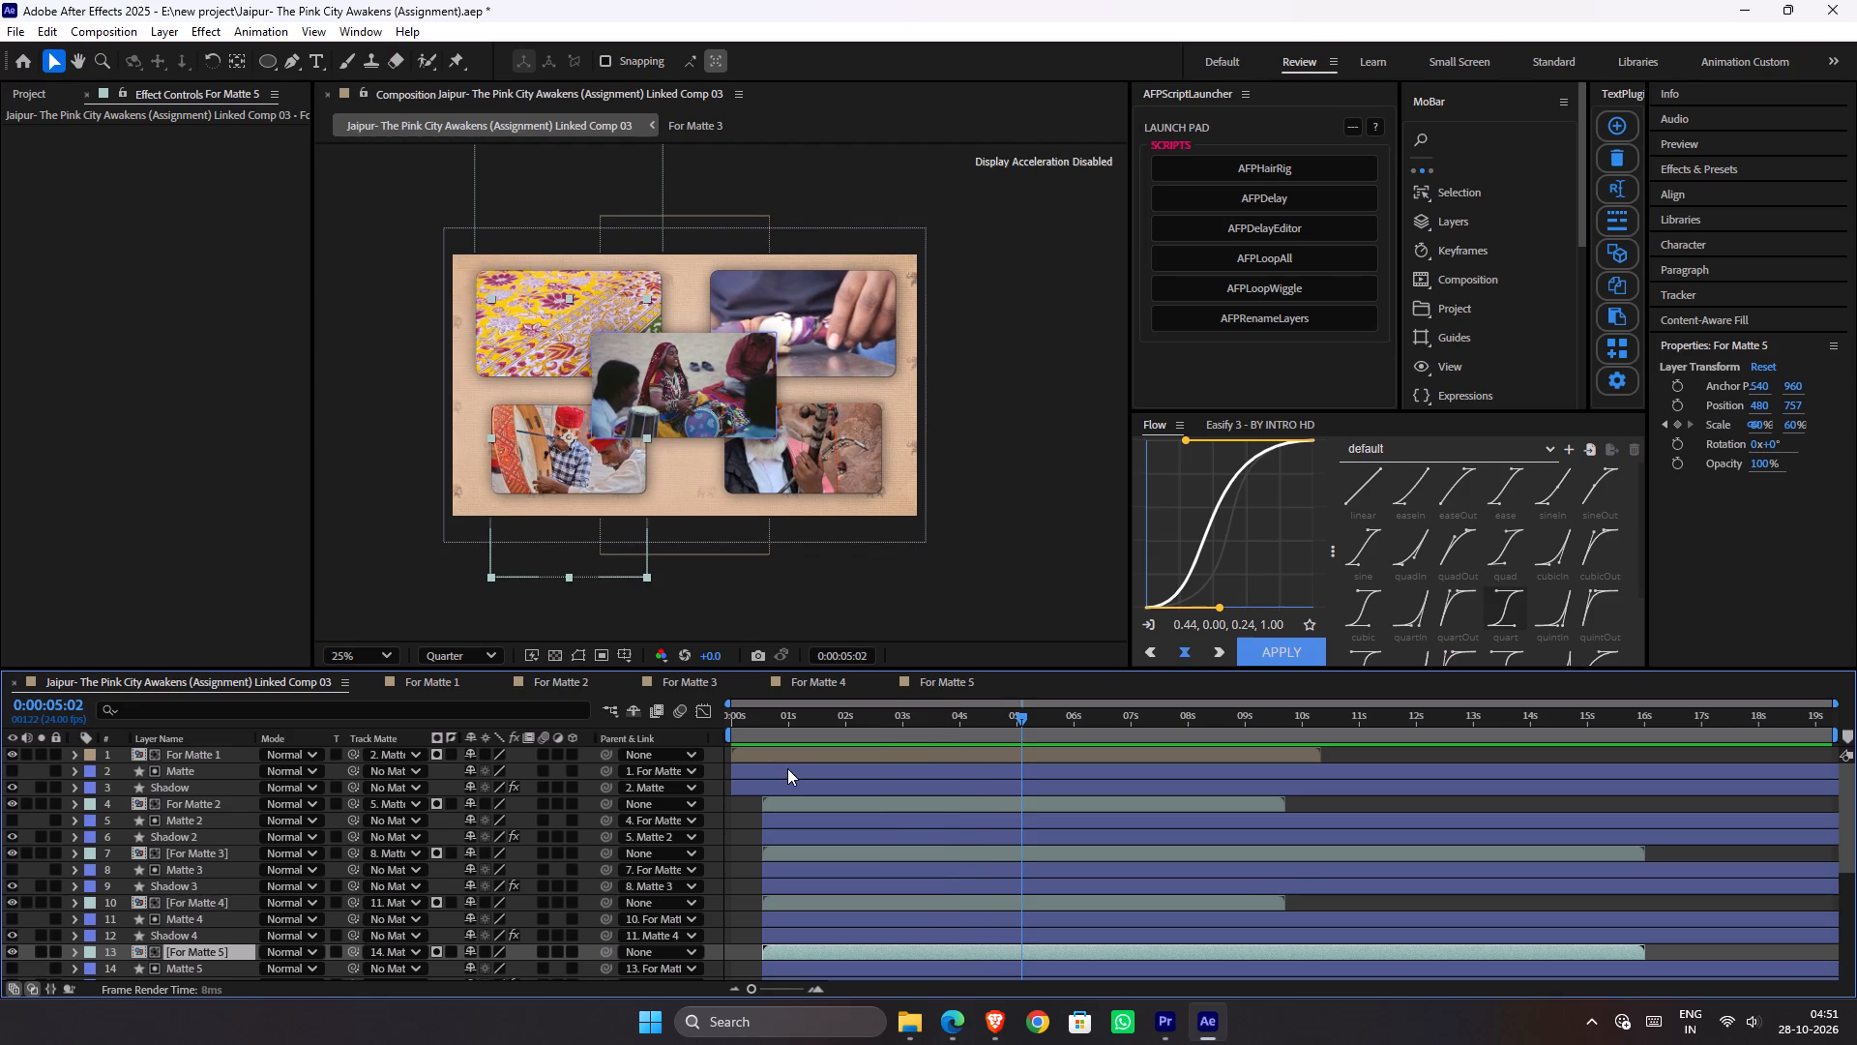
Save the project.
key(ctrl+s)
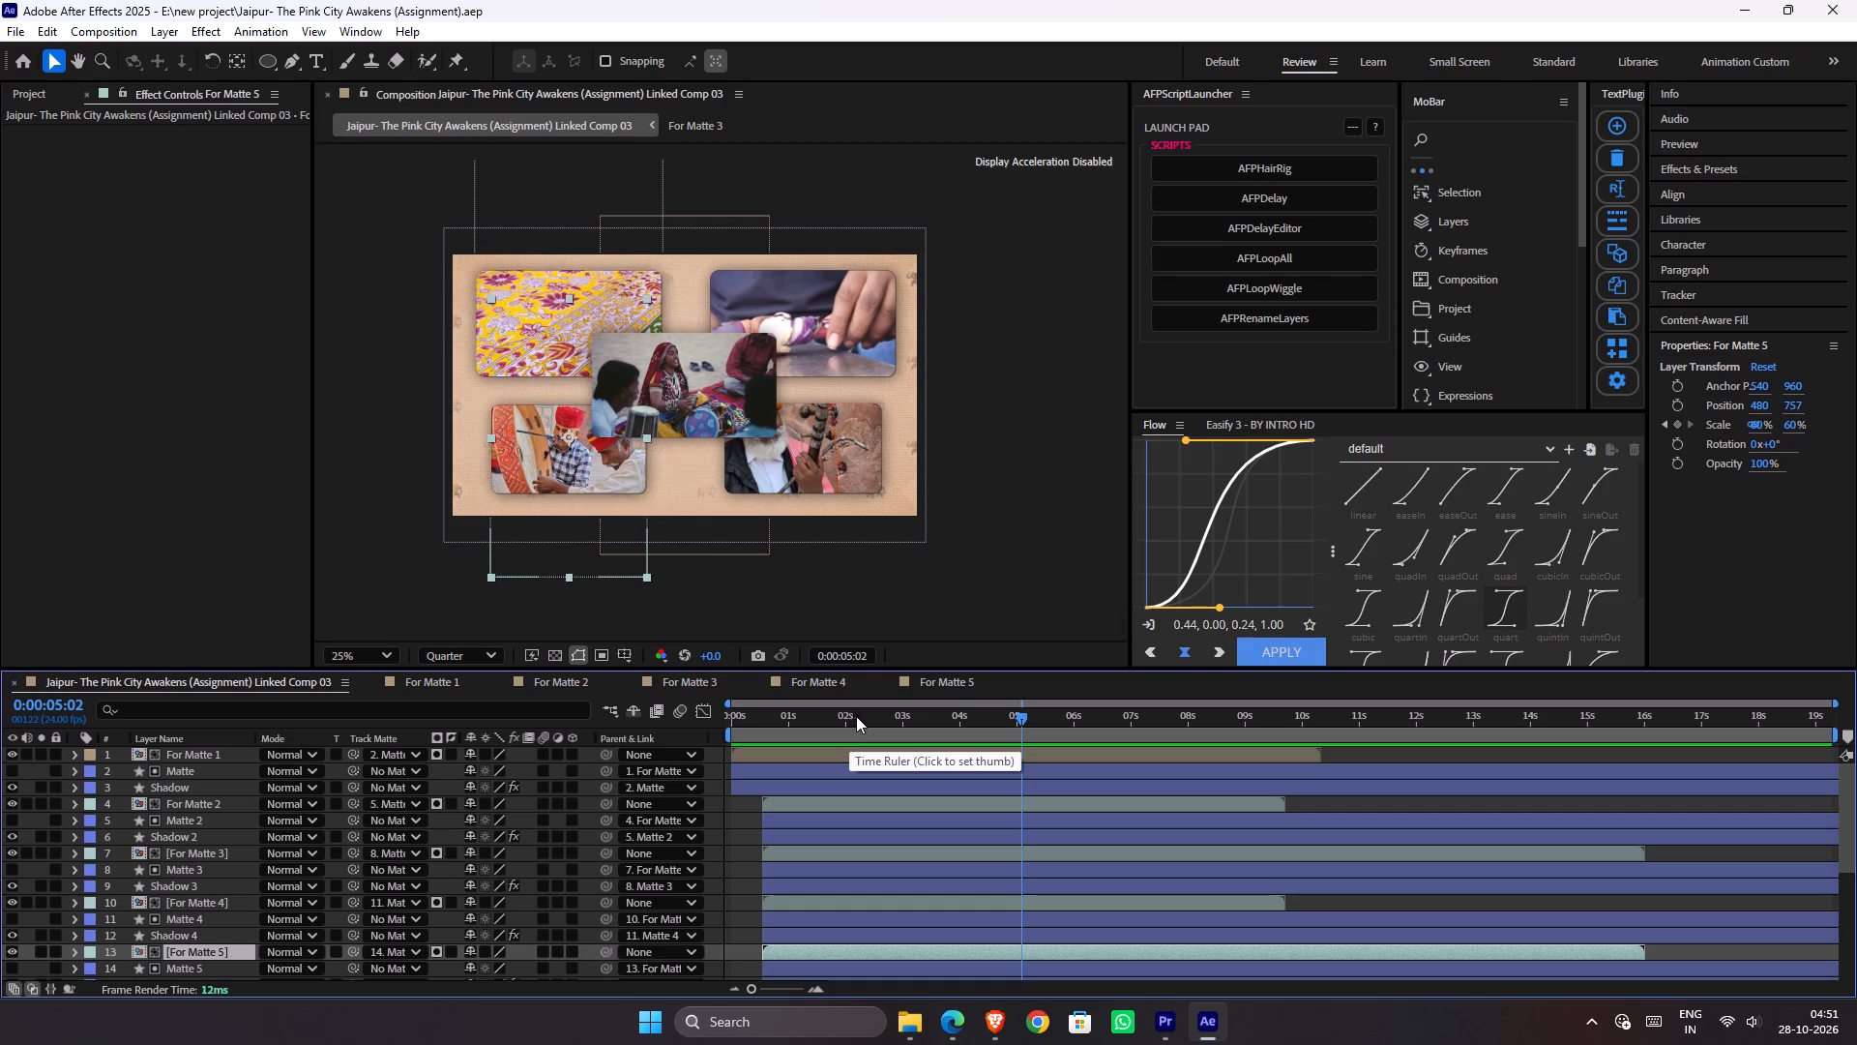
Add a Position keyframe to the For Matte 1 layer at 0:00:05:02 and play the comp from 0:00:03:13 to review the timing.
click(221, 936)
click(200, 752)
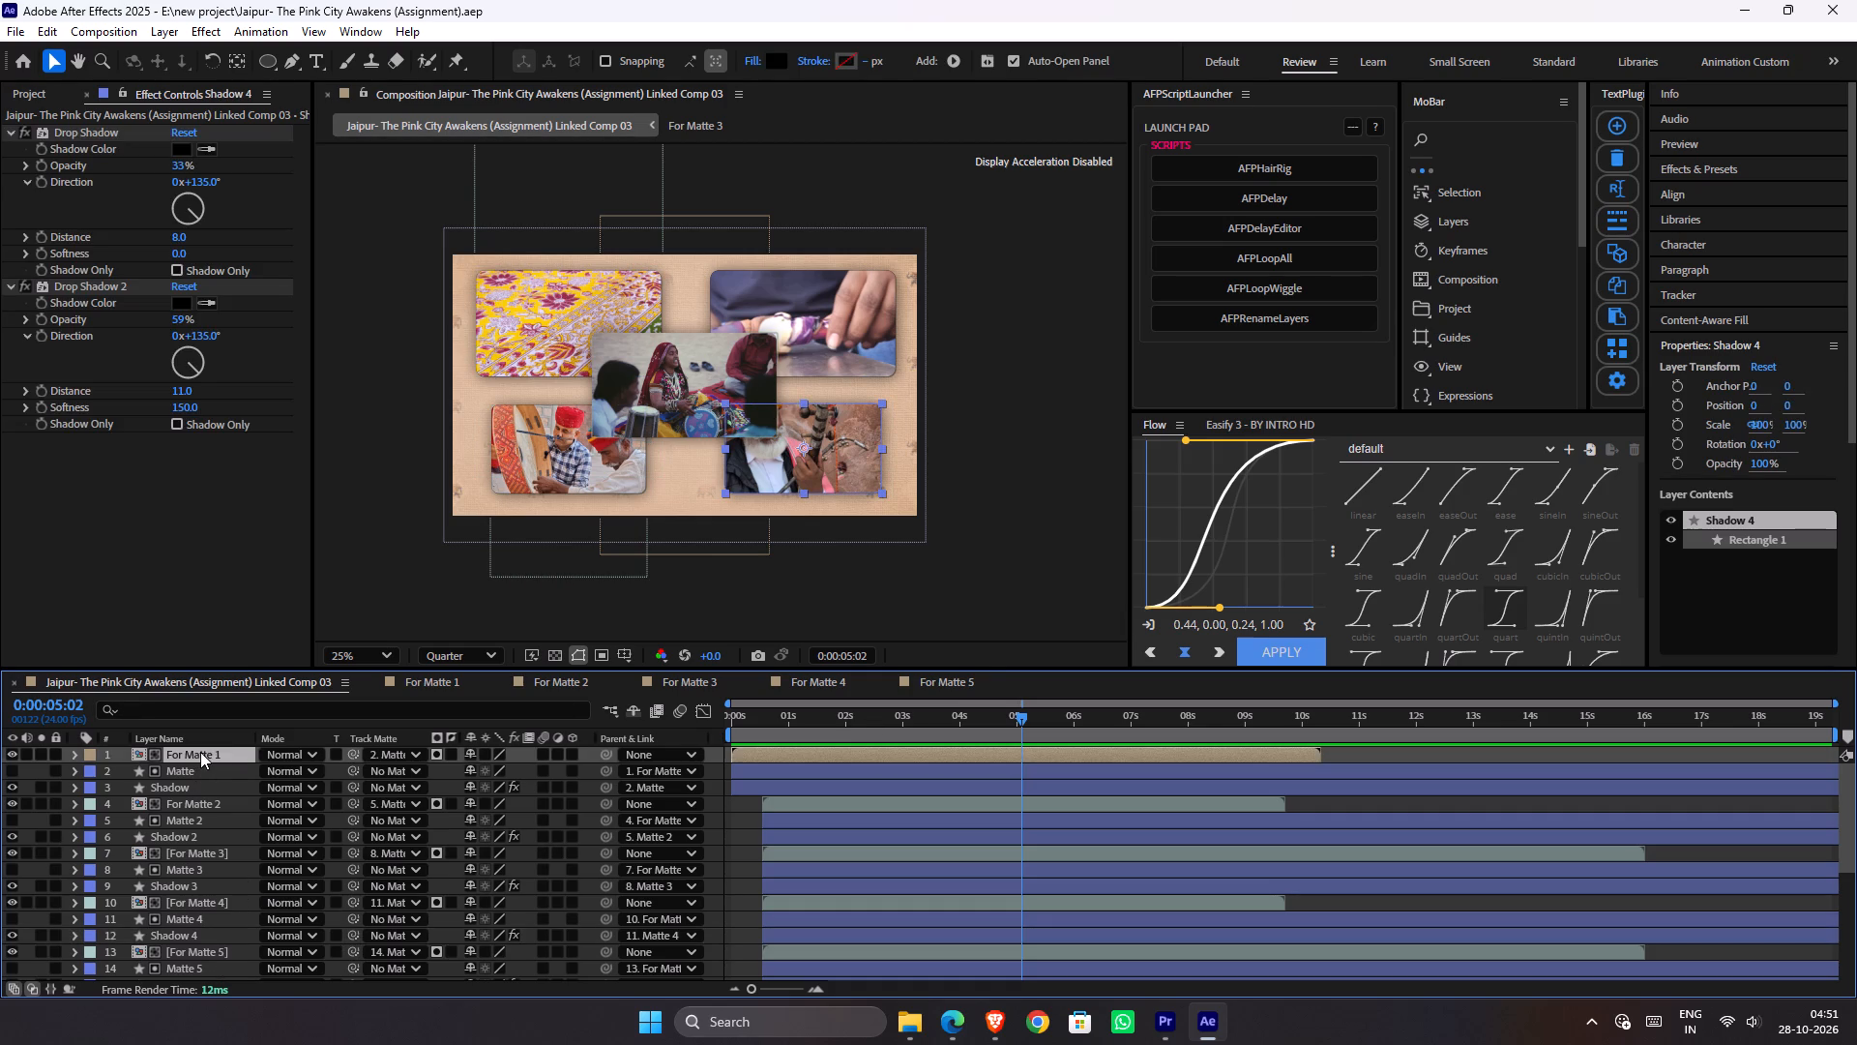
key(p)
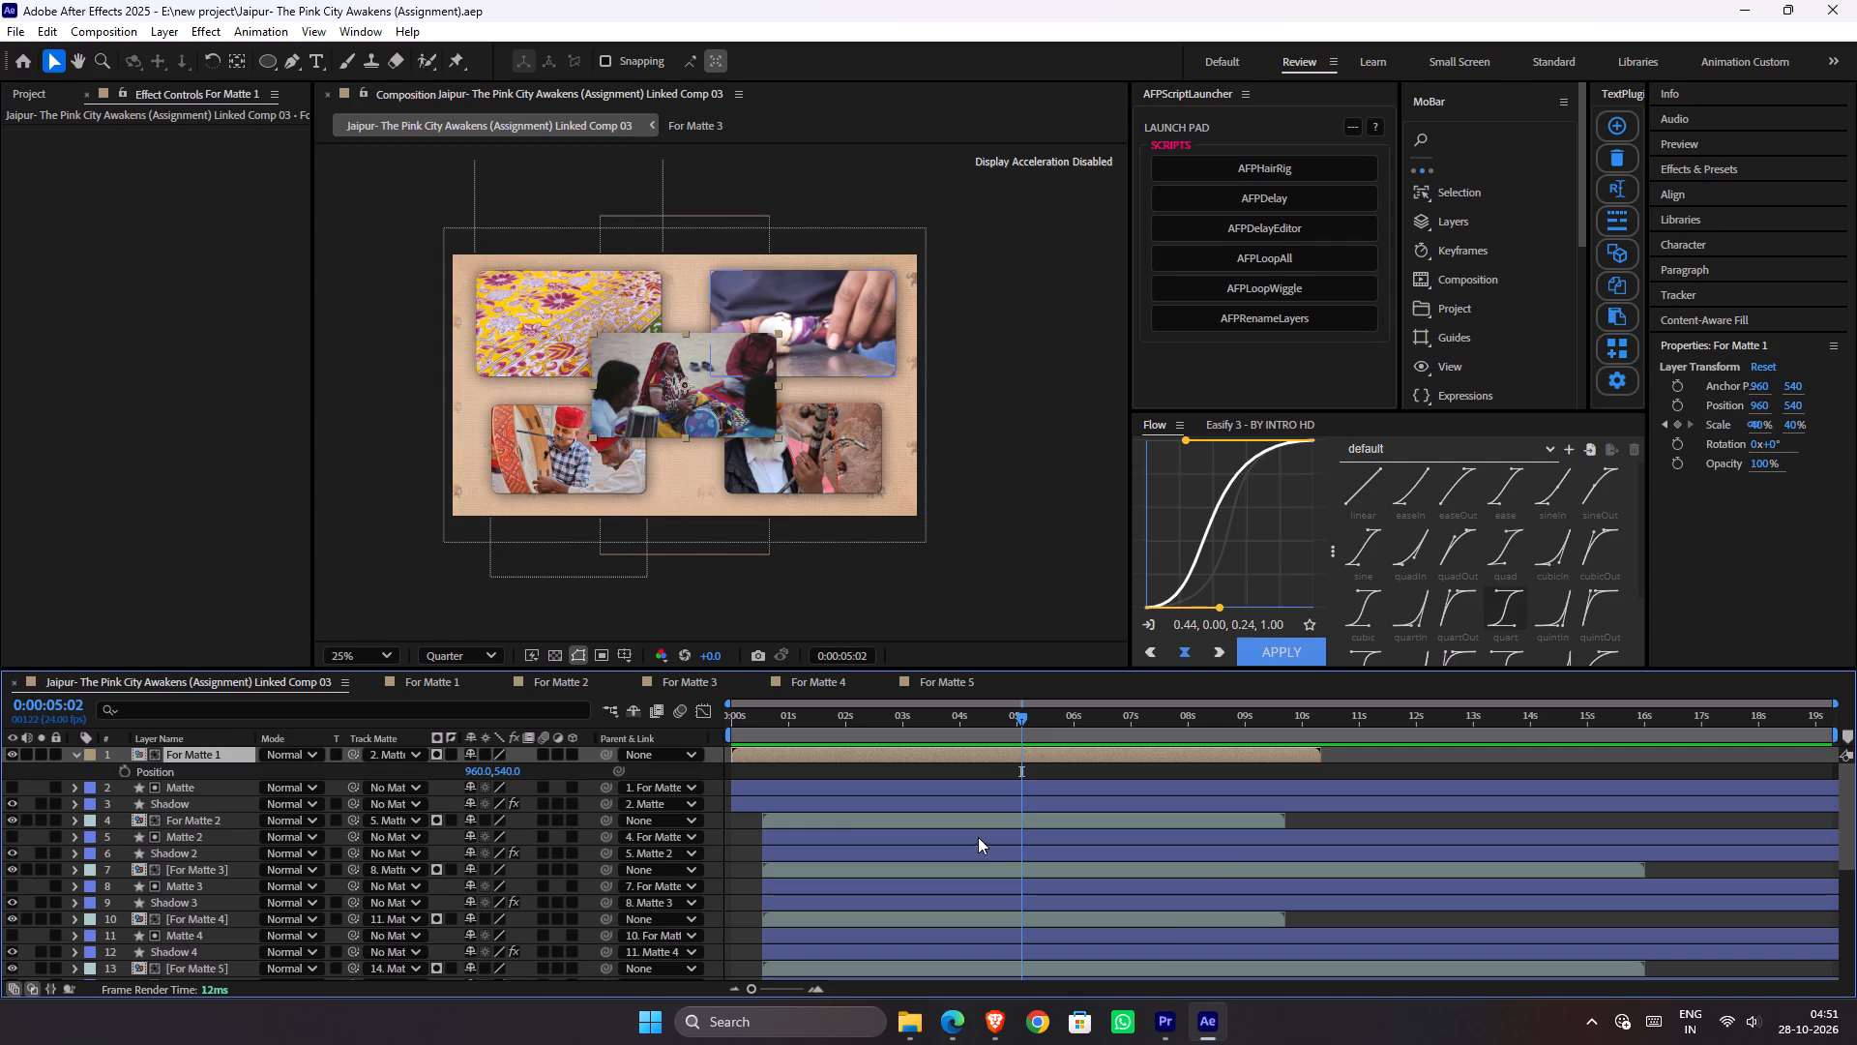
click(128, 778)
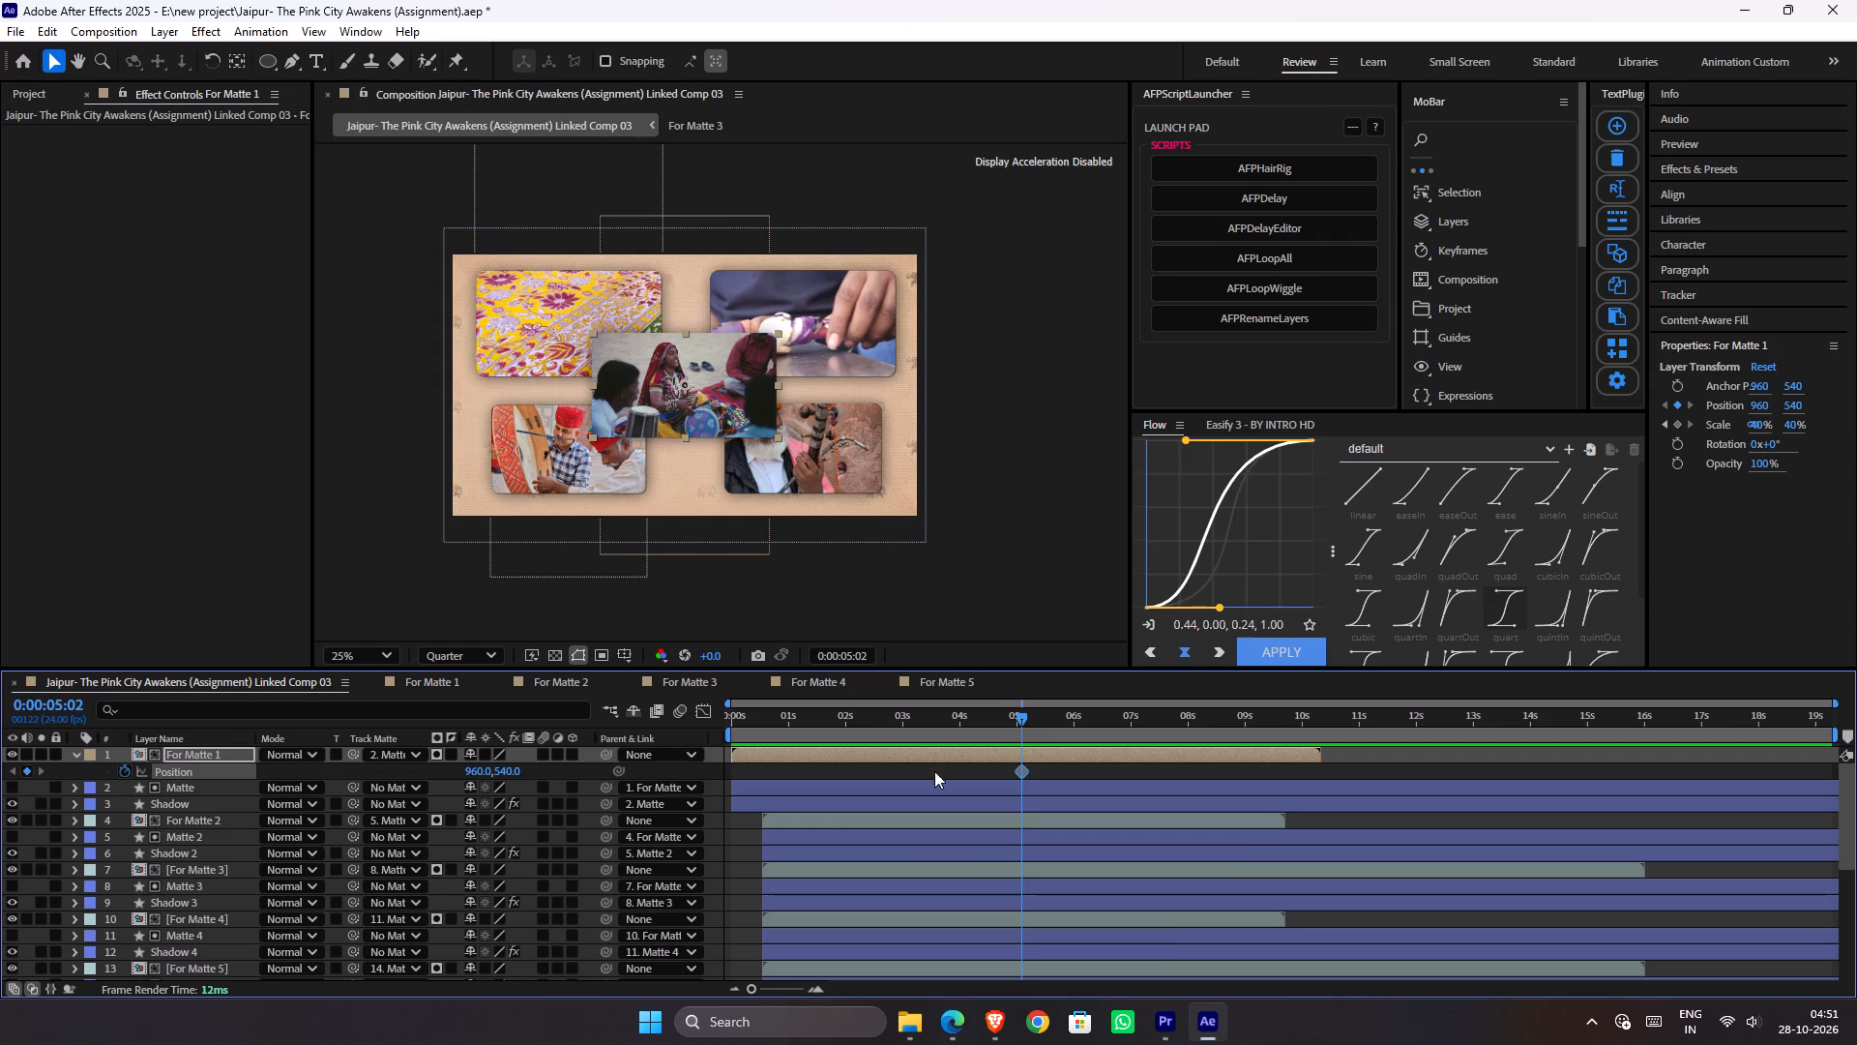
drag(1022, 723, 1009, 721)
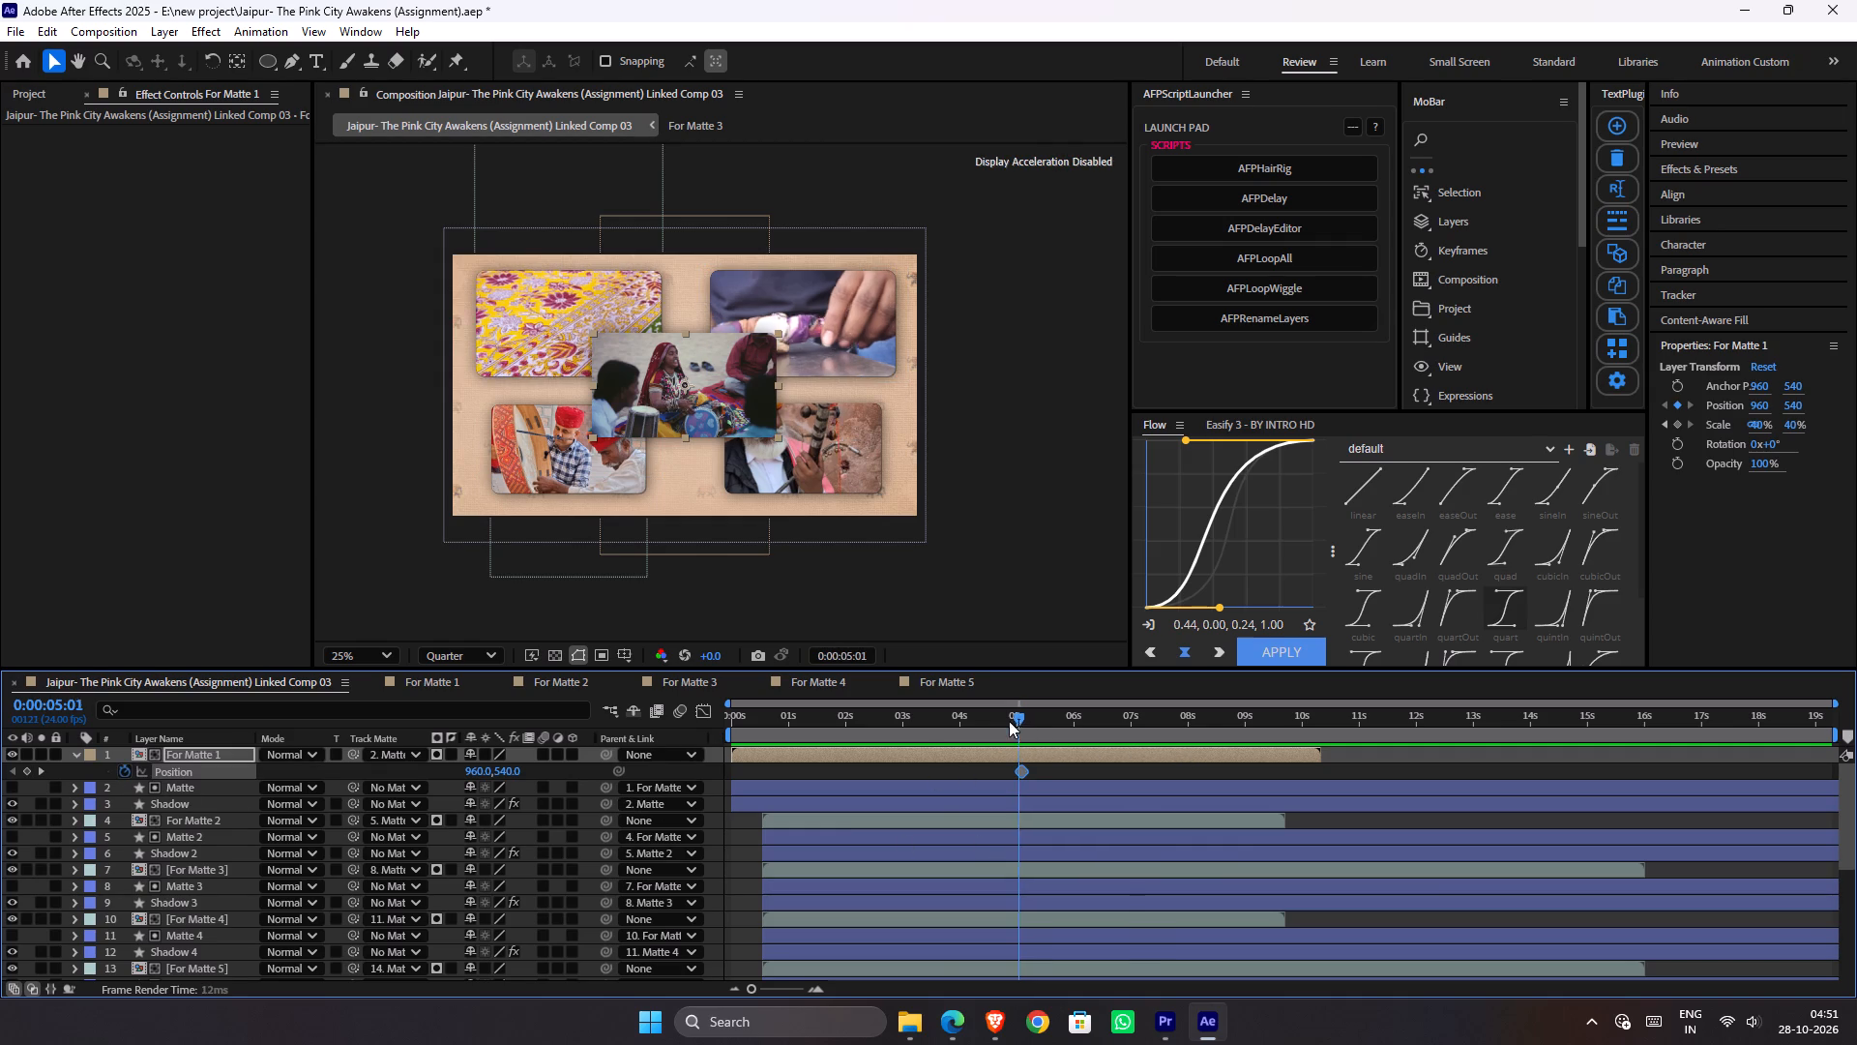
drag(1009, 721, 935, 714)
key(space)
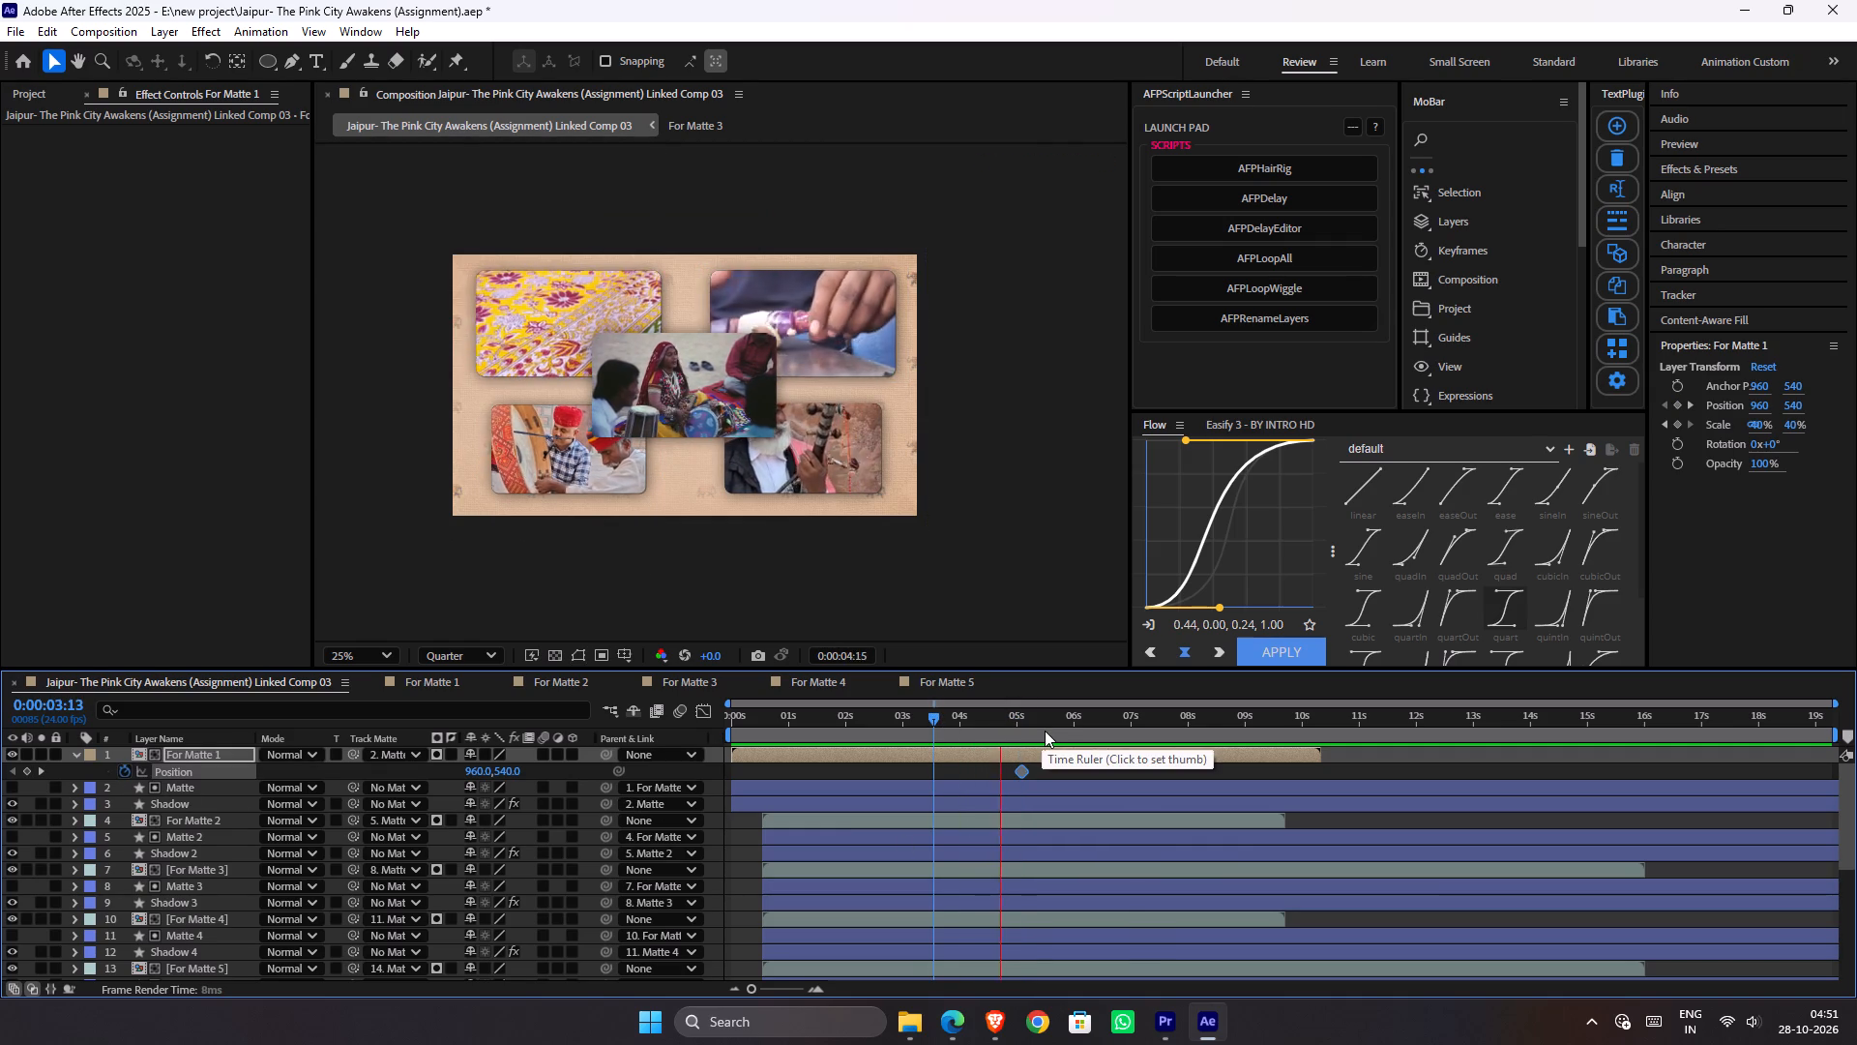
key(space)
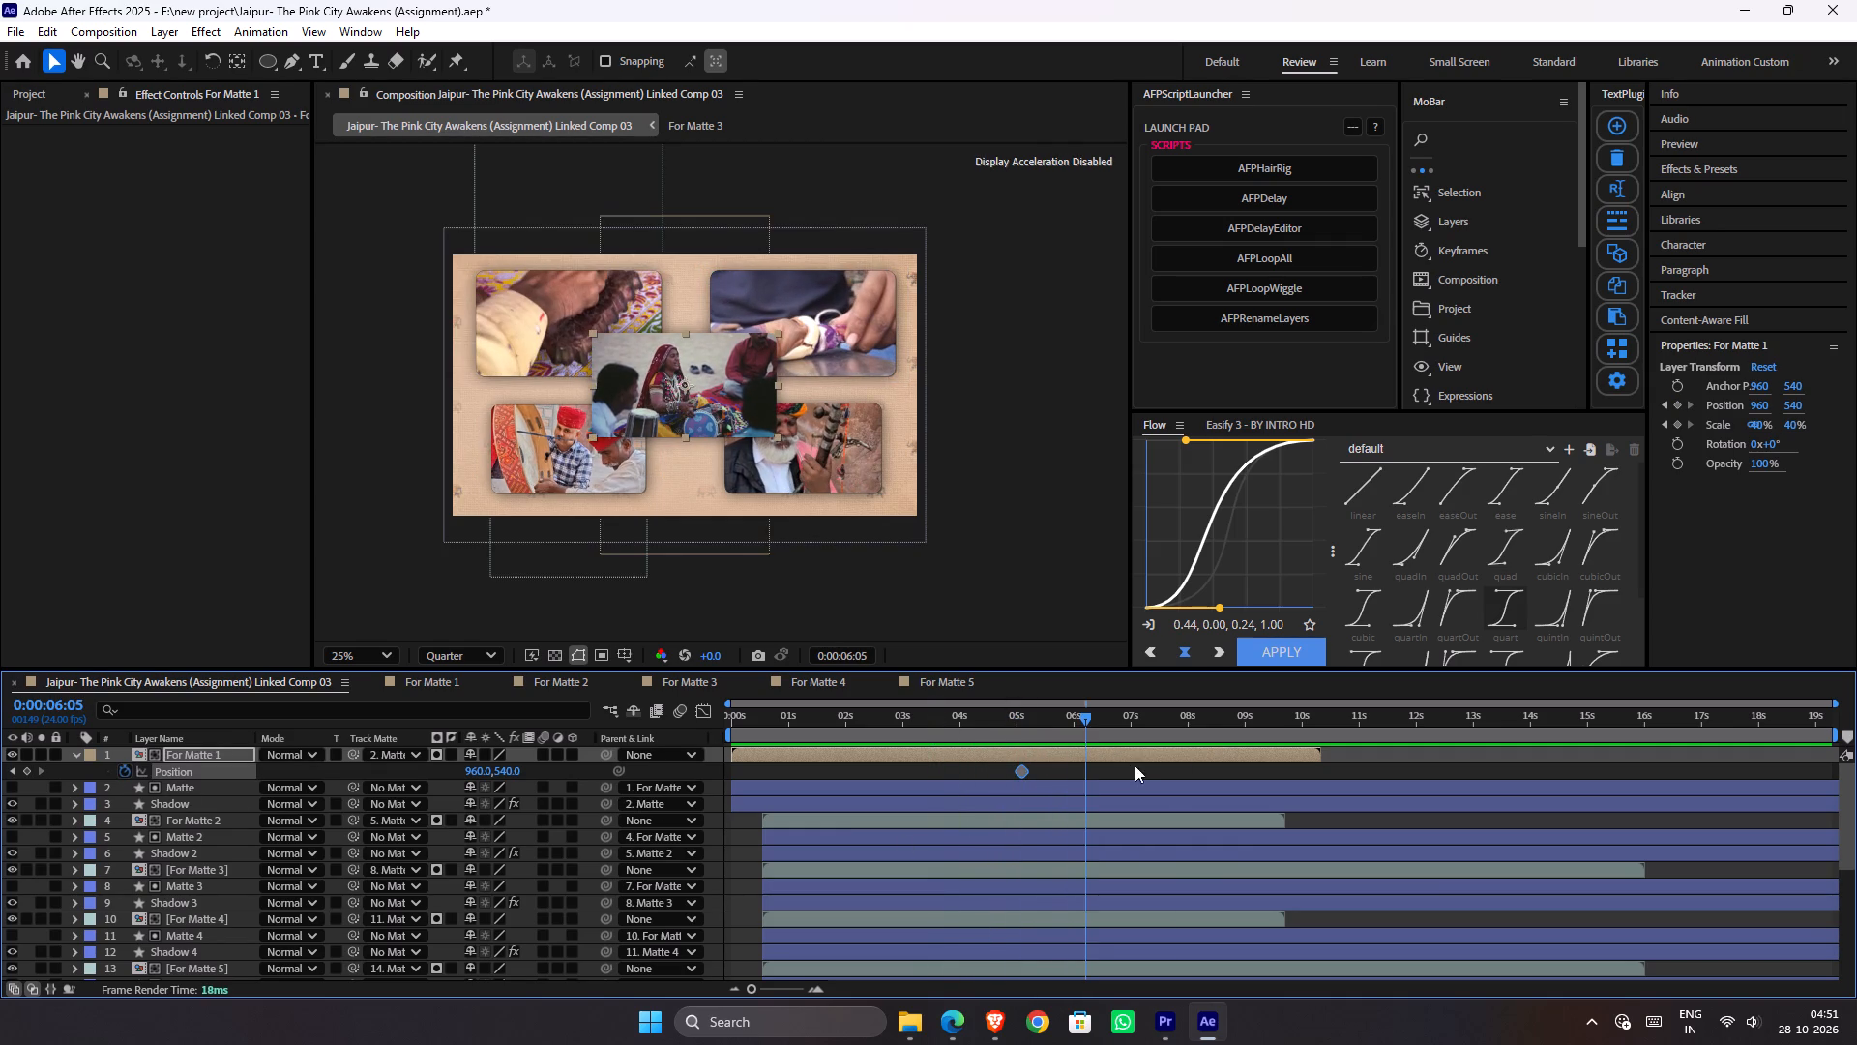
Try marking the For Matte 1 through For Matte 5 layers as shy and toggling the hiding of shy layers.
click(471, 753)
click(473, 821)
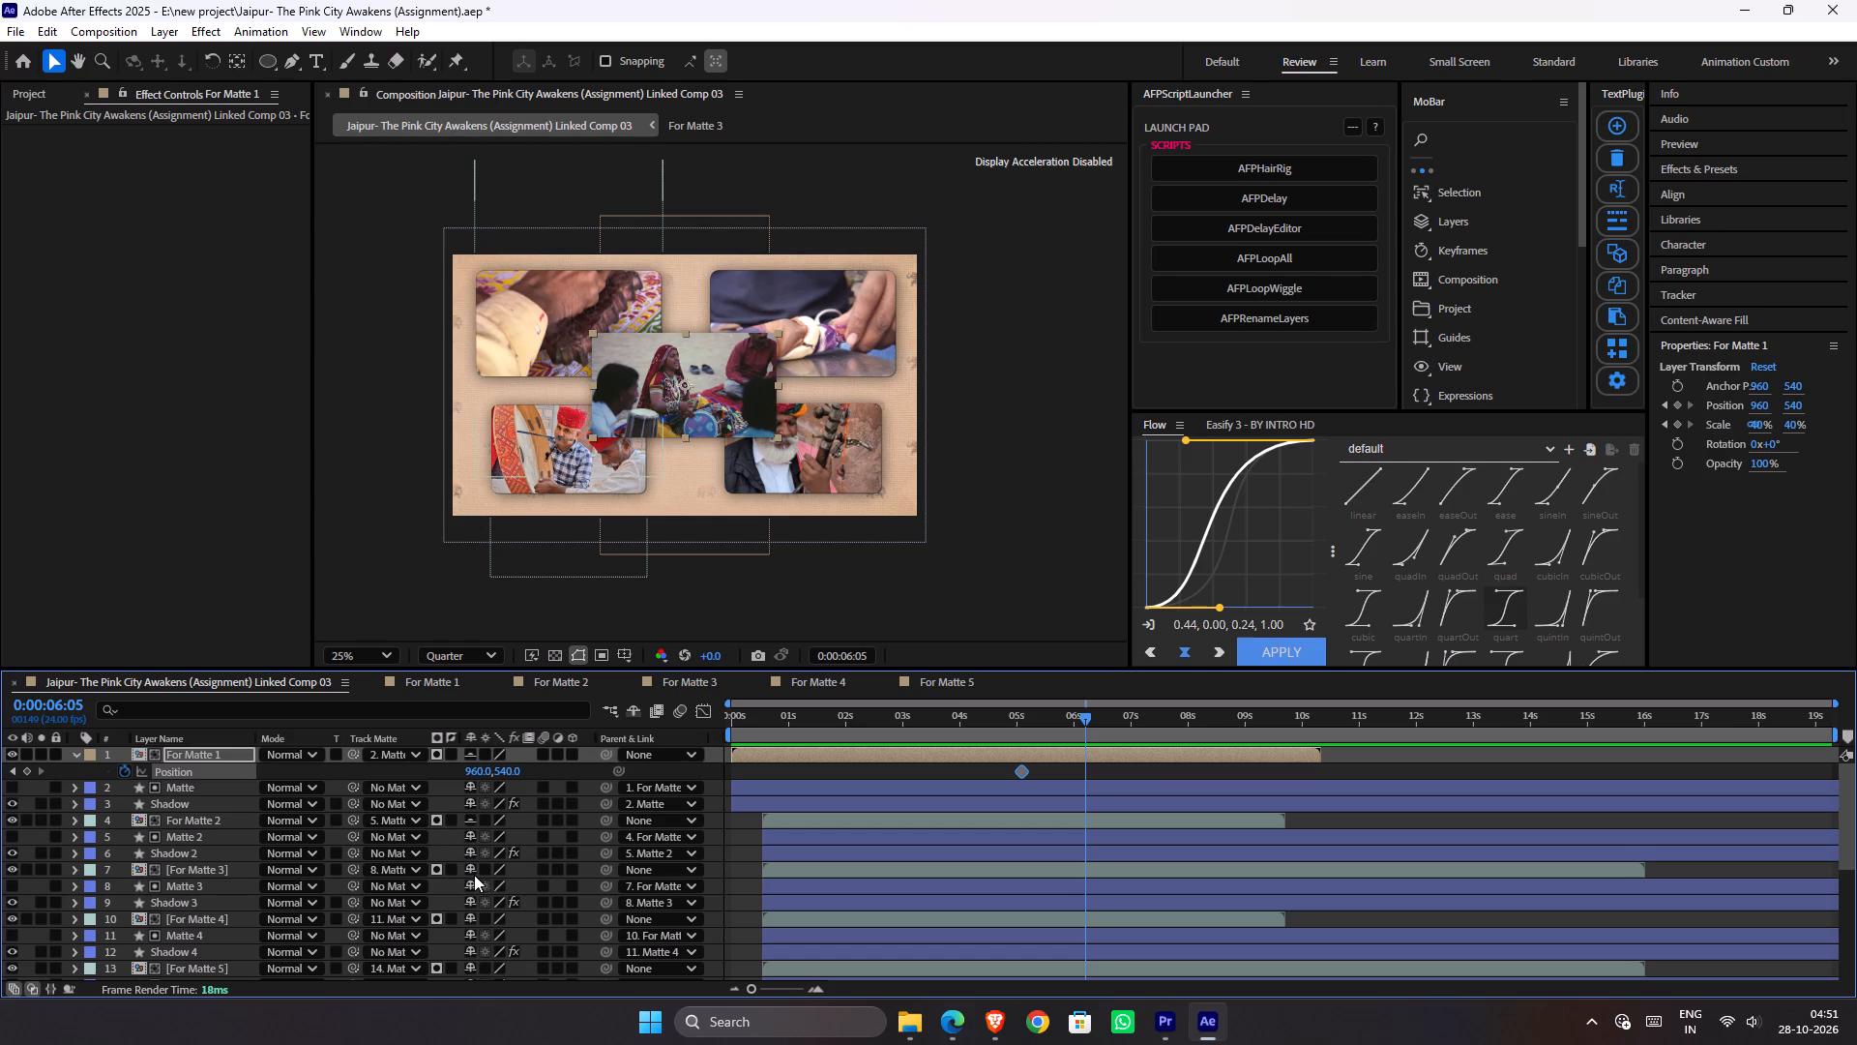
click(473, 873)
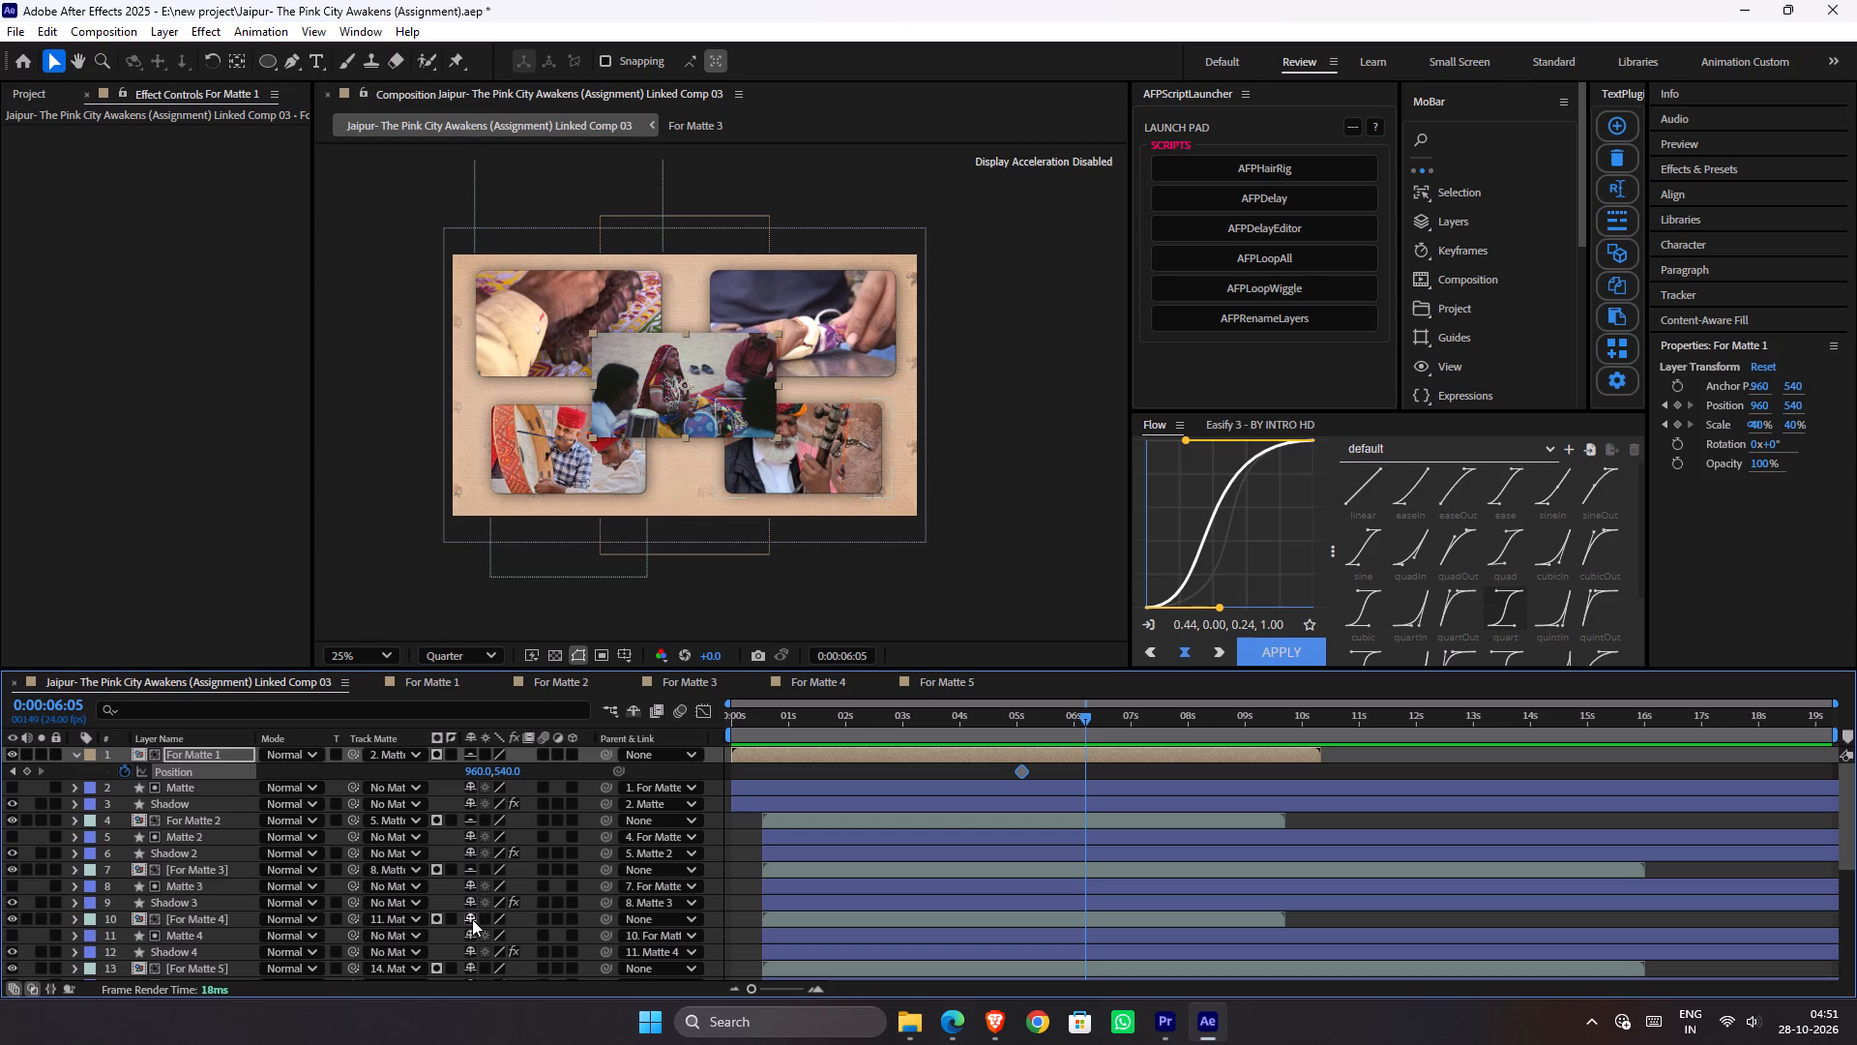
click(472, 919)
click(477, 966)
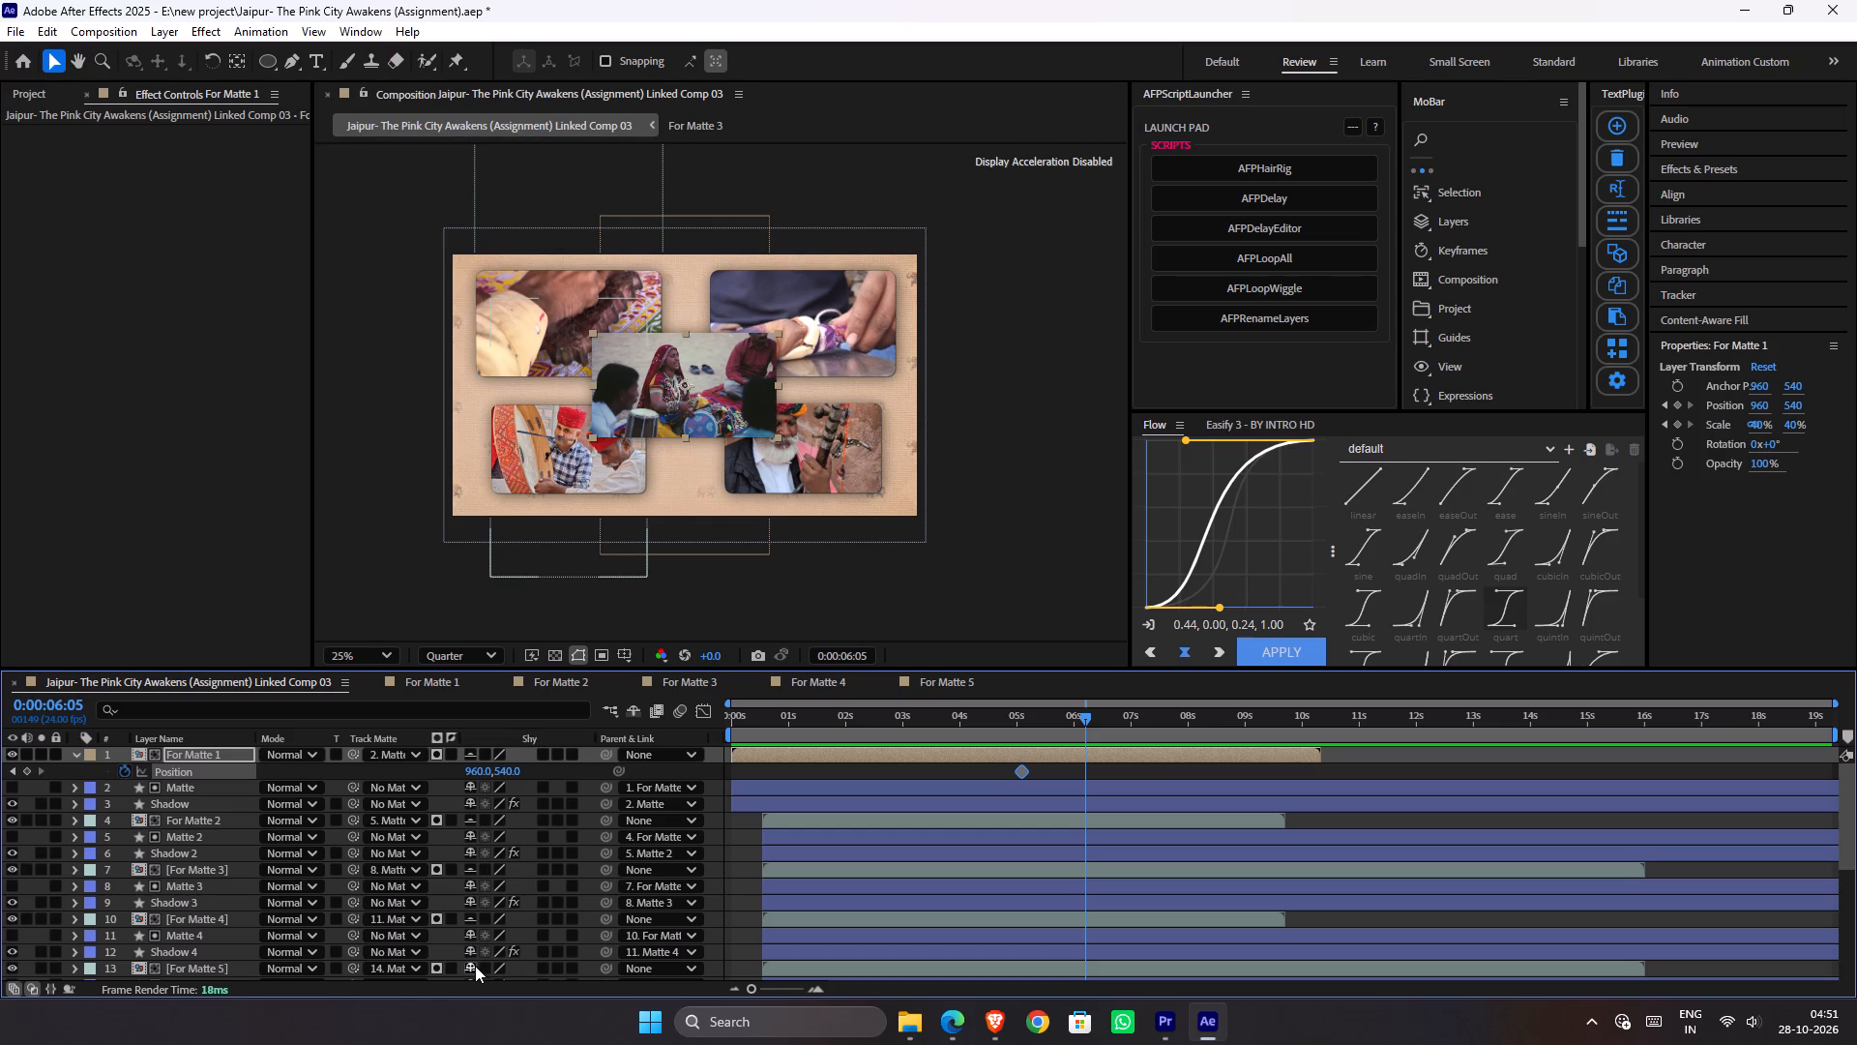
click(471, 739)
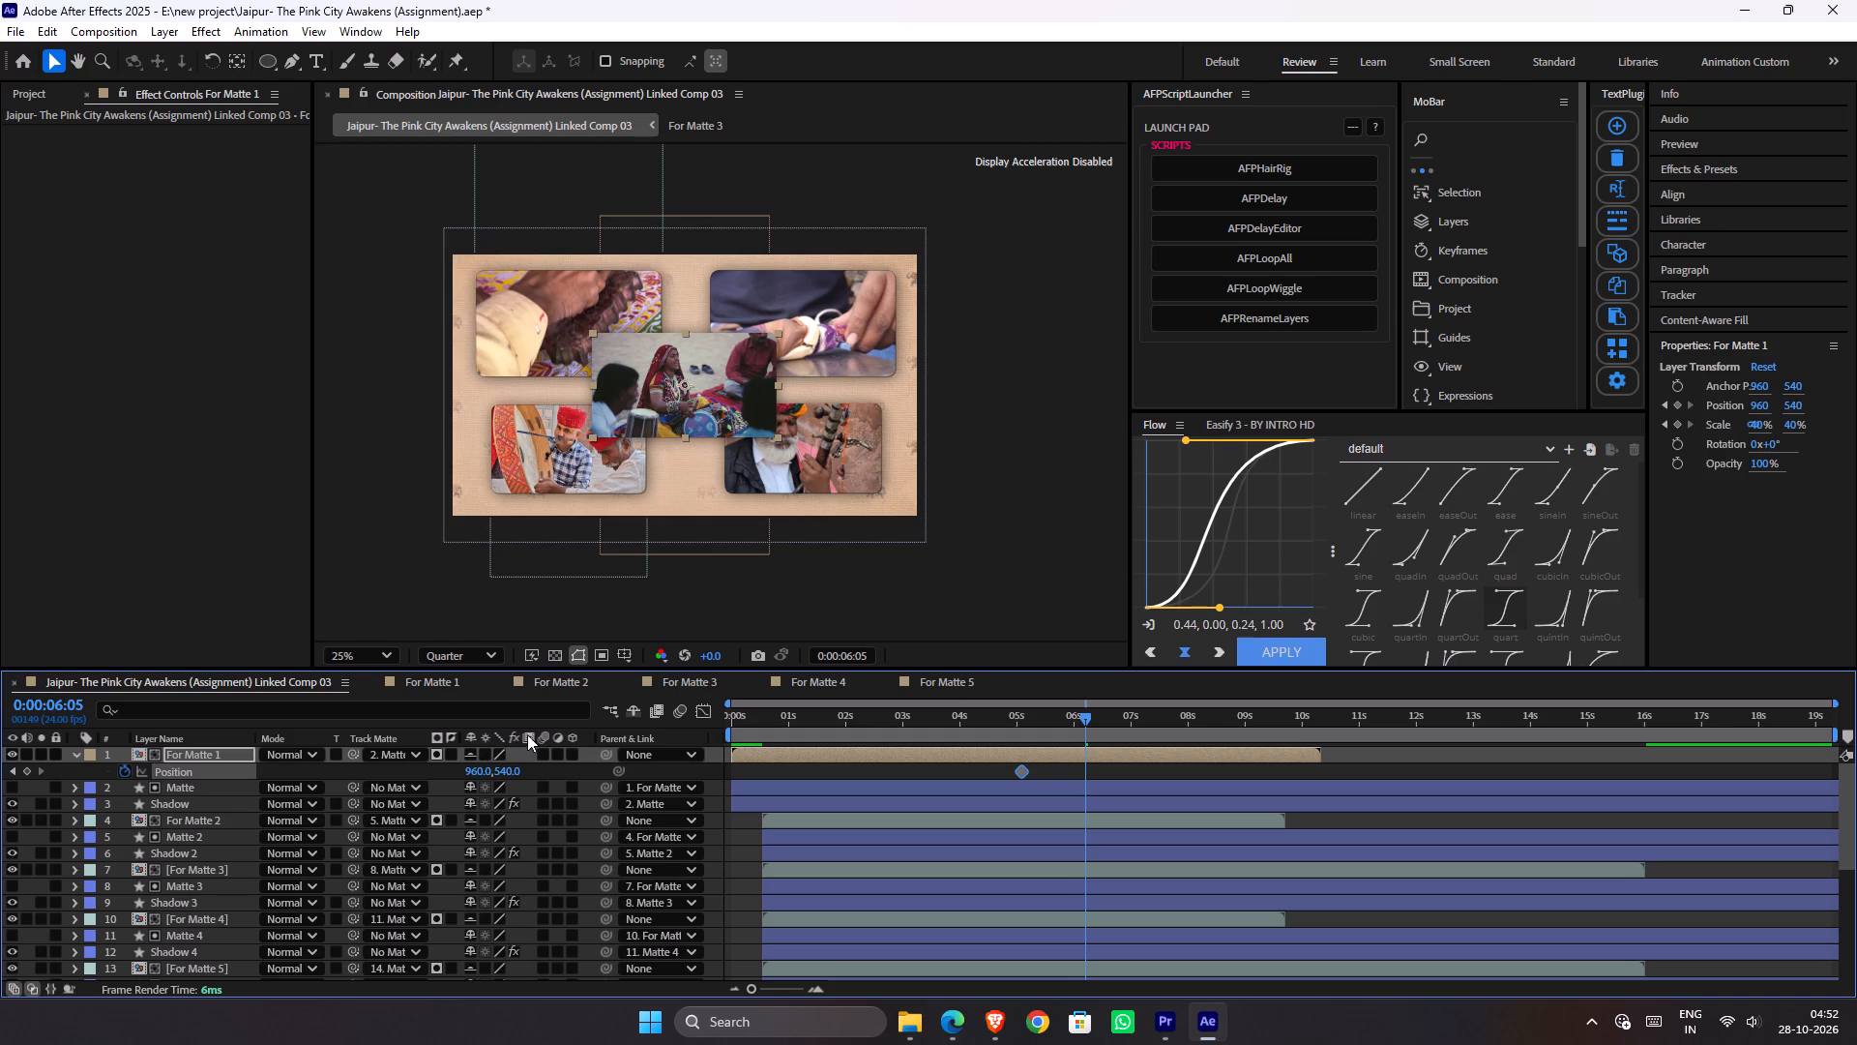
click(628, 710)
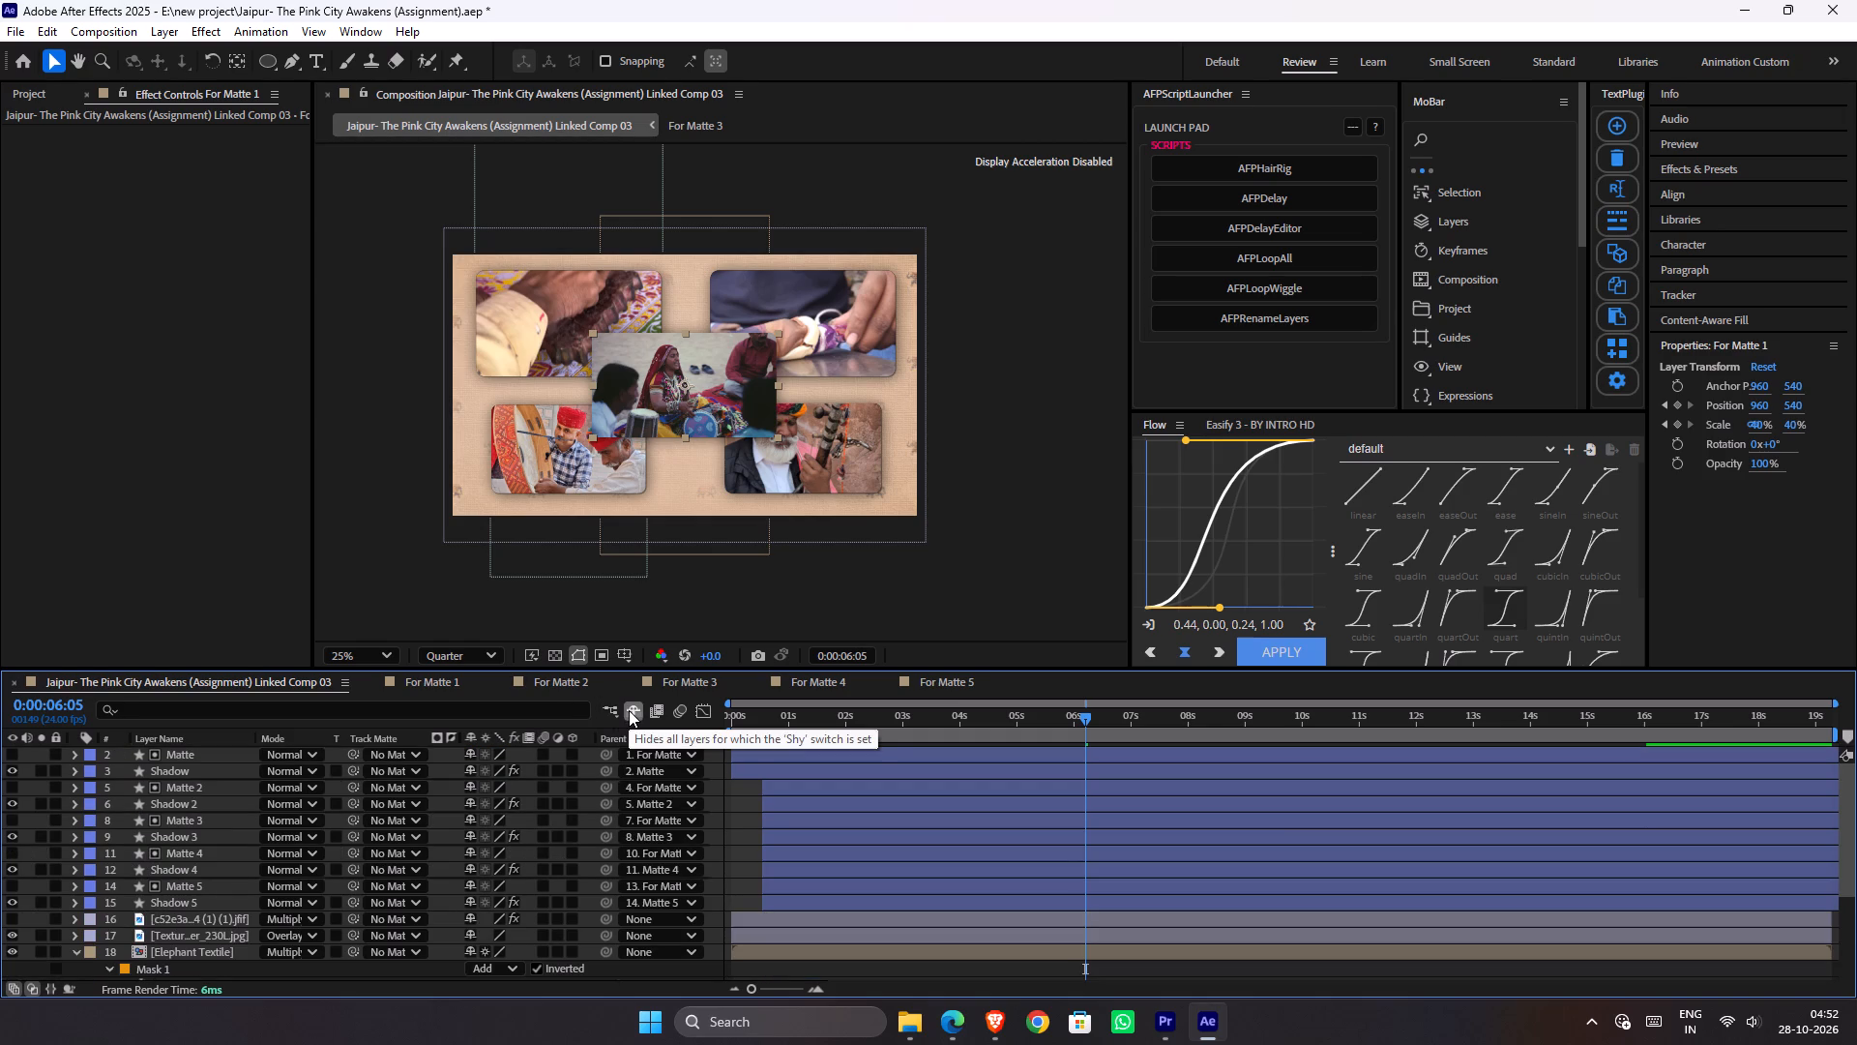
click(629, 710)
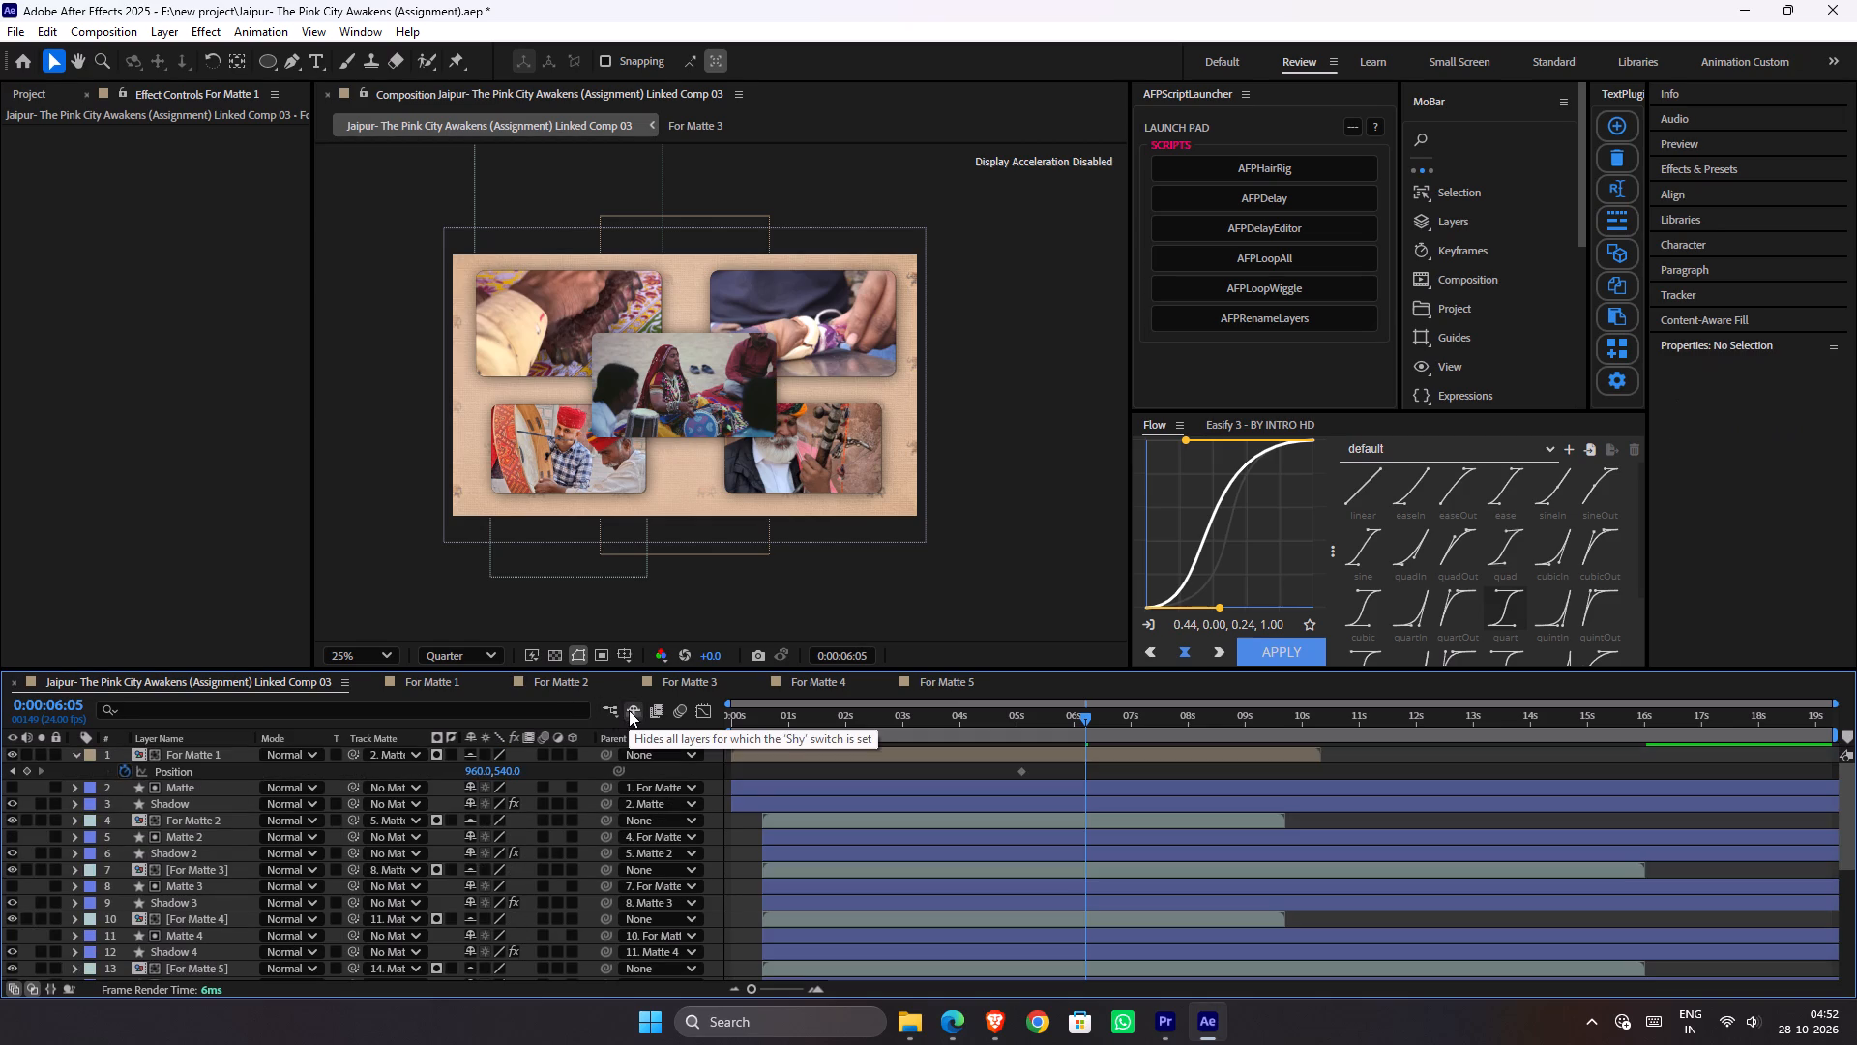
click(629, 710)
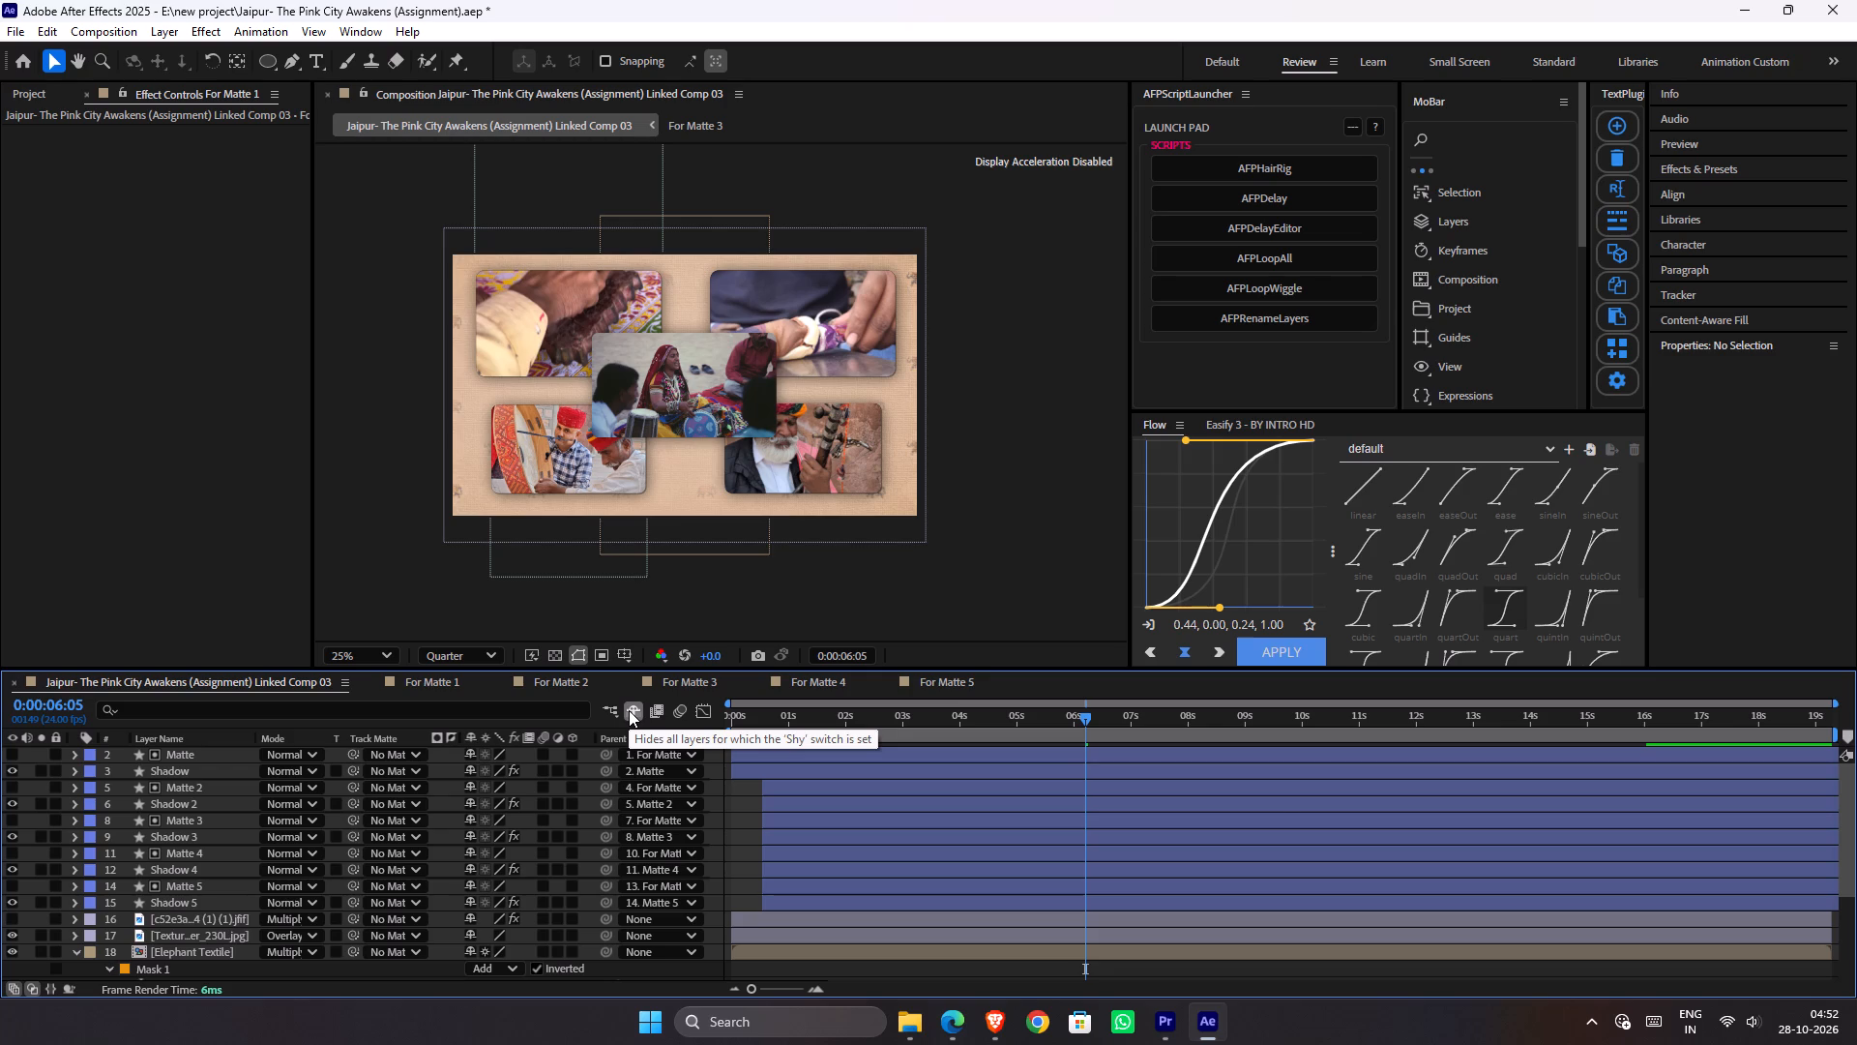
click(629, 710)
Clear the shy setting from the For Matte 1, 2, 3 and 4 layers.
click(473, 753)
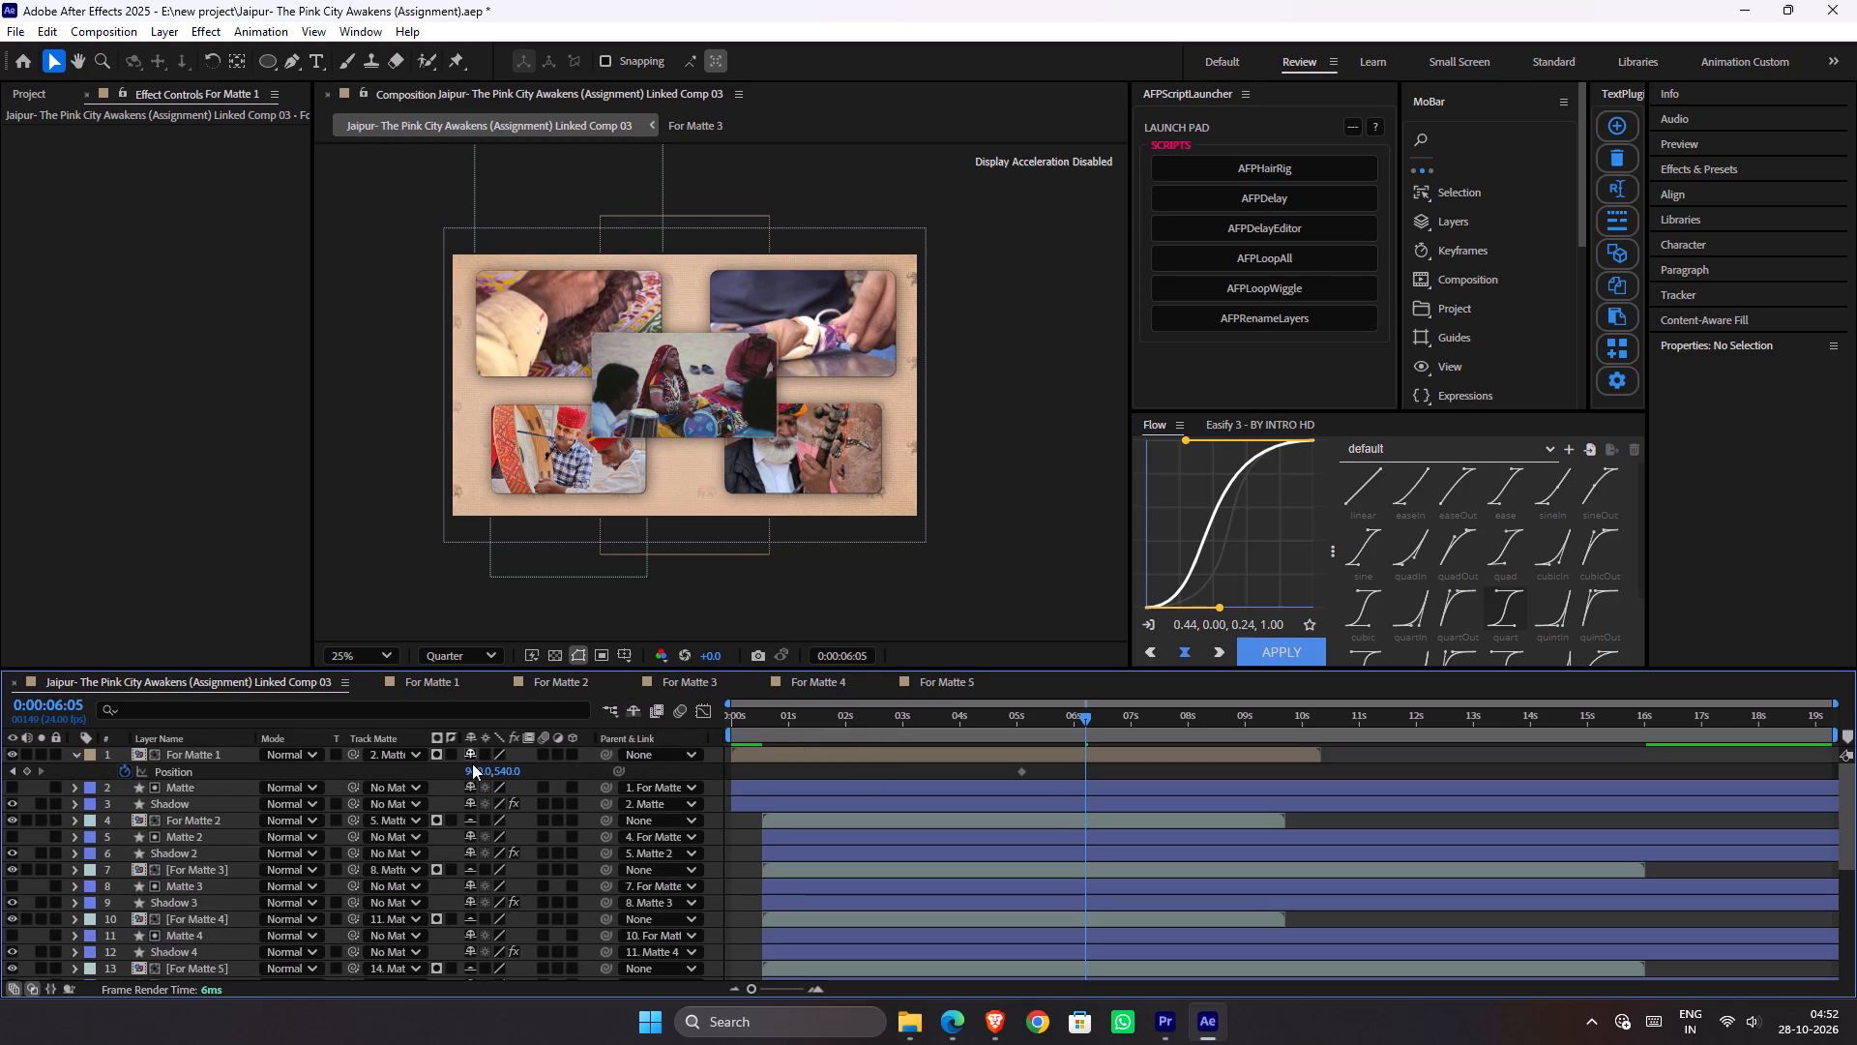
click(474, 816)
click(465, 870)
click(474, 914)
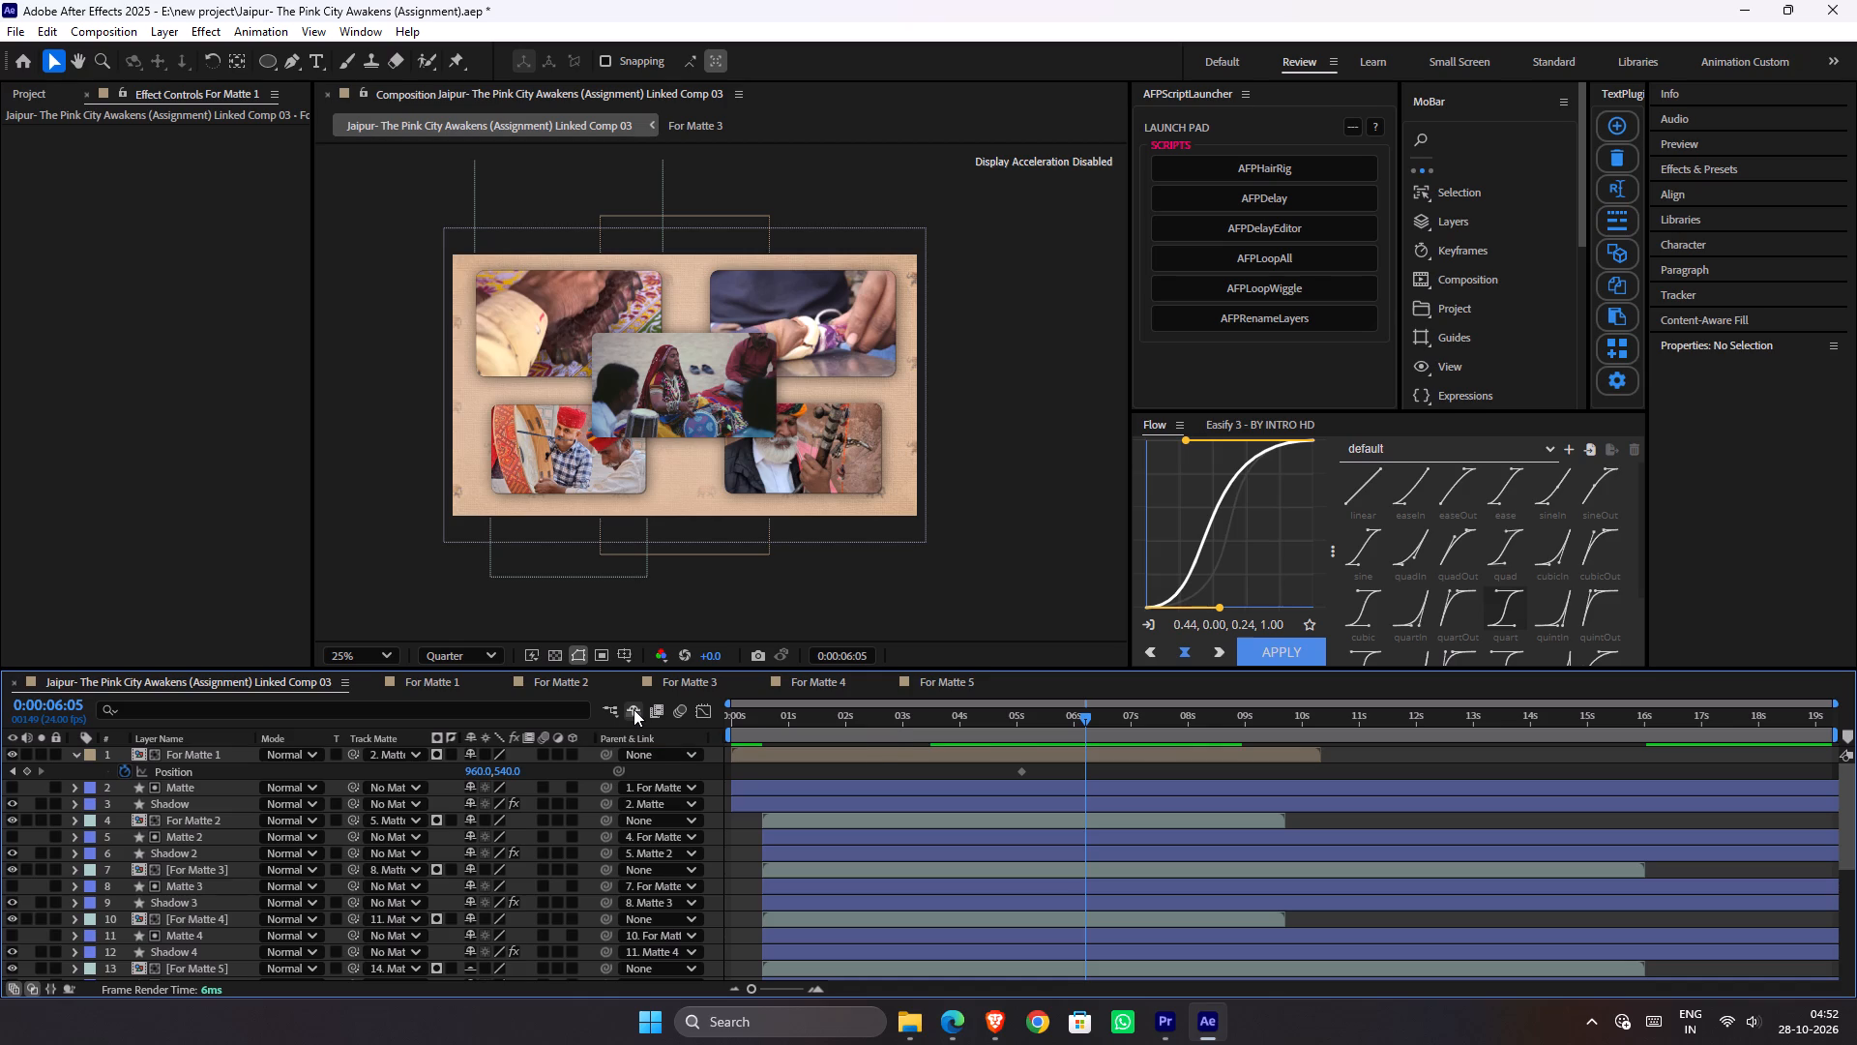
Save the project.
key(ctrl+s)
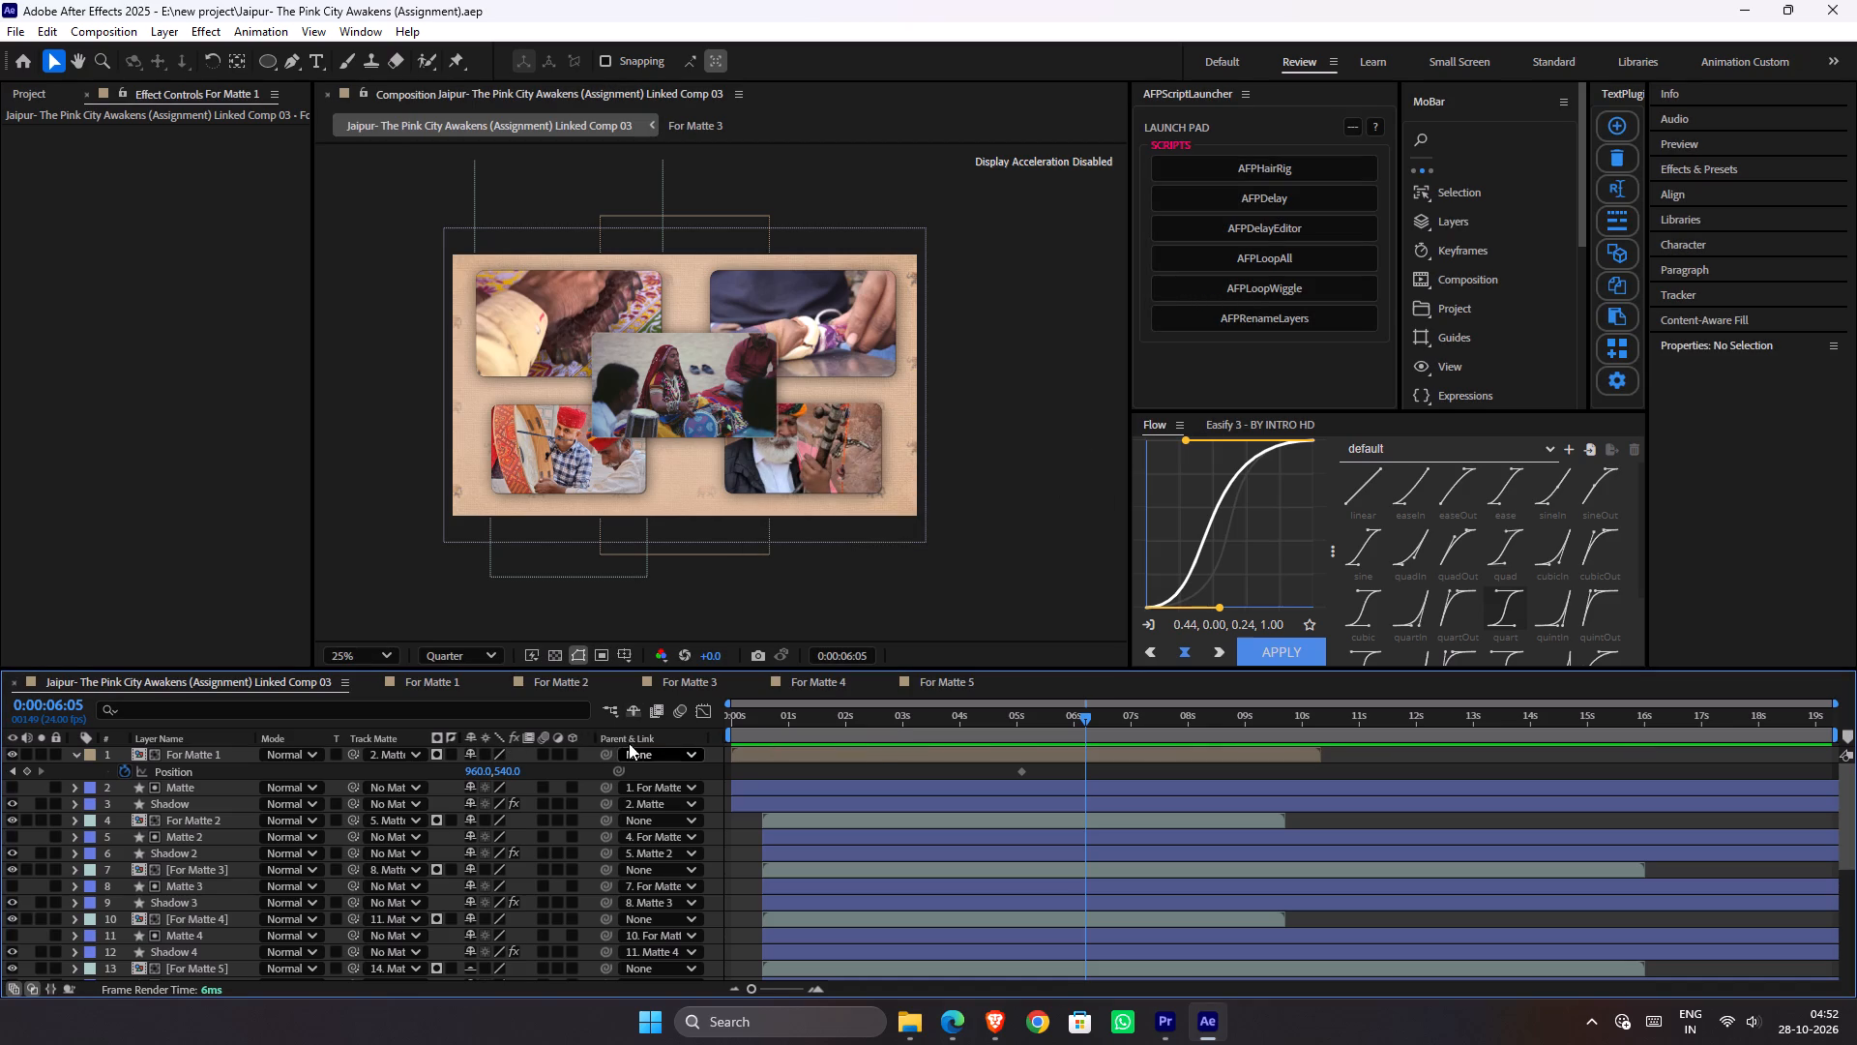
Select the five For Matte layers together and add Position keyframes to all of them at 0:00:05:02.
click(163, 756)
ctrl+click(214, 819)
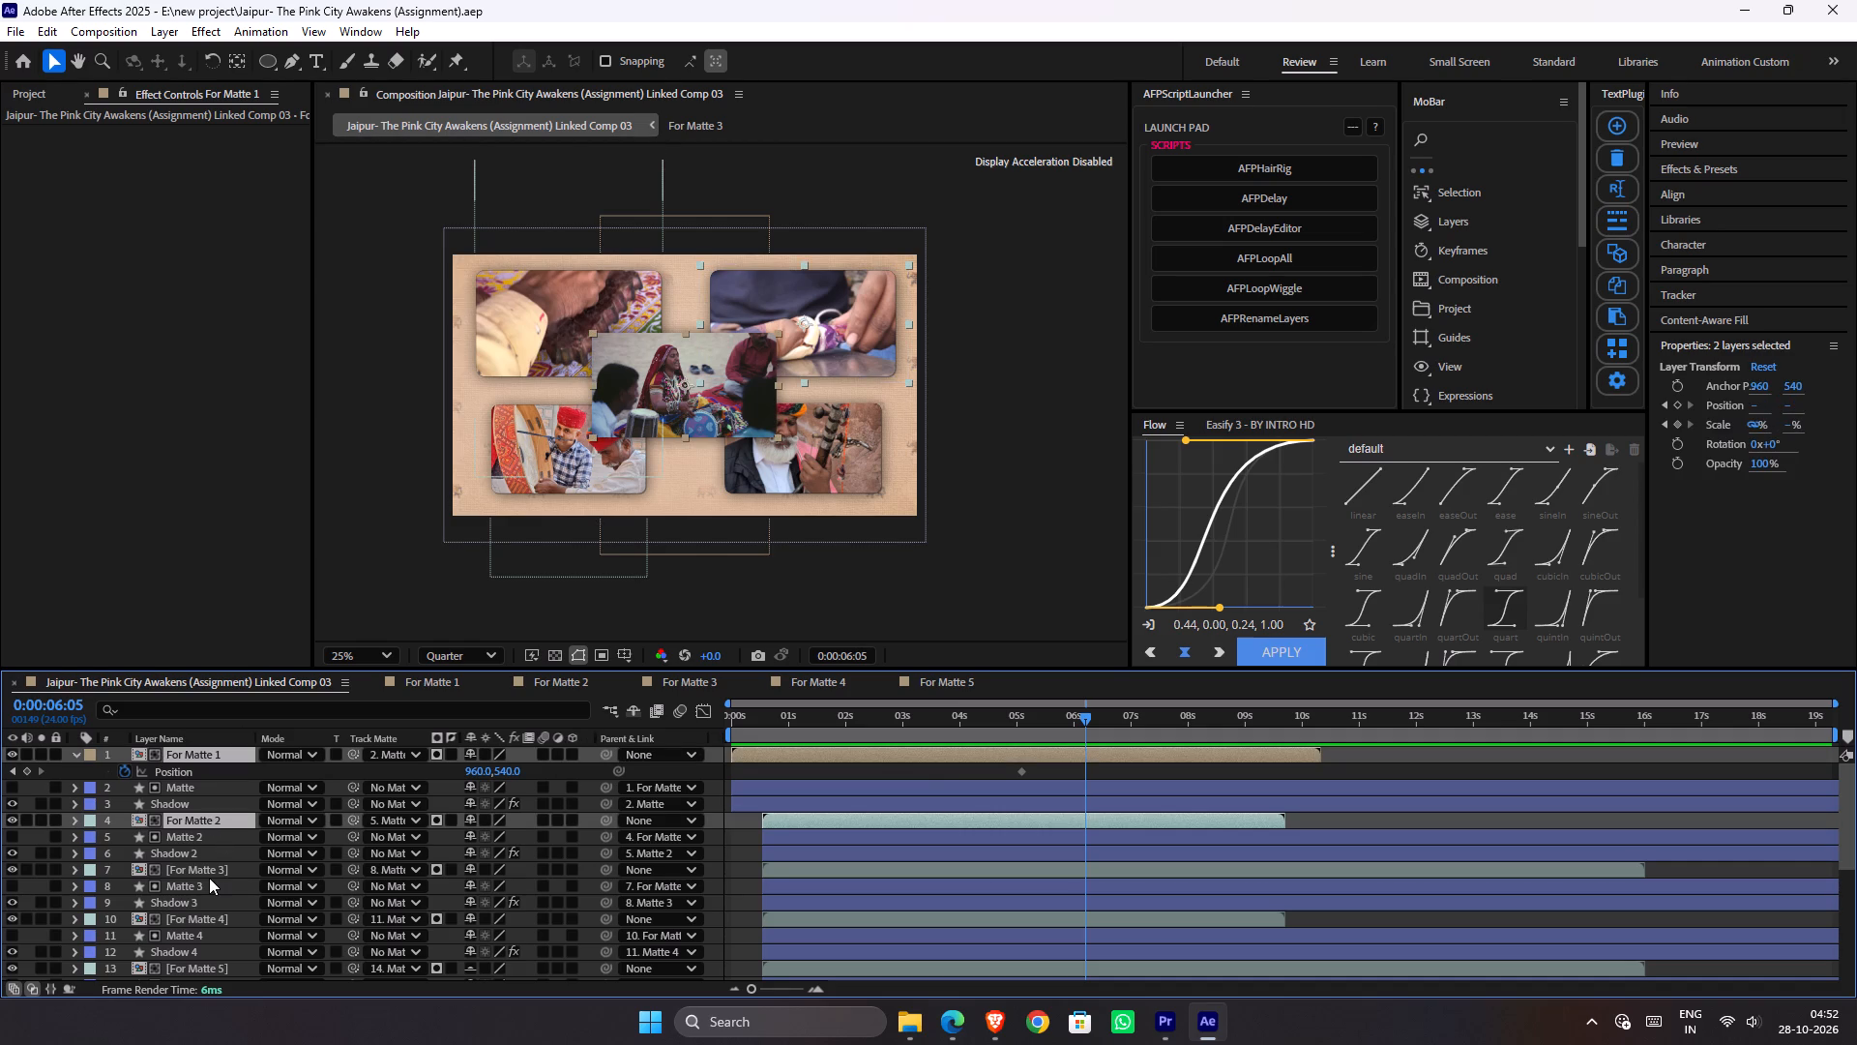
ctrl+click(209, 878)
ctrl+click(209, 921)
ctrl+click(217, 970)
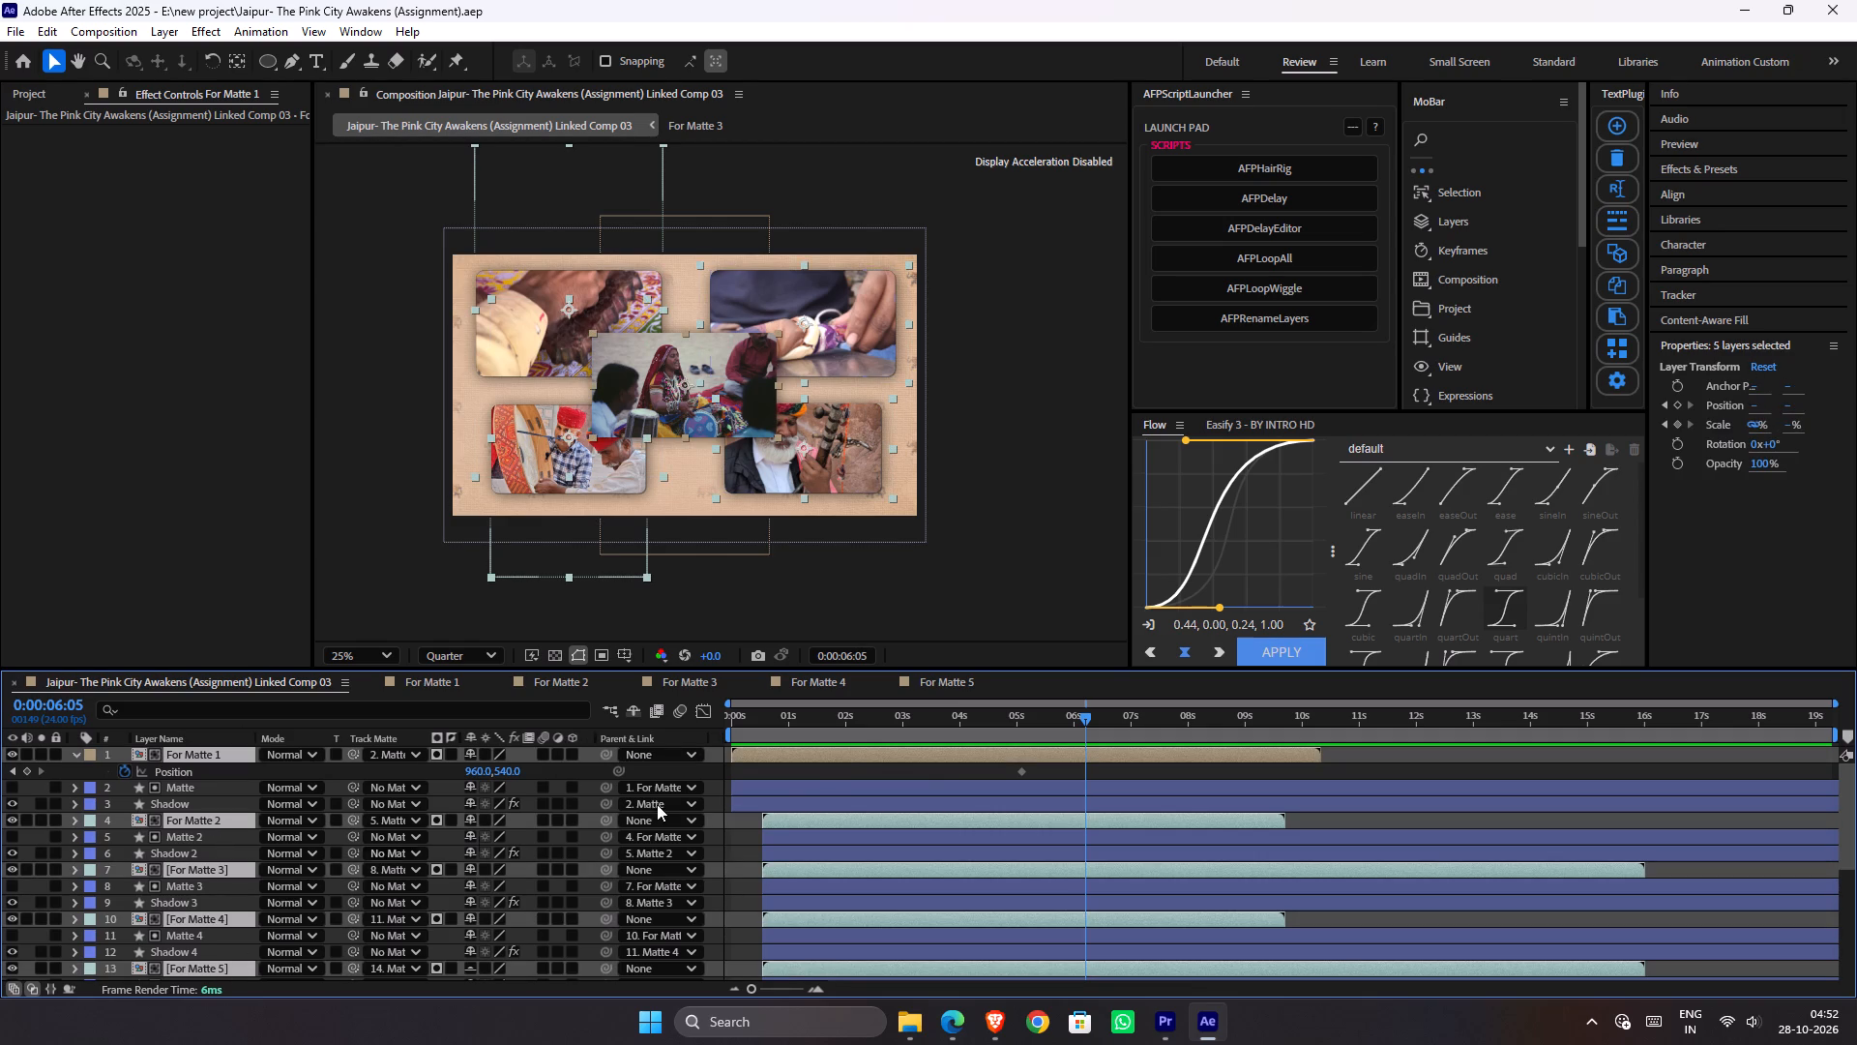
scroll(886, 746, down, 2)
scroll(889, 747, up, 1)
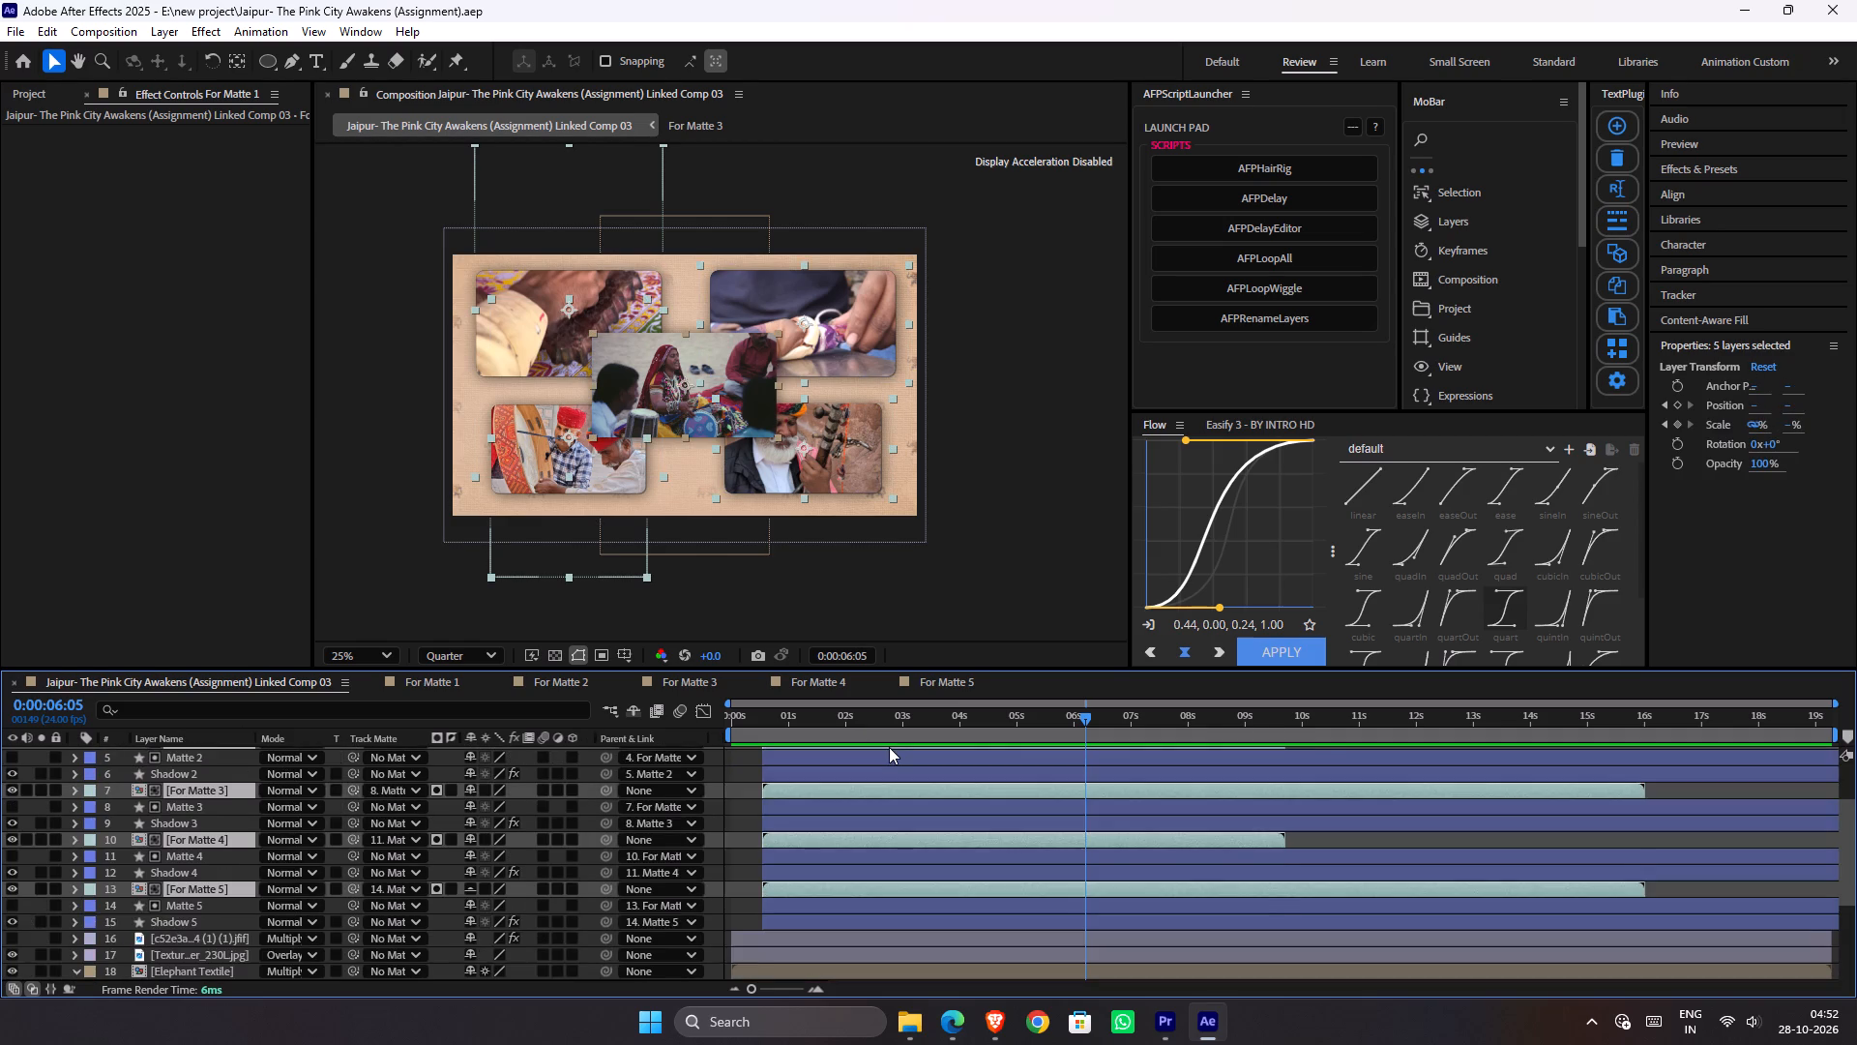
scroll(889, 747, up, 3)
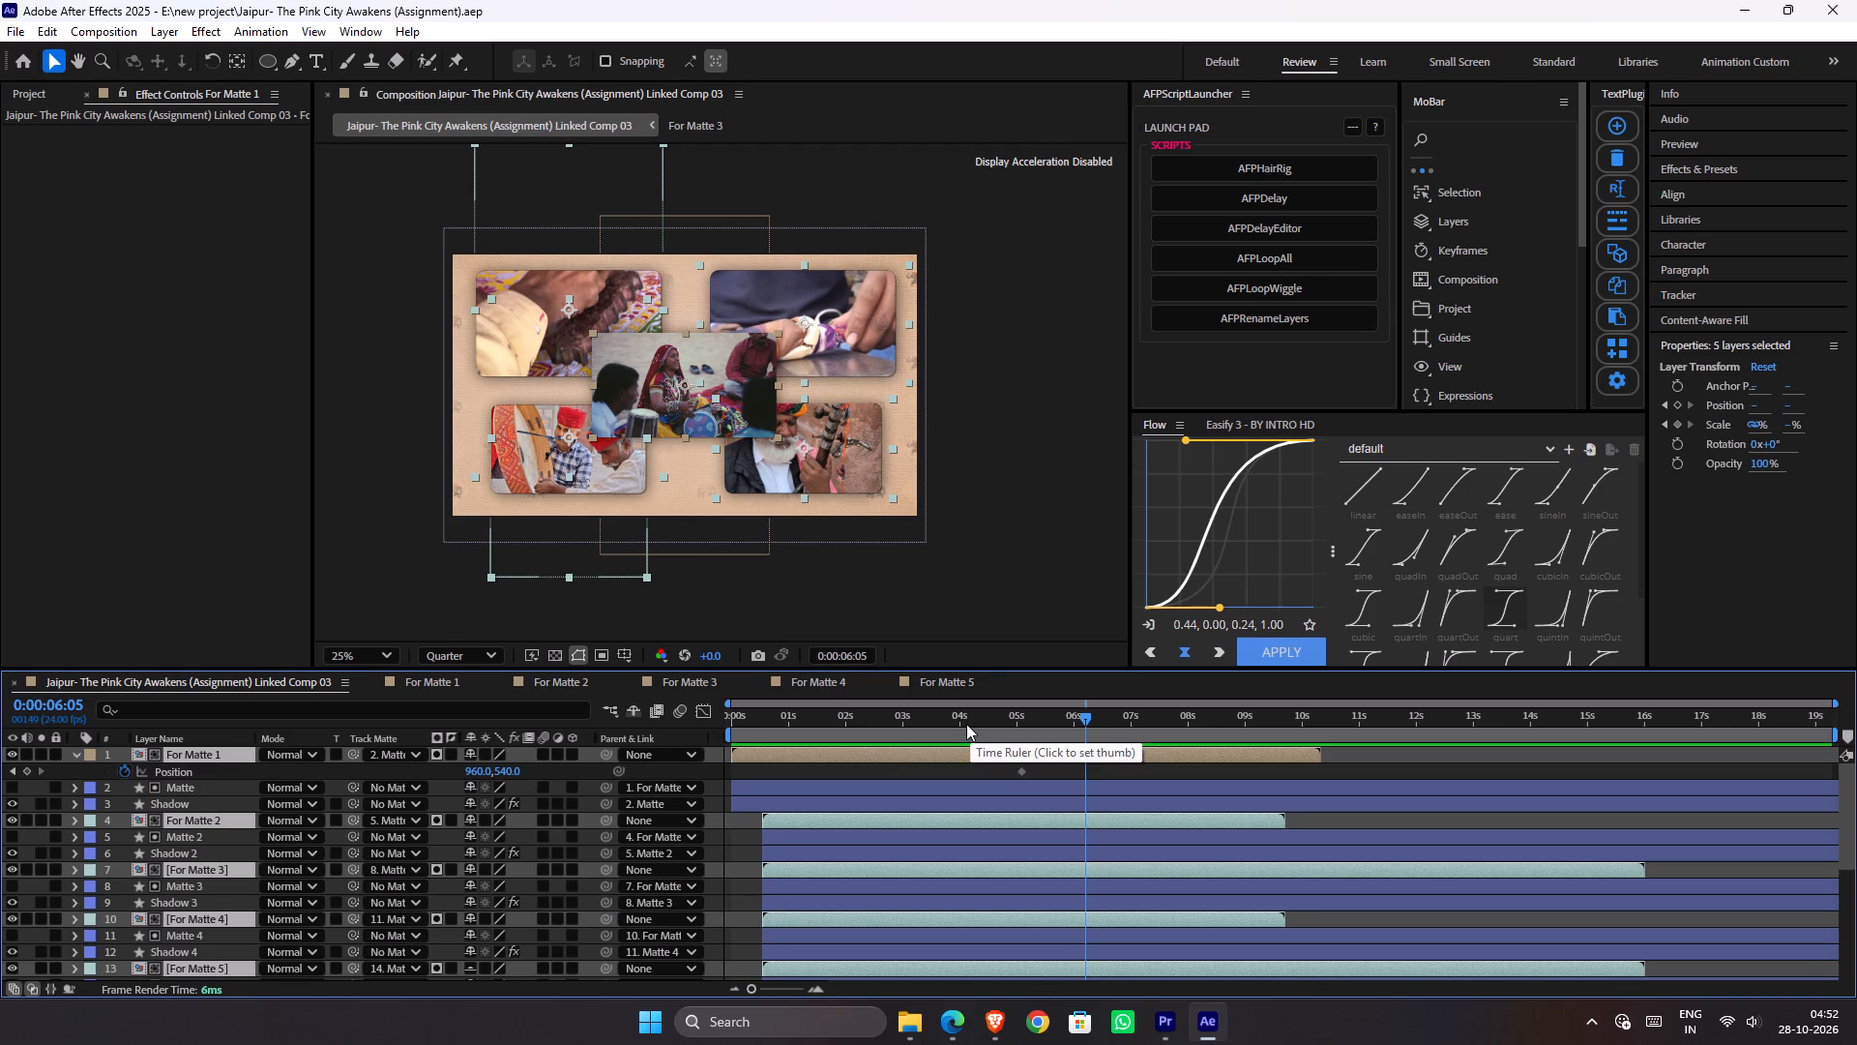
key(j)
key(p)
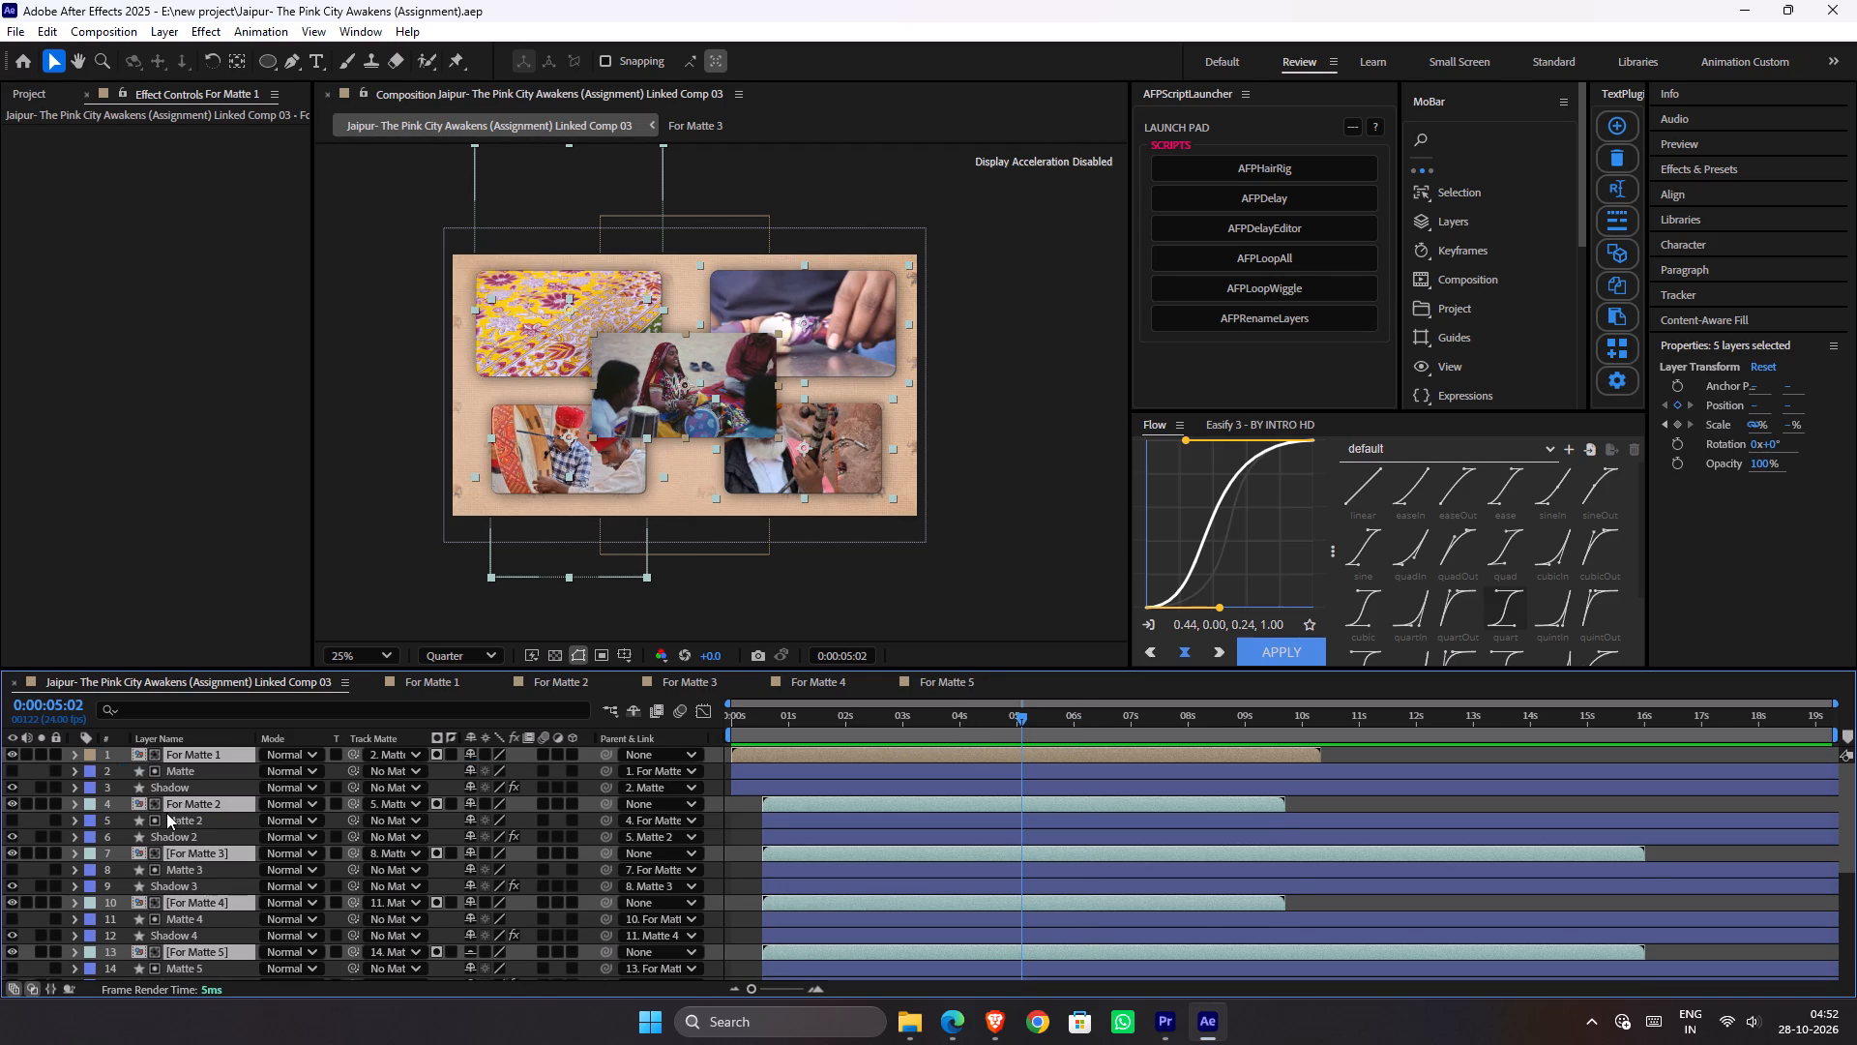
key(p)
click(128, 844)
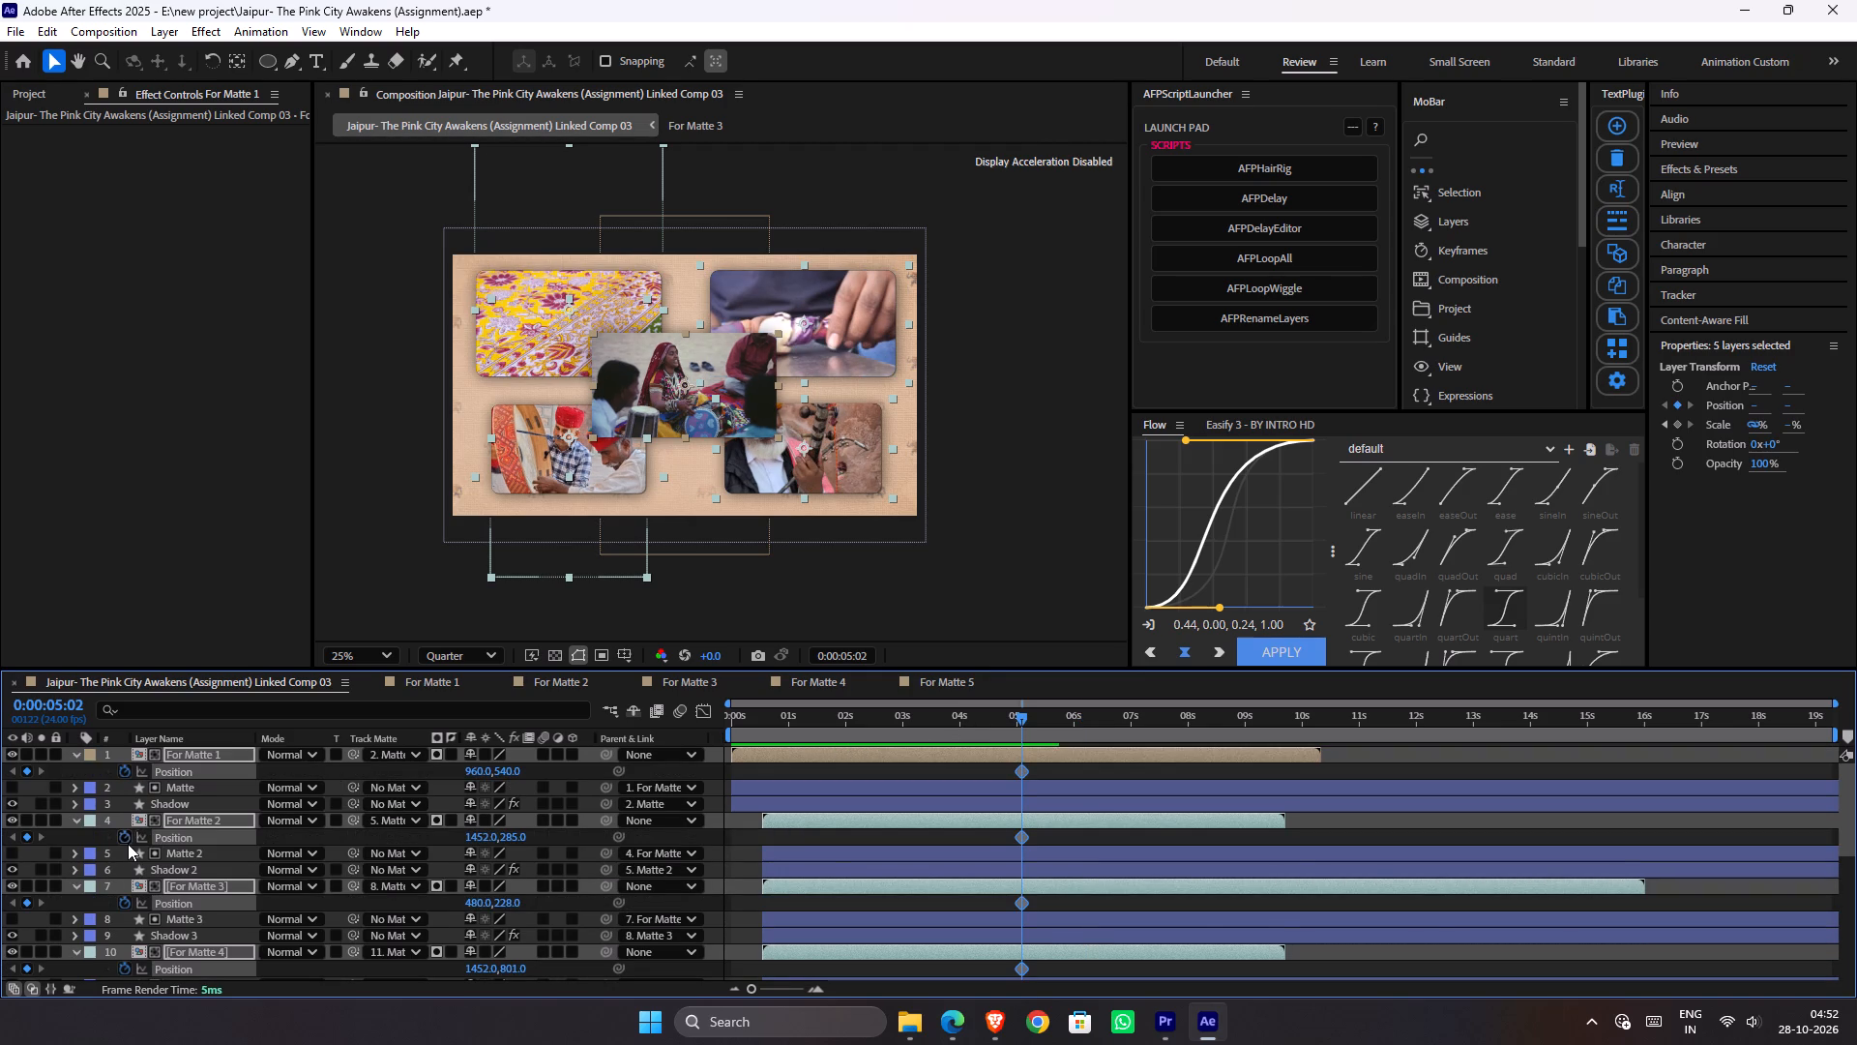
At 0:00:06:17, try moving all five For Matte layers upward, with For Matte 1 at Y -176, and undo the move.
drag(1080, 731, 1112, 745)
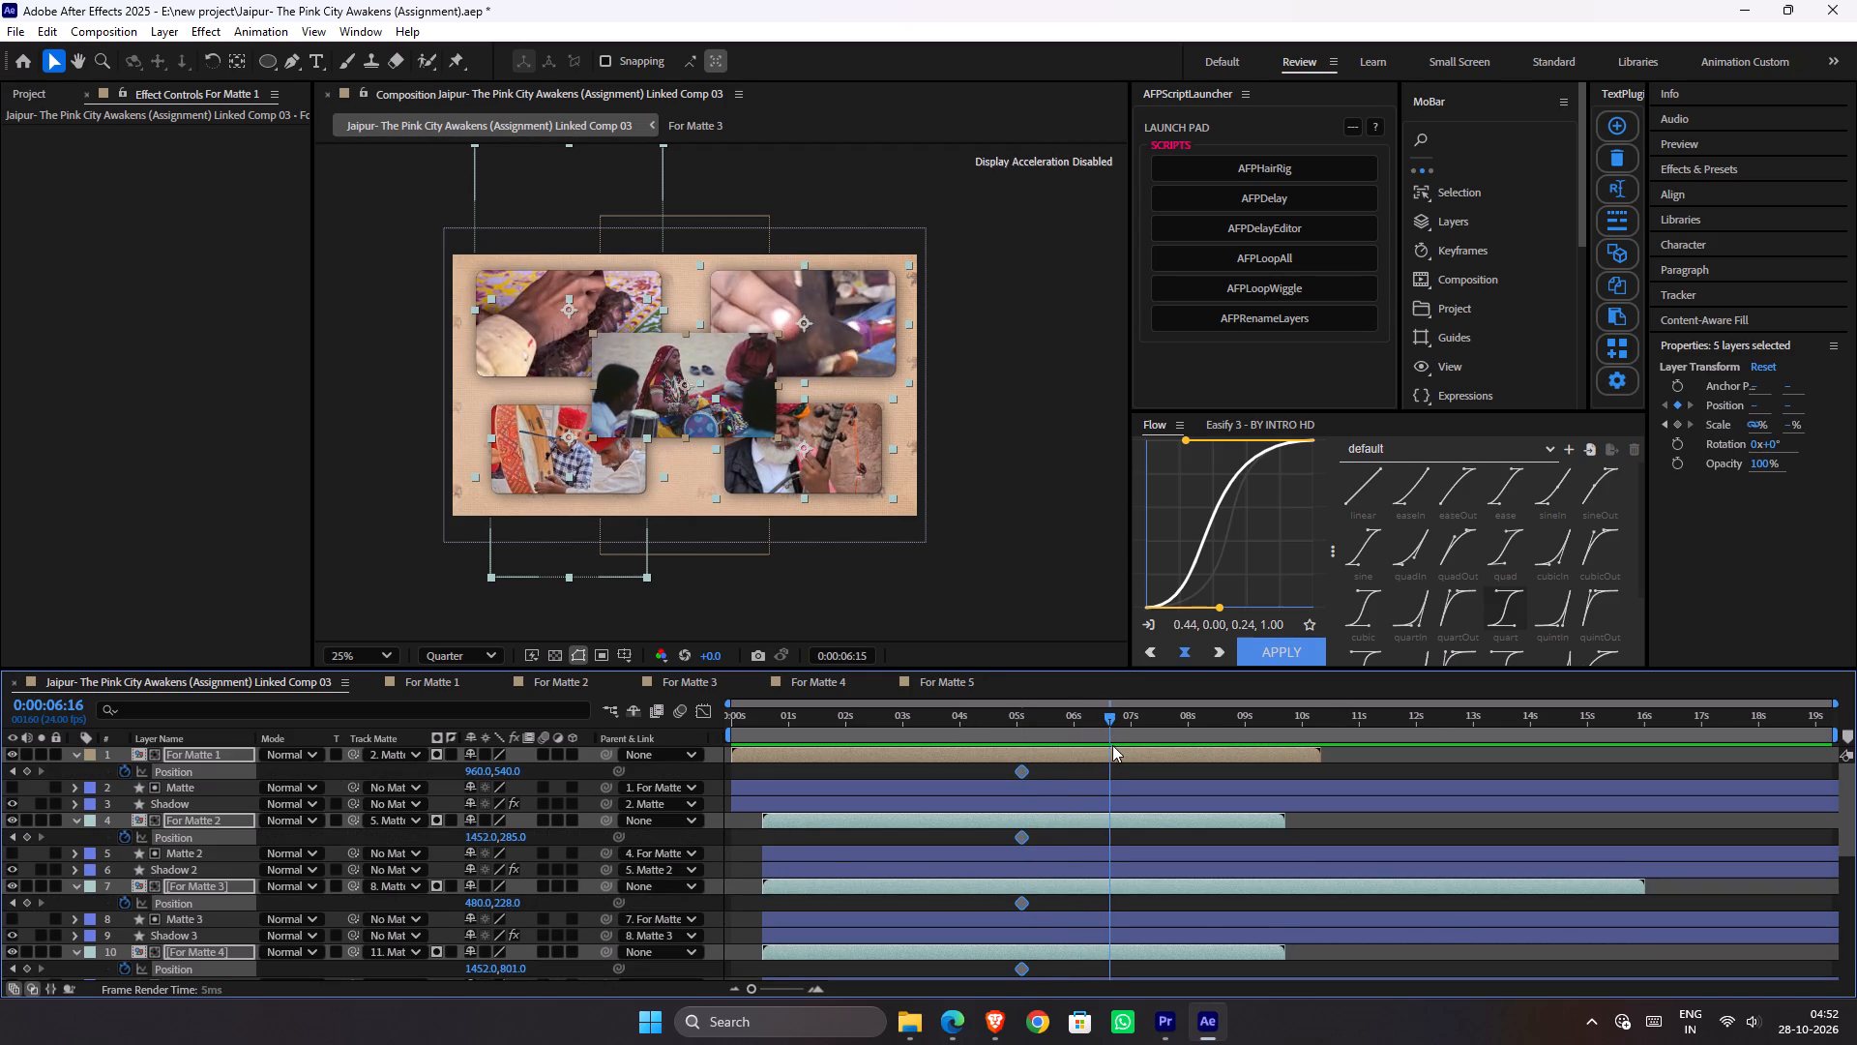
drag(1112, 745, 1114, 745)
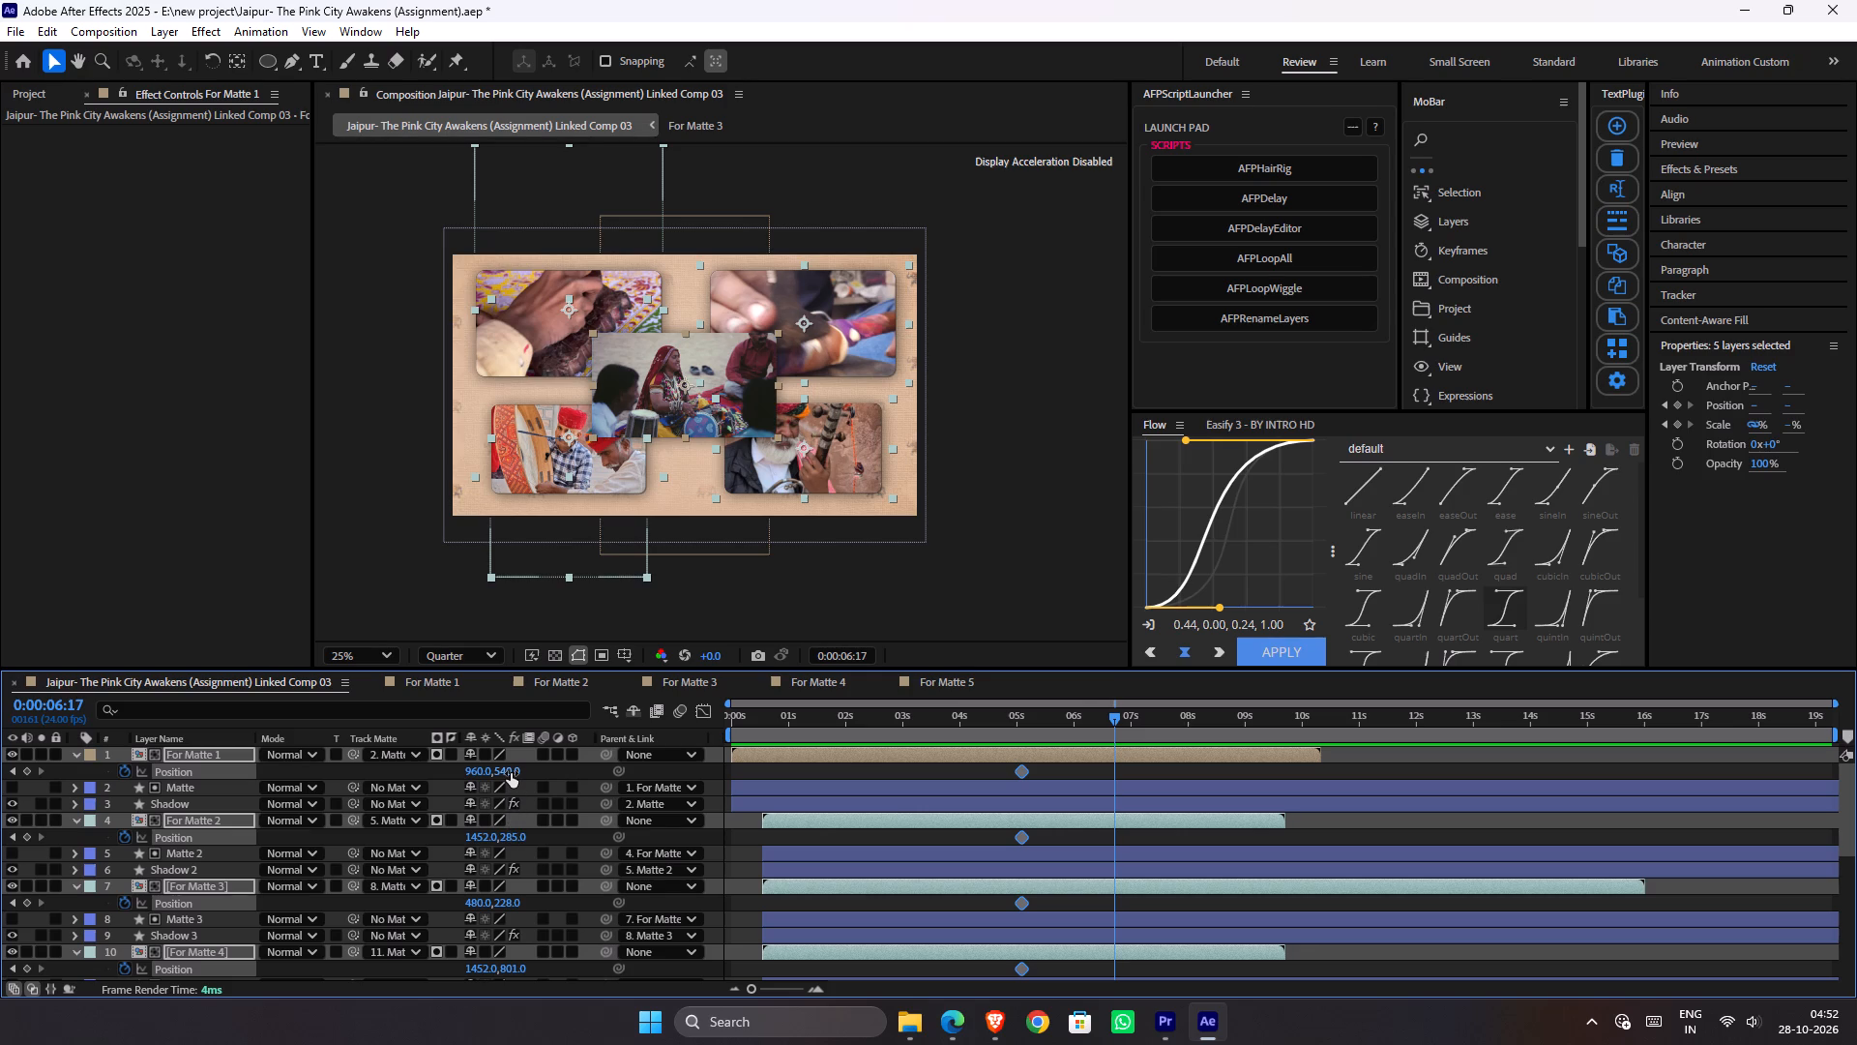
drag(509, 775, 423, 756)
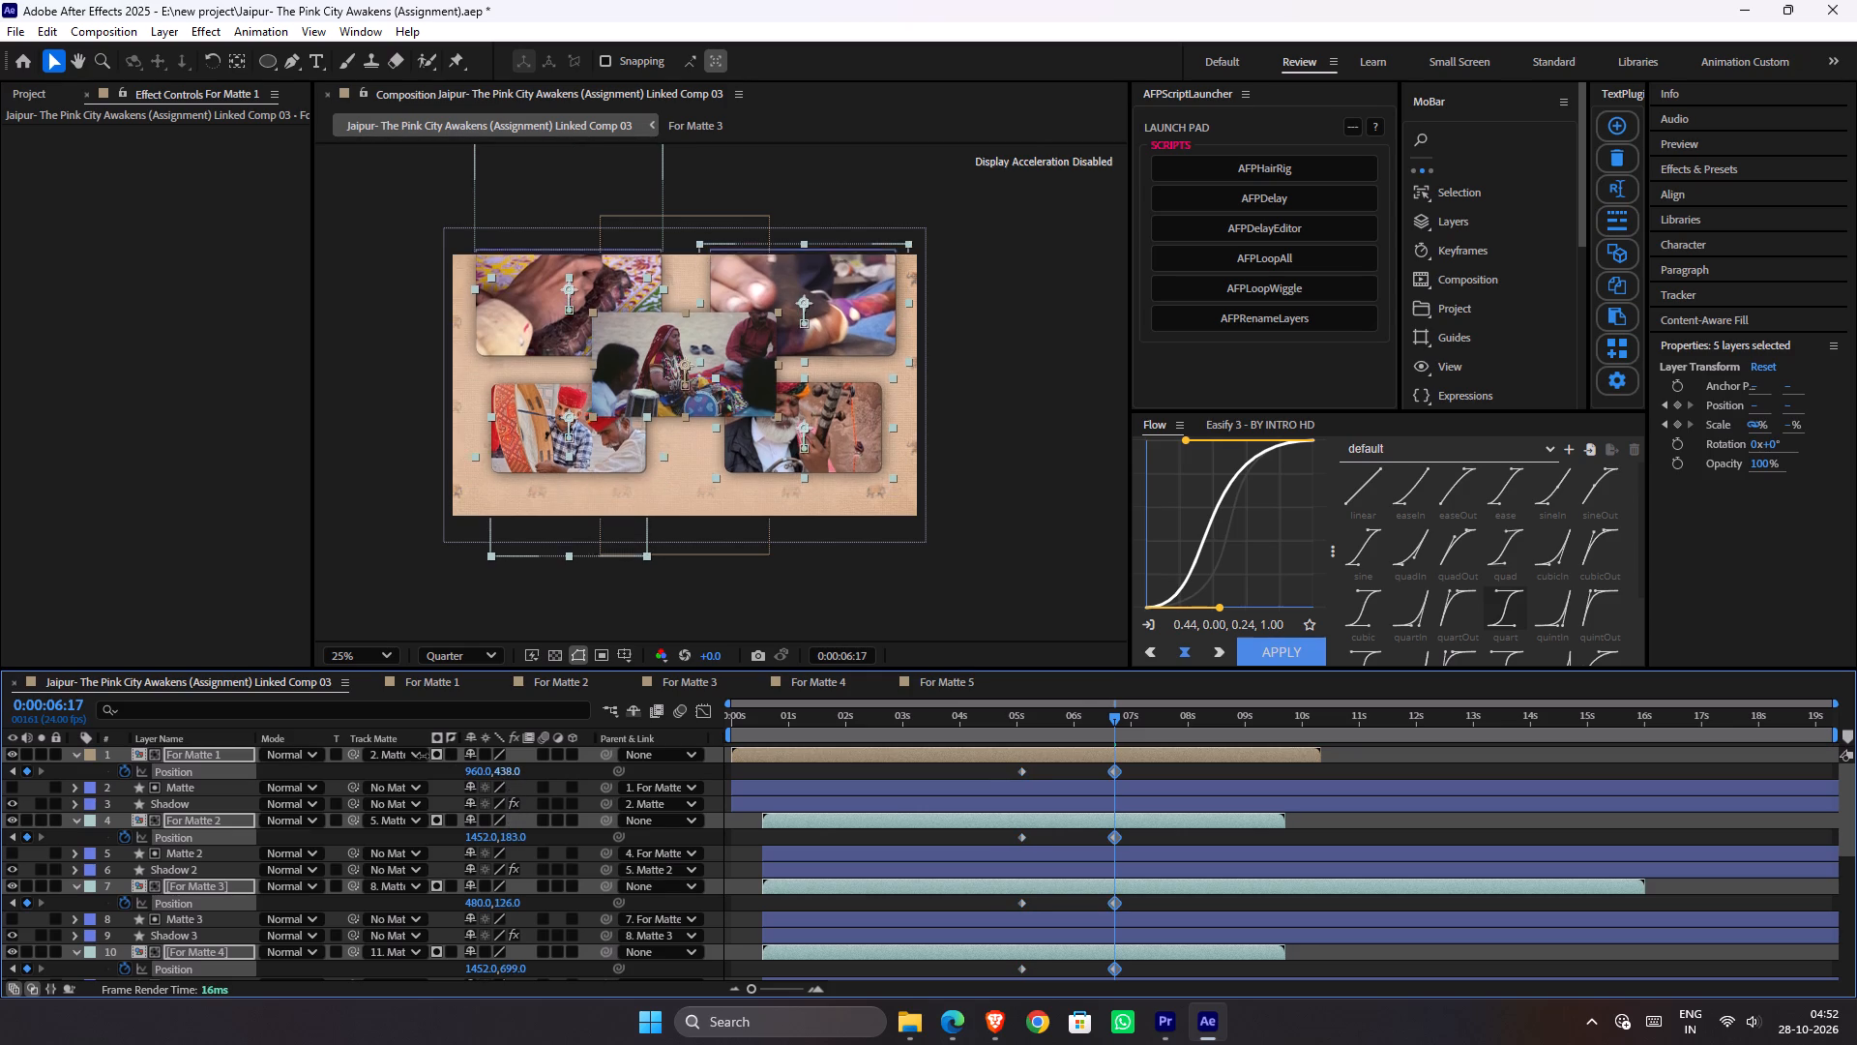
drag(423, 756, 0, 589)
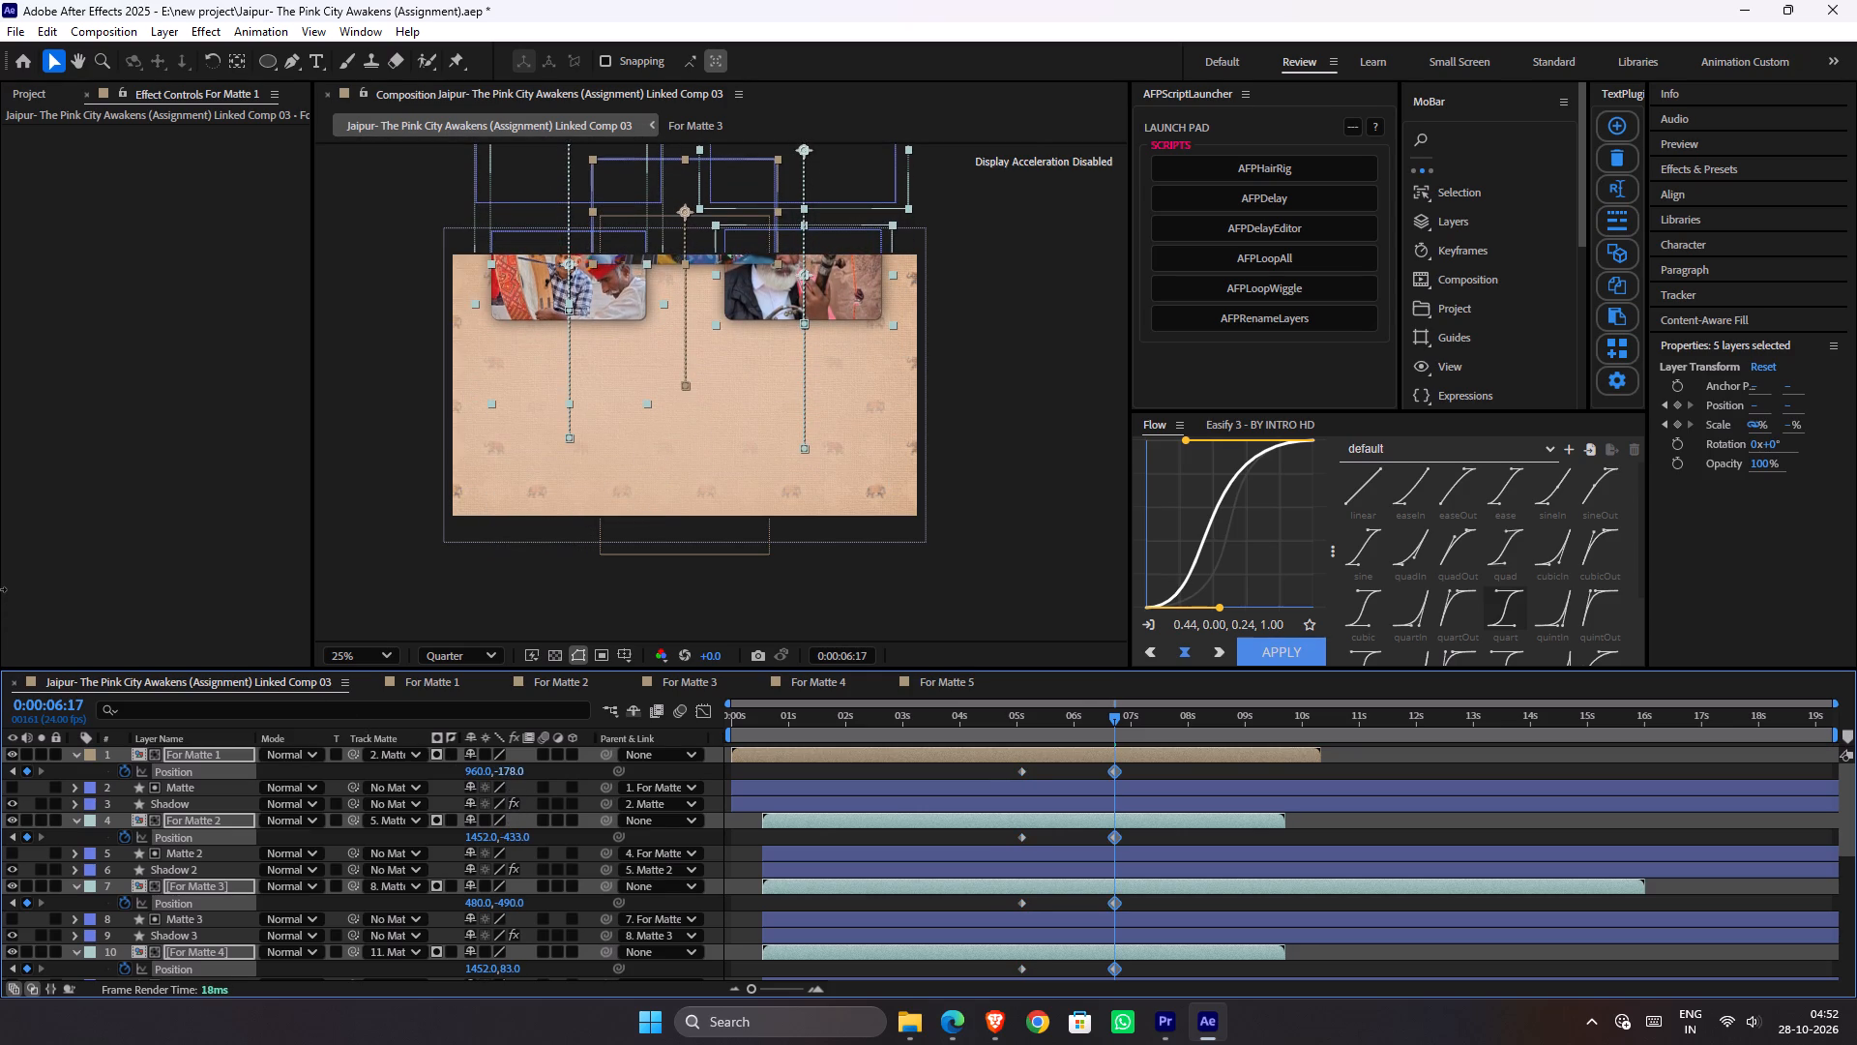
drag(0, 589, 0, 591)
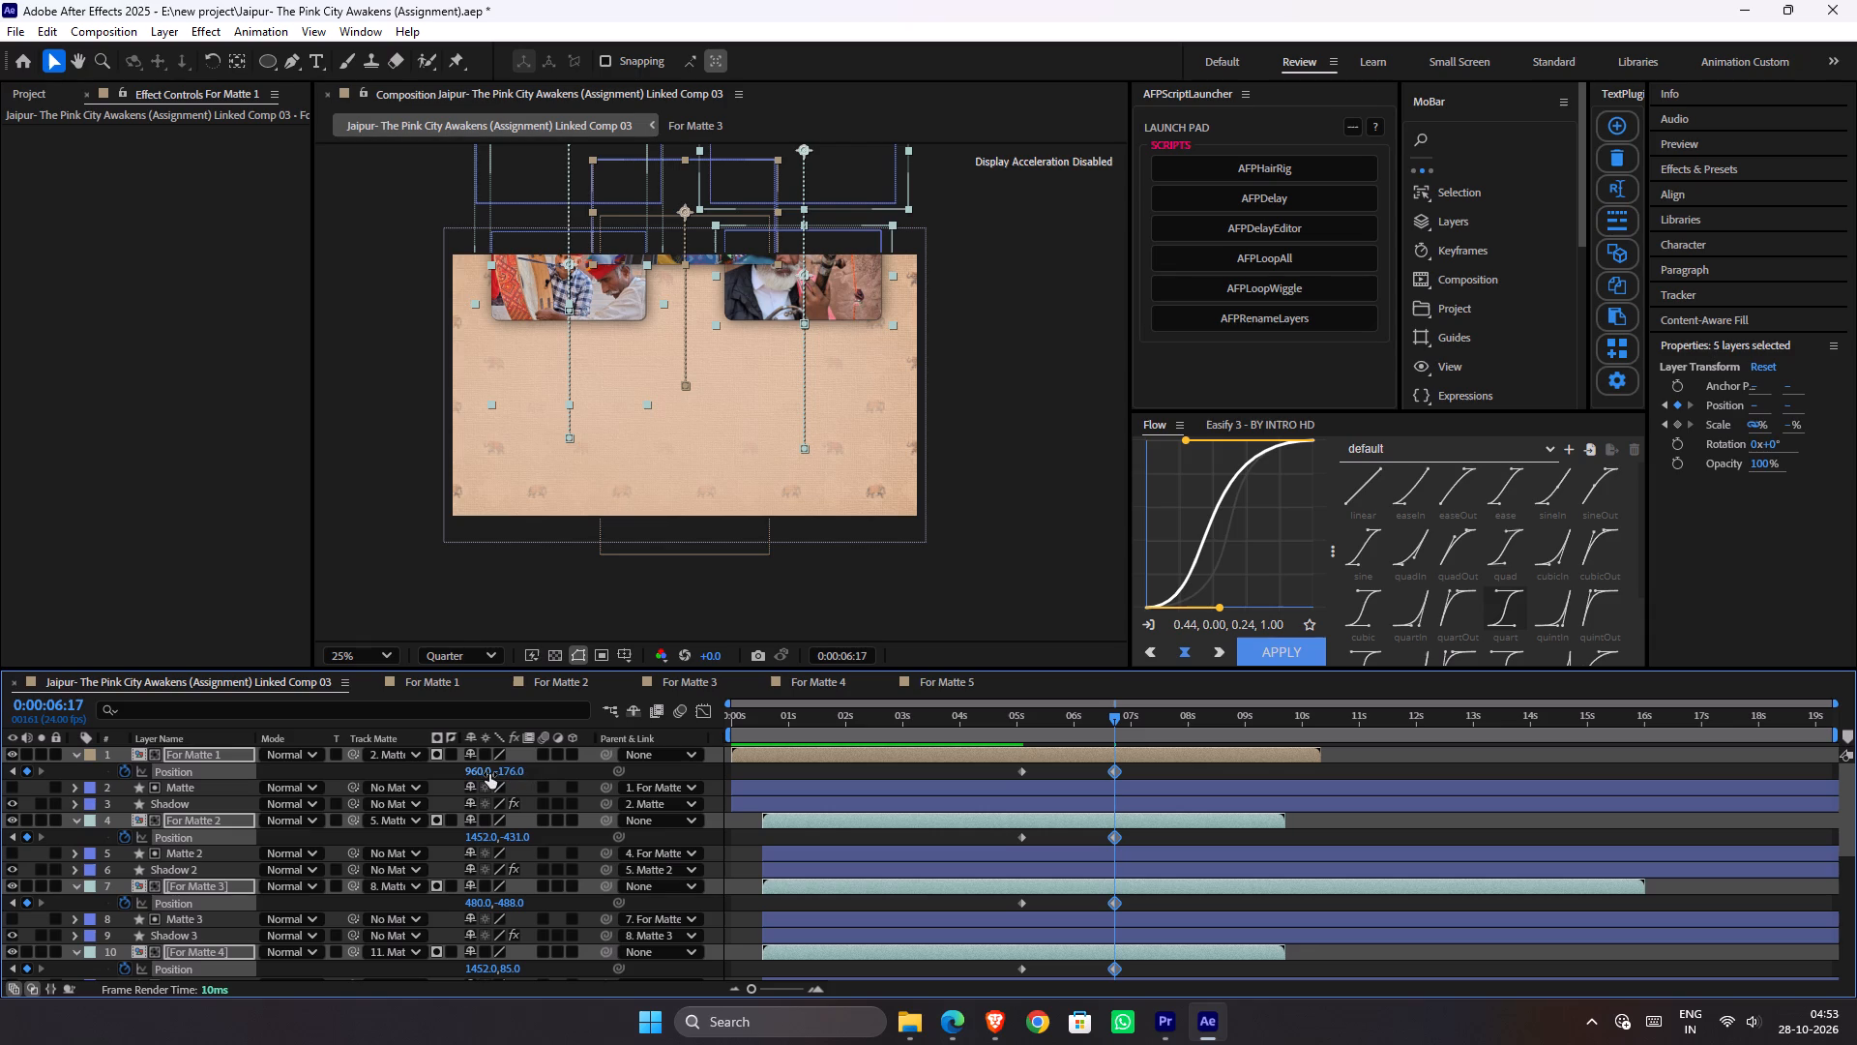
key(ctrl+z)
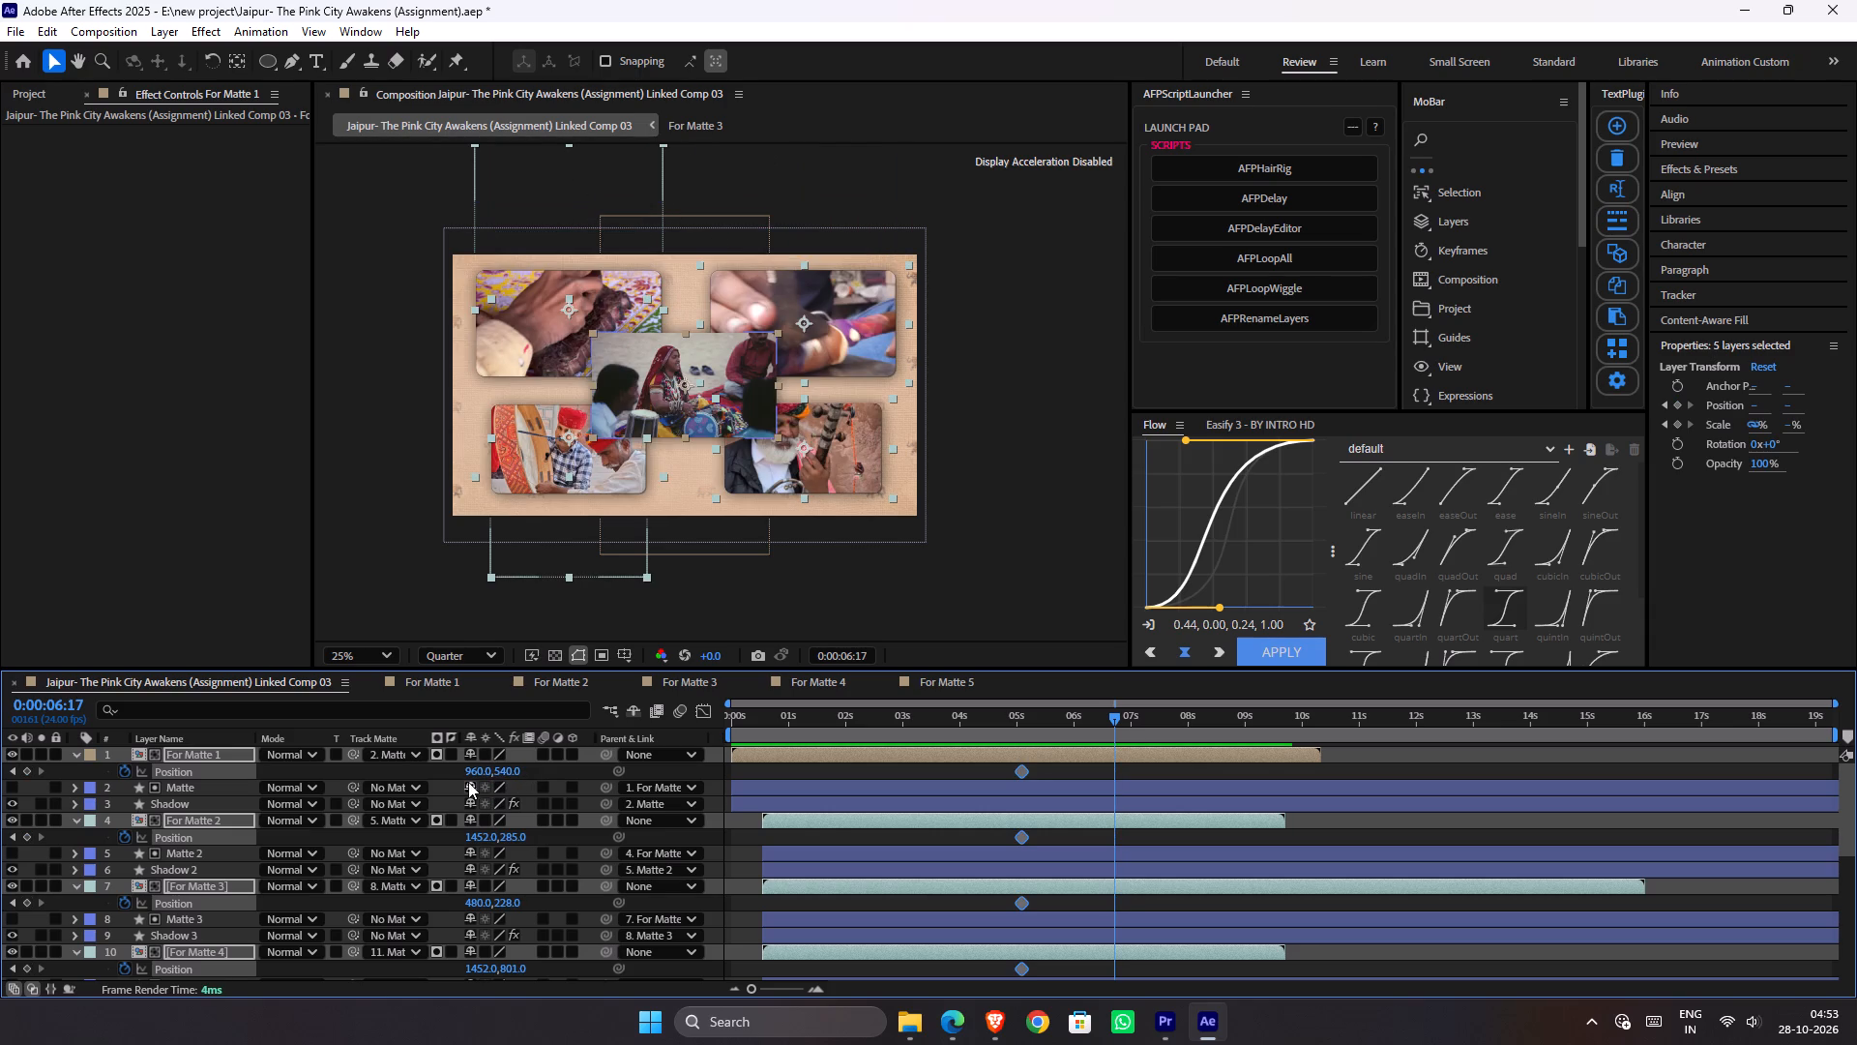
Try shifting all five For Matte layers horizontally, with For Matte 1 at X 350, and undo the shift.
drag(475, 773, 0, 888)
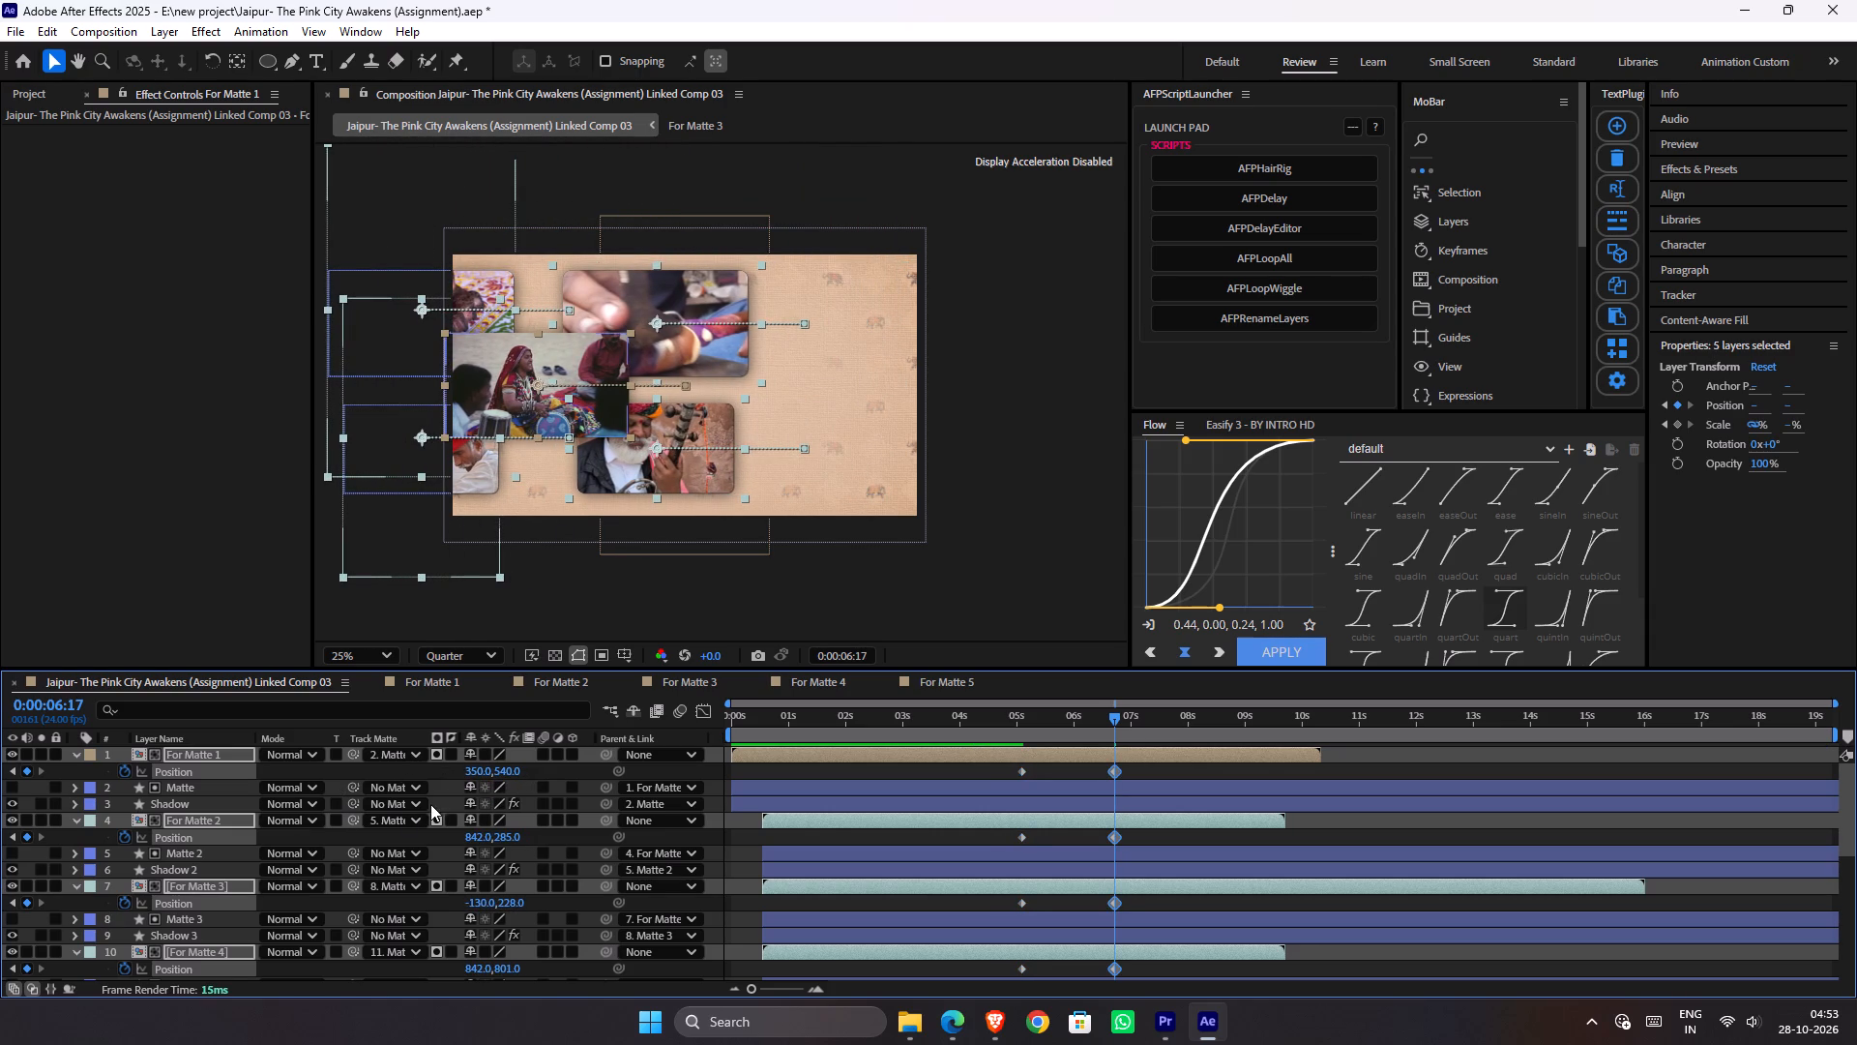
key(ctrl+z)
At 0:00:06:17, move all five For Matte layers up out of the frame together, with For Matte 1 at Position 960, -498.
drag(510, 776, 0, 600)
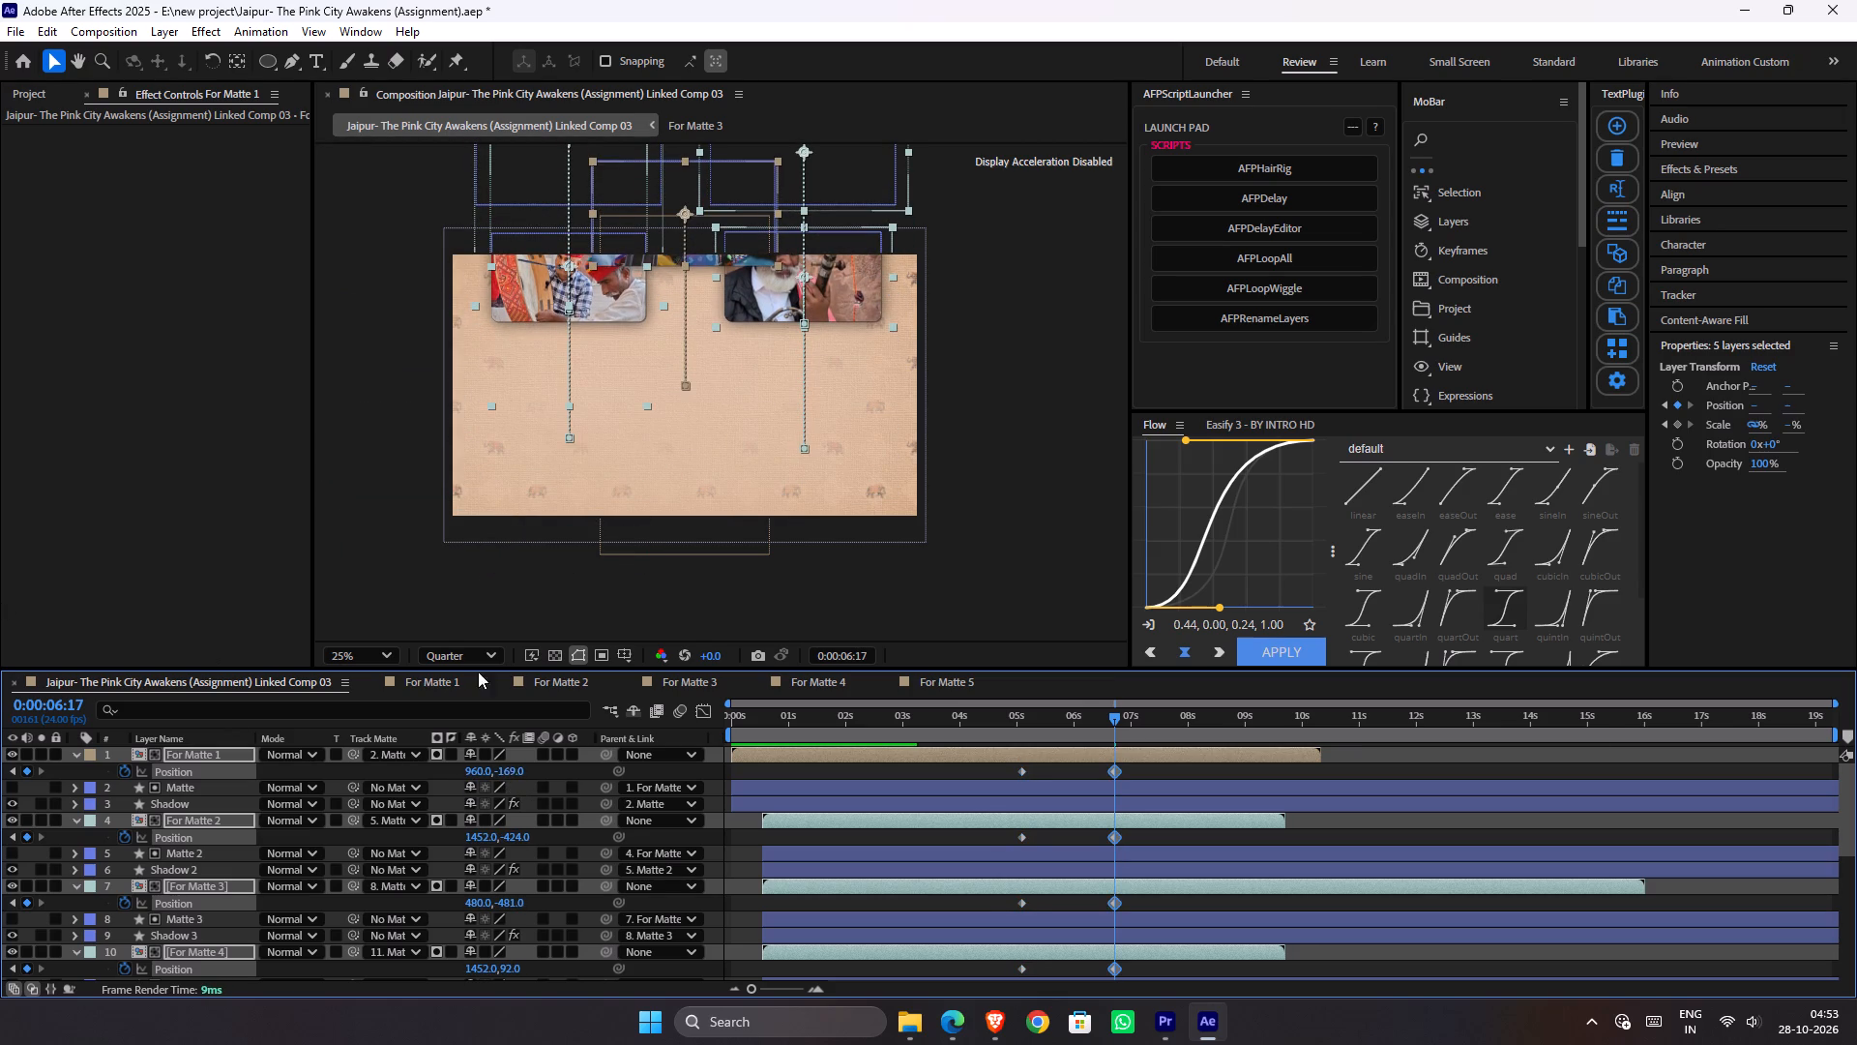
drag(515, 768, 259, 728)
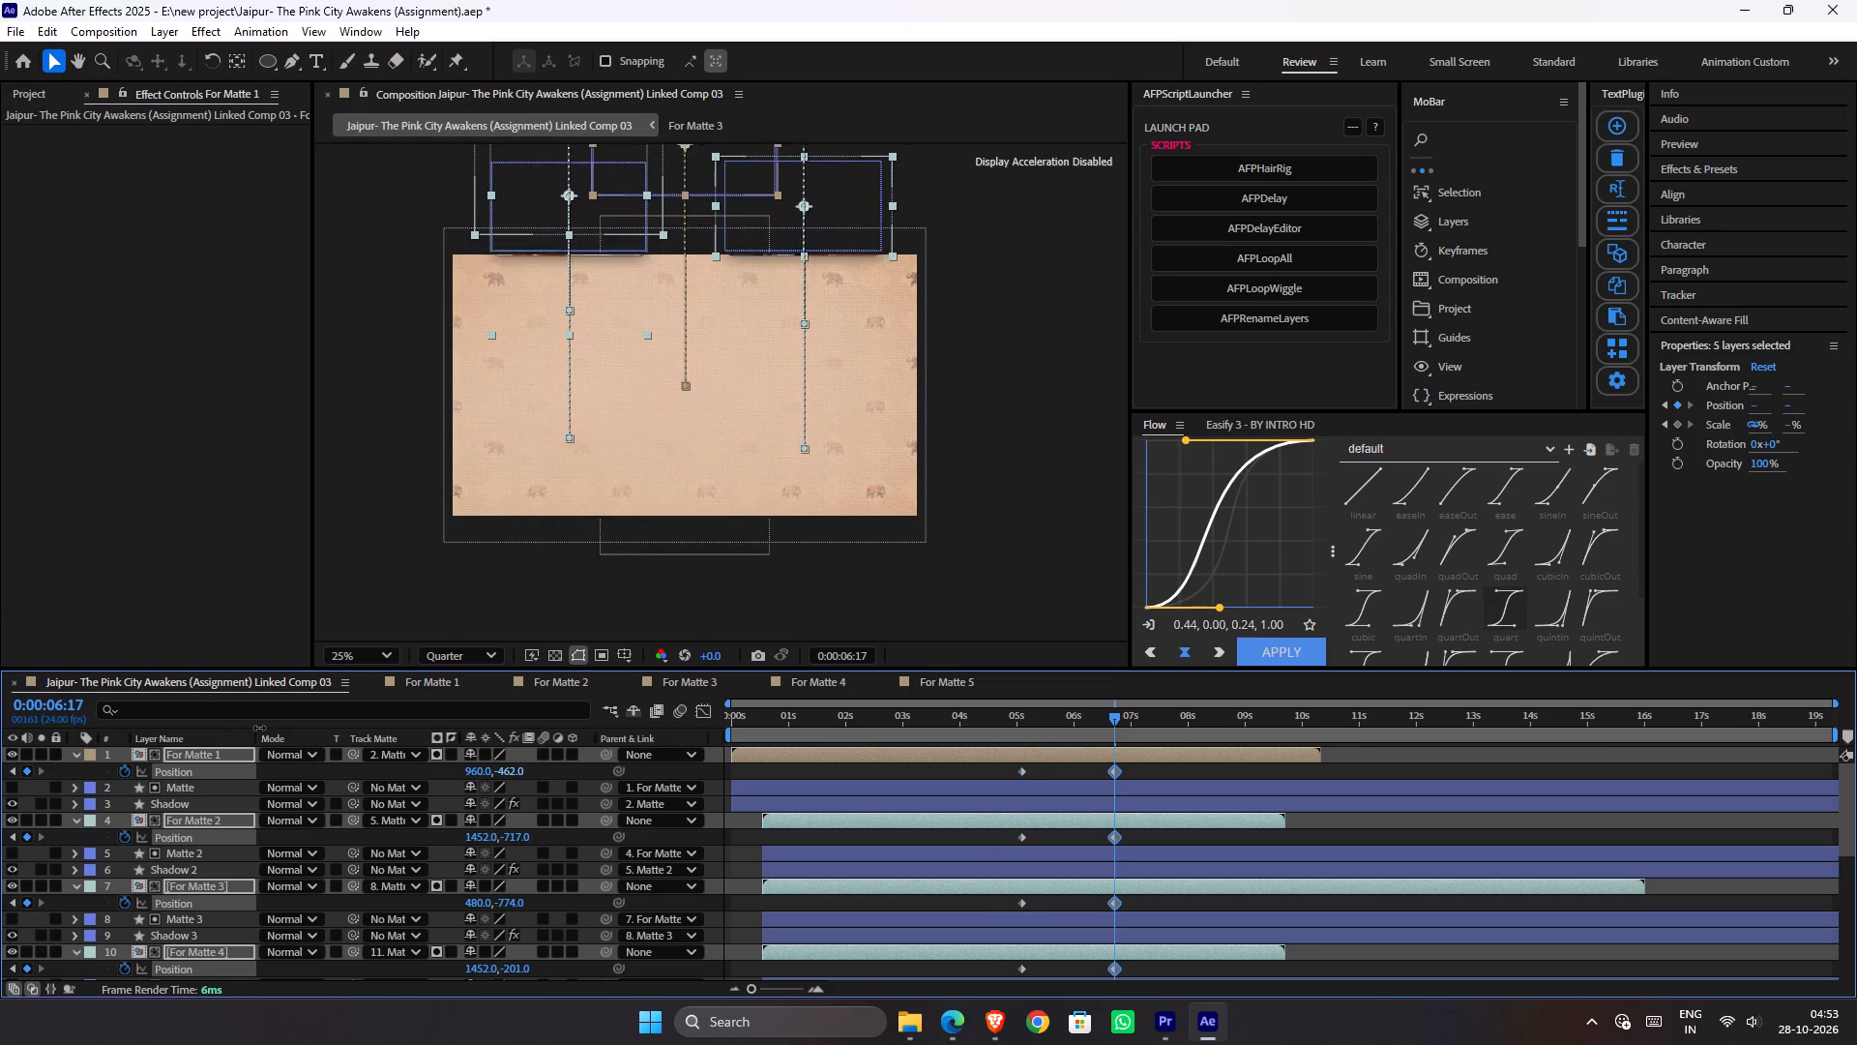
drag(259, 728, 221, 709)
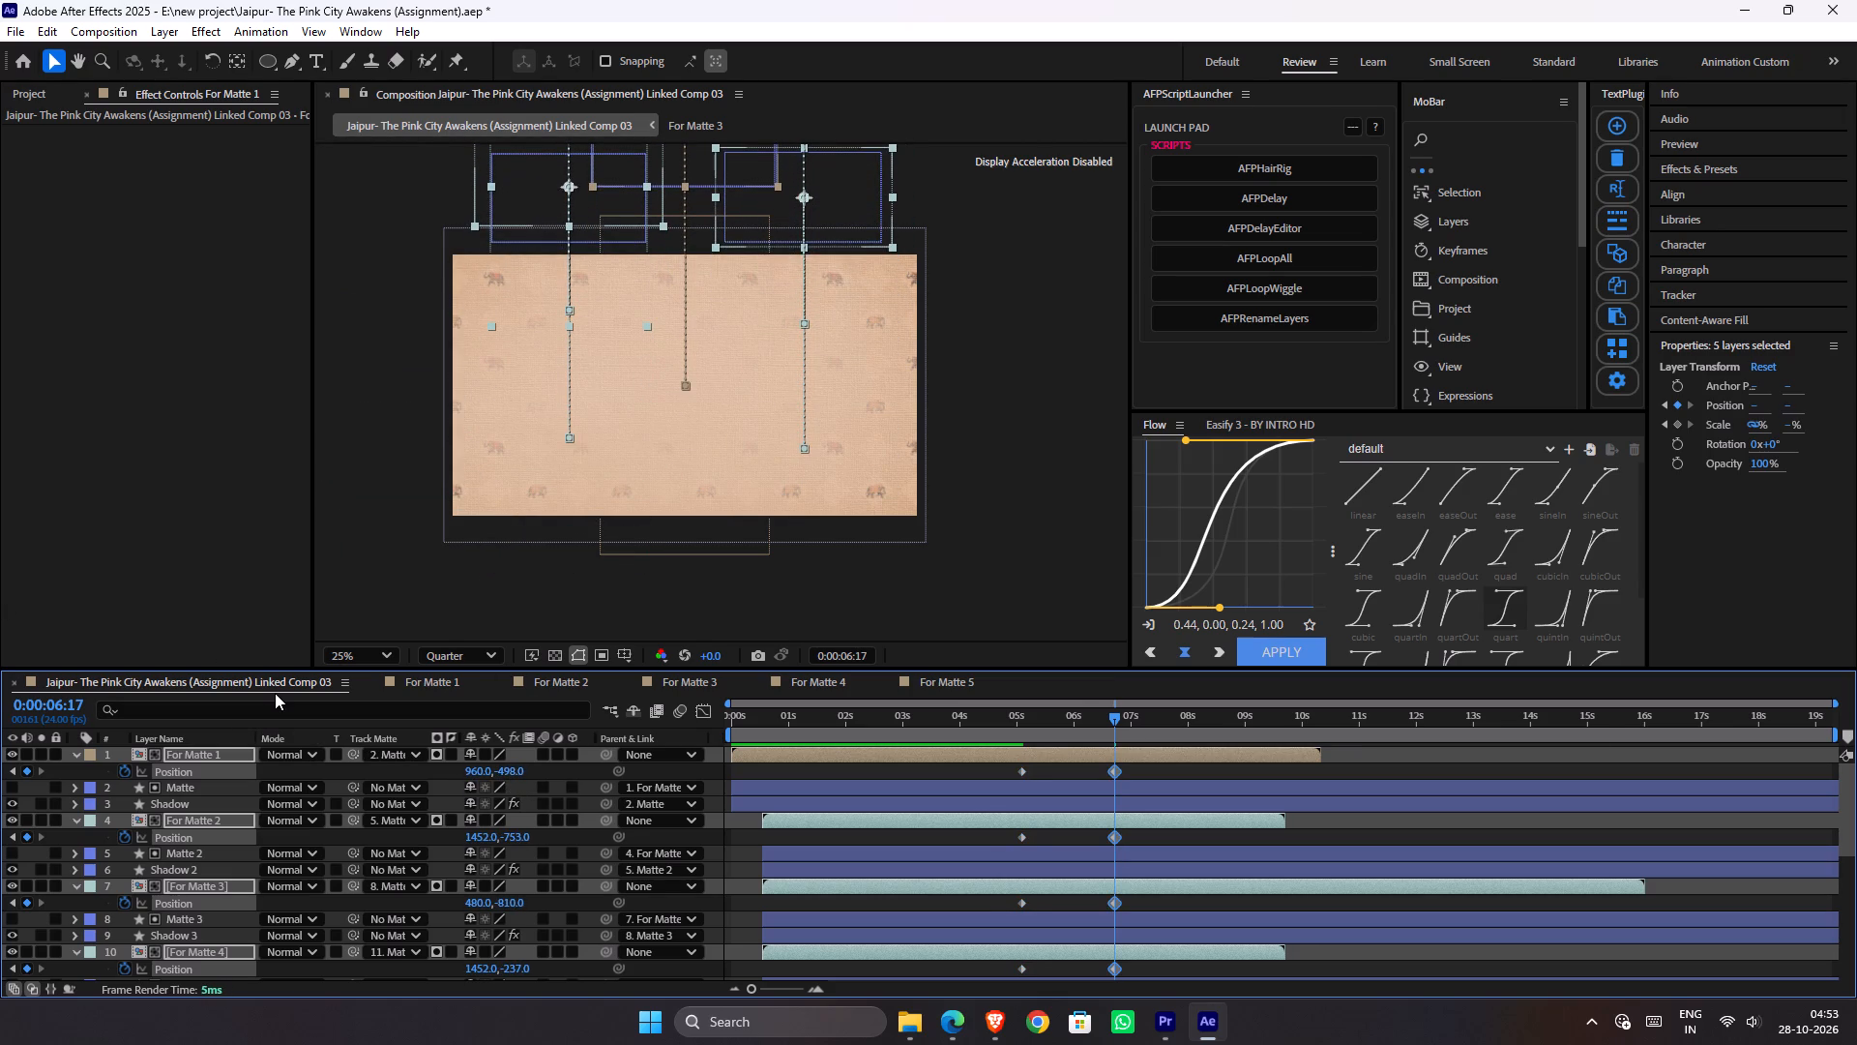
Select both Position keyframes on all the For Matte layers, apply the 0.44, 0.00, 0.24, 1.00 Flow curve, save and preview the exit.
key(ctrl+s)
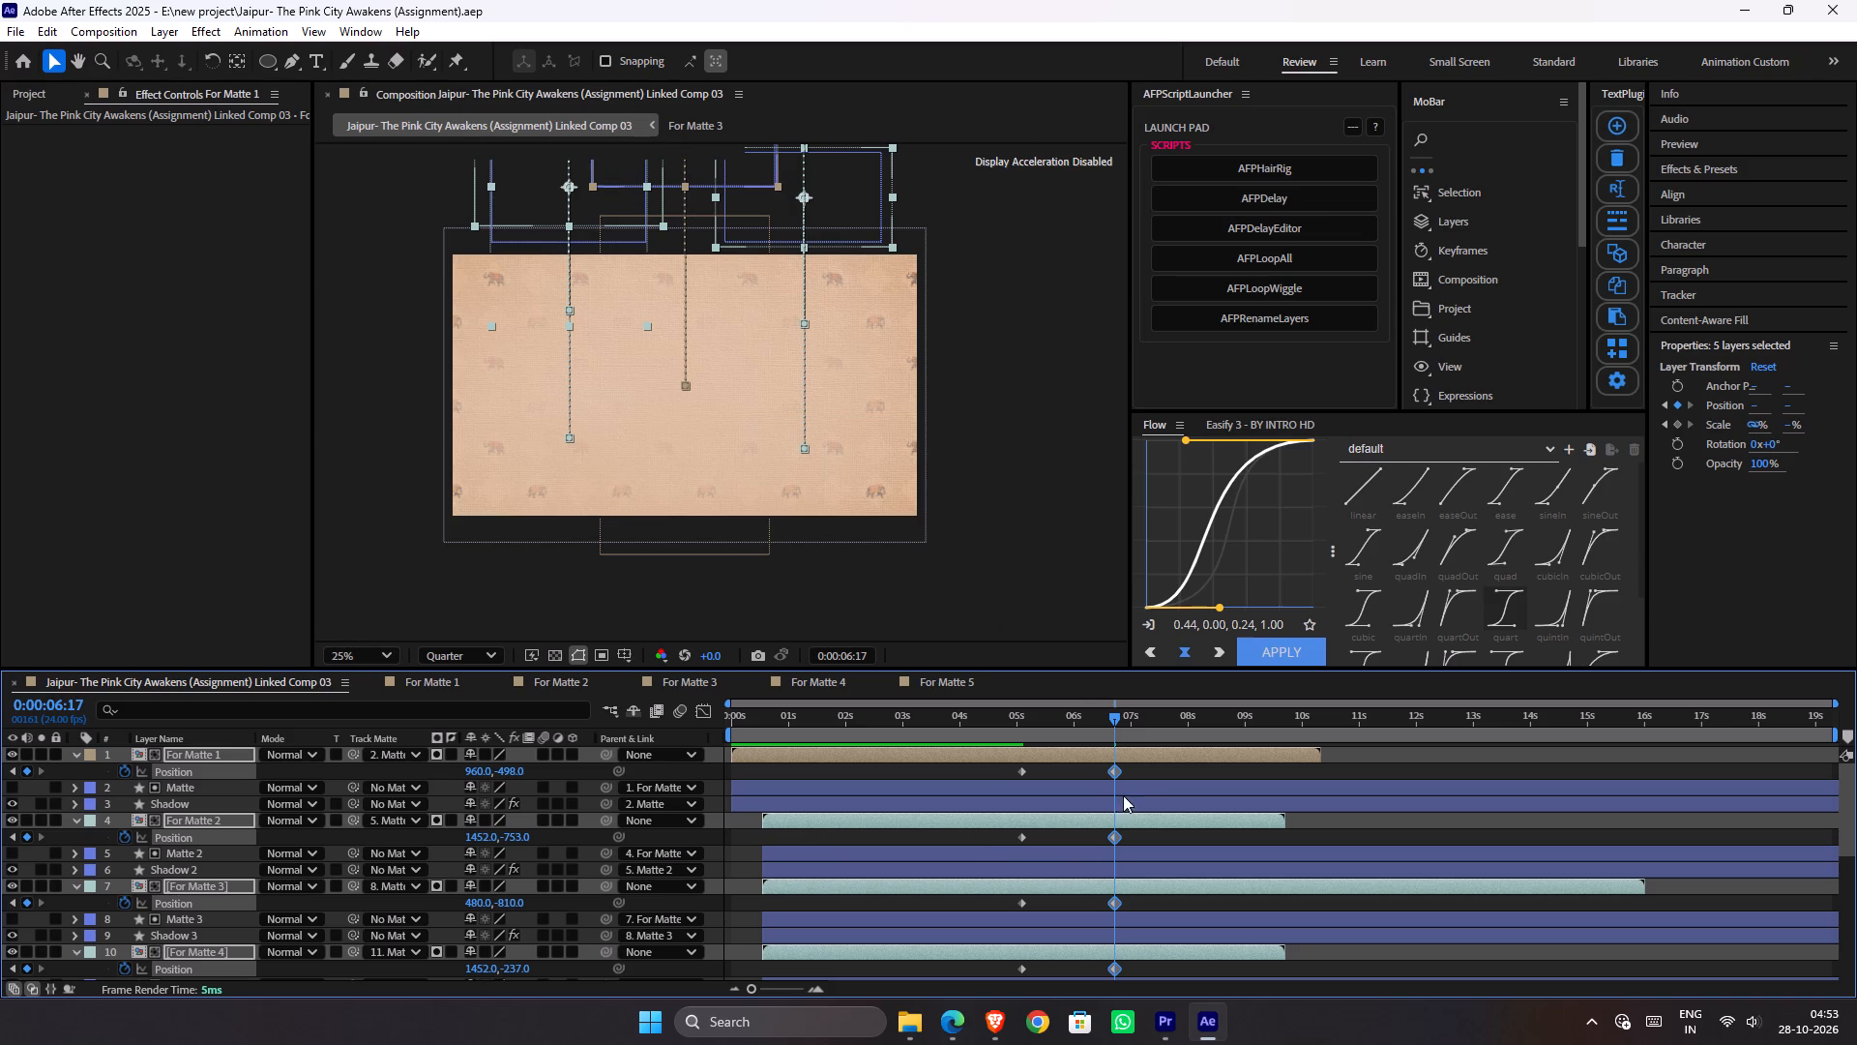
drag(1135, 773, 975, 1000)
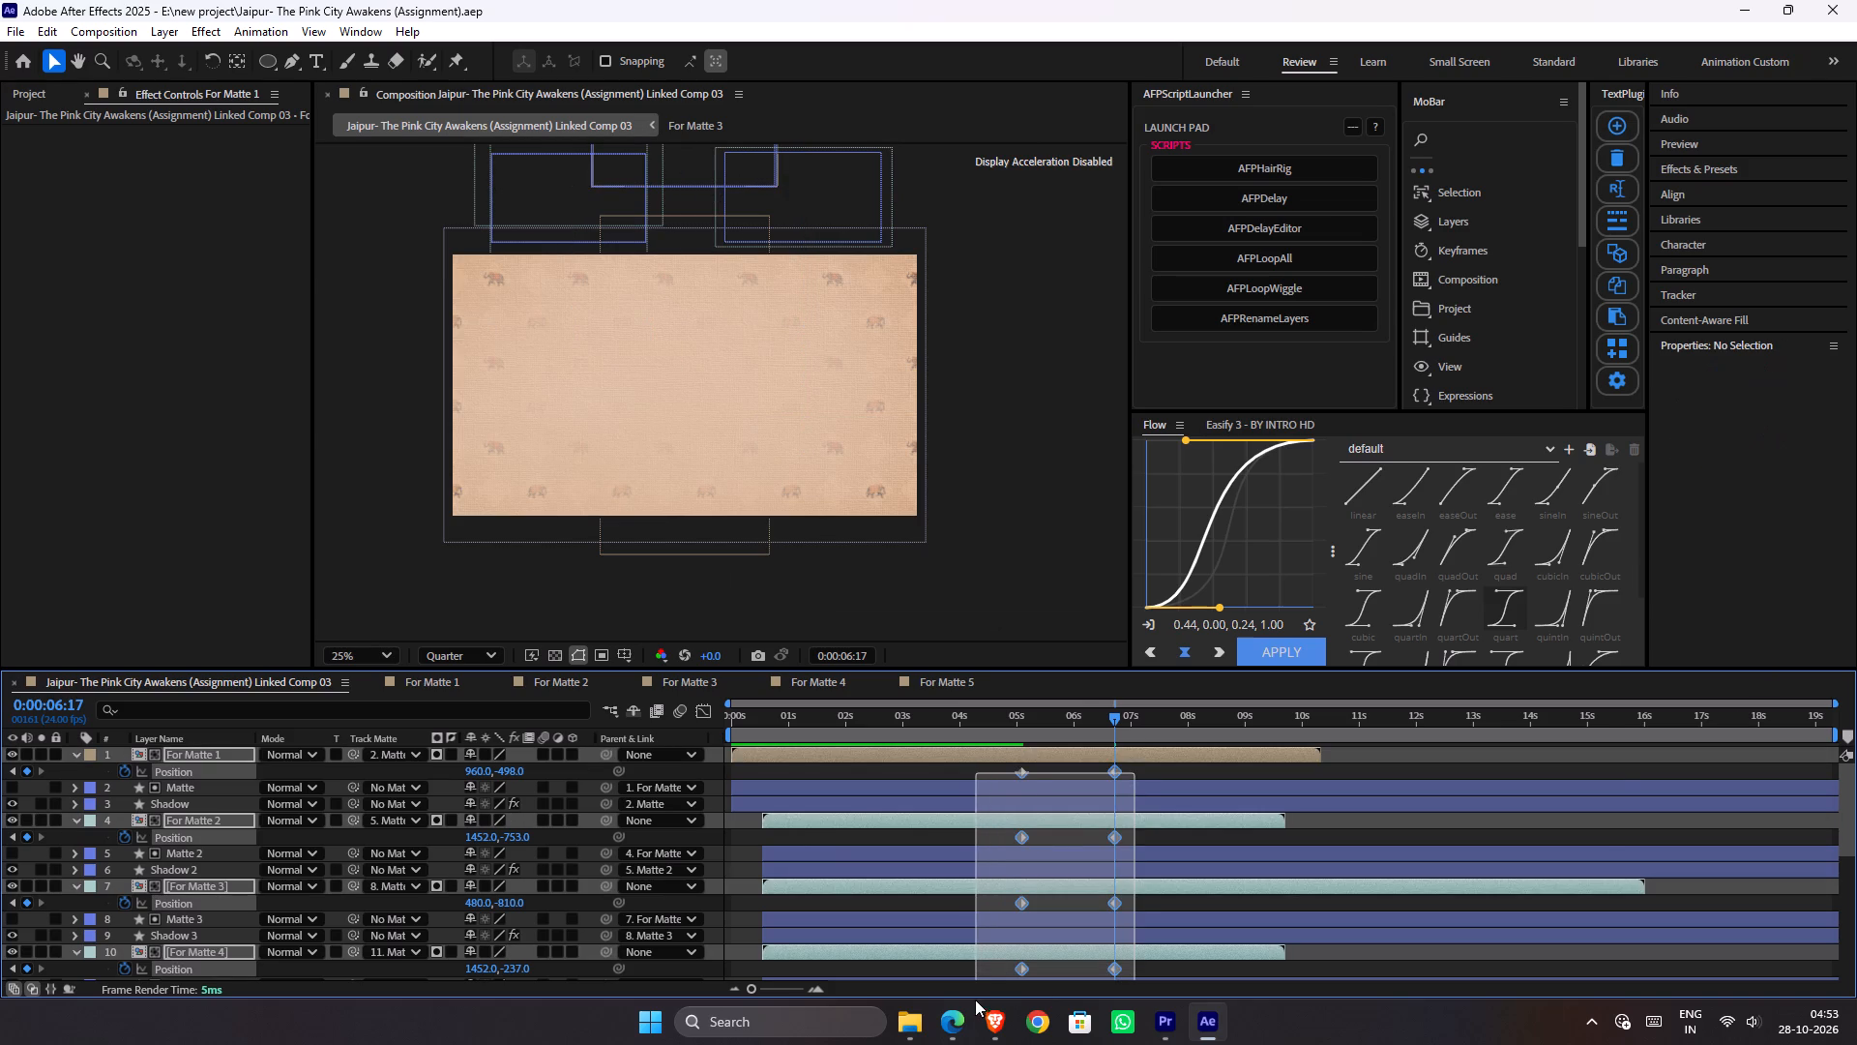
drag(975, 1000, 963, 845)
scroll(1001, 875, up, 6)
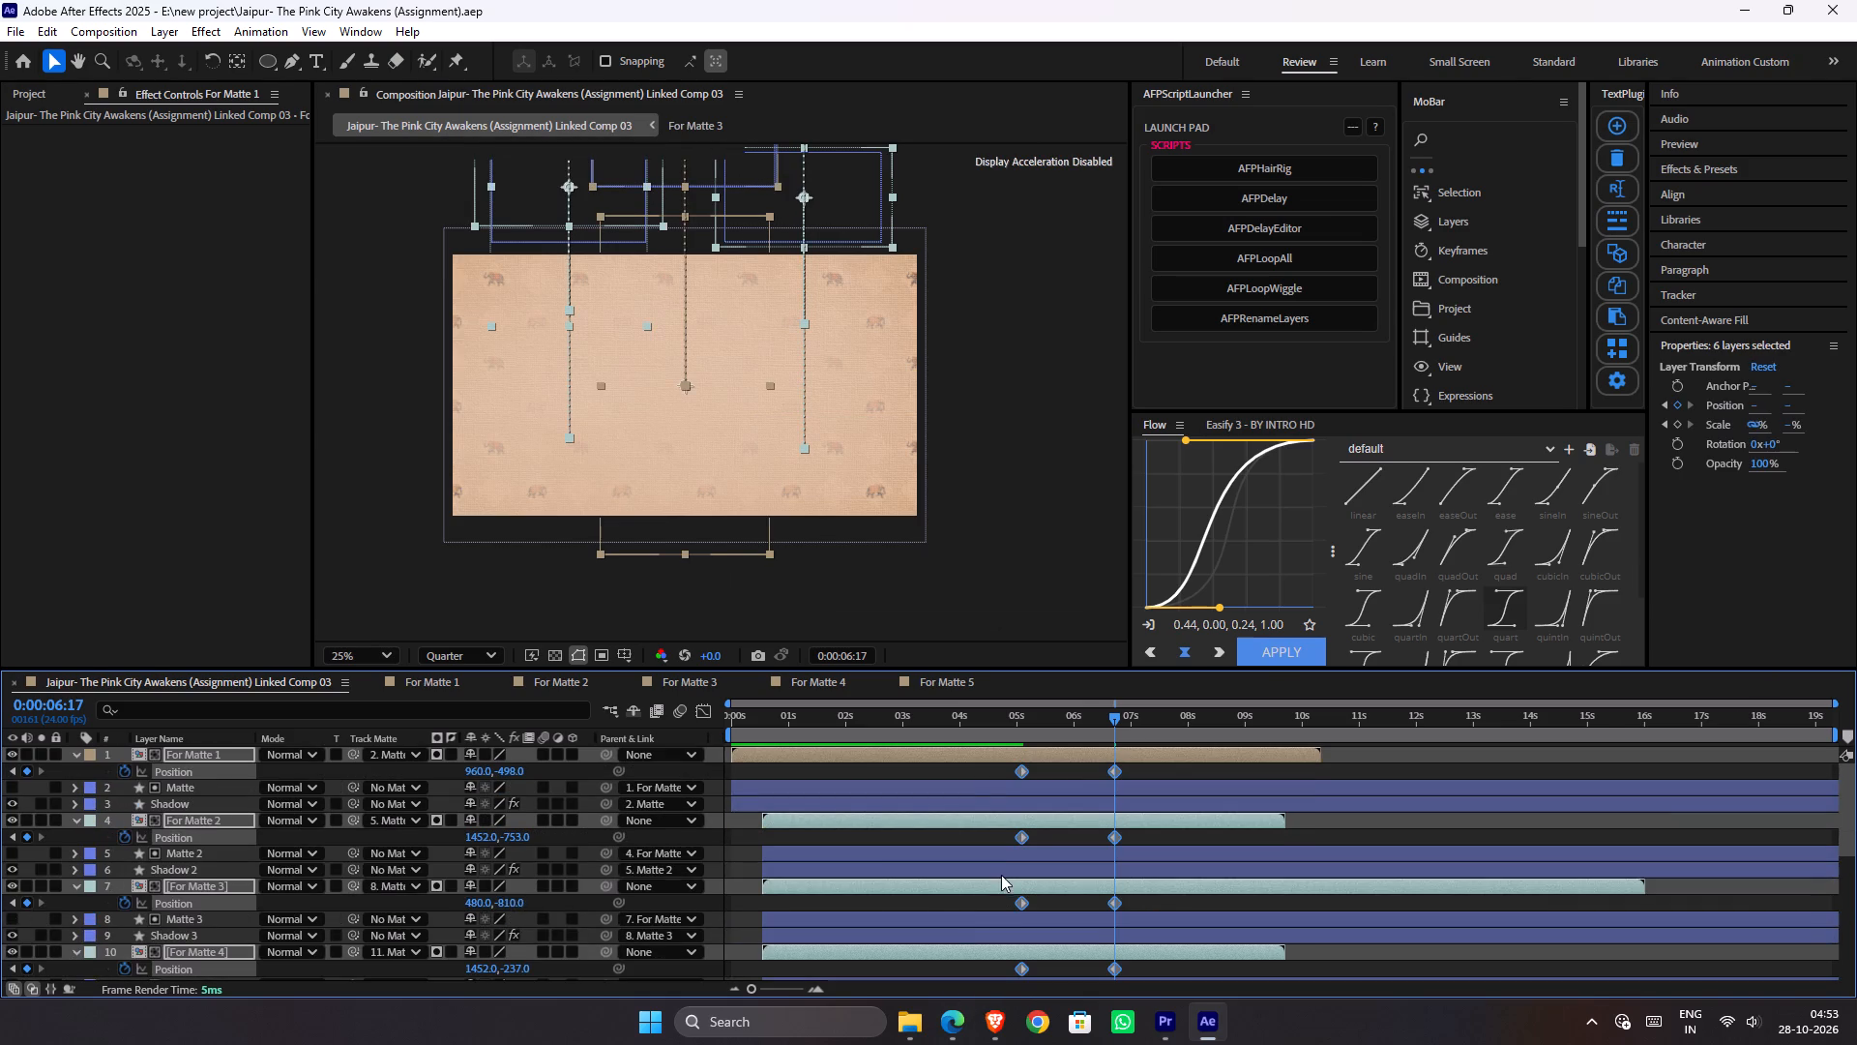
click(1289, 654)
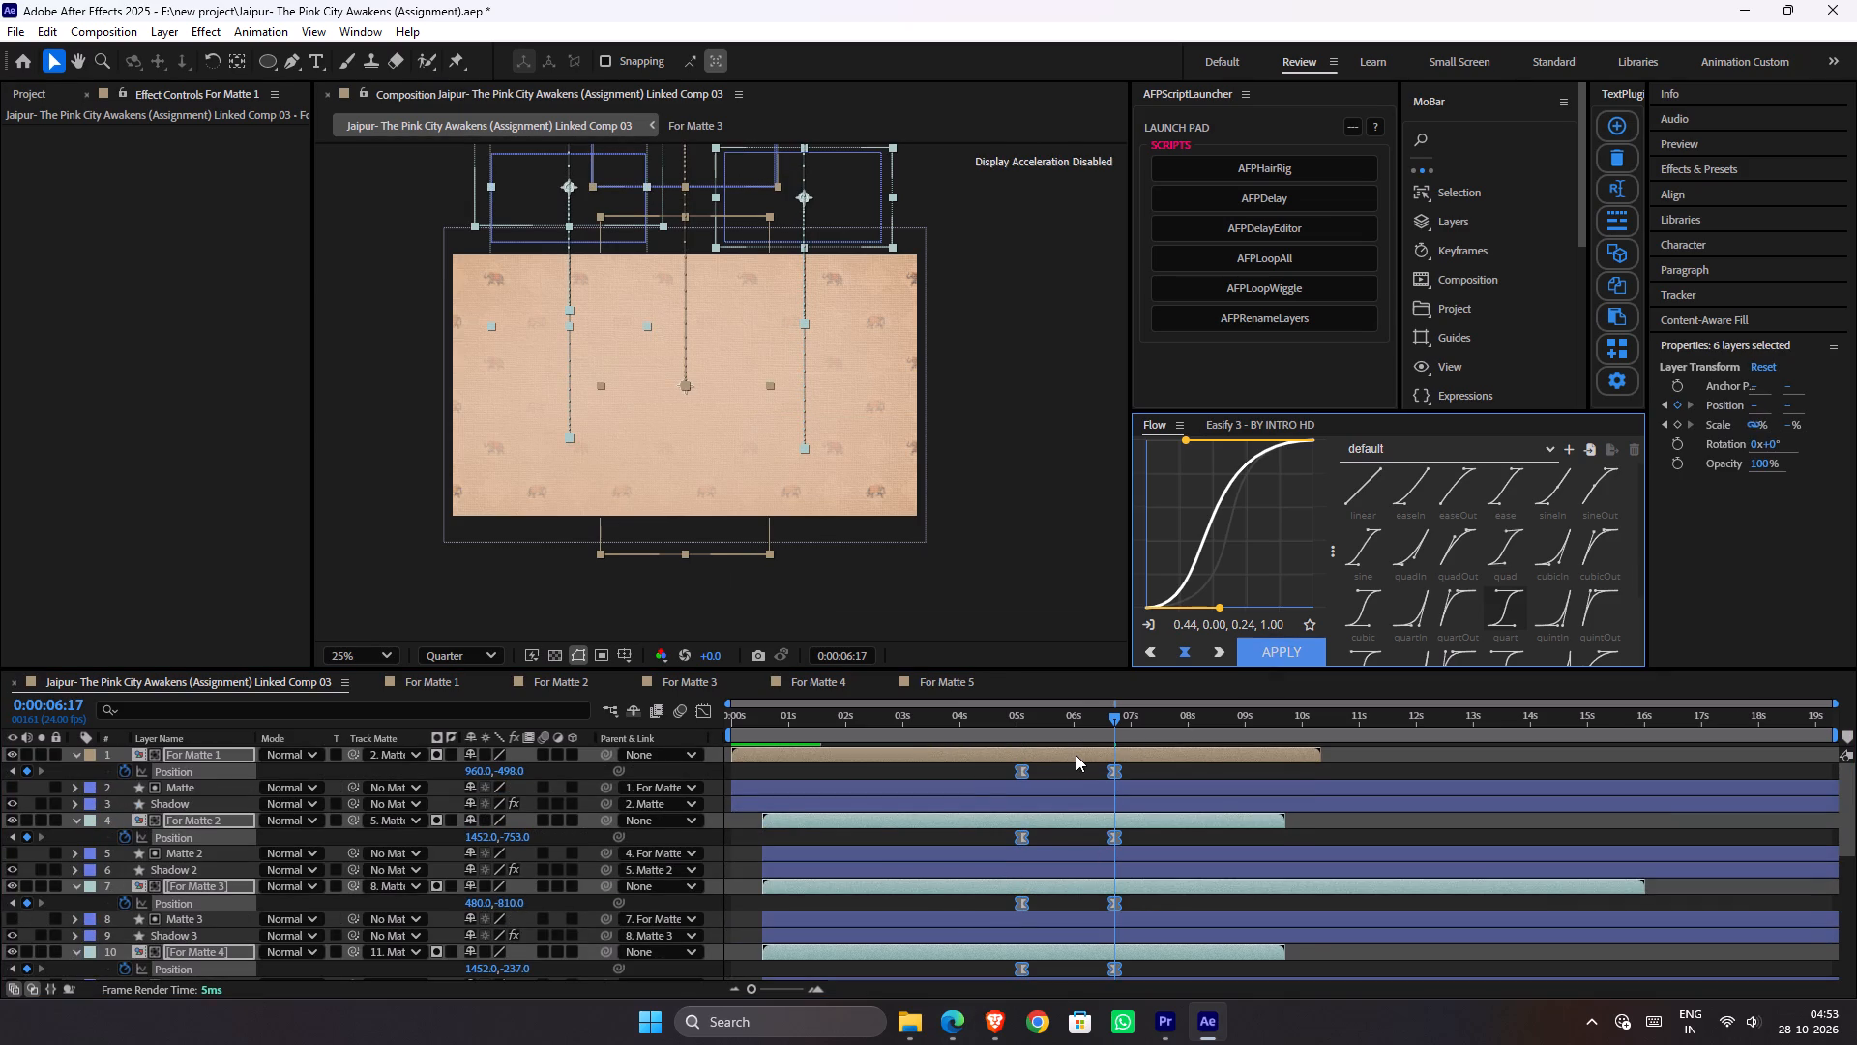
key(ctrl+s)
key(ctrl+s)
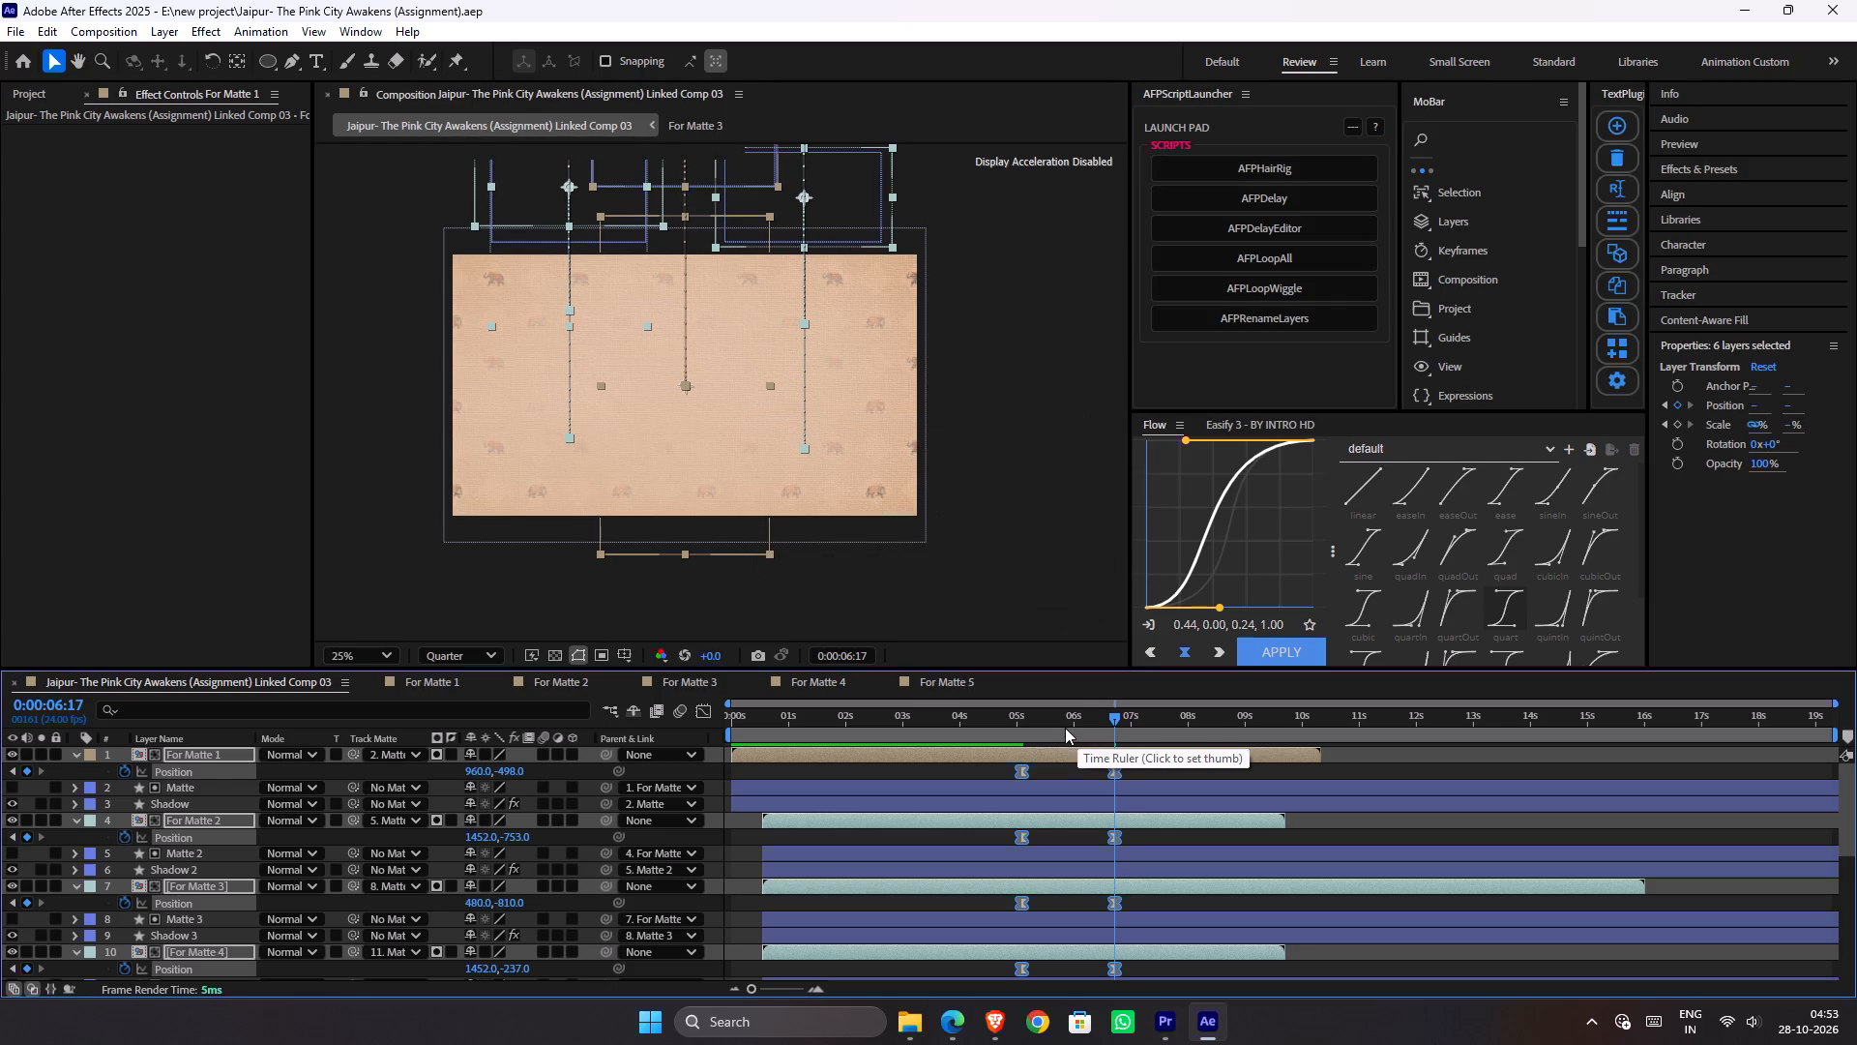
drag(1061, 728, 1030, 734)
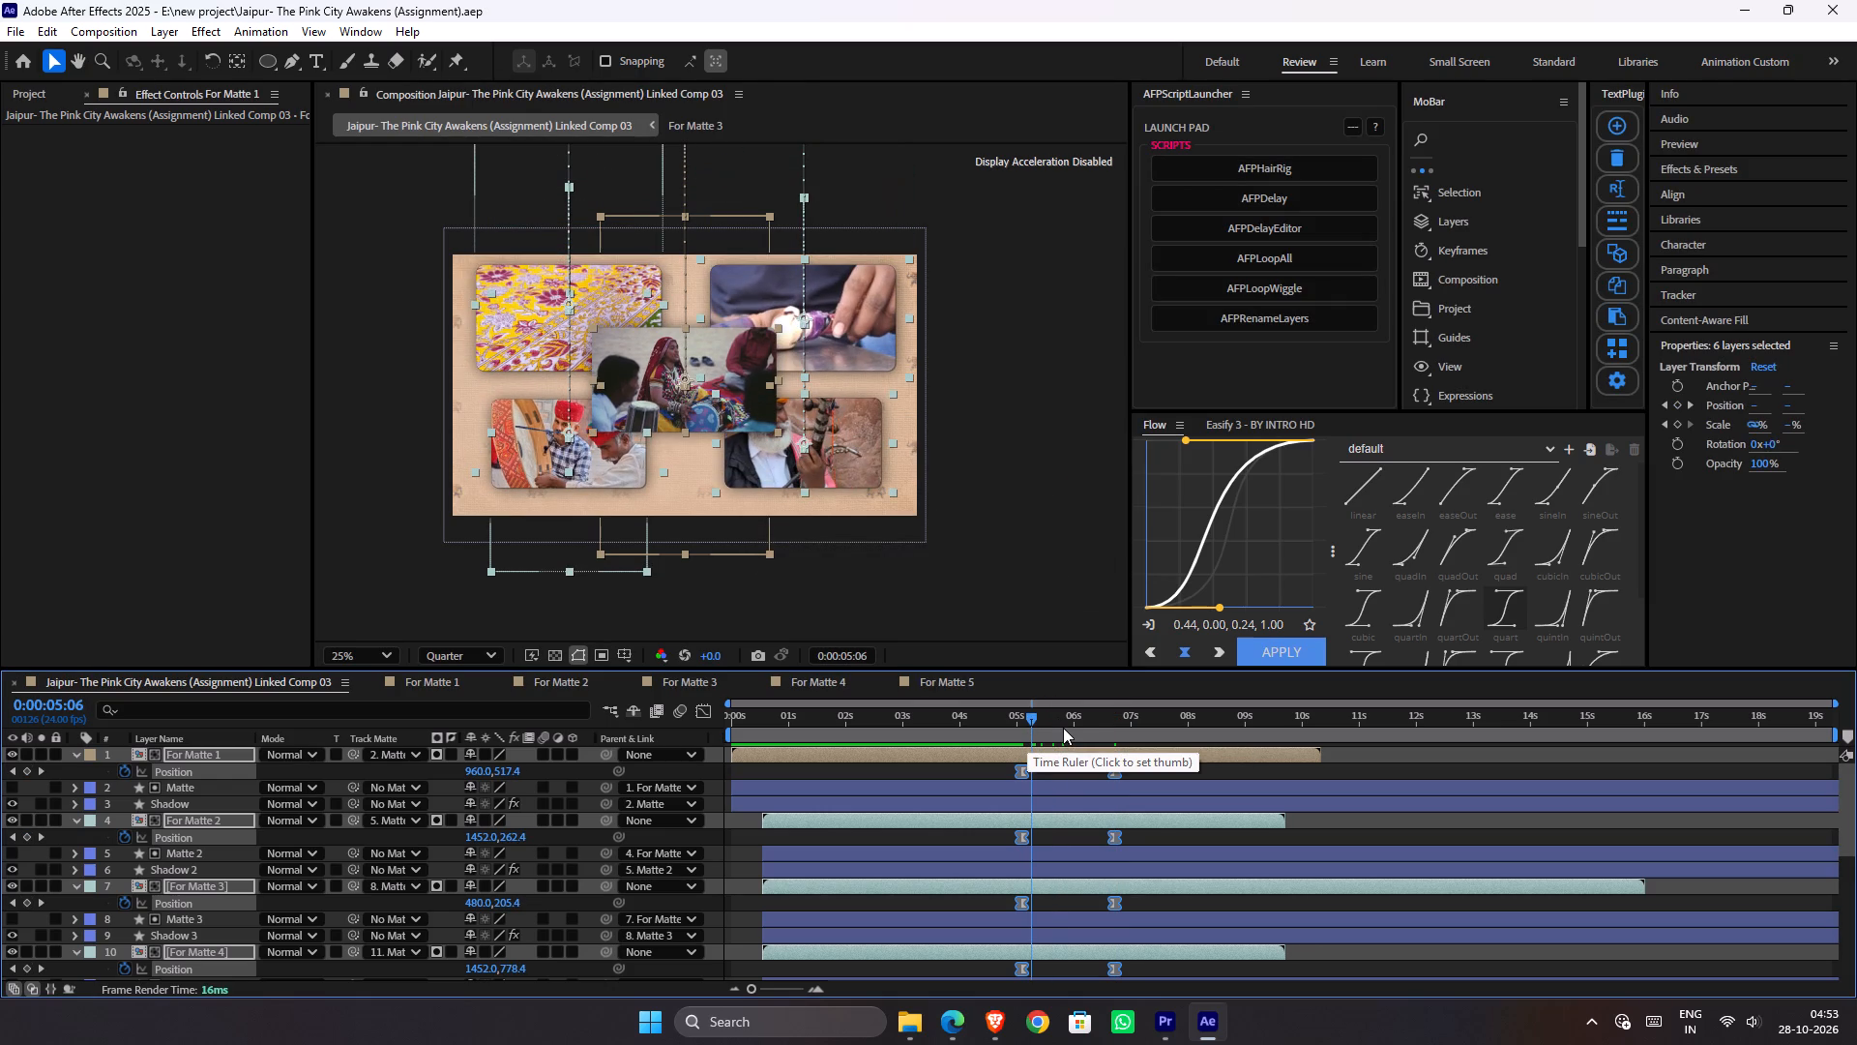
key(space)
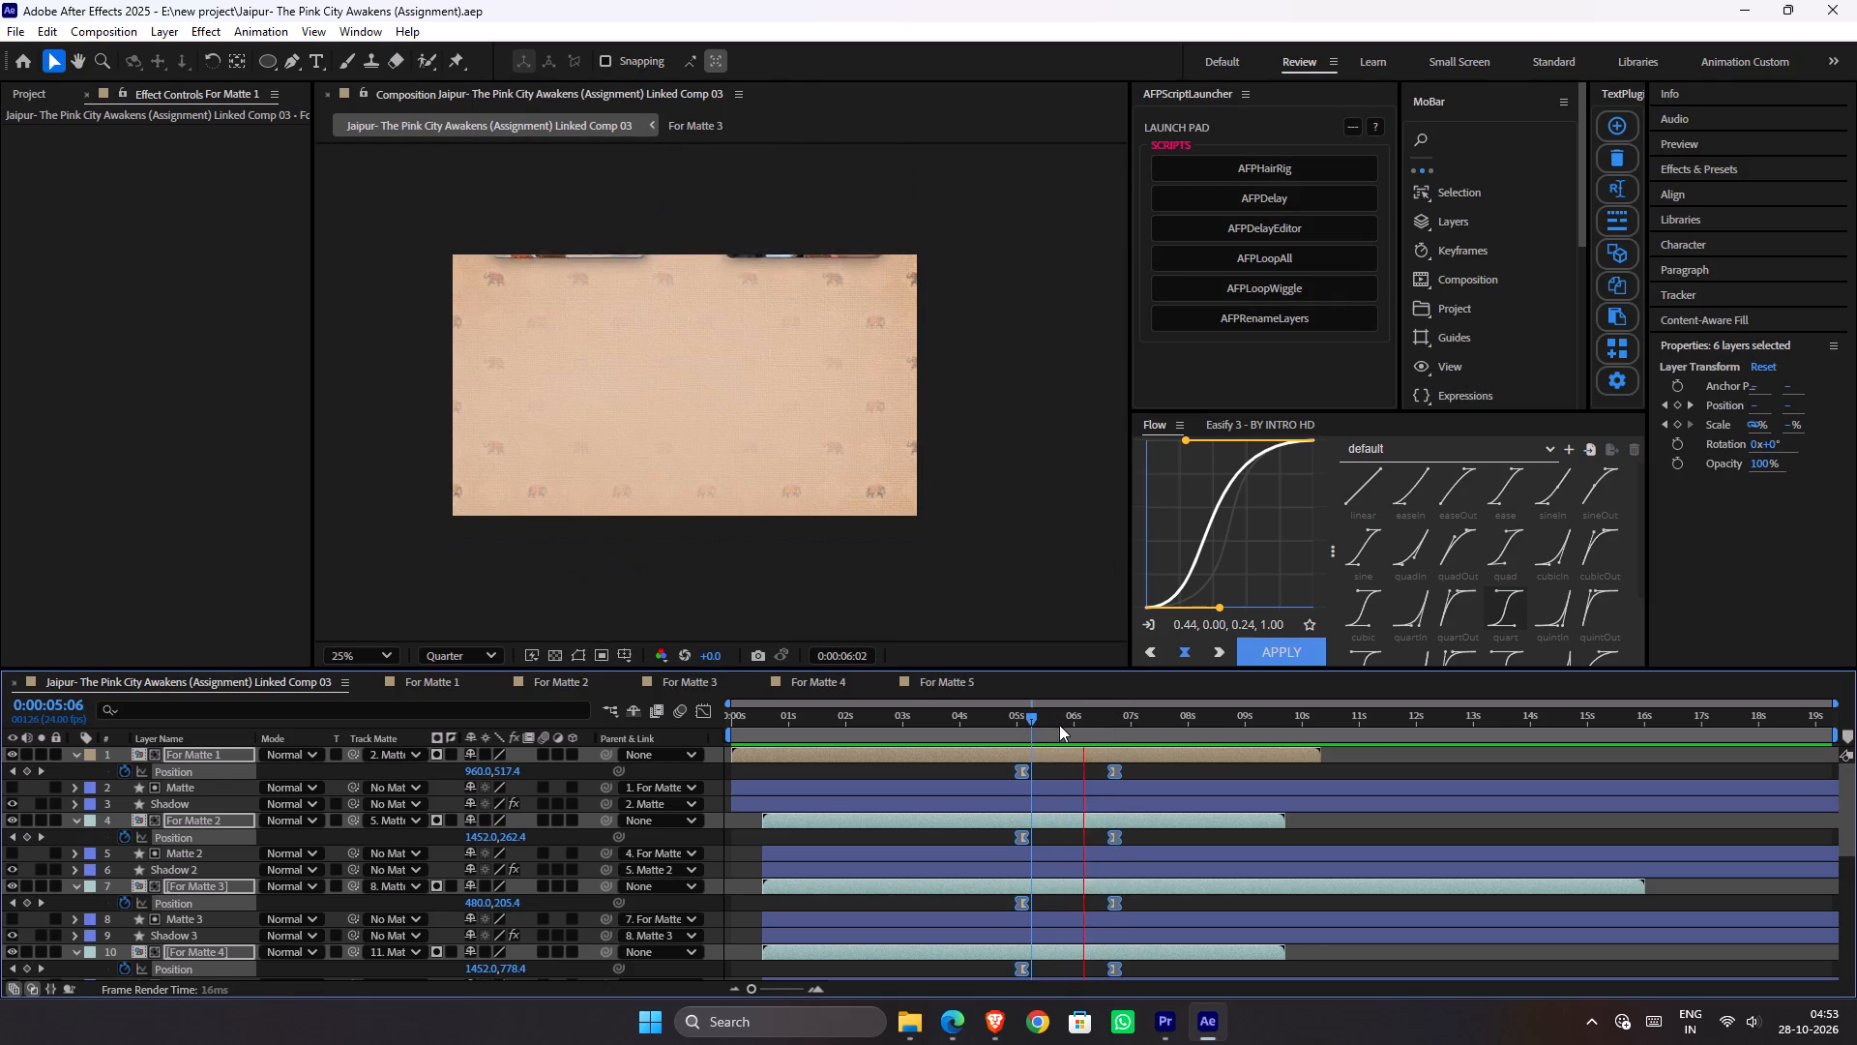
key(space)
drag(1077, 726, 783, 745)
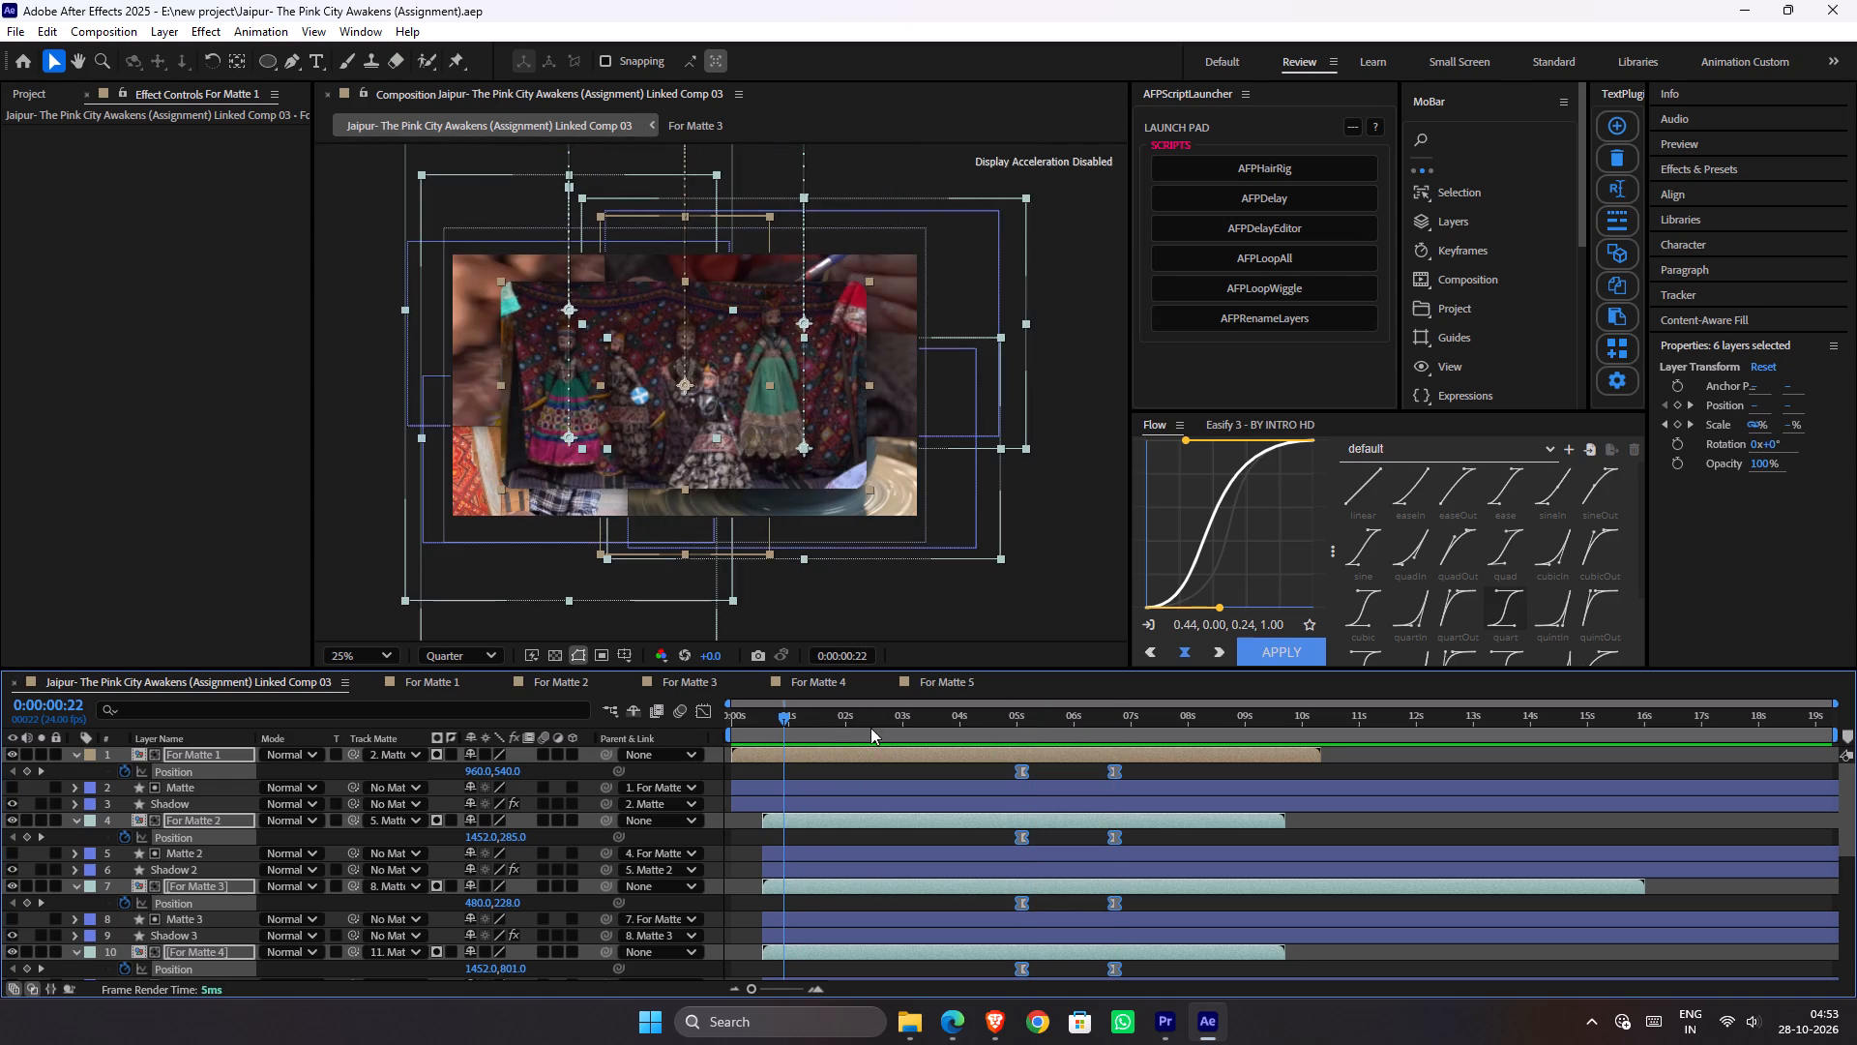
key(space)
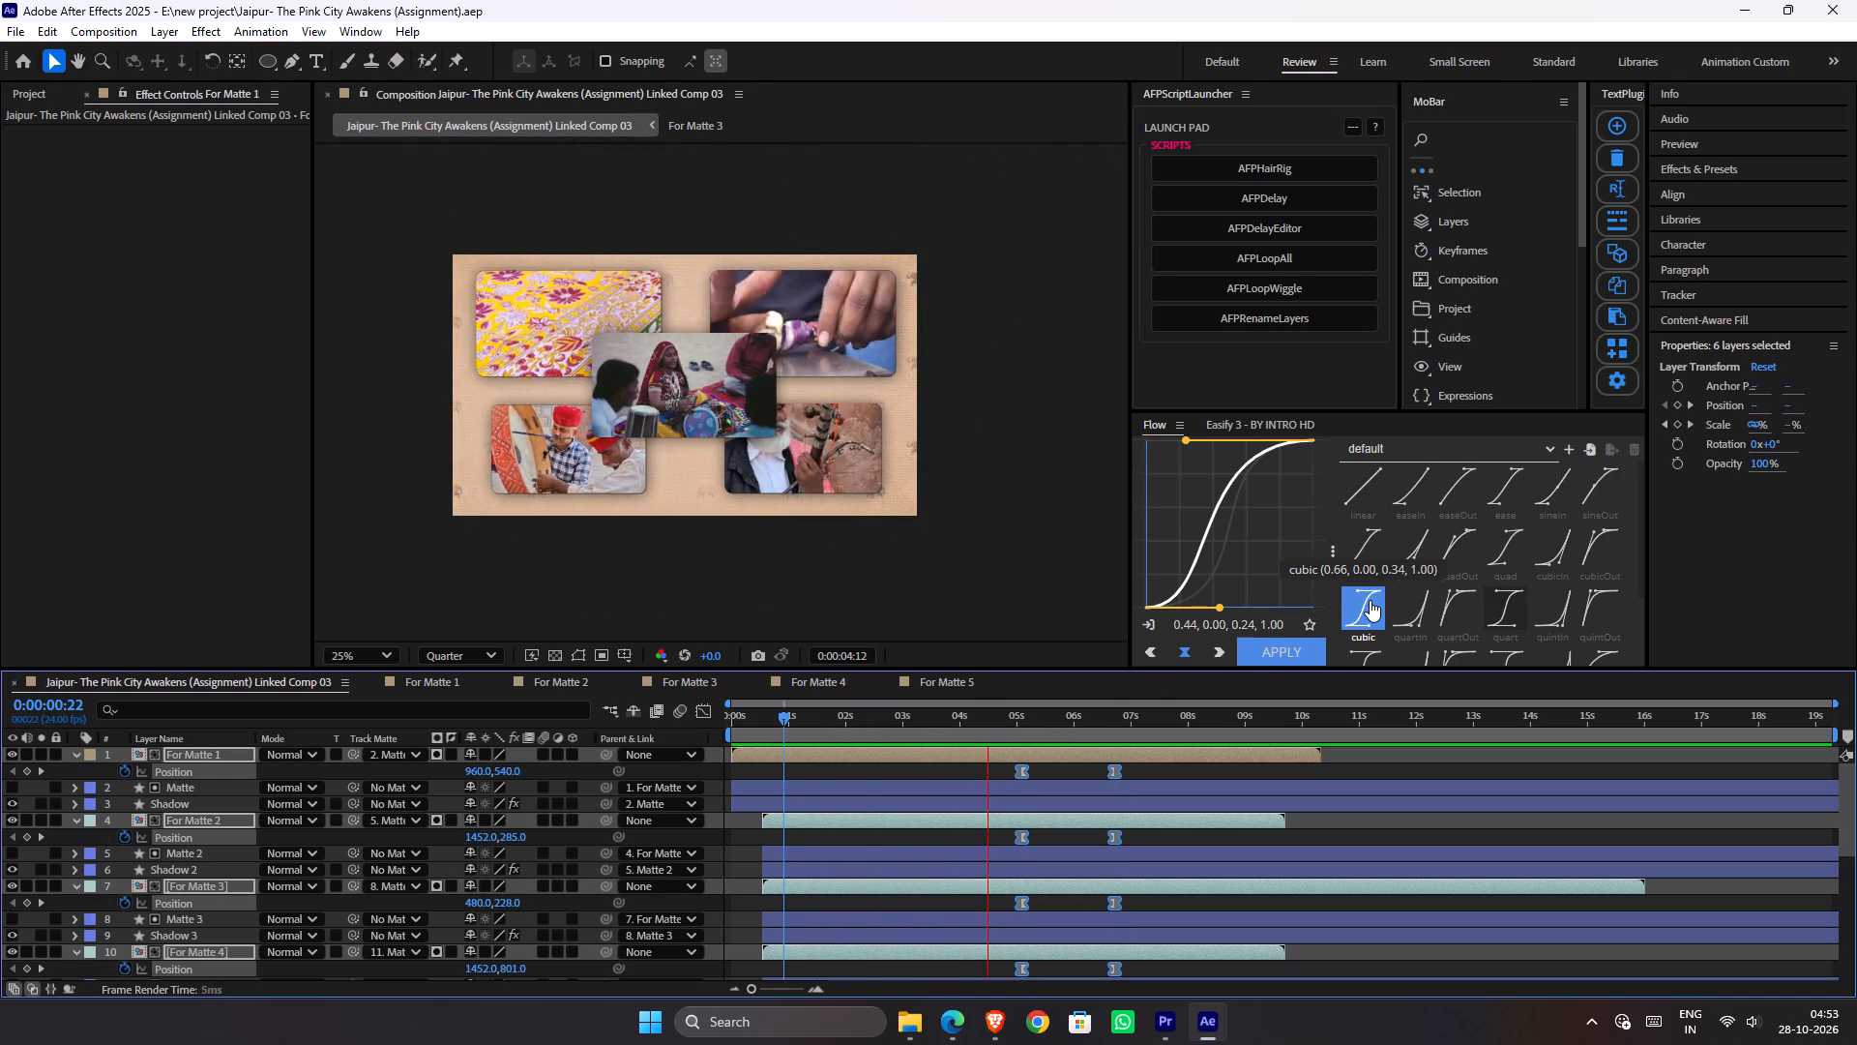
key(space)
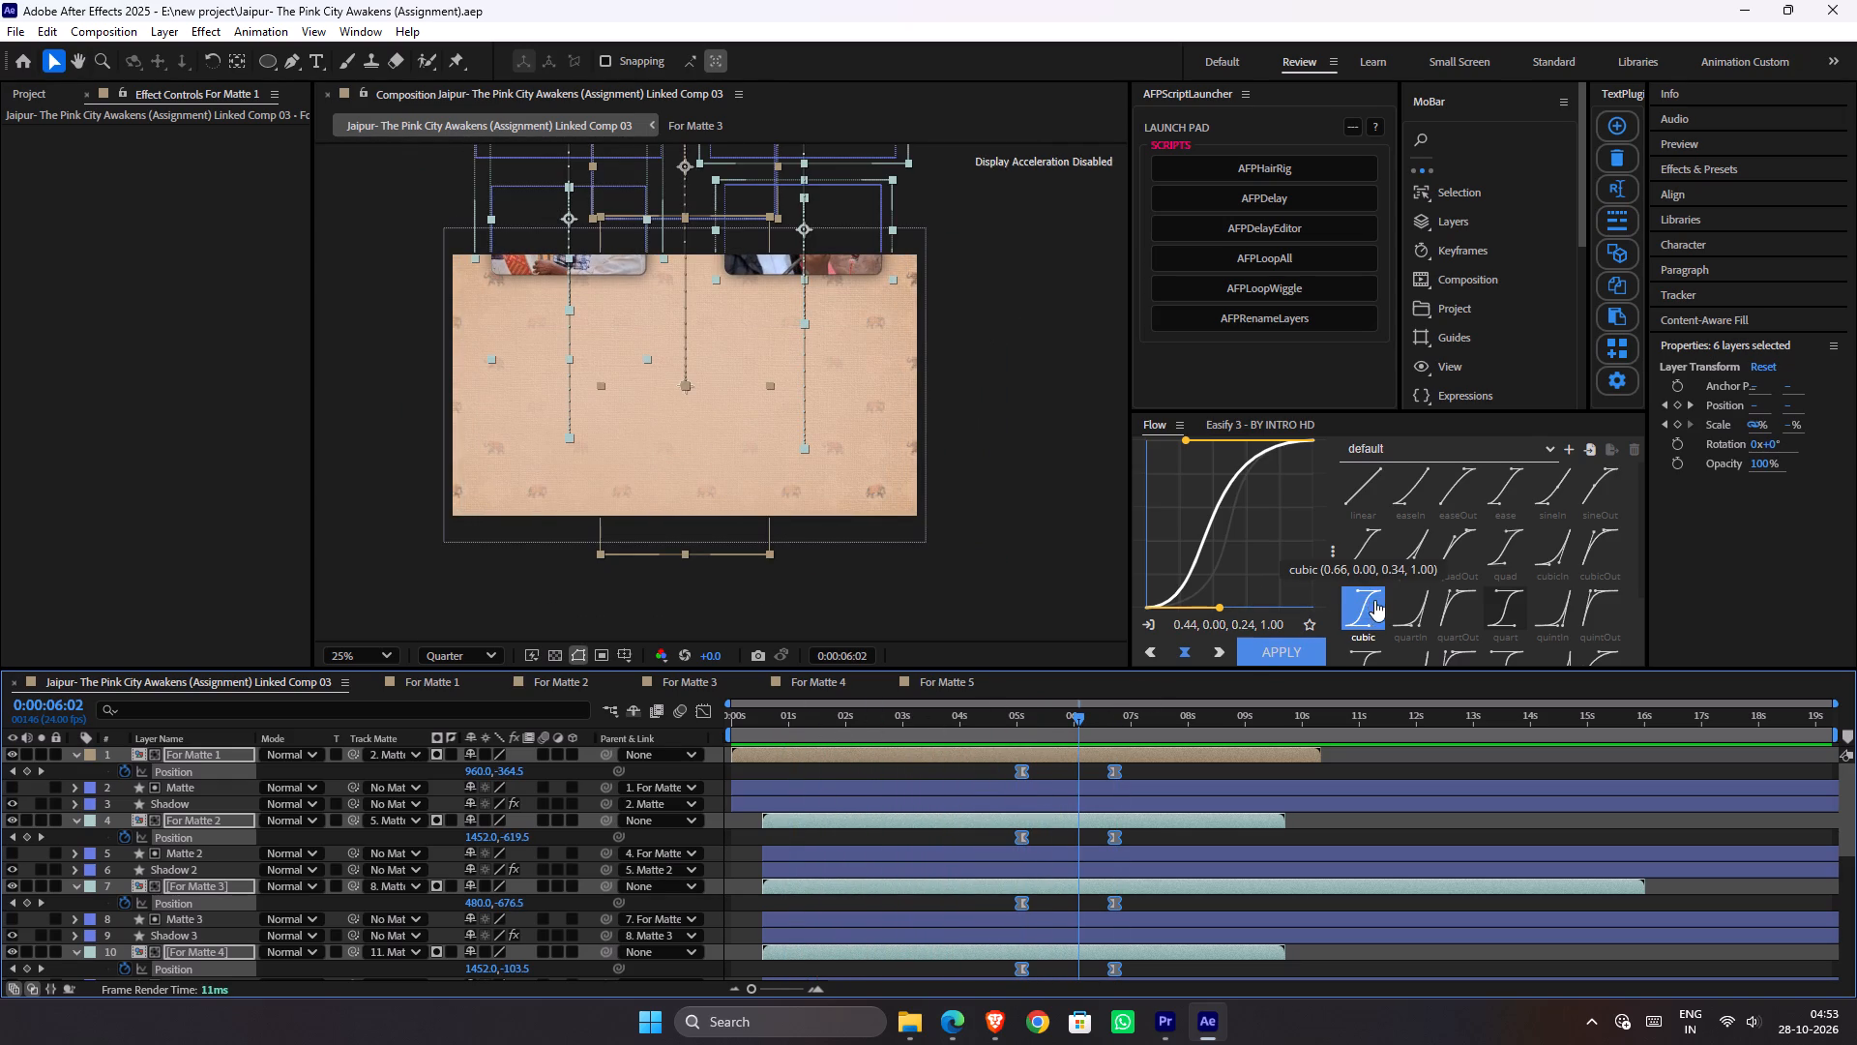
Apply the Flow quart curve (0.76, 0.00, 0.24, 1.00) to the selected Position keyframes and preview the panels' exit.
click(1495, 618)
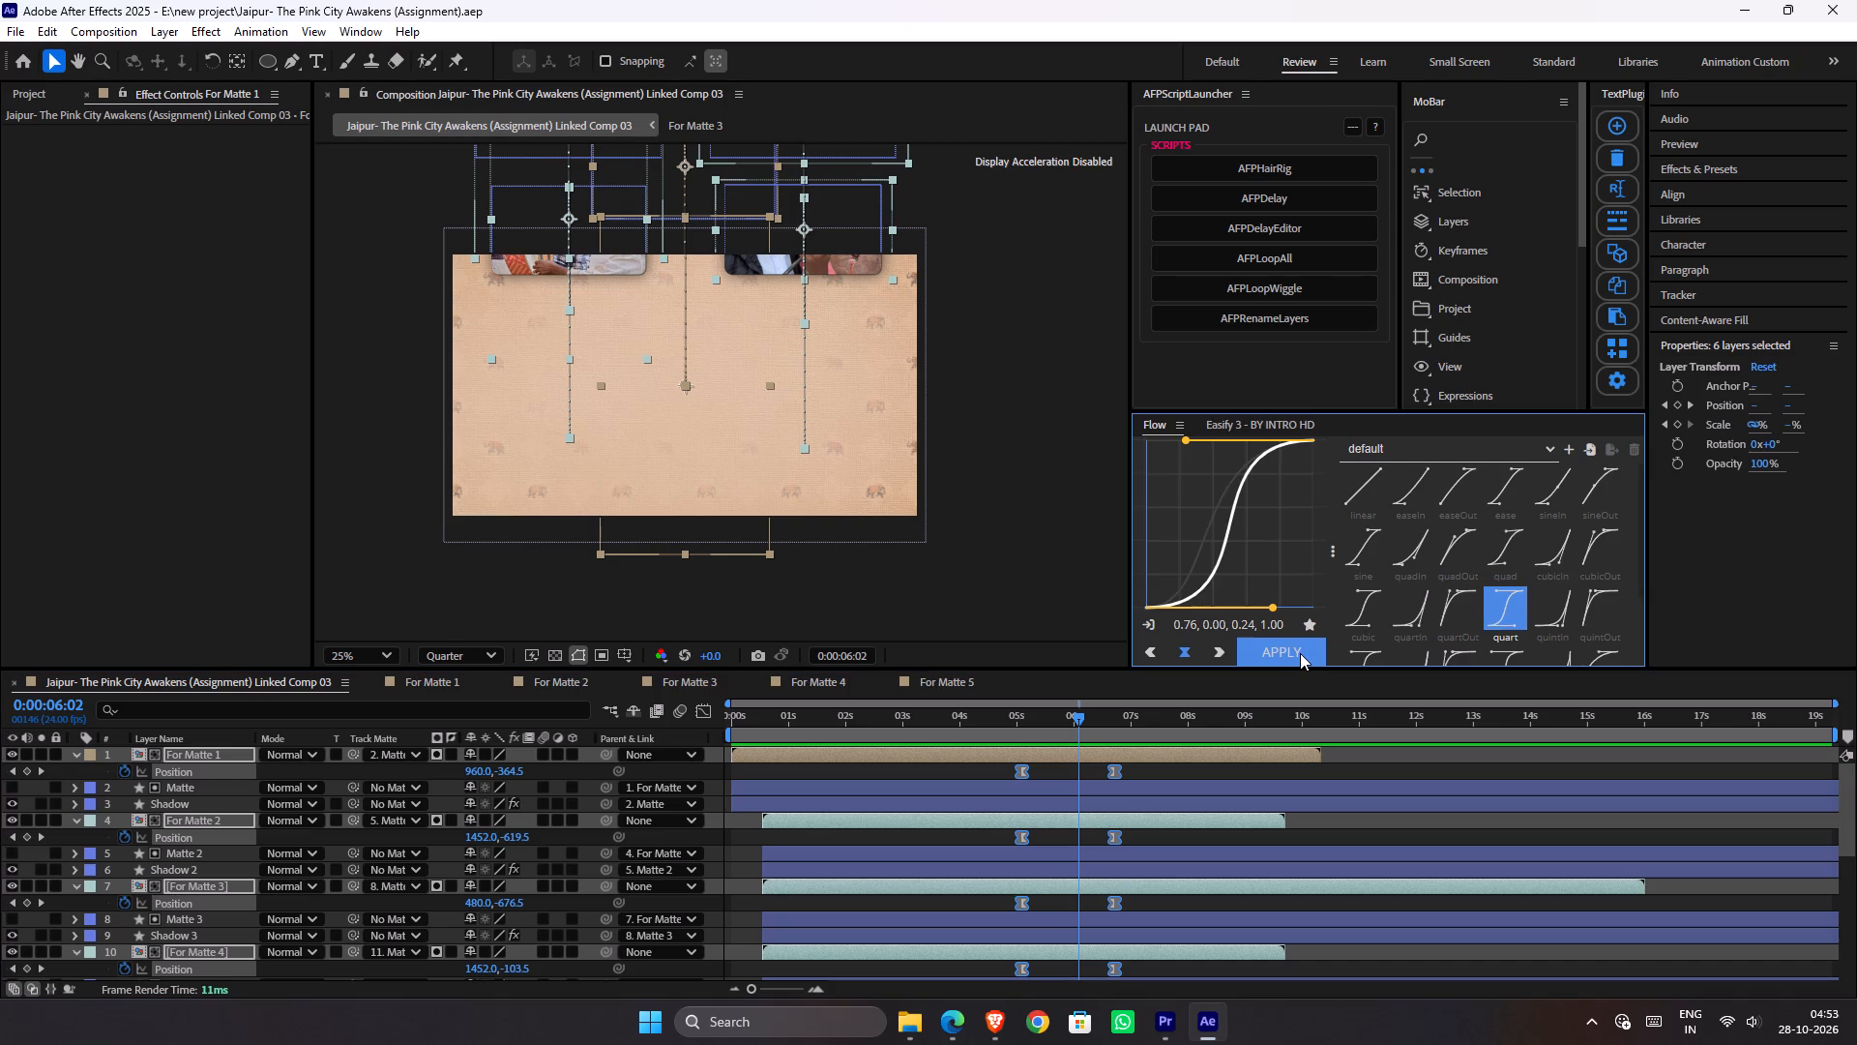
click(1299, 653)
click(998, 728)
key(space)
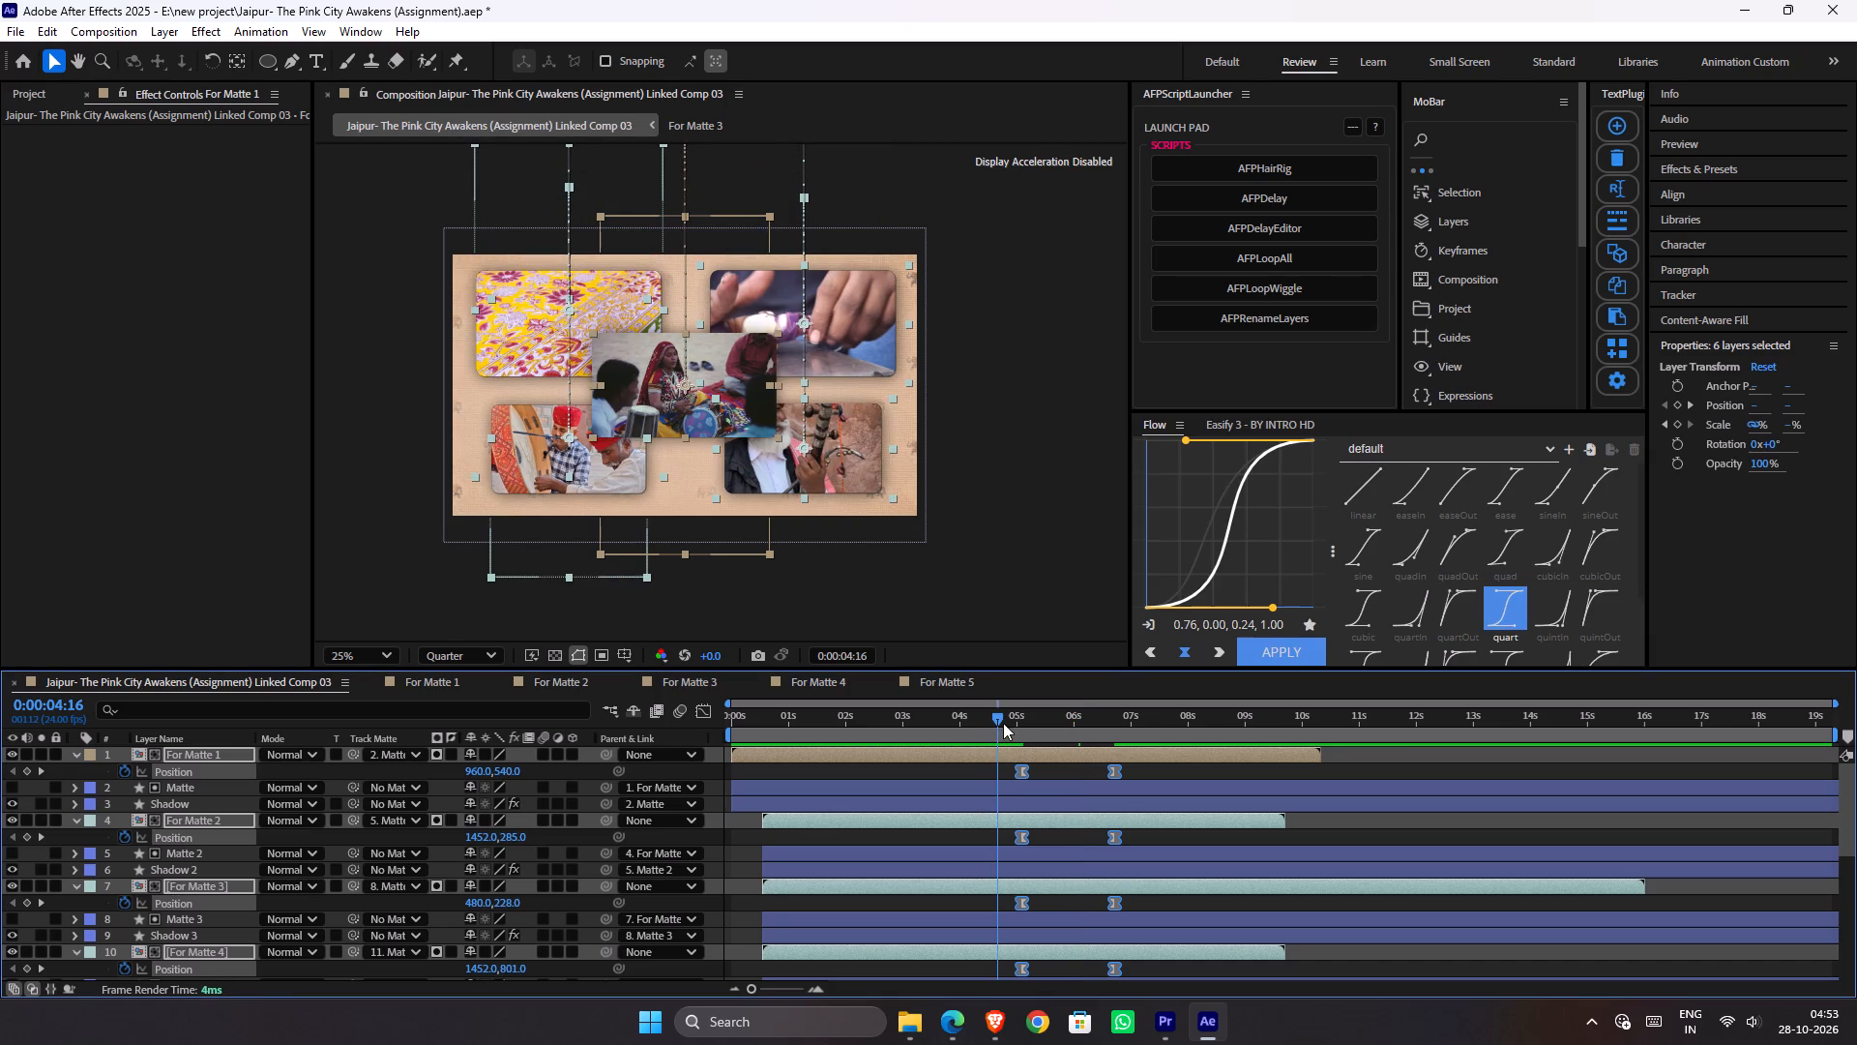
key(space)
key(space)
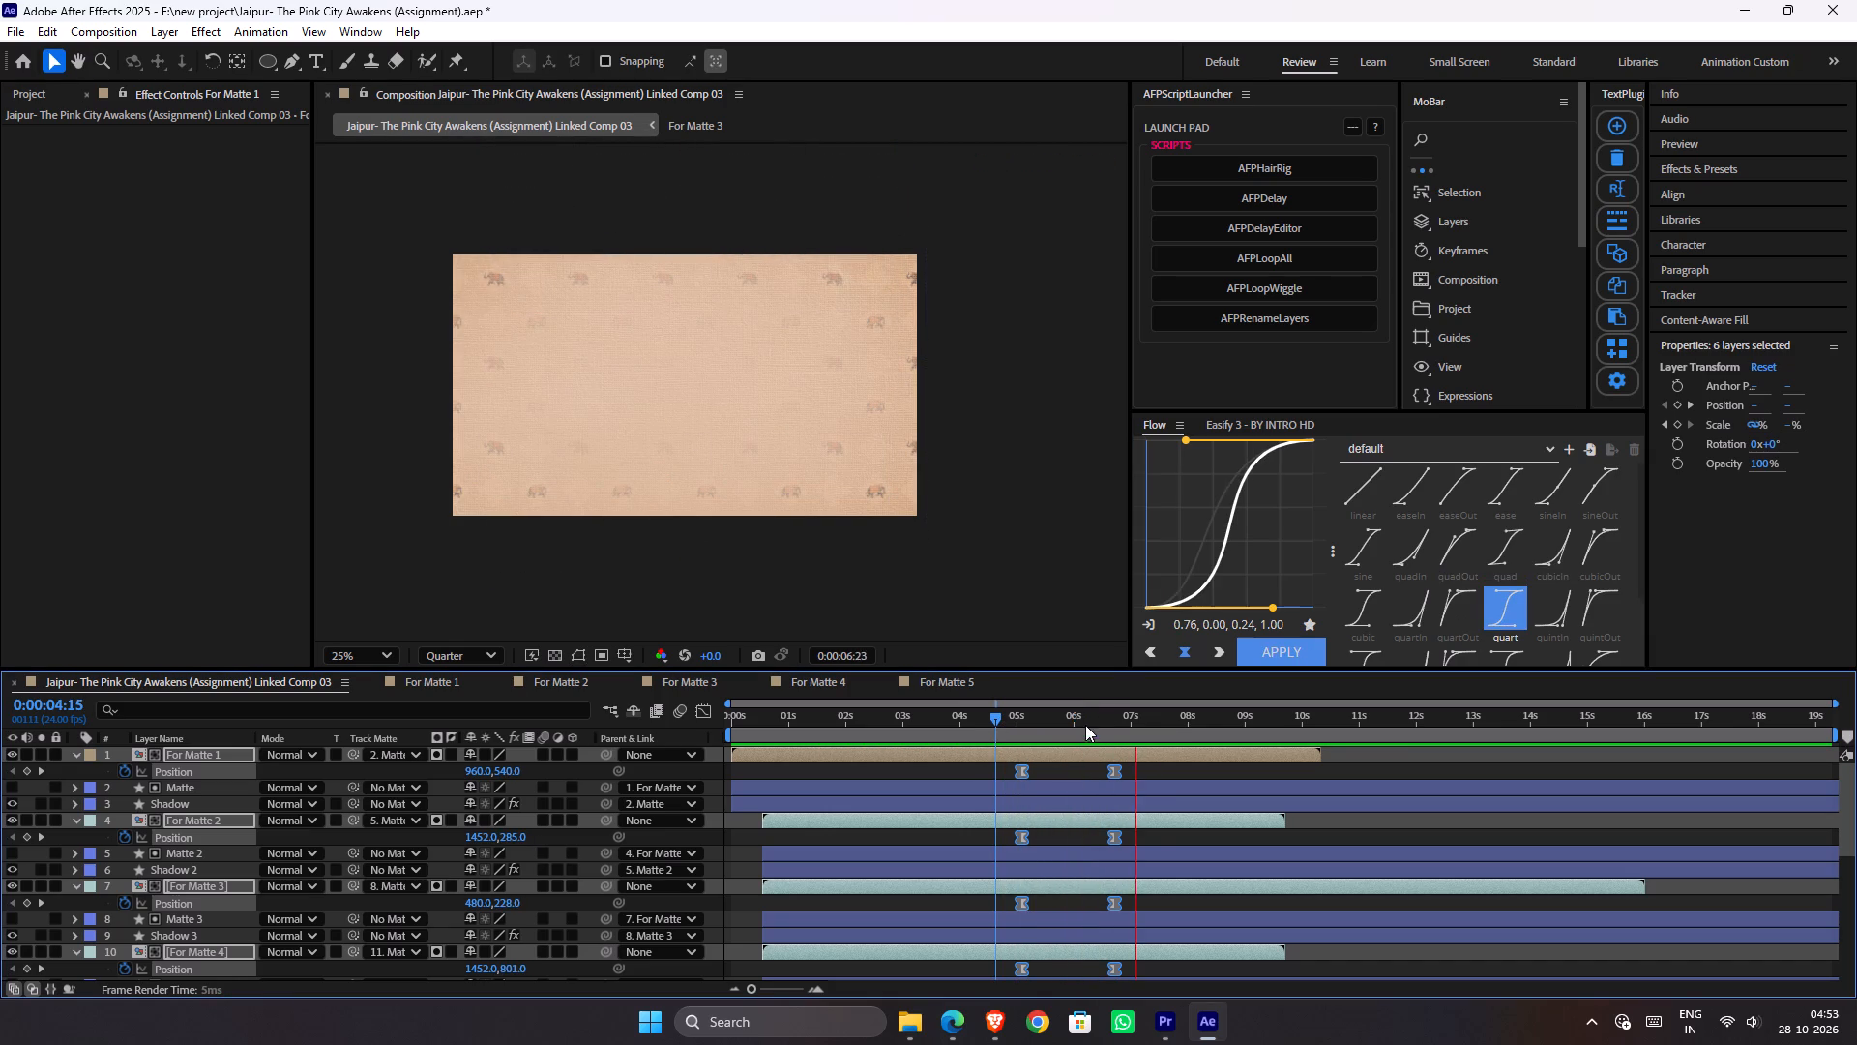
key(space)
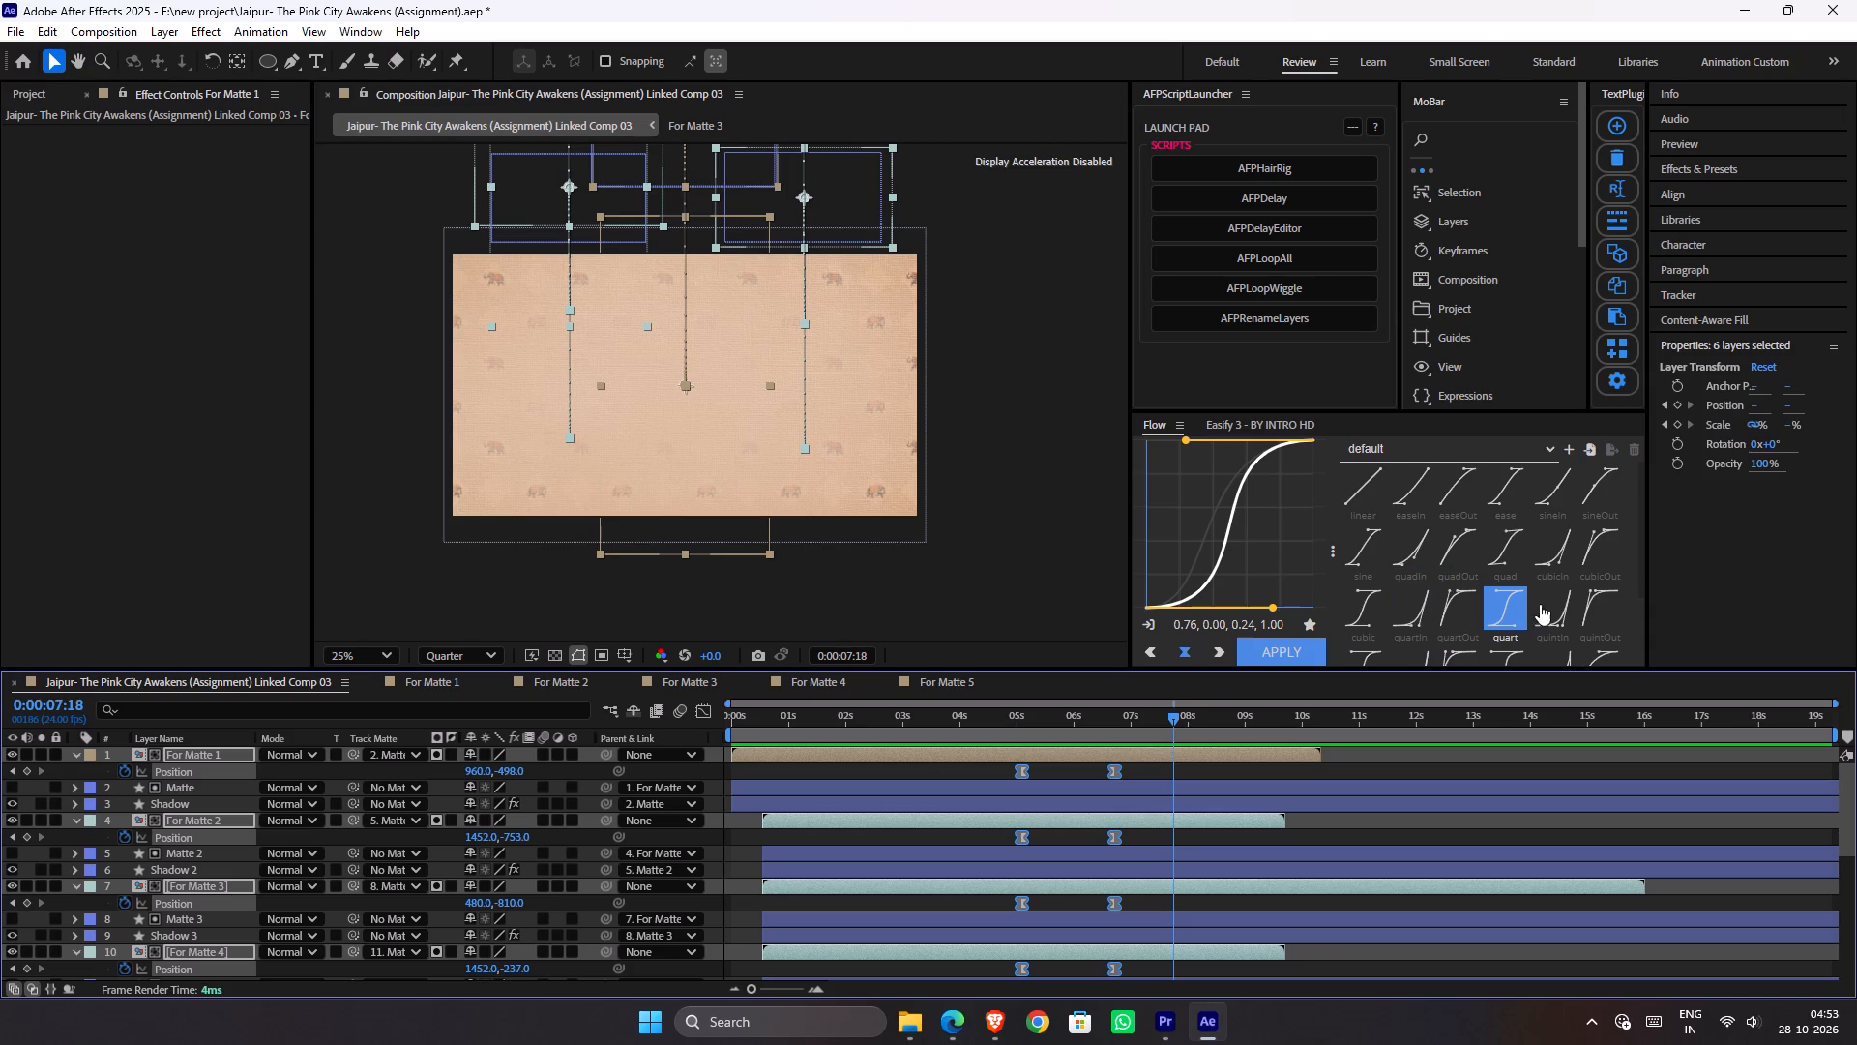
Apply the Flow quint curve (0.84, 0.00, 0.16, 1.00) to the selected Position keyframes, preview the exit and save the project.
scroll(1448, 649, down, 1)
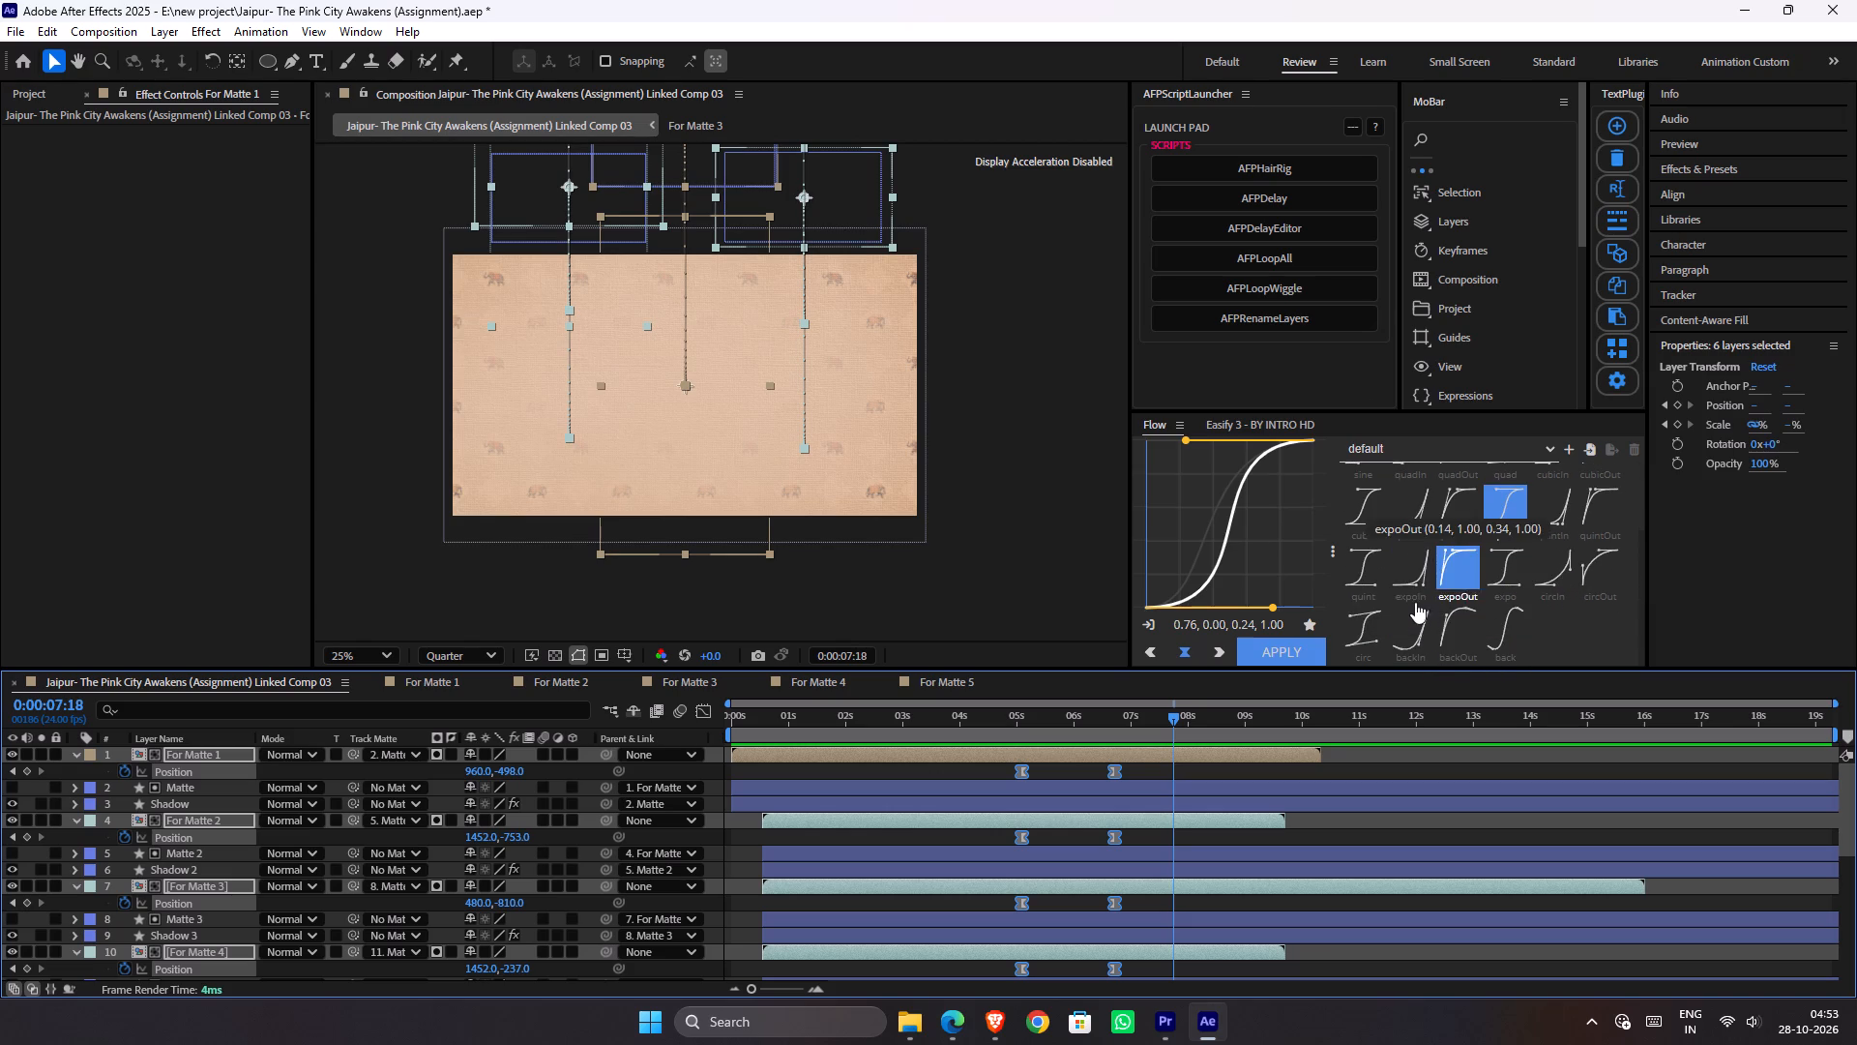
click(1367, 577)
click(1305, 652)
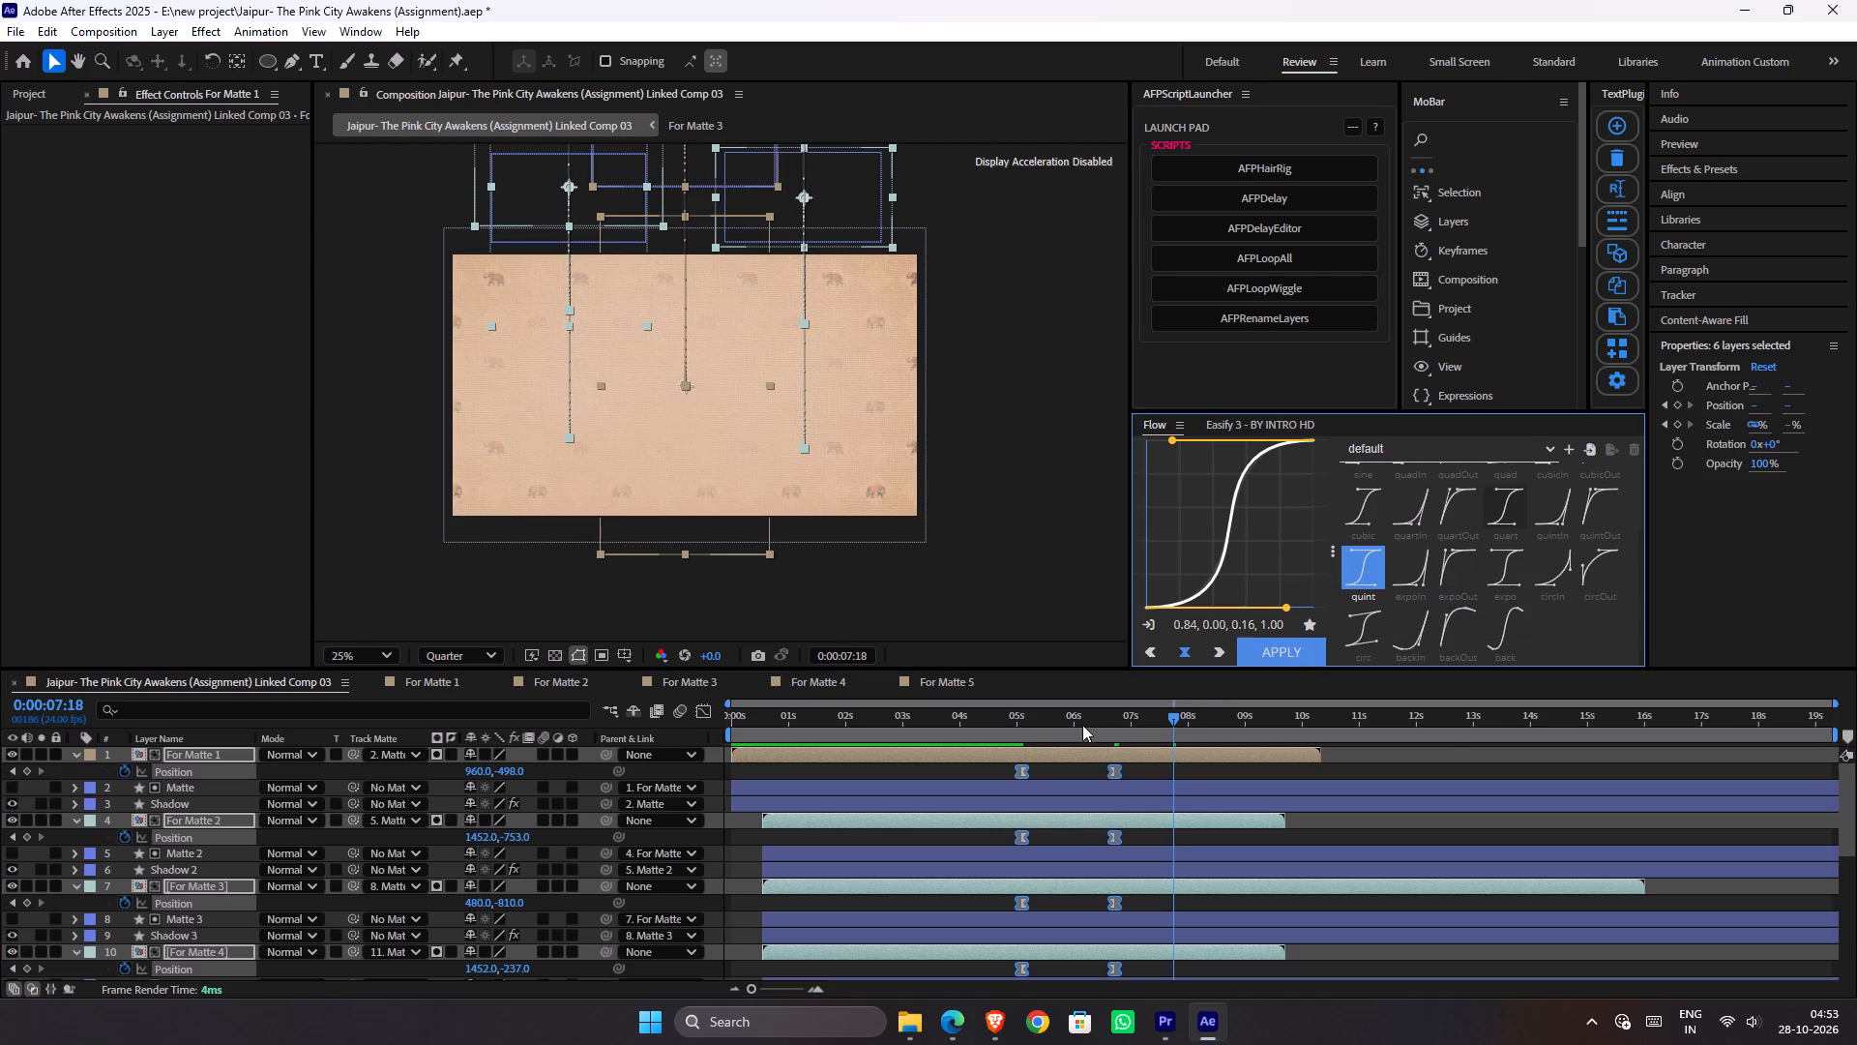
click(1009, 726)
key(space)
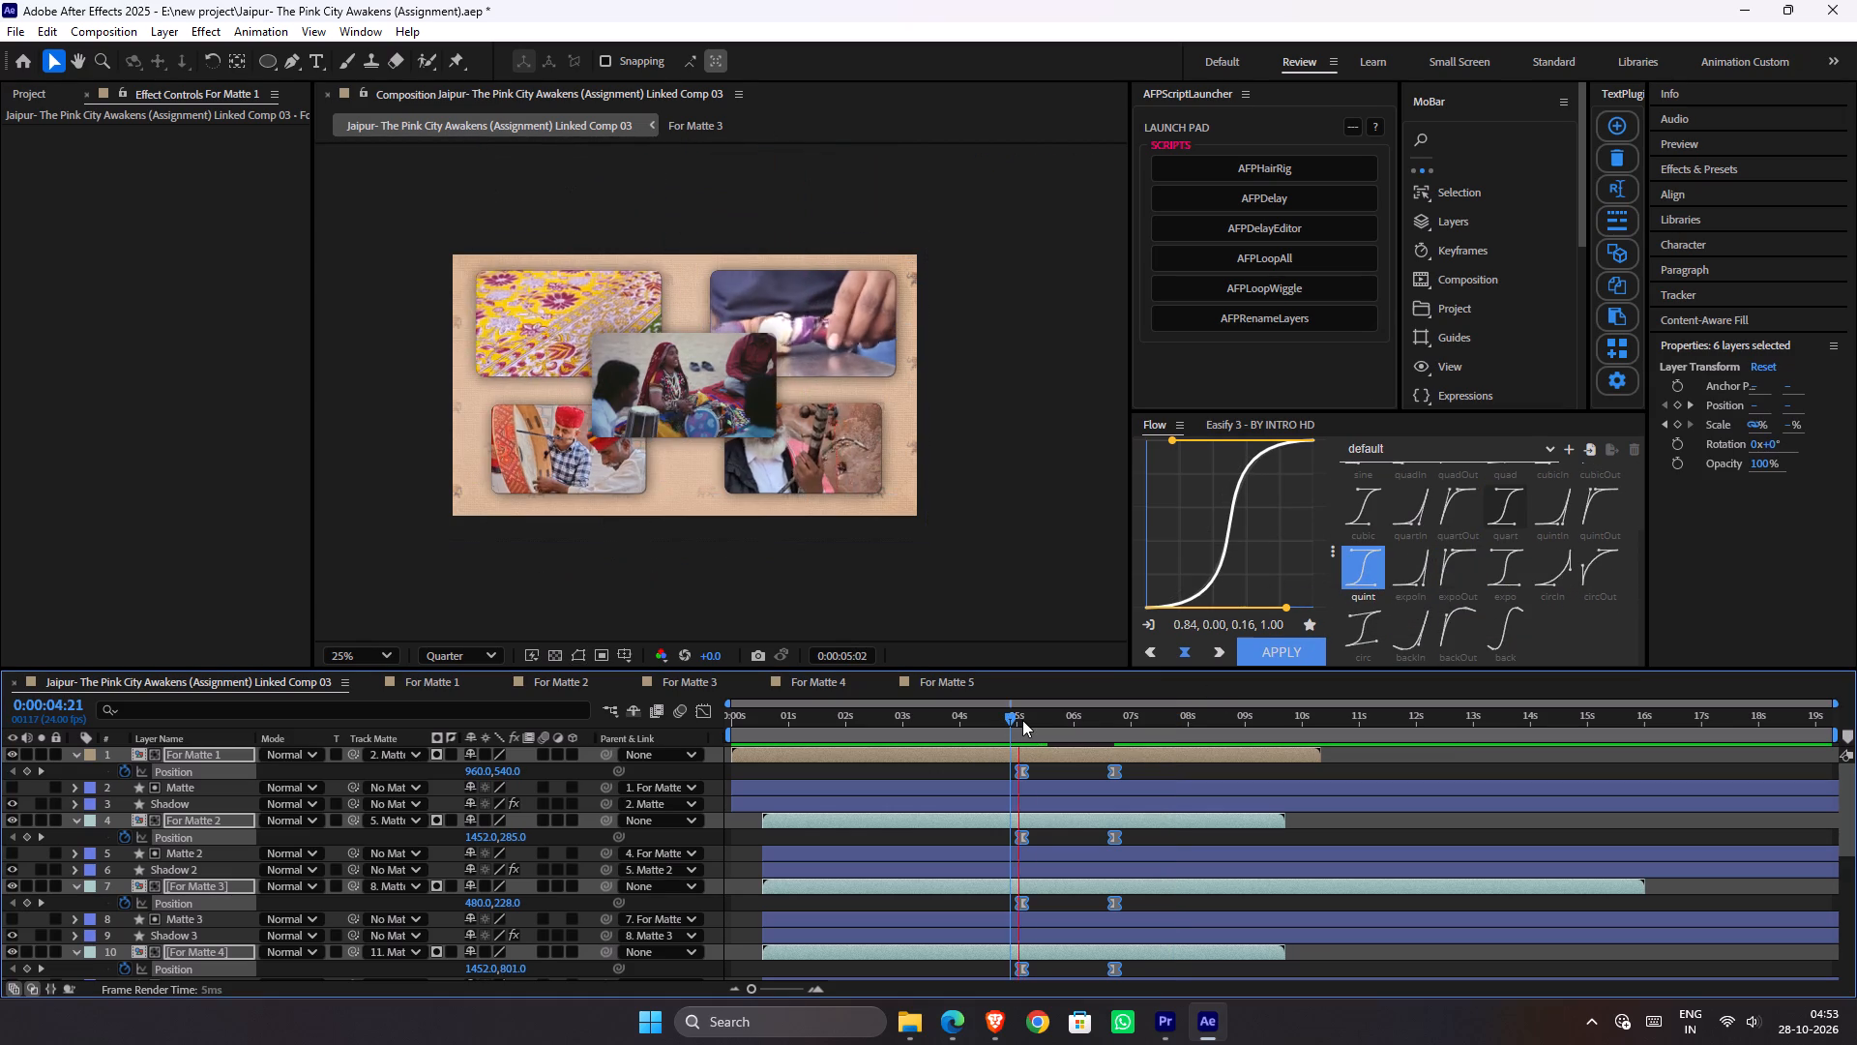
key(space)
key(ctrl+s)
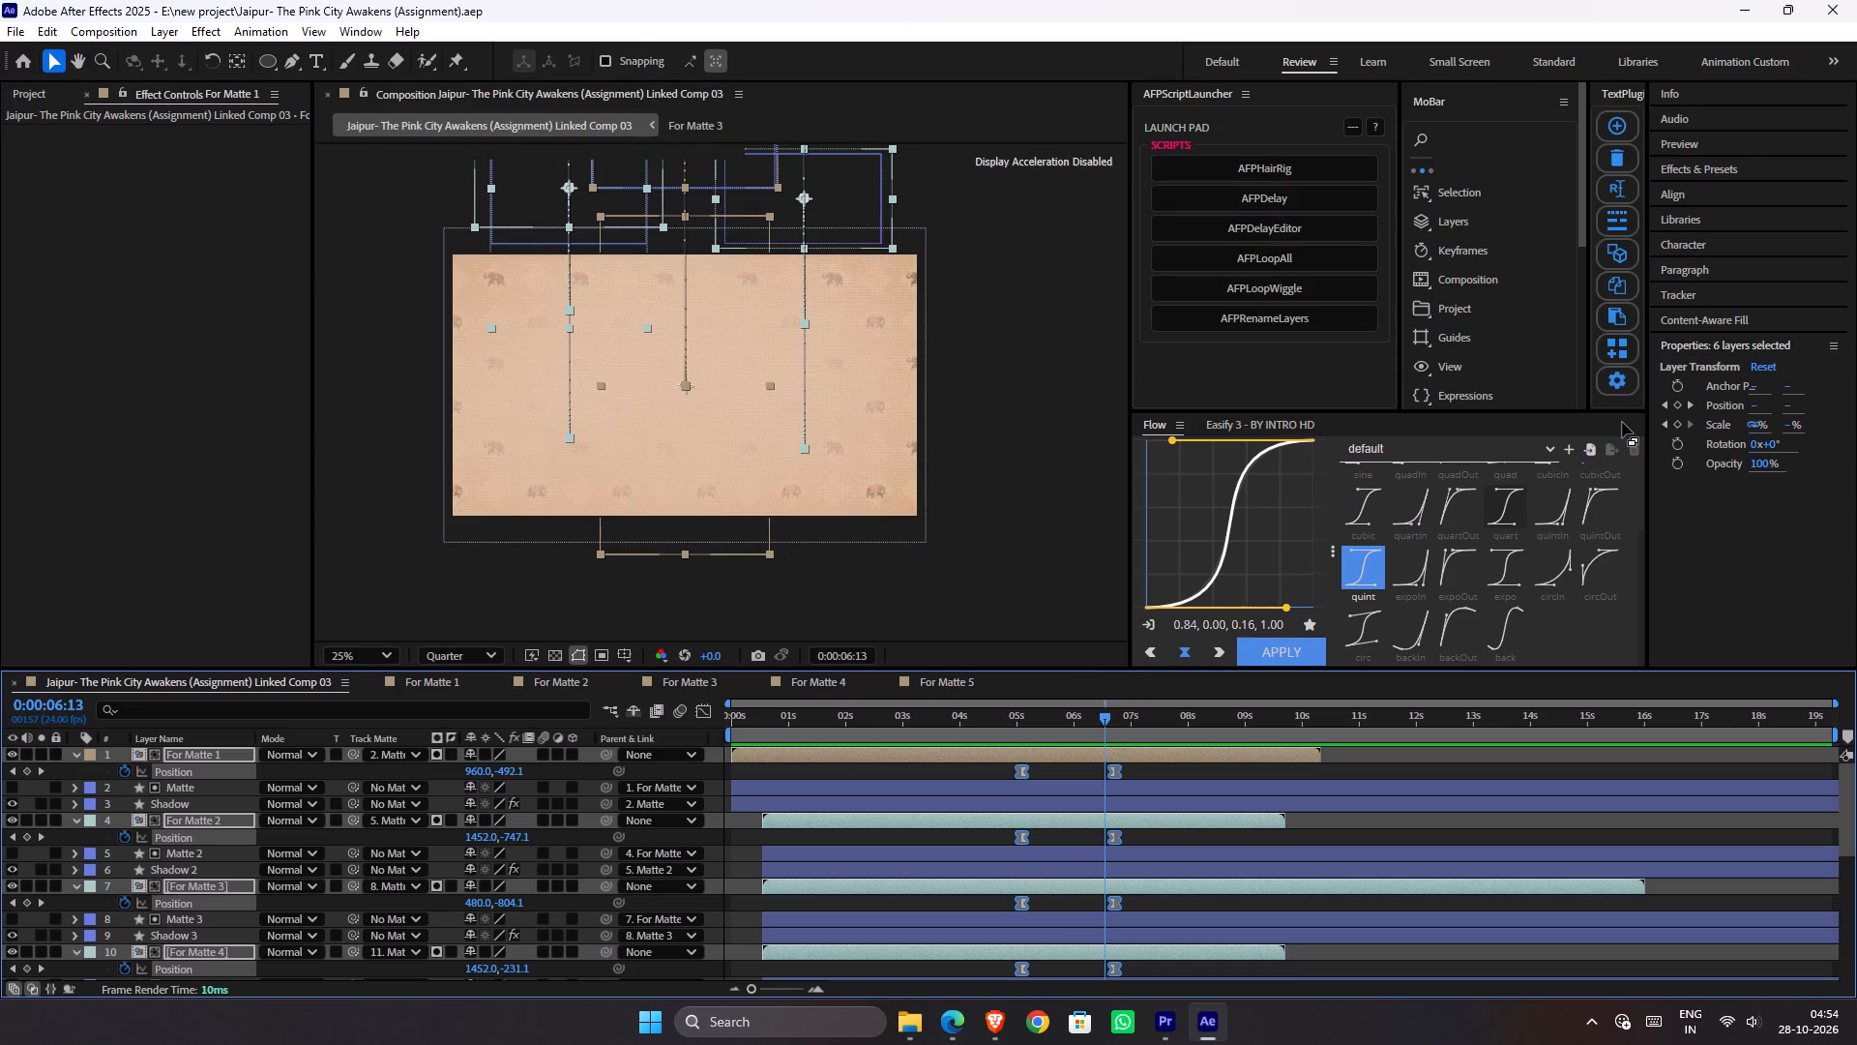
Apply the Flow expoIn curve (0.66, 0.00, 0.86, 0.00) to the selected Position keyframes and preview the panels' exit.
click(1425, 582)
click(1303, 656)
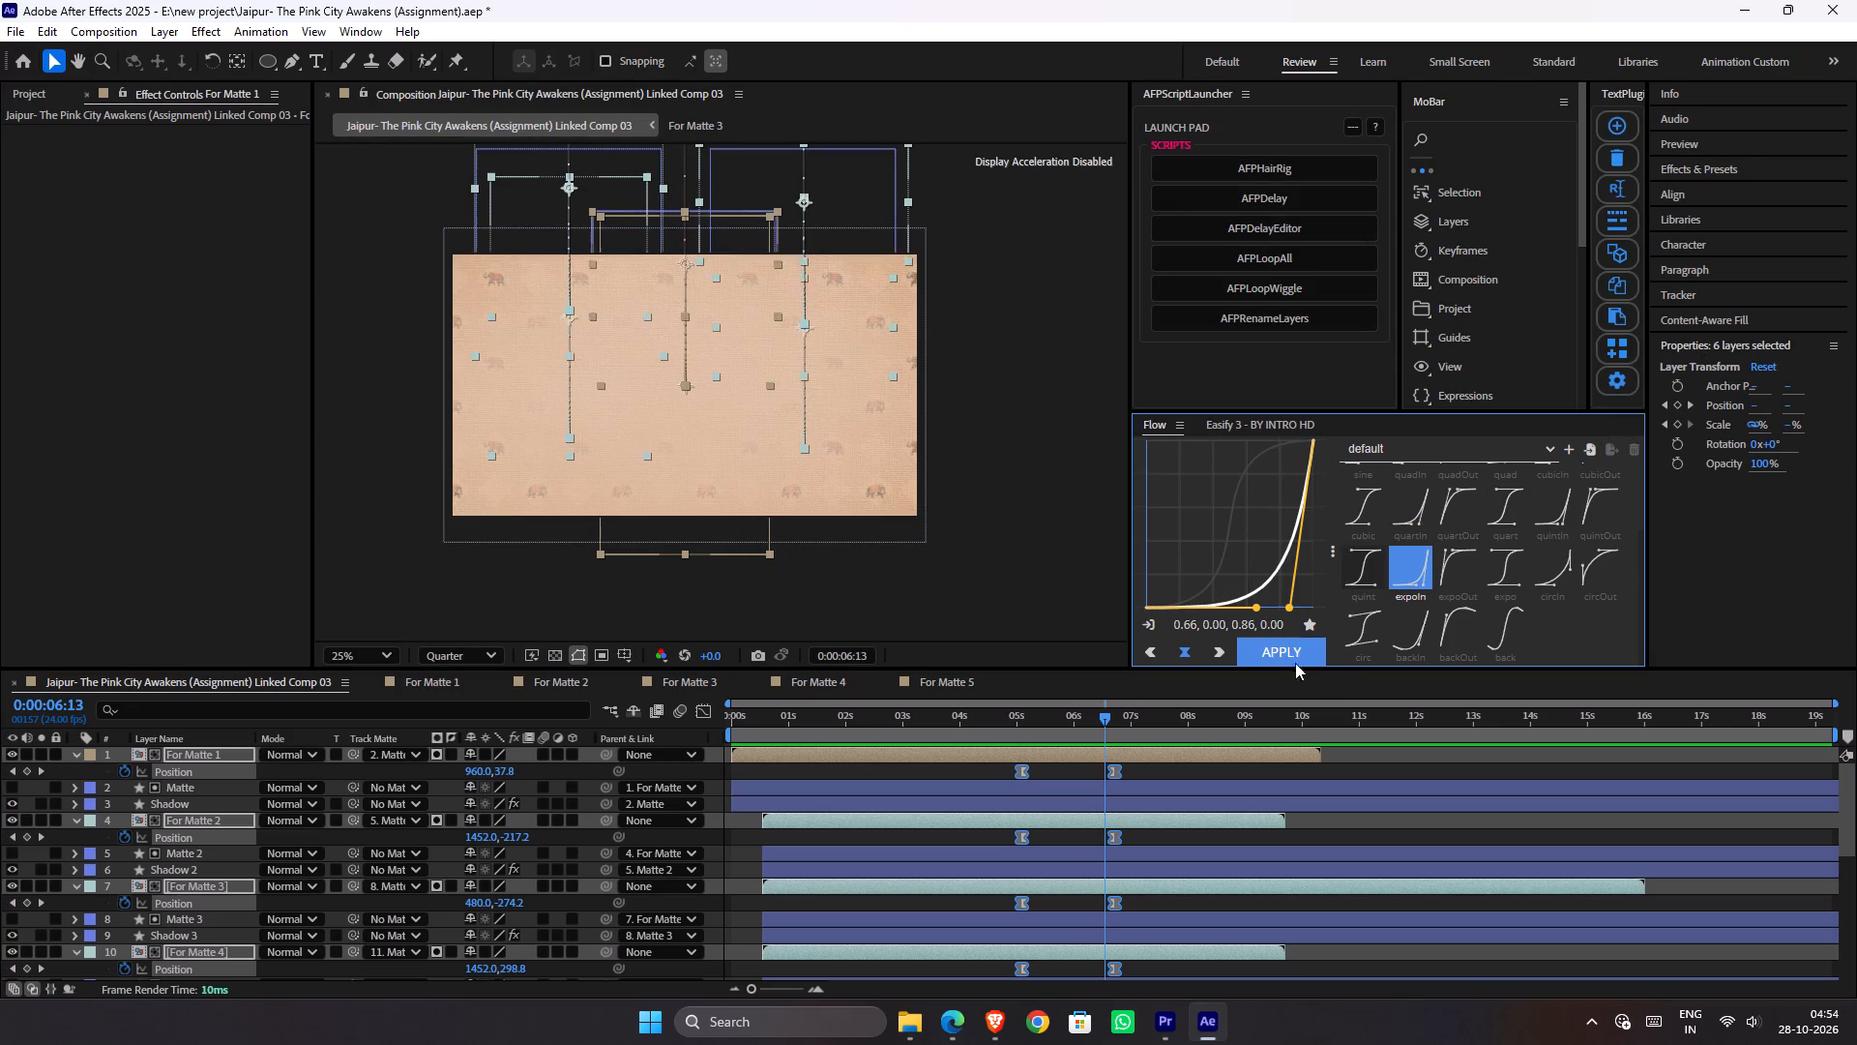
drag(992, 723, 962, 723)
key(space)
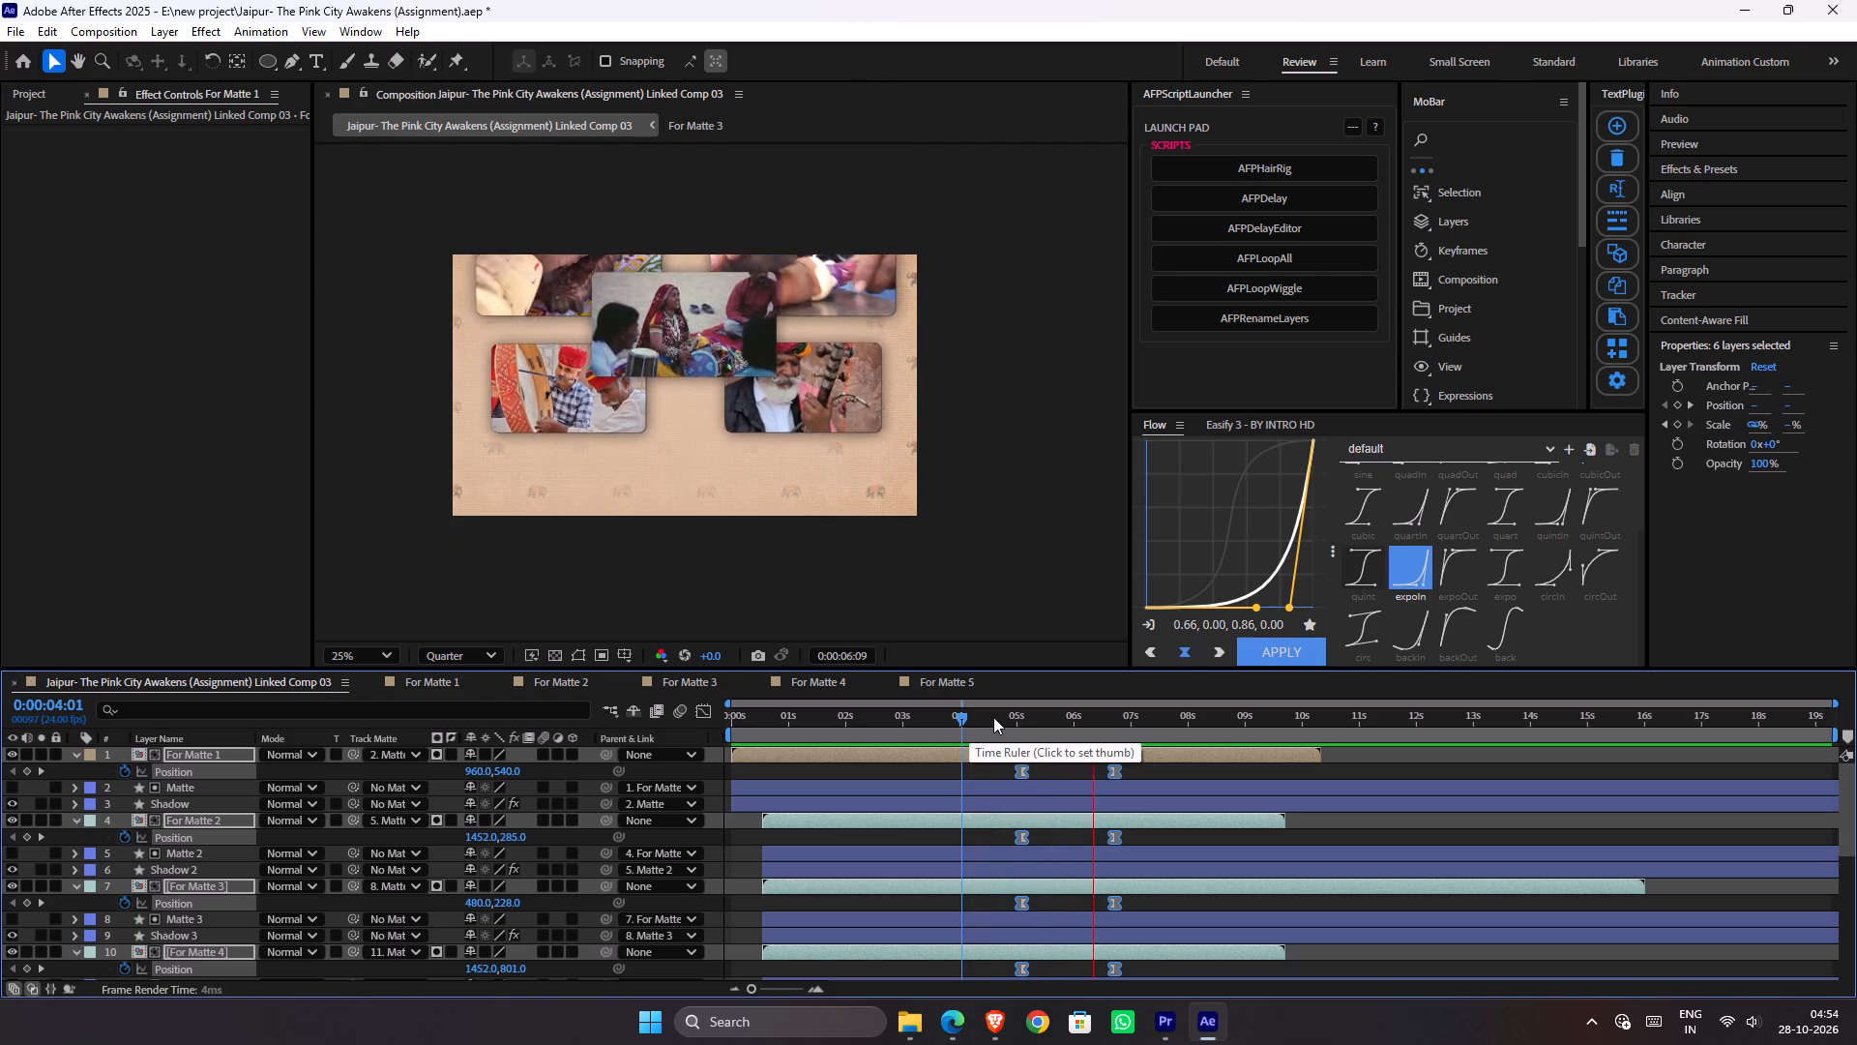
key(space)
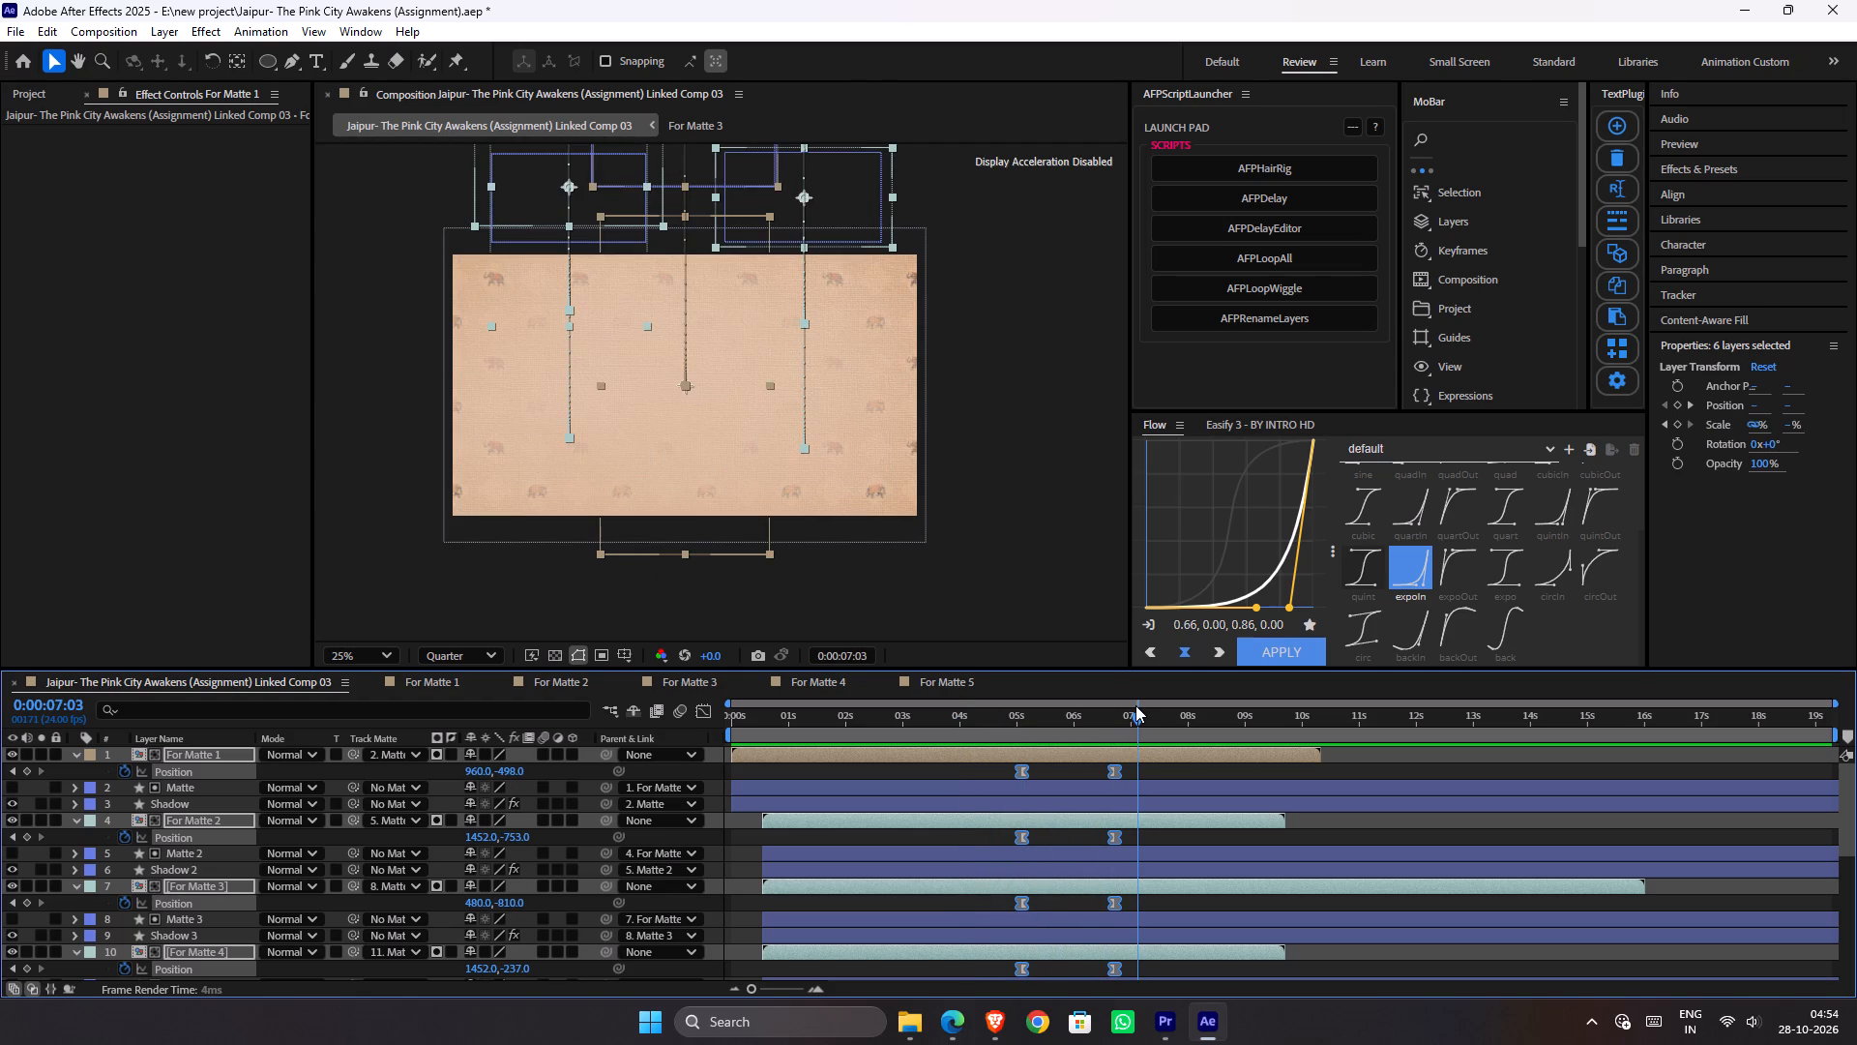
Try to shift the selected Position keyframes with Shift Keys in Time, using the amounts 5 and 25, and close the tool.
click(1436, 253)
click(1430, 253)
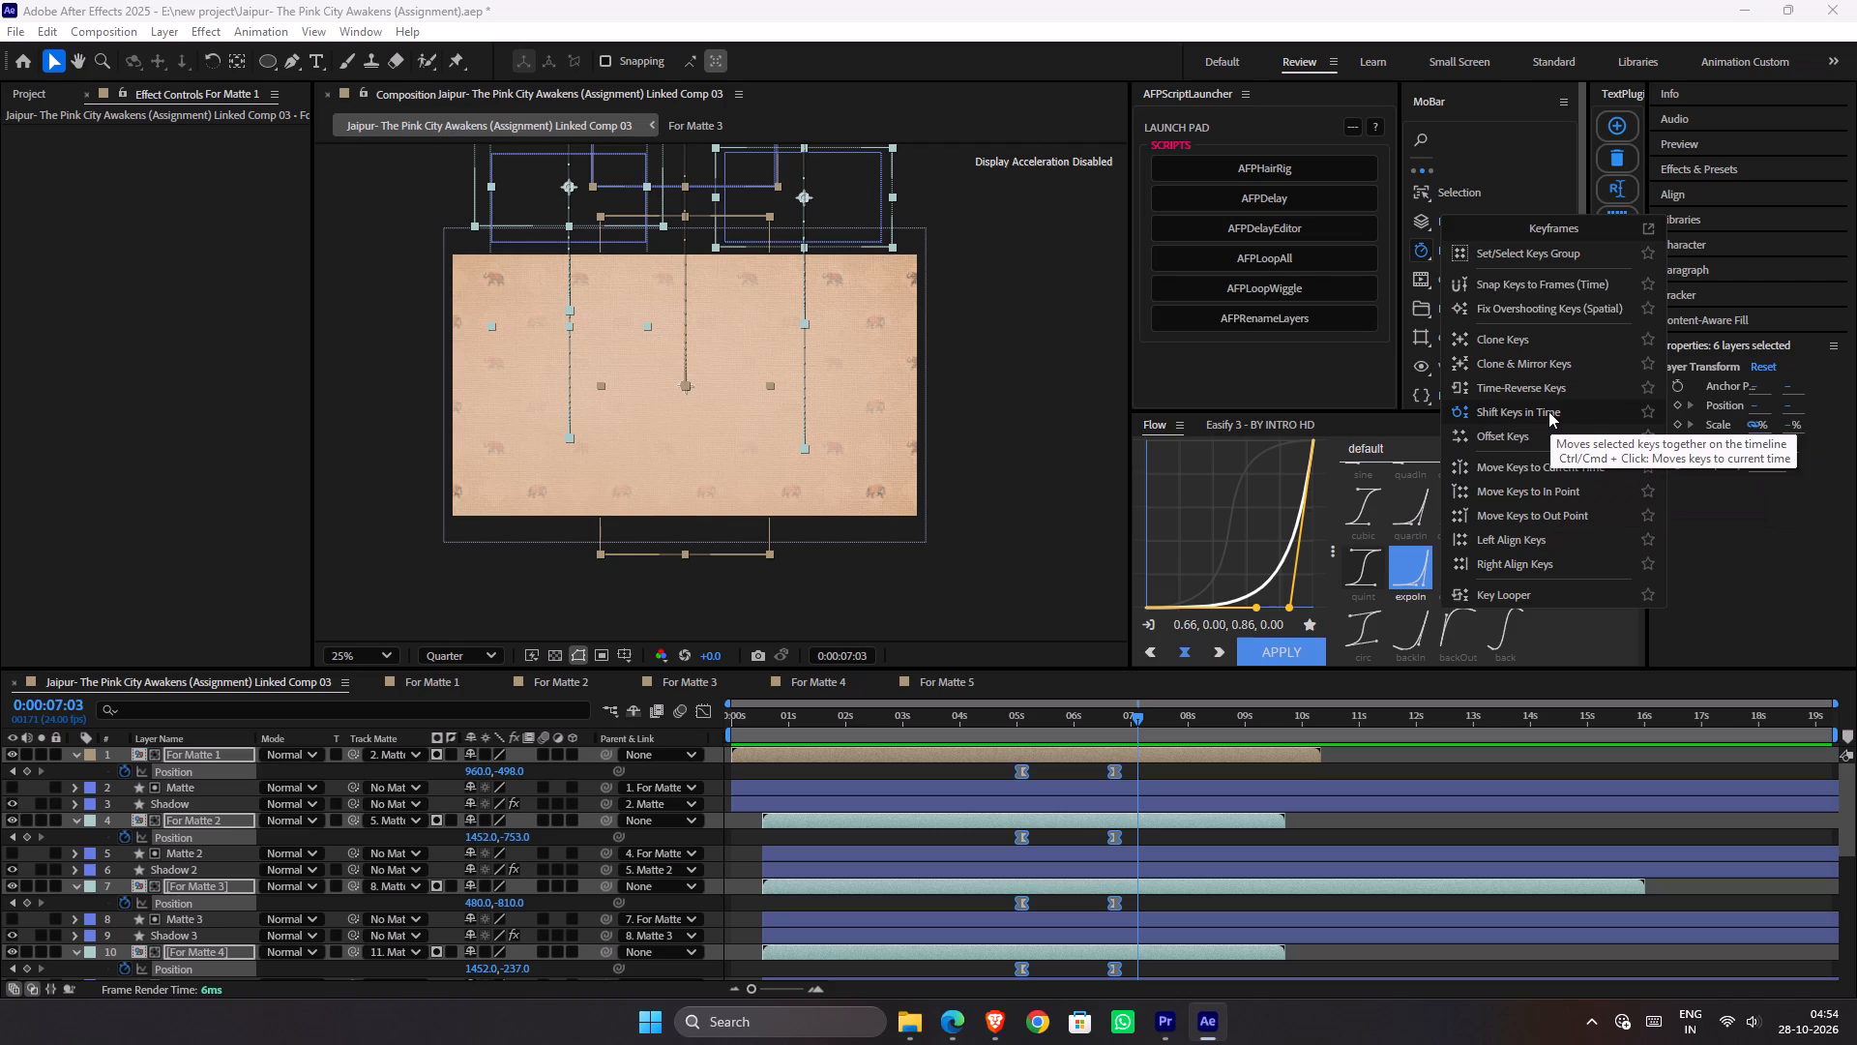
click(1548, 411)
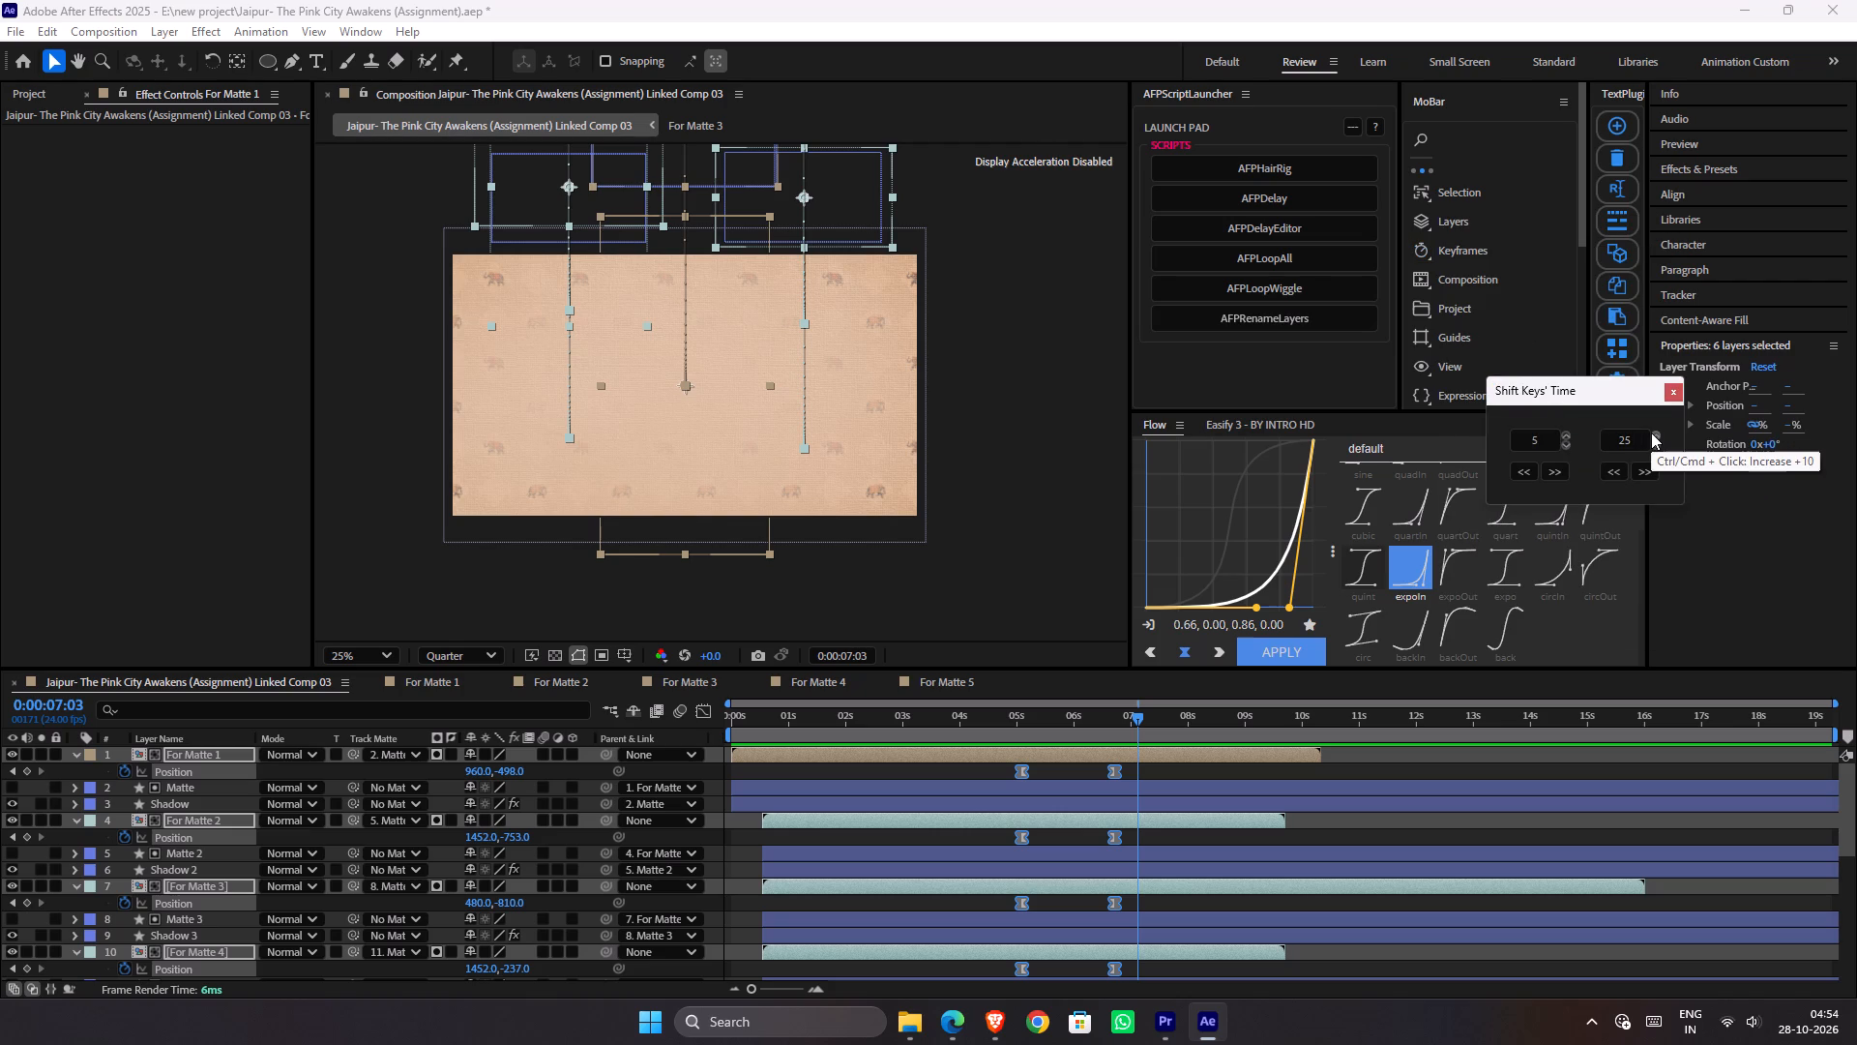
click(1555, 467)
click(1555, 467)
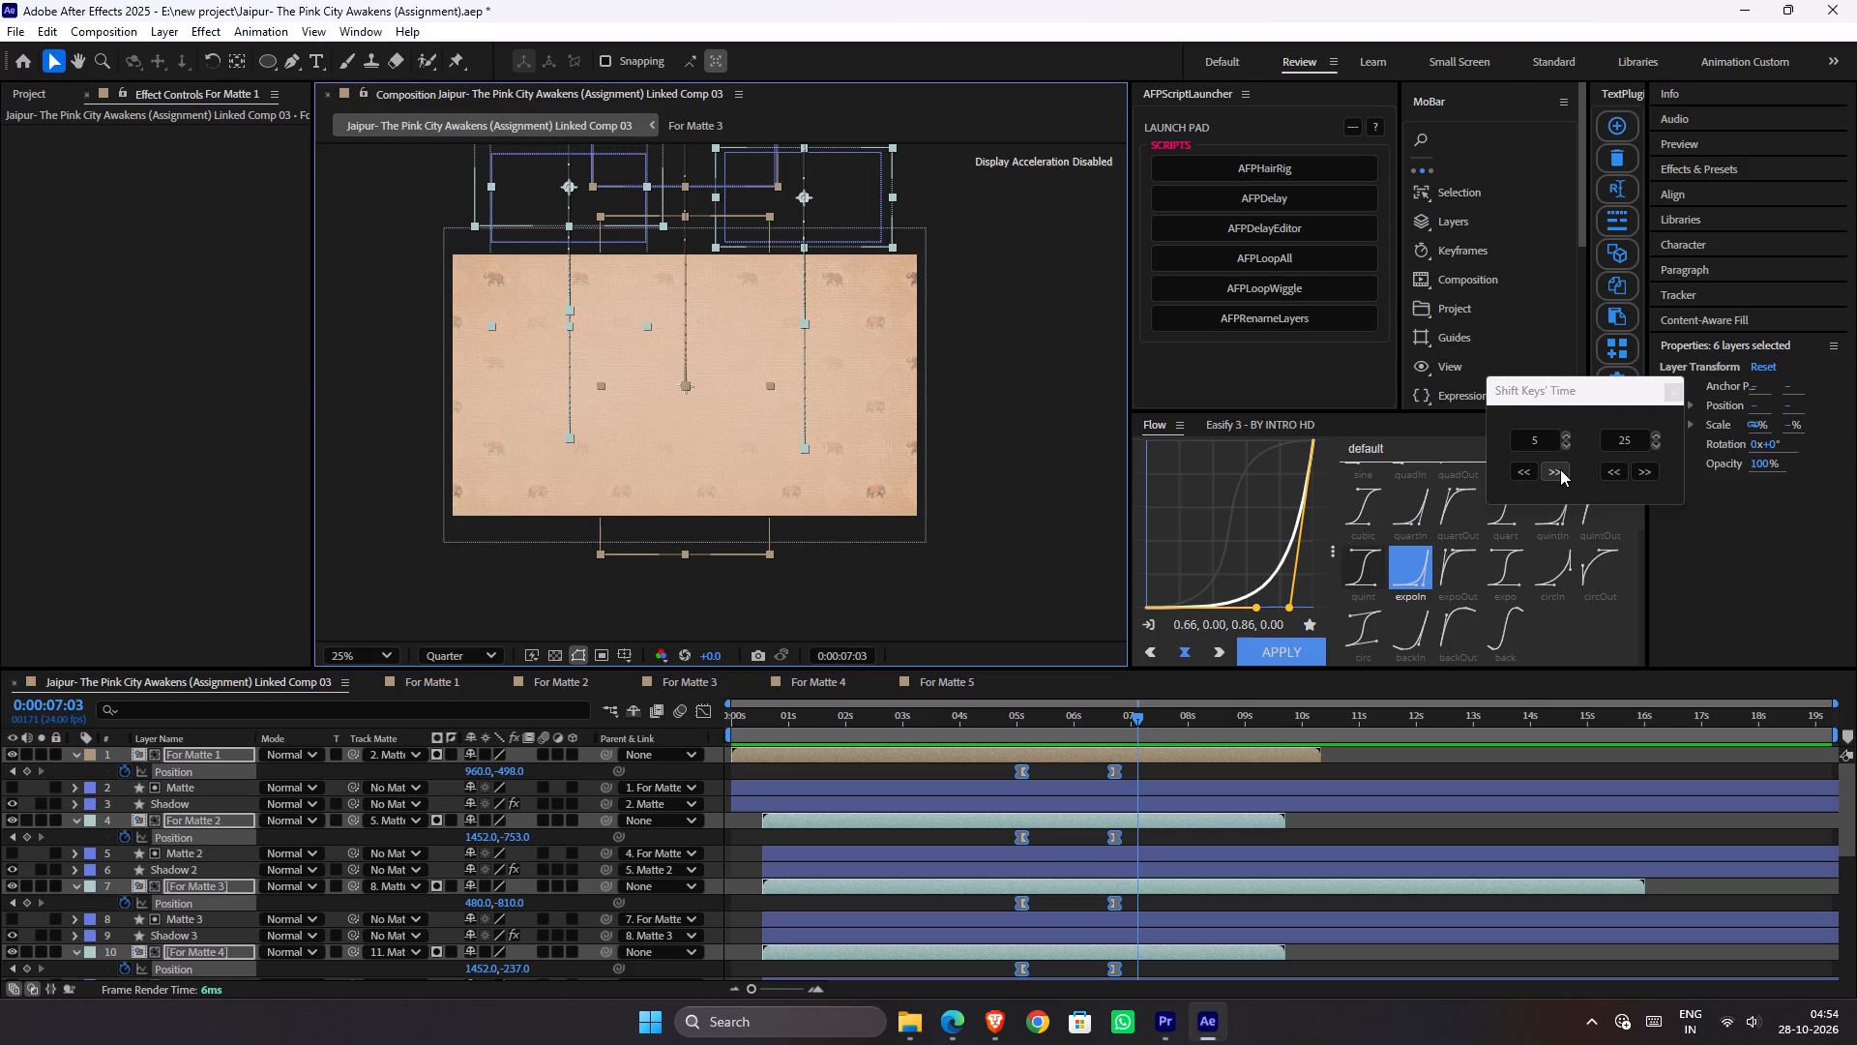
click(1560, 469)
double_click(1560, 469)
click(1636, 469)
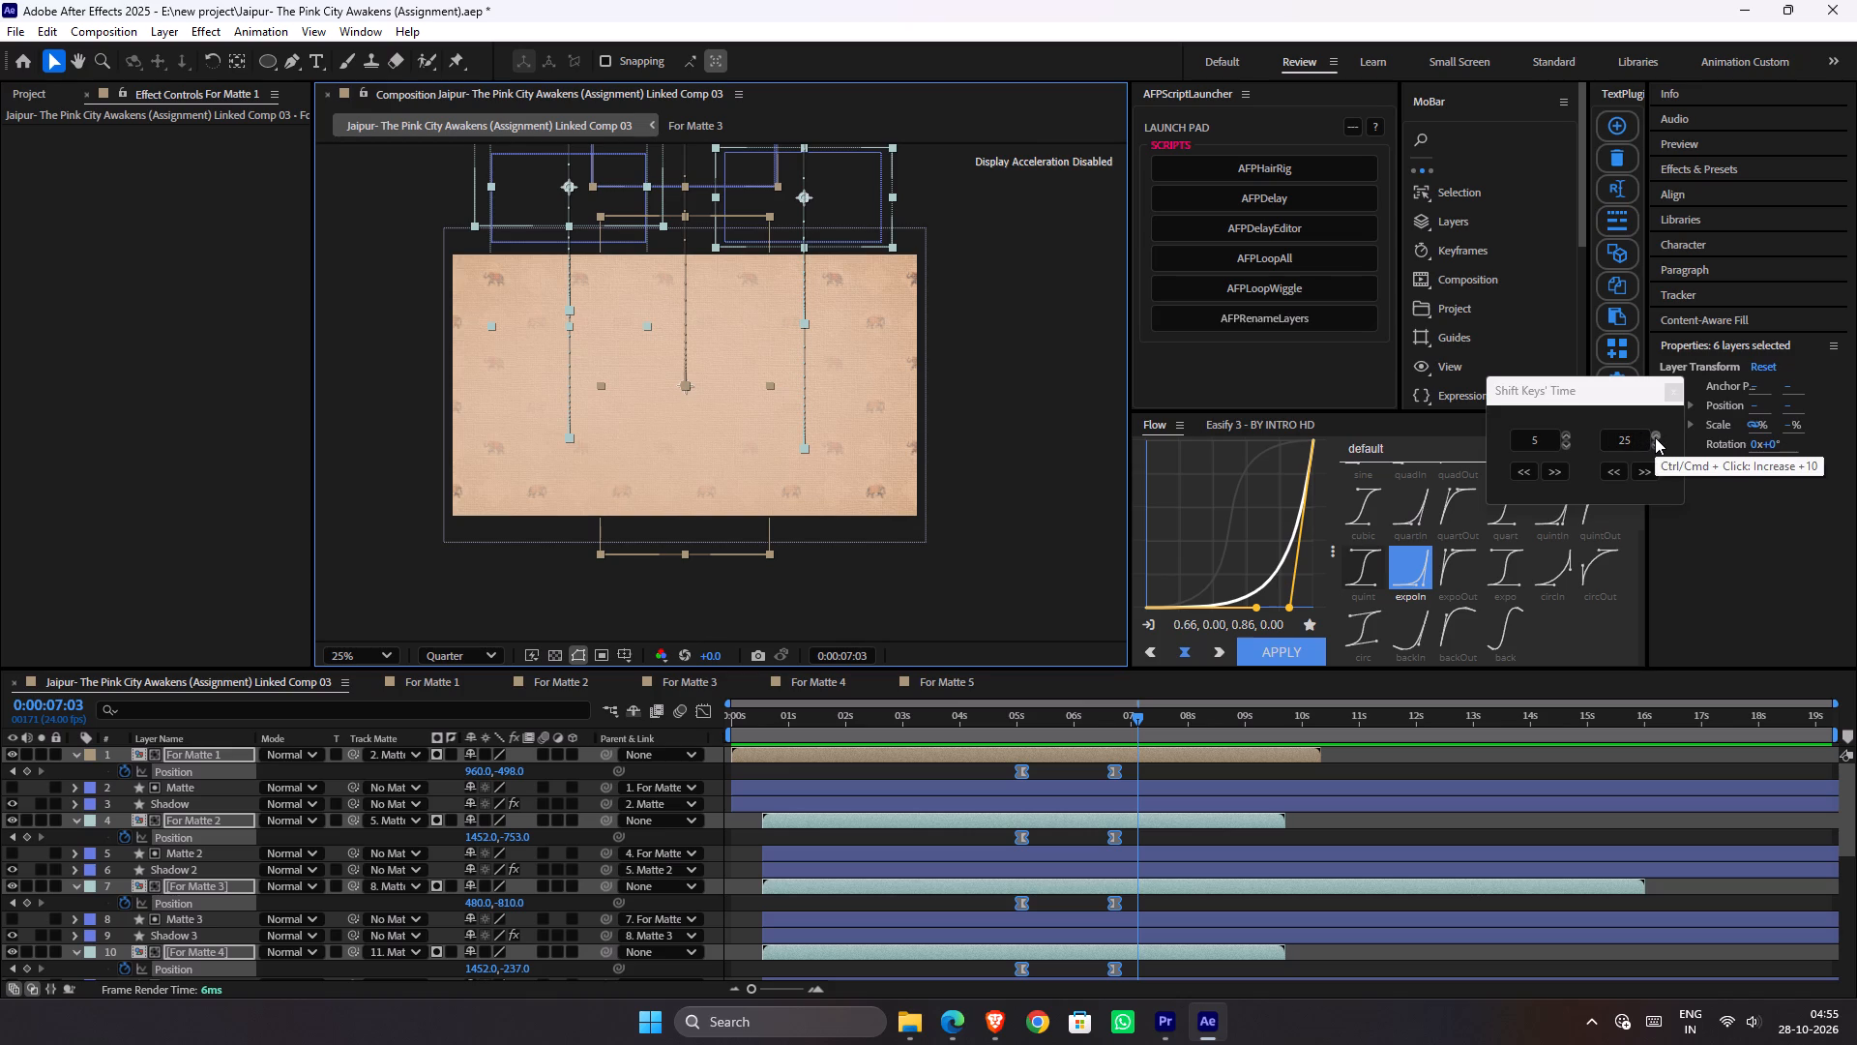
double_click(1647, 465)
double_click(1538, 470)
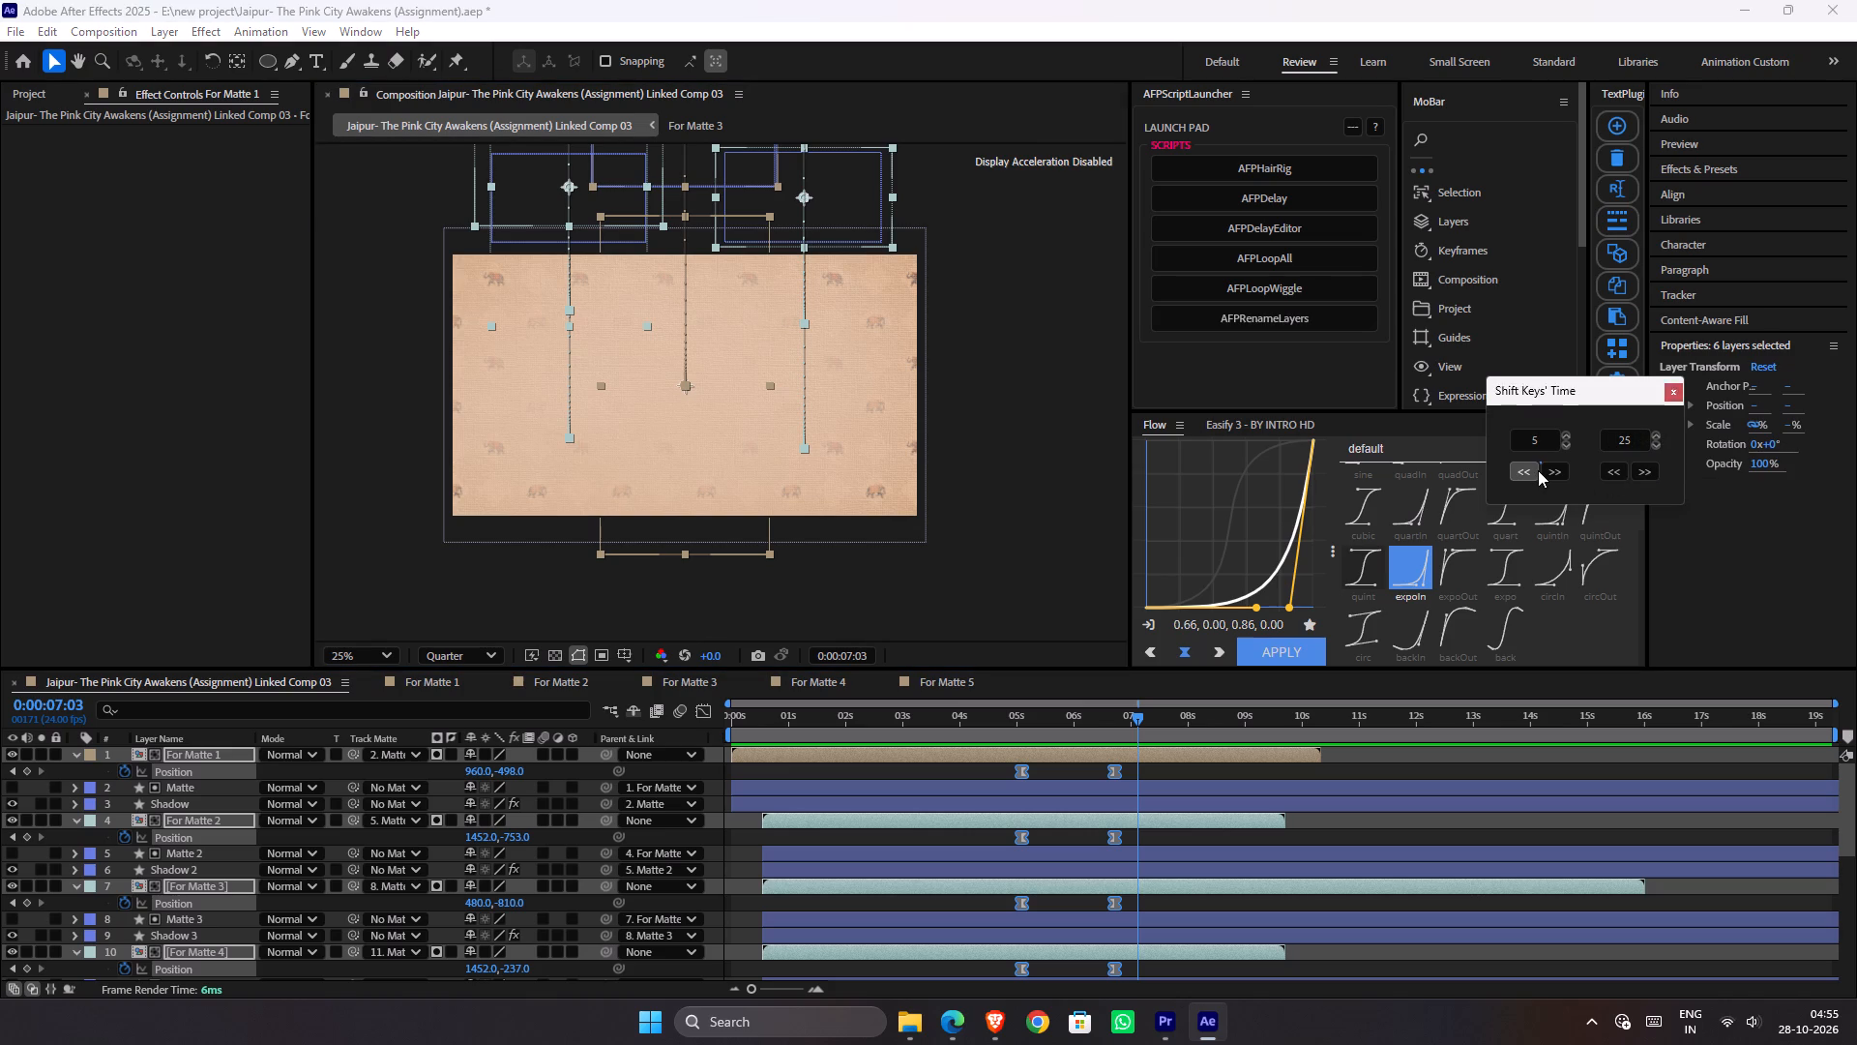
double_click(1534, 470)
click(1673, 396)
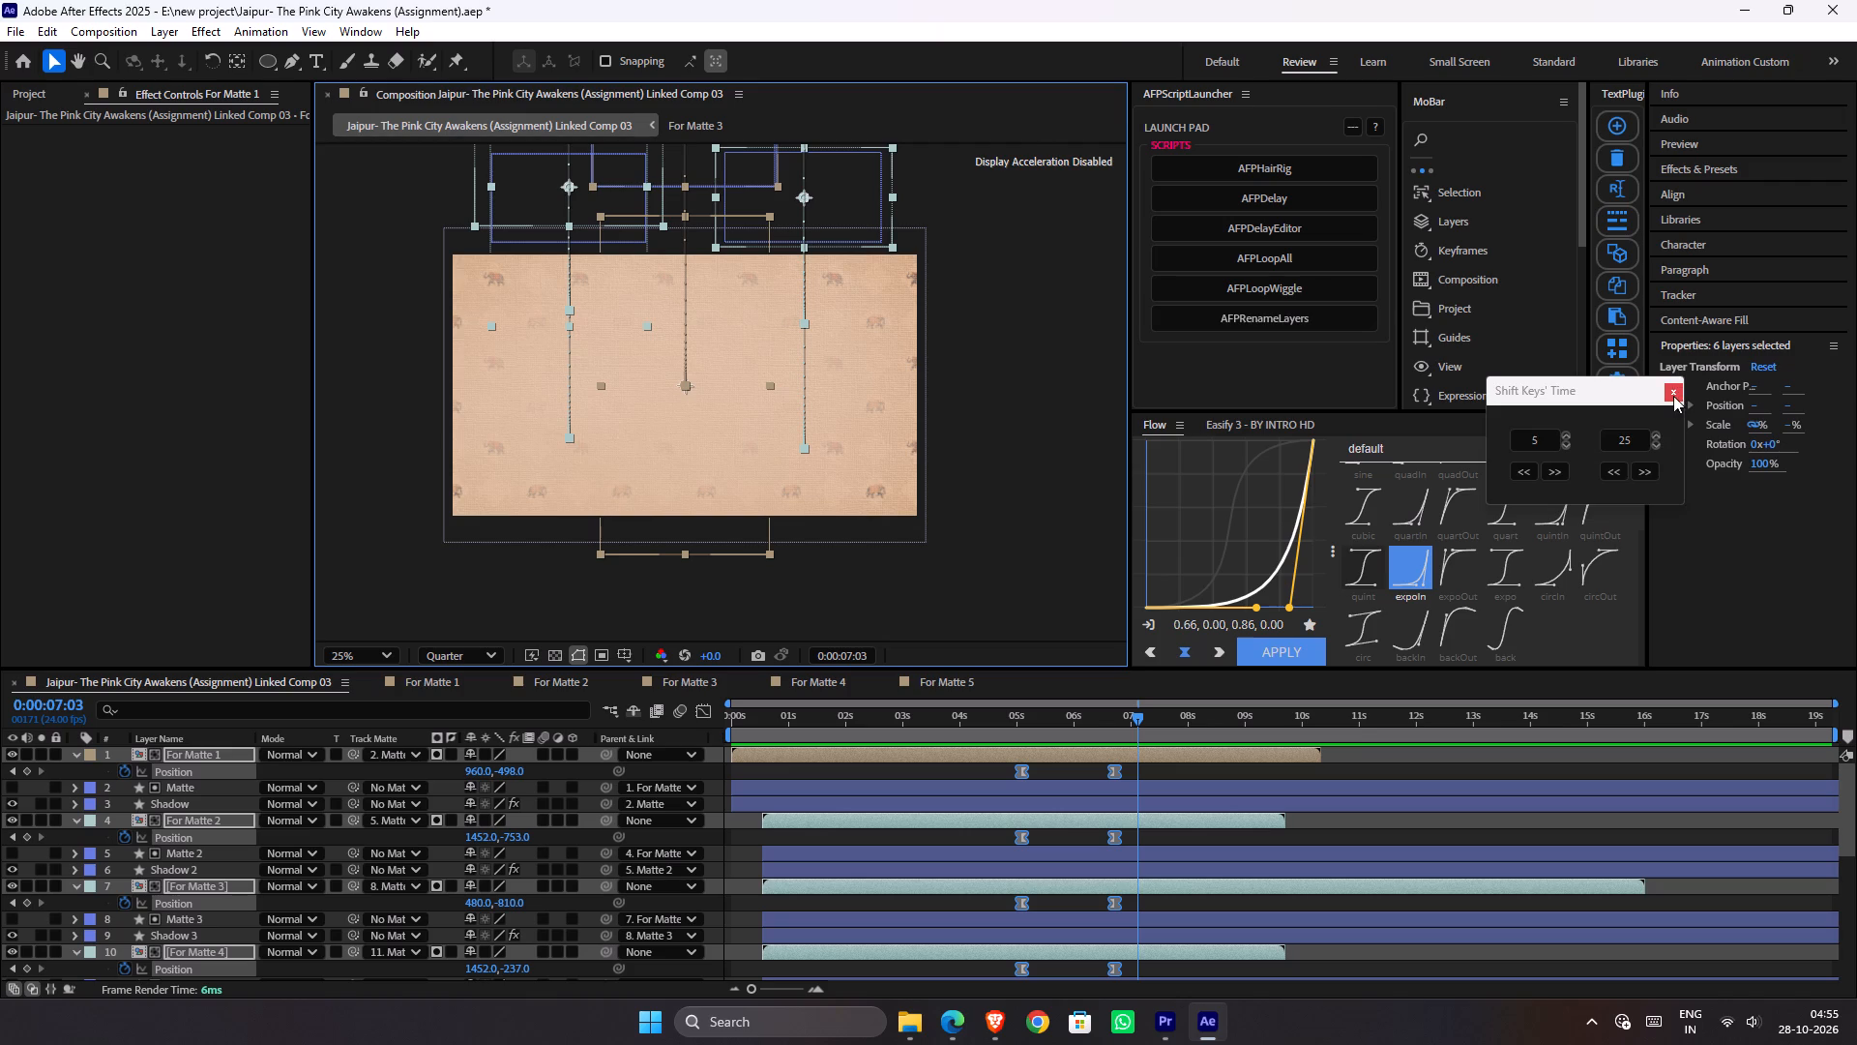
Play back the panels' upward exit from 0:00:04:14 and save the project.
drag(1068, 720, 1013, 720)
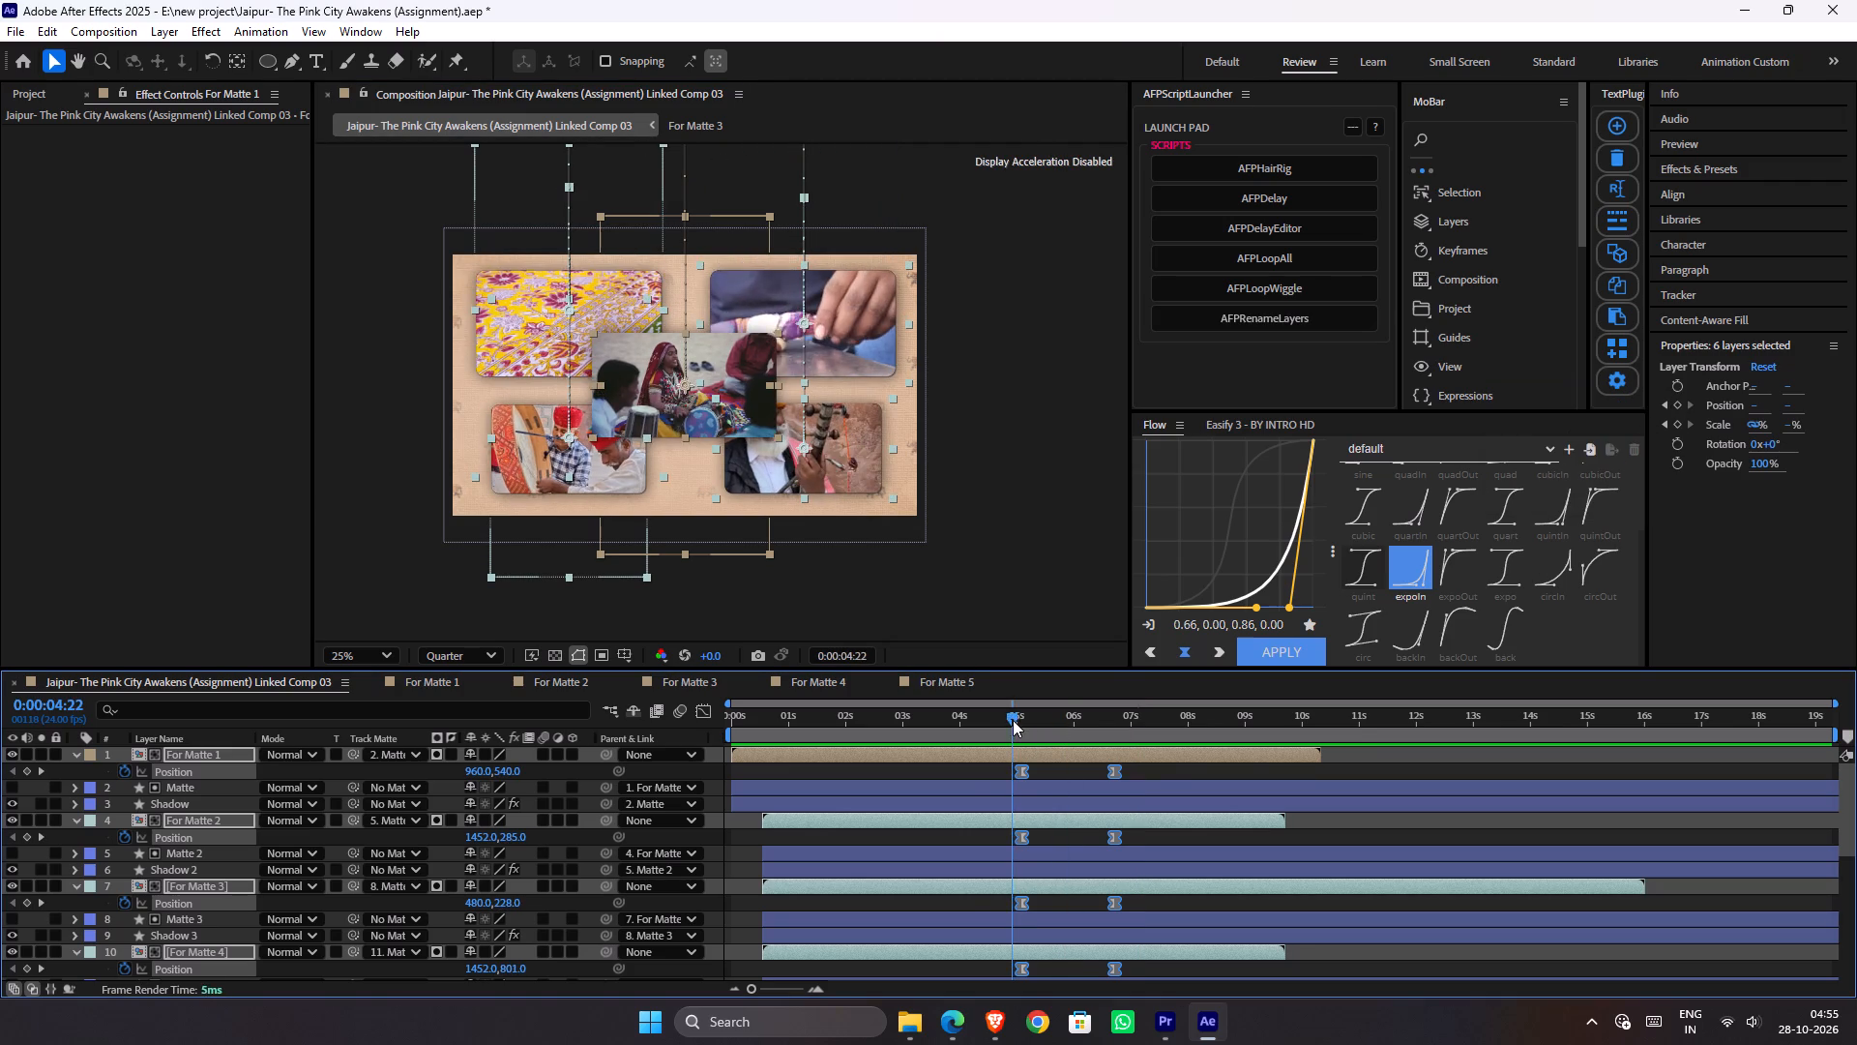
drag(1013, 720, 992, 759)
key(space)
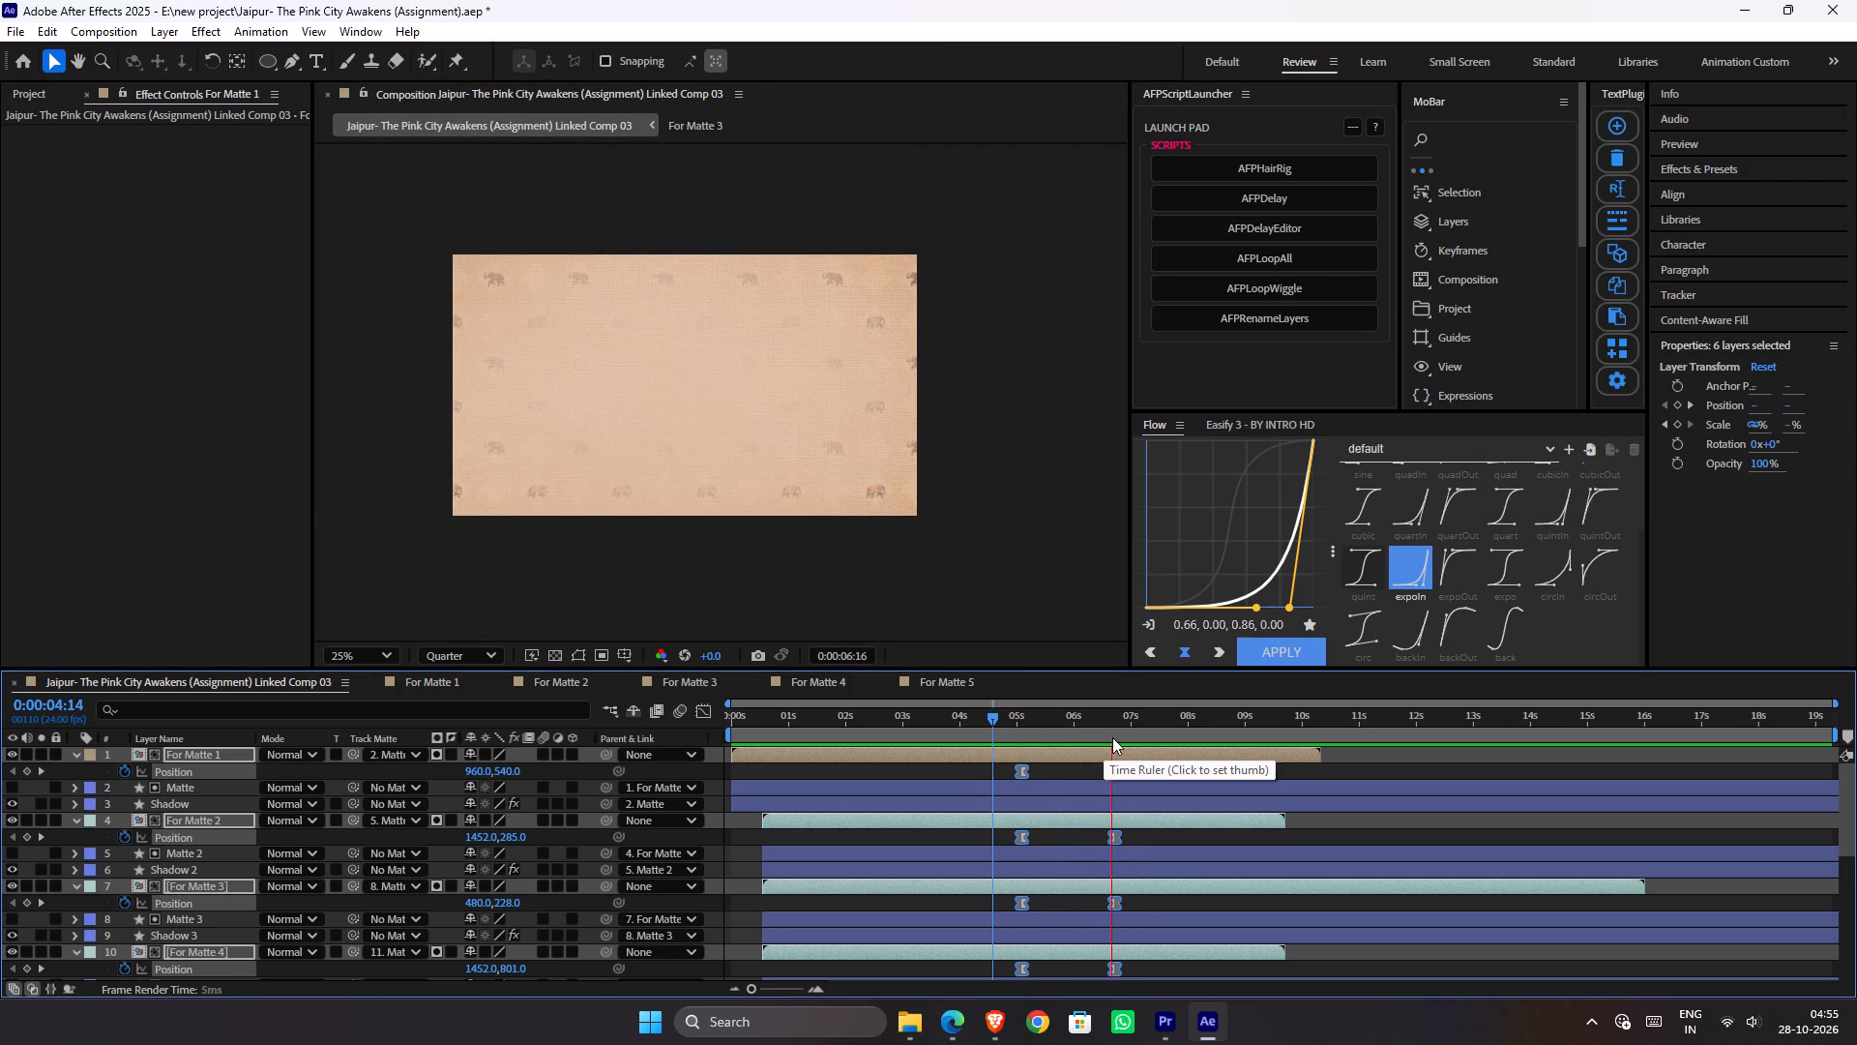
key(space)
key(ctrl+s)
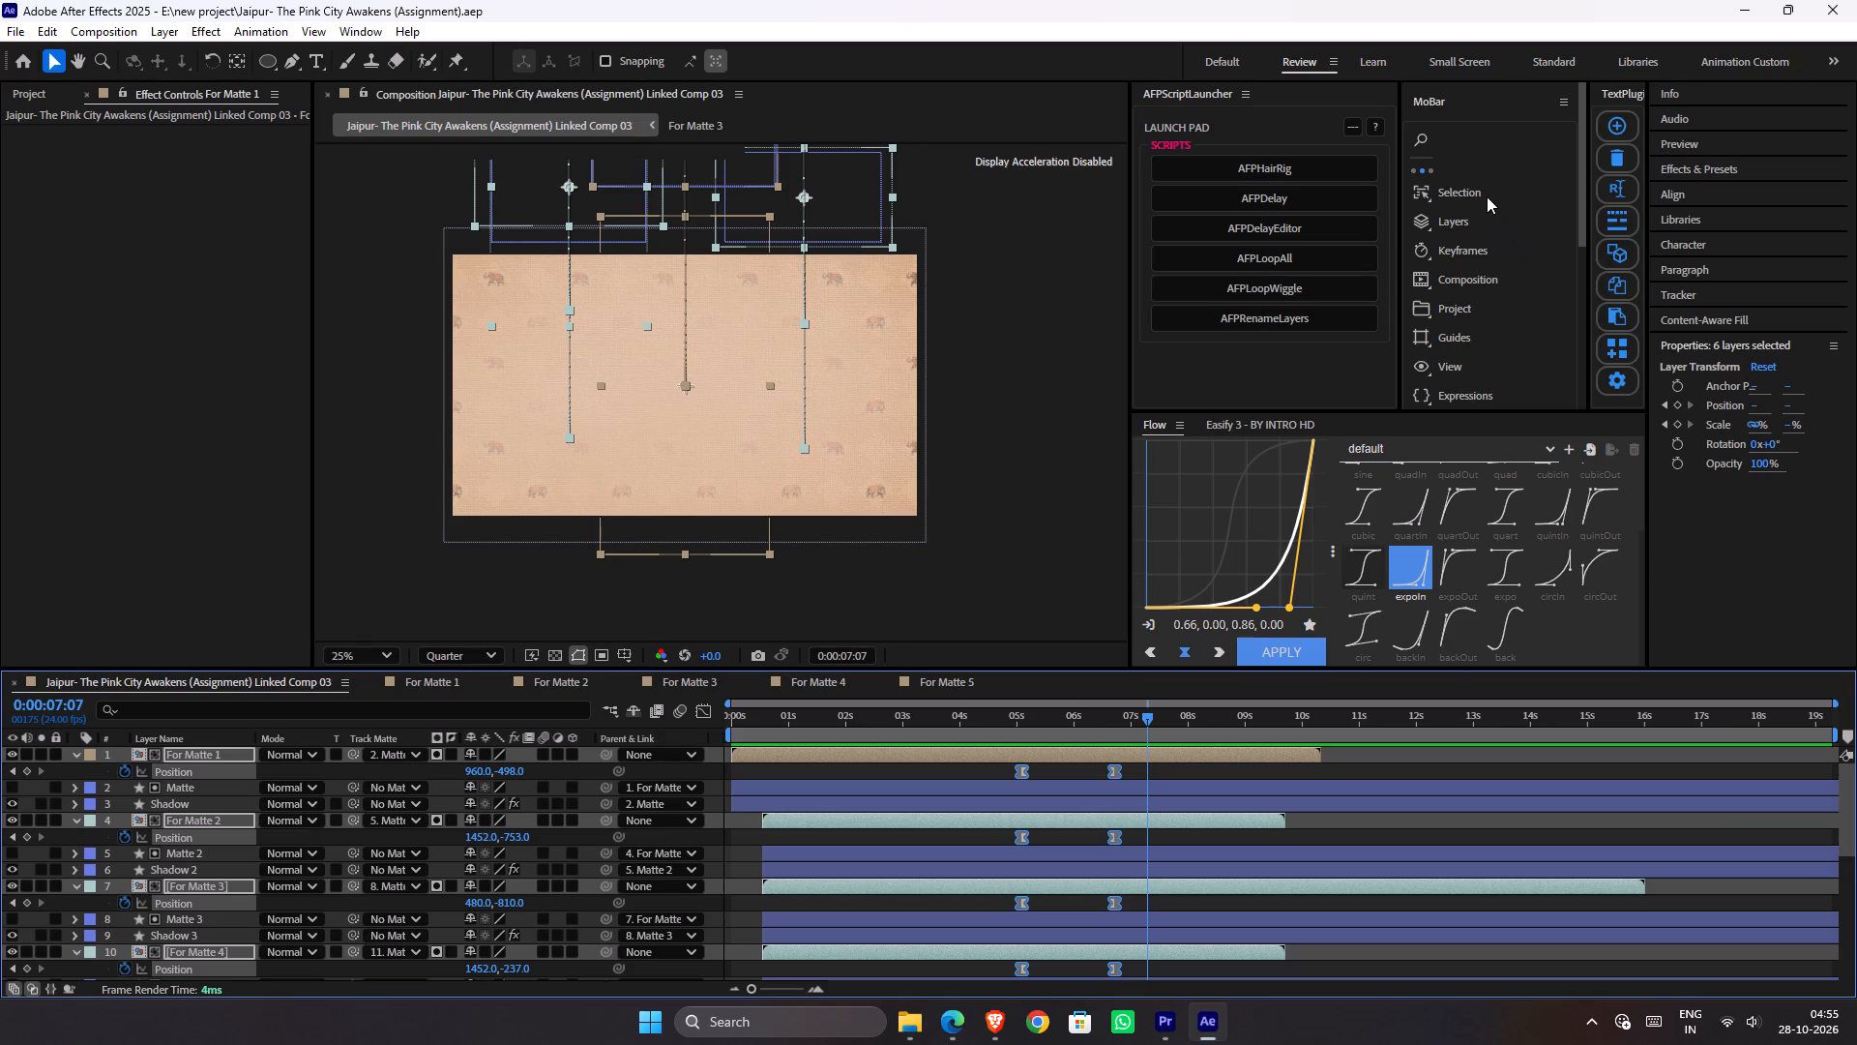
Open MoBar's Offset Keys tool and try an ascending 10-frame offset on the selected Position keyframes.
click(1421, 198)
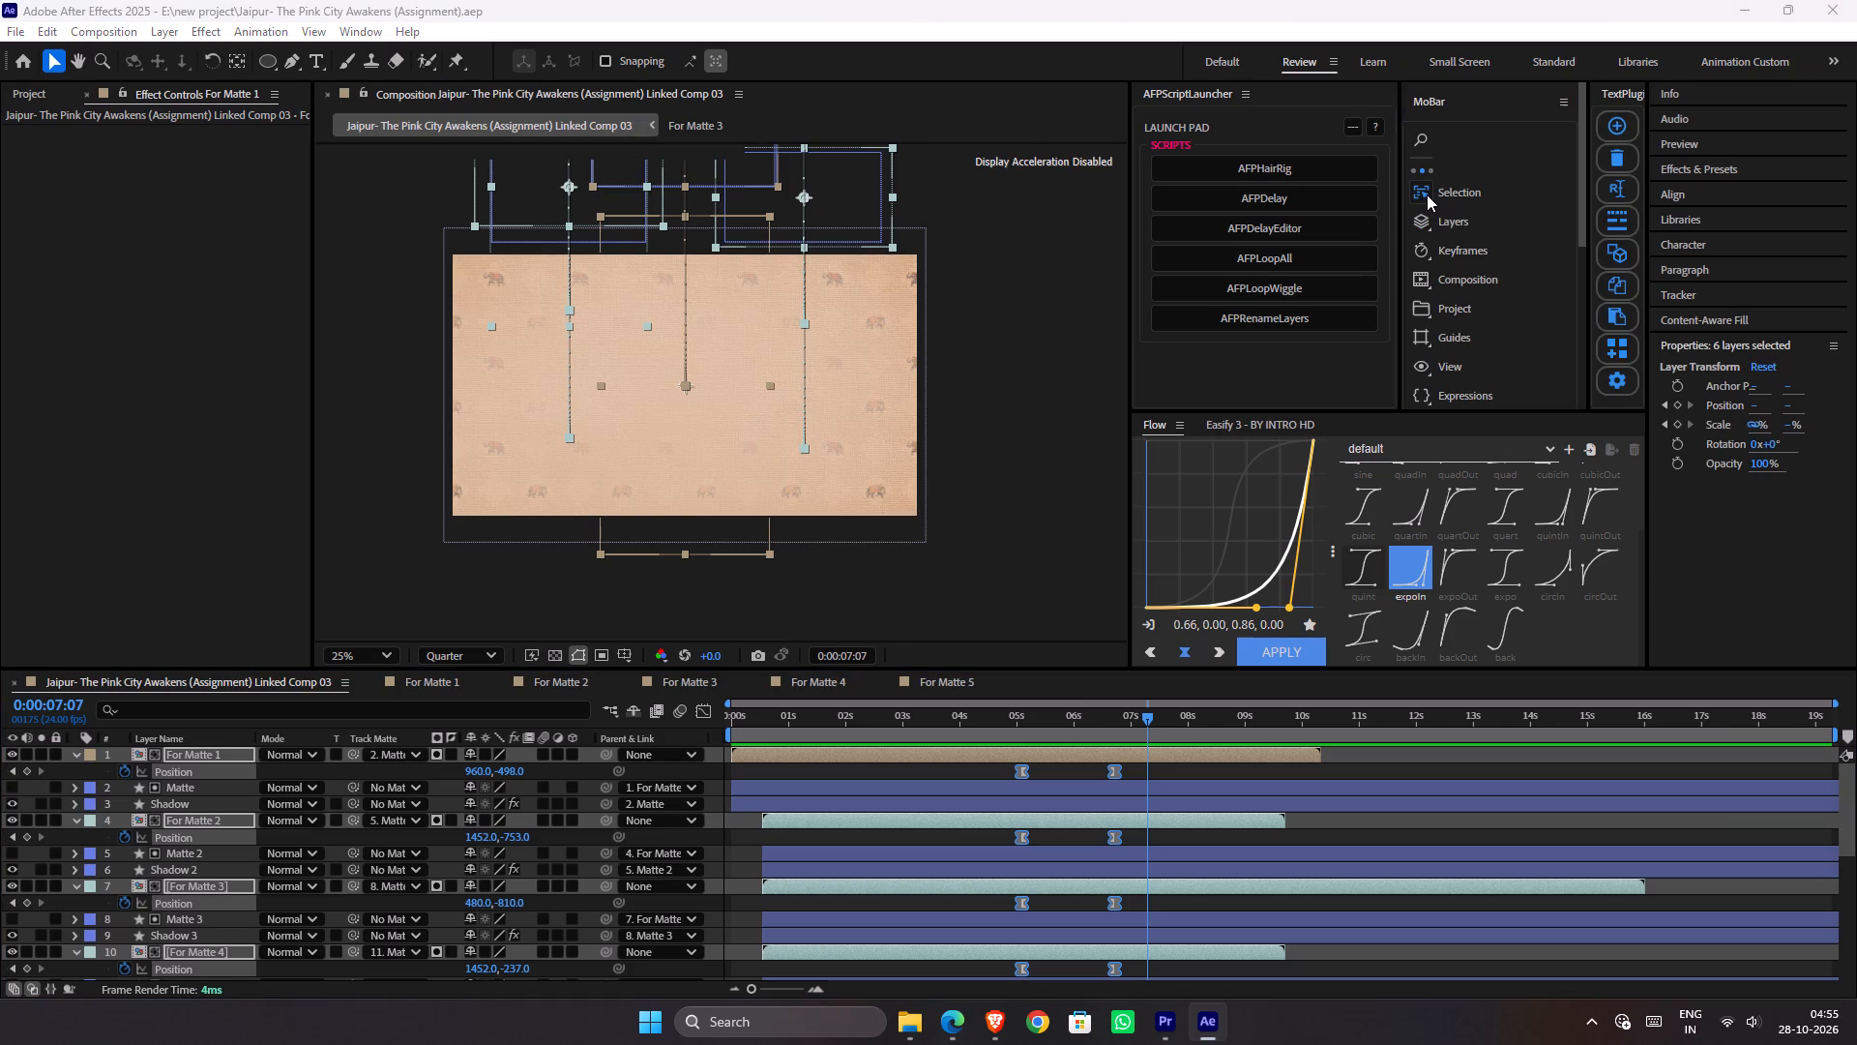
click(1427, 194)
click(1432, 224)
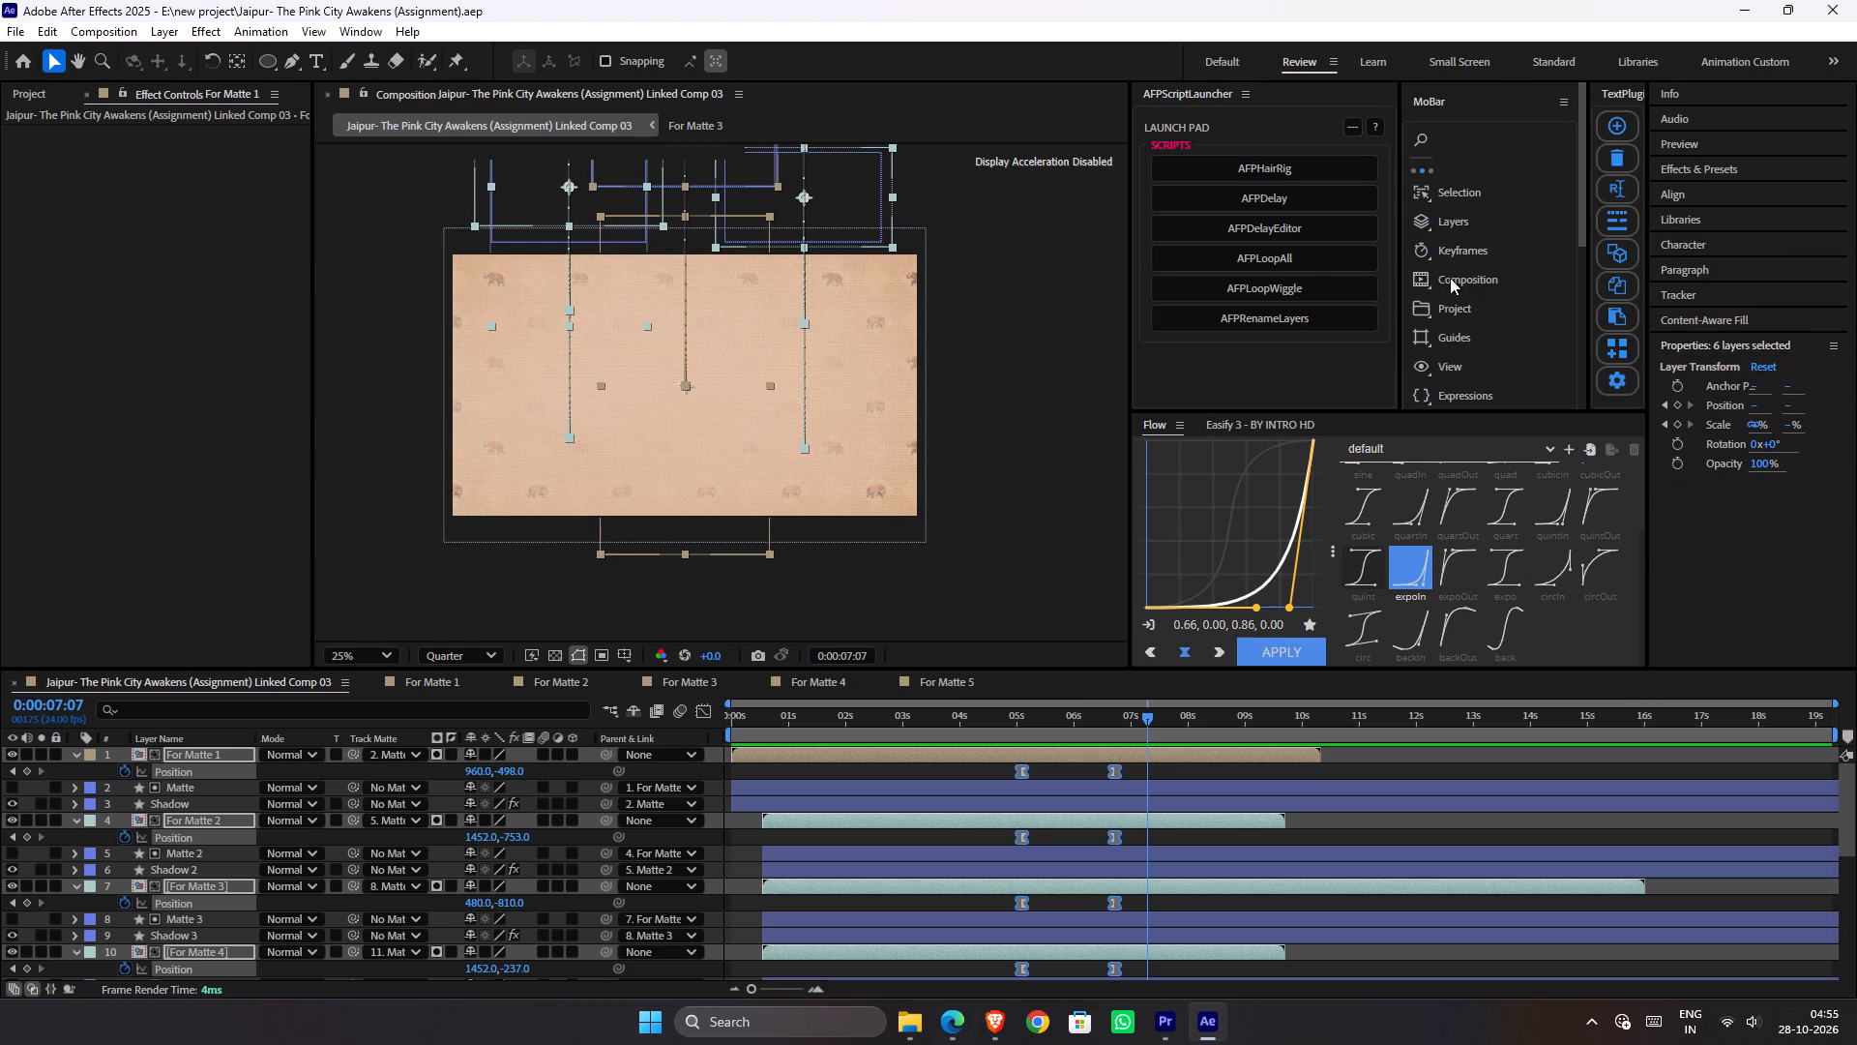
click(1433, 247)
click(1424, 253)
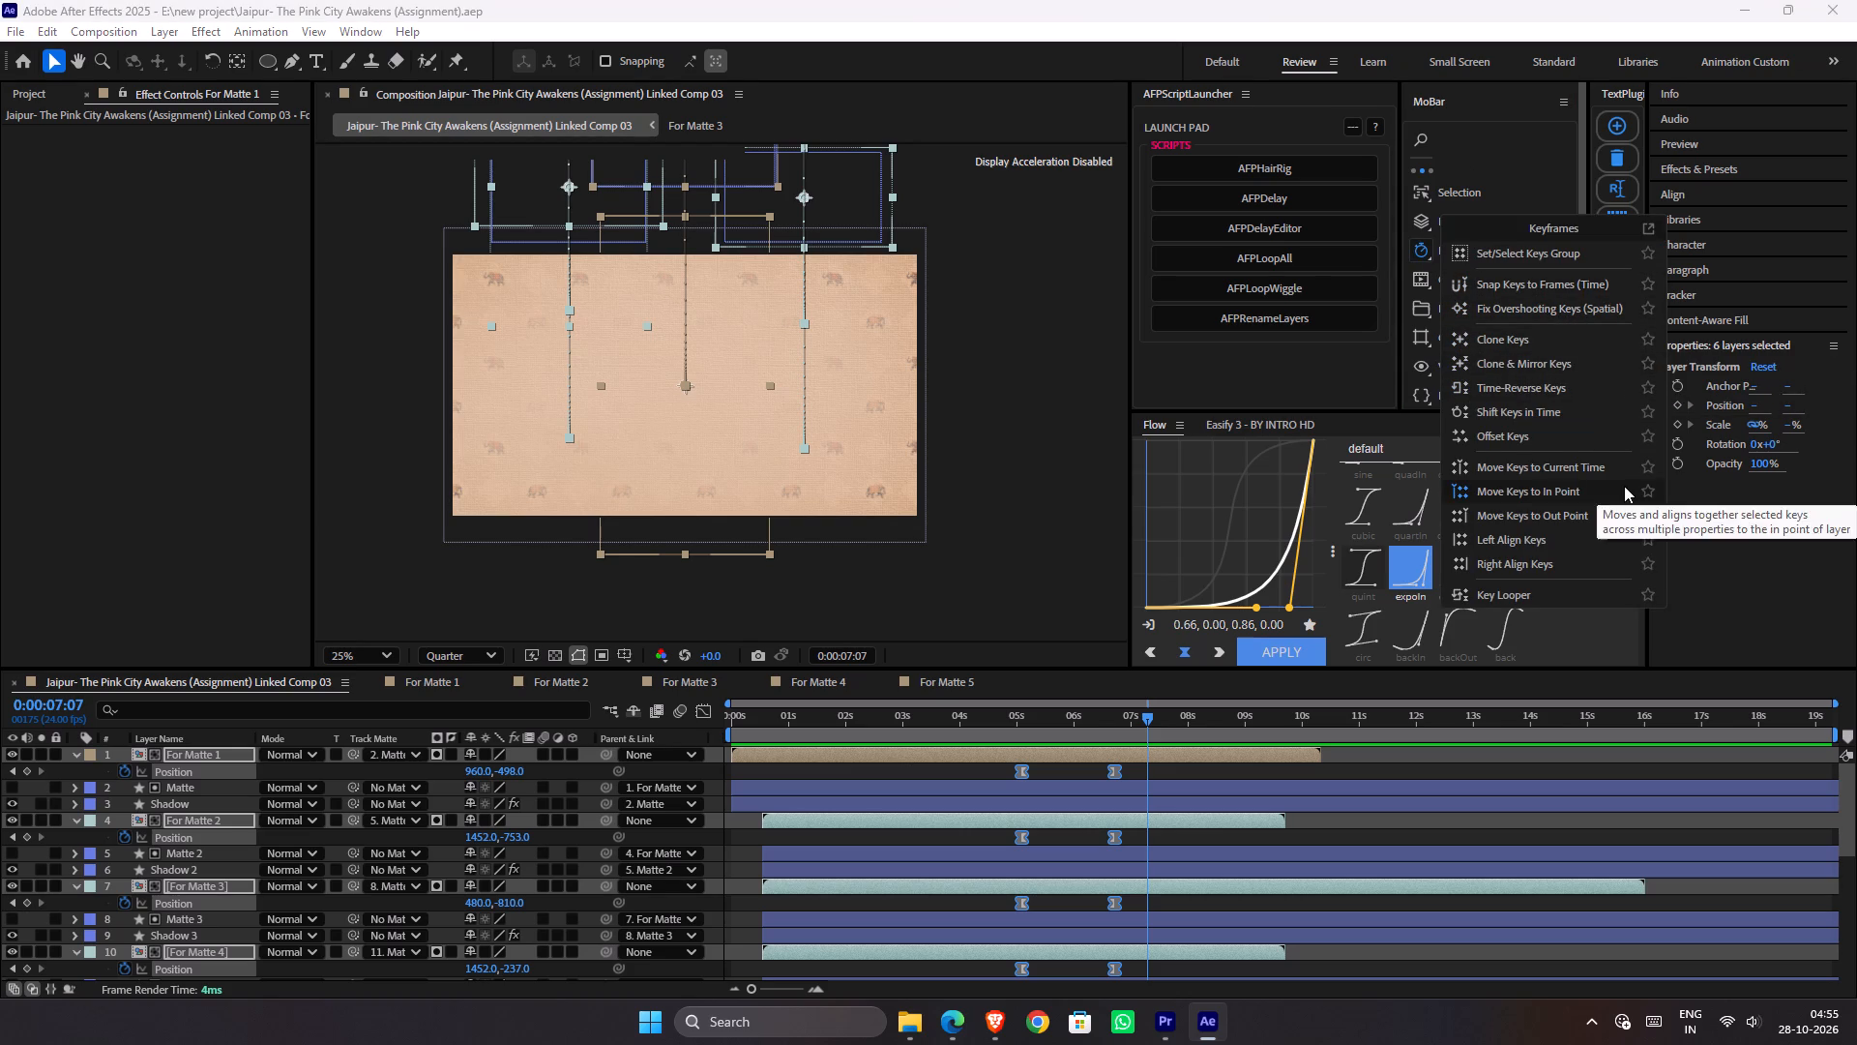
click(1561, 430)
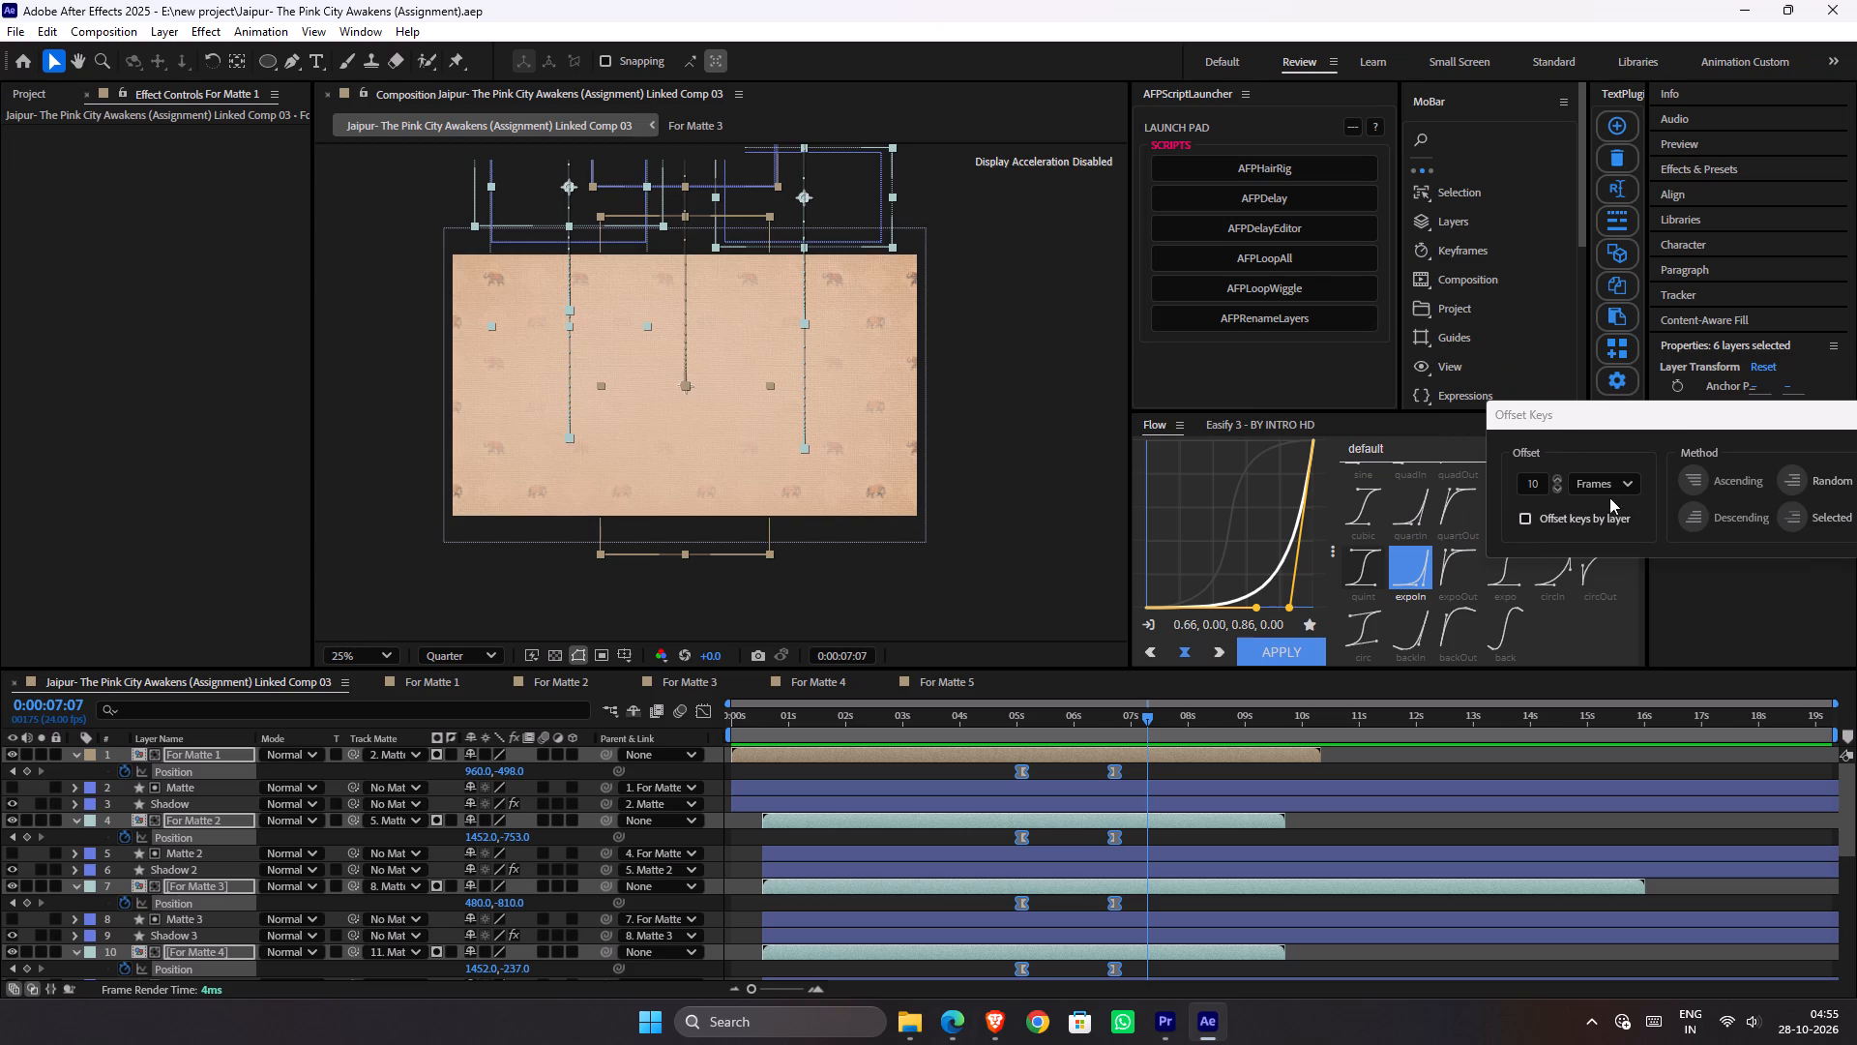
drag(1677, 419, 1593, 421)
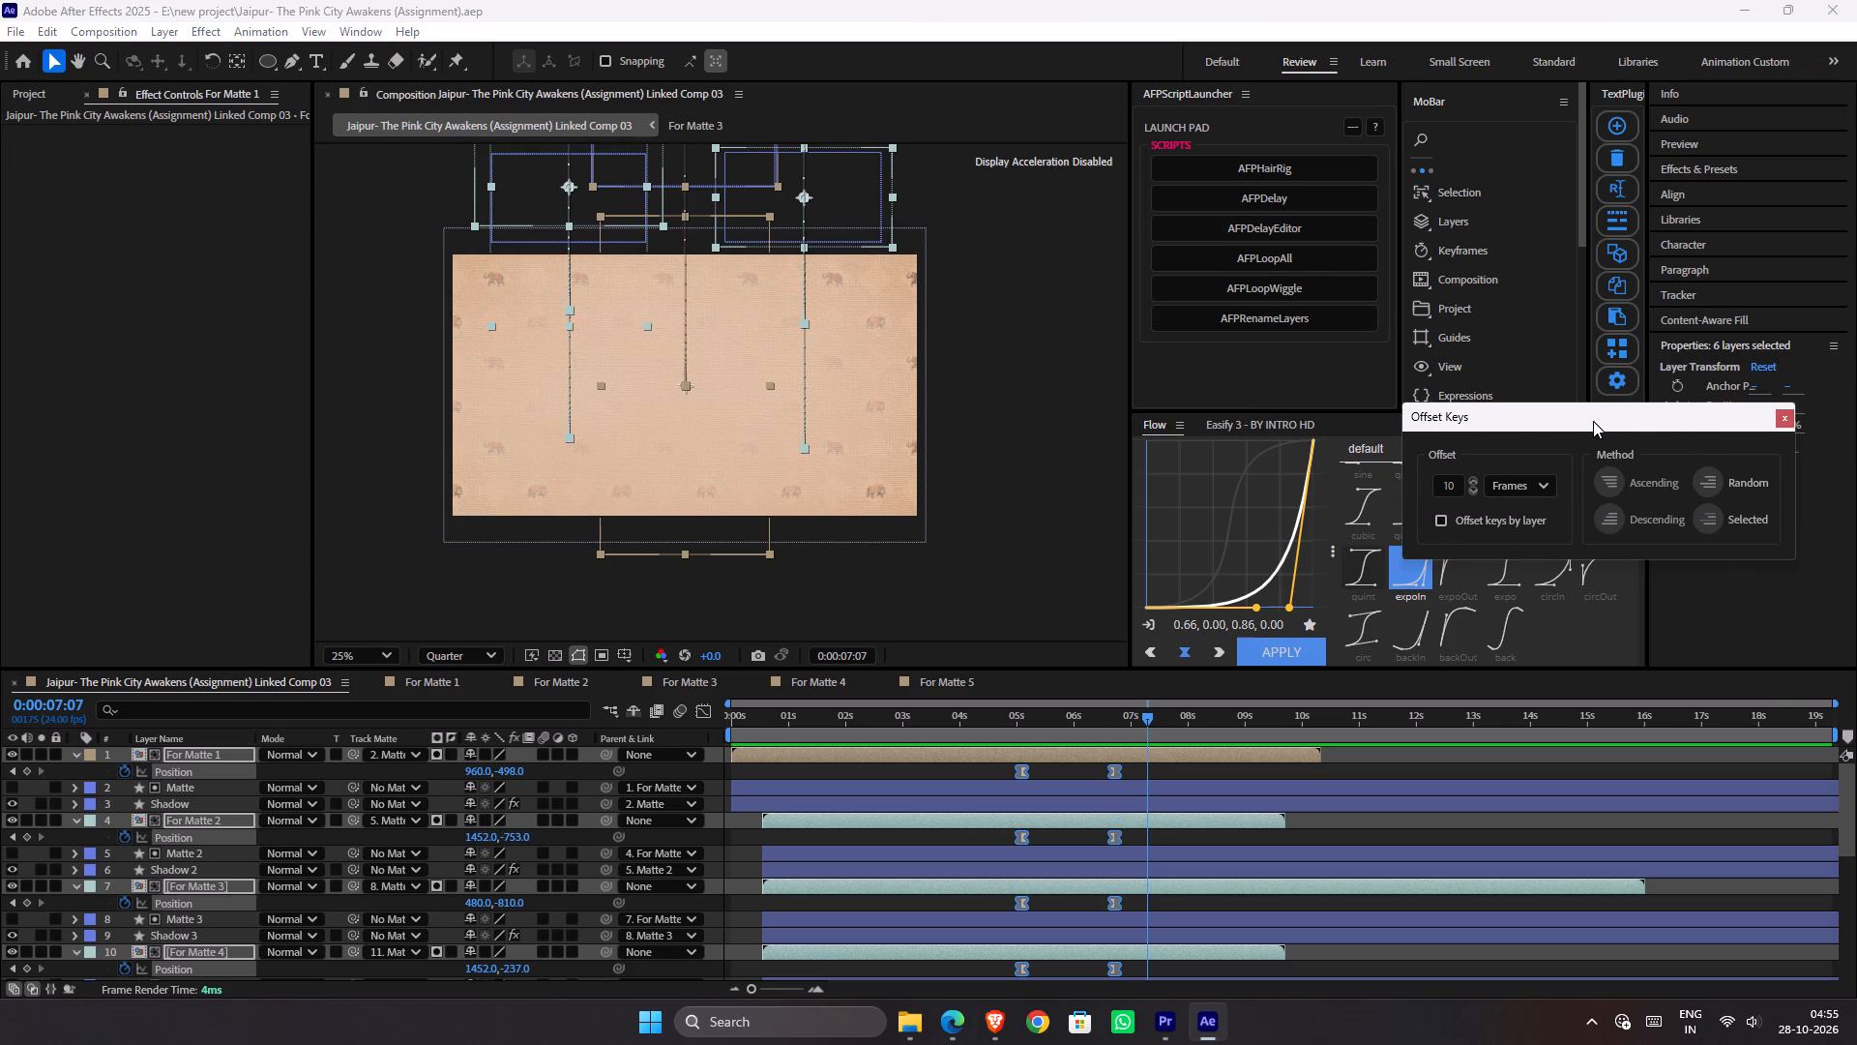
drag(1593, 421, 1571, 427)
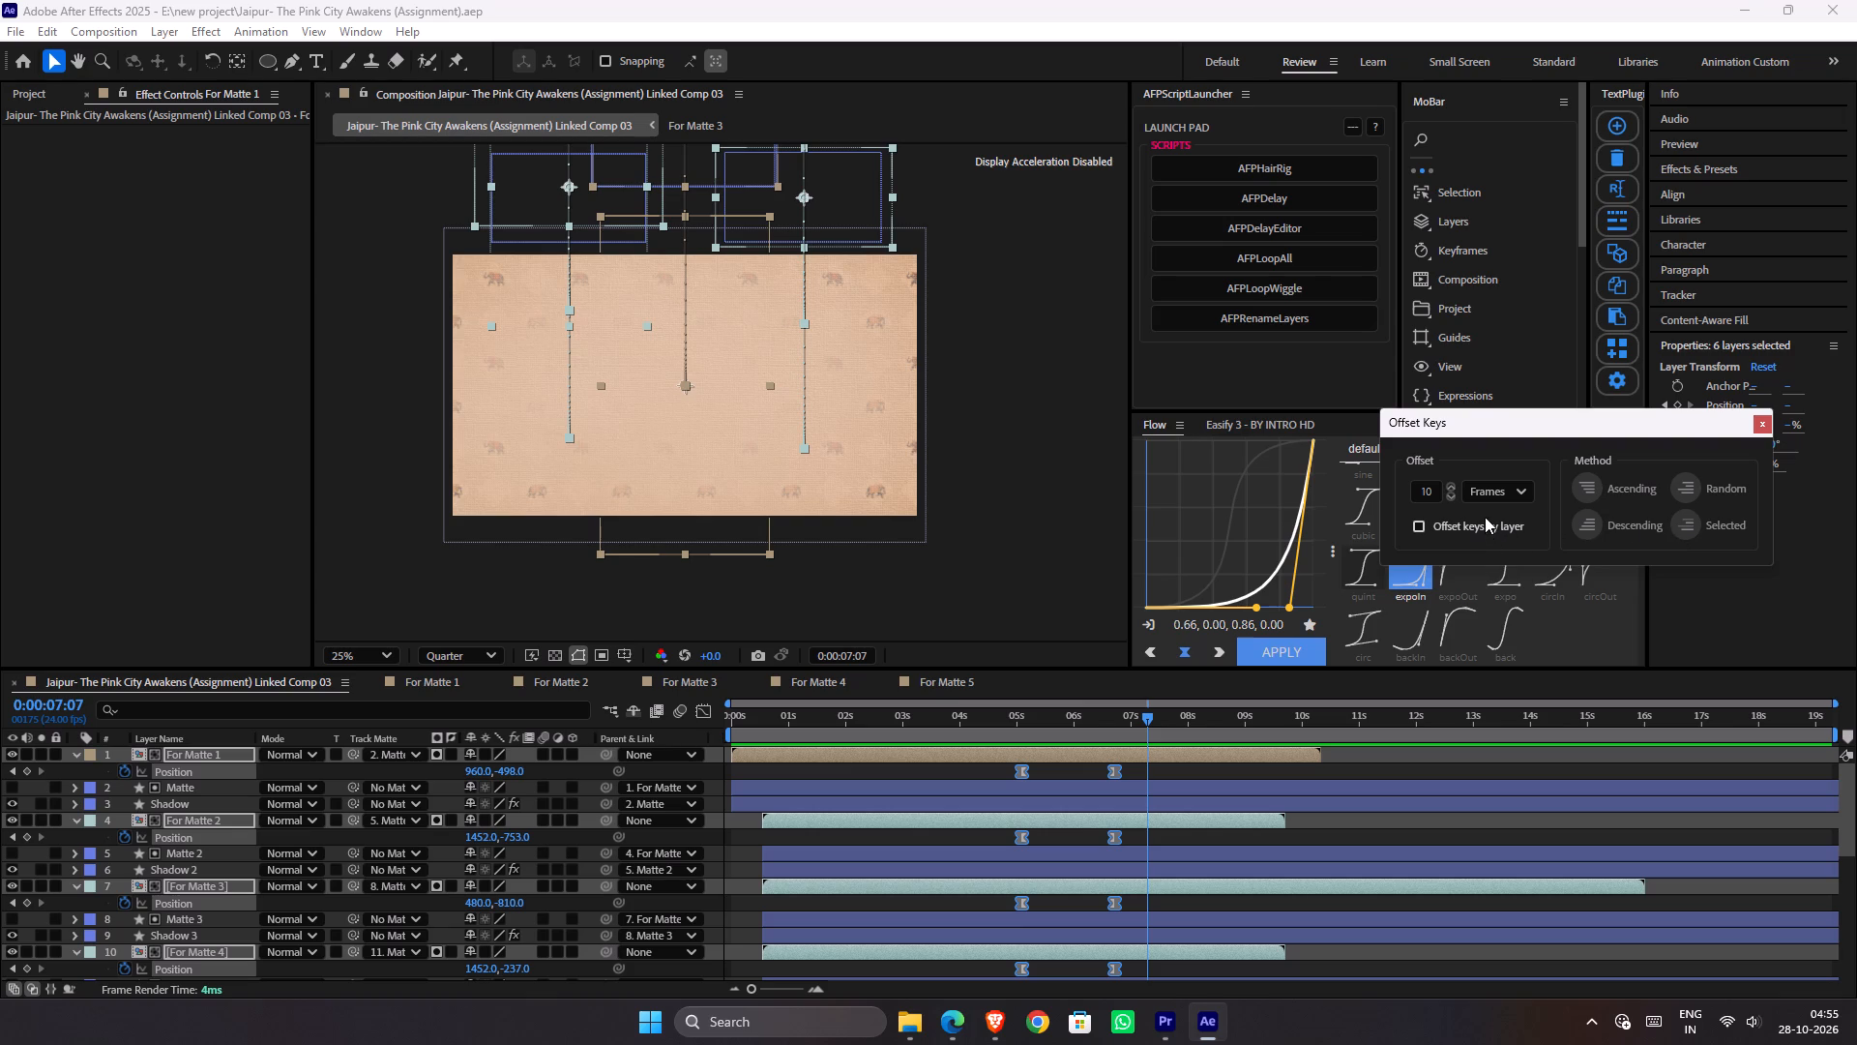
click(1593, 488)
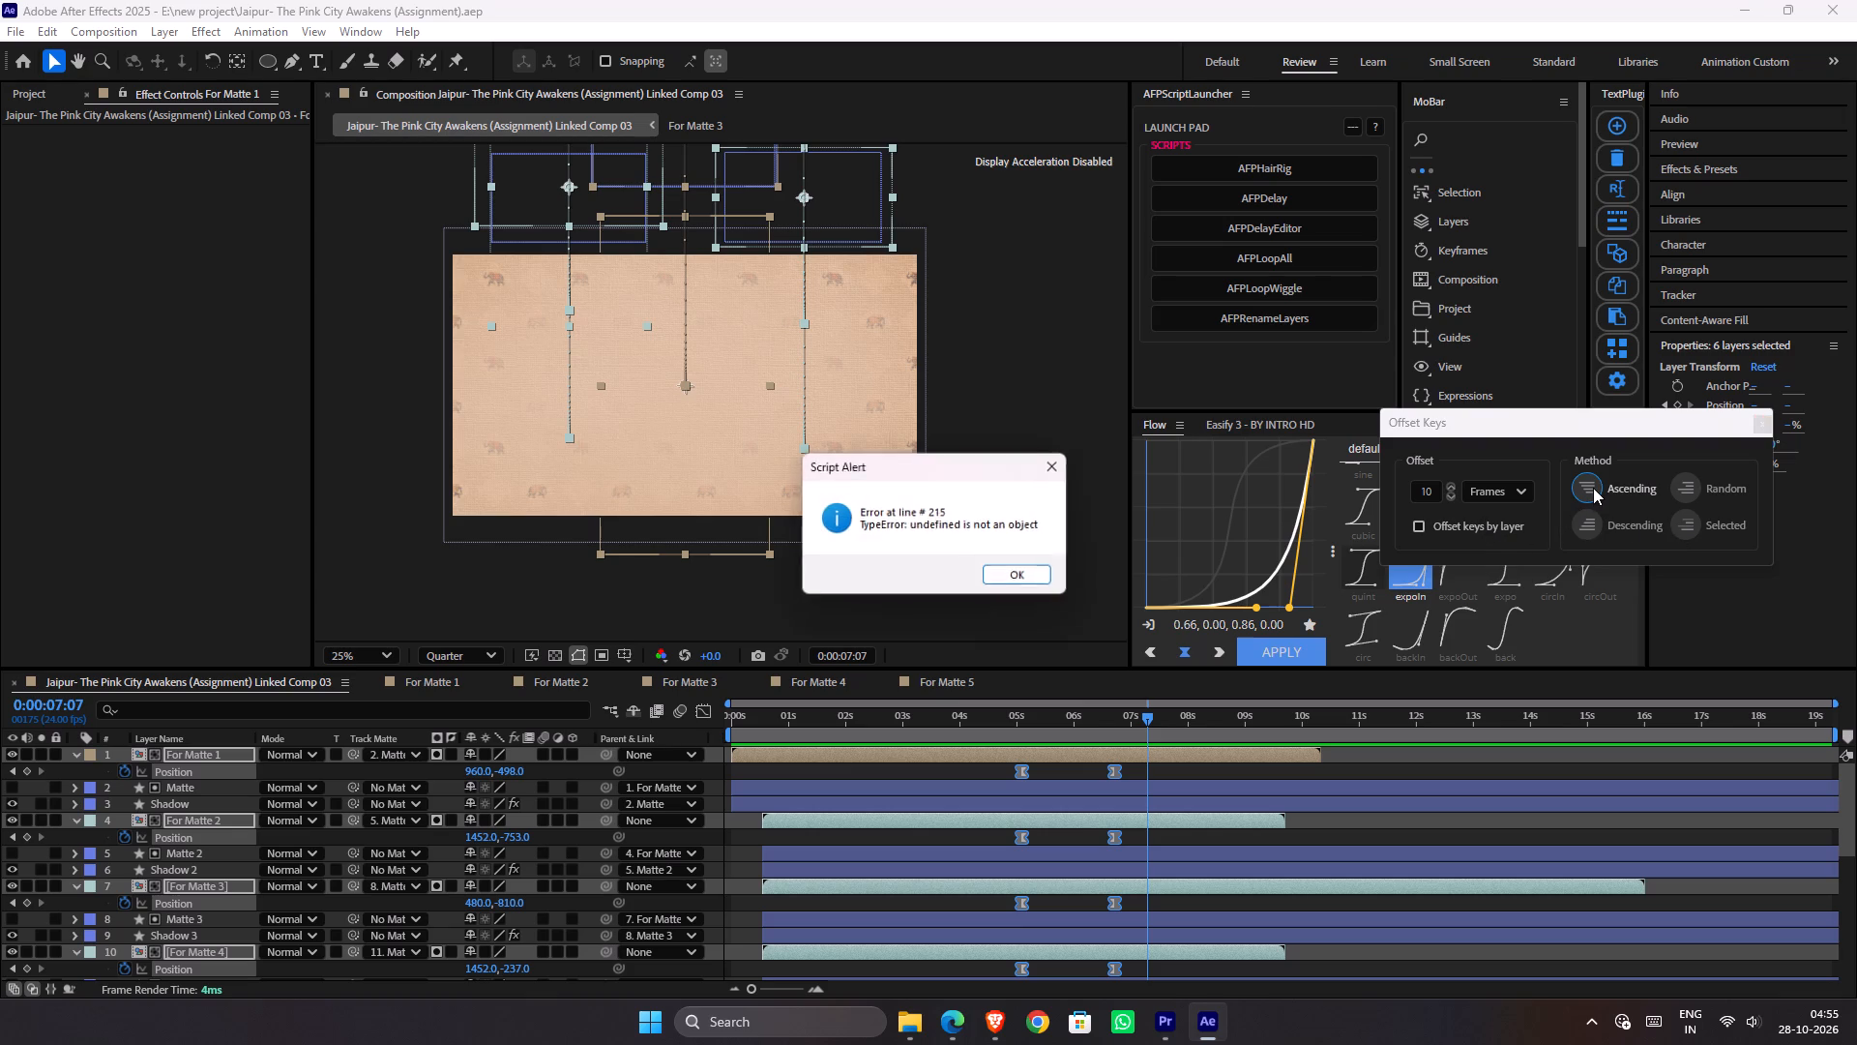
click(1025, 569)
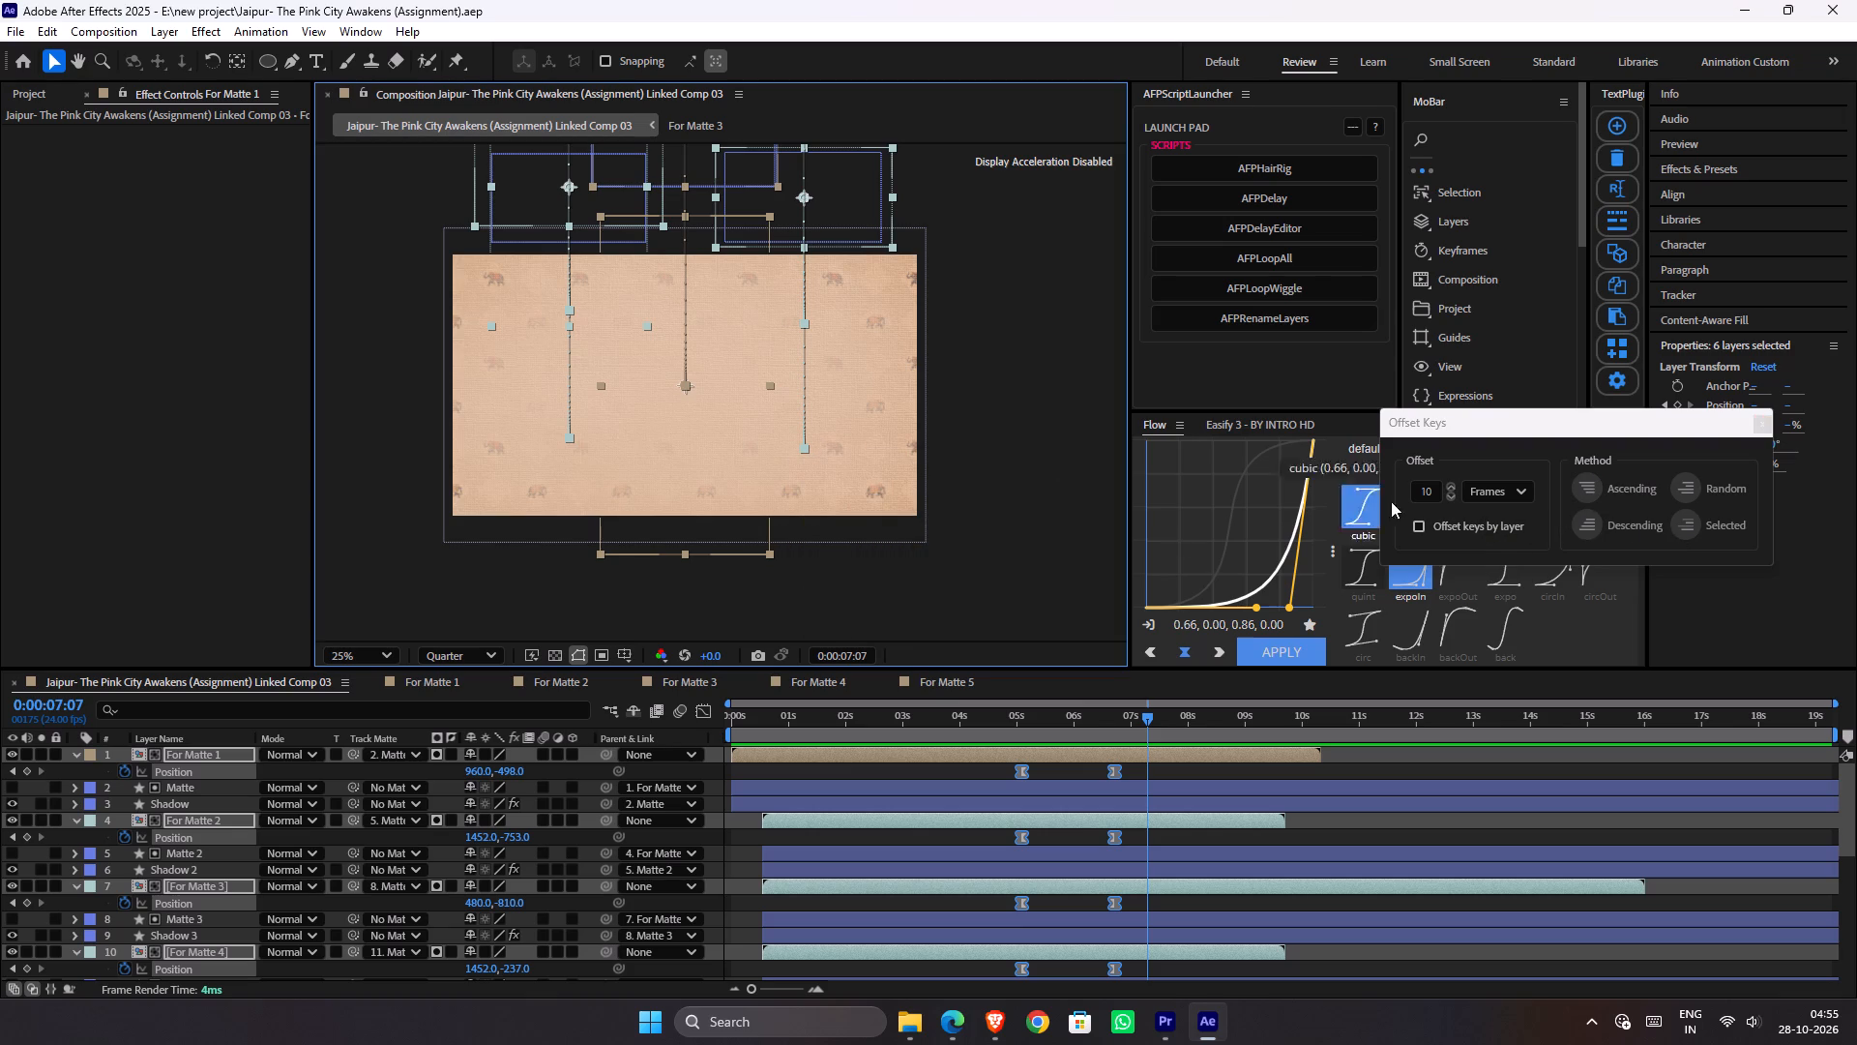
Enable offsetting keys by layer, apply a 10-frame ascending offset to the selected Position keyframes, and play back the exit.
click(1525, 495)
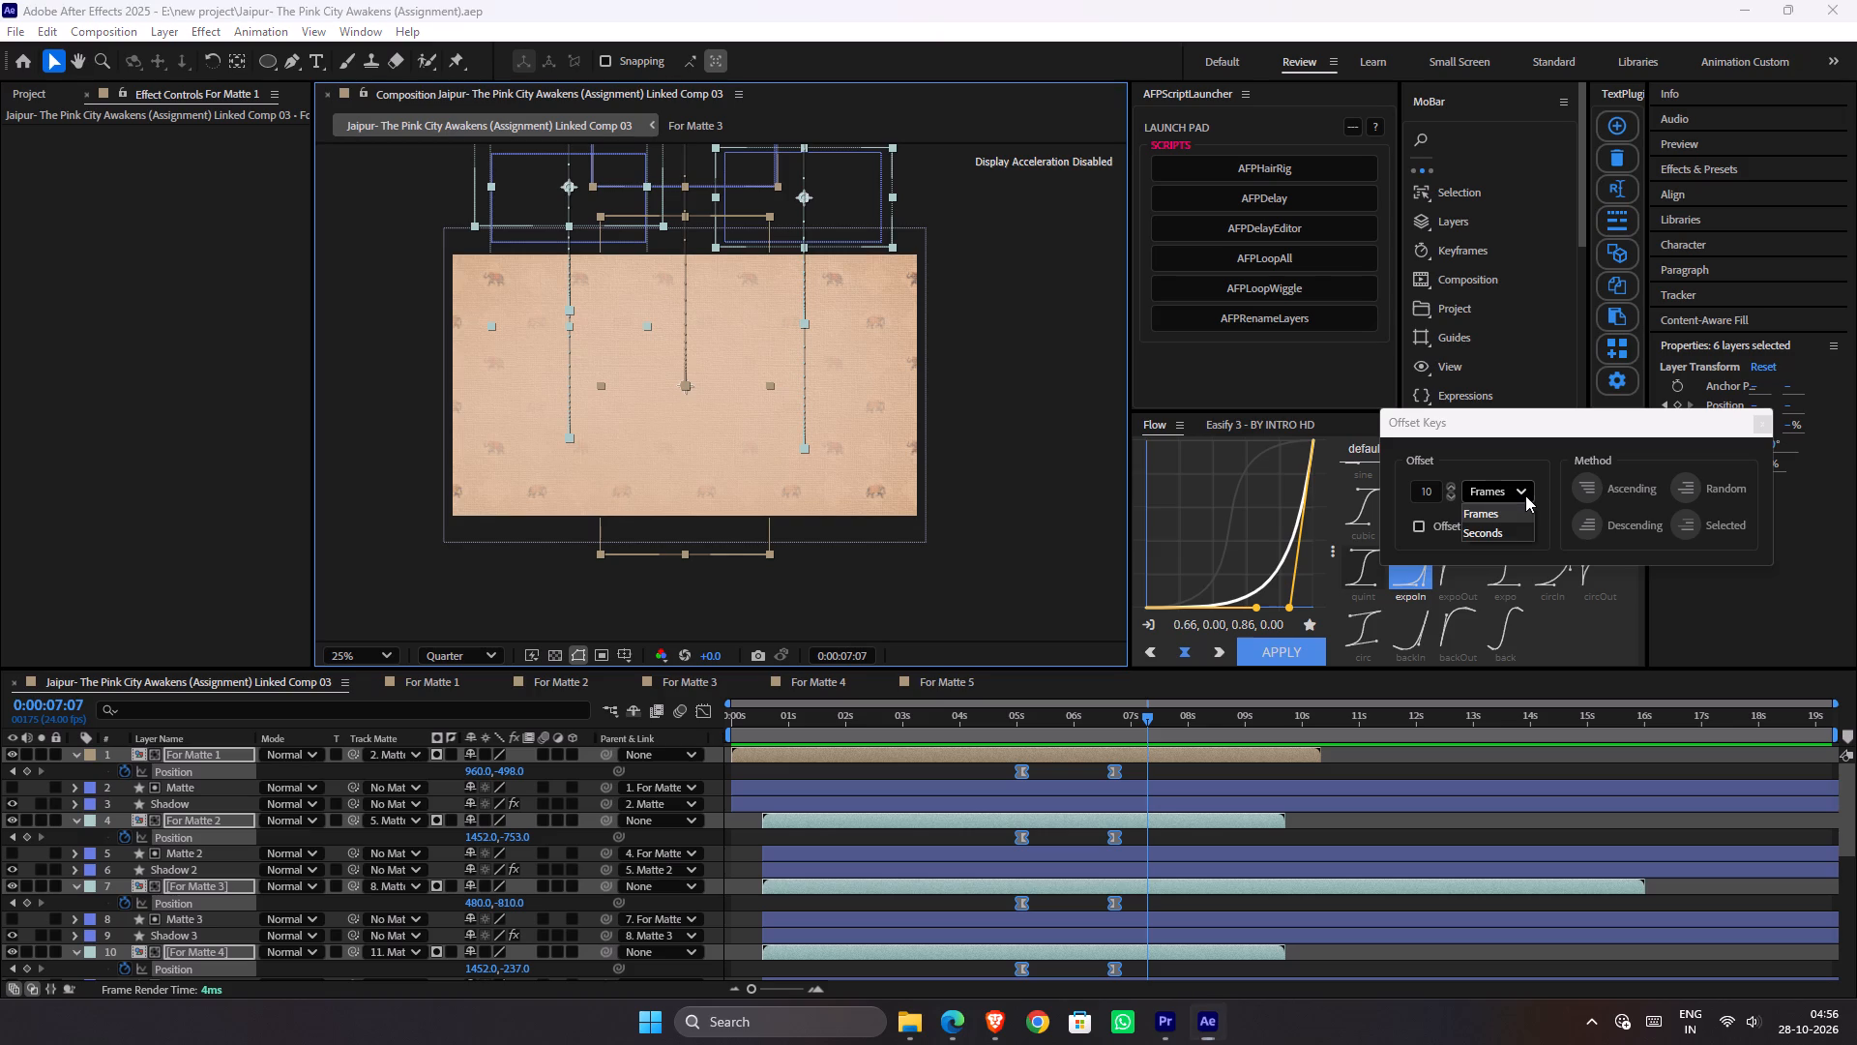
click(1495, 463)
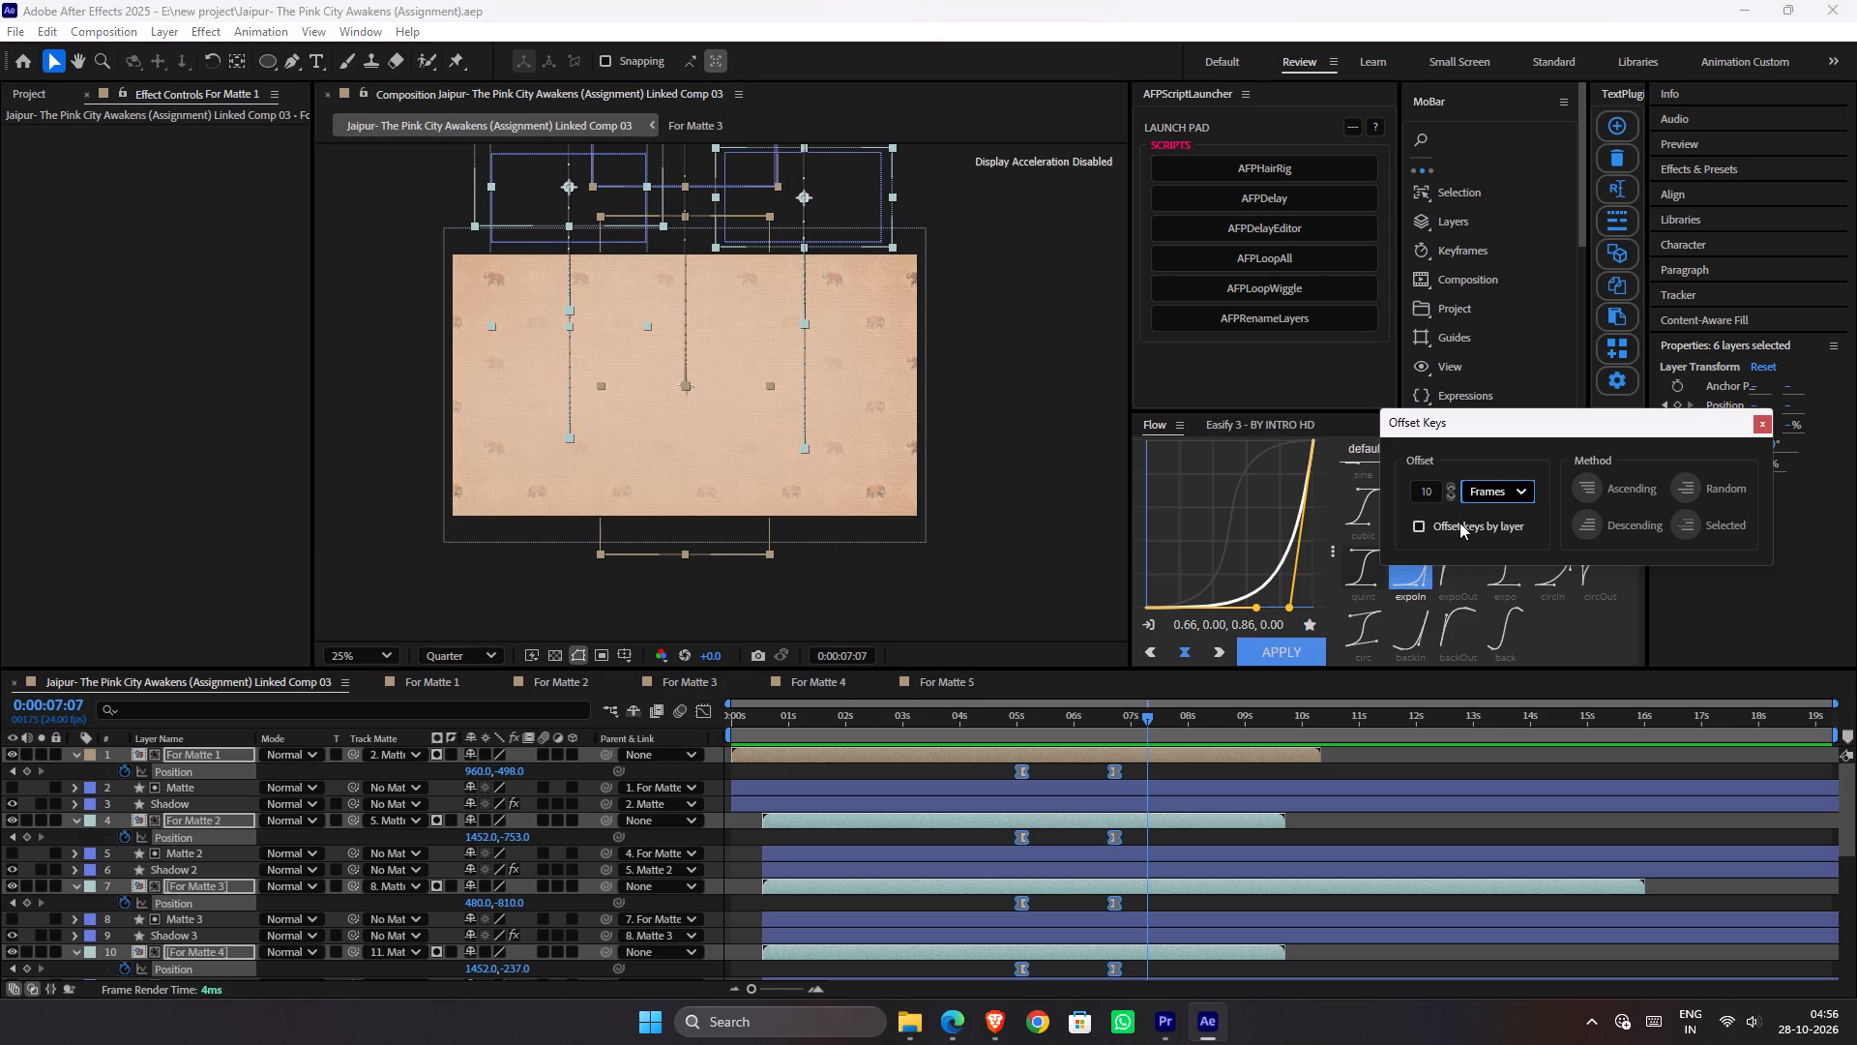
click(1459, 522)
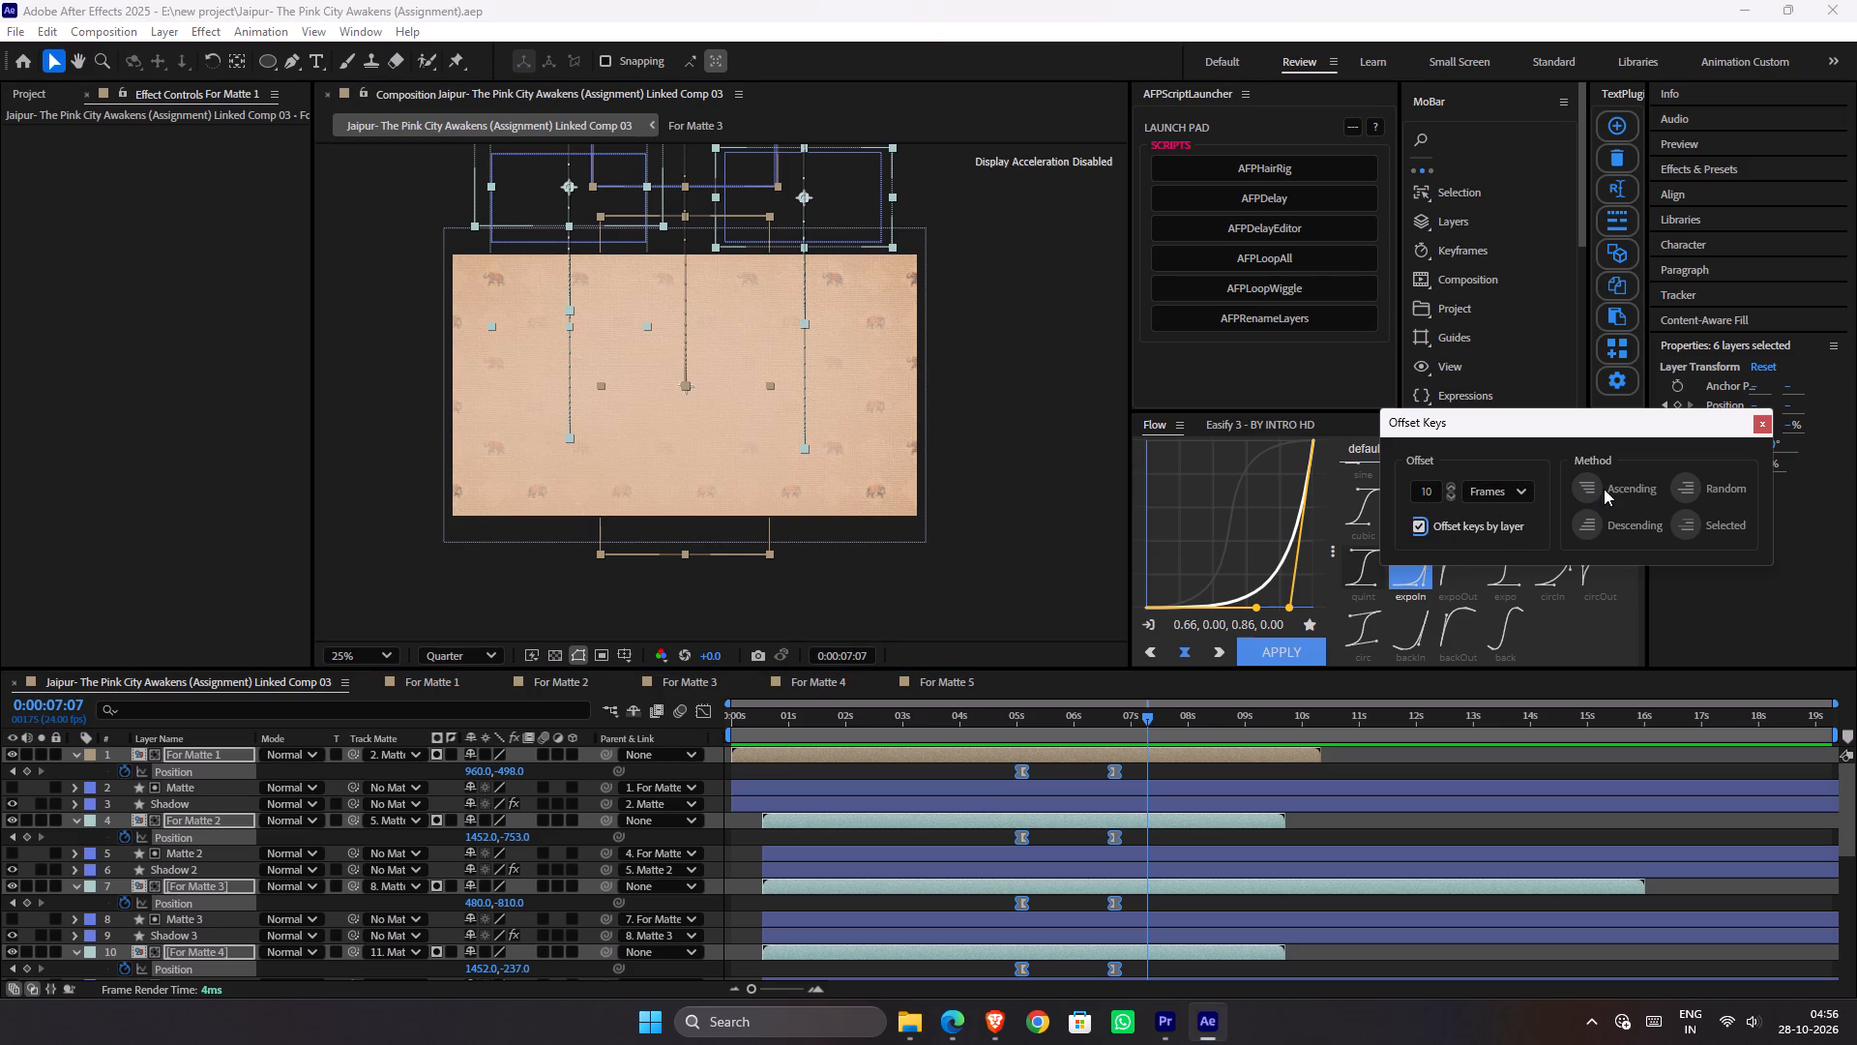
click(1591, 500)
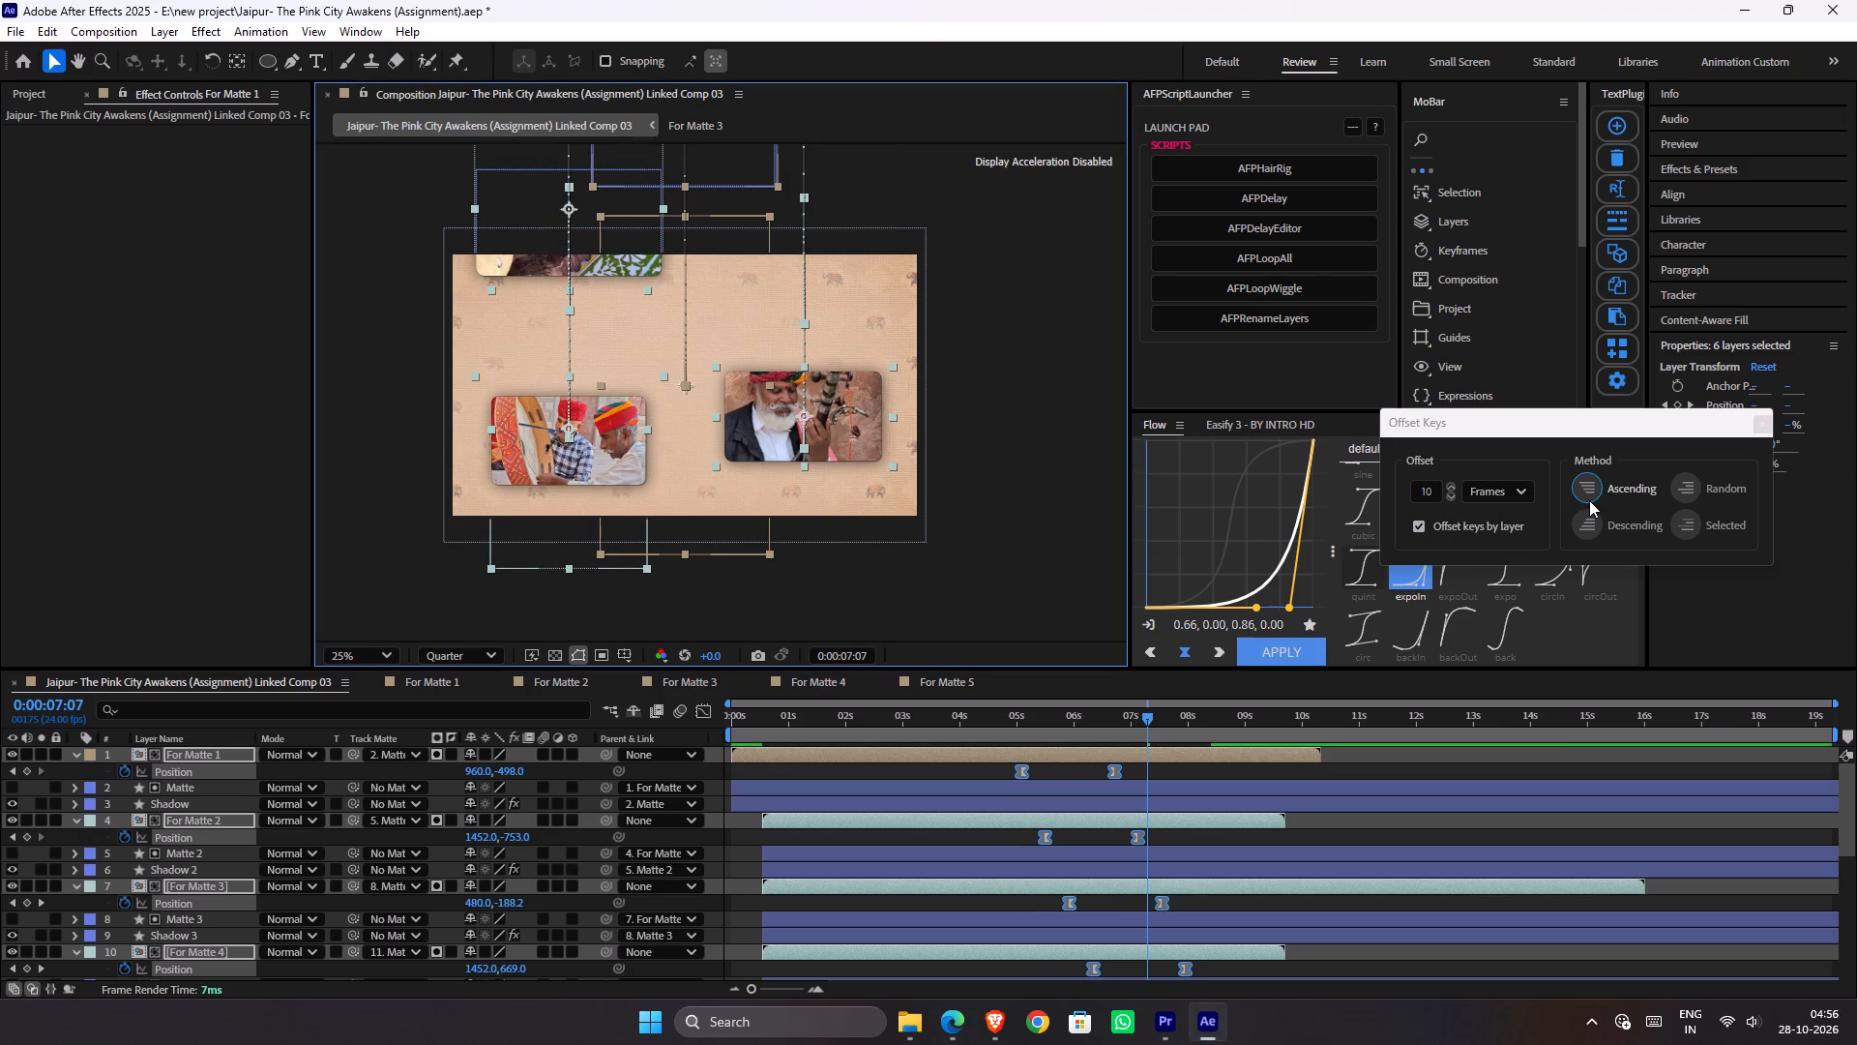
drag(1045, 726, 925, 726)
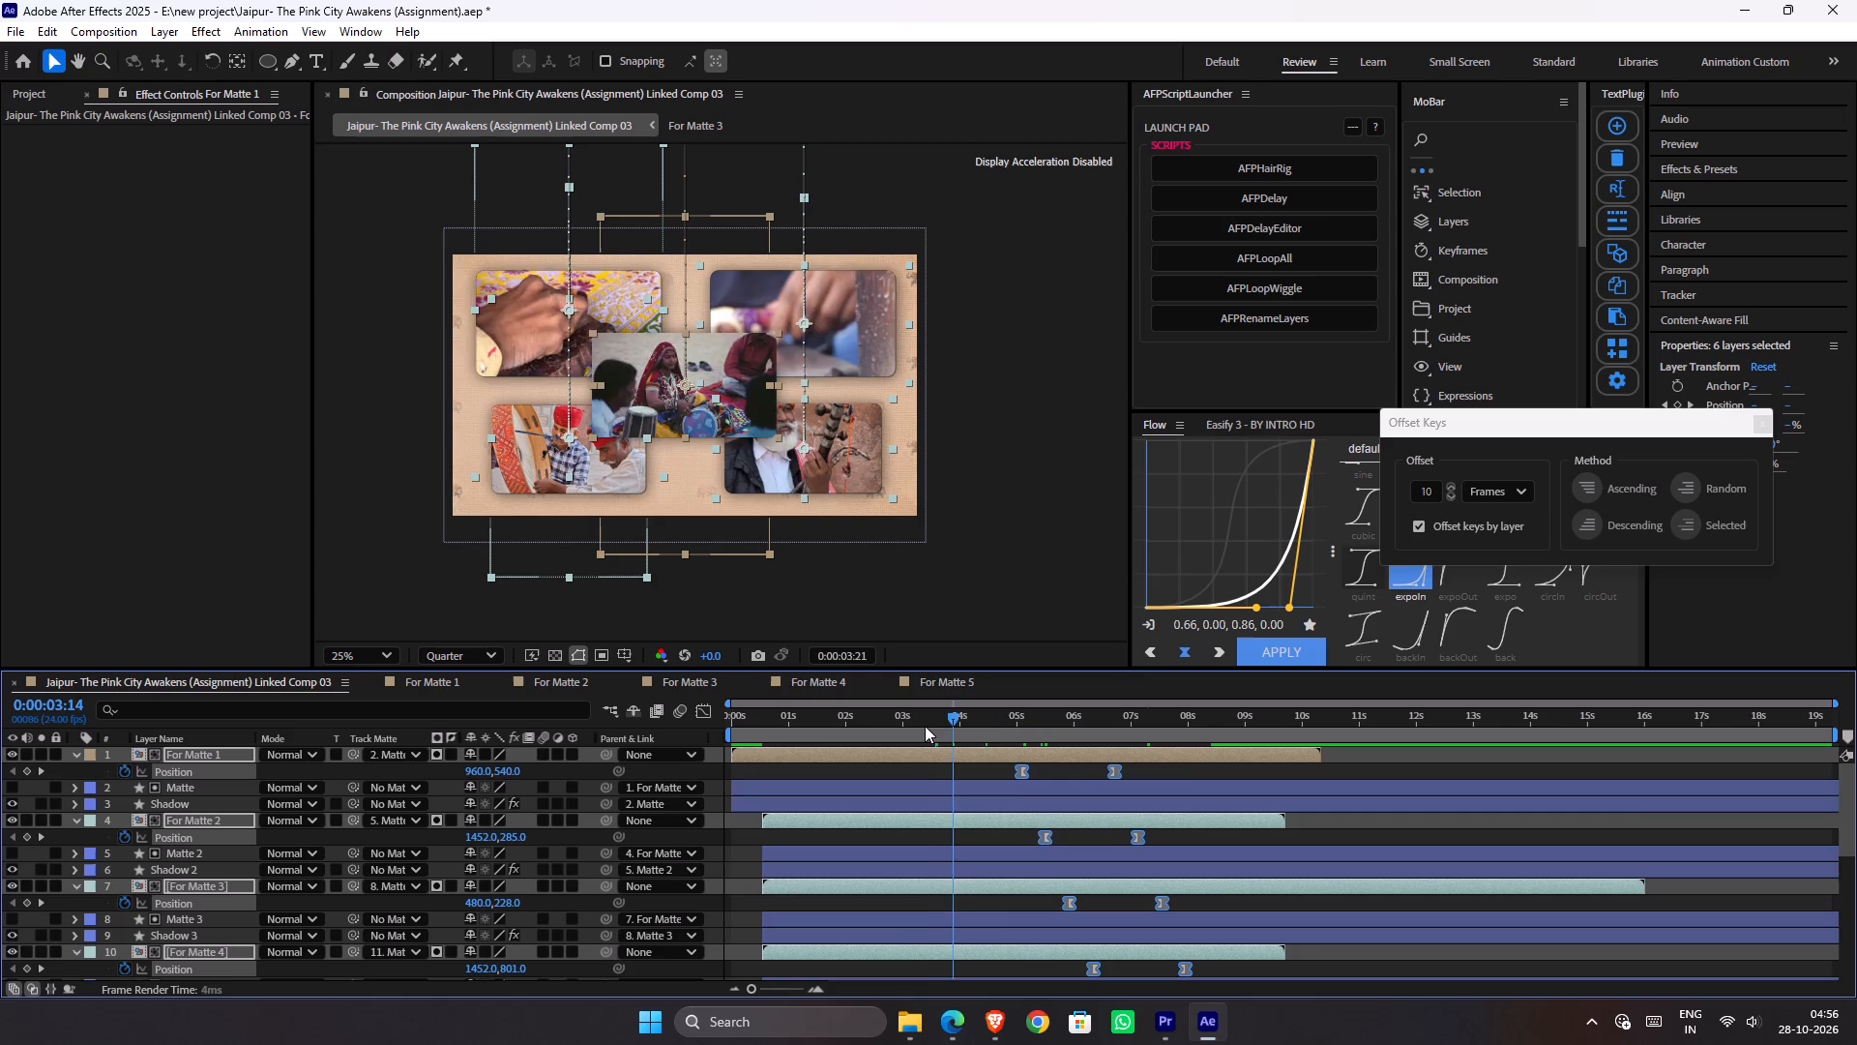
drag(925, 726, 918, 727)
scroll(1069, 810, down, 1)
key(space)
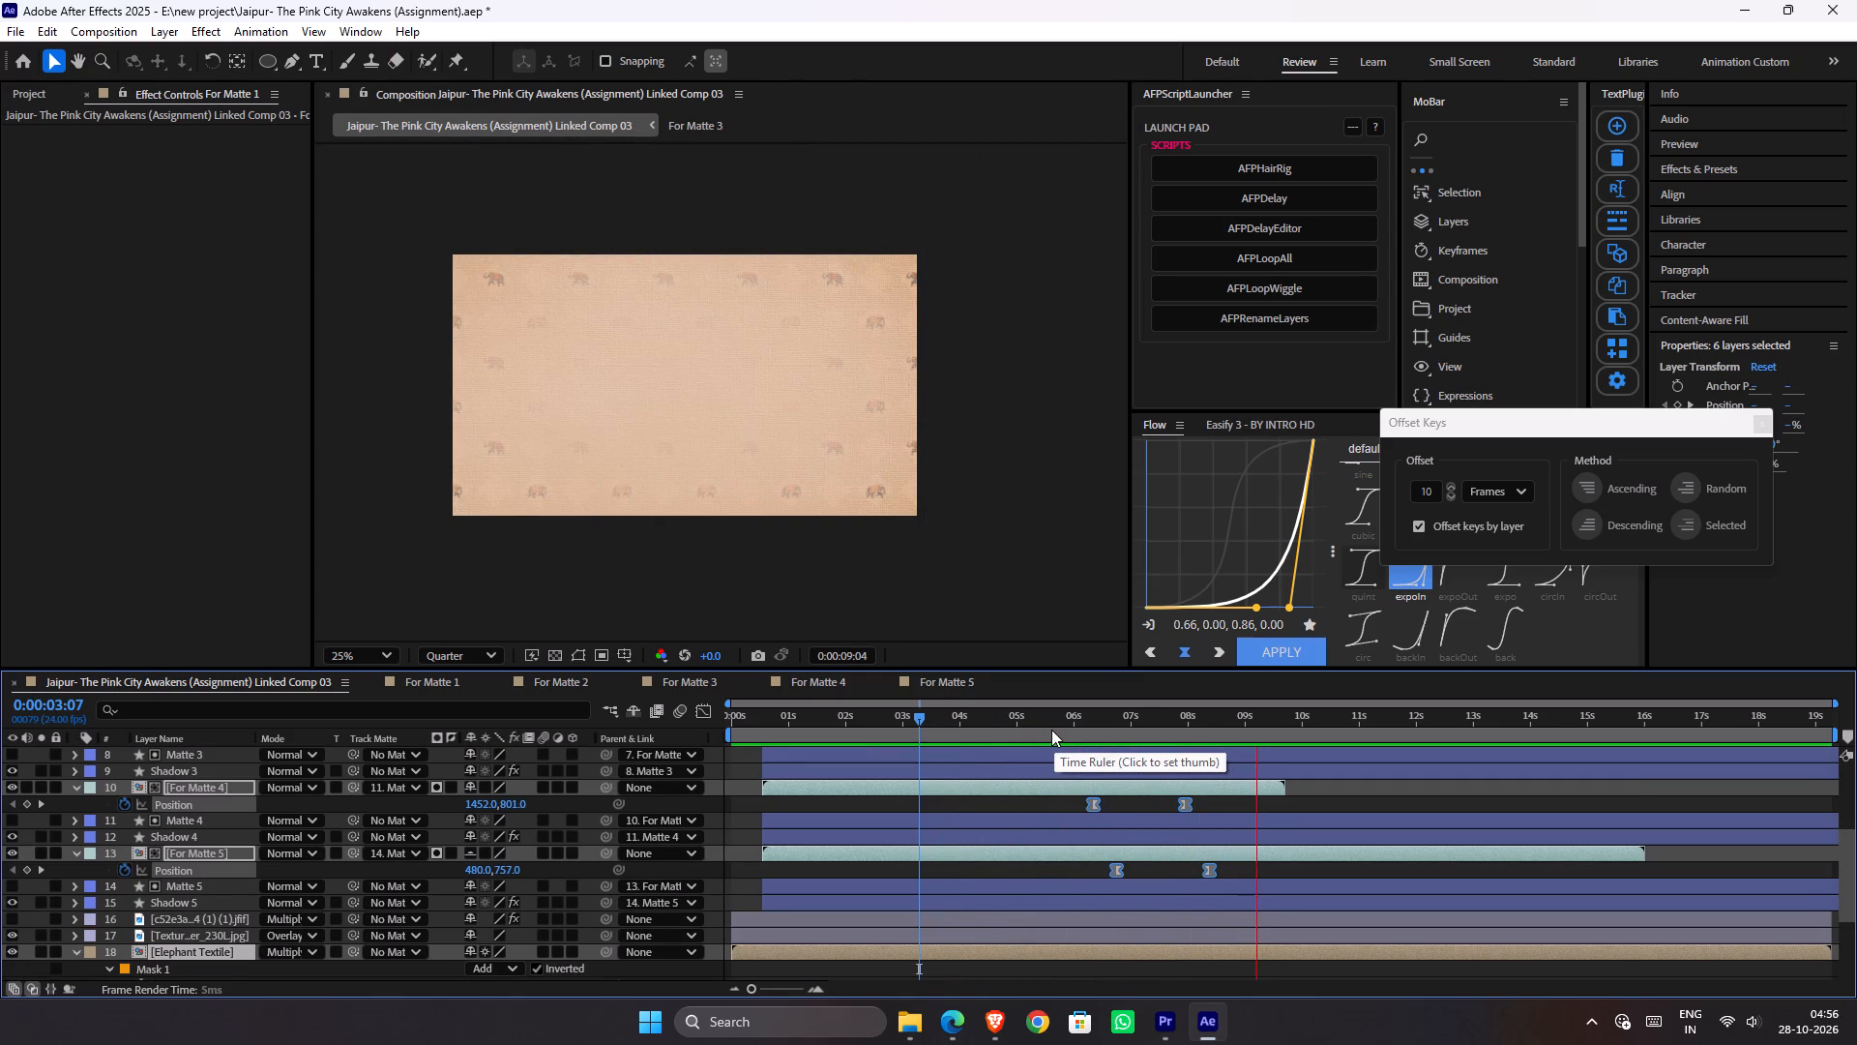
key(space)
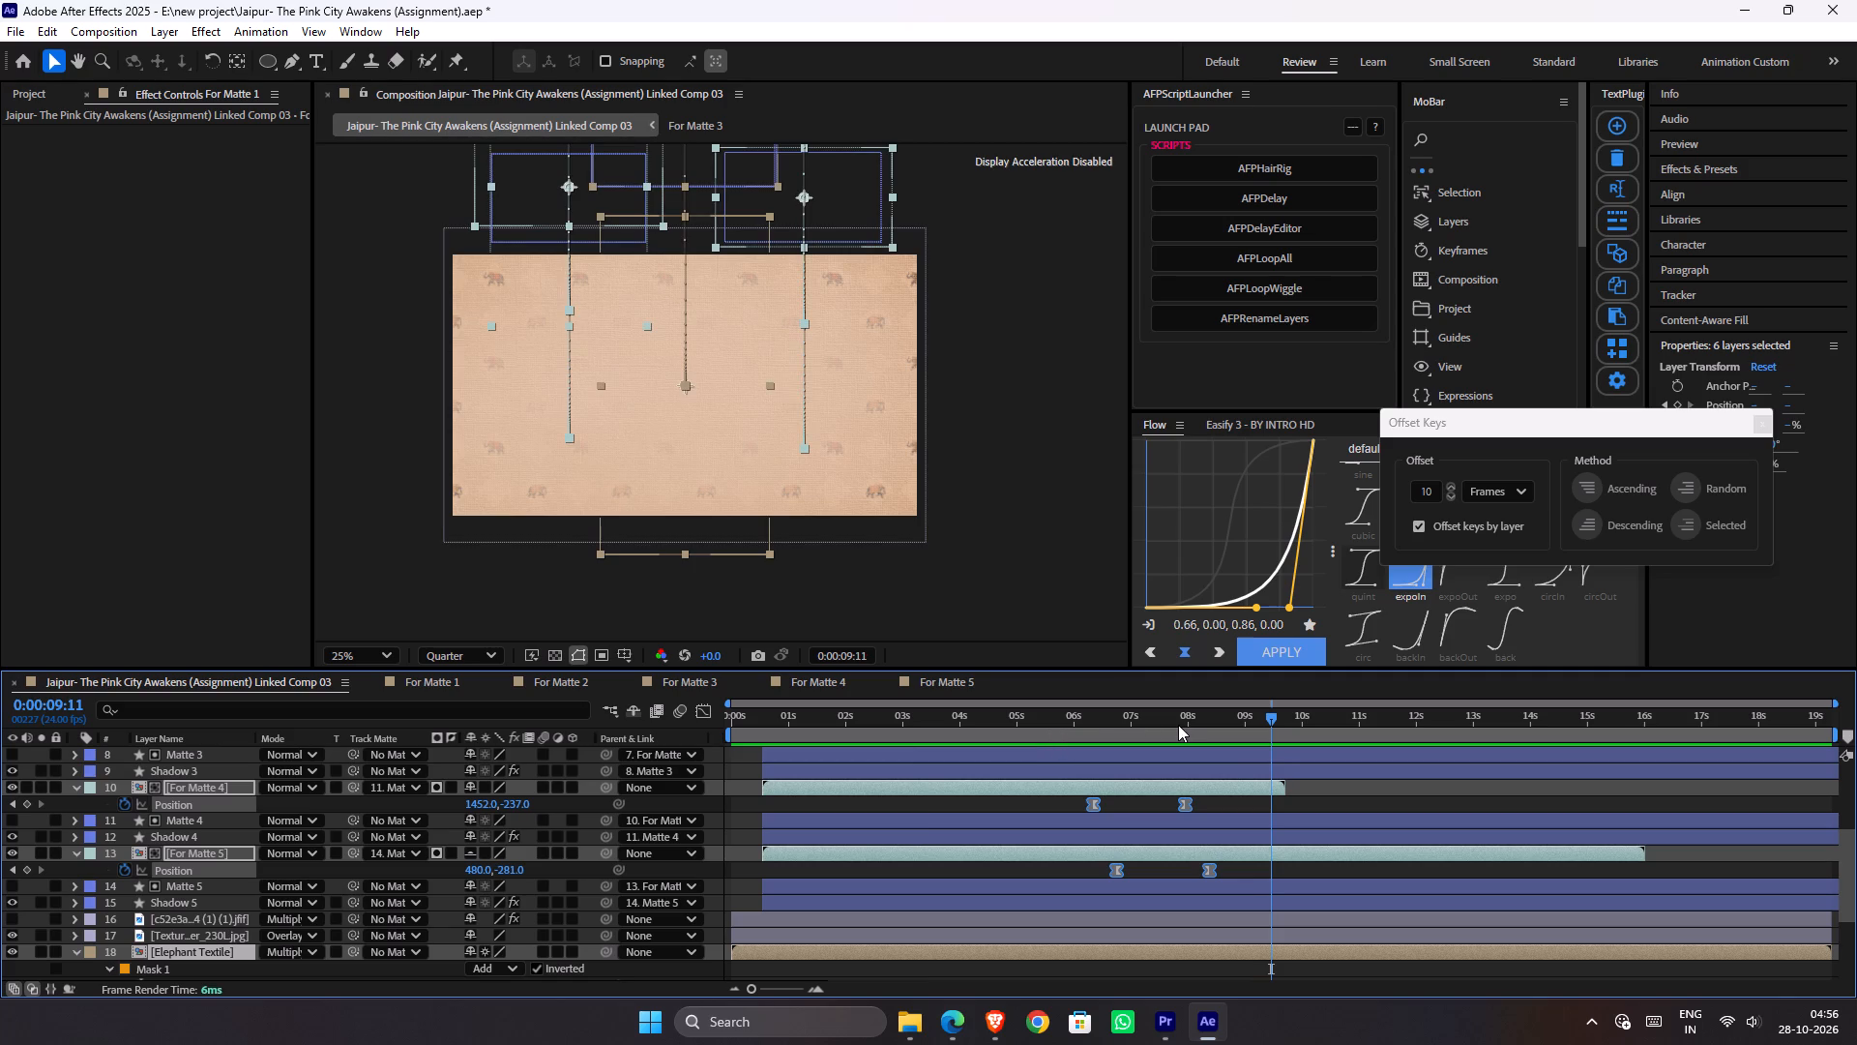
Undo the 10-frame offset and stagger the selected Position keyframes by layer with a 1-frame ascending offset.
key(ctrl+z)
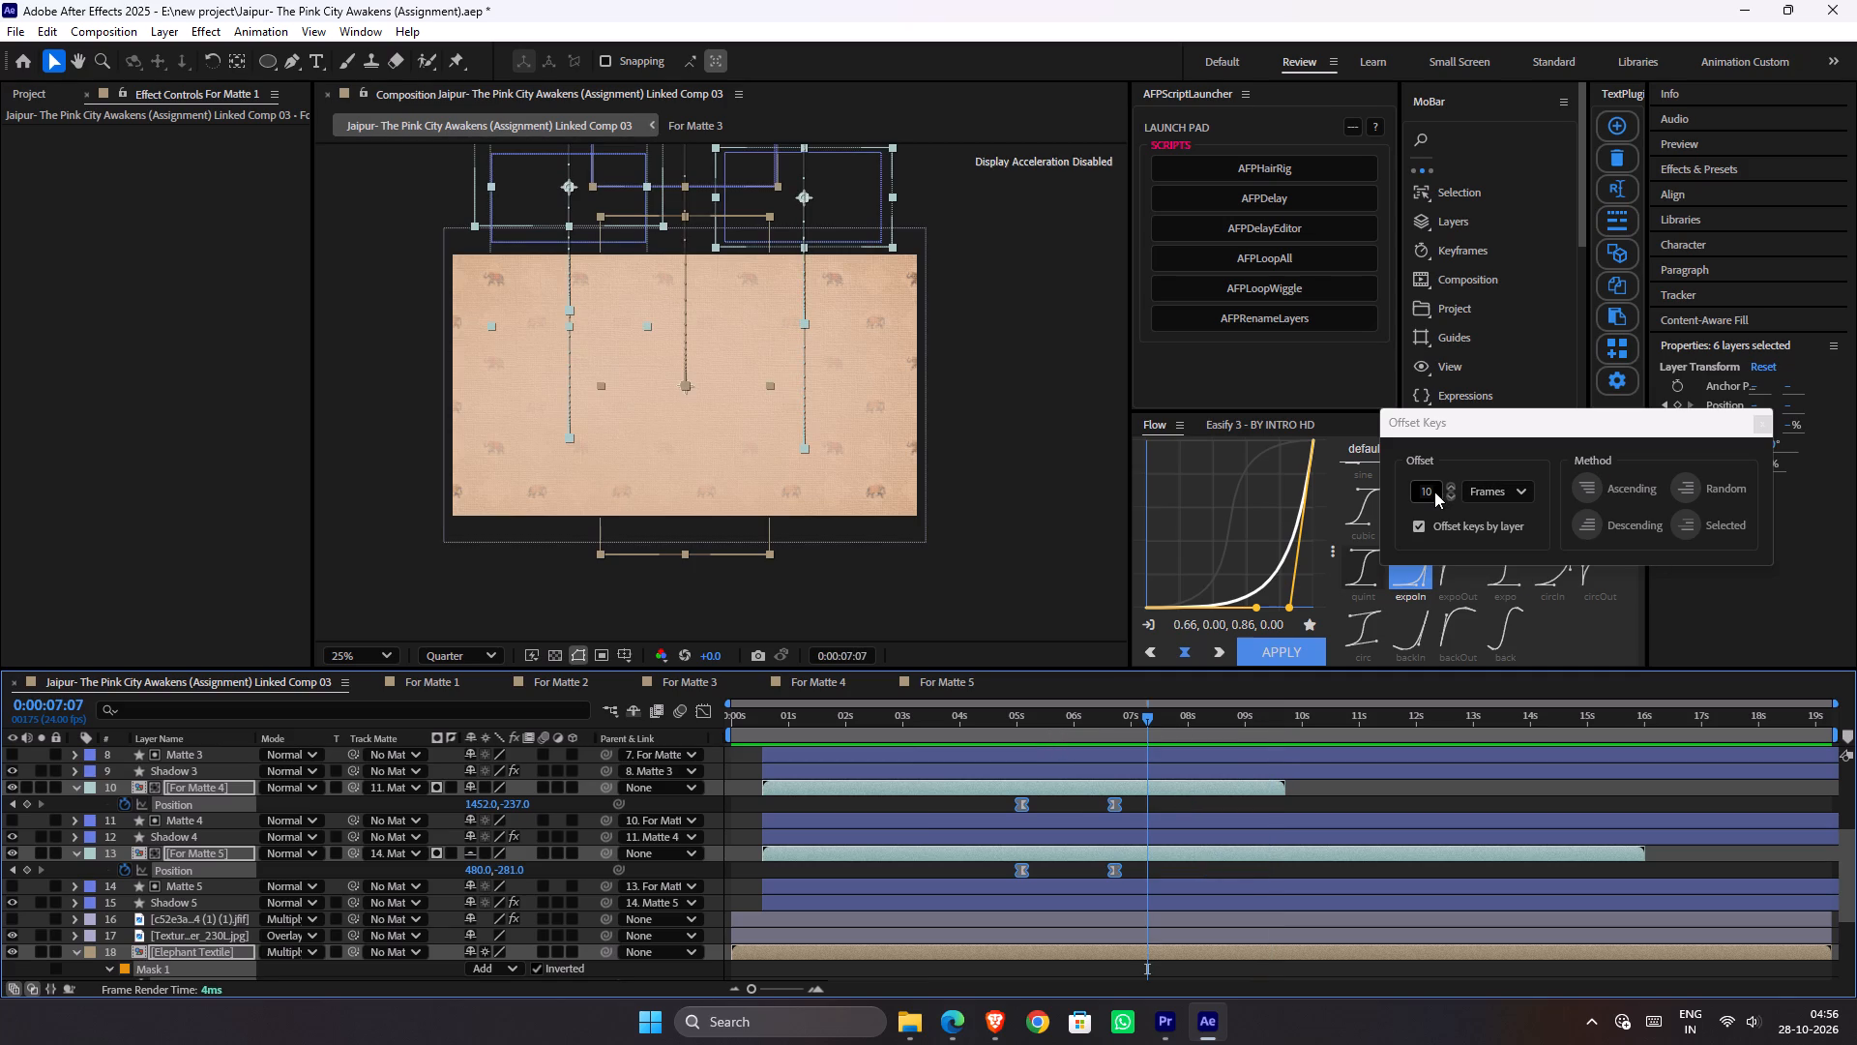
click(1434, 492)
drag(1434, 494, 1414, 494)
click(1428, 493)
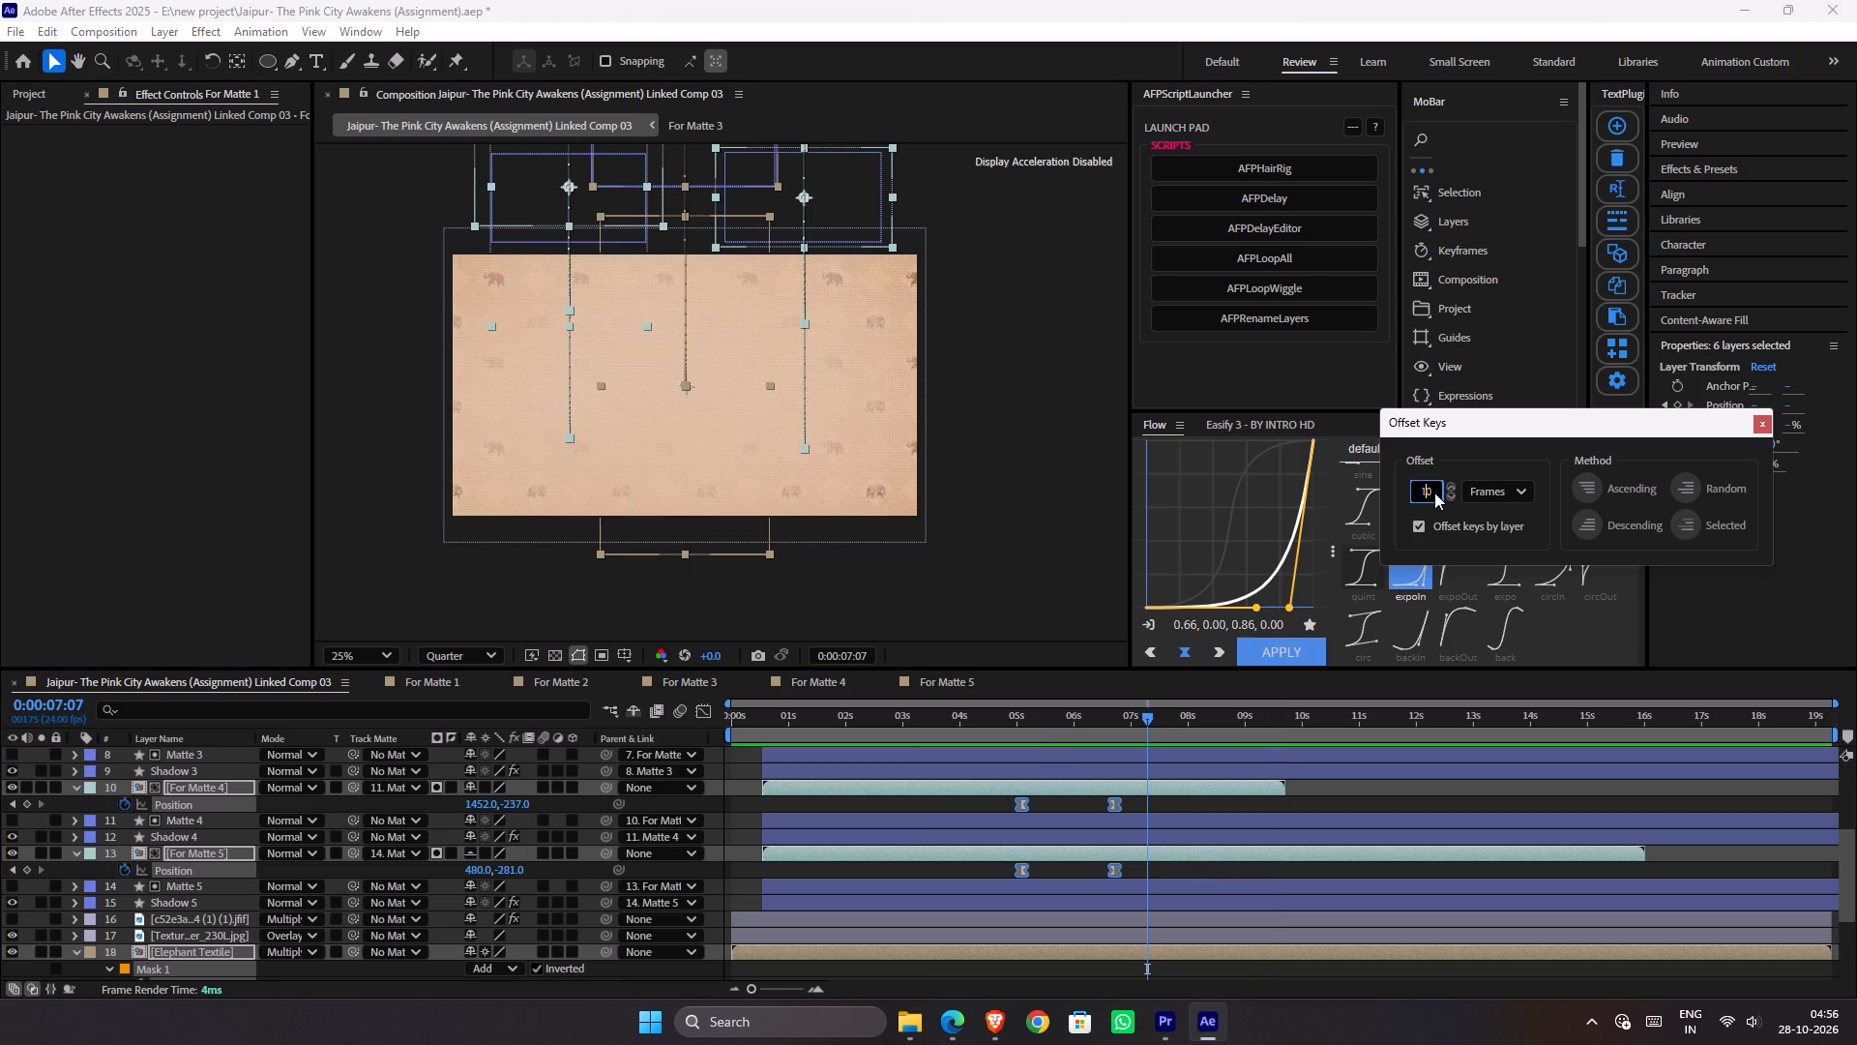
key(Delete)
click(1619, 490)
click(1590, 499)
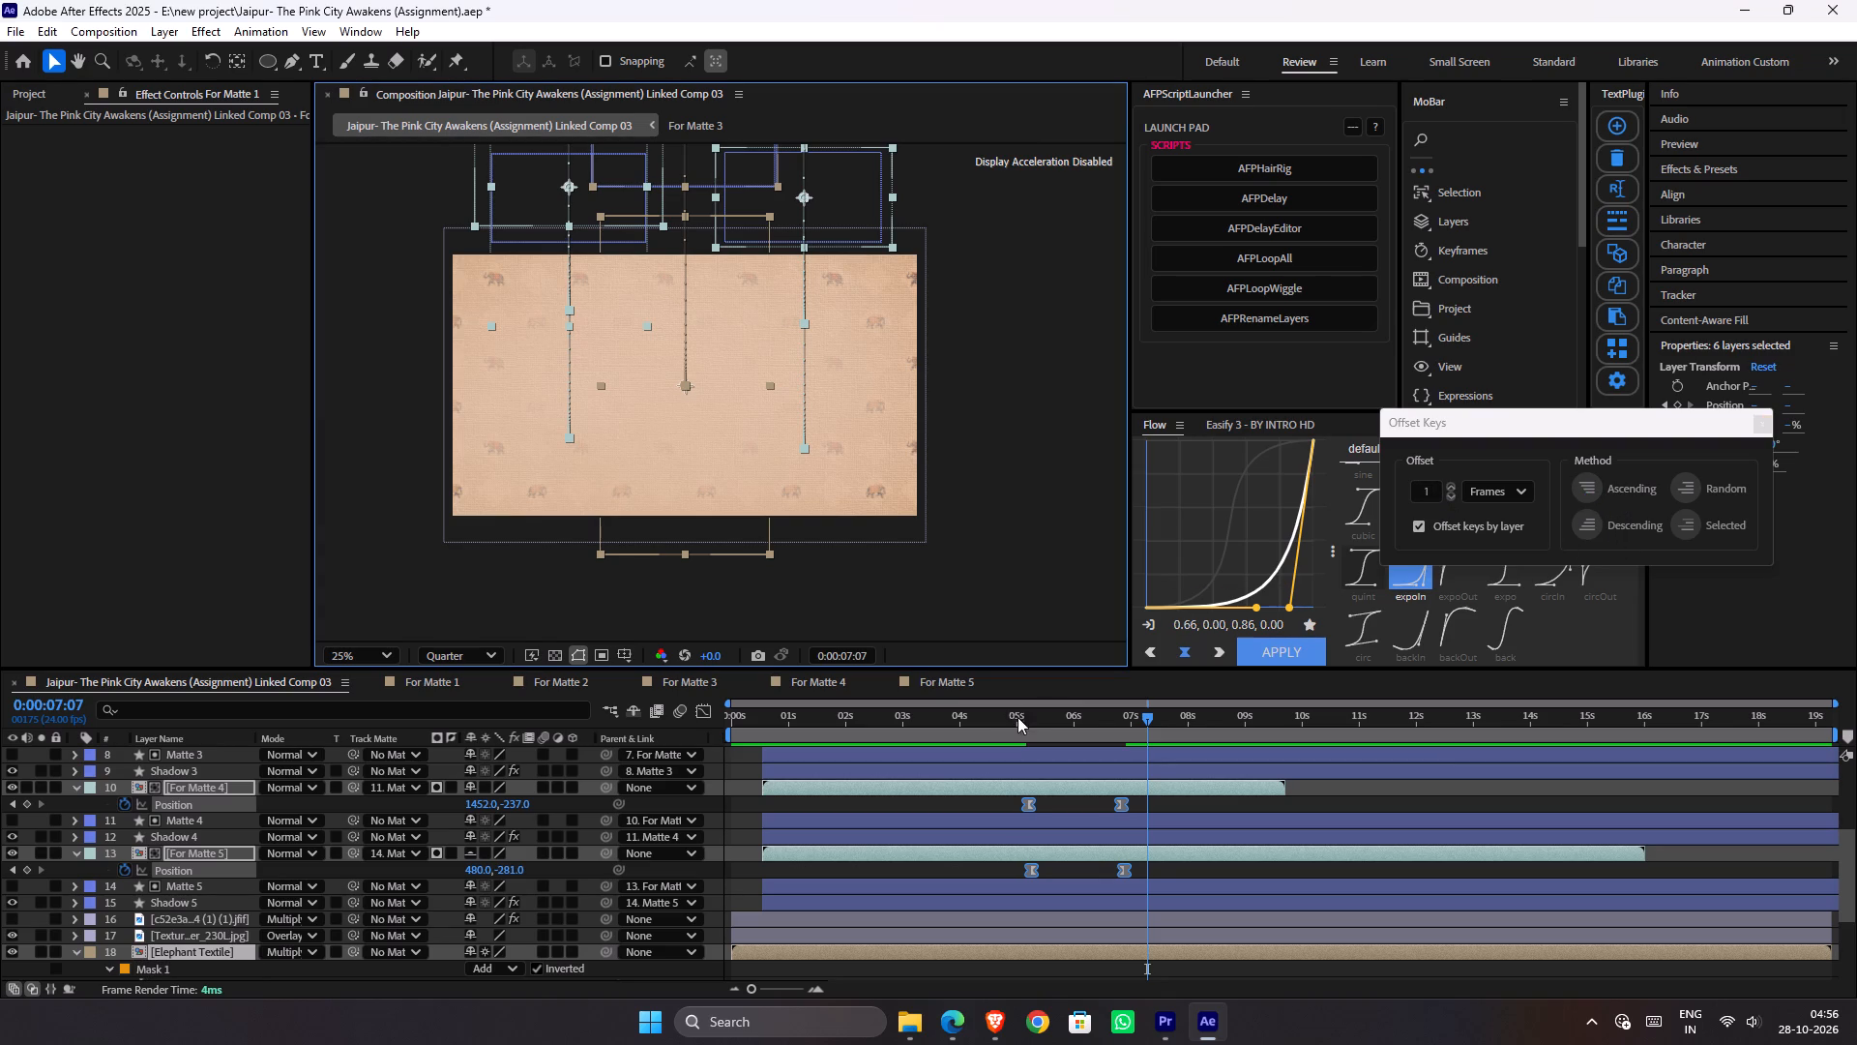
Play back the staggered panel exit from 0:00:04:15, from the composition start, and from 0:00:02:09 to check its timing.
drag(1017, 725, 995, 721)
key(space)
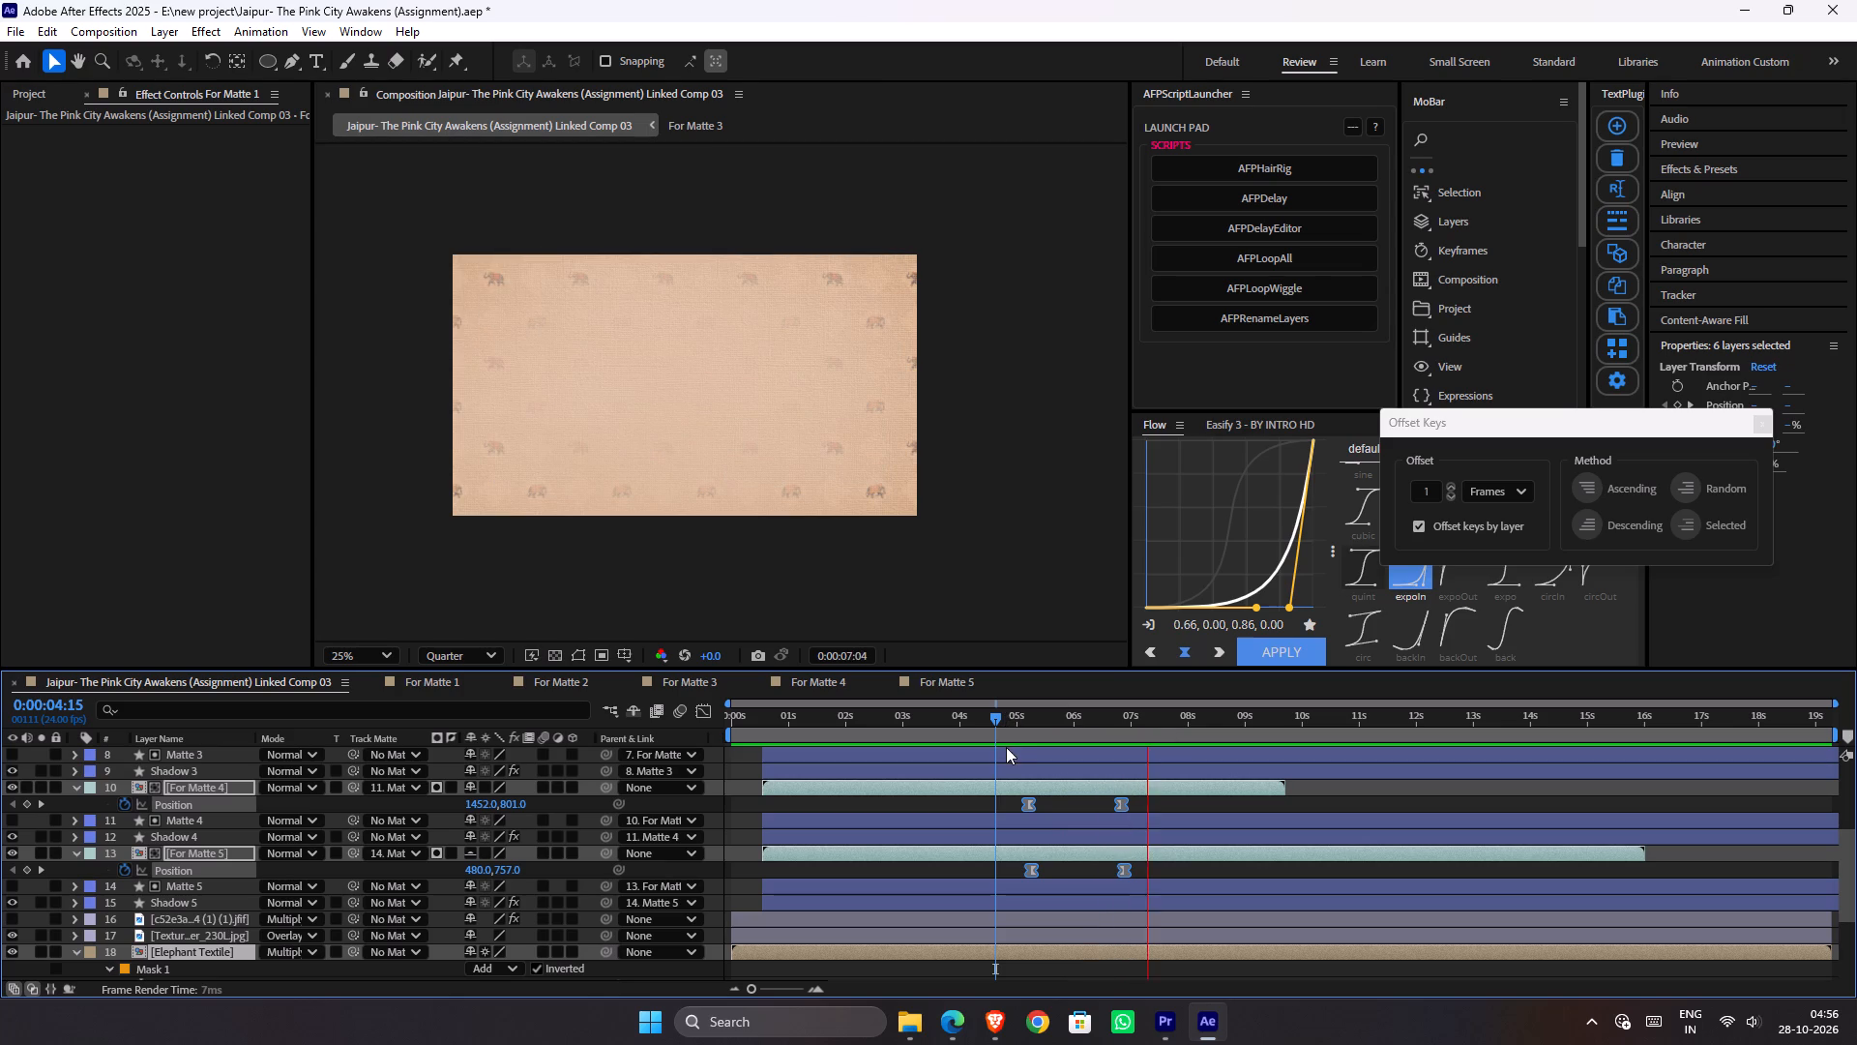
drag(1030, 724, 699, 771)
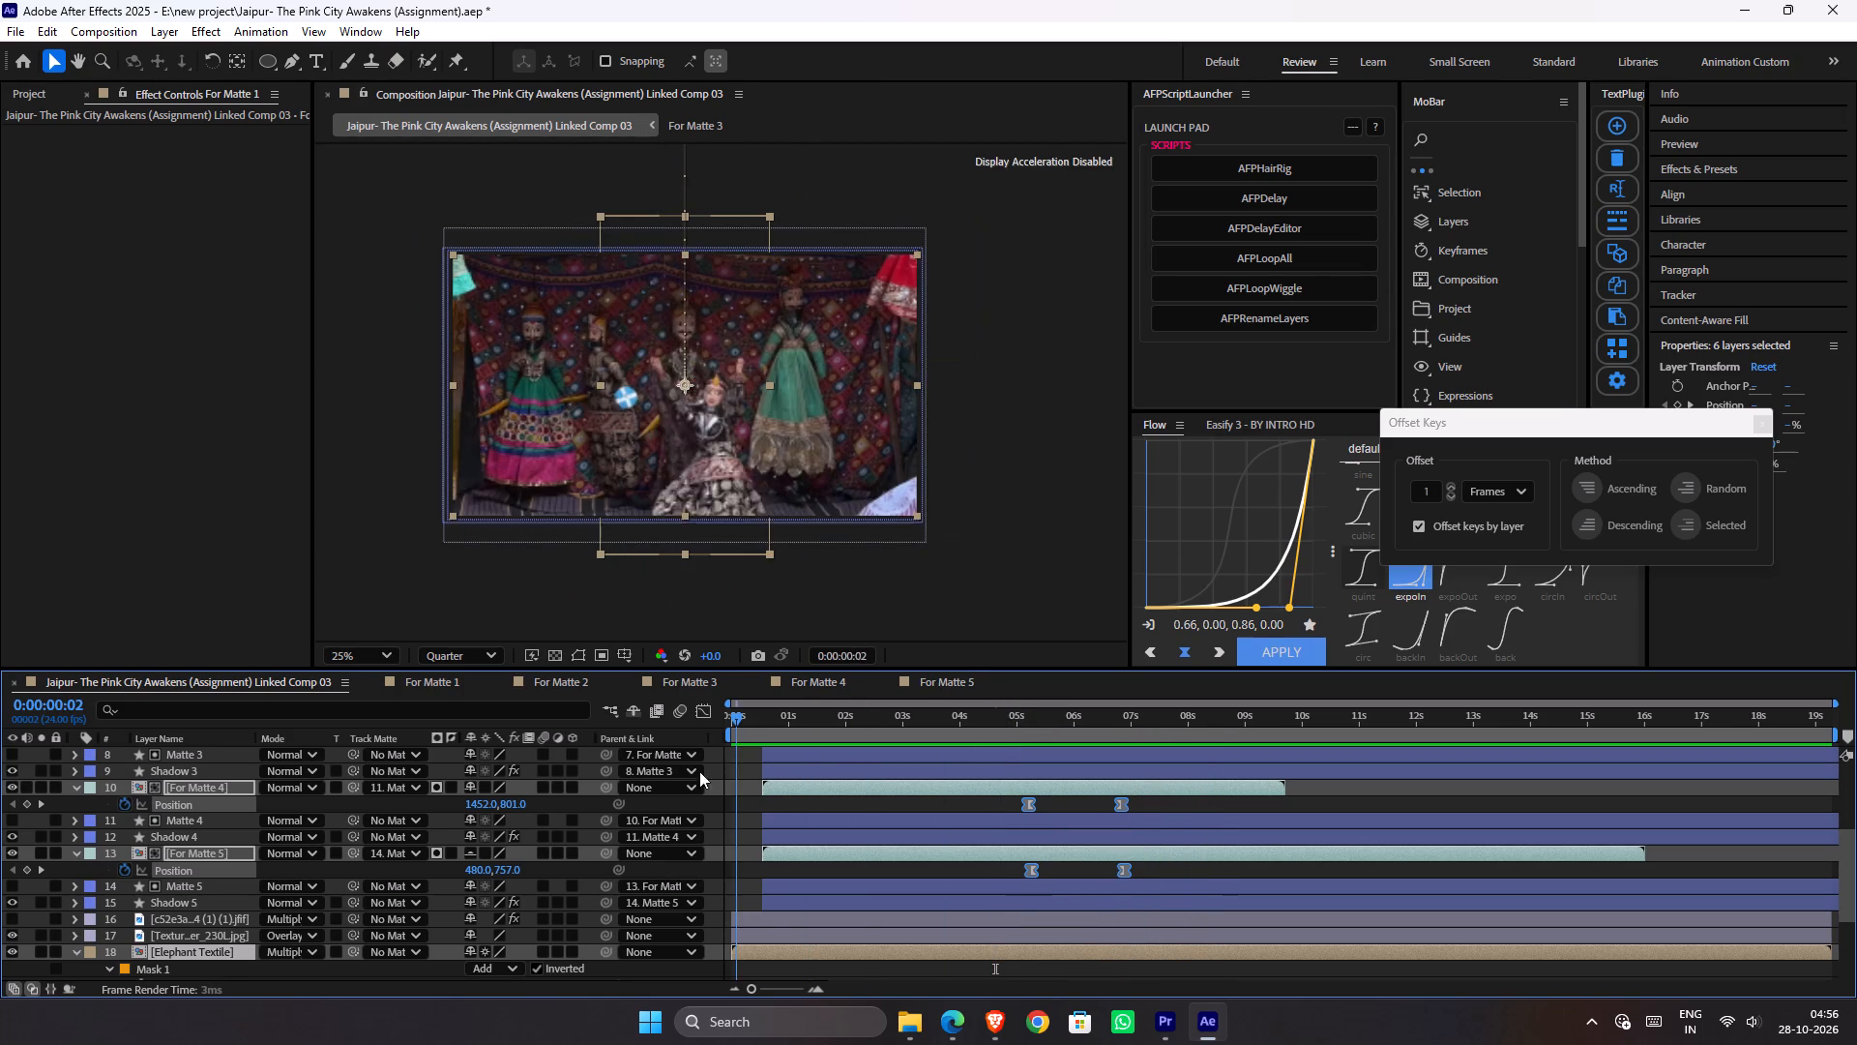
drag(699, 771, 679, 773)
key(space)
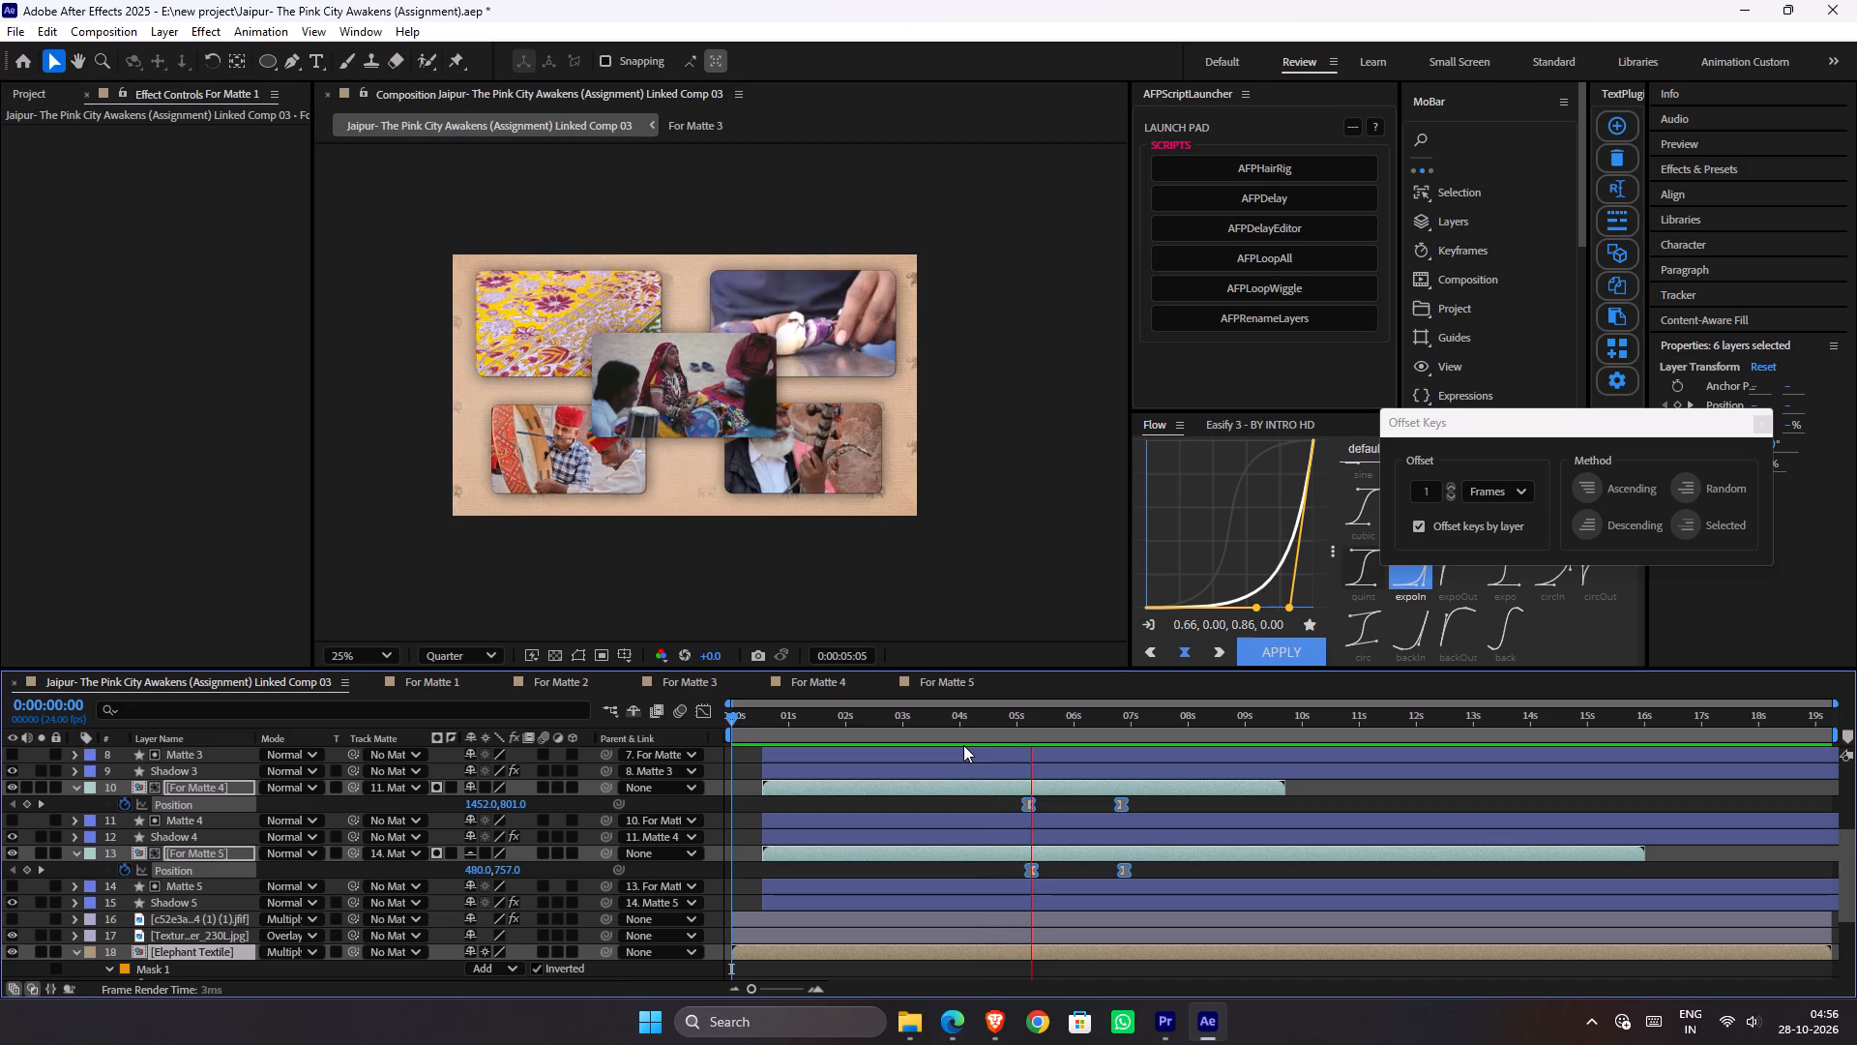
key(space)
key(space)
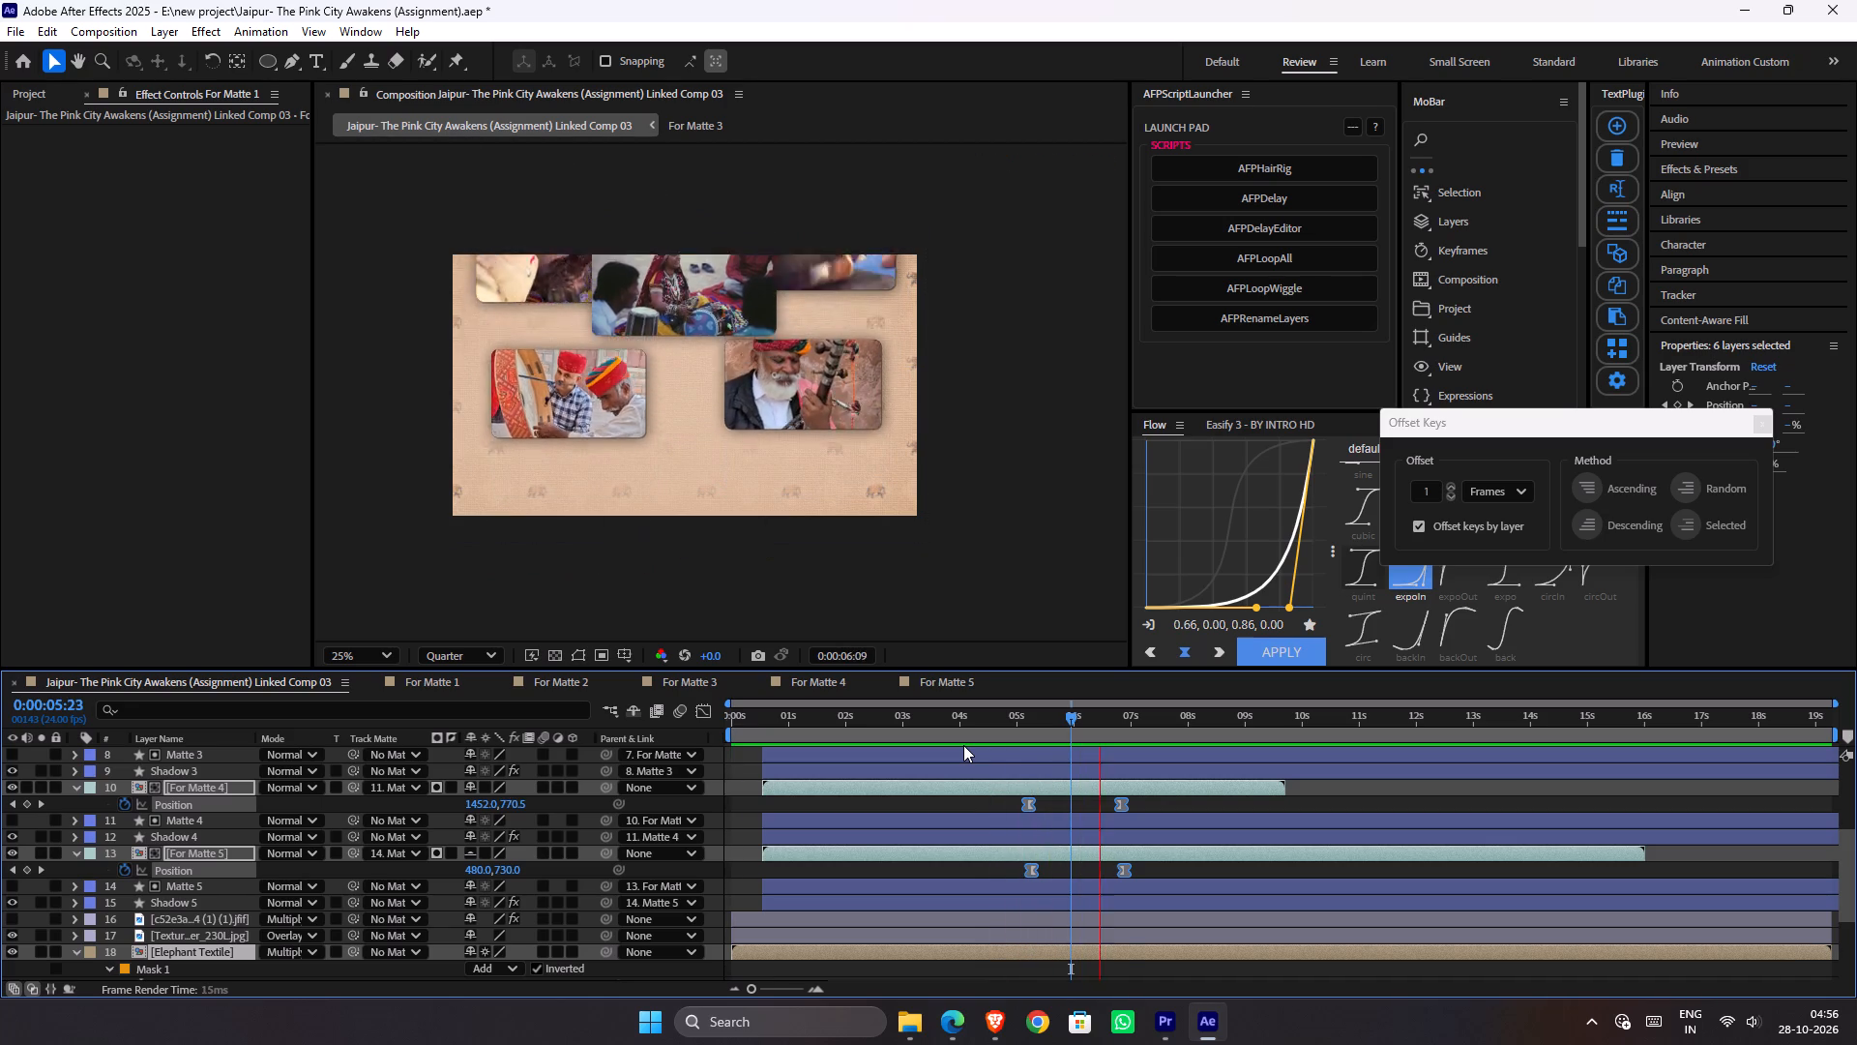
key(space)
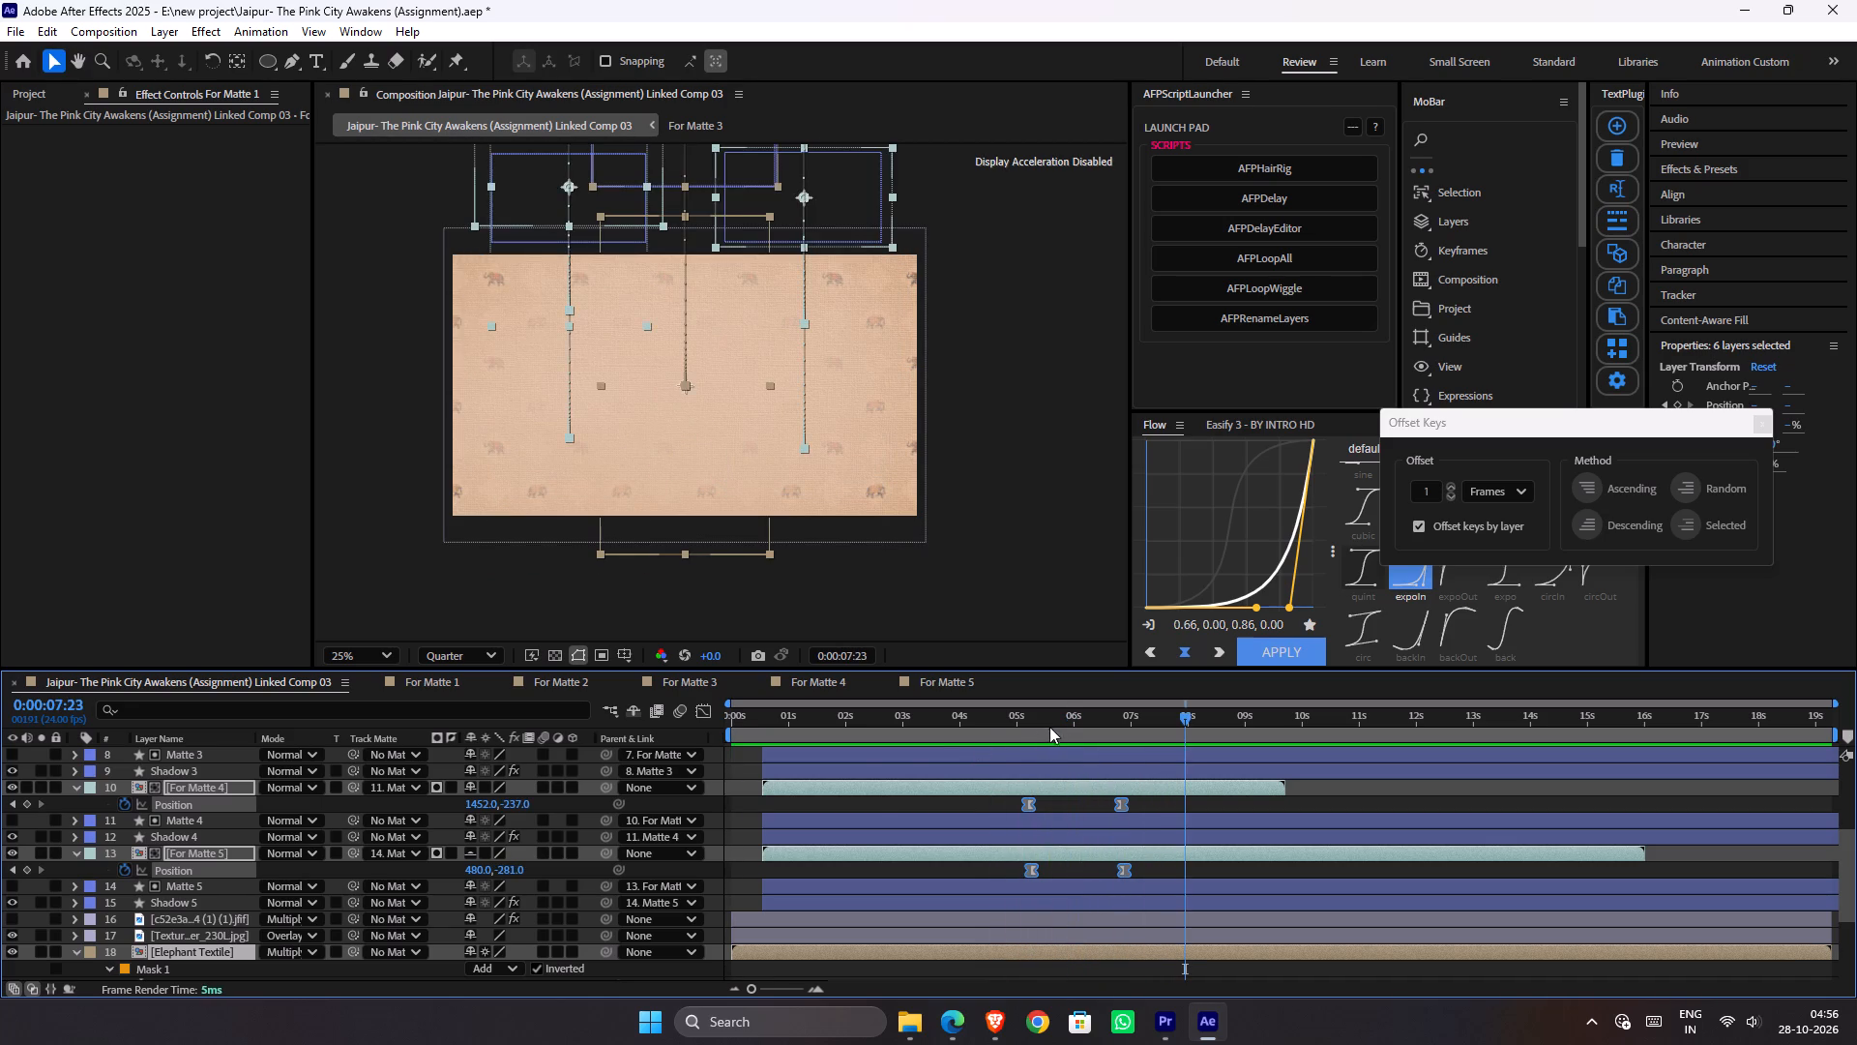
drag(1050, 726, 866, 764)
key(space)
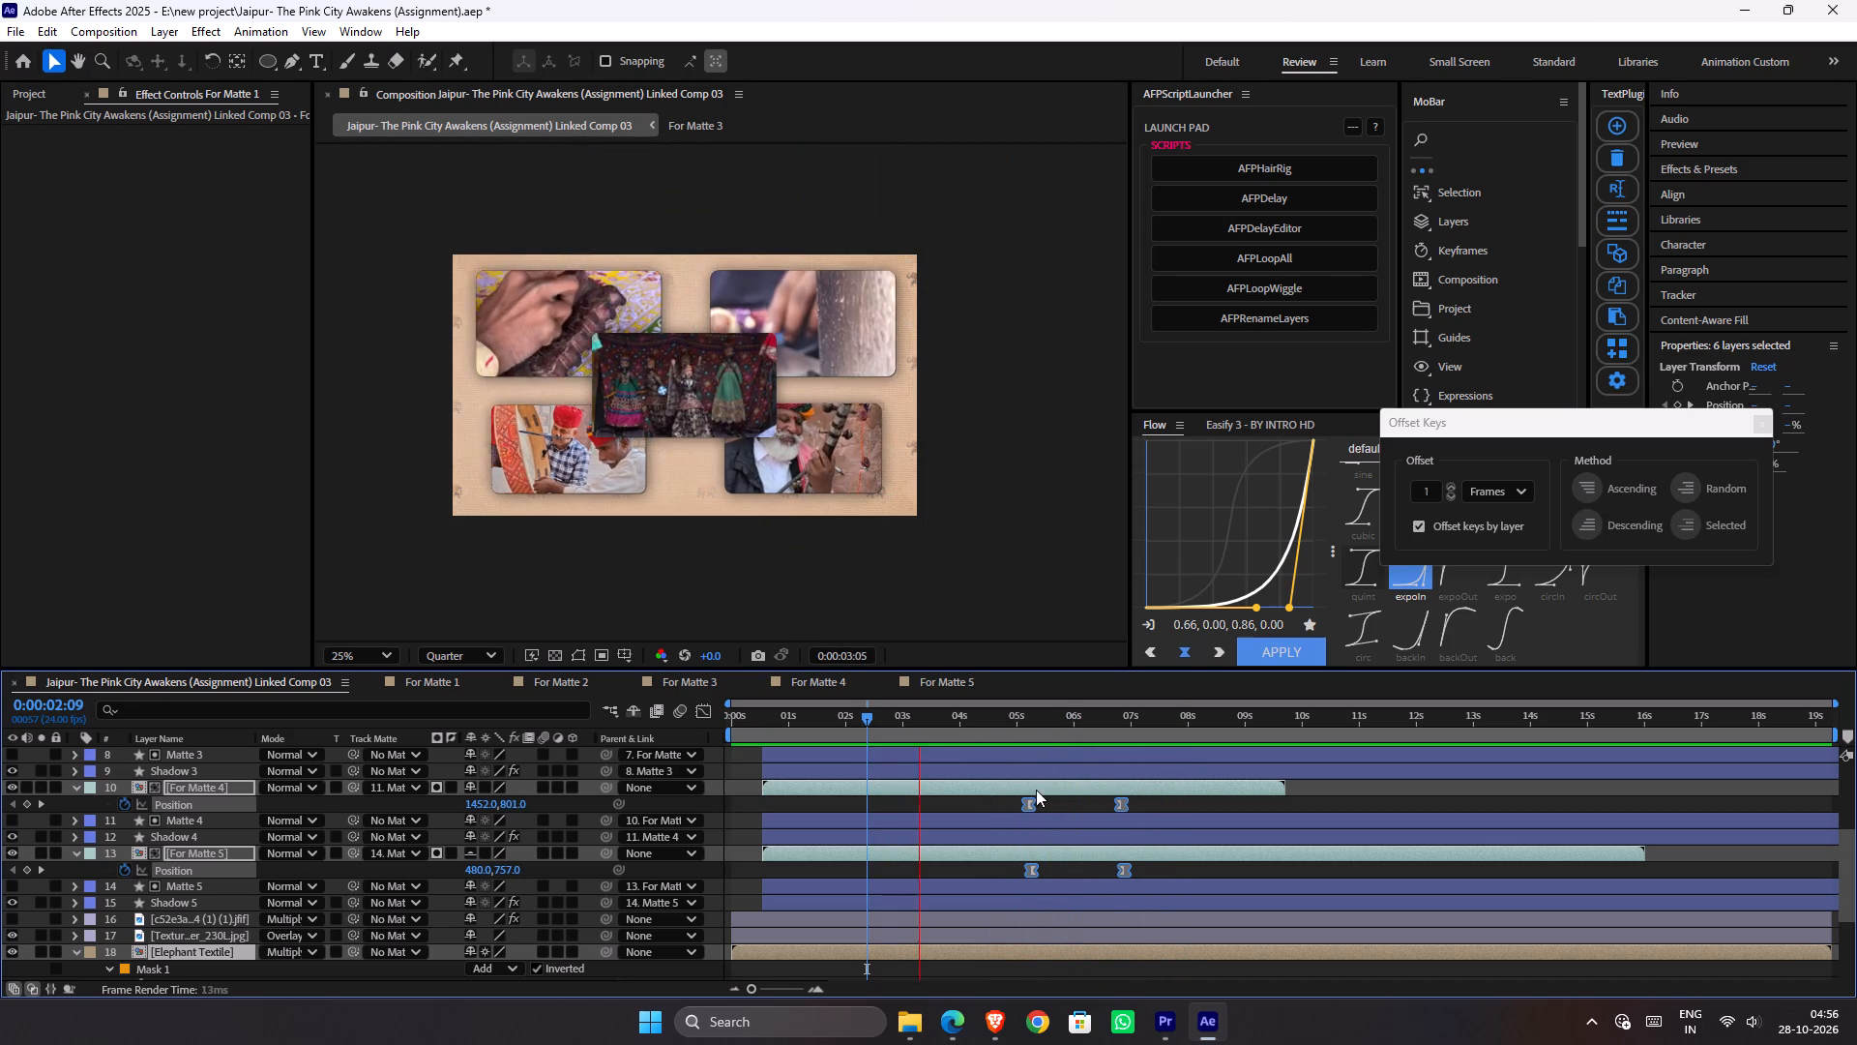
key(space)
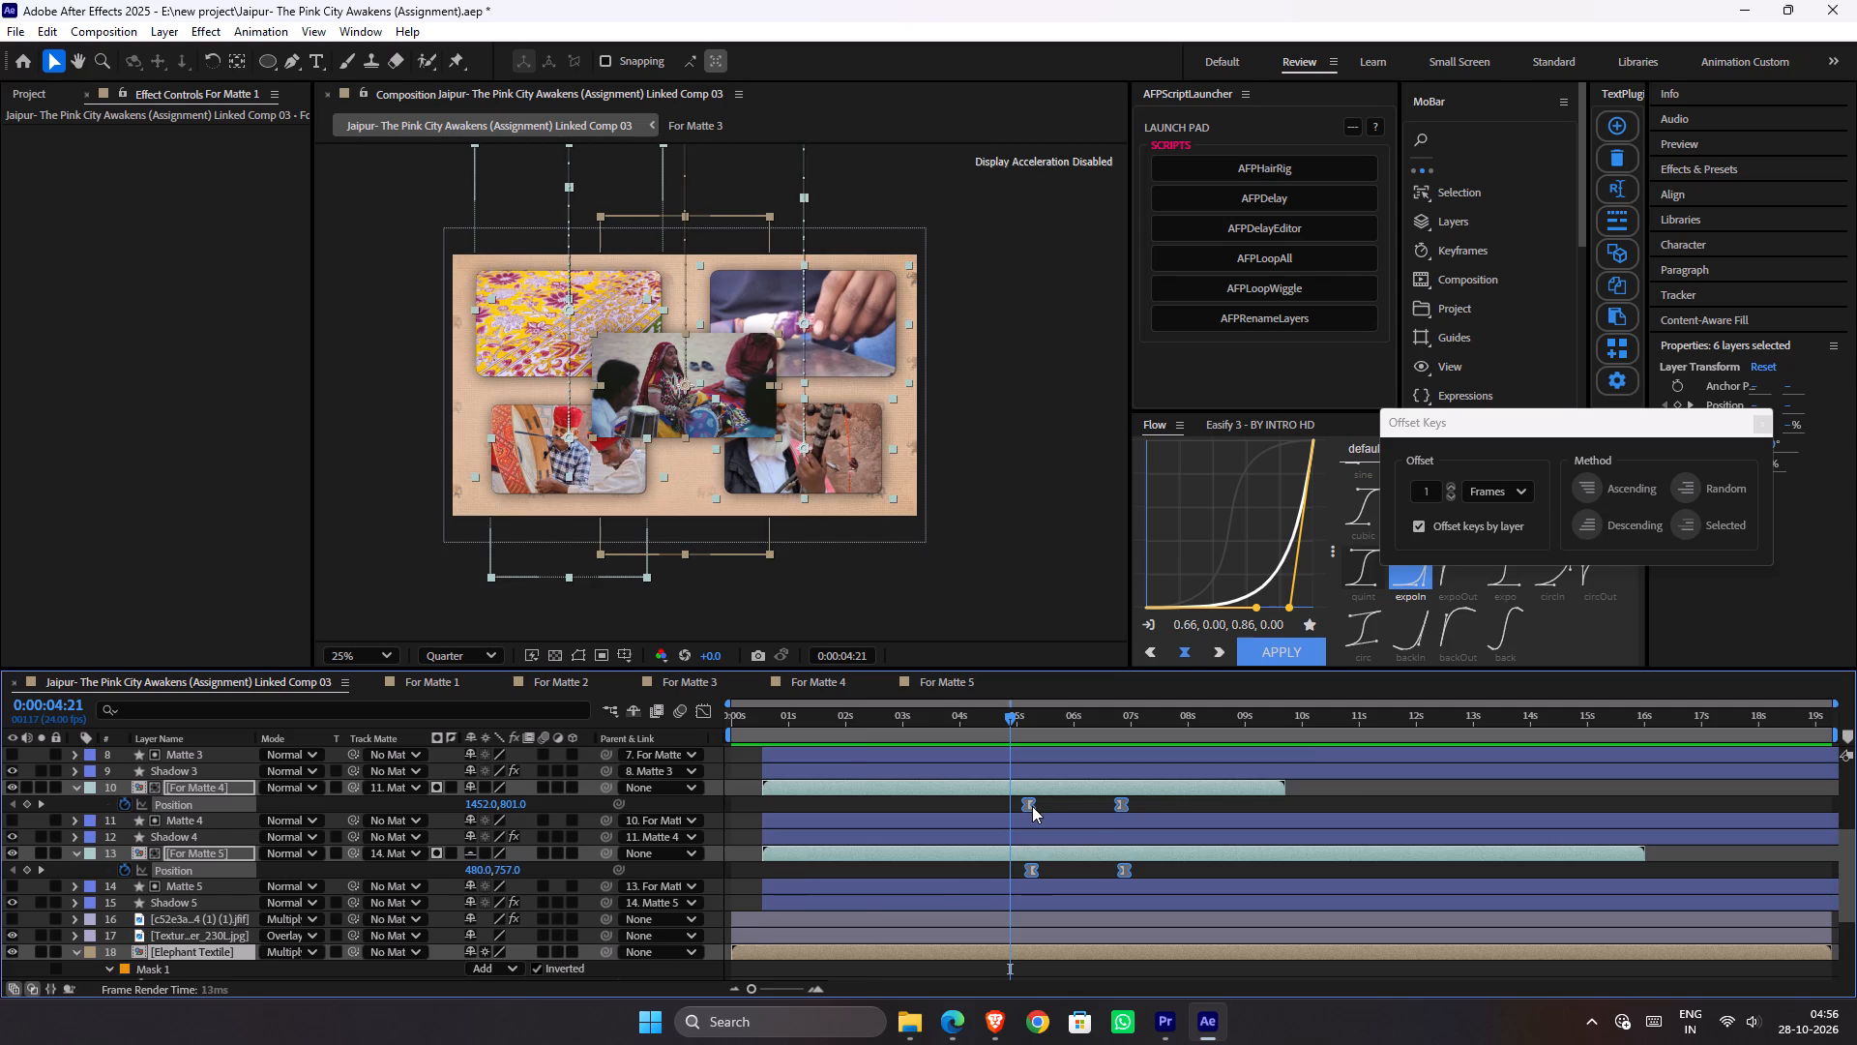
Move all selected Position keyframes earlier so For Matte 1's exit starts at about 4.5 seconds, and preview from 0:00:03:15.
scroll(1032, 806, up, 4)
drag(1024, 770, 994, 771)
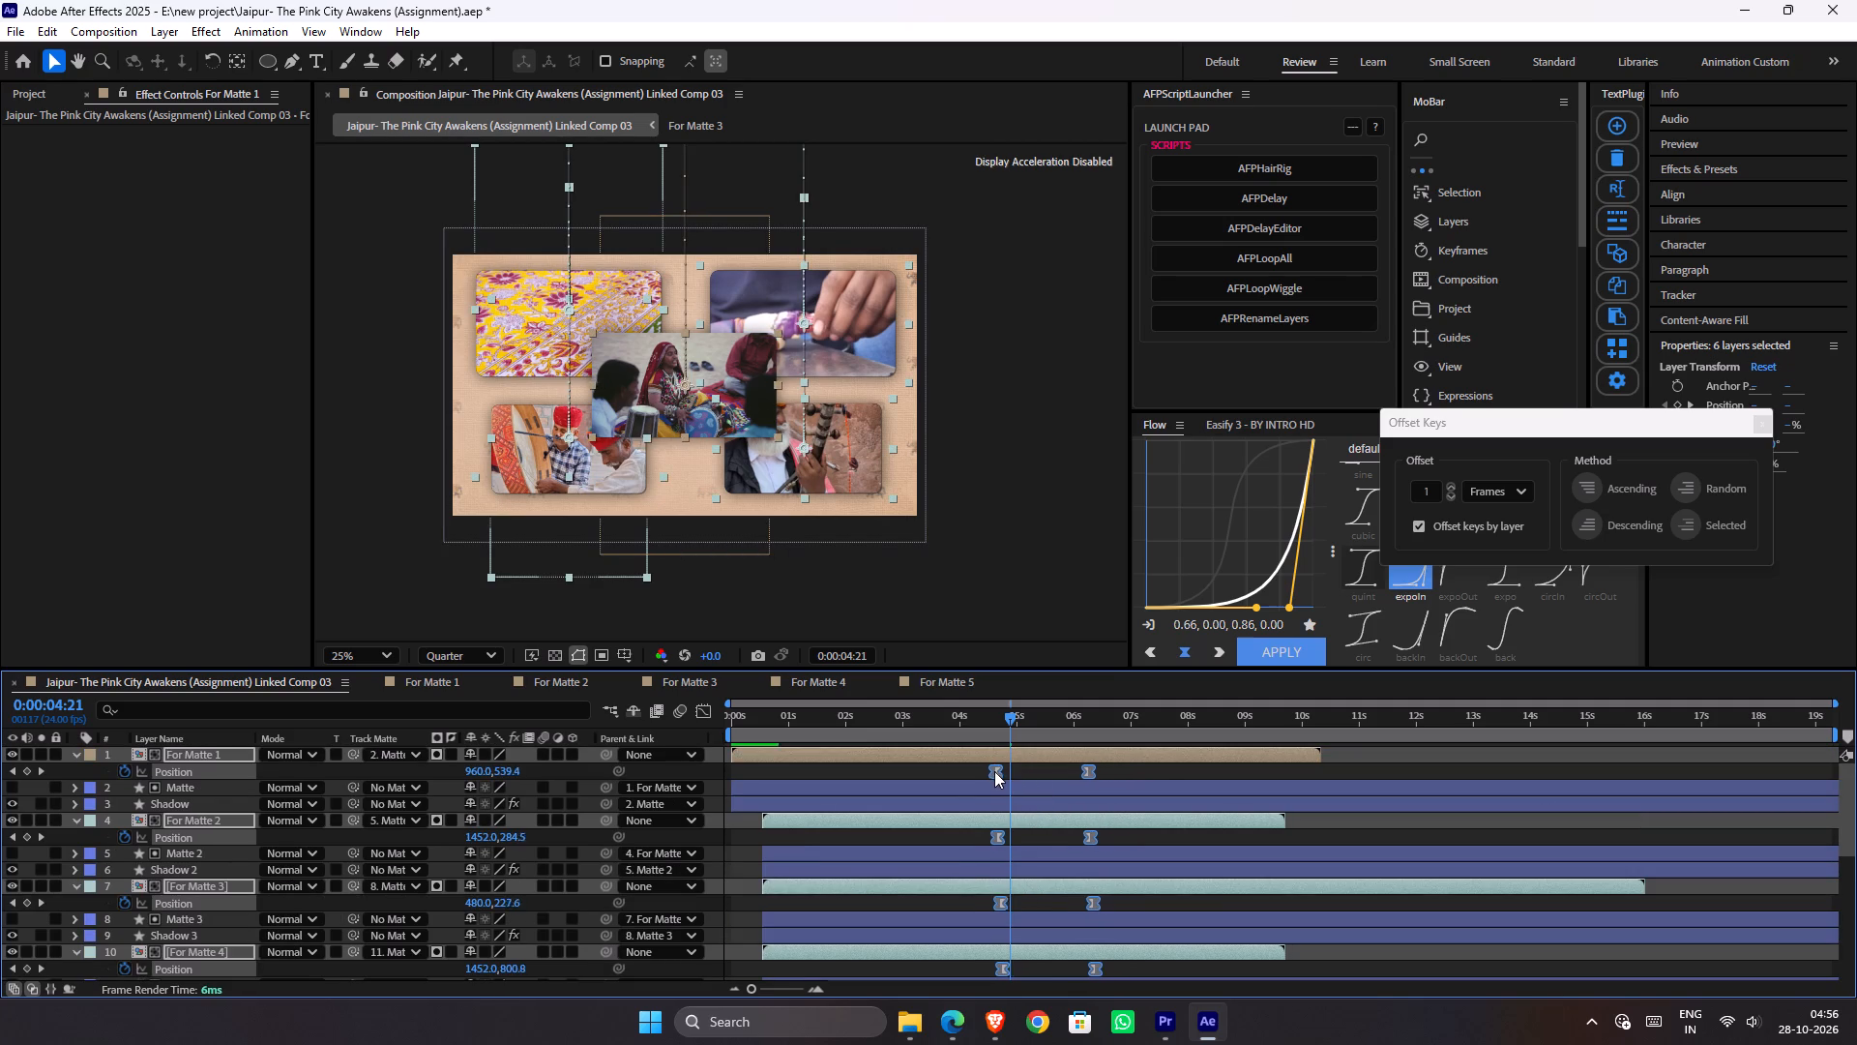
drag(994, 771, 990, 771)
drag(1009, 720, 938, 726)
key(space)
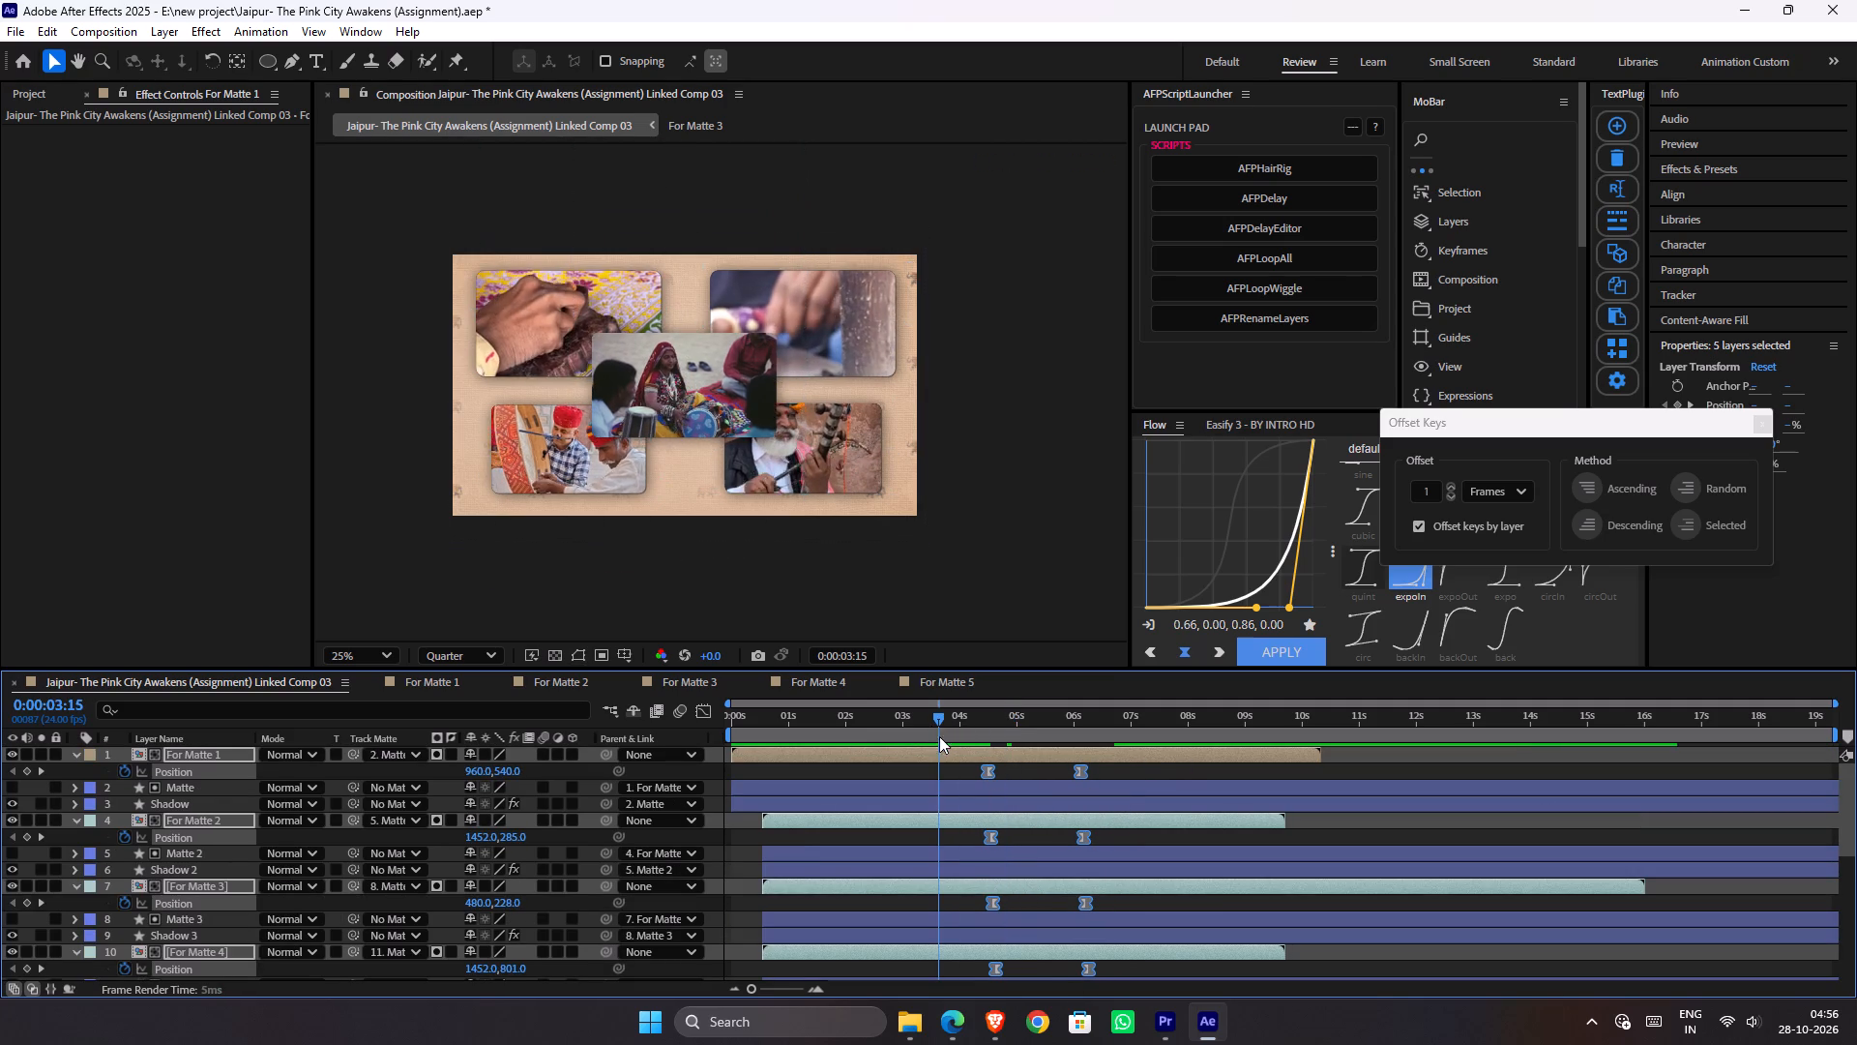
key(space)
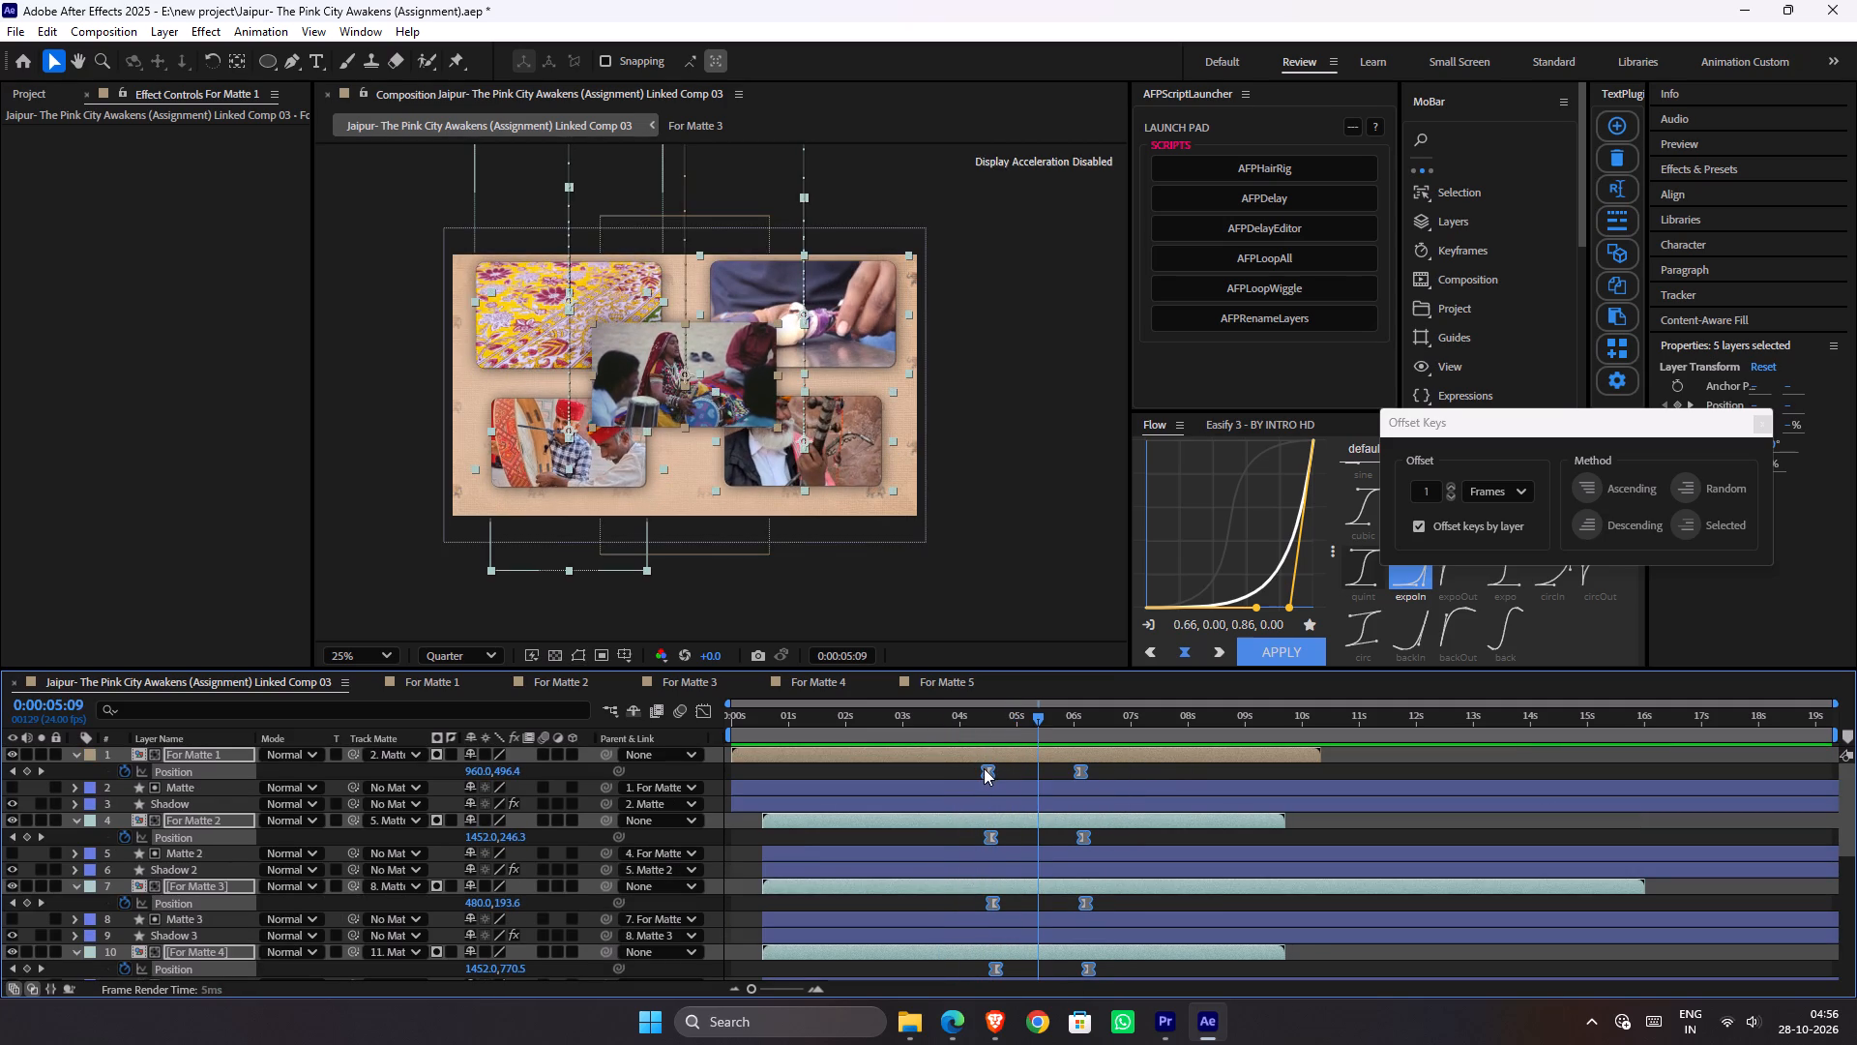
Move the staggered Position keyframes earlier so the exit starts at about 4 seconds, and play back the sequence.
drag(984, 768, 951, 768)
drag(971, 716, 883, 757)
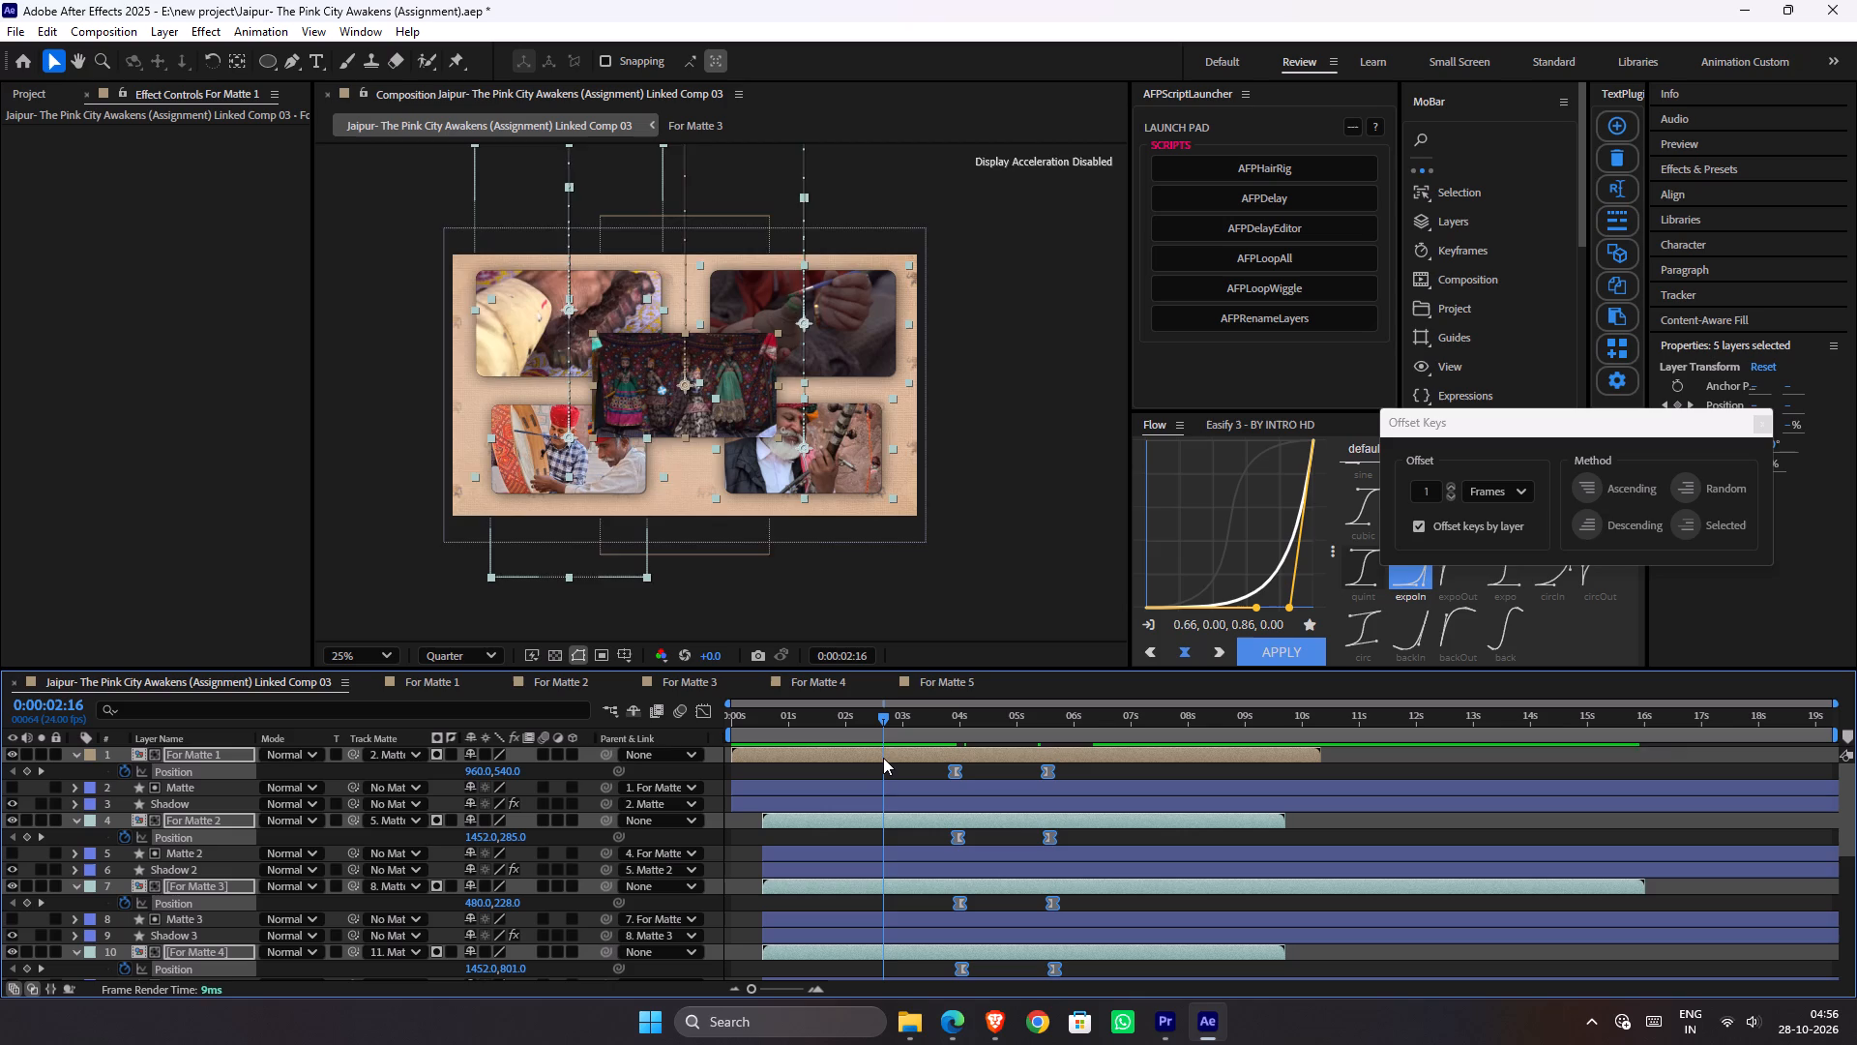
key(space)
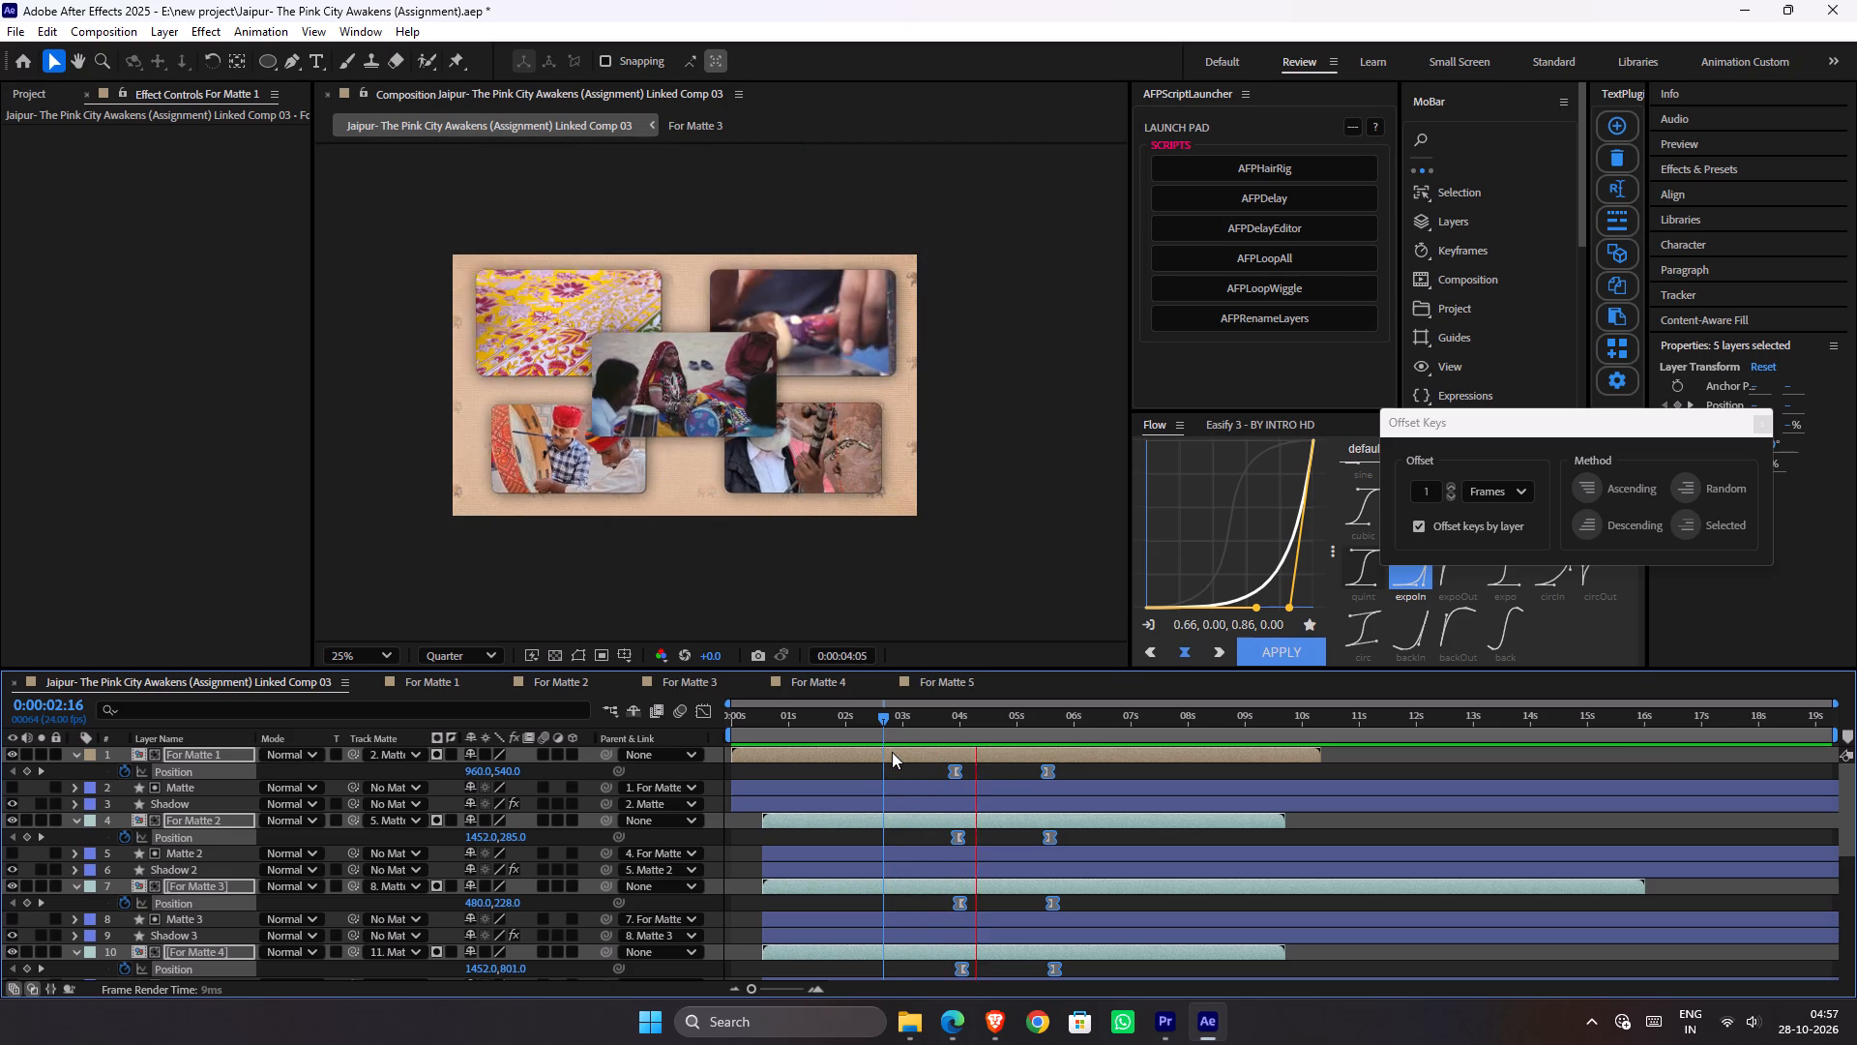
key(space)
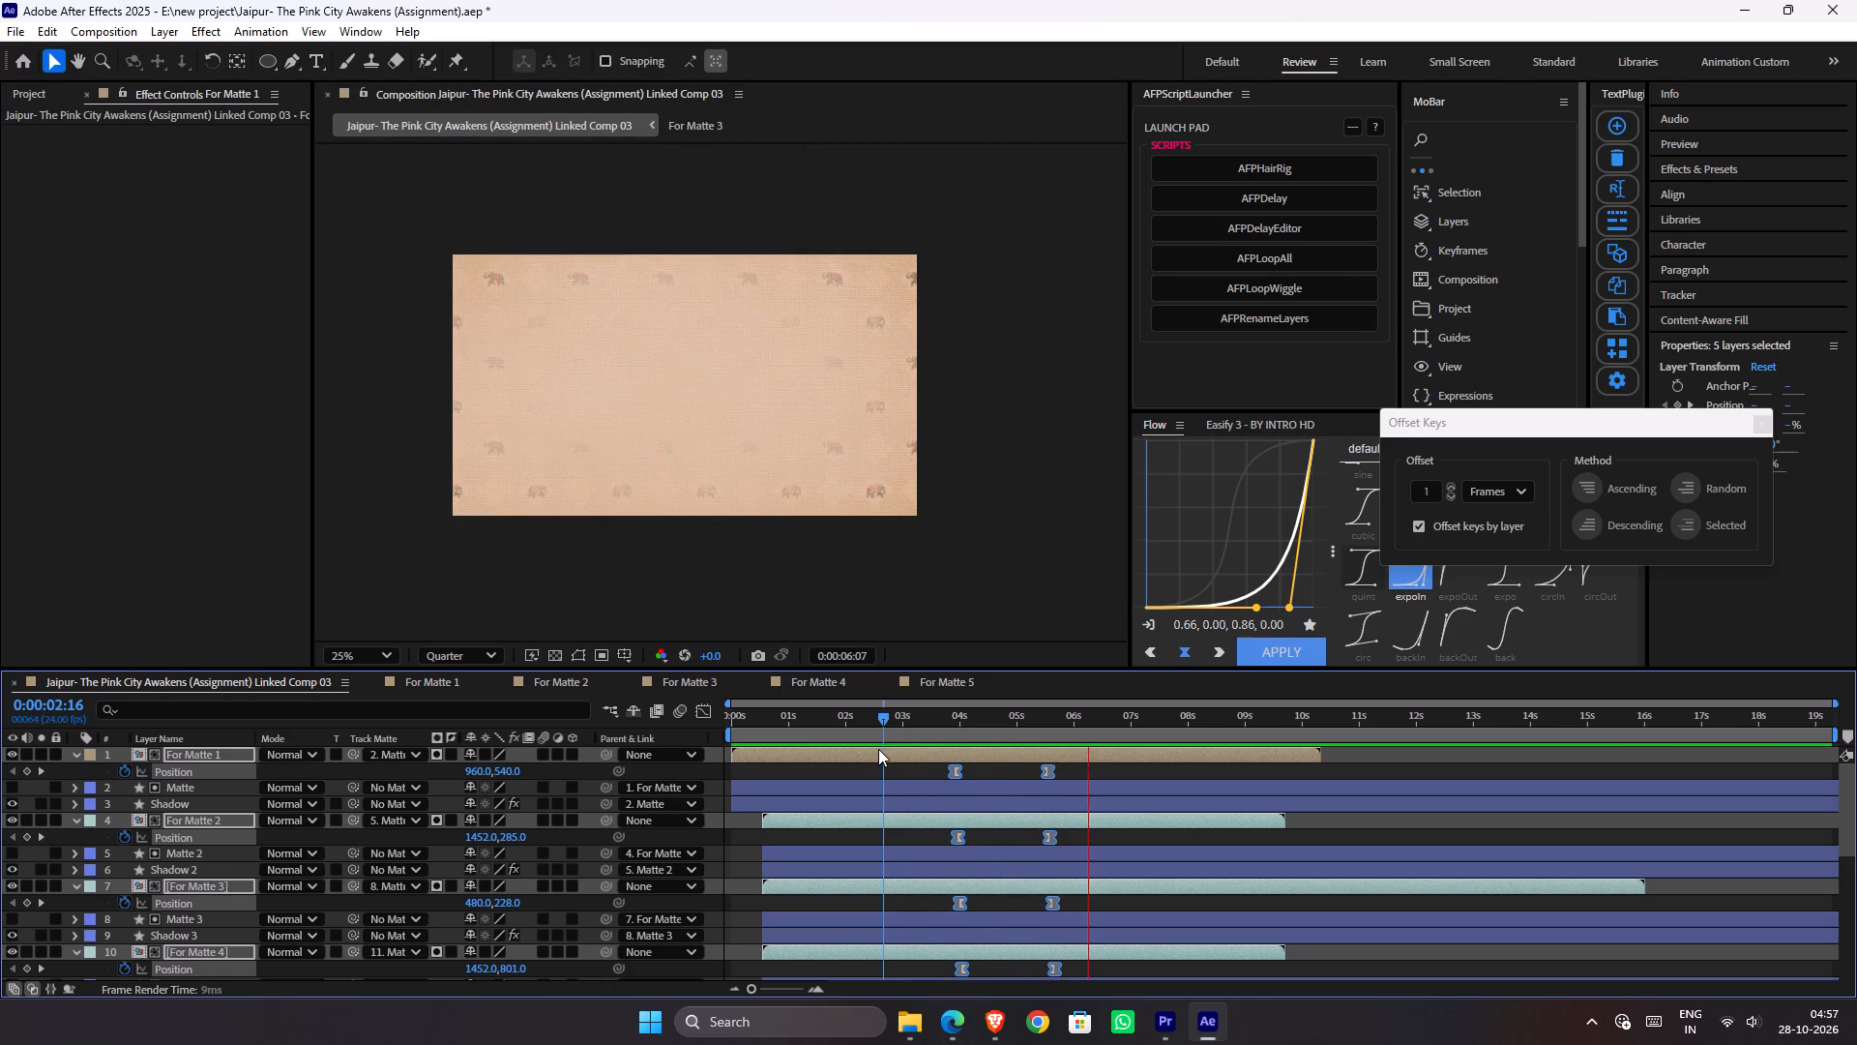
key(space)
drag(958, 720, 576, 815)
key(space)
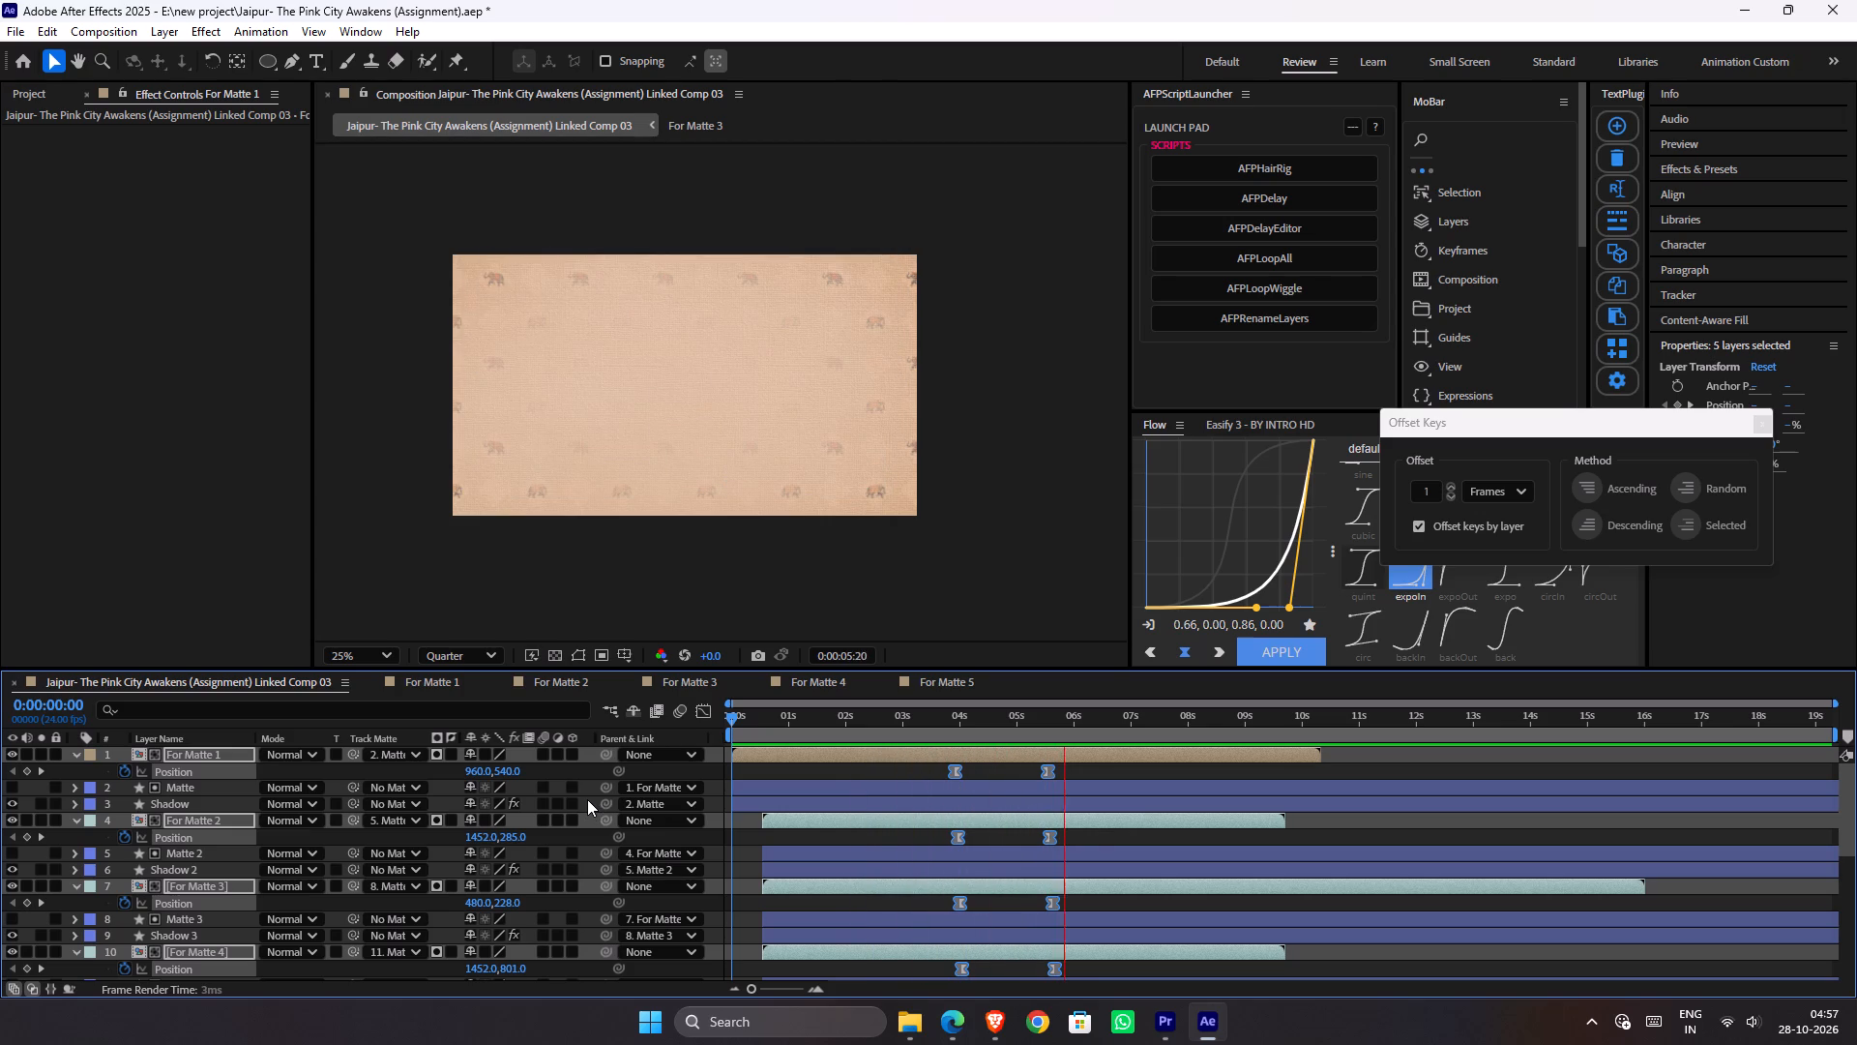
key(space)
key(space)
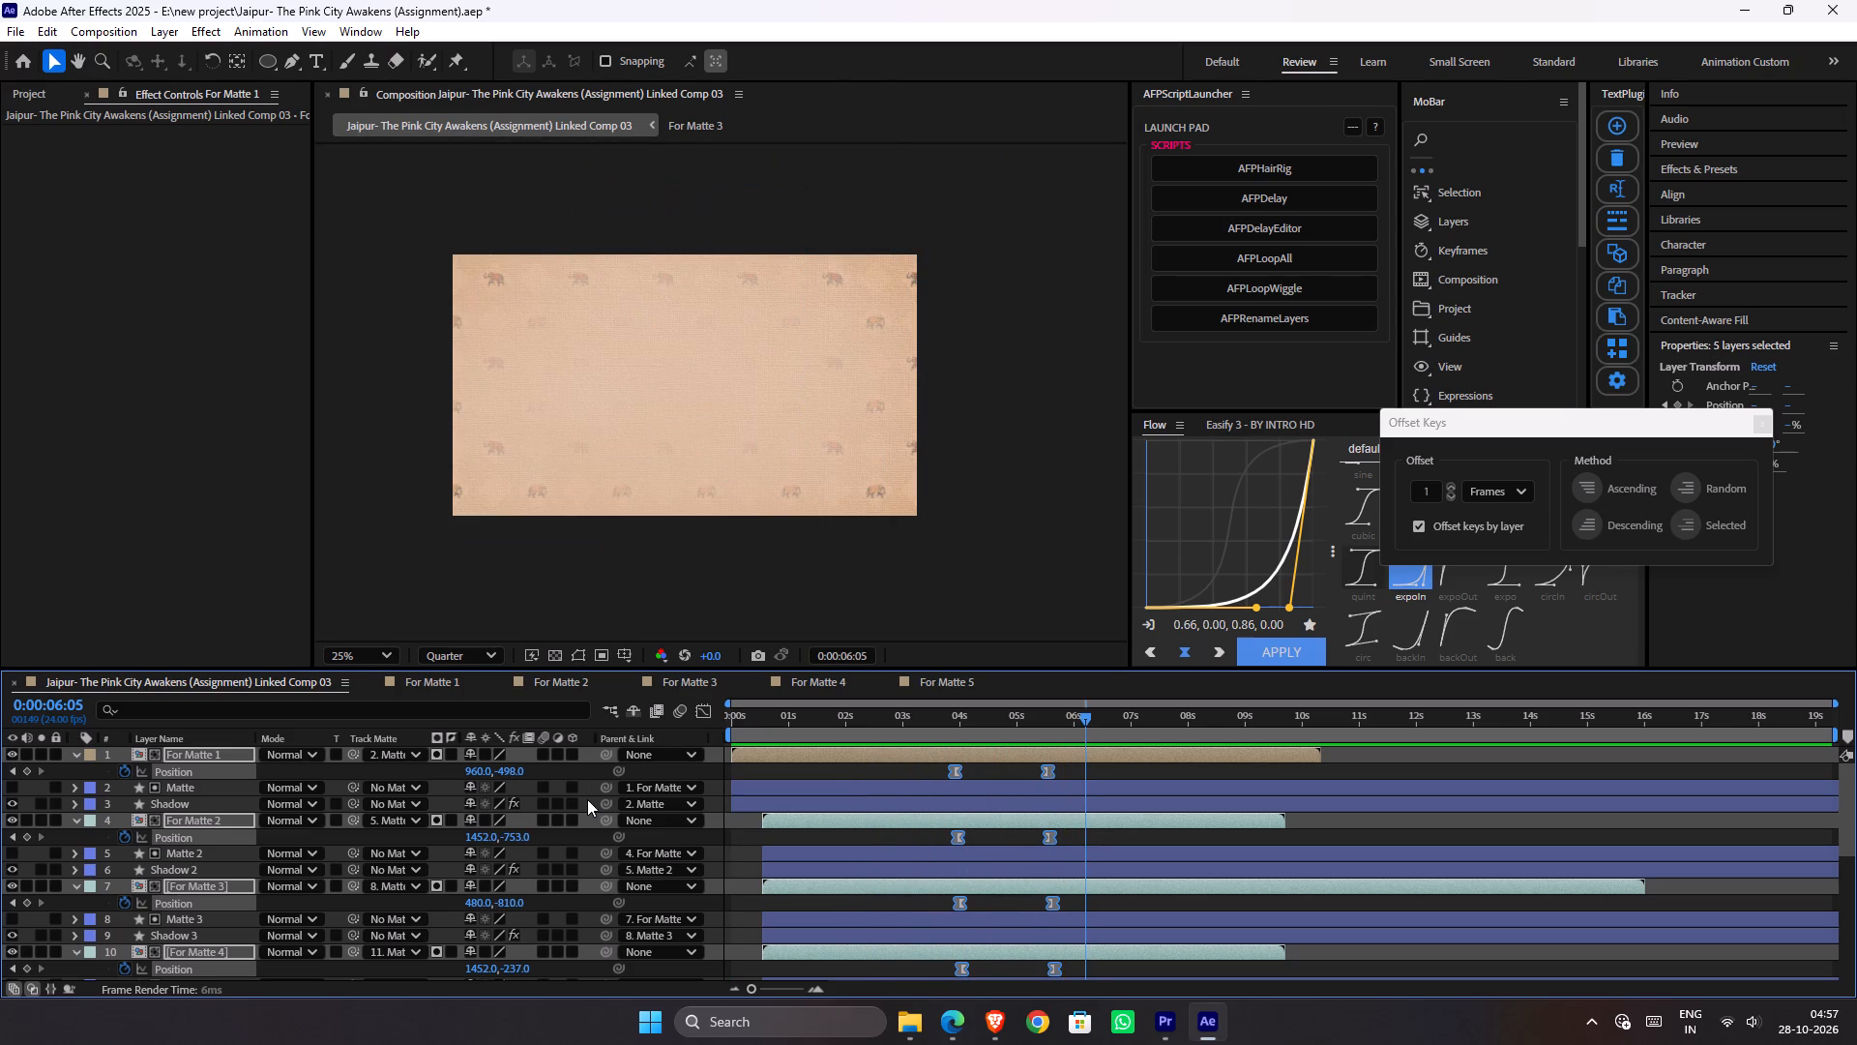
Play back the panel sequence from the composition start, close the Offset Keys window, and save the project.
key(space)
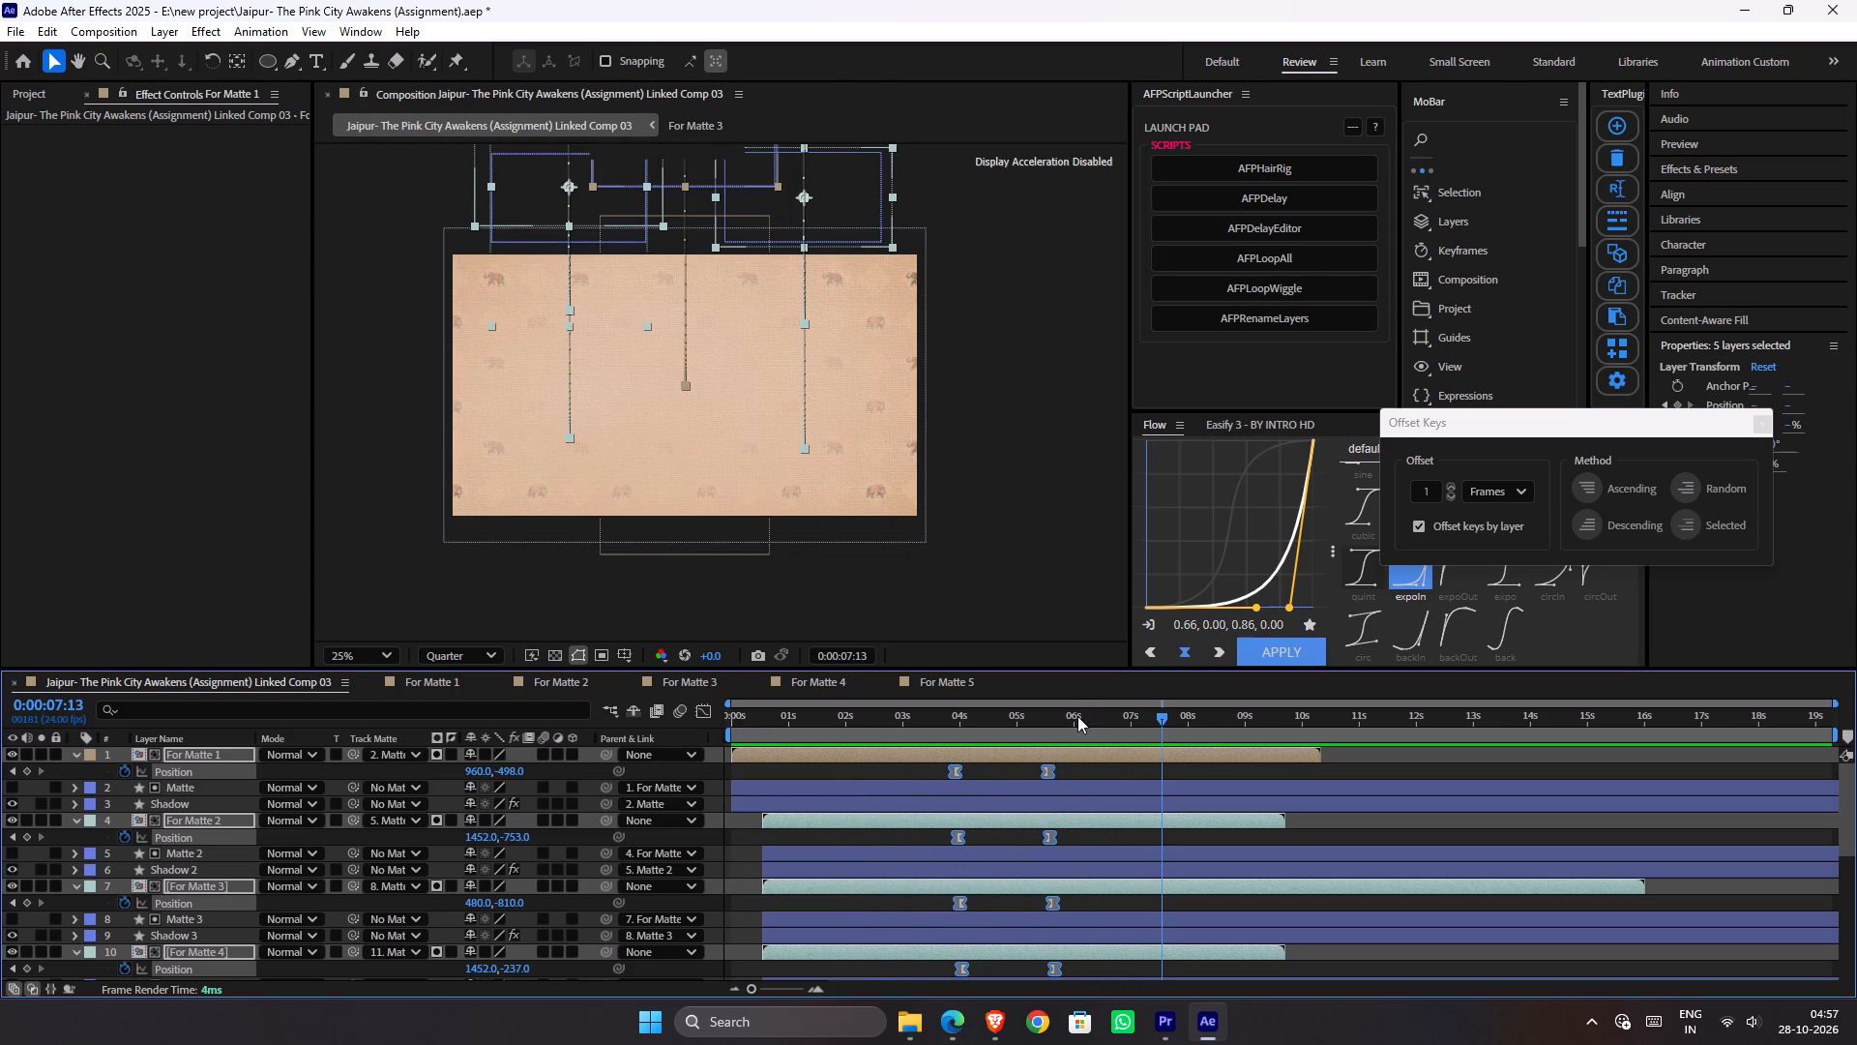
drag(1076, 713, 669, 781)
key(space)
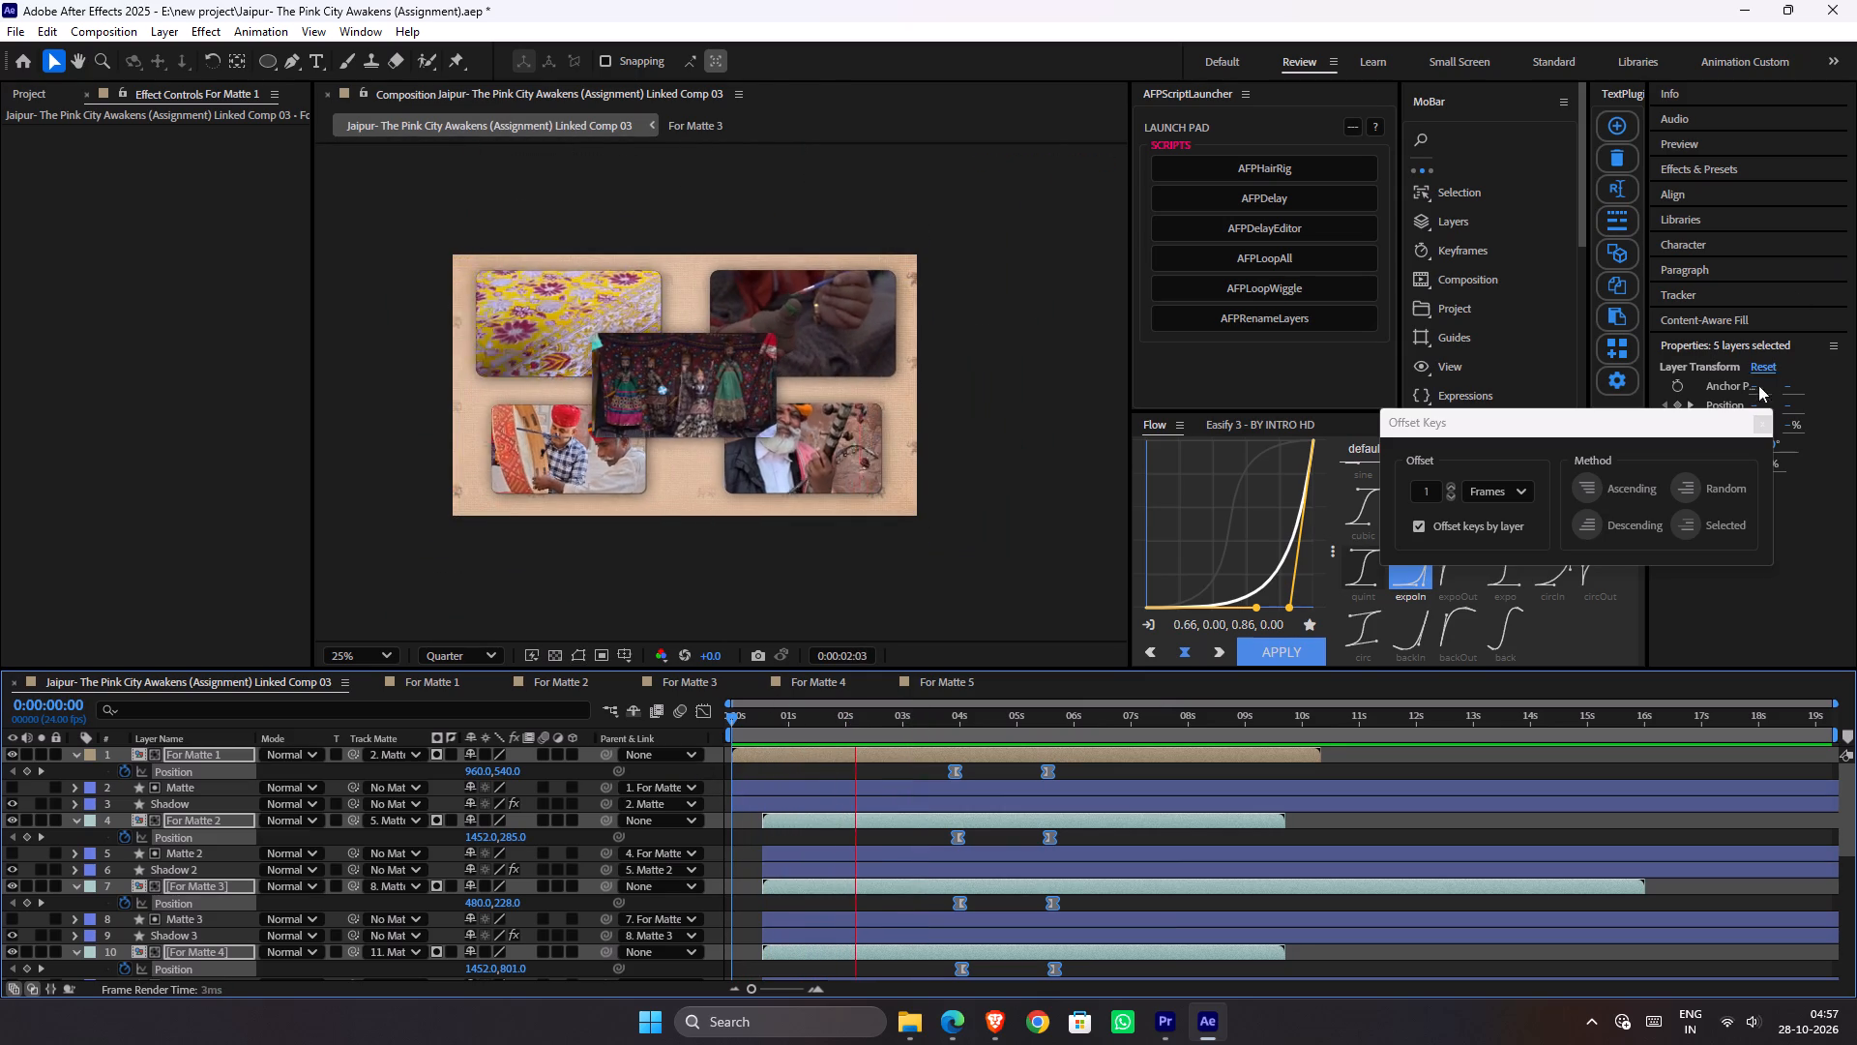
click(1764, 425)
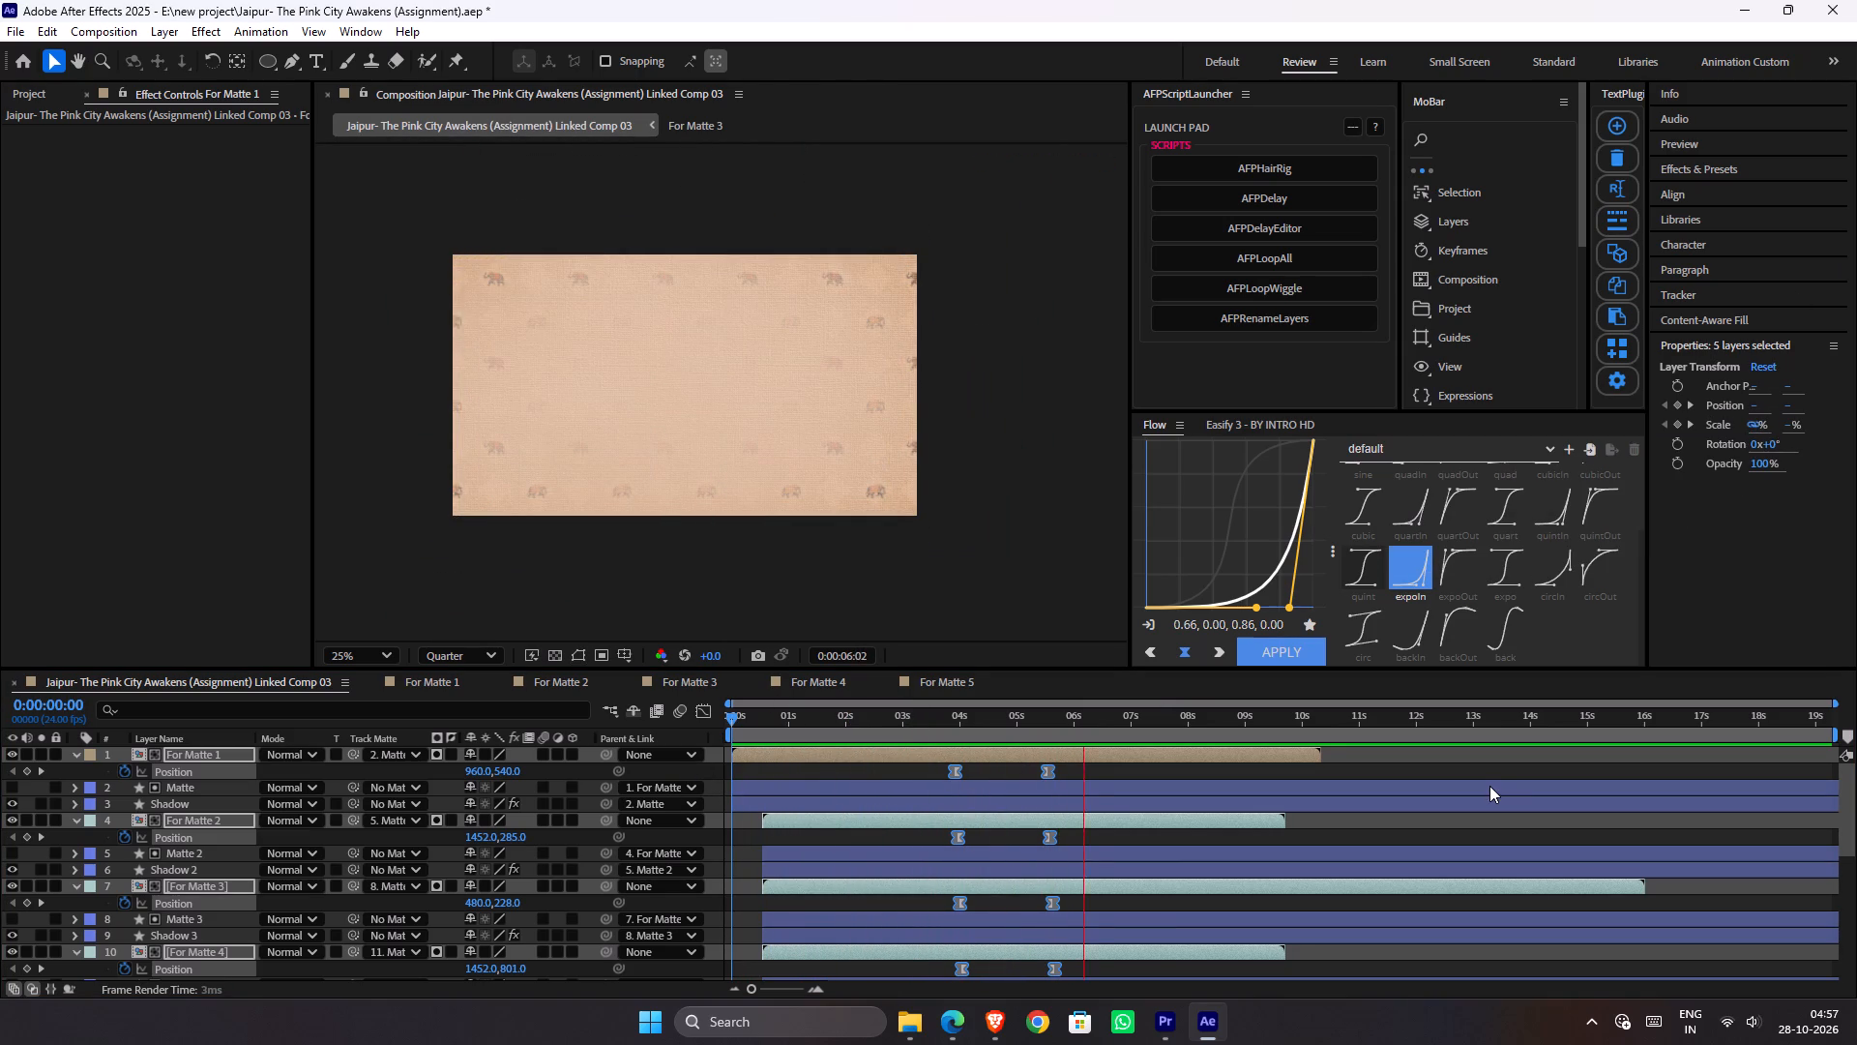
key(space)
key(ctrl+s)
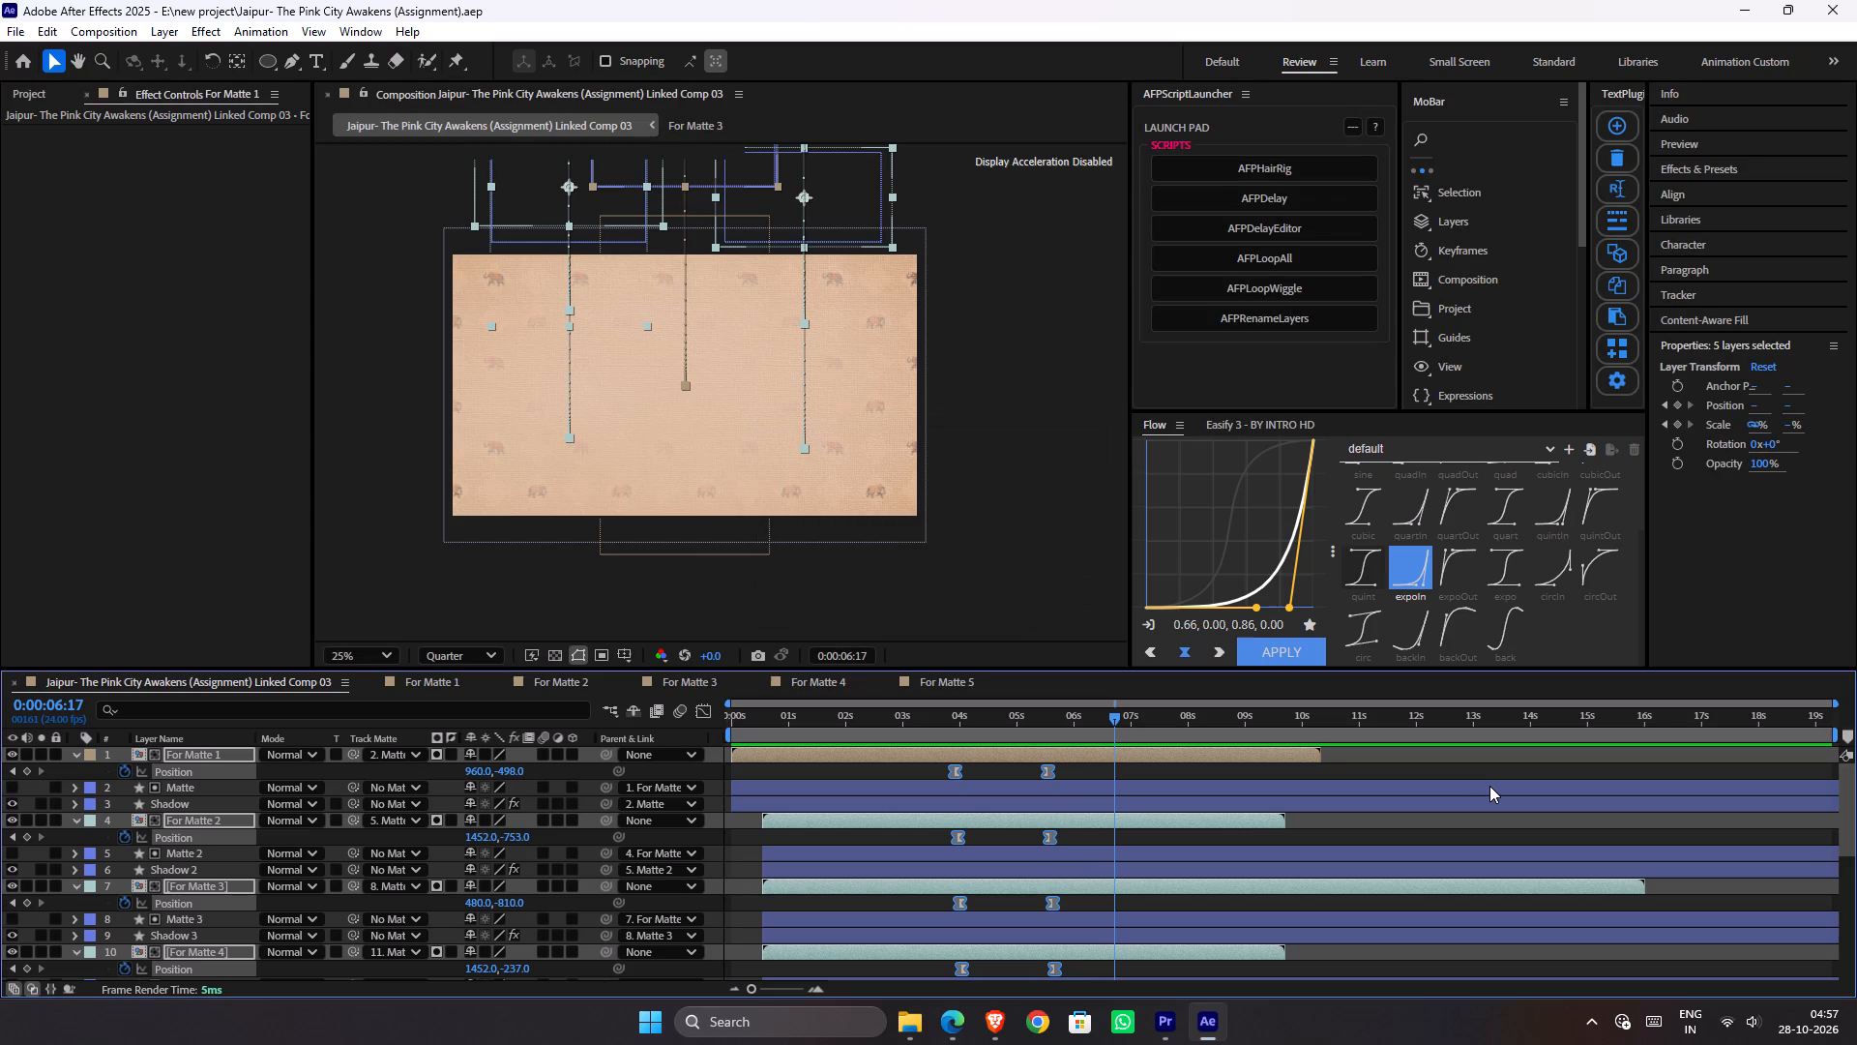
Play the composition through from 0:00:00:00 to review the panels' entrance and staggered exit, saving the project during playback.
drag(939, 716, 613, 720)
key(space)
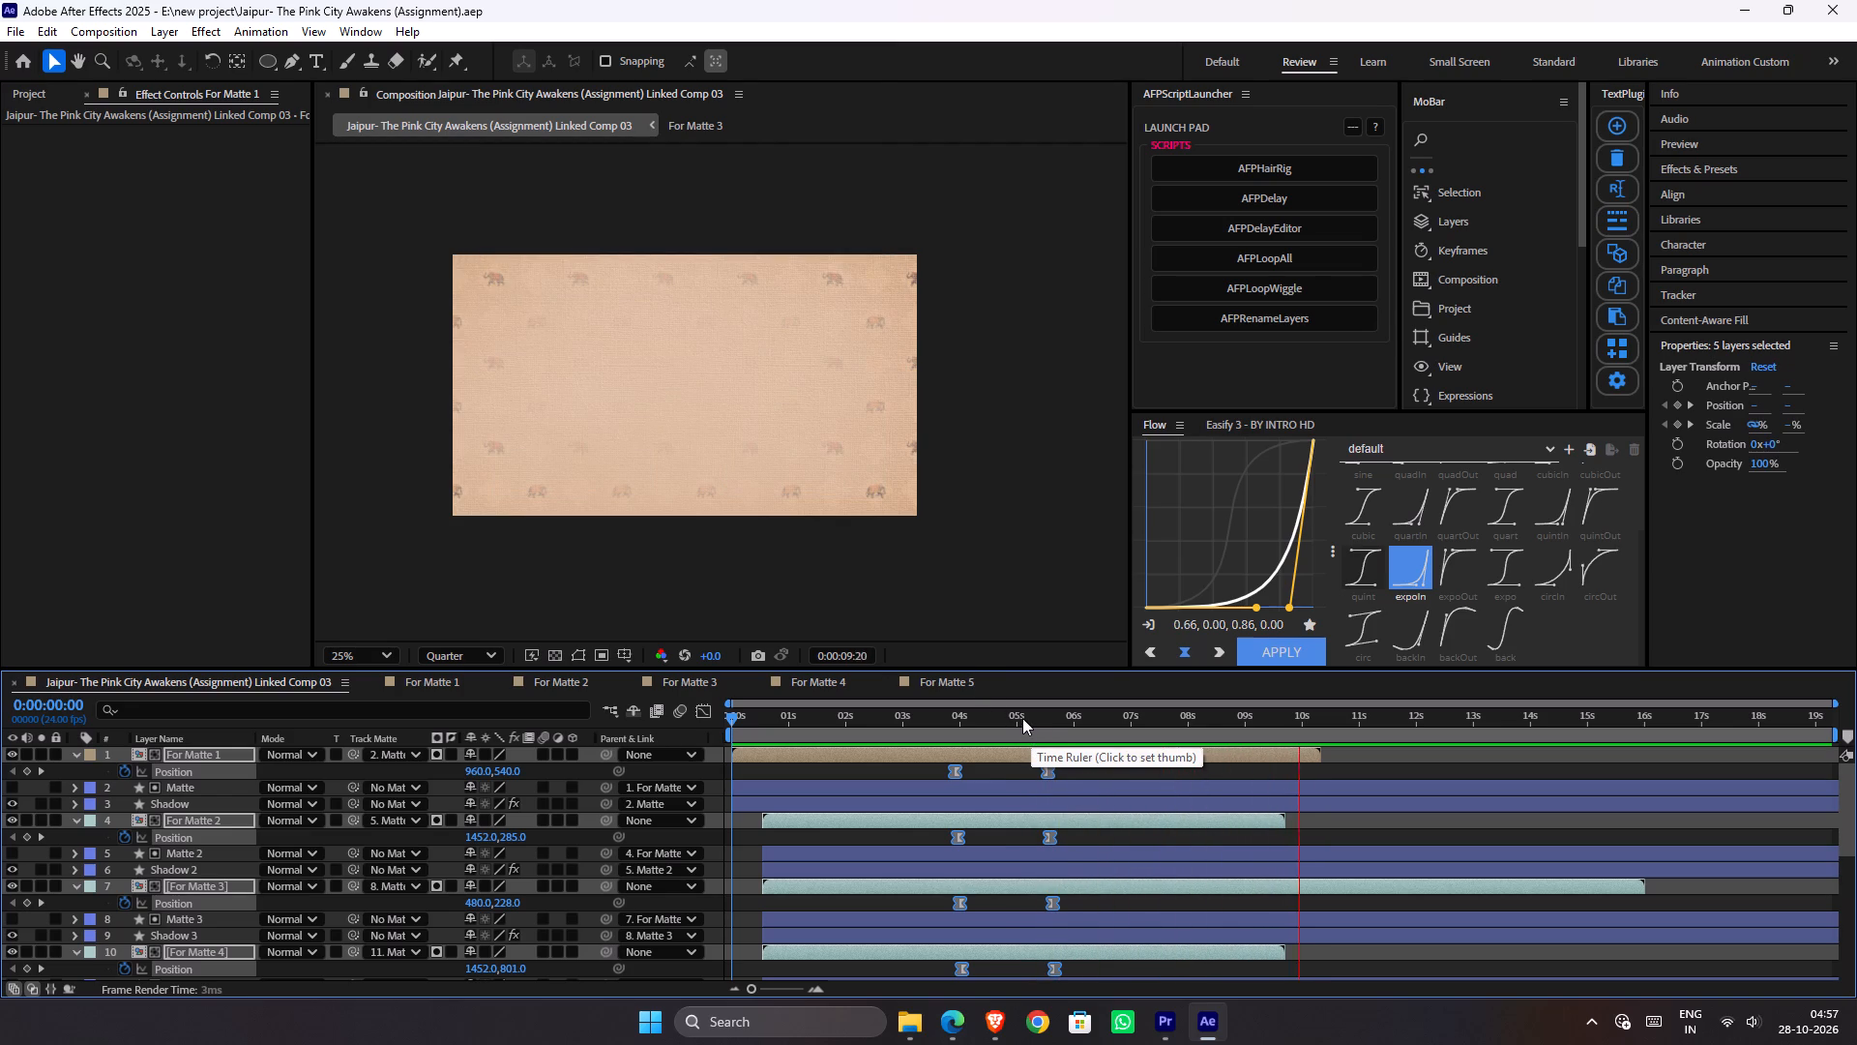
alt+scroll(1061, 761, down, 7)
key(ctrl+s)
key(ctrl+s)
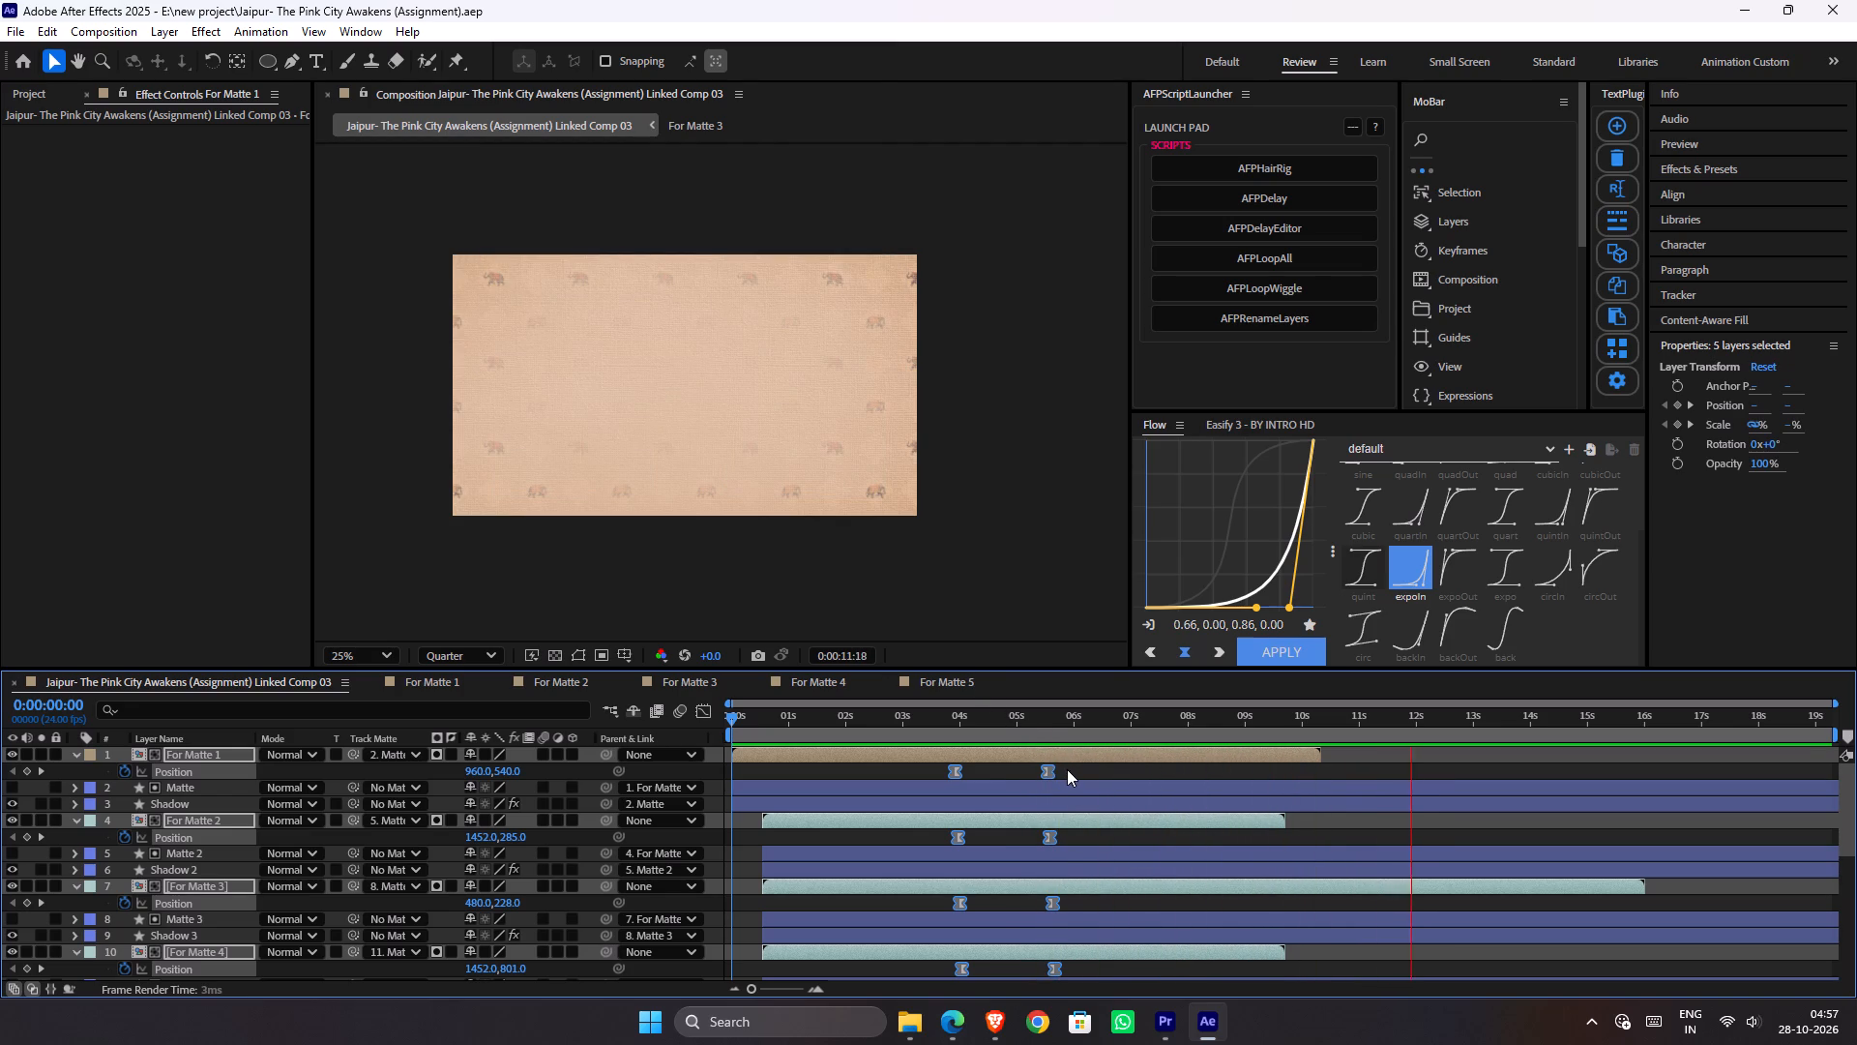
alt+scroll(1067, 756, down, 6)
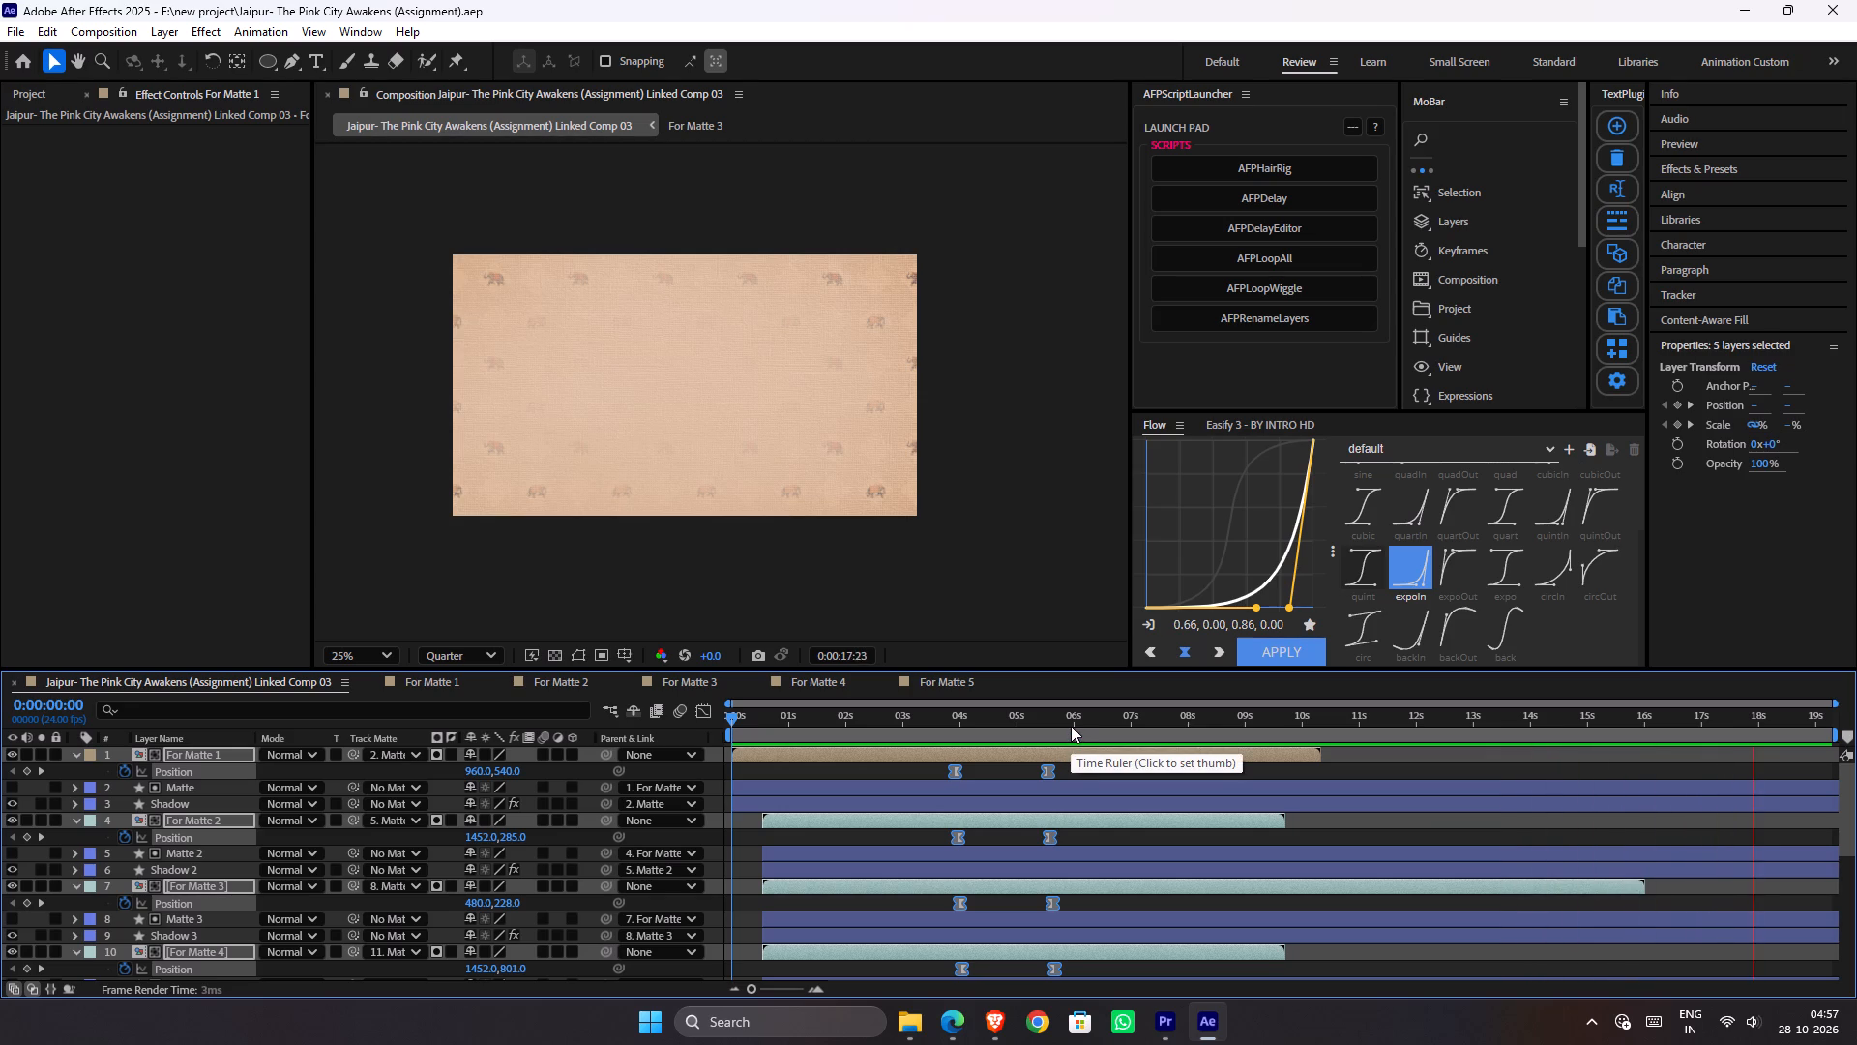
Replay the composition from its start twice, pausing around the panels' upward exit to check its timing, and save.
drag(1077, 721, 801, 759)
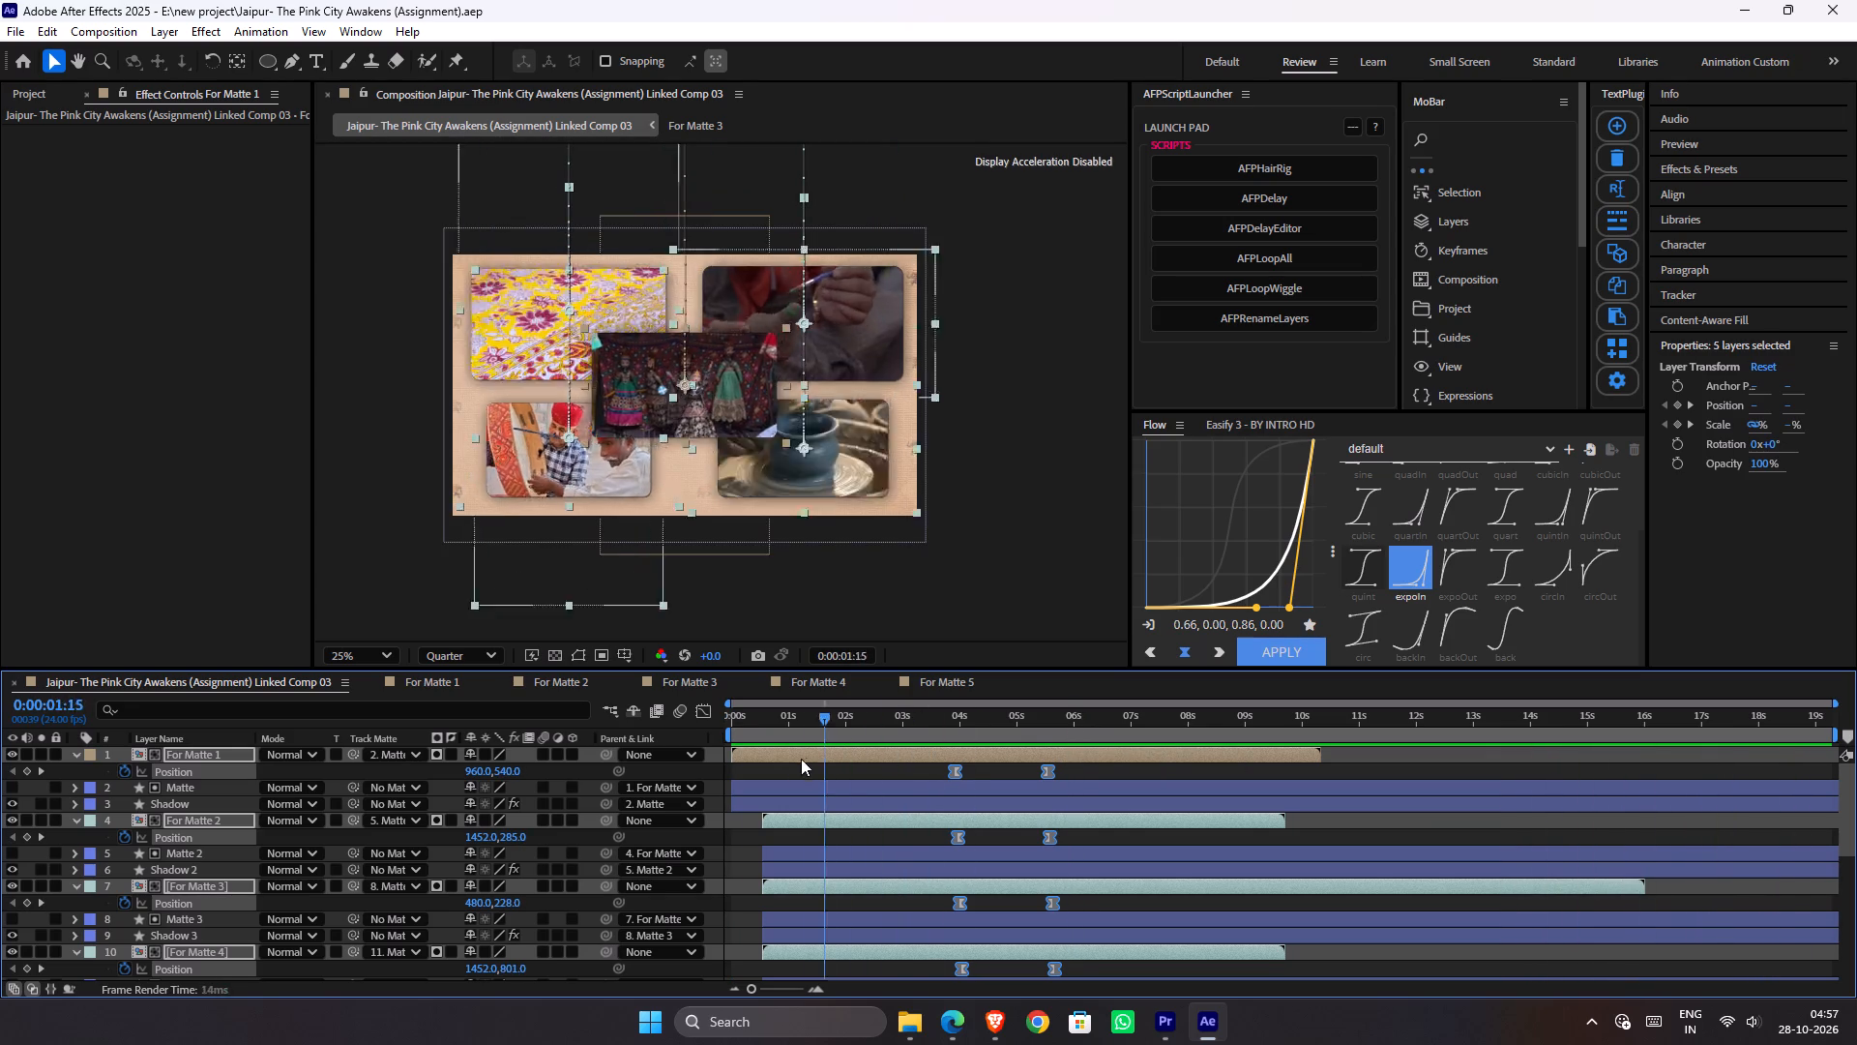
drag(801, 759, 668, 787)
key(space)
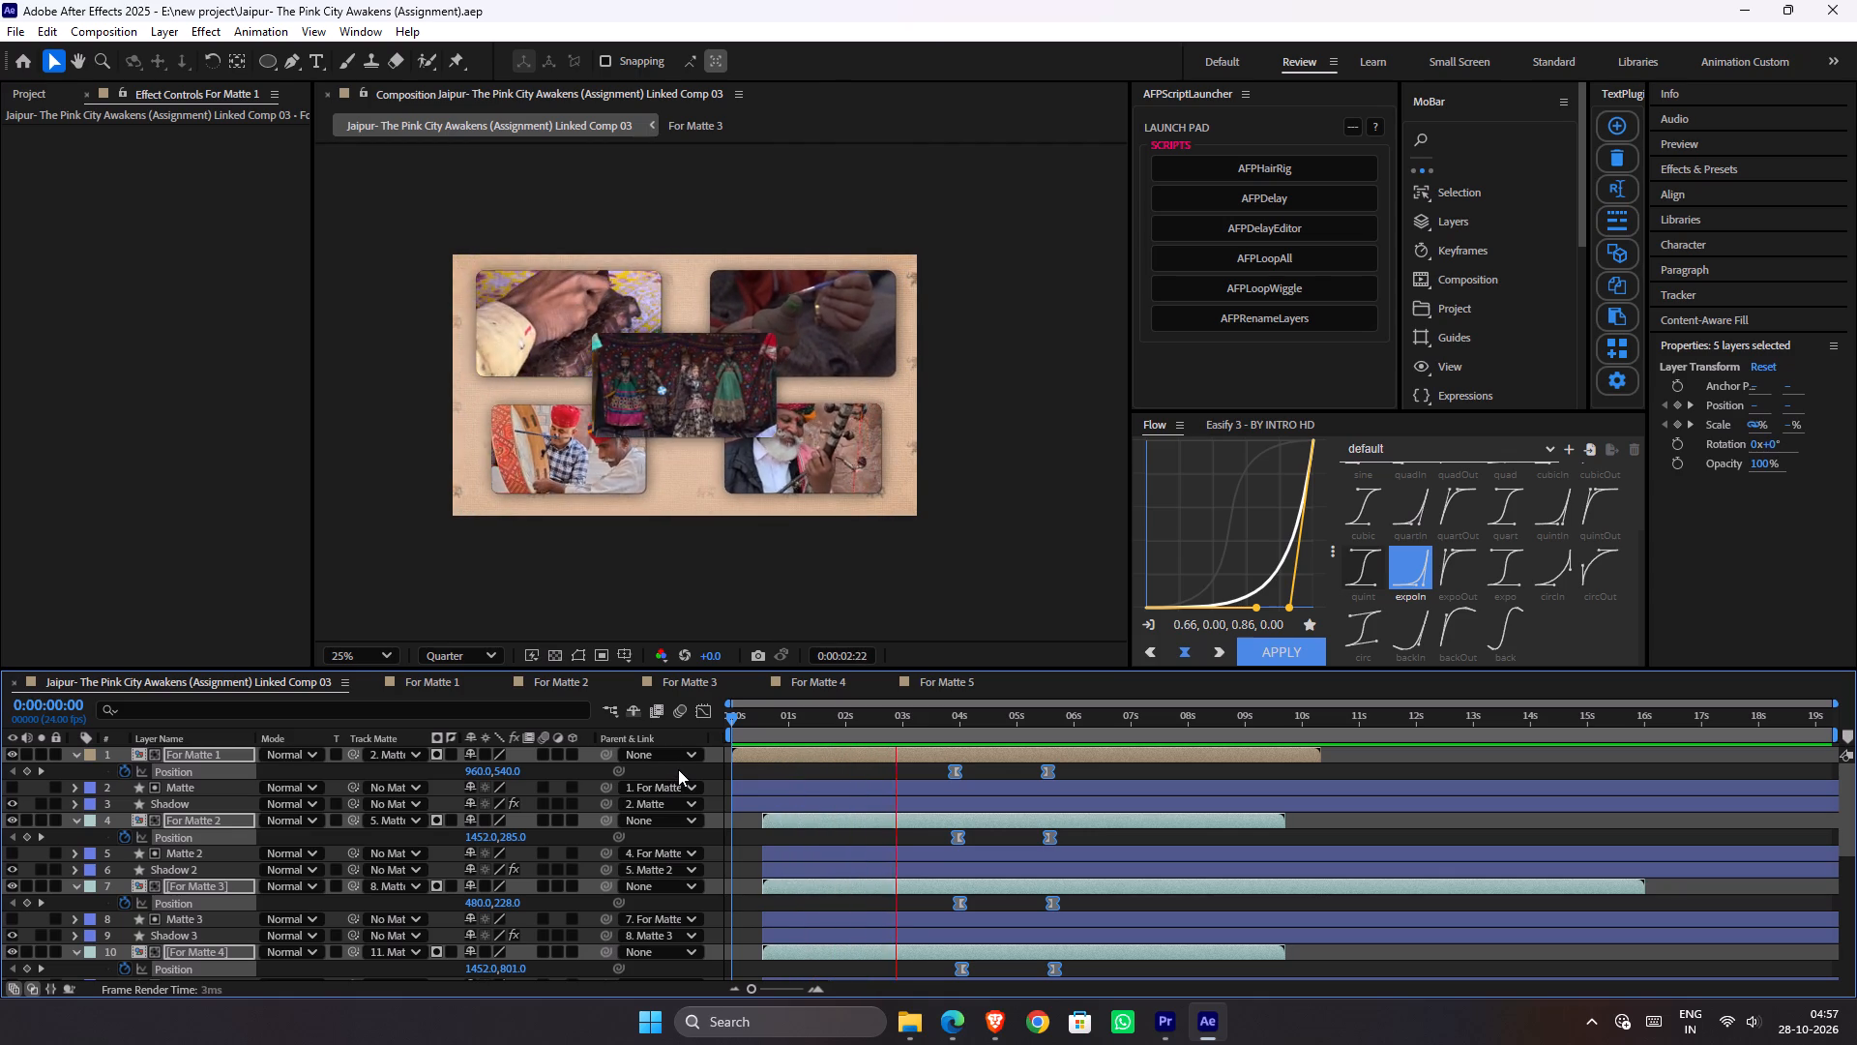
key(space)
key(space)
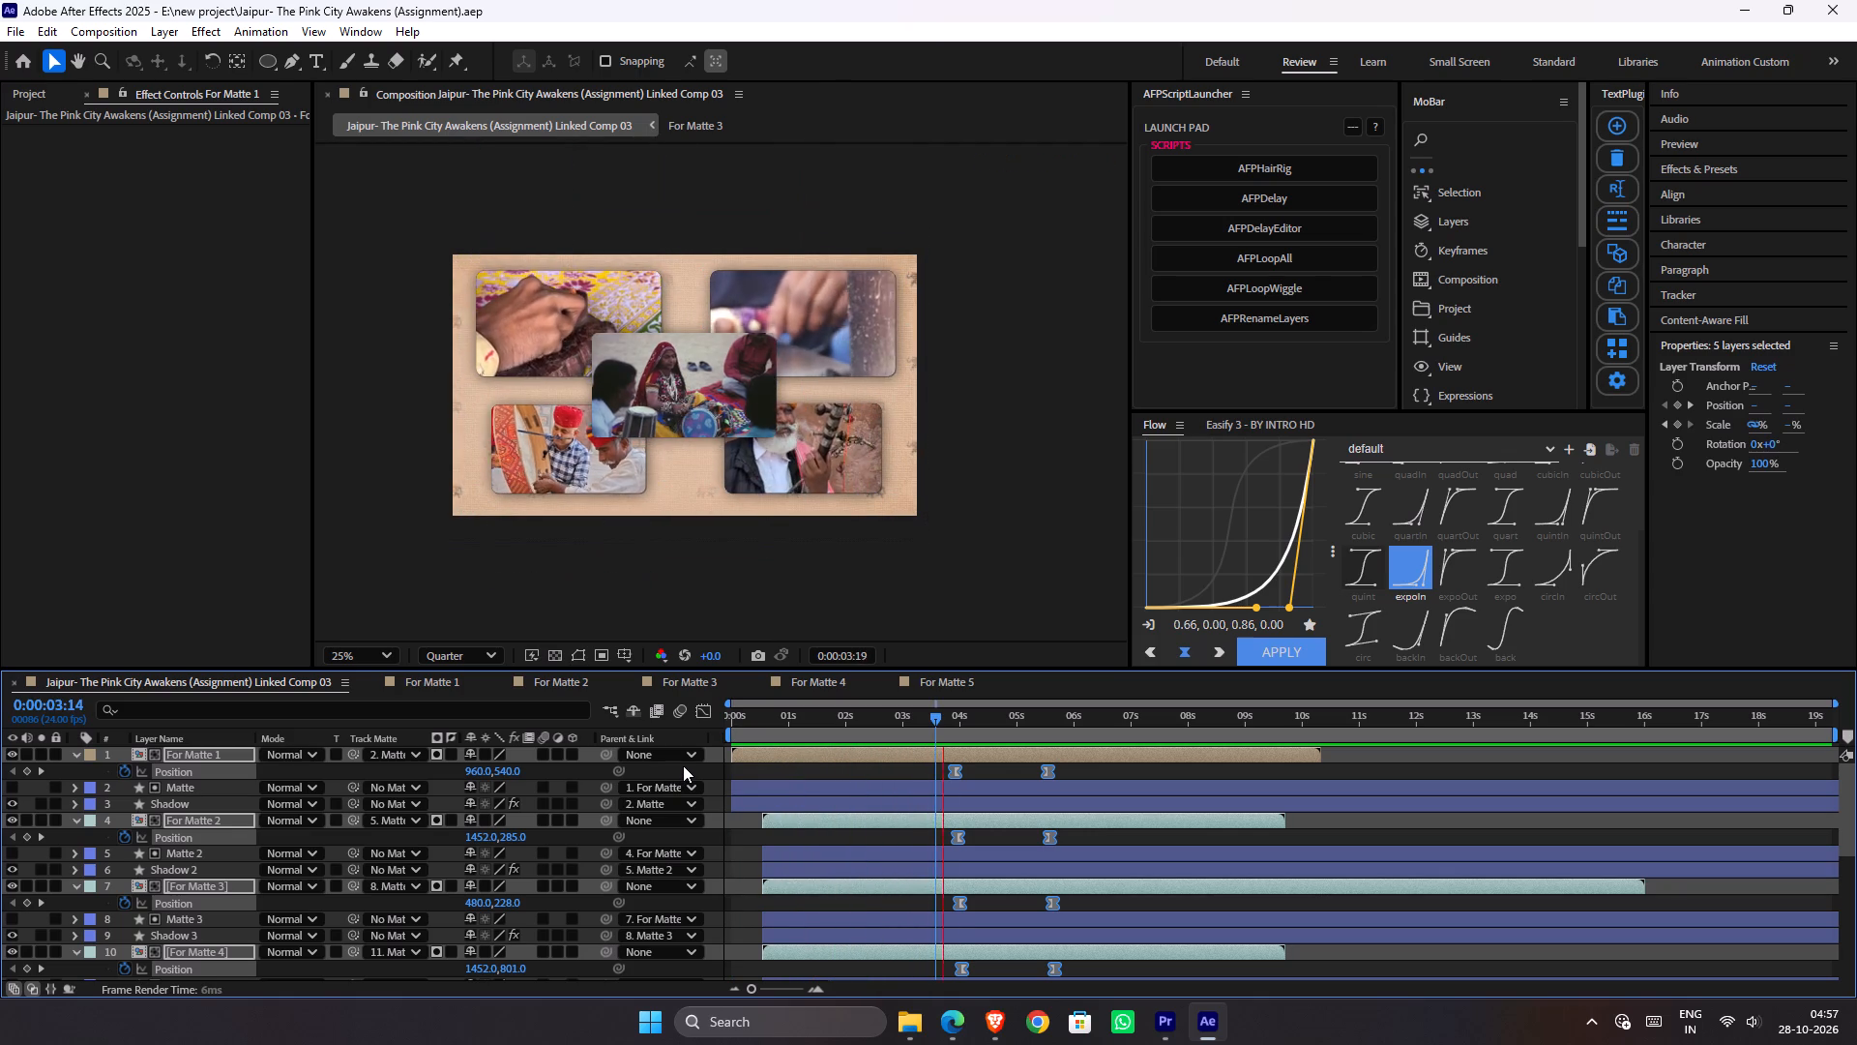
key(space)
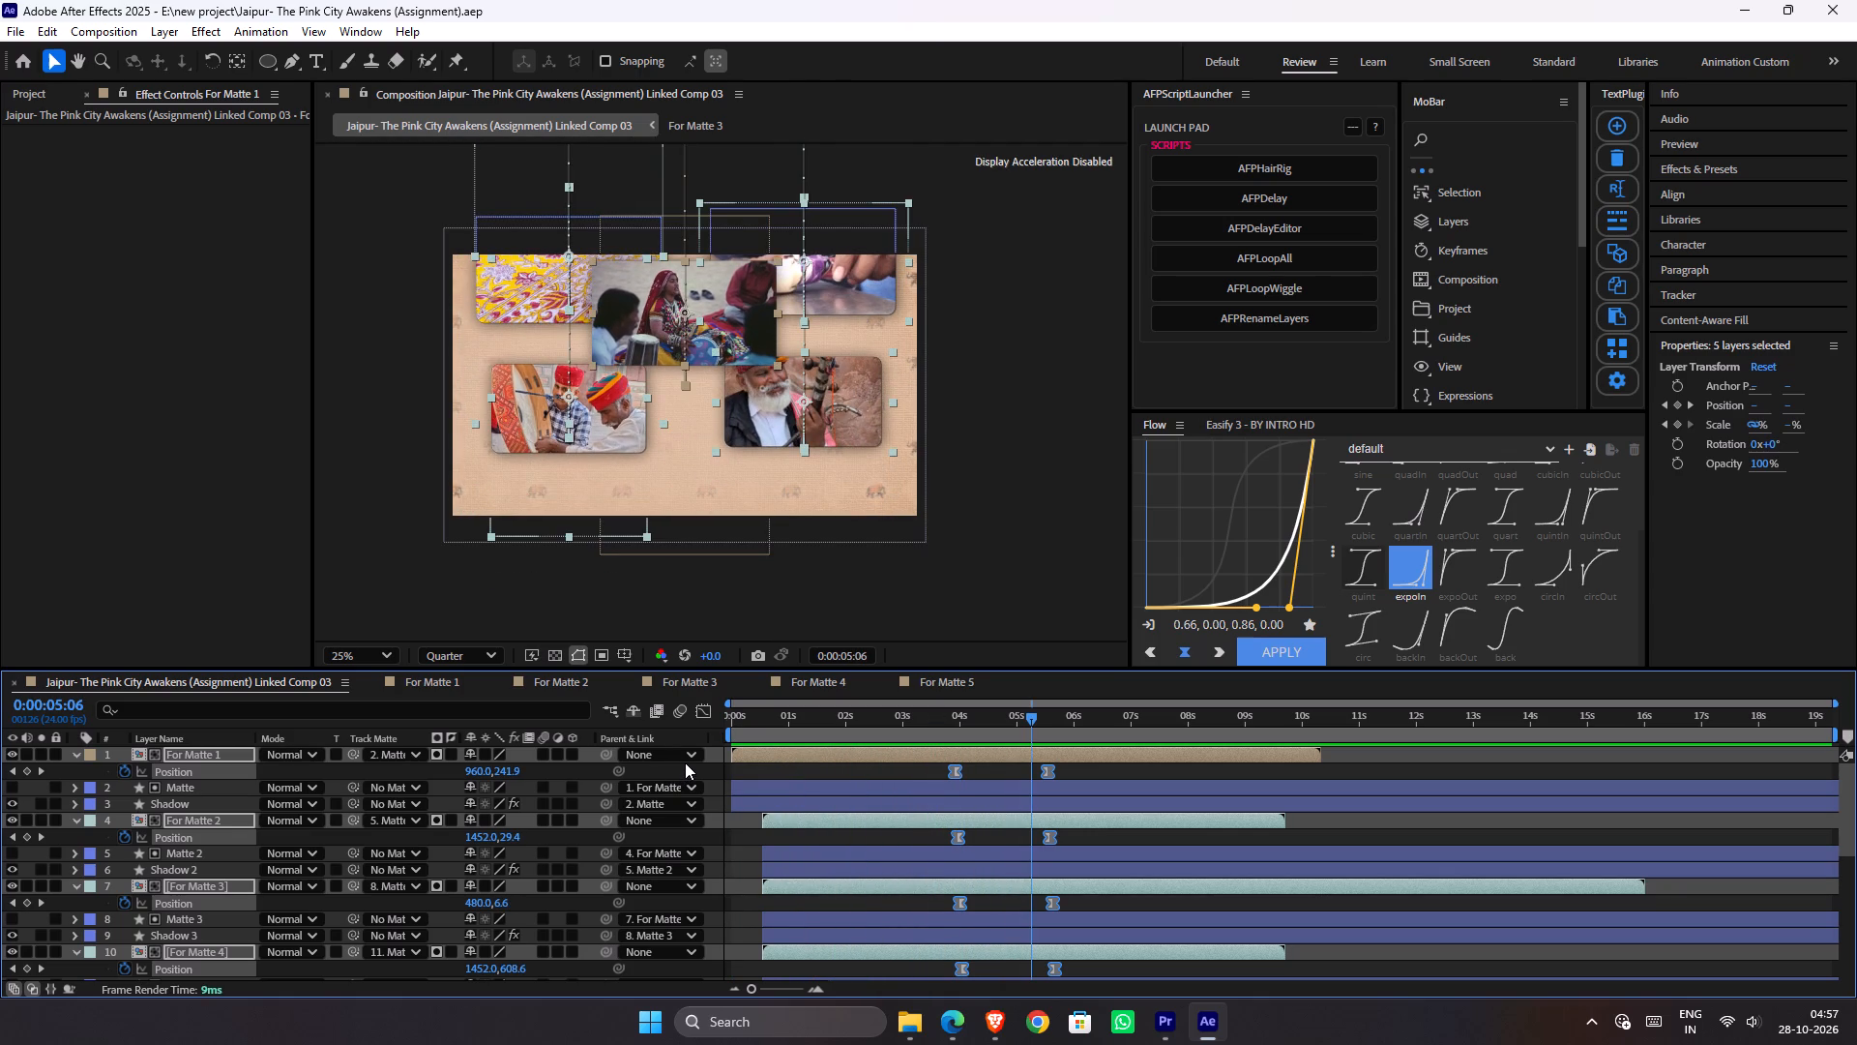
key(space)
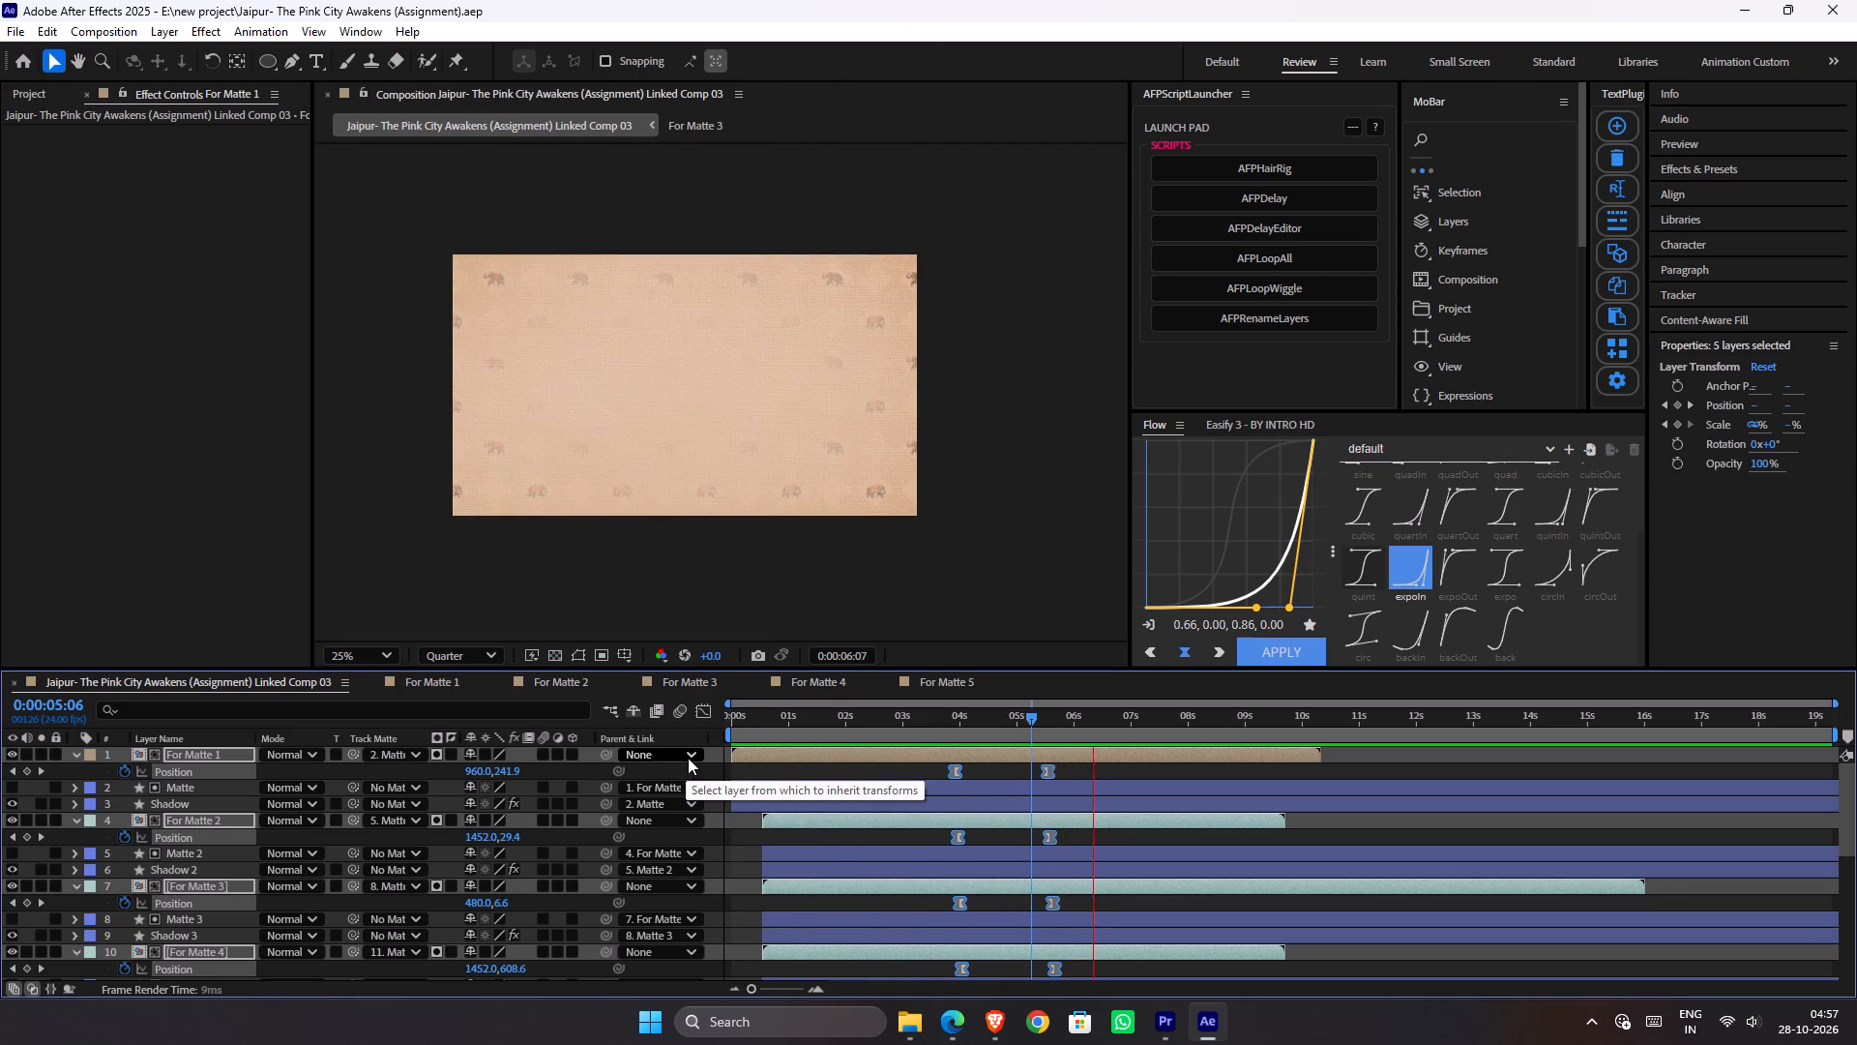
key(space)
drag(853, 719, 717, 744)
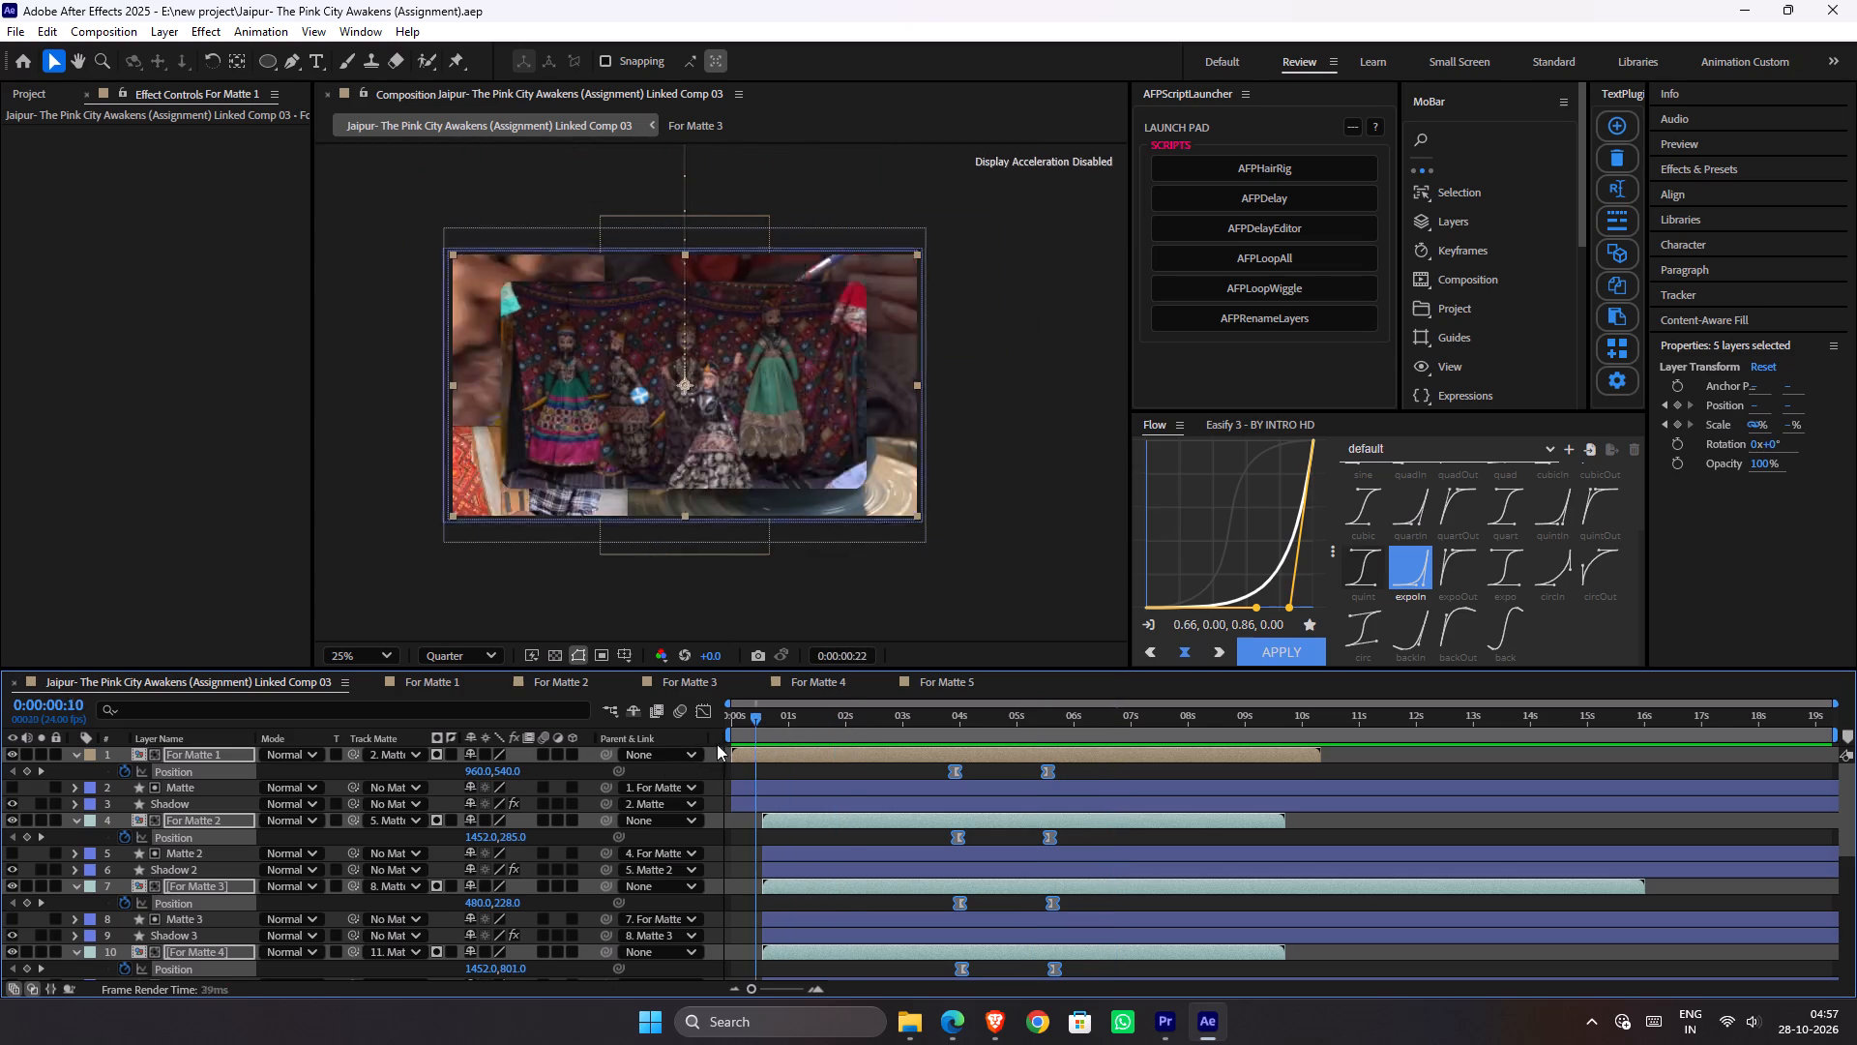
drag(717, 744, 597, 770)
key(space)
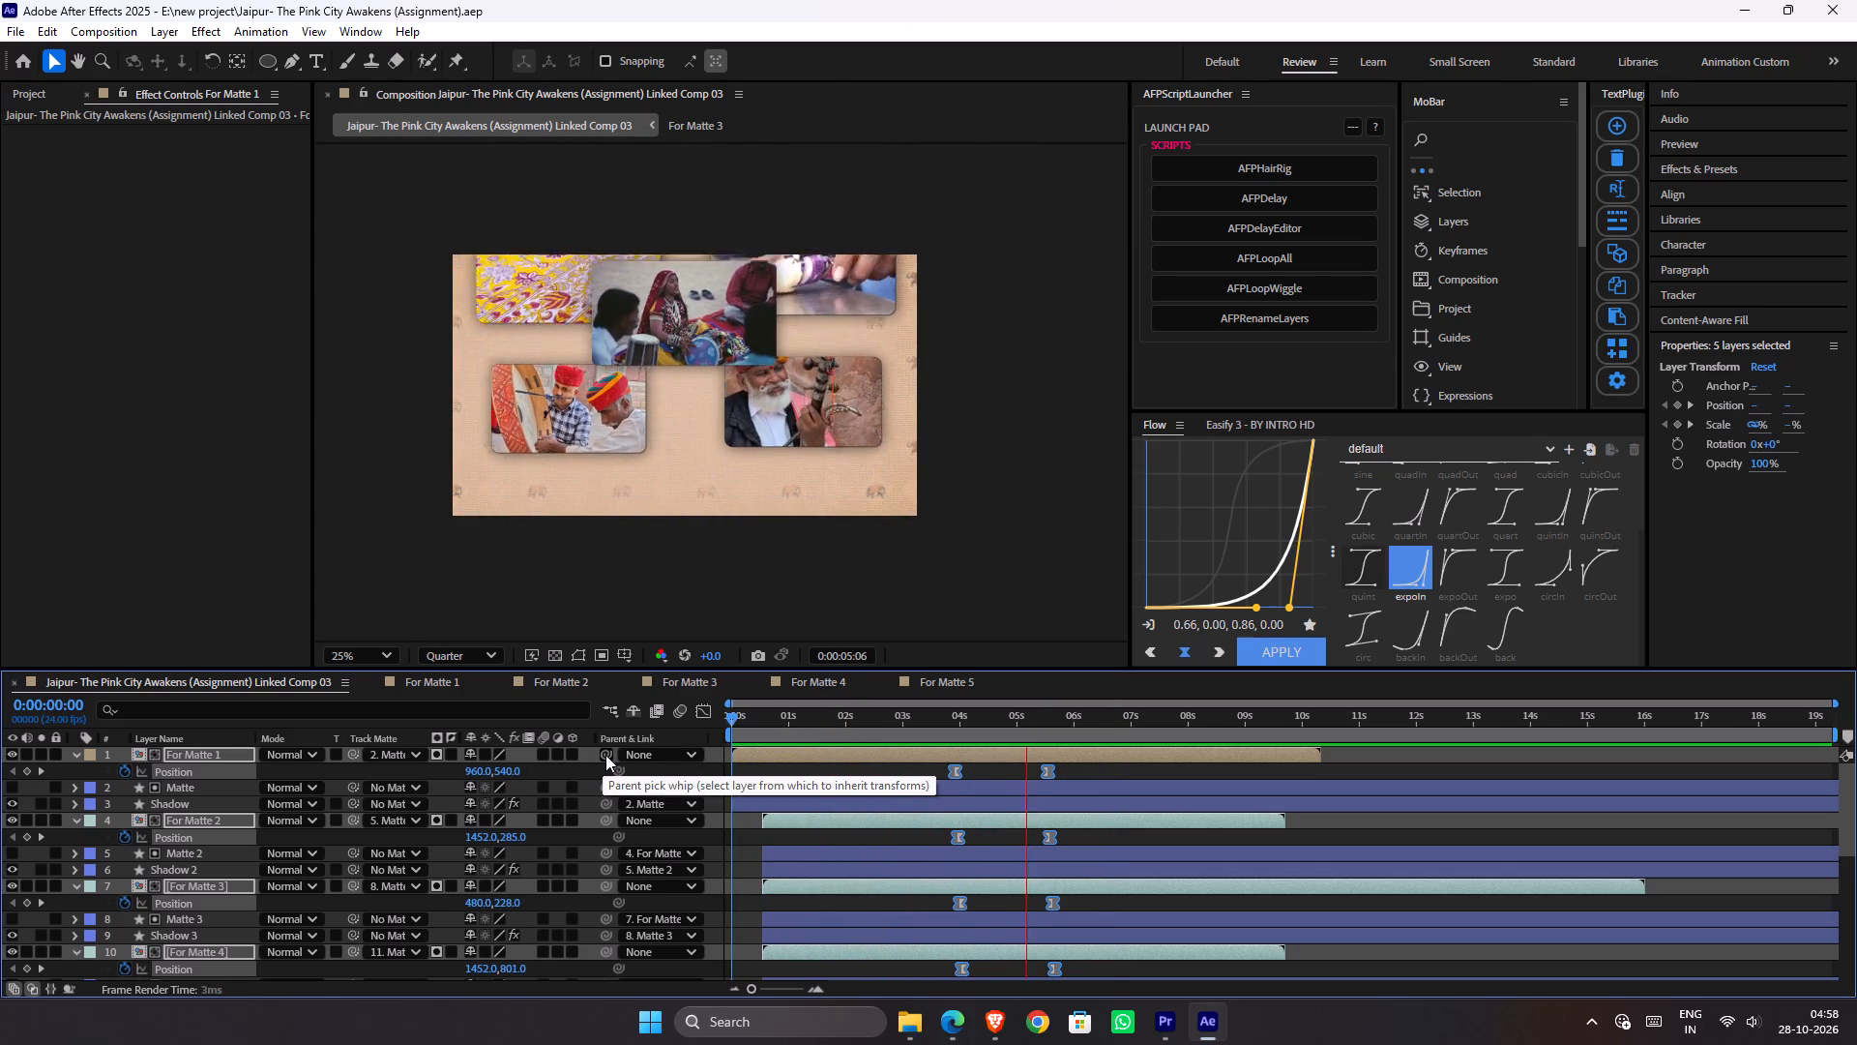
key(space)
key(ctrl+s)
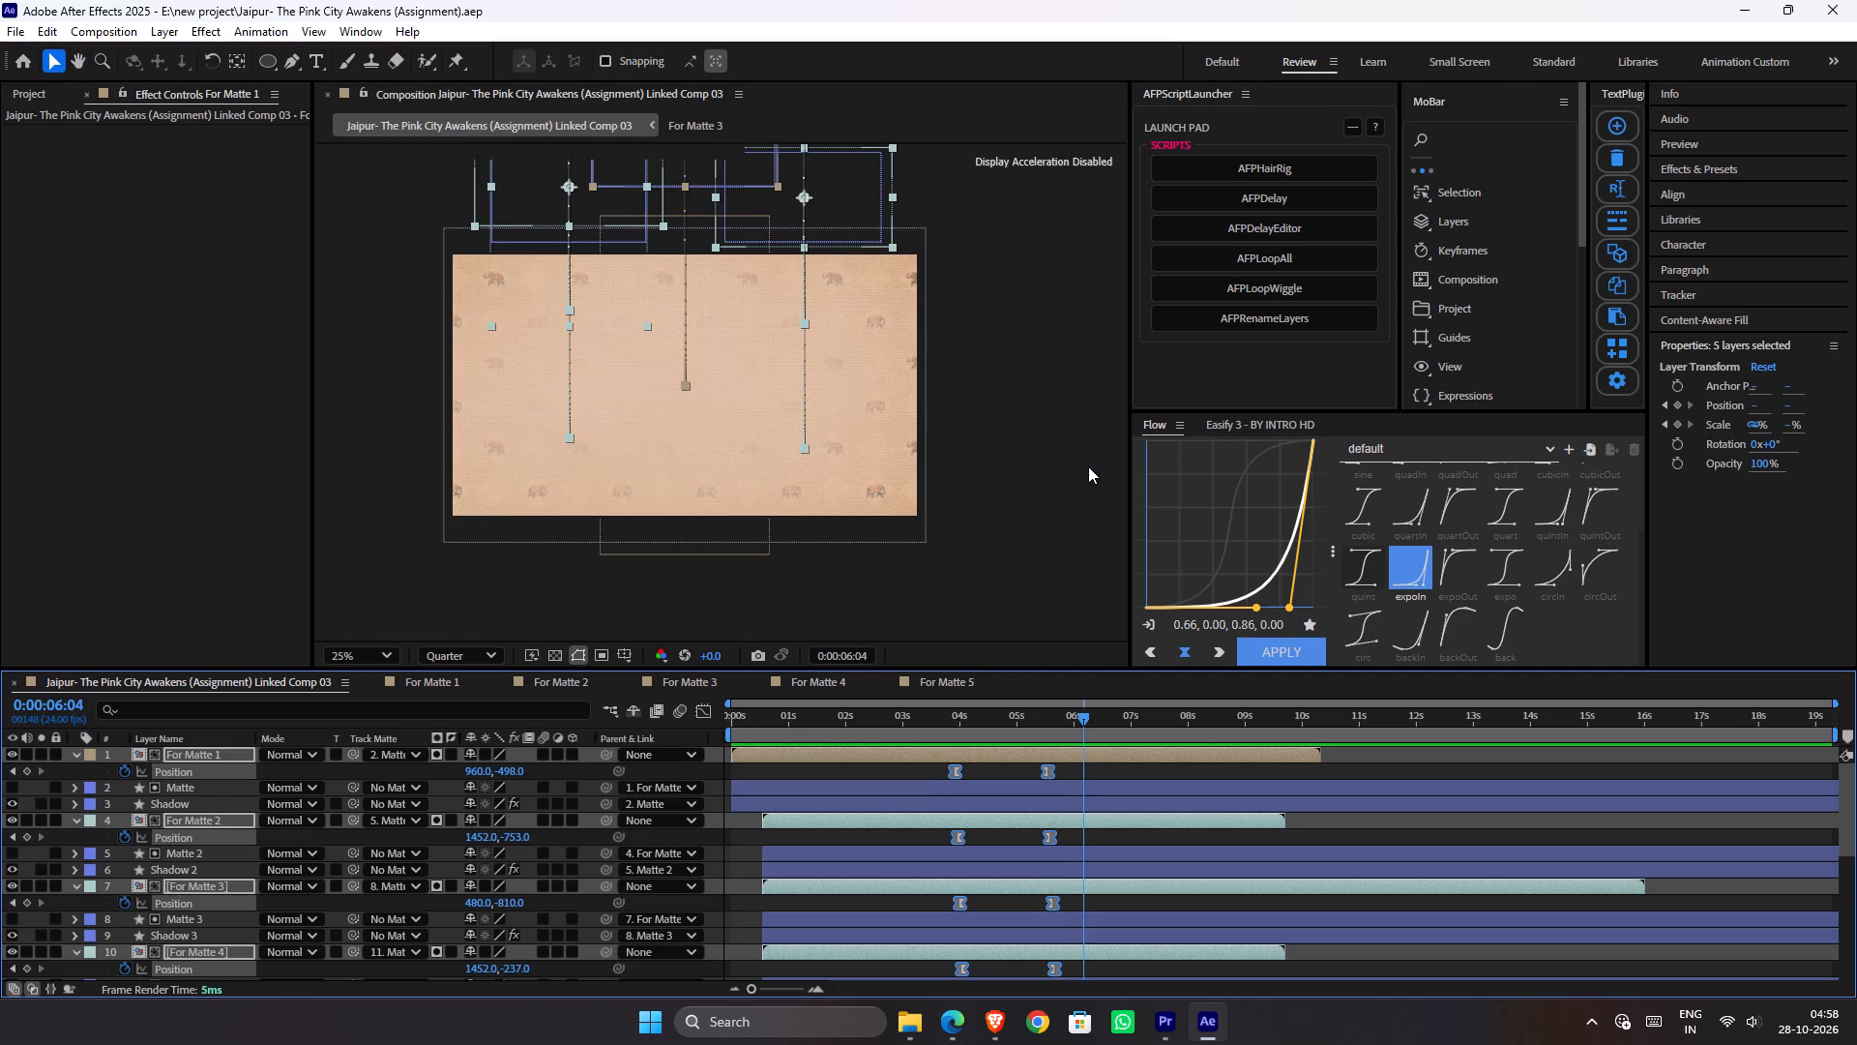
Deselect all layers, play the full composition from the start while checking the background and audio layers, and save.
click(1069, 504)
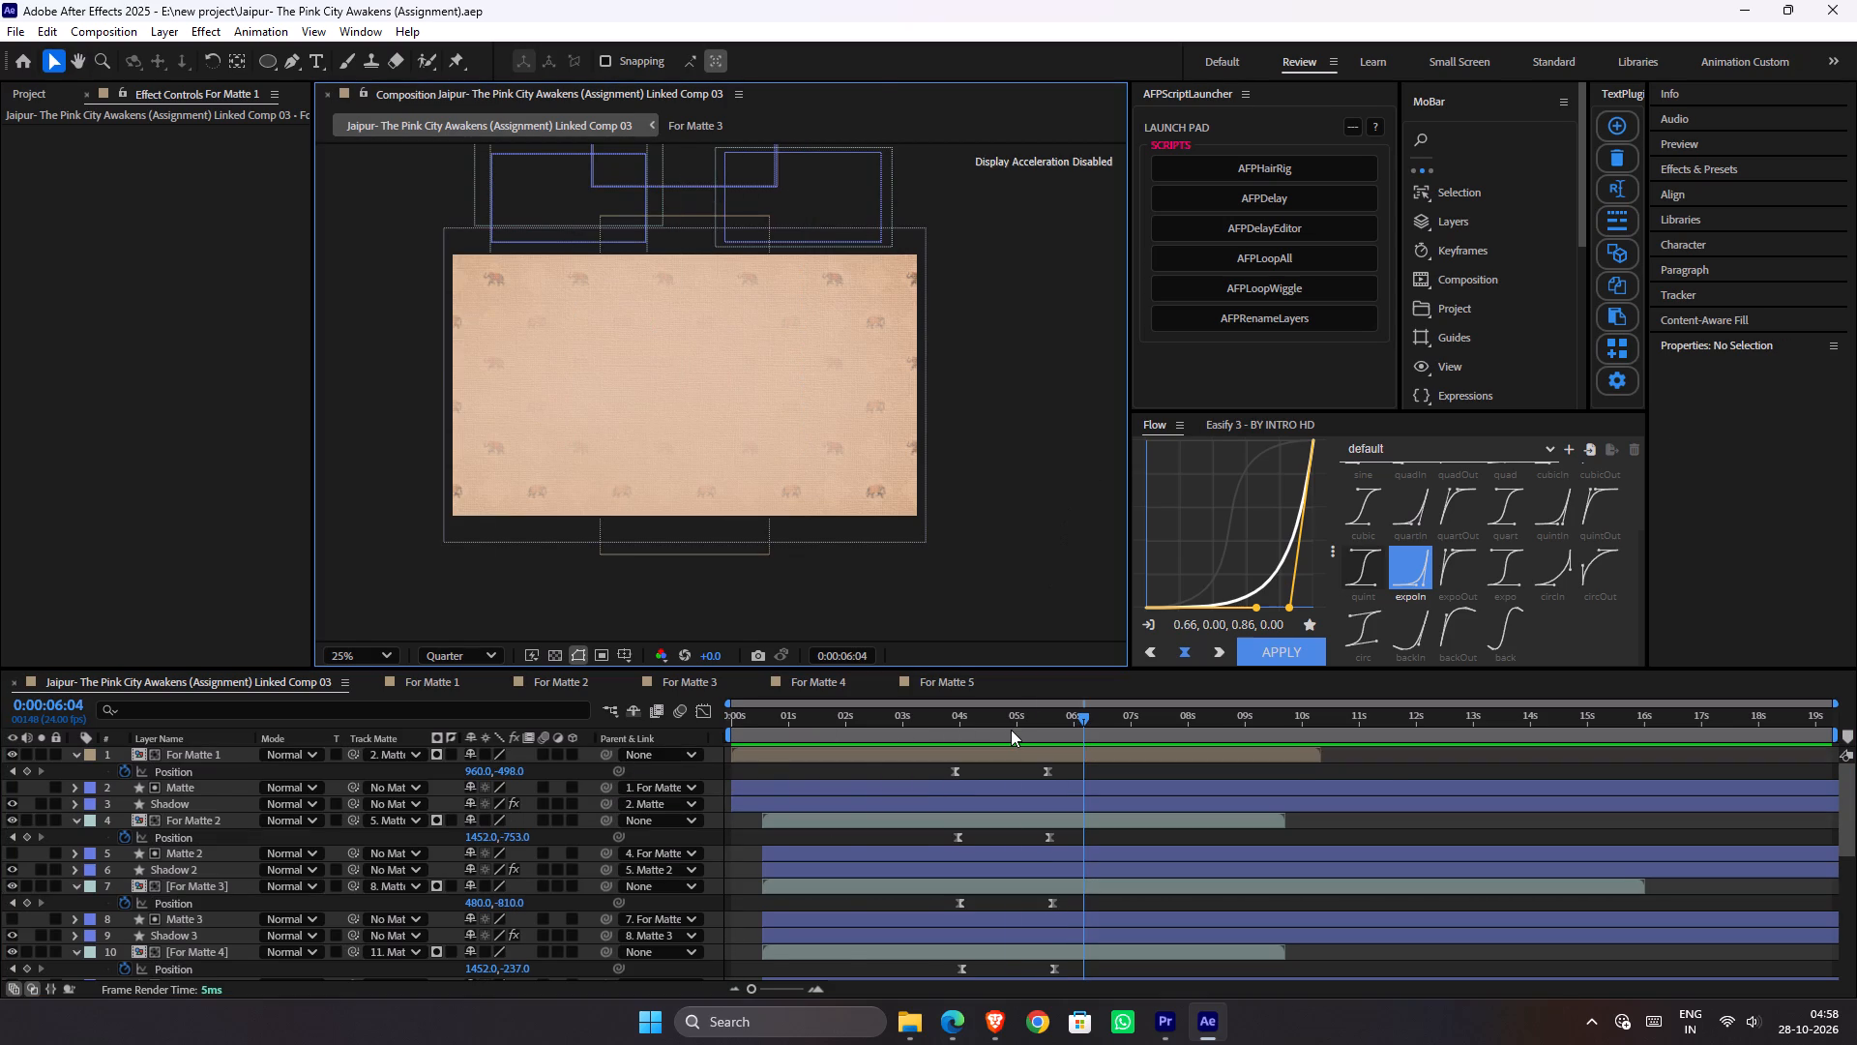
drag(1011, 730, 629, 784)
key(space)
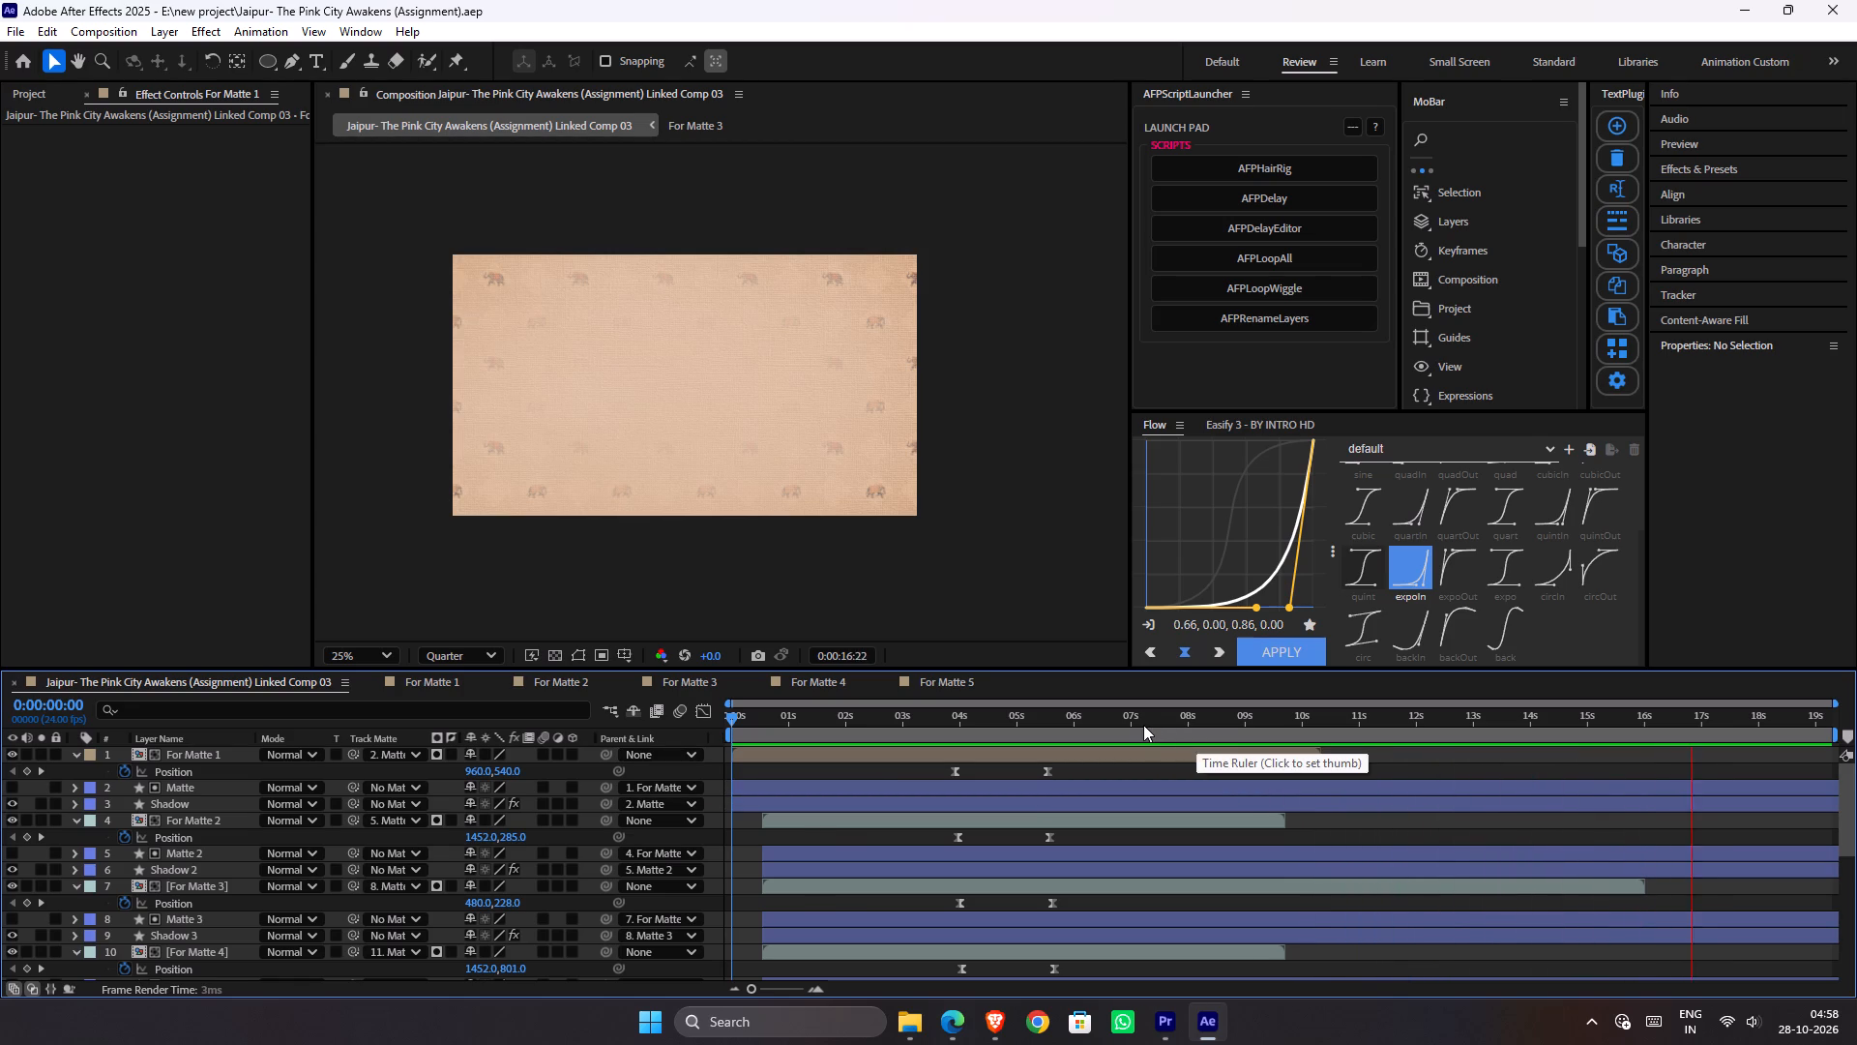
scroll(1524, 831, down, 8)
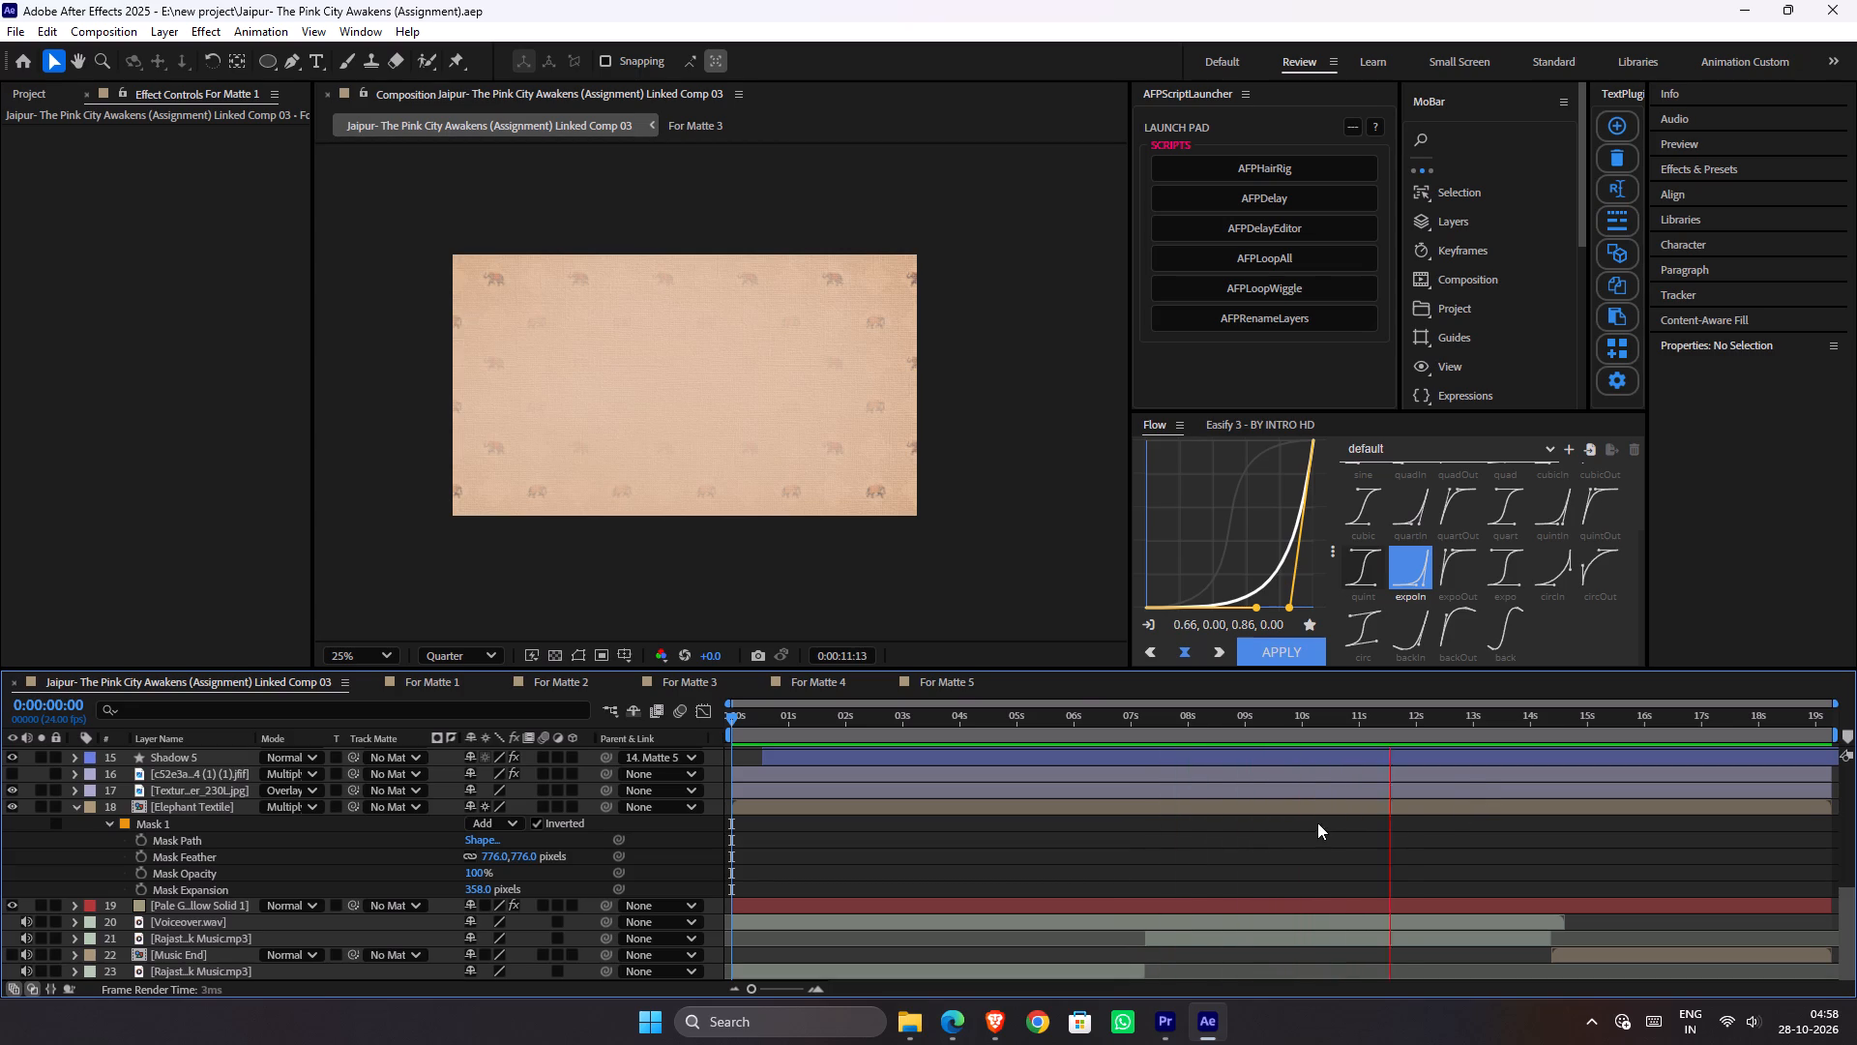
key(space)
key(ctrl+s)
In Premiere Pro, trim the end of the Linked Comp 03 clip on V2 to a 00:00:19:07 duration and save.
click(1152, 1006)
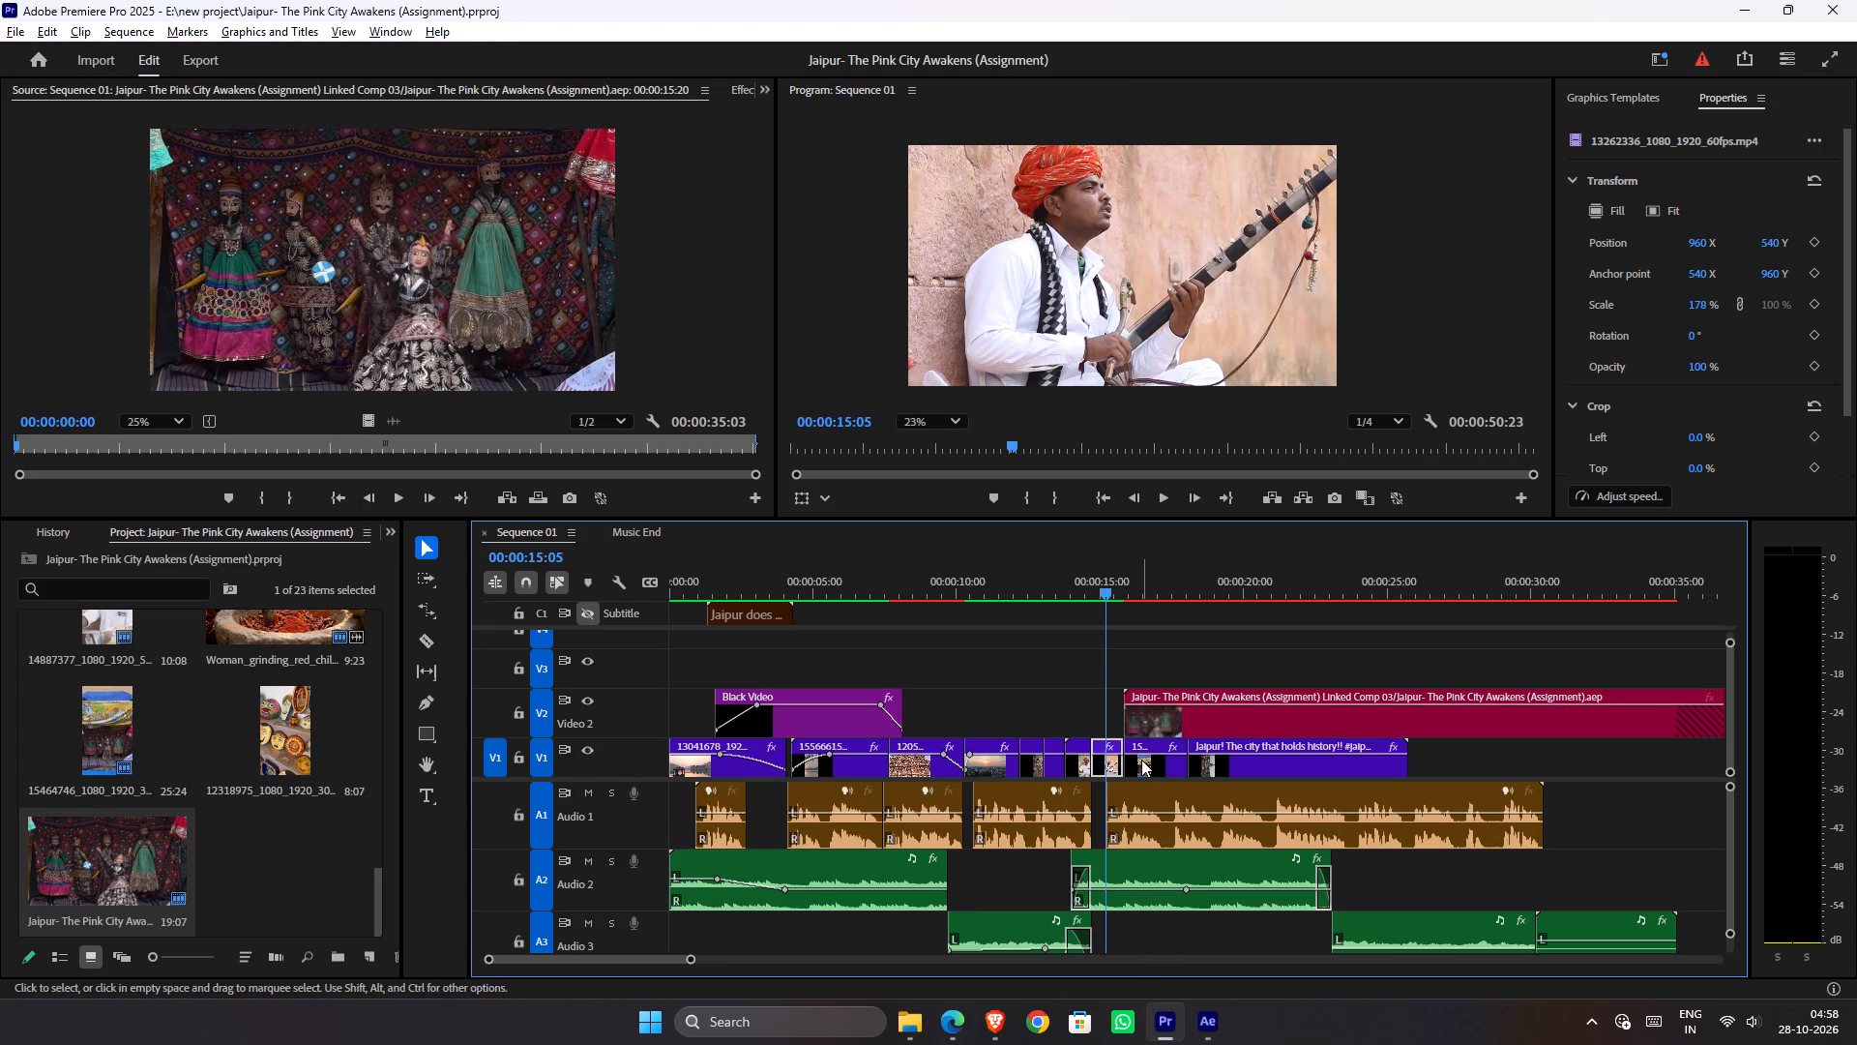
alt+scroll(1174, 758, down, 6)
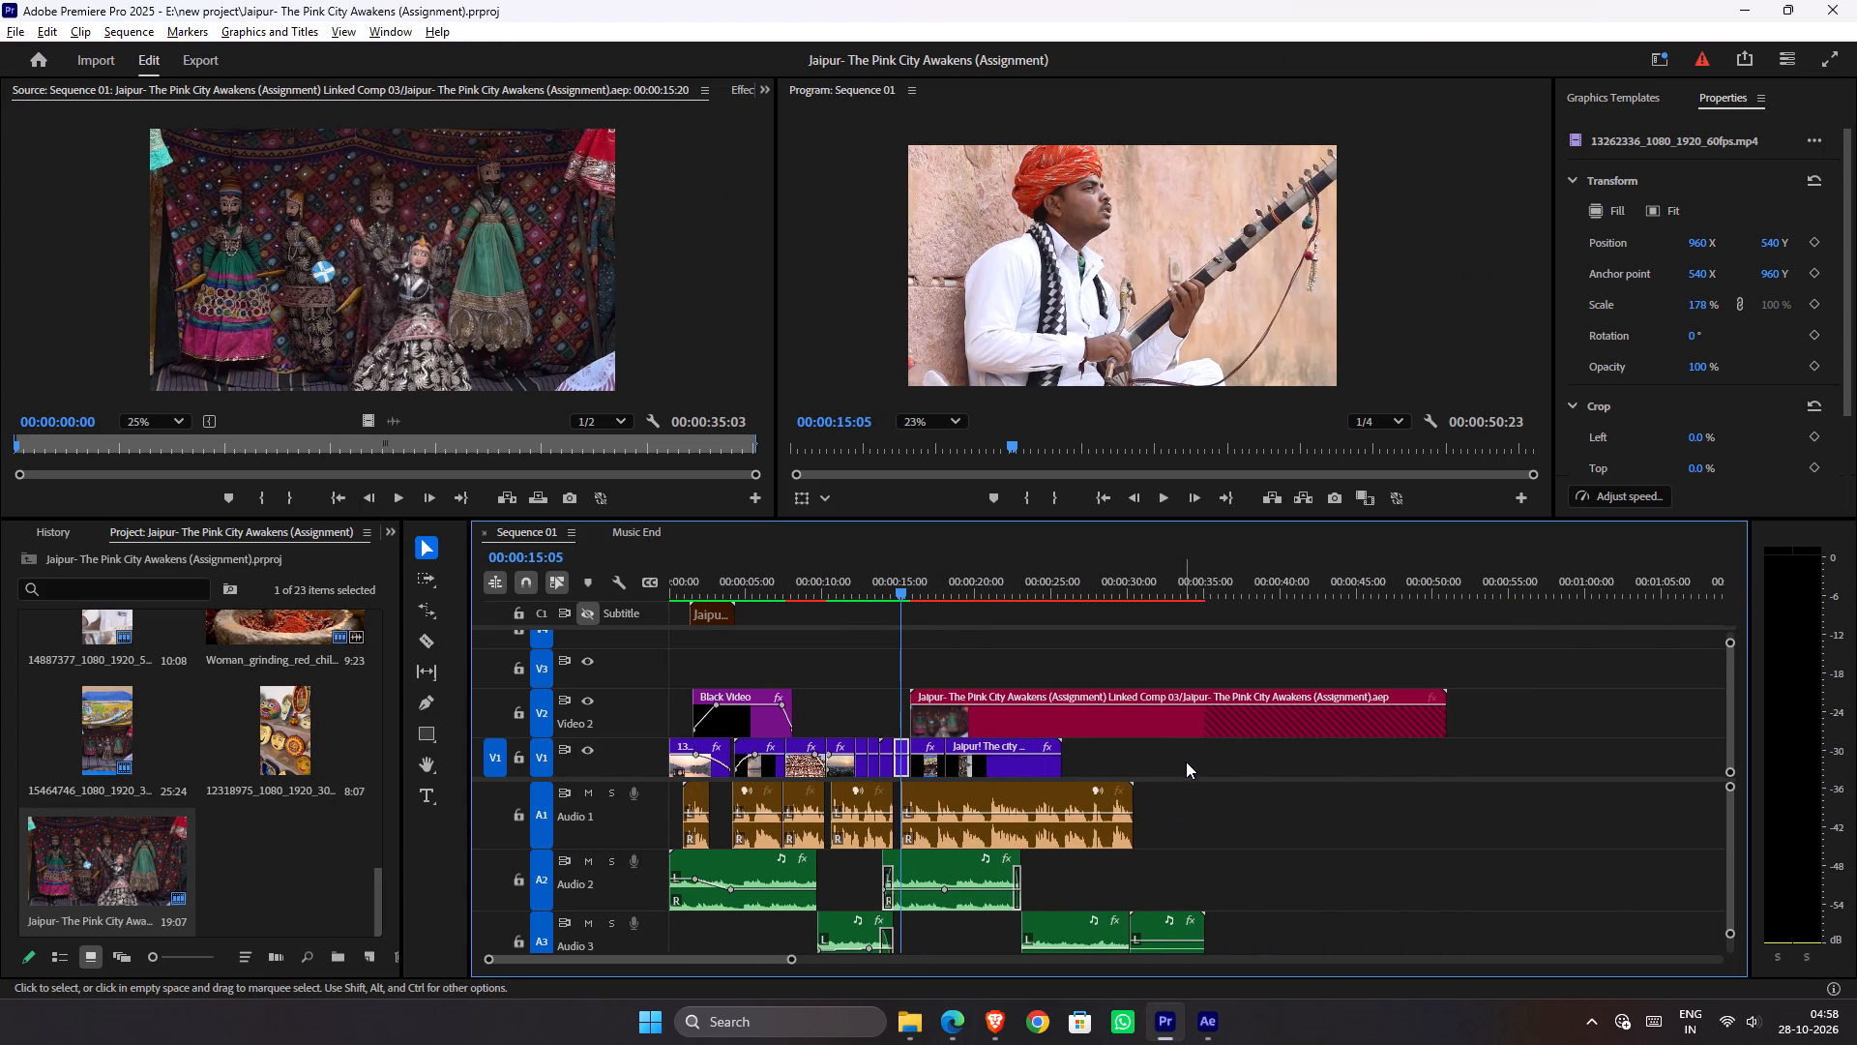
click(1450, 712)
drag(1448, 711, 1236, 752)
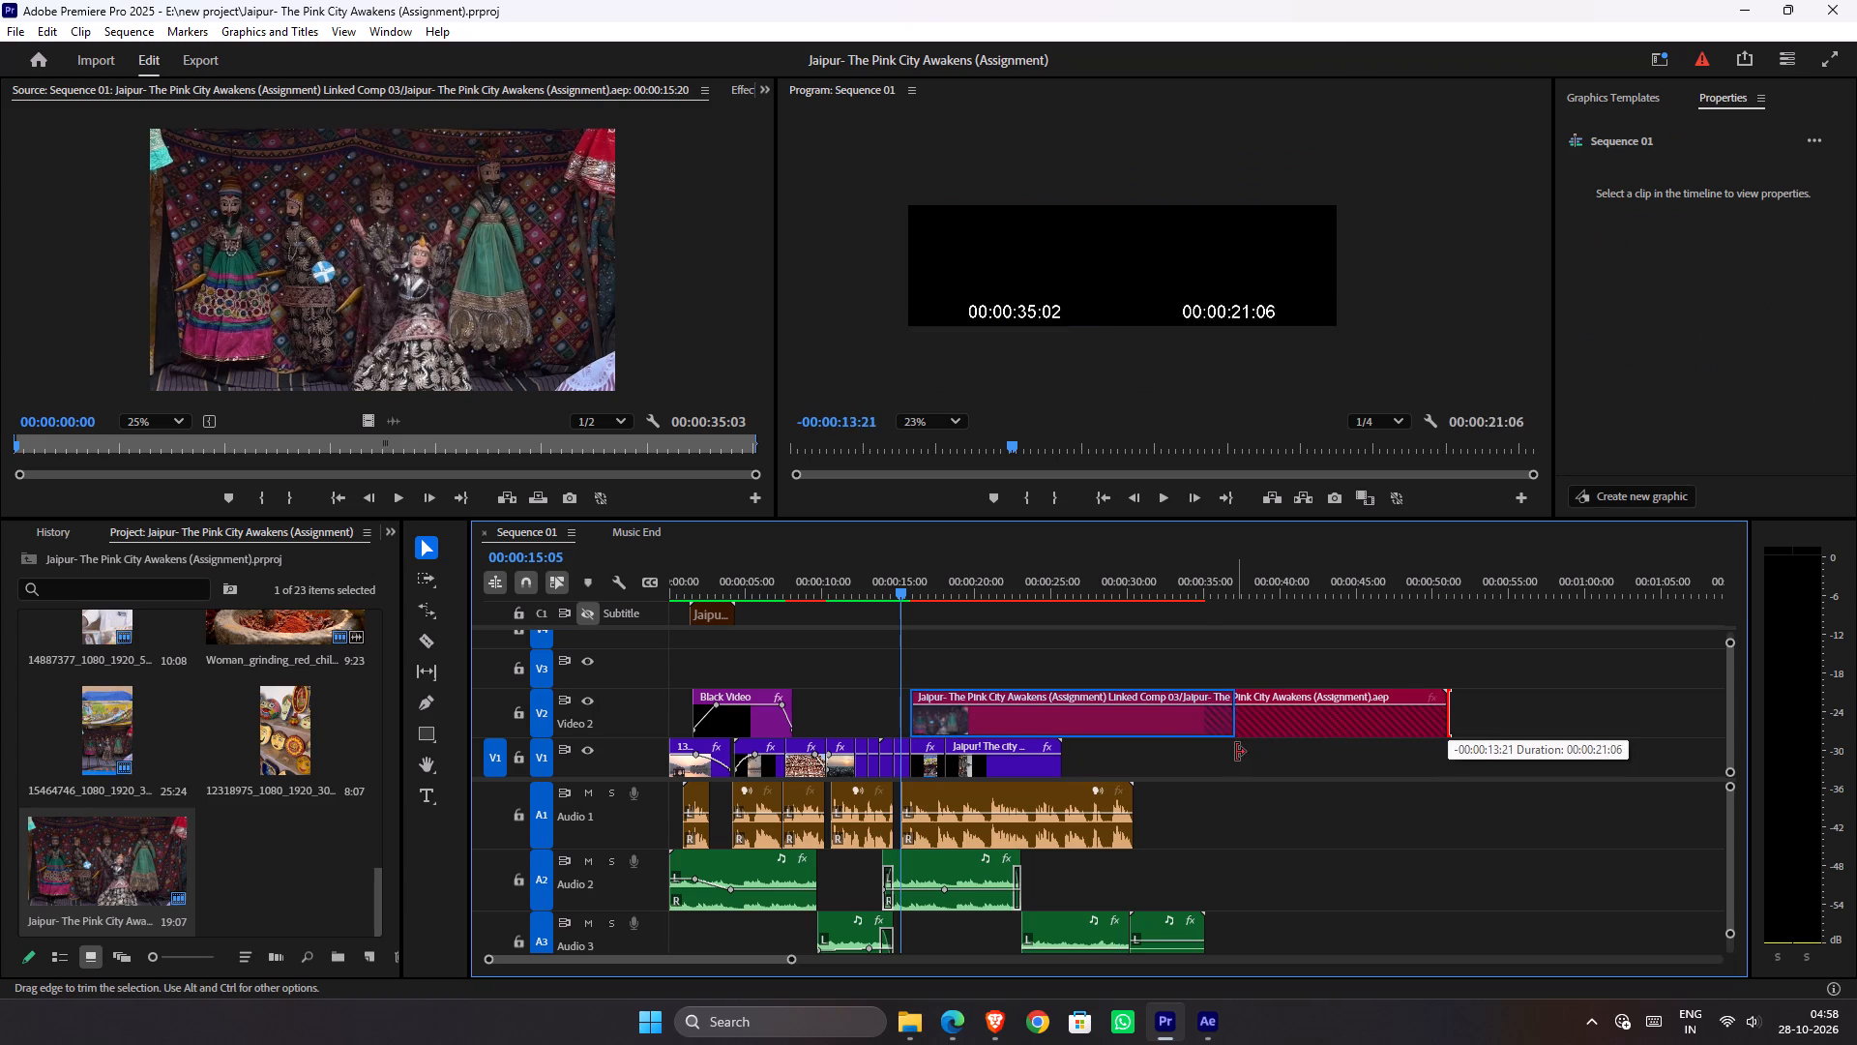
drag(1236, 752, 1206, 744)
drag(1193, 727, 1213, 724)
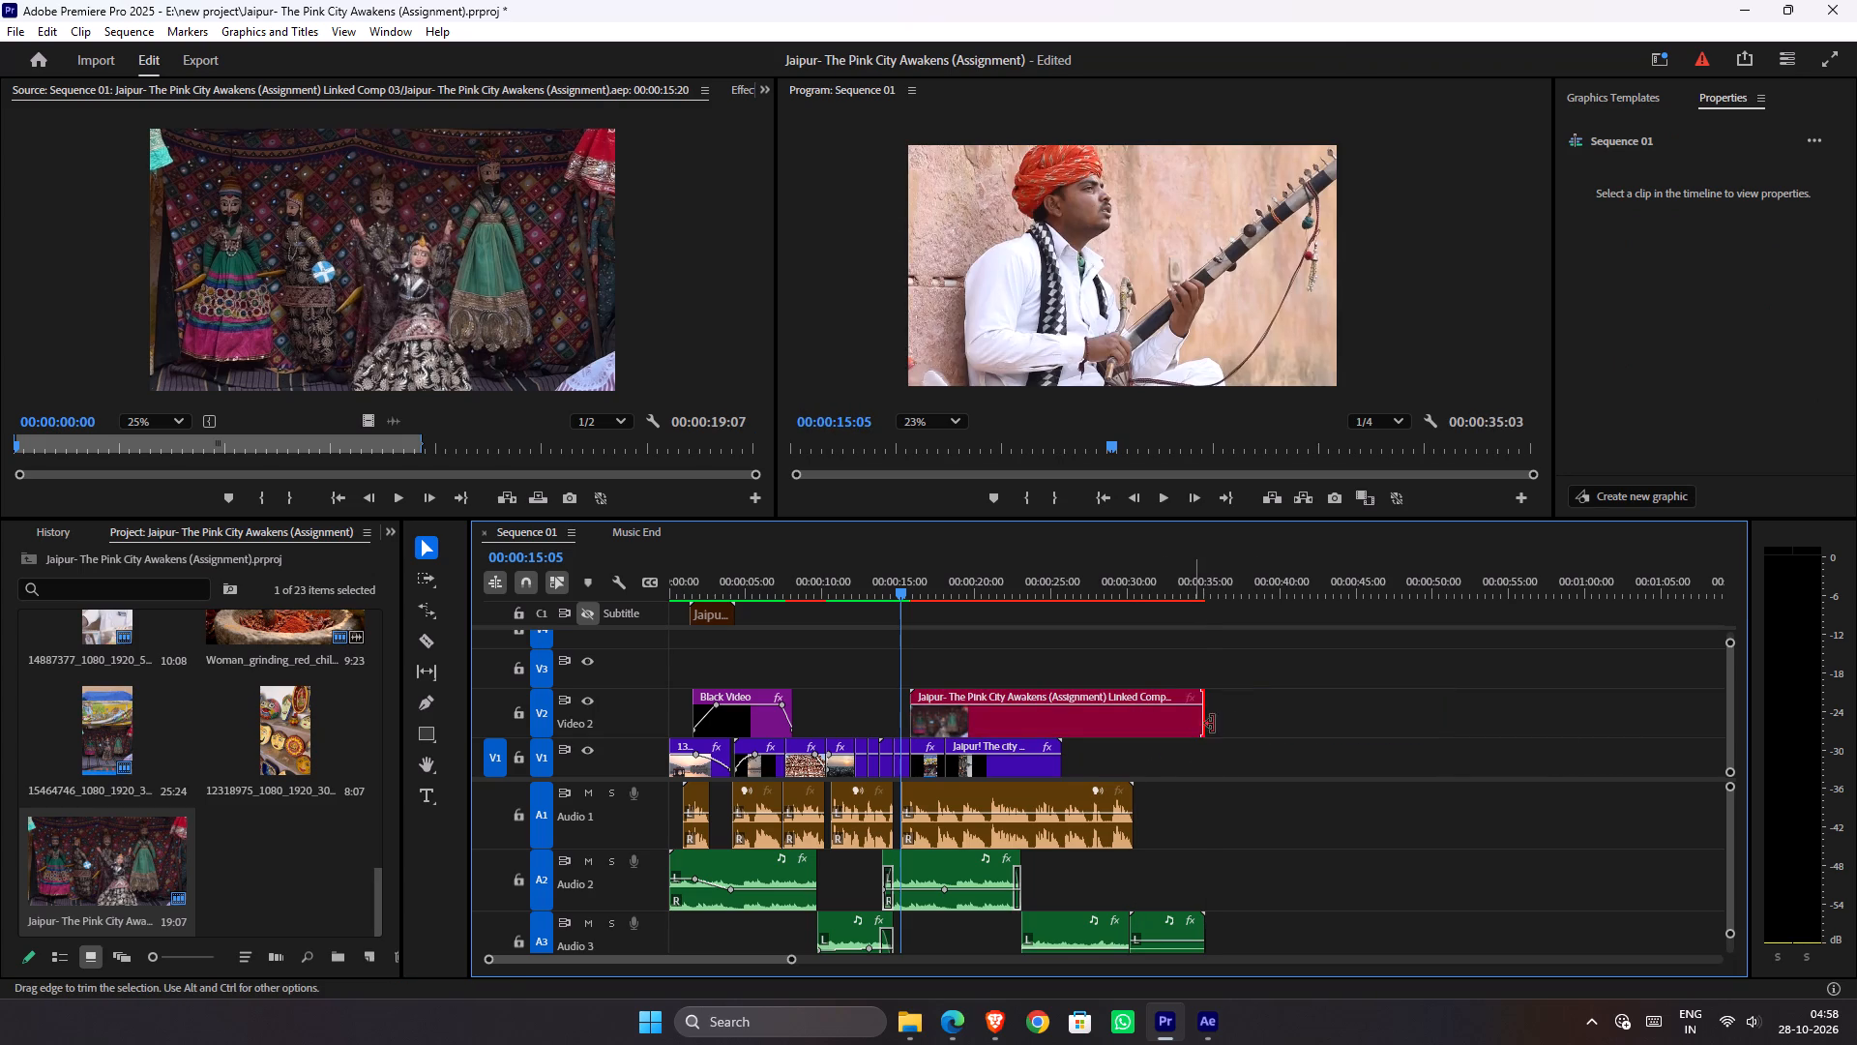
drag(1213, 724, 1300, 718)
click(1309, 726)
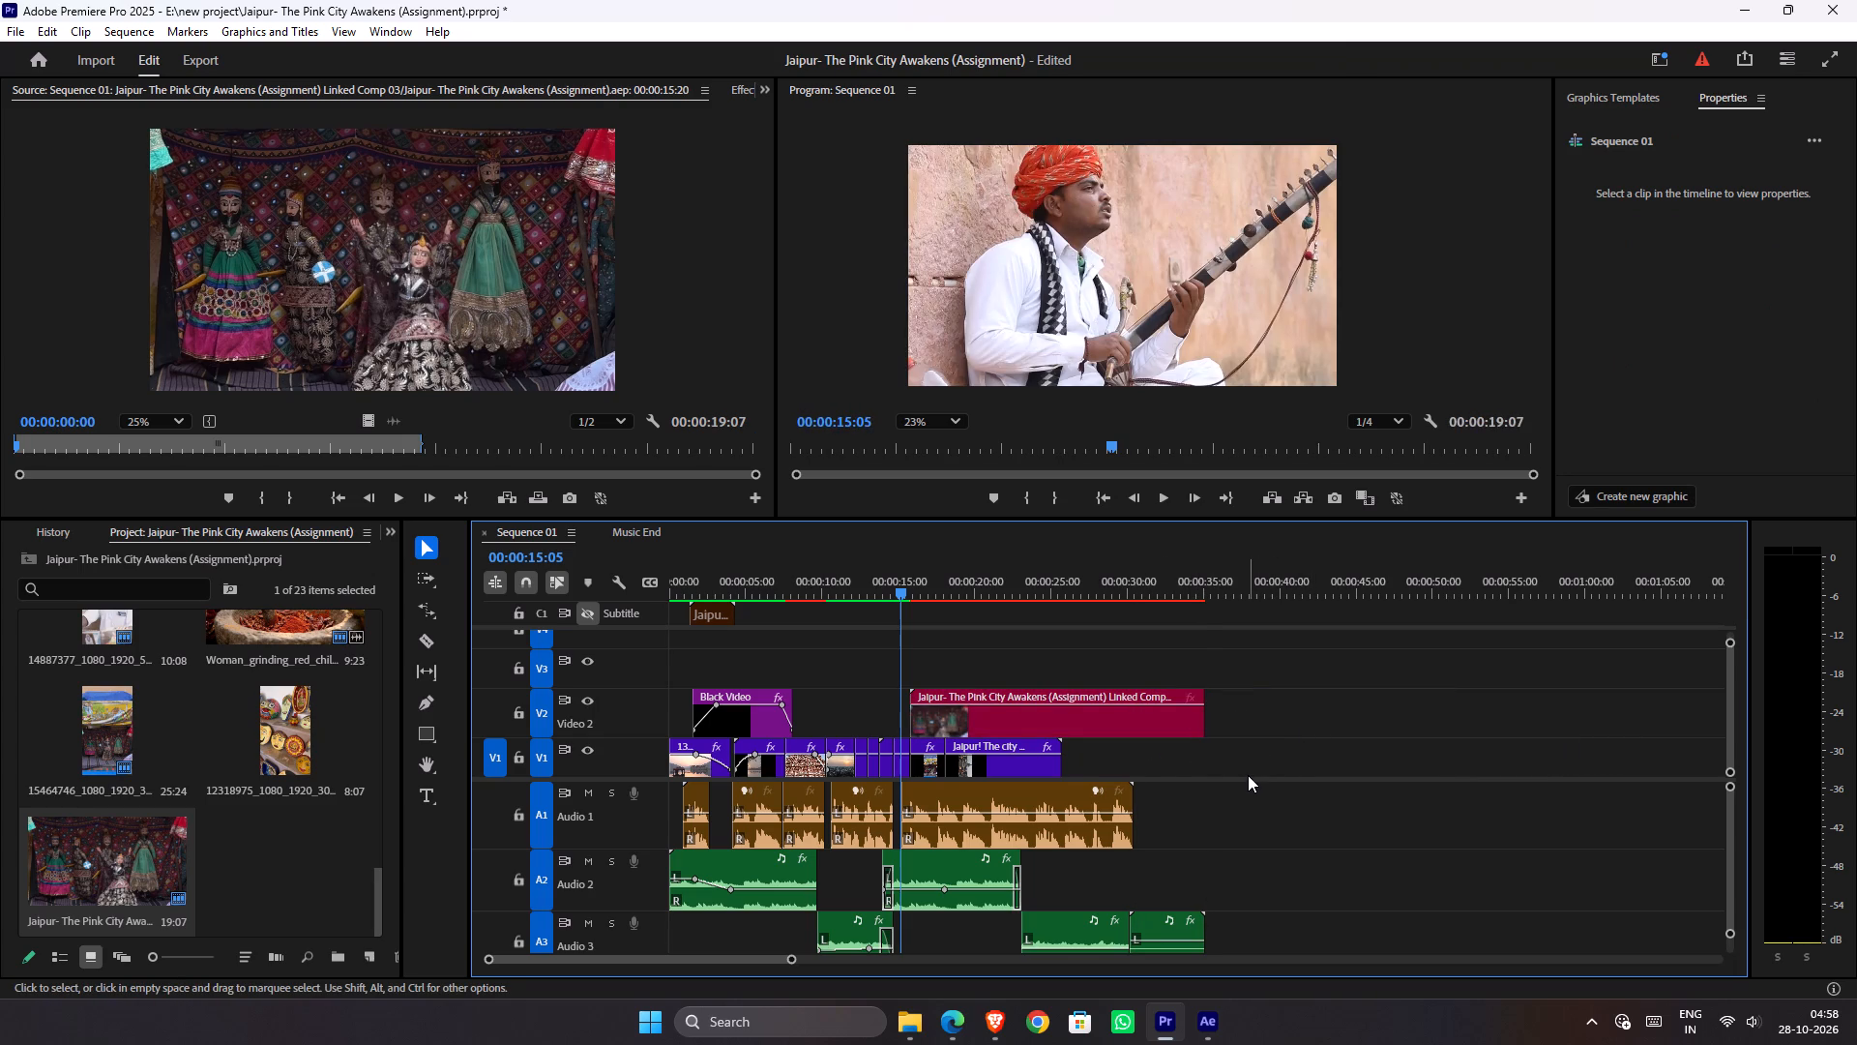
key(ctrl+s)
alt+scroll(1245, 763, down, 1)
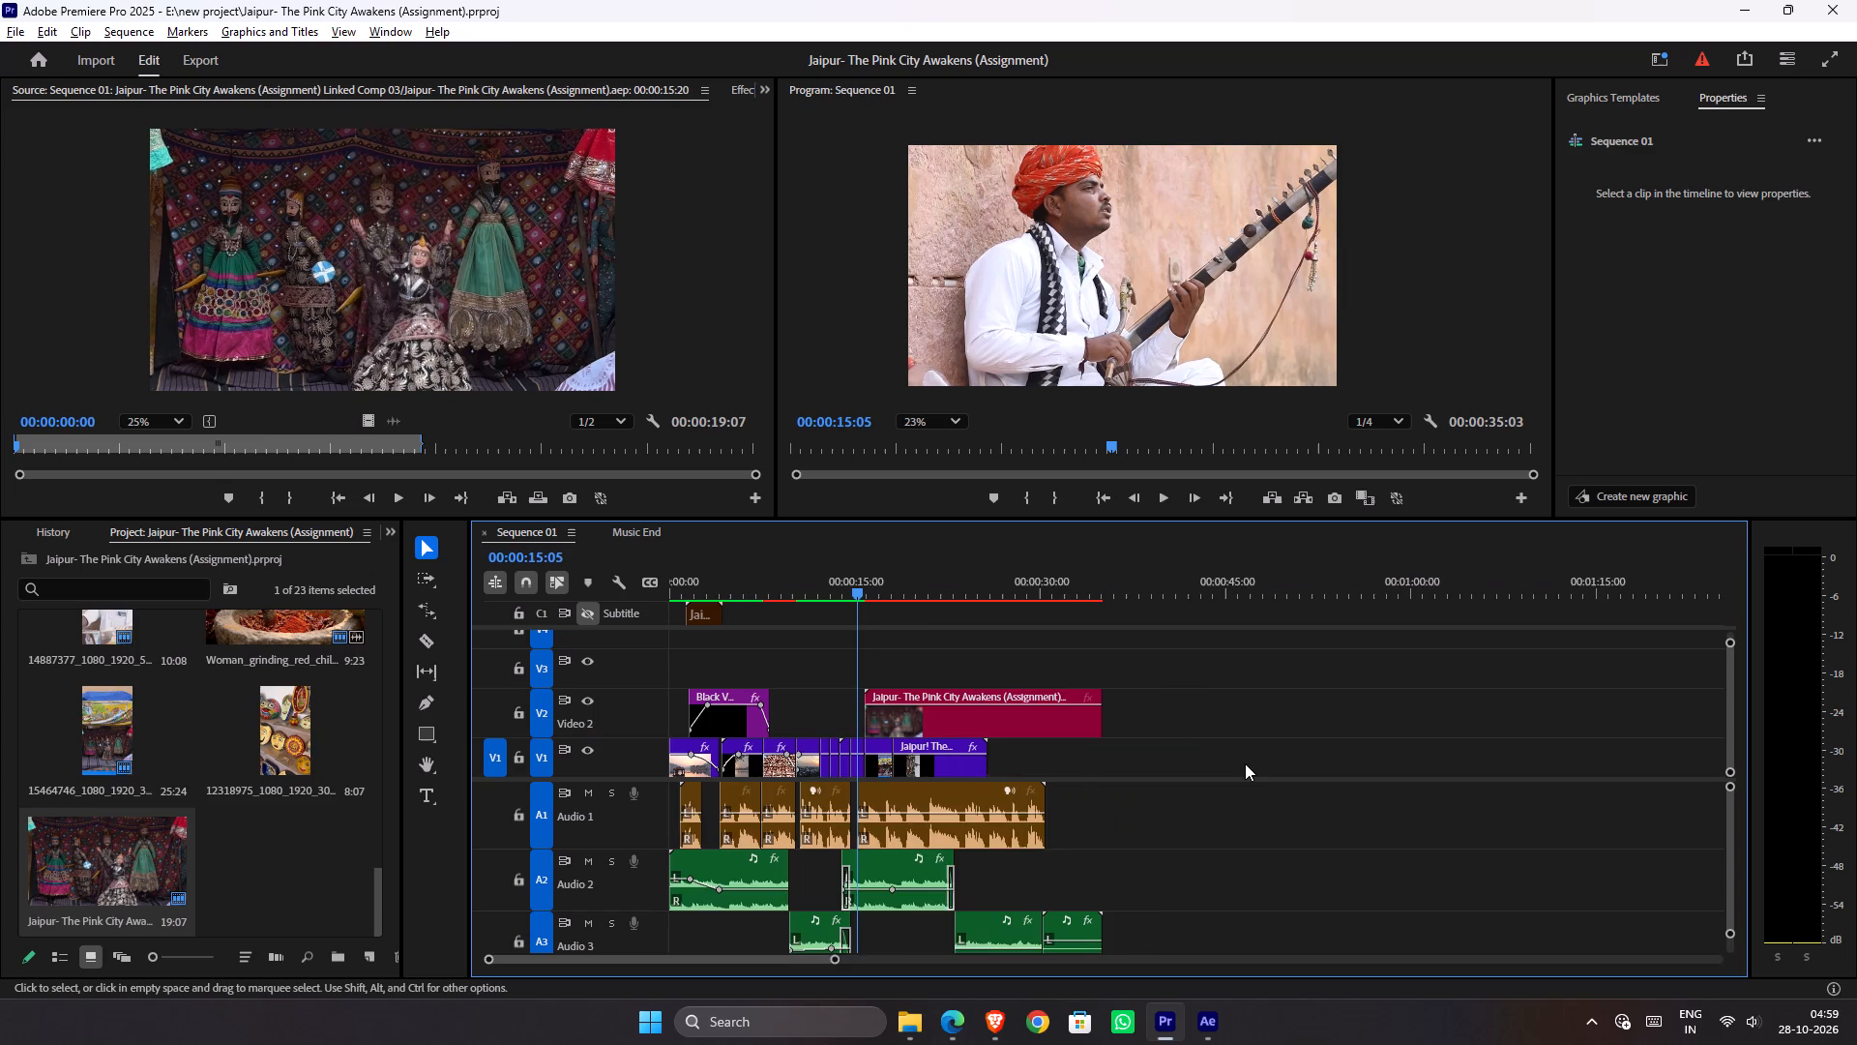
alt+scroll(1245, 763, down, 2)
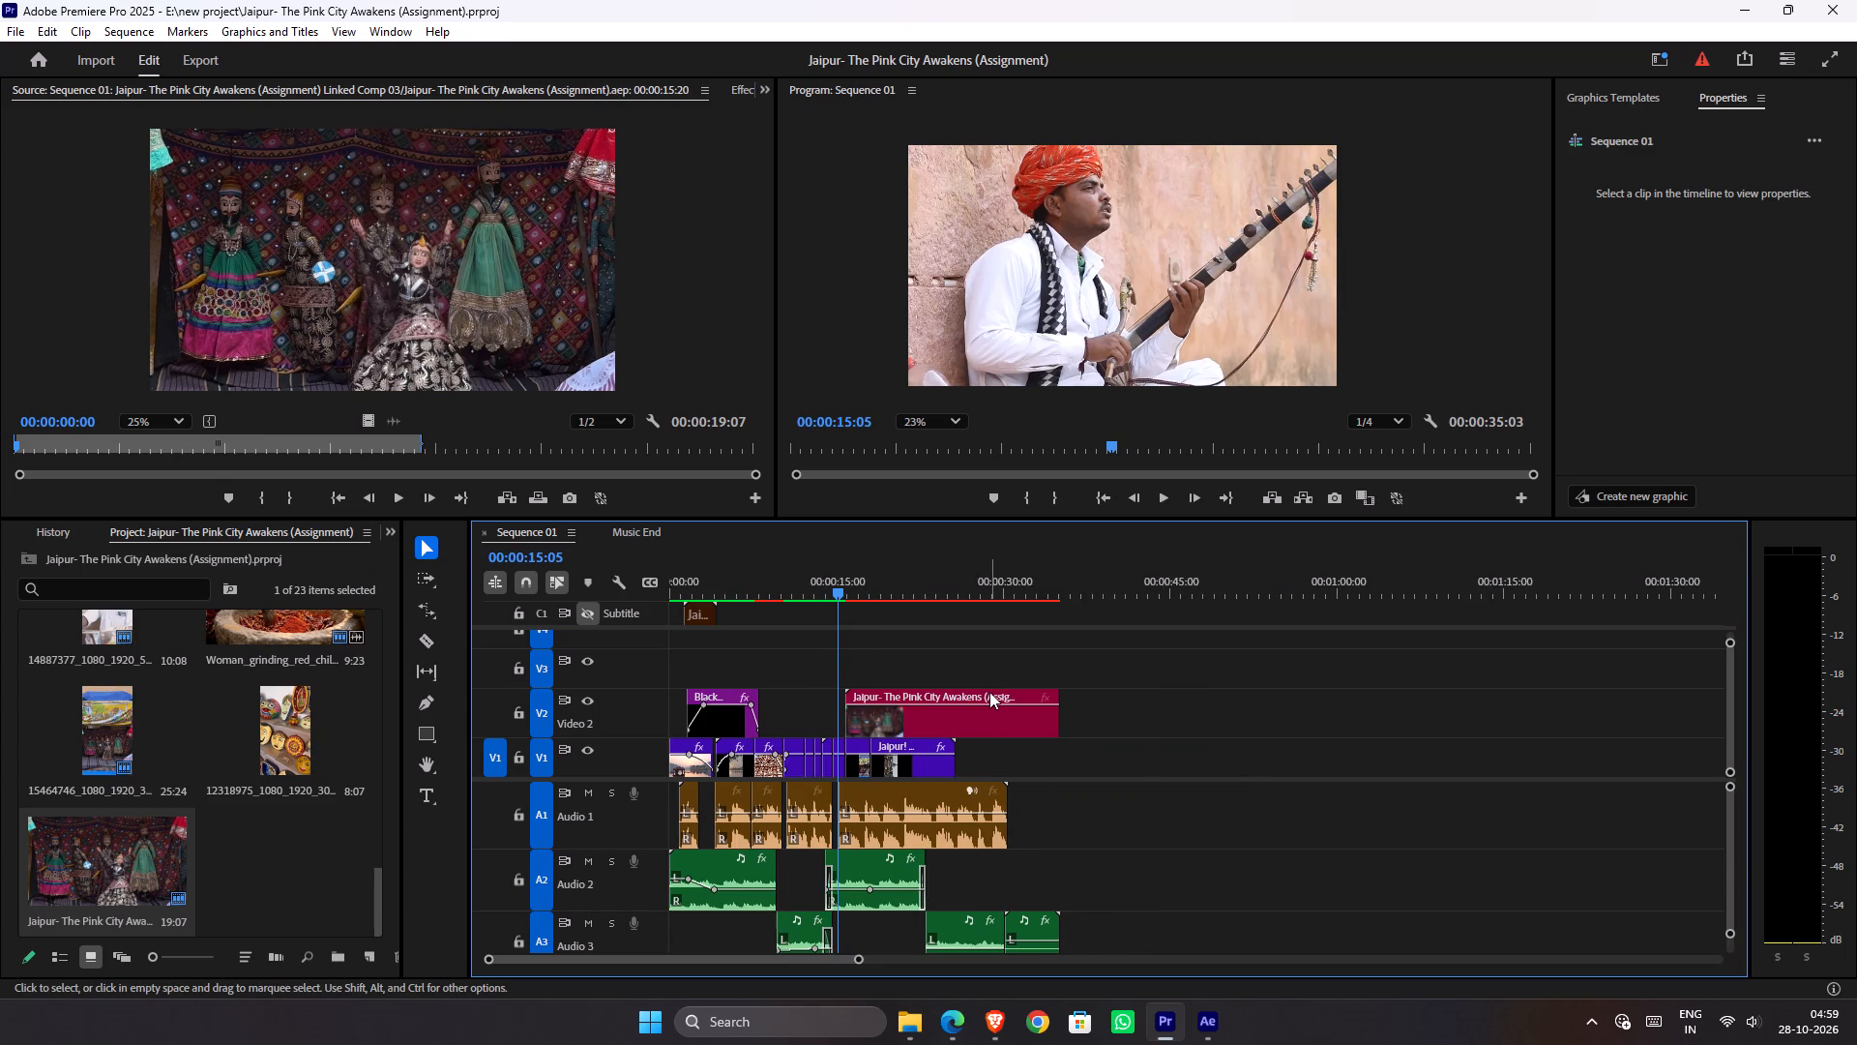
key(space)
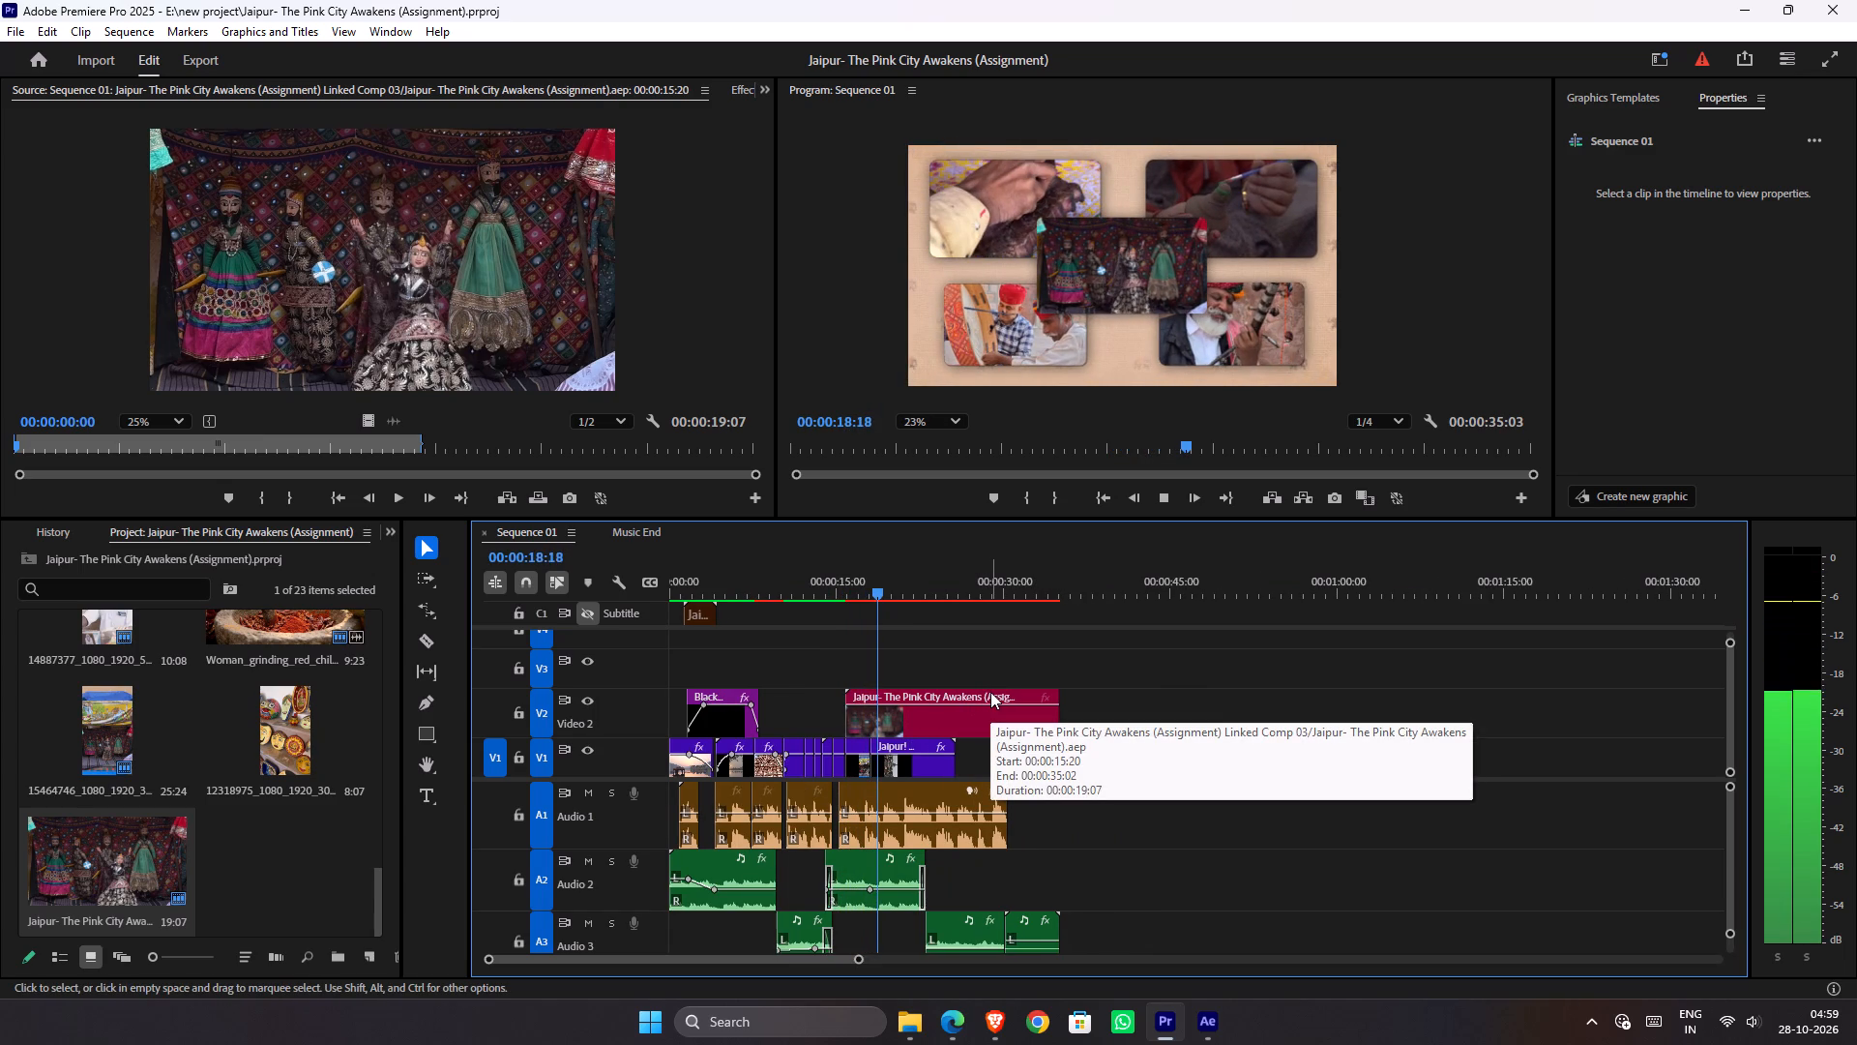
key(space)
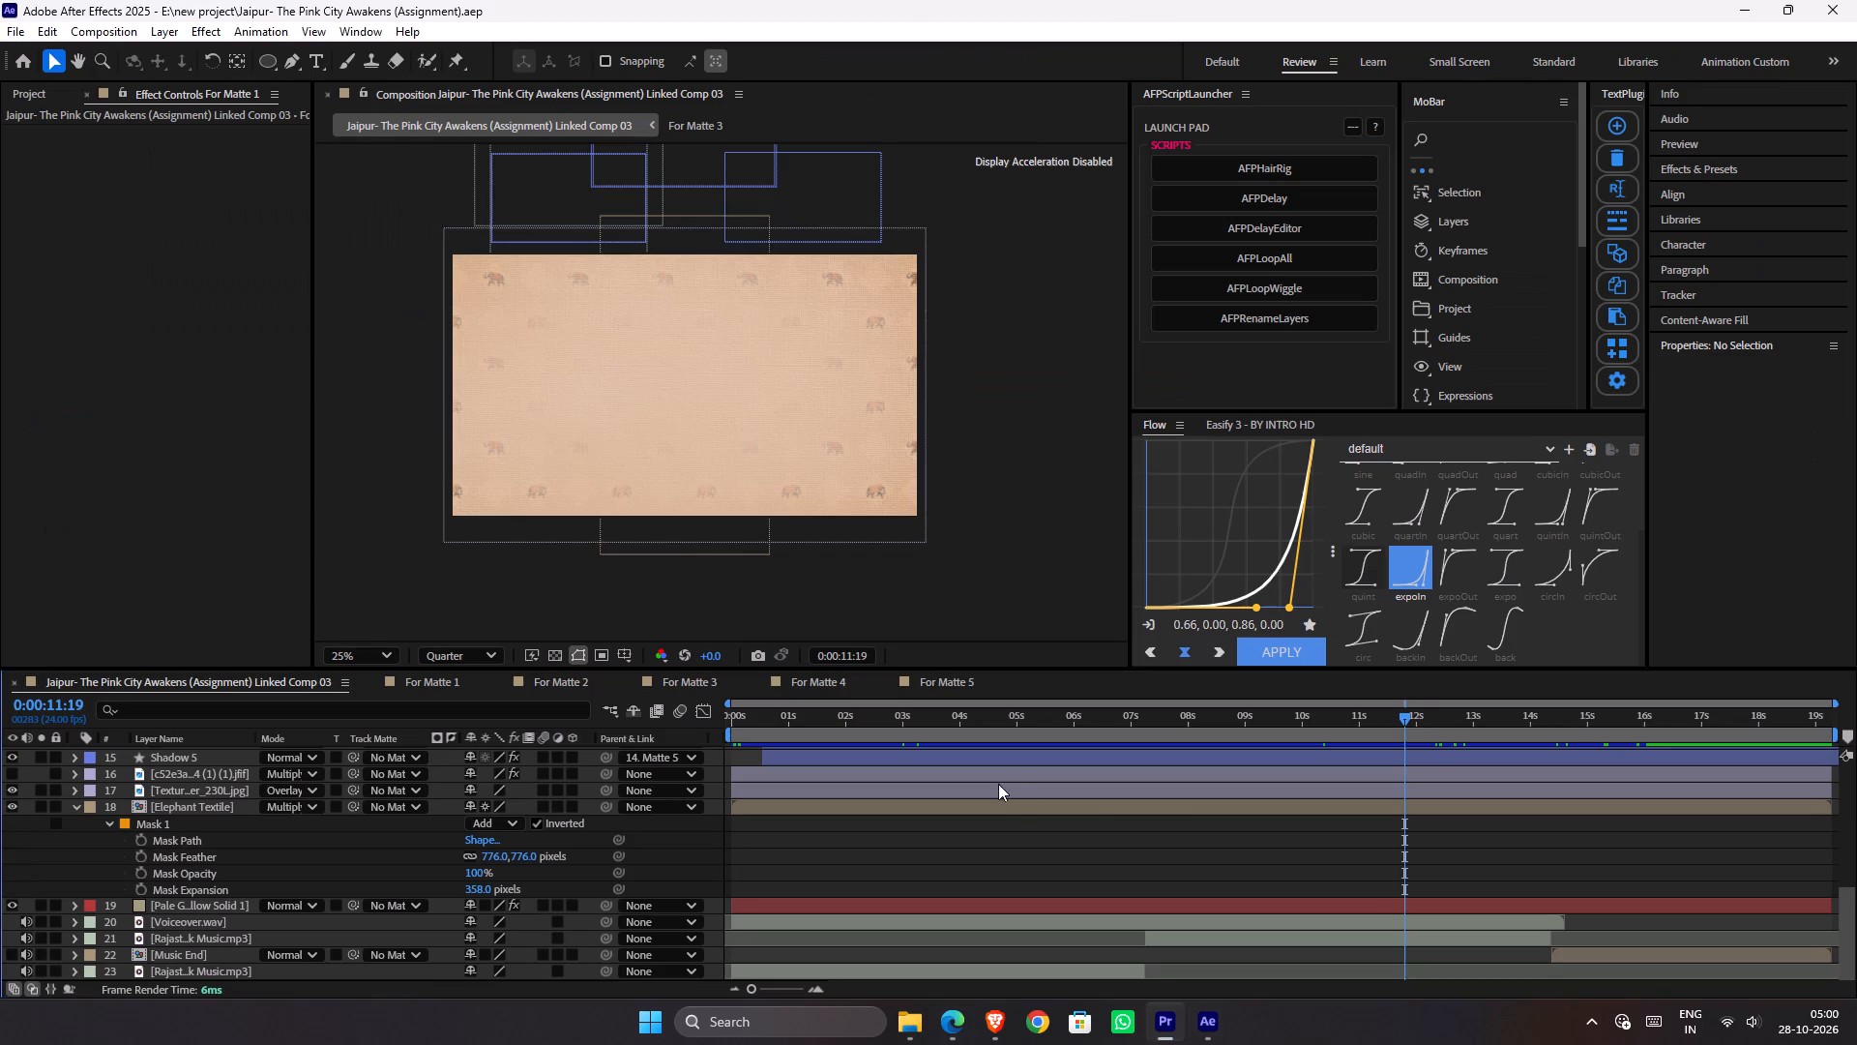
drag(1229, 721, 575, 800)
key(space)
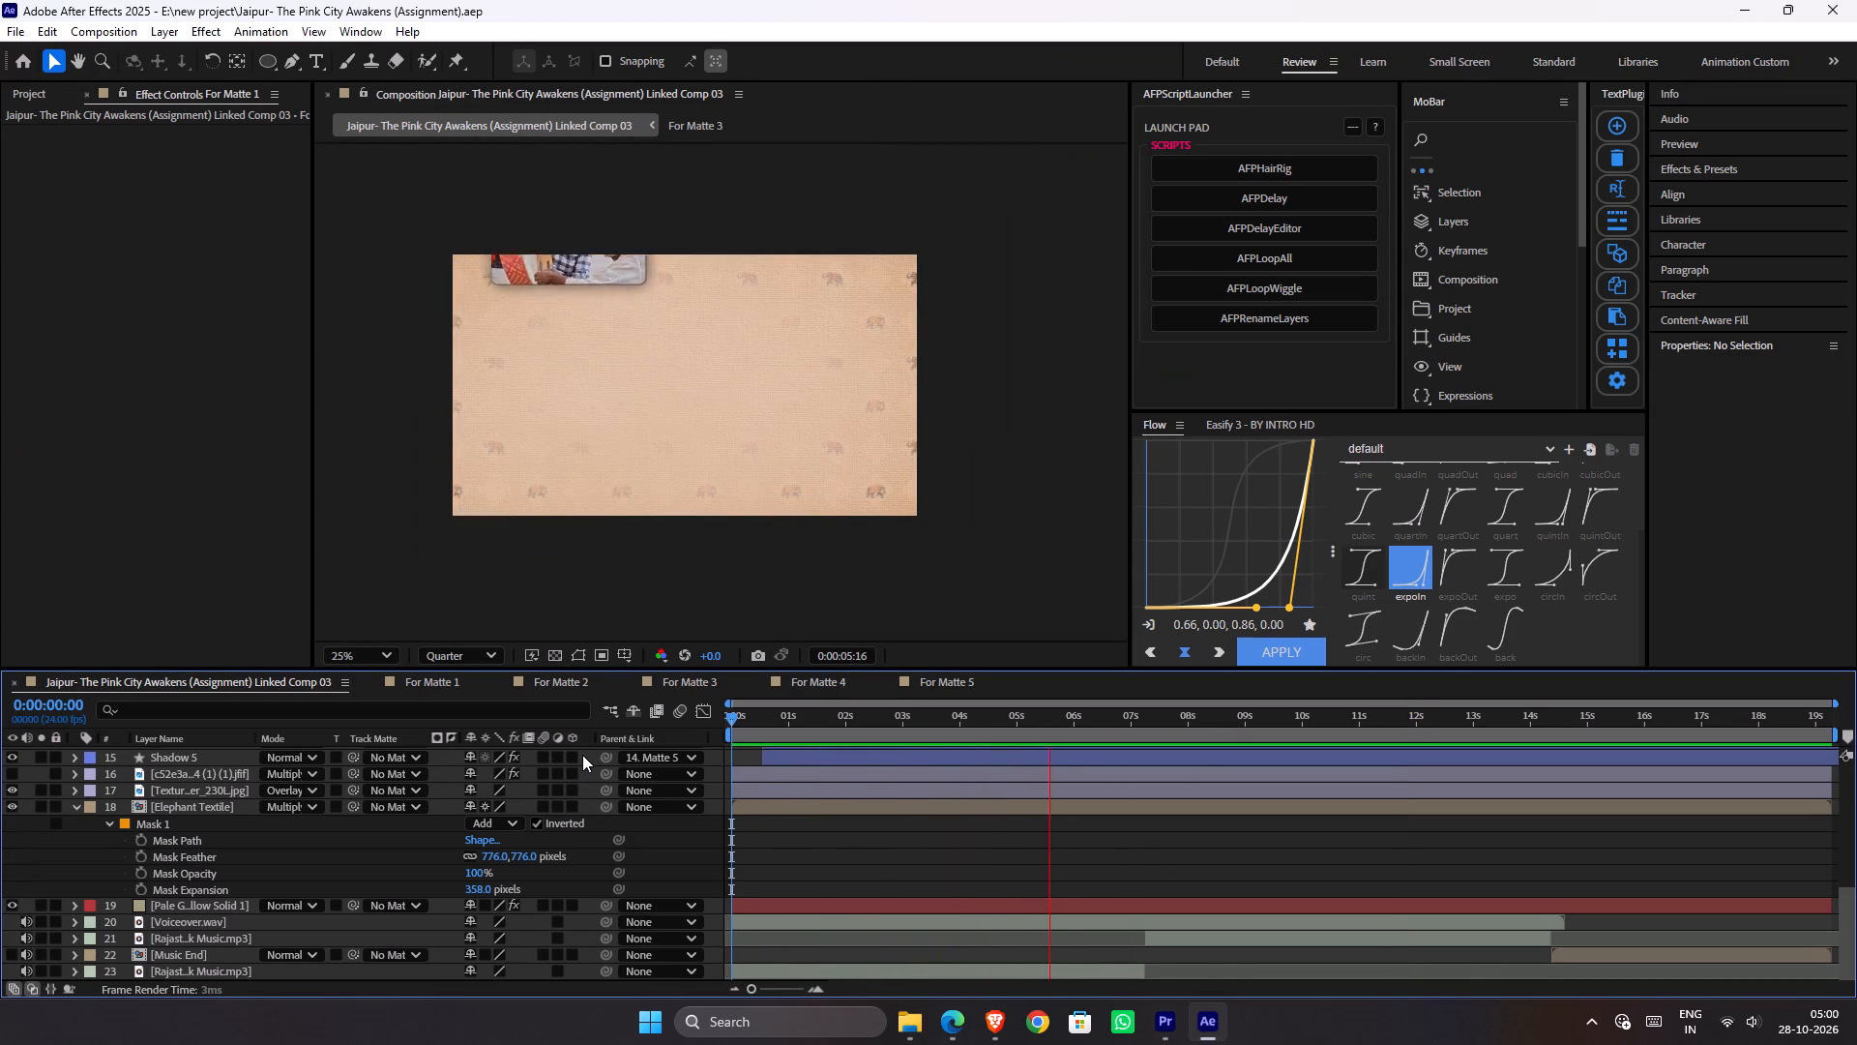
key(space)
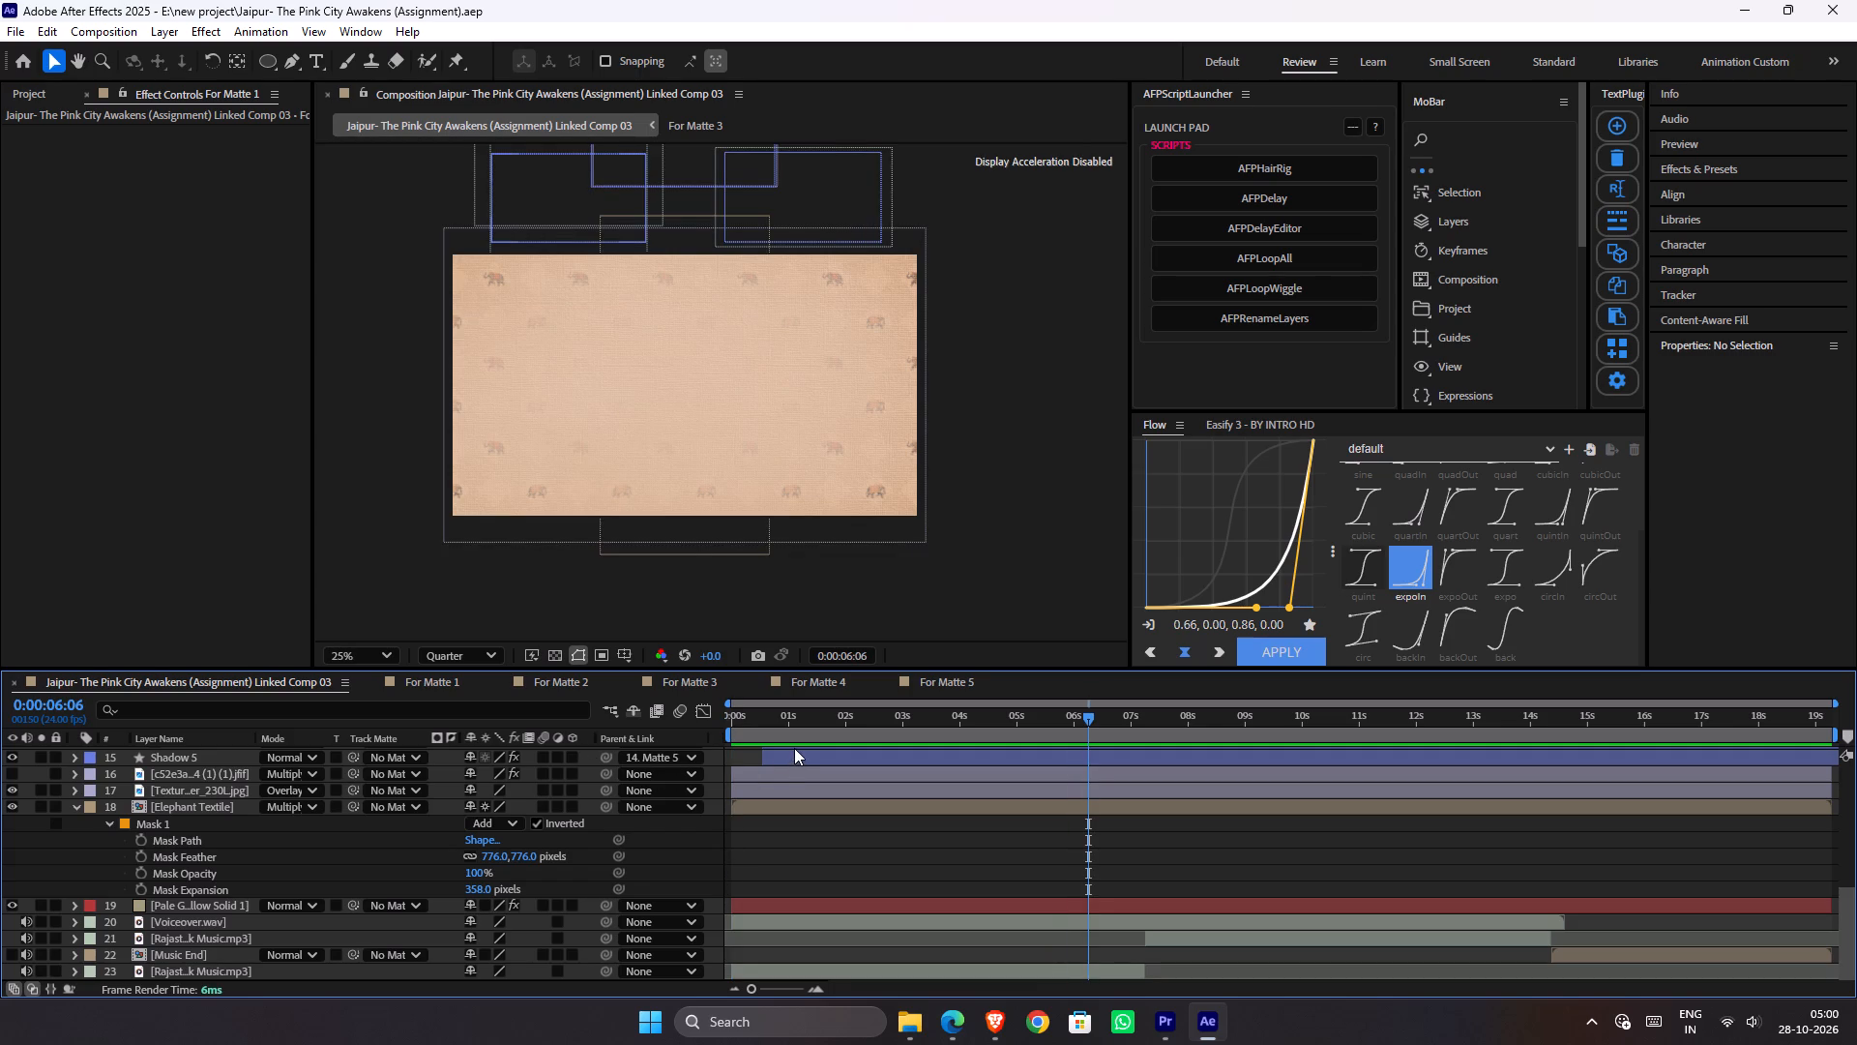
Browse the recent Jaipur motif images in the Downloads folder and preview 07_geometric_border.png at full size.
click(958, 1027)
click(921, 1026)
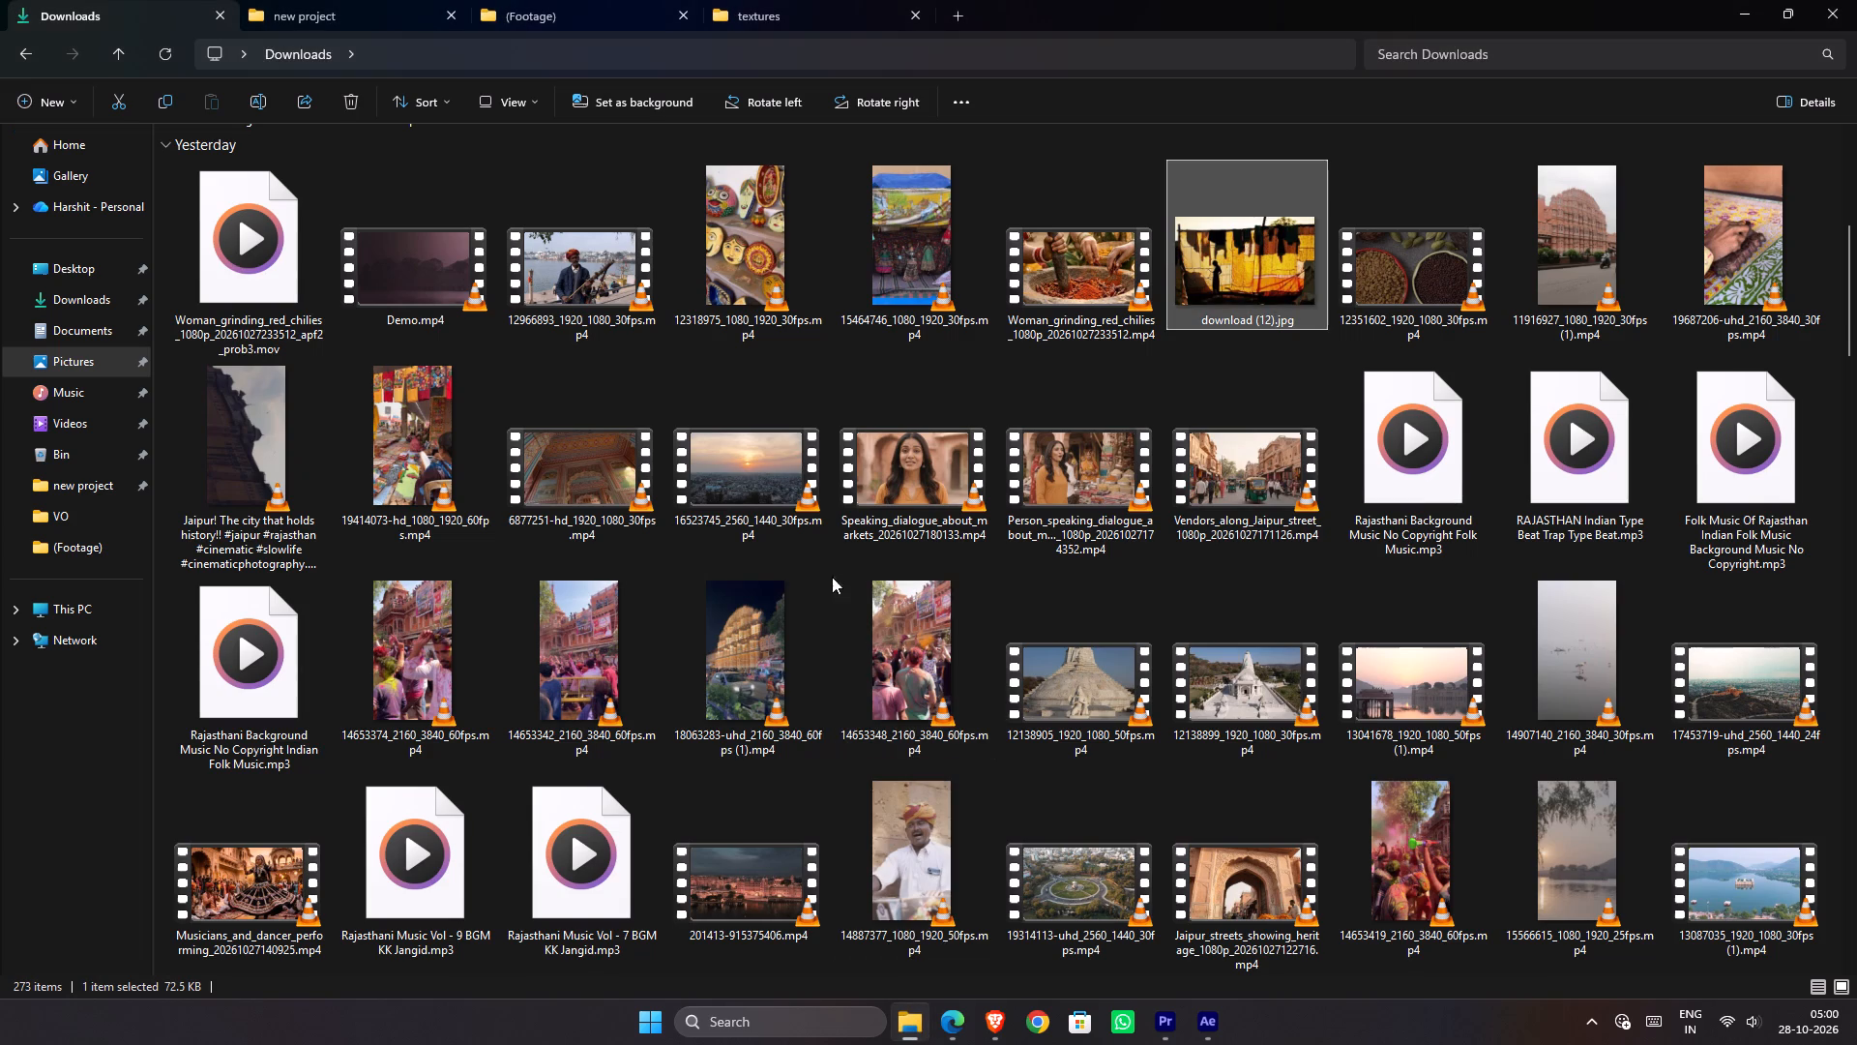
scroll(827, 575, up, 3)
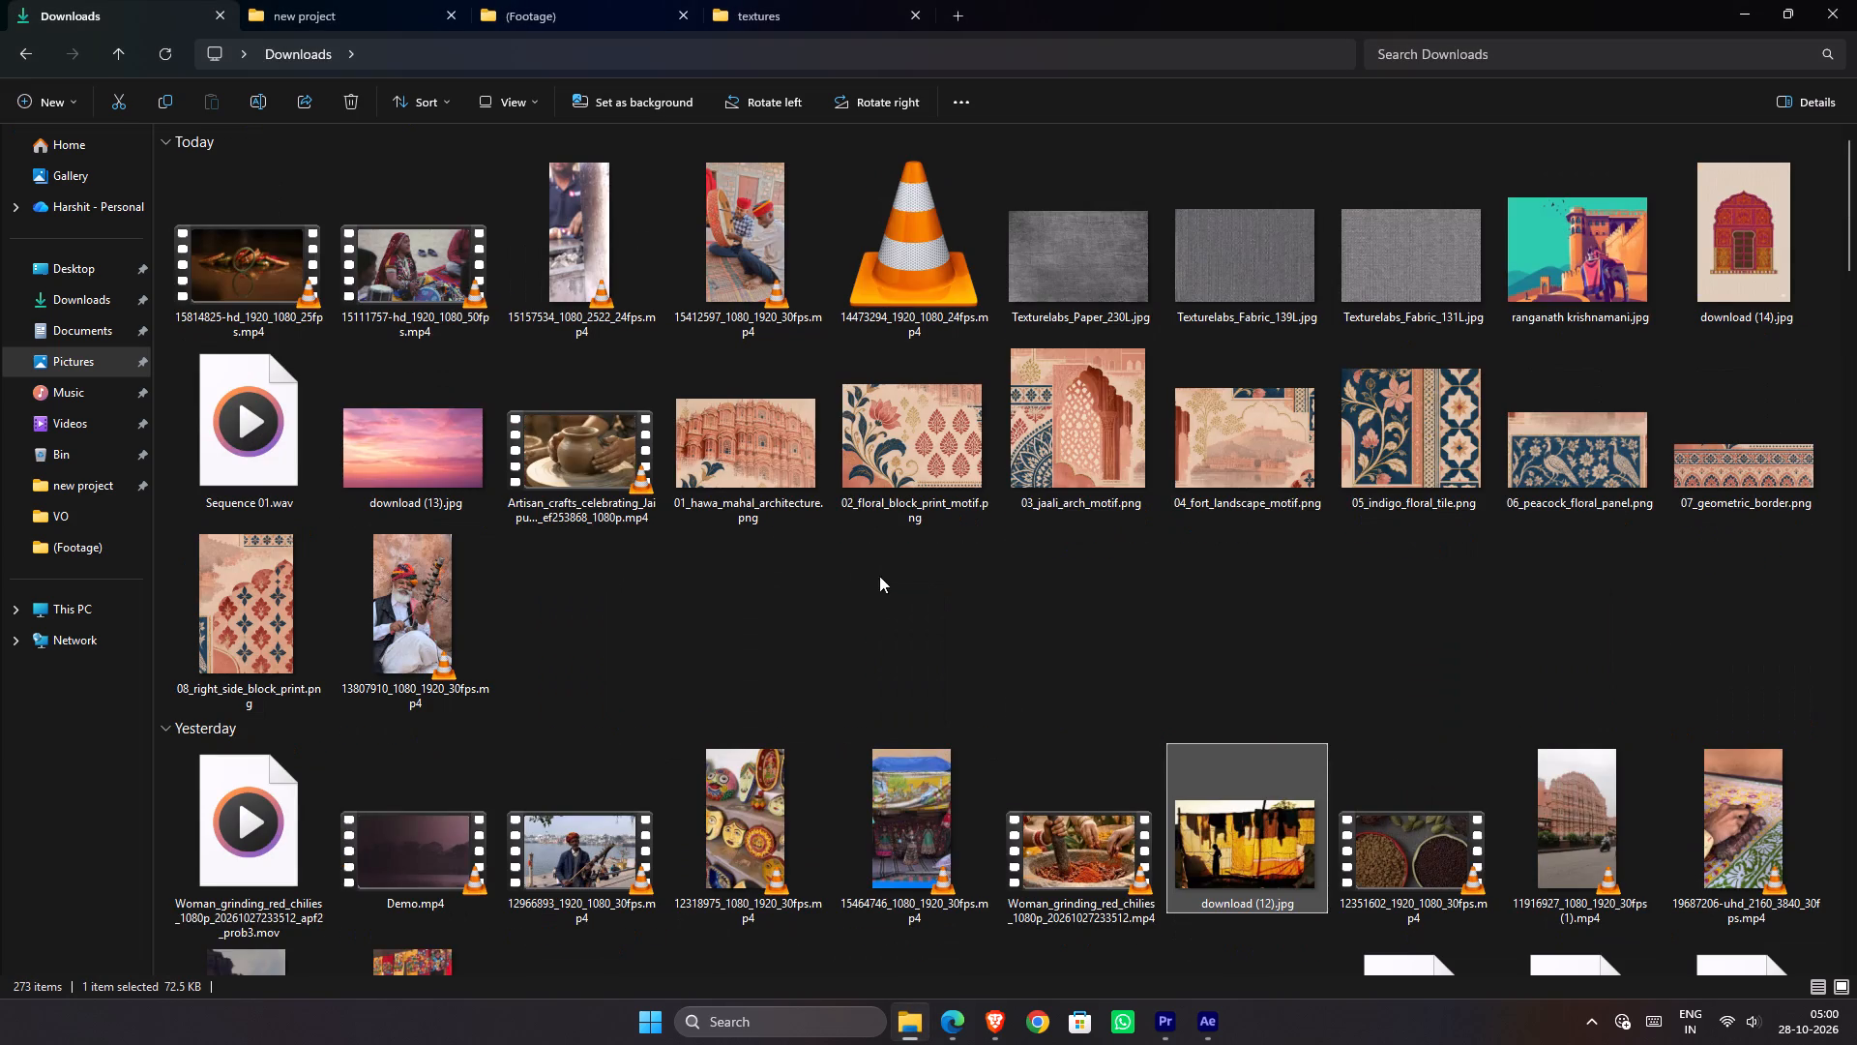
click(729, 580)
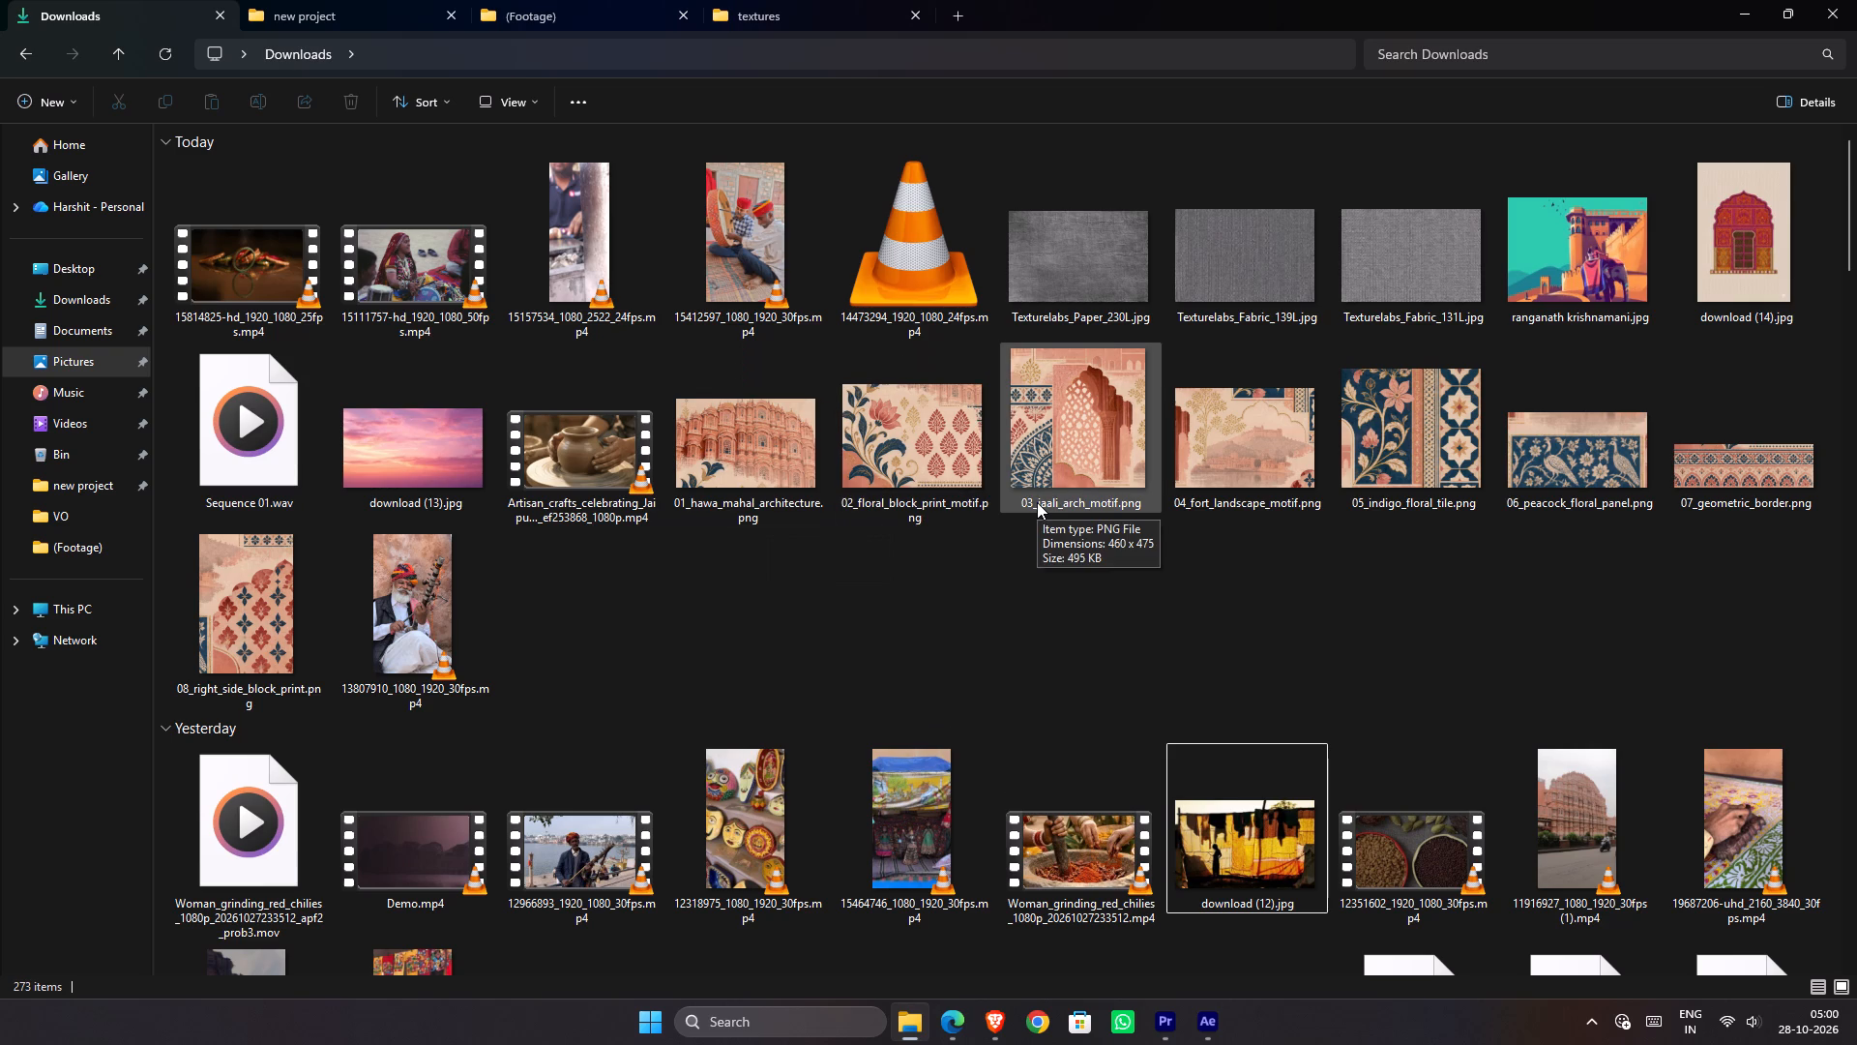
click(880, 482)
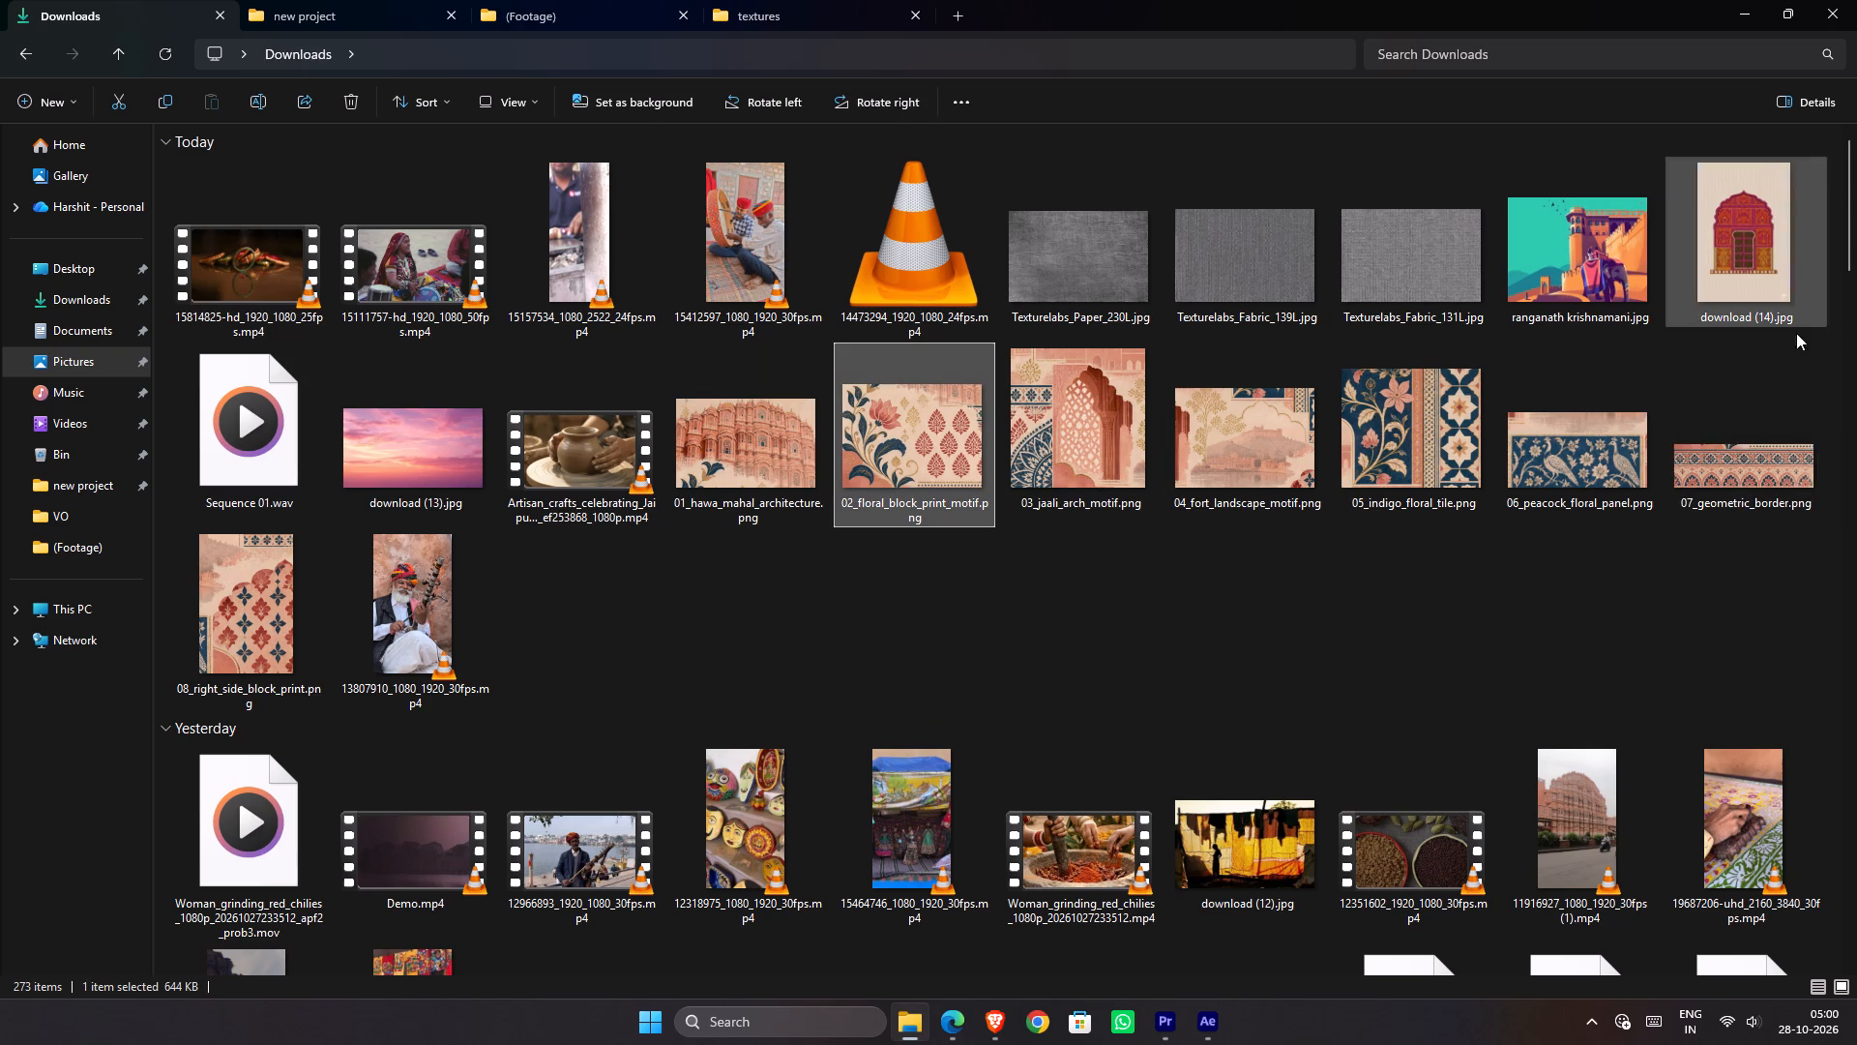
double_click(1704, 457)
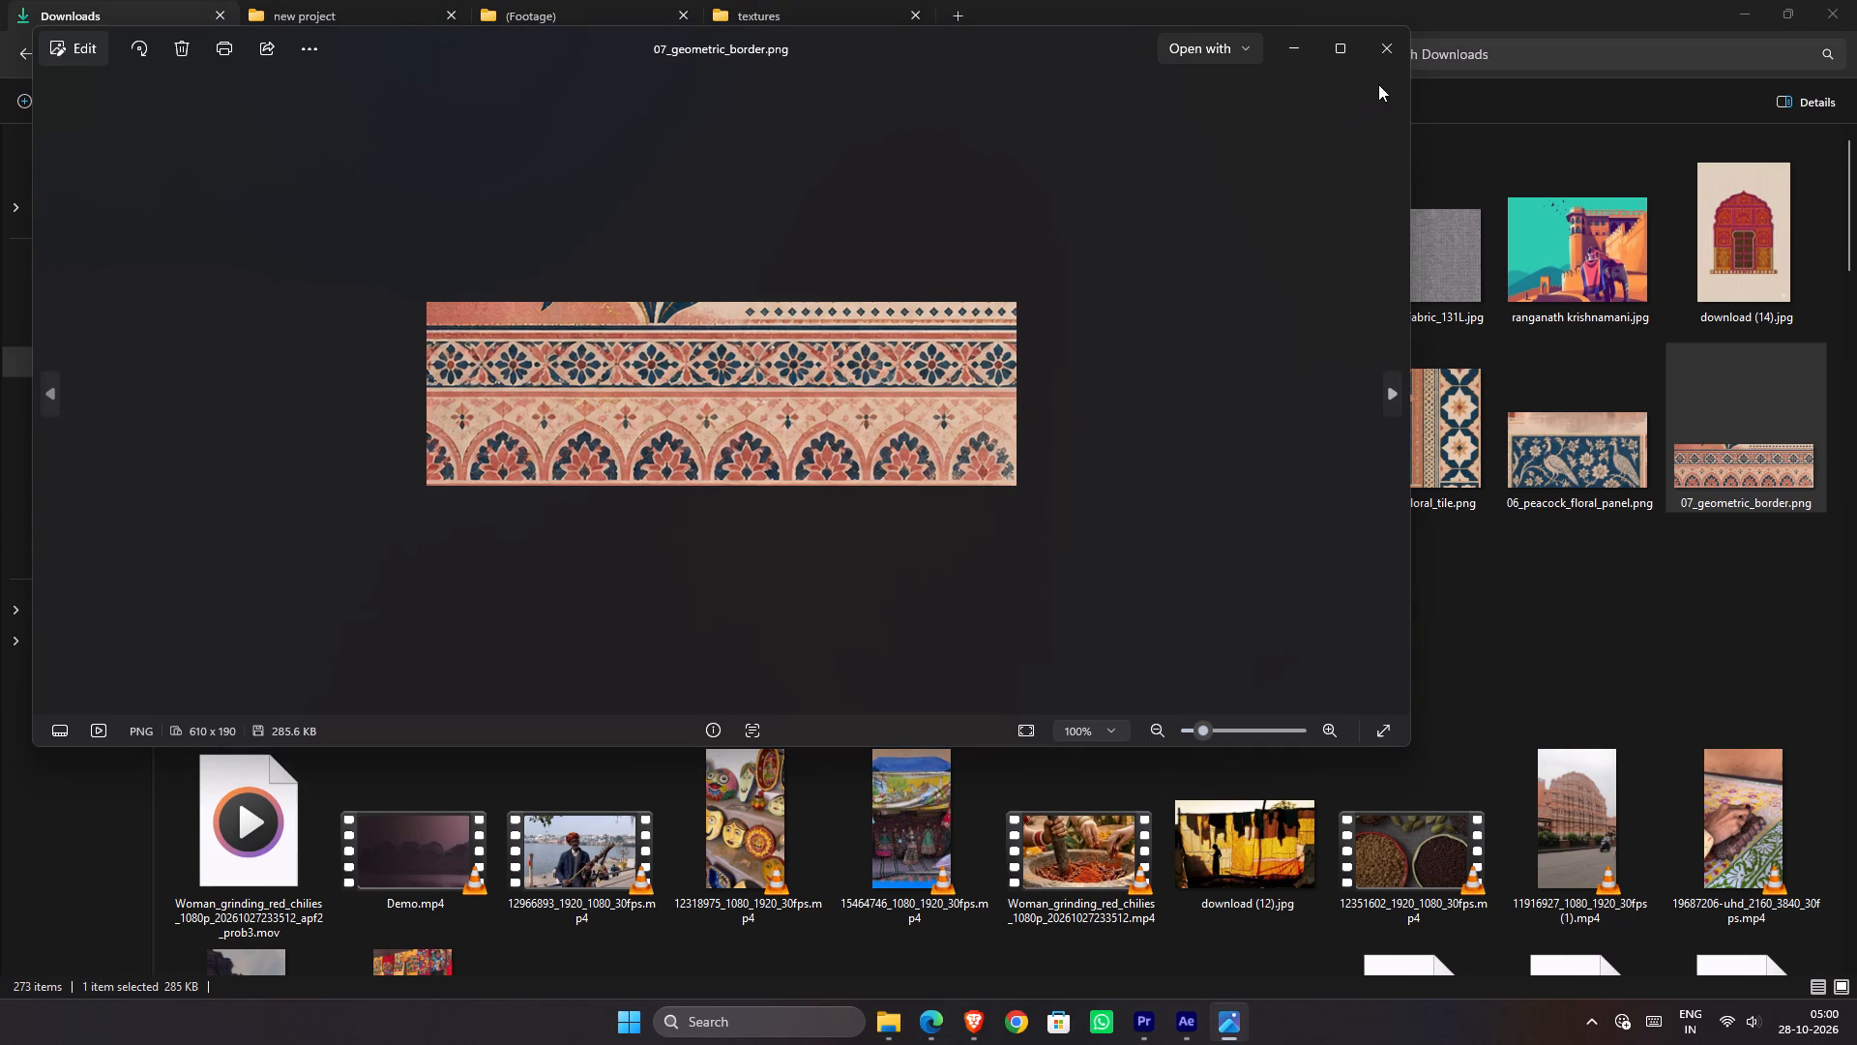
click(1376, 61)
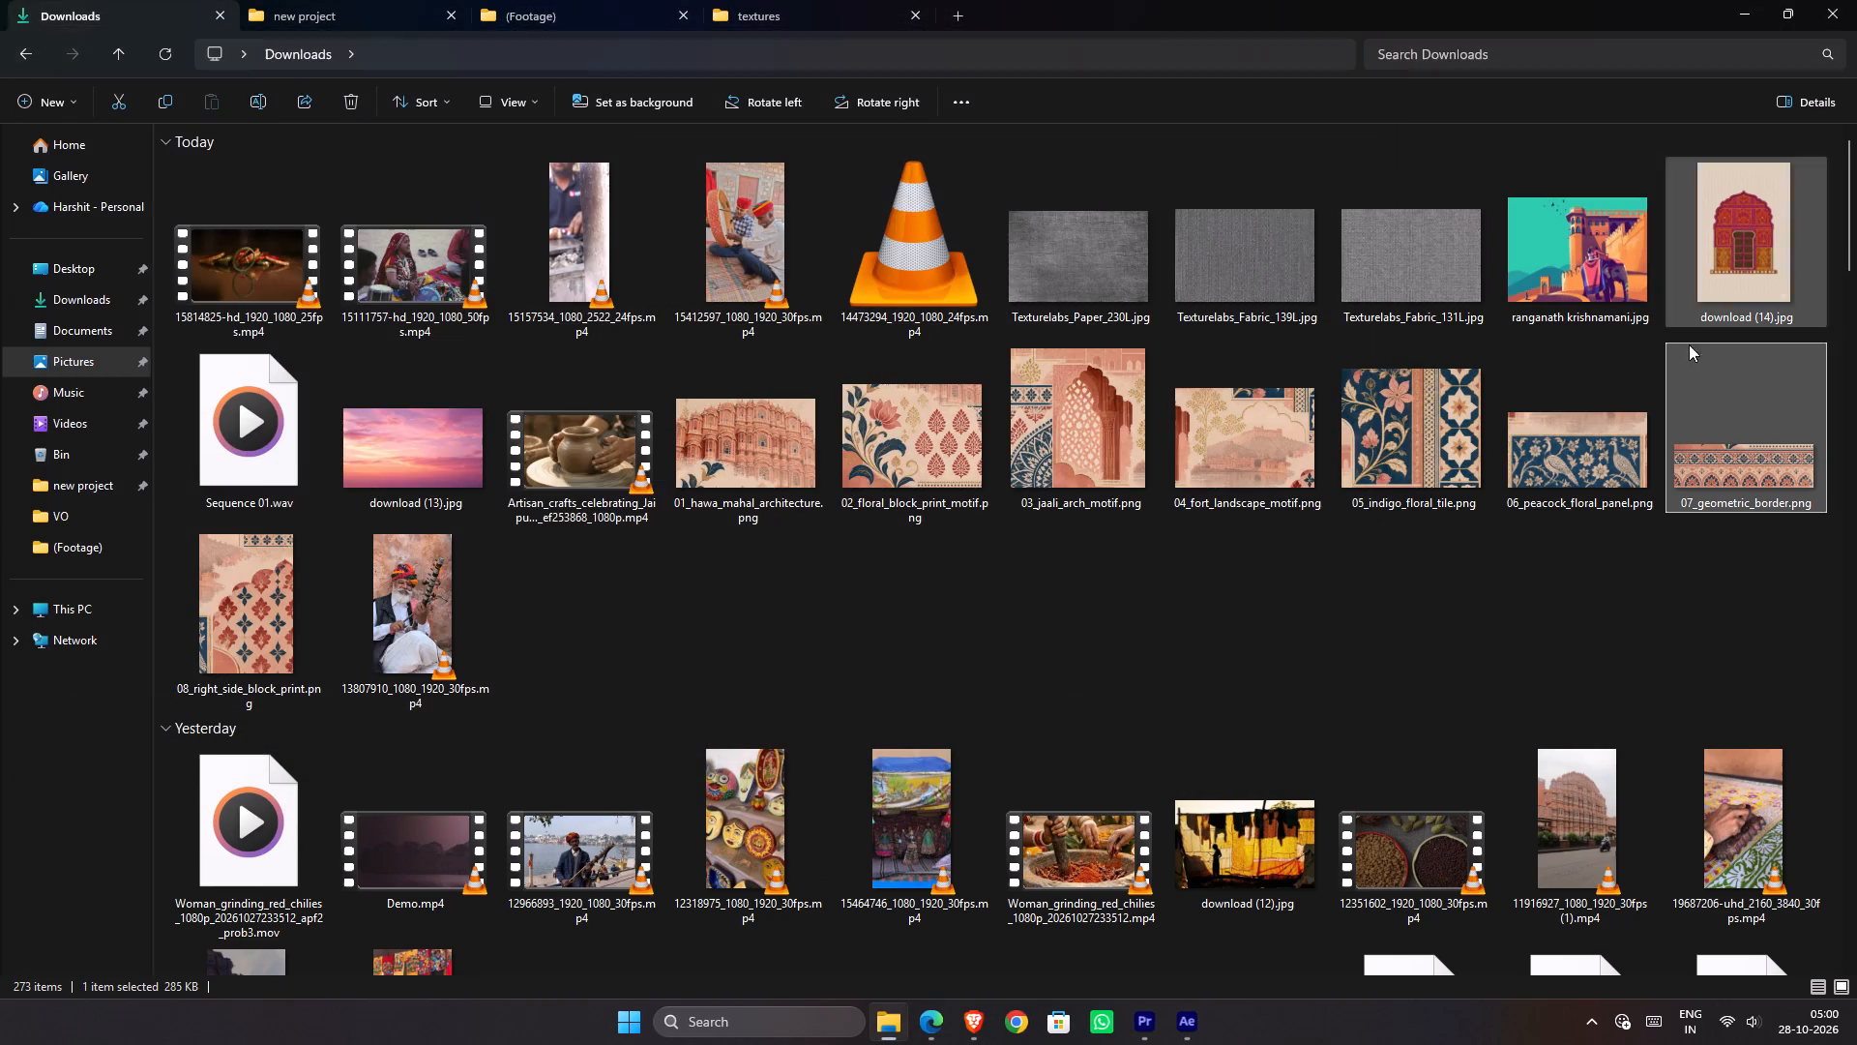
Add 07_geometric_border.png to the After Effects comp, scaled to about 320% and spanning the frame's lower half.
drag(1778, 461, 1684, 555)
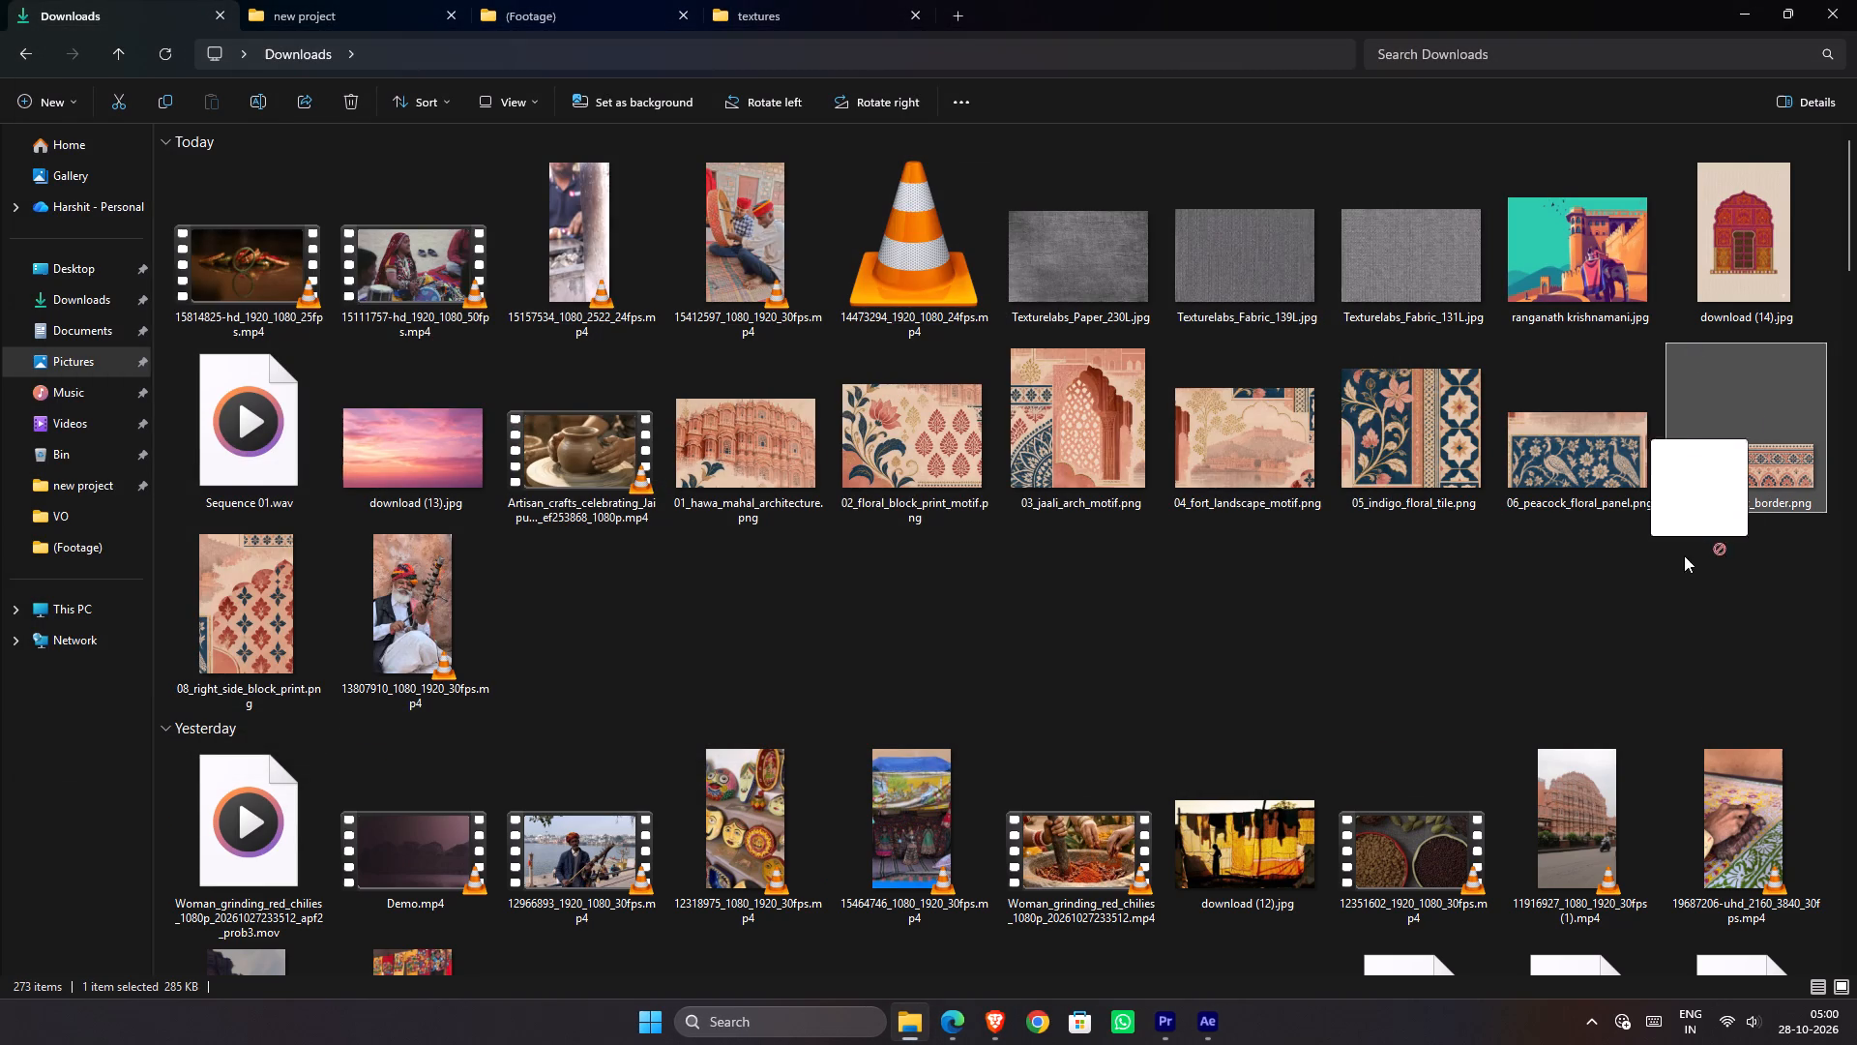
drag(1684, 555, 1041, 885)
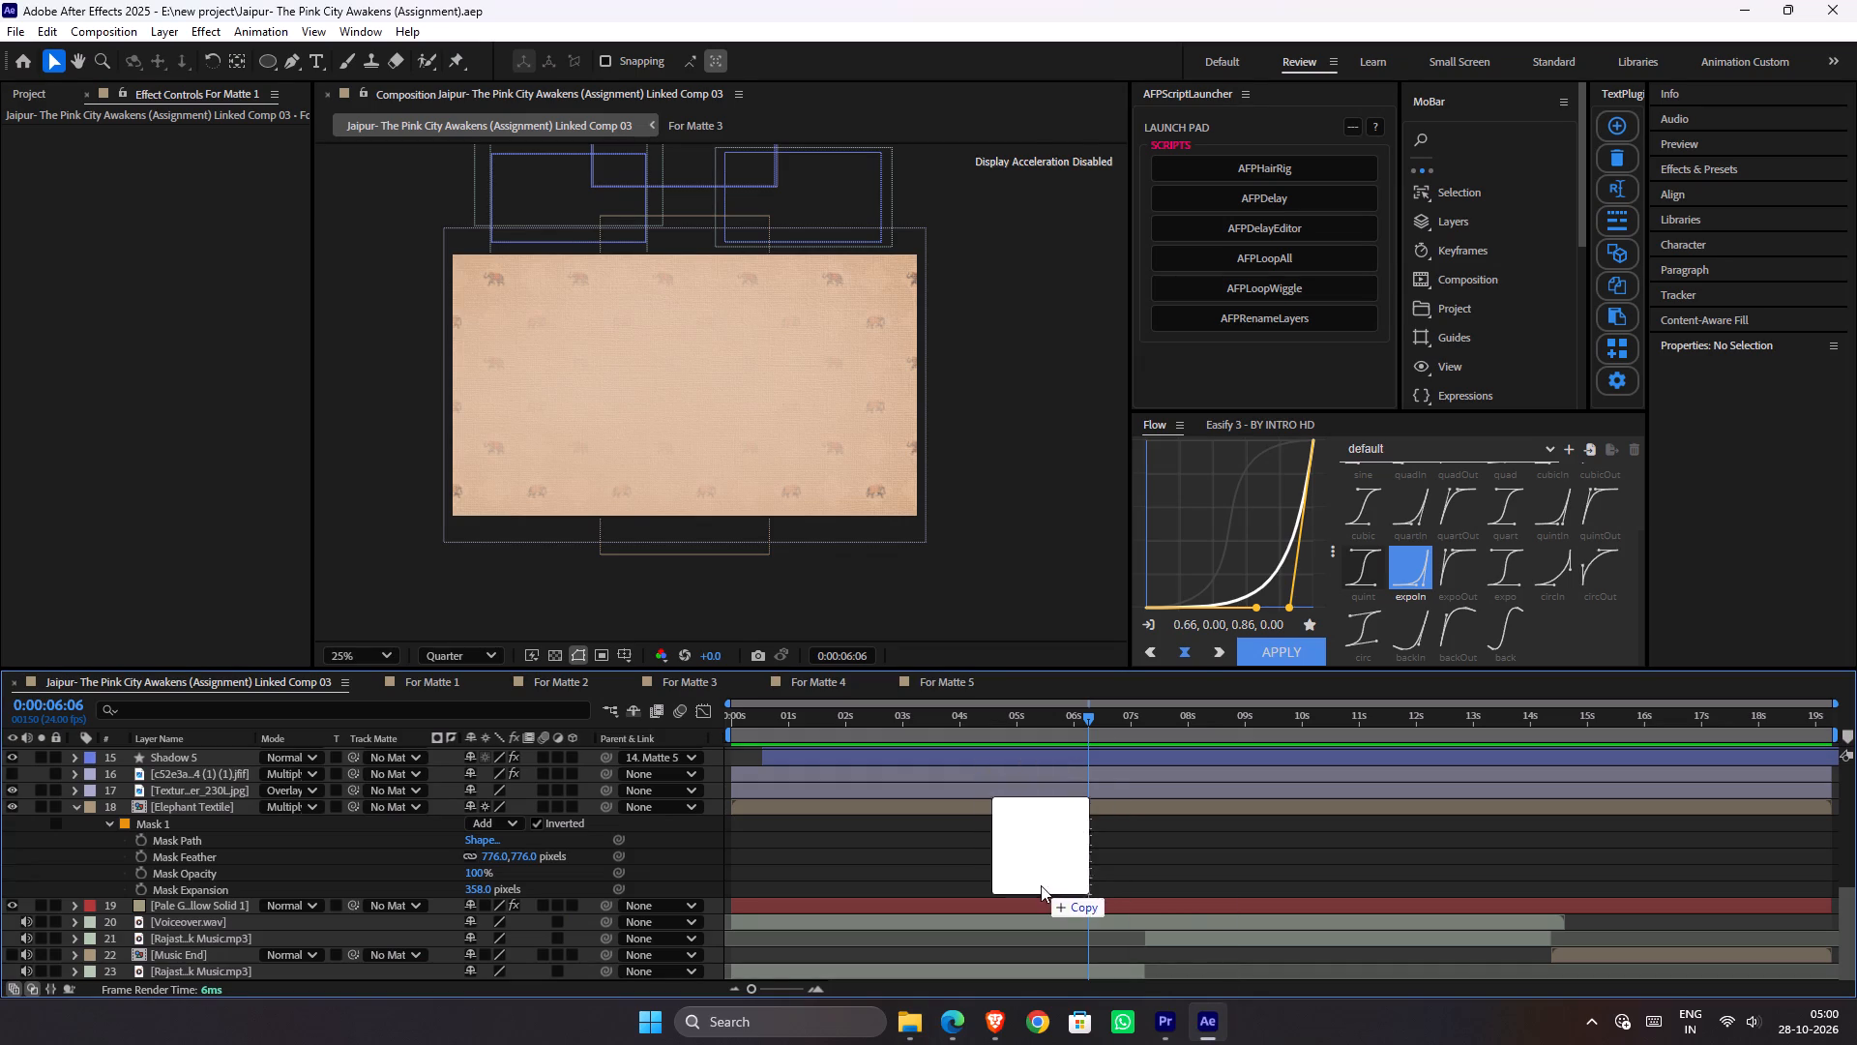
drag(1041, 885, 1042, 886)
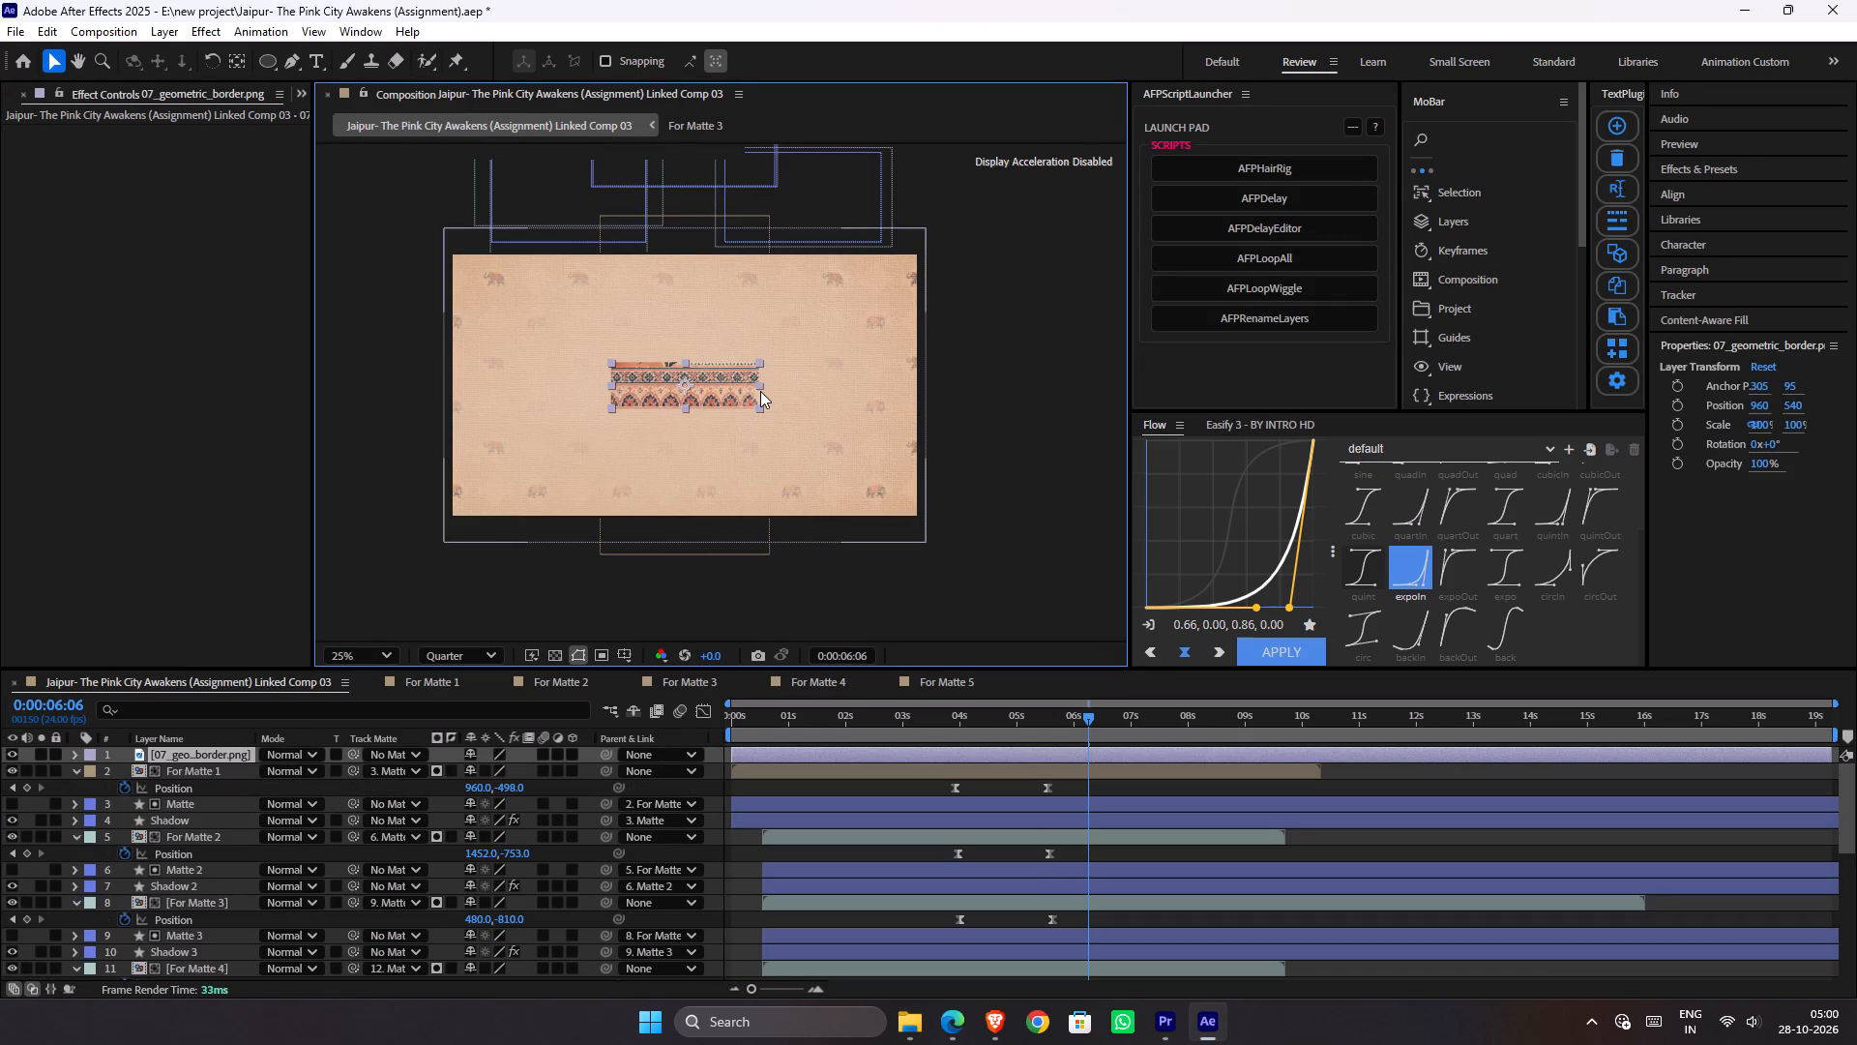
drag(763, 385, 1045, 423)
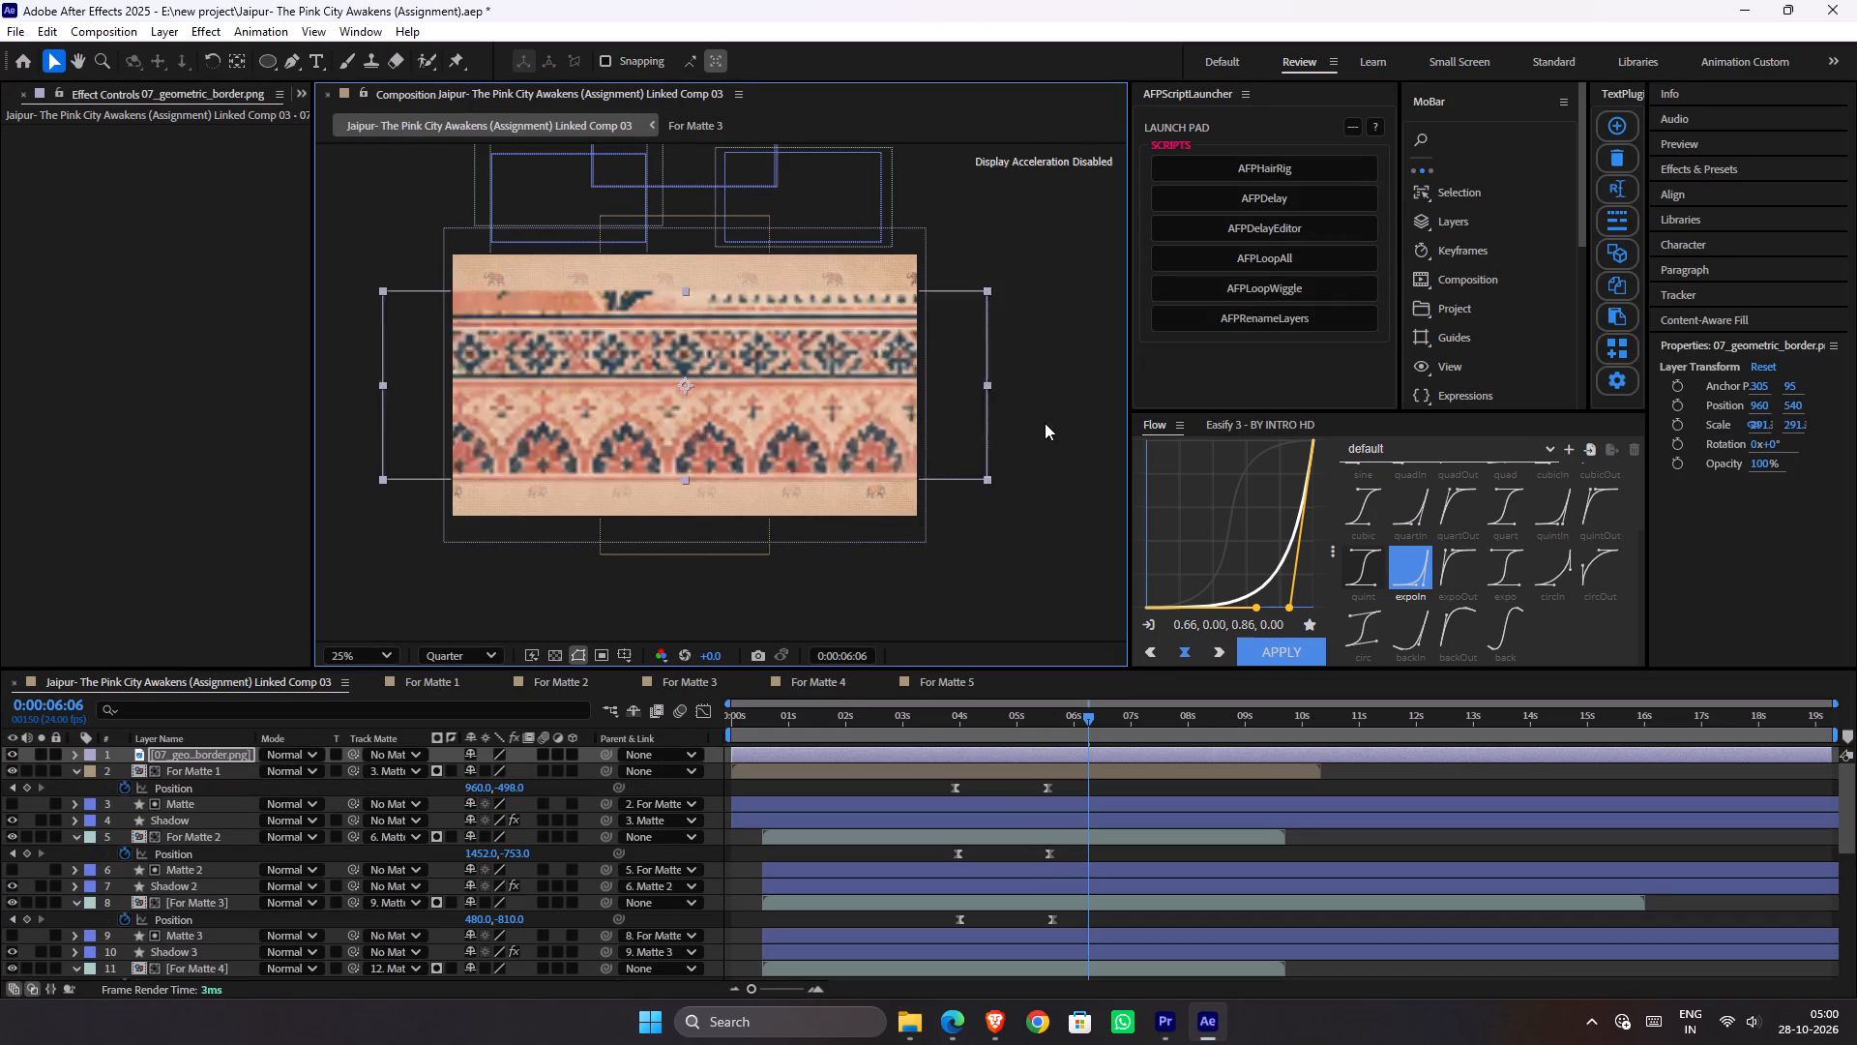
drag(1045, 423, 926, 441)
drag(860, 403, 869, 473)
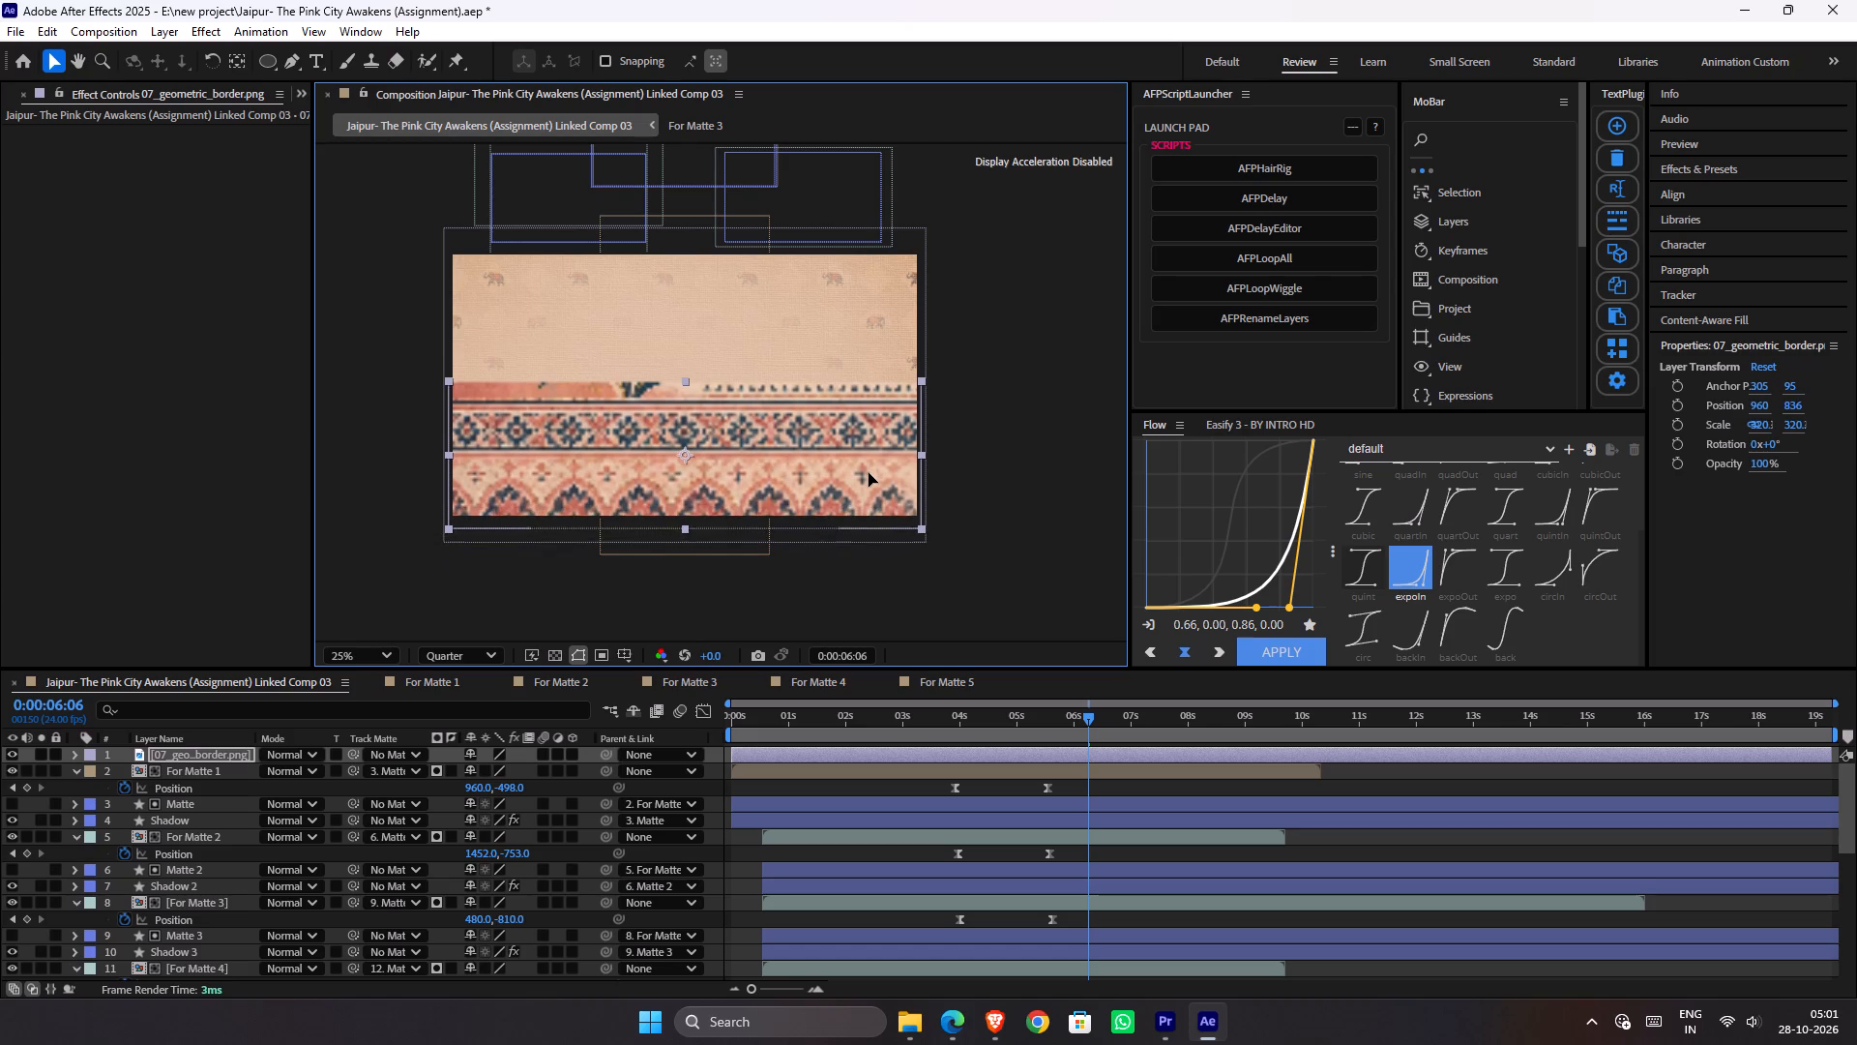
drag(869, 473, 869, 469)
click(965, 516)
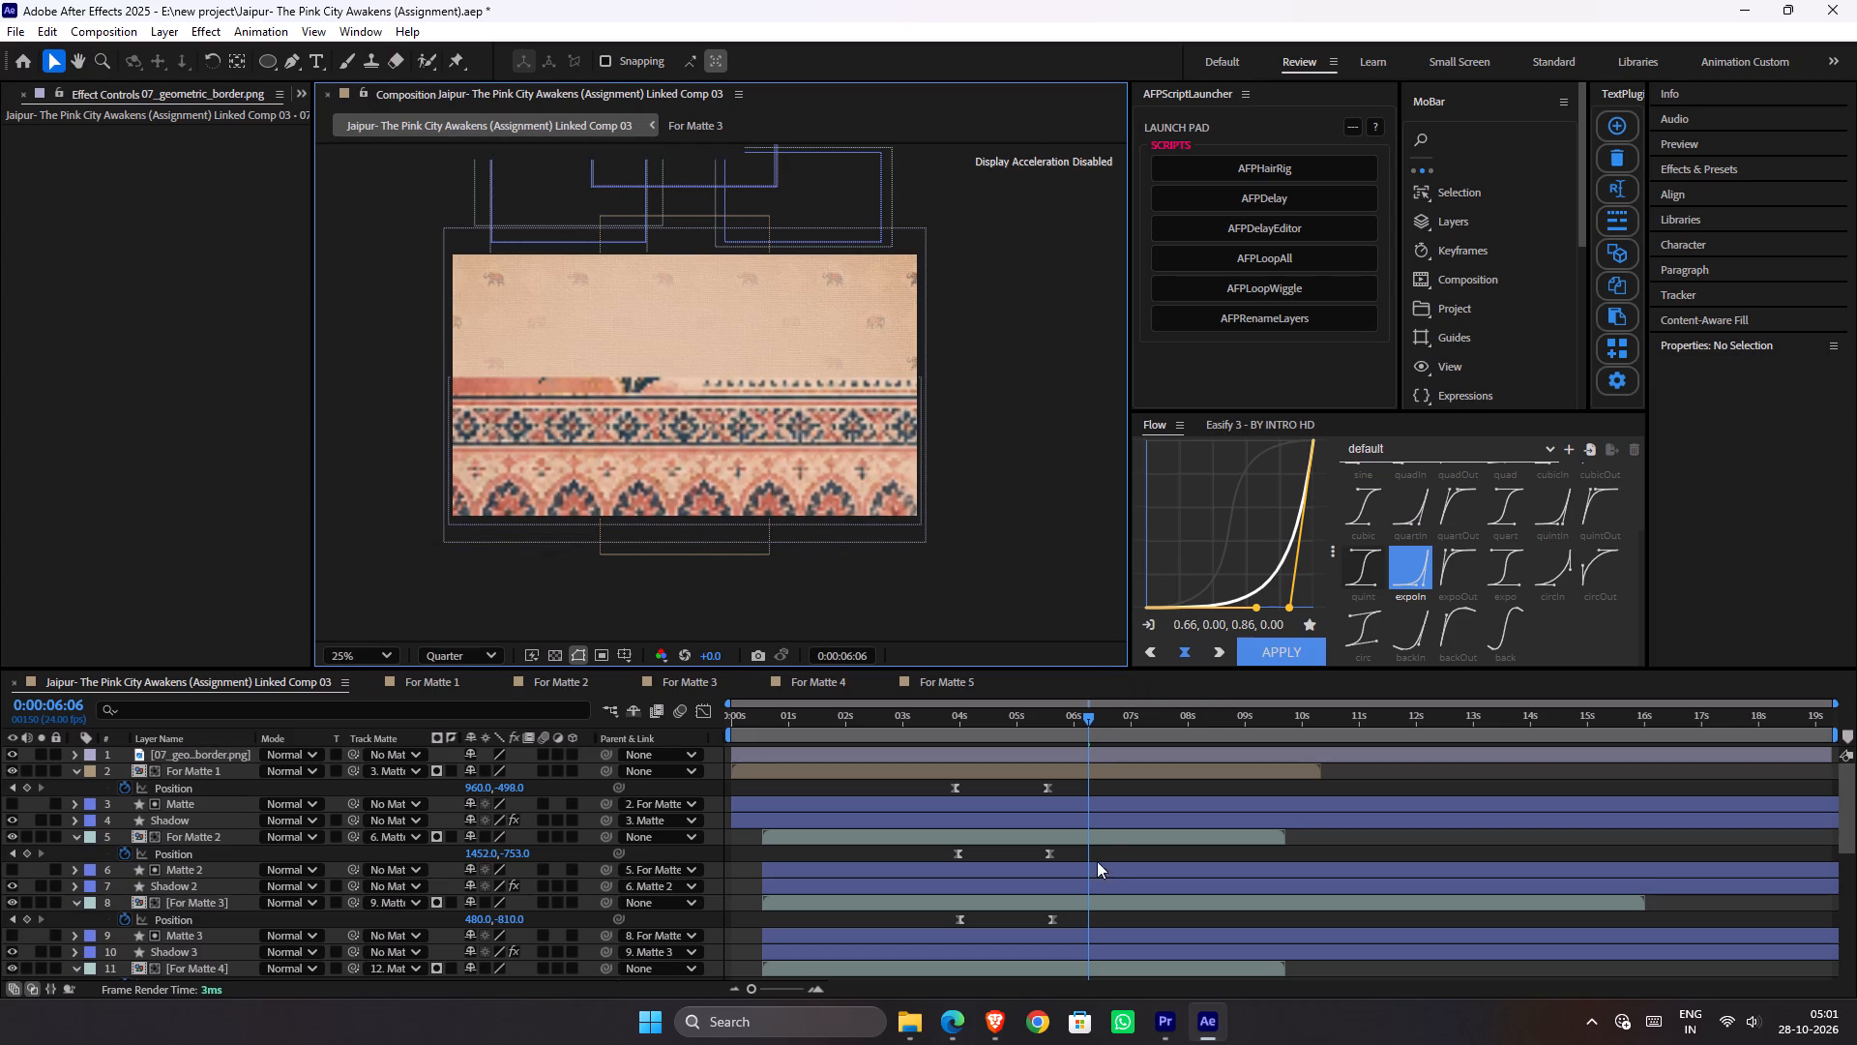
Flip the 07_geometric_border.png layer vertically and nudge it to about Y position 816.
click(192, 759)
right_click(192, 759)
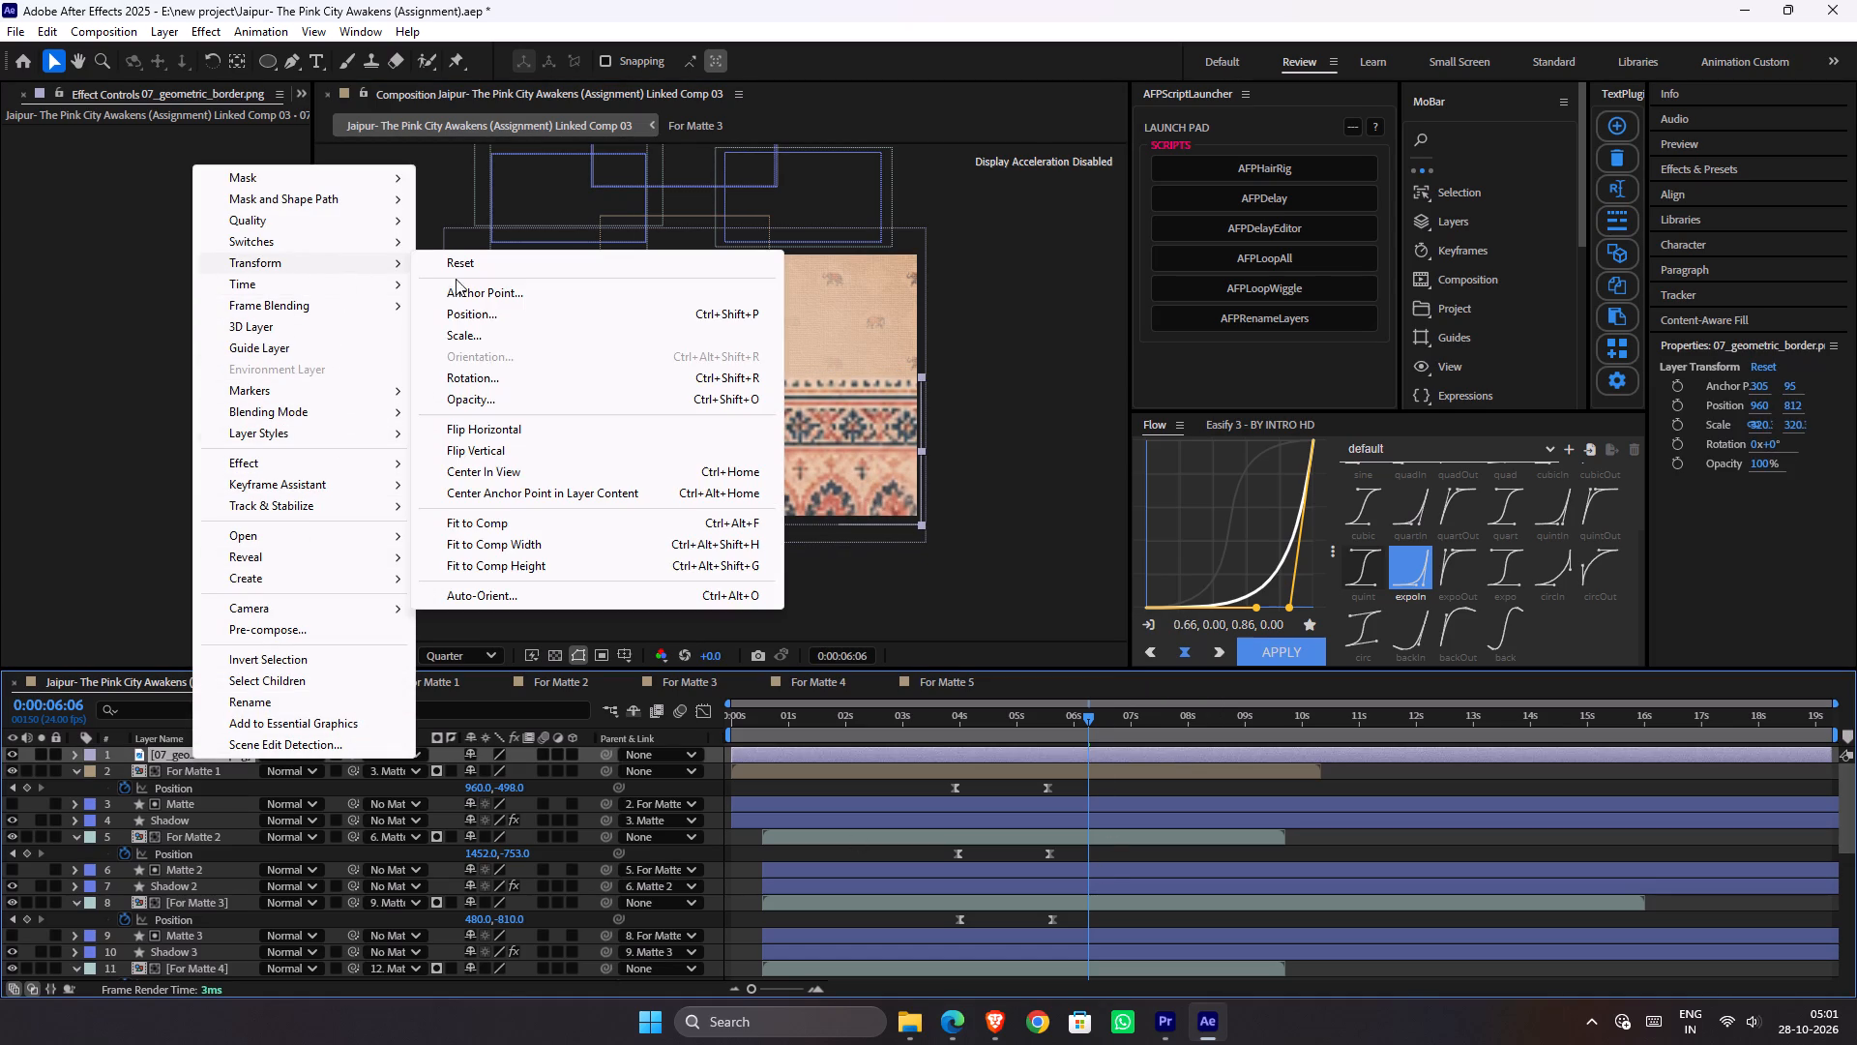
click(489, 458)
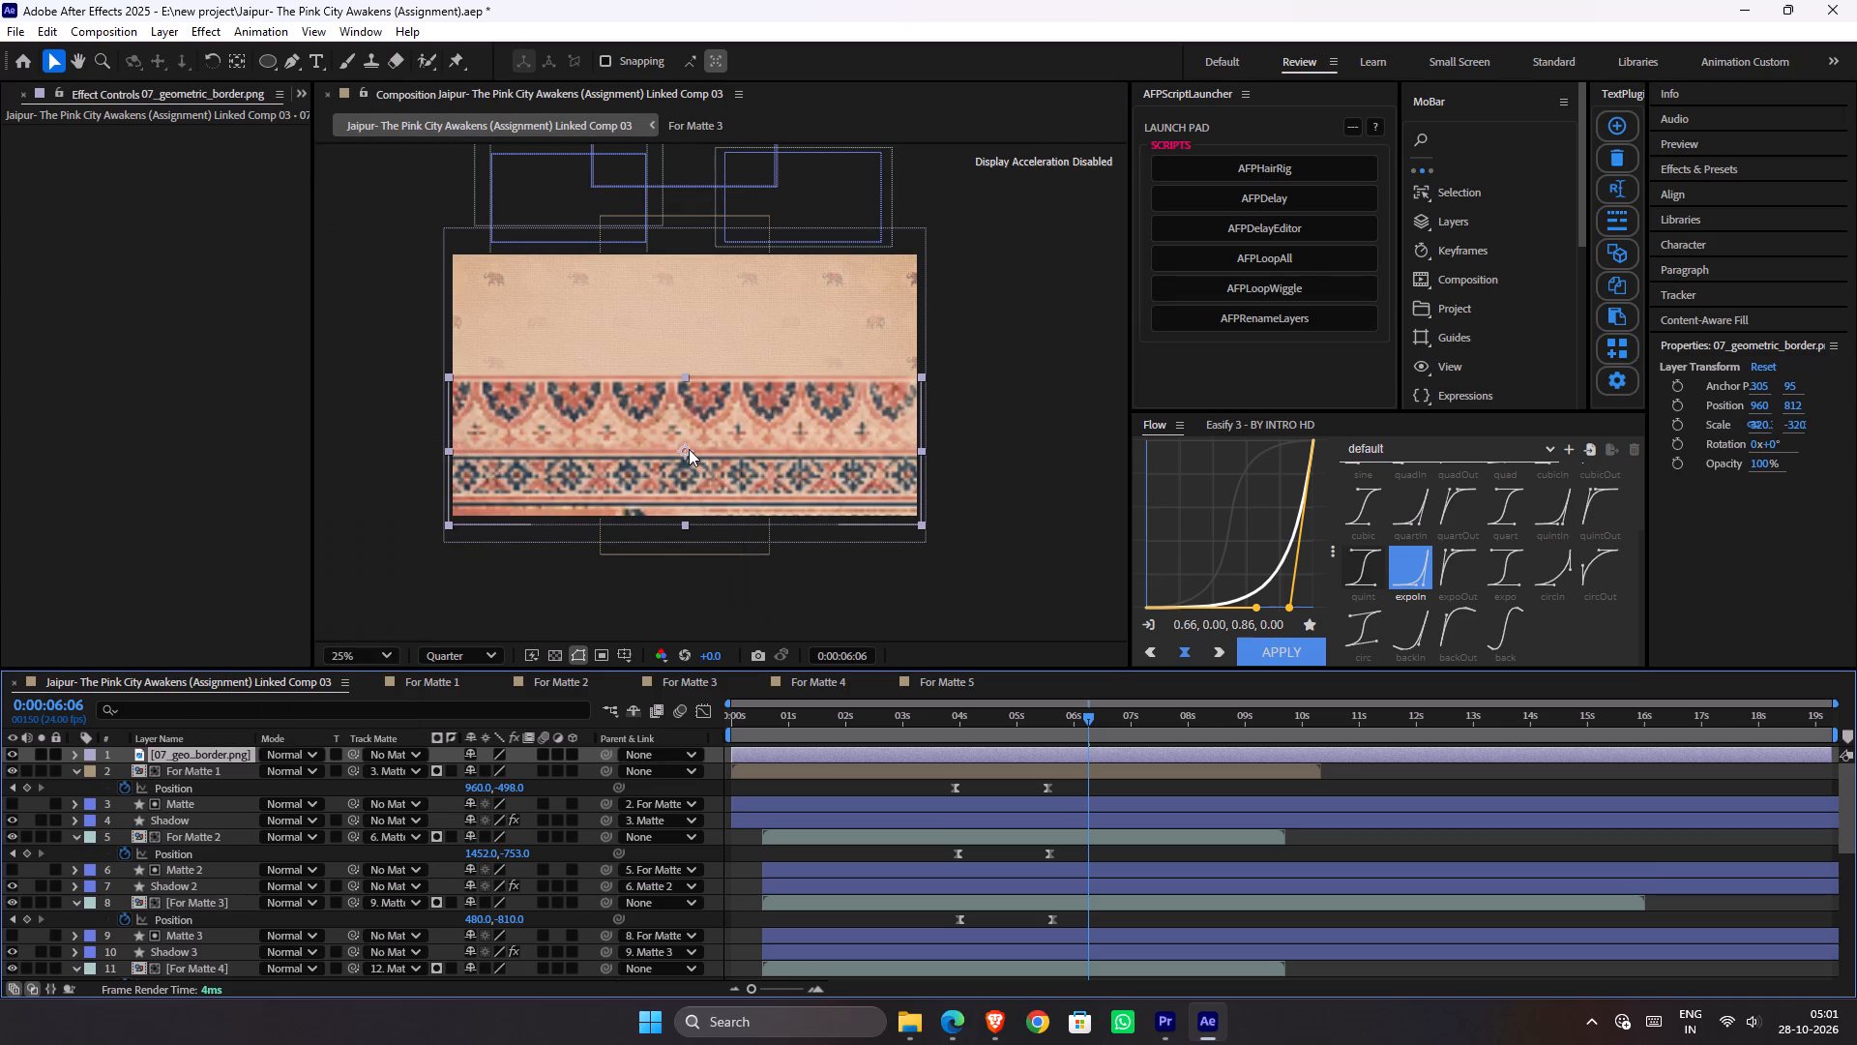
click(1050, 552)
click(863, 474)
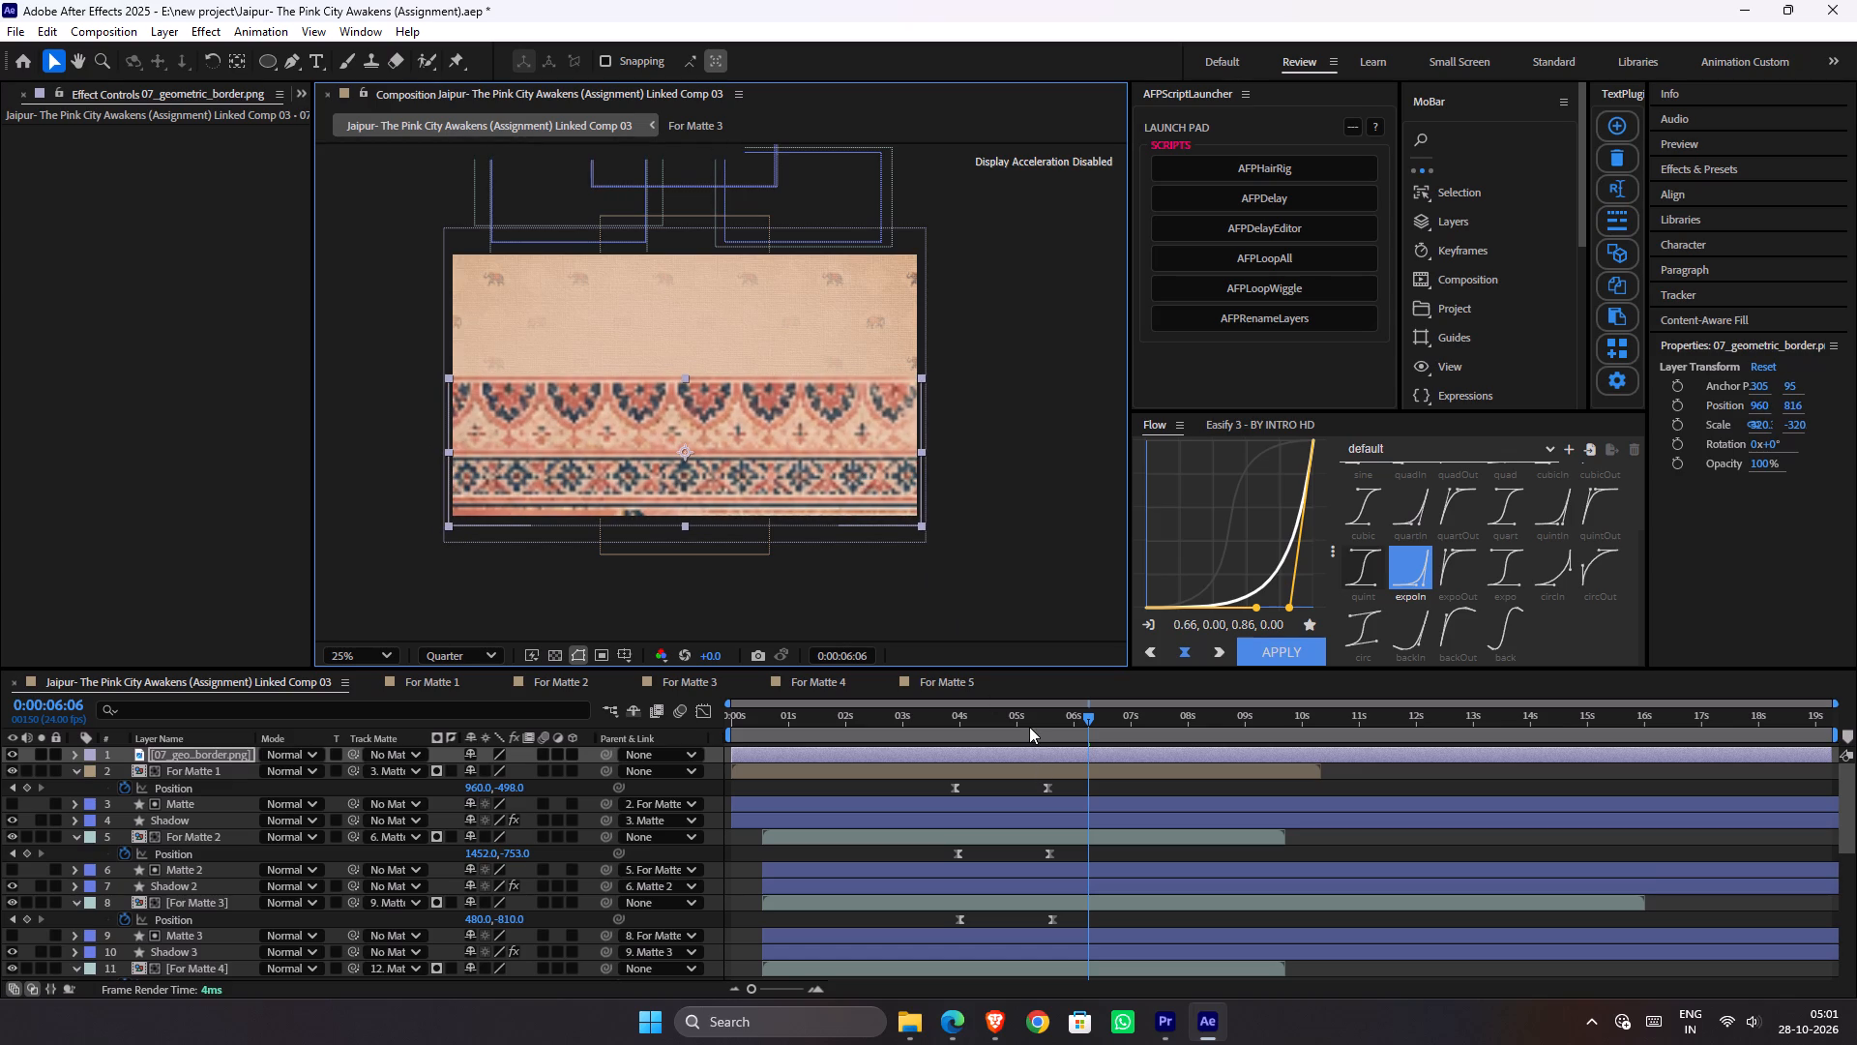
Play the composition from 0:00:06:00 to about 0:00:07:19 to check the flipped border against the background.
drag(1029, 726, 1084, 743)
key(space)
drag(1092, 735, 1089, 735)
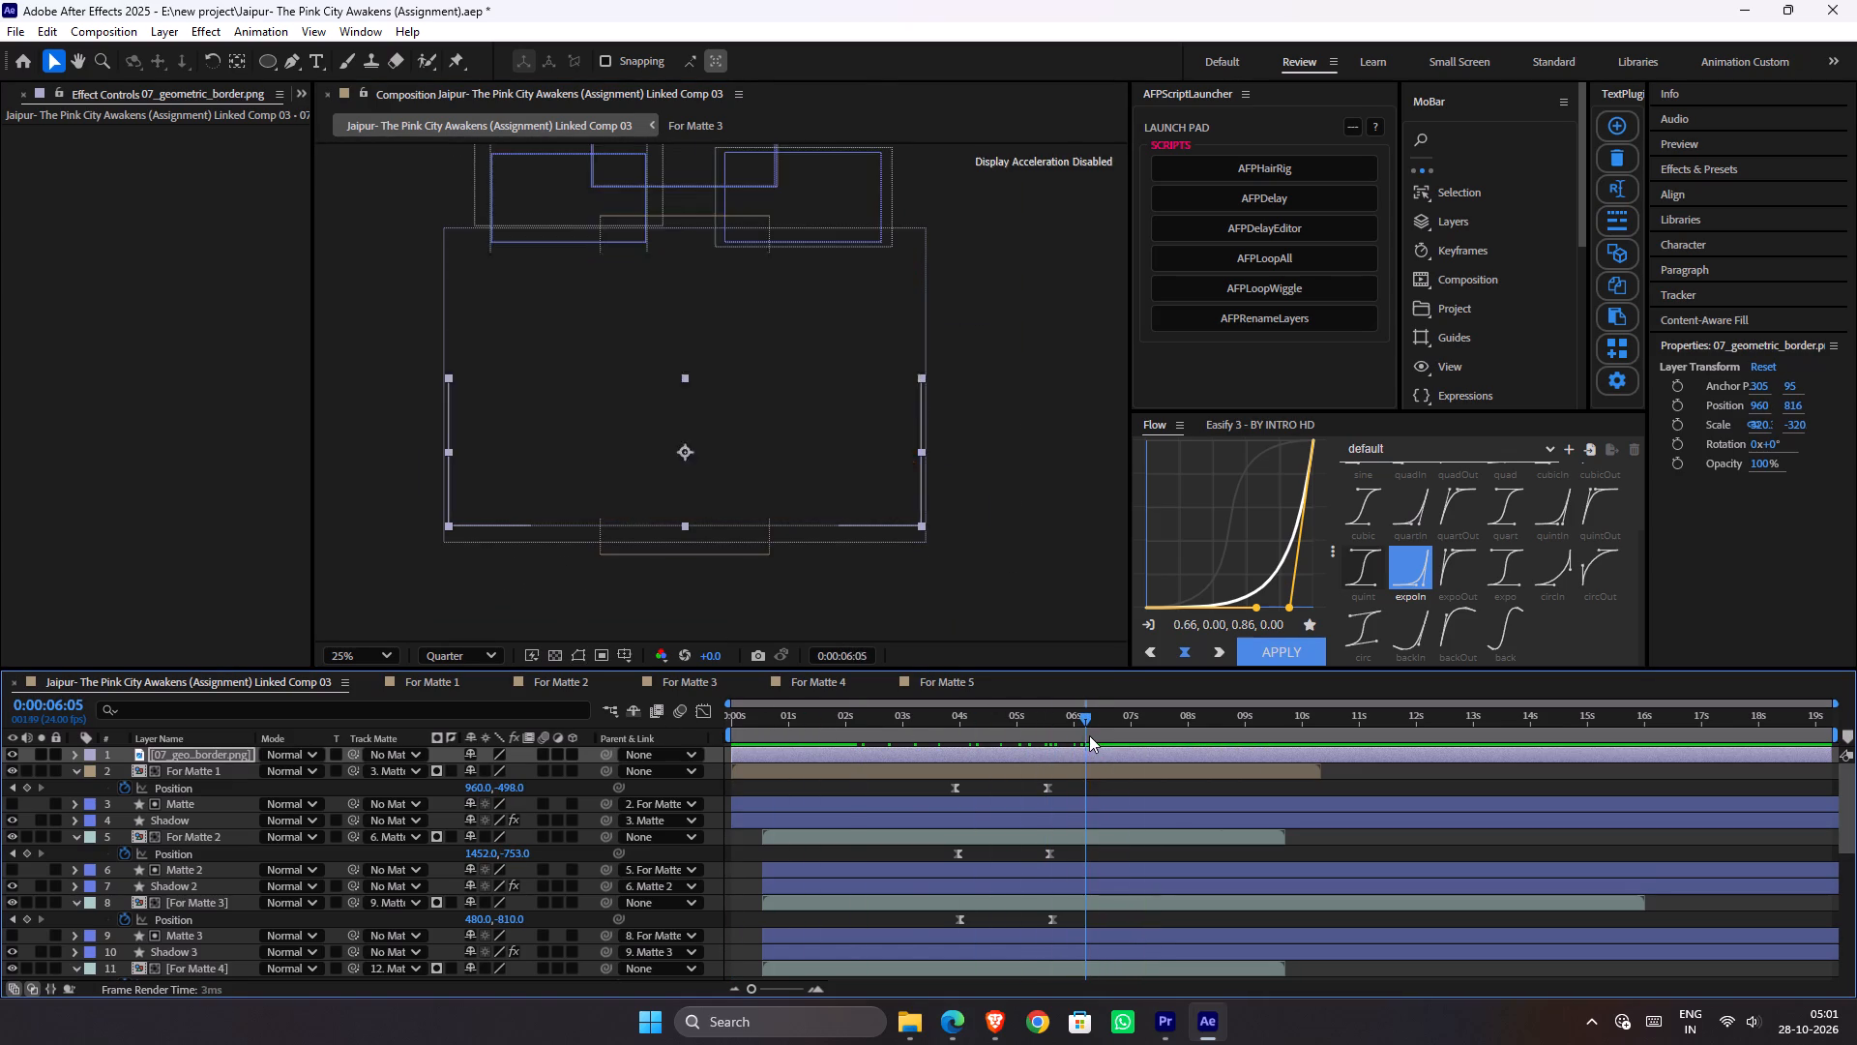
drag(1089, 735, 1074, 739)
key(space)
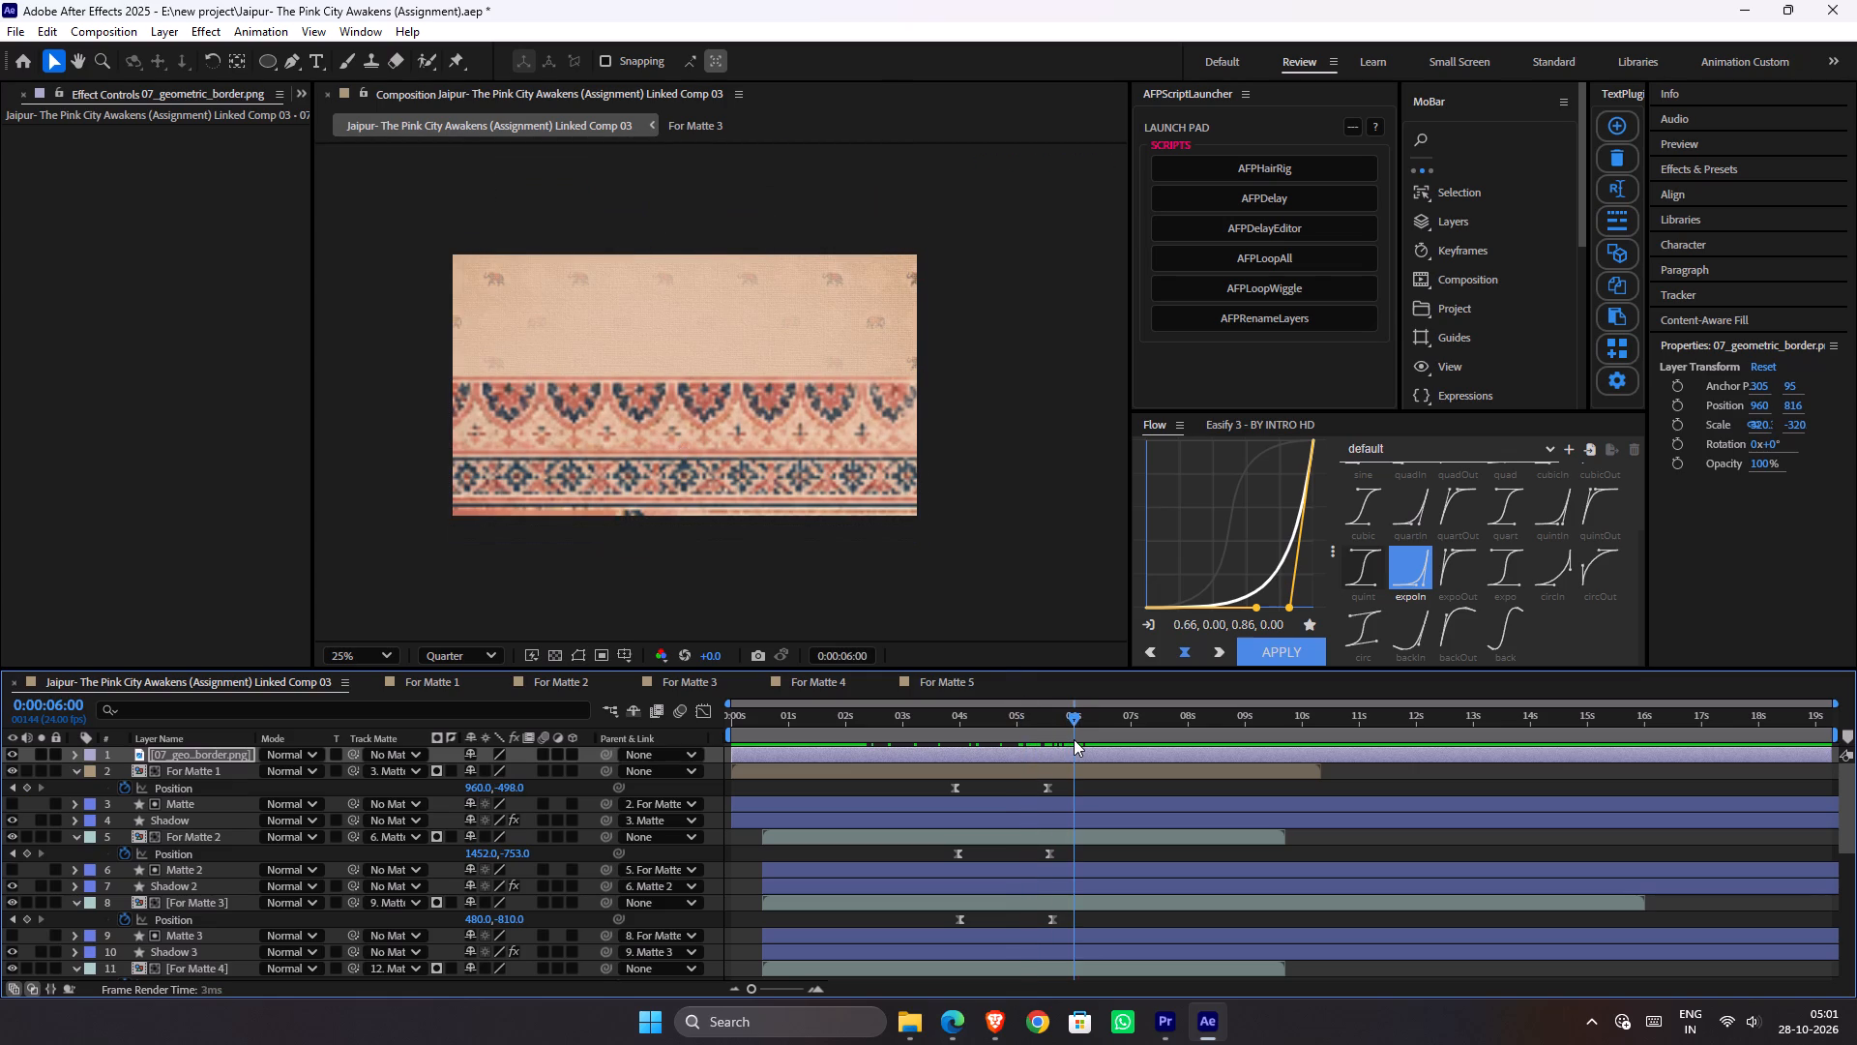
key(space)
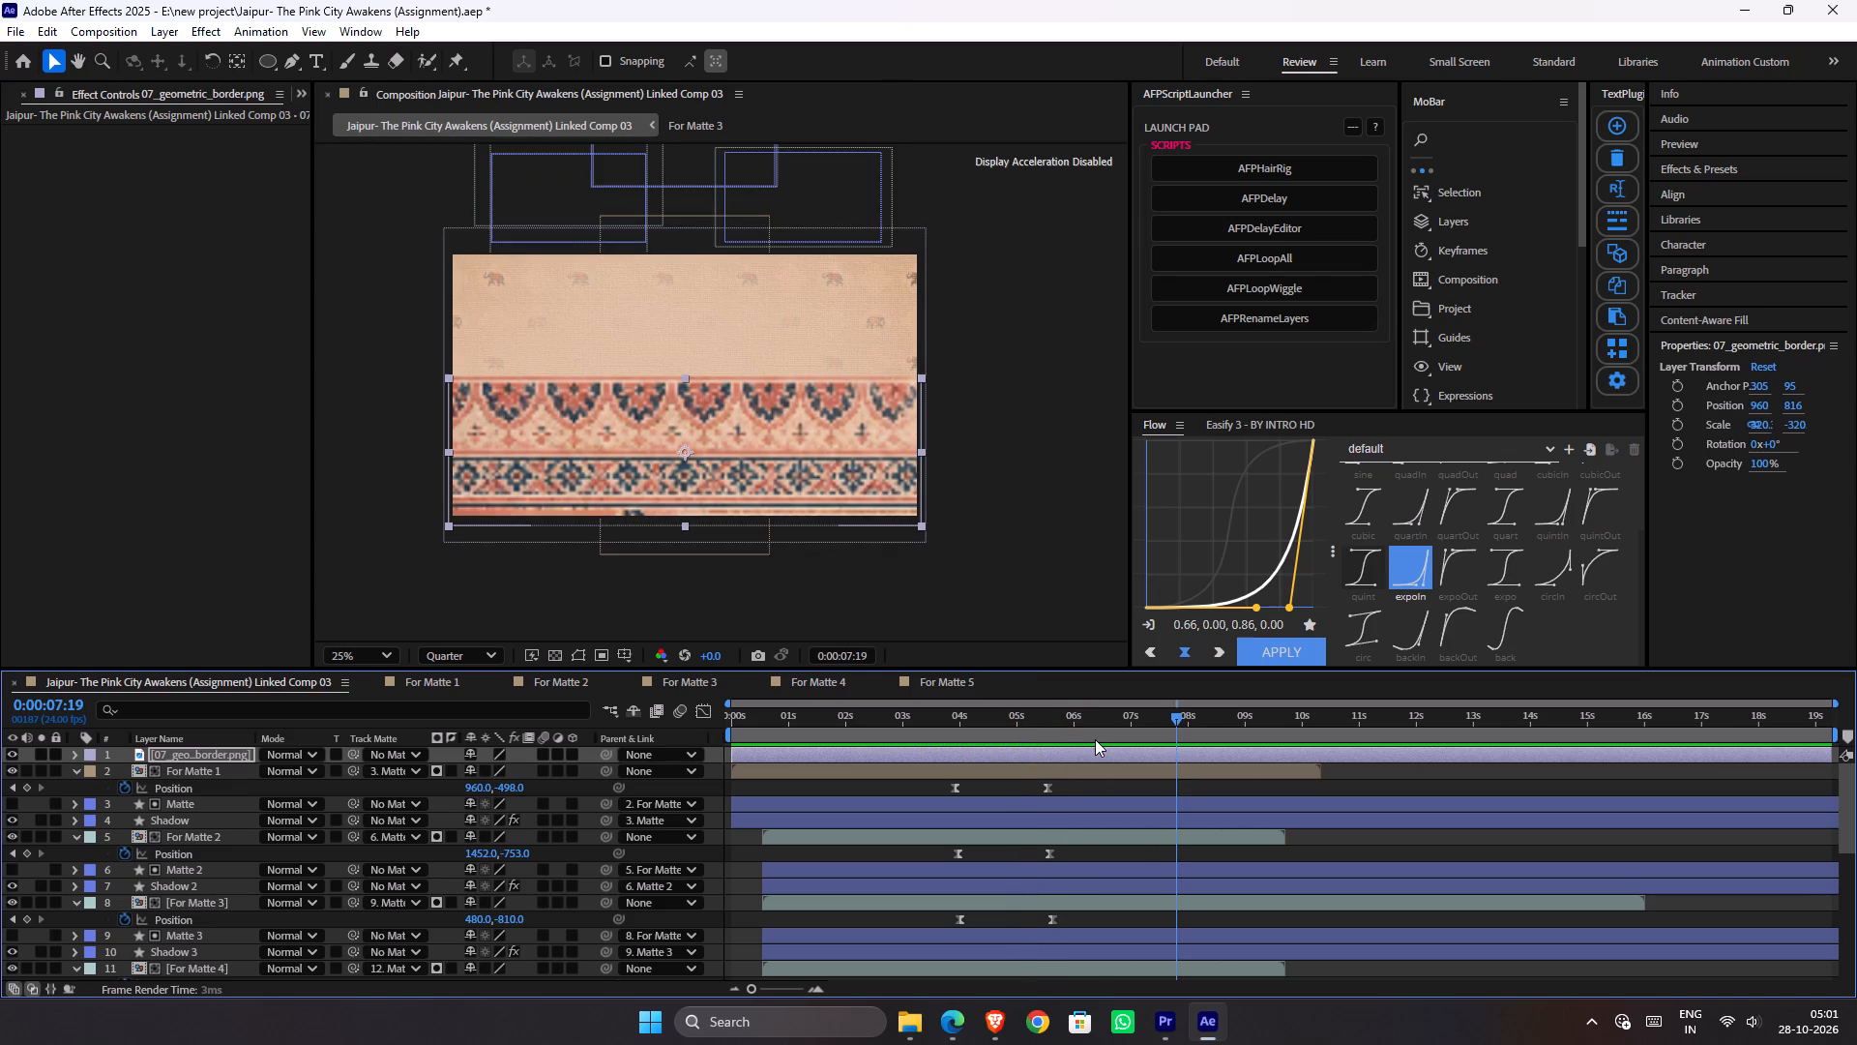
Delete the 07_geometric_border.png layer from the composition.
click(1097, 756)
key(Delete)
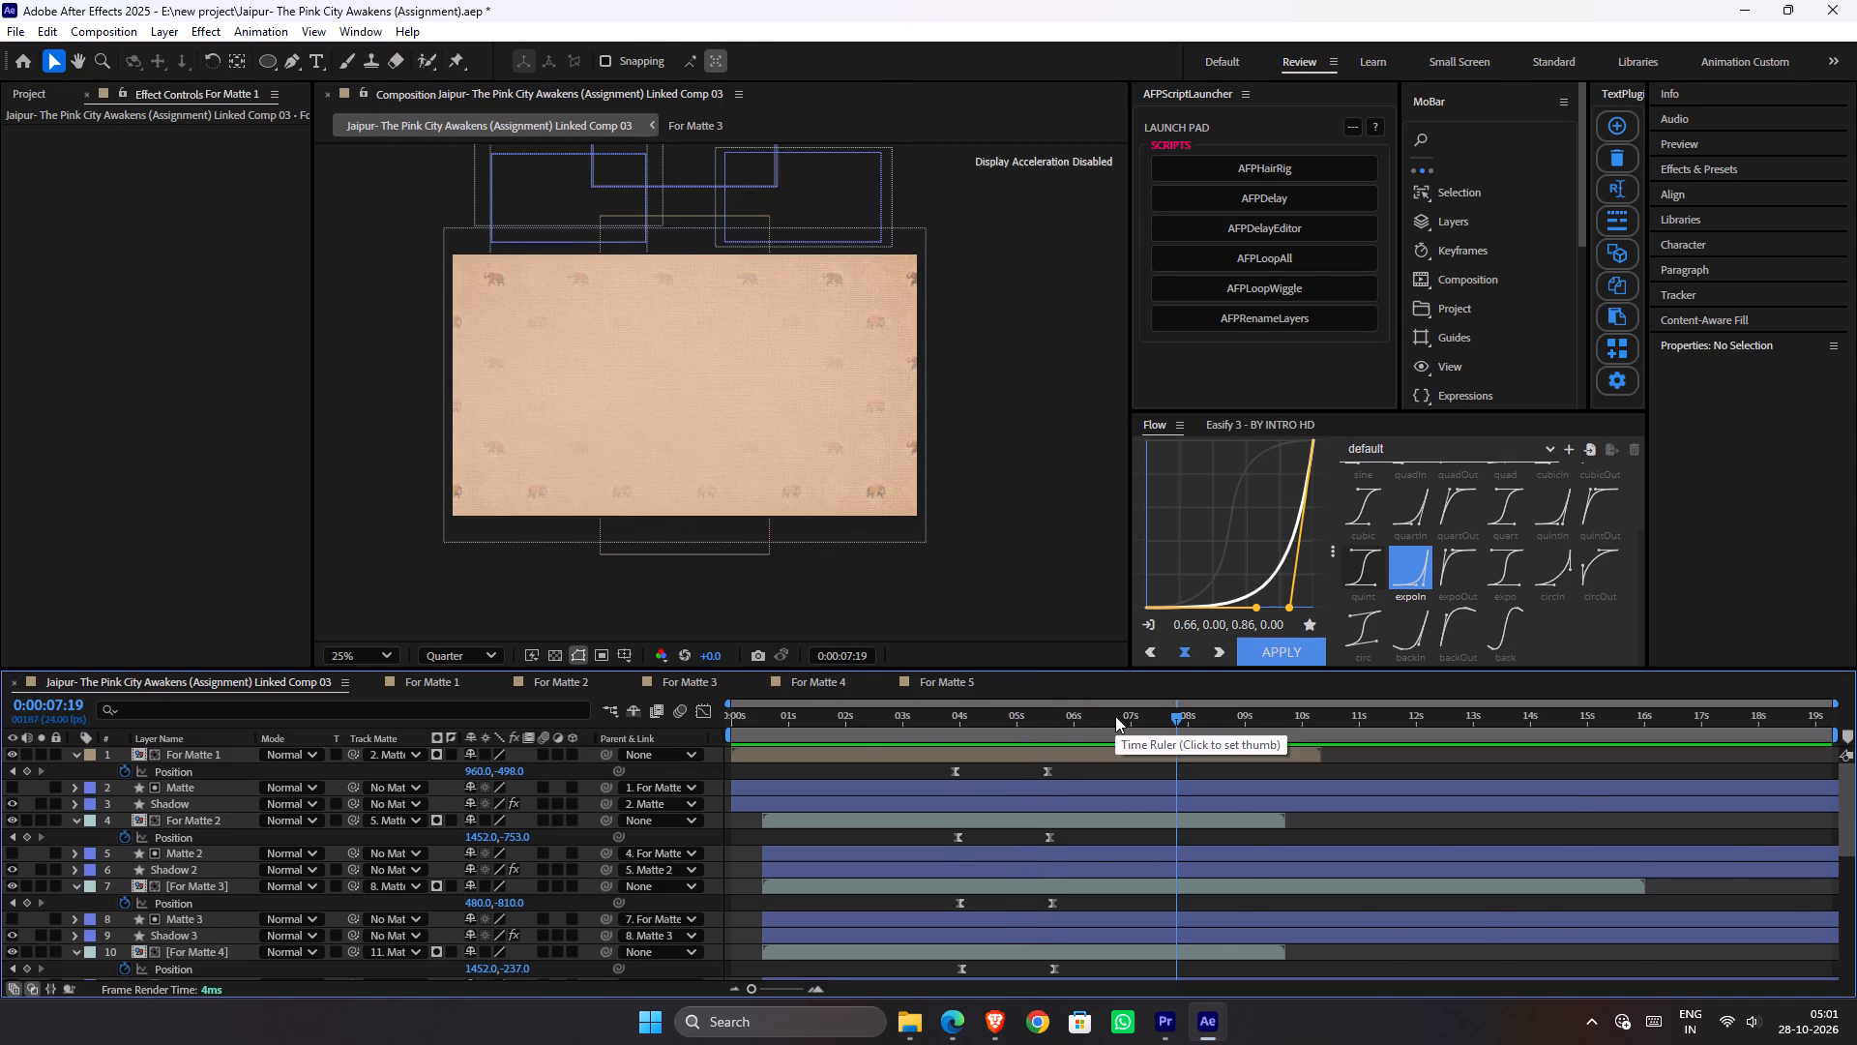
key(alt+Tab)
click(856, 554)
click(1261, 391)
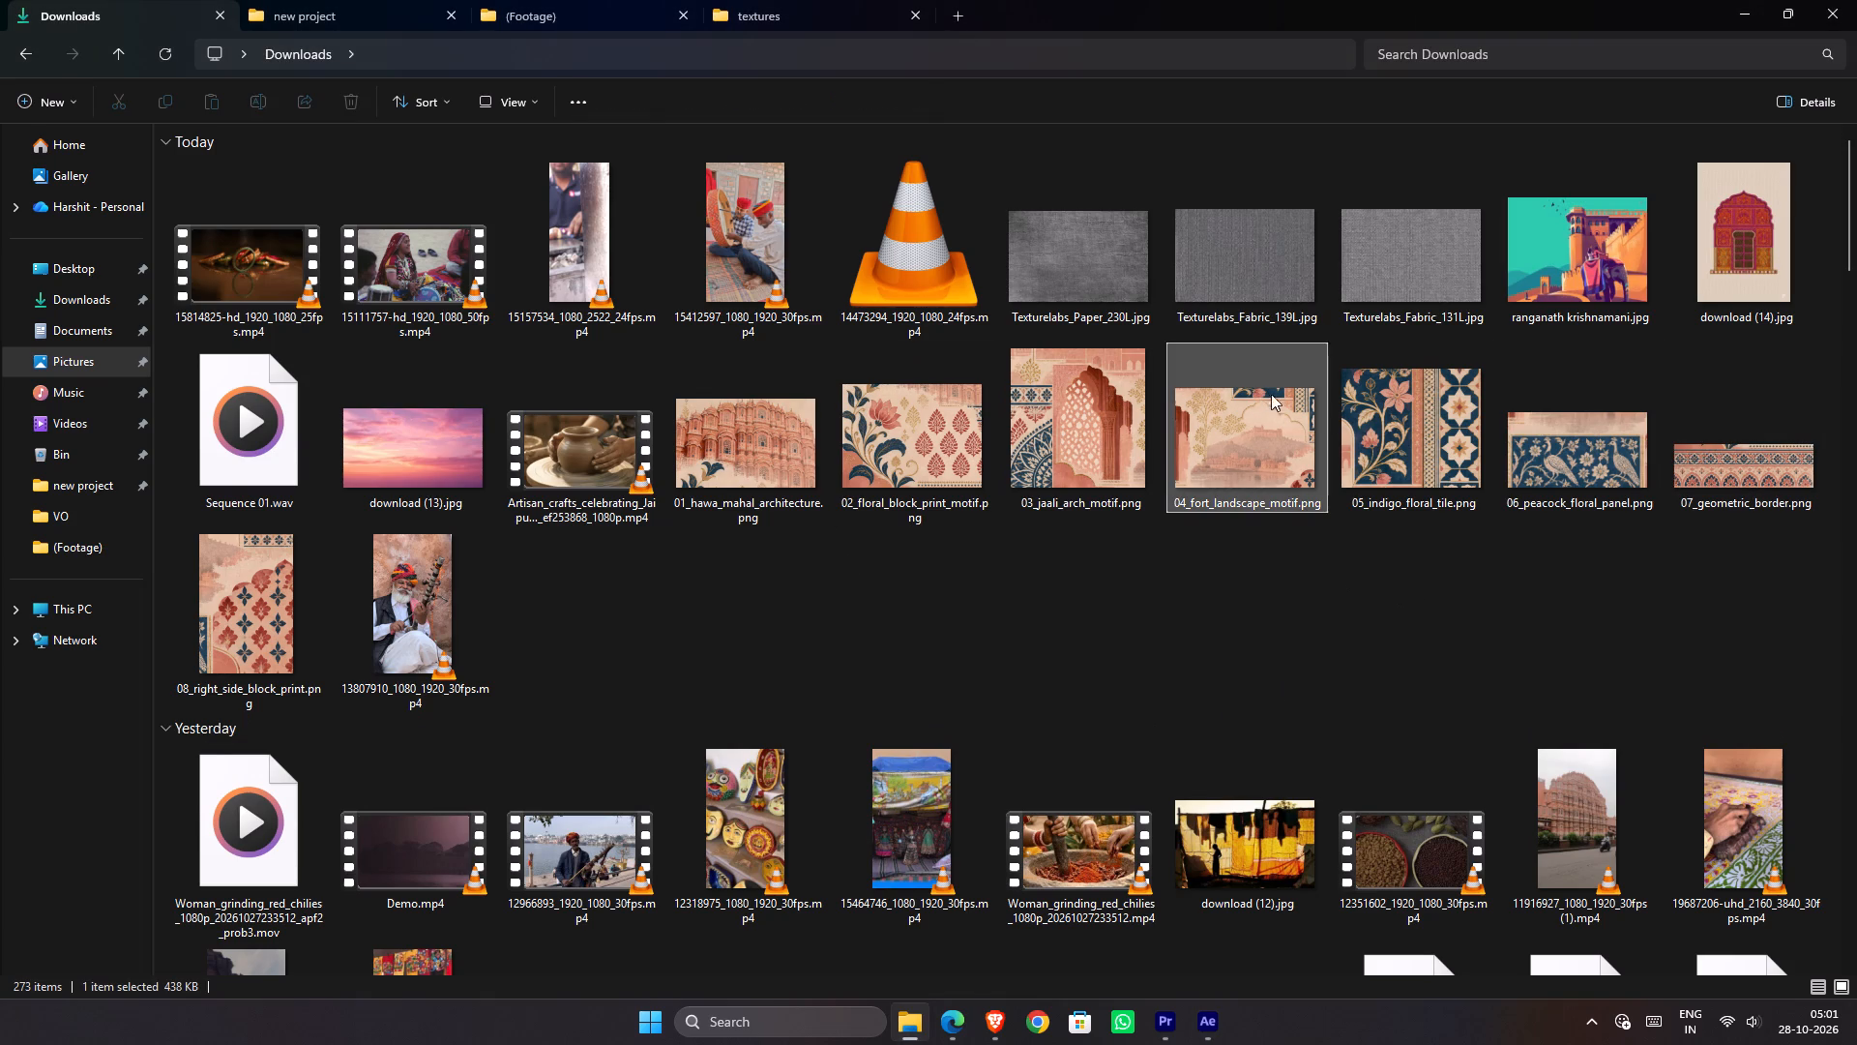
click(1519, 449)
double_click(1248, 440)
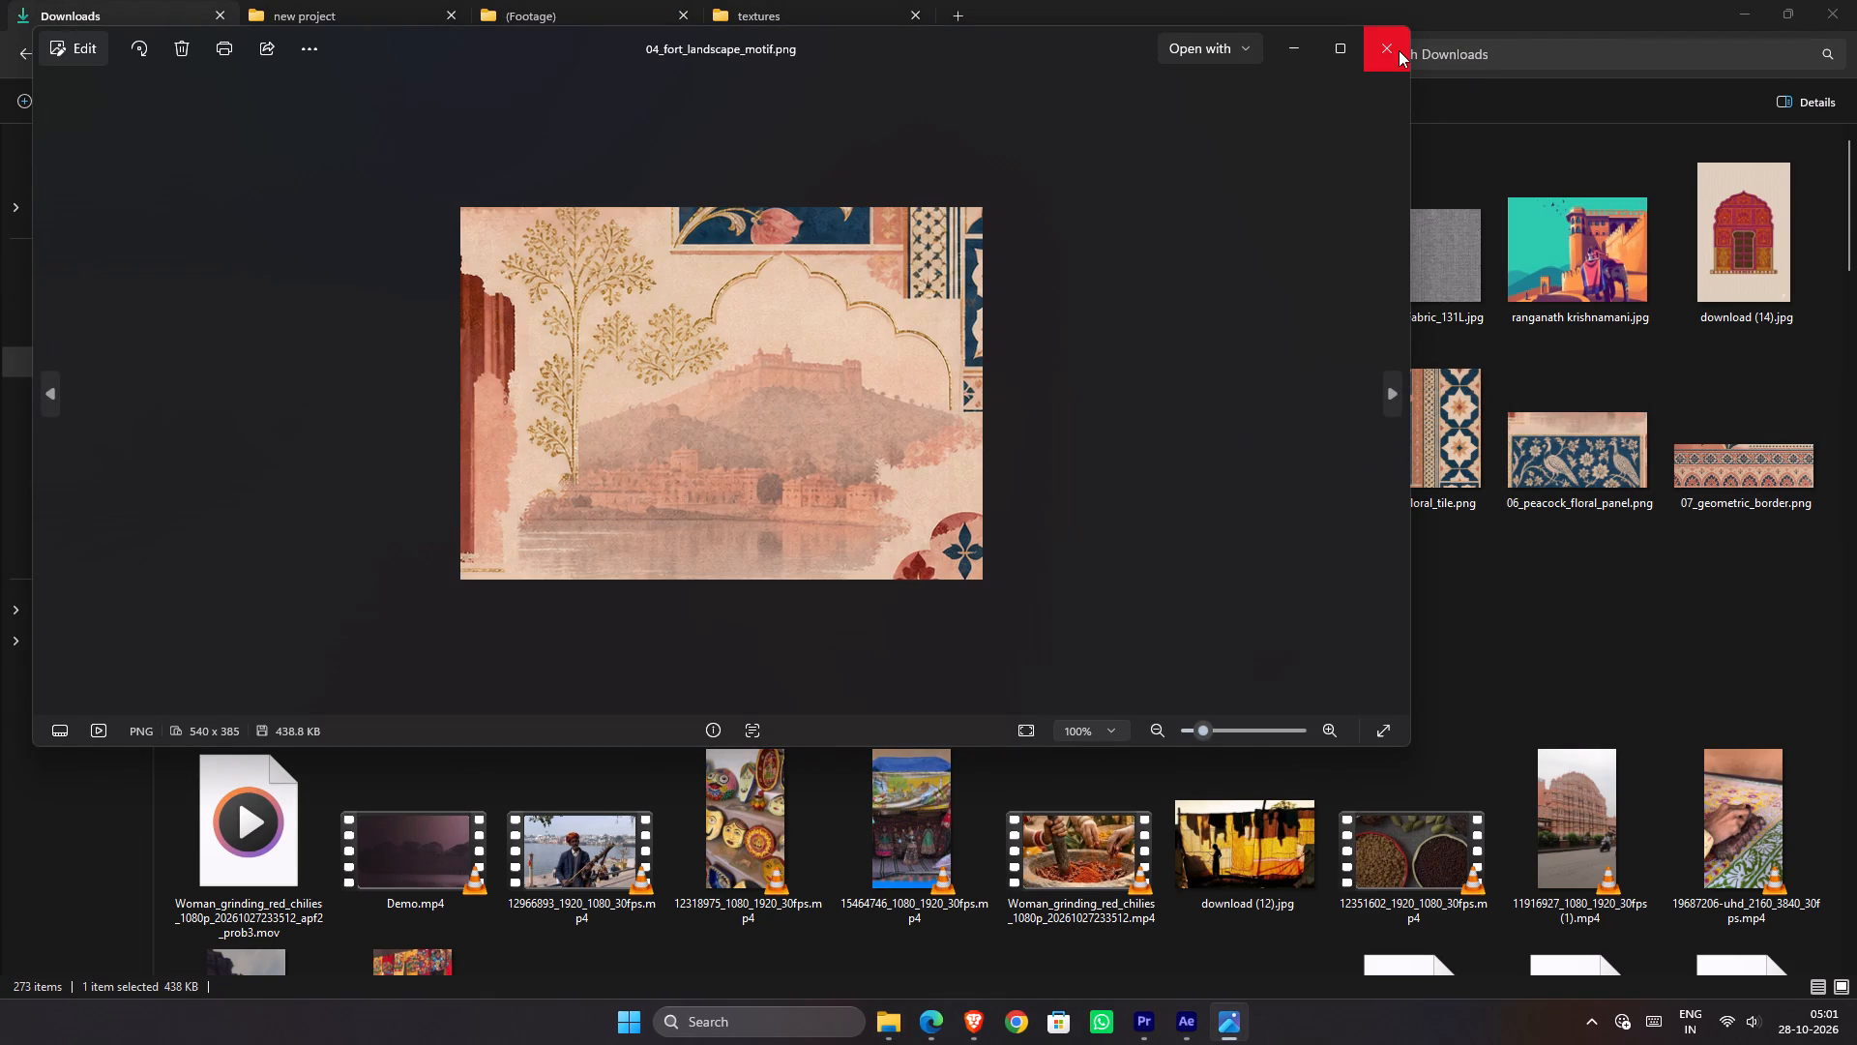
click(1399, 50)
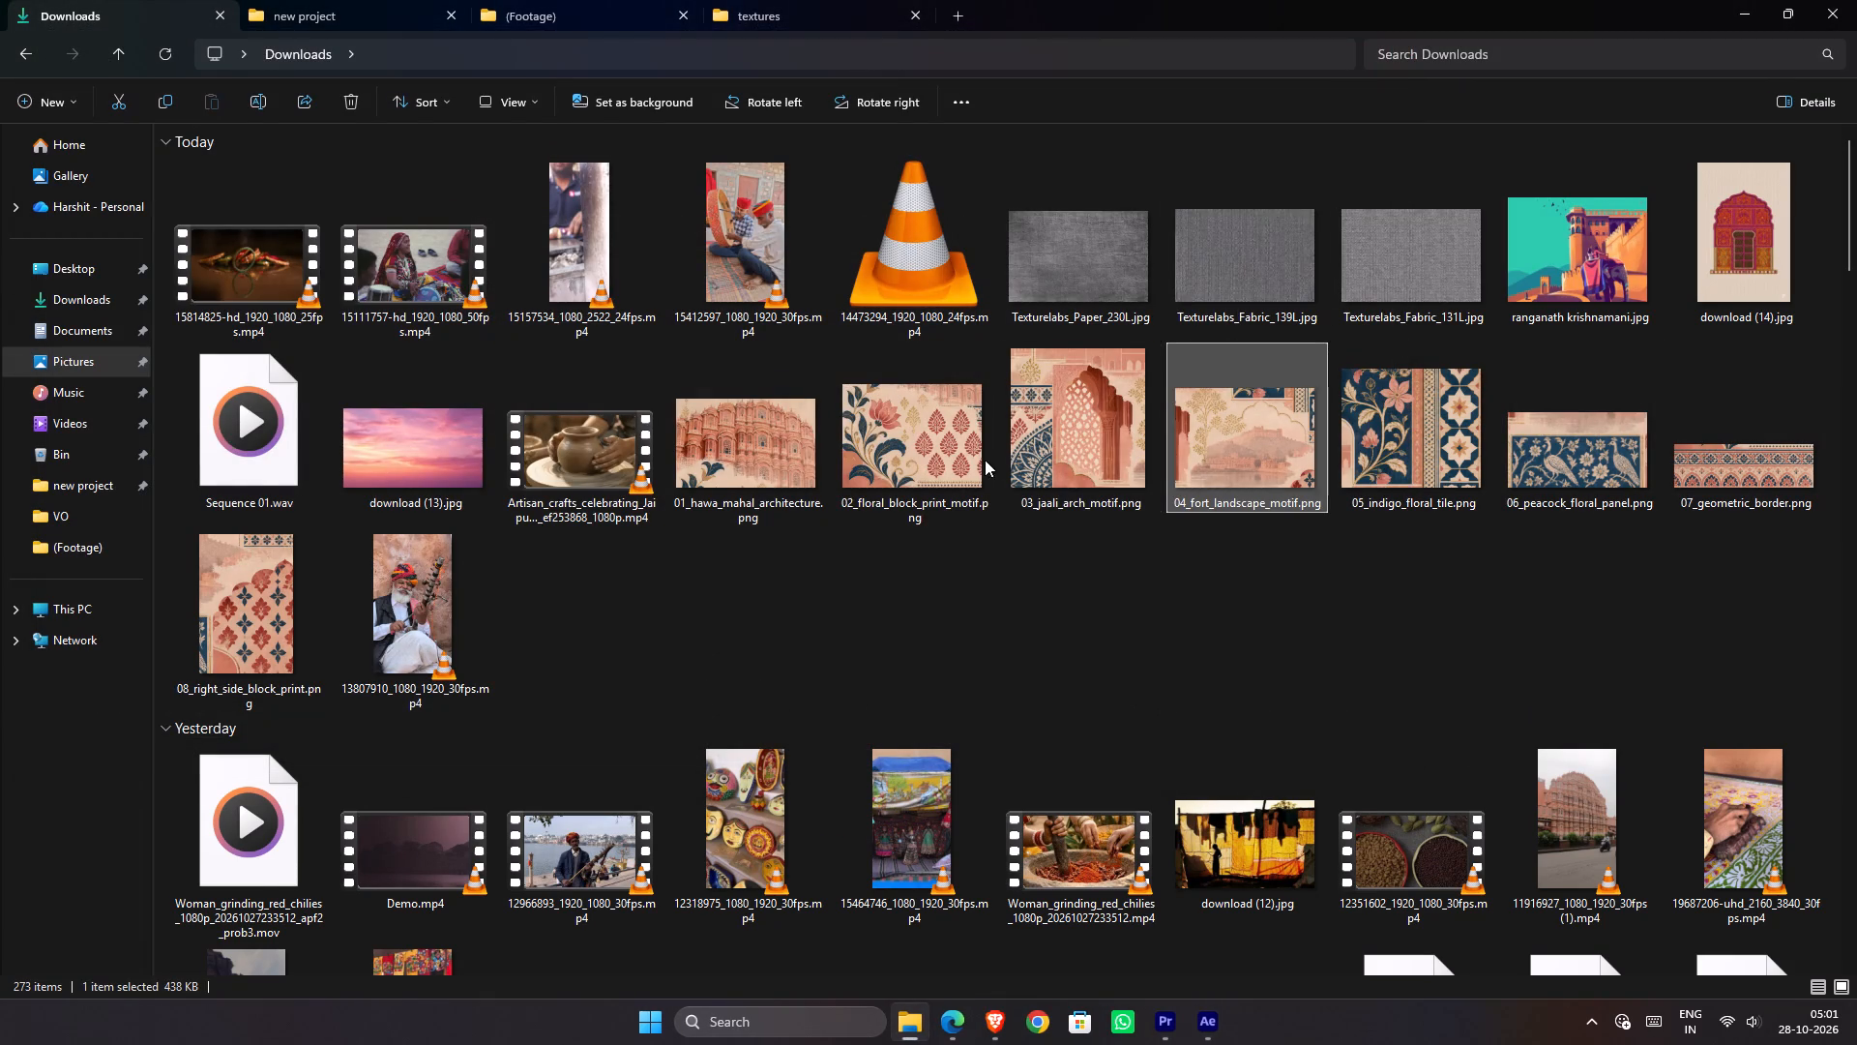
click(984, 460)
click(804, 474)
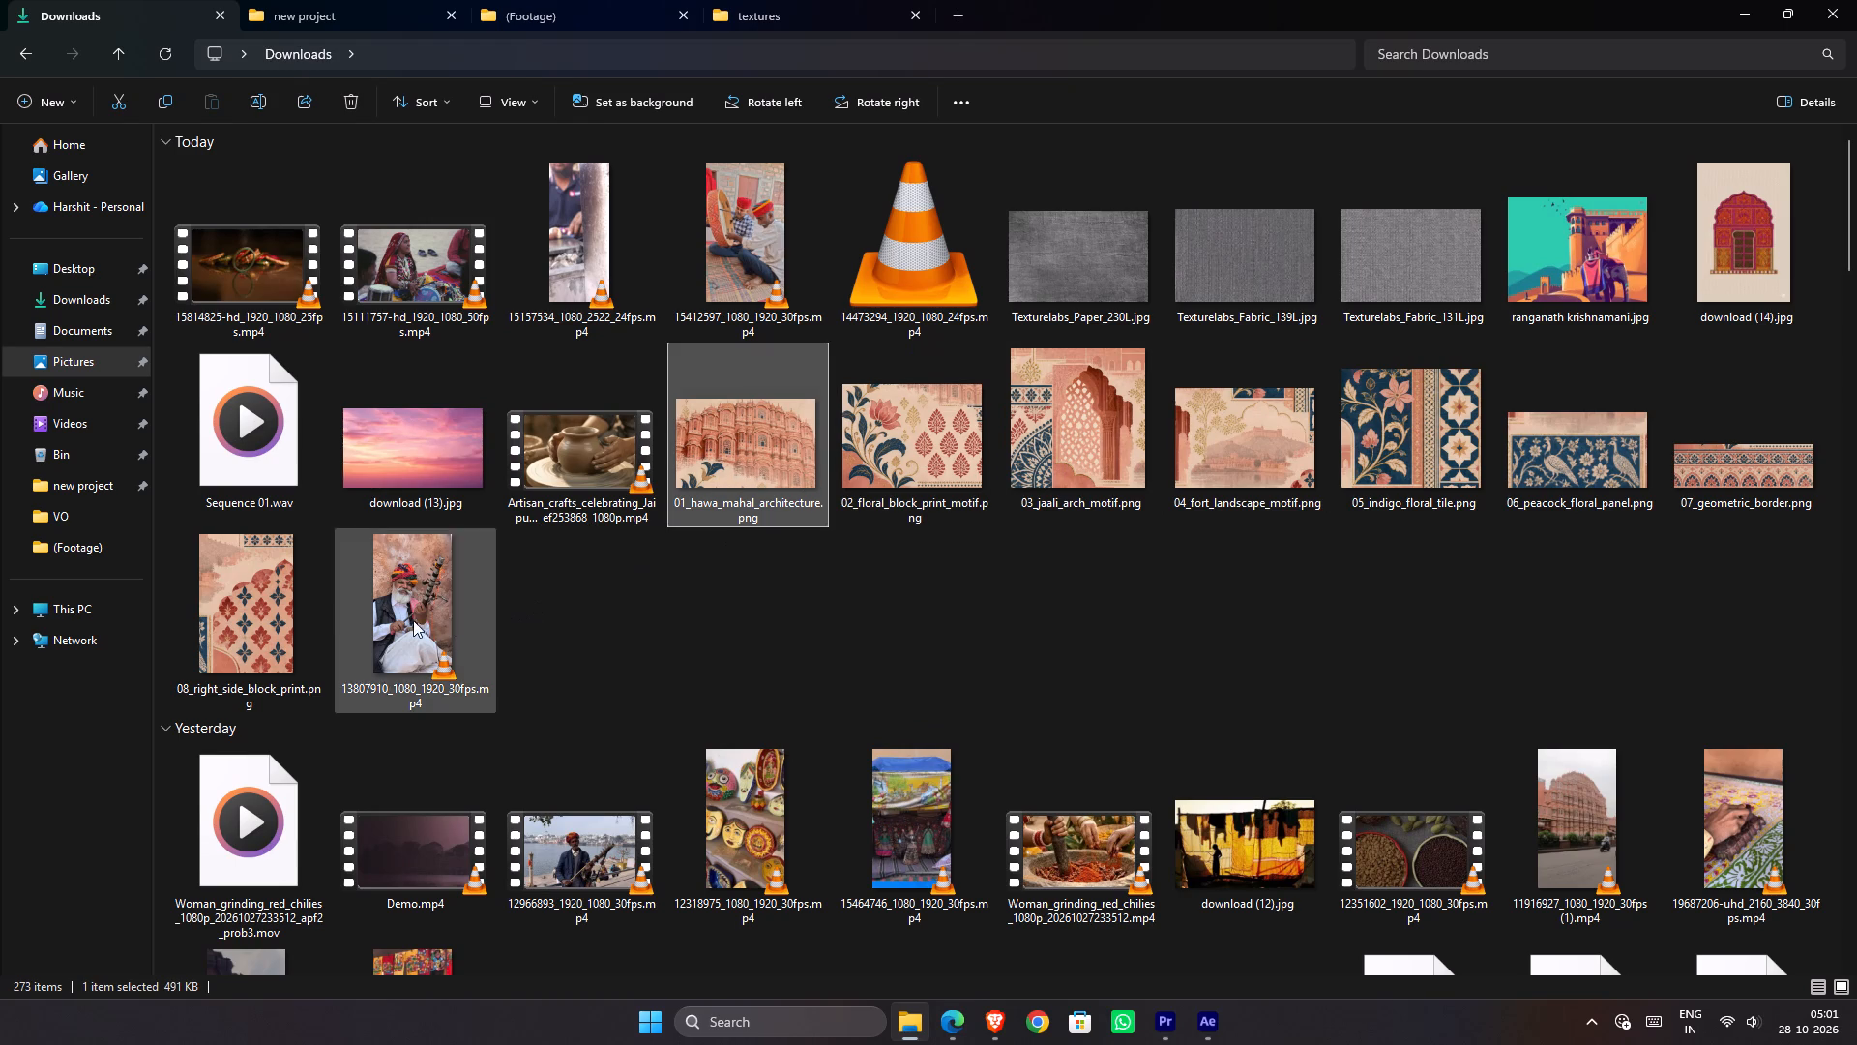
double_click(322, 622)
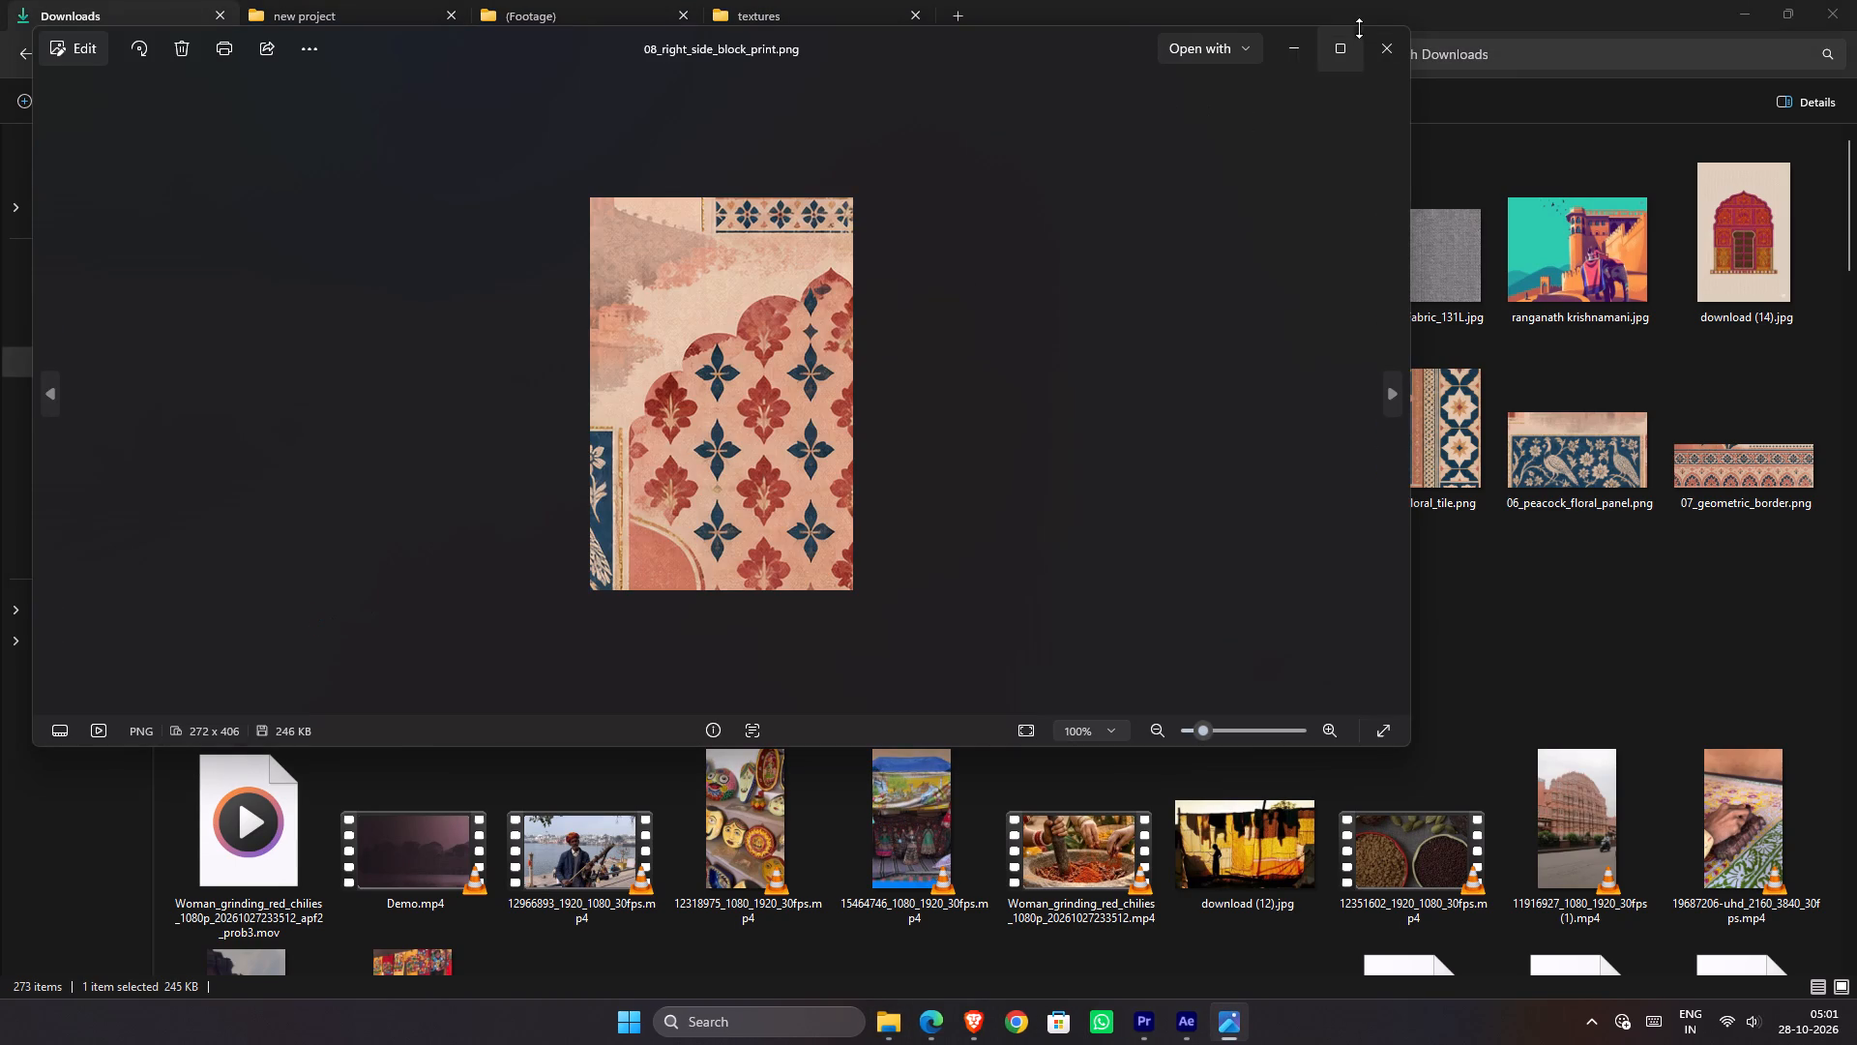
click(1383, 35)
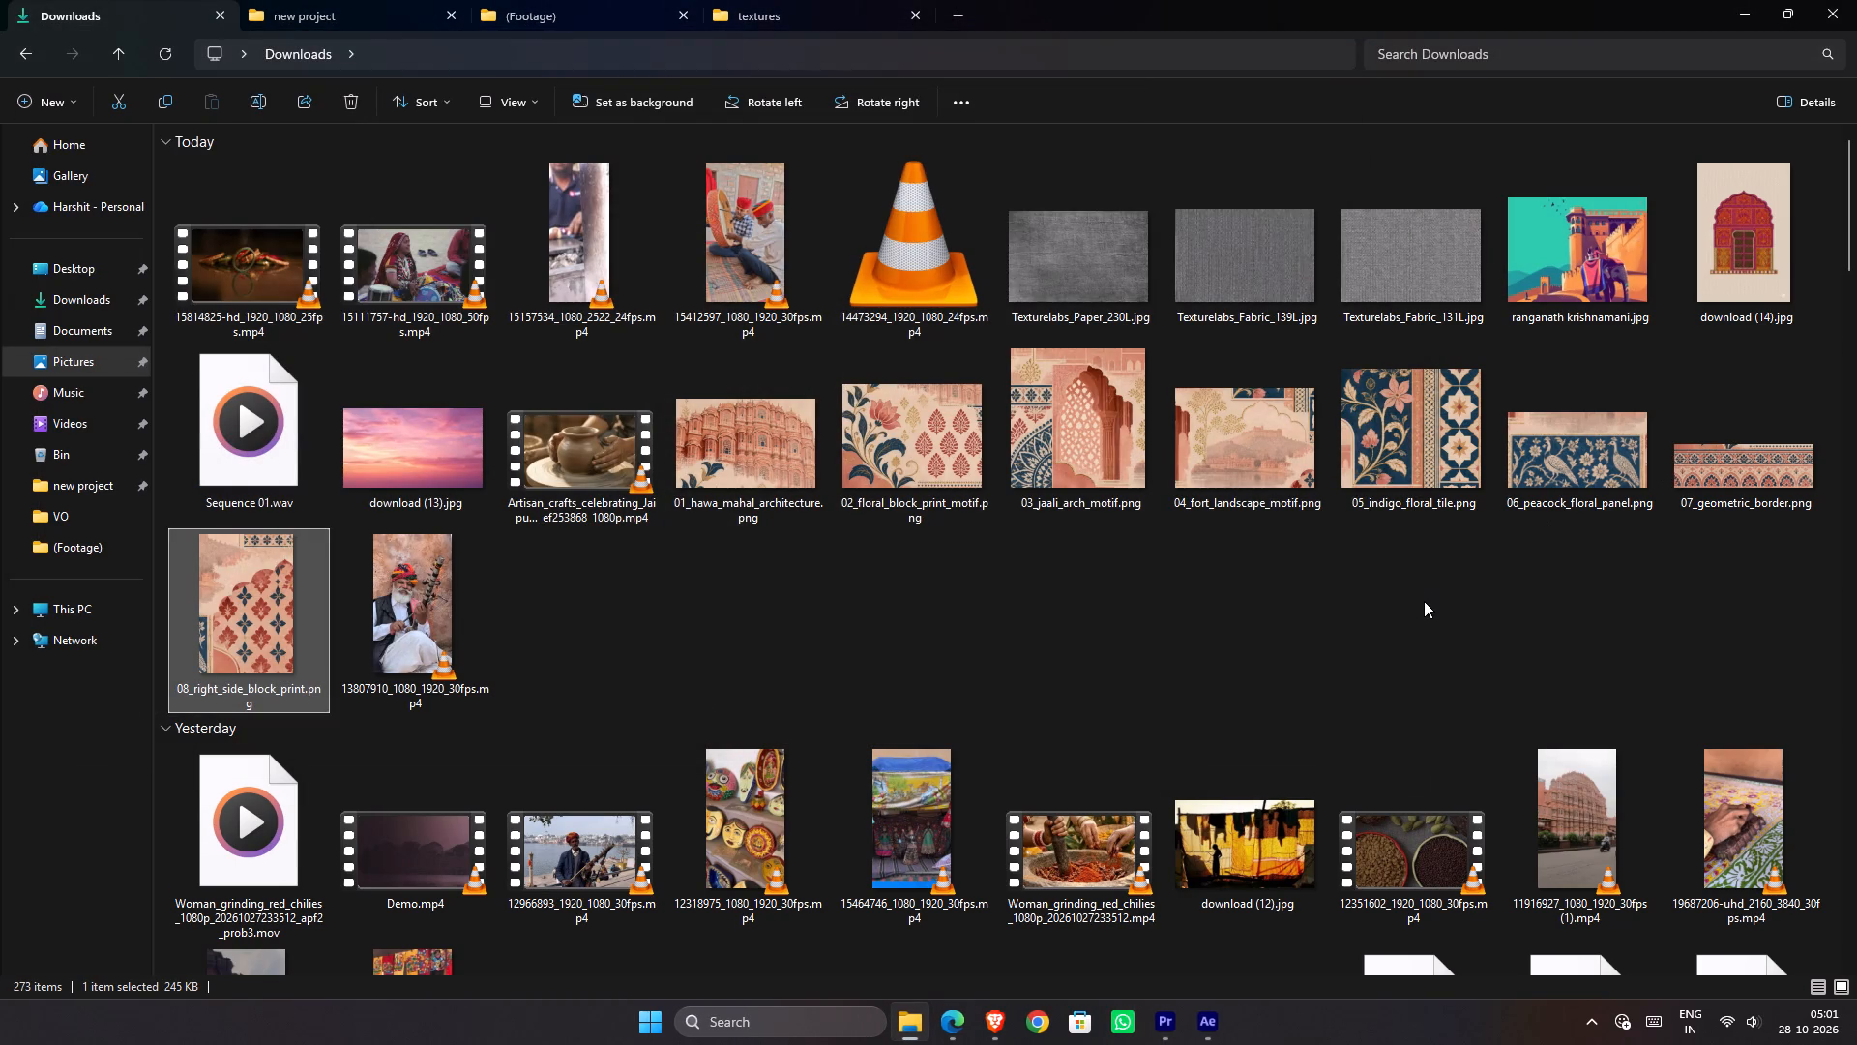
click(1424, 601)
double_click(1598, 254)
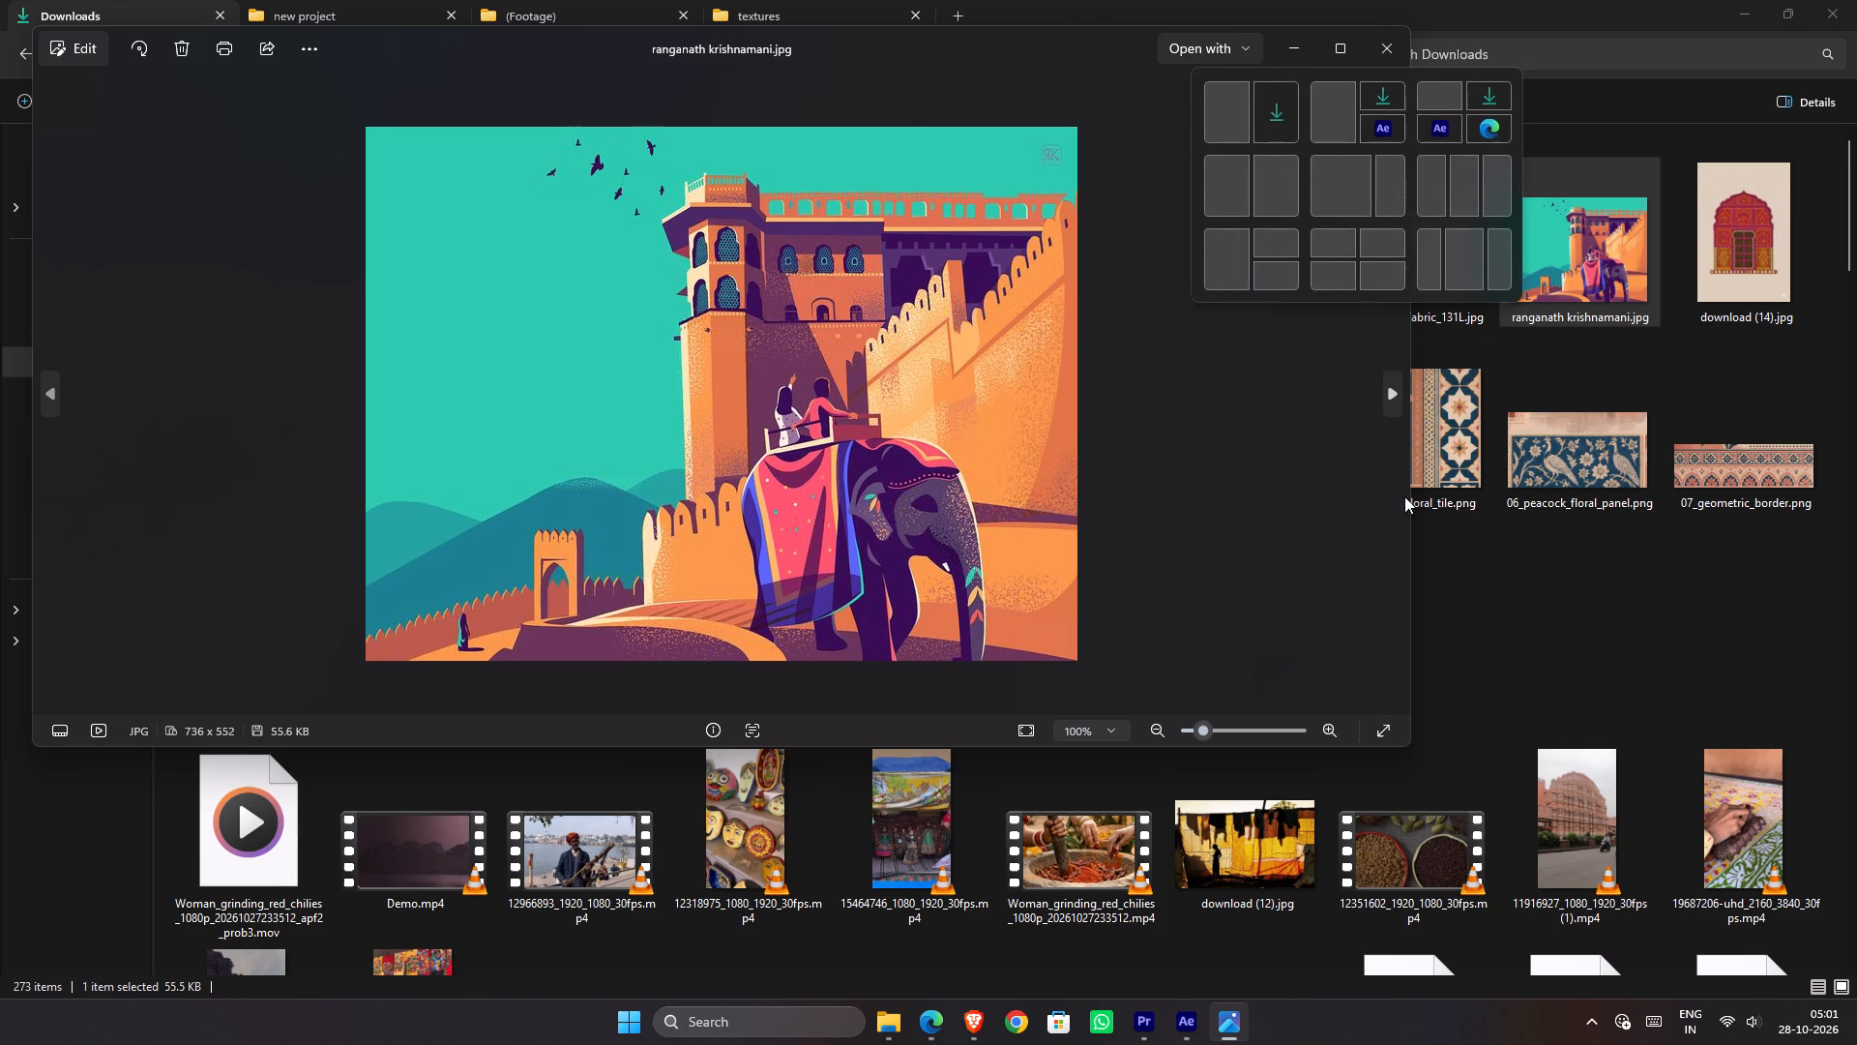
click(1311, 408)
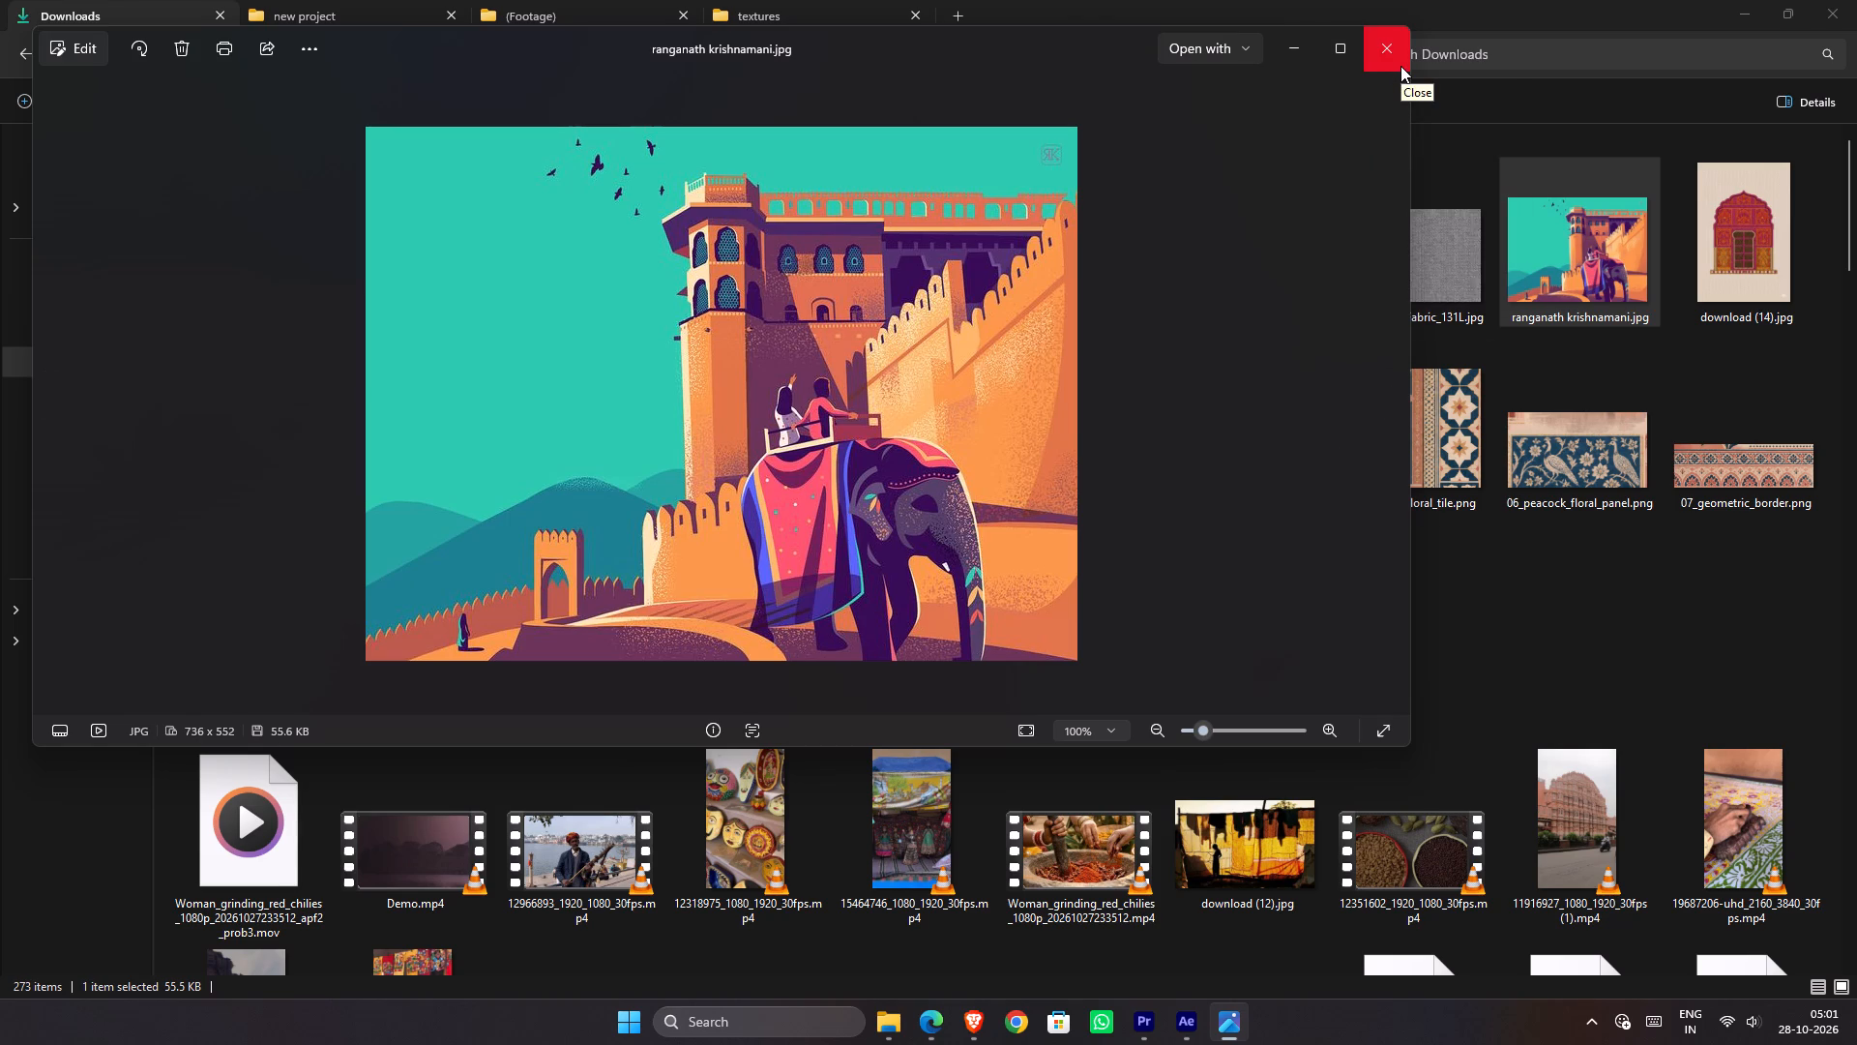
click(1400, 66)
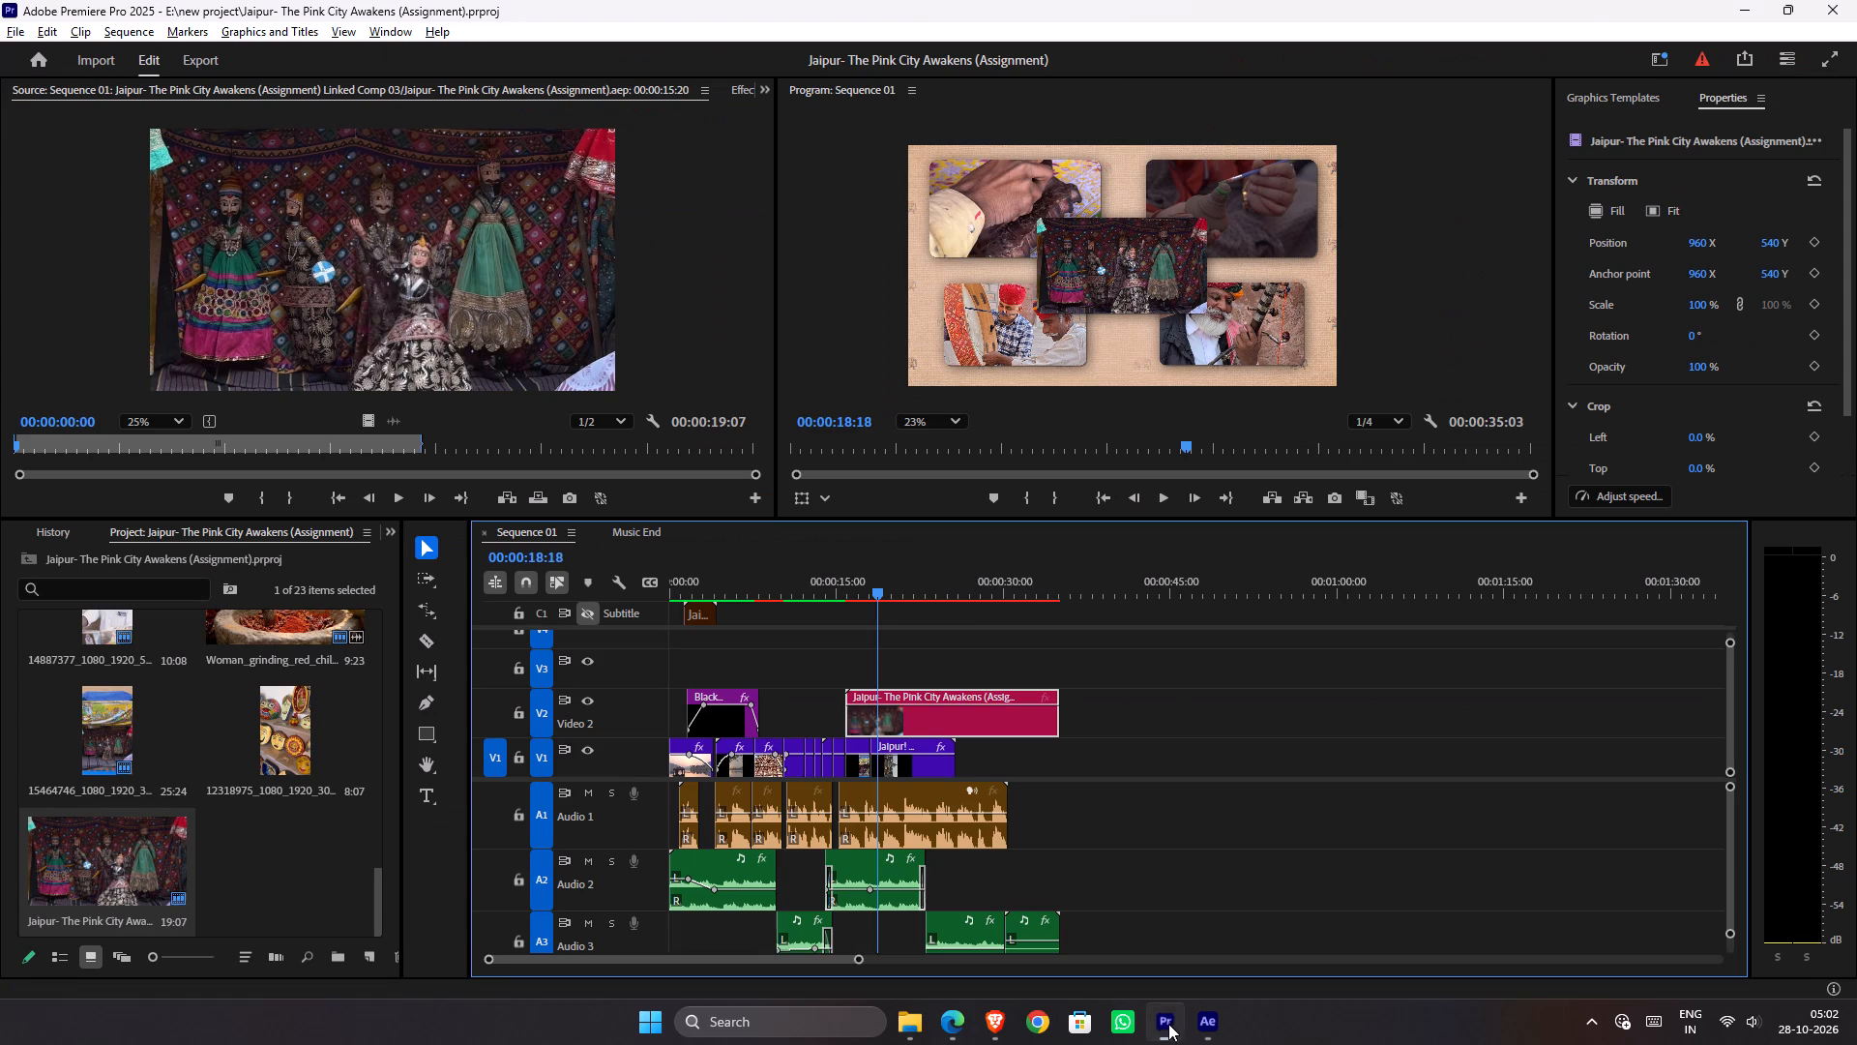
drag(864, 584, 775, 596)
alt+scroll(745, 715, up, 7)
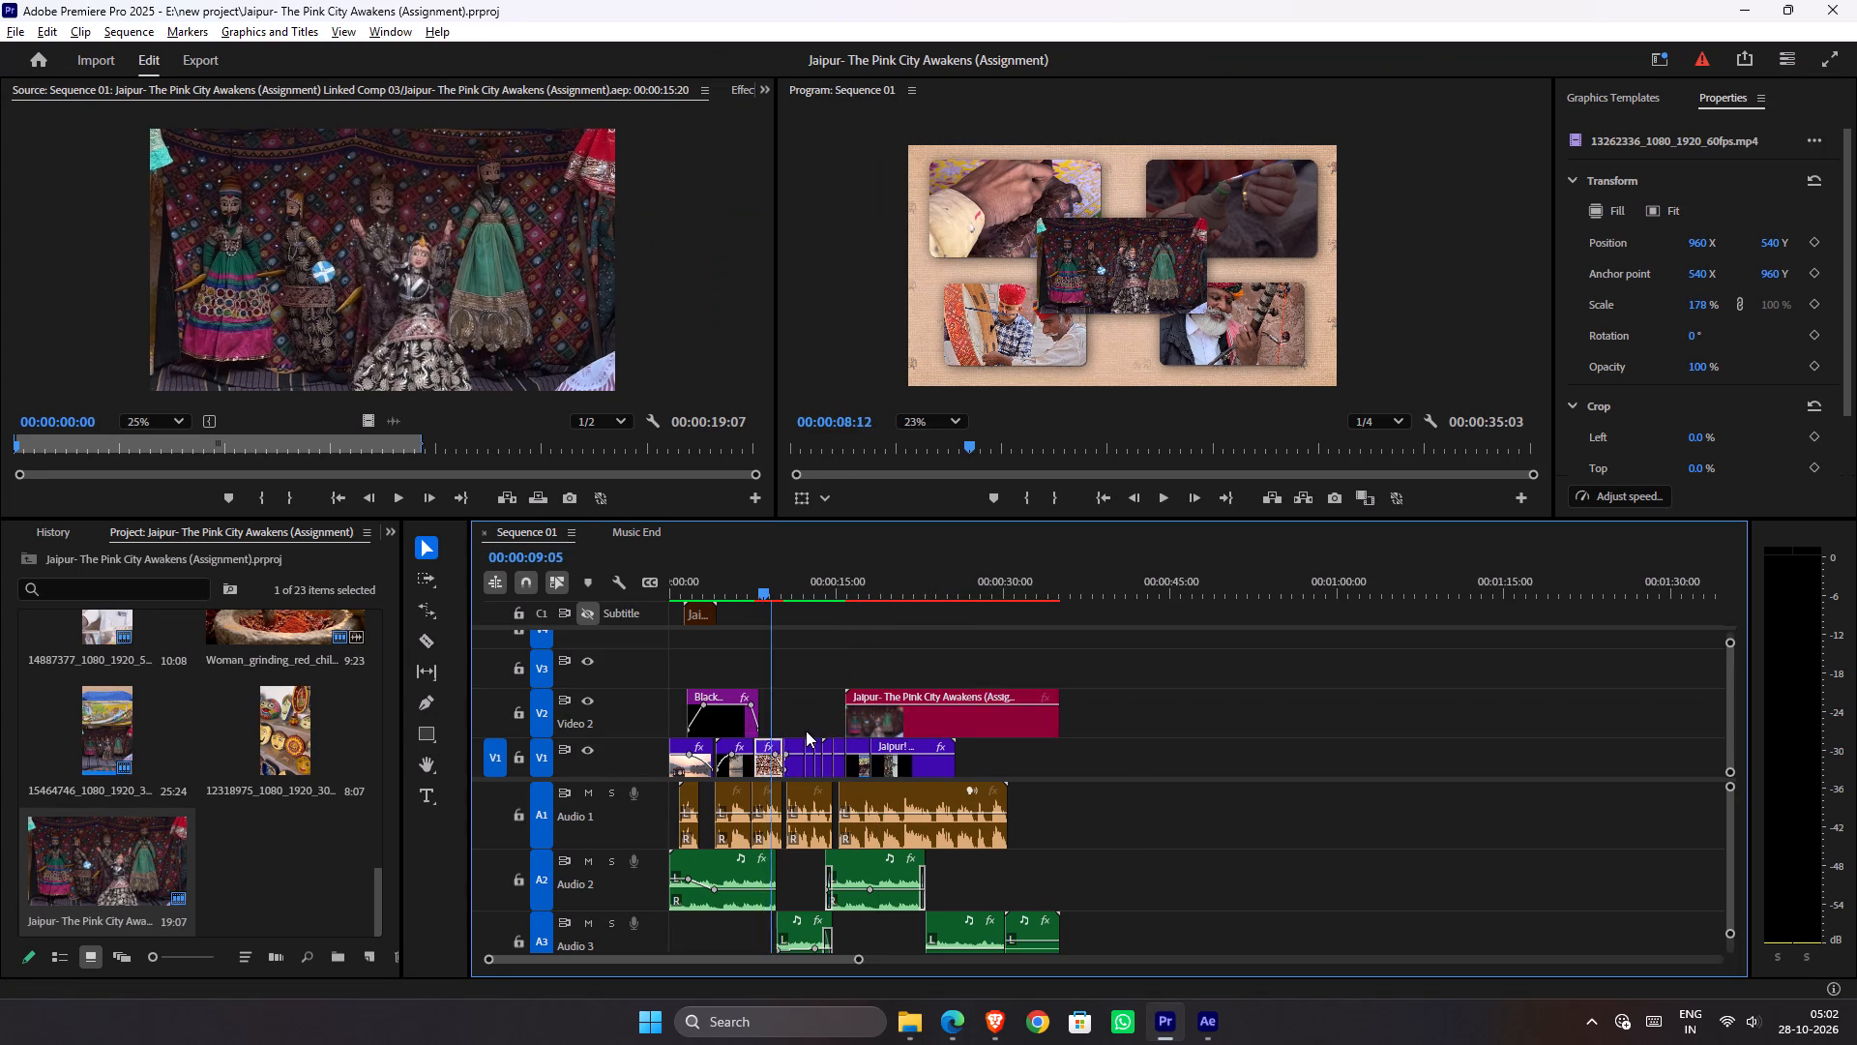
alt+scroll(745, 761, up, 9)
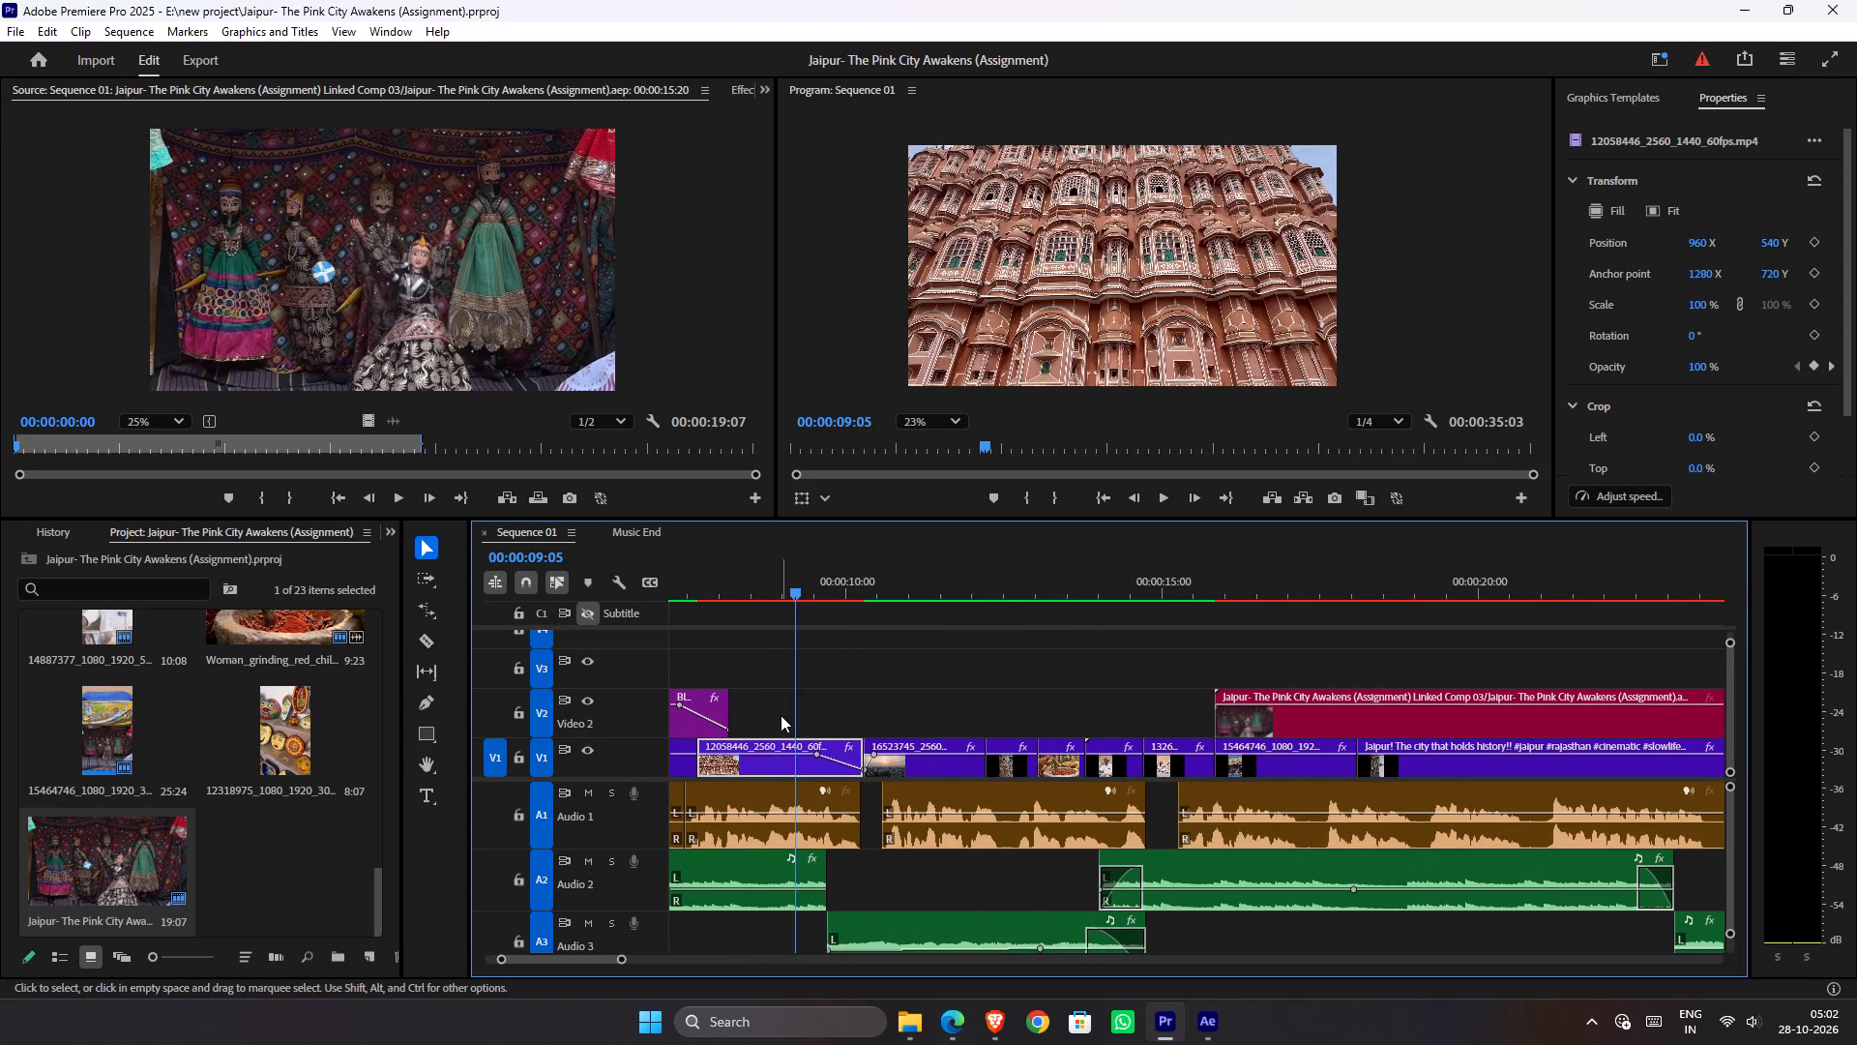
shift+scroll(781, 713, up, 5)
shift+scroll(761, 713, down, 1)
shift+scroll(738, 712, up, 3)
shift+scroll(821, 708, up, 4)
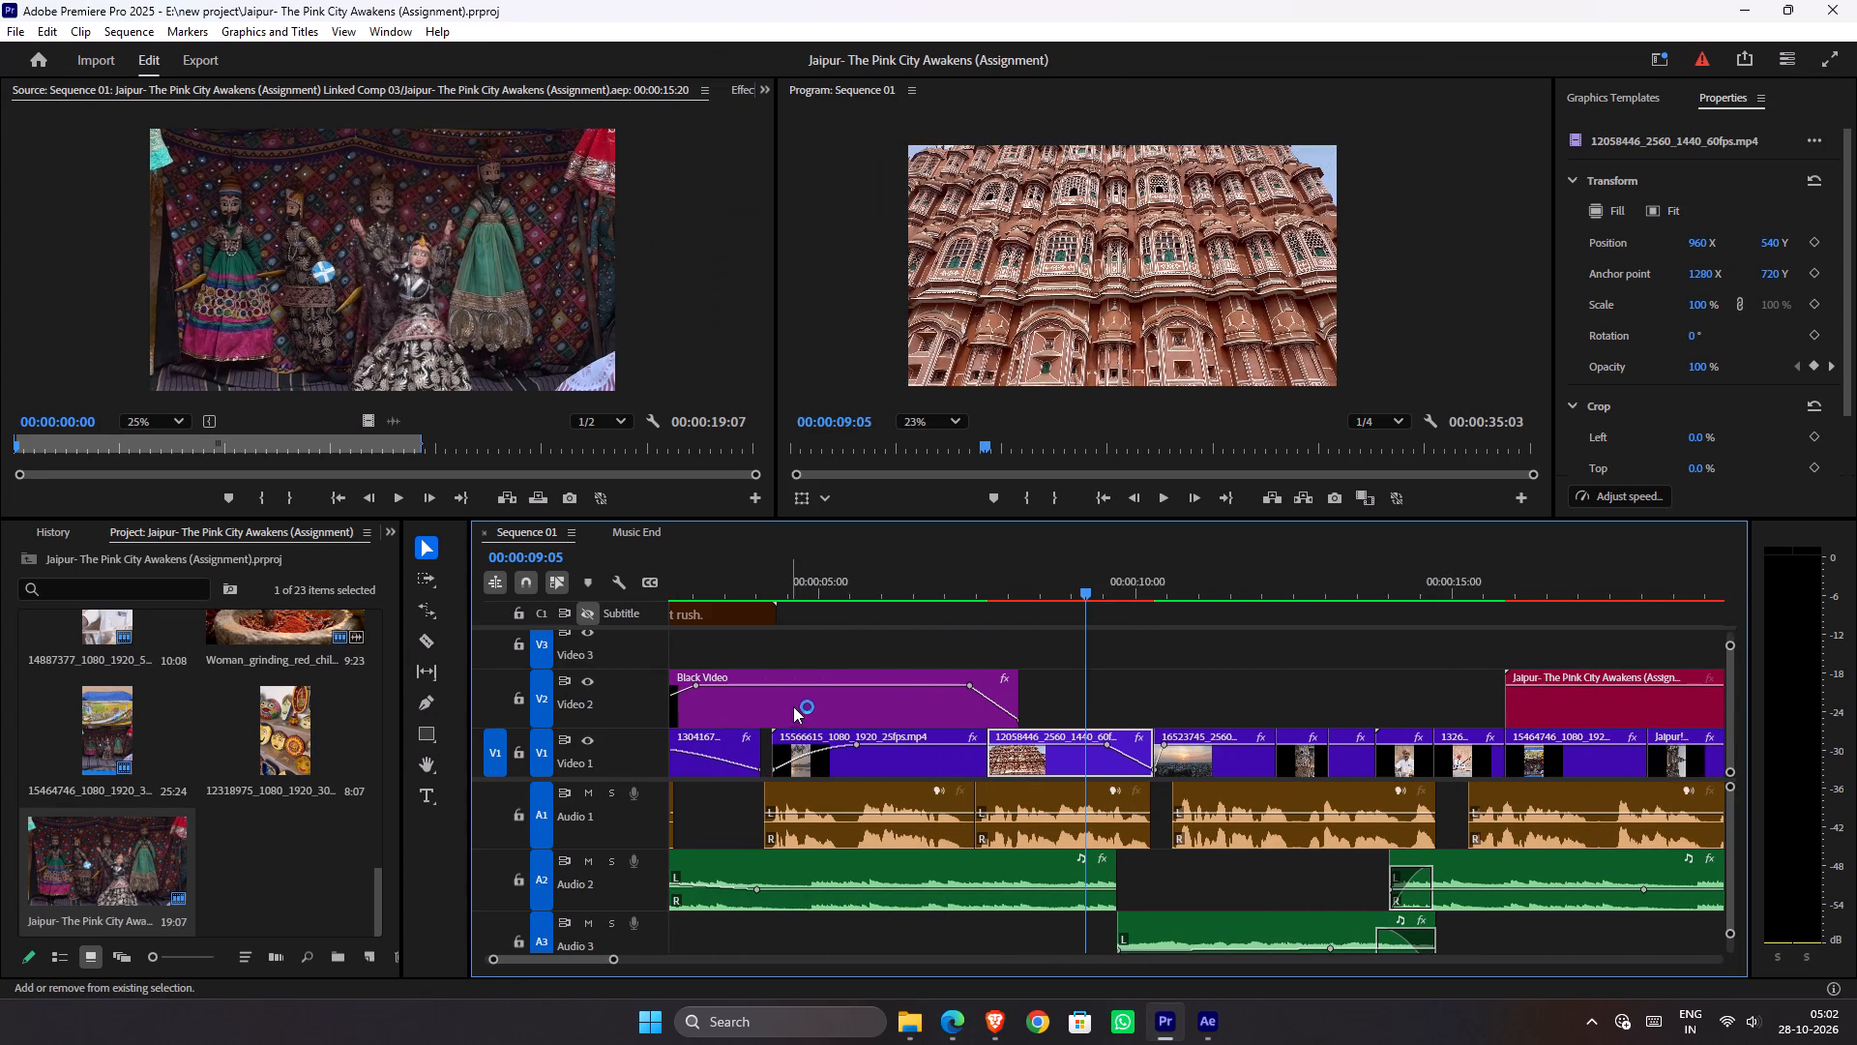
shift+scroll(794, 706, up, 3)
drag(812, 707, 811, 647)
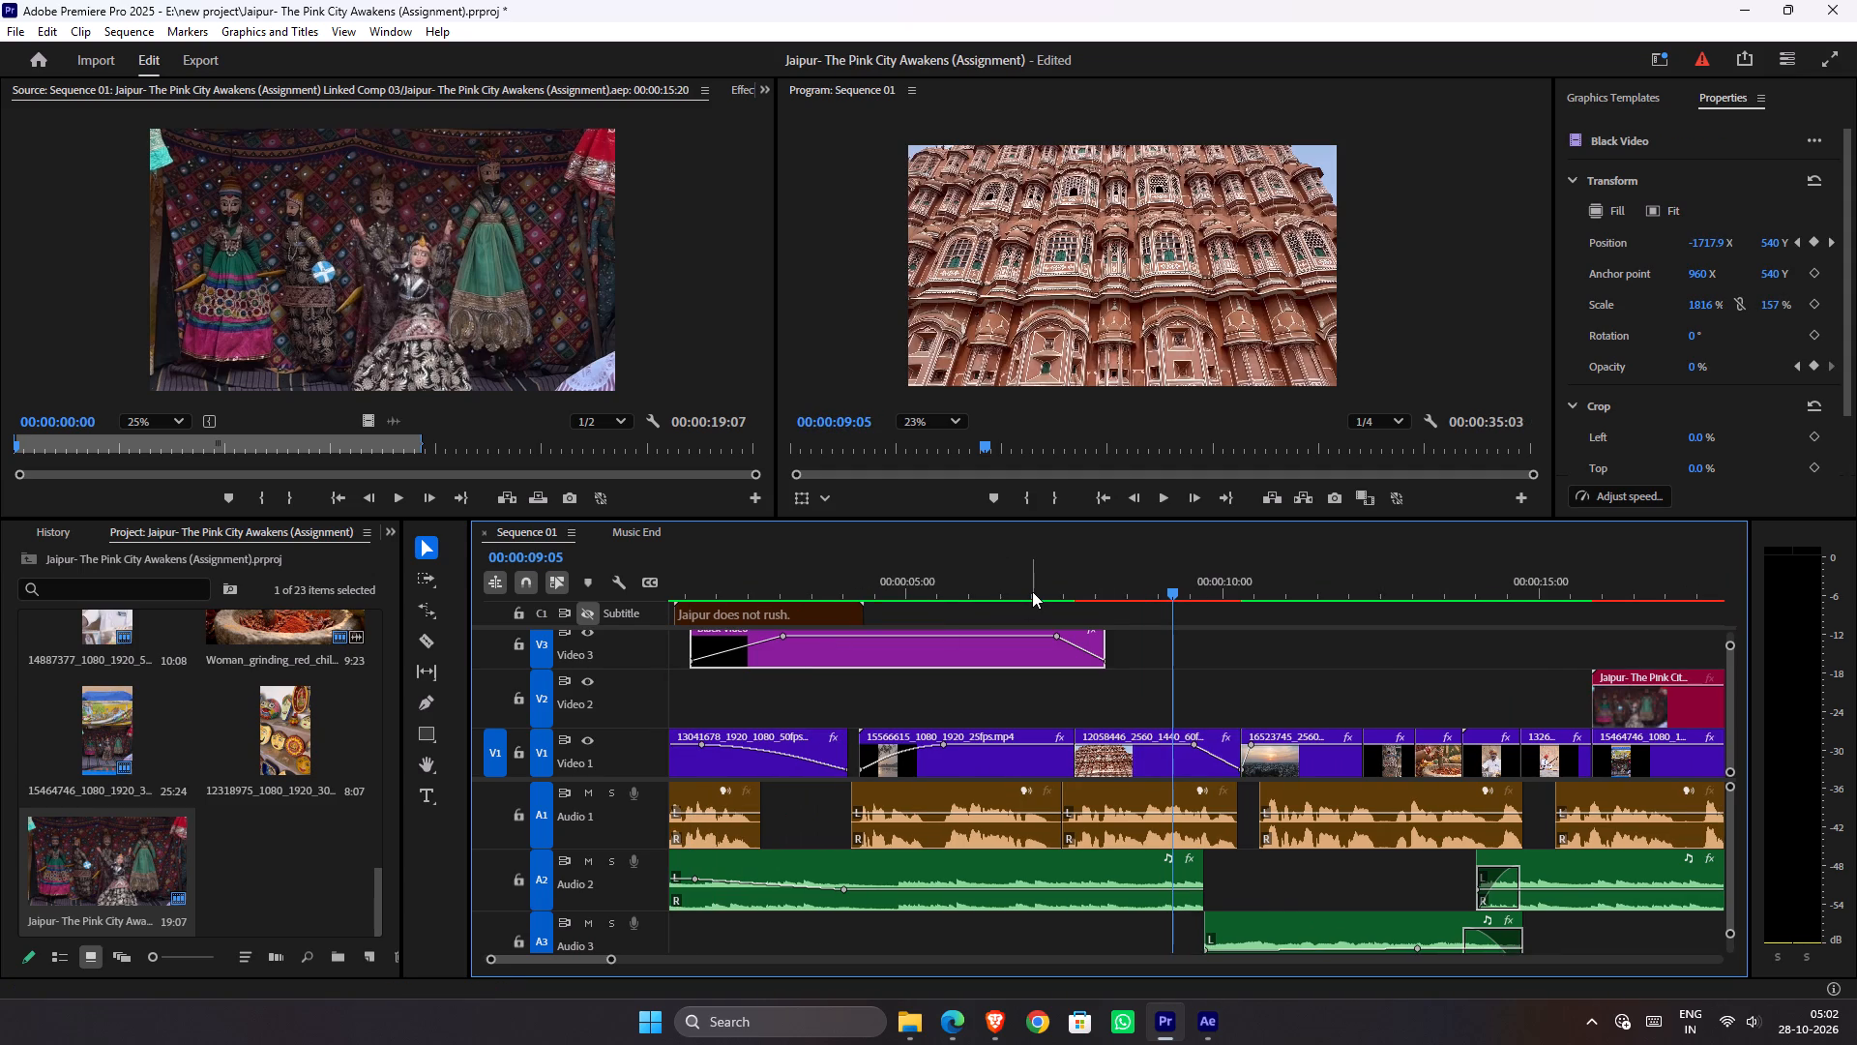
Add 6877251-hd_1920_1080_30fps.mp4 from Downloads to Video 2, aligned with the start of the Hawa Mahal clip on Video 1.
key(alt+Tab)
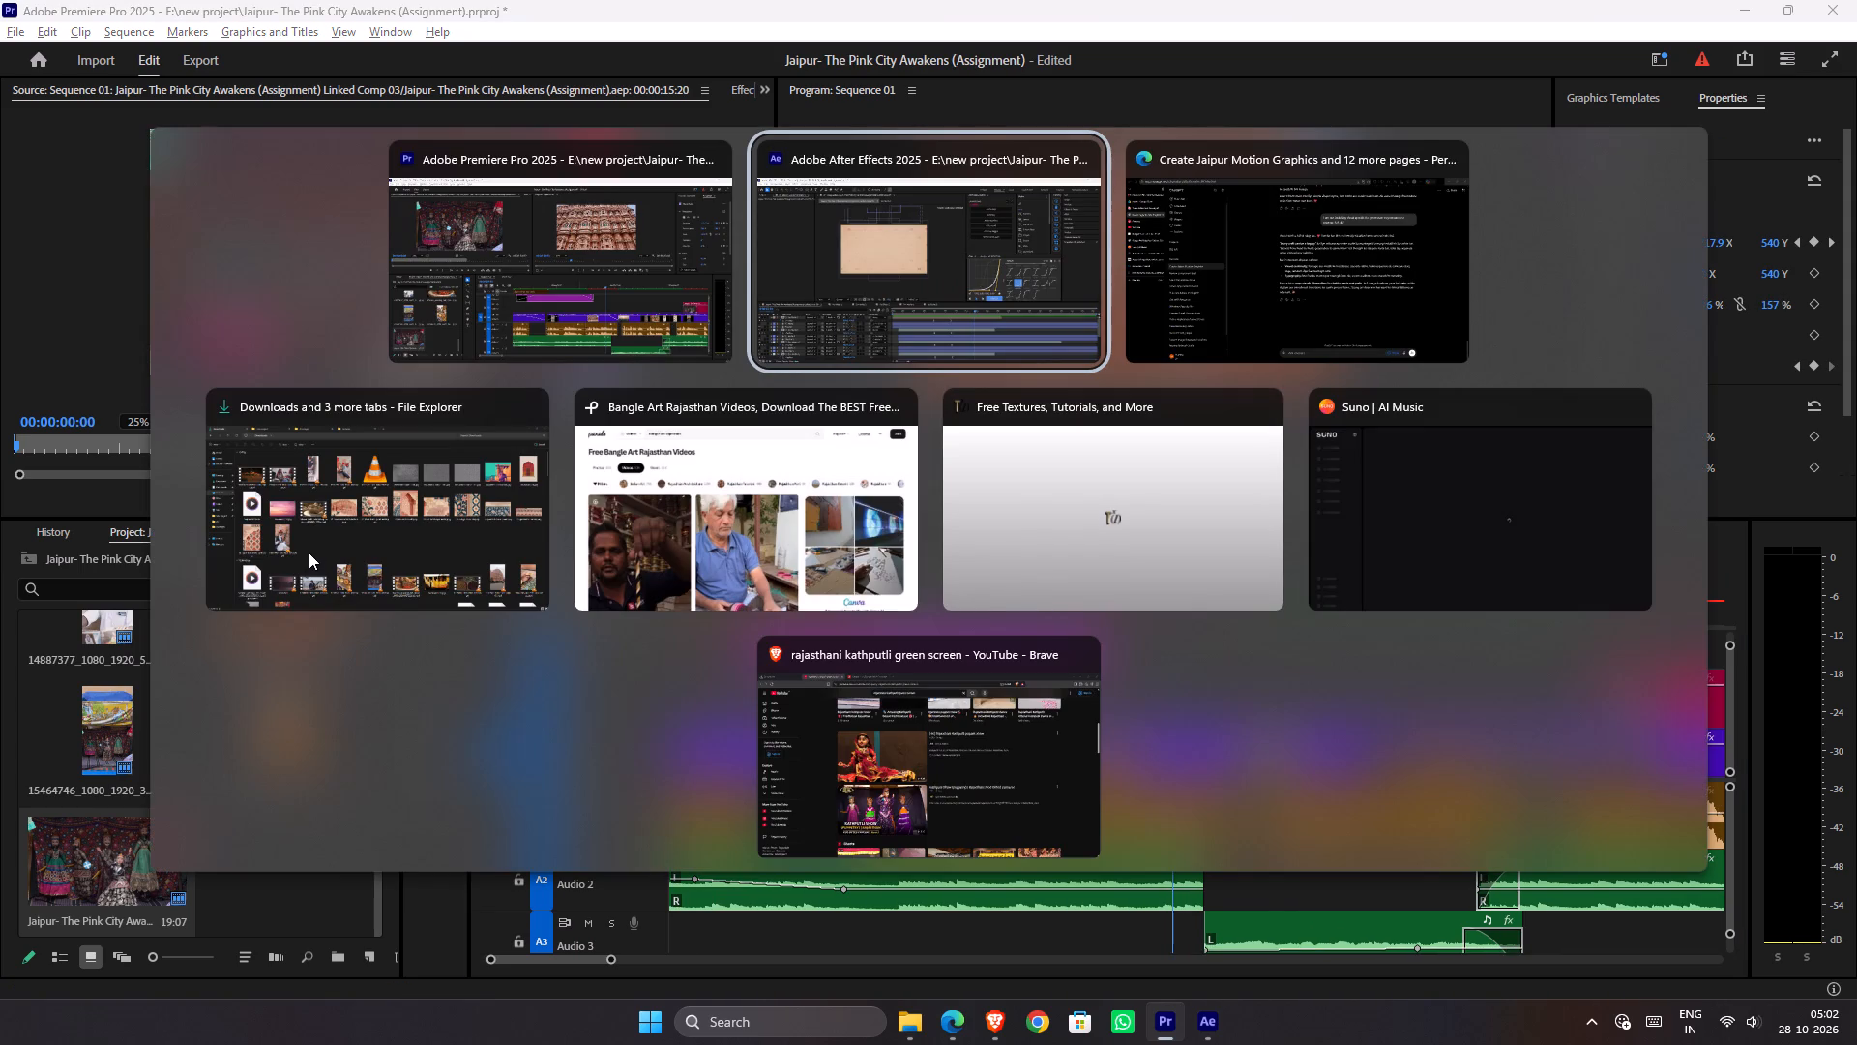
alt+click(308, 552)
scroll(718, 673, down, 1)
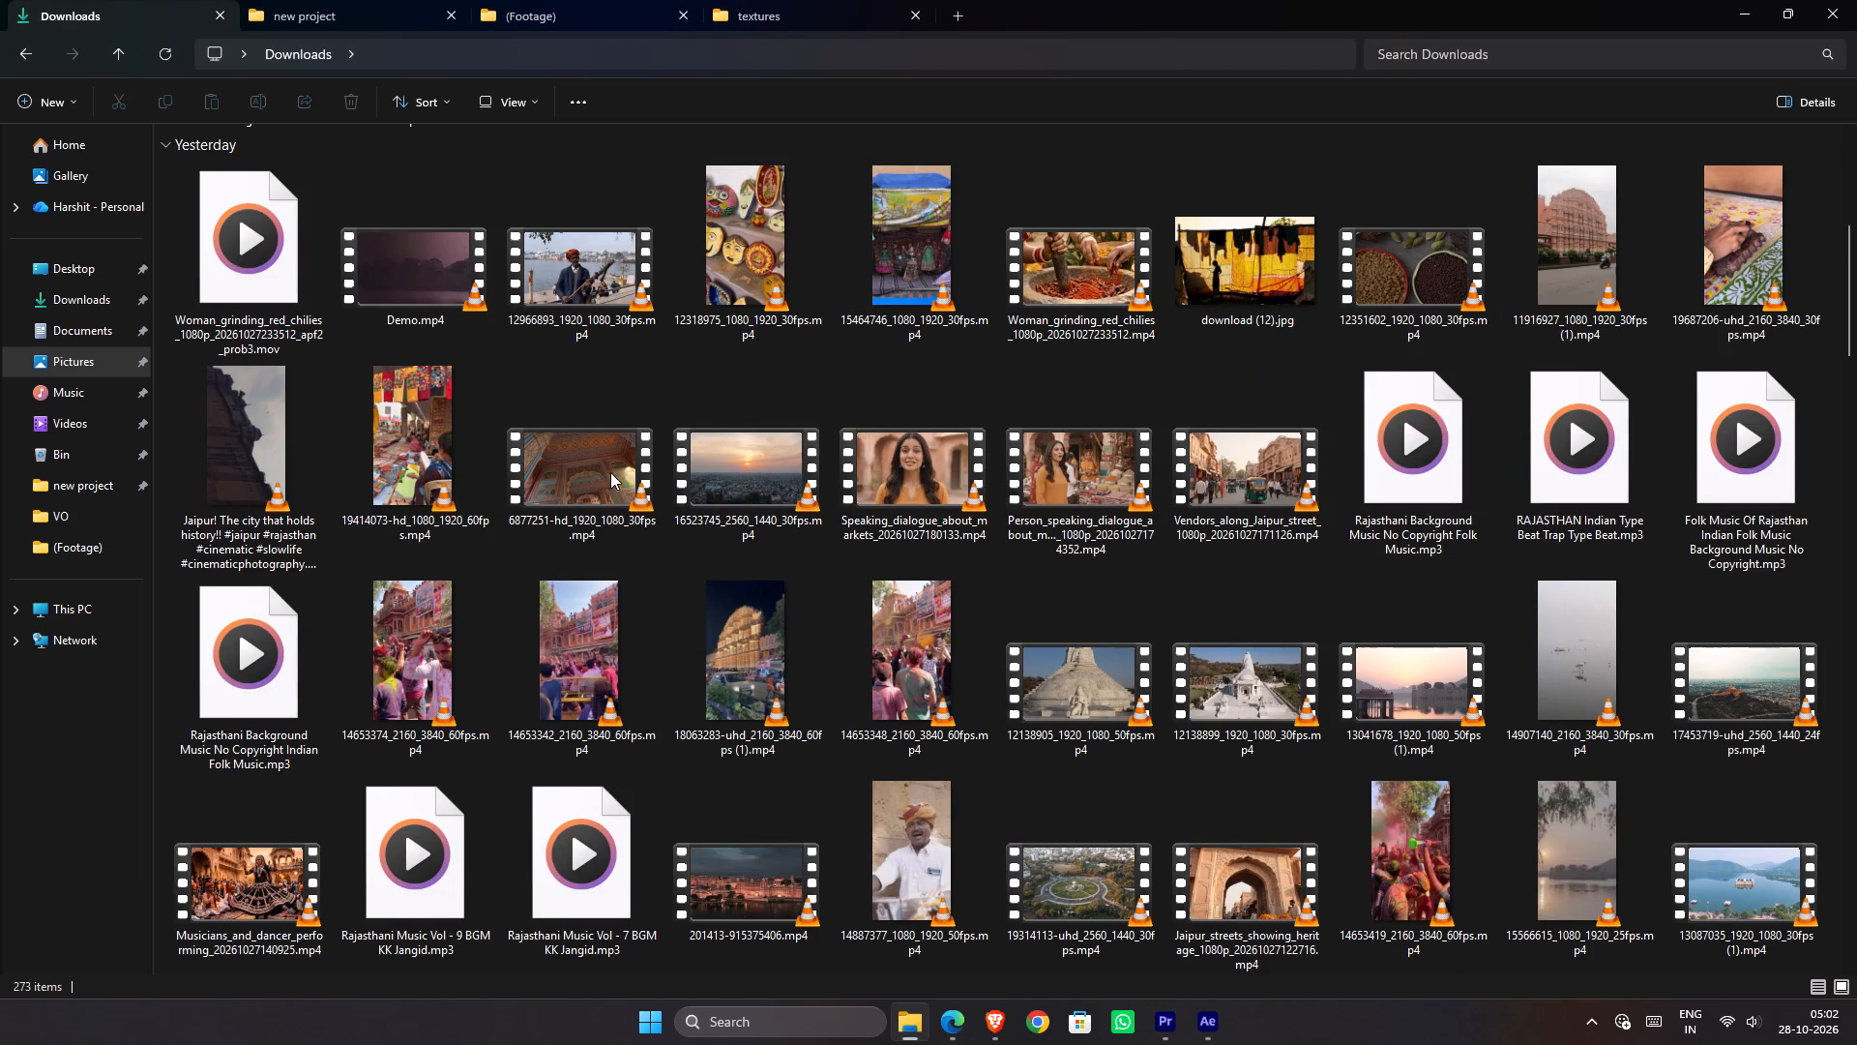
drag(610, 472, 935, 656)
key(alt+Tab)
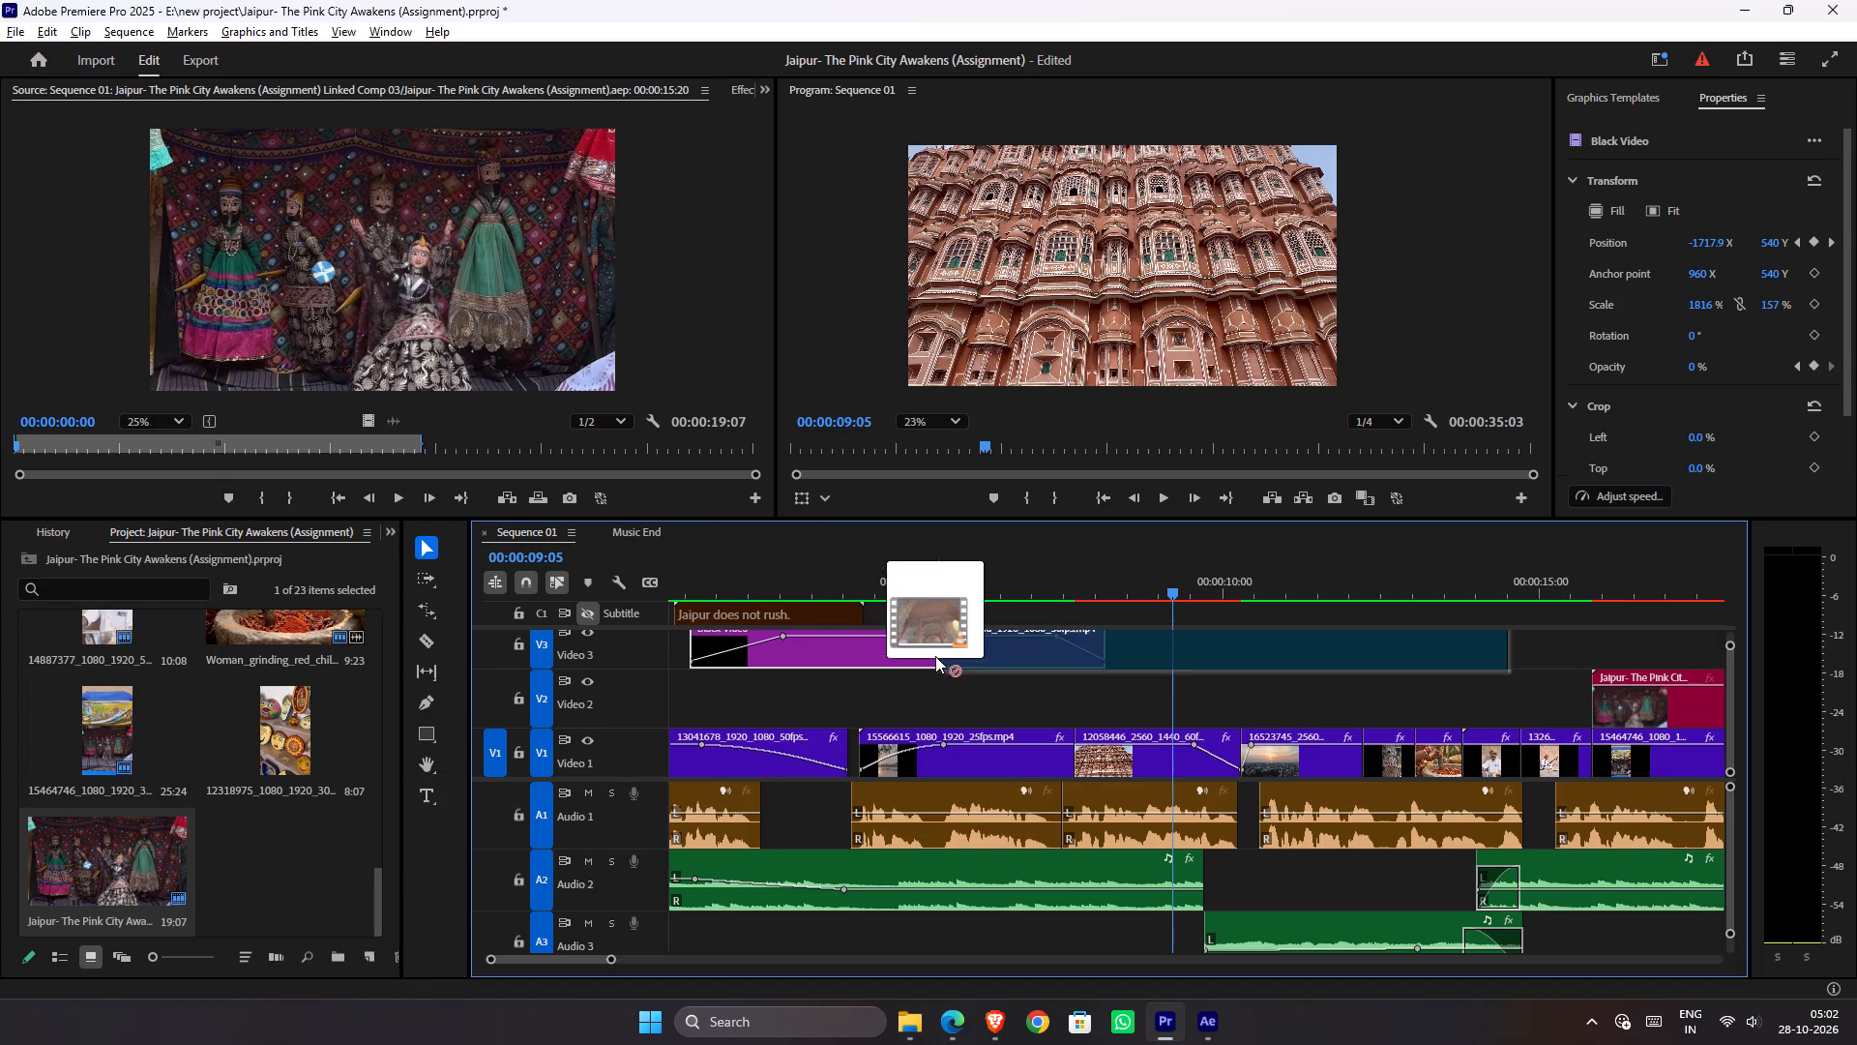
drag(935, 656, 853, 696)
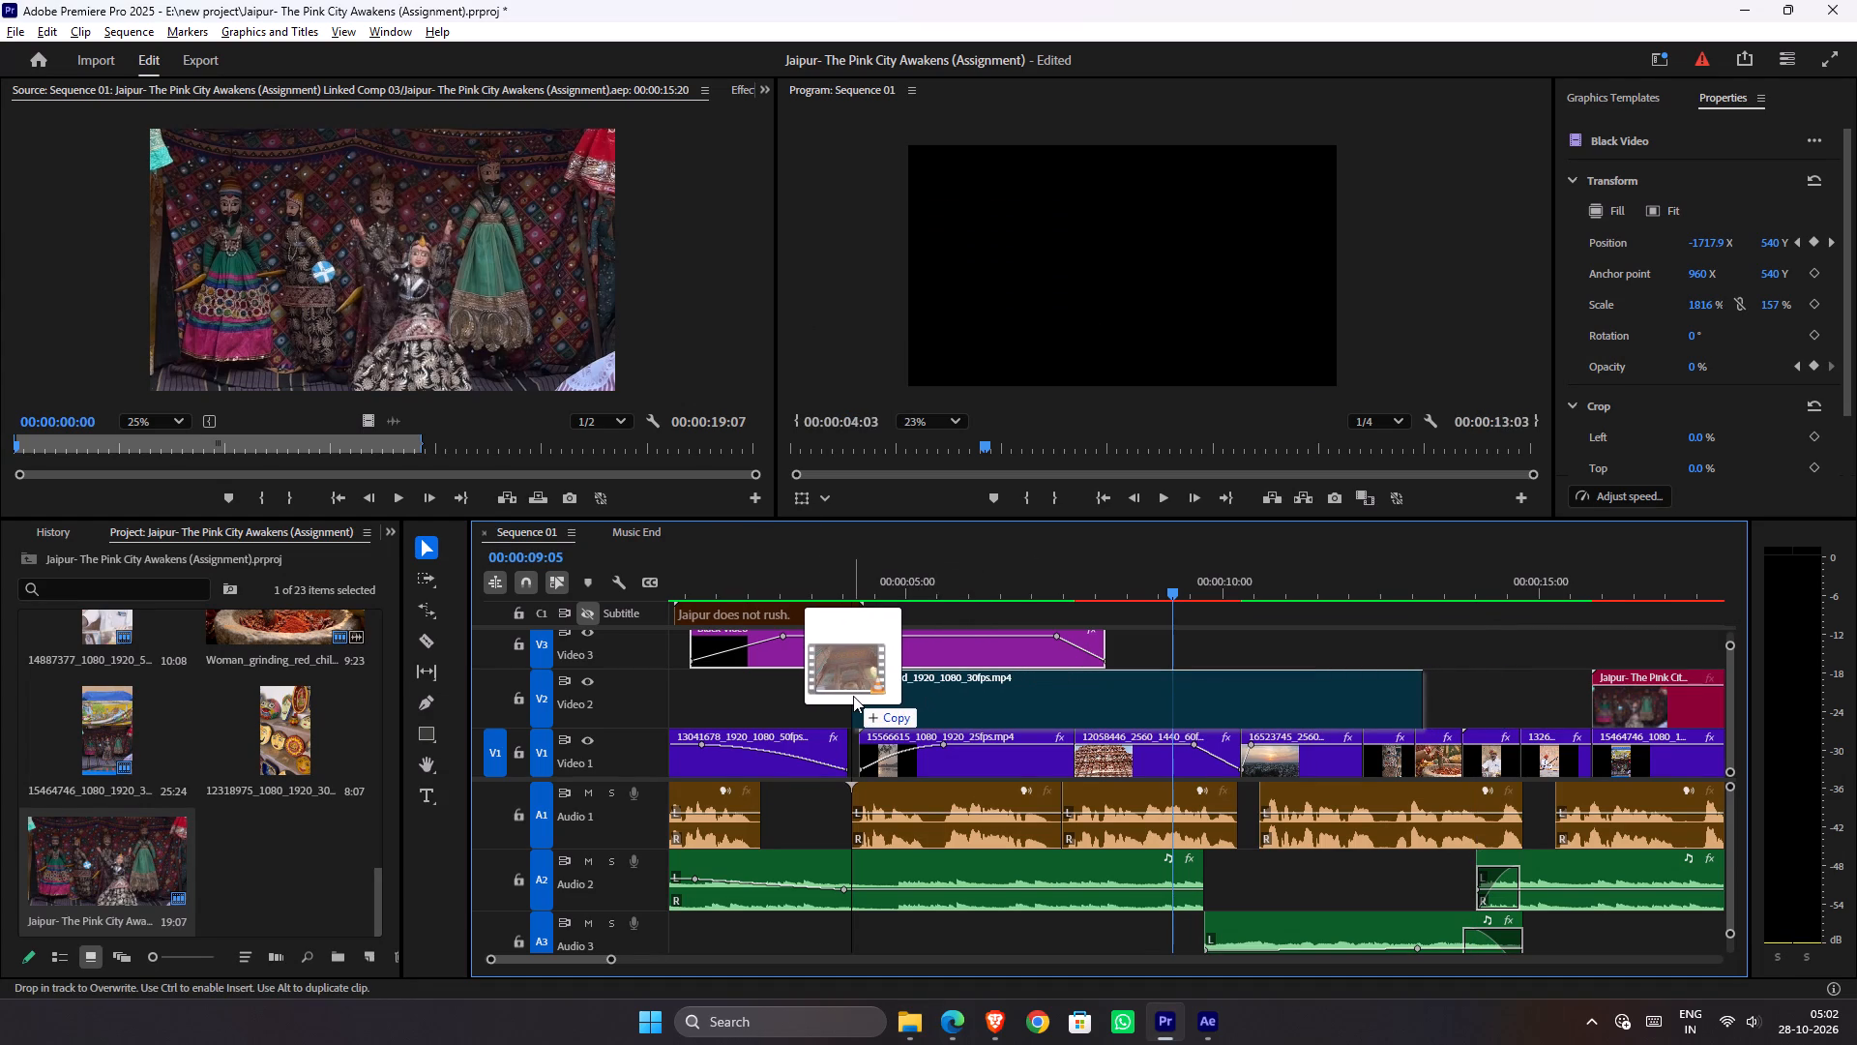
drag(853, 696, 1073, 705)
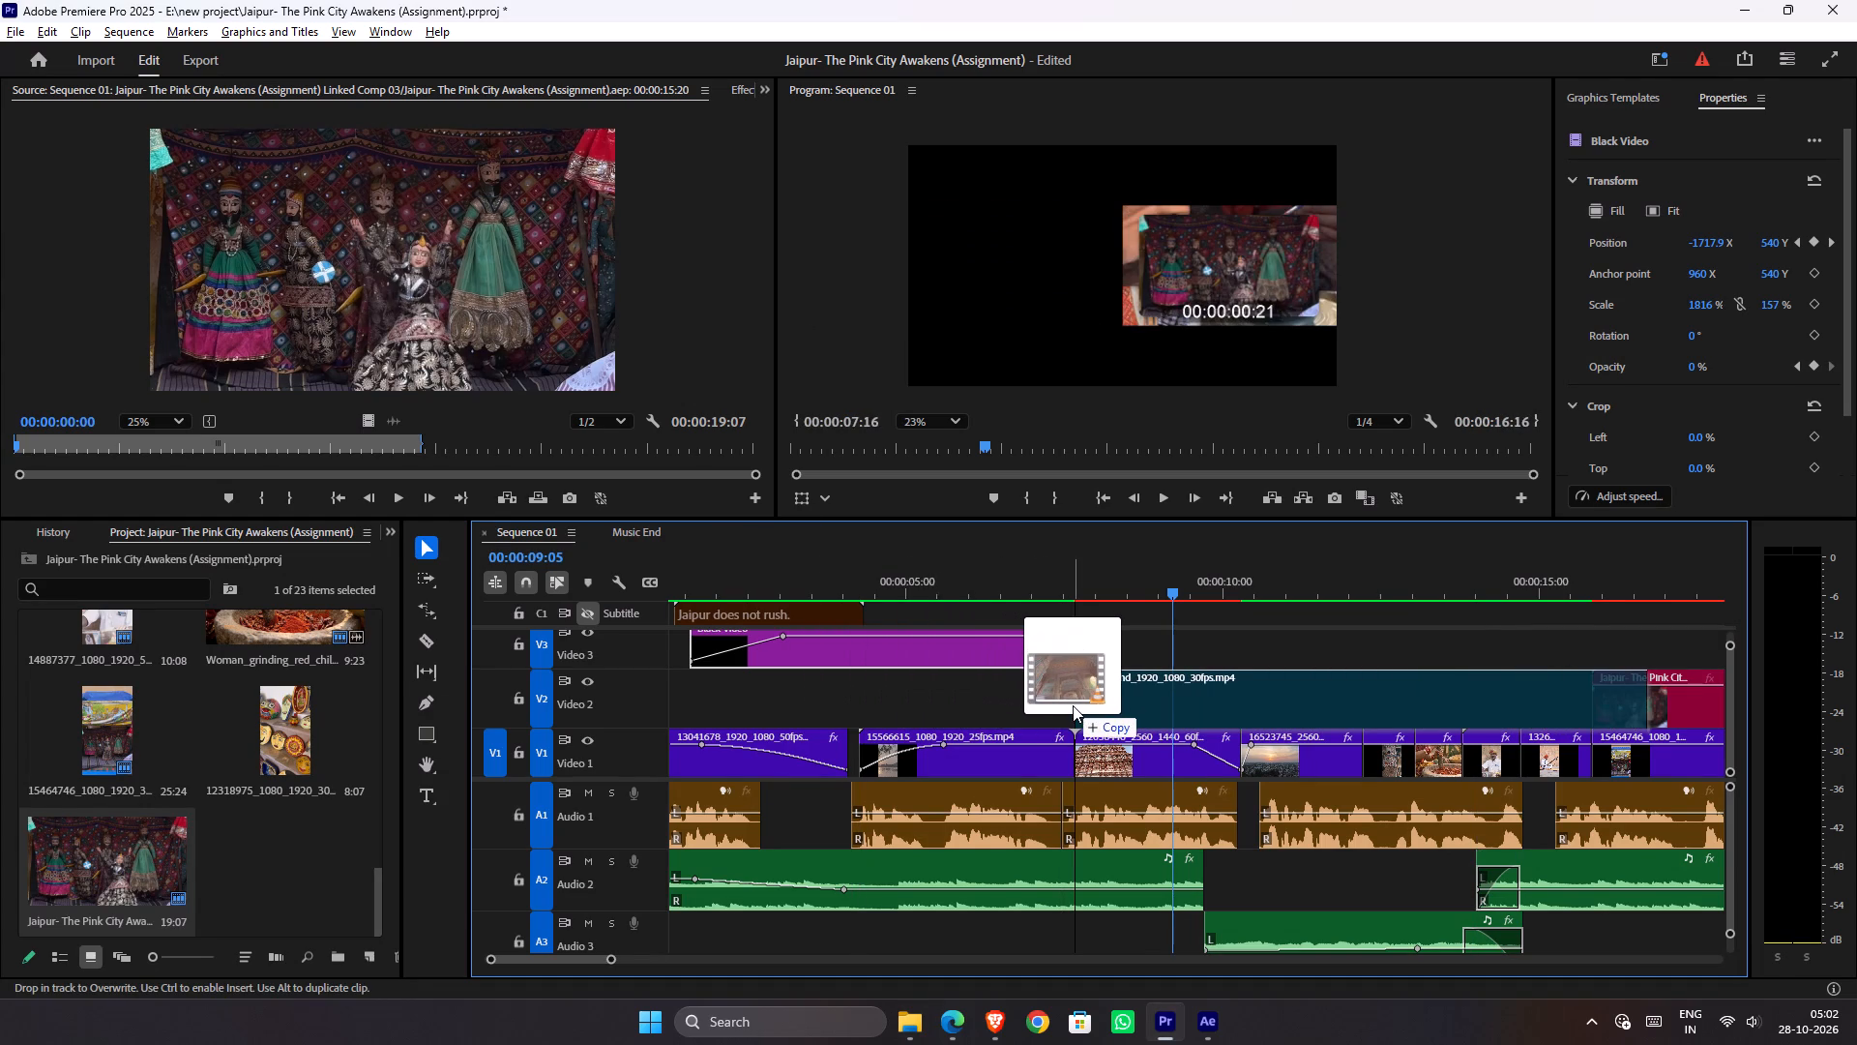
drag(1073, 705, 1004, 695)
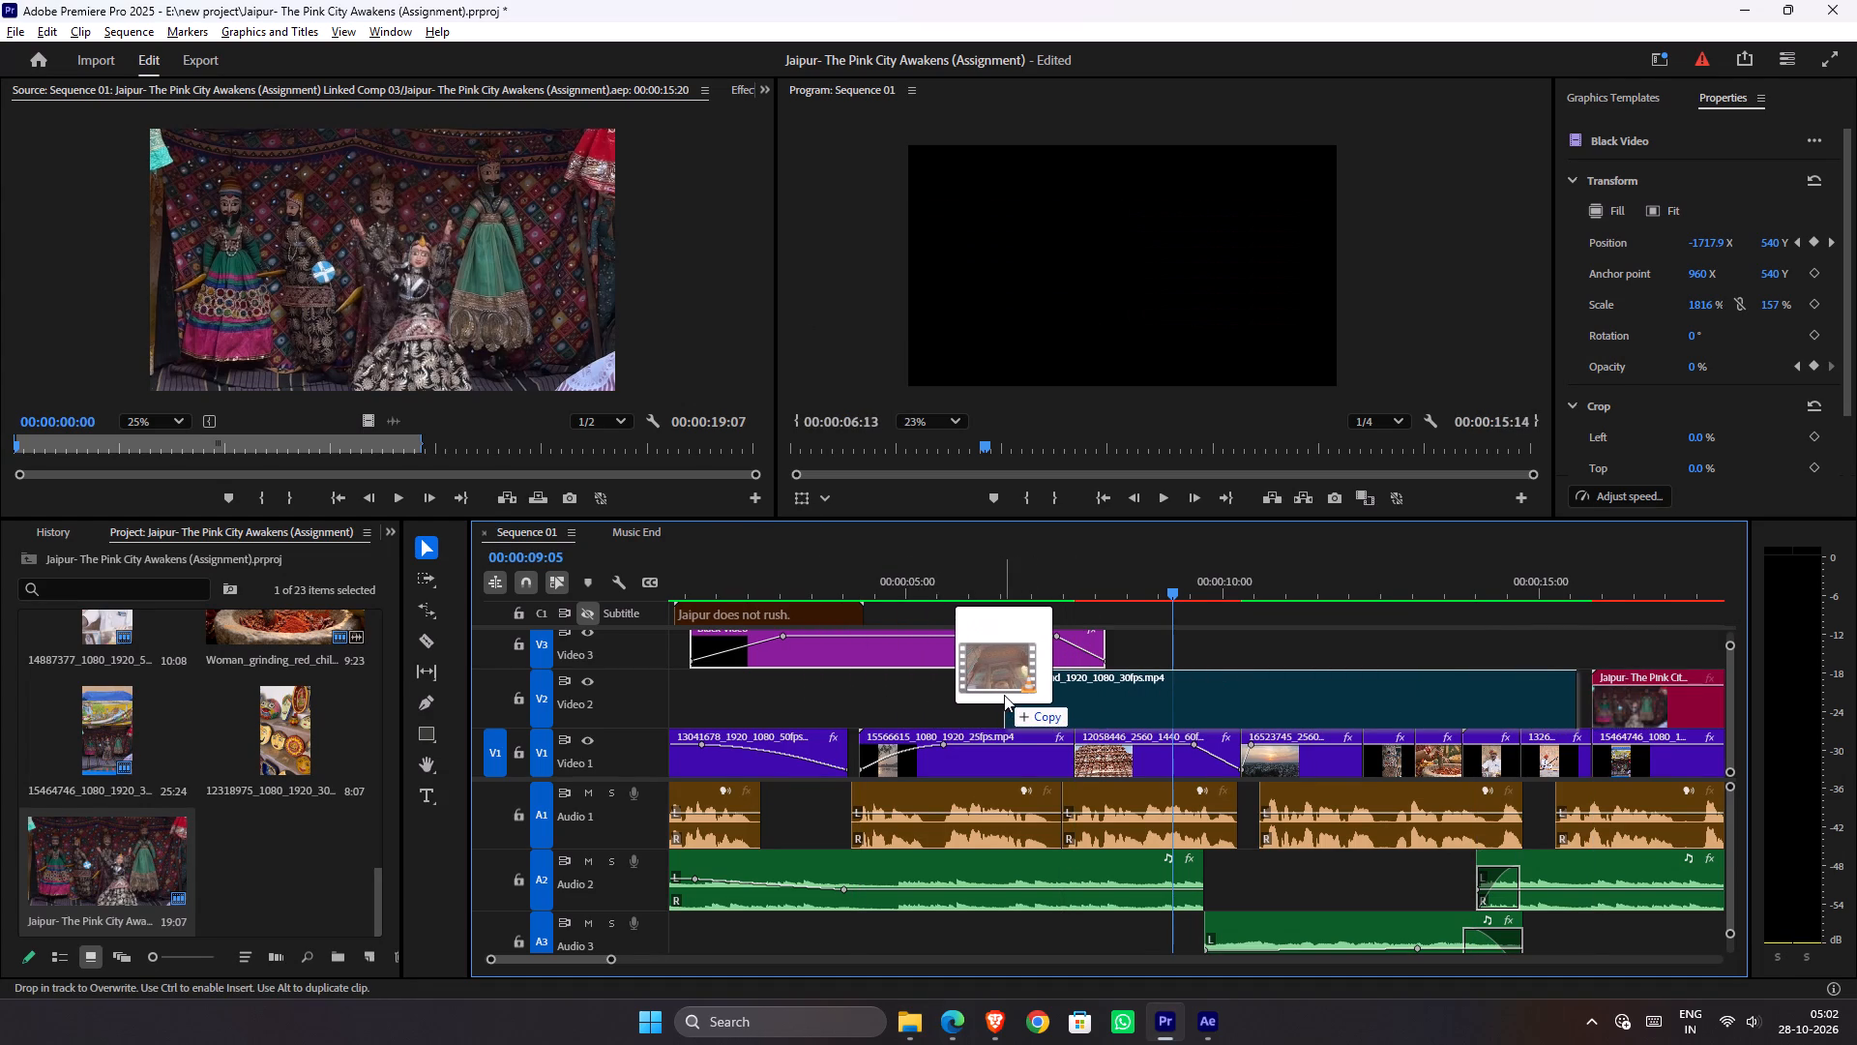
drag(1004, 695, 1087, 695)
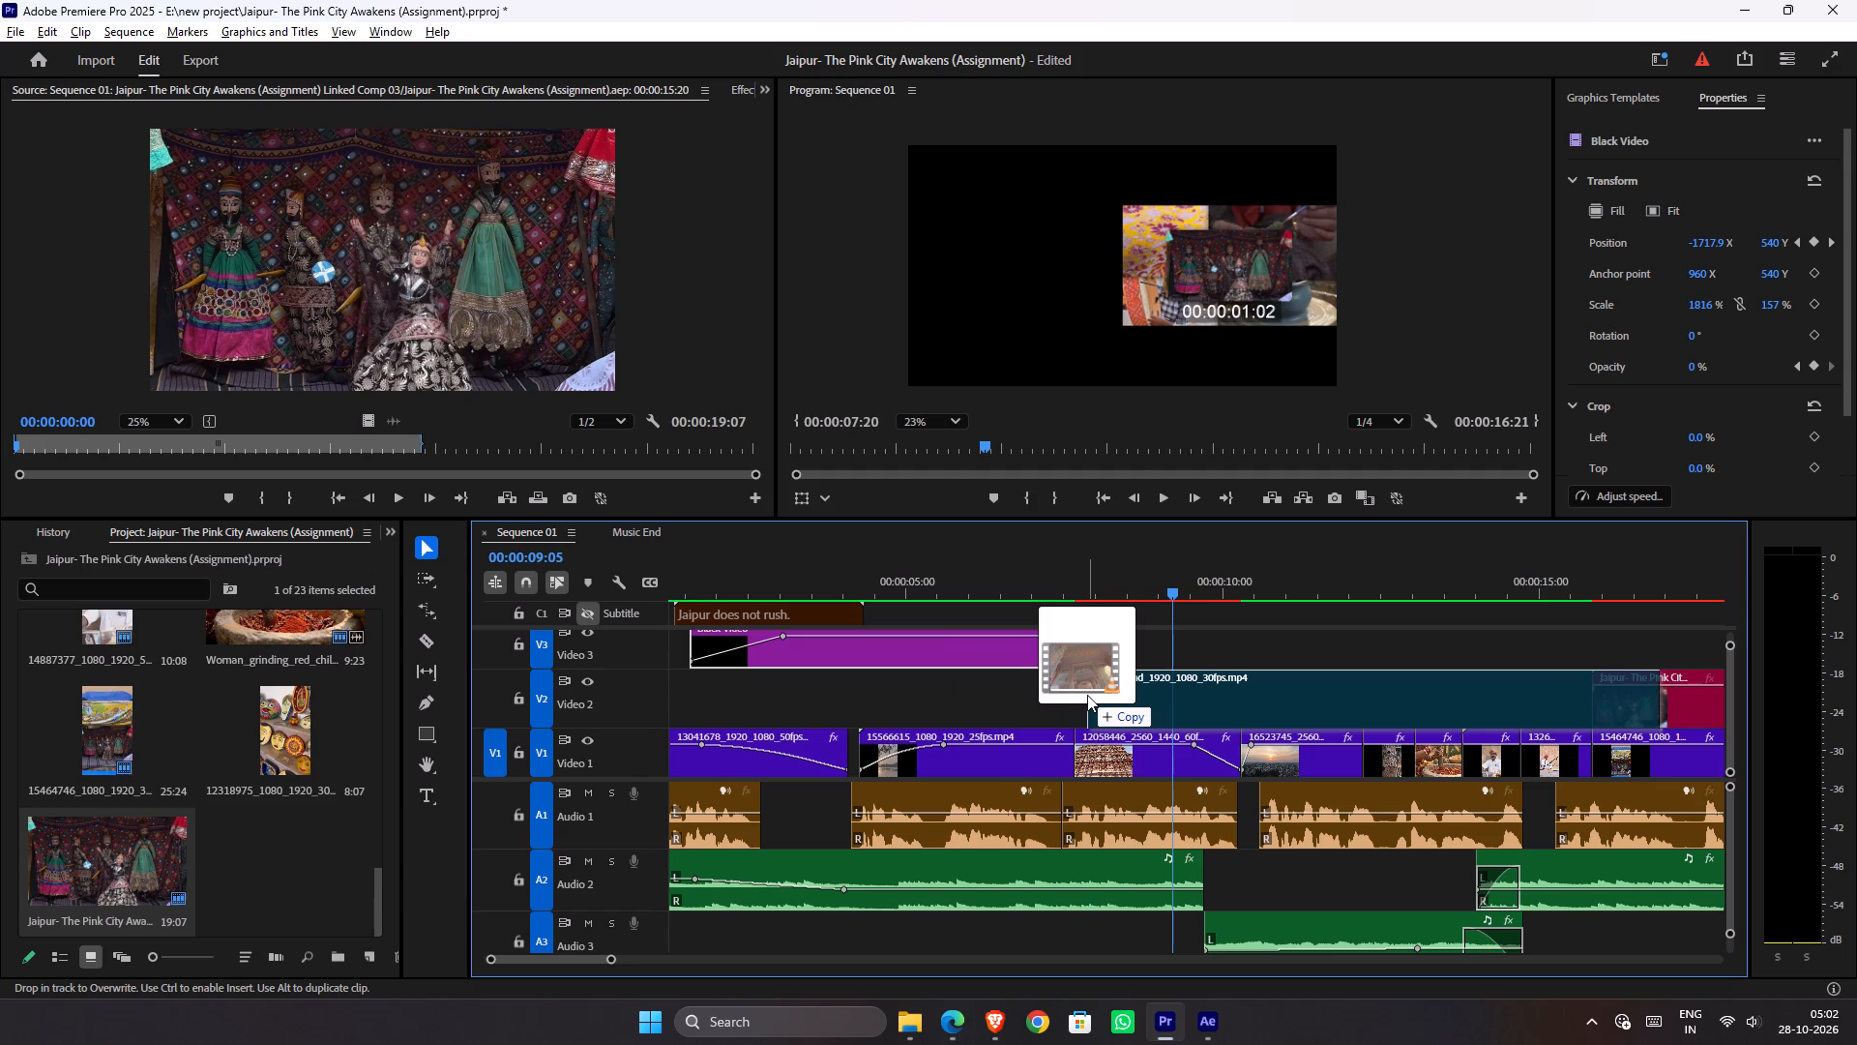
drag(1087, 695, 1078, 695)
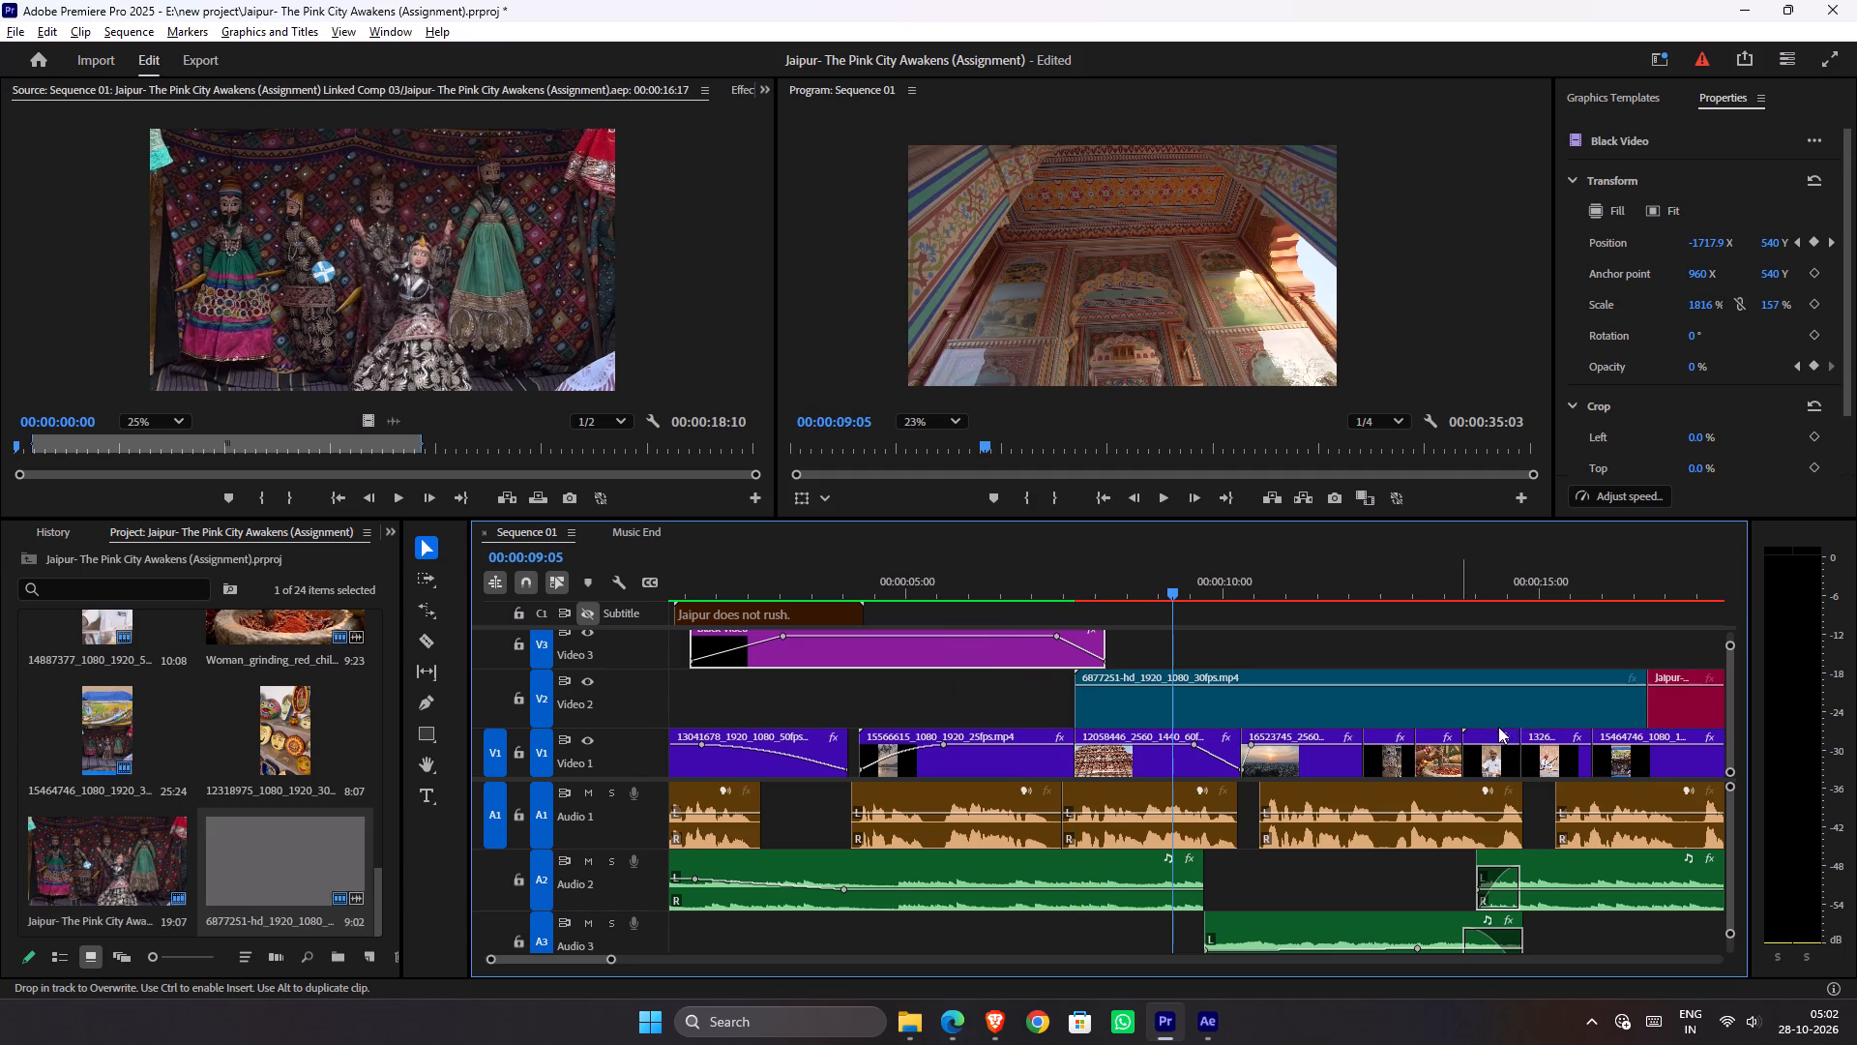
Roll the cut before the linked comp back by 00:00:00:21 and trim the new palace clip to end with the Hawa Mahal clip.
ctrl+drag(1645, 710, 1576, 721)
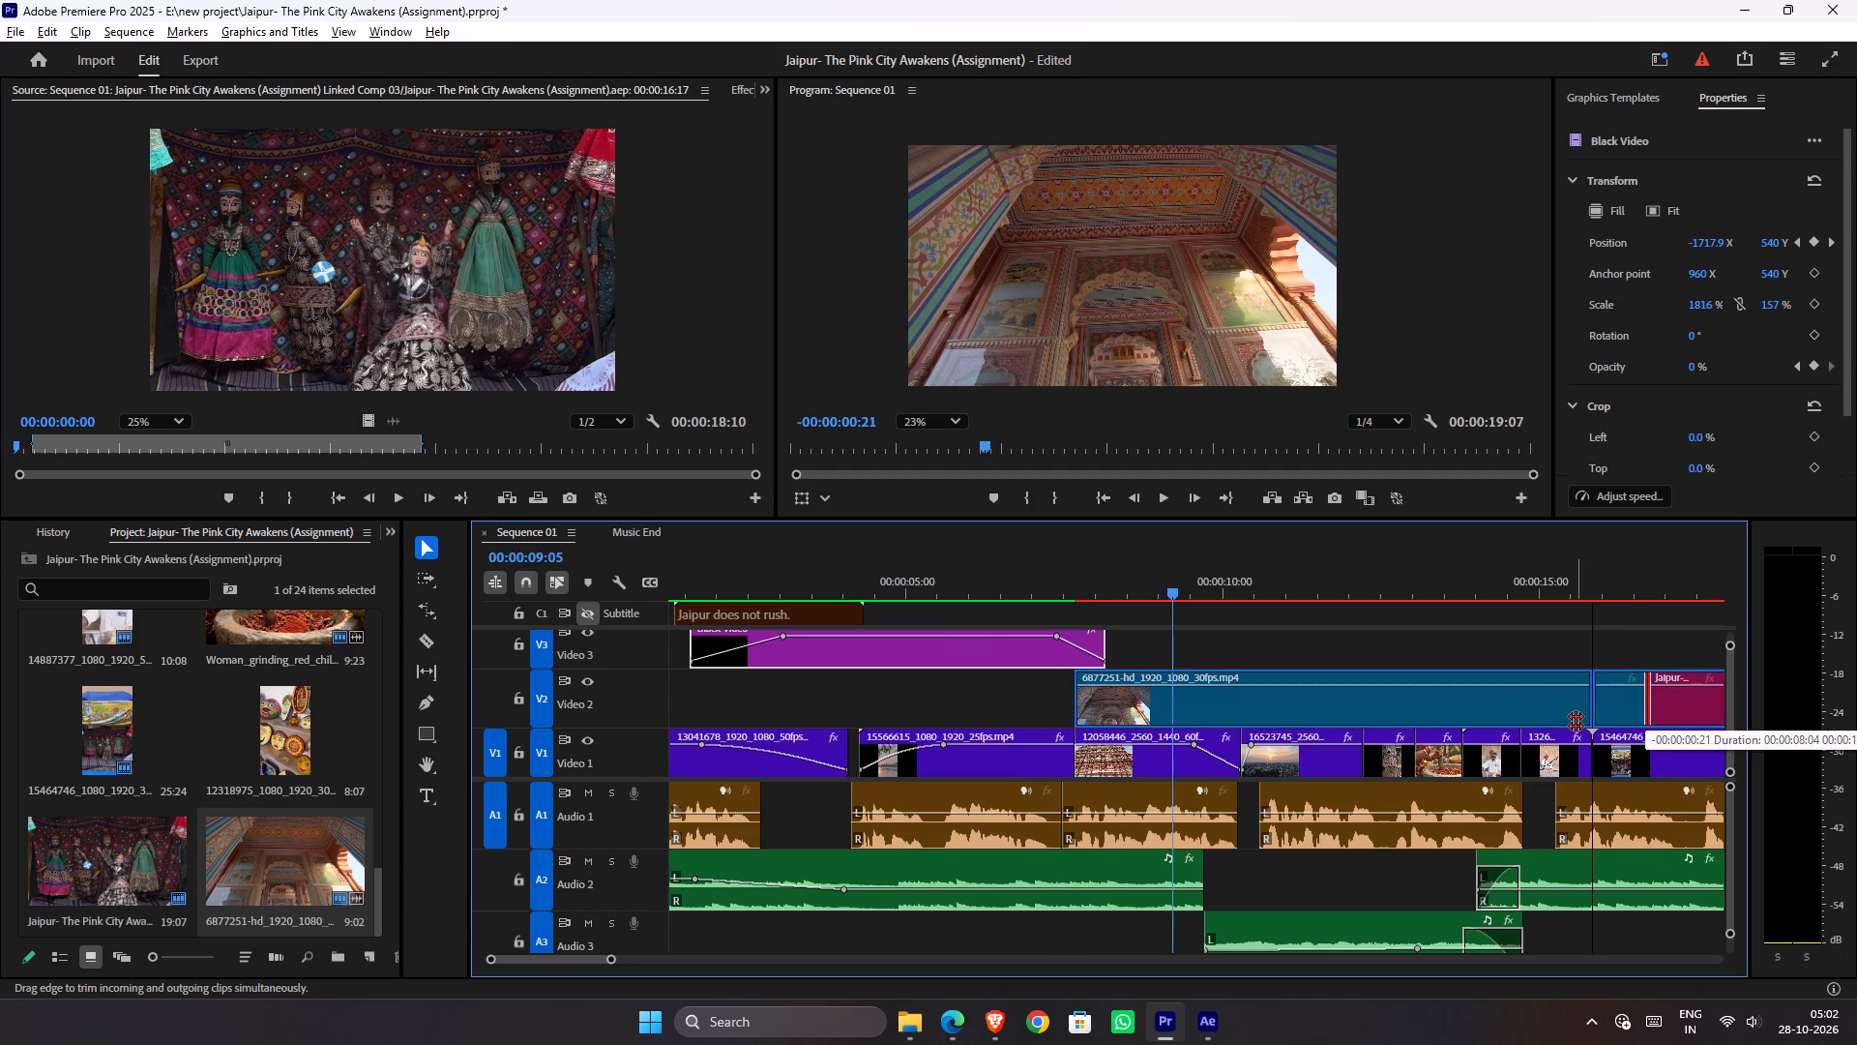
ctrl+drag(1576, 721, 1529, 726)
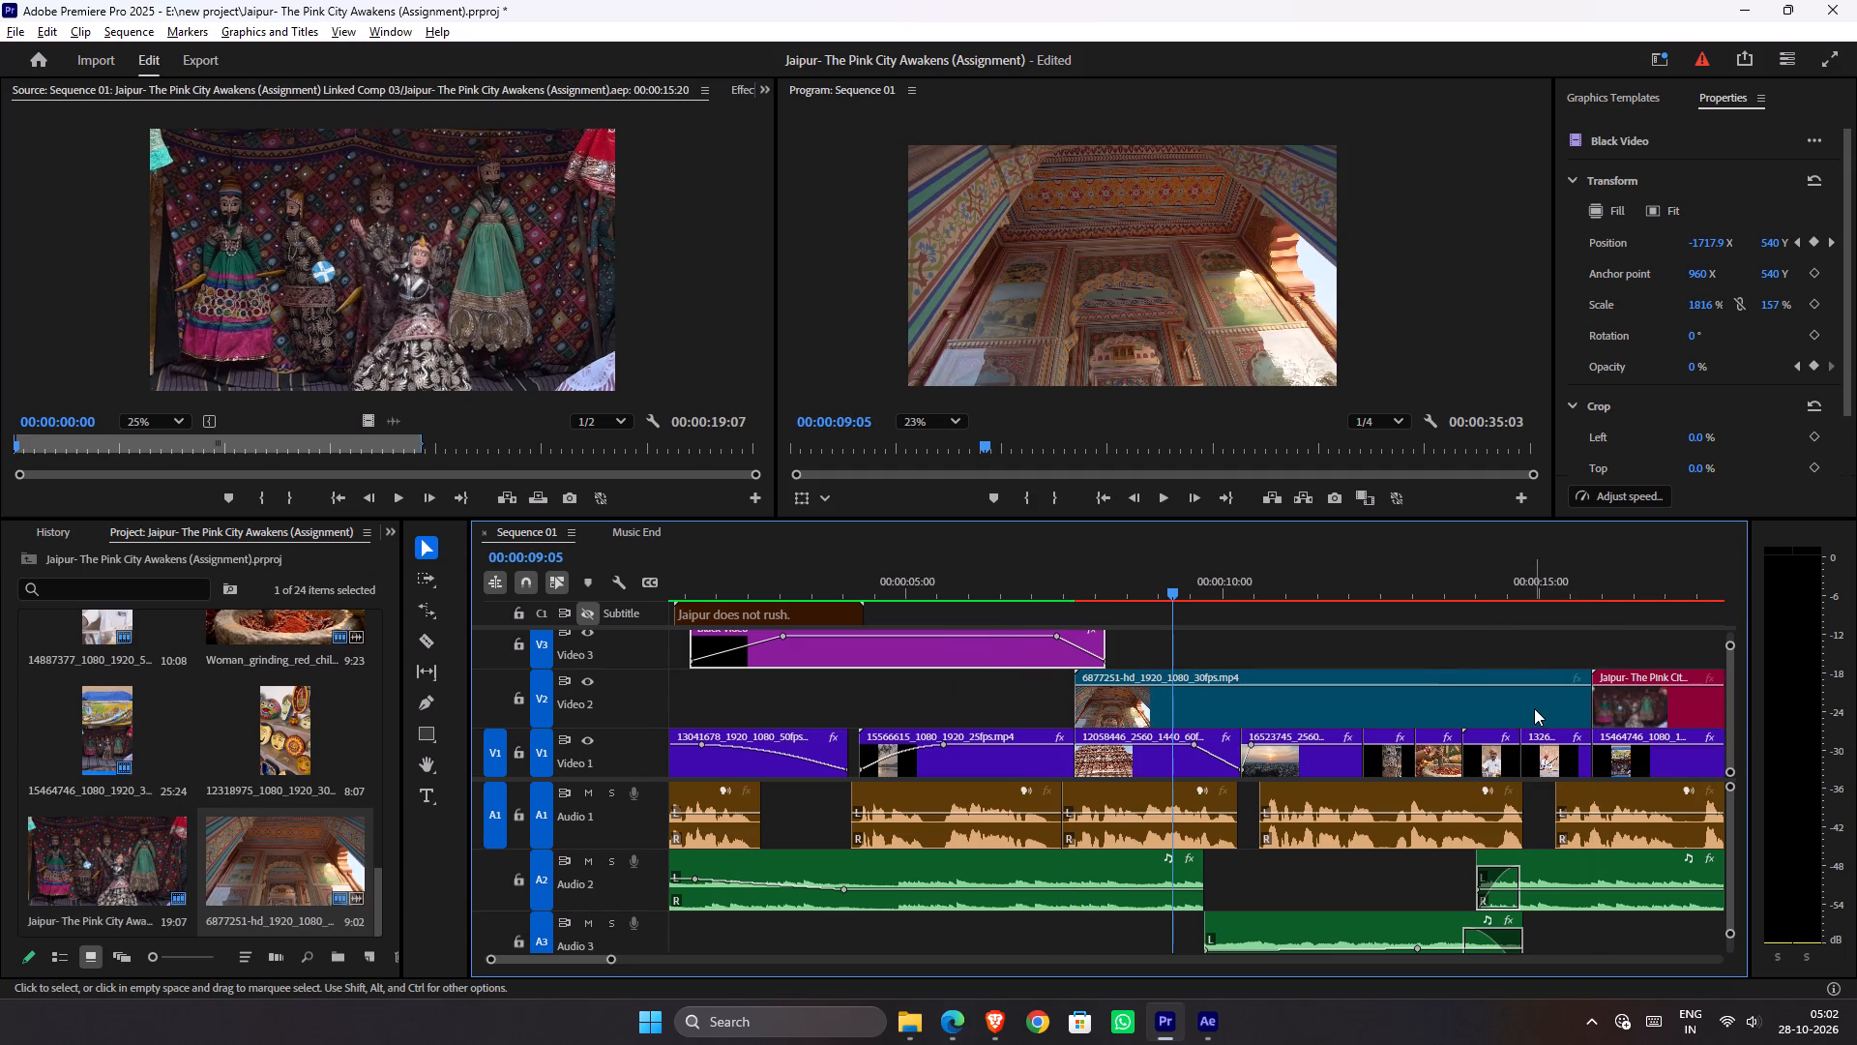
click(1534, 708)
drag(1582, 707, 1235, 715)
Apply Fit to frame to the 6877251-hd_1920_1080_30fps.mp4 clip and save the project.
drag(1124, 592, 1102, 592)
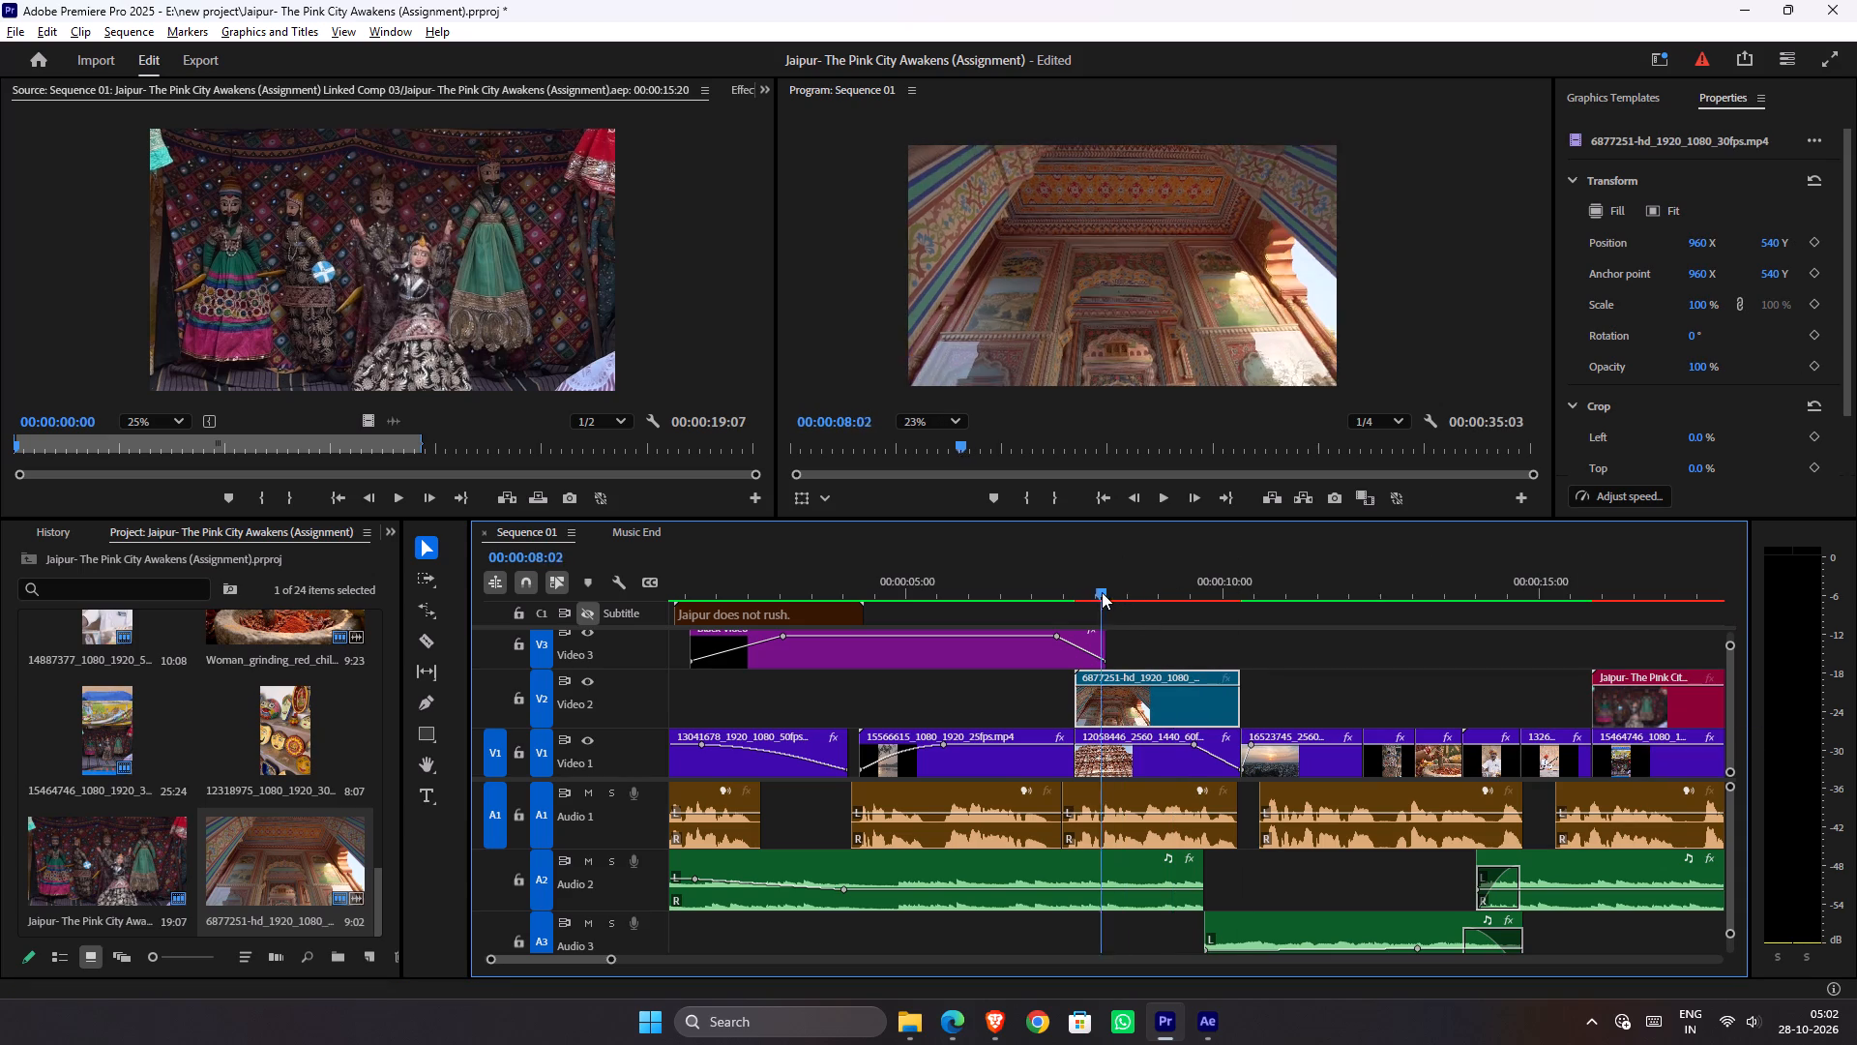
drag(1102, 592, 1147, 624)
right_click(1168, 706)
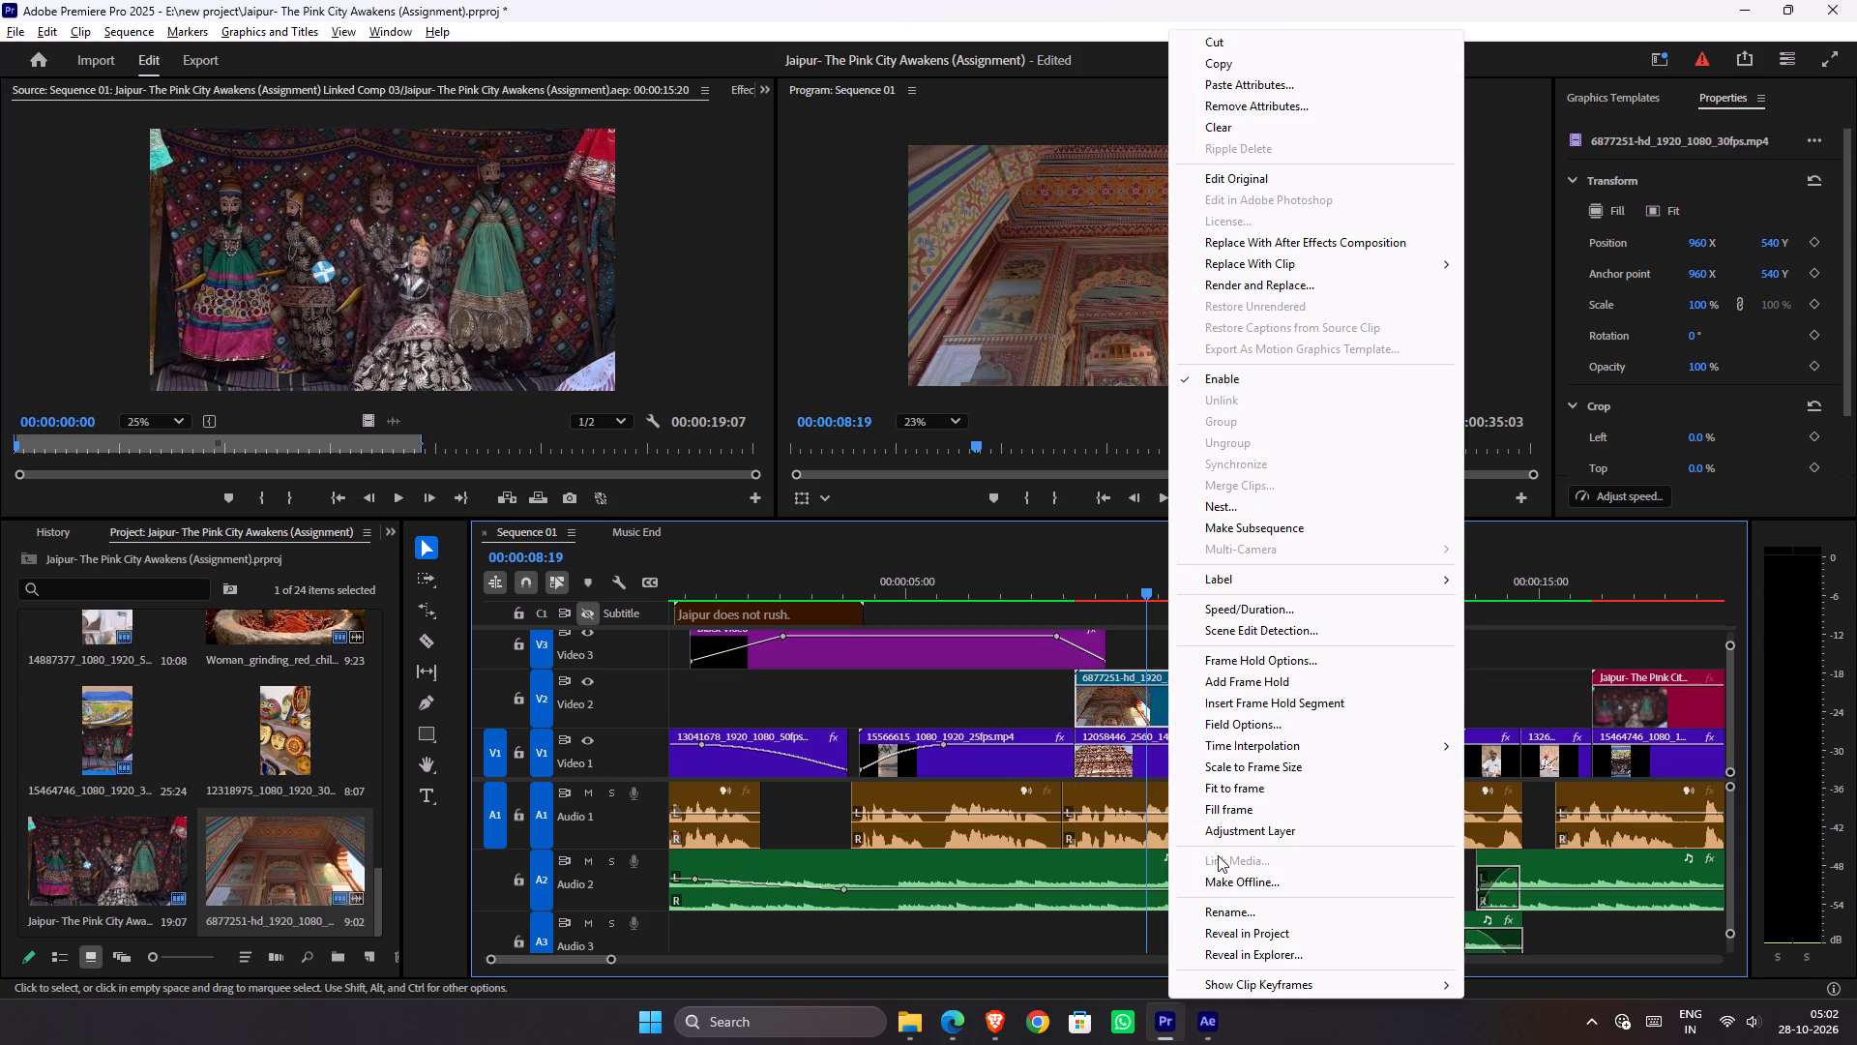
click(1247, 785)
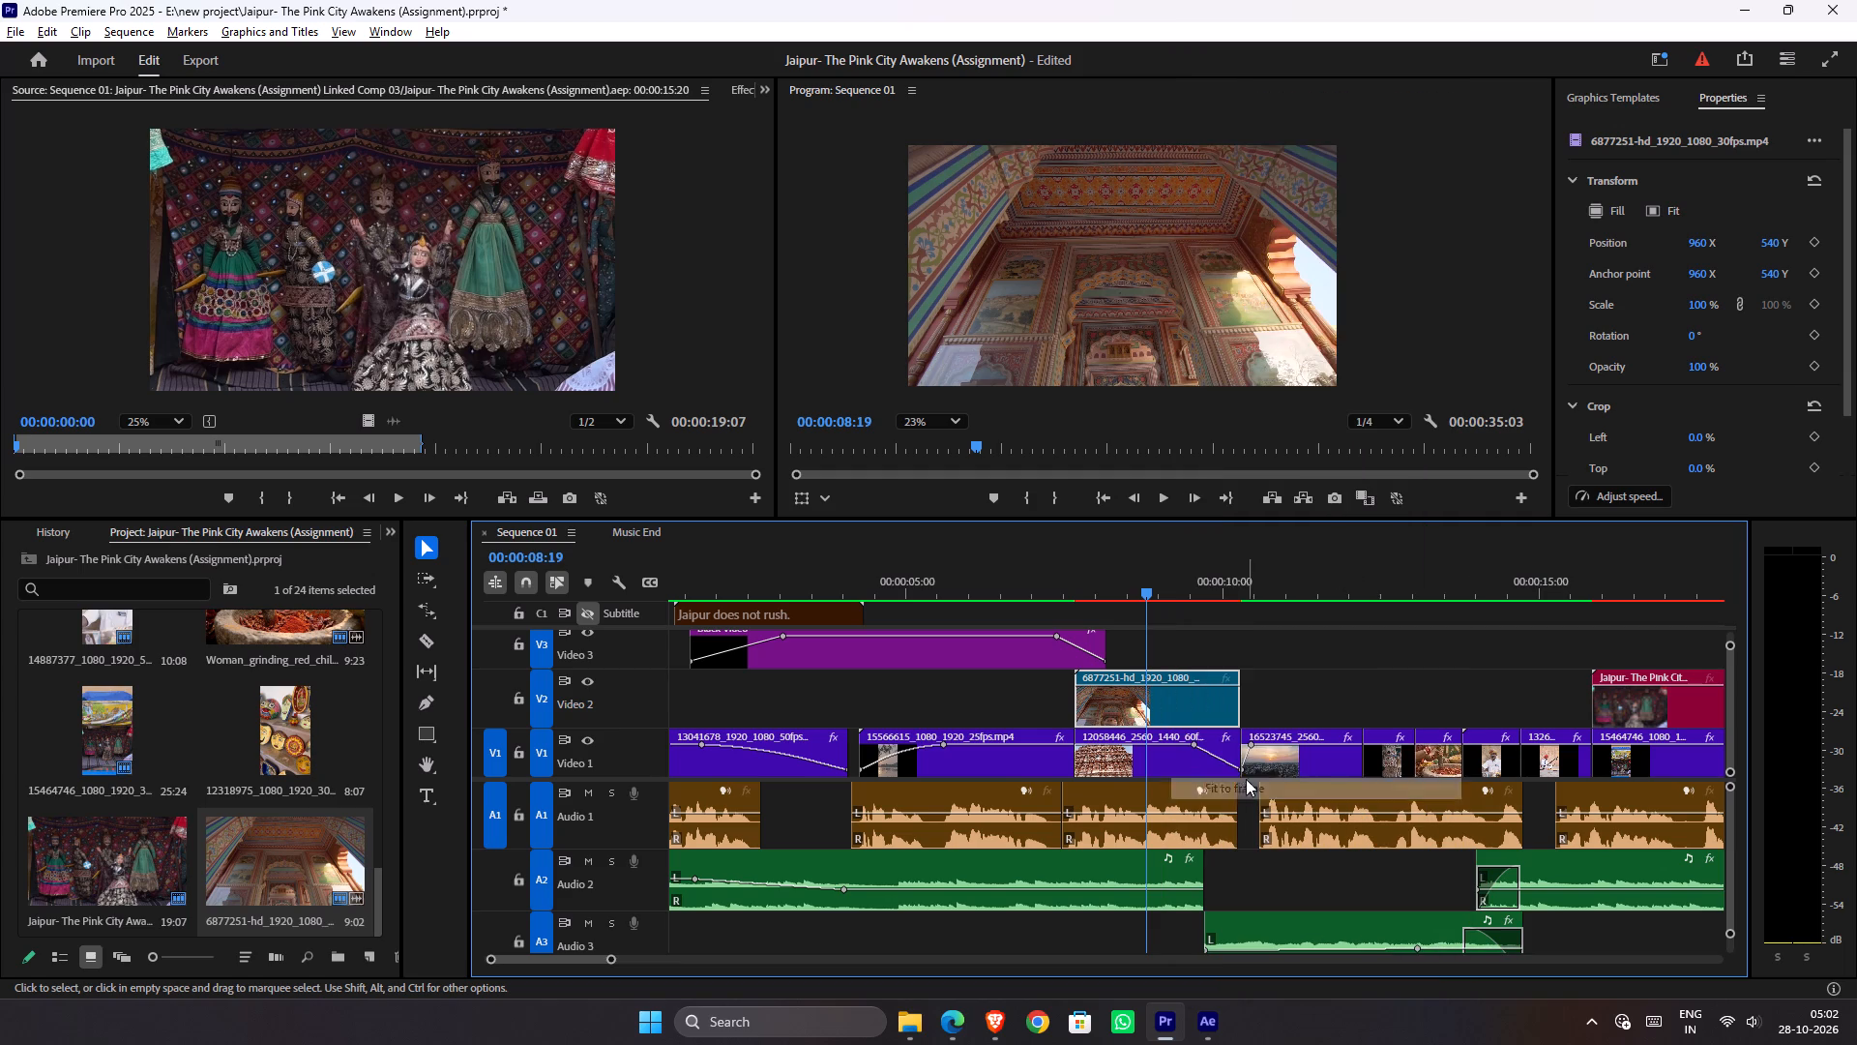
drag(1090, 592, 1063, 592)
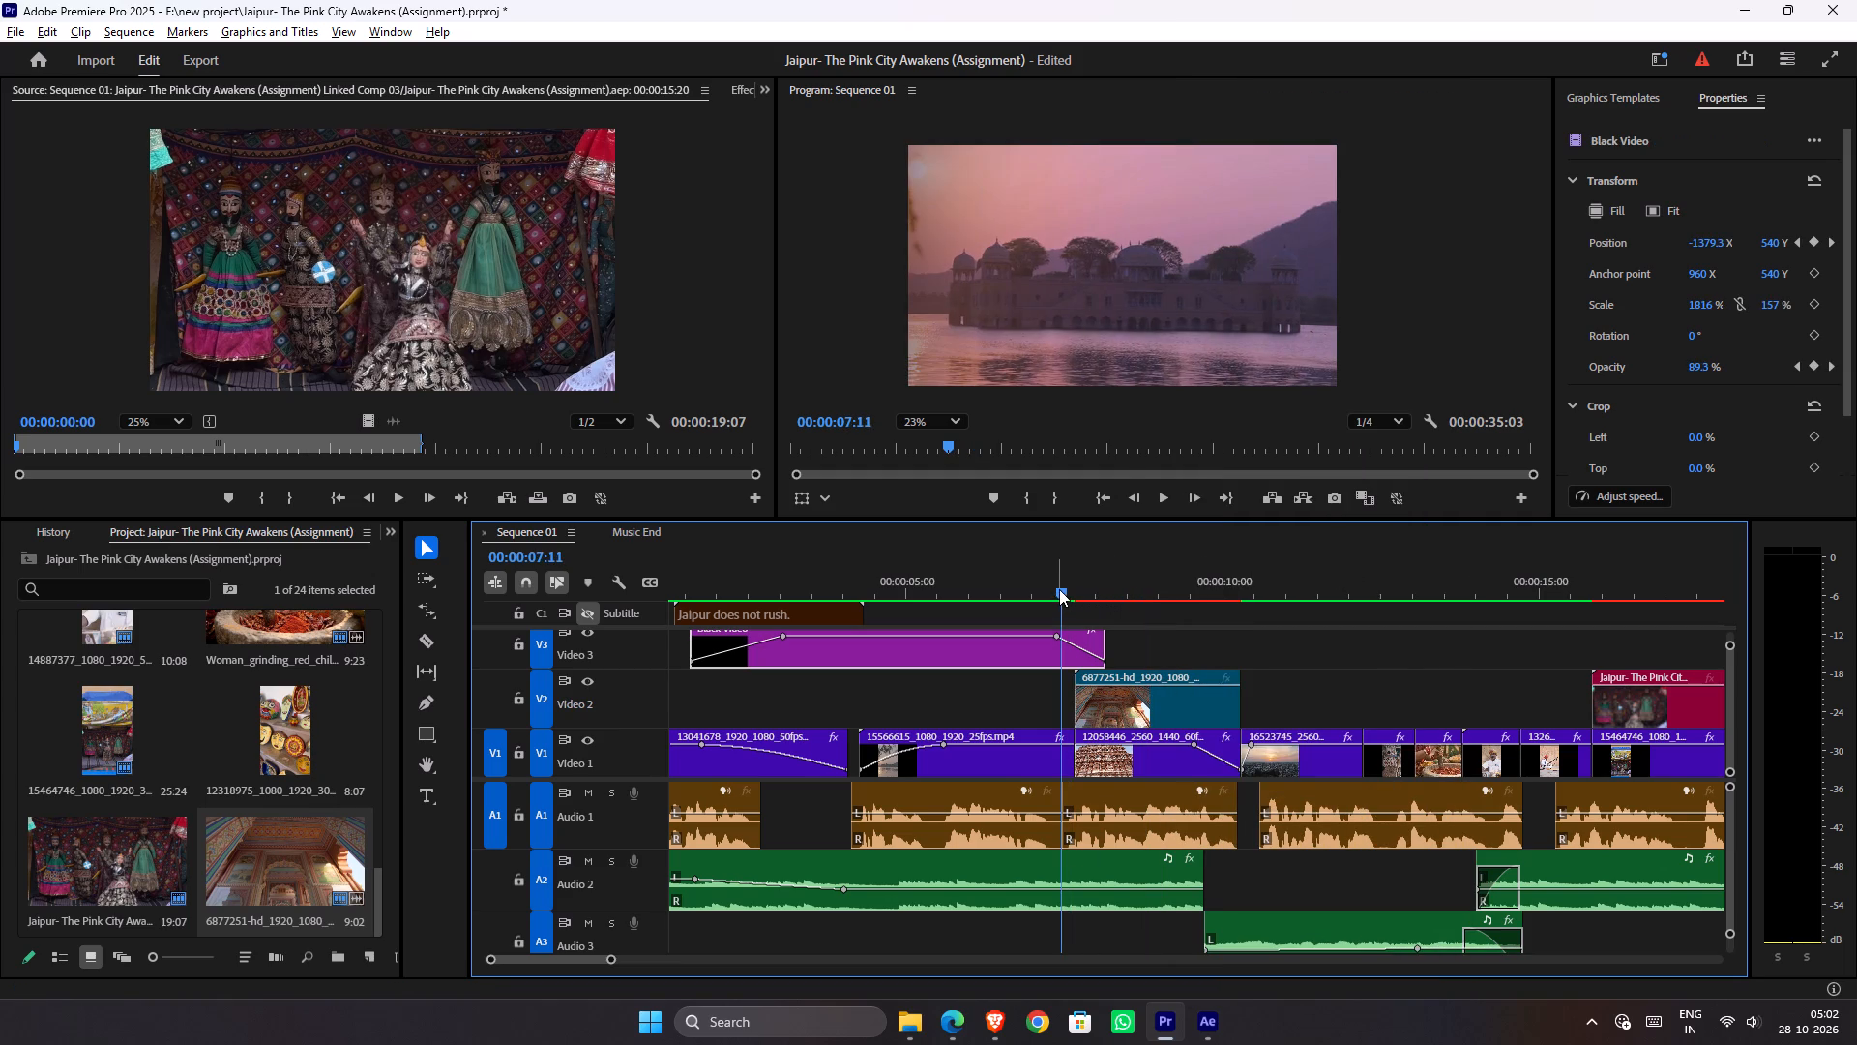
key(ctrl+s)
Play Sequence 01 from 00:00:07:11 to about 00:00:18:18, and scrub back through the cuts before the linked comp.
key(space)
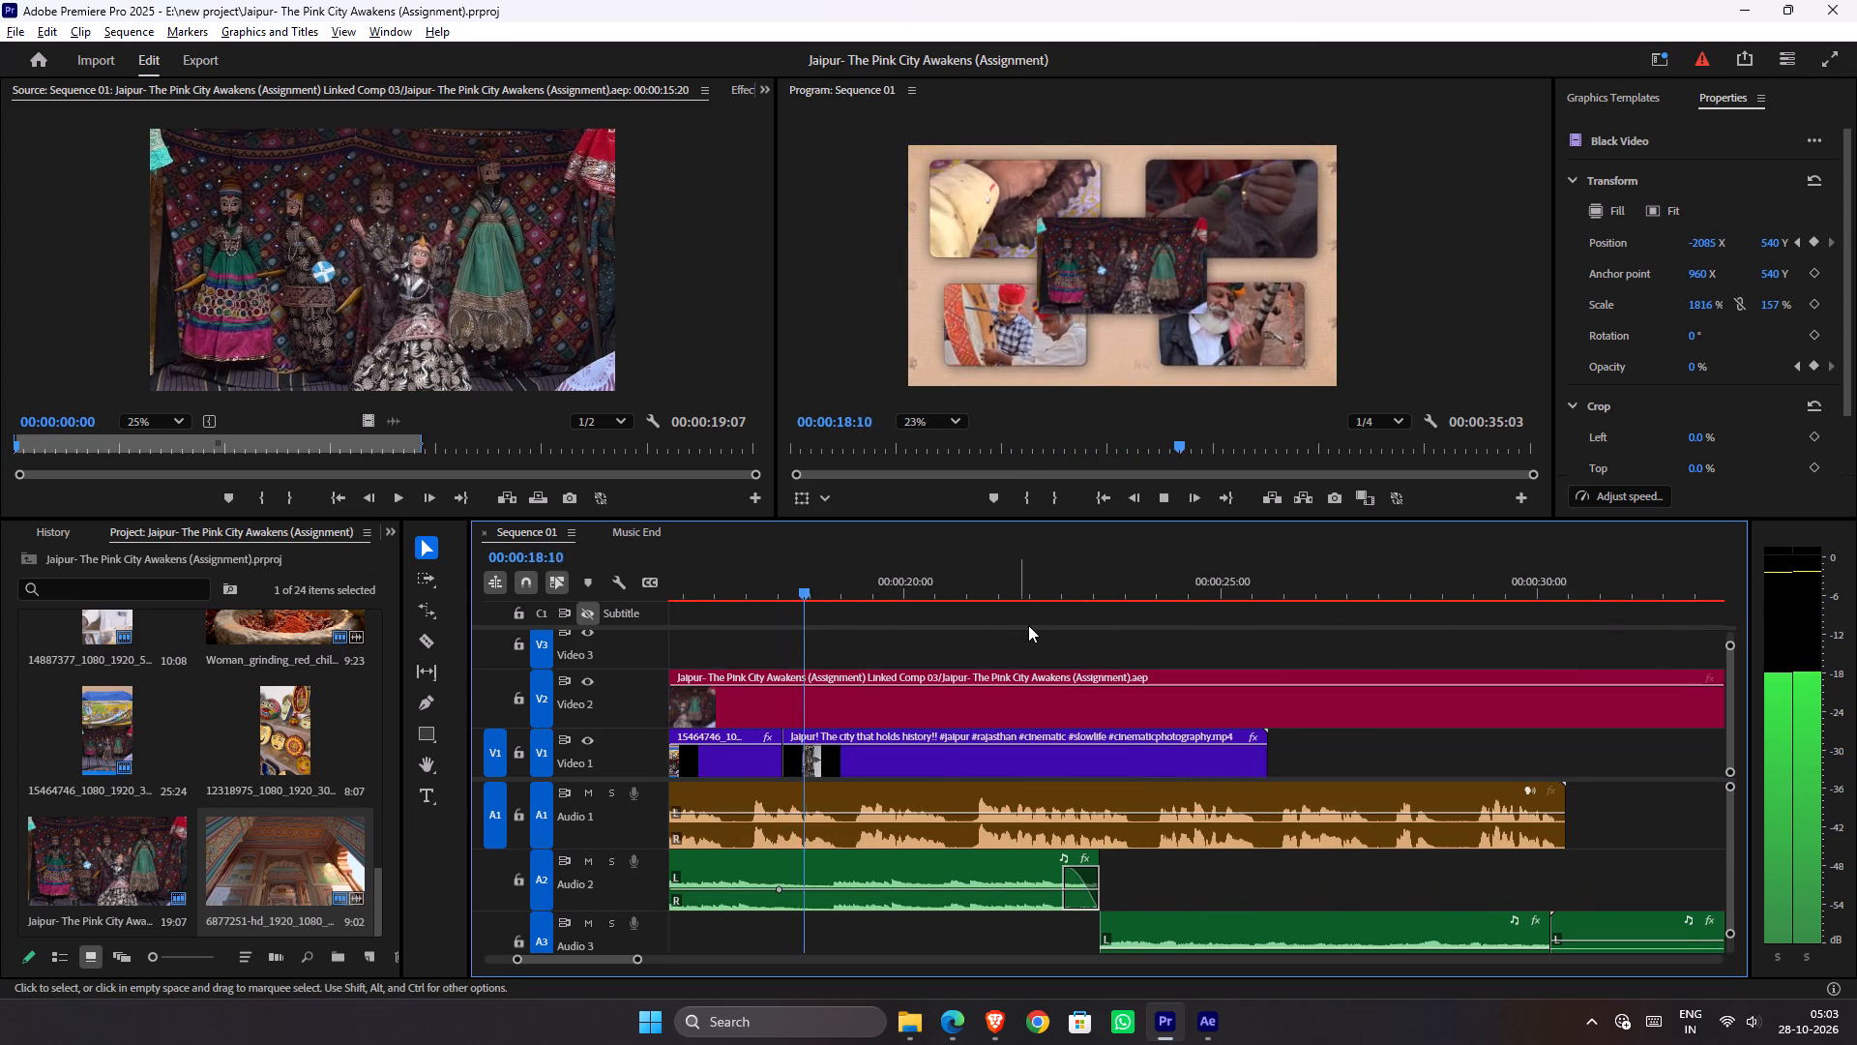
alt+scroll(1029, 625, down, 4)
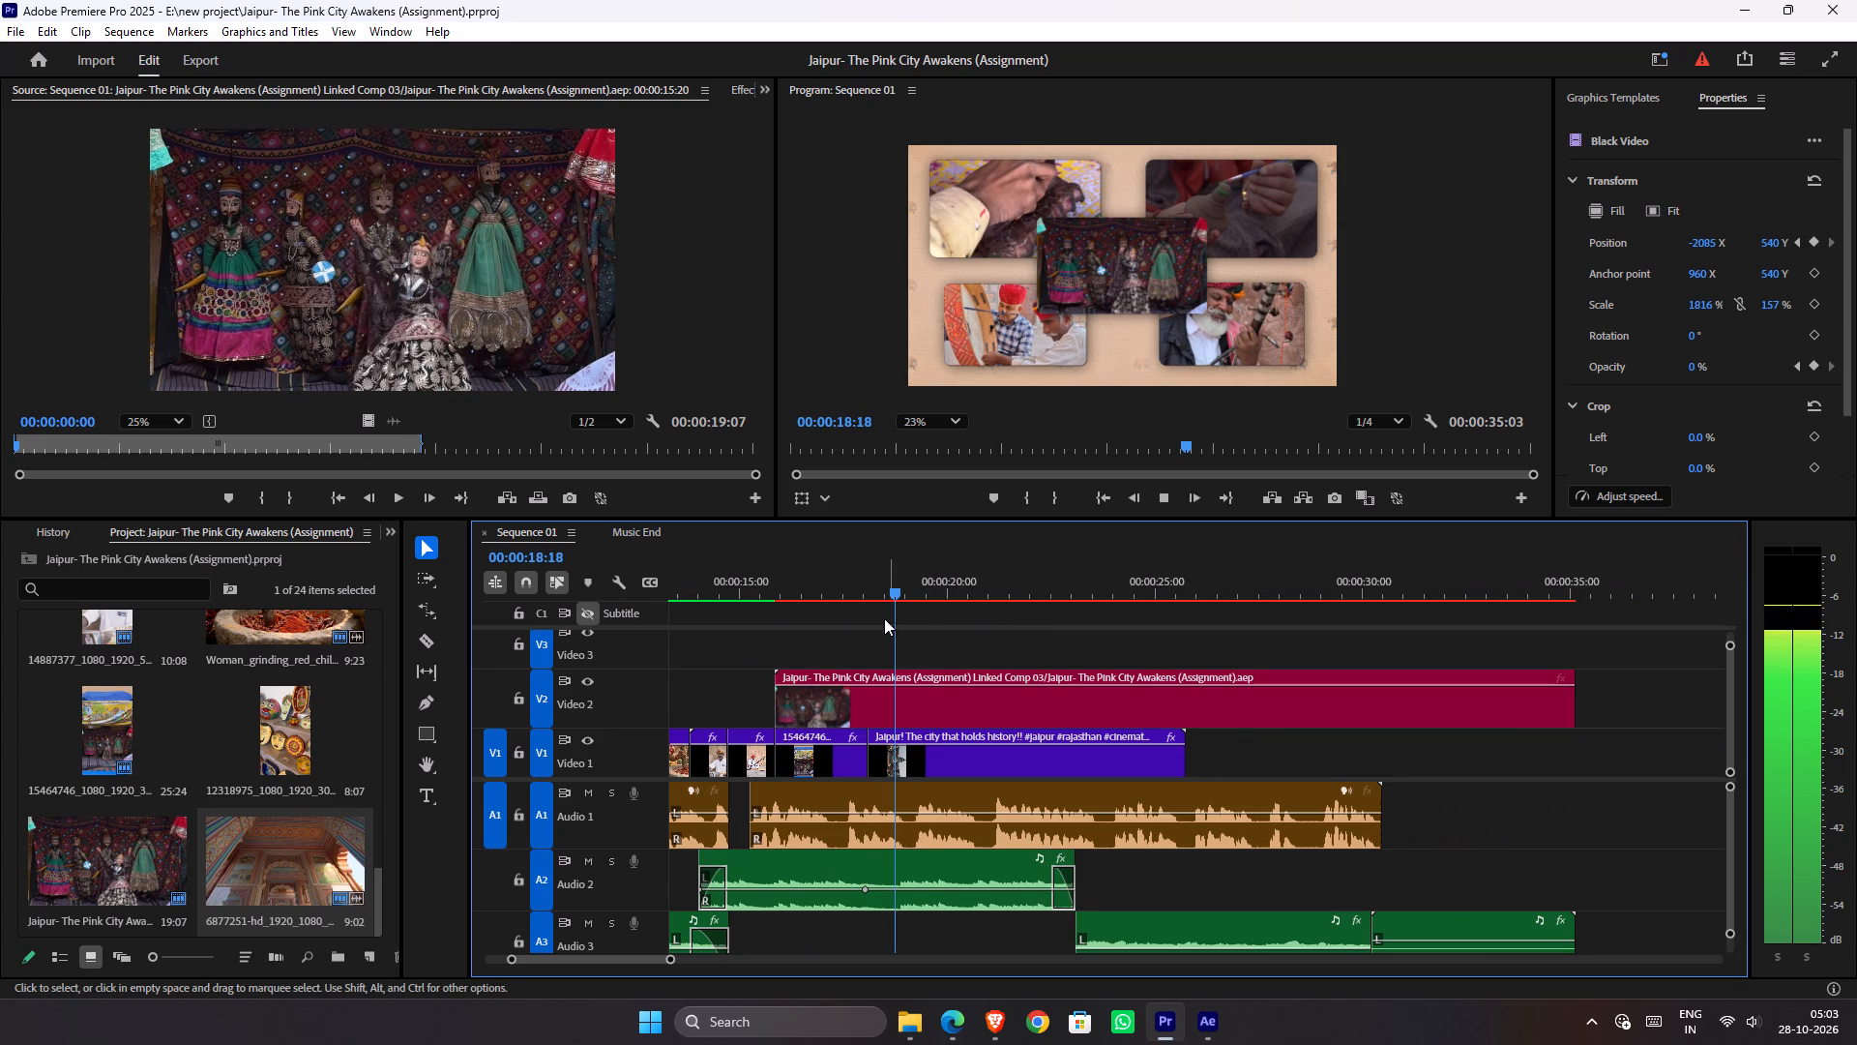
key(space)
drag(811, 587, 644, 697)
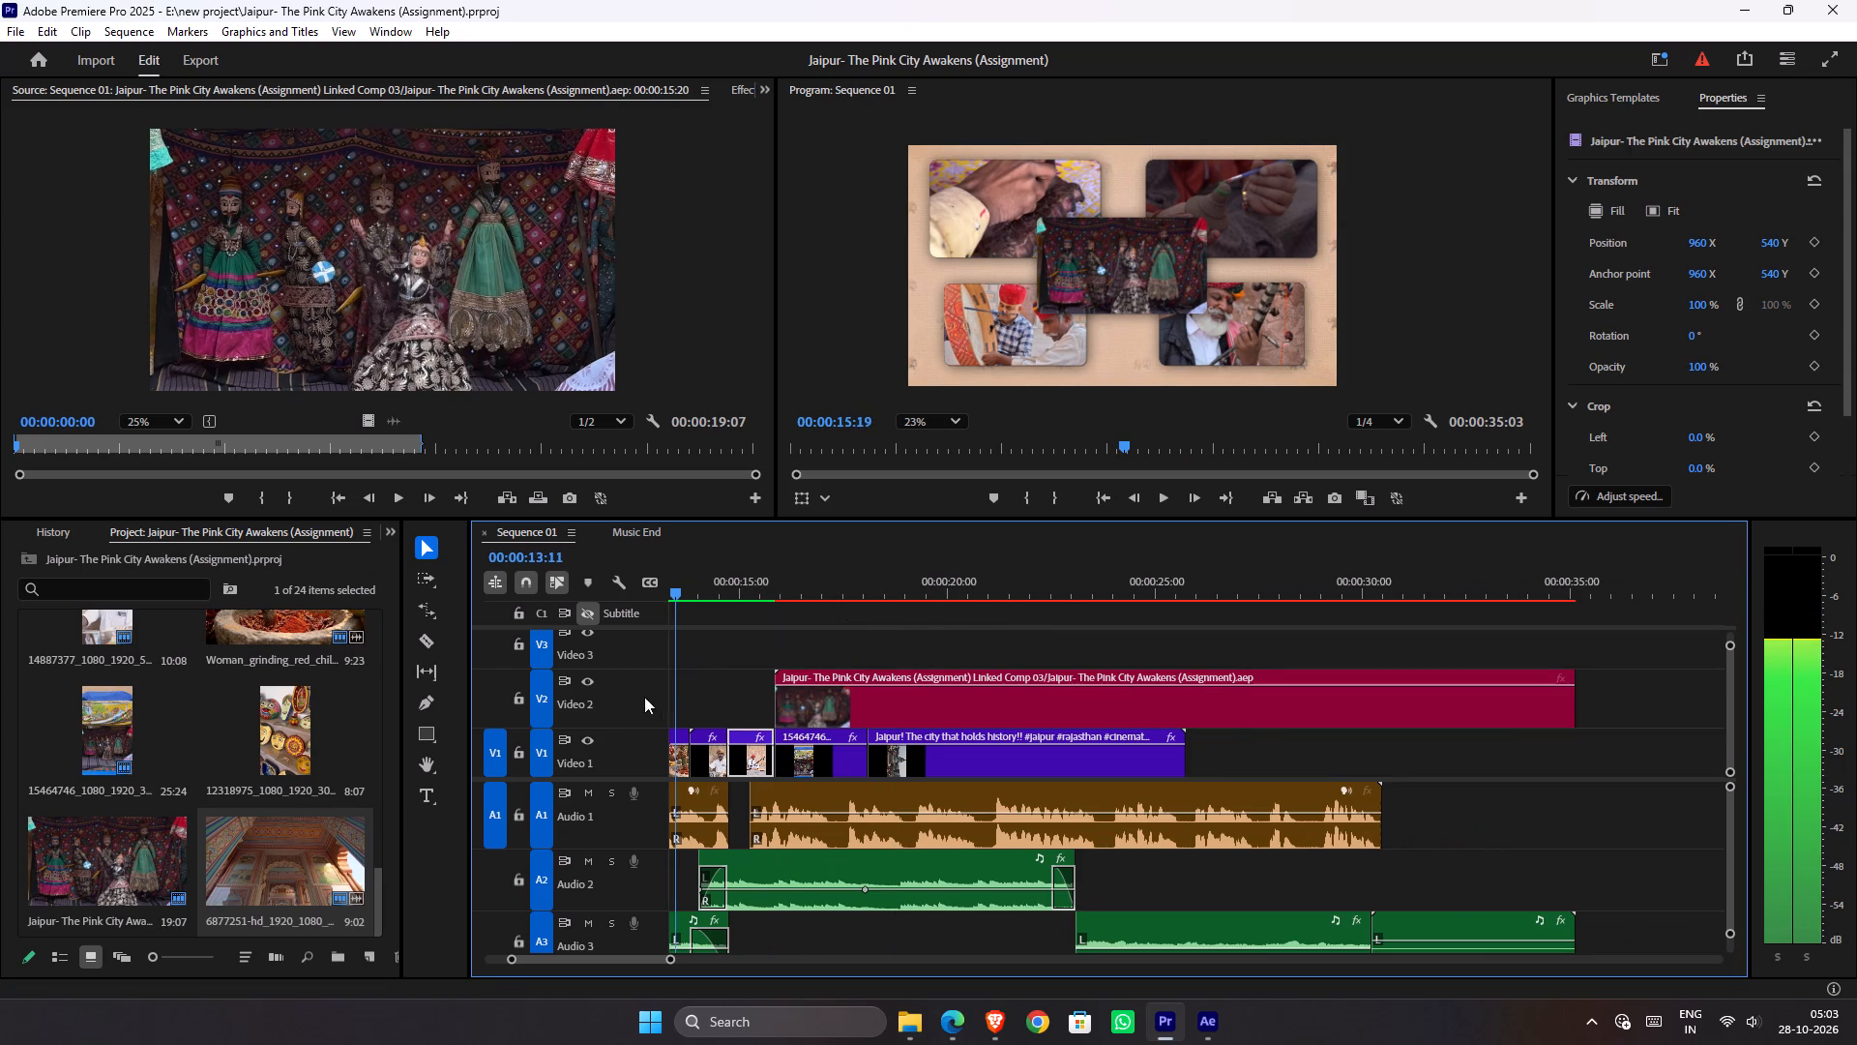
drag(644, 697, 734, 675)
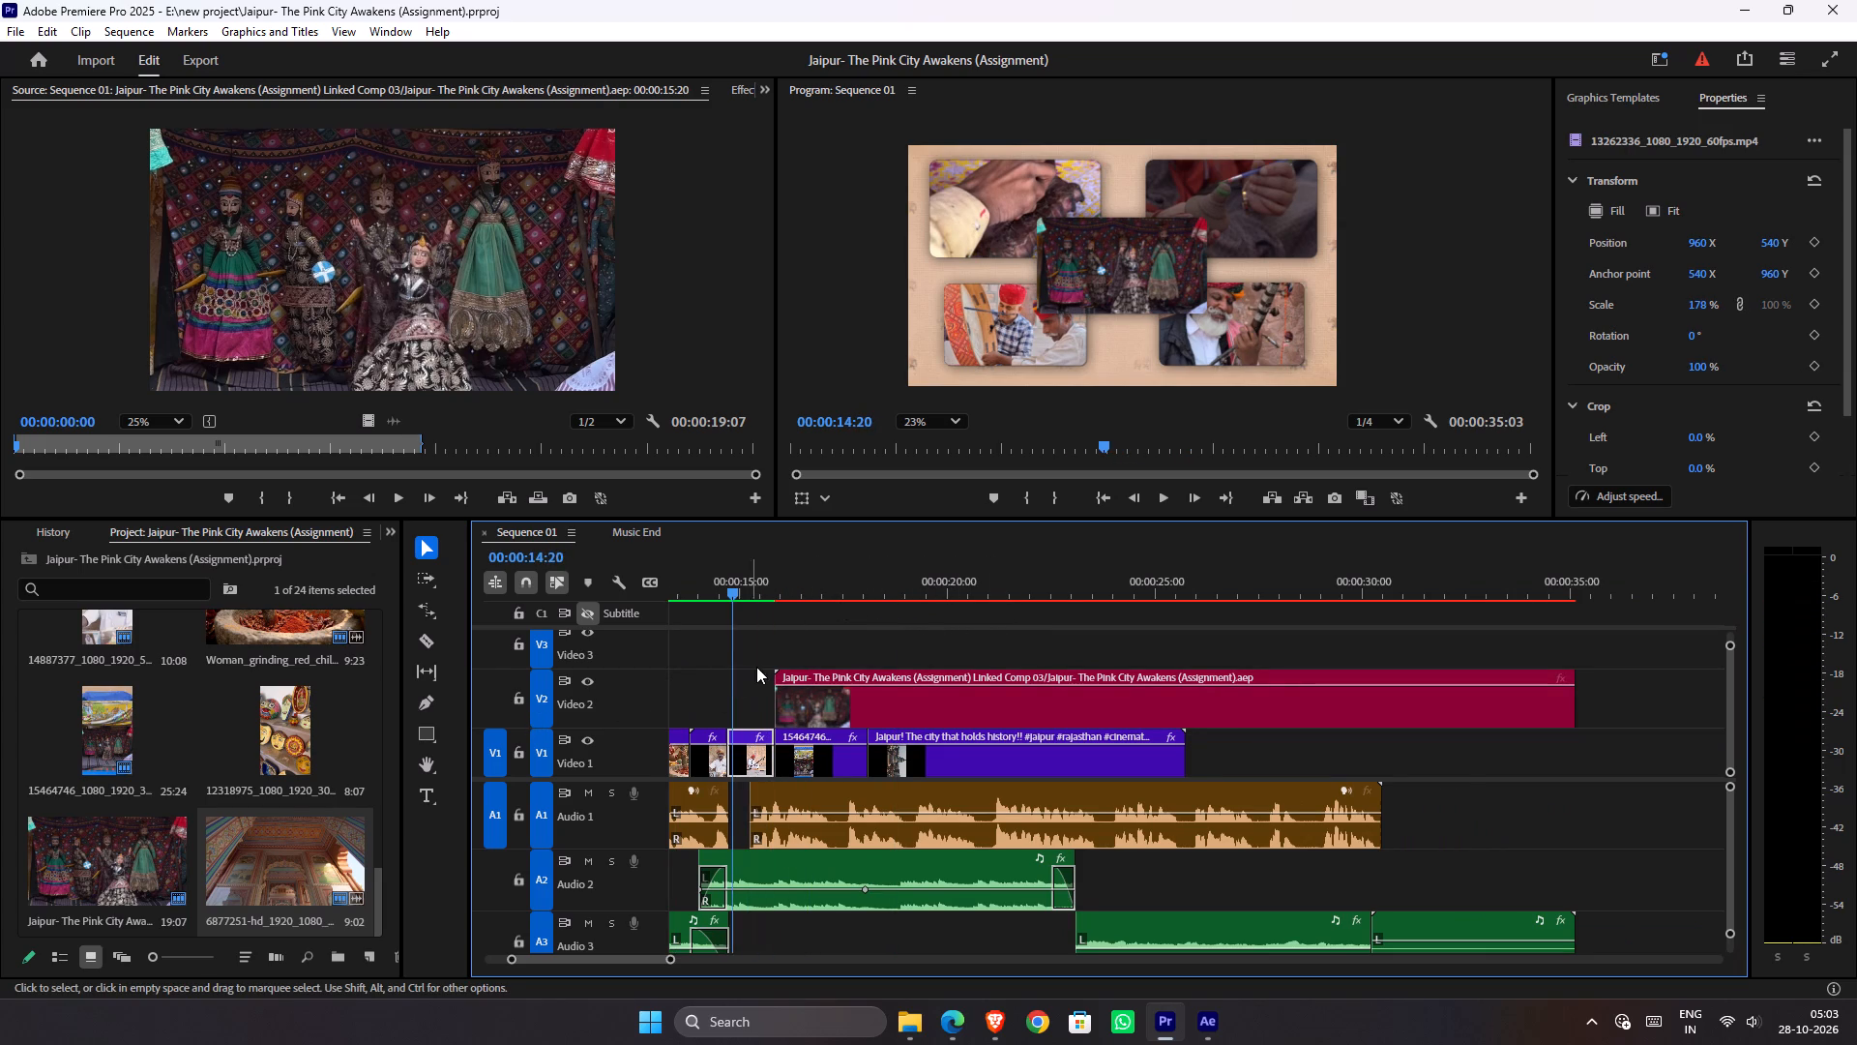
Play through the new palace clip on Video 2 and disable the 12058446 Hawa Mahal clip beneath it on Video 1.
scroll(756, 667, up, 6)
scroll(843, 610, up, 2)
scroll(843, 610, down, 1)
scroll(843, 610, up, 3)
click(870, 596)
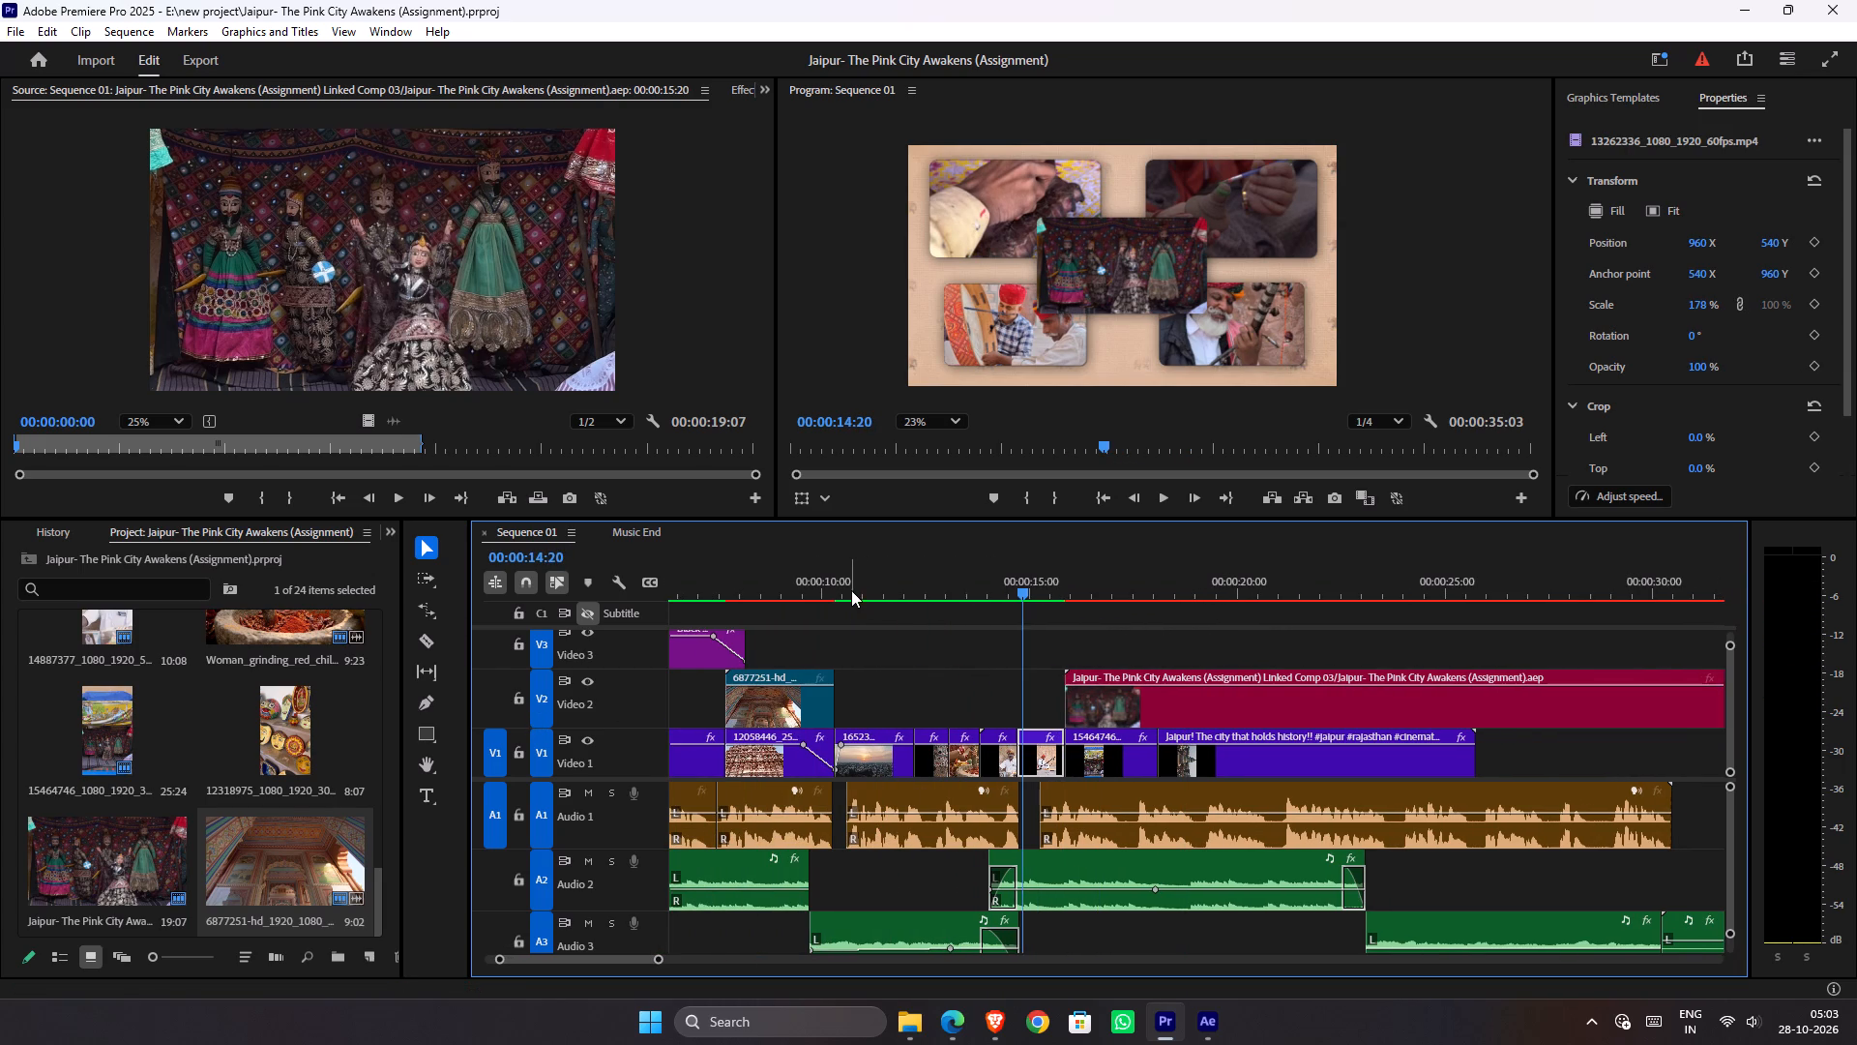
click(845, 588)
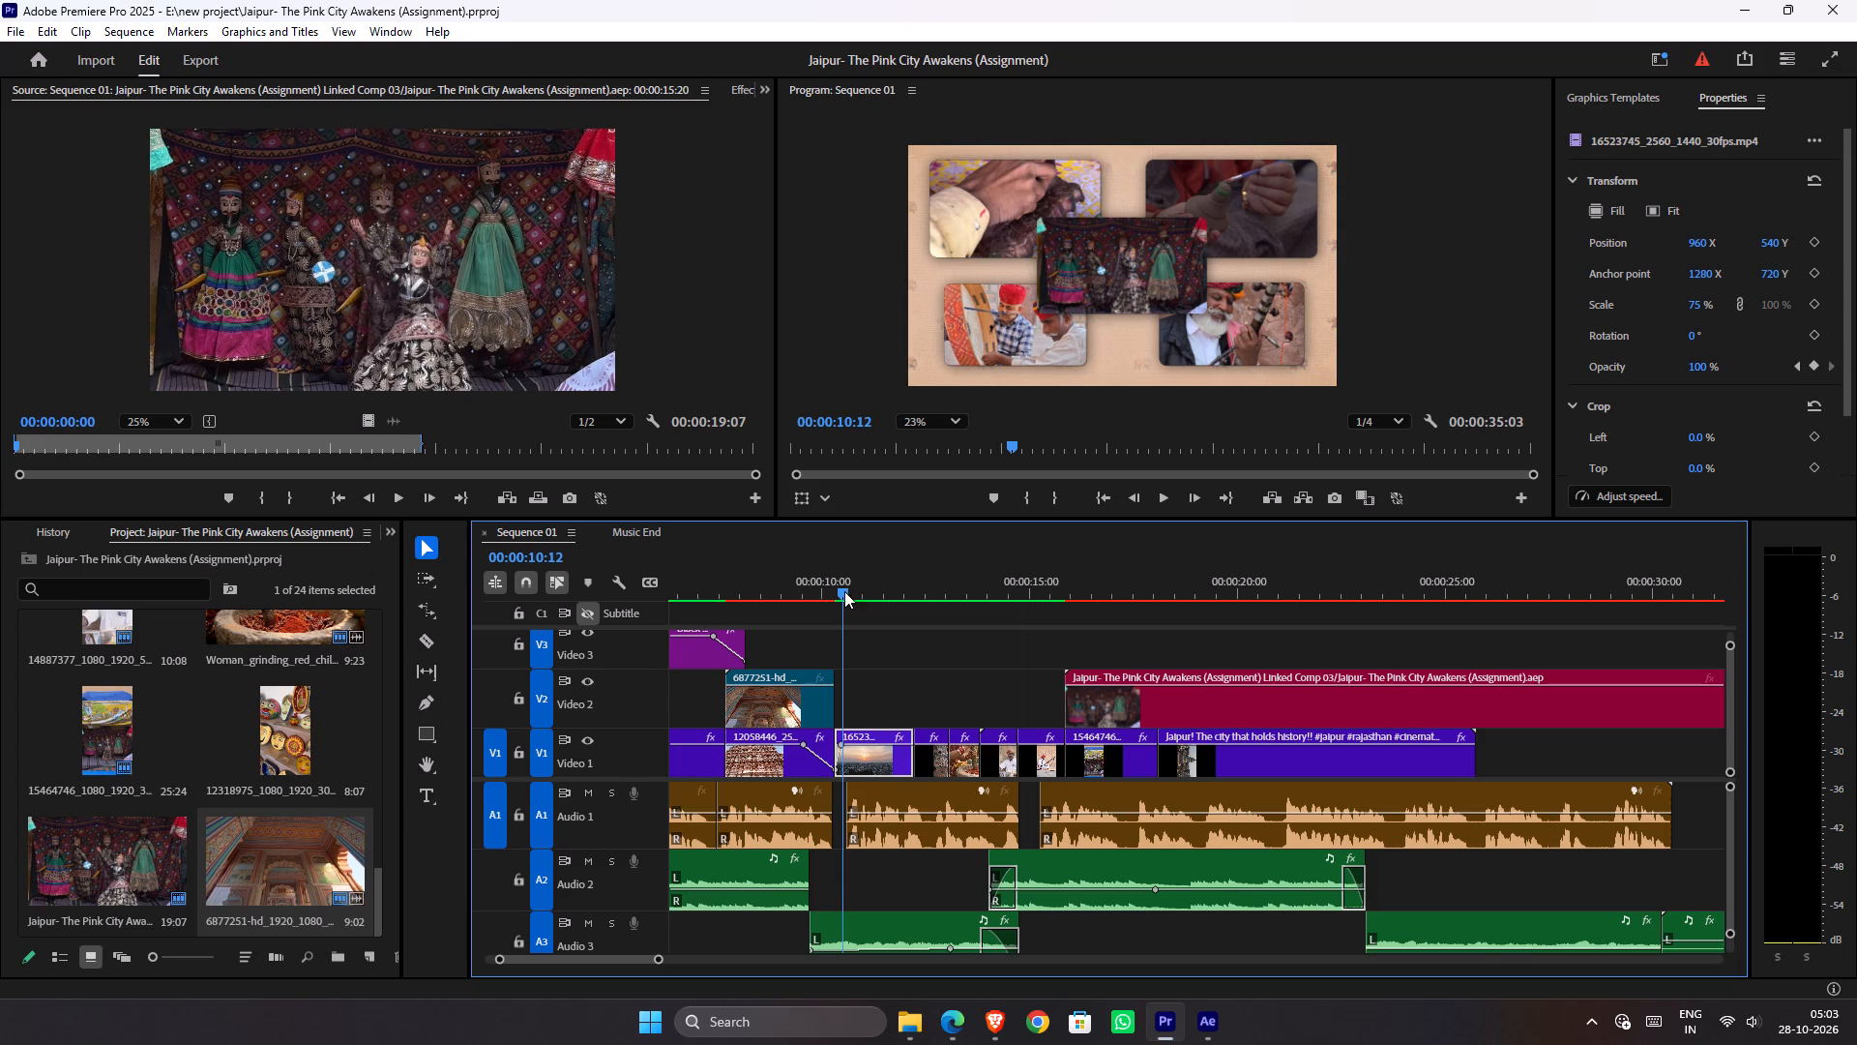
drag(844, 591, 727, 615)
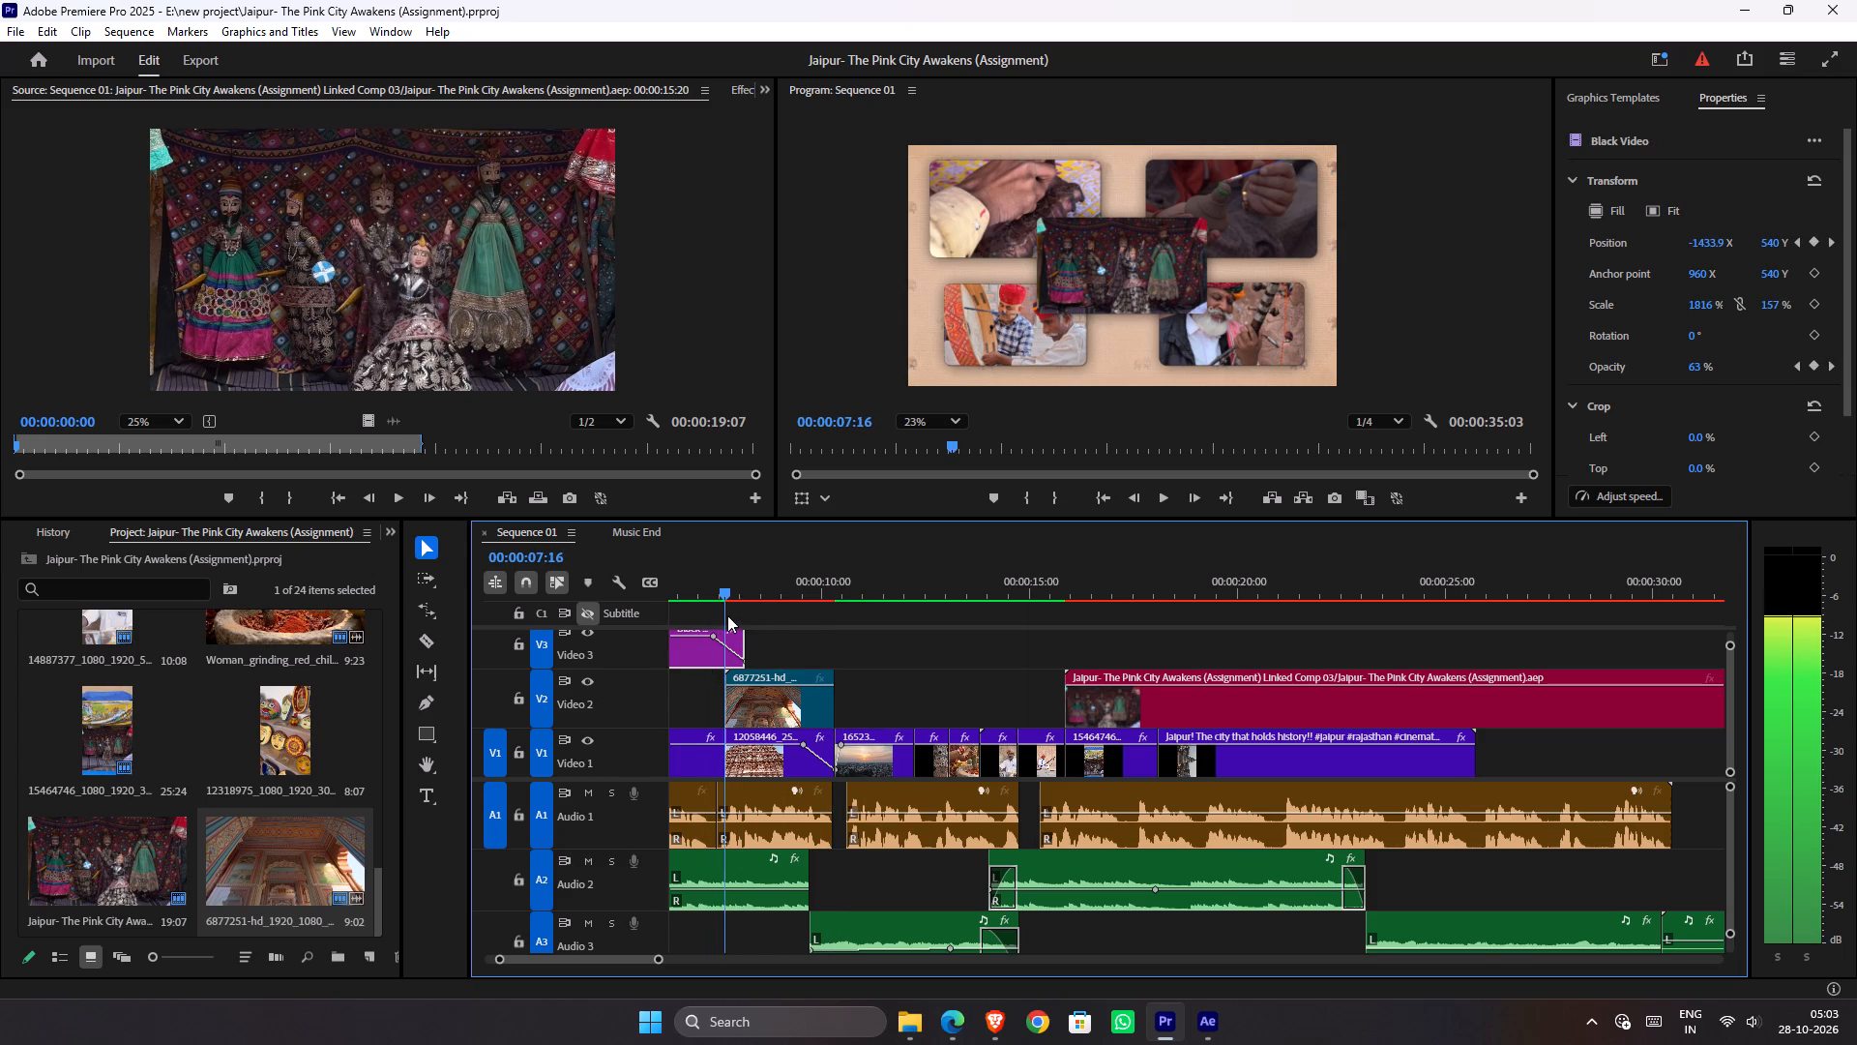
drag(727, 615, 719, 615)
key(space)
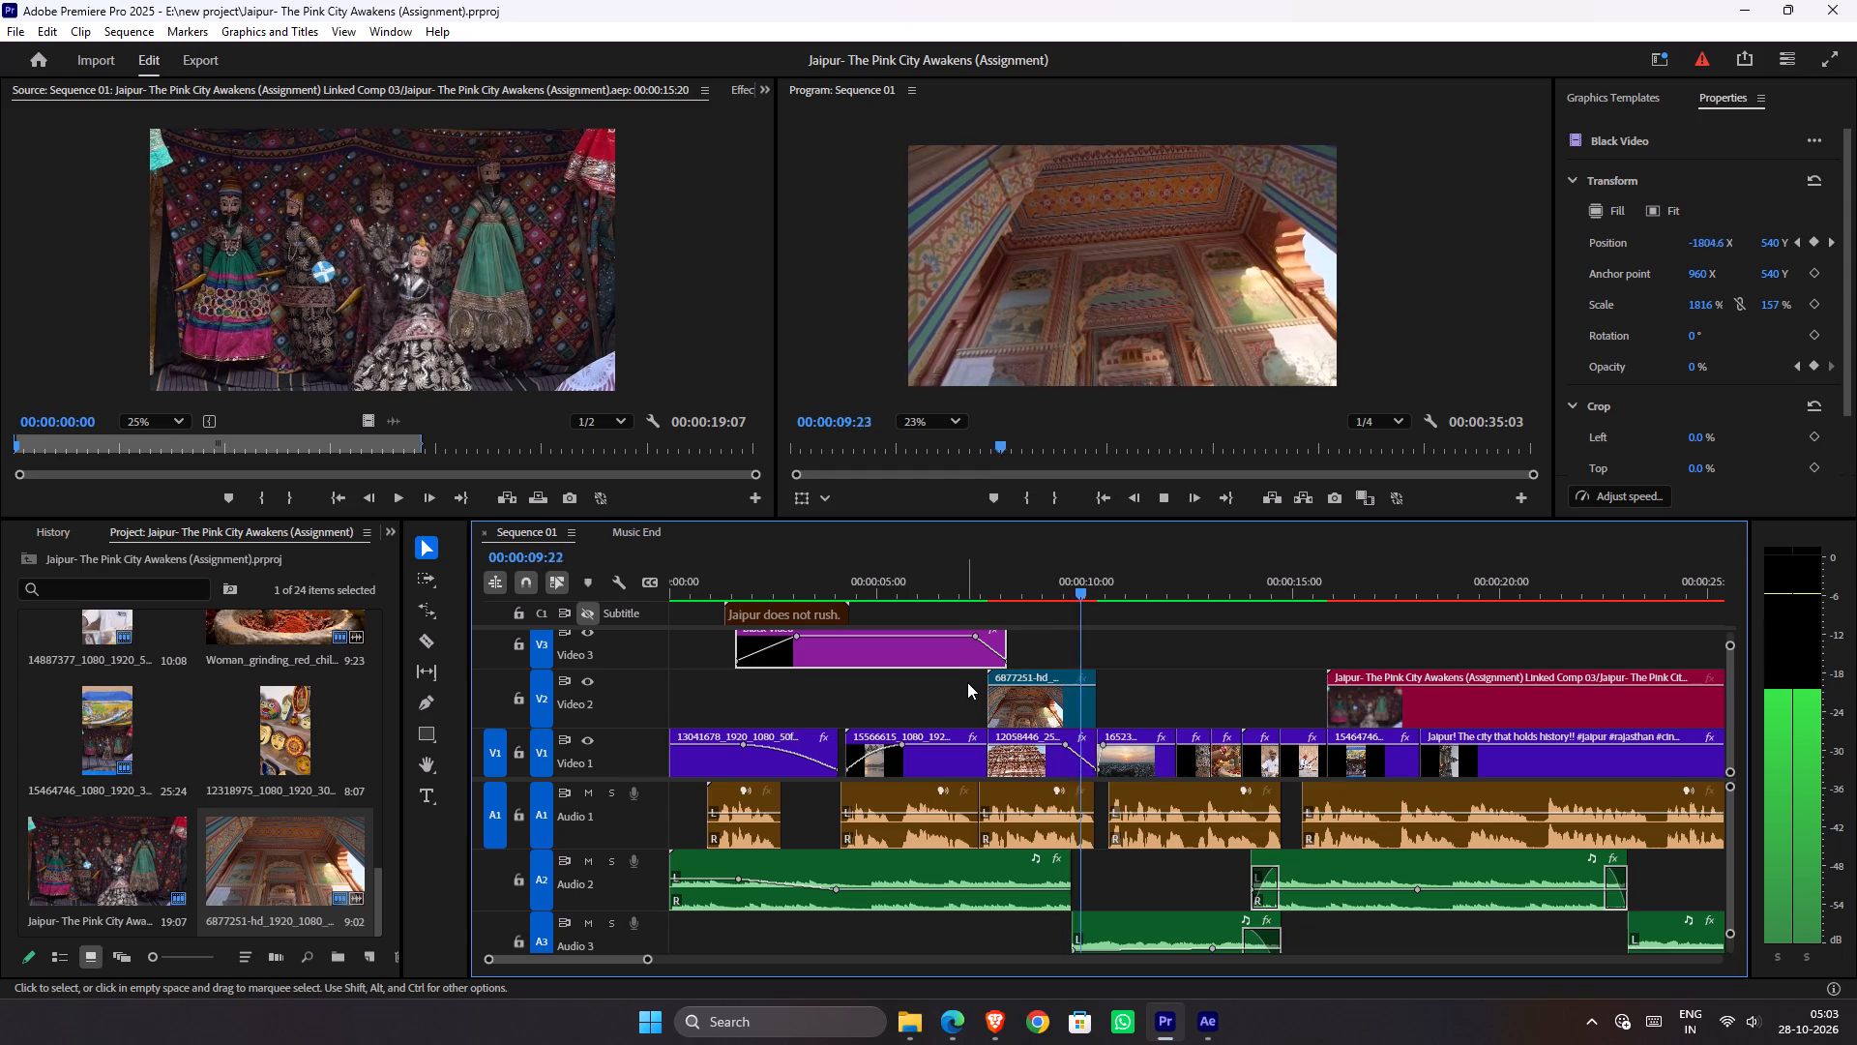
key(space)
right_click(1034, 752)
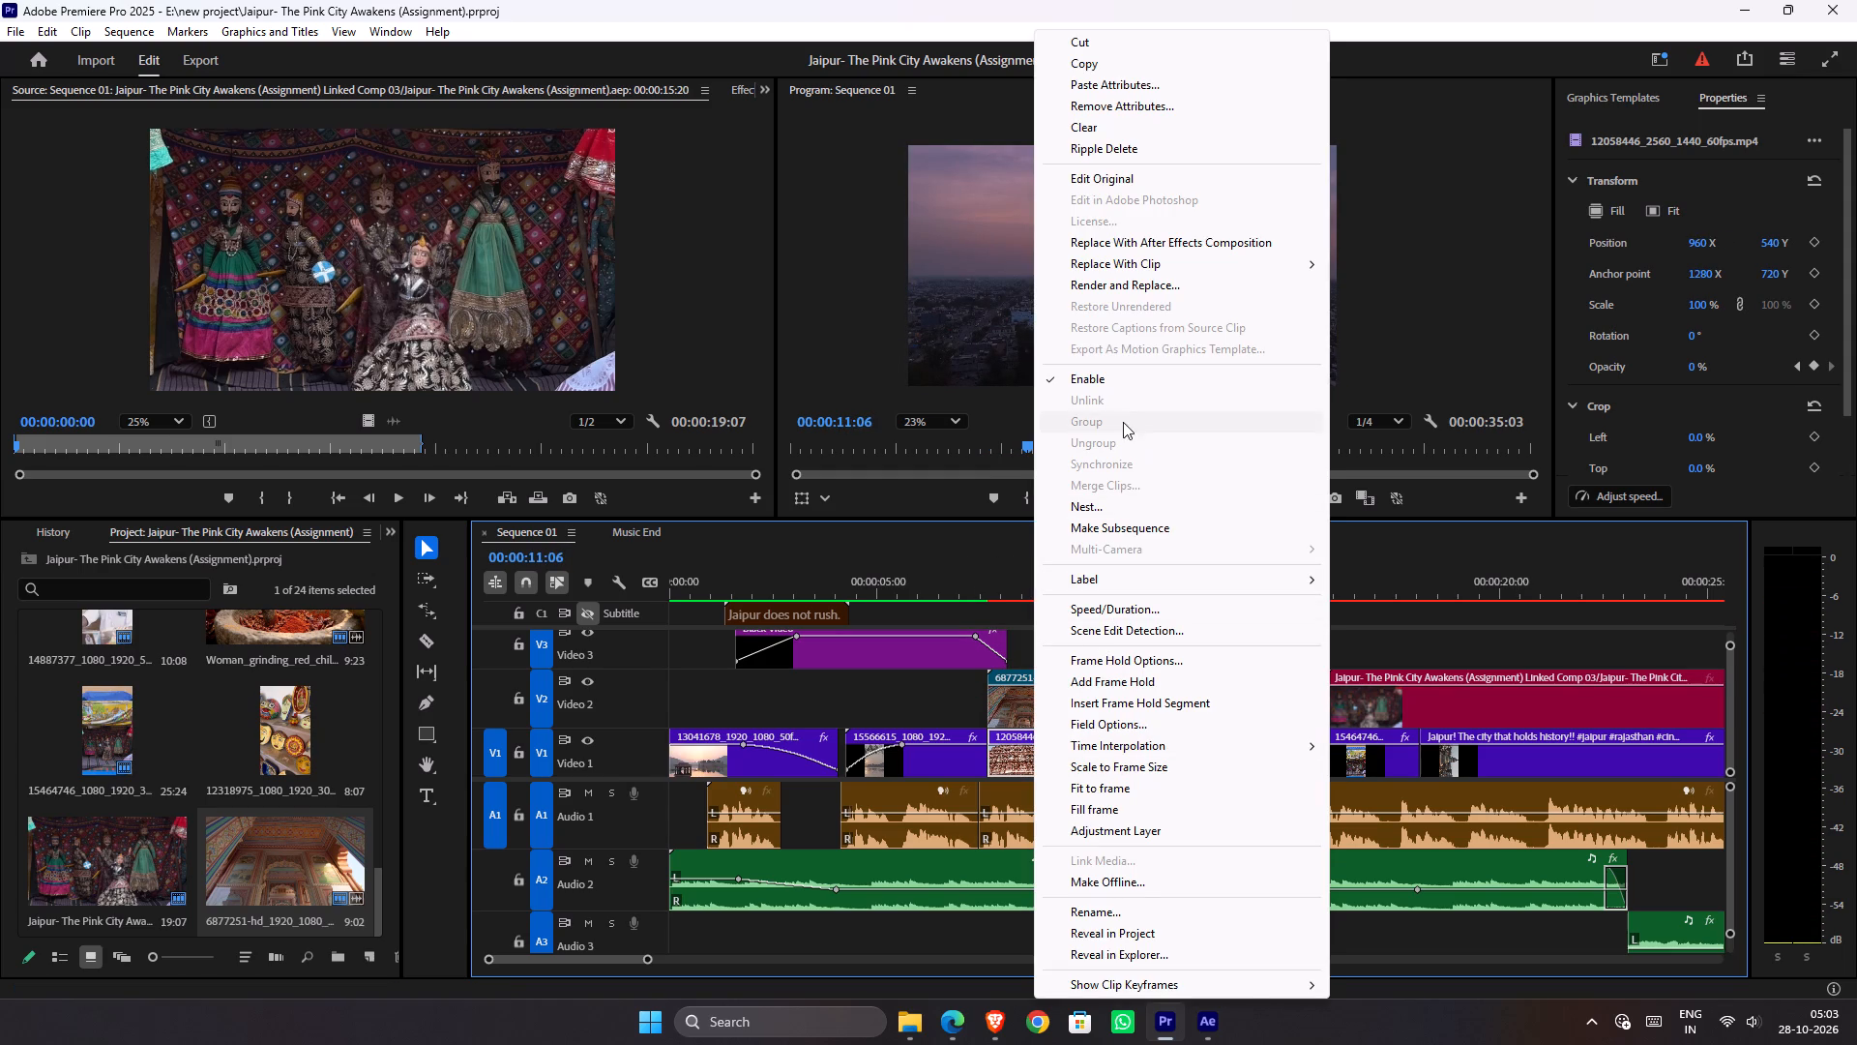
click(1126, 386)
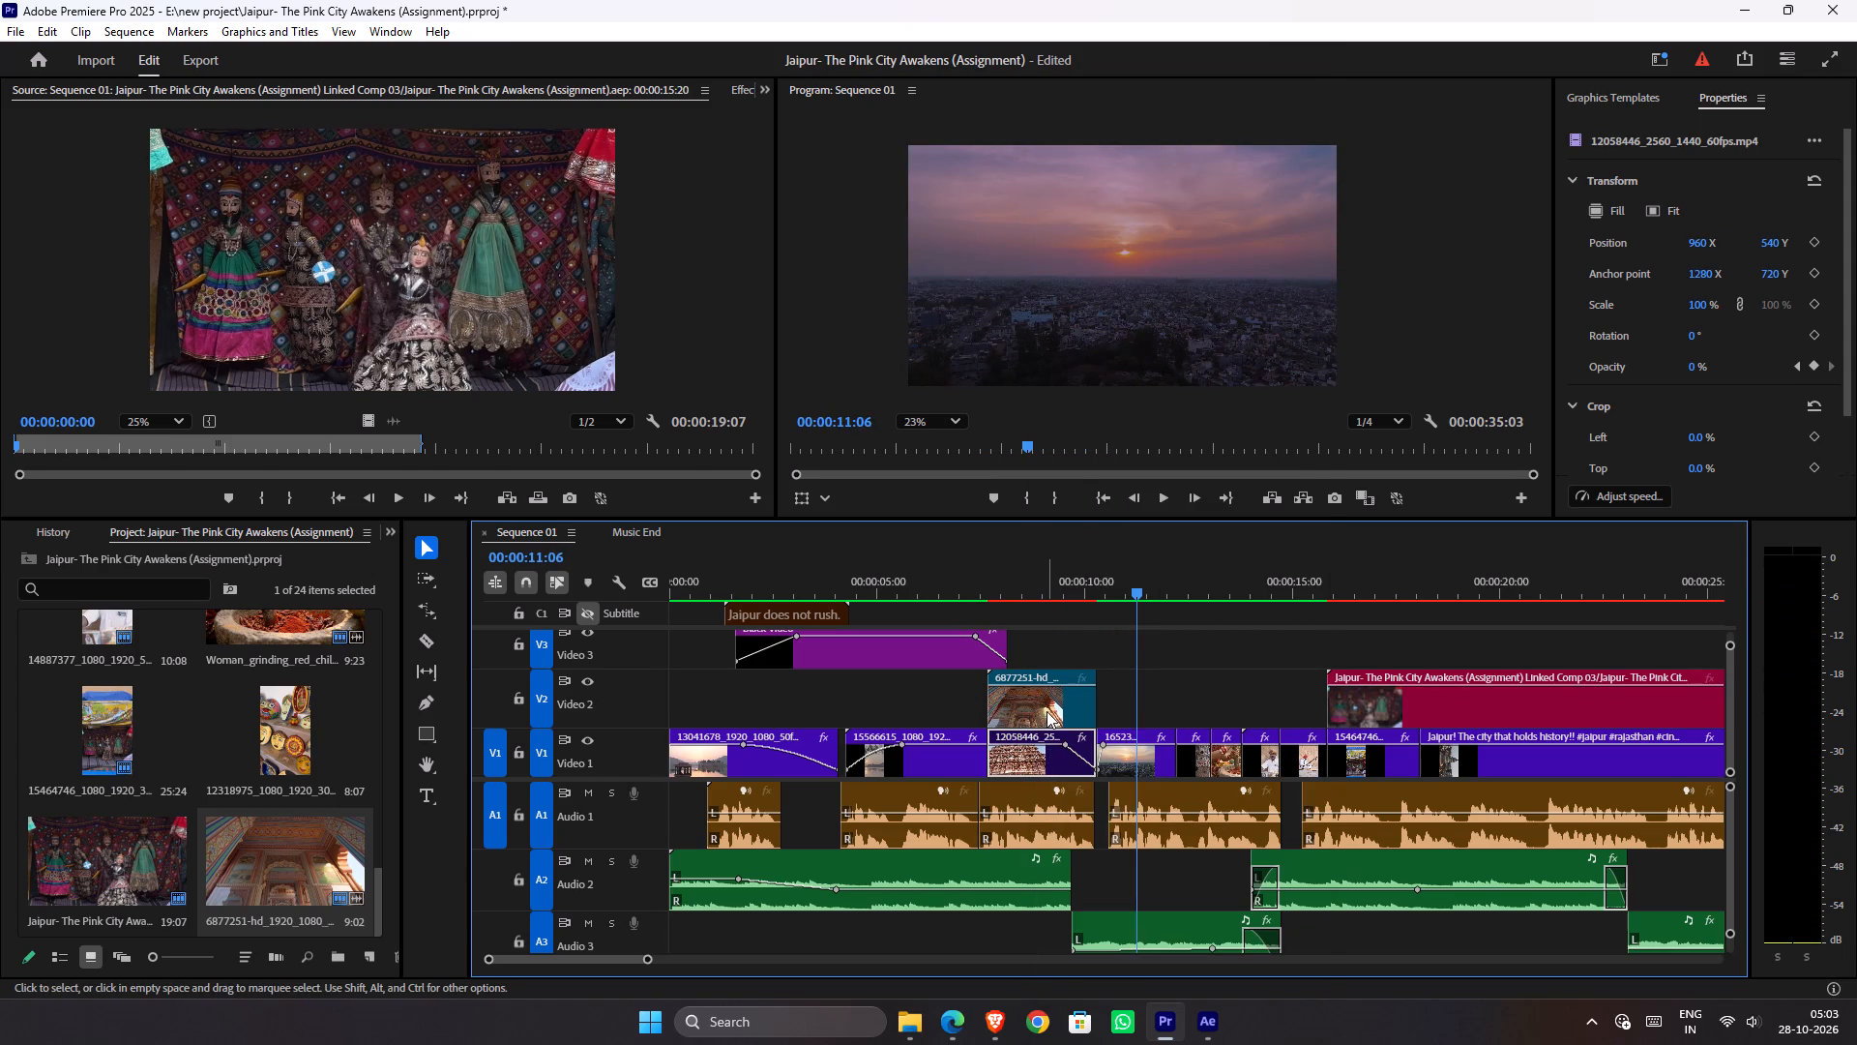
Change the label colour of the 6877251-hd_1920_1080_30fps.mp4 clip on Video 2 to Blue.
click(1054, 704)
right_click(1054, 704)
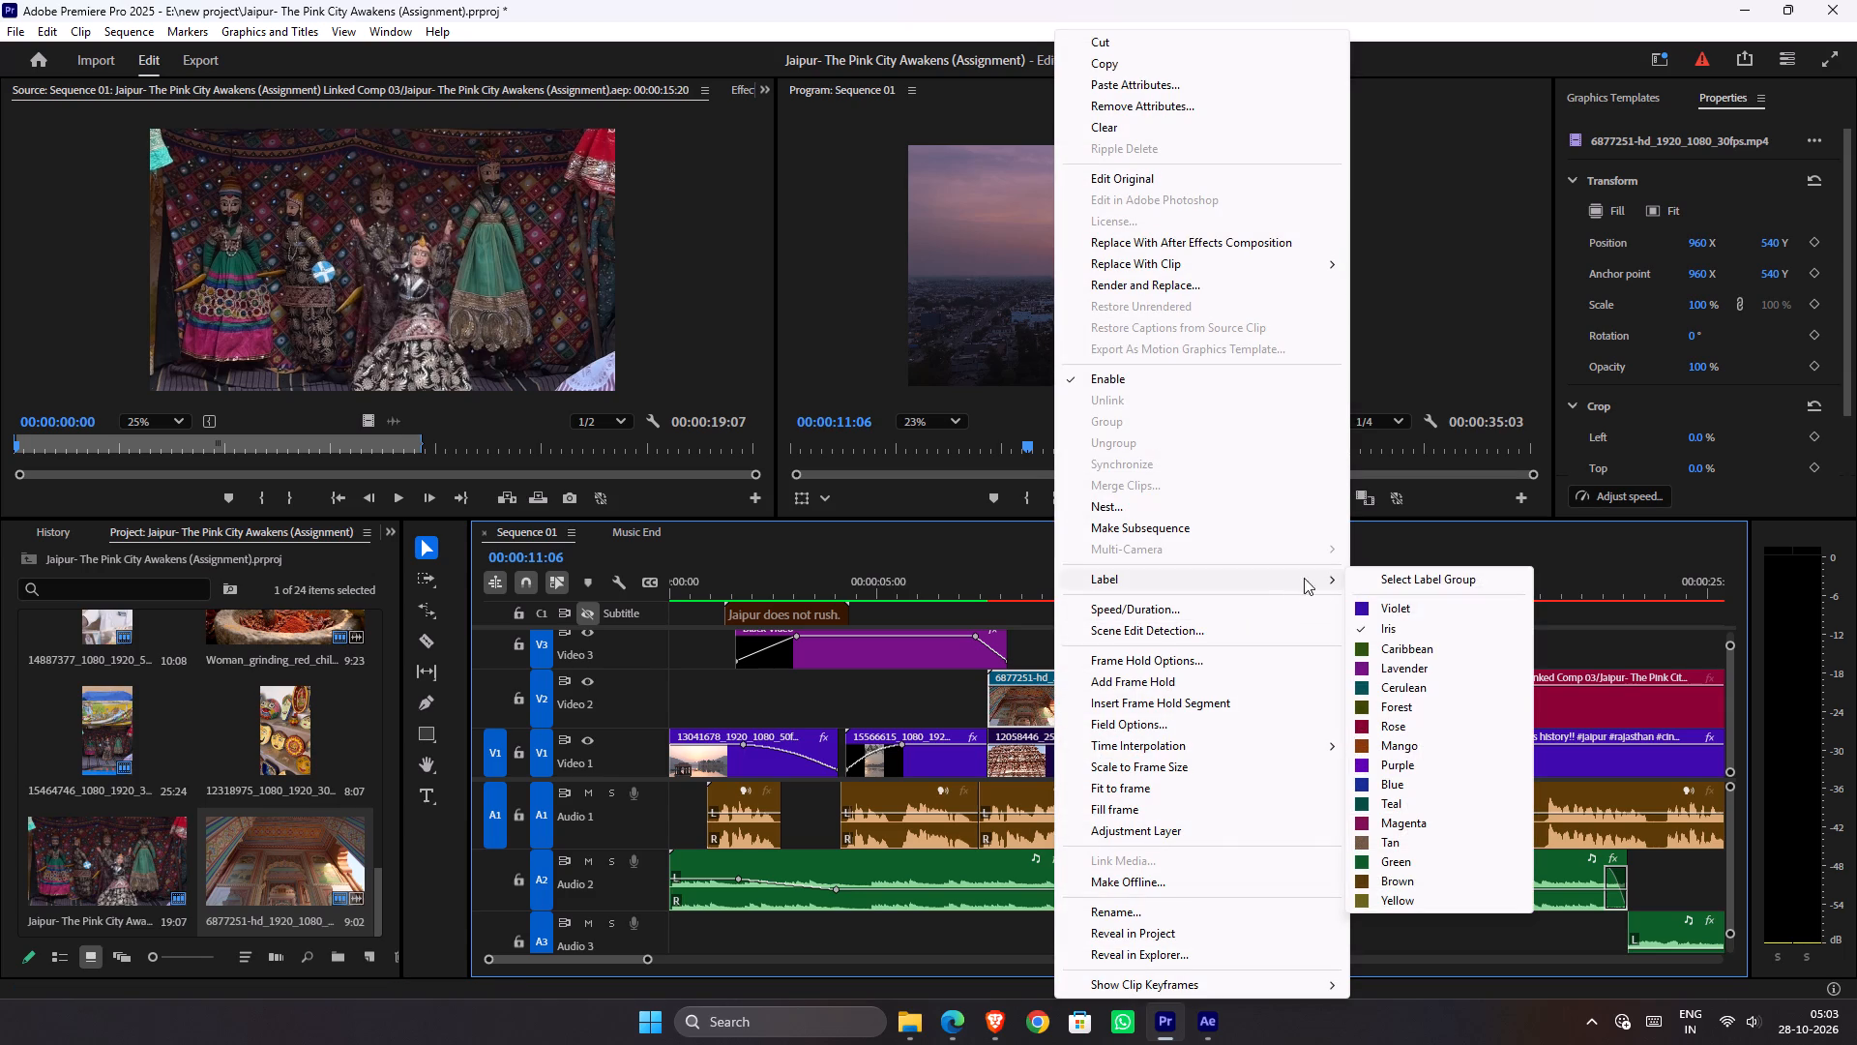
click(1439, 779)
click(1198, 702)
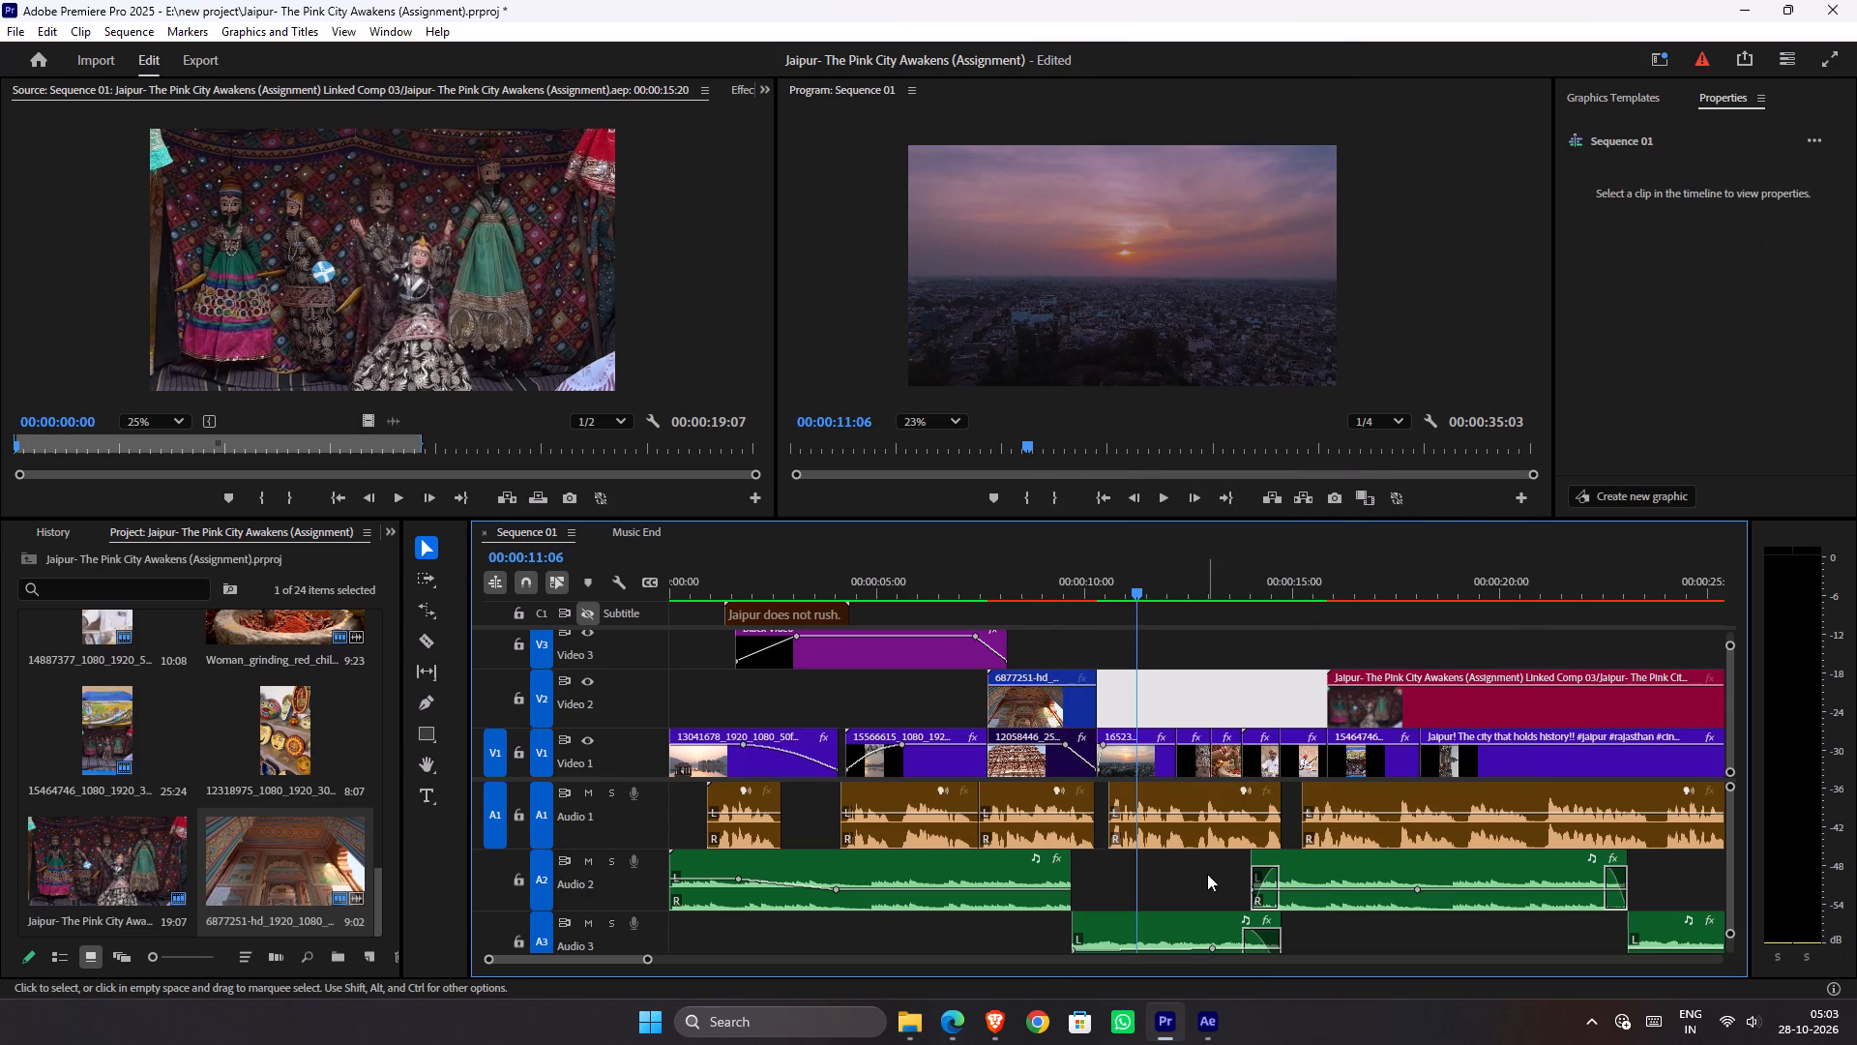
click(1145, 643)
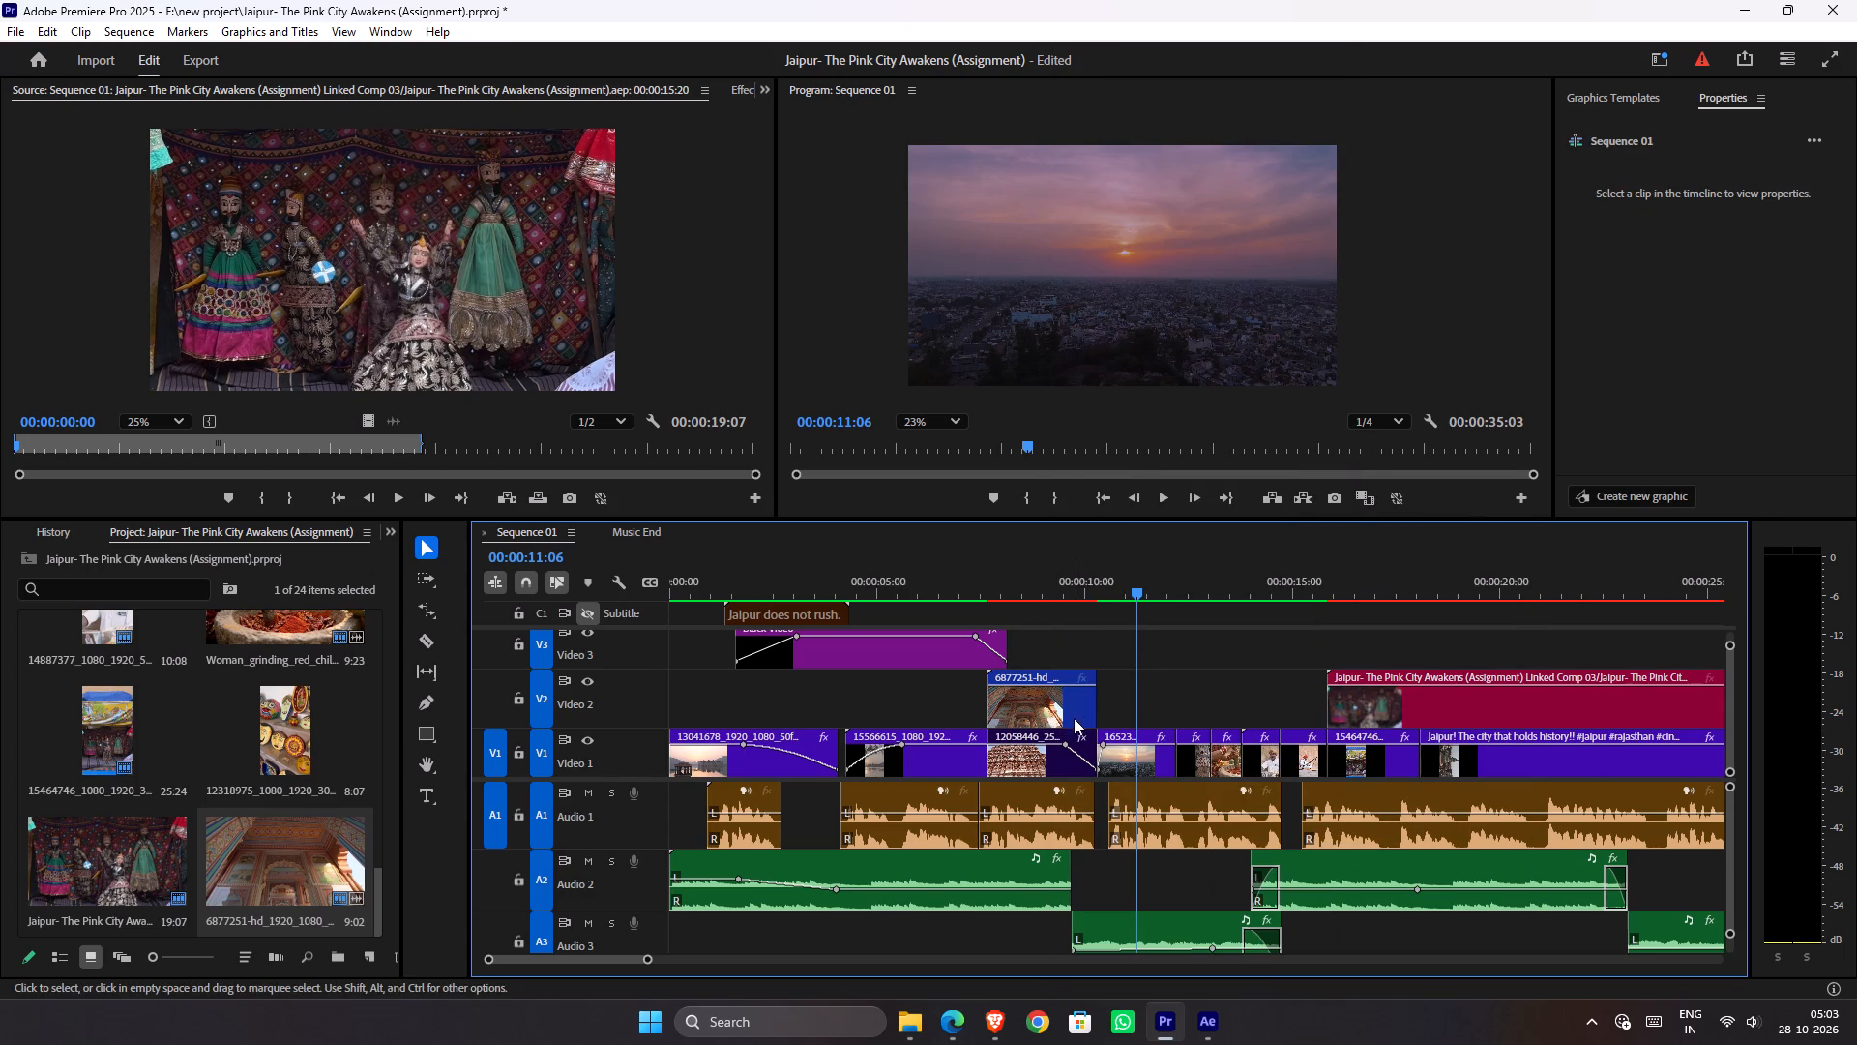
Replay the palace clip's transition and add opacity keyframes near its end, fading it to 0 at about 00:00:10:01.
drag(1036, 588, 927, 604)
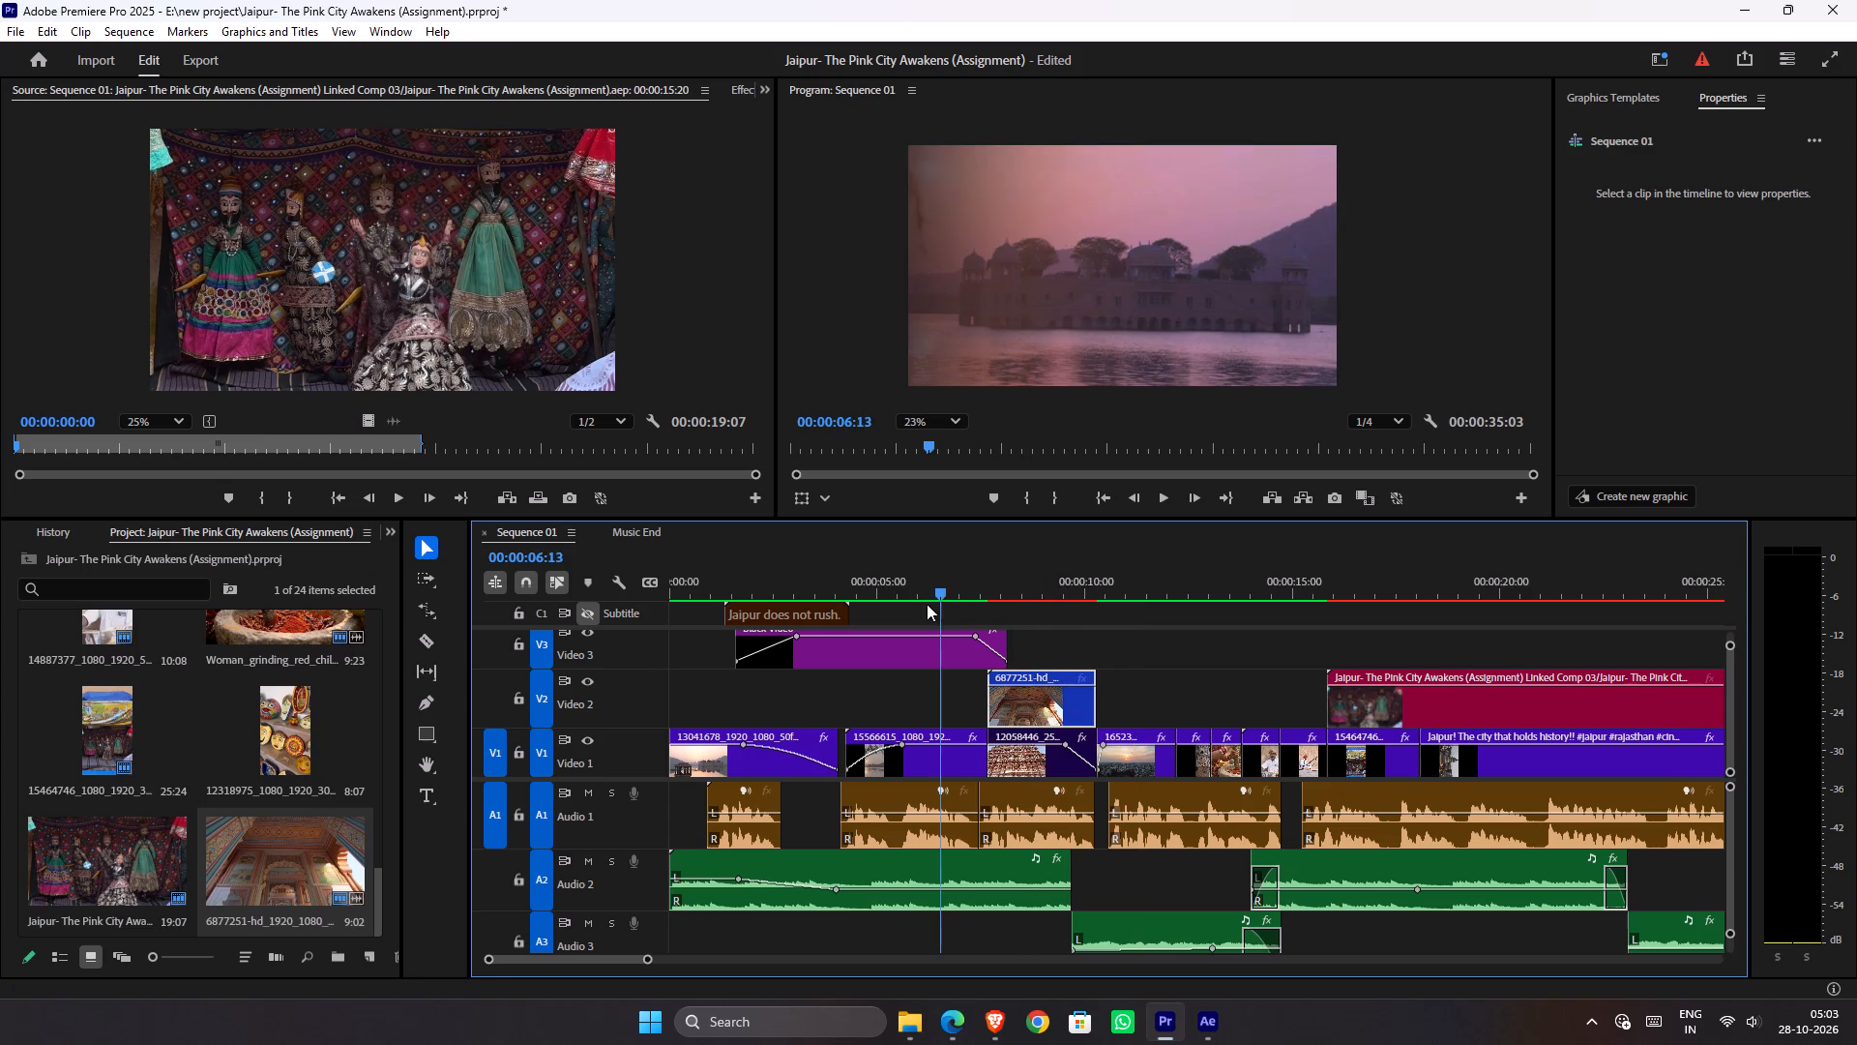
drag(927, 604, 928, 604)
key(space)
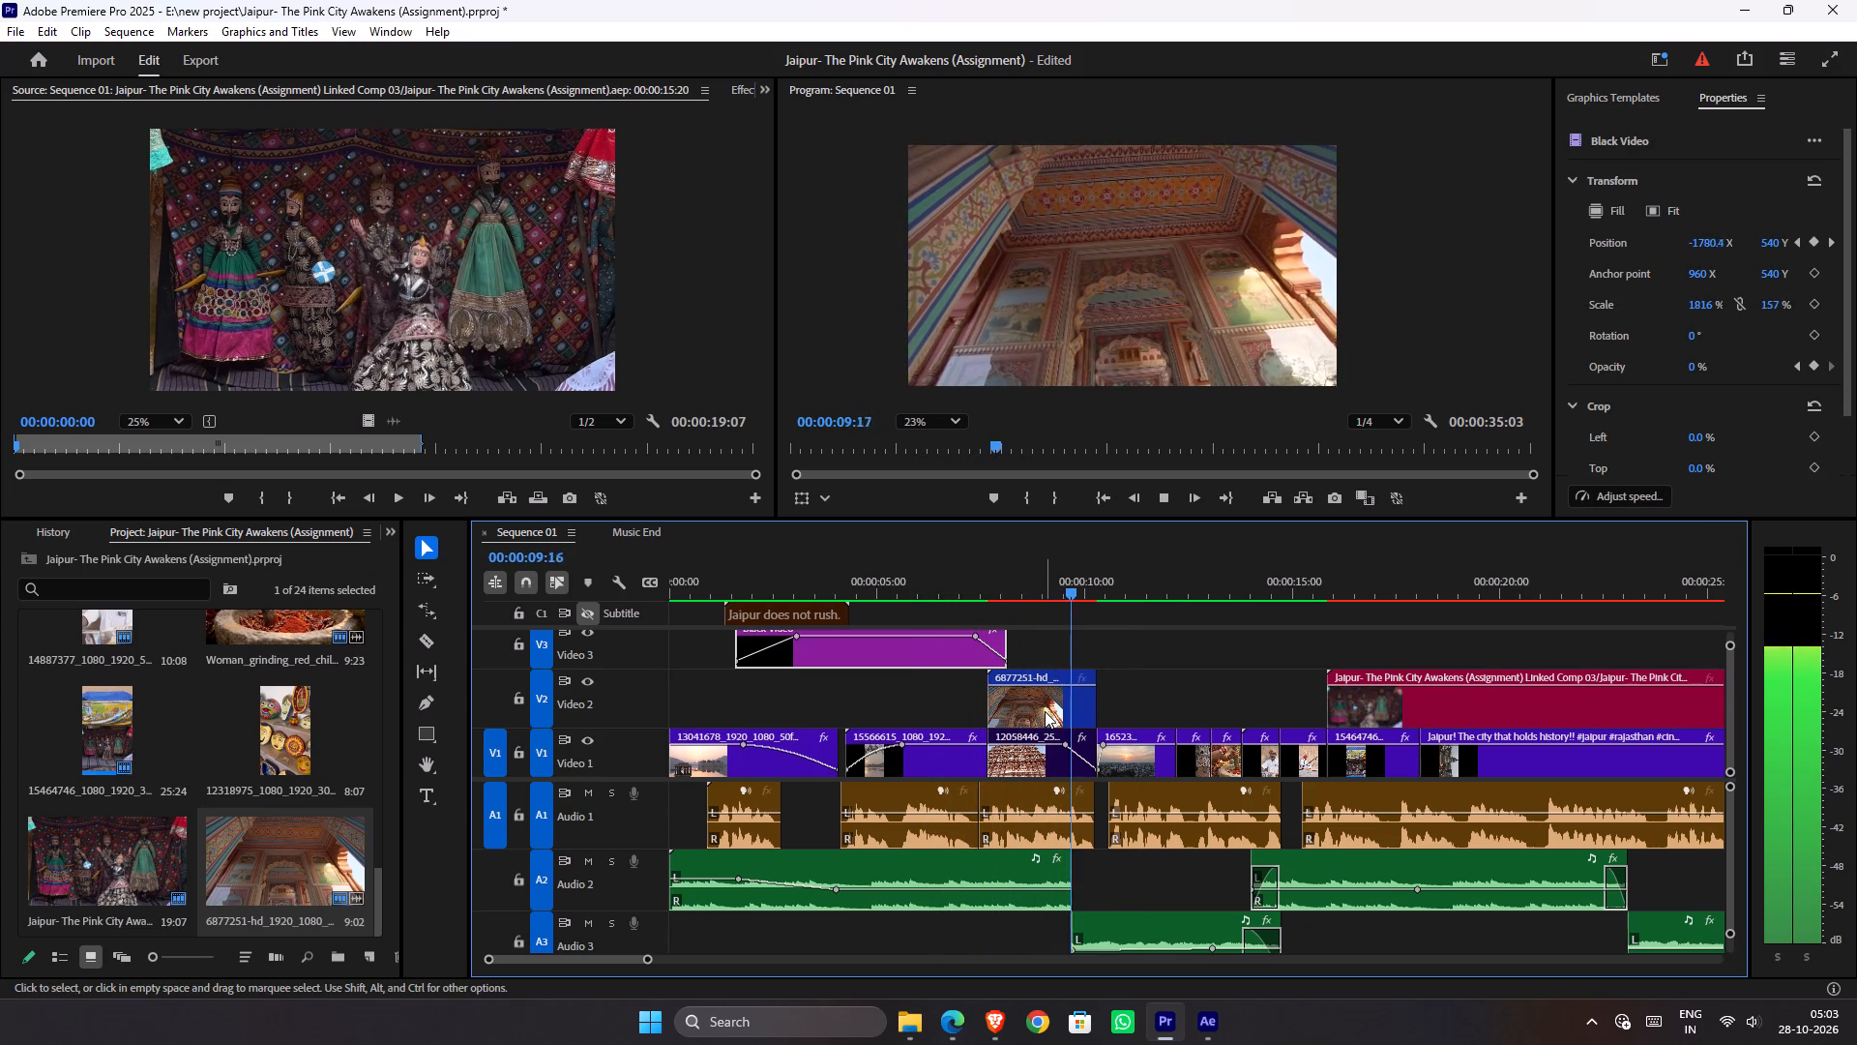
key(space)
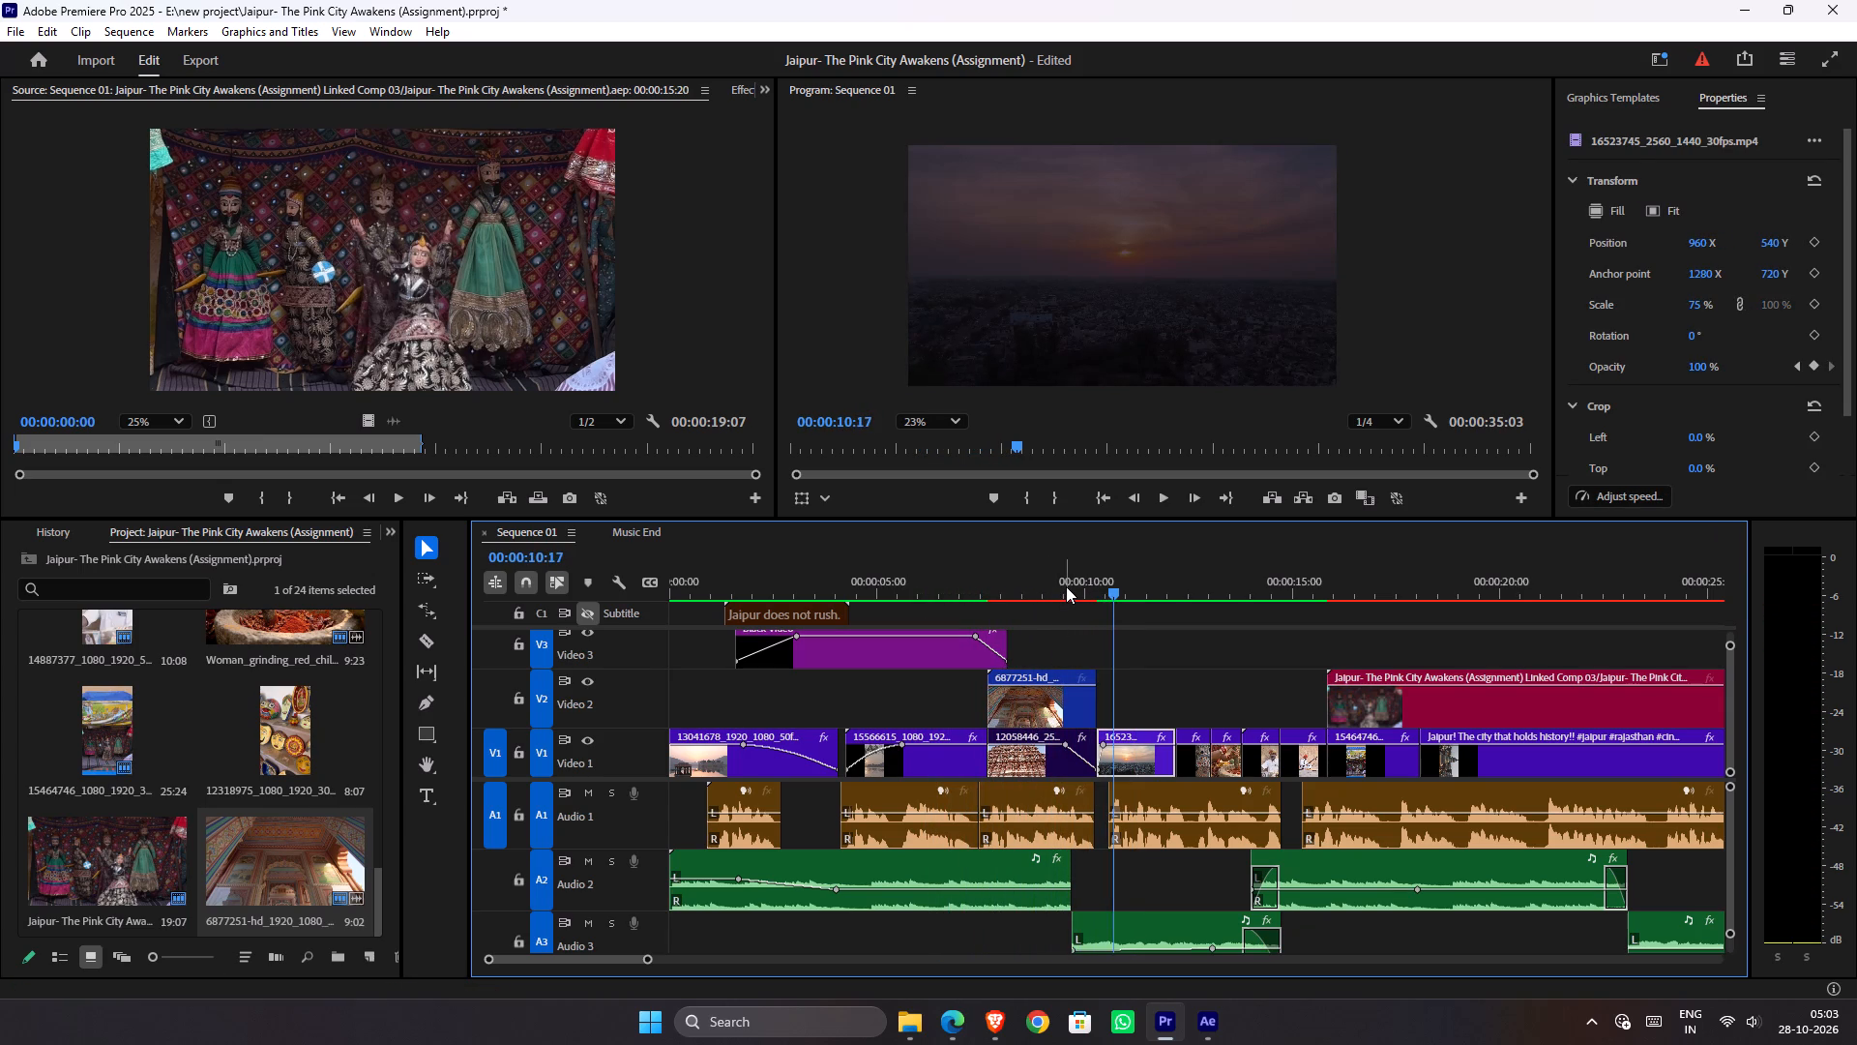
drag(1066, 586, 958, 605)
key(space)
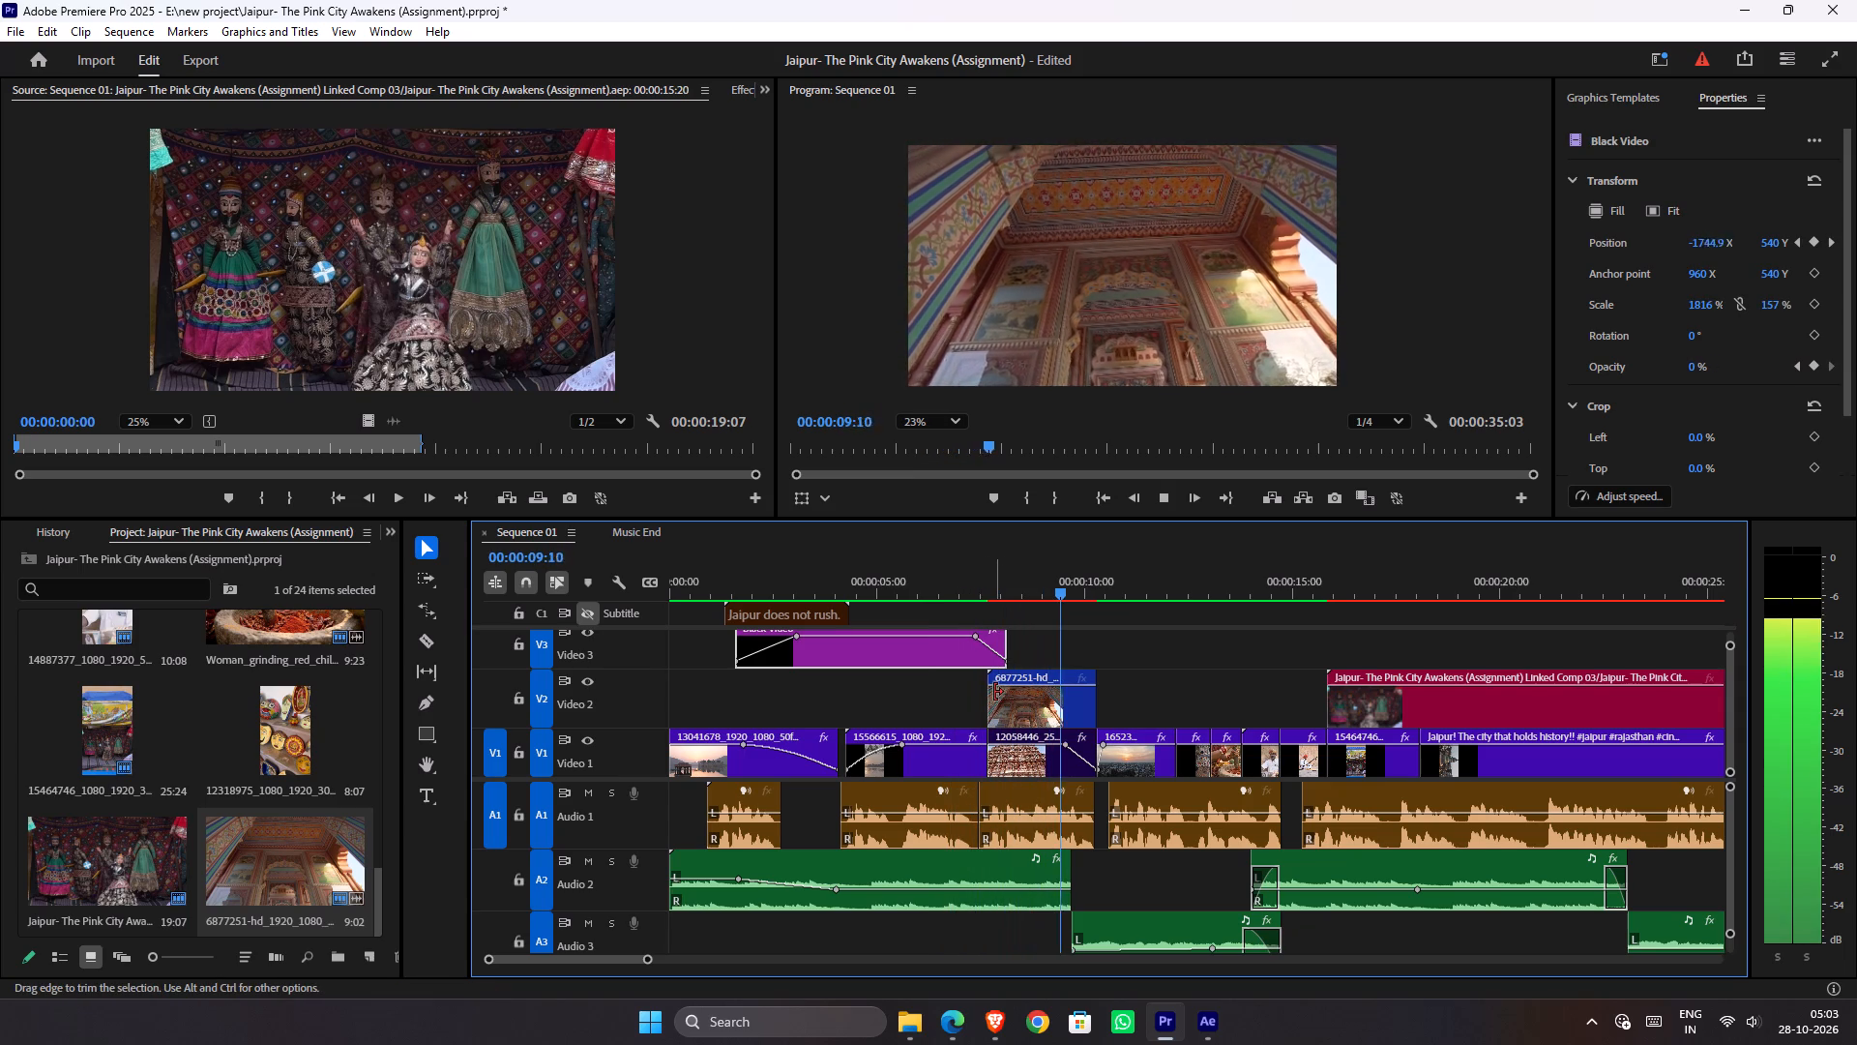
key(space)
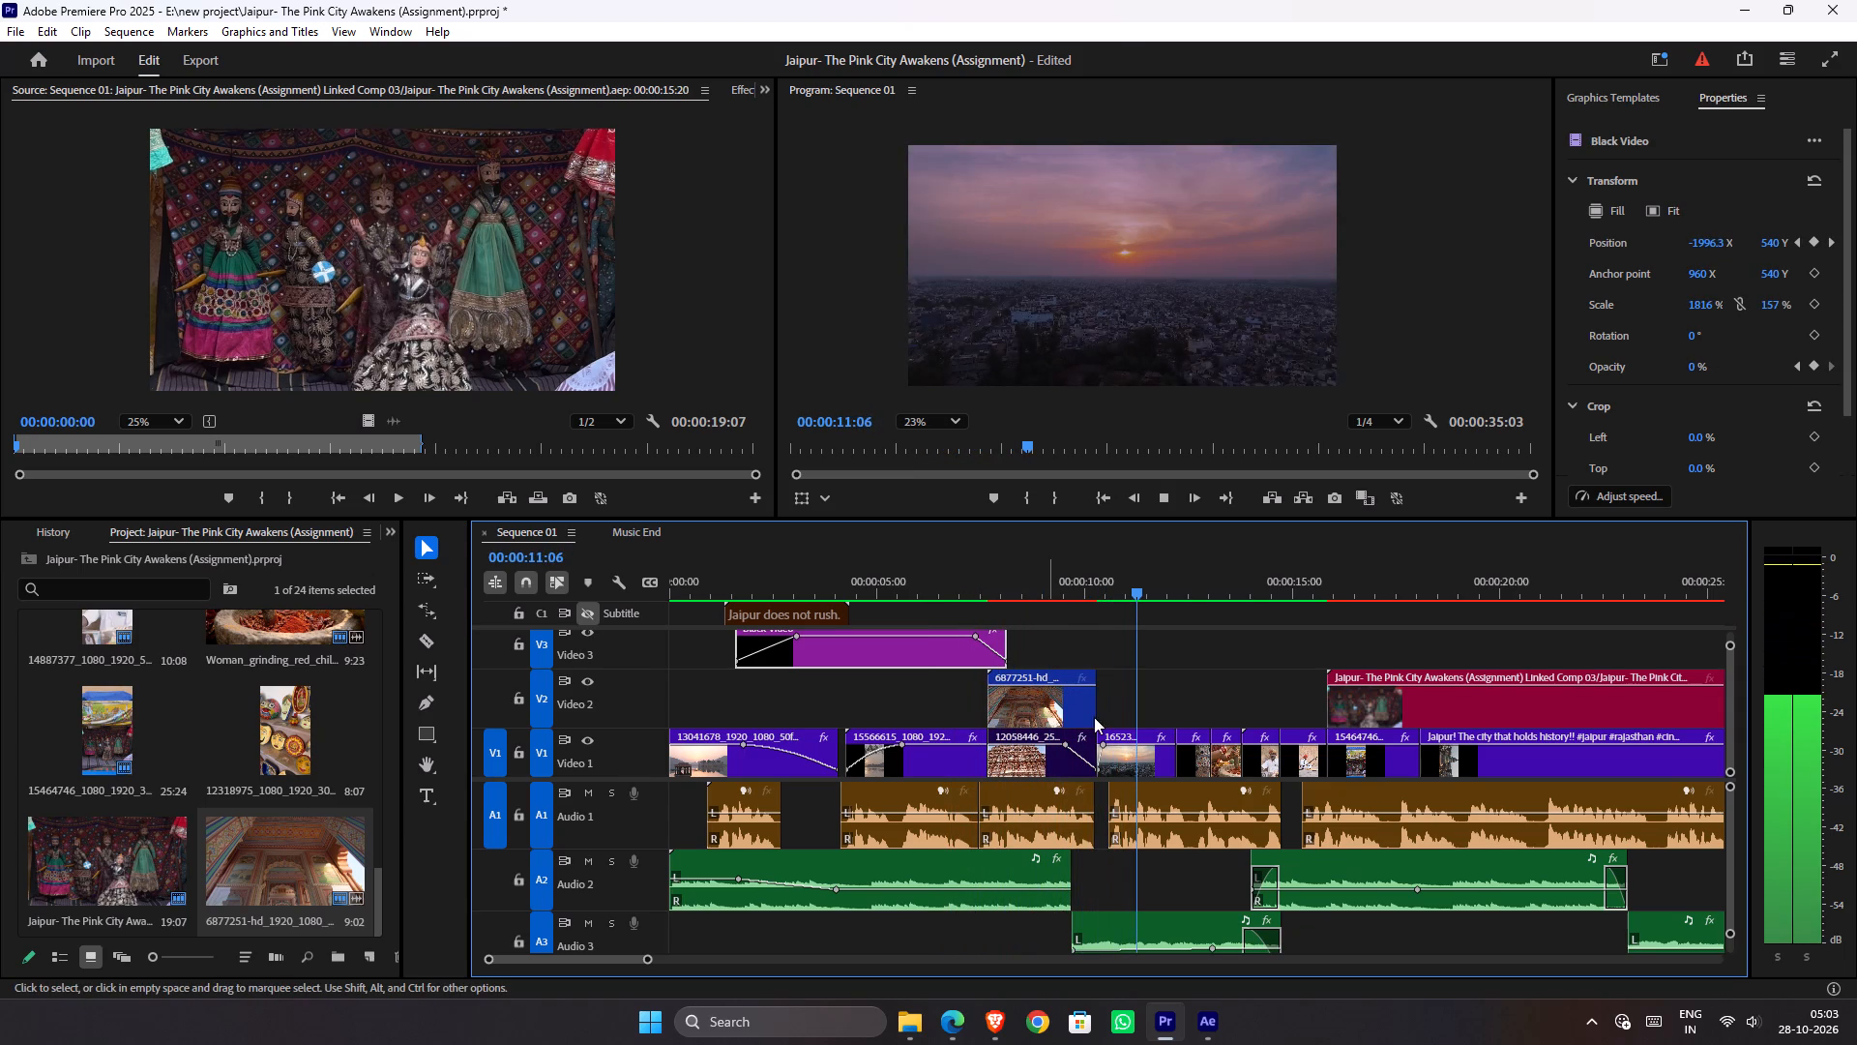
ctrl+click(1064, 686)
ctrl+click(1086, 691)
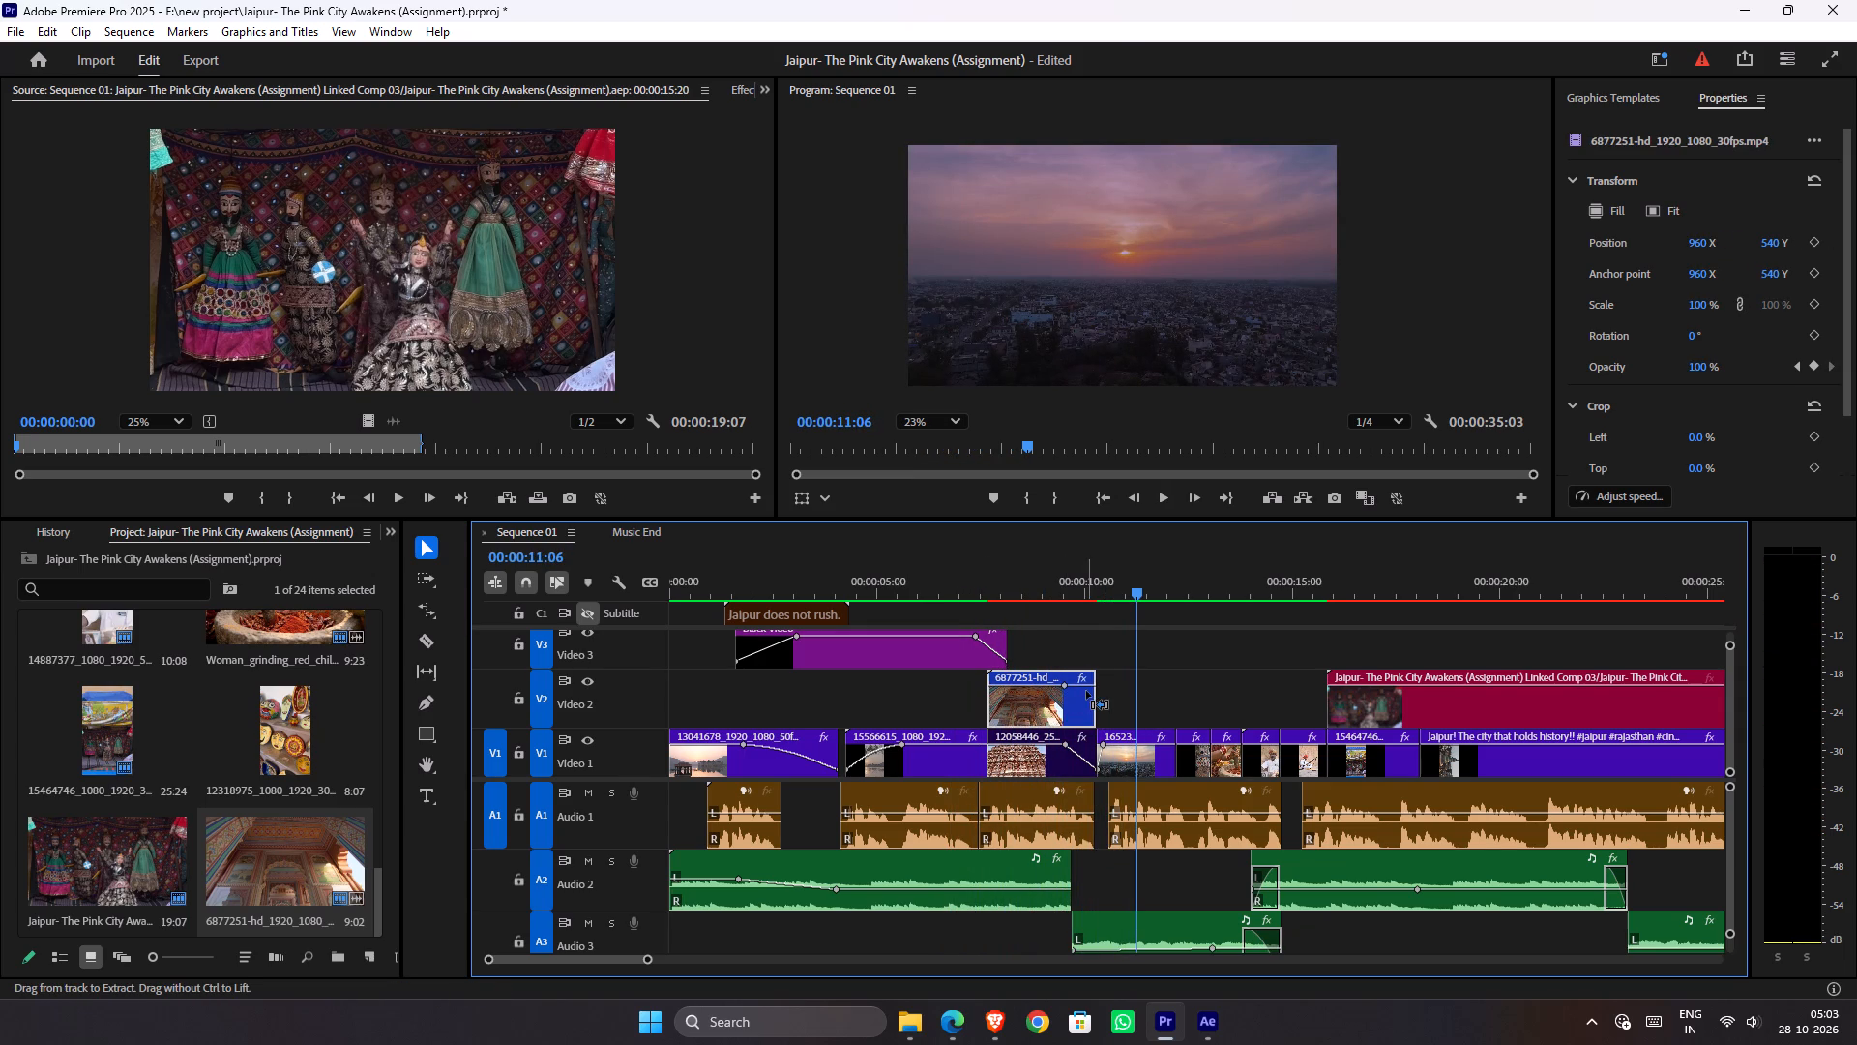
ctrl+click(1087, 688)
drag(1087, 688, 1087, 730)
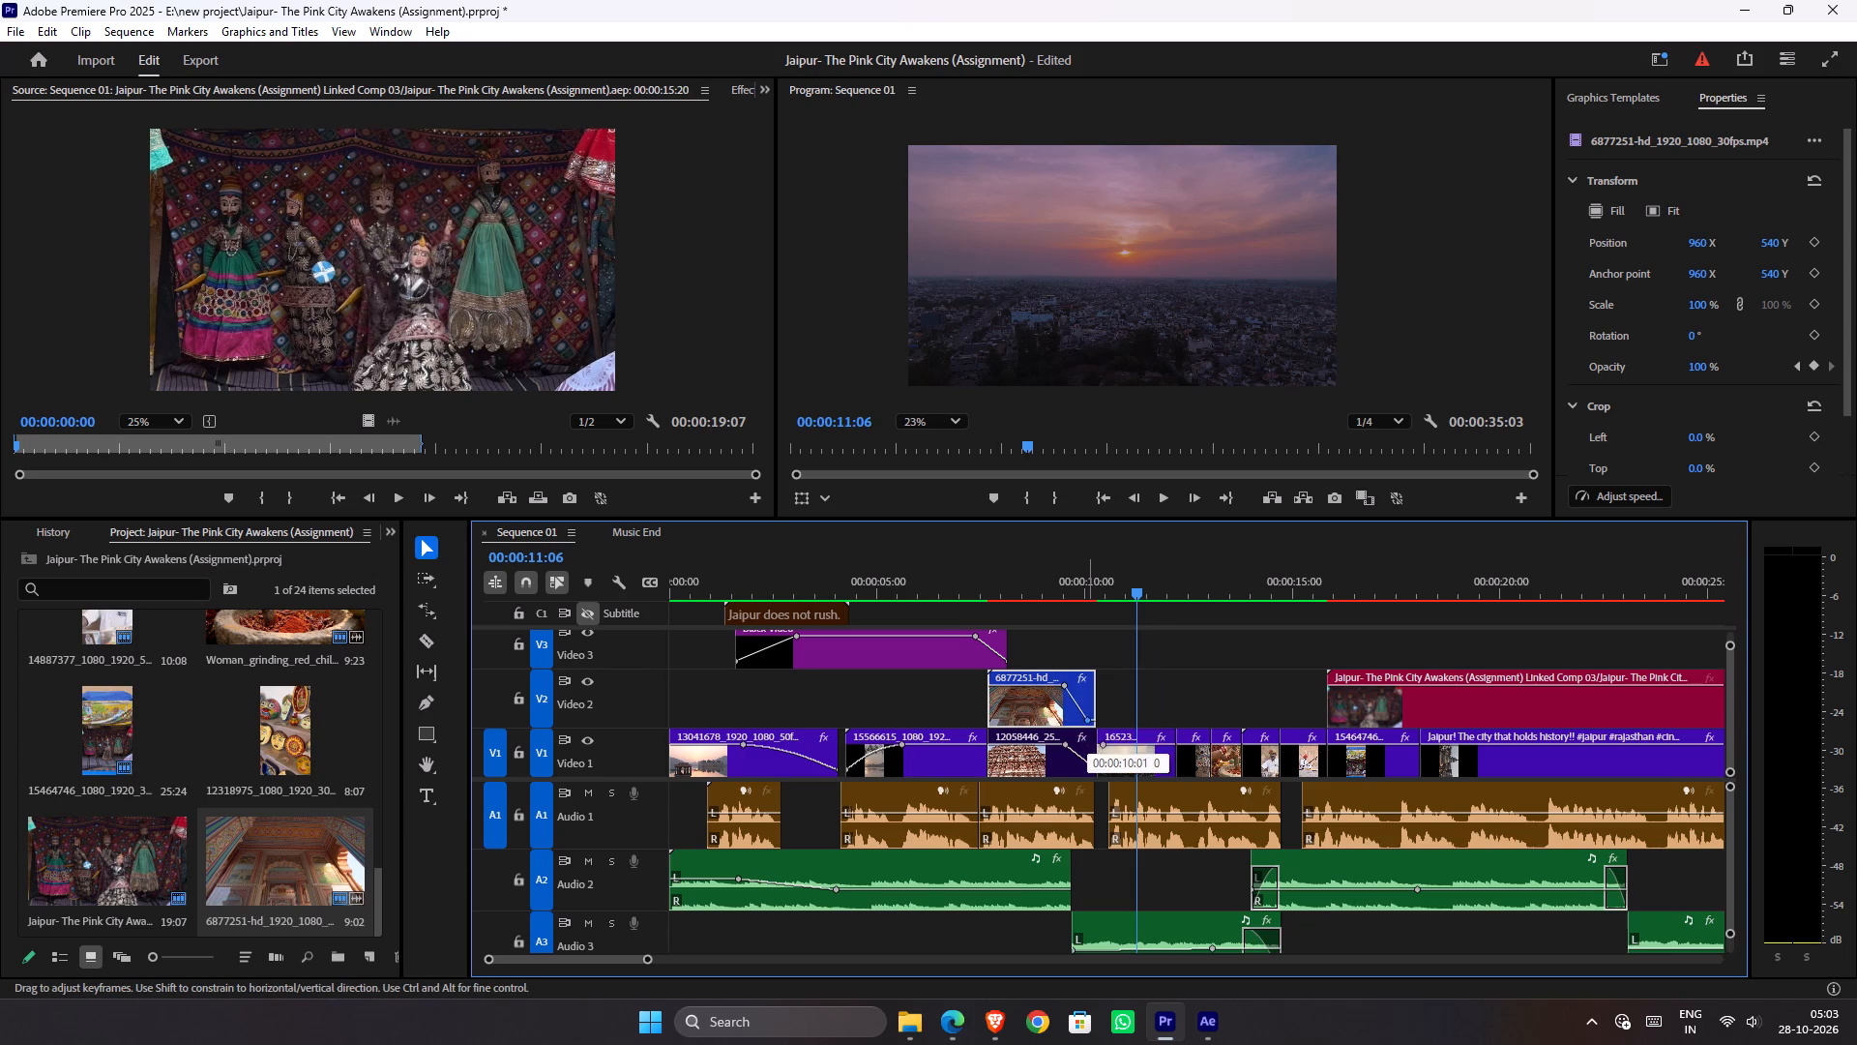
drag(1087, 730, 1132, 761)
Replay the palace clip's fade-out and adjust its closing opacity keyframe to 0 at 00:00:10:03.
drag(1056, 593, 974, 609)
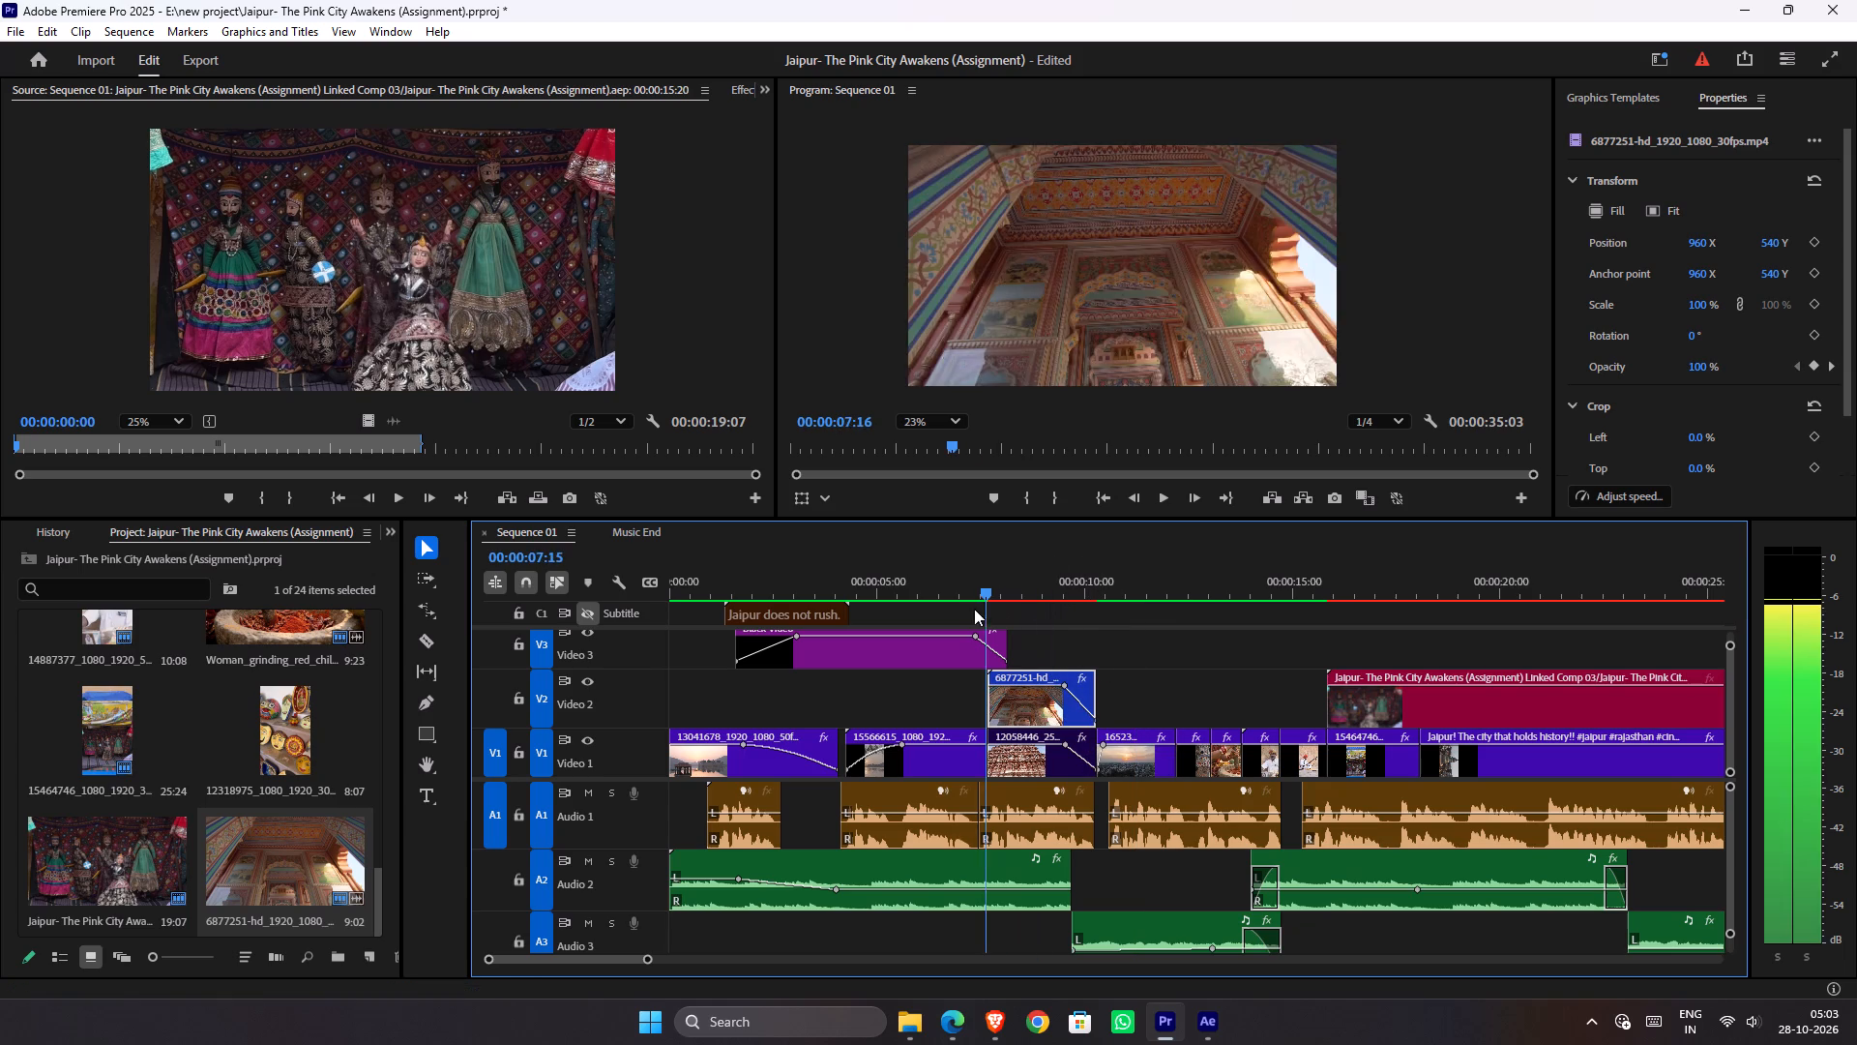
drag(974, 609, 965, 611)
key(space)
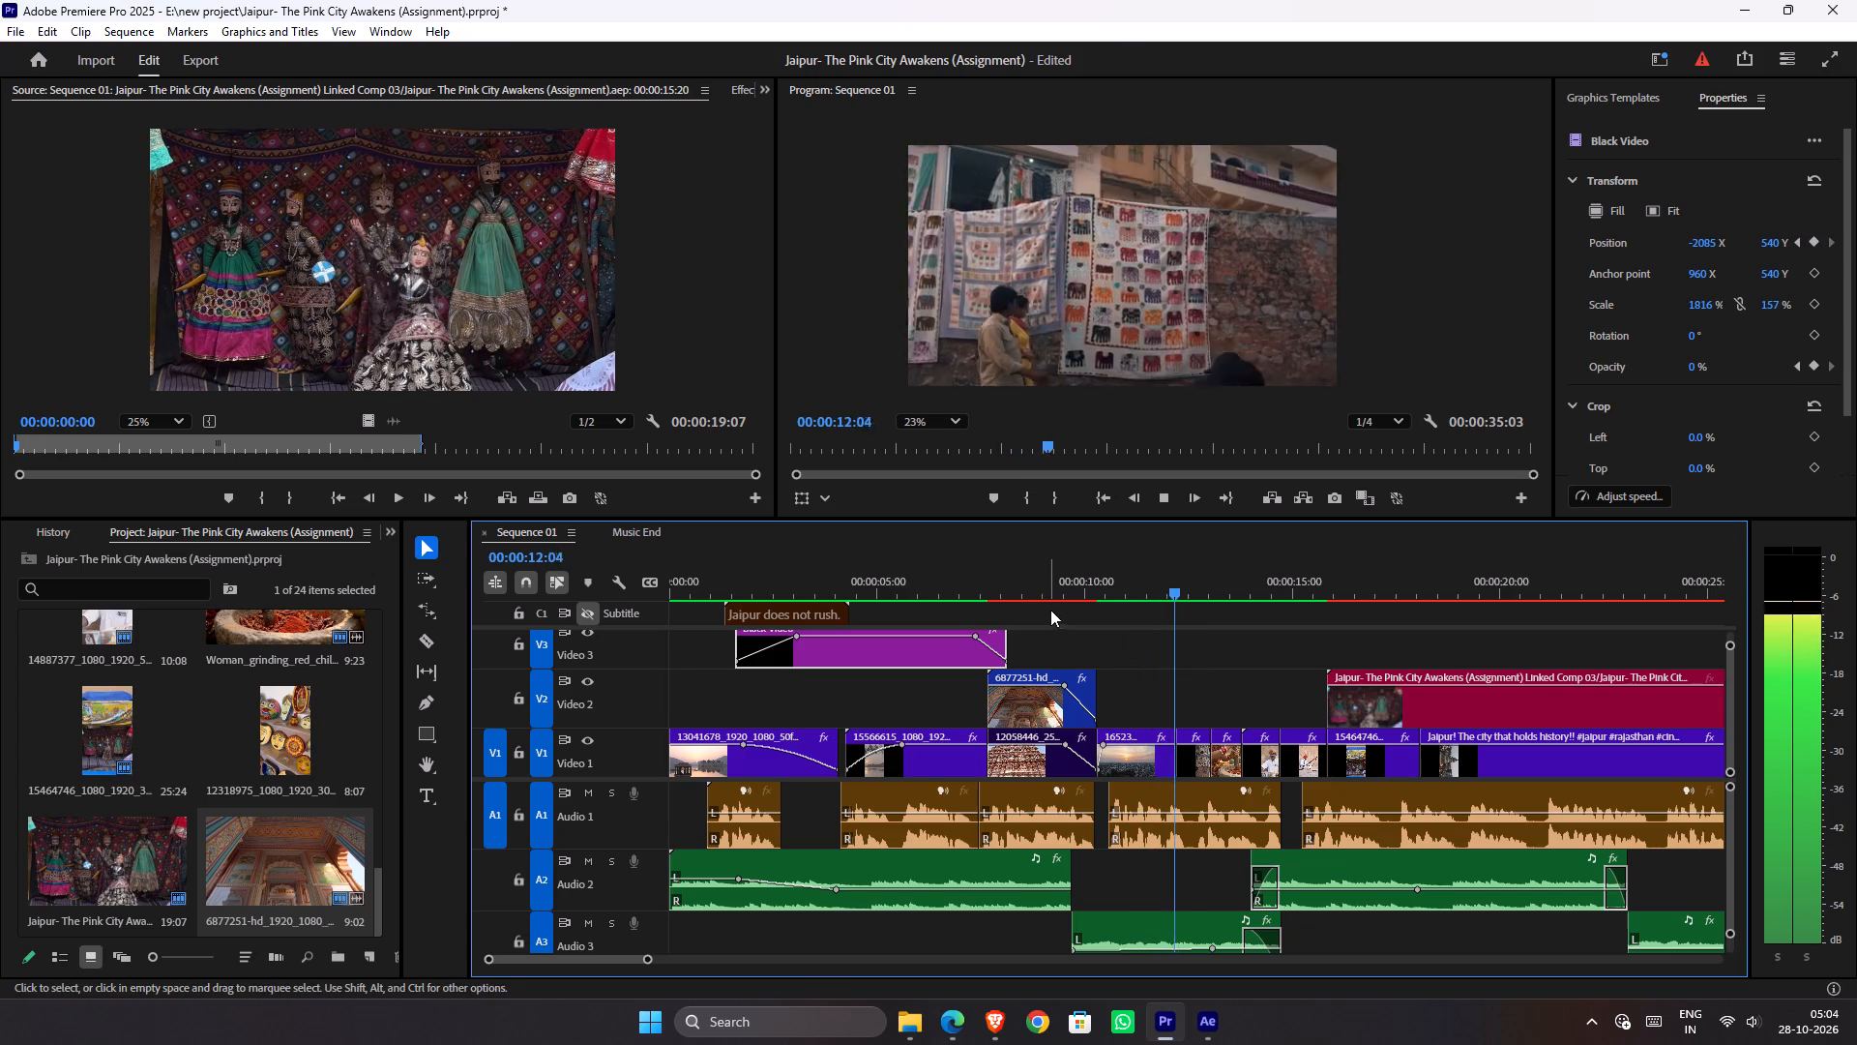
key(space)
click(1097, 719)
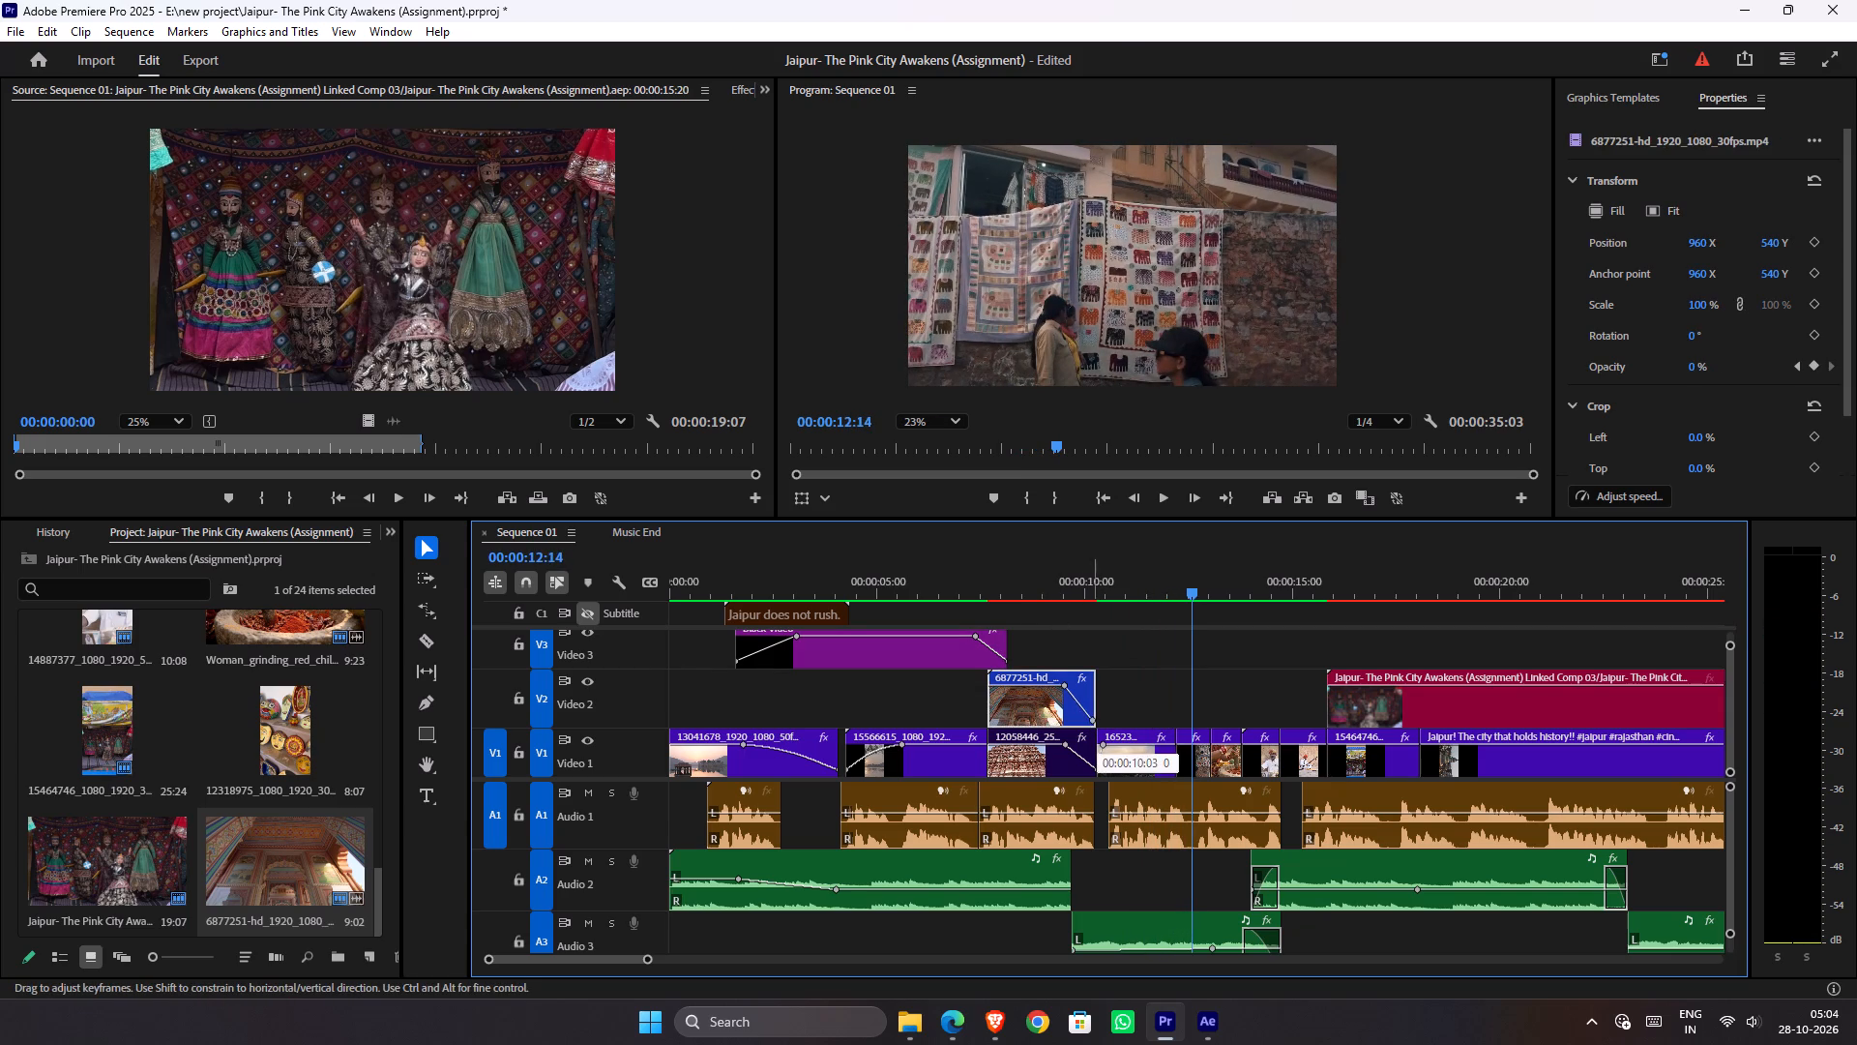
Replay the fade again and move the palace clip's first opacity keyframe earlier for a longer fade-out.
drag(1038, 591, 989, 589)
key(space)
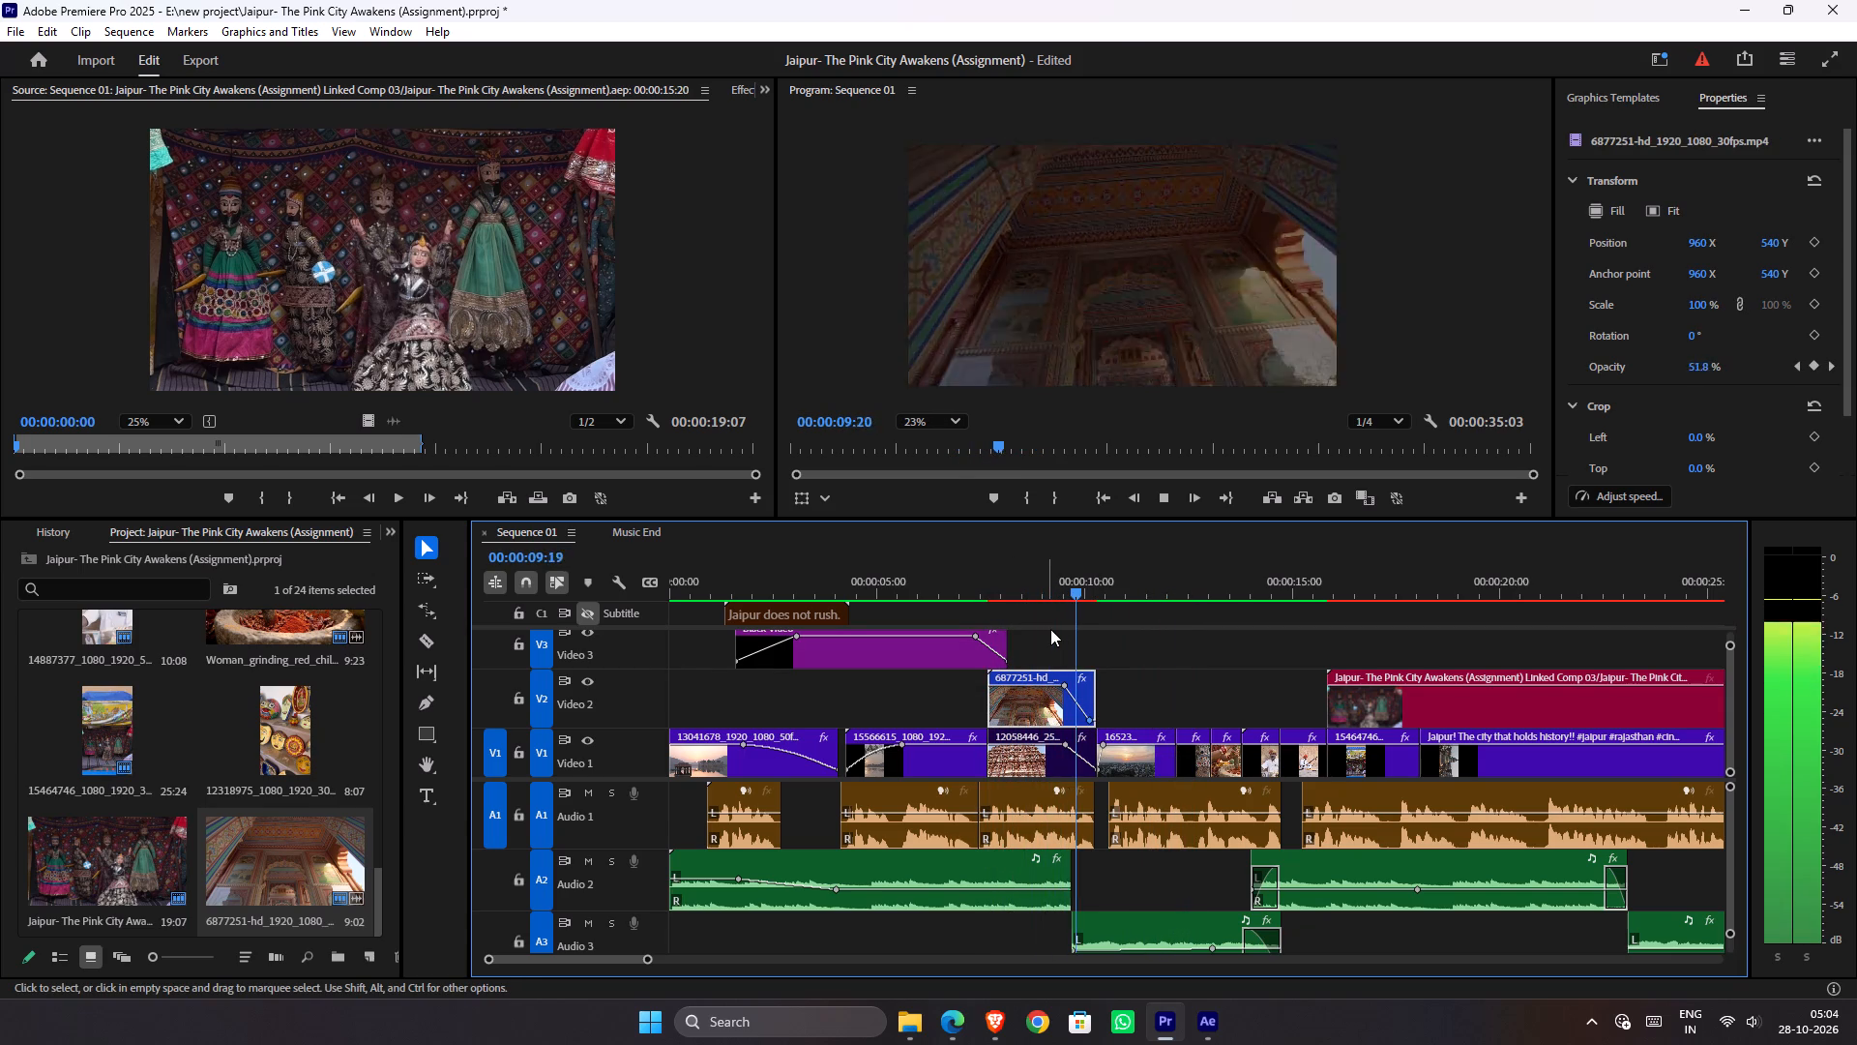
key(space)
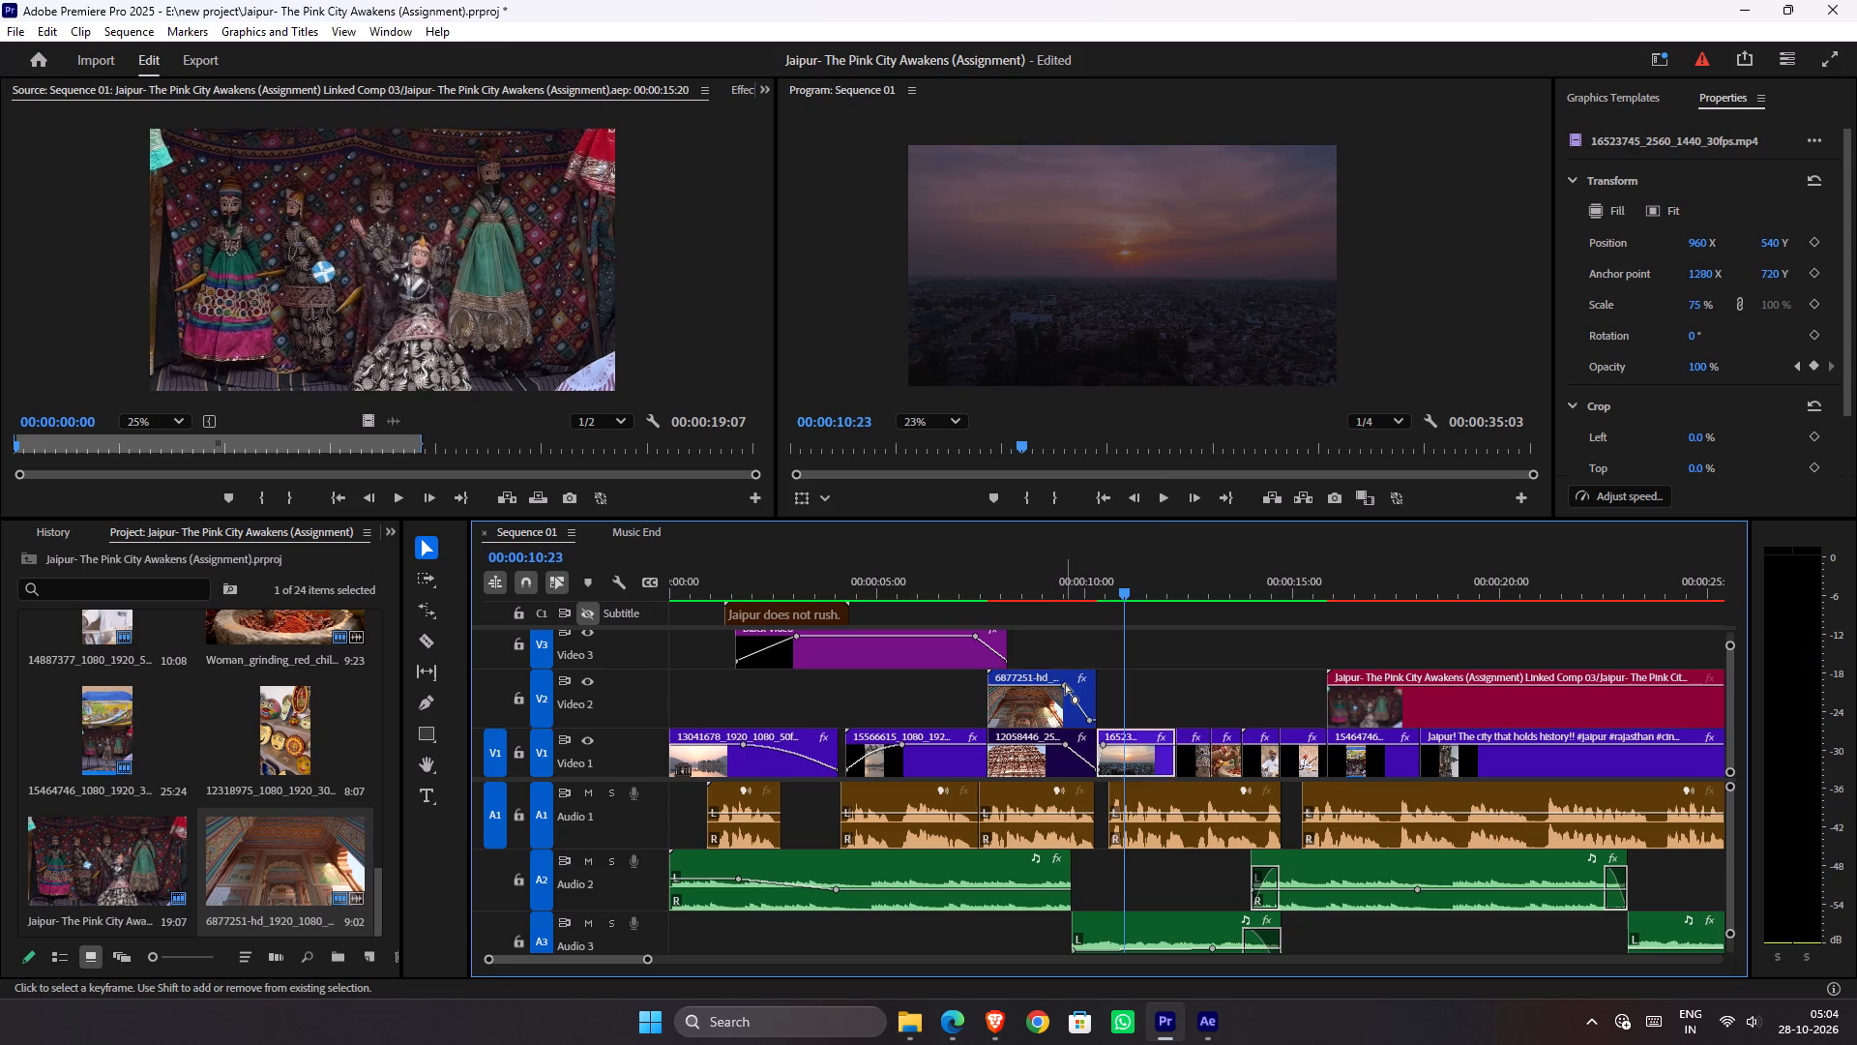
click(1065, 683)
drag(1063, 685, 1025, 670)
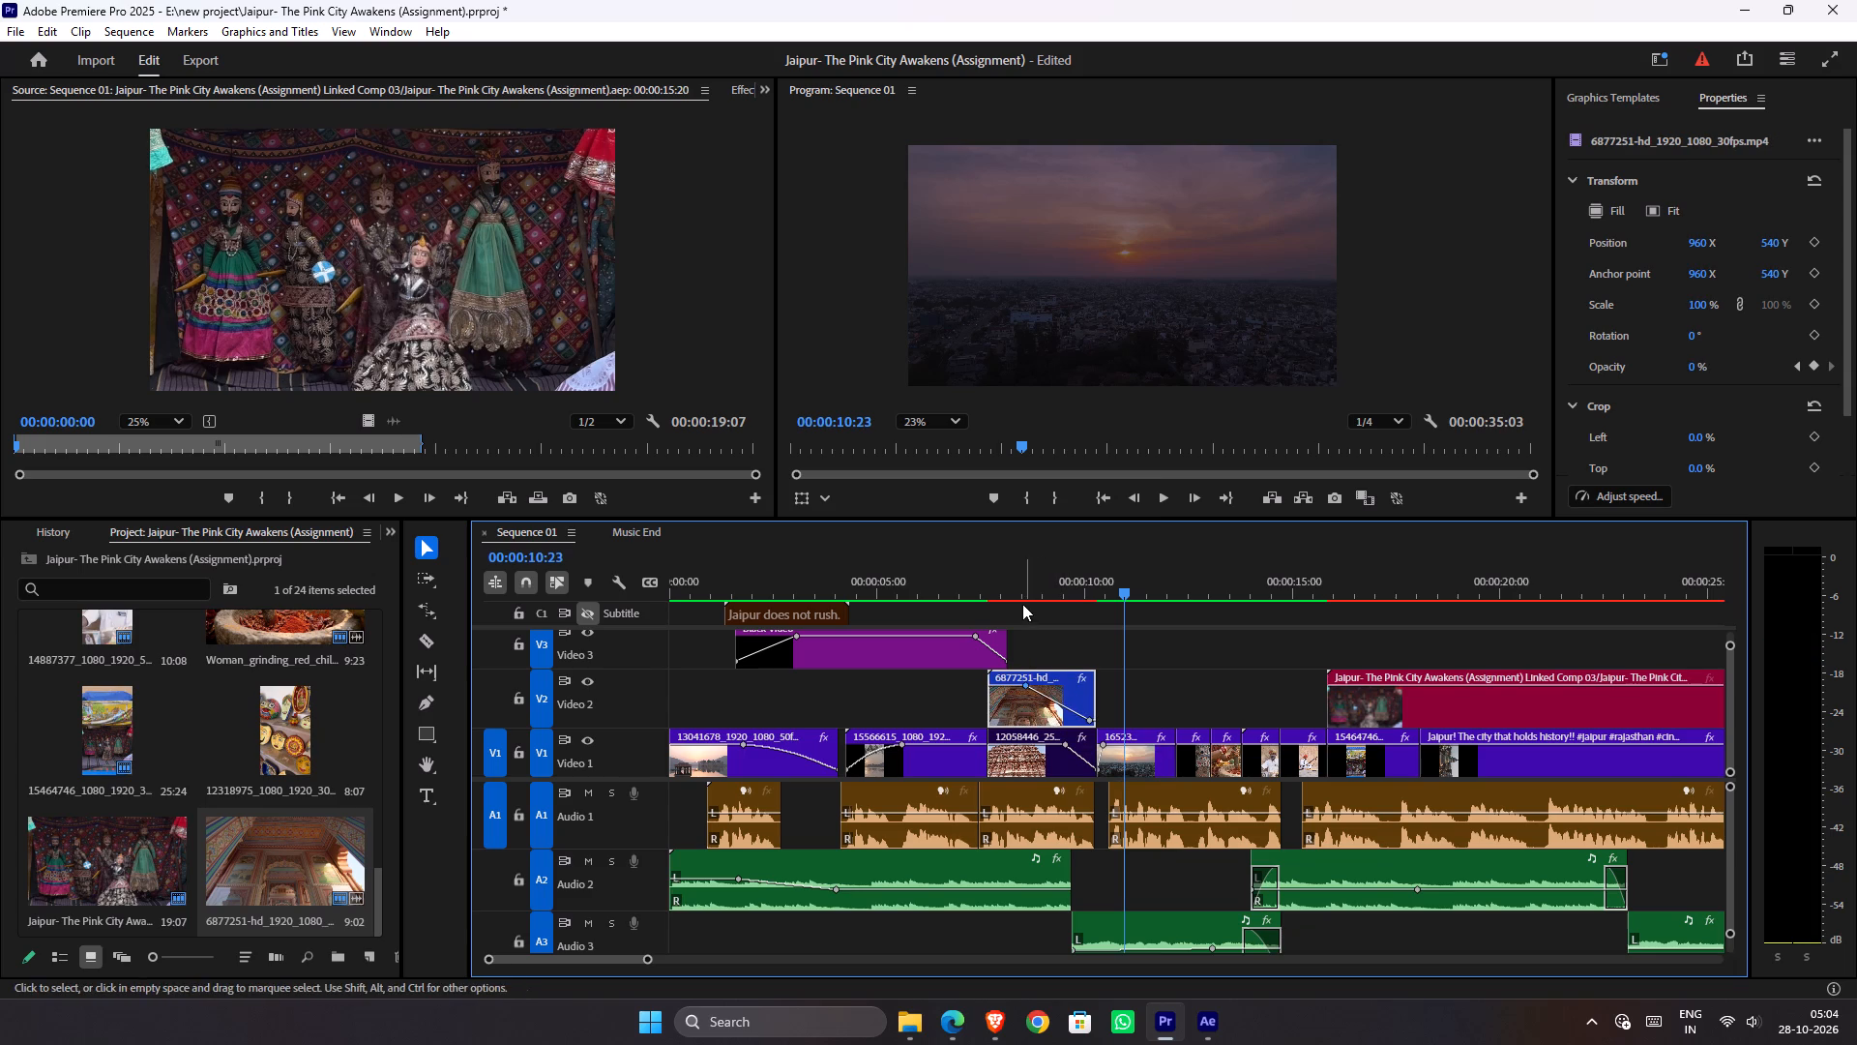
Play Sequence 01 from just before the palace clip to 00:00:16:05 in the linked comp and save the project.
drag(1004, 577, 973, 577)
key(space)
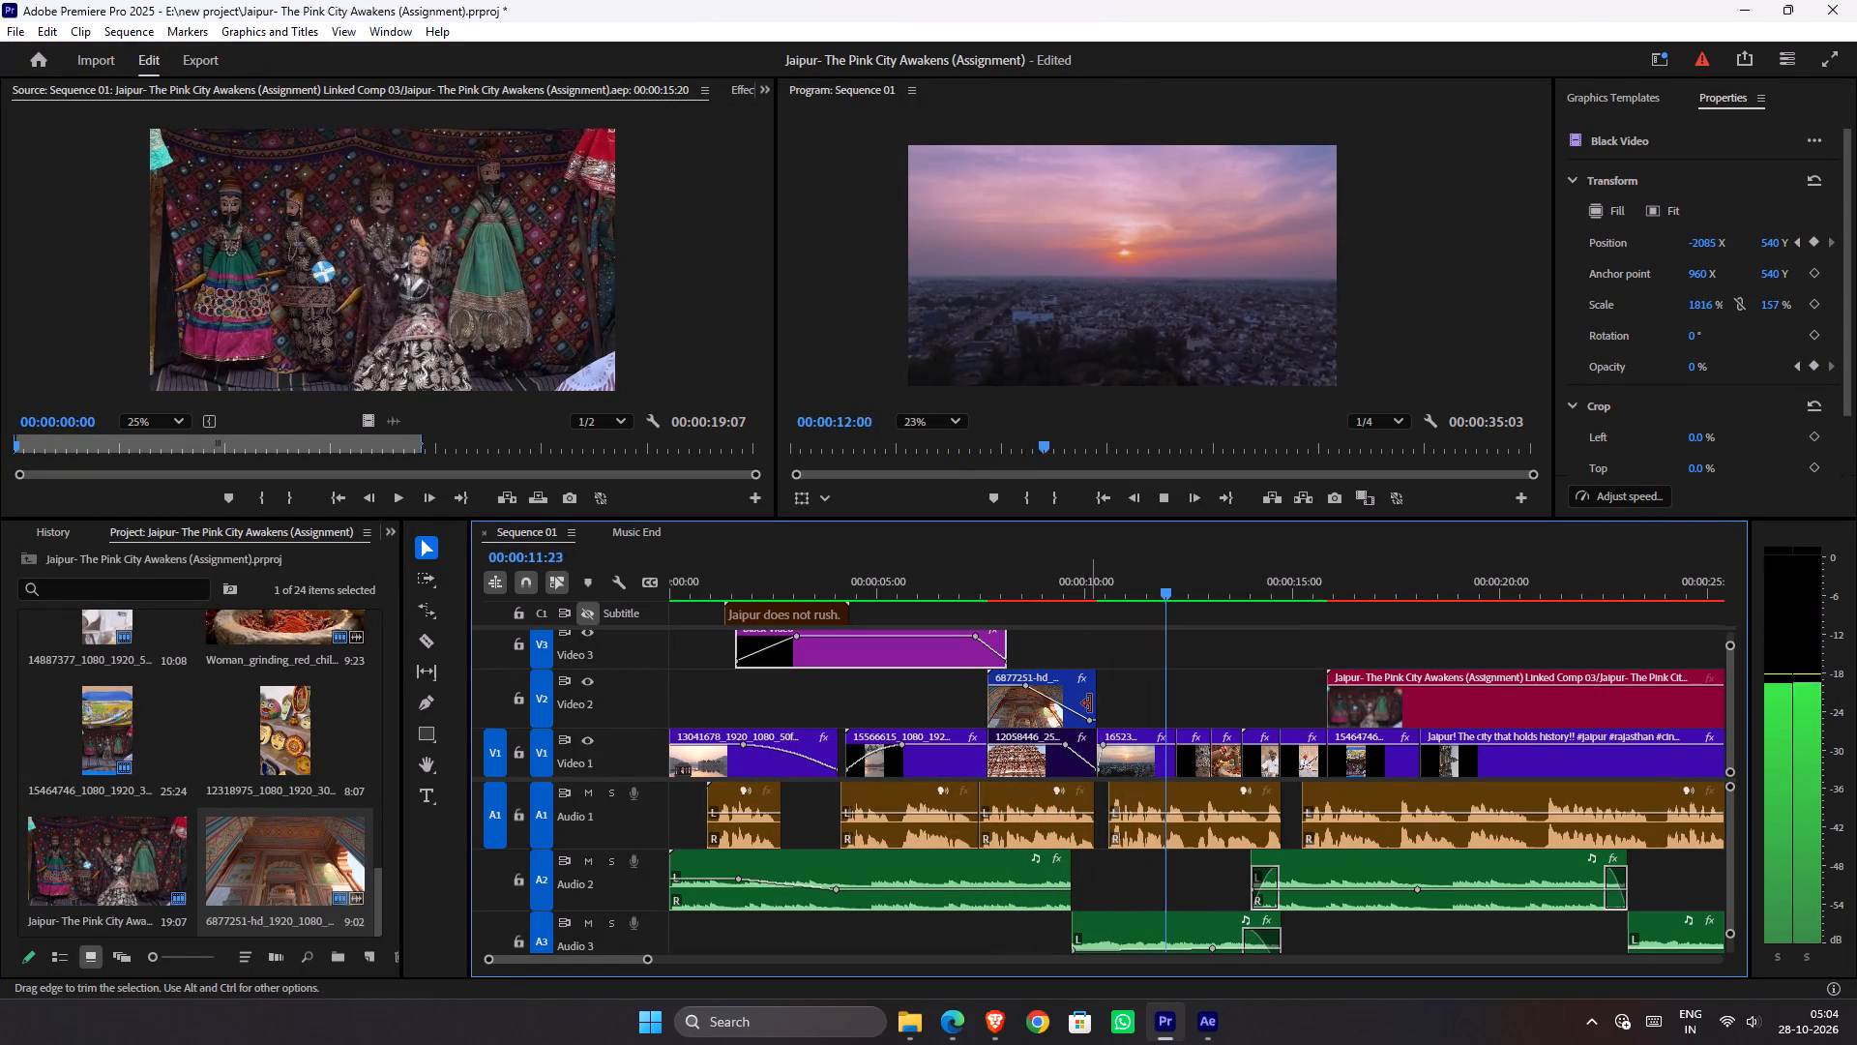
alt+scroll(1164, 681, down, 2)
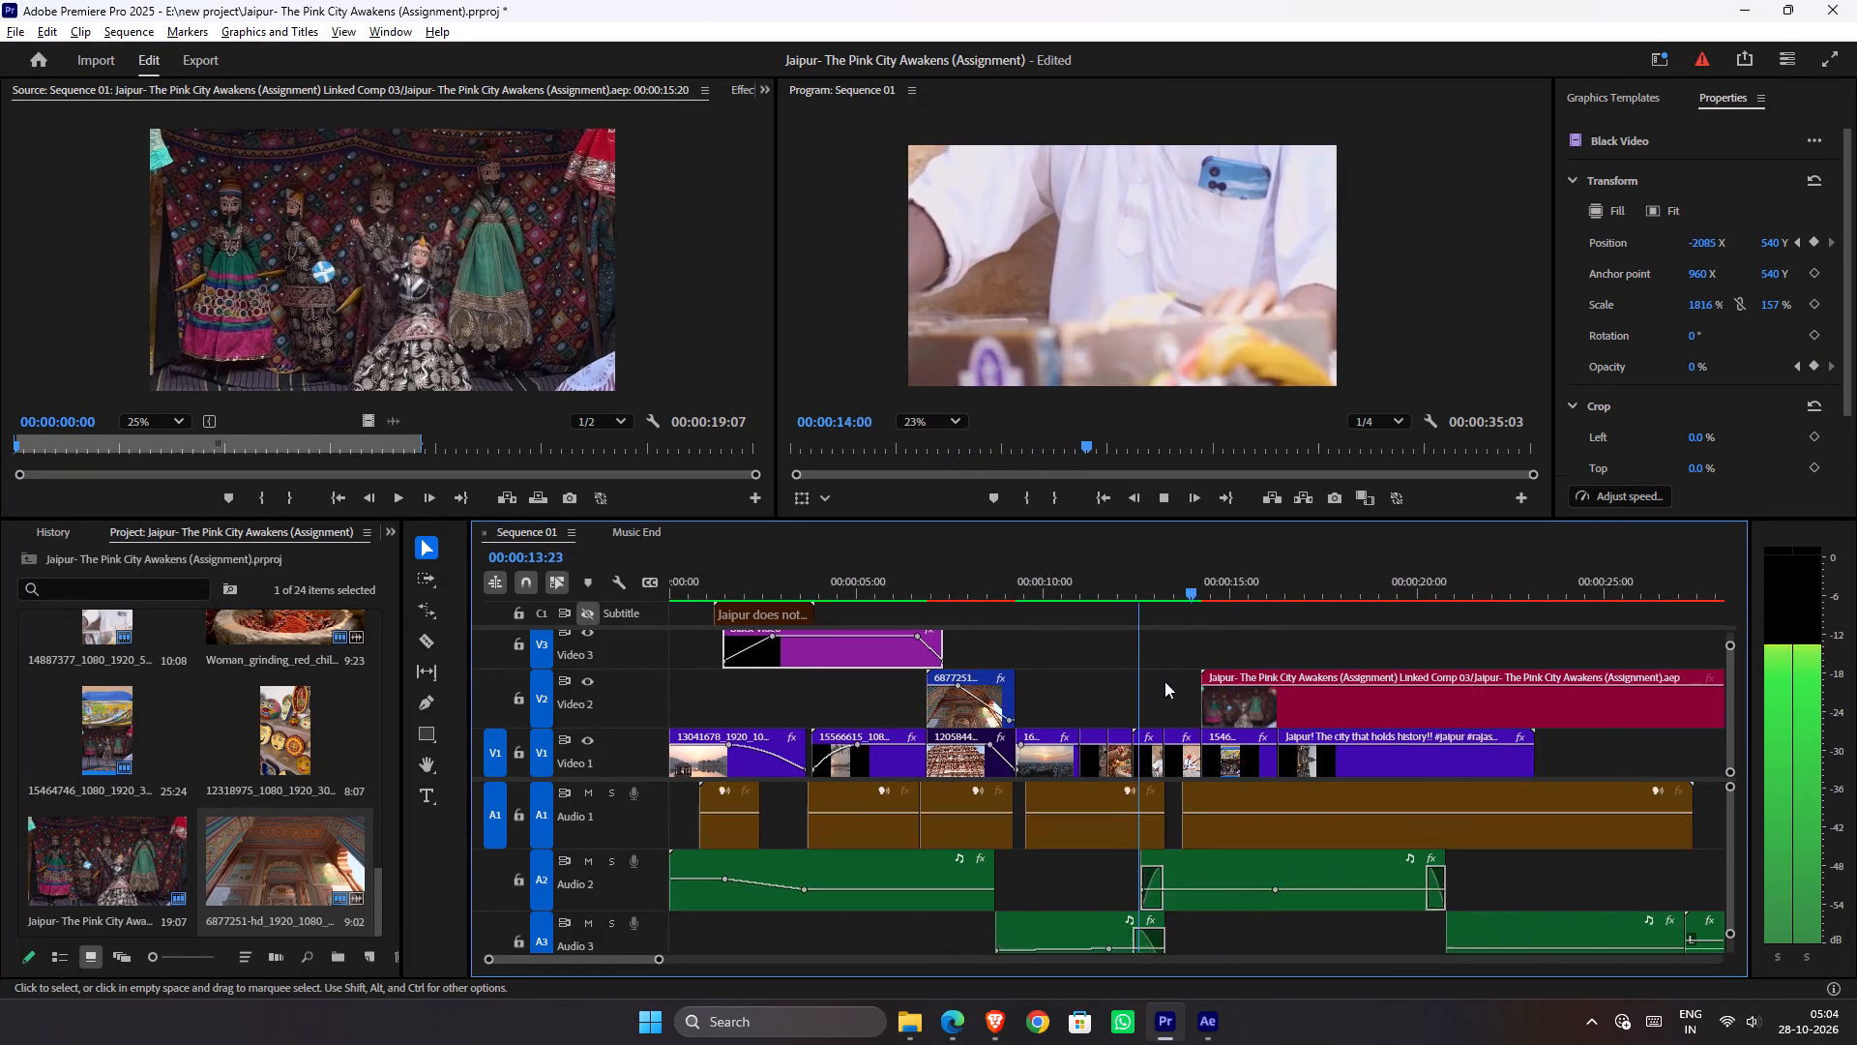
alt+scroll(1164, 681, down, 4)
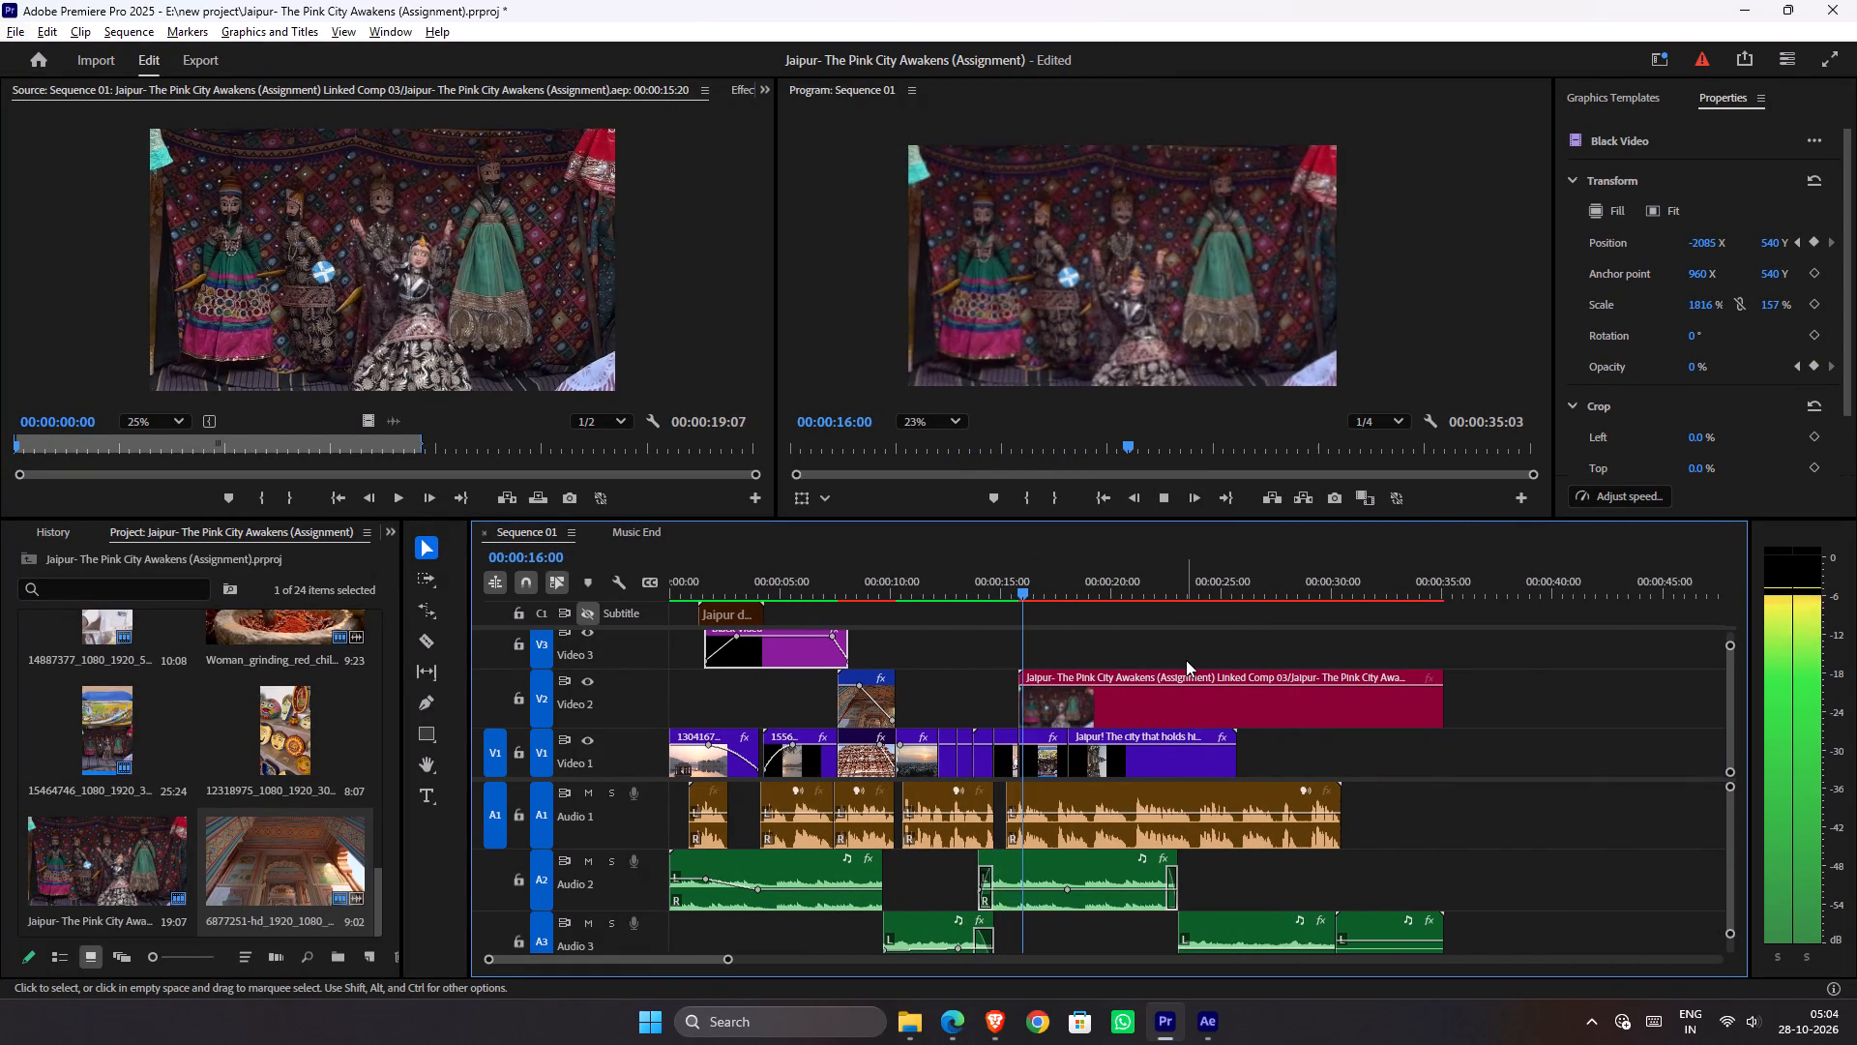
key(space)
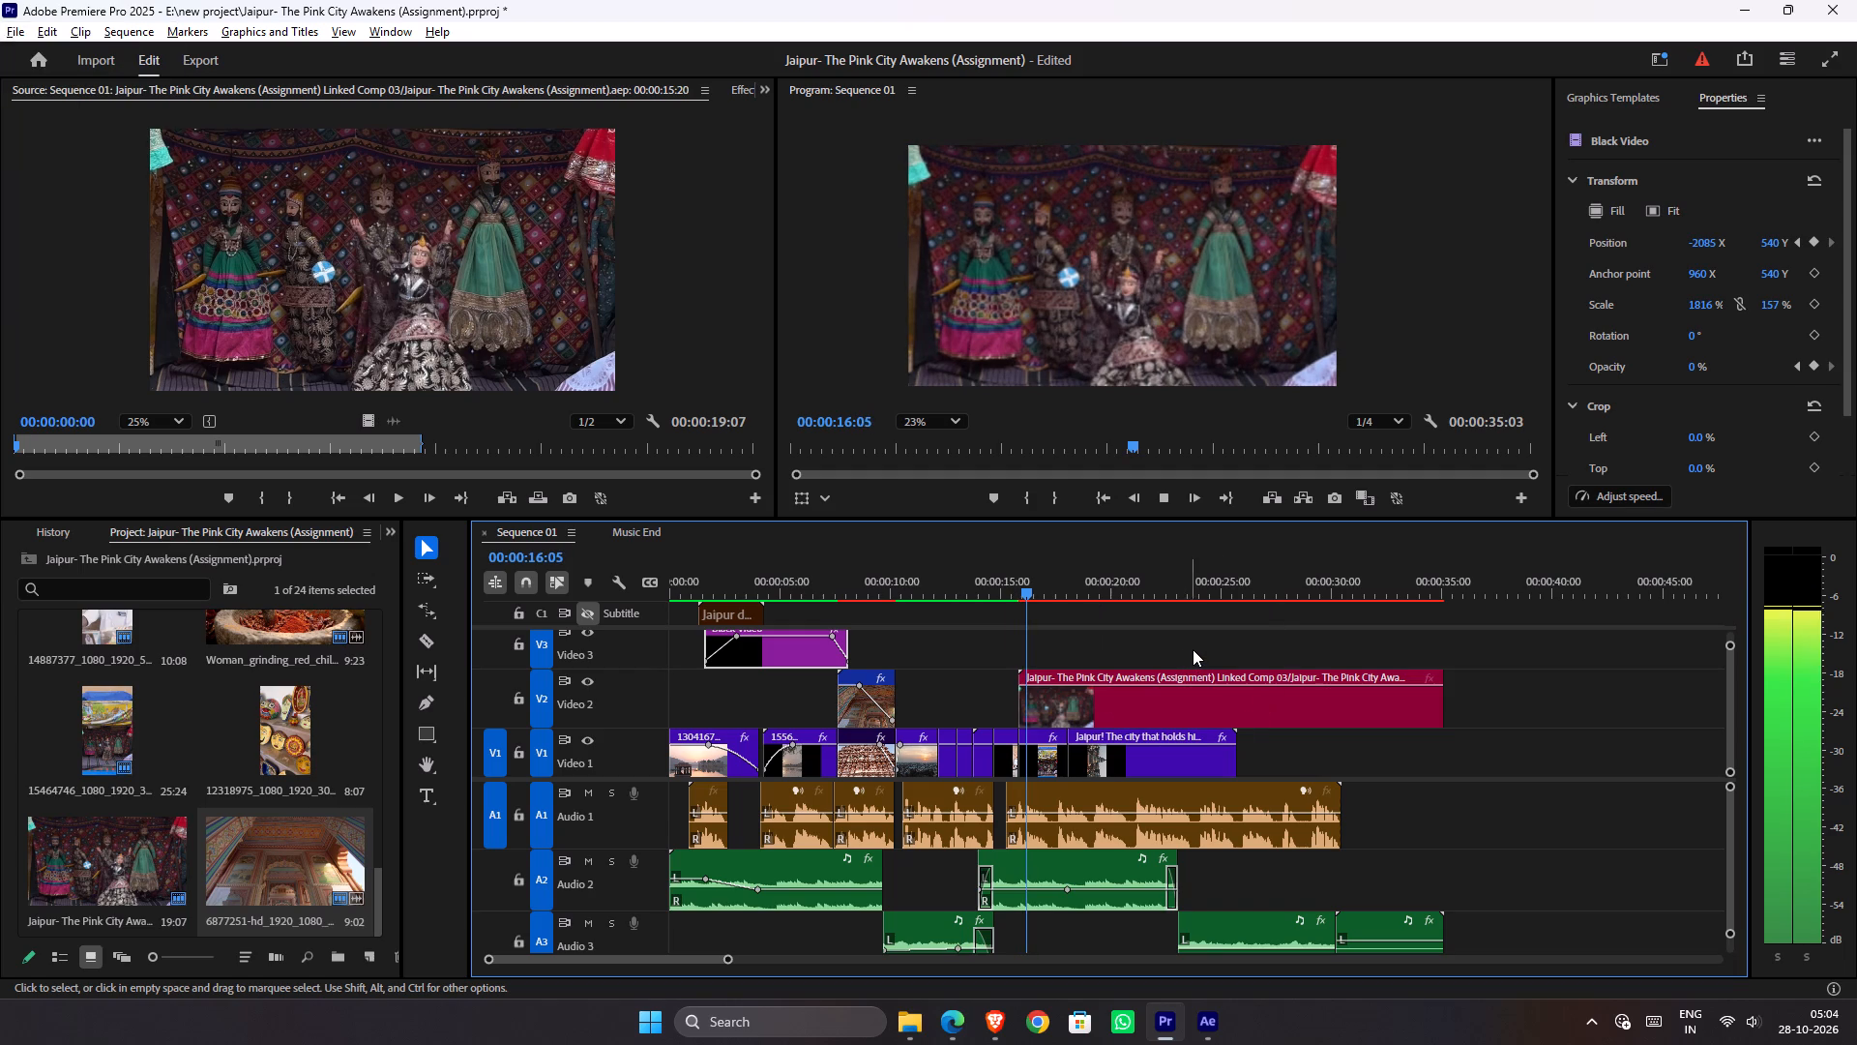
click(1193, 649)
key(ctrl+s)
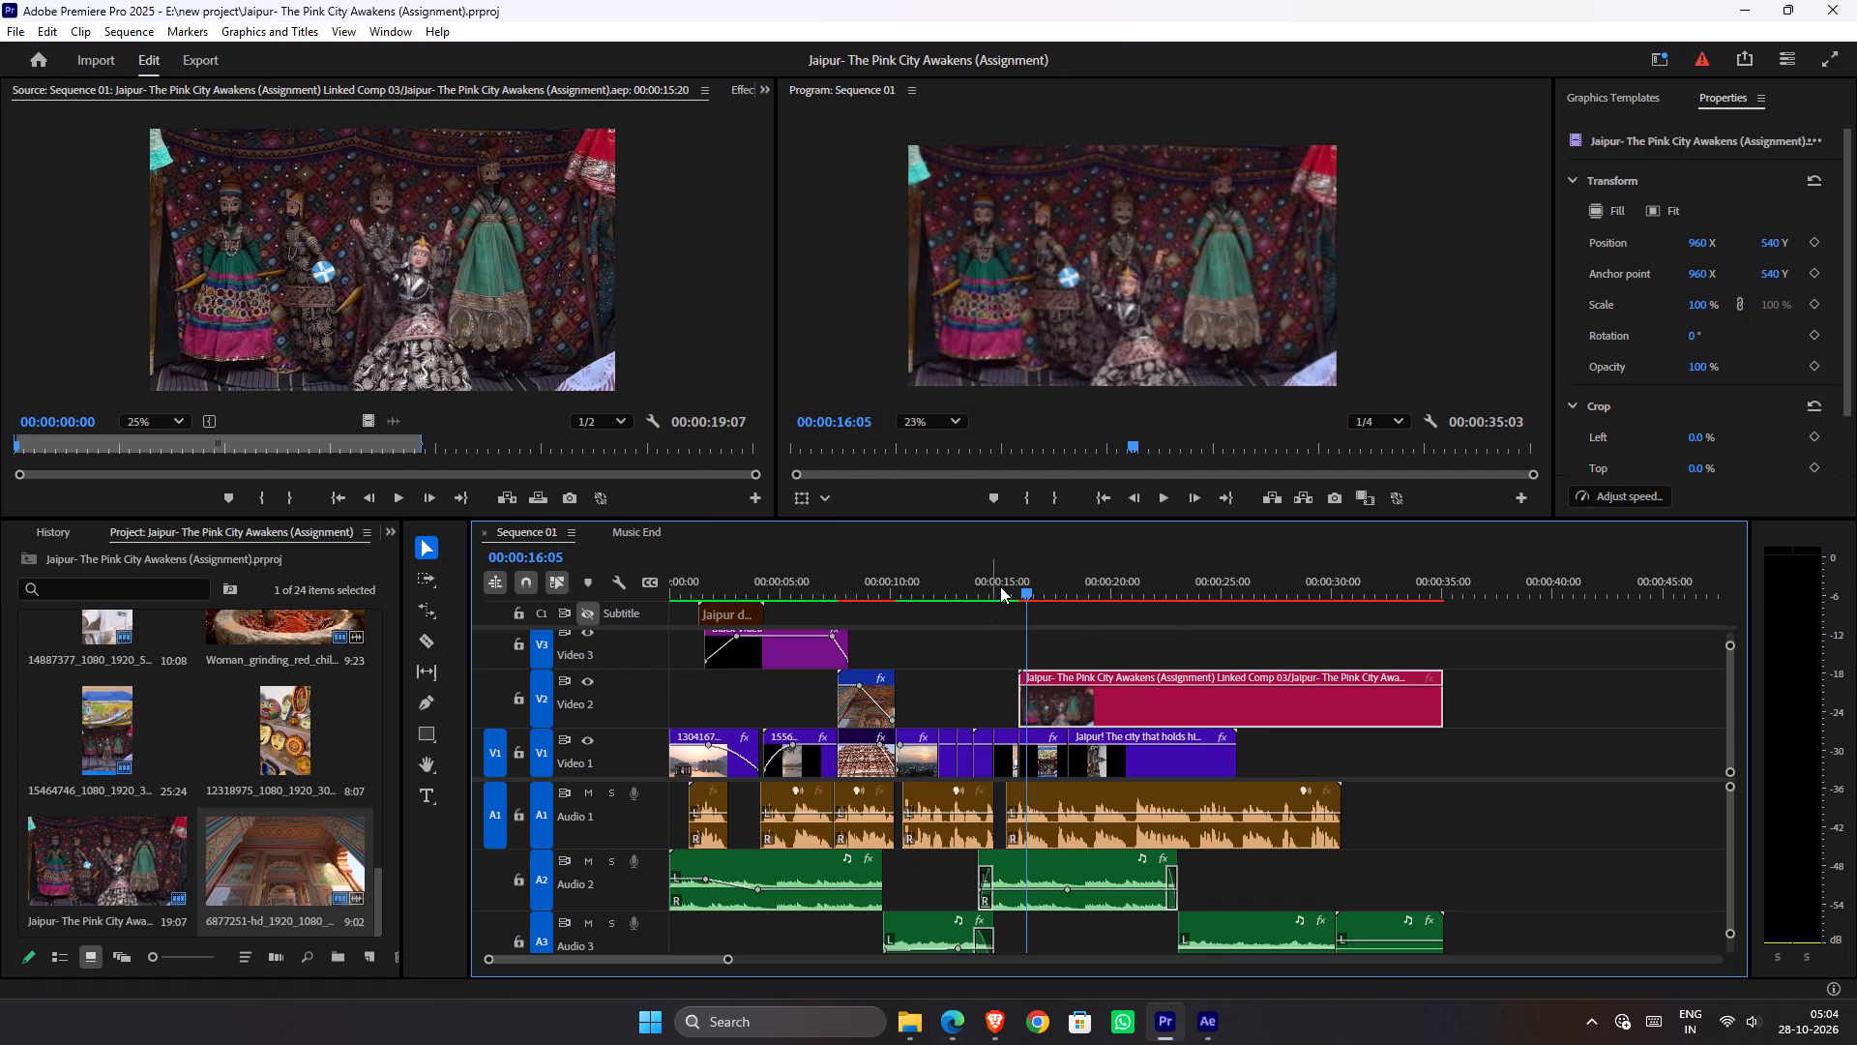
Return the playhead to 00:00:00:00 and play Sequence 01 from the beginning.
drag(1041, 589, 969, 566)
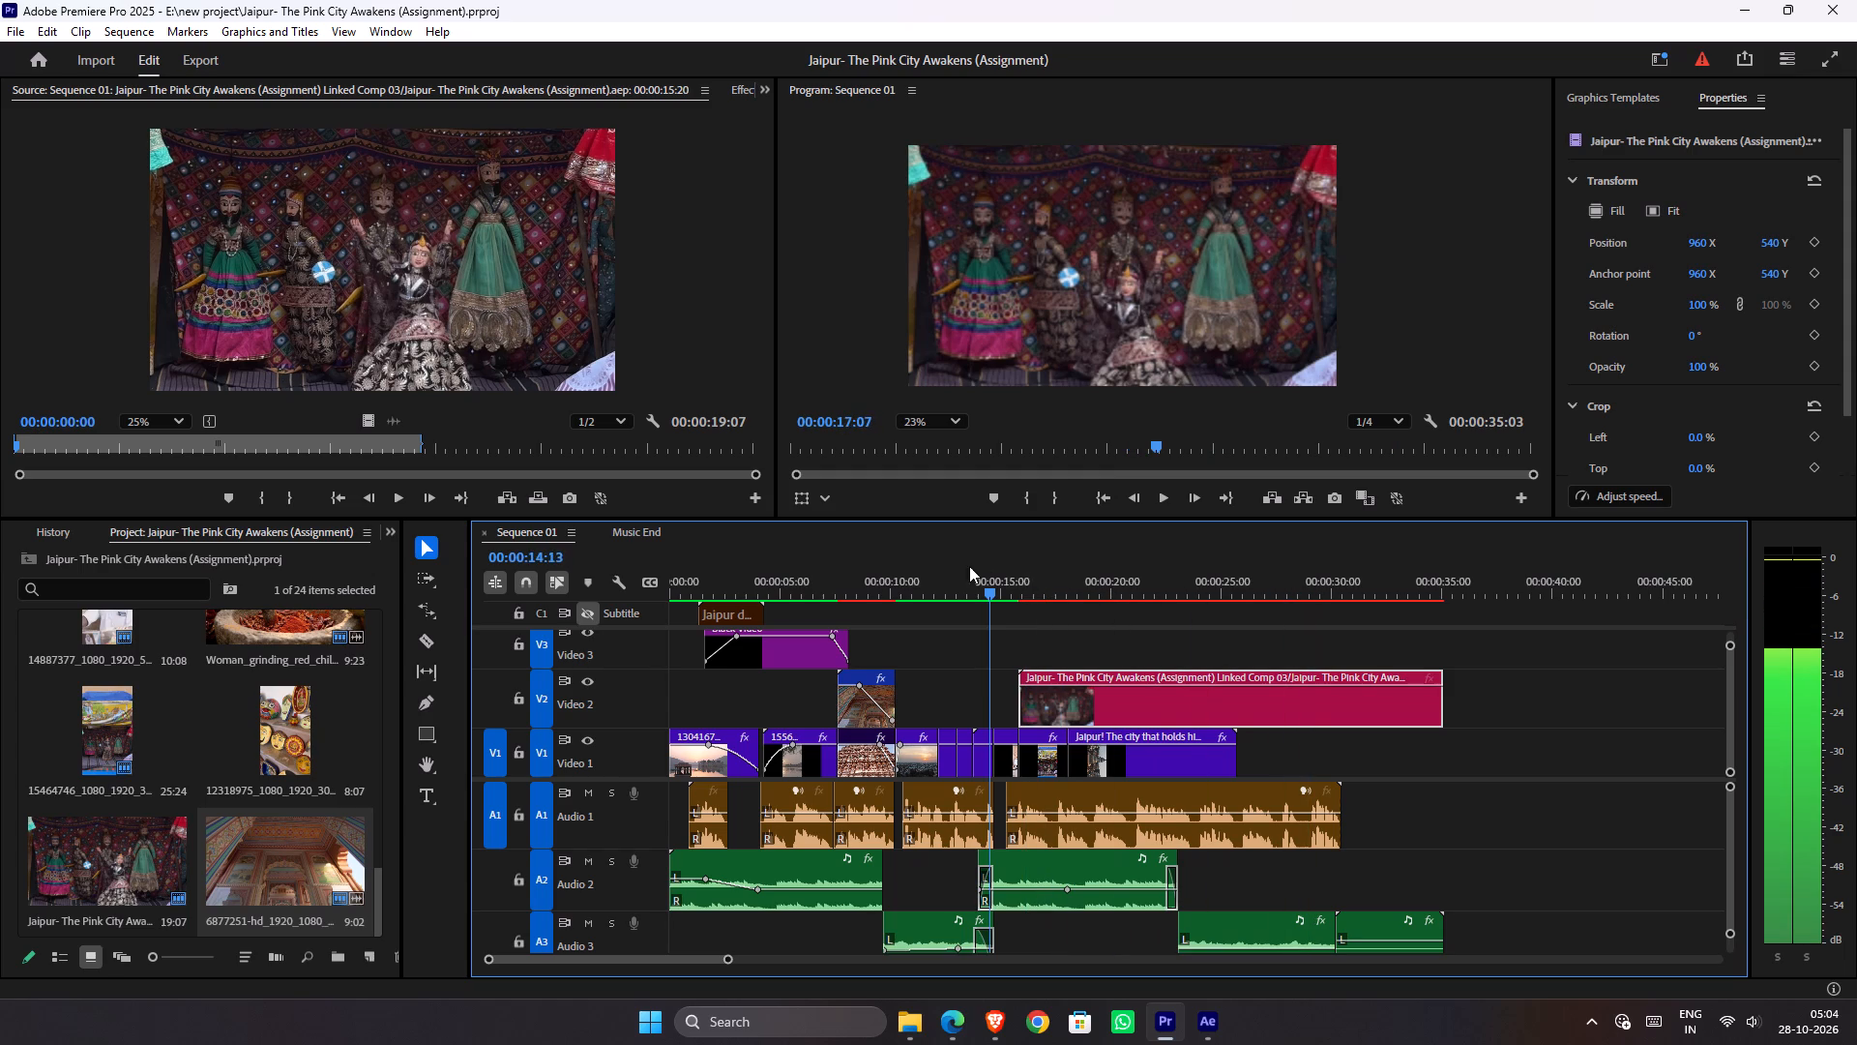
drag(969, 566, 638, 589)
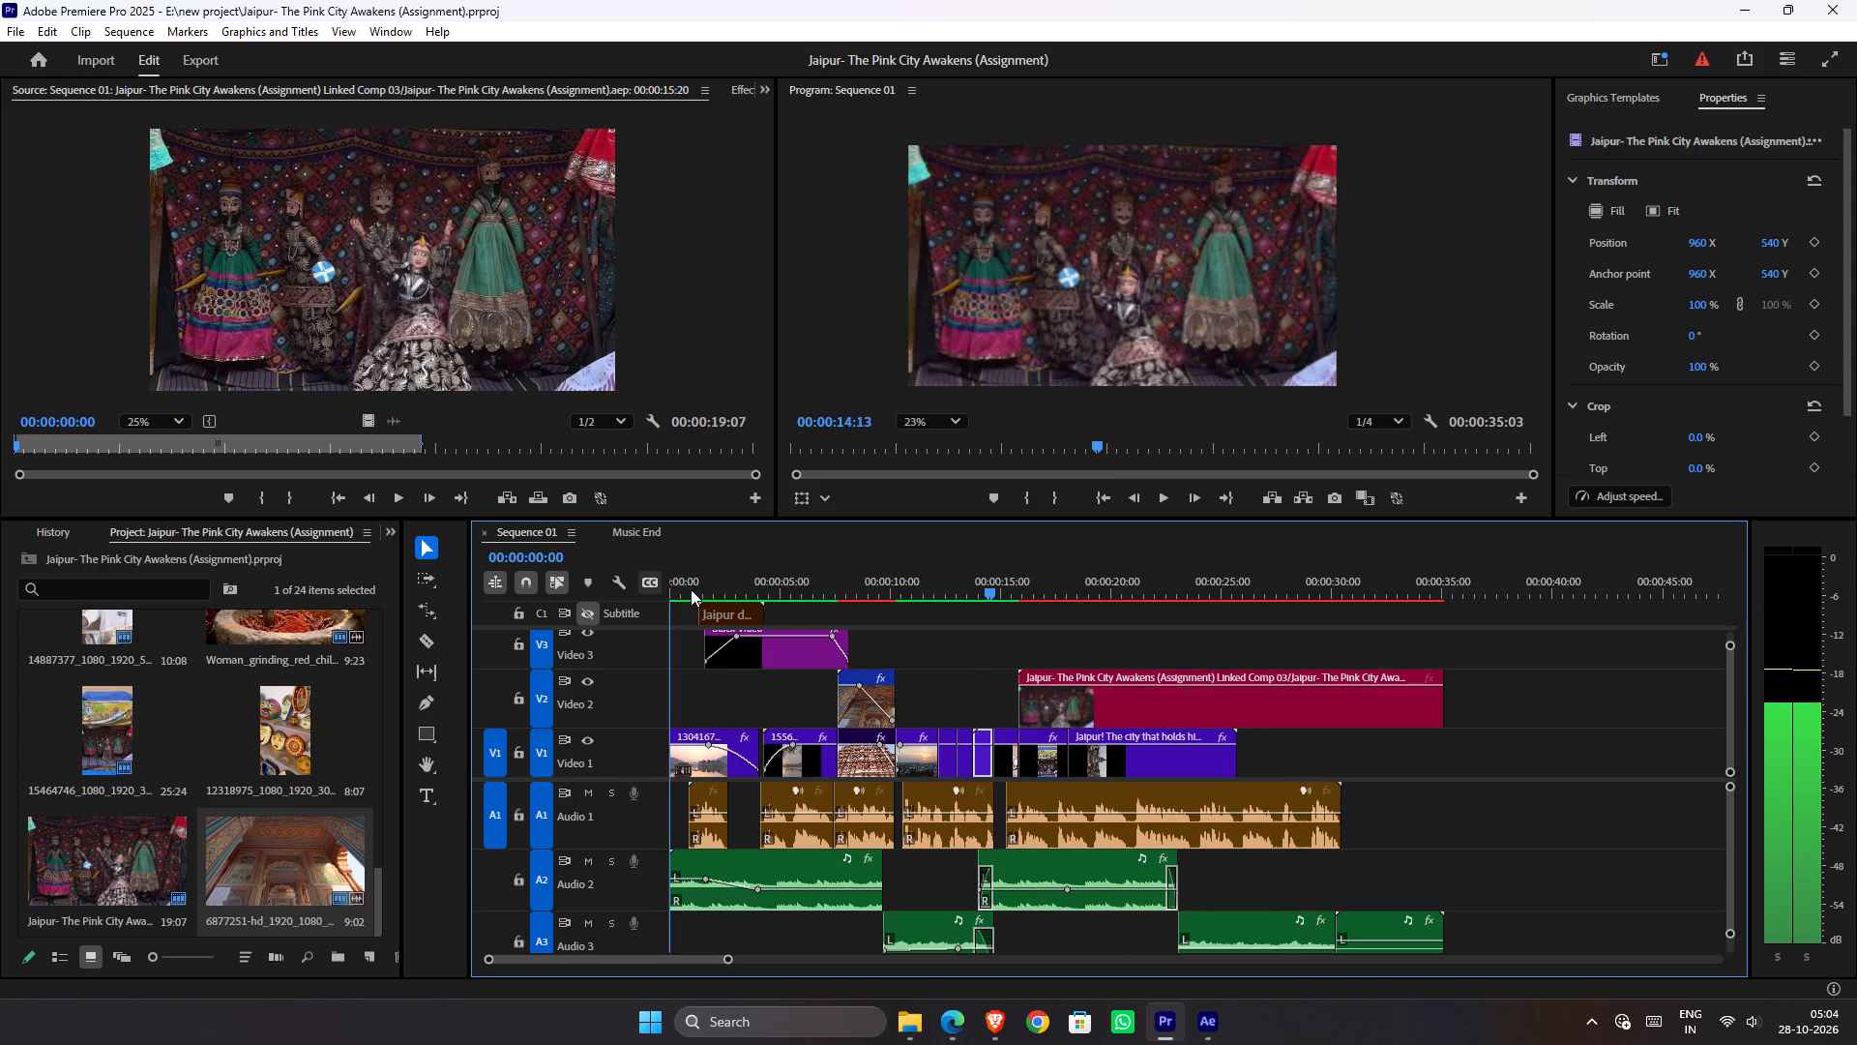
drag(691, 589, 667, 591)
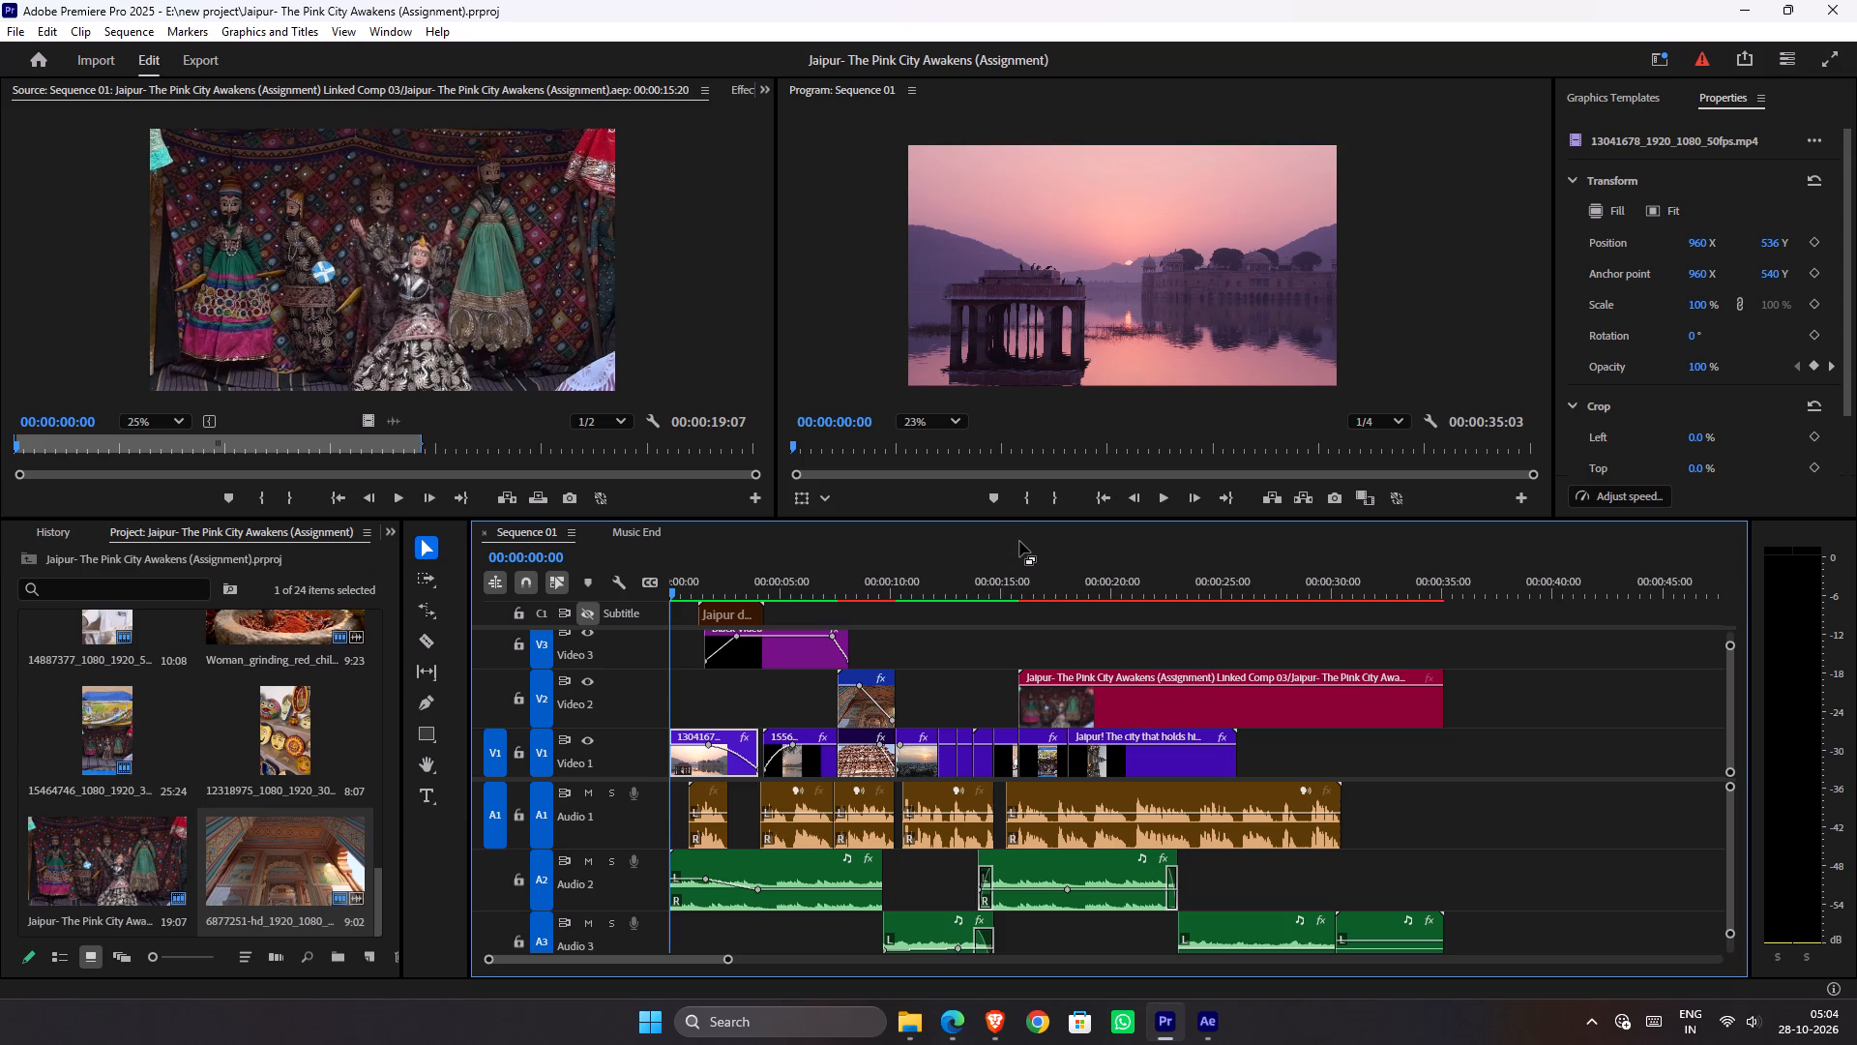
key(space)
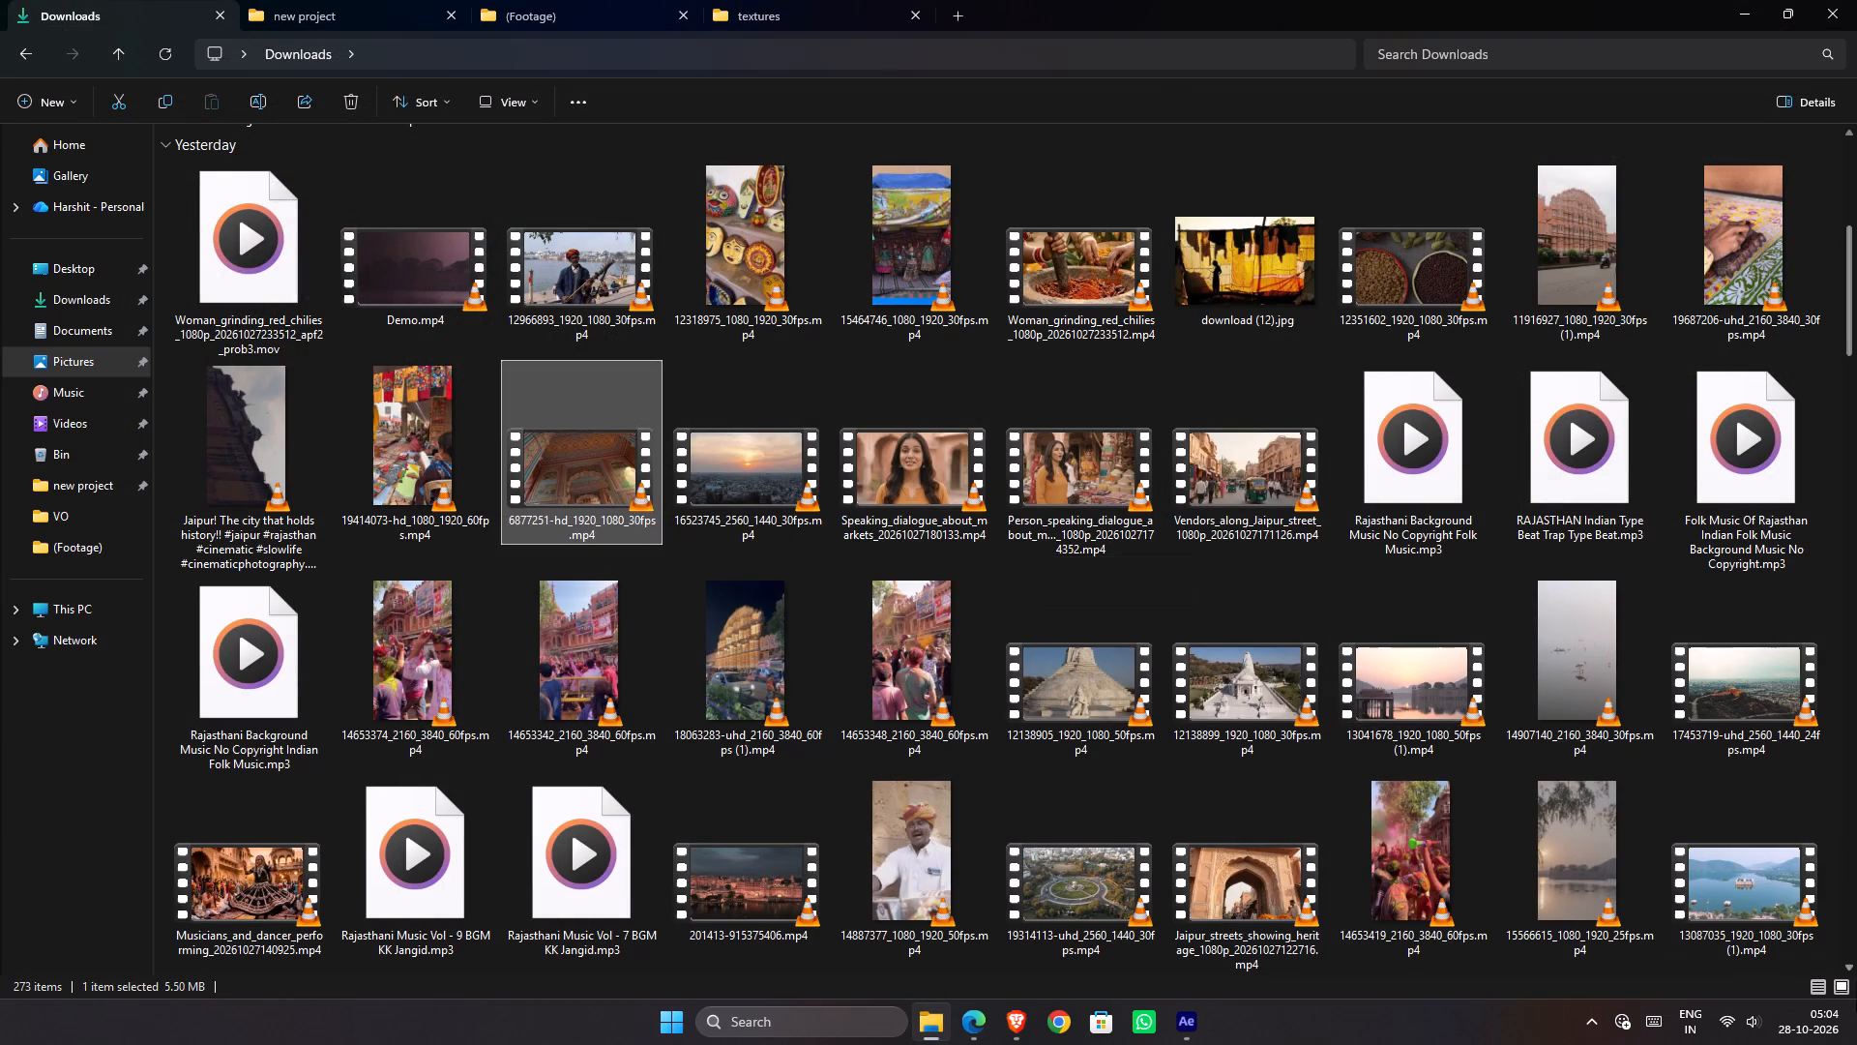
Go to the desktop and relaunch Adobe Premiere Pro.
click(1197, 1017)
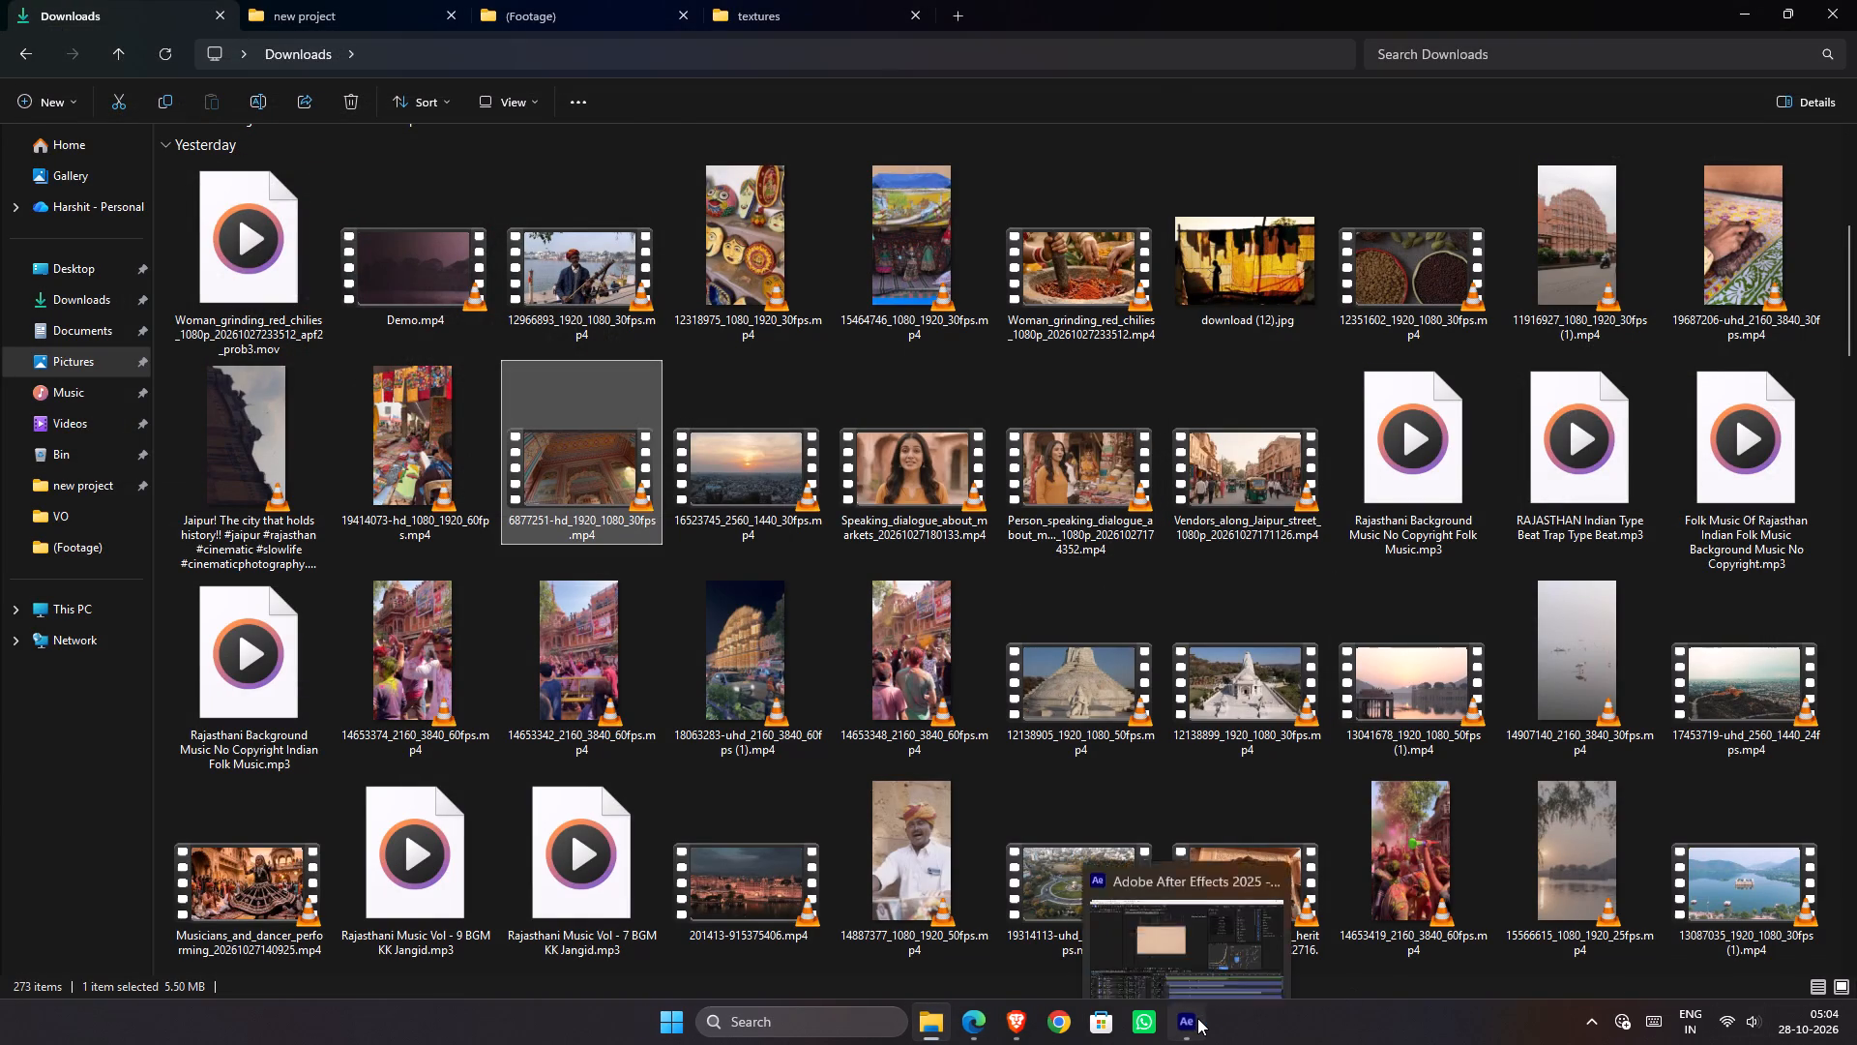
click(1856, 1042)
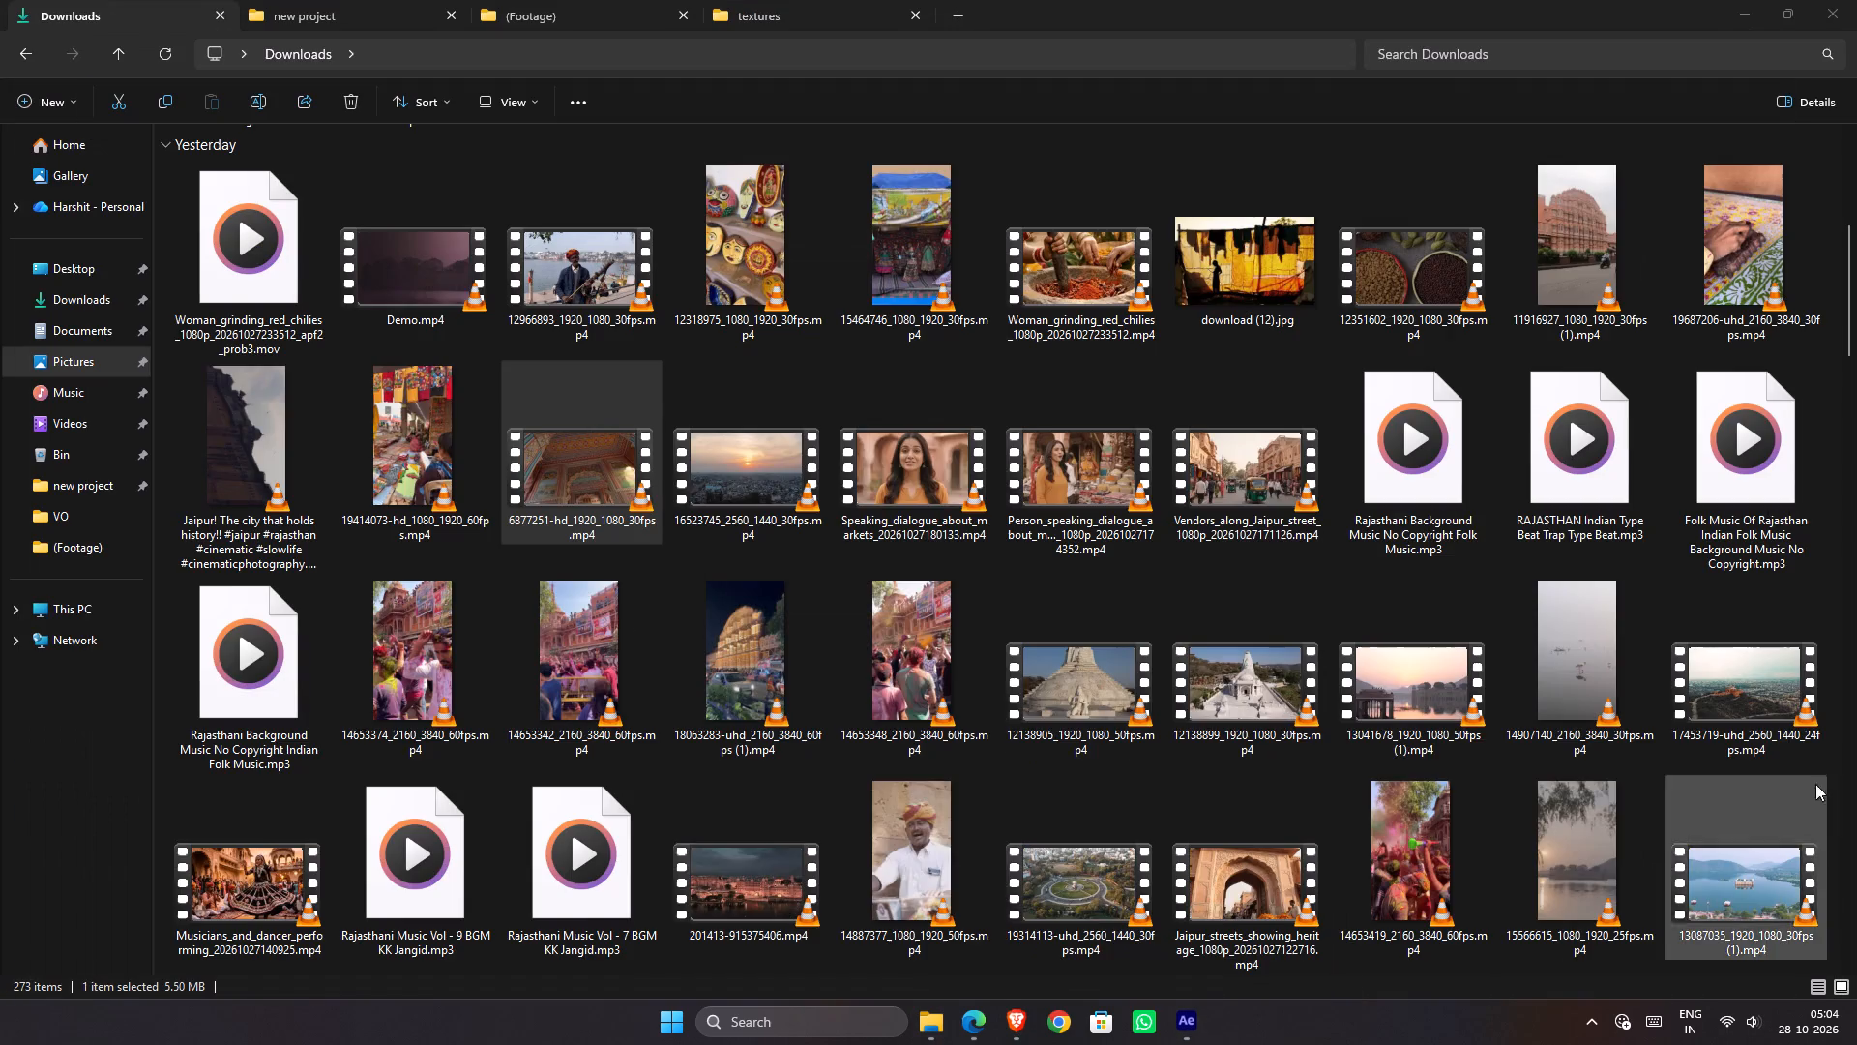
click(1700, 550)
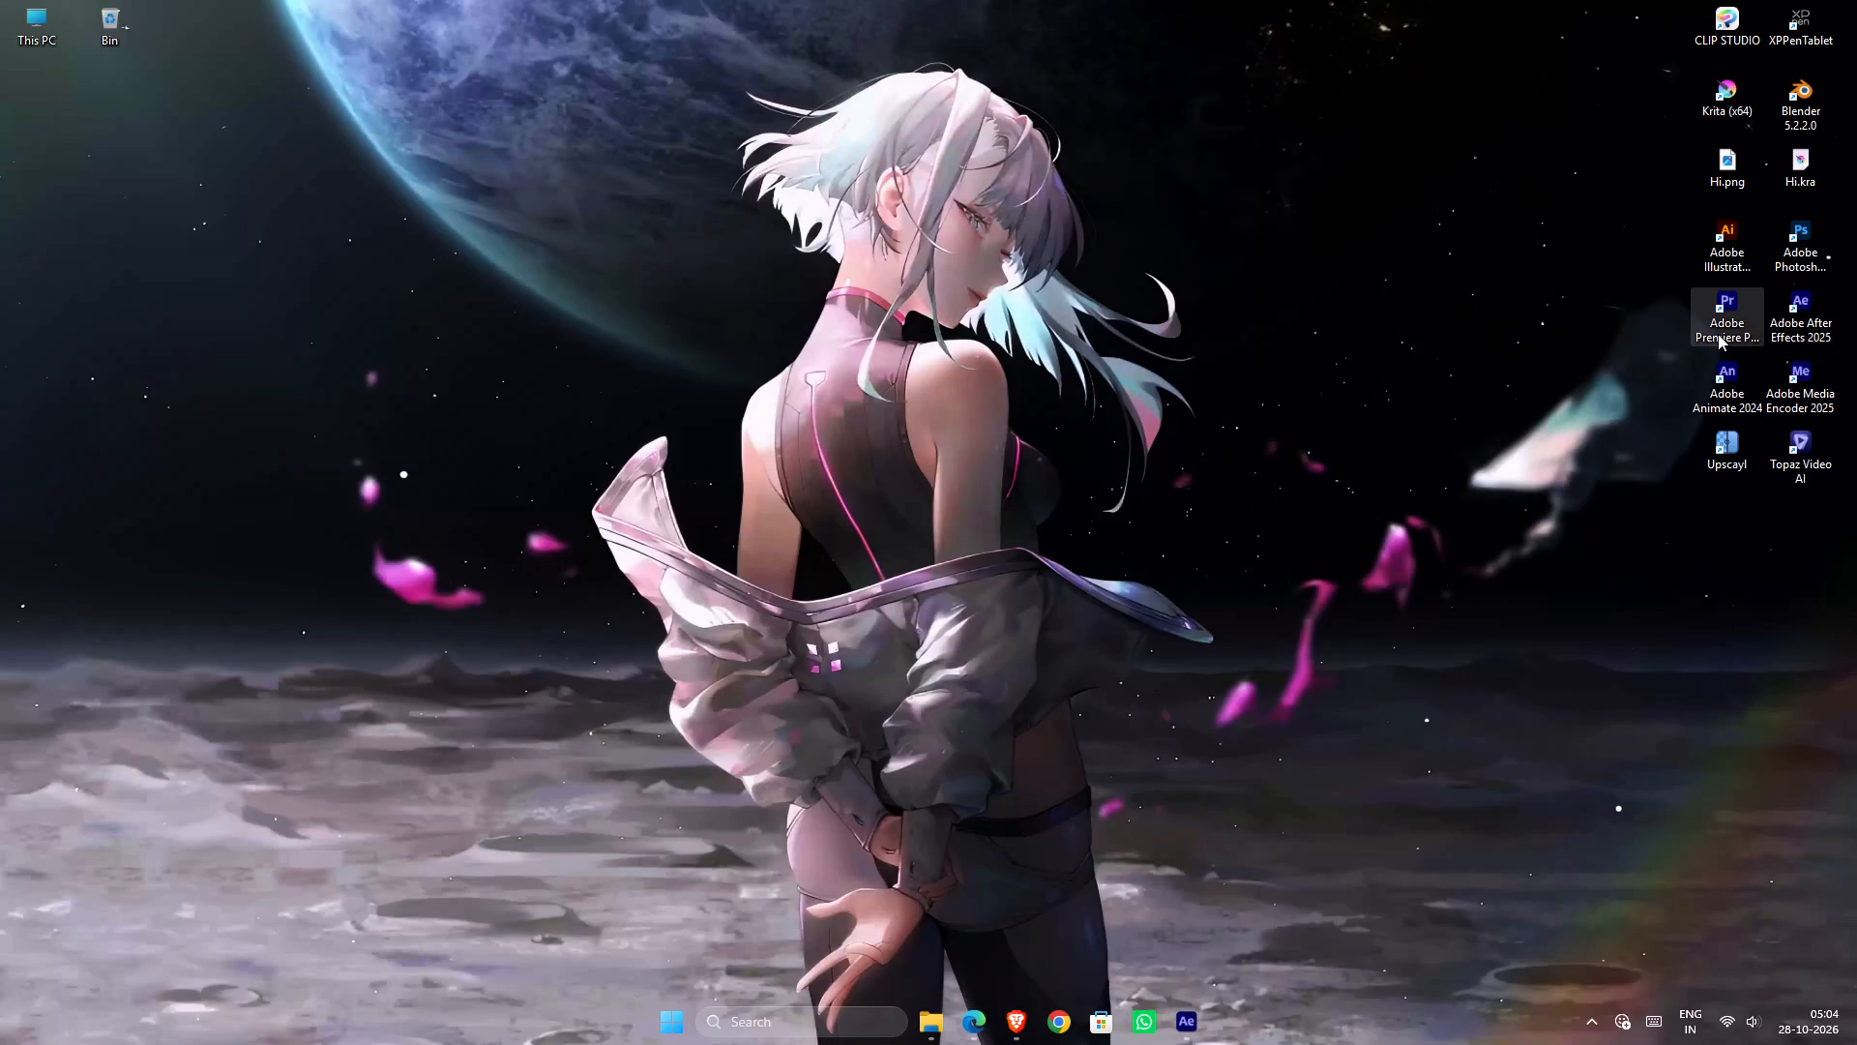
double_click(1718, 334)
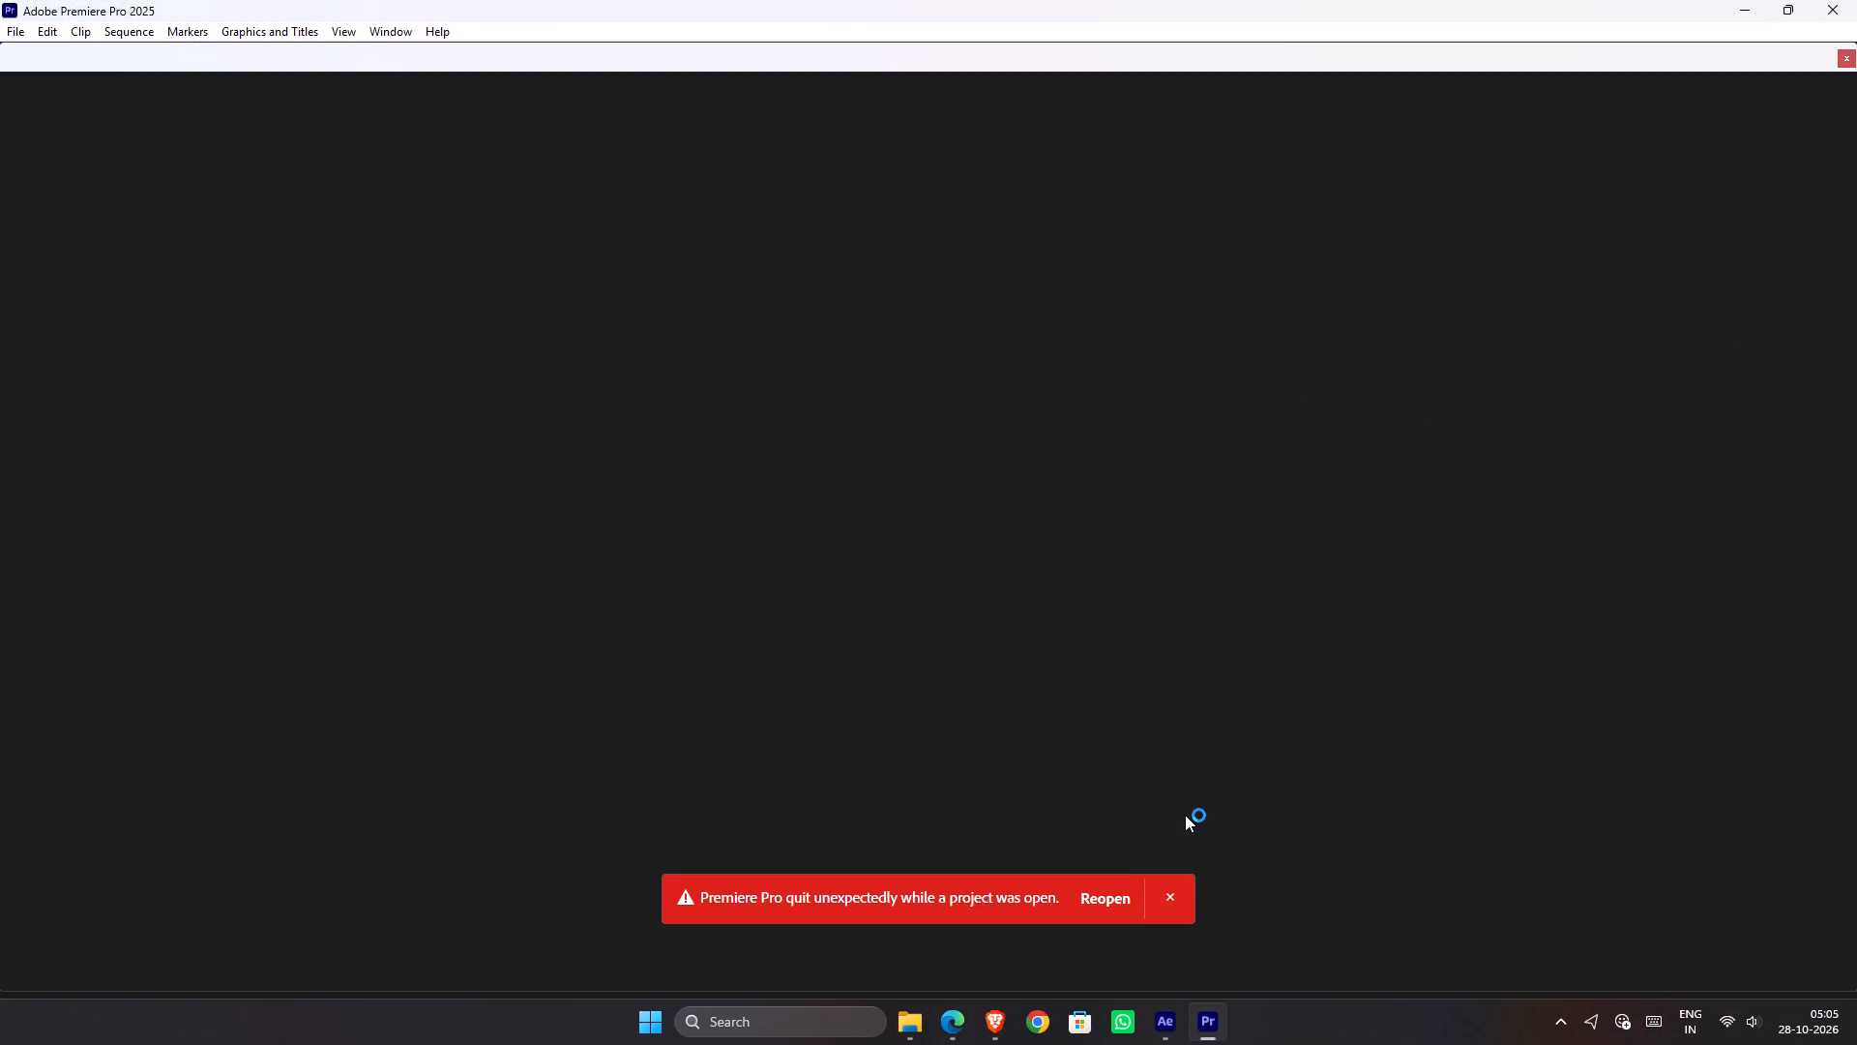
Reopen the Jaipur- The Pink City Awakens (Assignment) project in Premiere Pro and dismiss the auto-transcription offer.
click(1110, 898)
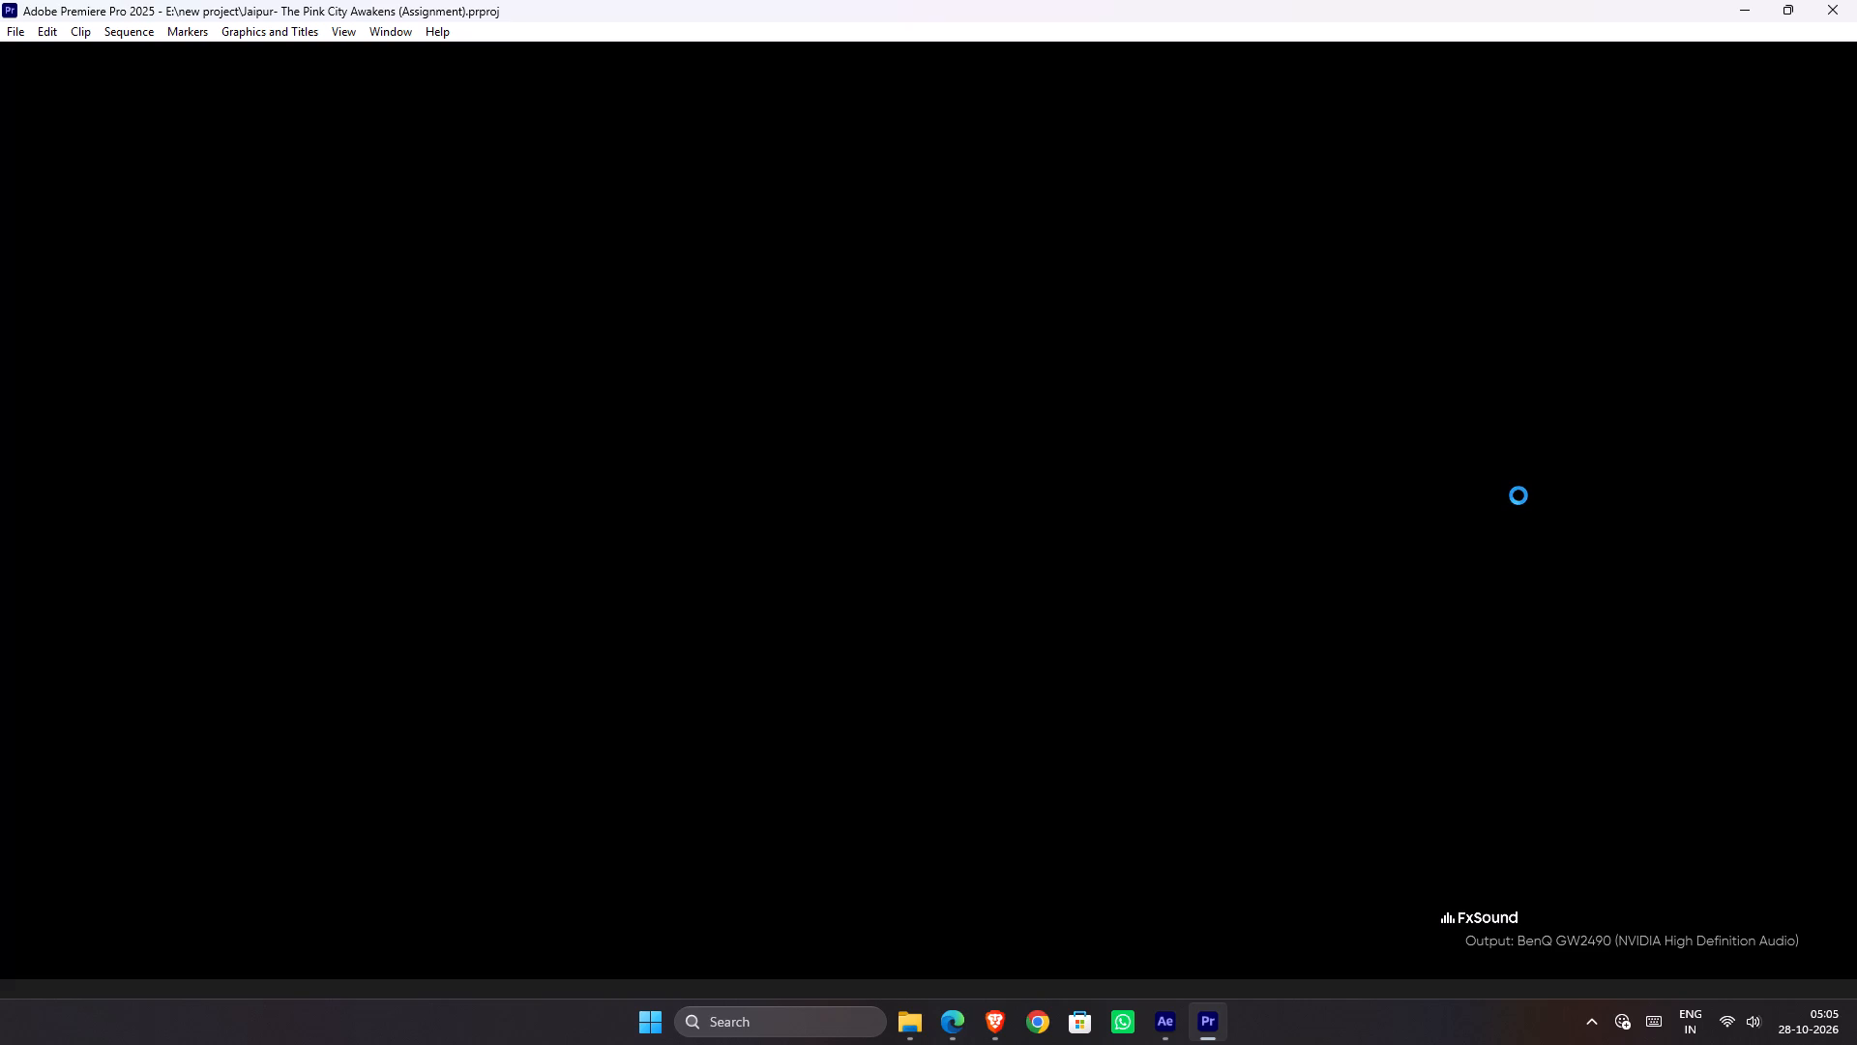
click(1156, 1025)
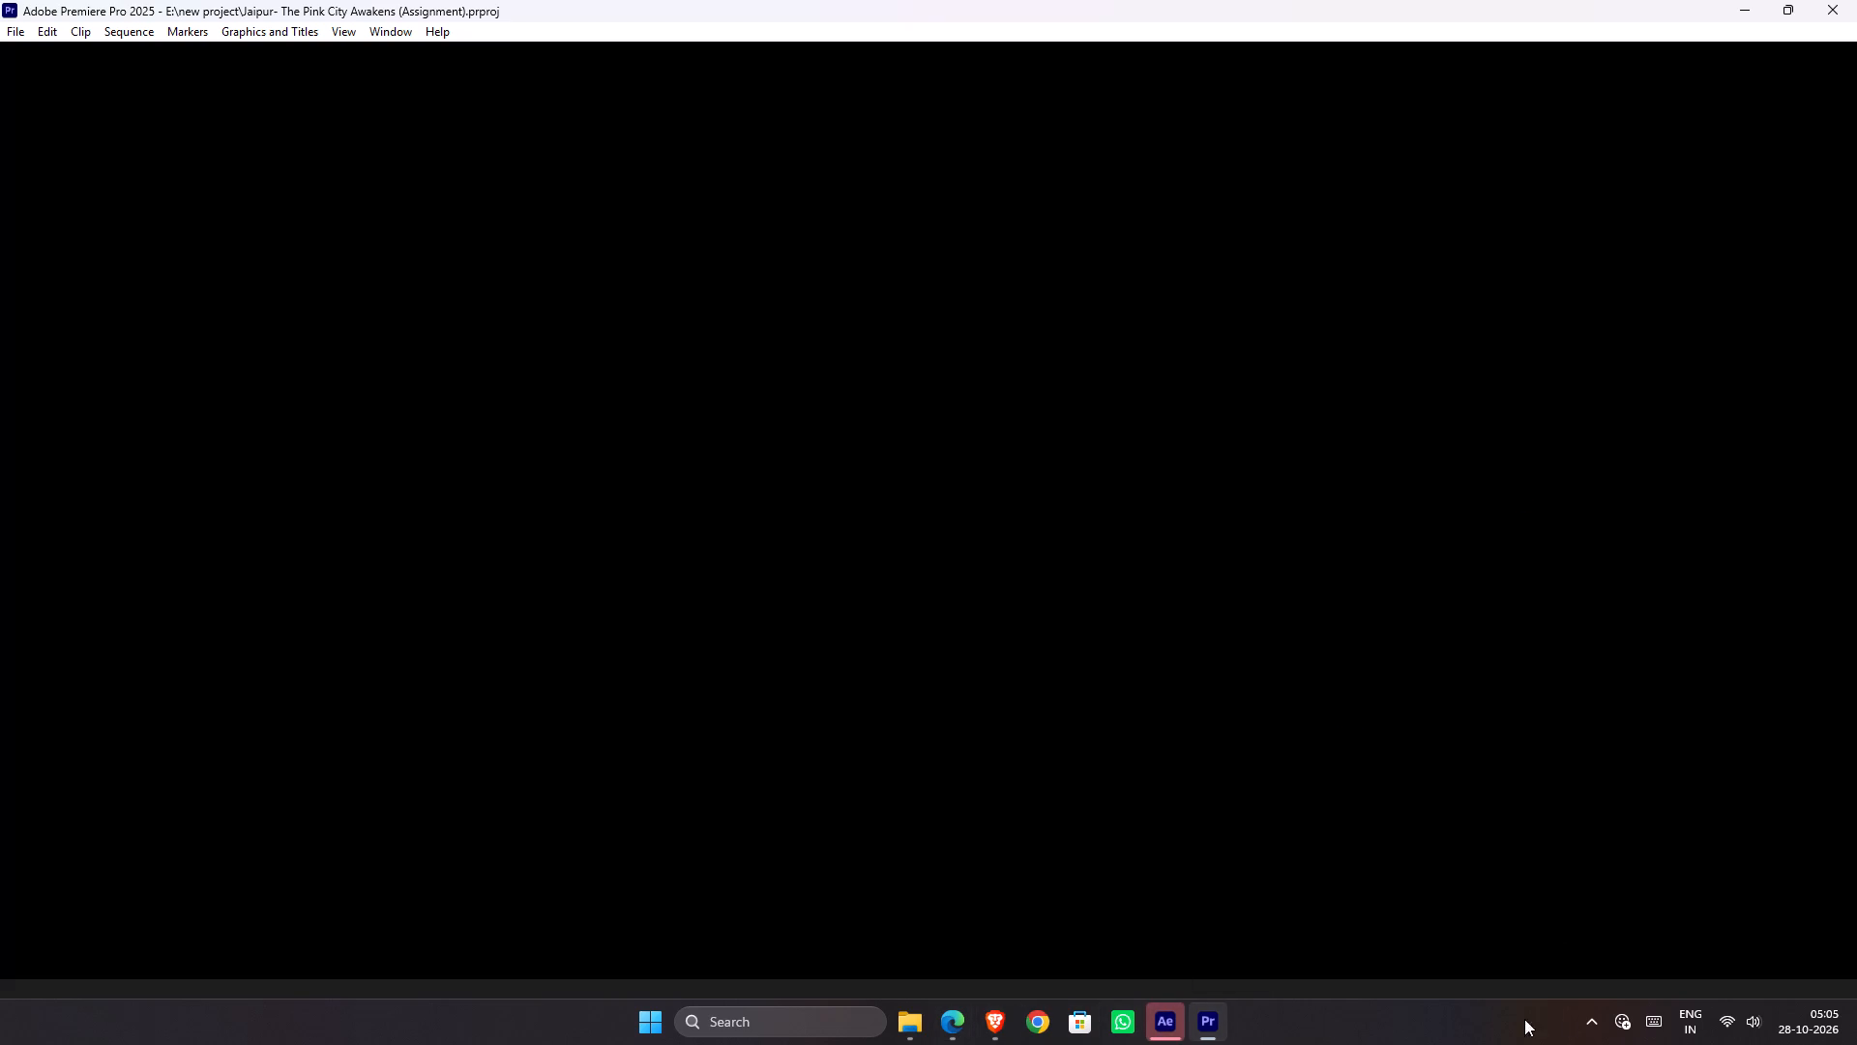
click(1578, 1023)
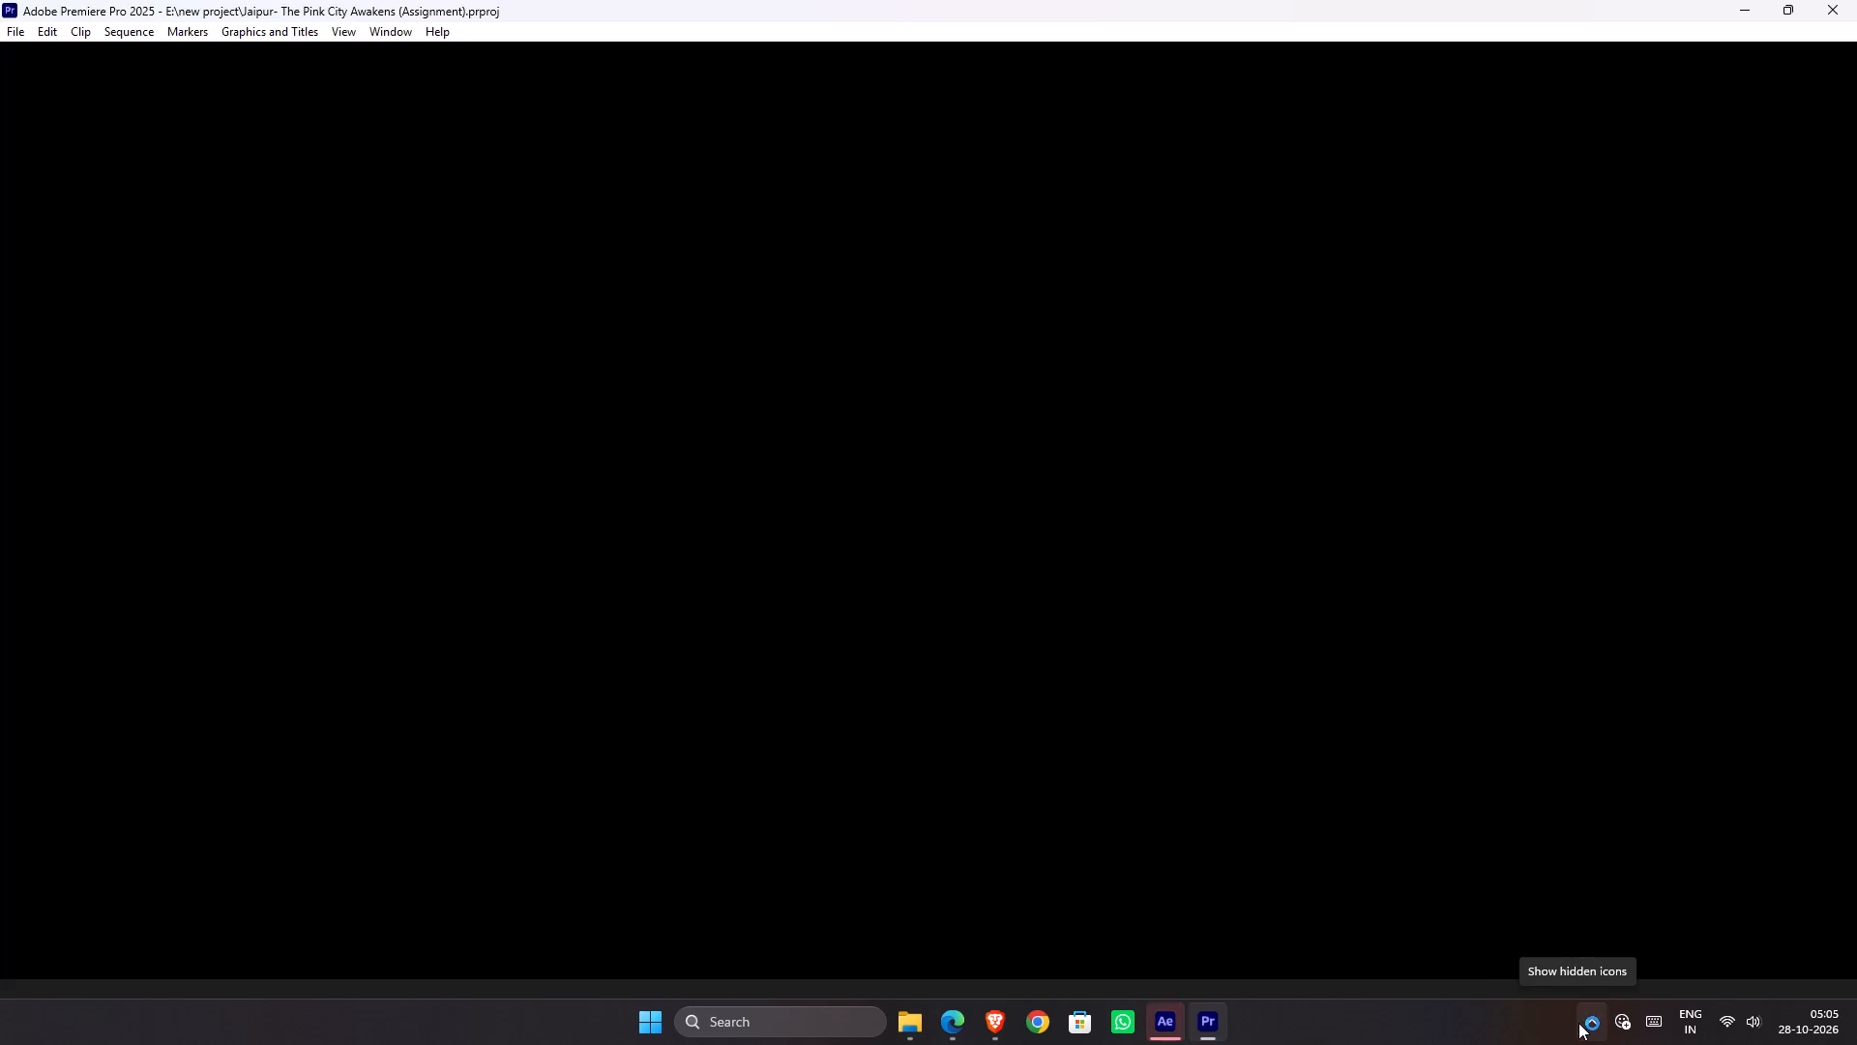
click(1581, 1023)
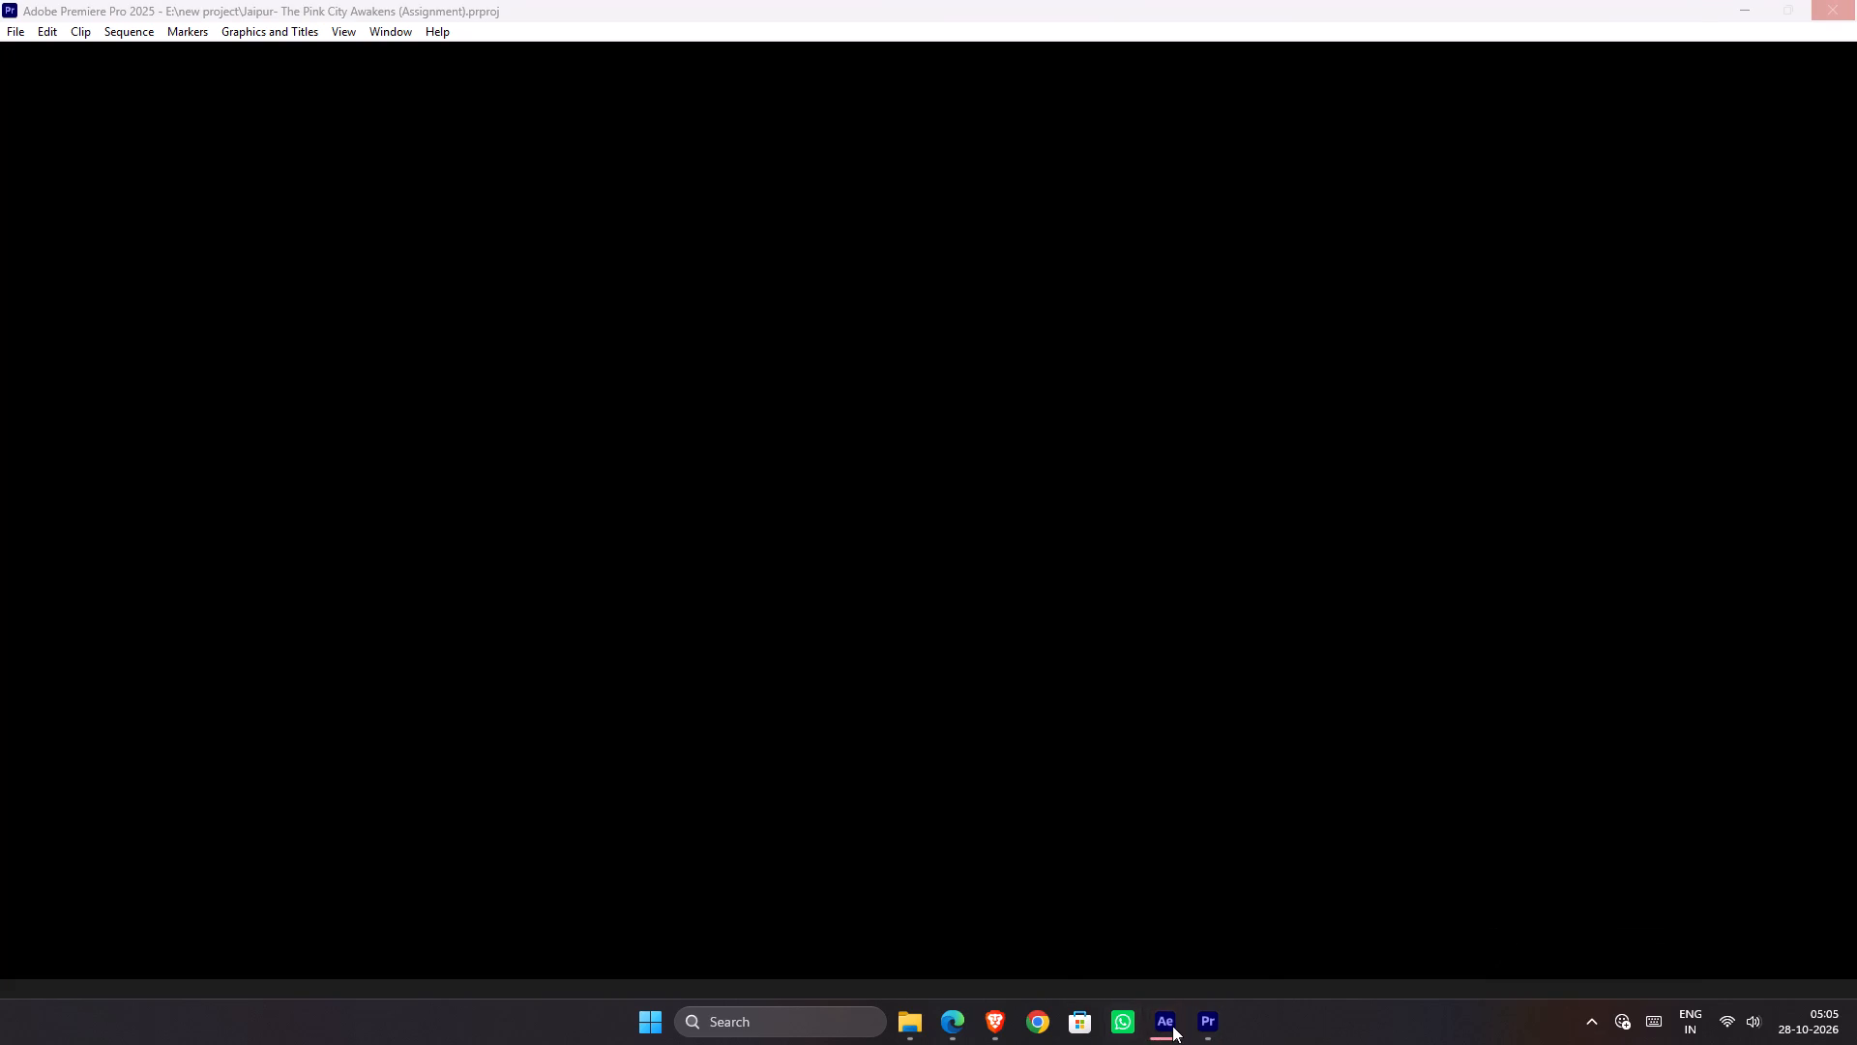
click(1175, 939)
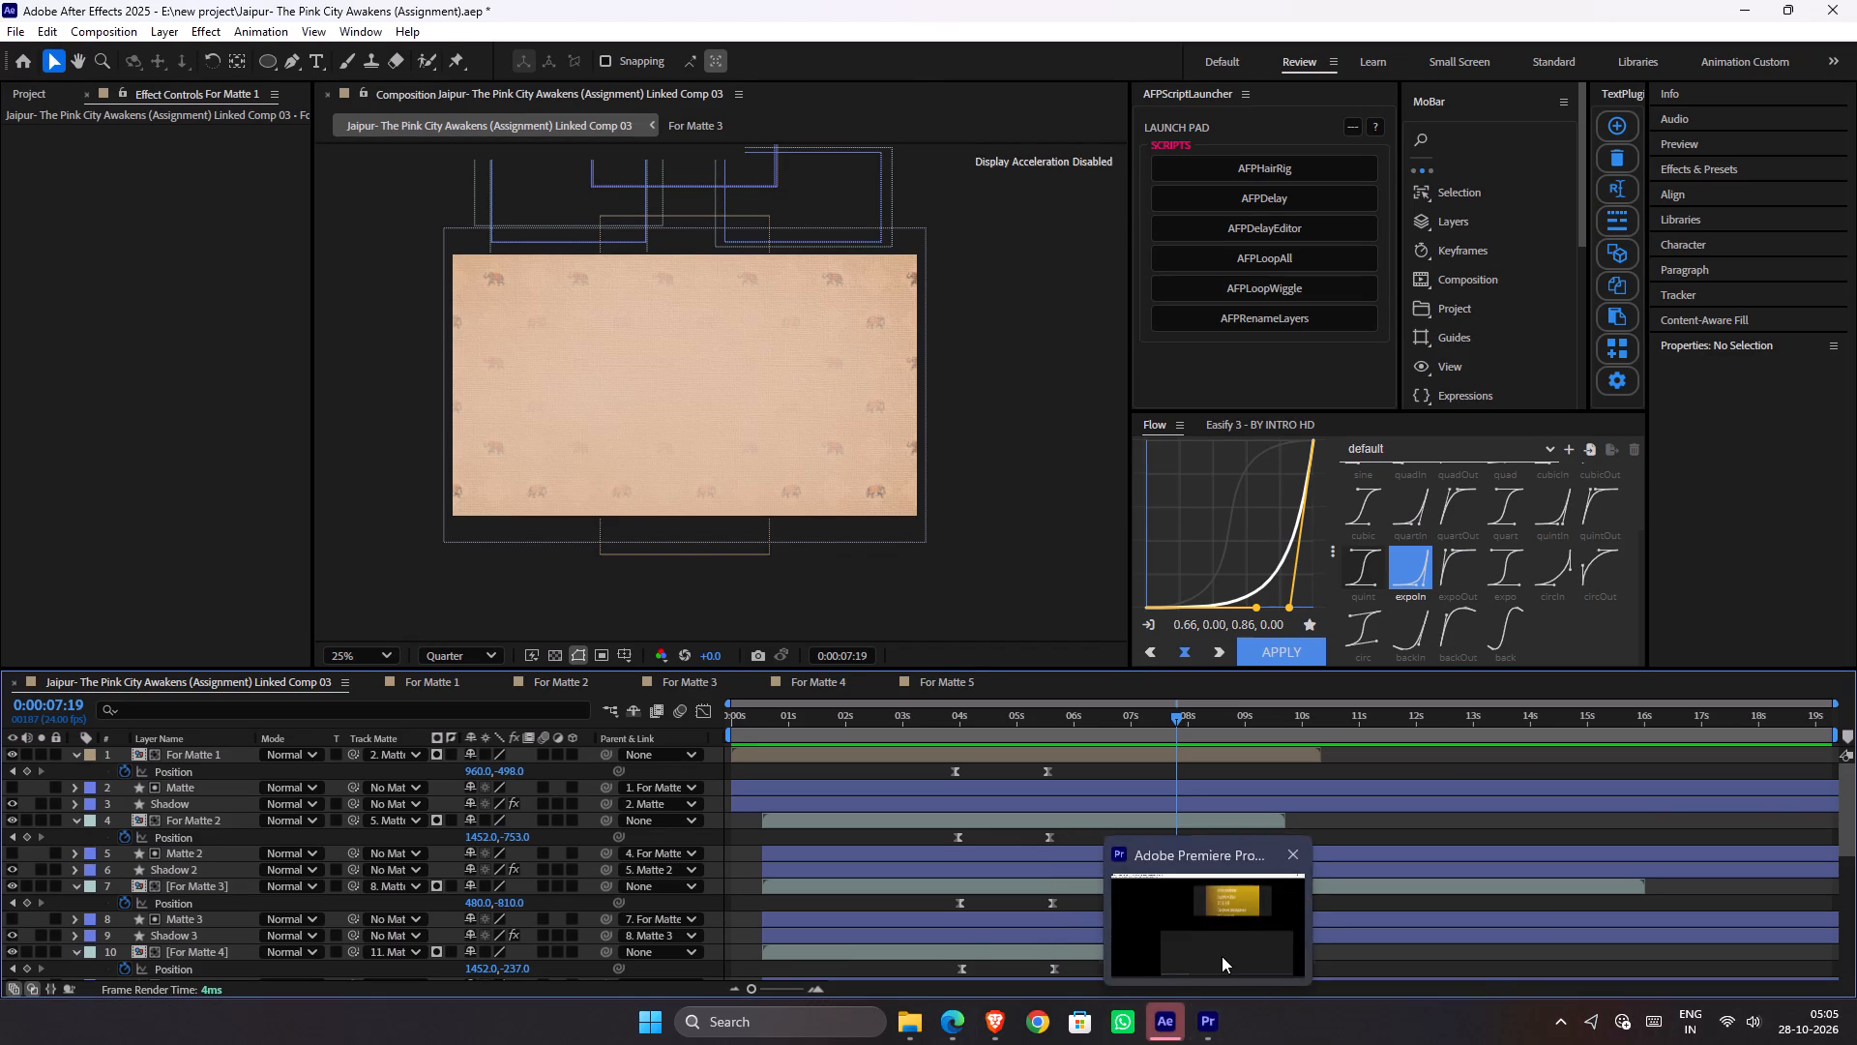
click(1222, 956)
click(1214, 1025)
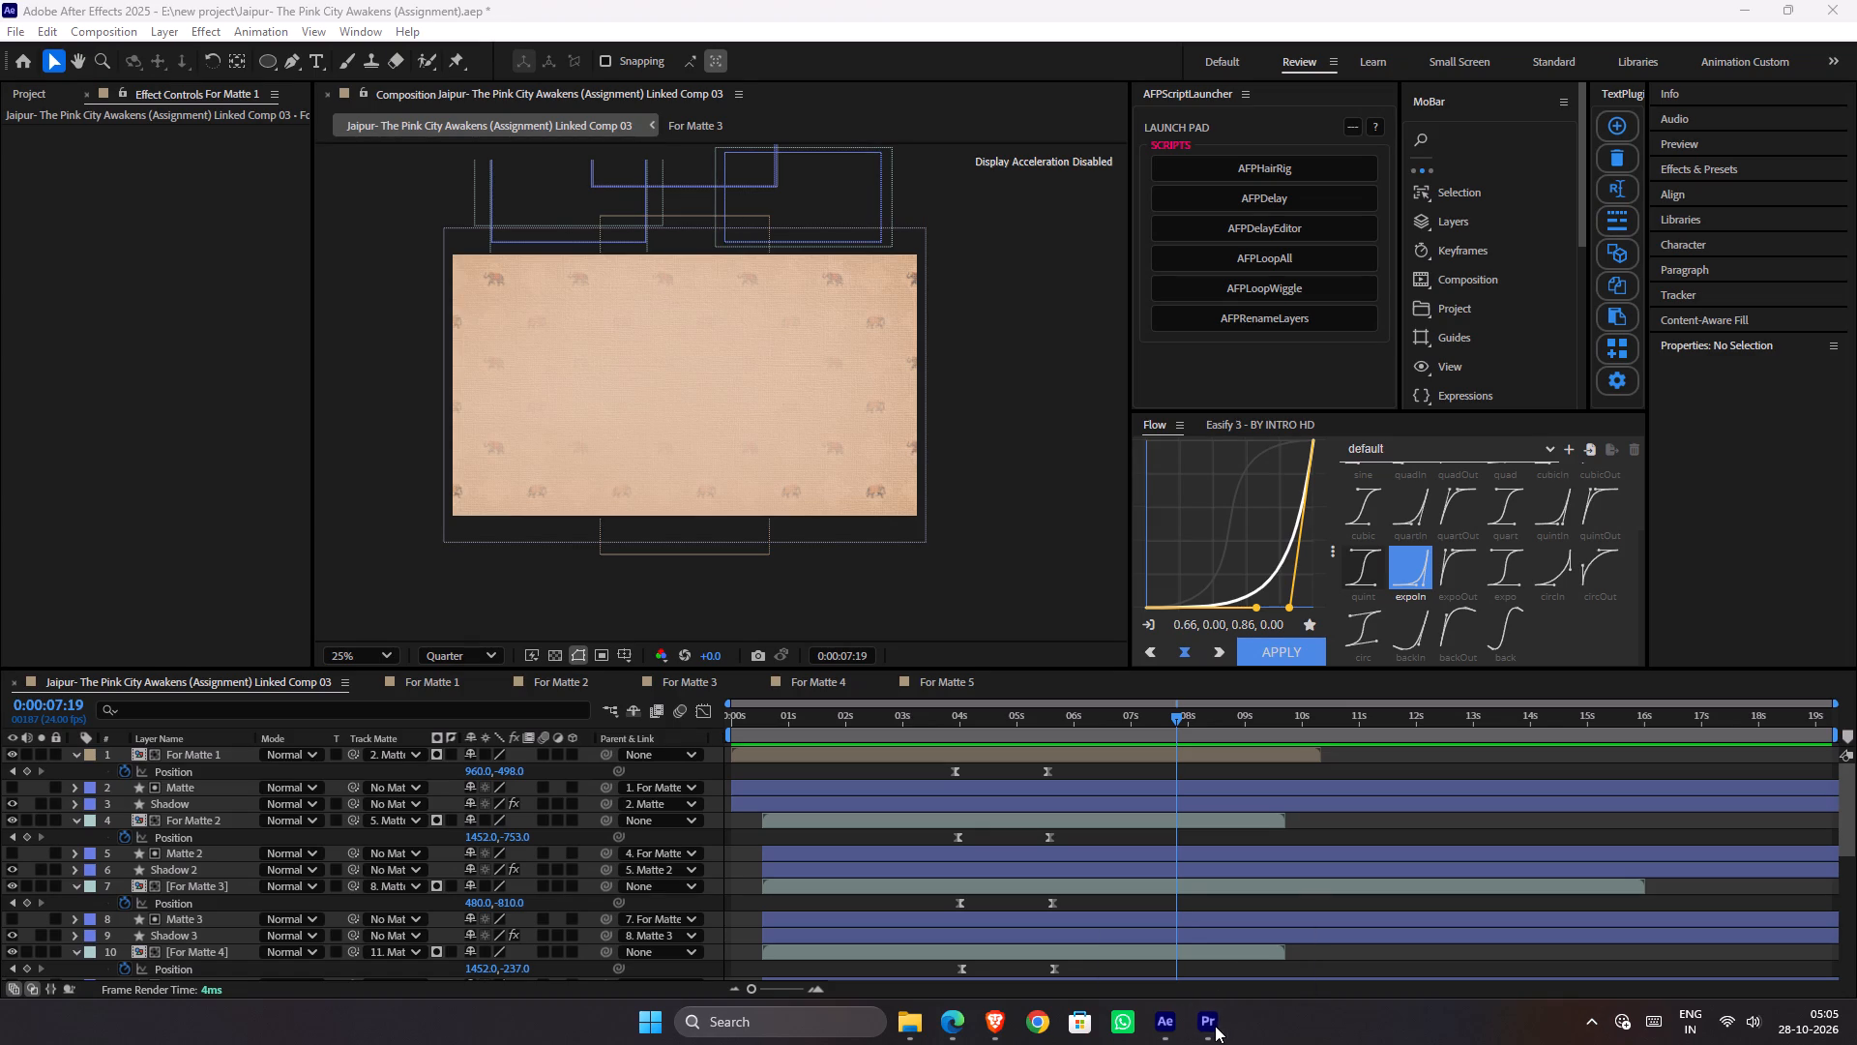
click(1210, 1024)
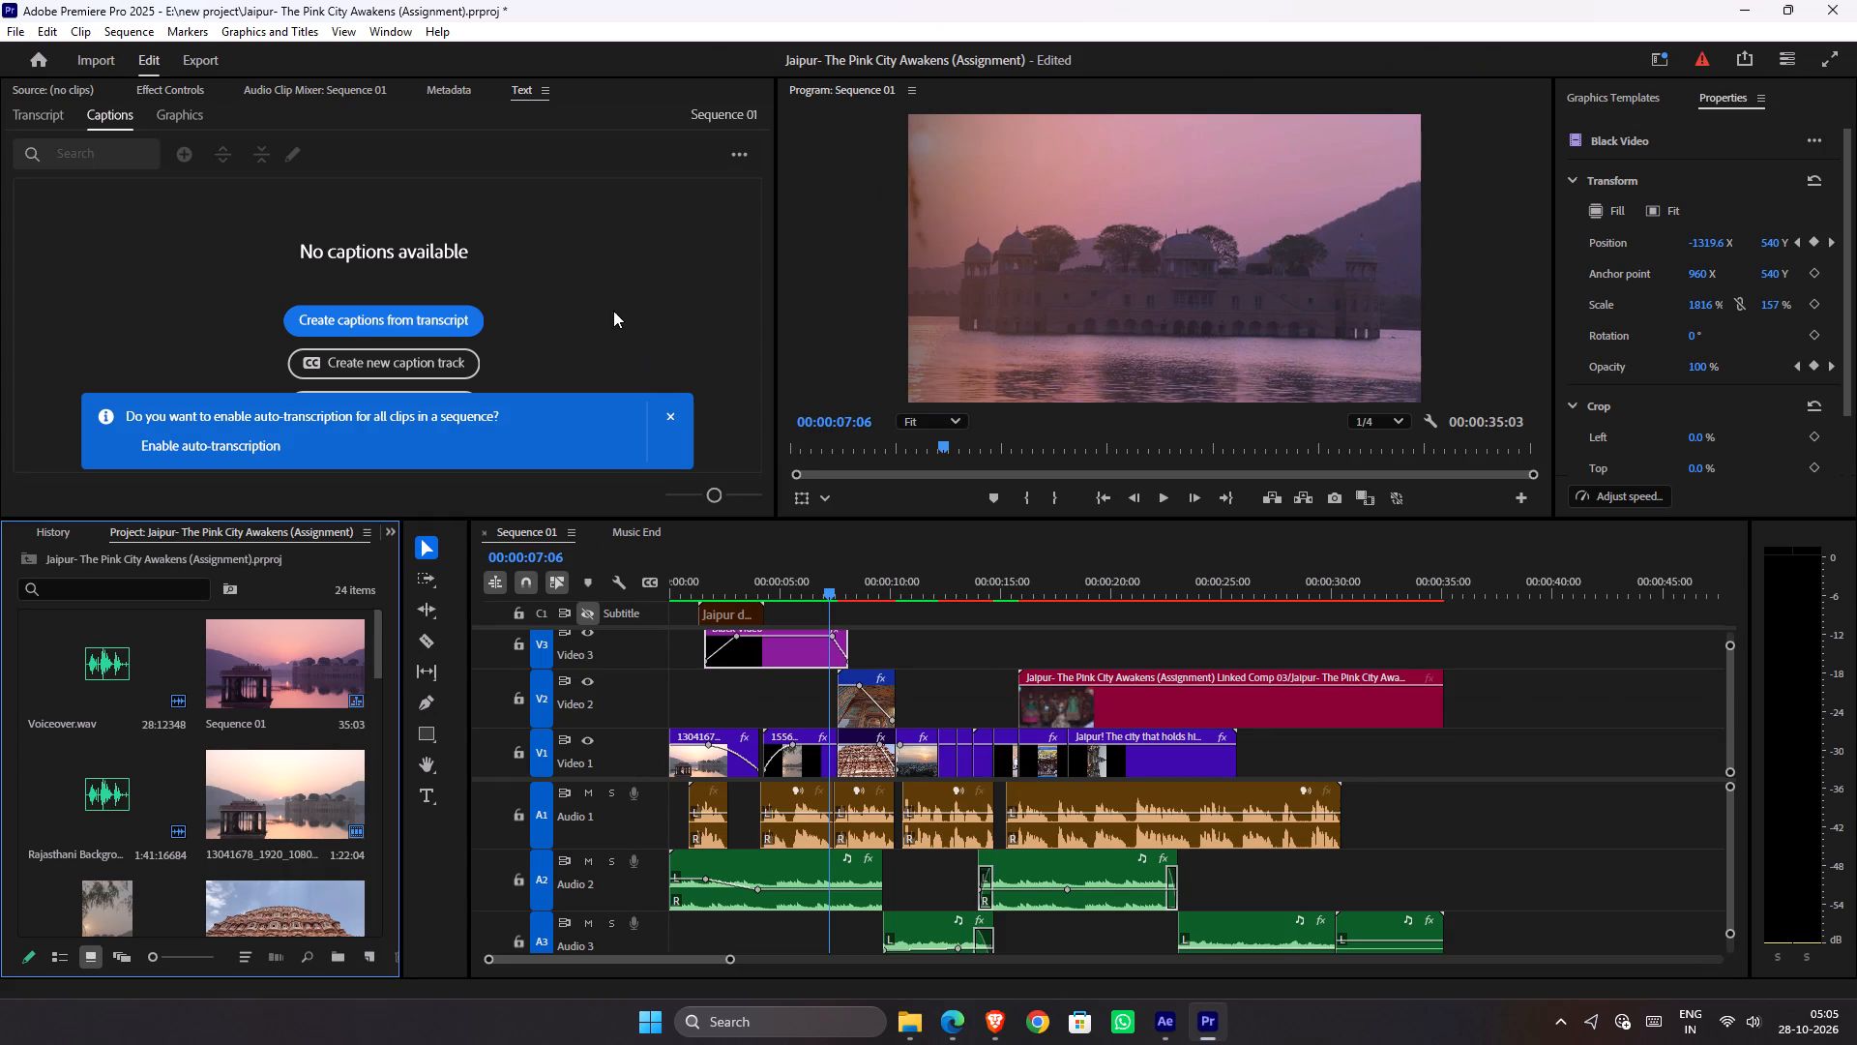
click(670, 421)
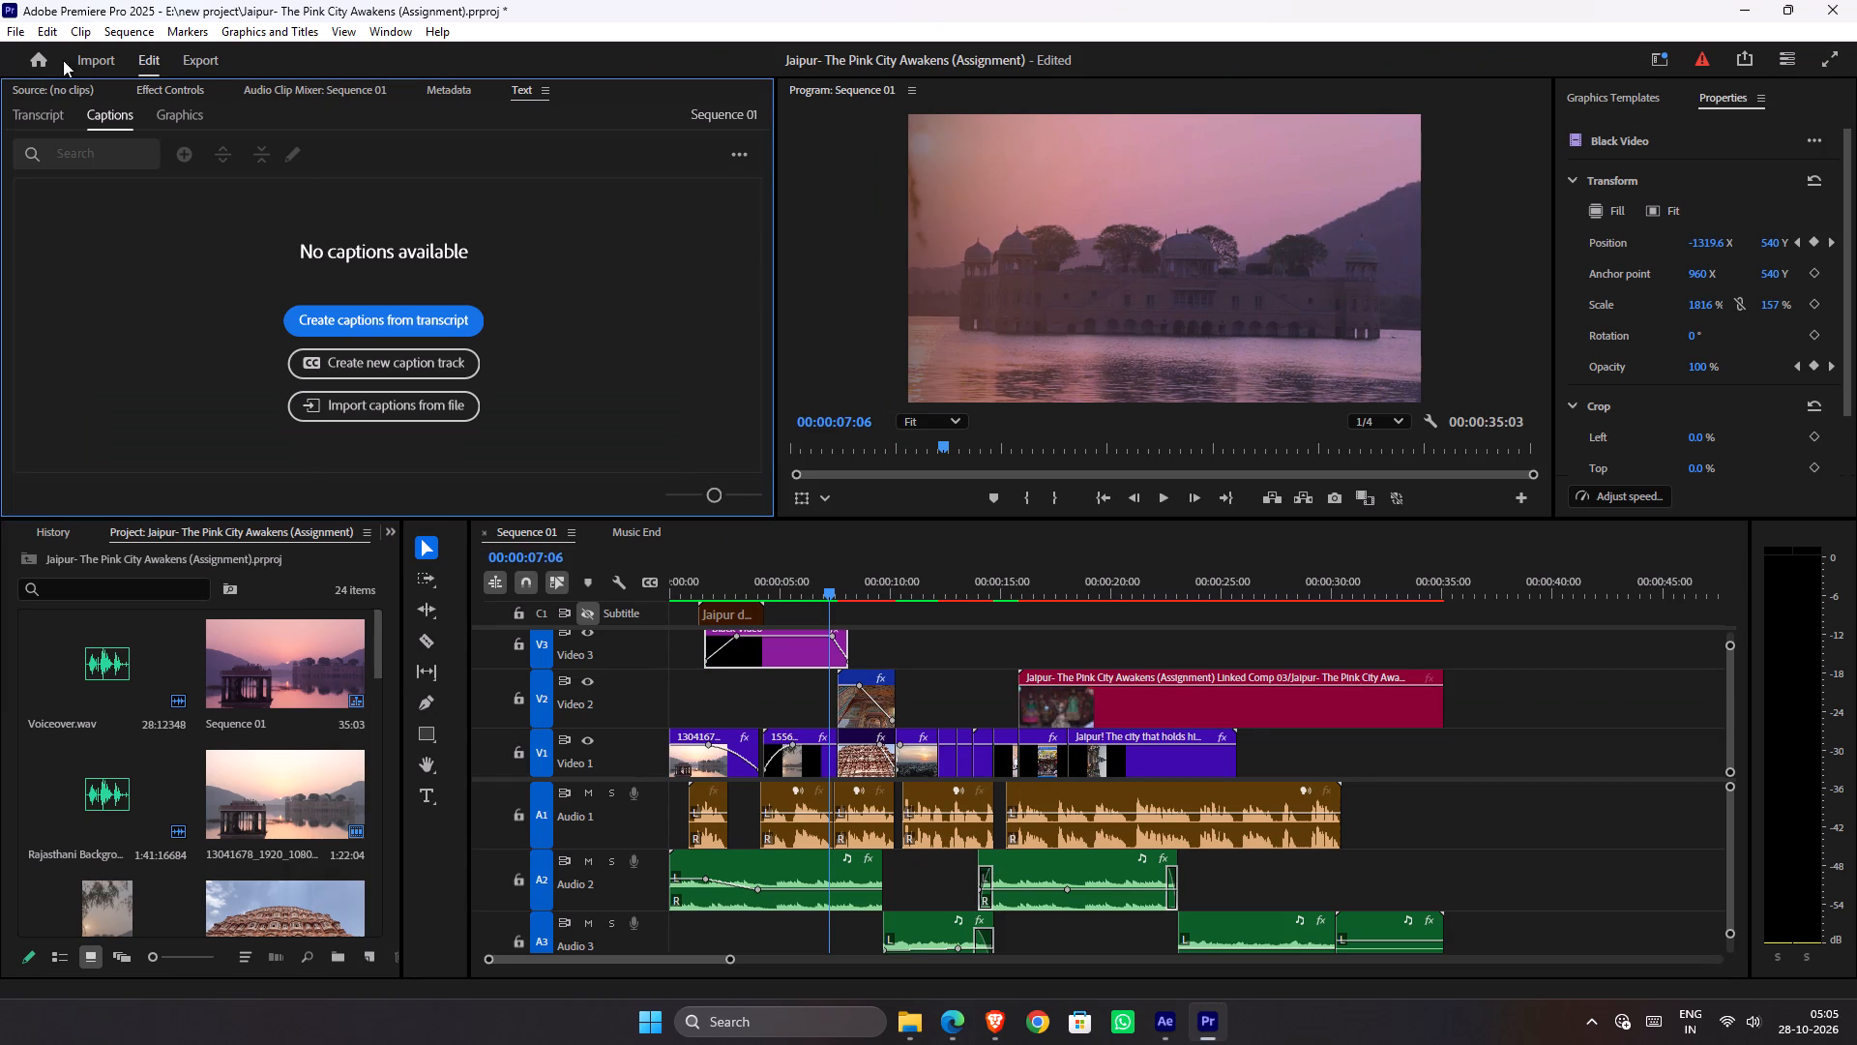
Remove all unused items from the Jaipur- The Pink City Awakens (Assignment) project.
click(0, 24)
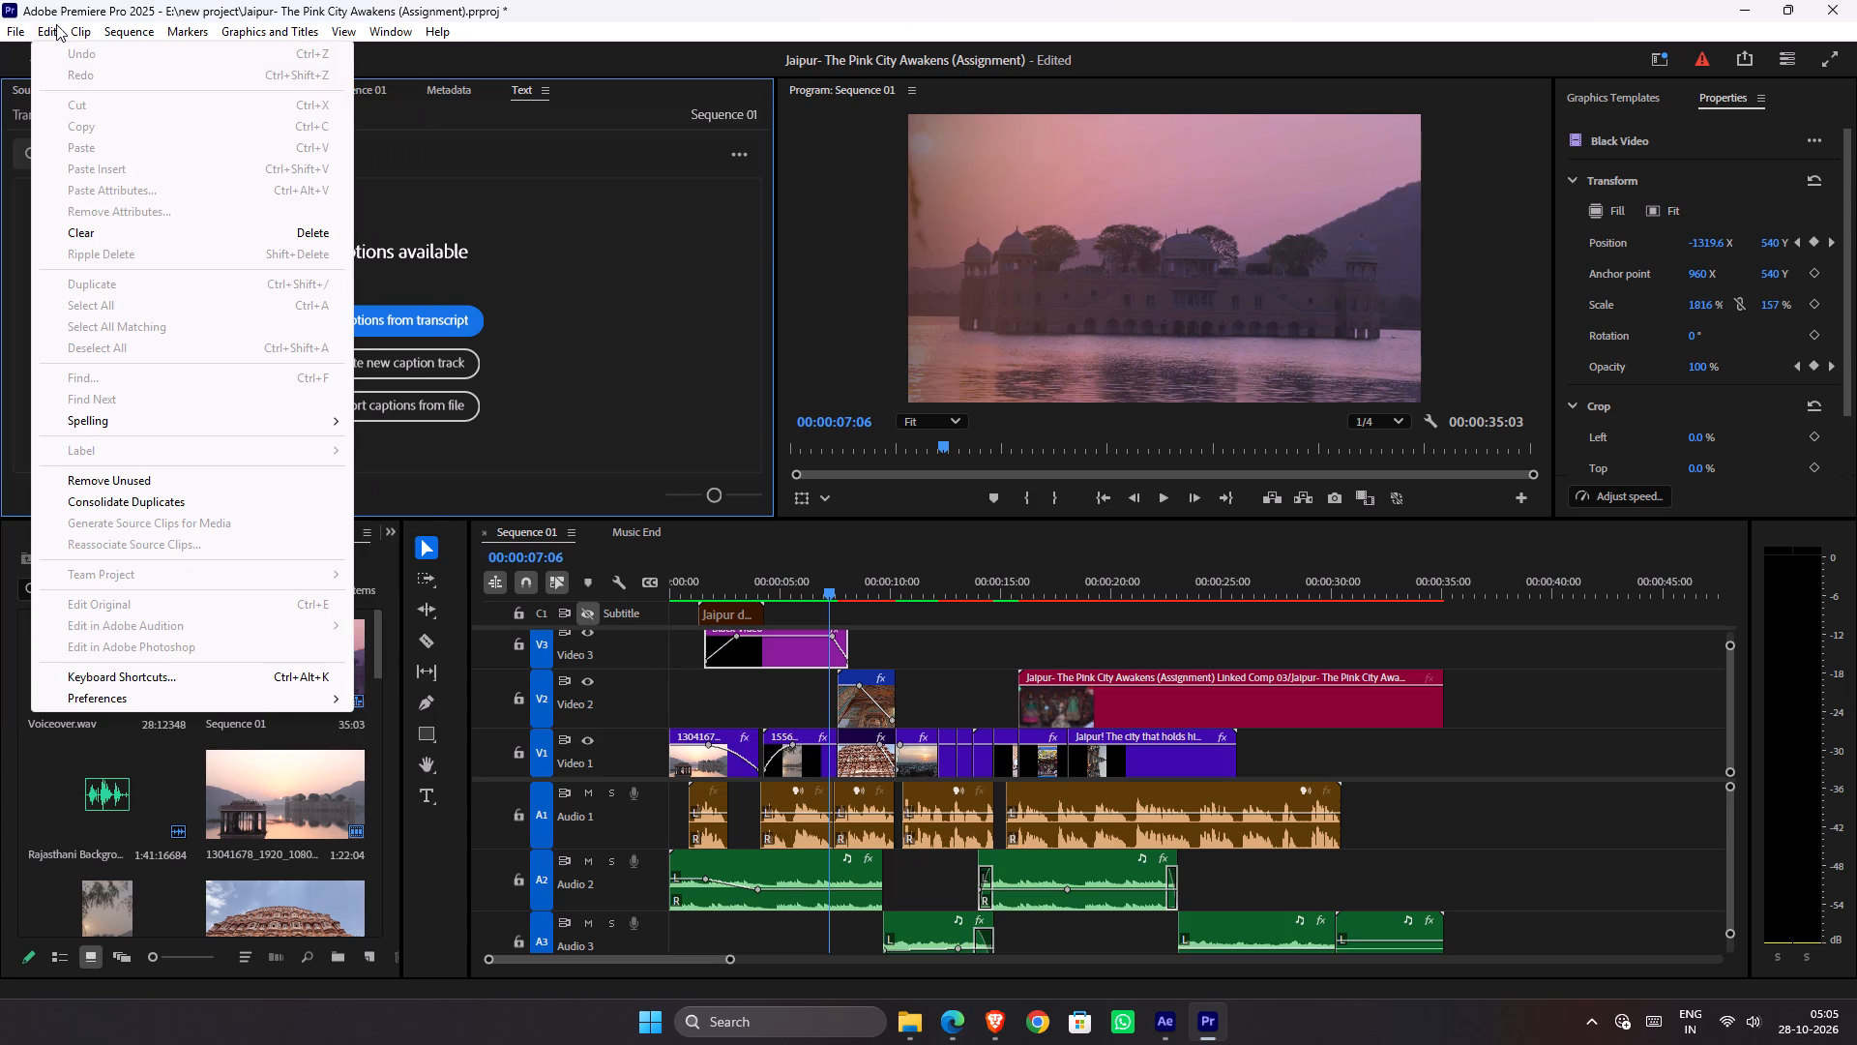
click(142, 481)
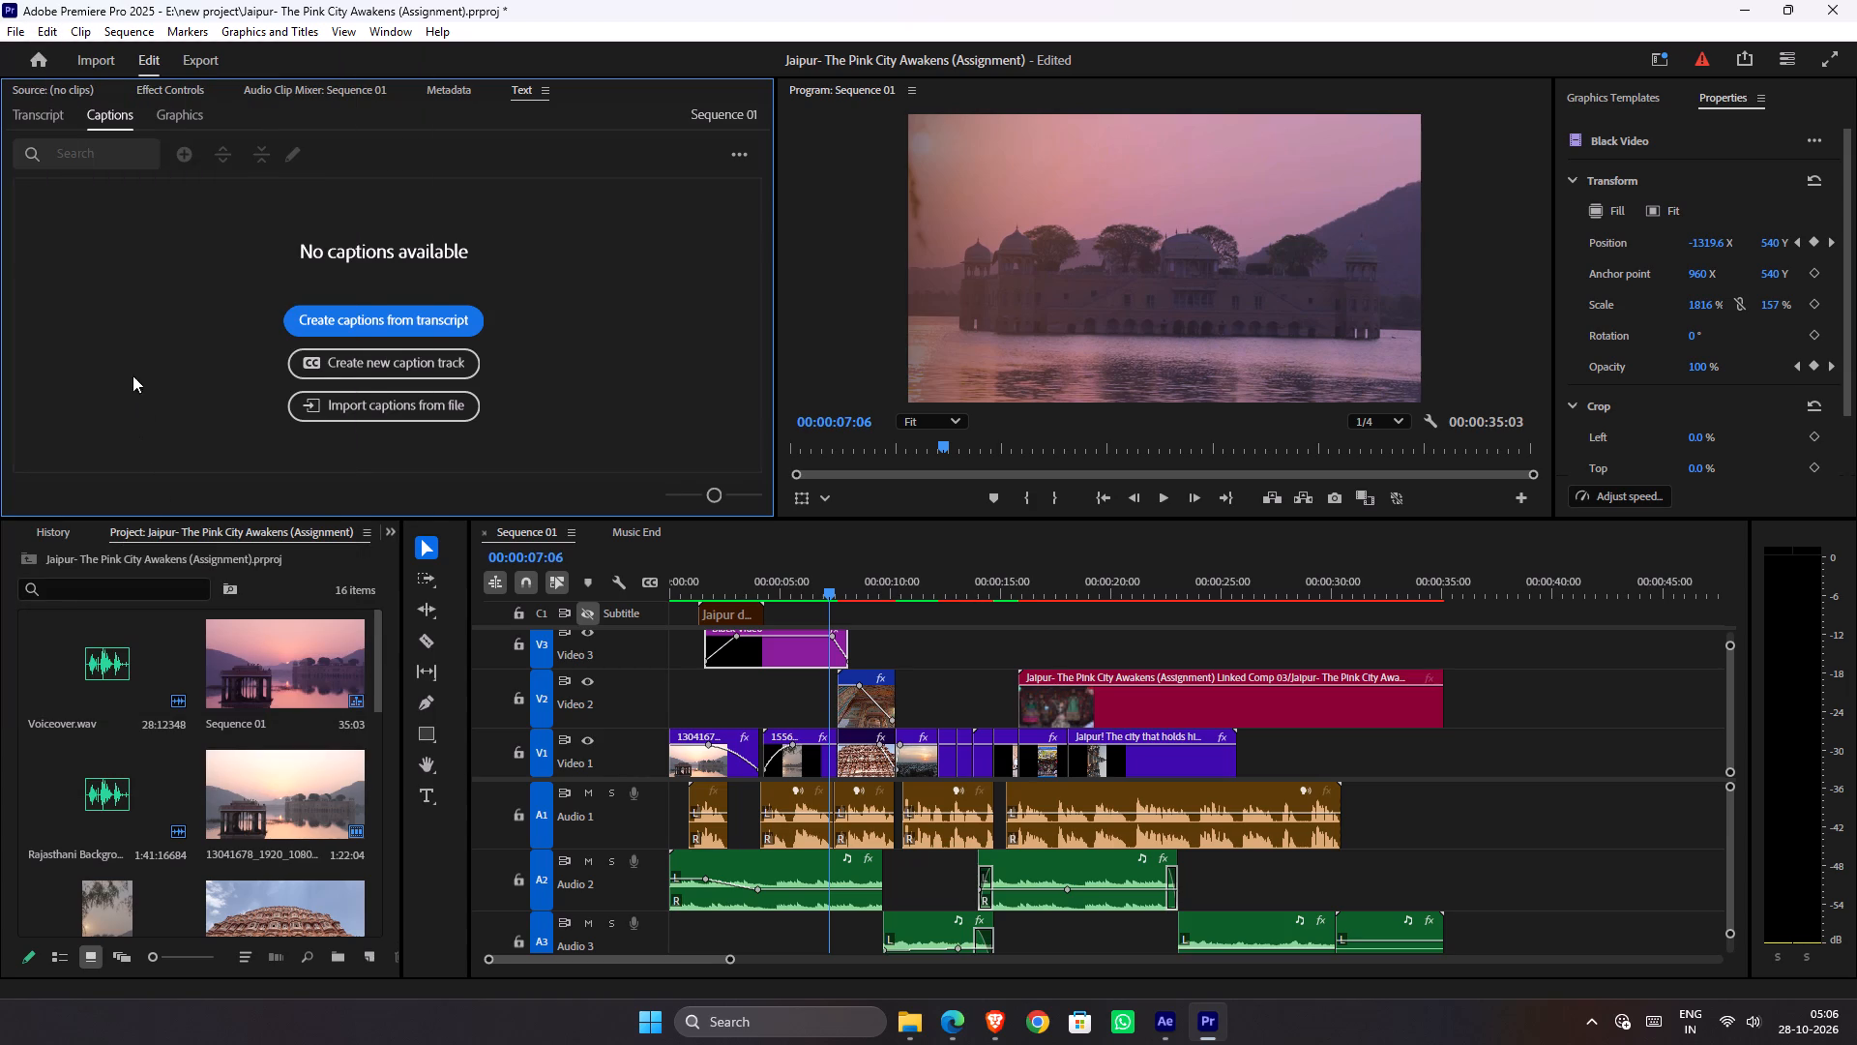
Delete the unused media cache files through the Media Cache preferences and accept the preferences.
click(18, 33)
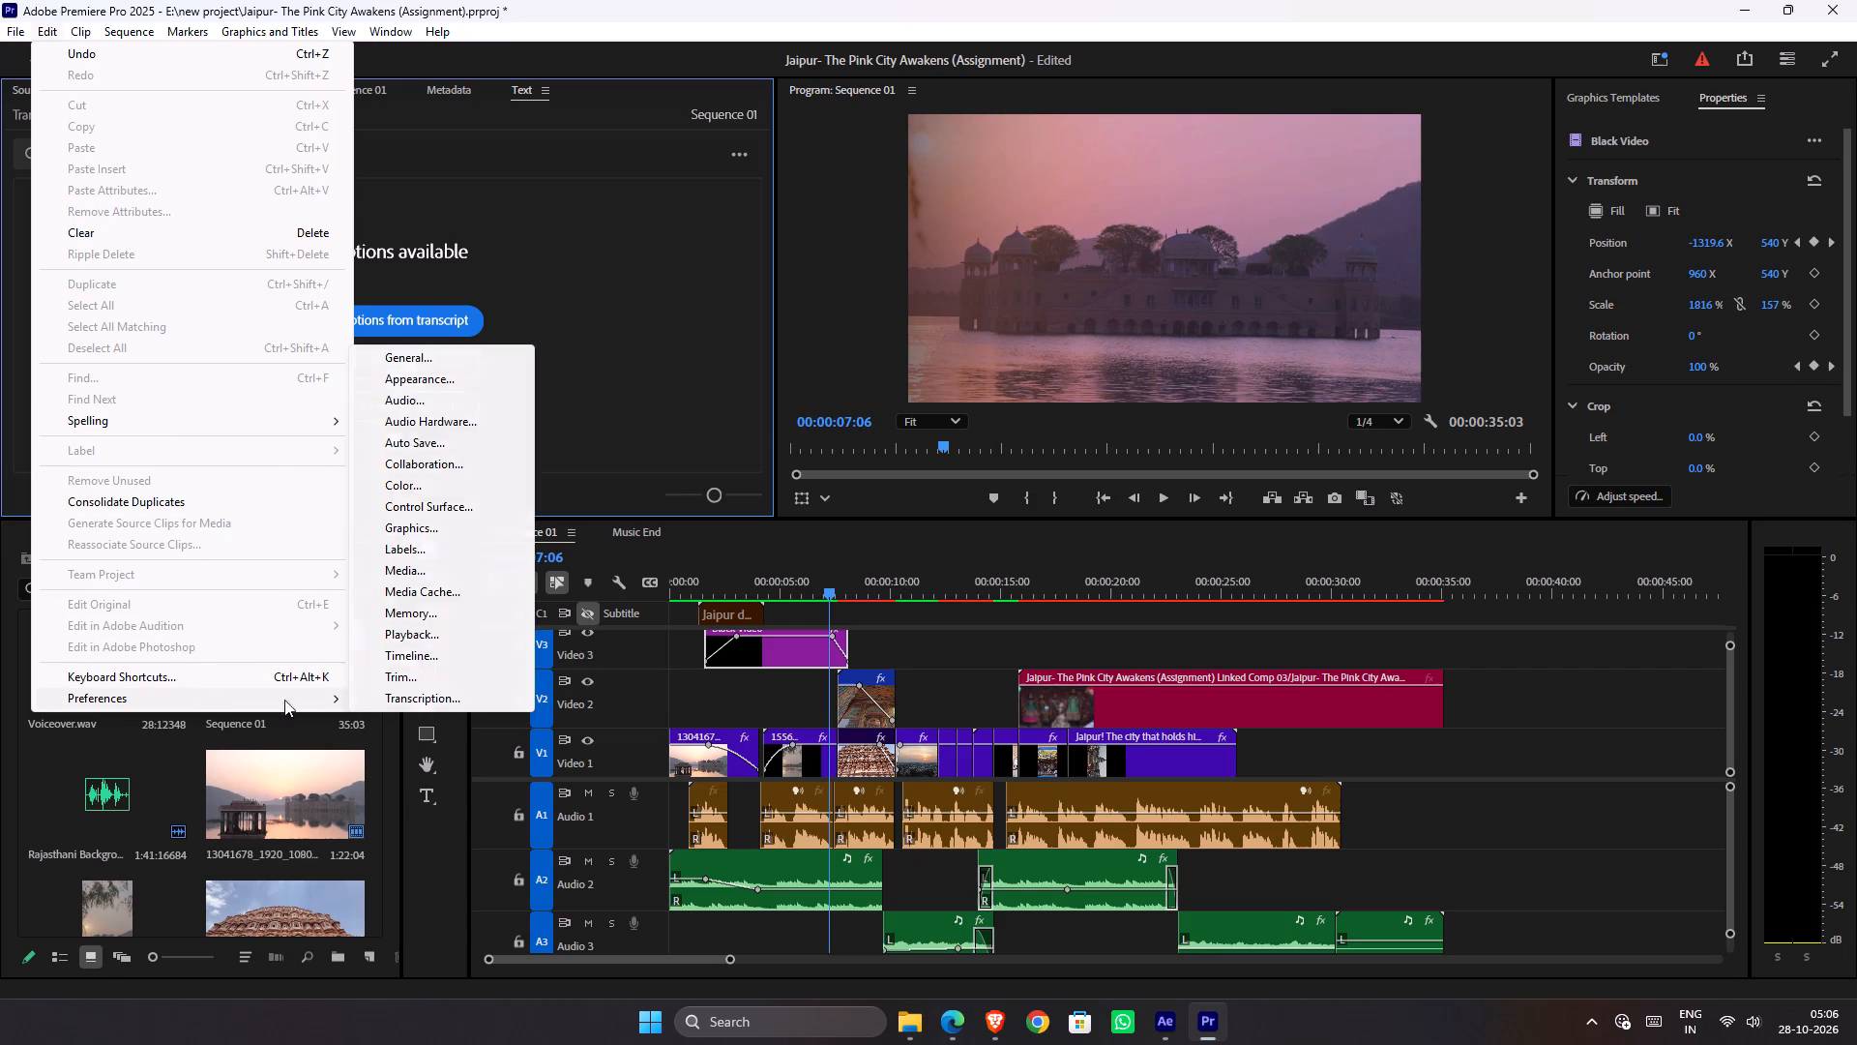
click(424, 586)
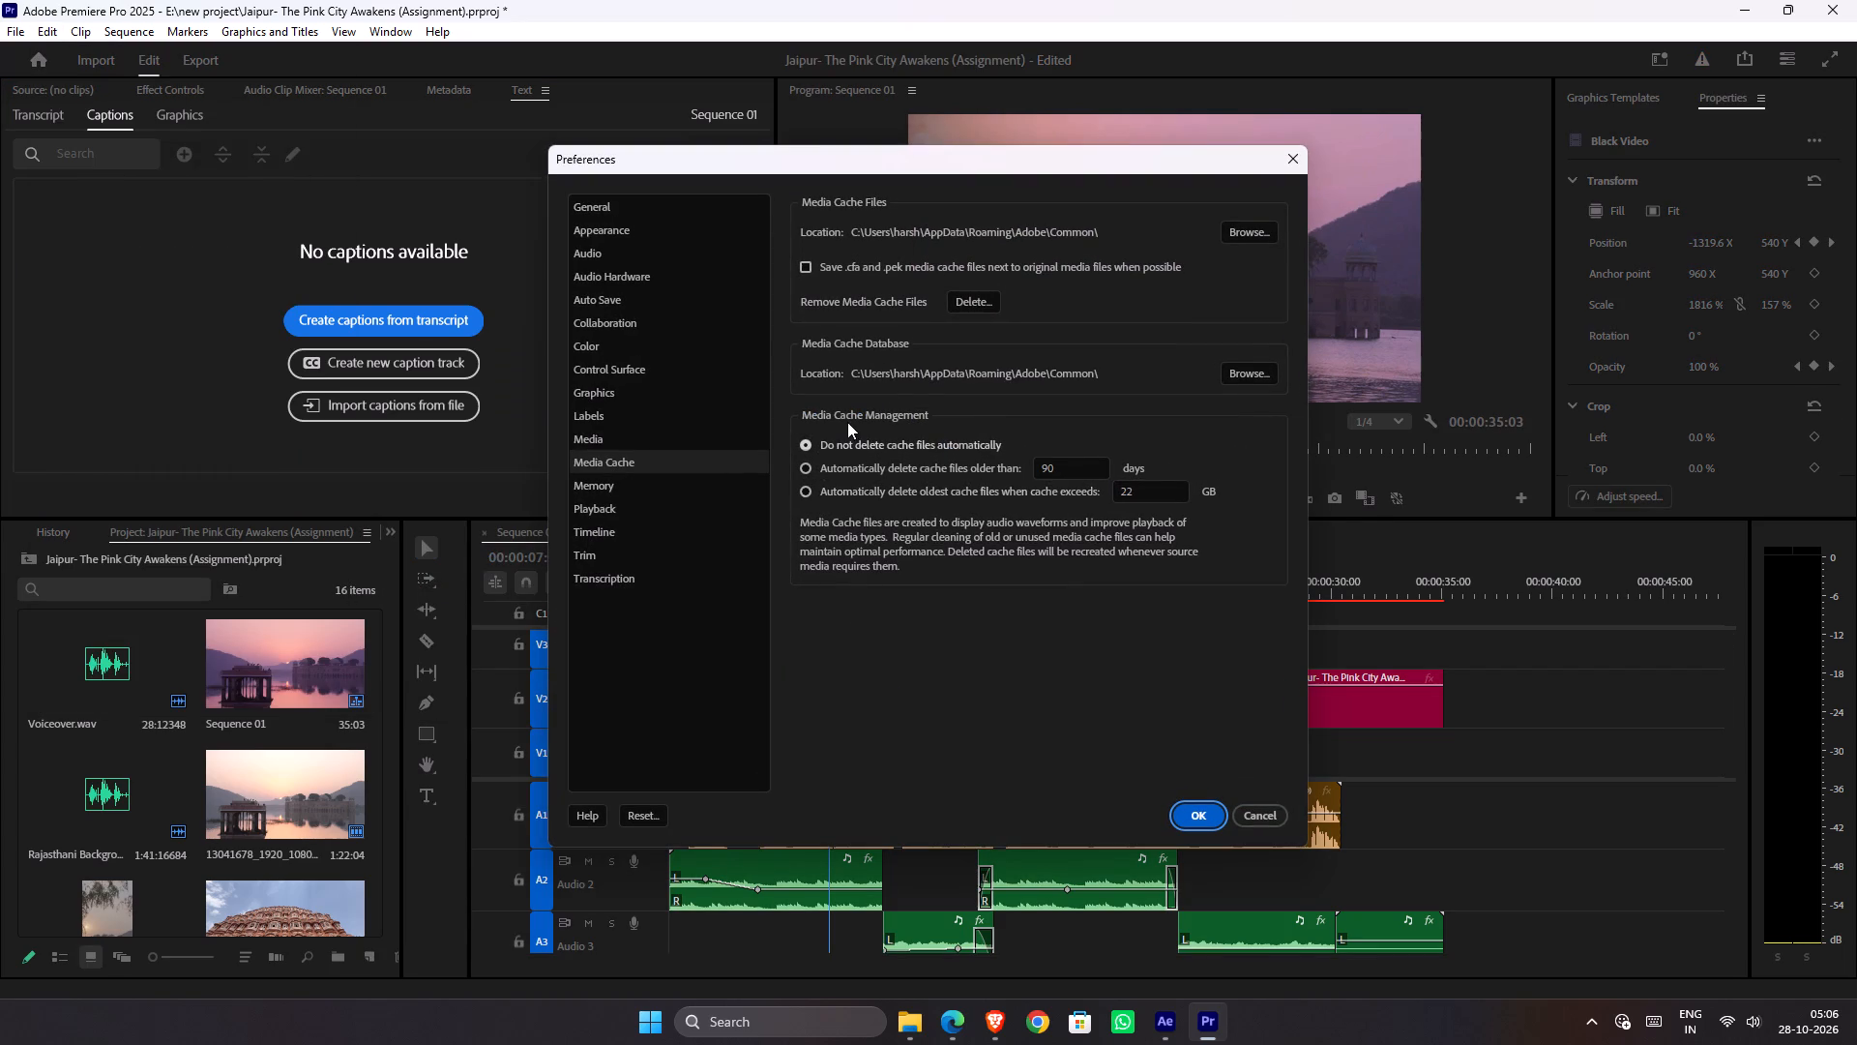
click(983, 311)
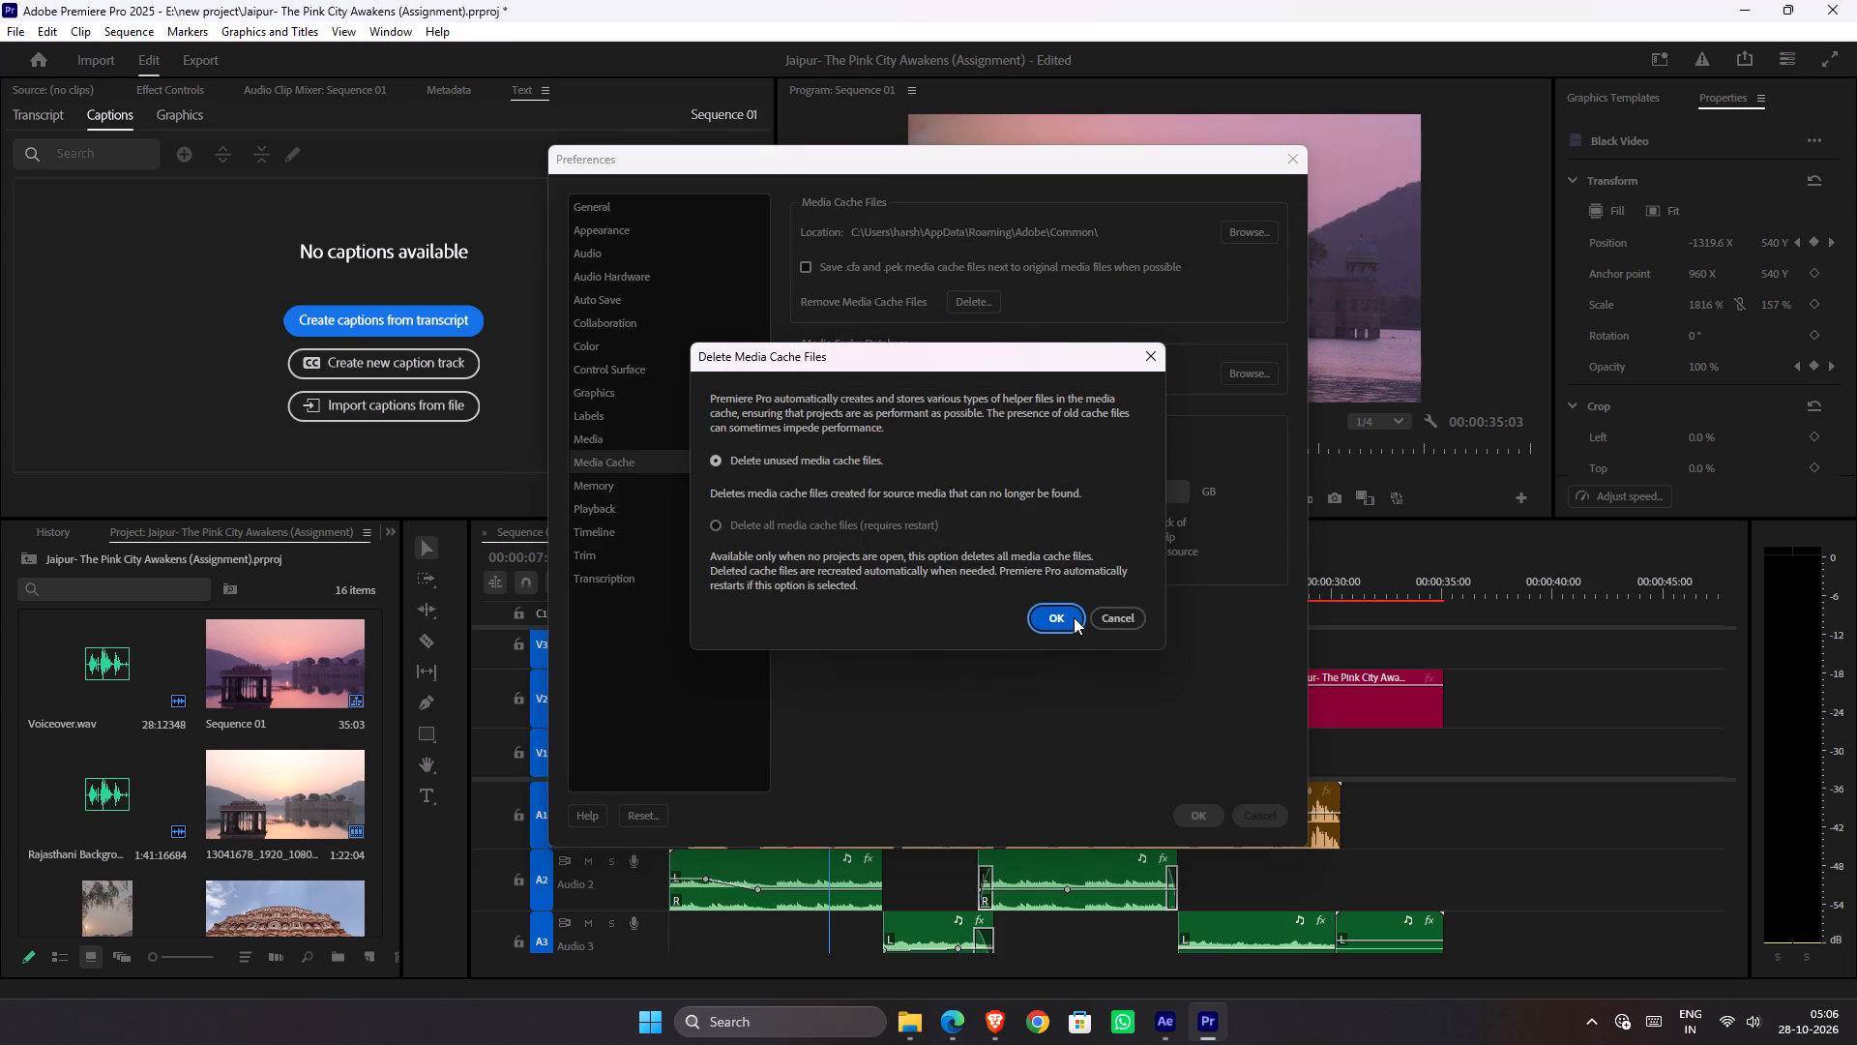
click(1064, 620)
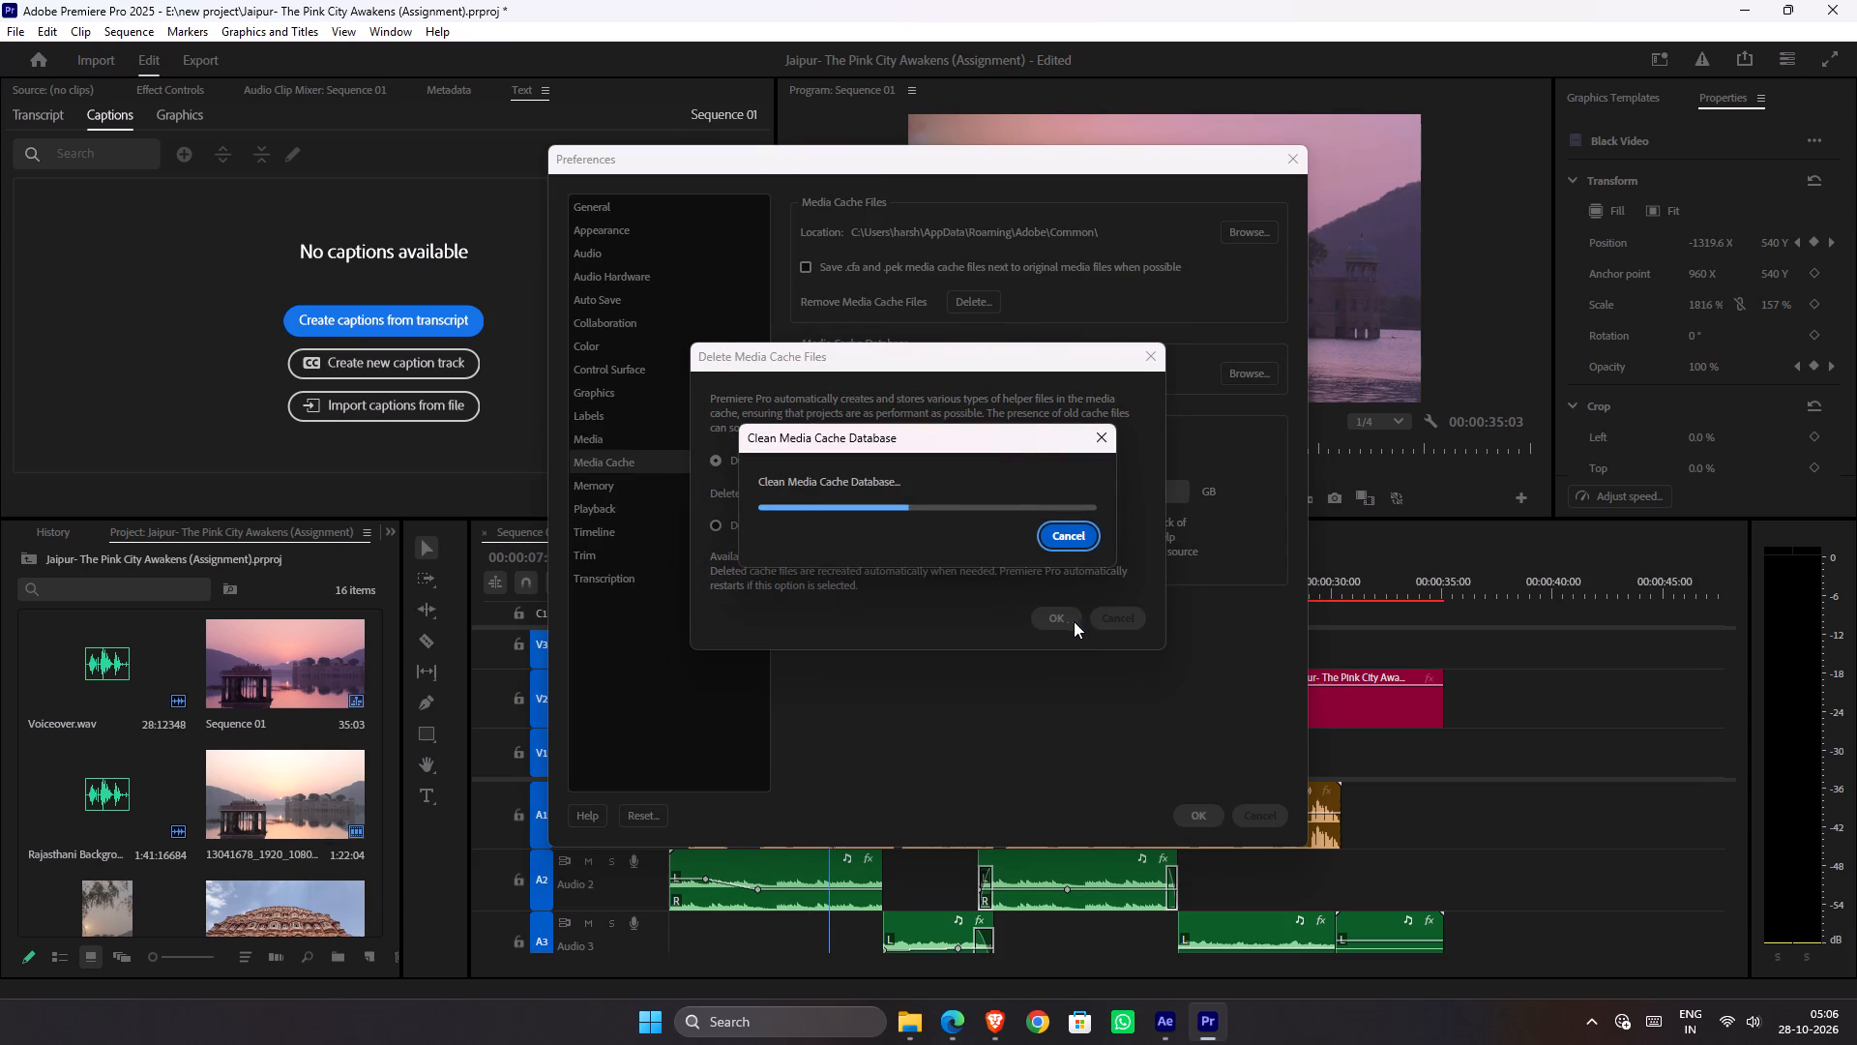
click(1186, 813)
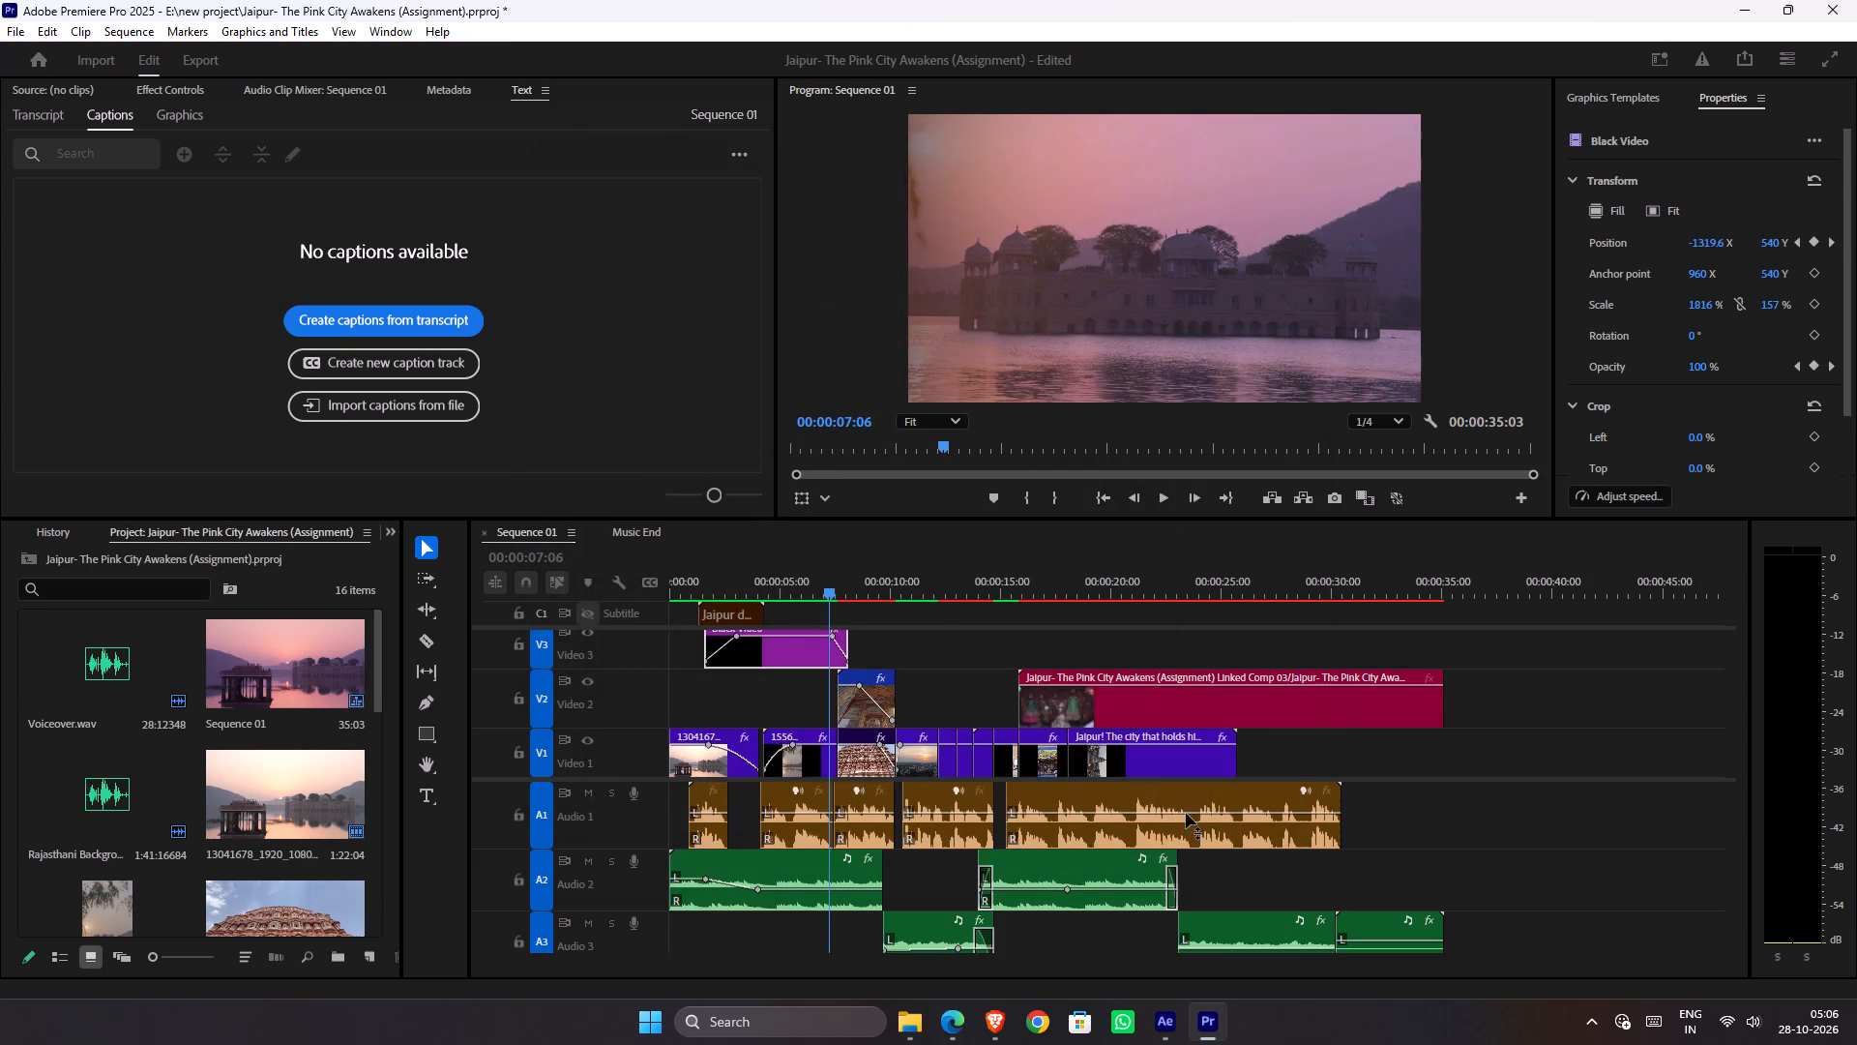
With the playhead returned to 00:00:00:00, save the project and start rendering the previews of Sequence 01.
drag(805, 583, 764, 584)
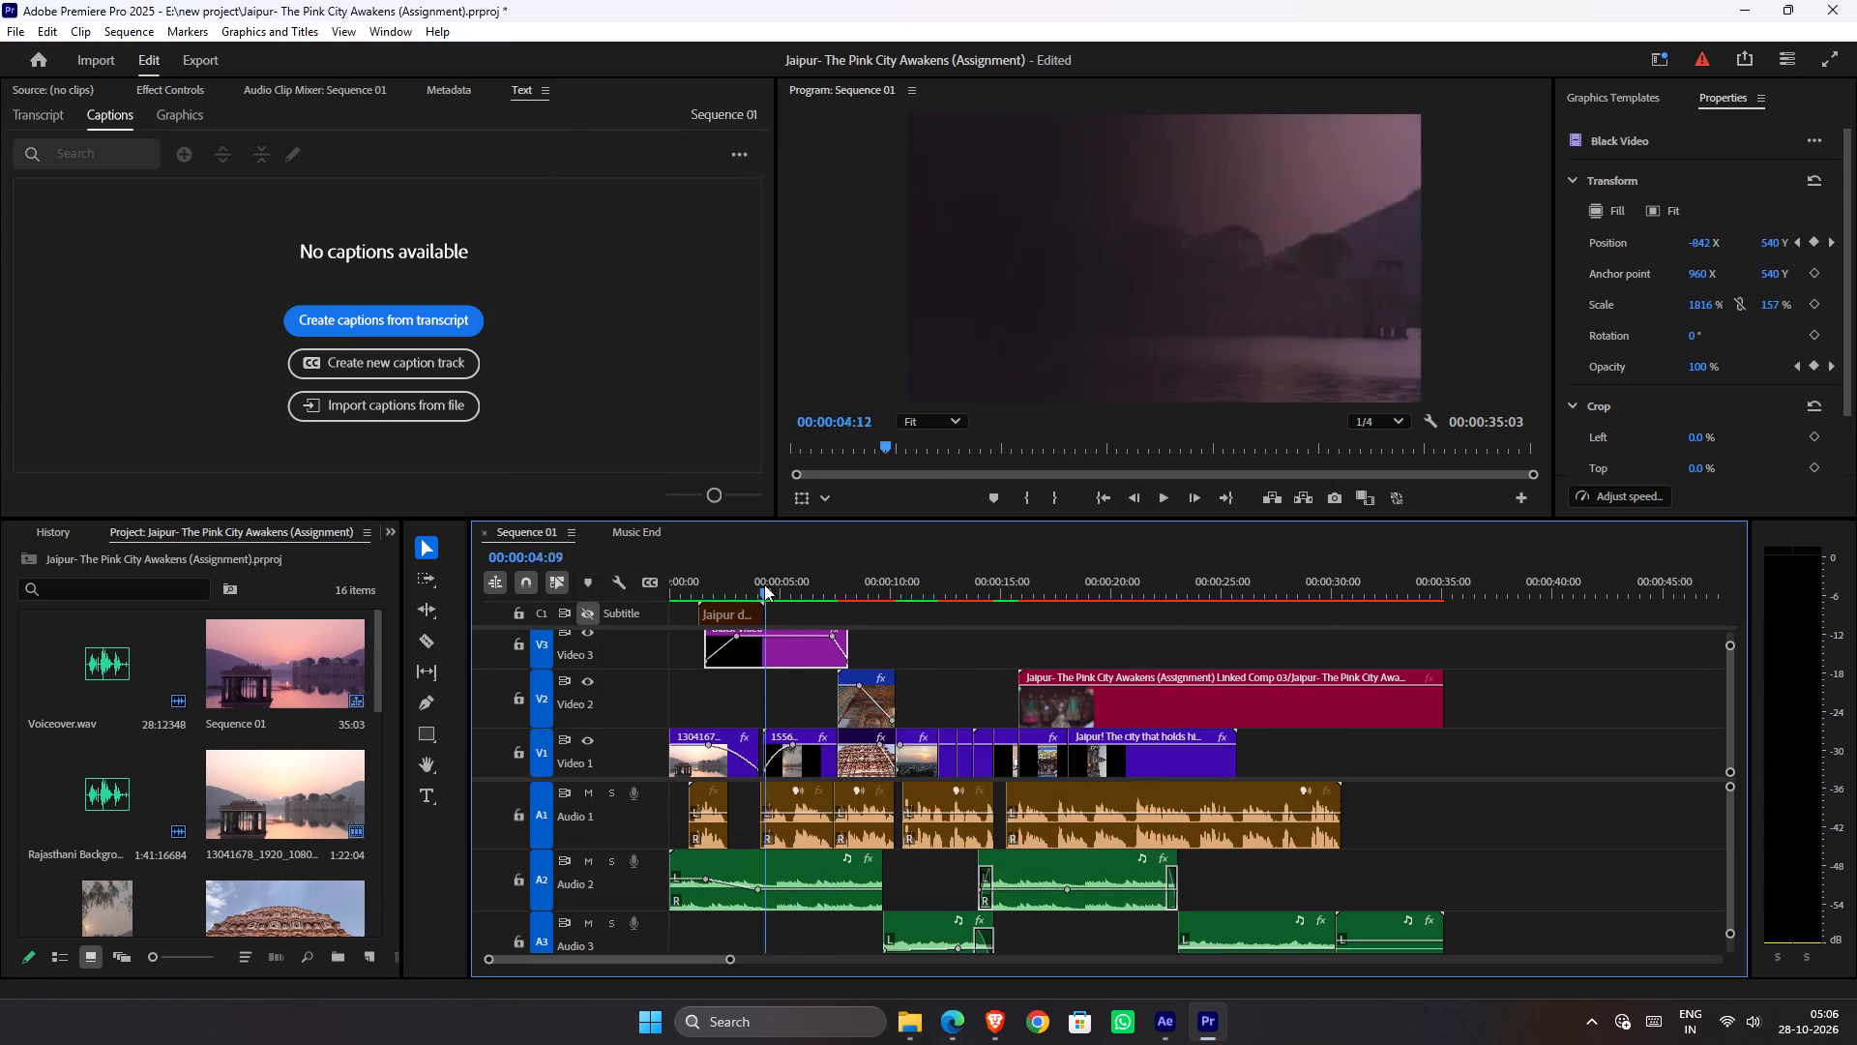
drag(764, 584, 602, 583)
key(ctrl+s)
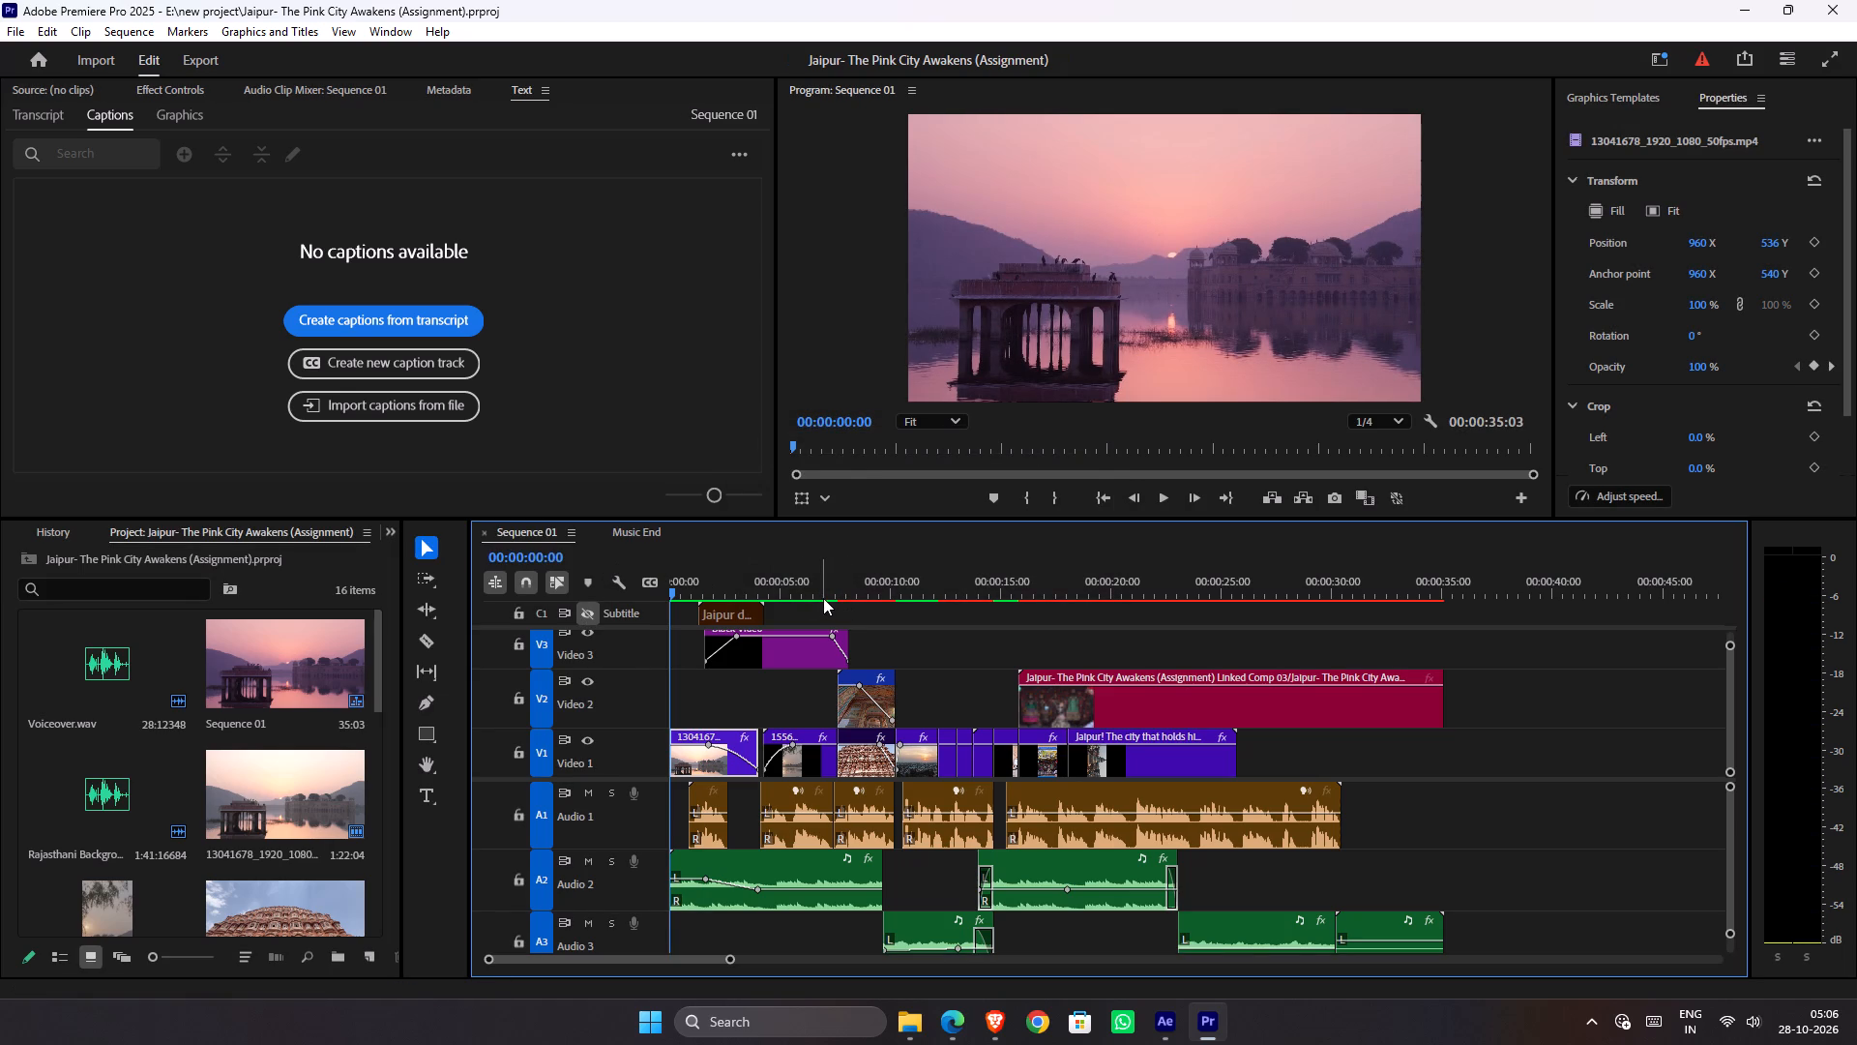
key(Return)
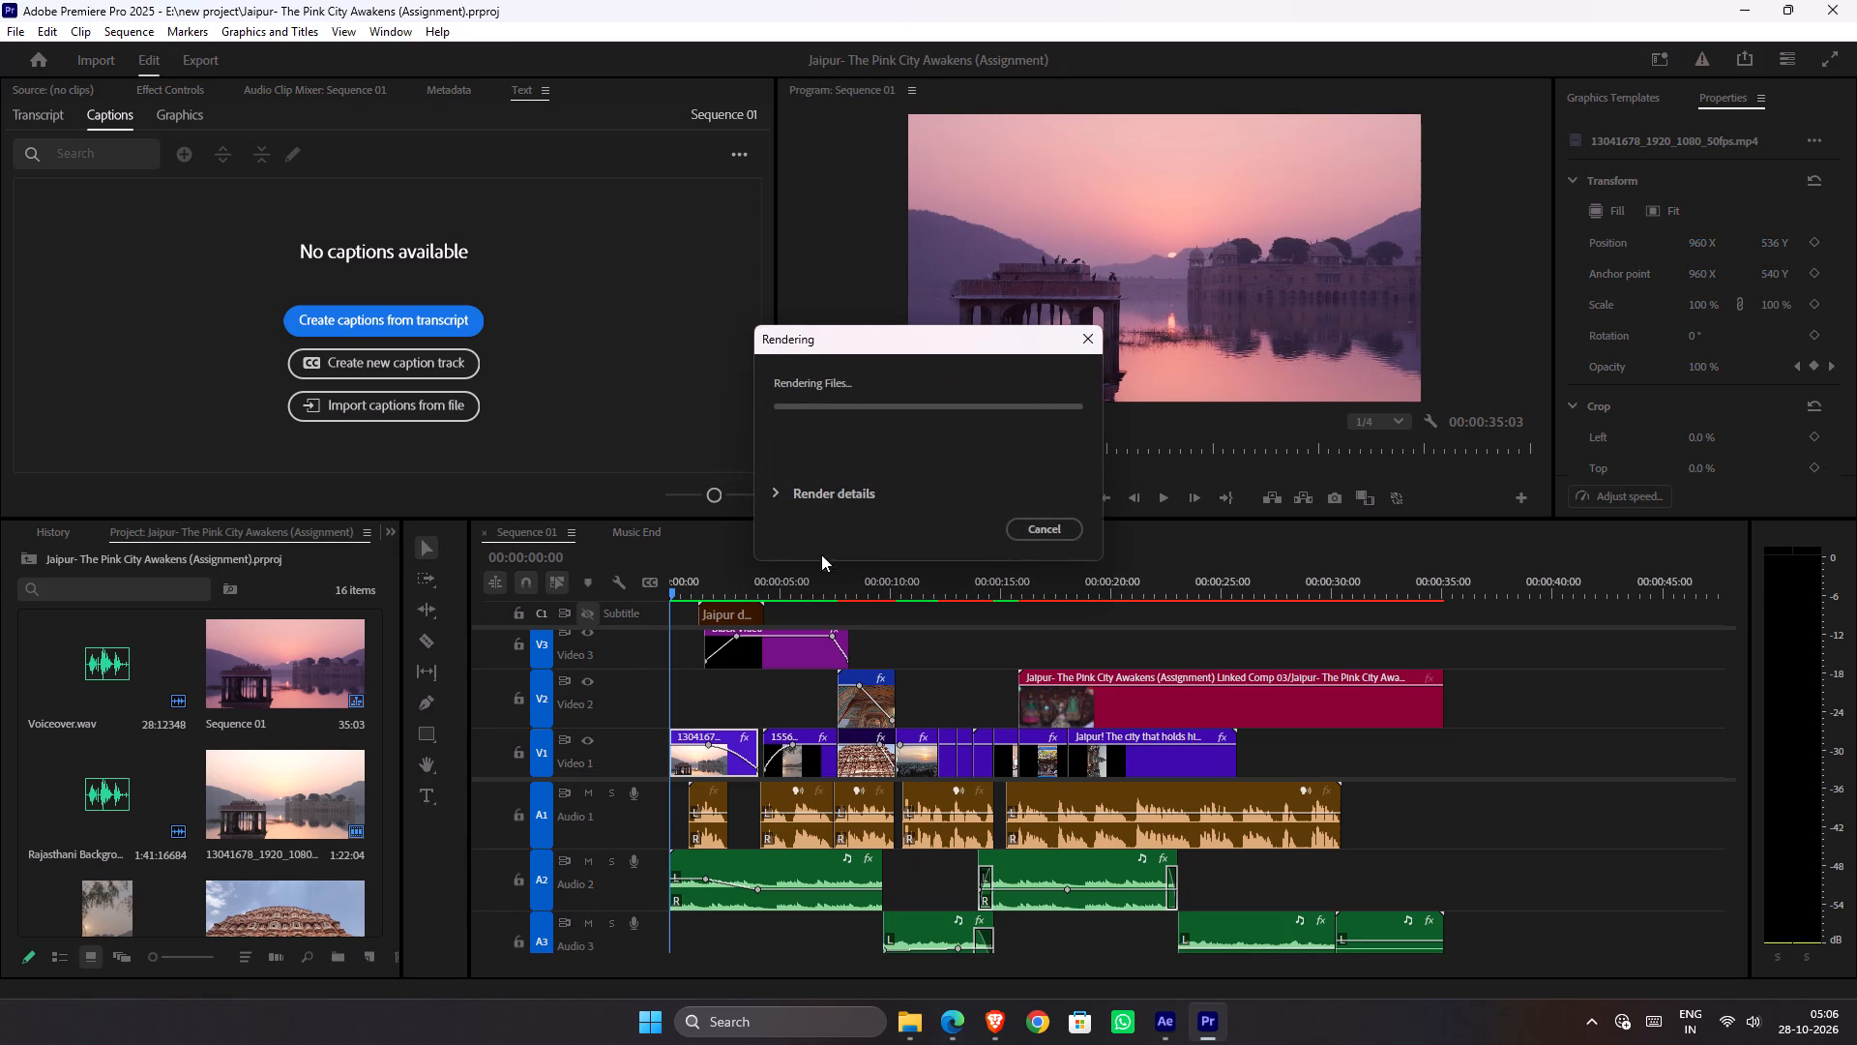
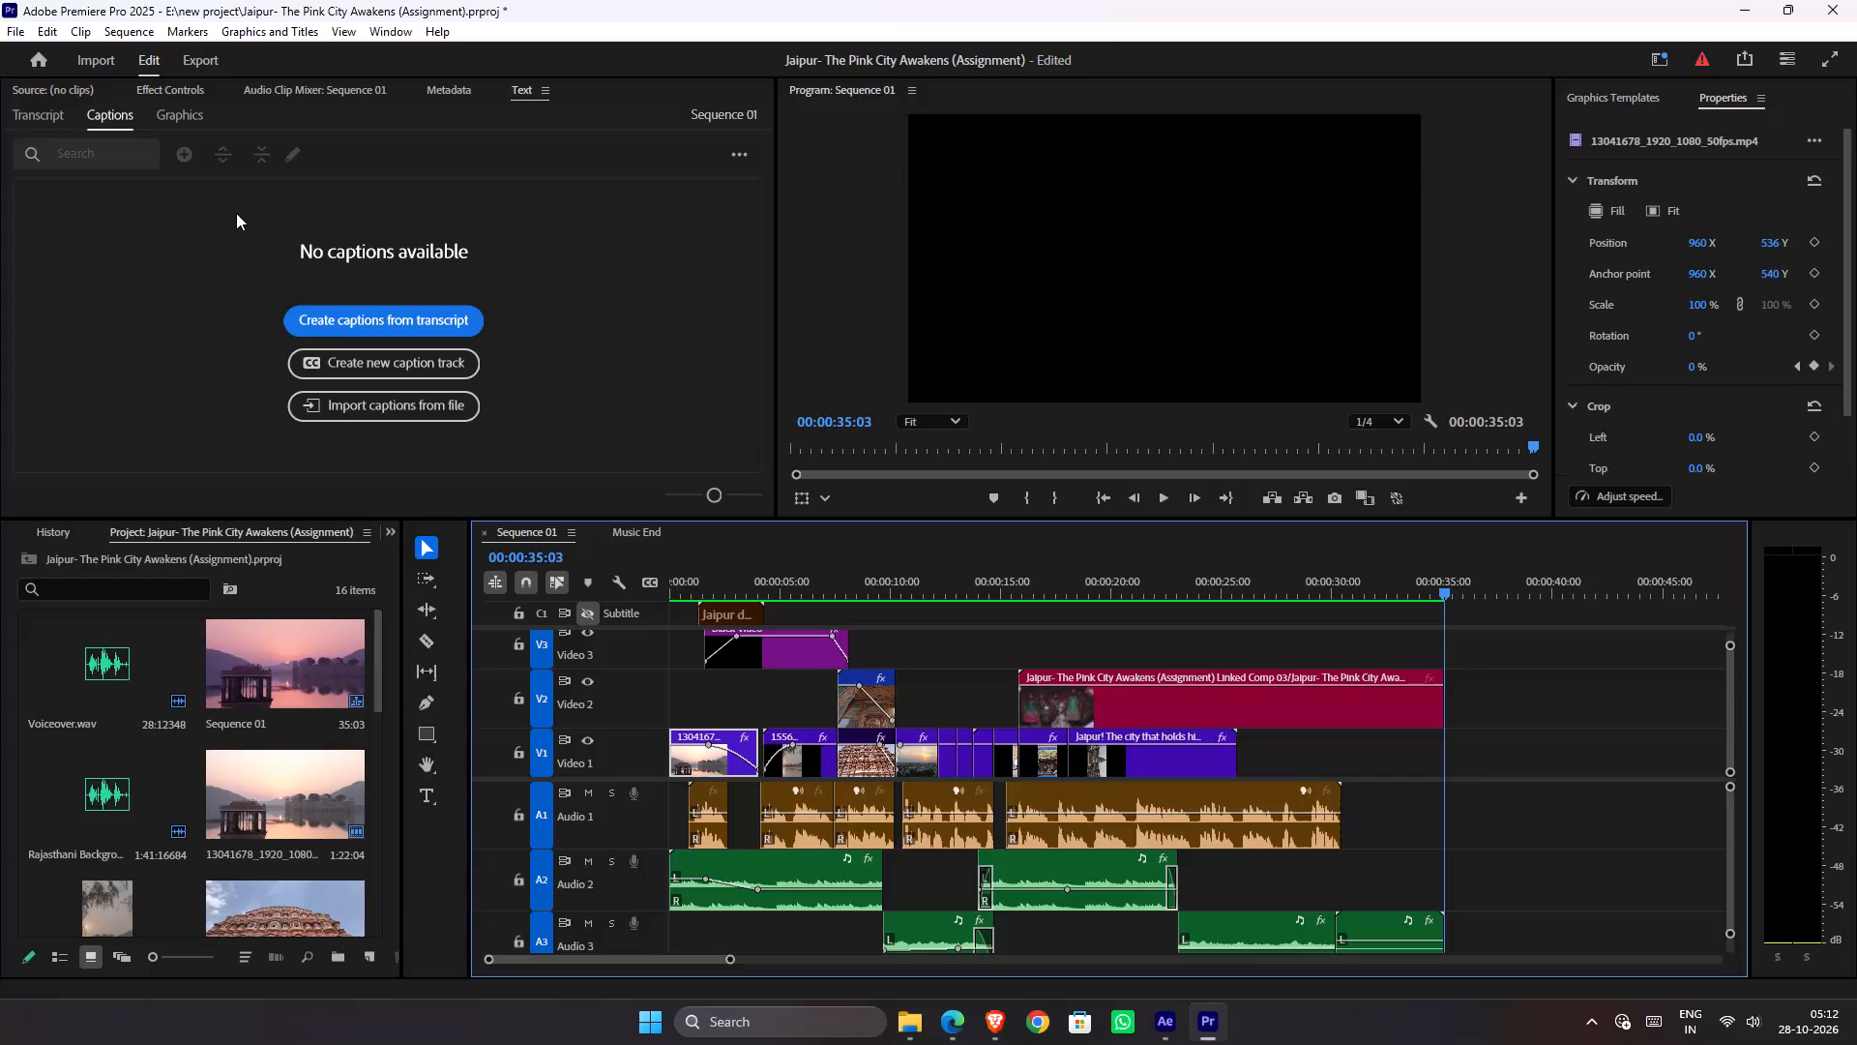
Save the Jaipur- The Pink City Awakens (Assignment) project.
key(ctrl+s)
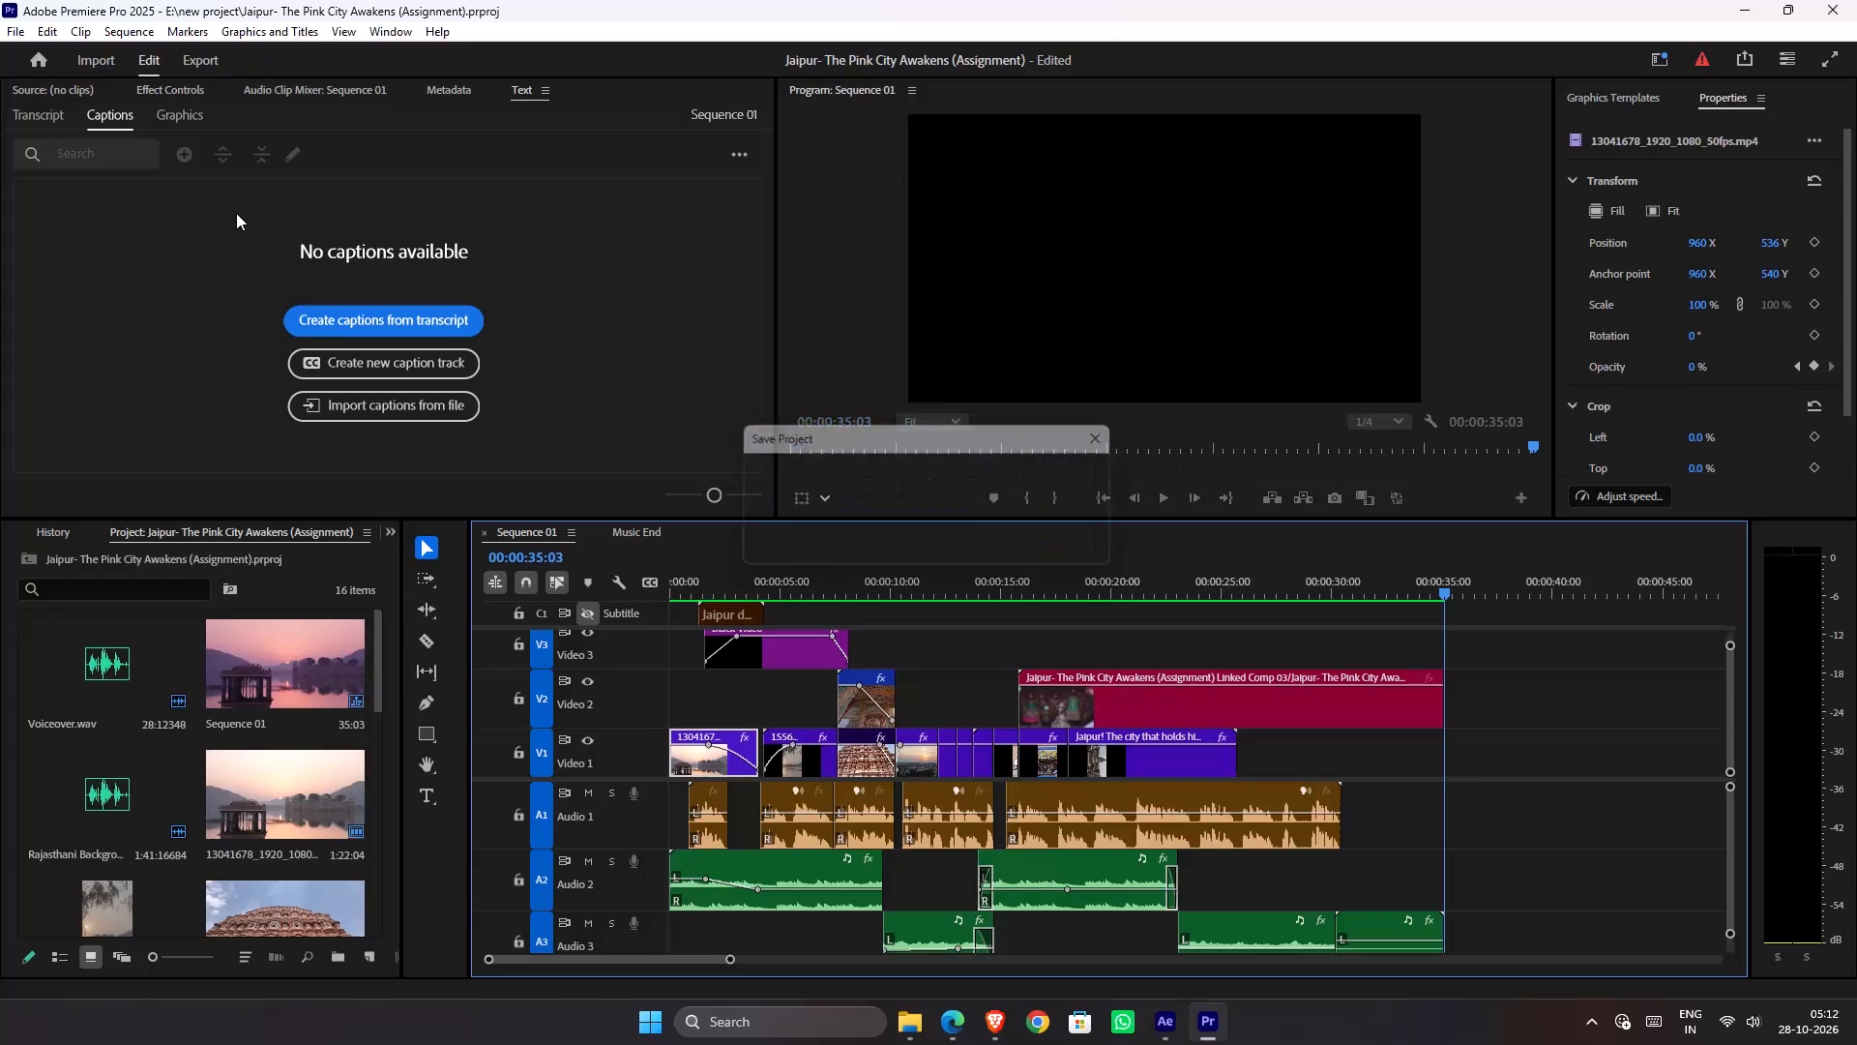